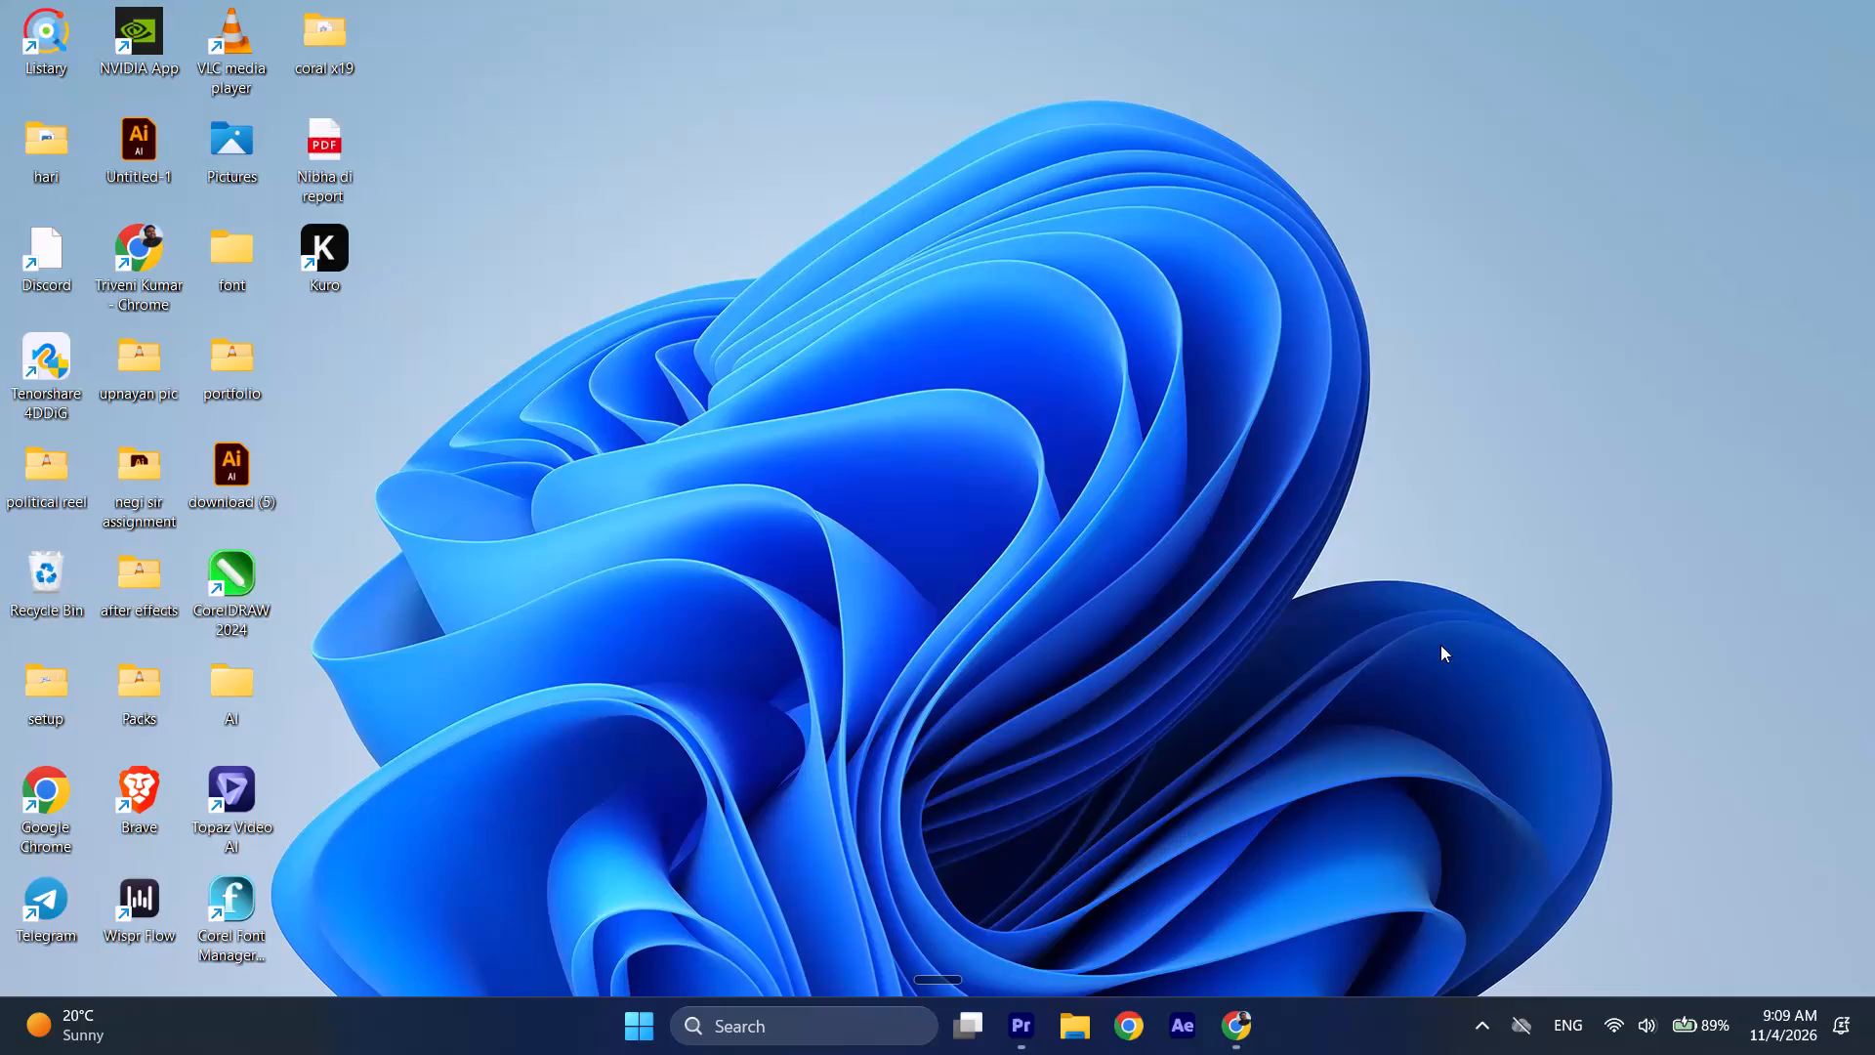
Switch to Premiere Pro and create a bin named "04.11.26 2nd" in the audio files july project, reusing the 04.11.26 bin's name.
{"action": "left_click", "coordinate": [1023, 1014]}
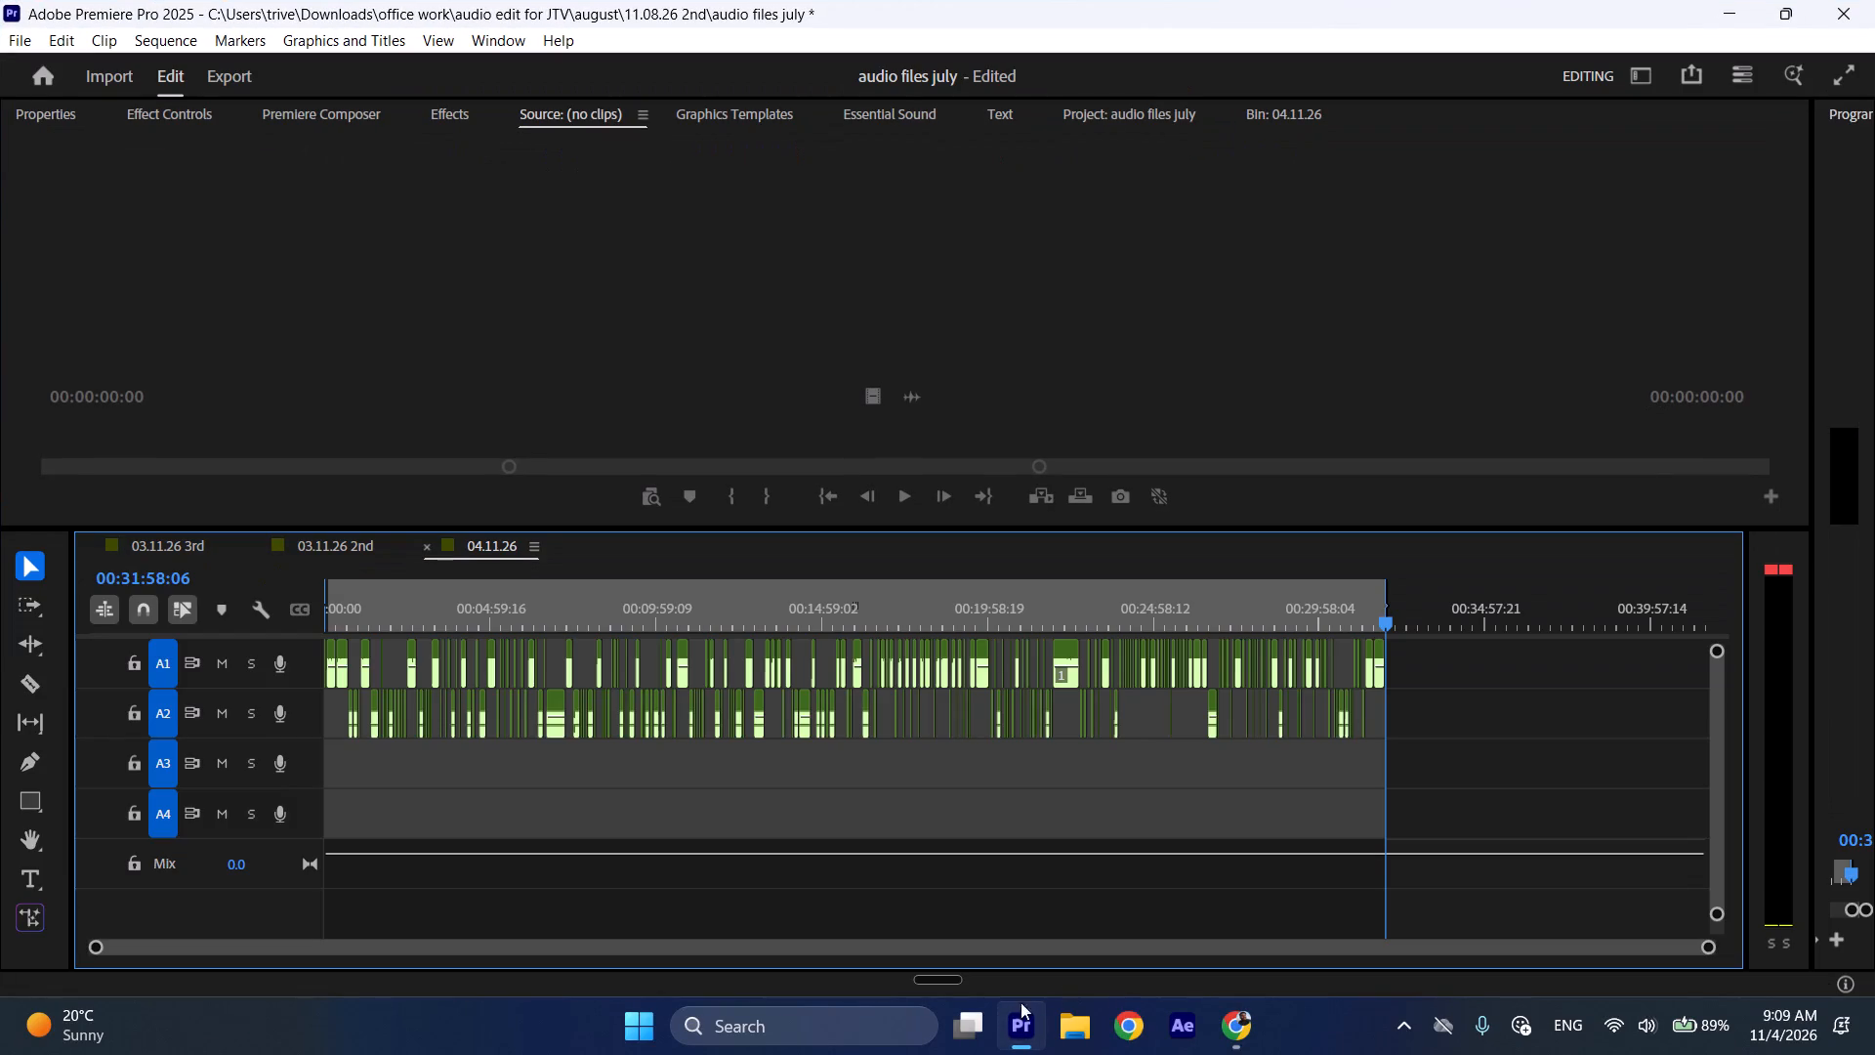
{"action": "left_click", "coordinate": [1145, 112]}
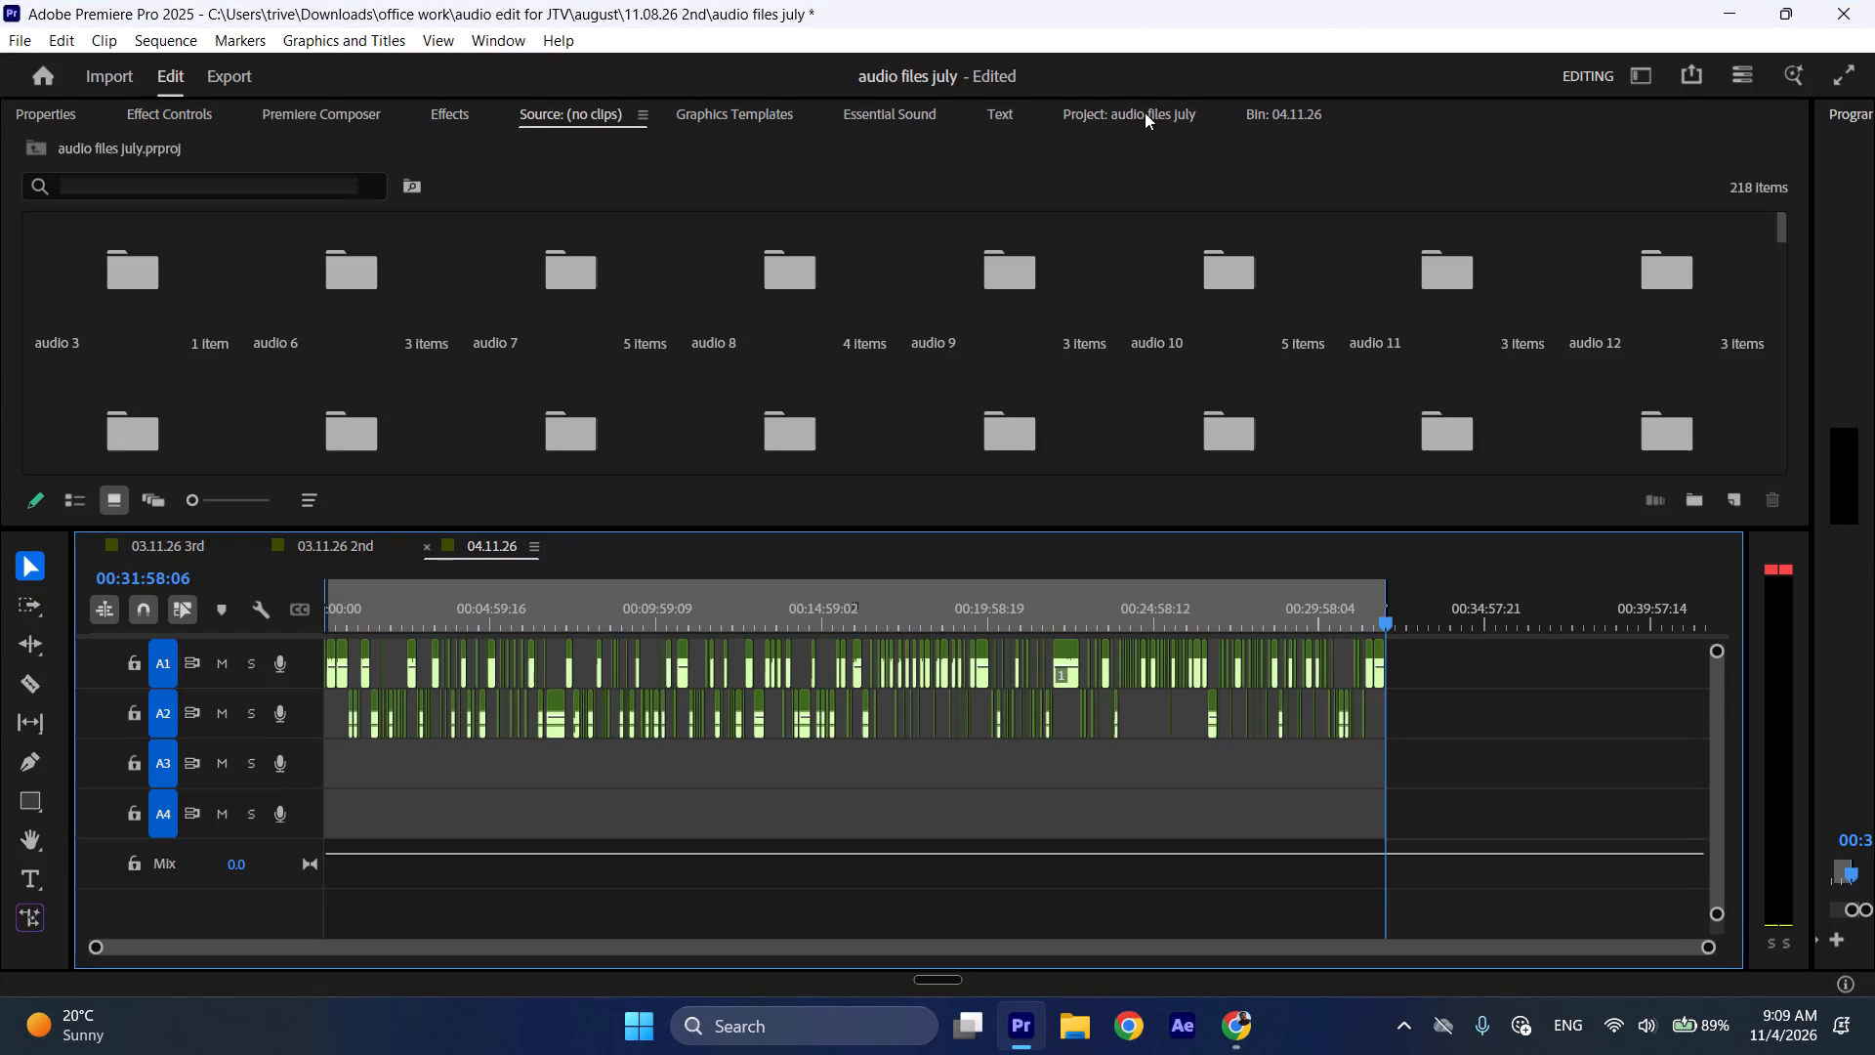
{"action": "left_click", "coordinate": [1692, 499]}
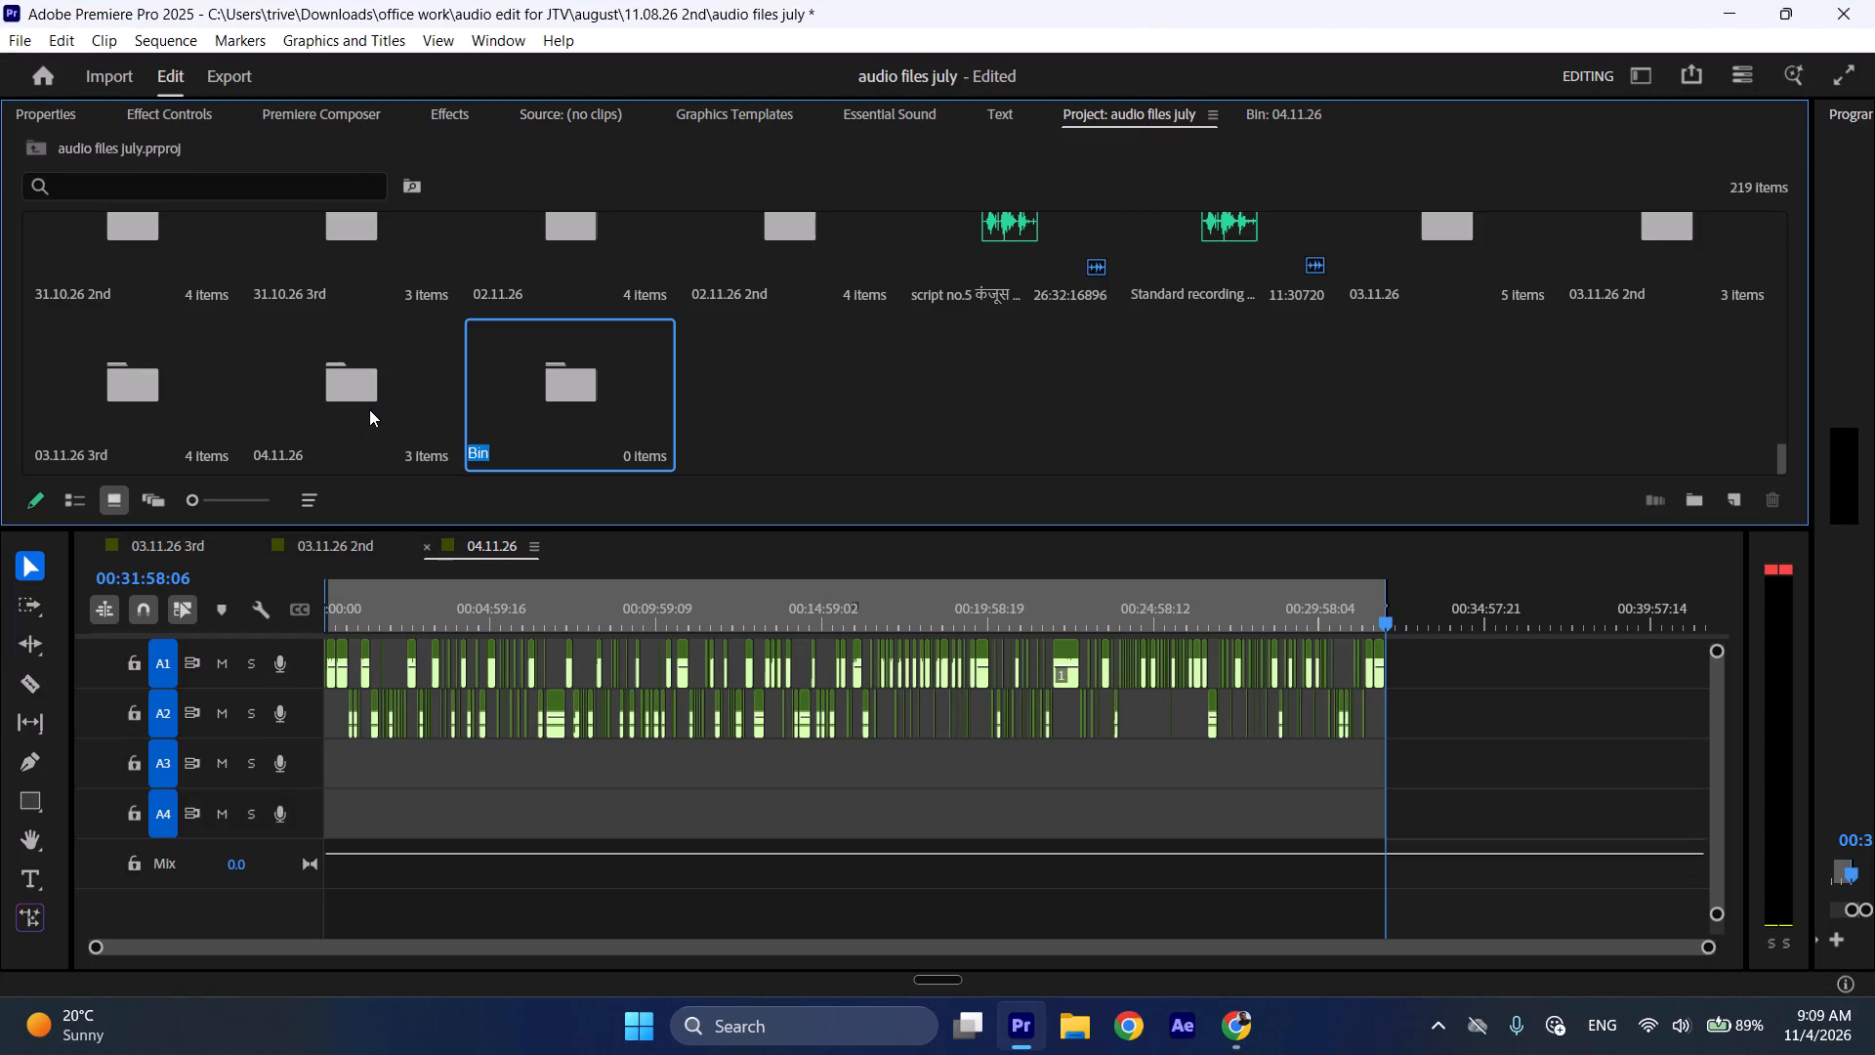
{"action": "left_click", "coordinate": [363, 407]}
{"action": "key", "text": "Return"}
{"action": "key", "text": "ctrl+c"}
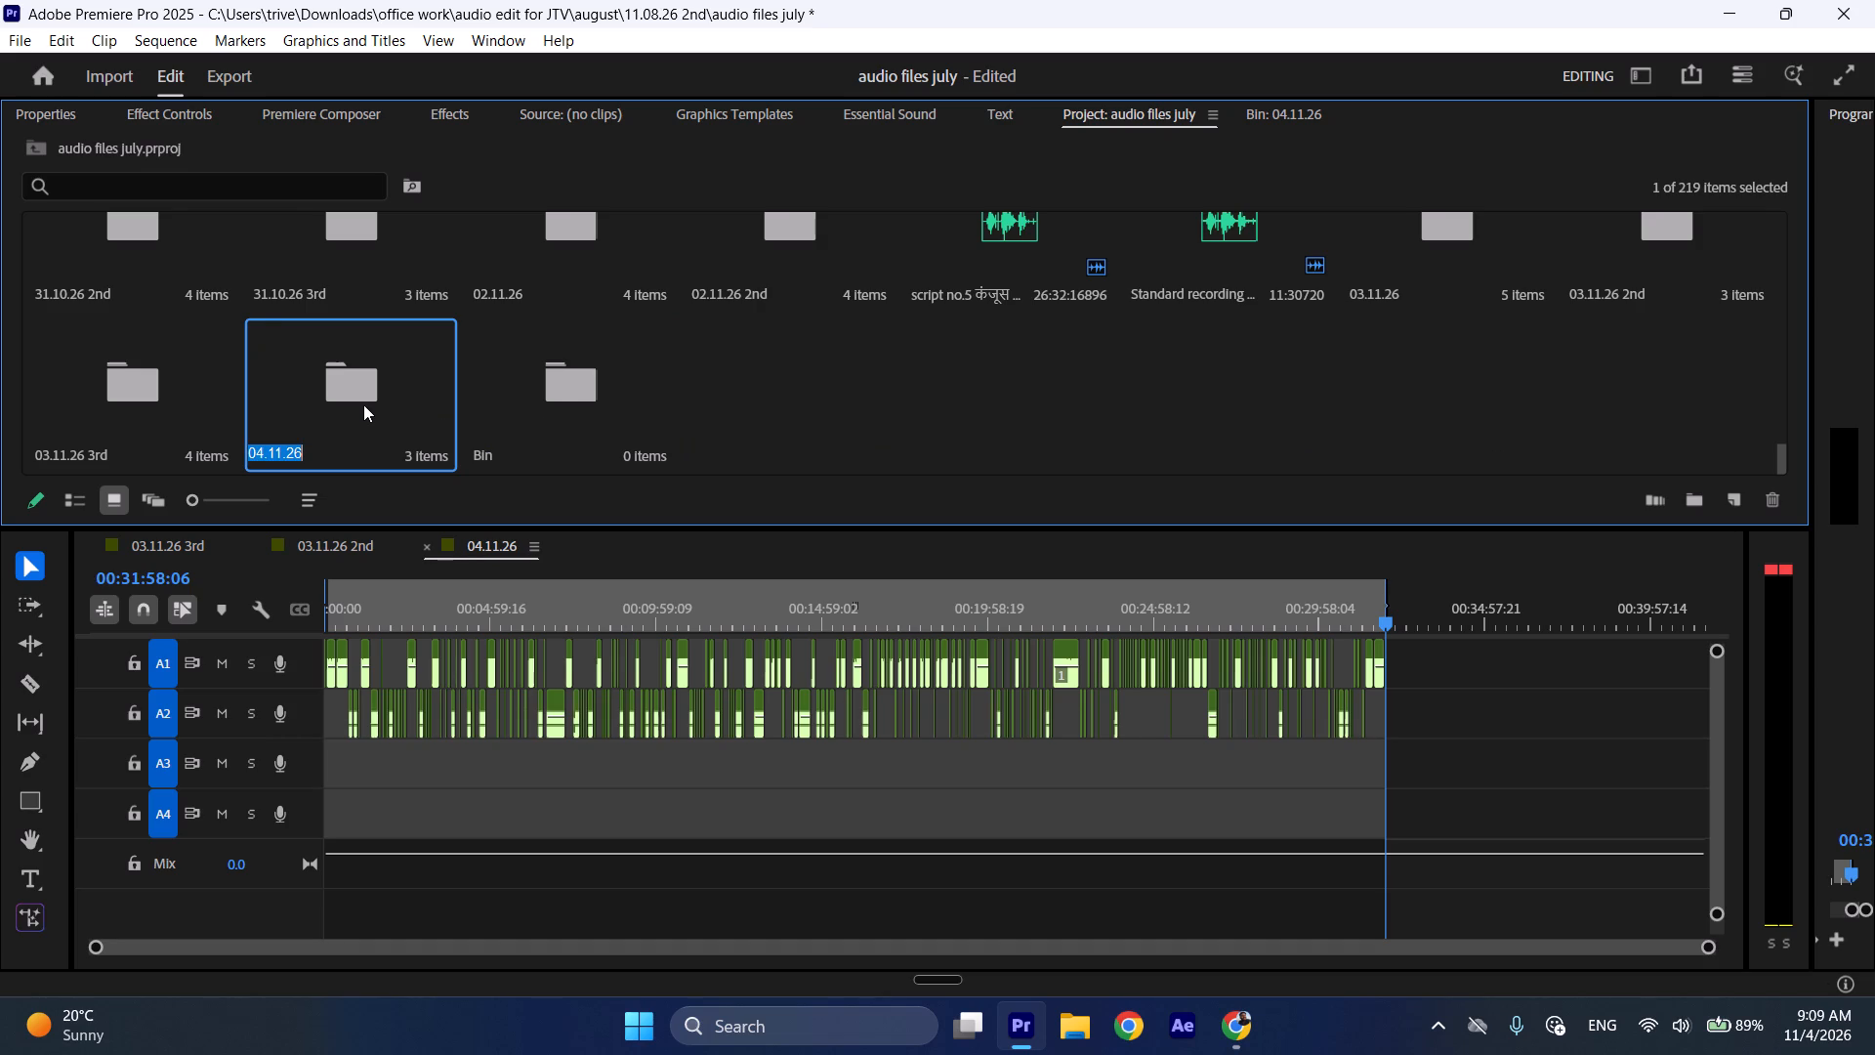
{"action": "left_click", "coordinate": [553, 395]}
{"action": "key", "text": "Return"}
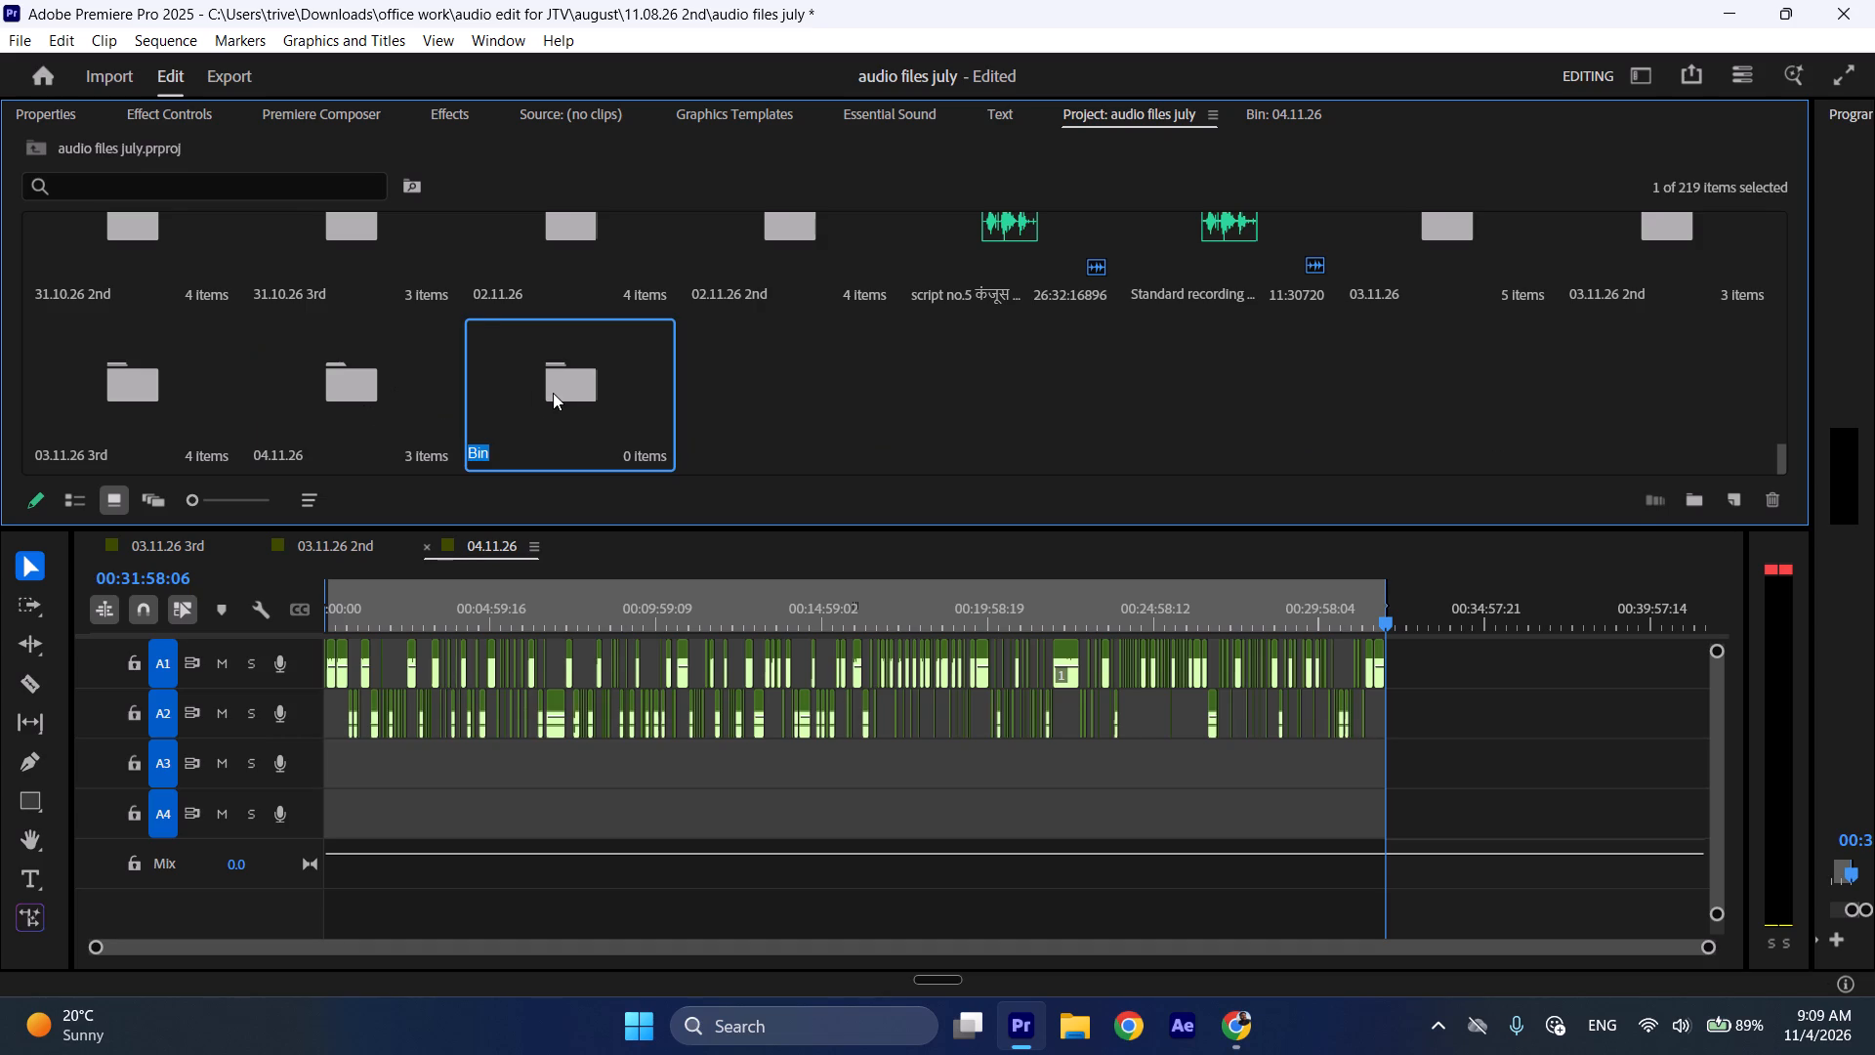
{"action": "key", "text": "ctrl+v"}
{"action": "key", "text": "space"}
{"action": "type", "text": "2n"}
{"action": "key", "text": "d"}
Copy the new bin's full name and open the 04.11.26 2nd bin.
{"action": "key", "text": "ctrl+a"}
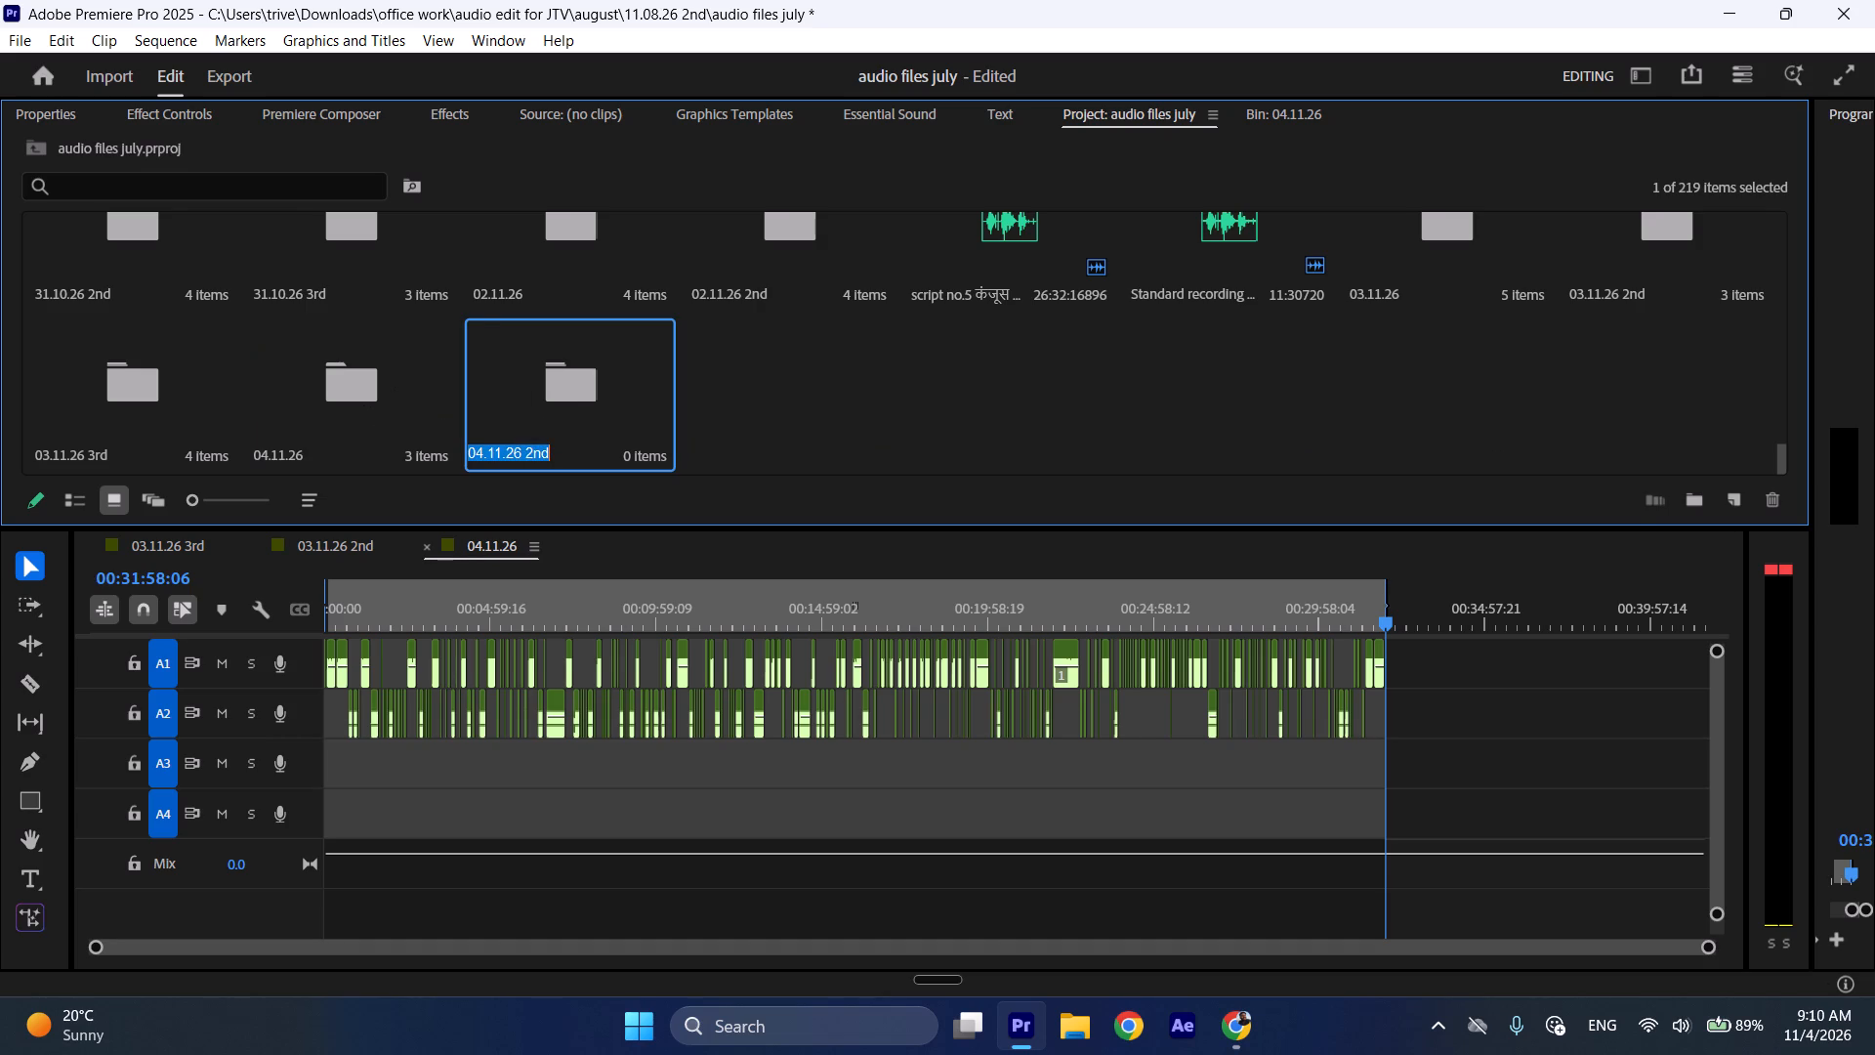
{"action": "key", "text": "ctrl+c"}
{"action": "double_click", "coordinate": [618, 383]}
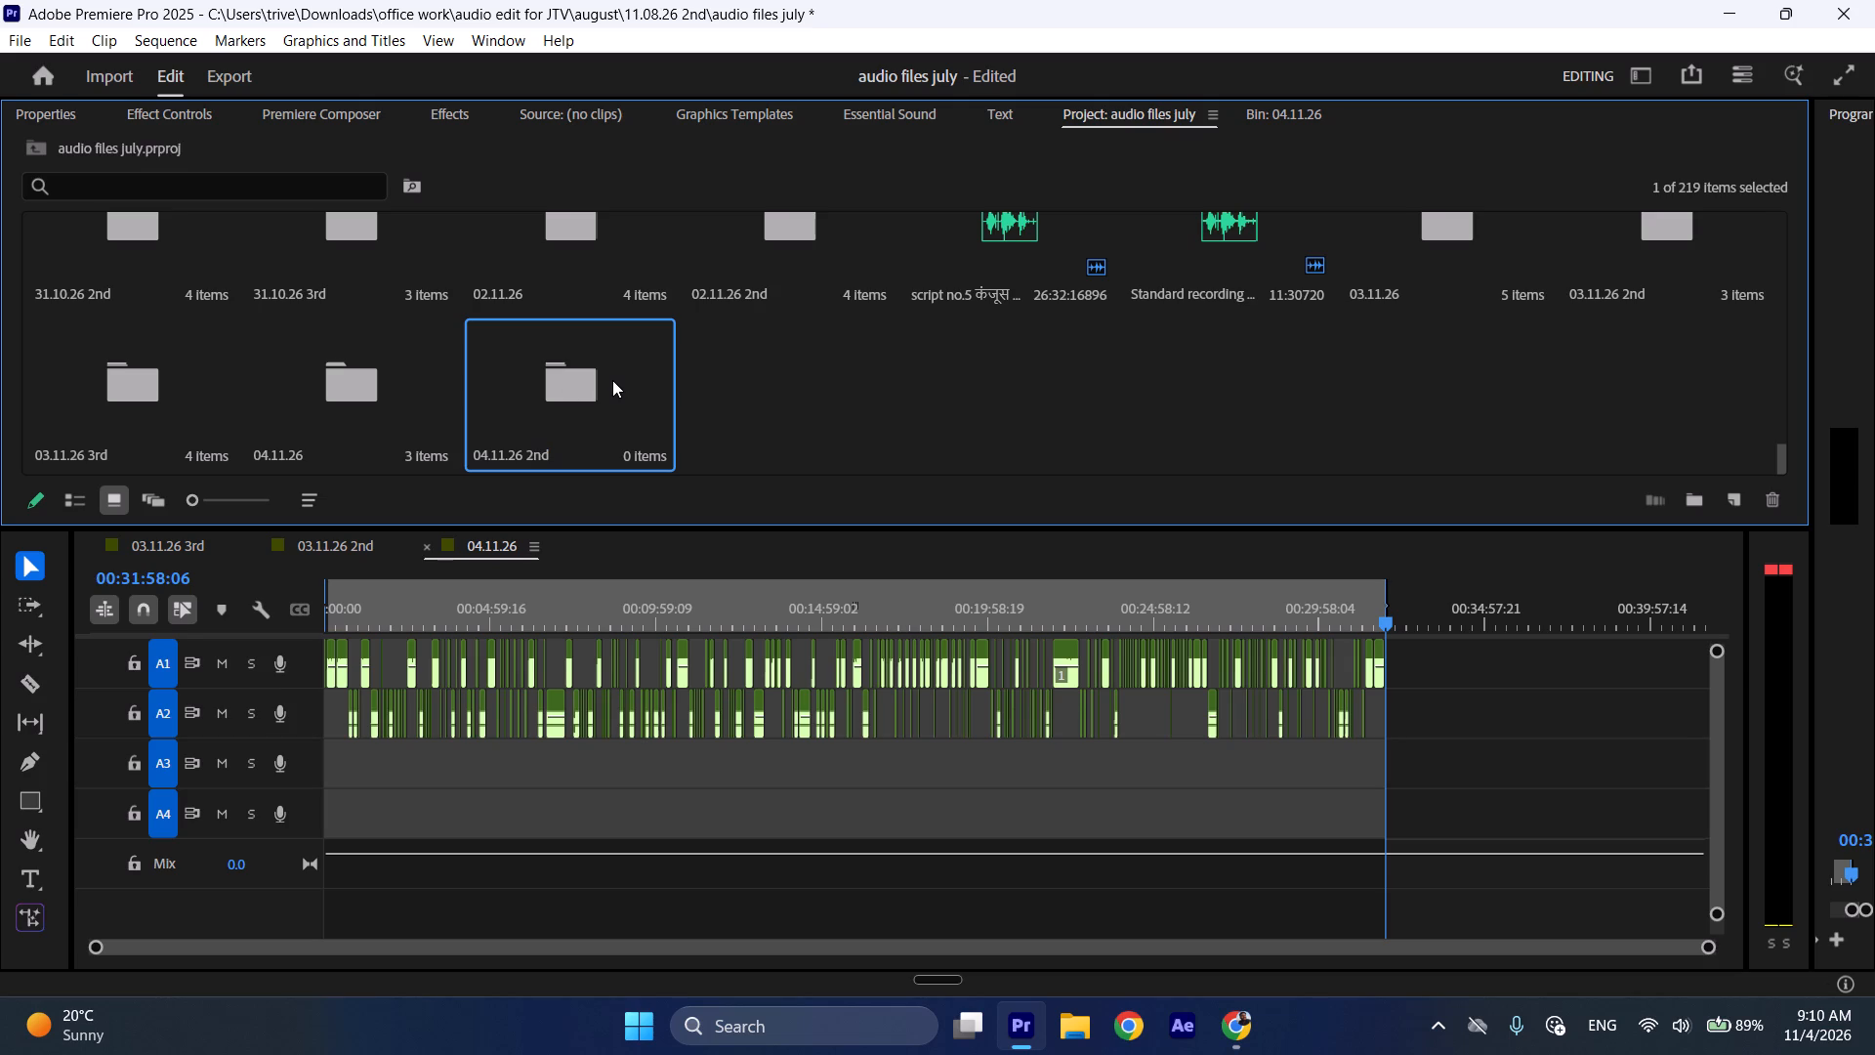
{"action": "double_click", "coordinate": [611, 380]}
Create a new sequence in the 04.11.26 2nd bin, naming it "04.11.26 2nd" with the copied bin name.
{"action": "left_click", "coordinate": [1747, 503]}
{"action": "left_click", "coordinate": [1704, 539]}
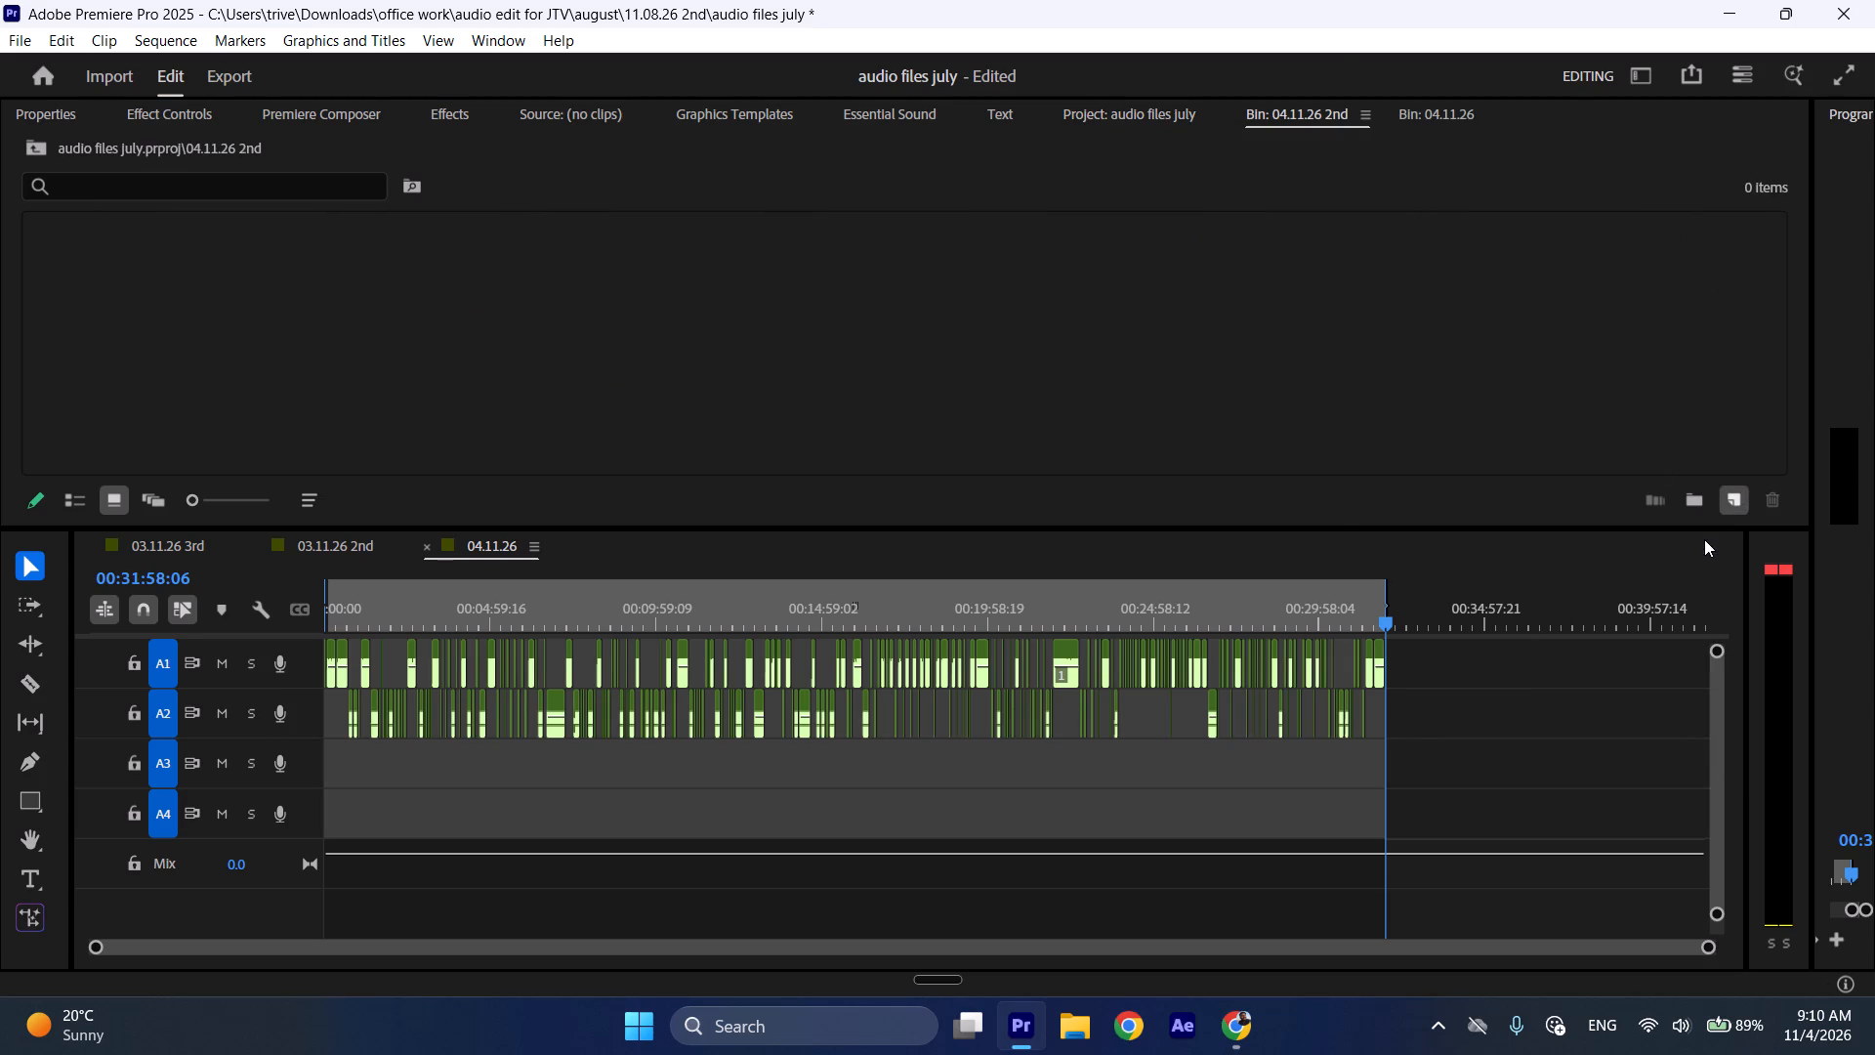
{"action": "key", "text": "ctrl+v"}
{"action": "key", "text": "Return"}
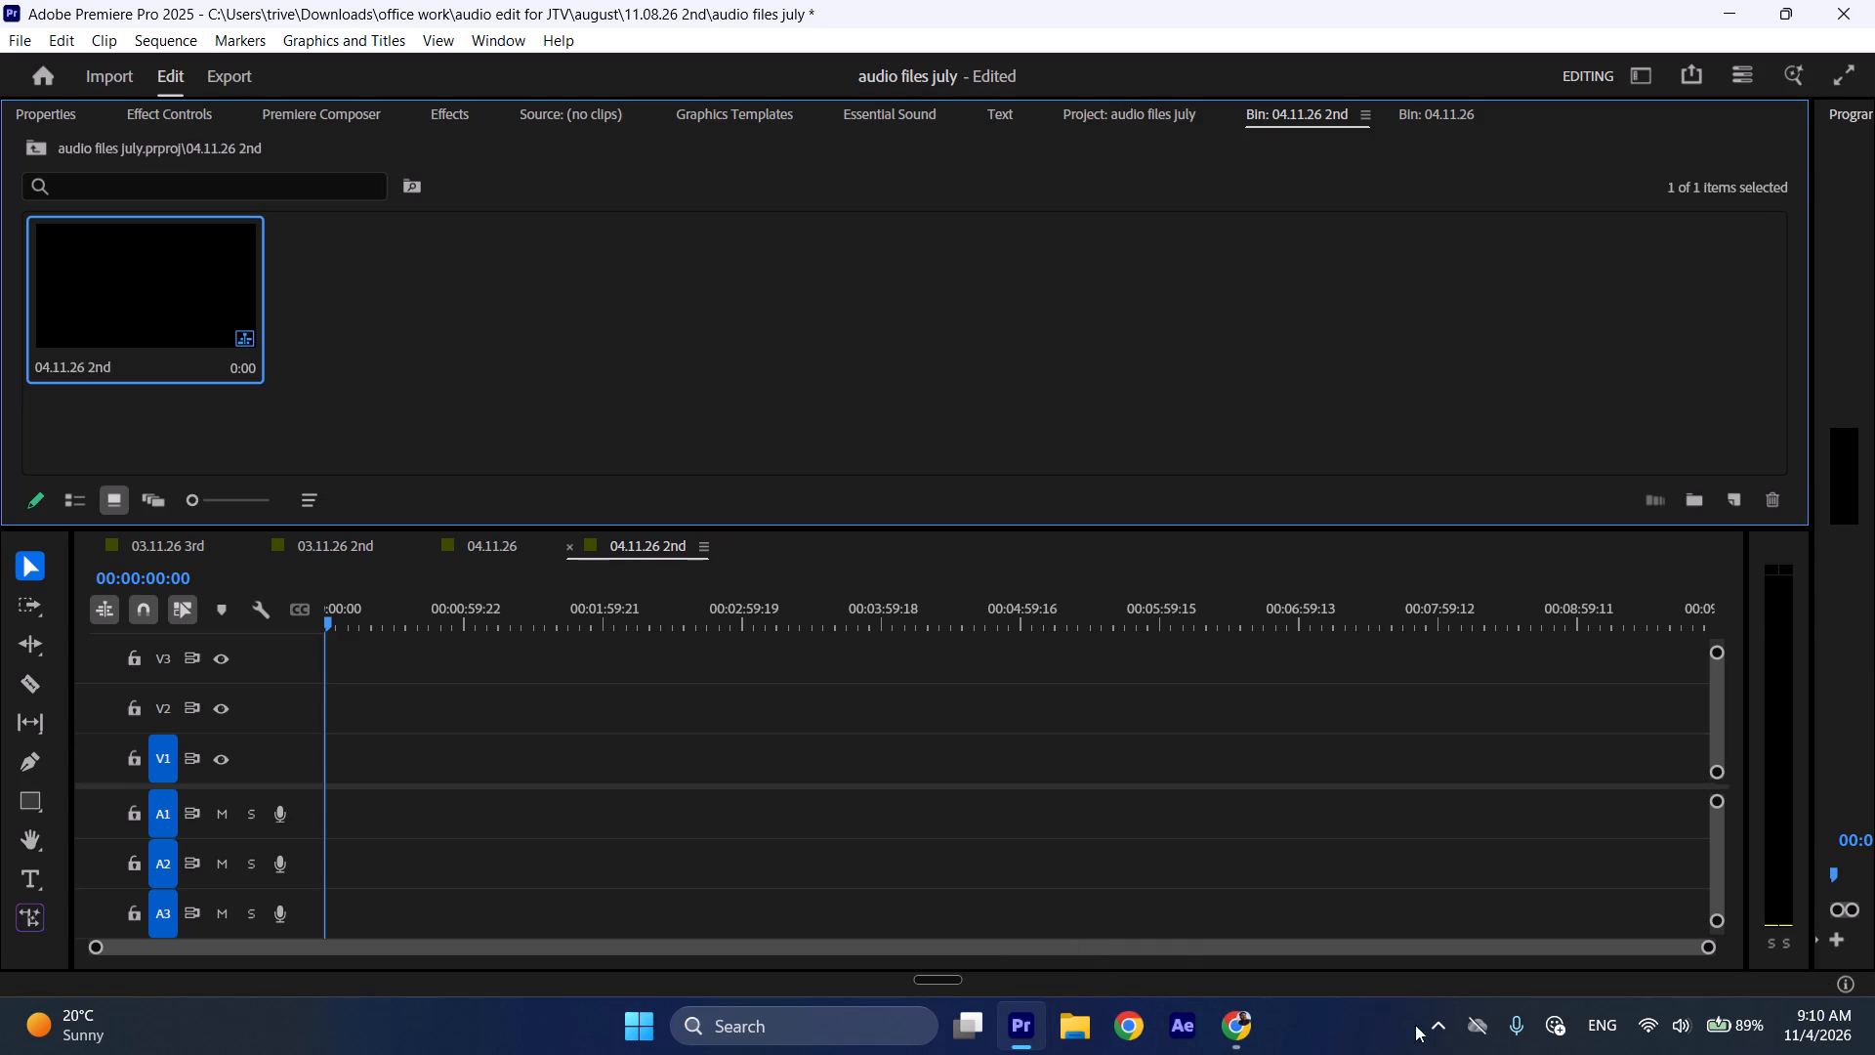
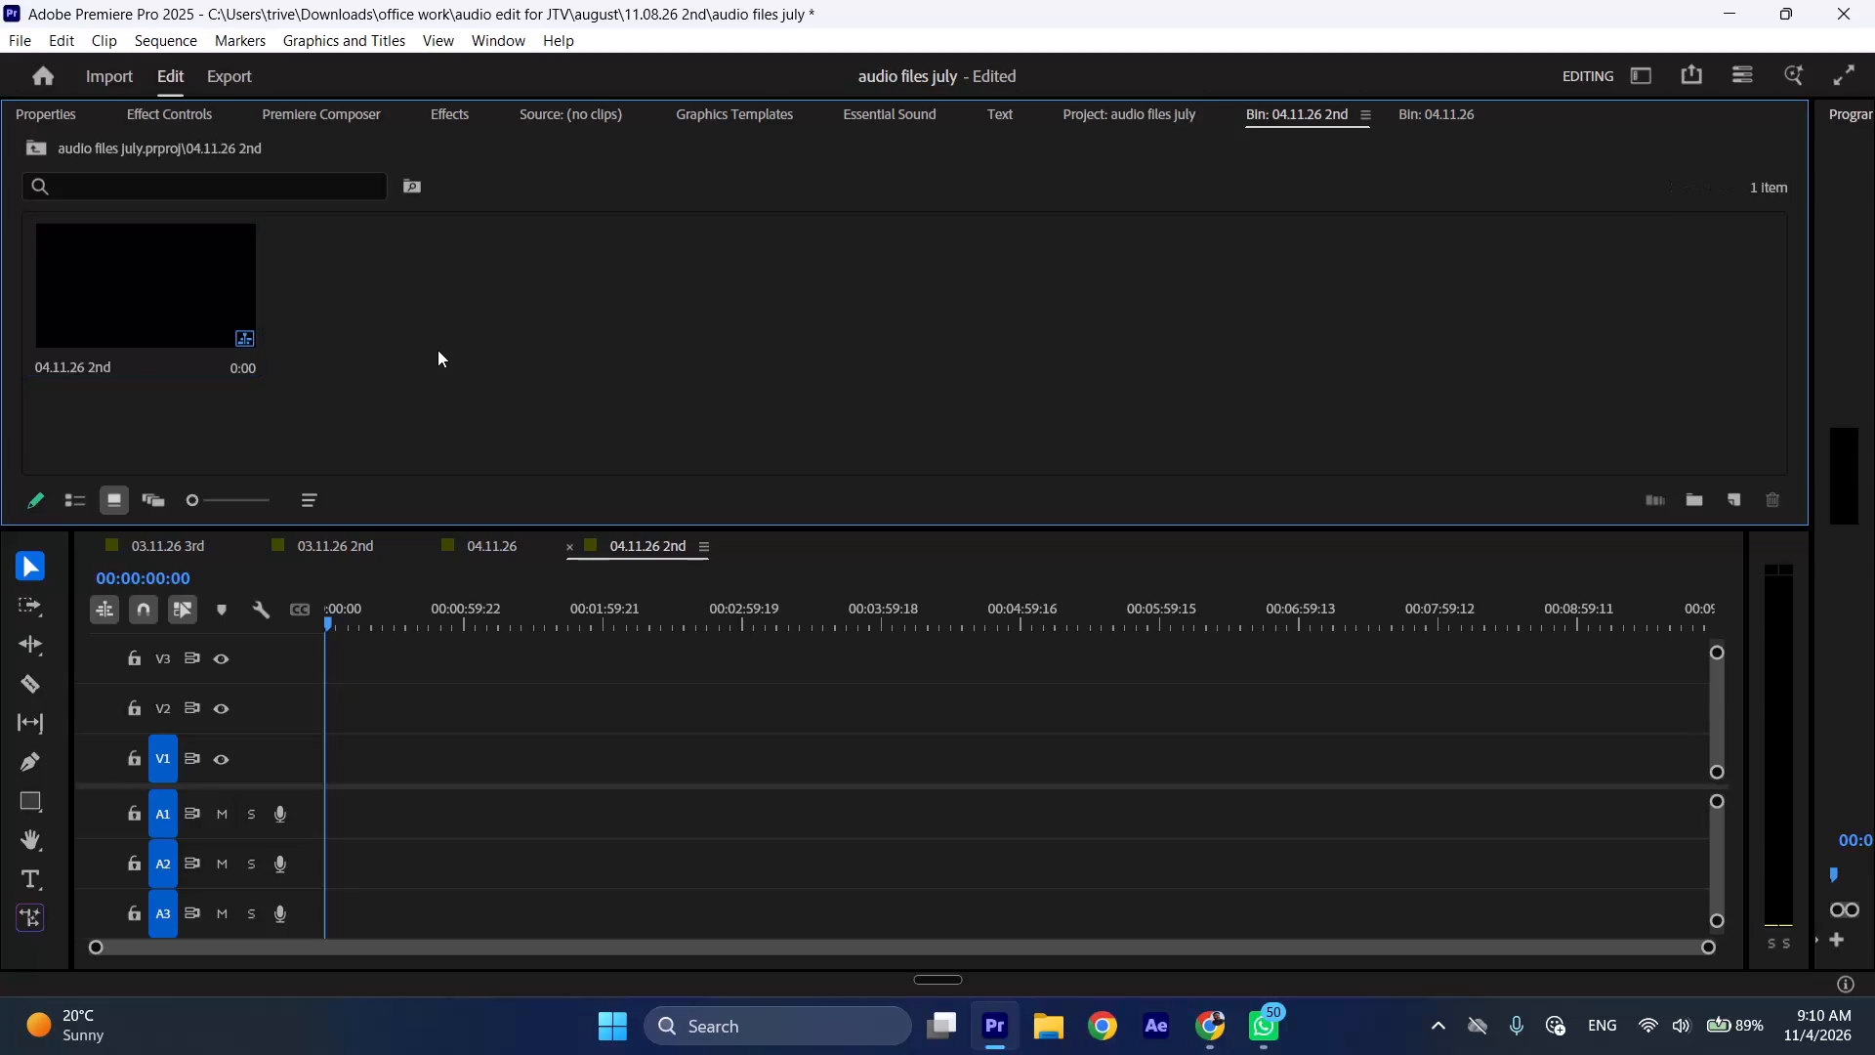
Import Standard recording 1823.mp3 and the Story_JaduiSonPapdi voice-over from november's 04.11.26 2nd folder into the 04.11.26 2nd bin.
{"action": "left_click", "coordinate": [143, 115]}
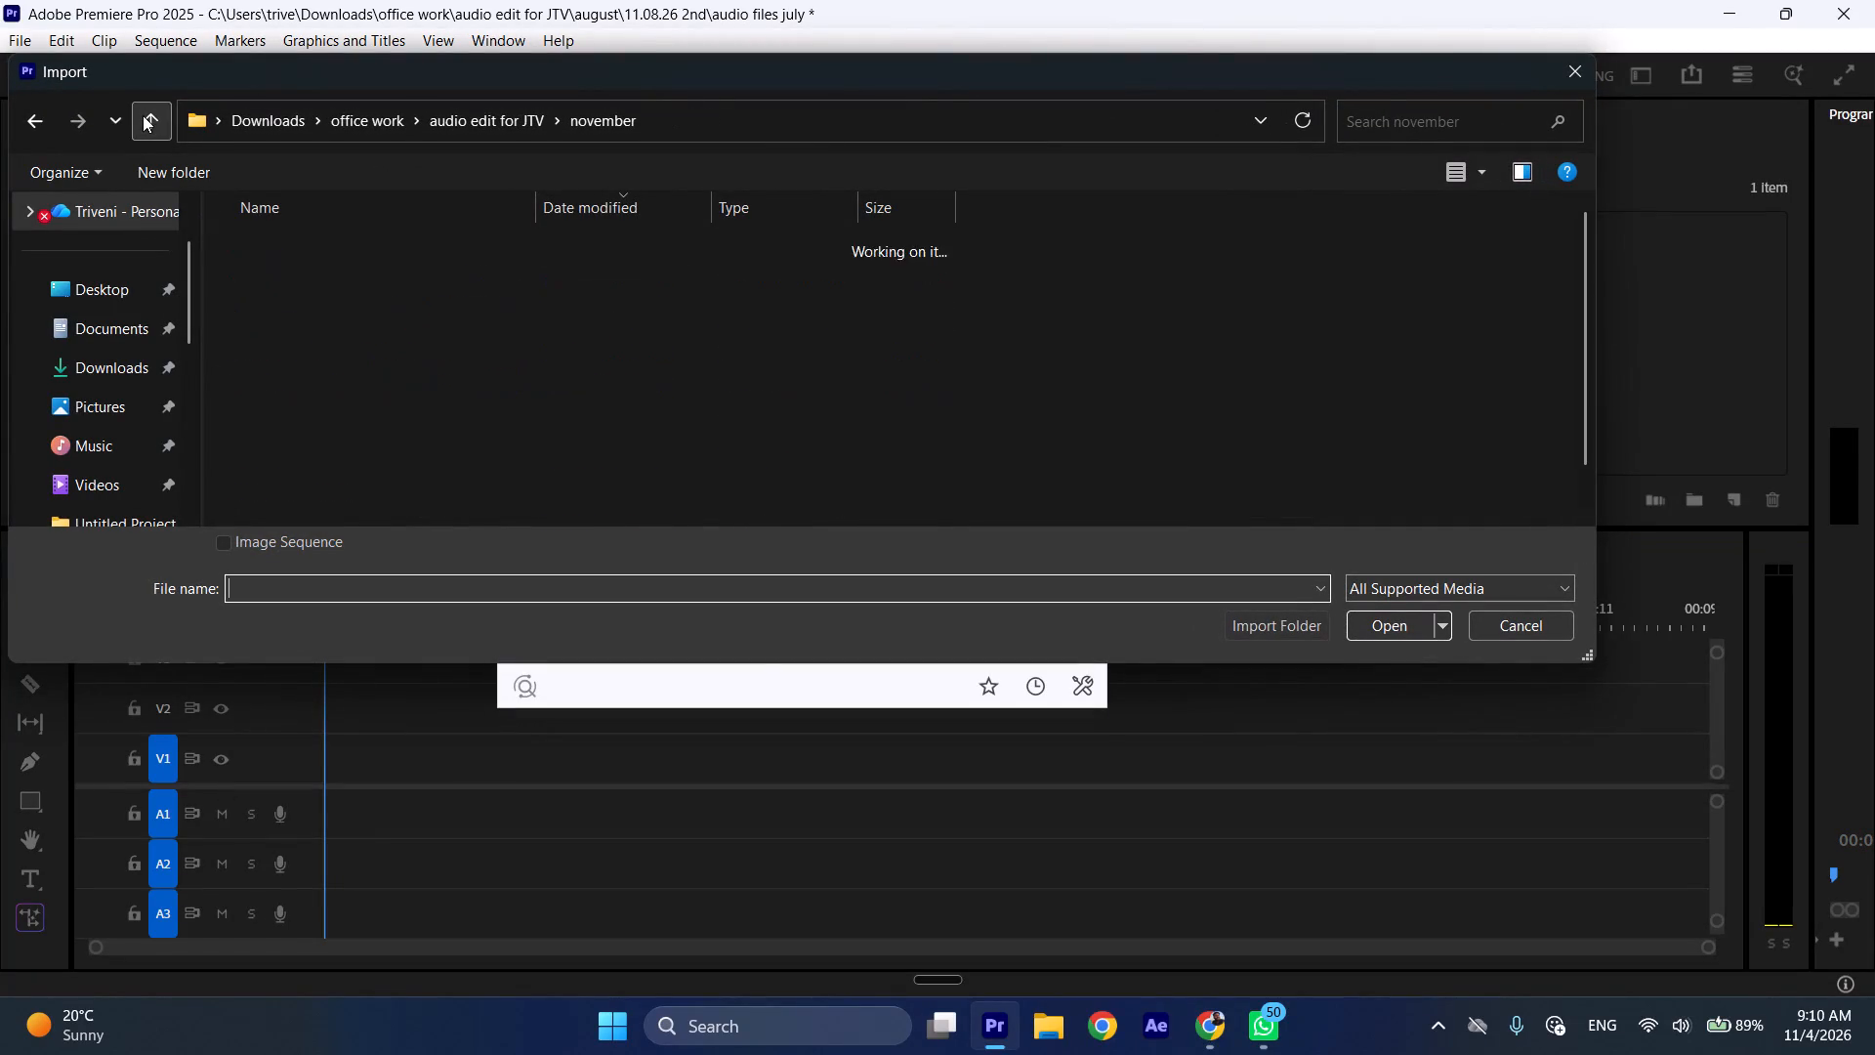
{"action": "double_click", "coordinate": [345, 279]}
{"action": "left_click_drag", "start_coordinate": [339, 353], "coordinate": [362, 303]}
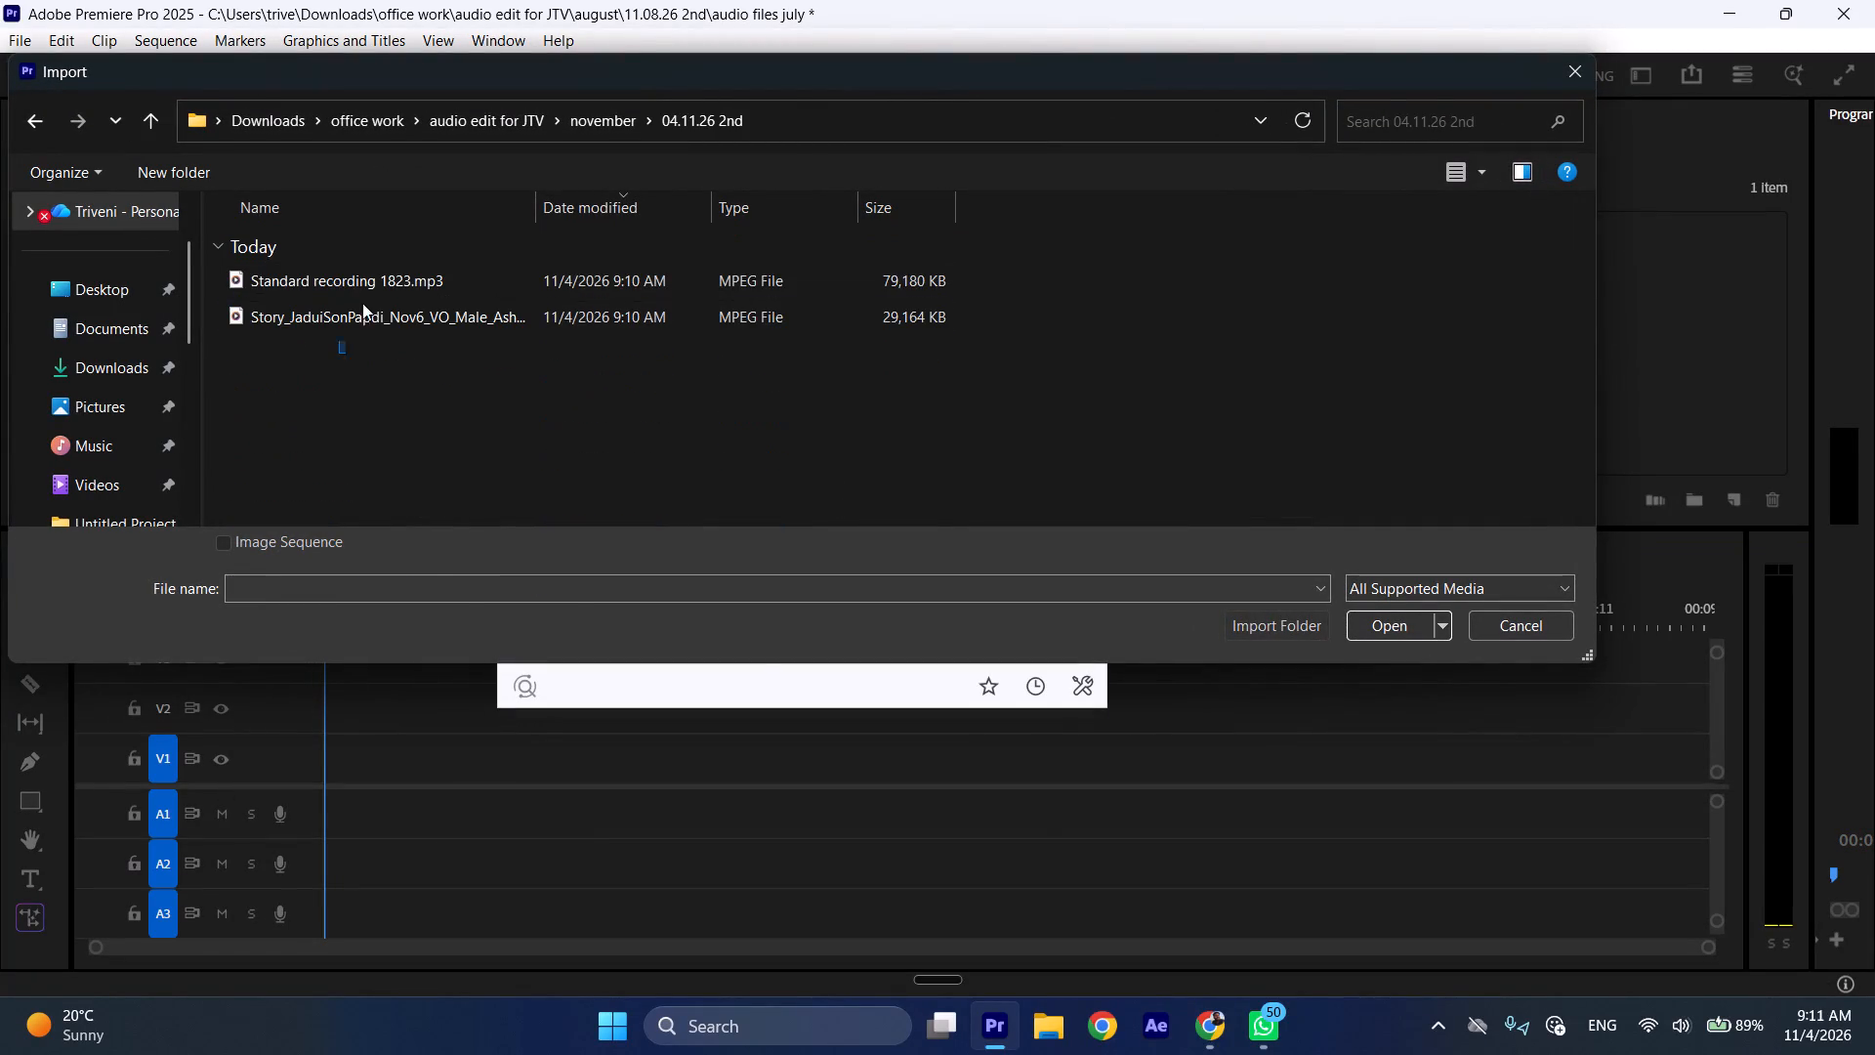
{"action": "left_click_drag", "start_coordinate": [362, 303], "coordinate": [378, 278]}
{"action": "left_click", "coordinate": [1364, 623]}
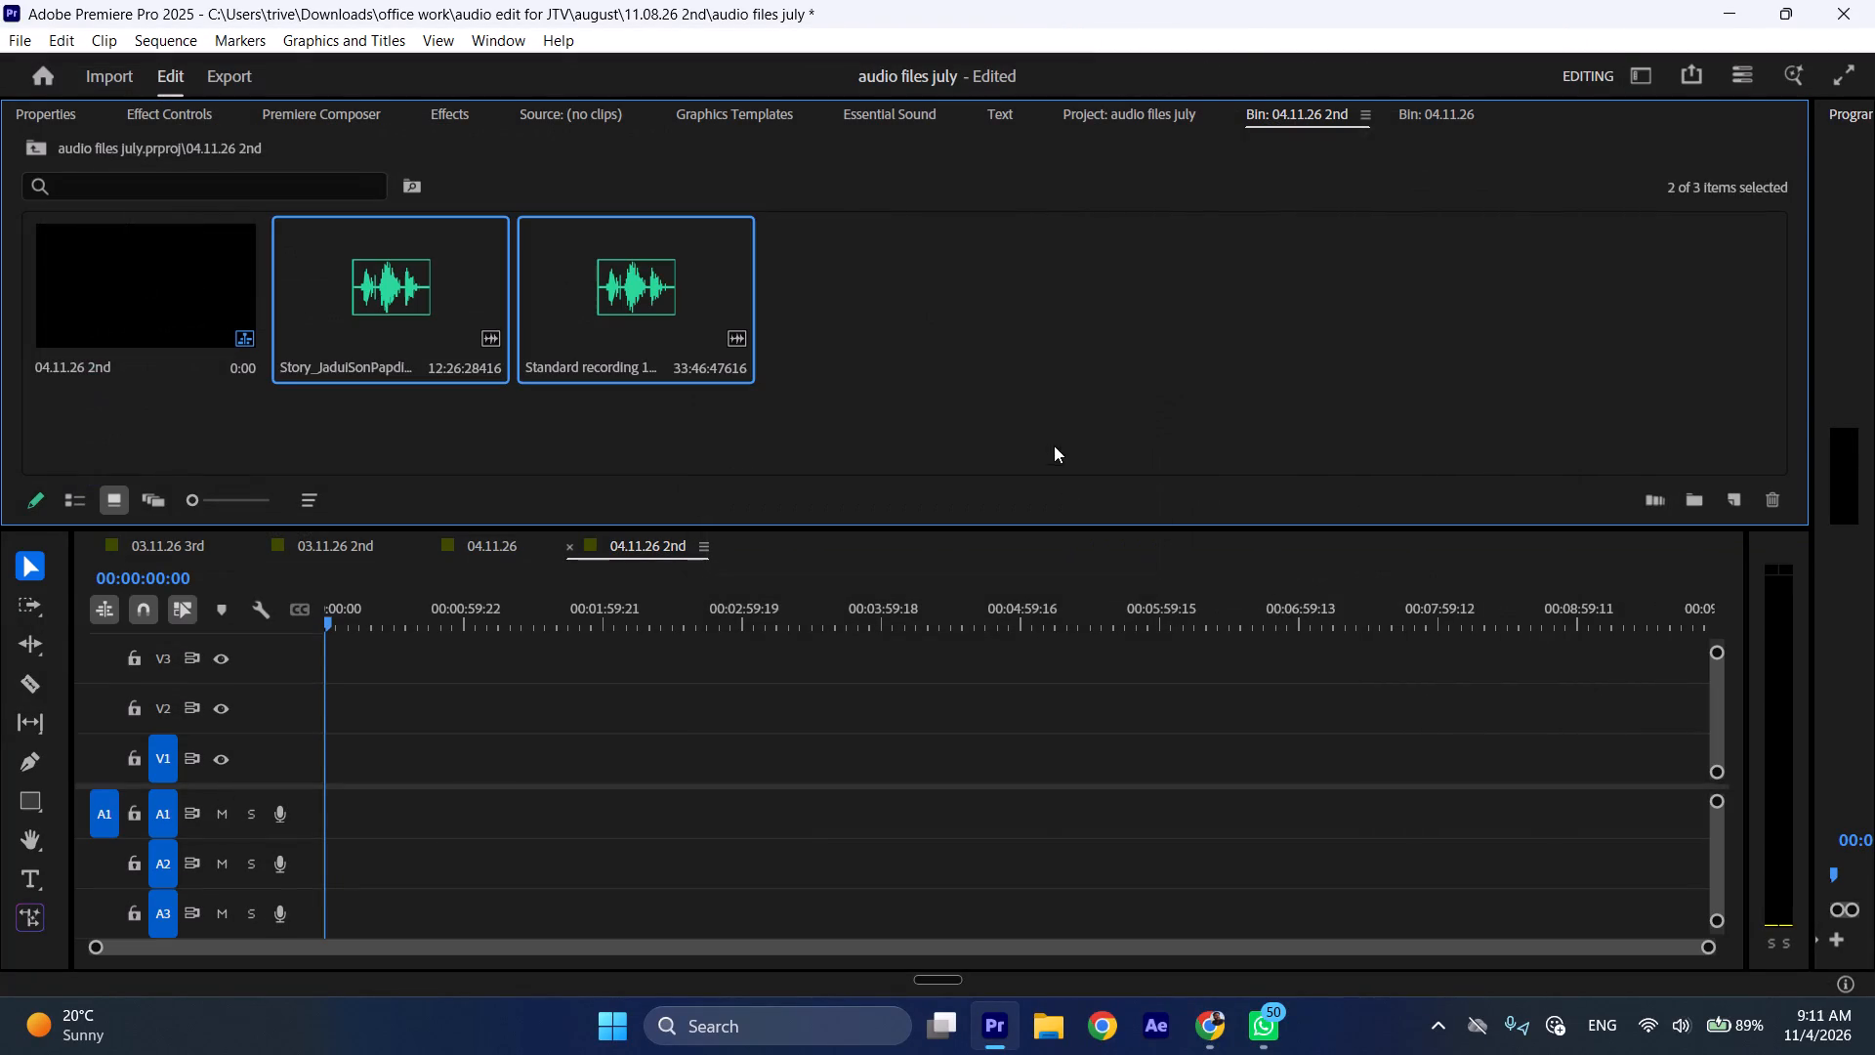
Place the Standard recording clip on audio track A2 and the Story_JaduiSonPapdi clip on A1, both at the start of the 04.11.26 2nd sequence.
{"action": "left_click", "coordinate": [996, 404]}
{"action": "left_click_drag", "start_coordinate": [650, 324], "coordinate": [333, 814]}
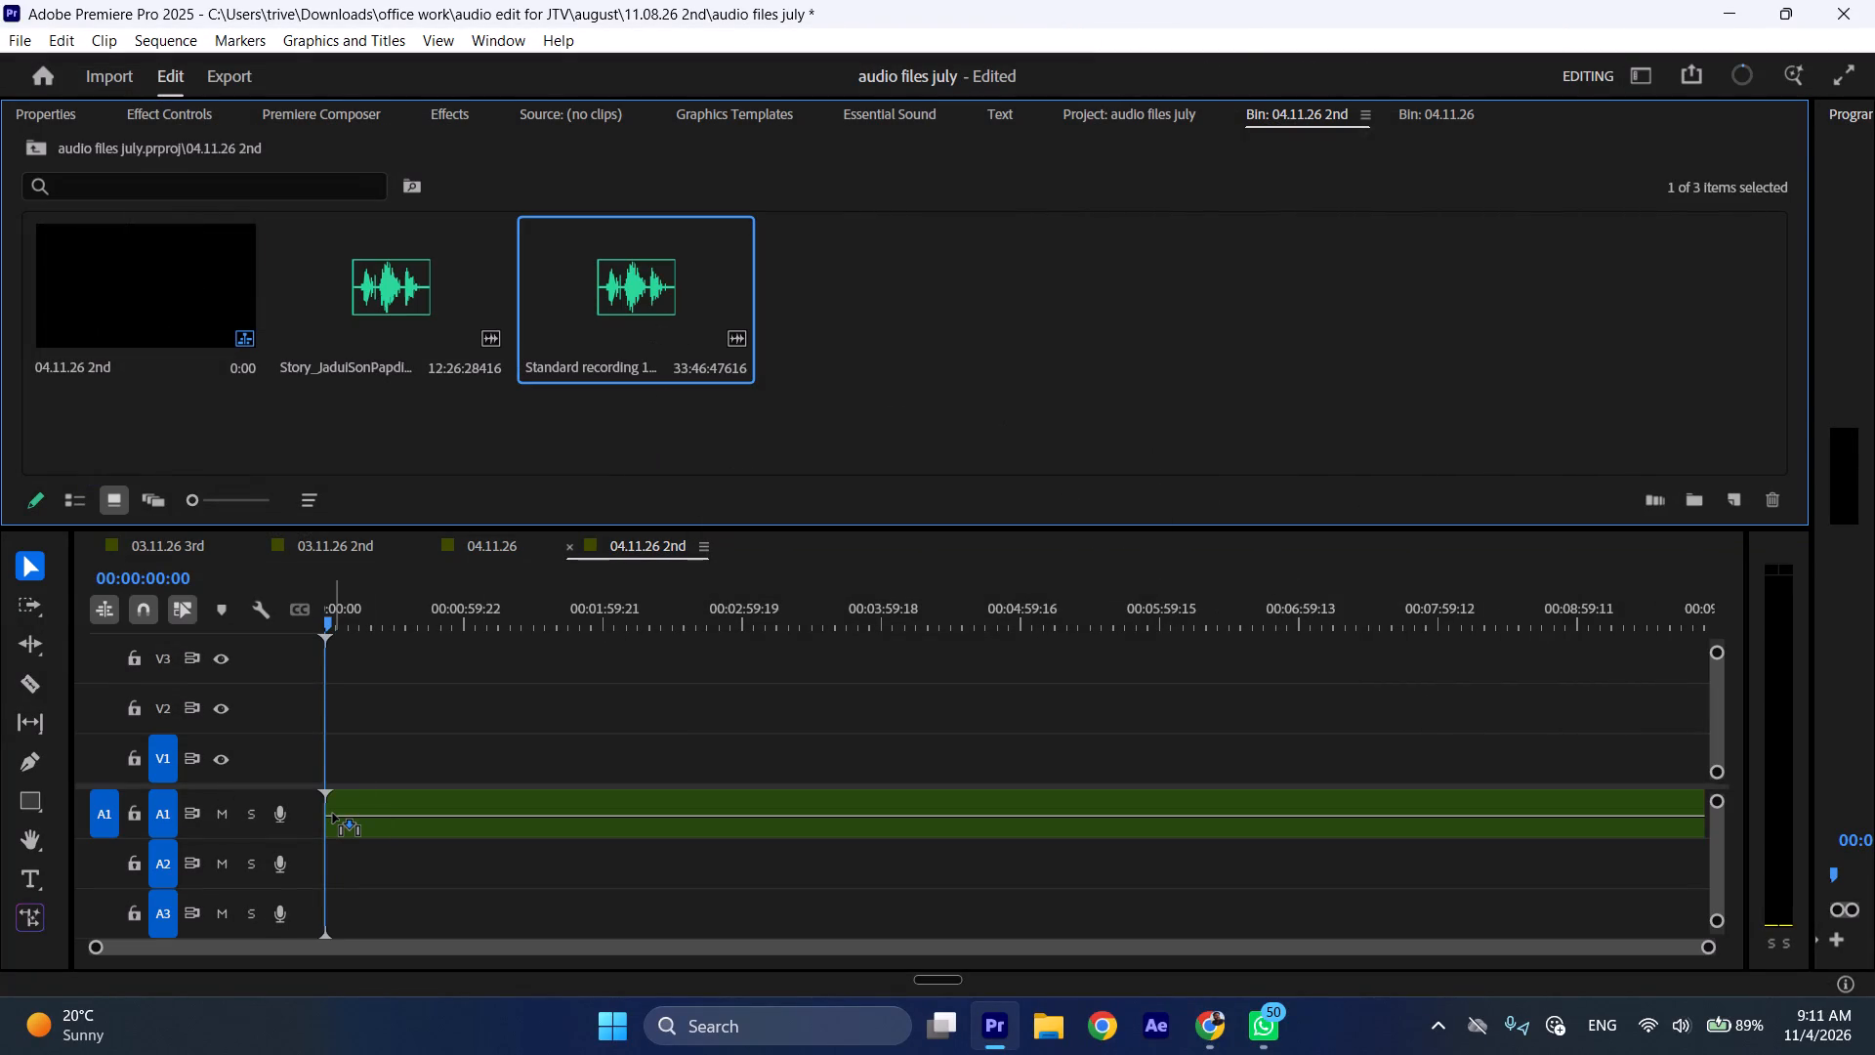
{"action": "left_click_drag", "start_coordinate": [333, 814], "coordinate": [309, 848]}
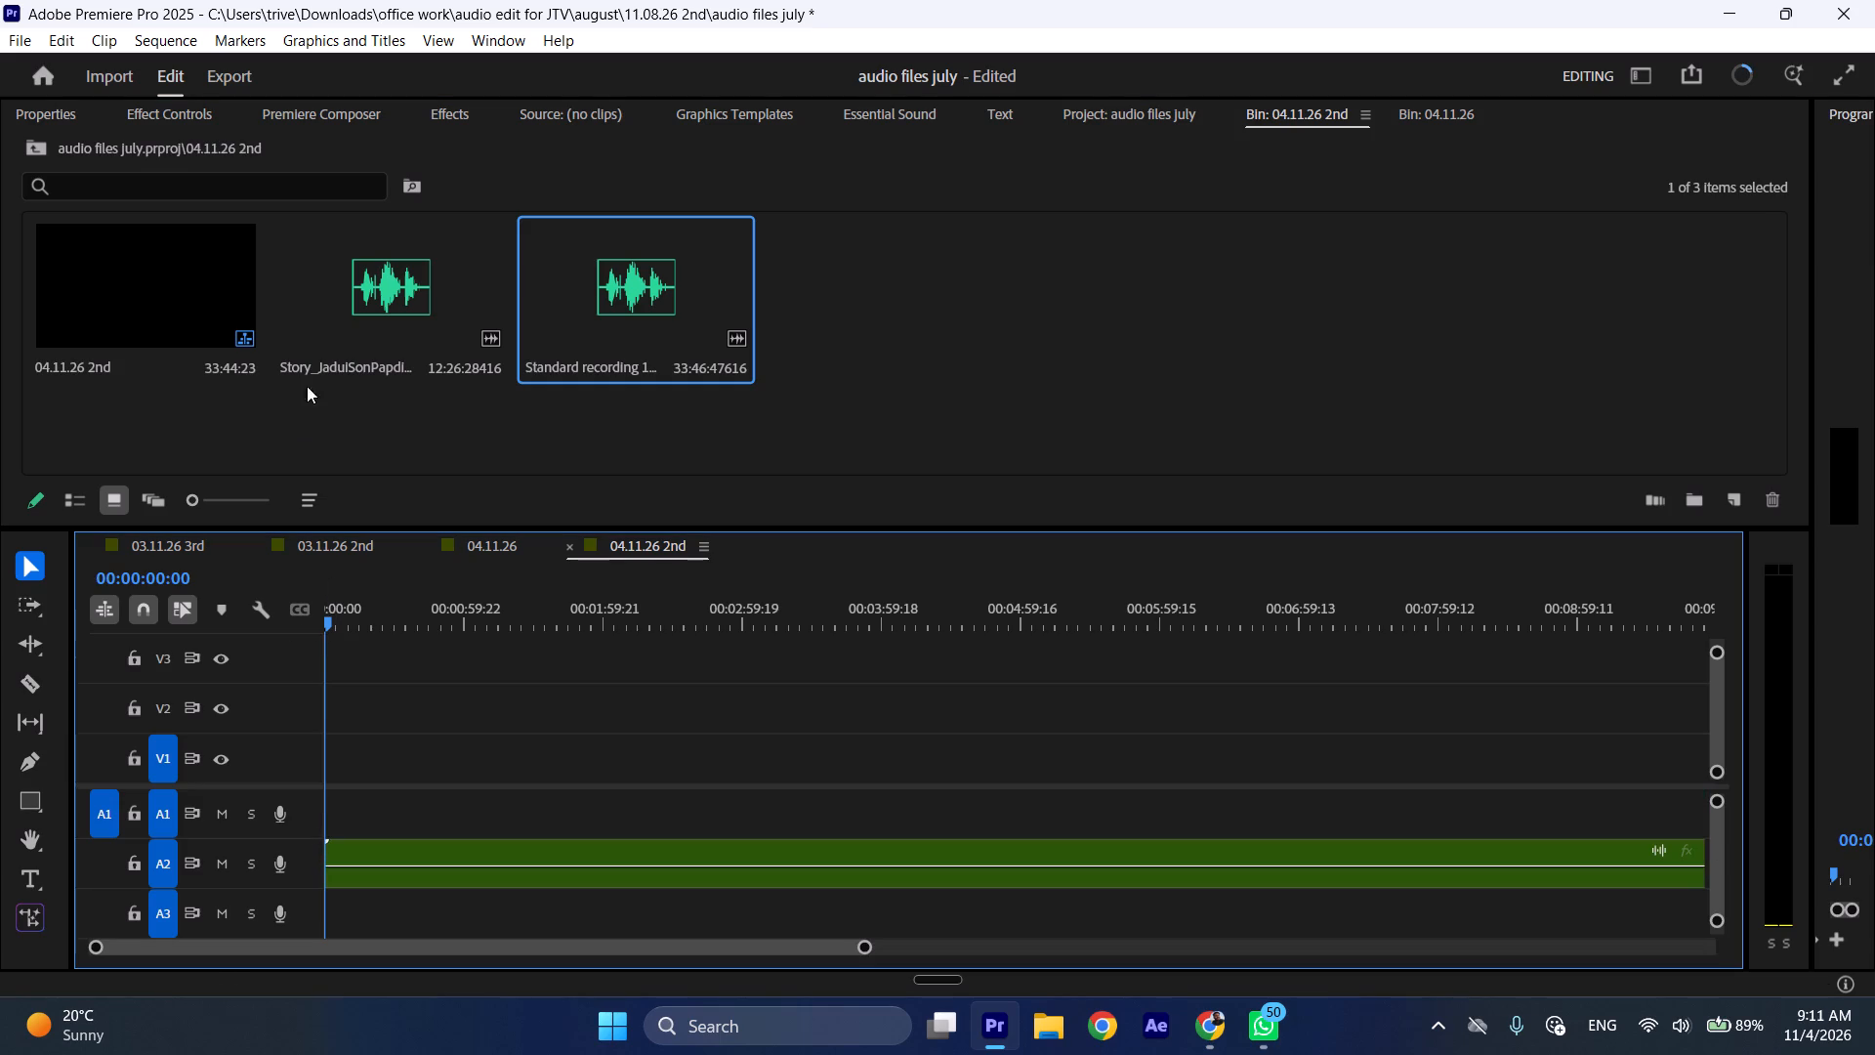
{"action": "left_click_drag", "start_coordinate": [383, 287], "coordinate": [297, 805]}
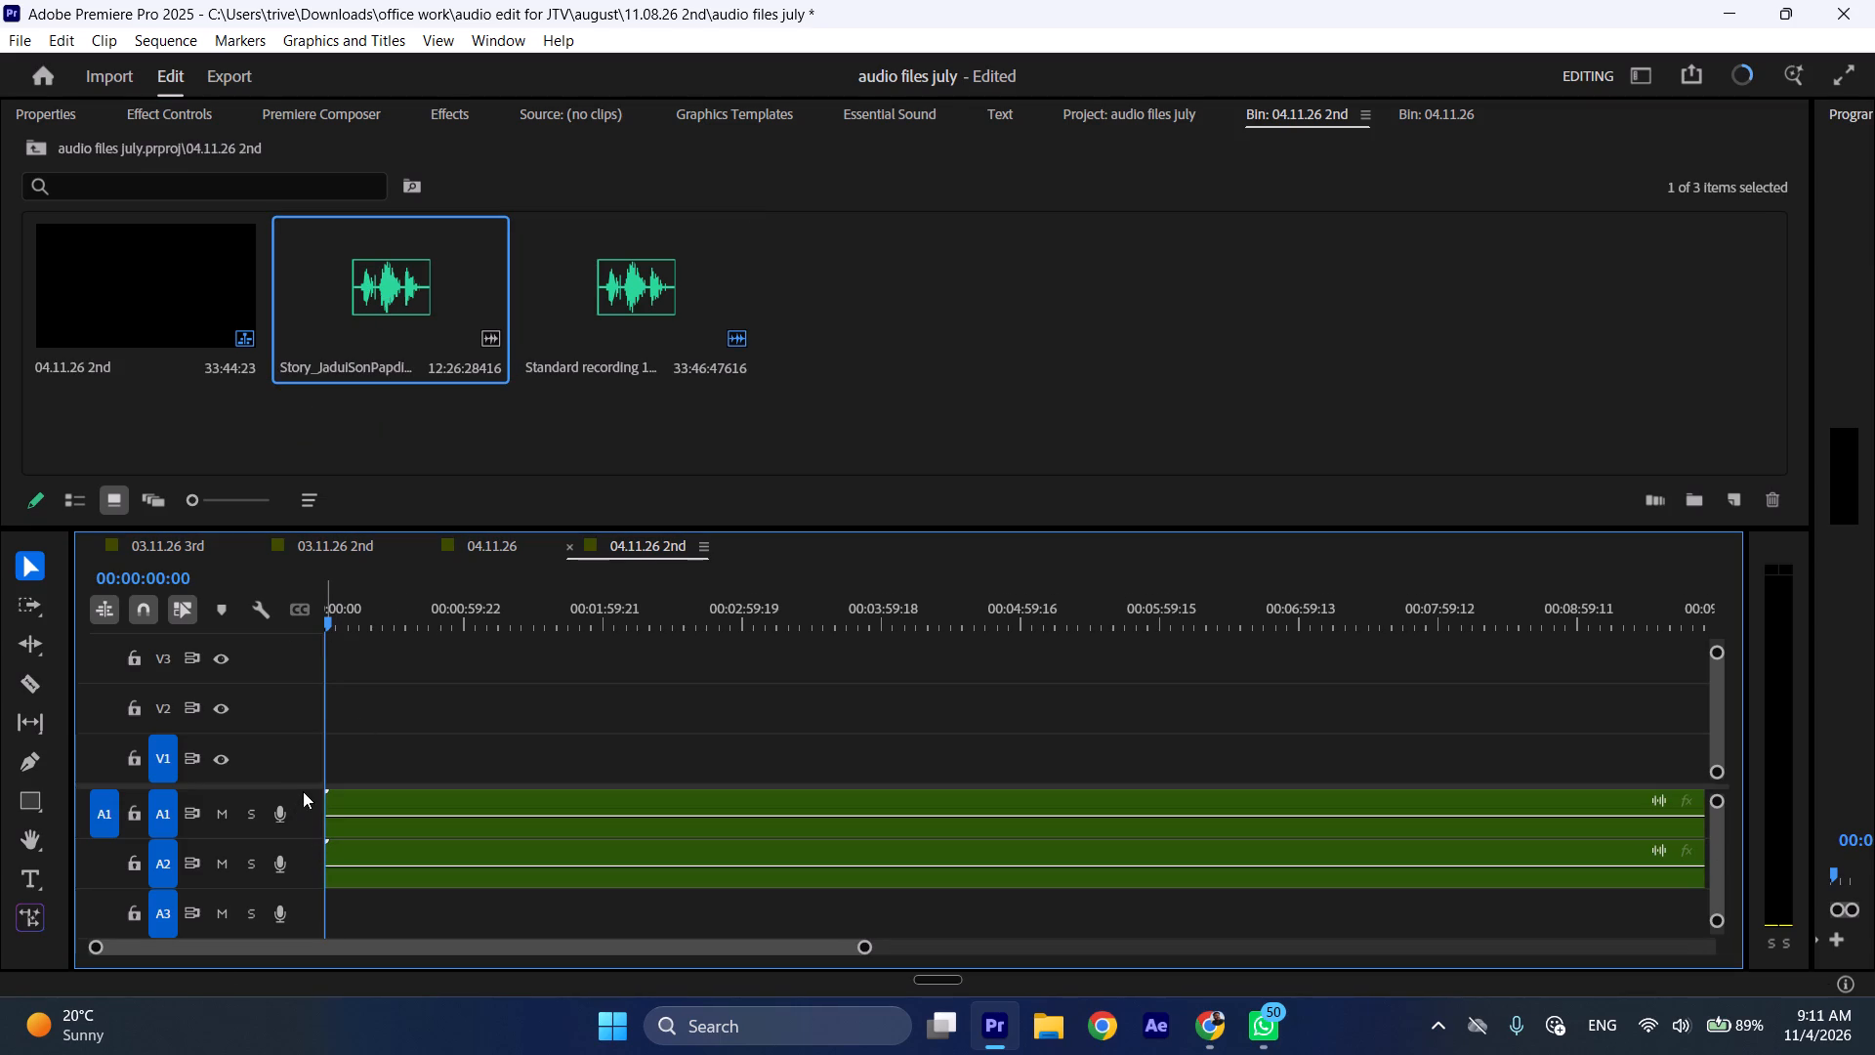
{"action": "left_click_drag", "start_coordinate": [303, 785], "coordinate": [350, 638]}
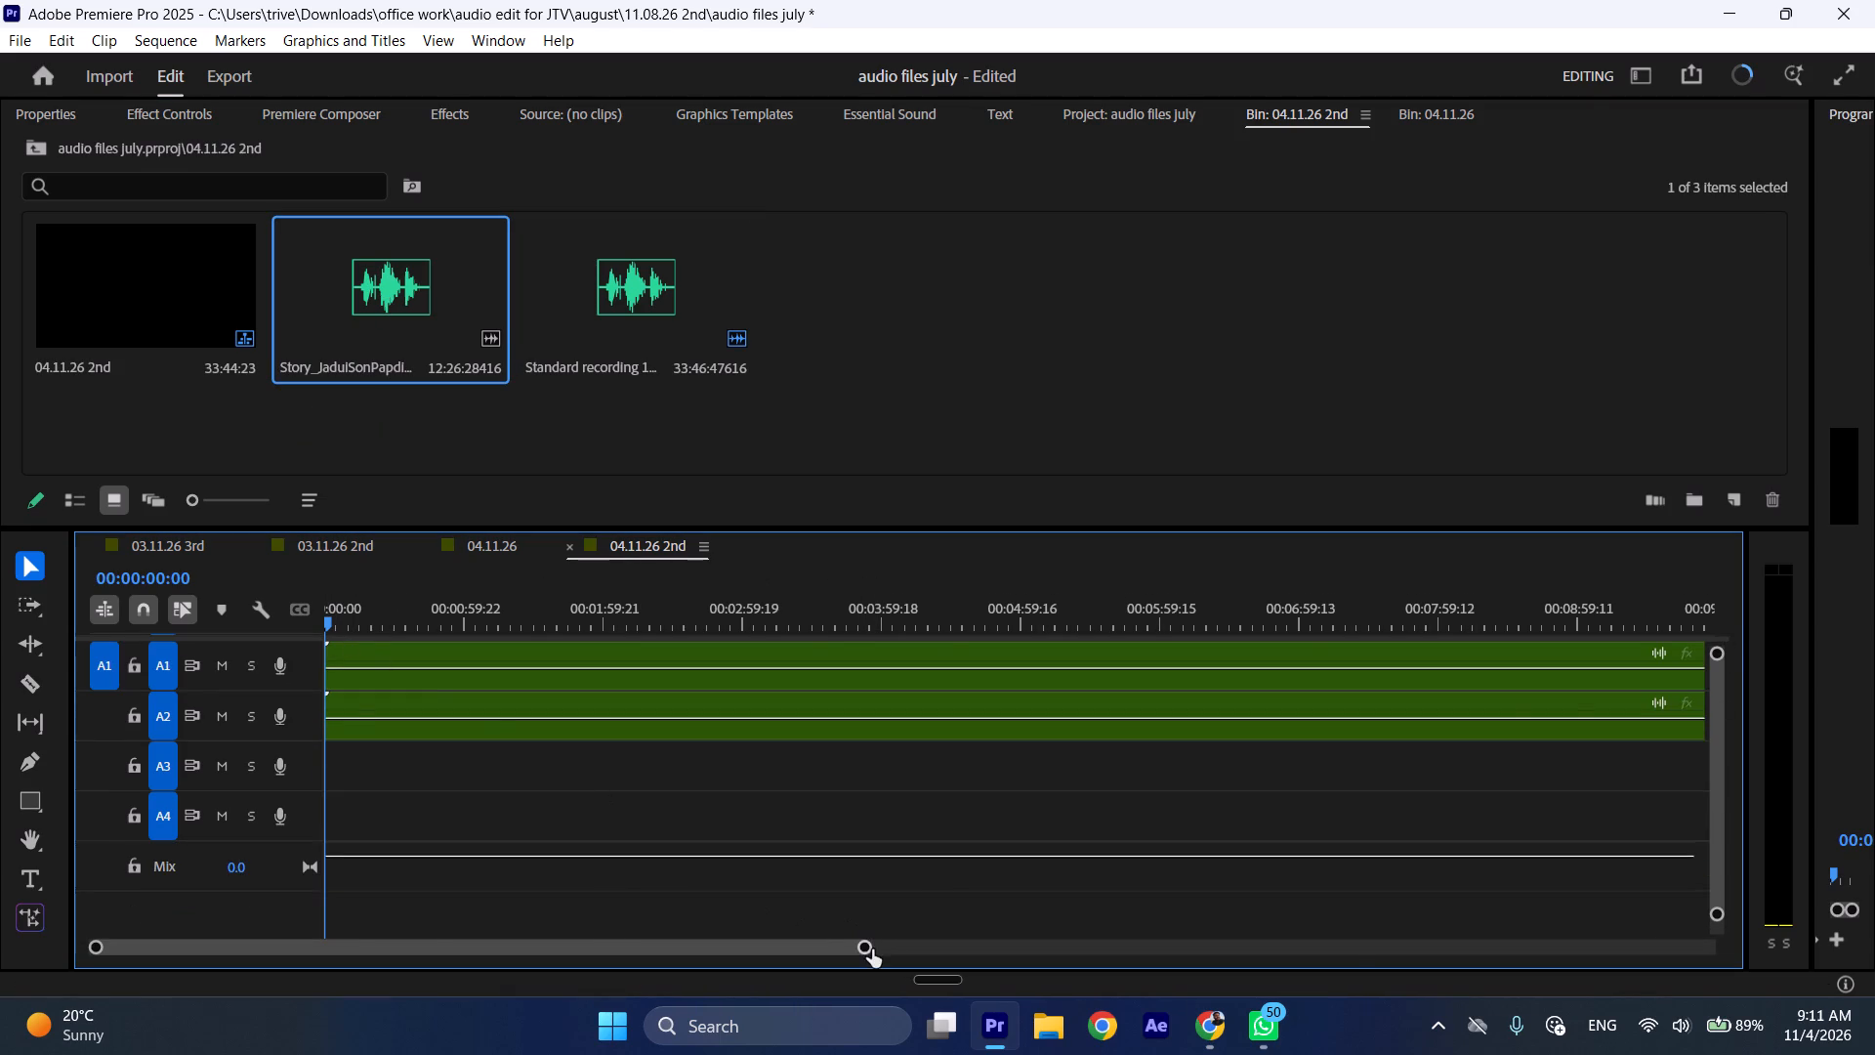
{"action": "left_click_drag", "start_coordinate": [872, 949], "coordinate": [1610, 945]}
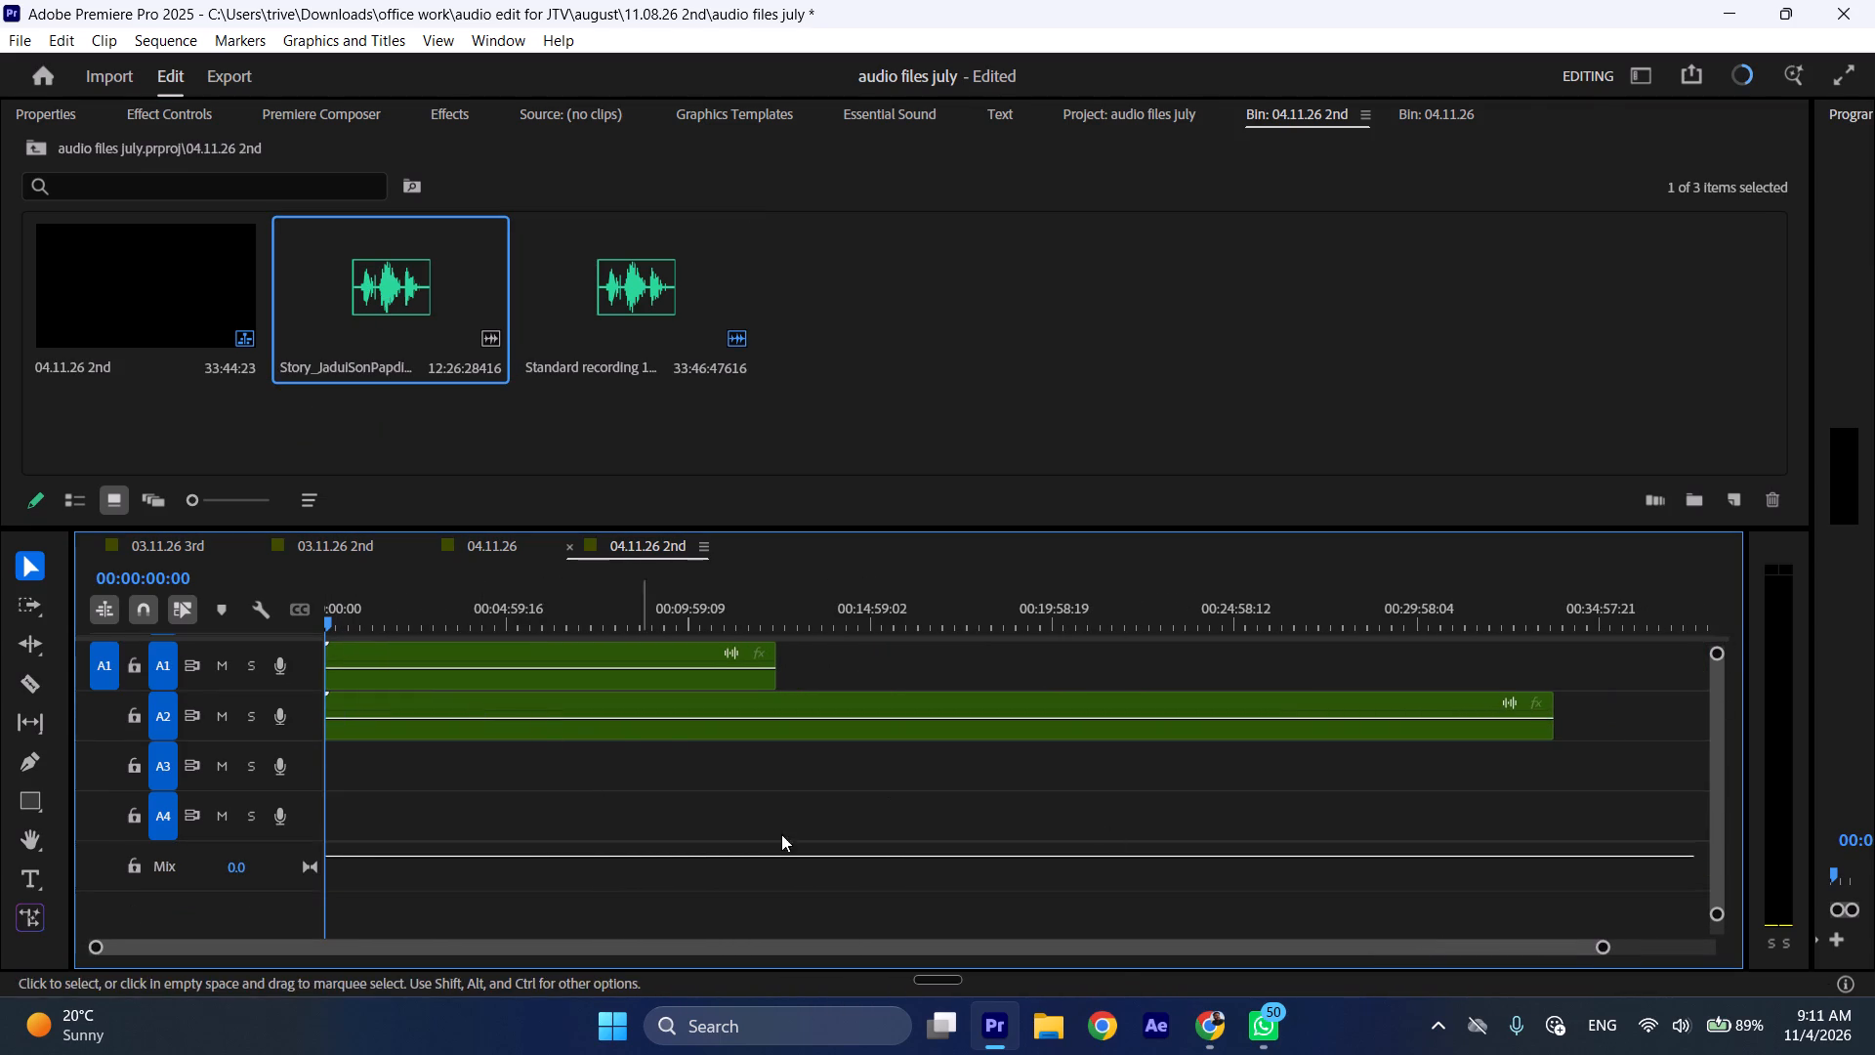
Reorder the taskbar so WhatsApp sits directly between Premiere Pro and File Explorer.
{"action": "left_click_drag", "start_coordinate": [1270, 1025], "coordinate": [1053, 1037]}
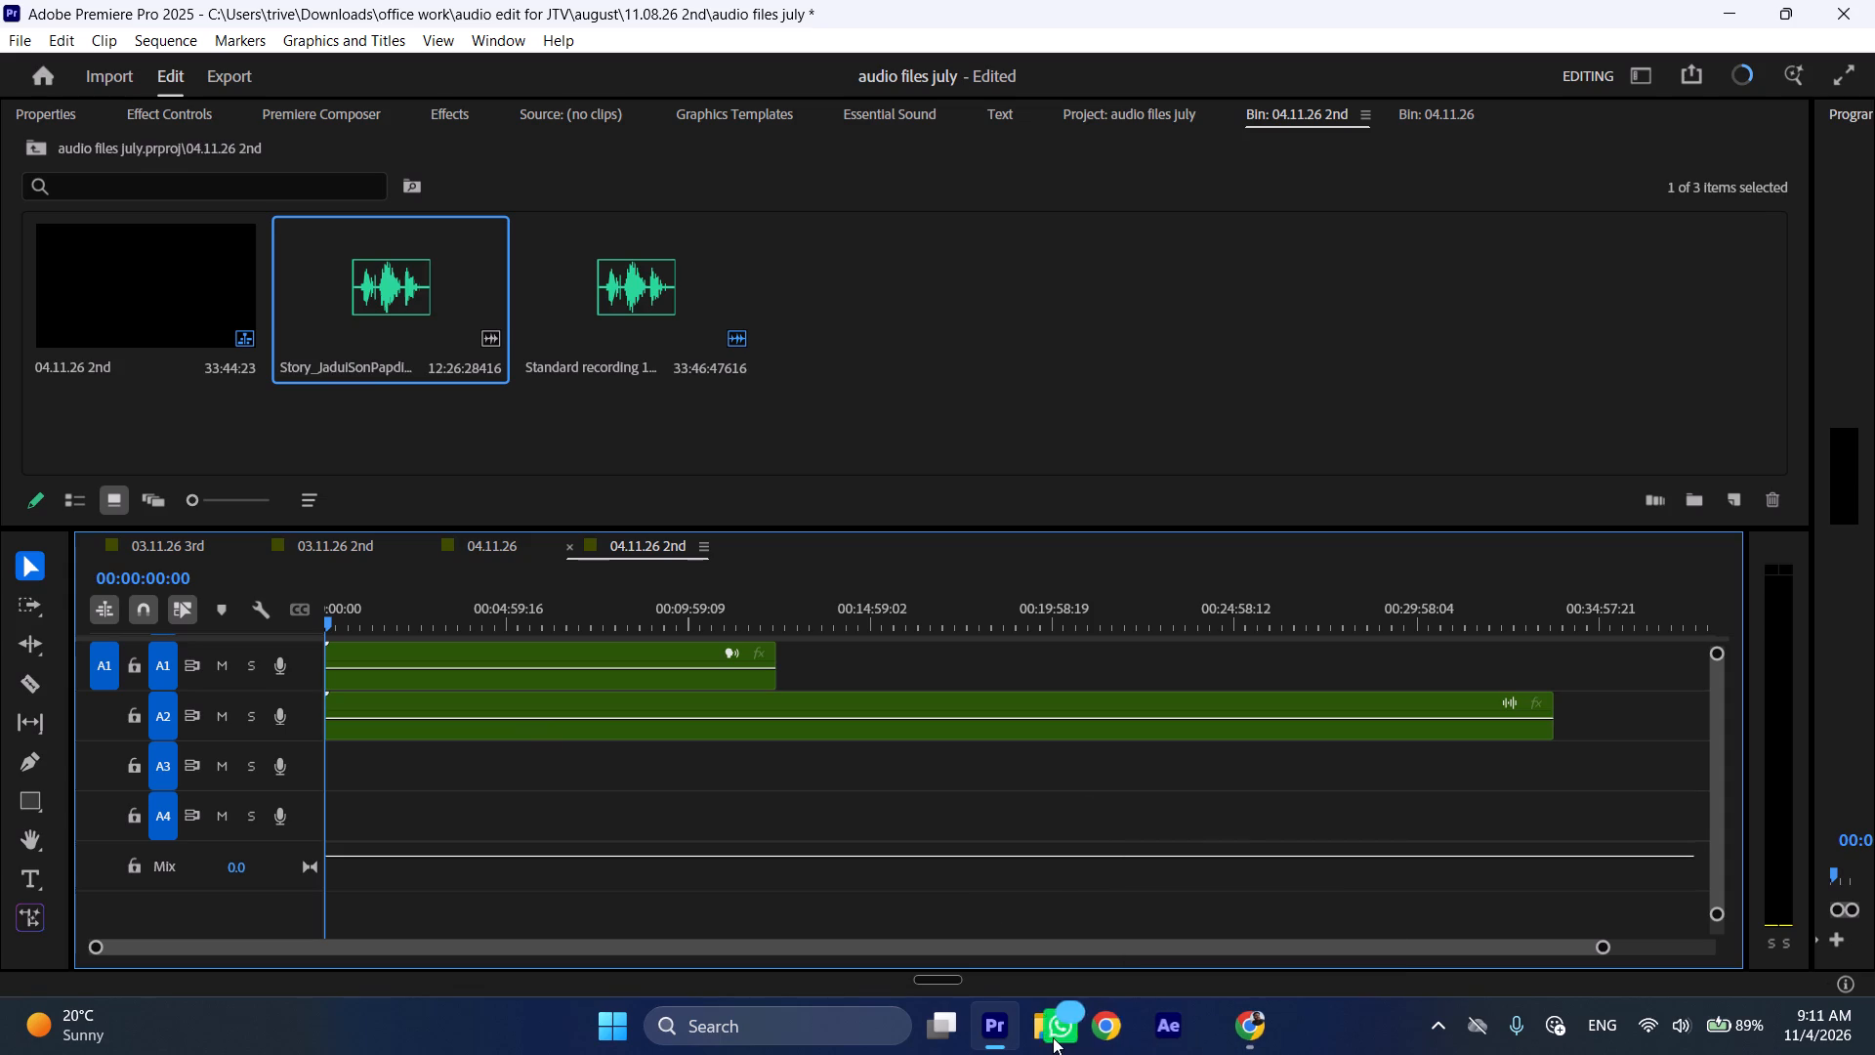
{"action": "left_click_drag", "start_coordinate": [1053, 1037], "coordinate": [1051, 1037]}
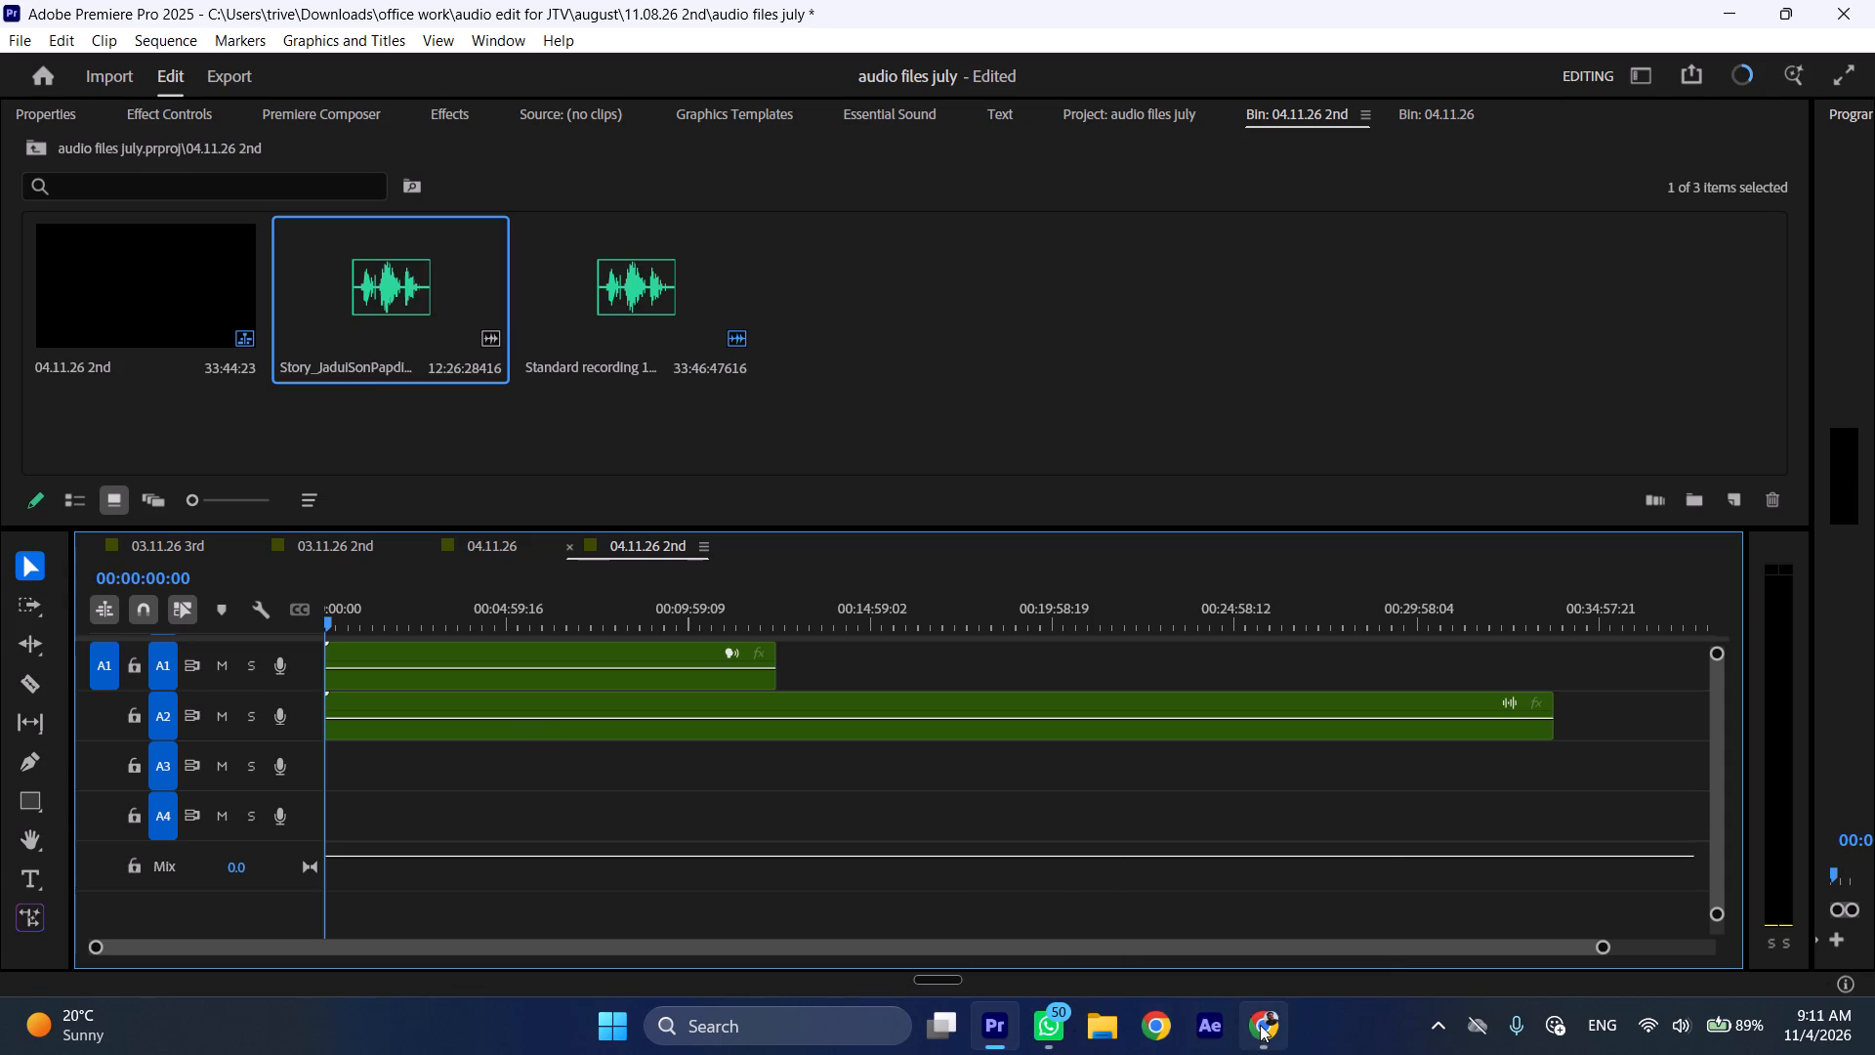
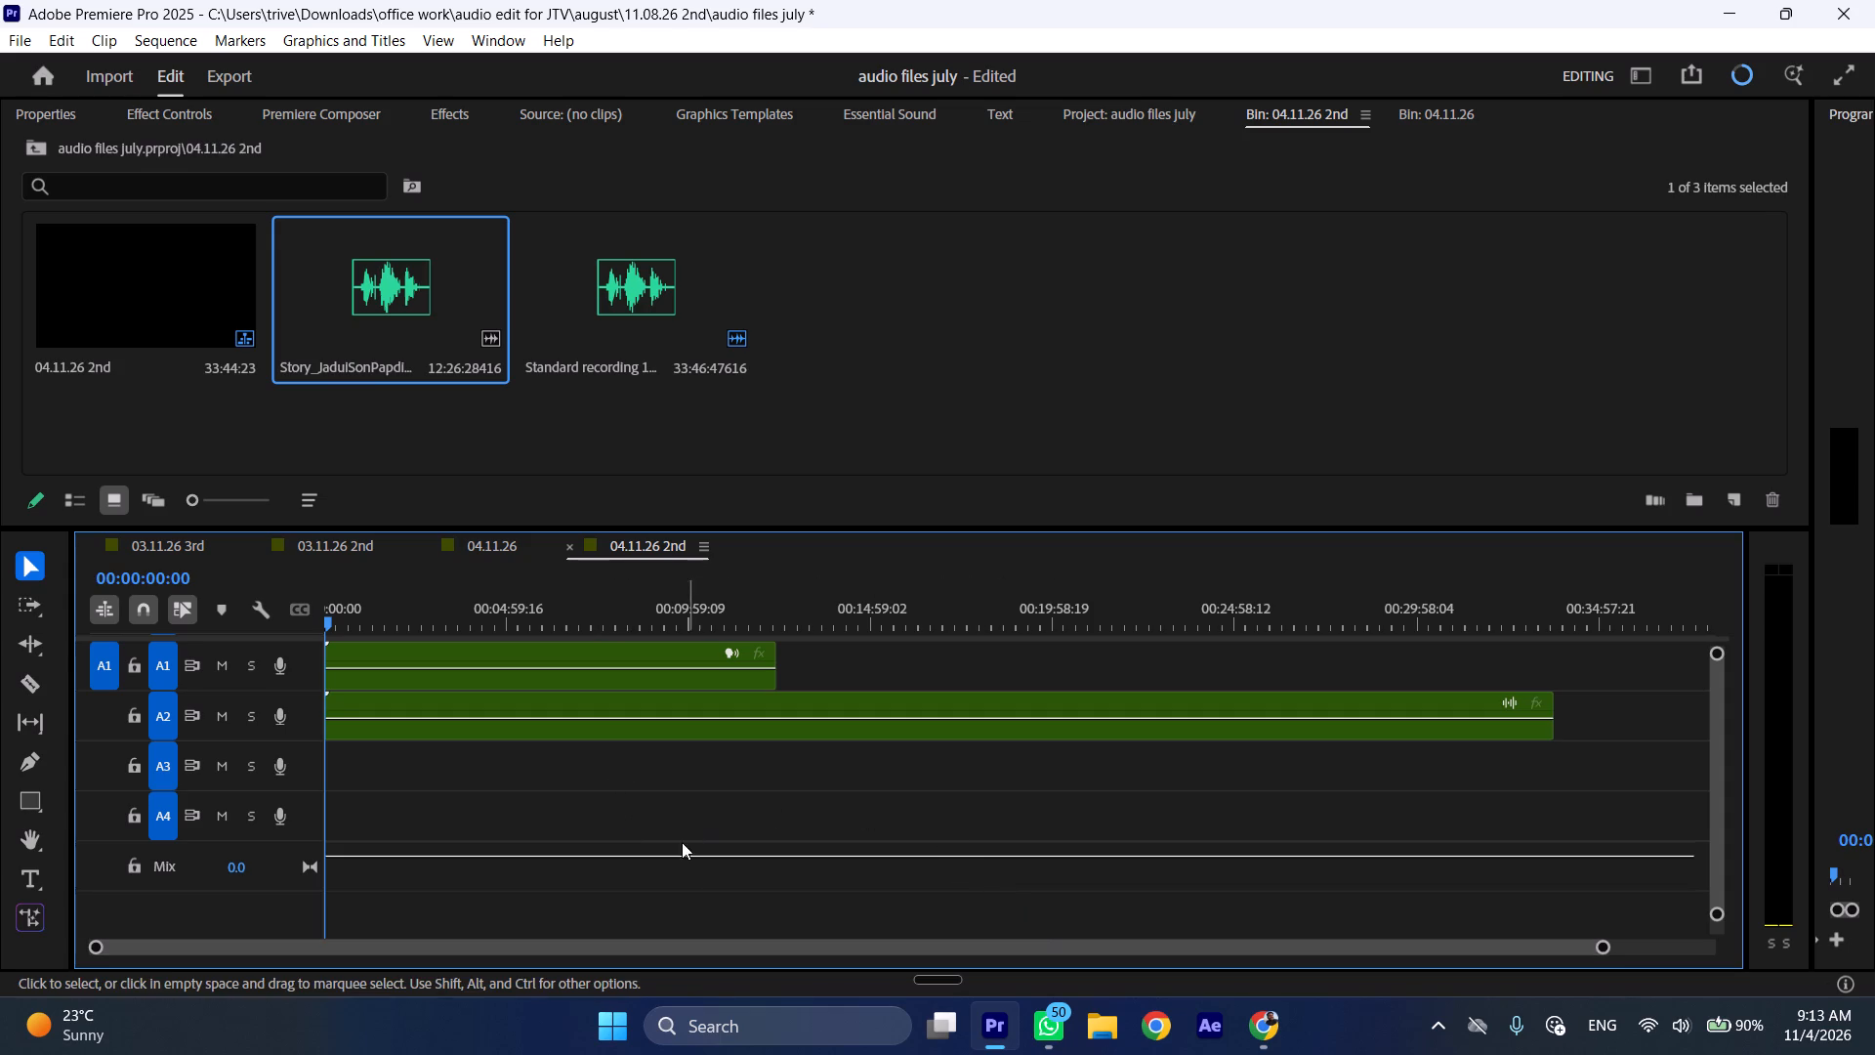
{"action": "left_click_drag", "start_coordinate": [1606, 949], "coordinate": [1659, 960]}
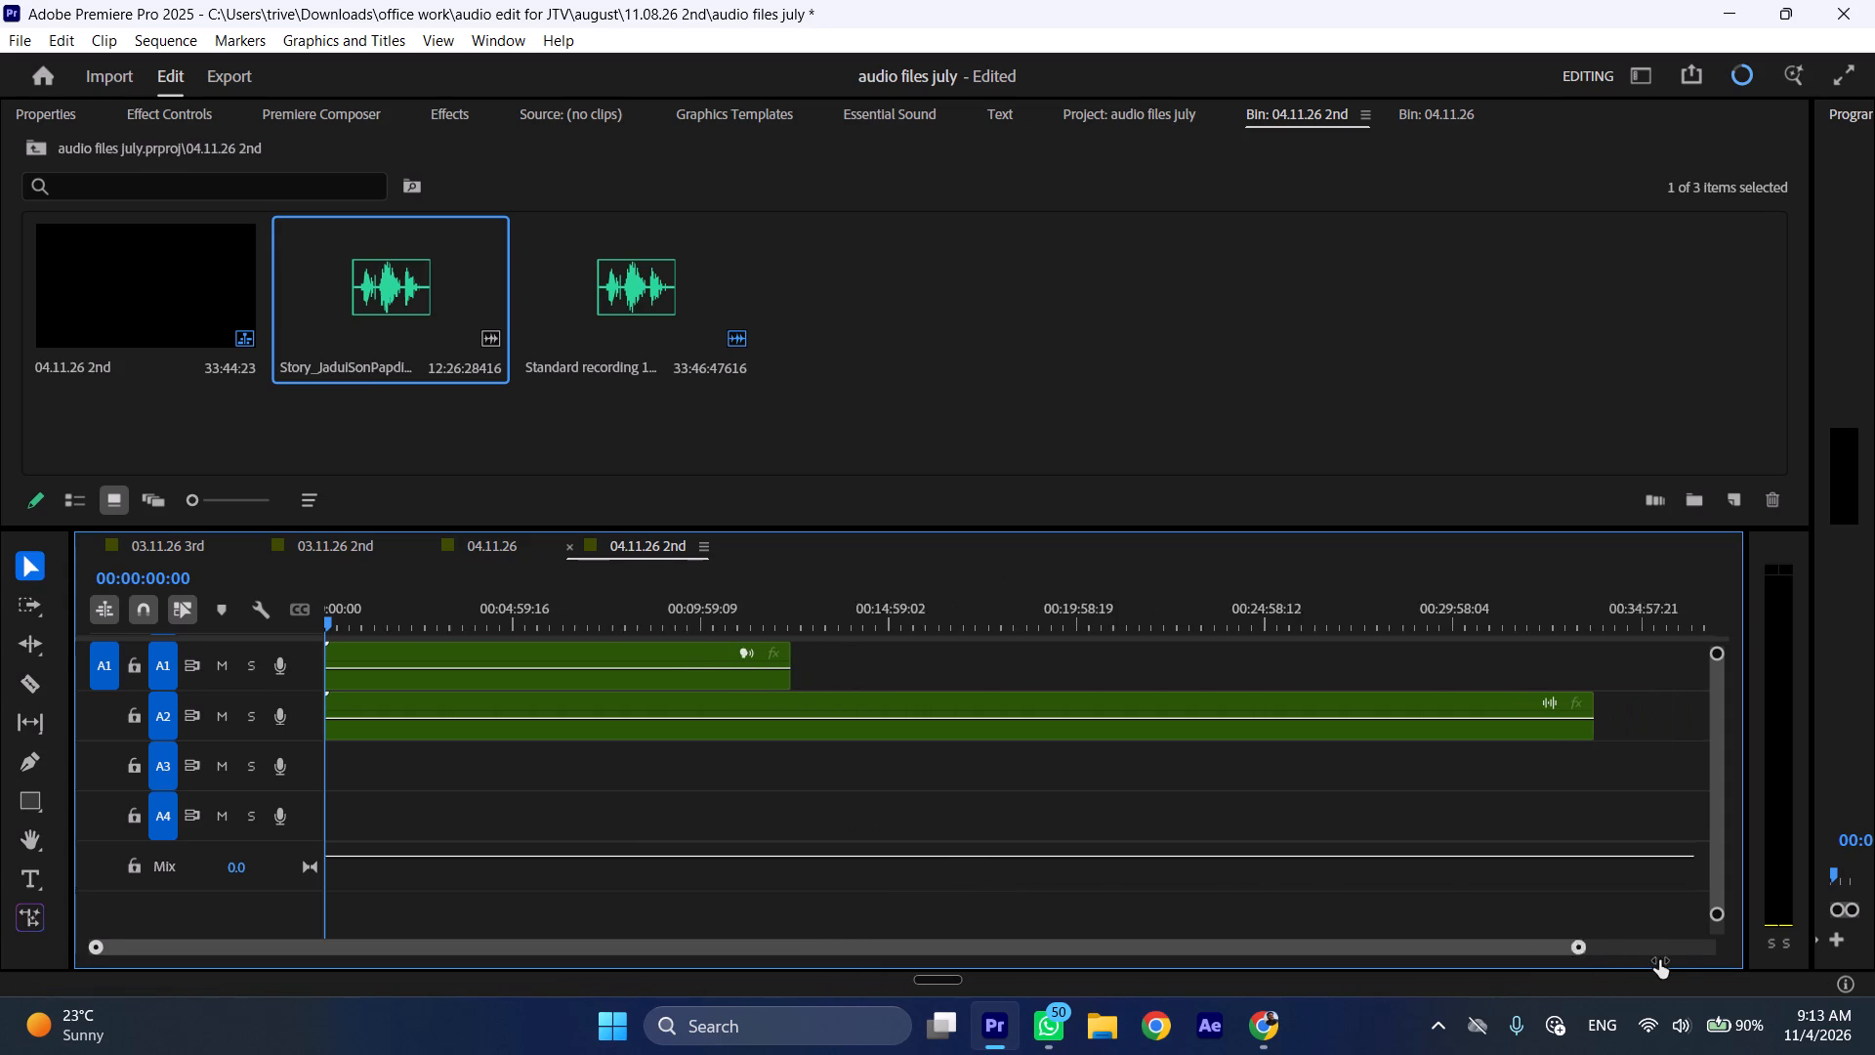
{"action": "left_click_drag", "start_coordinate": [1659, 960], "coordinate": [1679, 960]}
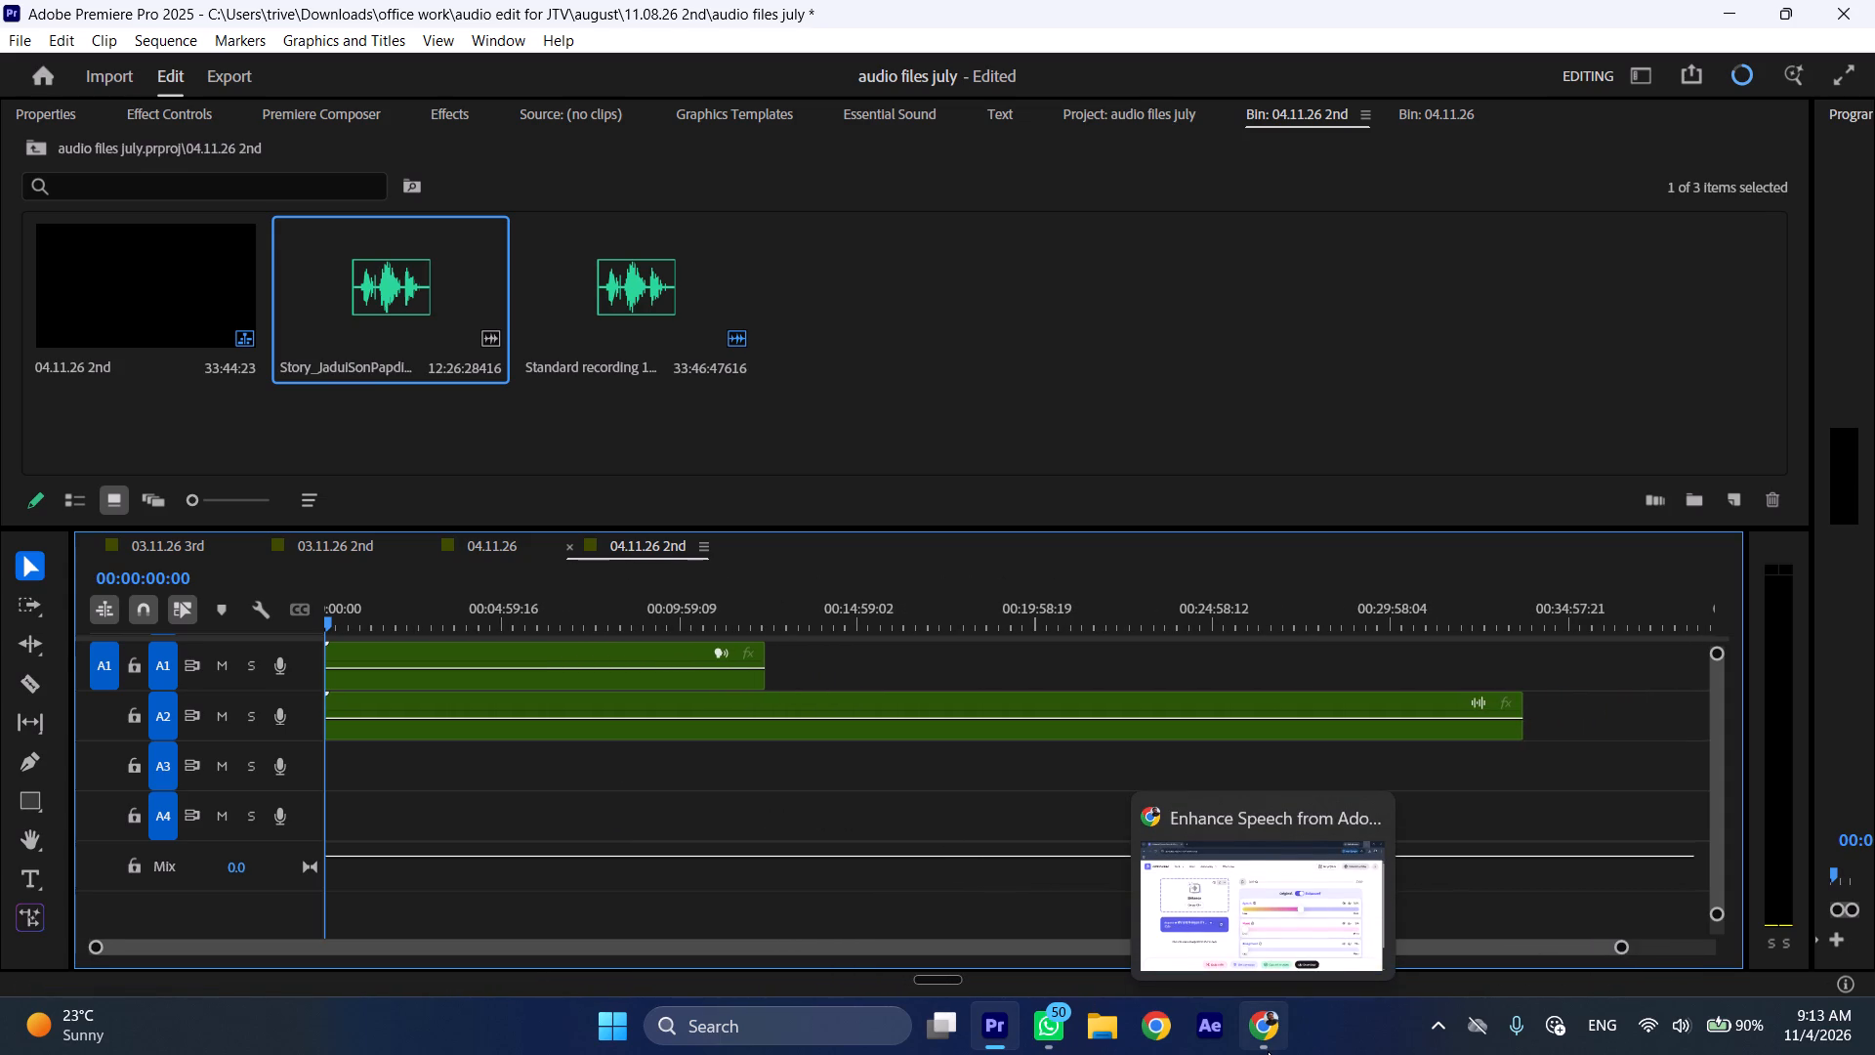
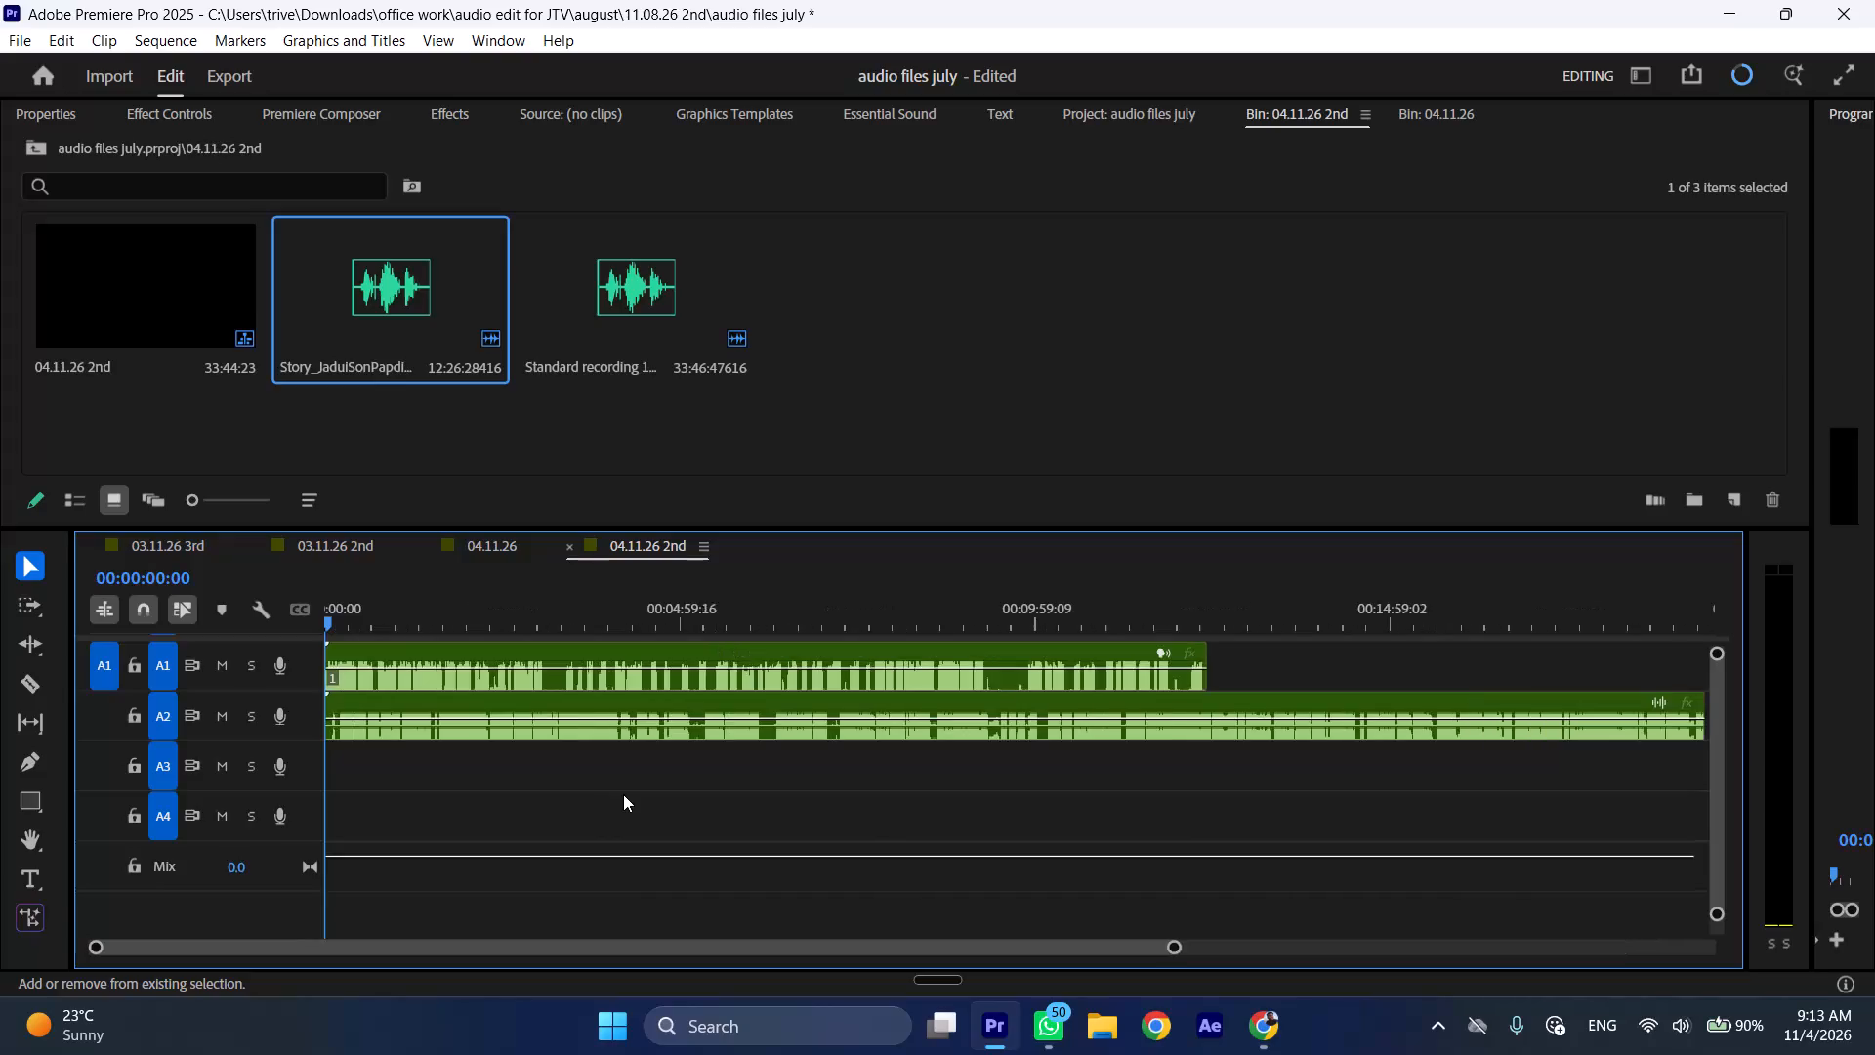
Trim the start of the Standard recording clip on A2 to just before its first sound, about 7 seconds in.
{"action": "key", "text": "ctrl+shift+c"}
{"action": "key", "text": "ctrl+shift+c"}
{"action": "key", "text": "ctrl+shift+c"}
{"action": "key", "text": "ctrl+shift+c"}
{"action": "key", "text": "ctrl+shift+c"}
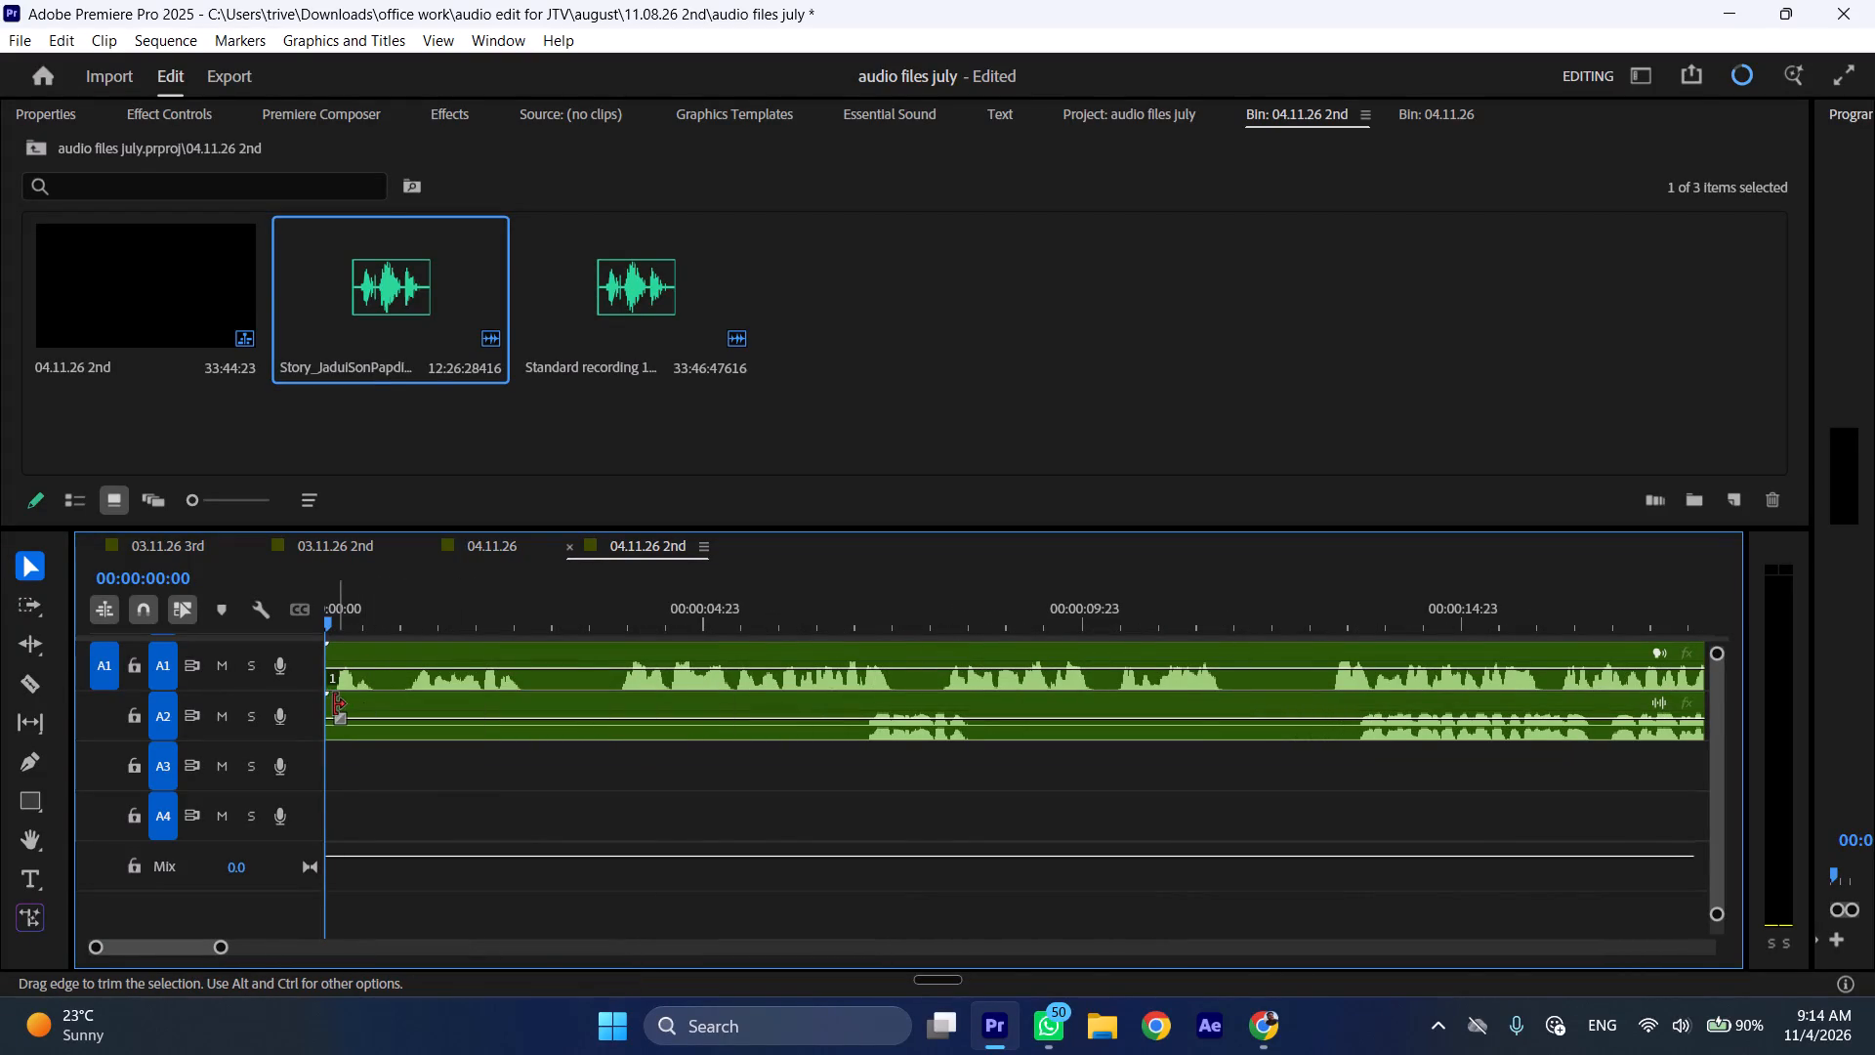
{"action": "left_click_drag", "start_coordinate": [332, 703], "coordinate": [857, 703]}
Cut the story voice-over on A1 just before its second phrase, about 1 second in, and ripple-delete the opening part.
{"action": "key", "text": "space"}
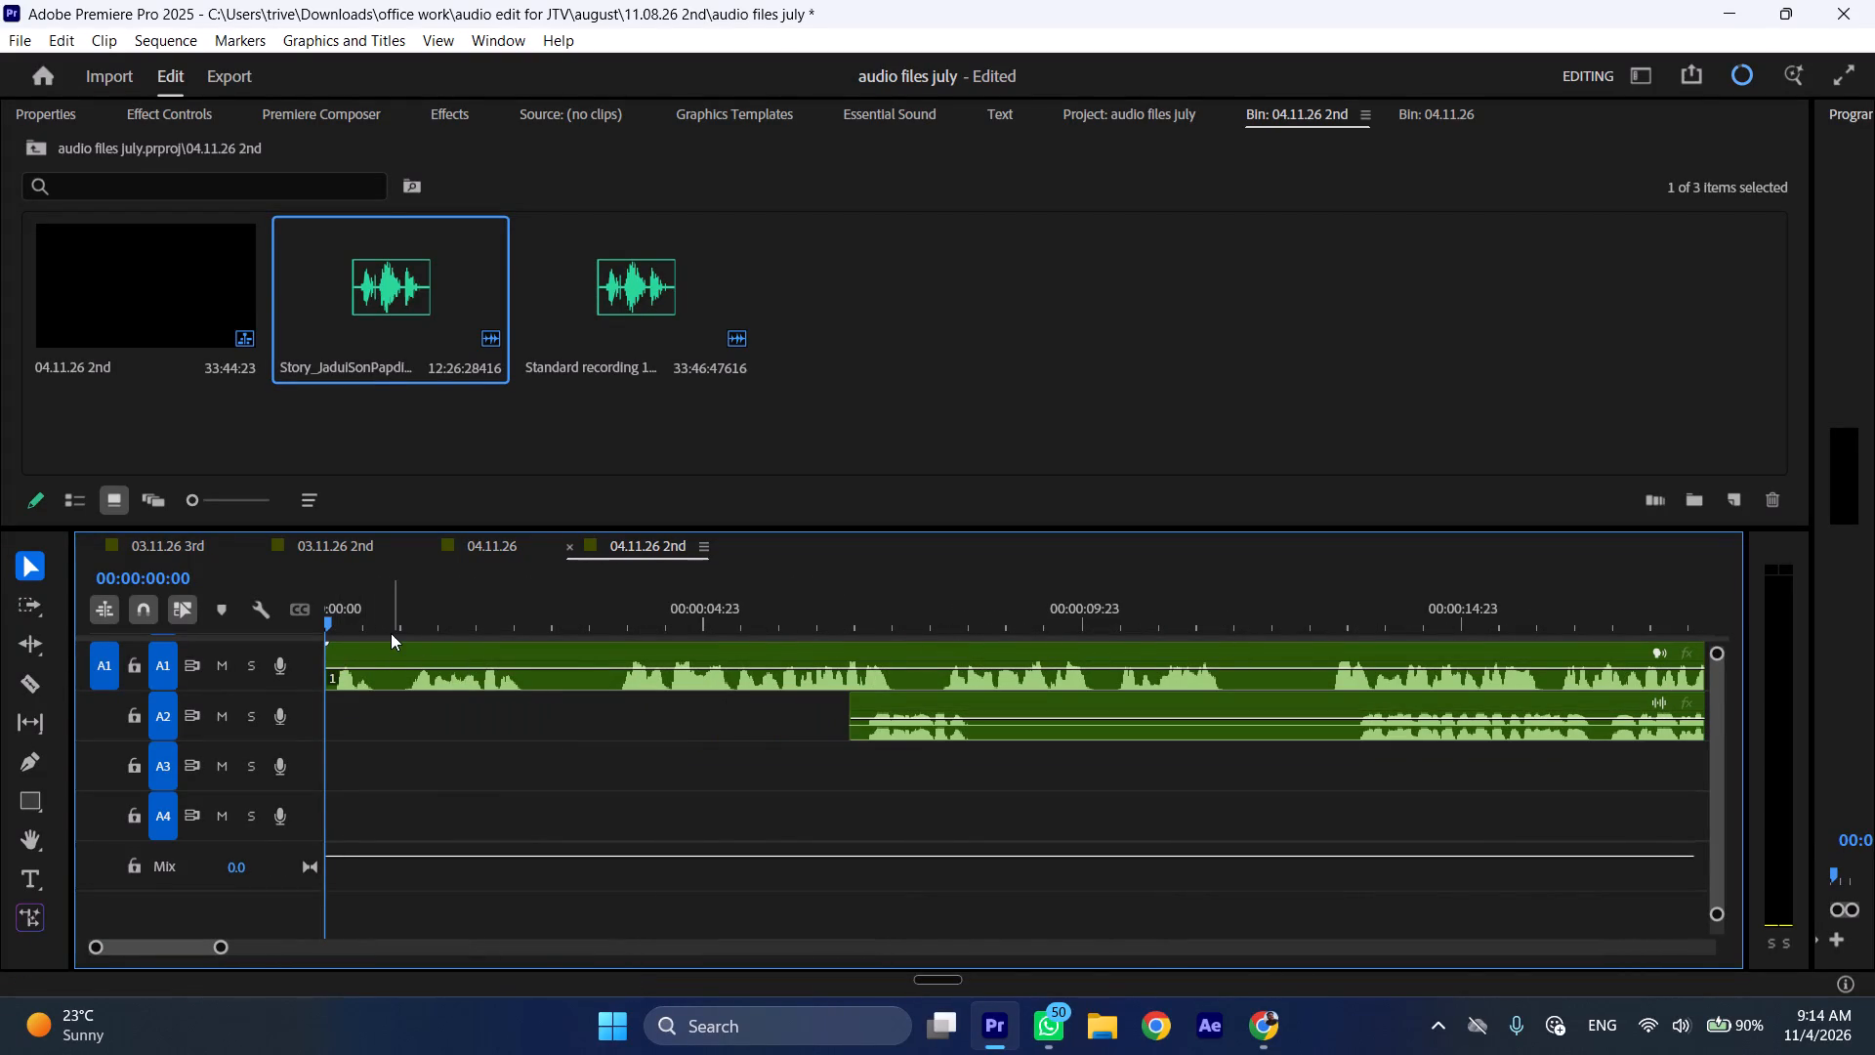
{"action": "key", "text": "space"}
{"action": "left_click_drag", "start_coordinate": [411, 612], "coordinate": [409, 612]}
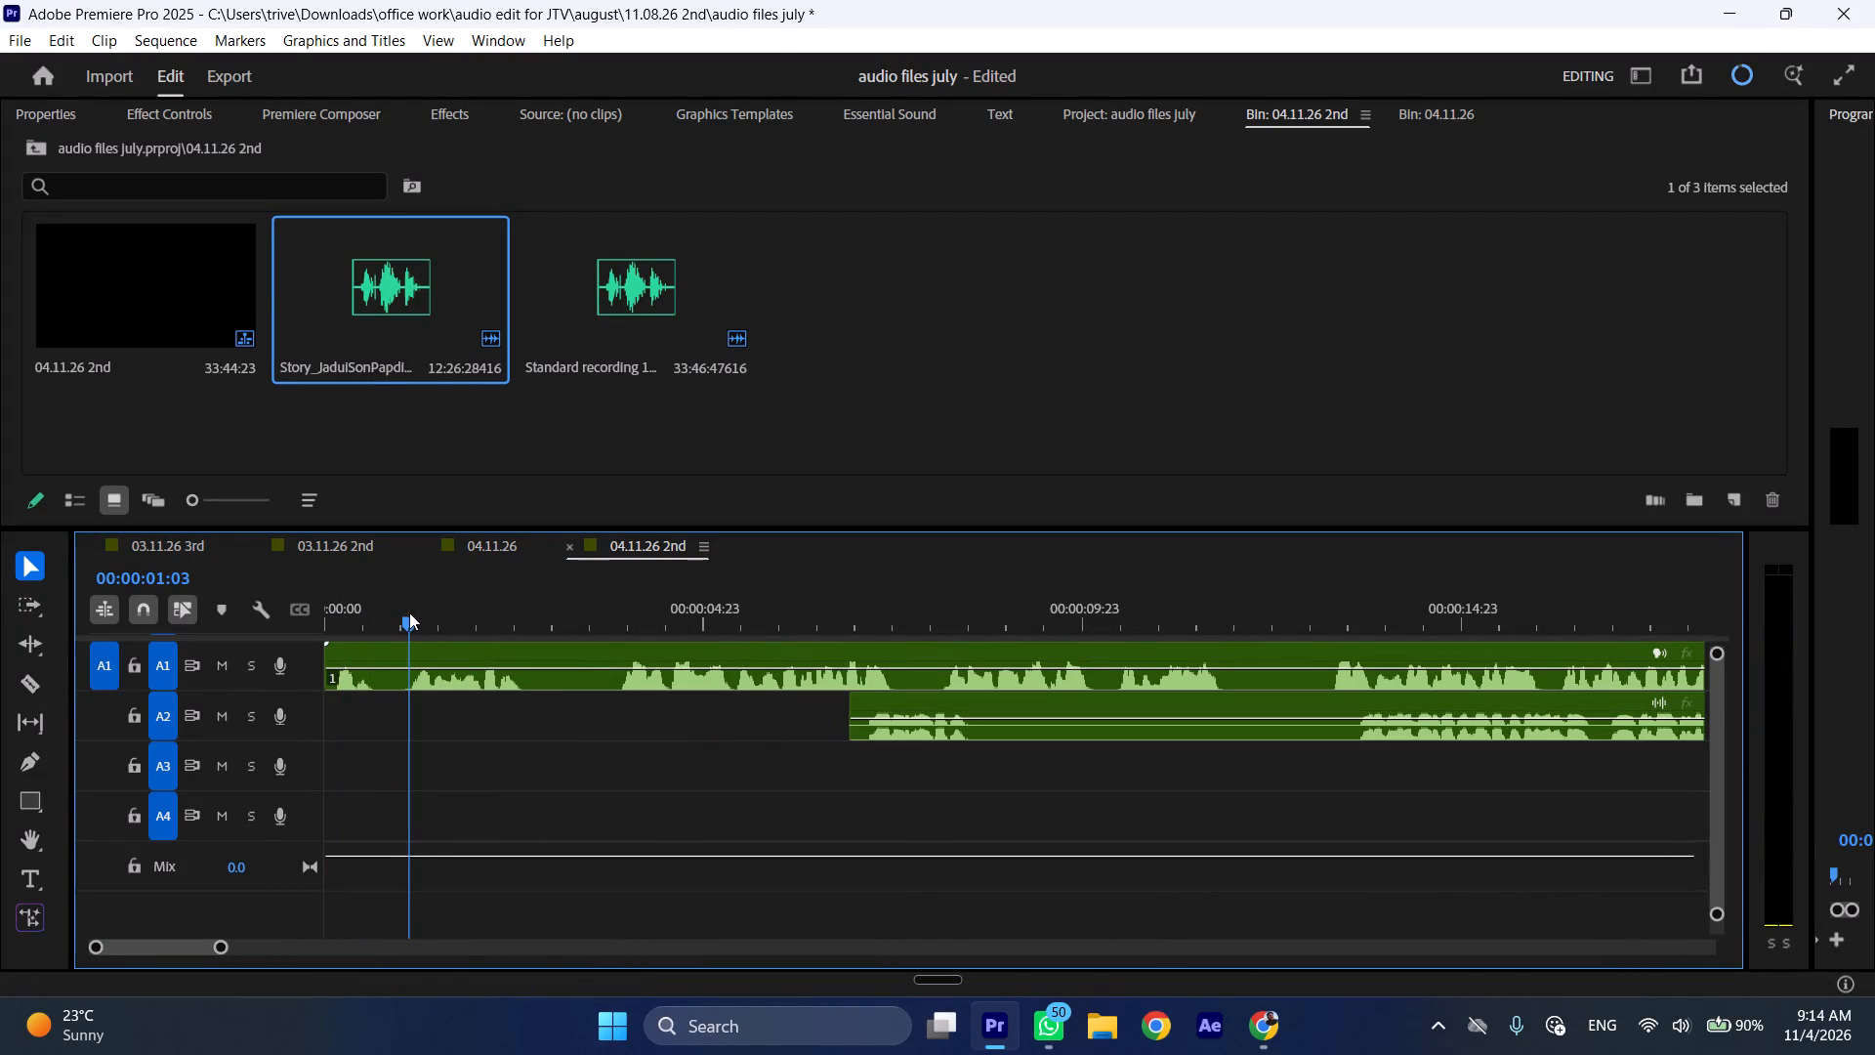
{"action": "left_click_drag", "start_coordinate": [409, 612], "coordinate": [401, 612]}
{"action": "left_click", "coordinate": [434, 657]}
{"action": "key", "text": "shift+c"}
{"action": "key", "text": "ctrl+shift+d"}
Play the start of the story voice-over and split the A1 clip at 00:00:01:19, in the pause after the first phrase.
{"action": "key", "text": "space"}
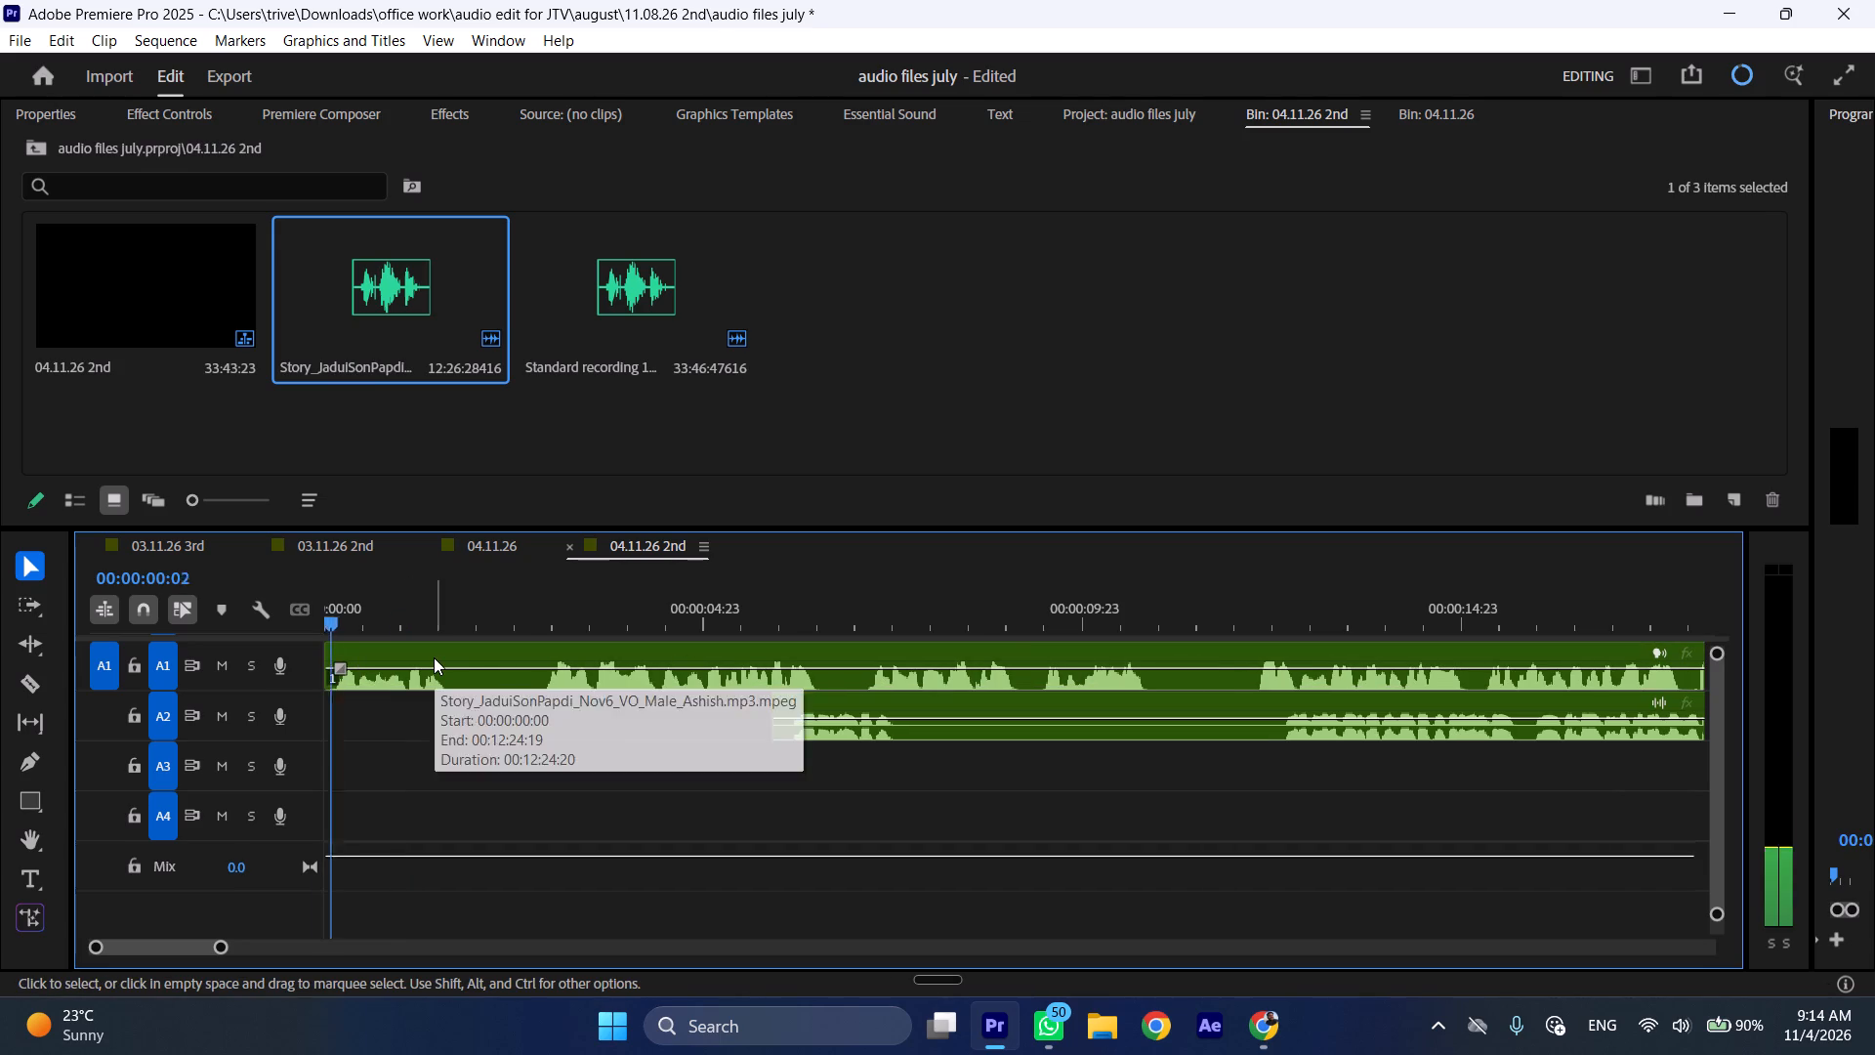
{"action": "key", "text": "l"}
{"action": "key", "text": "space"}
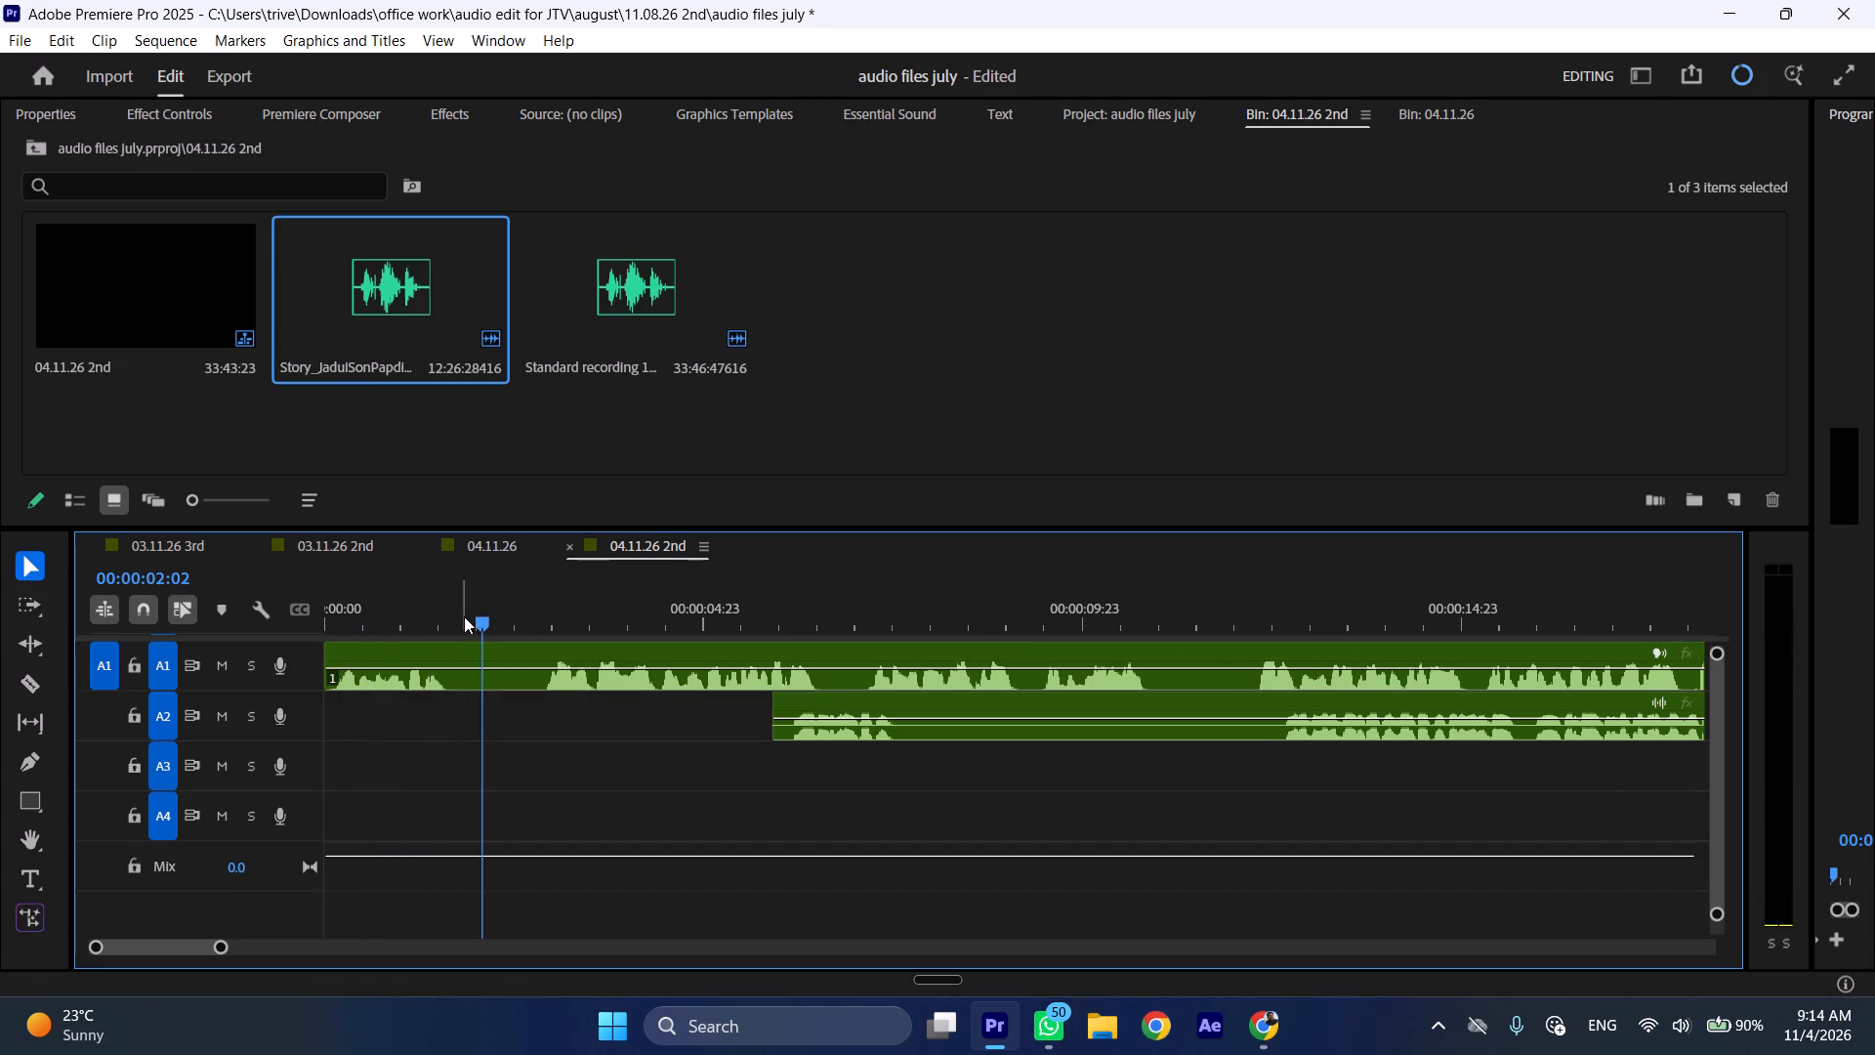
{"action": "left_click", "coordinate": [464, 617]}
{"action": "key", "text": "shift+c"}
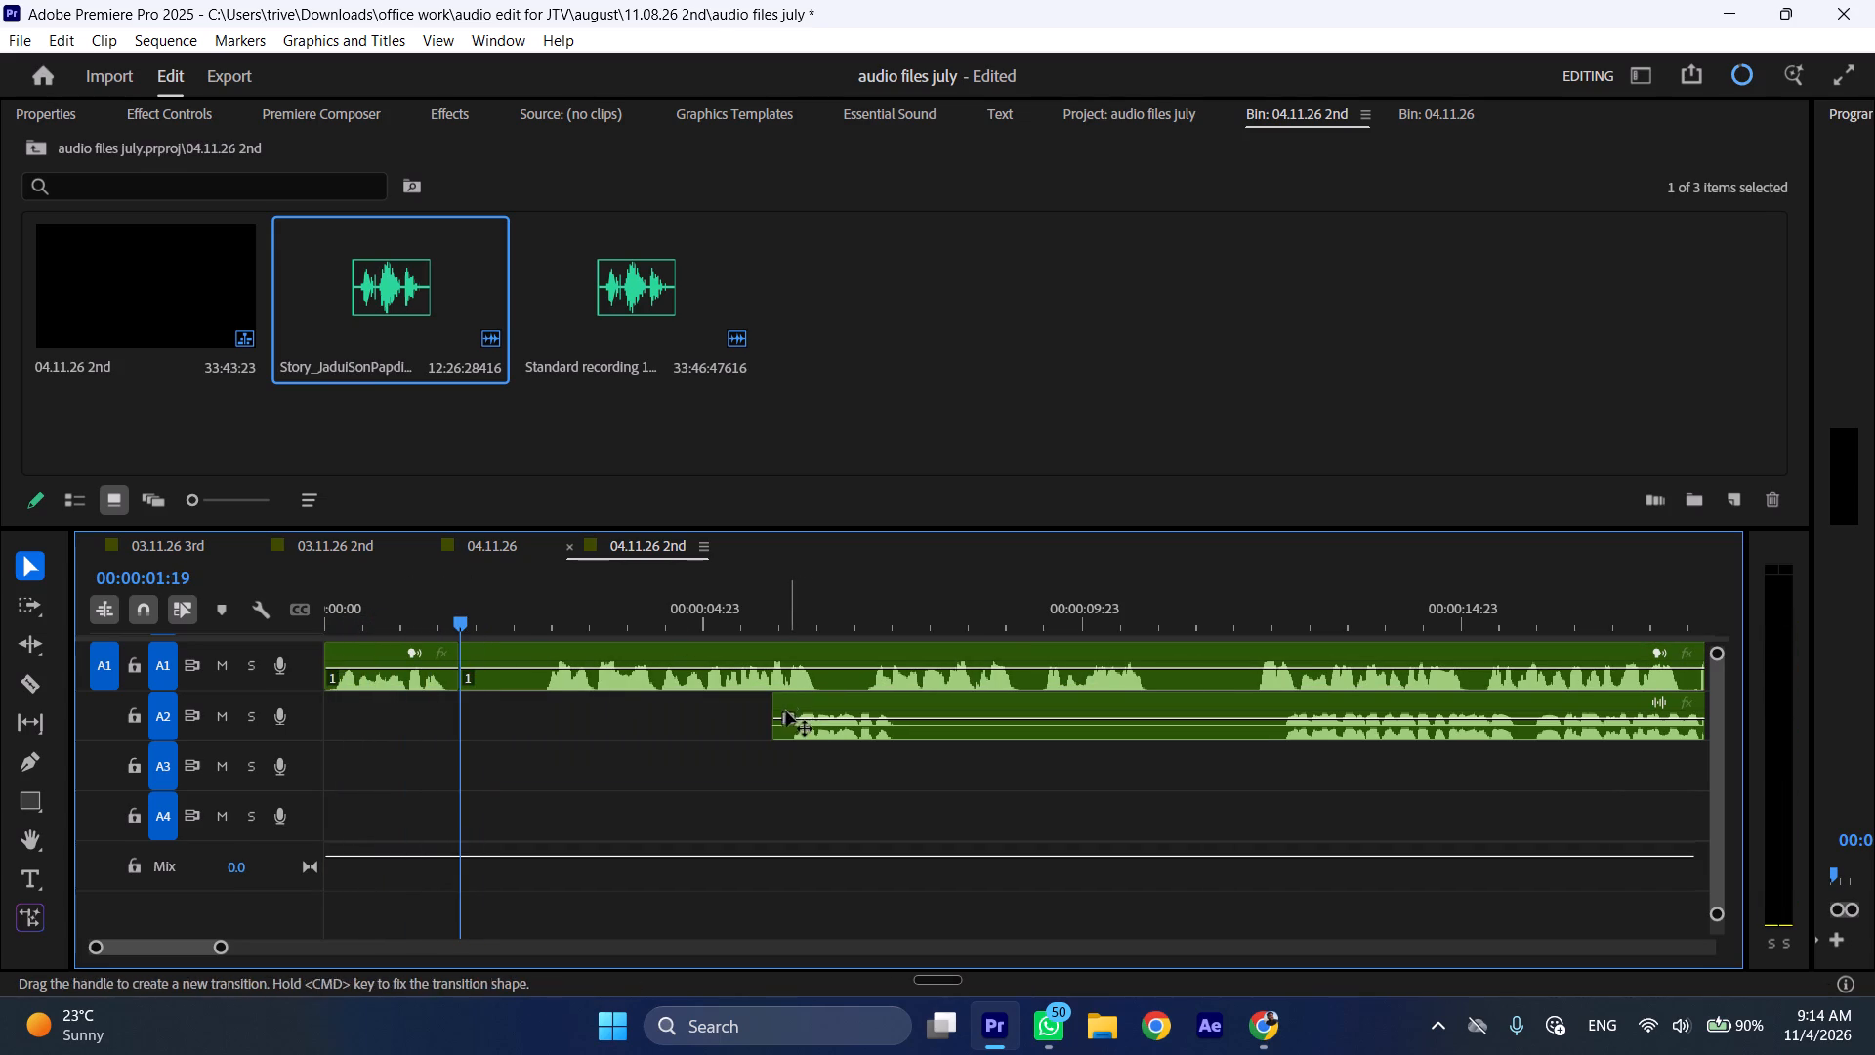
Trim the start of the A2 recording clip further, to just before its second burst of sound at about 12 seconds.
{"action": "left_click_drag", "start_coordinate": [780, 708], "coordinate": [1275, 708]}
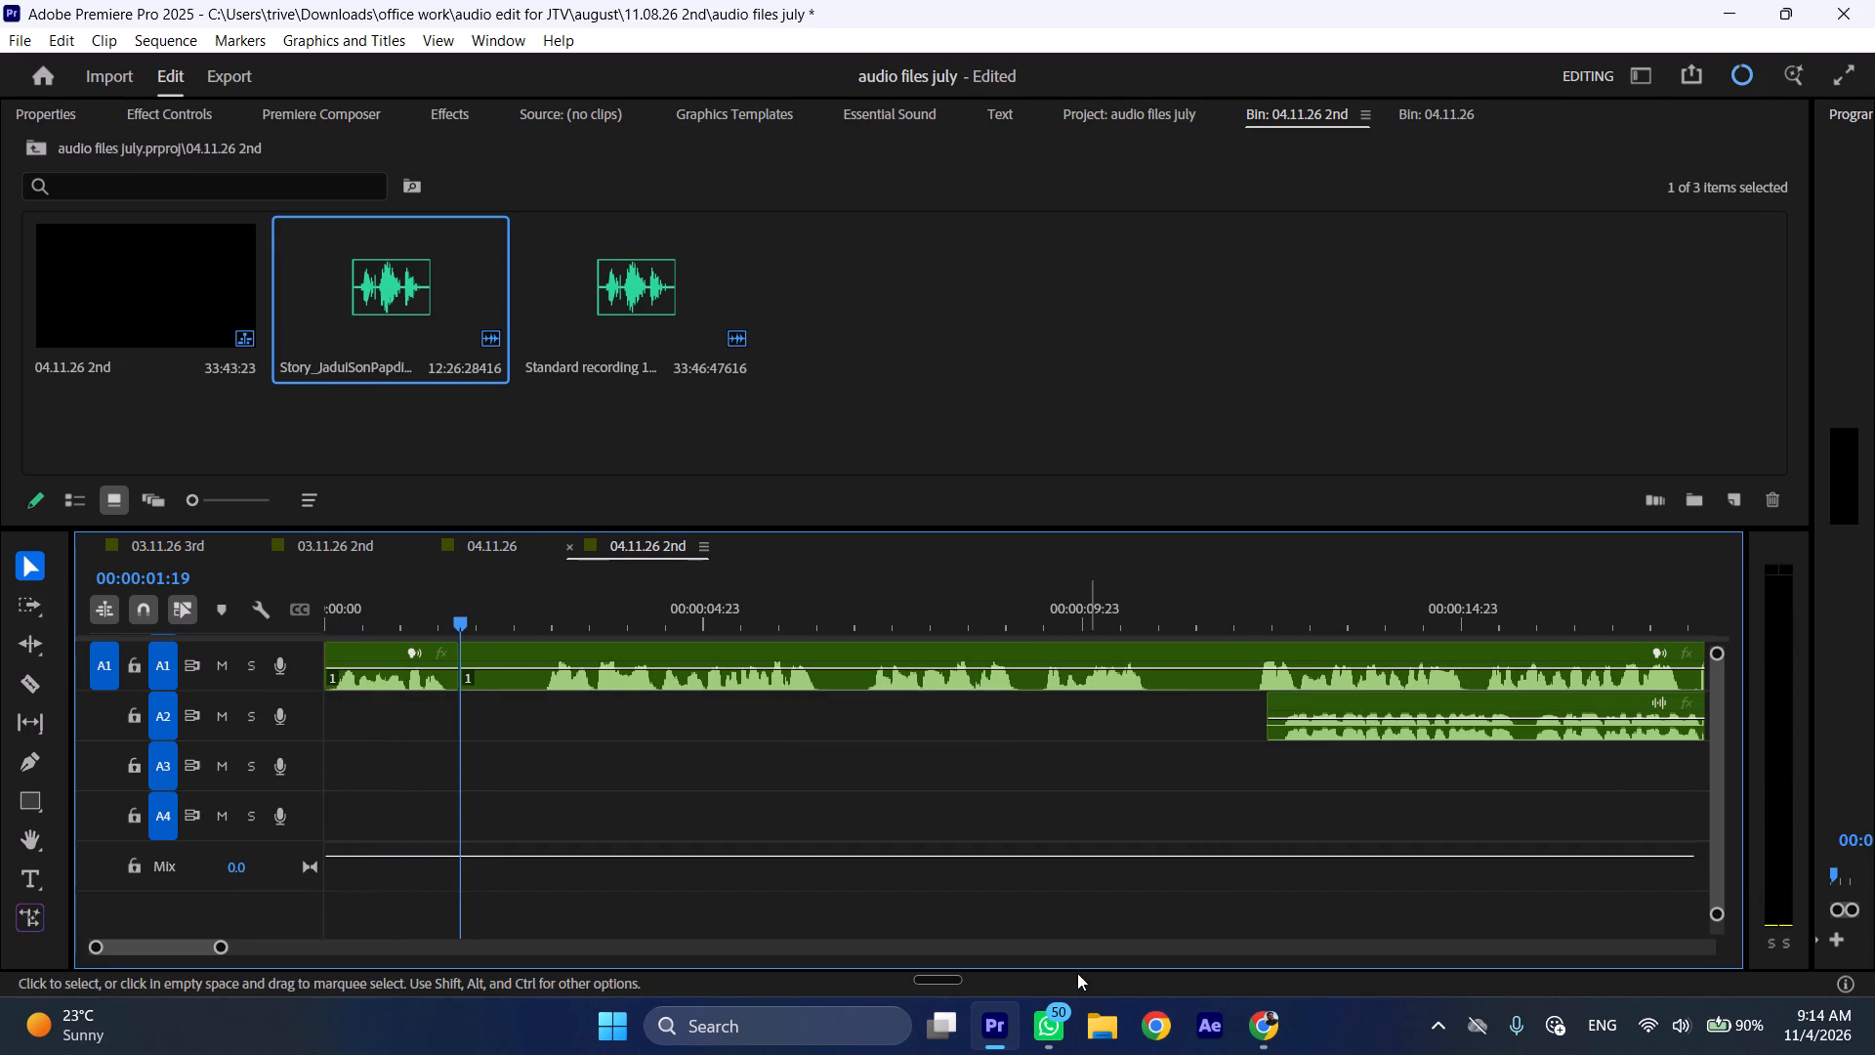
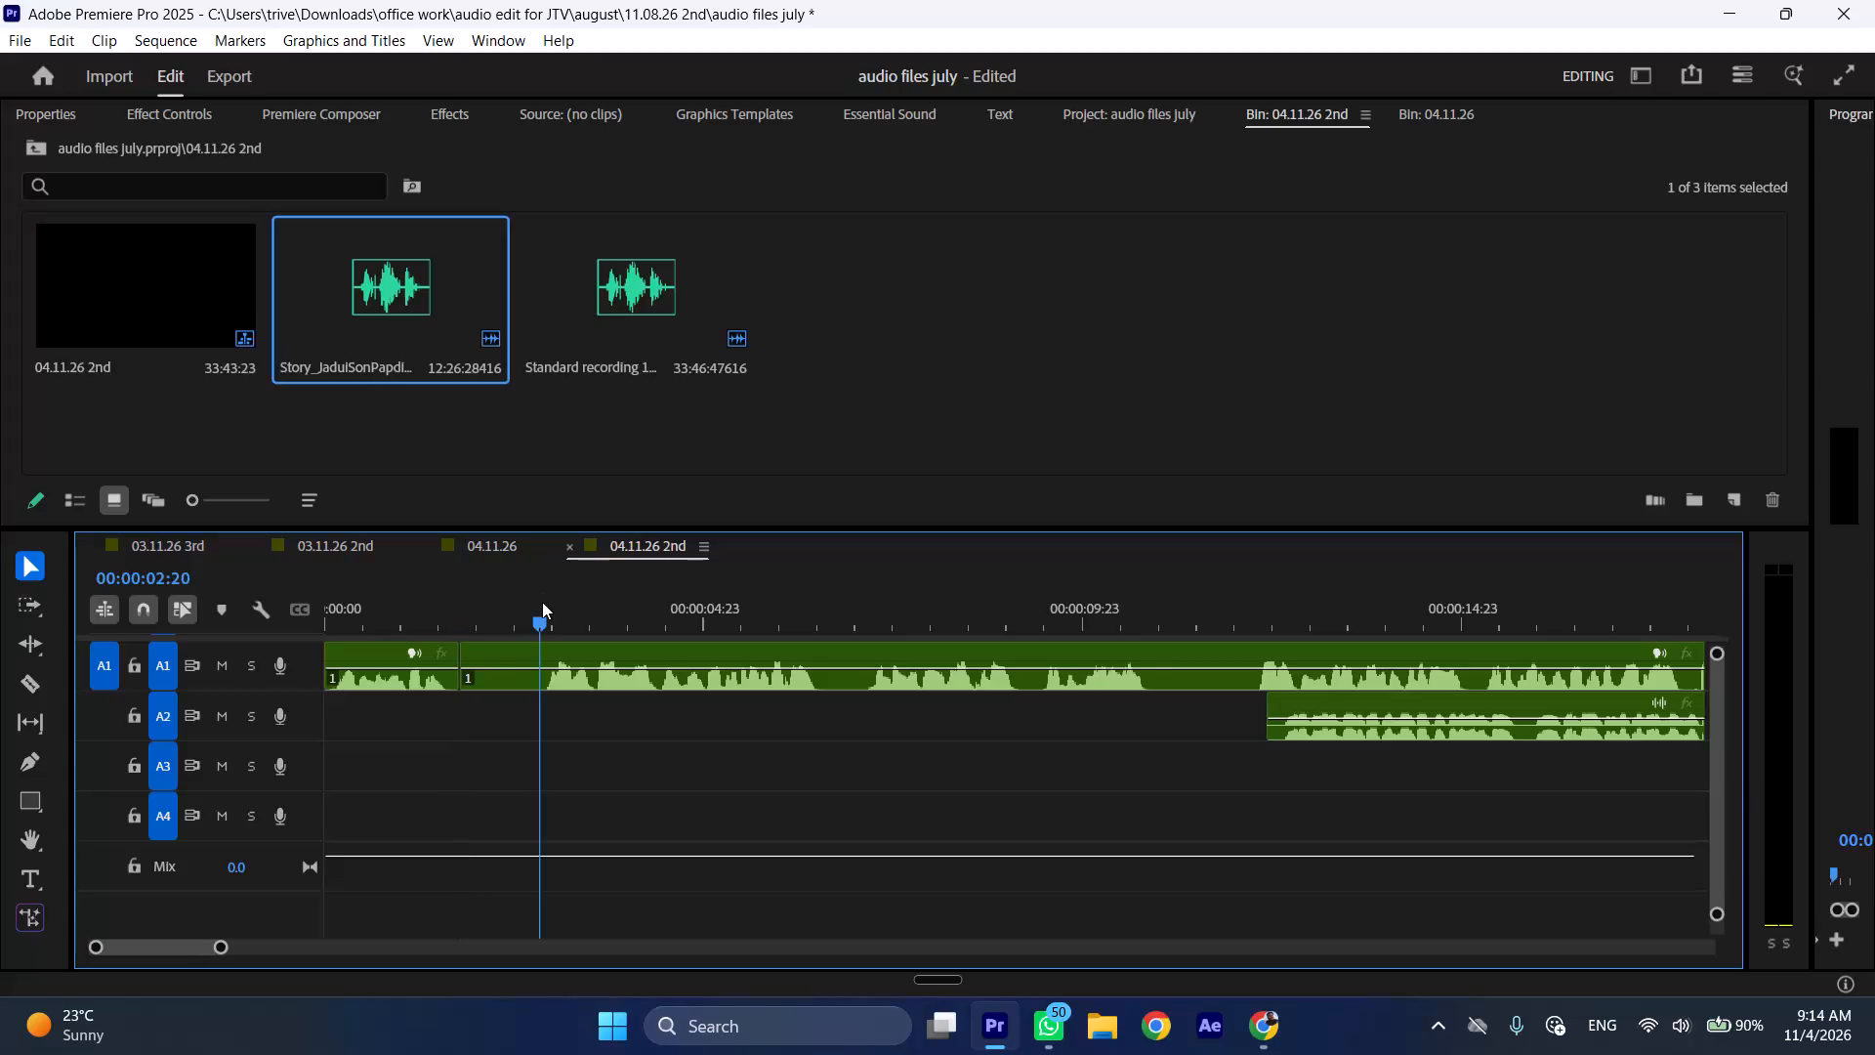
Cut the A1 story clip at 00:00:02:20 and delete the two pieces before the cut.
{"action": "key", "text": "shift+c"}
{"action": "left_click_drag", "start_coordinate": [507, 745], "coordinate": [501, 744]}
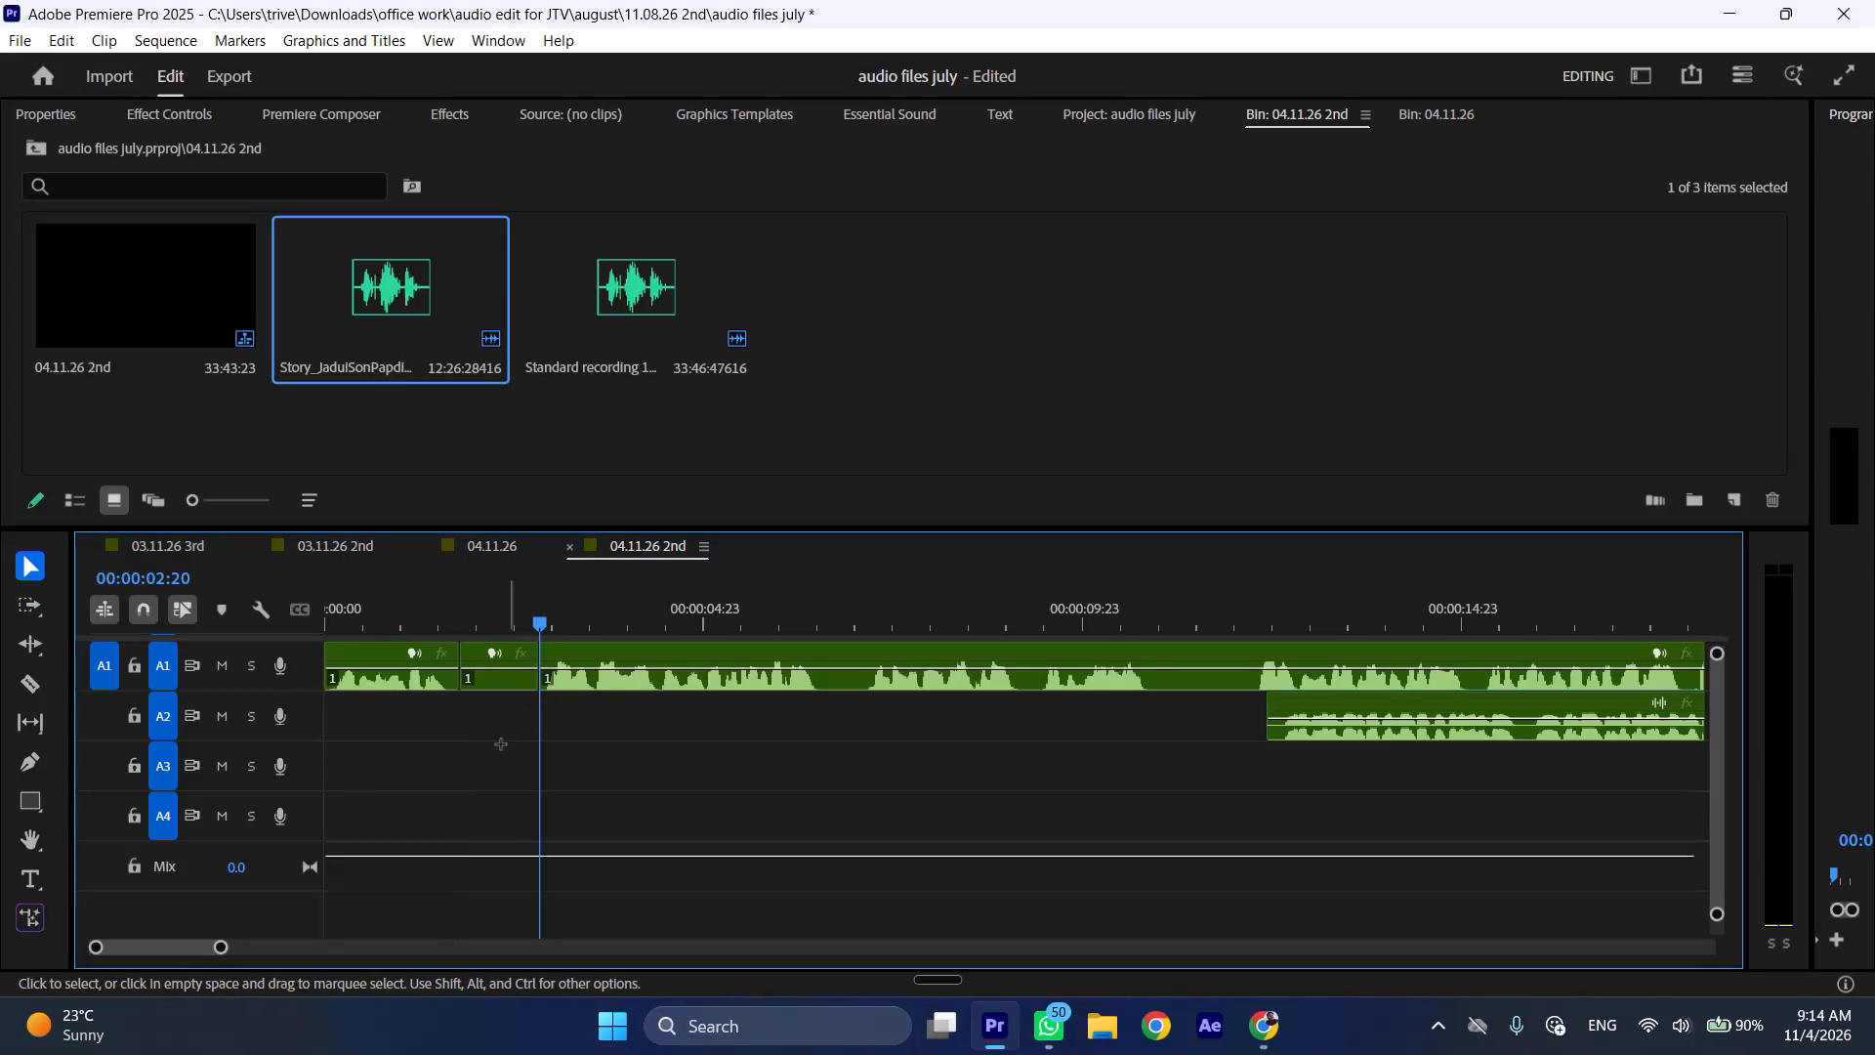
{"action": "left_click_drag", "start_coordinate": [501, 744], "coordinate": [422, 677]}
{"action": "key", "text": "BackSpace"}
Move the remaining A1 story clip about 14 seconds later, clear of the start of the recording on A2.
{"action": "left_click_drag", "start_coordinate": [586, 647], "coordinate": [1461, 648]}
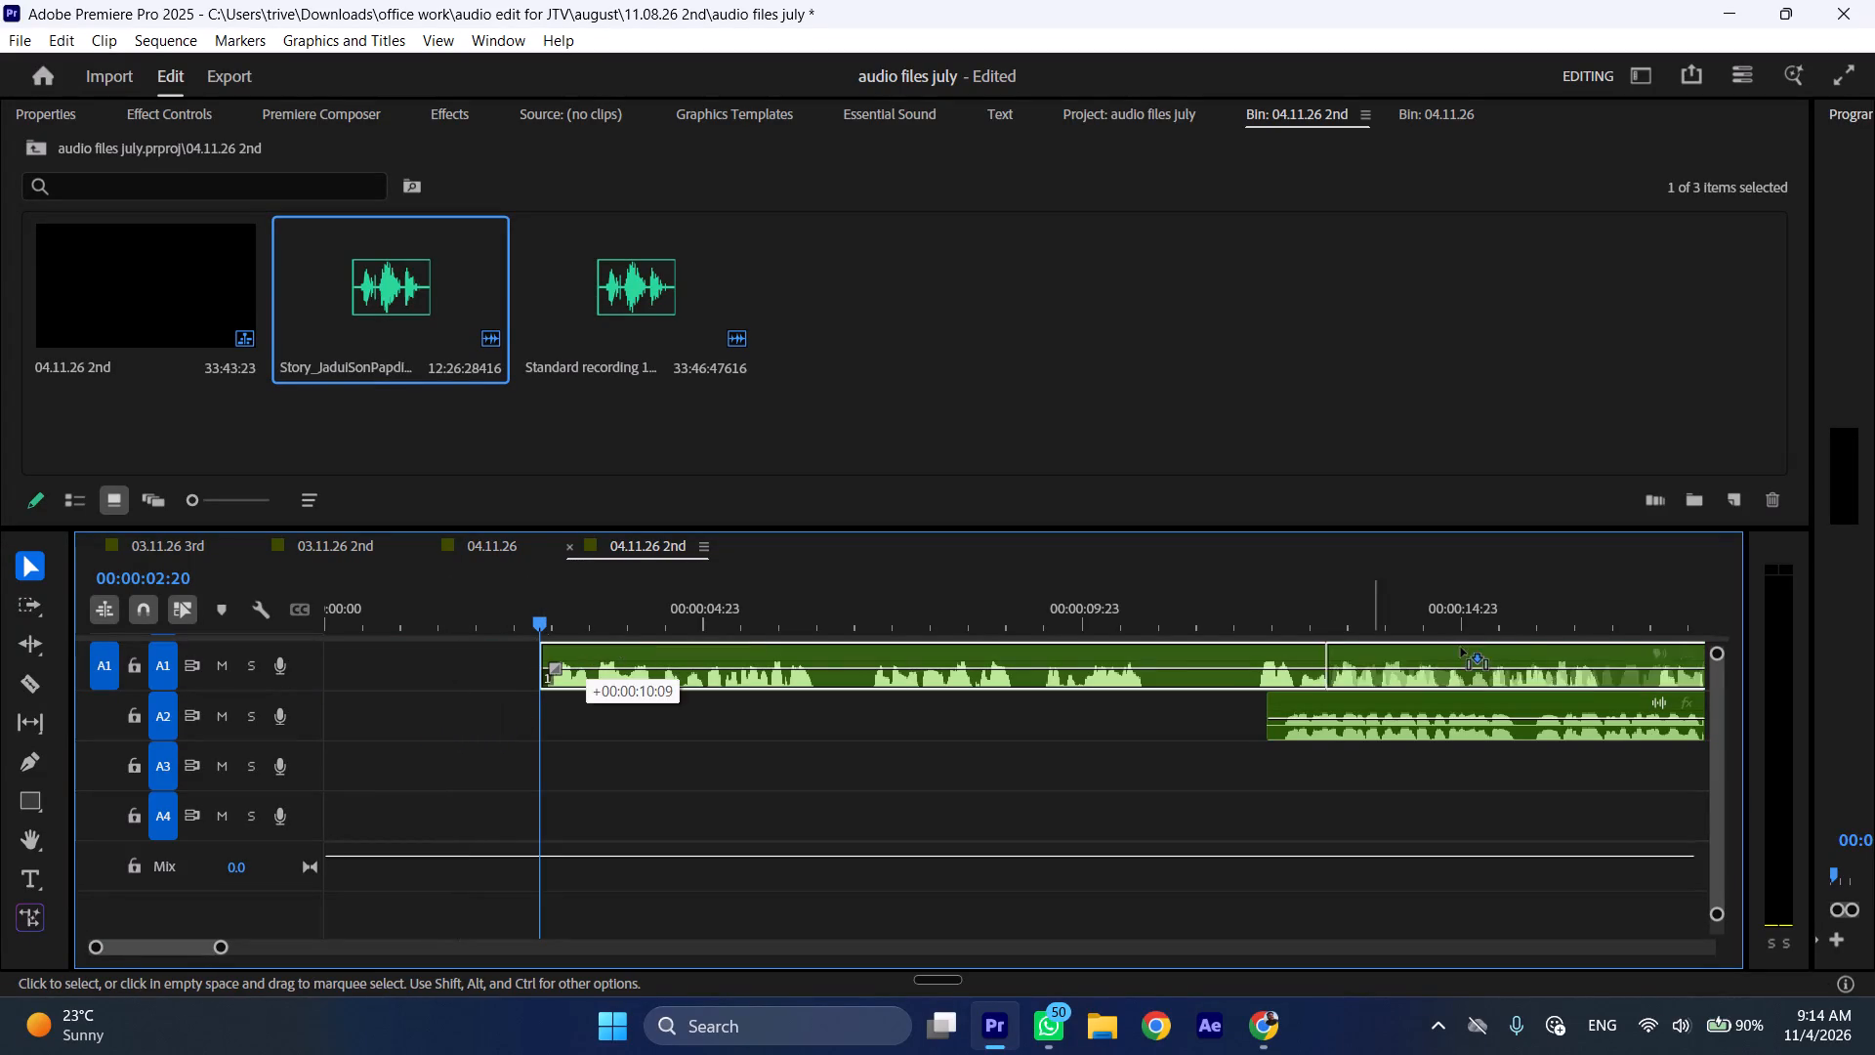
{"action": "left_click_drag", "start_coordinate": [1461, 648], "coordinate": [1644, 648]}
Extend the start of the A2 Standard recording clip about 6.5 seconds earlier, just before its first short burst of speech.
{"action": "left_click_drag", "start_coordinate": [1271, 705], "coordinate": [535, 740]}
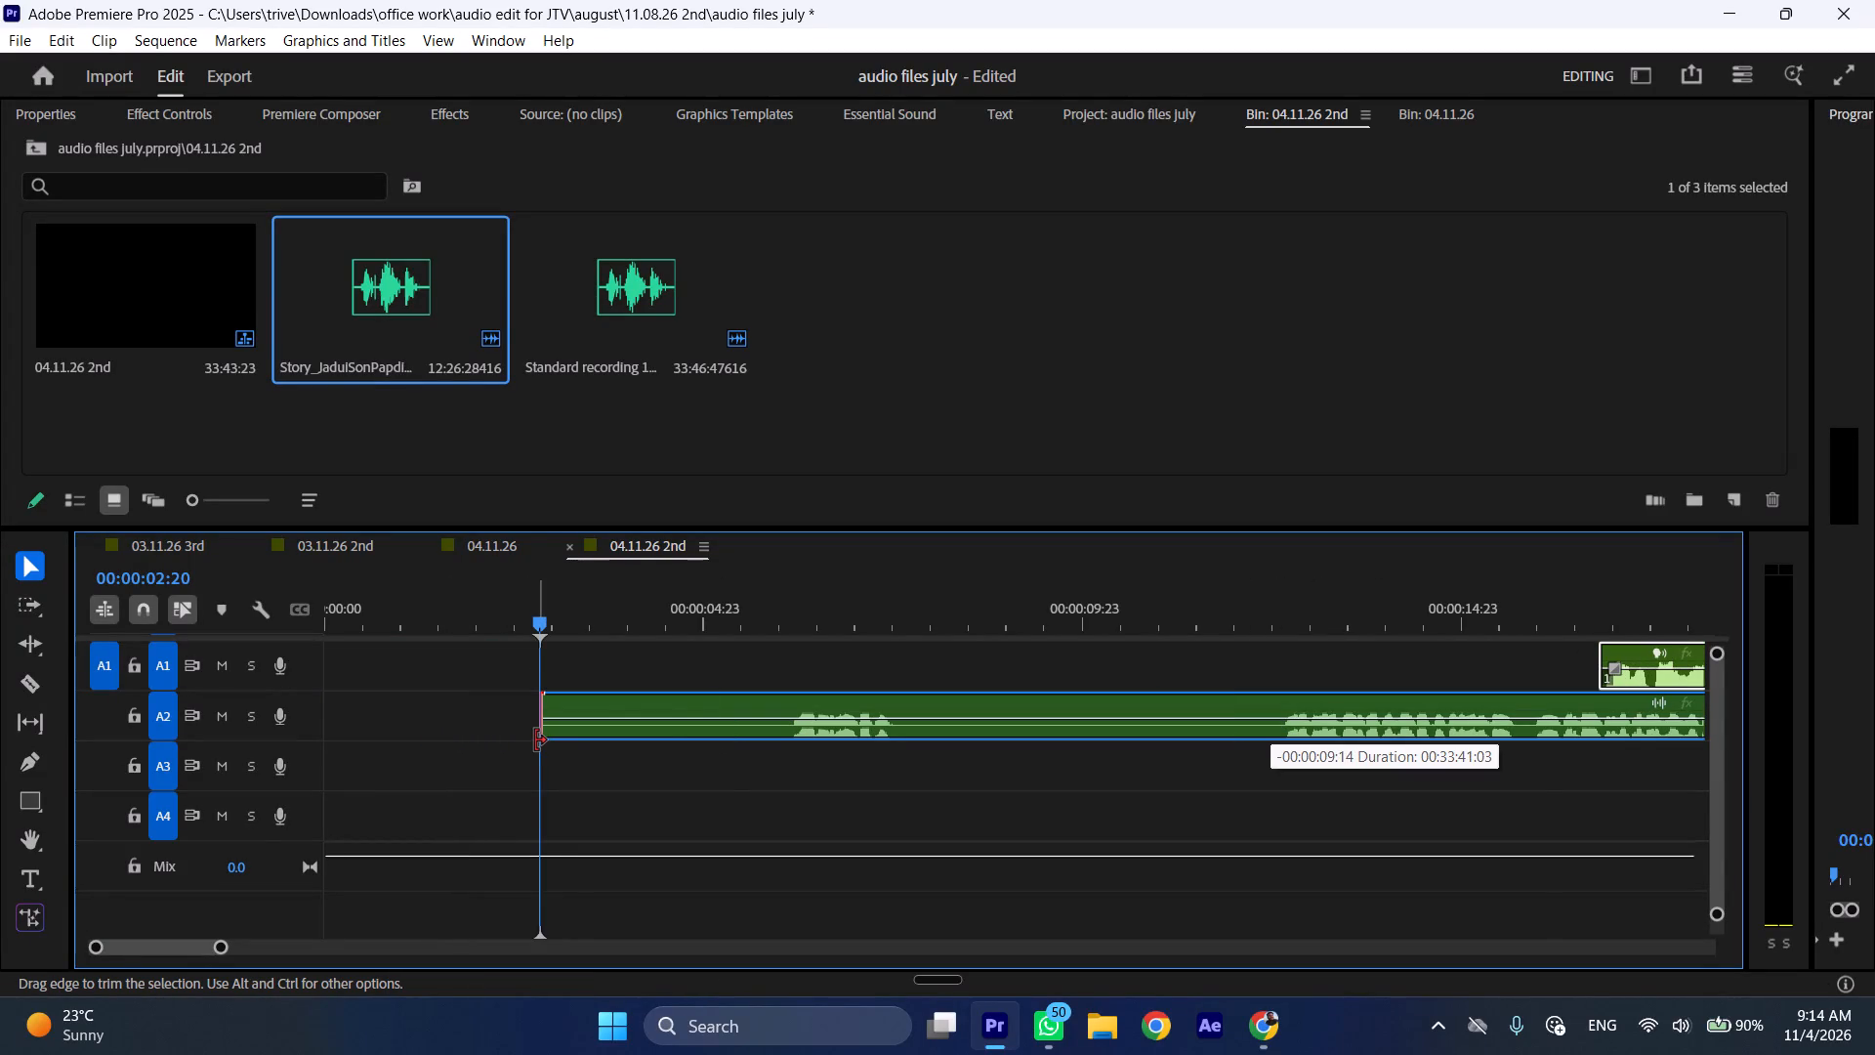
{"action": "left_click_drag", "start_coordinate": [535, 740], "coordinate": [762, 695]}
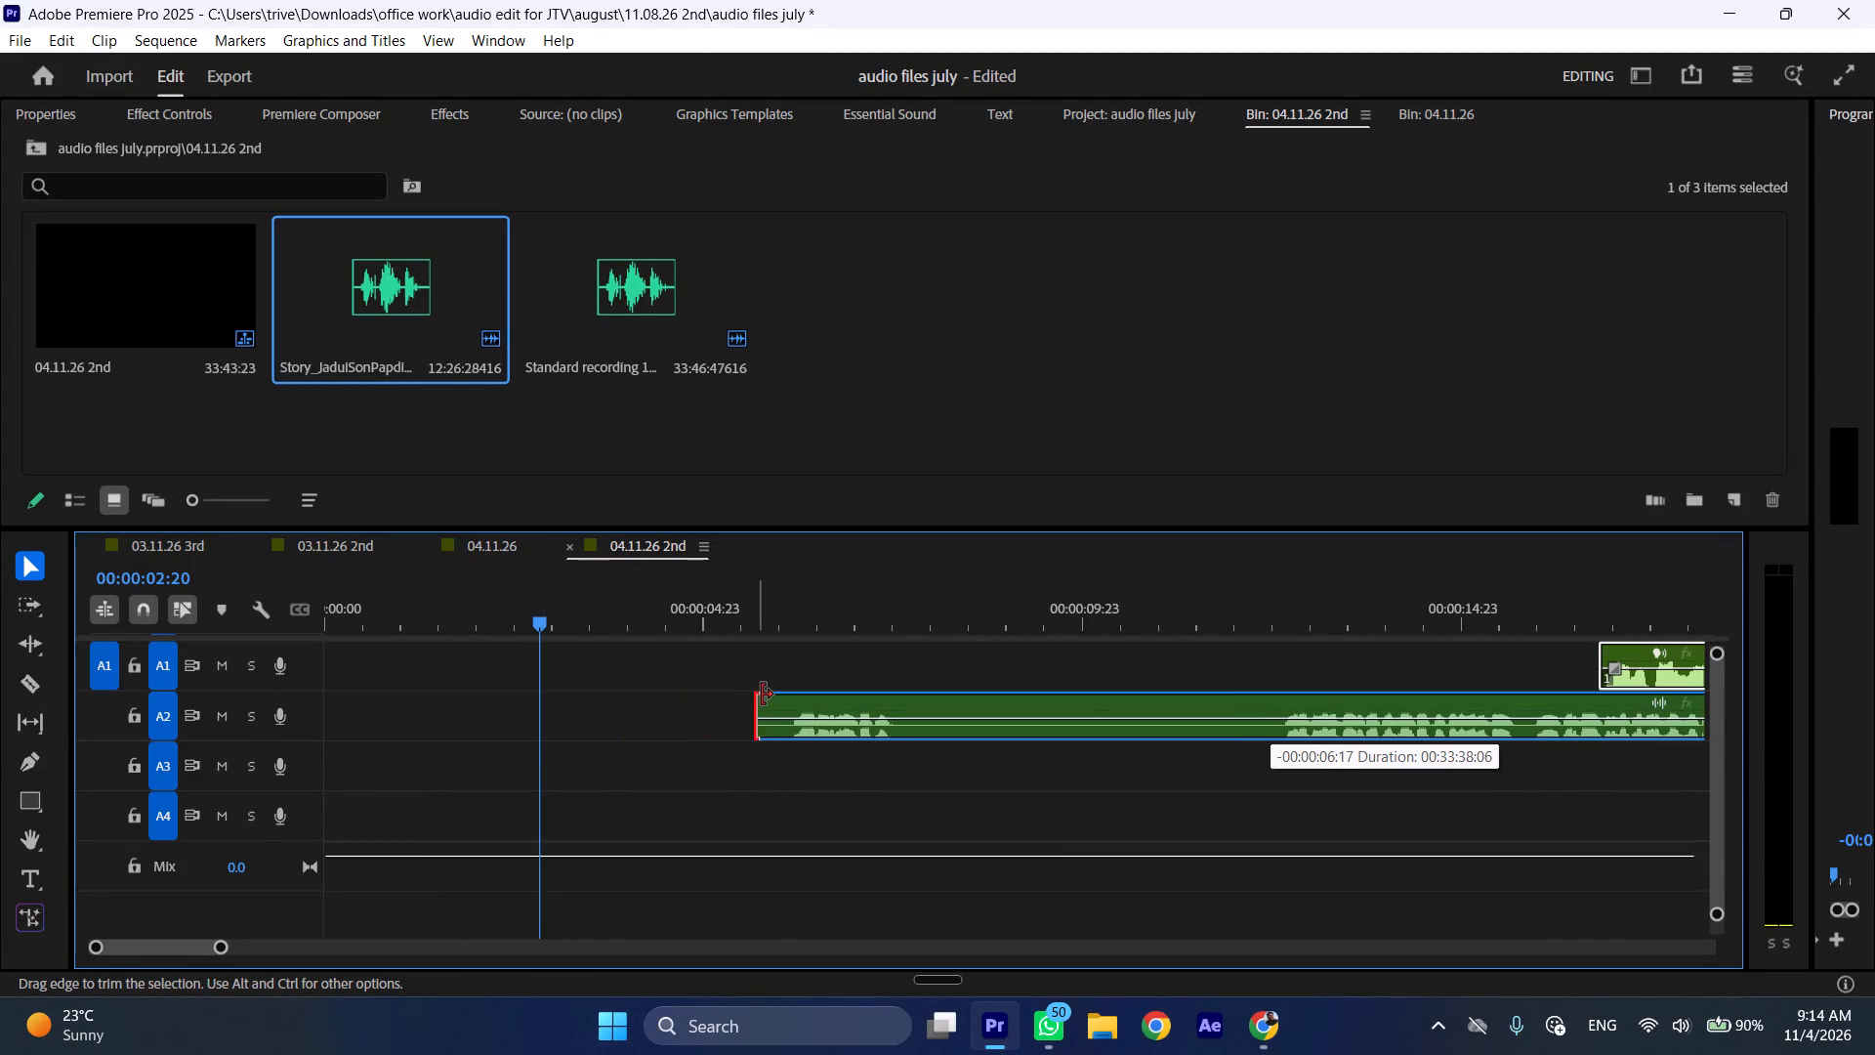
{"action": "left_click_drag", "start_coordinate": [762, 695], "coordinate": [769, 695]}
Adjust the audio gain of the A1 story clip by 5 dB.
{"action": "key", "text": "g"}
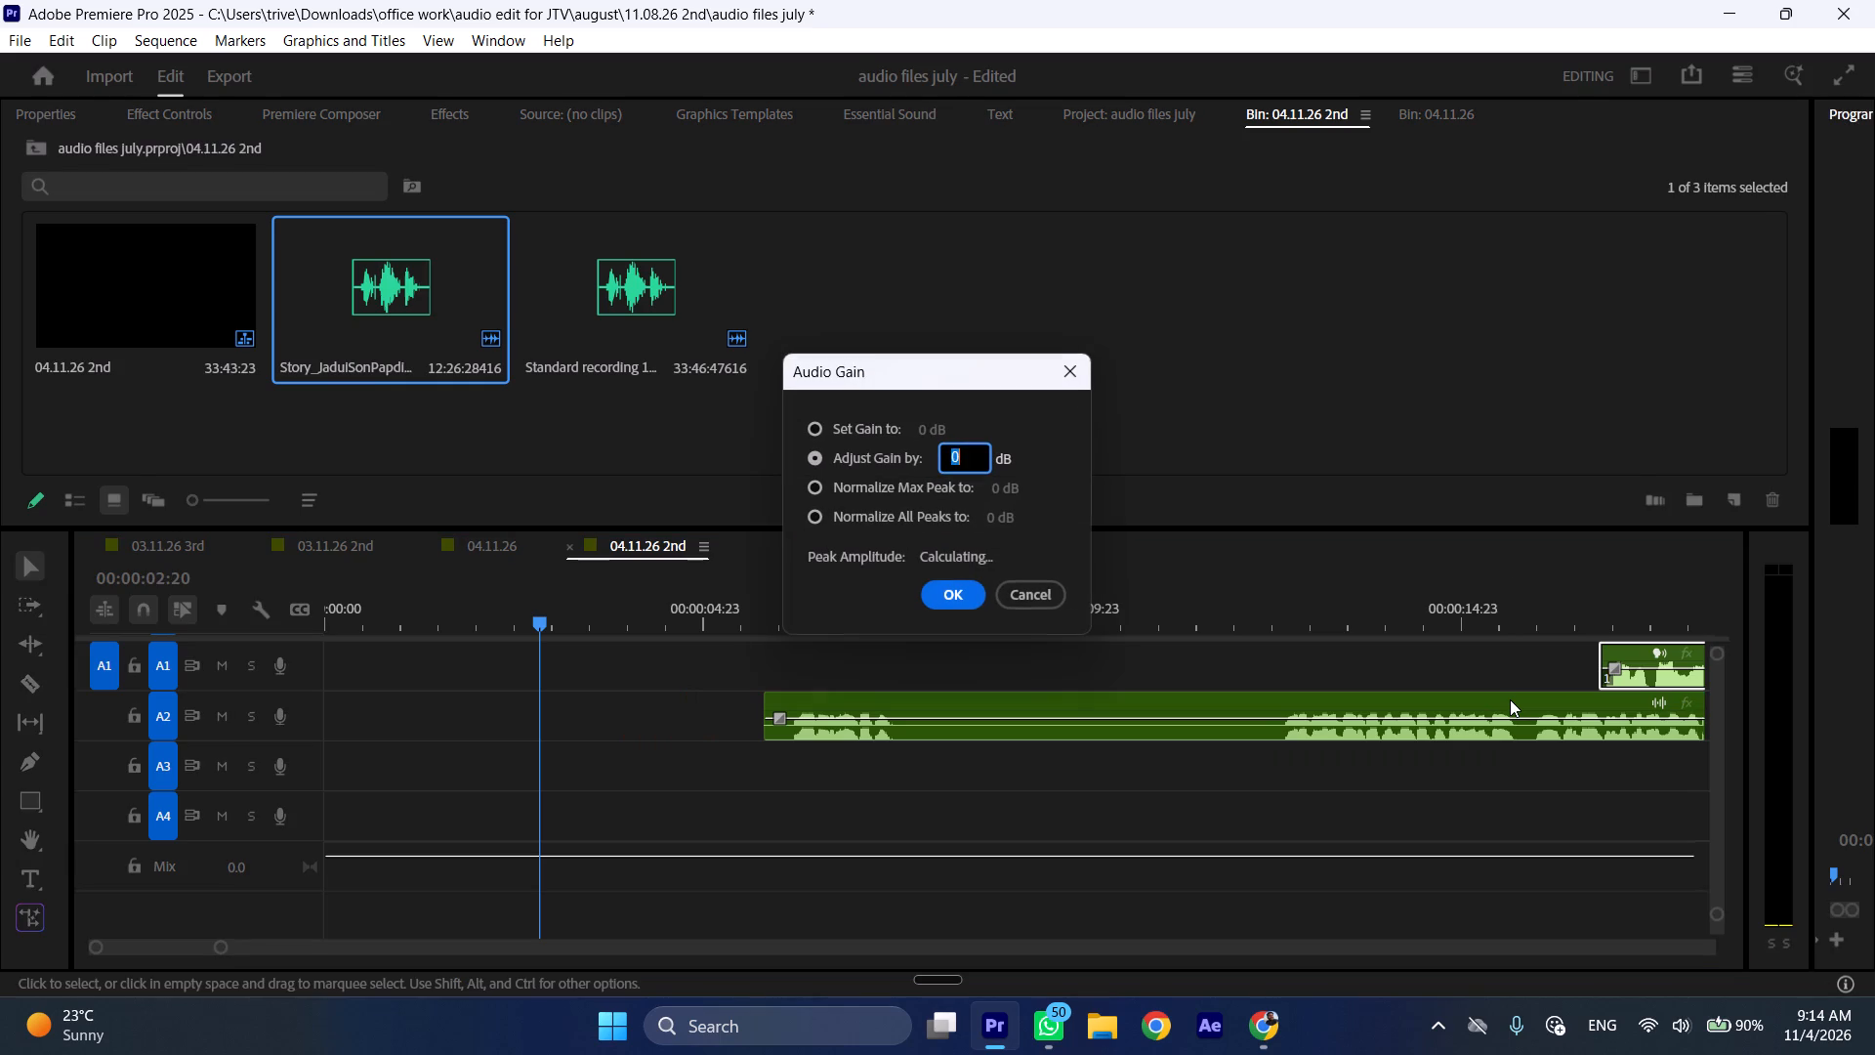
{"action": "key", "text": "5"}
{"action": "left_click", "coordinate": [966, 595]}
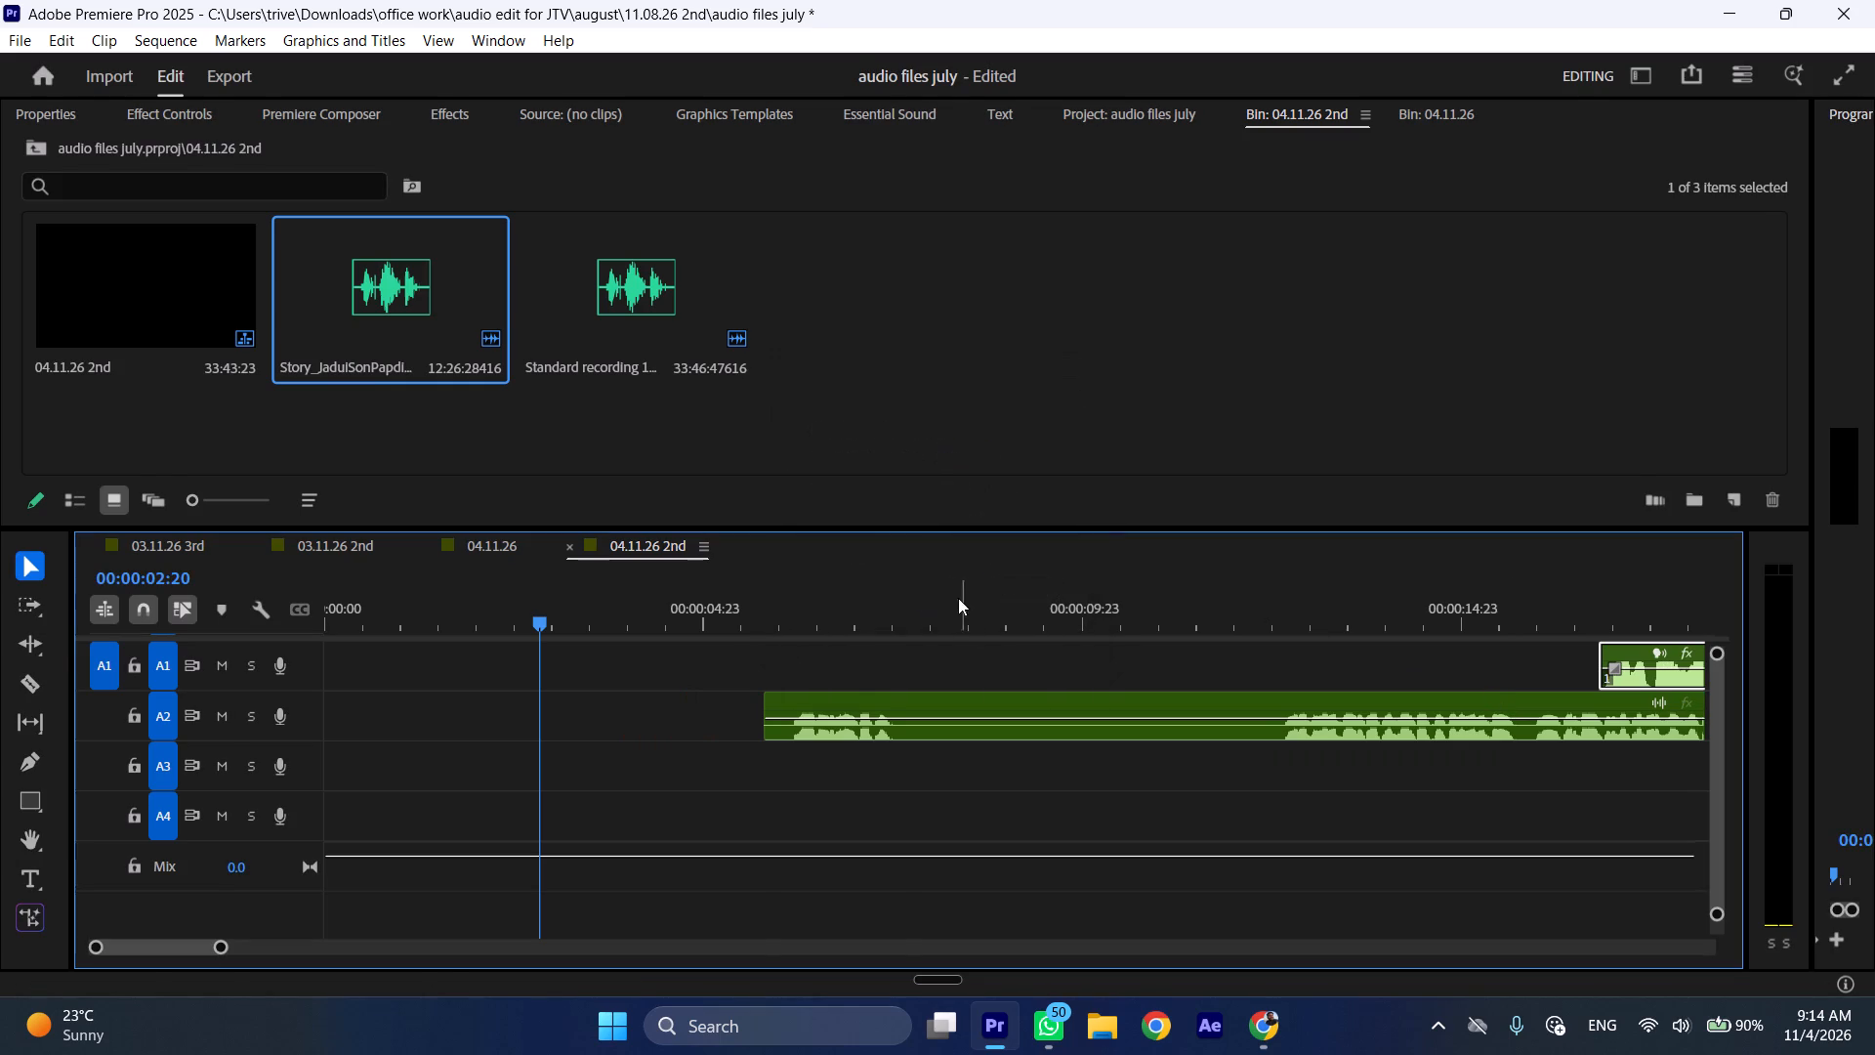
Trim the A2 recording's start closer to its first speech and move the clip to the beginning of the sequence.
{"action": "left_click_drag", "start_coordinate": [763, 703], "coordinate": [780, 703]}
{"action": "left_click_drag", "start_coordinate": [897, 703], "coordinate": [828, 702]}
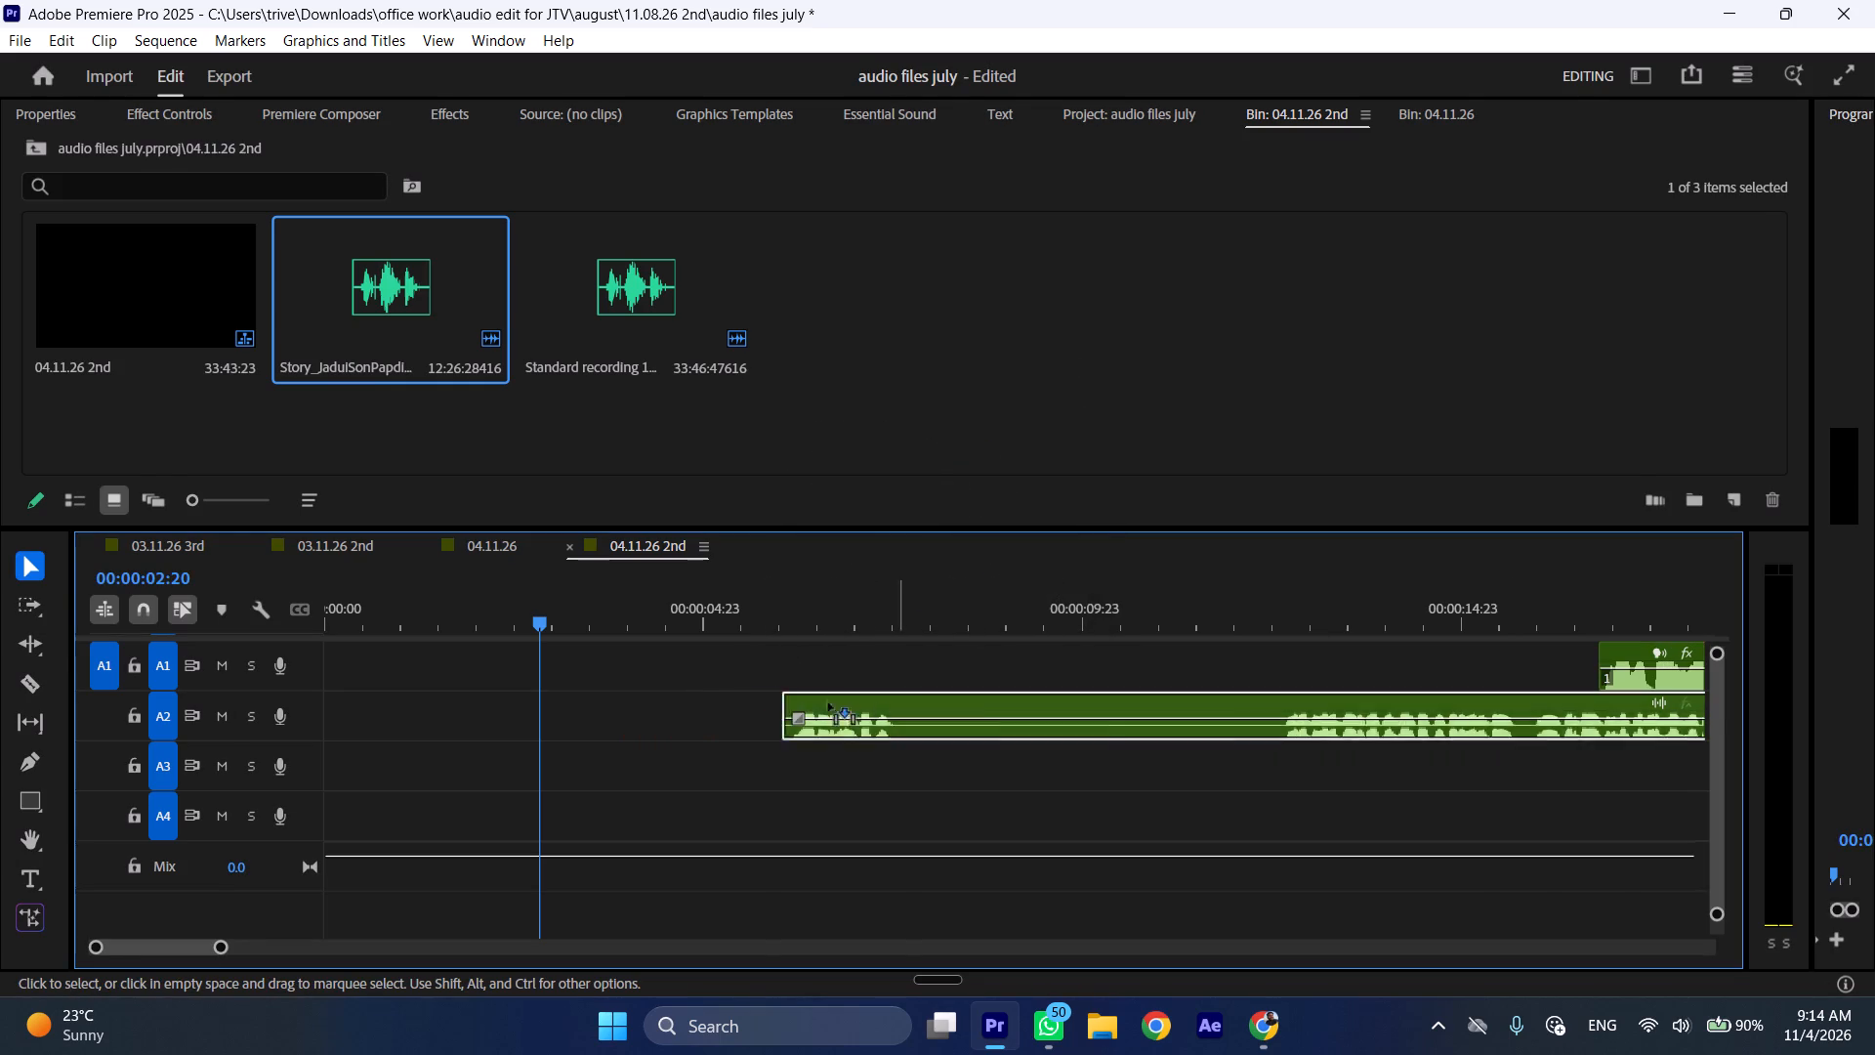
{"action": "left_click_drag", "start_coordinate": [828, 702], "coordinate": [358, 713]}
Play the sequence from the beginning to listen to the opening of the A2 recording.
{"action": "left_click_drag", "start_coordinate": [341, 611], "coordinate": [289, 619]}
{"action": "key", "text": "space"}
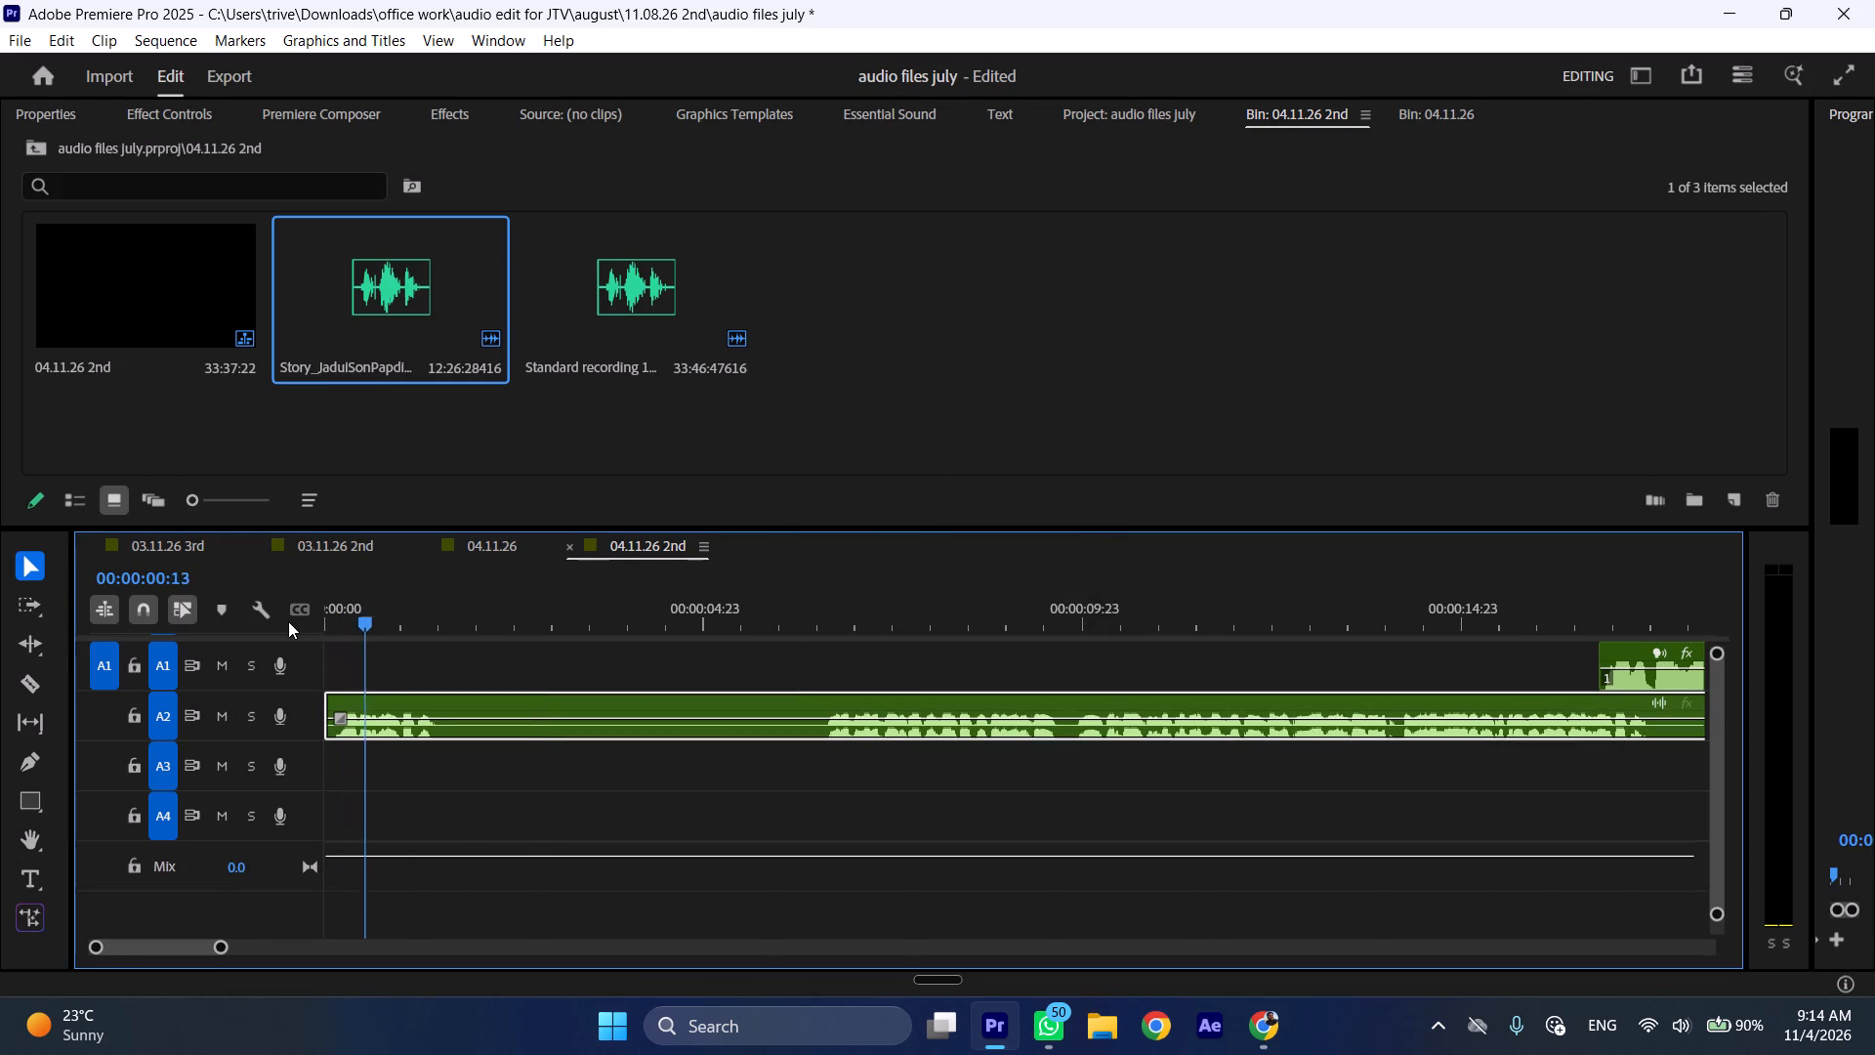
Close Premiere Pro and save the changes to the audio files july.prproj project.
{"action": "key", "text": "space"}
{"action": "left_click", "coordinate": [1874, 19]}
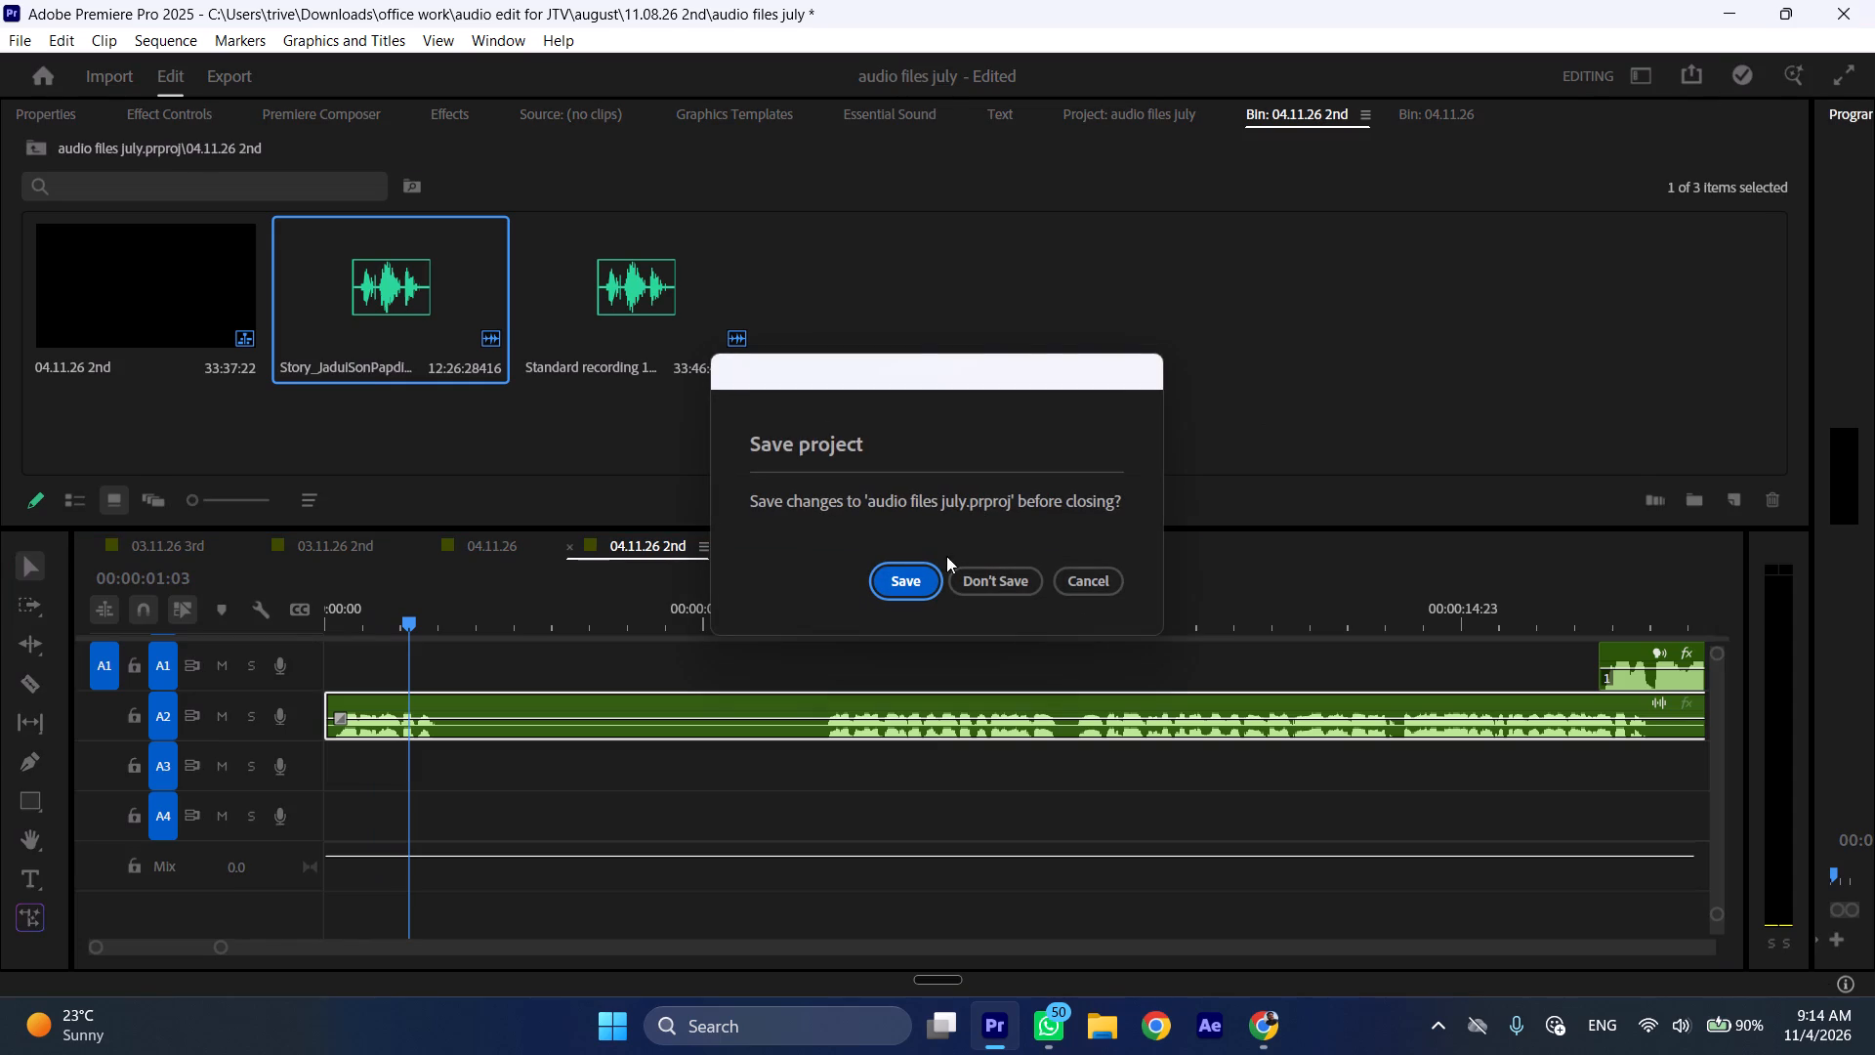
{"action": "left_click", "coordinate": [887, 579]}
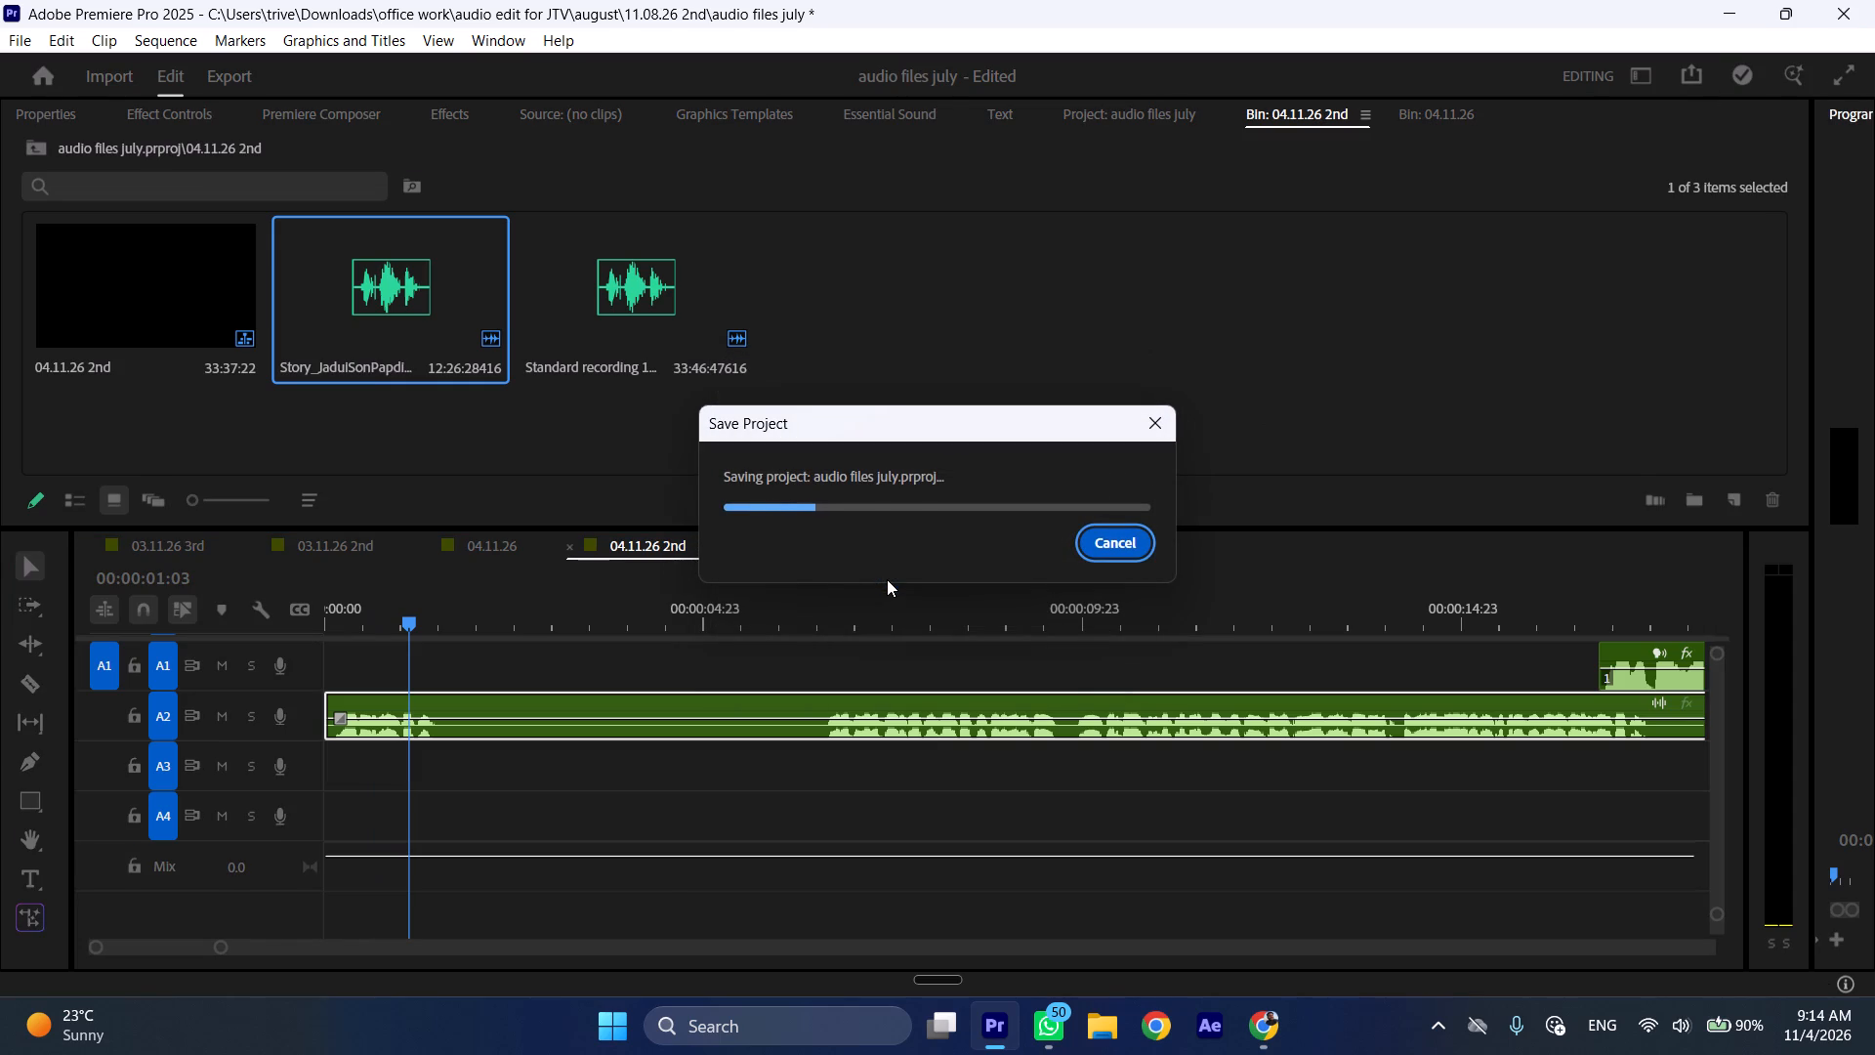
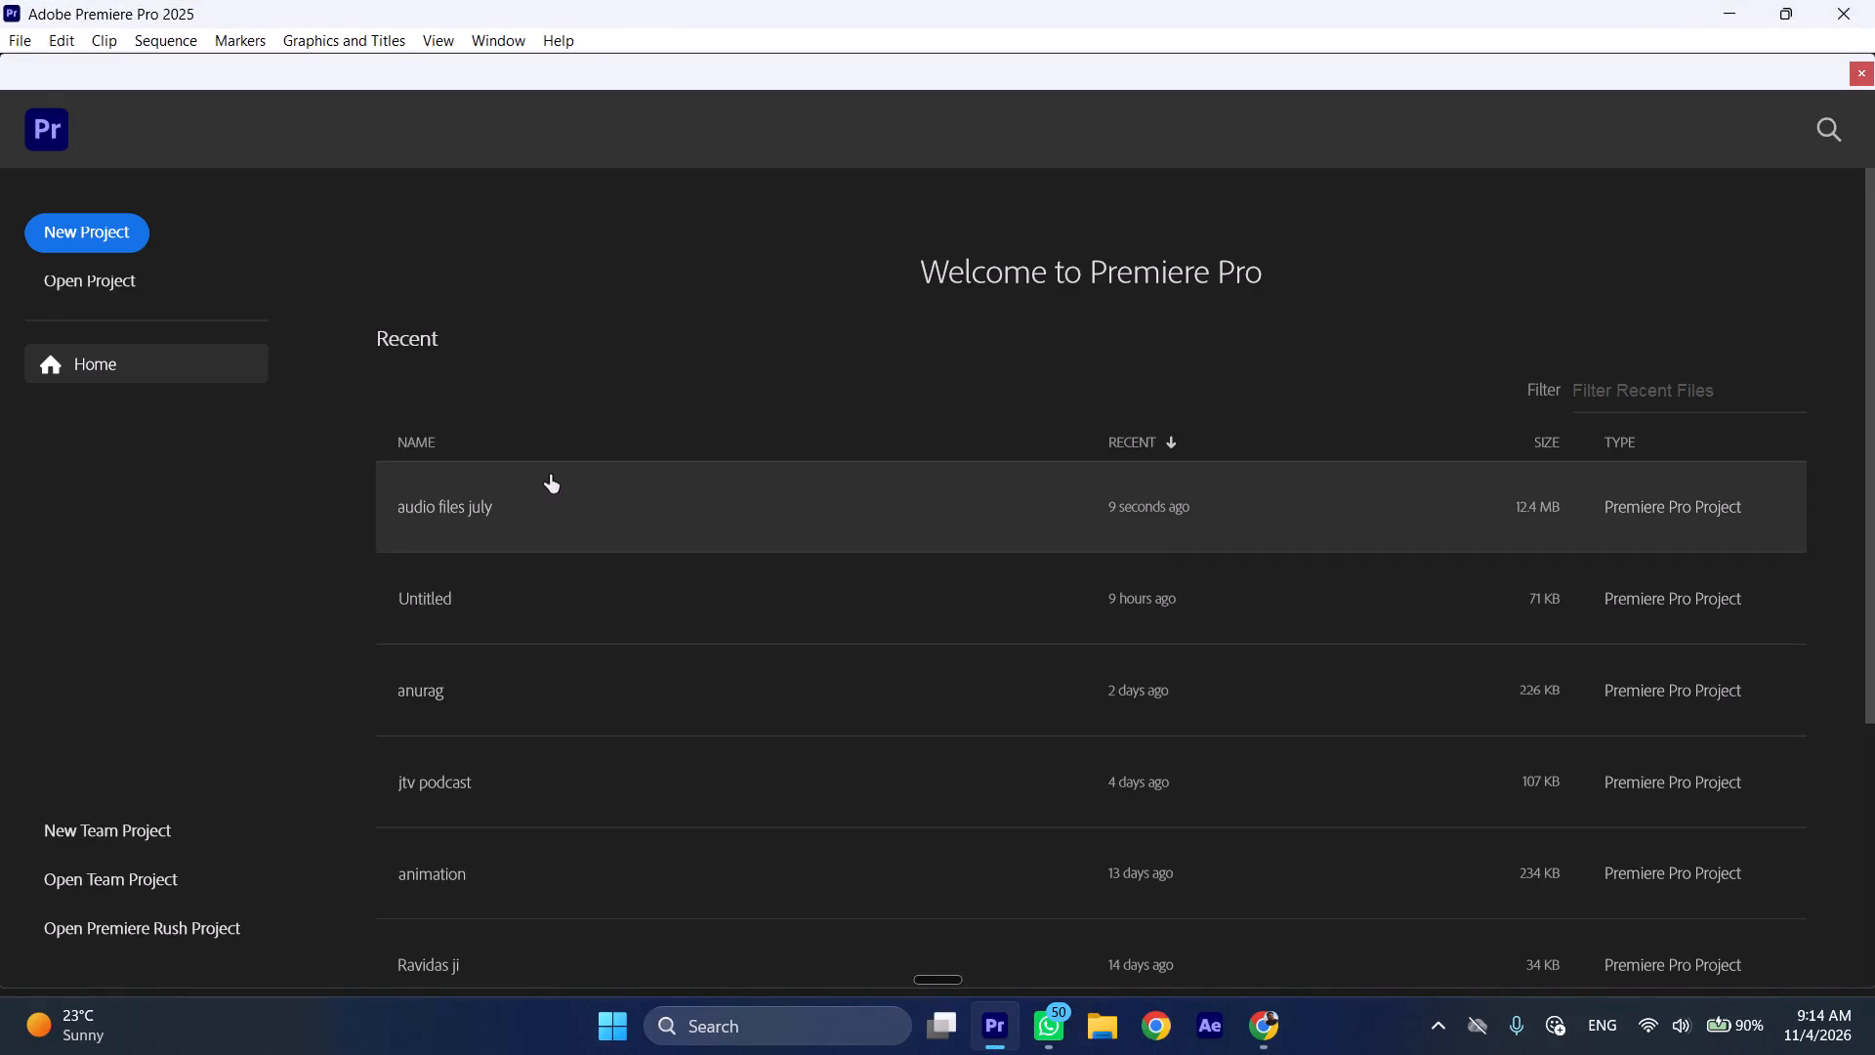
Reopen the recent project audio files july.
{"action": "left_click", "coordinate": [548, 484]}
{"action": "left_click", "coordinate": [548, 487]}
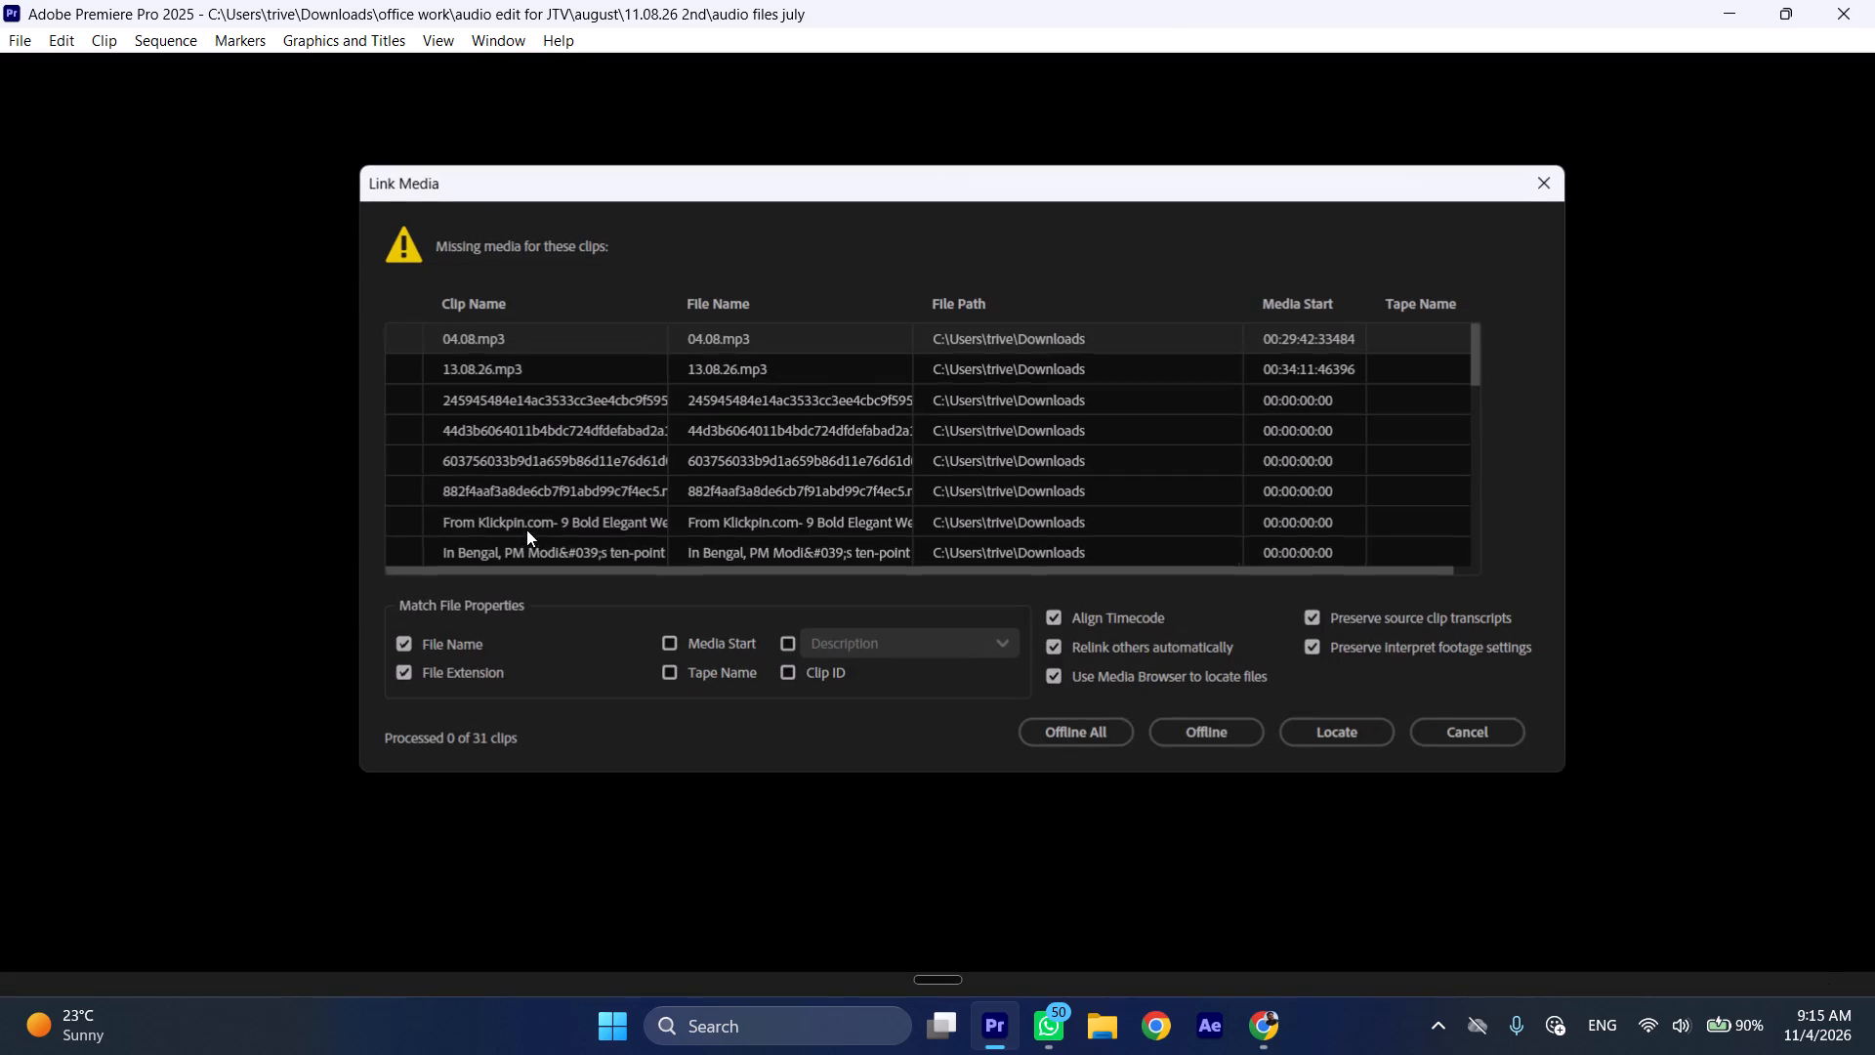
Dismiss the missing-media linking dialog without relinking any clips.
{"action": "left_click", "coordinate": [1446, 741]}
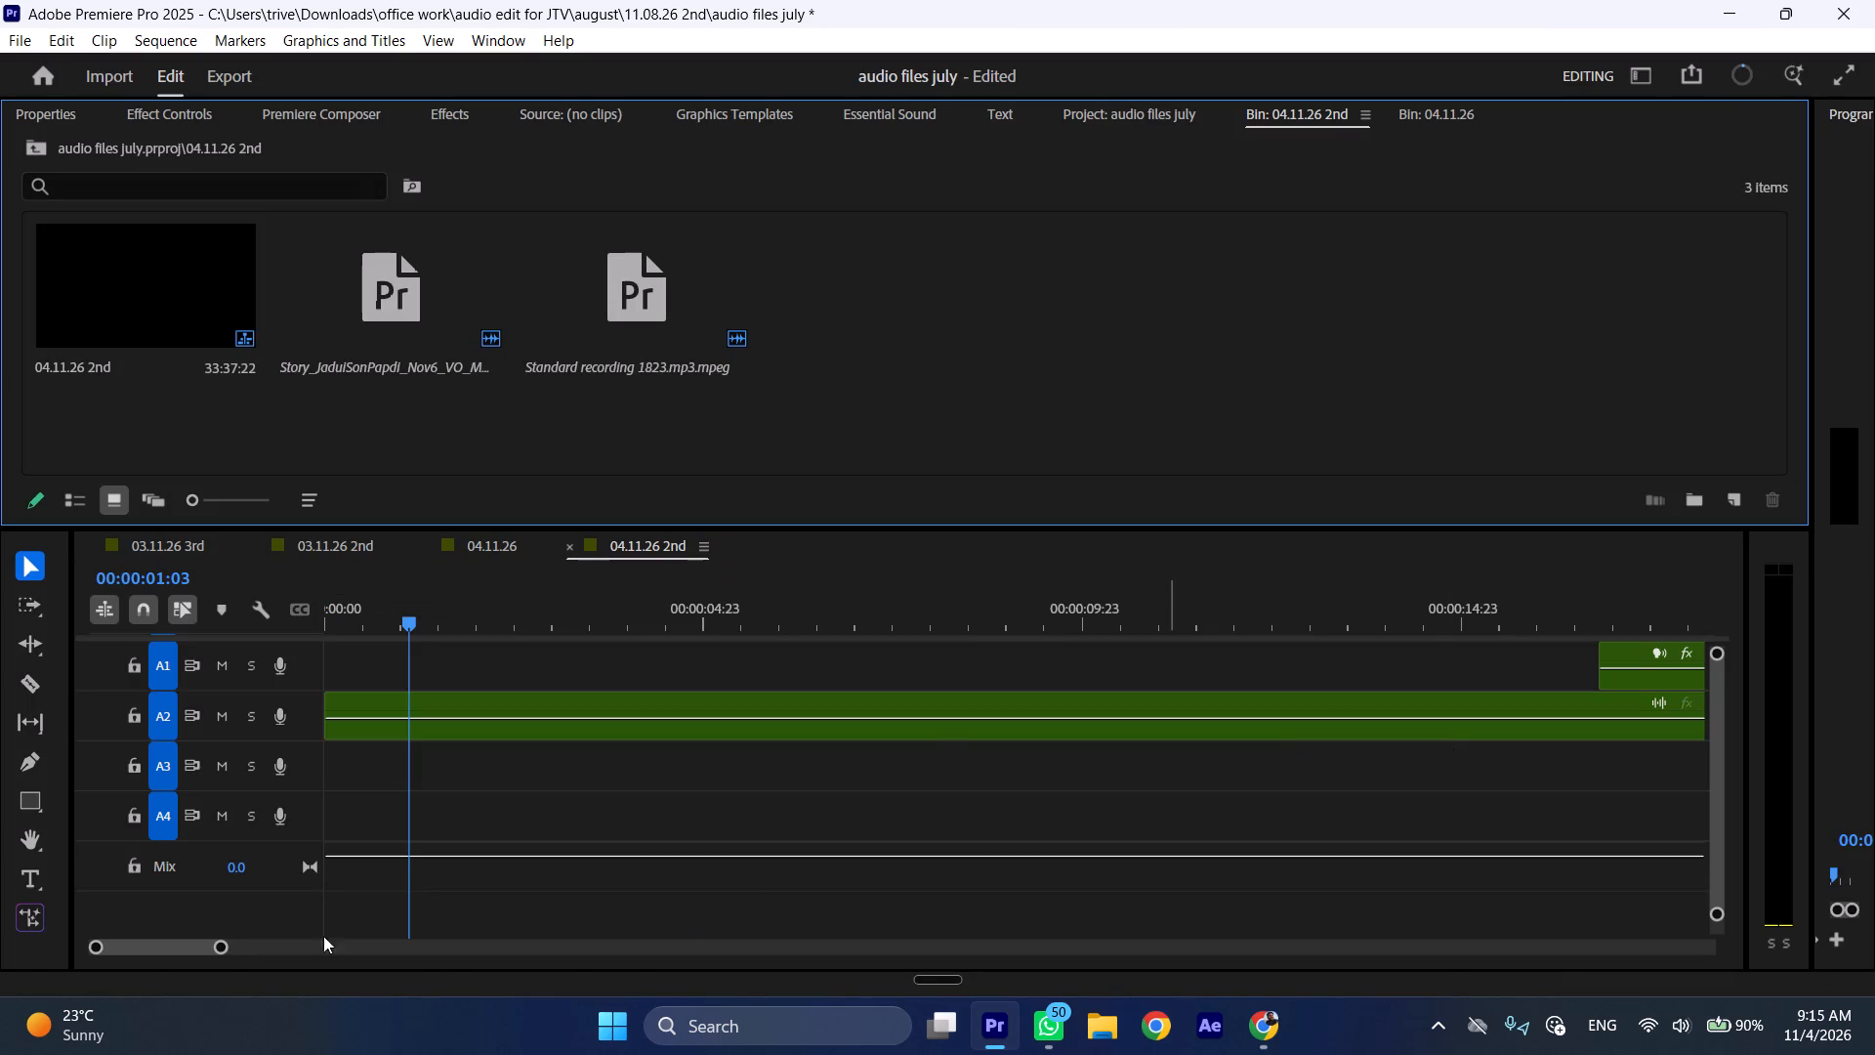
Play a moment of the A2 recording's opening and return the playhead to the beginning of the sequence.
{"action": "left_click_drag", "start_coordinate": [225, 947], "coordinate": [228, 950]}
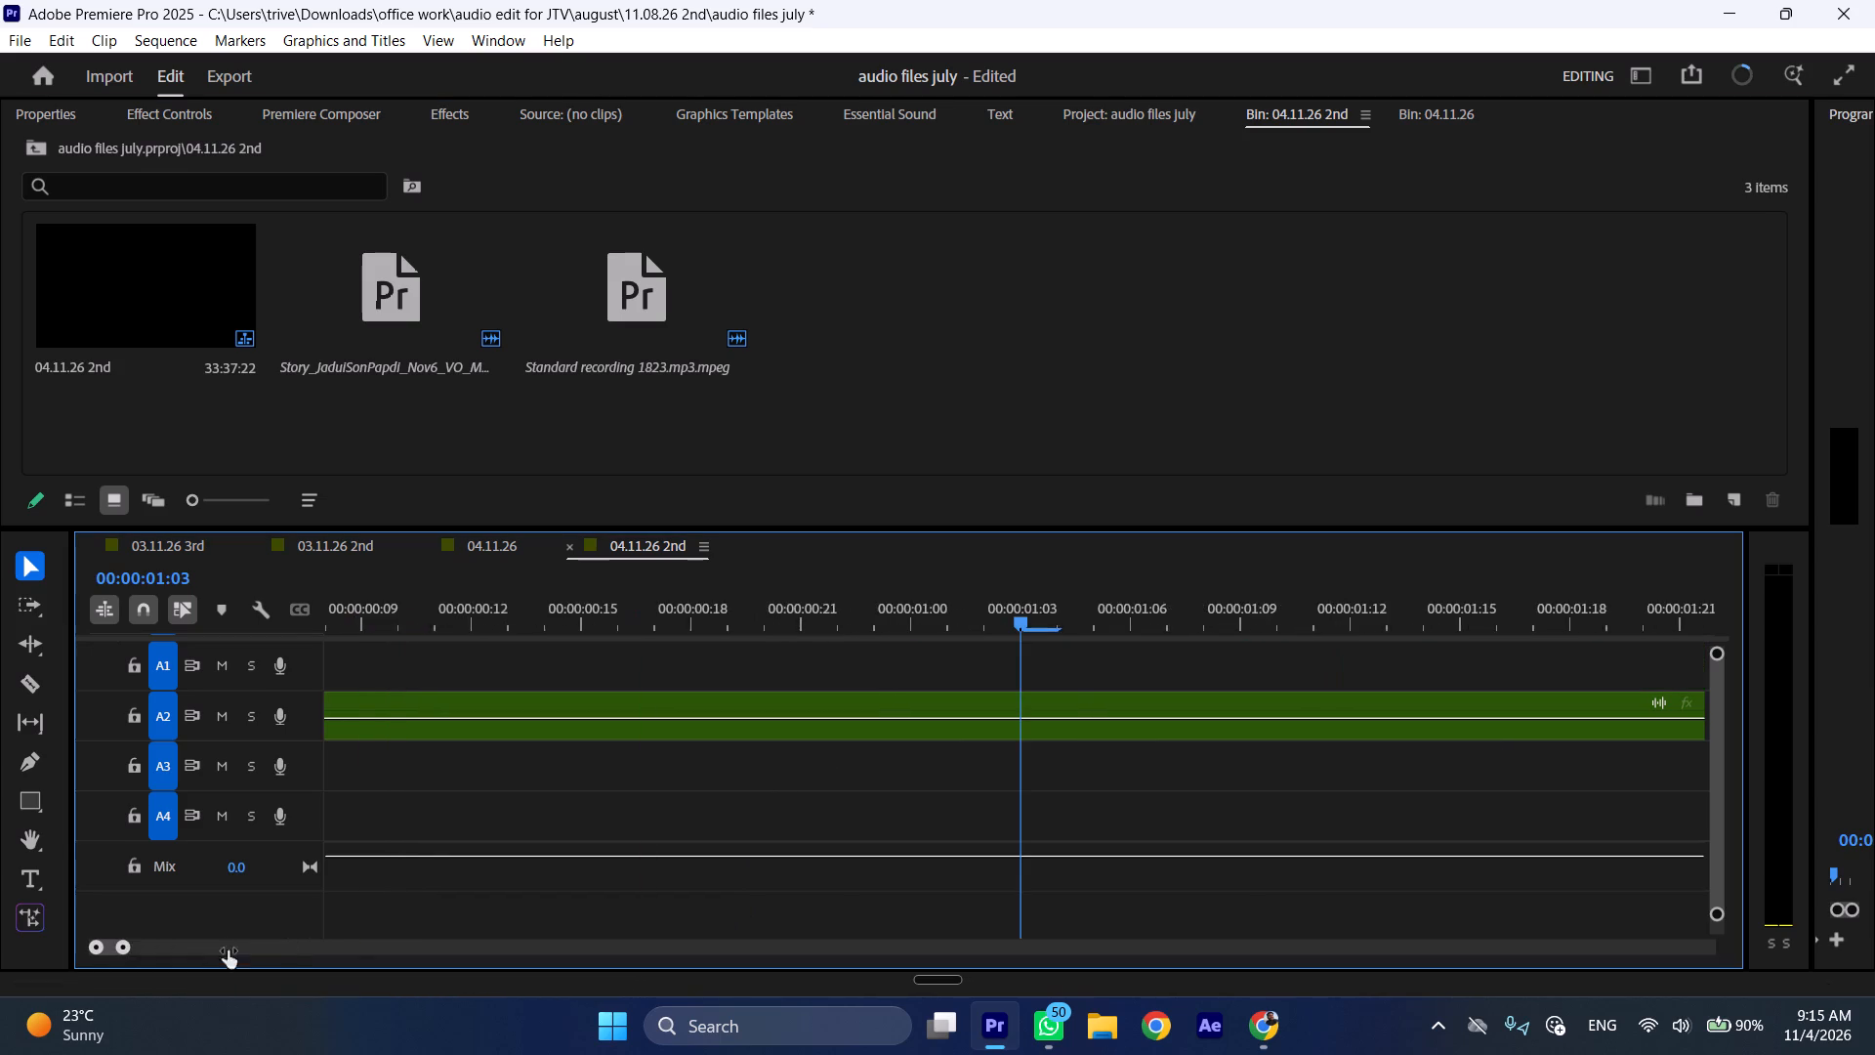
{"action": "left_click_drag", "start_coordinate": [228, 950], "coordinate": [341, 950]}
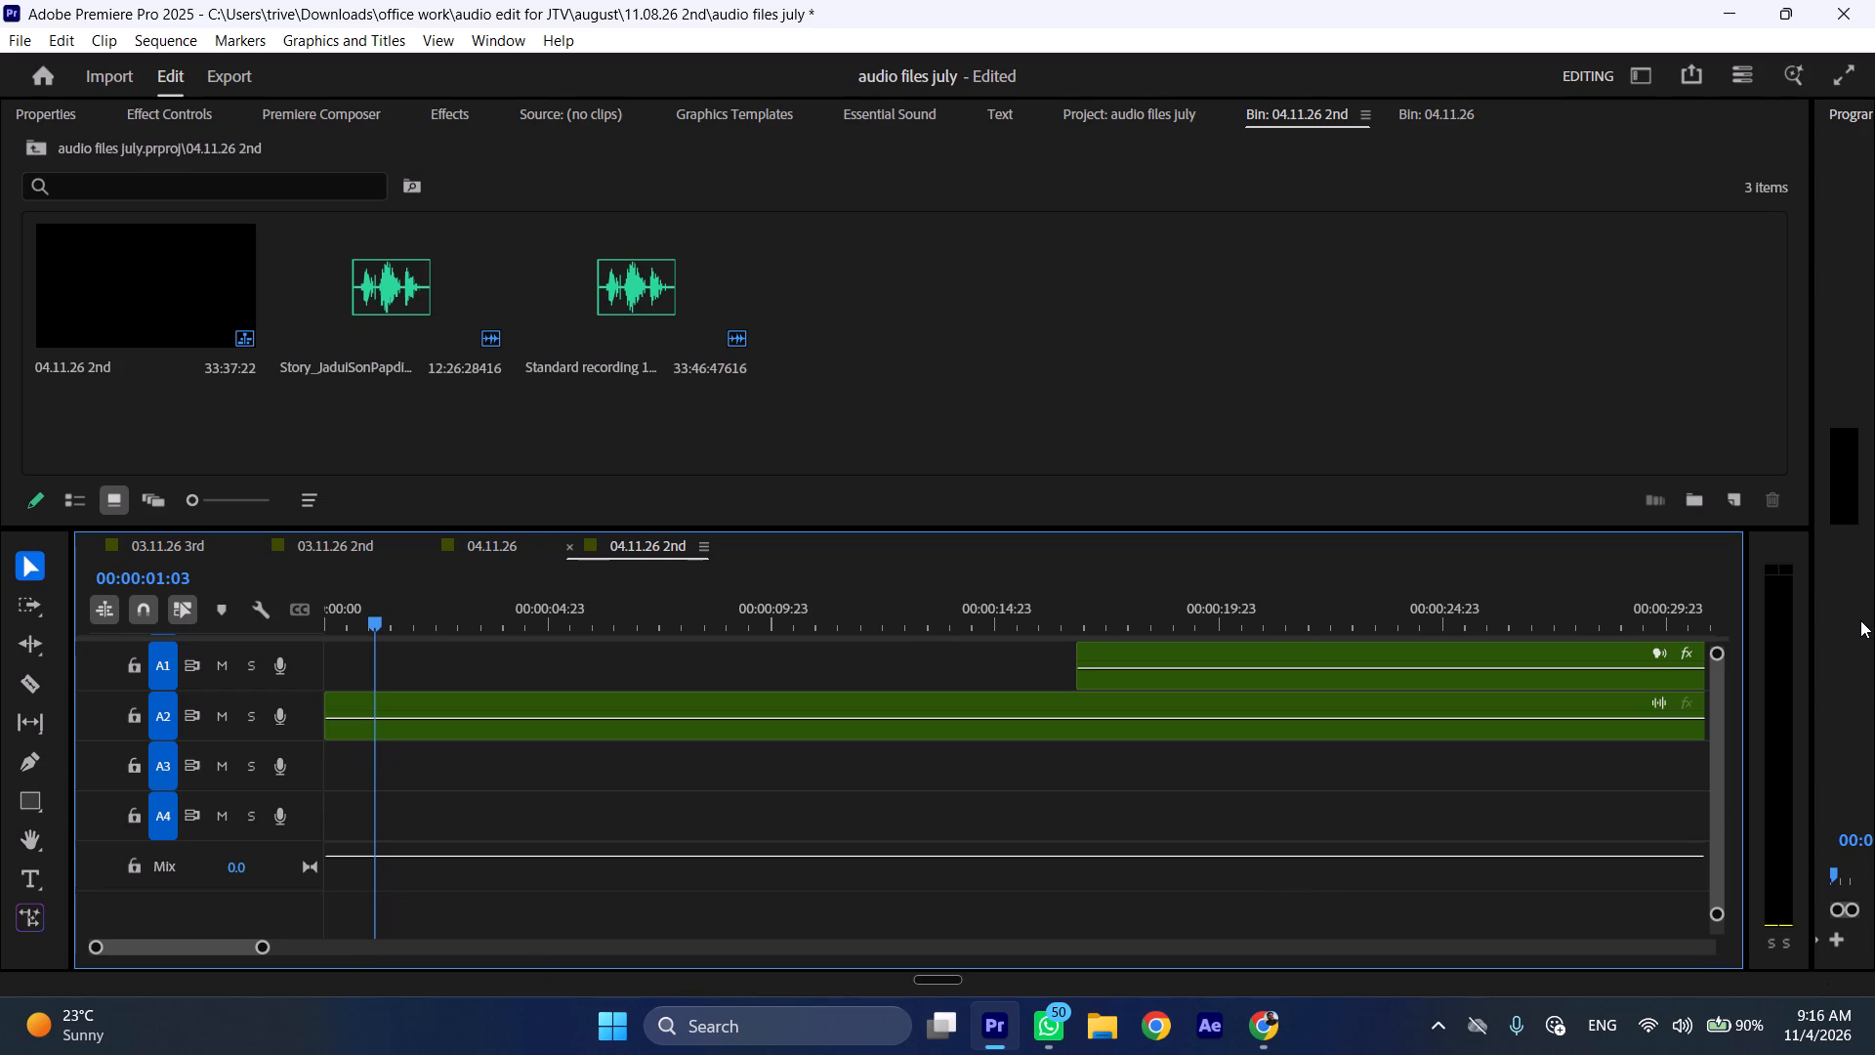
{"action": "key", "text": "space"}
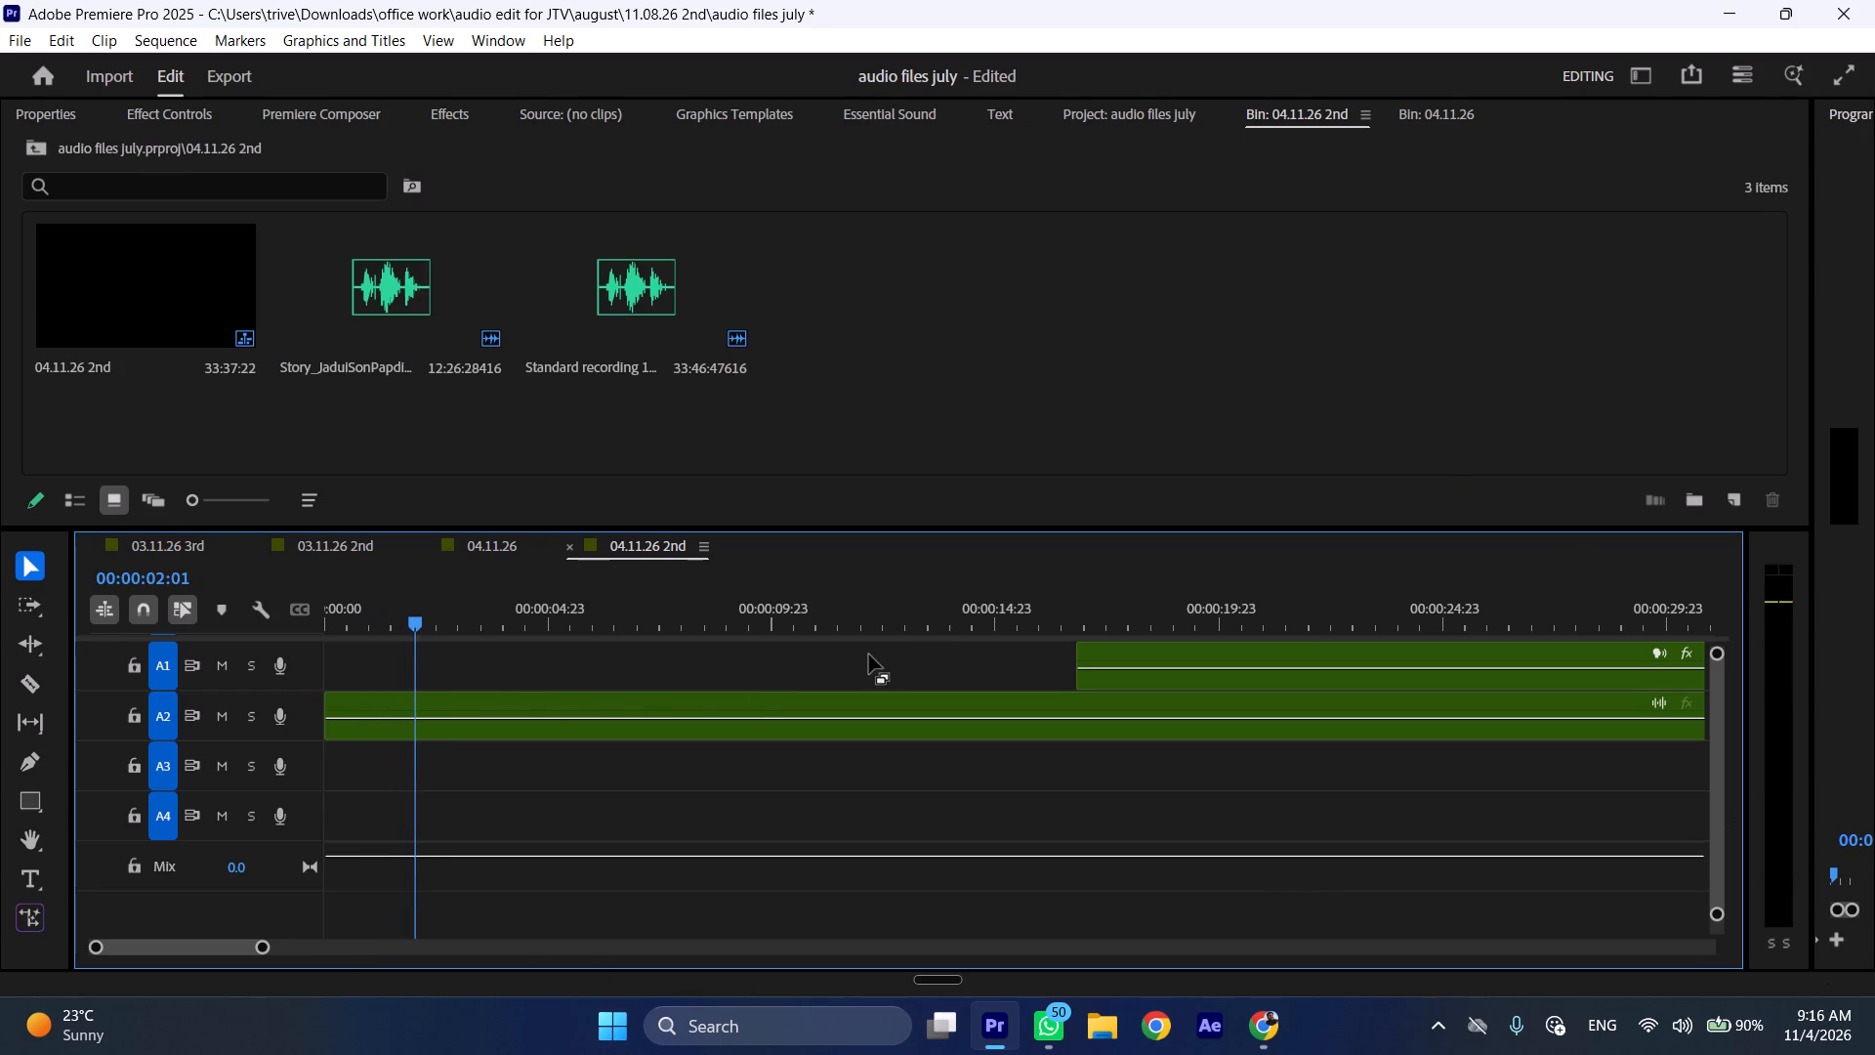
{"action": "left_click_drag", "start_coordinate": [409, 630], "coordinate": [273, 633]}
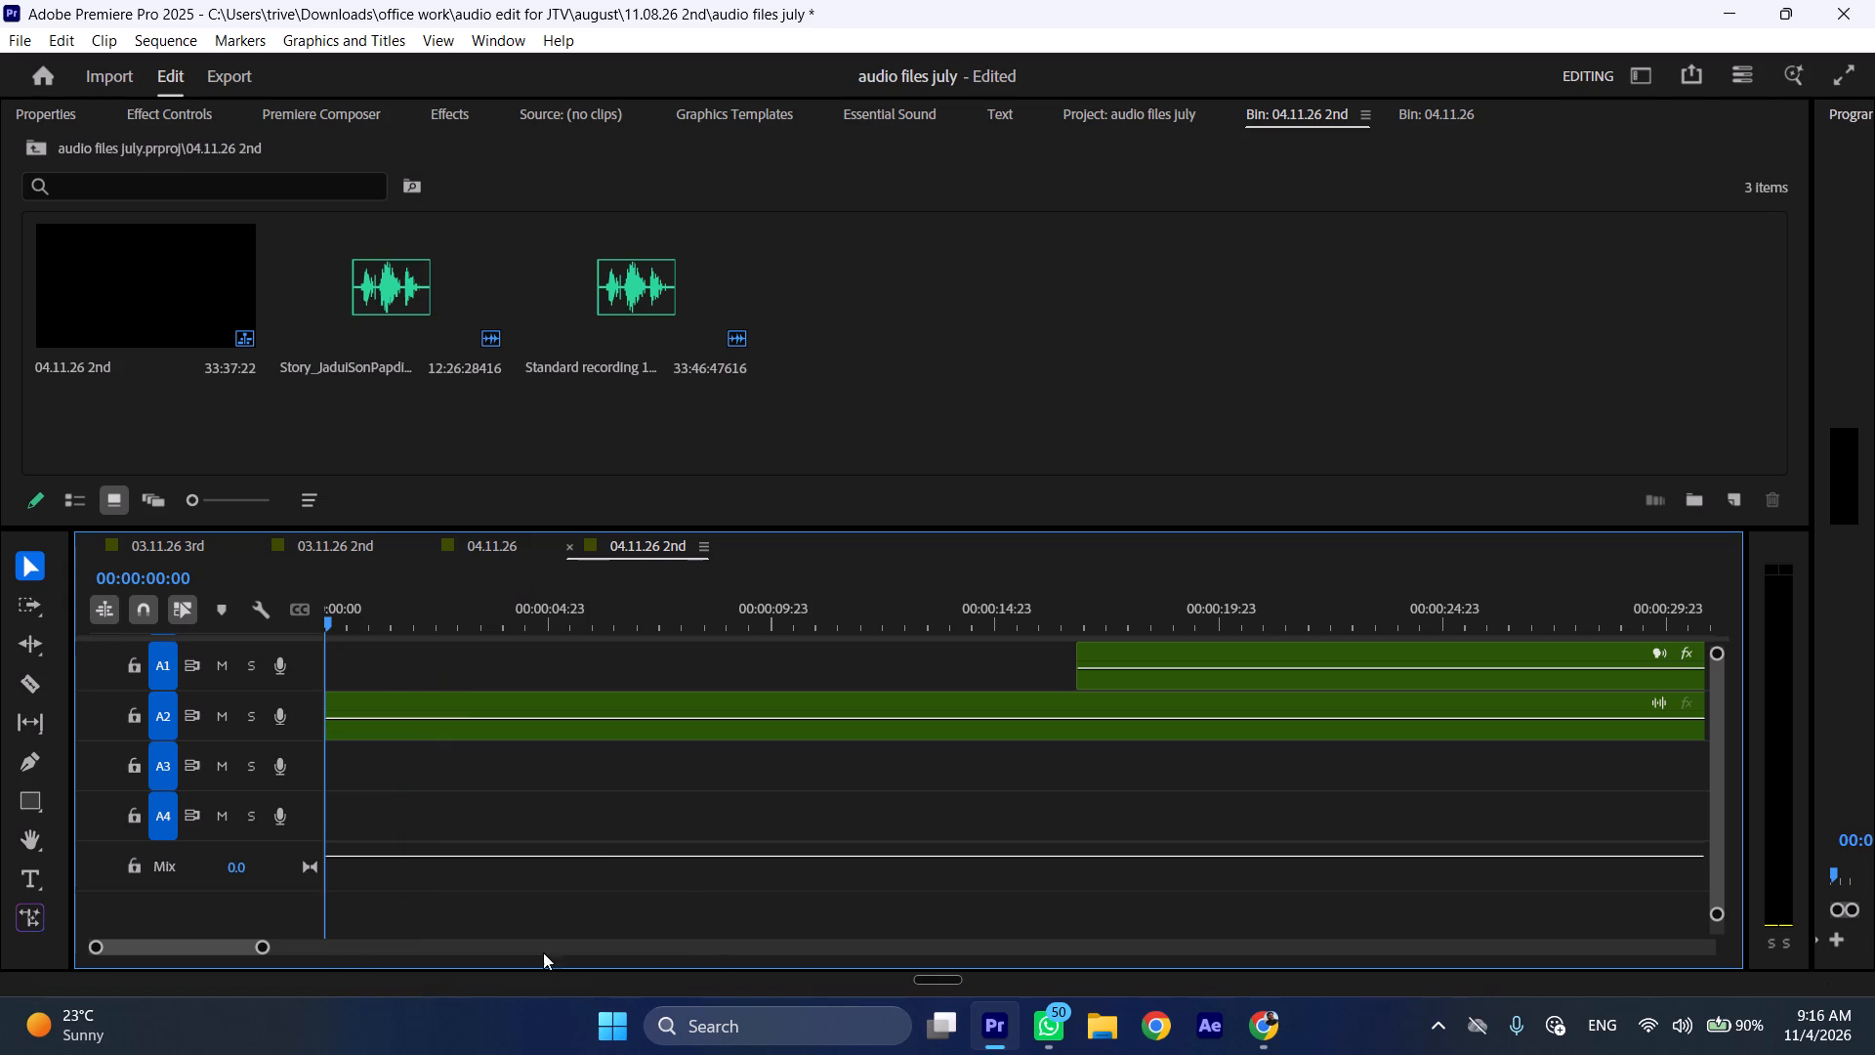
{"action": "left_click_drag", "start_coordinate": [268, 949], "coordinate": [565, 931]}
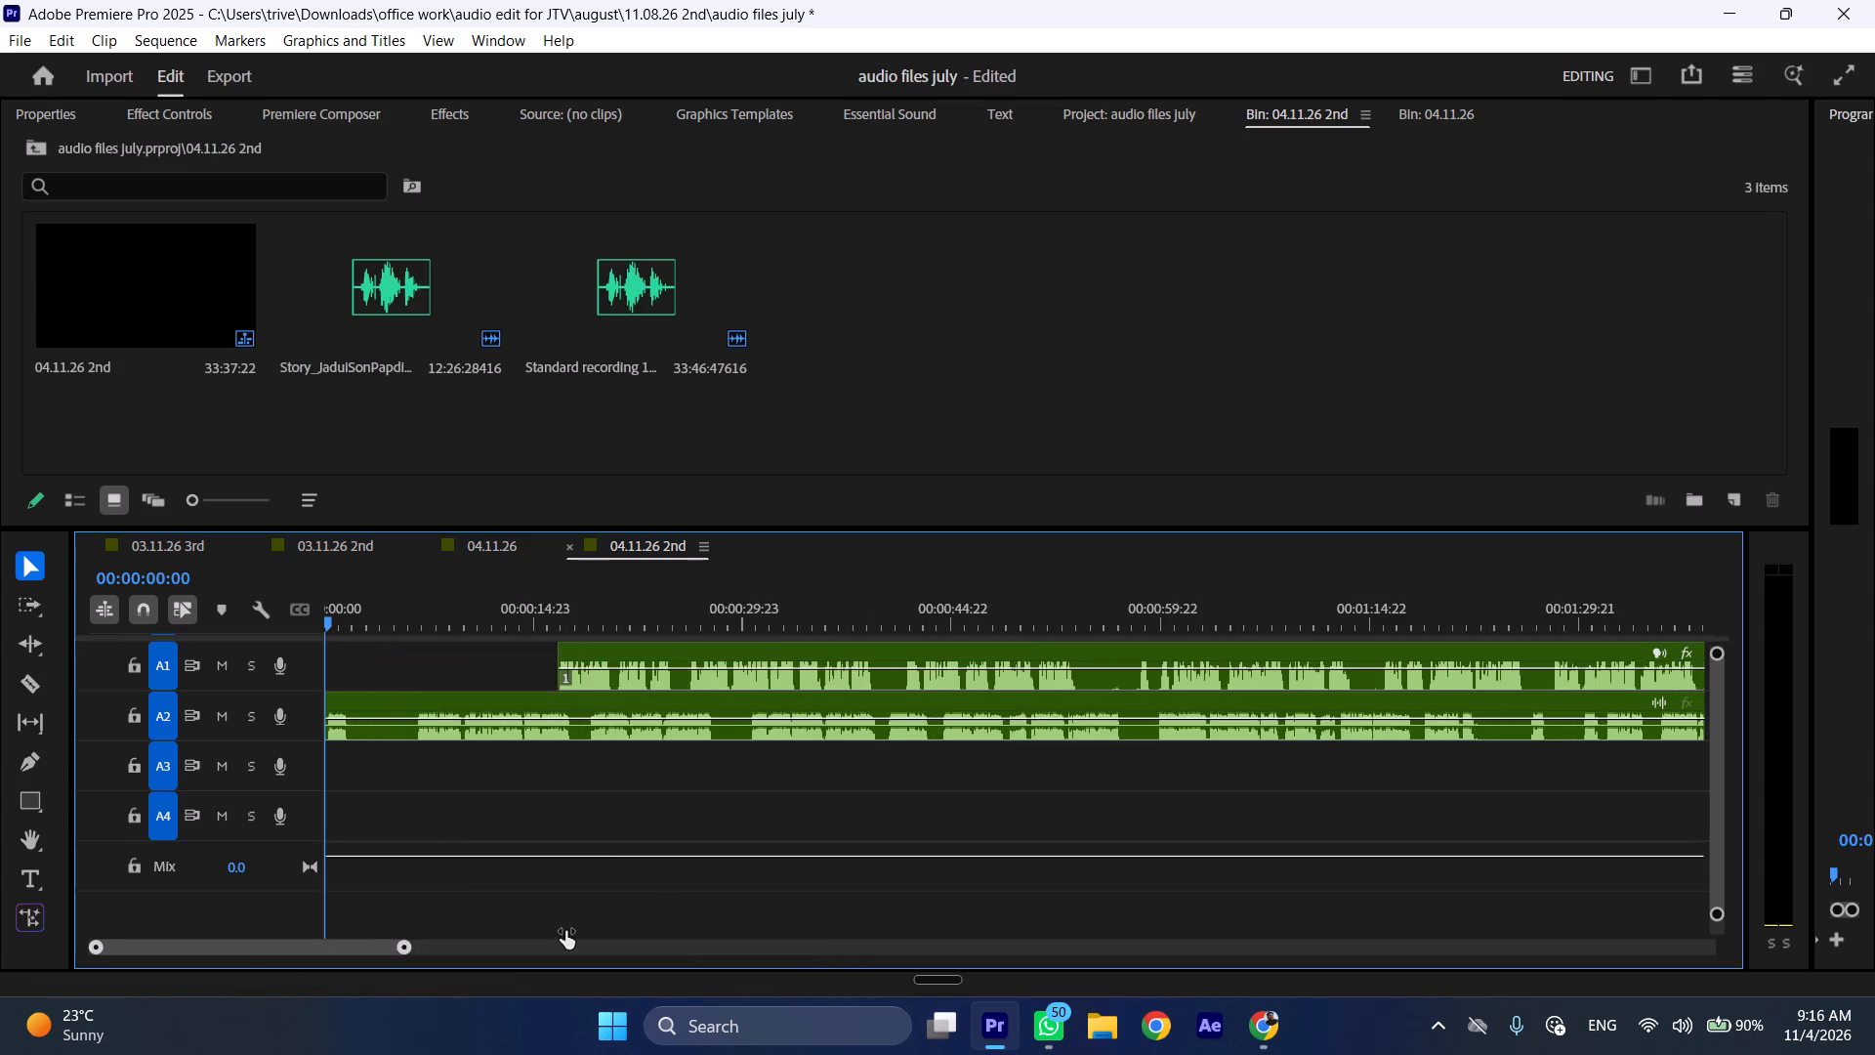
{"action": "left_click_drag", "start_coordinate": [565, 931], "coordinate": [544, 935]}
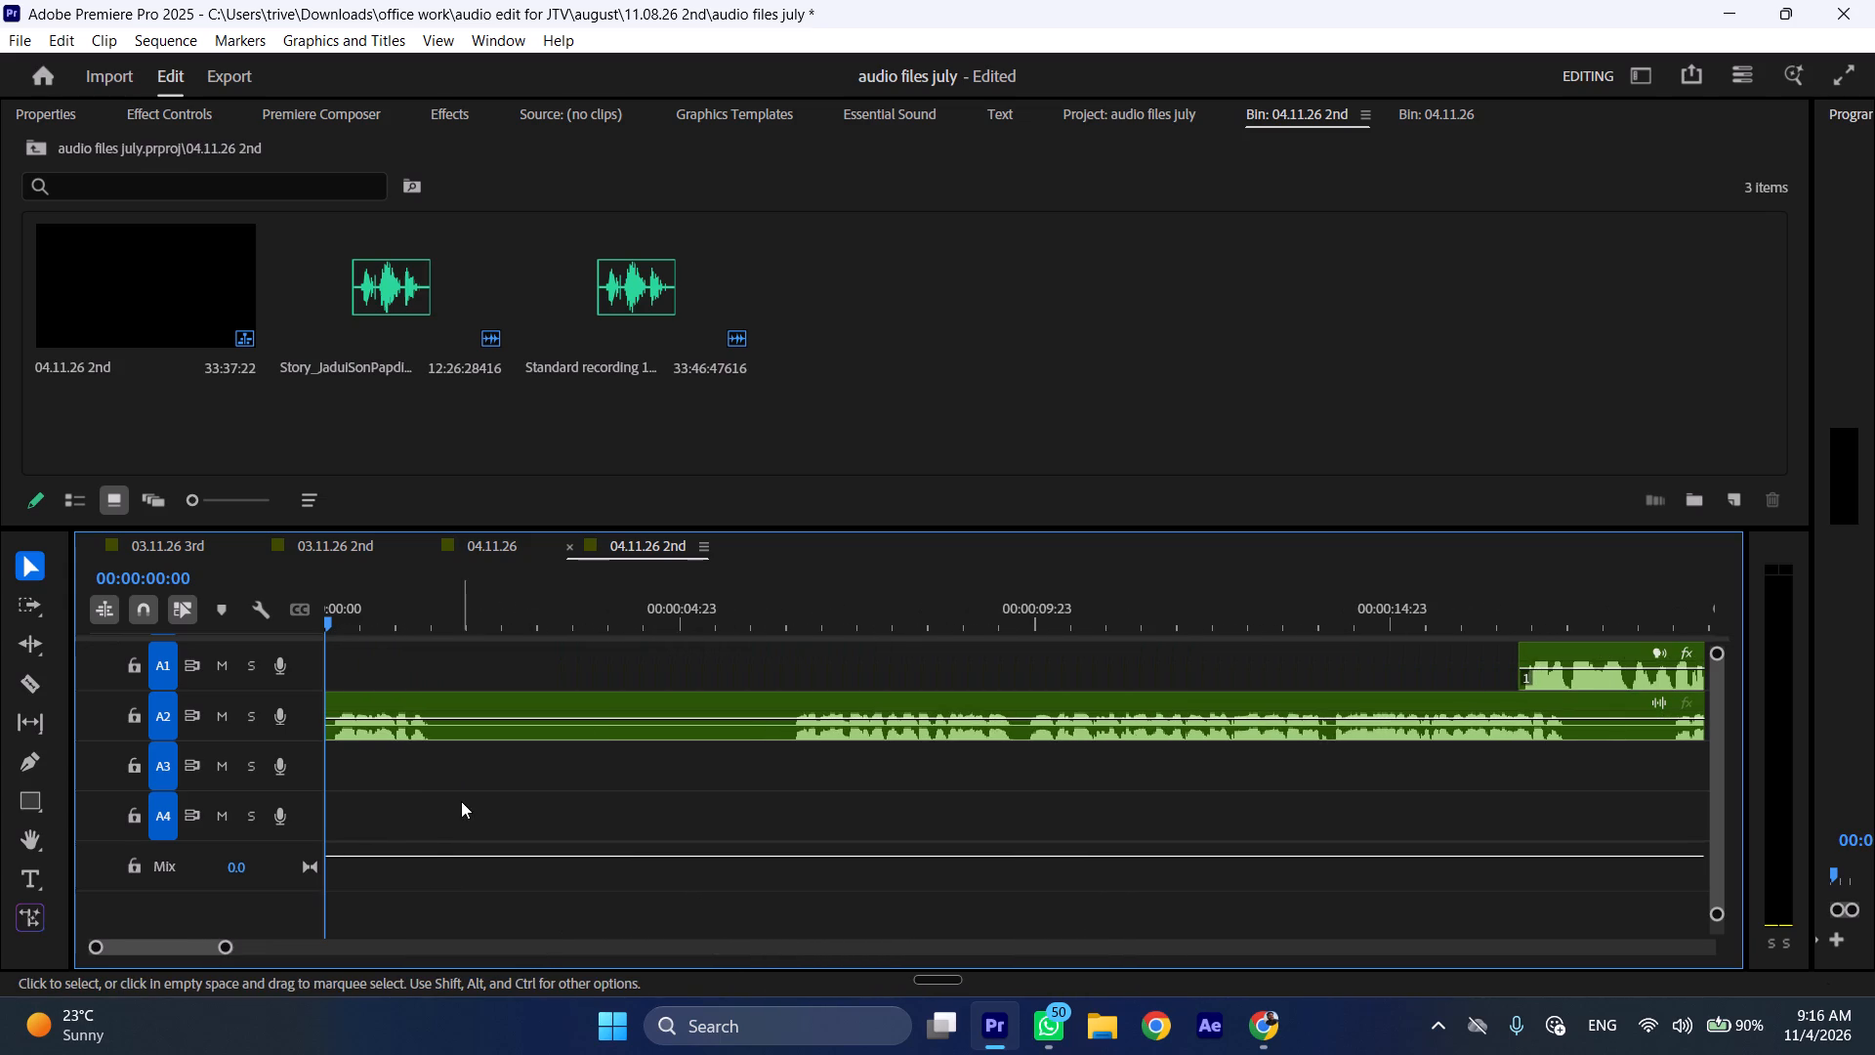
Cut the A2 recording at 00:00:01:17 and 00:00:06:10 and ripple delete the silent section between the cuts.
{"action": "key", "text": "space"}
{"action": "key", "text": "space"}
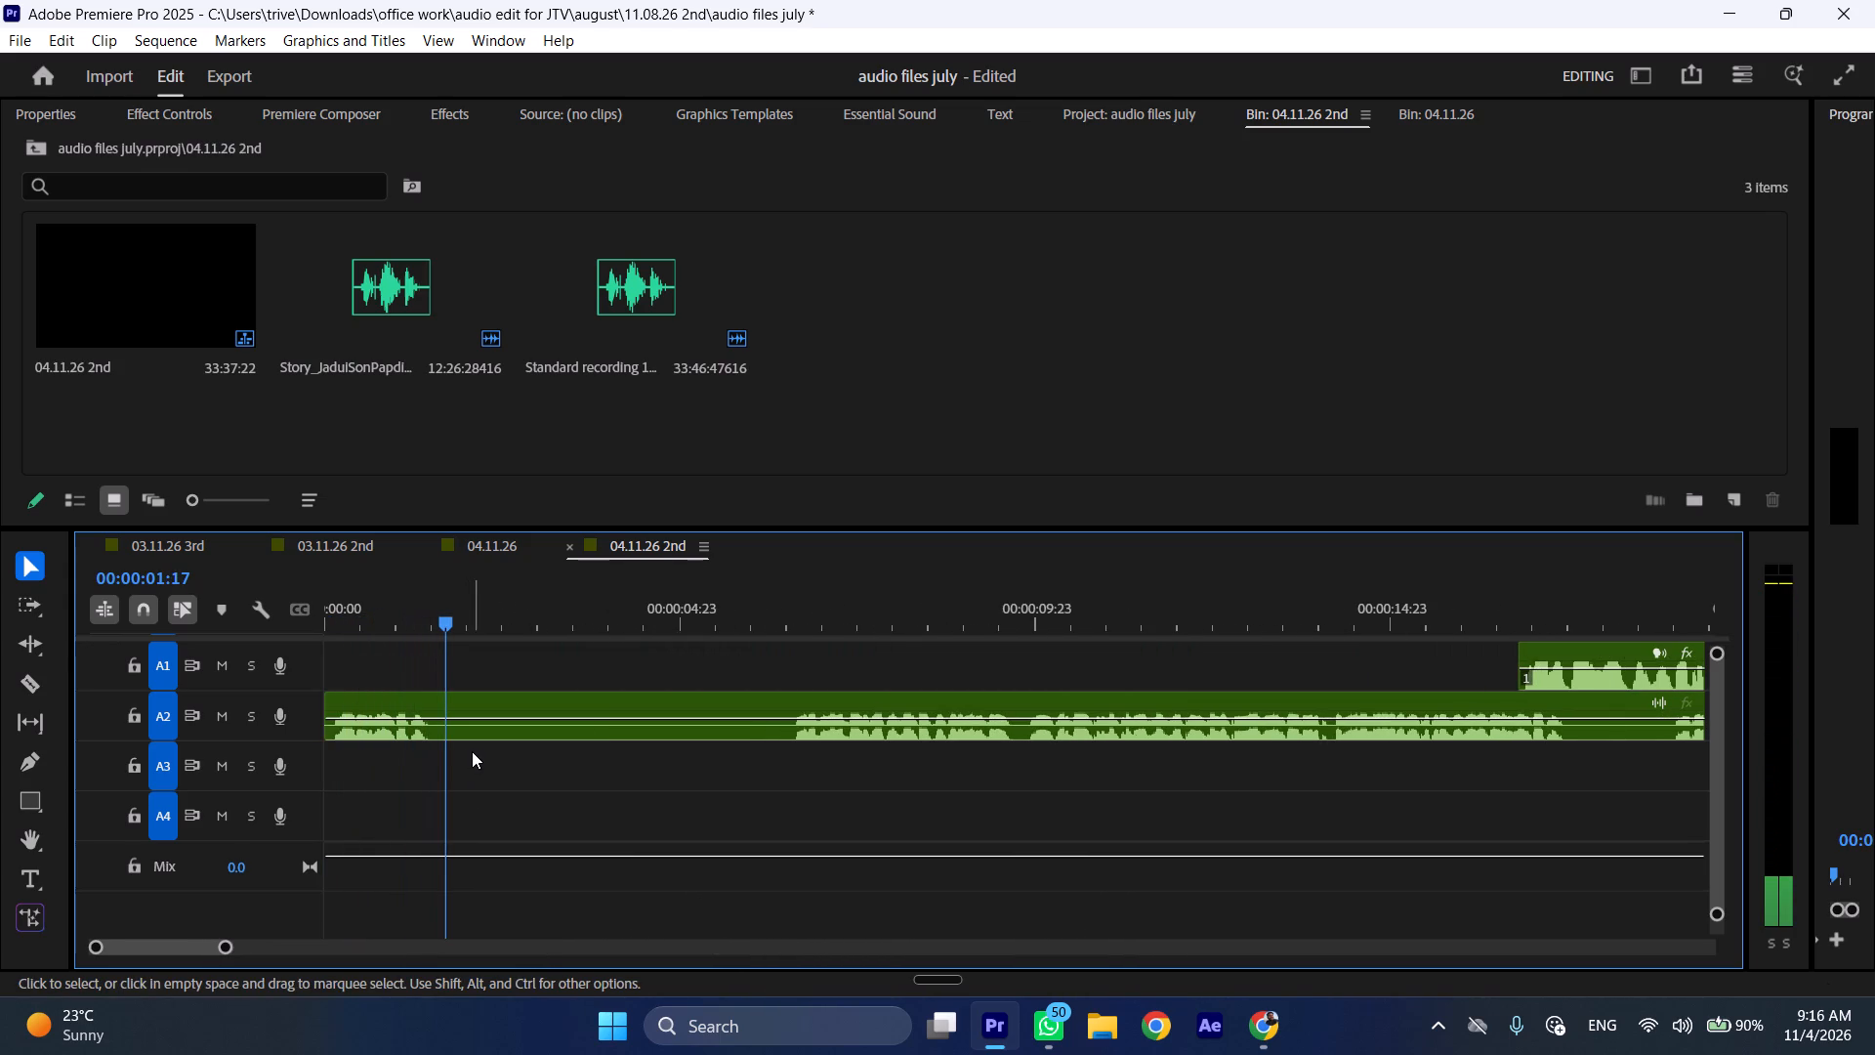
{"action": "key", "text": "shift+c"}
{"action": "left_click_drag", "start_coordinate": [713, 599], "coordinate": [783, 610]}
{"action": "left_click", "coordinate": [871, 758]}
{"action": "left_click", "coordinate": [858, 732]}
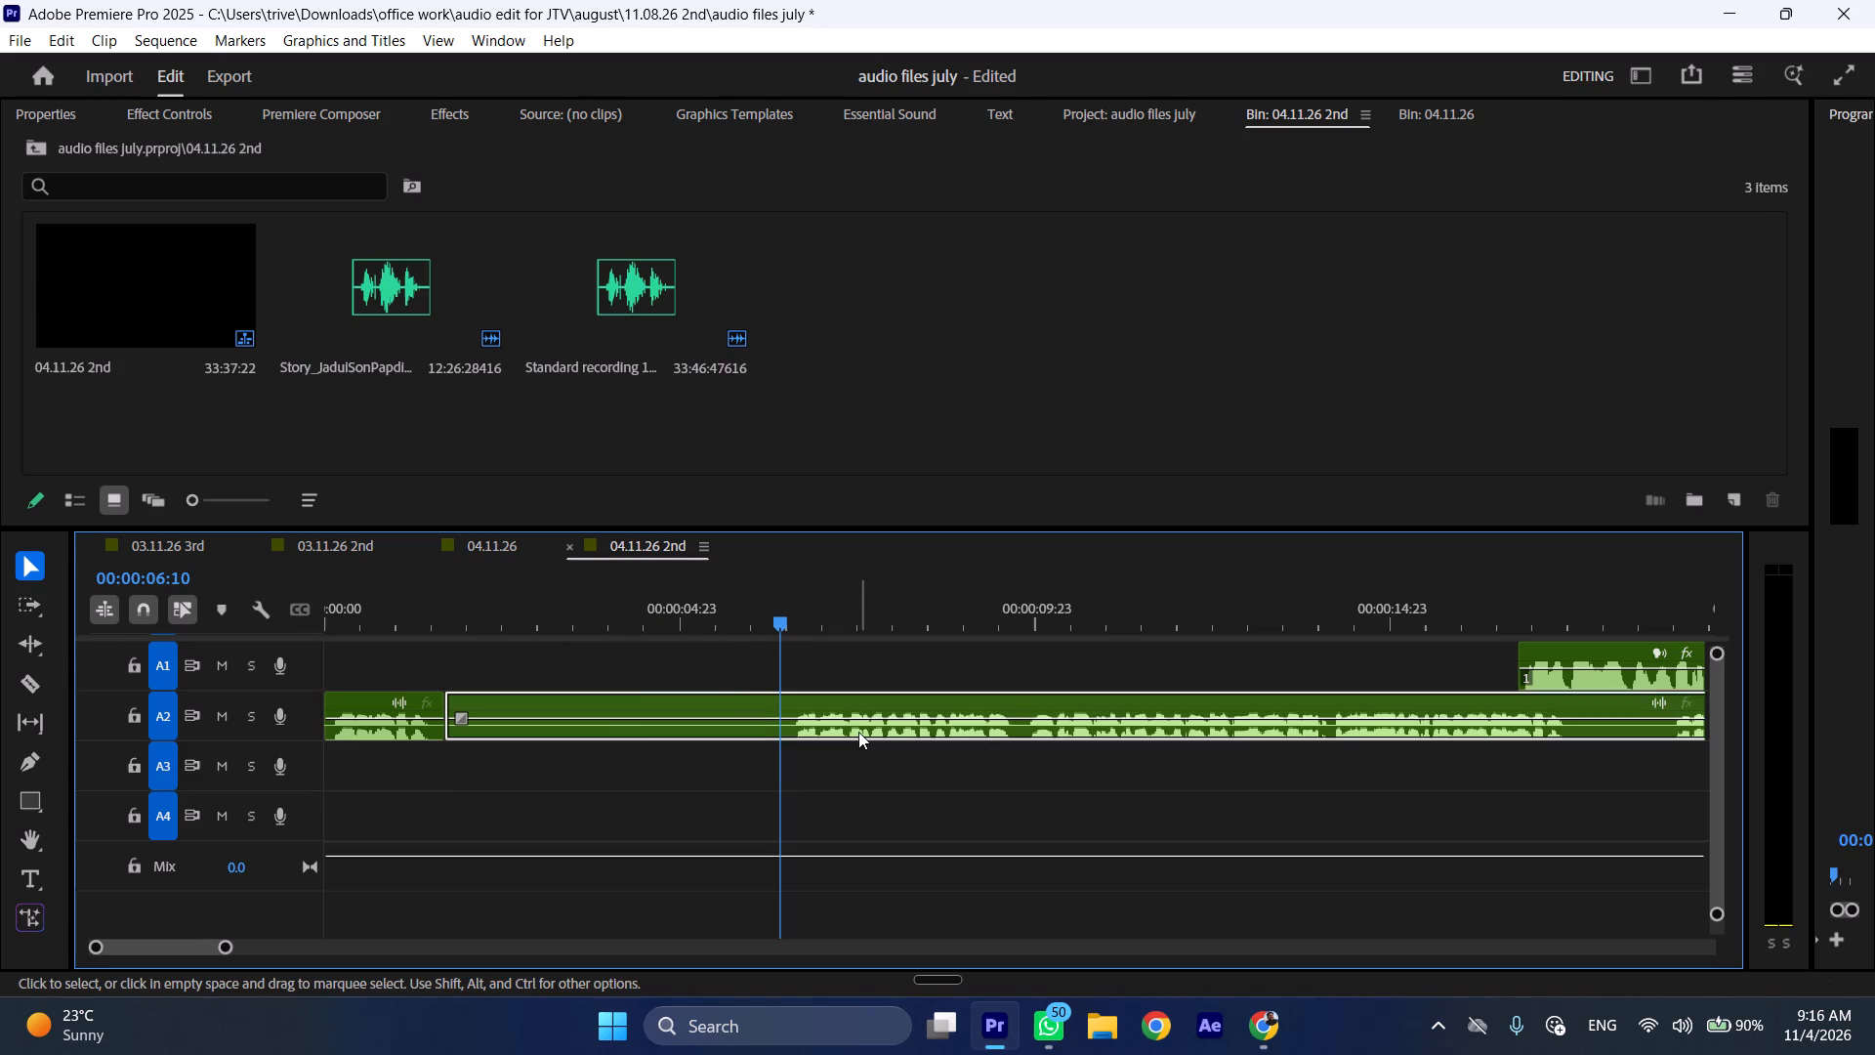
{"action": "key", "text": "shift+c"}
{"action": "key", "text": "ctrl+shift+s"}
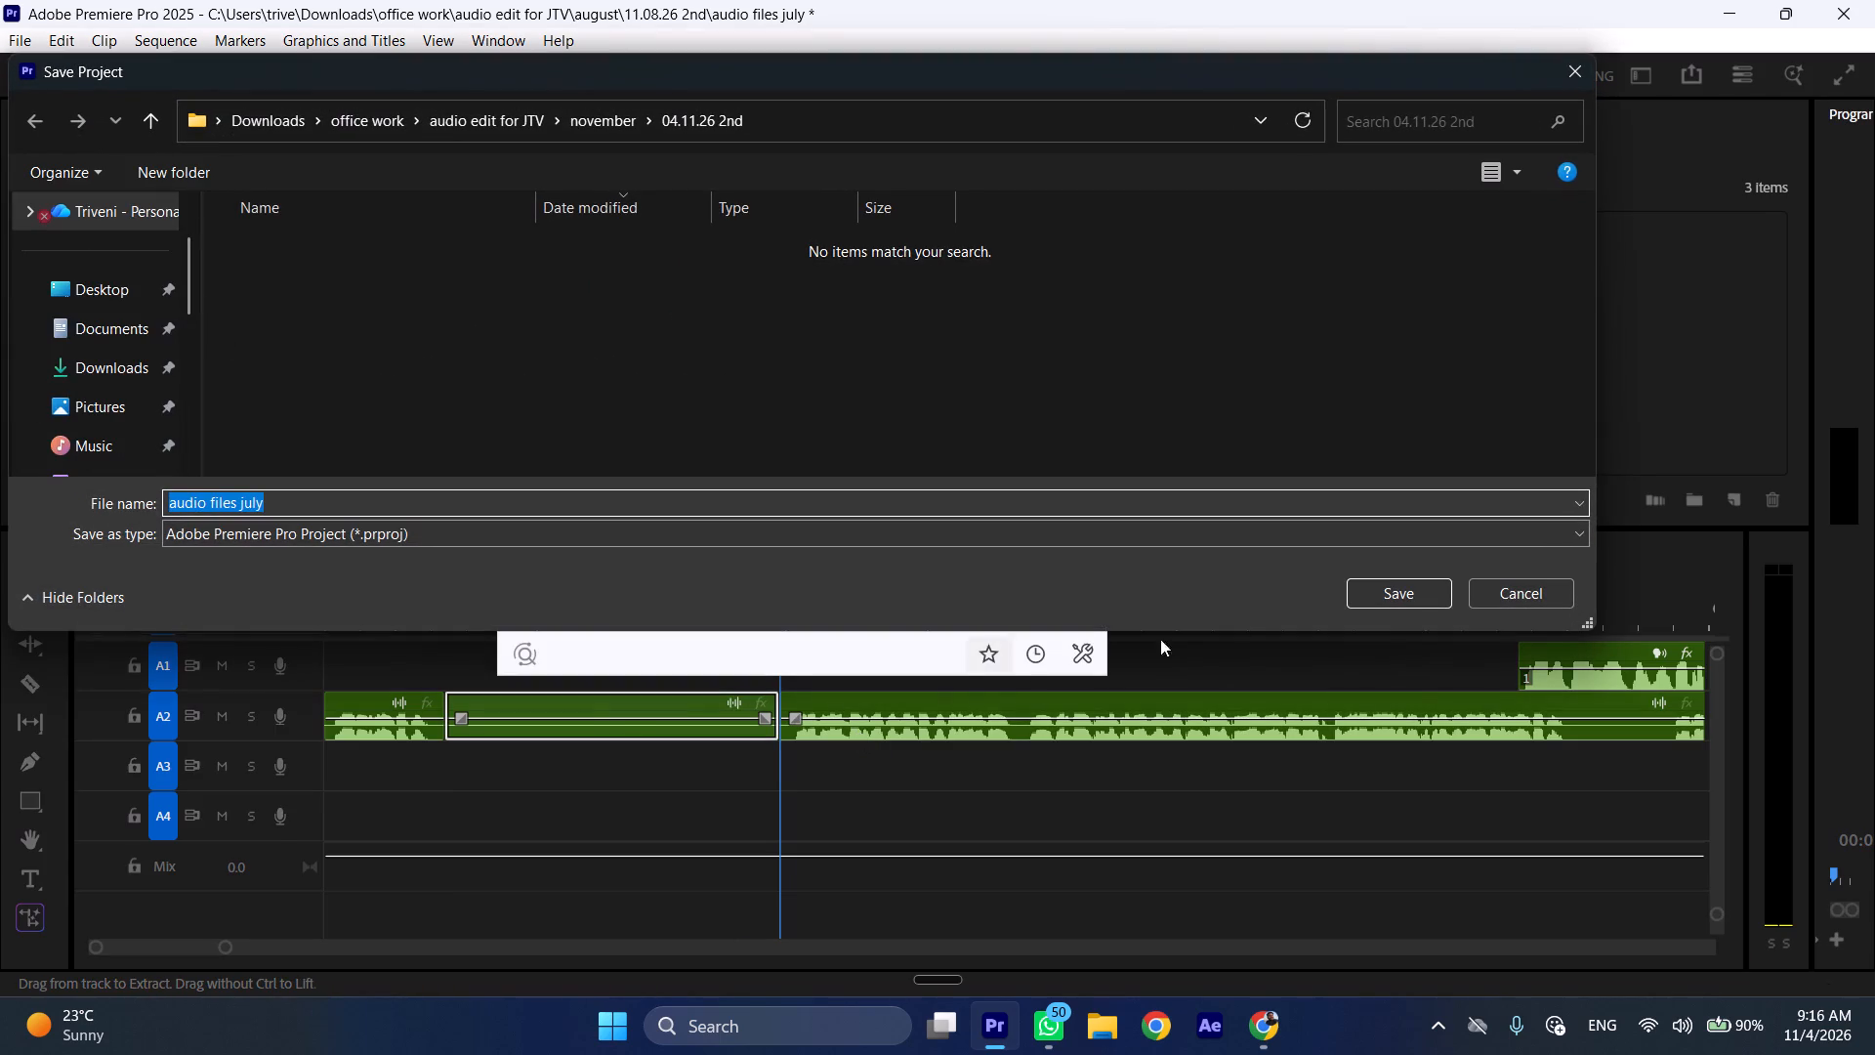
{"action": "left_click", "coordinate": [1533, 592]}
{"action": "key", "text": "ctrl+shift+d"}
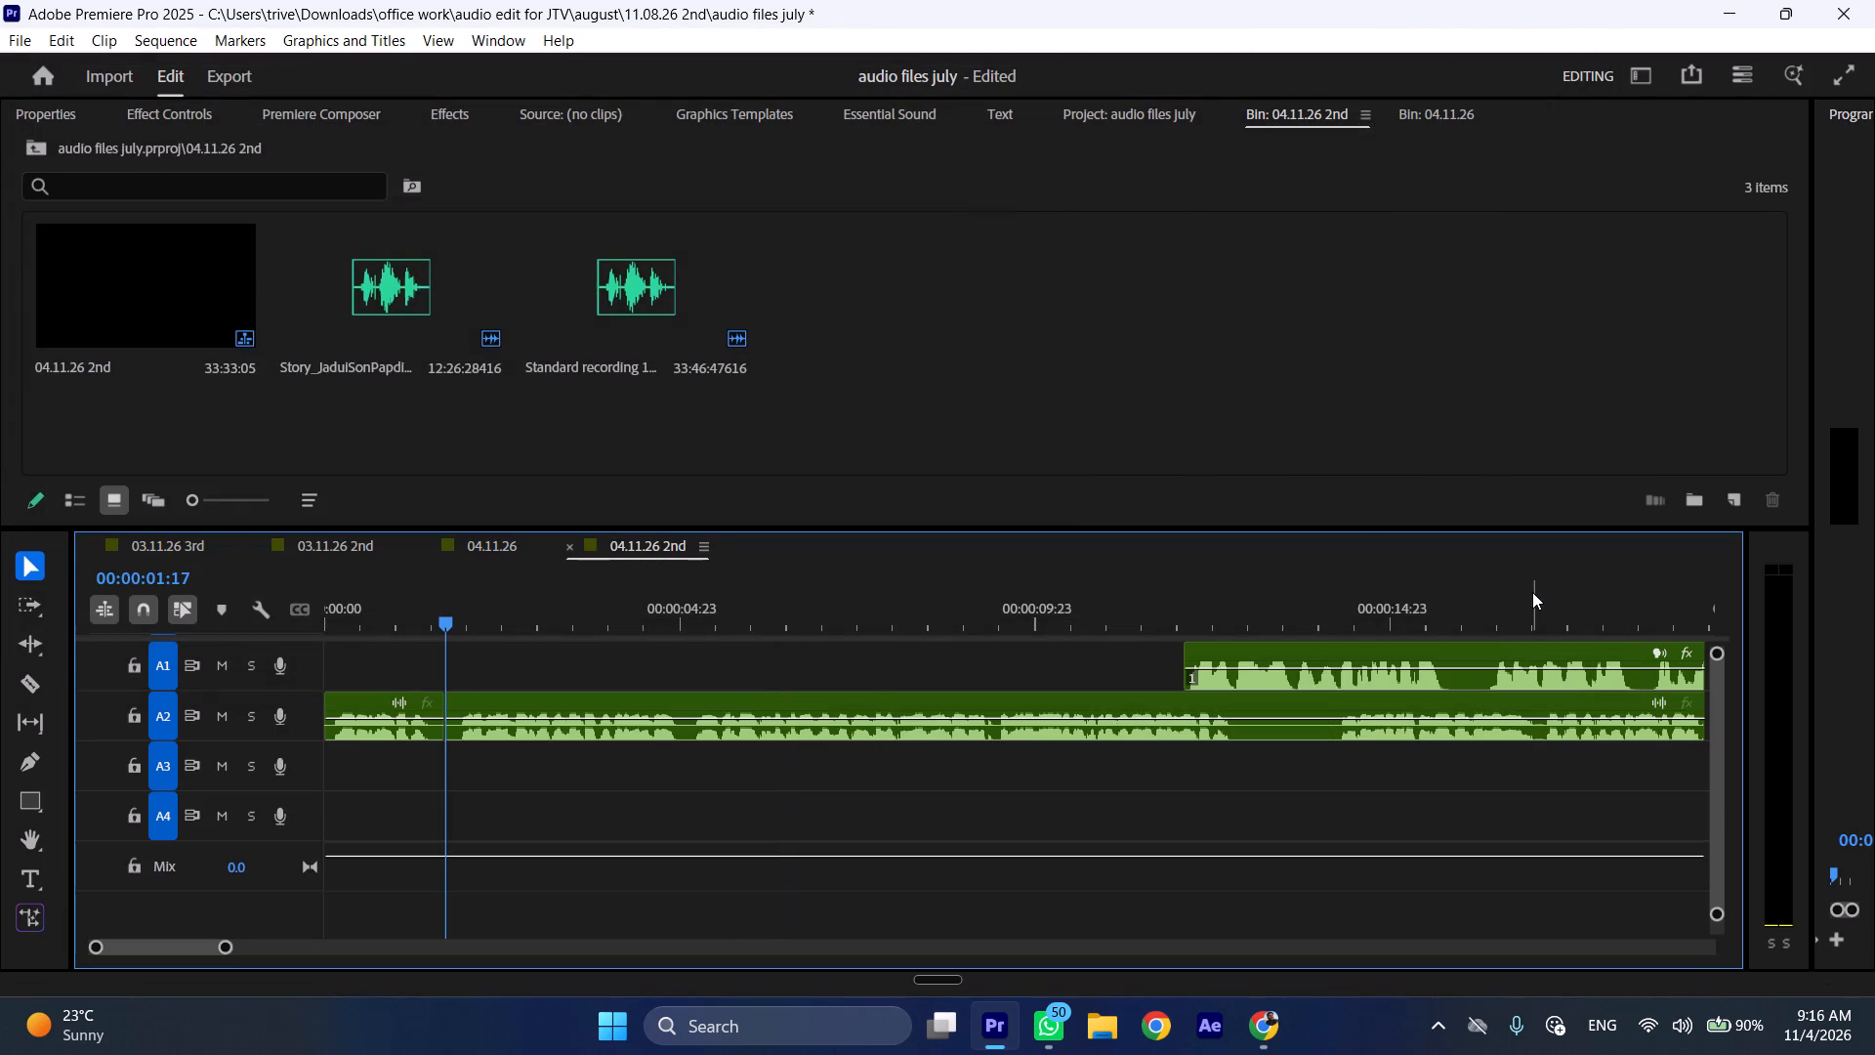
Move the A1 story clip later in the sequence so it starts at about 56 seconds.
{"action": "key", "text": "ctrl+shift+x"}
{"action": "key", "text": "ctrl+shift+x"}
{"action": "left_click_drag", "start_coordinate": [583, 651], "coordinate": [1180, 651]}
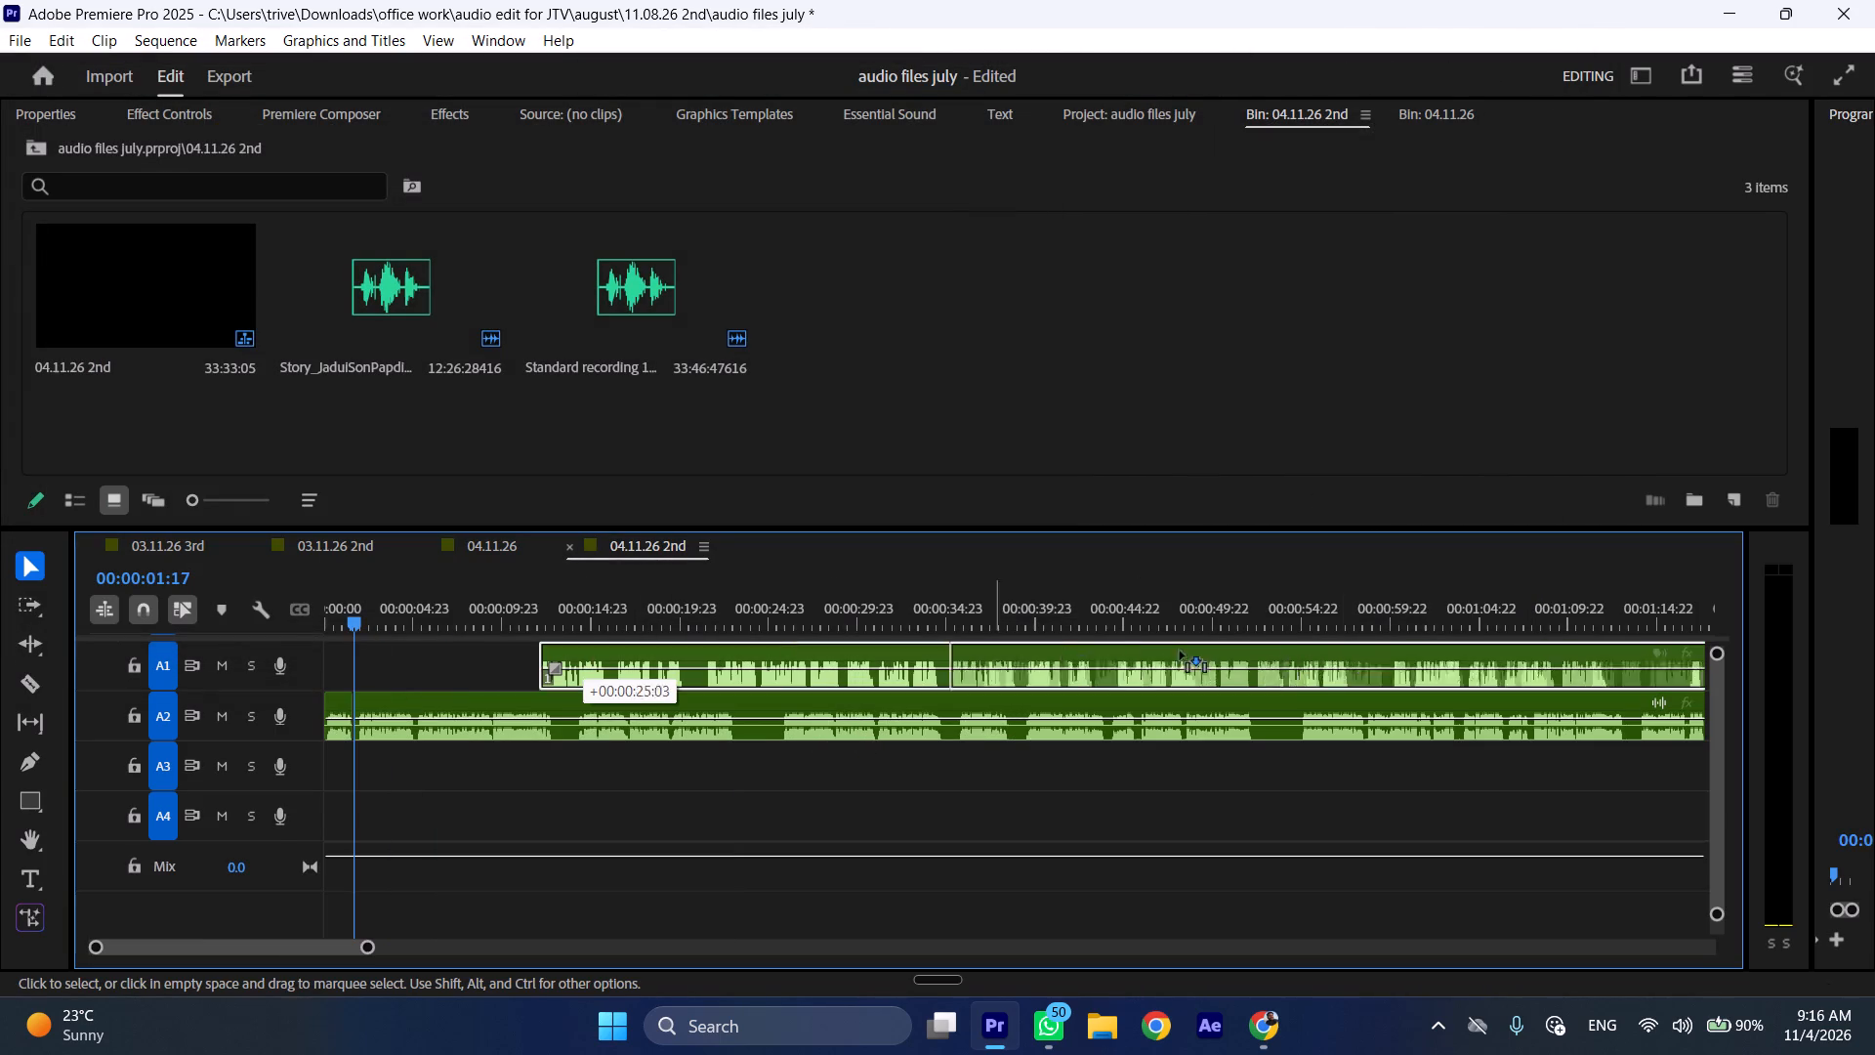
{"action": "left_click_drag", "start_coordinate": [1180, 651], "coordinate": [1374, 651]}
Play the A2 recording onward from the 00:00:01:17 cut at increased speed to check its speech.
{"action": "key", "text": "space"}
{"action": "type", "text": "l"}
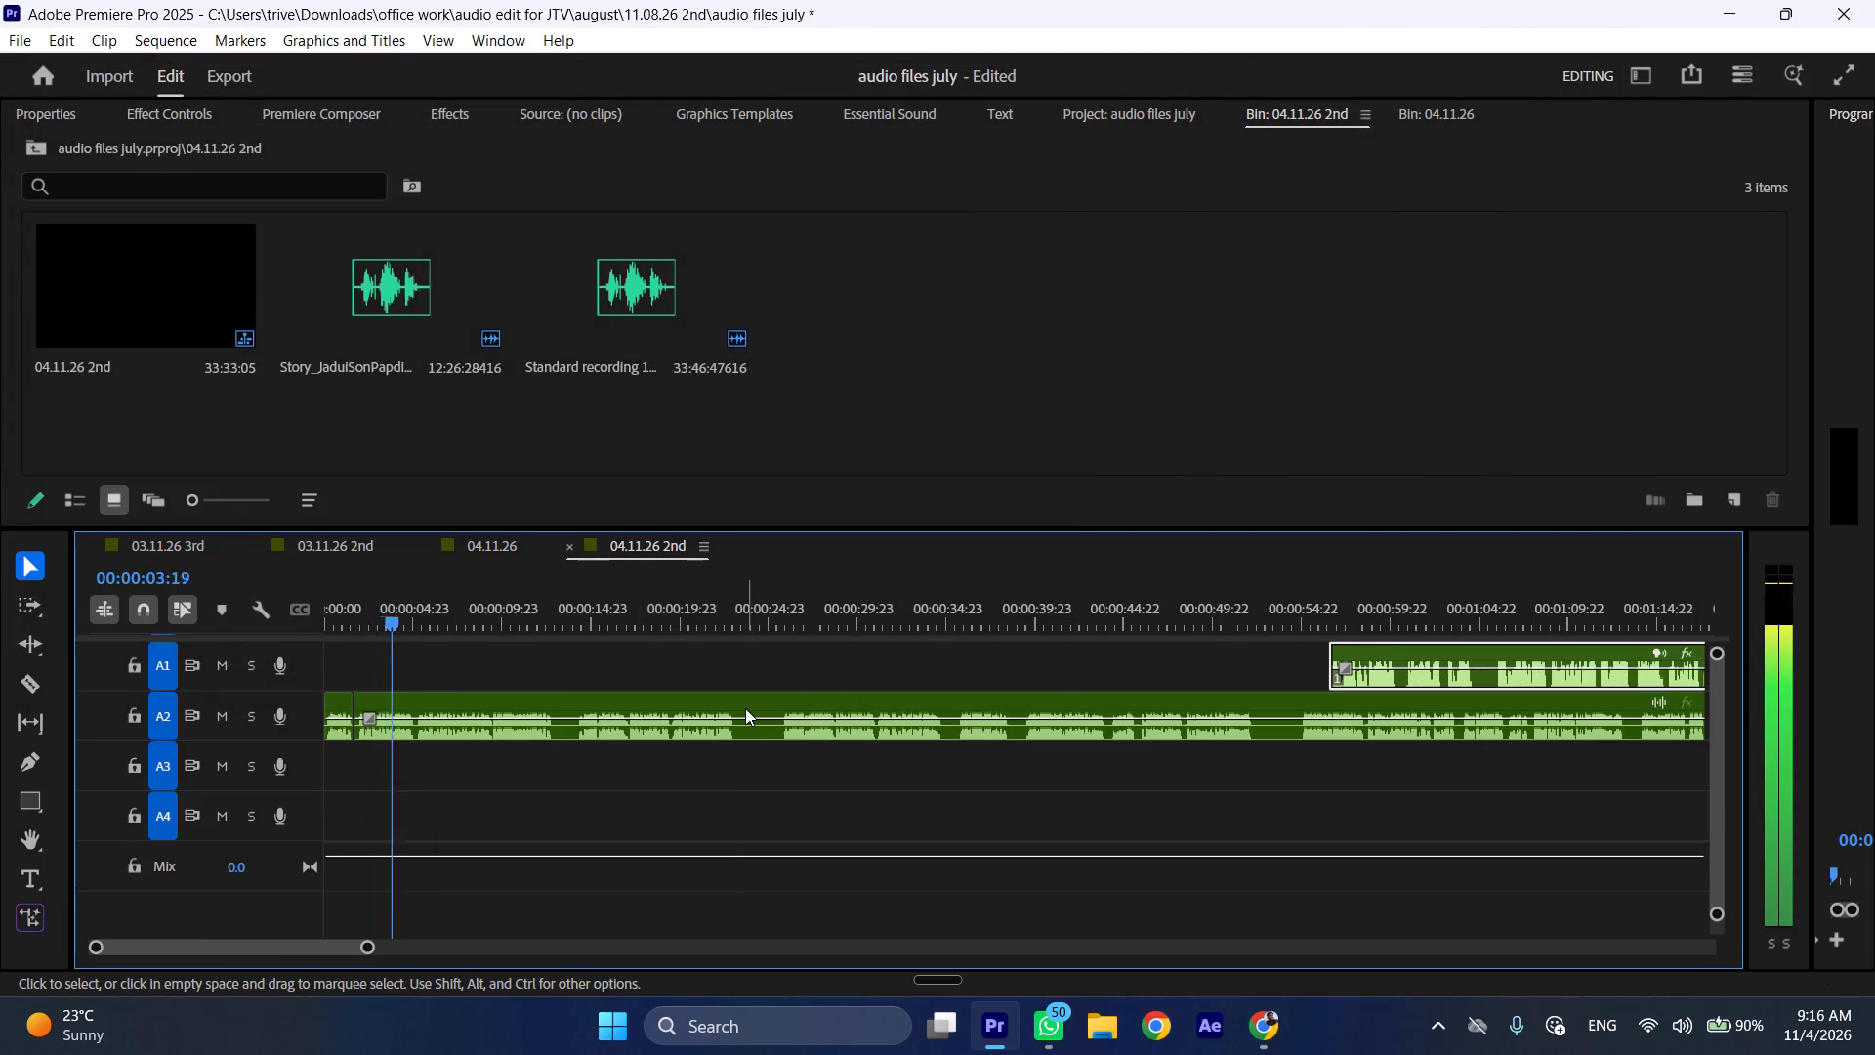
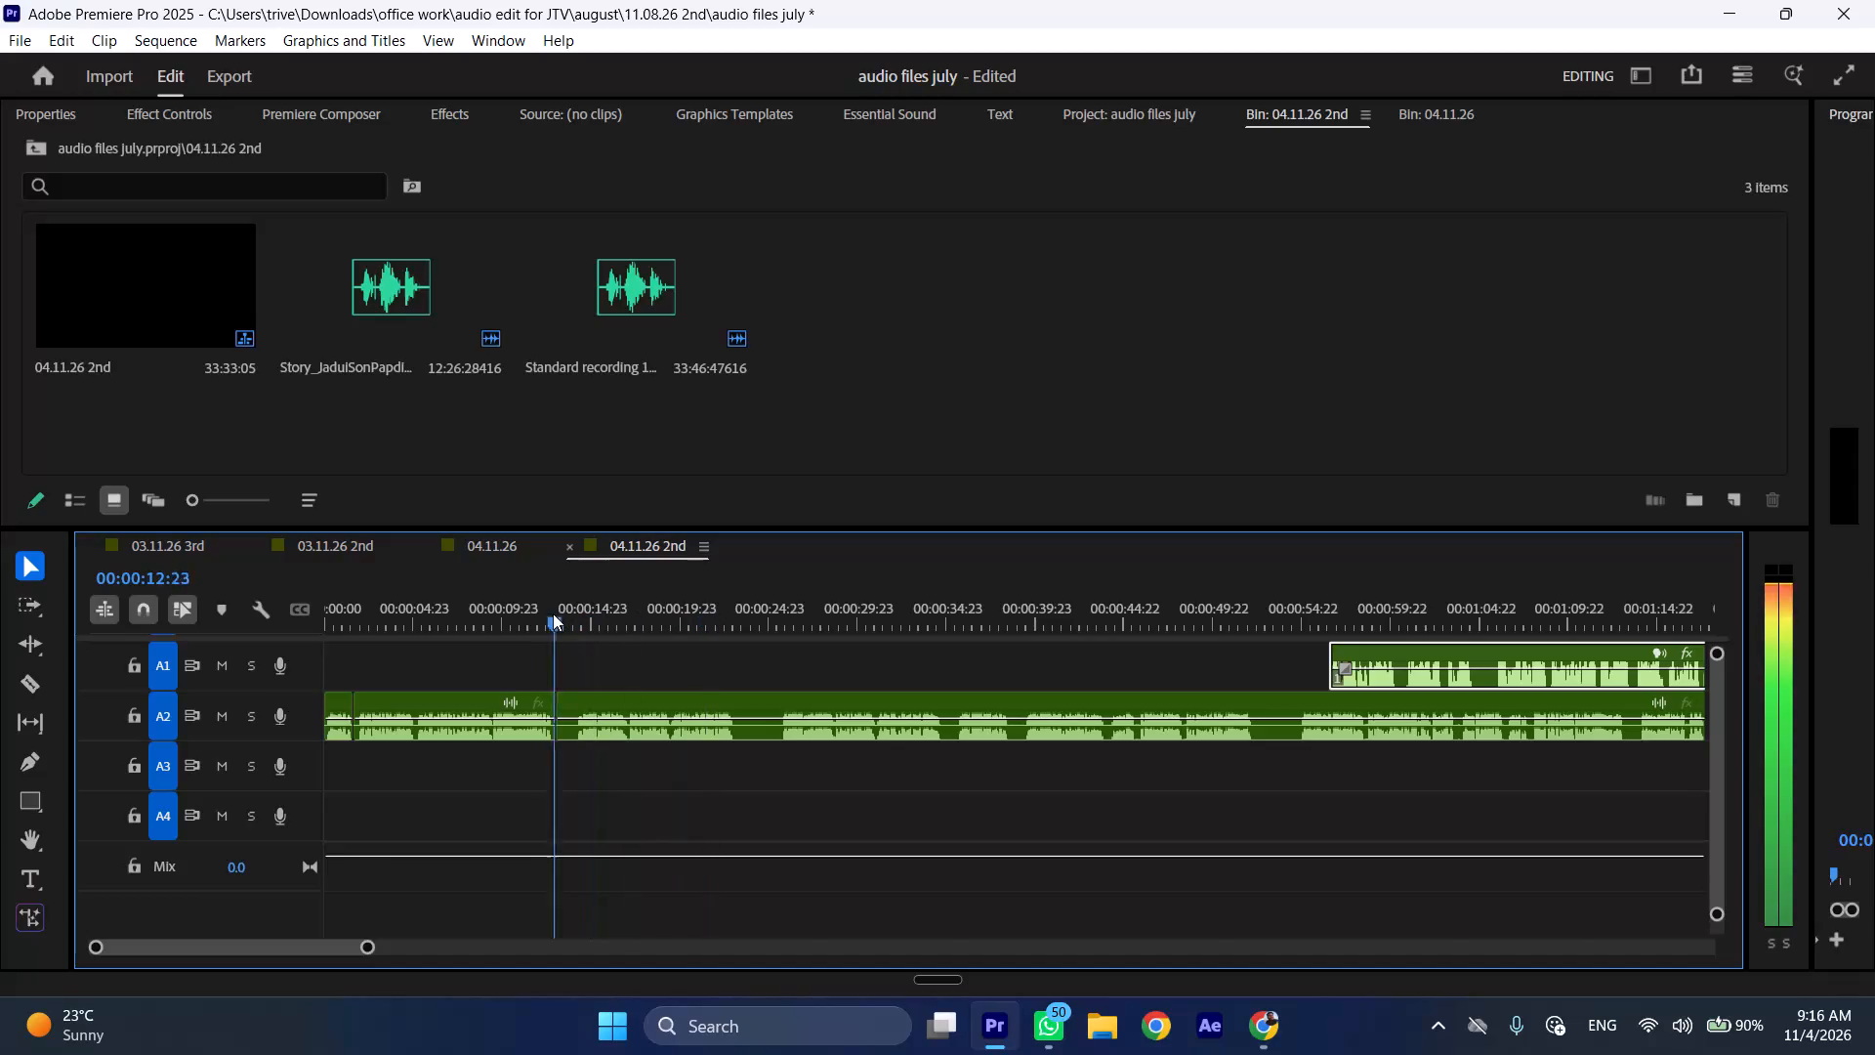
Cut the A2 recording at 00:00:25:06 and ripple delete the section between the 00:00:13:01 cut and this point.
{"action": "key", "text": "space"}
{"action": "left_click", "coordinate": [780, 608]}
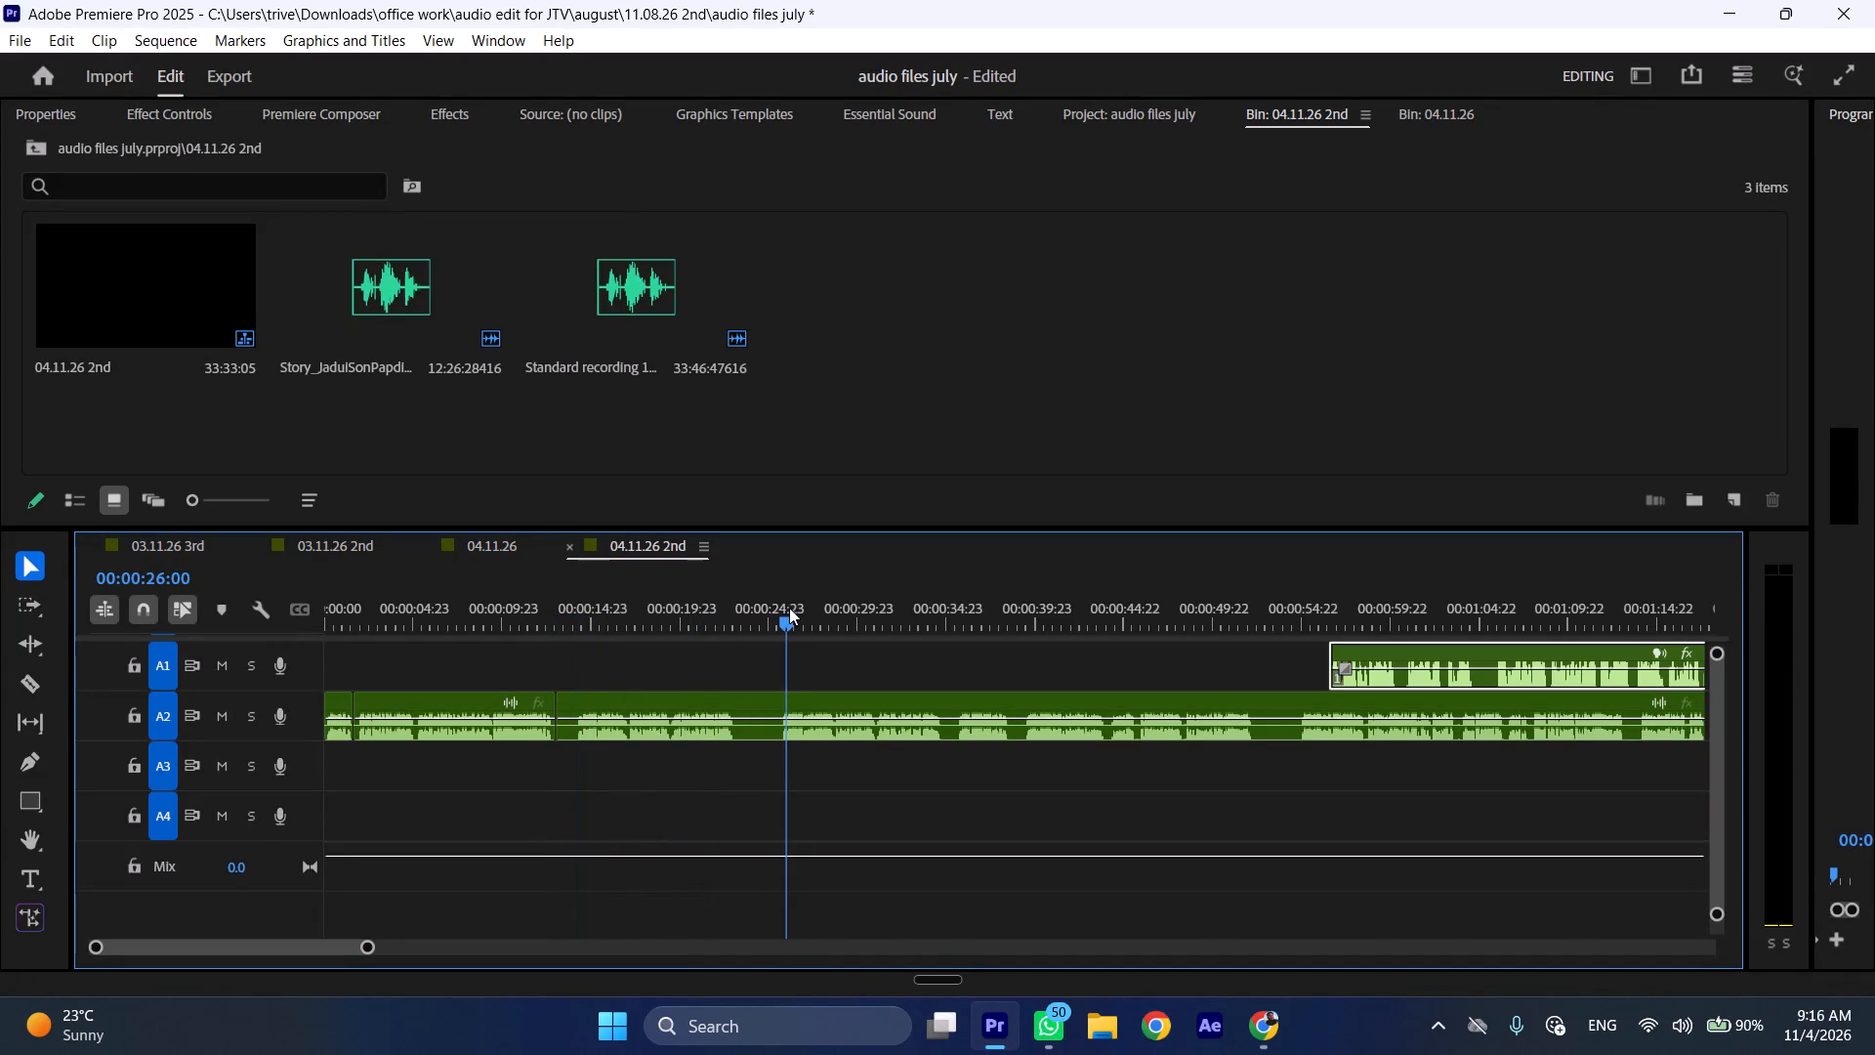
{"action": "left_click", "coordinate": [785, 627]}
{"action": "left_click", "coordinate": [812, 703]}
{"action": "key", "text": "shift+c"}
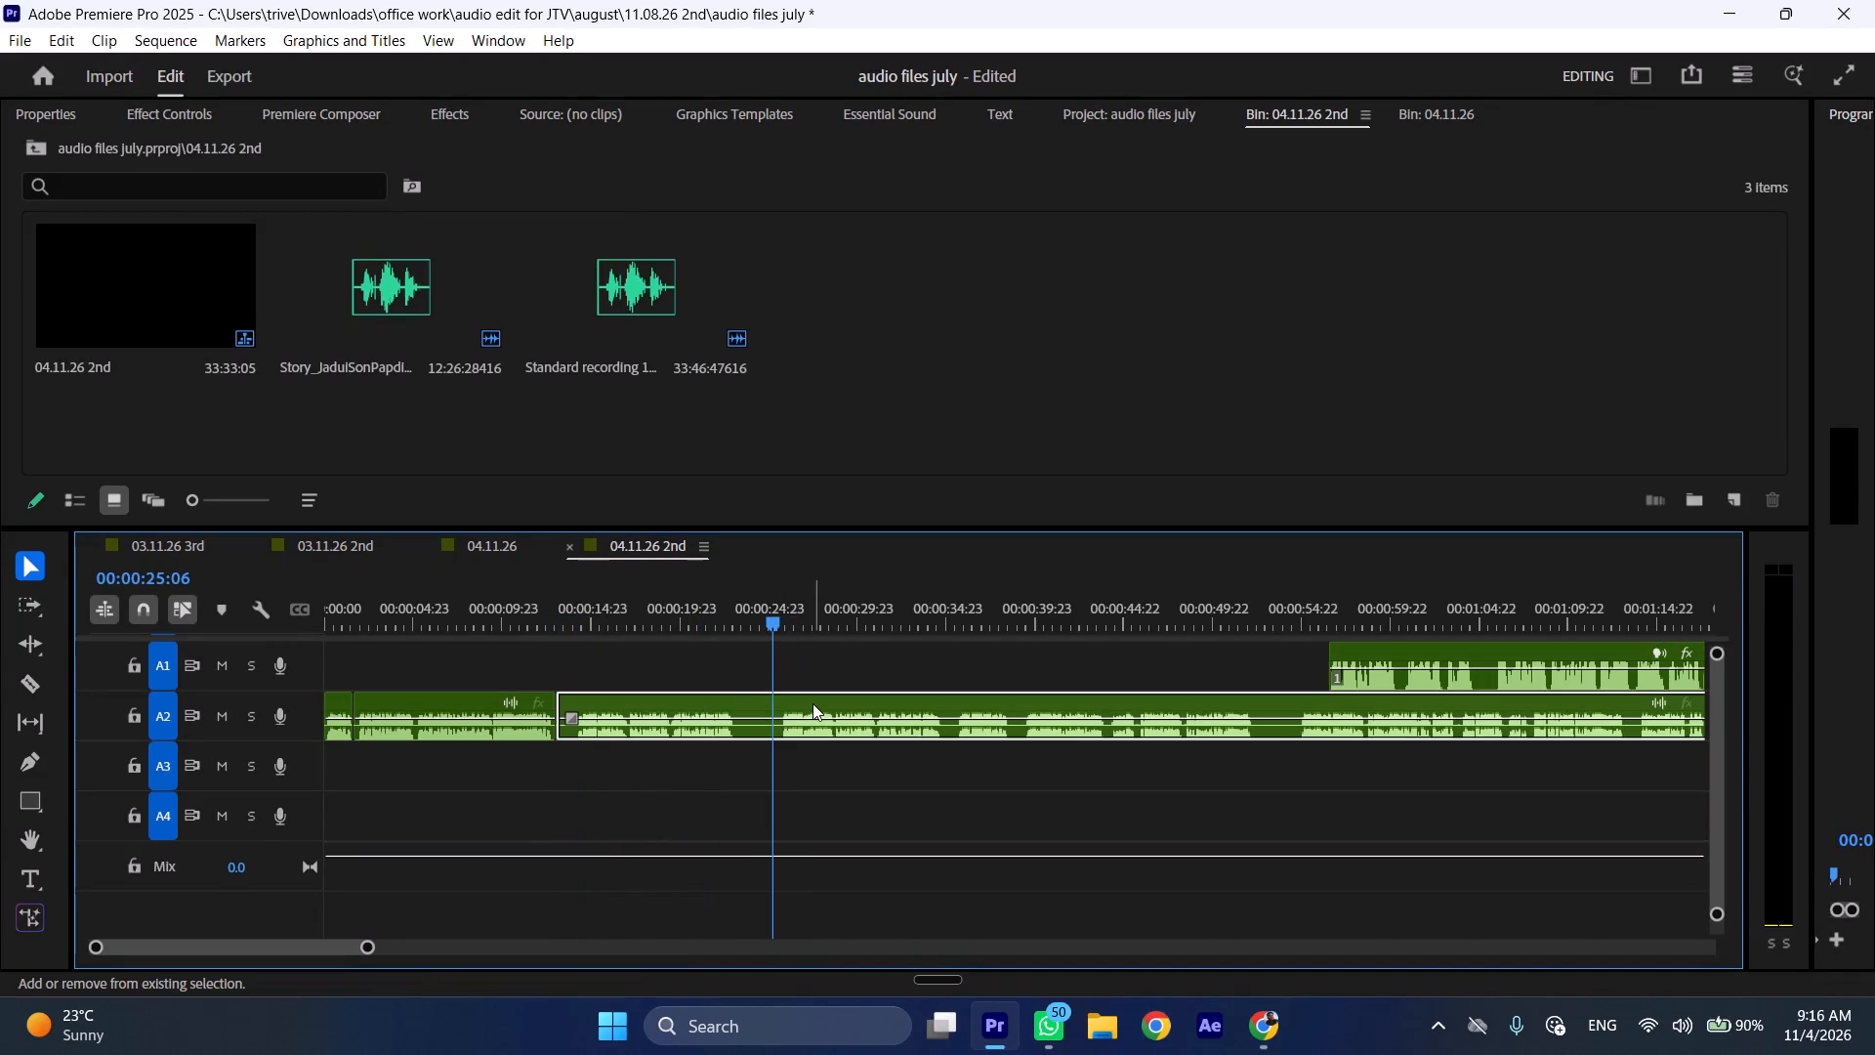
{"action": "key", "text": "ctrl+shift+d"}
Play the A2 recording onward from the 00:00:13:01 cut at increased speed to check its speech.
{"action": "key", "text": "space"}
{"action": "type", "text": "l"}
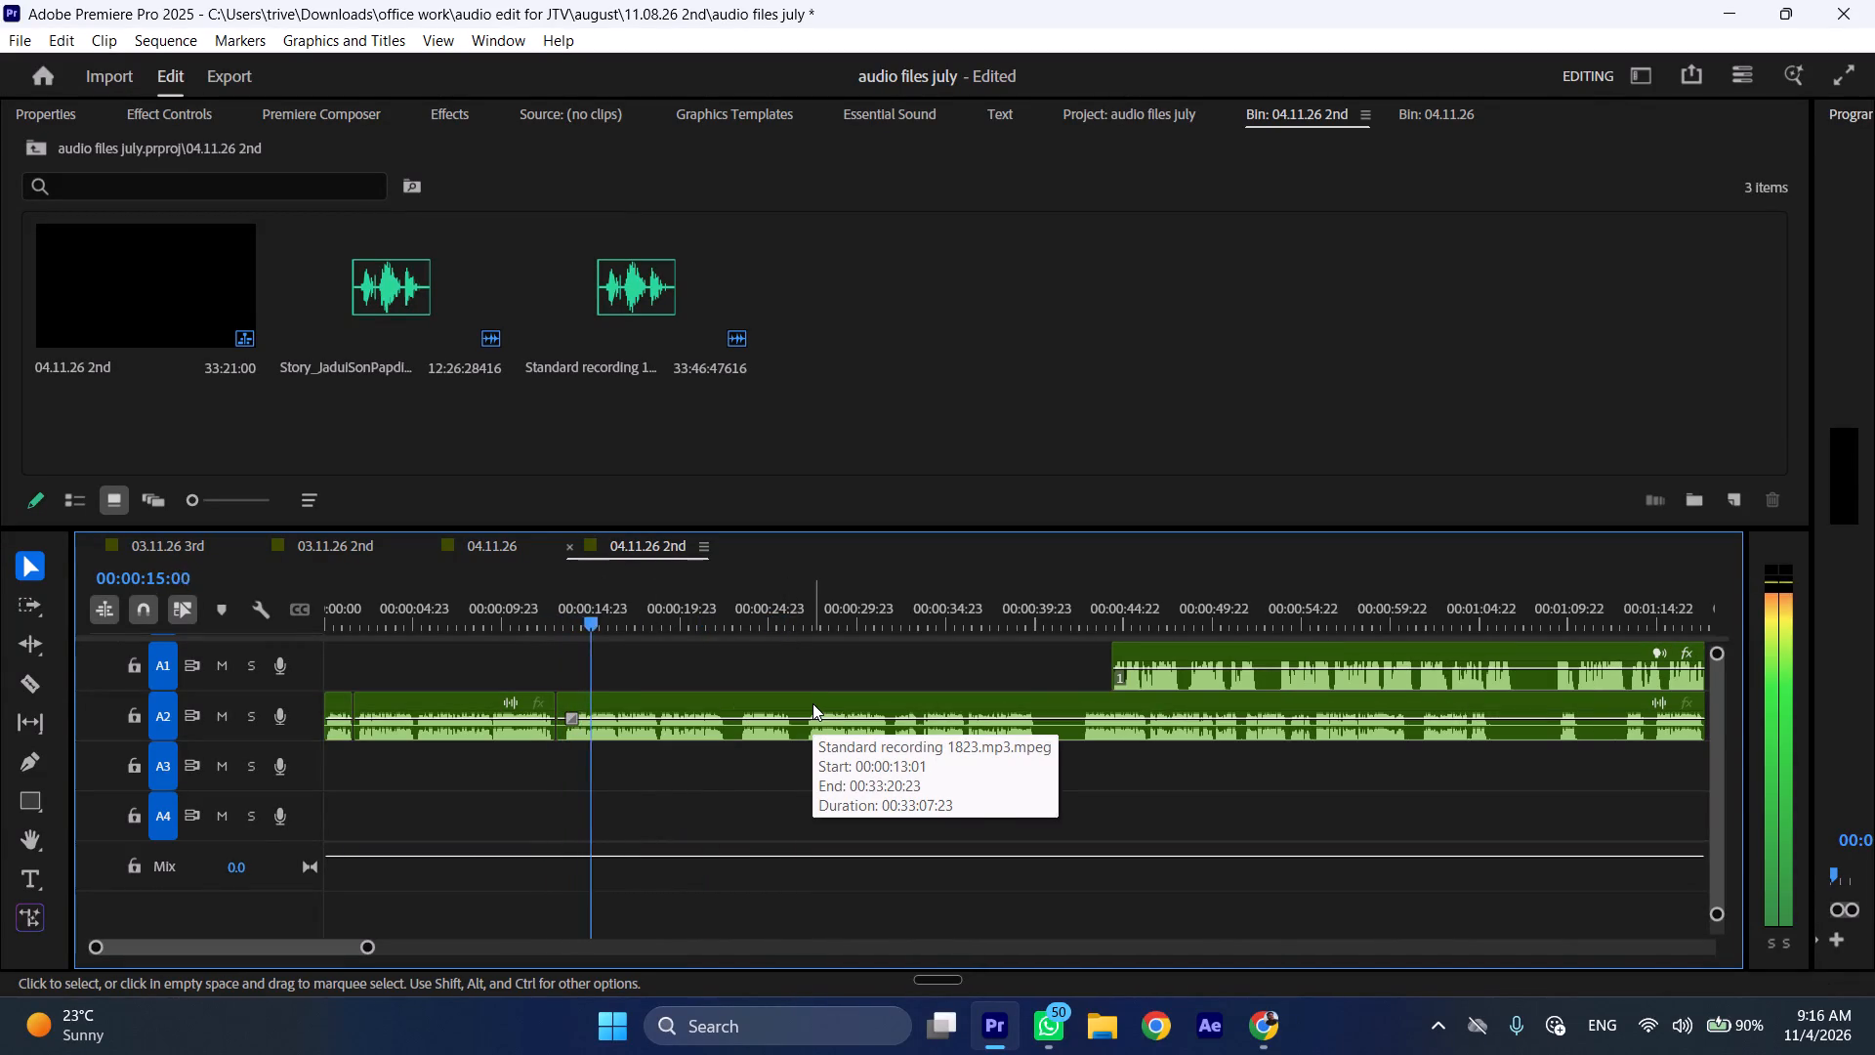
Move the A1 story clip later in the sequence so it starts at about 1 minute 6 seconds.
{"action": "left_click_drag", "start_coordinate": [1158, 653], "coordinate": [1546, 654]}
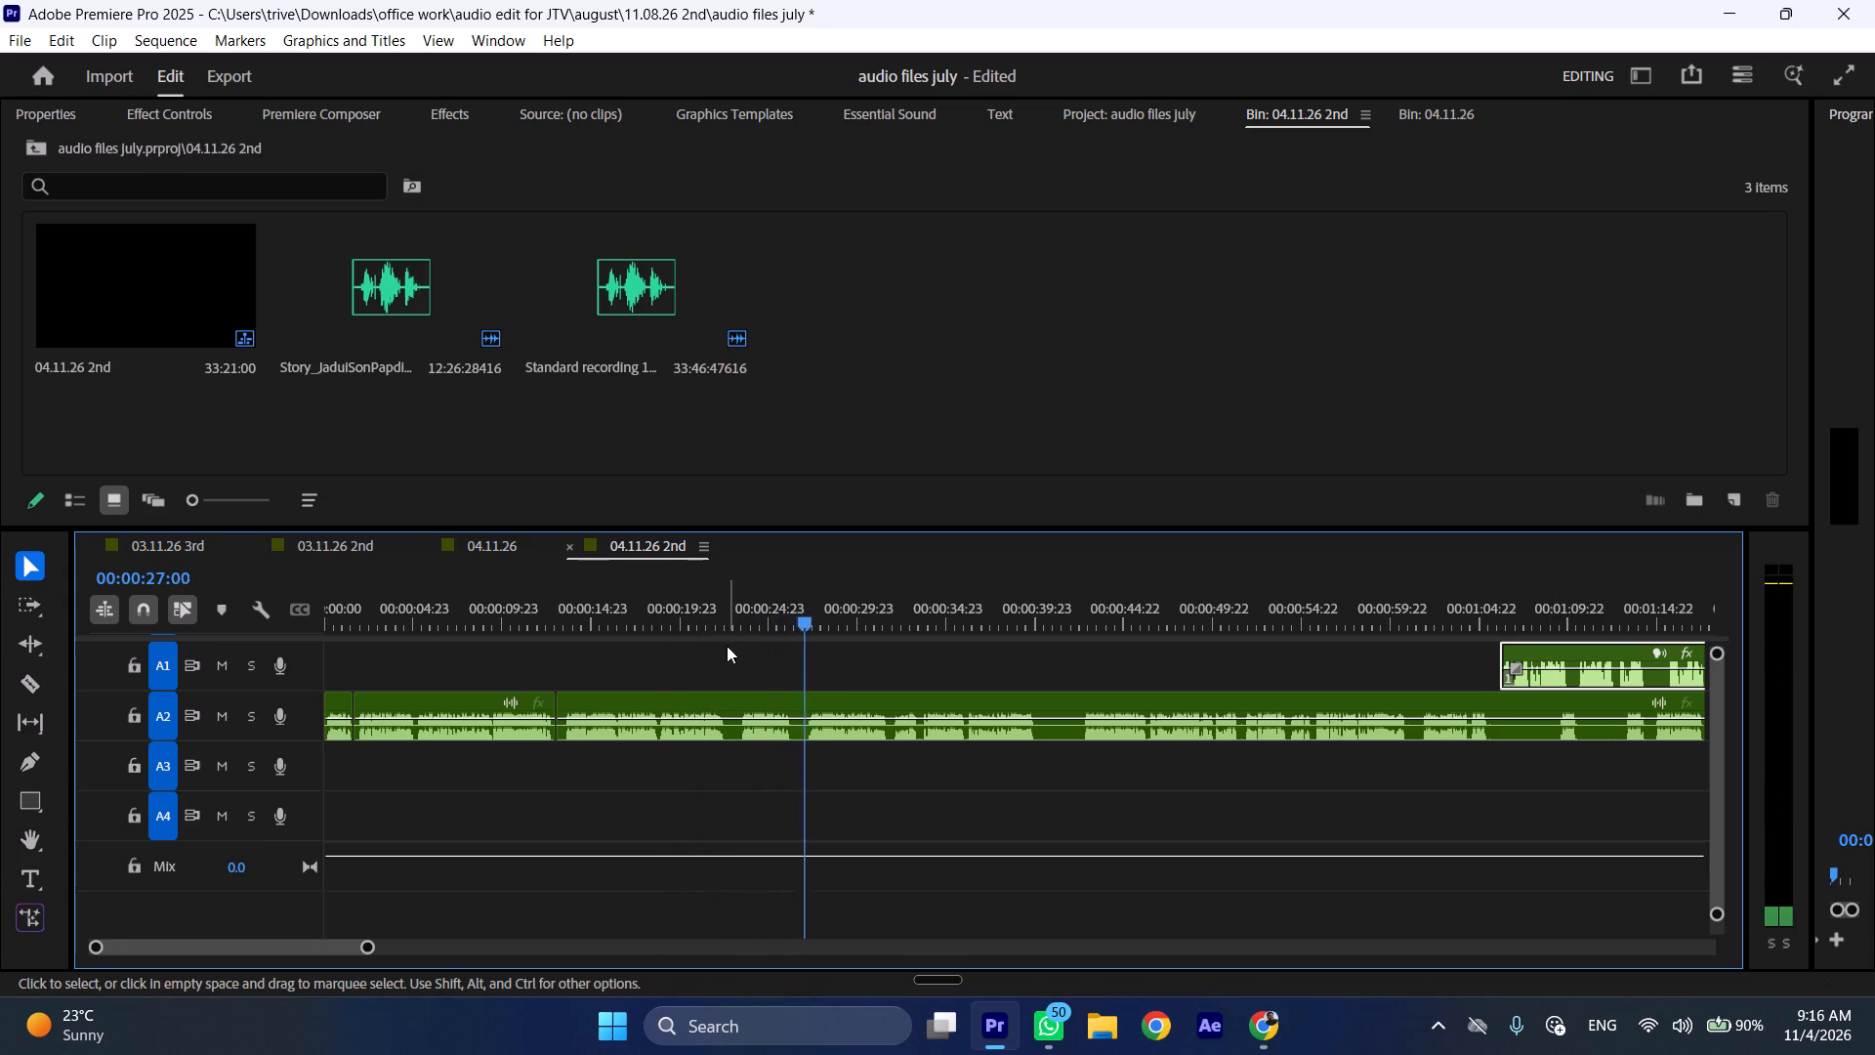
Cut the A2 recording at 00:00:22:19 and about 00:00:27:00 and ripple delete the section between the cuts.
{"action": "left_click_drag", "start_coordinate": [733, 611], "coordinate": [778, 609]}
{"action": "key", "text": "shift+c"}
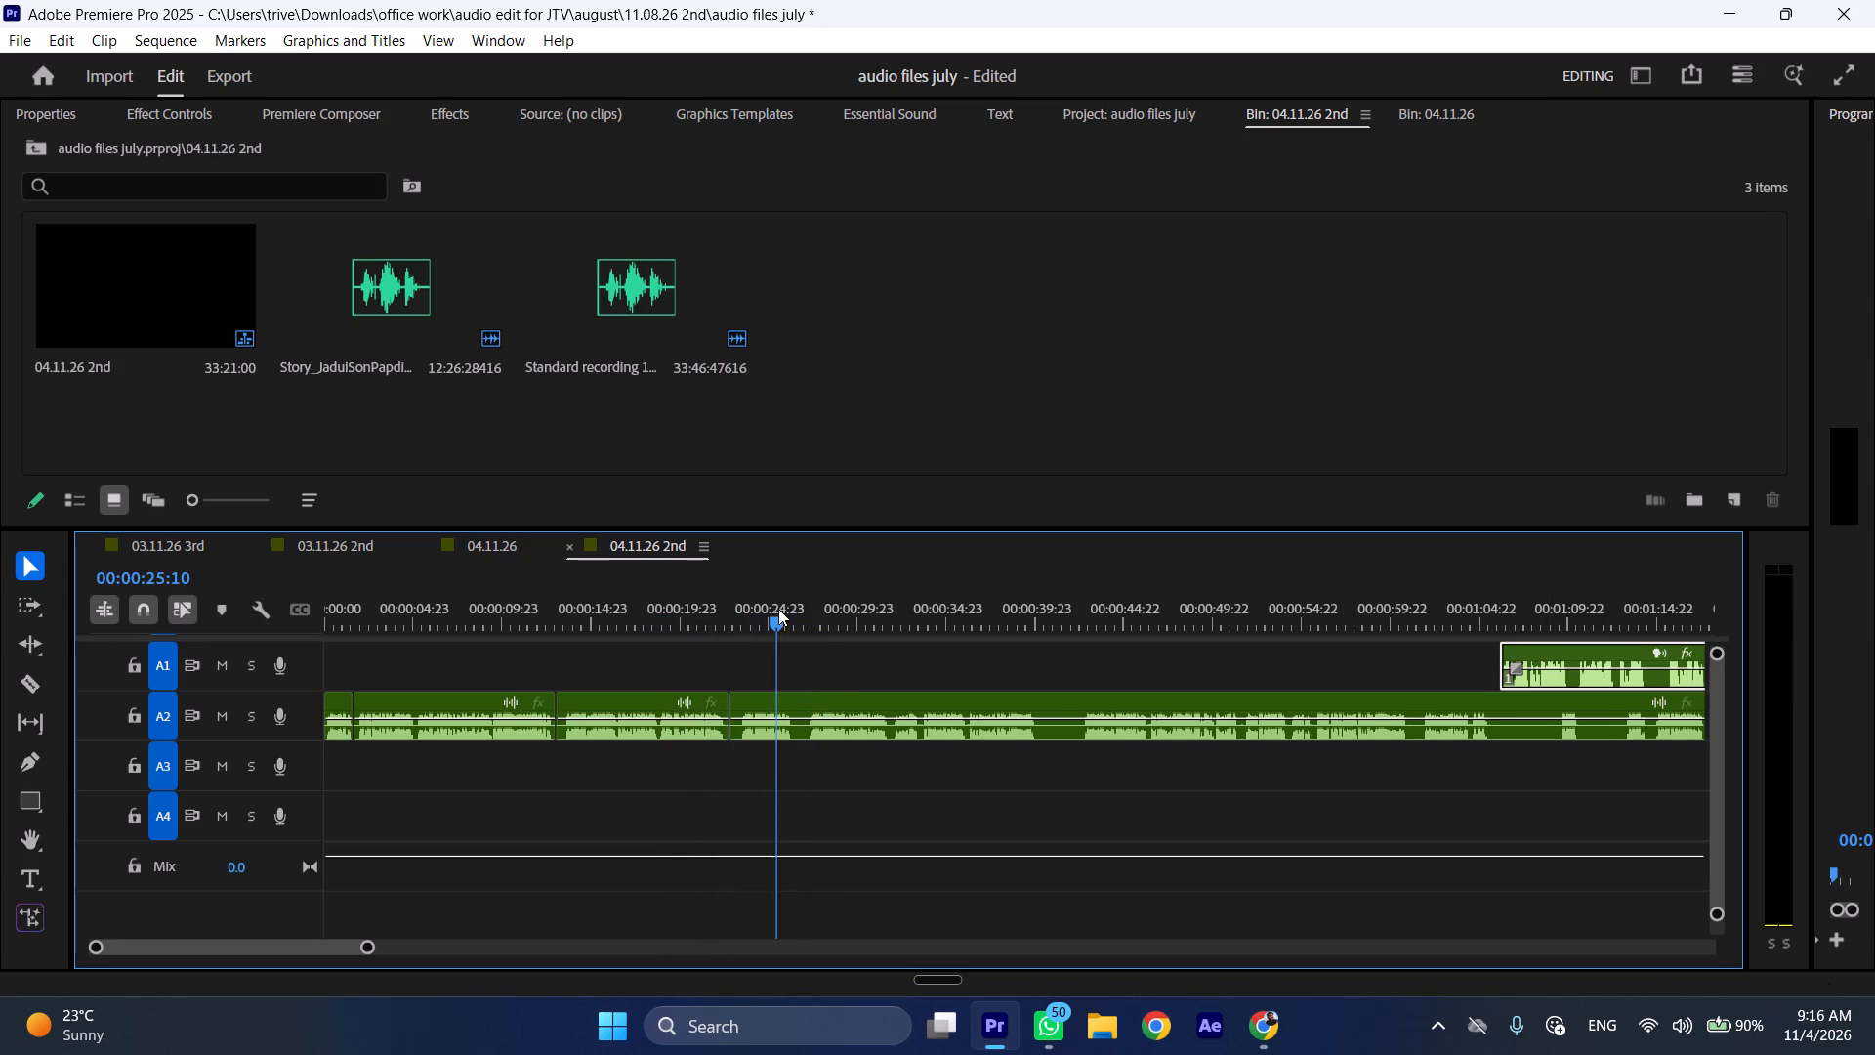
{"action": "left_click_drag", "start_coordinate": [778, 609], "coordinate": [807, 608]}
{"action": "left_click", "coordinate": [832, 711]}
{"action": "key", "text": "shift+c"}
{"action": "key", "text": "ctrl+shift+d"}
Play the A2 recording onward from the 00:00:22:19 cut at increased speed to check its speech.
{"action": "key", "text": "space"}
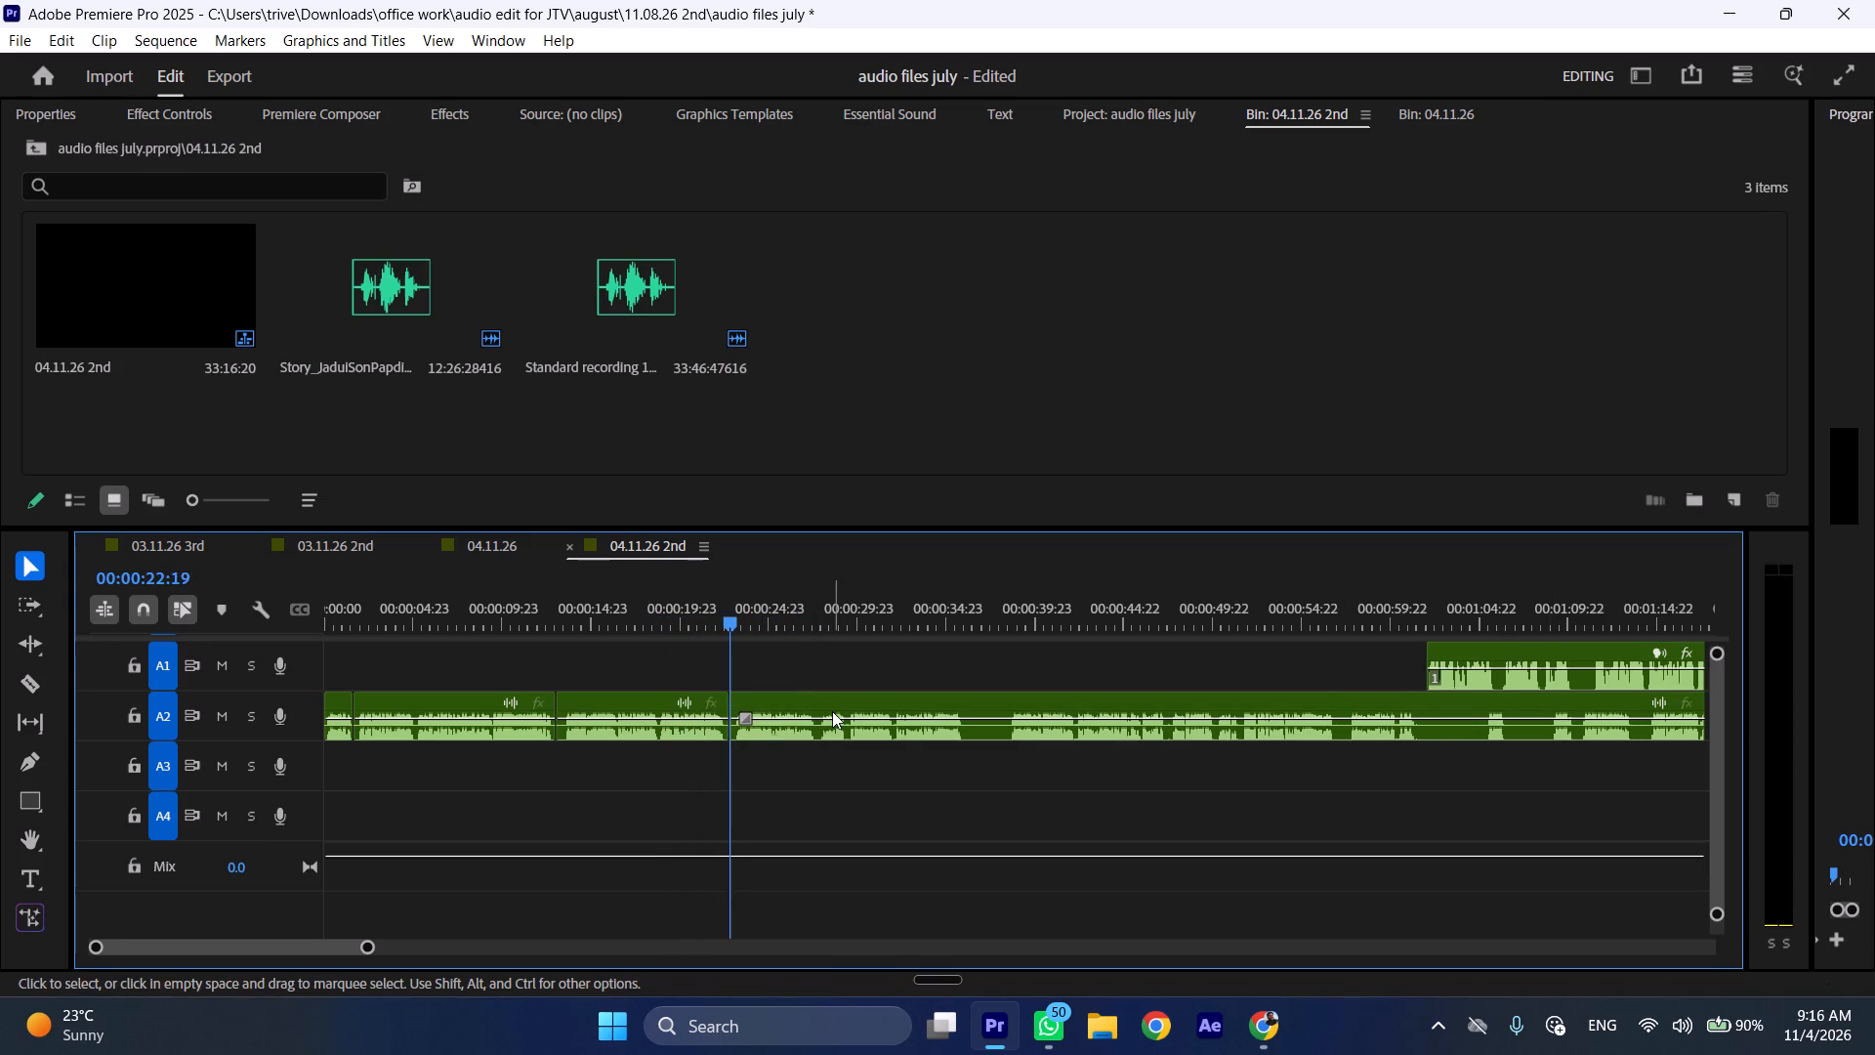
{"action": "type", "text": "l"}
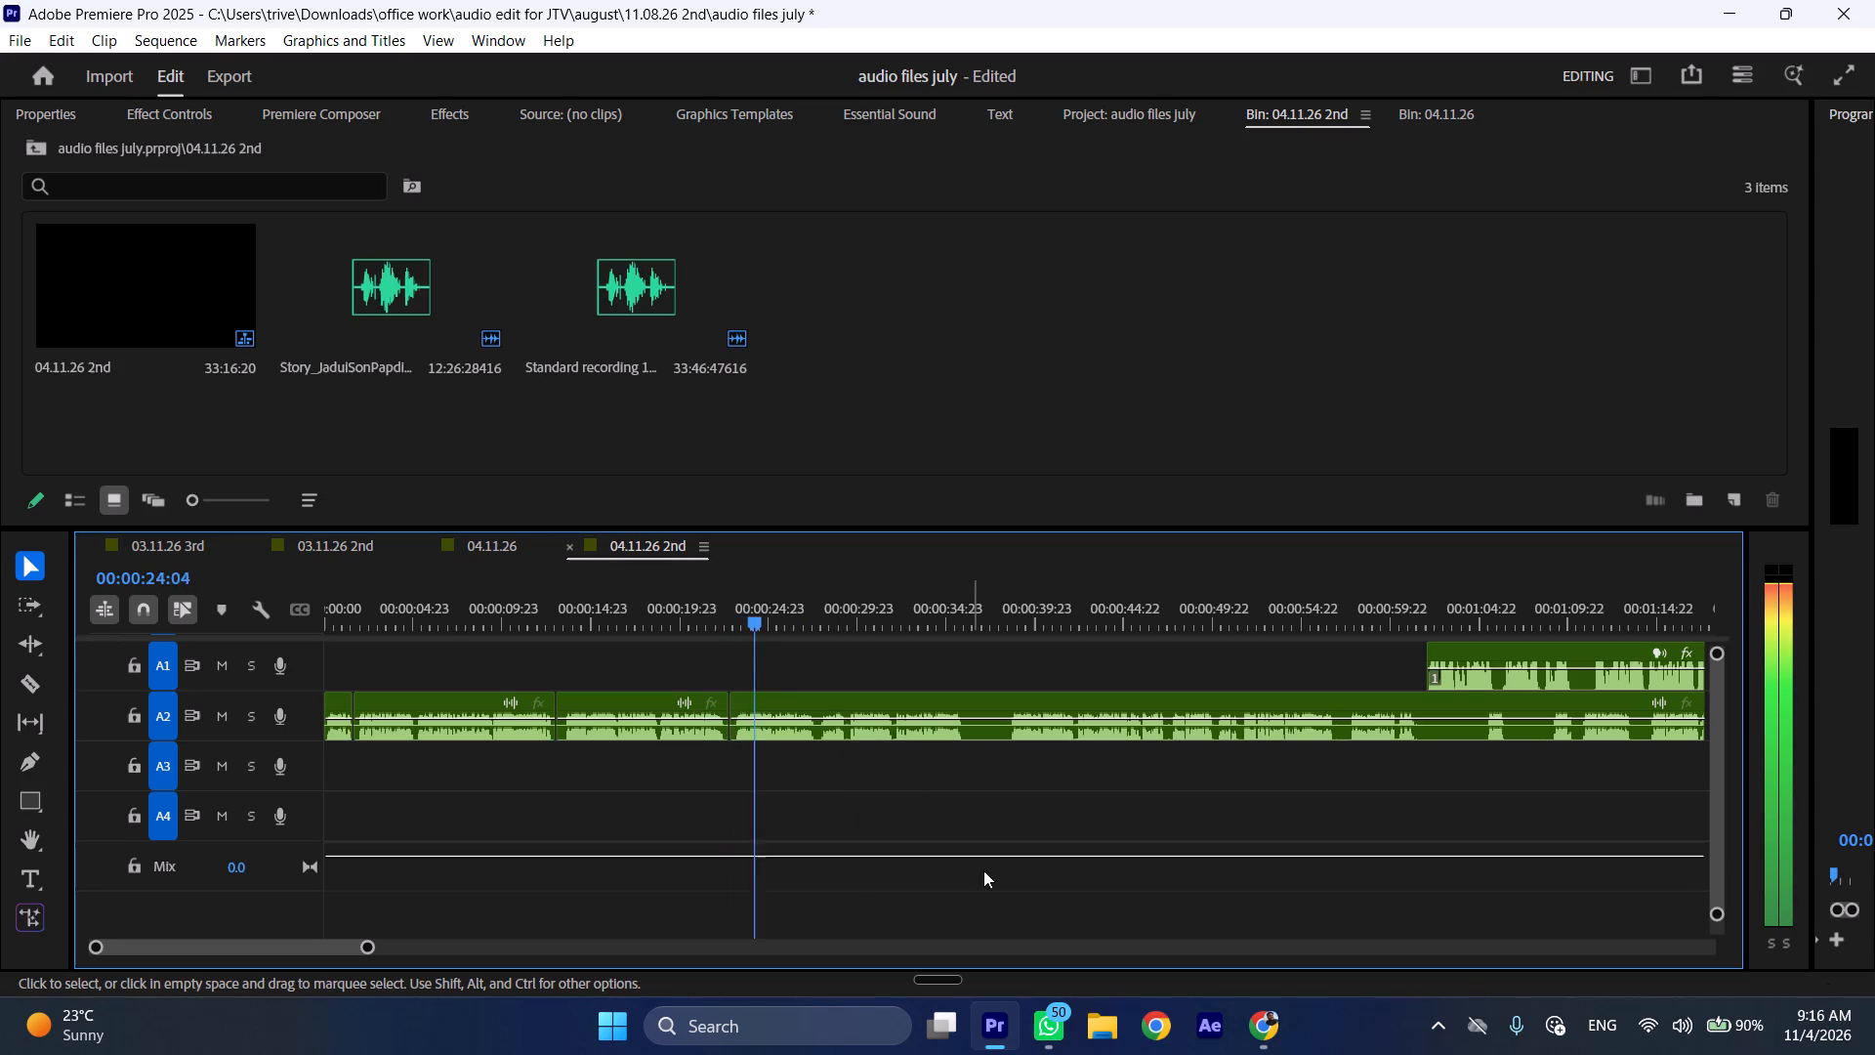
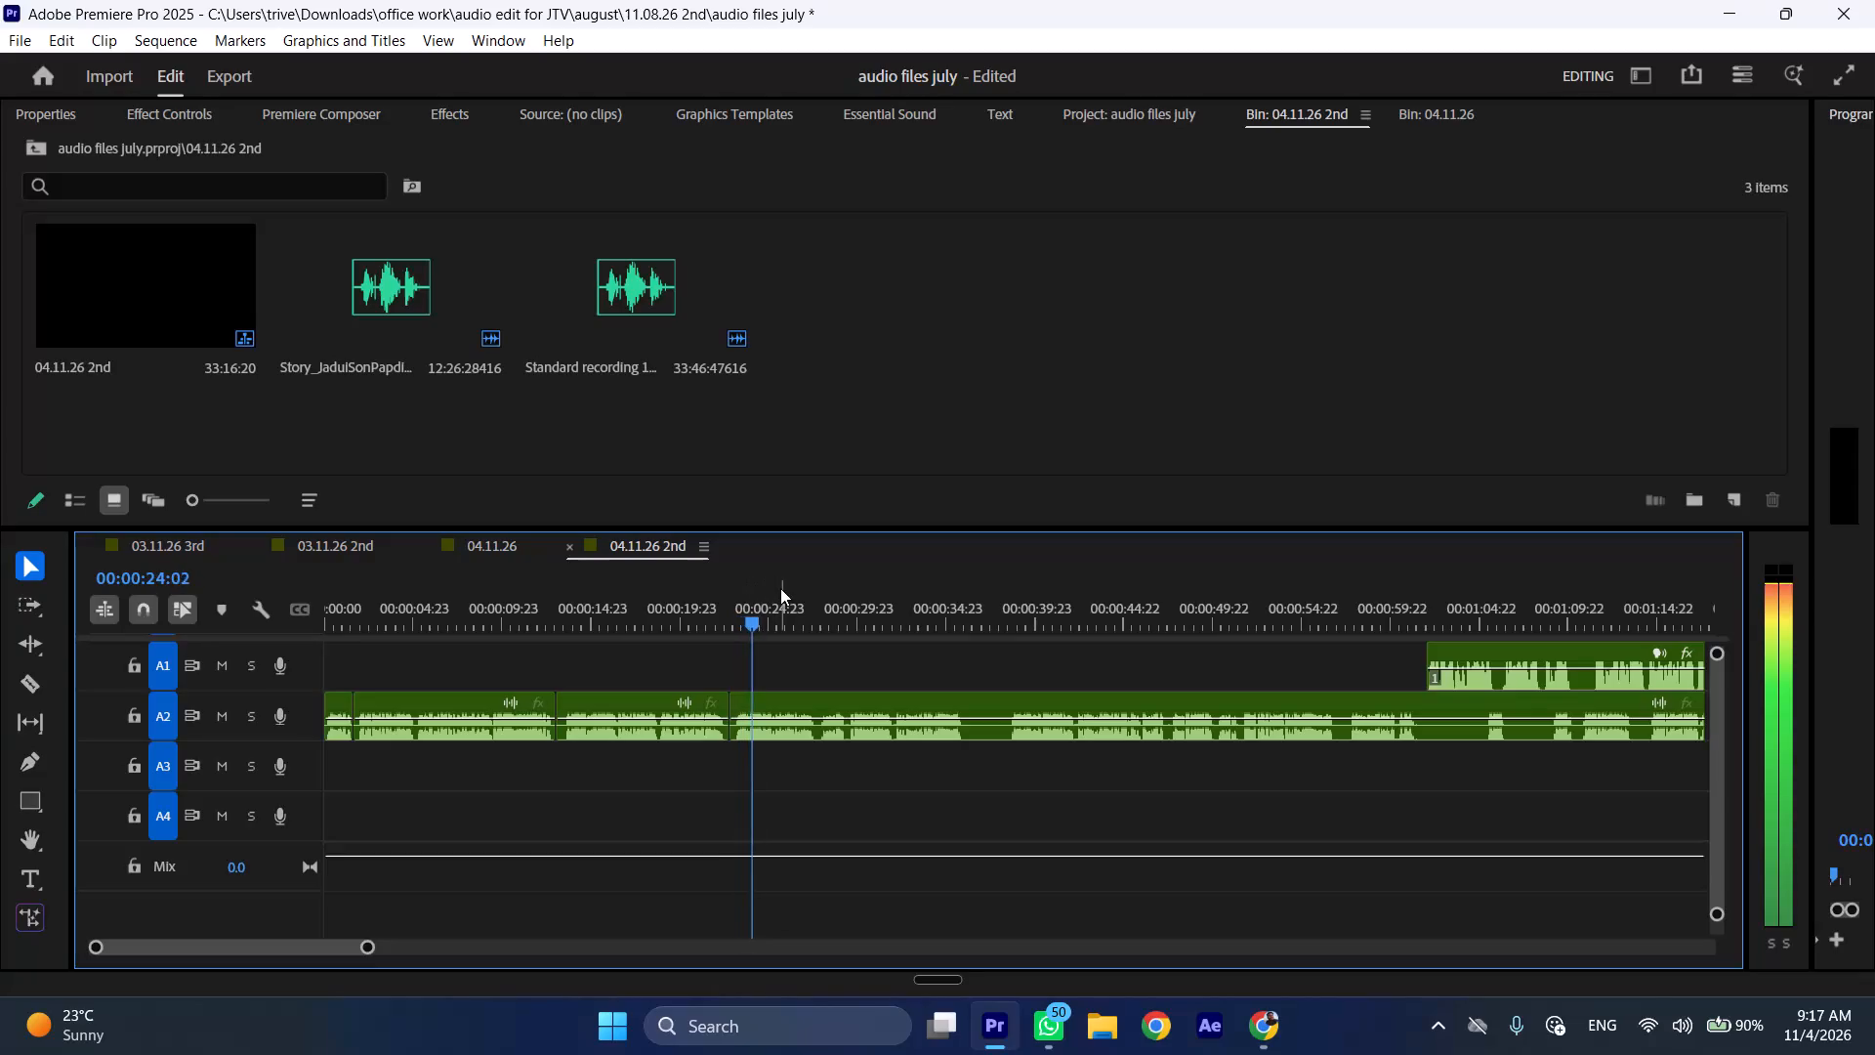
Cut the A2 recording at about 00:00:27:20 and at 00:00:38:09, and ripple delete the section between the cuts.
{"action": "key", "text": "l"}
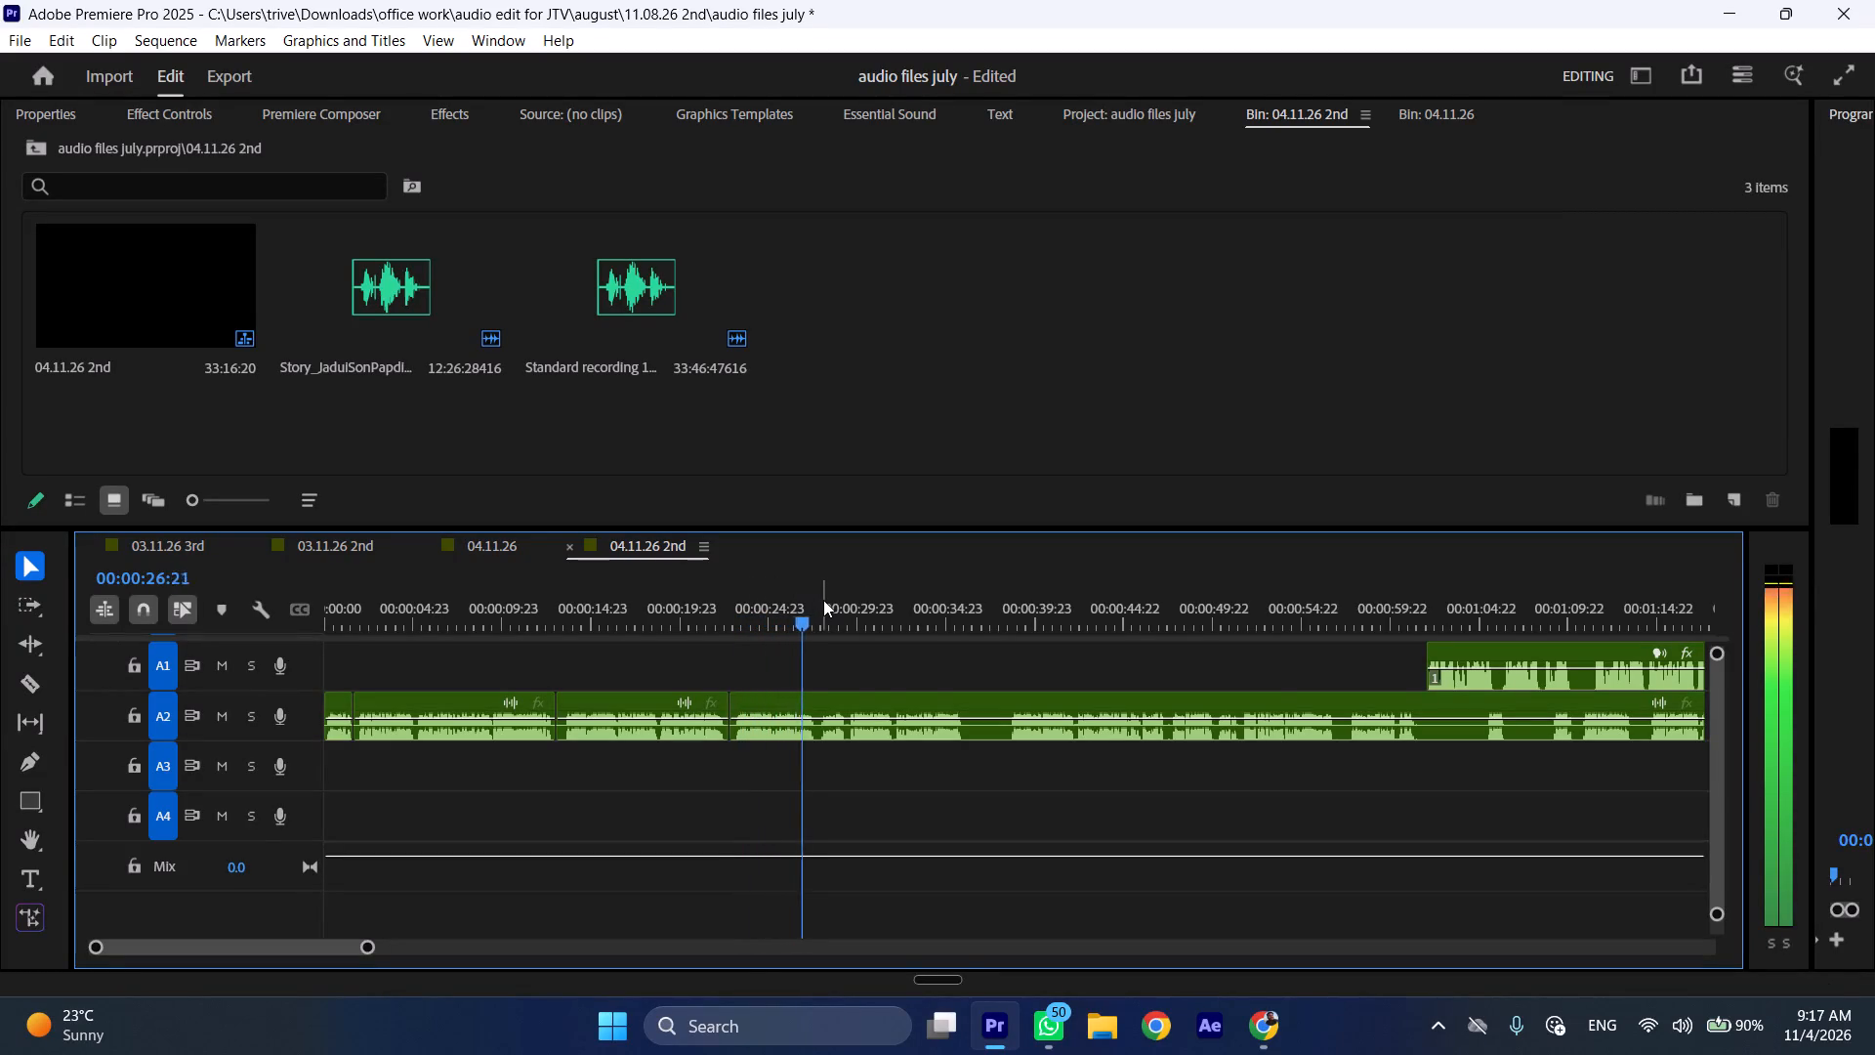
{"action": "key", "text": "space"}
{"action": "type", "text": "C"}
{"action": "key", "text": "space"}
{"action": "key", "text": "l"}
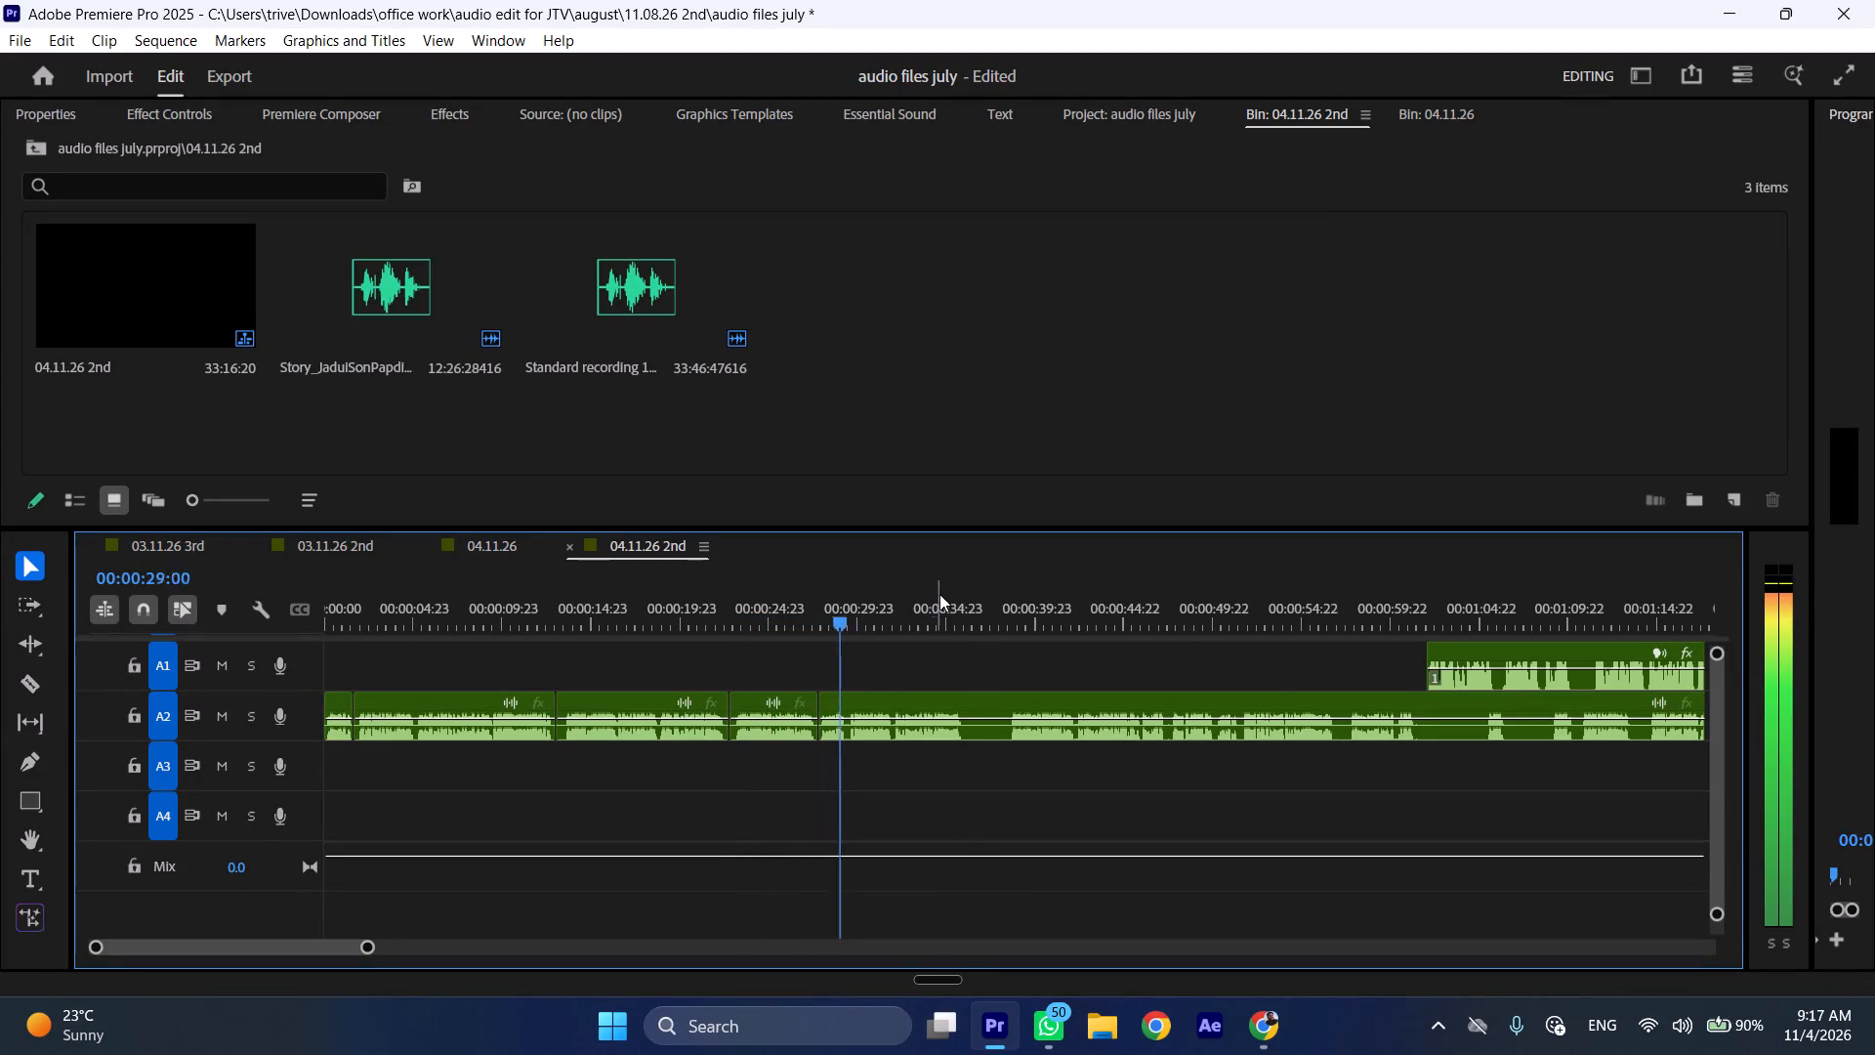
{"action": "left_click_drag", "start_coordinate": [942, 594], "coordinate": [1011, 604]}
{"action": "left_click", "coordinate": [1022, 686]}
{"action": "left_click", "coordinate": [1024, 707]}
{"action": "key", "text": "shift+c"}
{"action": "key", "text": "ctrl+shift+d"}
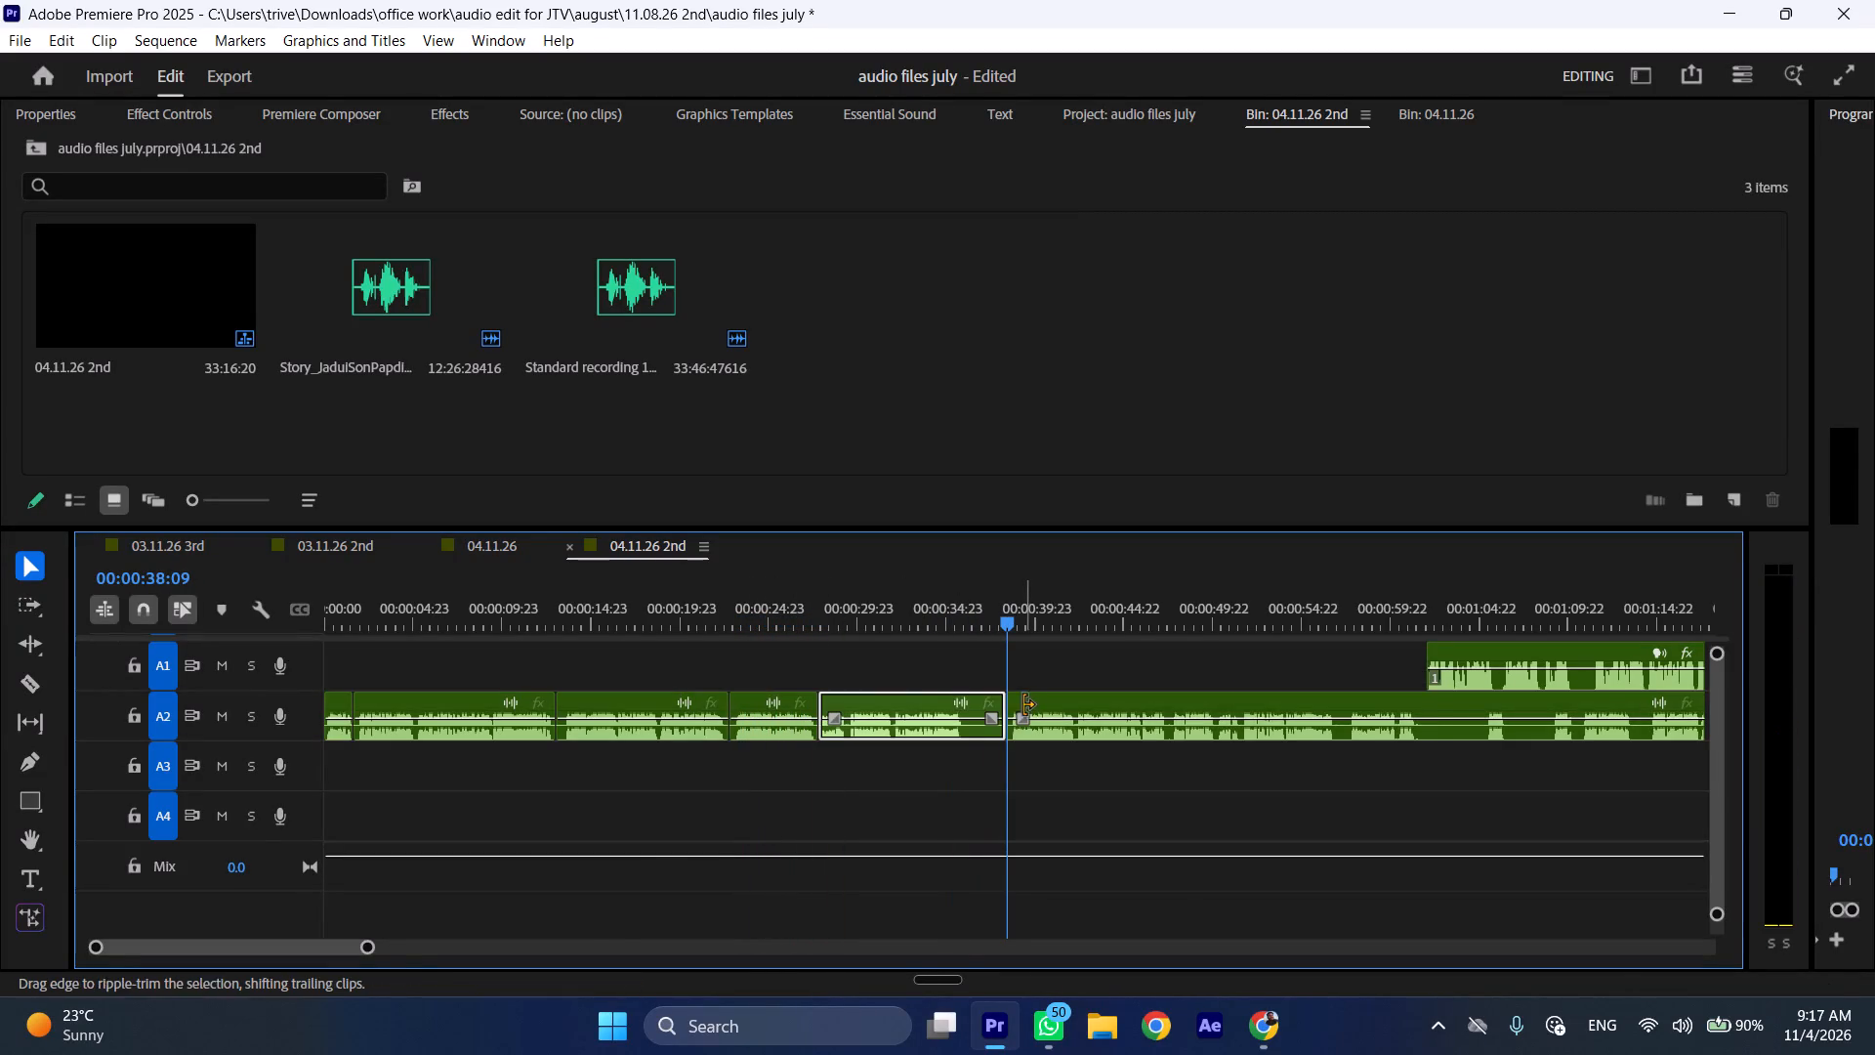
Play the A2 recording onward from the cut at about 00:00:27:20 at increased speed to check its speech.
{"action": "key", "text": "space"}
{"action": "key", "text": "l"}
Move the A1 story clip later in the sequence so it starts at about 1 minute 33 seconds.
{"action": "scroll", "coordinate": [989, 696], "scroll_direction": "down", "scroll_amount": 7}
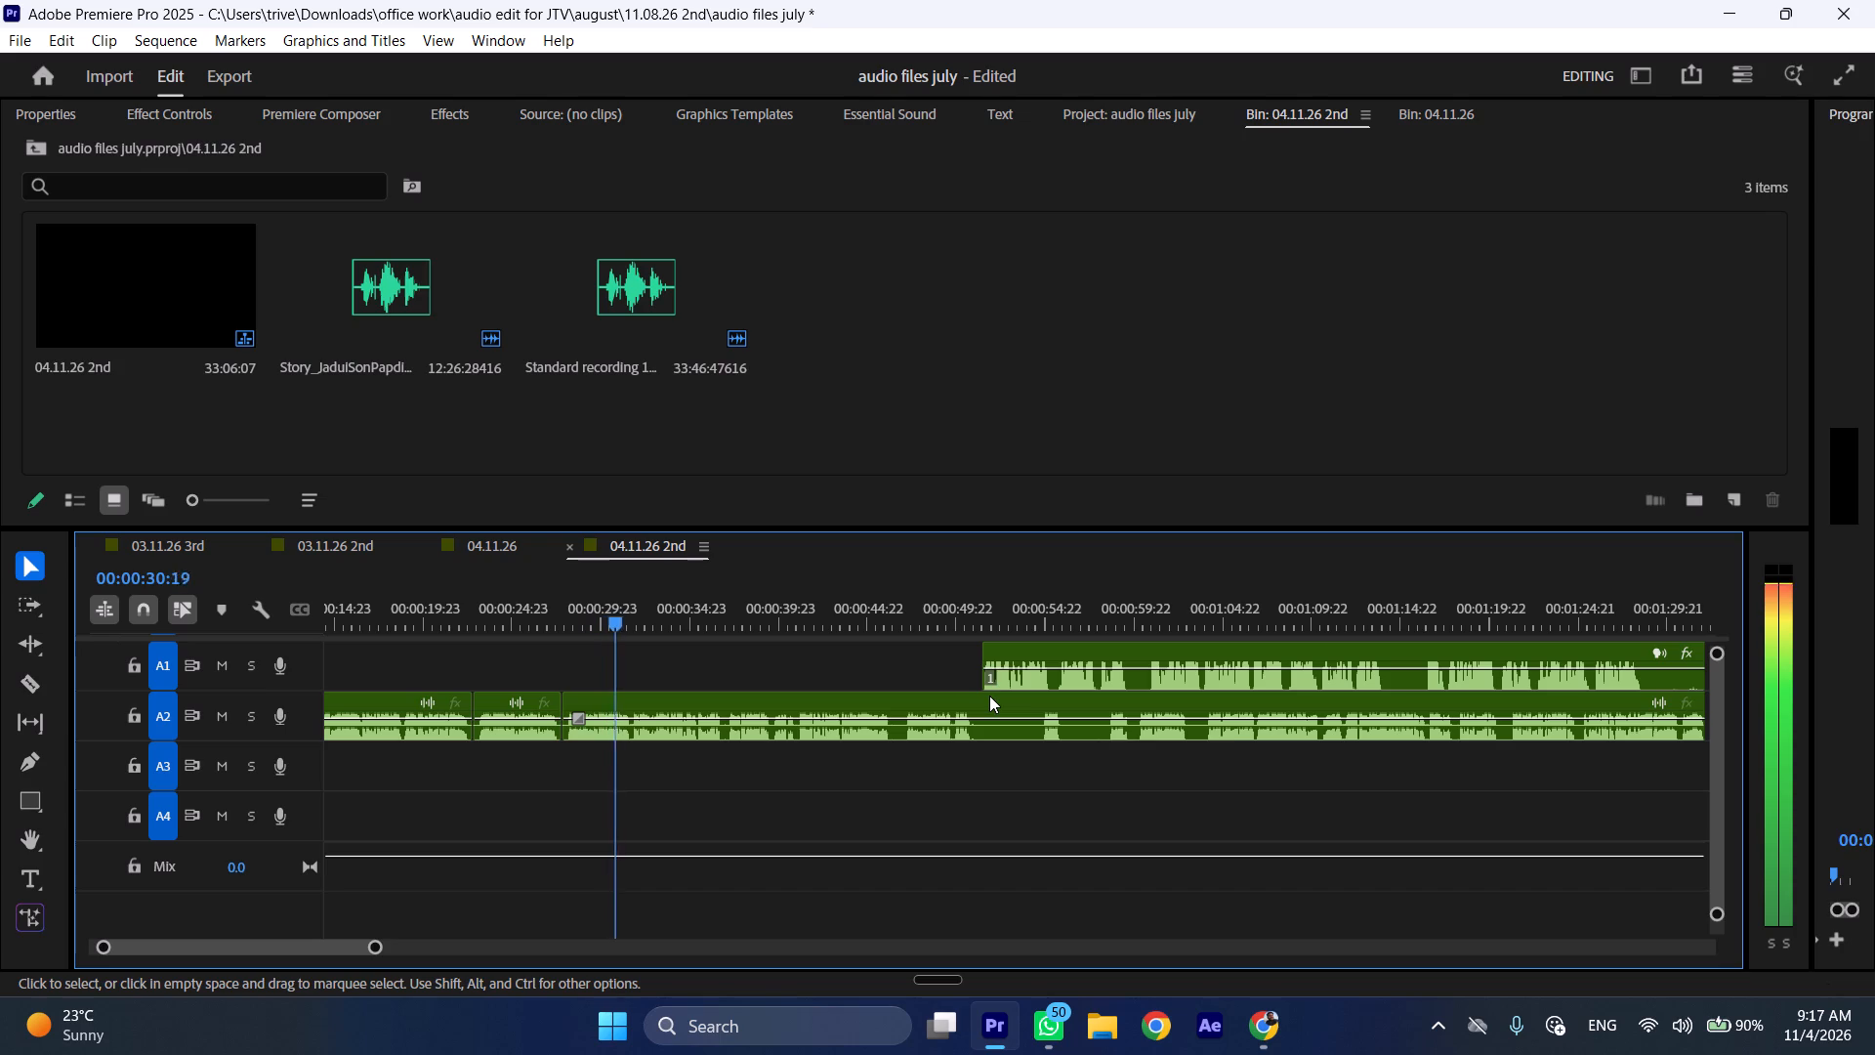
{"action": "scroll", "coordinate": [746, 650], "scroll_direction": "down", "scroll_amount": 5}
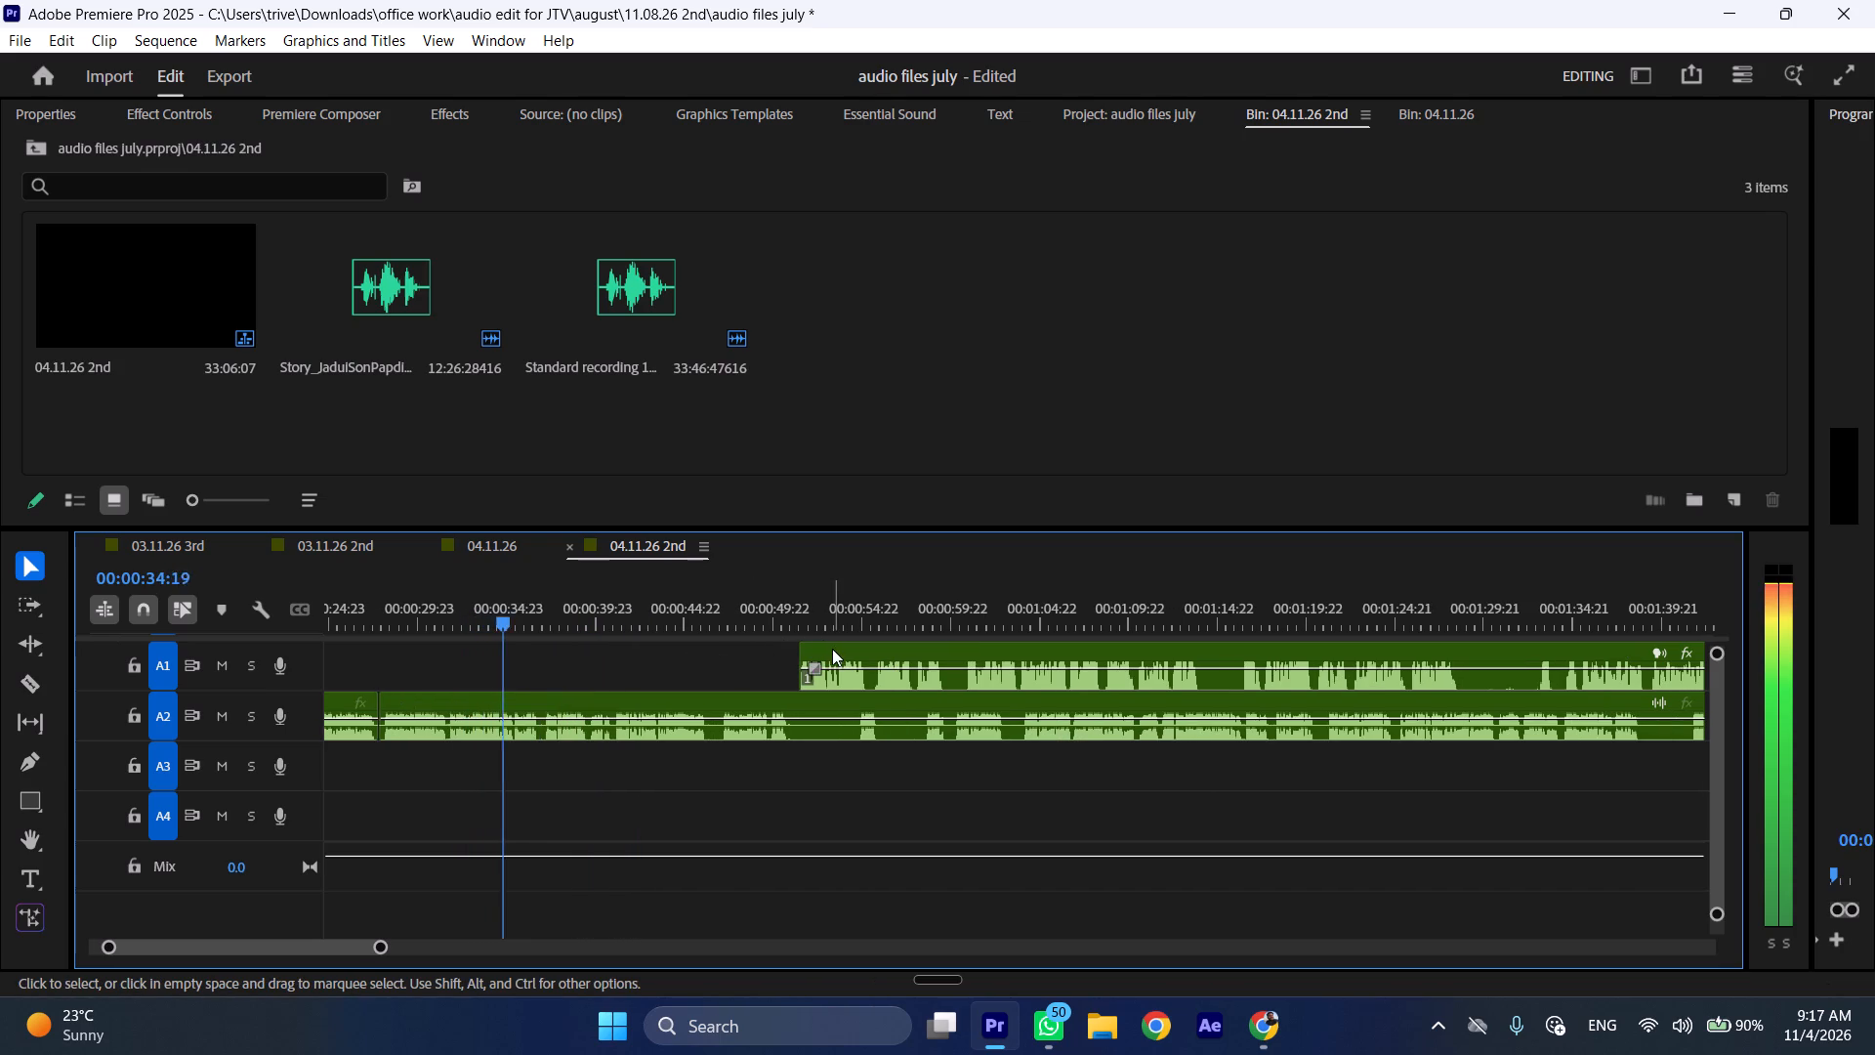
{"action": "left_click_drag", "start_coordinate": [832, 649], "coordinate": [1579, 653]}
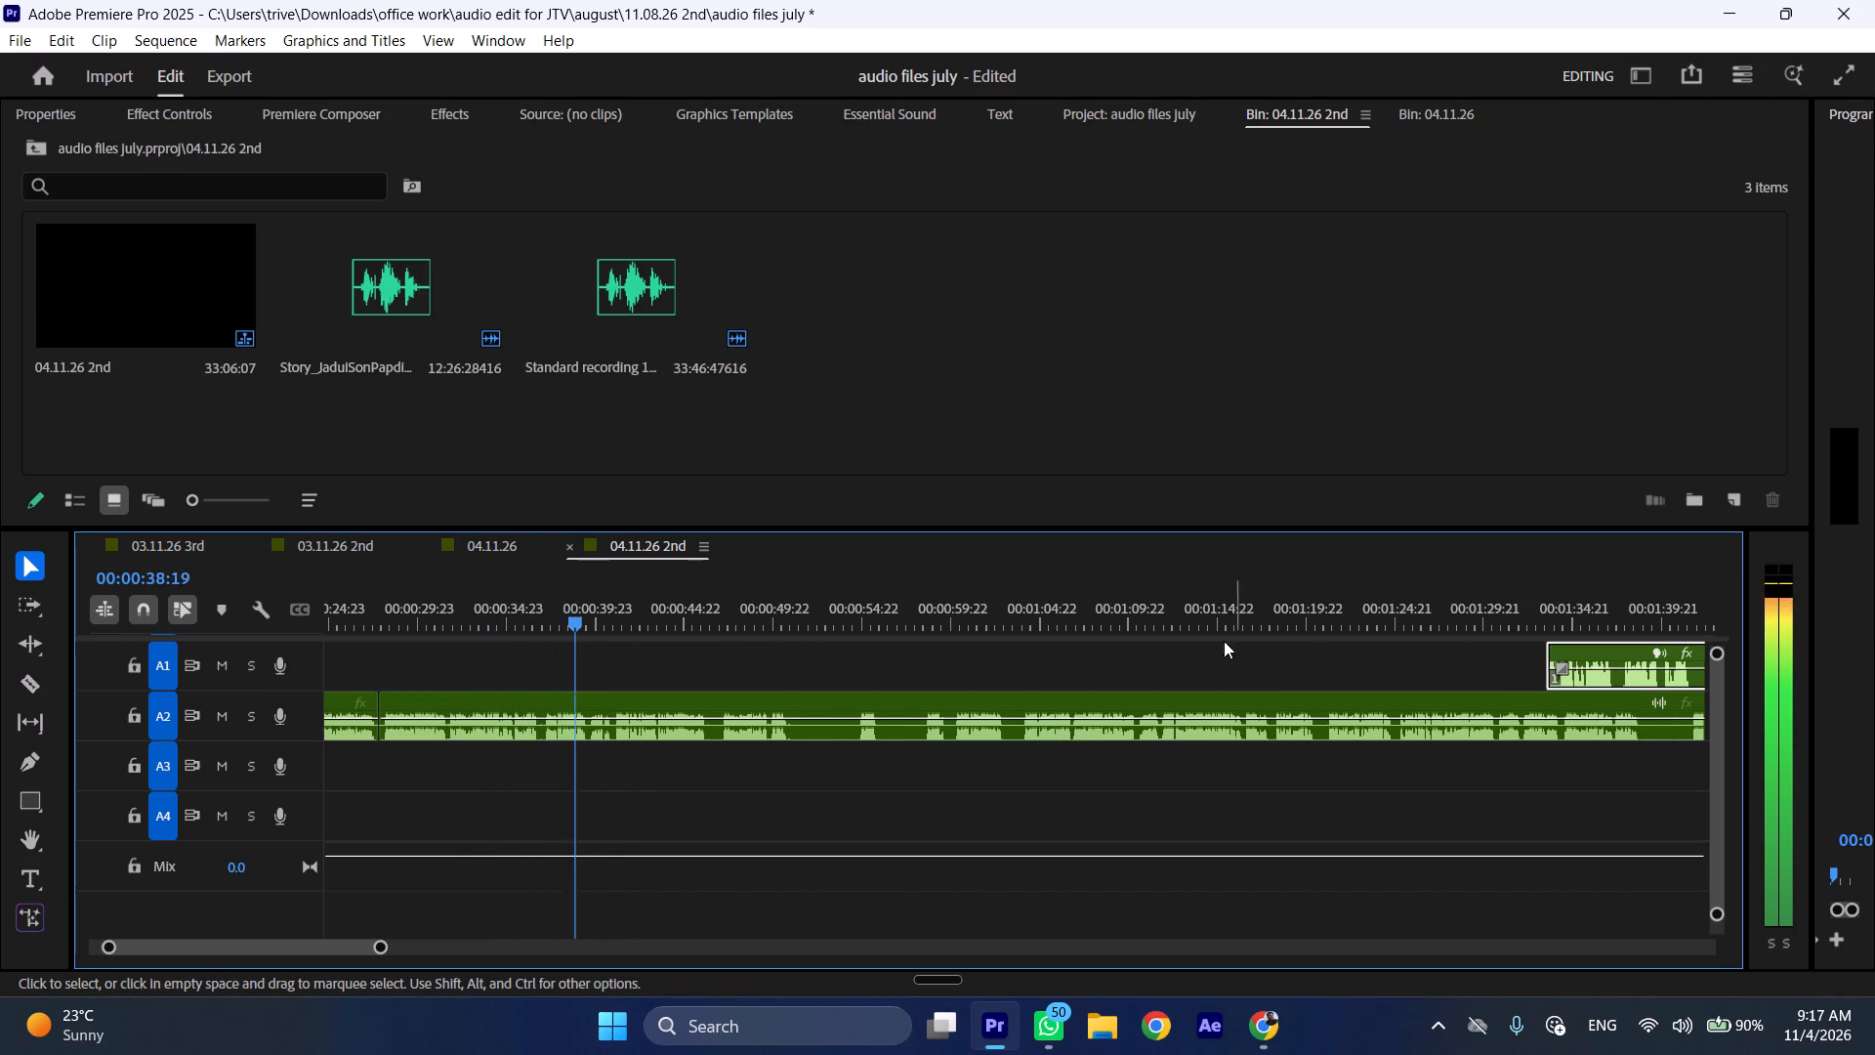
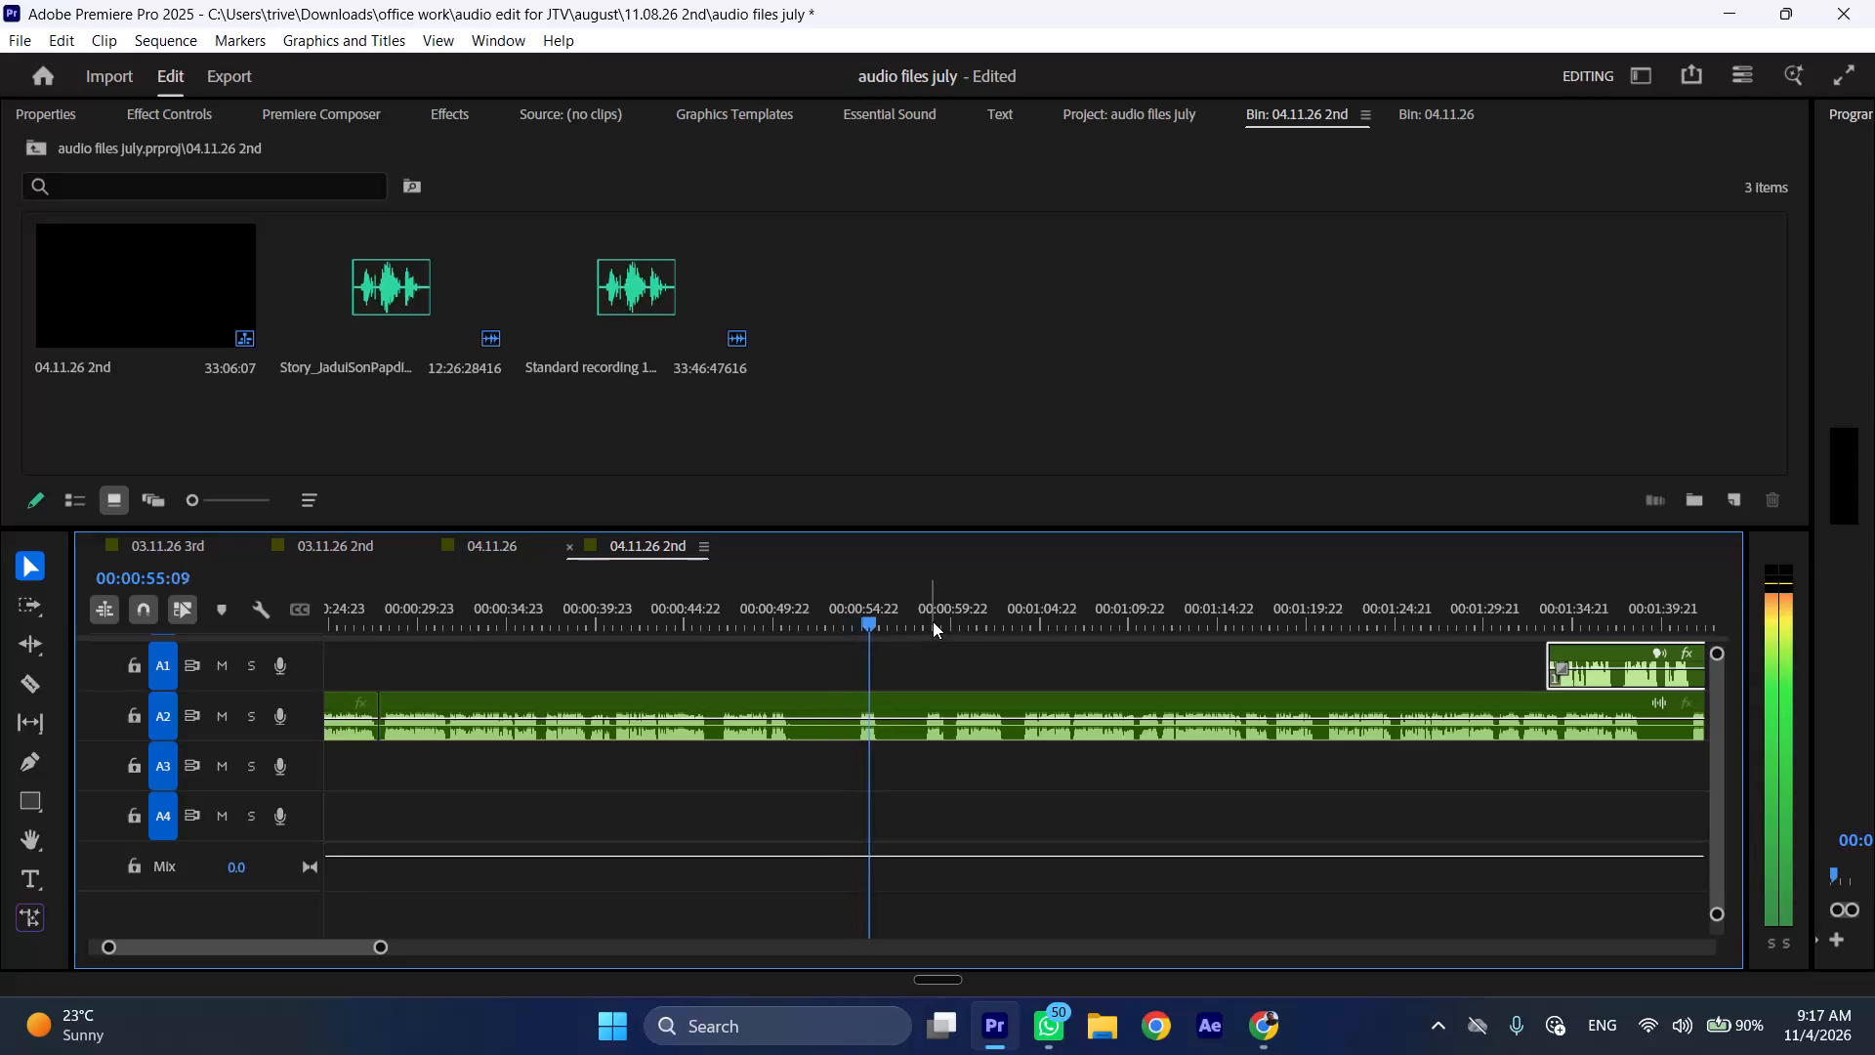
Cut the A2 recording at about 00:00:46:05 and at about 00:01:04:00, and ripple delete the section between the cuts.
{"action": "left_click_drag", "start_coordinate": [1014, 612], "coordinate": [1022, 612]}
{"action": "key", "text": "space"}
{"action": "left_click_drag", "start_coordinate": [677, 610], "coordinate": [666, 618]}
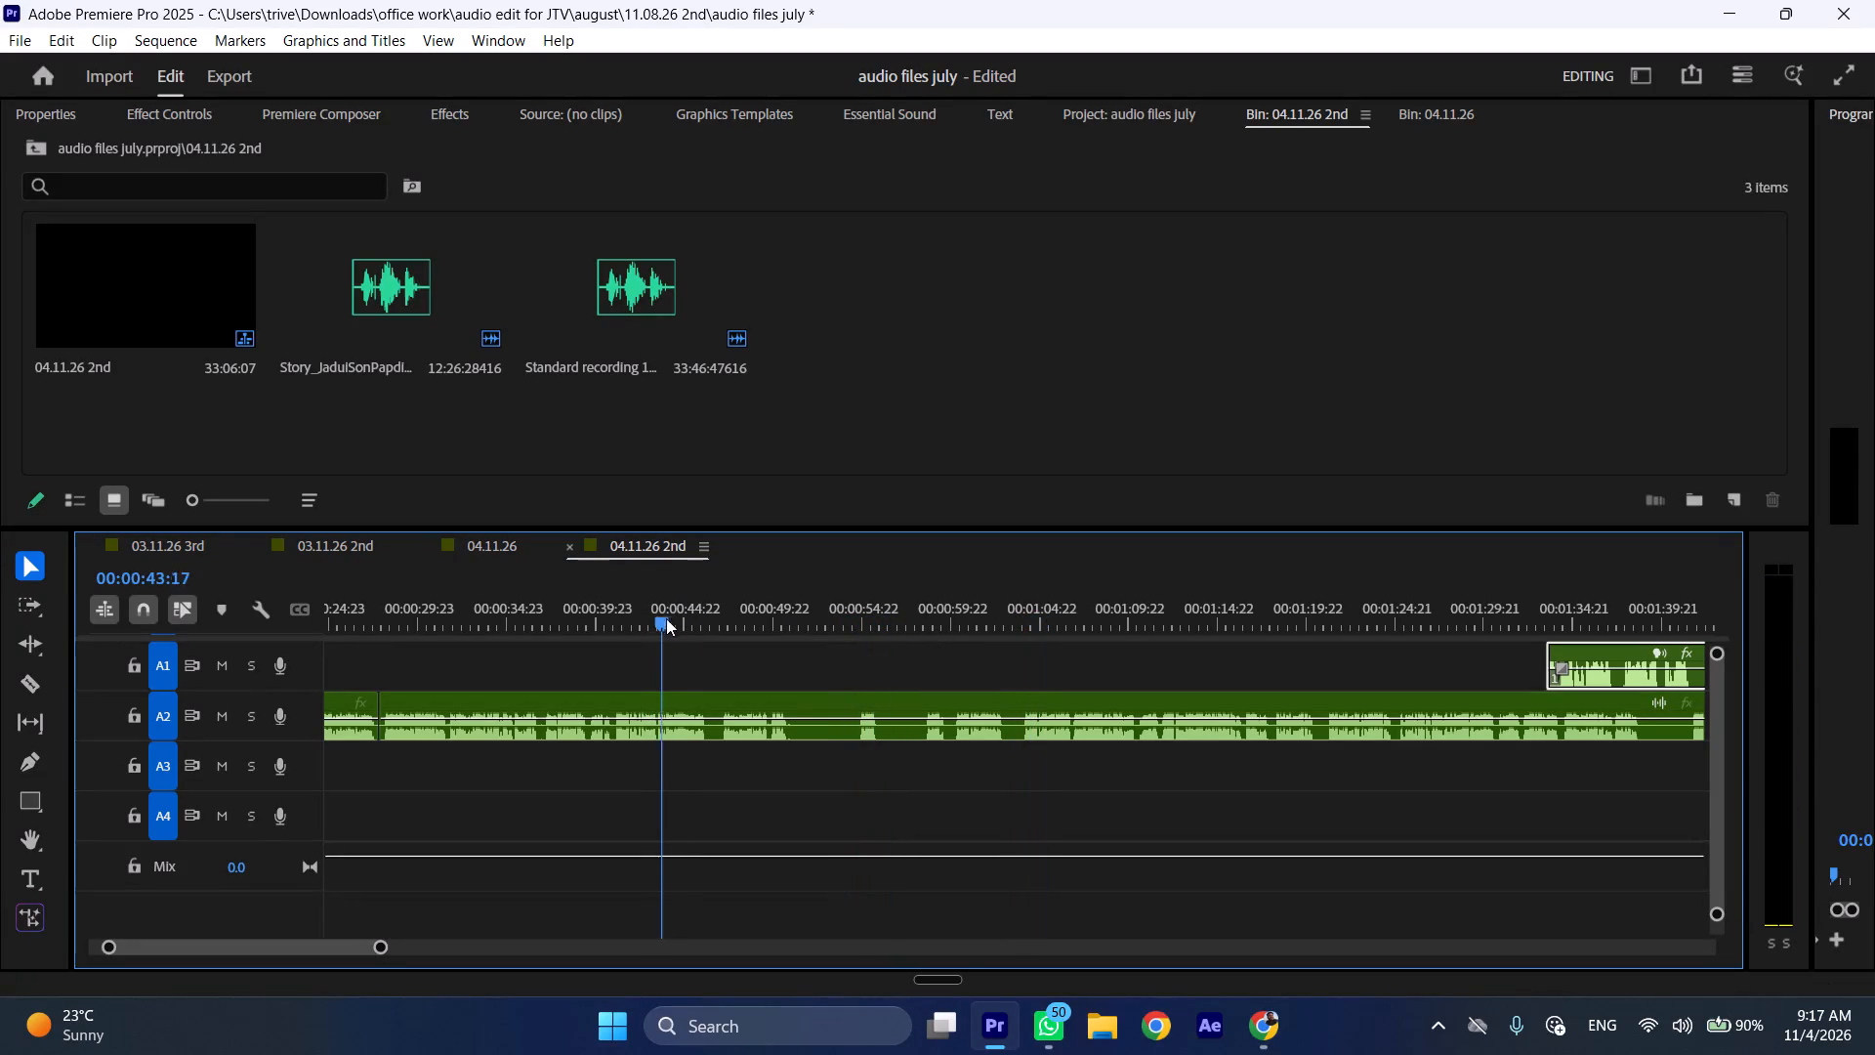
{"action": "left_click_drag", "start_coordinate": [666, 618], "coordinate": [687, 620]}
{"action": "key", "text": "space"}
{"action": "key", "text": "space"}
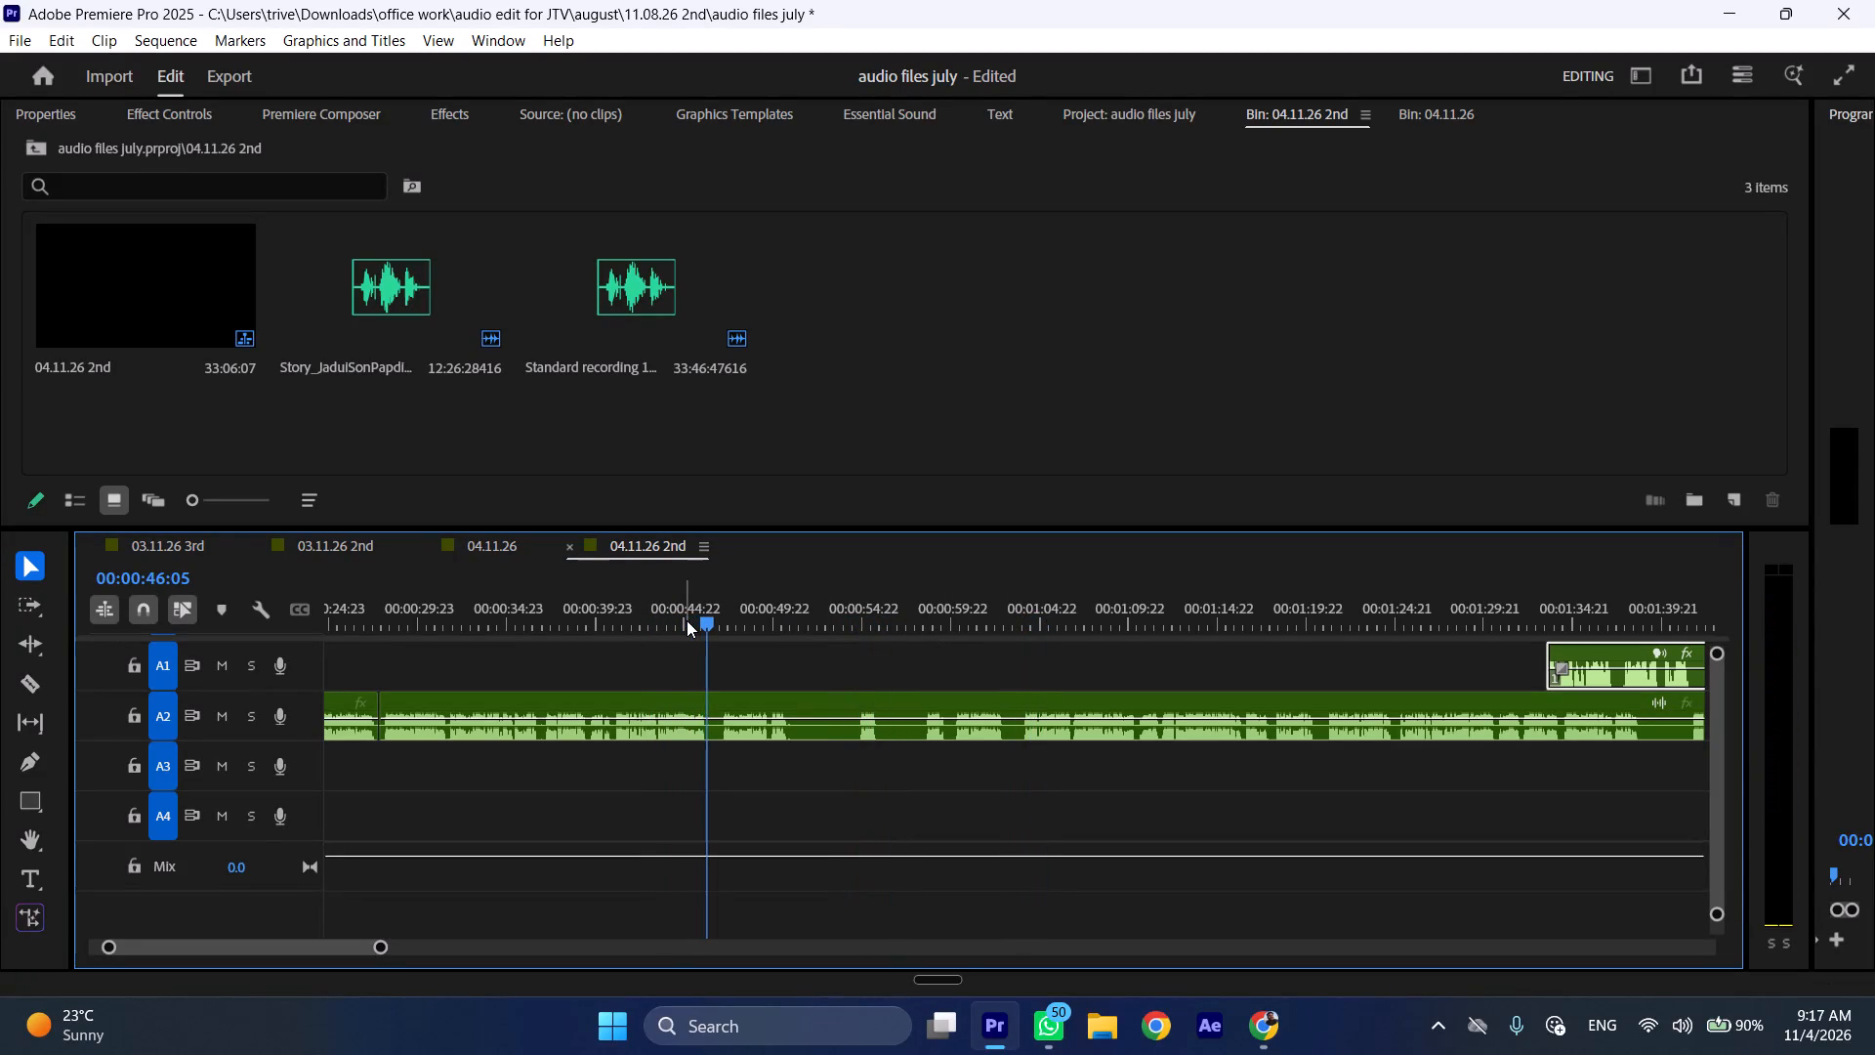
{"action": "type", "text": "C"}
{"action": "left_click_drag", "start_coordinate": [983, 604], "coordinate": [1025, 606]}
{"action": "left_click", "coordinate": [1028, 678]}
{"action": "left_click", "coordinate": [1058, 720]}
{"action": "key", "text": "shift+c"}
{"action": "key", "text": "ctrl+shift+d"}
Play A2 at increased speed from the new cut, and move the A1 story clip later to start at about 1 minute 51 seconds.
{"action": "key", "text": "space"}
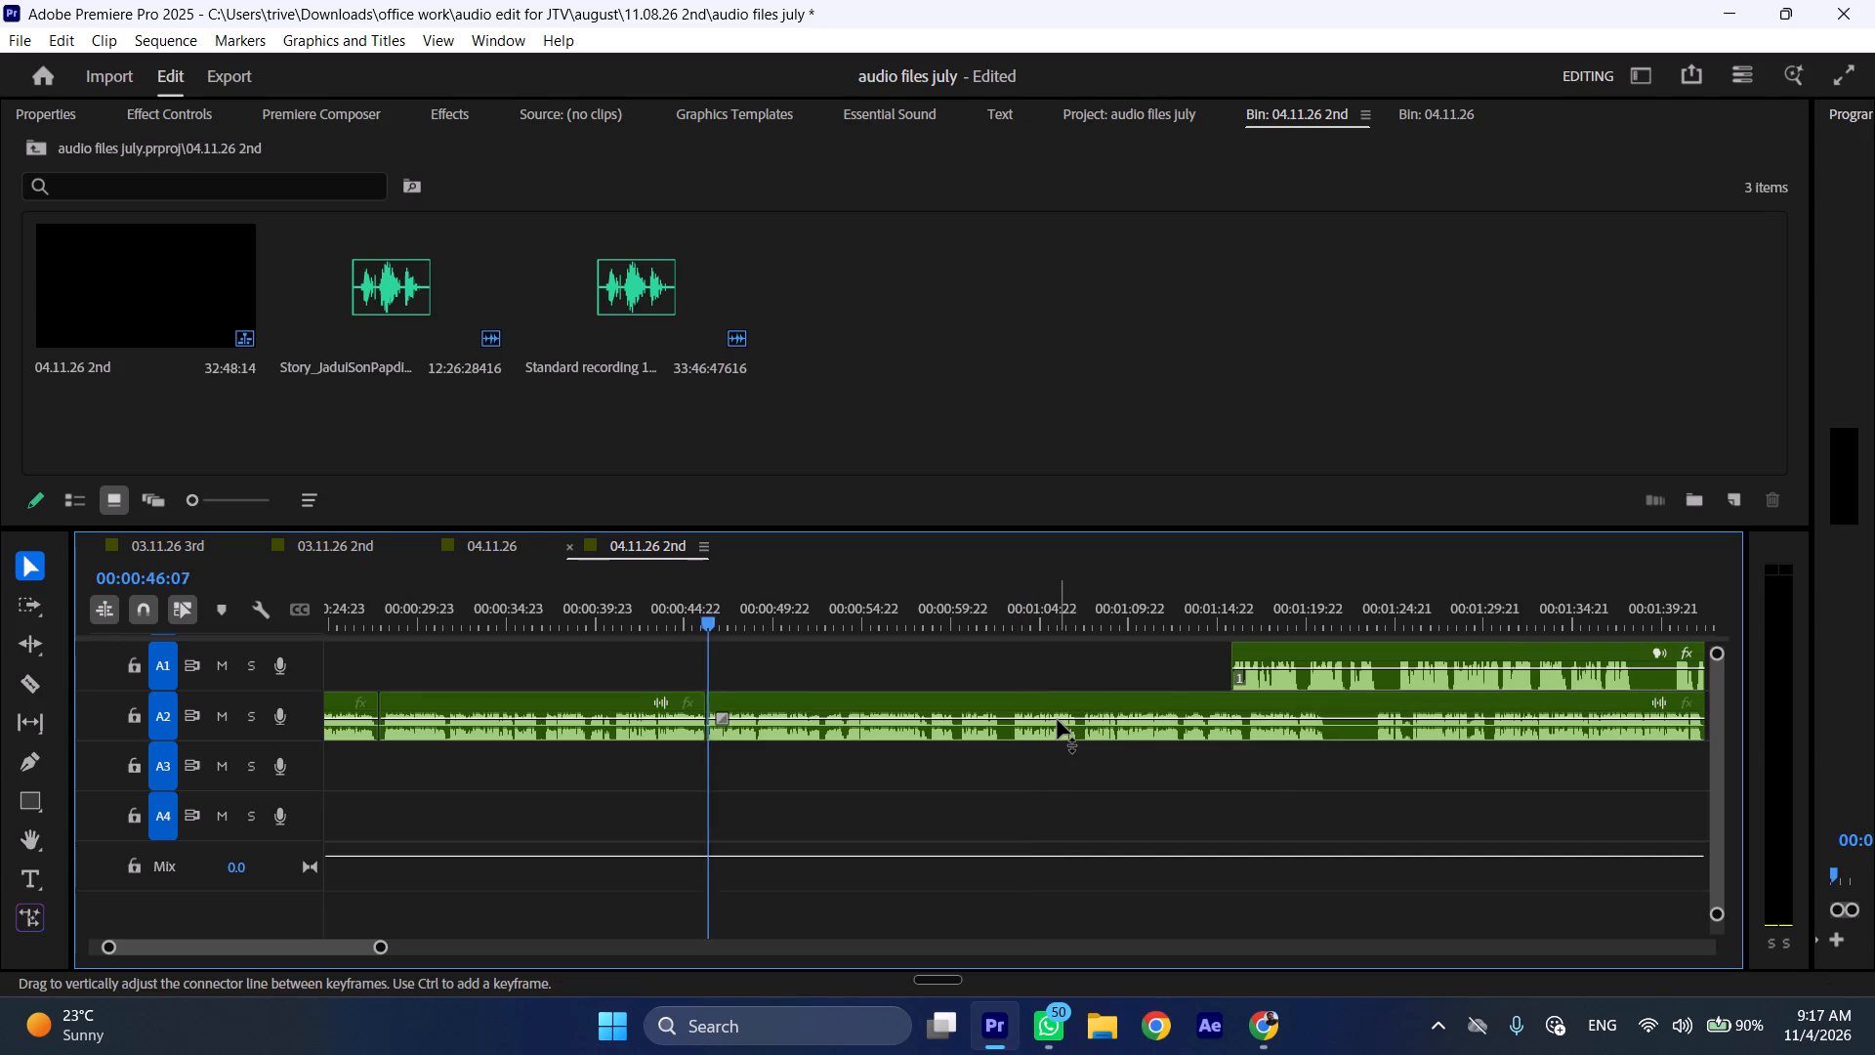
{"action": "type", "text": "l"}
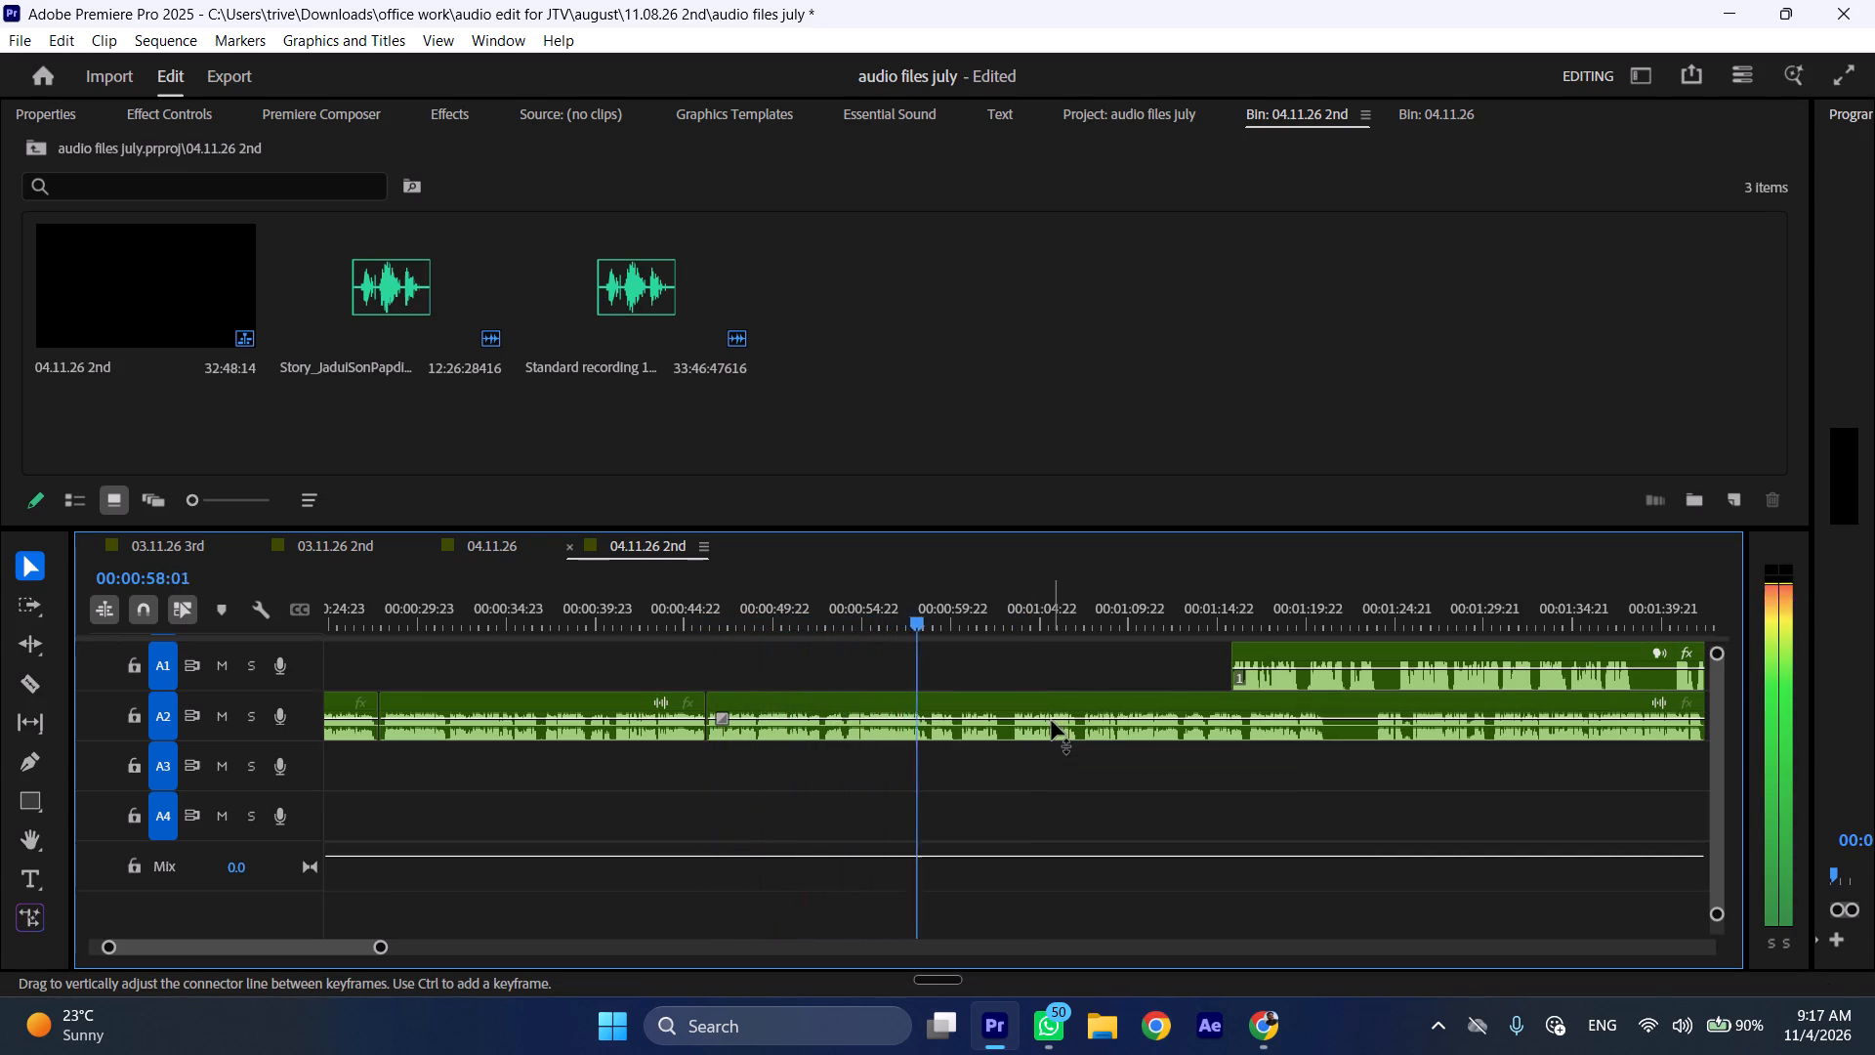
{"action": "scroll", "coordinate": [1022, 751], "scroll_direction": "down", "scroll_amount": 6}
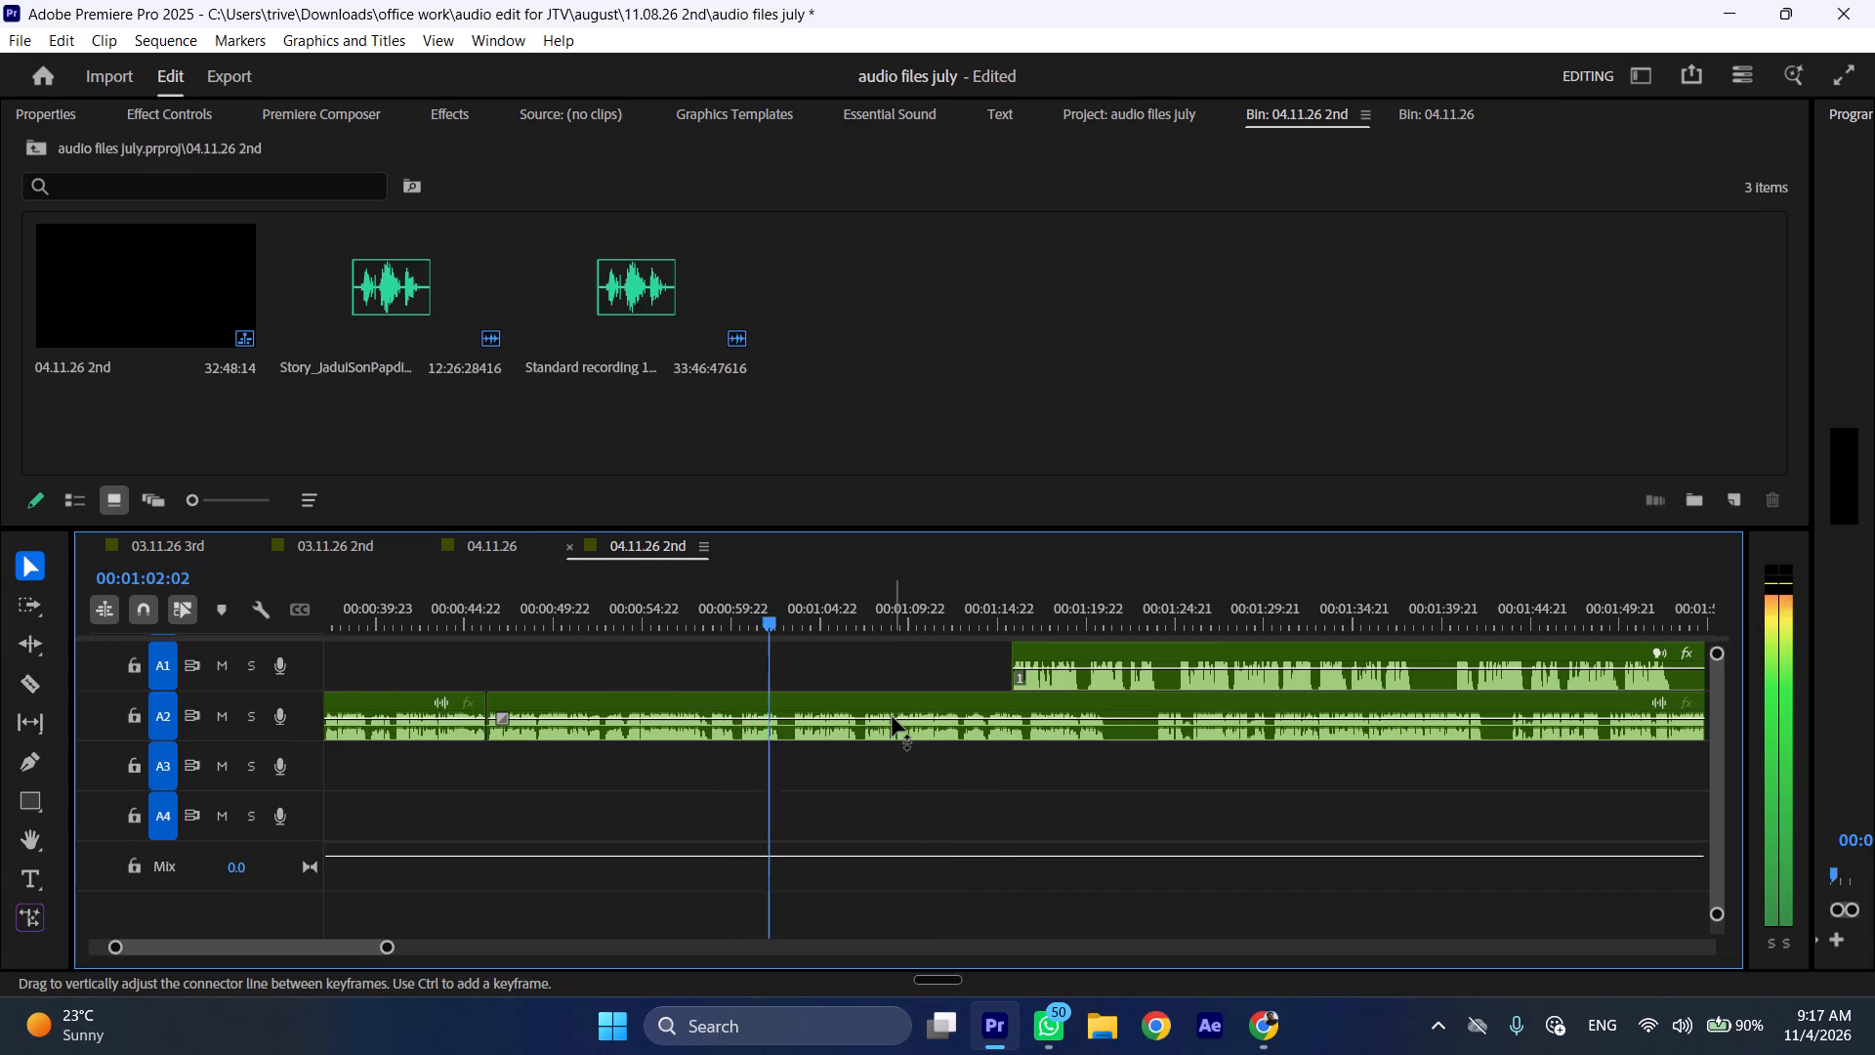
{"action": "scroll", "coordinate": [893, 717], "scroll_direction": "down", "scroll_amount": 3}
{"action": "left_click_drag", "start_coordinate": [942, 645], "coordinate": [1577, 648]}
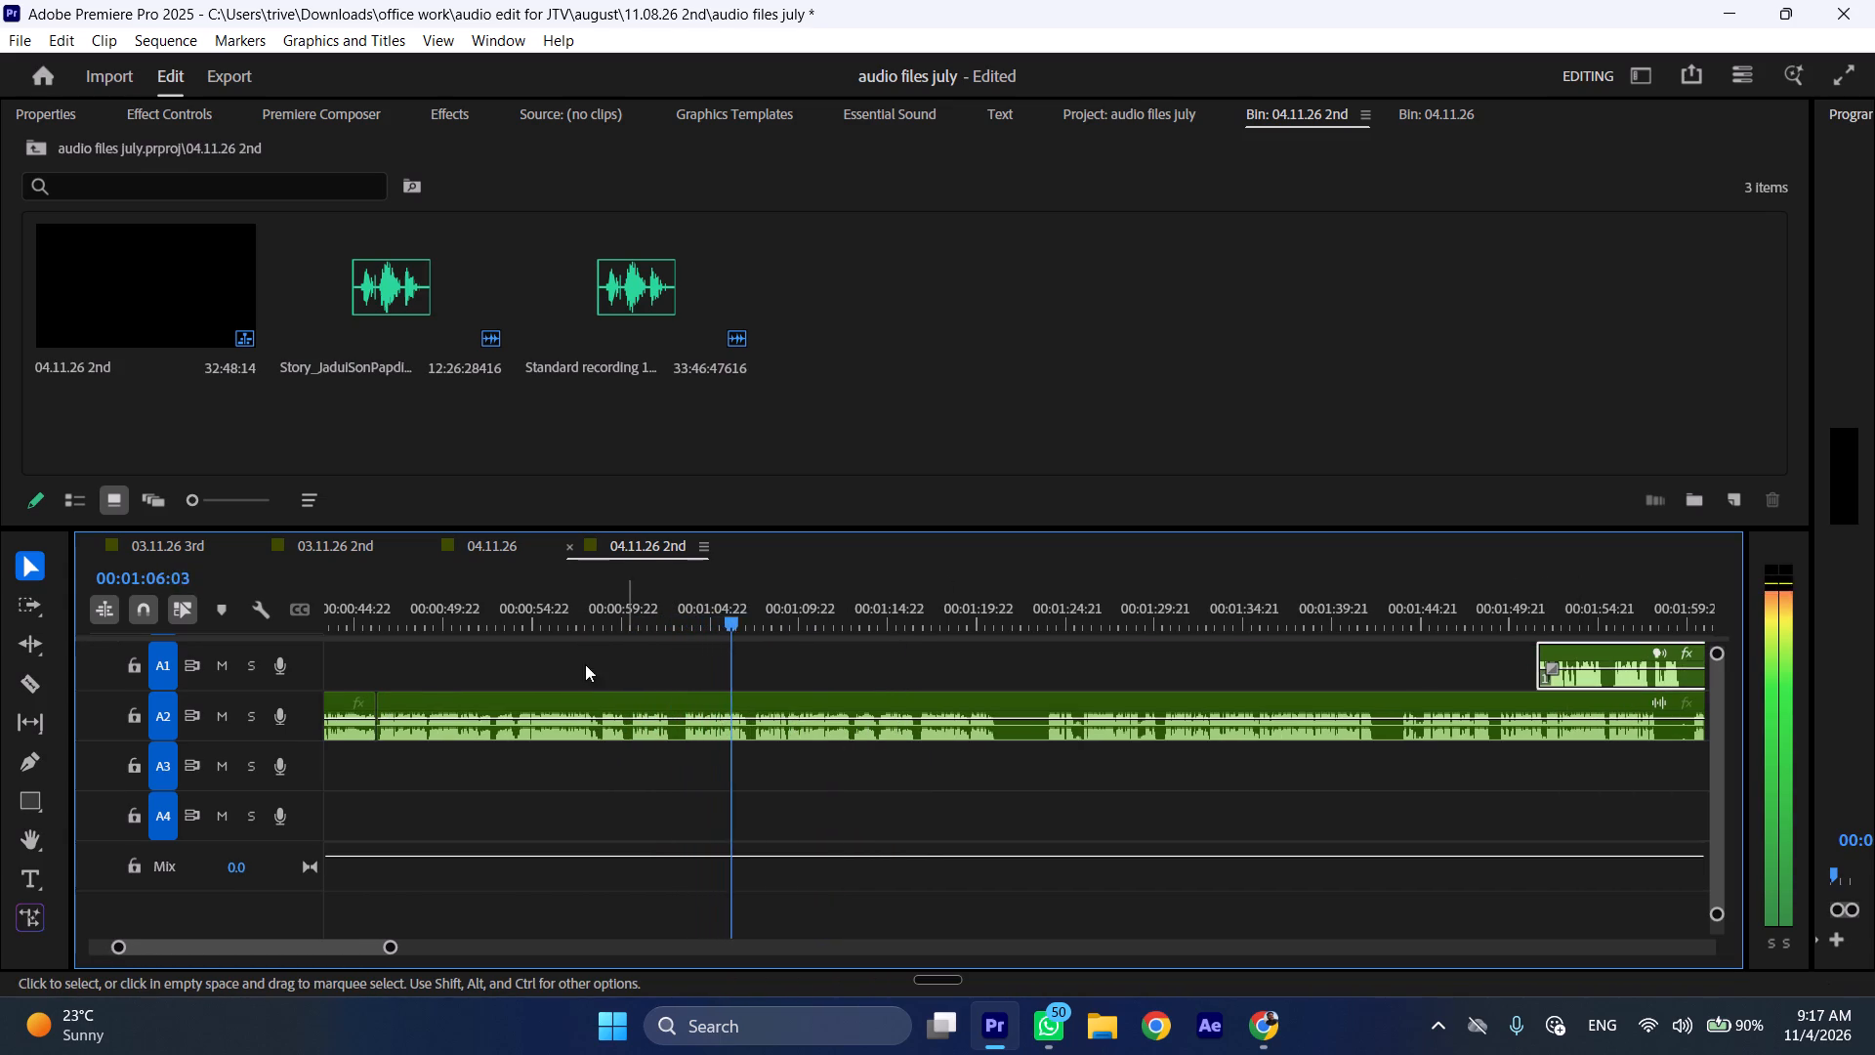
Cut the A2 recording at about 00:01:00:05 and at 00:01:02:23, and ripple delete the section between the cuts.
{"action": "left_click", "coordinate": [608, 622]}
{"action": "left_click", "coordinate": [605, 615]}
{"action": "key", "text": "space"}
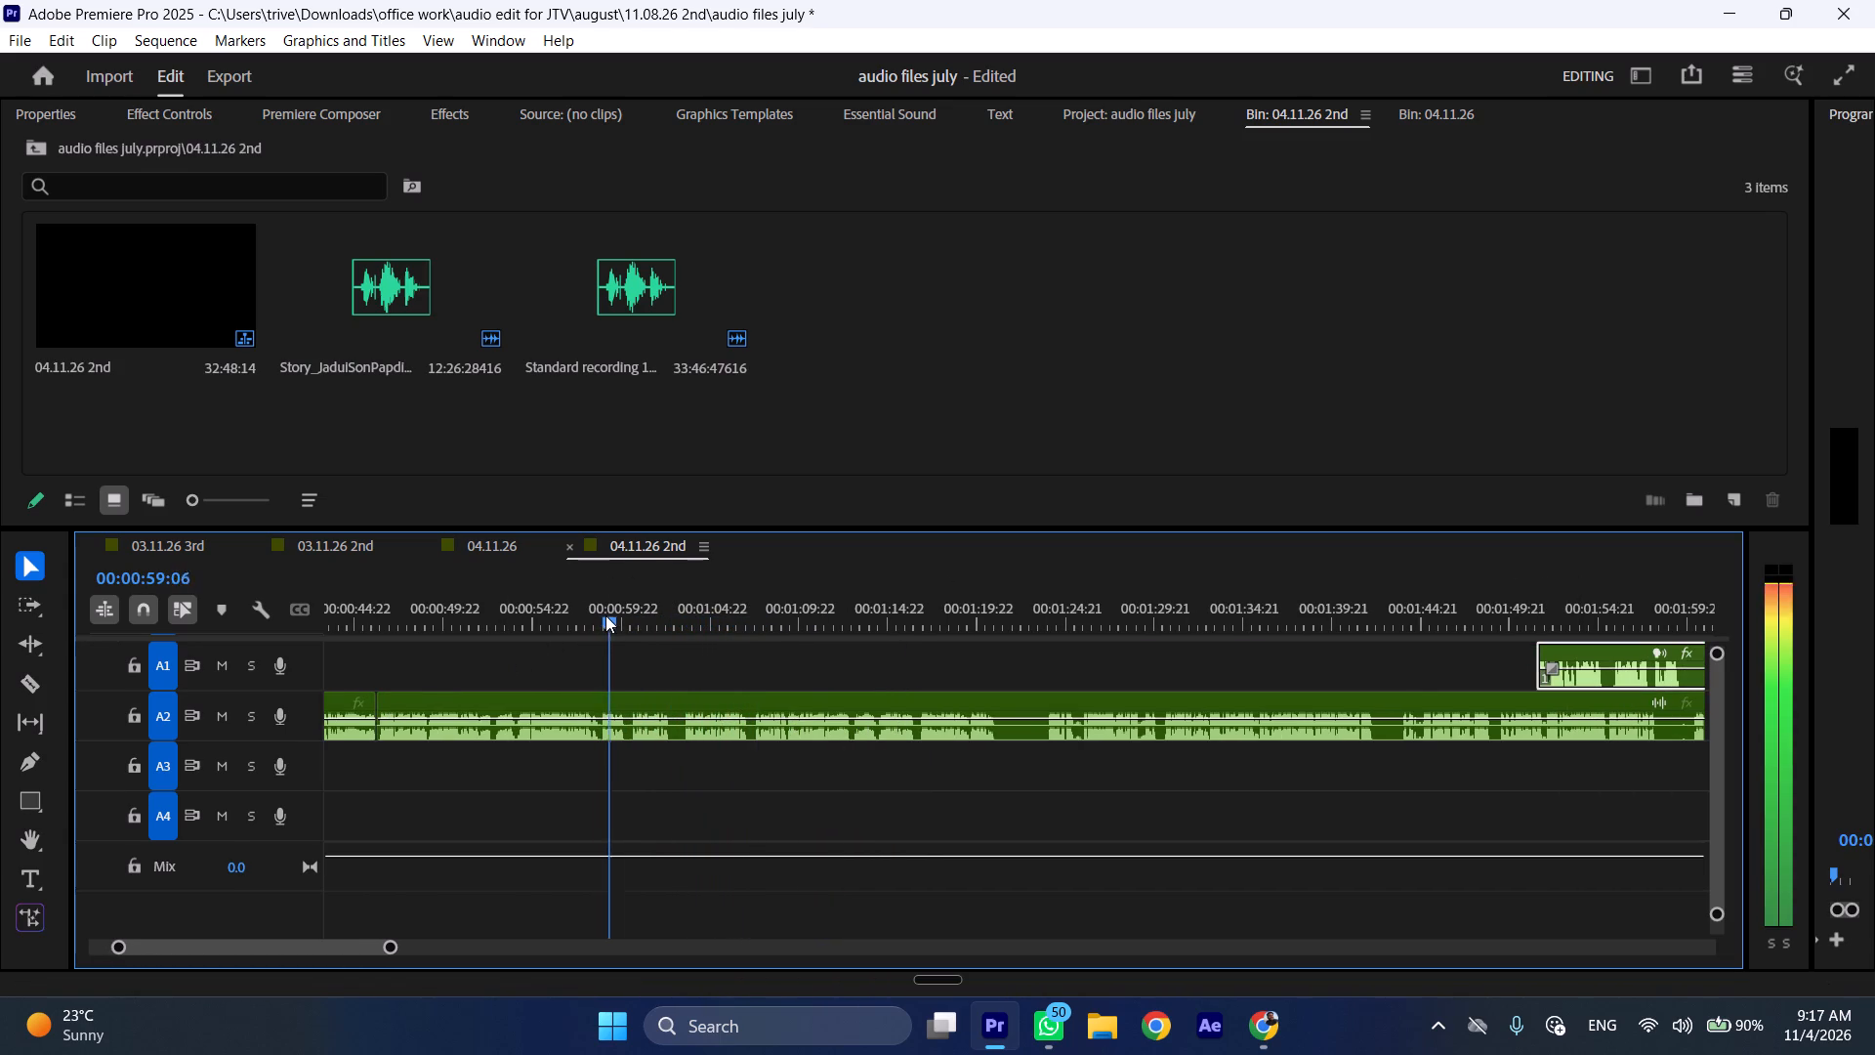
{"action": "key", "text": "space"}
{"action": "type", "text": "C"}
{"action": "left_click_drag", "start_coordinate": [624, 608], "coordinate": [666, 621]}
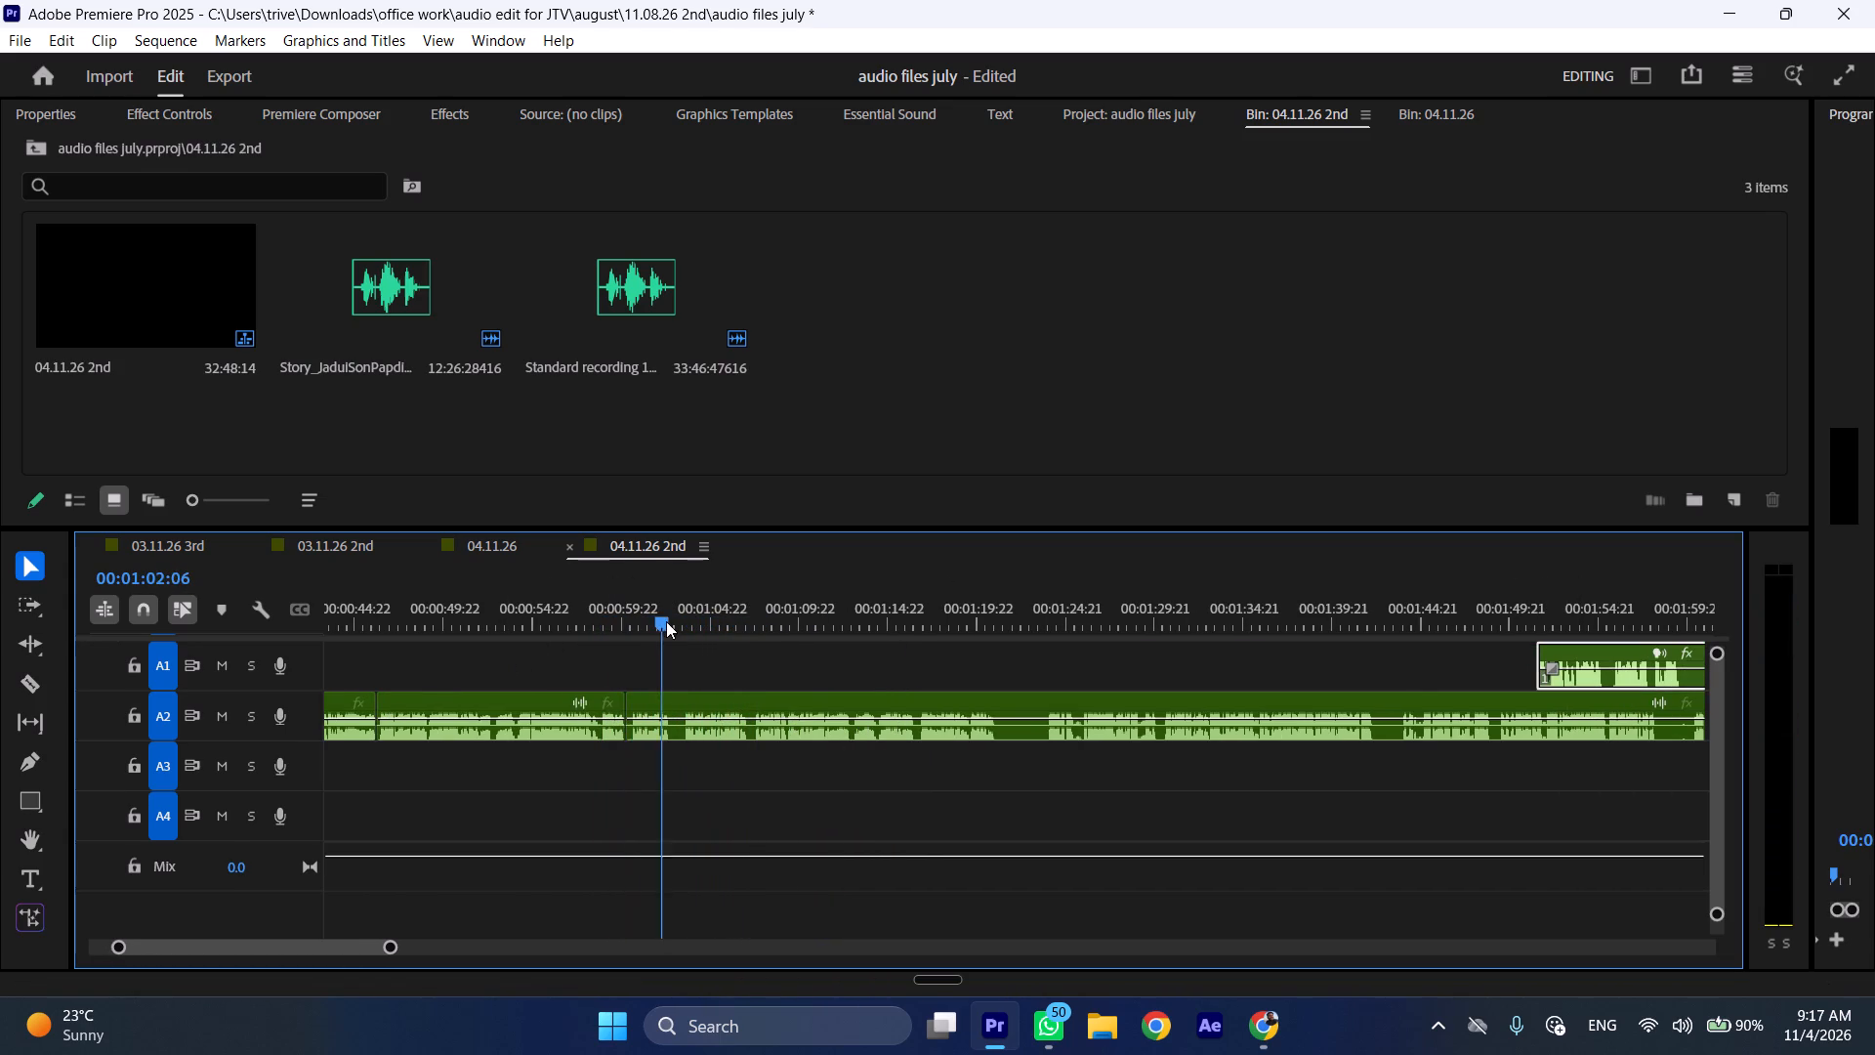
{"action": "left_click_drag", "start_coordinate": [666, 621], "coordinate": [677, 624]}
{"action": "left_click", "coordinate": [721, 703]}
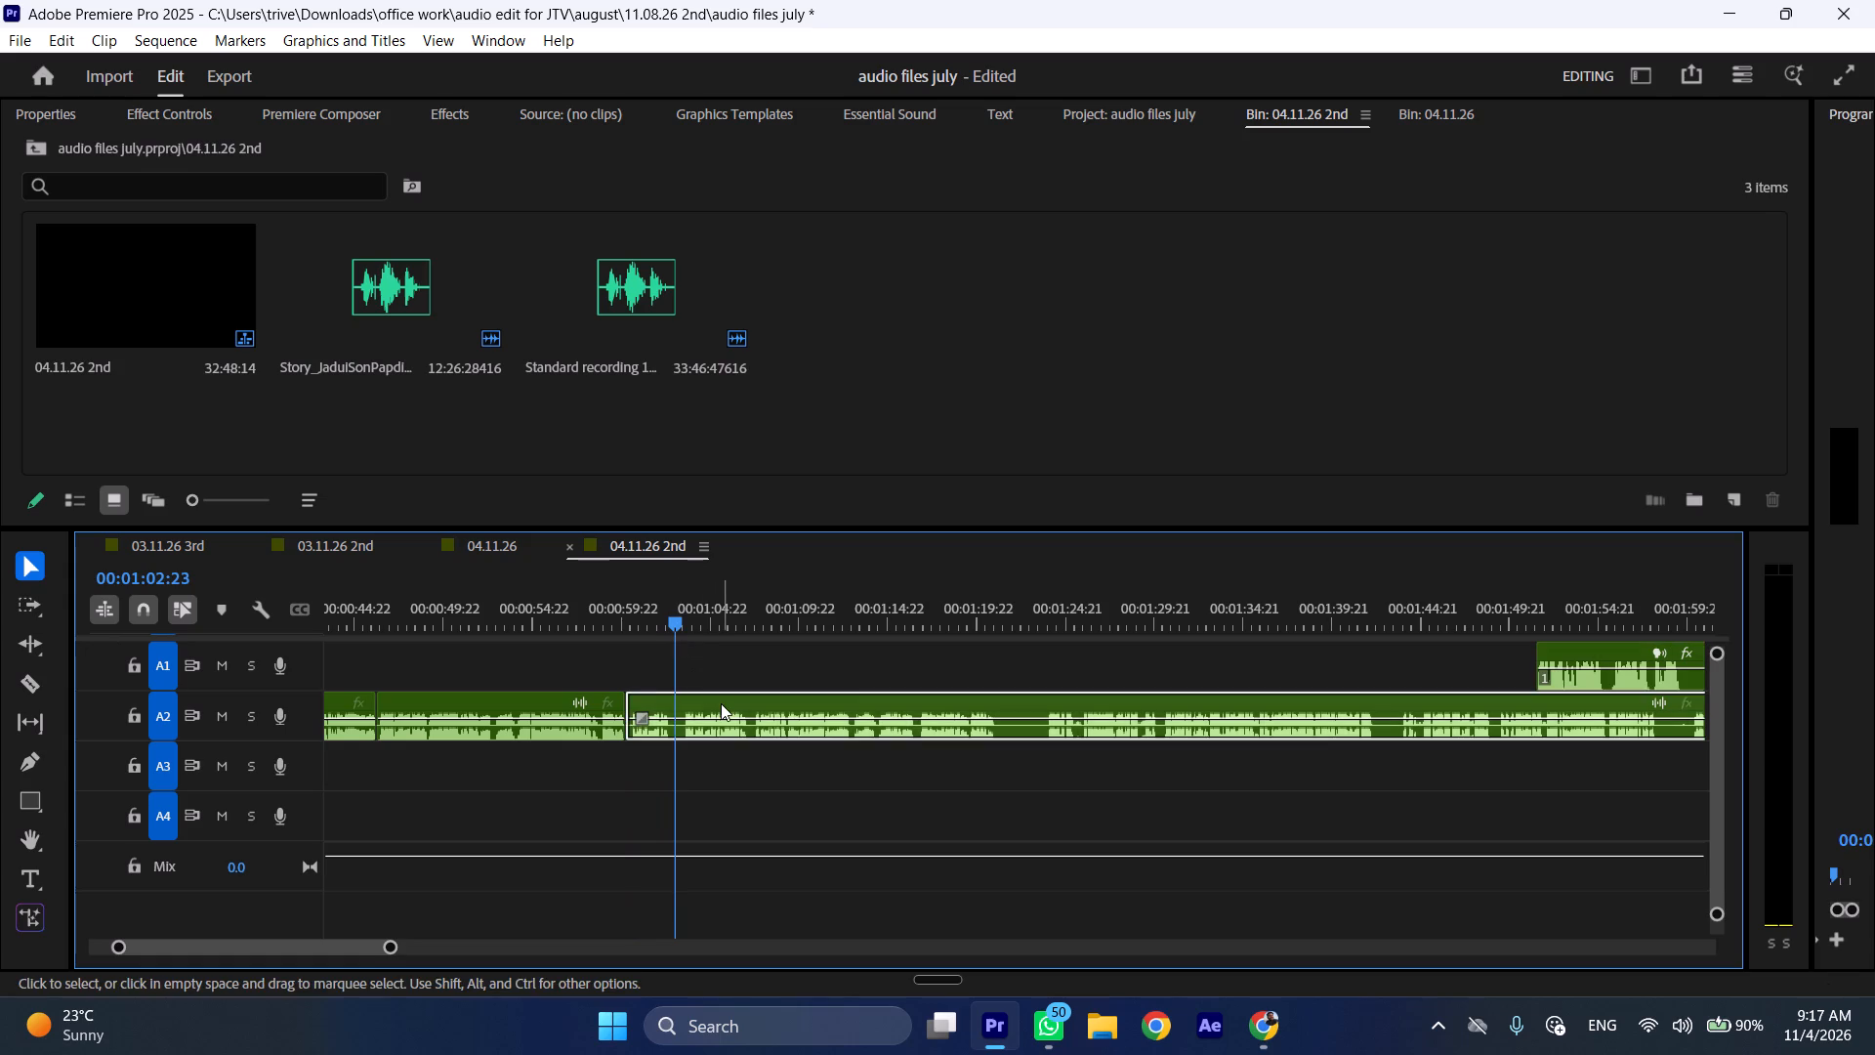
{"action": "key", "text": "shift+c"}
{"action": "key", "text": "ctrl+shift+d"}
Replay the join at about 00:01:00:05 on A2, cut again at 00:01:00:14, and ripple delete the short leftover piece between them.
{"action": "key", "text": "space"}
{"action": "left_click", "coordinate": [616, 609]}
{"action": "key", "text": "space"}
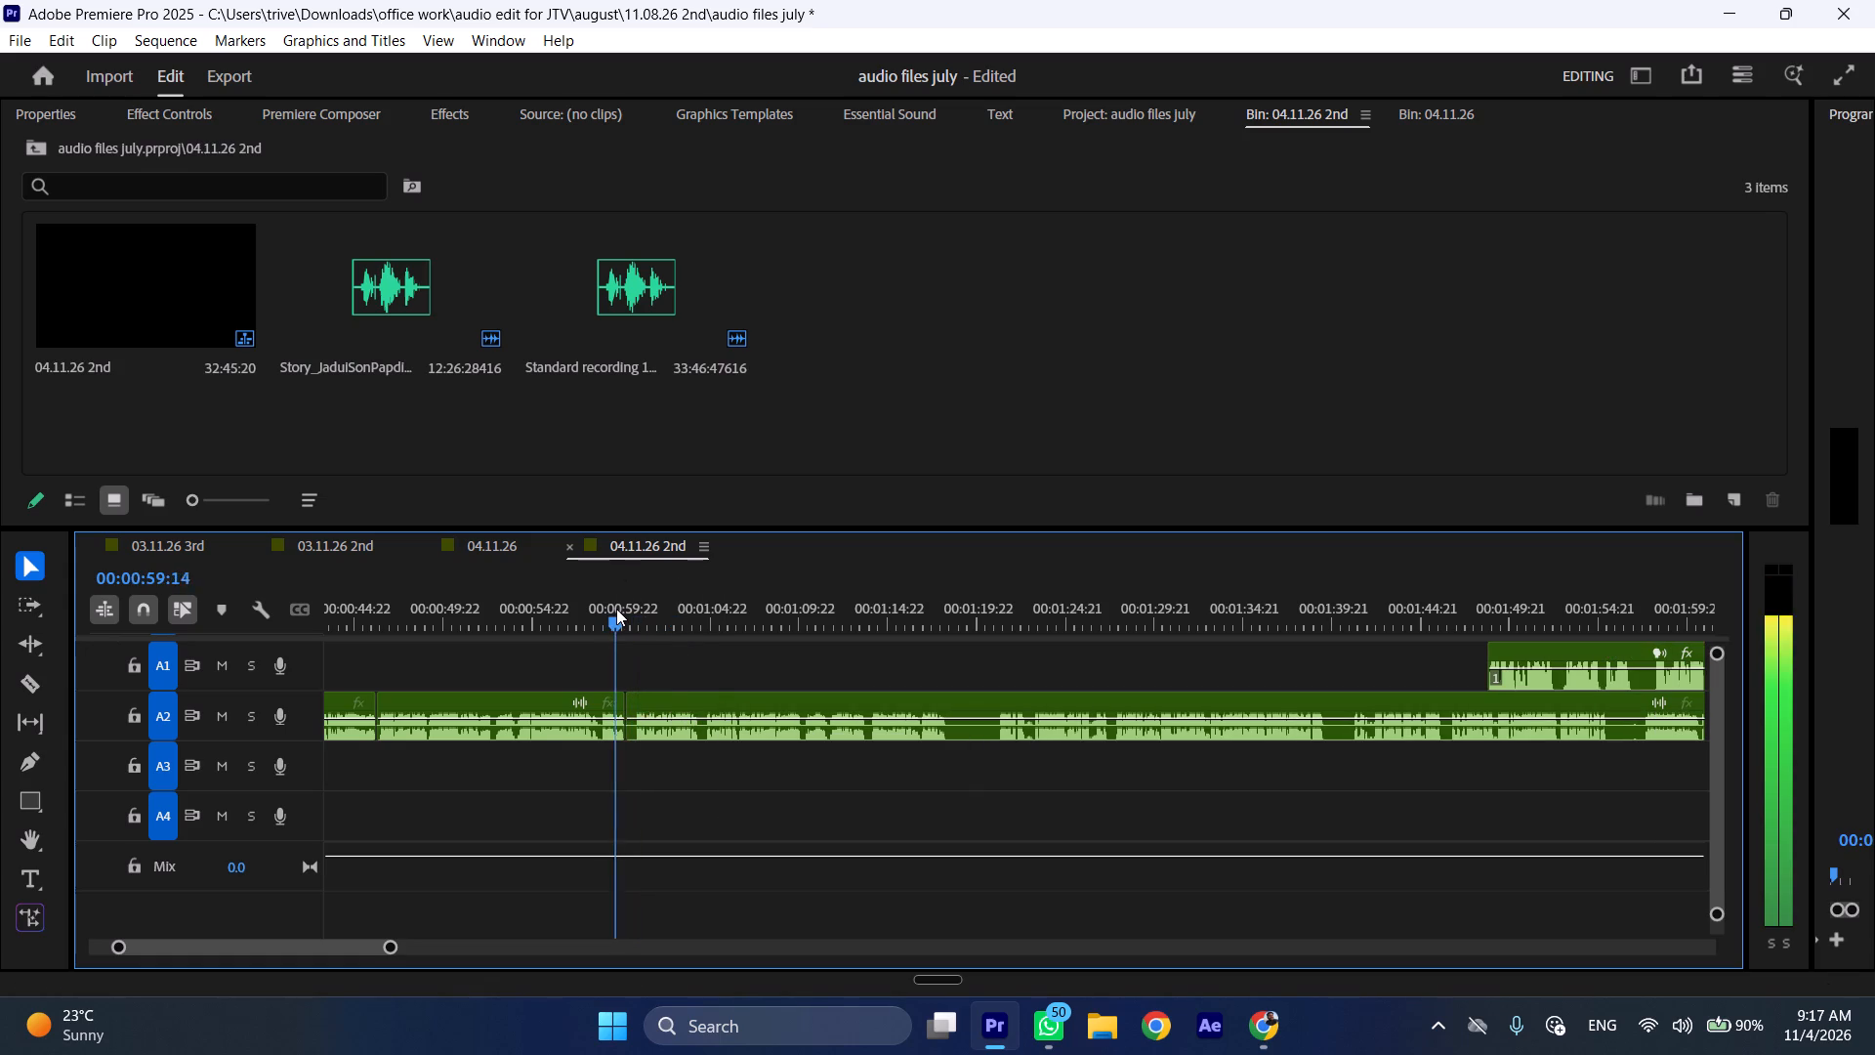
{"action": "key", "text": "space"}
{"action": "left_click", "coordinate": [661, 707]}
{"action": "key", "text": "shift+c"}
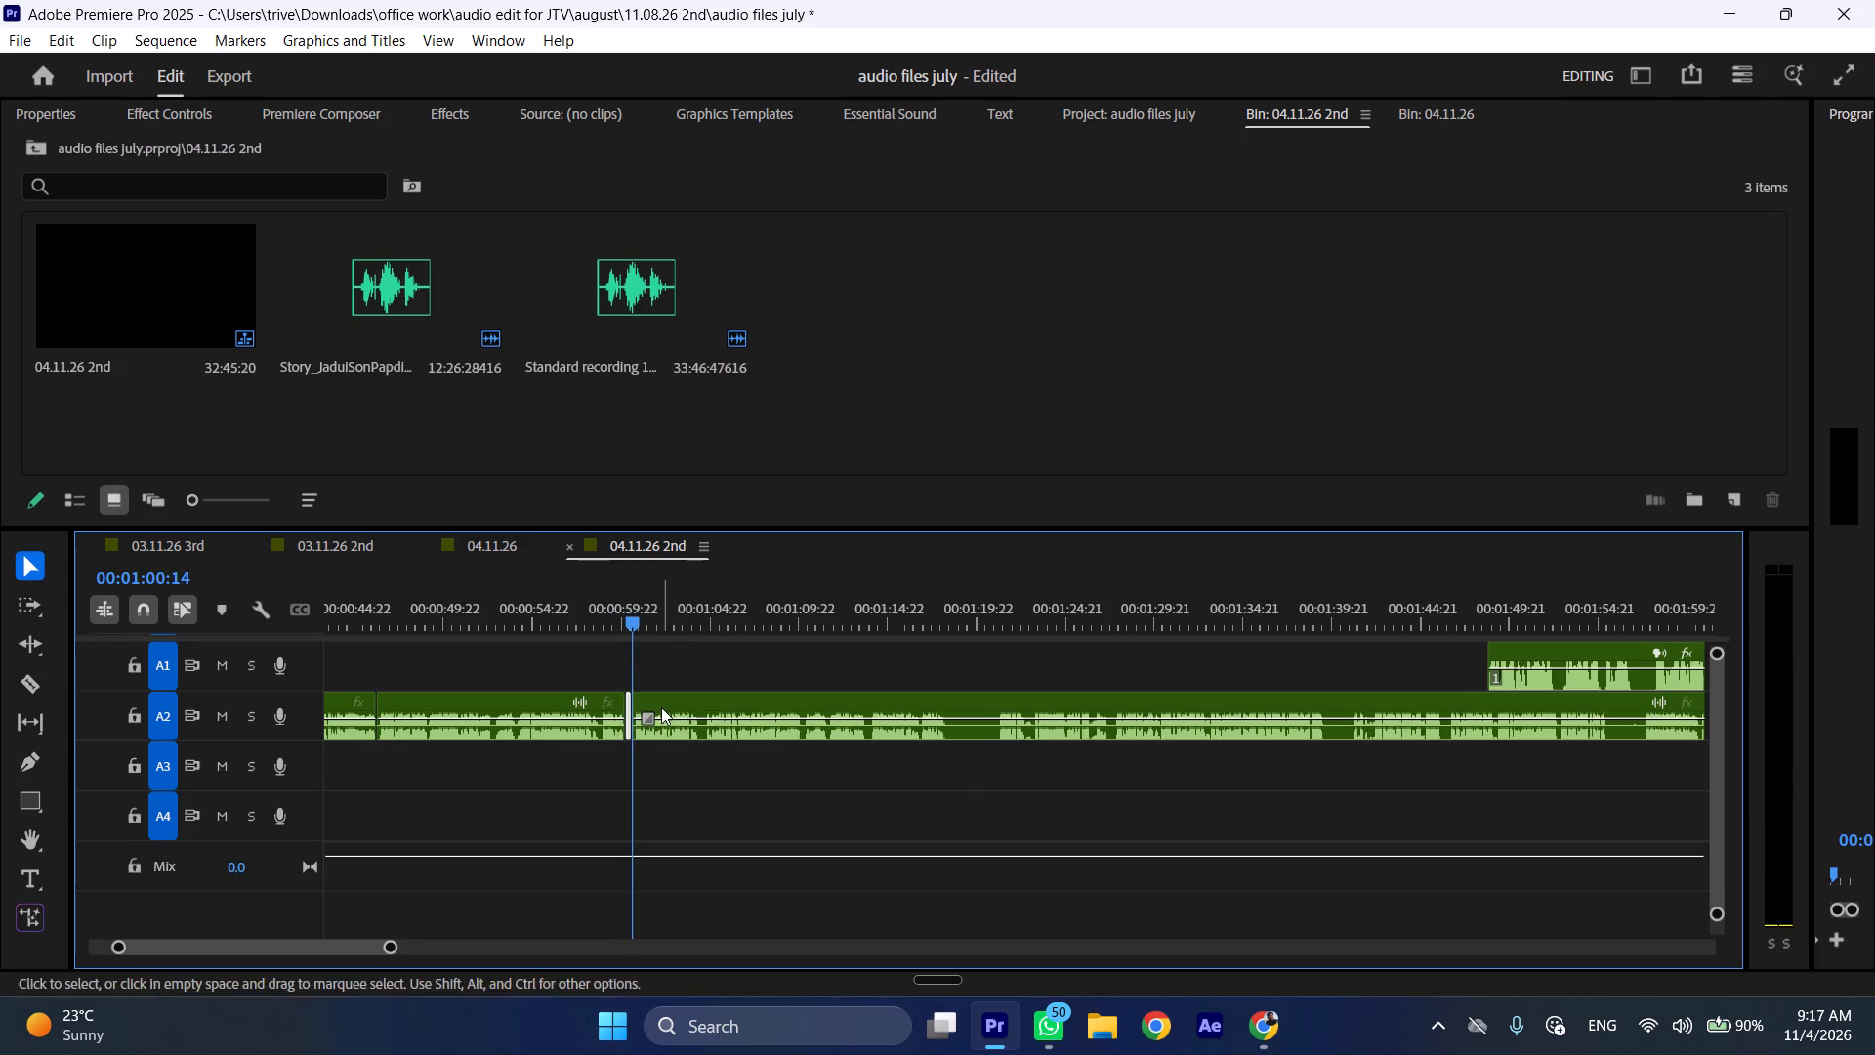
{"action": "key", "text": "ctrl+shift+d"}
Play A2 onward to the next pause, cut it at 00:01:18:03 and 00:01:20:14, and ripple delete the section between the cuts.
{"action": "key", "text": "space"}
{"action": "type", "text": "l"}
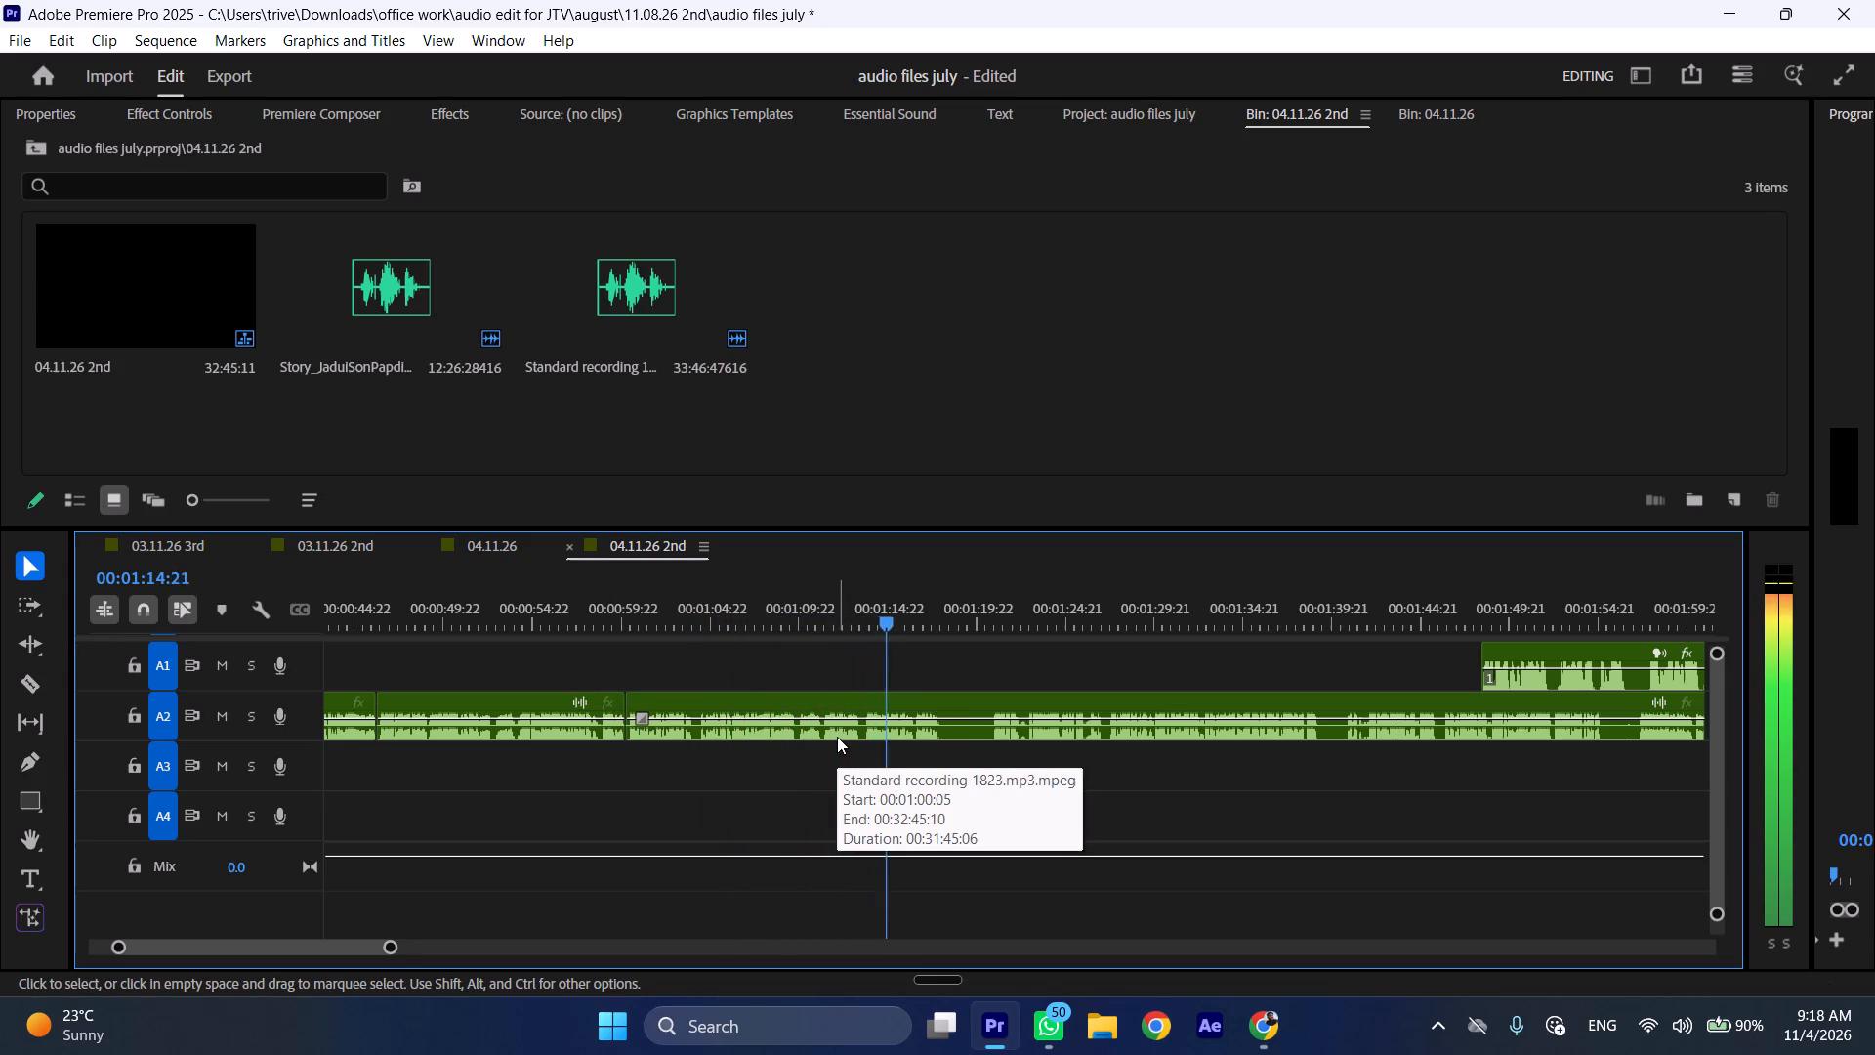
{"action": "key", "text": "space"}
{"action": "key", "text": "space"}
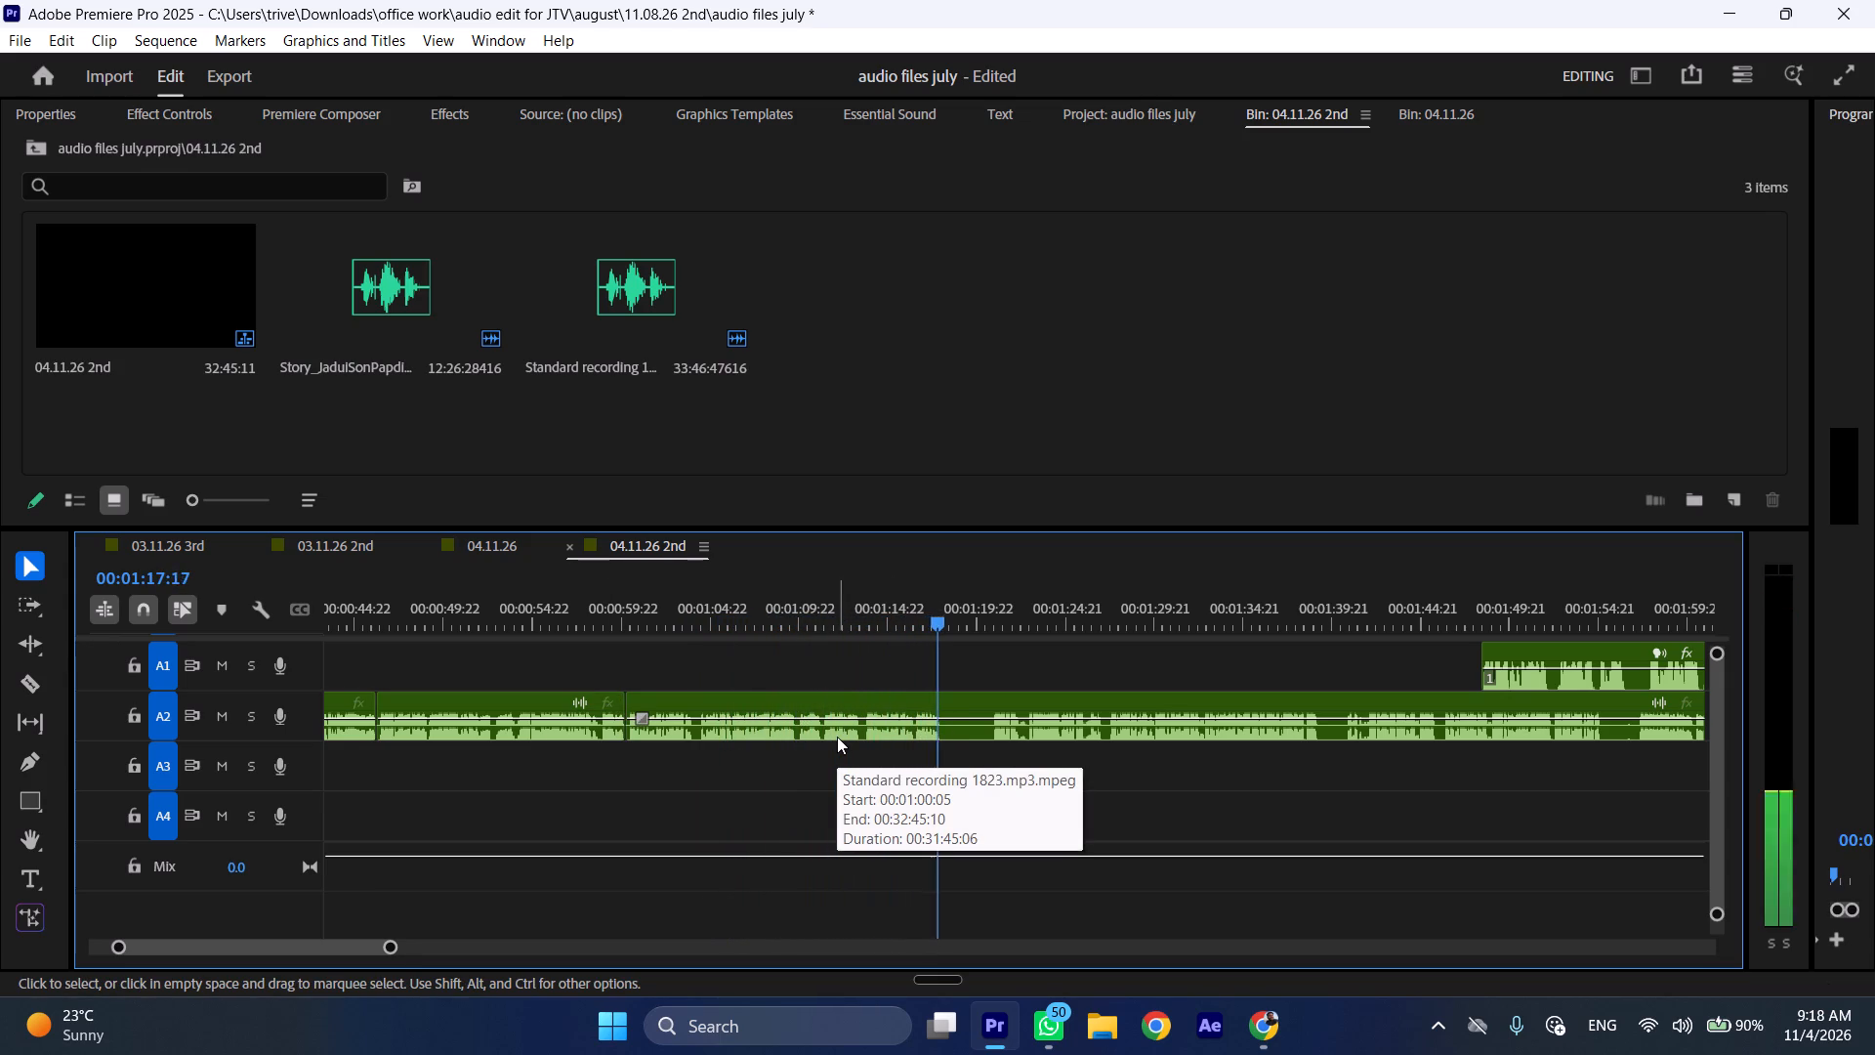
{"action": "left_click", "coordinate": [948, 611]}
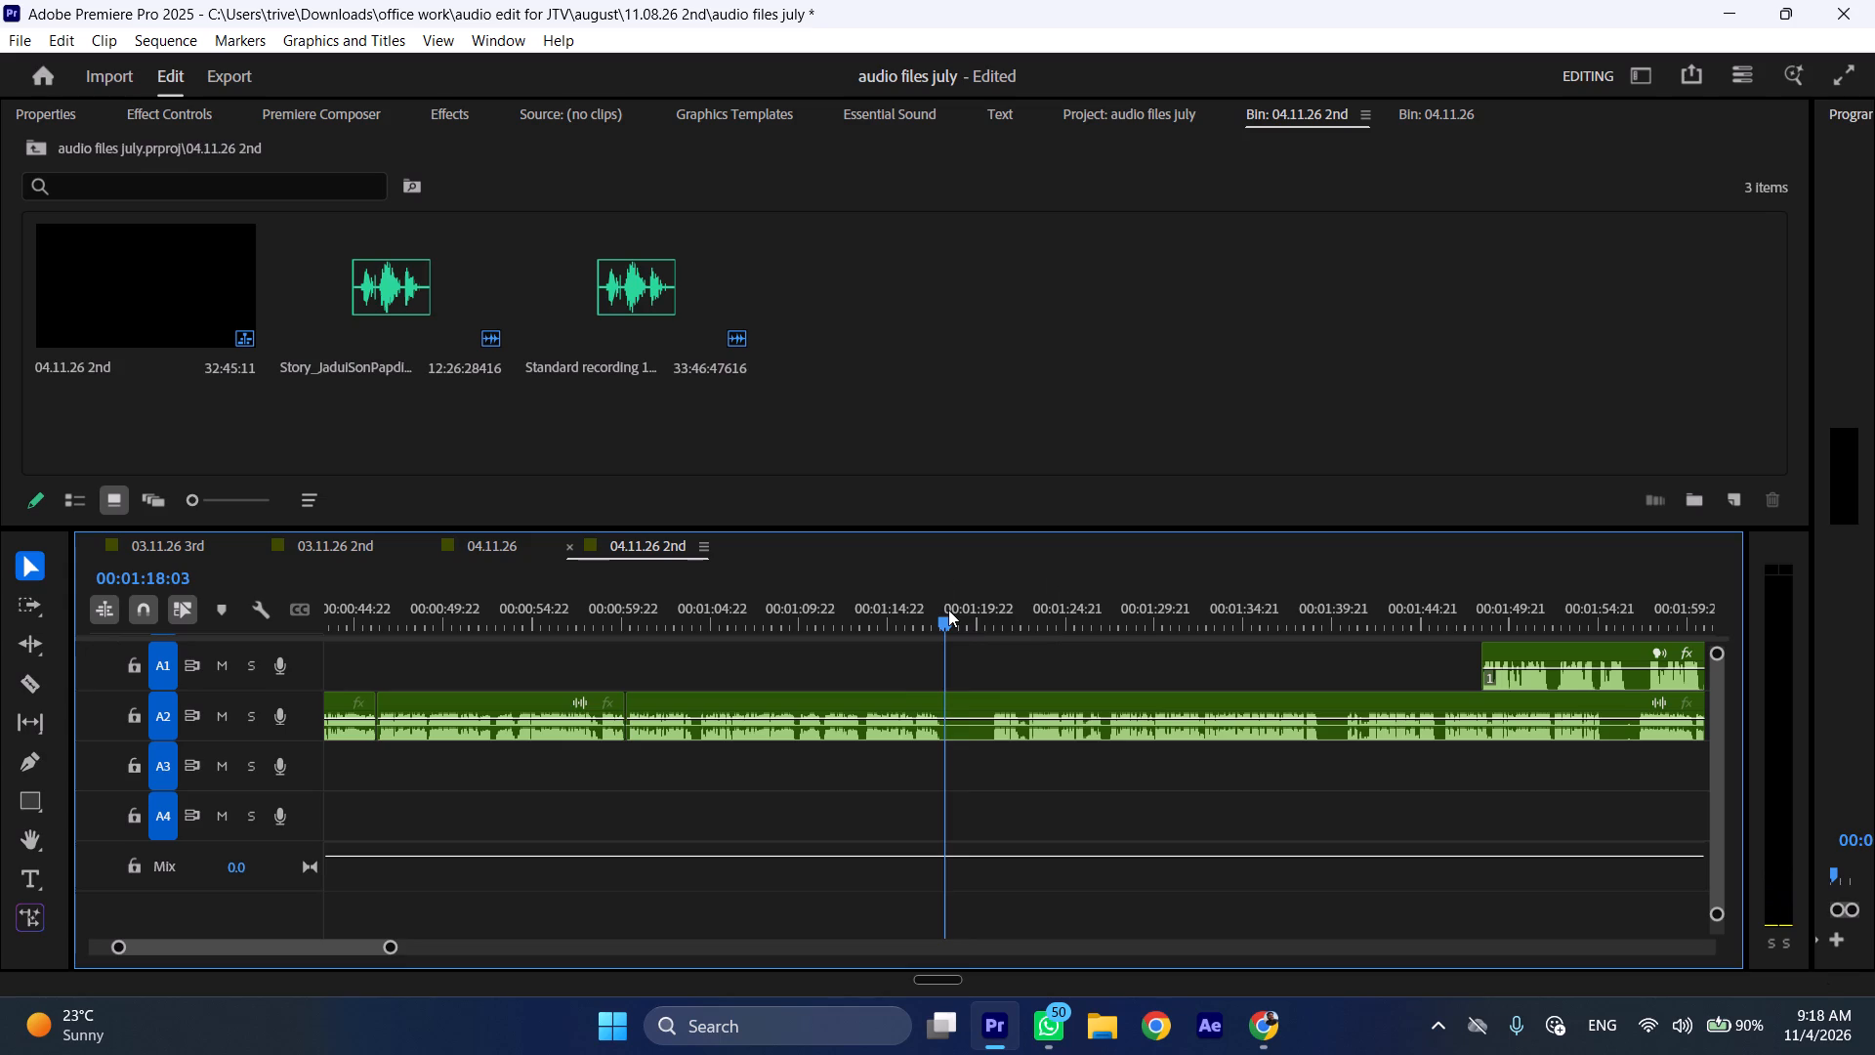
{"action": "key", "text": "shift+c"}
{"action": "left_click", "coordinate": [995, 610]}
{"action": "left_click", "coordinate": [1024, 694]}
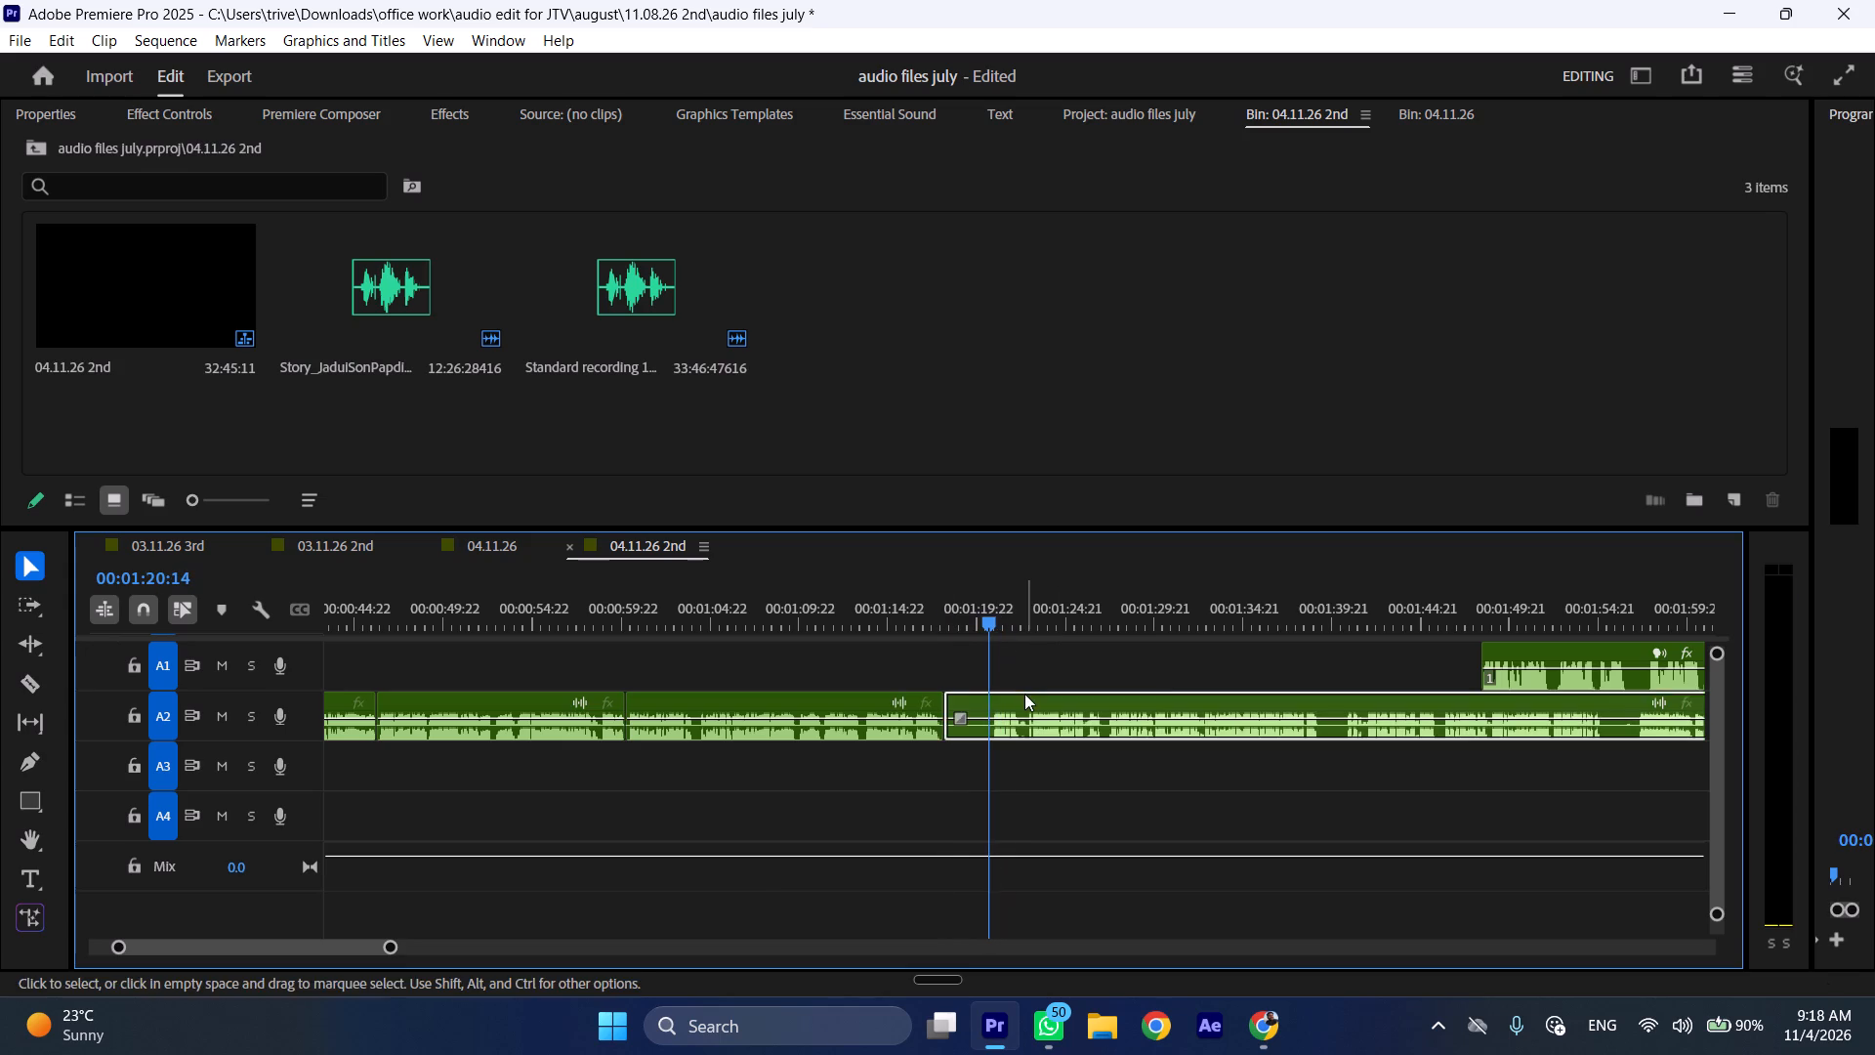
{"action": "key", "text": "shift+c"}
{"action": "key", "text": "ctrl+shift+d"}
Play A2 onward, cut it at 00:01:23:17 and about 00:01:24:20, and ripple delete the section between the cuts.
{"action": "key", "text": "space"}
{"action": "type", "text": "l"}
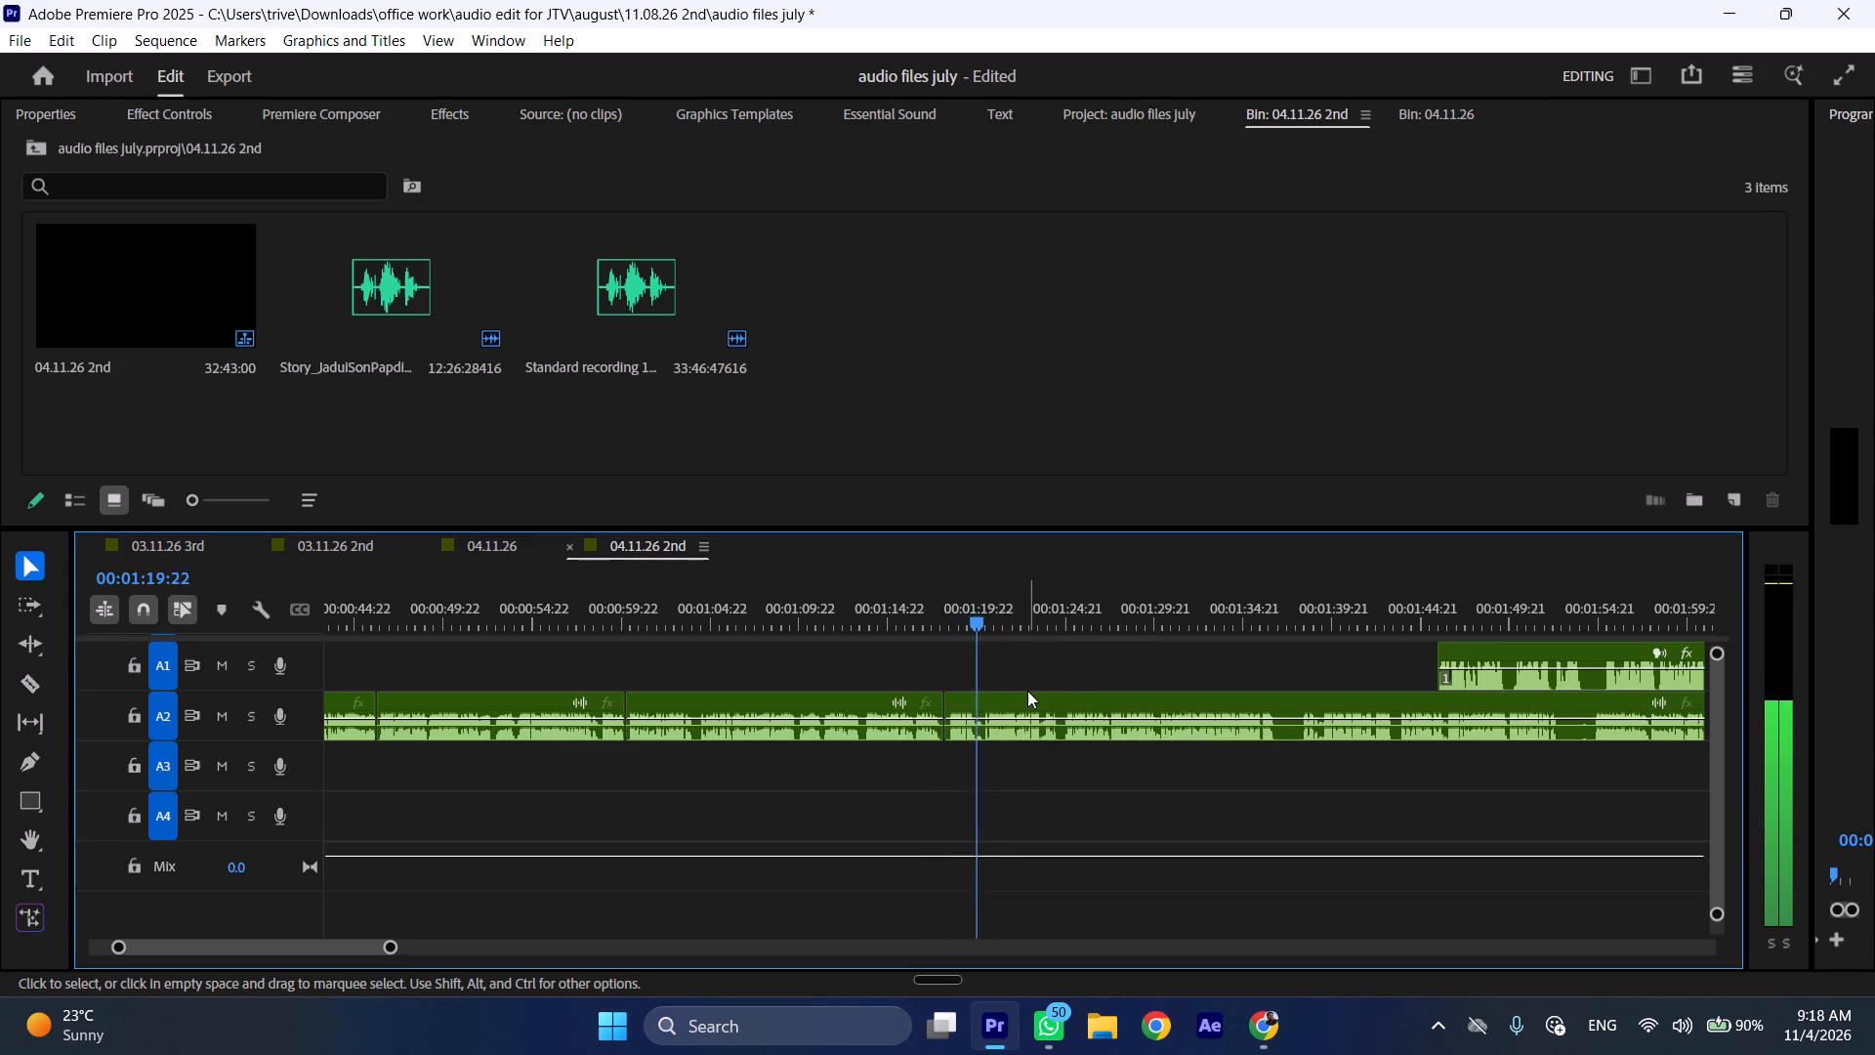
{"action": "scroll", "coordinate": [1109, 712], "scroll_direction": "down", "scroll_amount": 6}
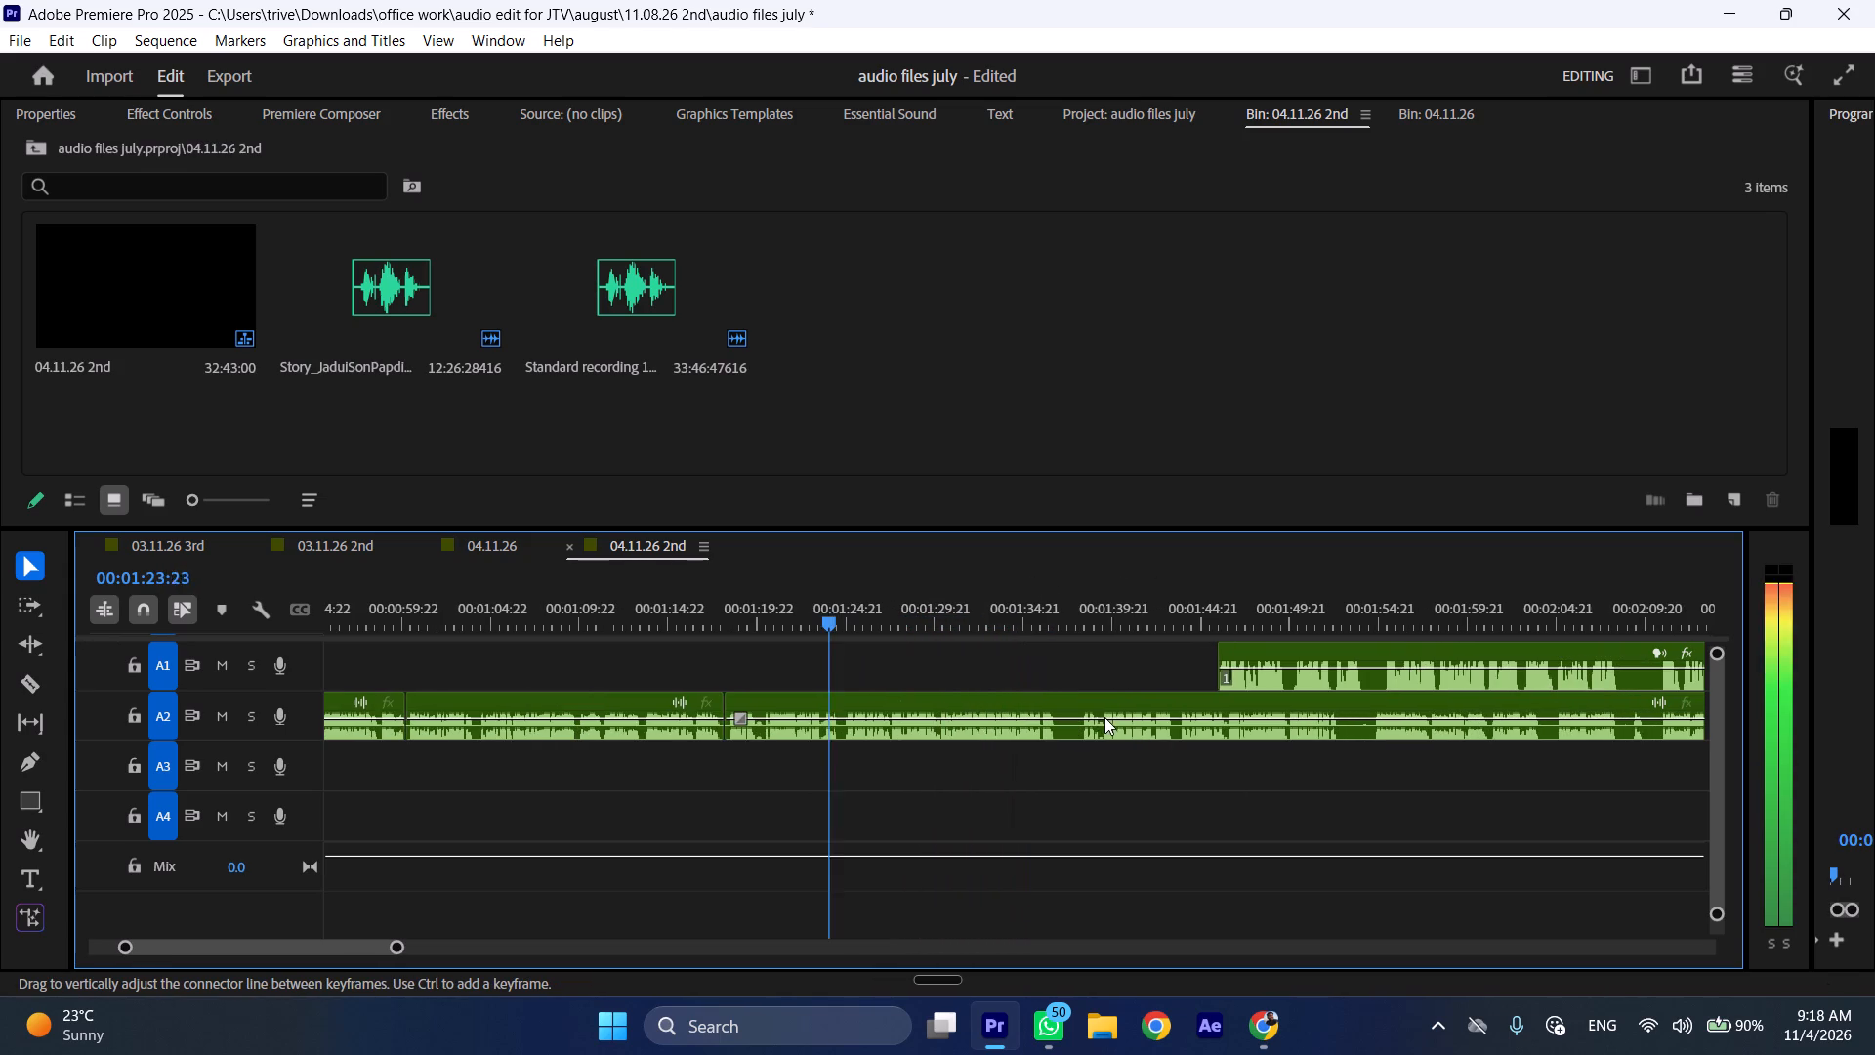
{"action": "left_click", "coordinate": [813, 613]}
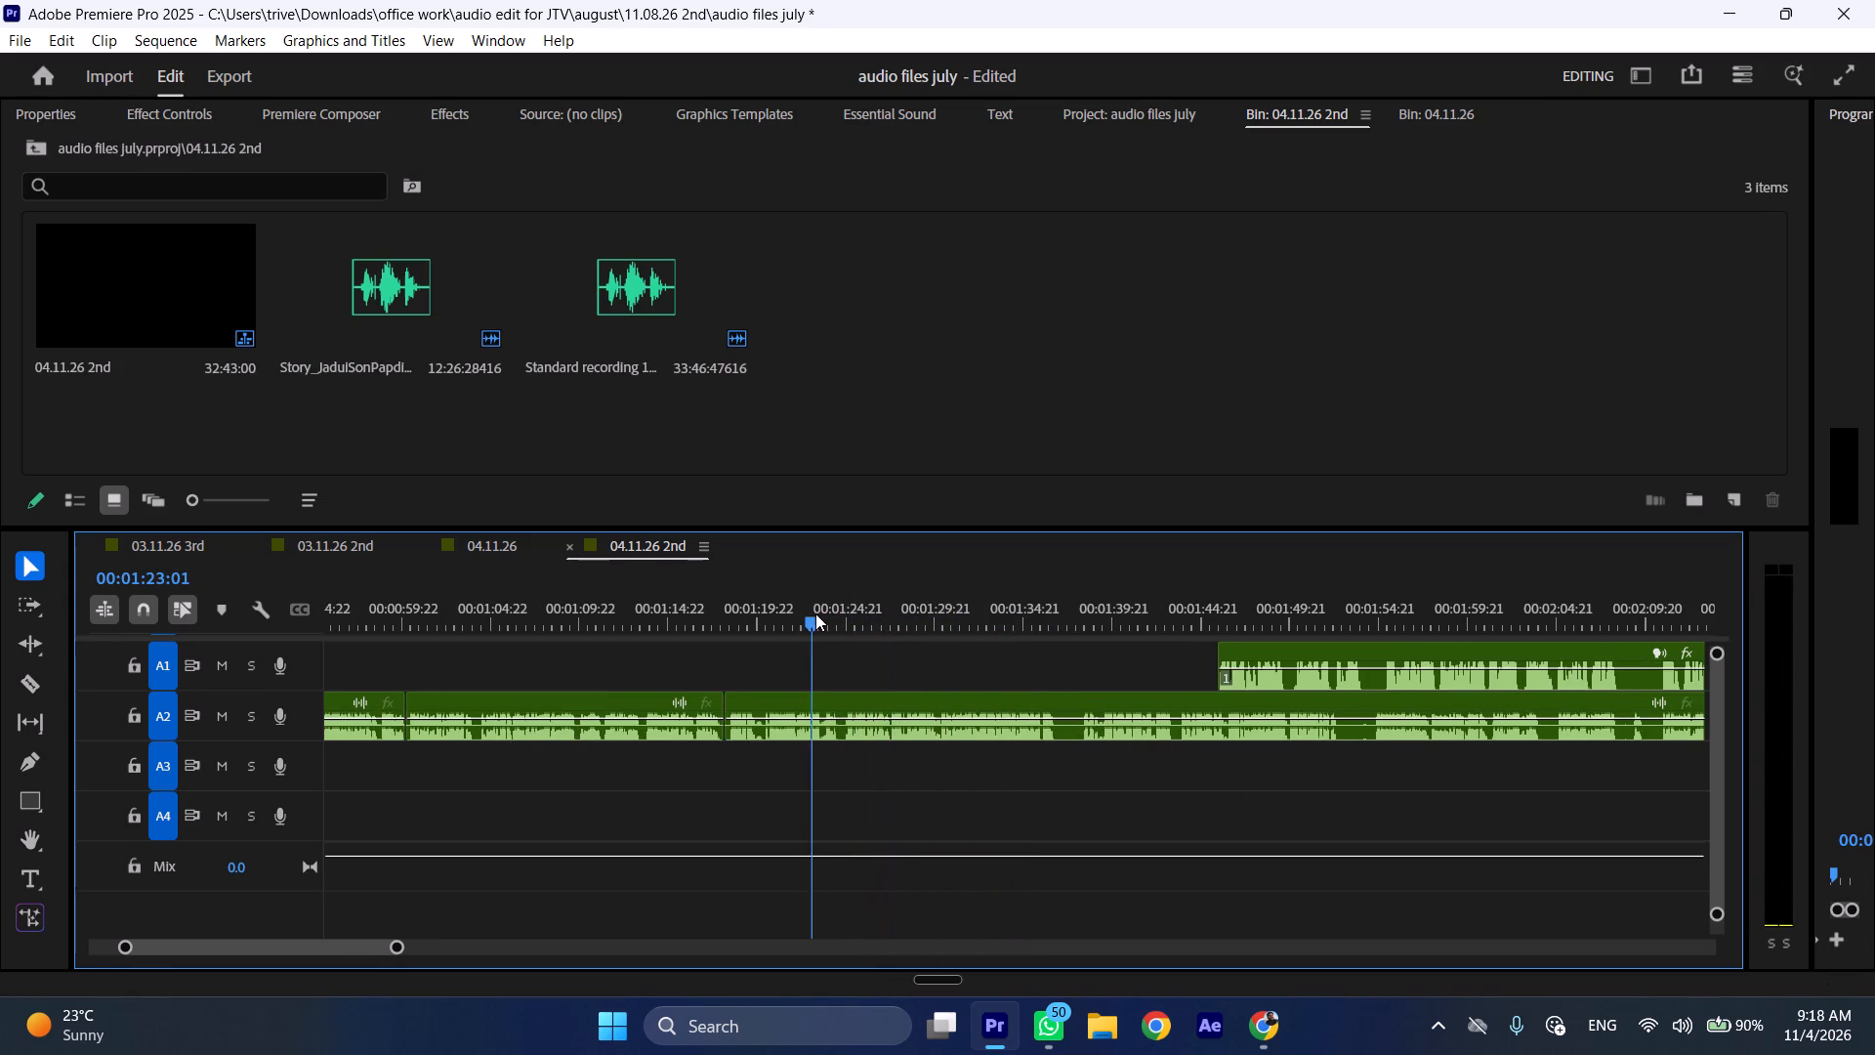
{"action": "key", "text": "space"}
{"action": "key", "text": "space"}
{"action": "key", "text": "space"}
{"action": "key", "text": "space"}
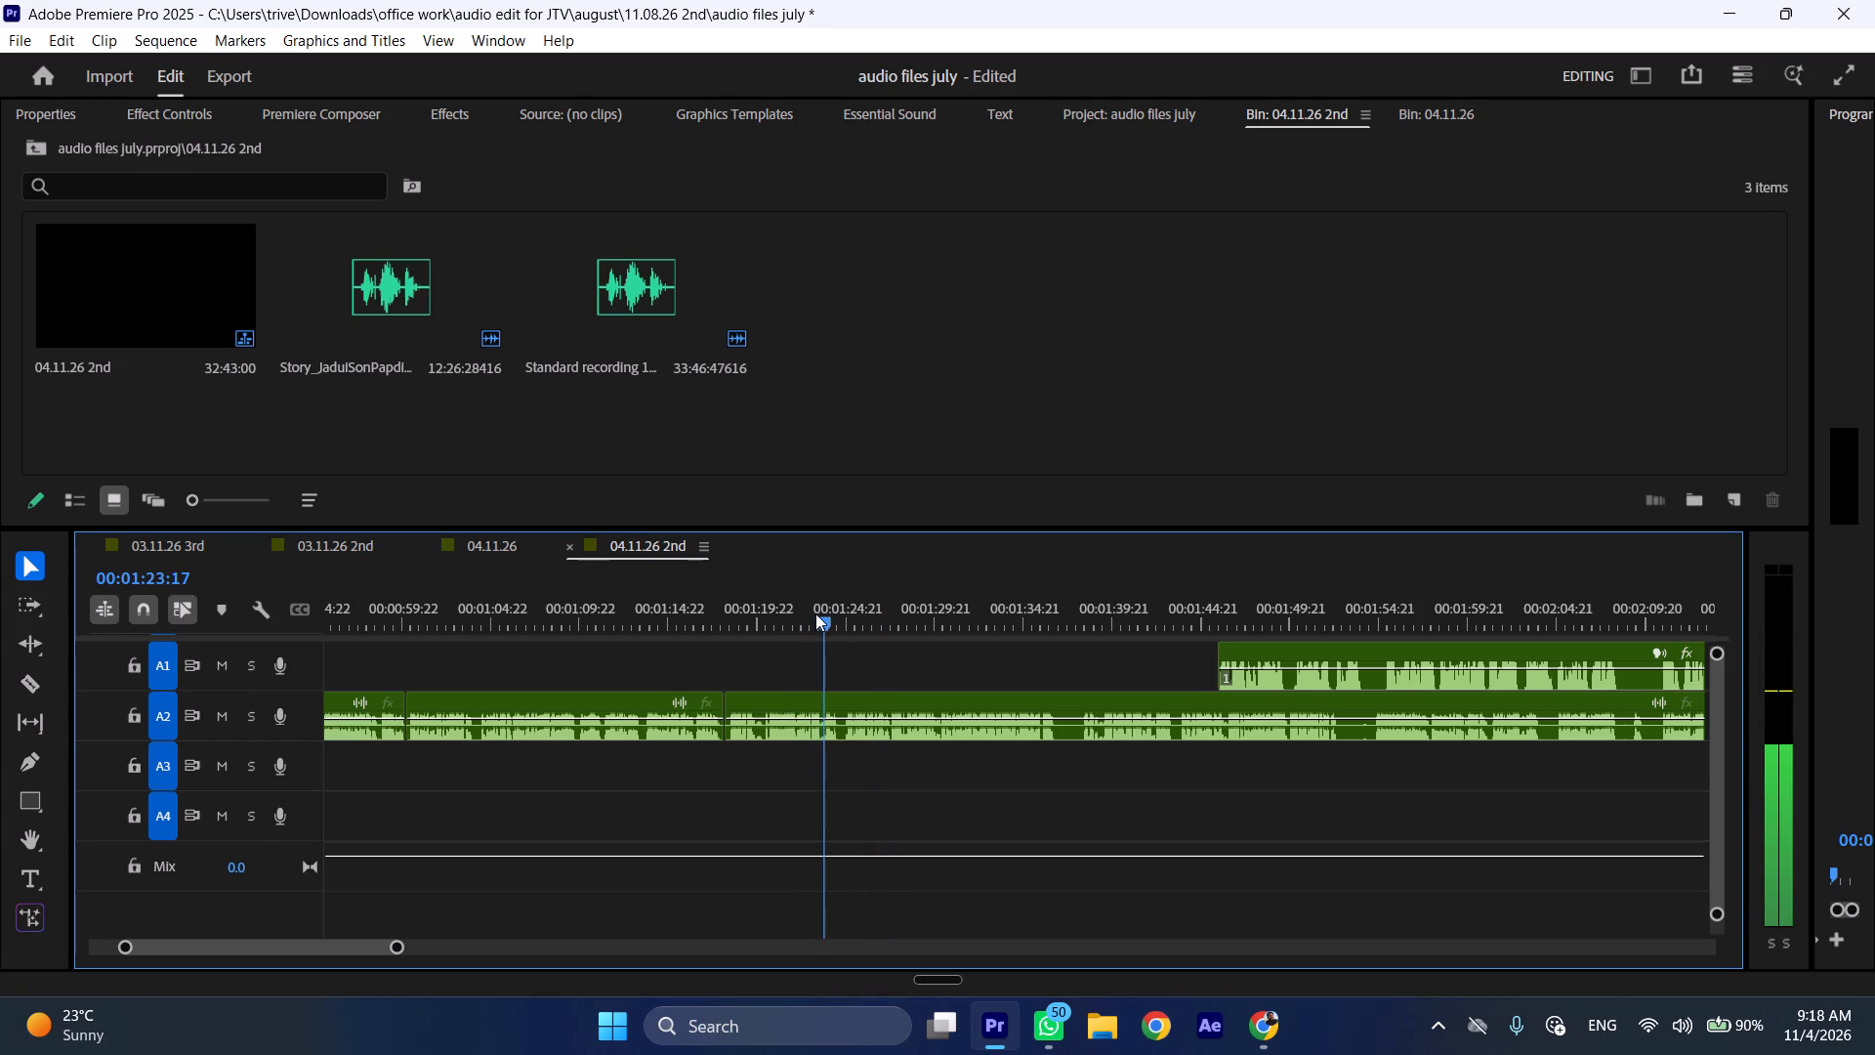
{"action": "type", "text": "C"}
{"action": "left_click_drag", "start_coordinate": [832, 613], "coordinate": [848, 615]}
{"action": "left_click", "coordinate": [883, 710]}
{"action": "key", "text": "shift+c"}
{"action": "key", "text": "ctrl+shift+d"}
Play A2 onward at increased speed, cut it at 00:01:35:19 and 00:01:36:22, and ripple delete the silence between the cuts.
{"action": "key", "text": "space"}
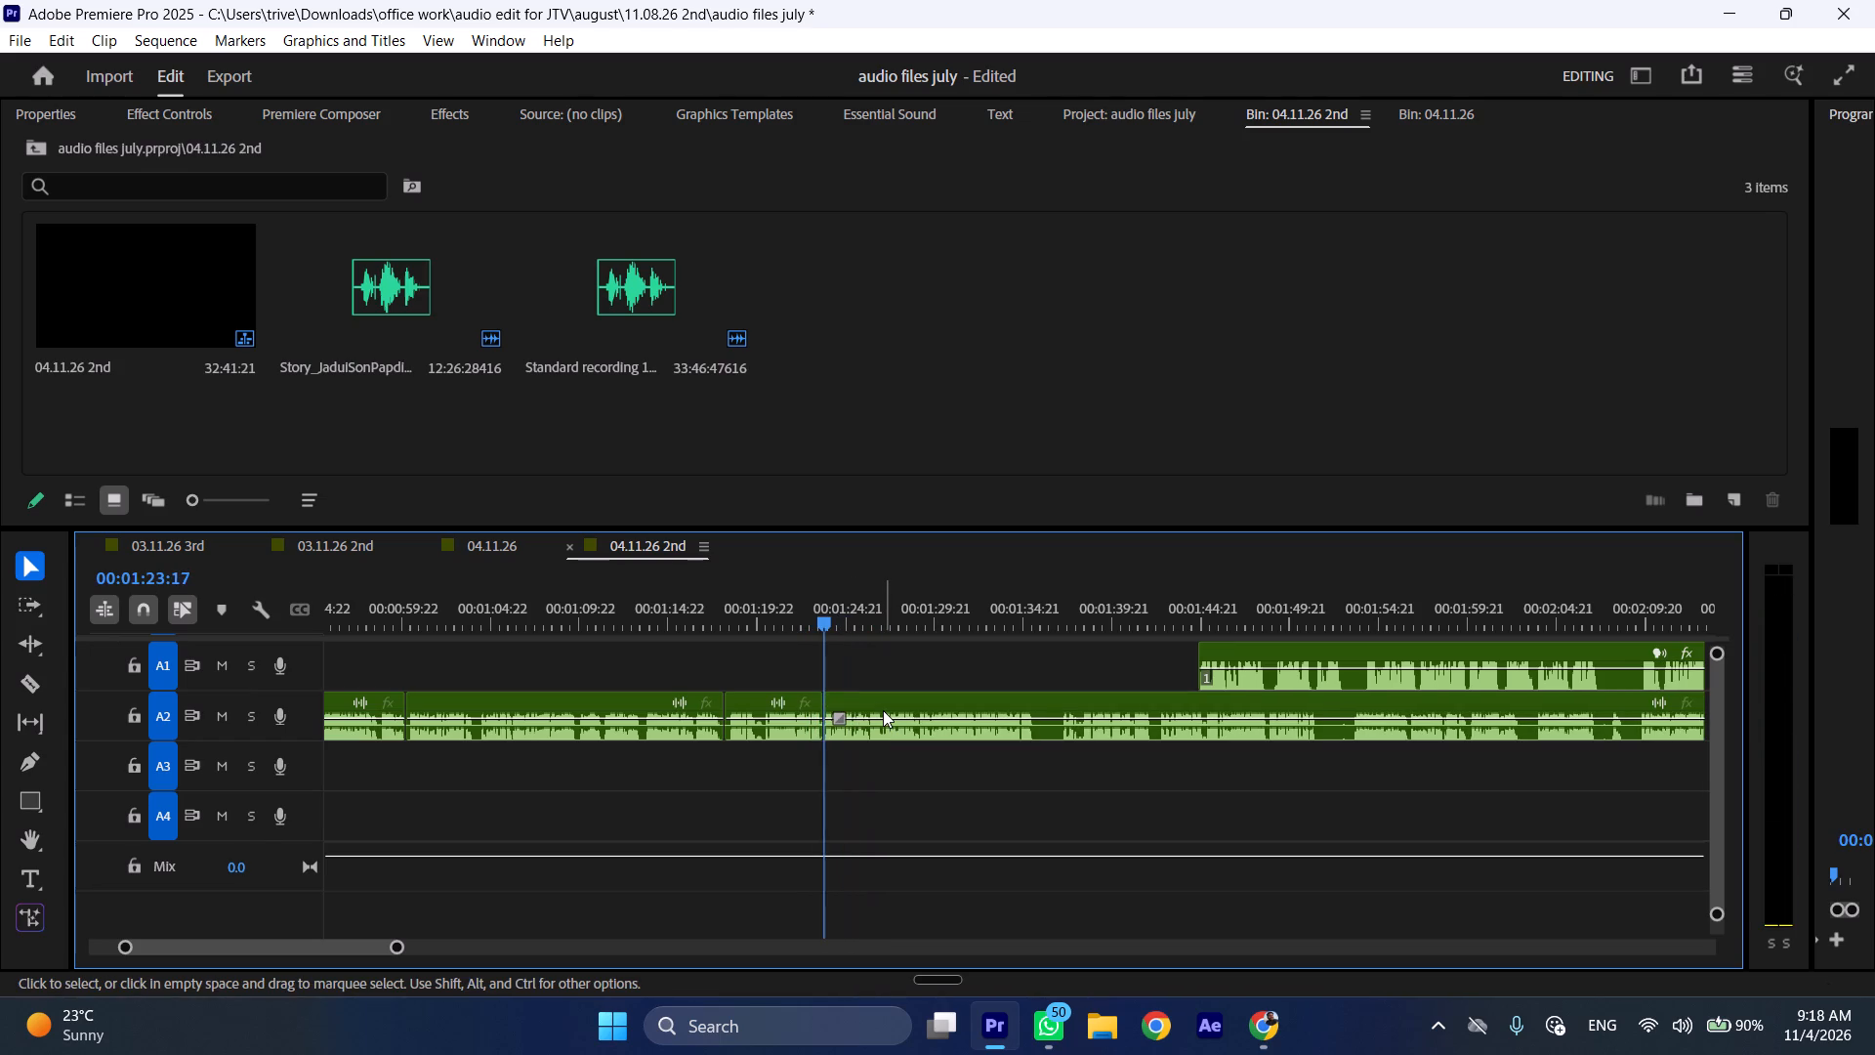
{"action": "type", "text": "l"}
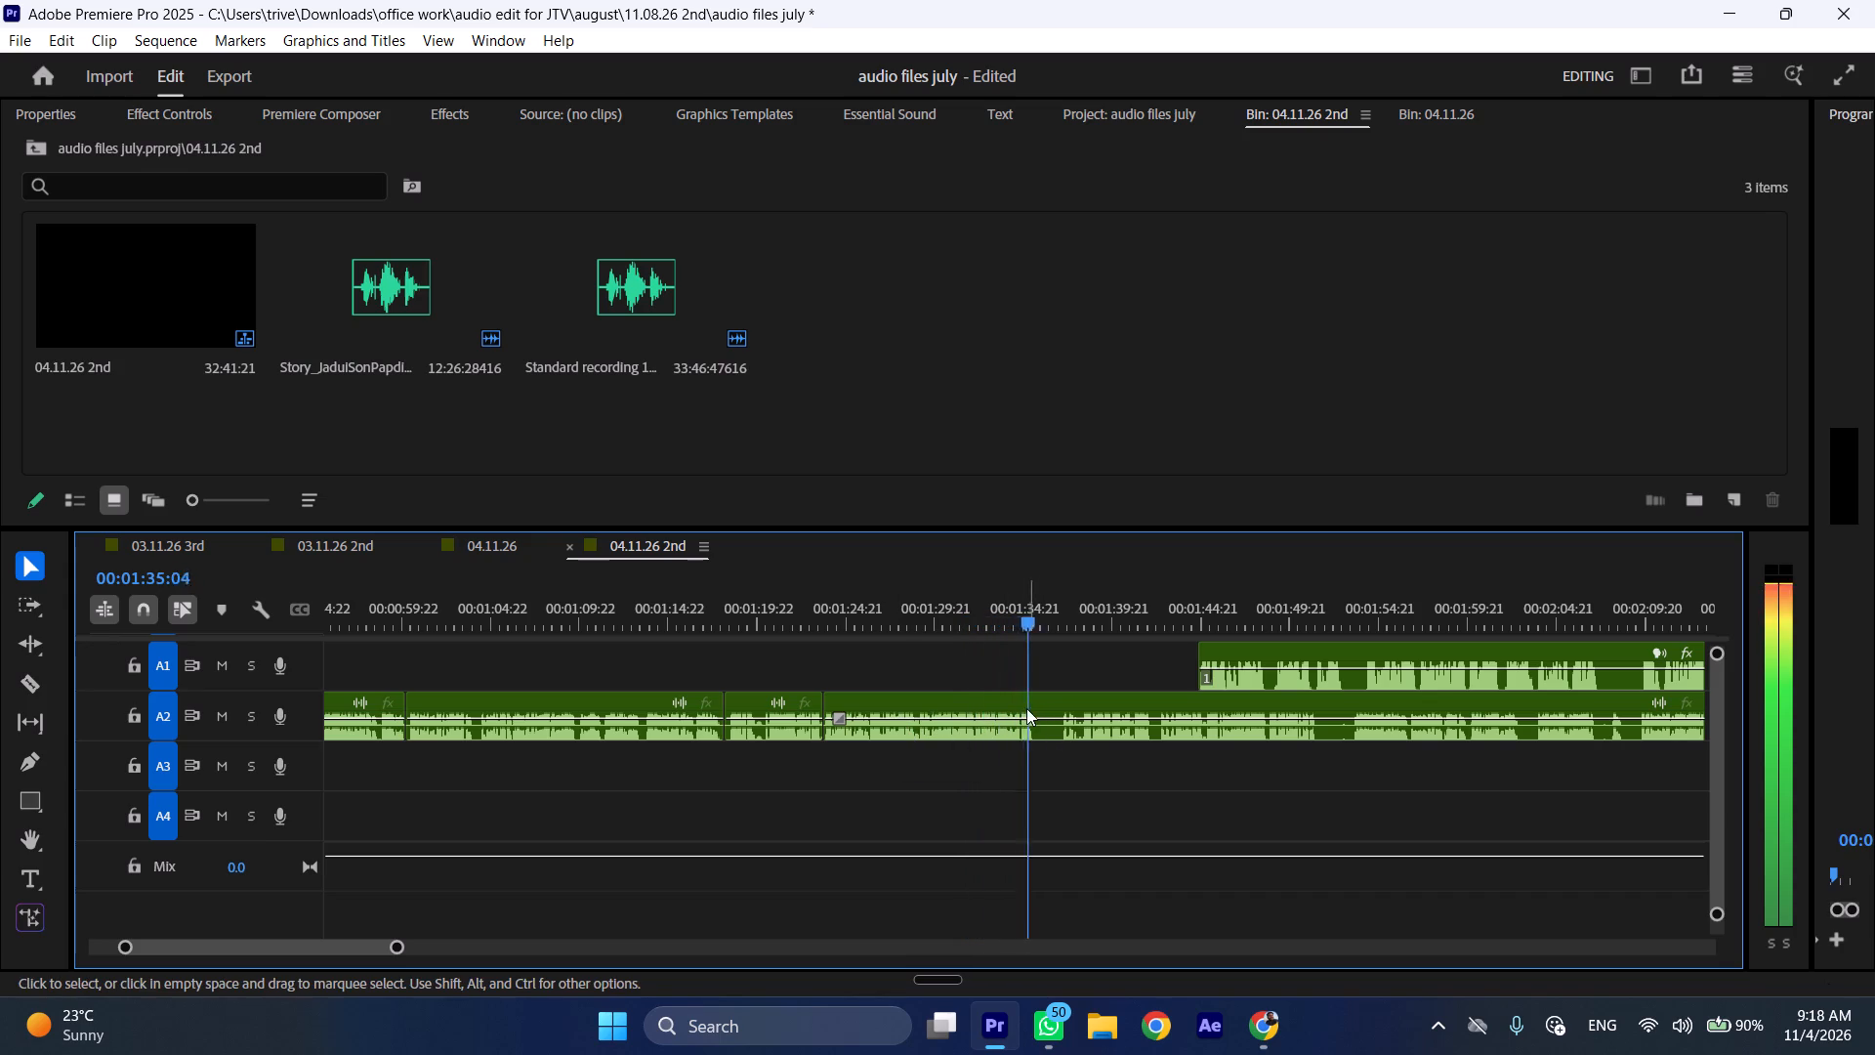
{"action": "key", "text": "space"}
{"action": "key", "text": "shift+c"}
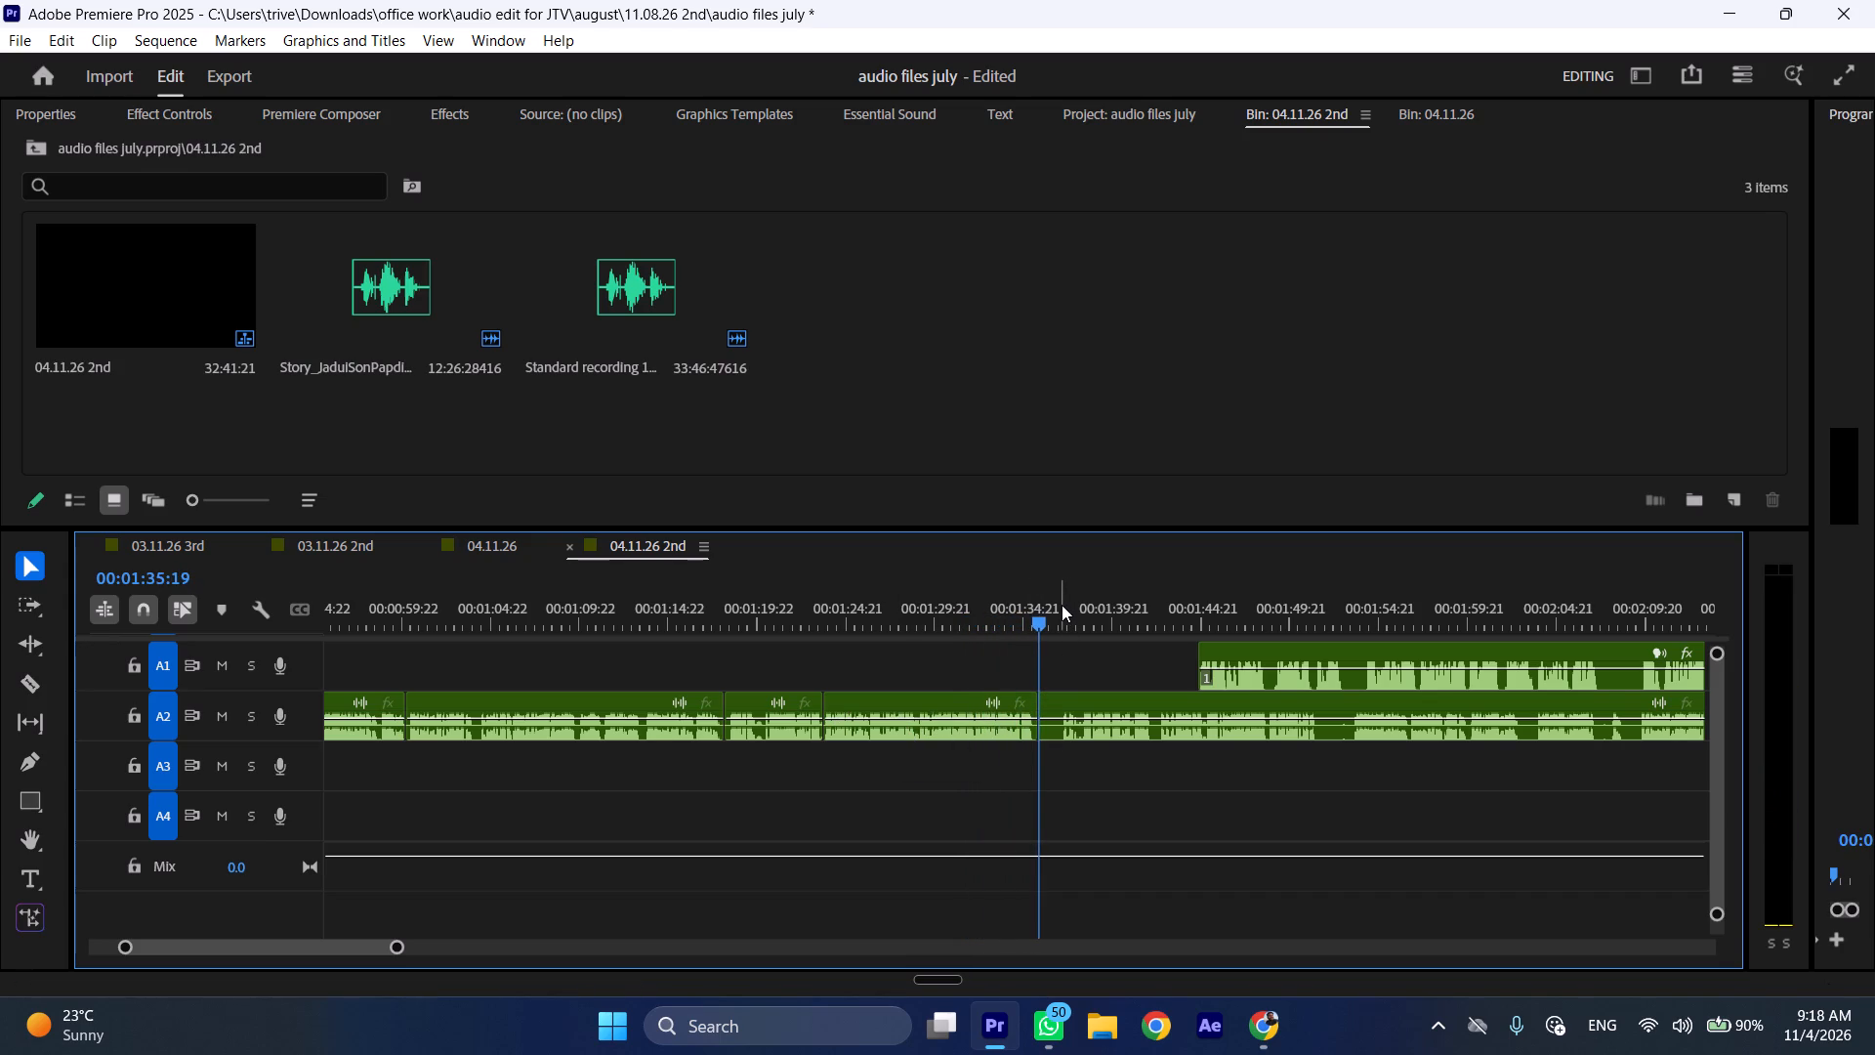
{"action": "left_click", "coordinate": [1062, 605]}
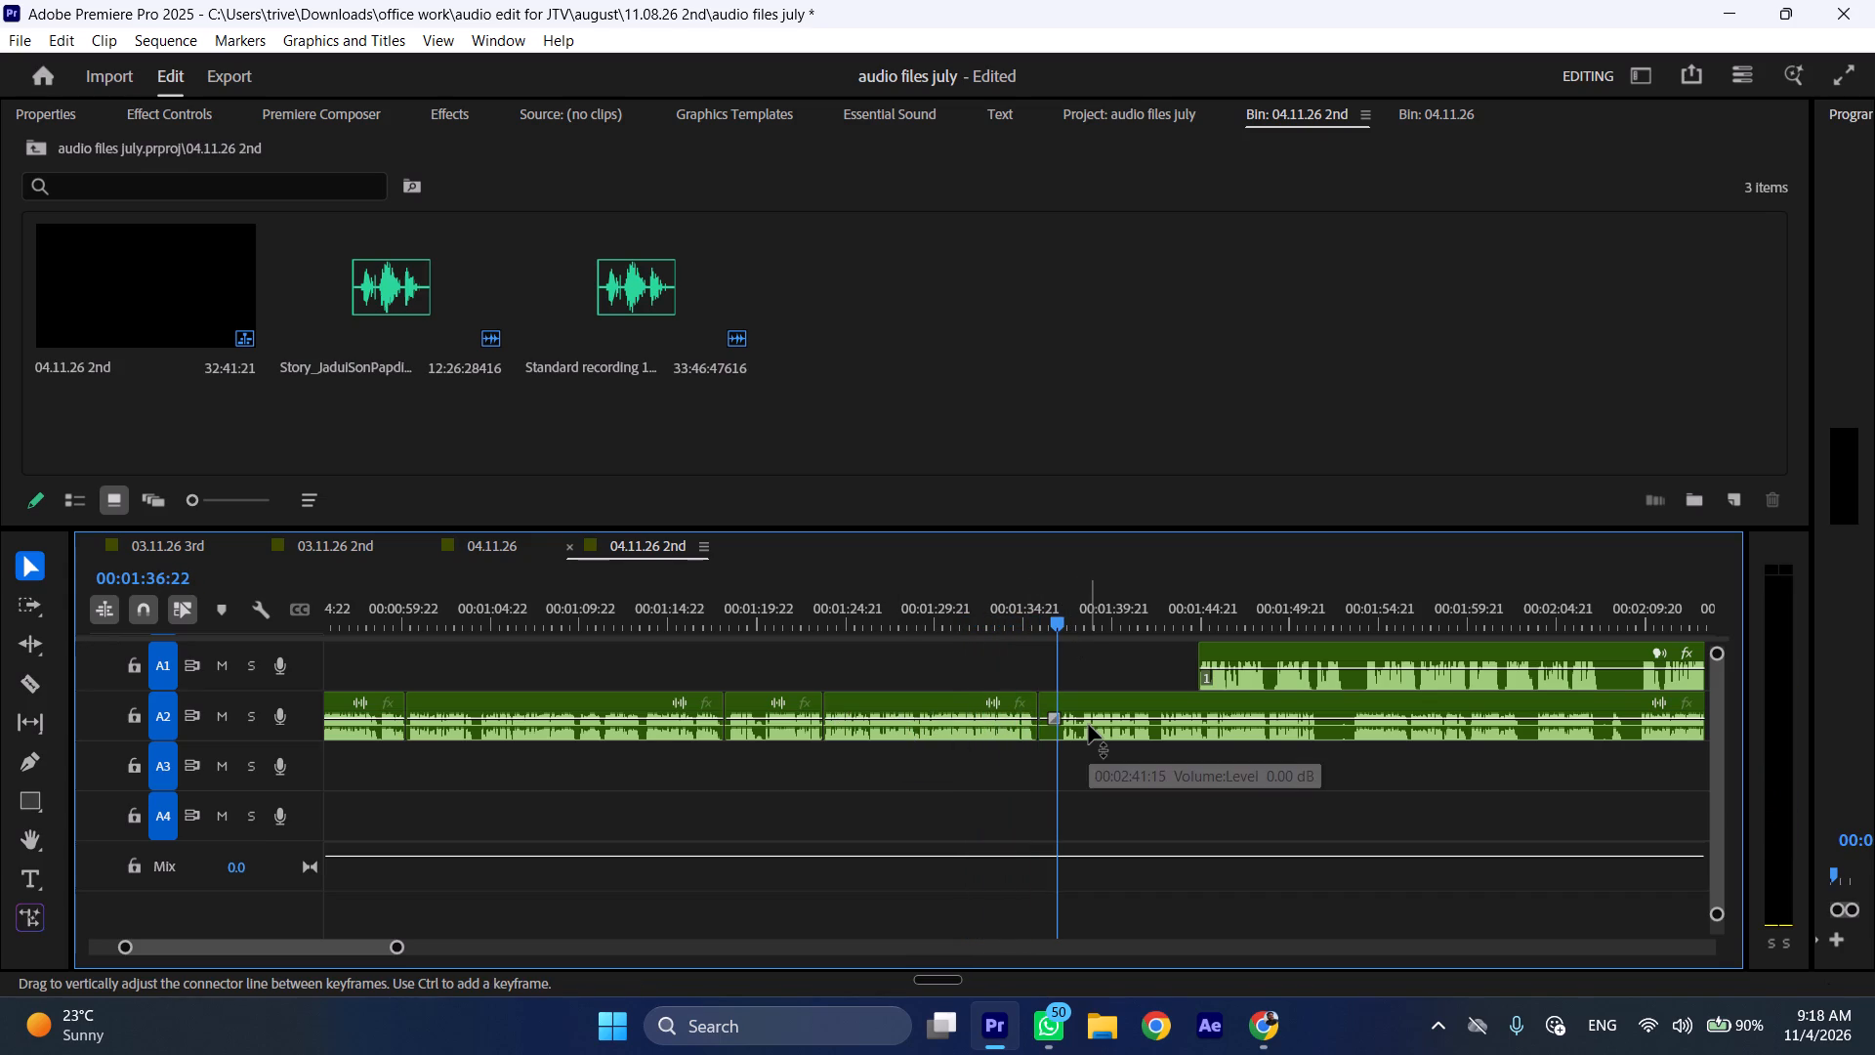
{"action": "left_click", "coordinate": [1089, 725]}
{"action": "key", "text": "shift+c"}
{"action": "key", "text": "ctrl+shift+d"}
Move the A1 story clip later in the sequence so it starts at about 2 minutes 14 seconds.
{"action": "scroll", "coordinate": [1089, 725], "scroll_direction": "down", "scroll_amount": 6}
{"action": "key", "text": "space"}
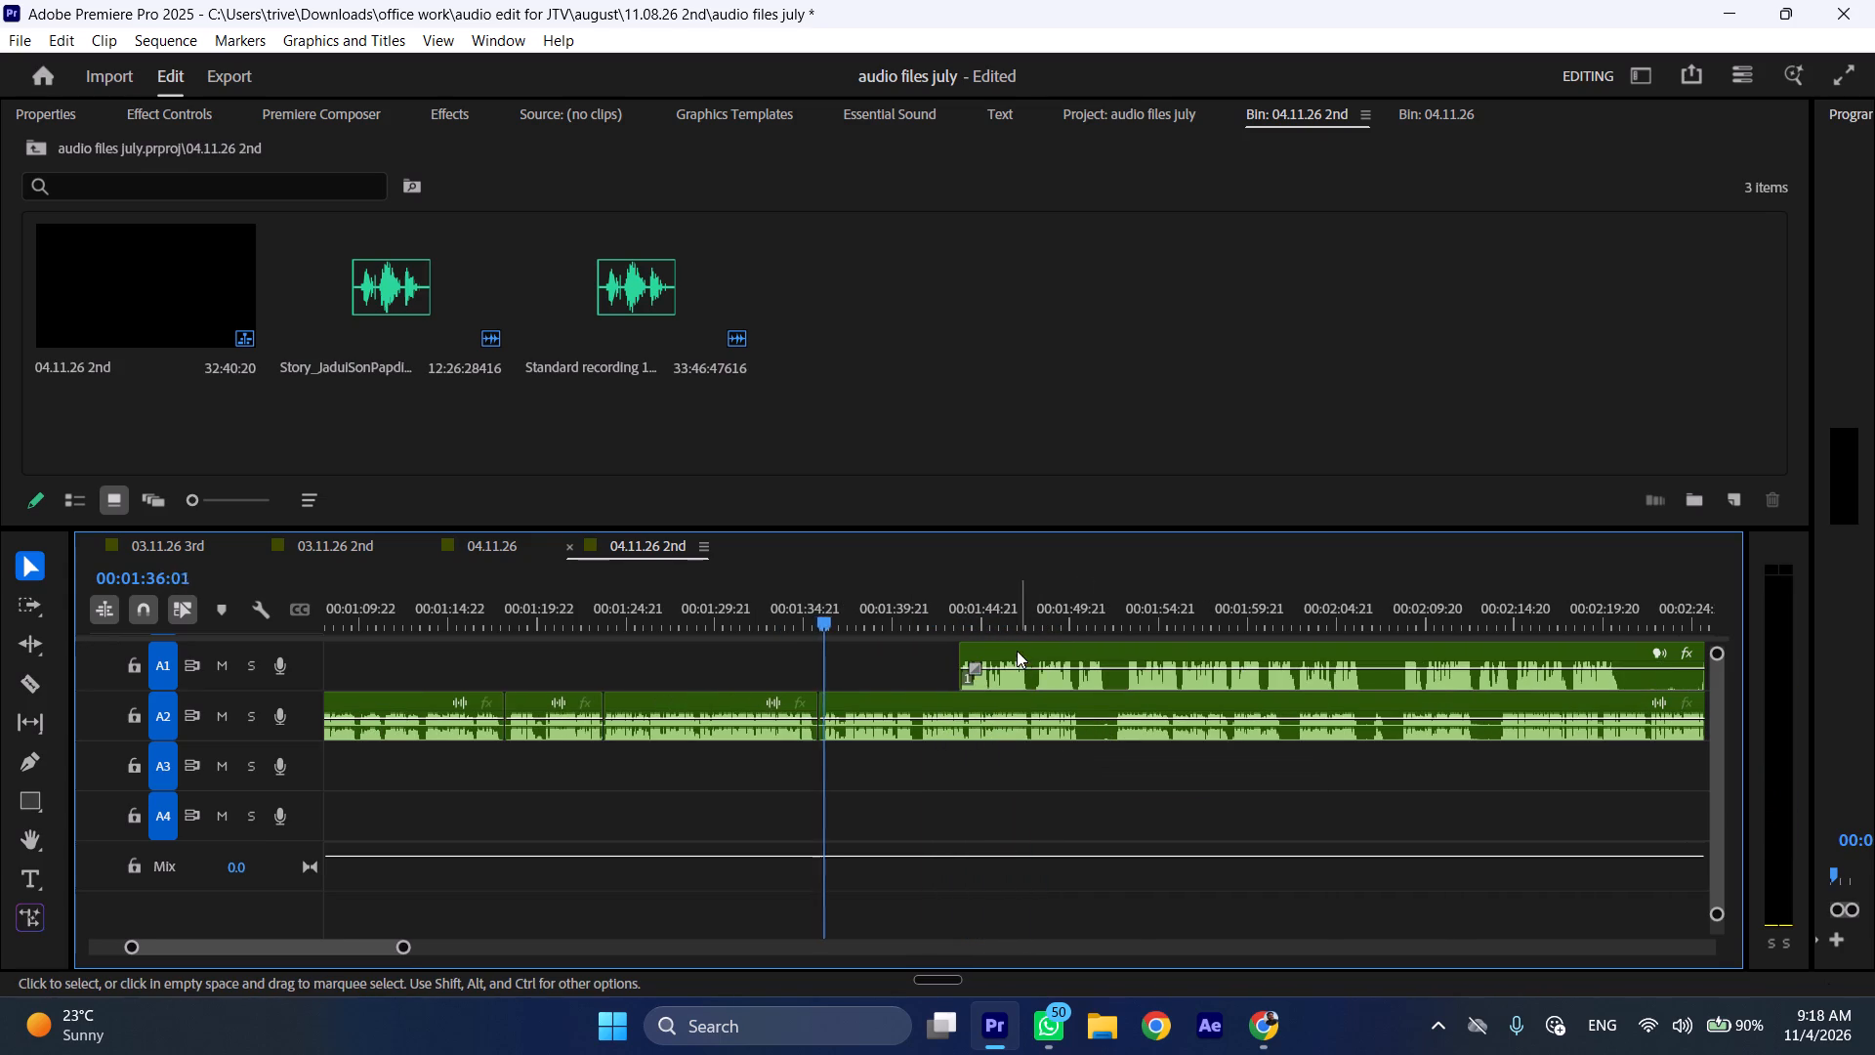
{"action": "left_click_drag", "start_coordinate": [1017, 651], "coordinate": [1564, 650]}
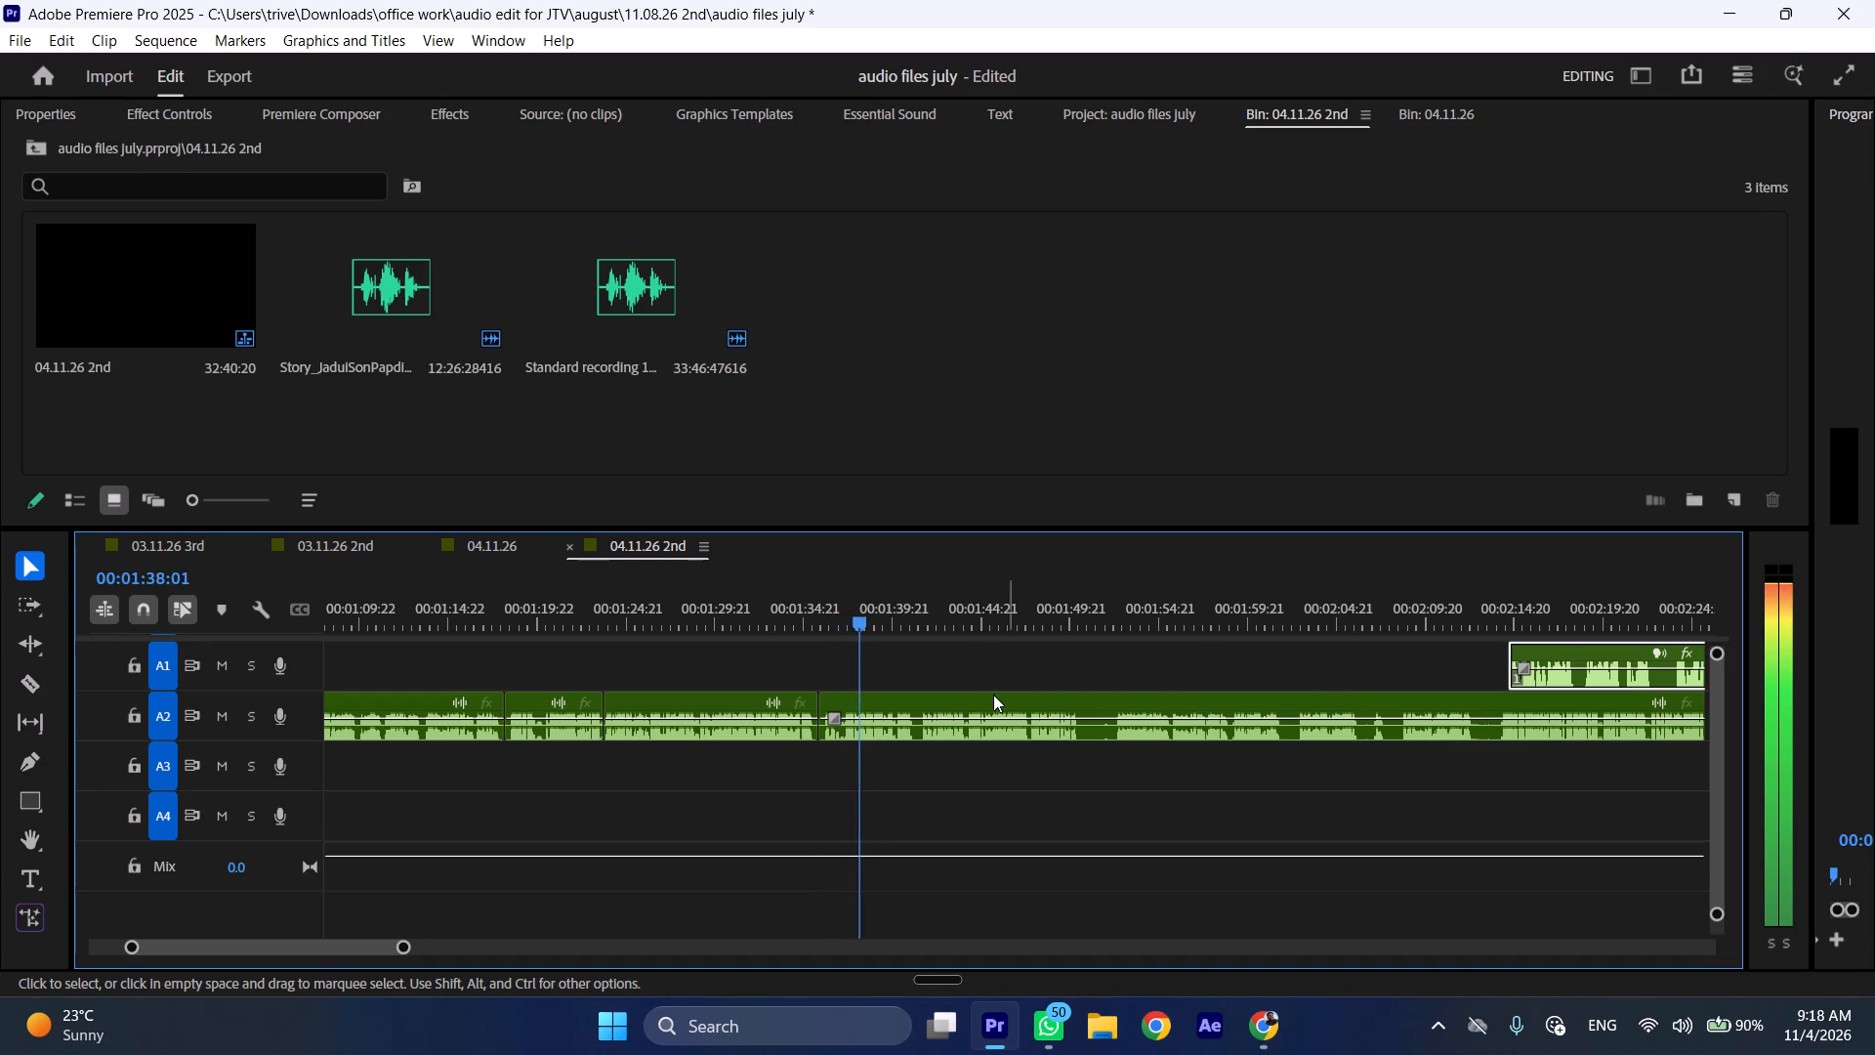
Play the A2 recording again from about 00:01:33:00 to check the join at about 00:01:35:19.
{"action": "left_click", "coordinate": [773, 604]}
{"action": "key", "text": "space"}
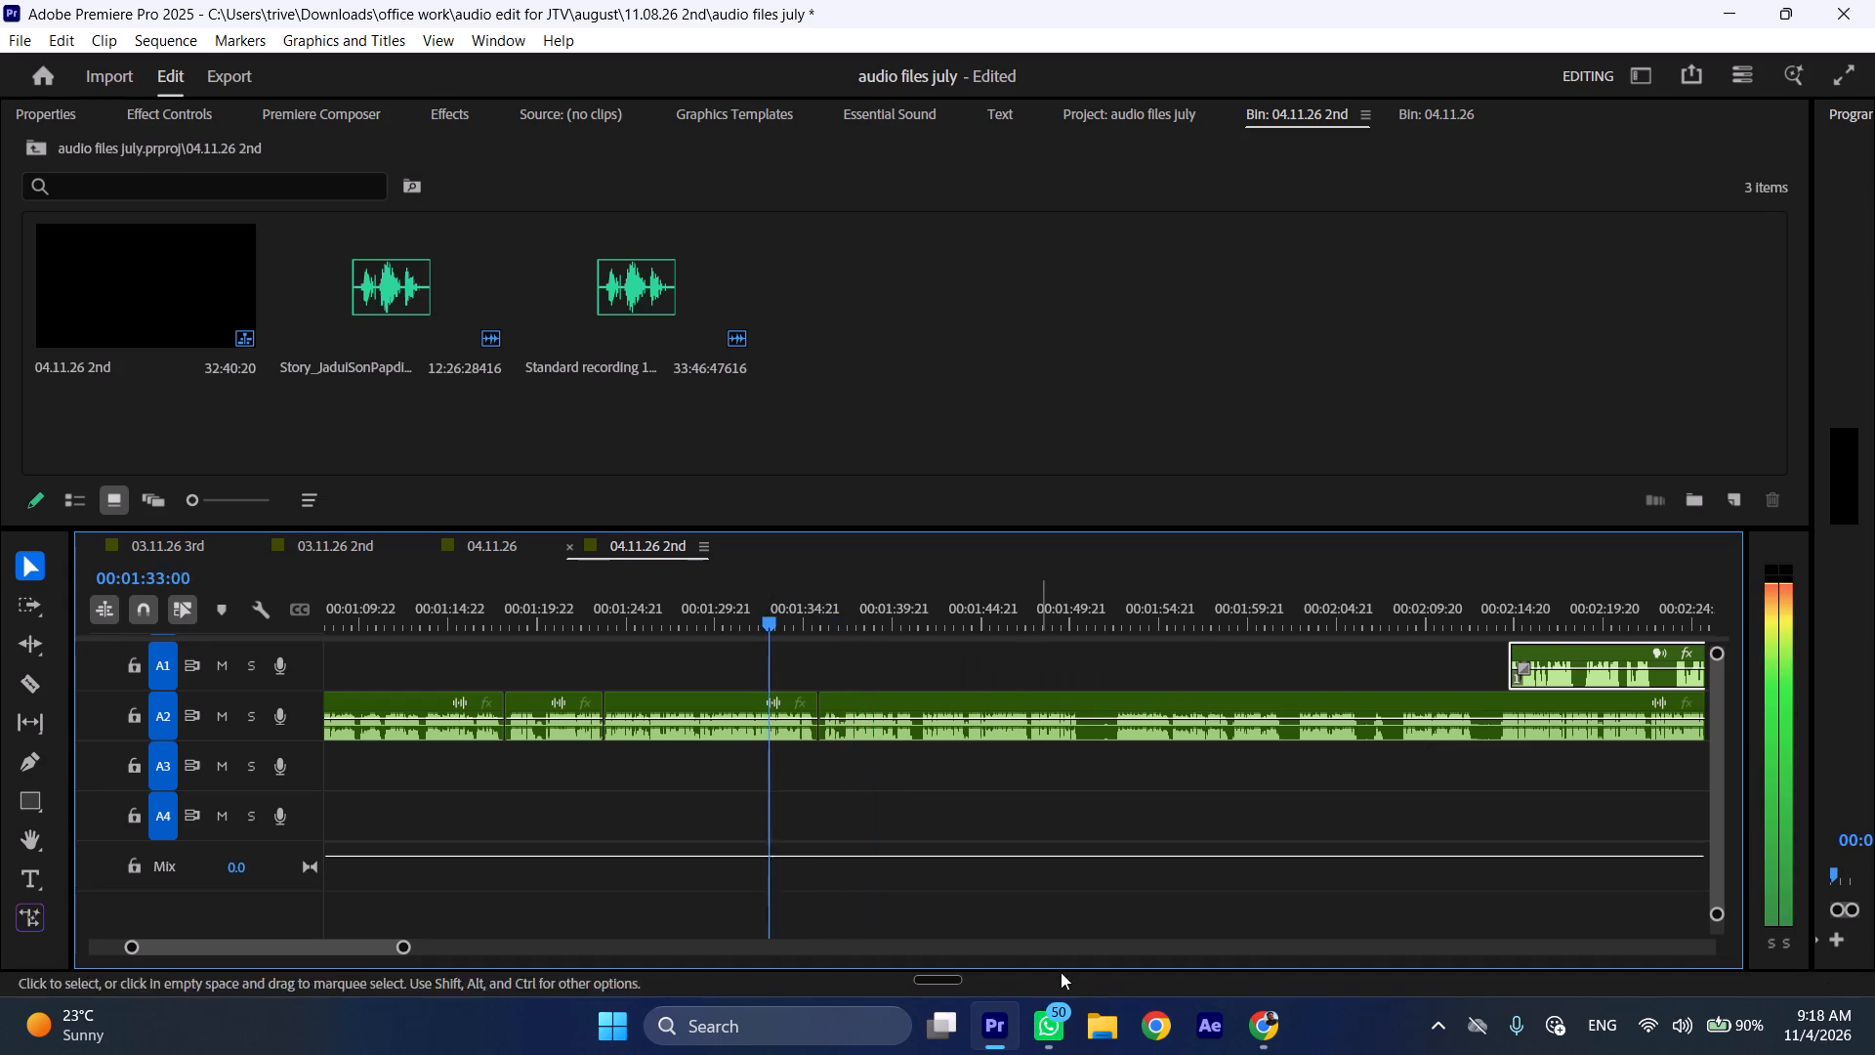
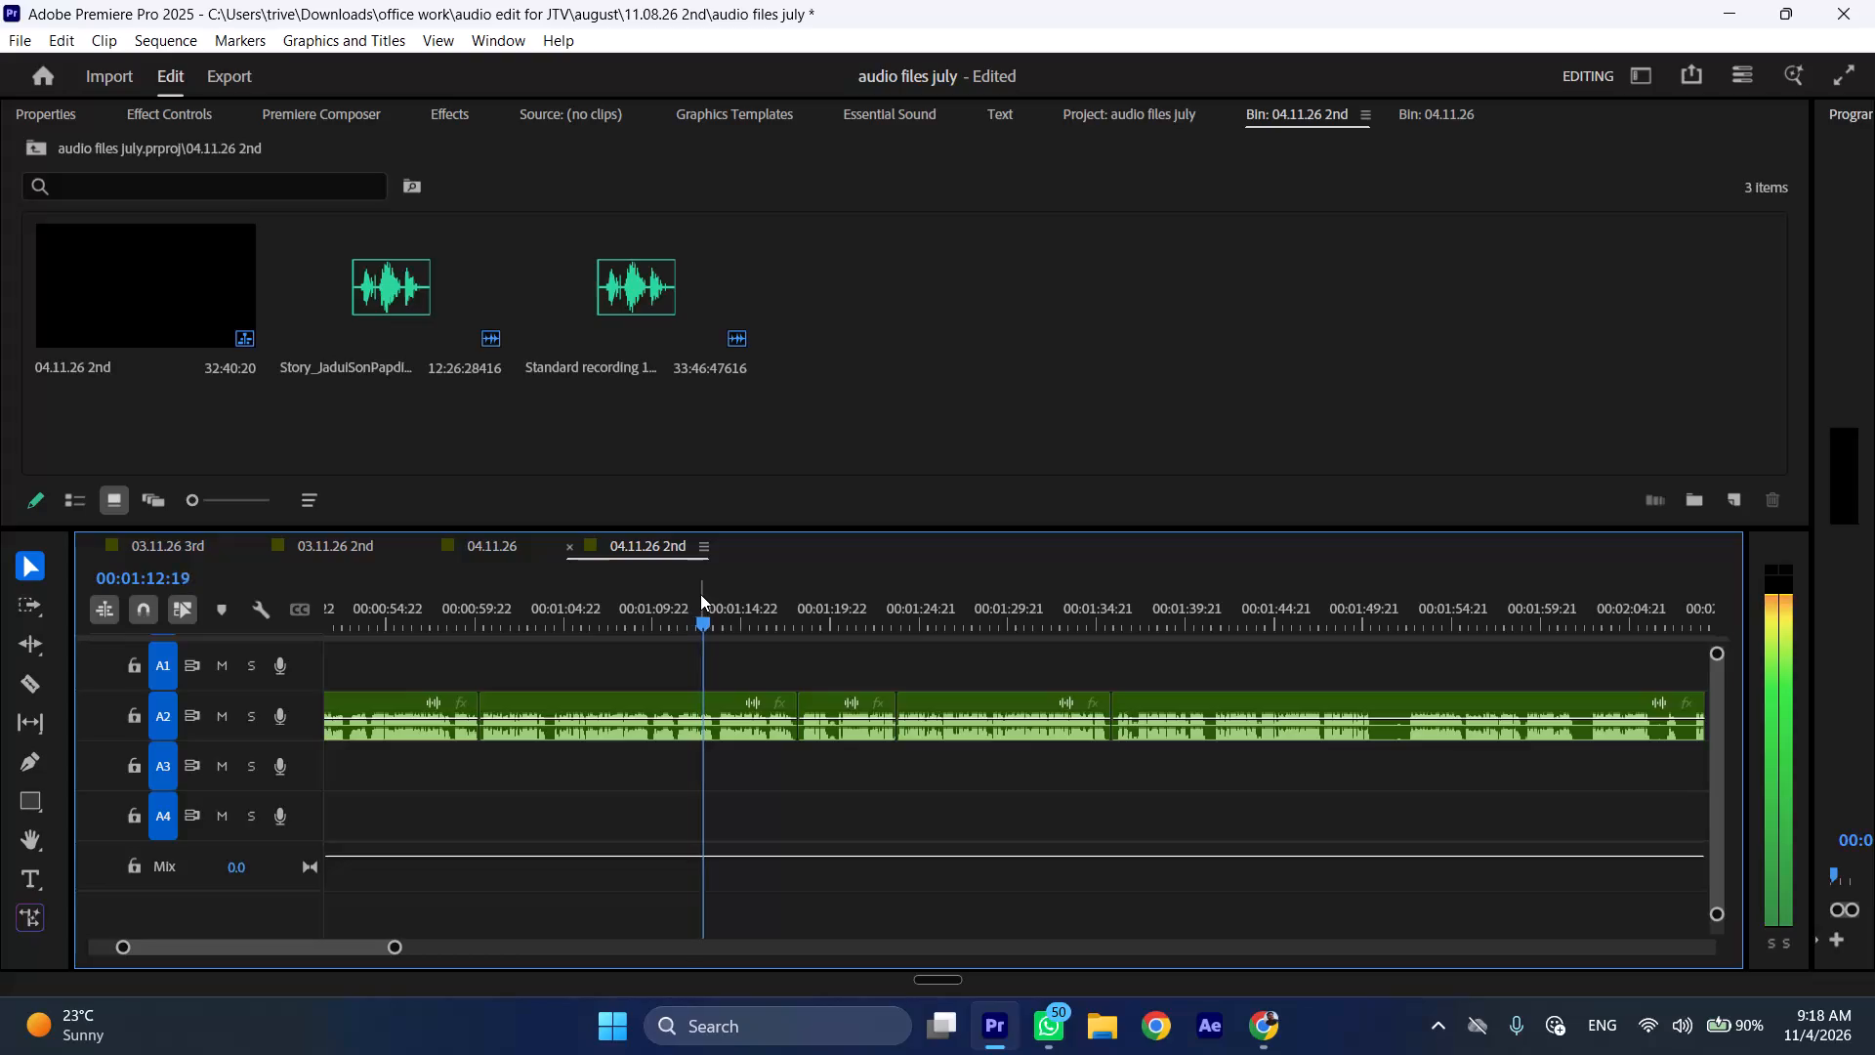
Play the A2 recording onward at increased speed from about 00:01:12:19 to review the edited voice-over.
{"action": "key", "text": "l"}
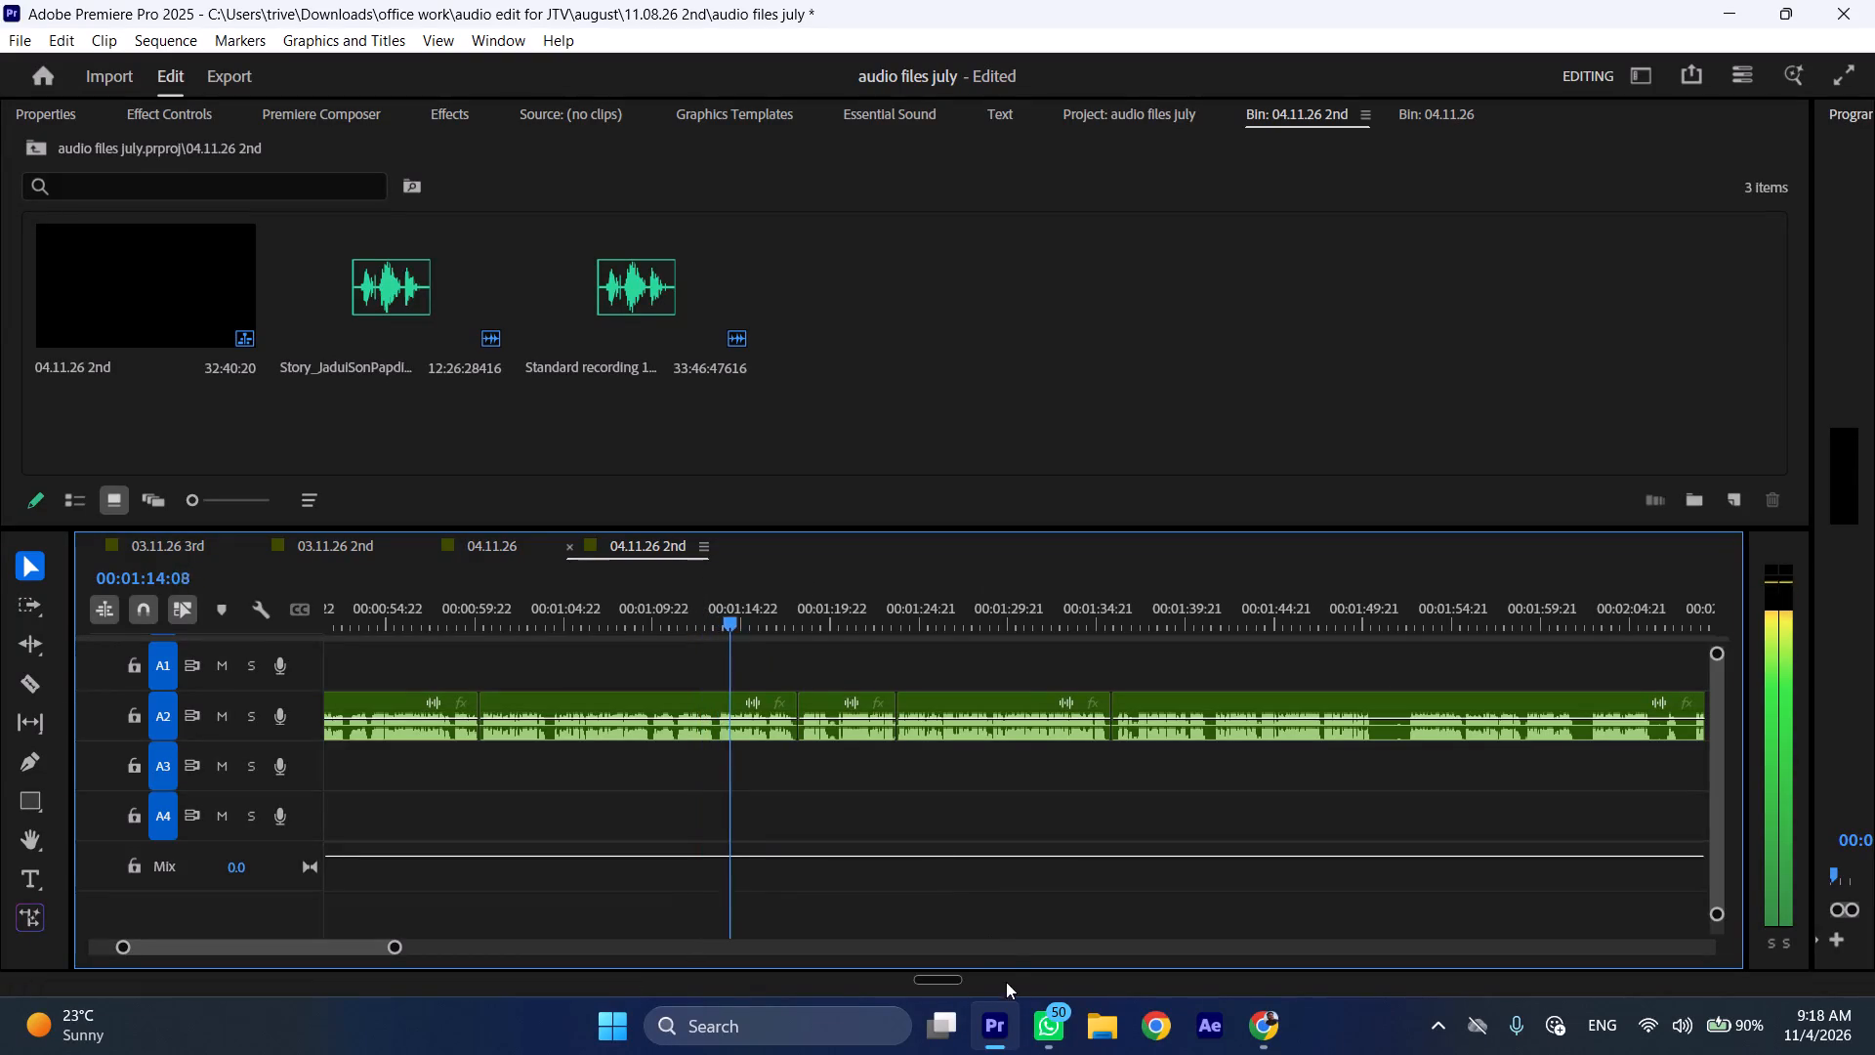
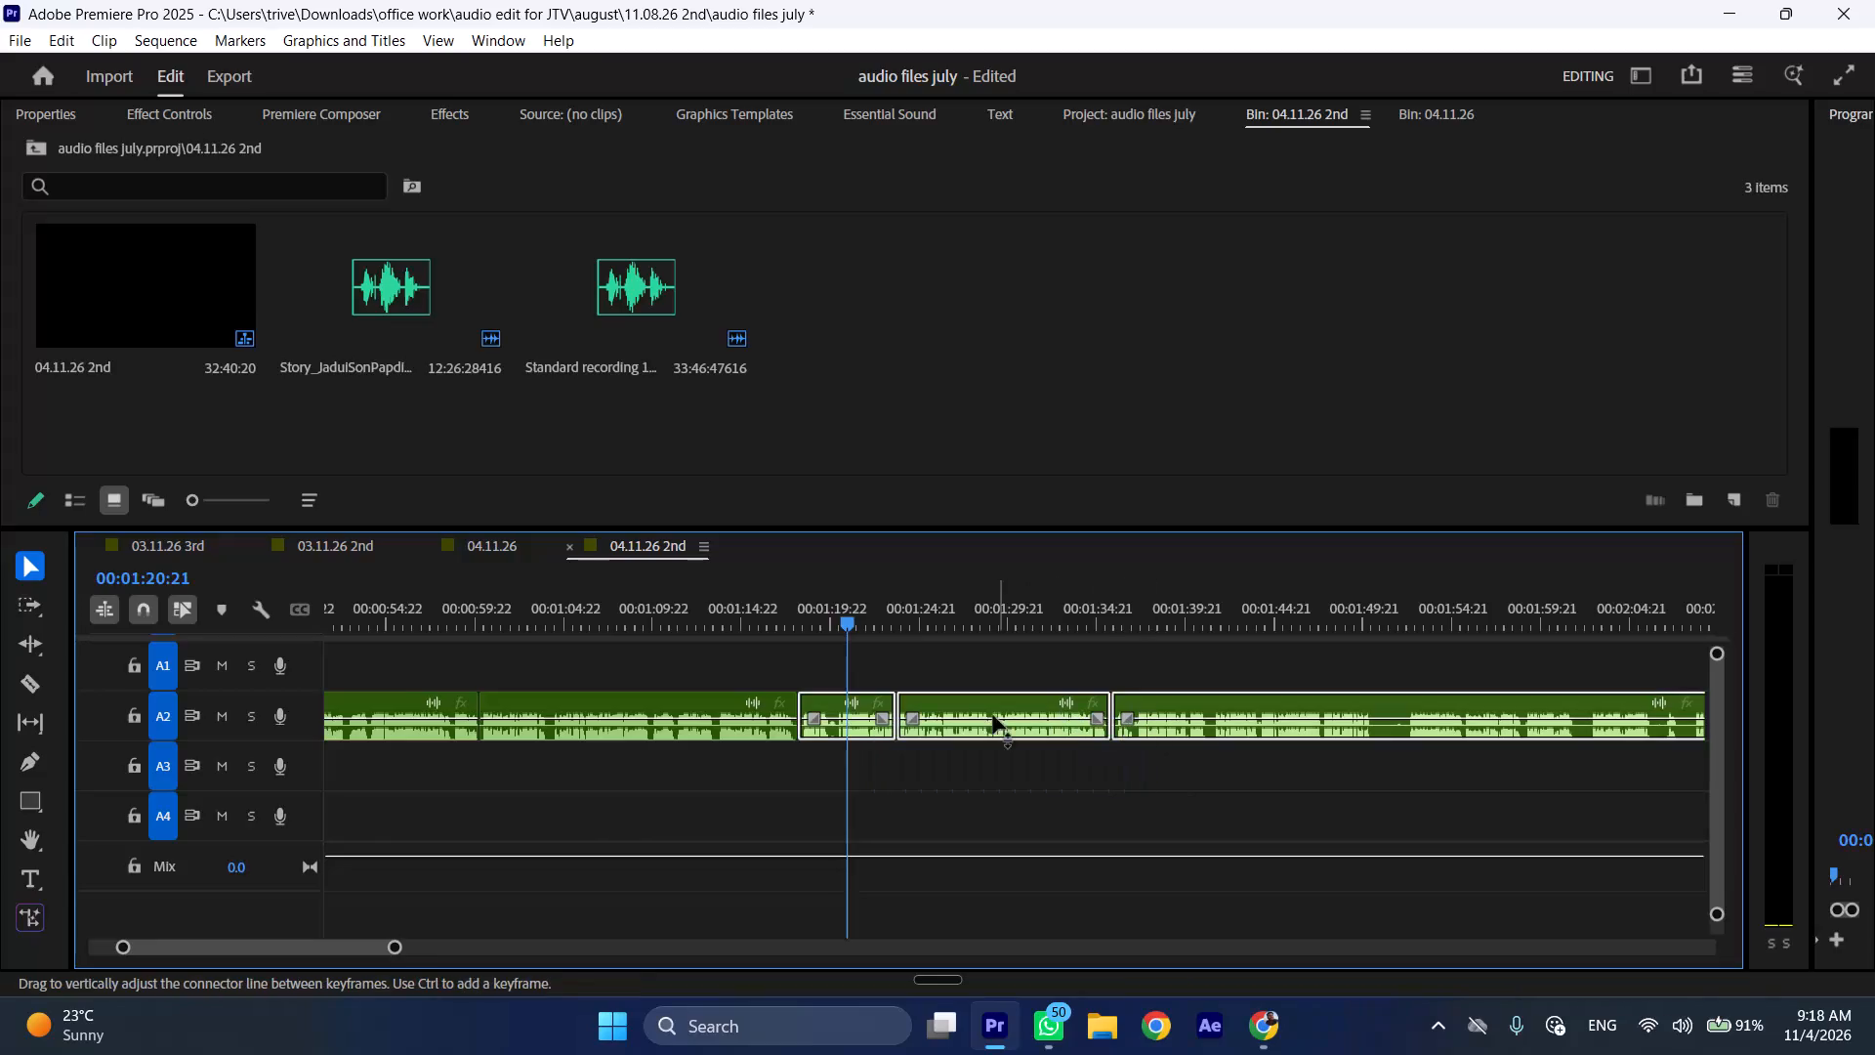
Move the selected A2 clips about 13 seconds later so they start at about 00:01:31, opening a gap after the preceding clip.
{"action": "left_click_drag", "start_coordinate": [976, 706], "coordinate": [1210, 709]}
Move the A1 story clip earlier so it starts at about 00:01:18, where the A2 gap begins.
{"action": "scroll", "coordinate": [1211, 711], "scroll_direction": "down", "scroll_amount": 6}
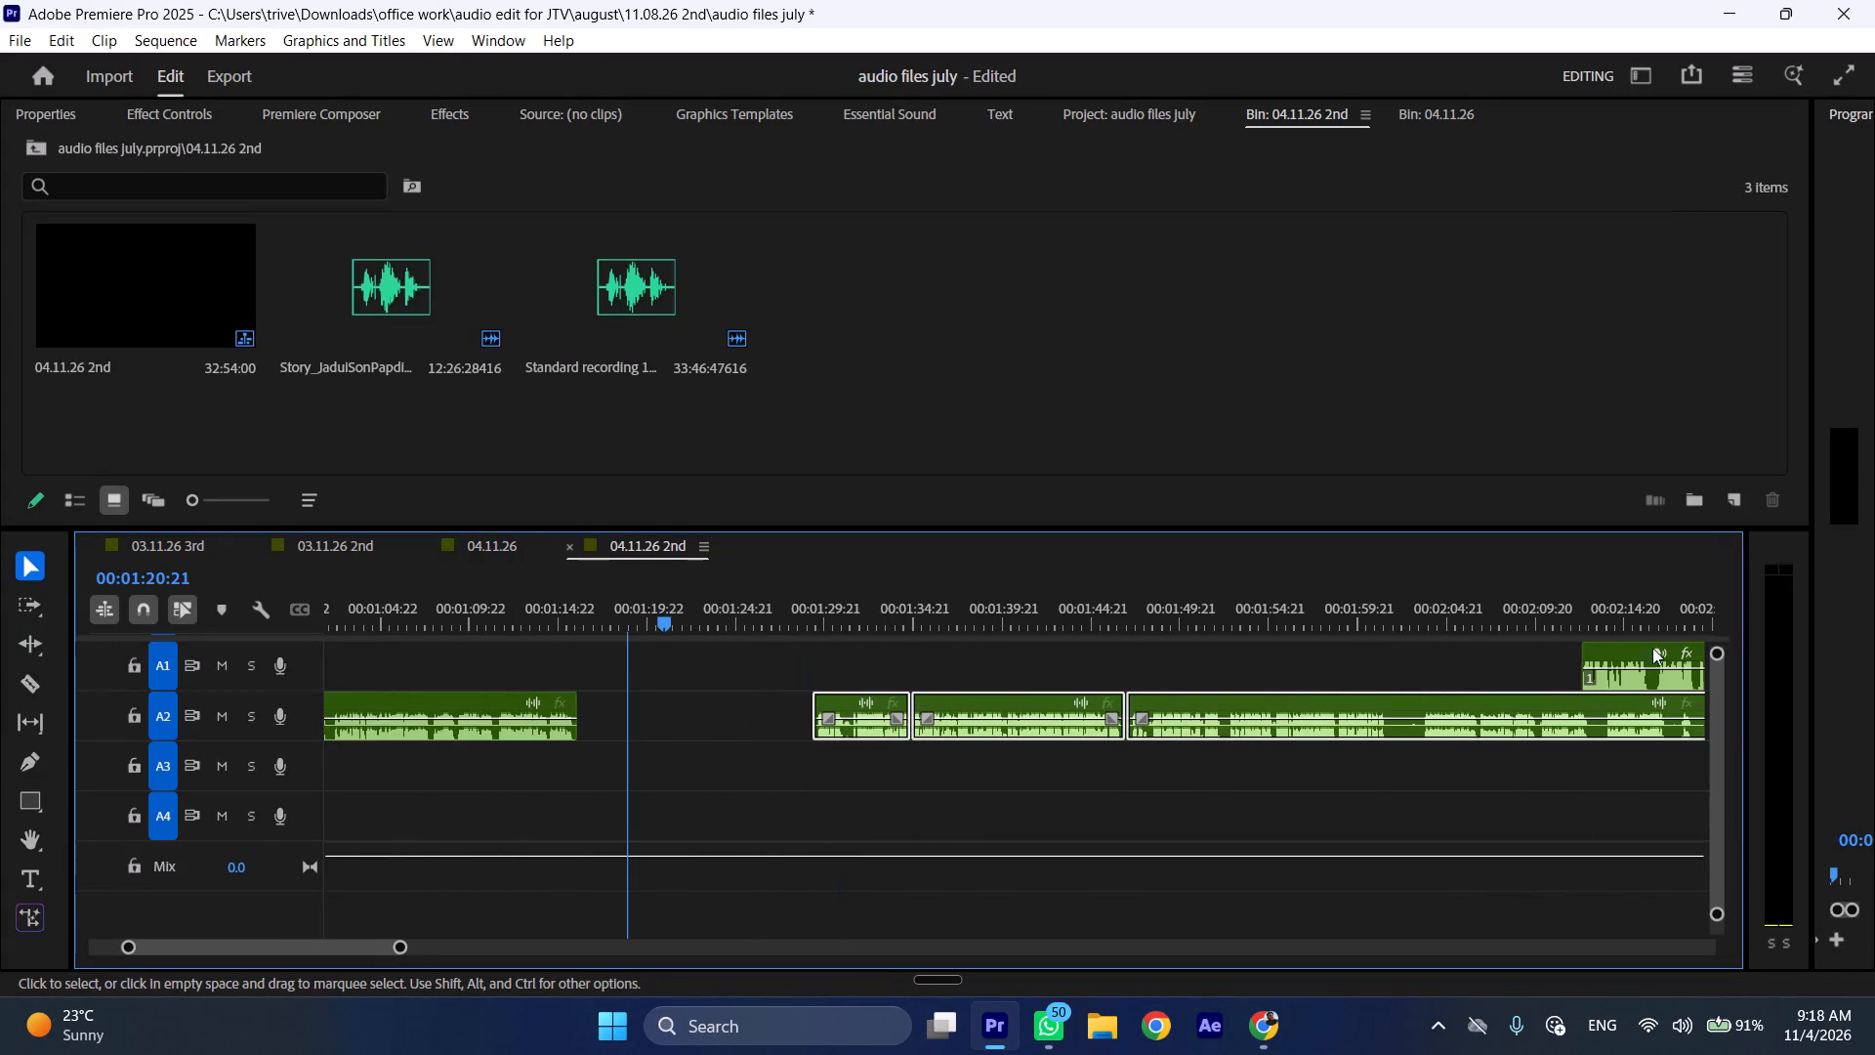
{"action": "left_click_drag", "start_coordinate": [1623, 652], "coordinate": [623, 683]}
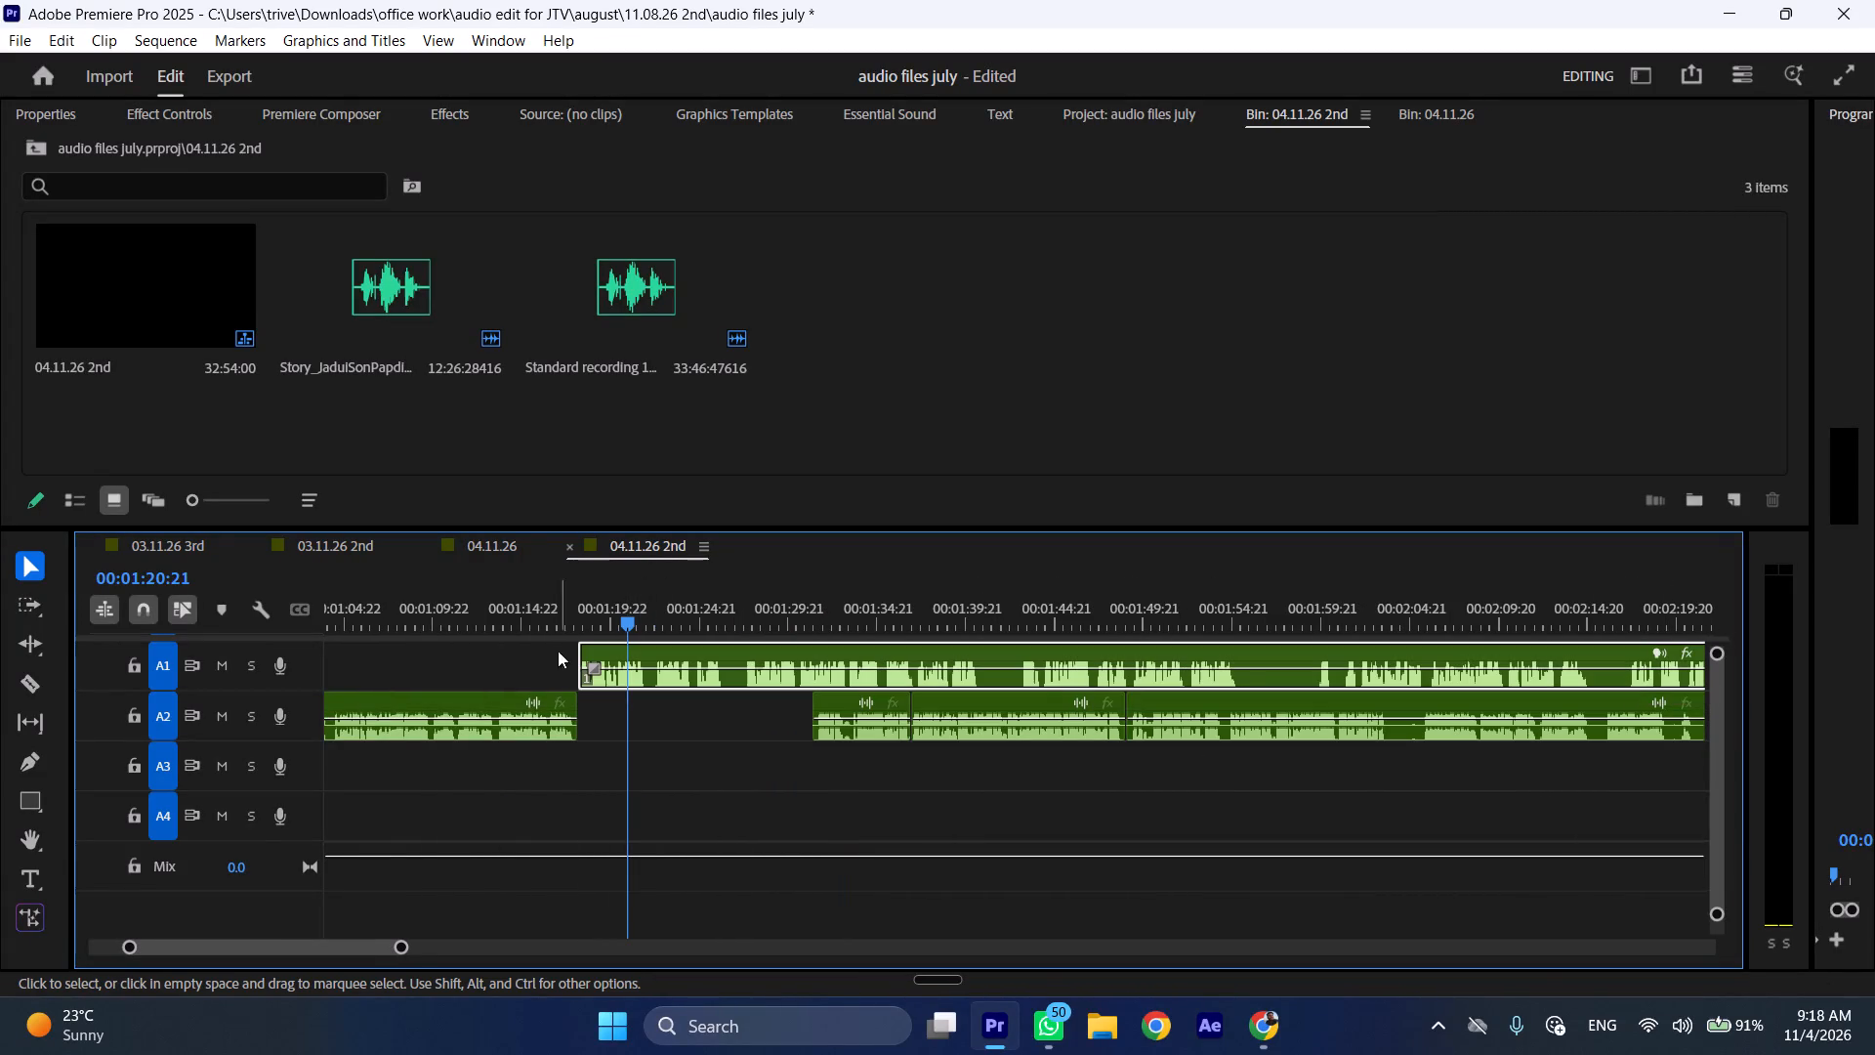
Play the sequence at increased speed from about 00:01:17 to review the repositioned A1 story clip against A2.
{"action": "left_click", "coordinate": [566, 615]}
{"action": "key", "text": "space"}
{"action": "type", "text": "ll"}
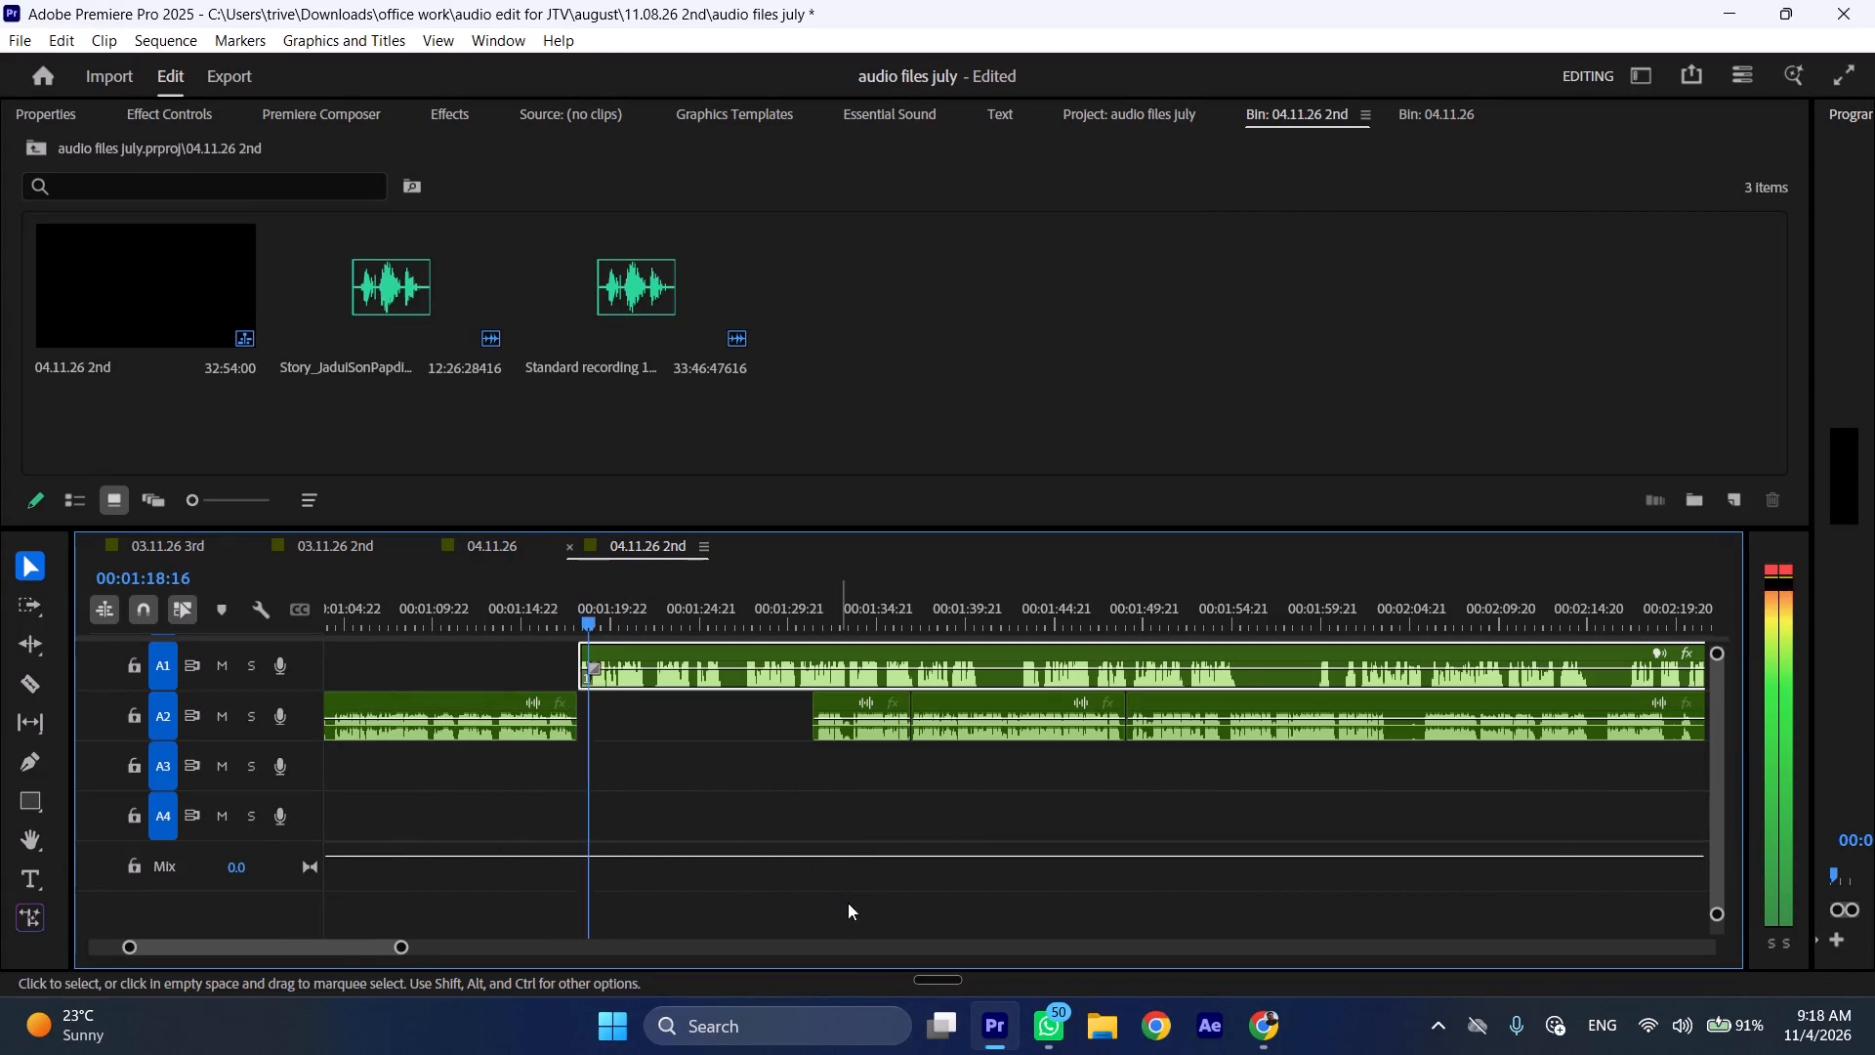
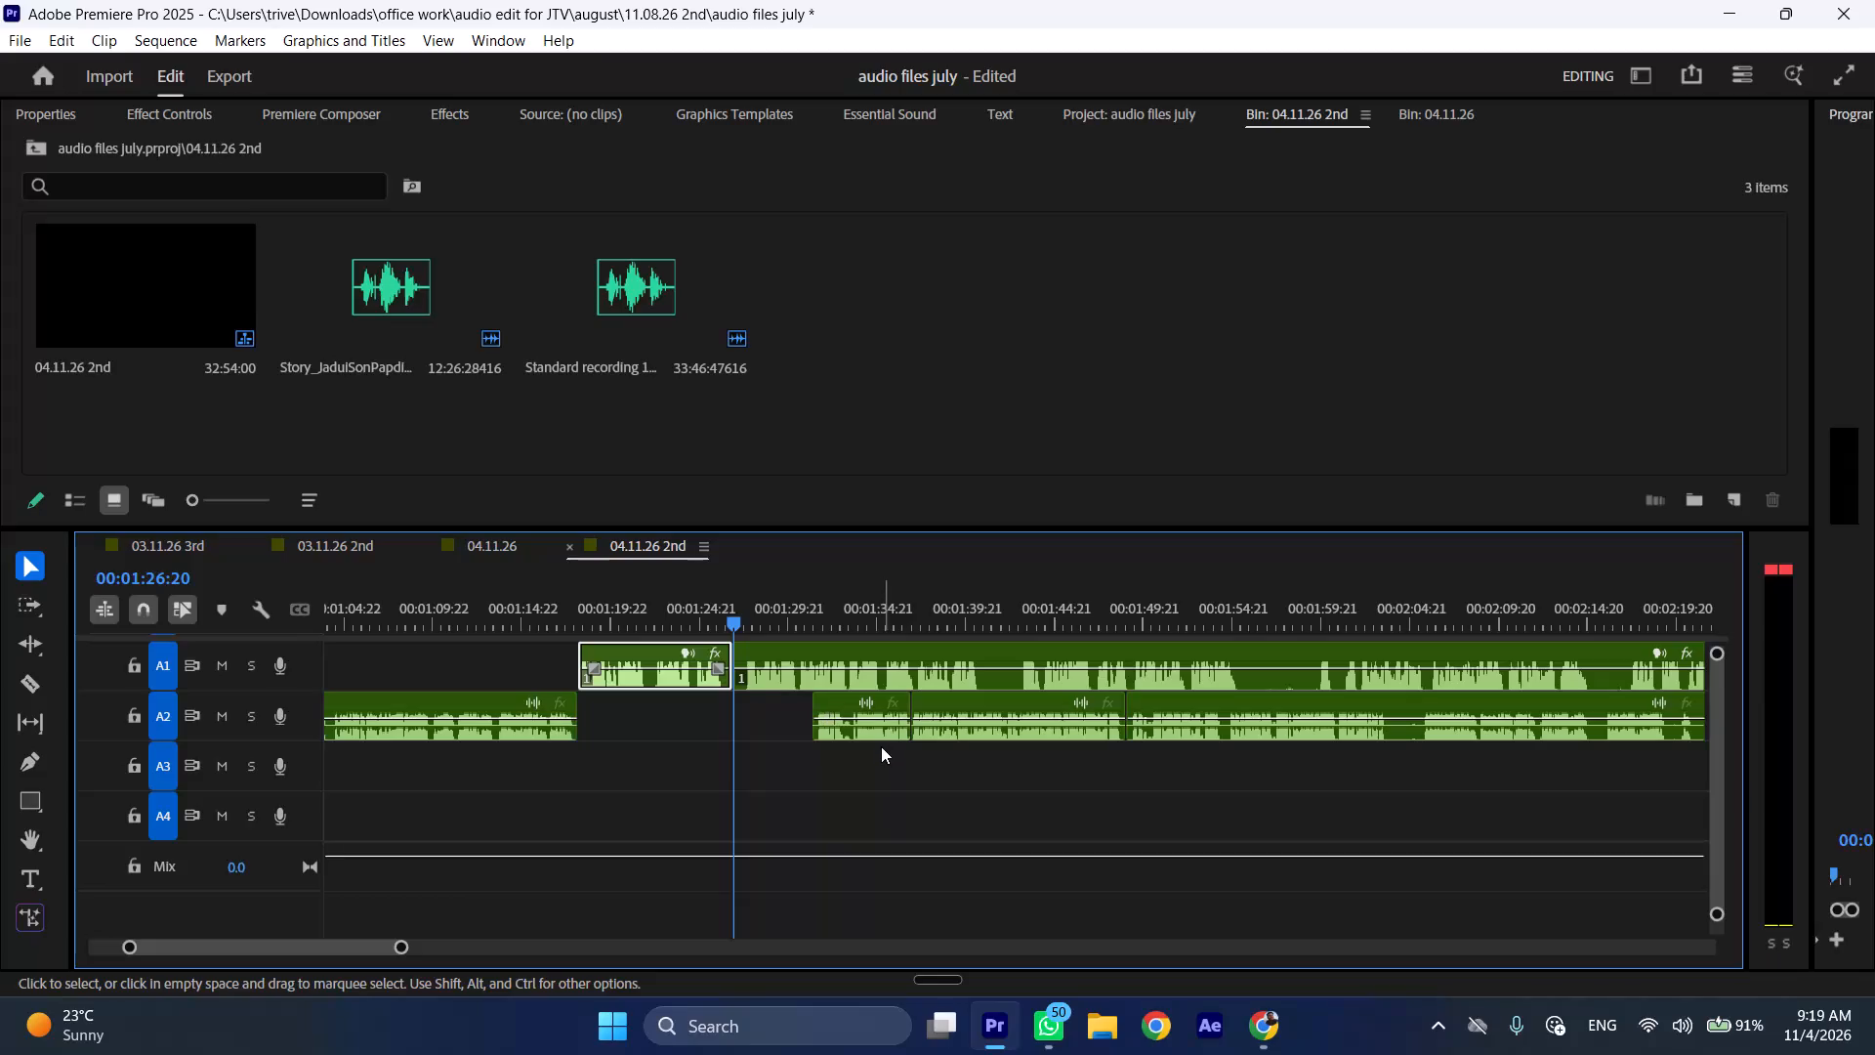
Move the short A2 recording clip earlier so it starts at 00:01:26:20, where the first A1 story segment ends.
{"action": "left_click_drag", "start_coordinate": [864, 734], "coordinate": [814, 734]}
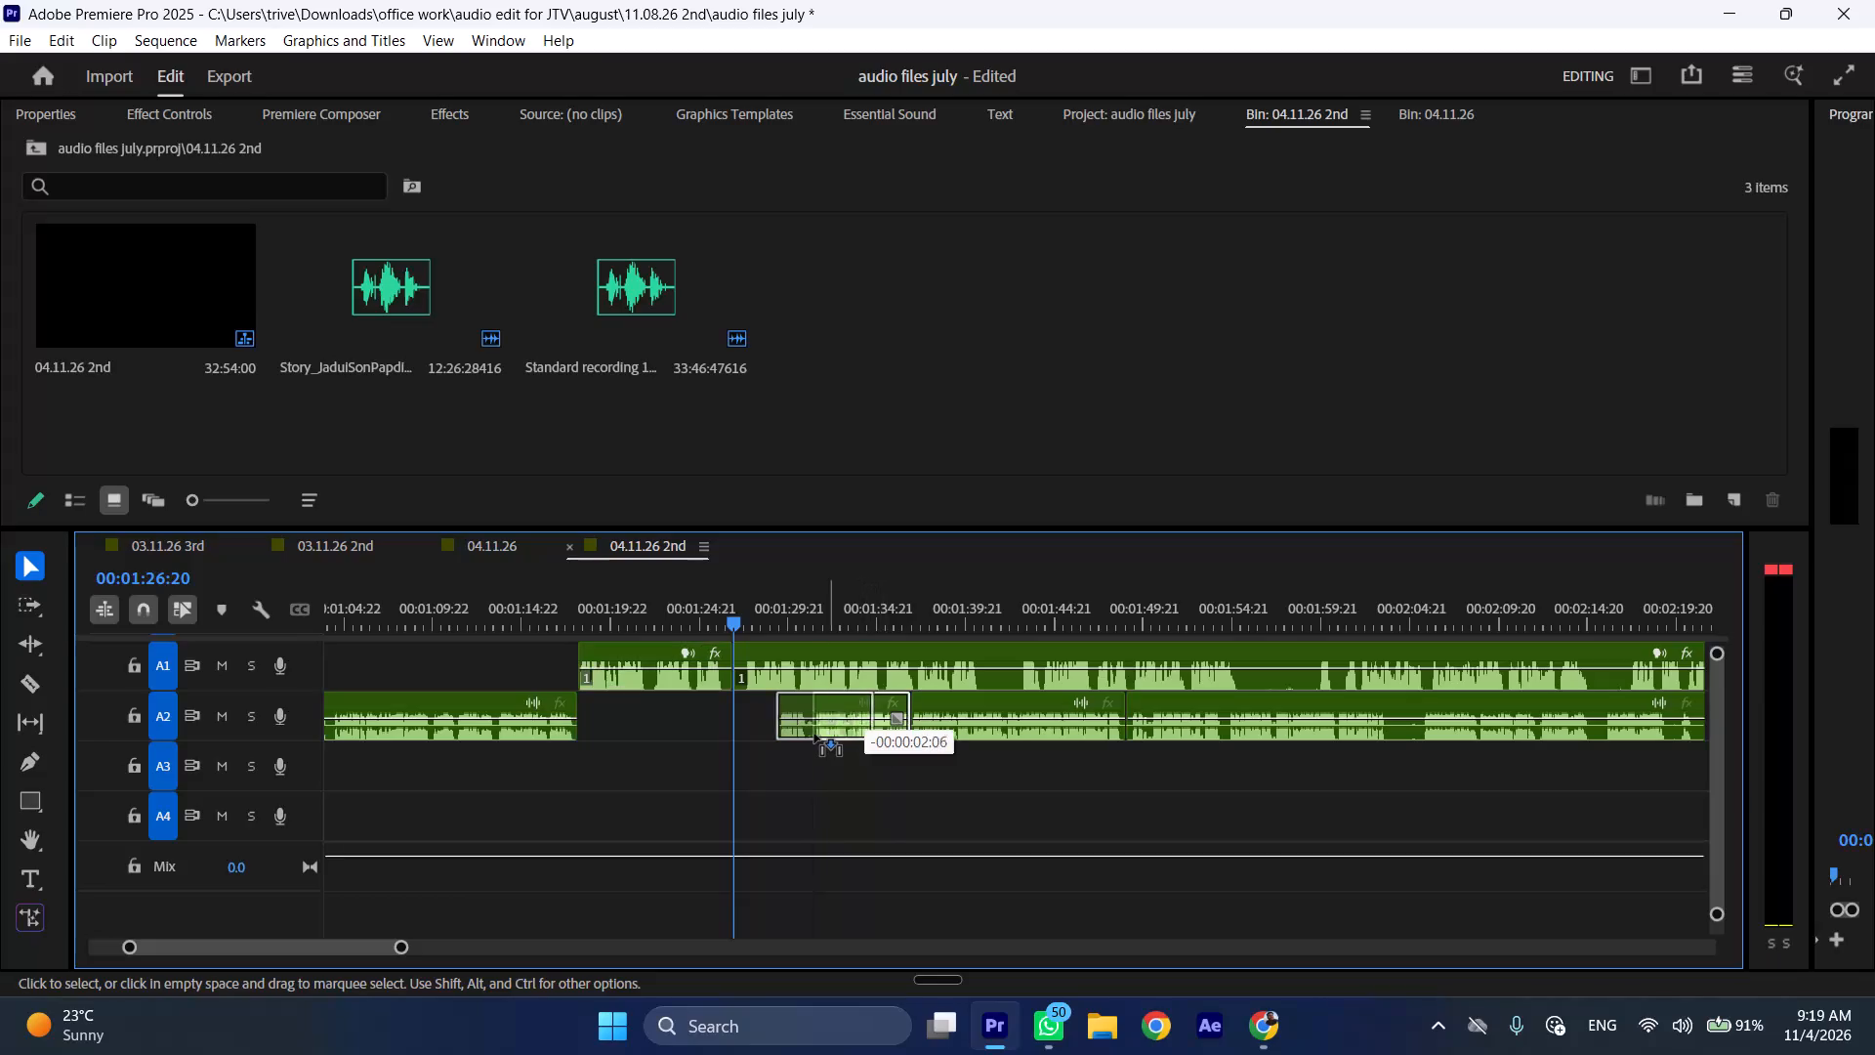
{"action": "left_click_drag", "start_coordinate": [814, 734], "coordinate": [797, 734]}
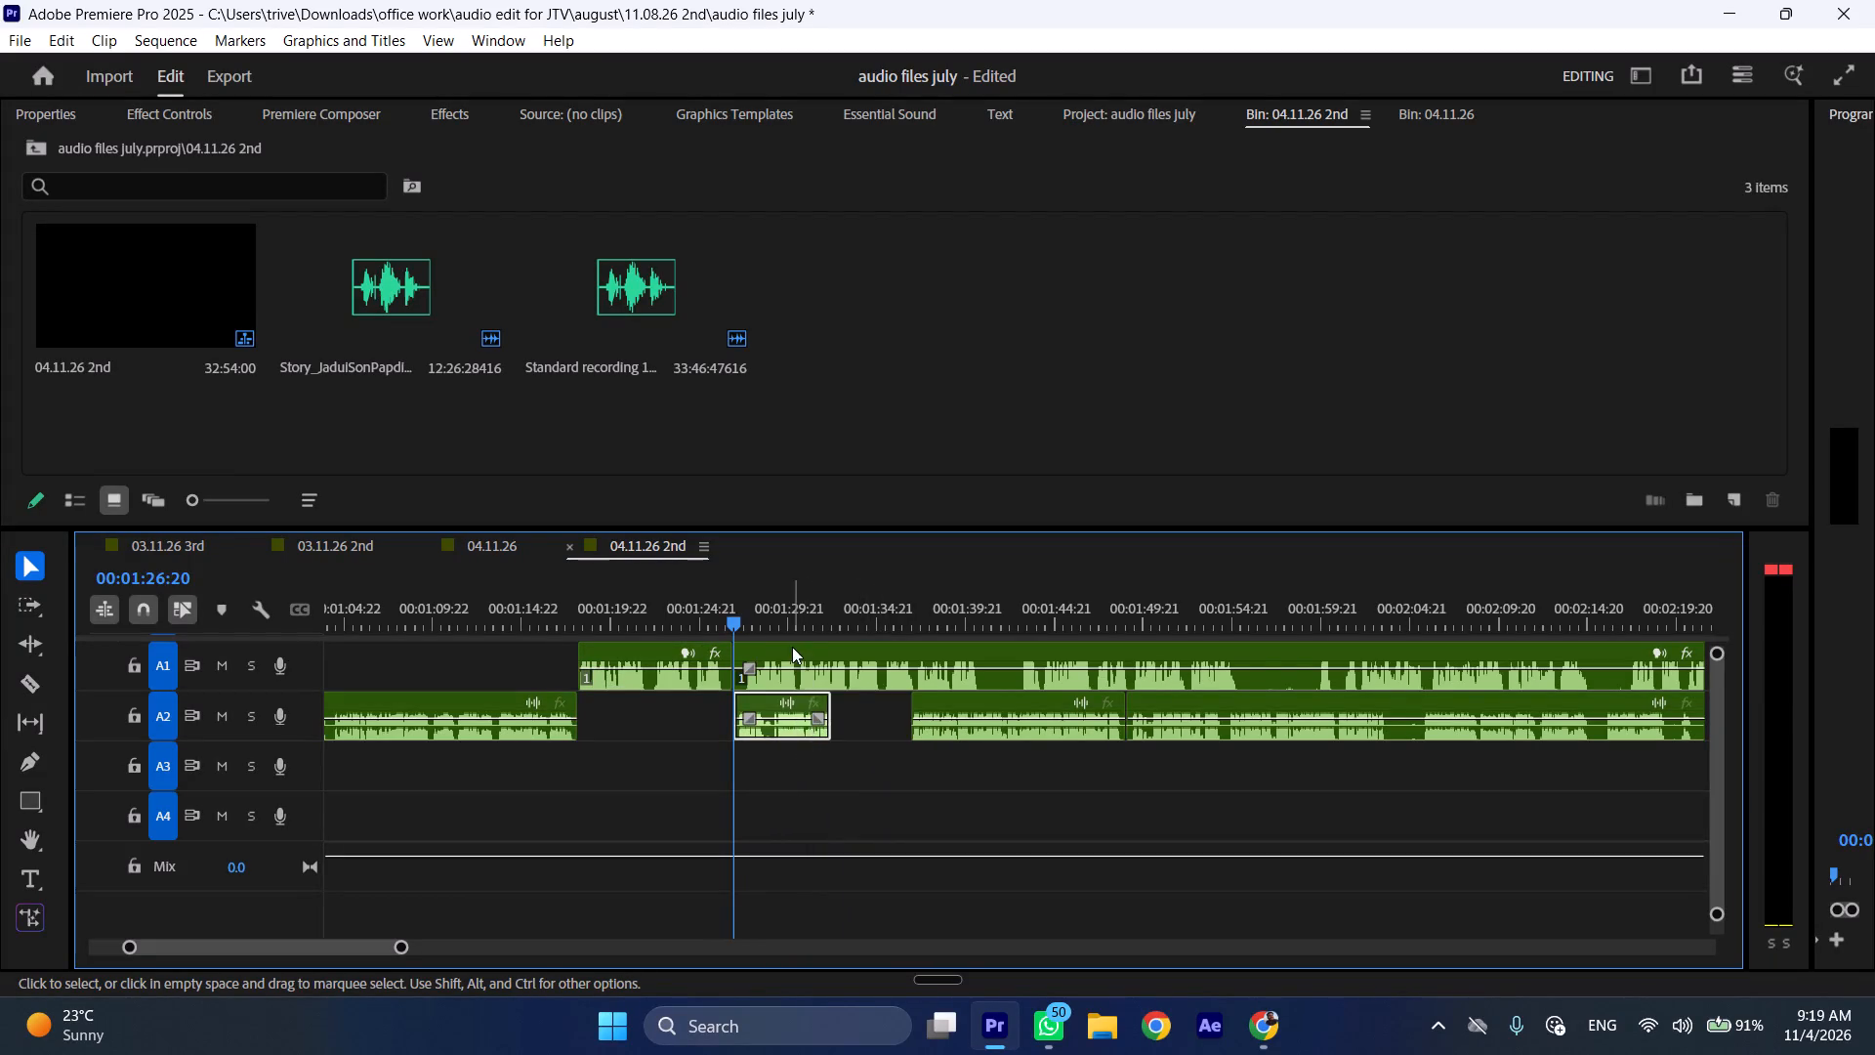
Move the second A1 story clip later in the sequence so it starts at about 00:01:47, clear of the short A2 clip.
{"action": "left_click_drag", "start_coordinate": [792, 647], "coordinate": [1165, 656]}
Play from 00:01:26:20 at increased speed and move the next A2 clip earlier, against the end of the short A2 clip.
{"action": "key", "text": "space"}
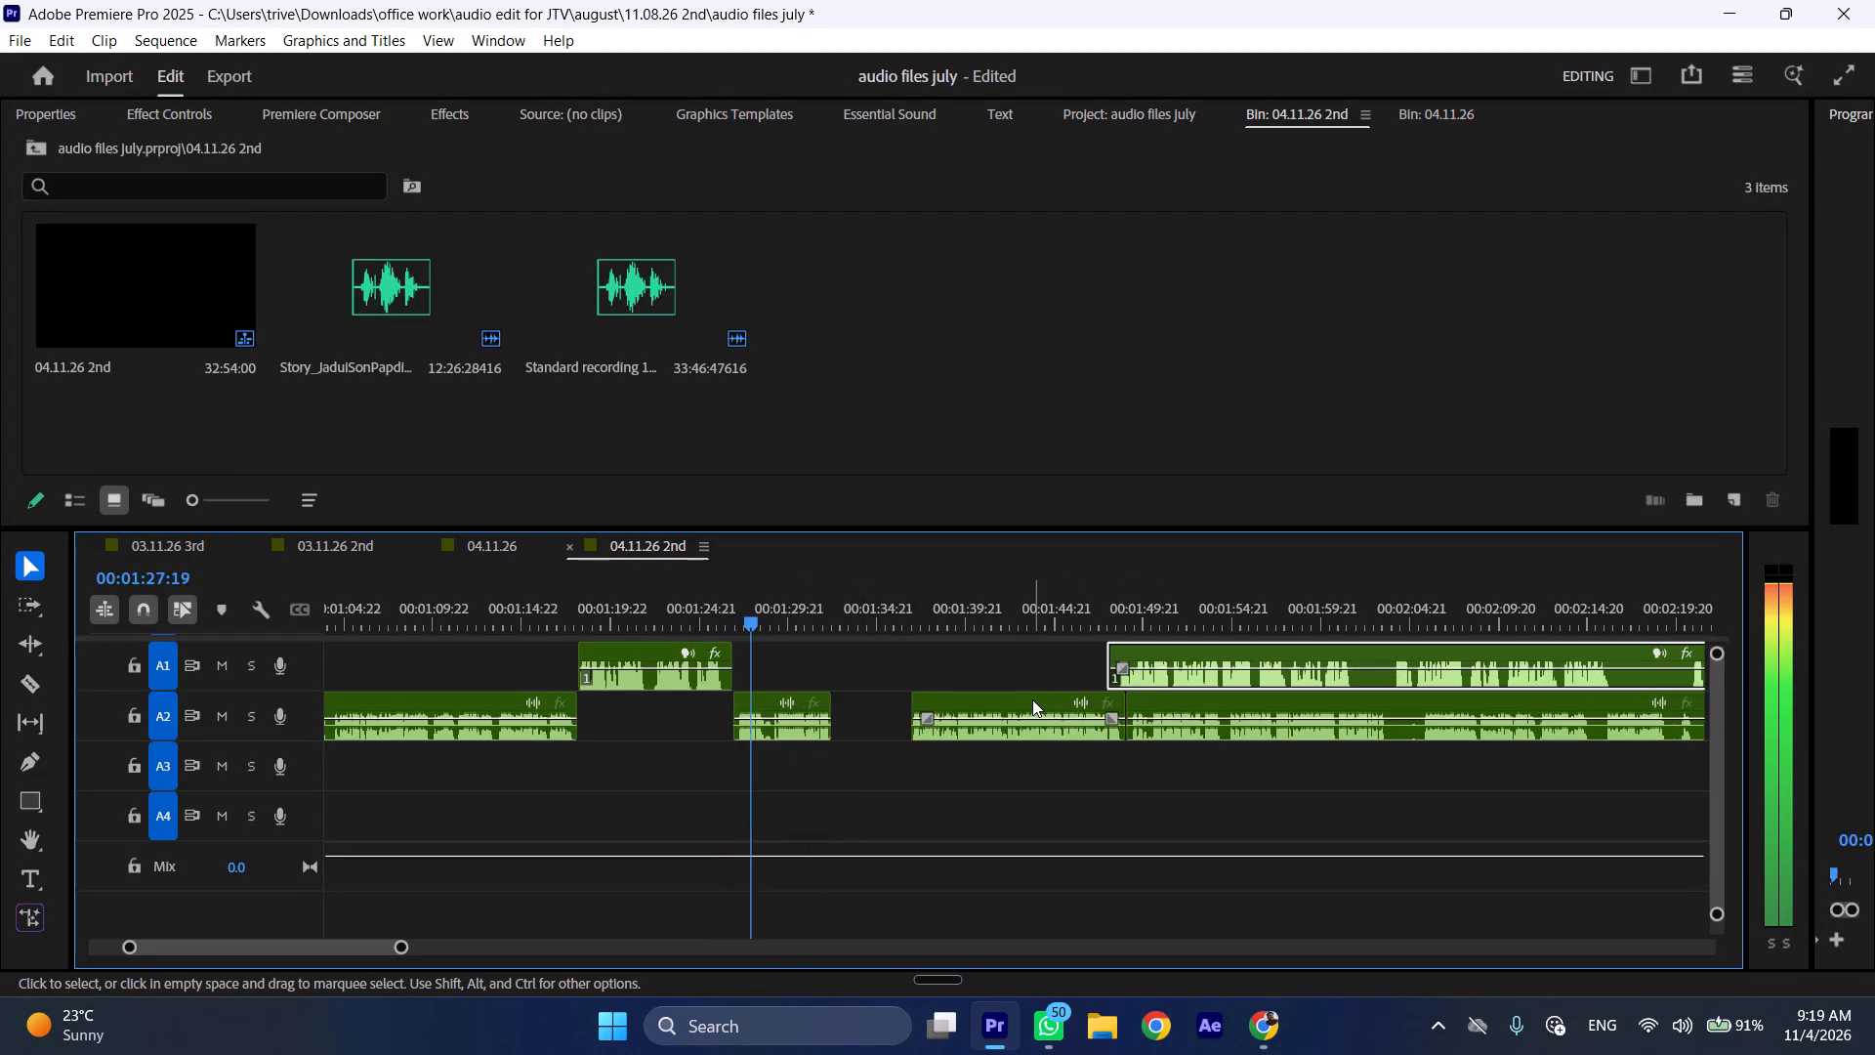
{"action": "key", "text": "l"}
{"action": "left_click_drag", "start_coordinate": [1032, 699], "coordinate": [964, 711]}
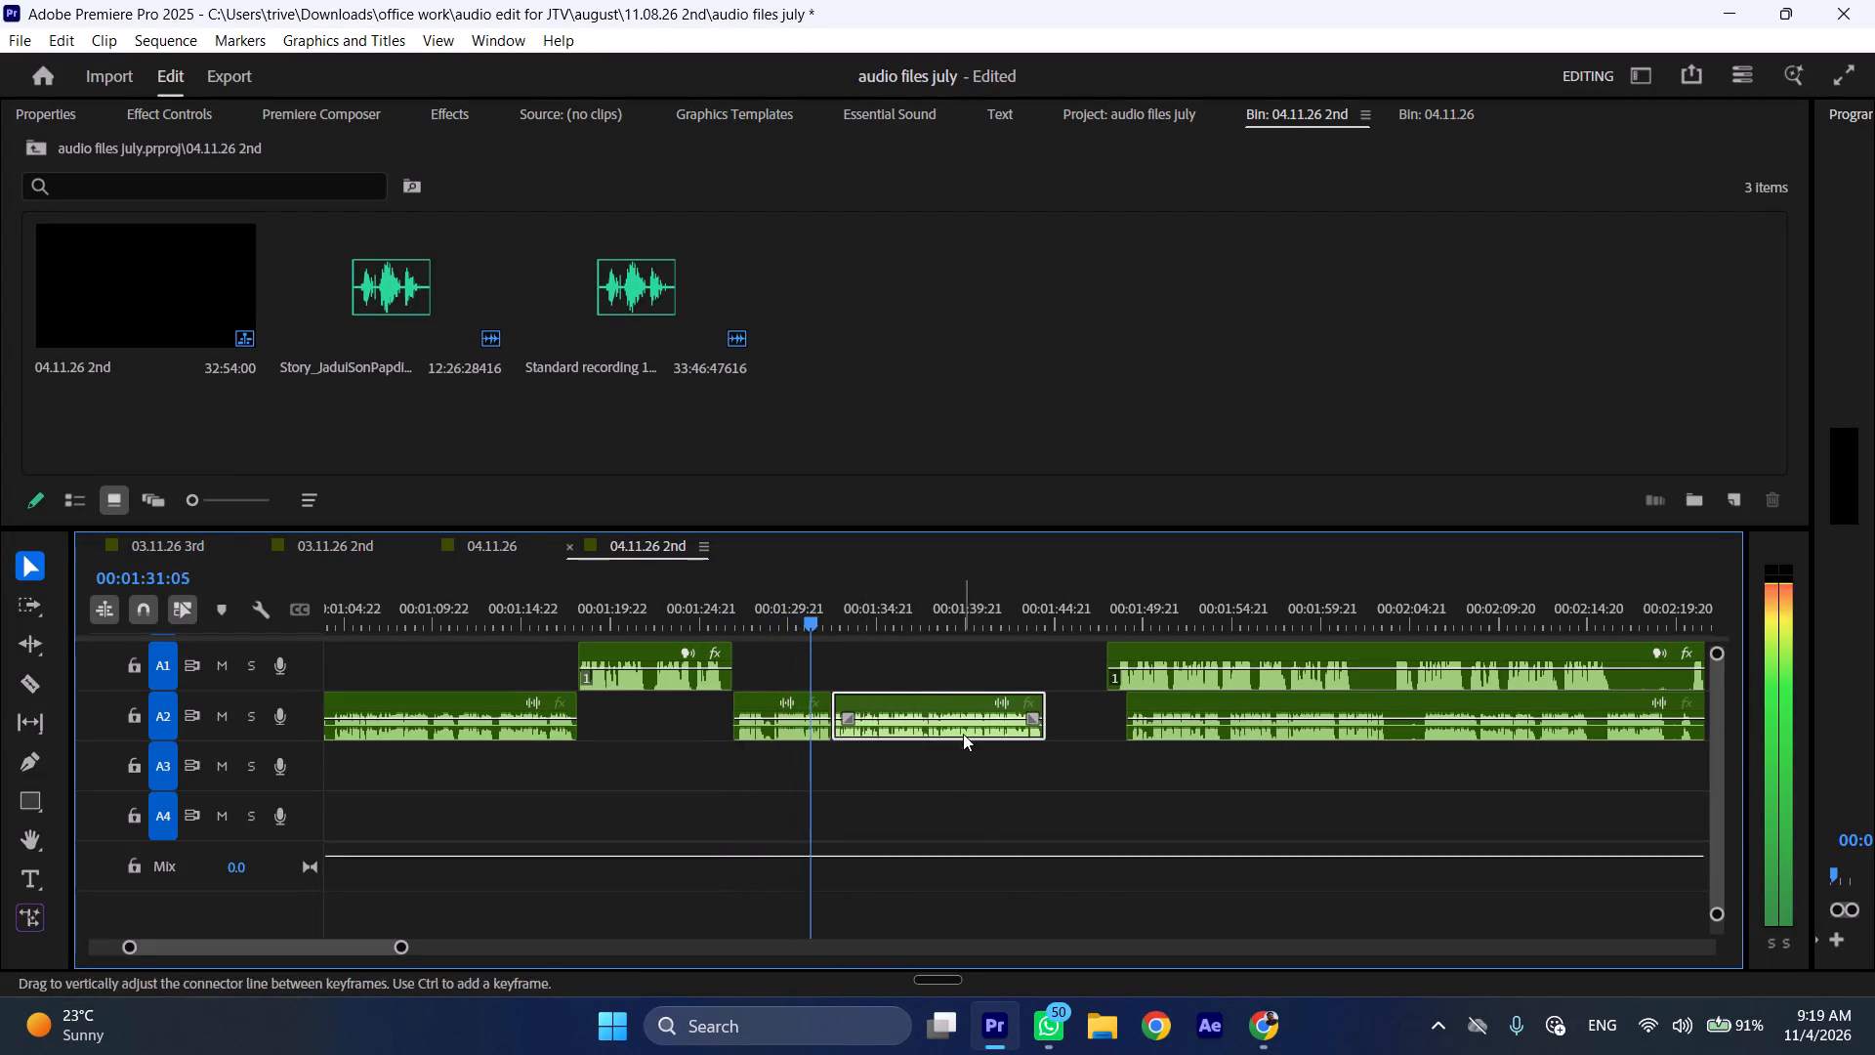
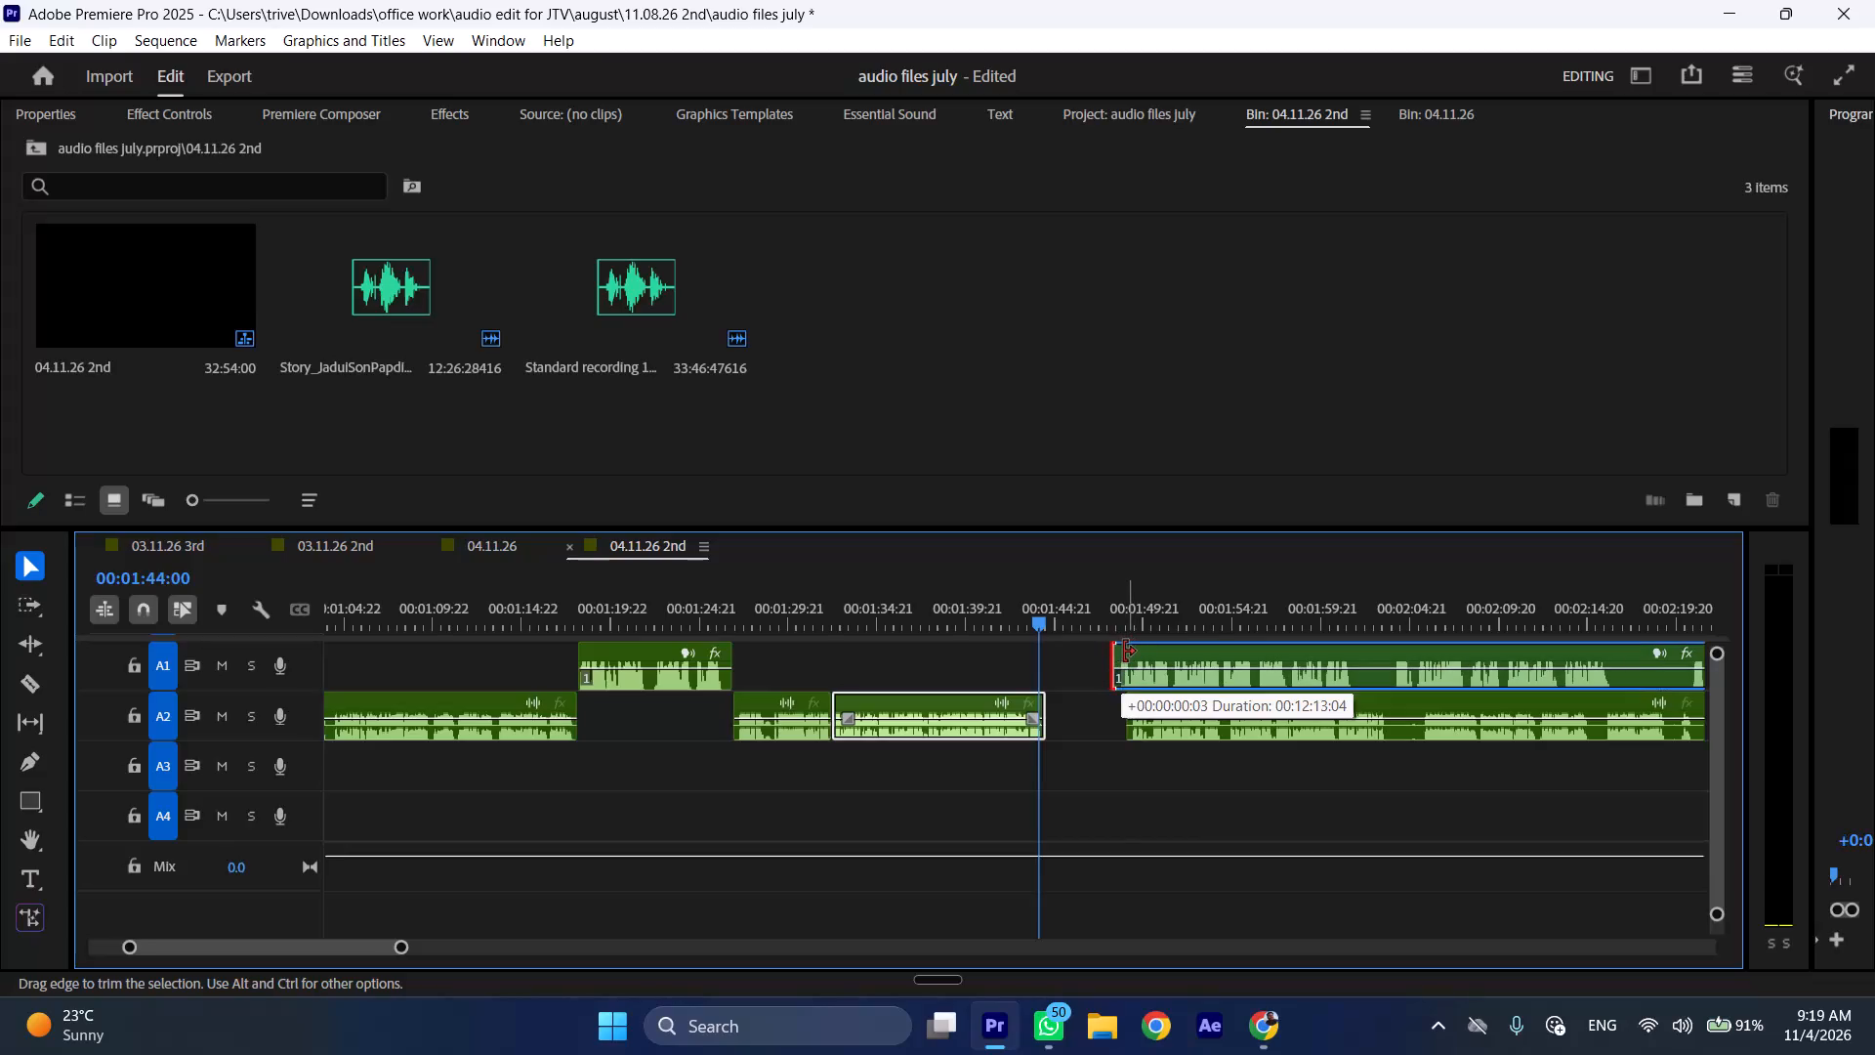
Move the long A1 story clip earlier so it starts right after the preceding A2 clip ends, at about 00:01:44.
{"action": "left_click_drag", "start_coordinate": [1164, 652], "coordinate": [1106, 654]}
Play onward from 00:01:44:00 at increased speed and move the remaining A2 recording about 12 seconds later, clear of the A1 speech.
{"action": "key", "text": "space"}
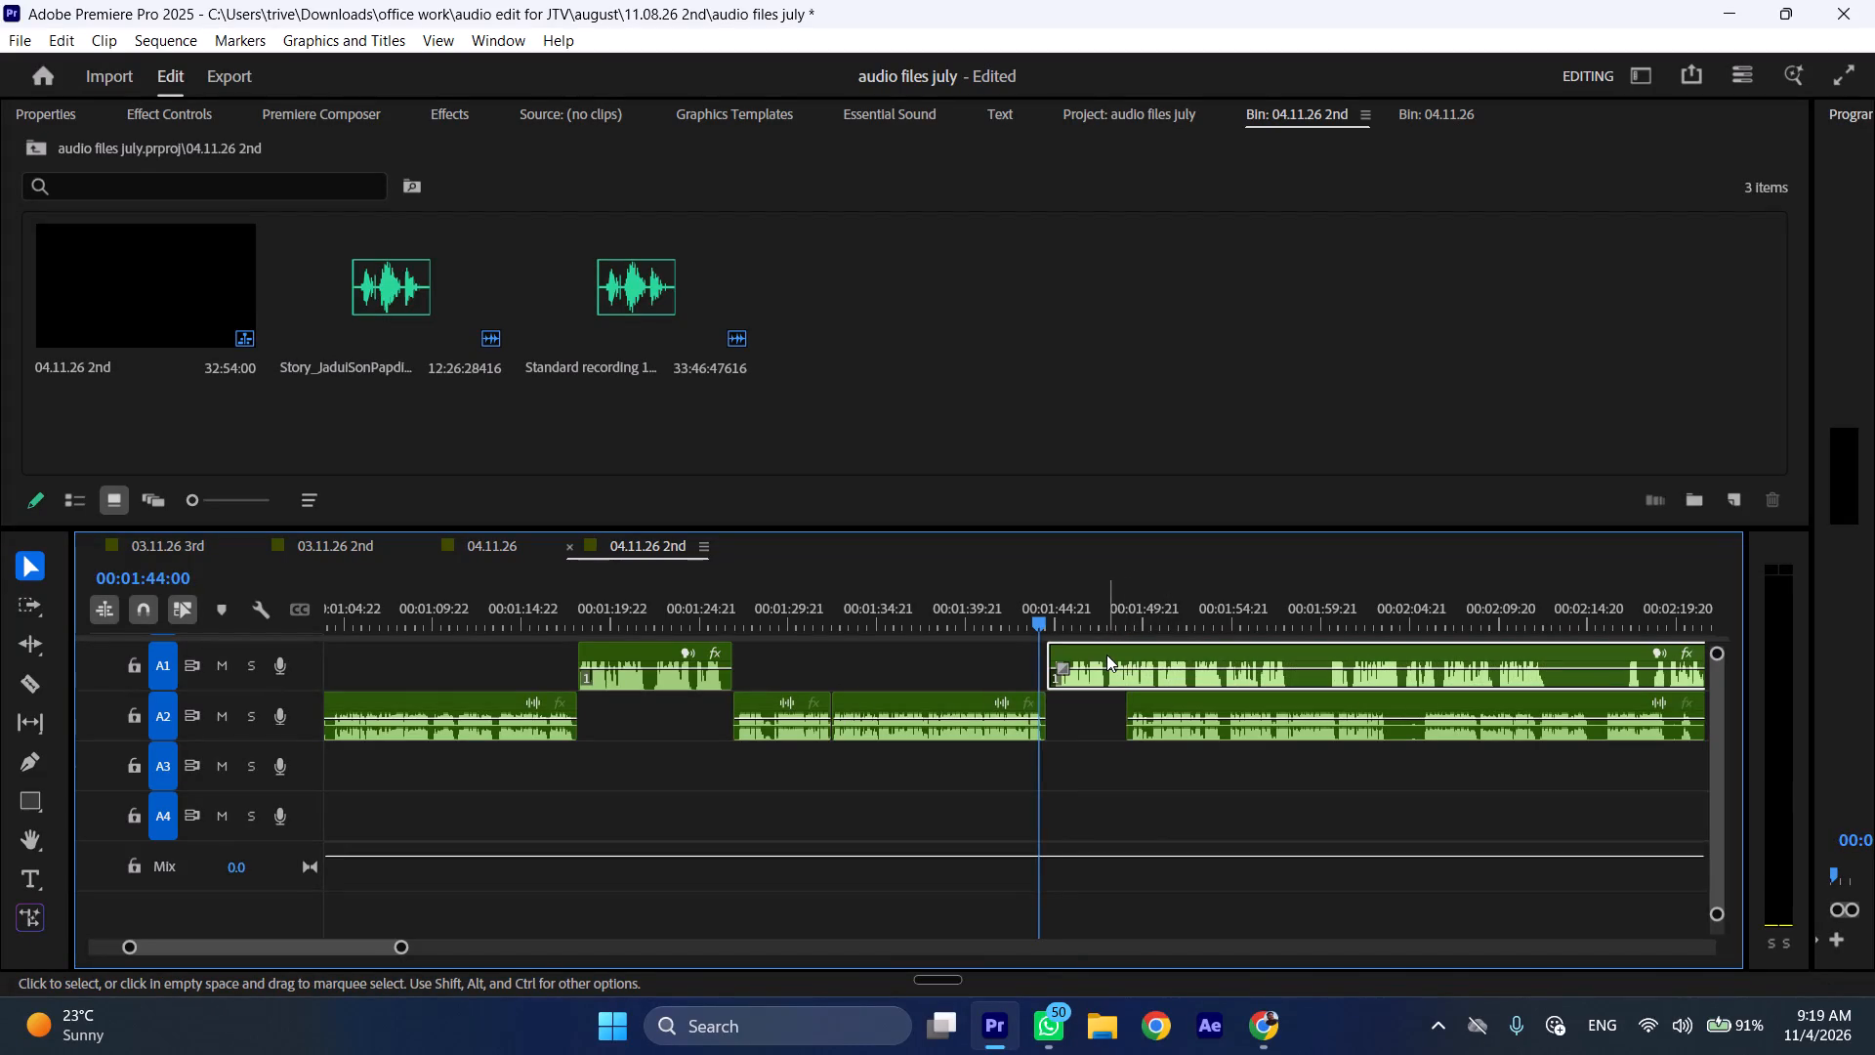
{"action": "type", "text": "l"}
{"action": "scroll", "coordinate": [1107, 678], "scroll_direction": "down", "scroll_amount": 6}
{"action": "left_click_drag", "start_coordinate": [976, 701], "coordinate": [1193, 707]}
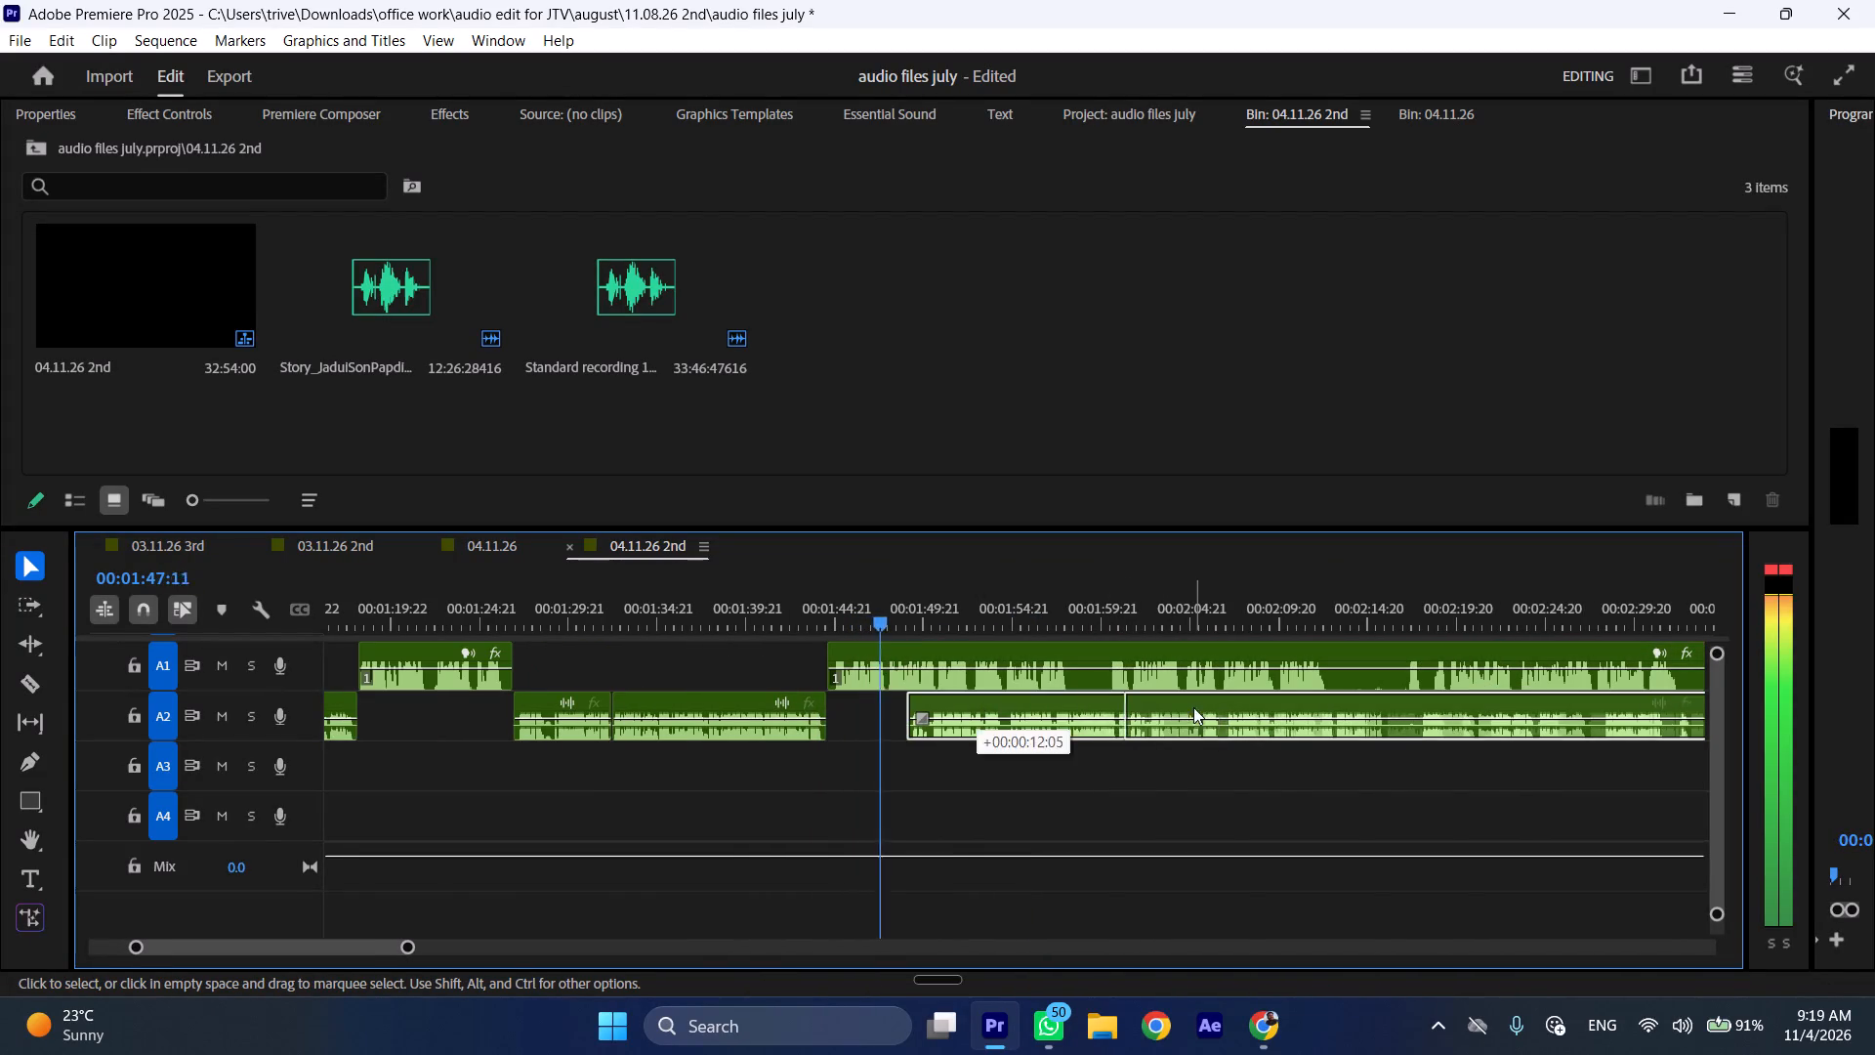
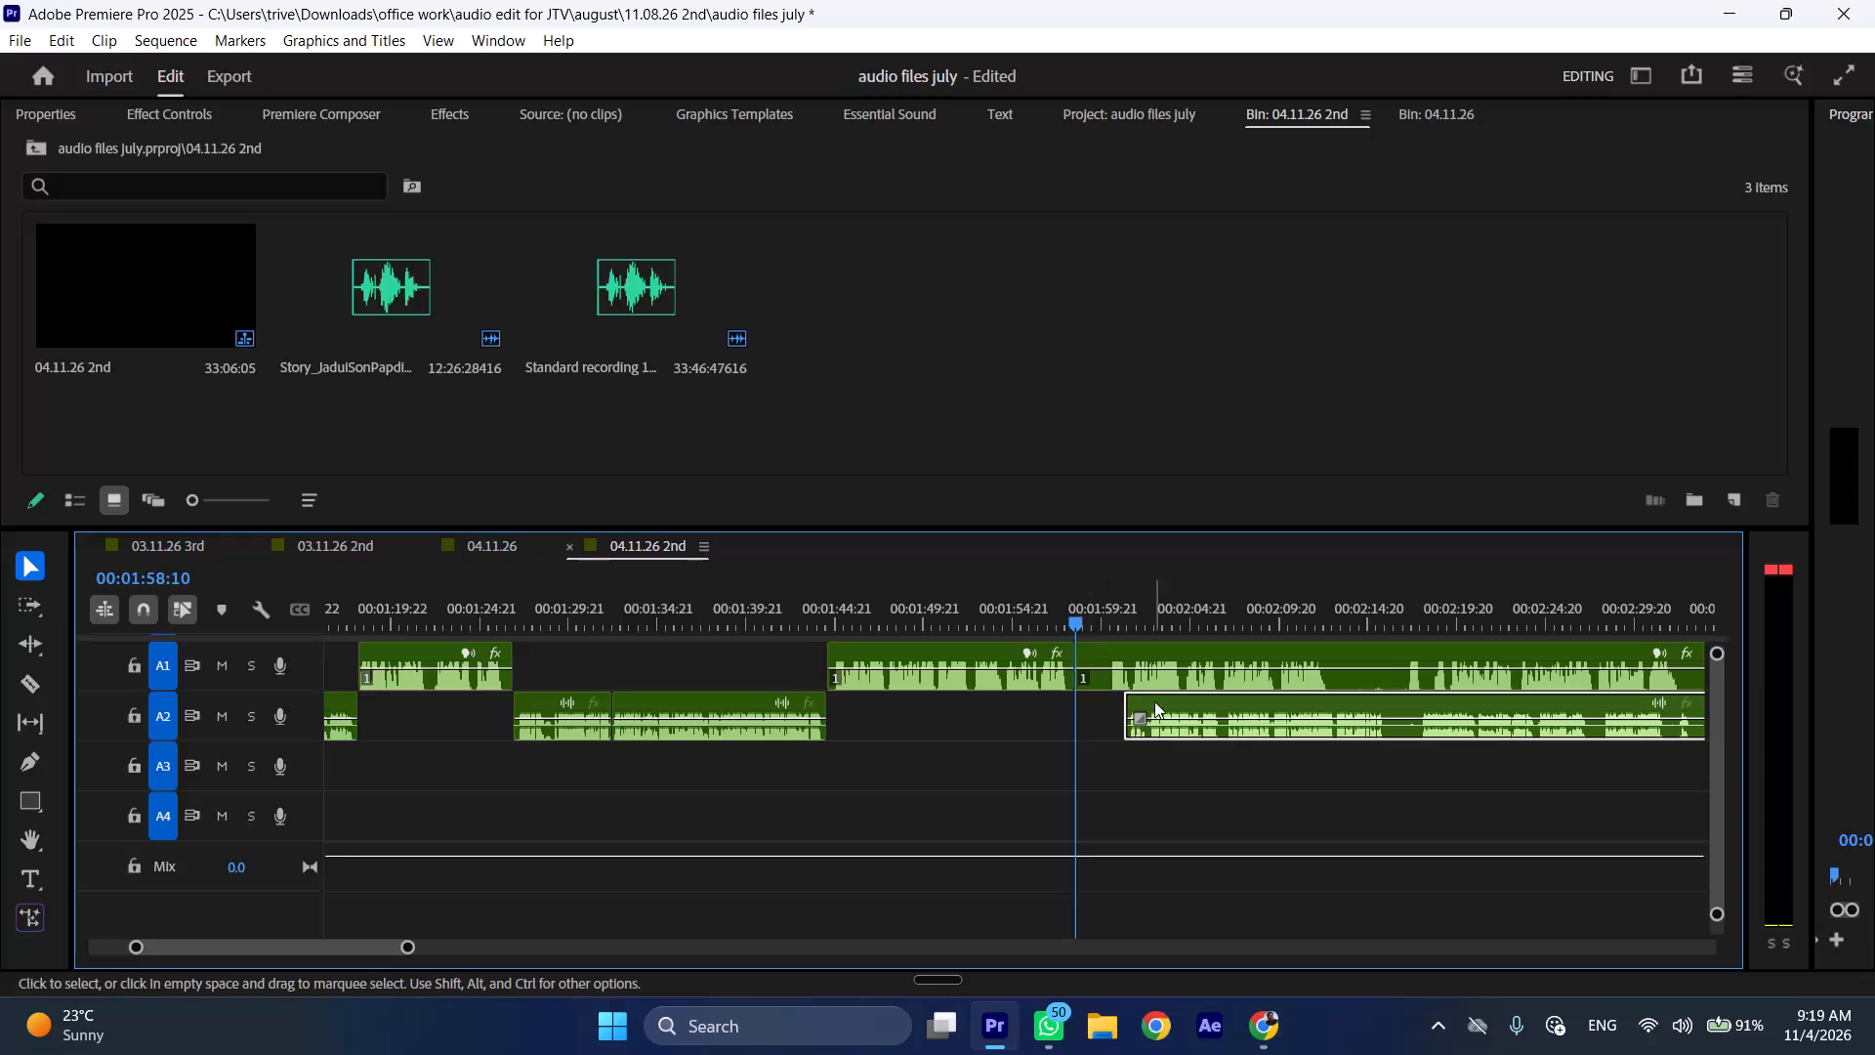
Move the long A2 recording clip earlier so it starts at 00:01:58:10, where the A1 clip was cut.
{"action": "left_click_drag", "start_coordinate": [1161, 707], "coordinate": [1114, 711]}
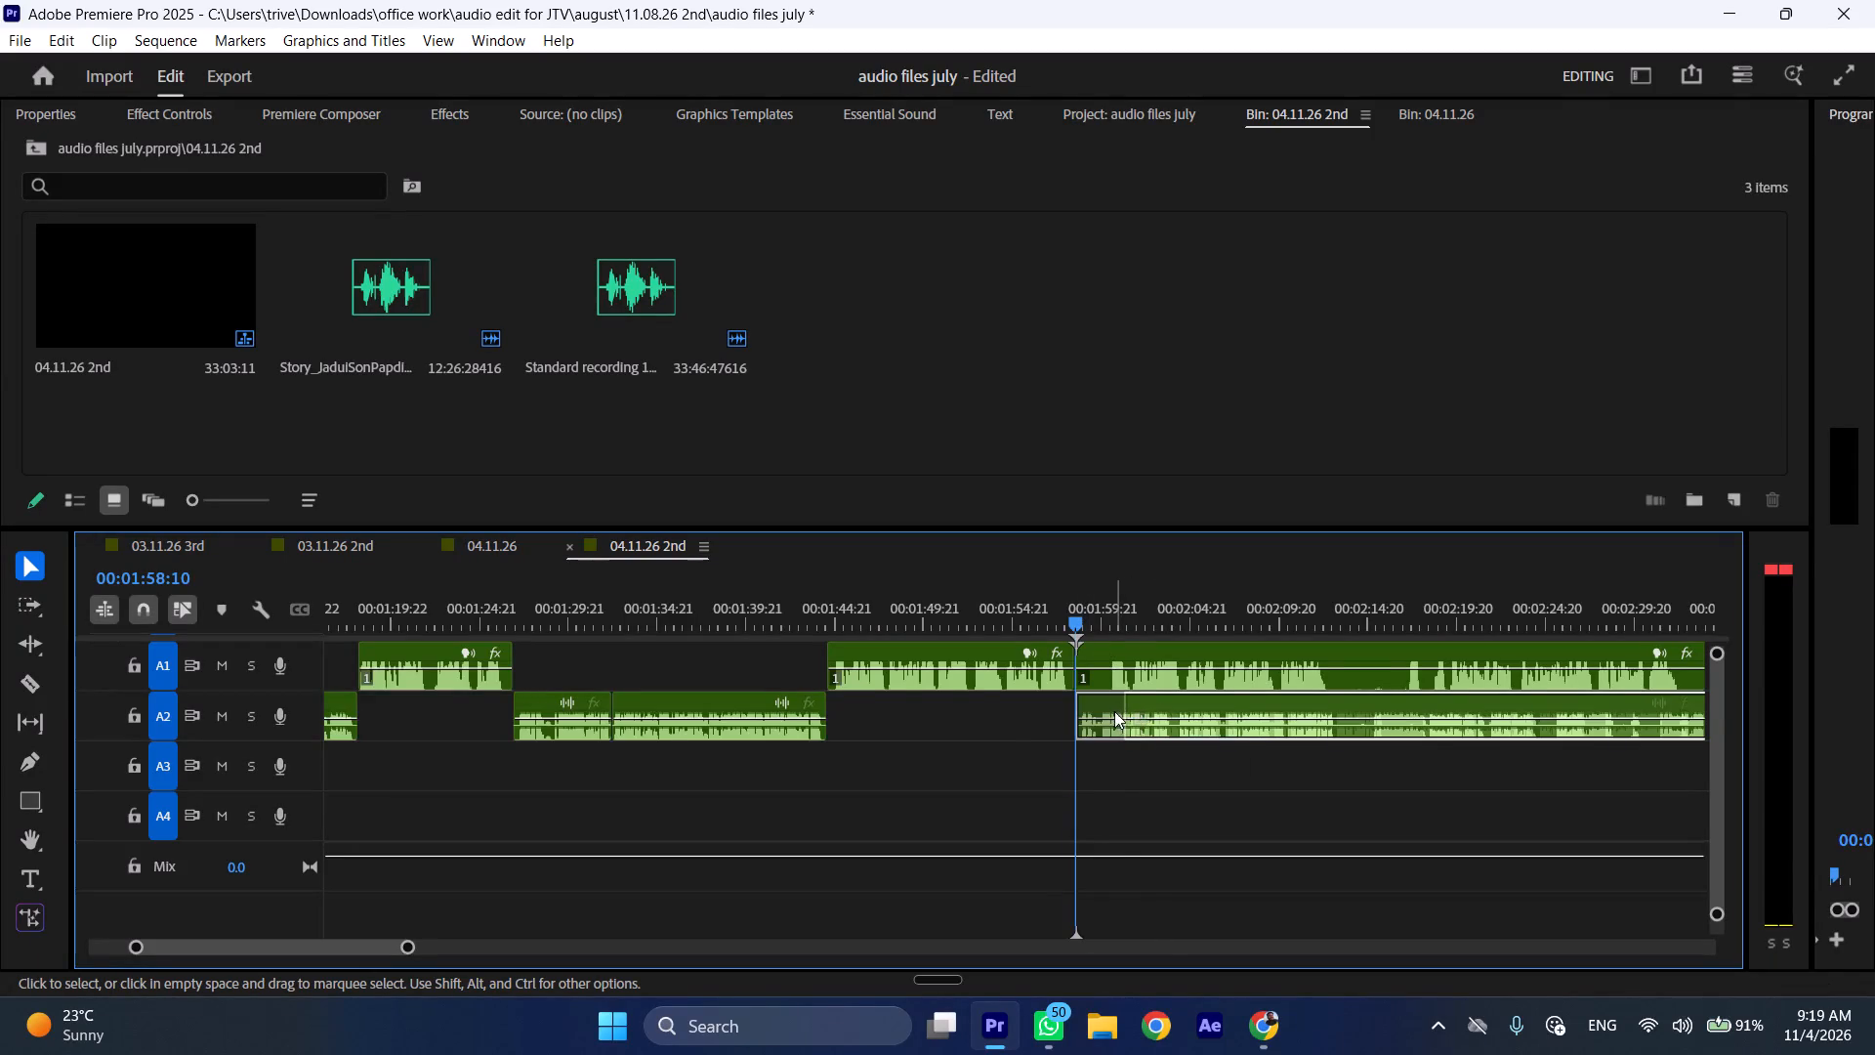
Move the A1 story clip later to about 2 minutes 36 seconds, play A2, and trim nearly two seconds off the story clip's start.
{"action": "scroll", "coordinate": [1114, 703], "scroll_direction": "down", "scroll_amount": 7}
{"action": "left_click_drag", "start_coordinate": [868, 645], "coordinate": [1533, 648]}
{"action": "key", "text": "space"}
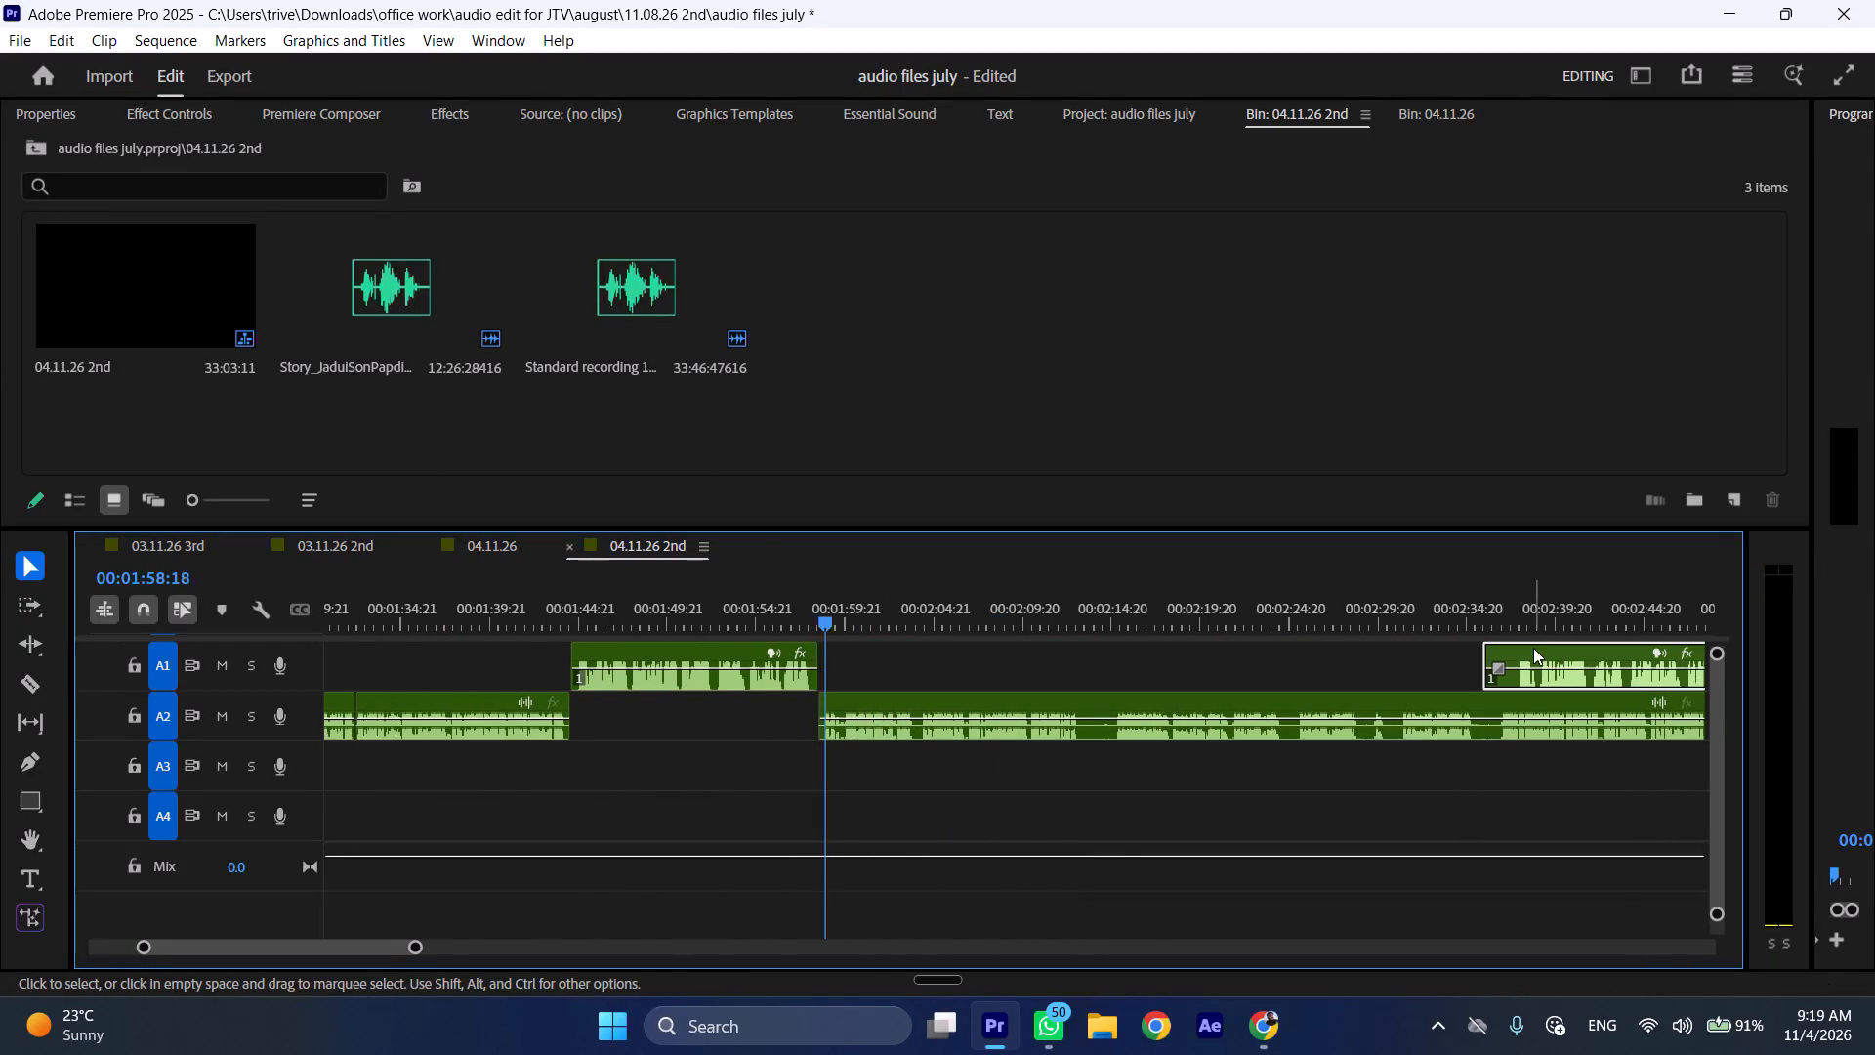
{"action": "type", "text": "l"}
{"action": "scroll", "coordinate": [1316, 708], "scroll_direction": "down", "scroll_amount": 6}
{"action": "left_click_drag", "start_coordinate": [1267, 654], "coordinate": [1296, 655]}
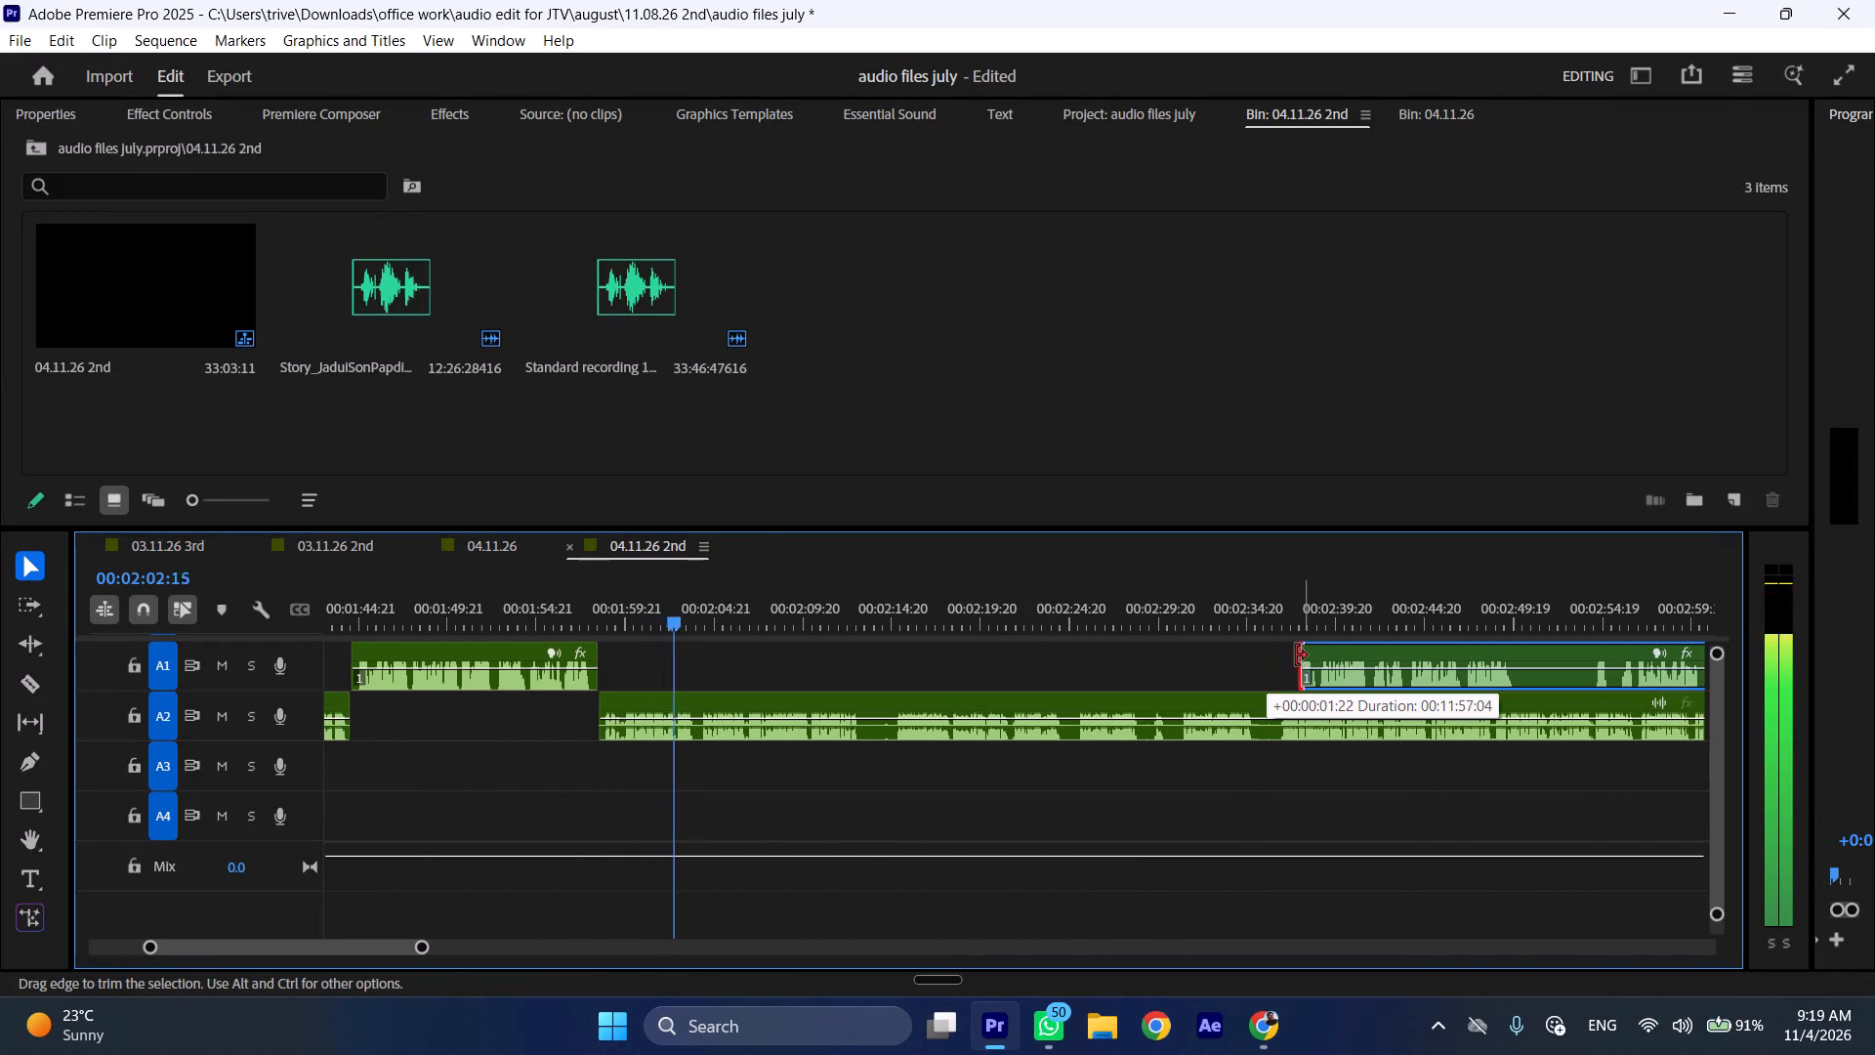
{"action": "left_click_drag", "start_coordinate": [1296, 655], "coordinate": [1294, 655]}
Cut the A2 recording at 00:02:03:23 and ripple delete the section from 00:01:58:10 to the cut.
{"action": "scroll", "coordinate": [1166, 682], "scroll_direction": "down", "scroll_amount": 3}
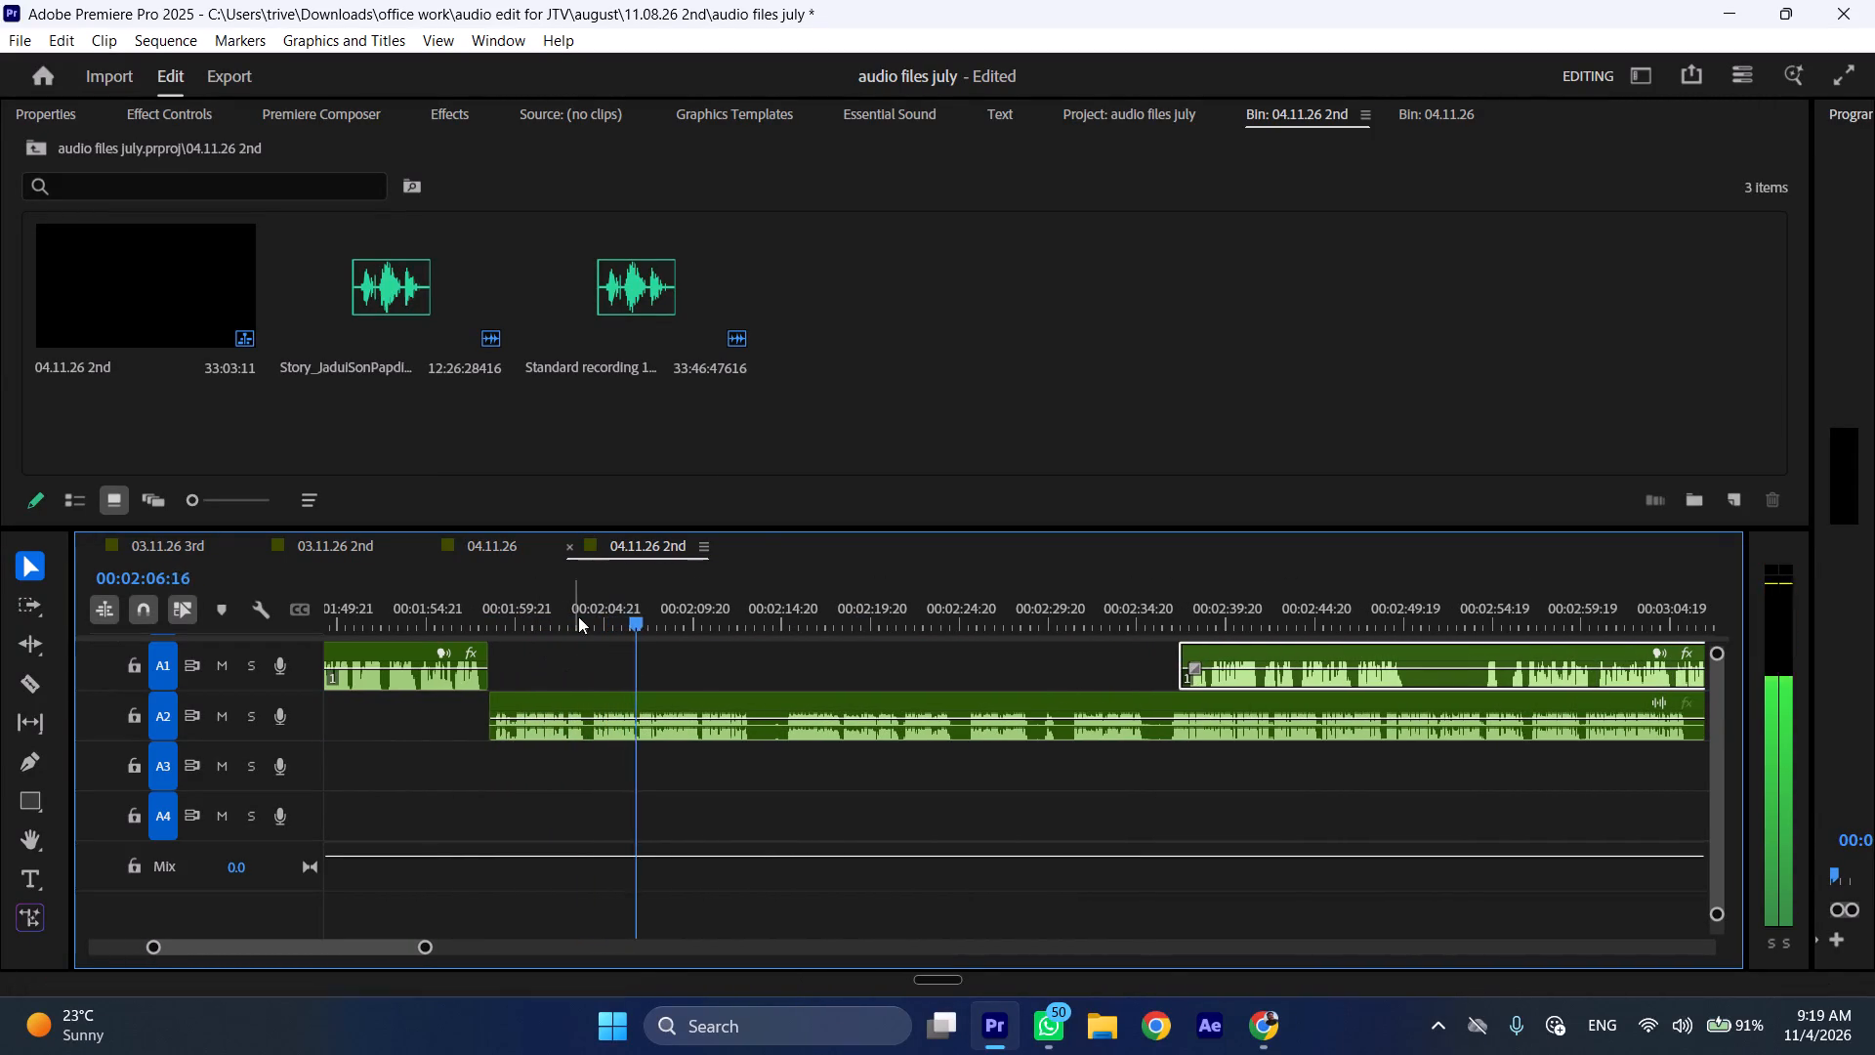
{"action": "left_click", "coordinate": [591, 606]}
{"action": "left_click", "coordinate": [599, 605]}
{"action": "left_click", "coordinate": [634, 714]}
{"action": "key", "text": "shift+c"}
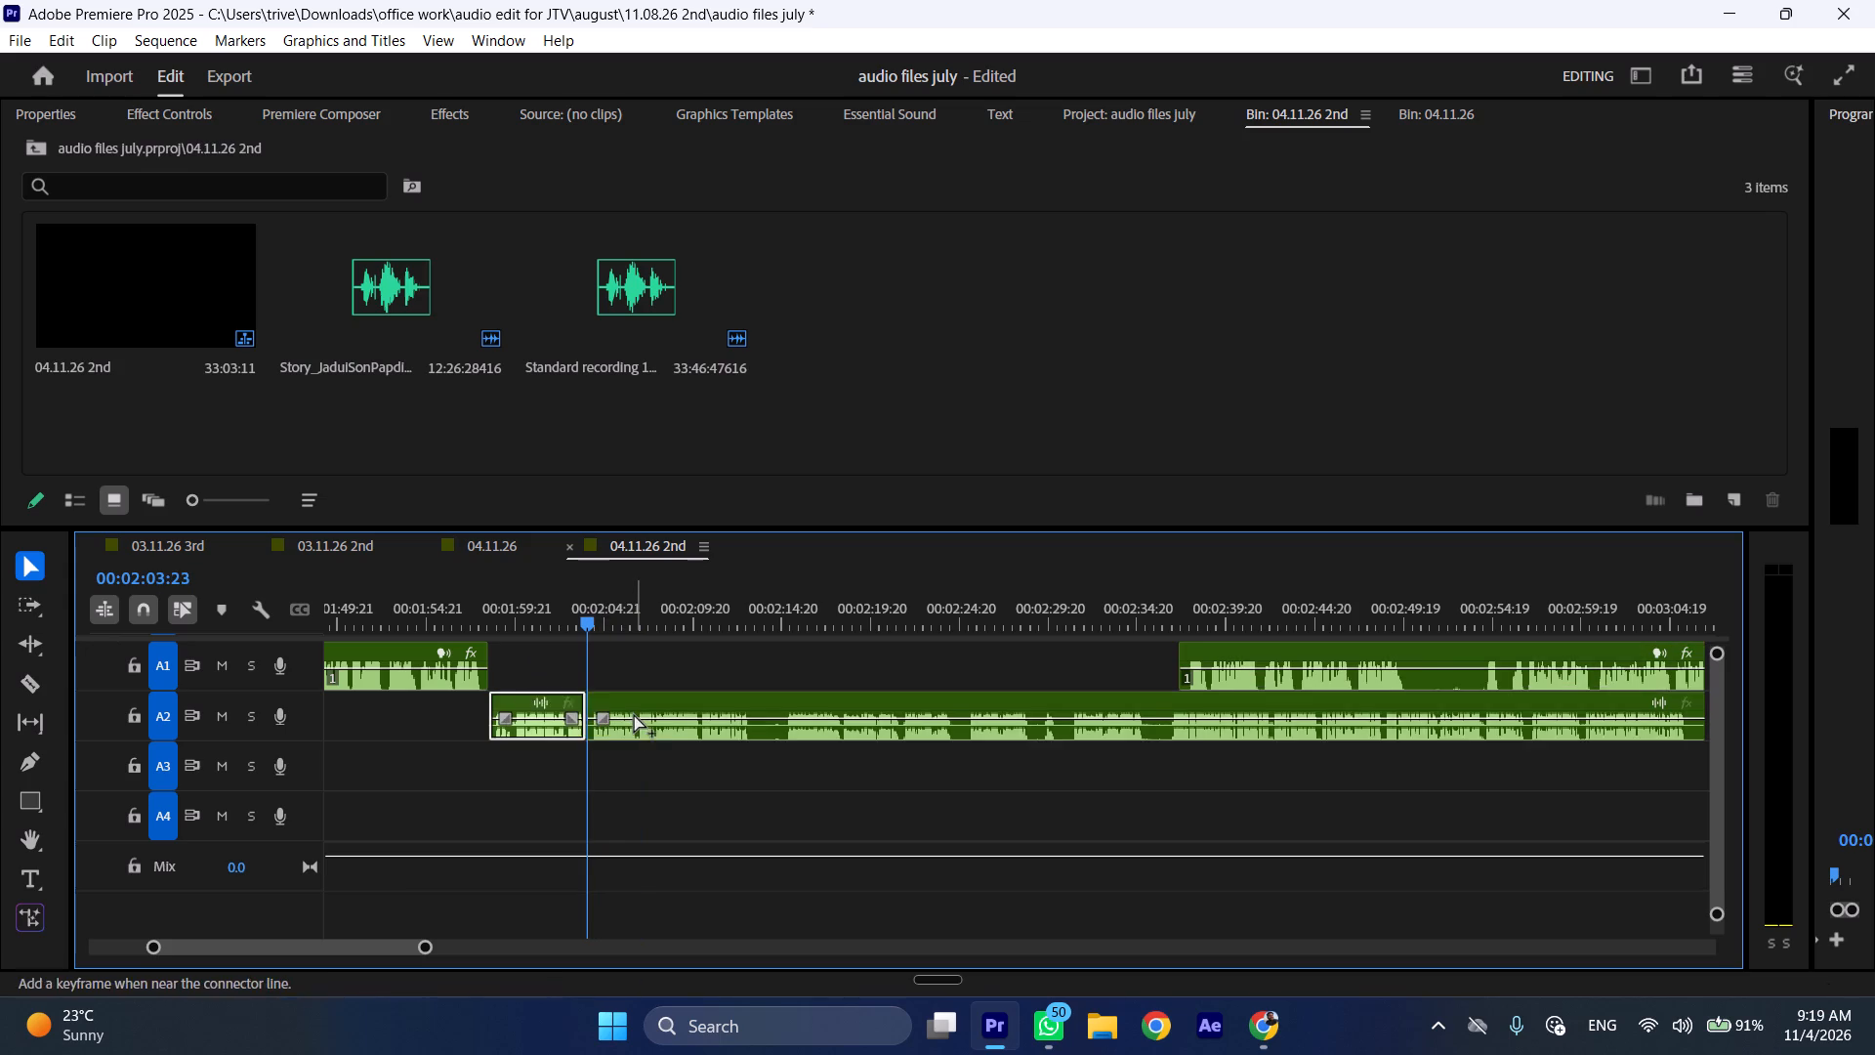
{"action": "key", "text": "ctrl+shift+d"}
Play A2 onward at increased speed and move the A1 story clip later so it starts at about 2 minutes 50 seconds.
{"action": "key", "text": "space"}
{"action": "type", "text": "l"}
{"action": "left_click_drag", "start_coordinate": [1110, 642], "coordinate": [1436, 648]}
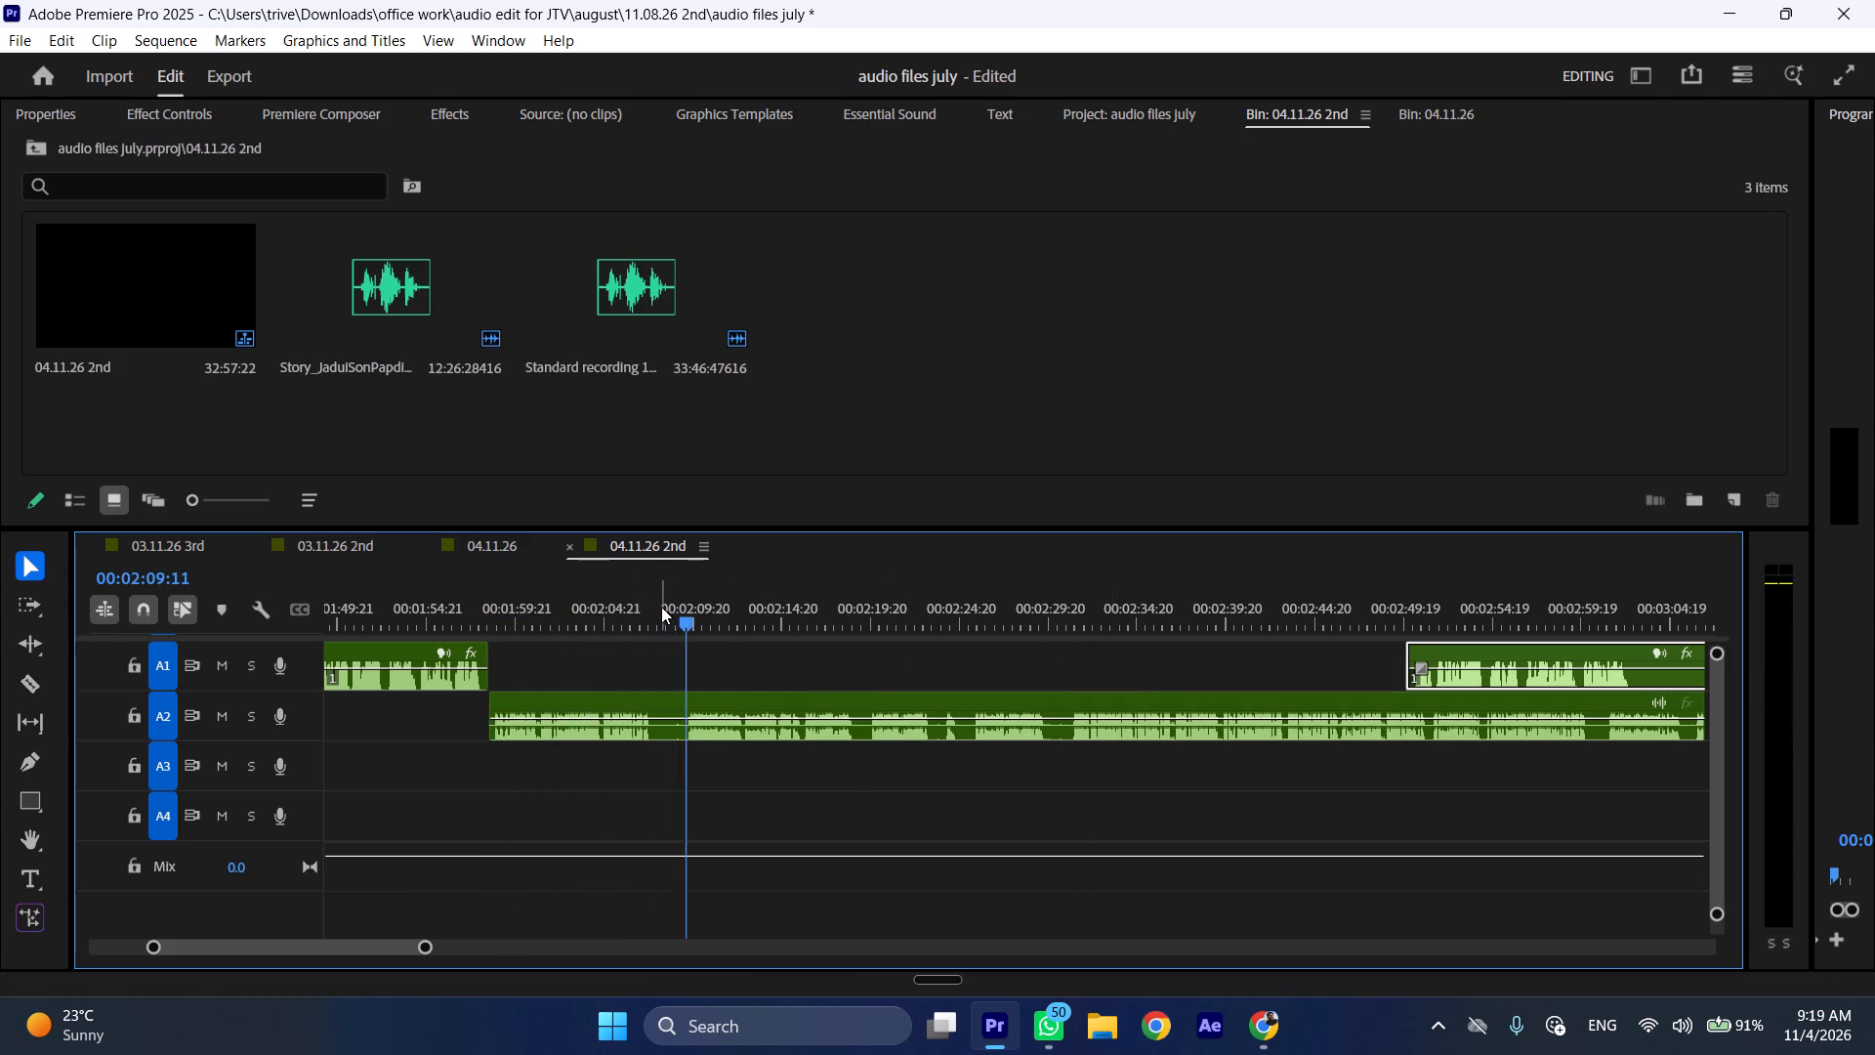
Cut the A2 recording at about 00:02:07:15 and 00:02:09:11, and ripple delete the silence between the cuts.
{"action": "left_click_drag", "start_coordinate": [661, 607], "coordinate": [688, 609]}
{"action": "key", "text": "shift+c"}
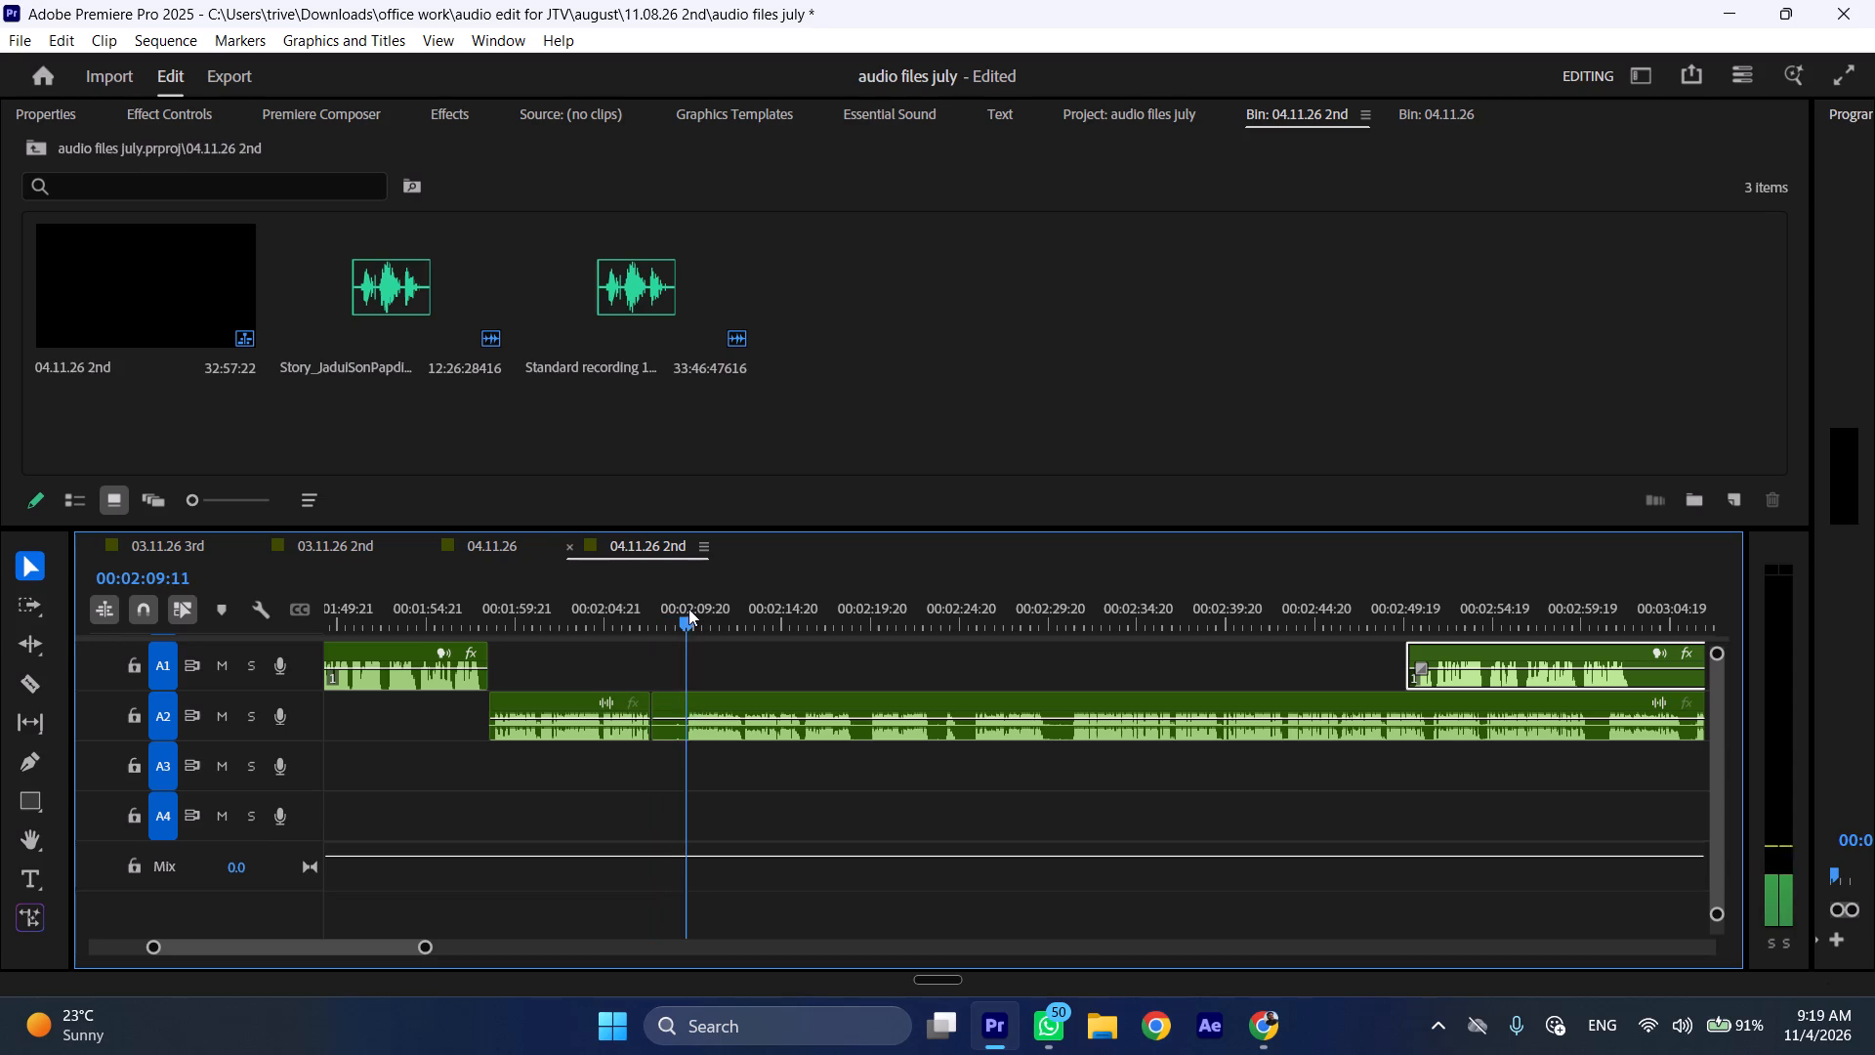
{"action": "left_click_drag", "start_coordinate": [688, 609], "coordinate": [687, 609]}
{"action": "left_click", "coordinate": [725, 717]}
{"action": "key", "text": "shift+c"}
{"action": "key", "text": "ctrl+shift+d"}
Play A2 onward at increased speed and cut the recording at 00:02:14:05 and about 00:02:23:19.
{"action": "key", "text": "space"}
{"action": "type", "text": "l"}
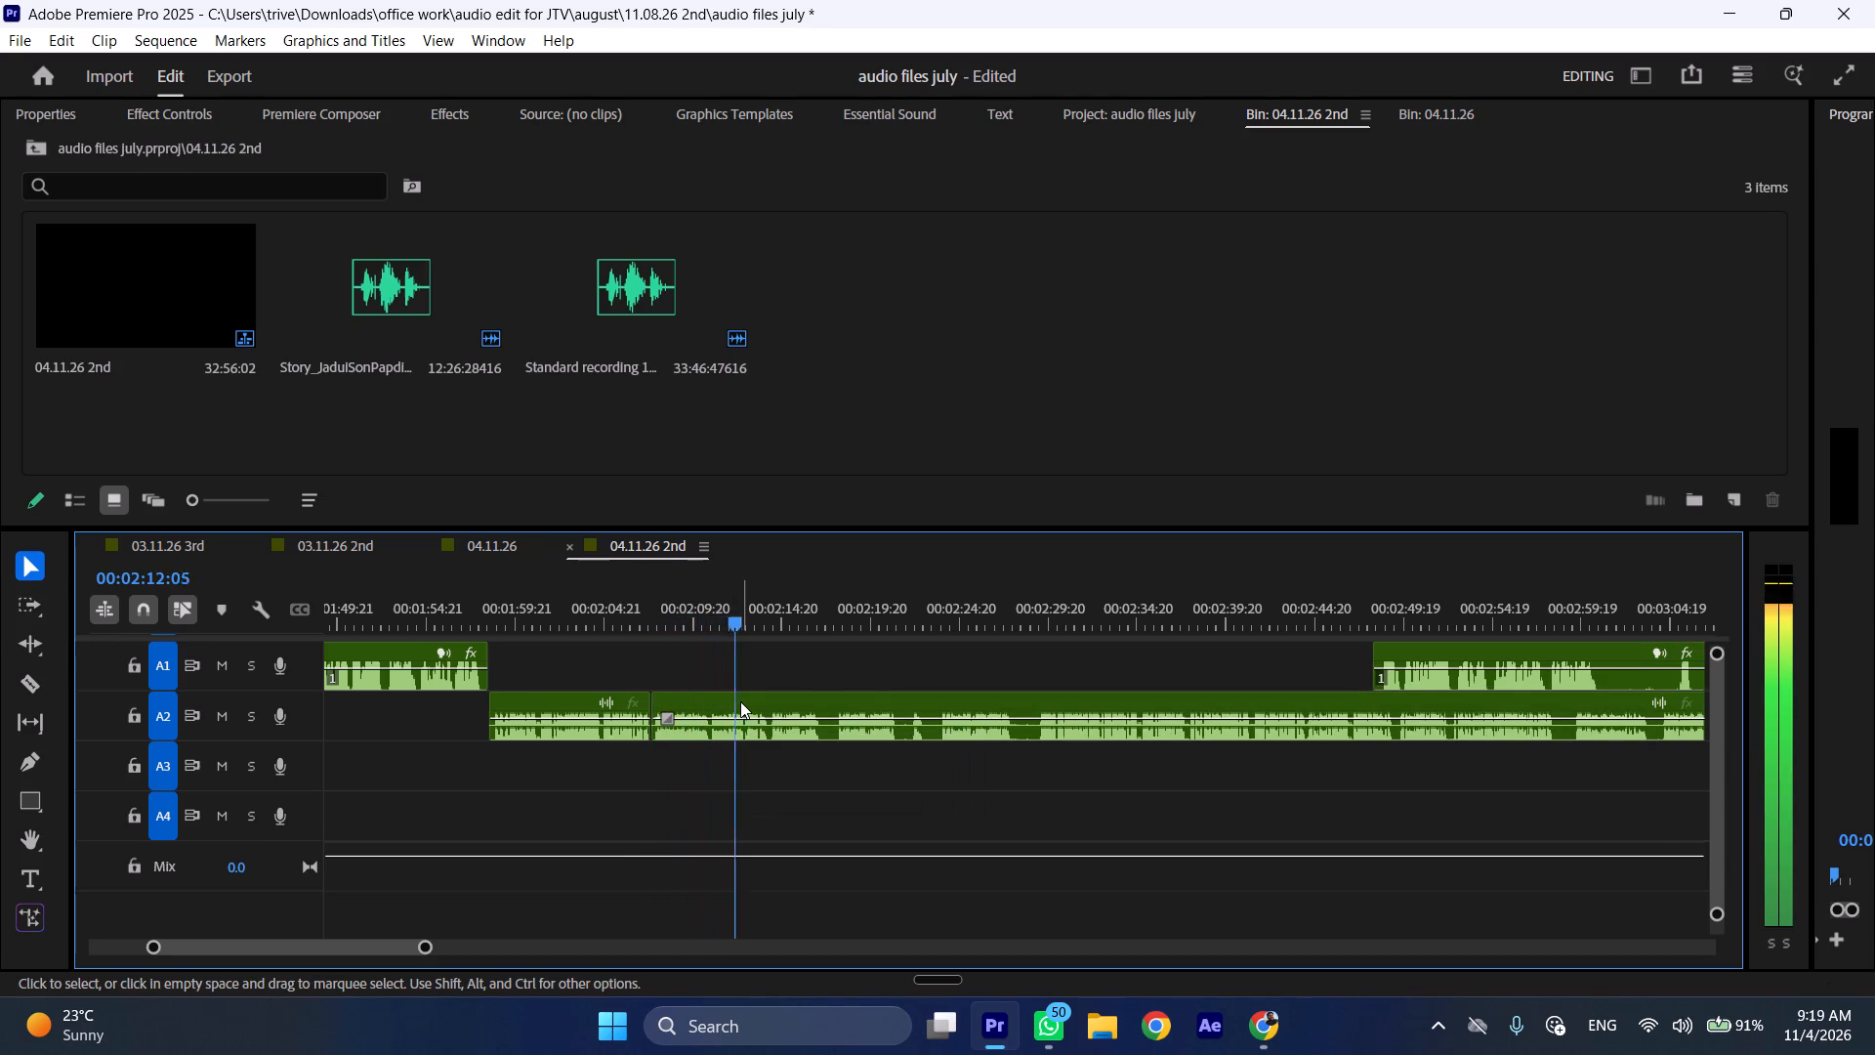
{"action": "scroll", "coordinate": [740, 701], "scroll_direction": "down", "scroll_amount": 3}
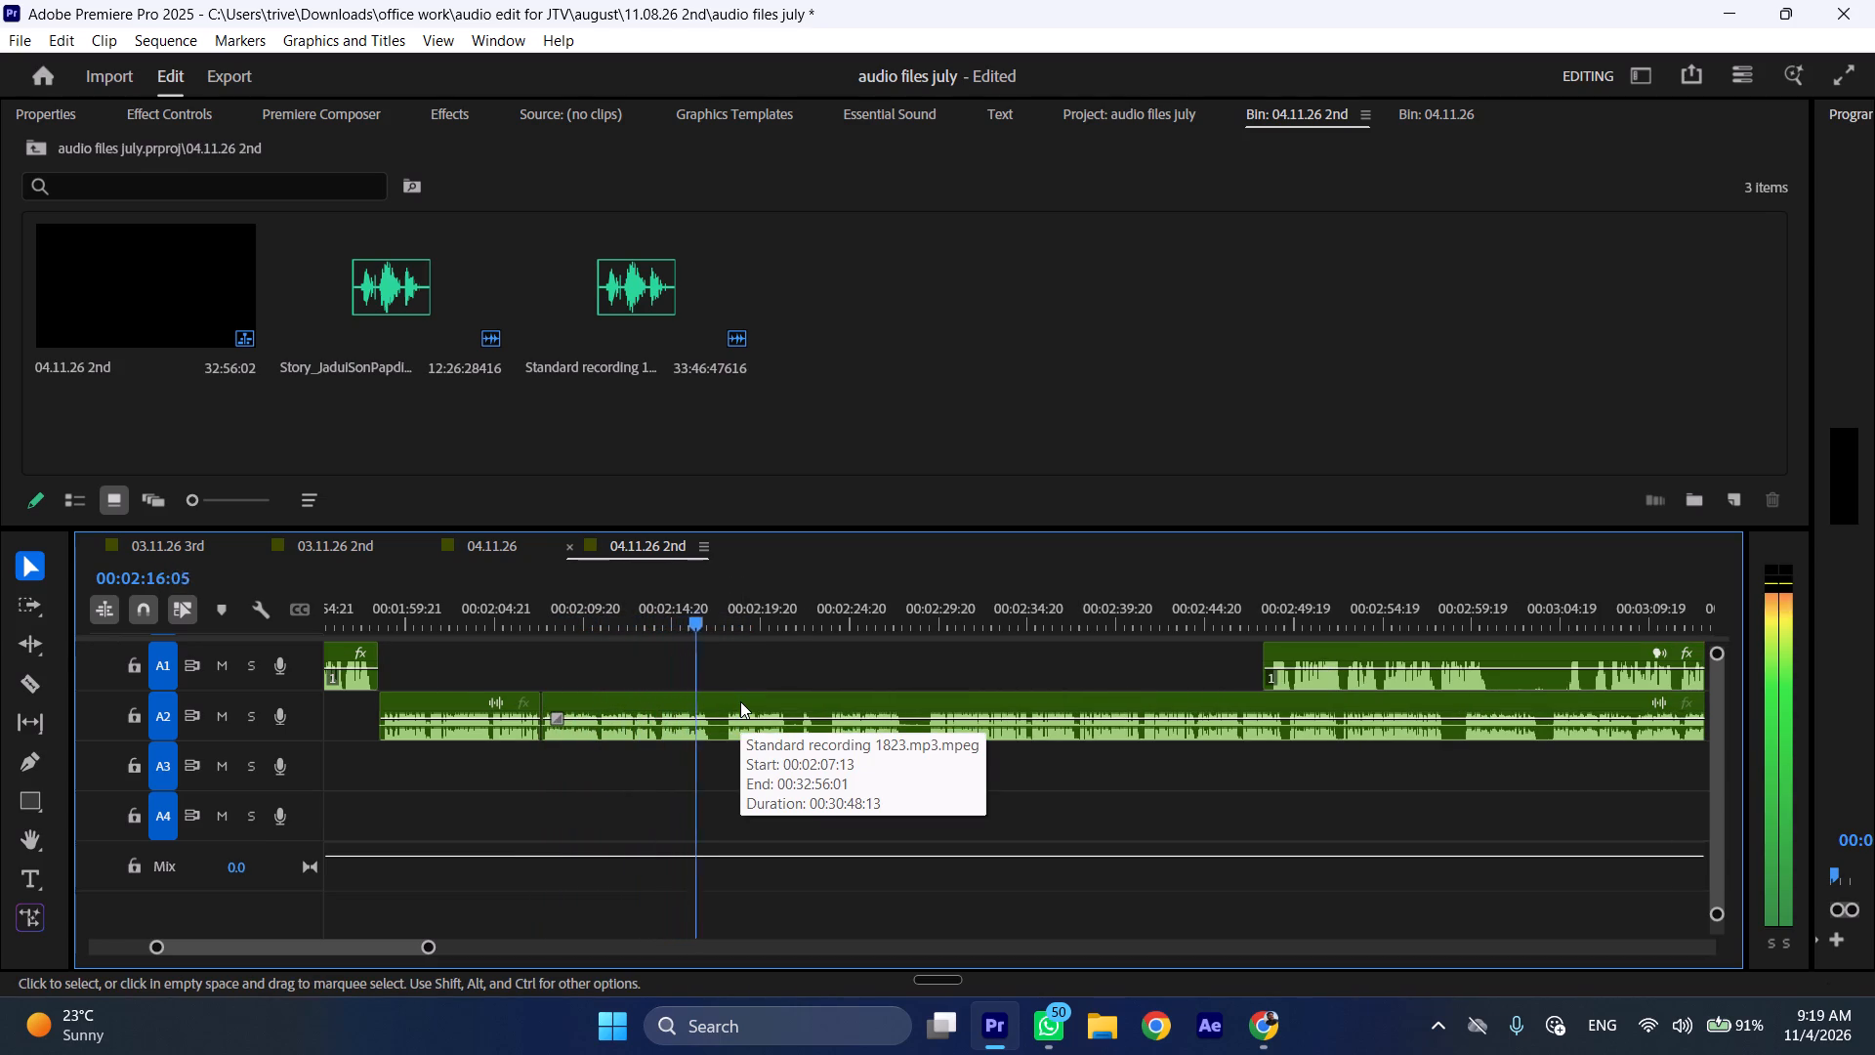
{"action": "left_click", "coordinate": [662, 603]}
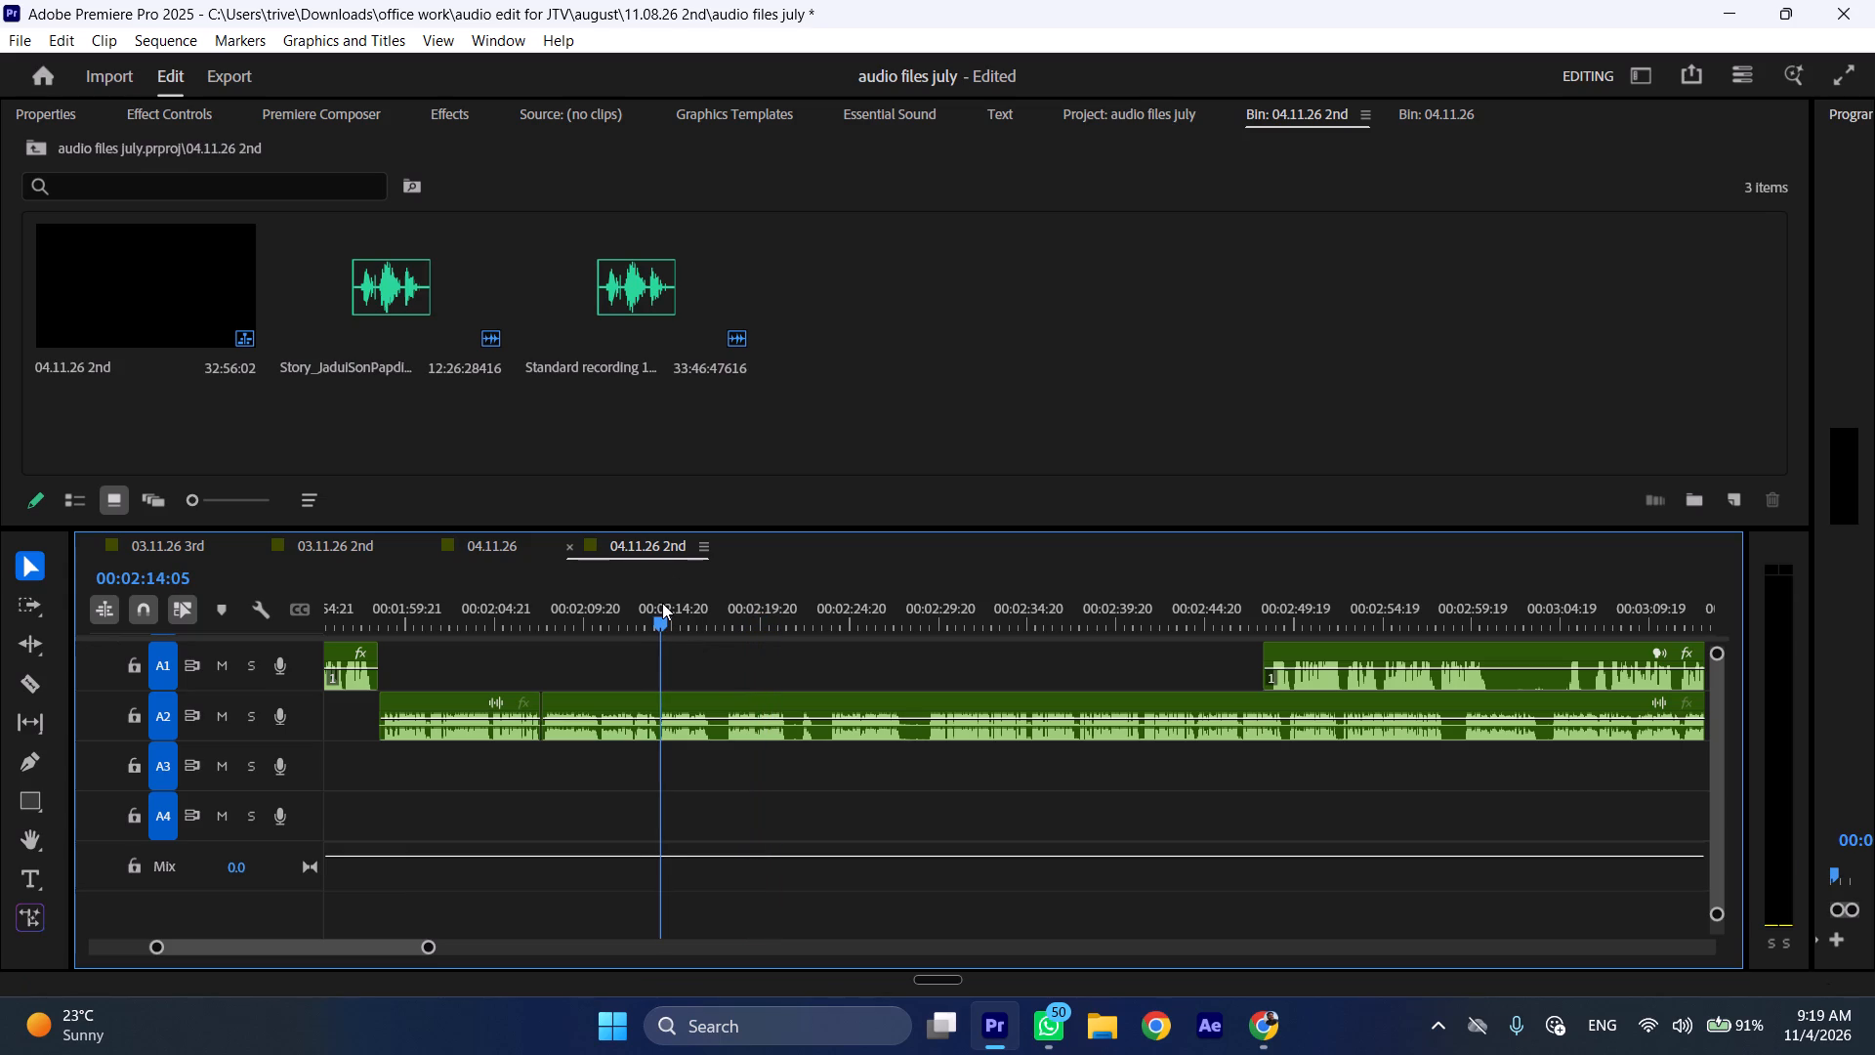
{"action": "key", "text": "shift+c"}
{"action": "key", "text": "space"}
{"action": "left_click_drag", "start_coordinate": [798, 604], "coordinate": [830, 608]}
{"action": "key", "text": "space"}
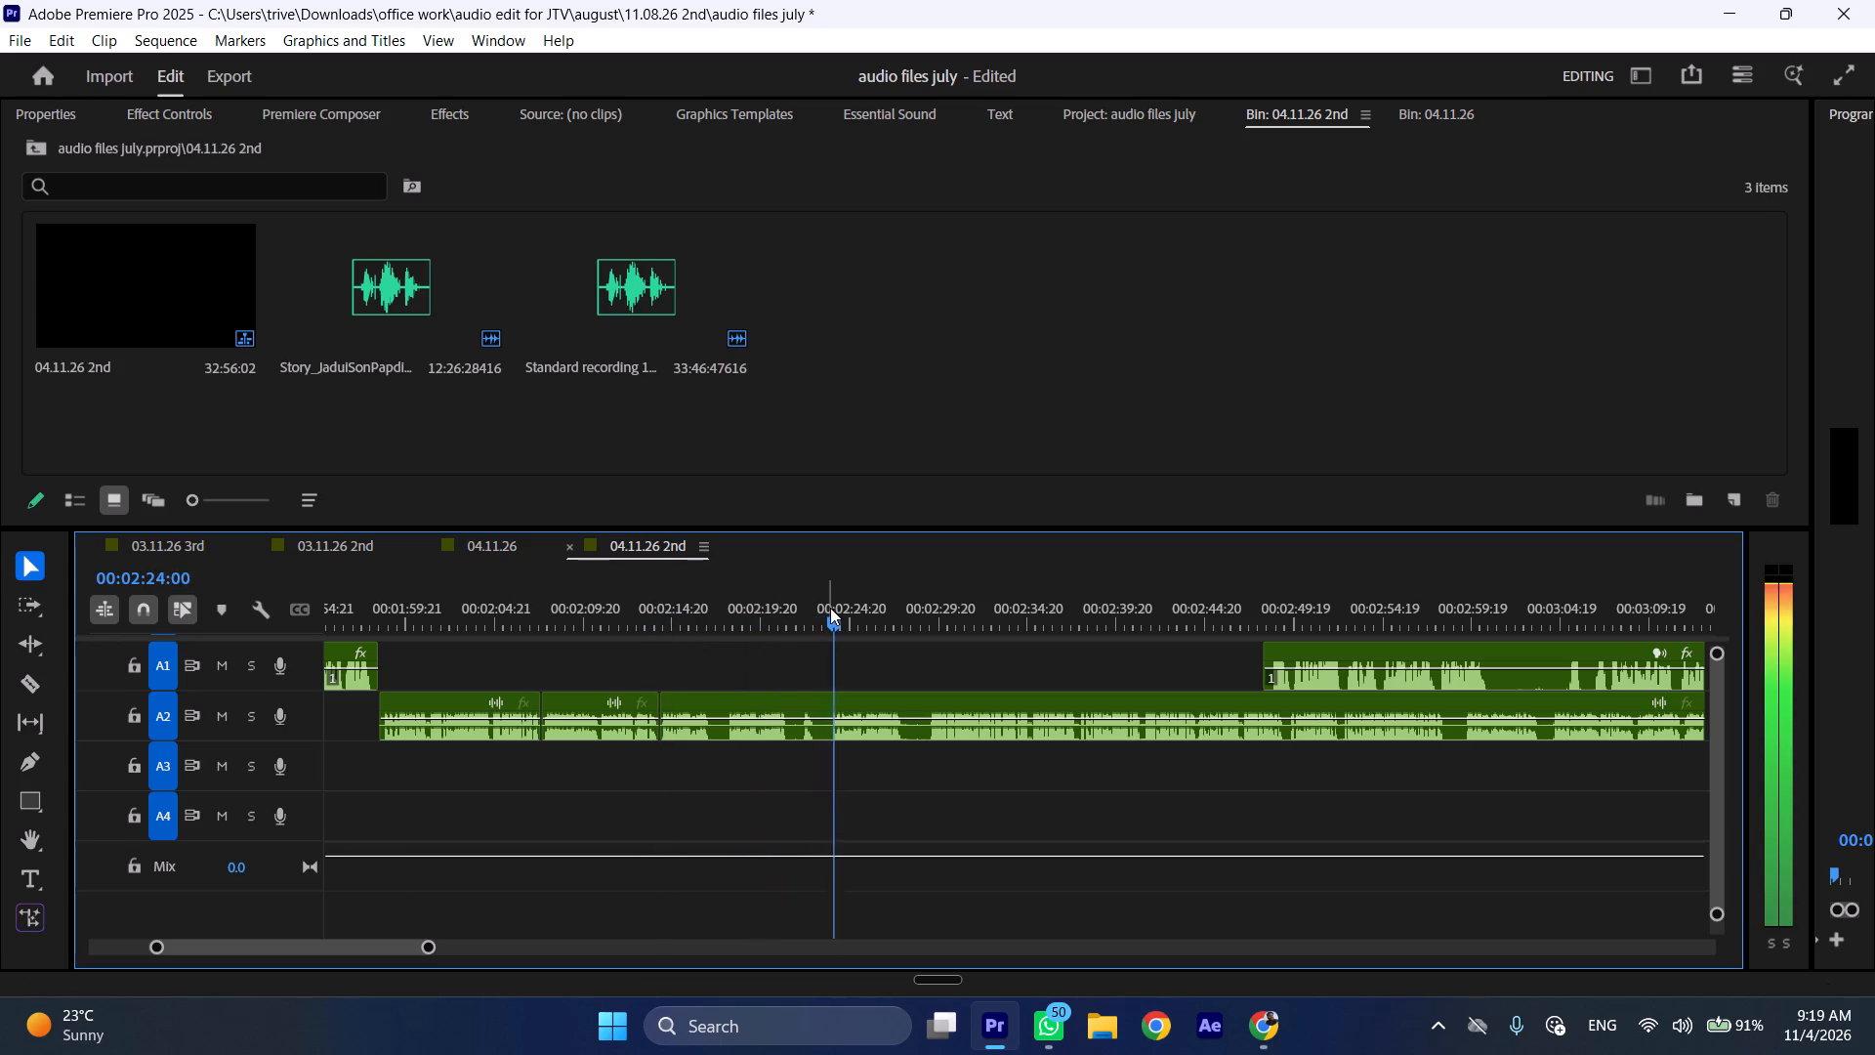
{"action": "left_click", "coordinate": [830, 608]}
{"action": "left_click", "coordinate": [850, 701]}
{"action": "key", "text": "shift+c"}
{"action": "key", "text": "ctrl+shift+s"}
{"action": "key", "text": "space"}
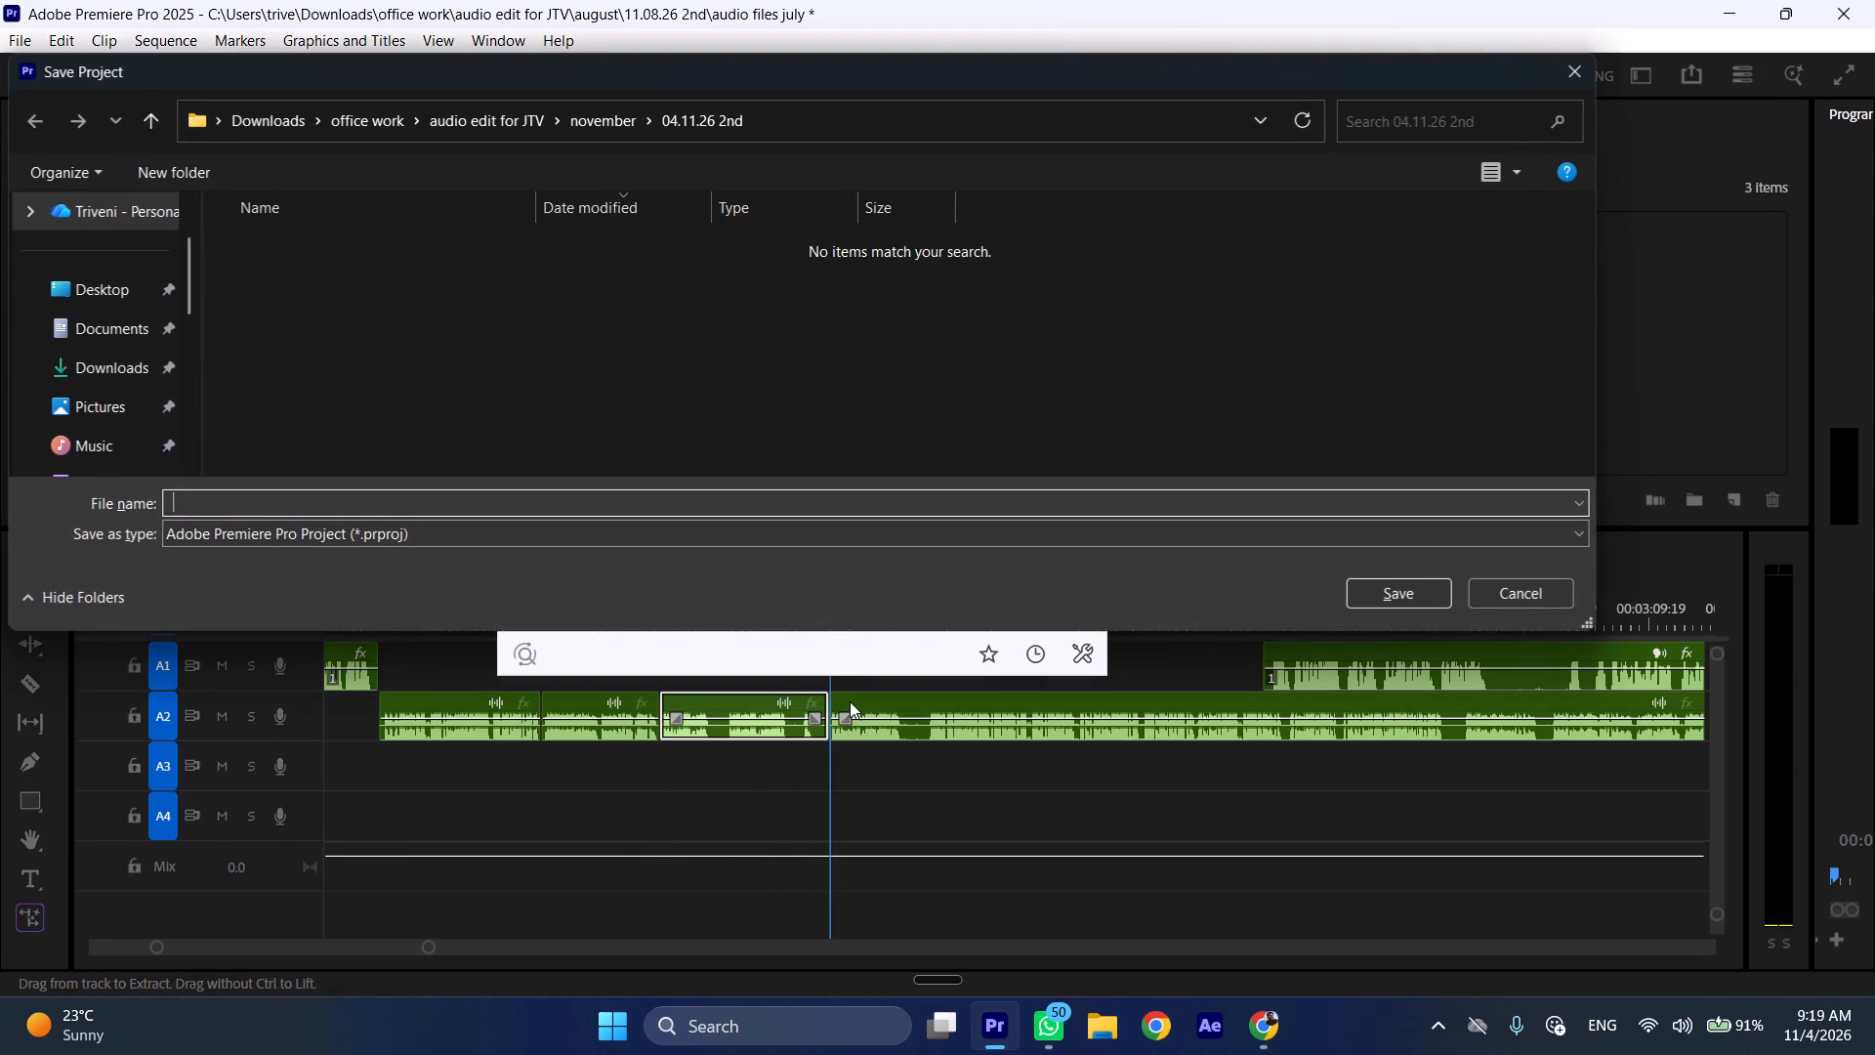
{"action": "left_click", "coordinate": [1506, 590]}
Ripple delete the A2 section between the cuts at 00:02:14:05 and about 00:02:23:19.
{"action": "key", "text": "ctrl+shift+d"}
Play A2 onward, cut it at 00:02:18:12, and move the A1 story clip to start at that cut.
{"action": "key", "text": "space"}
{"action": "key", "text": "l"}
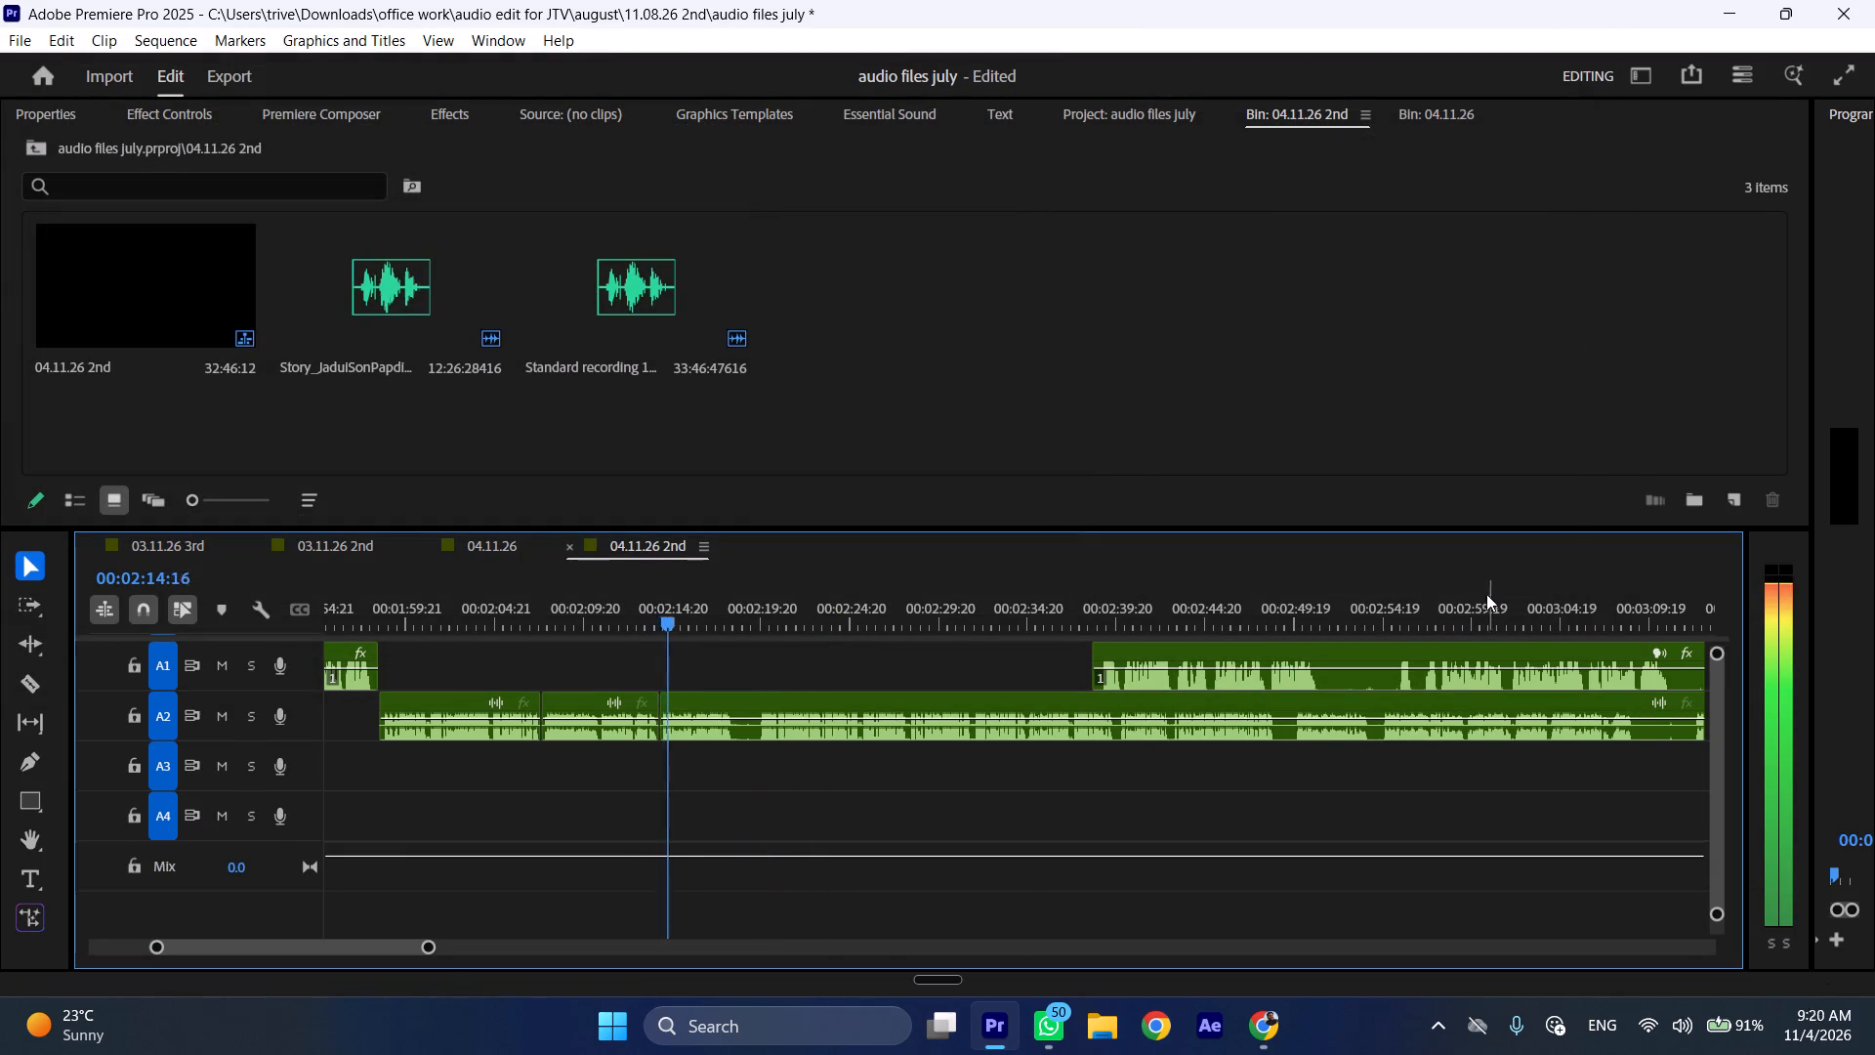
{"action": "key", "text": "space"}
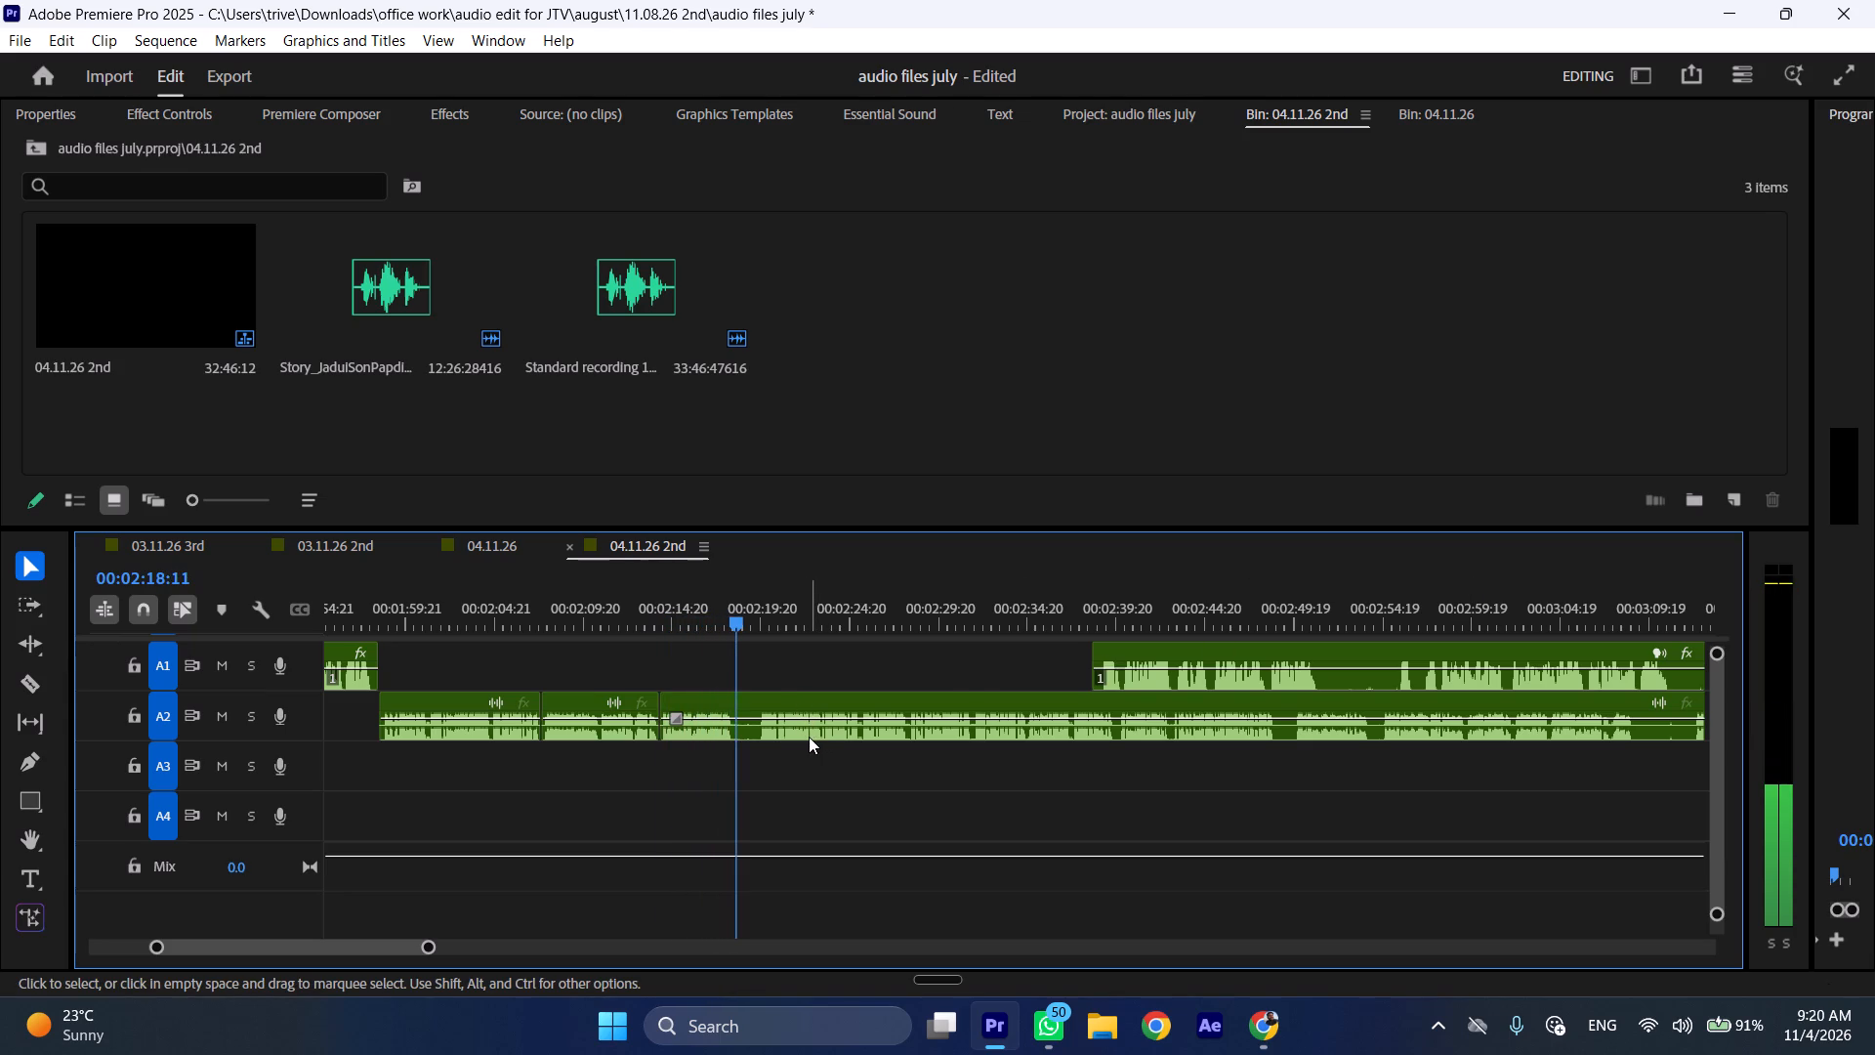
{"action": "type", "text": "C"}
{"action": "left_click_drag", "start_coordinate": [1146, 648], "coordinate": [792, 666]}
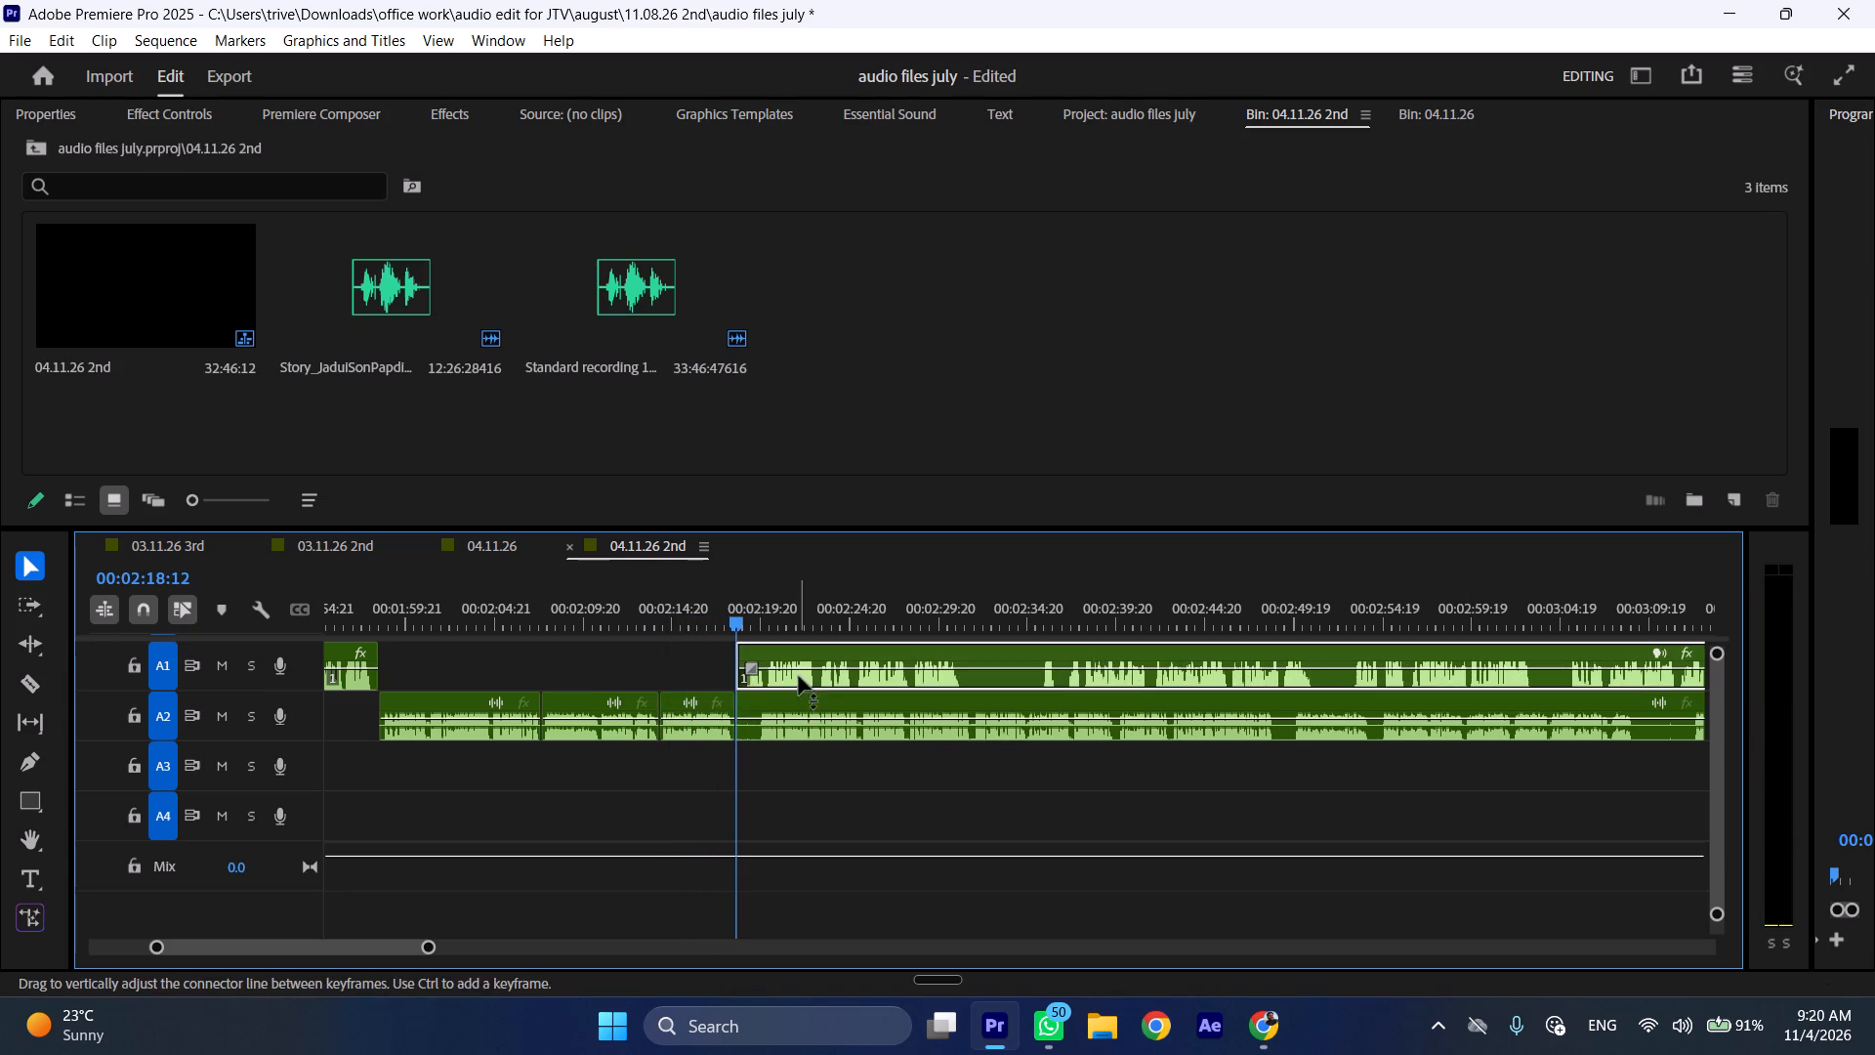
Move the remaining A2 recording later to about 2 minutes 33 seconds, play A1, and trim about one second off the A2 clip's start.
{"action": "left_click_drag", "start_coordinate": [801, 705], "coordinate": [1062, 705]}
{"action": "key", "text": "space"}
{"action": "key", "text": "l"}
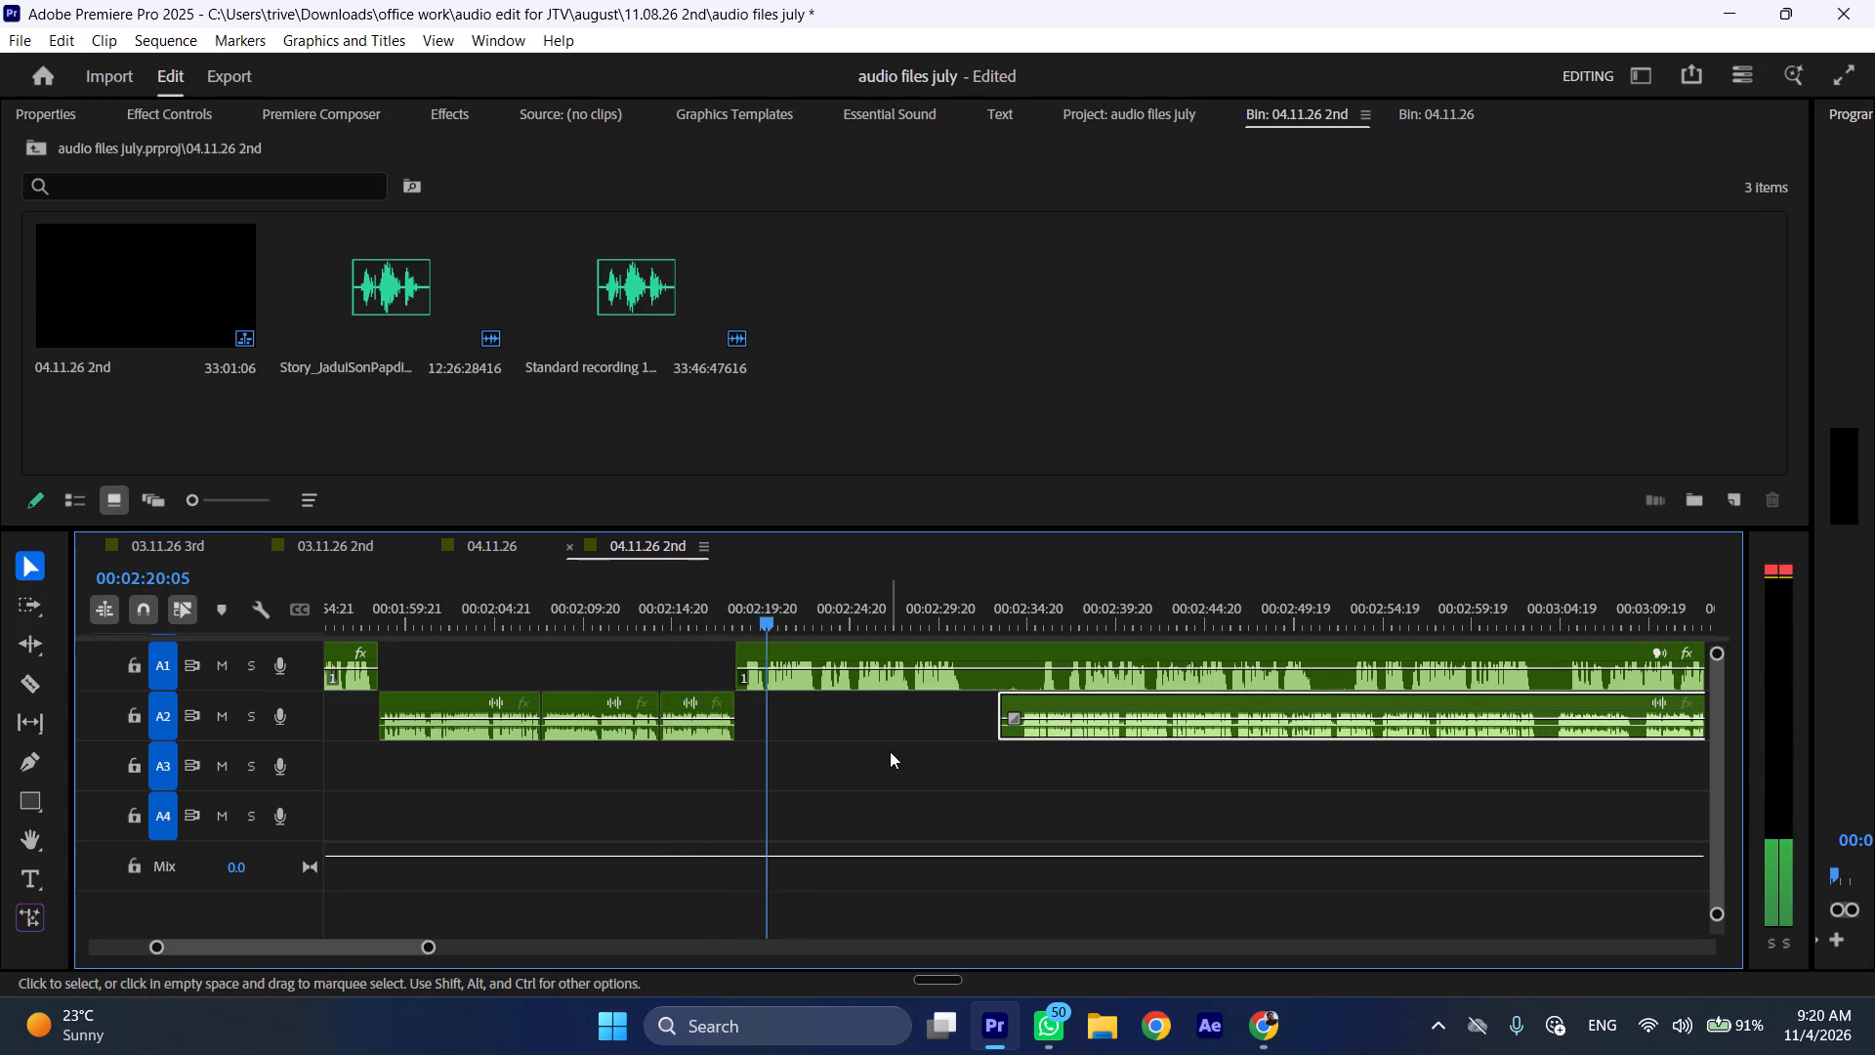
{"action": "left_click_drag", "start_coordinate": [984, 707], "coordinate": [1002, 707]}
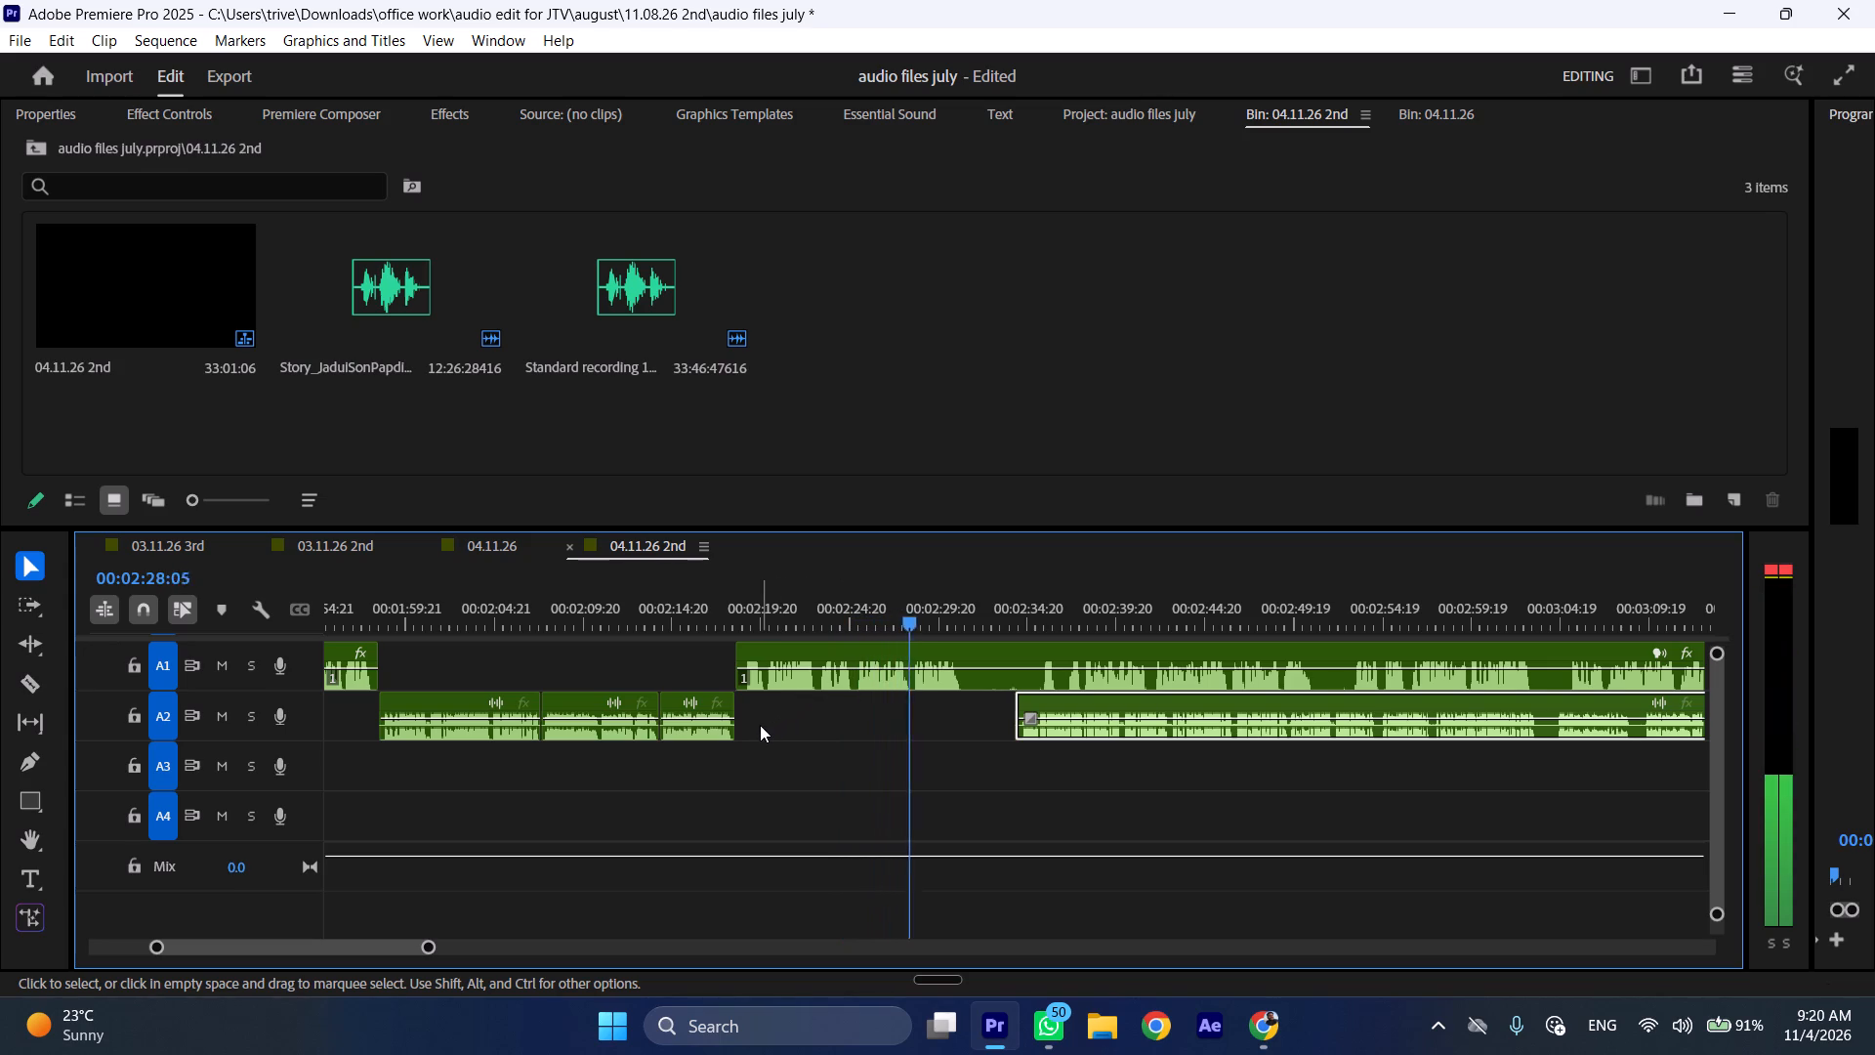
Cut the A1 story clip at 00:02:18:19 and ripple delete the short part before the cut.
{"action": "left_click", "coordinate": [751, 607]}
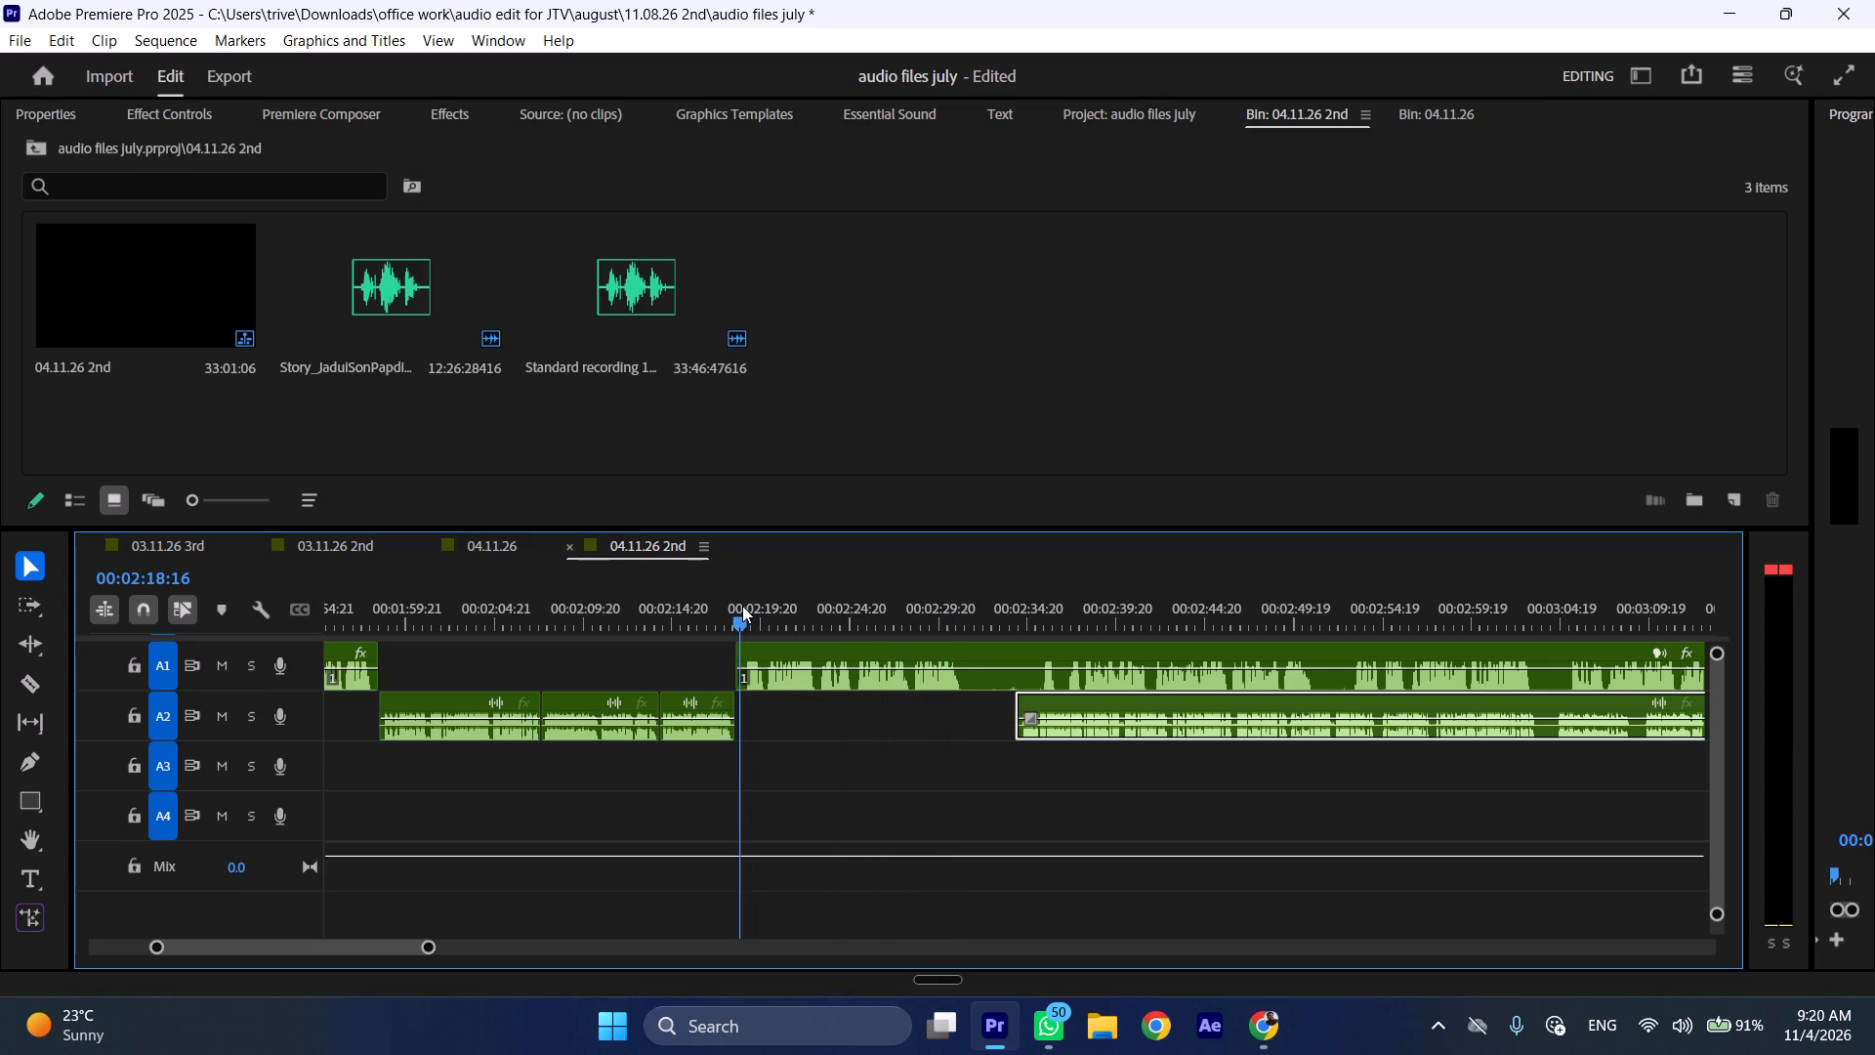
{"action": "left_click", "coordinate": [777, 682]}
{"action": "key", "text": "shift+c"}
{"action": "key", "text": "ctrl+shift+d"}
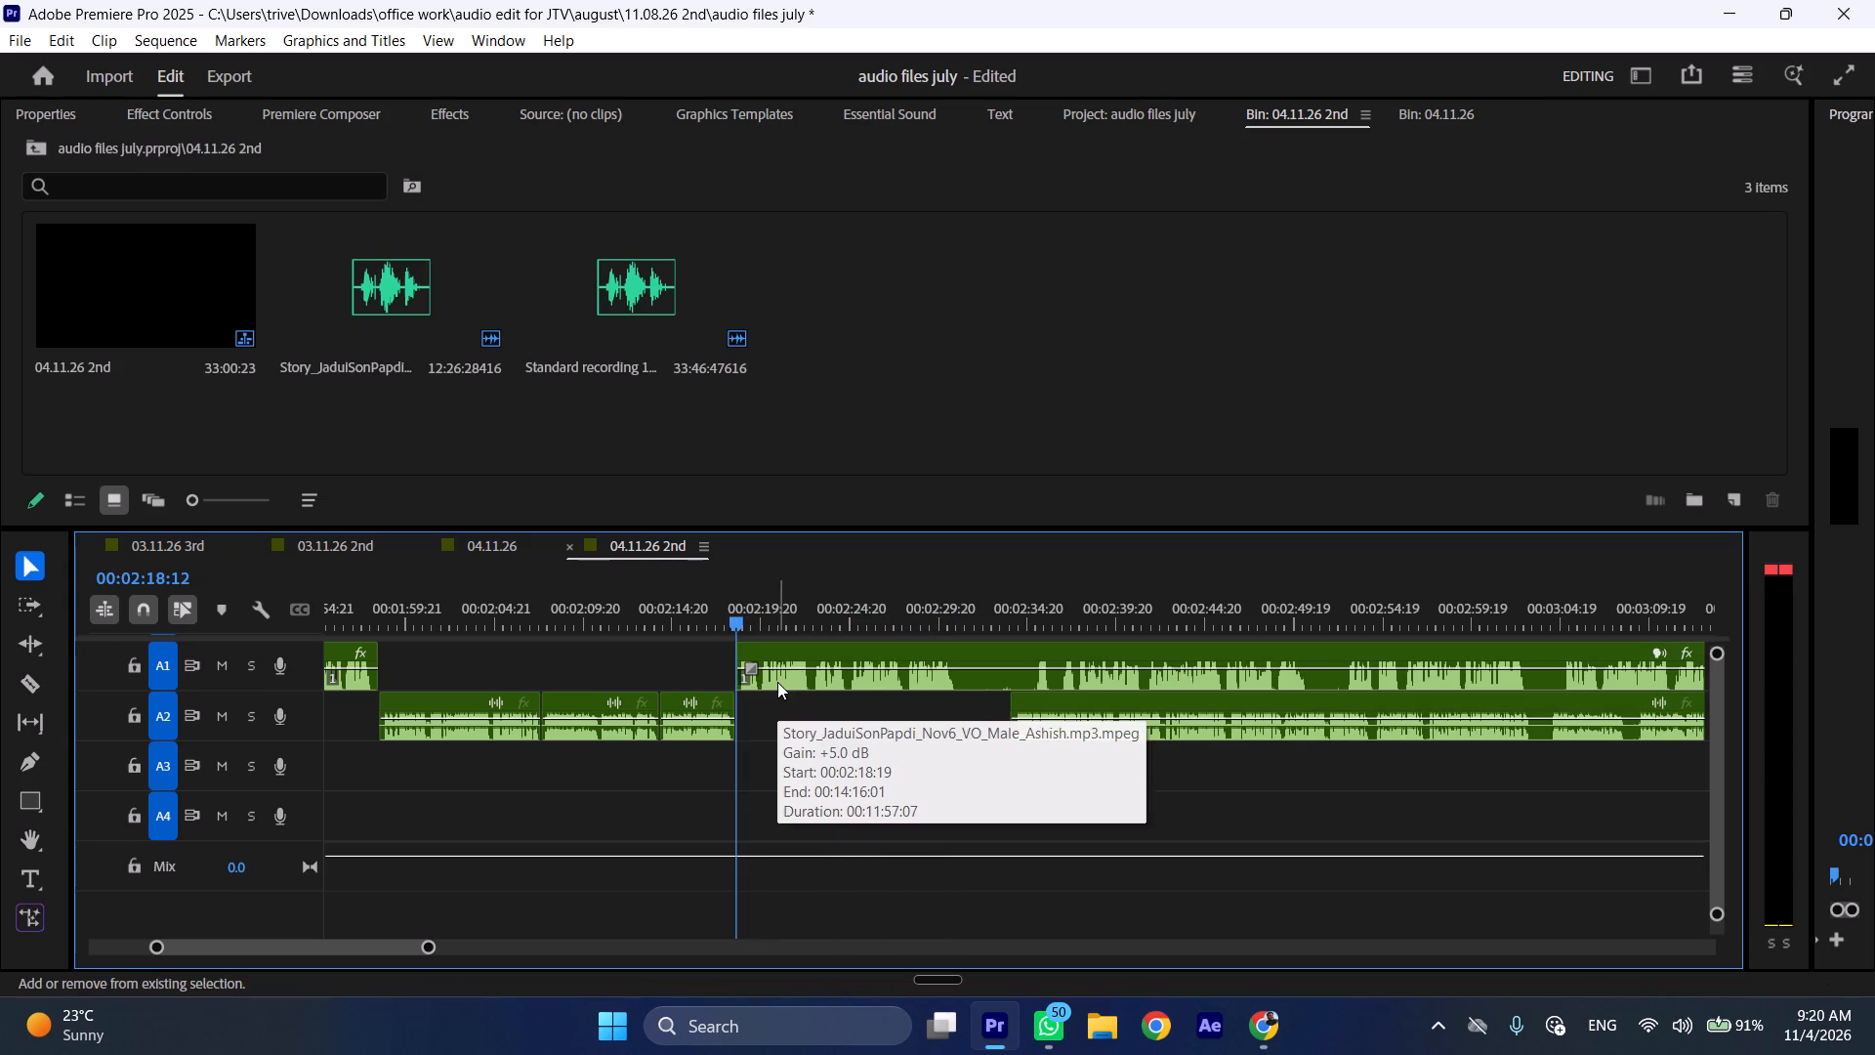
Play the A1 story clip, cut it at 00:02:31:02, and replay the passage just before the cut.
{"action": "key", "text": "space"}
{"action": "left_click_drag", "start_coordinate": [917, 577], "coordinate": [944, 585]}
{"action": "left_click_drag", "start_coordinate": [948, 610], "coordinate": [964, 615]}
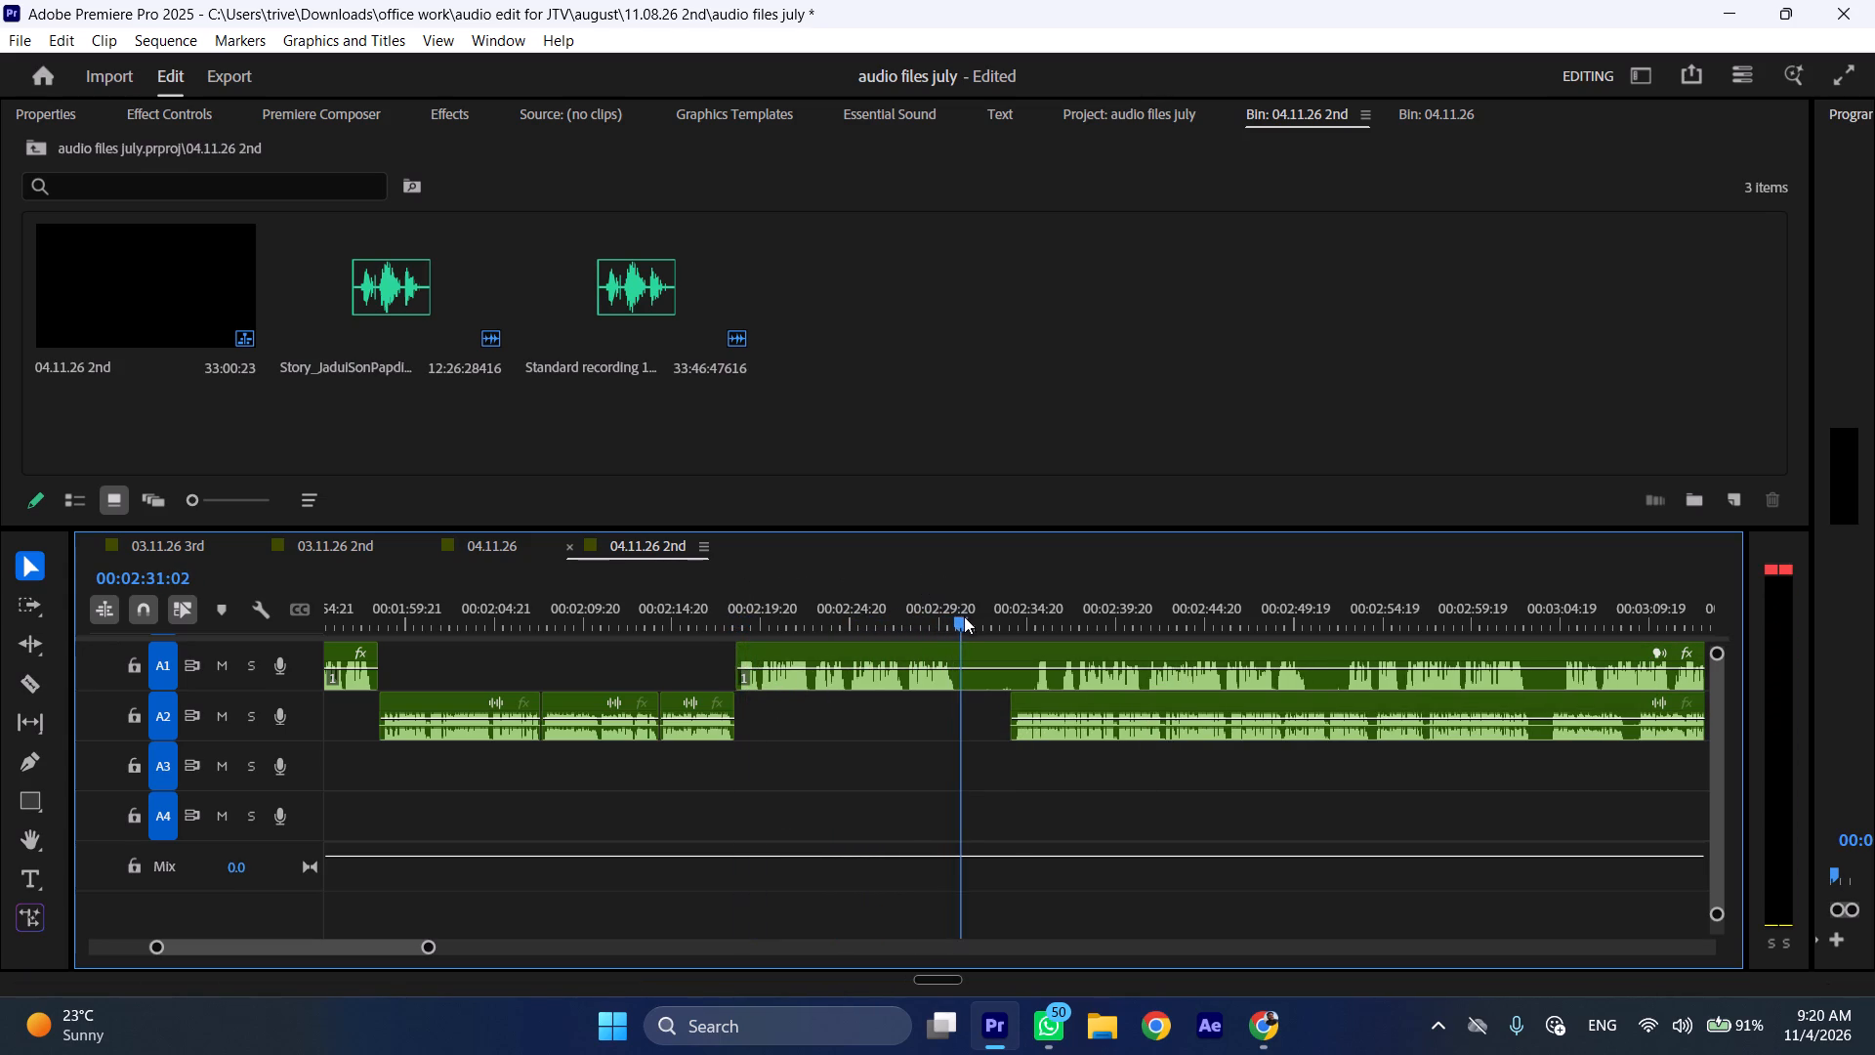
{"action": "key", "text": "shift+c"}
{"action": "left_click", "coordinate": [937, 607]}
{"action": "key", "text": "space"}
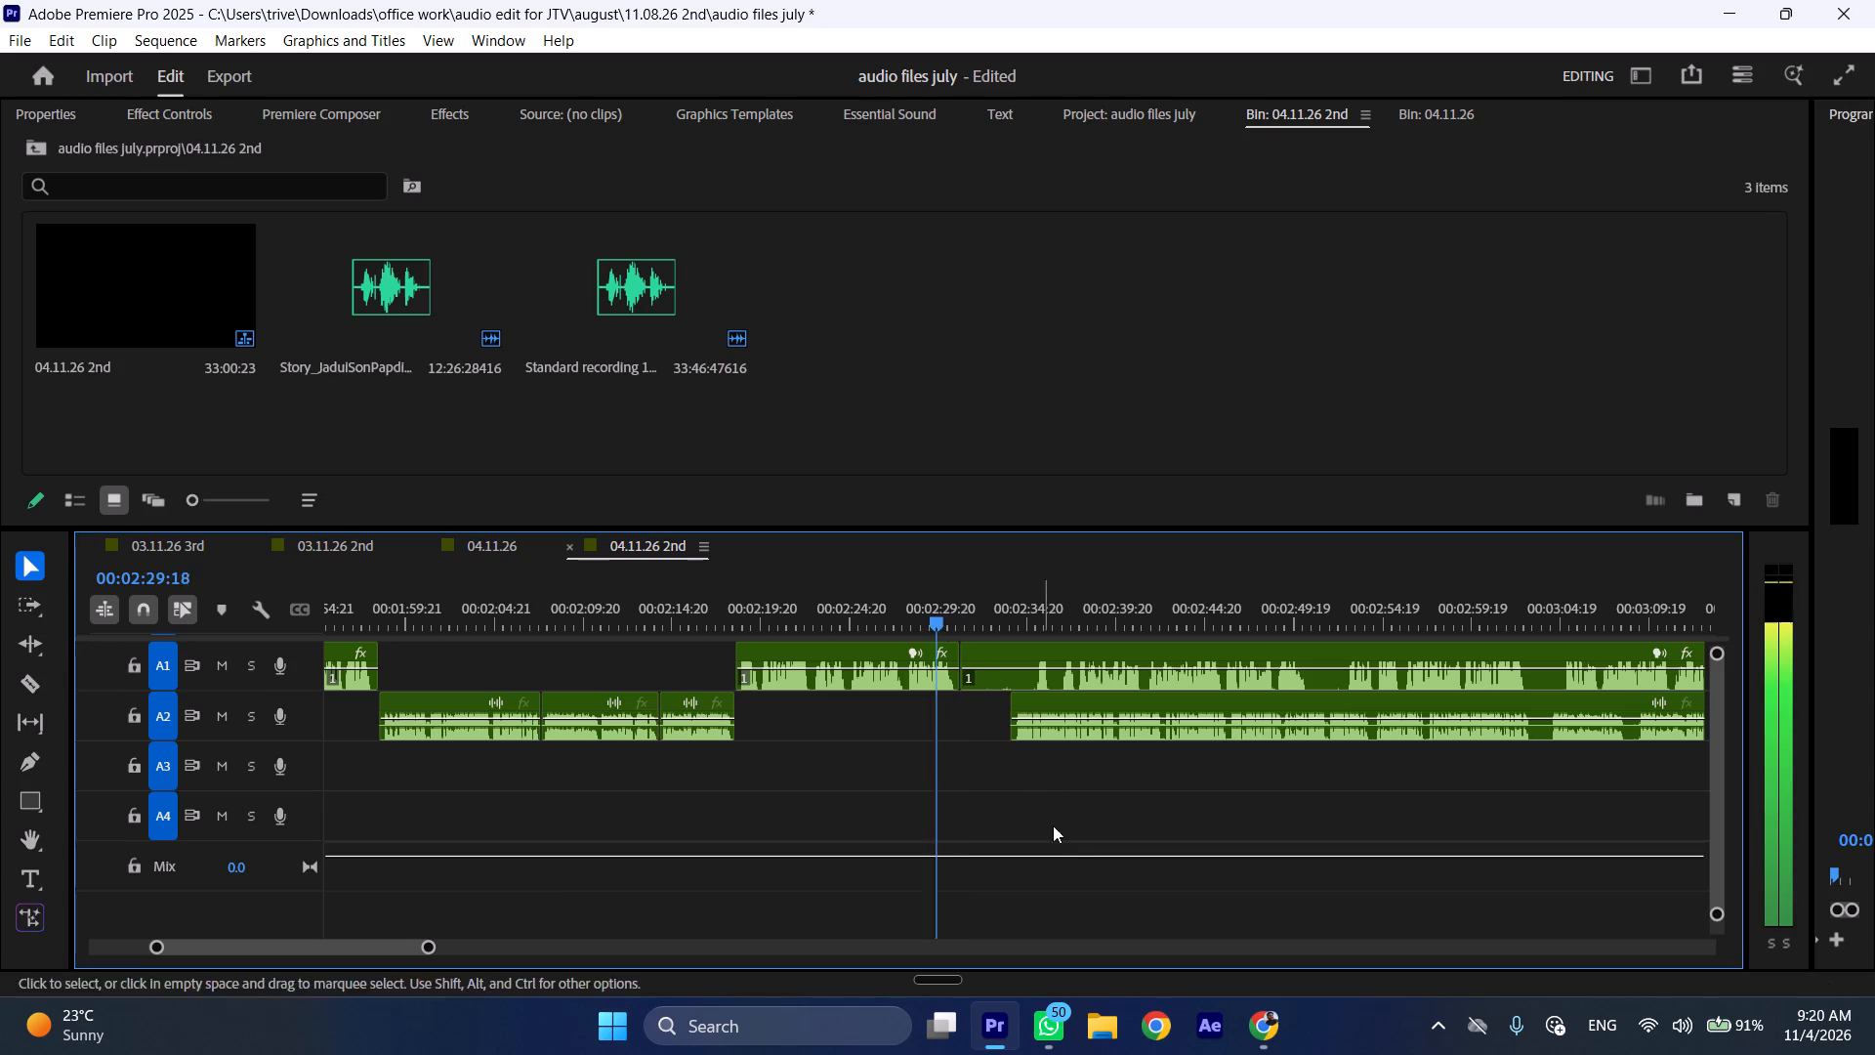
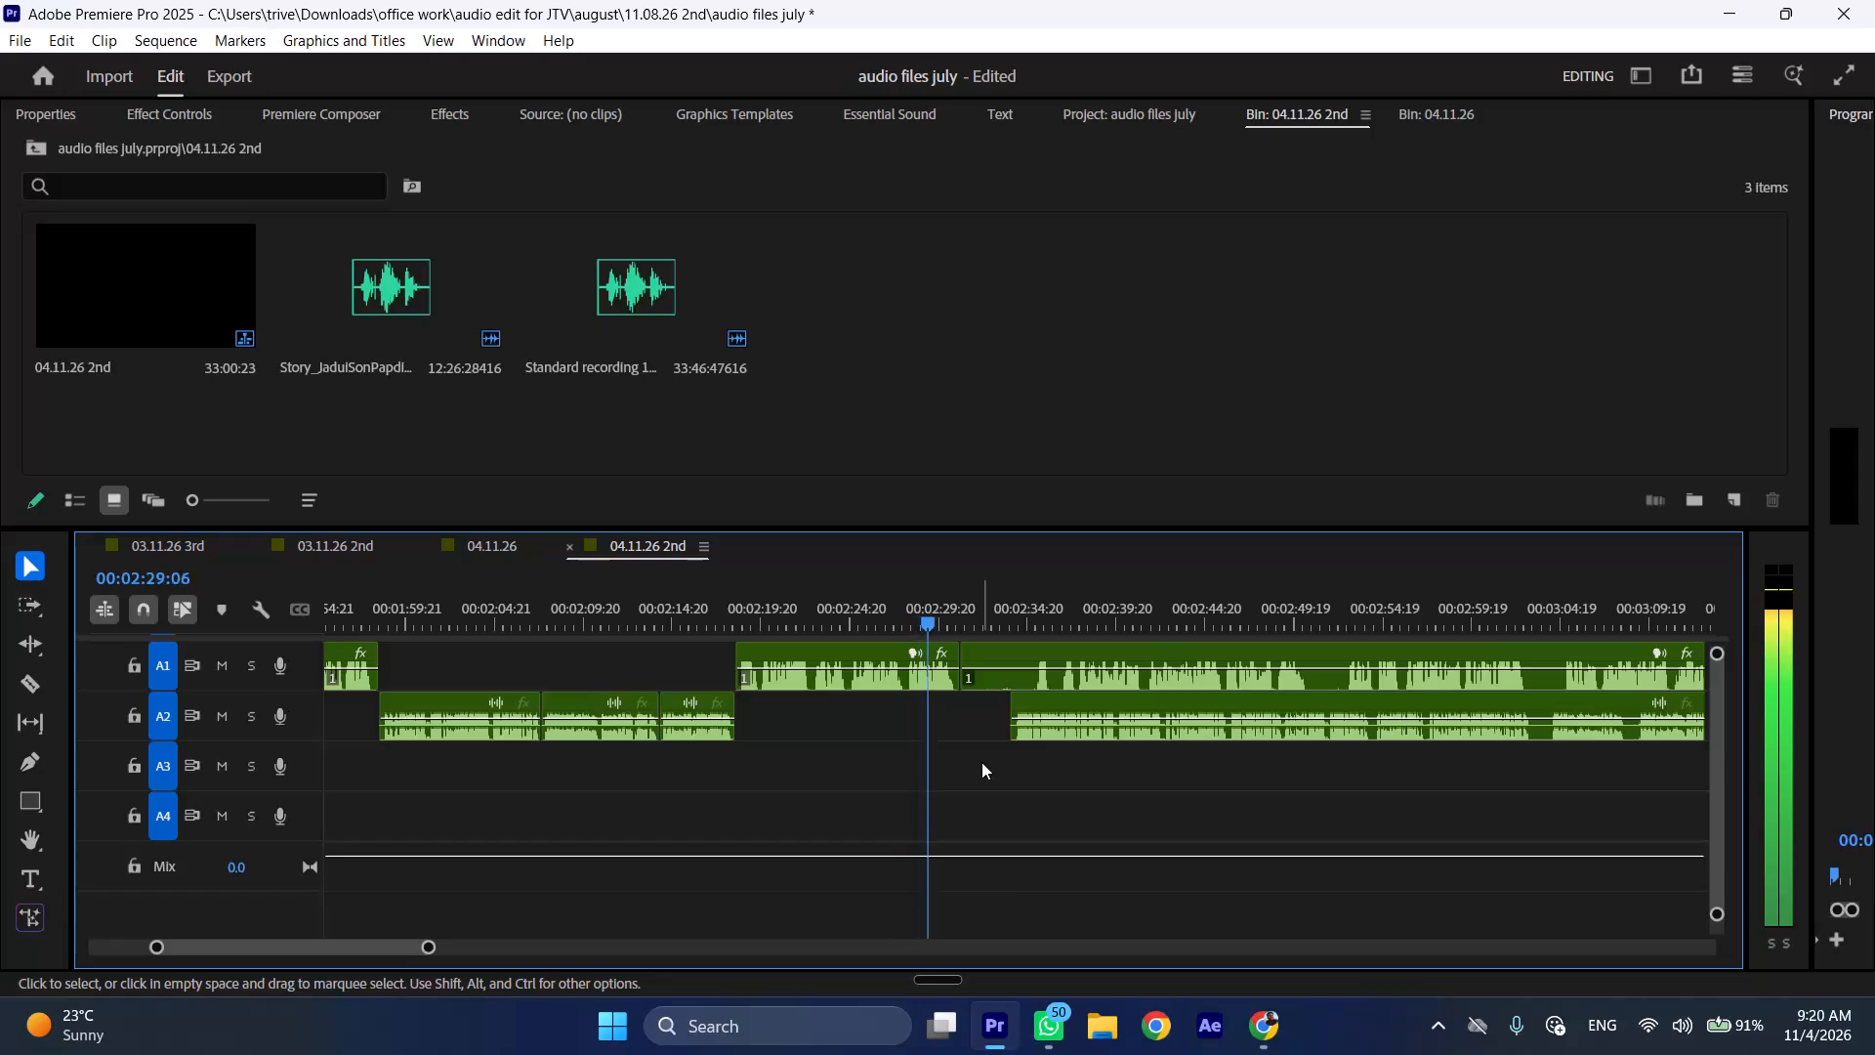
Move the remaining A2 recording clip earlier to start at the A1 cut at 00:02:31:02.
{"action": "key", "text": "space"}
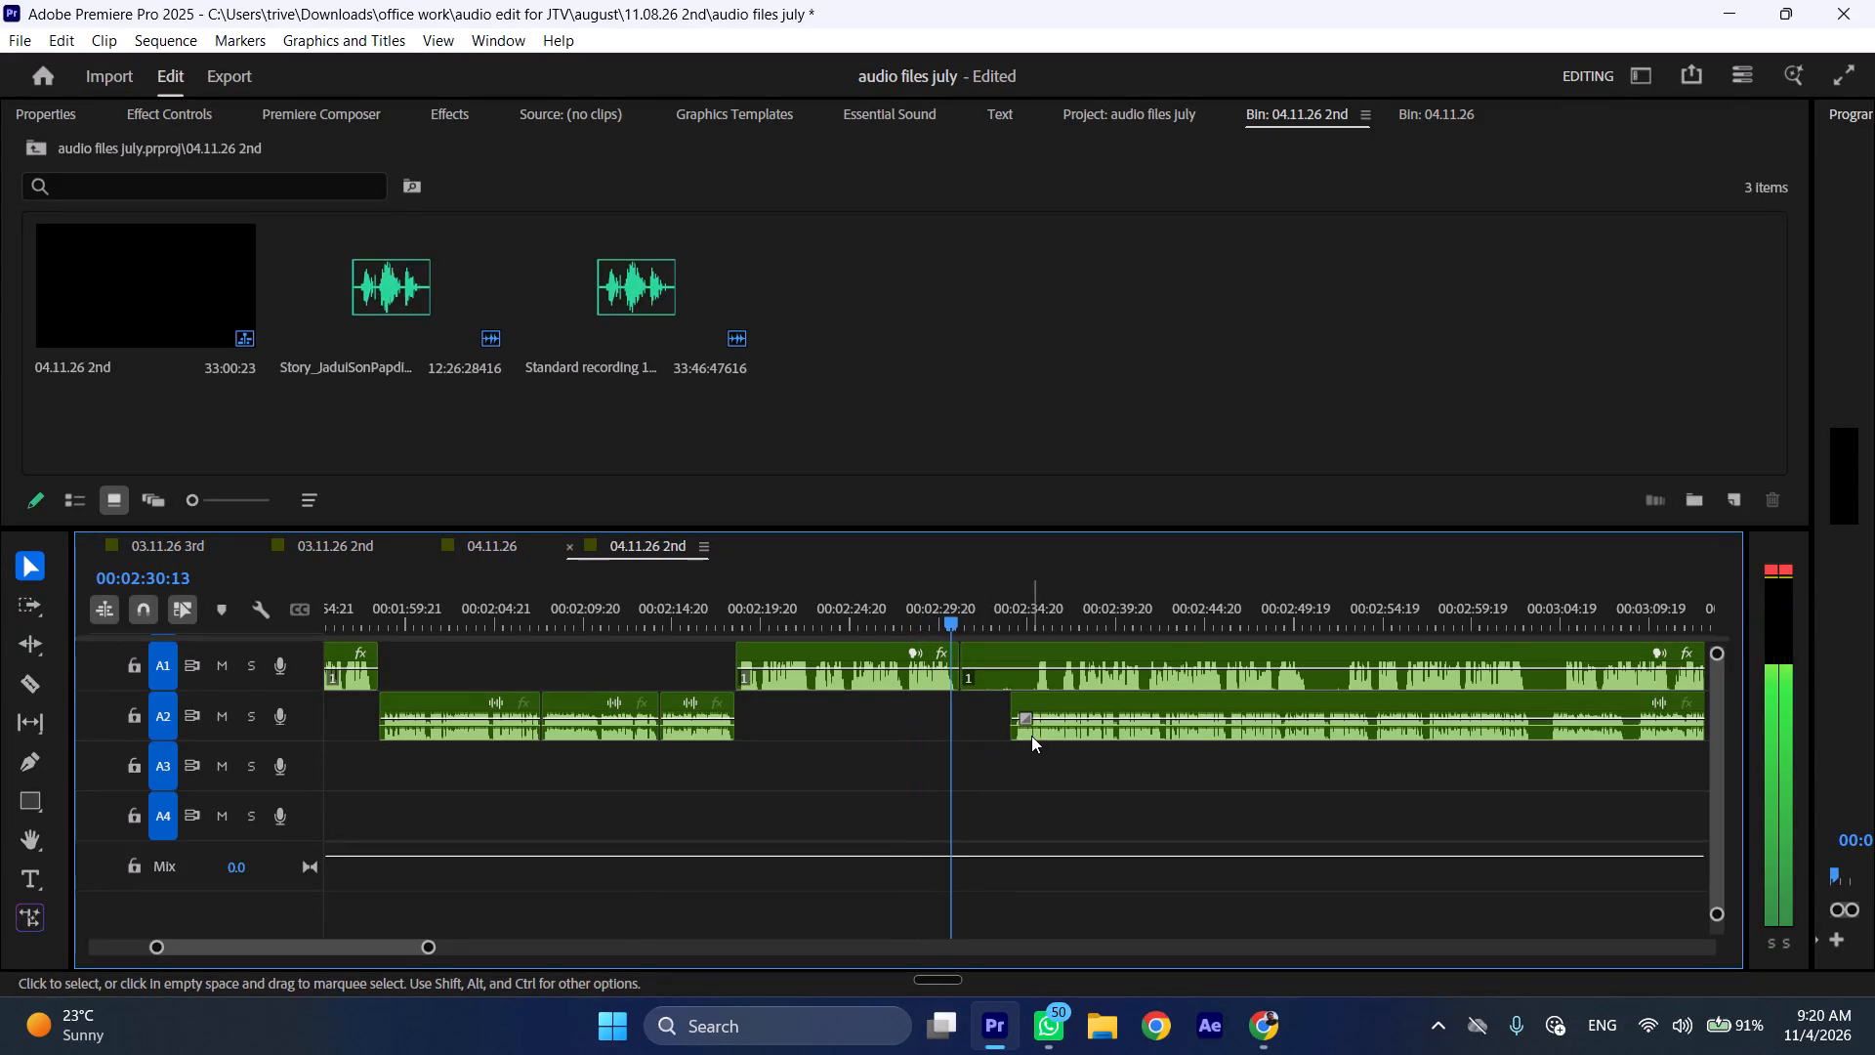
{"action": "left_click_drag", "start_coordinate": [1055, 702], "coordinate": [1000, 702]}
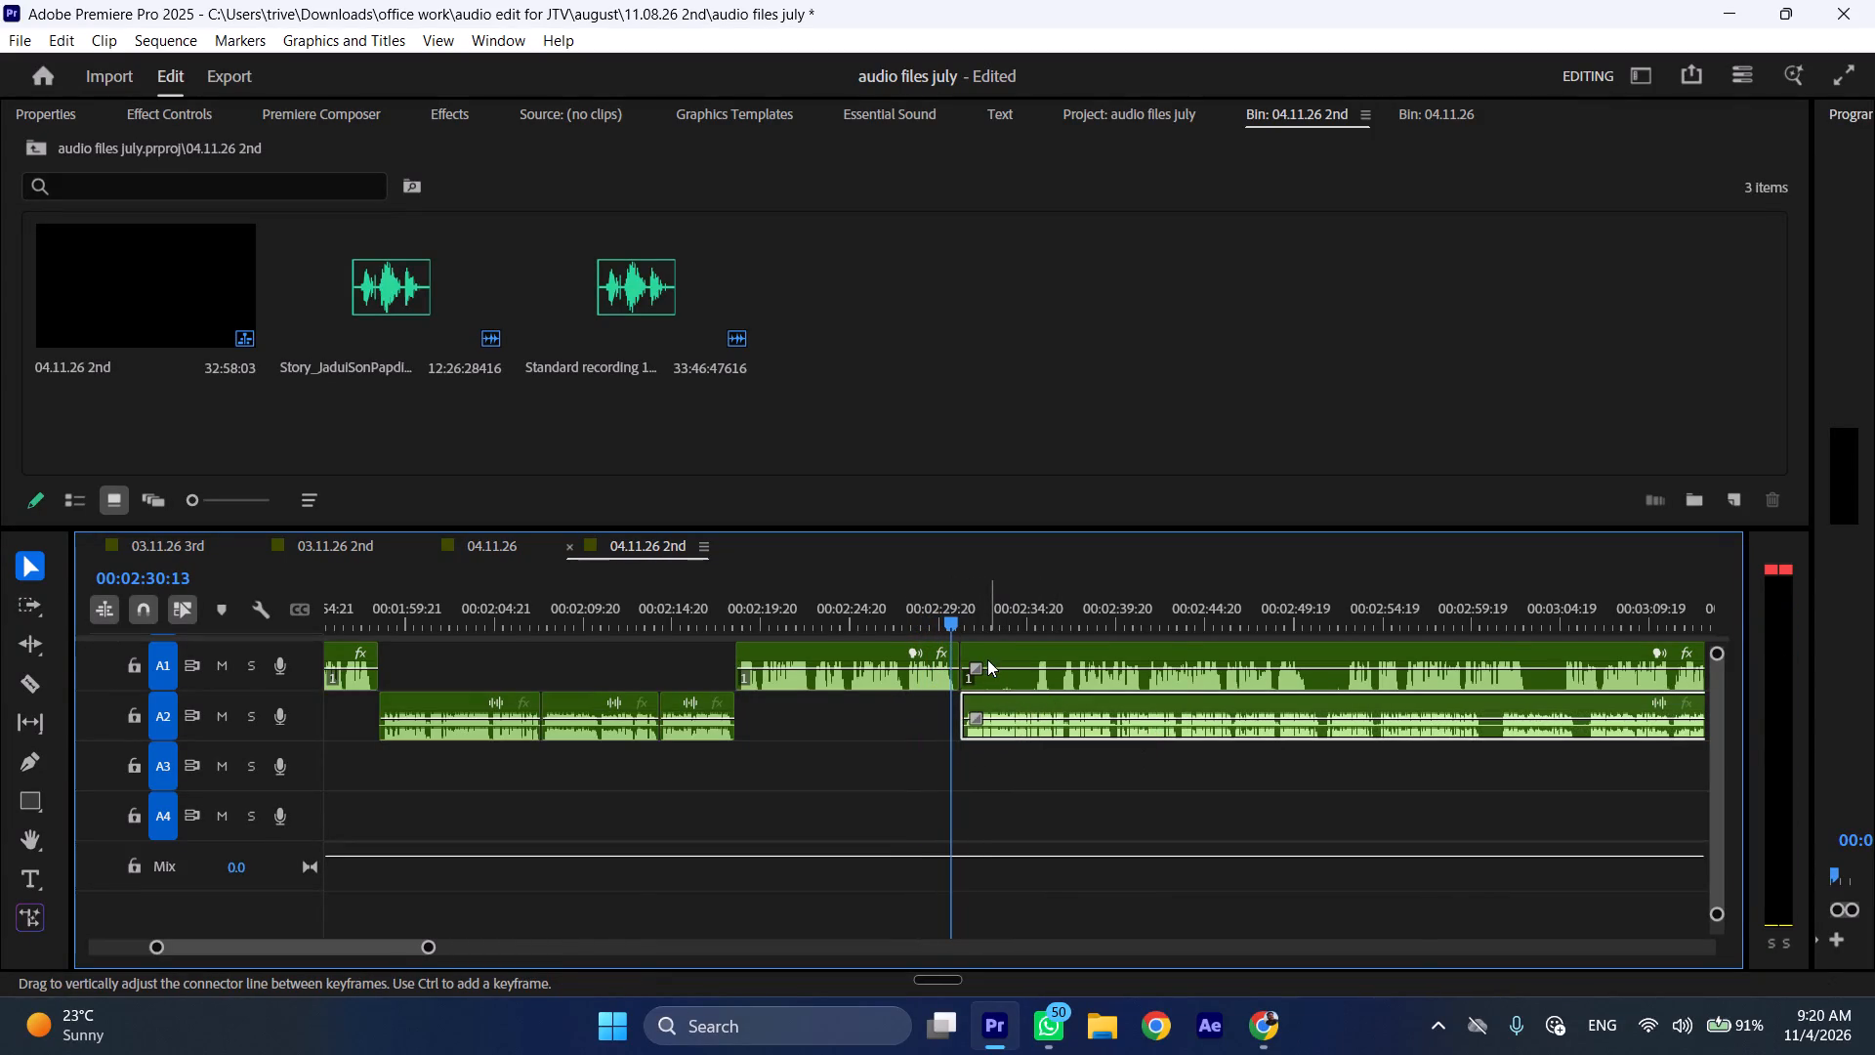
Move the remaining A1 story clip later to about 3 minutes and trim its start to about 3 minutes 4 seconds.
{"action": "left_click_drag", "start_coordinate": [987, 650], "coordinate": [1502, 654]}
{"action": "left_click_drag", "start_coordinate": [1483, 653], "coordinate": [1534, 657]}
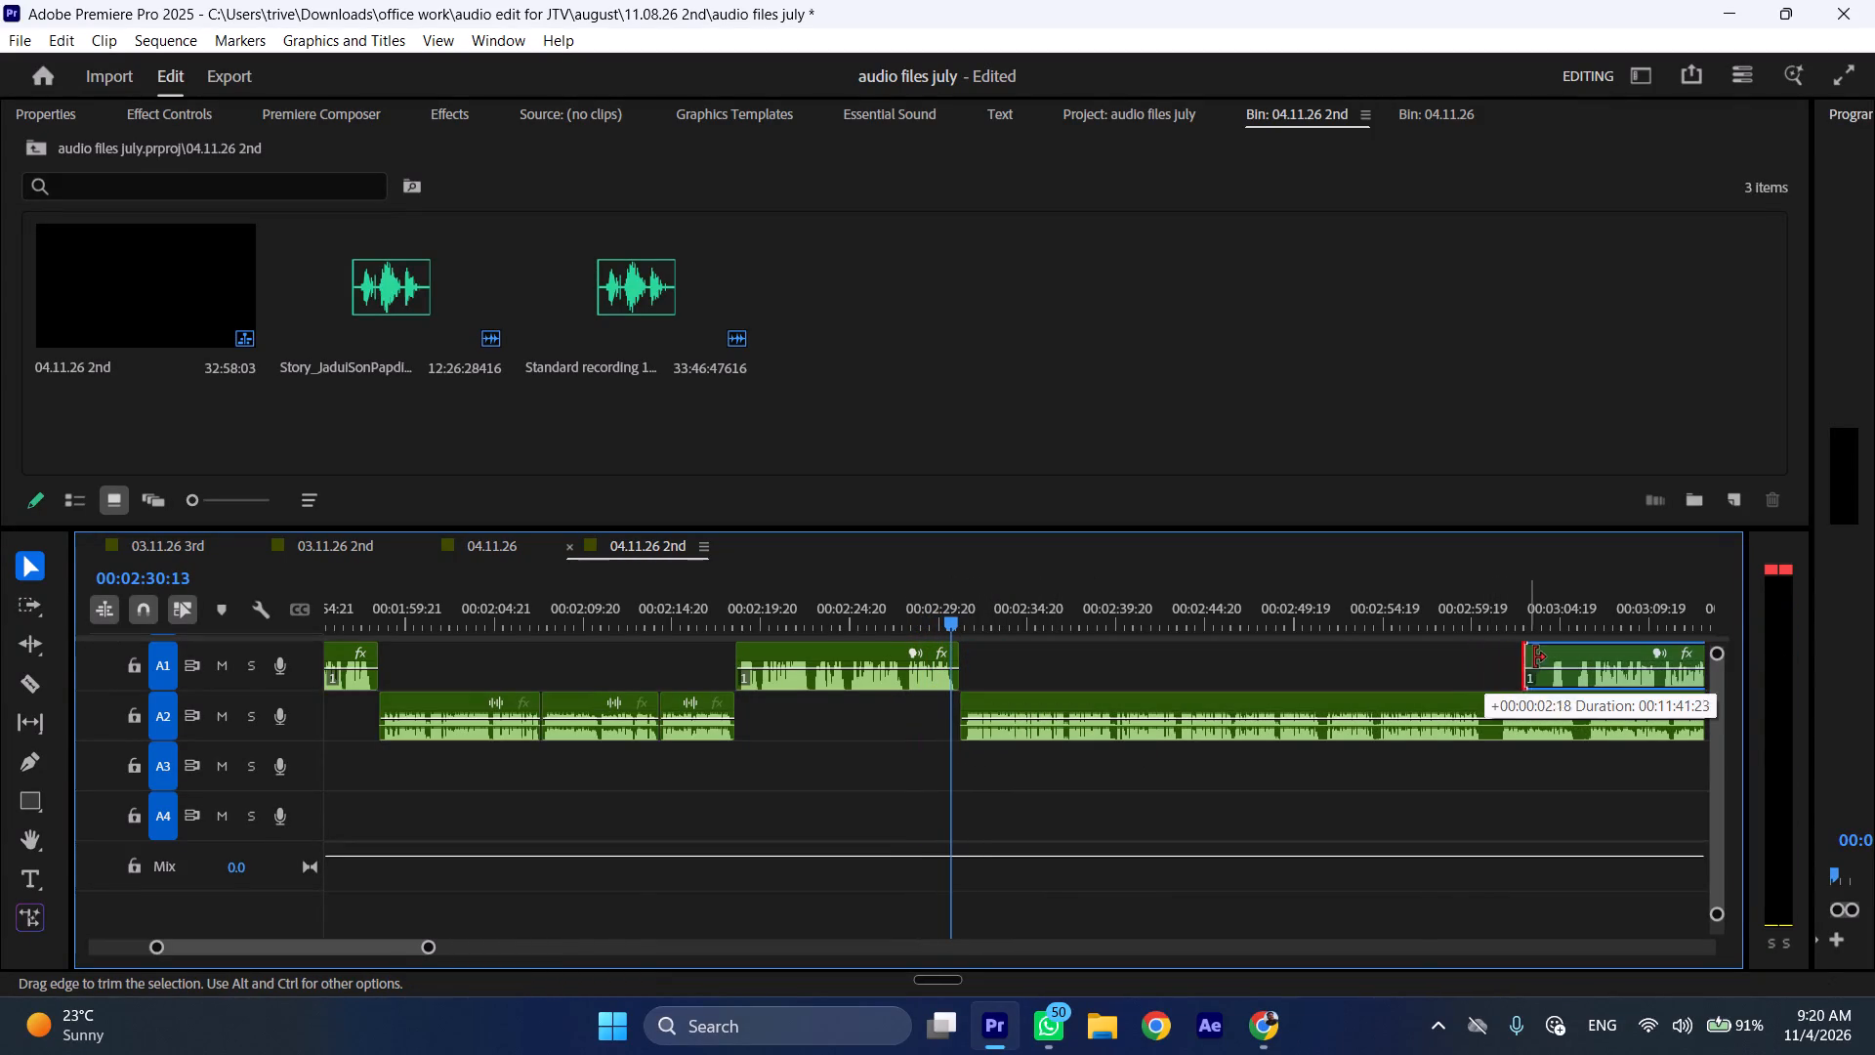
{"action": "left_click_drag", "start_coordinate": [1534, 657], "coordinate": [1550, 657]}
Play the transition into A2, cut the A2 clip just after its start, ripple delete the short part before the cut, and replay the transition.
{"action": "key", "text": "space"}
{"action": "left_click", "coordinate": [930, 626]}
{"action": "key", "text": "space"}
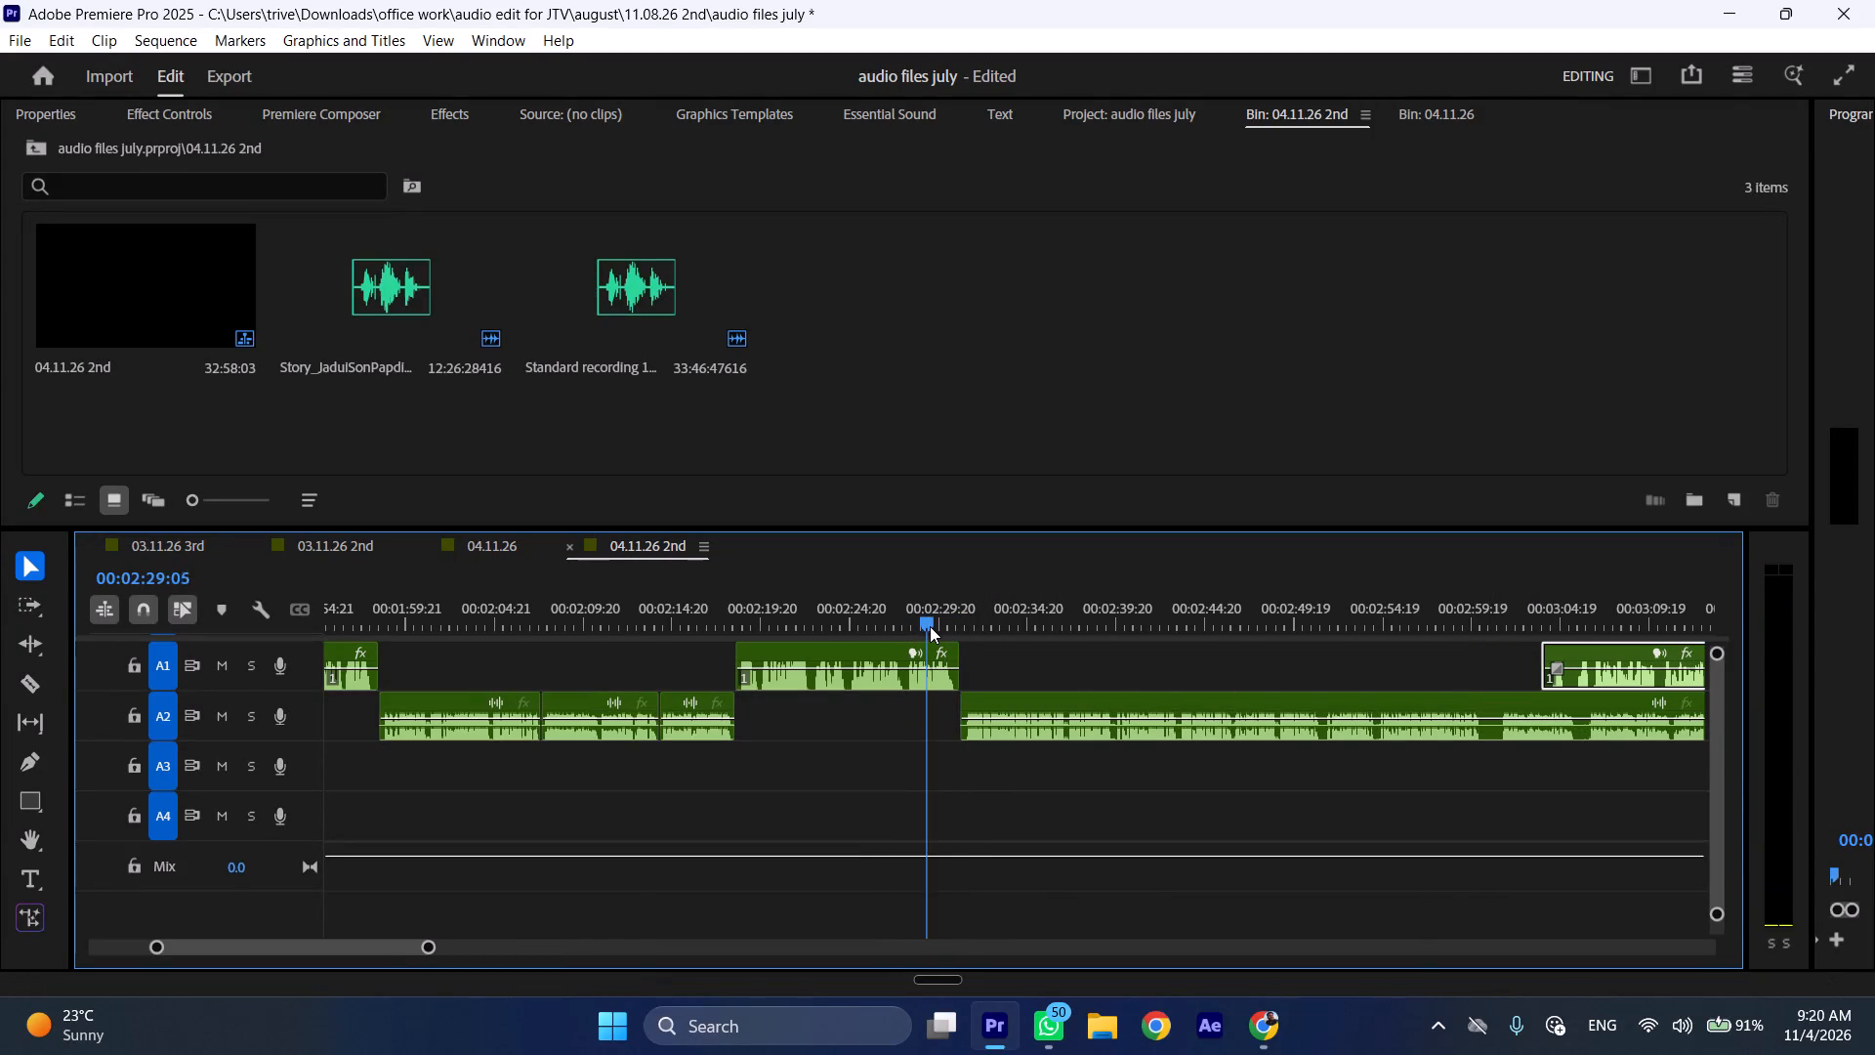
{"action": "type", "text": "l"}
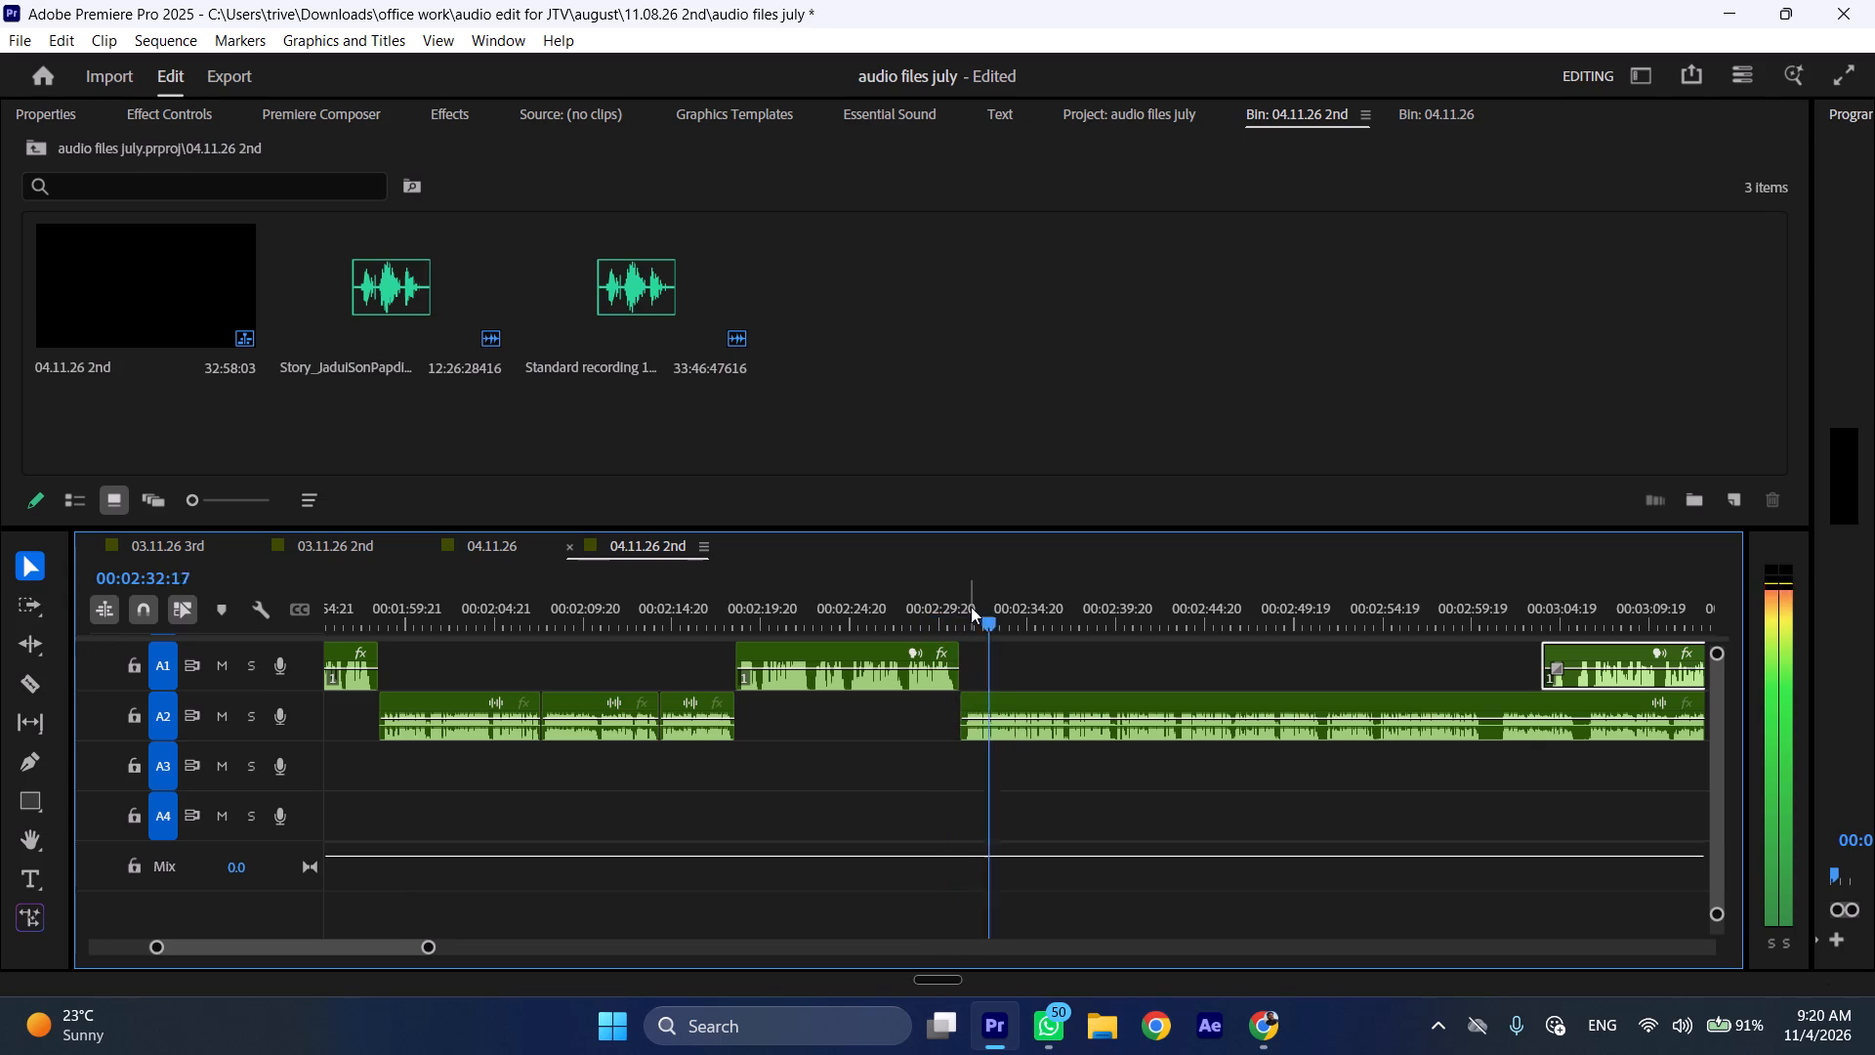
{"action": "left_click", "coordinate": [969, 604]}
{"action": "left_click", "coordinate": [1007, 703]}
{"action": "key", "text": "shift+c"}
{"action": "key", "text": "ctrl+shift+d"}
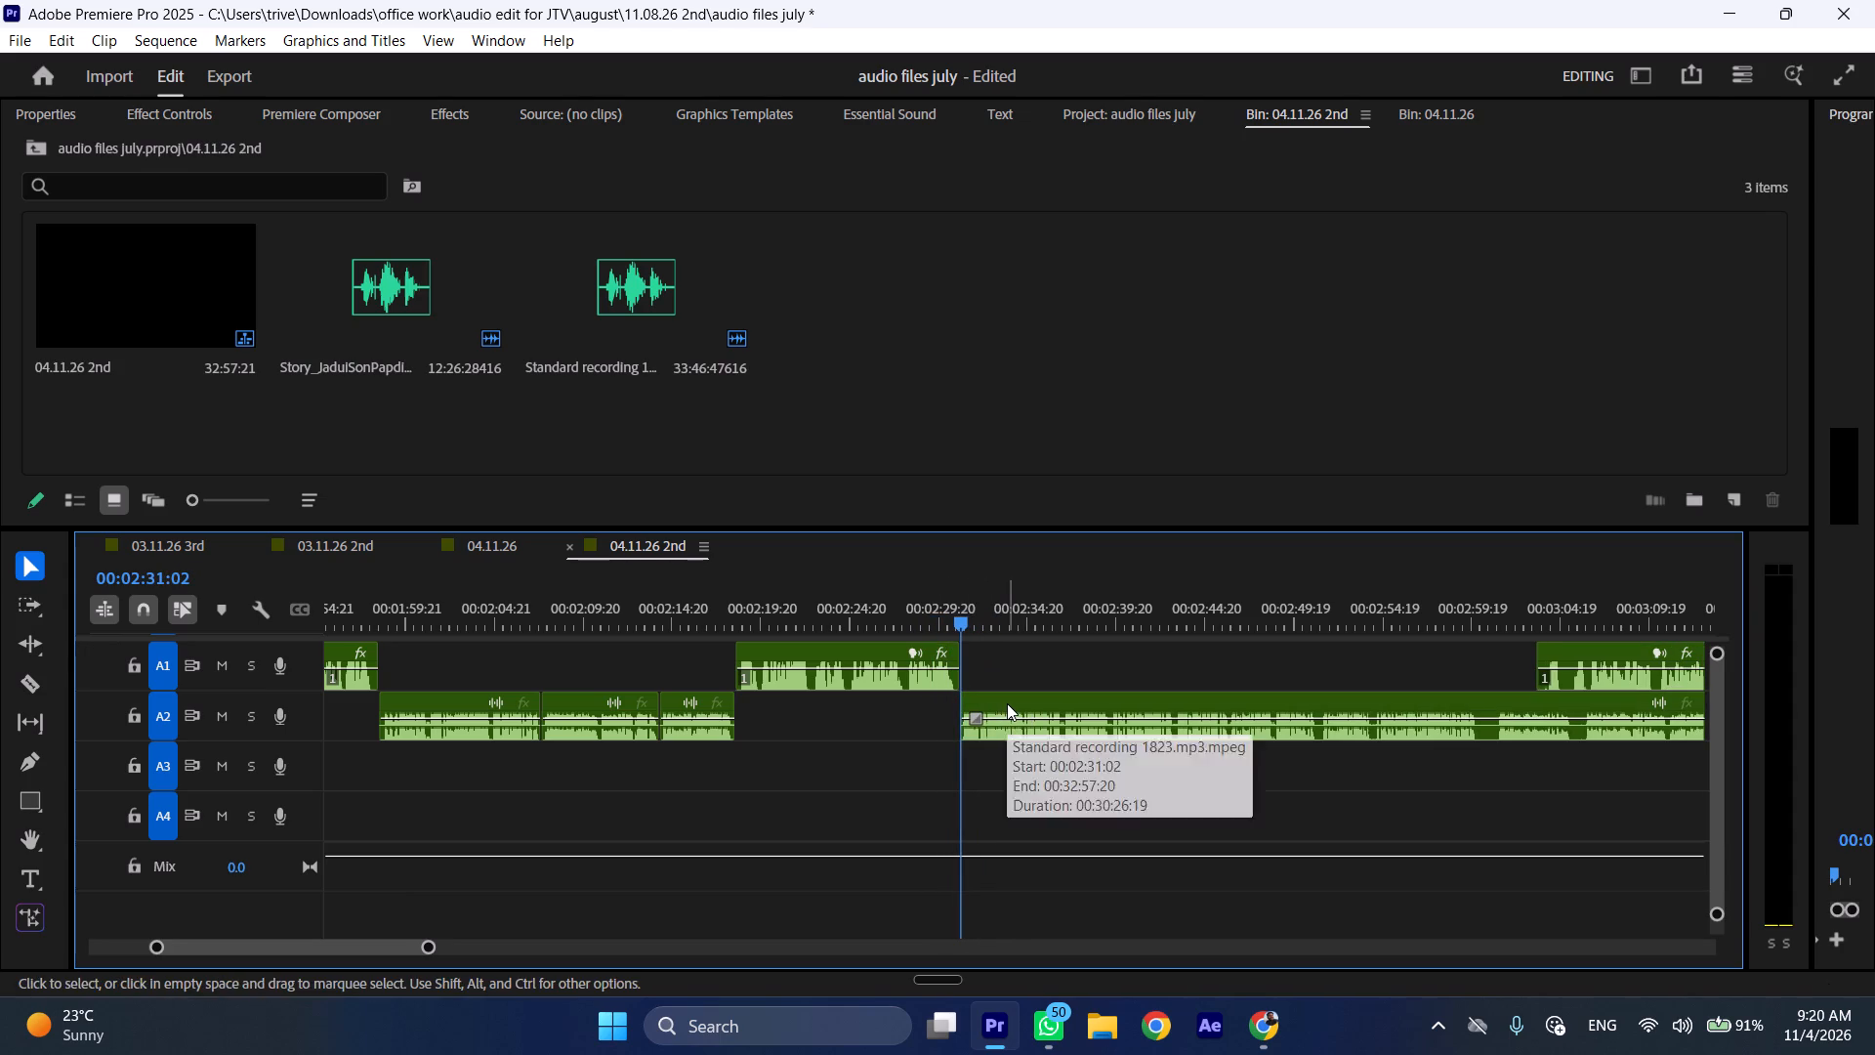
{"action": "left_click", "coordinate": [934, 612]}
{"action": "key", "text": "space"}
{"action": "type", "text": "l"}
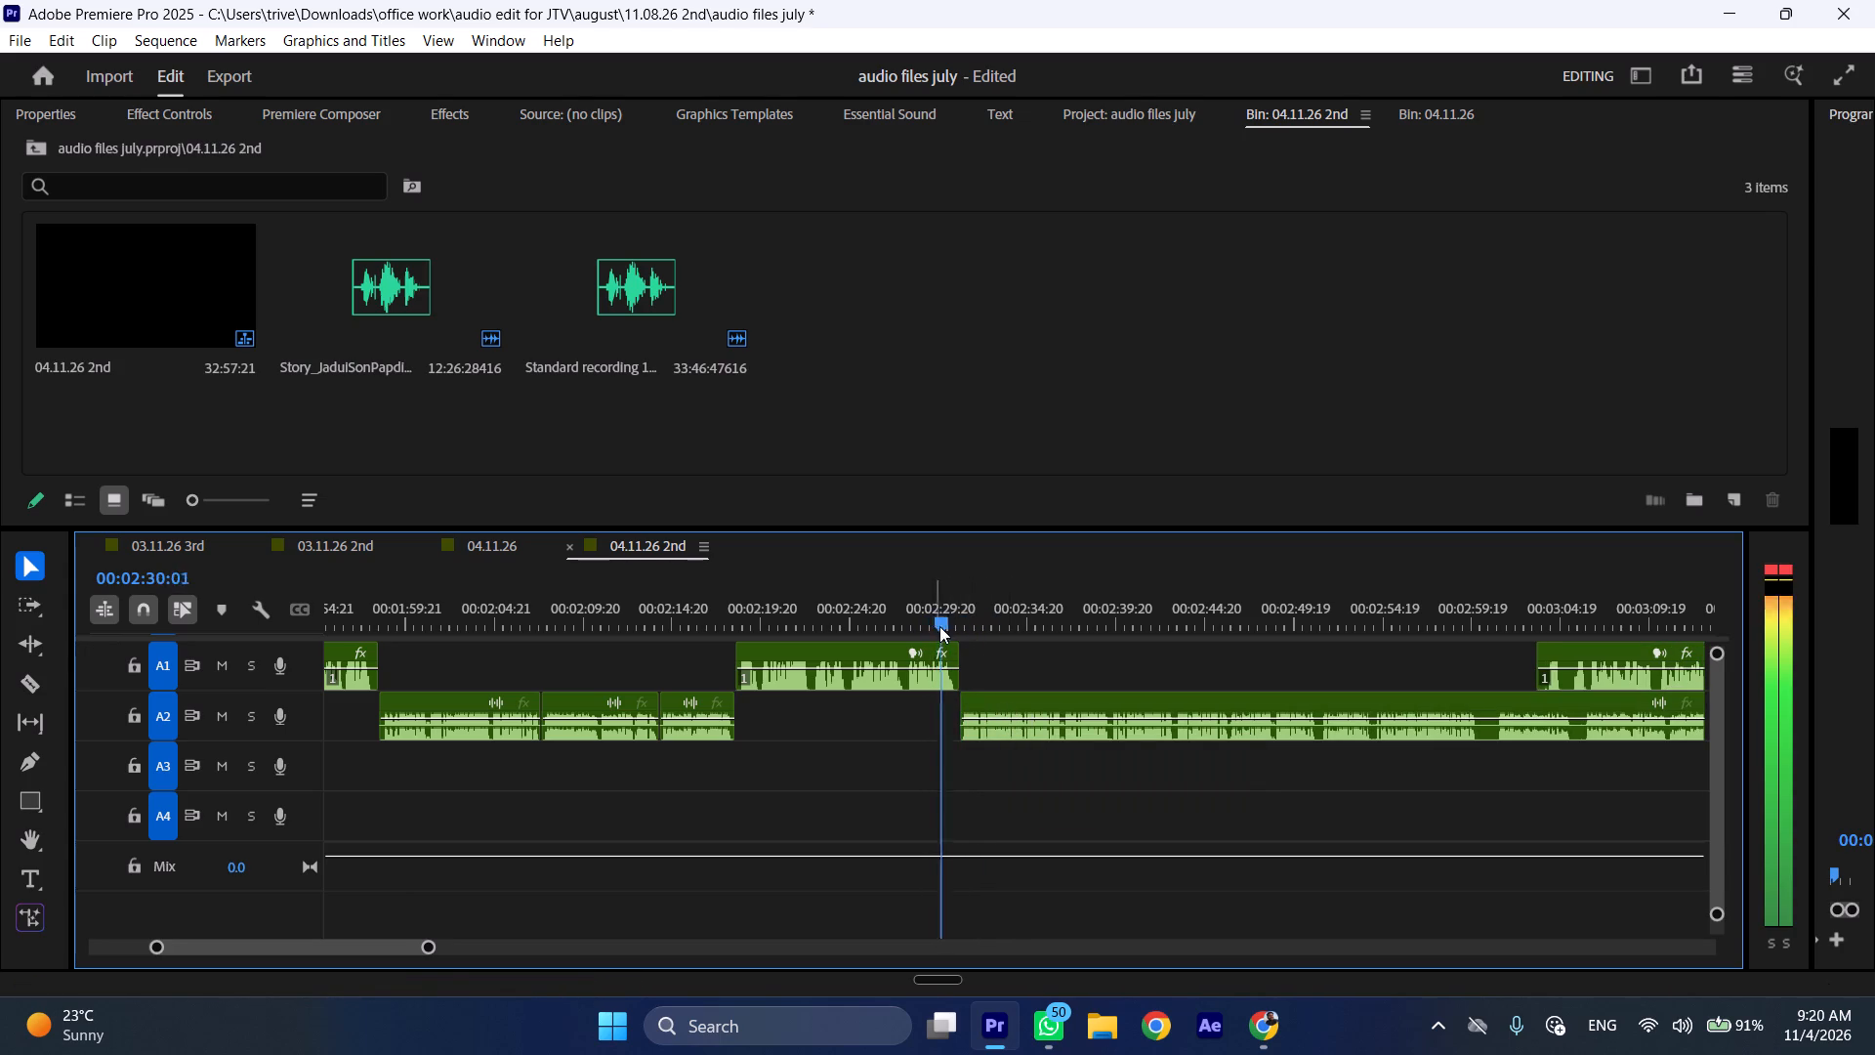
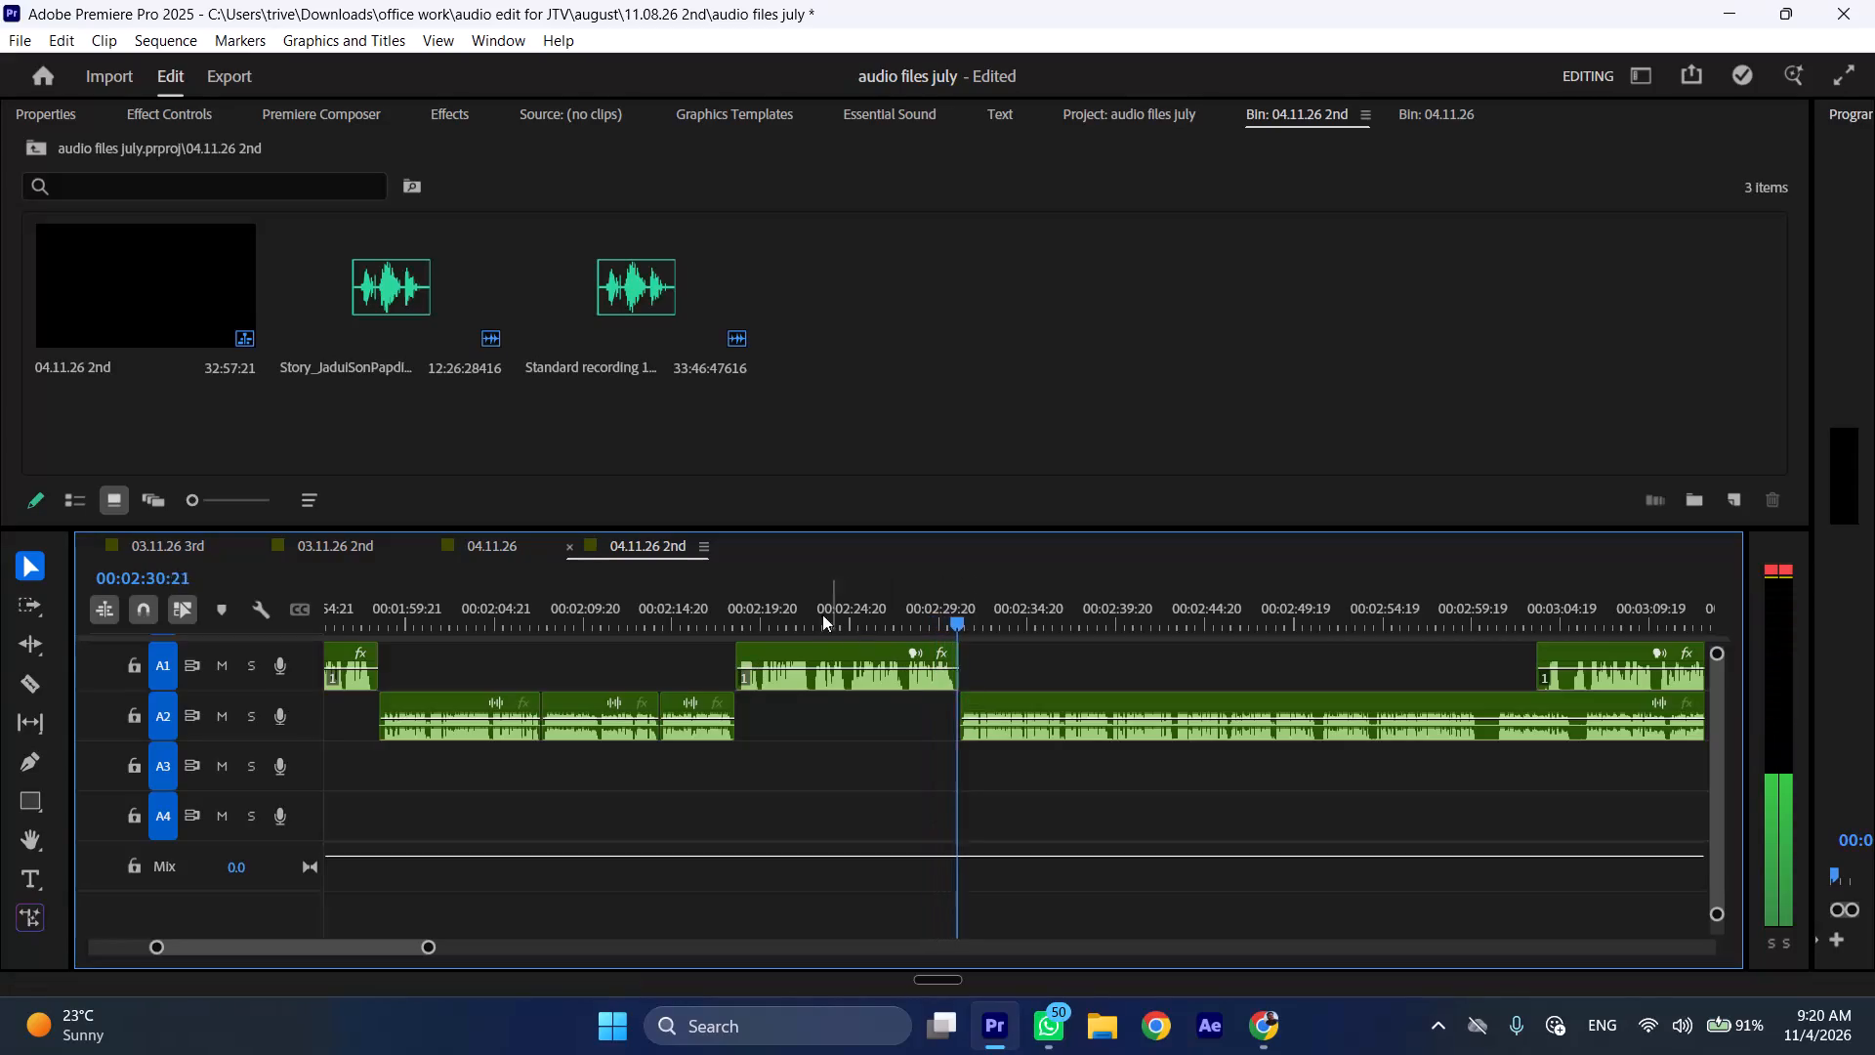
Replay the sequence at increased speed from about 00:02:13 to review the alternating A2 and A1 clips.
{"action": "left_click_drag", "start_coordinate": [698, 589], "coordinate": [656, 599]}
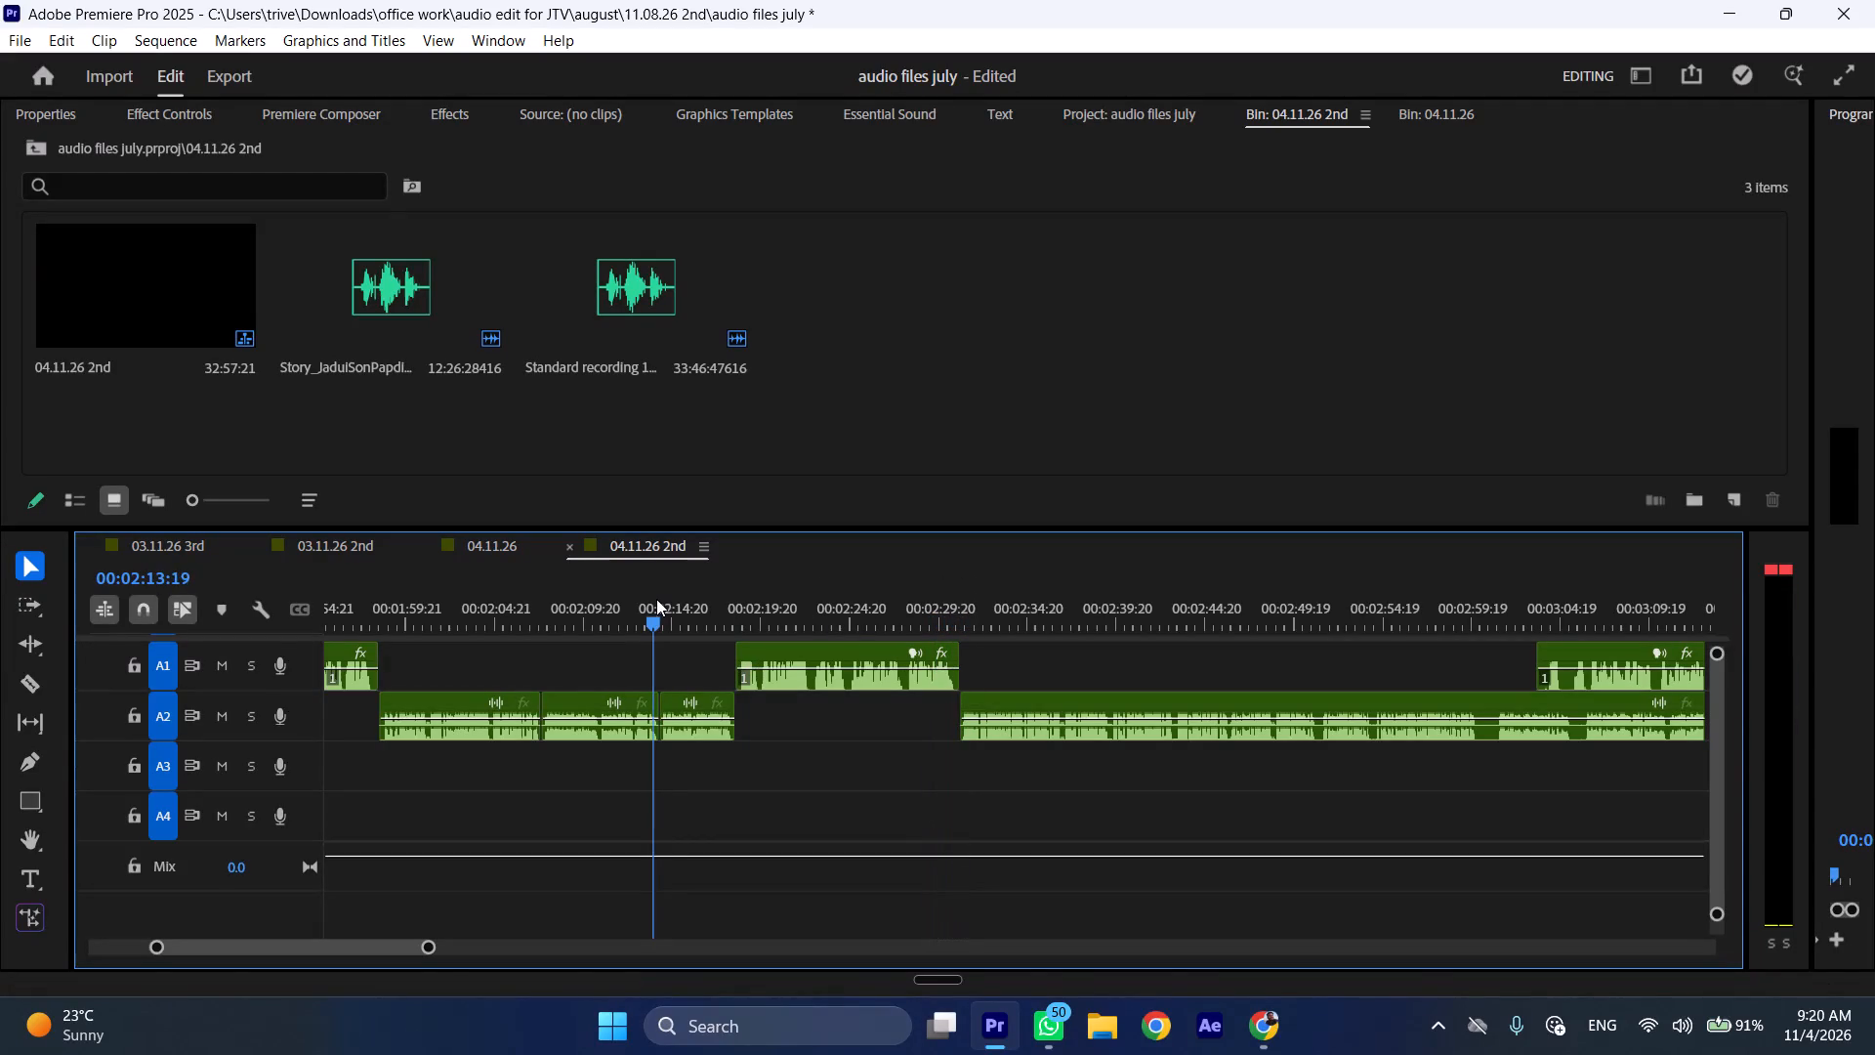
{"action": "key", "text": "space"}
{"action": "type", "text": "l"}
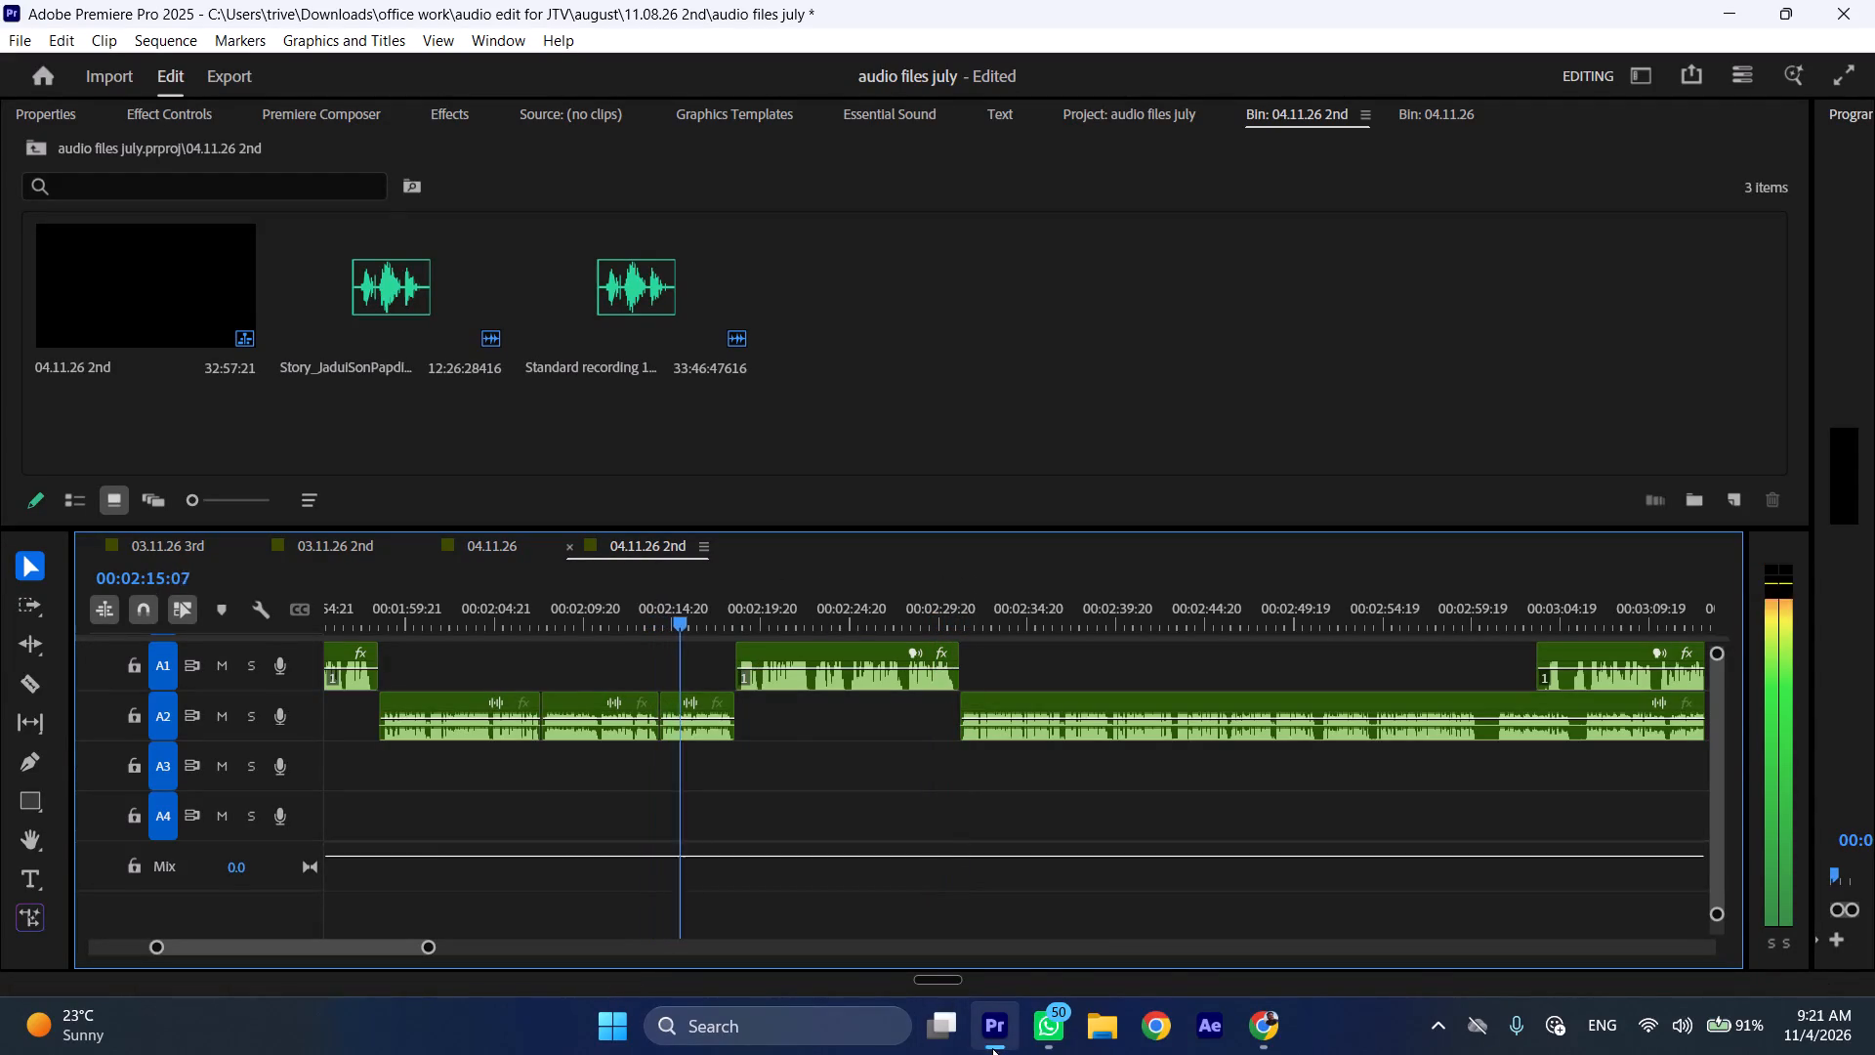
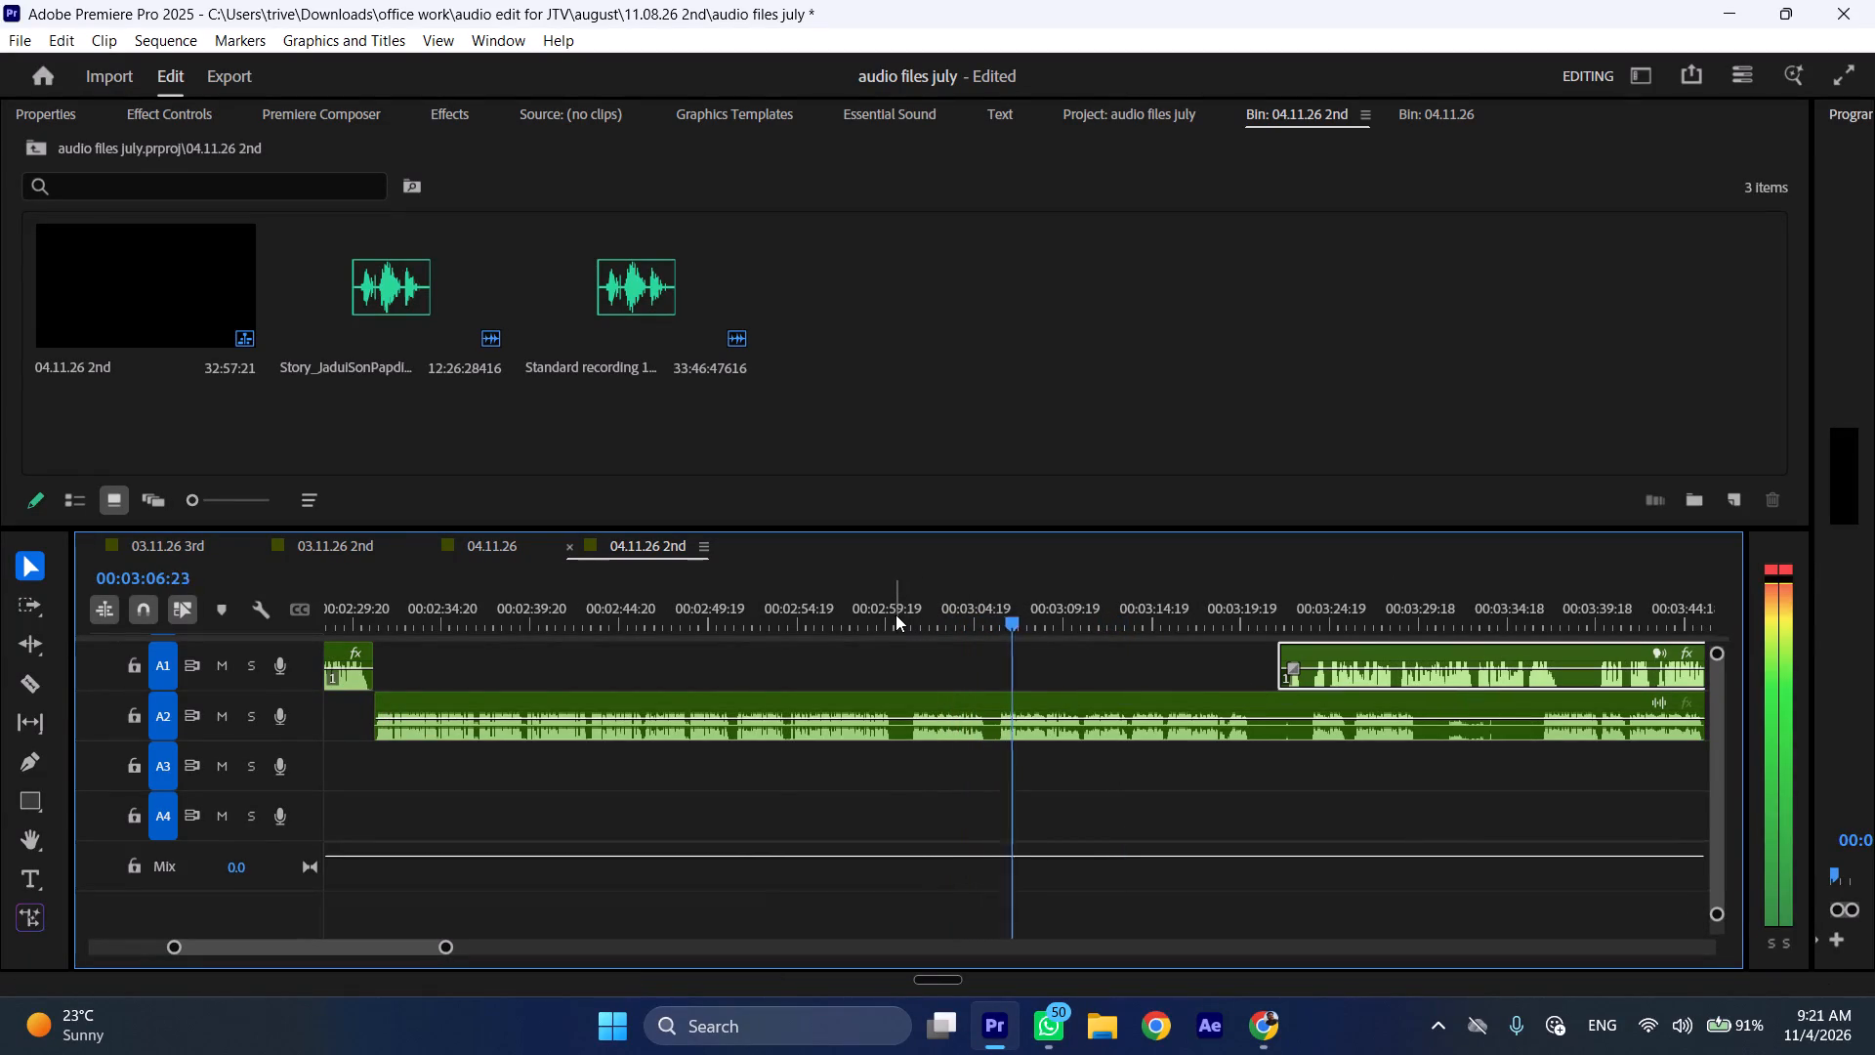
Cut the A2 clip at about 00:03:00 and 00:03:06:02, ripple-delete the section between, and apply an audio transition at the join.
{"action": "left_click_drag", "start_coordinate": [888, 609], "coordinate": [1000, 609]}
{"action": "key", "text": "shift+c"}
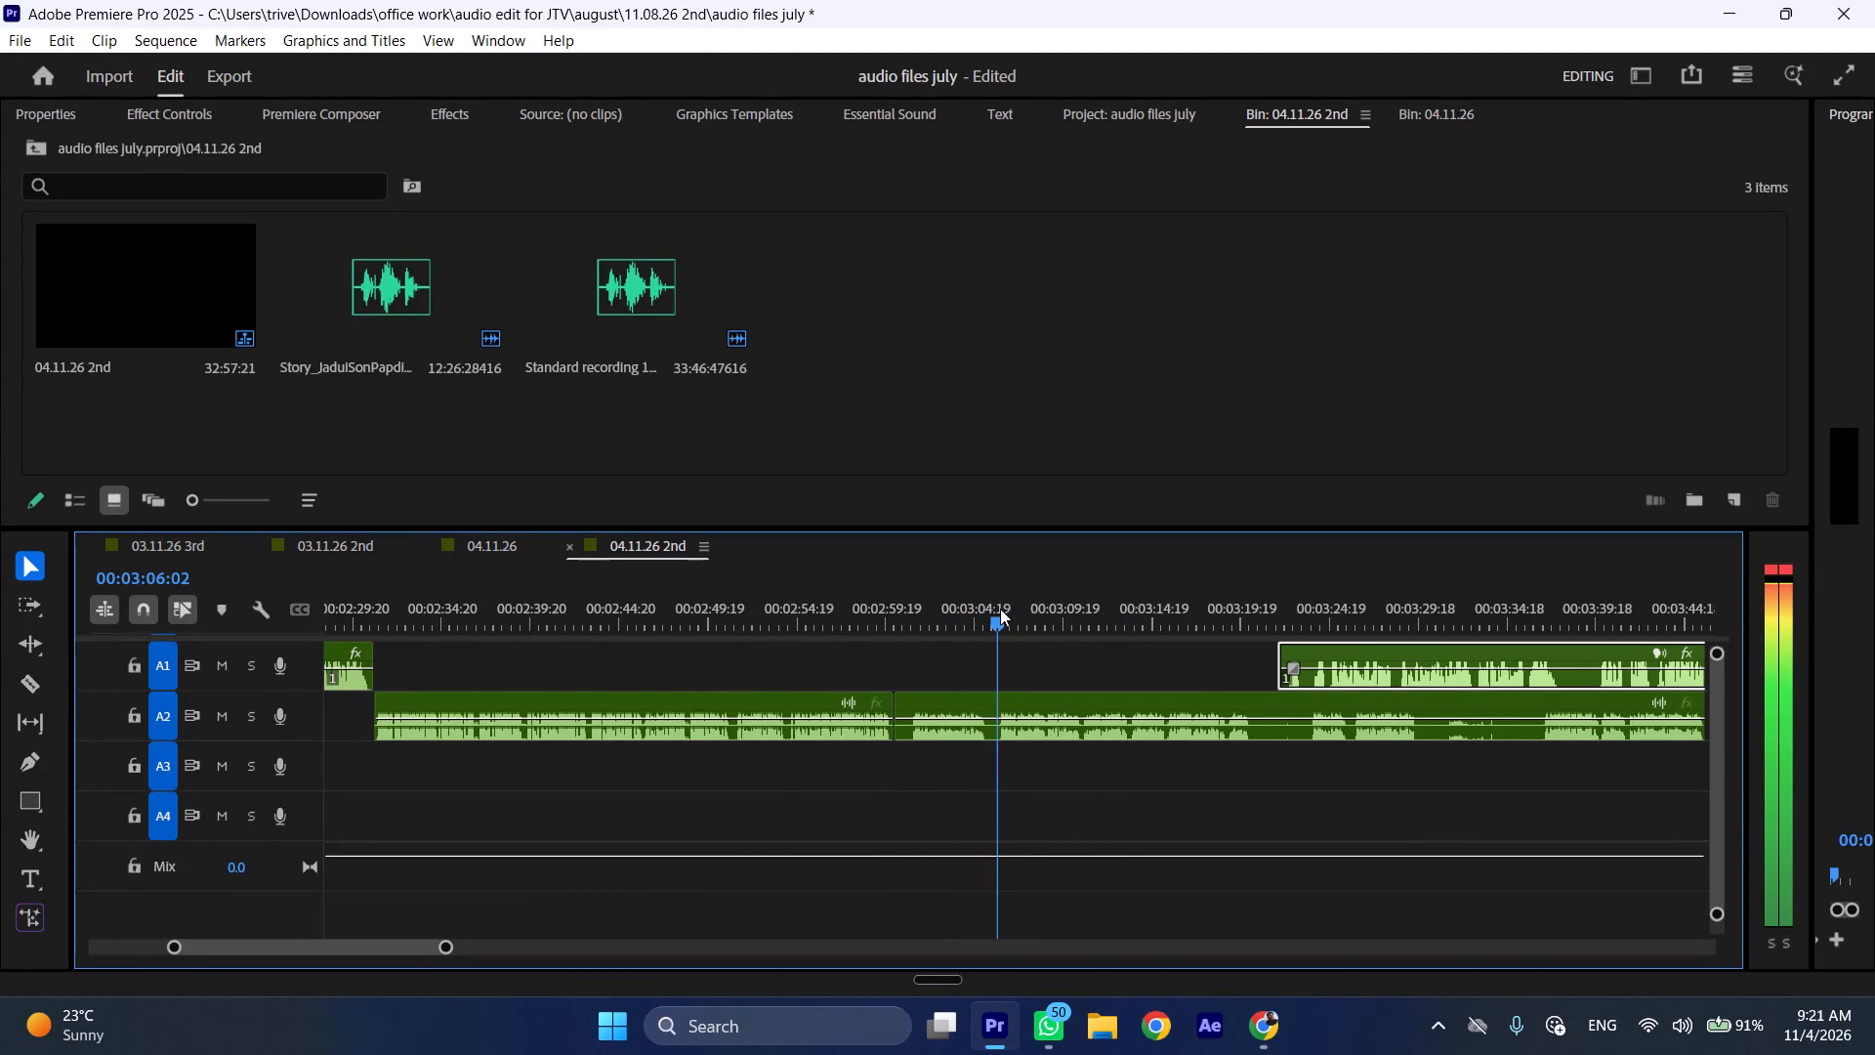
{"action": "left_click_drag", "start_coordinate": [1000, 609], "coordinate": [1001, 610]}
{"action": "left_click", "coordinate": [1027, 705]}
{"action": "key", "text": "shift+c"}
{"action": "key", "text": "ctrl+shift+d"}
Resume playback at increased speed and move the following A1 clip about 6 seconds later, starting at about 00:03:22.
{"action": "key", "text": "space"}
{"action": "type", "text": "l"}
{"action": "scroll", "coordinate": [1066, 725], "scroll_direction": "down", "scroll_amount": 7}
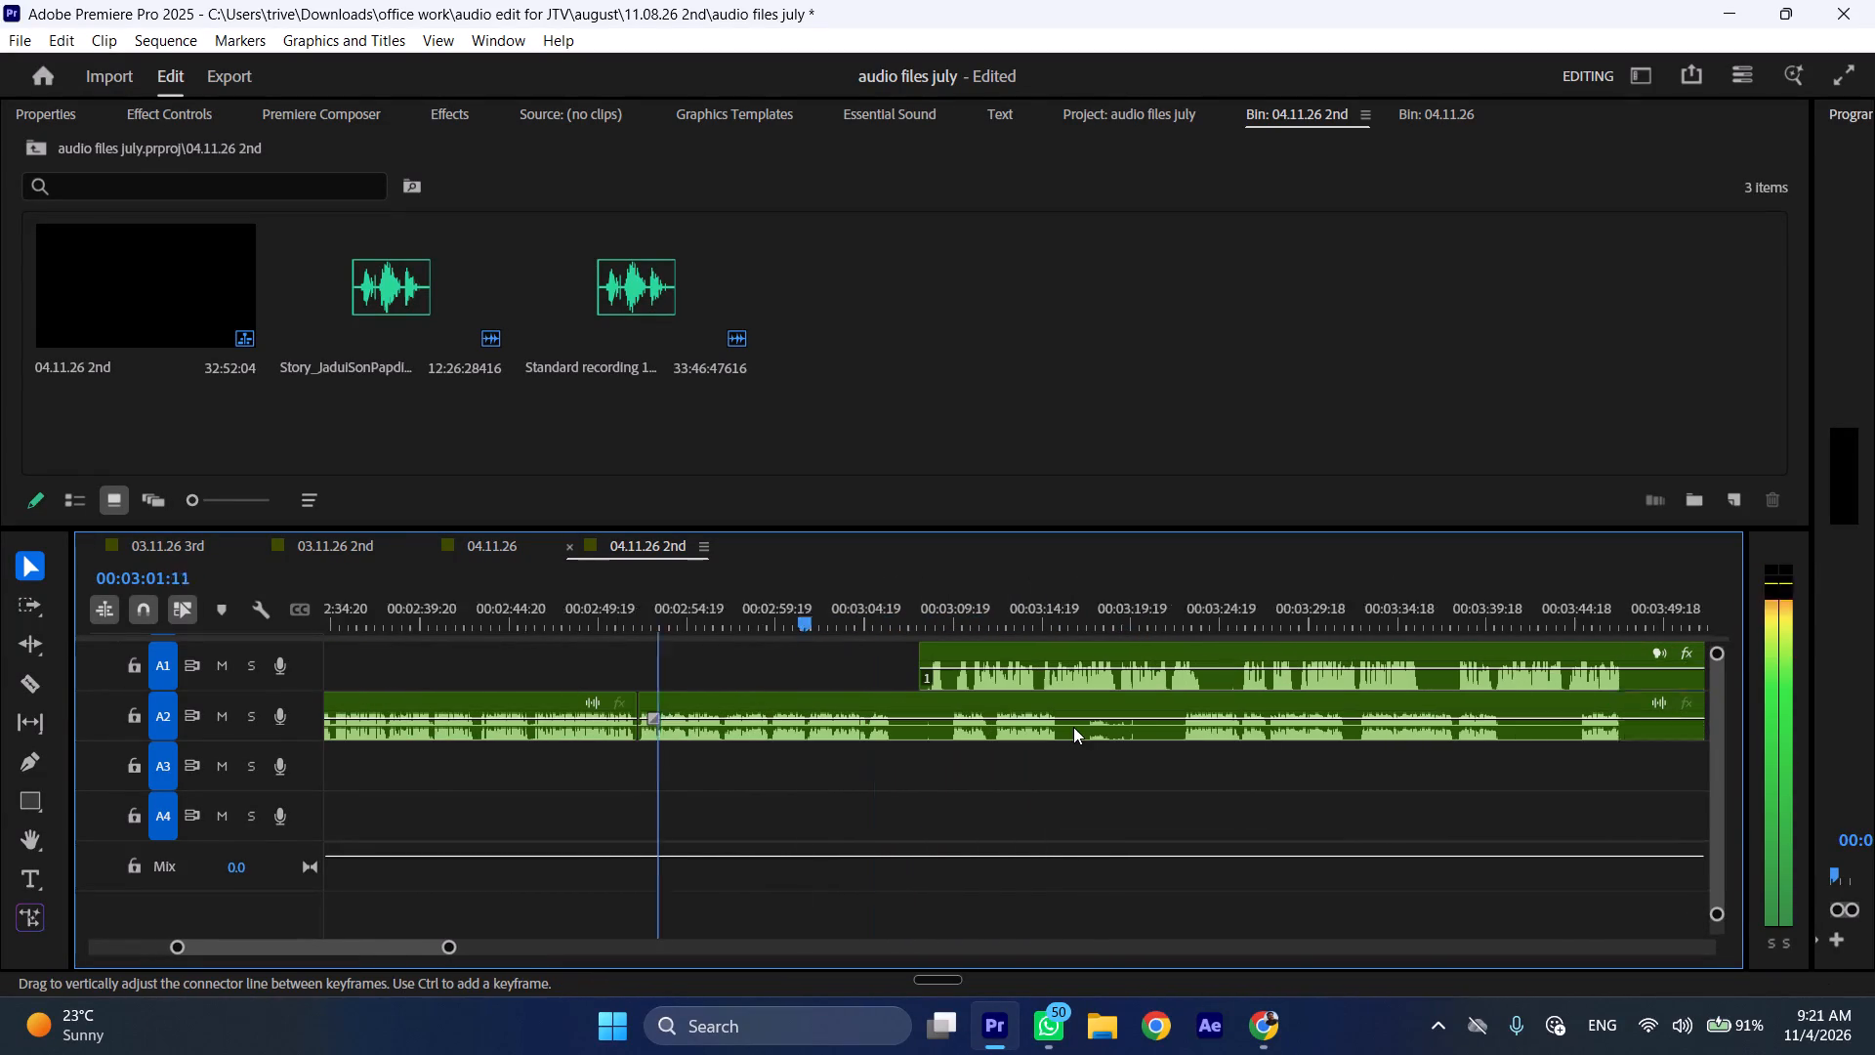
{"action": "left_click_drag", "start_coordinate": [971, 652], "coordinate": [1075, 654]}
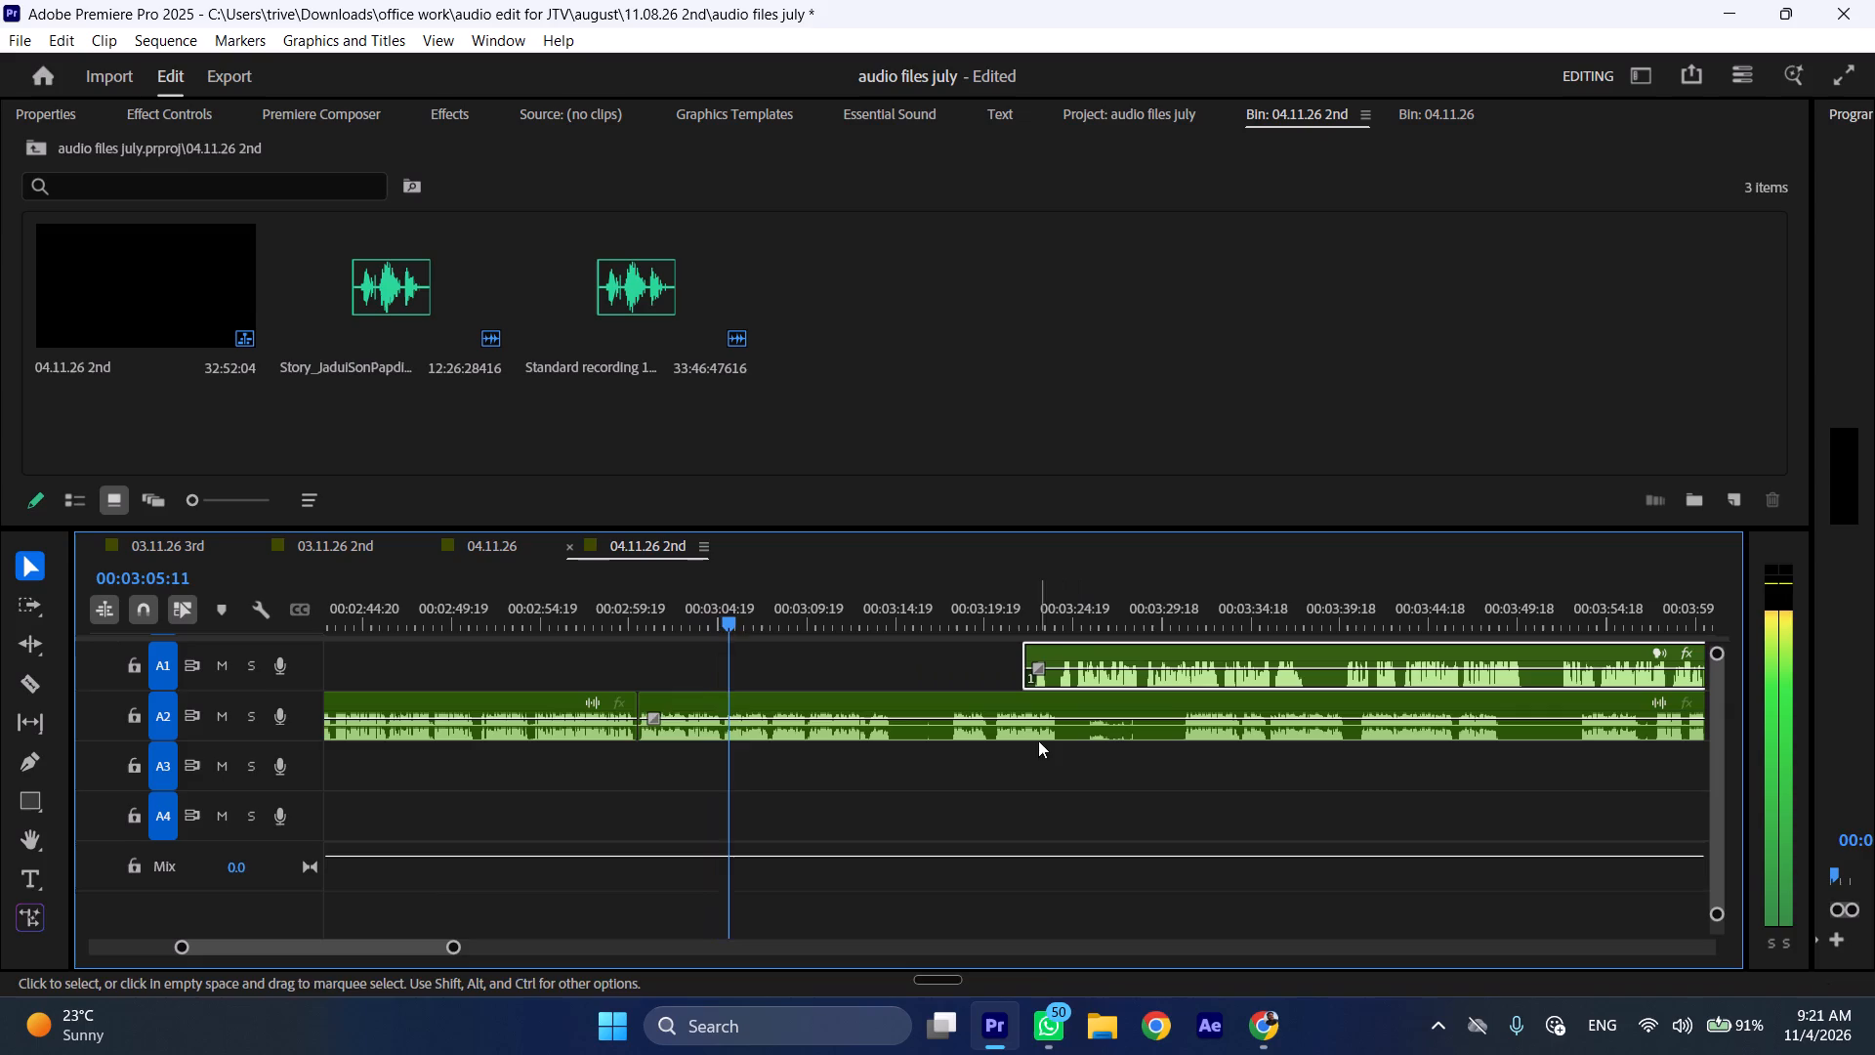
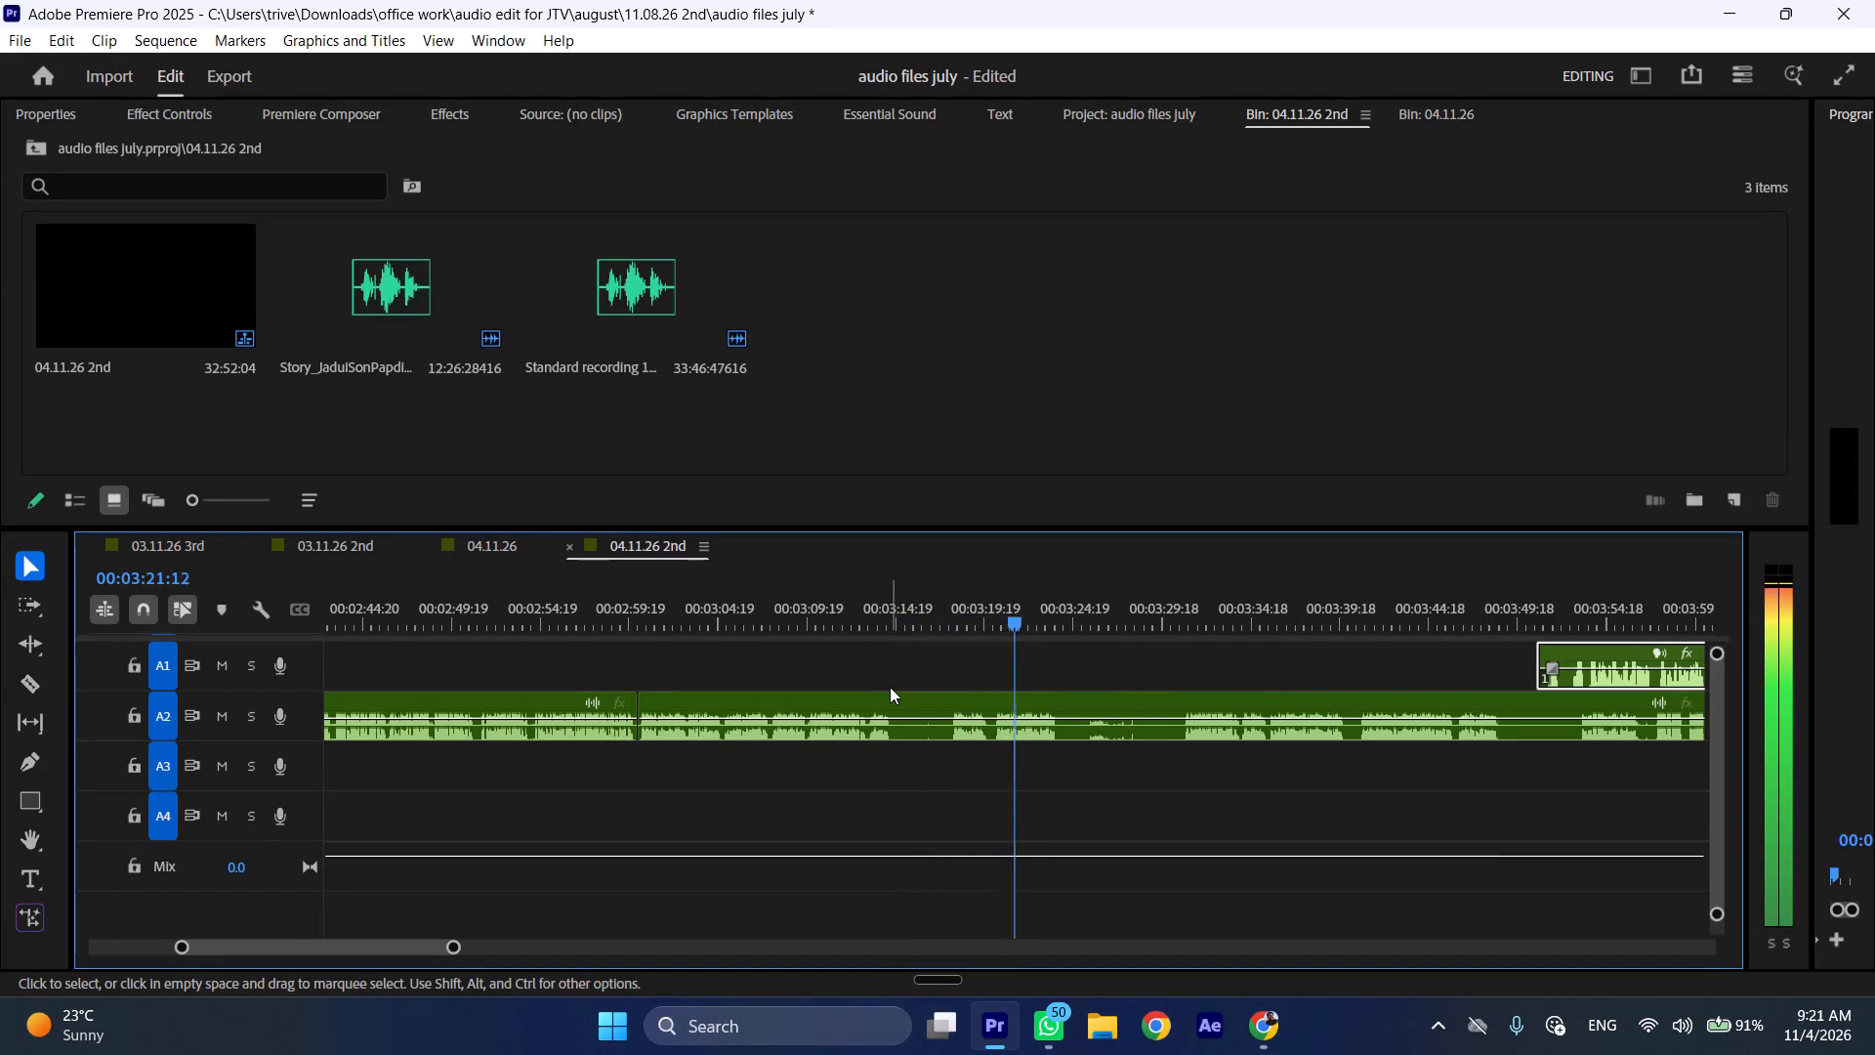
Cut the A2 clip at about 00:03:13:08 and at 00:03:20:07, and ripple-delete the section between the cuts.
{"action": "left_click", "coordinate": [808, 612]}
{"action": "key", "text": "space"}
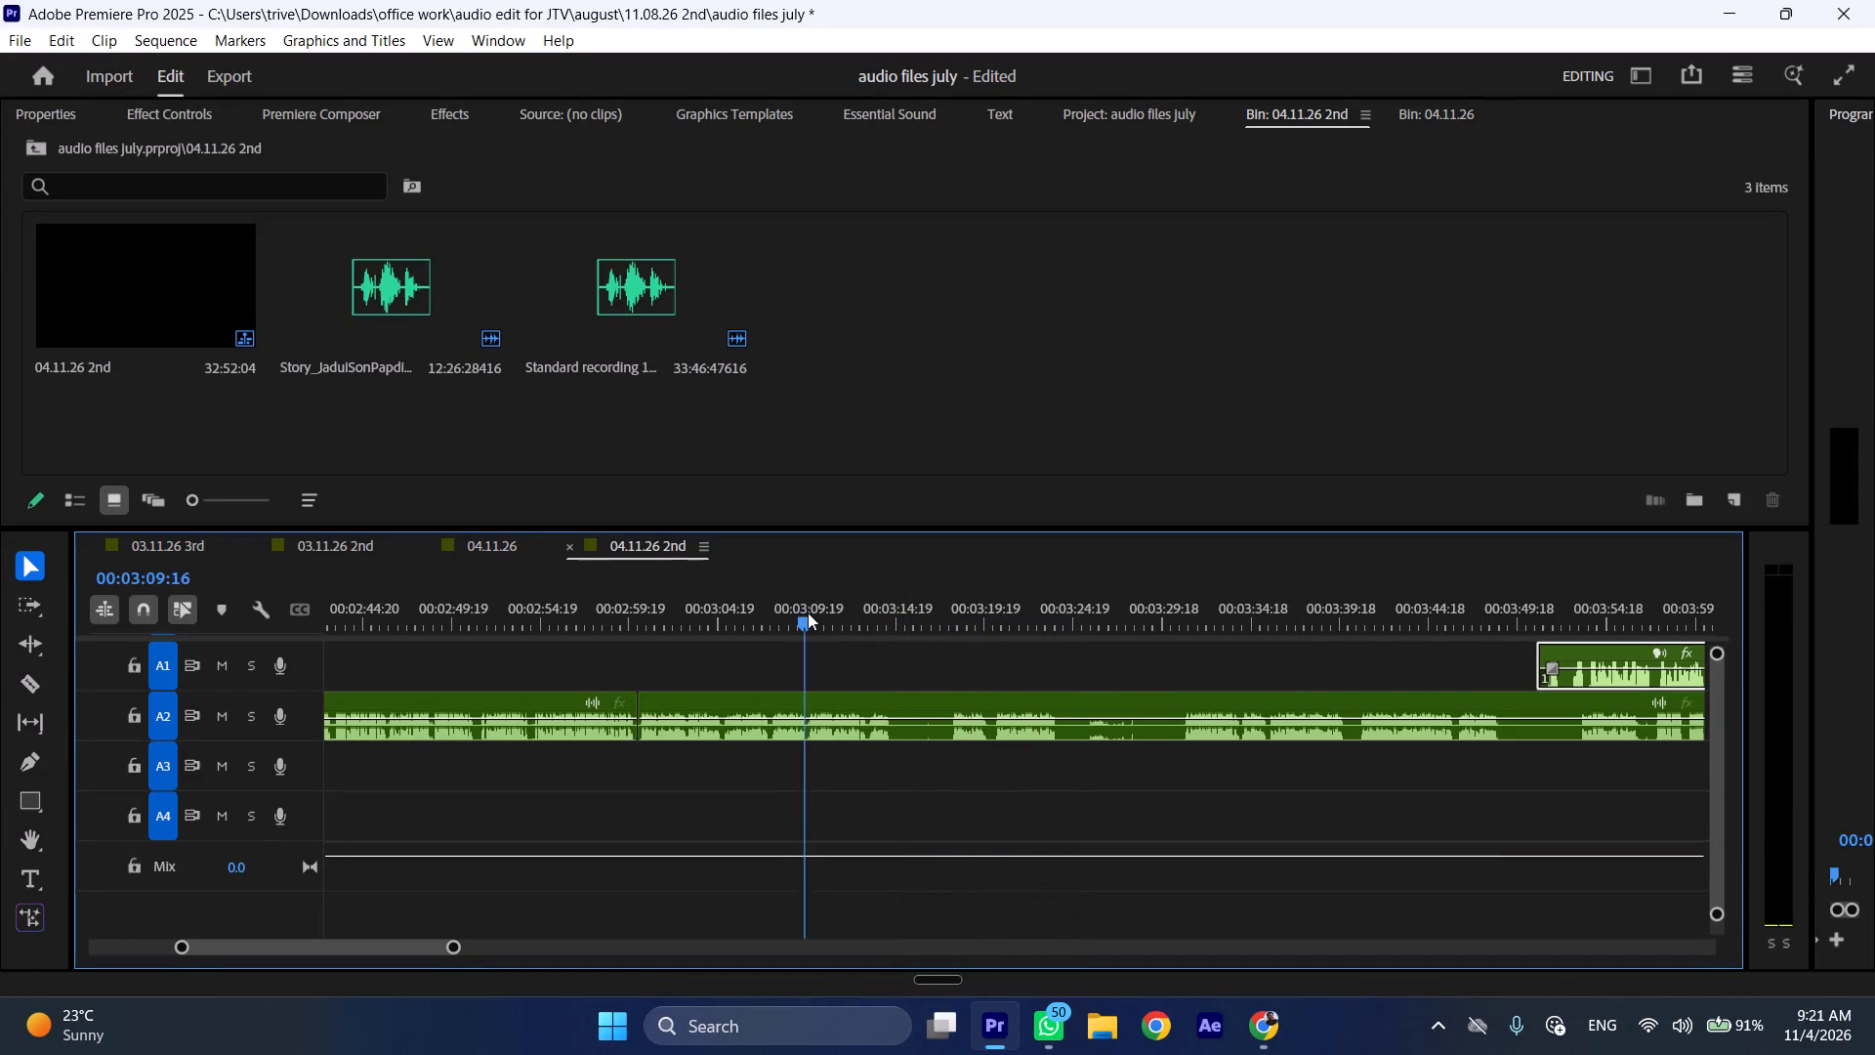
{"action": "key", "text": "l"}
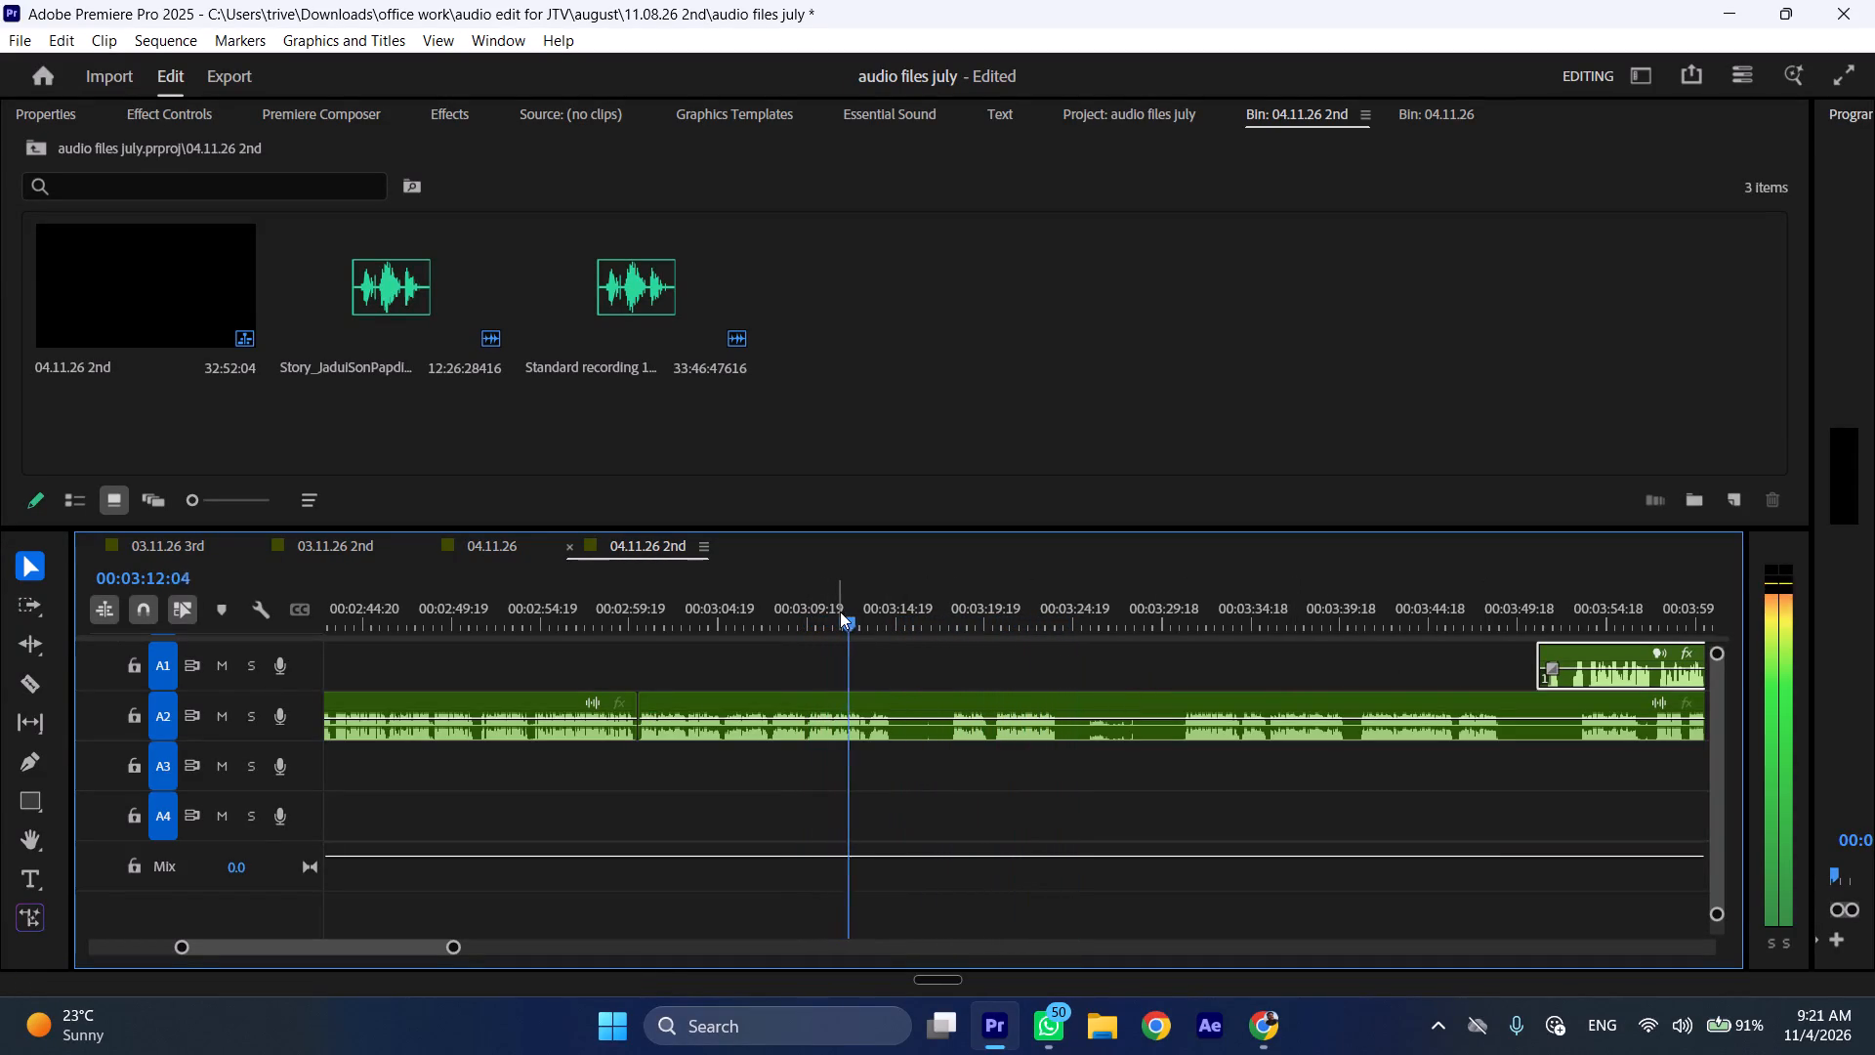
{"action": "key", "text": "space"}
{"action": "key", "text": "shift+c"}
{"action": "key", "text": "space"}
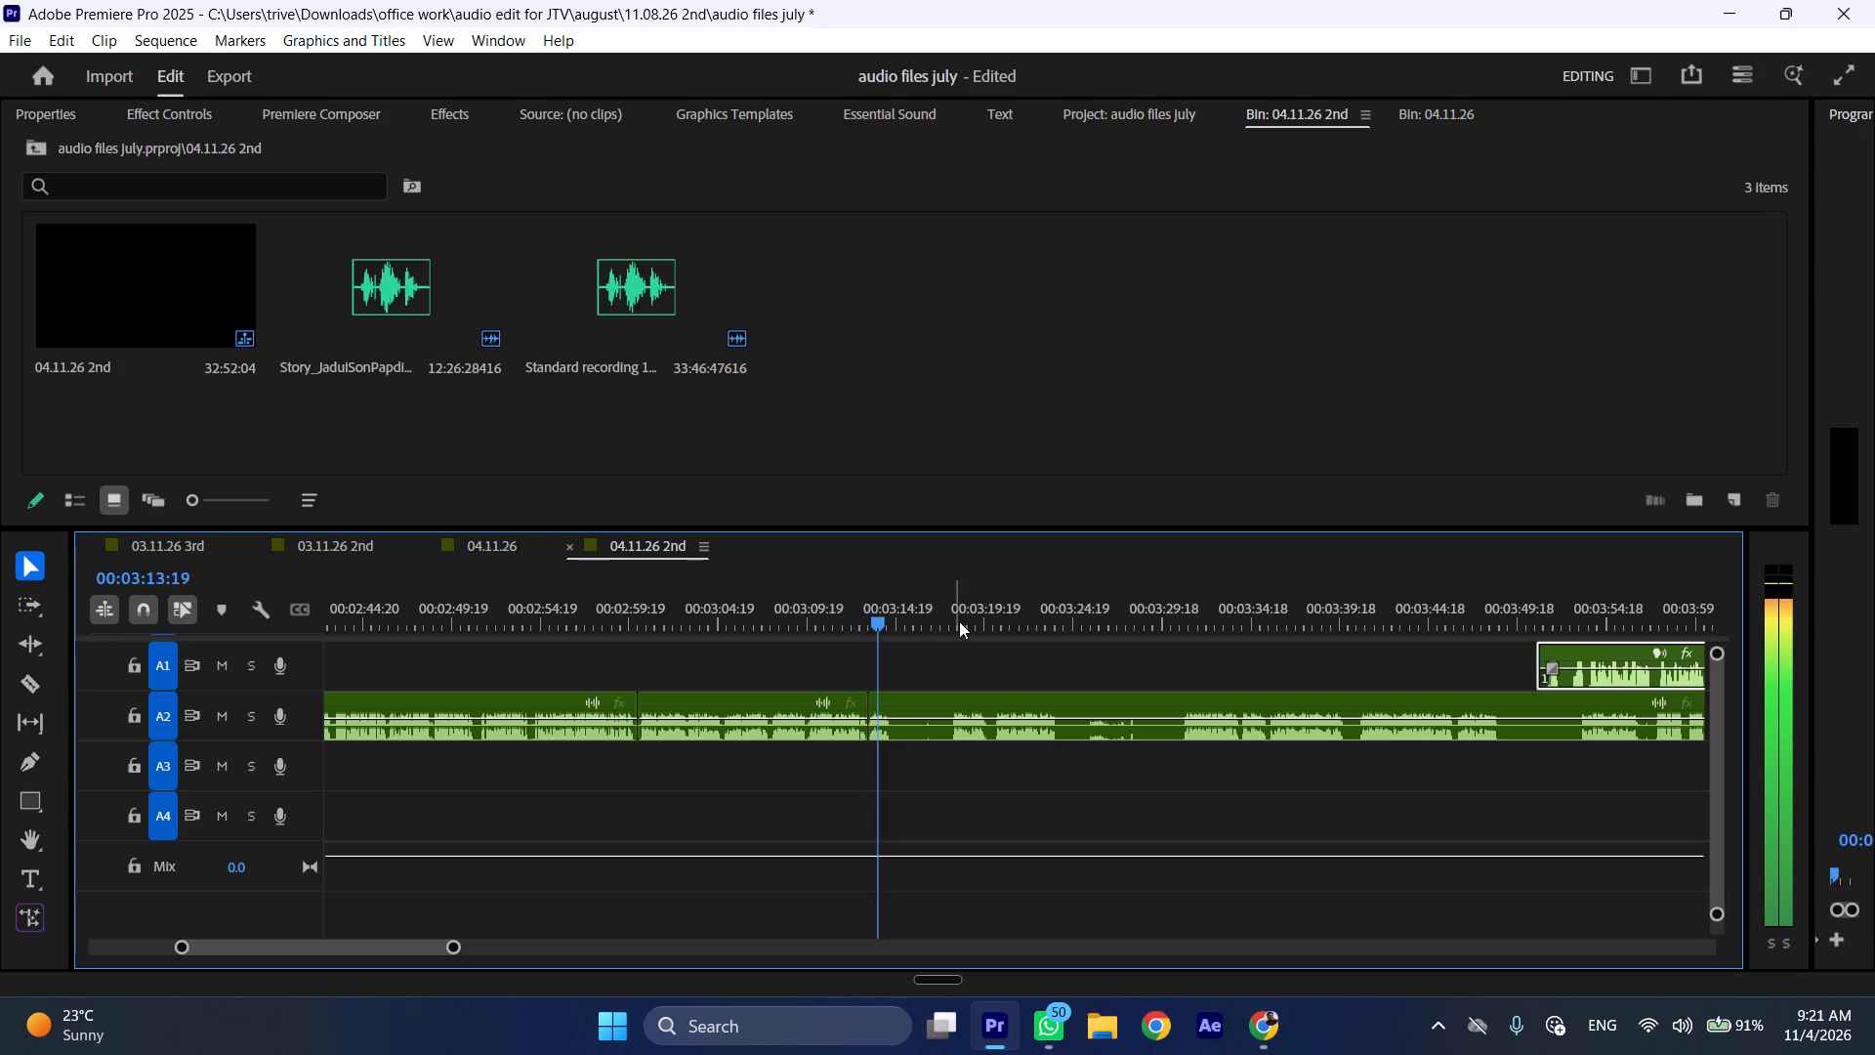
{"action": "left_click", "coordinate": [1194, 618]}
{"action": "key", "text": "space"}
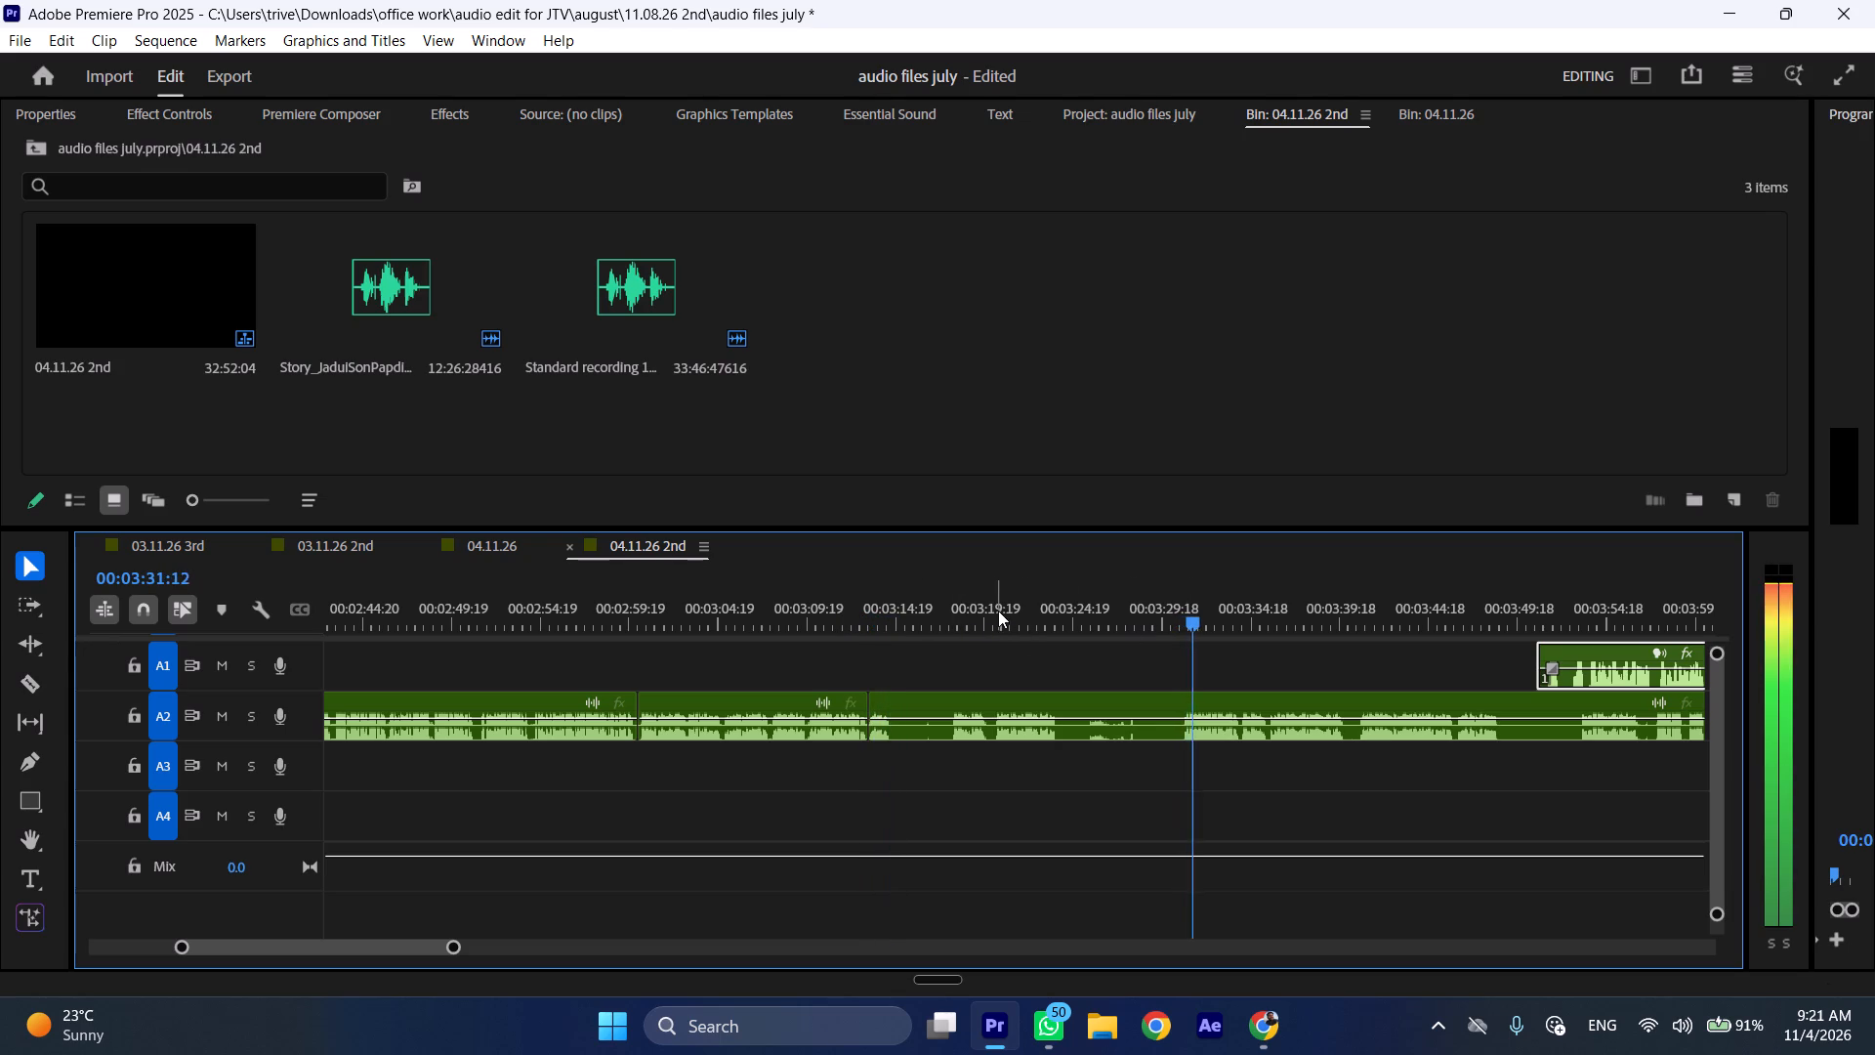
{"action": "left_click", "coordinate": [997, 606]}
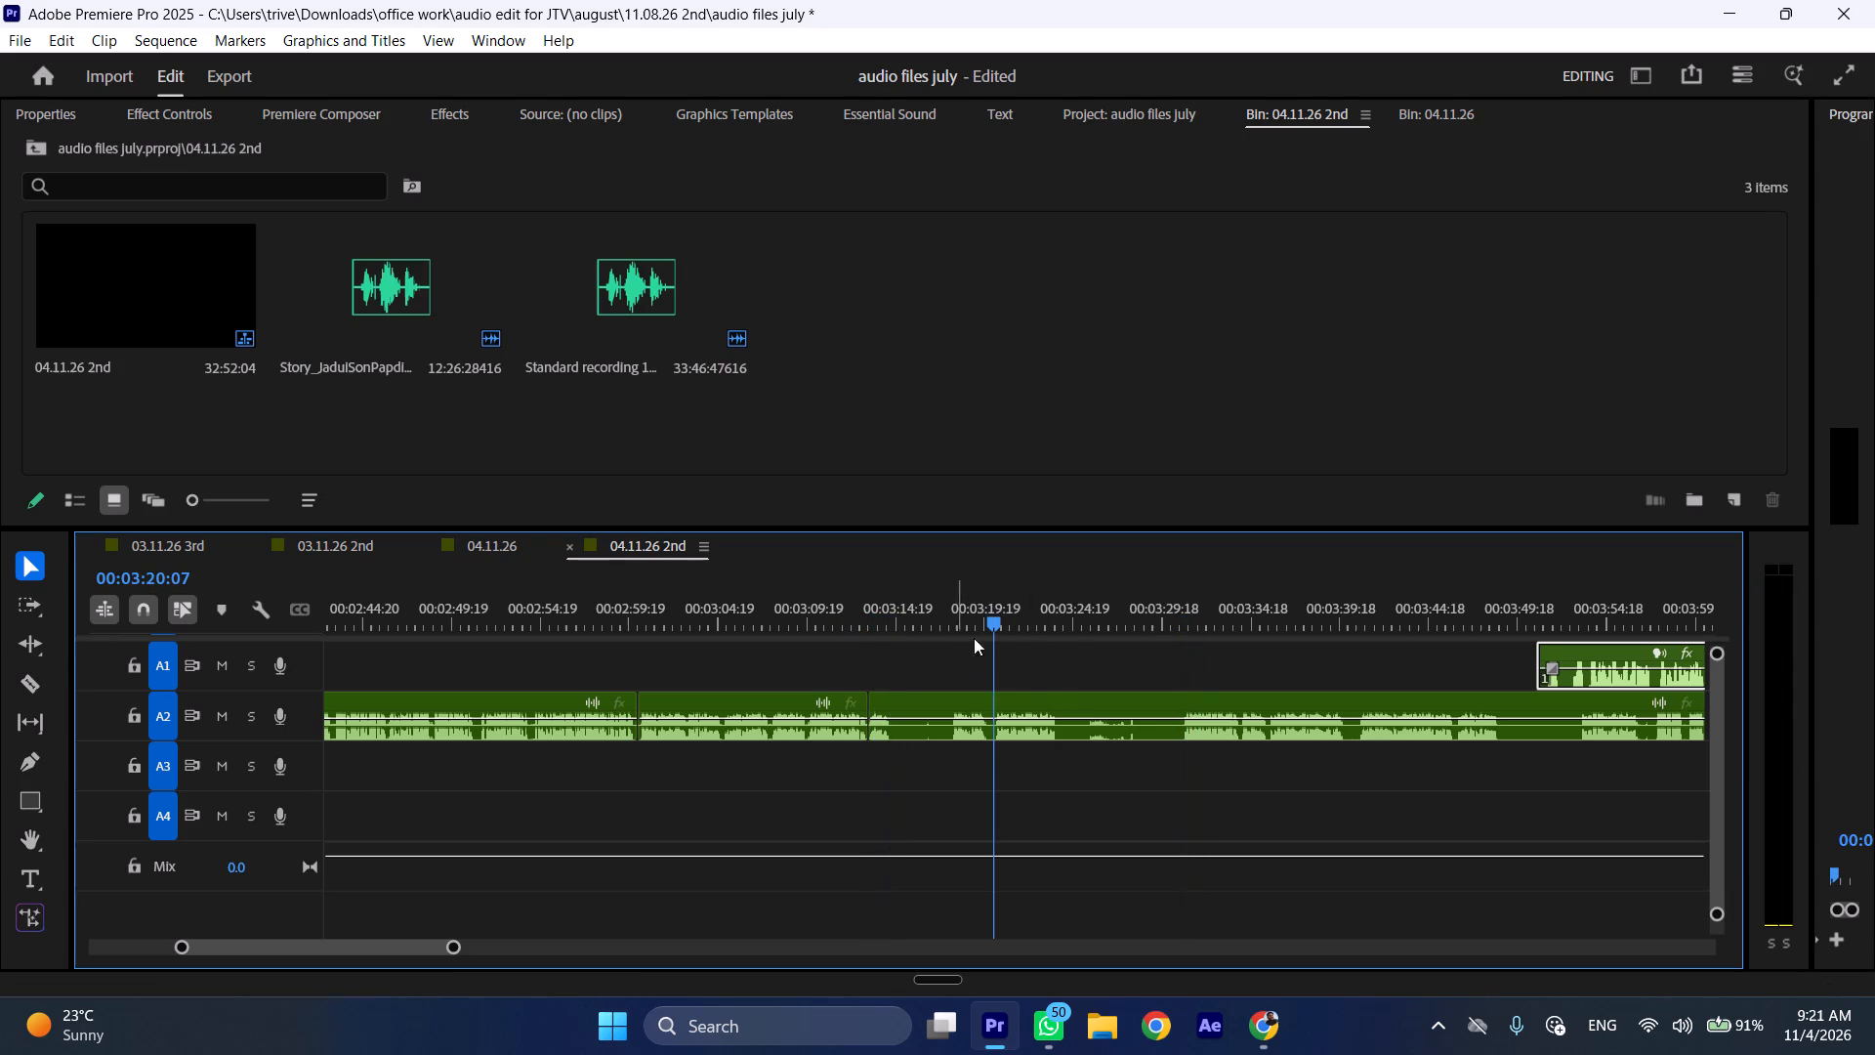
{"action": "left_click", "coordinate": [1046, 722]}
{"action": "key", "text": "shift+c"}
{"action": "key", "text": "ctrl+shift+d"}
Play on from the join at increased speed and cut the A2 clip at 00:03:17:05.
{"action": "key", "text": "space"}
{"action": "type", "text": "l"}
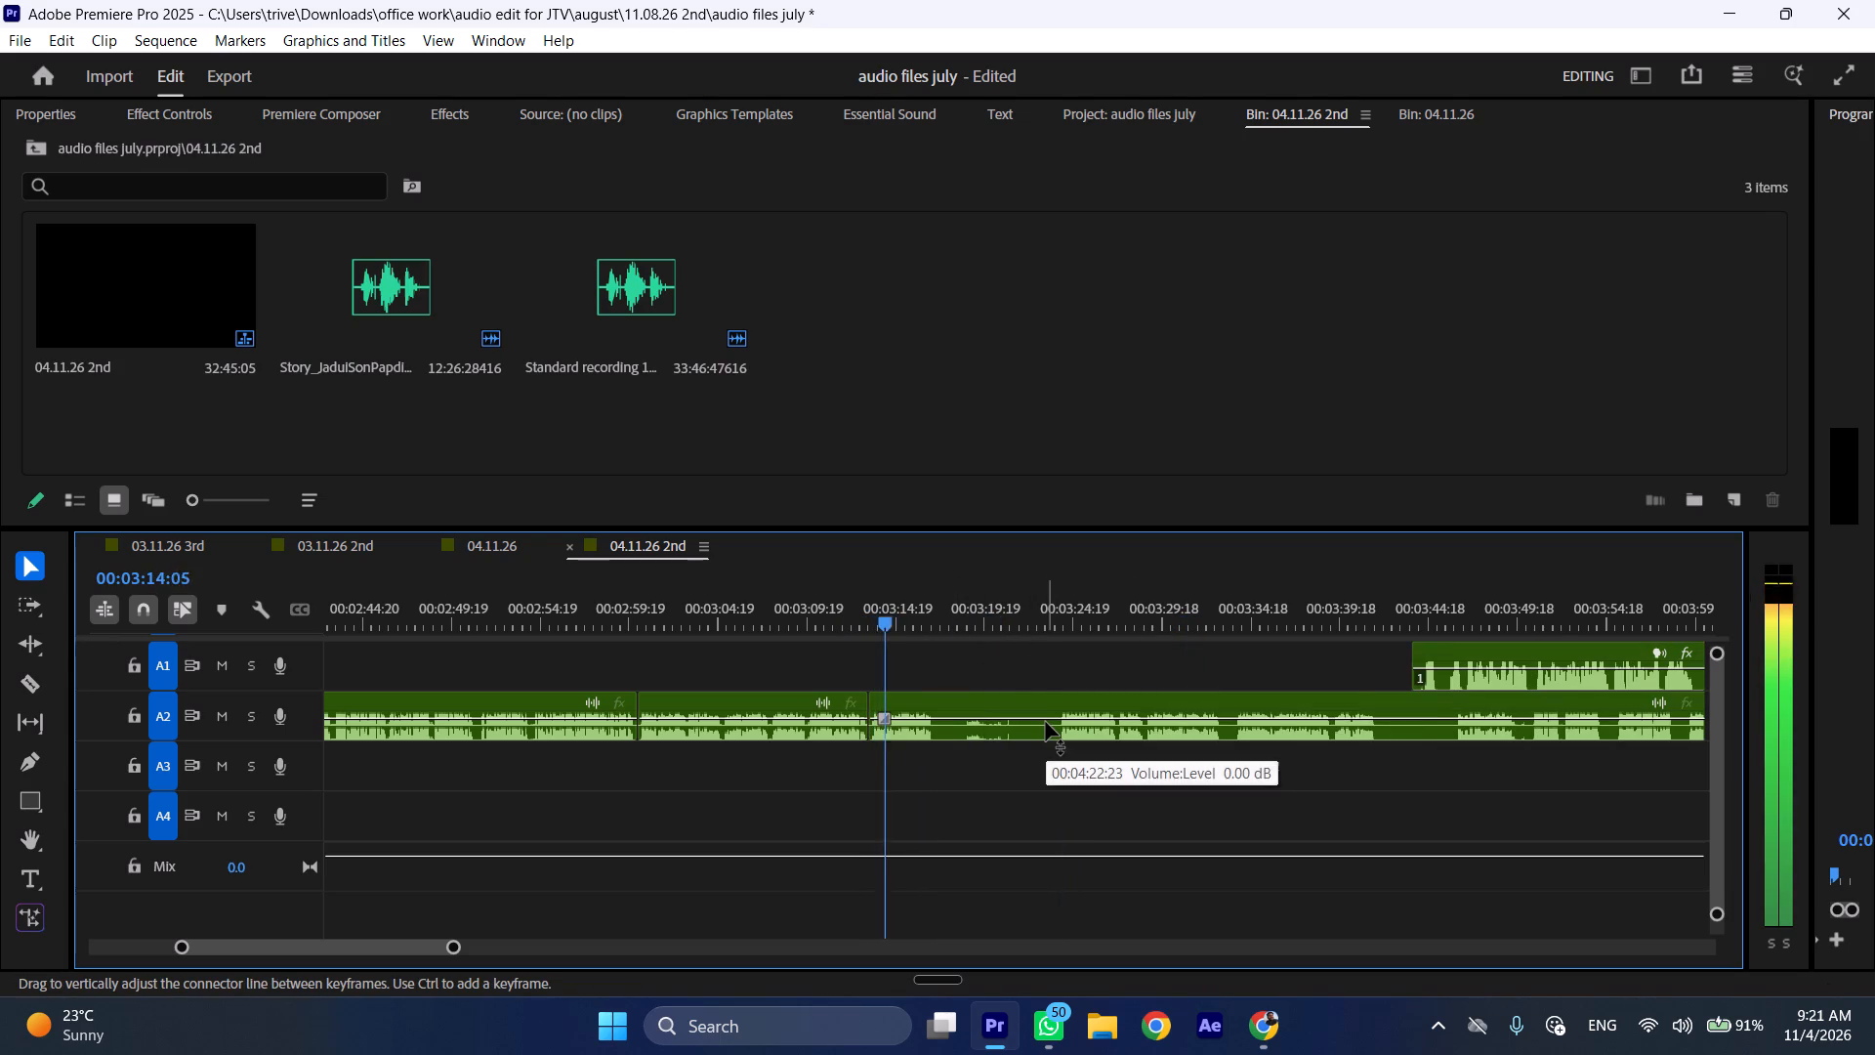
{"action": "key", "text": "space"}
{"action": "type", "text": "C"}
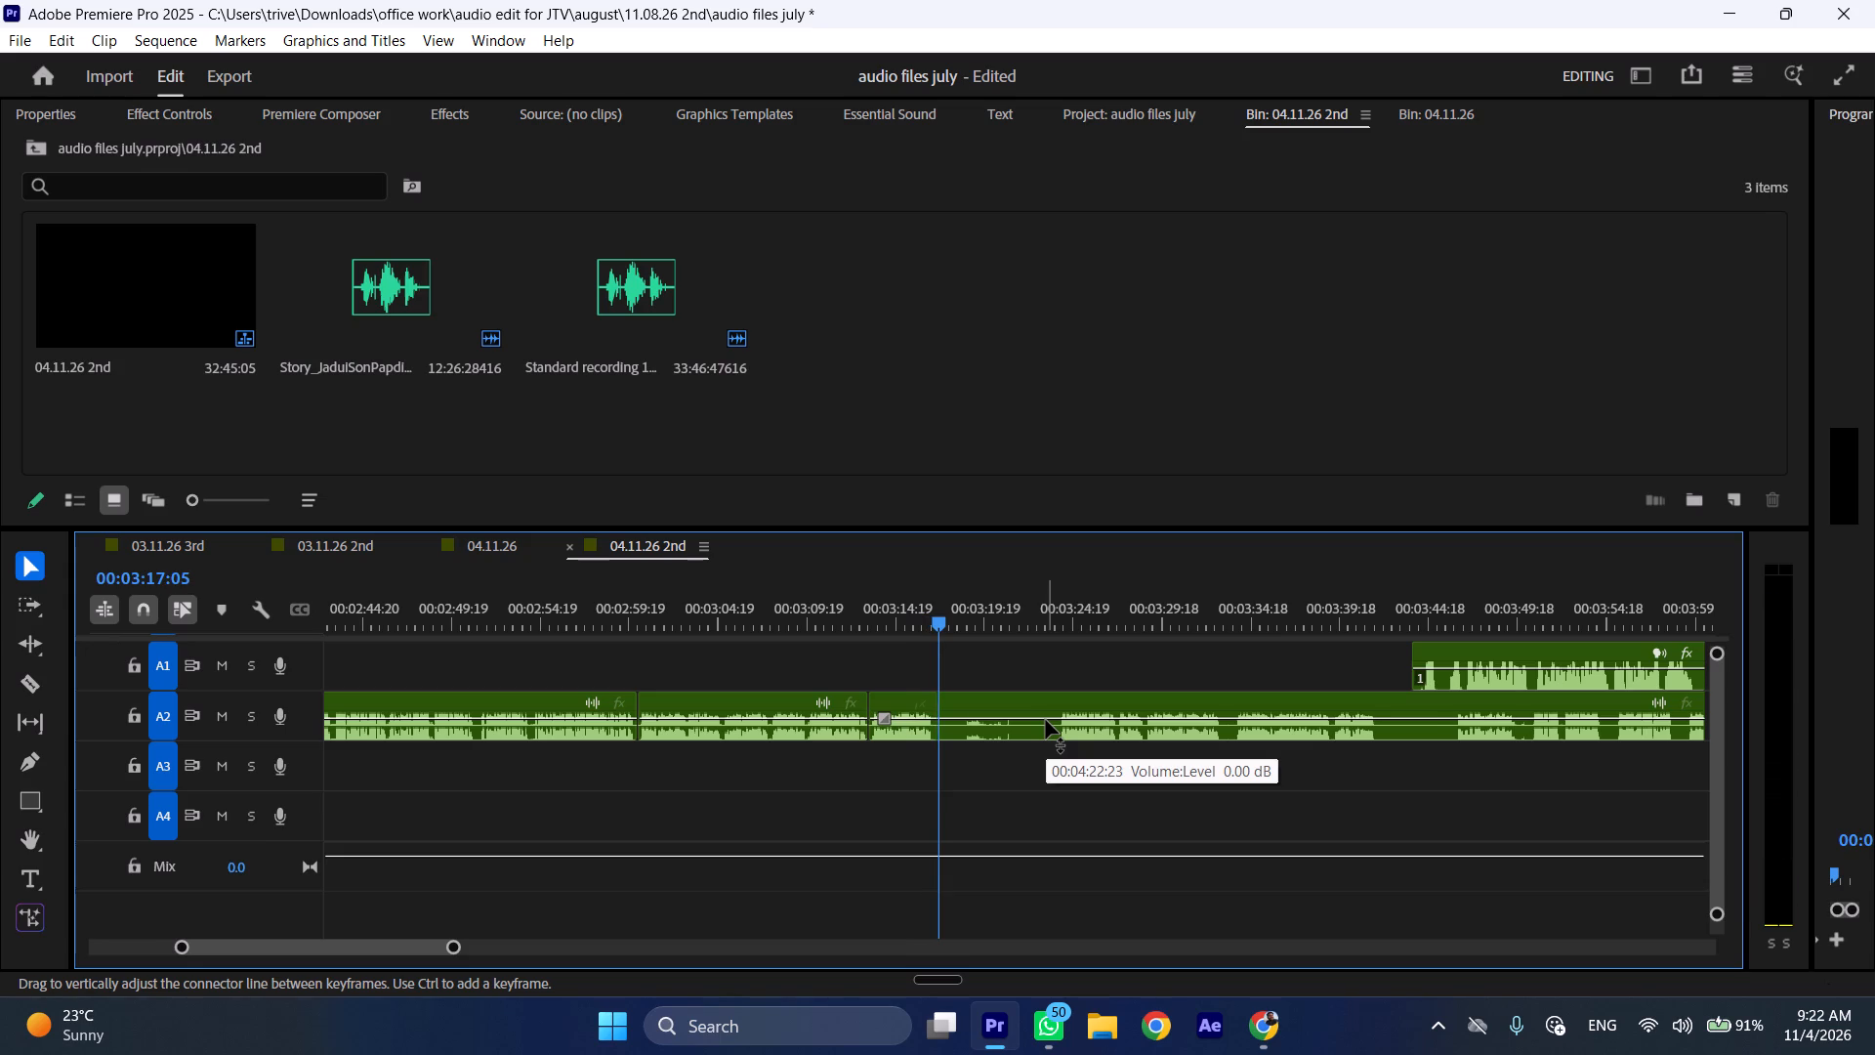
Move the following A1 clip earlier to start at 00:03:17:05, and shift the remaining A2 clip about 36 seconds later.
{"action": "left_click_drag", "start_coordinate": [1456, 650], "coordinate": [1086, 660]}
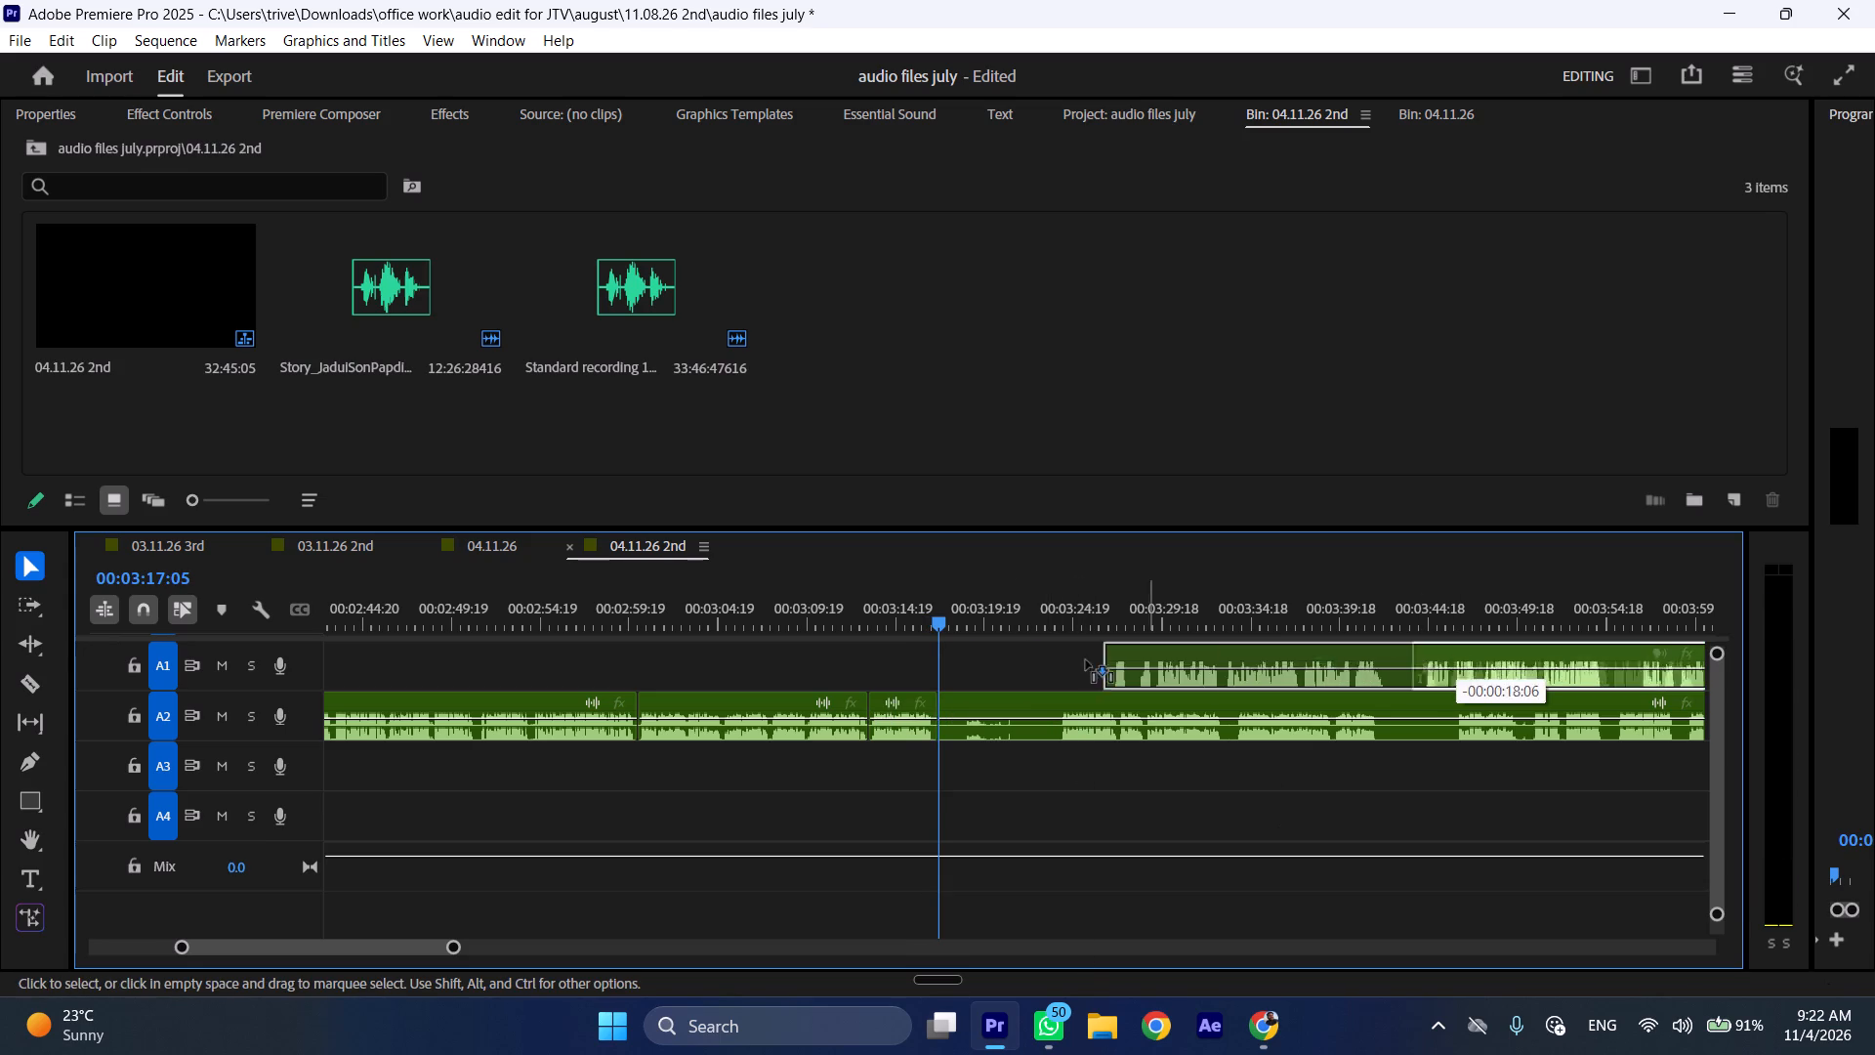
{"action": "left_click_drag", "start_coordinate": [1086, 660], "coordinate": [988, 660]}
{"action": "left_click_drag", "start_coordinate": [978, 700], "coordinate": [1615, 701]}
Cut the A1 clip at 00:03:19:05 and ripple-delete its opening section of about 2 seconds before the cut.
{"action": "key", "text": "space"}
{"action": "key", "text": "l"}
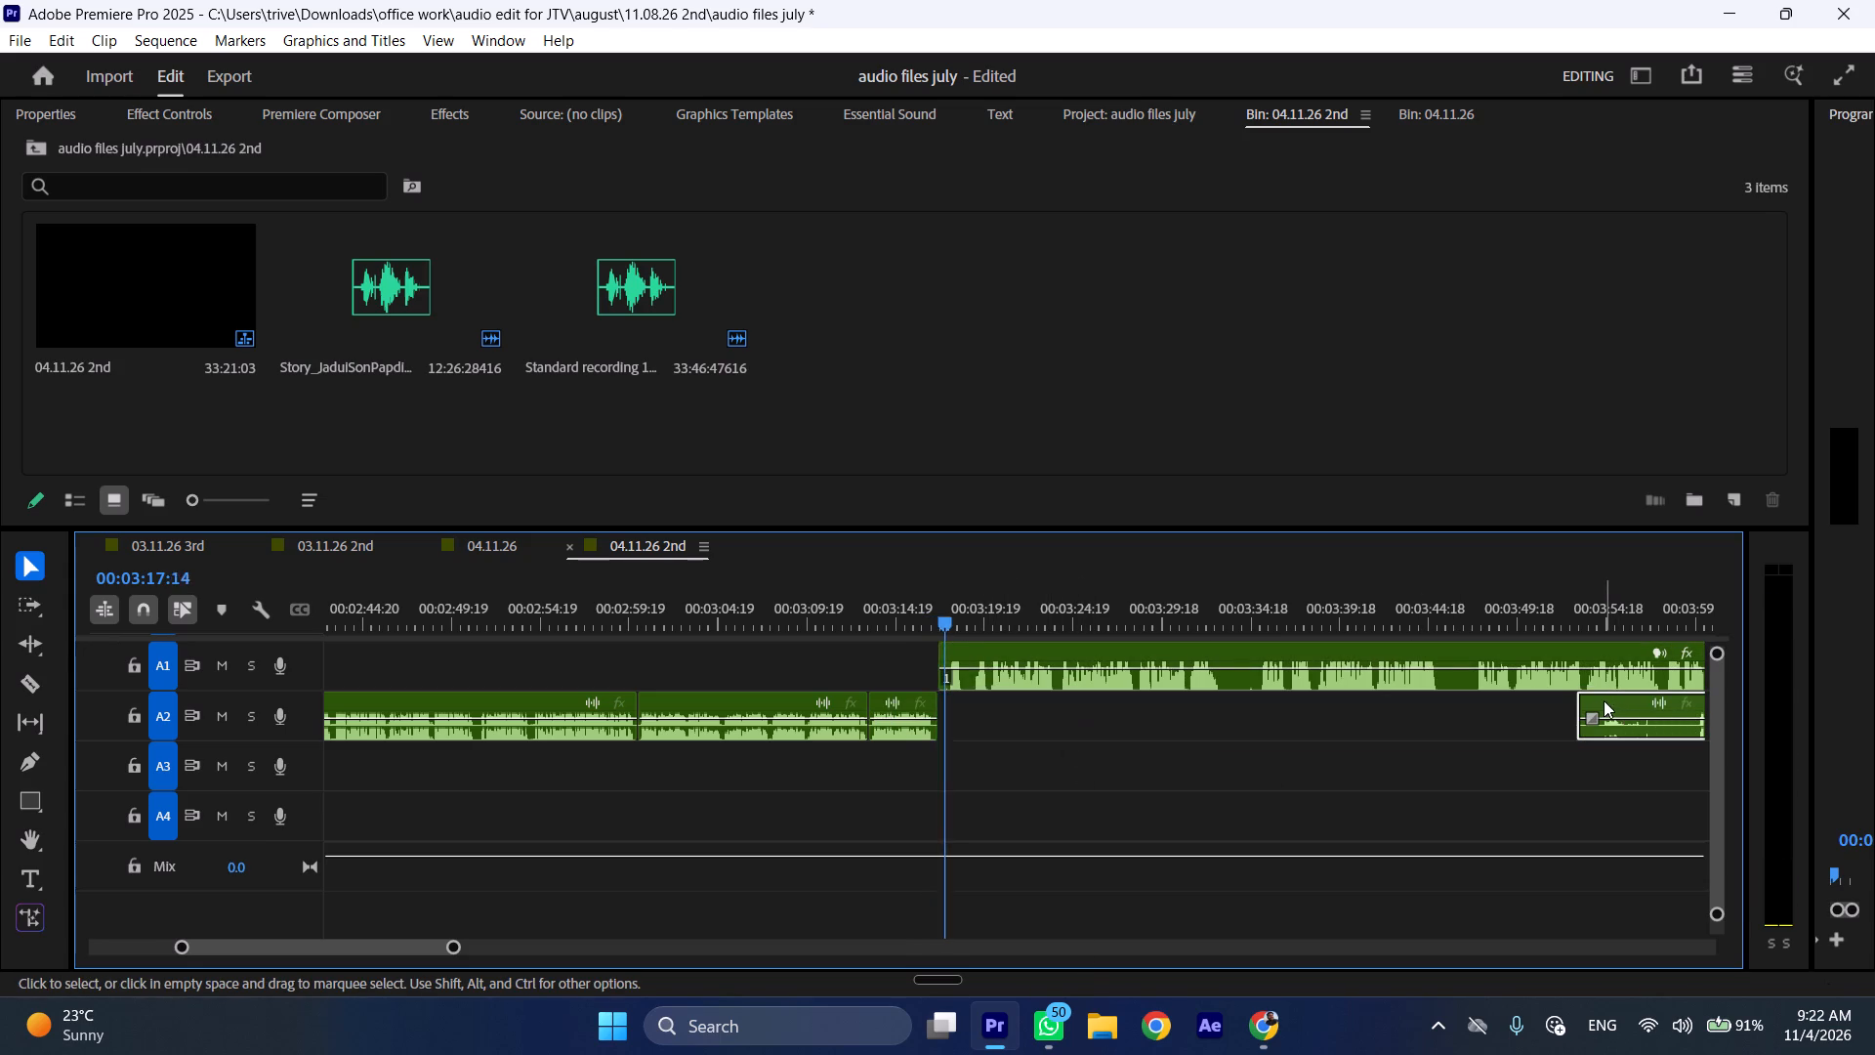
{"action": "left_click", "coordinate": [976, 610]}
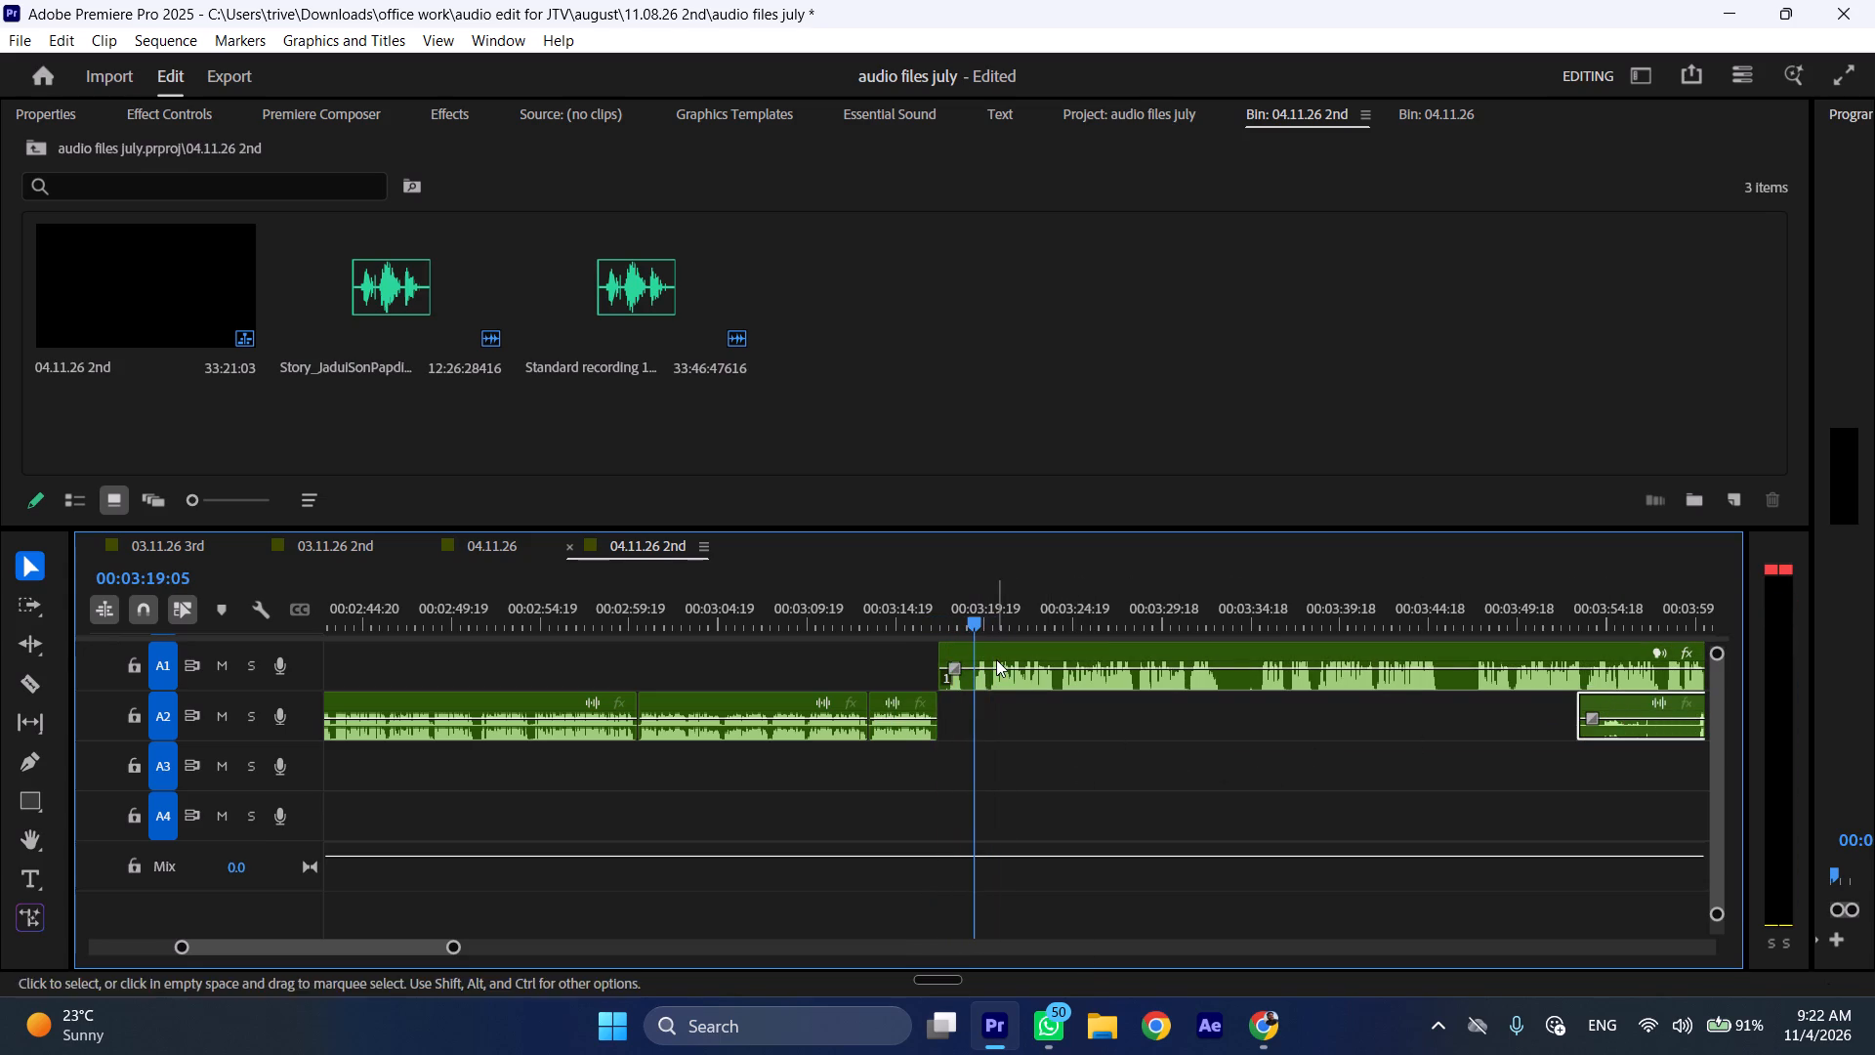
{"action": "left_click", "coordinate": [996, 659]}
{"action": "key", "text": "shift+c"}
{"action": "key", "text": "ctrl+shift+d"}
Play the A1 clip at increased speed from its trimmed start to find the next section to cut.
{"action": "key", "text": "space"}
{"action": "type", "text": "l"}
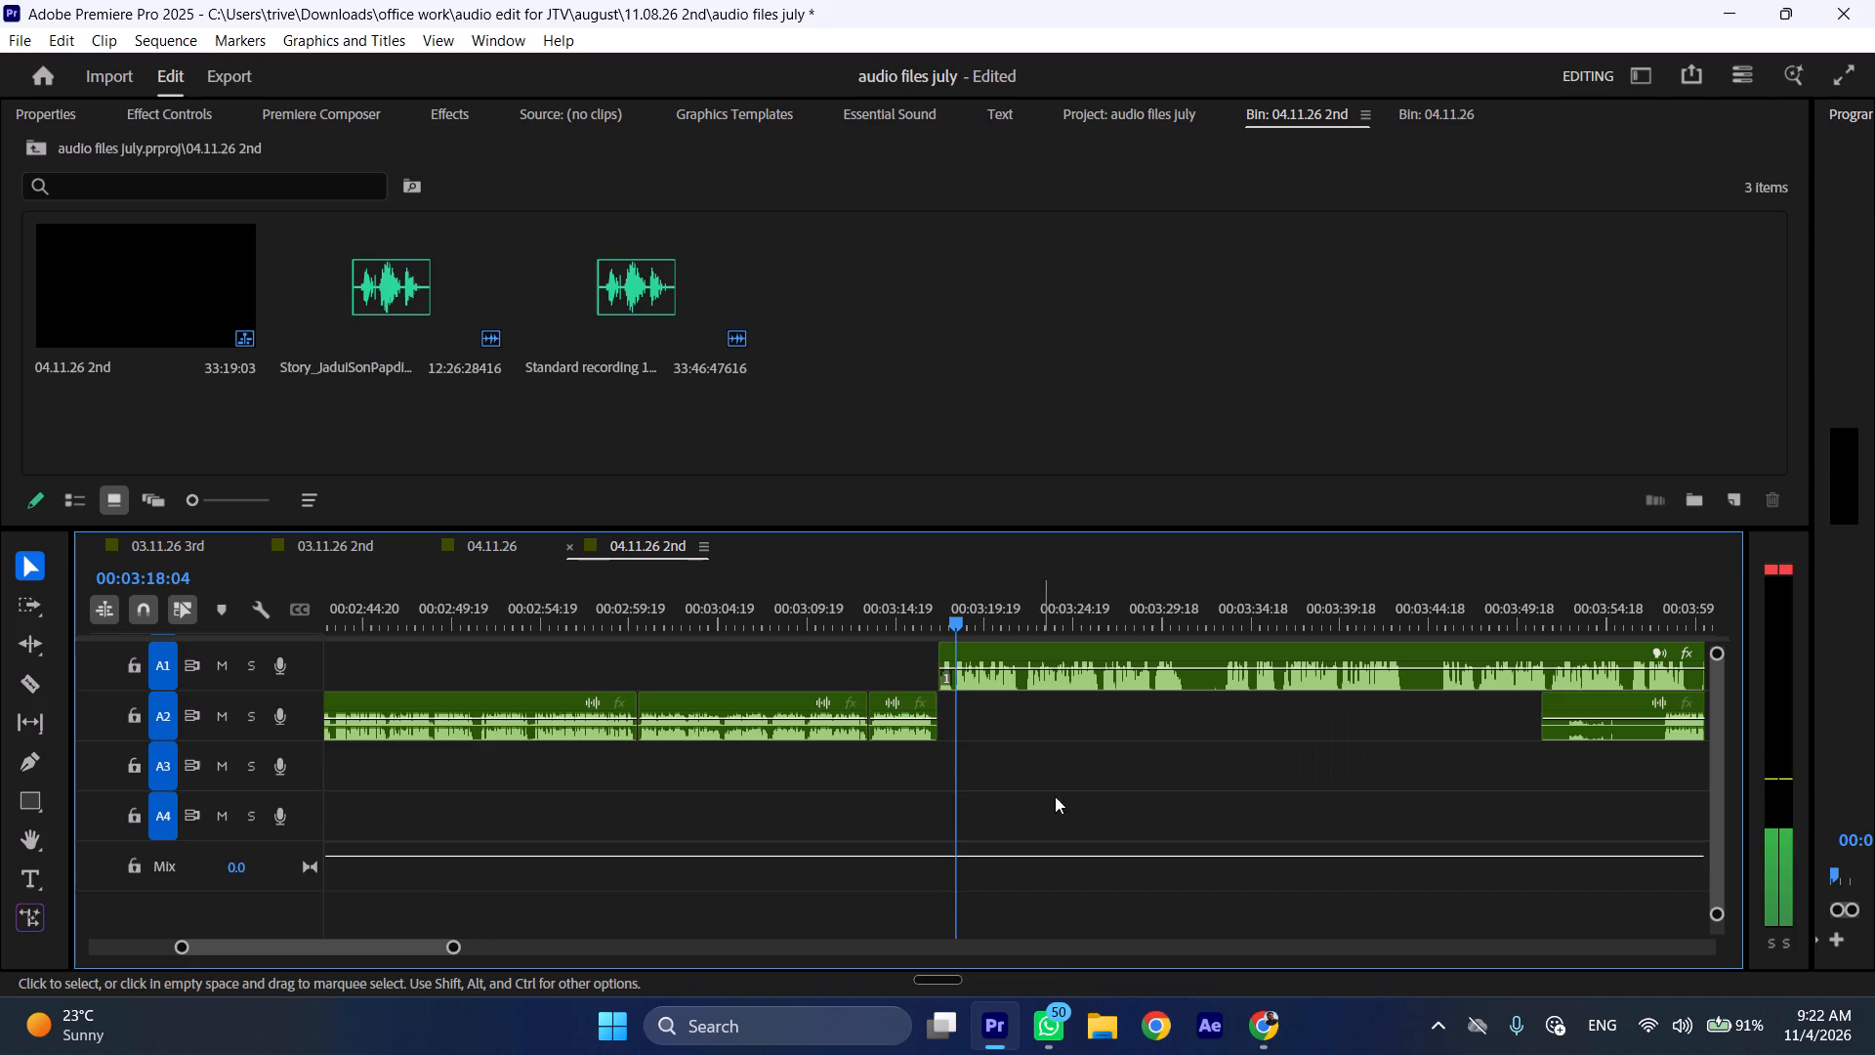
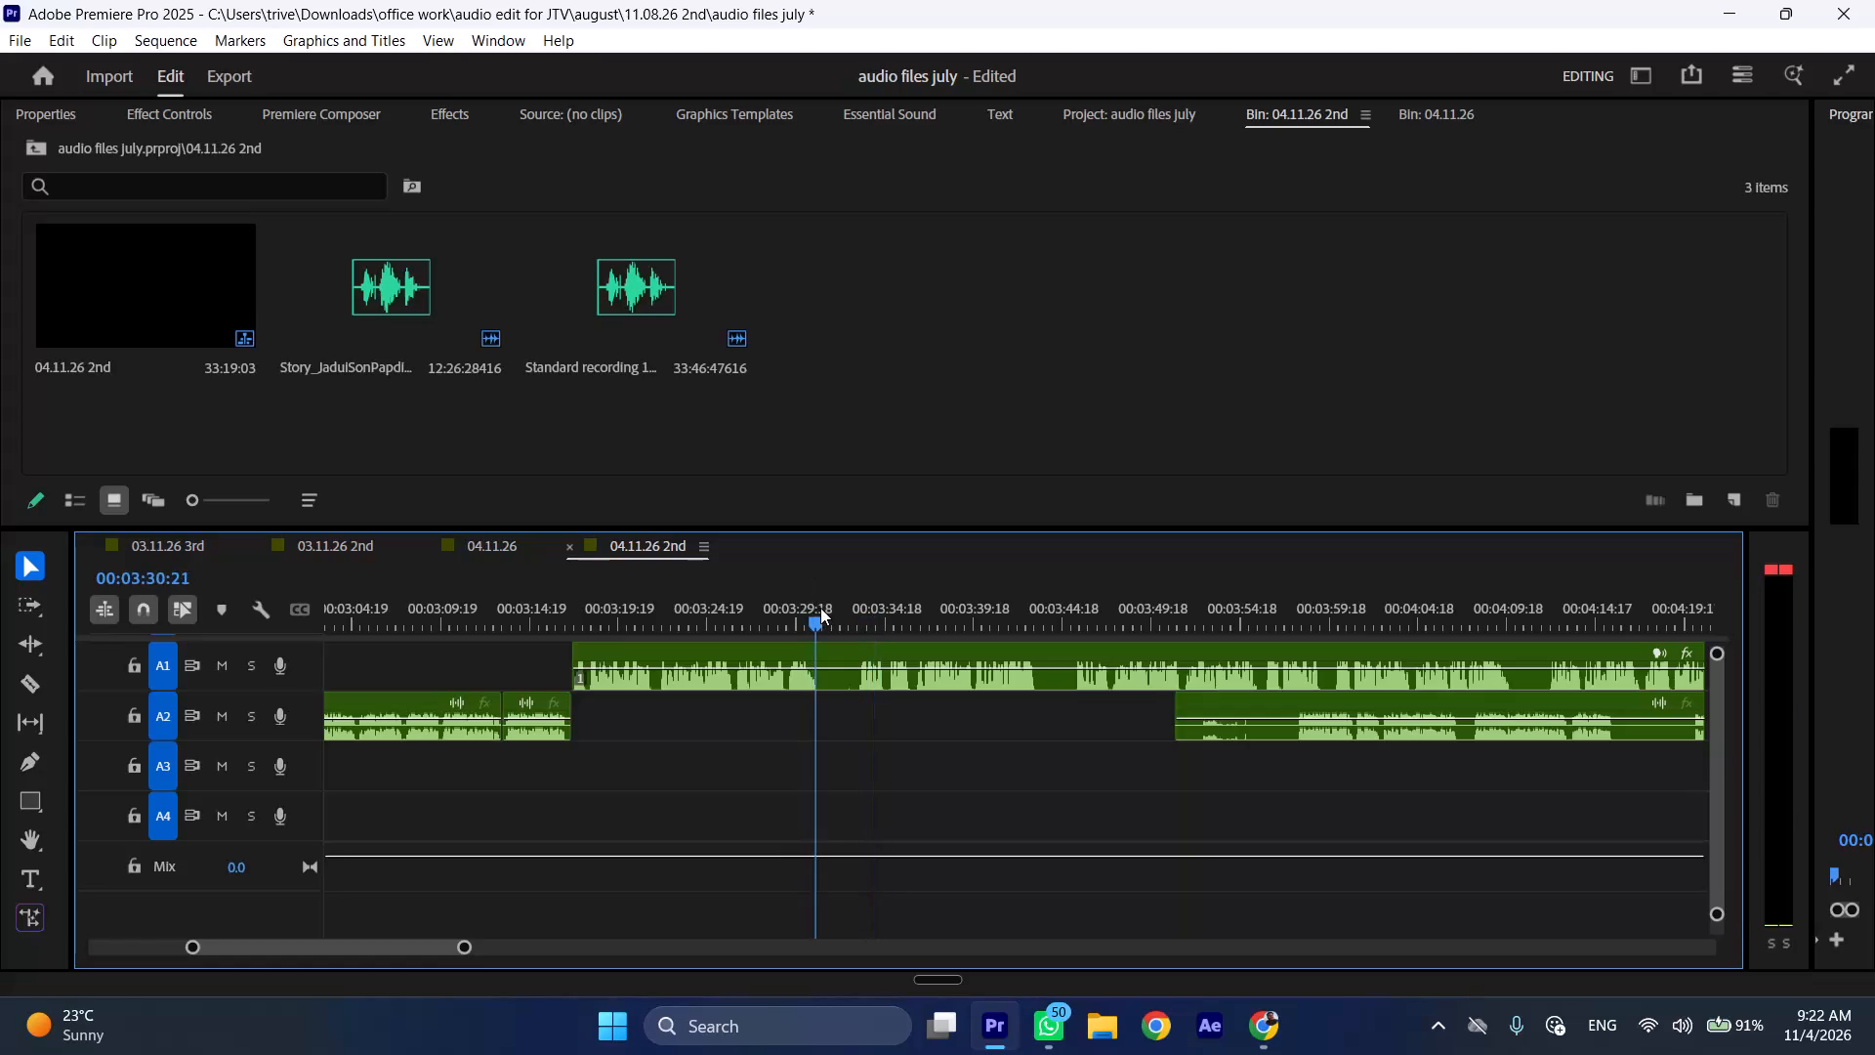
Cut the A1 clip at 00:03:31:05 and near 00:03:33, and ripple-delete the silent section of about 2 seconds between the cuts.
{"action": "key", "text": "shift+c"}
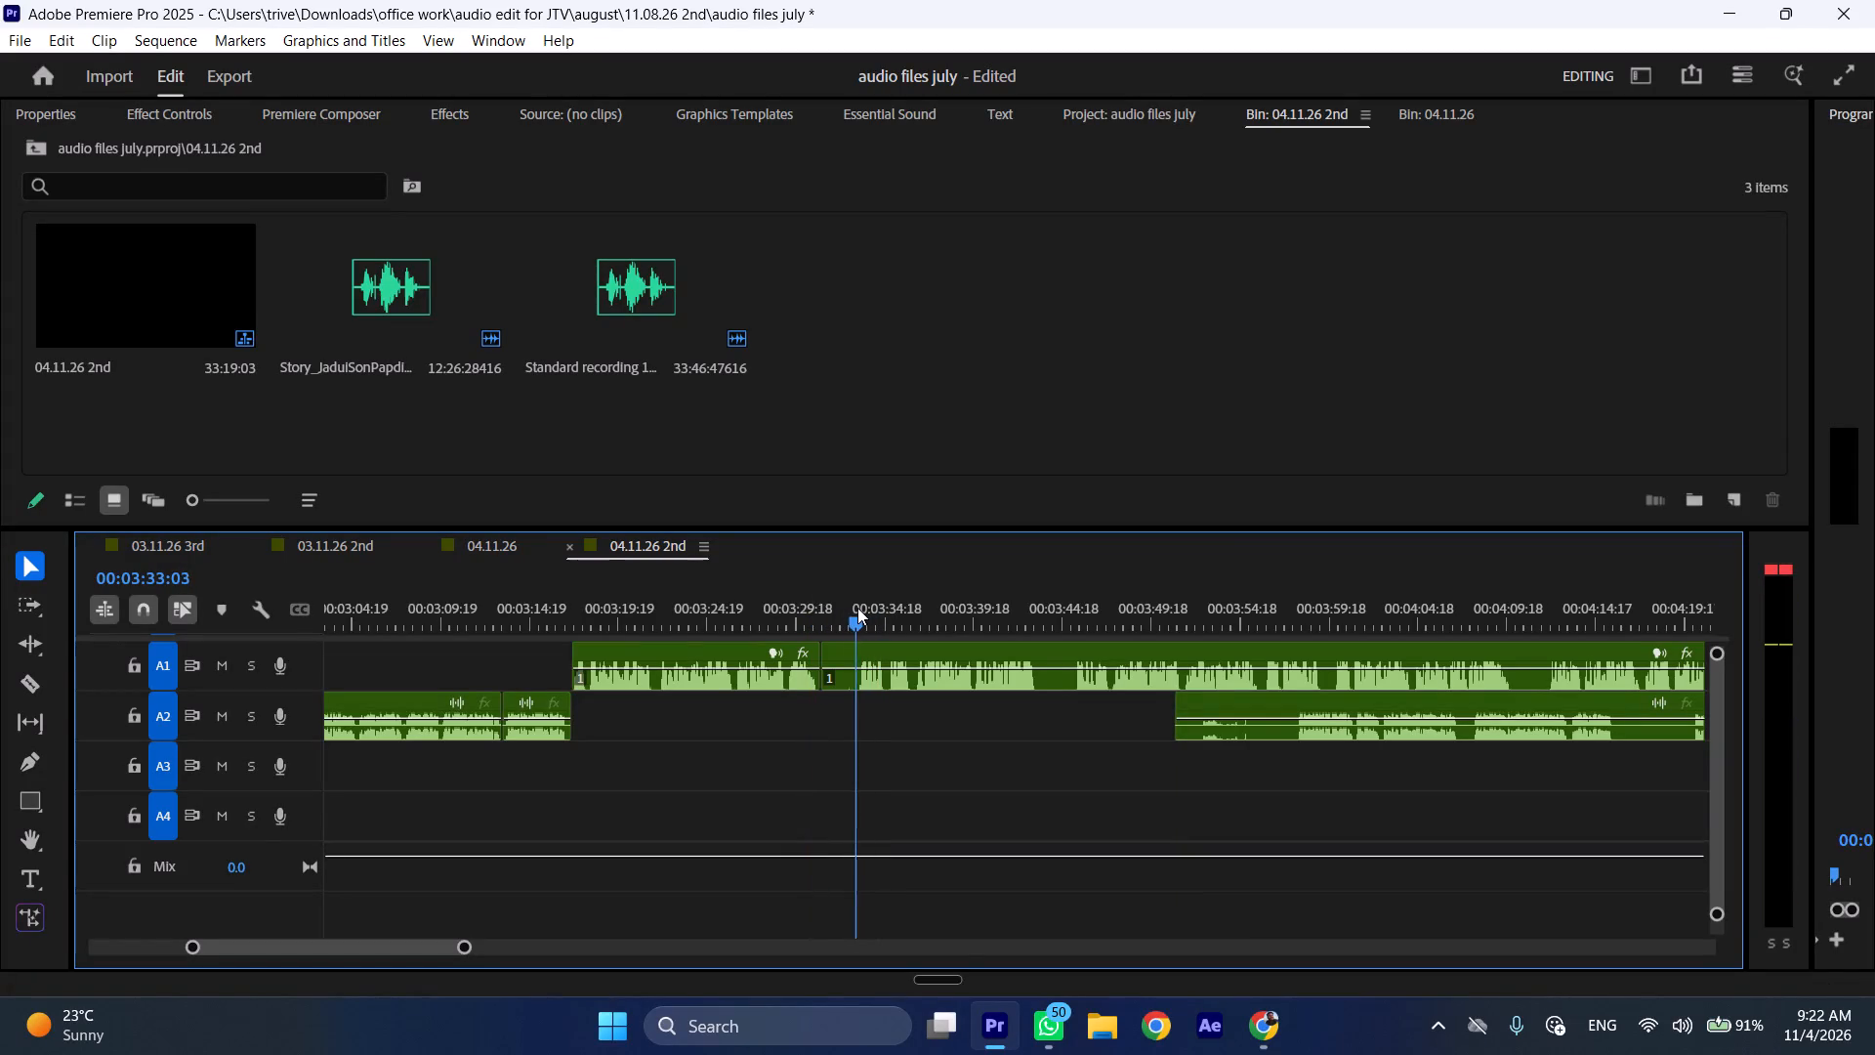
{"action": "left_click", "coordinate": [873, 652]}
{"action": "key", "text": "shift+c"}
{"action": "key", "text": "ctrl+shift+d"}
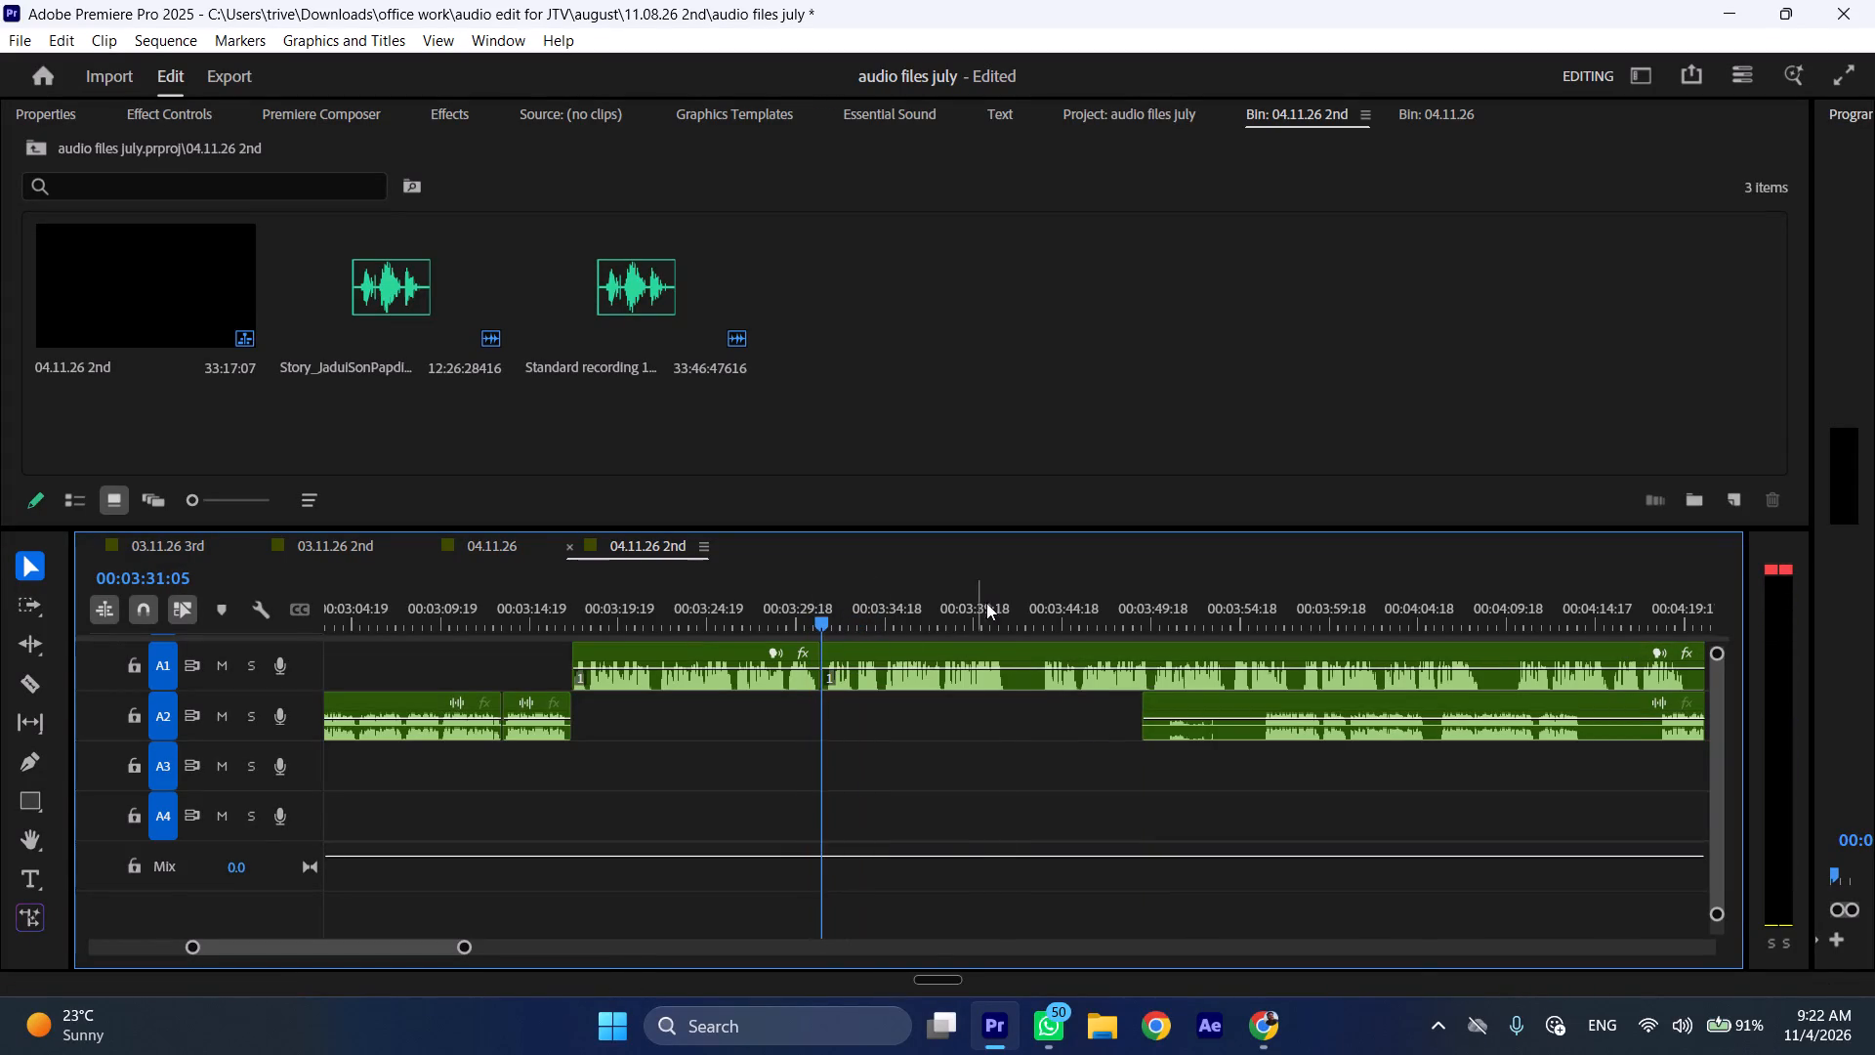
Cut the A1 clip at about 00:03:41:13 and 00:03:43:13, and ripple-delete the silent section of about 2 seconds between the cuts.
{"action": "left_click_drag", "start_coordinate": [1009, 603], "coordinate": [1045, 607]}
{"action": "key", "text": "shift+c"}
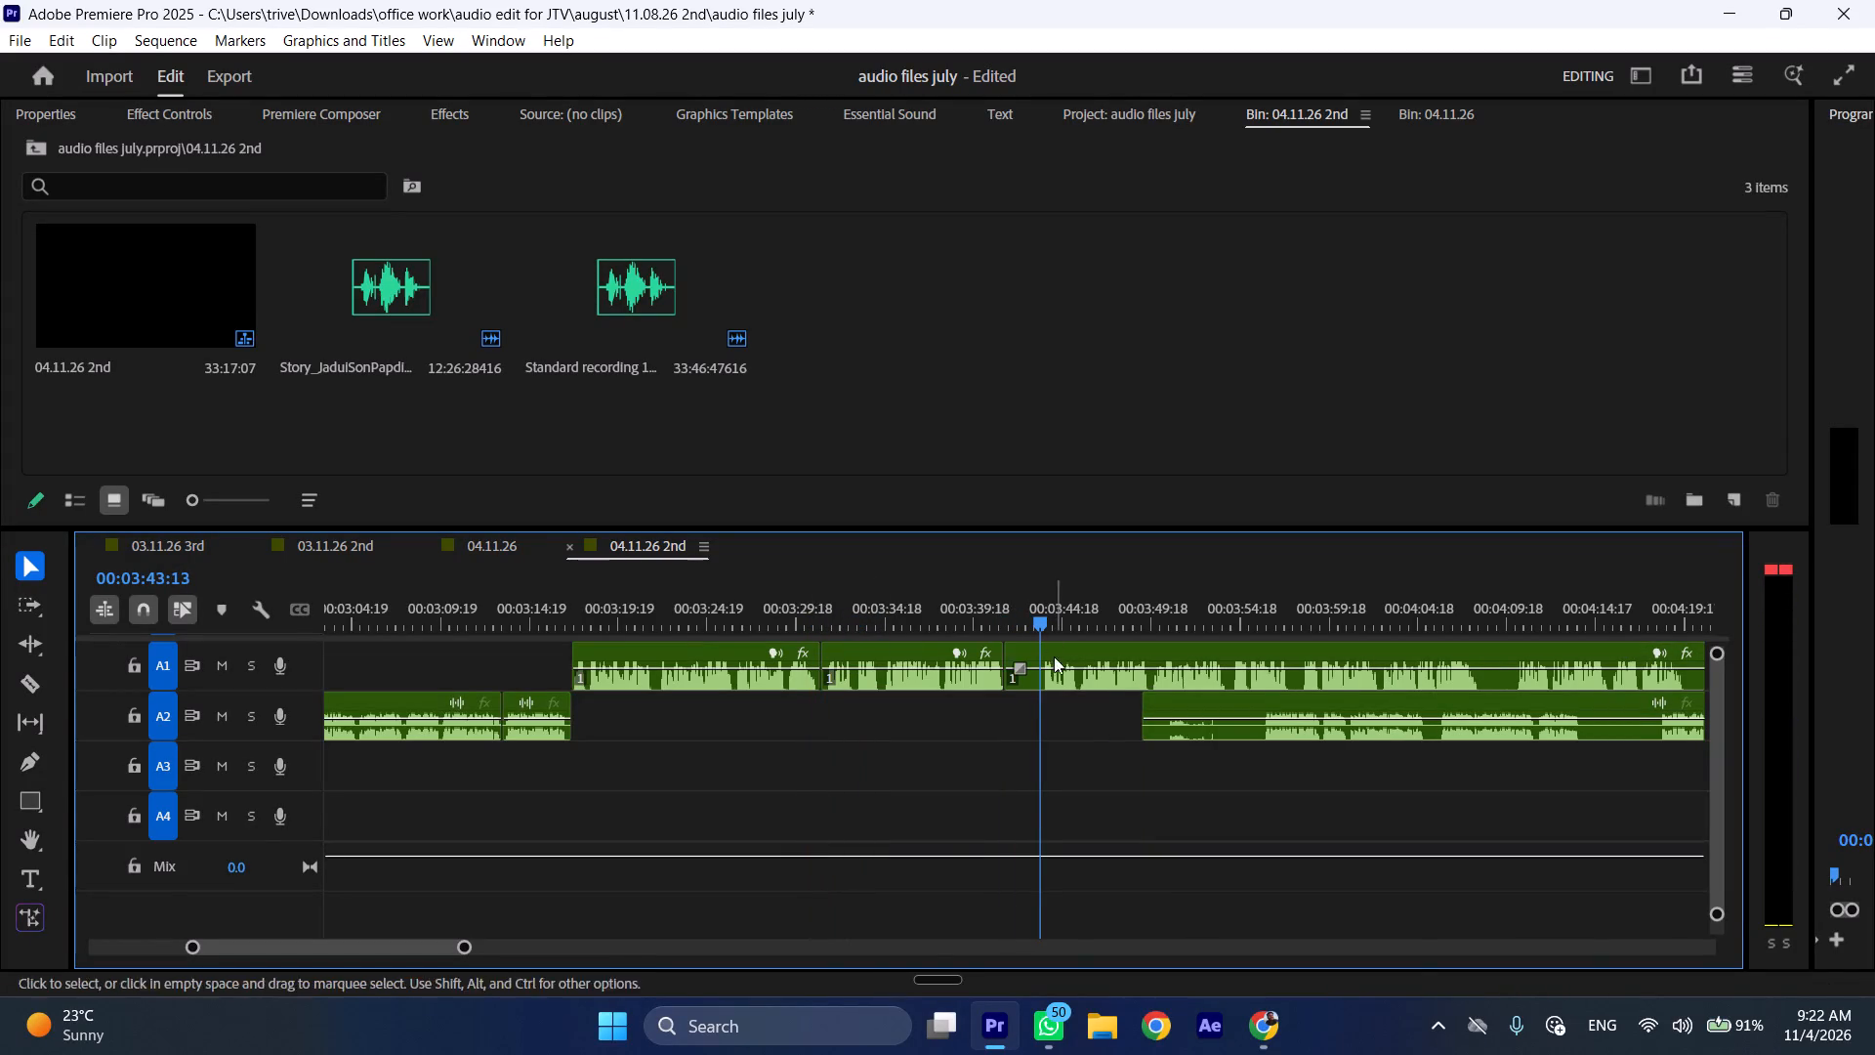
{"action": "left_click", "coordinate": [1055, 663]}
{"action": "key", "text": "shift+c"}
{"action": "key", "text": "ctrl+shift+d"}
Play the A1 track at increased speed from just before the join at 00:03:31:05.
{"action": "left_click", "coordinate": [811, 601]}
{"action": "key", "text": "space"}
{"action": "key", "text": "l"}
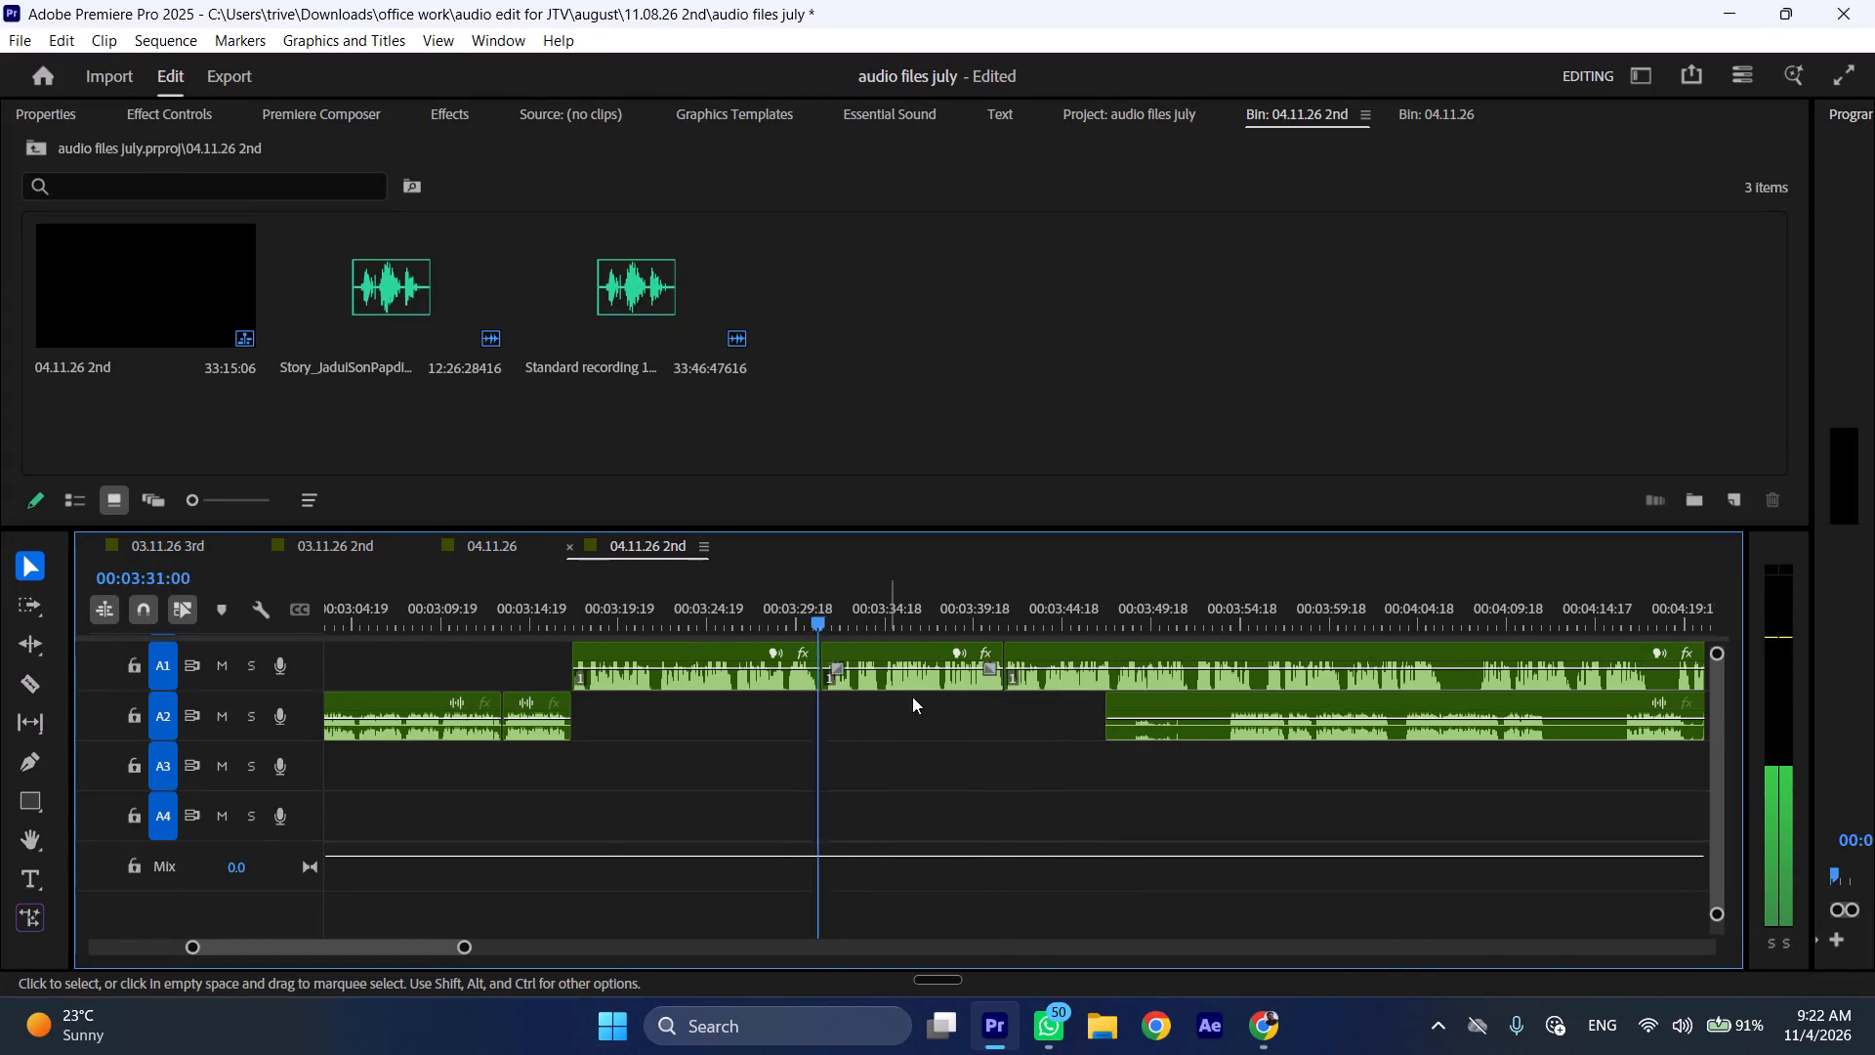
Shift the remaining A2 clips about 46 seconds later so the first one starts at about 00:04:34.
{"action": "scroll", "coordinate": [941, 720], "scroll_direction": "down", "scroll_amount": 6}
{"action": "left_click_drag", "start_coordinate": [891, 702], "coordinate": [1005, 703]}
{"action": "left_click_drag", "start_coordinate": [1041, 704], "coordinate": [1678, 708]}
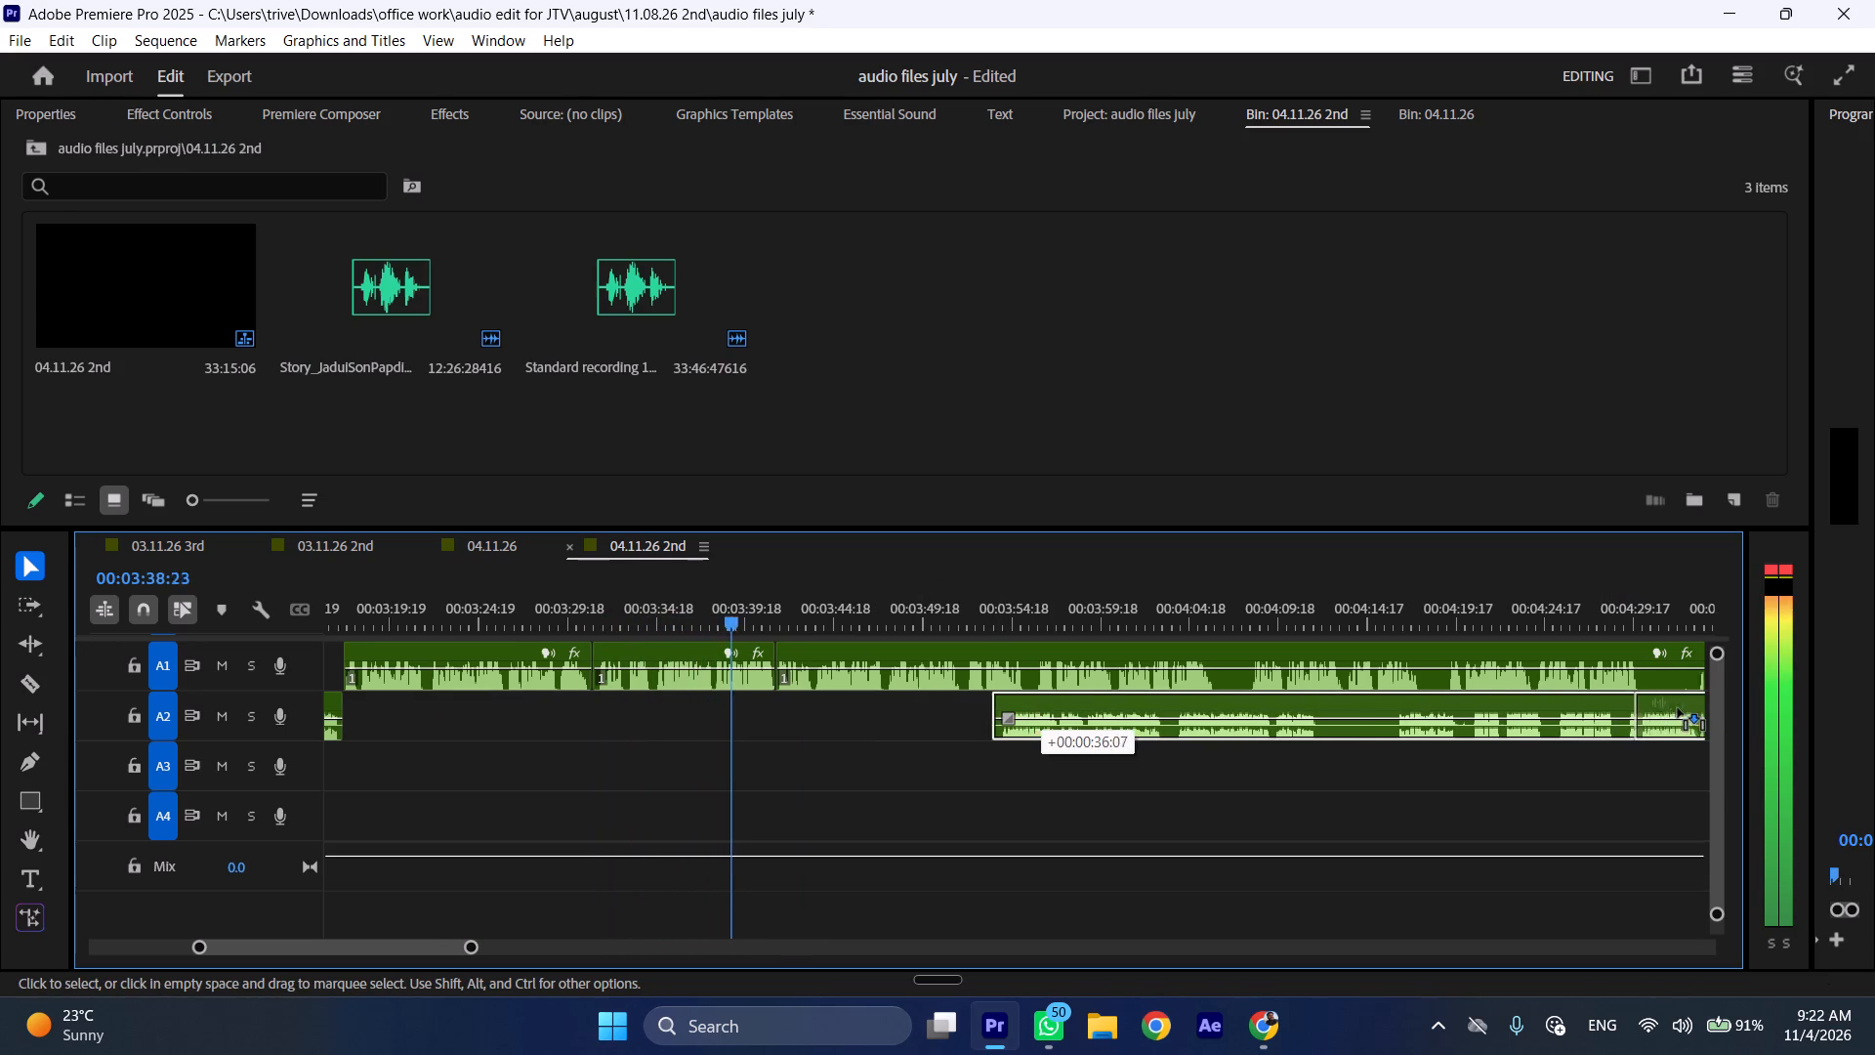
{"action": "left_click_drag", "start_coordinate": [1678, 708], "coordinate": [1680, 707]}
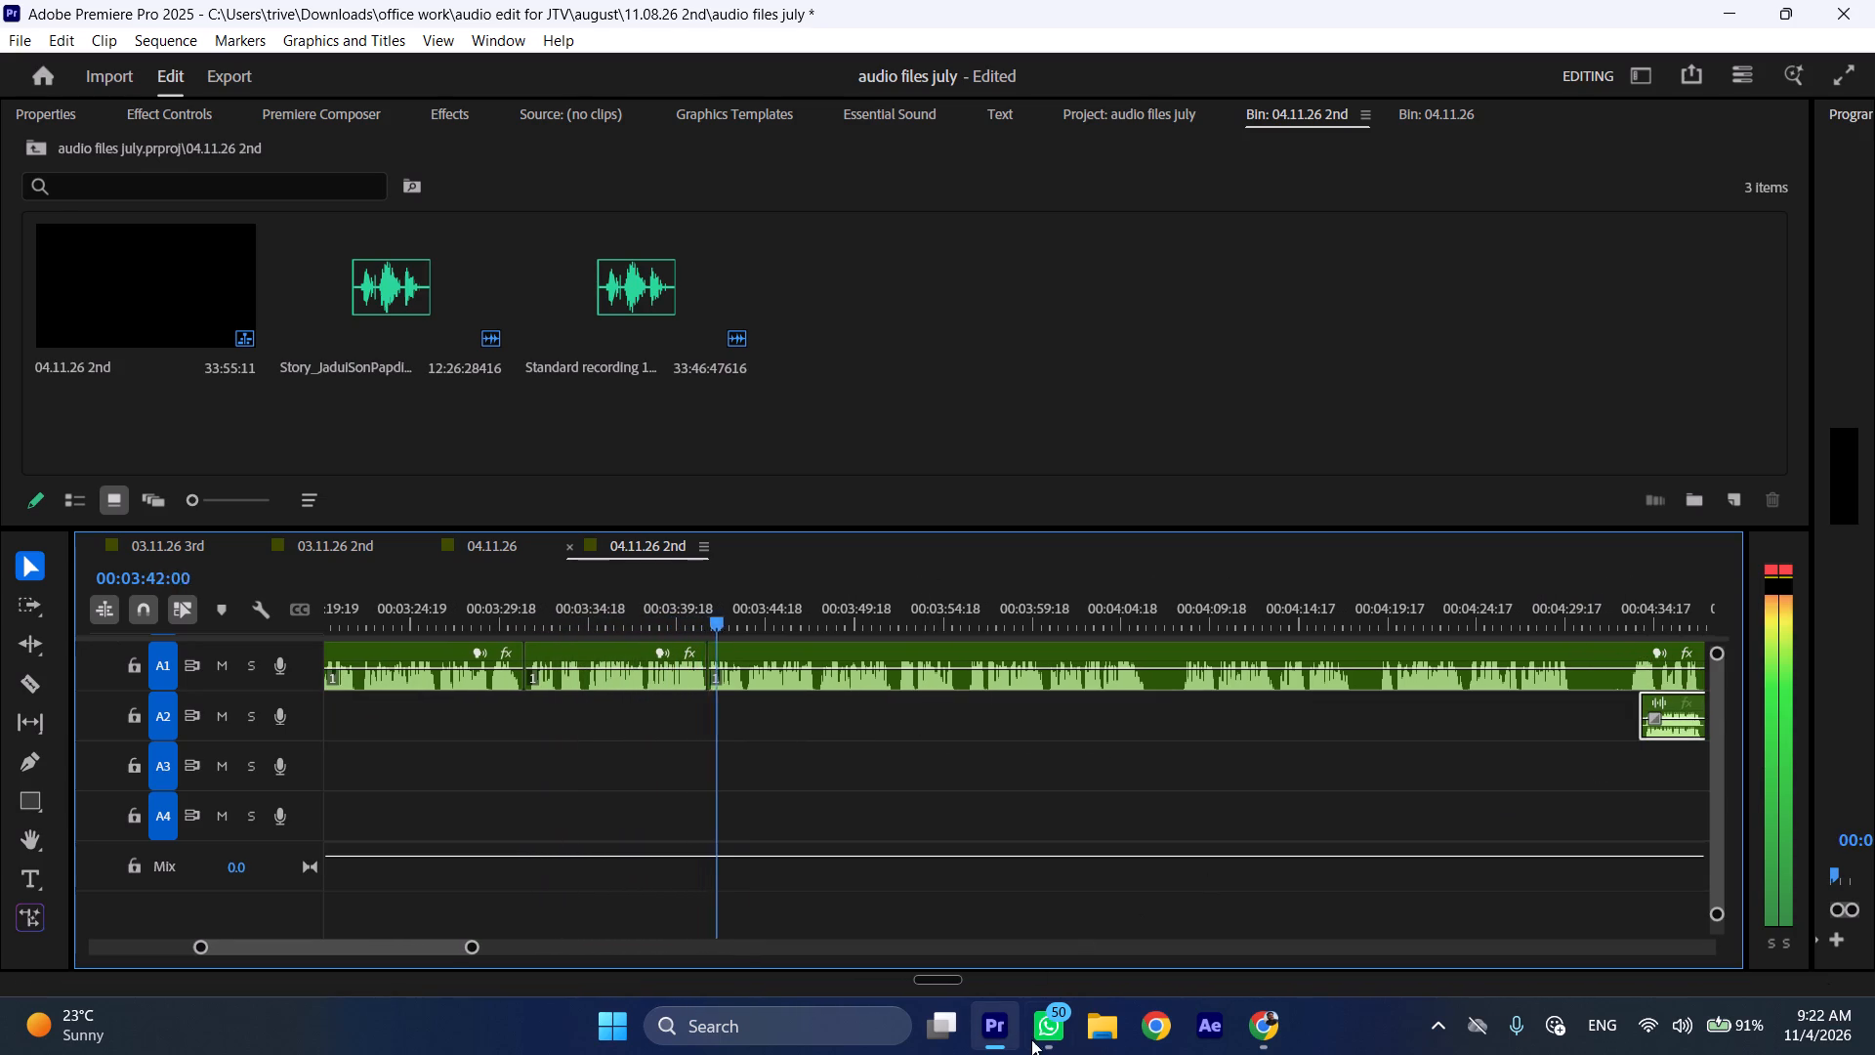
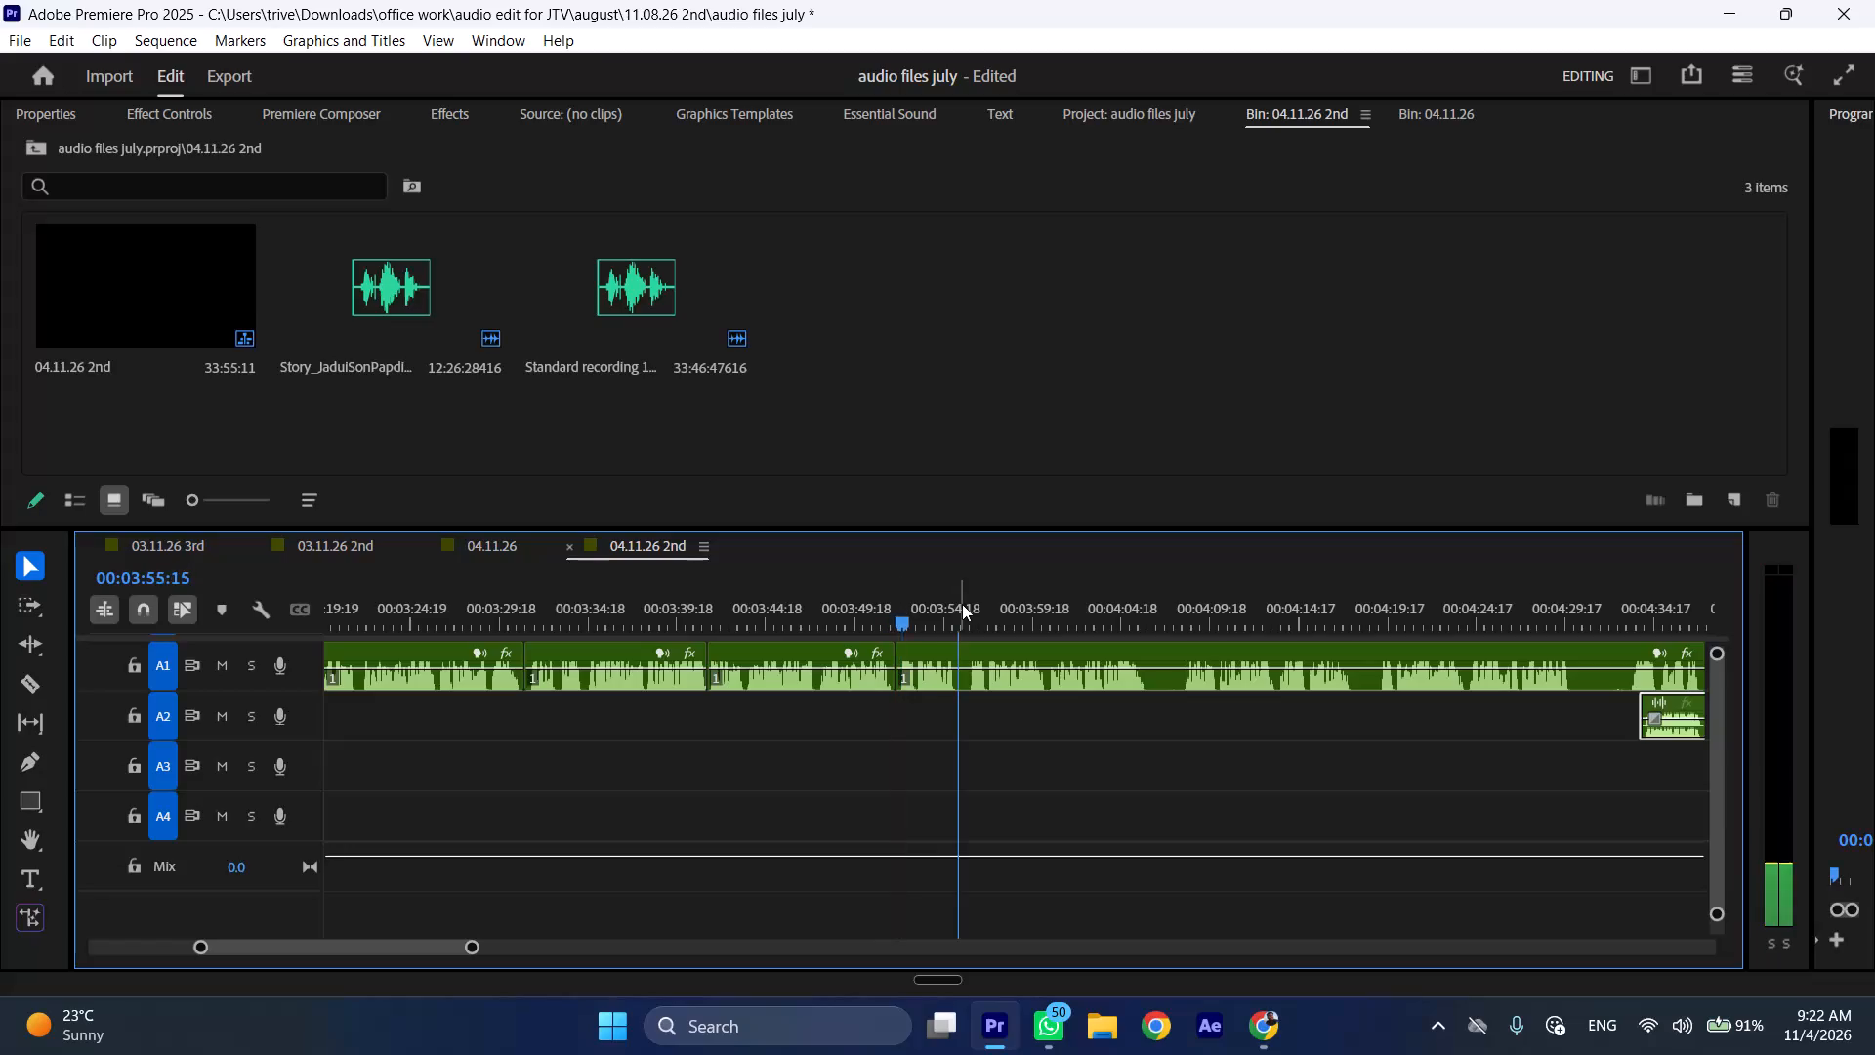
Cut the A1 clip at 00:03:55:20, ripple-delete the section of nearly 4 seconds before the cut, and resume playback at increased speed.
{"action": "left_click", "coordinate": [989, 659]}
{"action": "key", "text": "shift+c"}
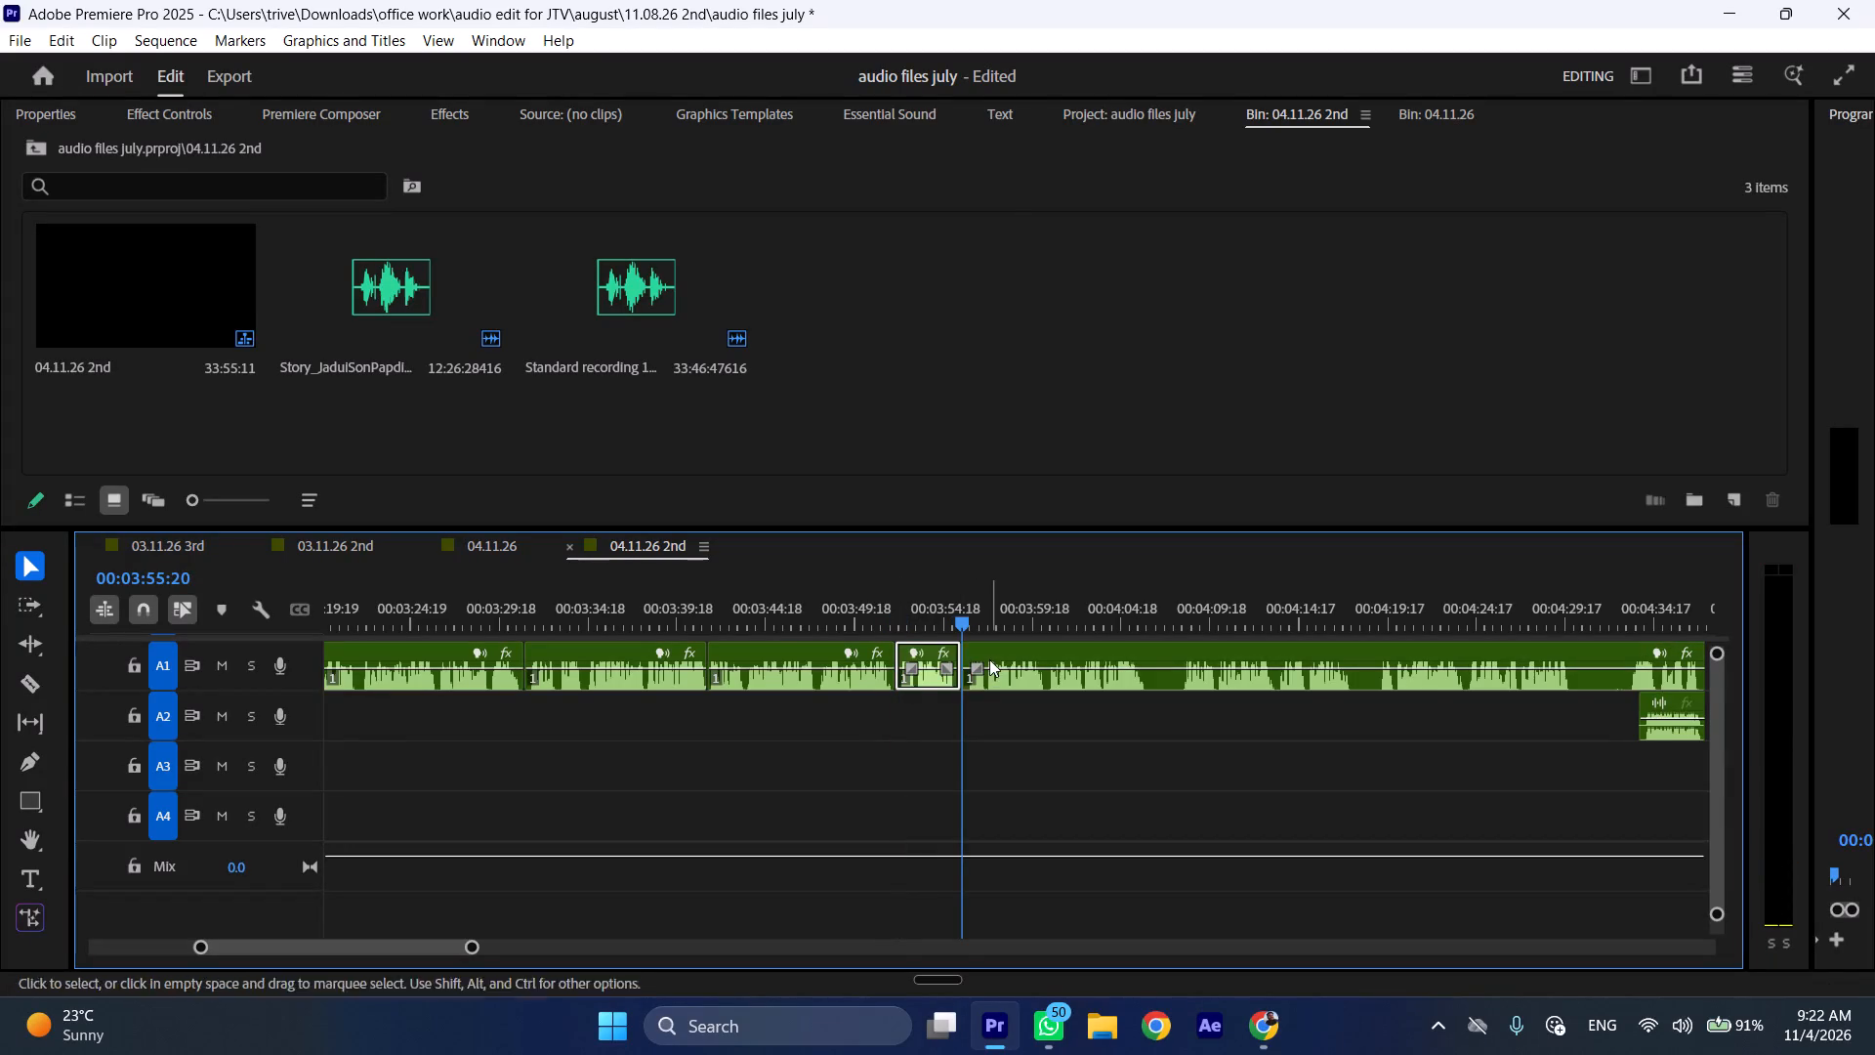
{"action": "key", "text": "ctrl+shift+d"}
{"action": "key", "text": "space"}
{"action": "type", "text": "l"}
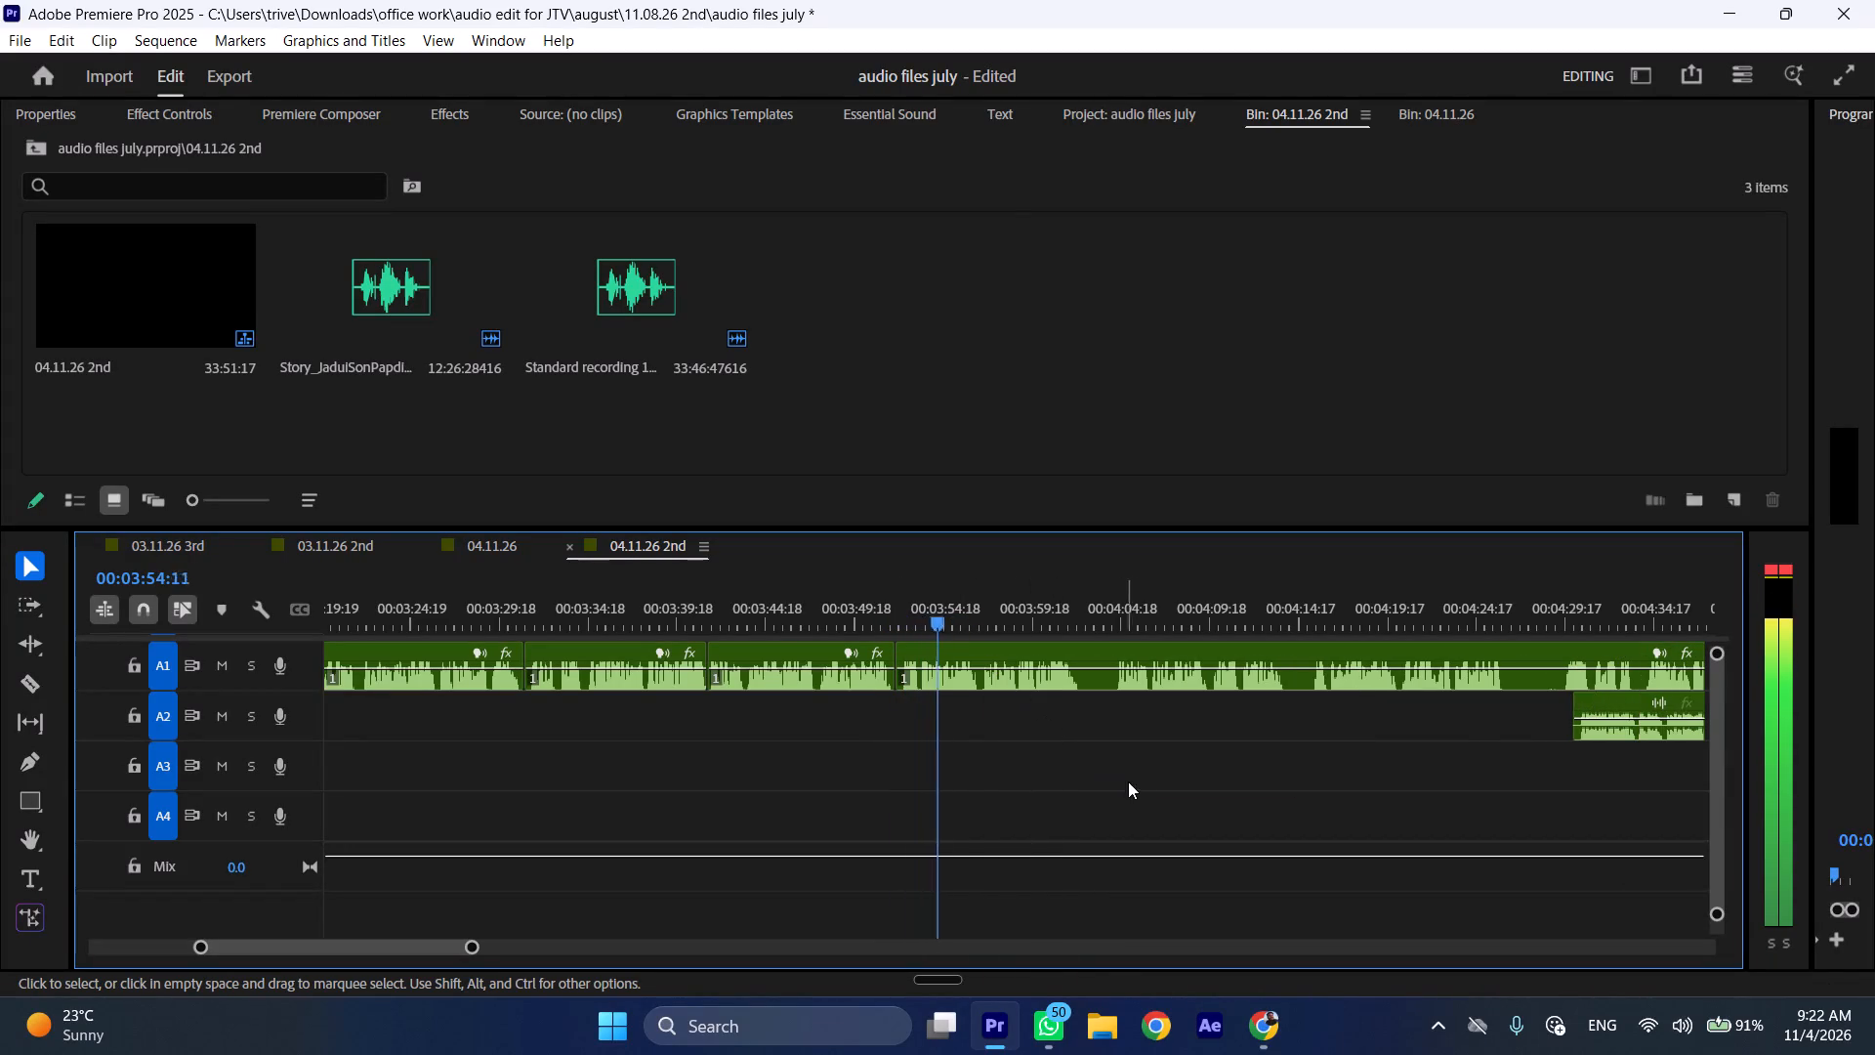
Cut the A1 clip at about 00:04:02:10 and 00:04:04:09, ripple-delete the silent 2-second section between the cuts, and resume playback at increased speed.
{"action": "scroll", "coordinate": [980, 762], "scroll_direction": "down", "scroll_amount": 6}
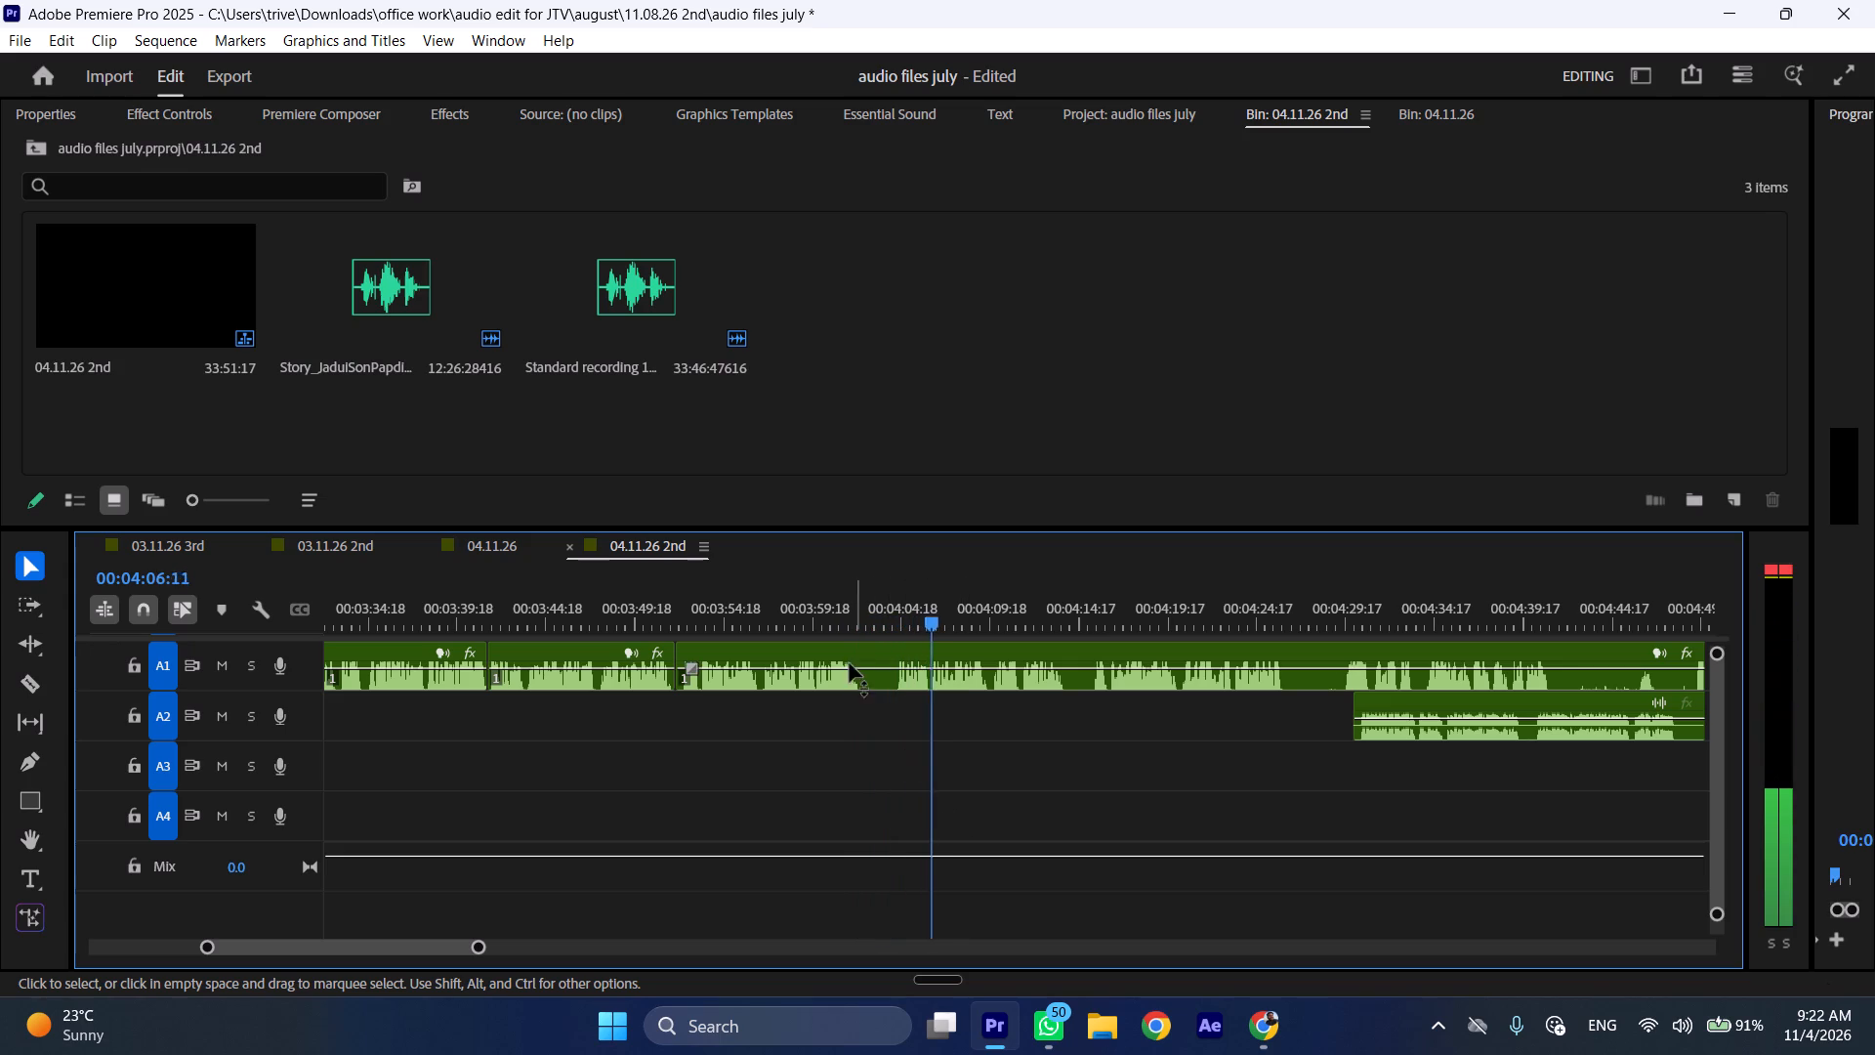
{"action": "left_click_drag", "start_coordinate": [861, 608], "coordinate": [896, 607]}
{"action": "key", "text": "shift+c"}
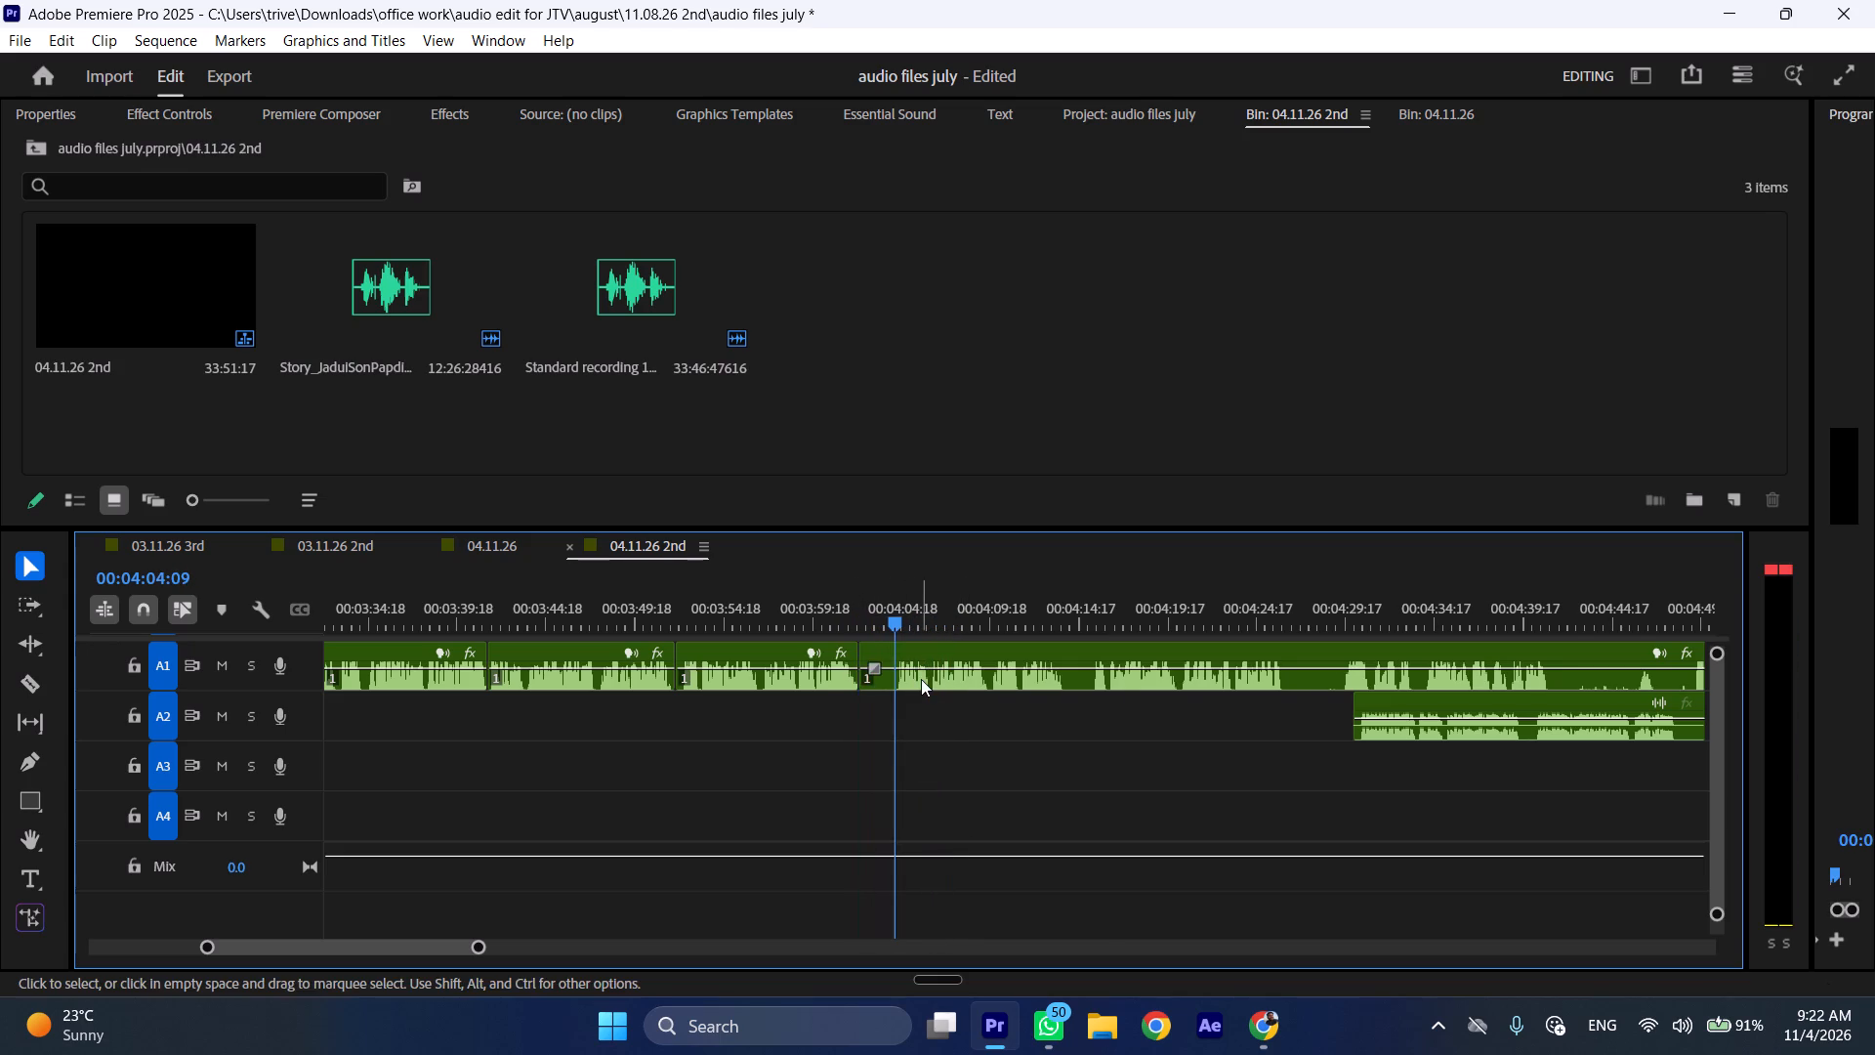
{"action": "left_click", "coordinate": [921, 679]}
{"action": "key", "text": "shift+c"}
{"action": "key", "text": "ctrl+shift+d"}
{"action": "key", "text": "space"}
{"action": "type", "text": "l"}
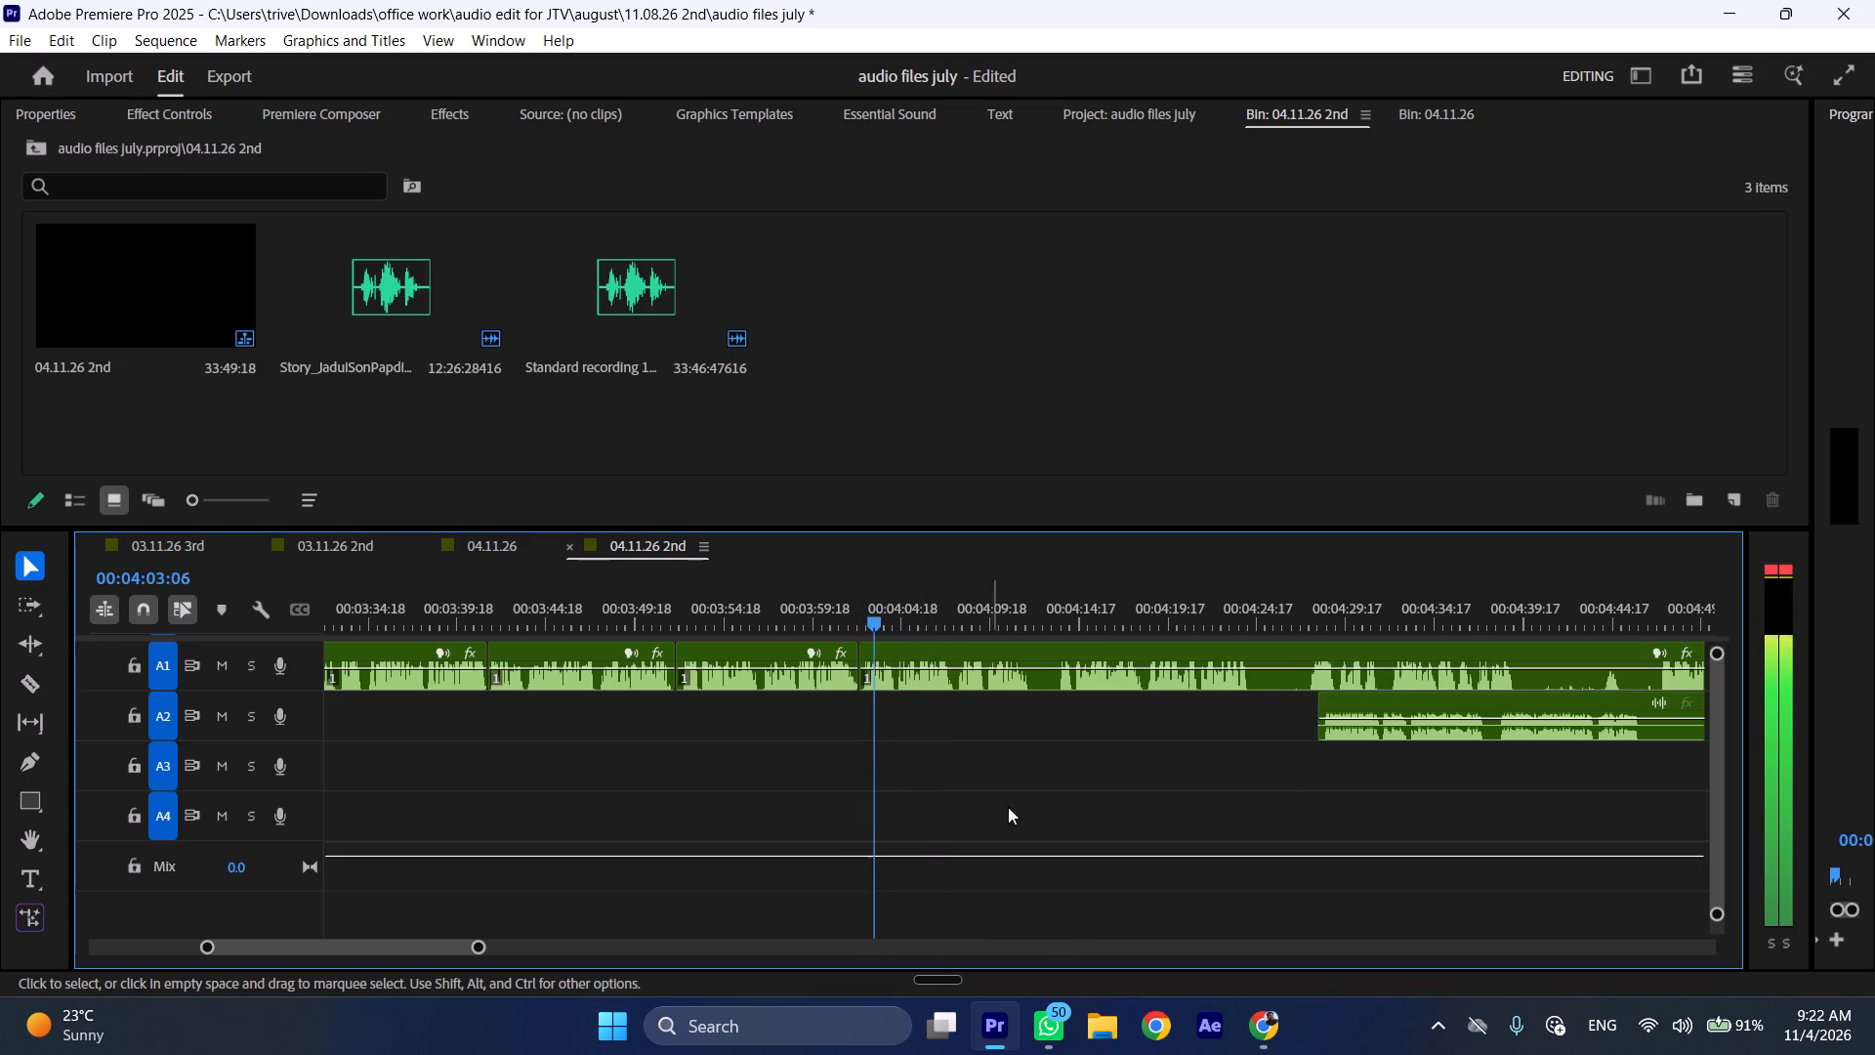
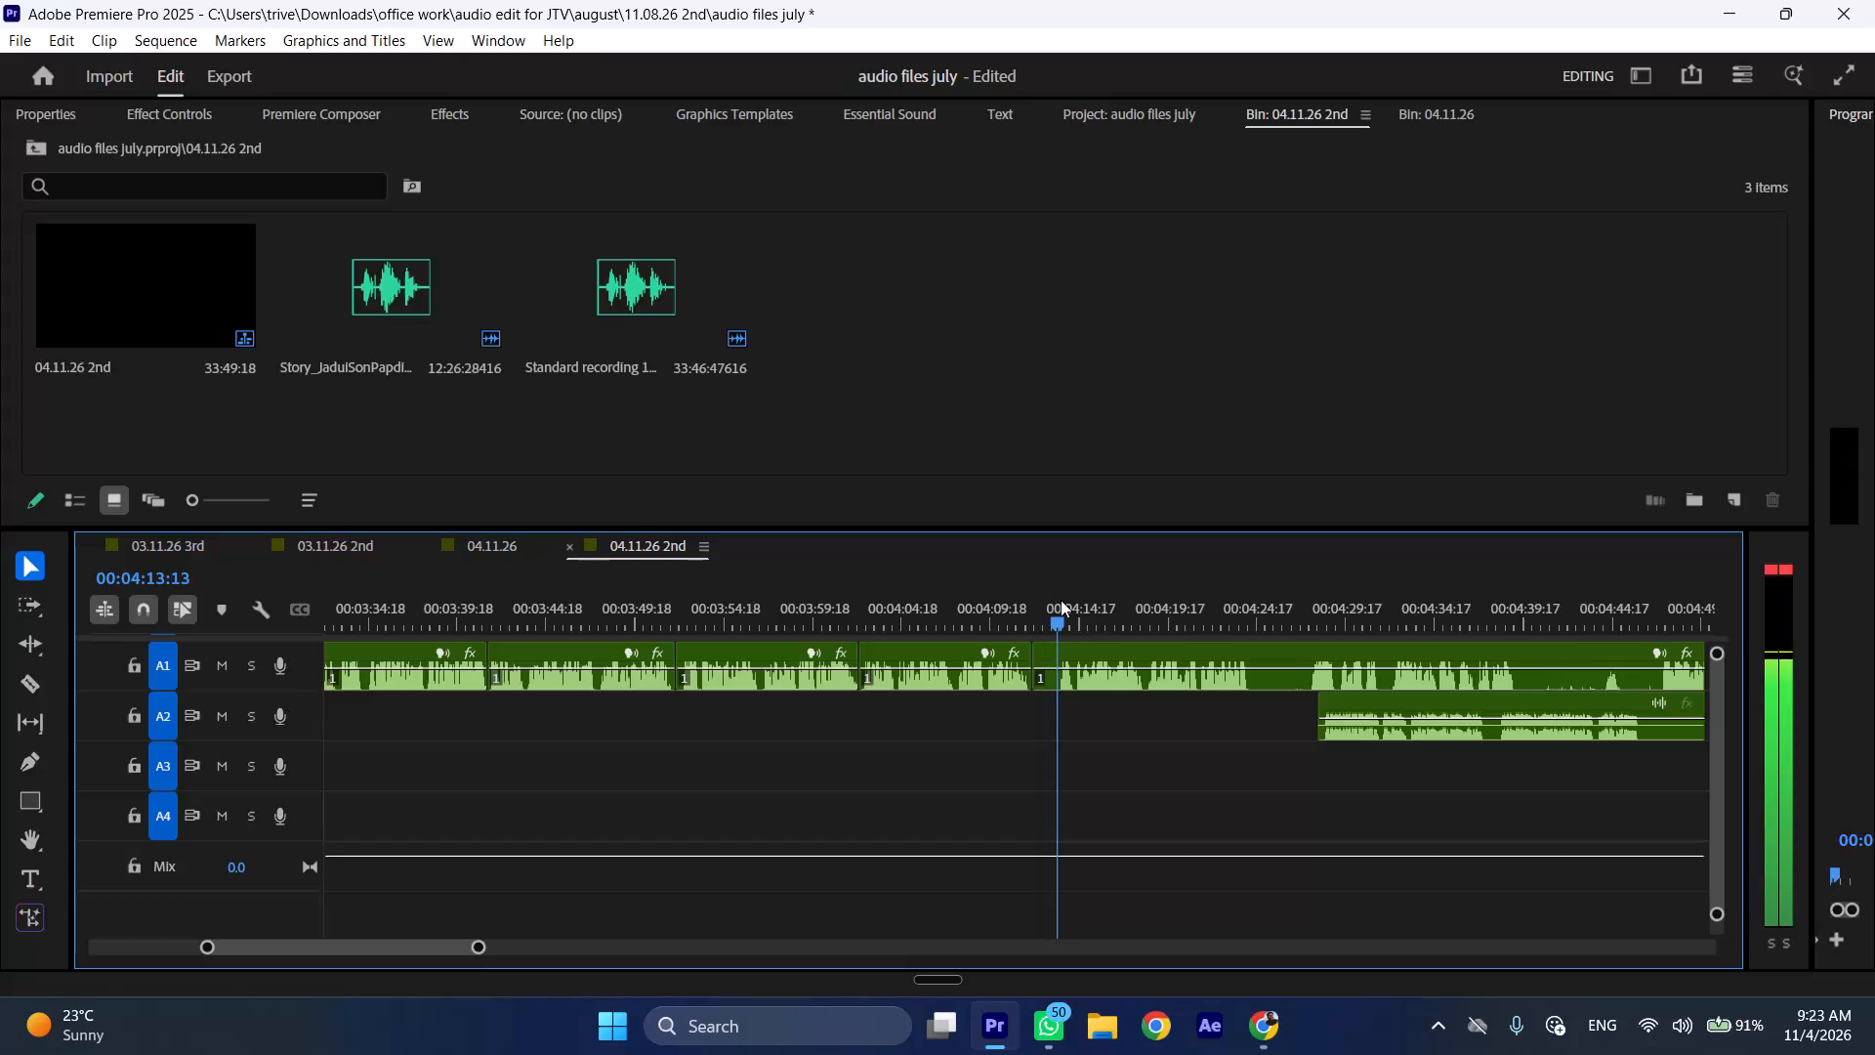
Cut the A1 clip at 00:04:13:13, ripple-delete the short section before the cut back to 00:04:12:03, and resume playback at increased speed.
{"action": "left_click", "coordinate": [1077, 658]}
{"action": "key", "text": "shift+c"}
{"action": "key", "text": "ctrl+shift+d"}
{"action": "key", "text": "space"}
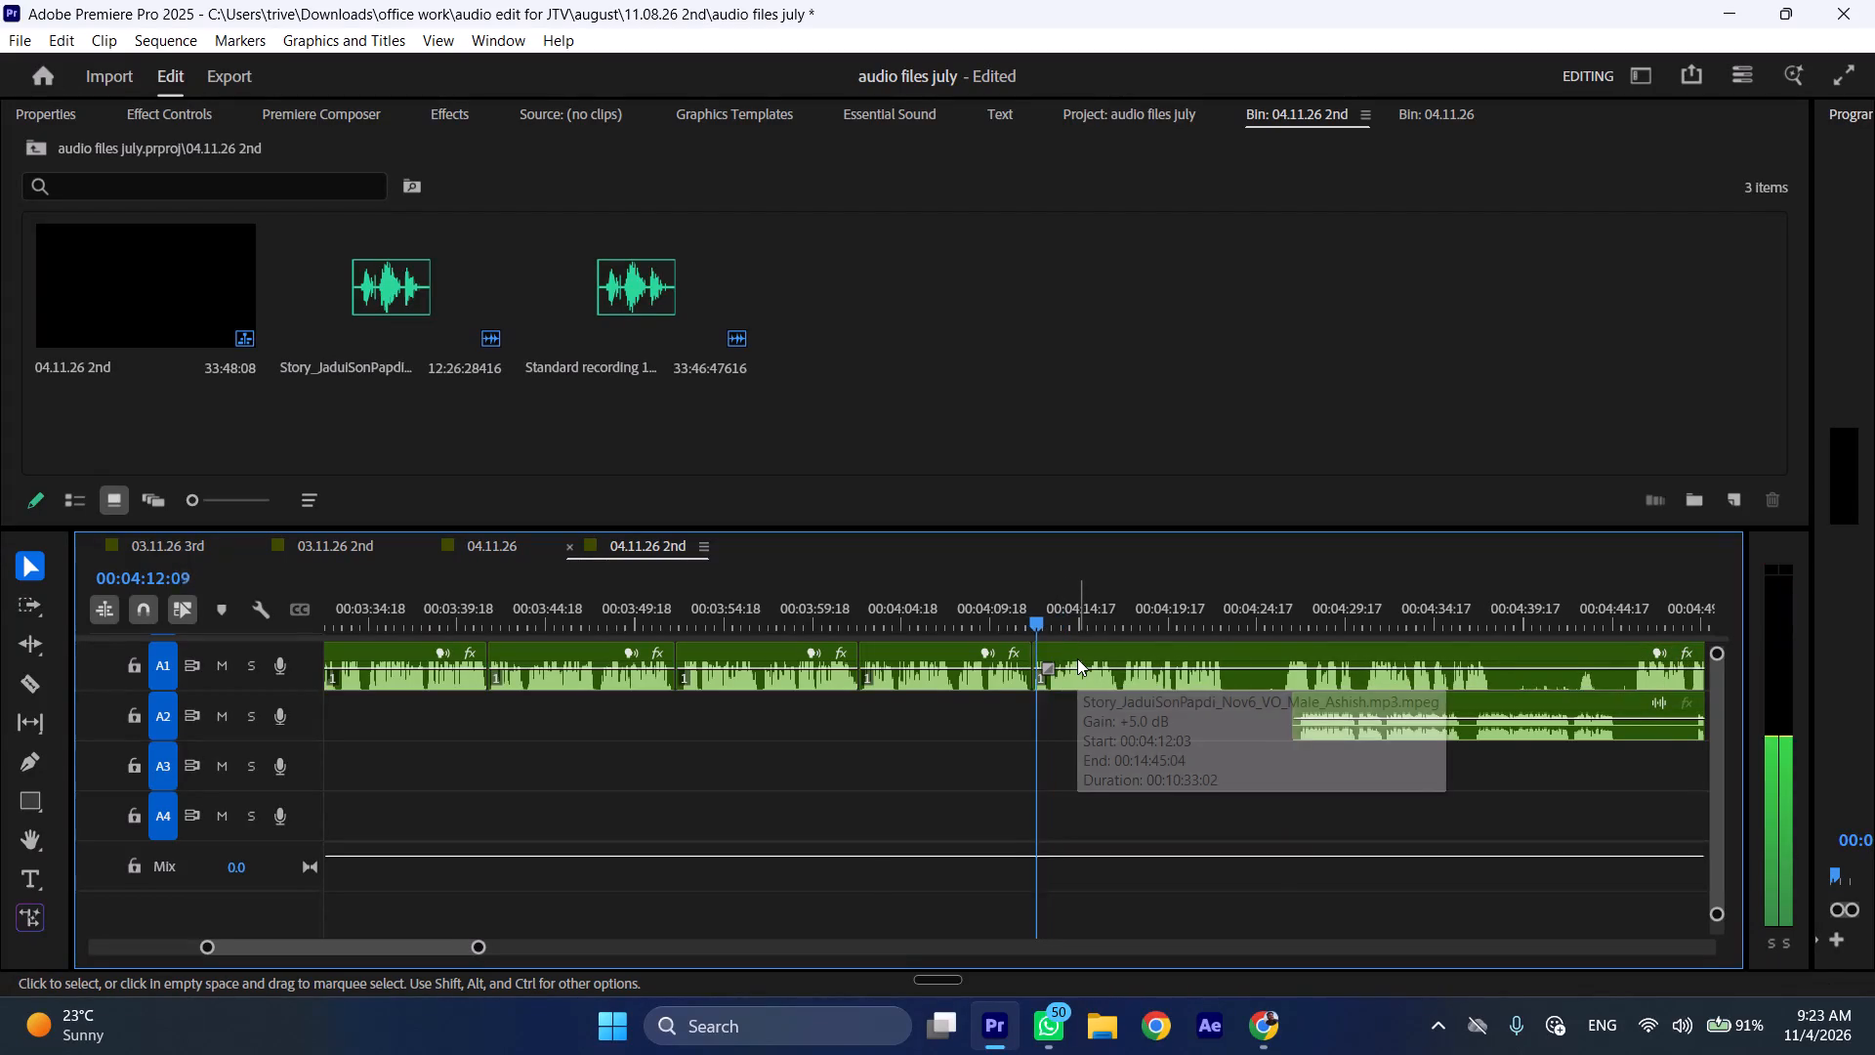
{"action": "type", "text": "l"}
{"action": "scroll", "coordinate": [1106, 711], "scroll_direction": "down", "scroll_amount": 5}
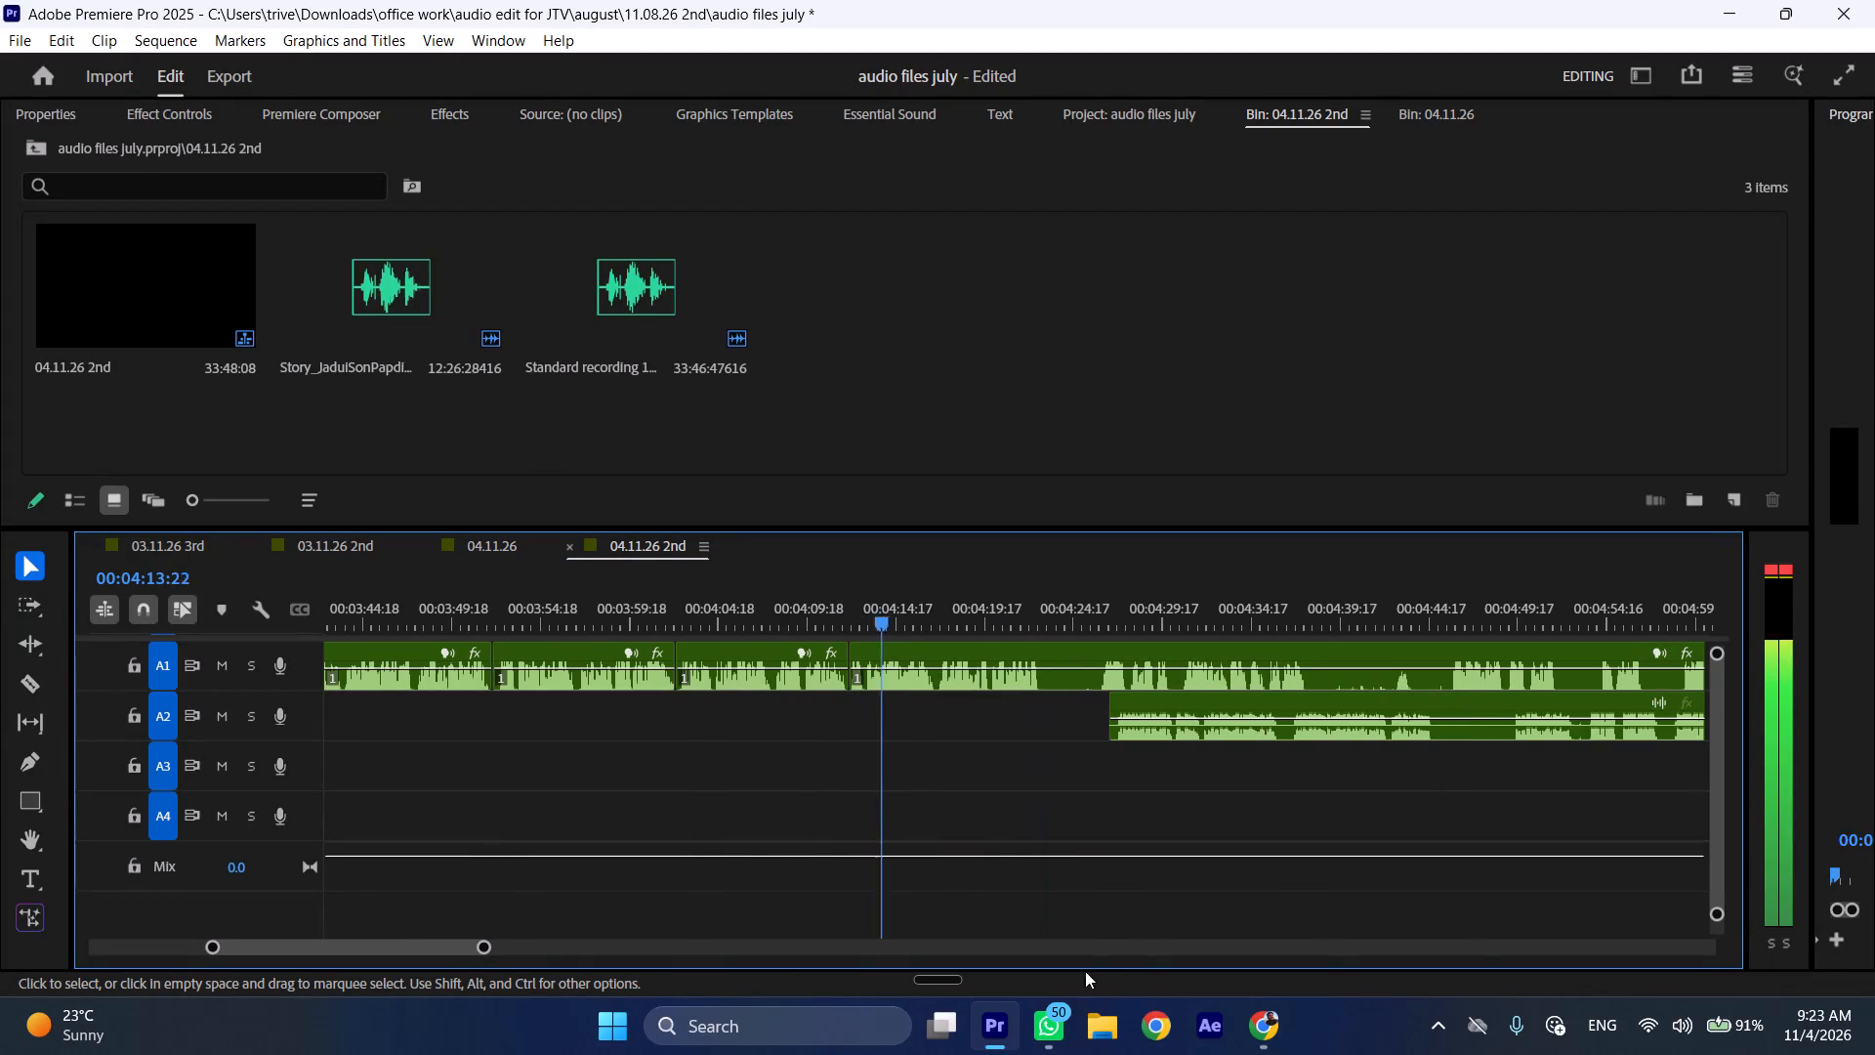
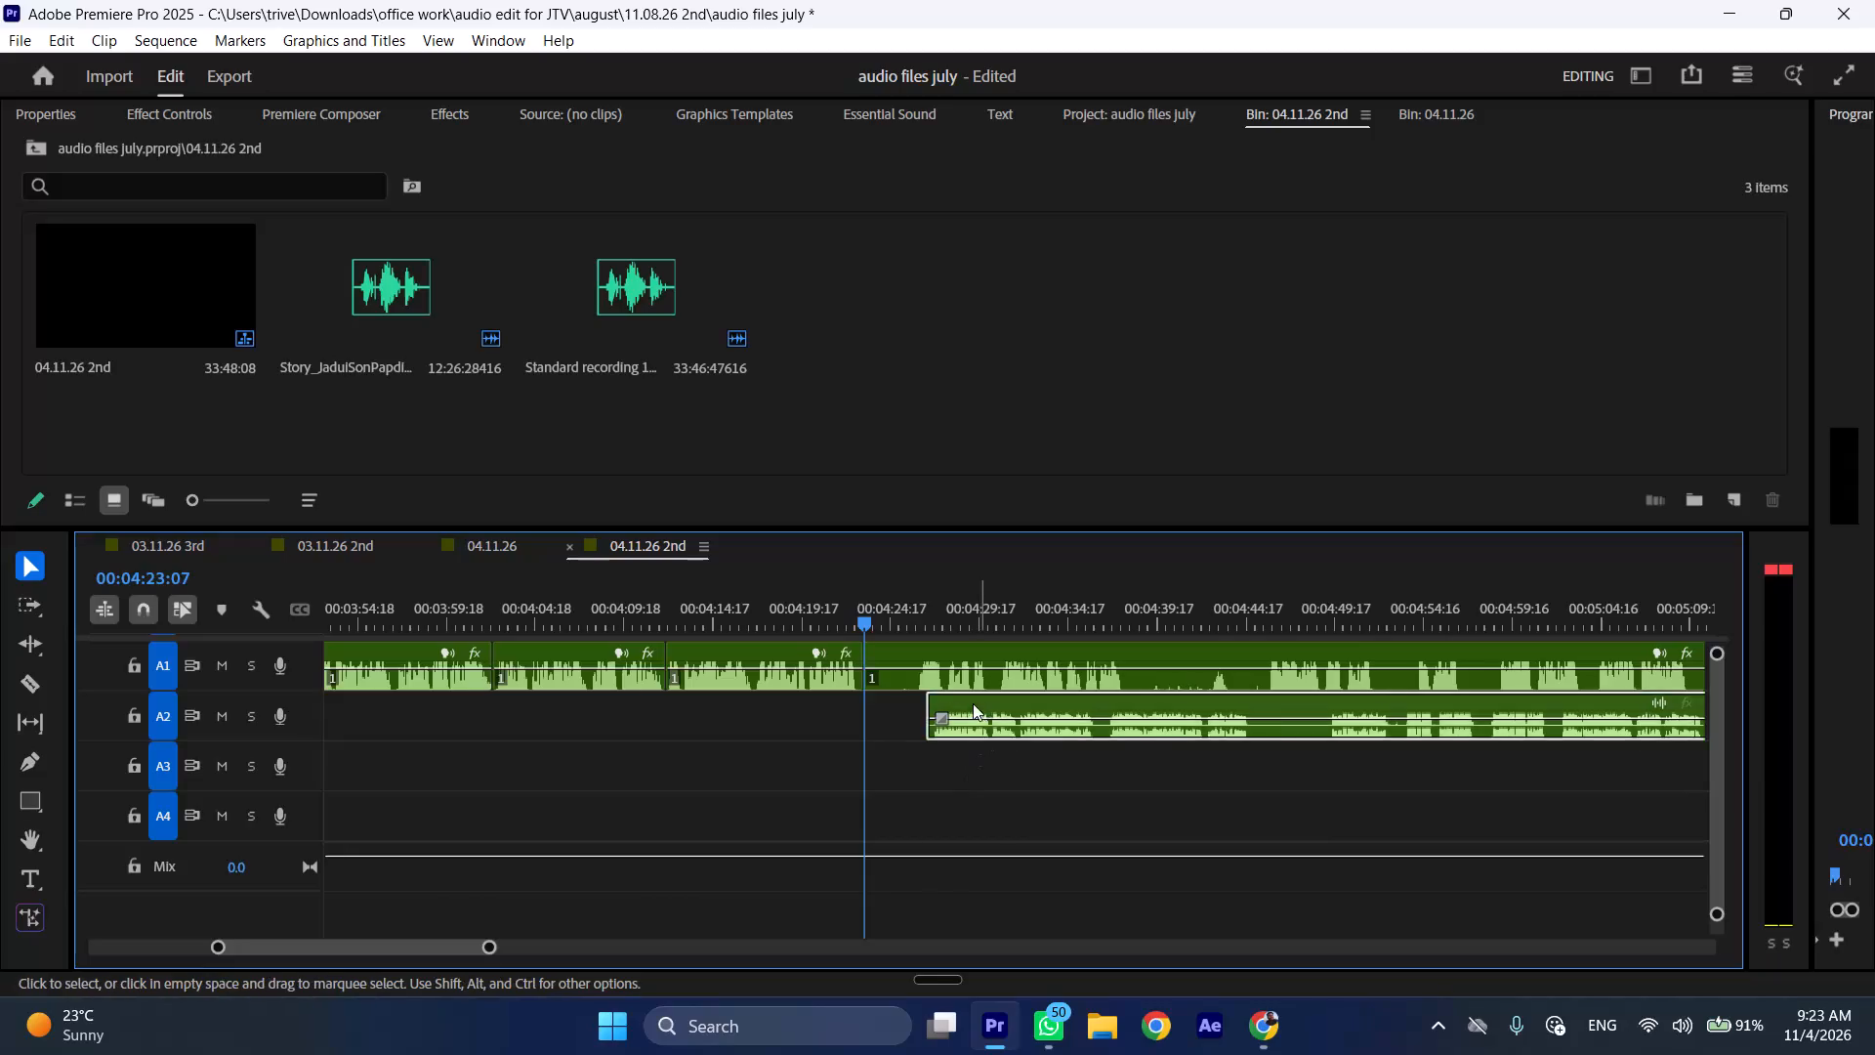
Move the A2 clip to start at 00:04:23:07, shift the following A1 clip later to about 00:04:48, and resume playback at increased speed.
{"action": "left_click_drag", "start_coordinate": [973, 703], "coordinate": [925, 703]}
{"action": "left_click_drag", "start_coordinate": [905, 642], "coordinate": [1306, 657]}
{"action": "key", "text": "space"}
{"action": "key", "text": "l"}
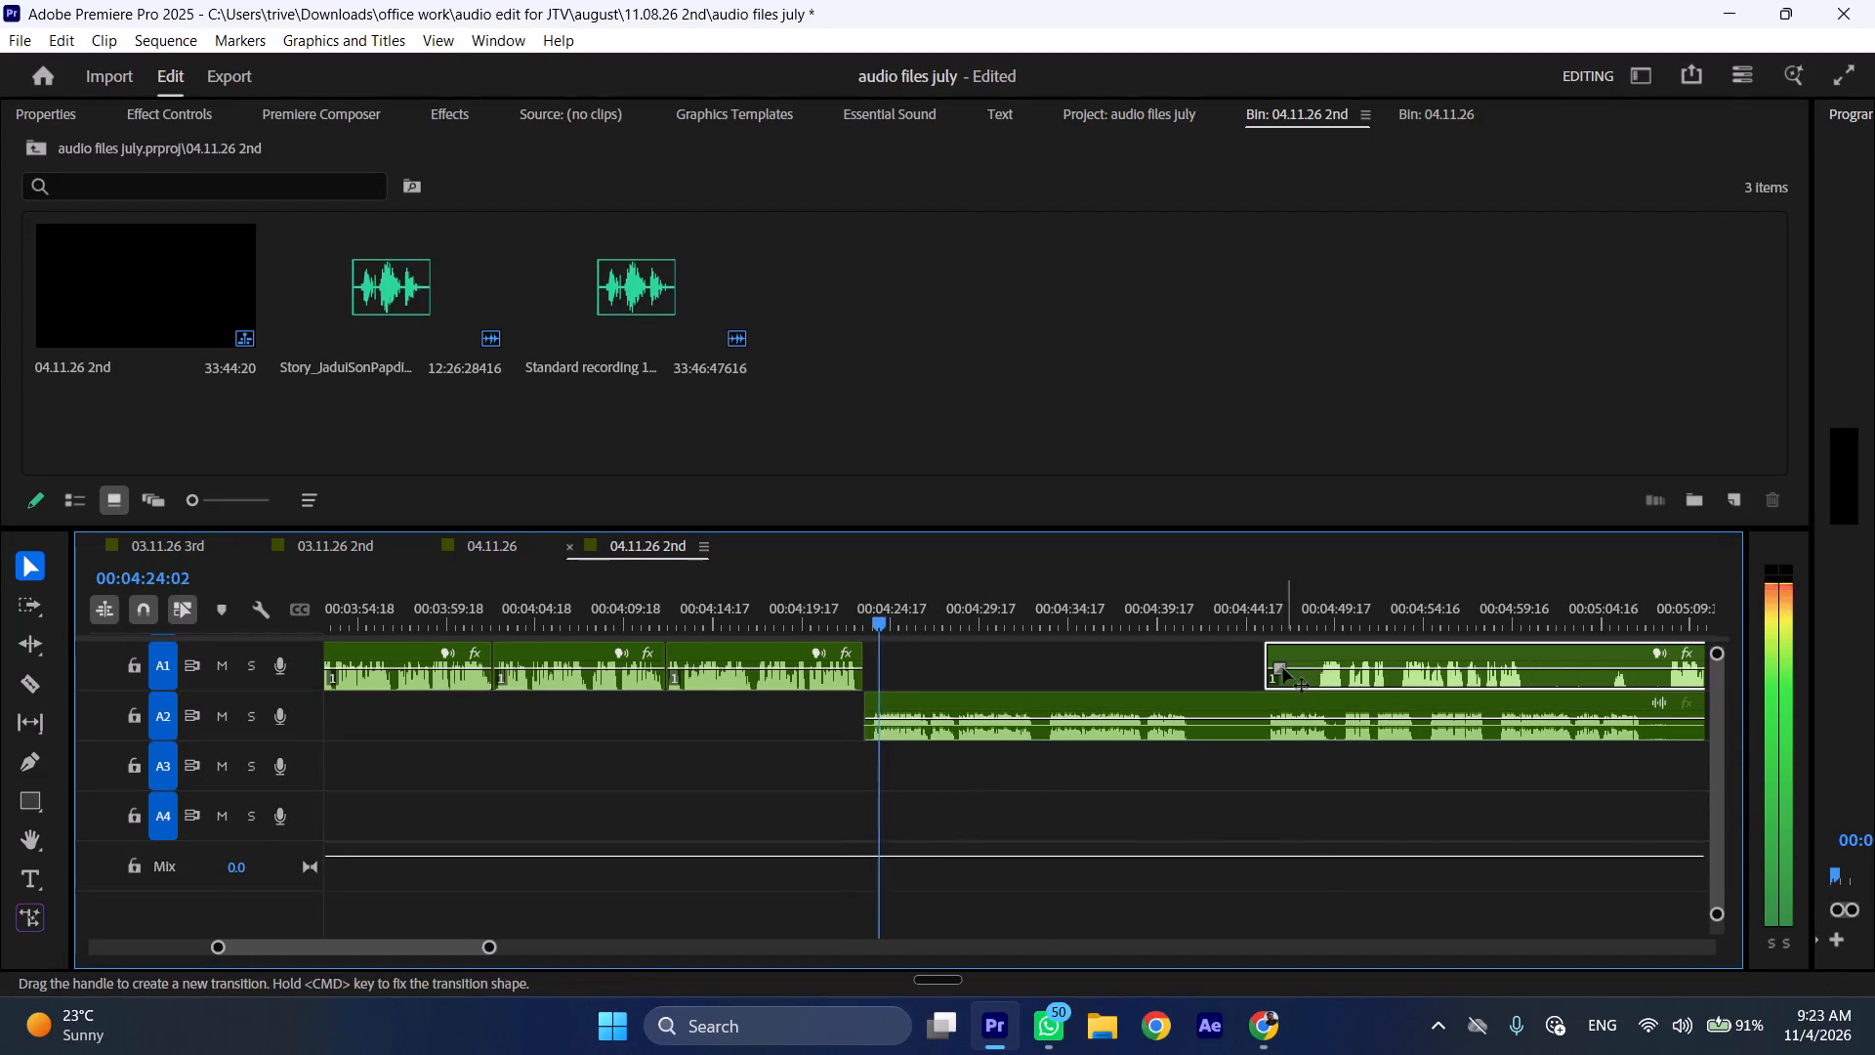
{"action": "left_click_drag", "start_coordinate": [1277, 654], "coordinate": [1326, 654]}
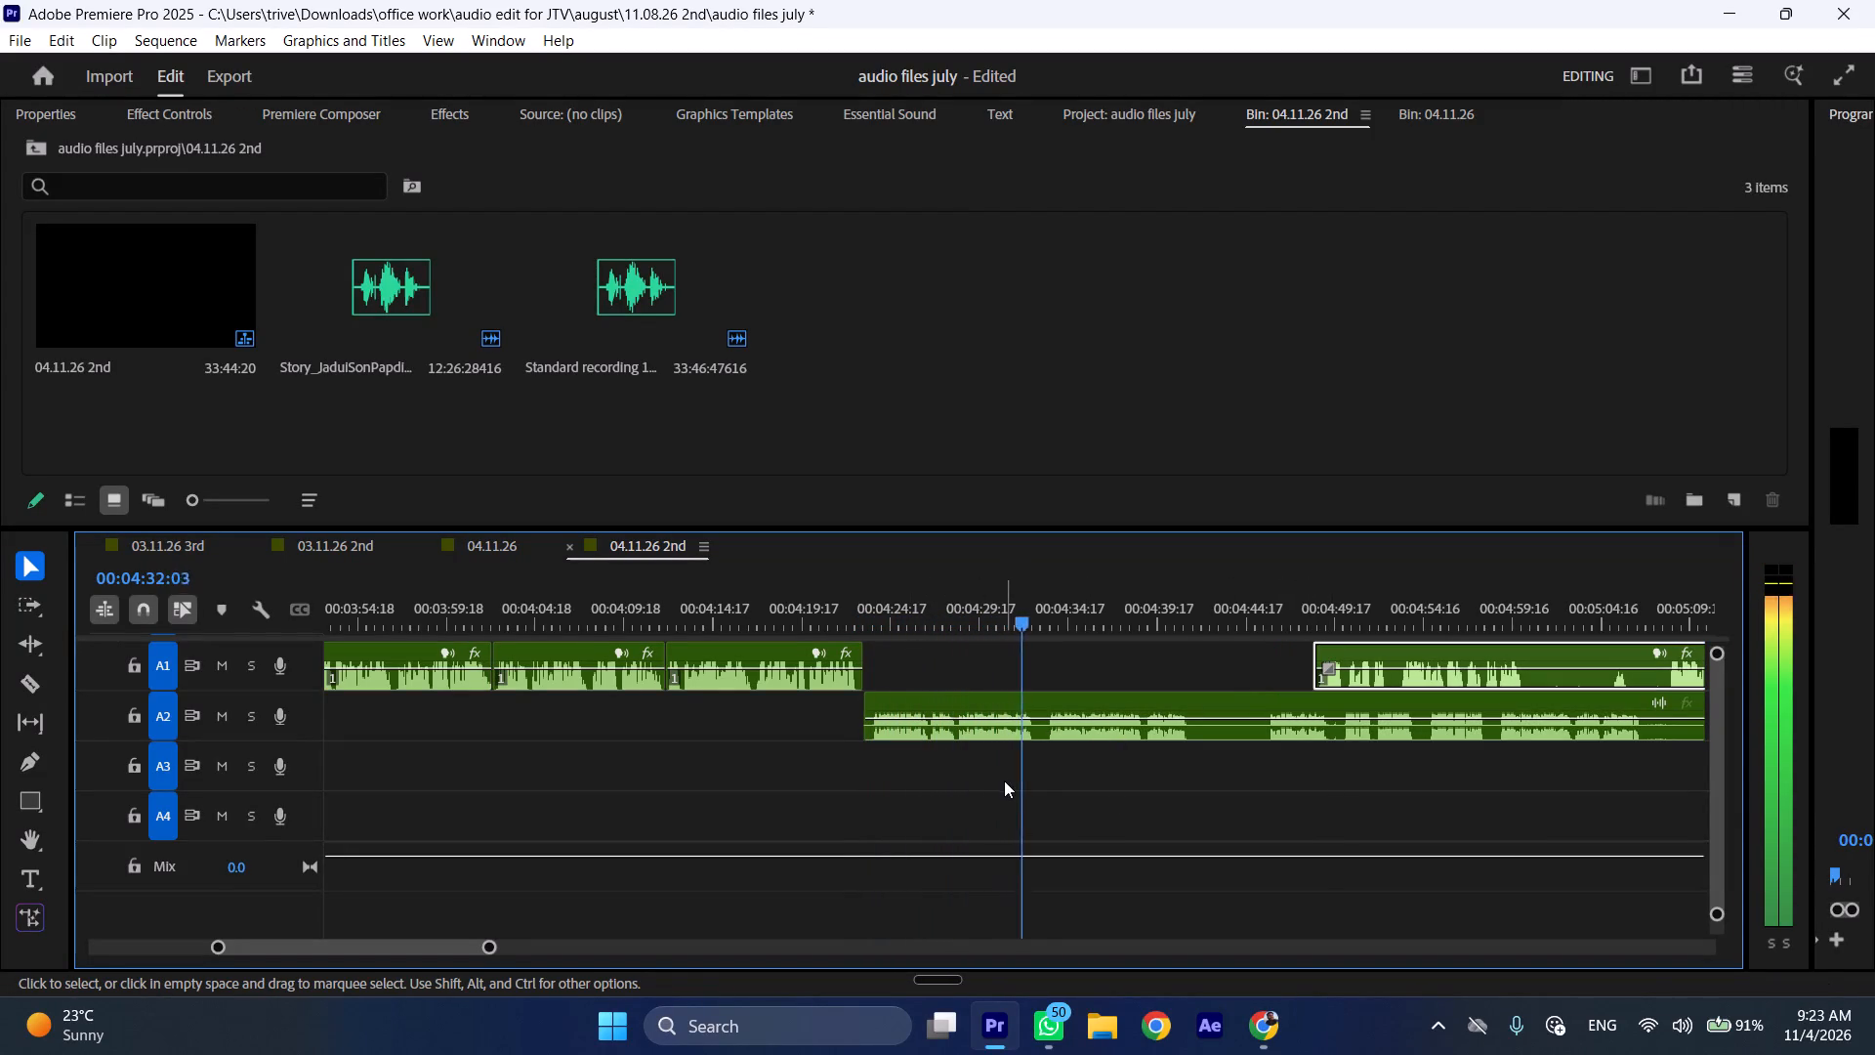
Cut the A2 clip at 00:04:33:04, in the pause between its spoken sections.
{"action": "left_click", "coordinate": [1037, 608]}
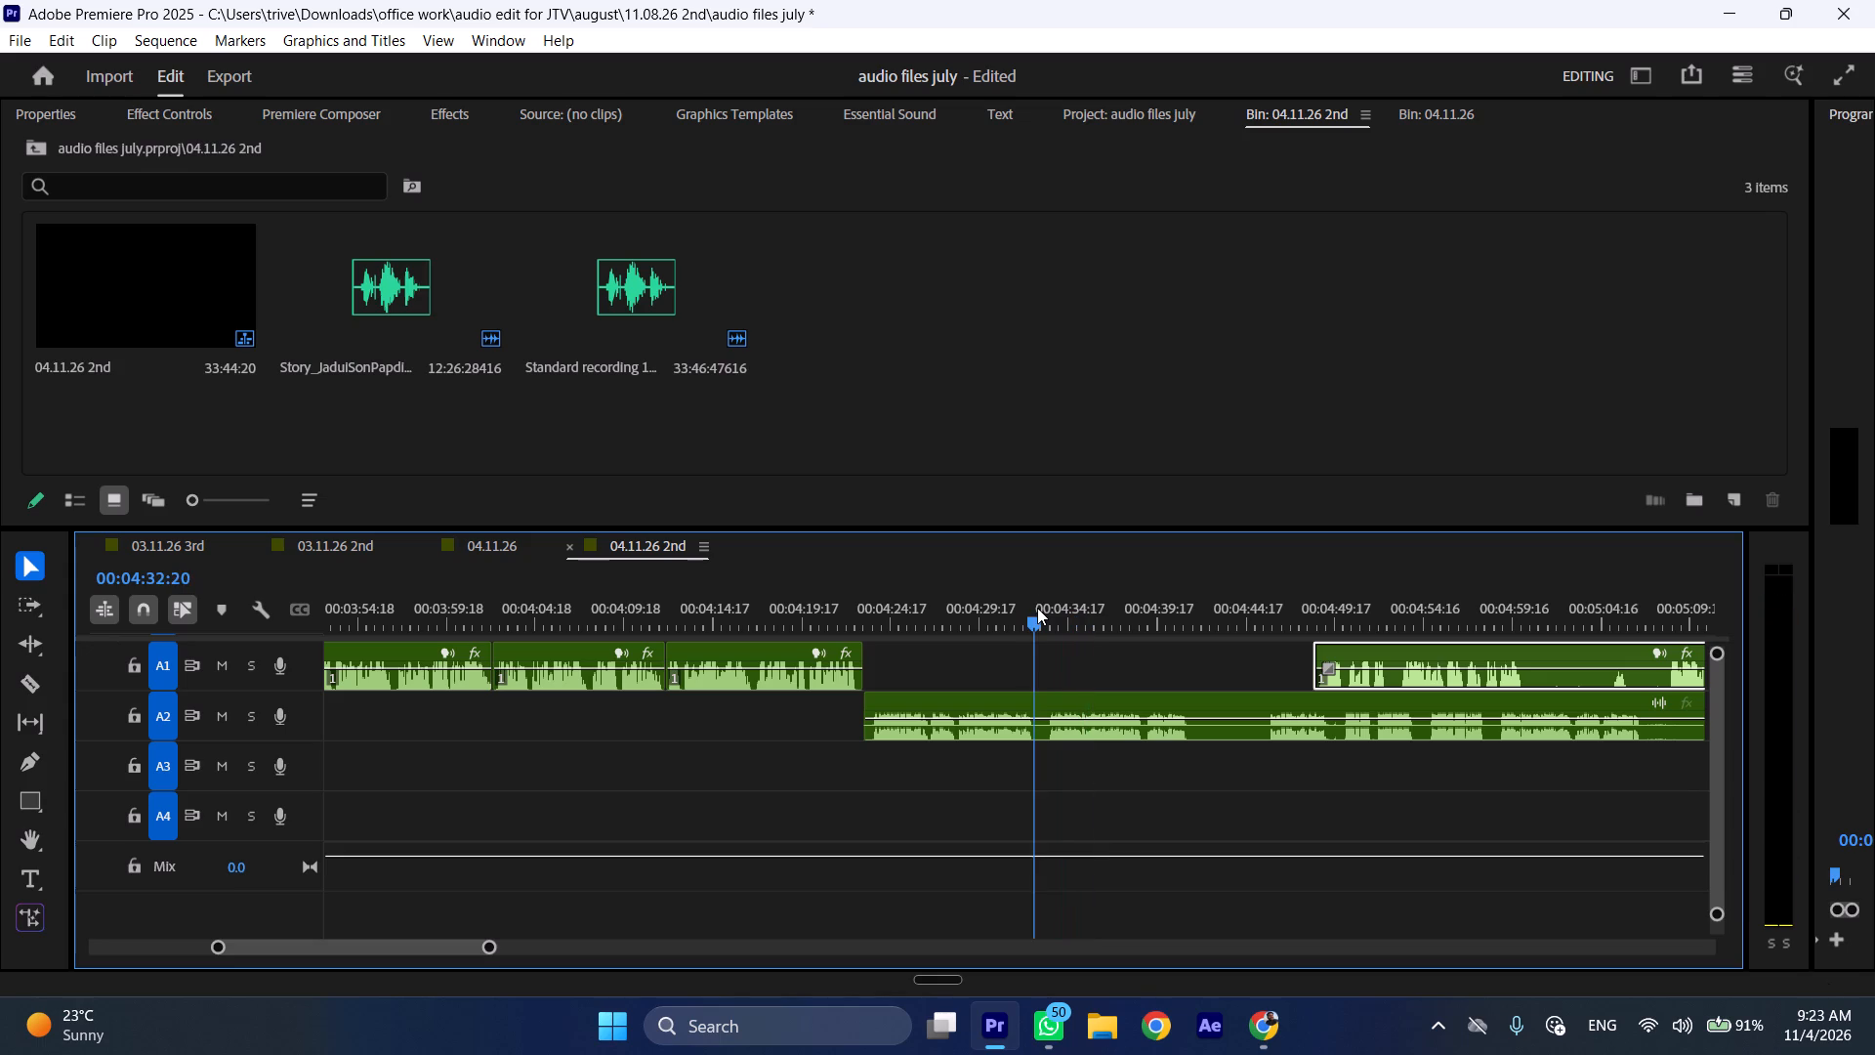
{"action": "key", "text": "shift+c"}
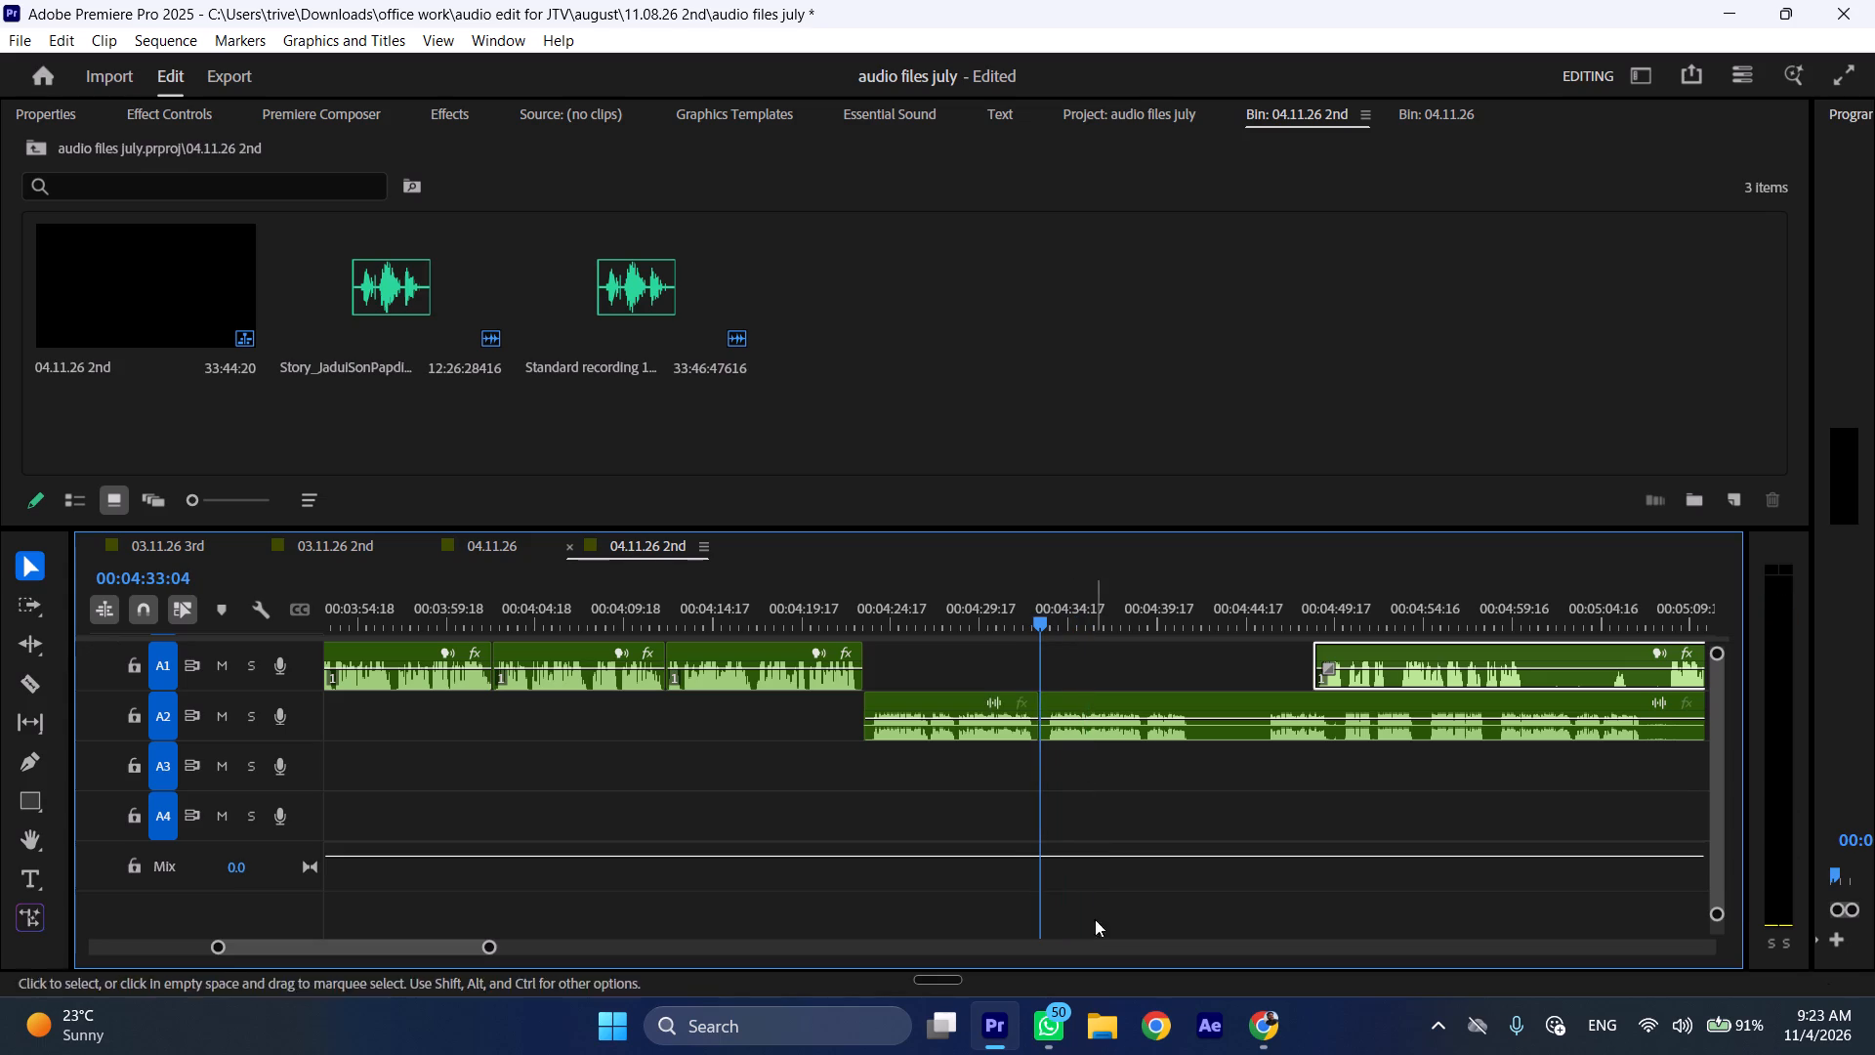
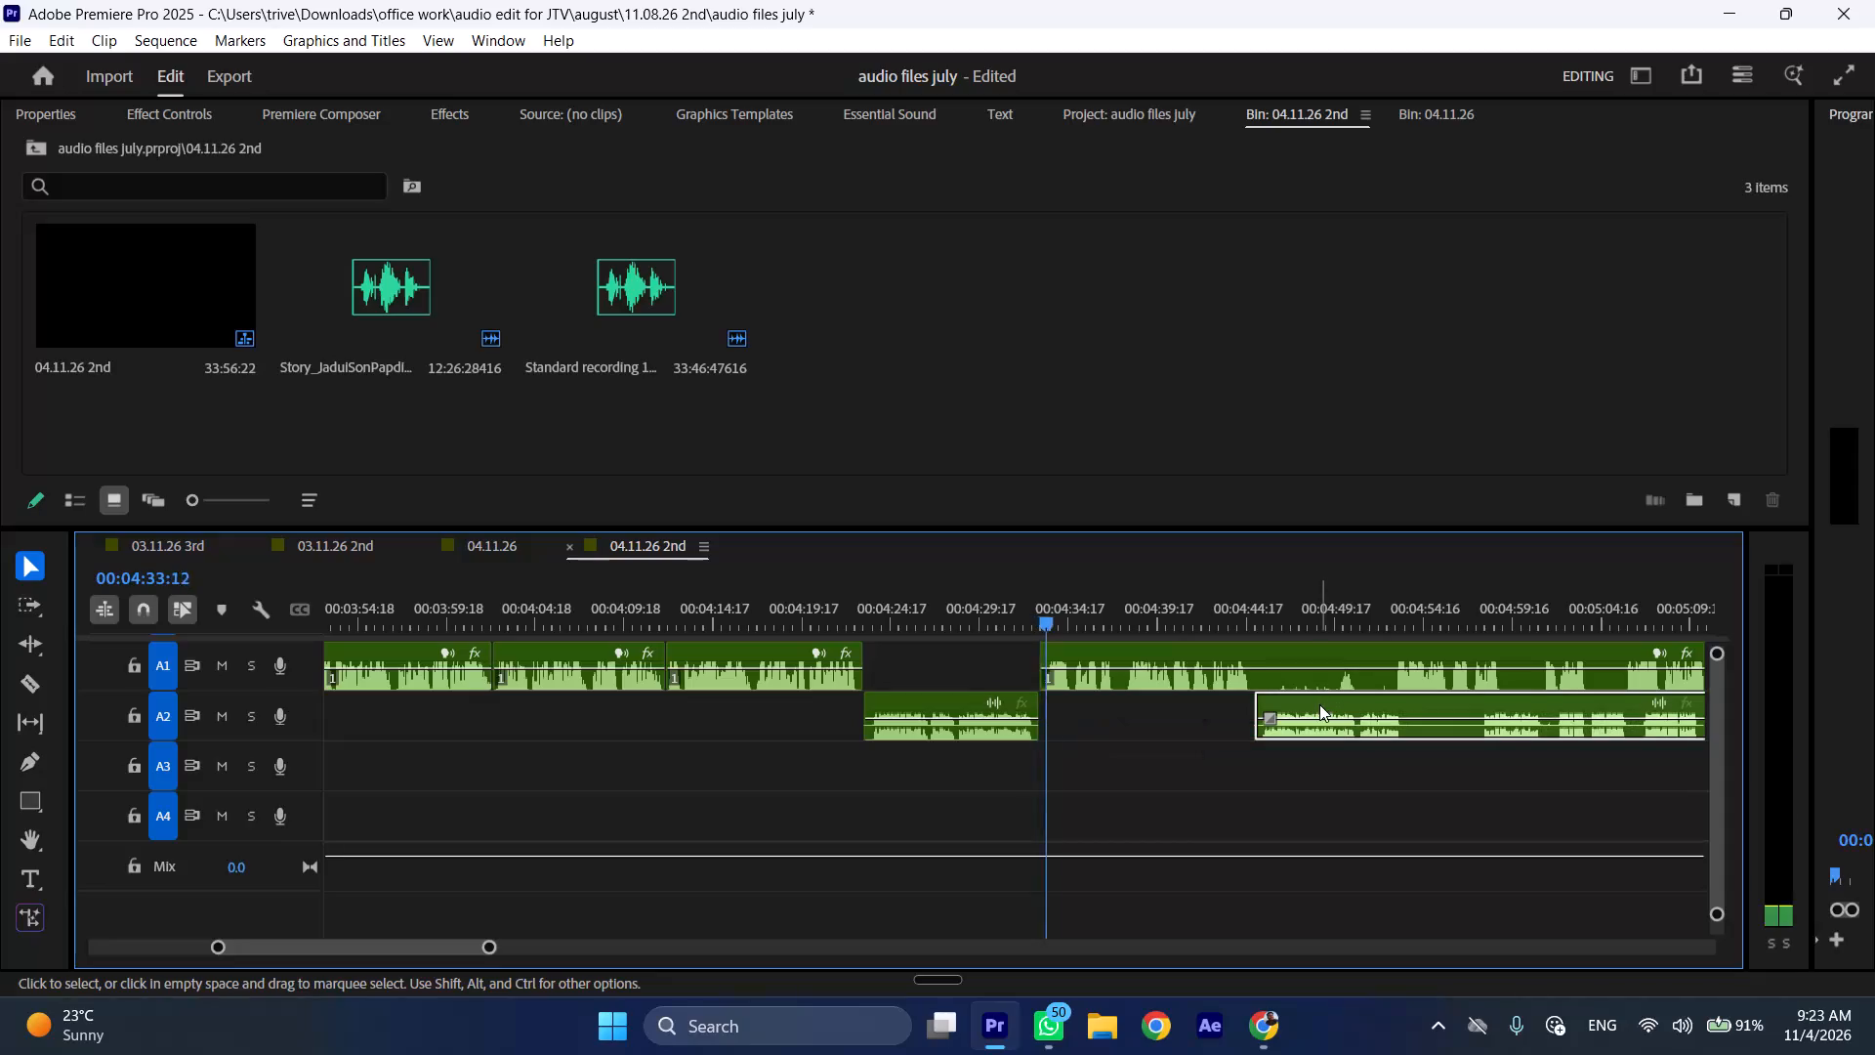
Play on at increased speed and move the second A2 clip about 4 seconds later, to start near 00:04:49.
{"action": "key", "text": "l"}
{"action": "left_click_drag", "start_coordinate": [1291, 708], "coordinate": [1361, 708]}
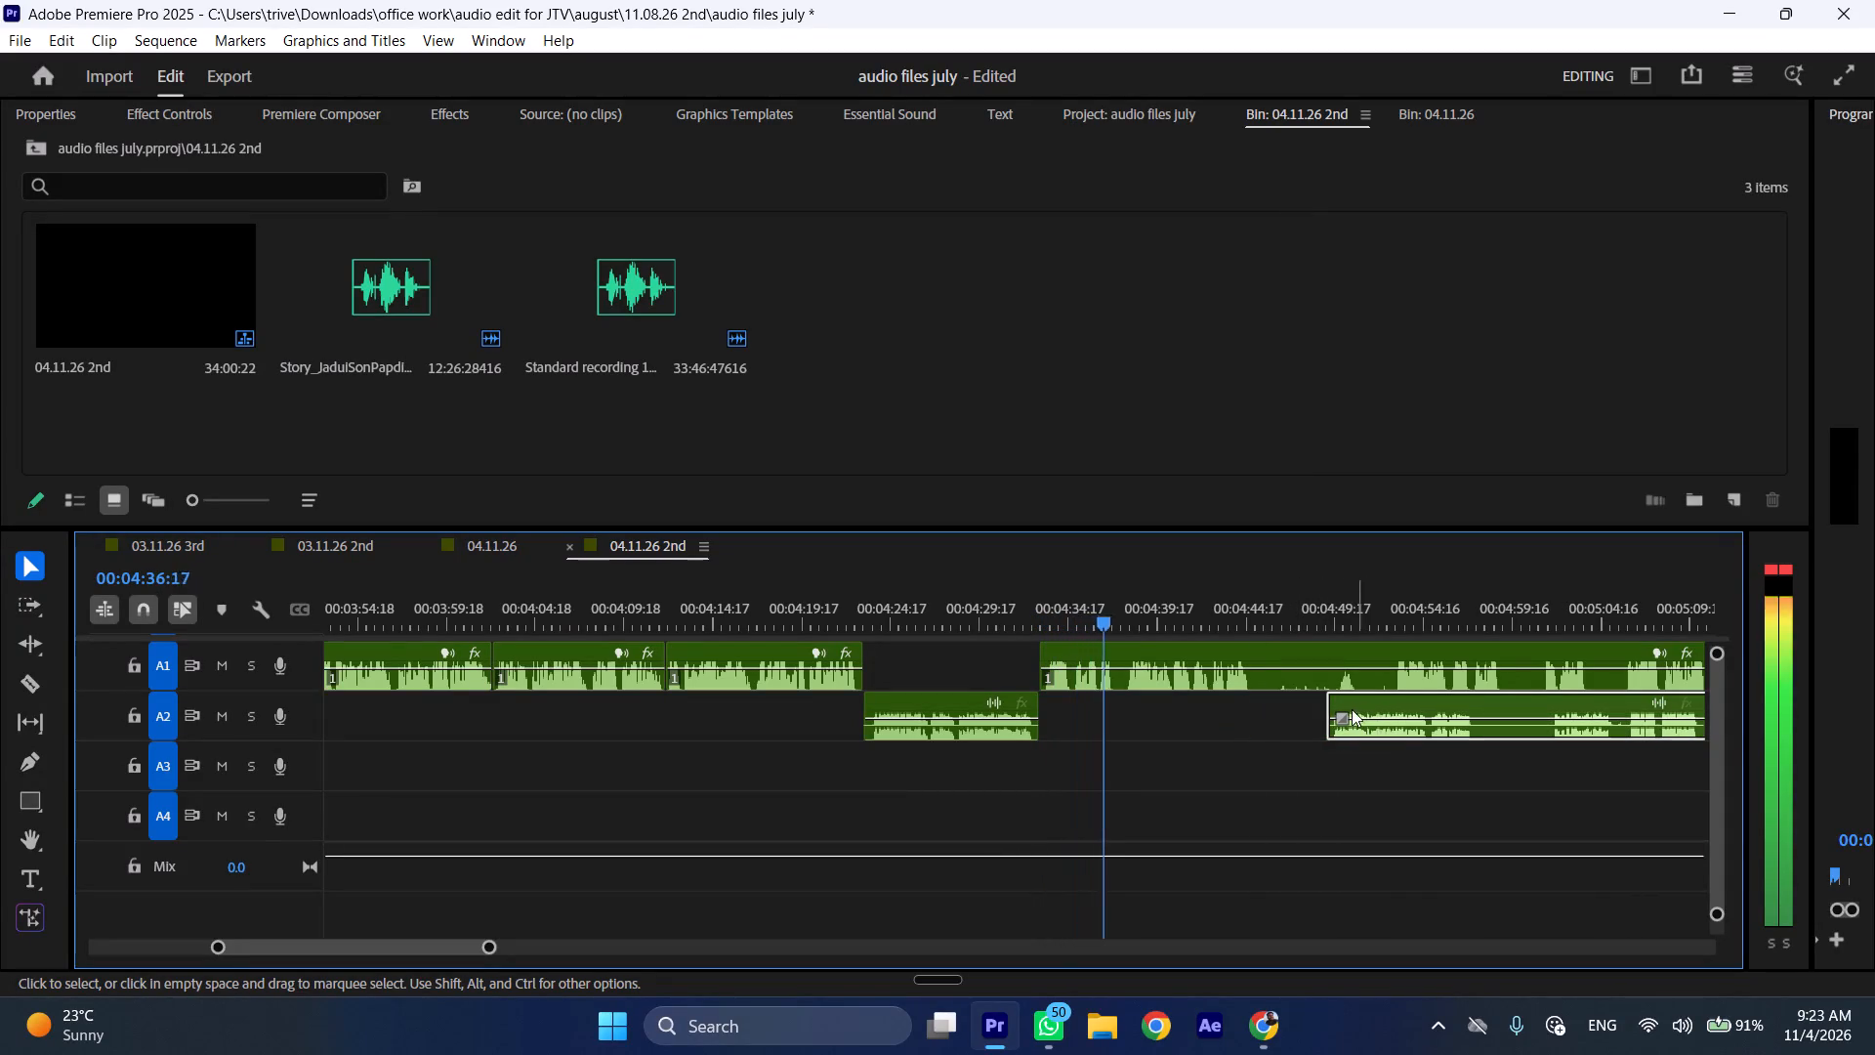
Ripple-delete the opening section of the A1 clip that starts near 00:04:33, up to 00:04:38:00.
{"action": "left_click", "coordinate": [1136, 605]}
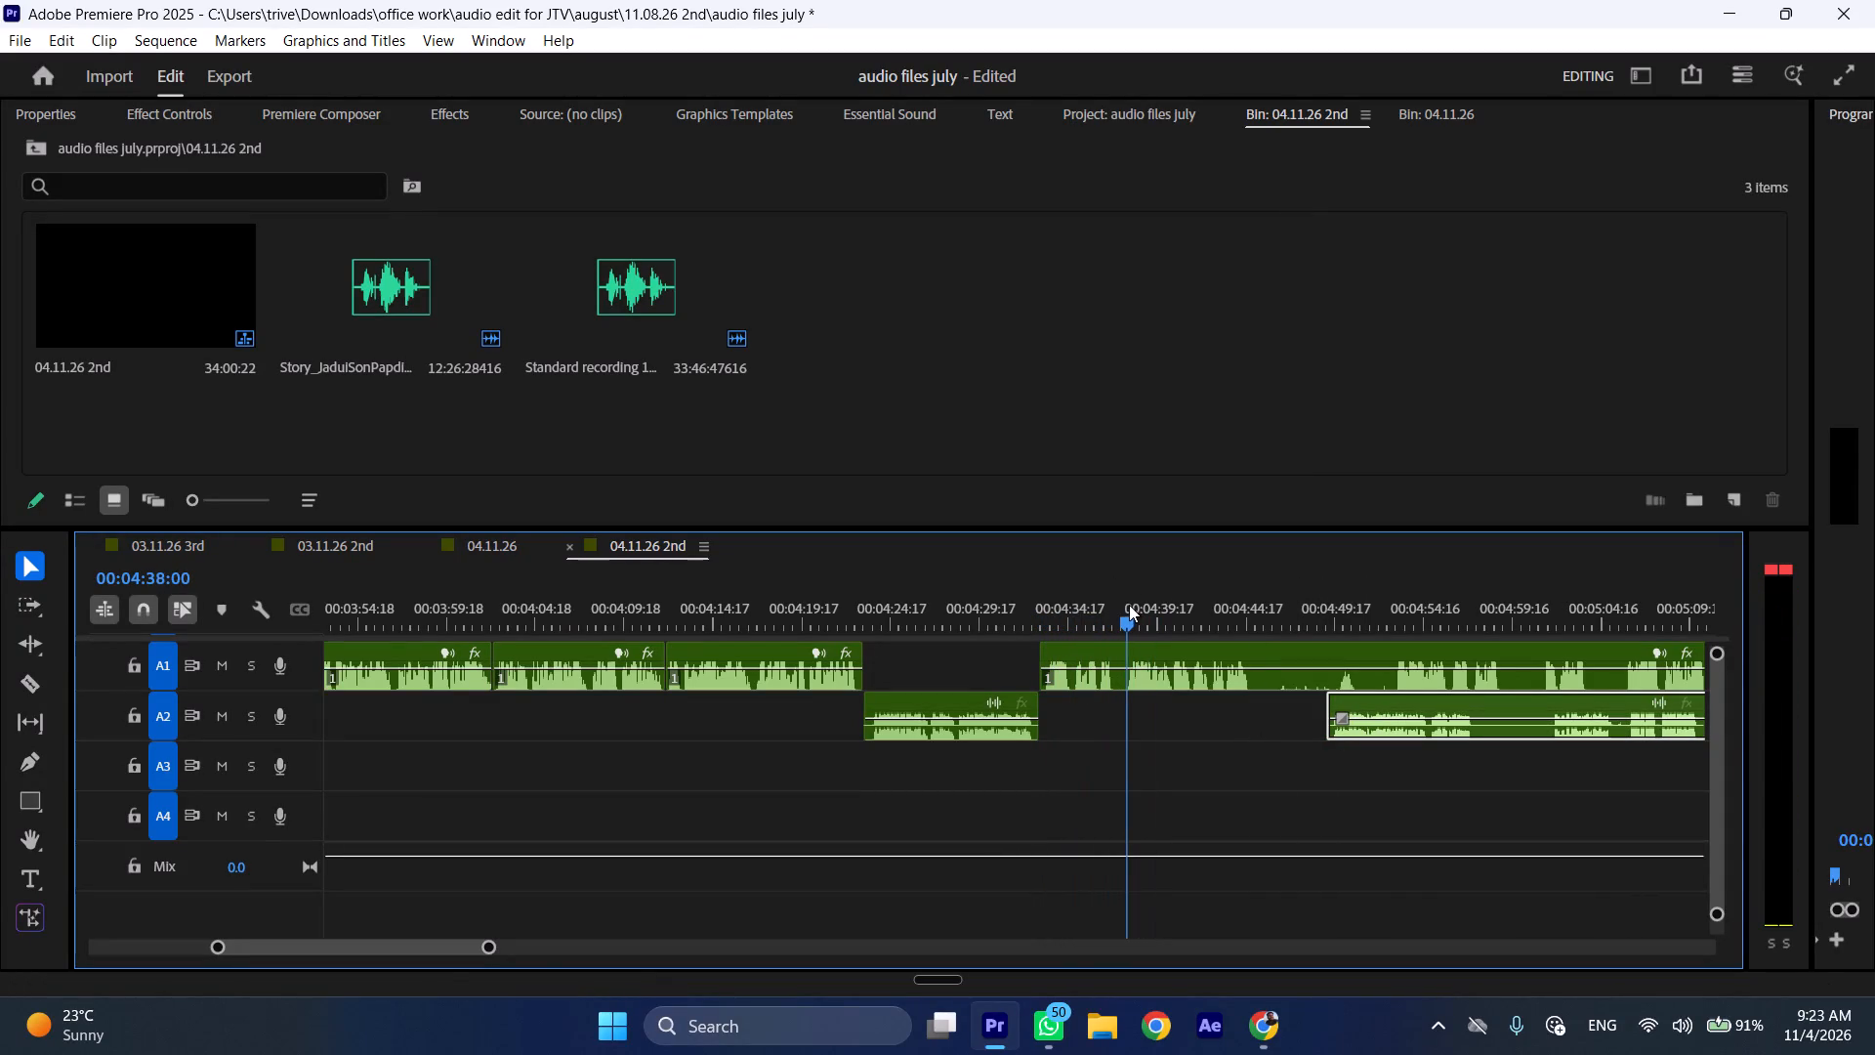
{"action": "left_click", "coordinate": [1169, 677]}
{"action": "key", "text": "shift+c"}
{"action": "key", "text": "ctrl+shift+d"}
Listen on at increased speed and cut the A1 clip at 00:04:40:10, where its spoken section ends.
{"action": "key", "text": "space"}
{"action": "type", "text": "l"}
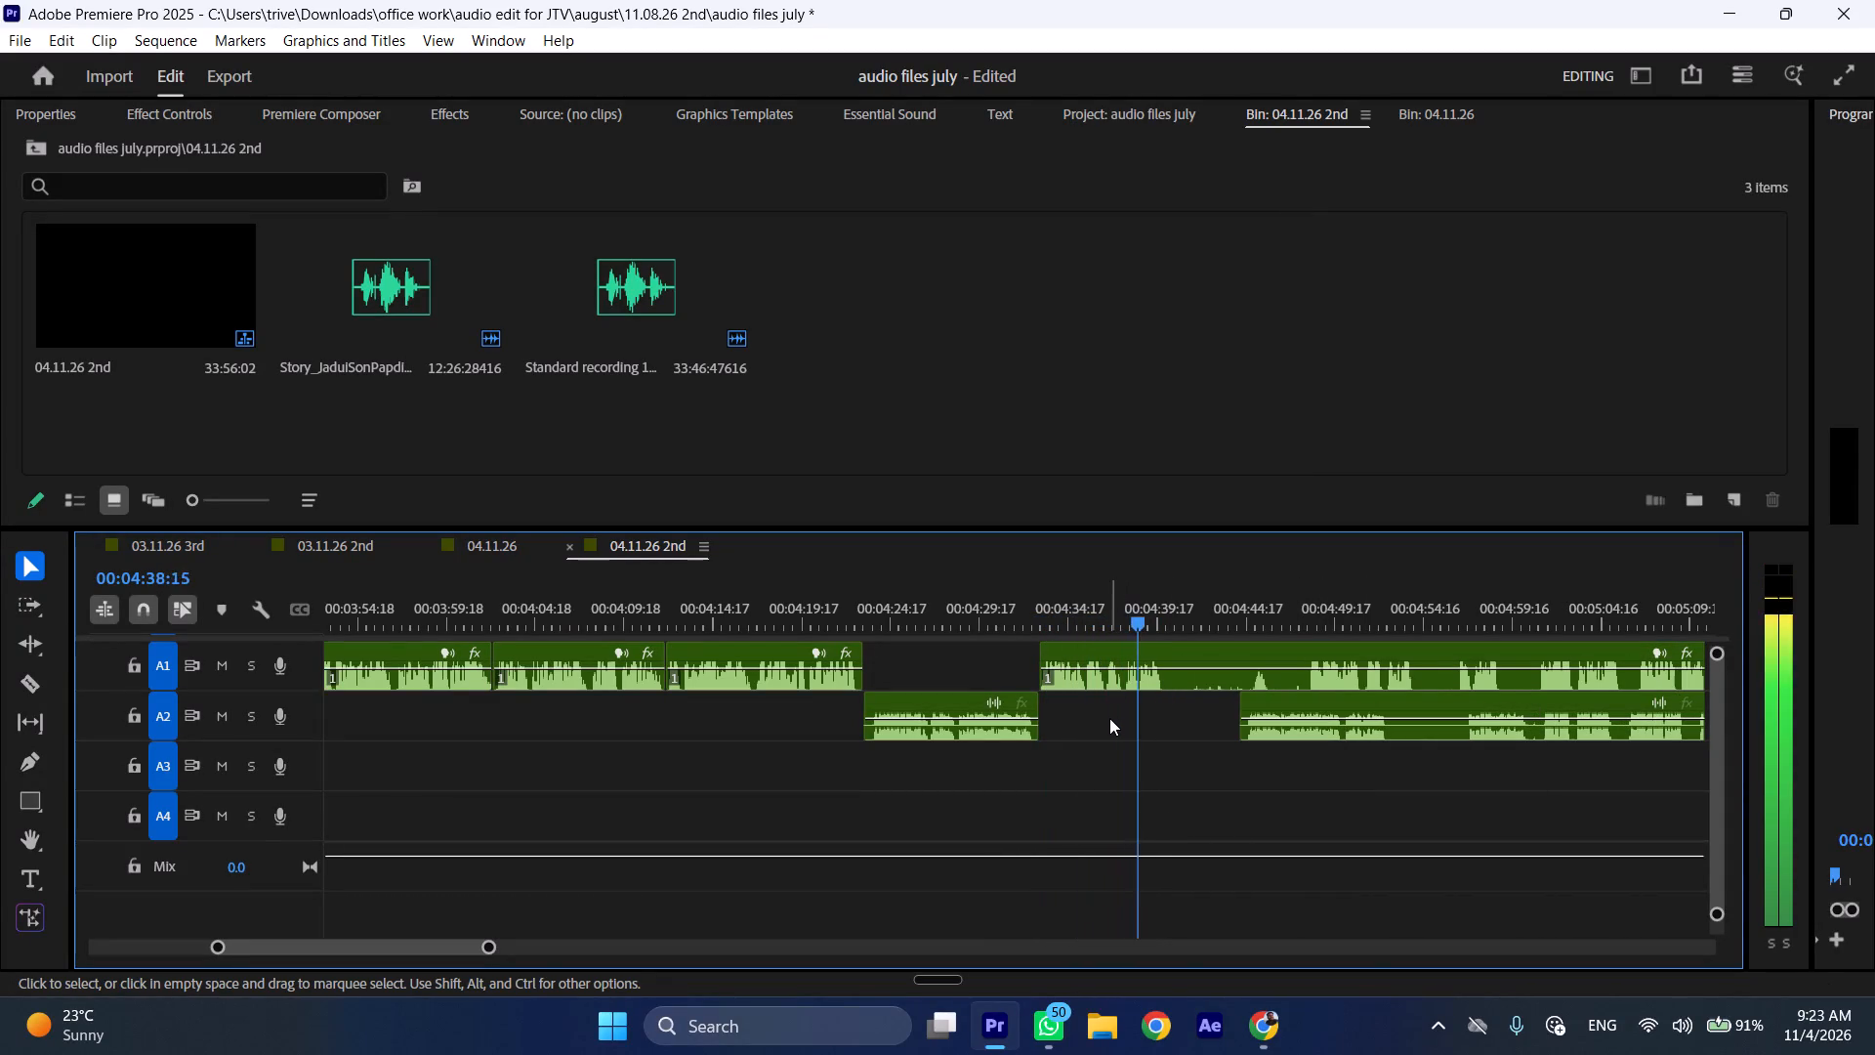
{"action": "key", "text": "space"}
{"action": "key", "text": "shift+c"}
Move the A2 clip to start at 00:04:40:10, shift the following A1 clip later to about 00:04:50, and resume playback at increased speed.
{"action": "left_click_drag", "start_coordinate": [1265, 706], "coordinate": [1262, 707]}
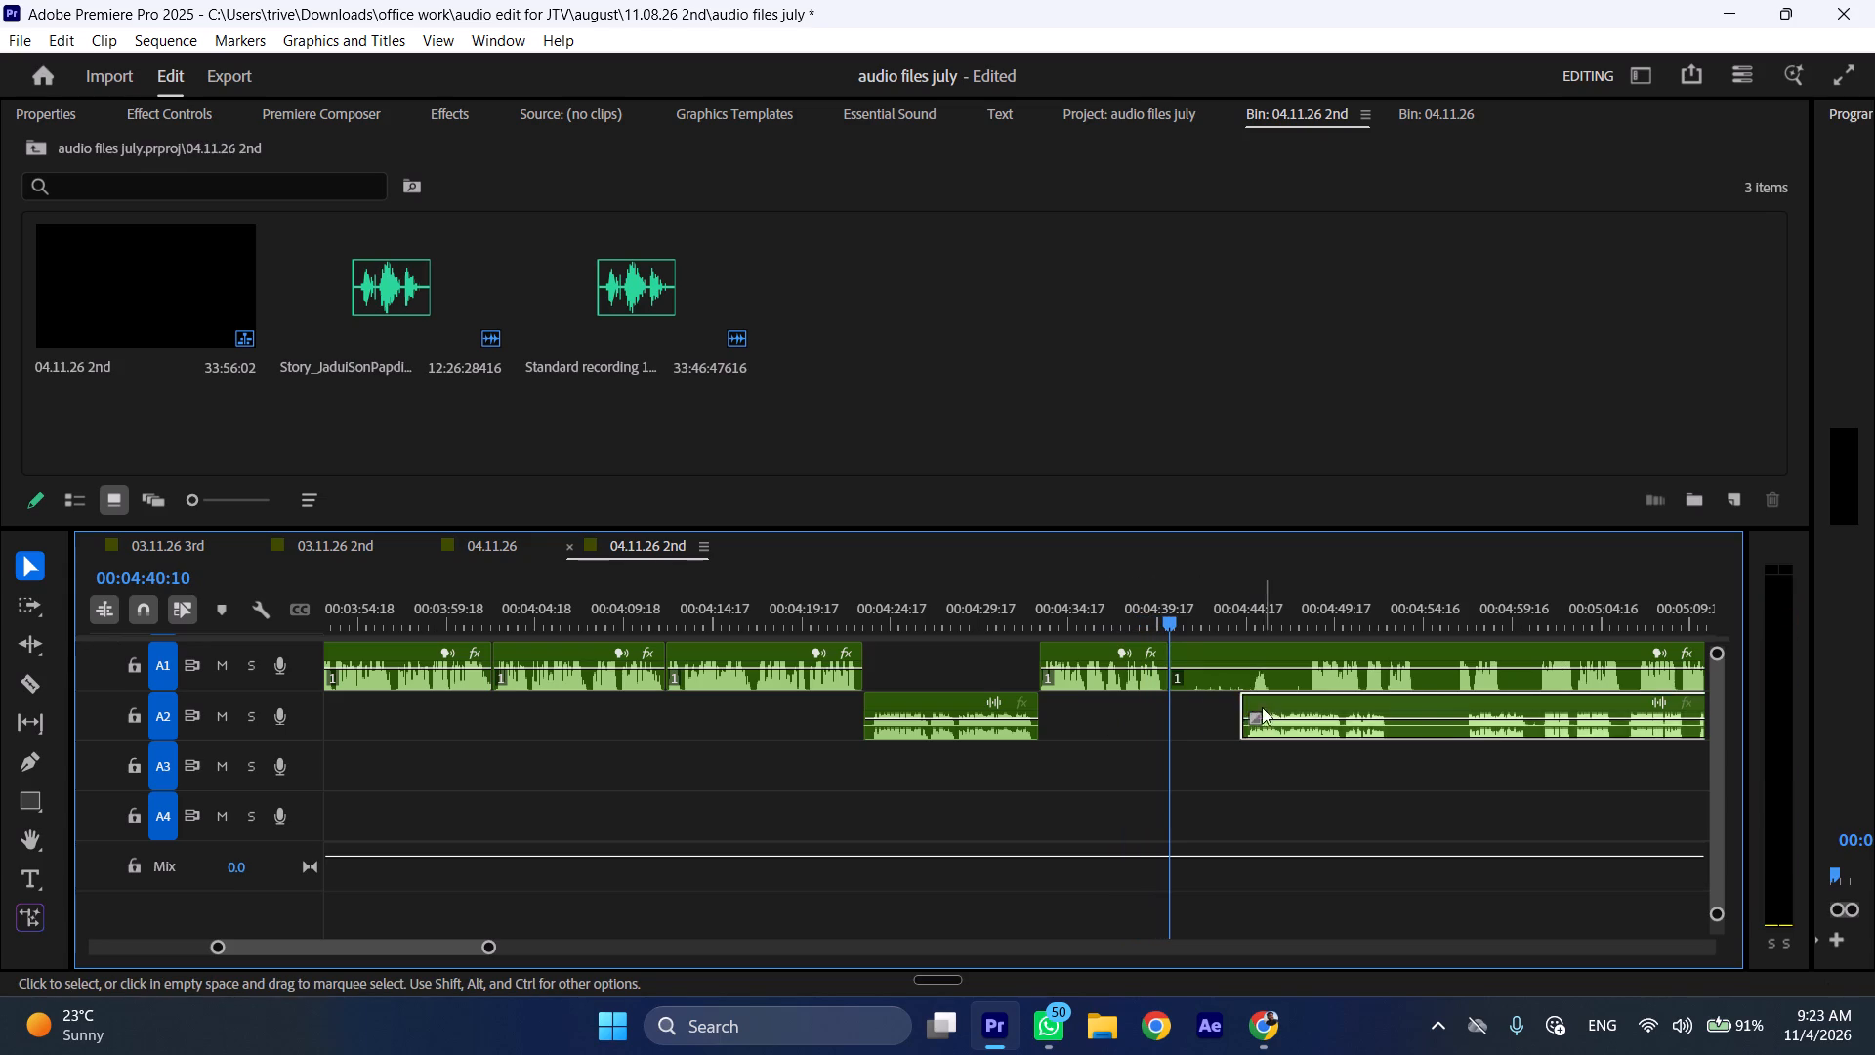
{"action": "left_click_drag", "start_coordinate": [1262, 707], "coordinate": [1202, 707]}
{"action": "left_click_drag", "start_coordinate": [1208, 657], "coordinate": [1390, 668]}
{"action": "key", "text": "space"}
{"action": "key", "text": "l"}
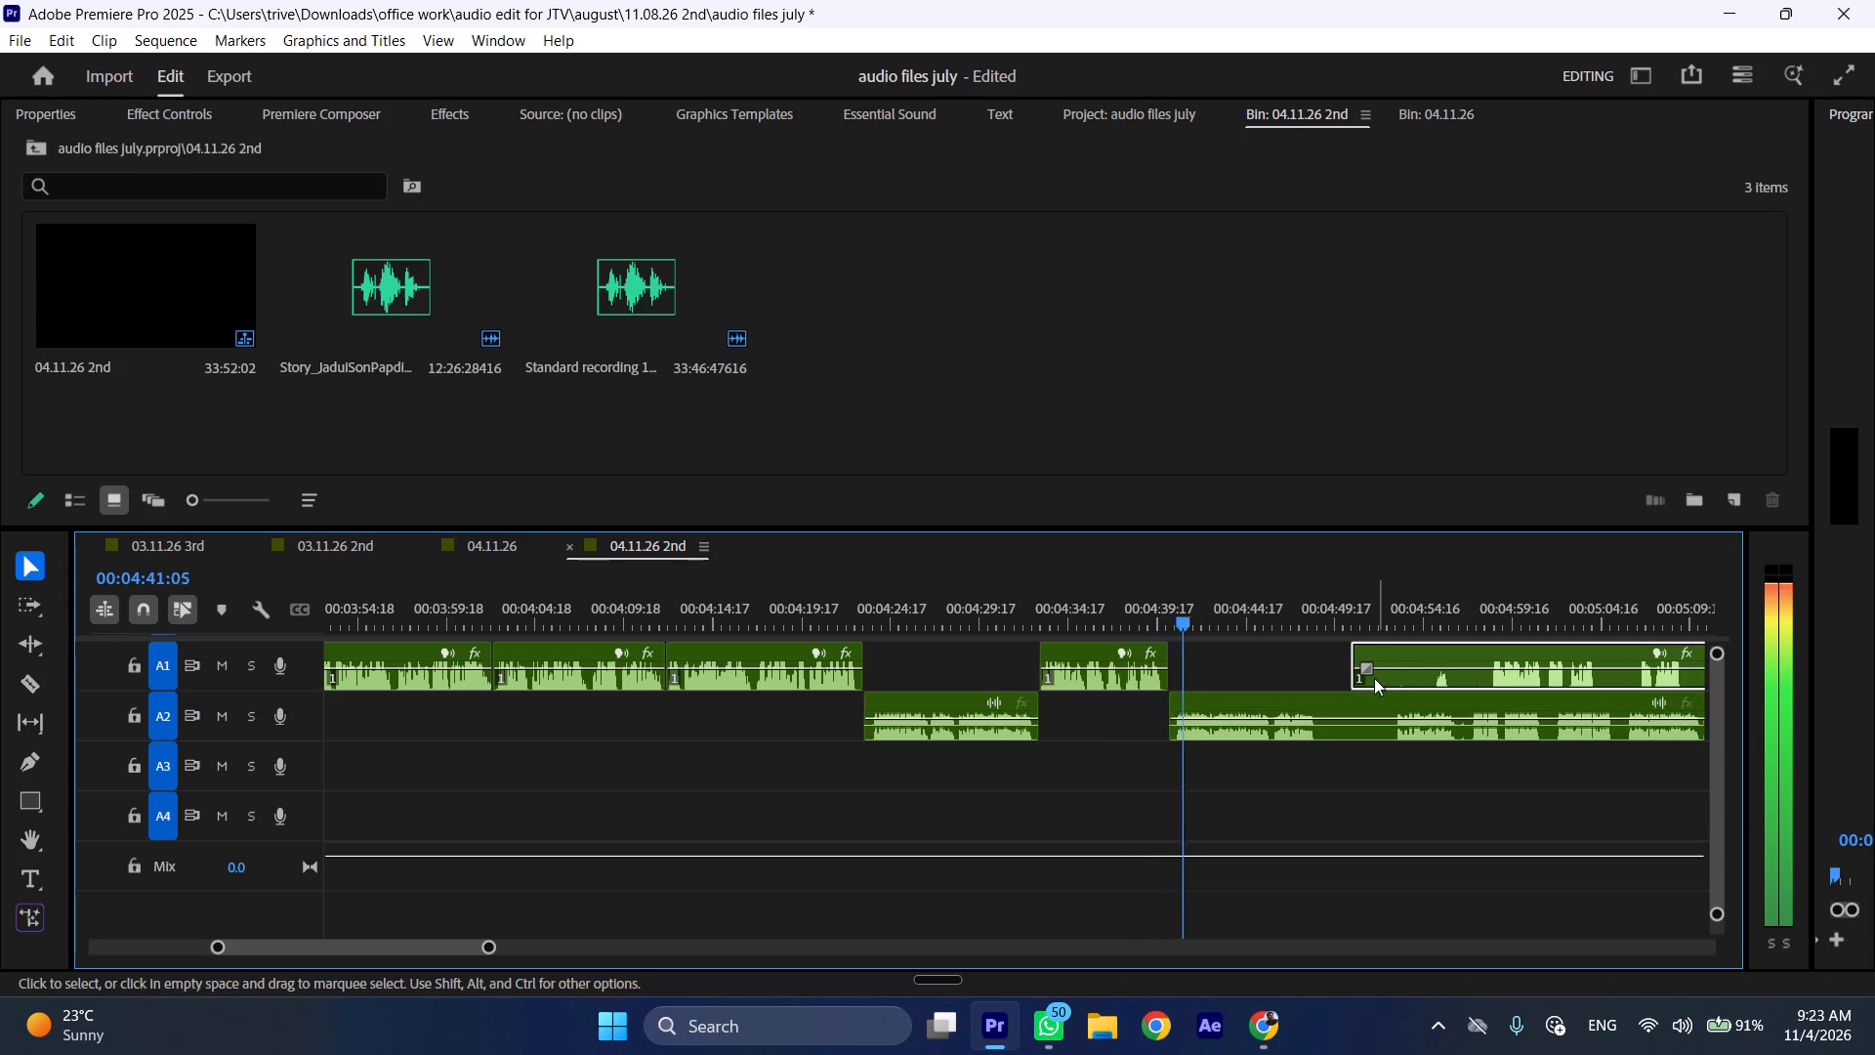
Trim about 7 seconds off the start of the last A1 clip so it begins near 00:04:58, just before its speech.
{"action": "scroll", "coordinate": [1325, 711], "scroll_direction": "down", "scroll_amount": 4}
{"action": "left_click_drag", "start_coordinate": [1218, 647], "coordinate": [1347, 645]}
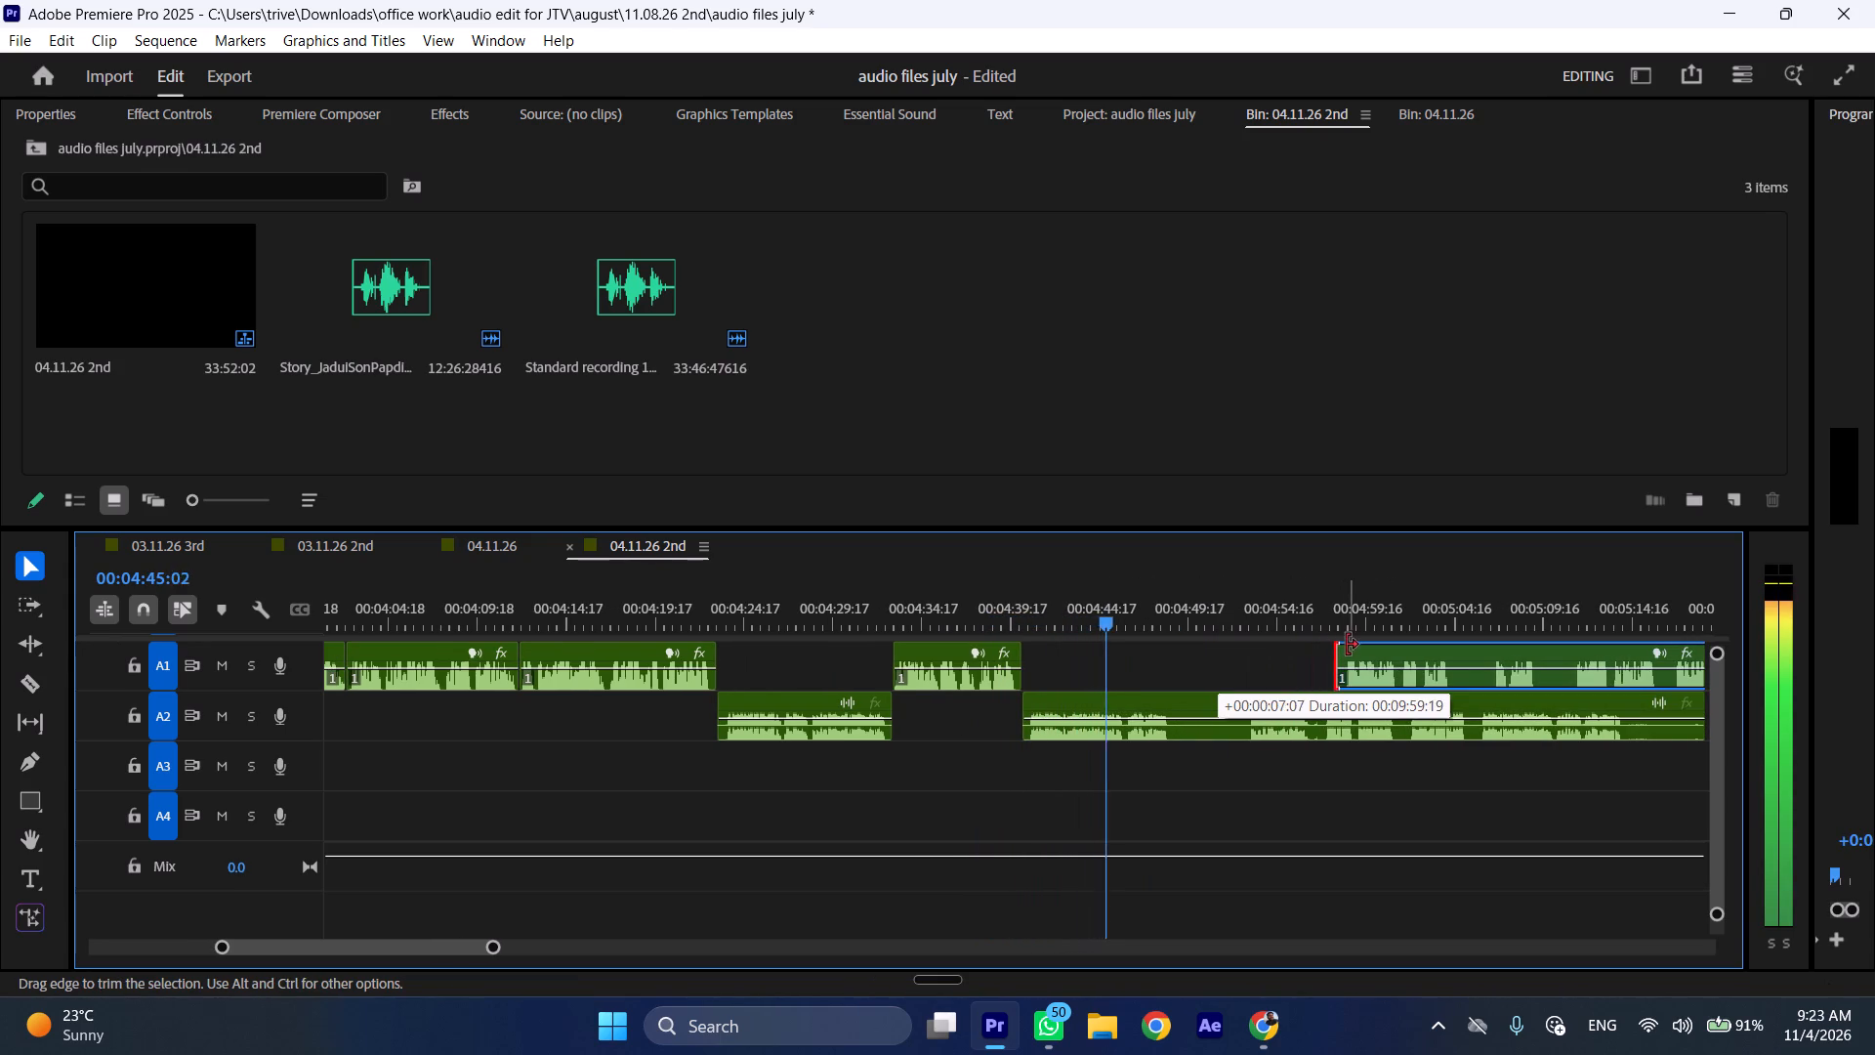
{"action": "left_click_drag", "start_coordinate": [1347, 645], "coordinate": [1352, 645]}
Cut the A2 clip at 00:04:48:19, in the pause after its first spoken section.
{"action": "key", "text": "space"}
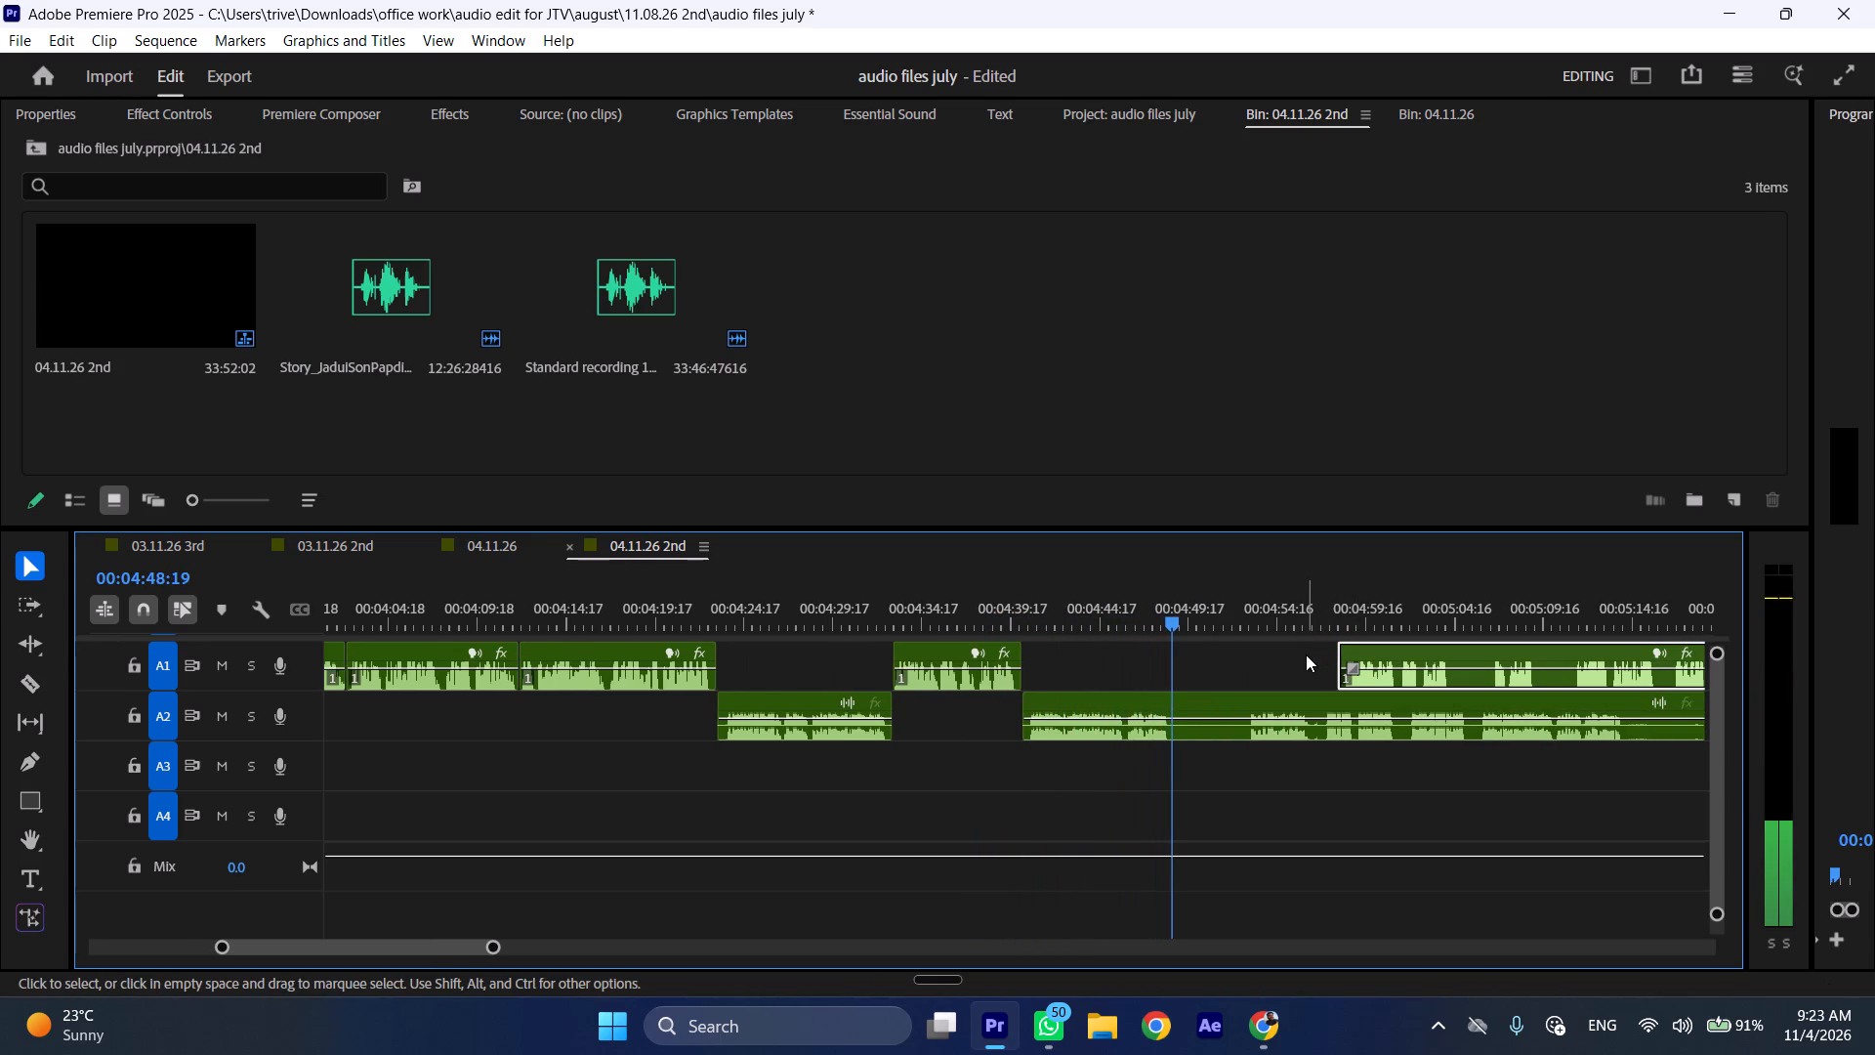
{"action": "type", "text": "C"}
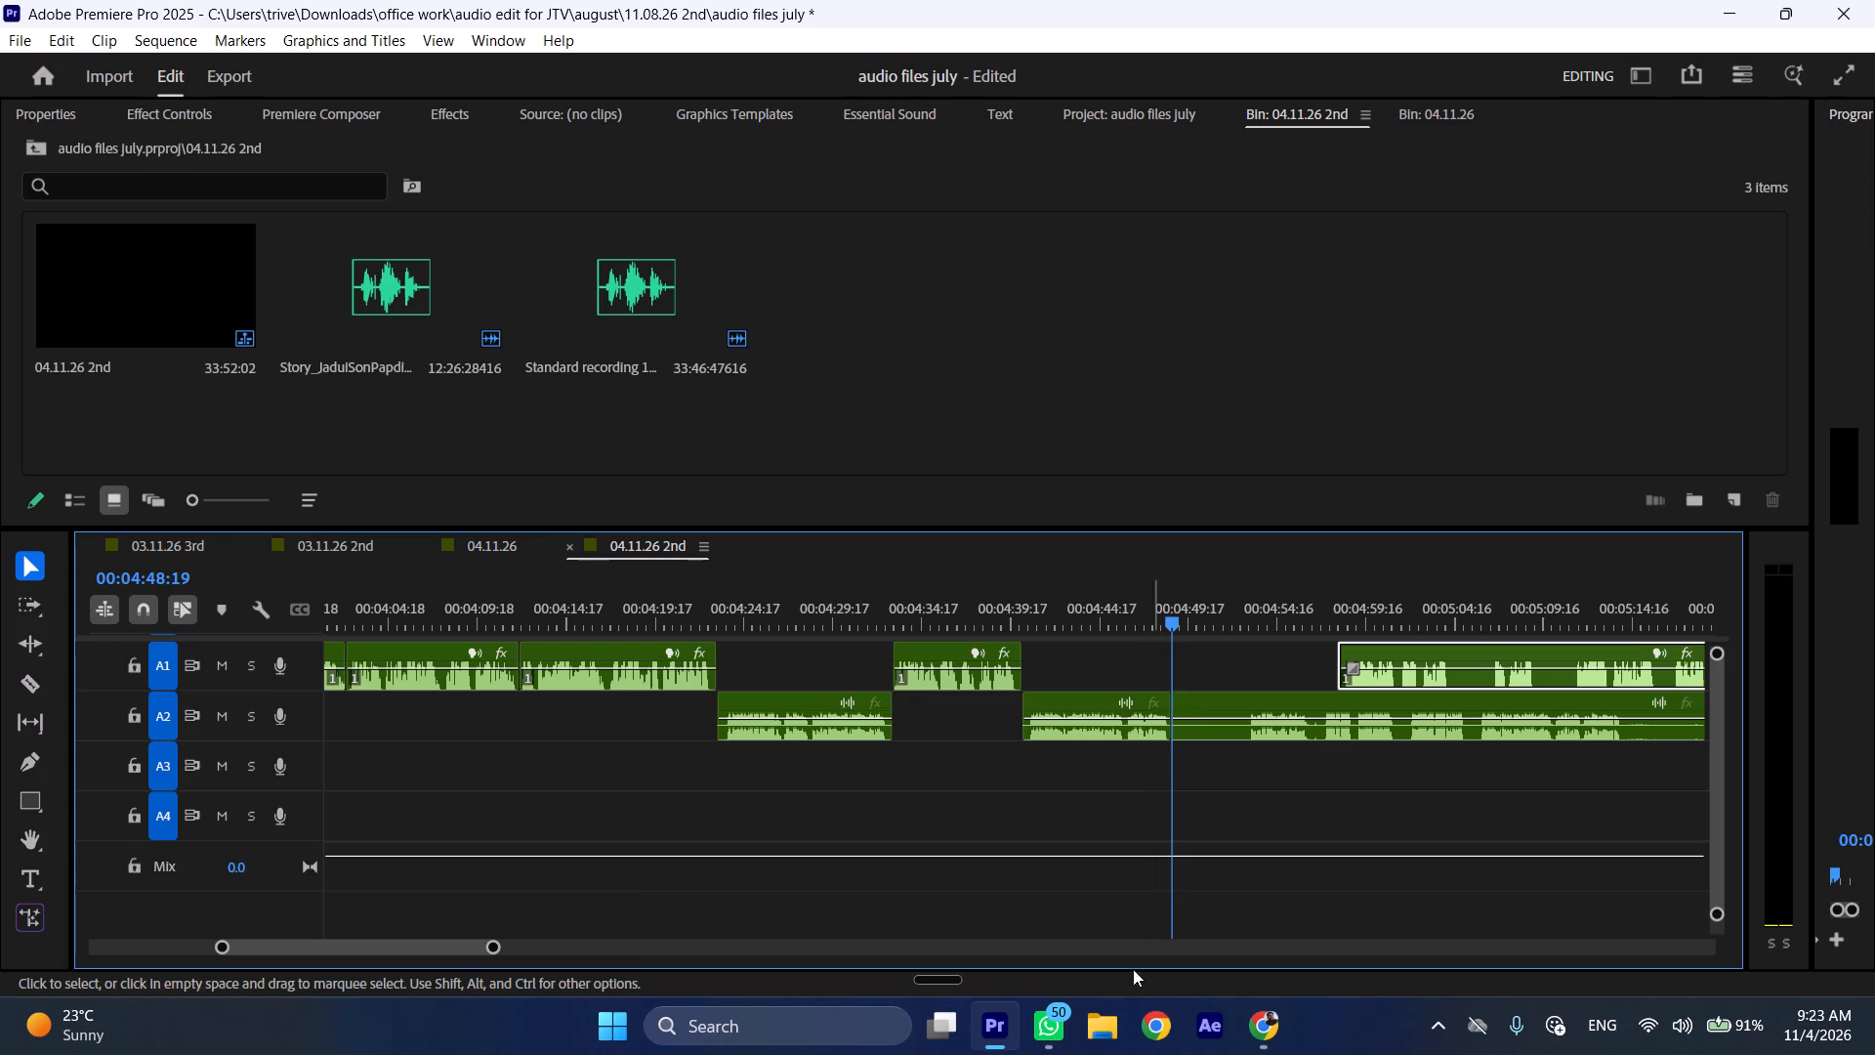
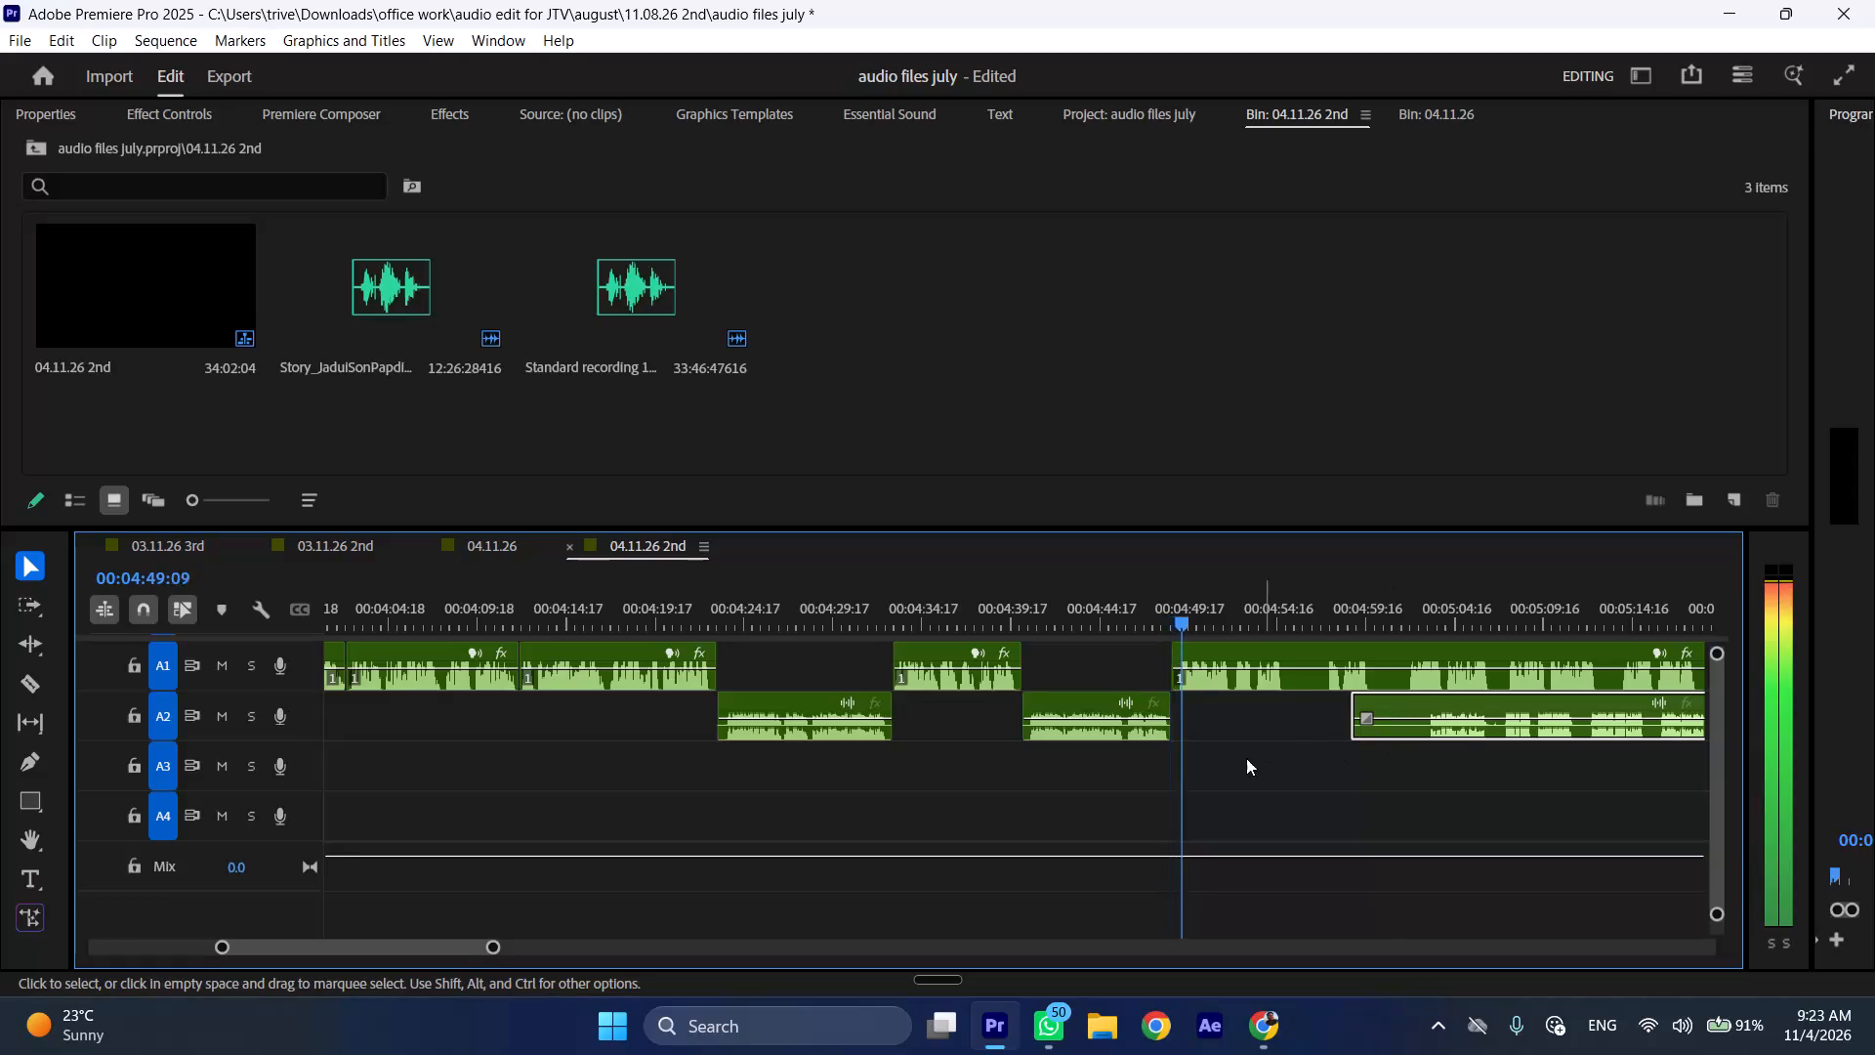
Trim about 4 seconds of silence off the start of the last A2 clip so it begins just before its speech.
{"action": "scroll", "coordinate": [1246, 758], "scroll_direction": "down", "scroll_amount": 6}
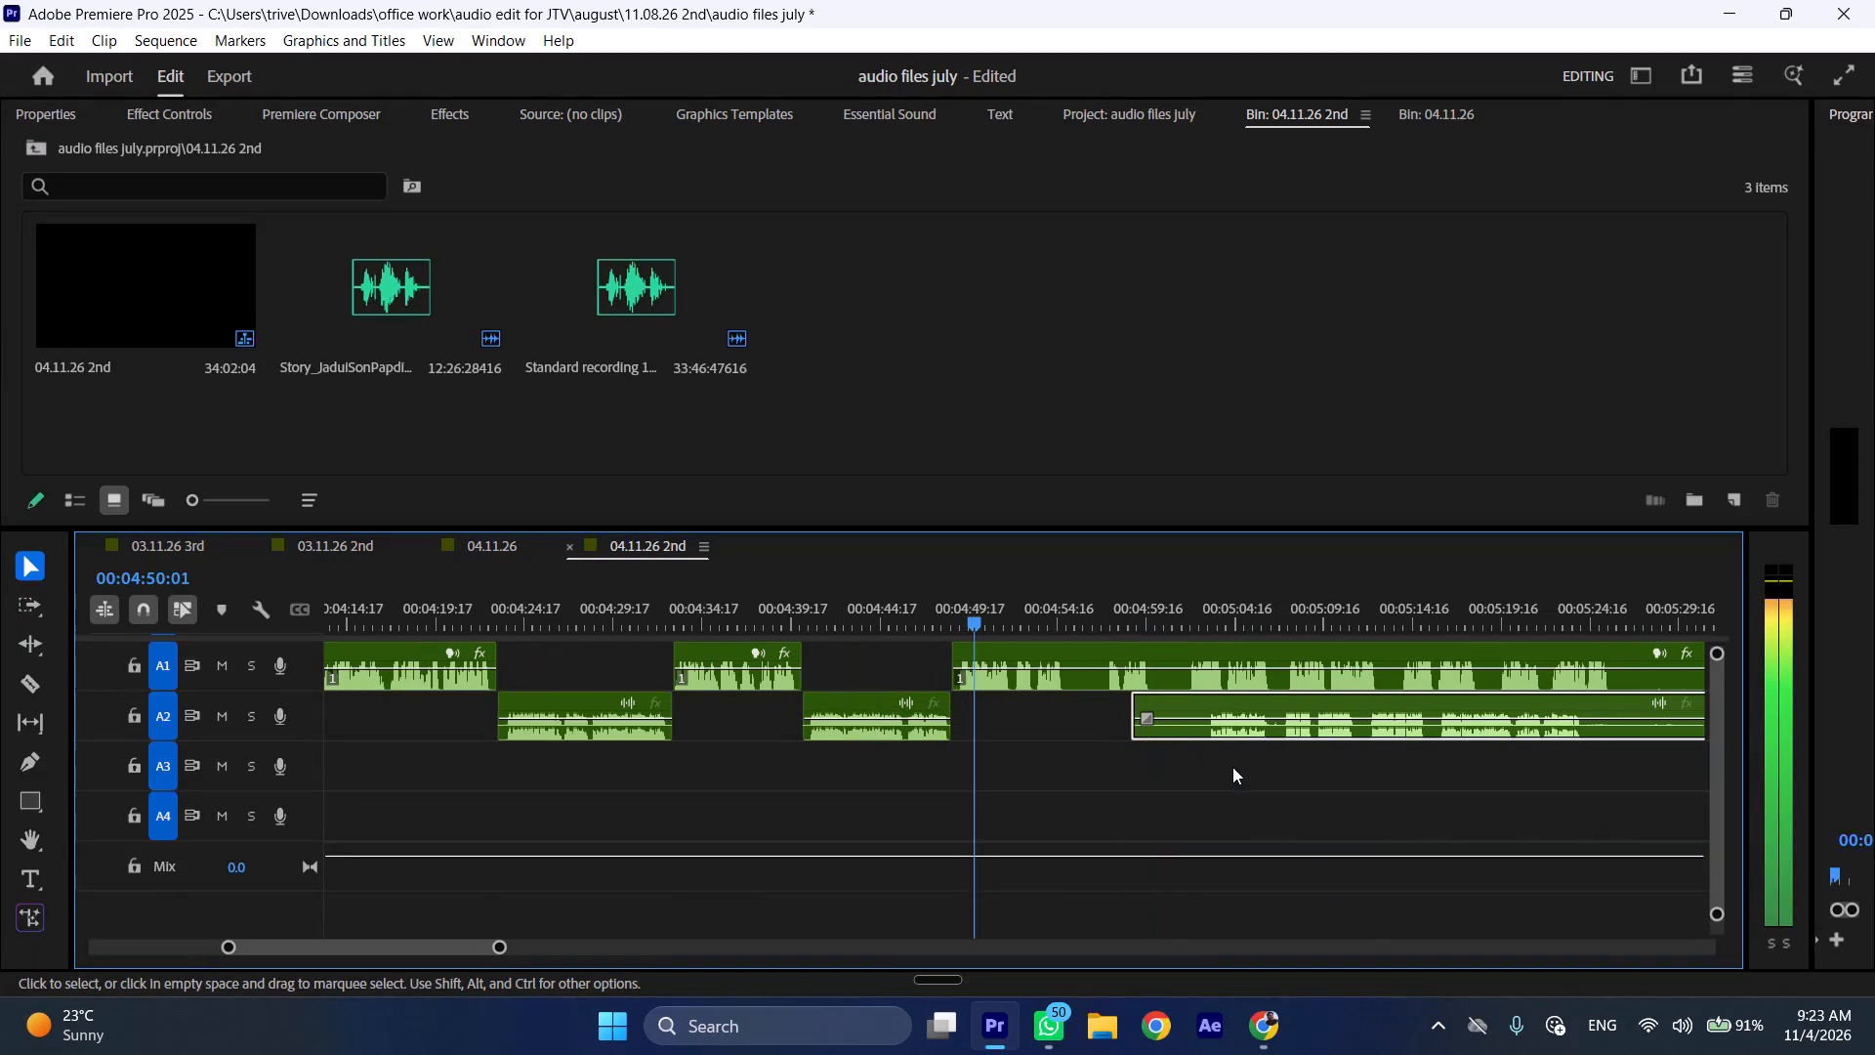
{"action": "left_click_drag", "start_coordinate": [1137, 704], "coordinate": [1206, 704]}
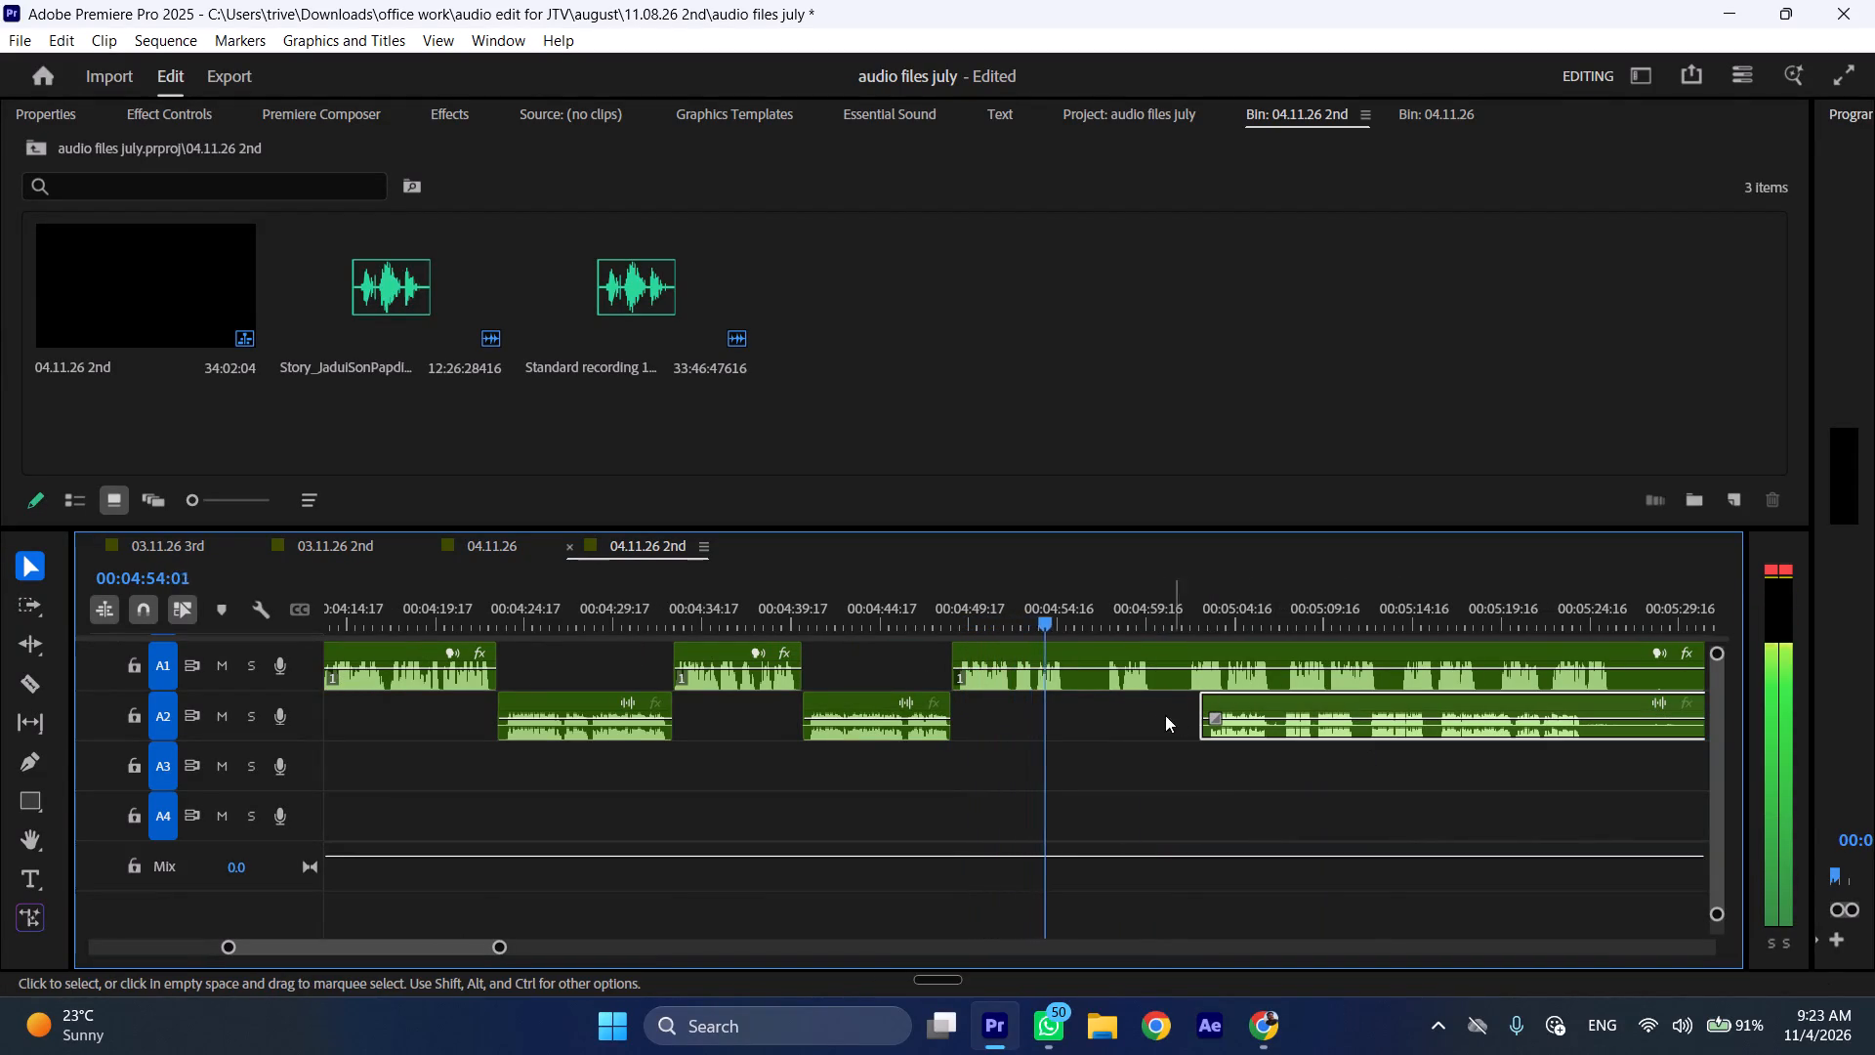
Ripple-delete the opening of the last A1 clip up to 00:04:52:06, closing the gap.
{"action": "left_click", "coordinate": [1021, 609]}
{"action": "left_click", "coordinate": [1034, 637]}
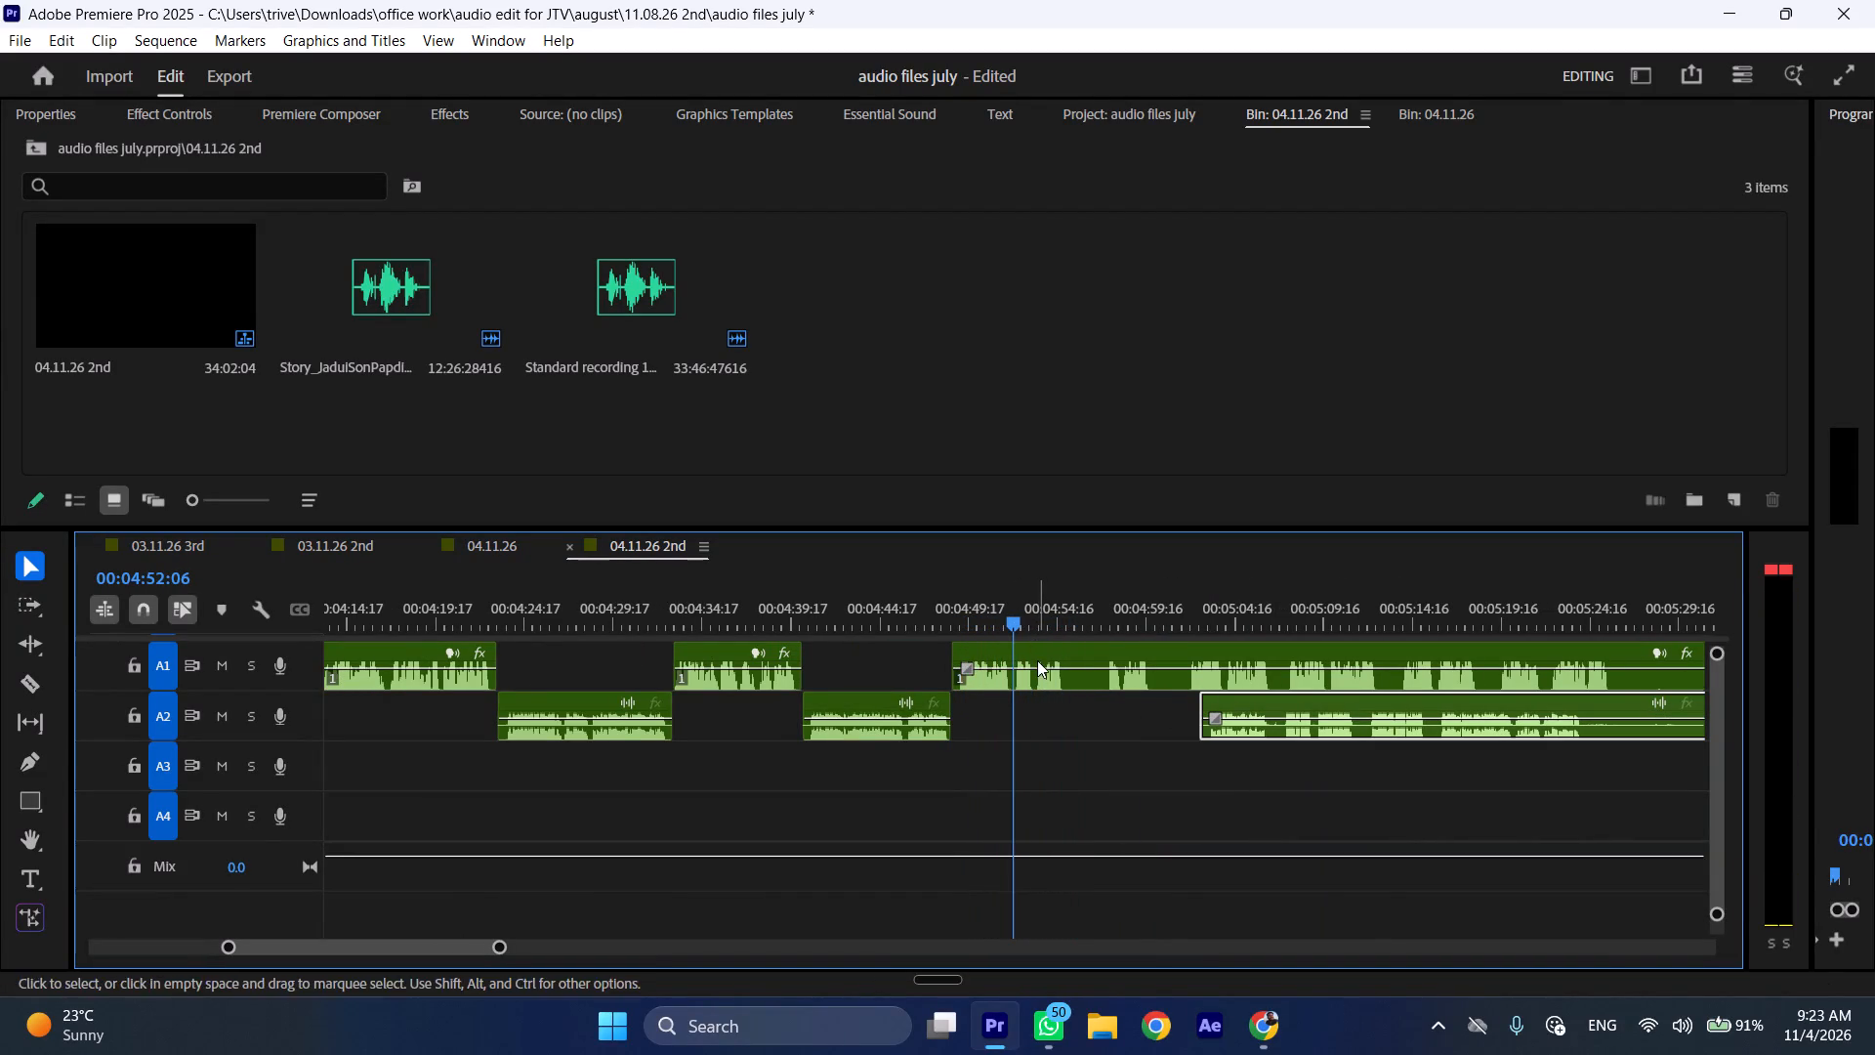
{"action": "left_click", "coordinate": [1037, 660]}
{"action": "key", "text": "shift+c"}
{"action": "key", "text": "ctrl+shift+d"}
Listen at increased speed and cut the A1 clip at 00:04:51:13, where its short spoken section ends.
{"action": "key", "text": "space"}
{"action": "type", "text": "l"}
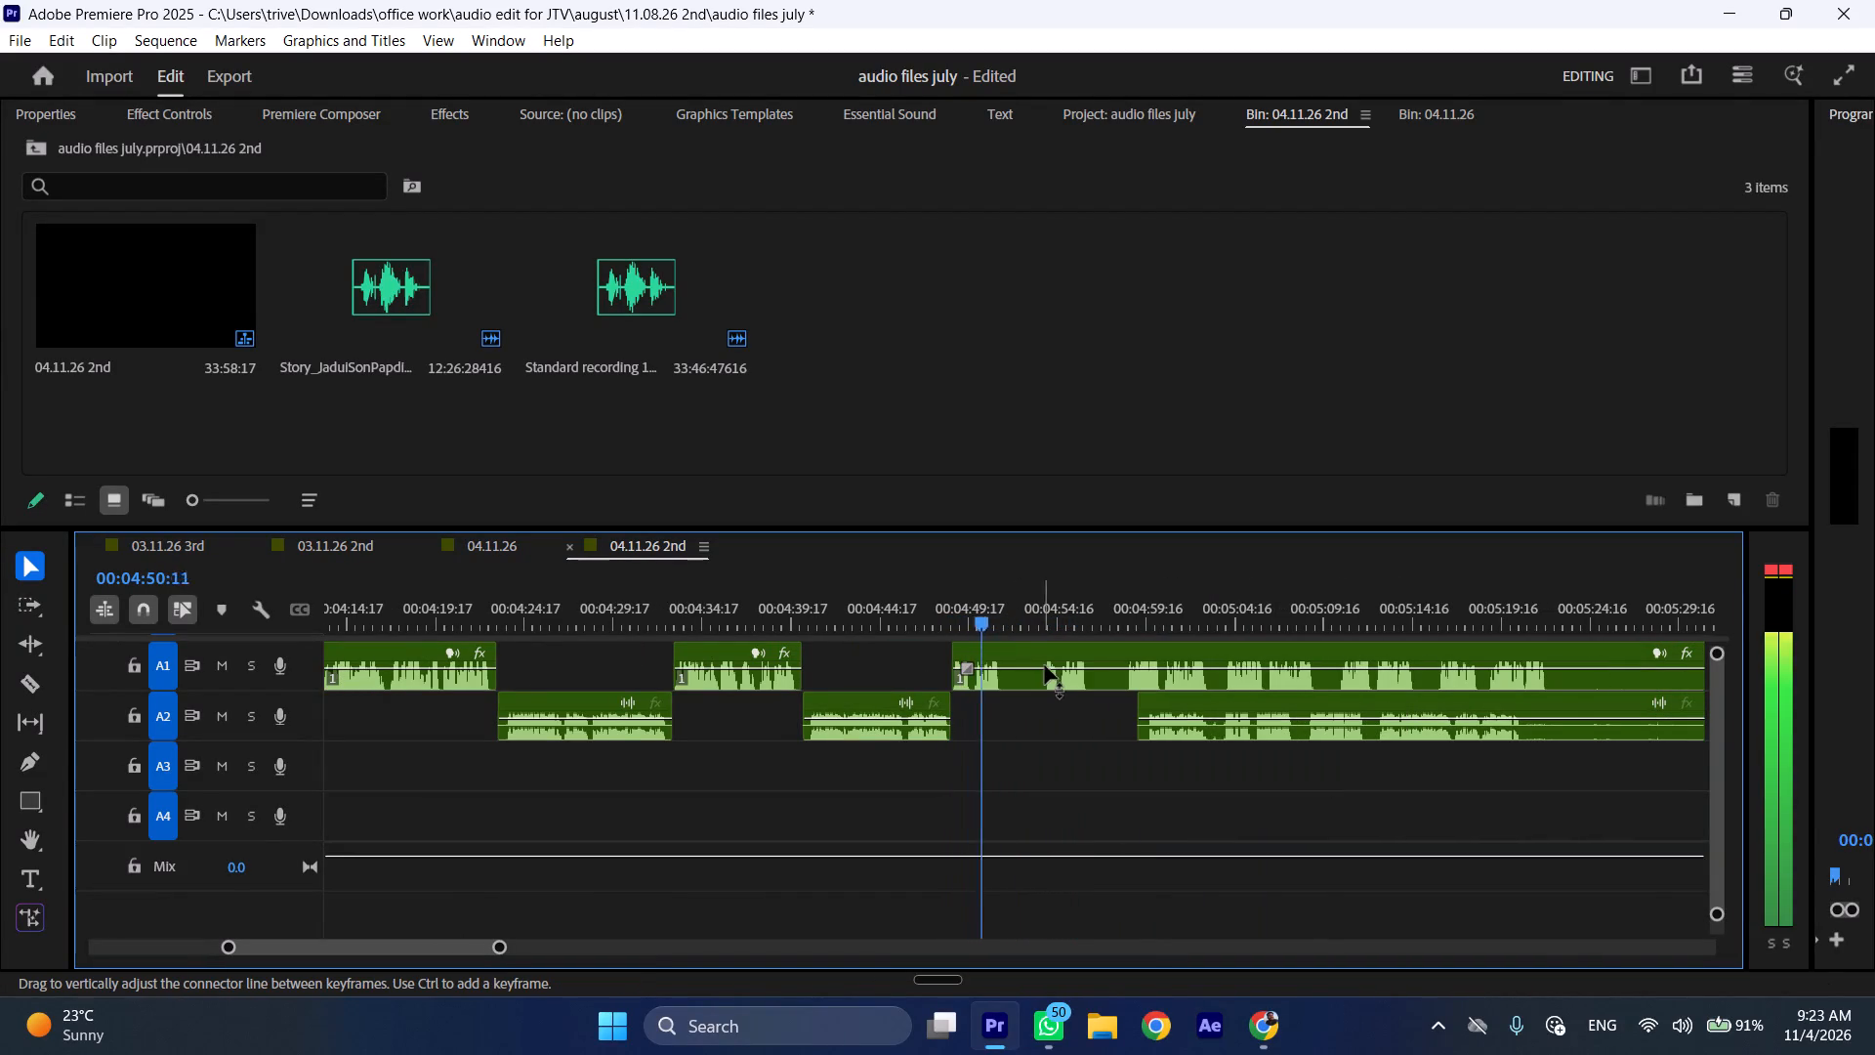
{"action": "key", "text": "space"}
{"action": "key", "text": "shift+c"}
Move the last A2 clip to start at 00:04:51:13 and shift the remaining A1 clip to about 00:05:01.
{"action": "left_click_drag", "start_coordinate": [1168, 699], "coordinate": [1035, 702]}
{"action": "left_click_drag", "start_coordinate": [1032, 655], "coordinate": [1207, 655]}
Ripple-delete about half a second of silence from the start of the last A2 clip, just before its speech.
{"action": "left_click", "coordinate": [1013, 621]}
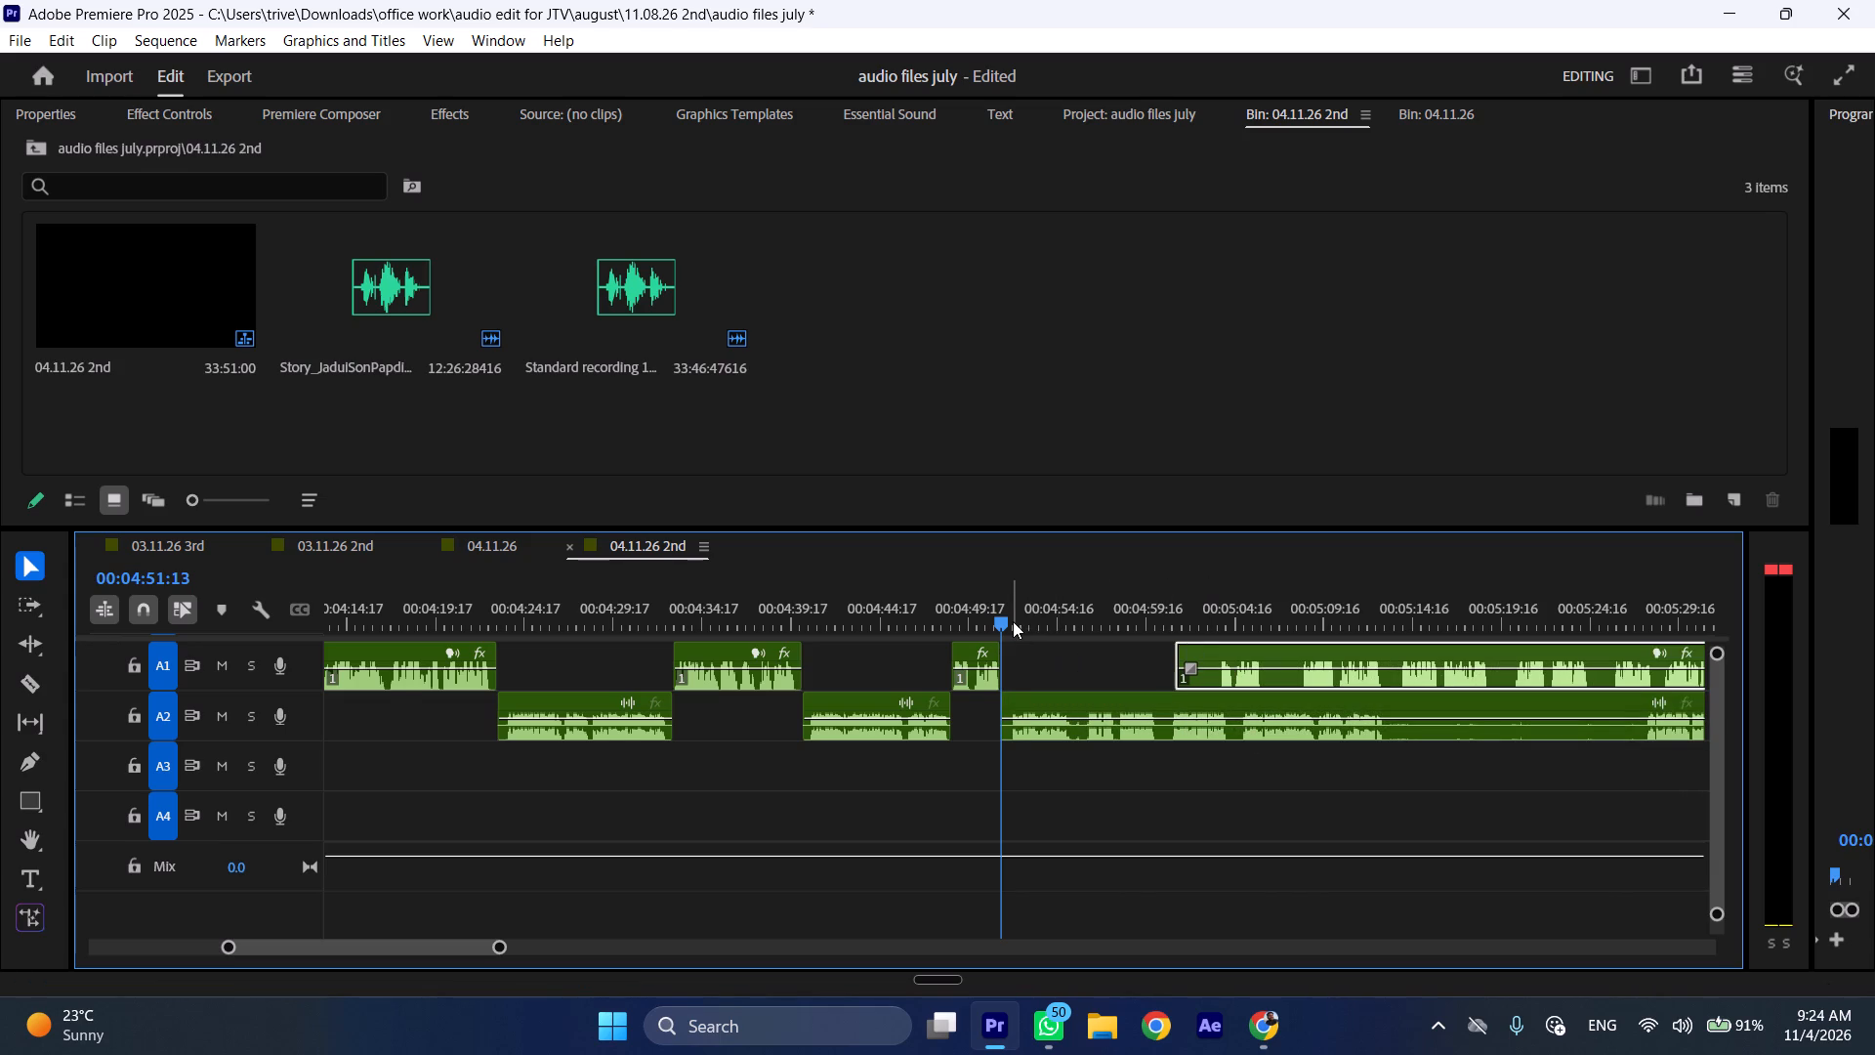
{"action": "left_click", "coordinate": [1070, 711]}
{"action": "key", "text": "shift+c"}
{"action": "key", "text": "ctrl+shift+d"}
Listen at increased speed and cut the A2 clip at 00:04:55:04, in the pause after its first spoken section.
{"action": "key", "text": "space"}
{"action": "type", "text": "l"}
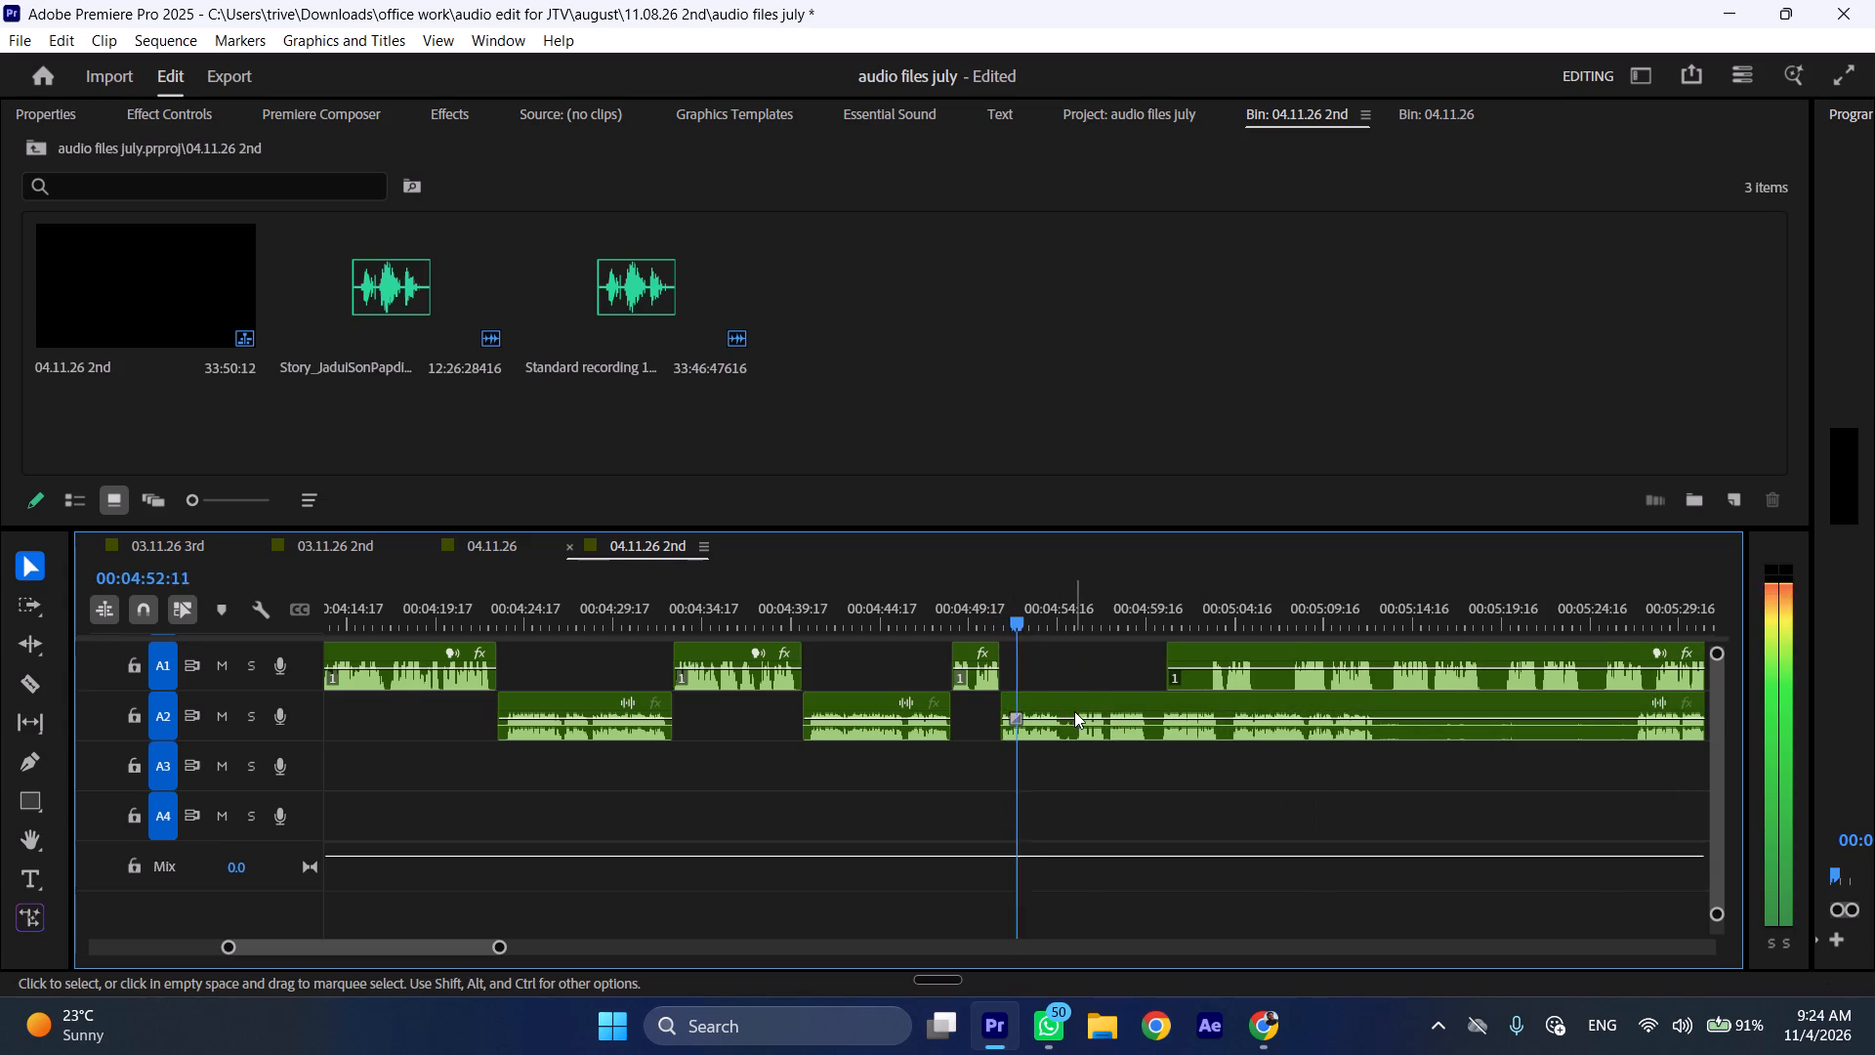
{"action": "key", "text": "space"}
{"action": "key", "text": "shift+c"}
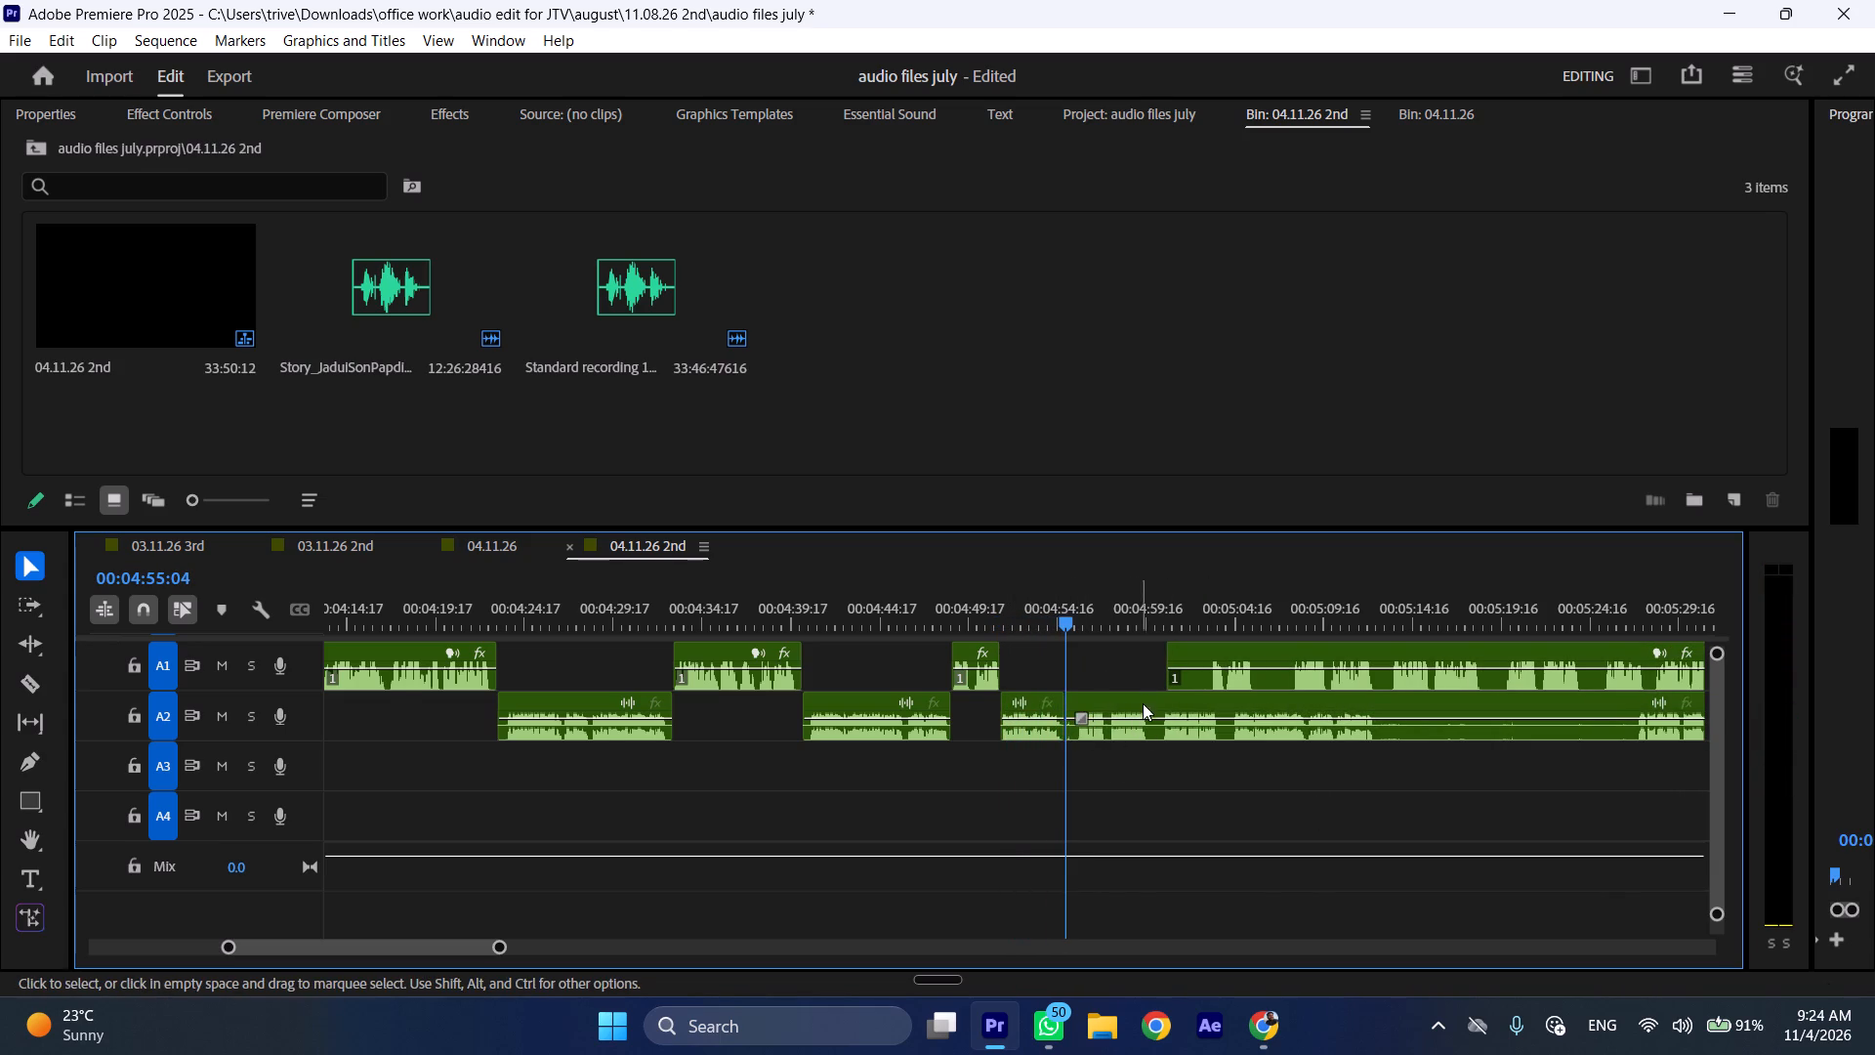
Trim over 2 seconds of silence off the start of the last A1 clip so it begins just before its speech.
{"action": "left_click_drag", "start_coordinate": [1146, 649], "coordinate": [1160, 649]}
{"action": "left_click_drag", "start_coordinate": [1162, 648], "coordinate": [1206, 653]}
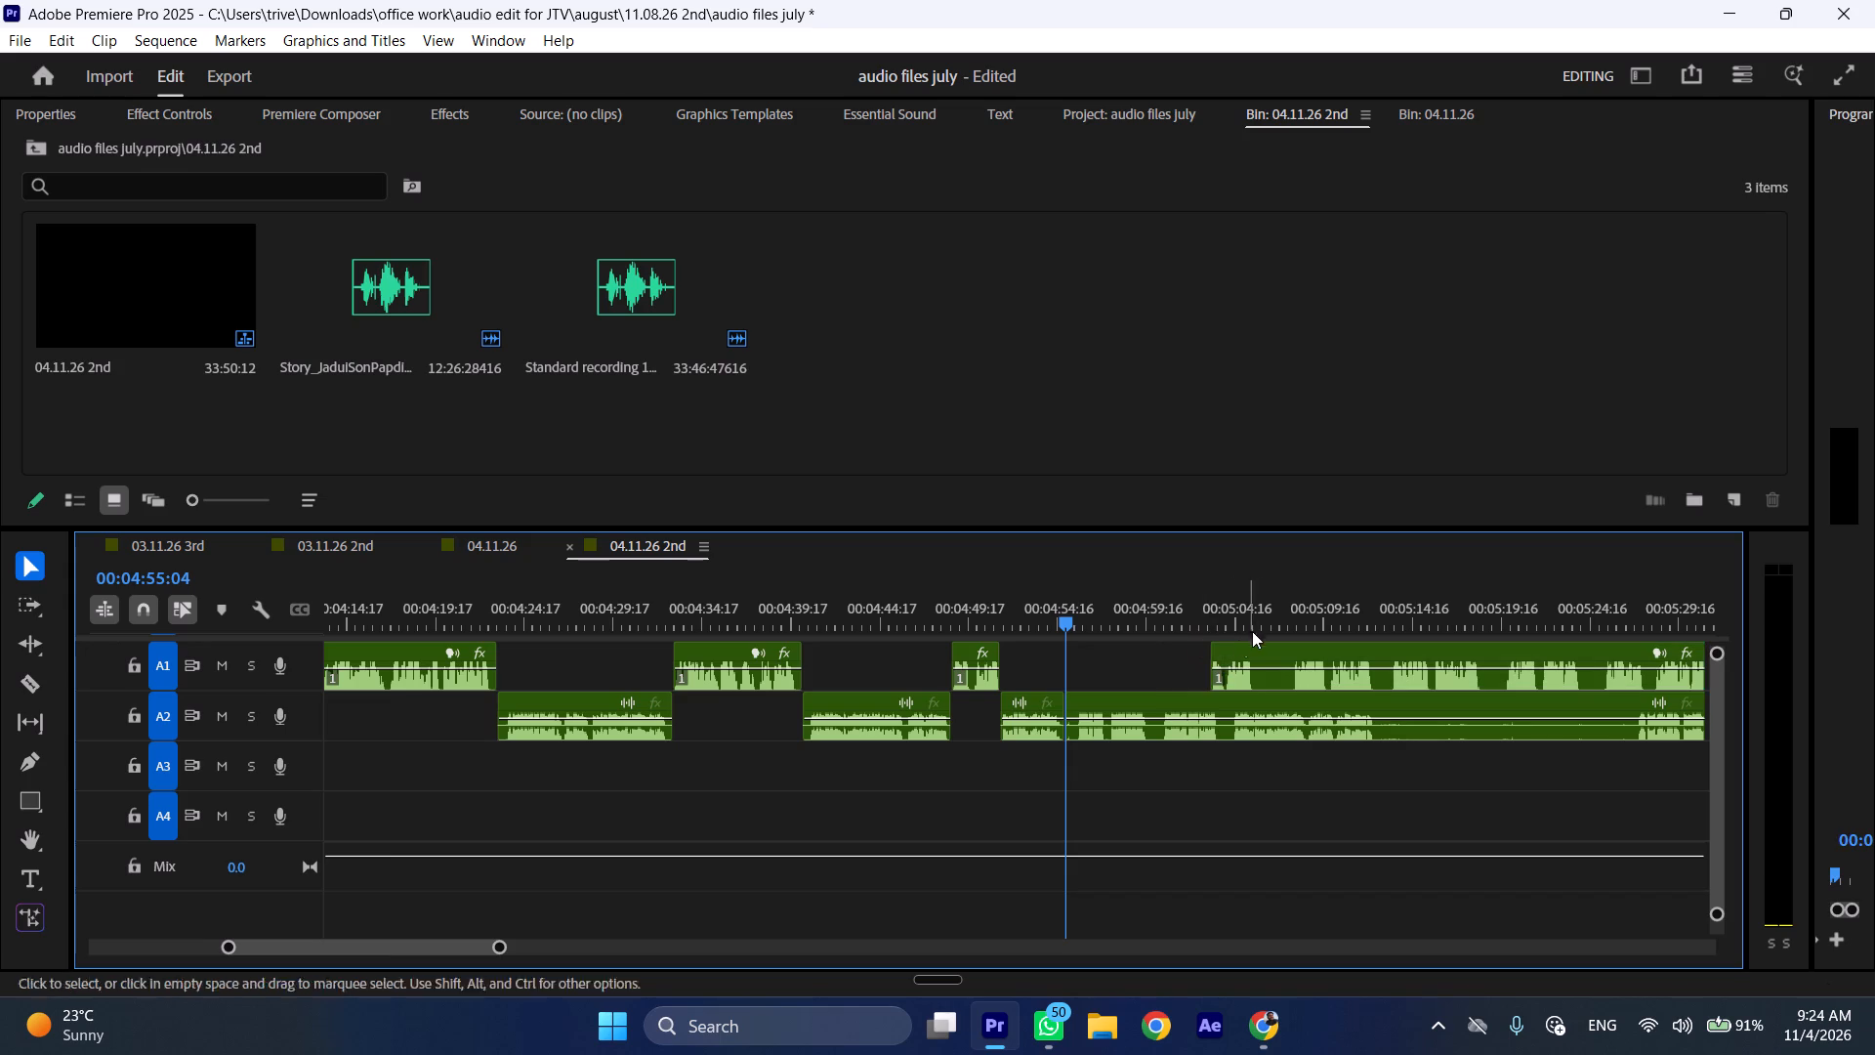
{"action": "left_click", "coordinate": [1207, 648]}
Cut the last A1 clip at about 00:05:05:21 and insert its short first section at 00:04:55:04, between the two A2 clips.
{"action": "left_click", "coordinate": [1259, 625]}
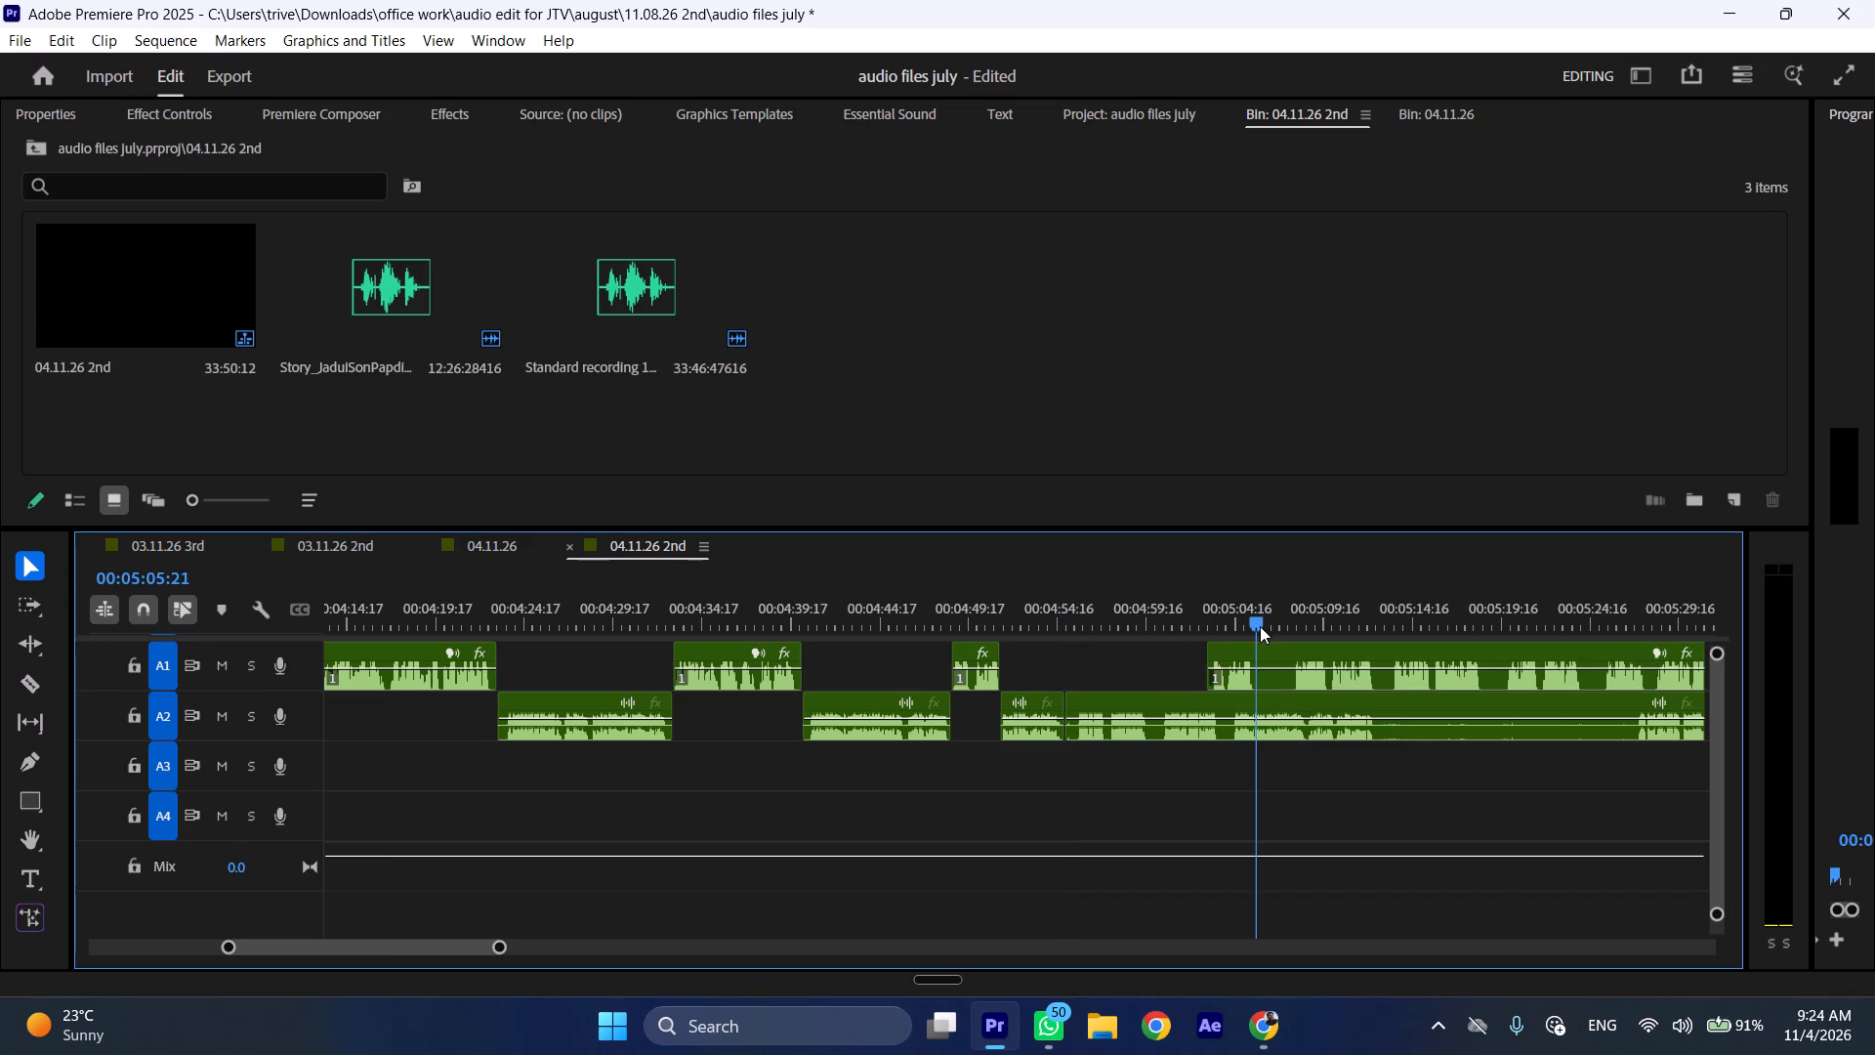
{"action": "left_click", "coordinate": [1265, 658]}
{"action": "key", "text": "shift+c"}
{"action": "left_click_drag", "start_coordinate": [1232, 677], "coordinate": [1098, 677]}
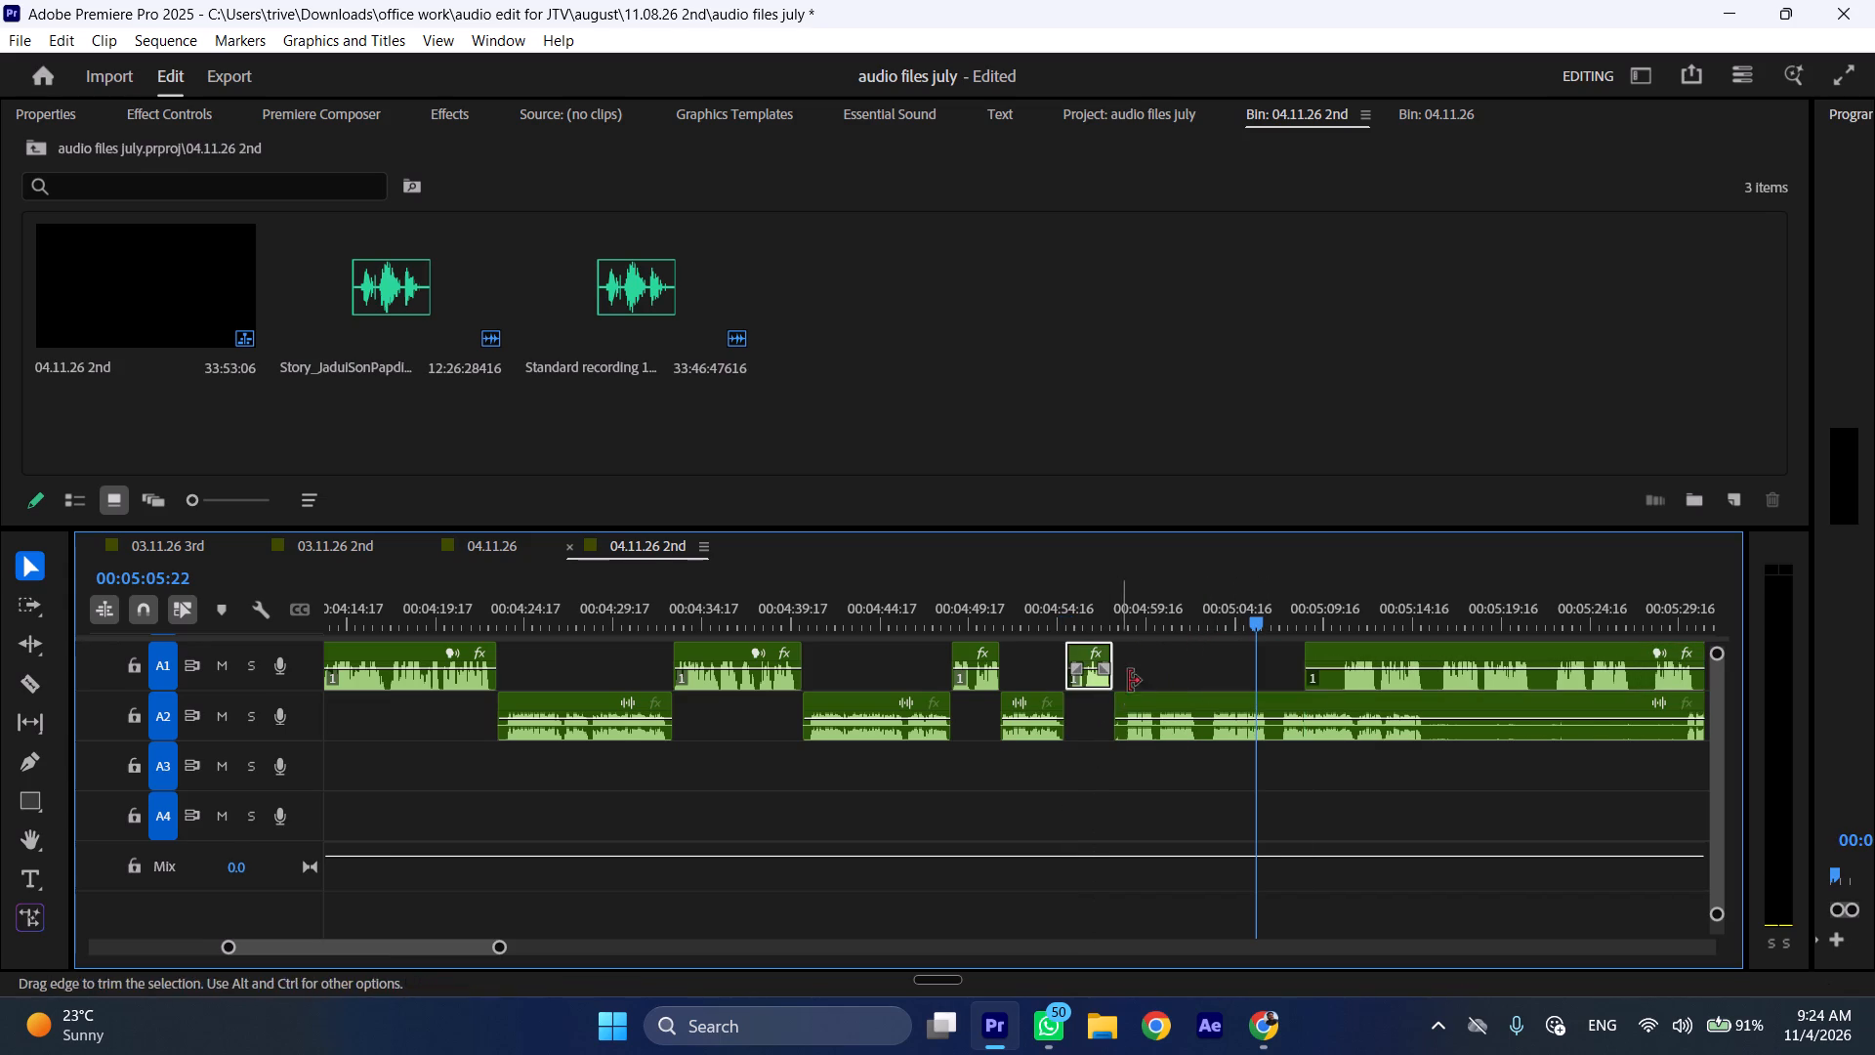
Trim under a second off the start of the last A2 clip and move it against the end of the inserted A1 section.
{"action": "left_click_drag", "start_coordinate": [1124, 693], "coordinate": [1134, 694]}
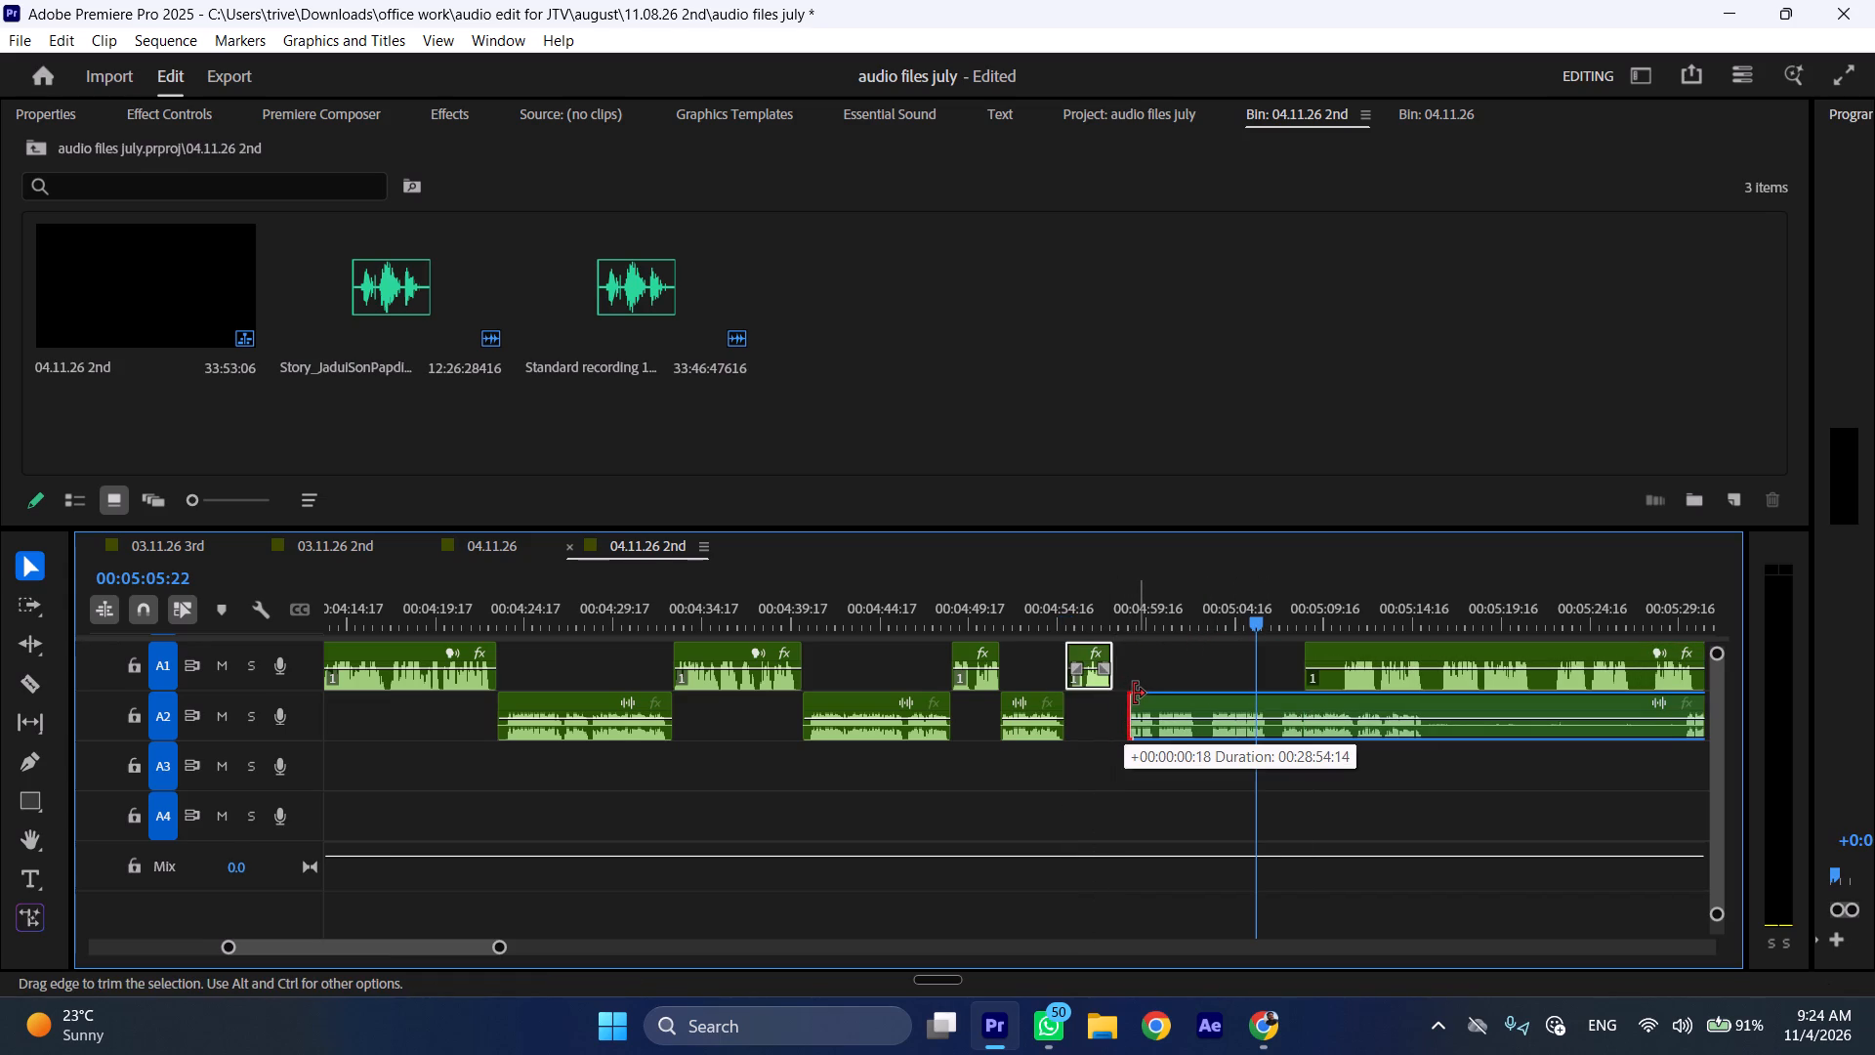
{"action": "left_click_drag", "start_coordinate": [1134, 694], "coordinate": [1135, 694]}
{"action": "left_click_drag", "start_coordinate": [1157, 700], "coordinate": [1146, 701]}
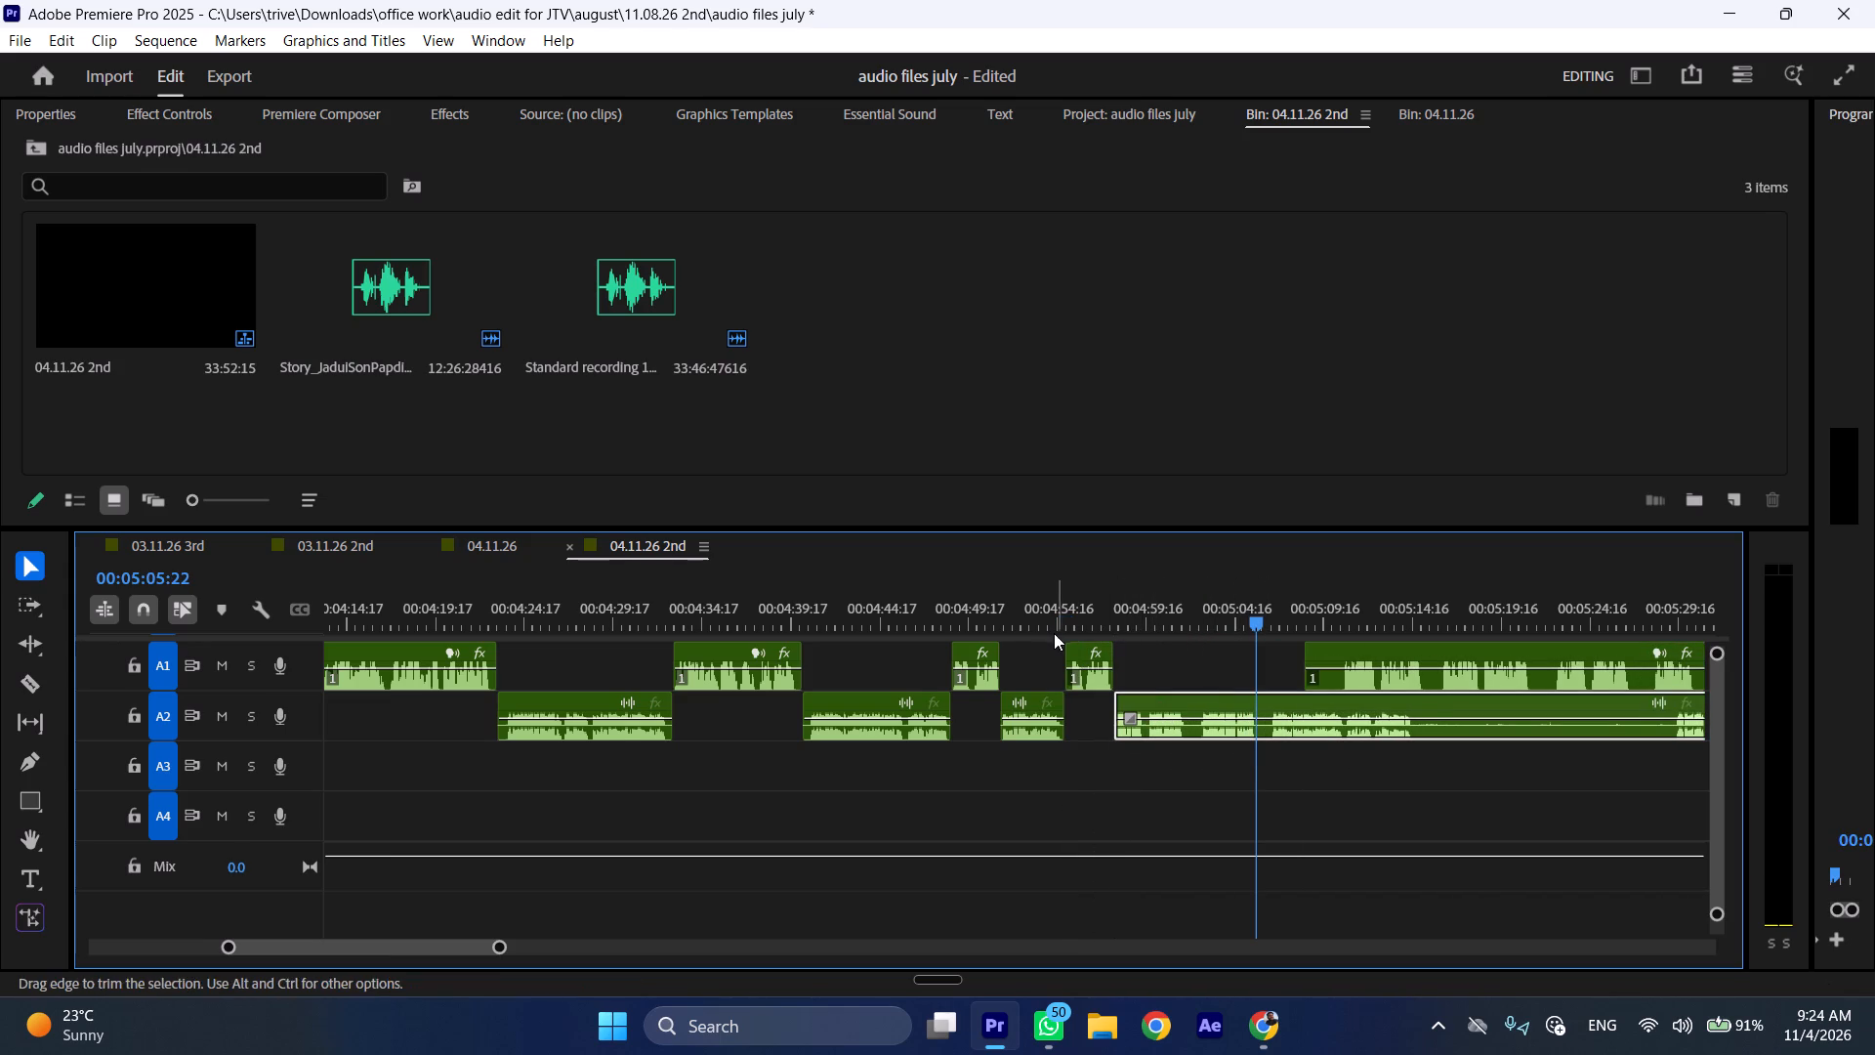
Play back the newly joined clips from about 00:04:54 at increased speed to check the transitions.
{"action": "left_click", "coordinate": [1054, 632]}
{"action": "key", "text": "space"}
{"action": "left_click", "coordinate": [1047, 616]}
{"action": "key", "text": "space"}
{"action": "type", "text": "l"}
{"action": "scroll", "coordinate": [1107, 730], "scroll_direction": "down", "scroll_amount": 4}
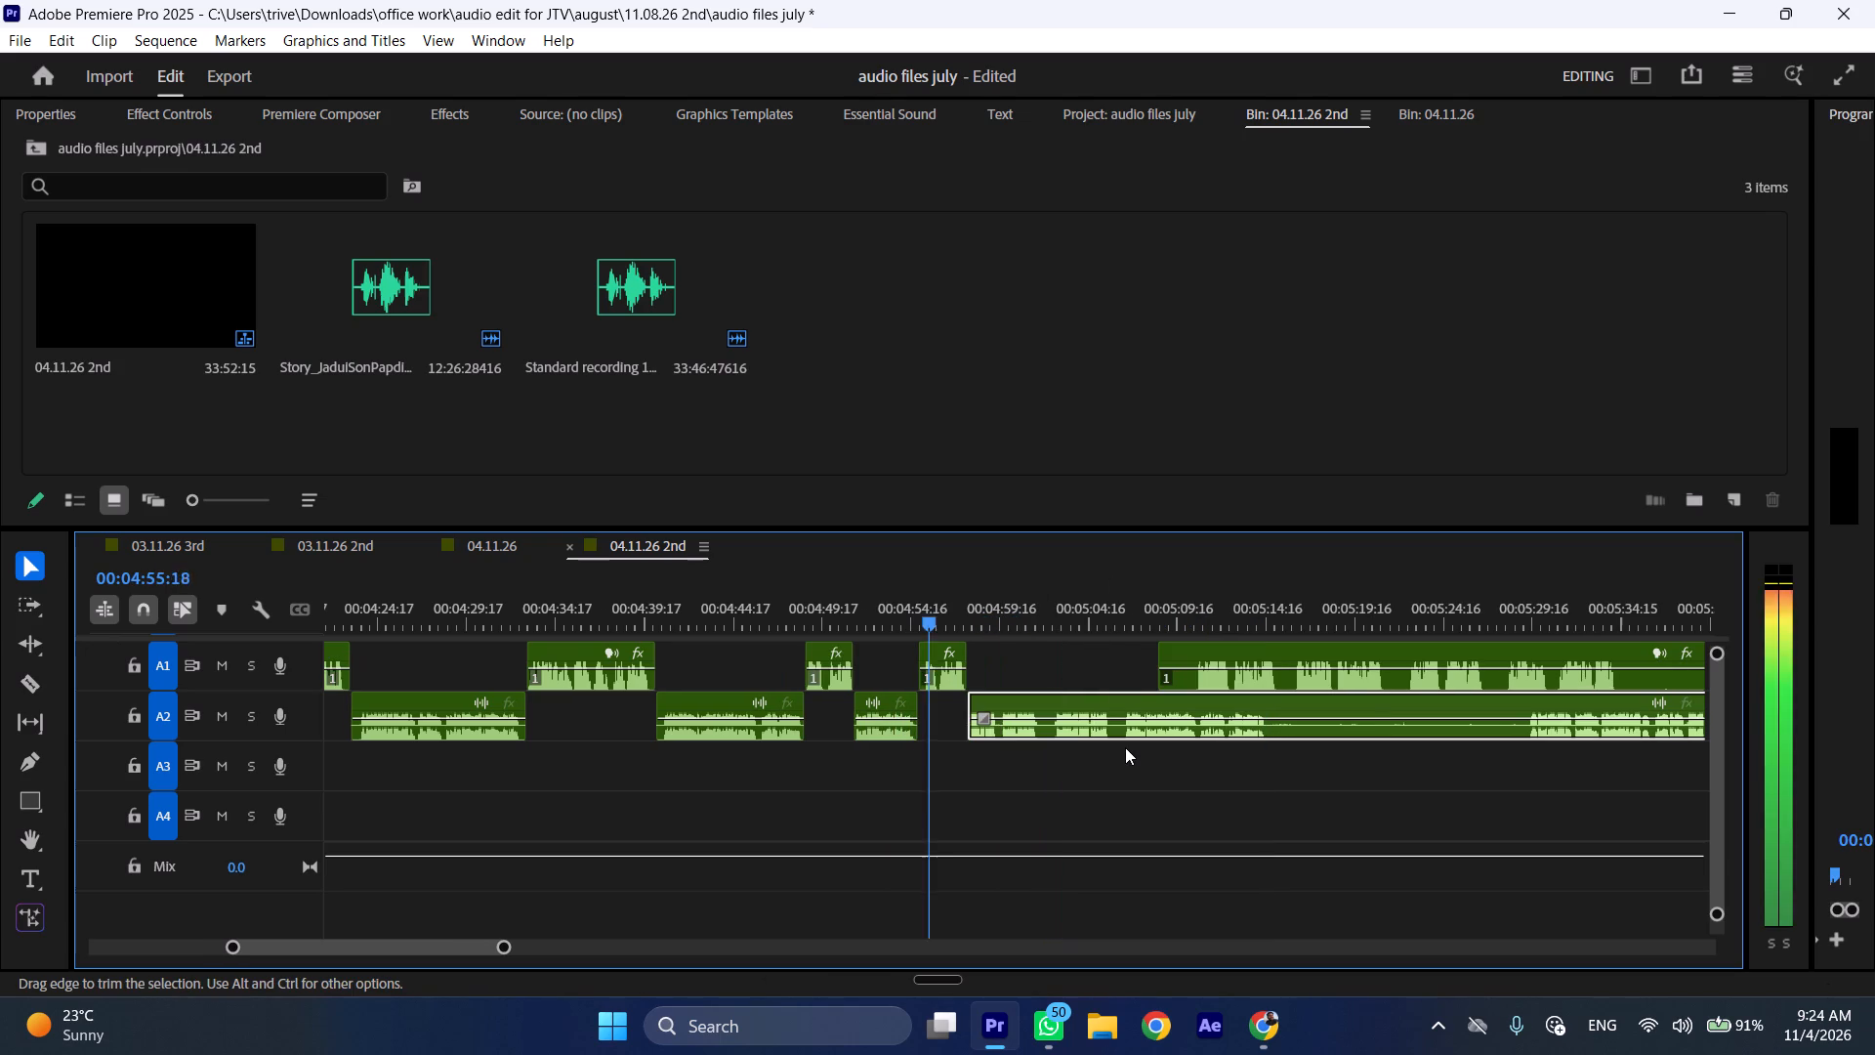
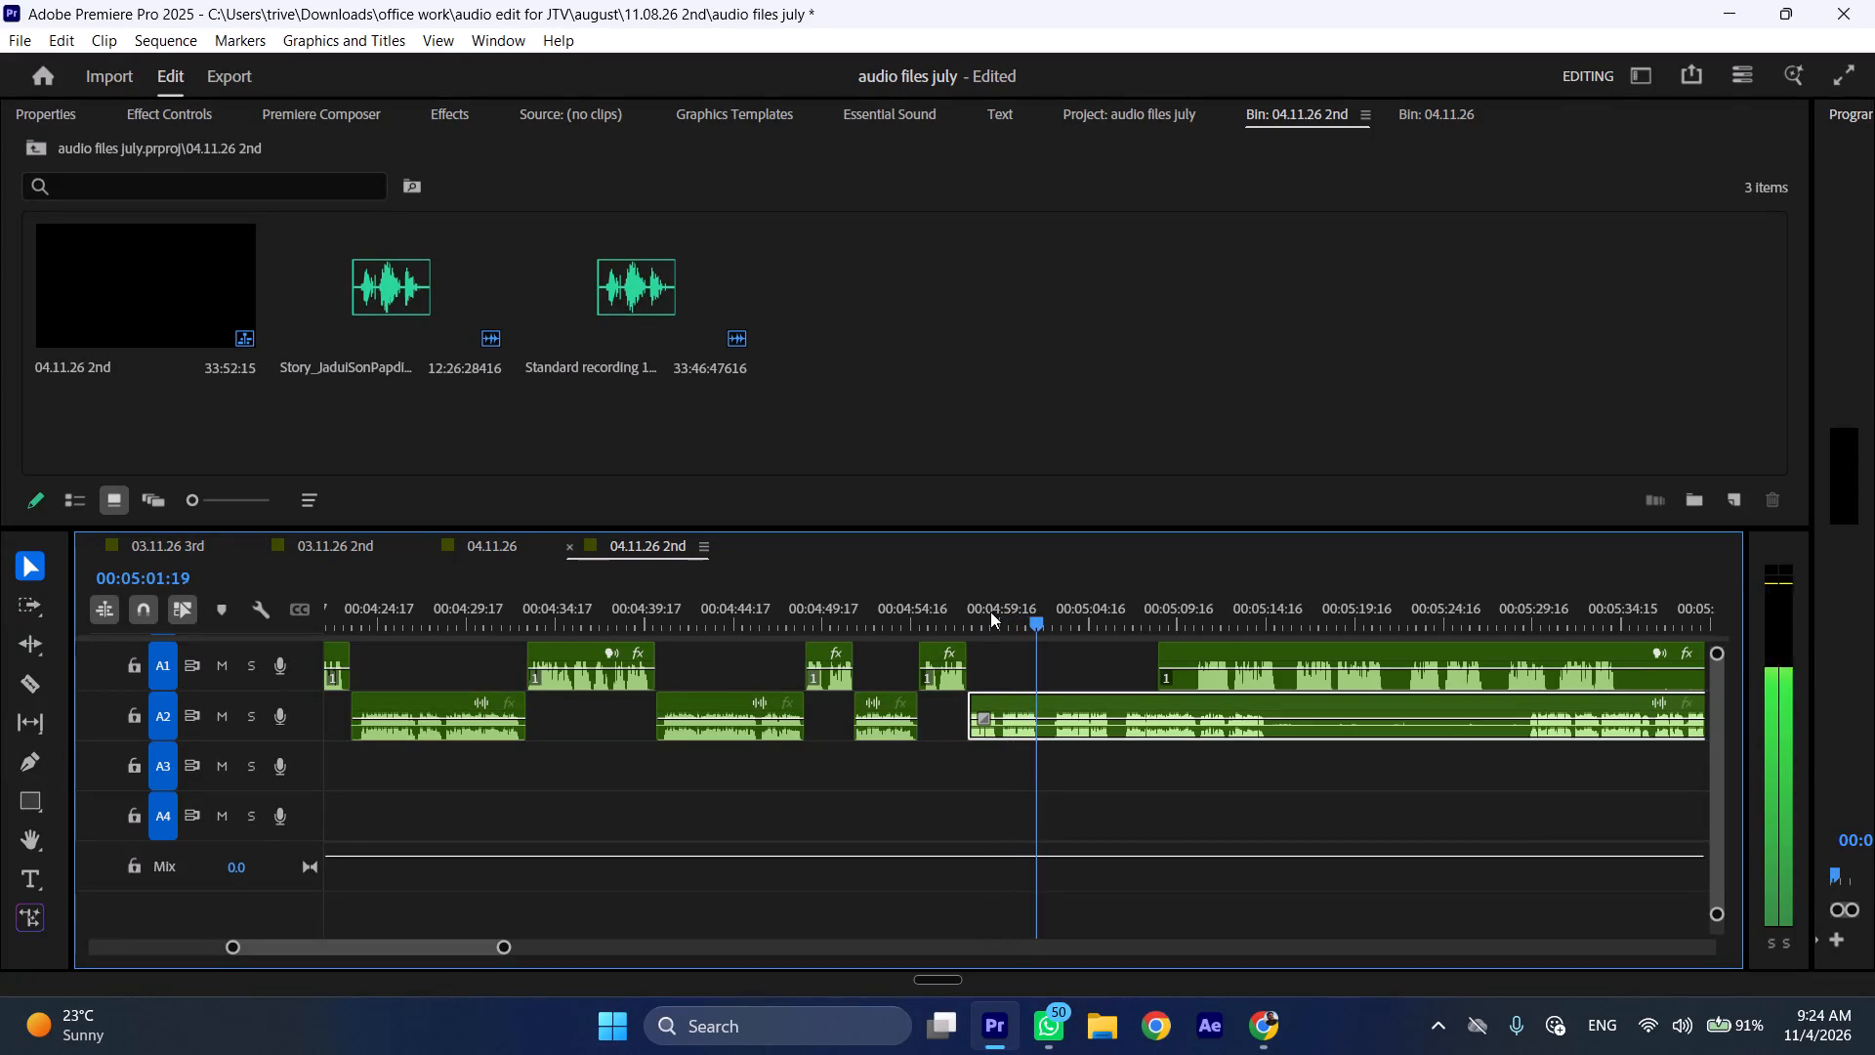
Stop the sequence playback at about 00:05:02:00, within the last A2 clip.
{"action": "key", "text": "space"}
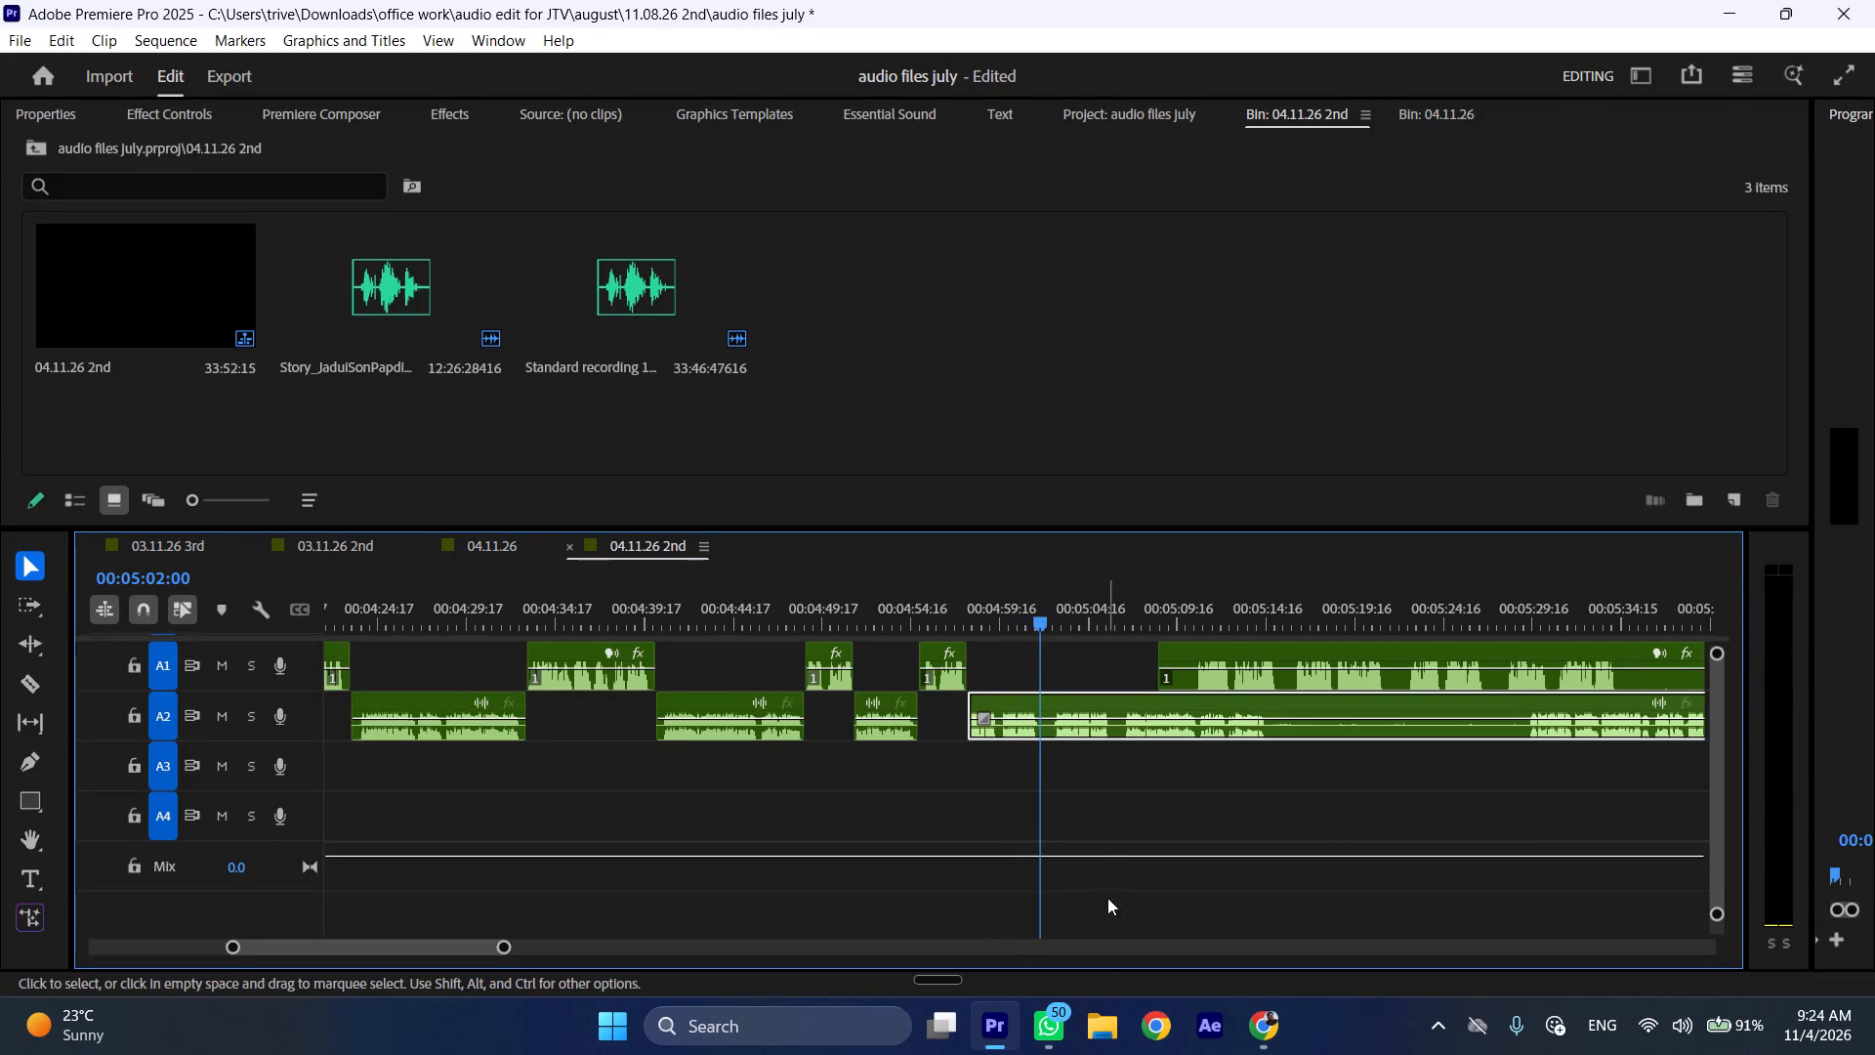
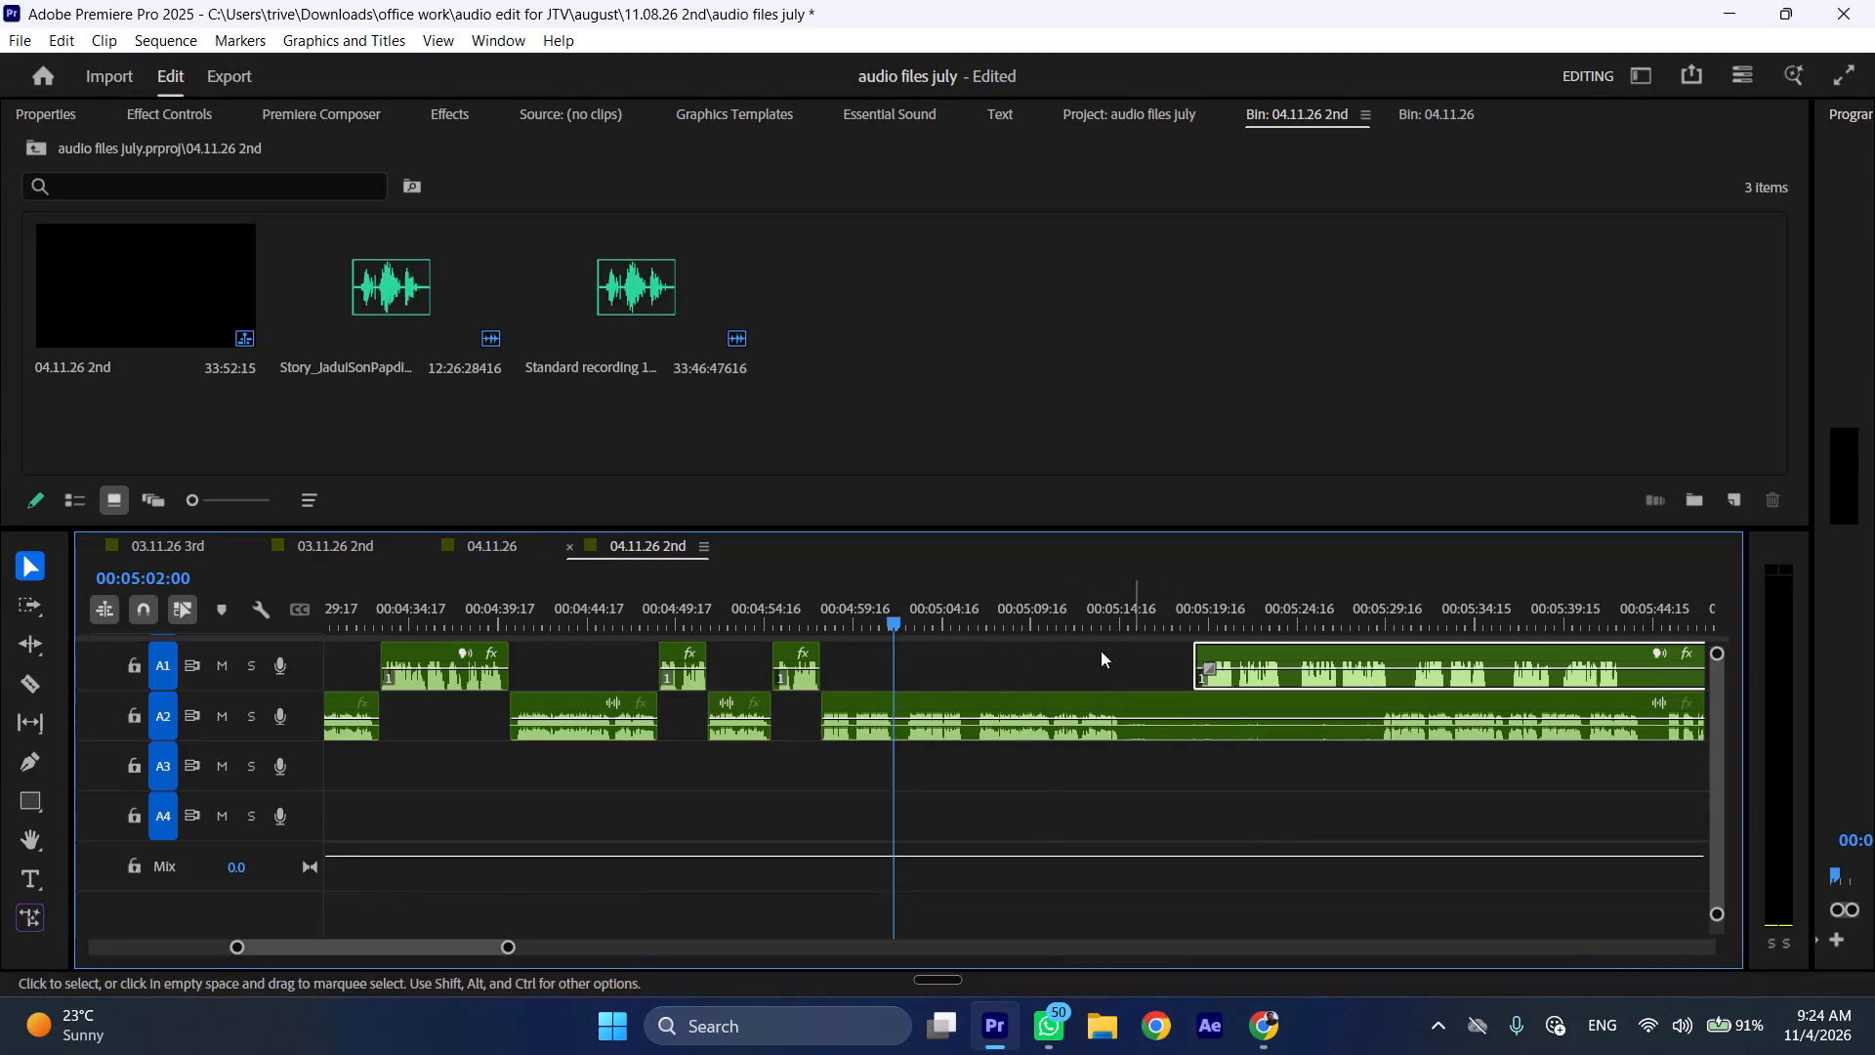
Listen to the start of the last A2 clip, replaying the passage between about 00:04:58 and 00:05:06.
{"action": "left_click_drag", "start_coordinate": [832, 610], "coordinate": [822, 613]}
{"action": "key", "text": "space"}
{"action": "type", "text": "kll"}
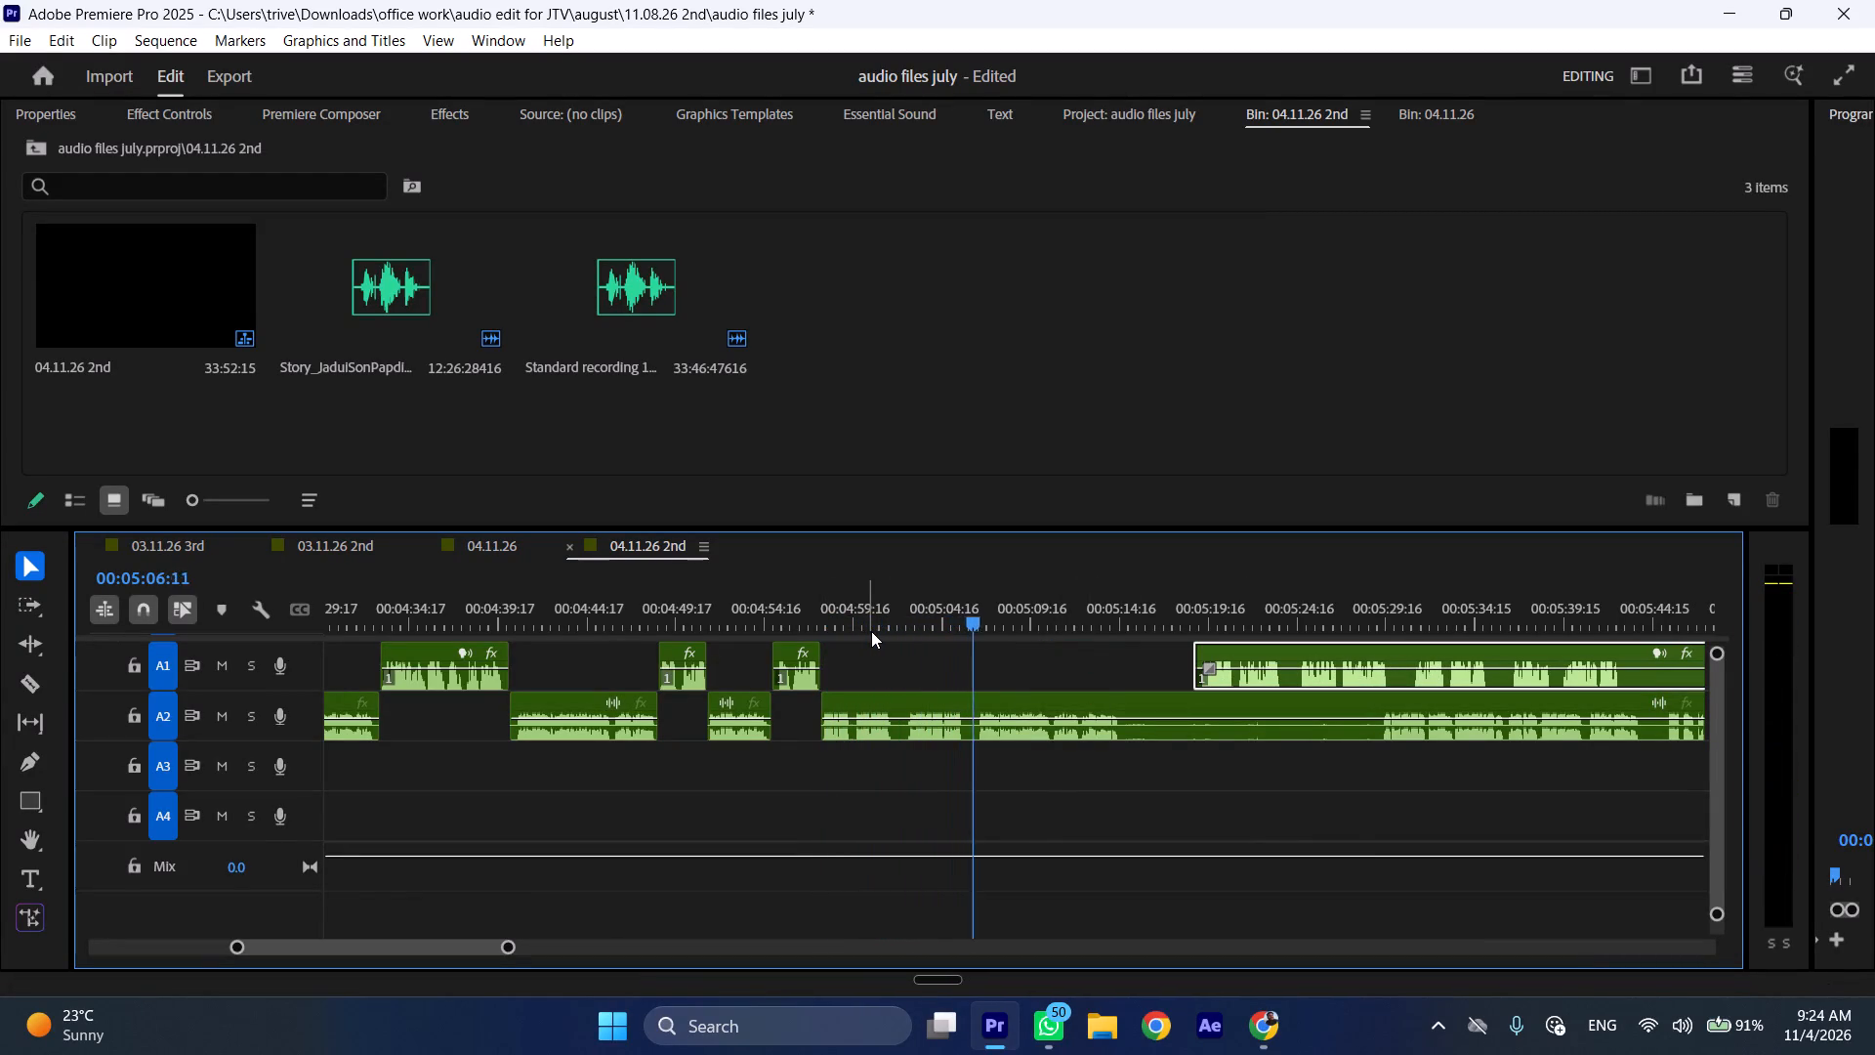
{"action": "left_click", "coordinate": [853, 611]}
{"action": "key", "text": "space"}
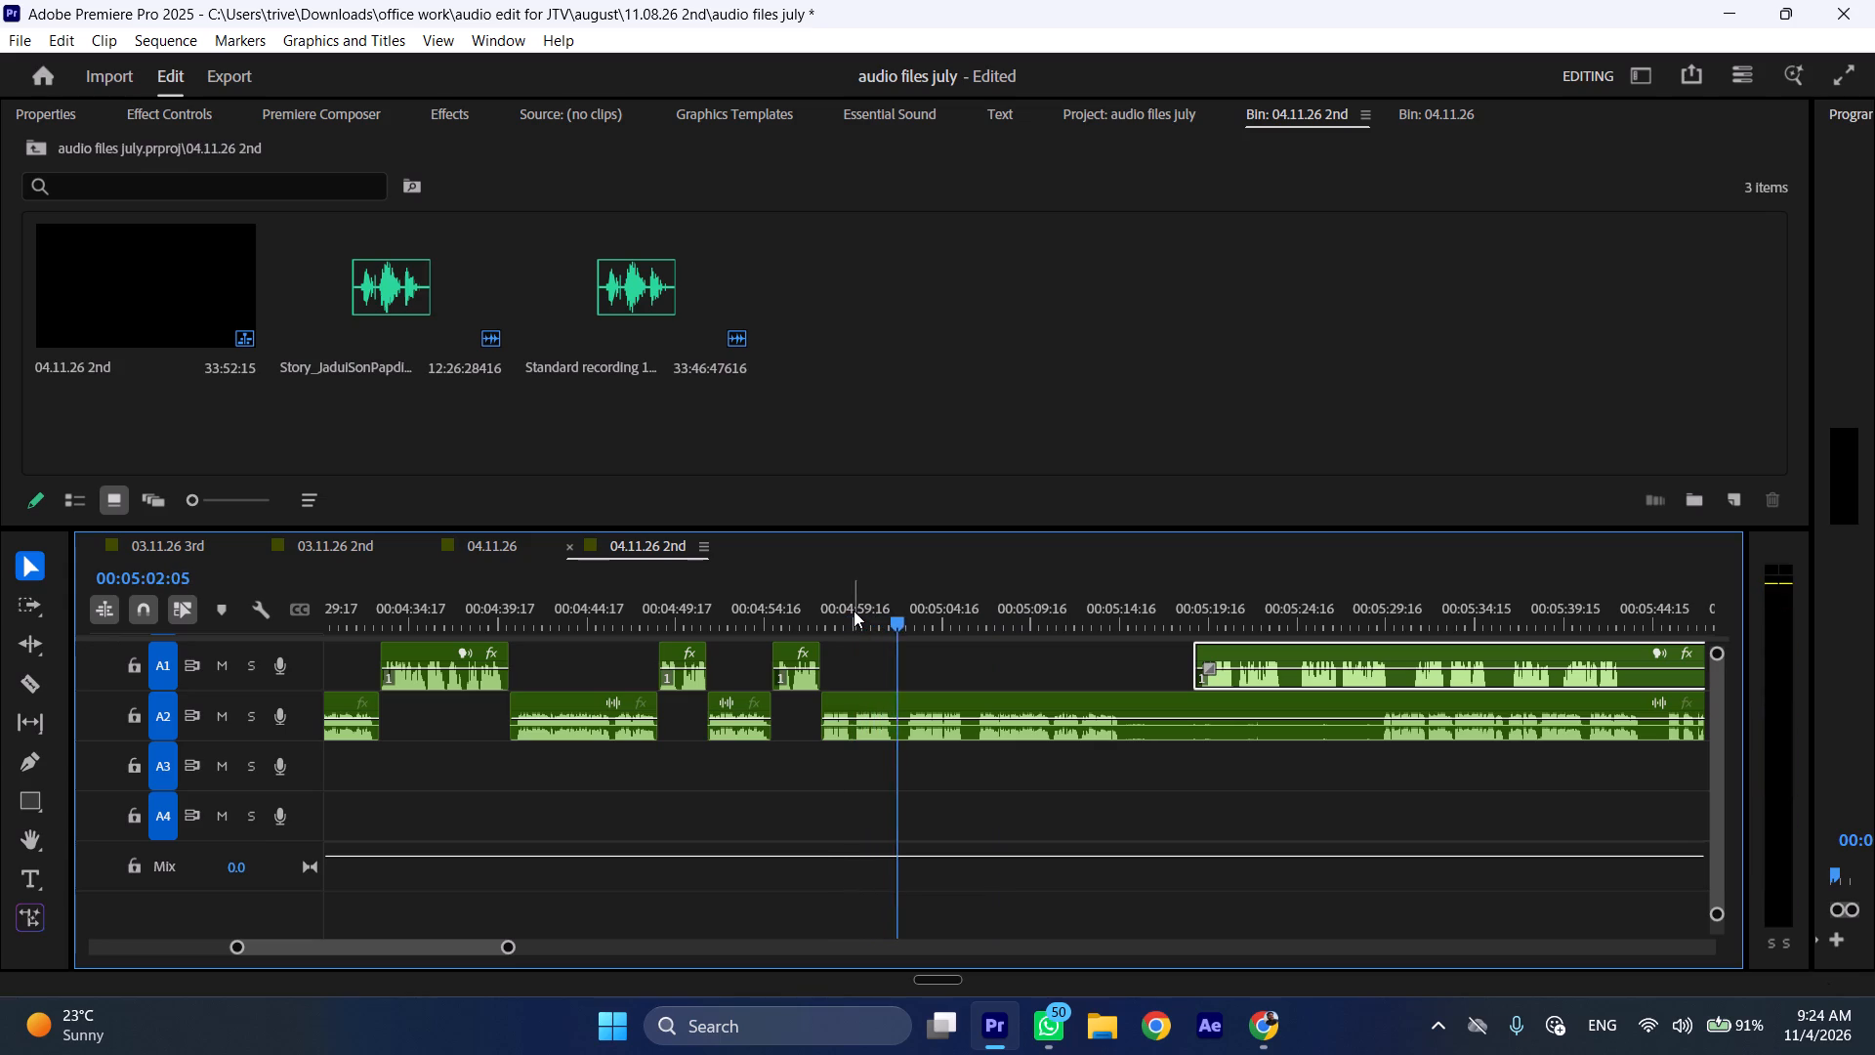
{"action": "left_click", "coordinate": [854, 611]}
{"action": "key", "text": "space"}
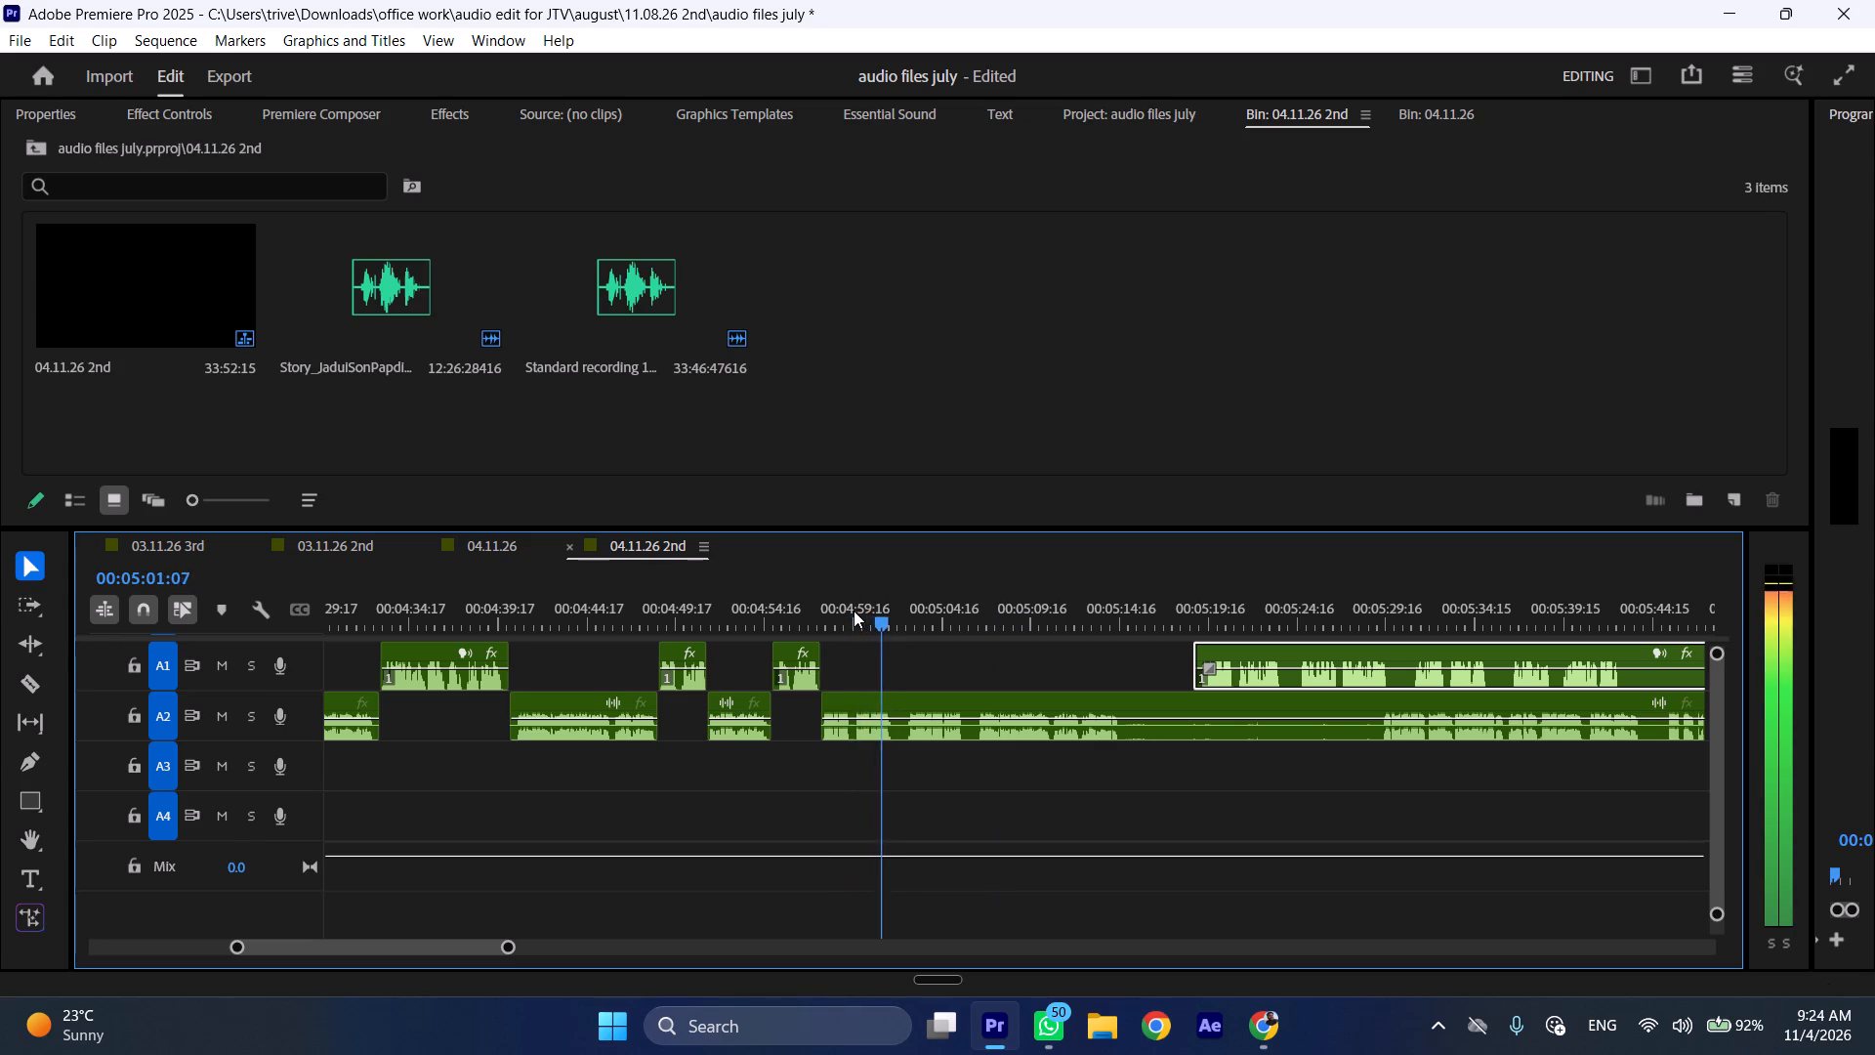
{"action": "key", "text": "l"}
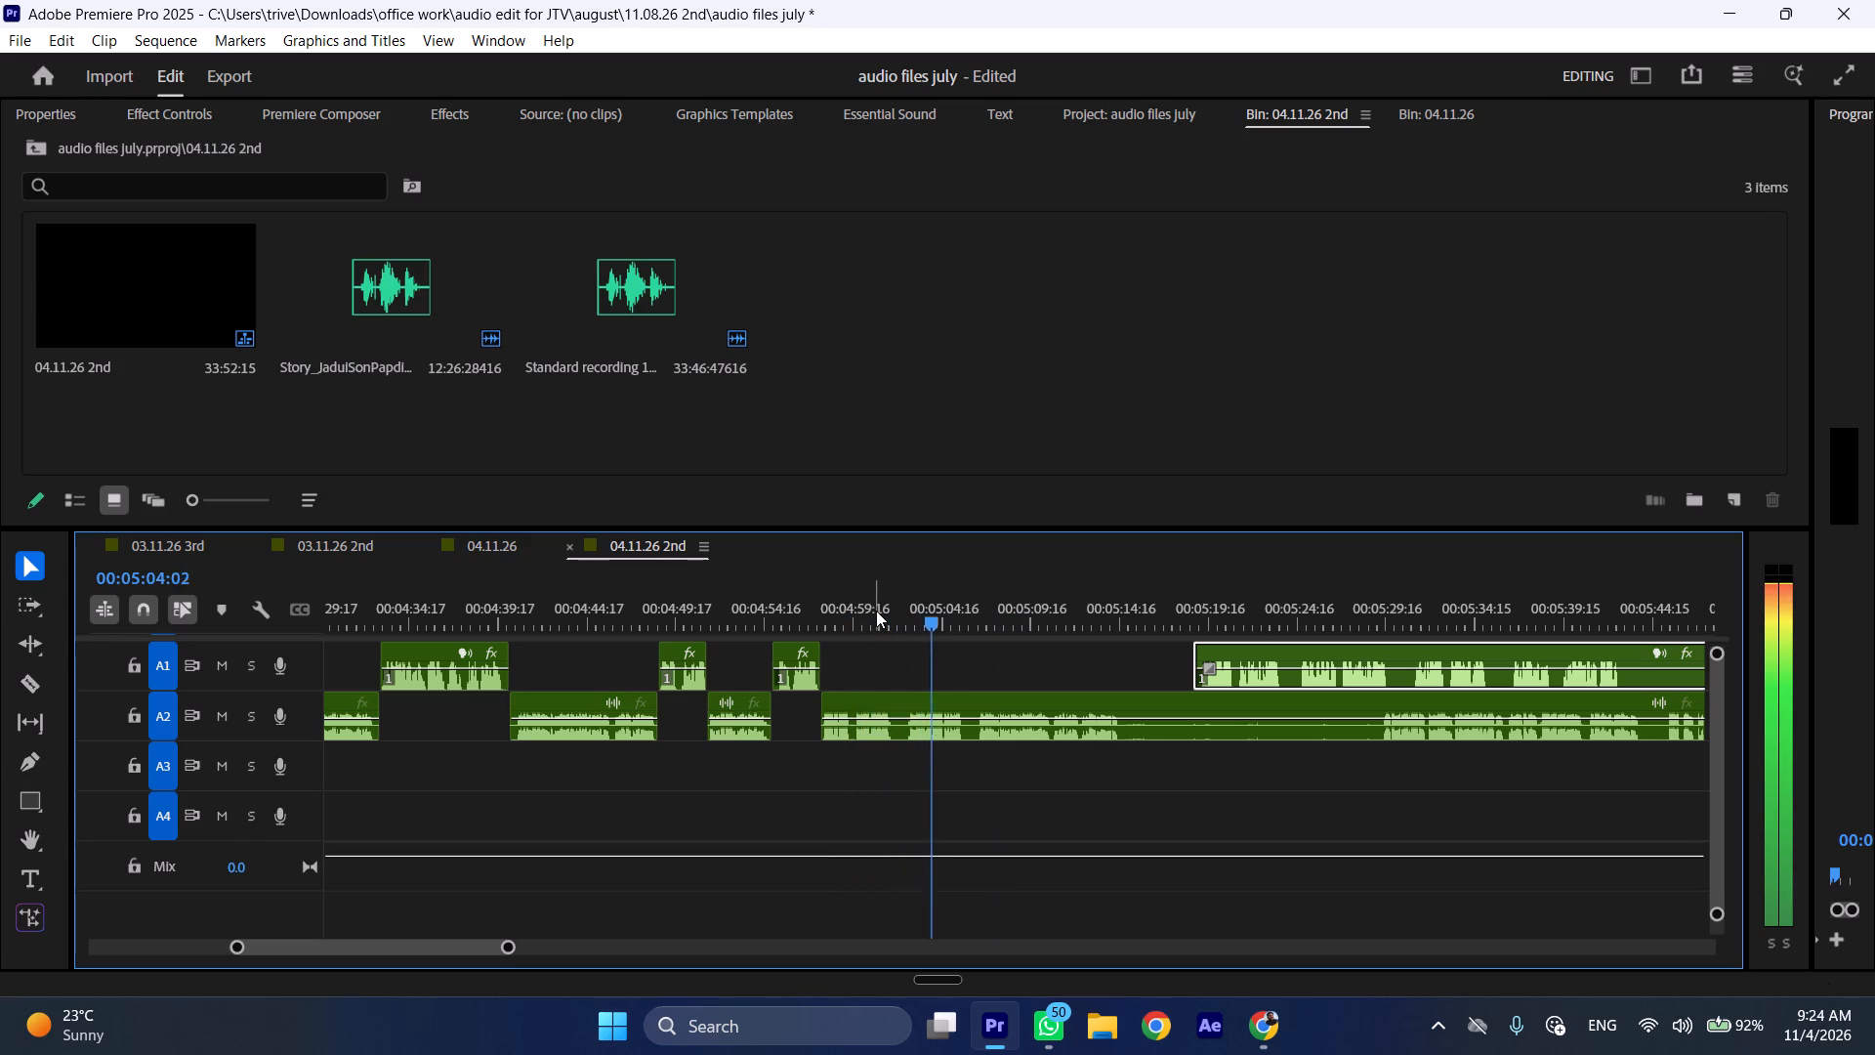
Cut the A2 clip around the pause starting at 00:05:02:00 and ripple delete that short section to close the gap.
{"action": "left_click_drag", "start_coordinate": [884, 611], "coordinate": [910, 611]}
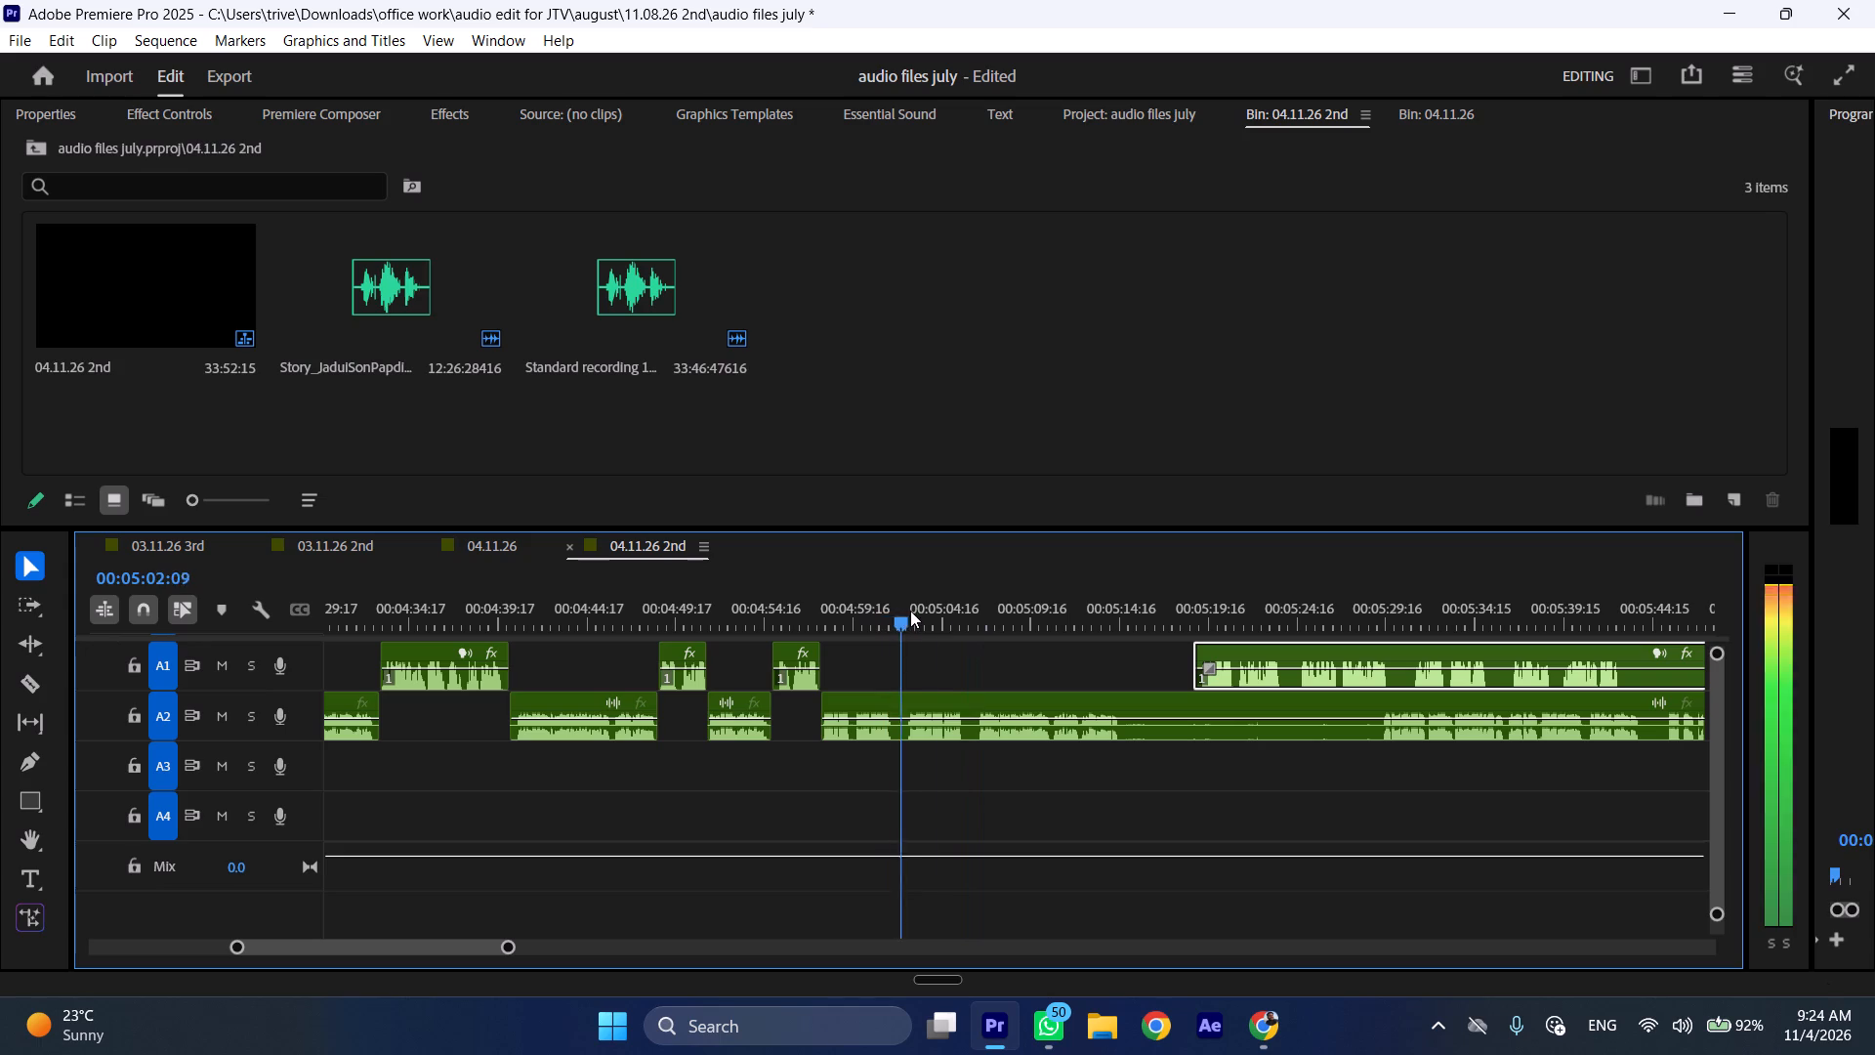
{"action": "left_click_drag", "start_coordinate": [910, 611], "coordinate": [897, 611]}
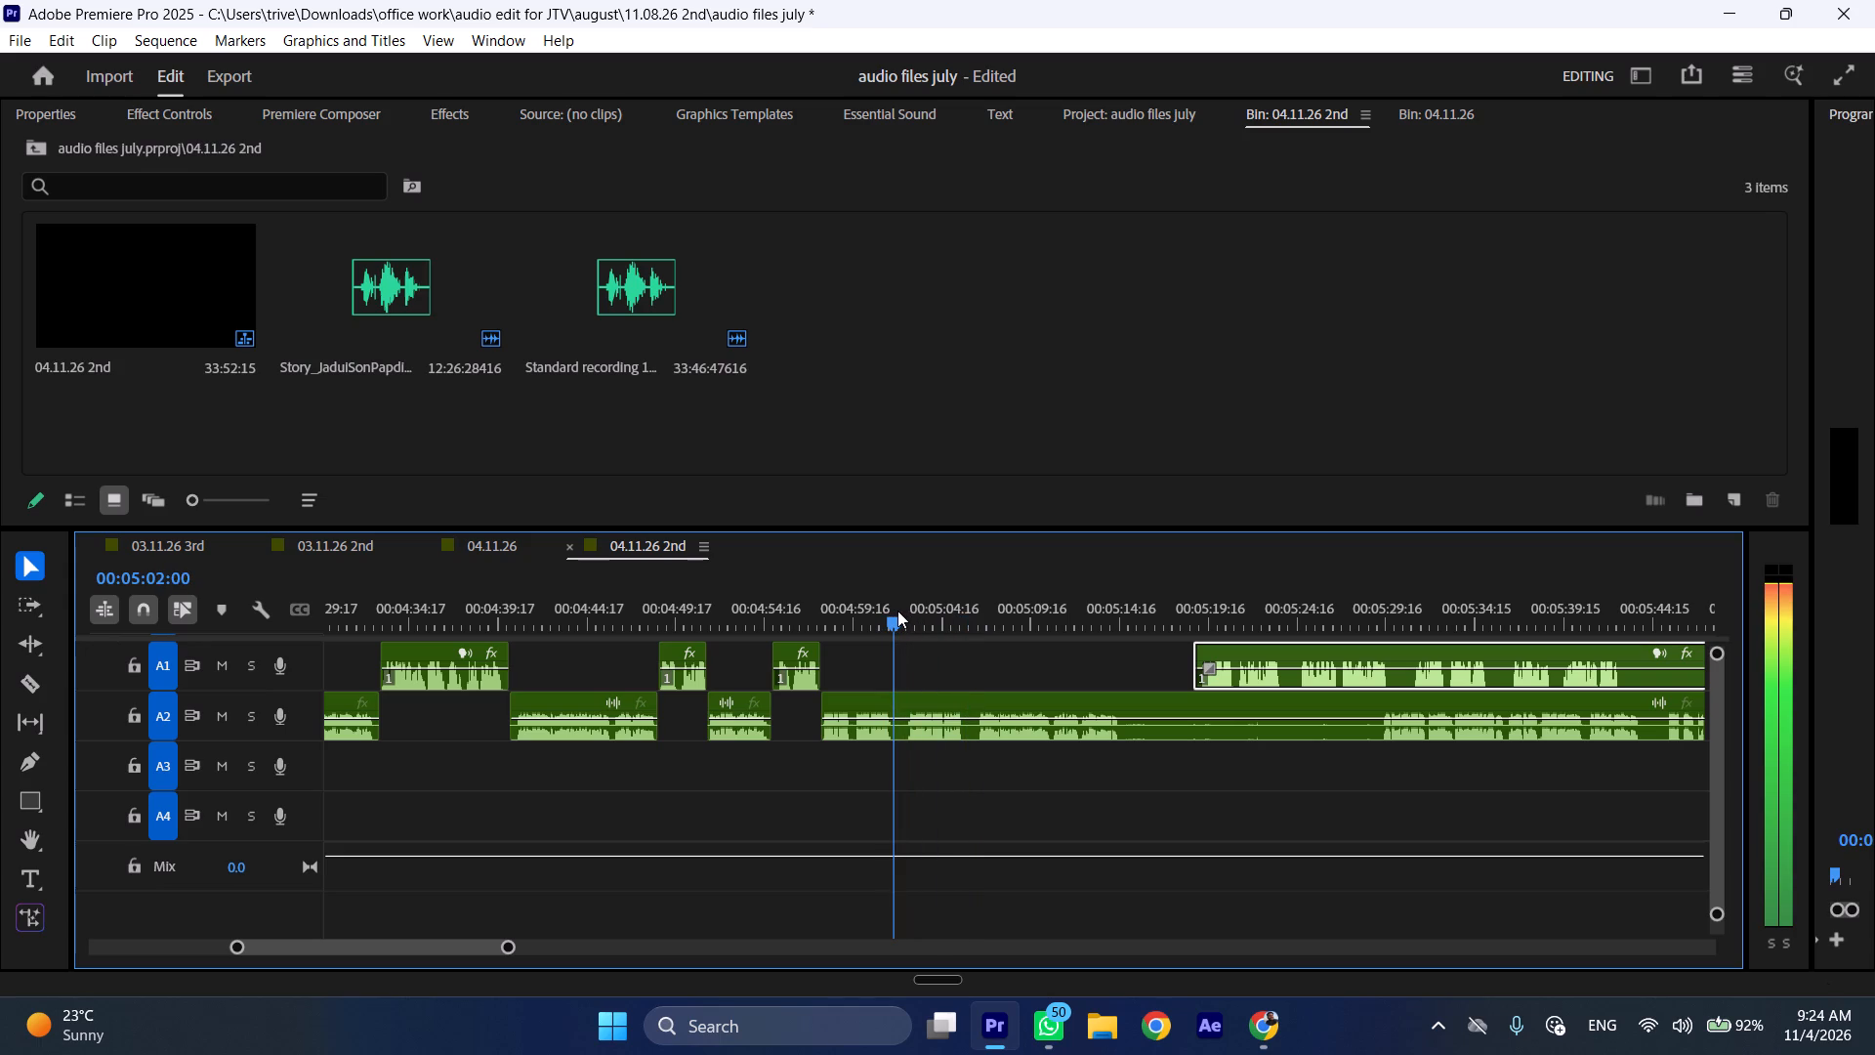
{"action": "left_click_drag", "start_coordinate": [897, 611], "coordinate": [910, 611]}
{"action": "key", "text": "shift+c"}
{"action": "left_click", "coordinate": [937, 703]}
{"action": "key", "text": "shift+c"}
{"action": "key", "text": "ctrl+shift+d"}
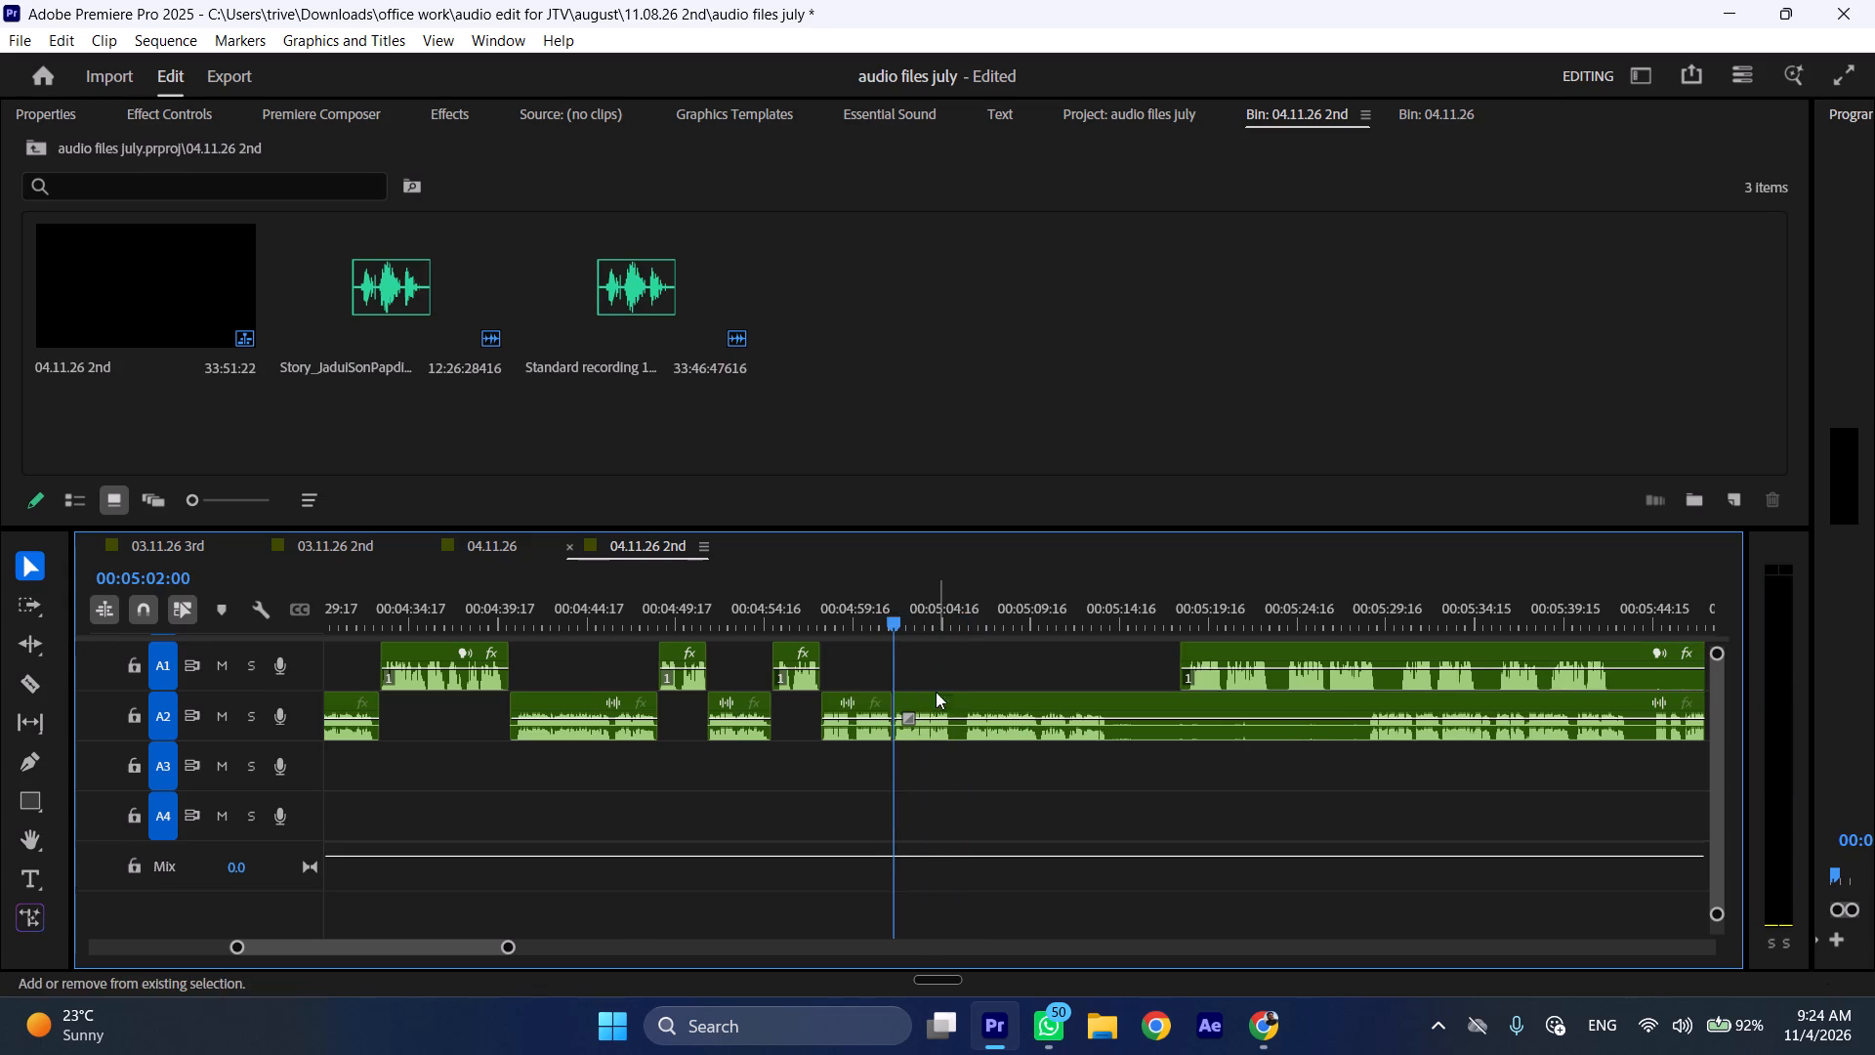
Split the A2 clip at 00:05:05:09, in the pause before the next spoken section.
{"action": "left_click", "coordinate": [954, 587]}
{"action": "key", "text": "shift+c"}
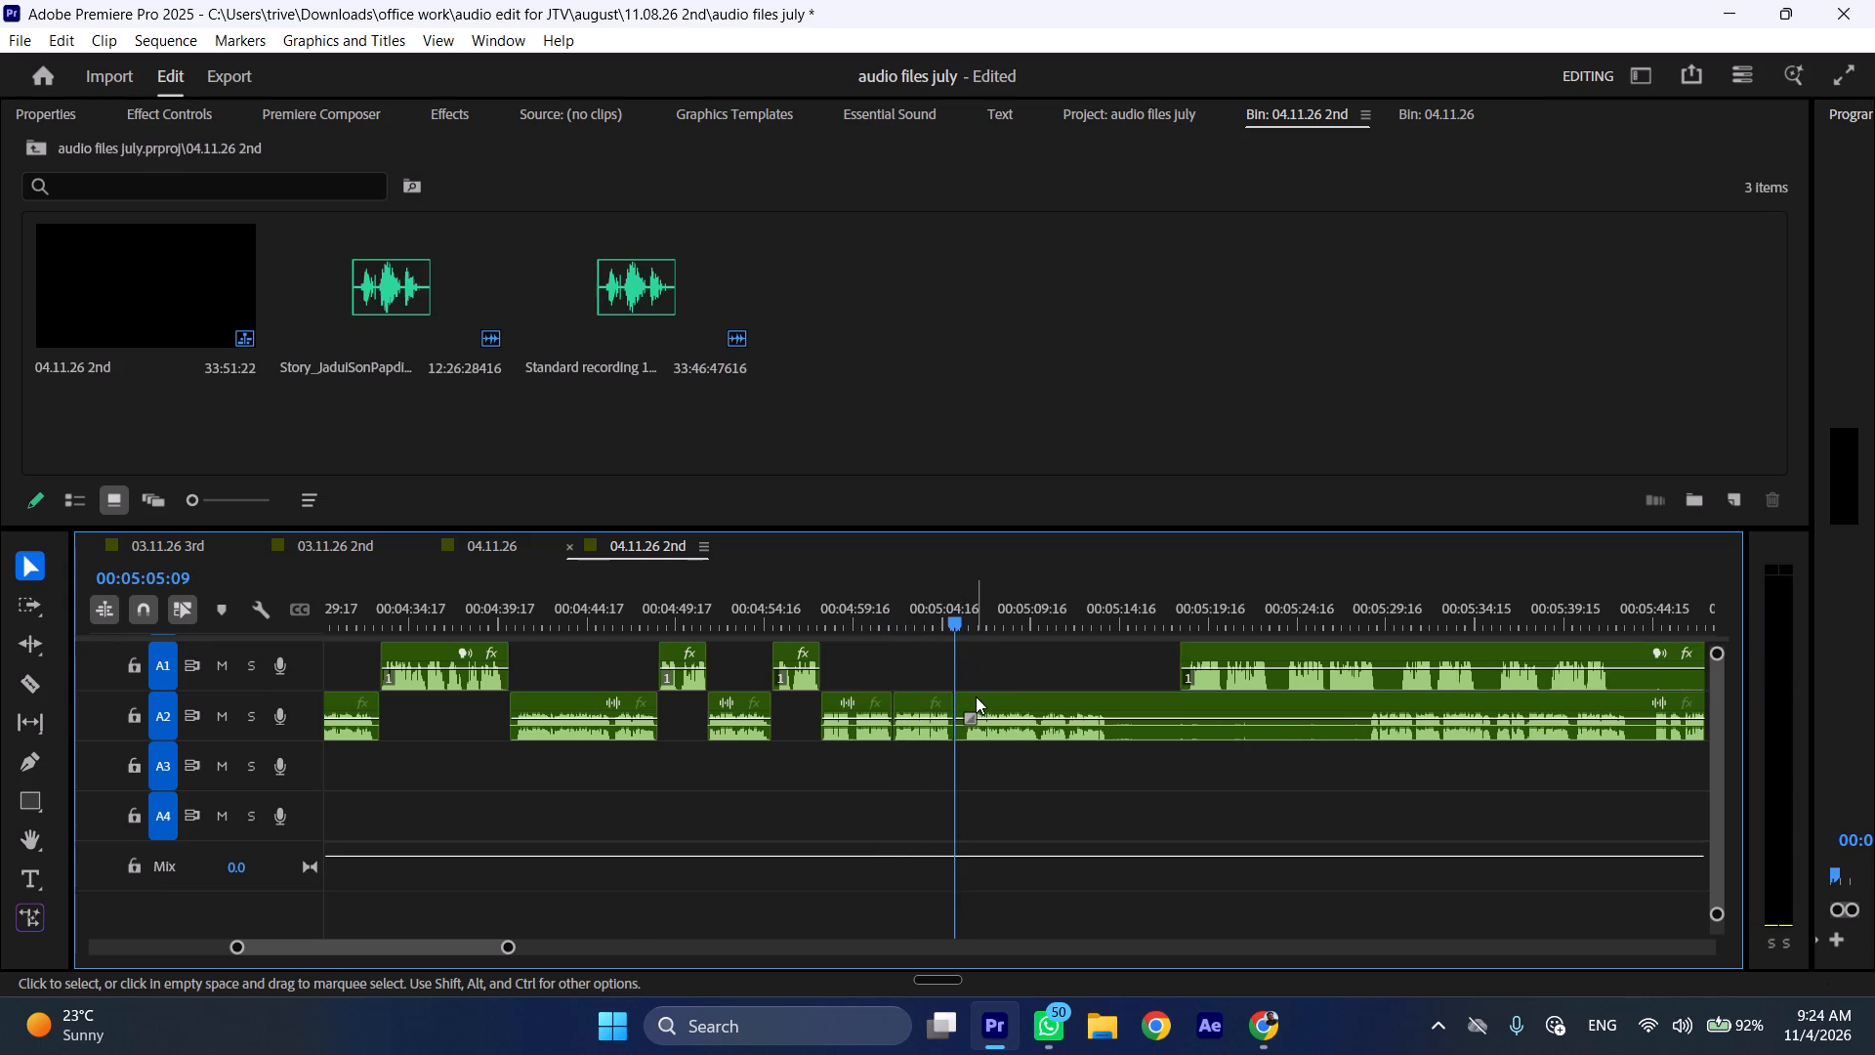
Add a sequence marker at 00:05:00:17.
{"action": "left_click_drag", "start_coordinate": [866, 598], "coordinate": [875, 601]}
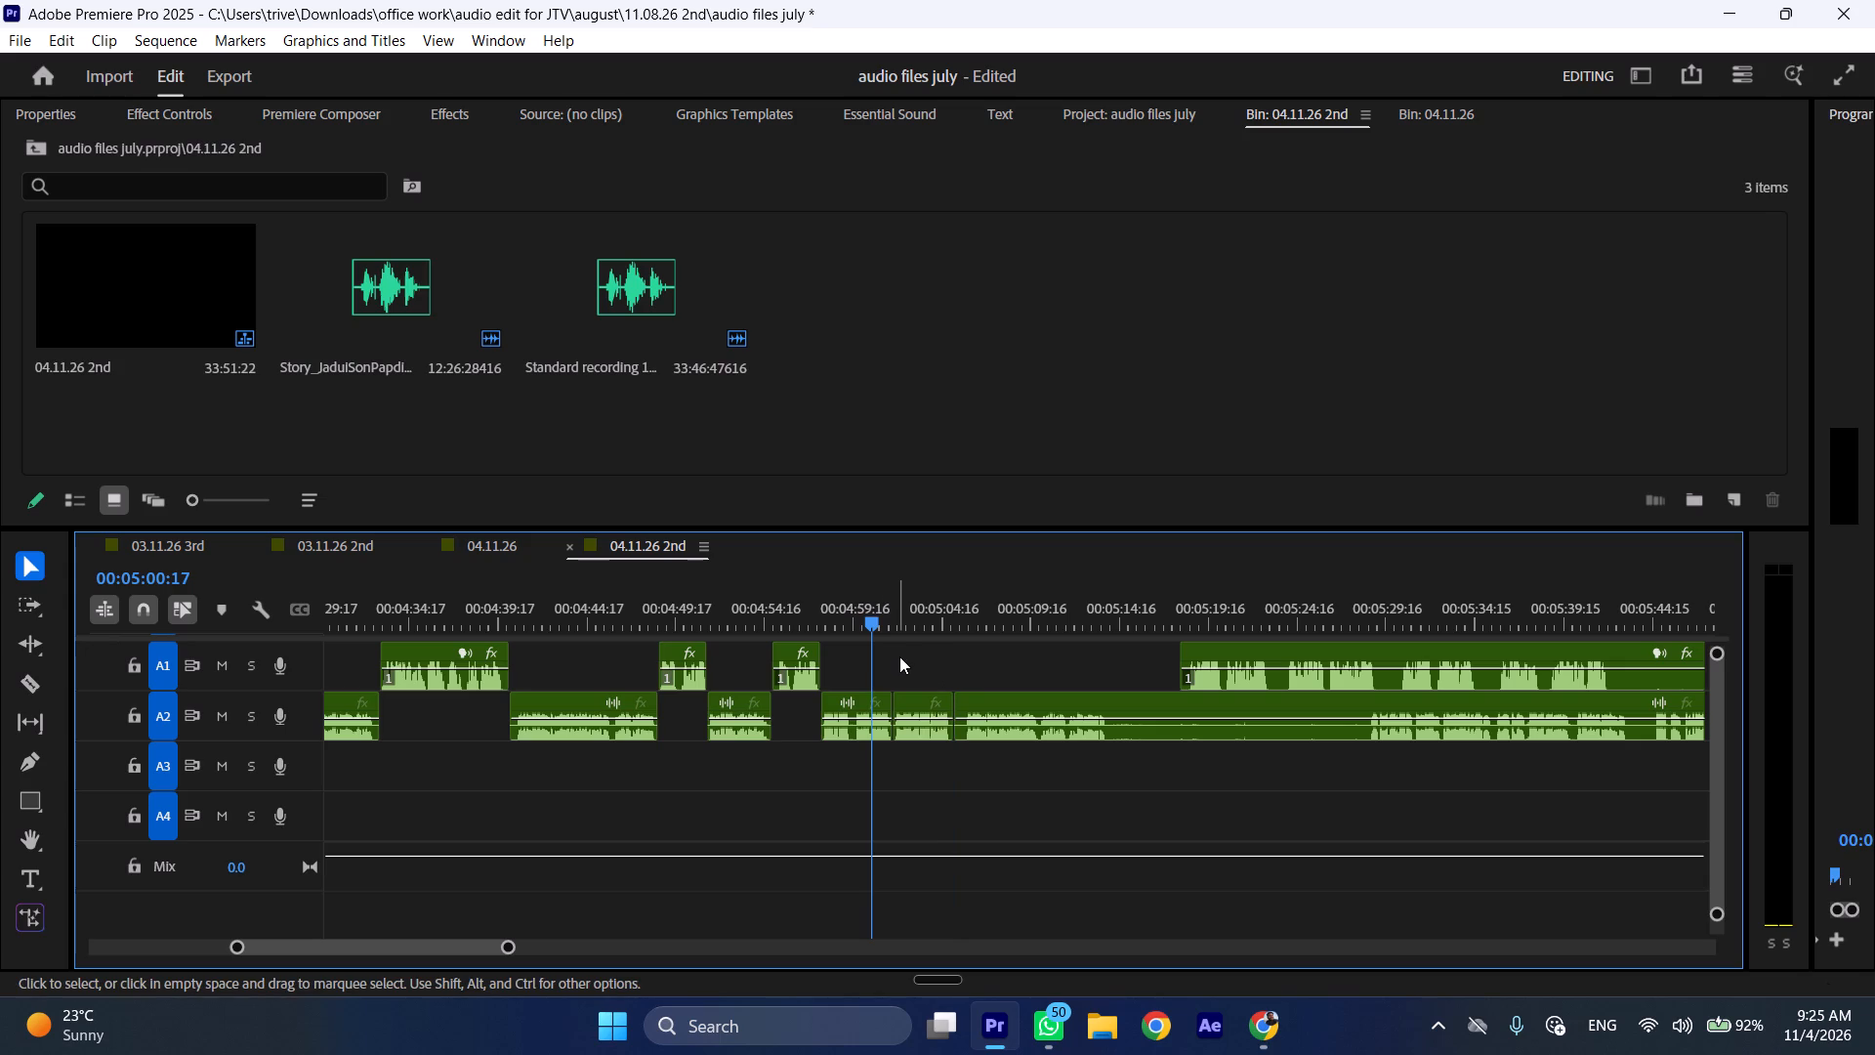
{"action": "key", "text": "m"}
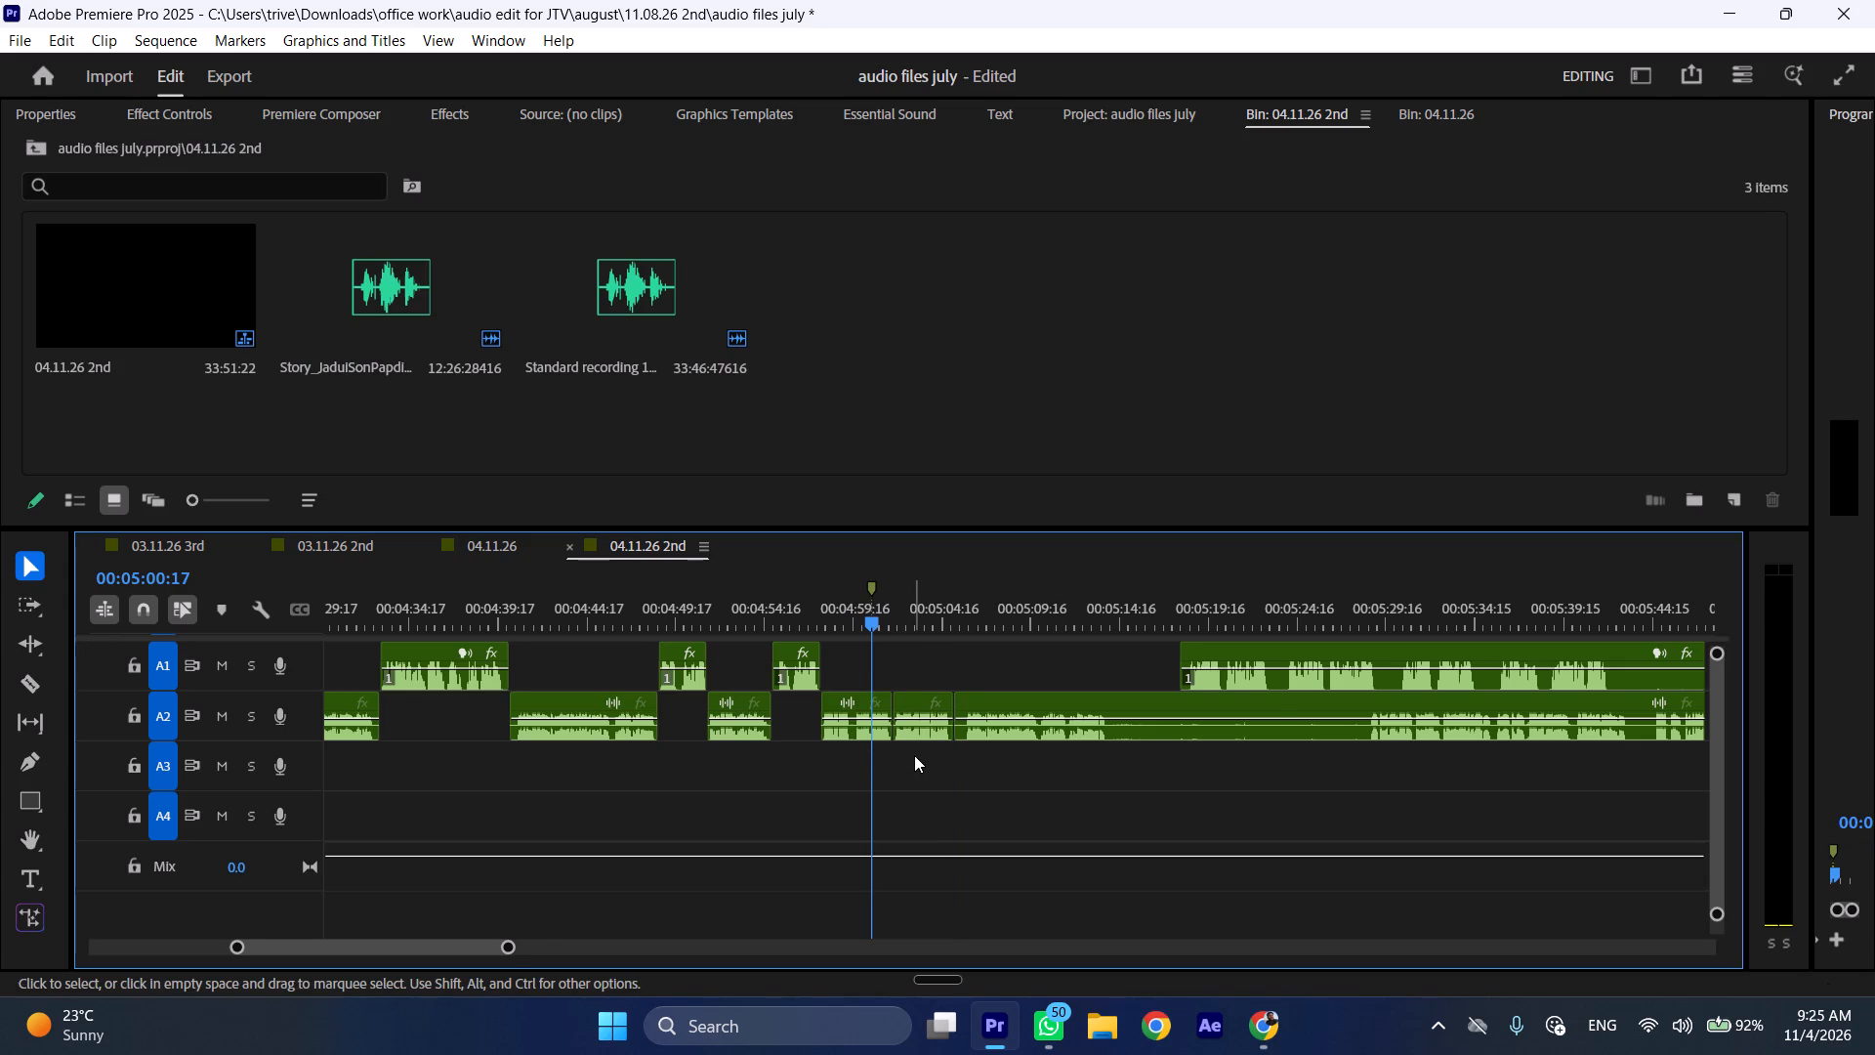
{"action": "scroll", "coordinate": [914, 755], "scroll_direction": "down", "scroll_amount": 4}
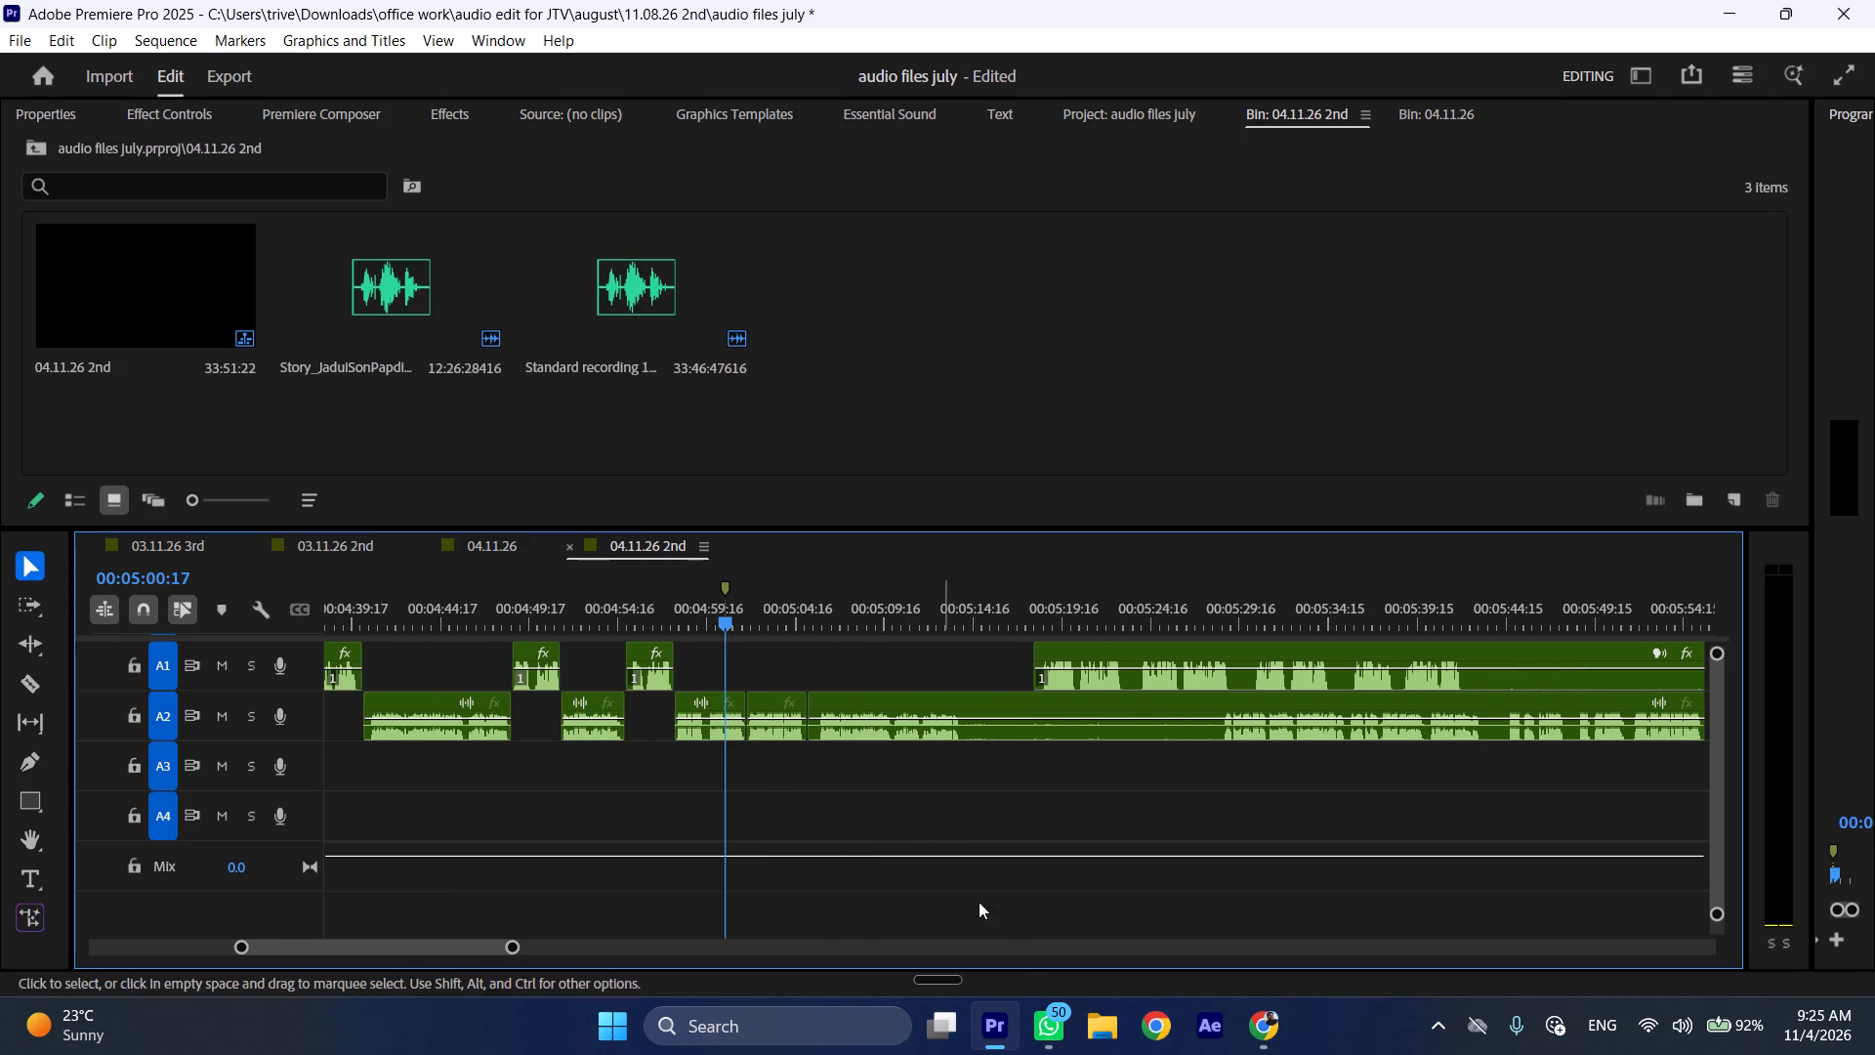
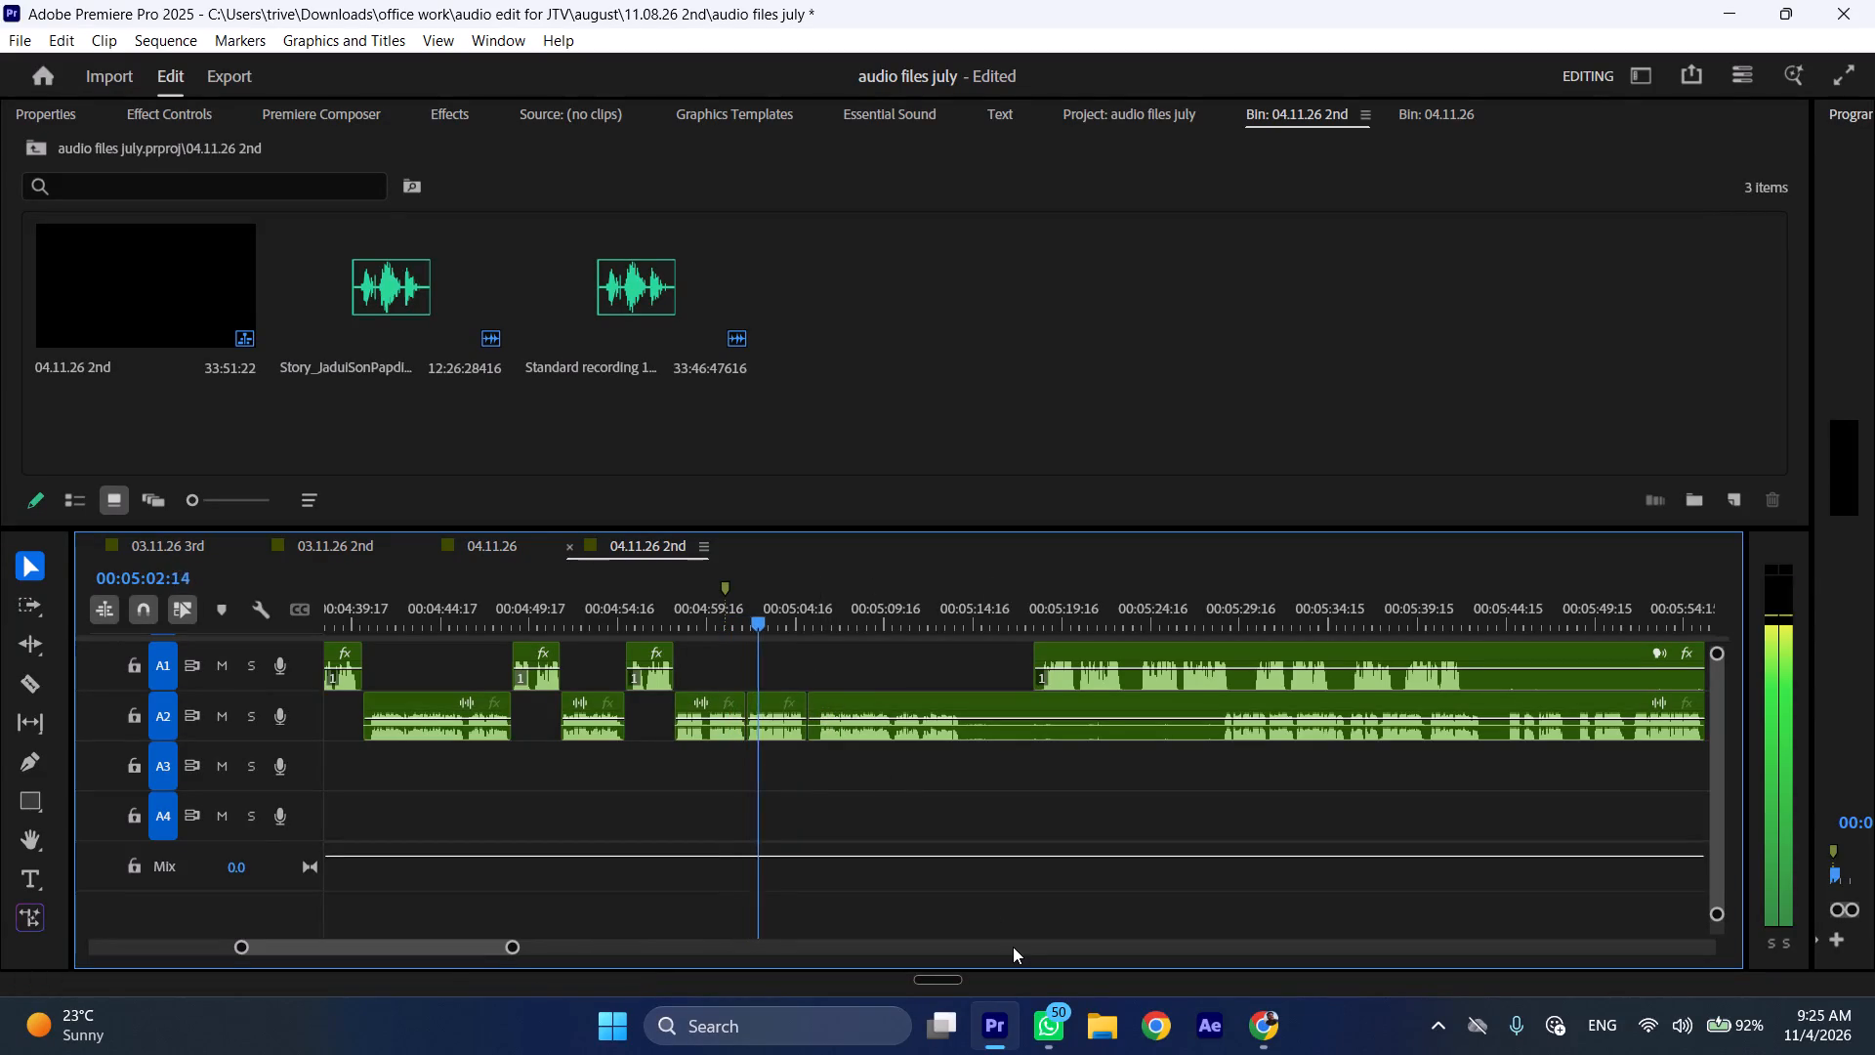
Cut the last A2 clip at 00:05:05:19 and ripple delete the short silent piece before the cut to close the gap.
{"action": "key", "text": "l"}
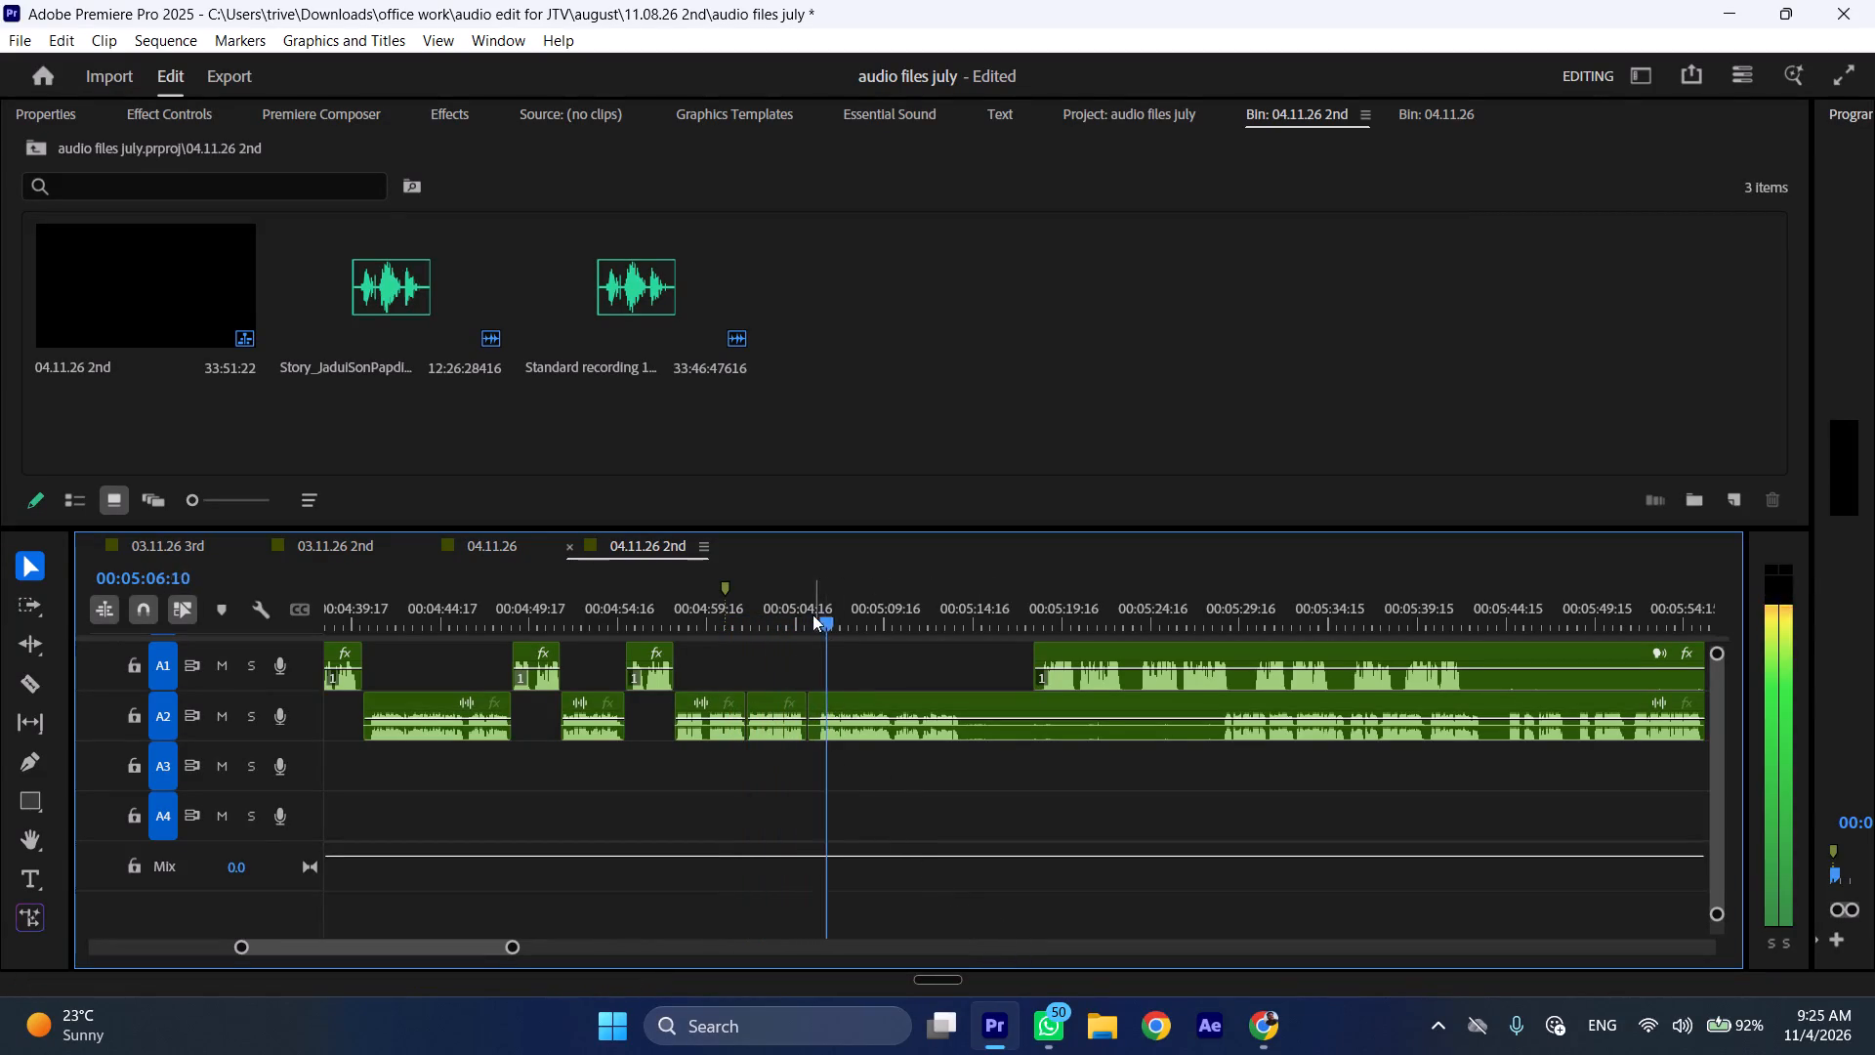
{"action": "left_click", "coordinate": [816, 605]}
{"action": "left_click", "coordinate": [812, 613]}
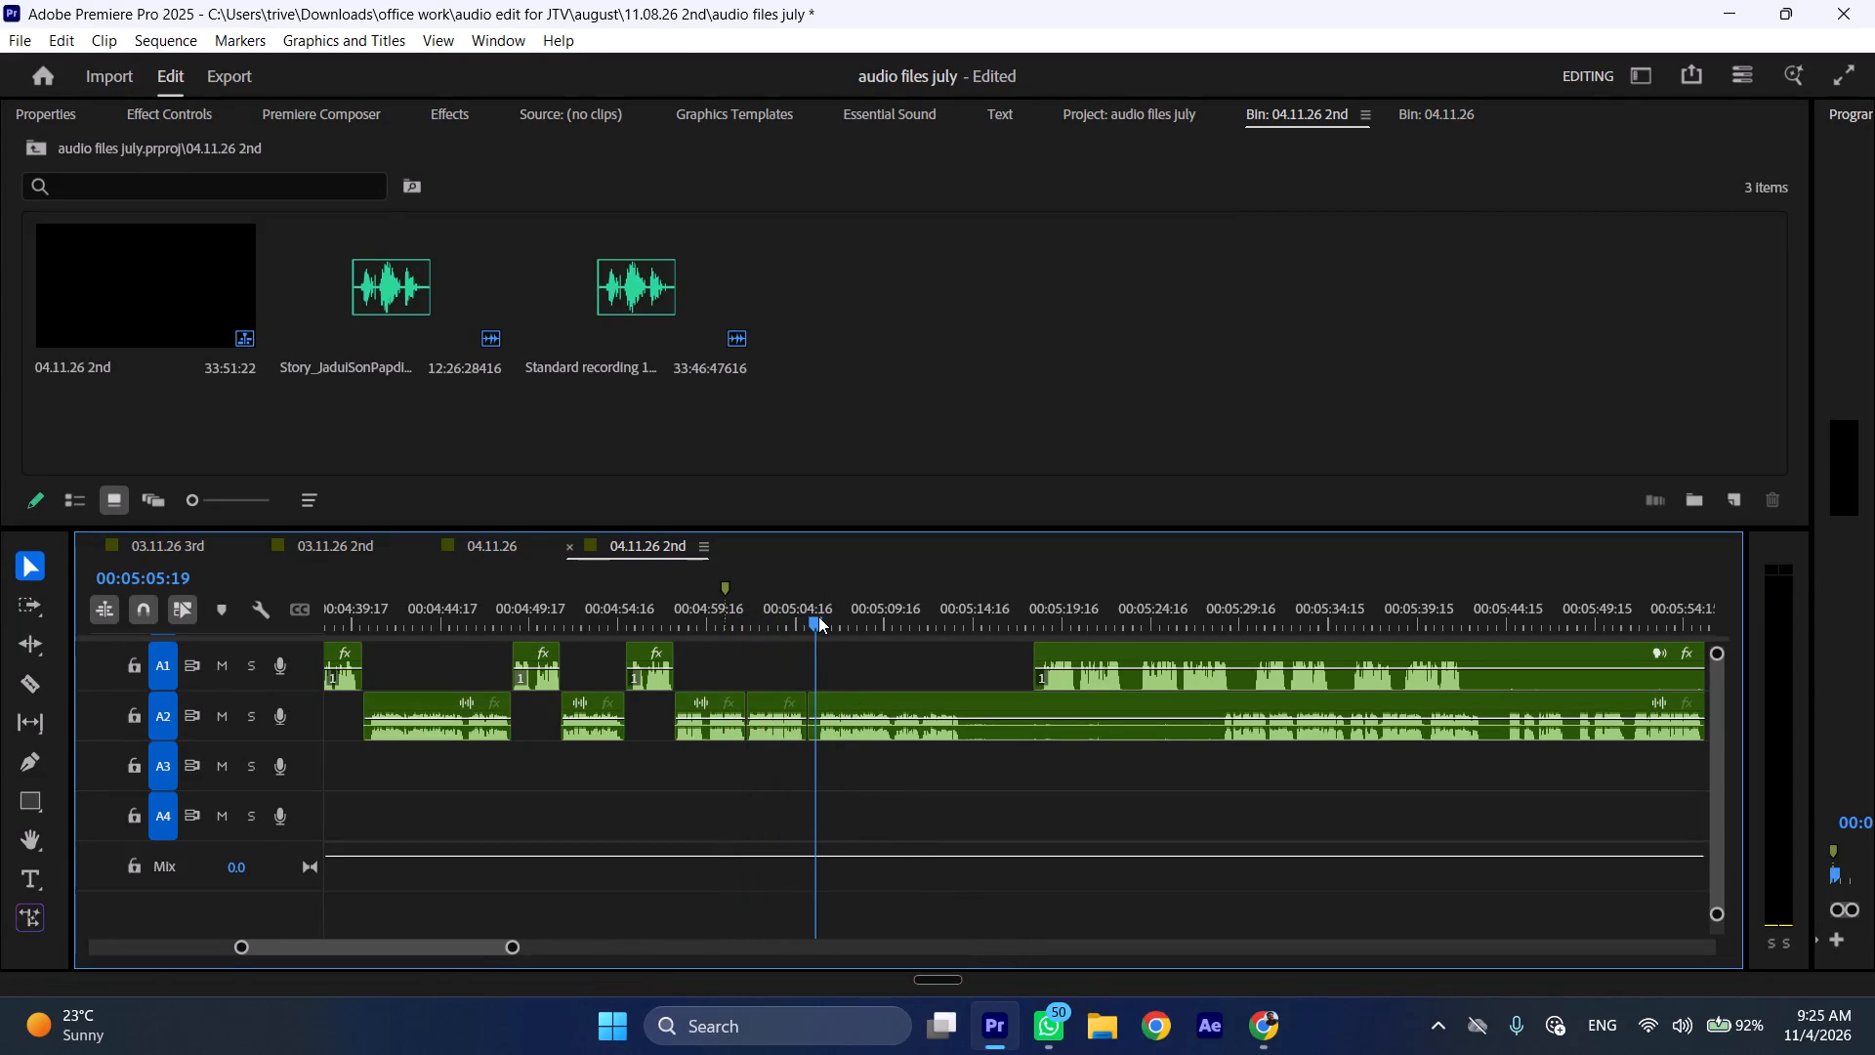
{"action": "left_click", "coordinate": [854, 712]}
{"action": "key", "text": "shift+c"}
{"action": "key", "text": "ctrl+shift+d"}
Play the following A2 speech and split the clip at 00:05:13:18, where the spoken section ends.
{"action": "key", "text": "space"}
{"action": "key", "text": "l"}
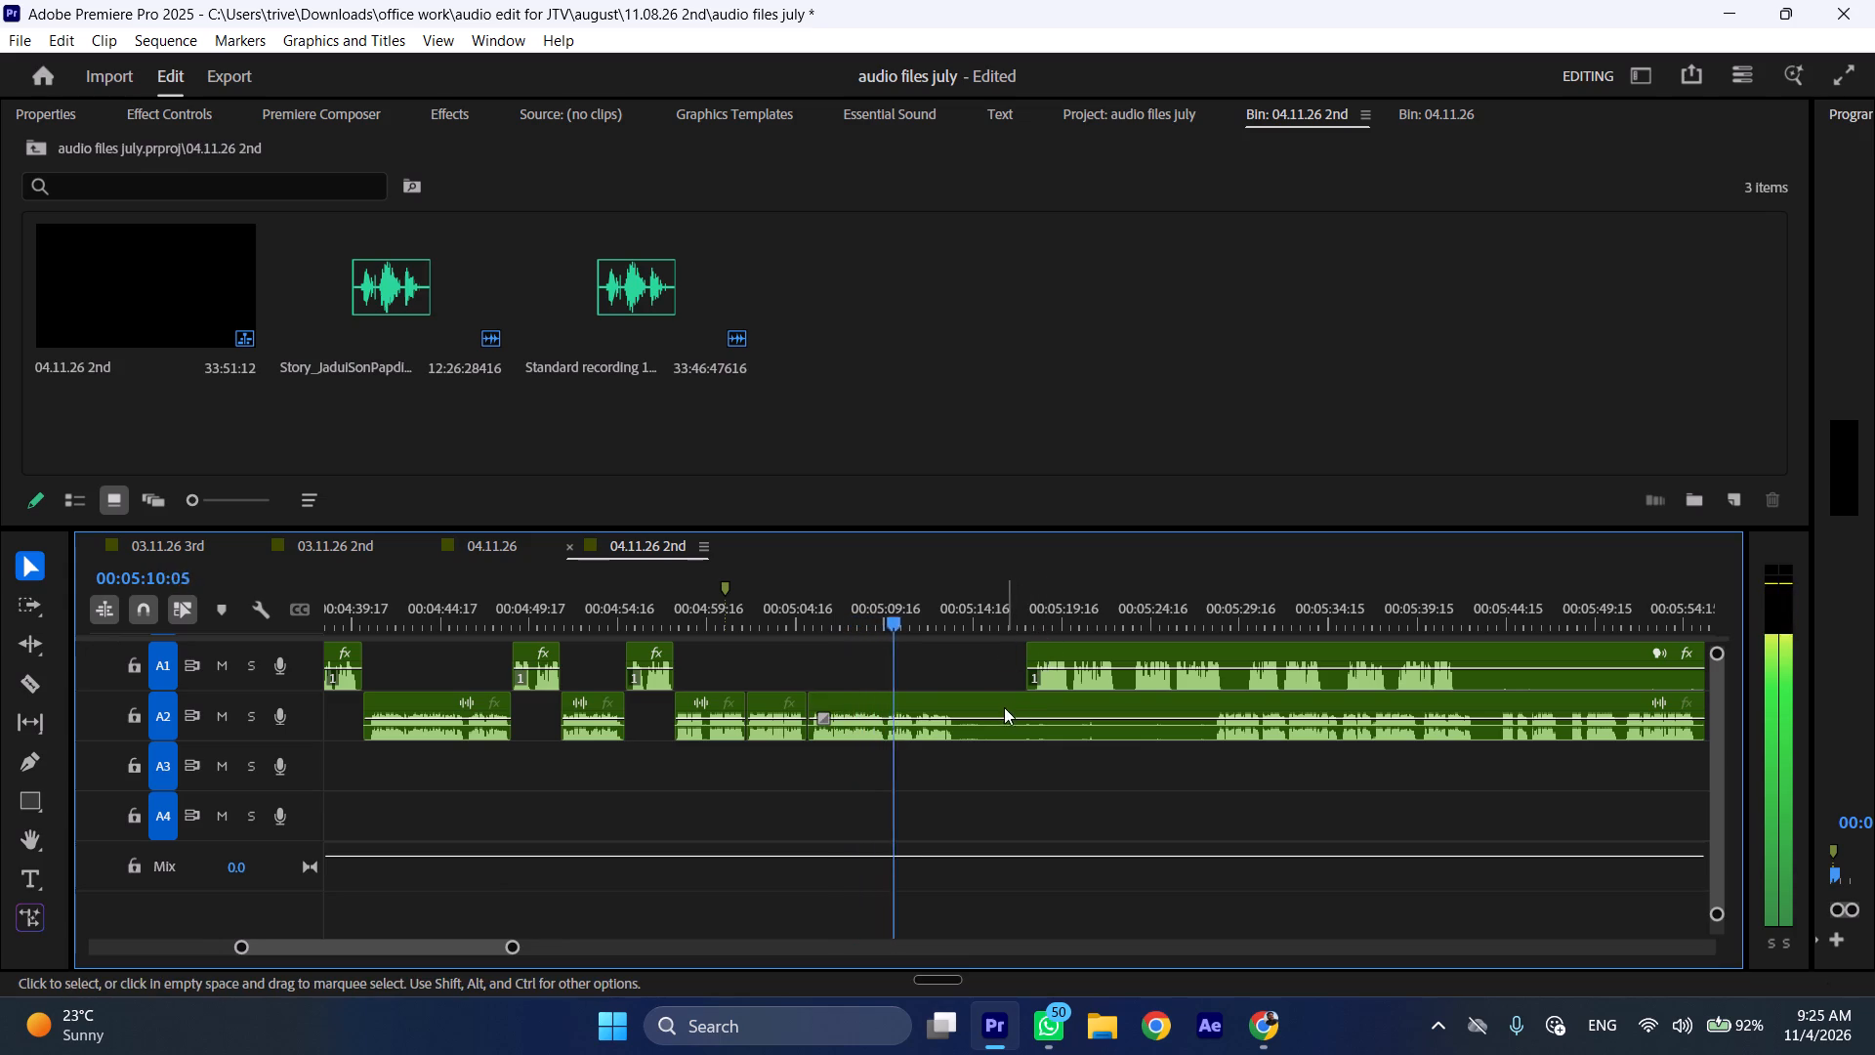
{"action": "key", "text": "space"}
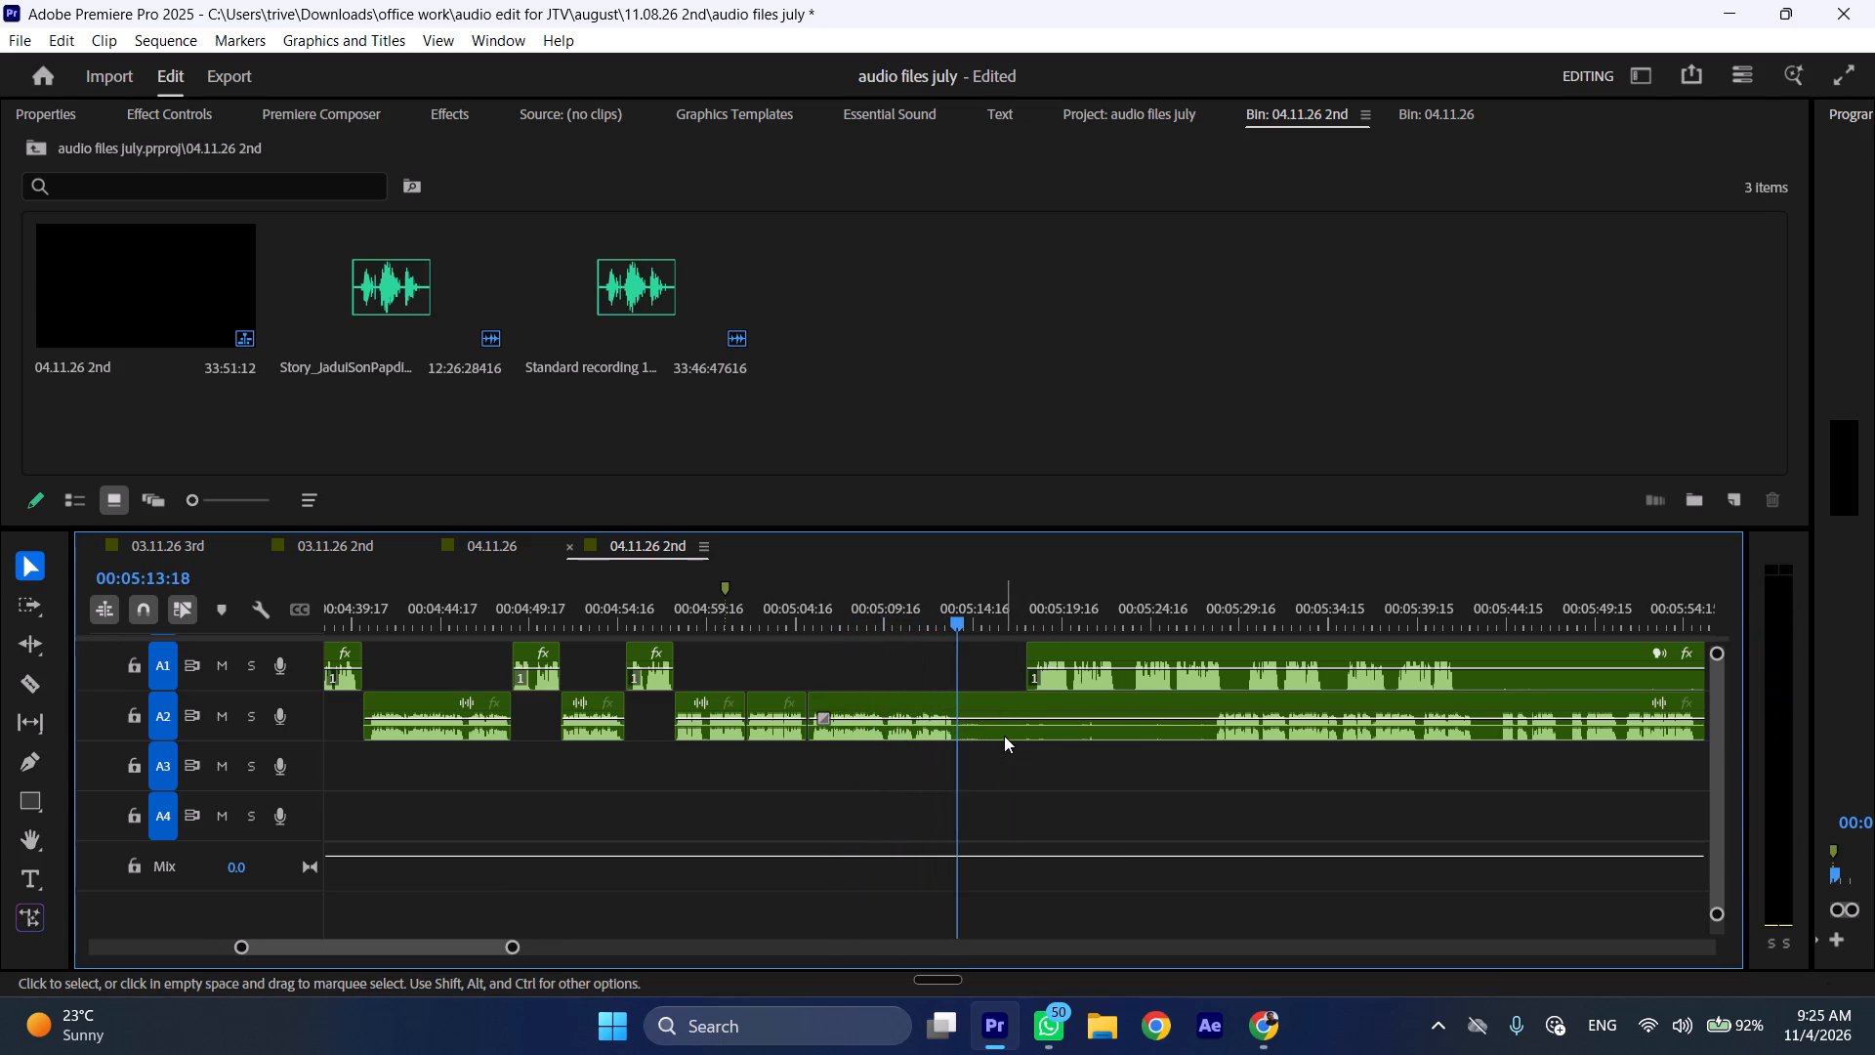
{"action": "key", "text": "shift+c"}
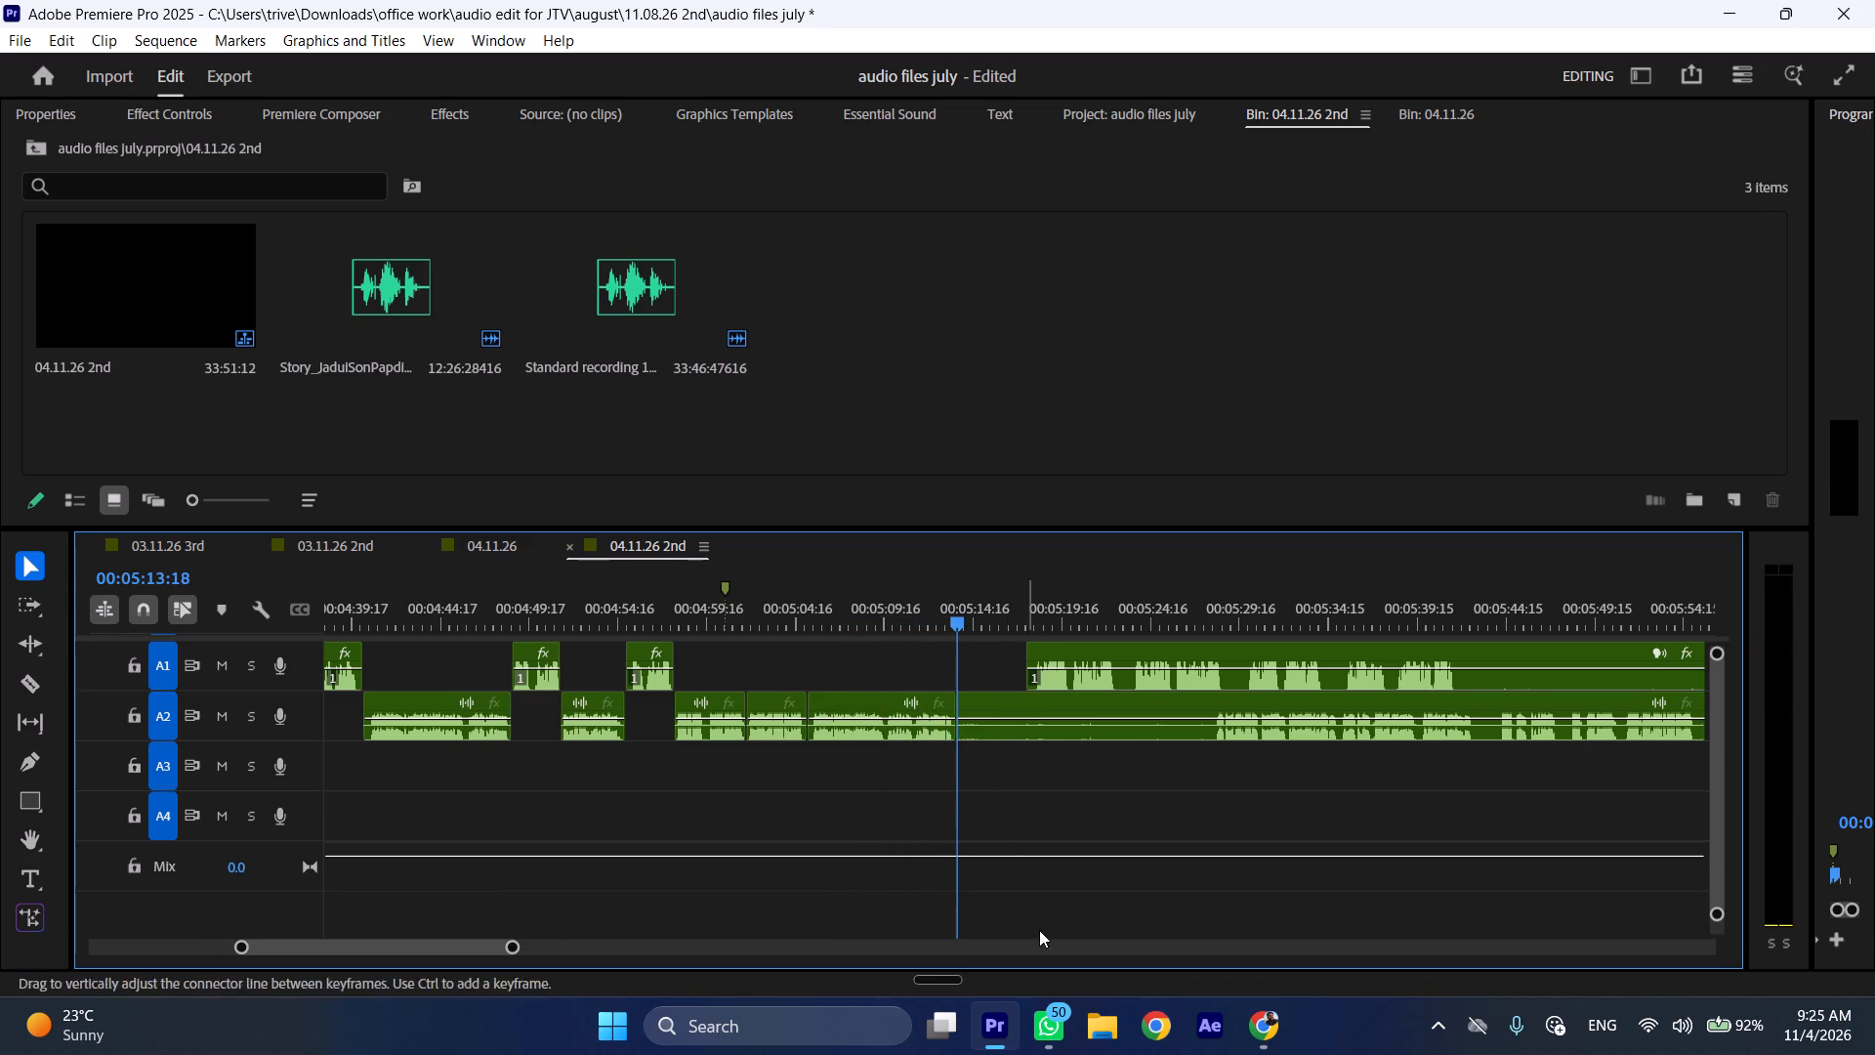
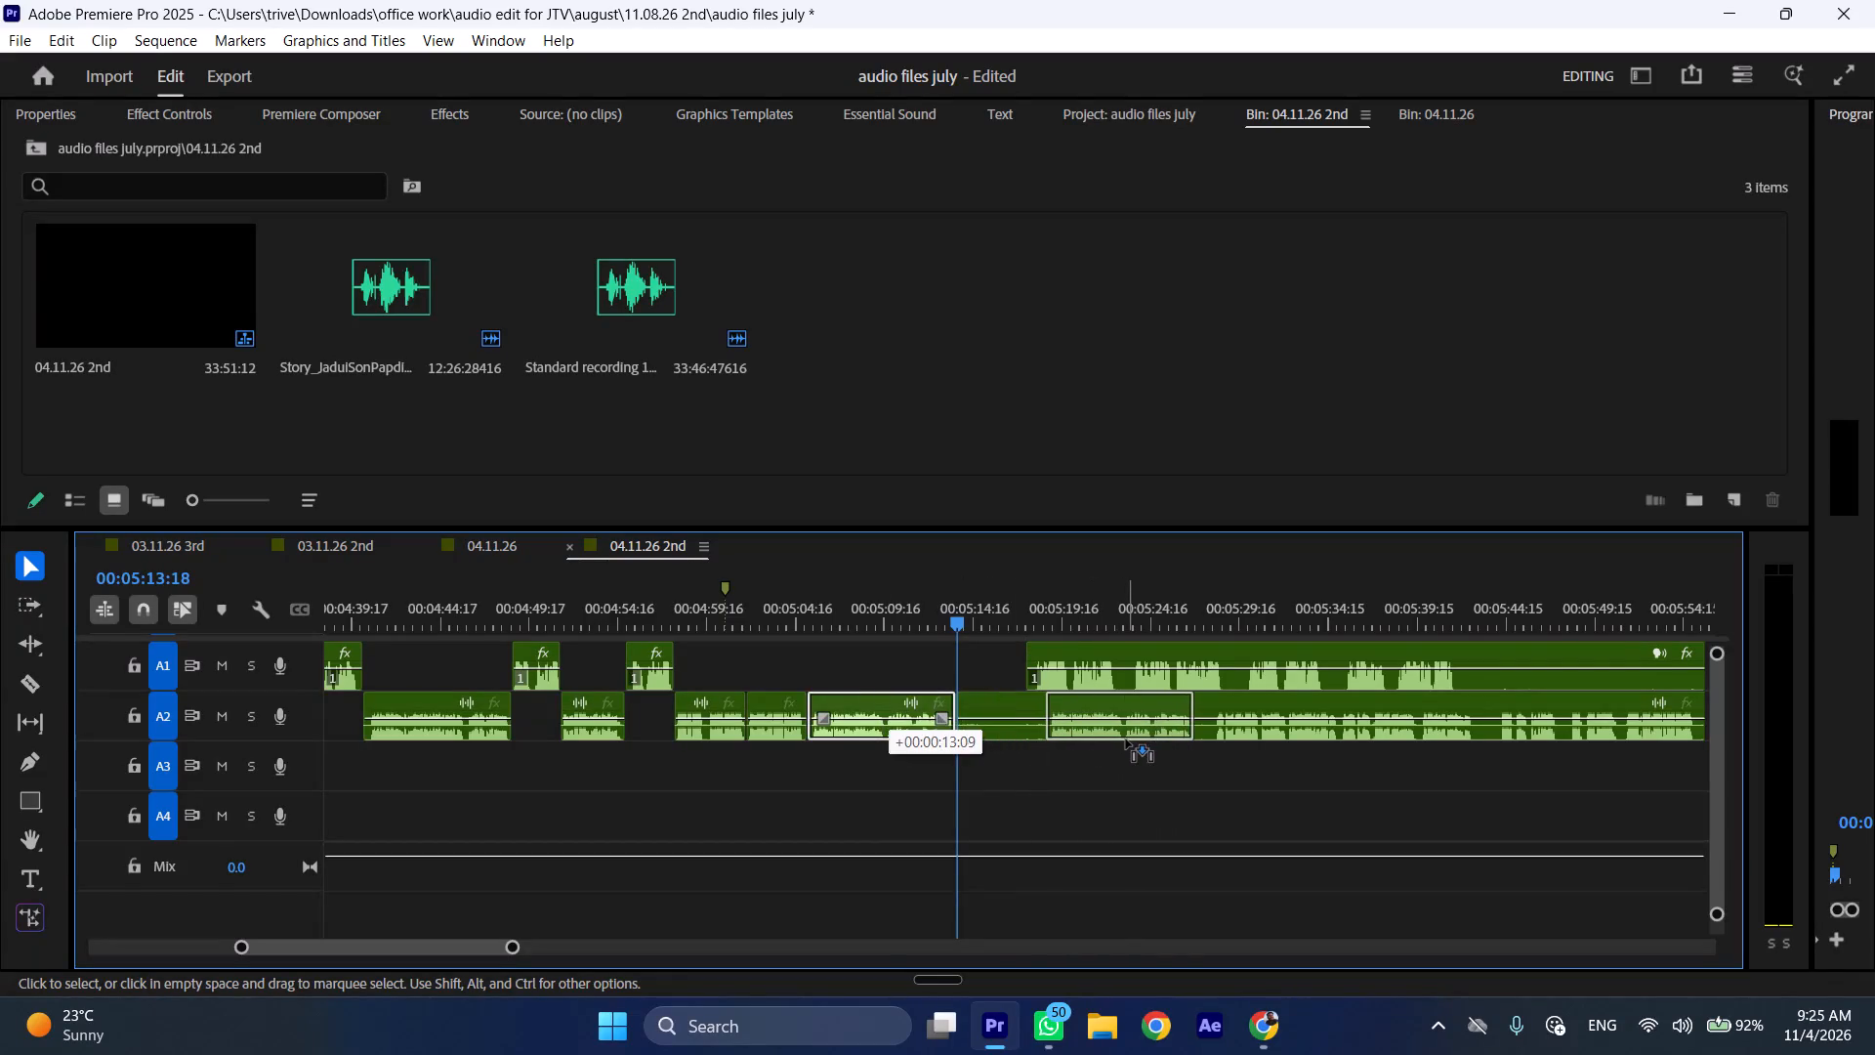
Delete the short silent A2 piece that follows the cut at 00:05:13:18.
{"action": "left_click", "coordinate": [1001, 725]}
{"action": "key", "text": "BackSpace"}
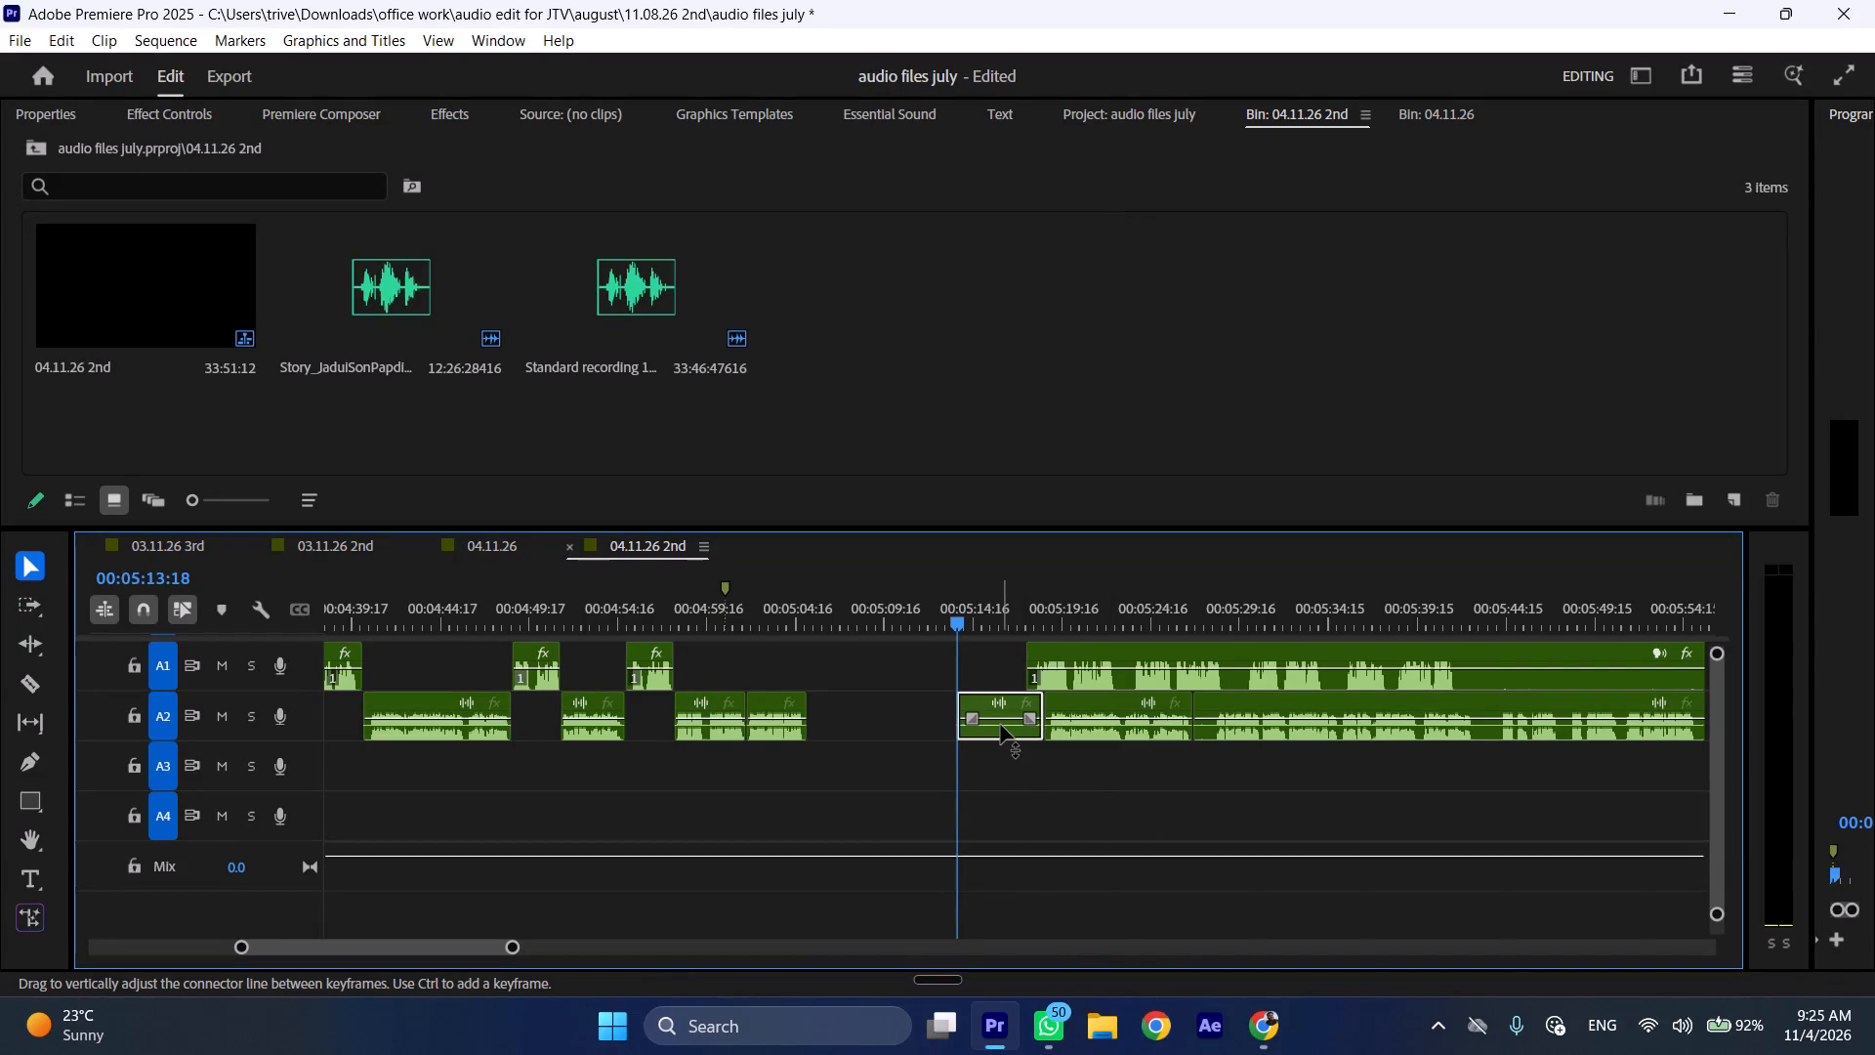
Move the long A1 clip earlier so it starts where the preceding A2 speech ends, at about 00:05:05.
{"action": "left_click", "coordinate": [1036, 654]}
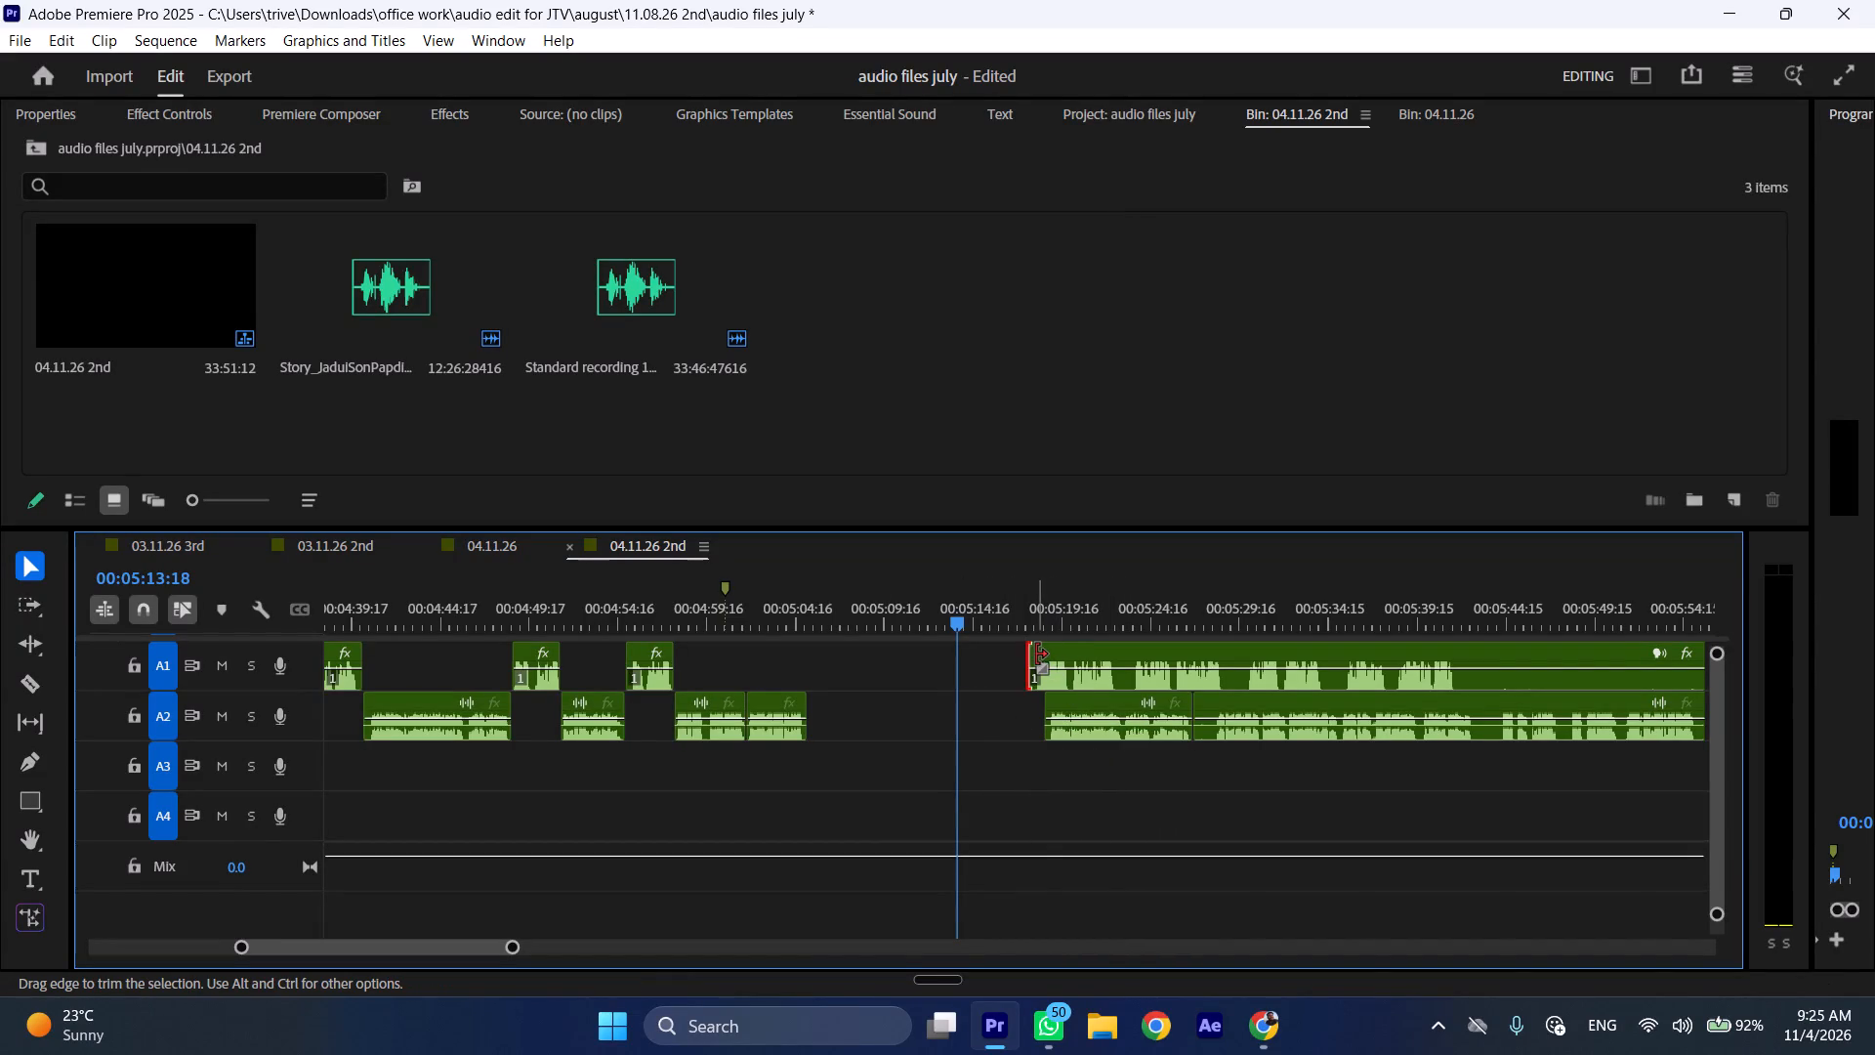
{"action": "left_click_drag", "start_coordinate": [1075, 649], "coordinate": [874, 649]}
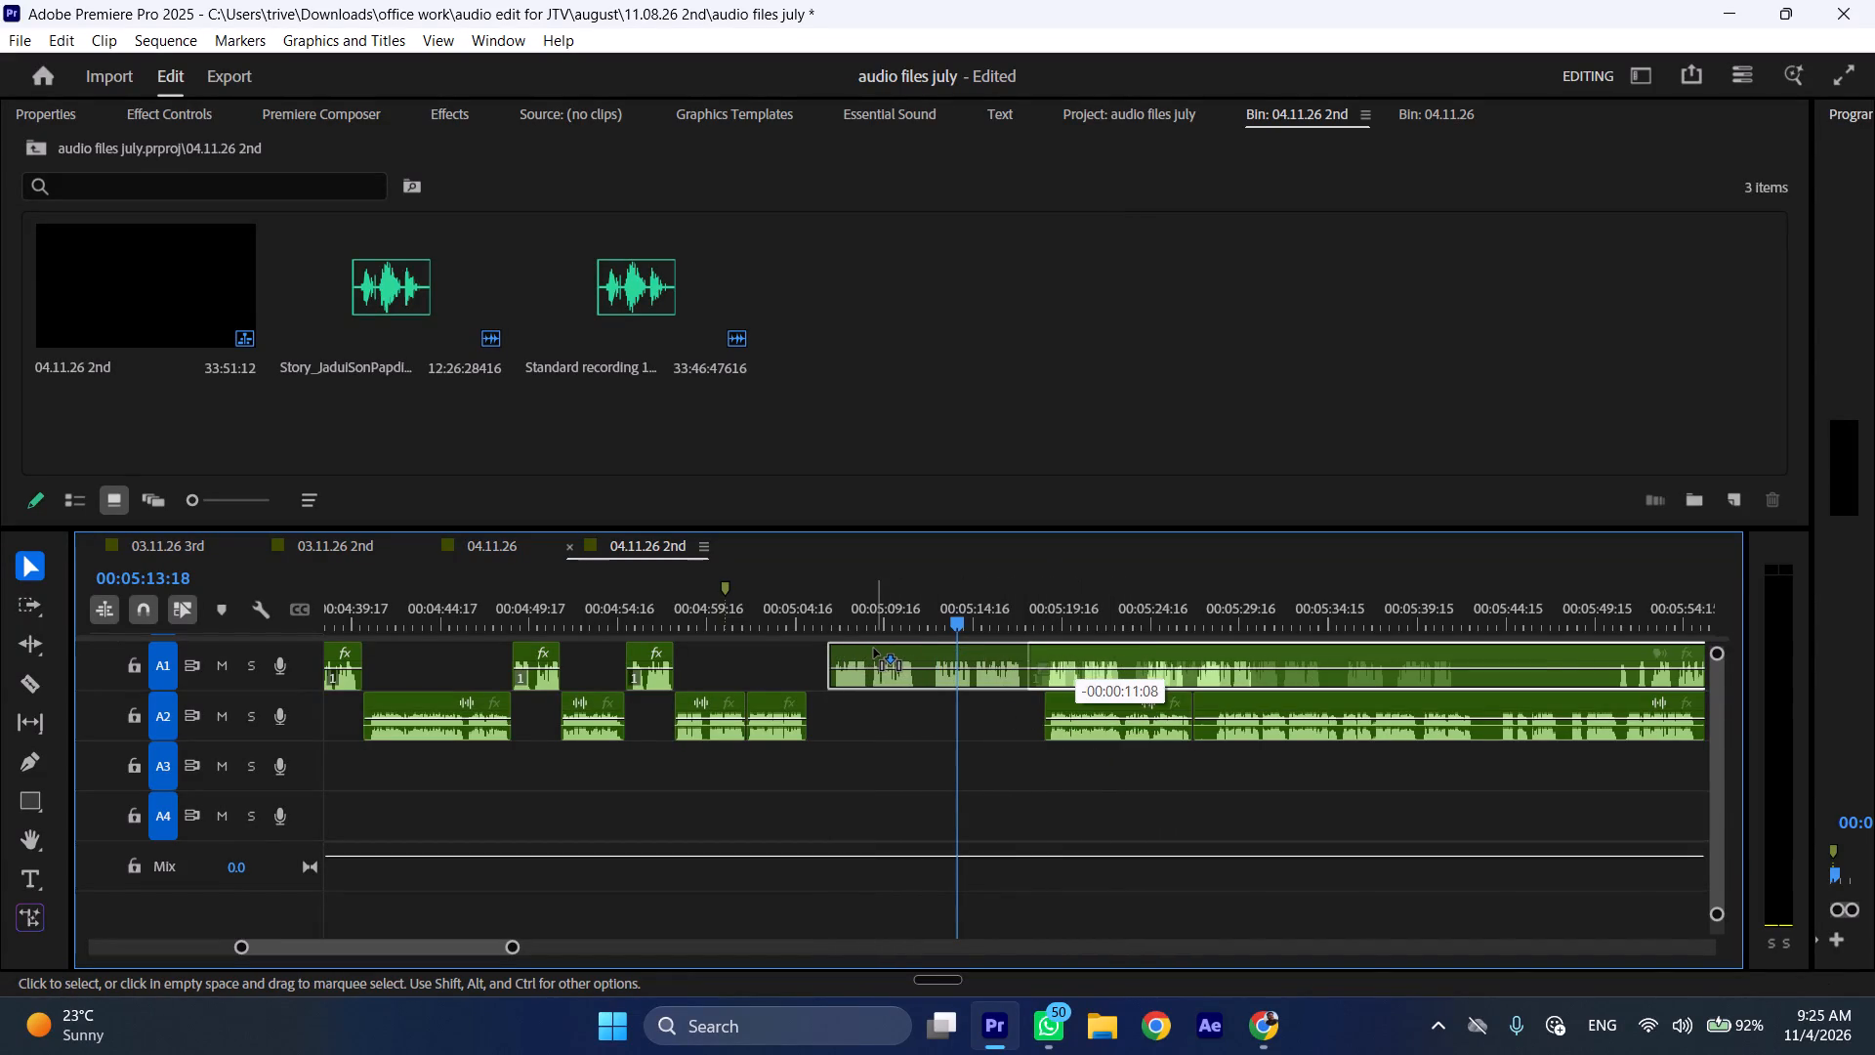
{"action": "left_click_drag", "start_coordinate": [874, 649], "coordinate": [861, 651]}
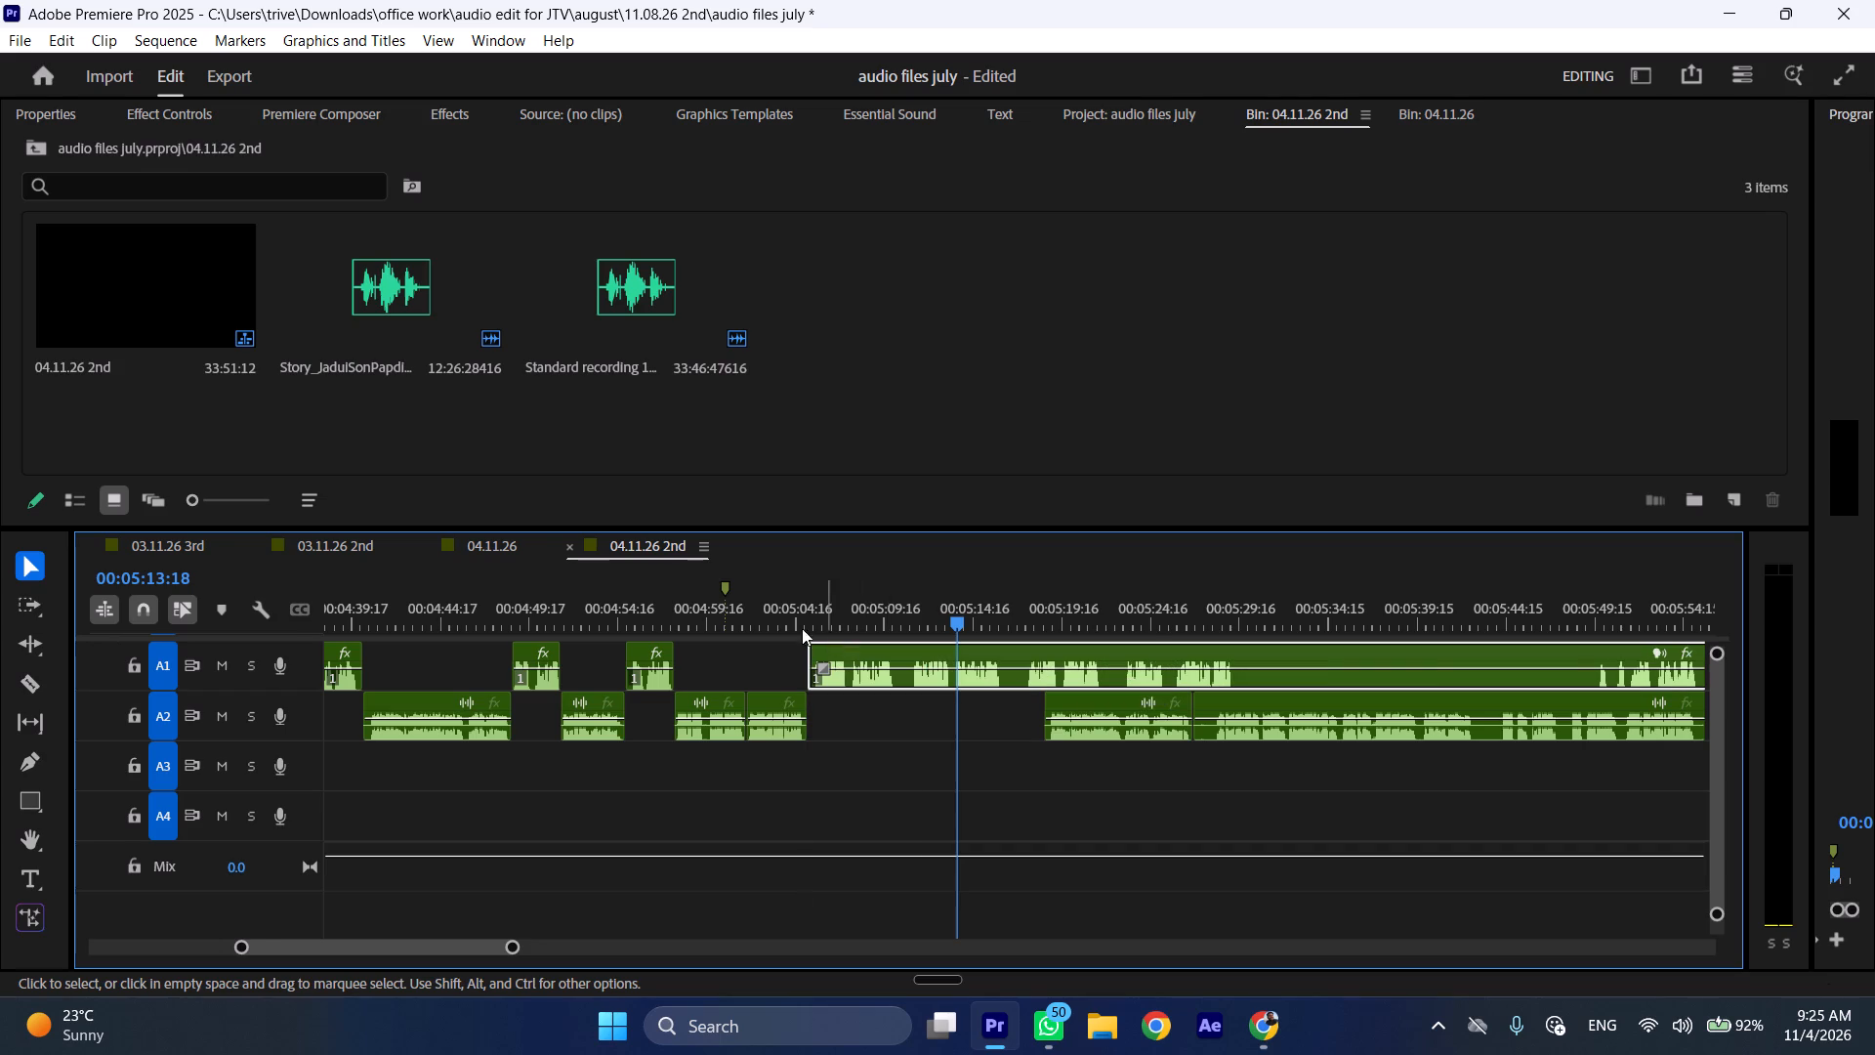
Play the moved A1 clip and split it at 00:05:10:13, in the pause after its first spoken phrase.
{"action": "left_click", "coordinate": [804, 610]}
{"action": "key", "text": "space"}
{"action": "key", "text": "l"}
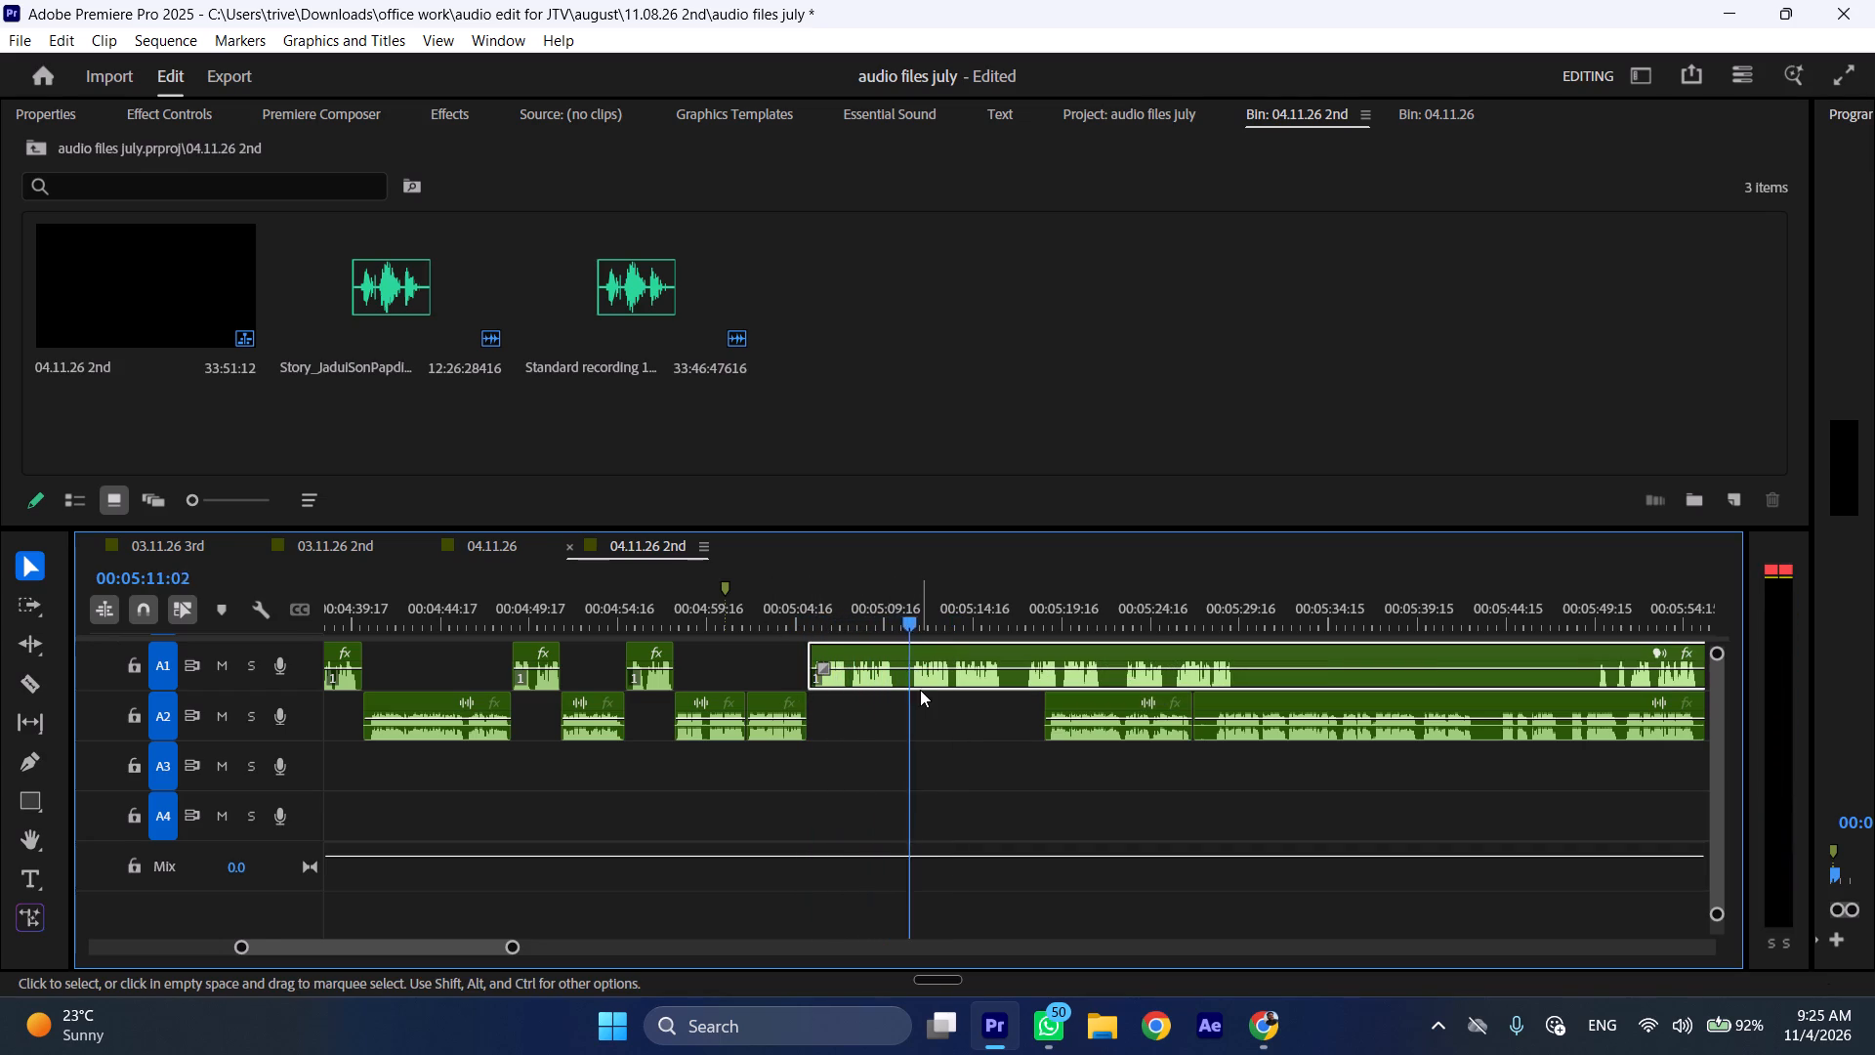
{"action": "left_click", "coordinate": [896, 611]}
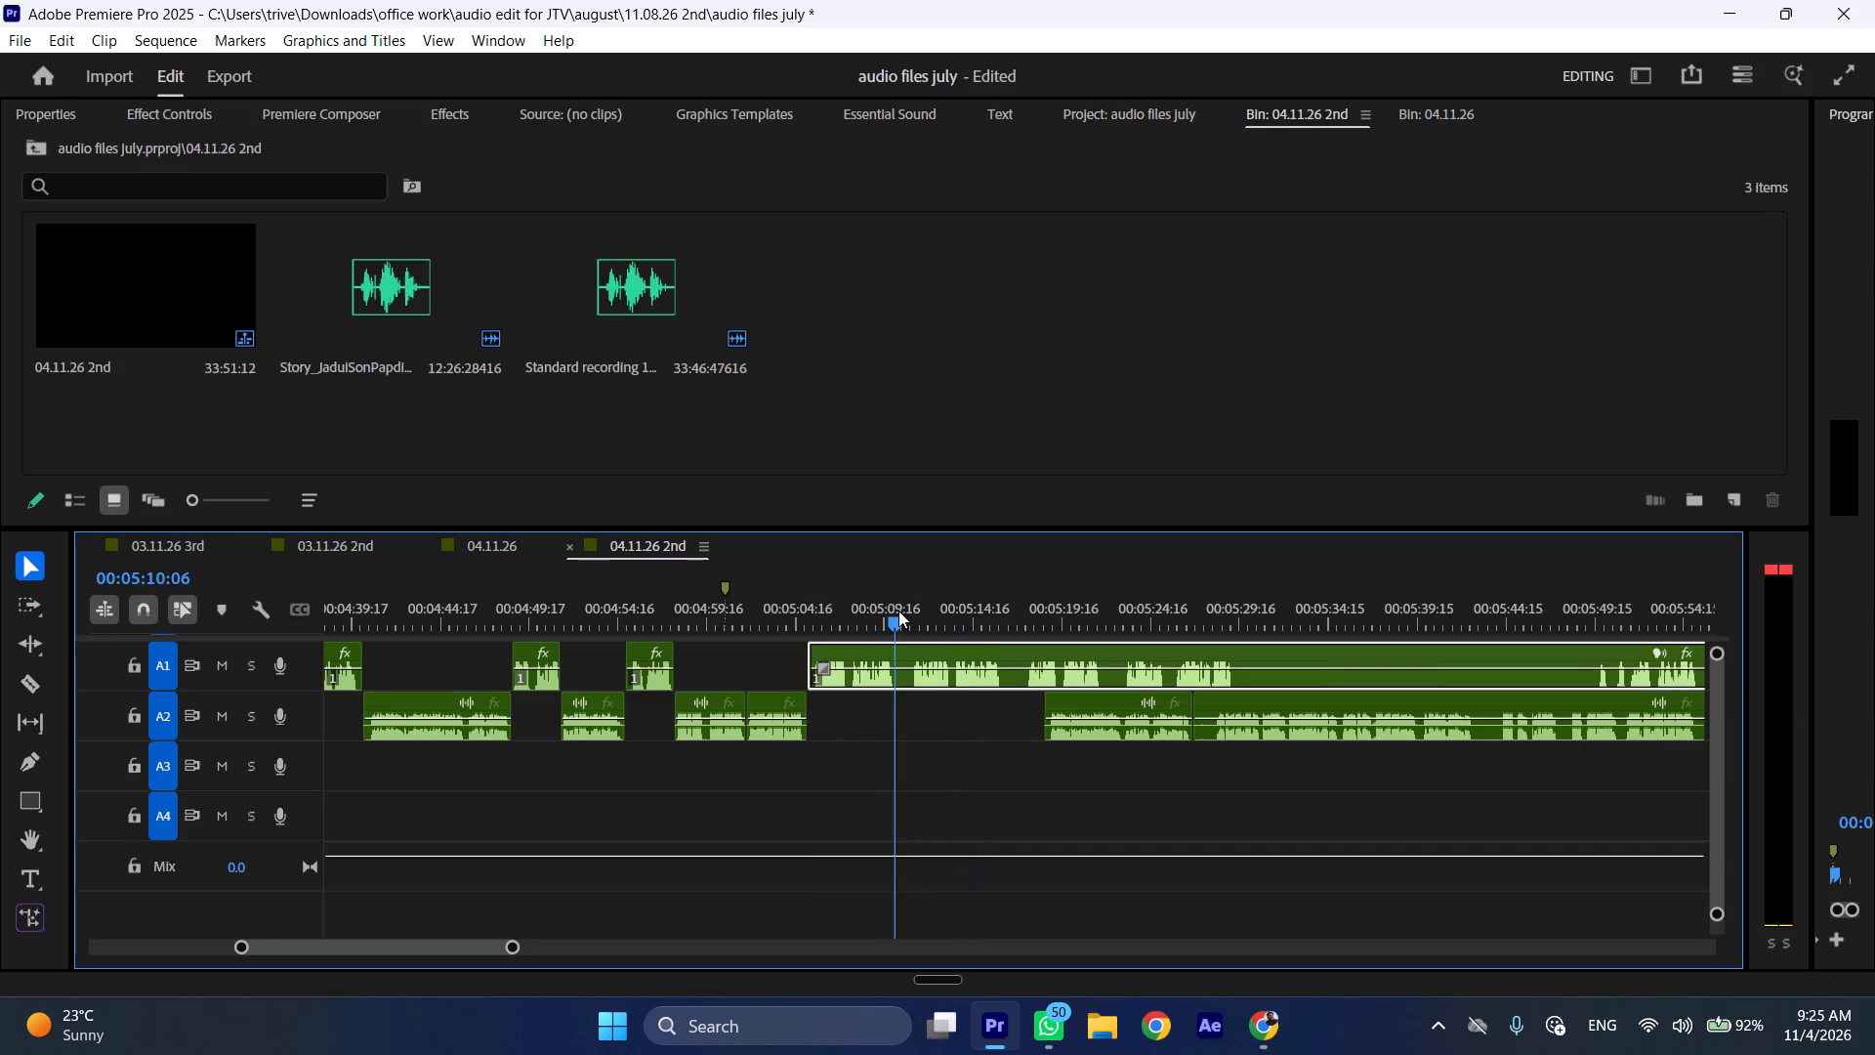
{"action": "key", "text": "shift+c"}
Move the short A2 speech clip to the A1 cut at 00:05:10:13 and place the remaining A1 clip right after it.
{"action": "left_click_drag", "start_coordinate": [1094, 703], "coordinate": [960, 704]}
{"action": "left_click_drag", "start_coordinate": [946, 651], "coordinate": [1083, 668]}
{"action": "left_click_drag", "start_coordinate": [1049, 650], "coordinate": [1061, 649]}
{"action": "left_click_drag", "start_coordinate": [1090, 653], "coordinate": [1081, 654]}
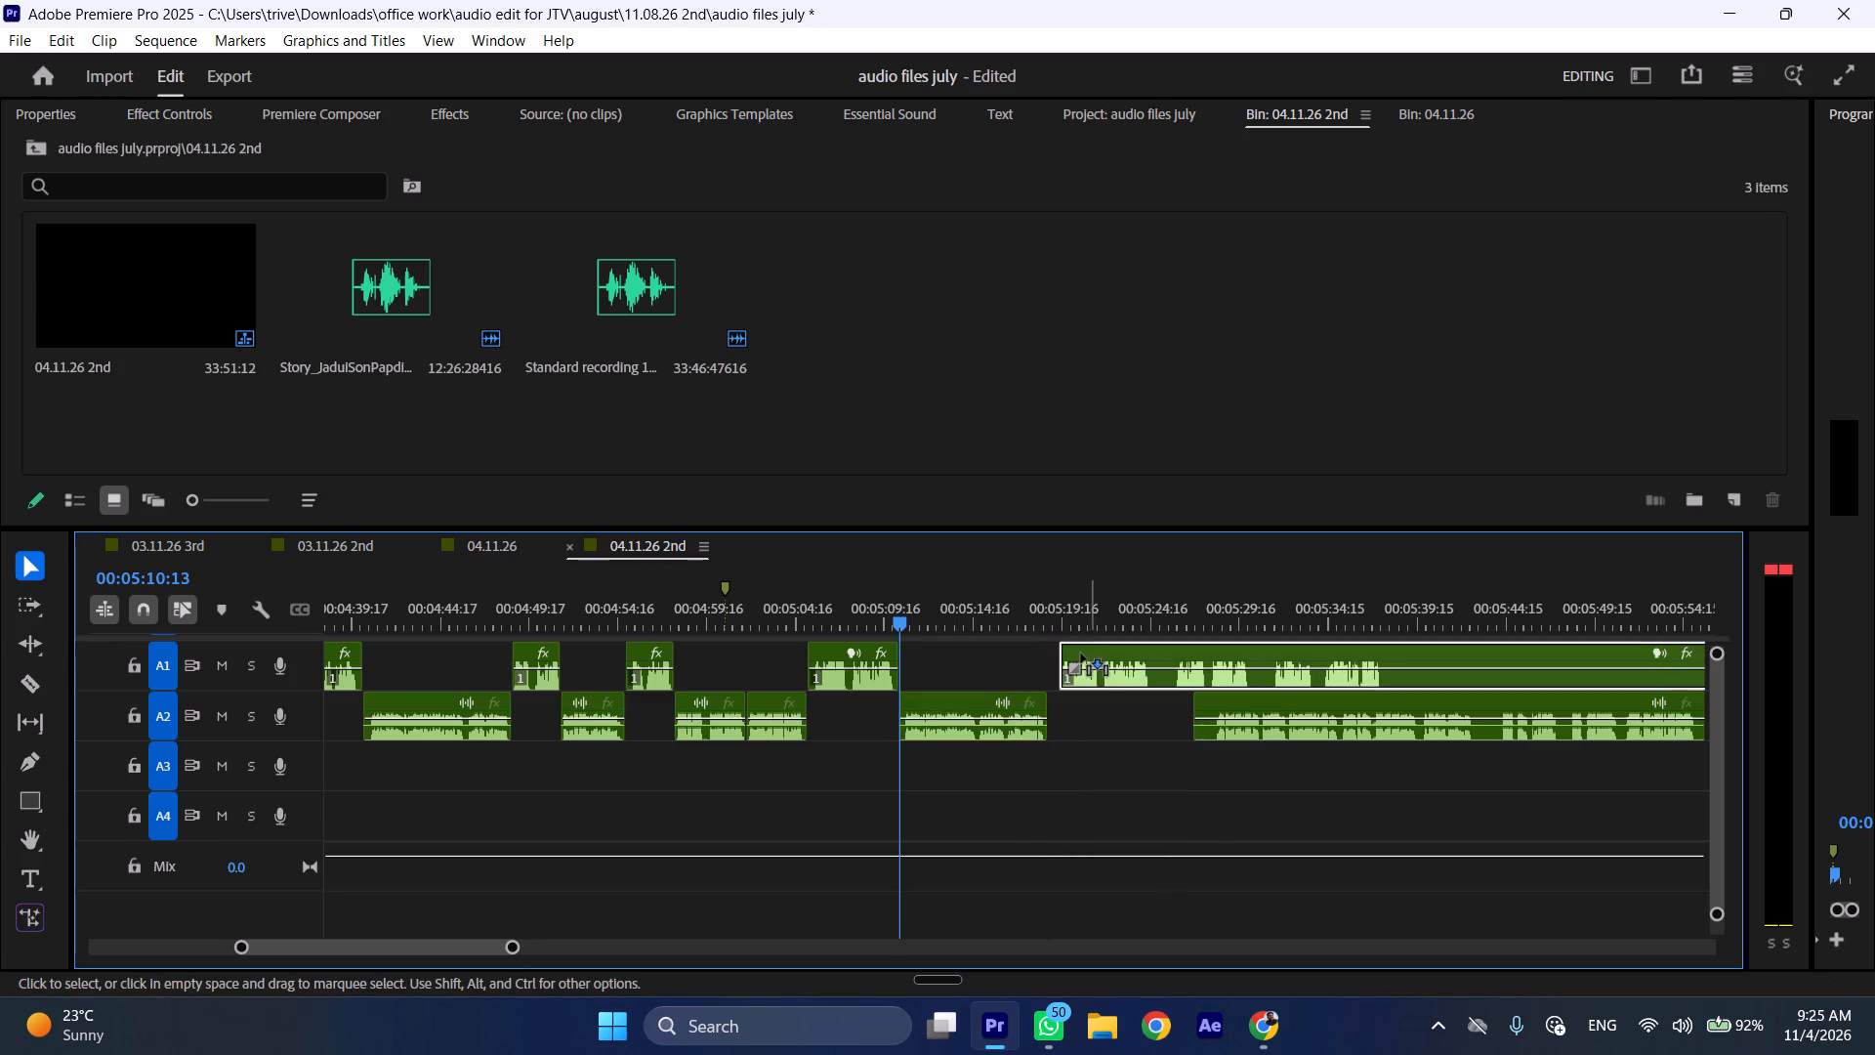
{"action": "left_click_drag", "start_coordinate": [1081, 654], "coordinate": [1075, 654]}
Play the remaining A1 clip from its start and split it at 00:05:24:05, in the pause after the spoken phrase.
{"action": "left_click", "coordinate": [1029, 613]}
{"action": "key", "text": "space"}
{"action": "key", "text": "l"}
{"action": "scroll", "coordinate": [1062, 695], "scroll_direction": "down", "scroll_amount": 5}
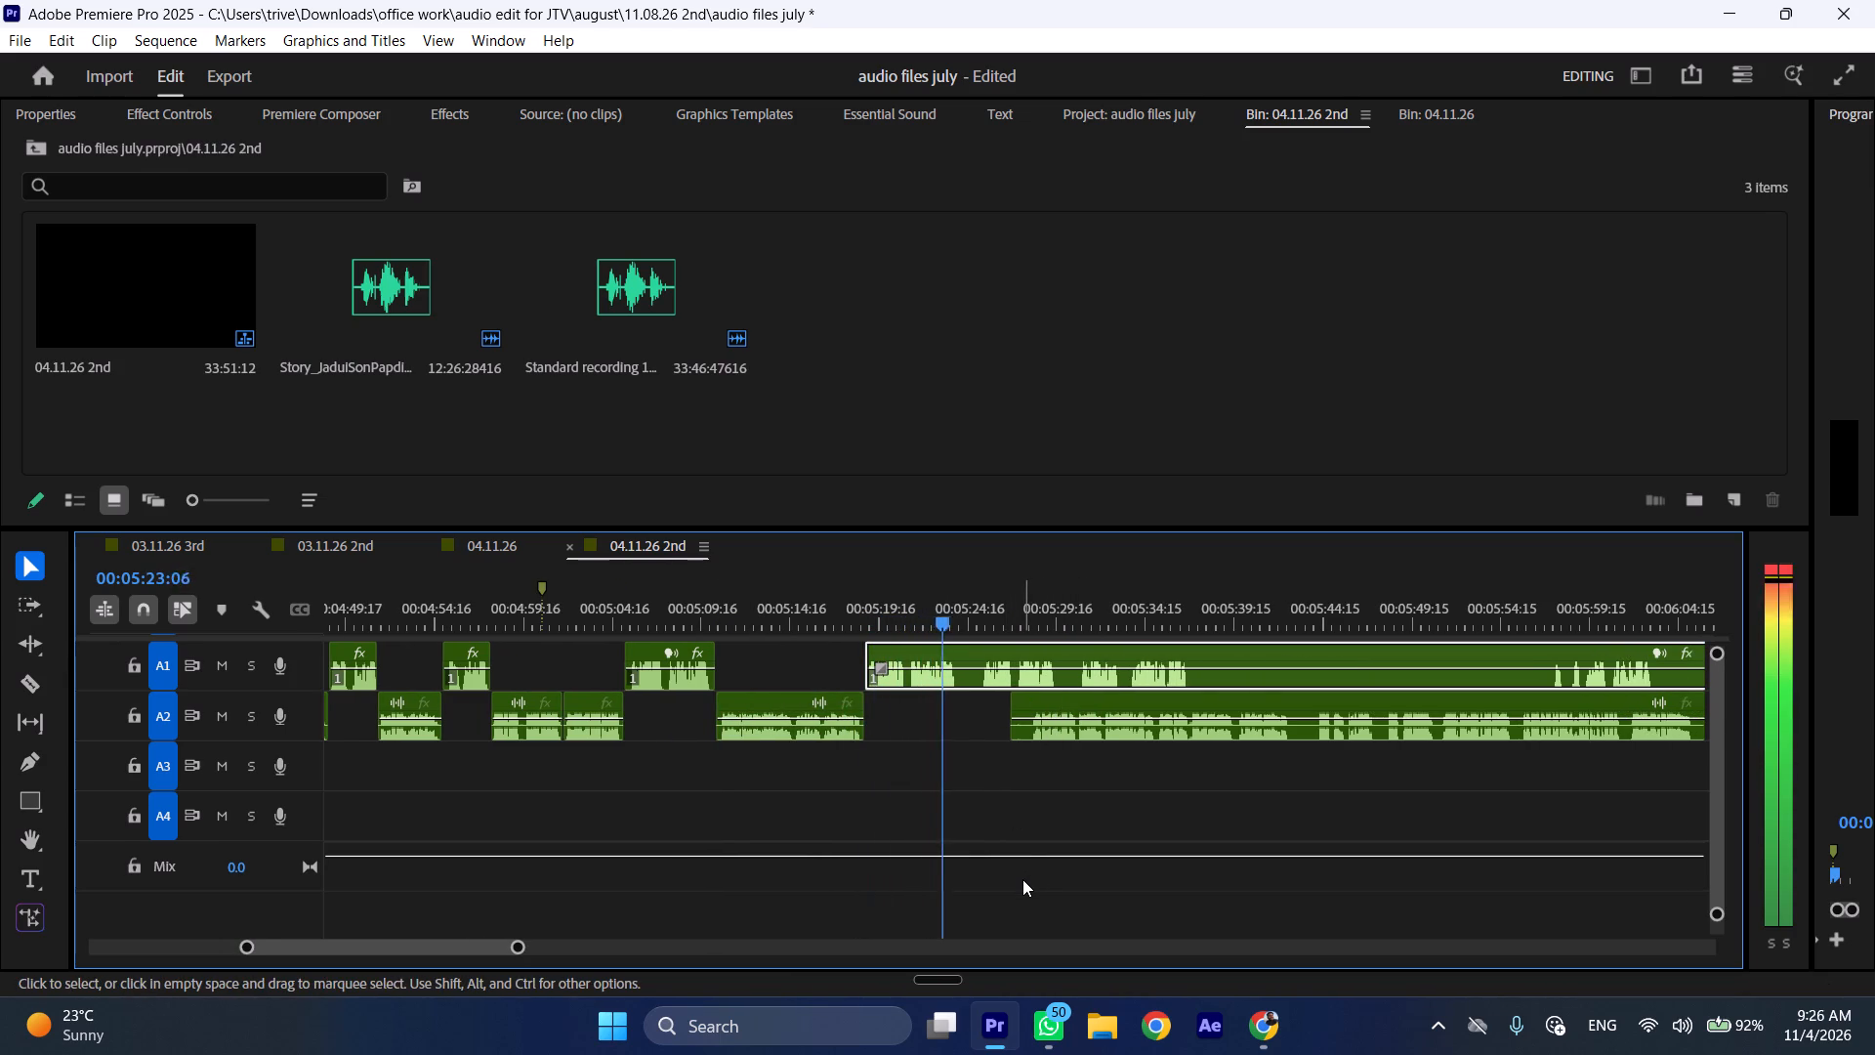
{"action": "key", "text": "space"}
{"action": "type", "text": "C"}
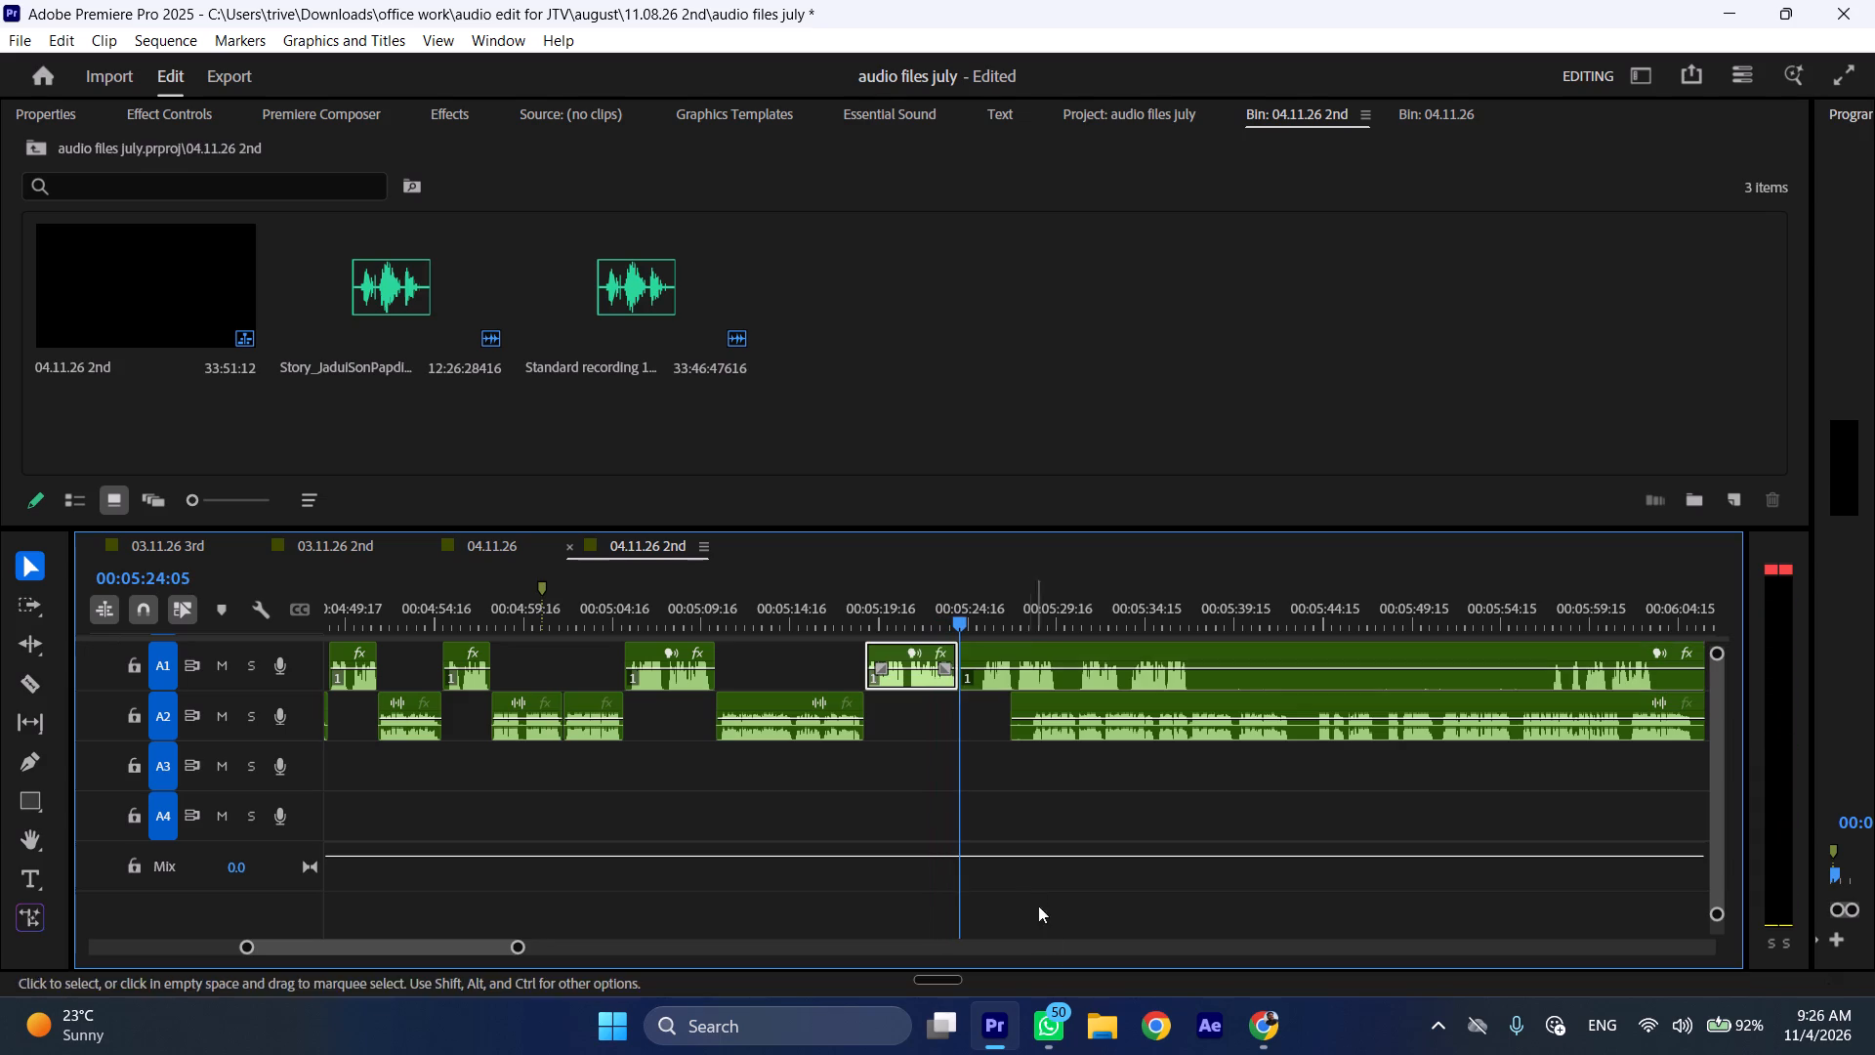
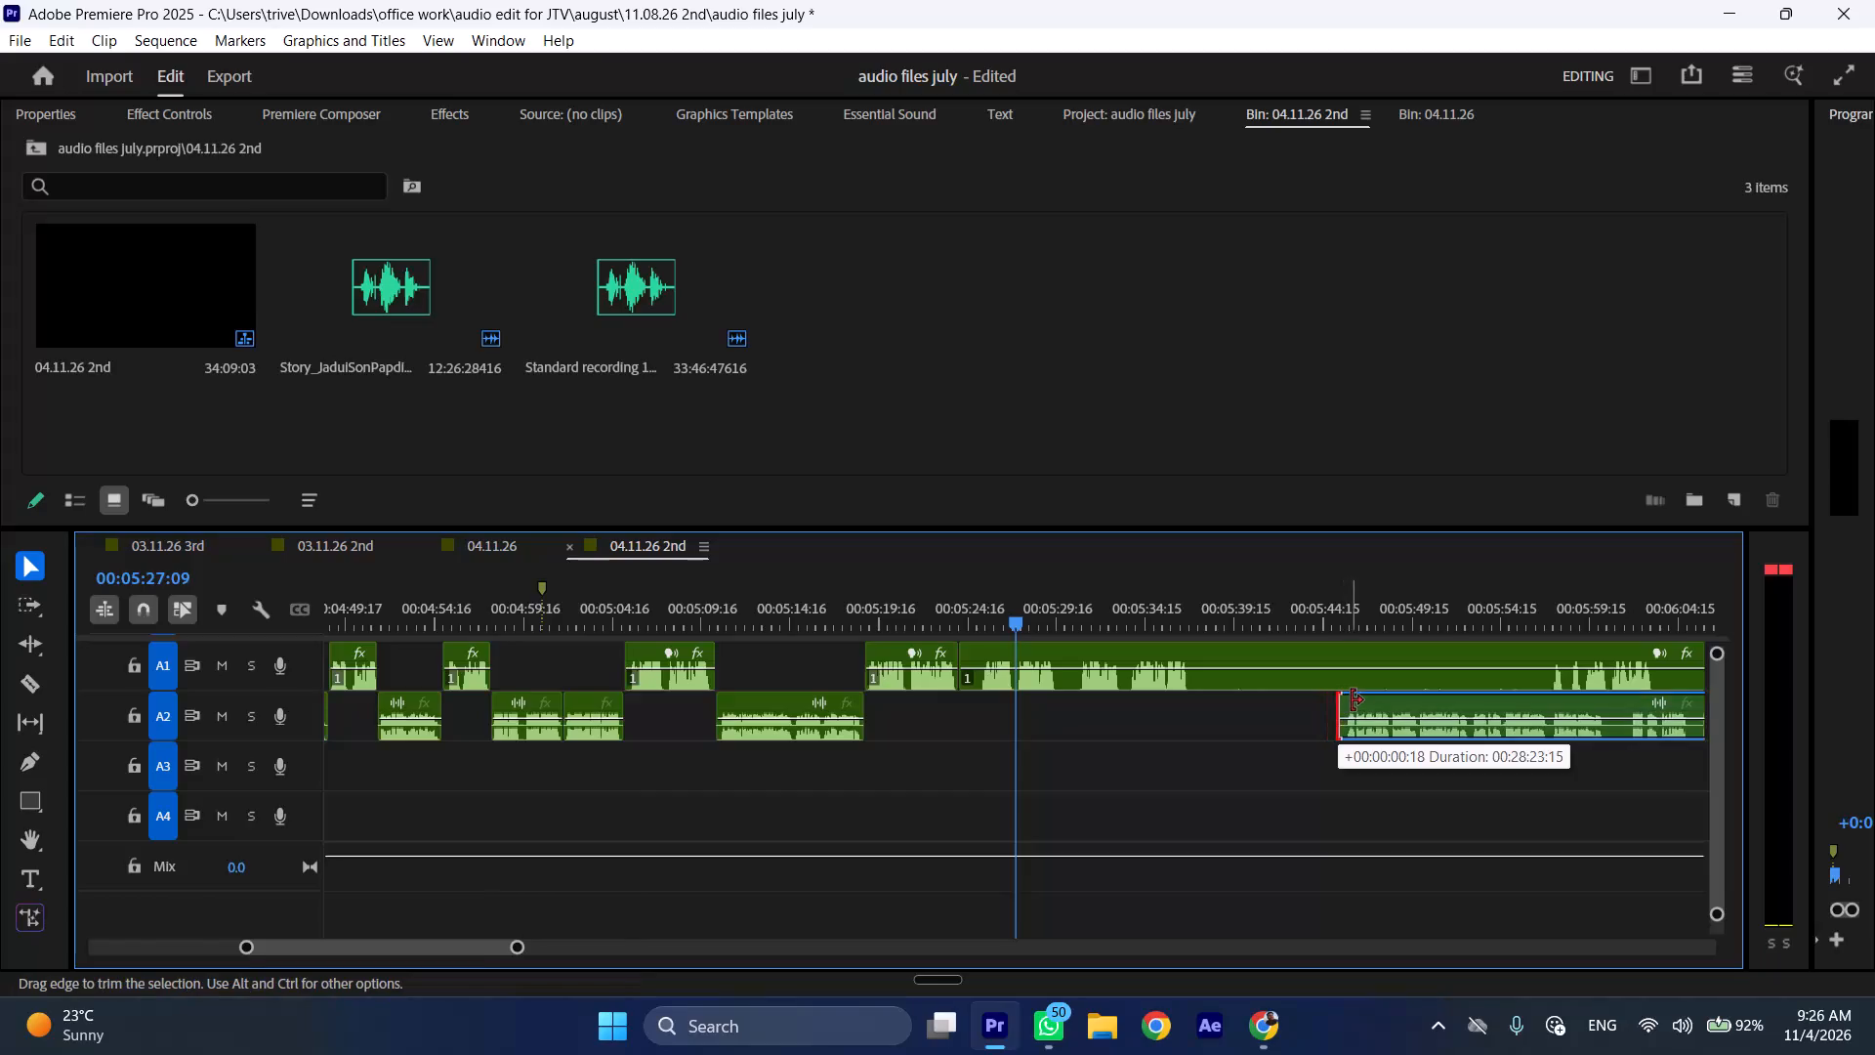
Split the long A1 clip at 00:05:25:07 and ripple-delete the silence before its first spoken phrase.
{"action": "left_click", "coordinate": [981, 612]}
{"action": "left_click", "coordinate": [1010, 654]}
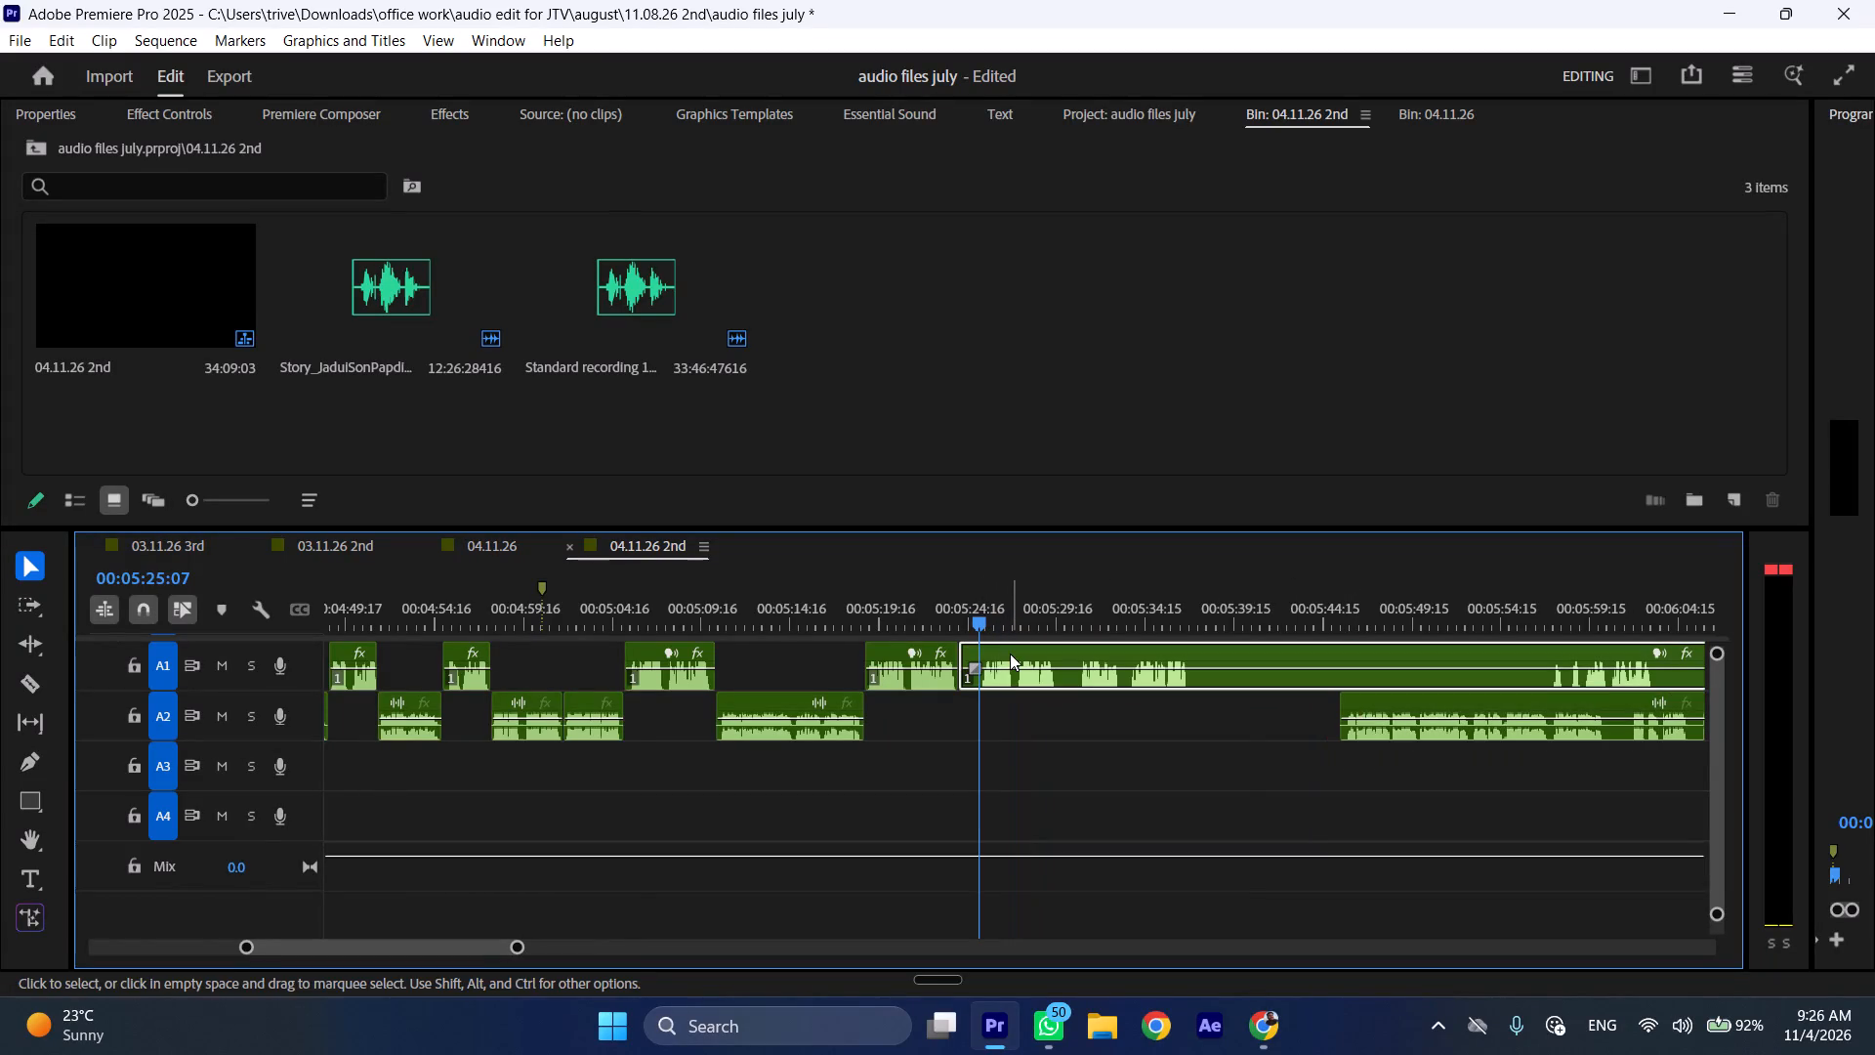
{"action": "key", "text": "shift+c"}
{"action": "key", "text": "ctrl+shift+d"}
Cut out the pause ending at 00:05:29:19 in the A1 speech and close the gap with a ripple delete.
{"action": "key", "text": "space"}
{"action": "left_click_drag", "start_coordinate": [1034, 619], "coordinate": [1040, 618]}
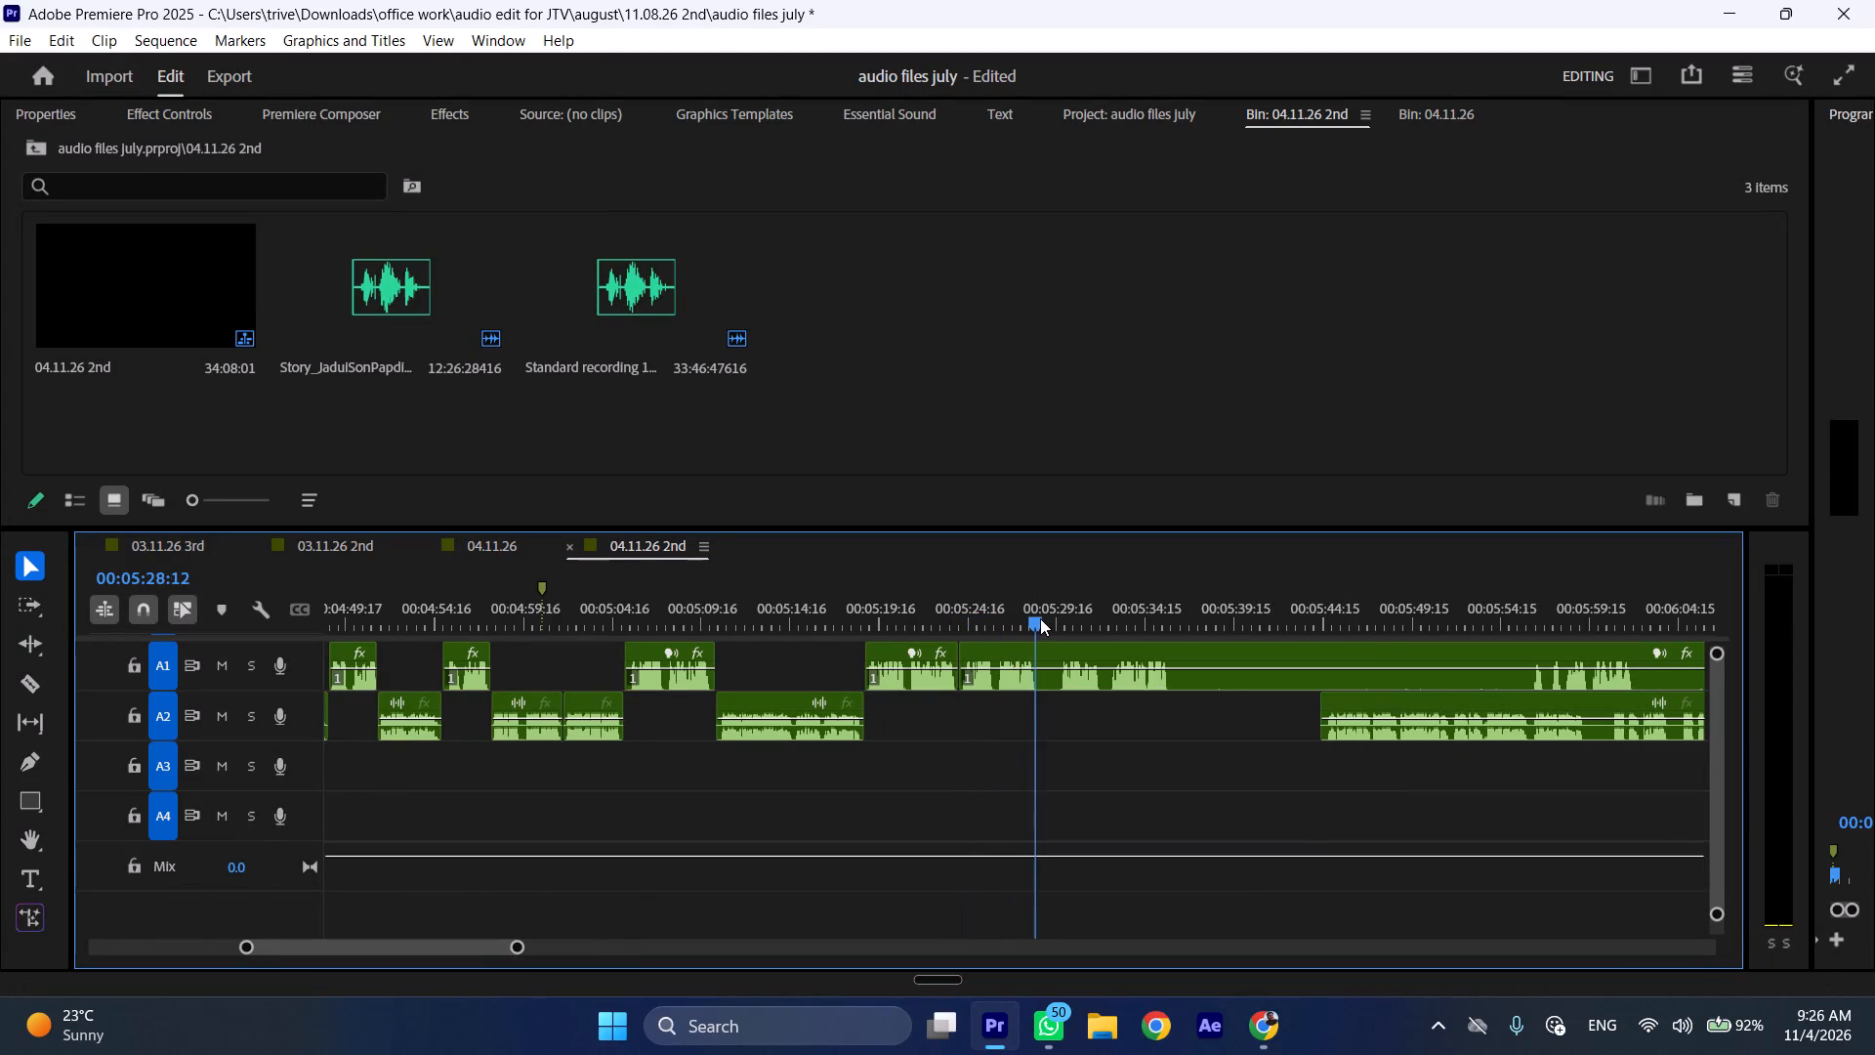
{"action": "left_click_drag", "start_coordinate": [1040, 618], "coordinate": [1062, 618]}
{"action": "key", "text": "shift+c"}
{"action": "left_click", "coordinate": [1081, 666]}
{"action": "key", "text": "shift+c"}
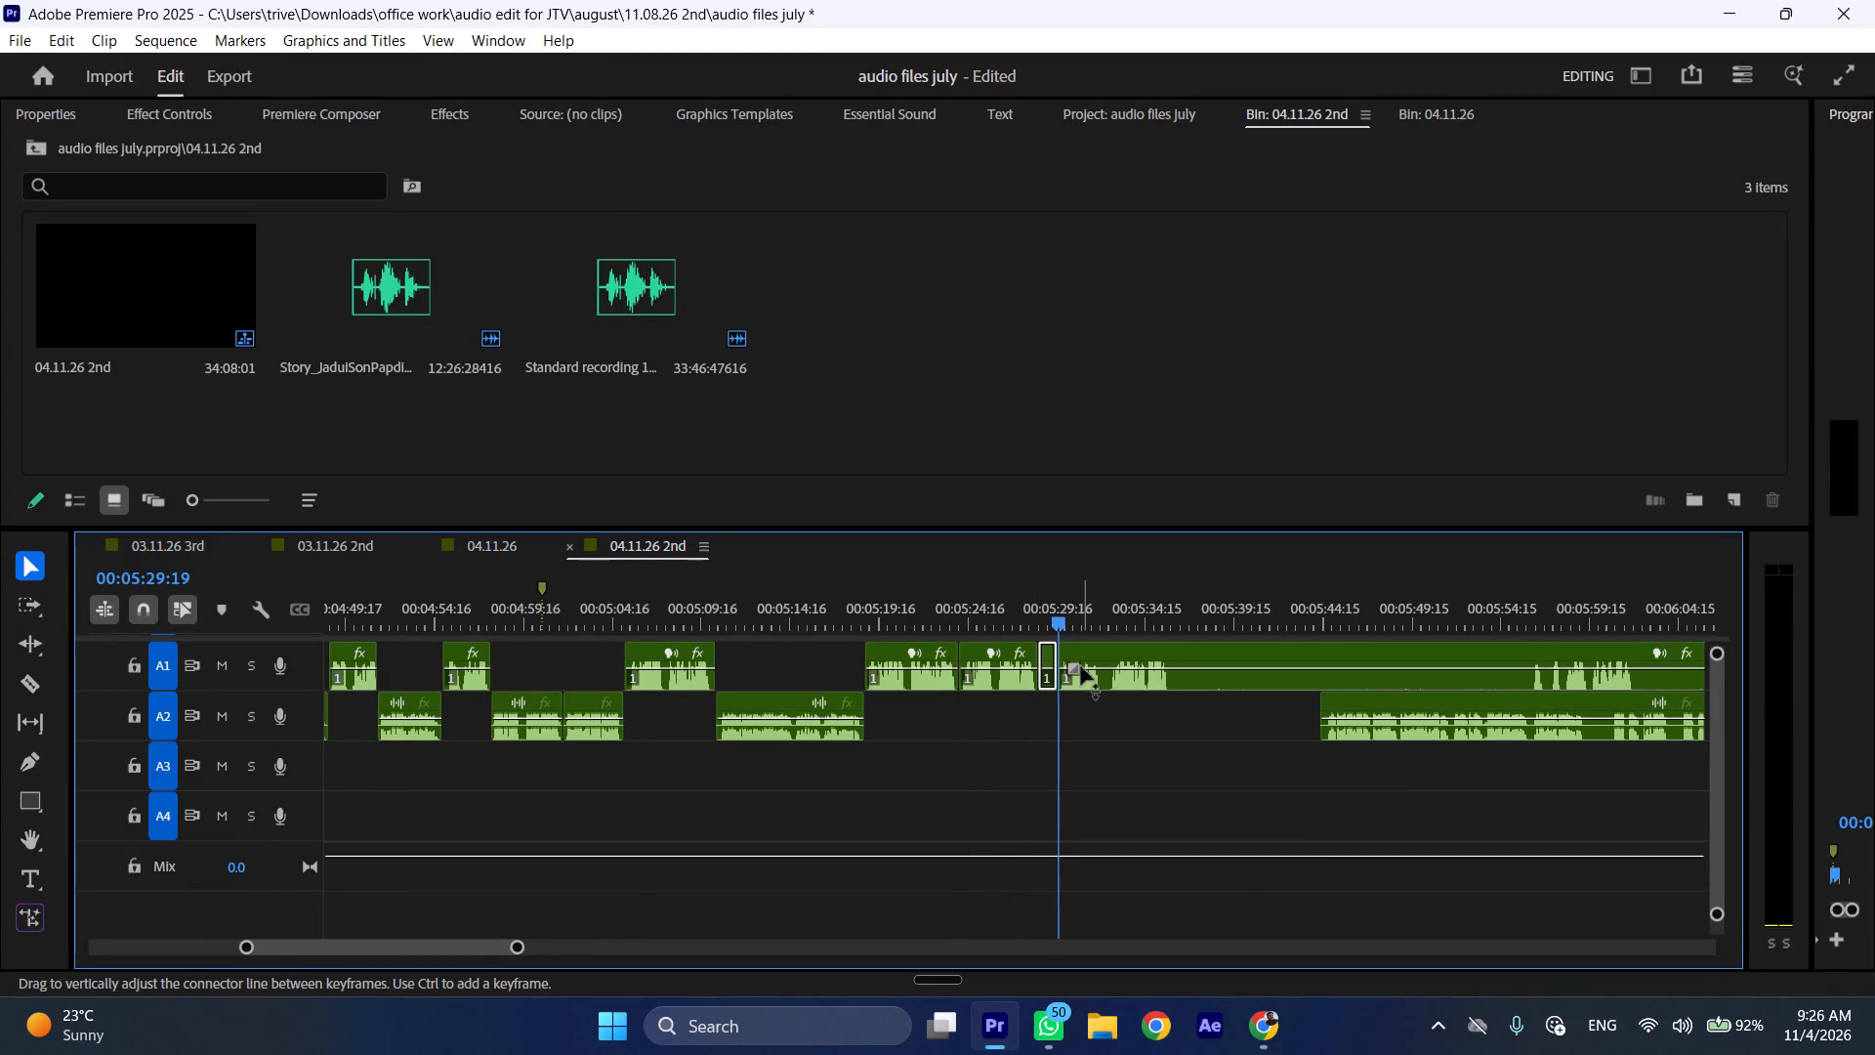
{"action": "key", "text": "ctrl+shift+d"}
Split the long A1 clip at 00:05:35:04, right after its next spoken phrase.
{"action": "left_click_drag", "start_coordinate": [1140, 603], "coordinate": [1157, 606]}
{"action": "key", "text": "shift+c"}
Move the long A2 clip to start at the 00:05:35:04 cut and shift the remaining A1 clip later to about 00:05:57.
{"action": "left_click_drag", "start_coordinate": [1337, 698], "coordinate": [1188, 698]}
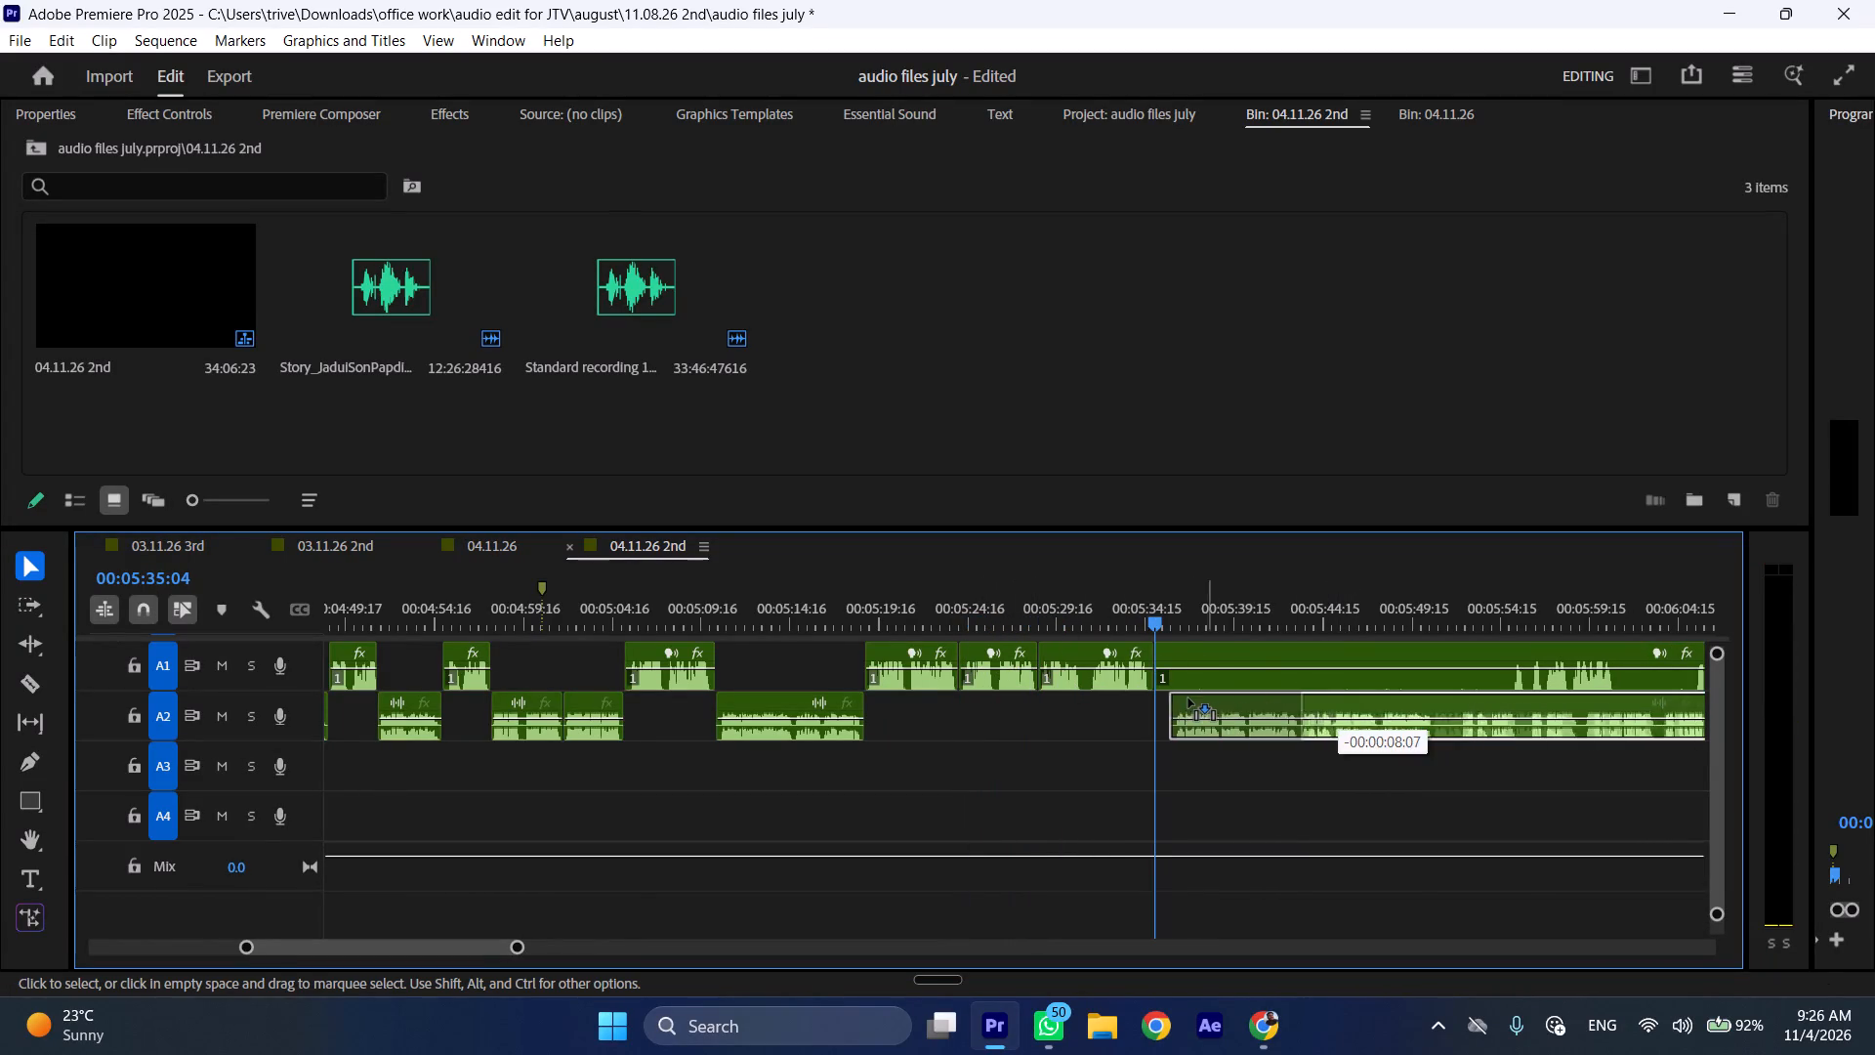
{"action": "left_click_drag", "start_coordinate": [1188, 698], "coordinate": [1187, 698]}
{"action": "left_click_drag", "start_coordinate": [1188, 646], "coordinate": [1573, 659]}
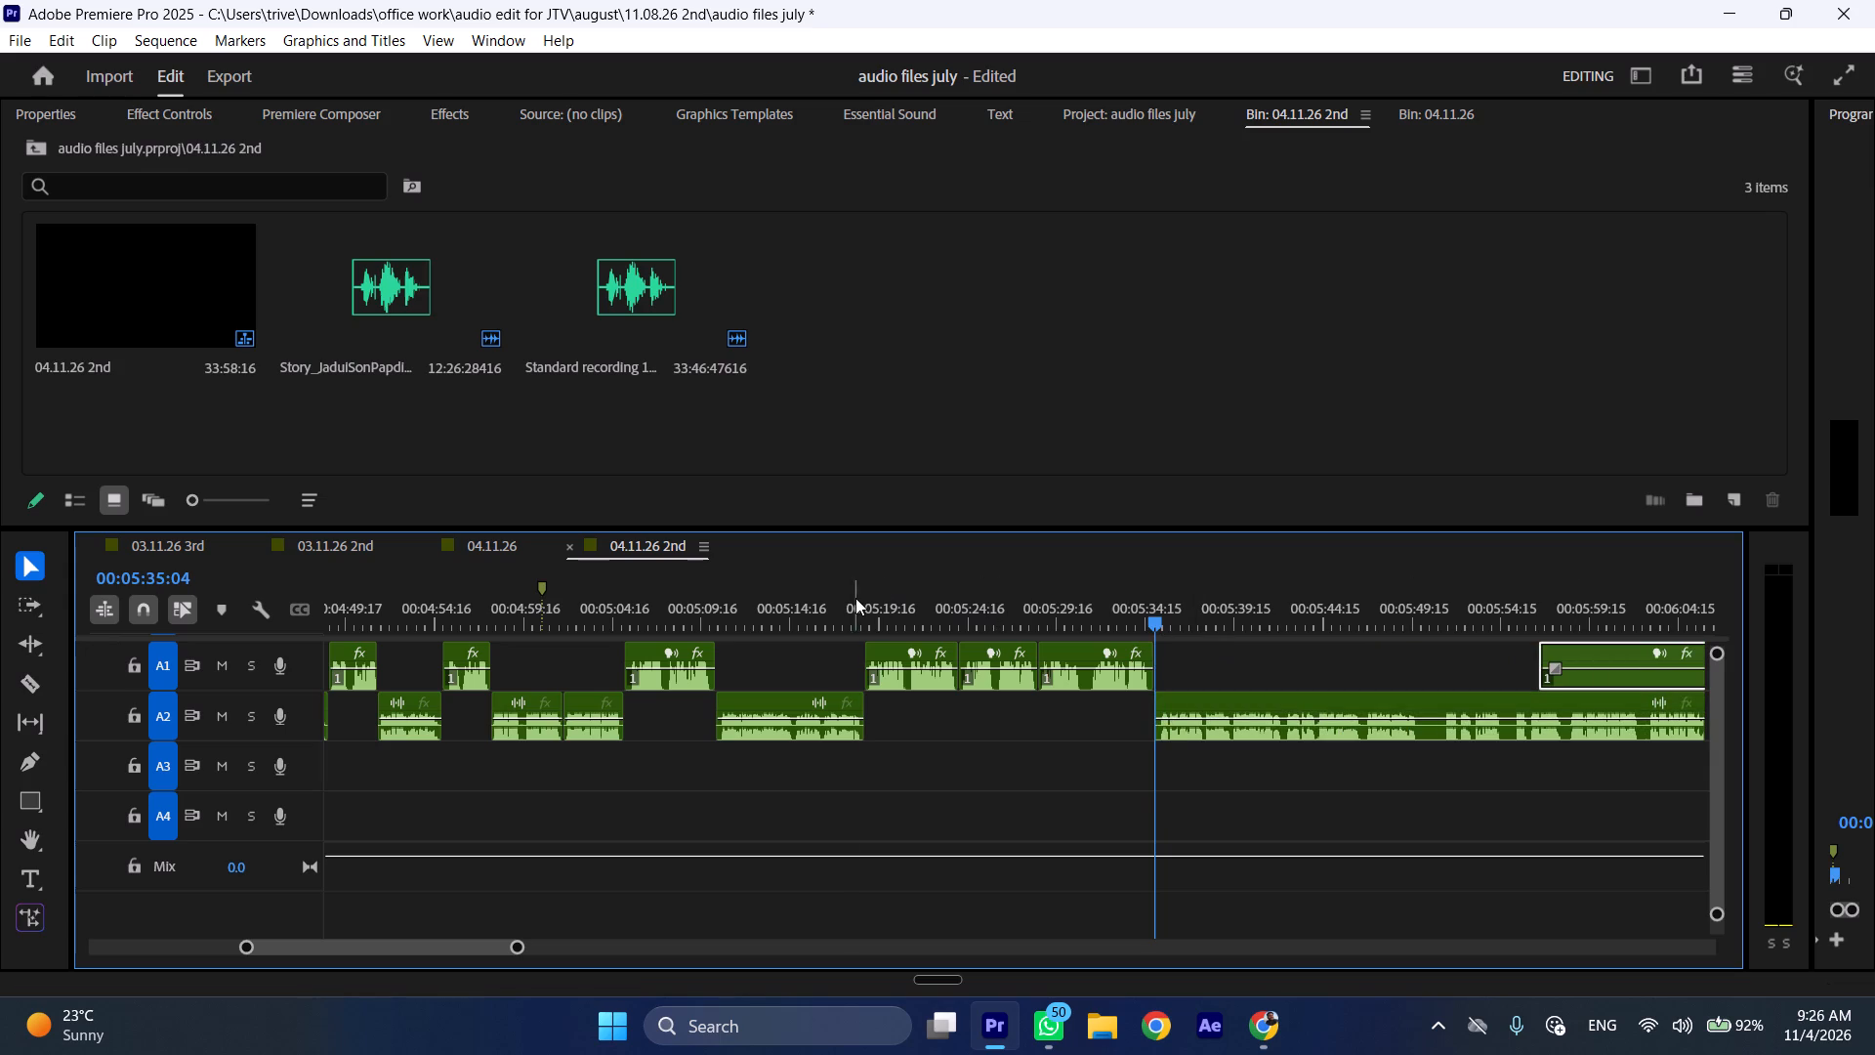
Play back the trimmed A1 speech clips at increased speed, starting from about 00:05:18.
{"action": "left_click", "coordinate": [855, 598]}
{"action": "key", "text": "space"}
{"action": "key", "text": "l"}
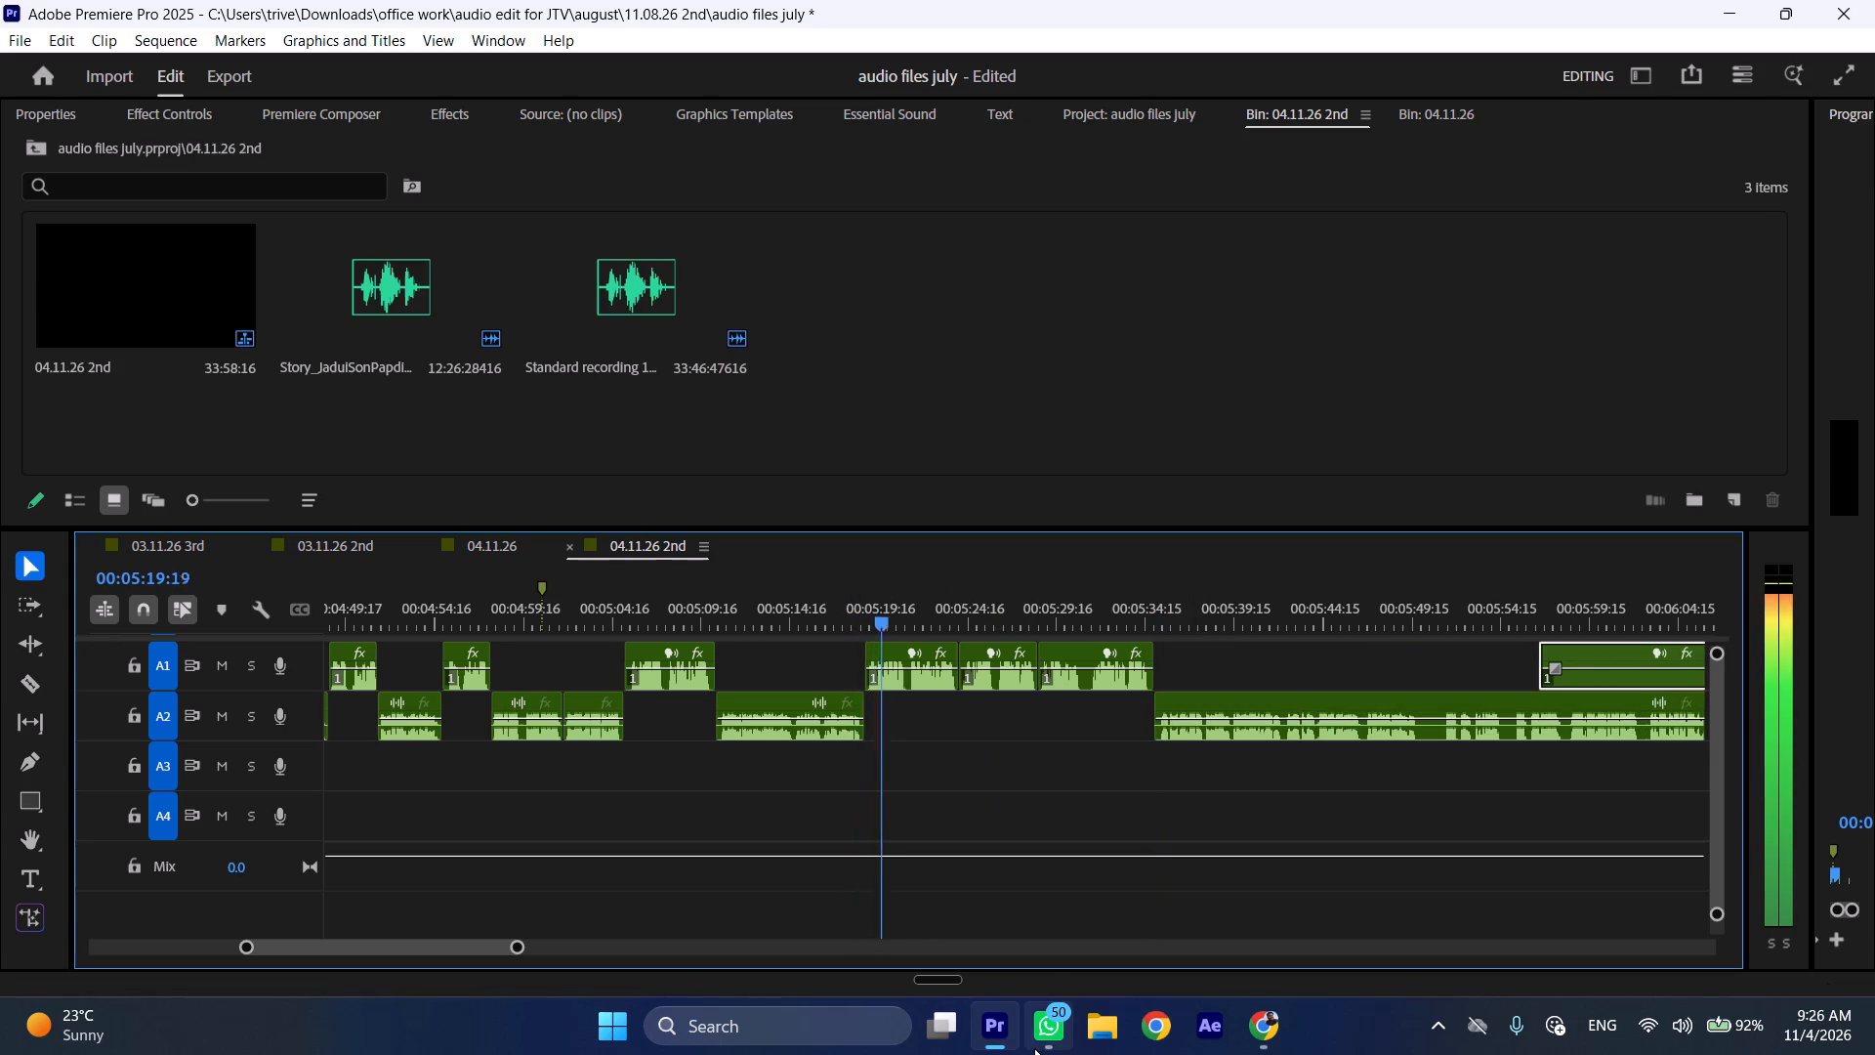
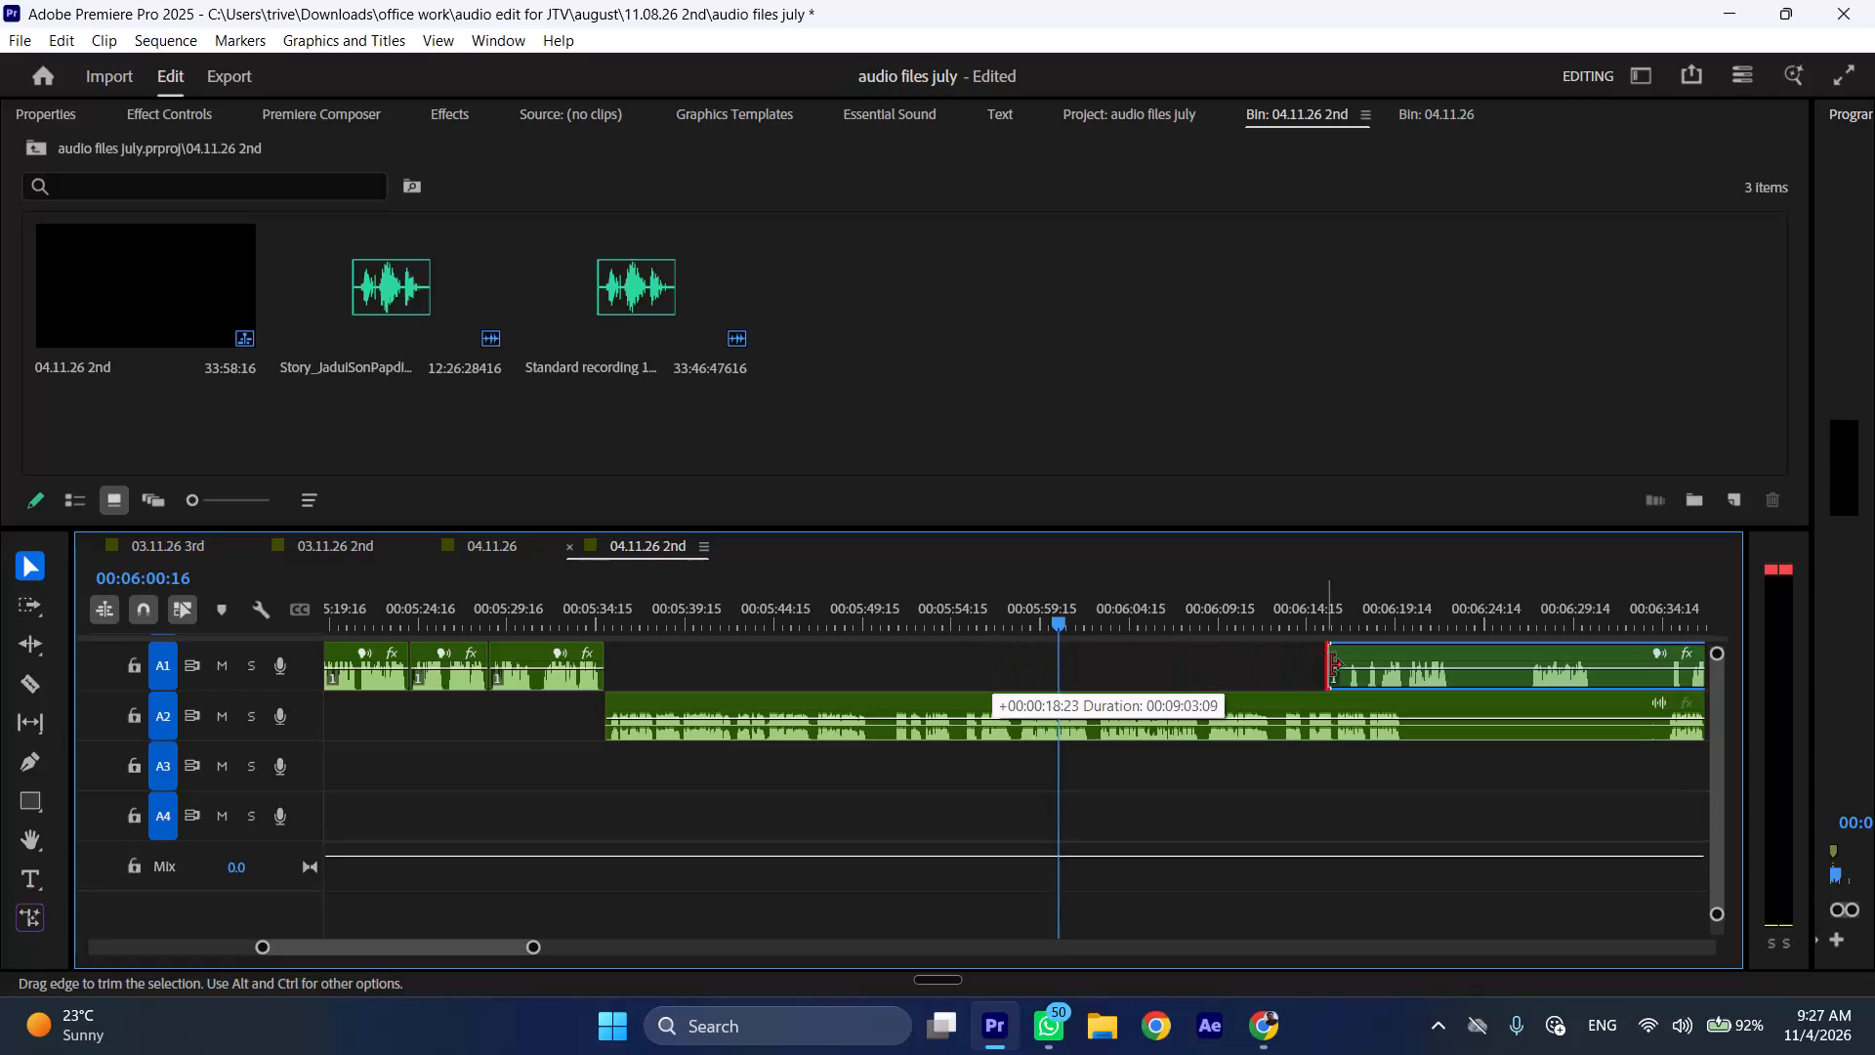
Shift the remaining long A1 clip later on its track so it starts at about 00:06:24.
{"action": "left_click_drag", "start_coordinate": [1371, 653], "coordinate": [1513, 653]}
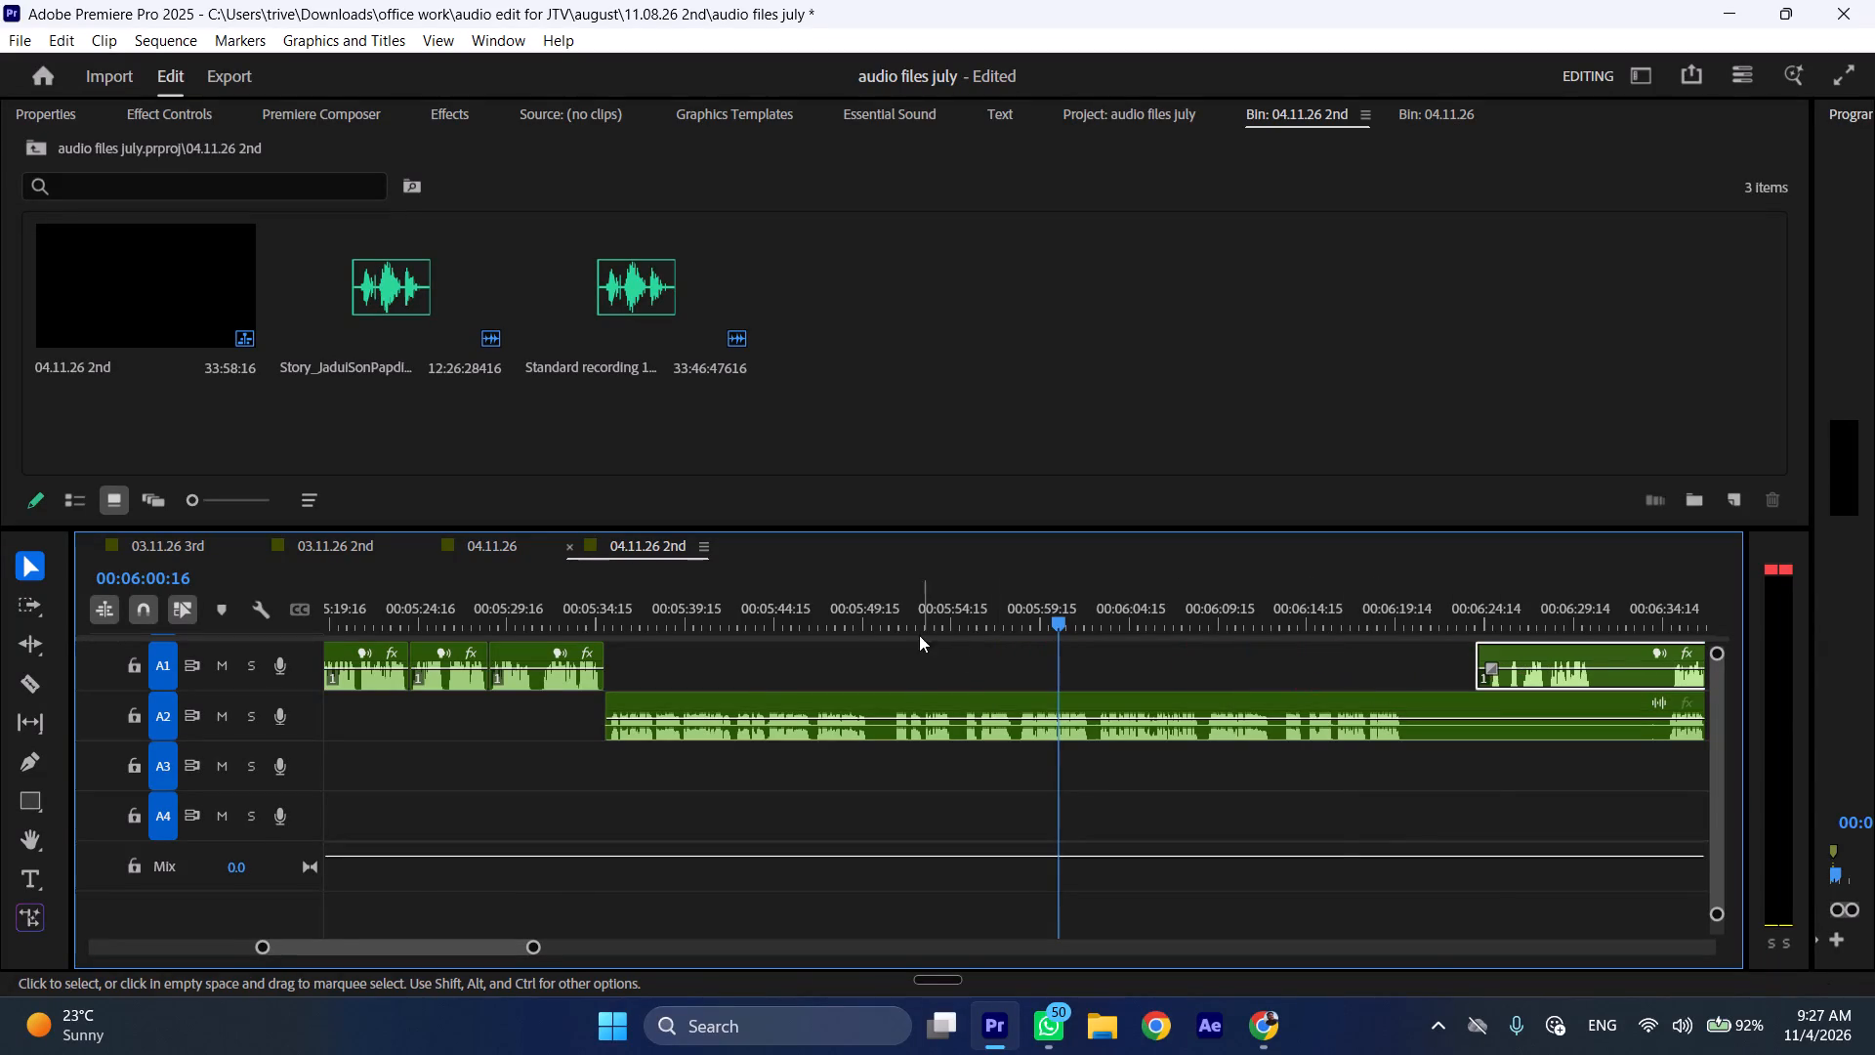
Cut the A2 clip at 00:05:50:02 and 00:05:55:02, and ripple delete the section between the cuts.
{"action": "left_click", "coordinate": [852, 601]}
{"action": "key", "text": "space"}
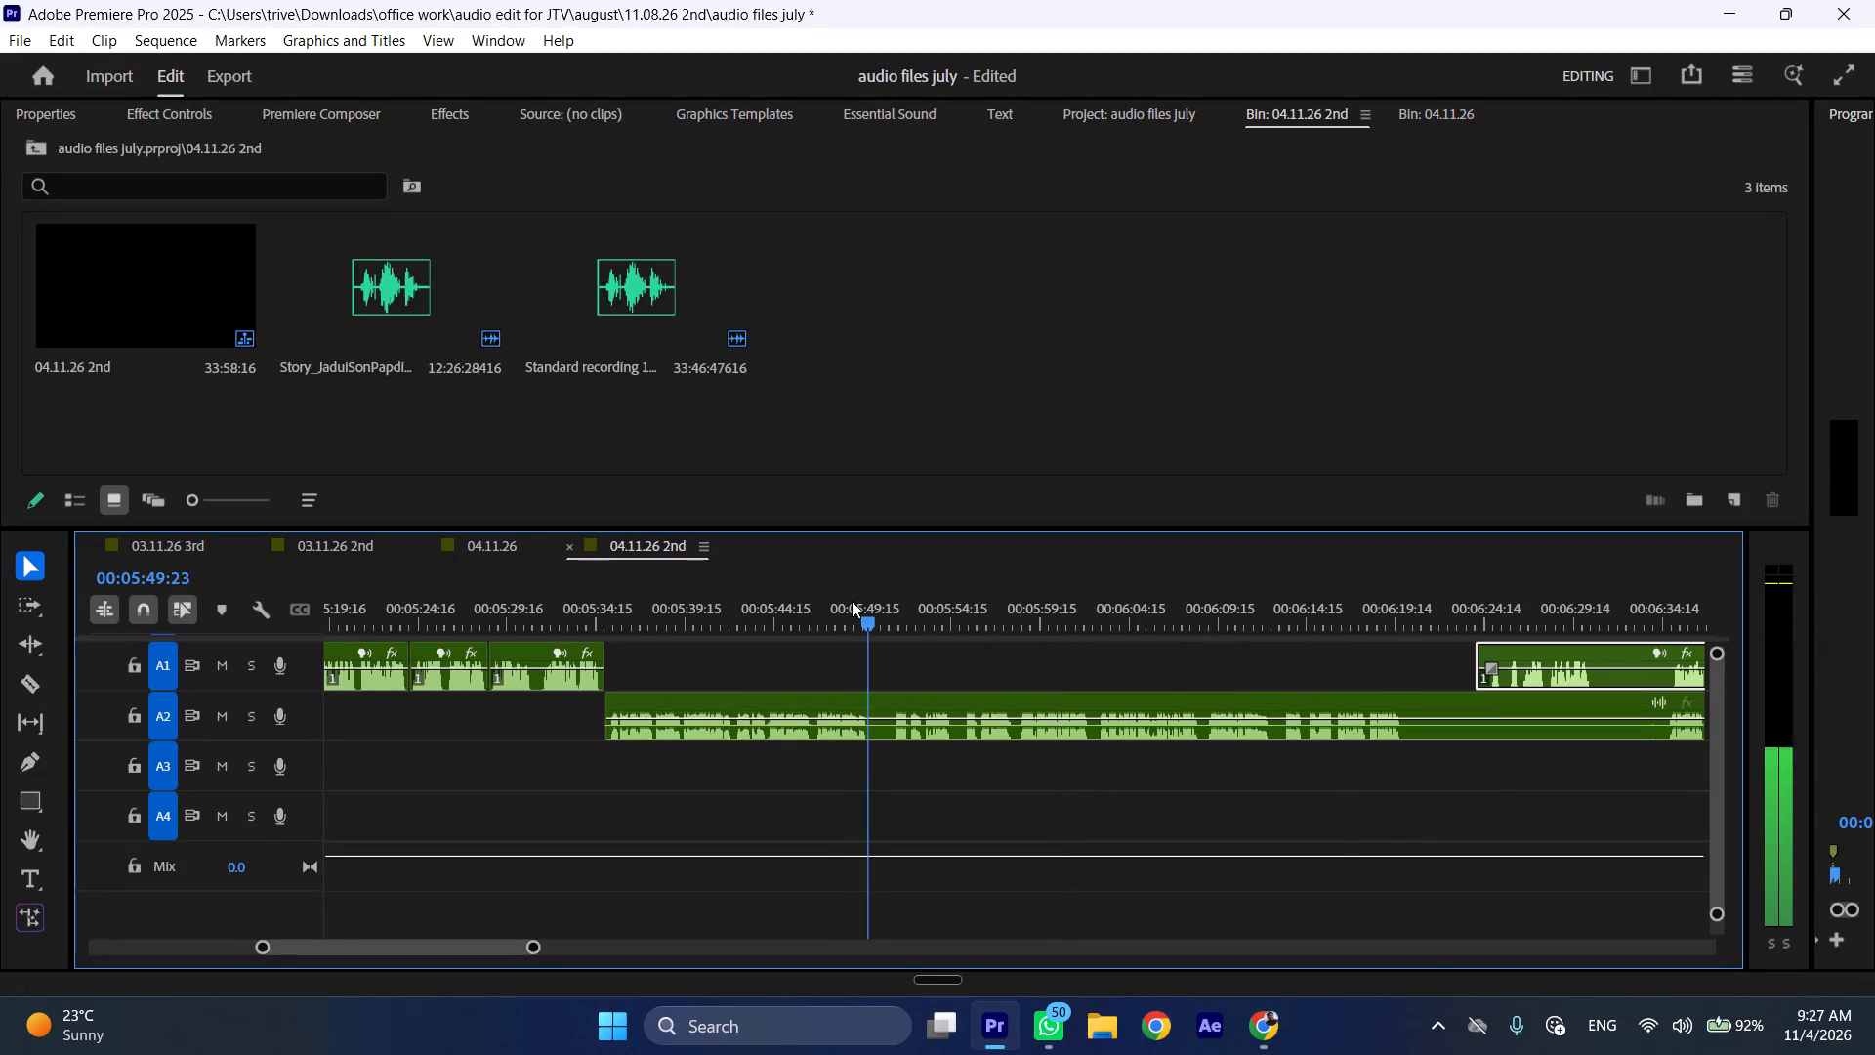
{"action": "key", "text": "space"}
{"action": "key", "text": "shift+c"}
{"action": "left_click_drag", "start_coordinate": [941, 604], "coordinate": [963, 607]}
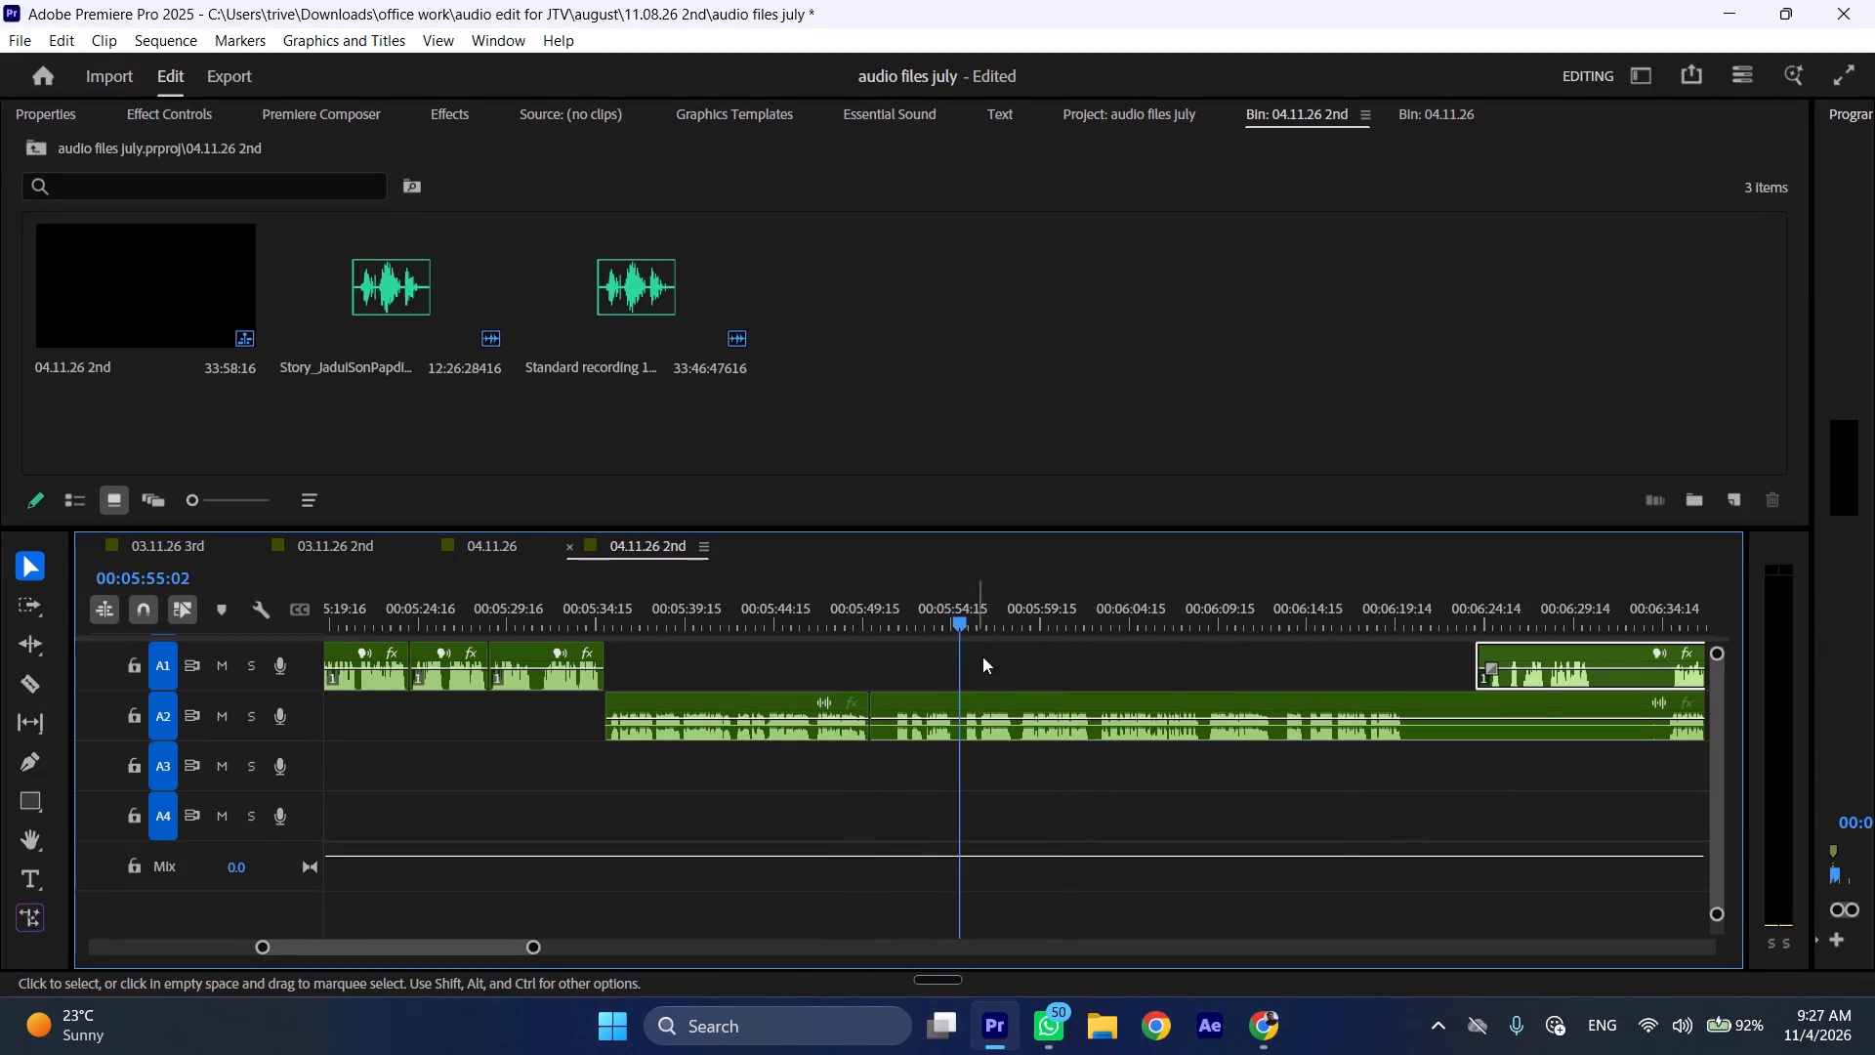
{"action": "left_click", "coordinate": [993, 689]}
{"action": "key", "text": "shift+c"}
{"action": "left_click", "coordinate": [943, 722]}
{"action": "left_click", "coordinate": [937, 731]}
{"action": "key", "text": "ctrl+shift+d"}
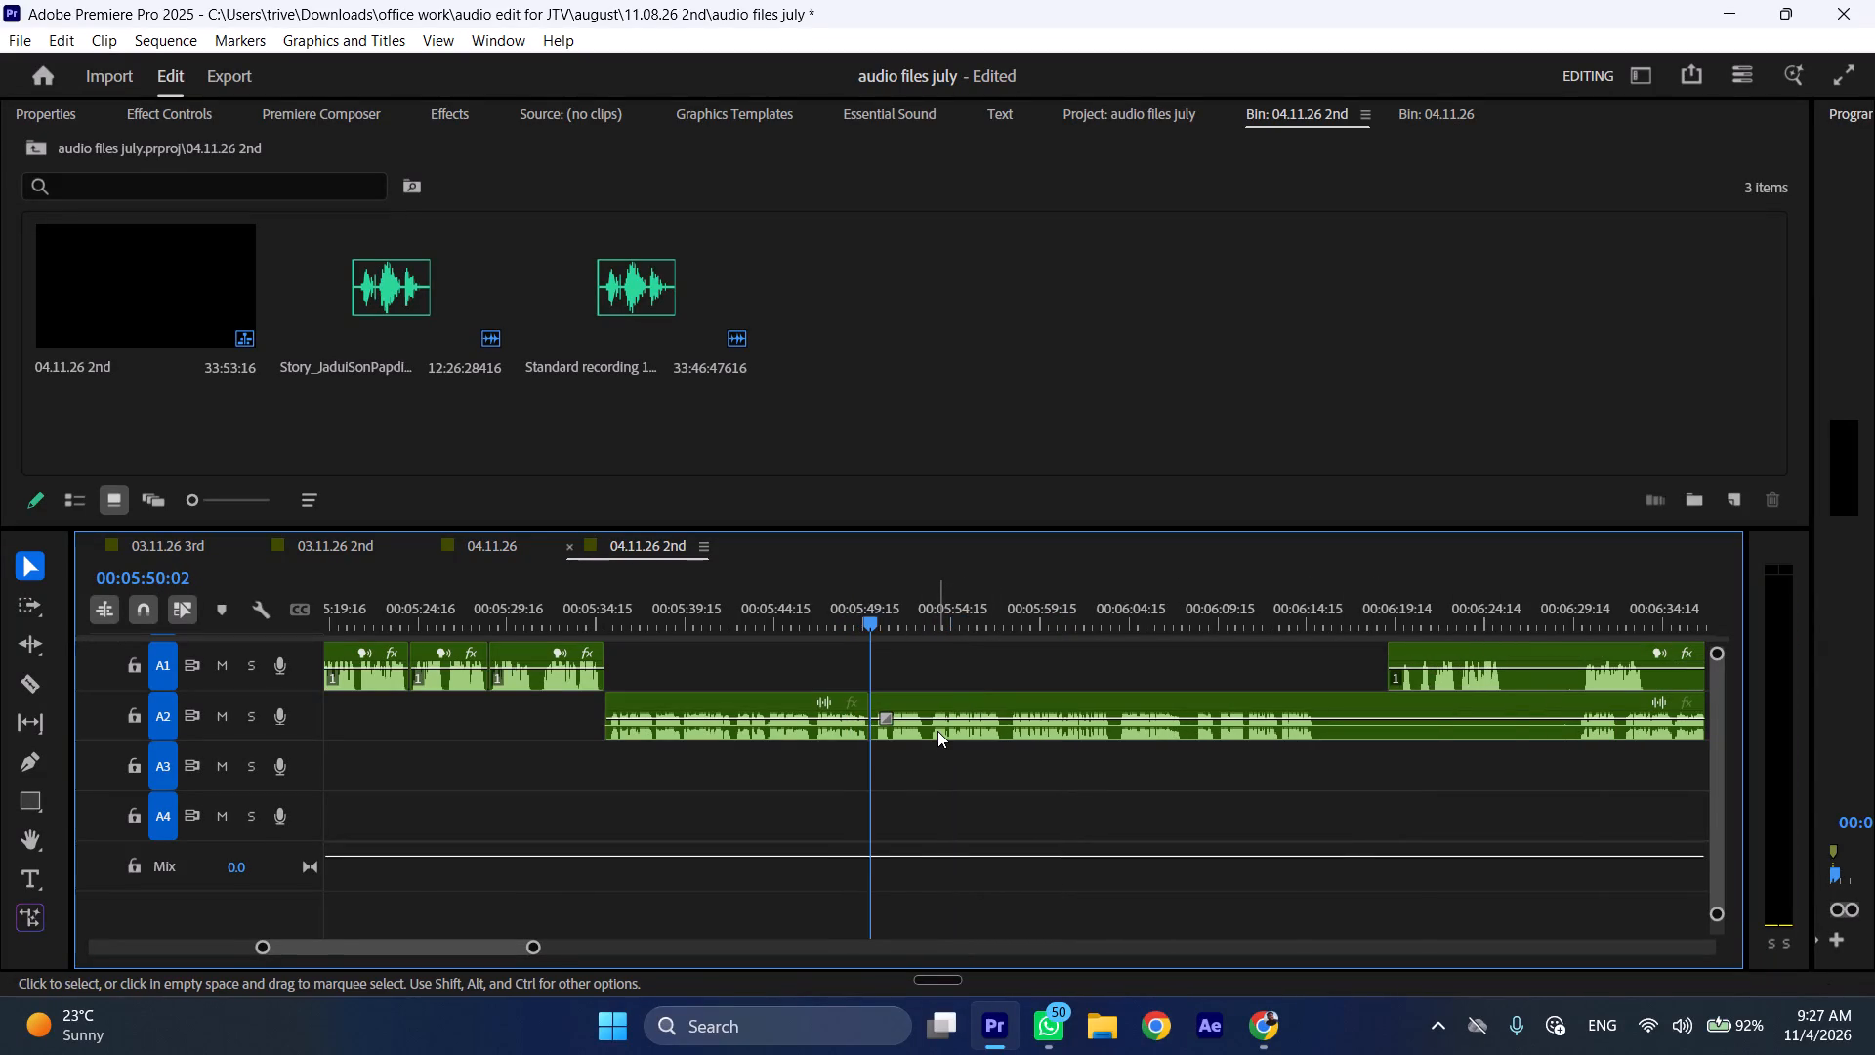
Play back the A2 speech at increased speed from the new join at 00:05:50:02.
{"action": "key", "text": "space"}
{"action": "type", "text": "l"}
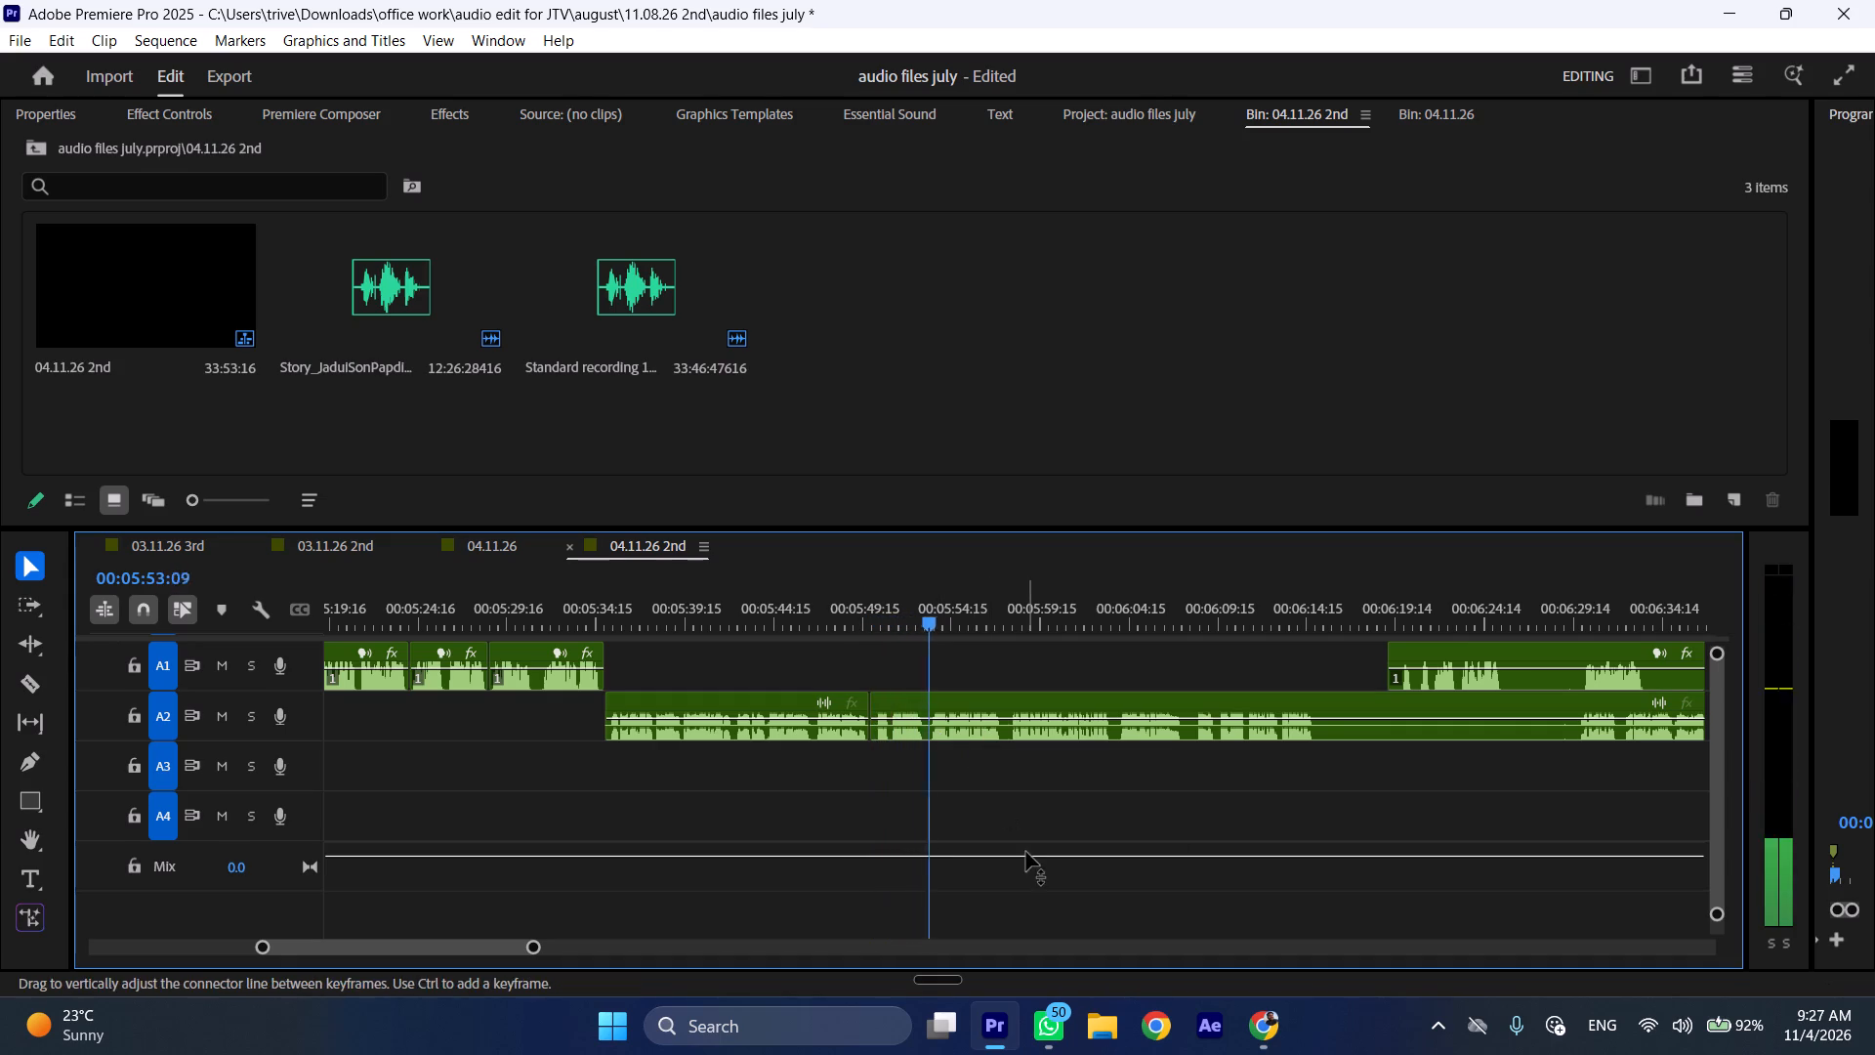
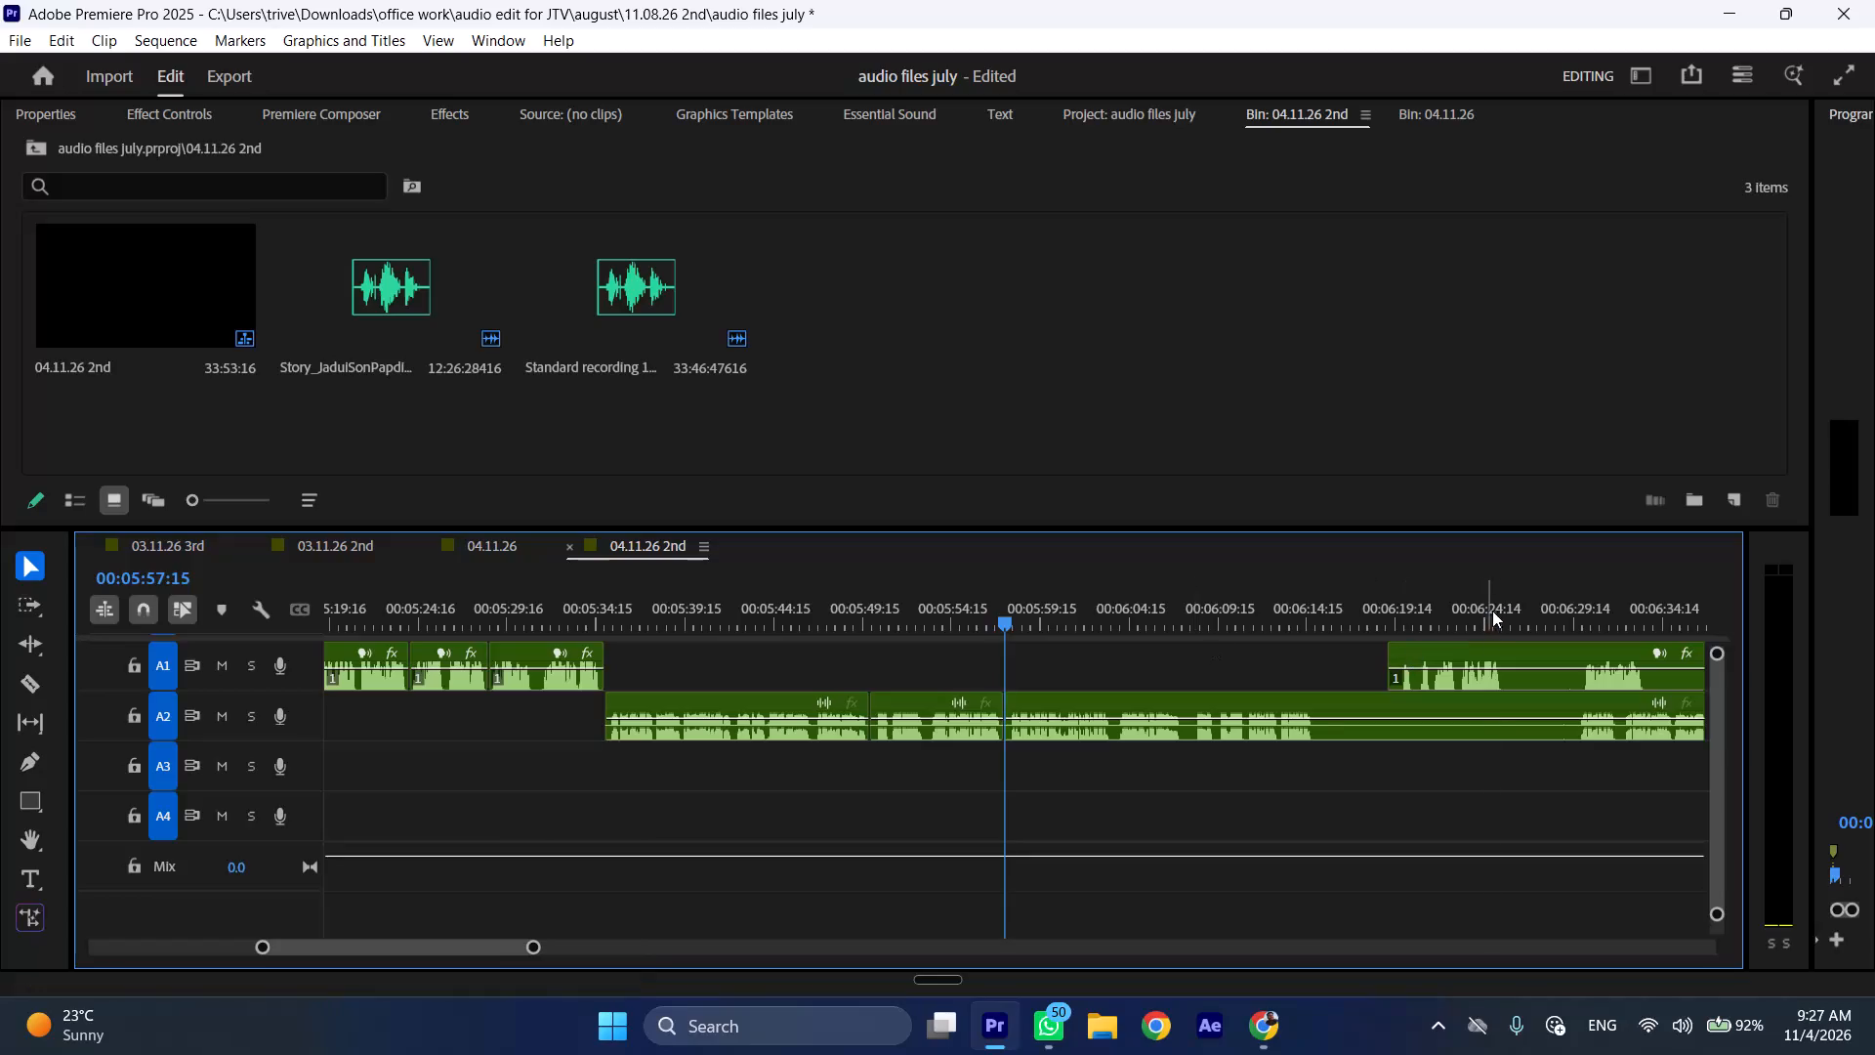
Cut the long A1 clip at 00:06:25:15 and insert its opening piece at 00:05:57:15, at the A2 clip join.
{"action": "left_click", "coordinate": [1499, 611]}
{"action": "left_click", "coordinate": [1515, 643]}
{"action": "key", "text": "shift+c"}
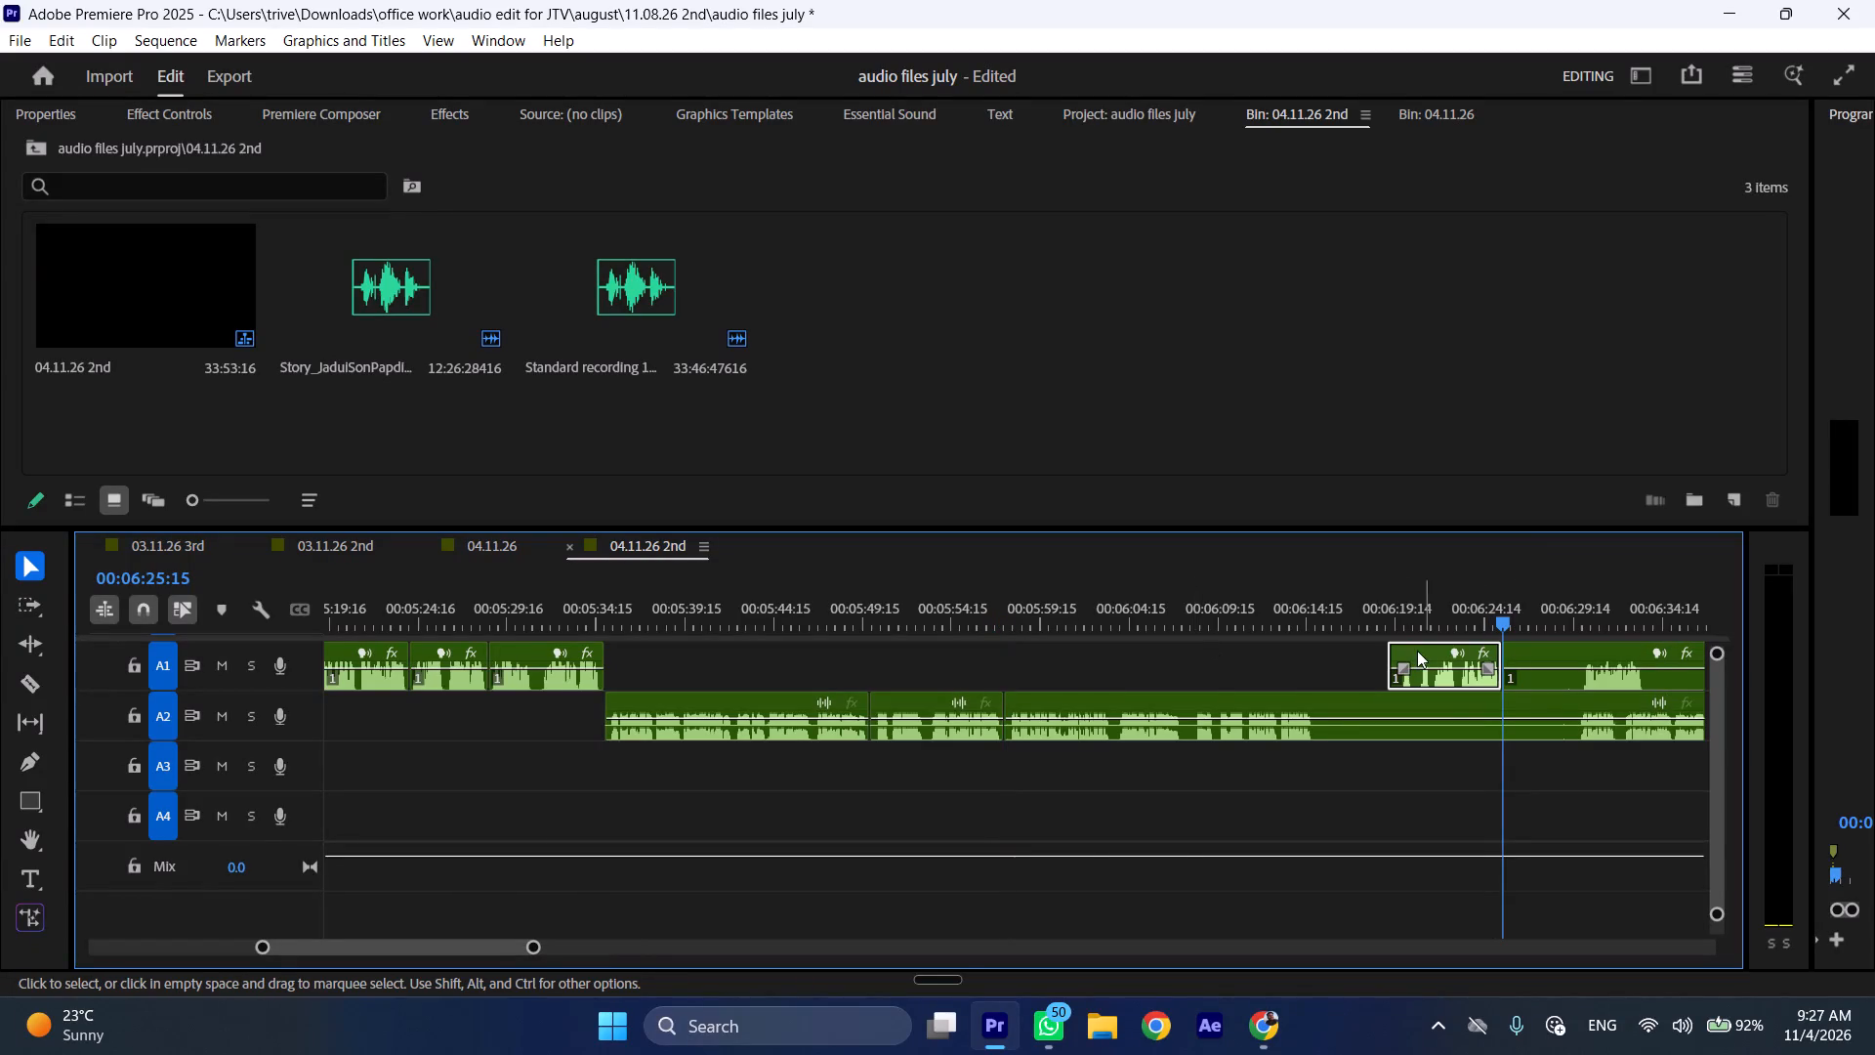
{"action": "left_click_drag", "start_coordinate": [1417, 645], "coordinate": [1043, 645]}
Review the inserted A1 piece, cut it at 00:05:59:06, and ripple delete the section before the cut.
{"action": "left_click", "coordinate": [977, 605]}
{"action": "key", "text": "space"}
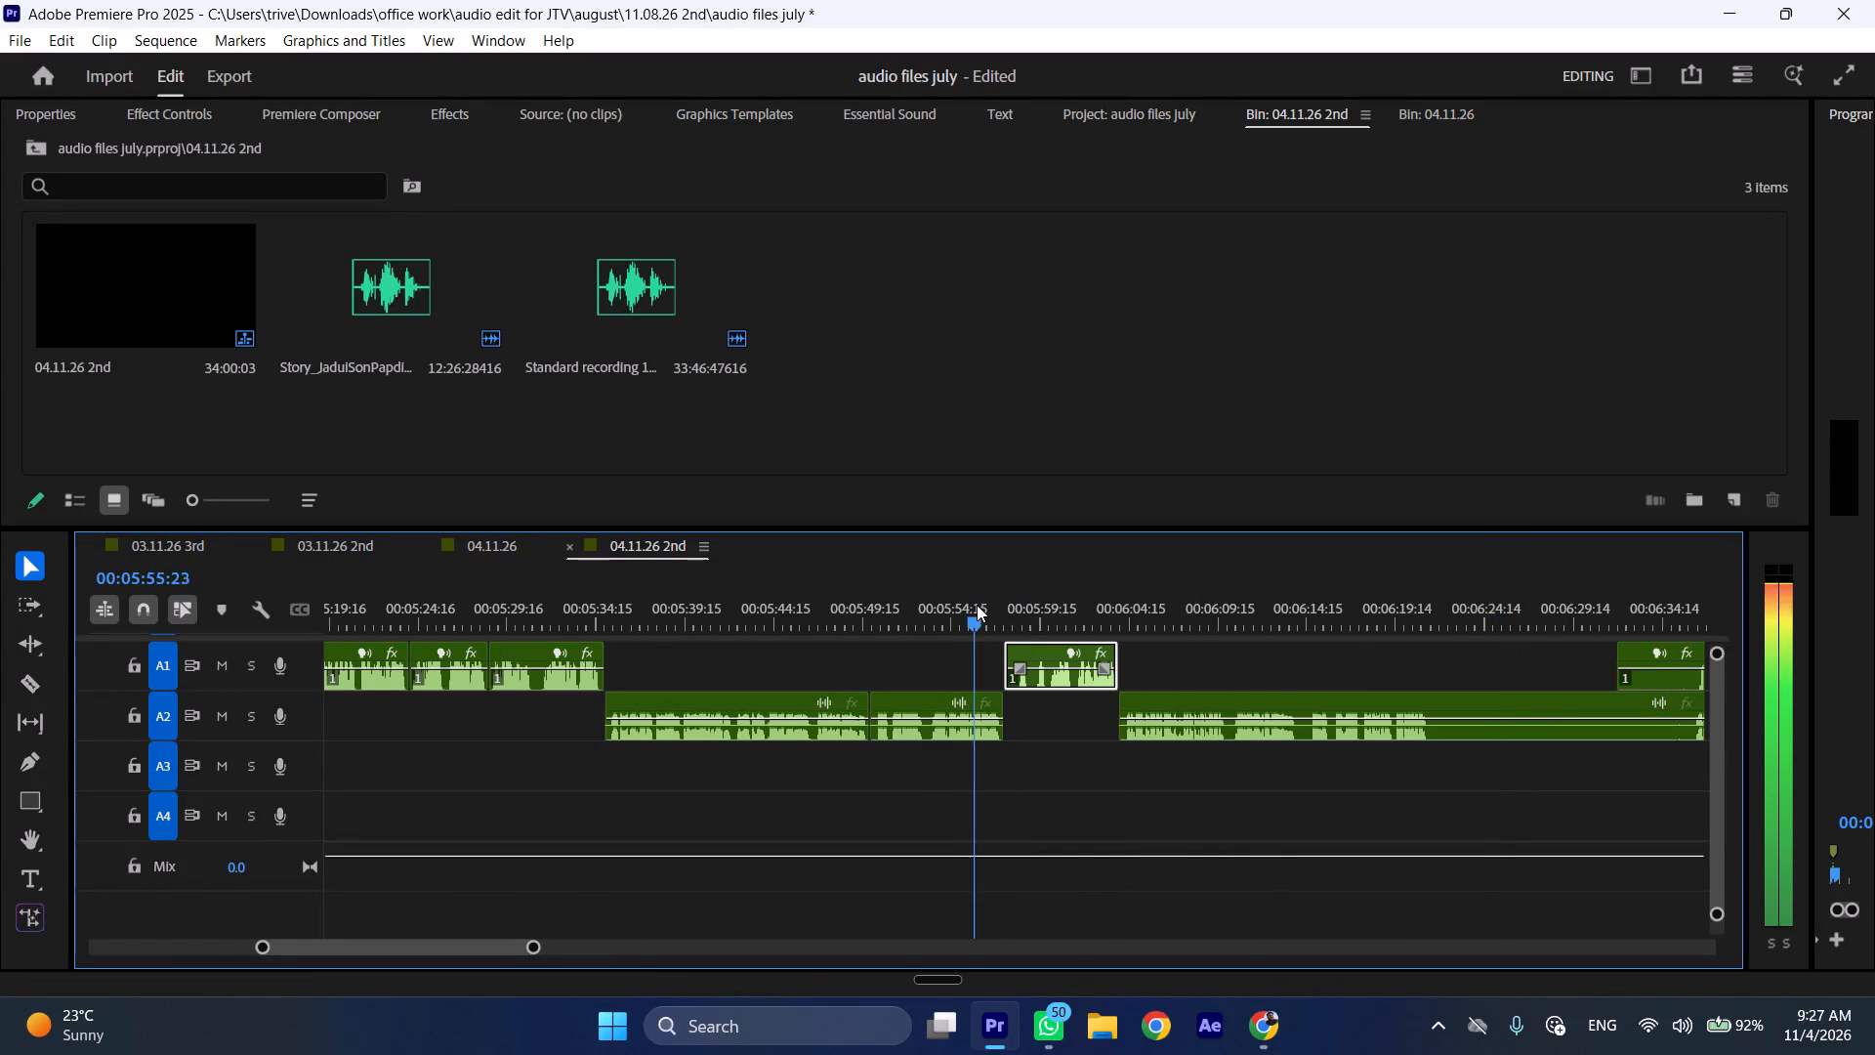
{"action": "type", "text": "l"}
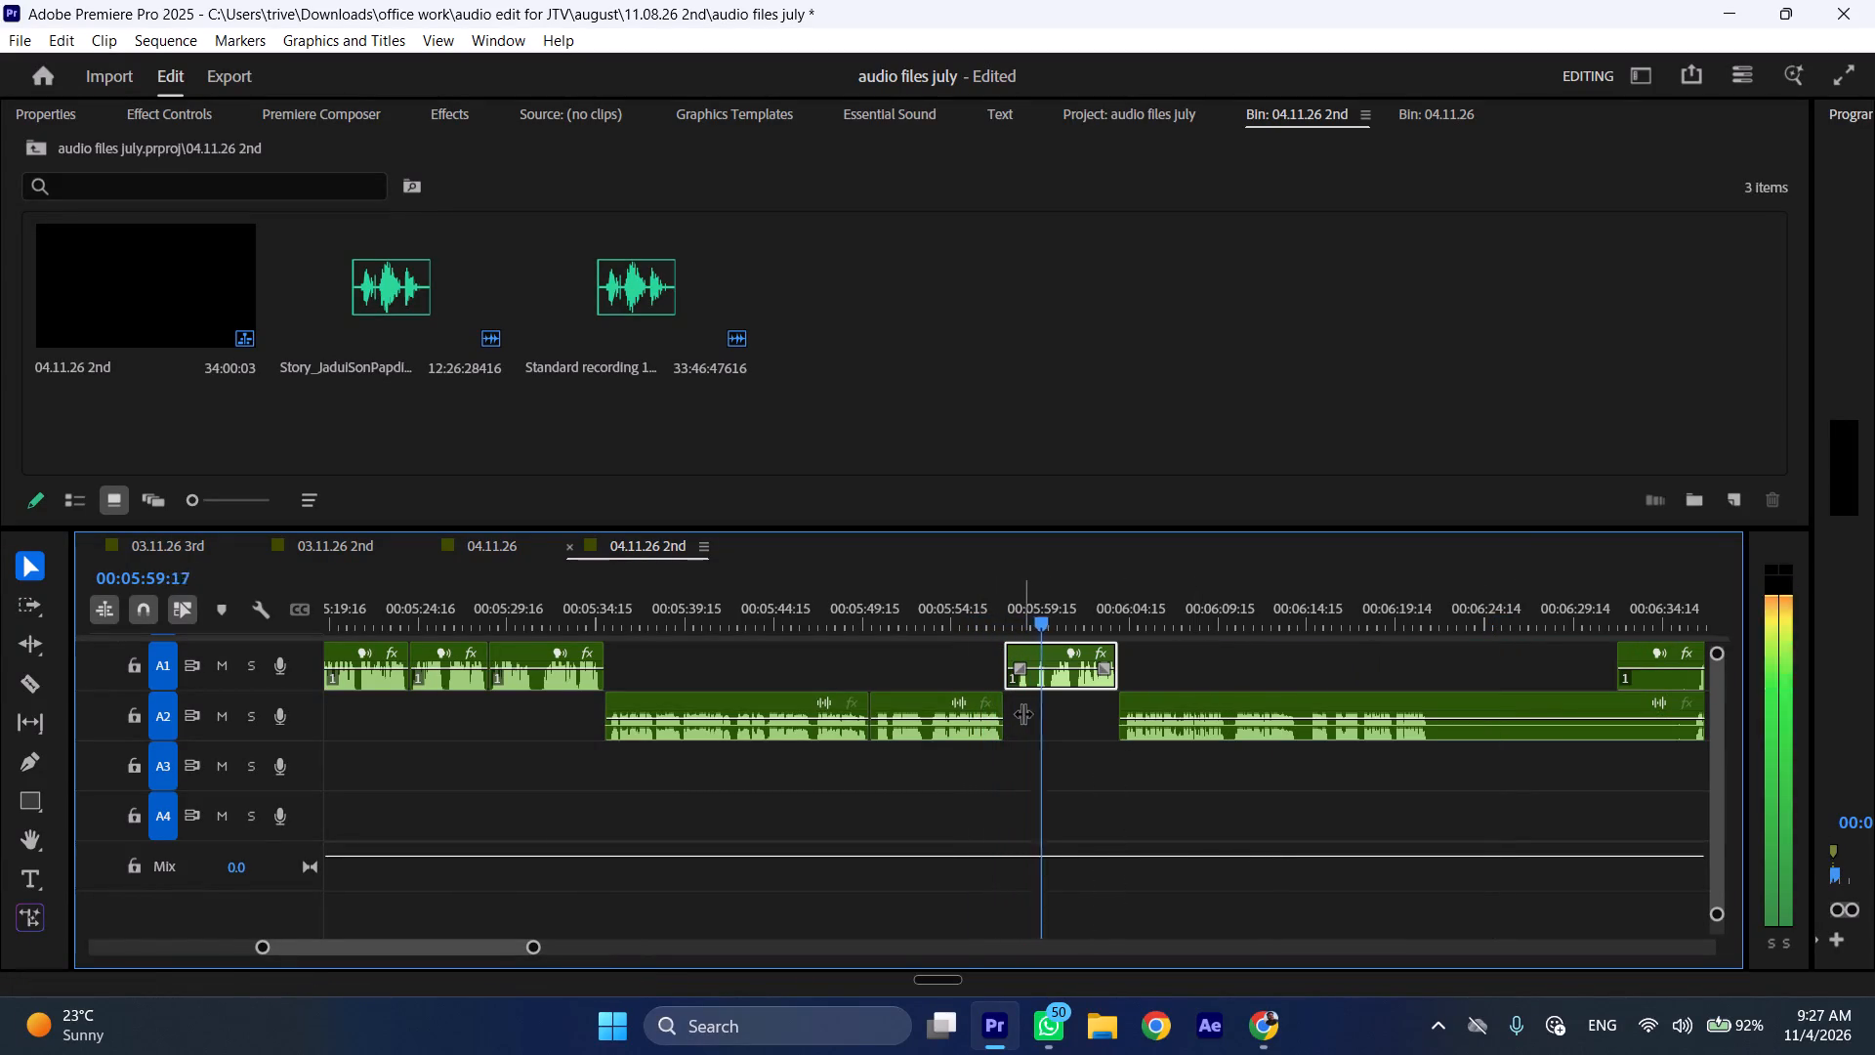
{"action": "left_click", "coordinate": [1035, 597]}
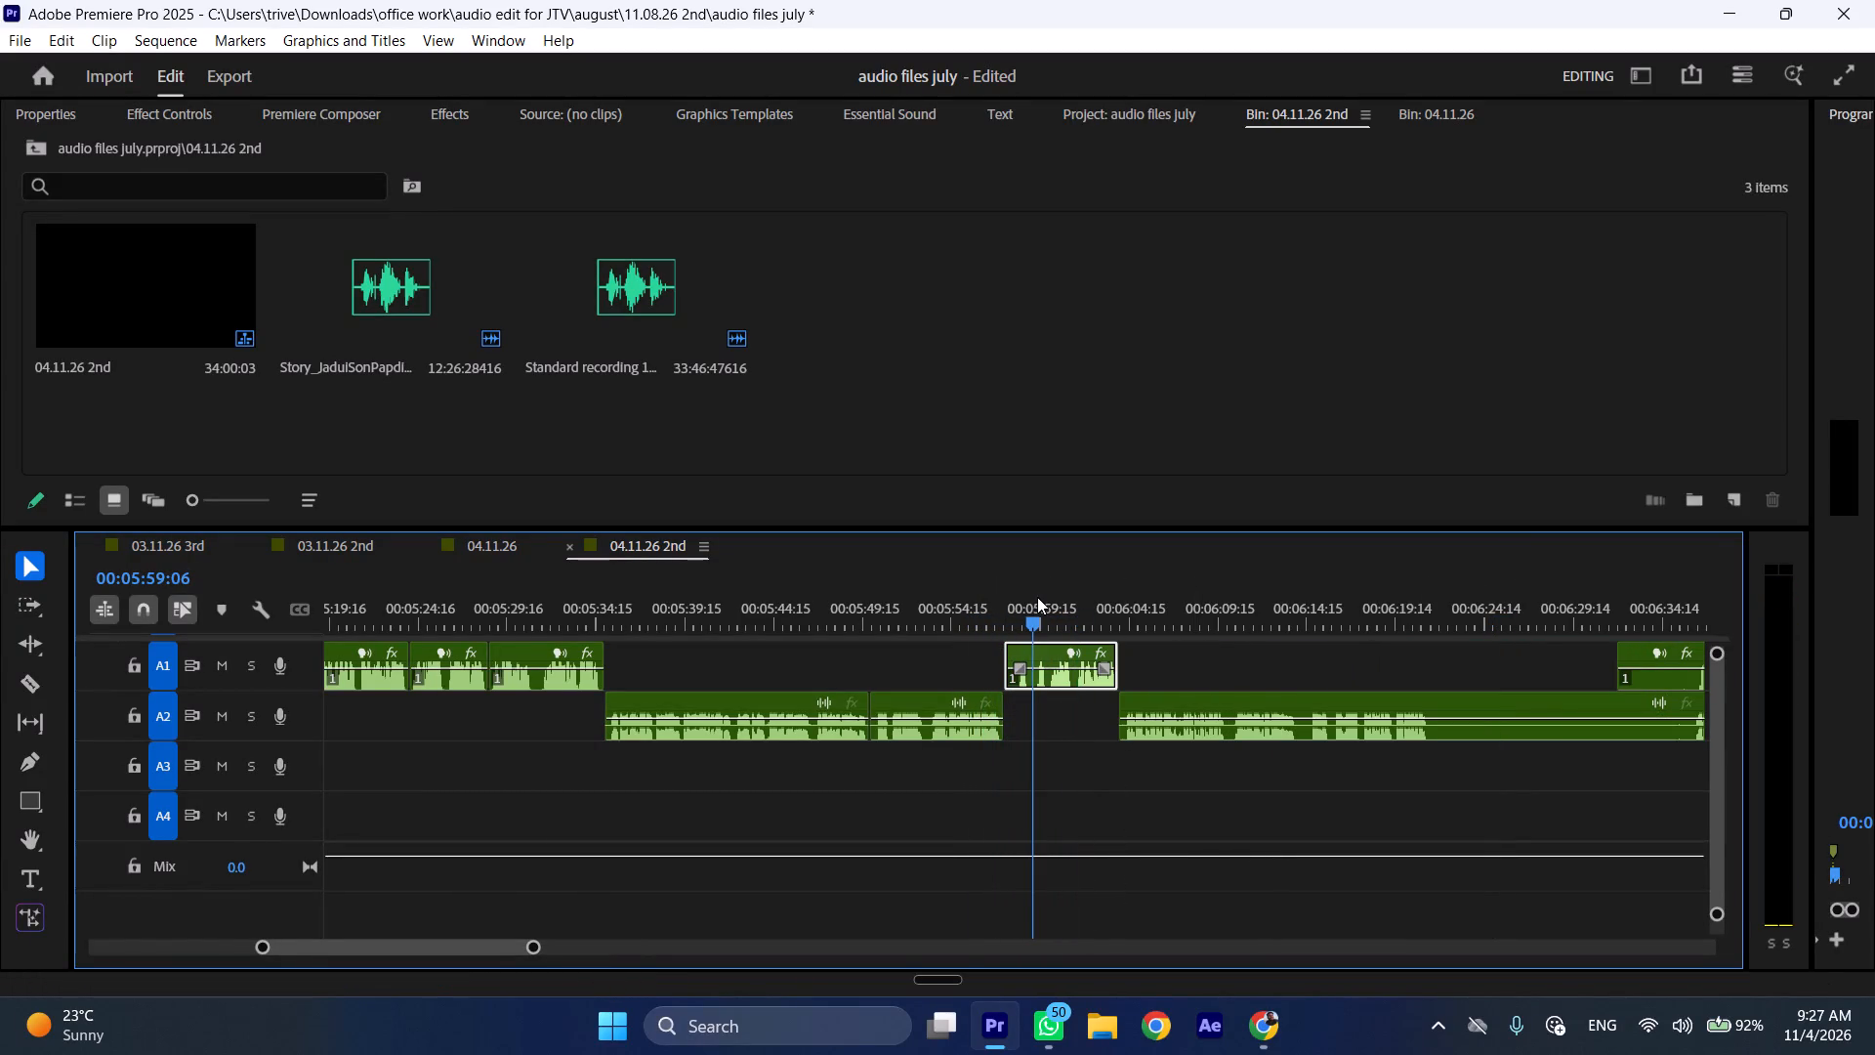
{"action": "key", "text": "shift+c"}
{"action": "key", "text": "ctrl+shift+d"}
Play back the trimmed A1 piece at increased speed.
{"action": "key", "text": "space"}
{"action": "type", "text": "l"}
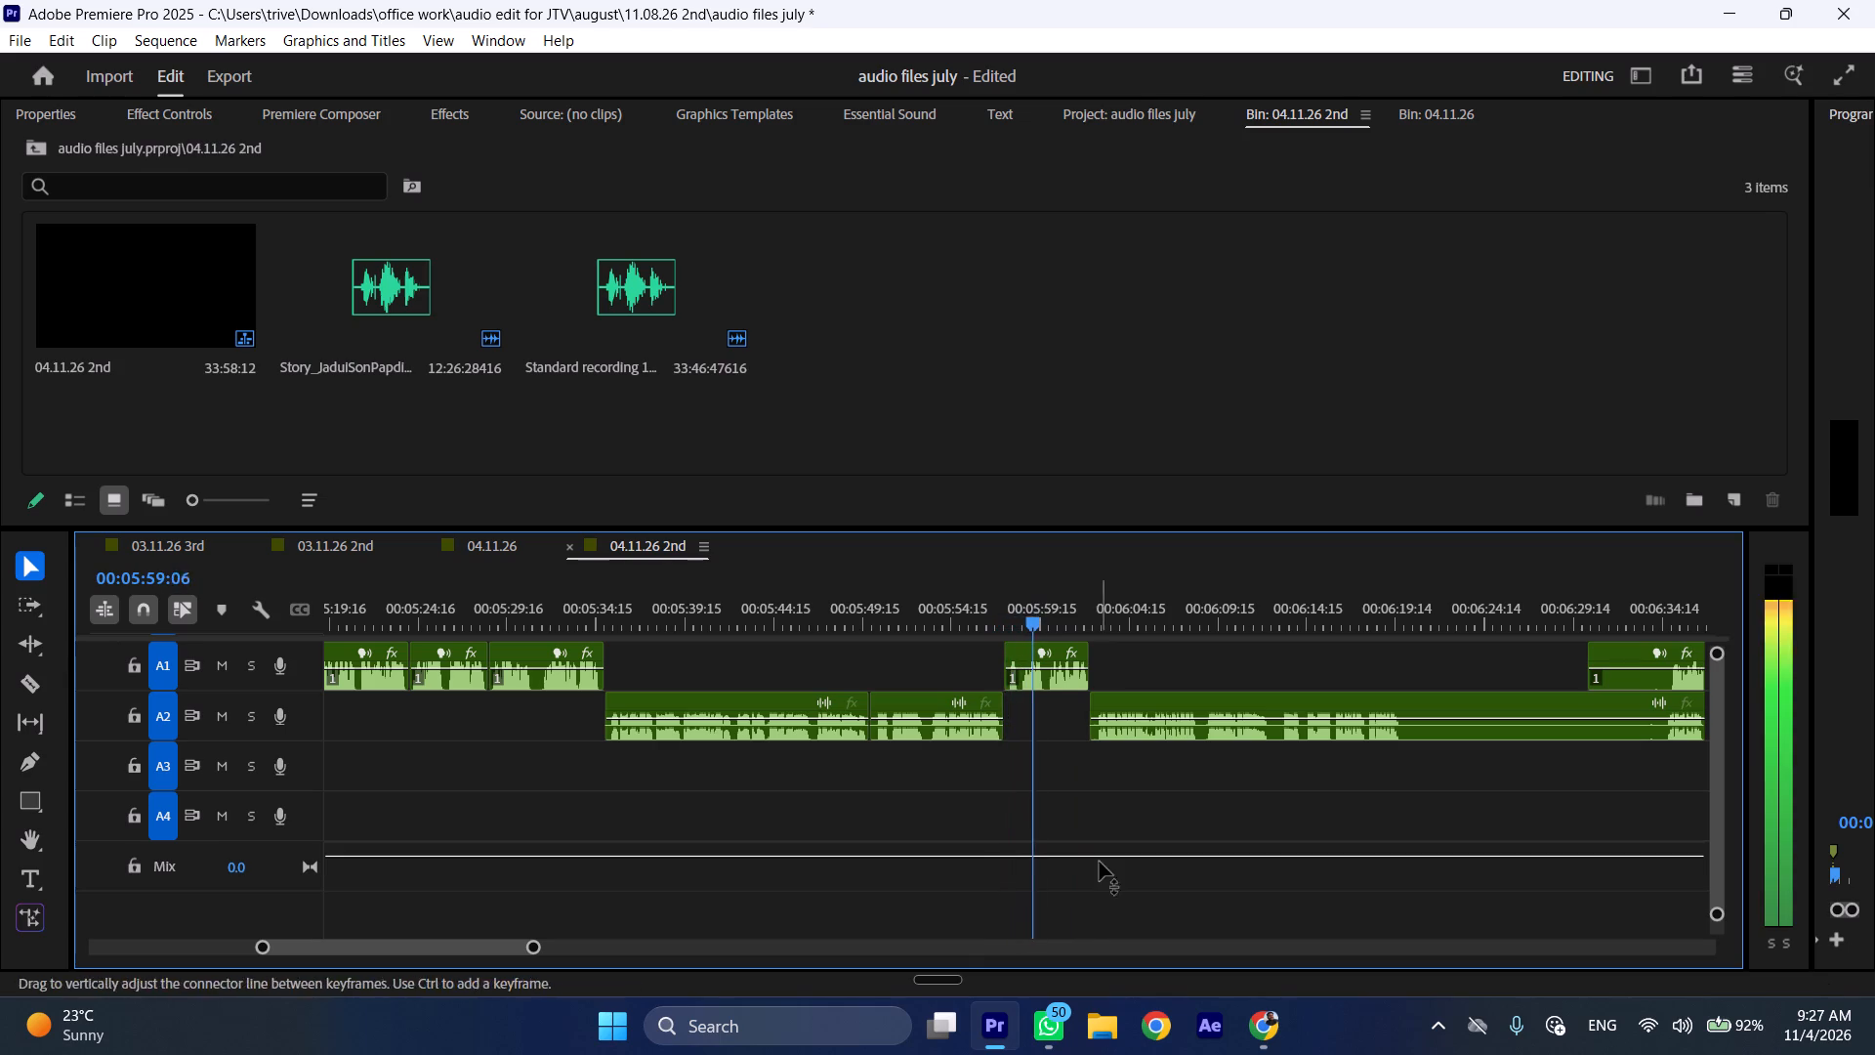
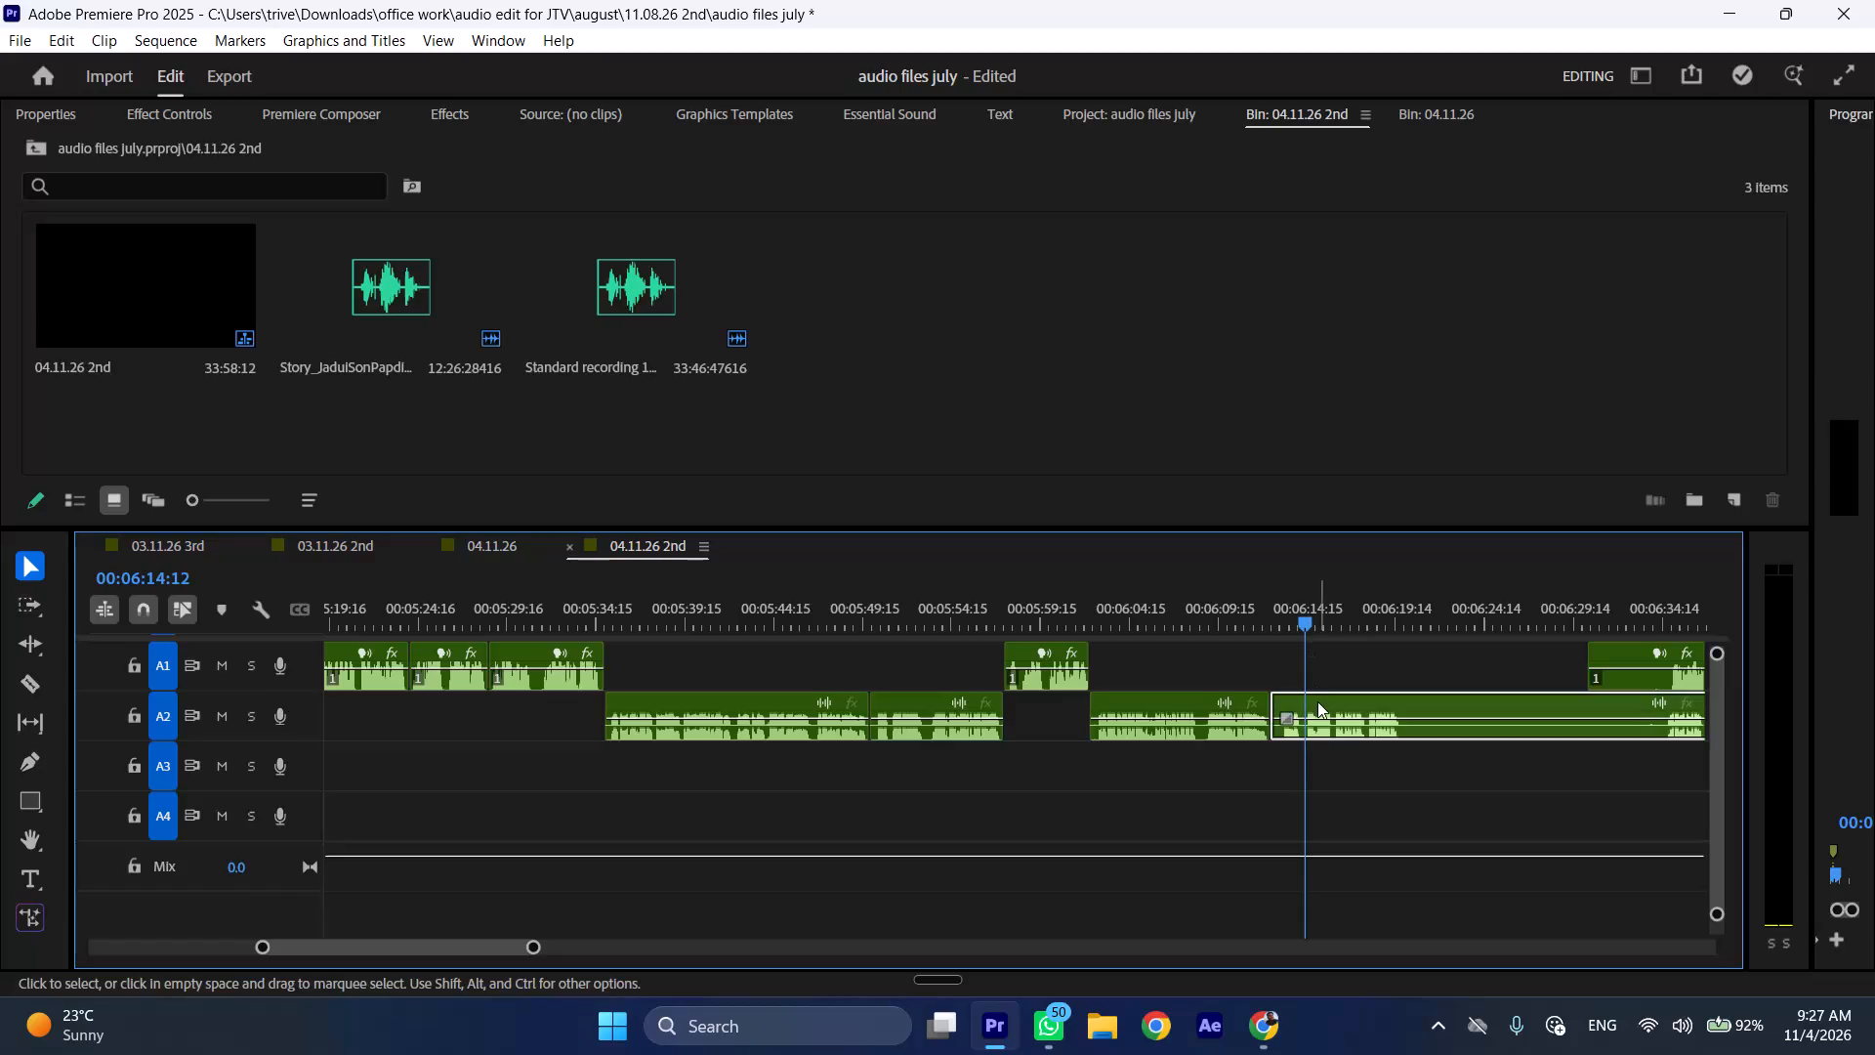
Cut the A2 clip at 00:06:14:12 and ripple delete its opening piece before the cut.
{"action": "key", "text": "shift+c"}
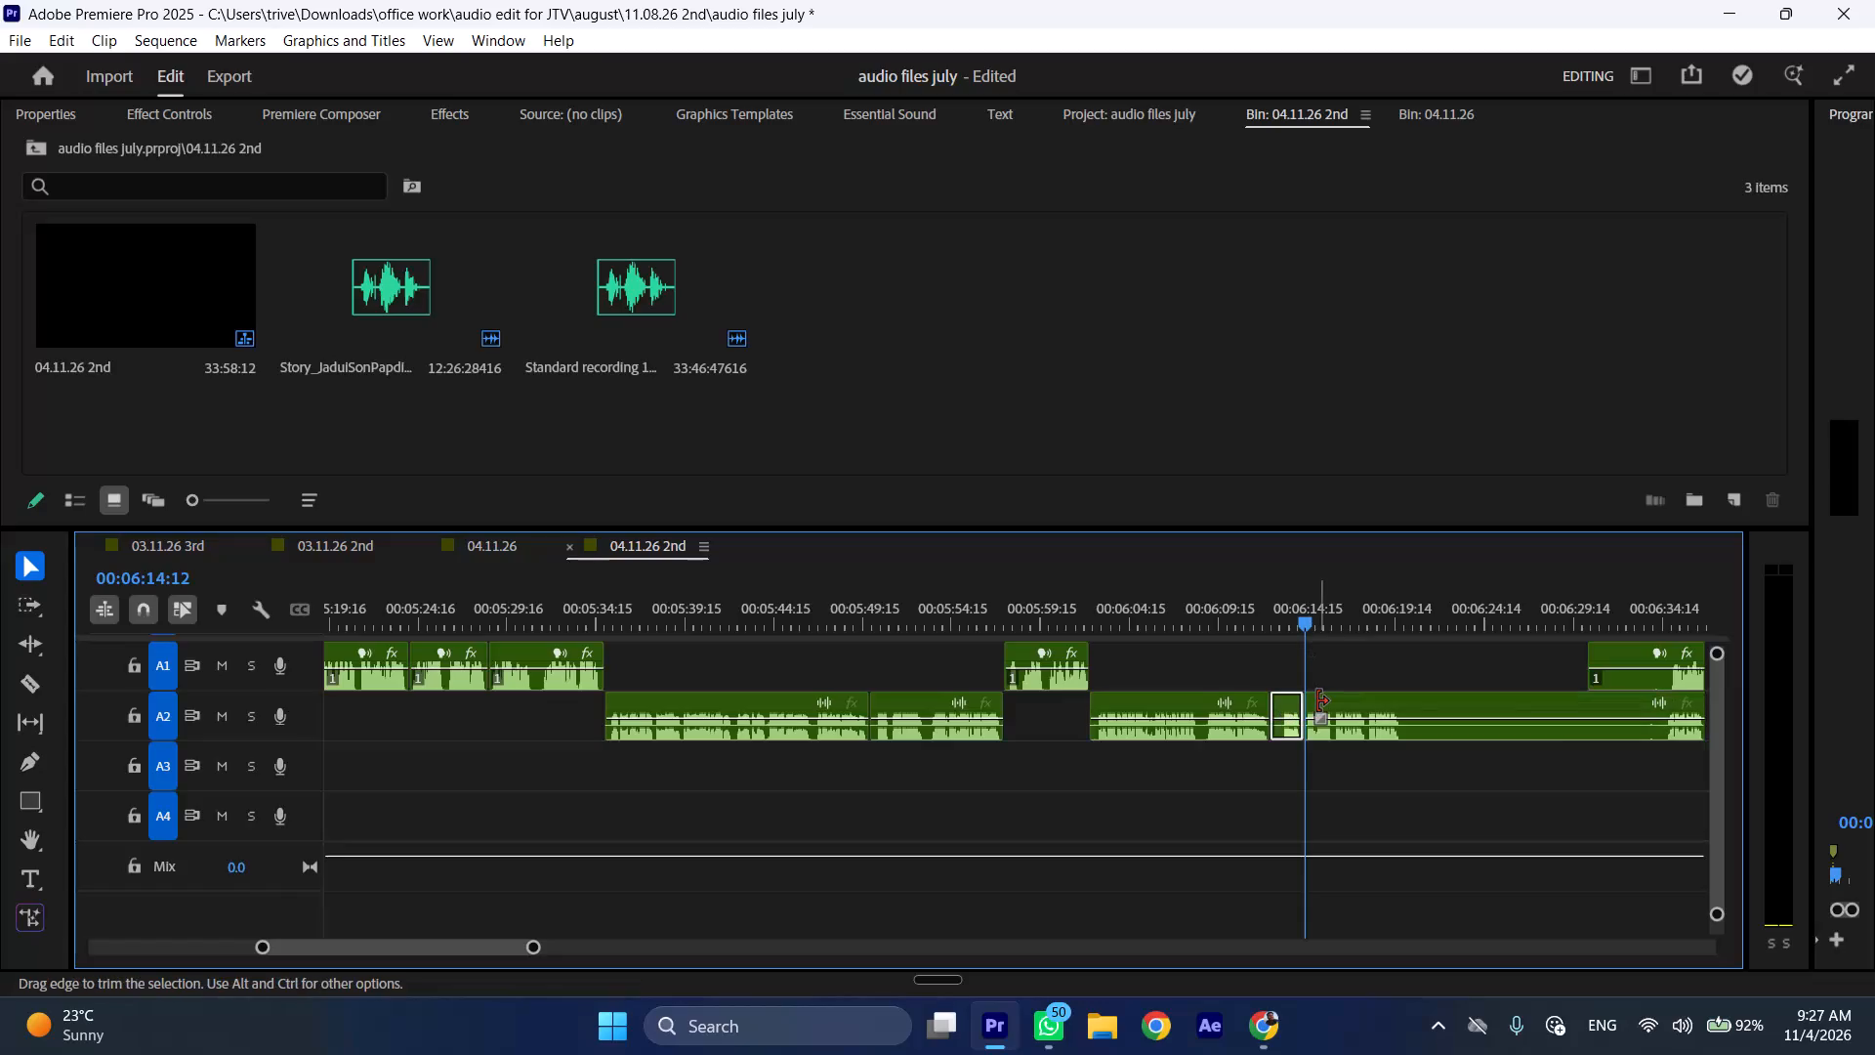
{"action": "key", "text": "ctrl+shift+d"}
Cut the preceding A2 clip at 00:06:08:13 and again just after it, and ripple delete the short gap between the cuts.
{"action": "key", "text": "space"}
{"action": "left_click_drag", "start_coordinate": [1200, 601], "coordinate": [1210, 601]}
{"action": "key", "text": "shift+c"}
{"action": "left_click", "coordinate": [1209, 609]}
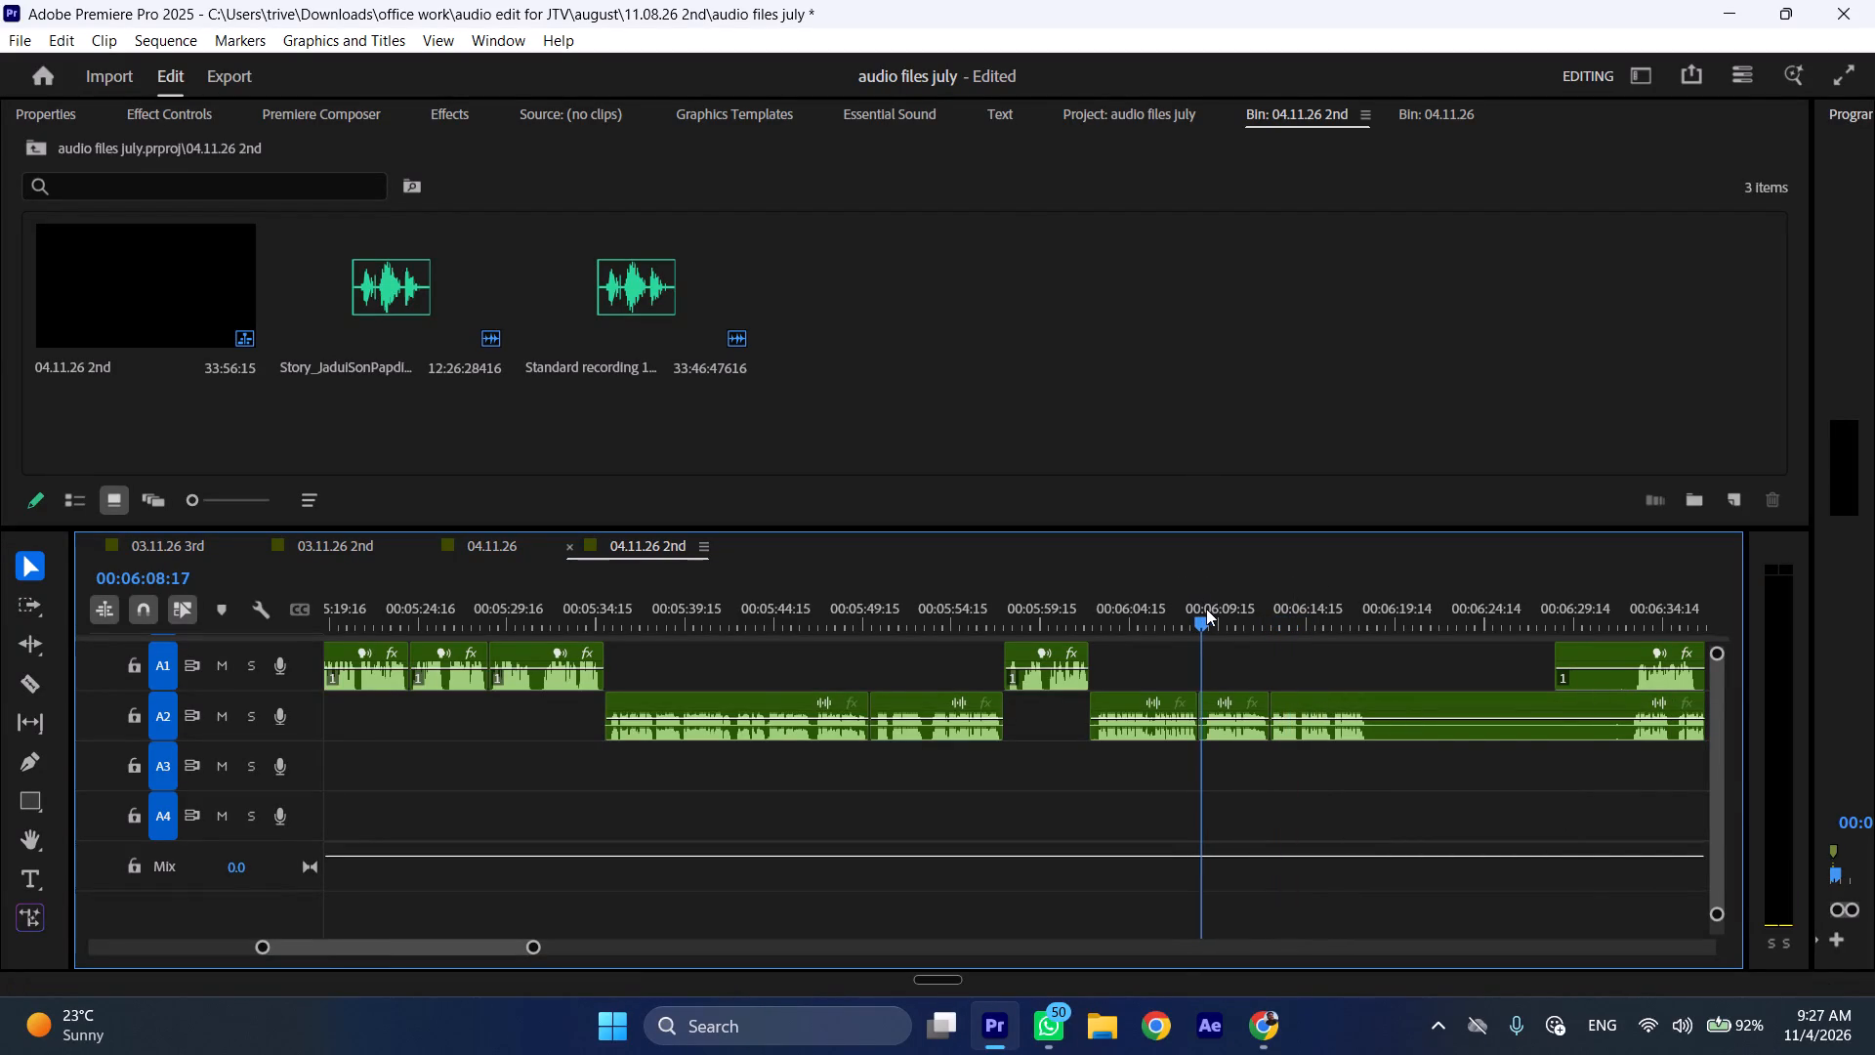
{"action": "left_click", "coordinate": [1227, 718]}
{"action": "key", "text": "shift+c"}
{"action": "key", "text": "ctrl+shift+d"}
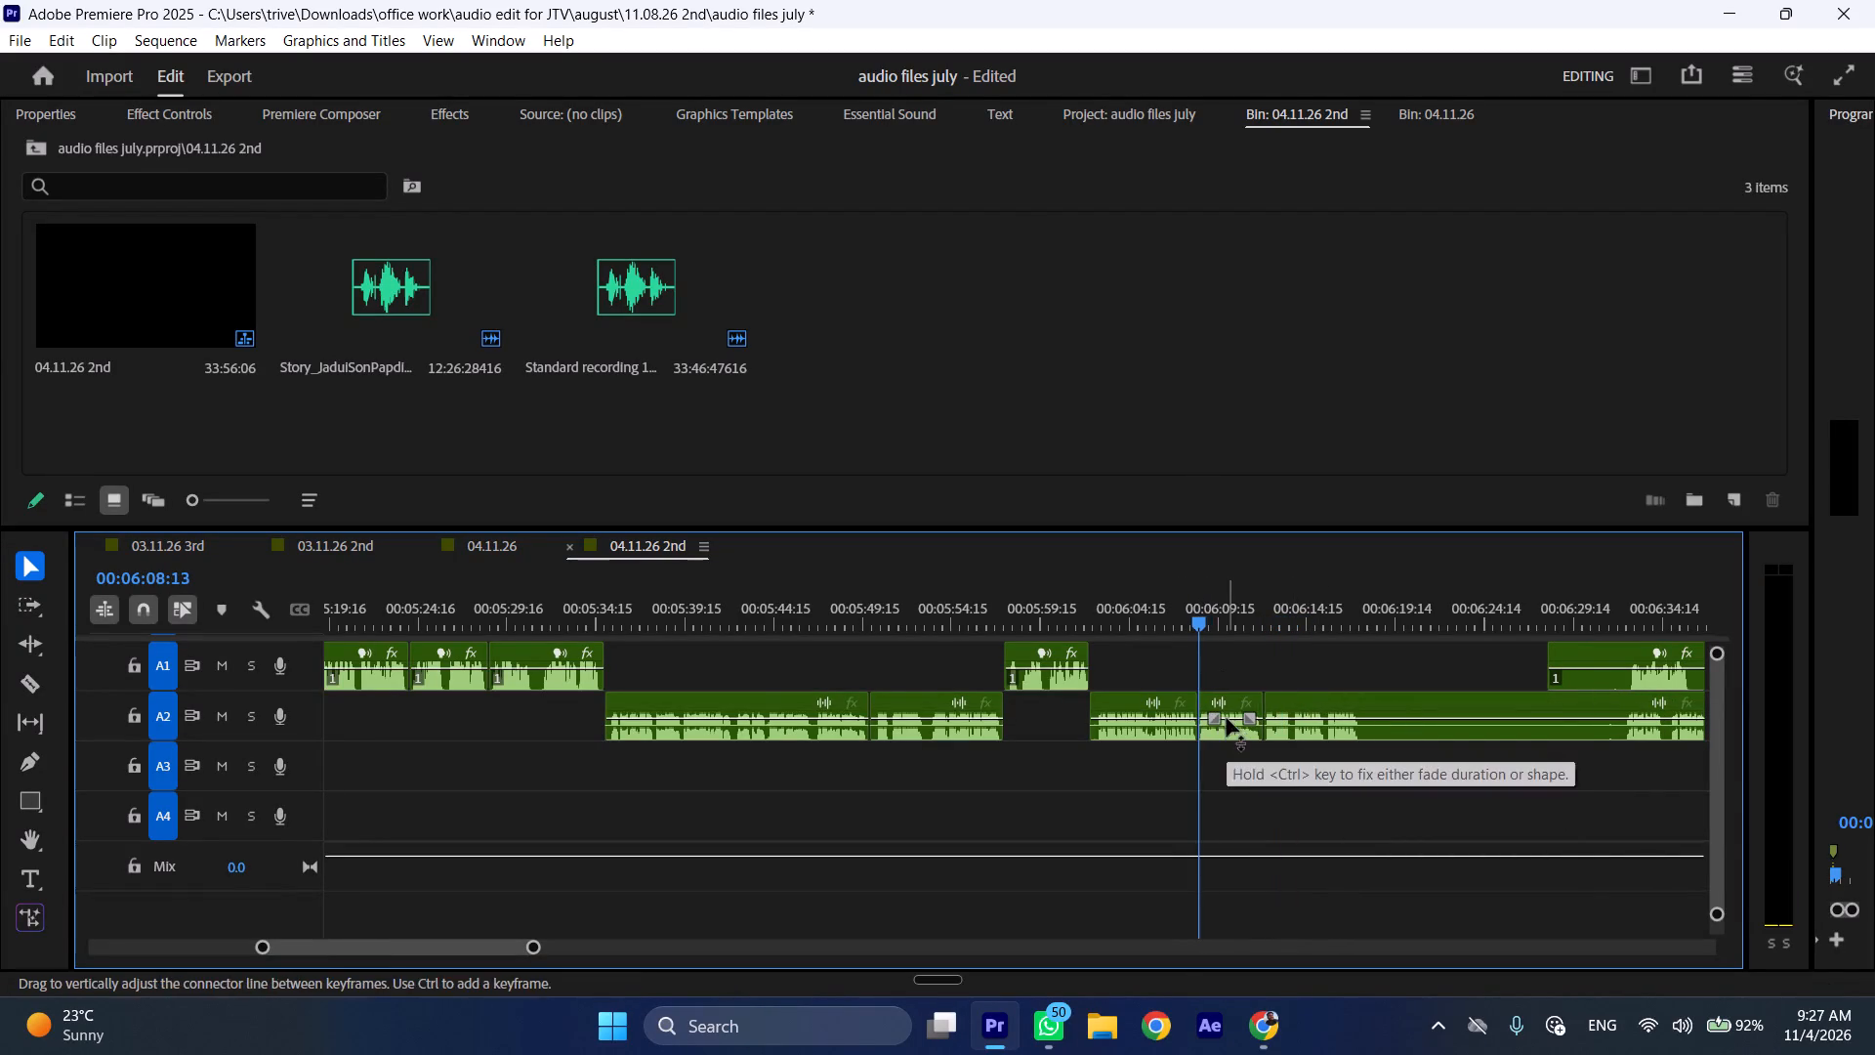
Play back the A2 audio across the following clip join at increased speed to check the trims.
{"action": "left_click", "coordinate": [1251, 599]}
{"action": "key", "text": "space"}
{"action": "type", "text": "l"}
{"action": "scroll", "coordinate": [1266, 697], "scroll_direction": "down", "scroll_amount": 6}
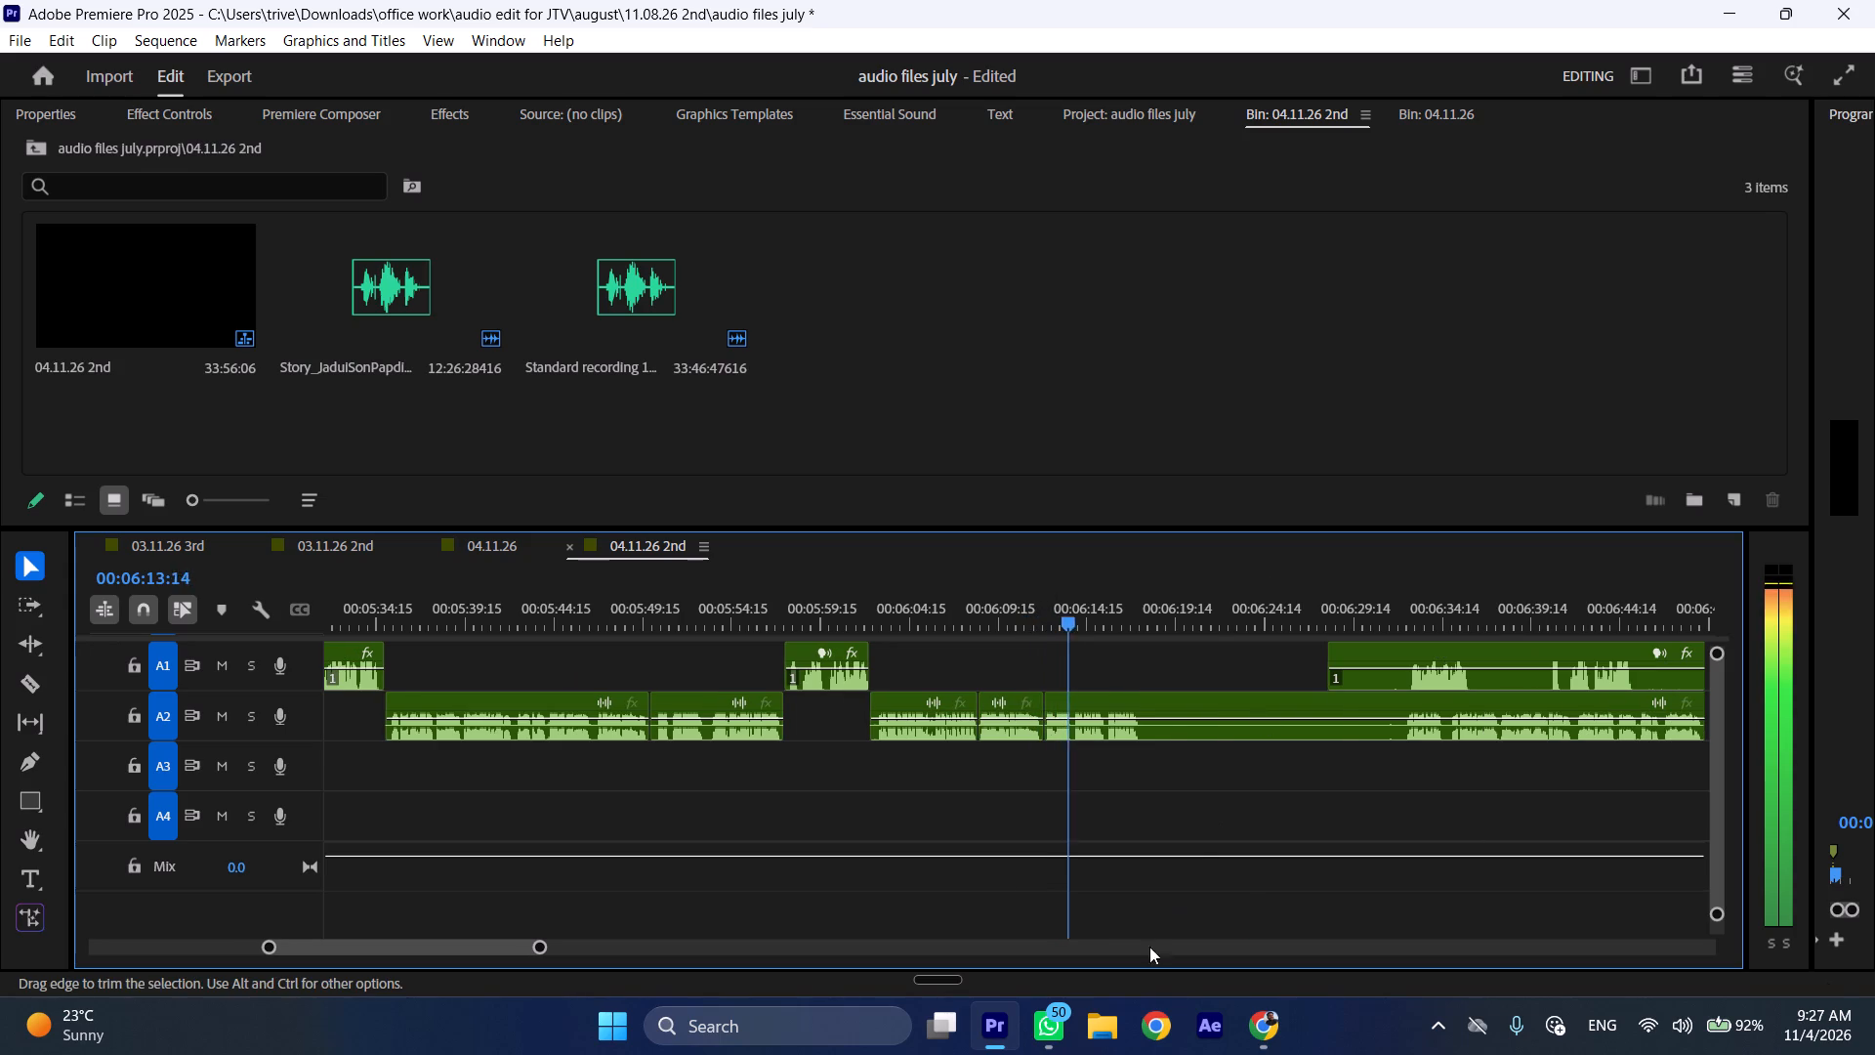
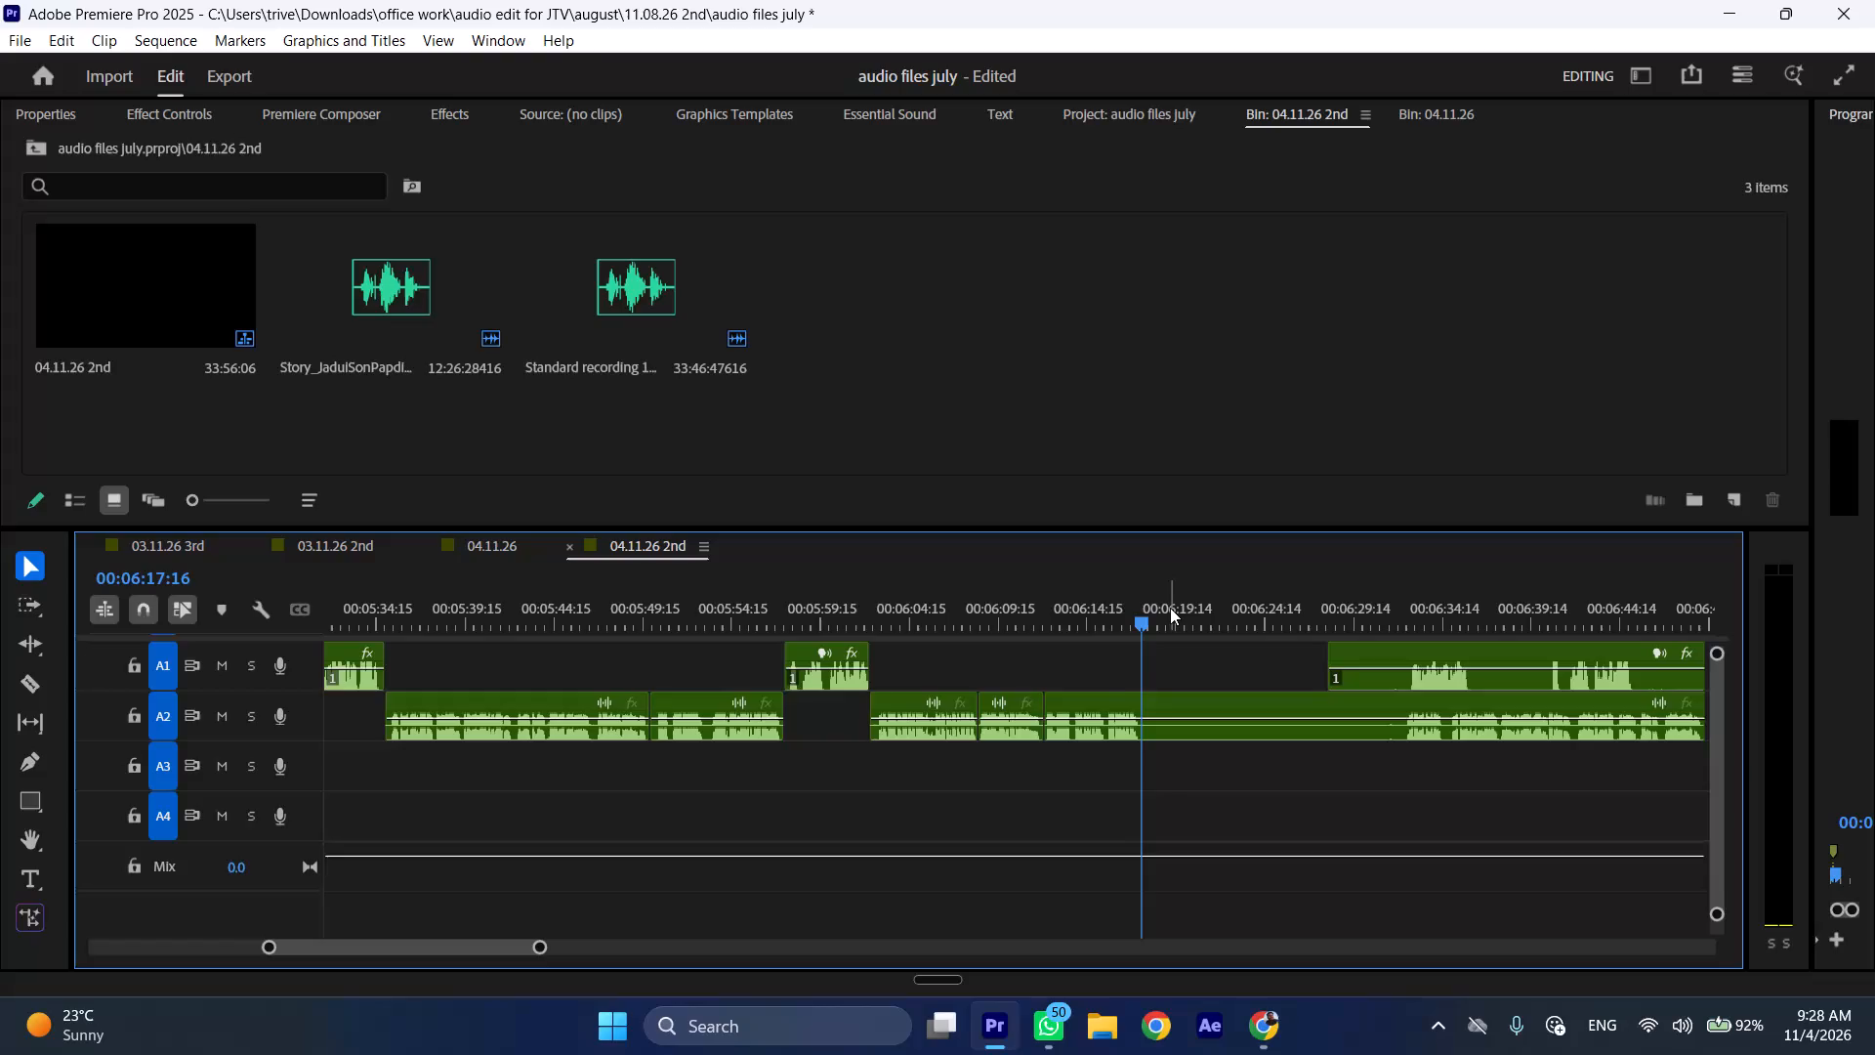
Cut A2 at 00:06:17:16, trim the silent start of the next A1 clip, cut it at 00:06:36:14, and insert that phrase at the A2 cut.
{"action": "key", "text": "shift+c"}
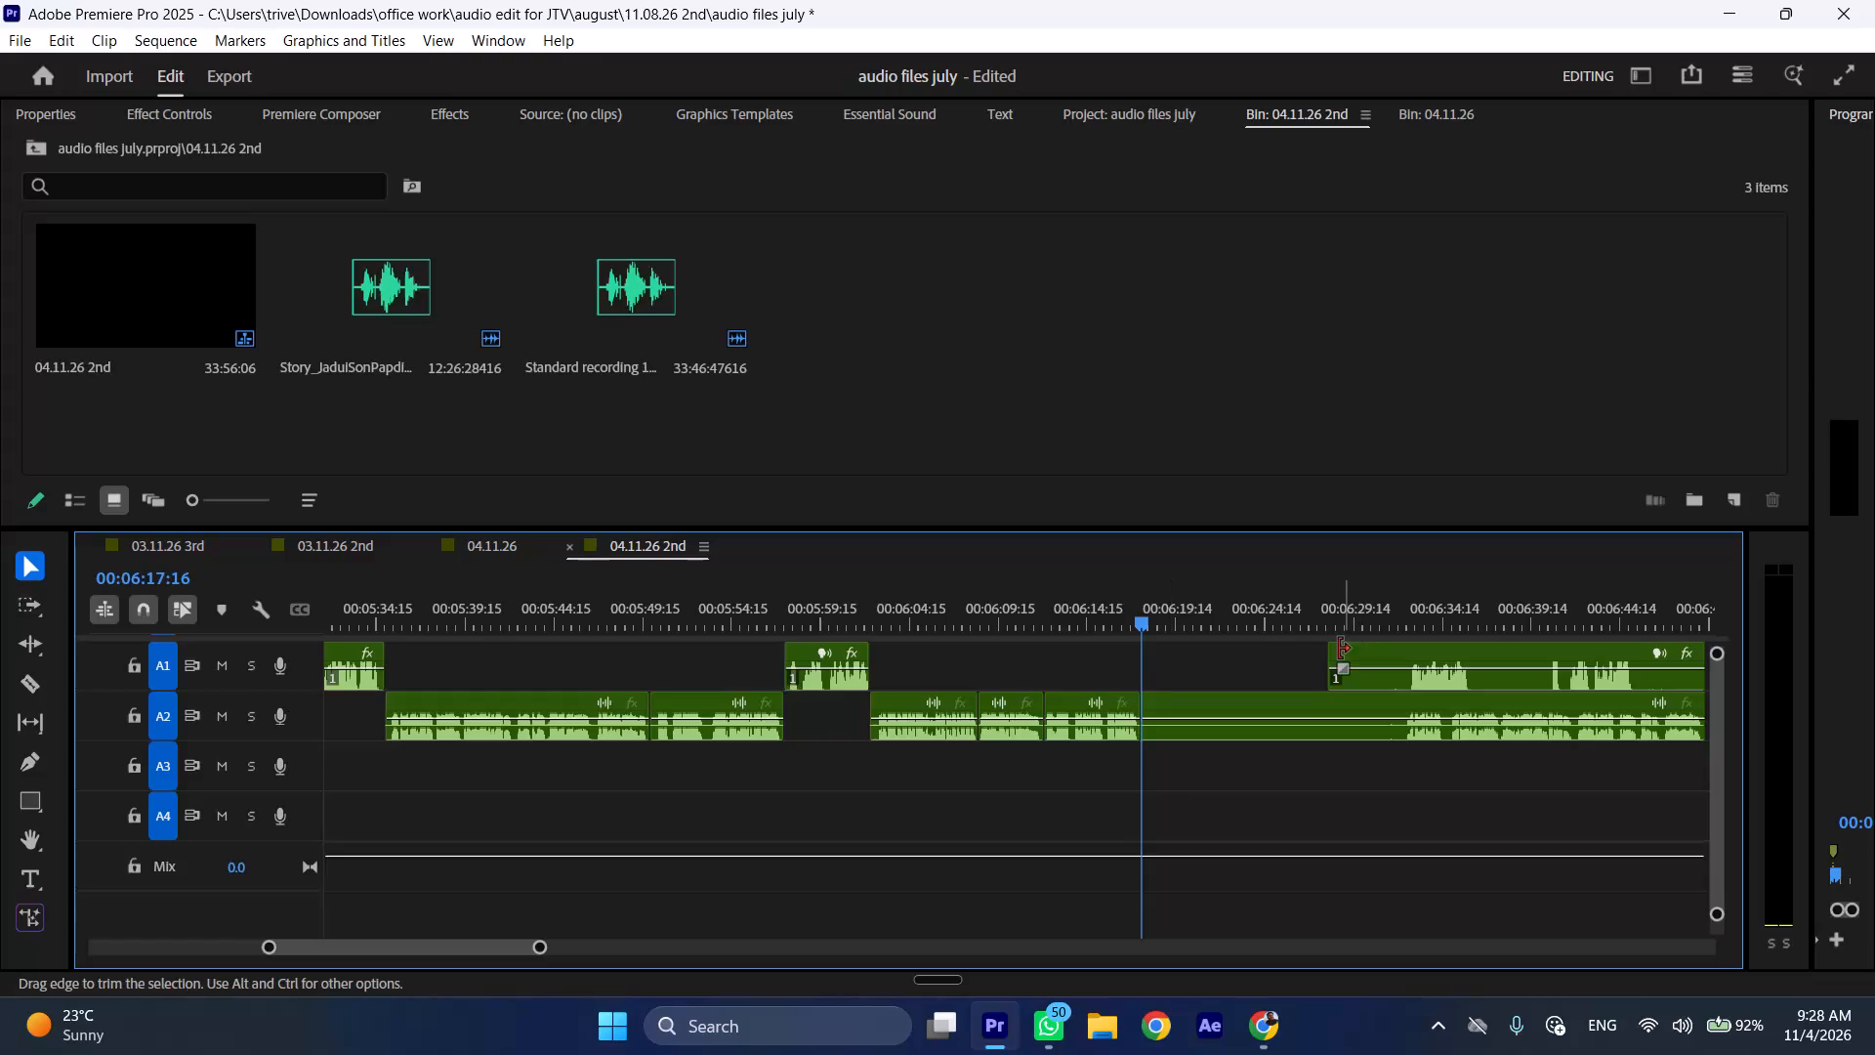
{"action": "left_click_drag", "start_coordinate": [1335, 651], "coordinate": [1409, 651]}
{"action": "left_click_drag", "start_coordinate": [1455, 626], "coordinate": [1480, 626]}
{"action": "left_click", "coordinate": [1482, 650]}
{"action": "key", "text": "shift+c"}
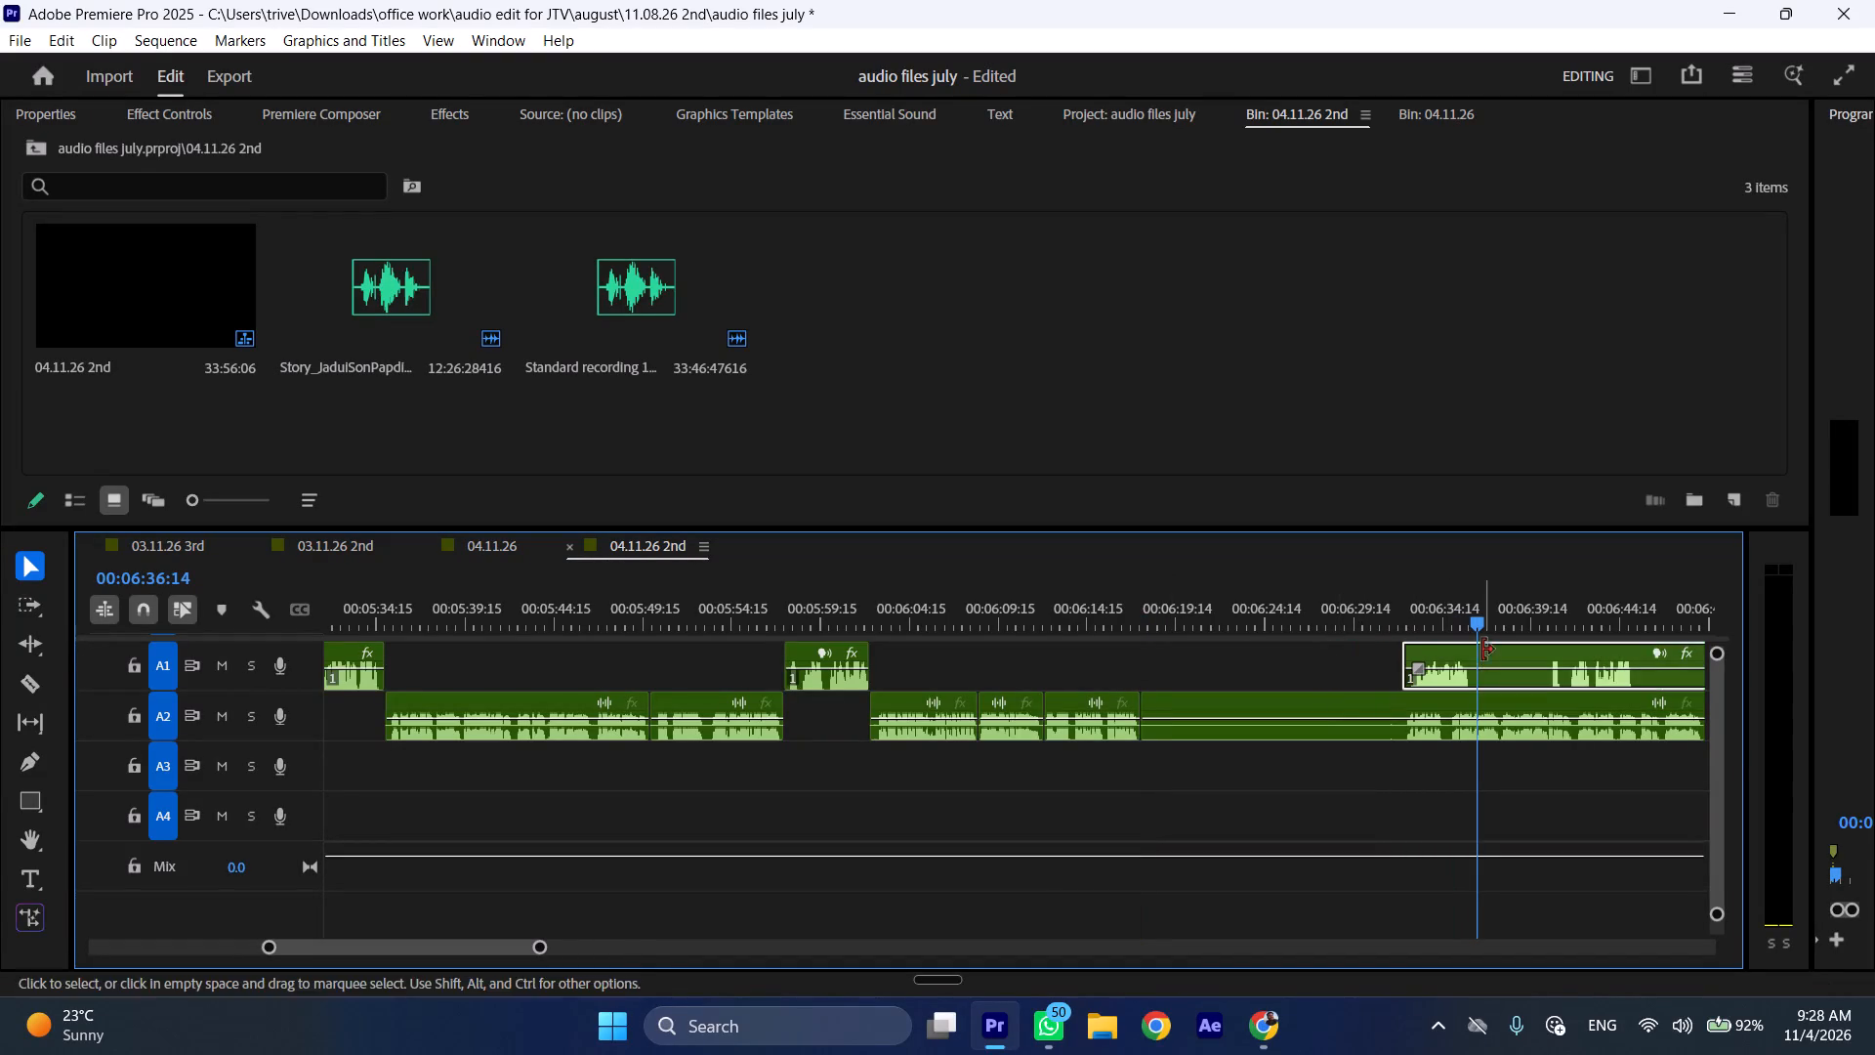
{"action": "left_click_drag", "start_coordinate": [1445, 679], "coordinate": [1191, 681]}
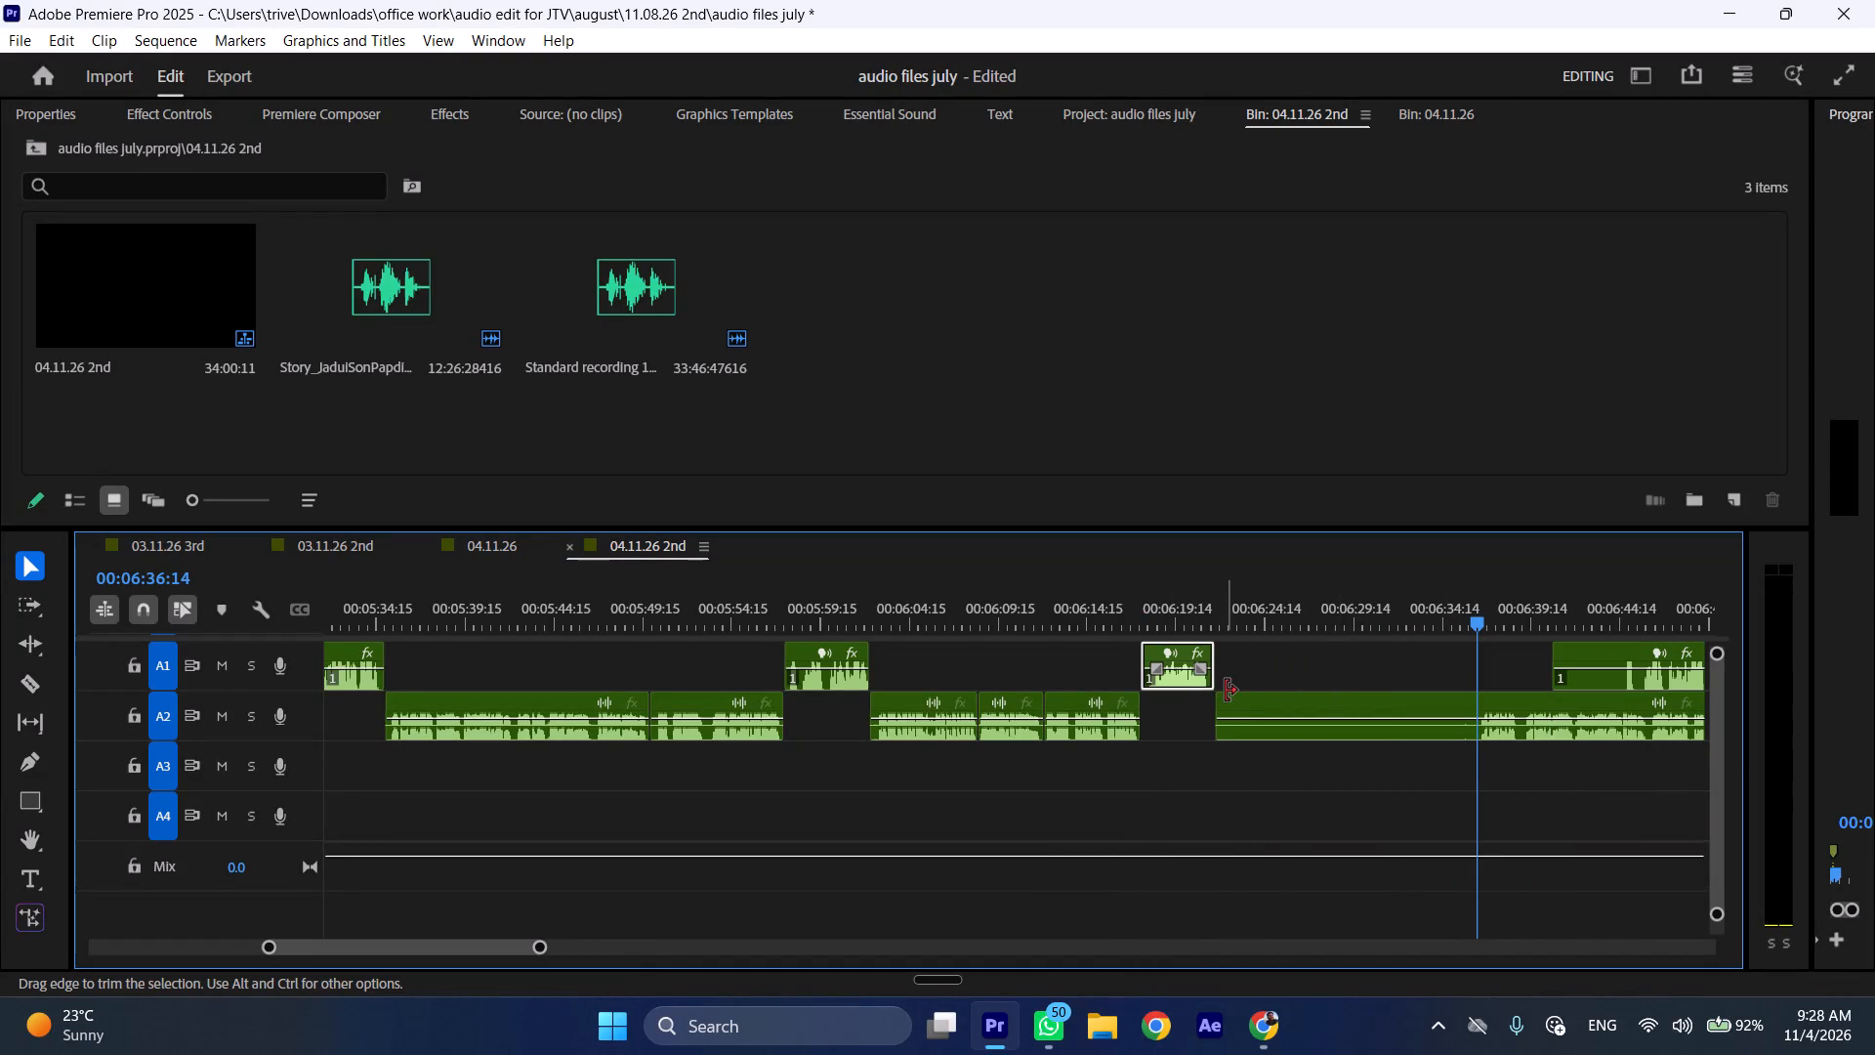
Trim the silent start of the following A2 clip to 00:06:36:14 and move it back against the inserted A1 phrase.
{"action": "left_click_drag", "start_coordinate": [1229, 697], "coordinate": [1493, 705]}
{"action": "left_click_drag", "start_coordinate": [1527, 705], "coordinate": [1413, 709]}
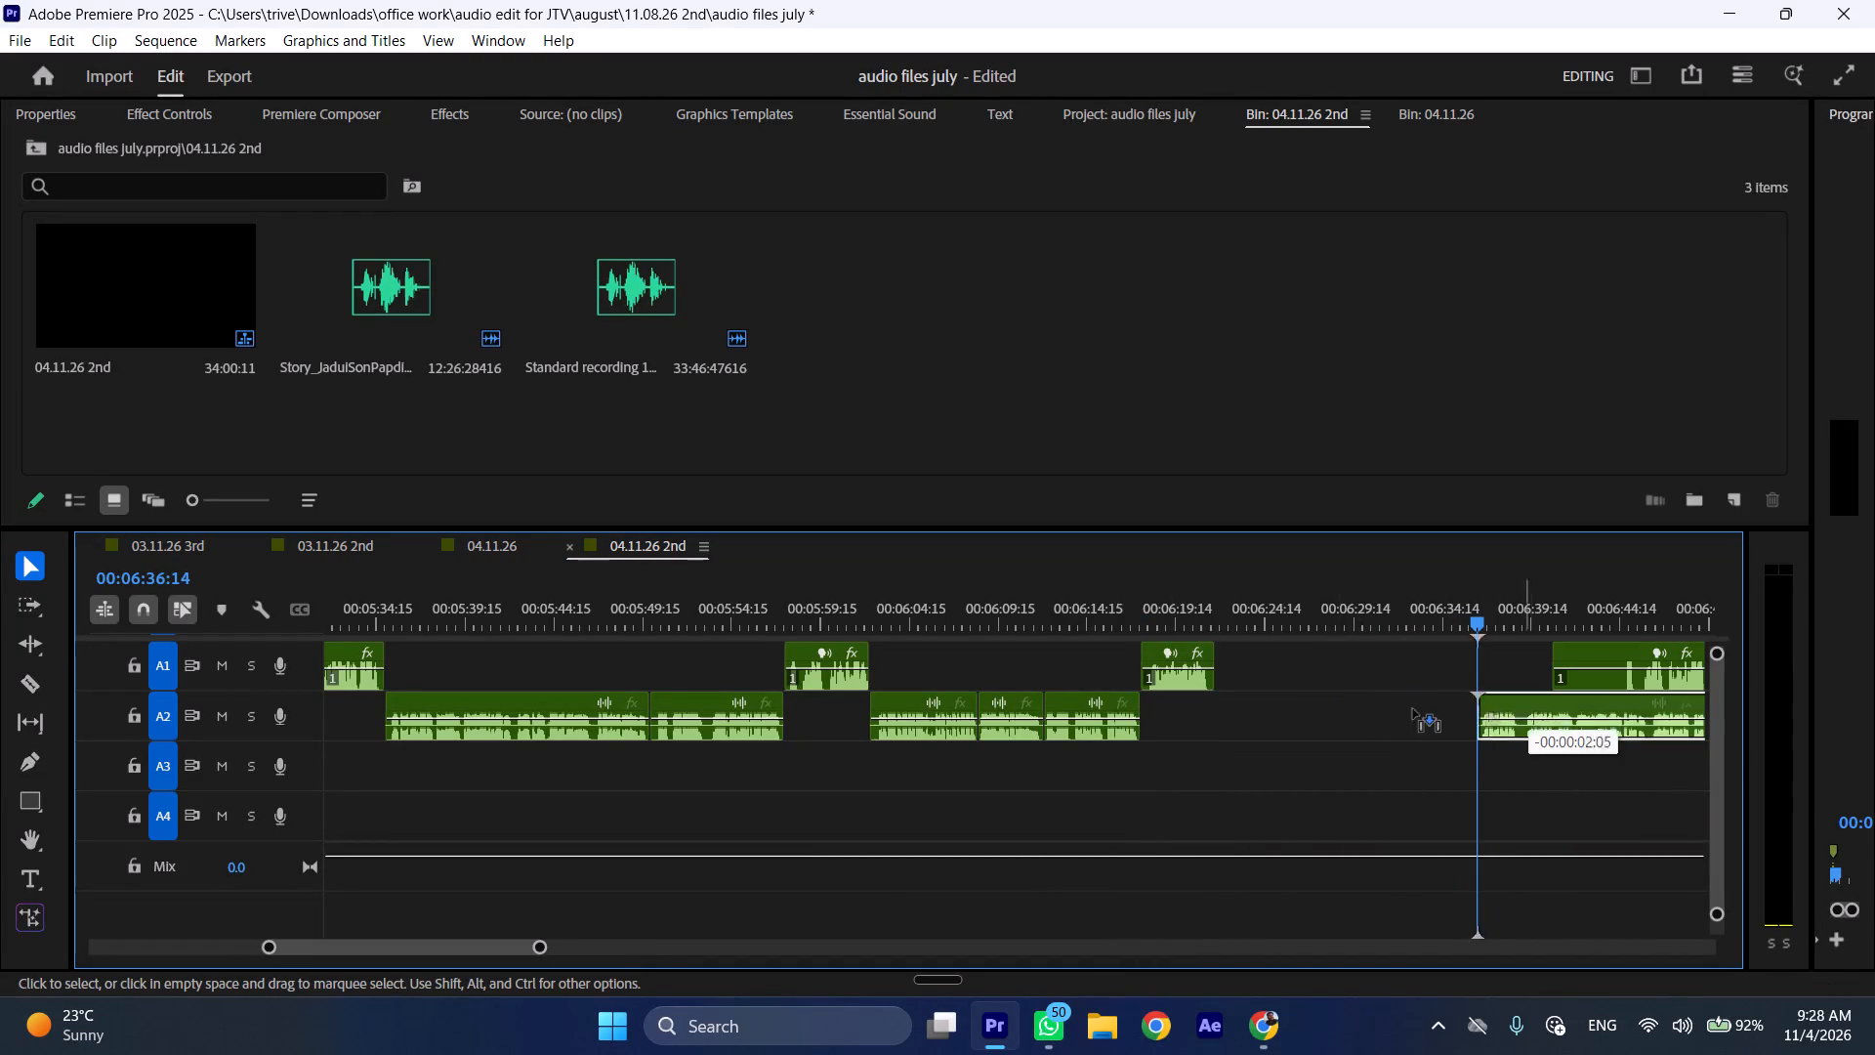
{"action": "left_click_drag", "start_coordinate": [1413, 709], "coordinate": [1256, 709]}
Play back the join into the inserted A1 phrase, cut that clip at 00:06:17:22, and ripple delete its short opening piece.
{"action": "left_click", "coordinate": [1155, 610]}
{"action": "key", "text": "space"}
{"action": "left_click_drag", "start_coordinate": [1134, 611], "coordinate": [1144, 612]}
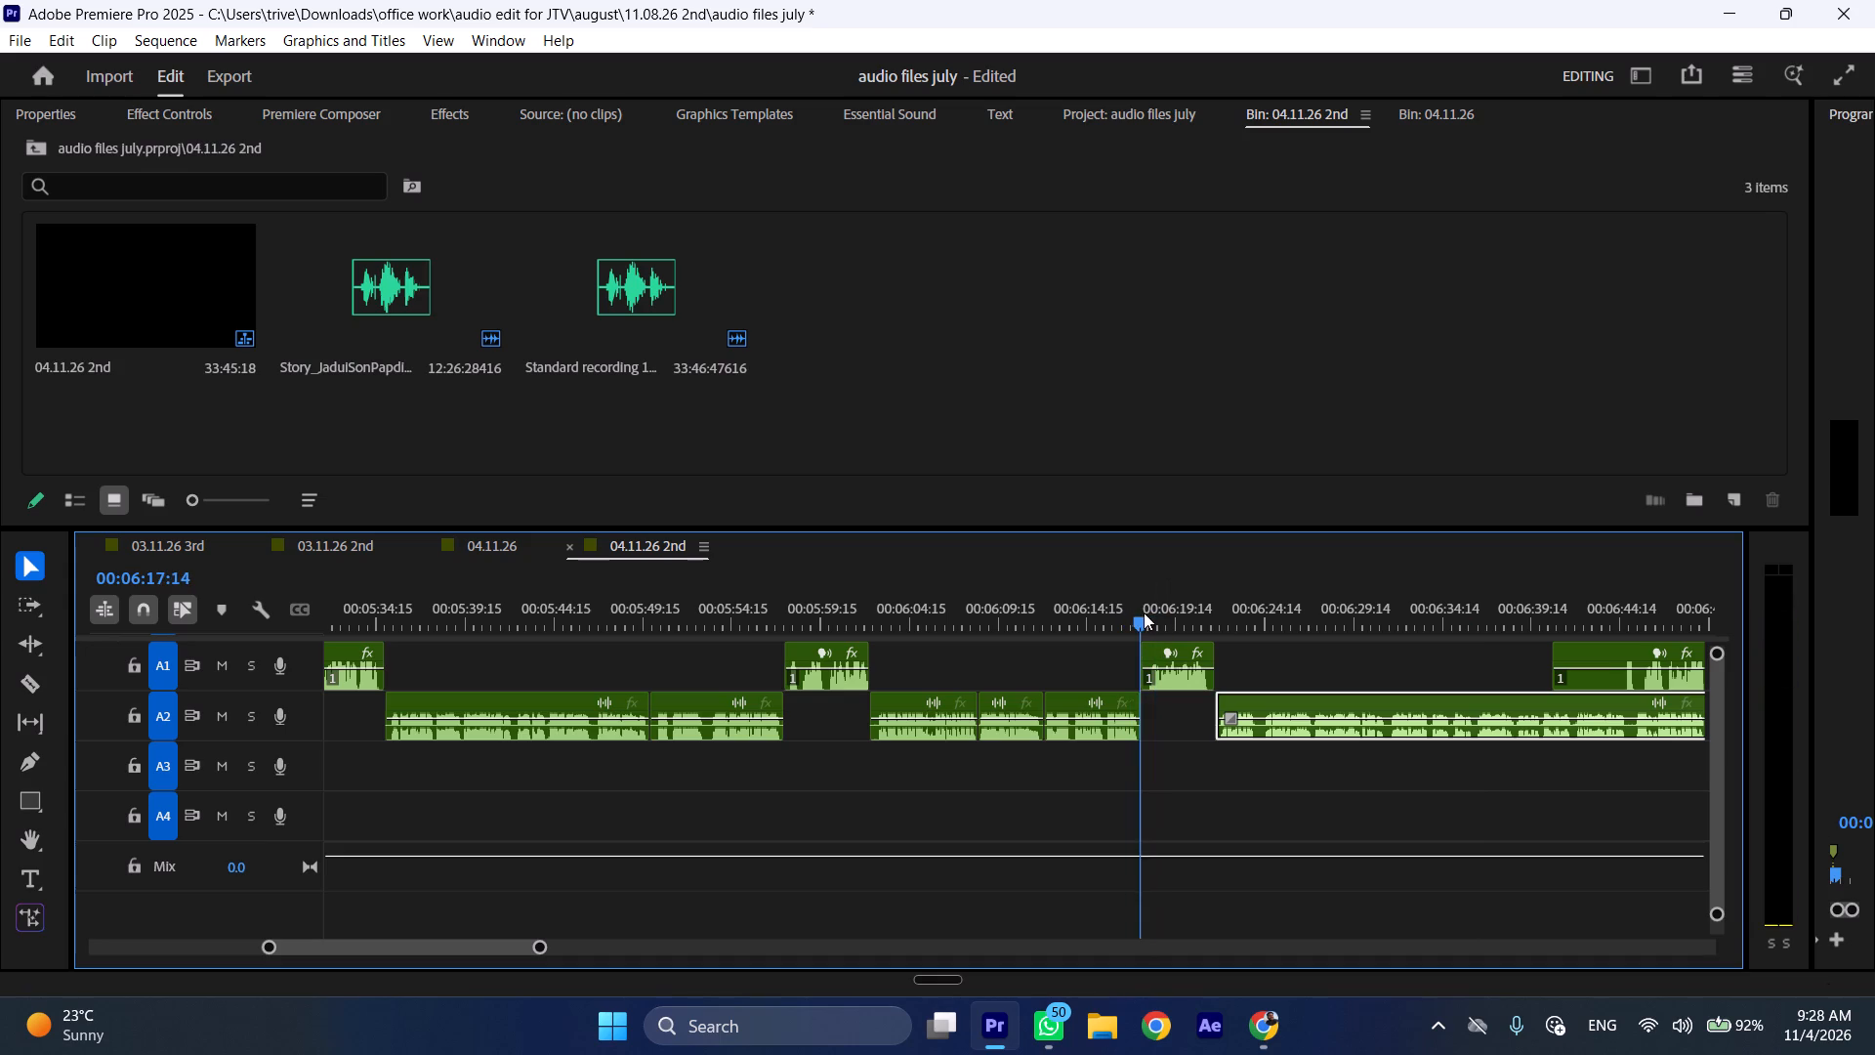
{"action": "left_click_drag", "start_coordinate": [1144, 612], "coordinate": [1123, 615]}
{"action": "key", "text": "space"}
{"action": "key", "text": "l"}
{"action": "scroll", "coordinate": [1169, 680], "scroll_direction": "down", "scroll_amount": 6}
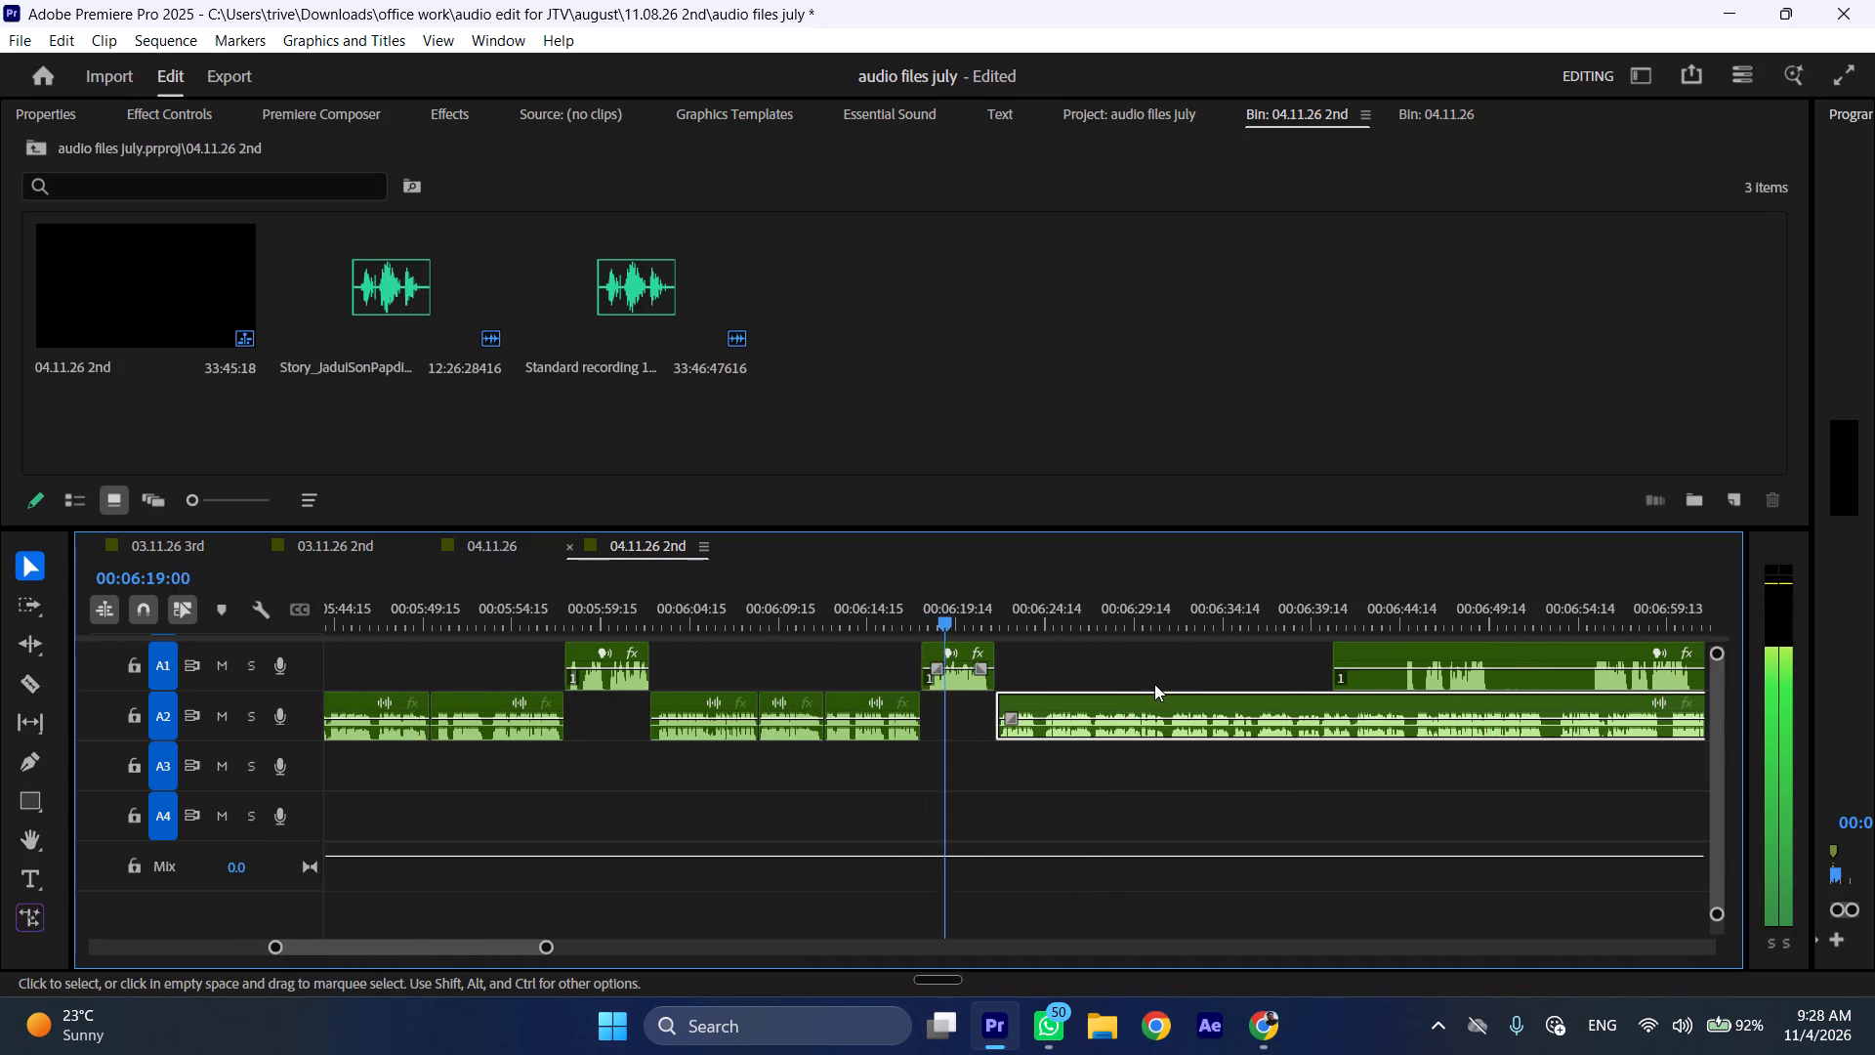
{"action": "left_click", "coordinate": [929, 616]}
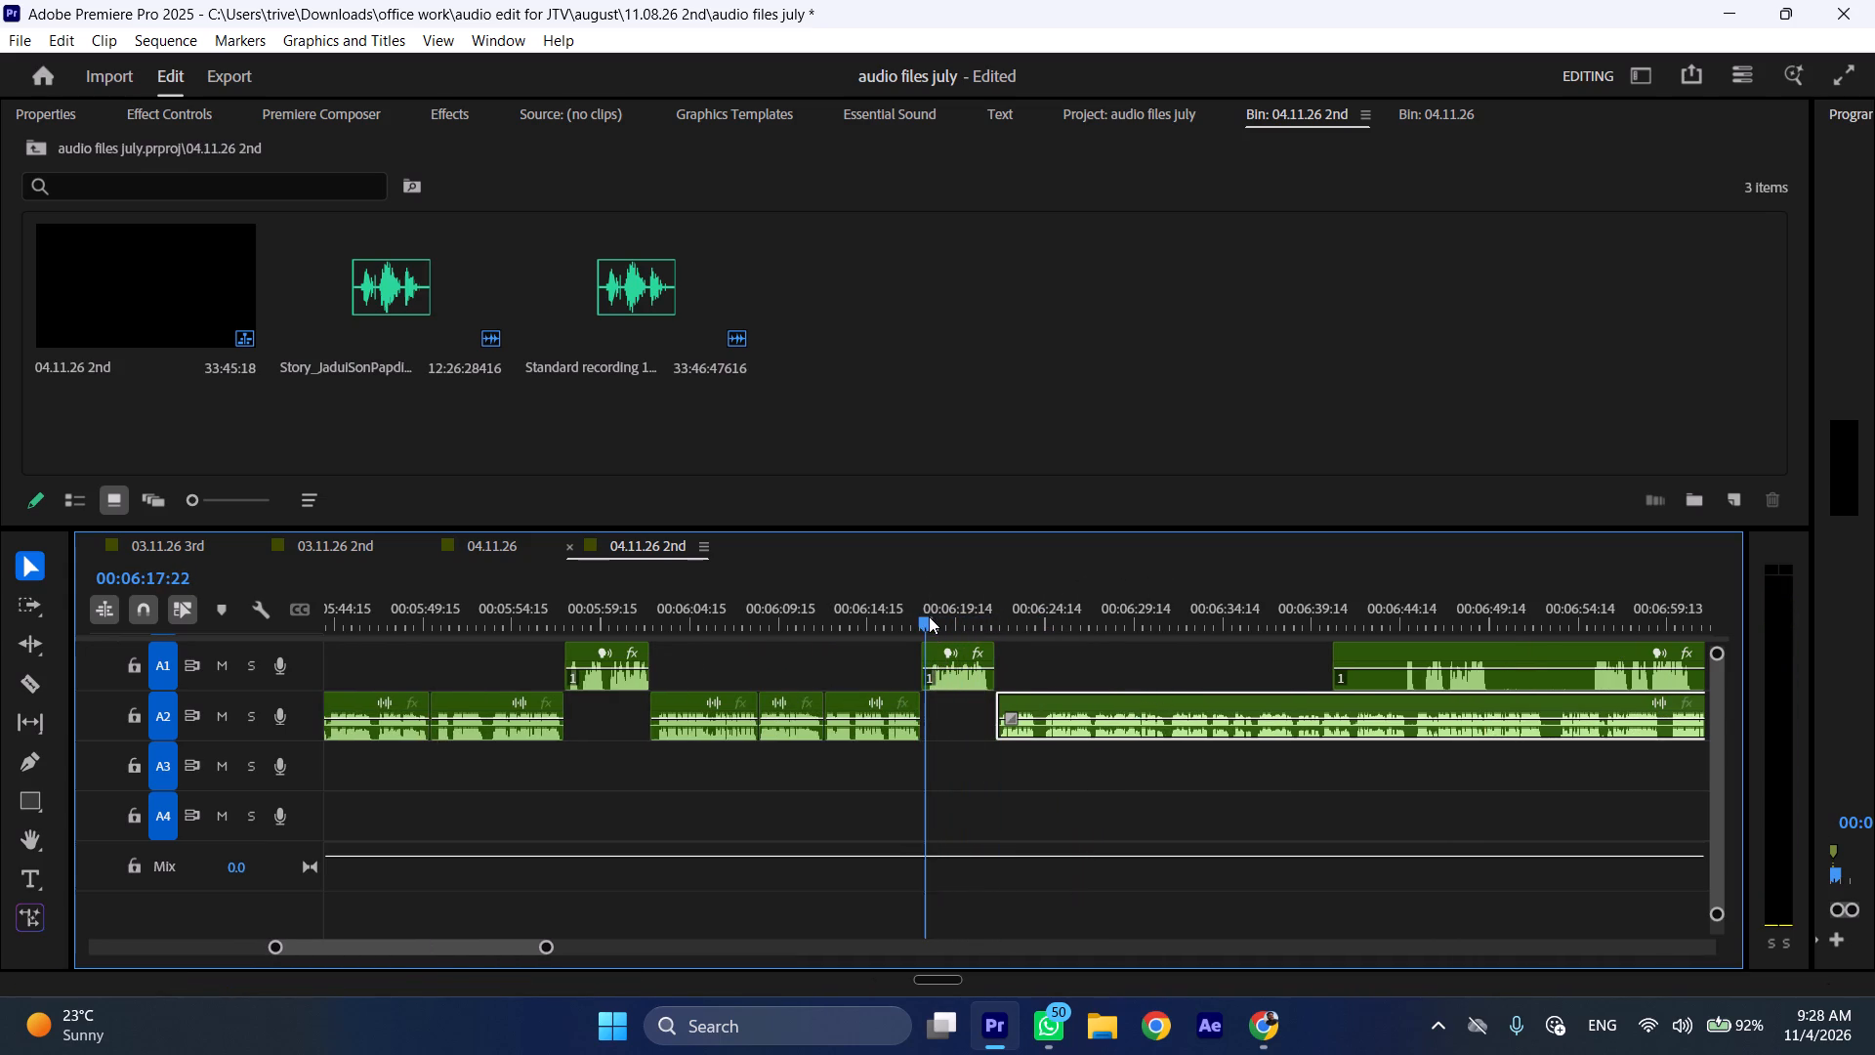
{"action": "left_click", "coordinate": [945, 678]}
{"action": "key", "text": "shift+c"}
{"action": "key", "text": "ctrl+shift+d"}
Trim the end of the inserted A1 phrase to 00:06:21:09 and move the following A2 clip back to meet it.
{"action": "left_click", "coordinate": [981, 596]}
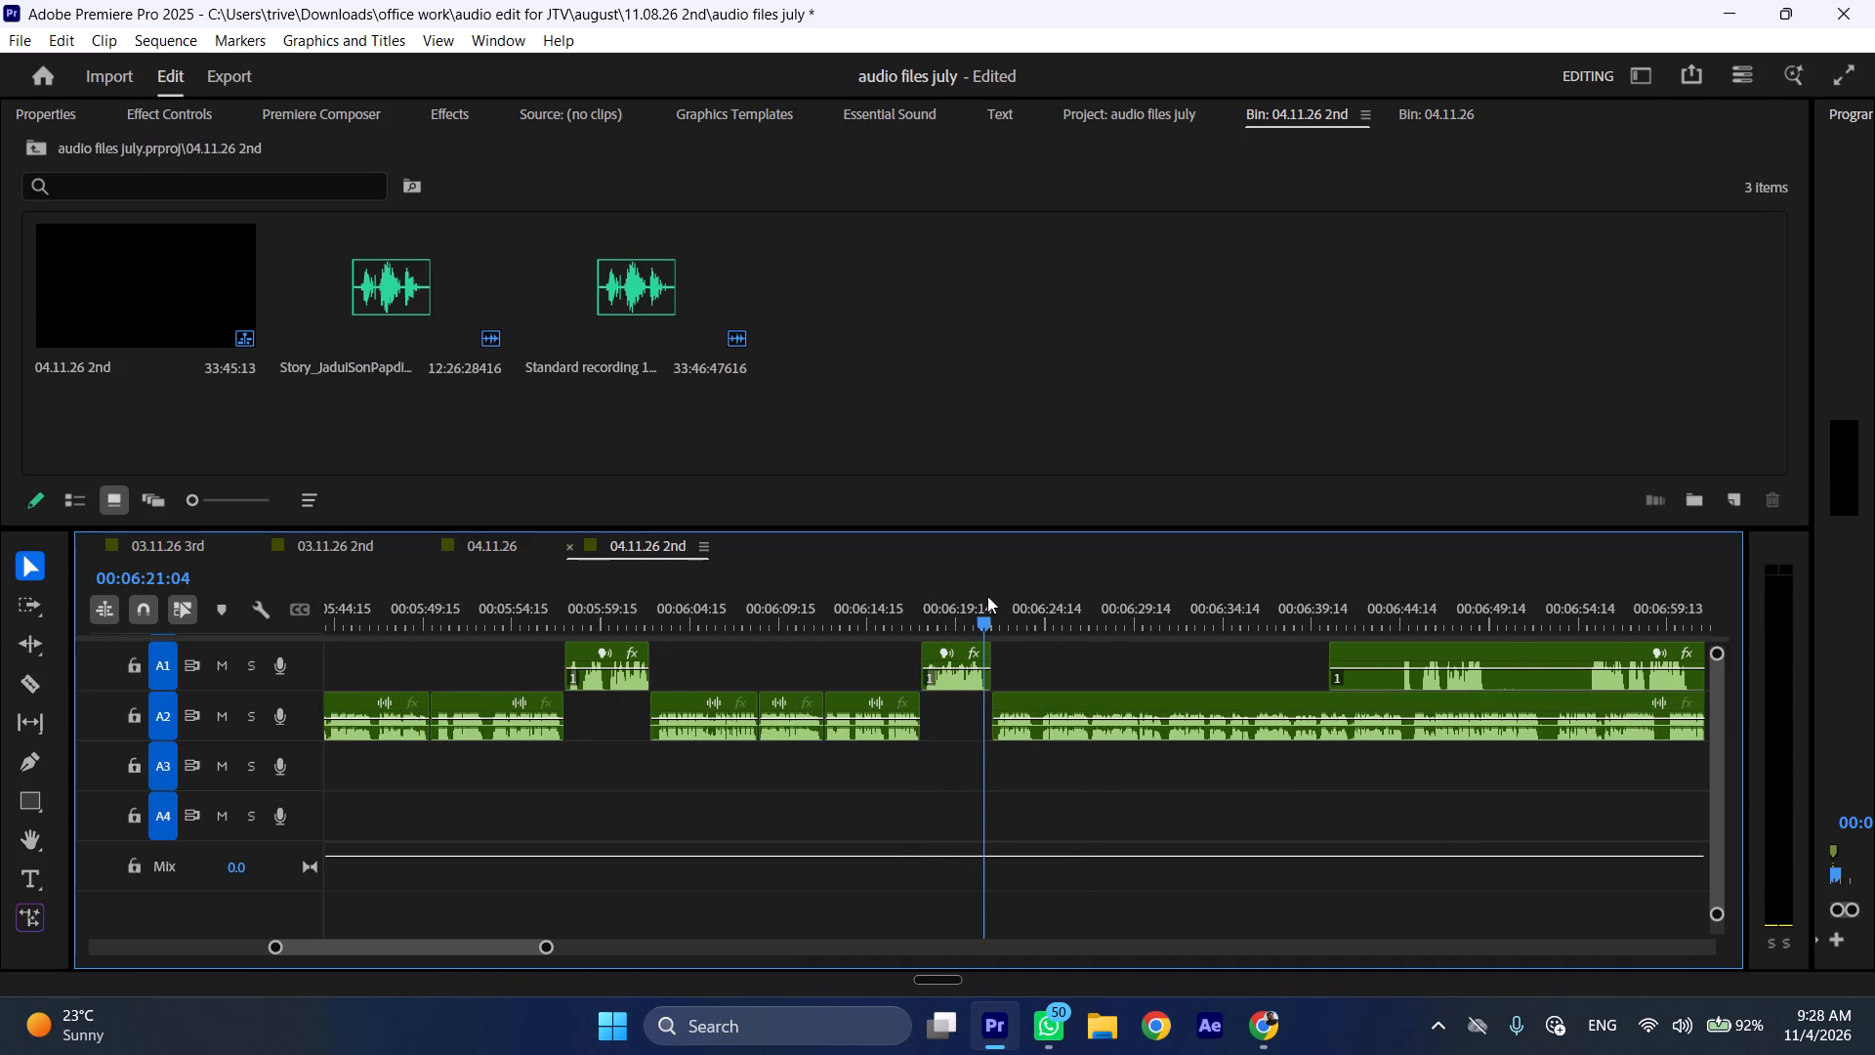
{"action": "left_click", "coordinate": [989, 597]}
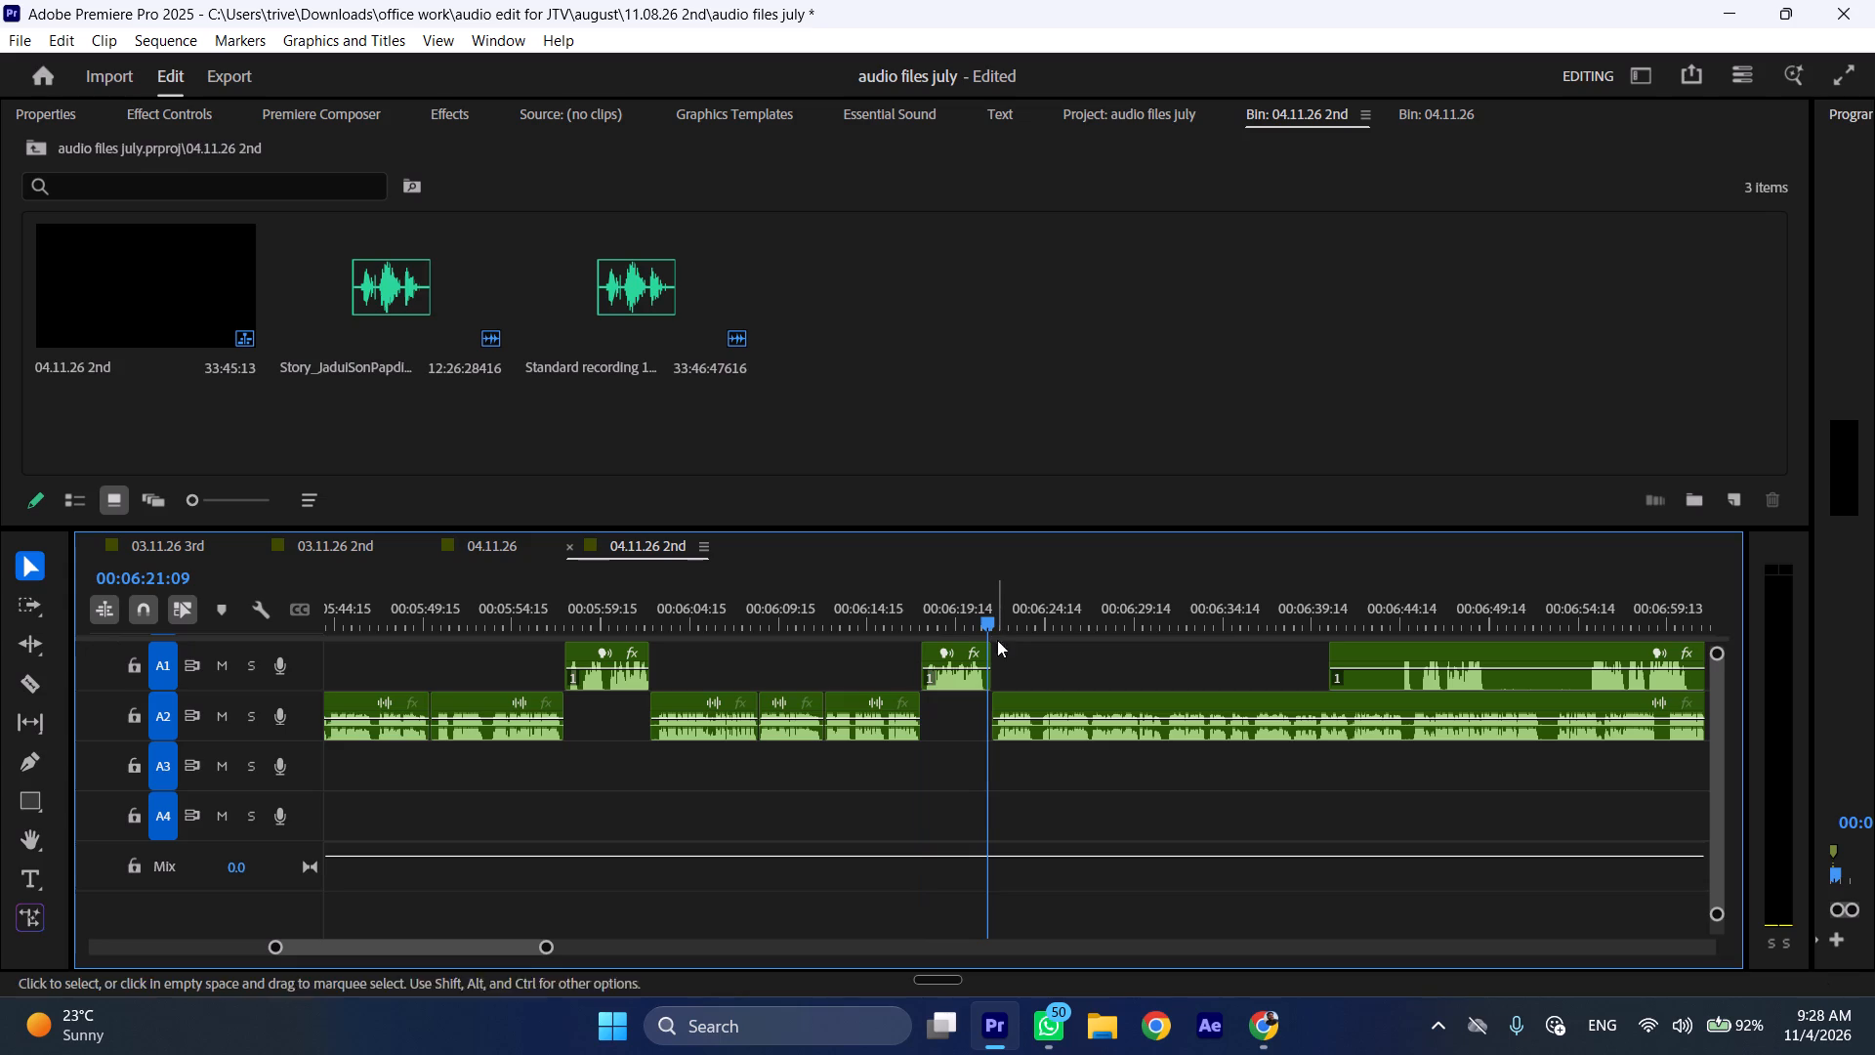
{"action": "left_click", "coordinate": [997, 648]}
{"action": "left_click_drag", "start_coordinate": [1026, 689], "coordinate": [1018, 691]}
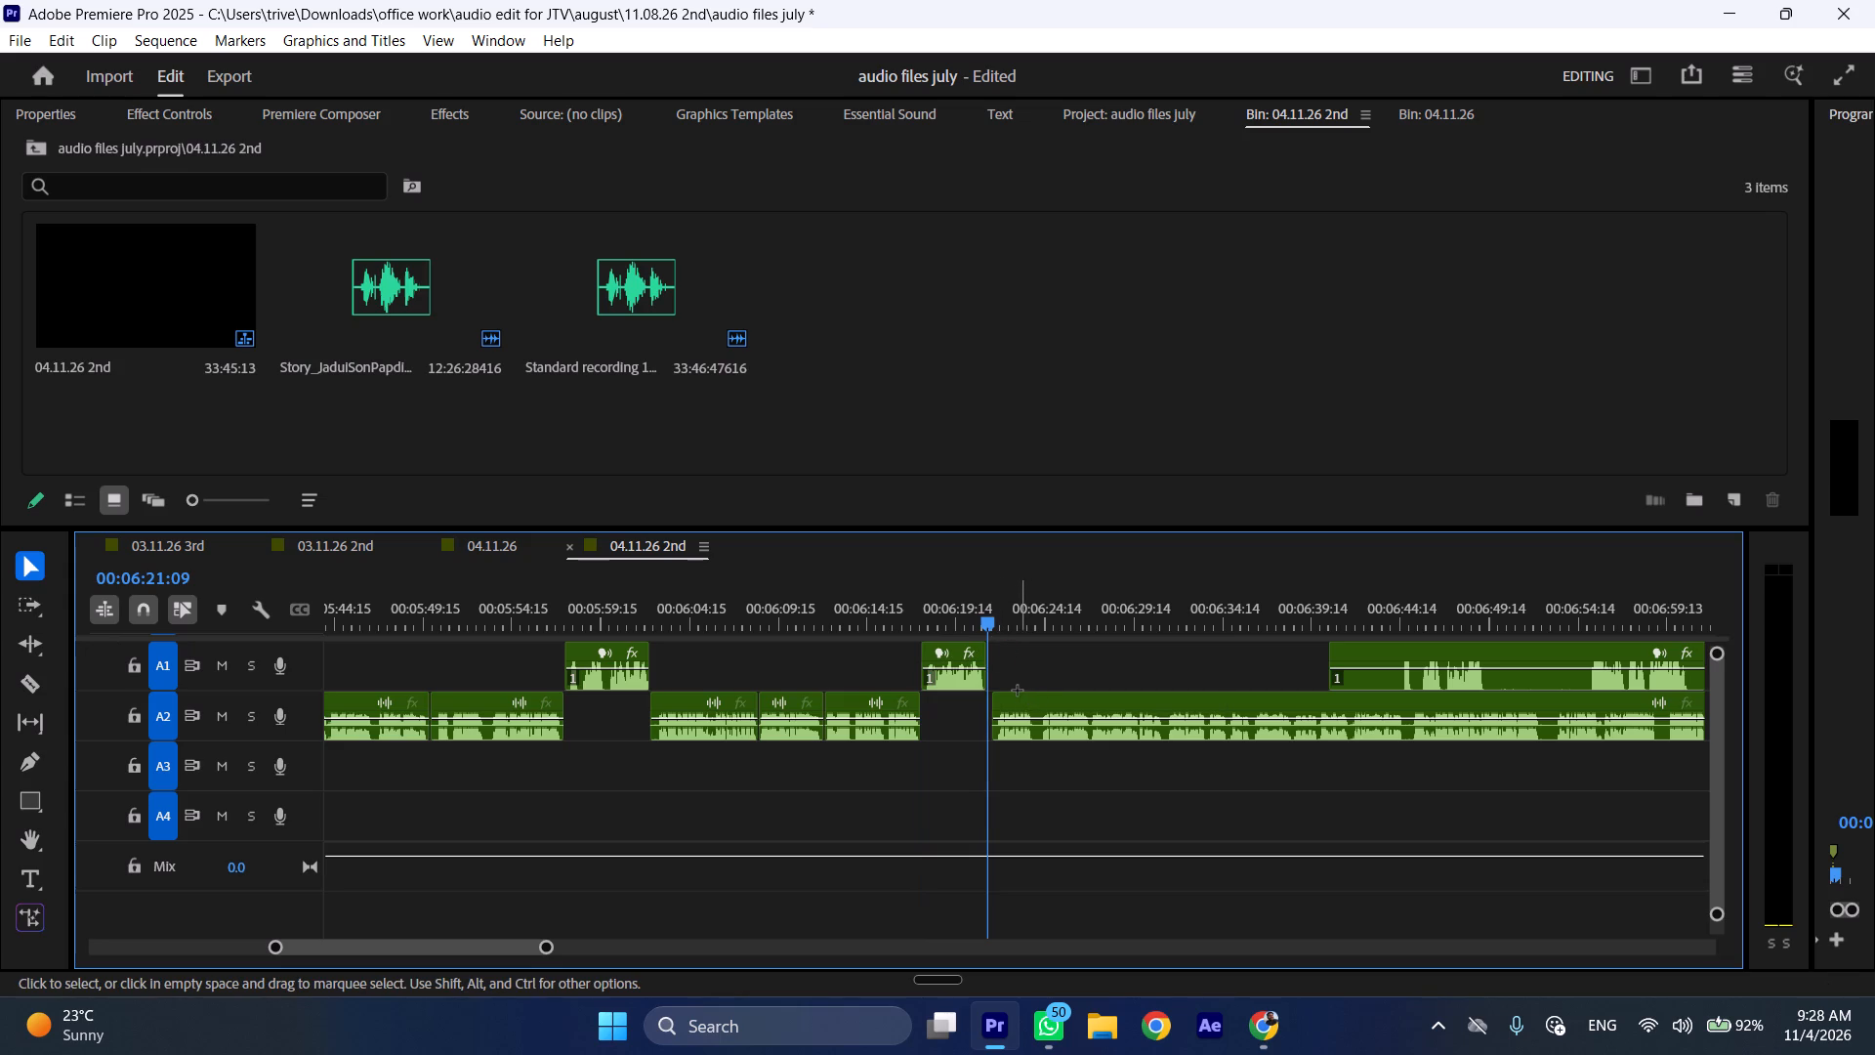
{"action": "left_click_drag", "start_coordinate": [1018, 691], "coordinate": [1015, 691]}
{"action": "left_click", "coordinate": [1024, 696]}
Play back the A2 clip after the inserted phrase, cut it at 00:06:24:01, and ripple delete its opening piece.
{"action": "key", "text": "space"}
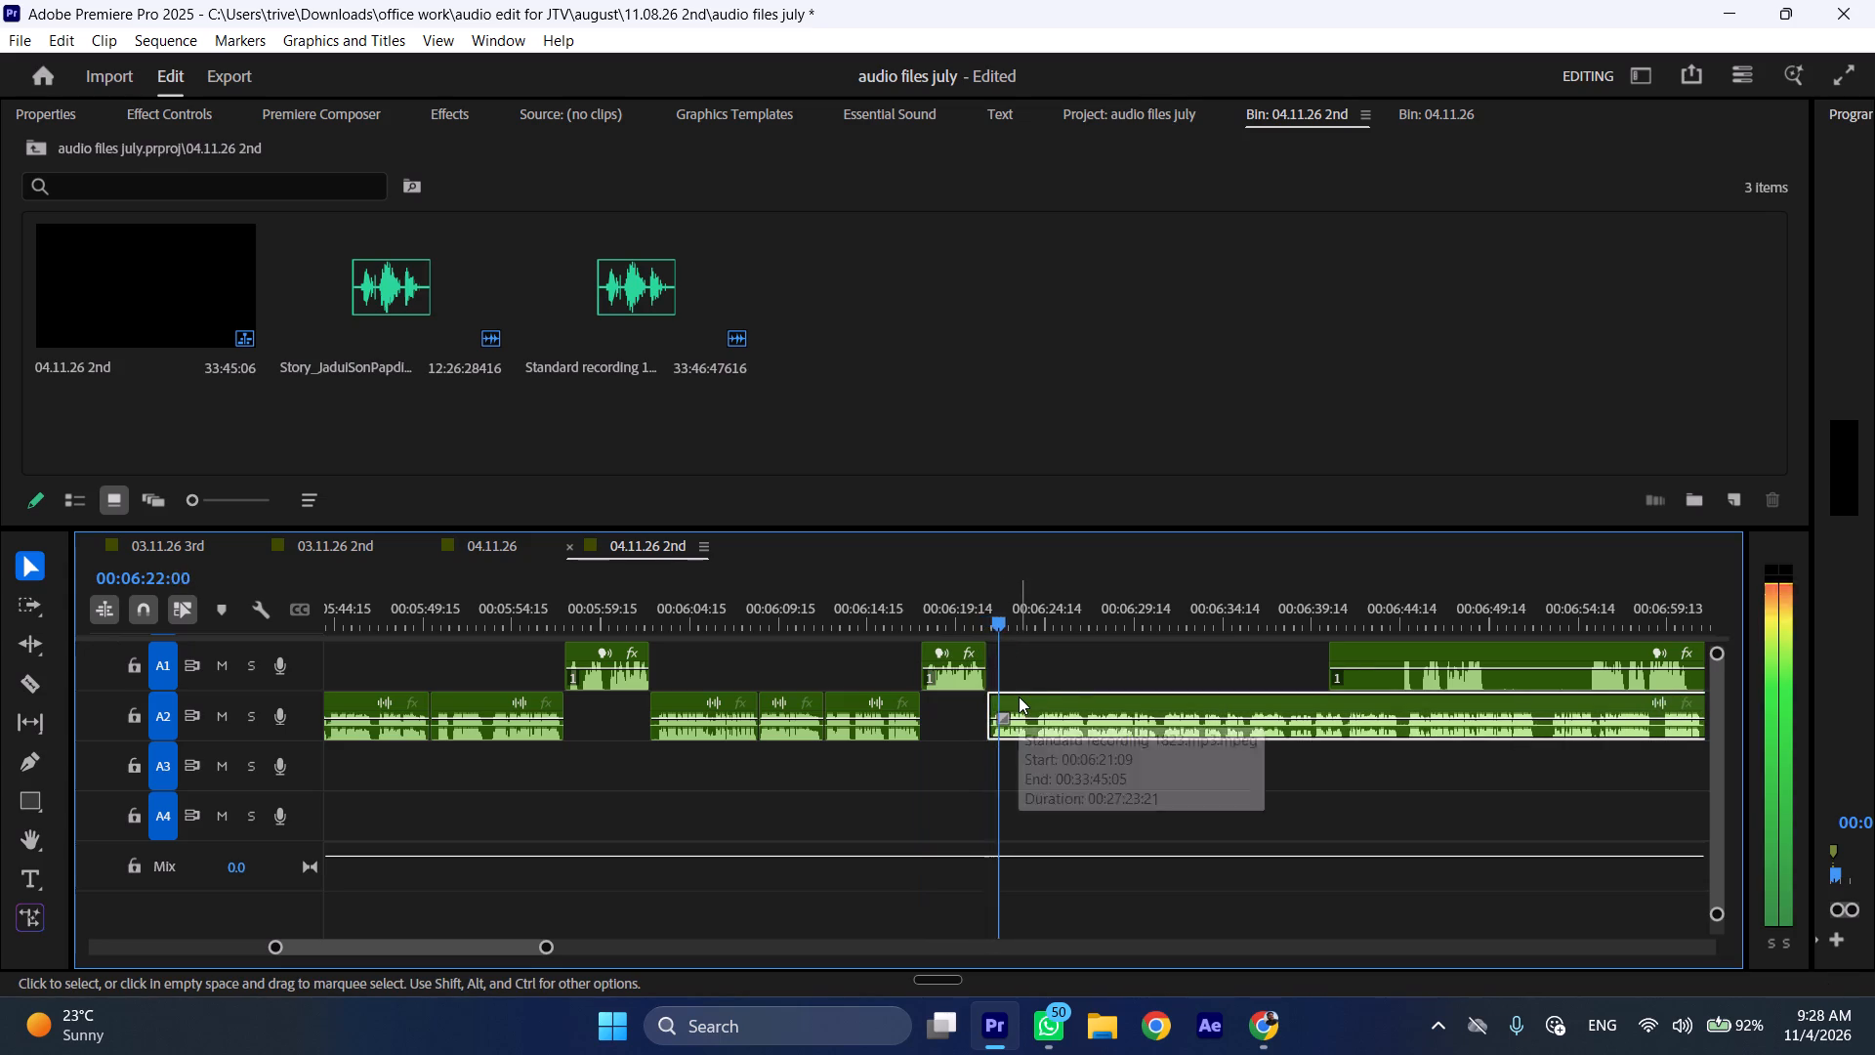
{"action": "key", "text": "l"}
{"action": "scroll", "coordinate": [1029, 712], "scroll_direction": "down", "scroll_amount": 6}
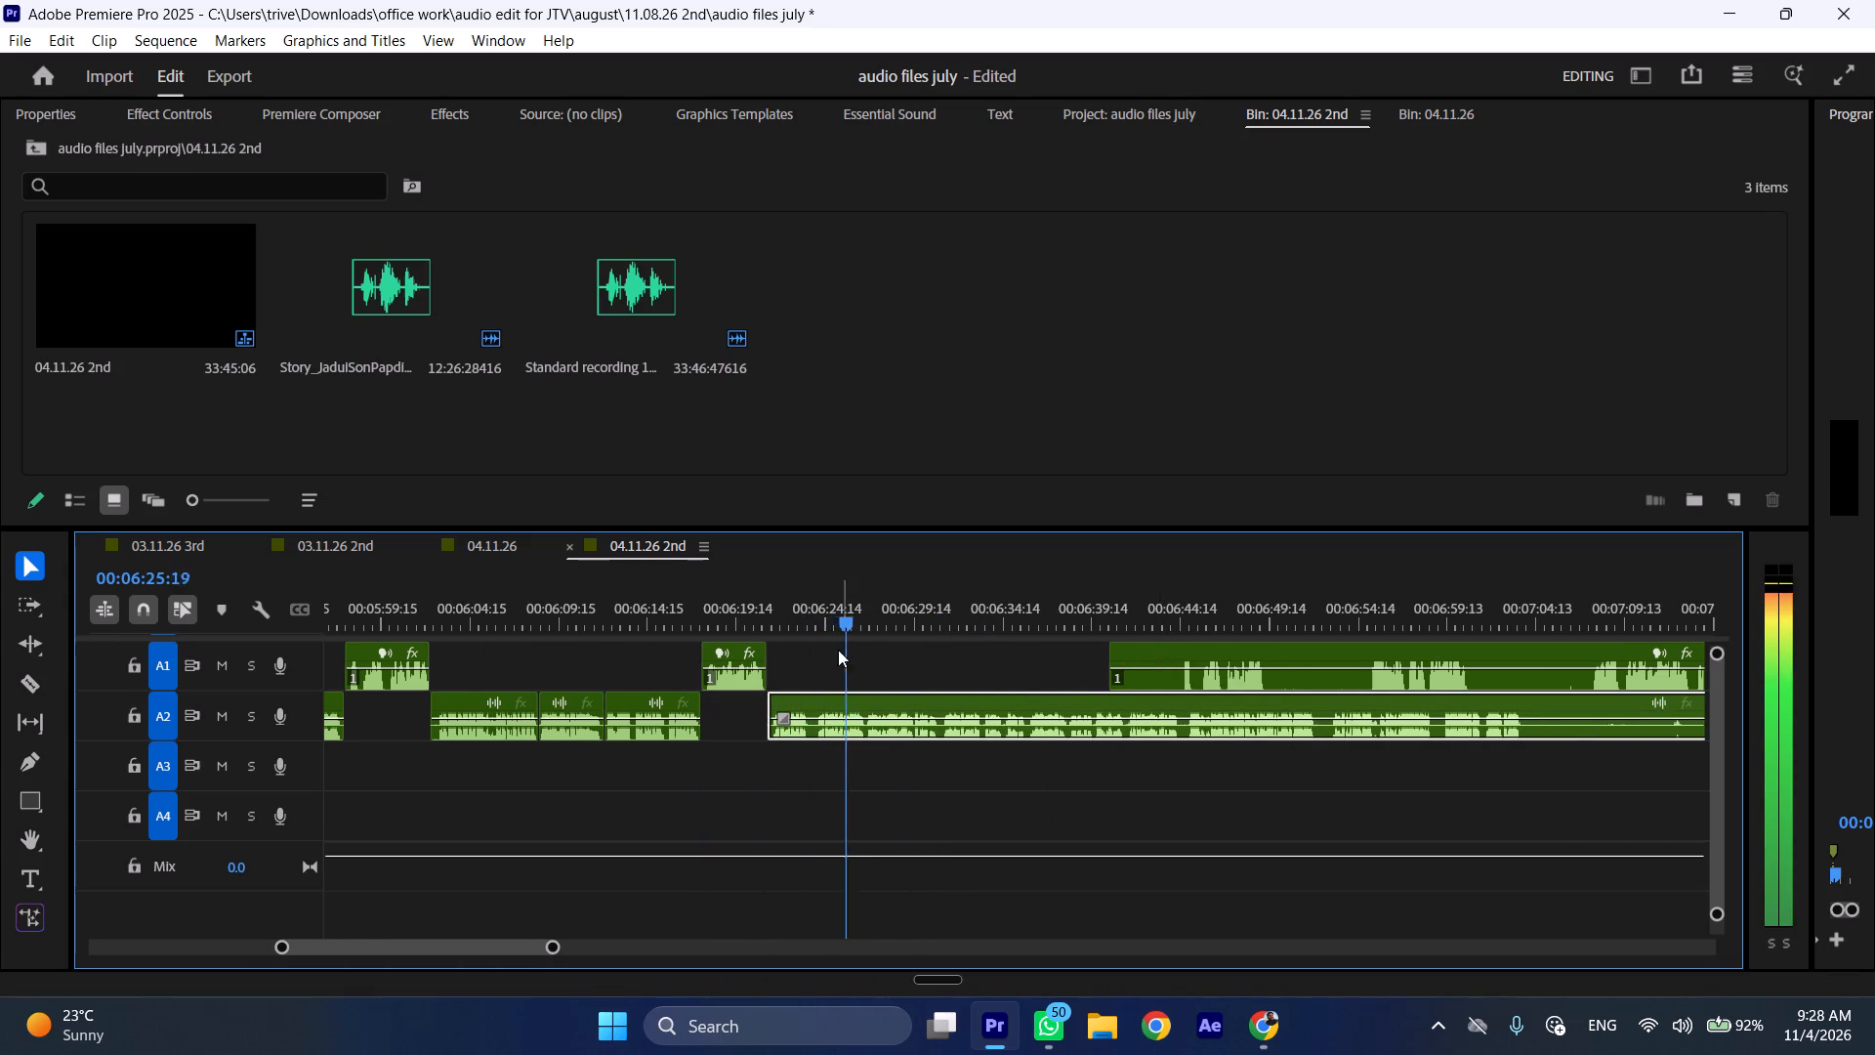
{"action": "left_click", "coordinate": [820, 592]}
{"action": "left_click", "coordinate": [819, 610]}
{"action": "key", "text": "shift+c"}
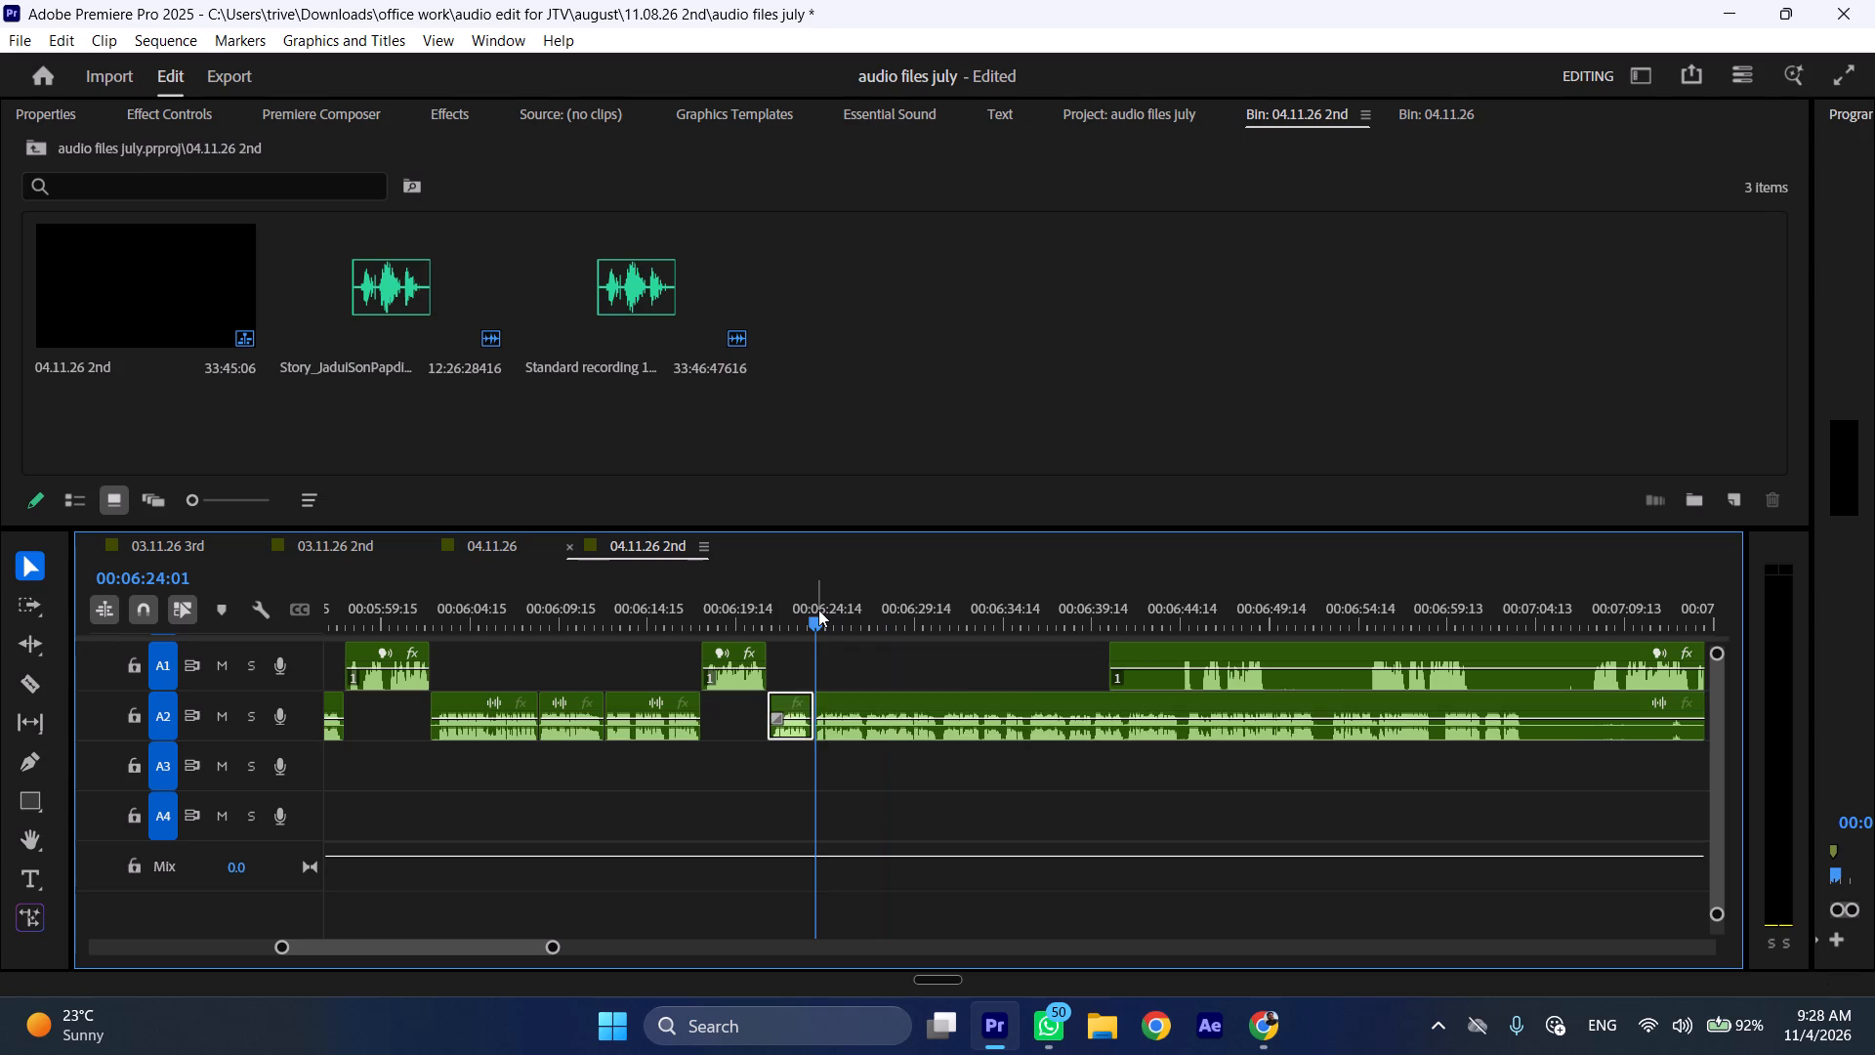
{"action": "key", "text": "ctrl+shift+d"}
Play back the remaining A2 clip from the new join at increased speed to check the cut.
{"action": "key", "text": "space"}
{"action": "key", "text": "l"}
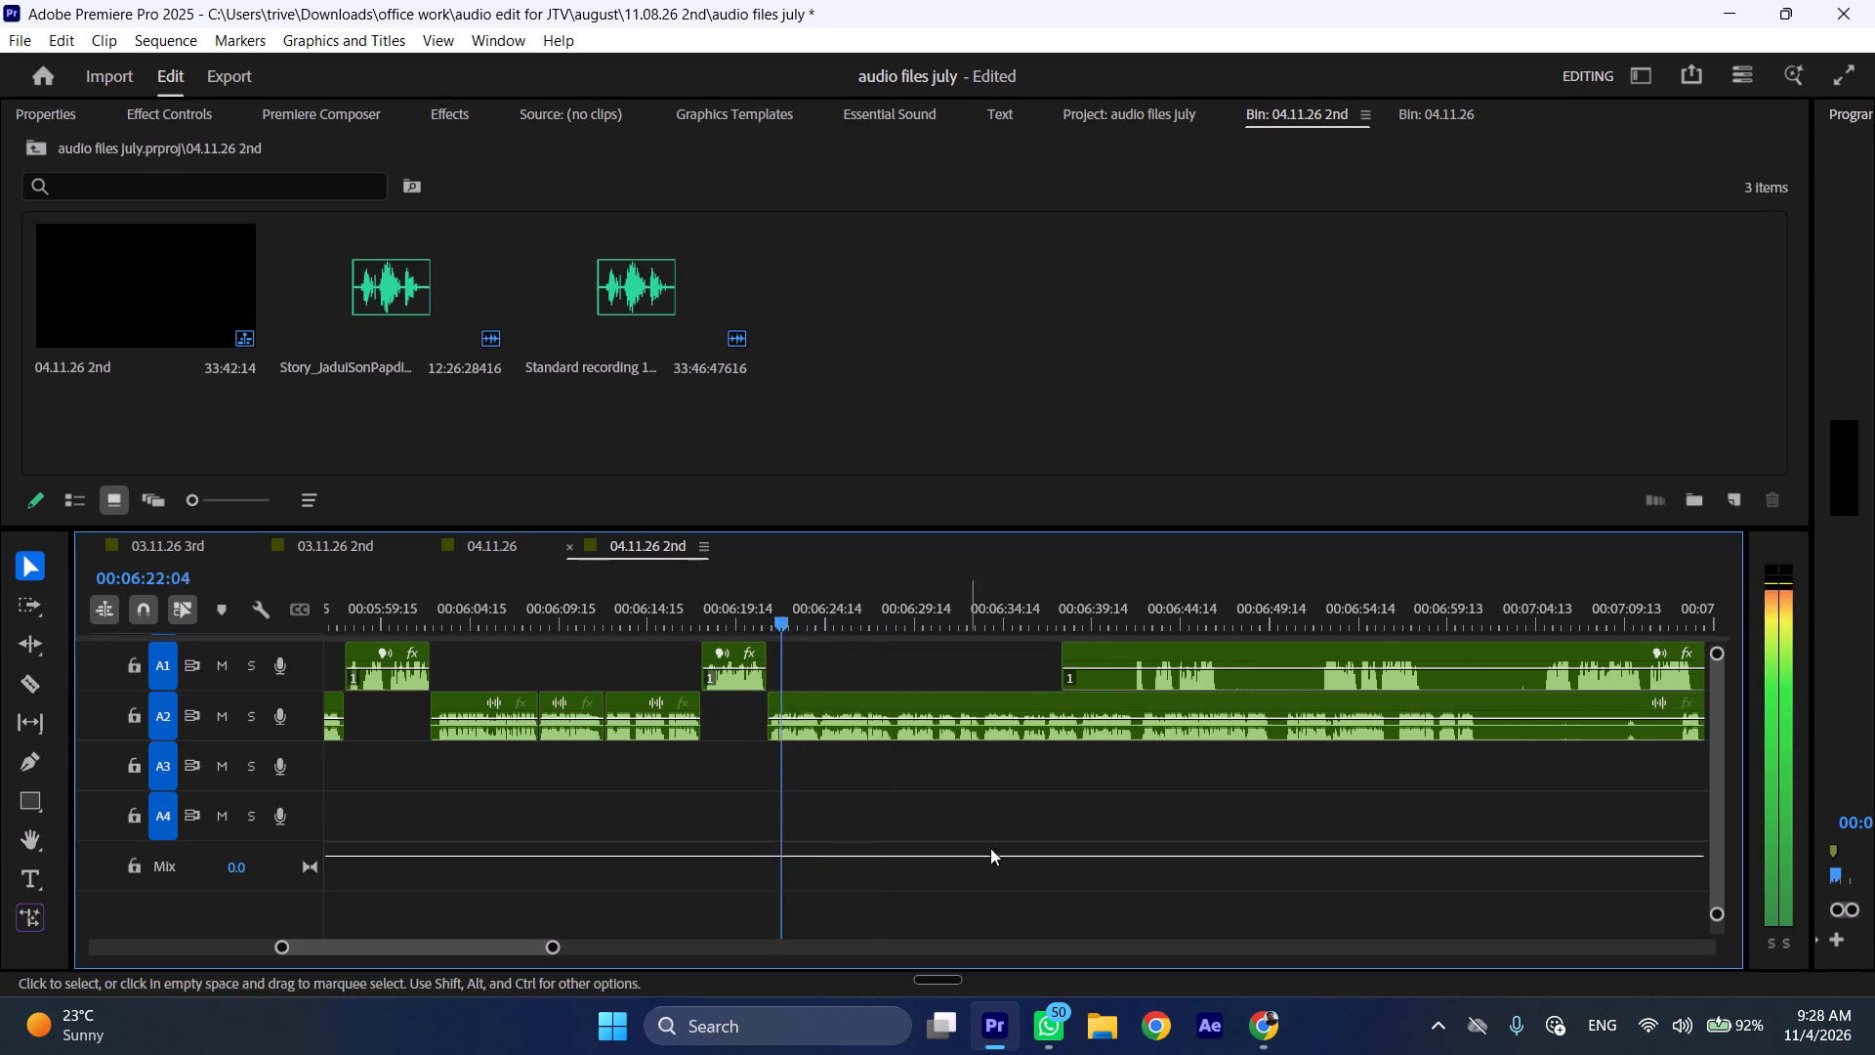
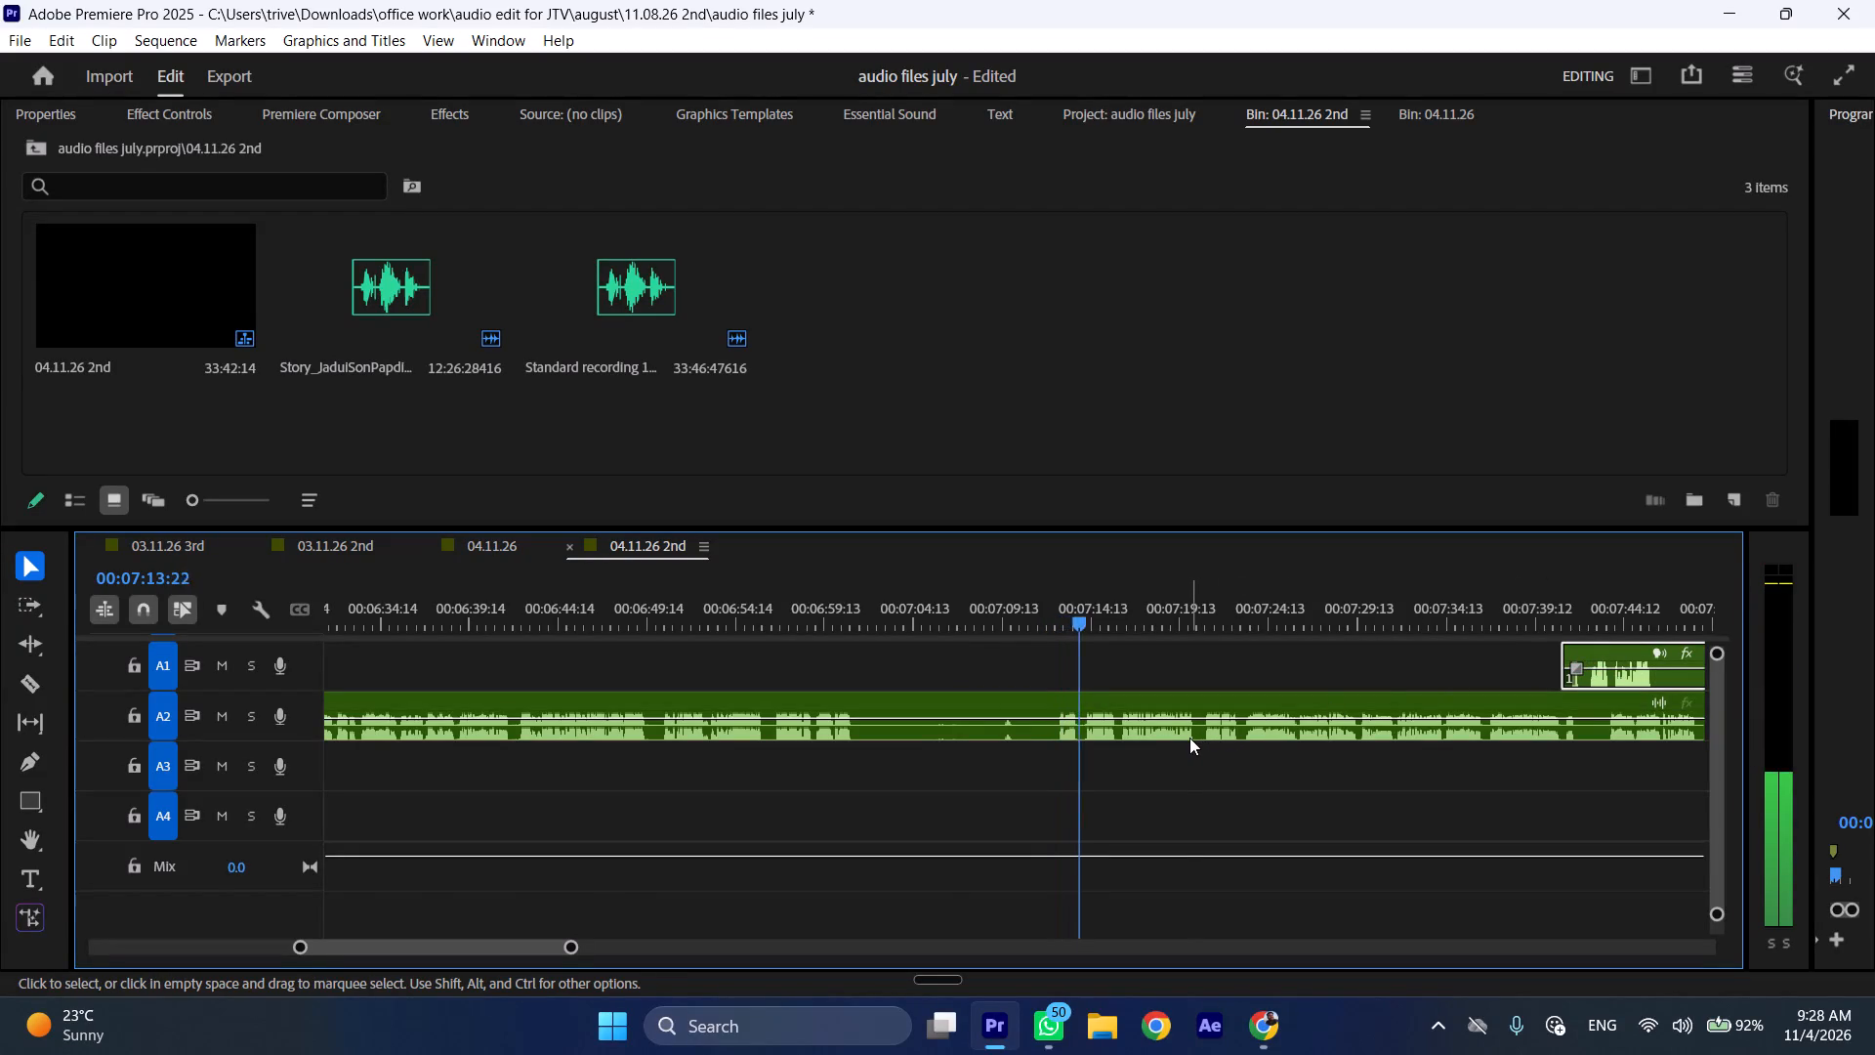
Cut the A2 clip around its near-silent stretch at about 00:07:01 and 00:07:14, and ripple delete that section.
{"action": "left_click_drag", "start_coordinate": [857, 619], "coordinate": [854, 619]}
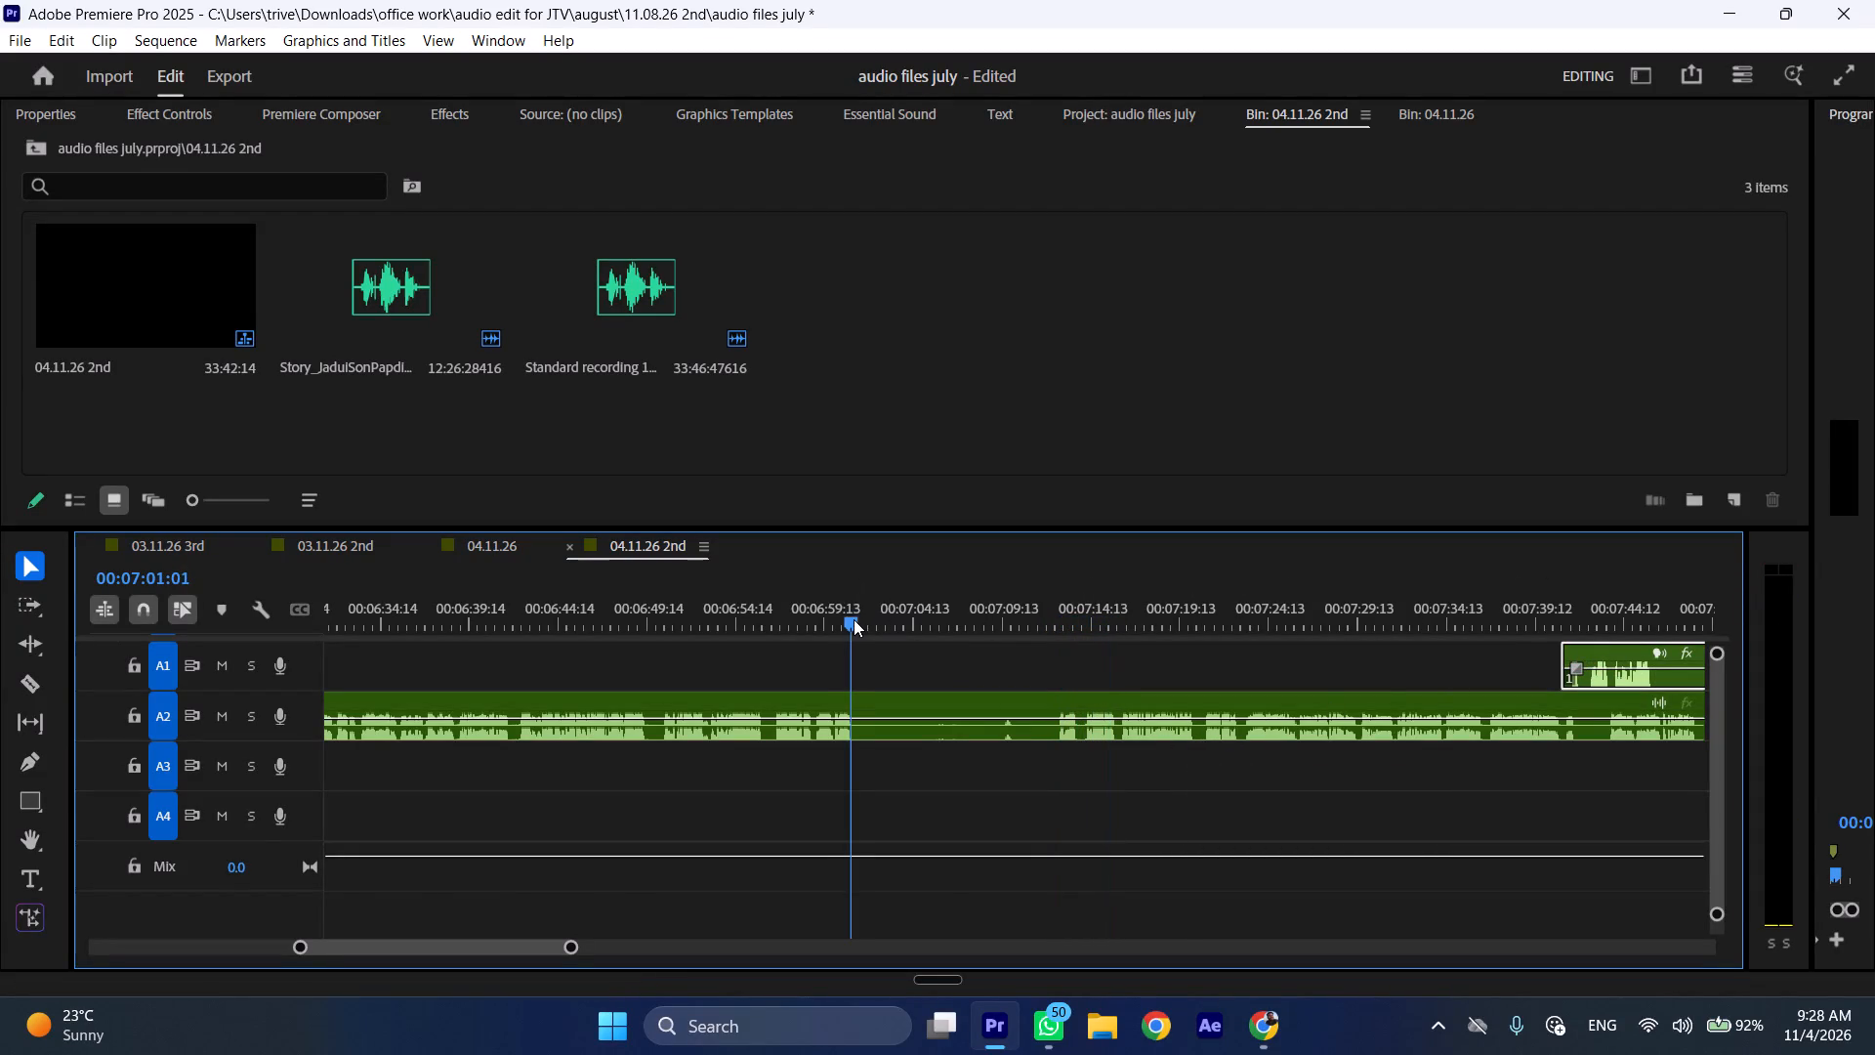
{"action": "left_click_drag", "start_coordinate": [854, 619], "coordinate": [1079, 616]}
{"action": "key", "text": "shift+c"}
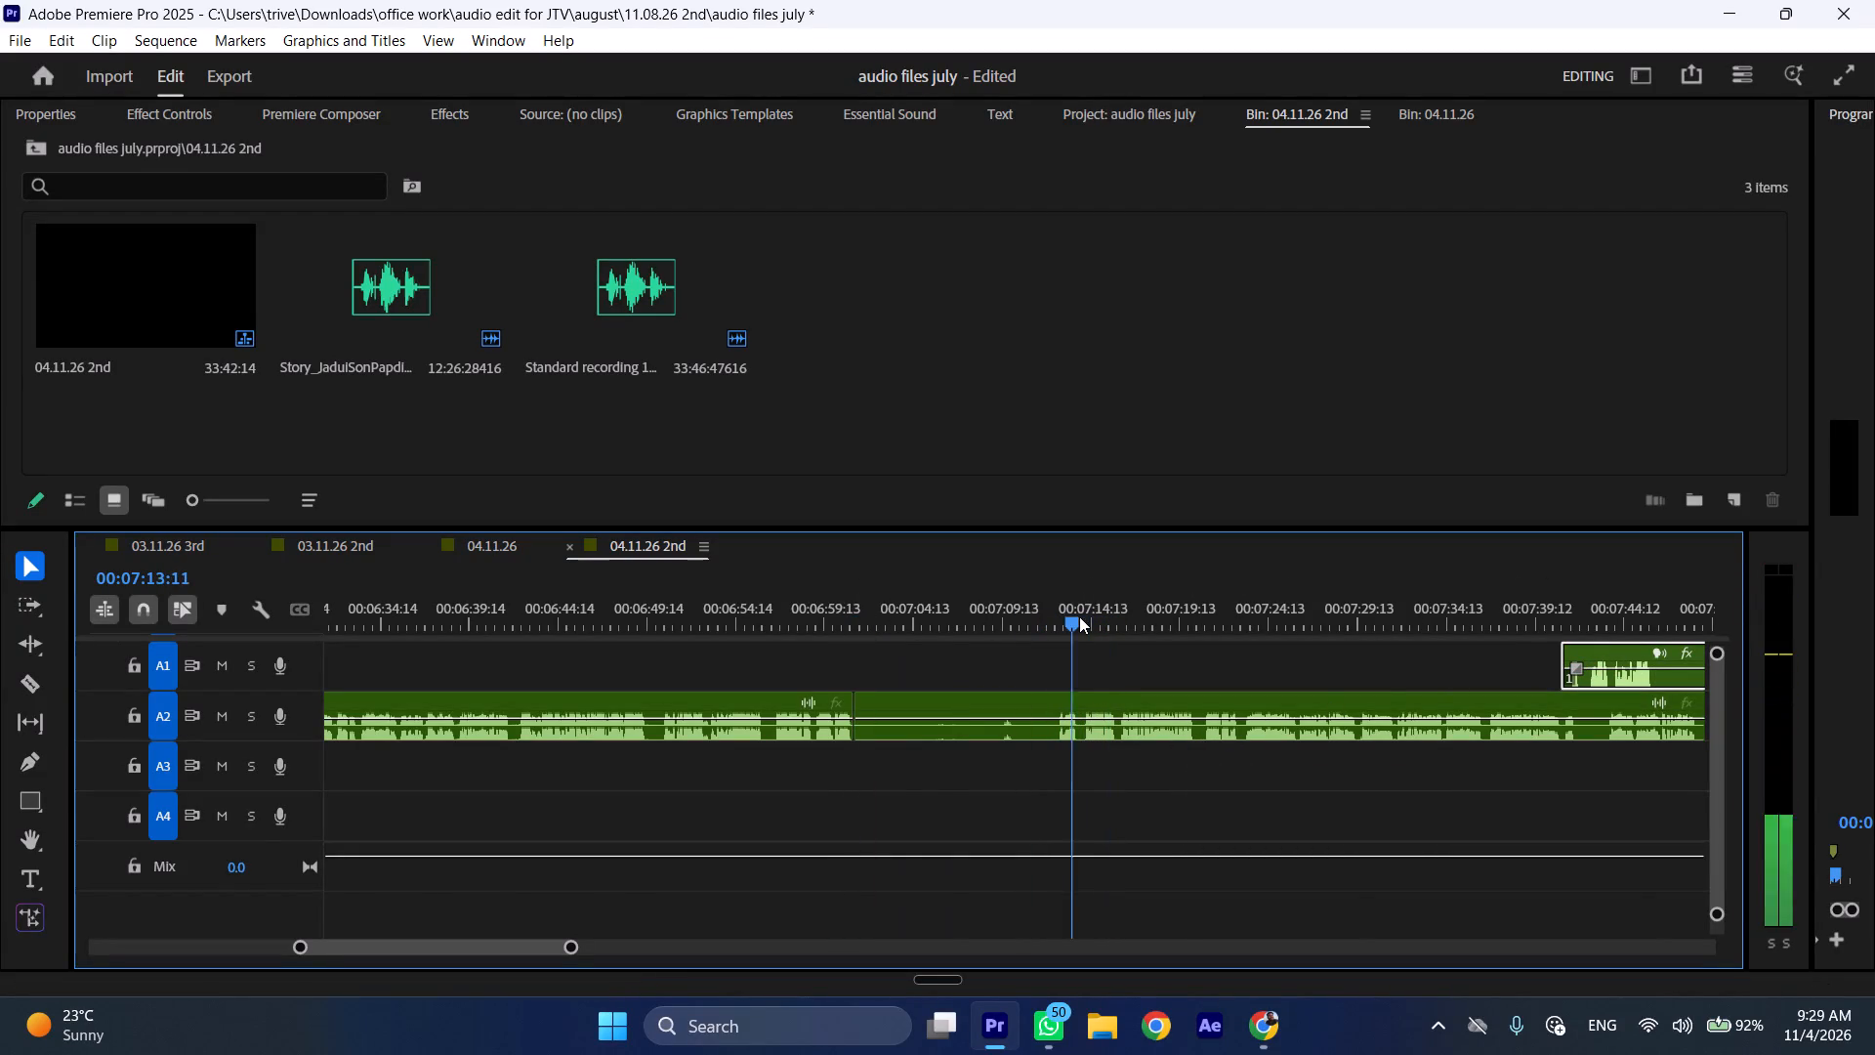
{"action": "left_click_drag", "start_coordinate": [1079, 616], "coordinate": [1085, 616]}
{"action": "left_click", "coordinate": [1121, 735]}
{"action": "key", "text": "shift+c"}
{"action": "key", "text": "ctrl+shift+d"}
Play back the A2 clip from the new join near 00:07:01 at increased speed to check the cut.
{"action": "key", "text": "space"}
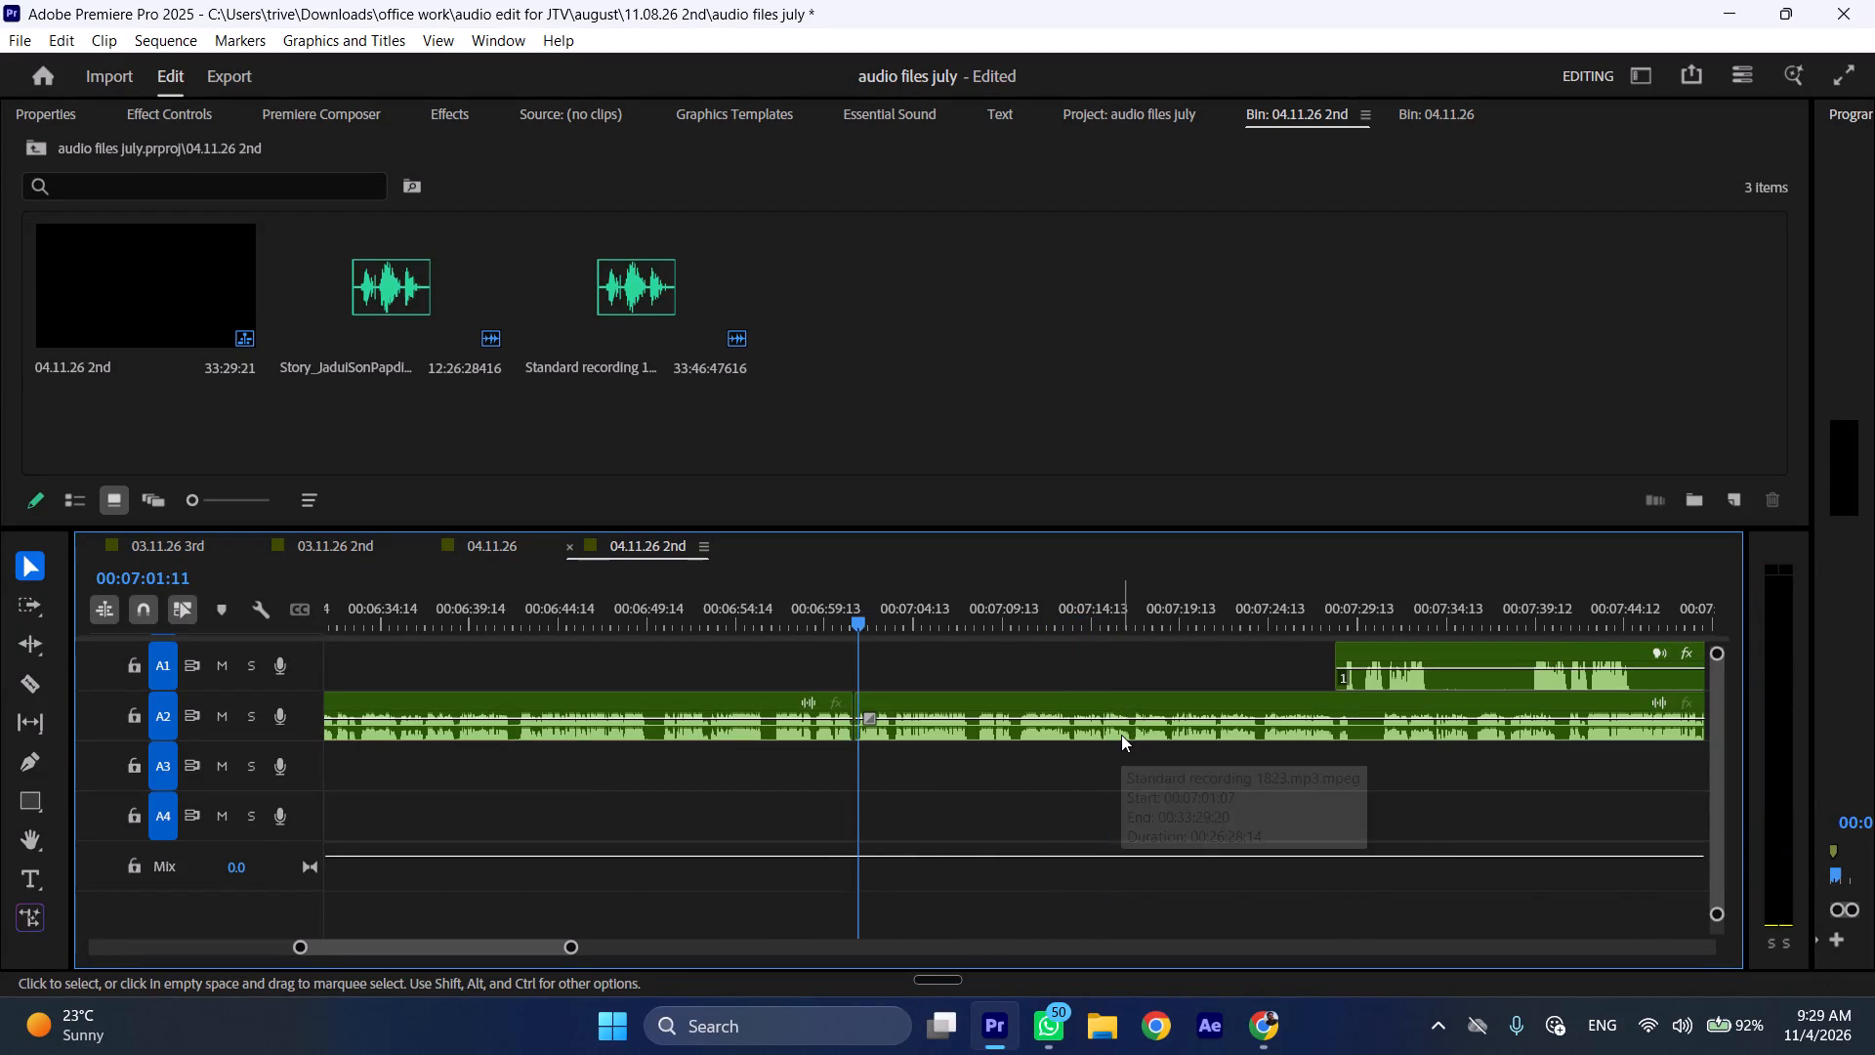
{"action": "type", "text": "l"}
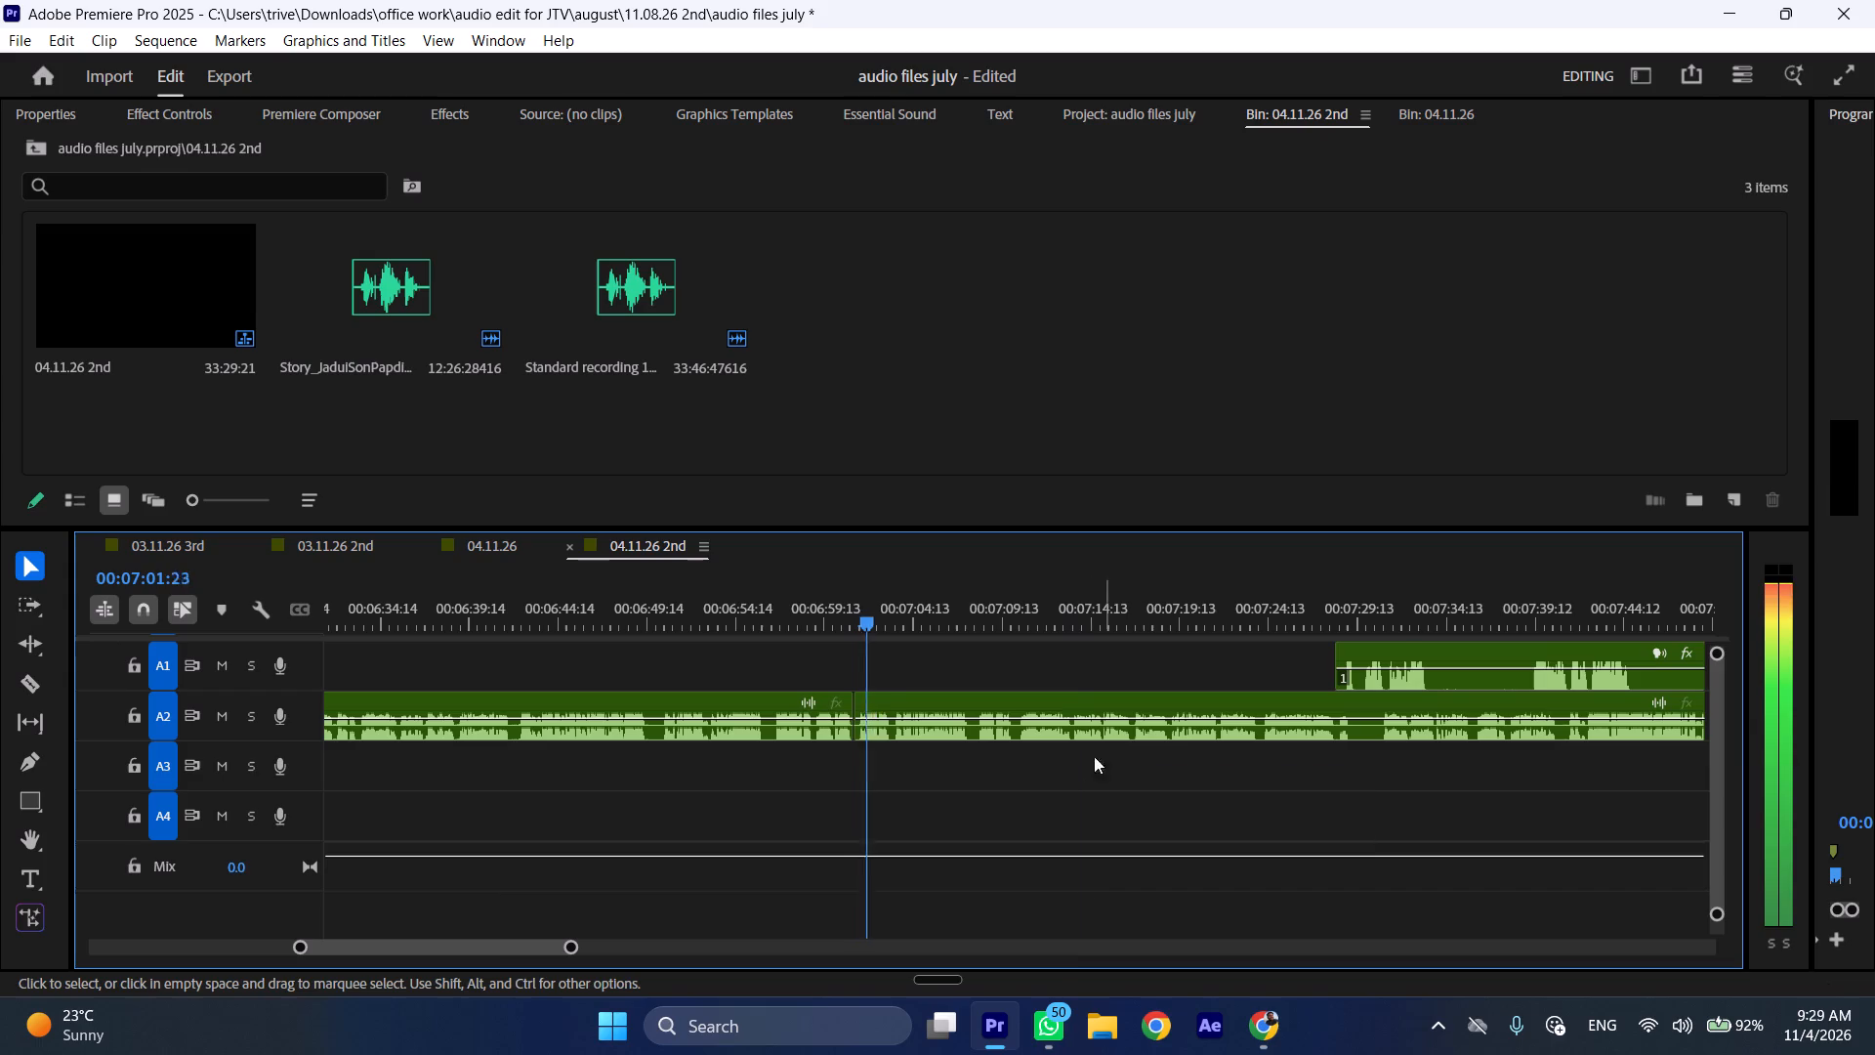
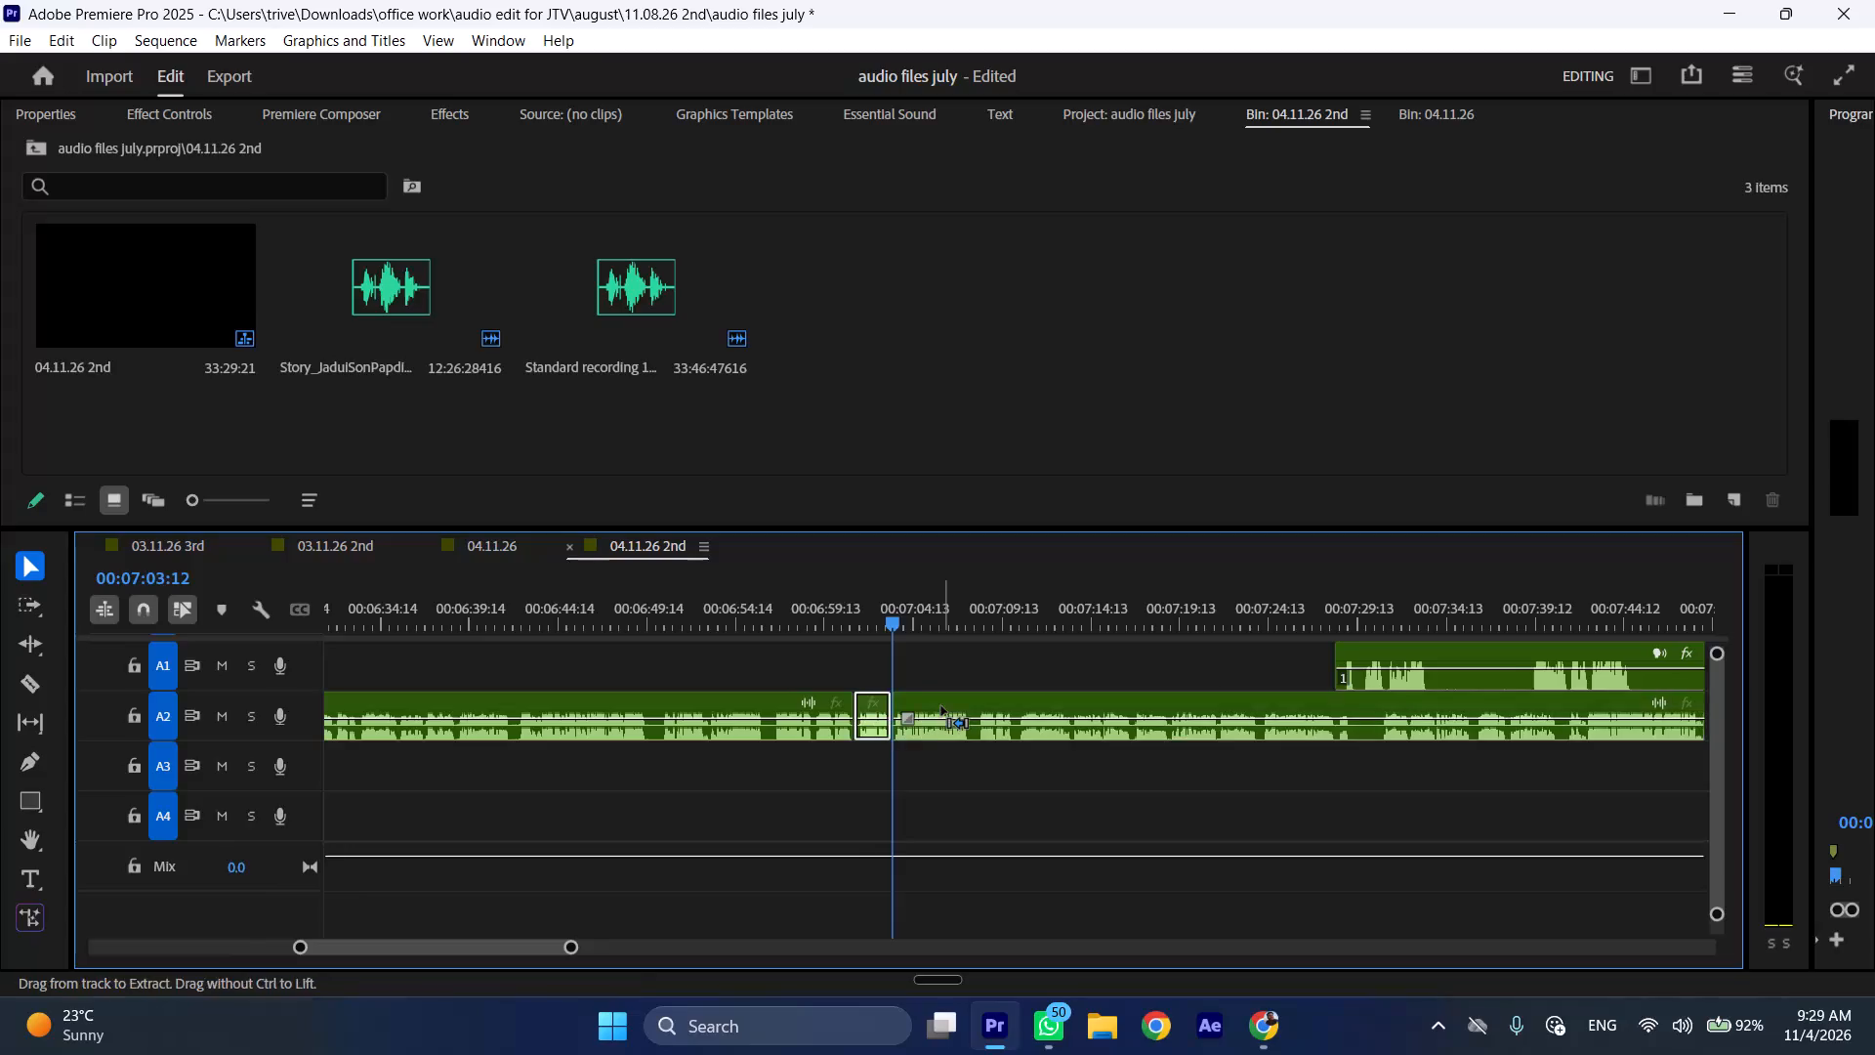
Play back the A2 audio briefly from the join near 00:07:01 to check the cut.
{"action": "key", "text": "space"}
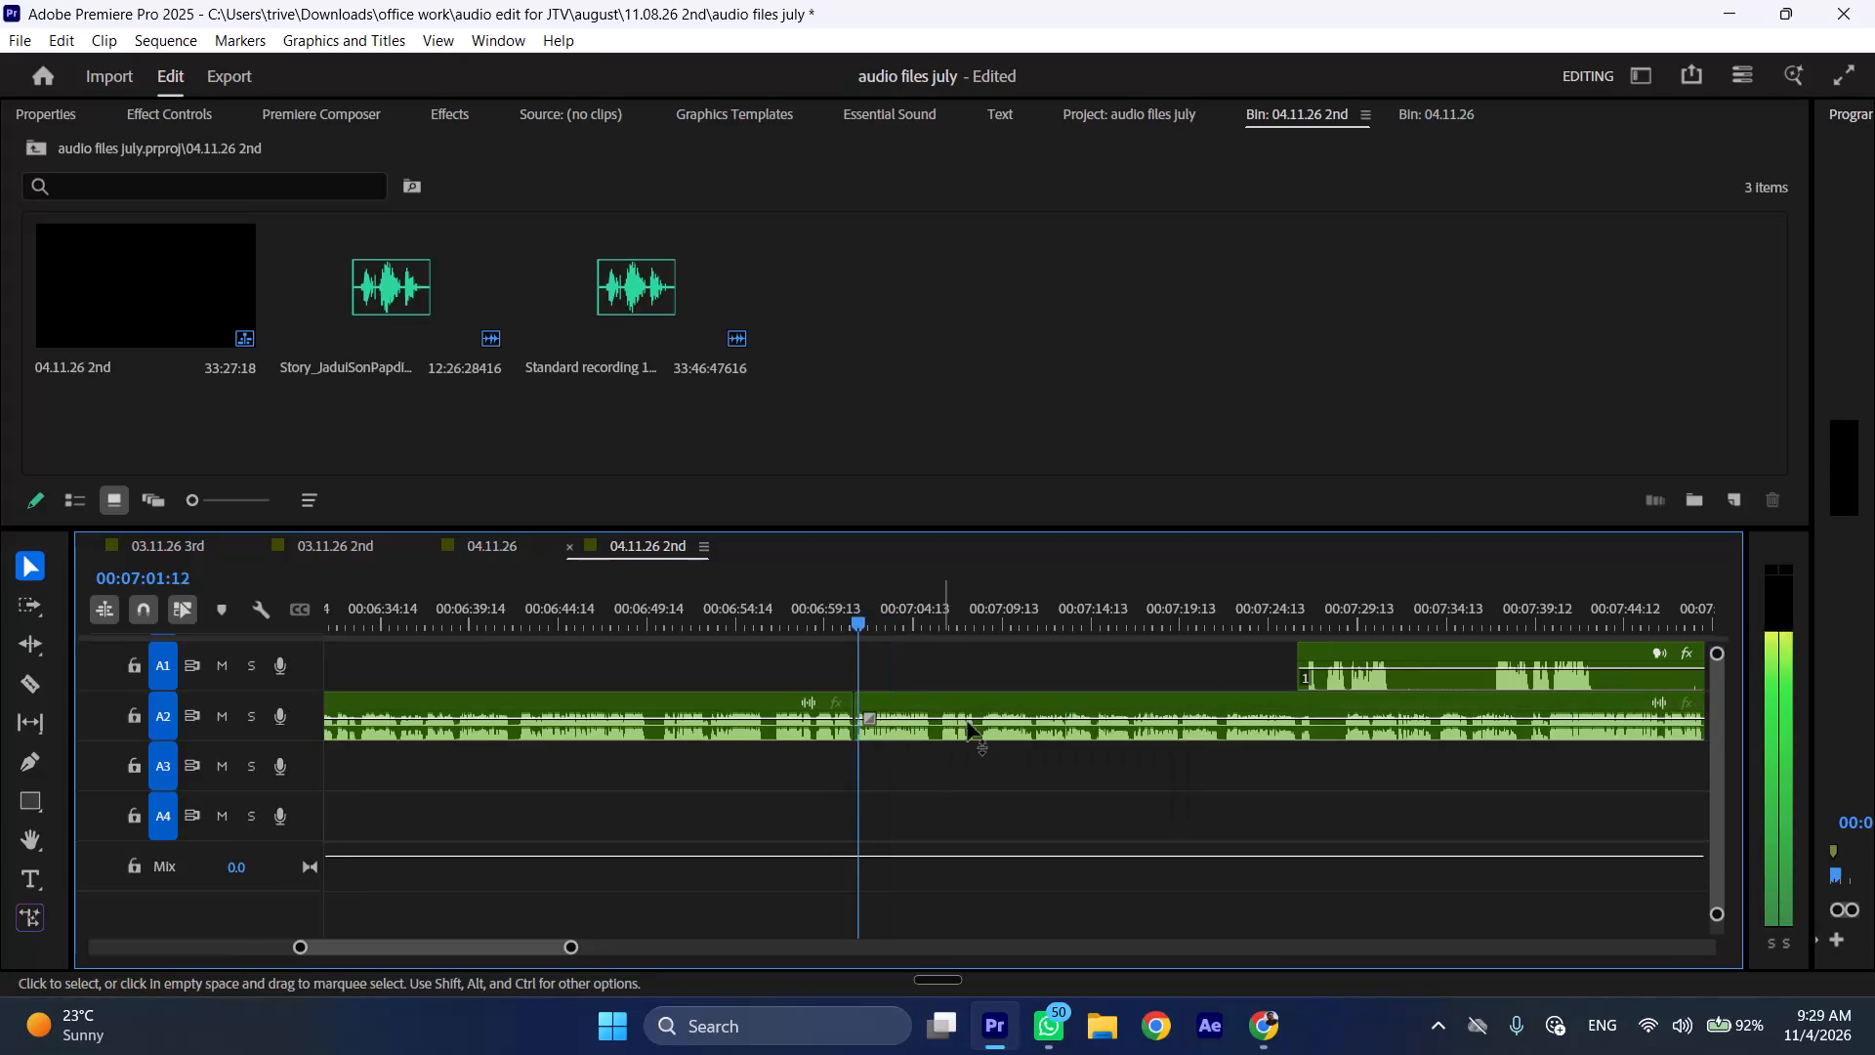
{"action": "key", "text": "space"}
Cut the A2 clip around the short silence at about 00:06:42 and ripple delete that section.
{"action": "scroll", "coordinate": [786, 778], "scroll_direction": "up", "scroll_amount": 8}
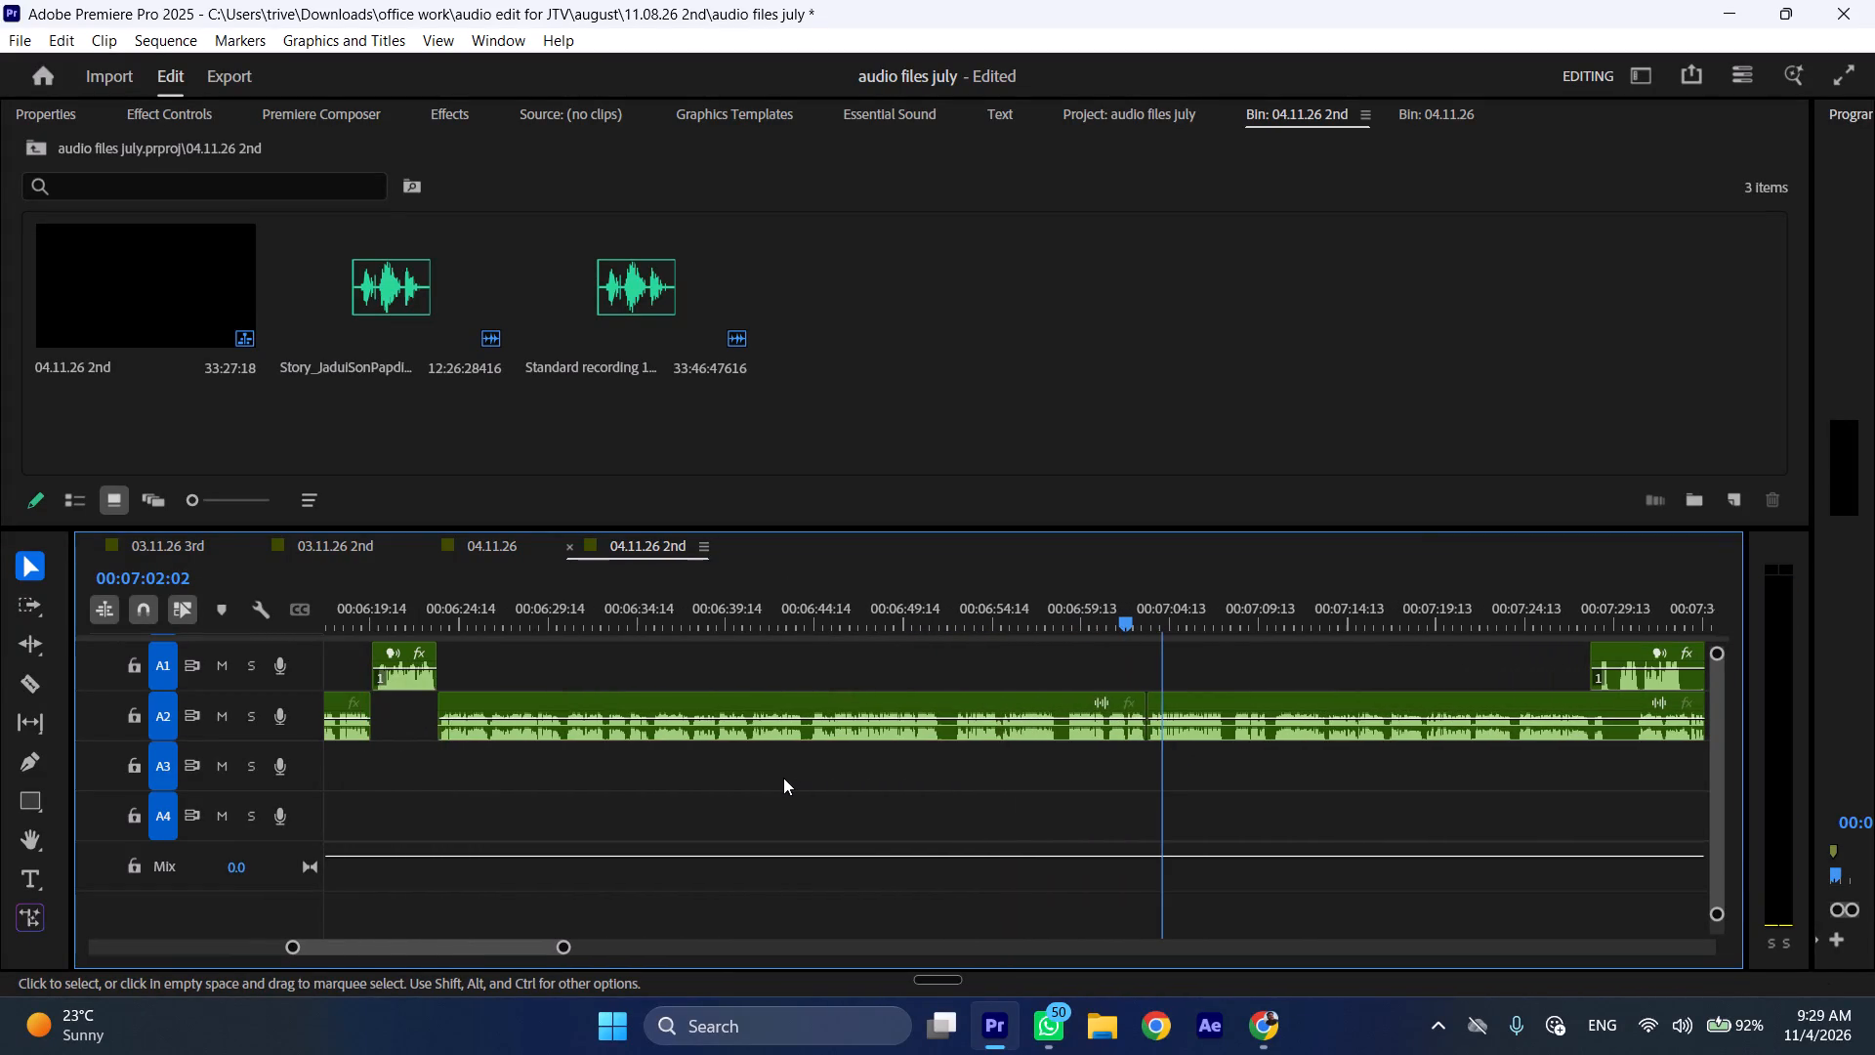
{"action": "left_click", "coordinate": [811, 595]}
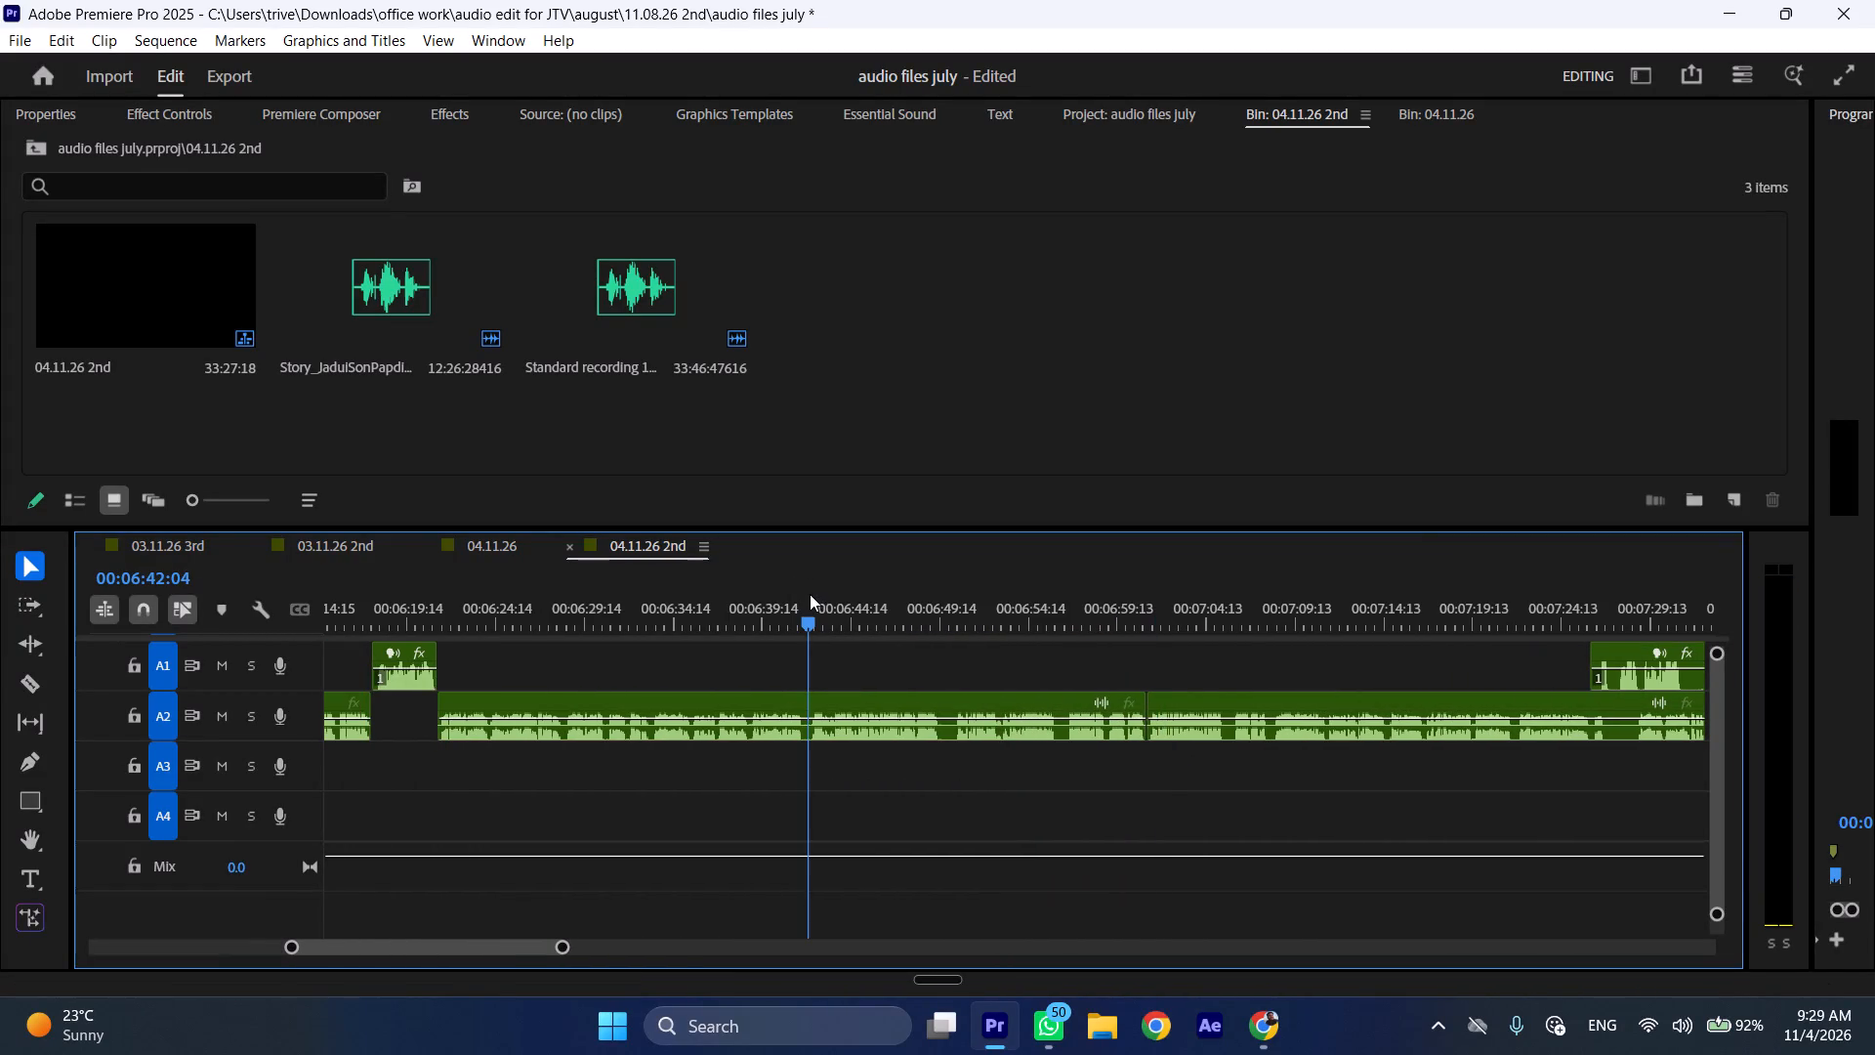
{"action": "key", "text": "shift+c"}
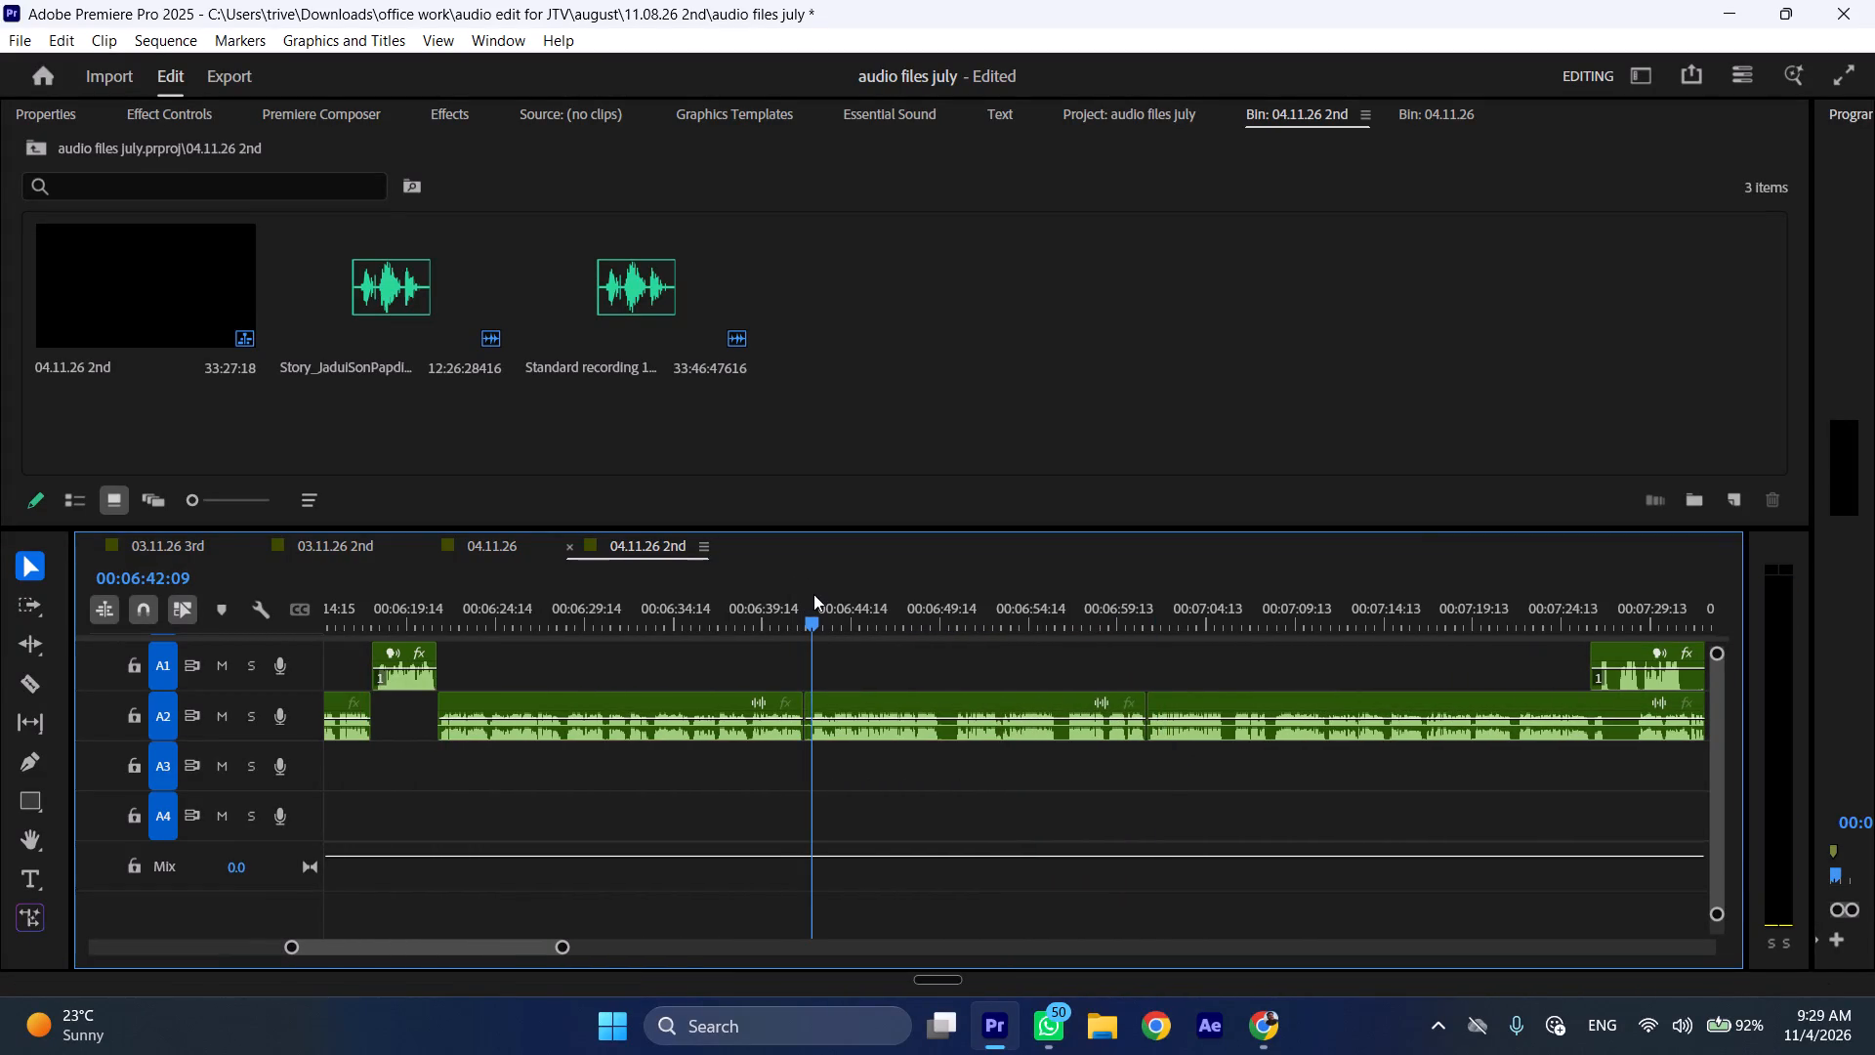
{"action": "left_click", "coordinate": [847, 695]}
{"action": "key", "text": "shift+c"}
{"action": "key", "text": "ctrl+shift+d"}
Cut the A2 clip around the silence from about 00:06:49:05 to 00:06:49:22 and ripple delete that section.
{"action": "left_click_drag", "start_coordinate": [909, 603], "coordinate": [937, 603]}
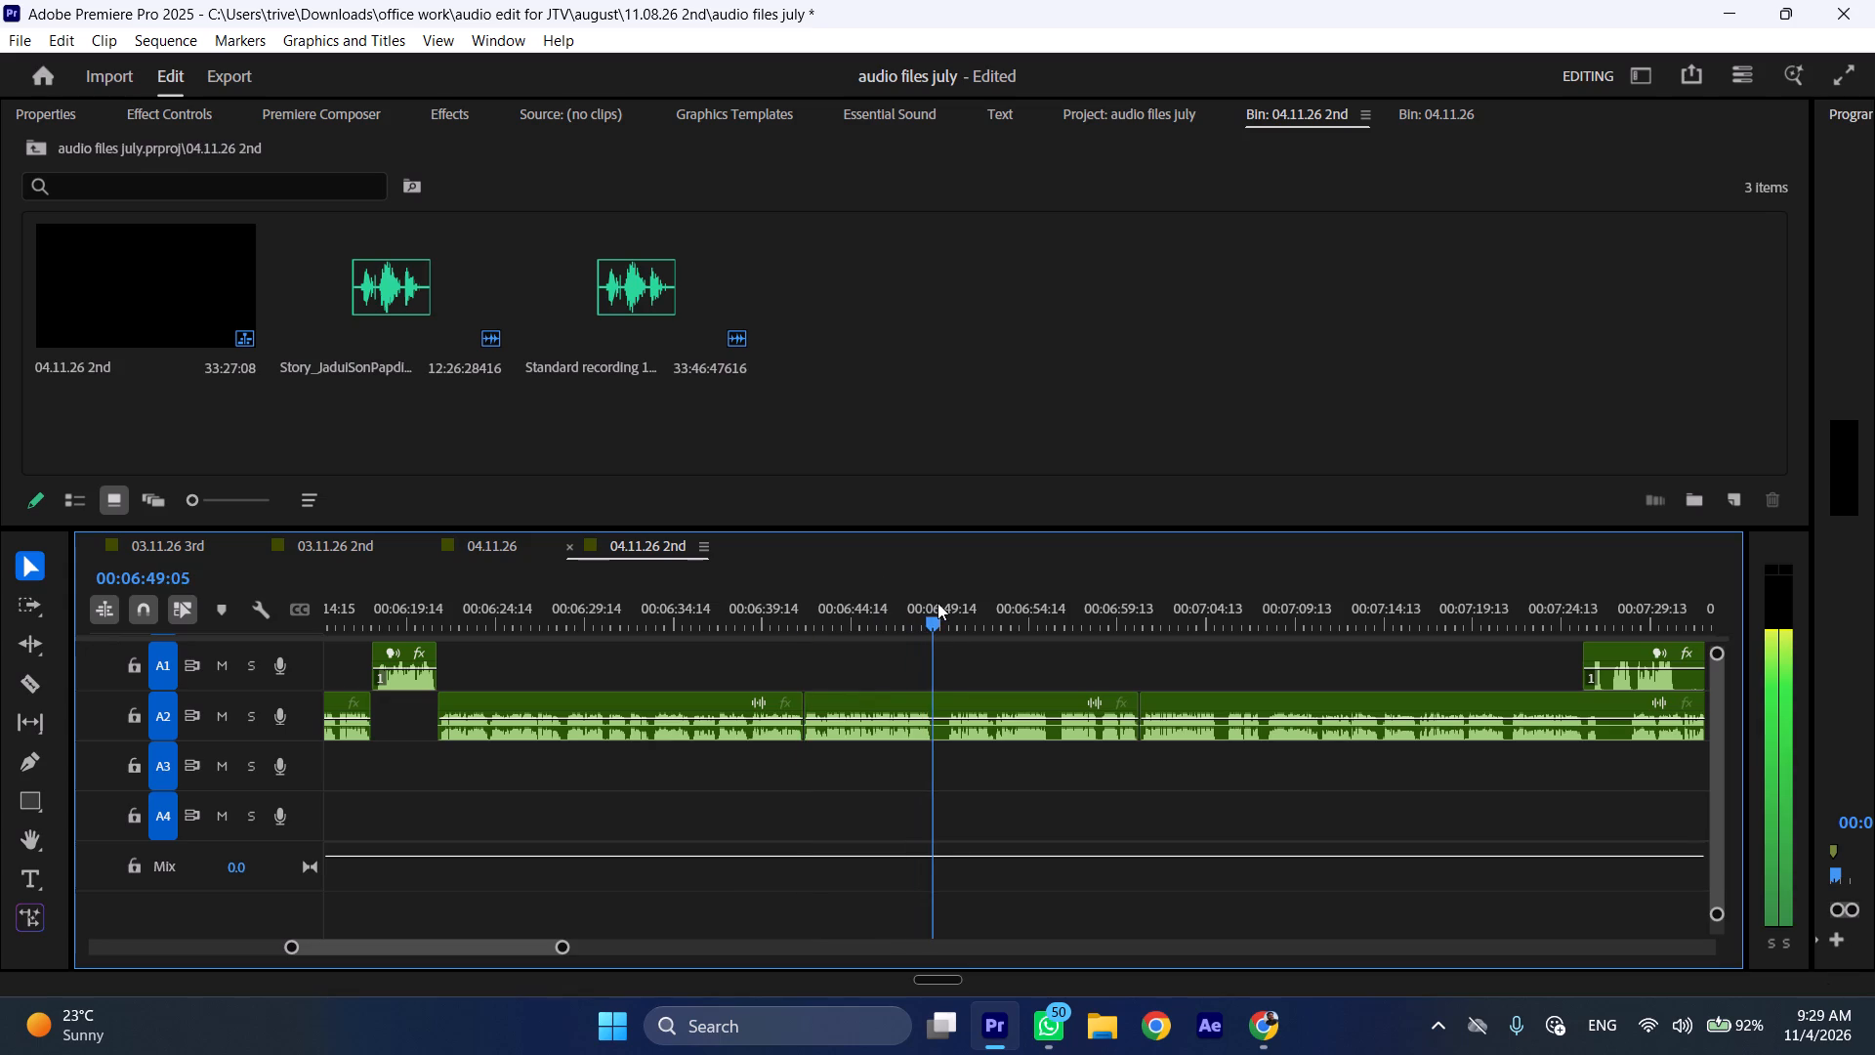
{"action": "key", "text": "shift+c"}
{"action": "left_click_drag", "start_coordinate": [937, 603], "coordinate": [953, 602]}
{"action": "left_click", "coordinate": [953, 602]}
{"action": "left_click", "coordinate": [972, 688]}
{"action": "left_click", "coordinate": [973, 703]}
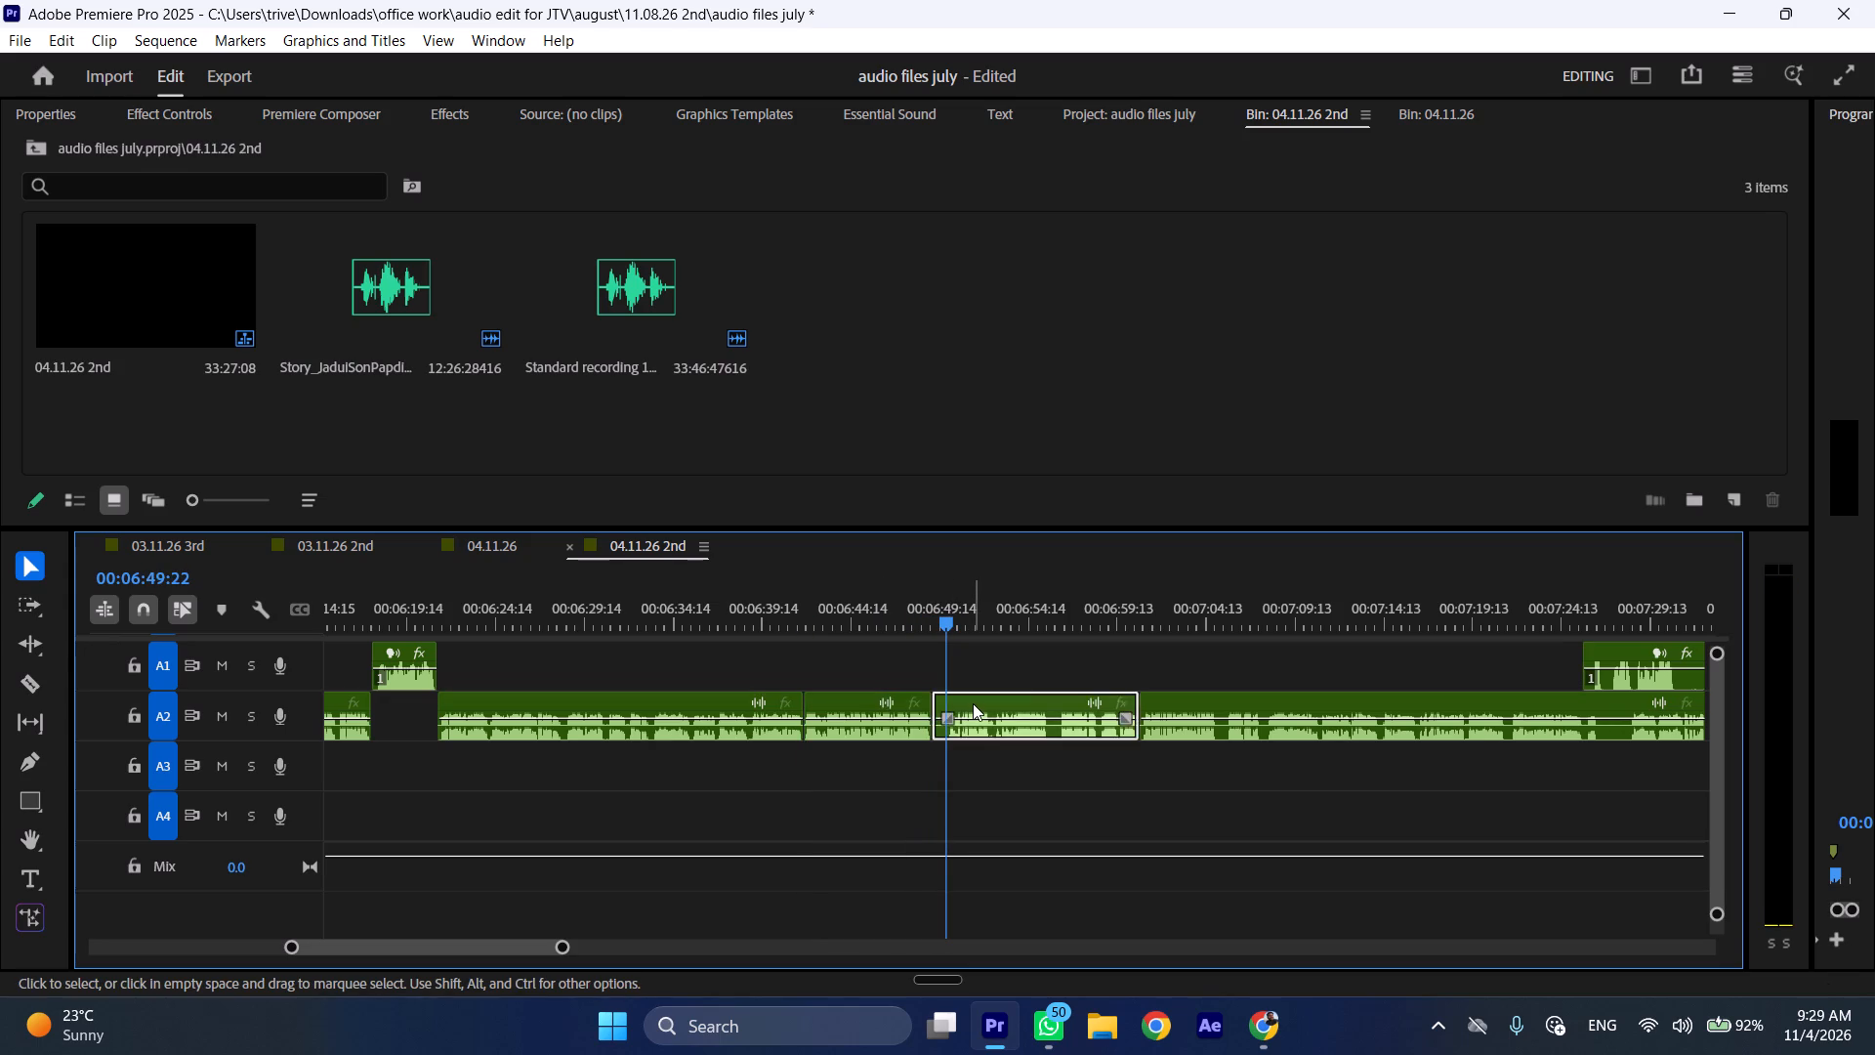
{"action": "key", "text": "shift+c"}
{"action": "key", "text": "ctrl+shift+d"}
Cut the A2 clip around the silence at about 00:06:55 and ripple delete that section.
{"action": "left_click", "coordinate": [1048, 595]}
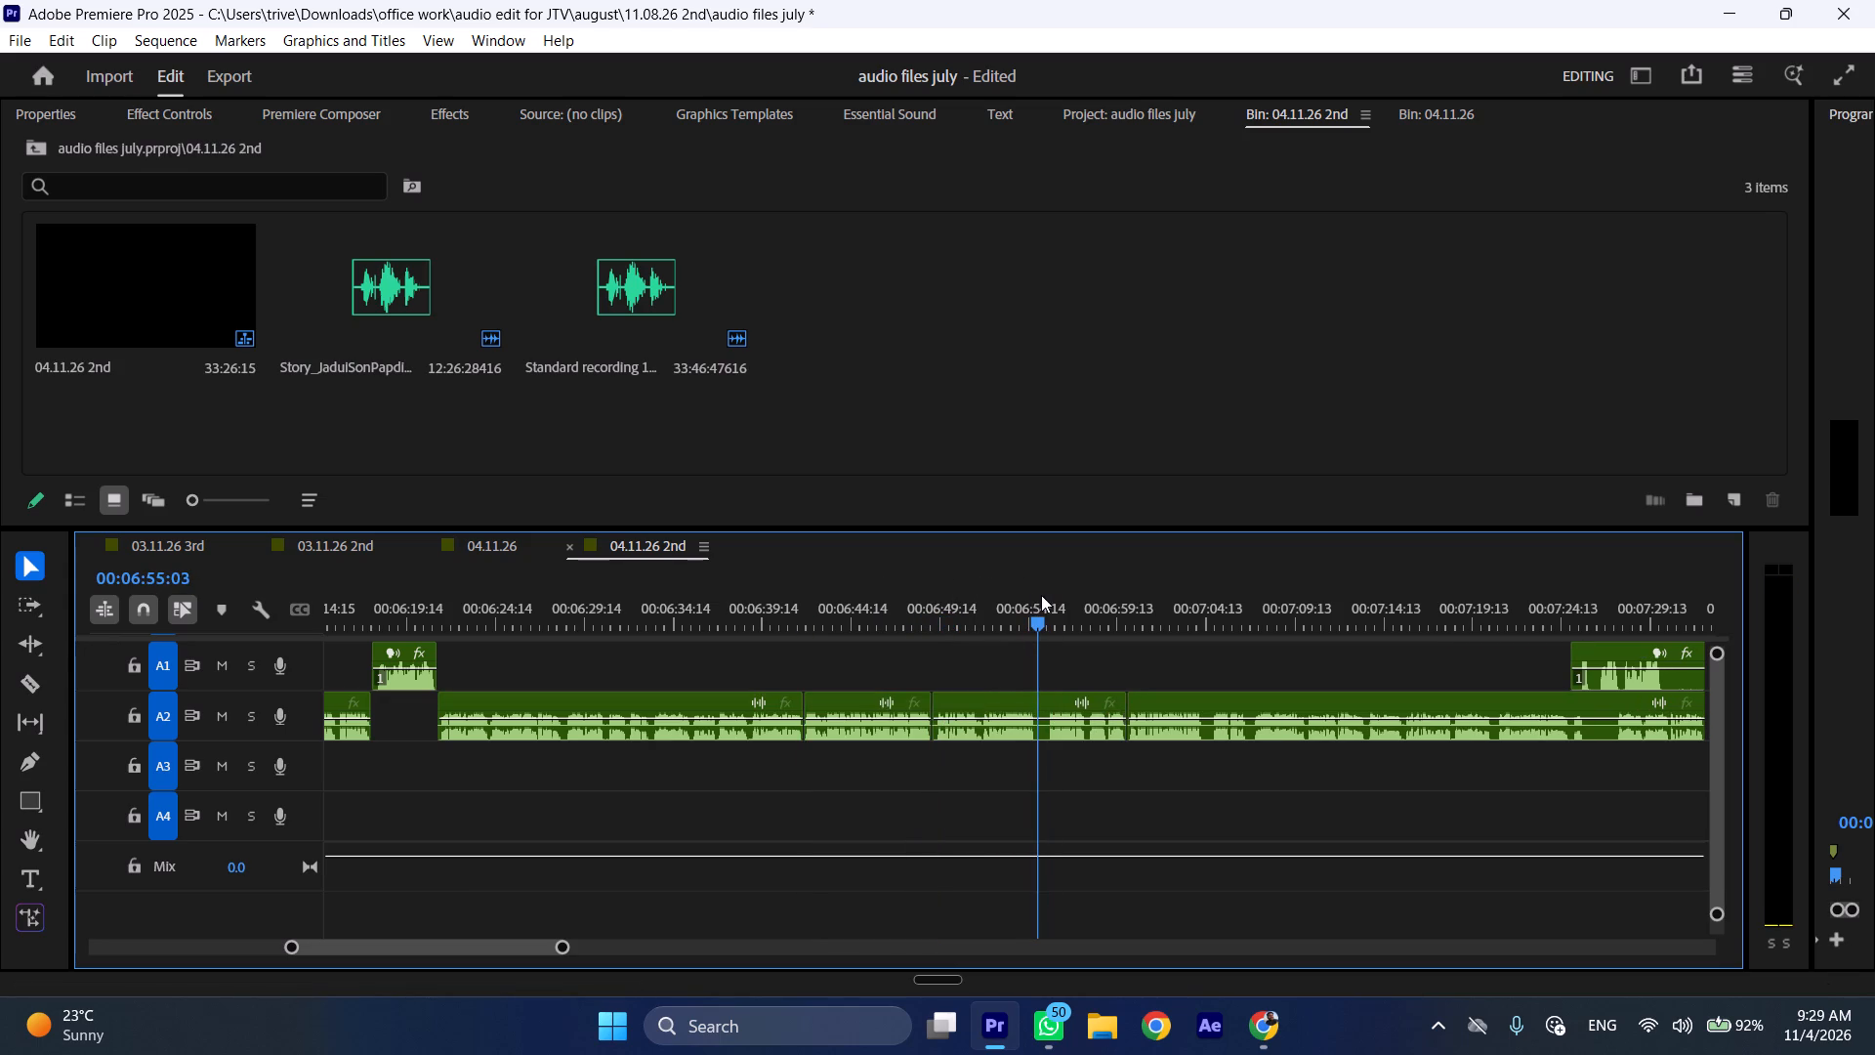
{"action": "key", "text": "shift+c"}
{"action": "left_click", "coordinate": [1059, 726]}
{"action": "key", "text": "shift+c"}
{"action": "key", "text": "ctrl+shift+d"}
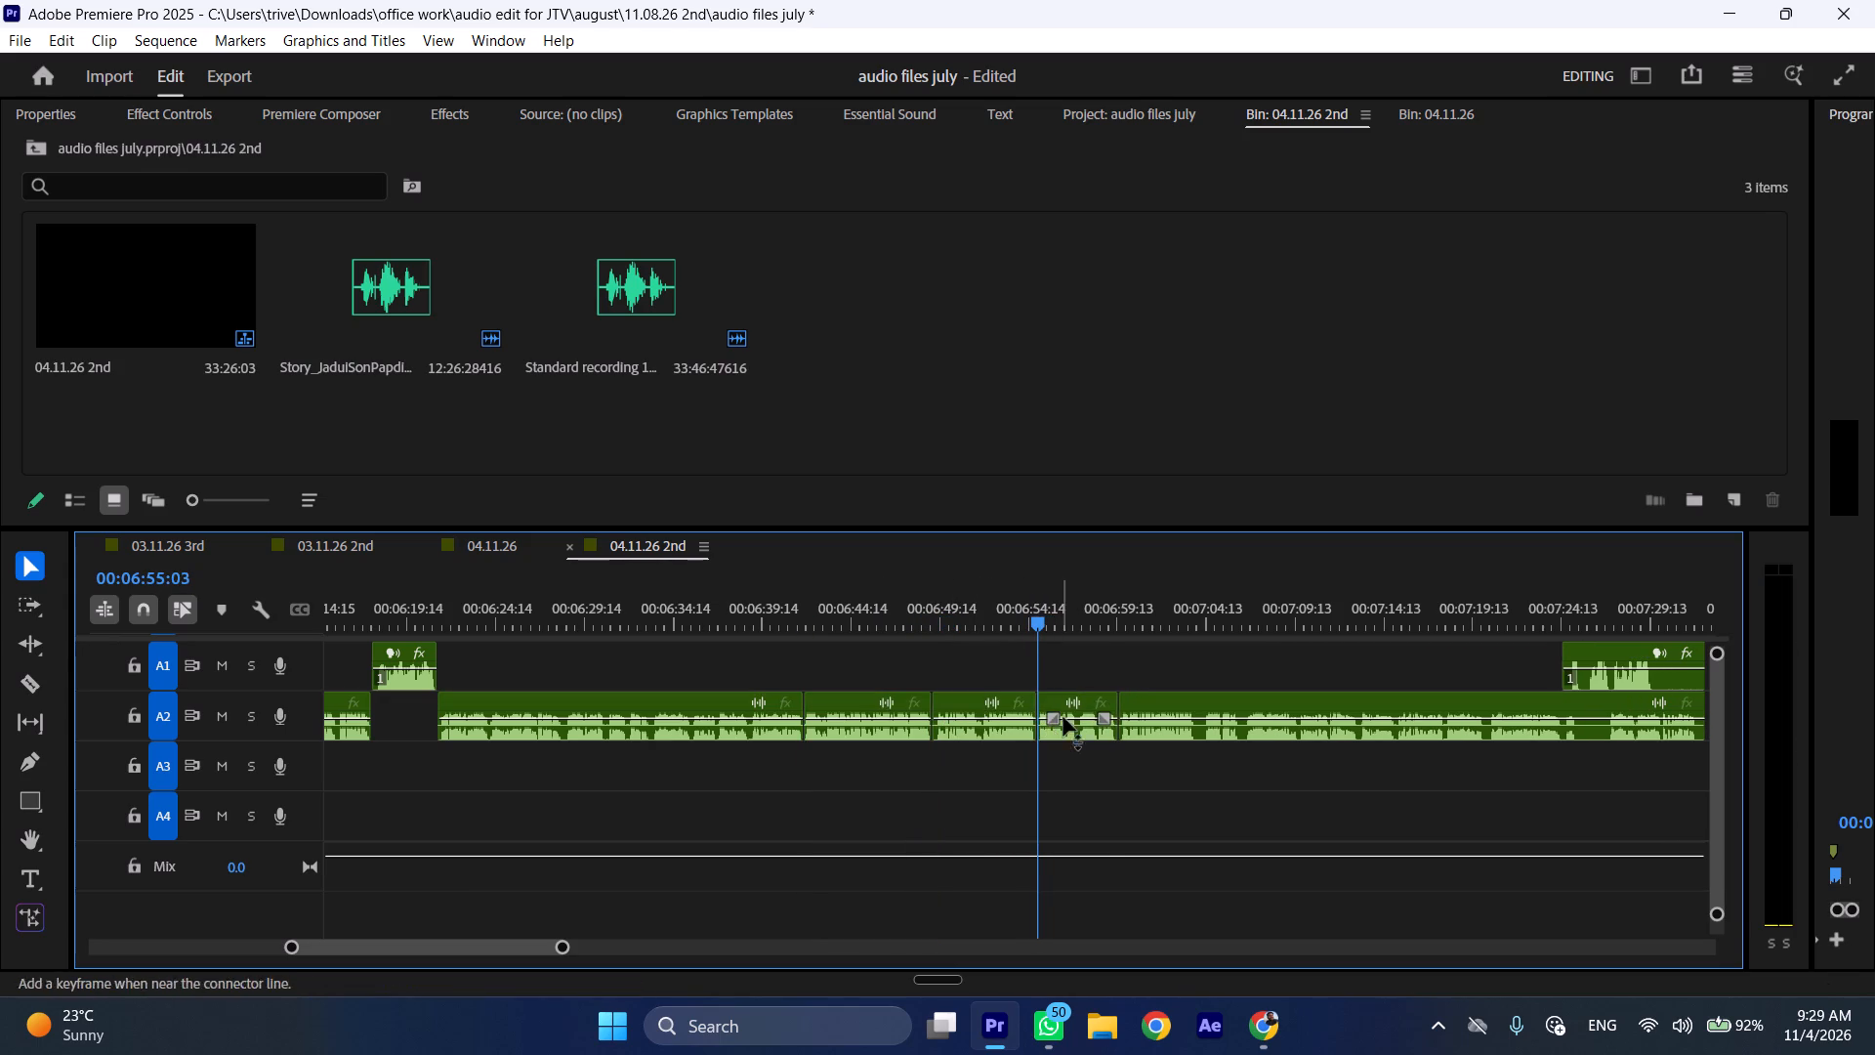
Play back the A2 audio from about 00:06:59 at increased speed to review the section leading to the next A1 clip.
{"action": "left_click", "coordinate": [1109, 602]}
{"action": "key", "text": "space"}
{"action": "key", "text": "l"}
{"action": "scroll", "coordinate": [1113, 709], "scroll_direction": "down", "scroll_amount": 10}
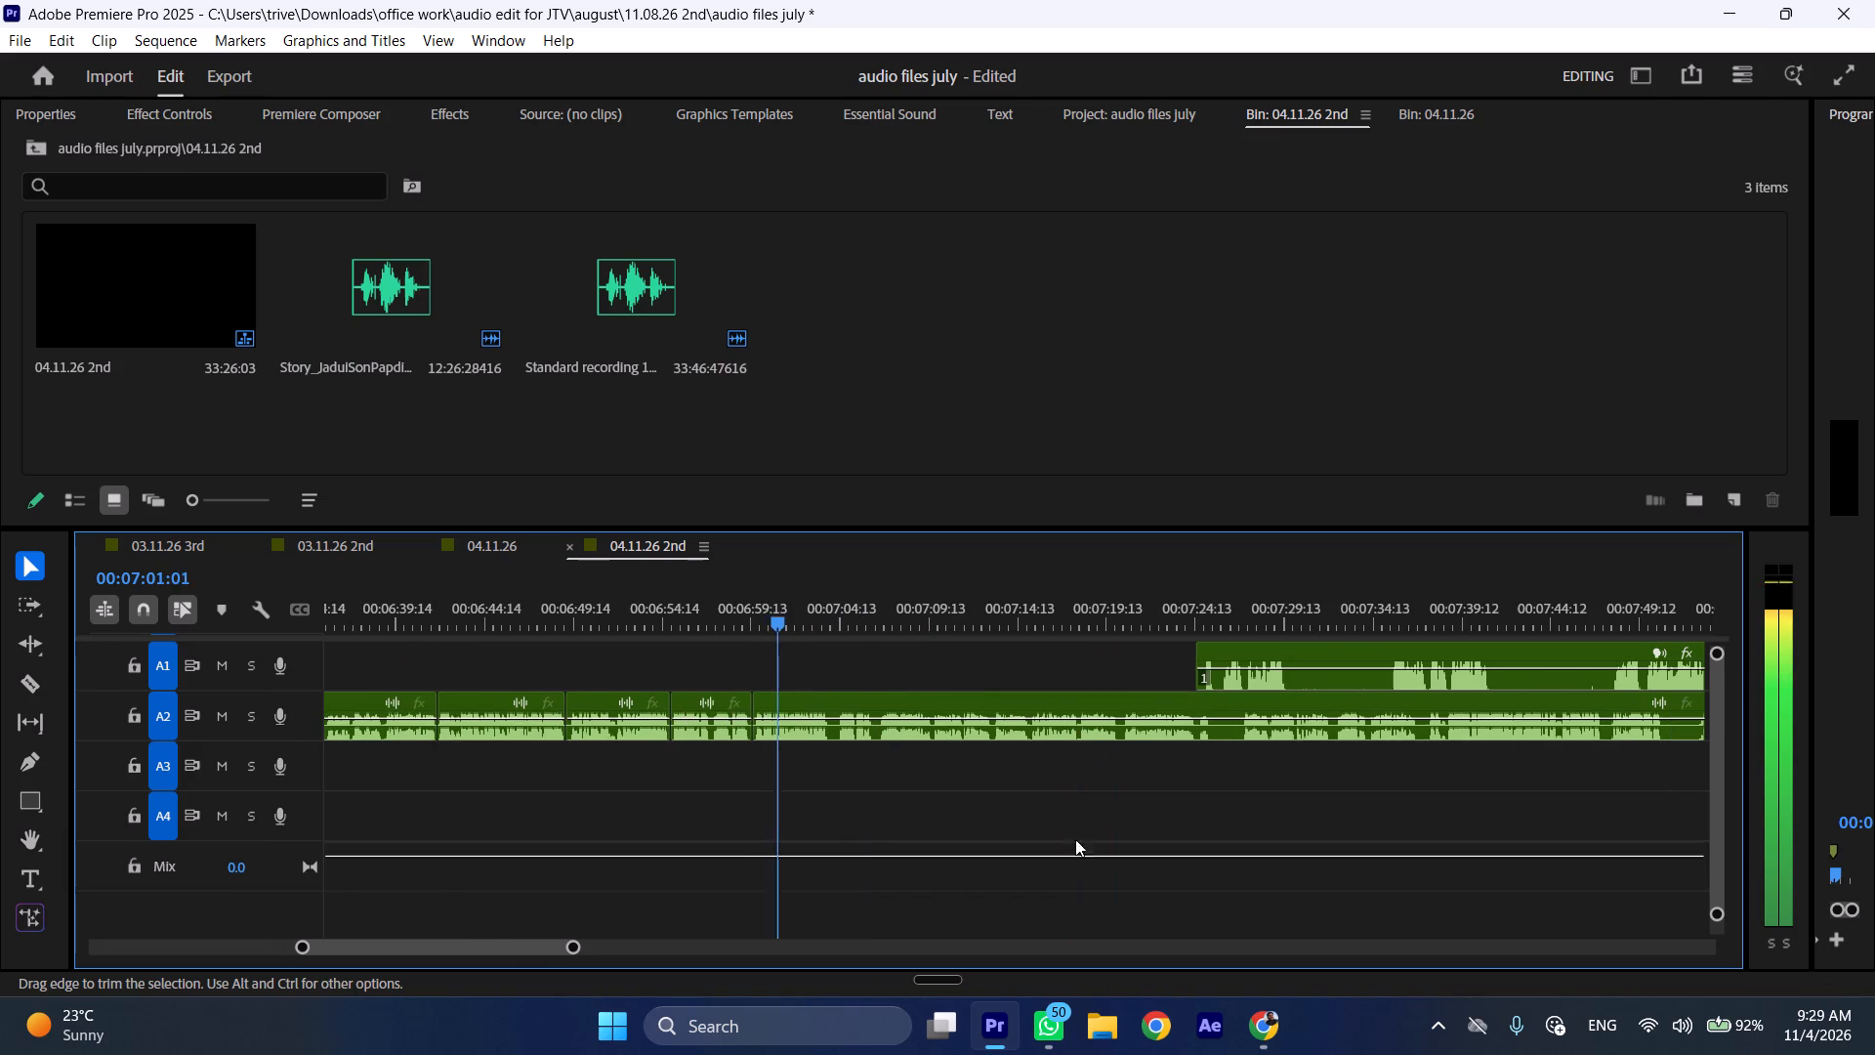
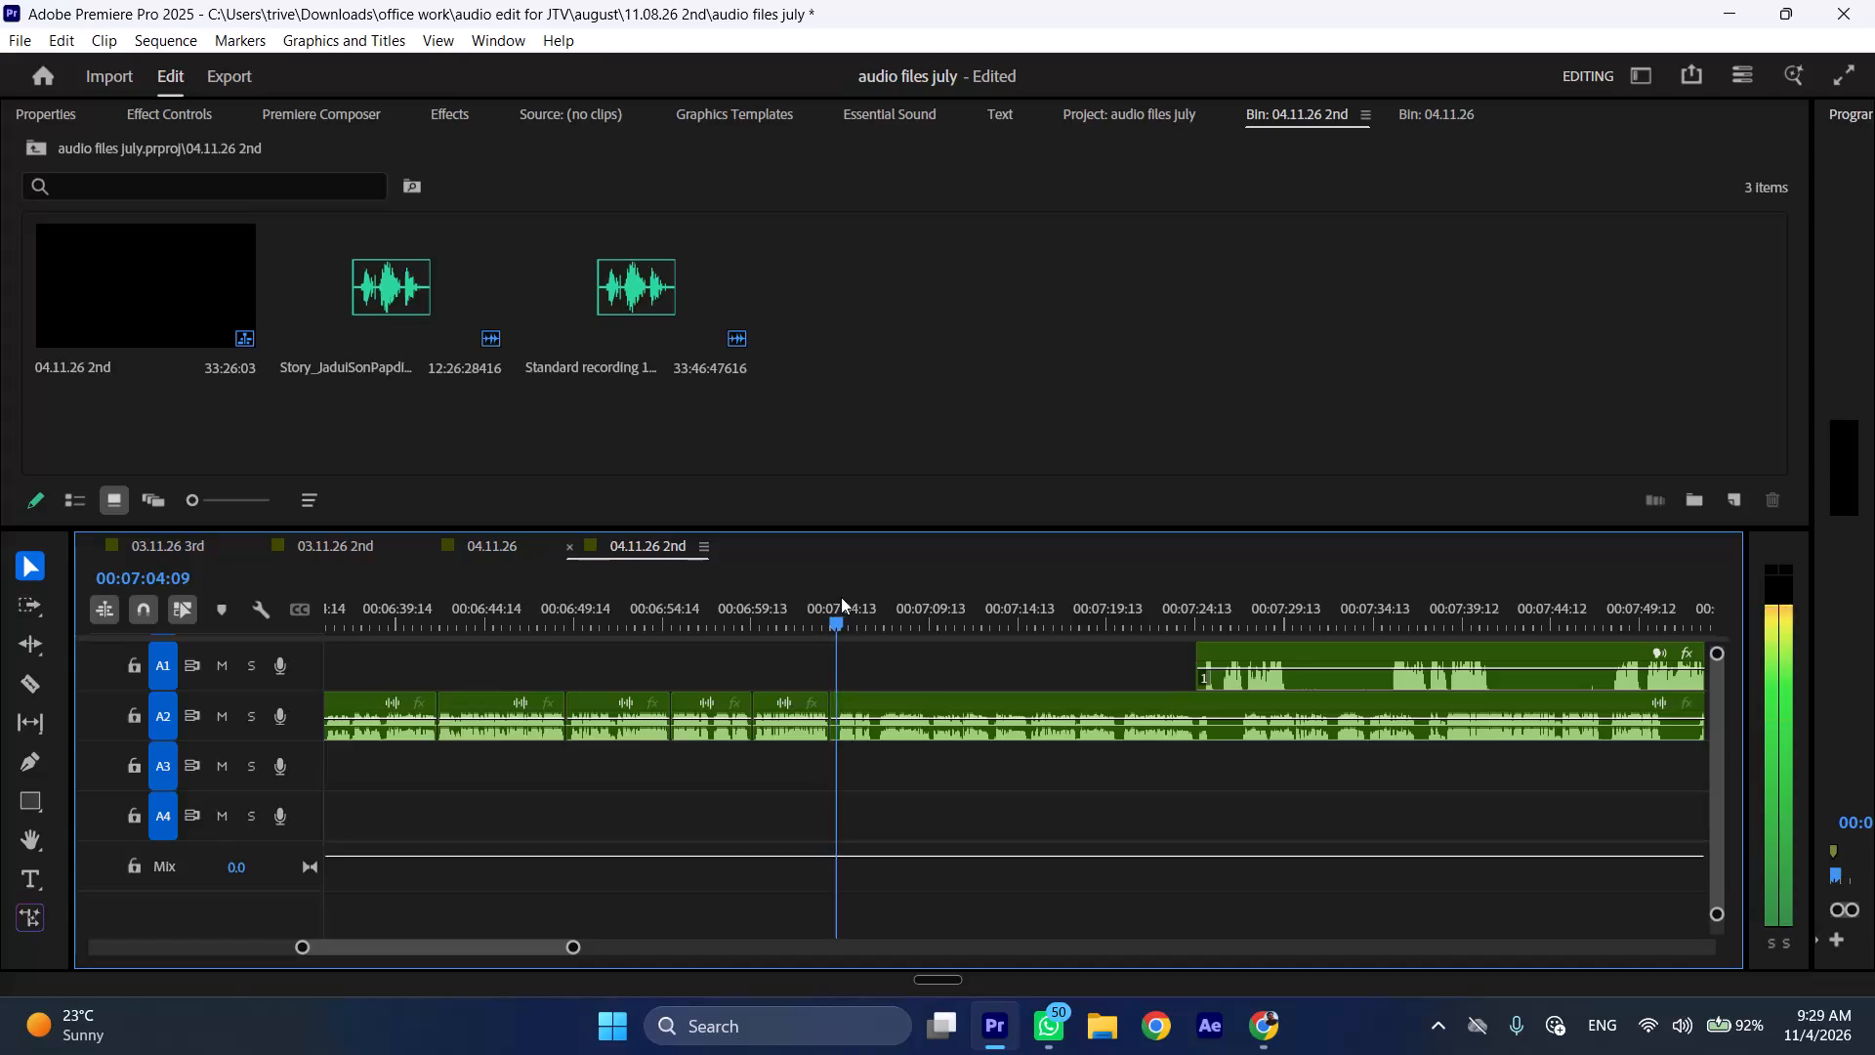
Cut the A2 clip at 00:07:04:09 and ripple delete the short section before it, from 00:07:04:00.
{"action": "left_click", "coordinate": [922, 707]}
{"action": "key", "text": "shift+c"}
{"action": "key", "text": "ctrl+shift+d"}
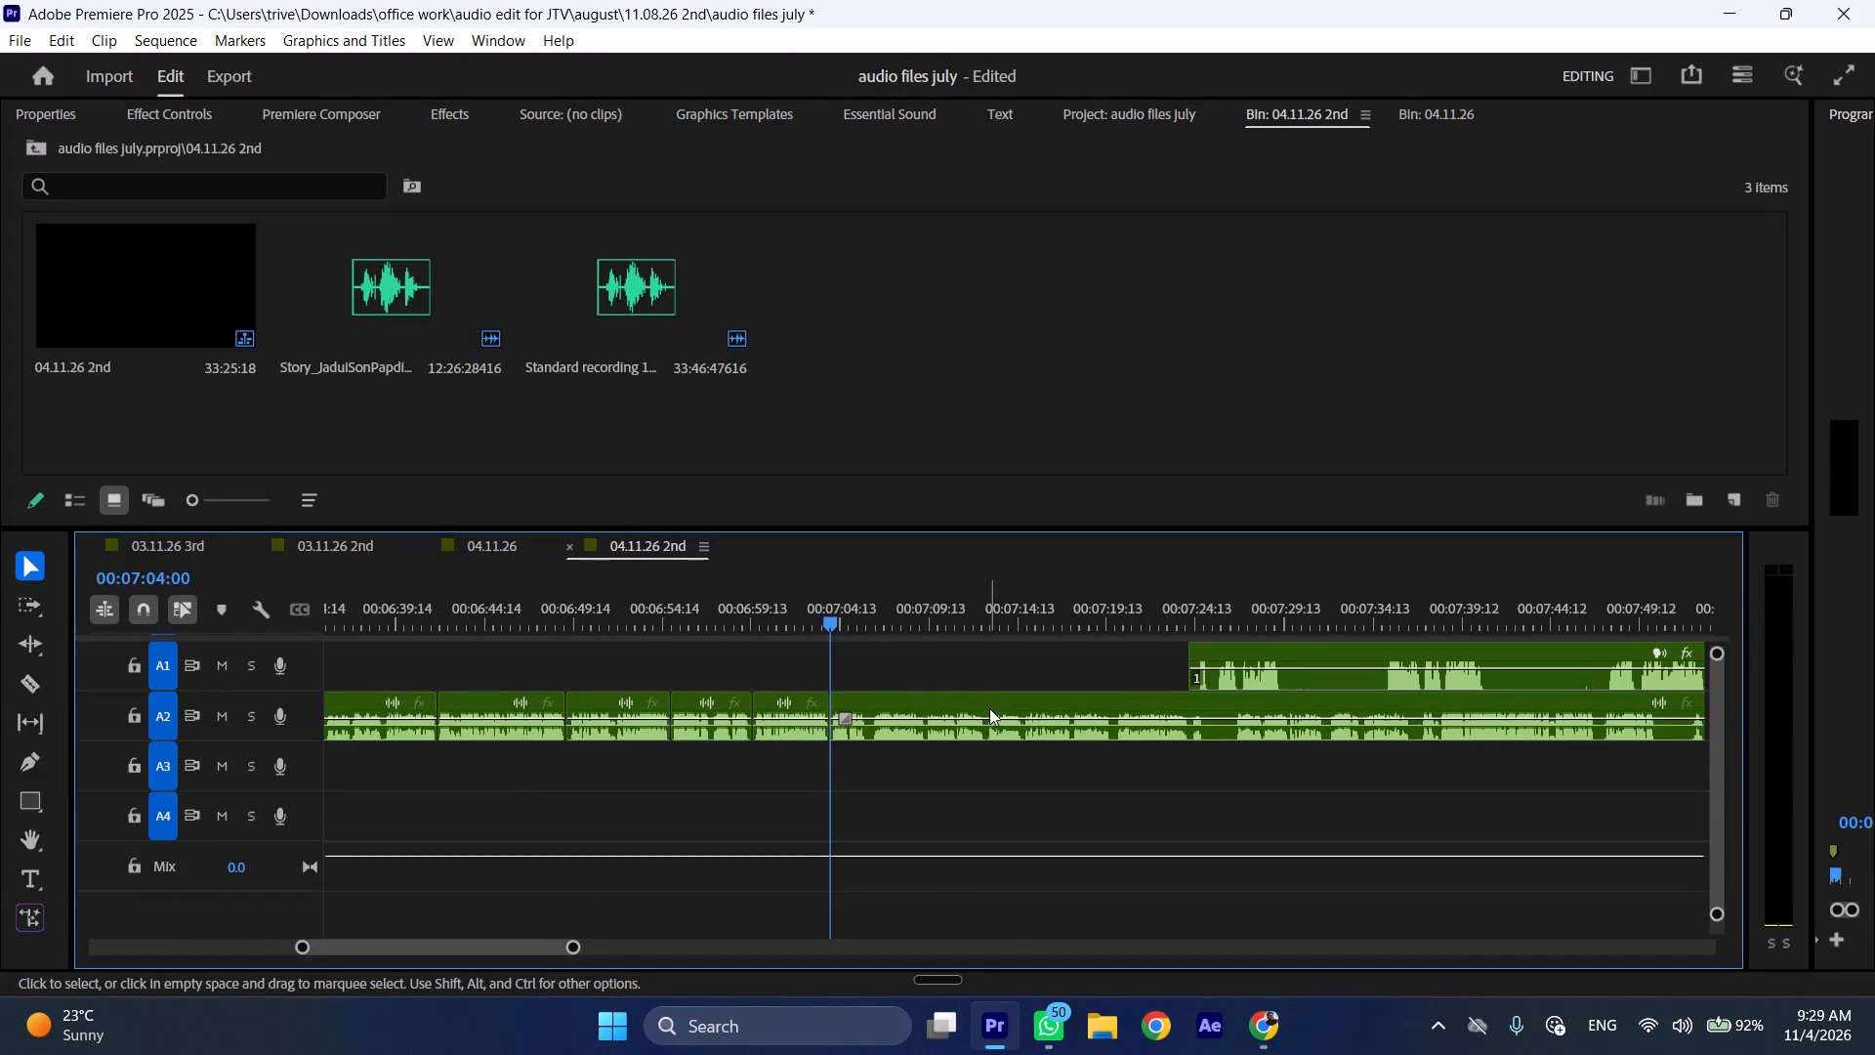
Play back the start of the A1 story clip from about 00:07:24 and cut it after the opening phrases, at 00:07:29:11.
{"action": "scroll", "coordinate": [989, 709], "scroll_direction": "up", "scroll_amount": 5}
{"action": "left_click", "coordinate": [1382, 607]}
{"action": "key", "text": "space"}
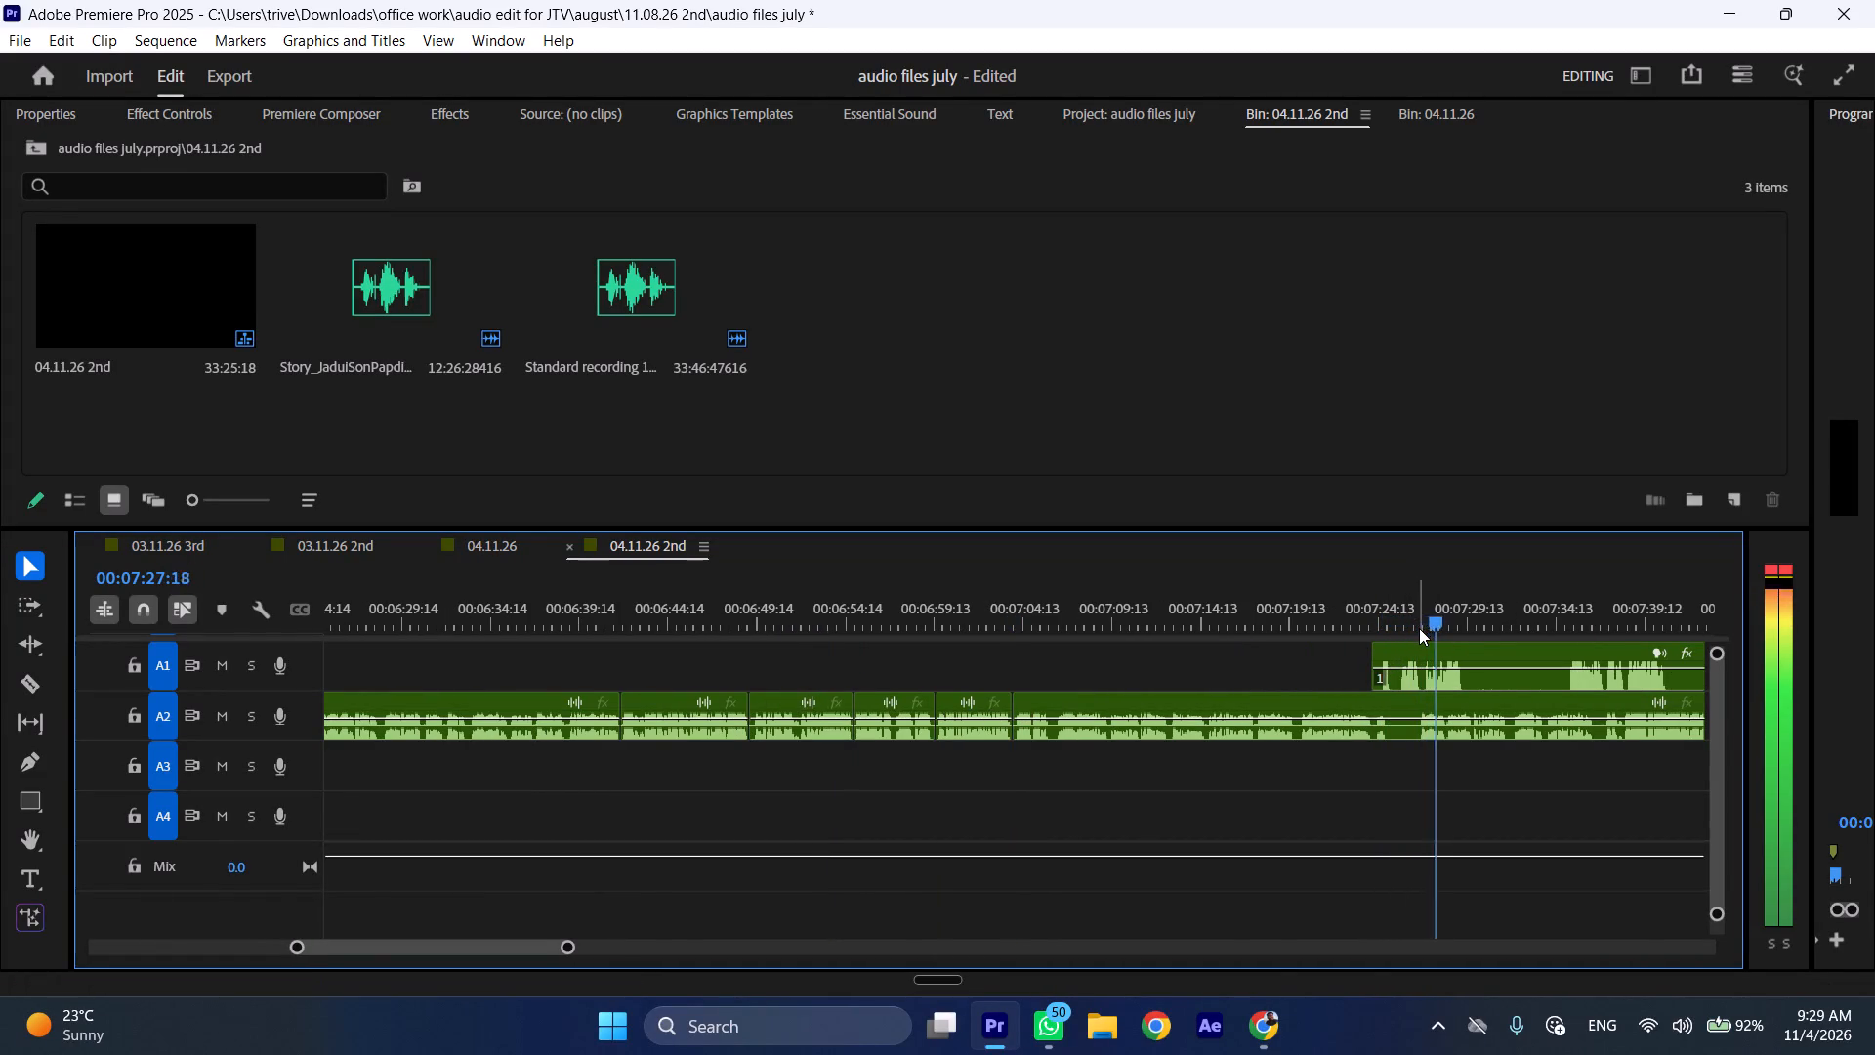
{"action": "key", "text": "space"}
{"action": "left_click", "coordinate": [1473, 679]}
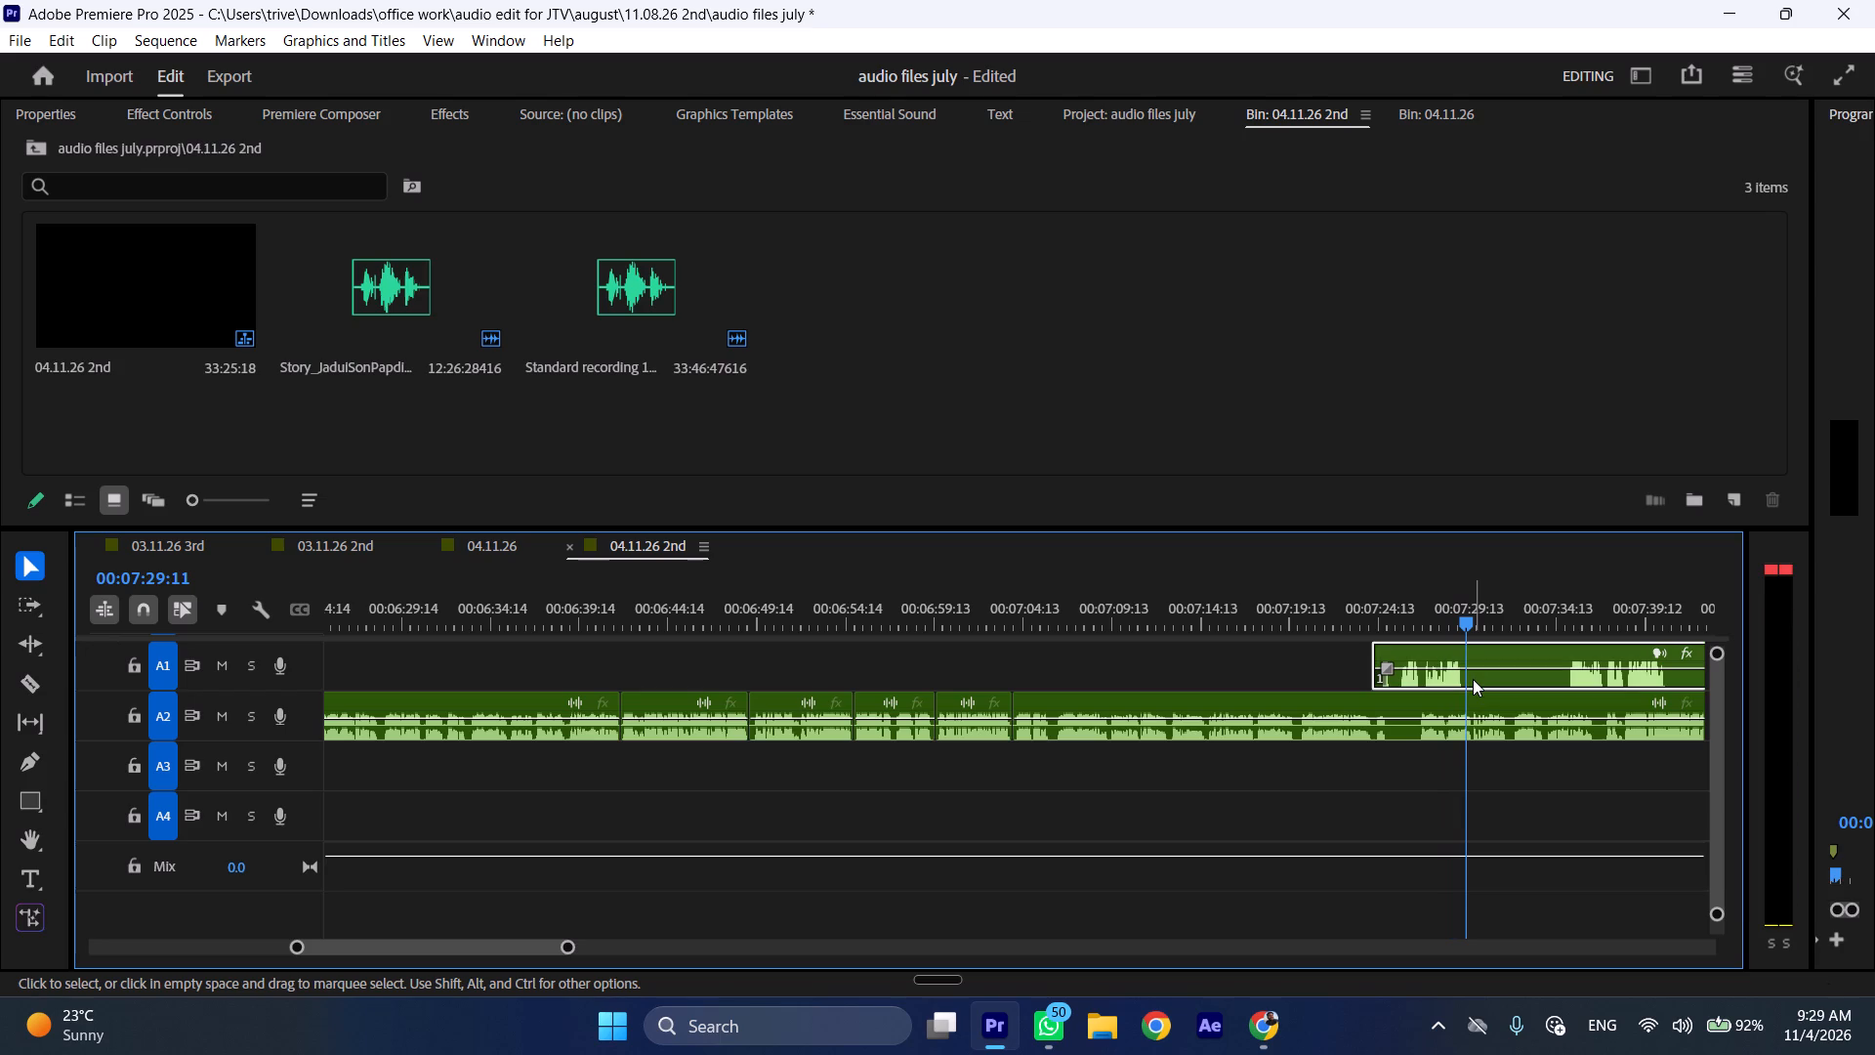
{"action": "key", "text": "shift+c"}
Move the cut-off A1 section back to about 00:06:29 and play the A1 clip at about 00:06:18 for comparison.
{"action": "scroll", "coordinate": [1398, 652], "scroll_direction": "right", "scroll_amount": 1}
{"action": "left_click_drag", "start_coordinate": [1687, 679], "coordinate": [978, 681]}
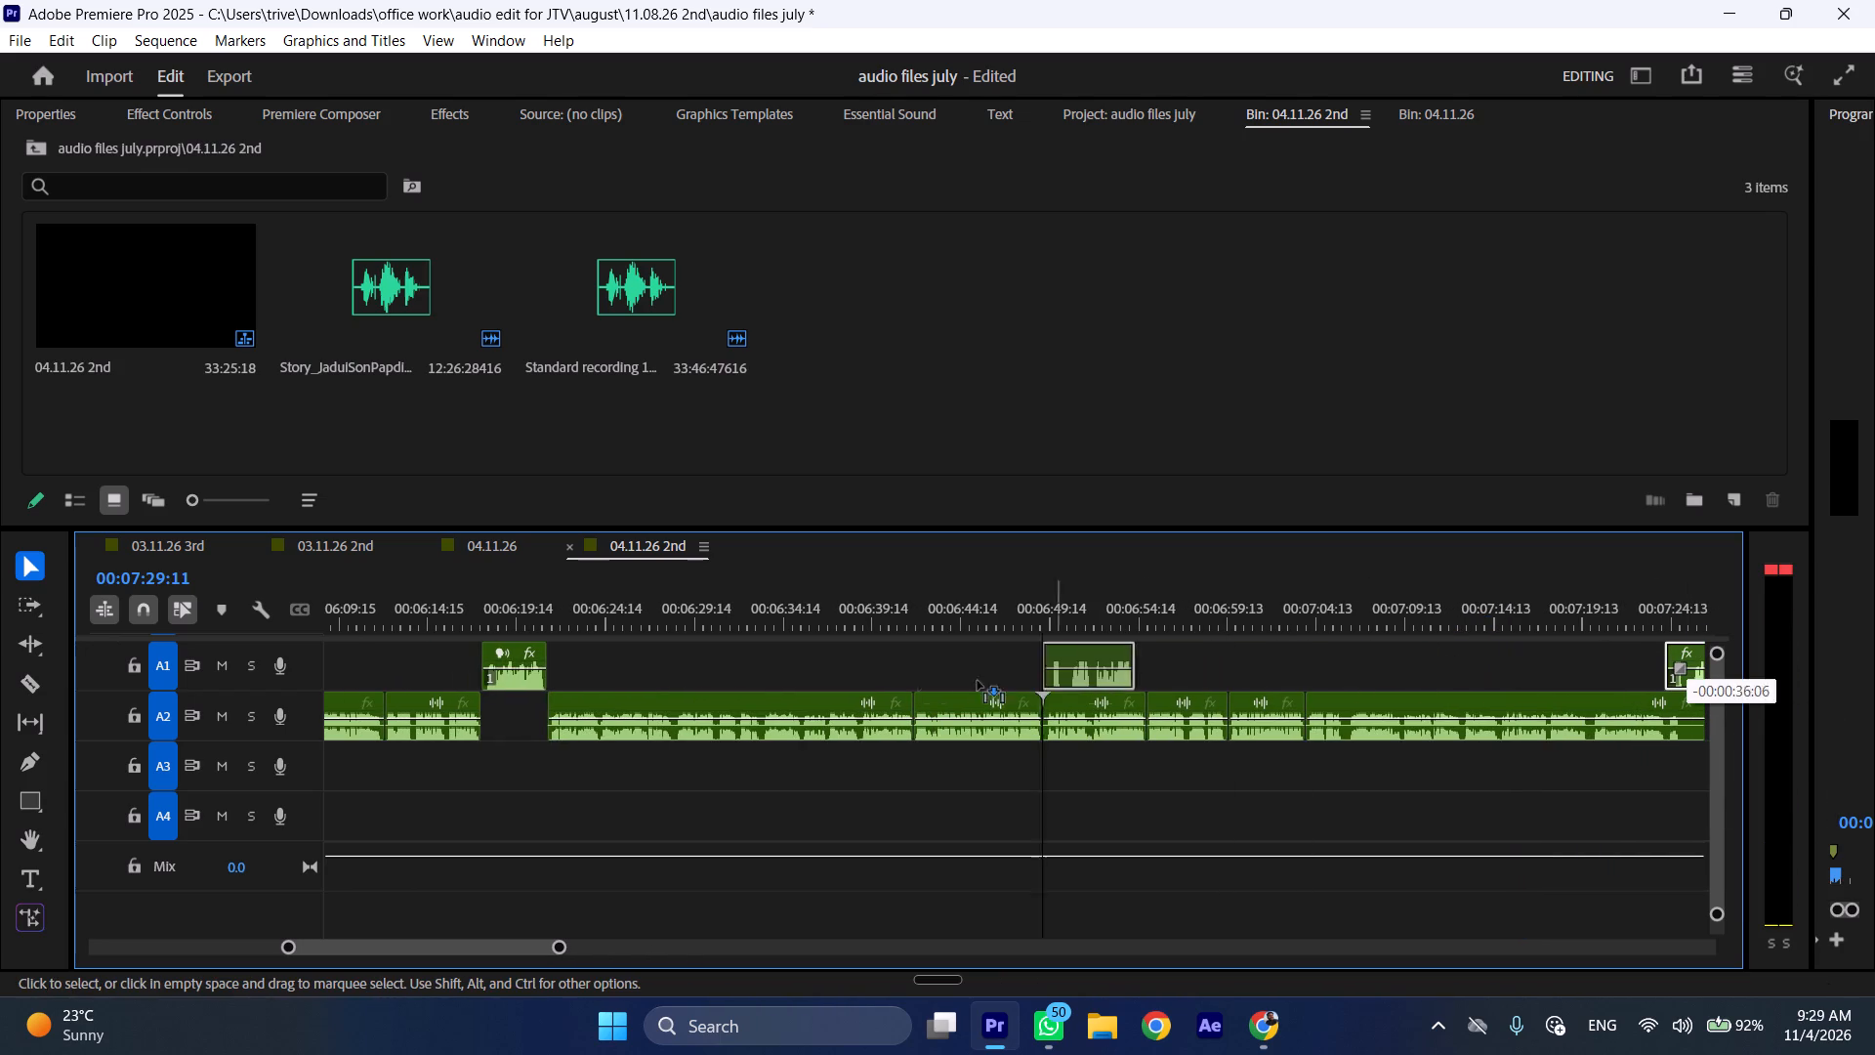
{"action": "left_click_drag", "start_coordinate": [978, 681], "coordinate": [702, 678]}
{"action": "scroll", "coordinate": [707, 675], "scroll_direction": "up", "scroll_amount": 5}
{"action": "left_click", "coordinate": [676, 623]}
{"action": "key", "text": "space"}
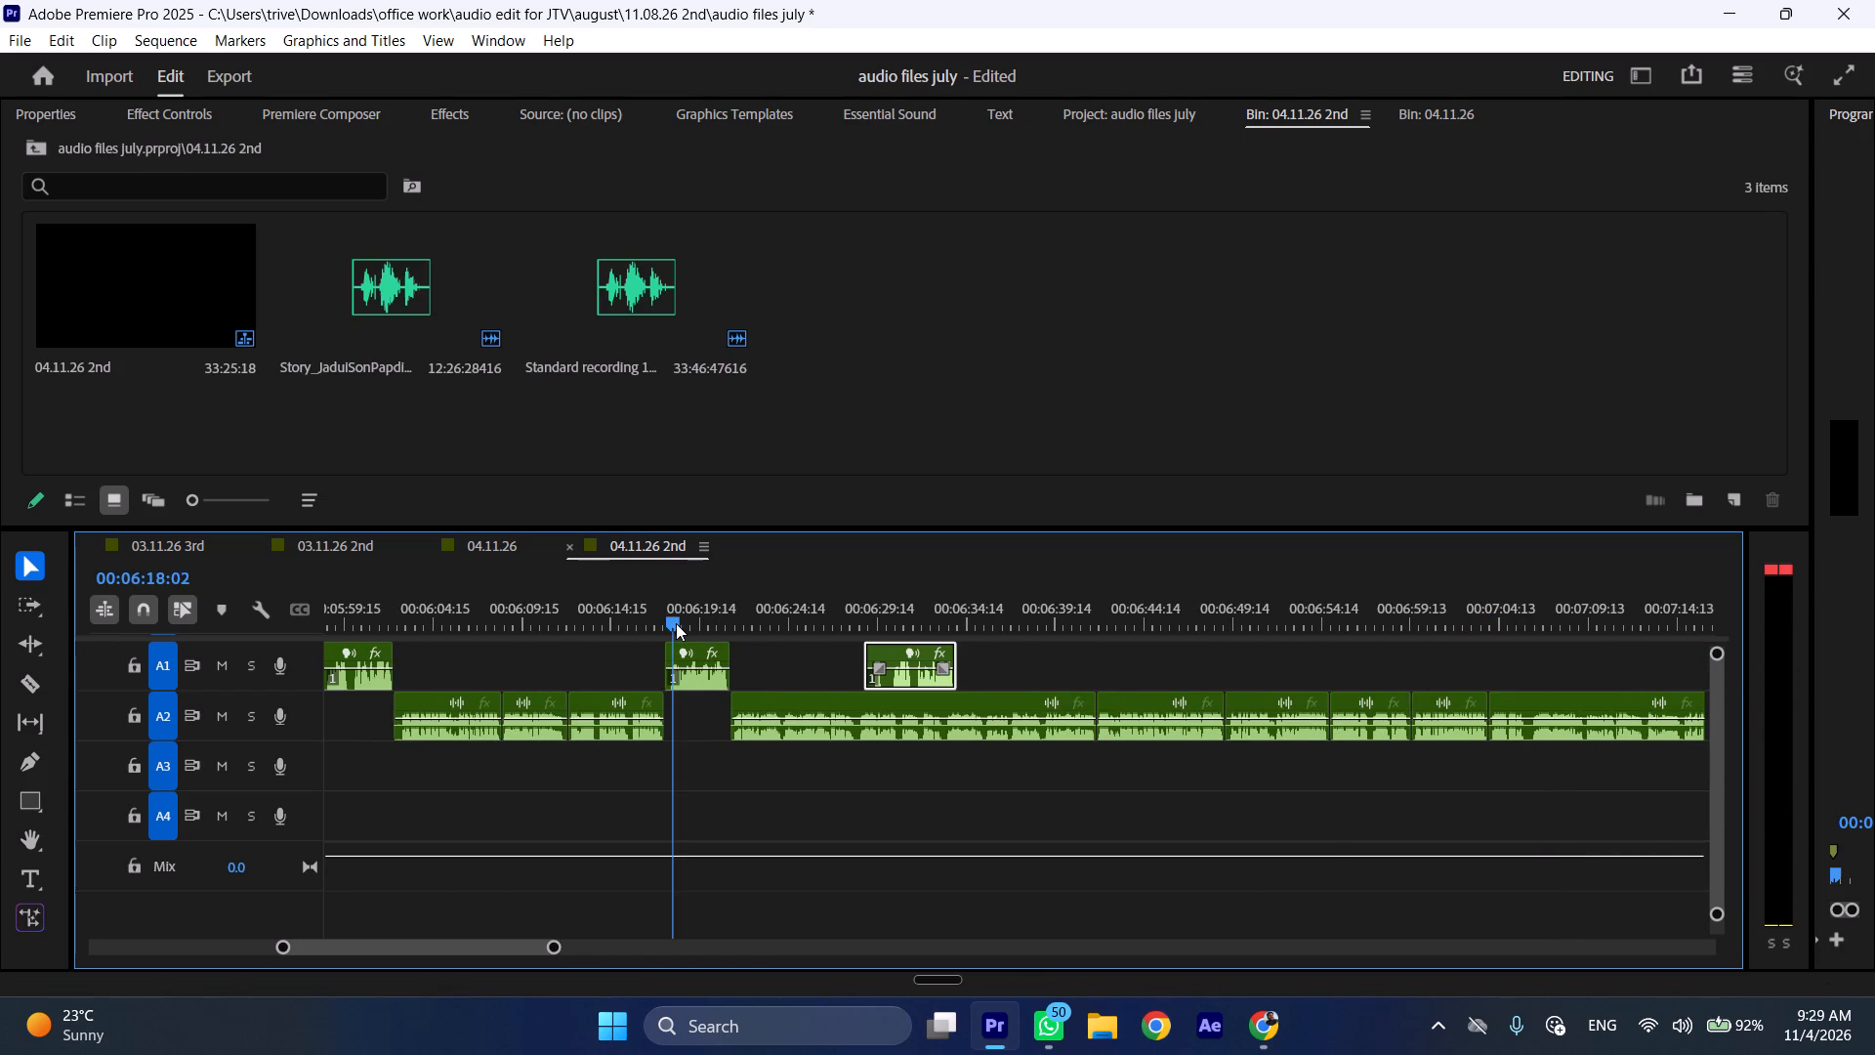
{"action": "scroll", "coordinate": [702, 656], "scroll_direction": "up", "scroll_amount": 3}
{"action": "key", "text": "space"}
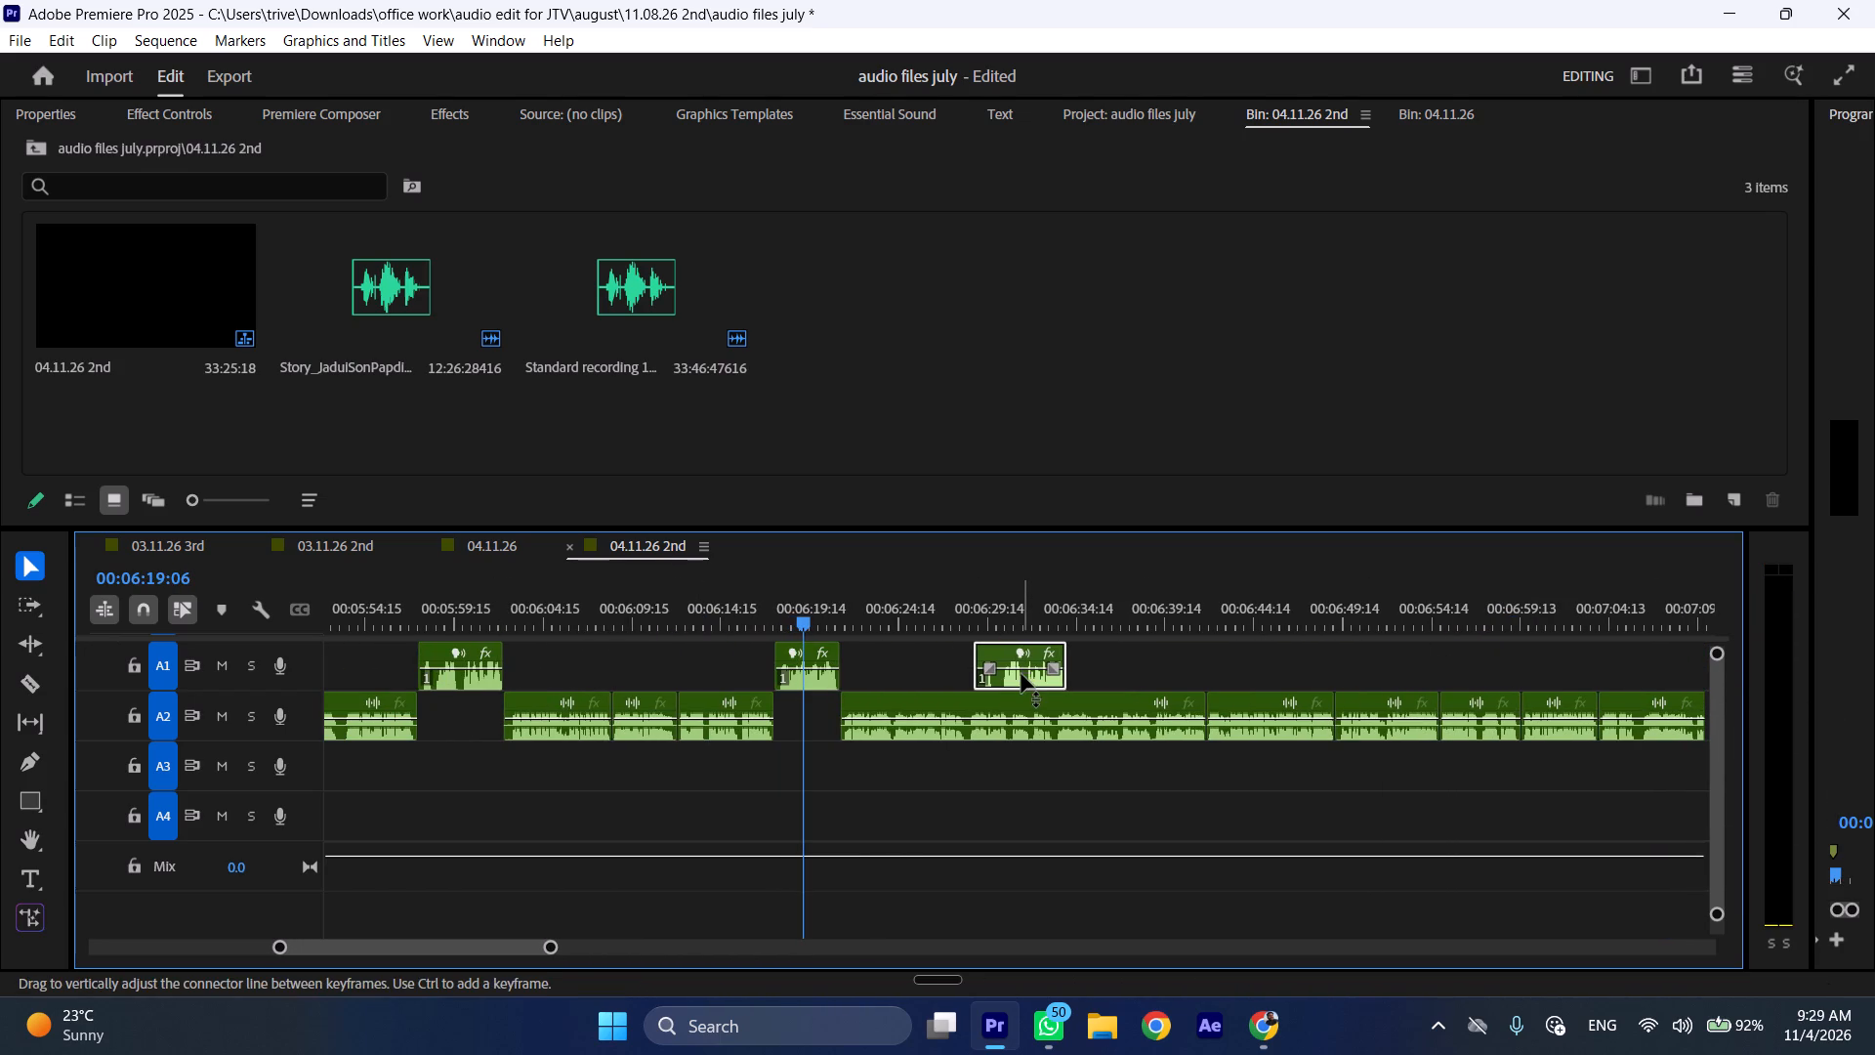
Move the cut-off story section to 00:06:04:11, compare it by ear with the A1 clip at about 00:05:57, and shift it to about 00:06:07.
{"action": "left_click_drag", "start_coordinate": [1019, 681], "coordinate": [571, 645]}
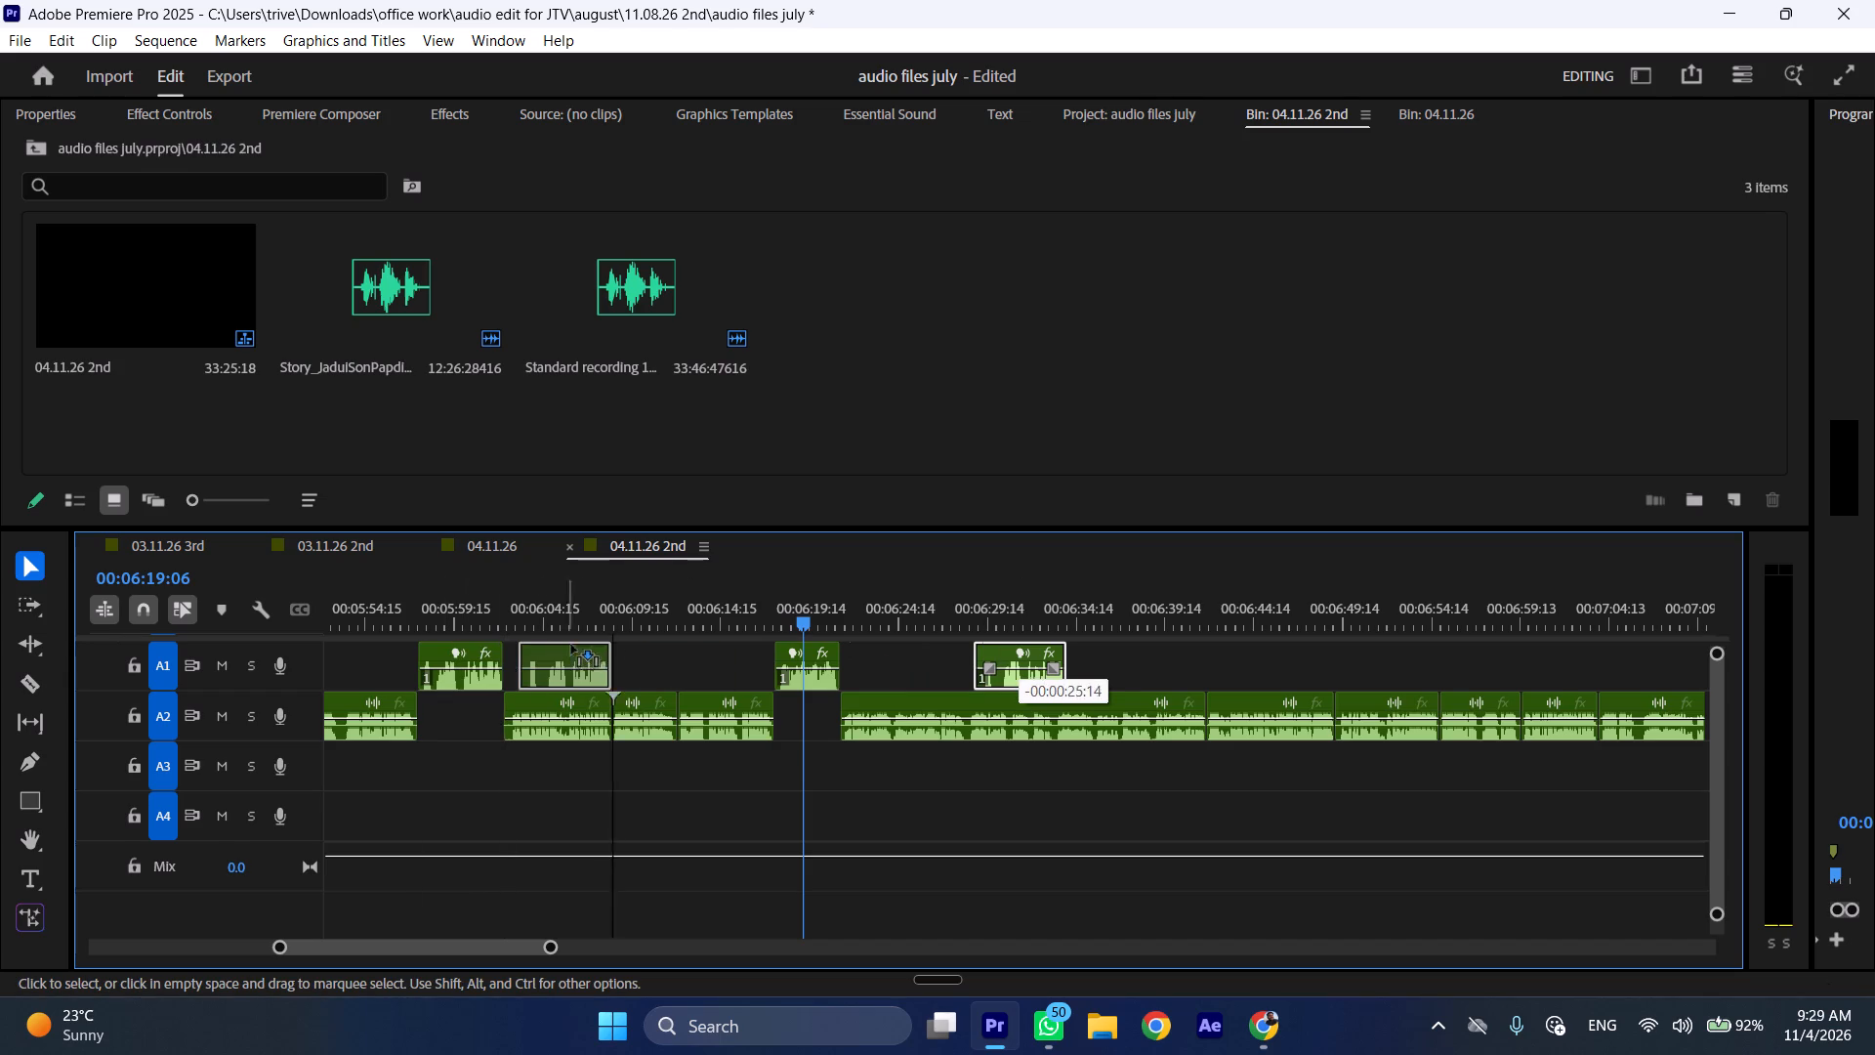
{"action": "left_click_drag", "start_coordinate": [571, 645], "coordinate": [584, 642]}
{"action": "left_click", "coordinate": [422, 610]}
{"action": "key", "text": "space"}
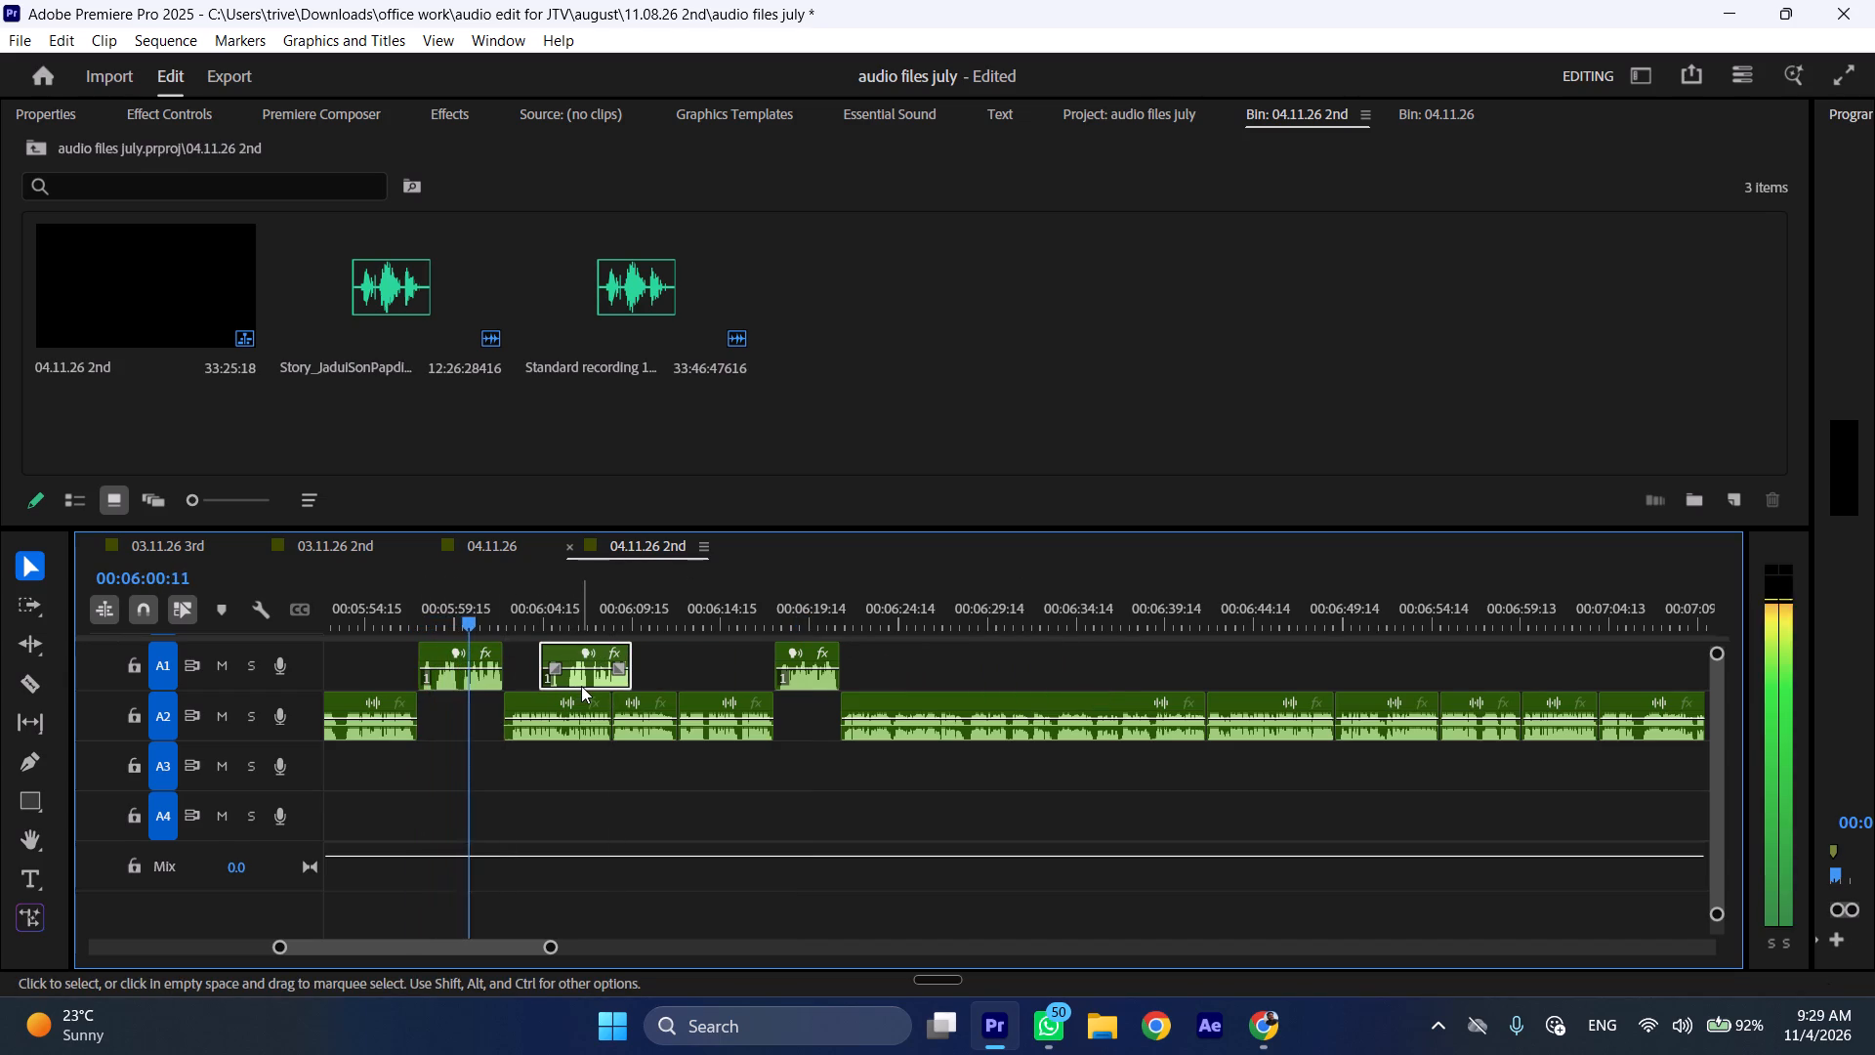
{"action": "left_click", "coordinate": [549, 617]}
{"action": "key", "text": "space"}
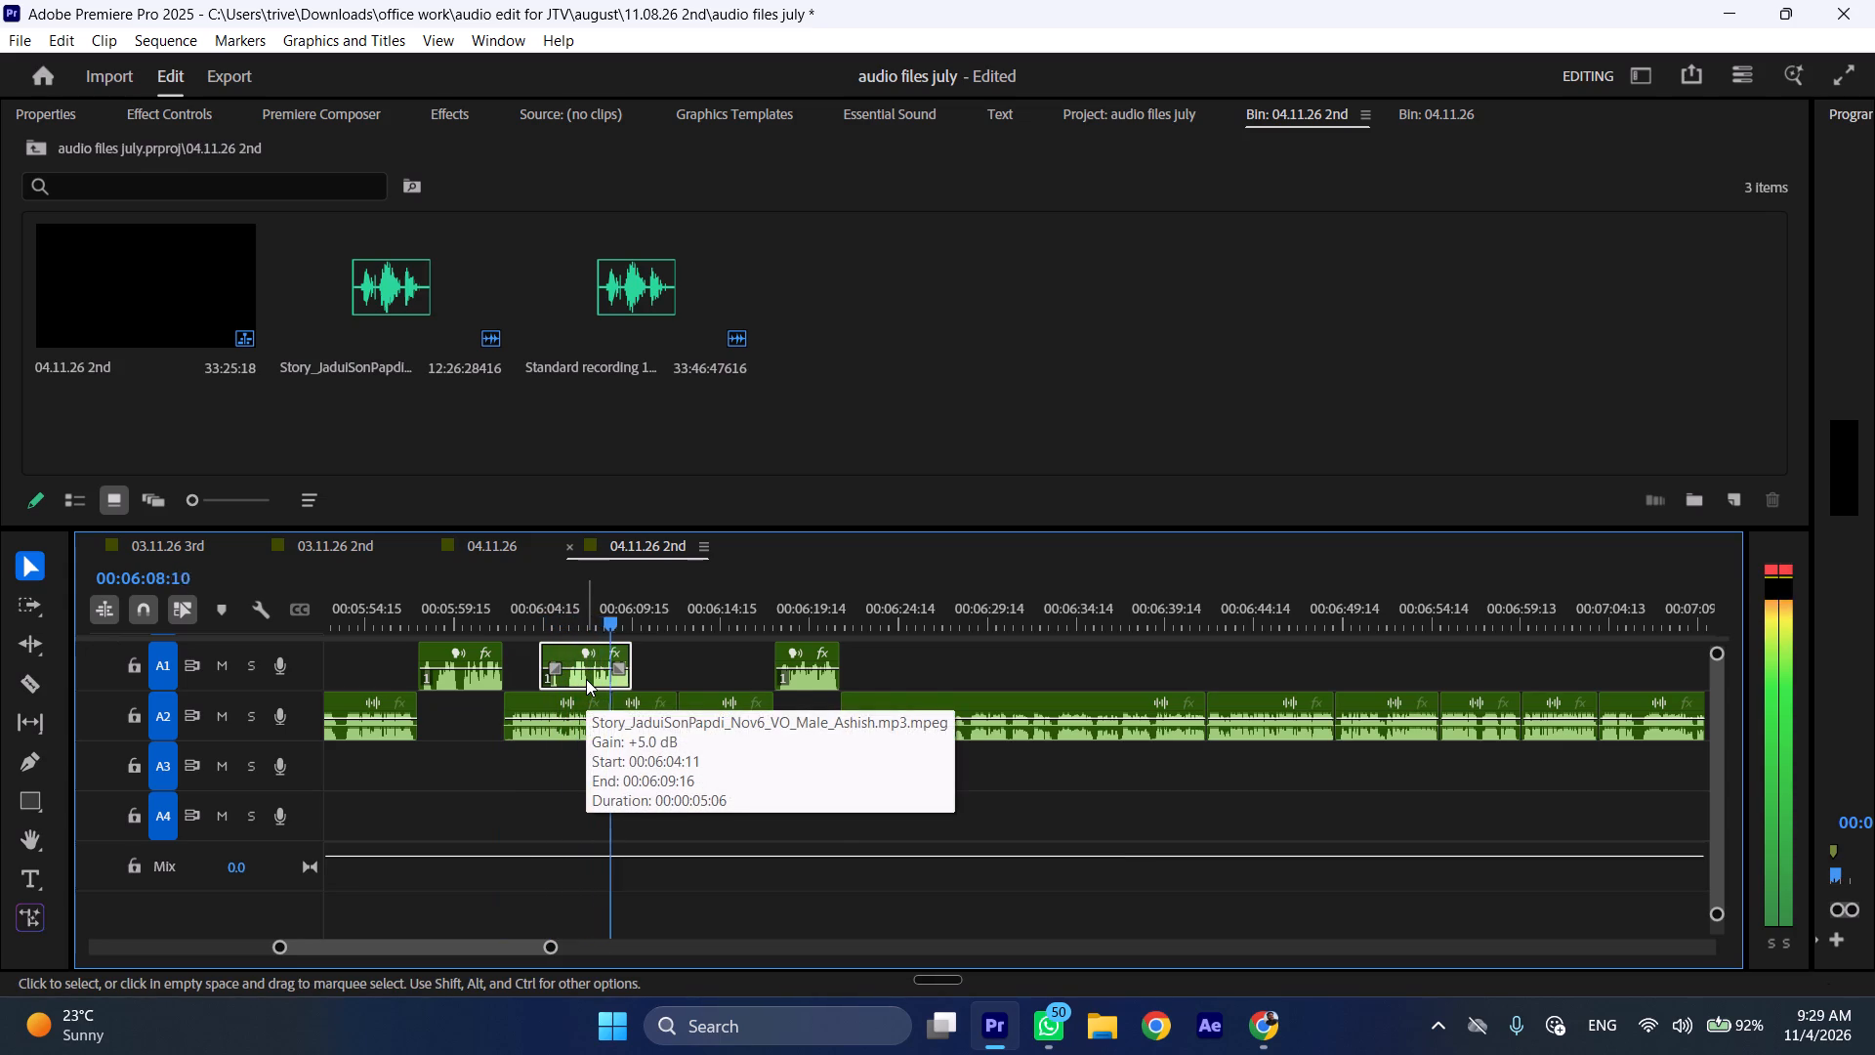
{"action": "key", "text": "space"}
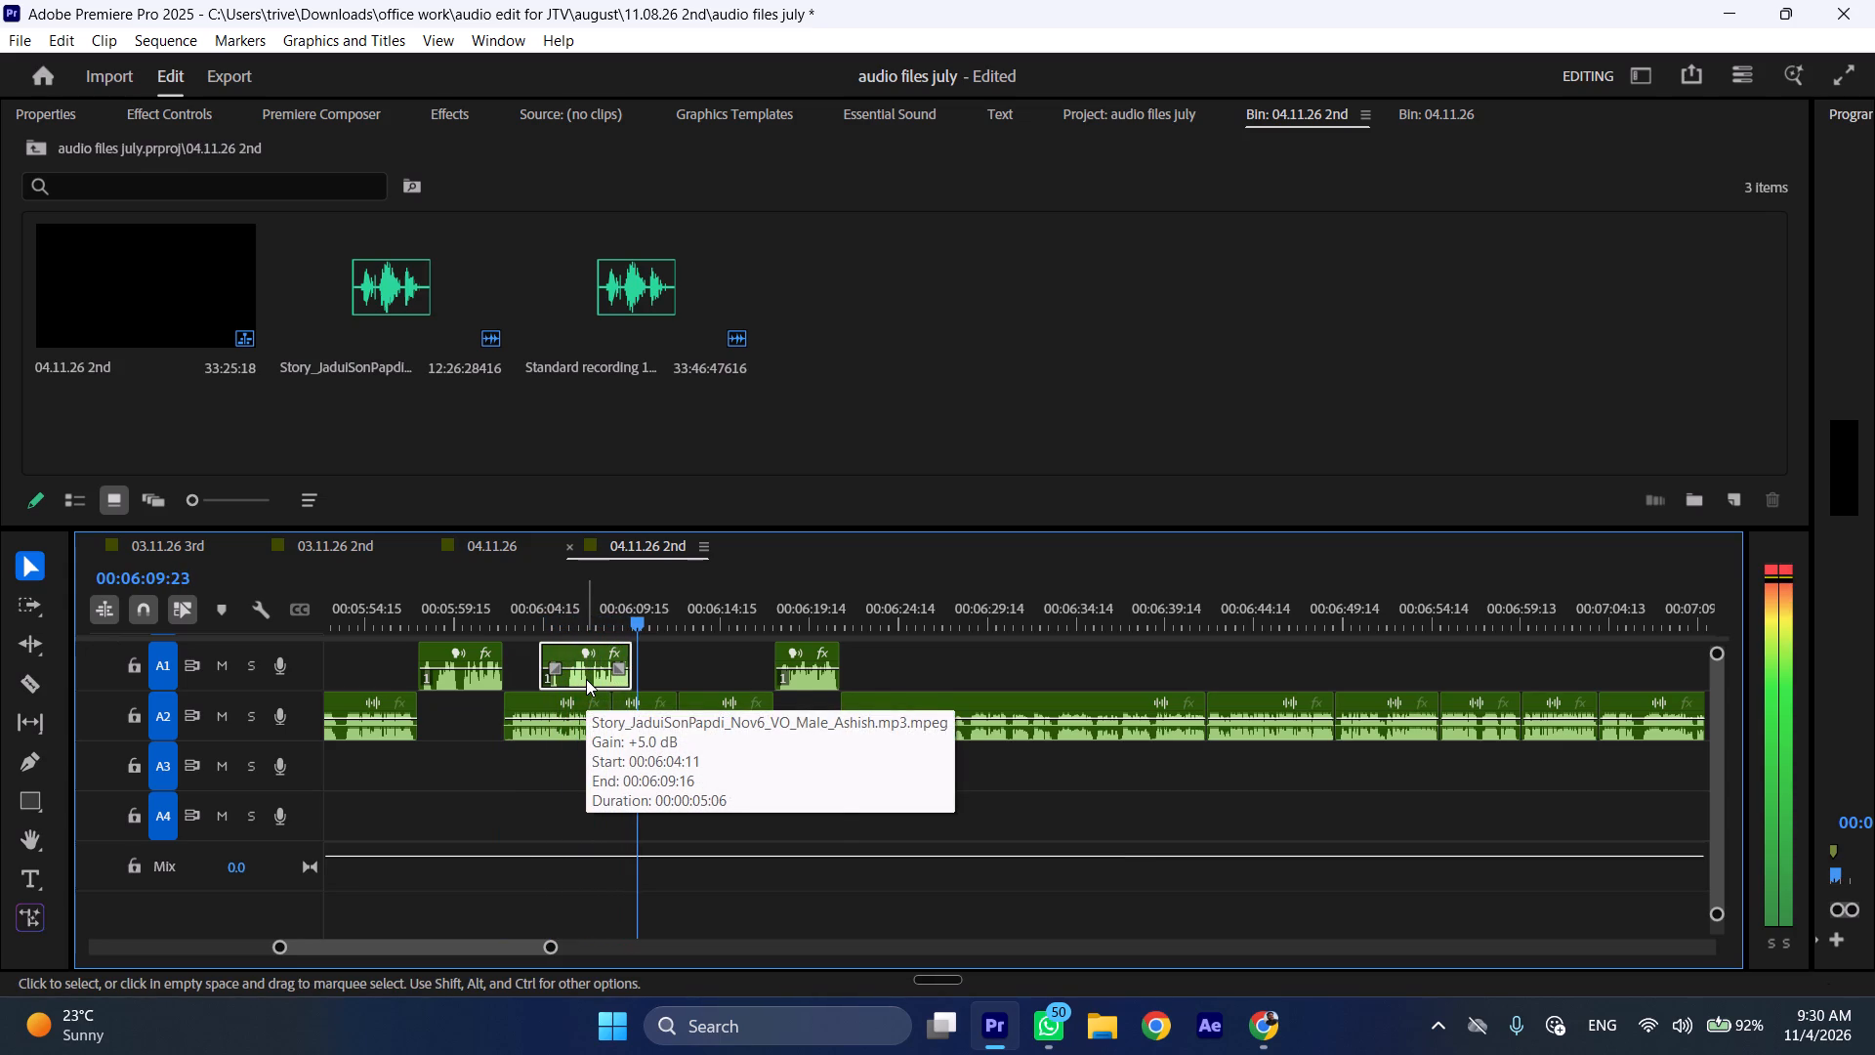
{"action": "left_click_drag", "start_coordinate": [586, 679], "coordinate": [620, 672]}
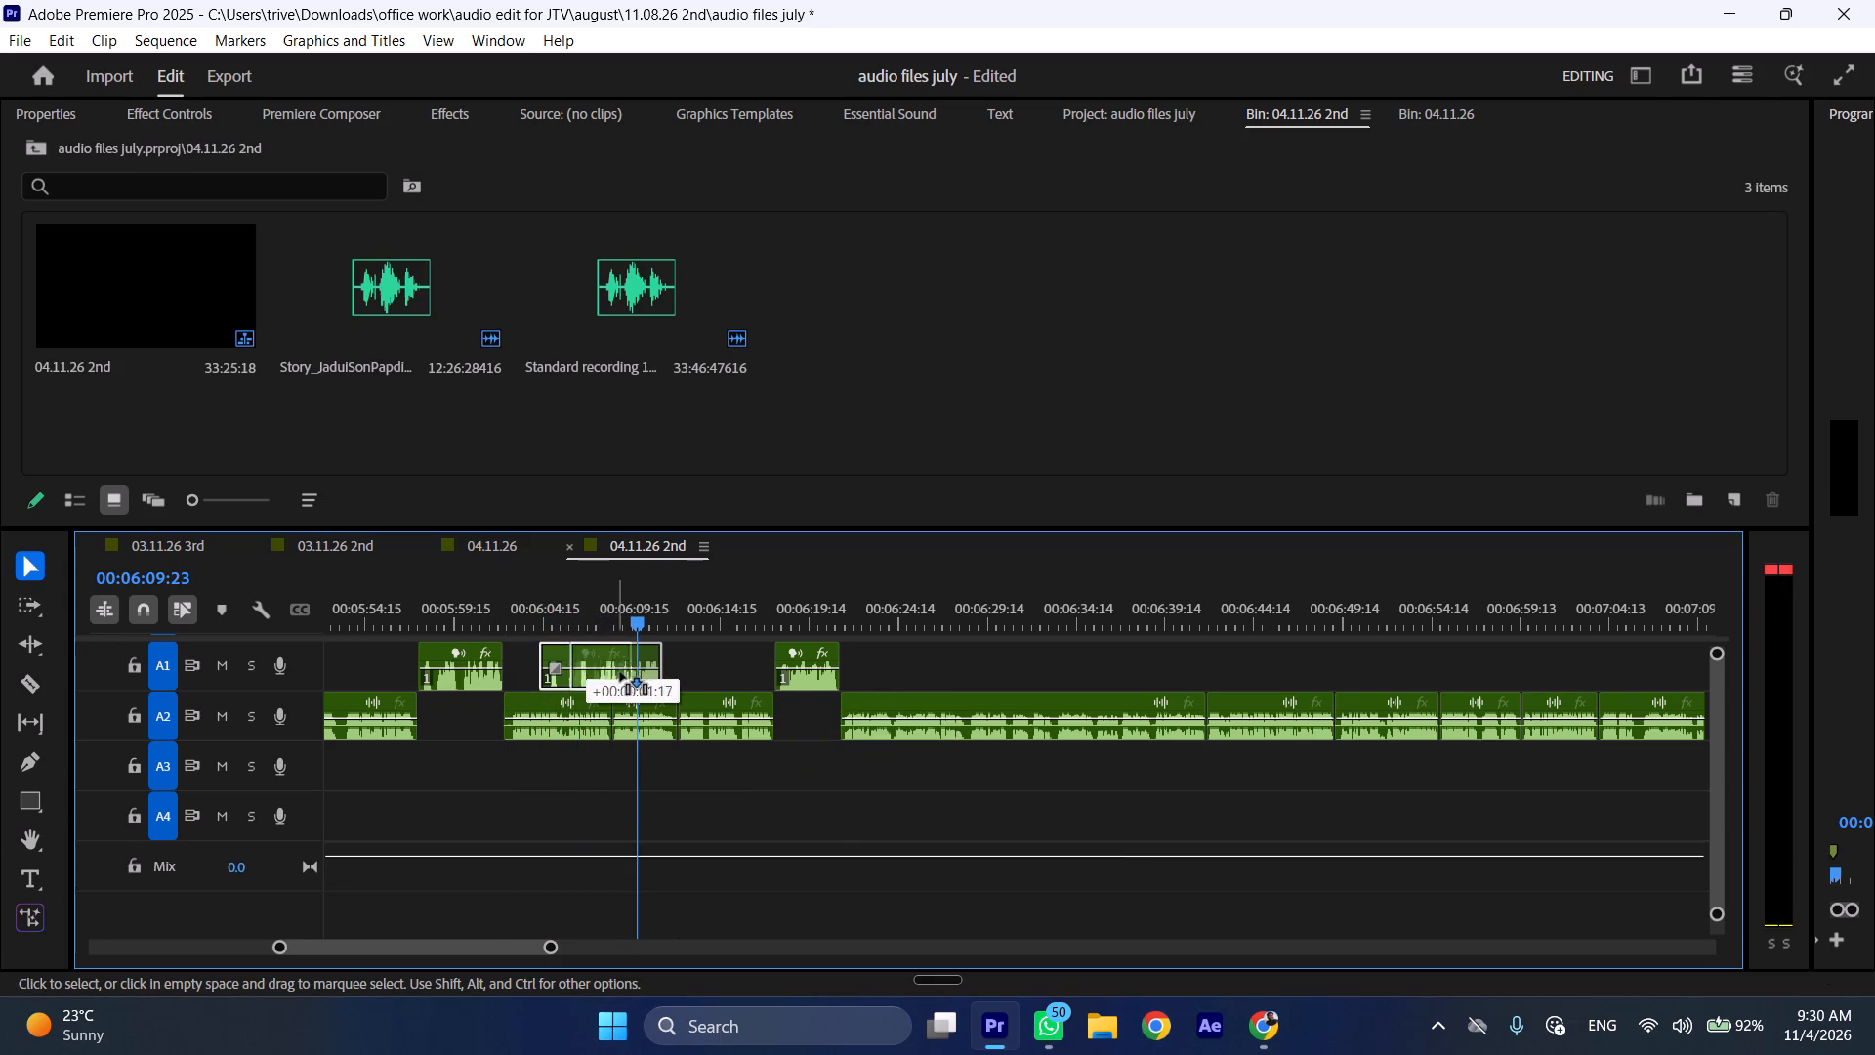
{"action": "left_click_drag", "start_coordinate": [620, 672], "coordinate": [624, 671]}
Delete the A1 clip at about 00:05:57 and insert the compared story section in its place.
{"action": "left_click", "coordinate": [469, 672]}
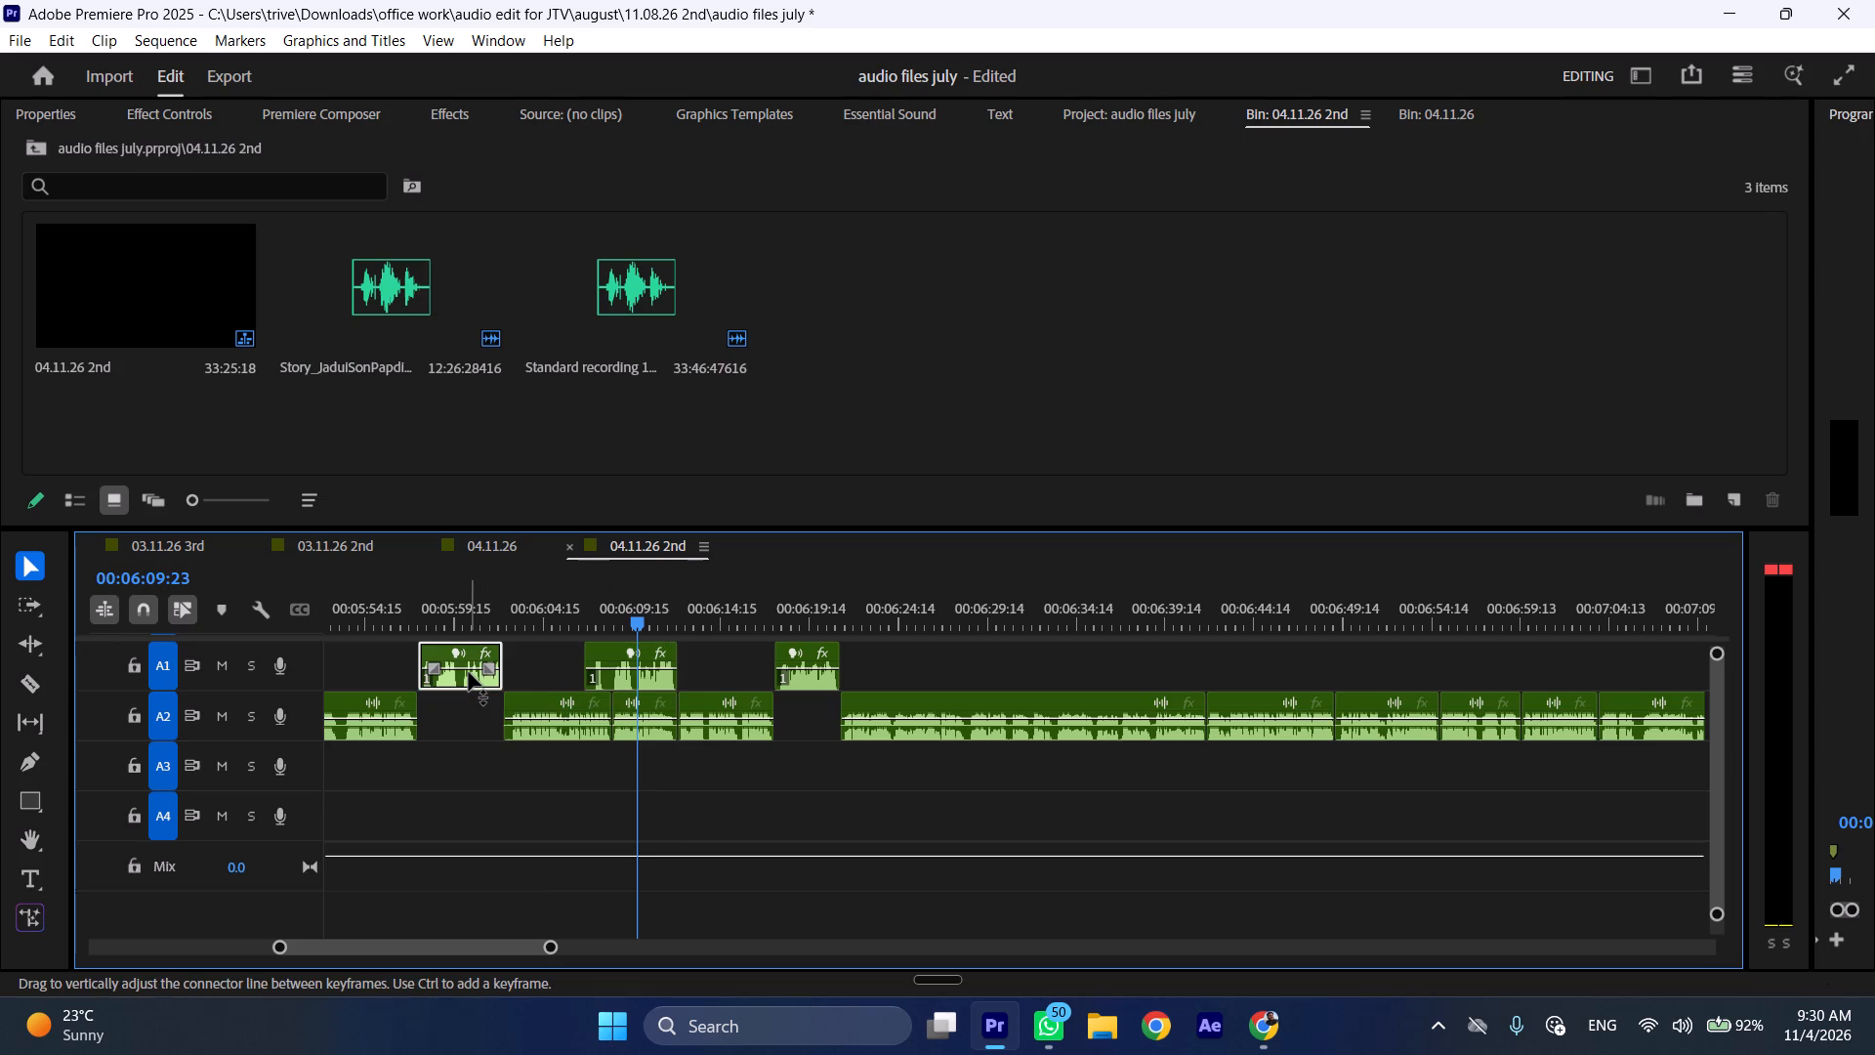
{"action": "key", "text": "BackSpace"}
{"action": "left_click_drag", "start_coordinate": [617, 680], "coordinate": [463, 656]}
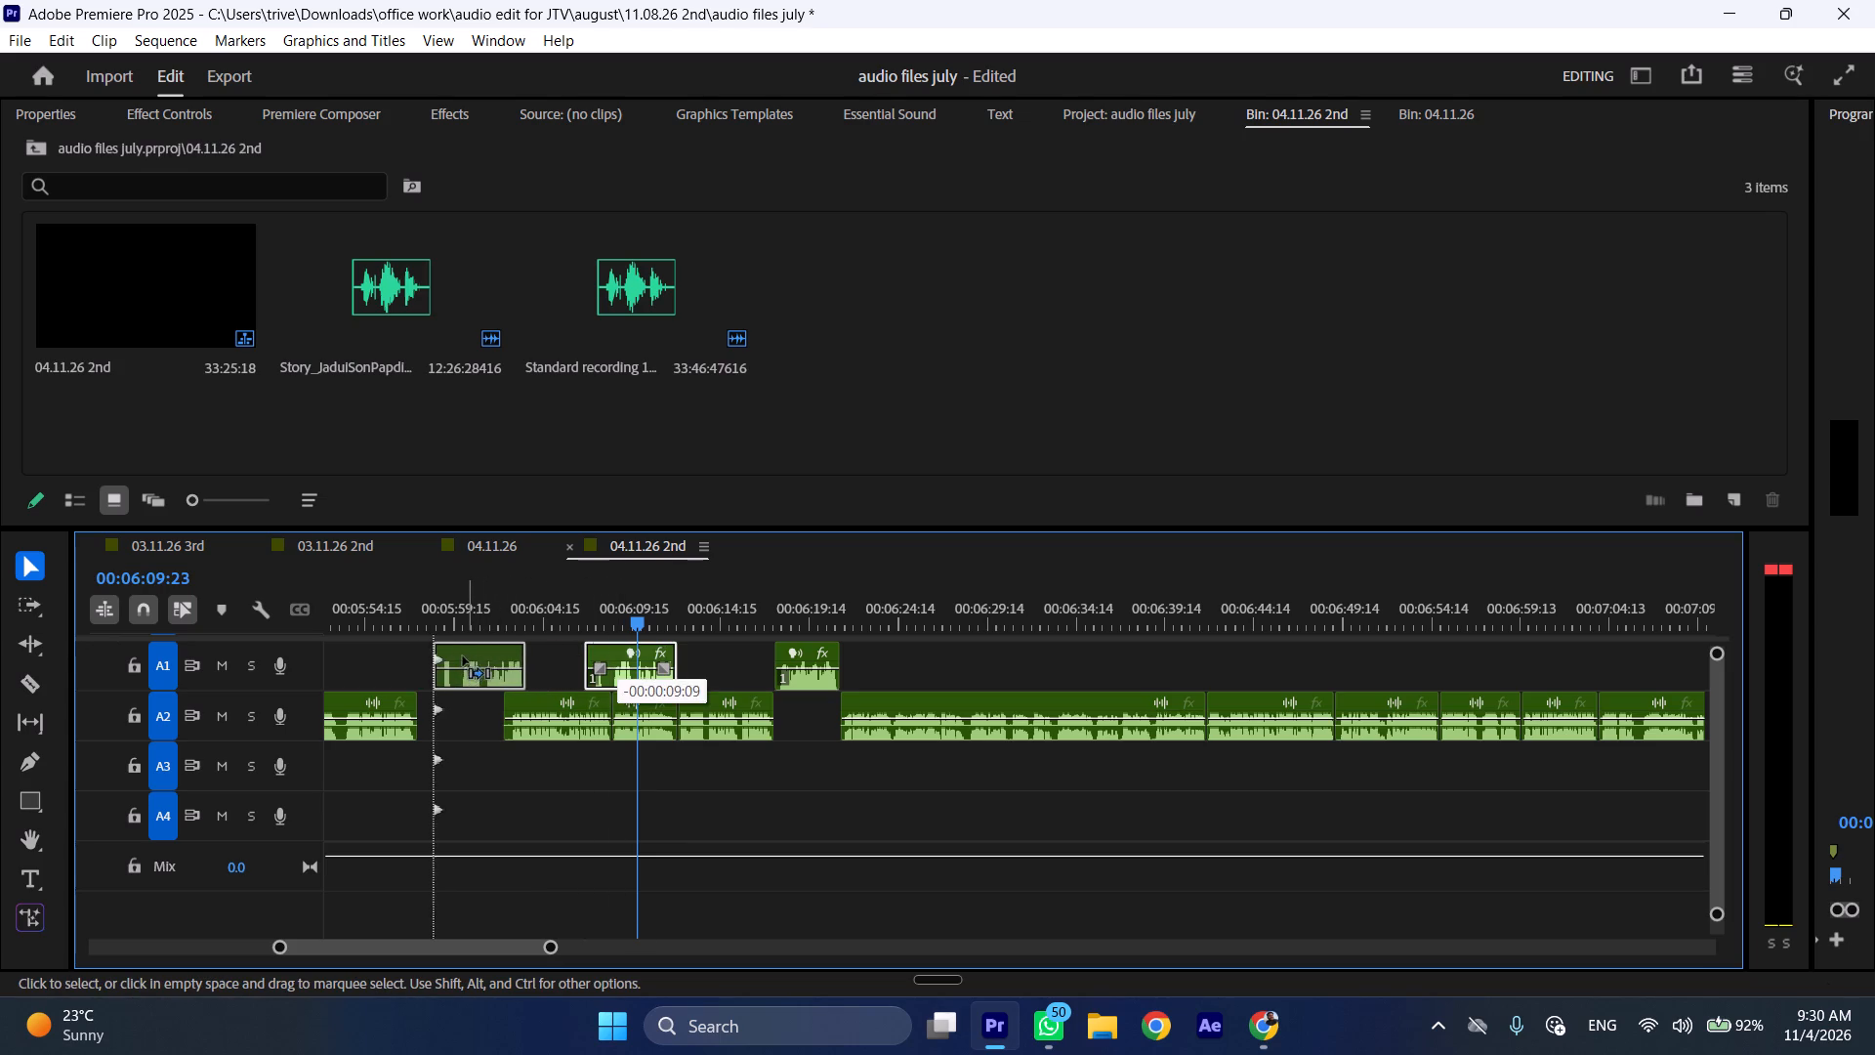
{"action": "left_click_drag", "start_coordinate": [463, 656], "coordinate": [457, 656]}
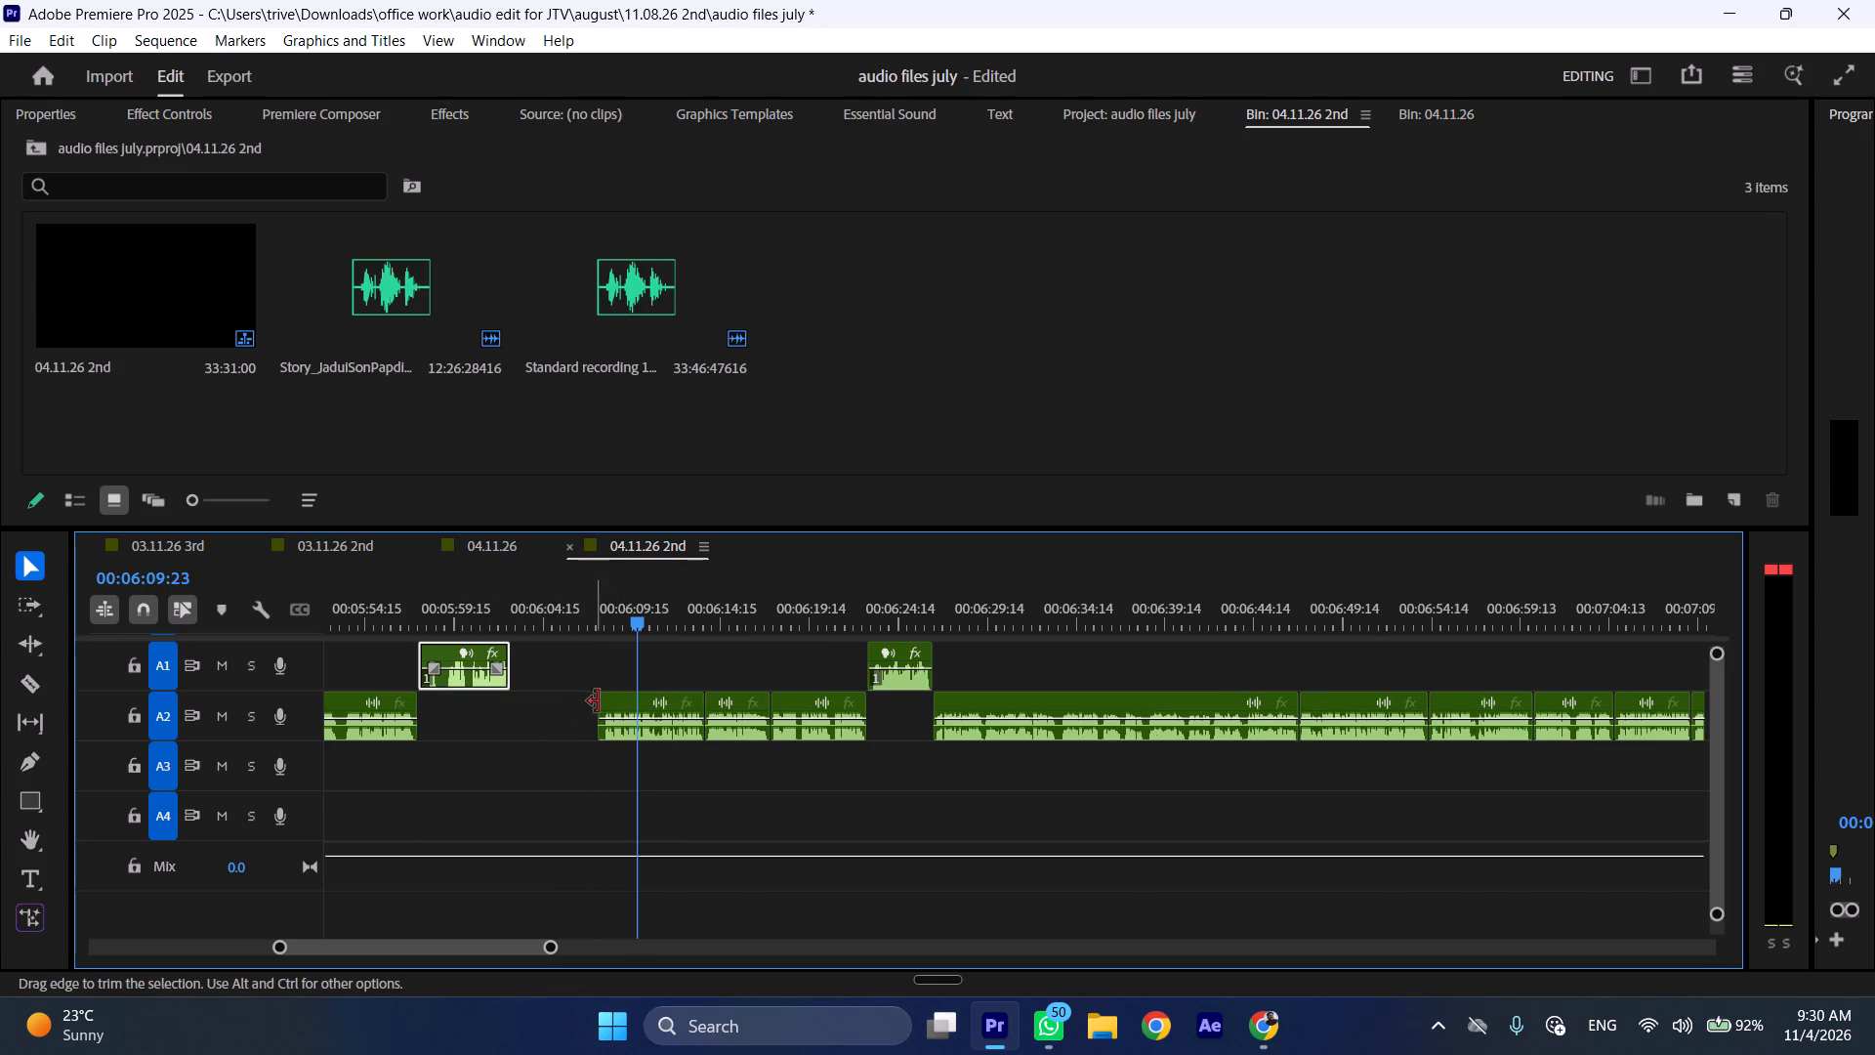
Ripple delete the gap after the inserted story clip by temporarily moving the following A2 clip to A1, and return that clip to A2.
{"action": "left_click_drag", "start_coordinate": [612, 702], "coordinate": [615, 675]}
{"action": "left_click", "coordinate": [551, 670]}
{"action": "right_click", "coordinate": [551, 670]}
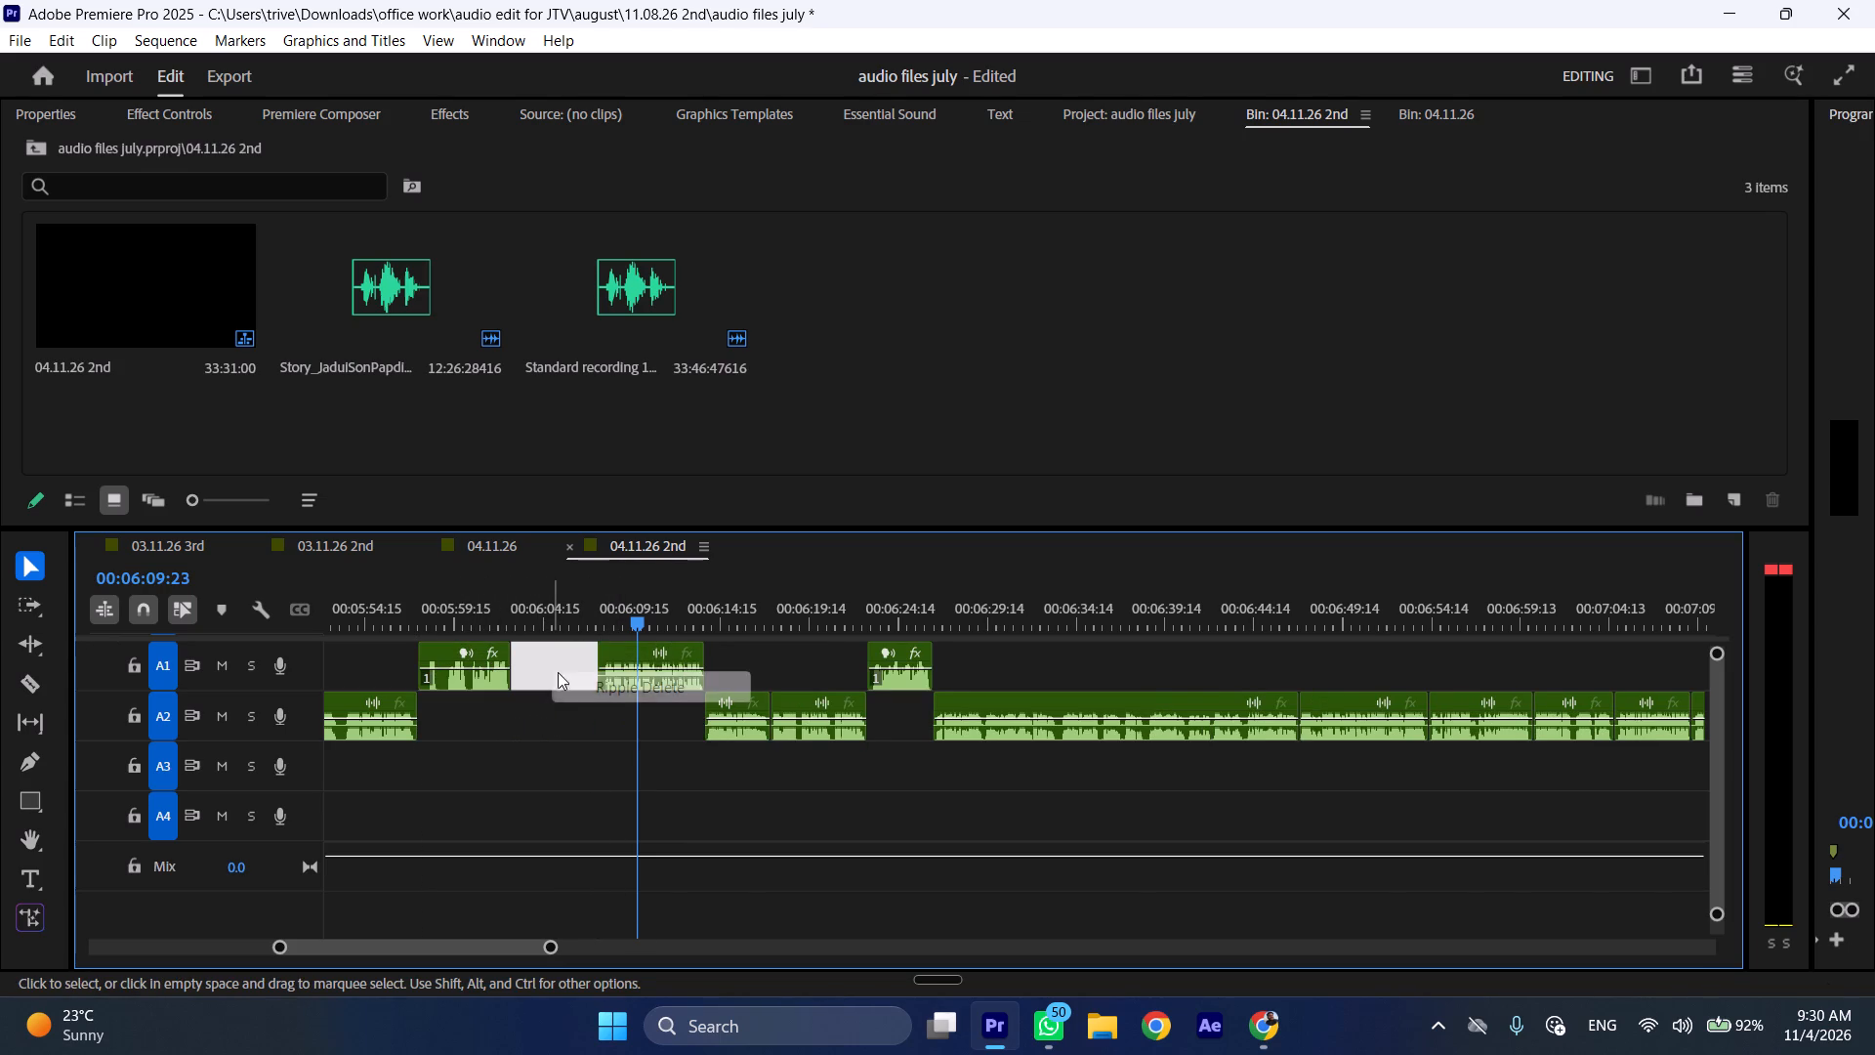
{"action": "left_click", "coordinate": [579, 685]}
{"action": "left_click_drag", "start_coordinate": [562, 681], "coordinate": [562, 698]}
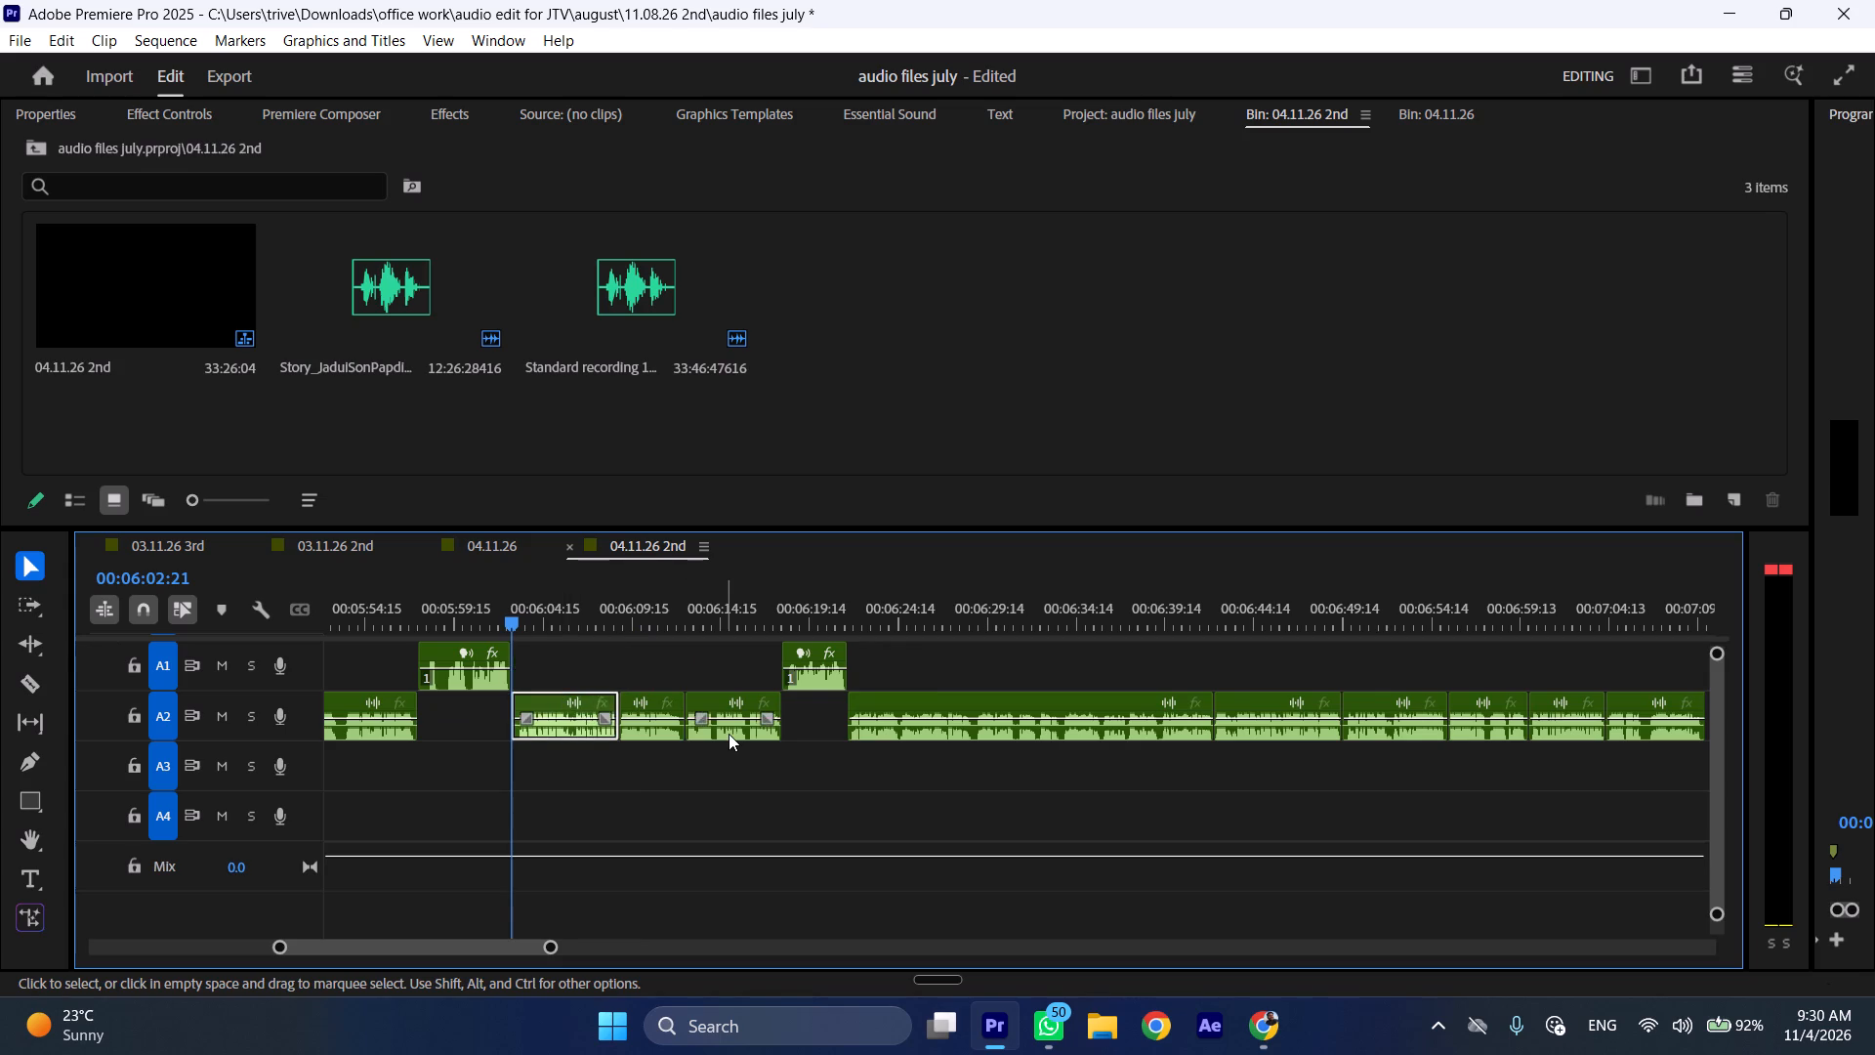
Play back the next A1 story clip from about 00:07:36 and trim its start to about 00:07:37, removing the unwanted opening phrase.
{"action": "scroll", "coordinate": [729, 734], "scroll_direction": "down", "scroll_amount": 16}
{"action": "scroll", "coordinate": [1470, 693], "scroll_direction": "down", "scroll_amount": 3}
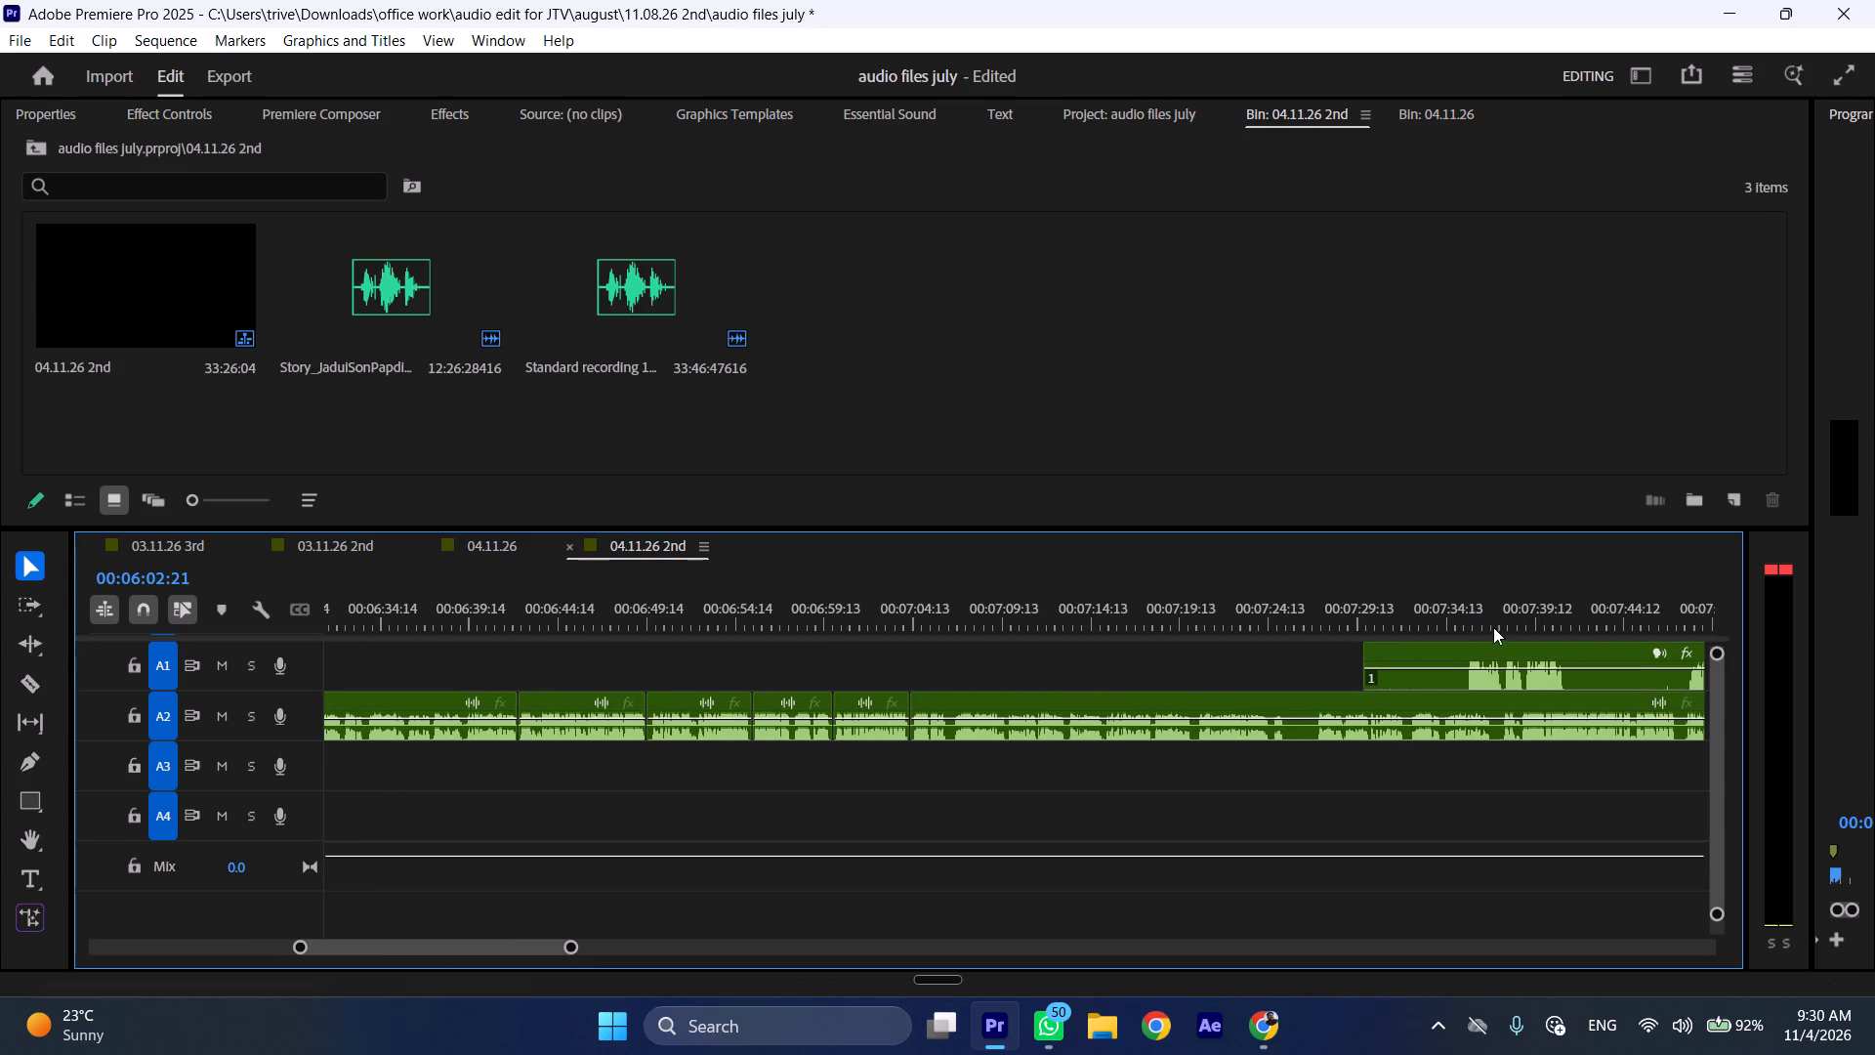
{"action": "left_click", "coordinate": [1482, 609]}
{"action": "key", "text": "space"}
{"action": "left_click", "coordinate": [1473, 606]}
{"action": "key", "text": "space"}
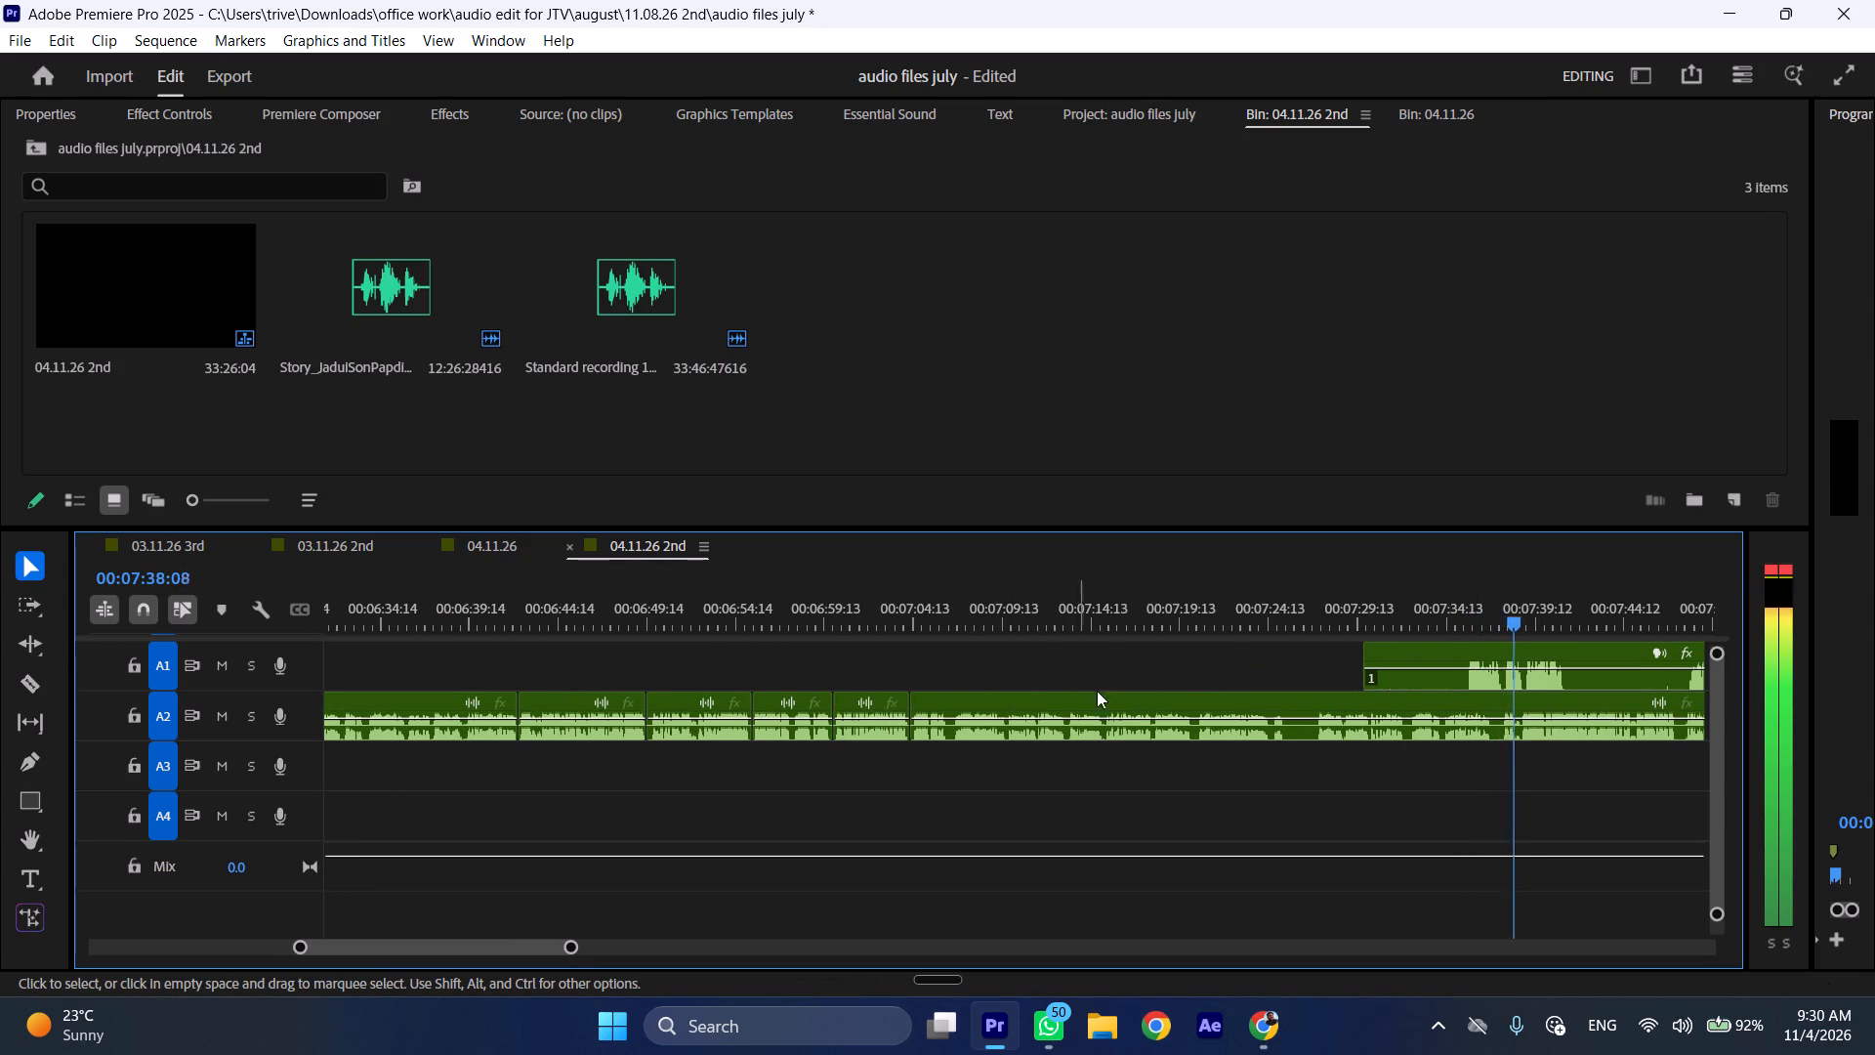
{"action": "left_click_drag", "start_coordinate": [1370, 649], "coordinate": [1459, 640]}
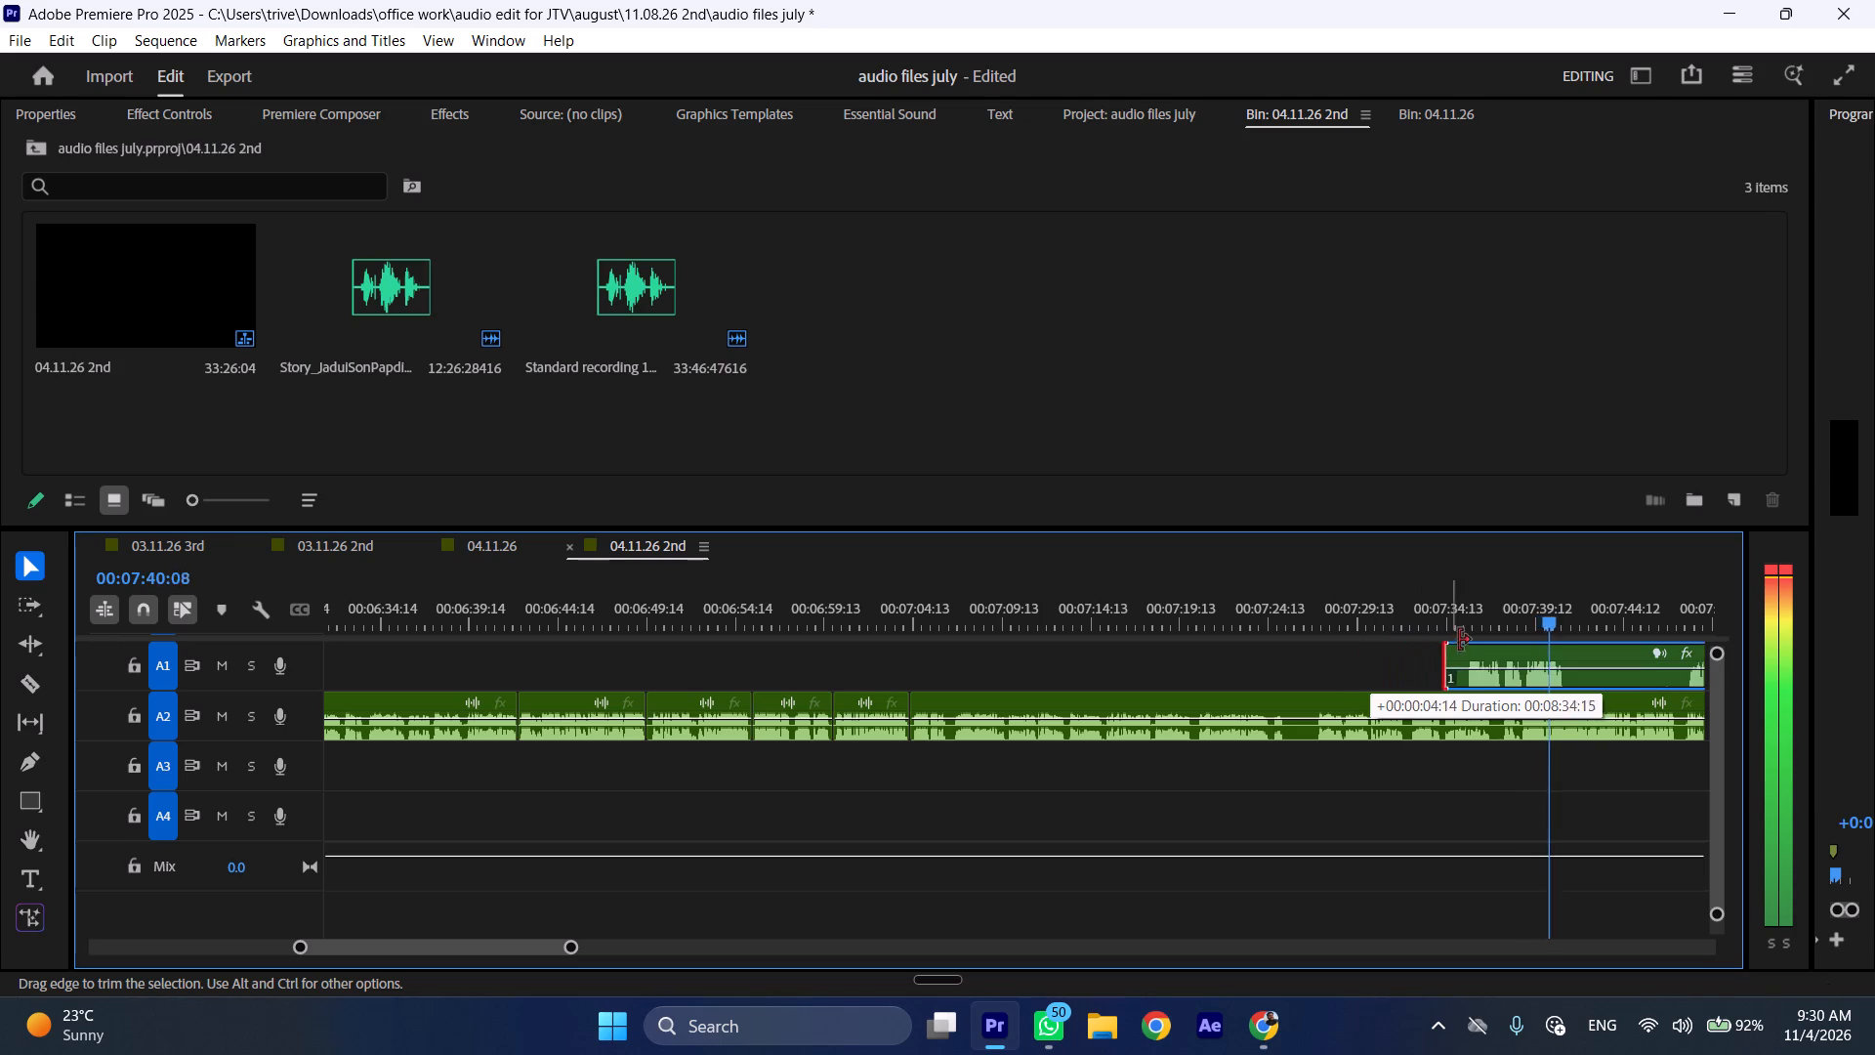
{"action": "left_click_drag", "start_coordinate": [1459, 640], "coordinate": [1509, 635]}
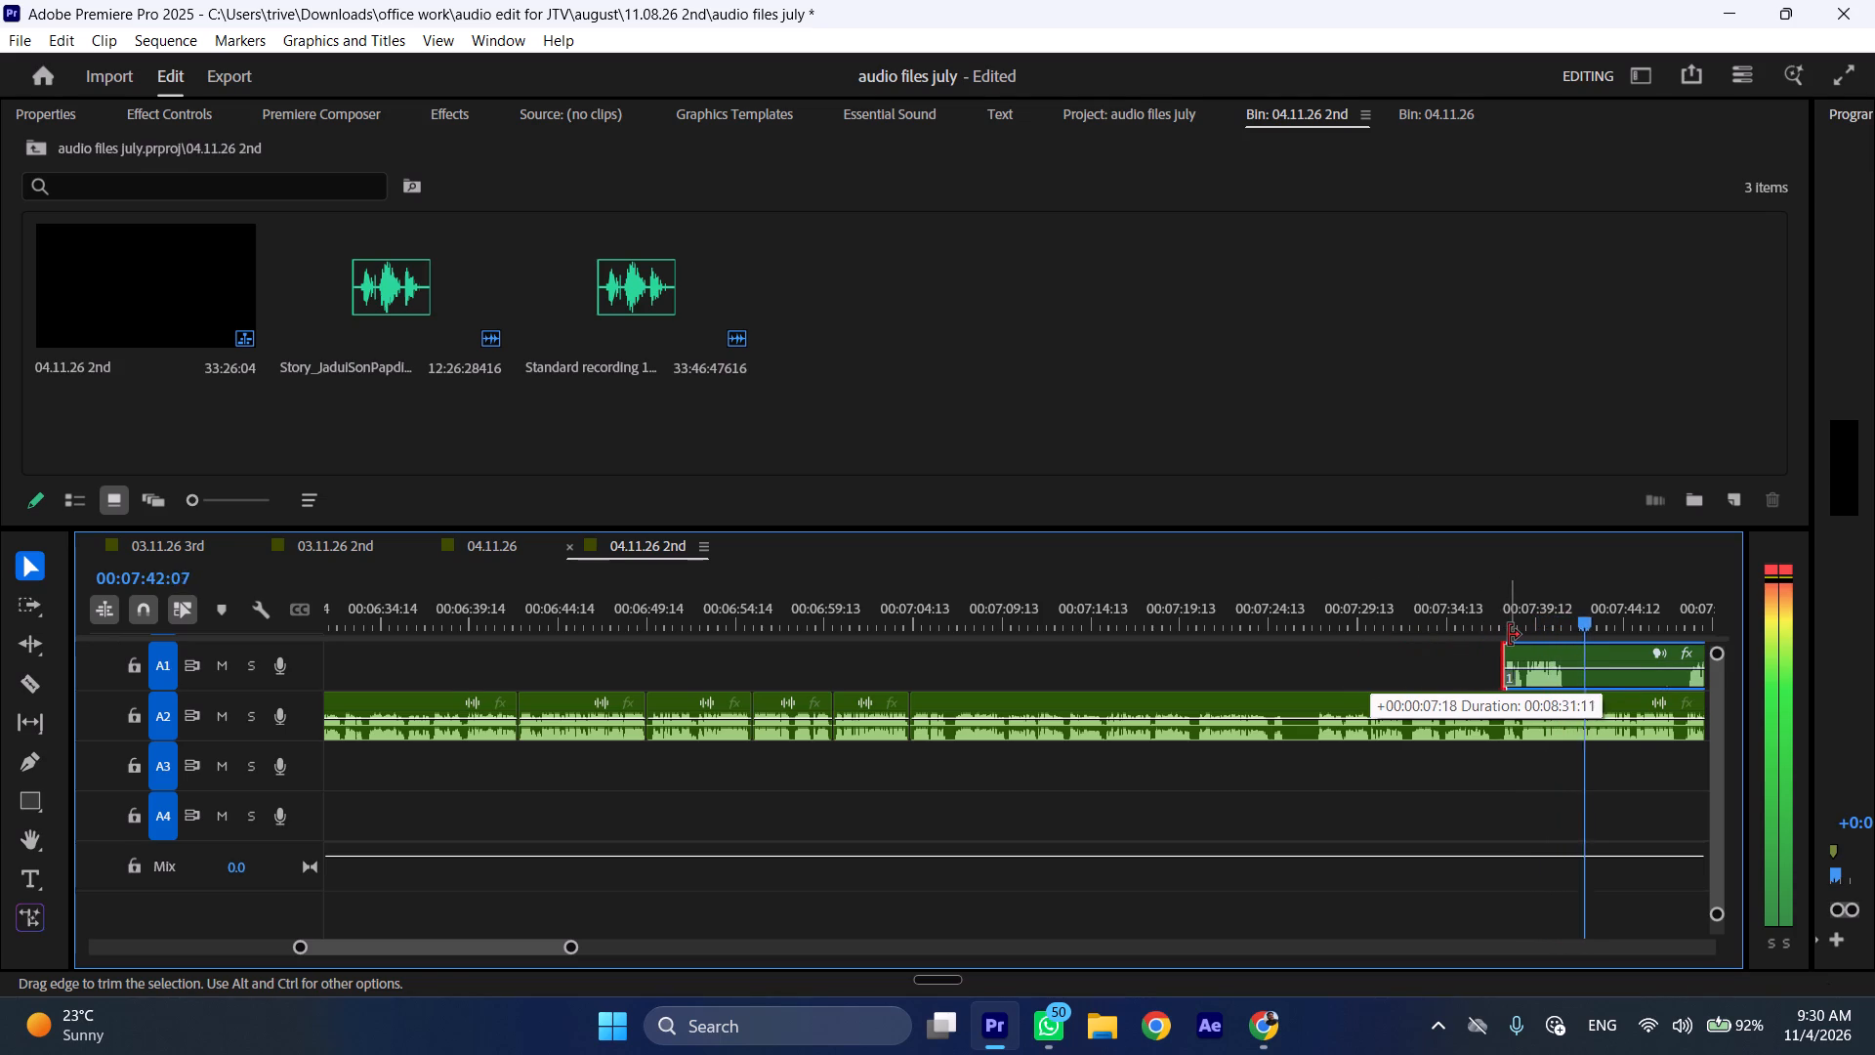
{"action": "left_click_drag", "start_coordinate": [1509, 635], "coordinate": [1510, 635]}
Cut the trimmed A1 clip at 00:07:41:08 and move the resulting short section back to about 00:06:24.
{"action": "left_click_drag", "start_coordinate": [1555, 616], "coordinate": [1564, 616]}
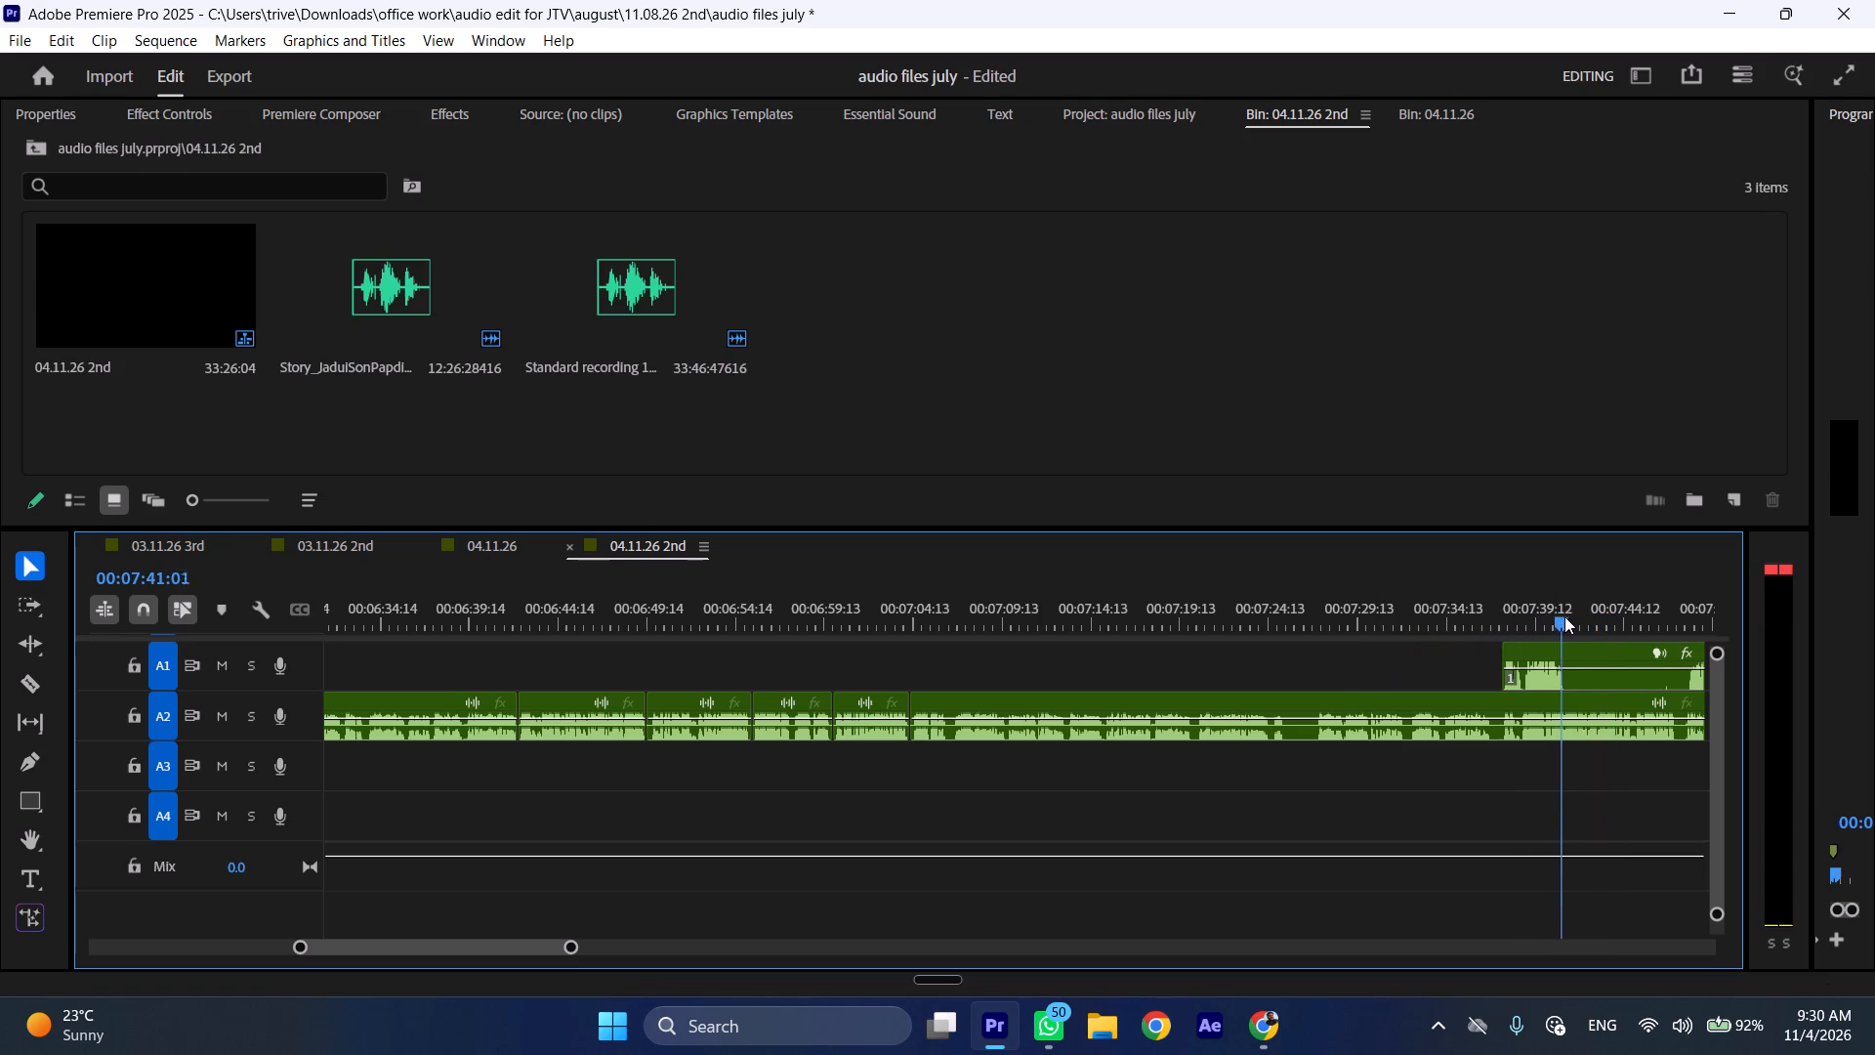
{"action": "left_click_drag", "start_coordinate": [1564, 616], "coordinate": [1569, 616]}
{"action": "left_click", "coordinate": [1586, 663]}
{"action": "key", "text": "shift+c"}
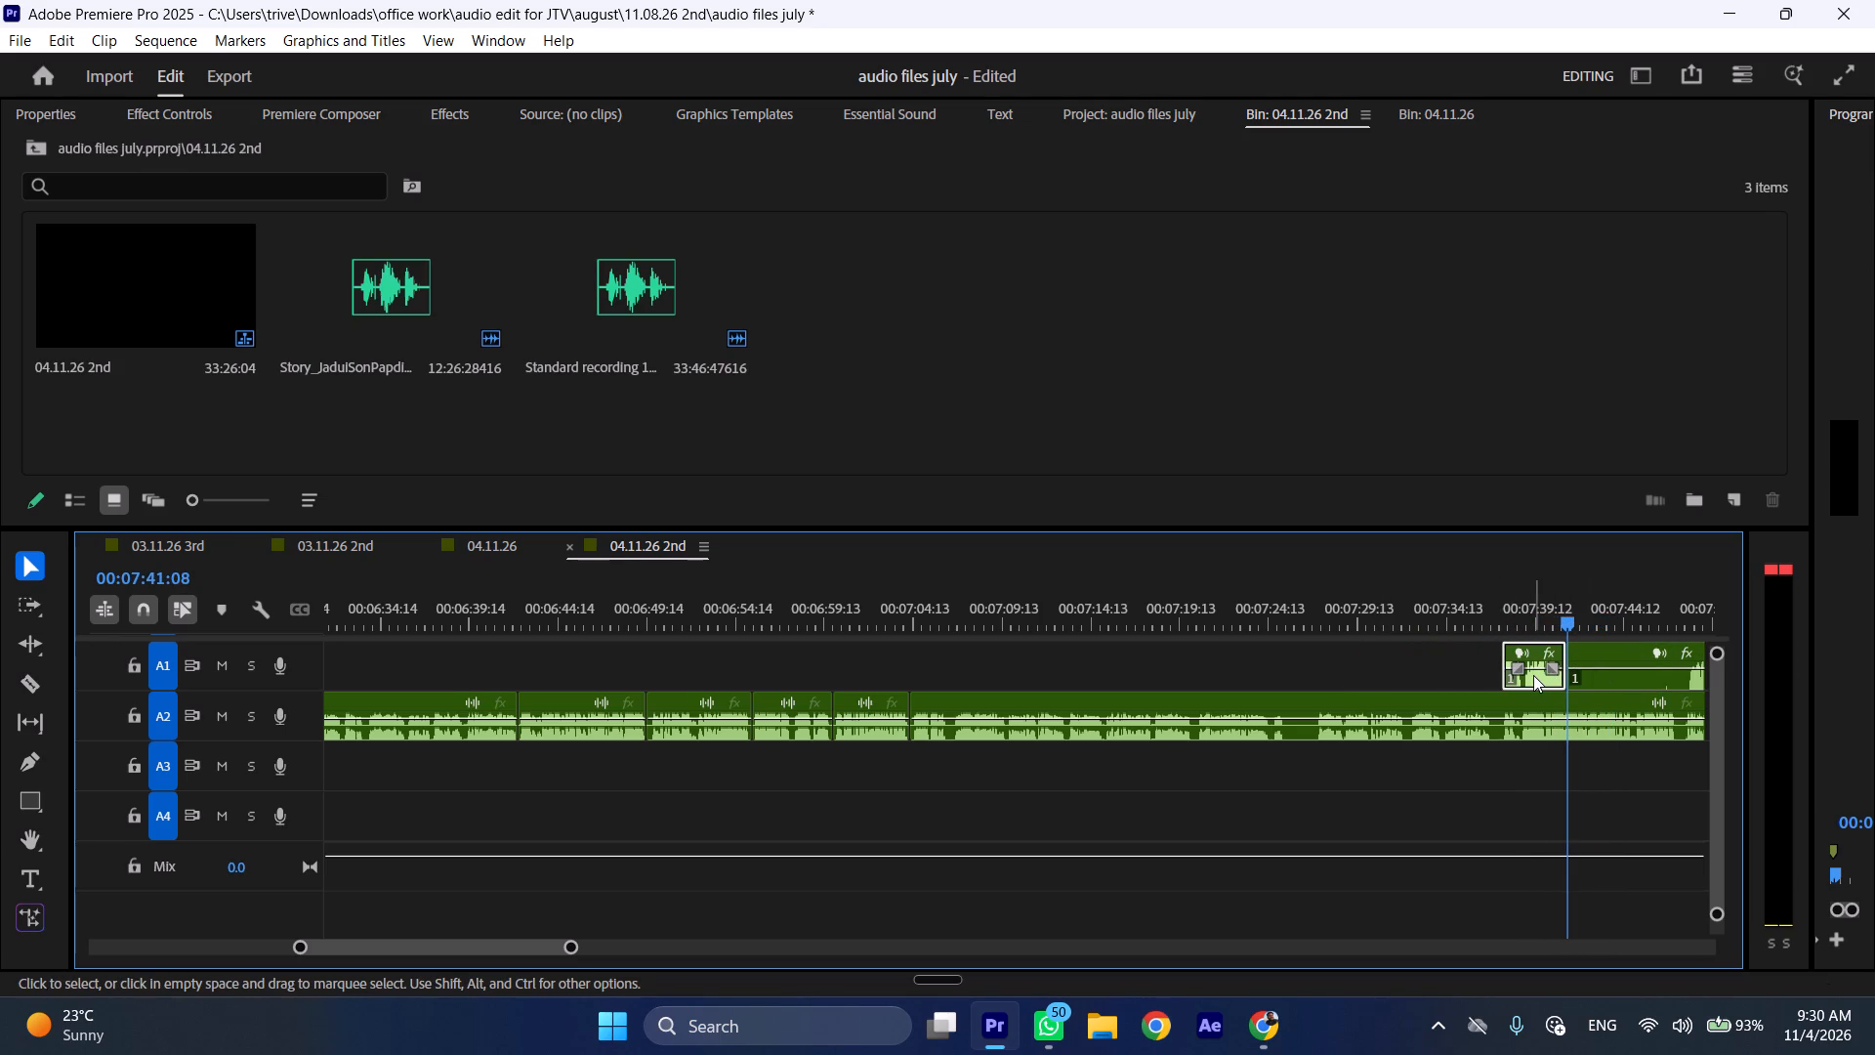
{"action": "left_click_drag", "start_coordinate": [1533, 675], "coordinate": [1070, 668]}
Compare the A1 clips at about 00:06:18 and 00:06:24 by playback and overwrite the earlier one with the newly moved section.
{"action": "left_click", "coordinate": [933, 622]}
{"action": "key", "text": "space"}
{"action": "key", "text": "l"}
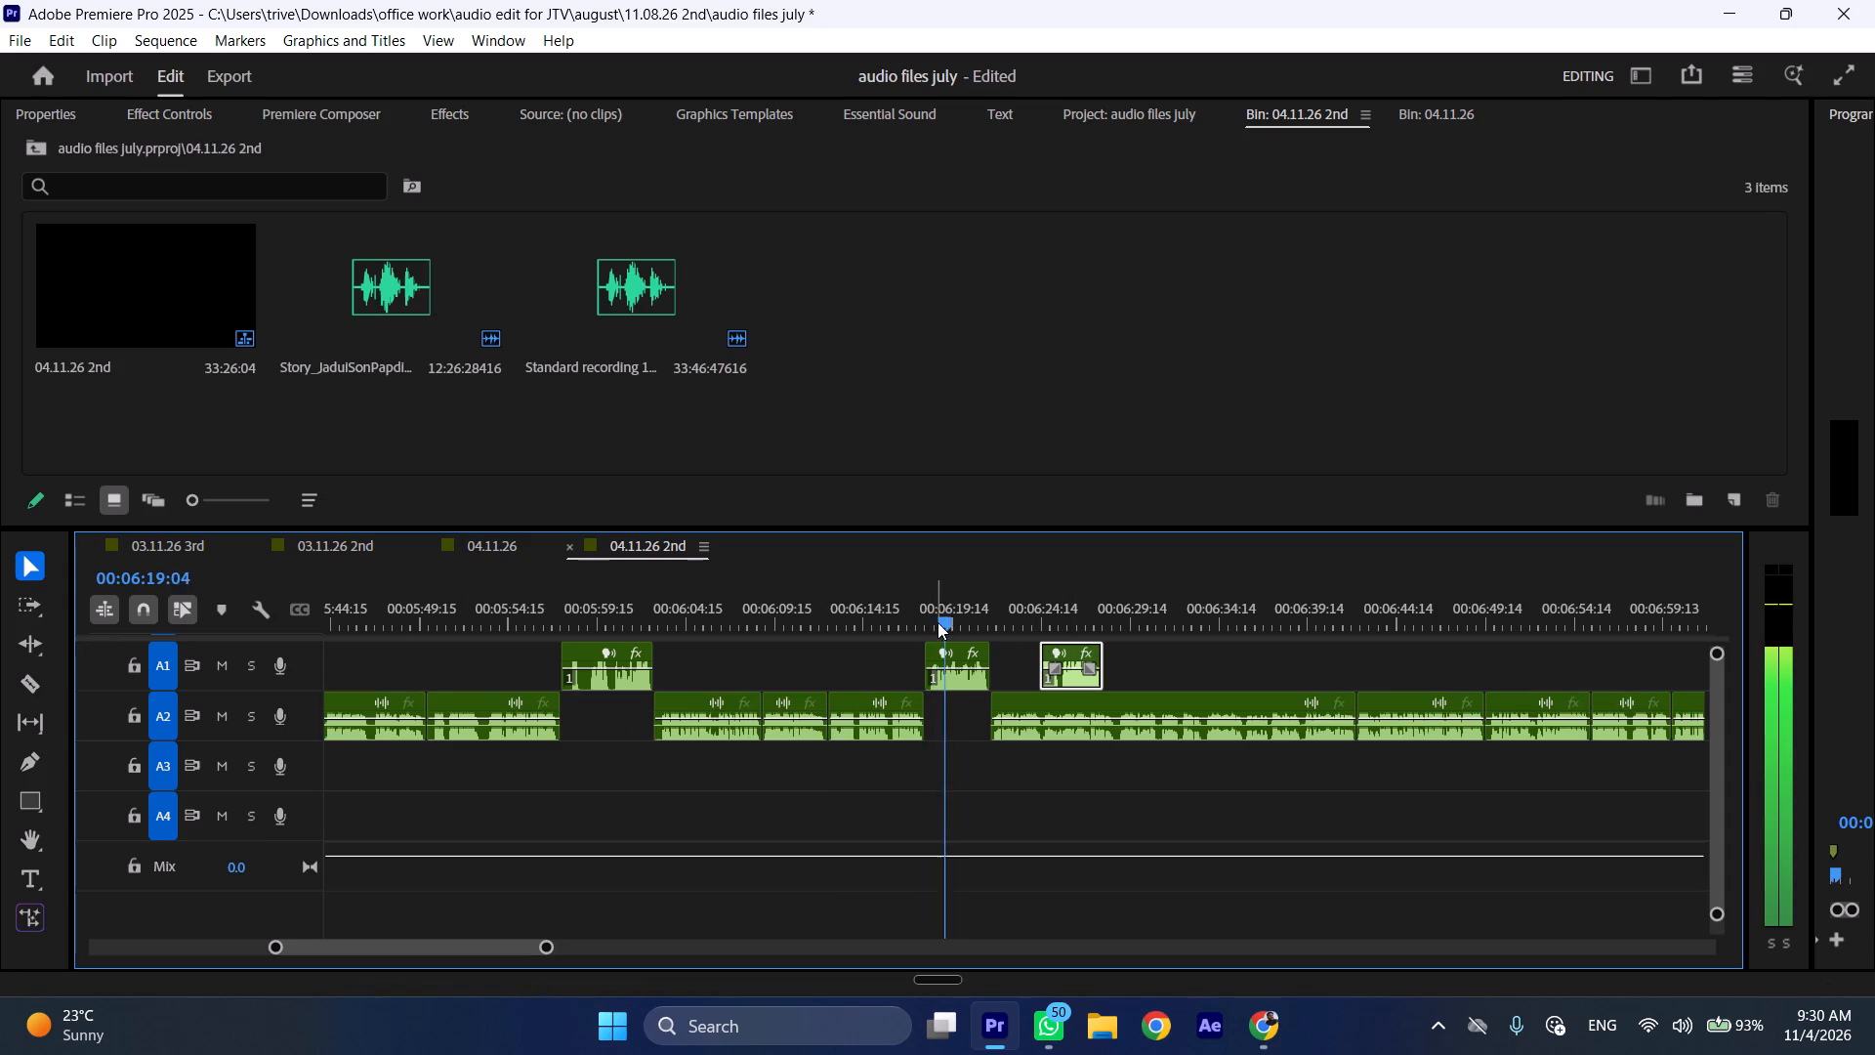
{"action": "left_click", "coordinate": [1044, 621]}
{"action": "key", "text": "space"}
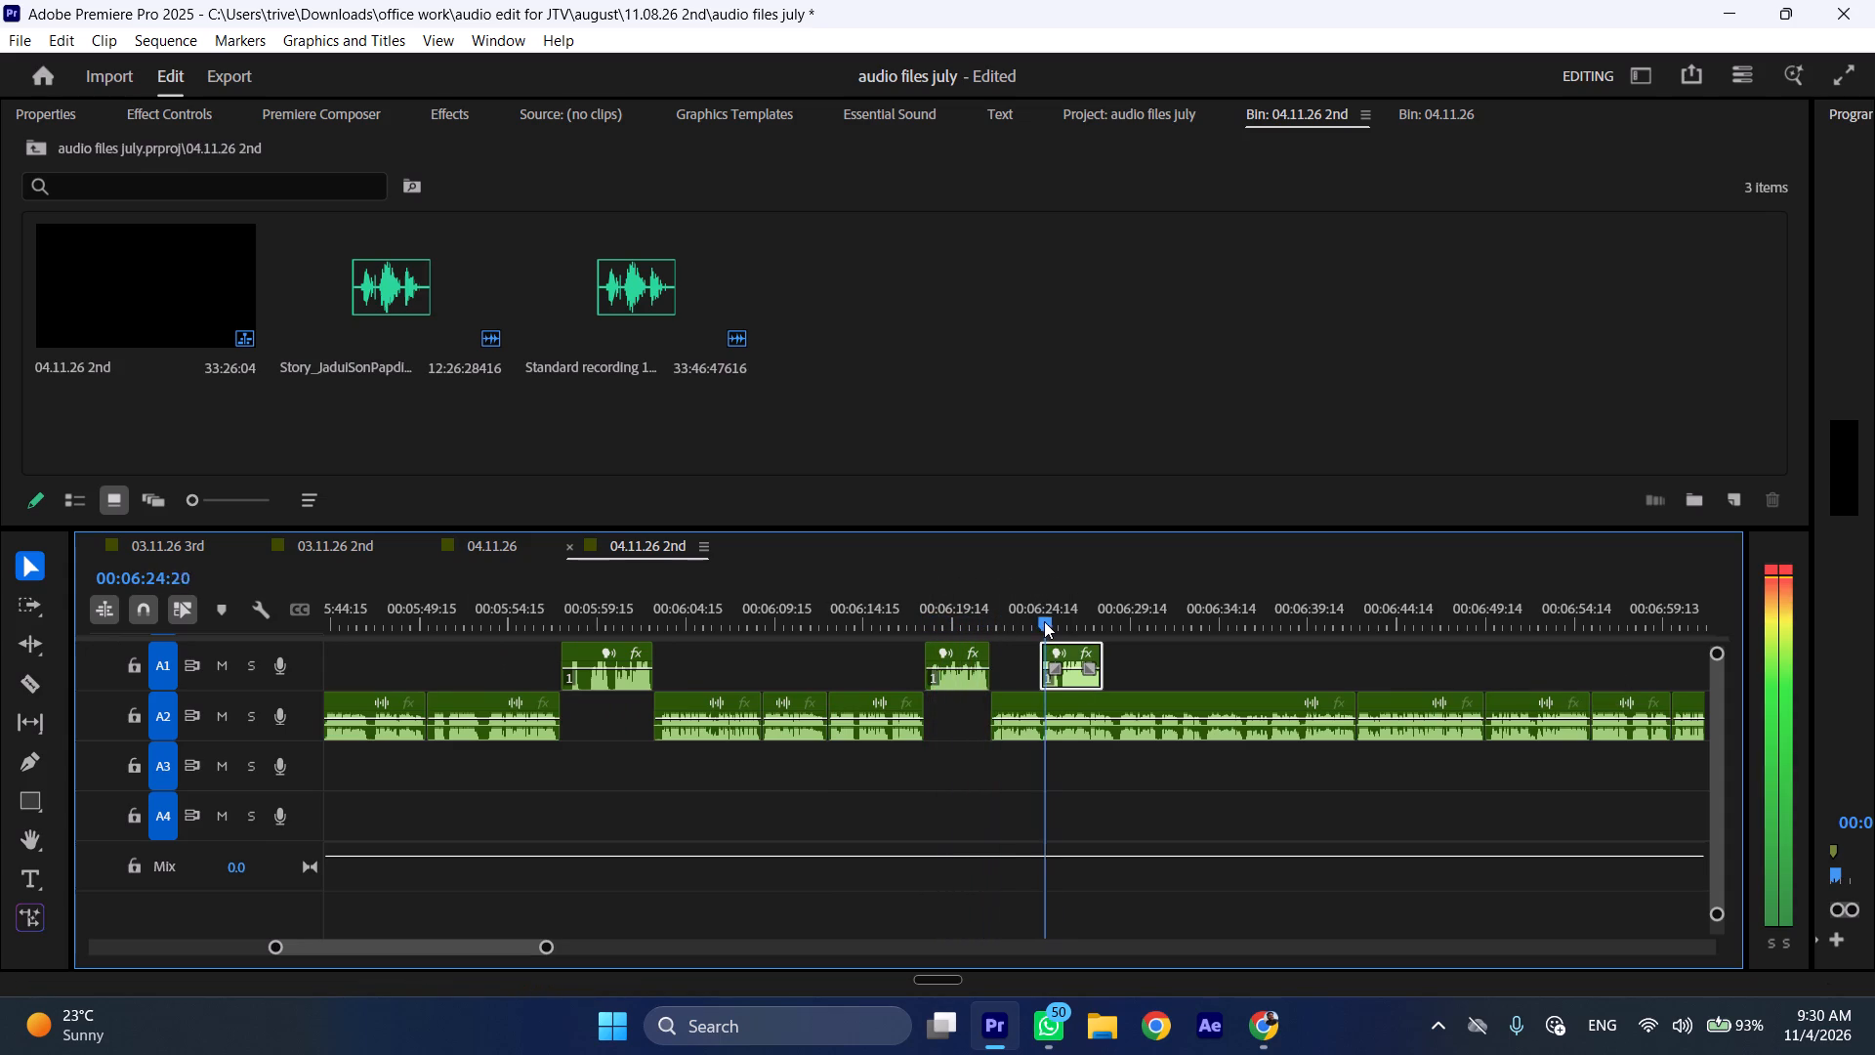
{"action": "type", "text": "l"}
{"action": "key", "text": "space"}
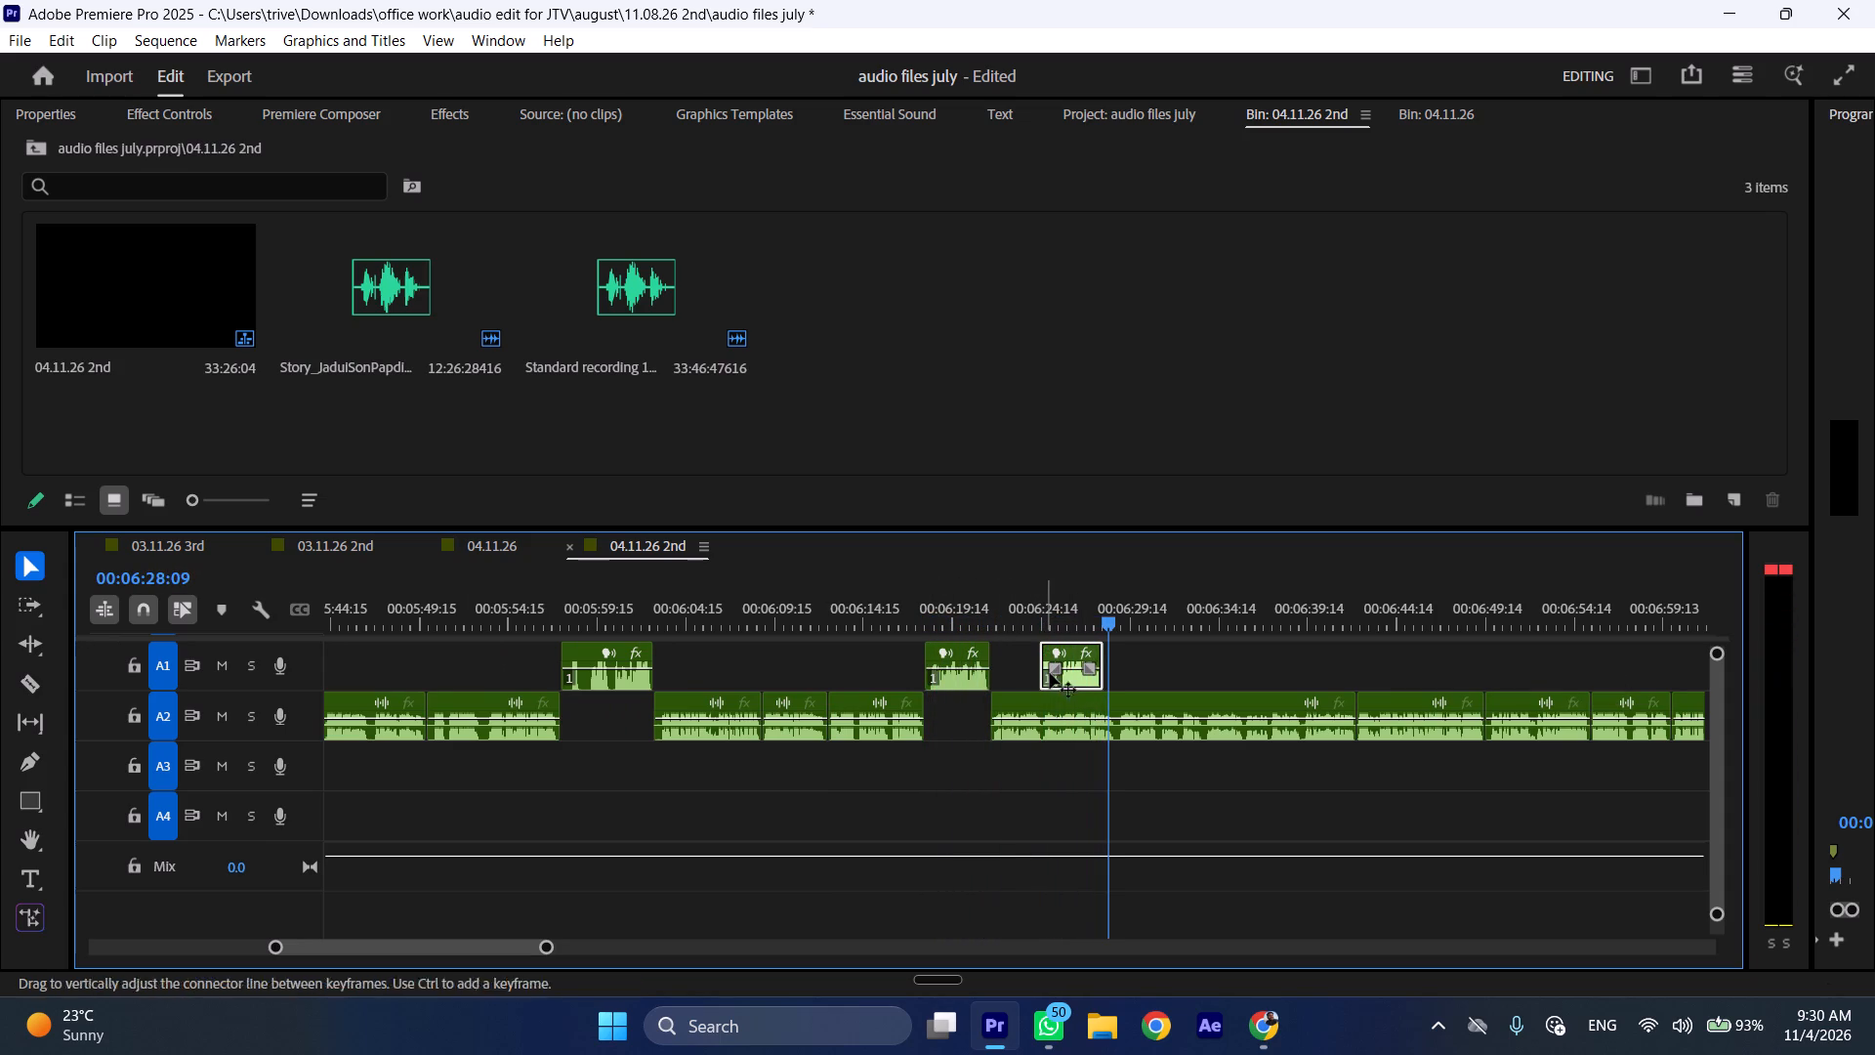
{"action": "left_click_drag", "start_coordinate": [1078, 681], "coordinate": [966, 681]}
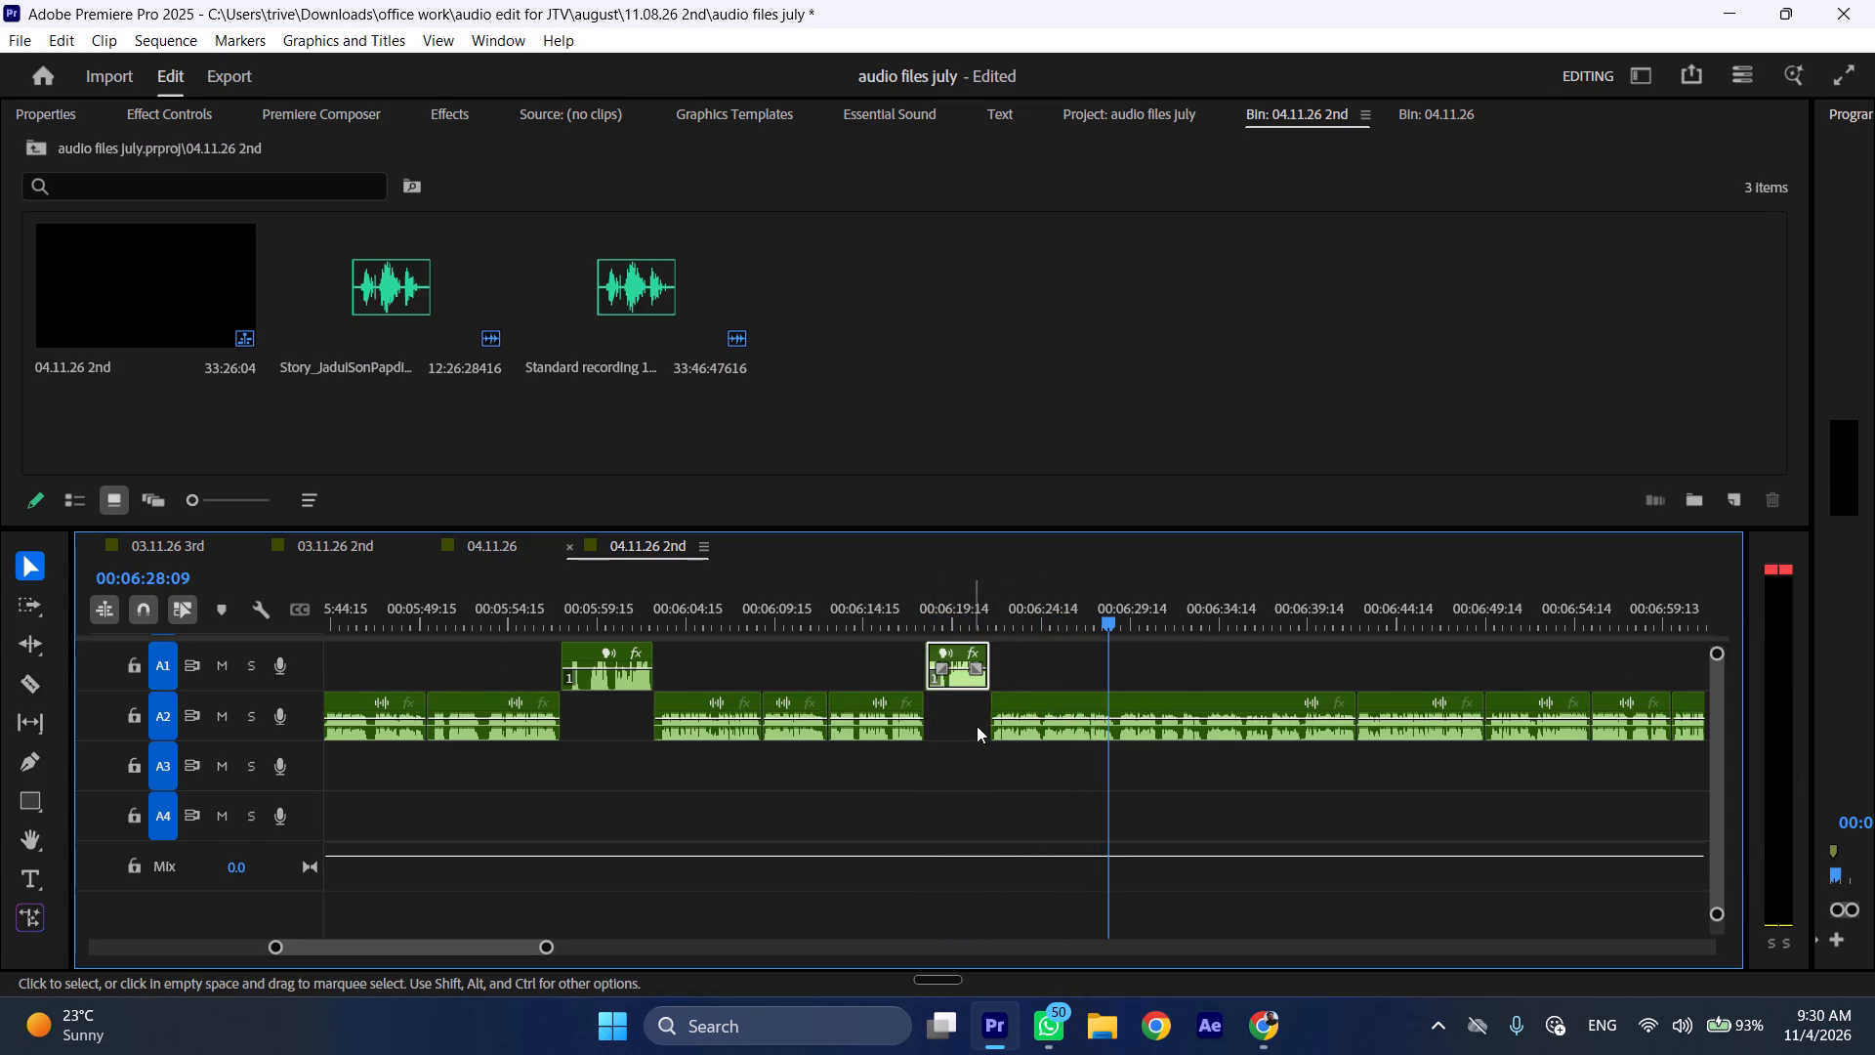
Play back the A2 audio from about 00:07:02 at increased speed to review the next section.
{"action": "scroll", "coordinate": [979, 736], "scroll_direction": "down", "scroll_amount": 20}
{"action": "scroll", "coordinate": [979, 736], "scroll_direction": "down", "scroll_amount": 6}
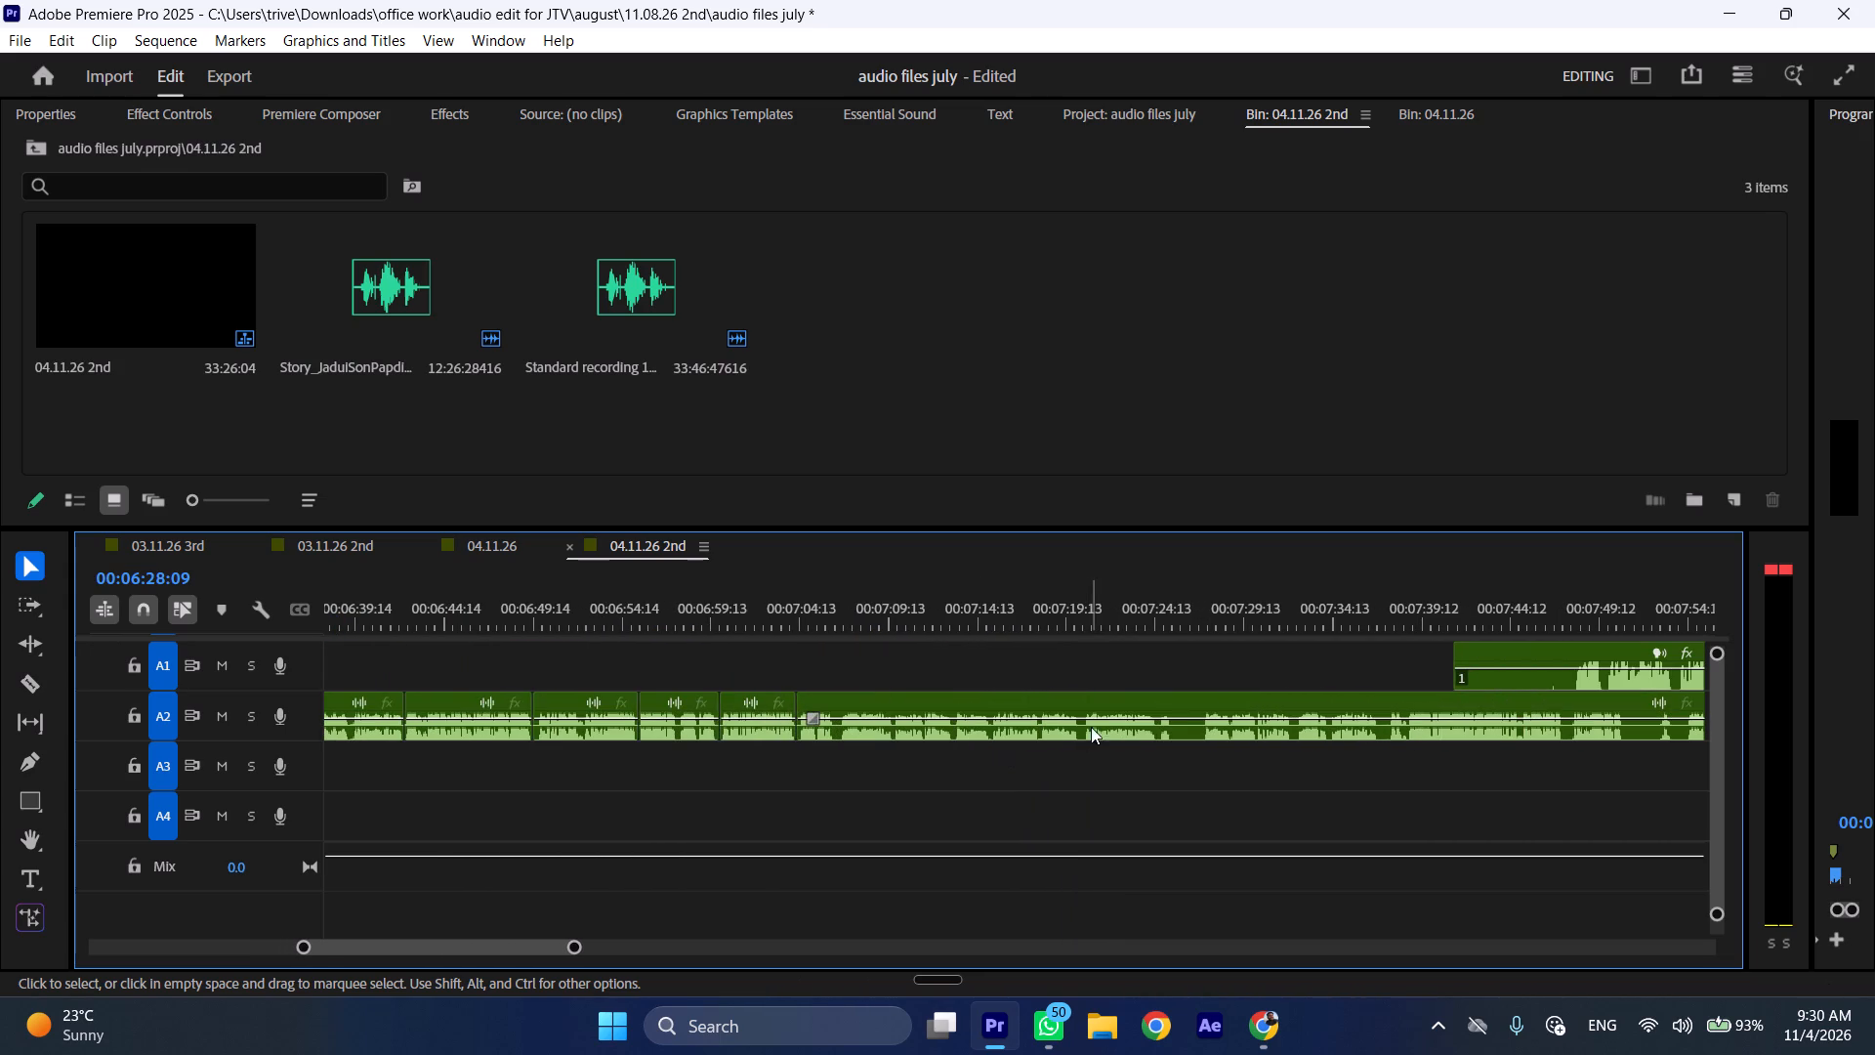
{"action": "left_click", "coordinate": [763, 610]}
{"action": "key", "text": "space"}
{"action": "key", "text": "l"}
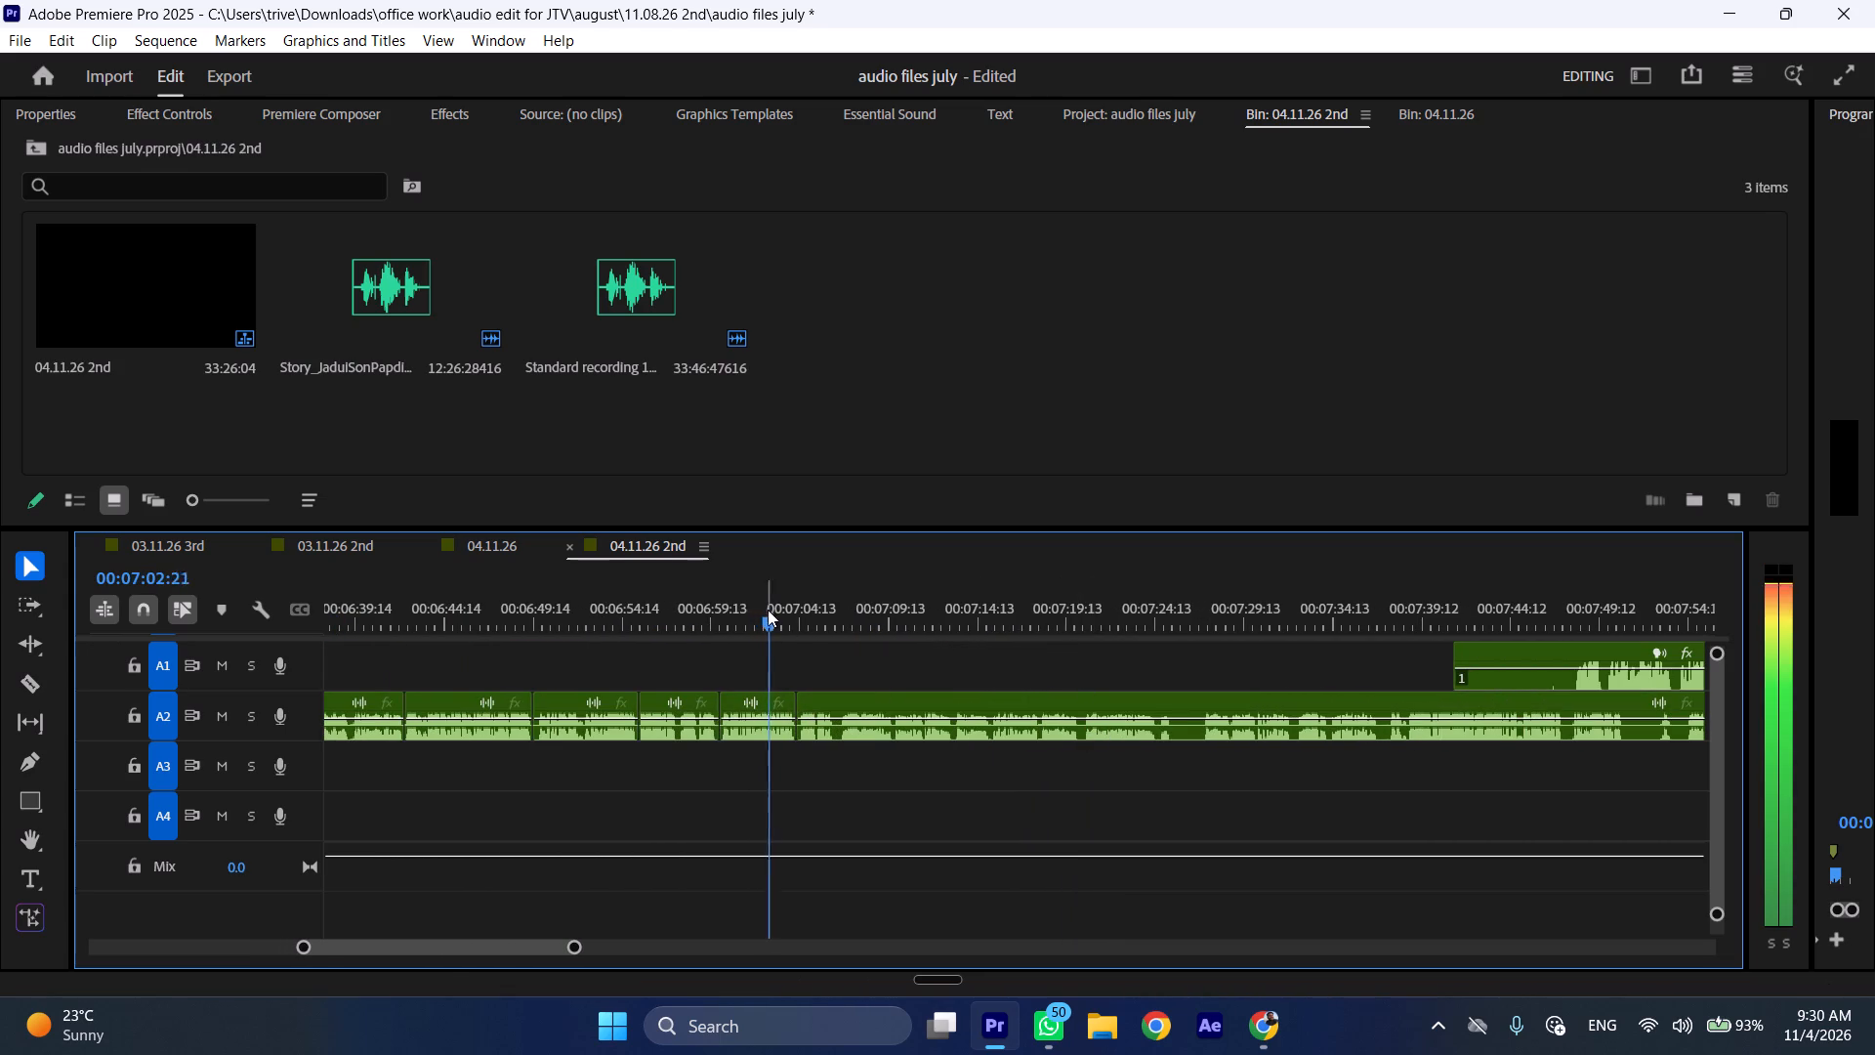
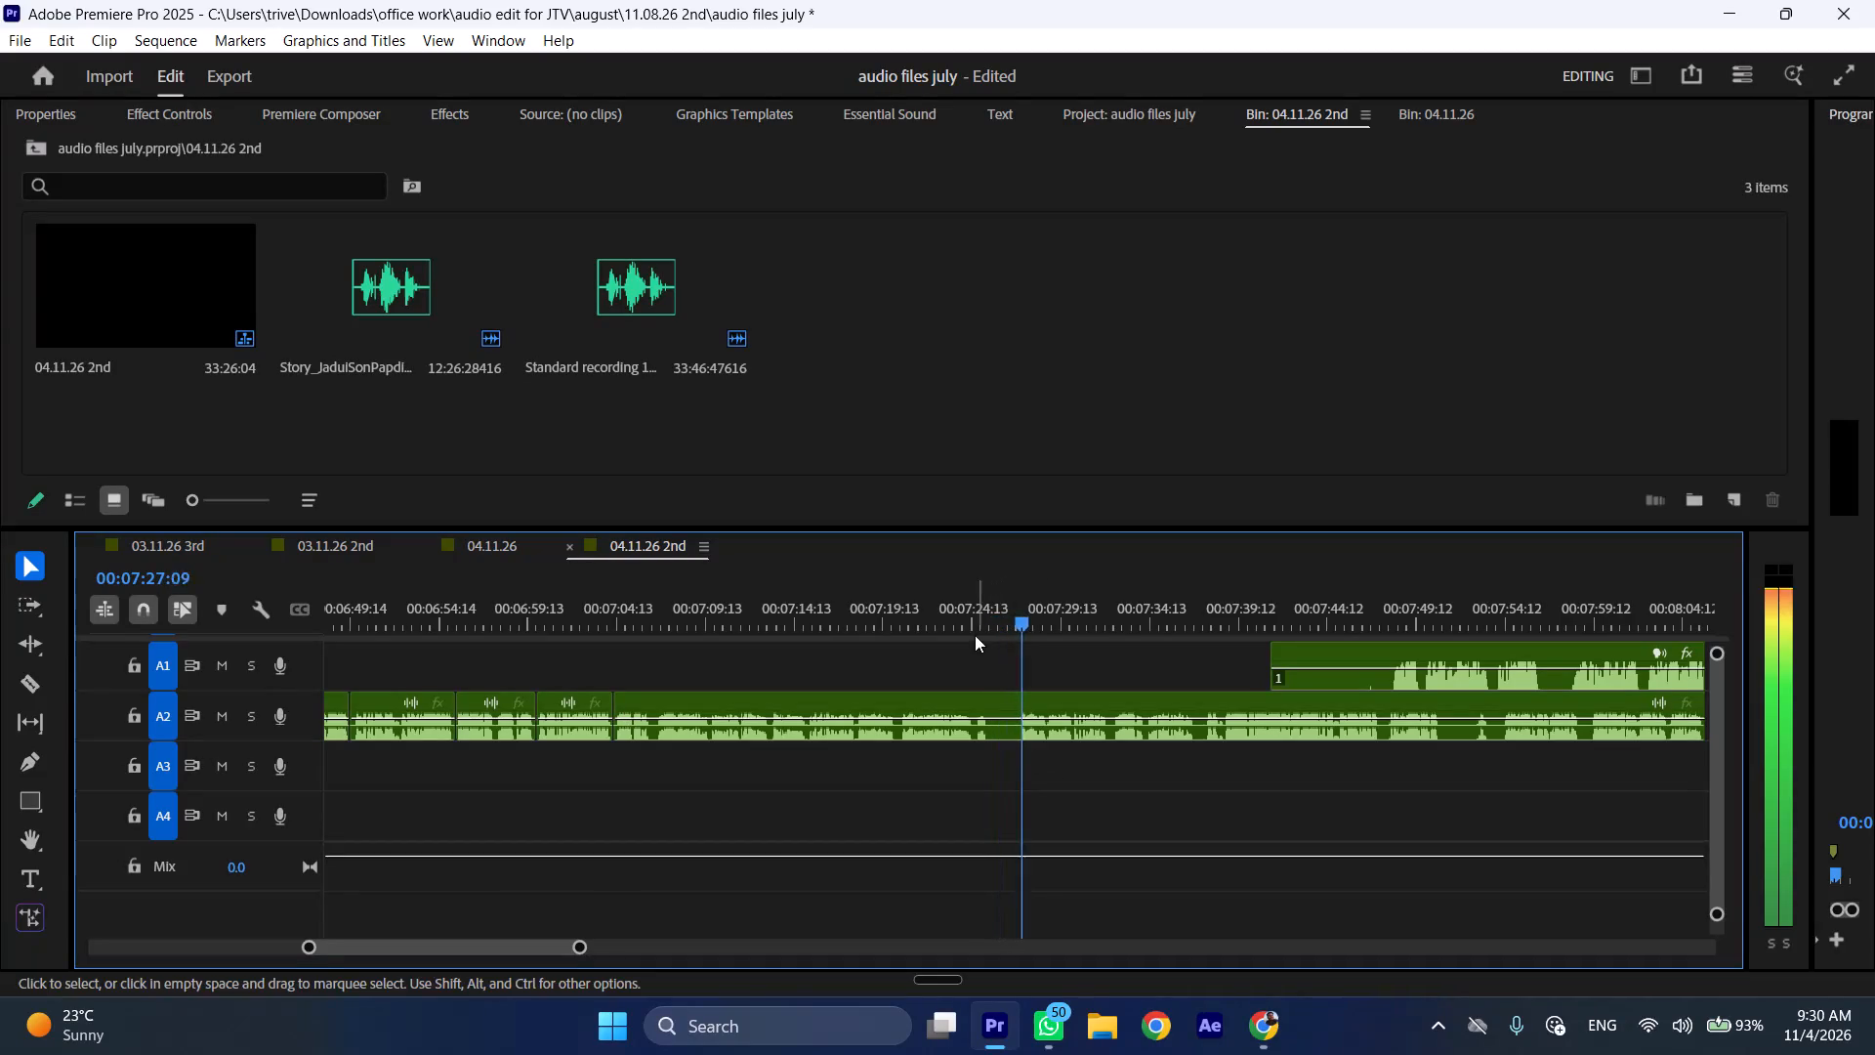
Cut the A2 audio at 00:07:20:09 and 00:07:27:03 and ripple delete the section between the cuts.
{"action": "left_click", "coordinate": [897, 626]}
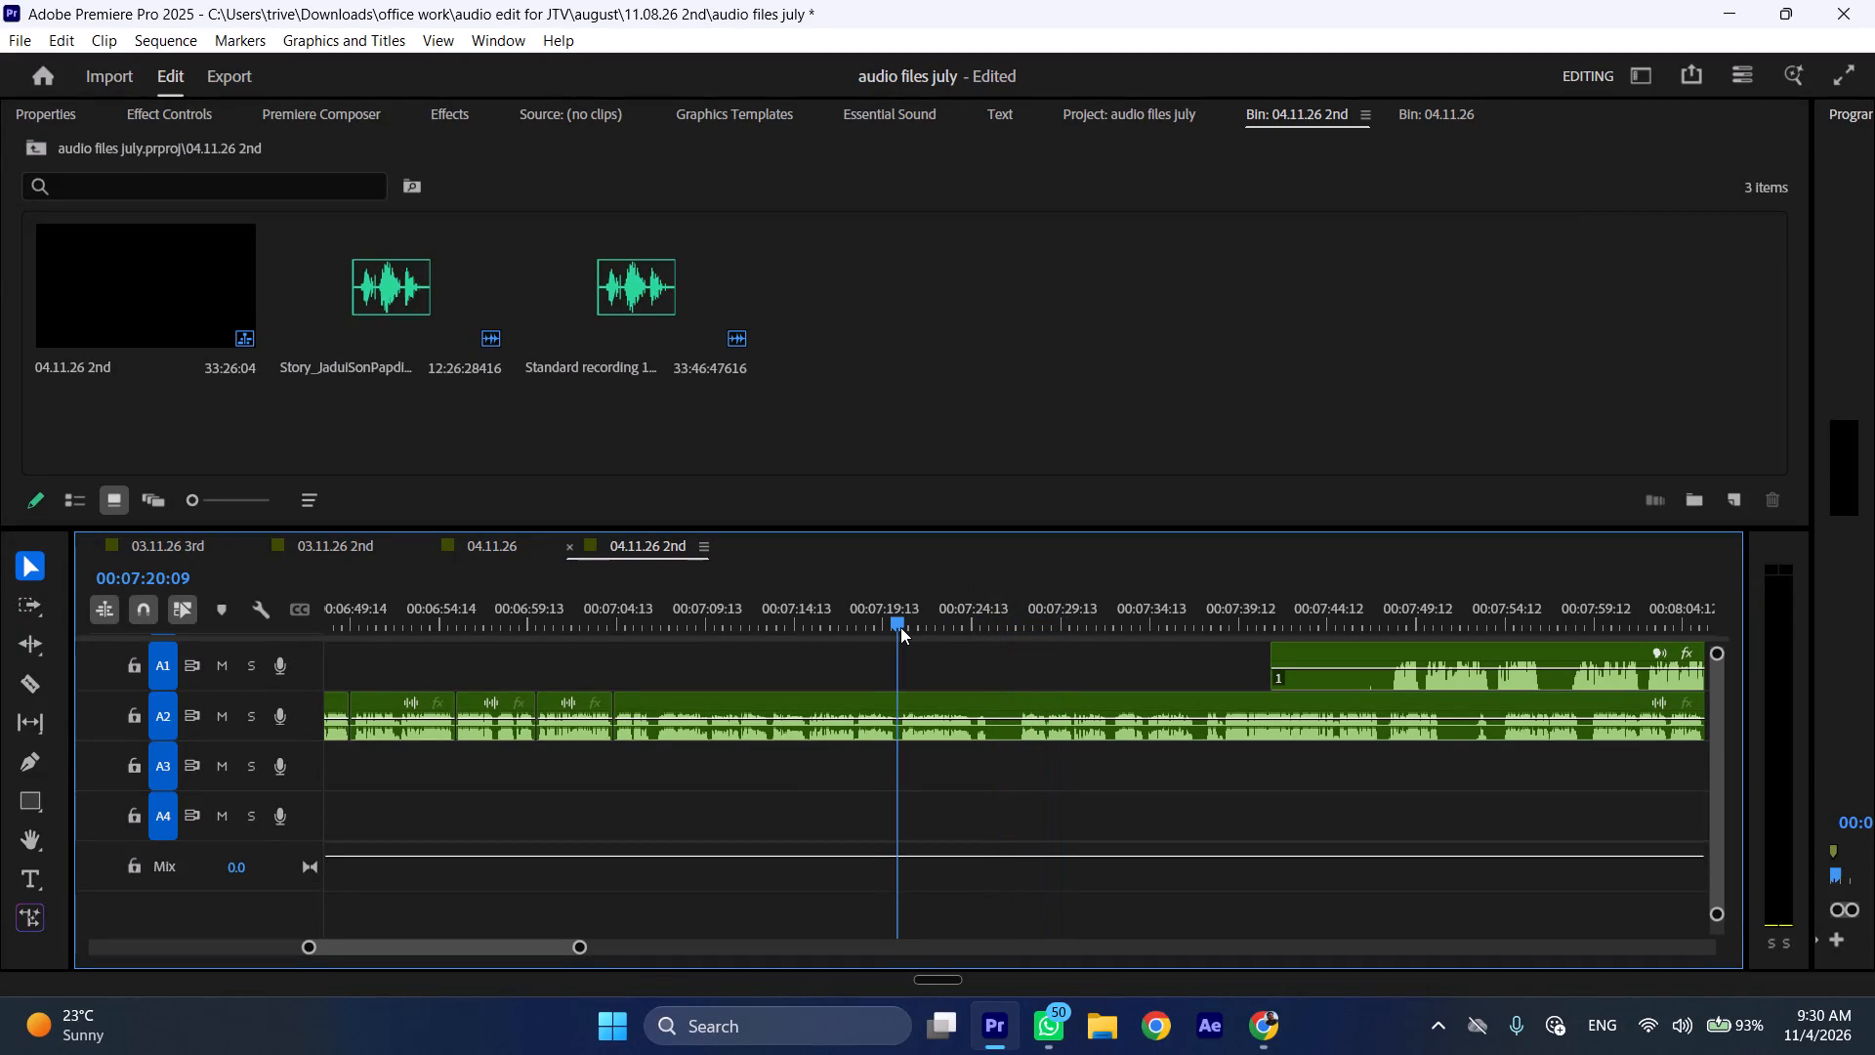
{"action": "type", "text": "C"}
{"action": "key", "text": "space"}
{"action": "left_click_drag", "start_coordinate": [992, 608], "coordinate": [1015, 611]}
{"action": "left_click", "coordinate": [1015, 611]}
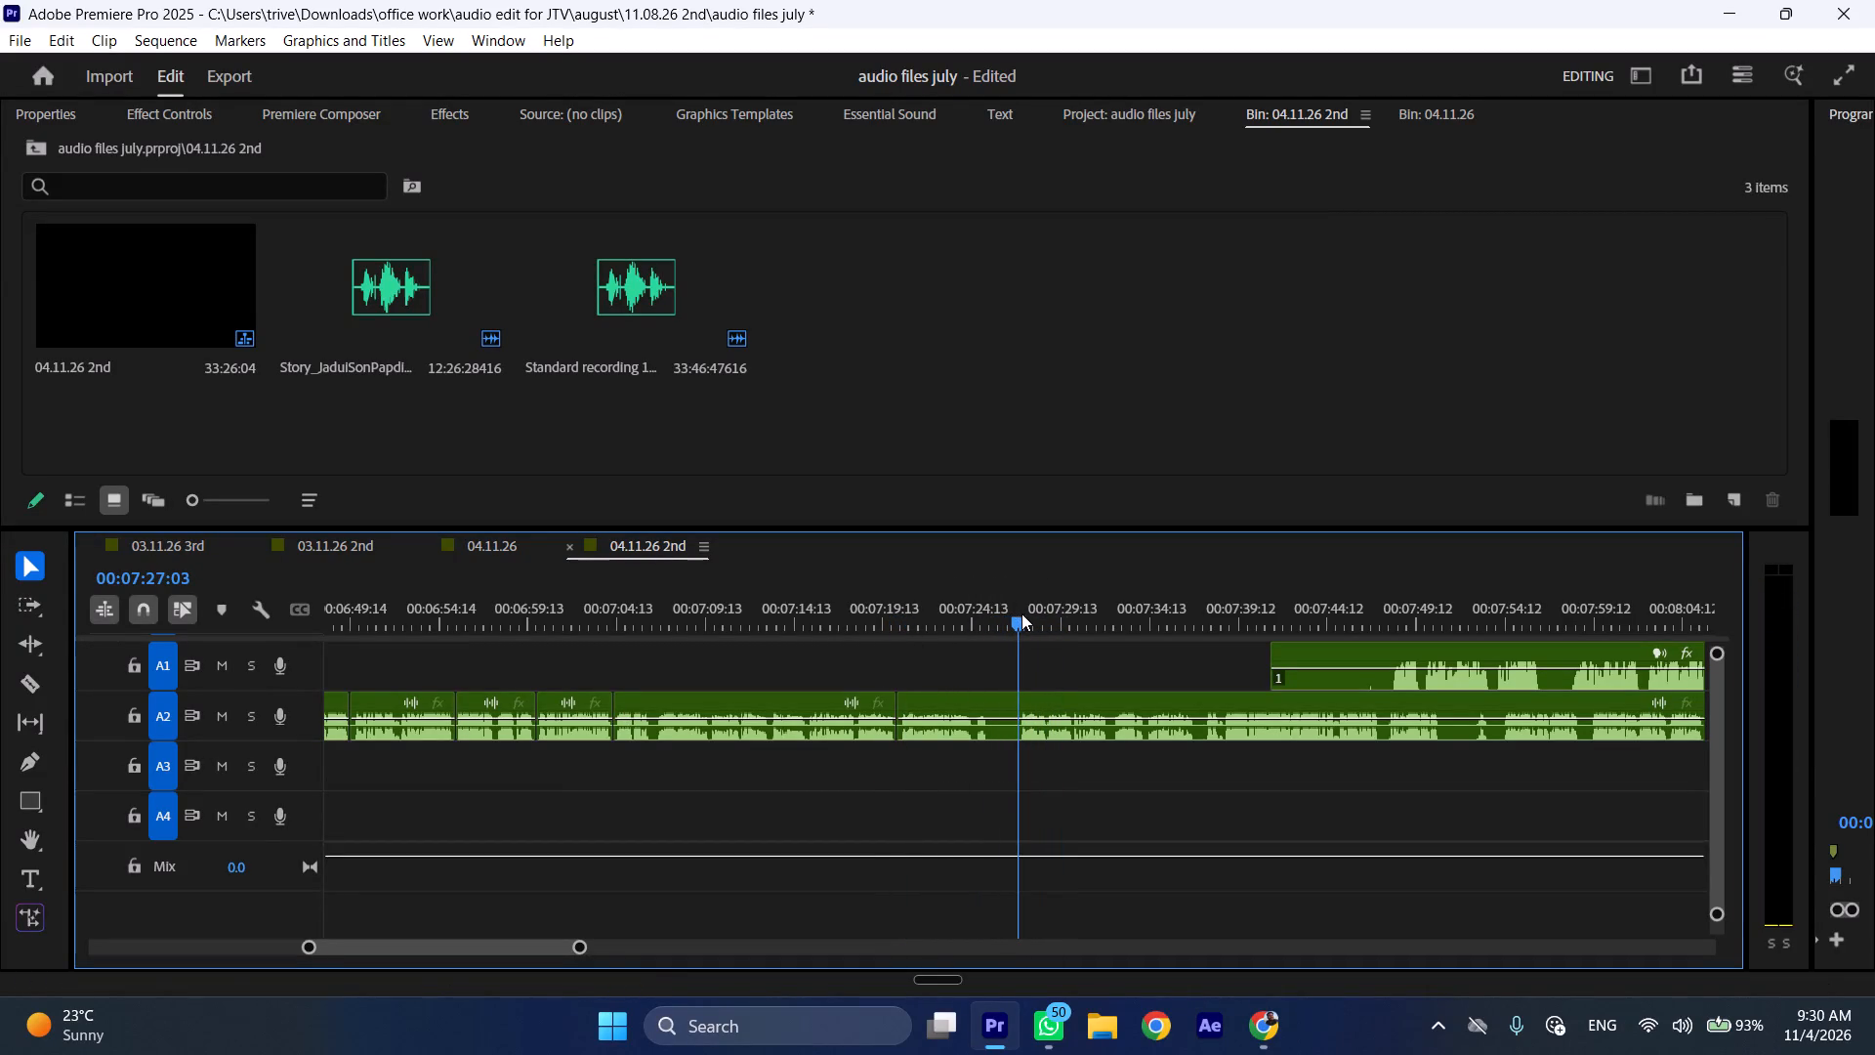
{"action": "left_click", "coordinate": [1050, 701]}
{"action": "key", "text": "shift+c"}
{"action": "key", "text": "ctrl+shift+d"}
Play on at increased speed and trim the leading silence from the next A1 story clip, bringing its start to about 00:07:41.
{"action": "key", "text": "space"}
{"action": "type", "text": "l"}
{"action": "scroll", "coordinate": [1076, 749], "scroll_direction": "down", "scroll_amount": 6}
{"action": "left_click_drag", "start_coordinate": [936, 655], "coordinate": [1050, 653]}
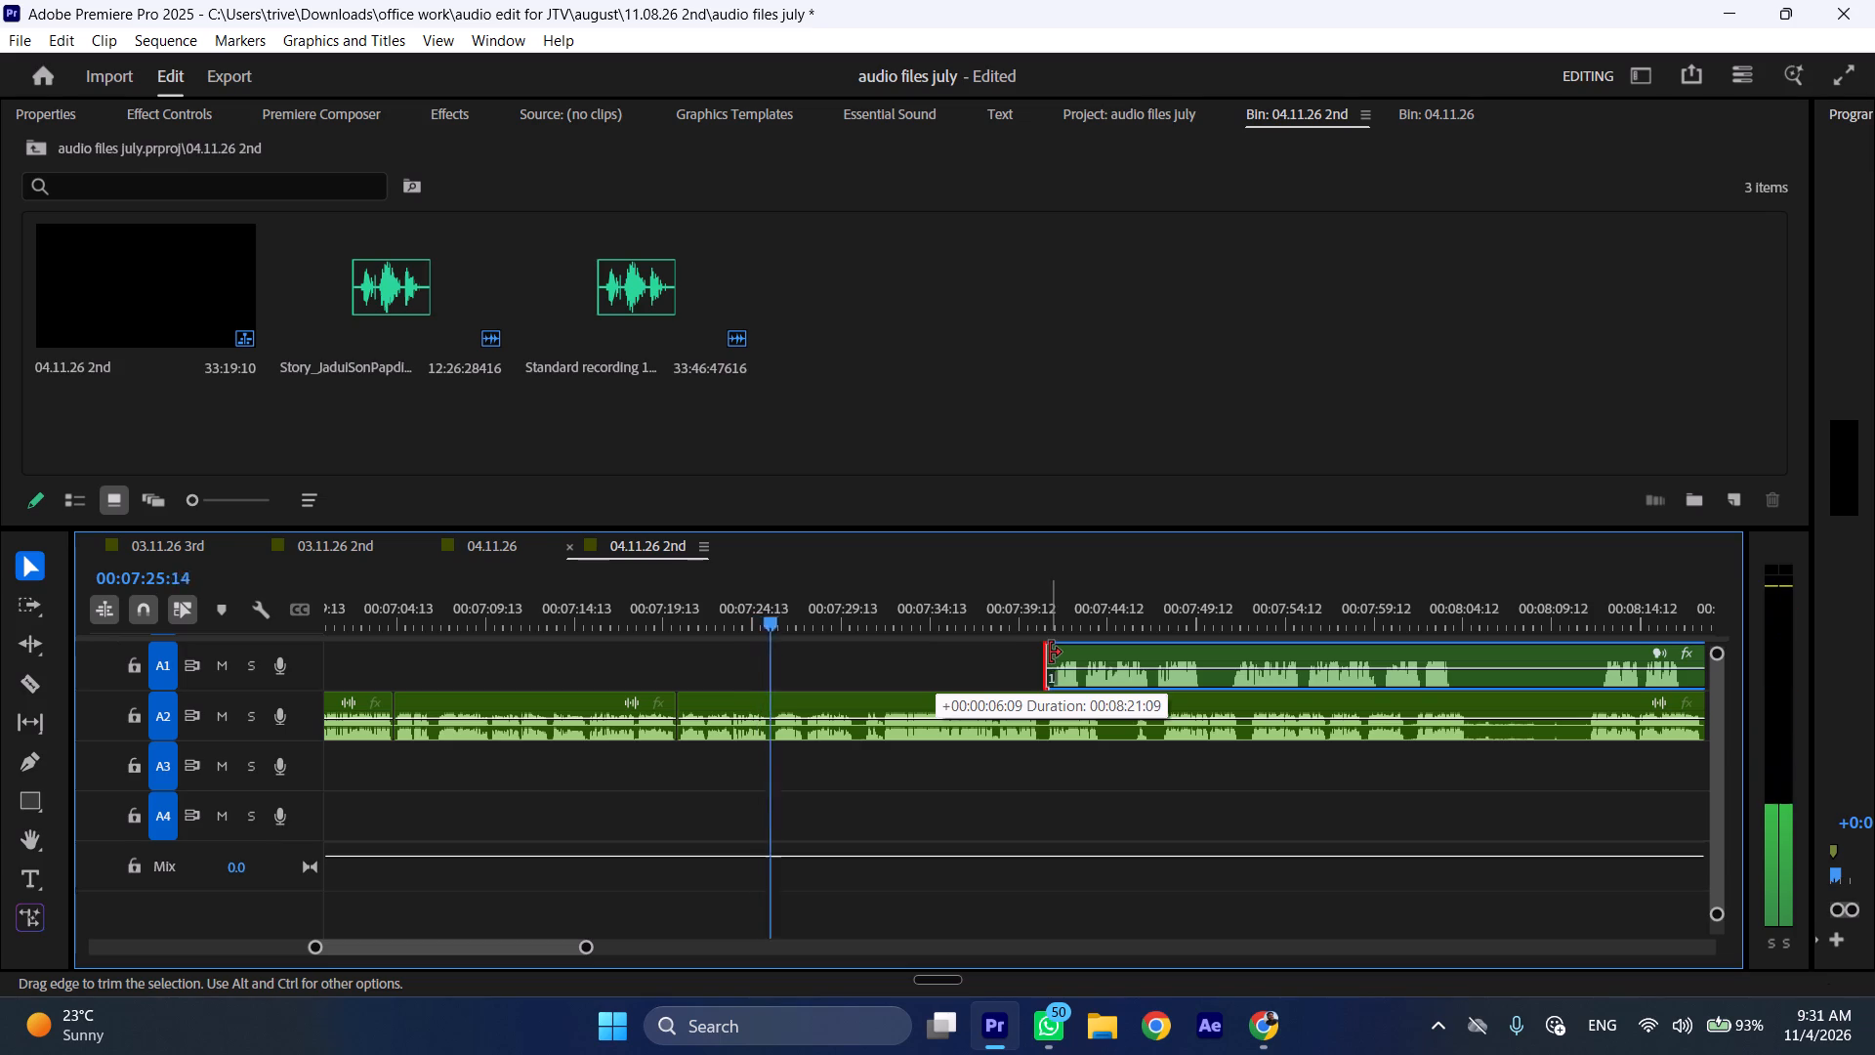
{"action": "left_click_drag", "start_coordinate": [1050, 653], "coordinate": [1051, 653]}
Move the trimmed A1 story clip further along the timeline so it starts at about 00:08:08.
{"action": "scroll", "coordinate": [911, 768], "scroll_direction": "down", "scroll_amount": 4}
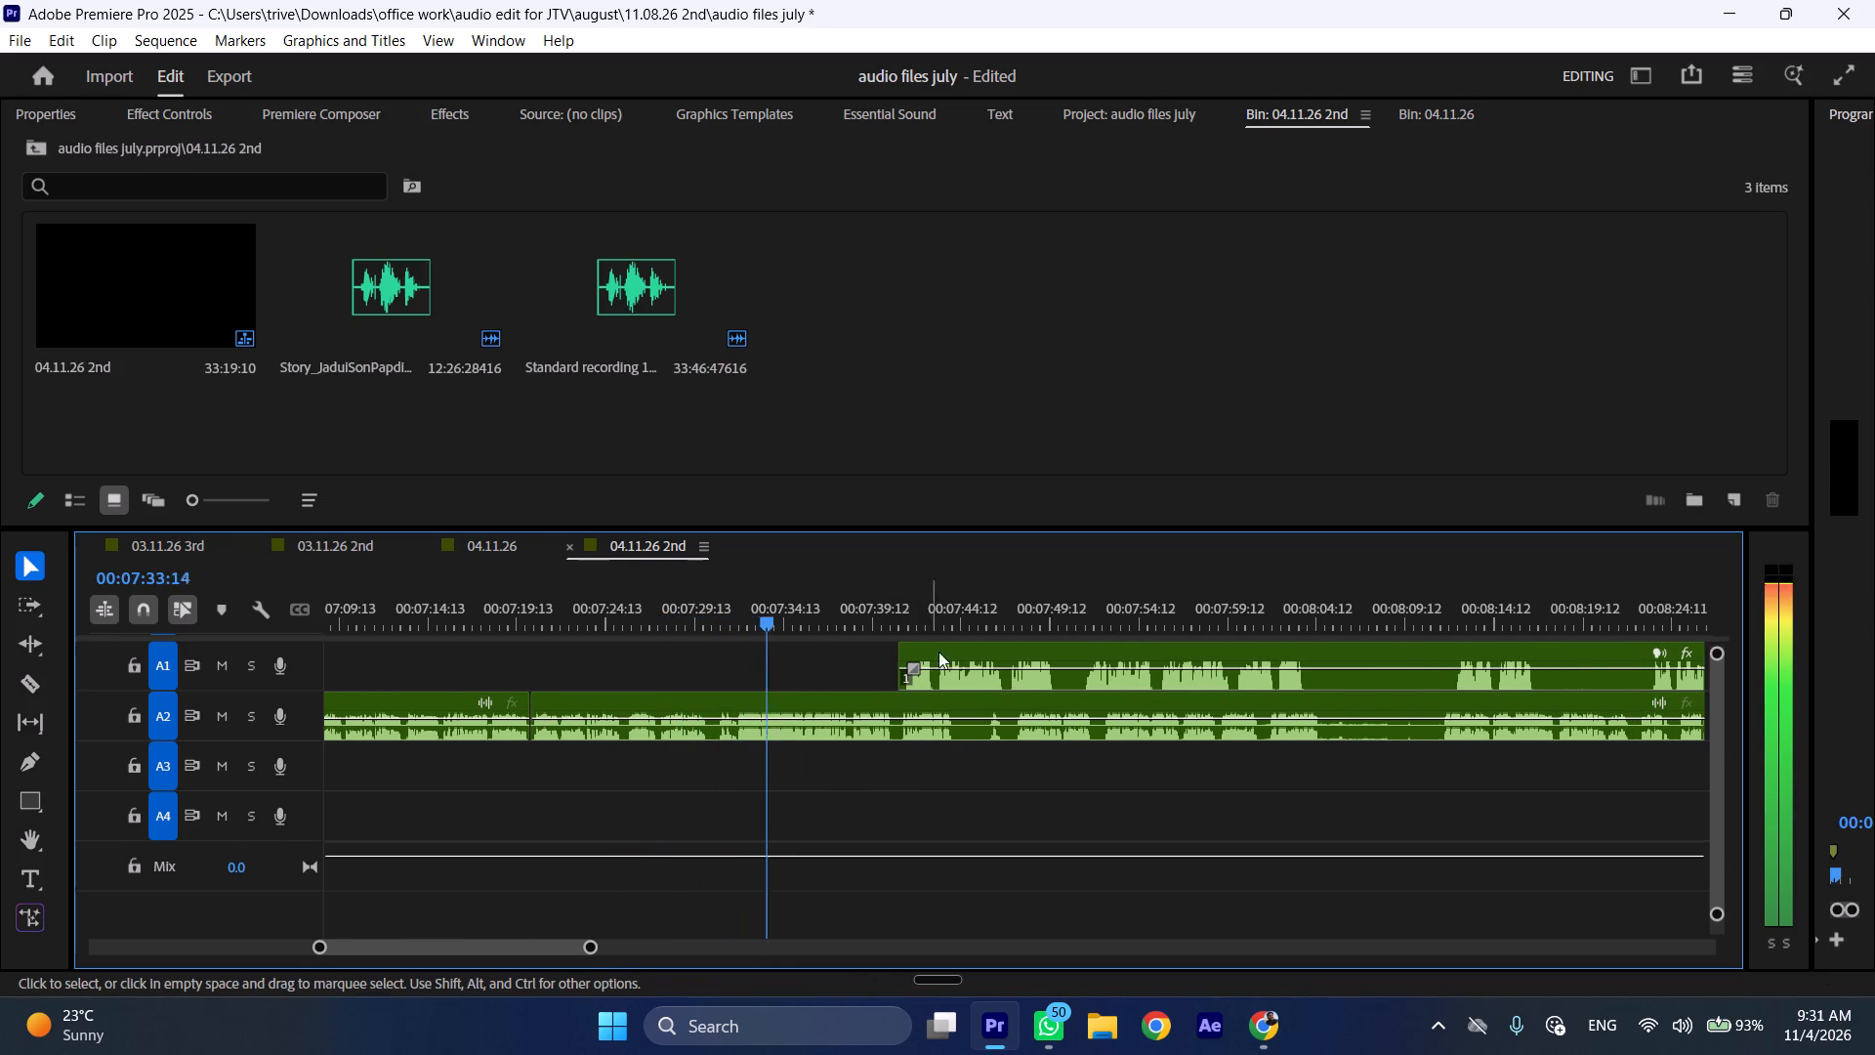
{"action": "left_click_drag", "start_coordinate": [943, 652], "coordinate": [1422, 652]}
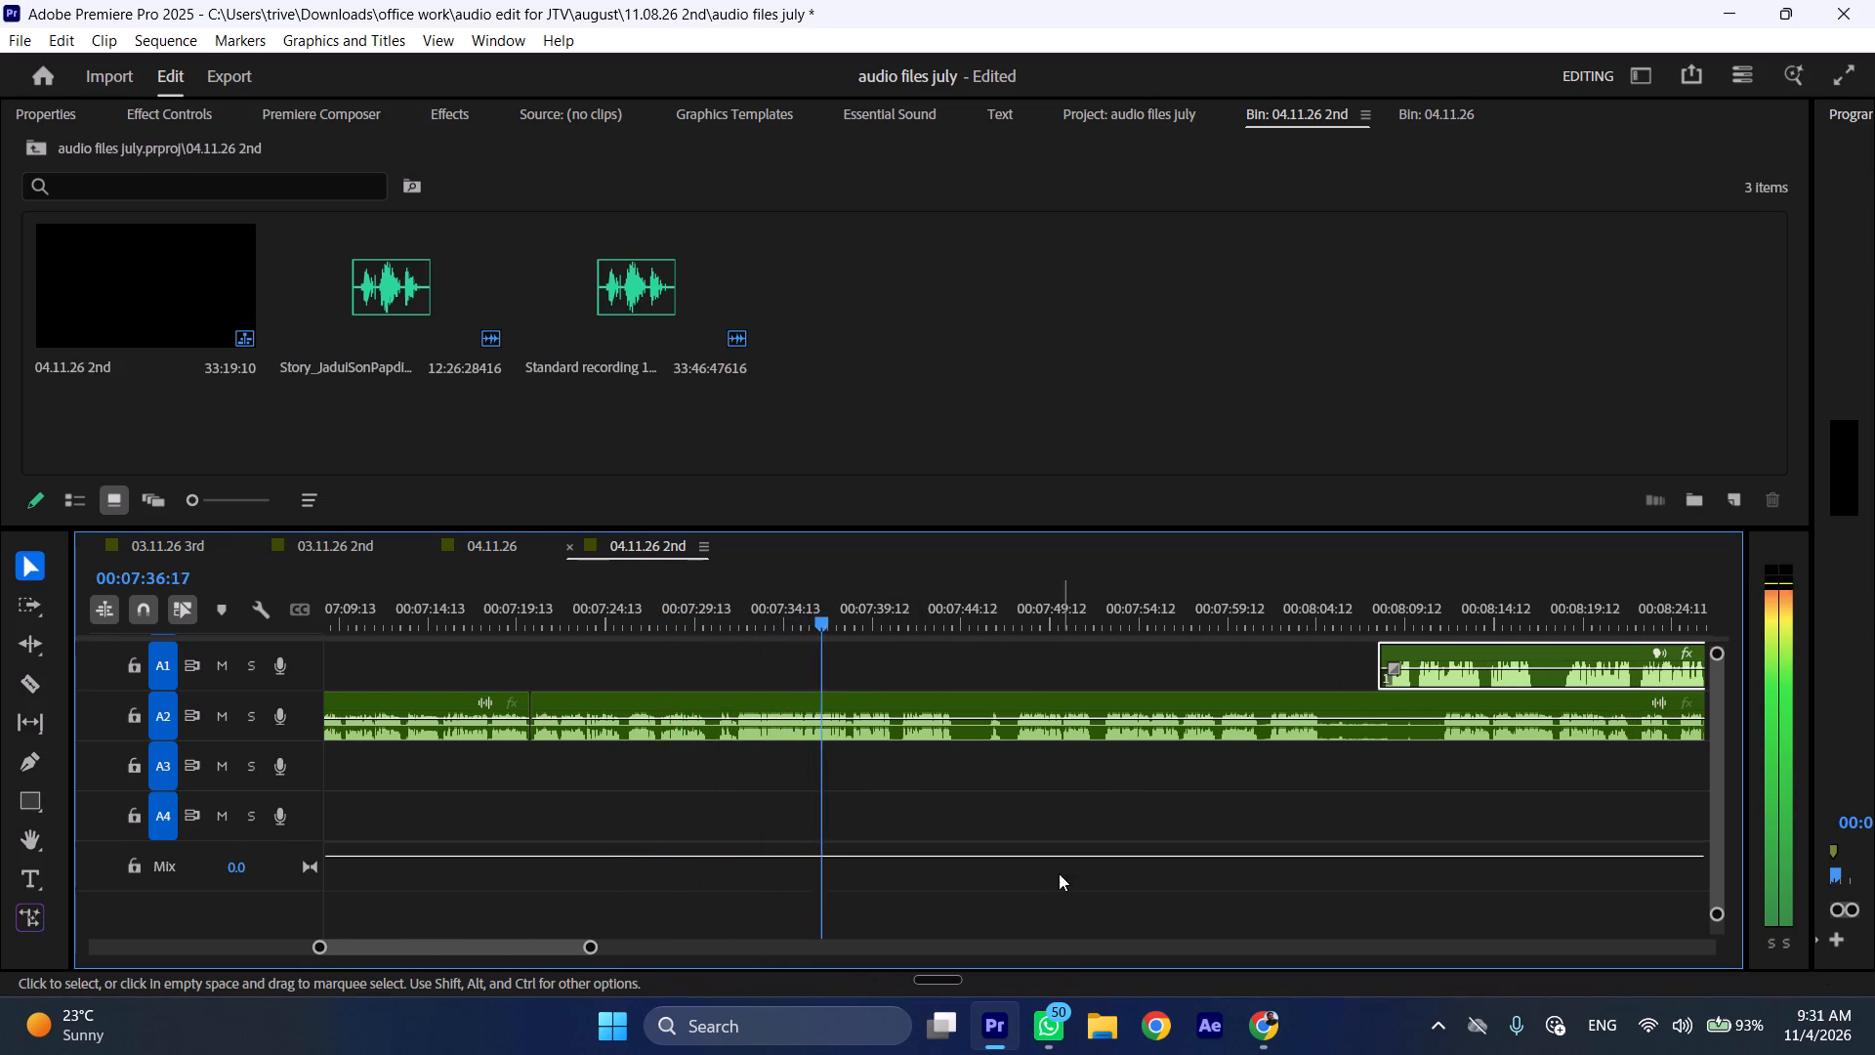
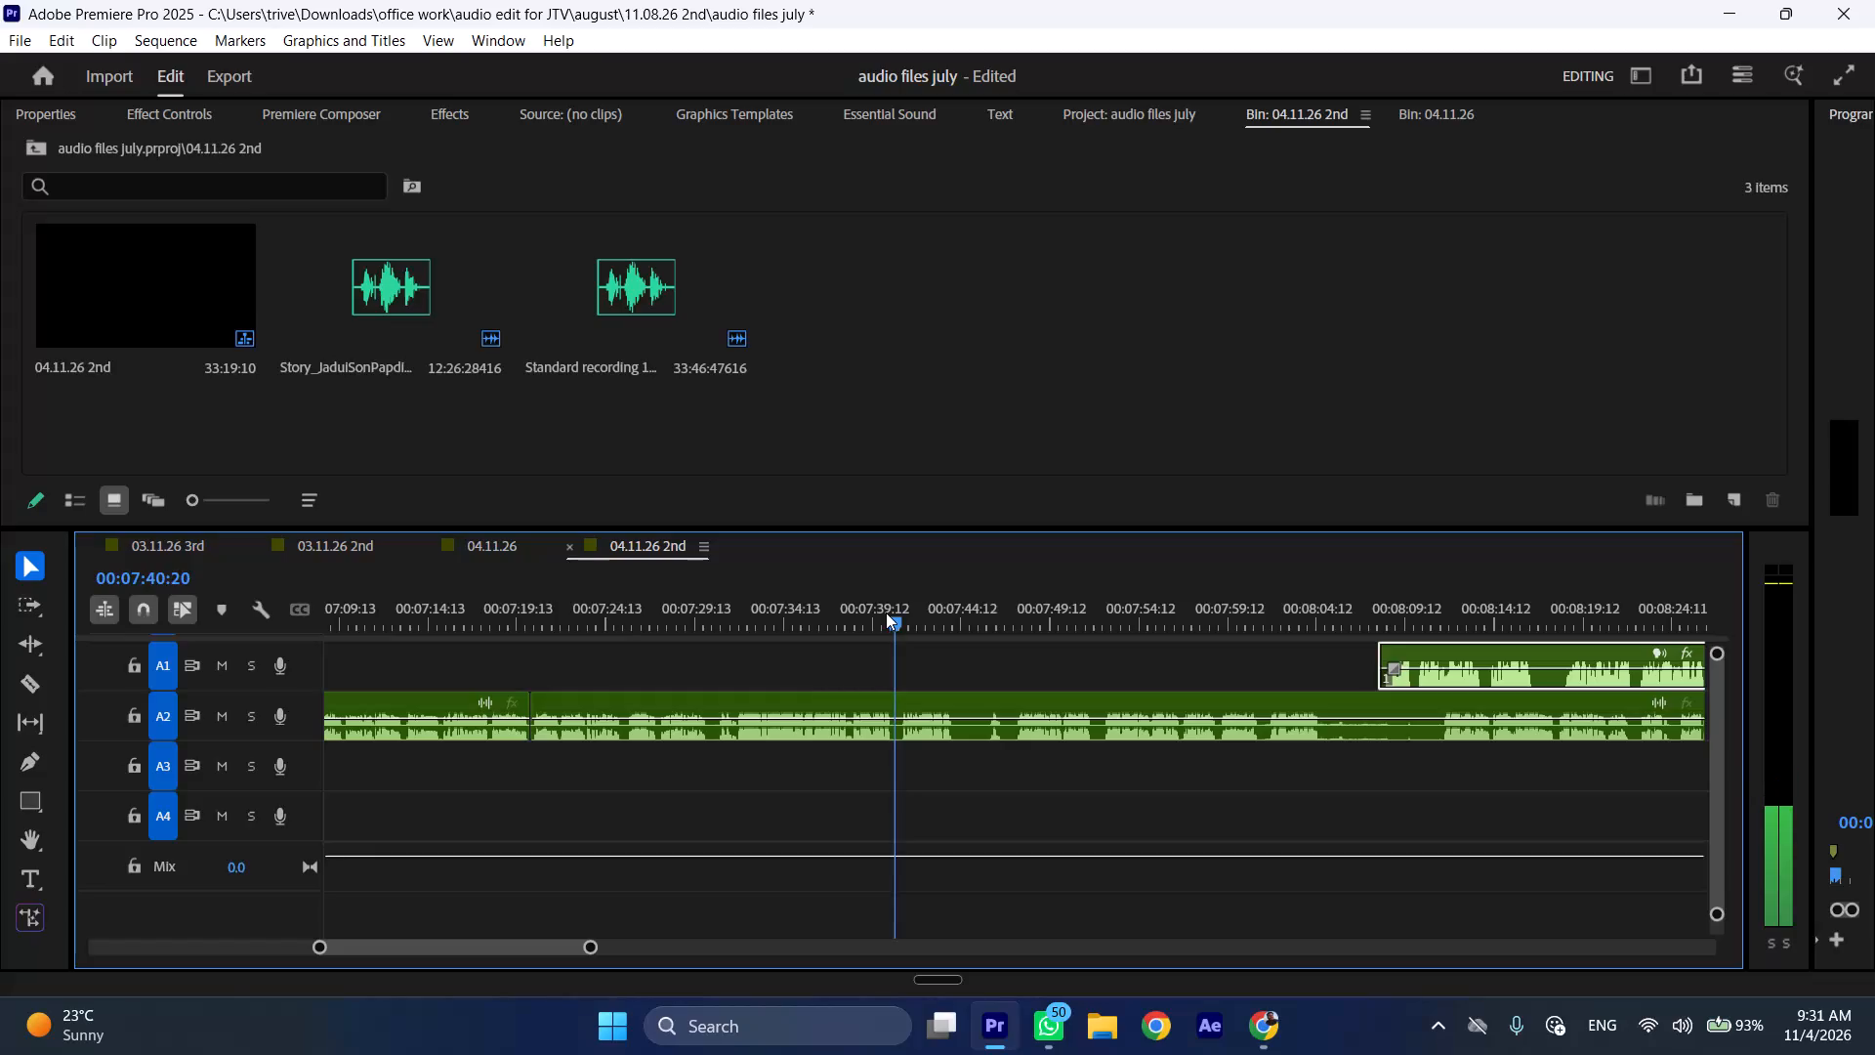
Move the A1 story clip back to the A2 cut at about 00:07:41 and shift the following A2 recording to start at about 00:08:09.
{"action": "left_click_drag", "start_coordinate": [1416, 649], "coordinate": [1384, 657]}
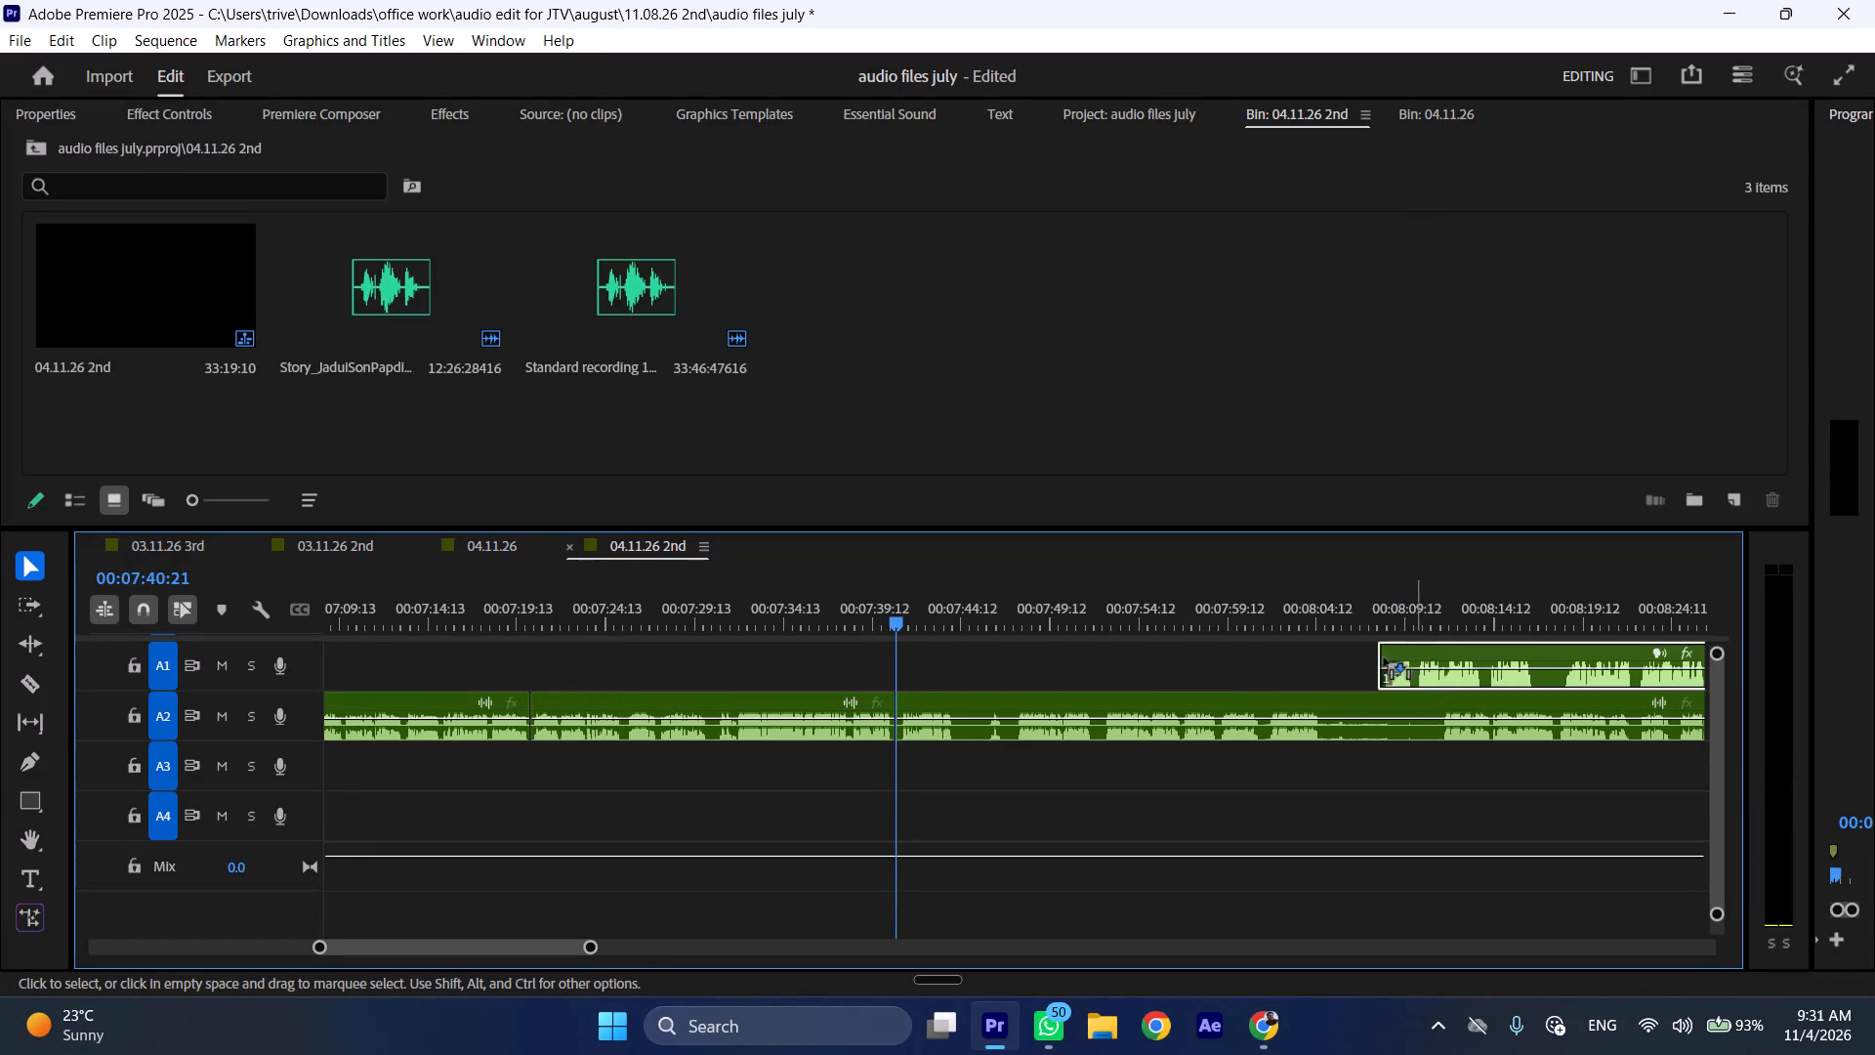
{"action": "left_click_drag", "start_coordinate": [1384, 657], "coordinate": [944, 659]}
{"action": "left_click_drag", "start_coordinate": [944, 706], "coordinate": [1454, 707]}
Play the repositioned A1 story clip from about 00:07:41 at increased speed.
{"action": "key", "text": "space"}
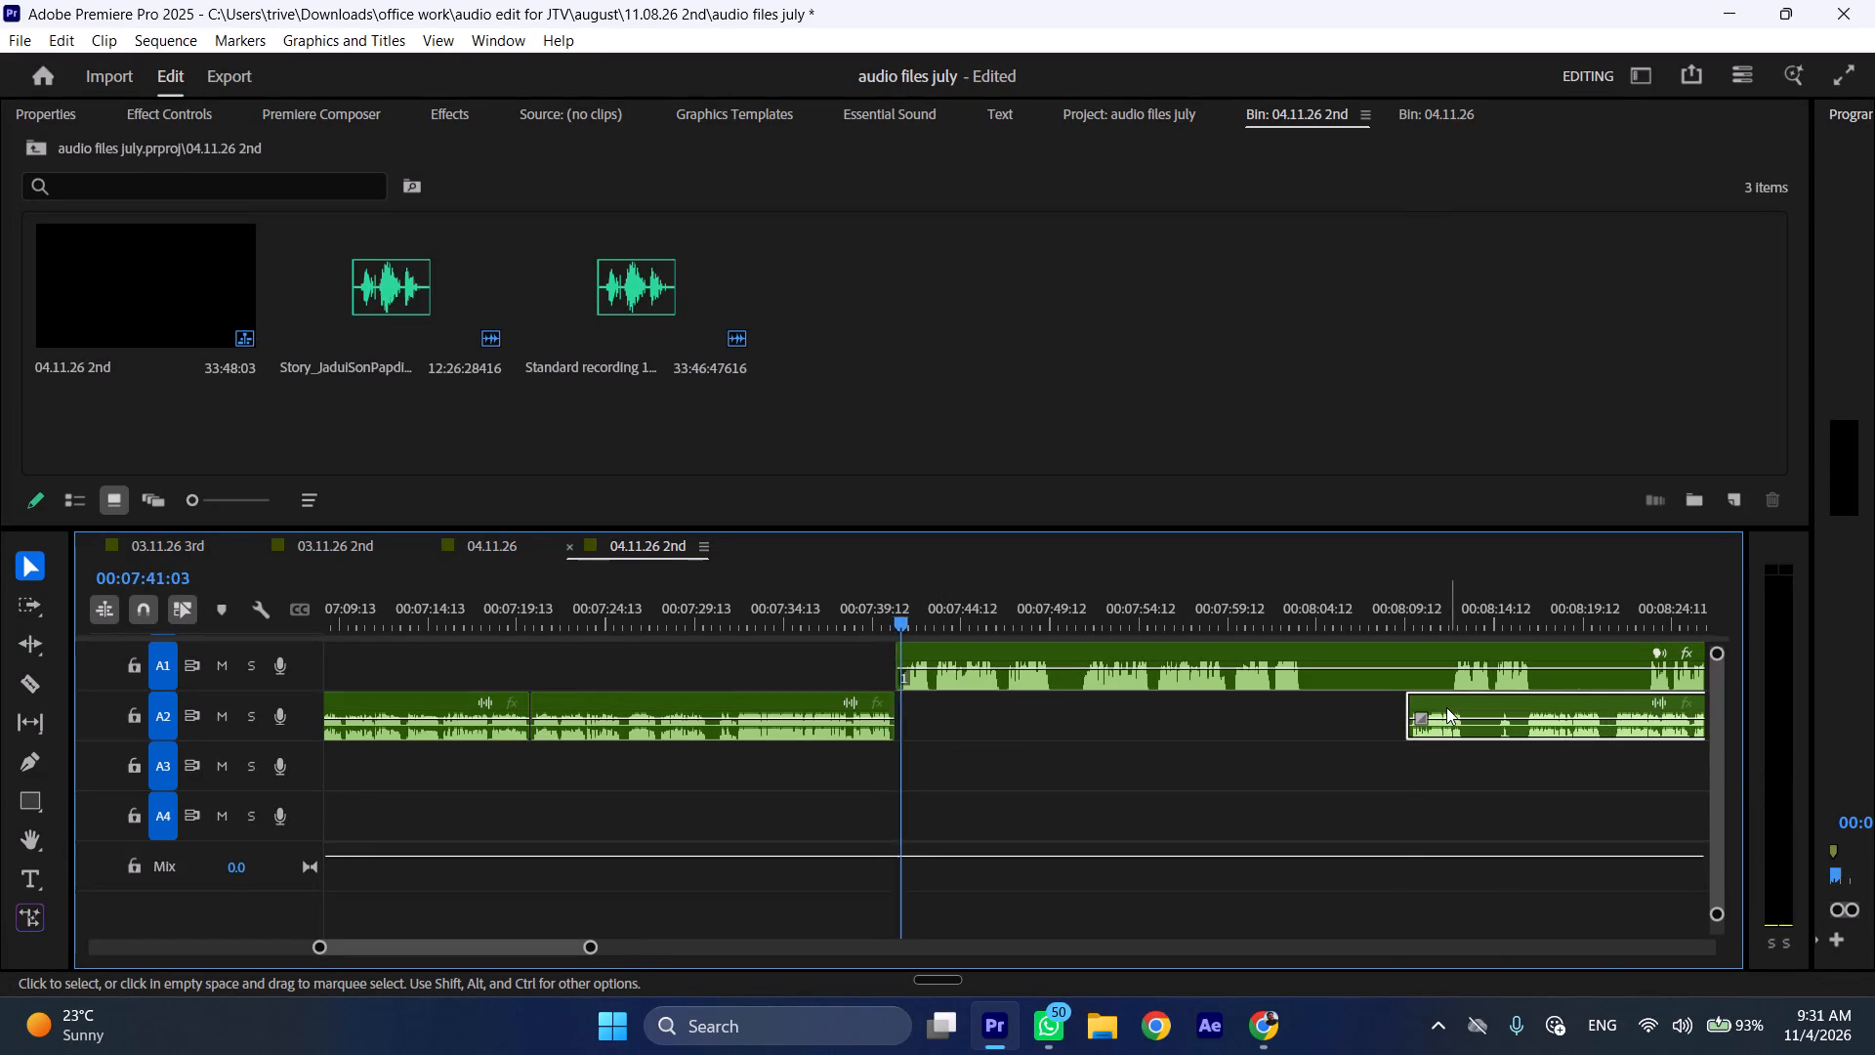
{"action": "key", "text": "l"}
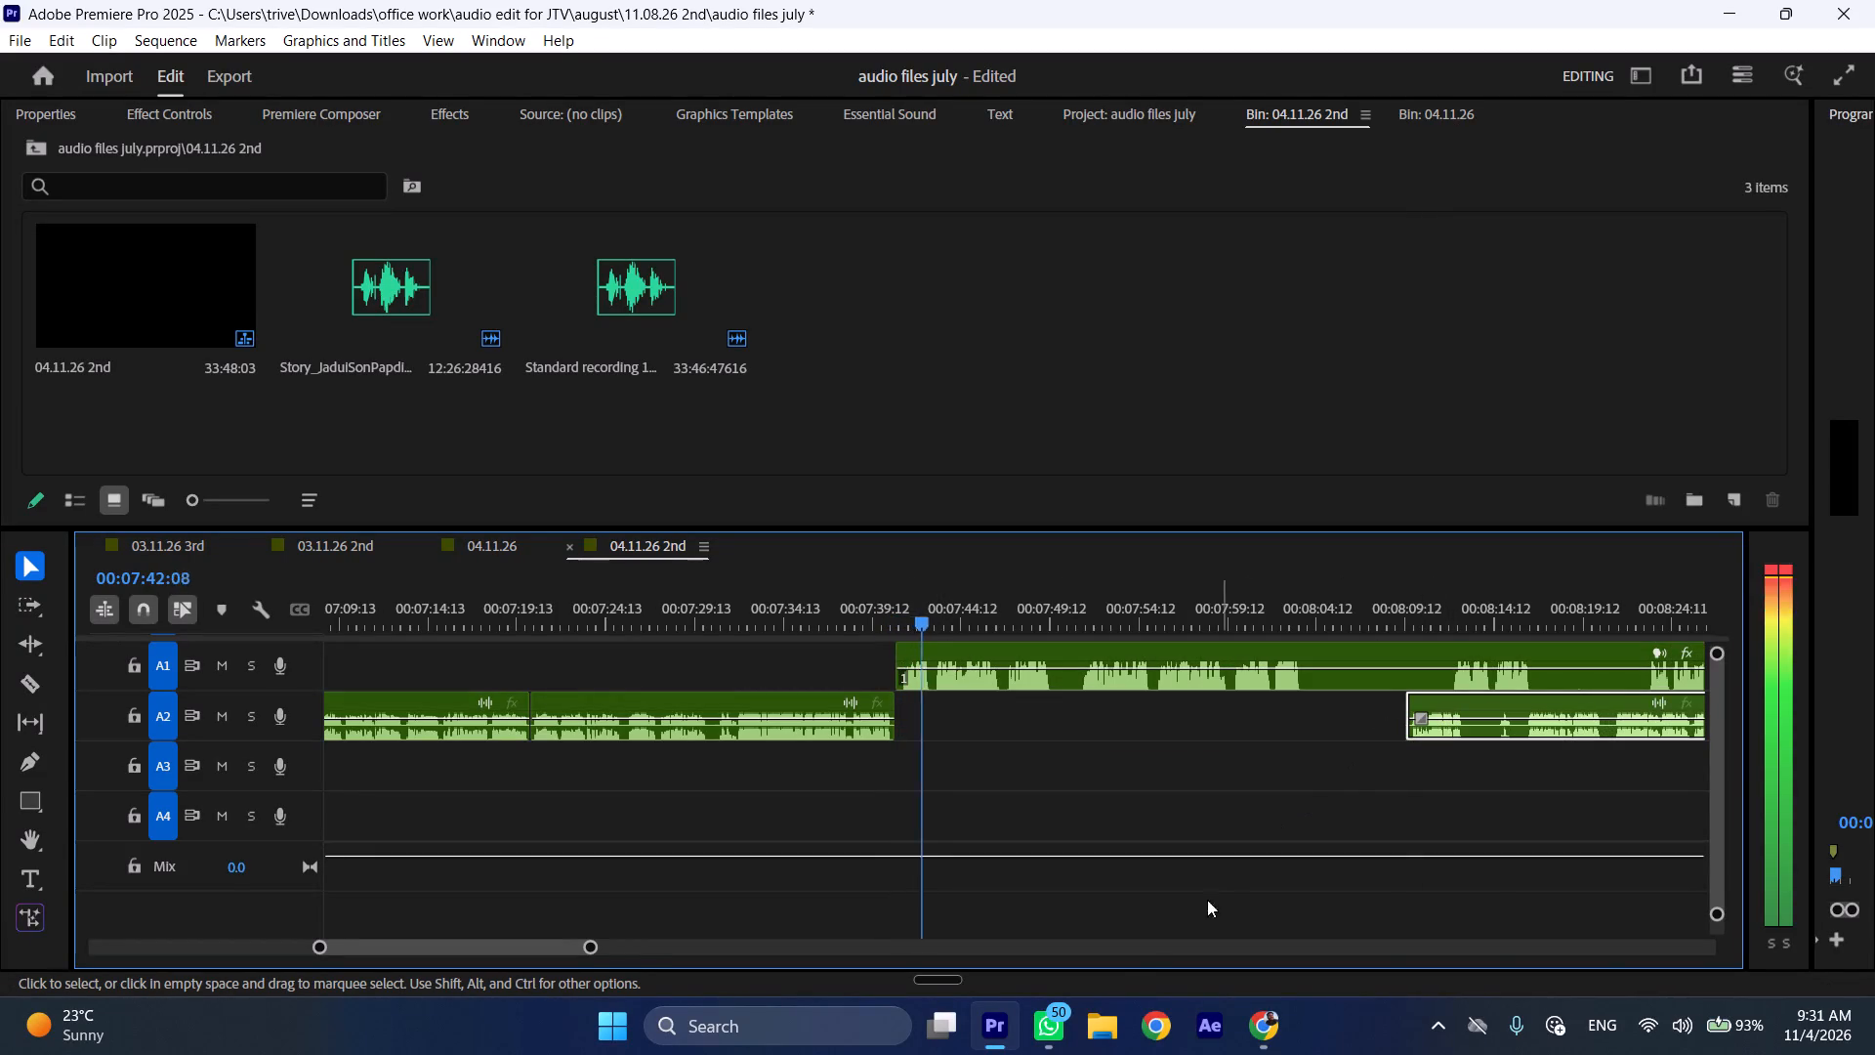
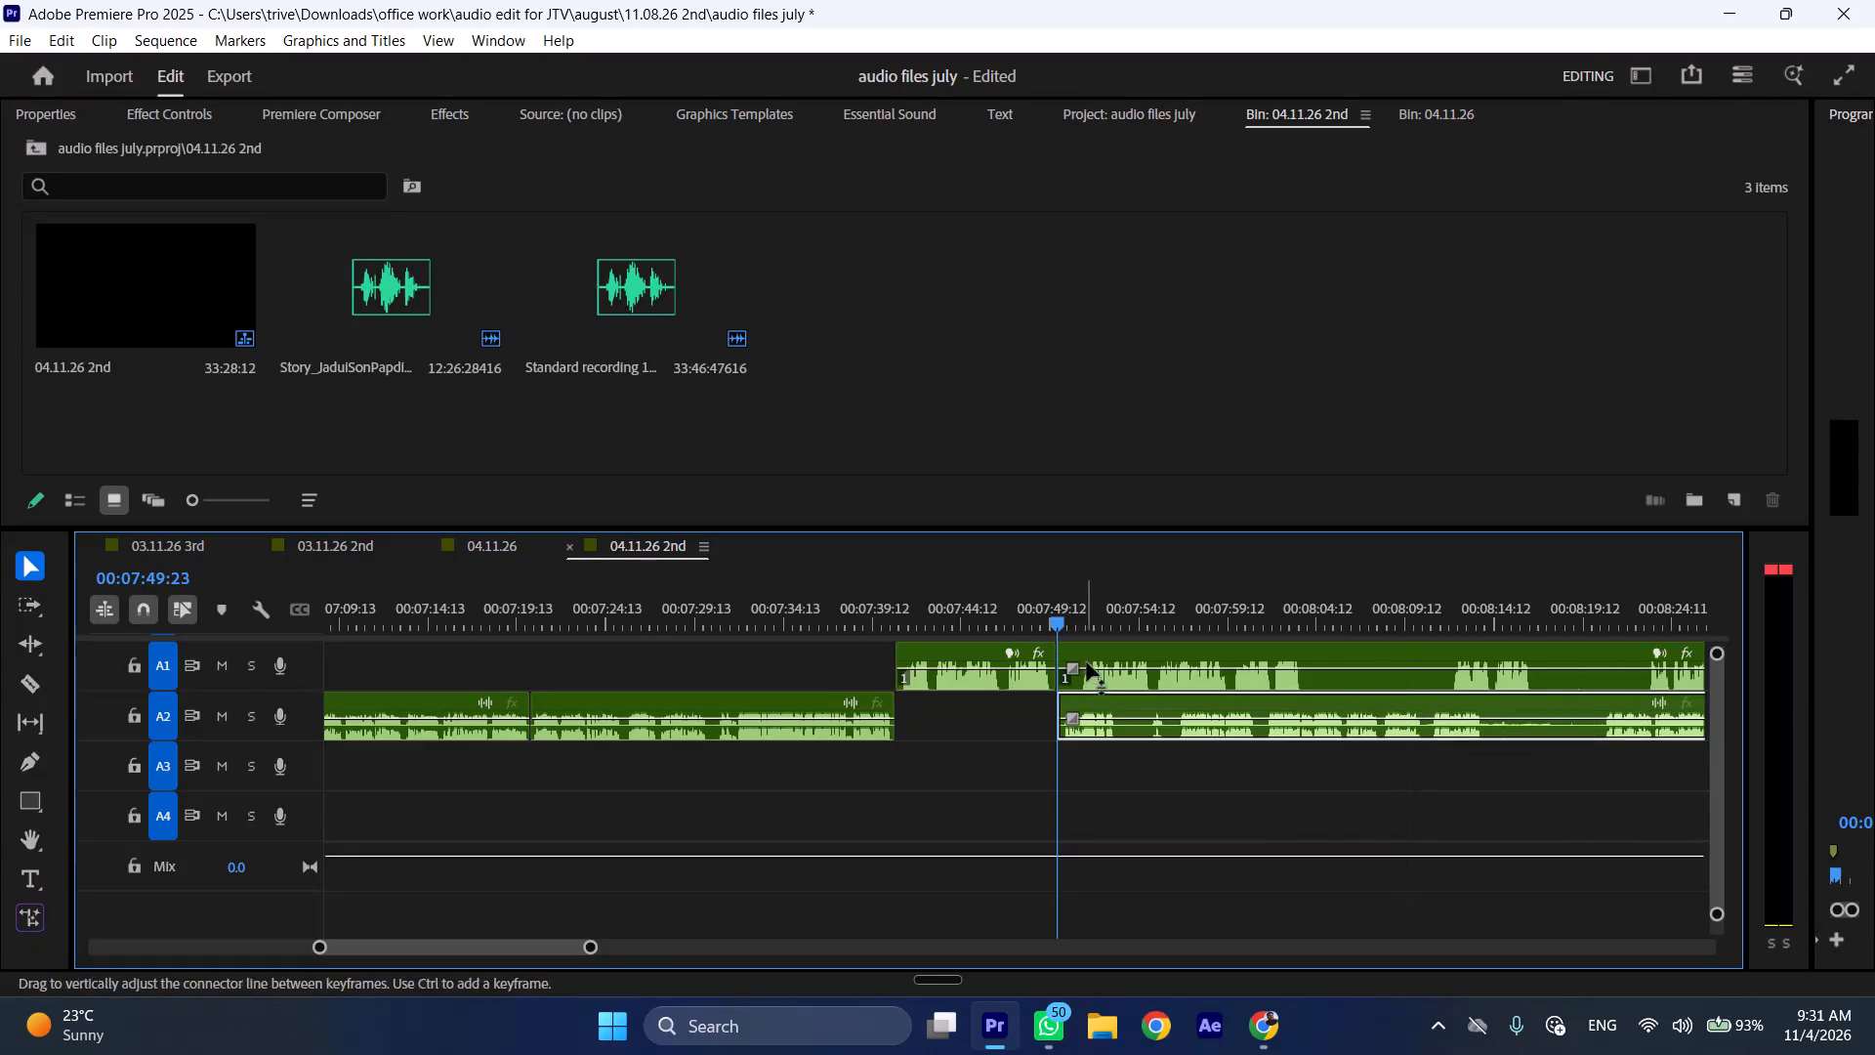
Shift the A1 story clip at the playhead to start at about 00:08:08, and play the A2 recording from about 00:07:49 at increased speed.
{"action": "left_click_drag", "start_coordinate": [1090, 656], "coordinate": [1405, 660]}
{"action": "key", "text": "space"}
{"action": "key", "text": "l"}
{"action": "scroll", "coordinate": [1301, 735], "scroll_direction": "down", "scroll_amount": 5}
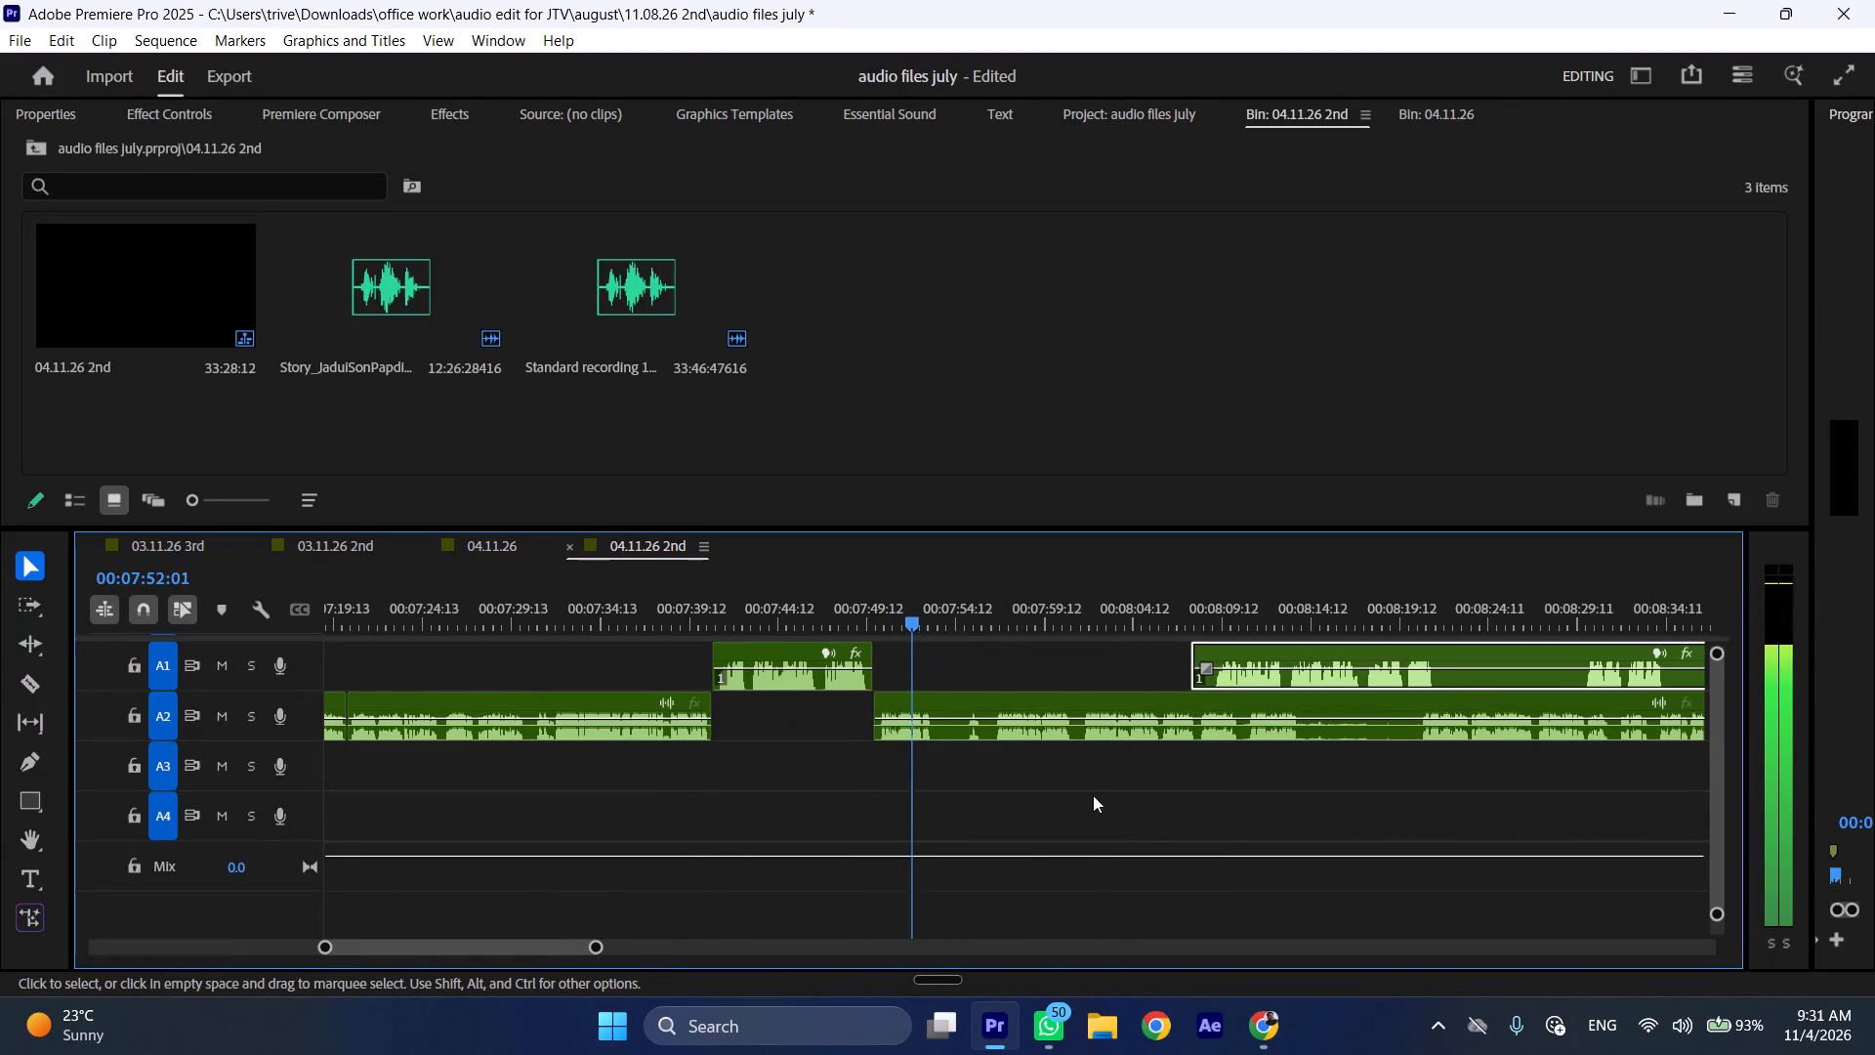
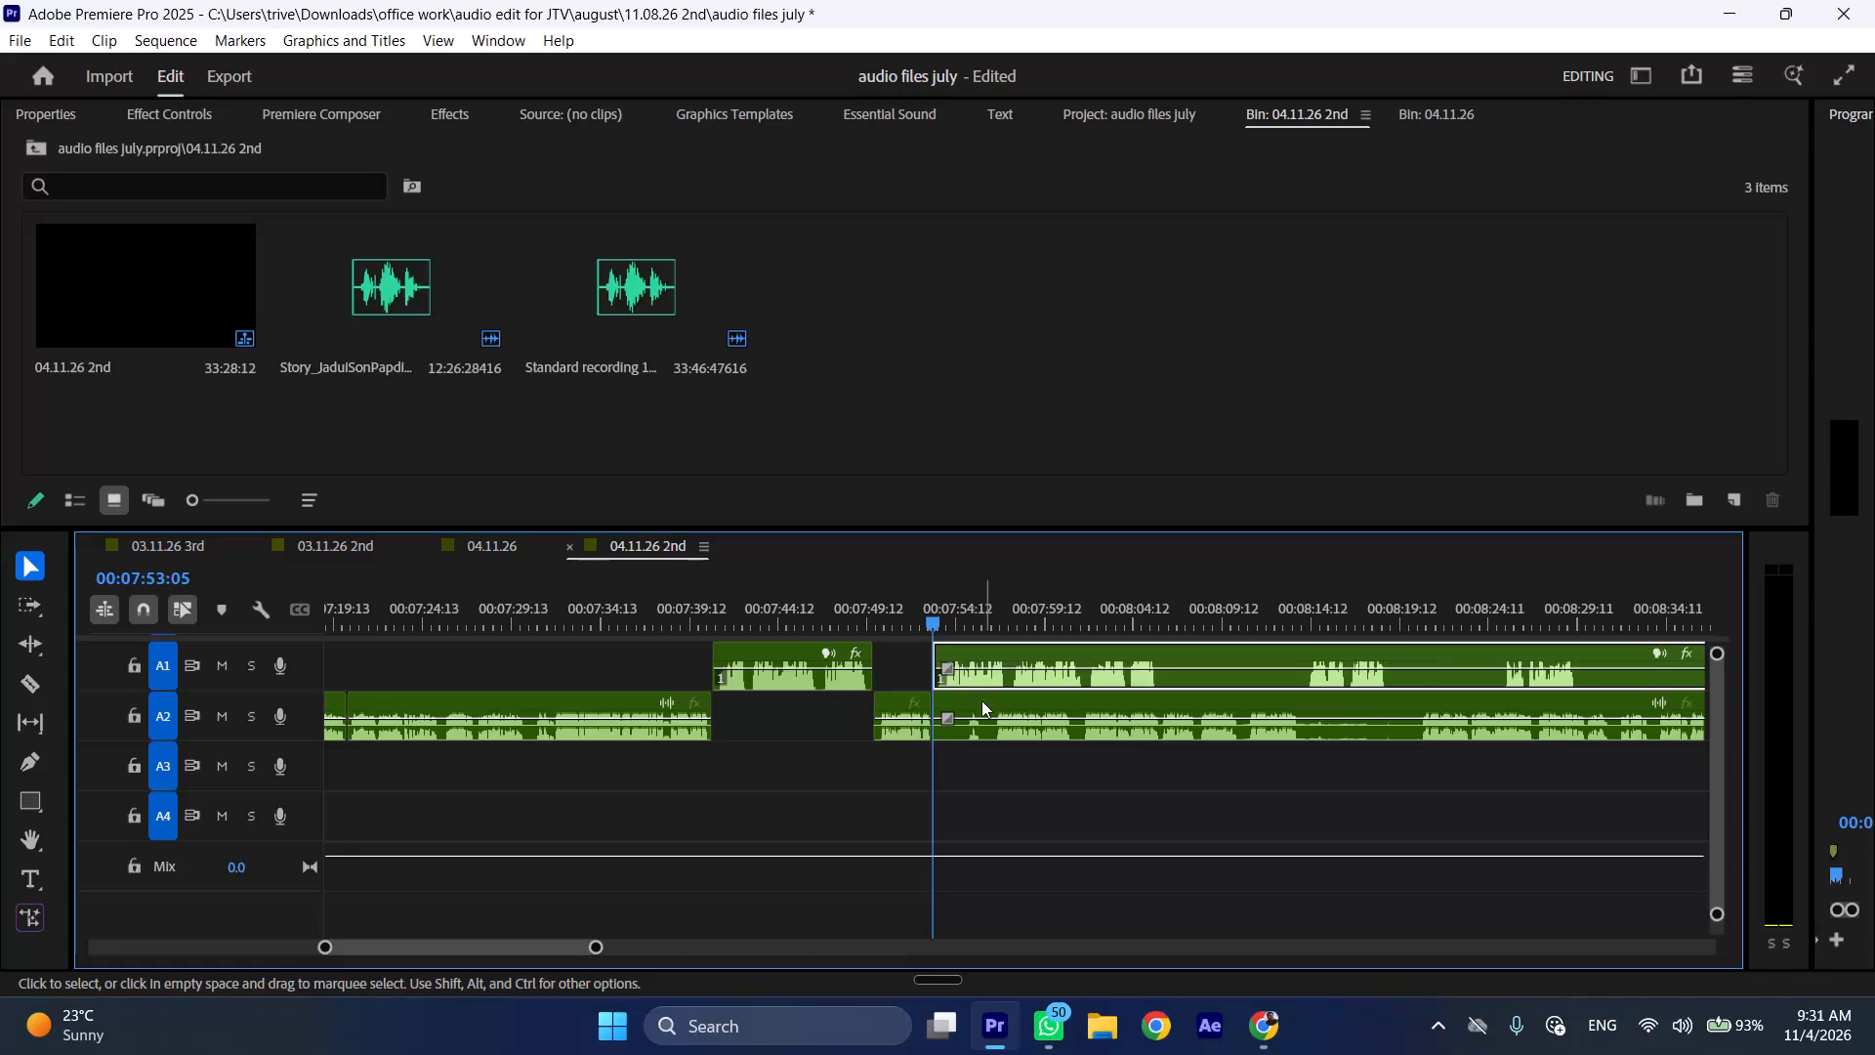
Move the A2 recording at the playhead to start at about 00:08:04 and play the A1 story clip at increased speed.
{"action": "left_click_drag", "start_coordinate": [981, 700], "coordinate": [1182, 701]}
{"action": "key", "text": "space"}
{"action": "type", "text": "l"}
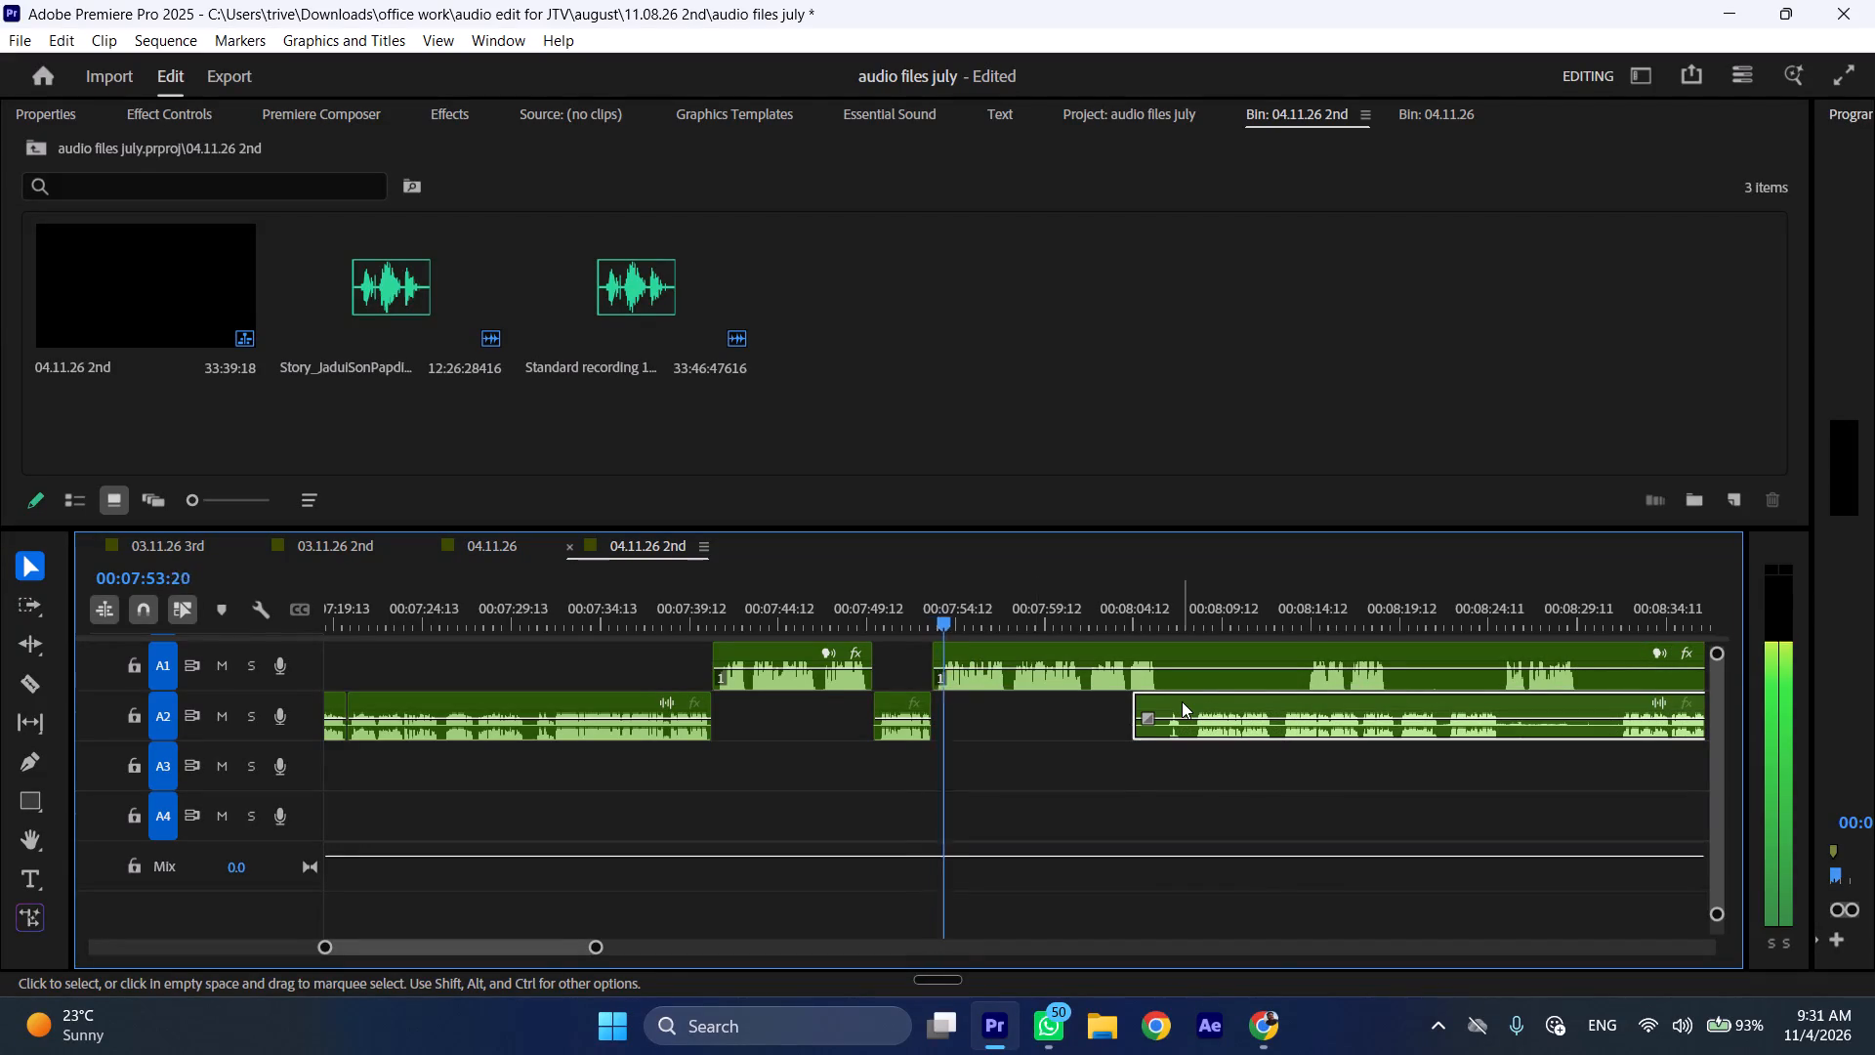
Cut the short A2 clip at 00:07:50:04 and ripple delete the few frames before the cut.
{"action": "scroll", "coordinate": [1184, 730], "scroll_direction": "down", "scroll_amount": 5}
{"action": "left_click", "coordinate": [705, 588]}
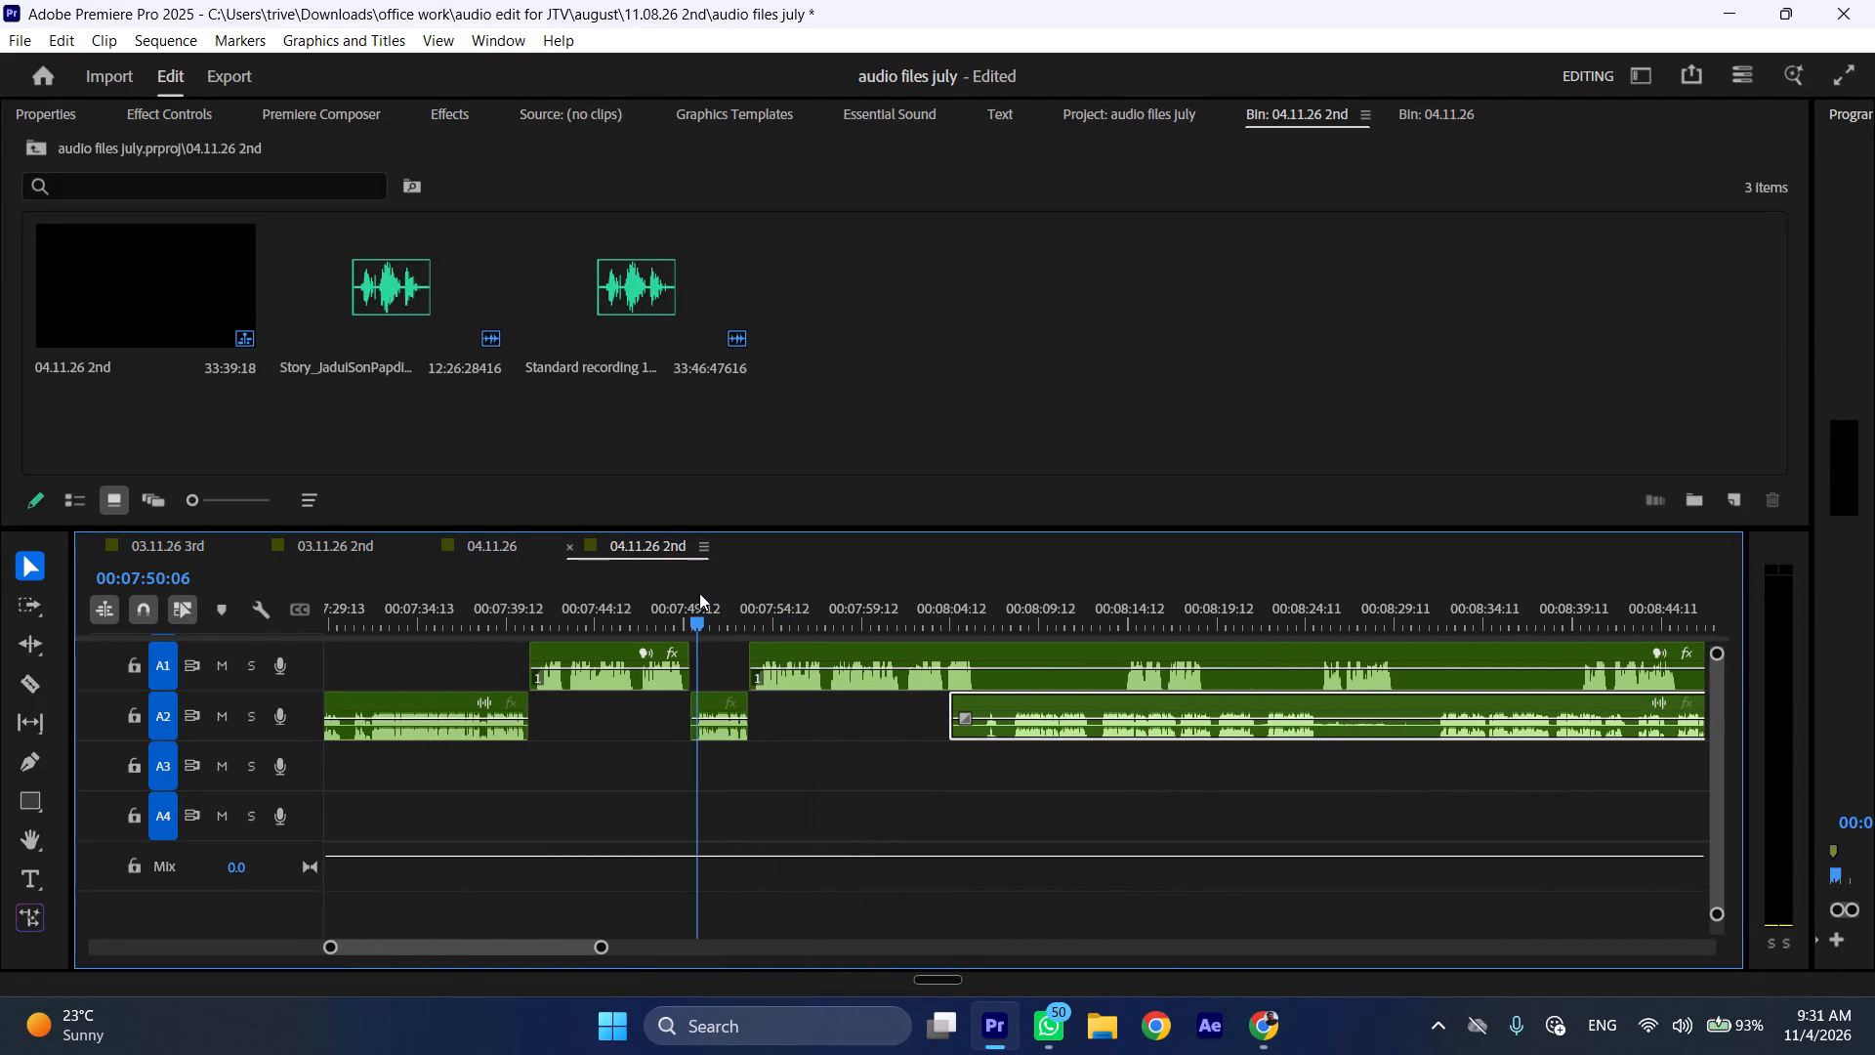
{"action": "left_click", "coordinate": [728, 734]}
{"action": "key", "text": "shift+c"}
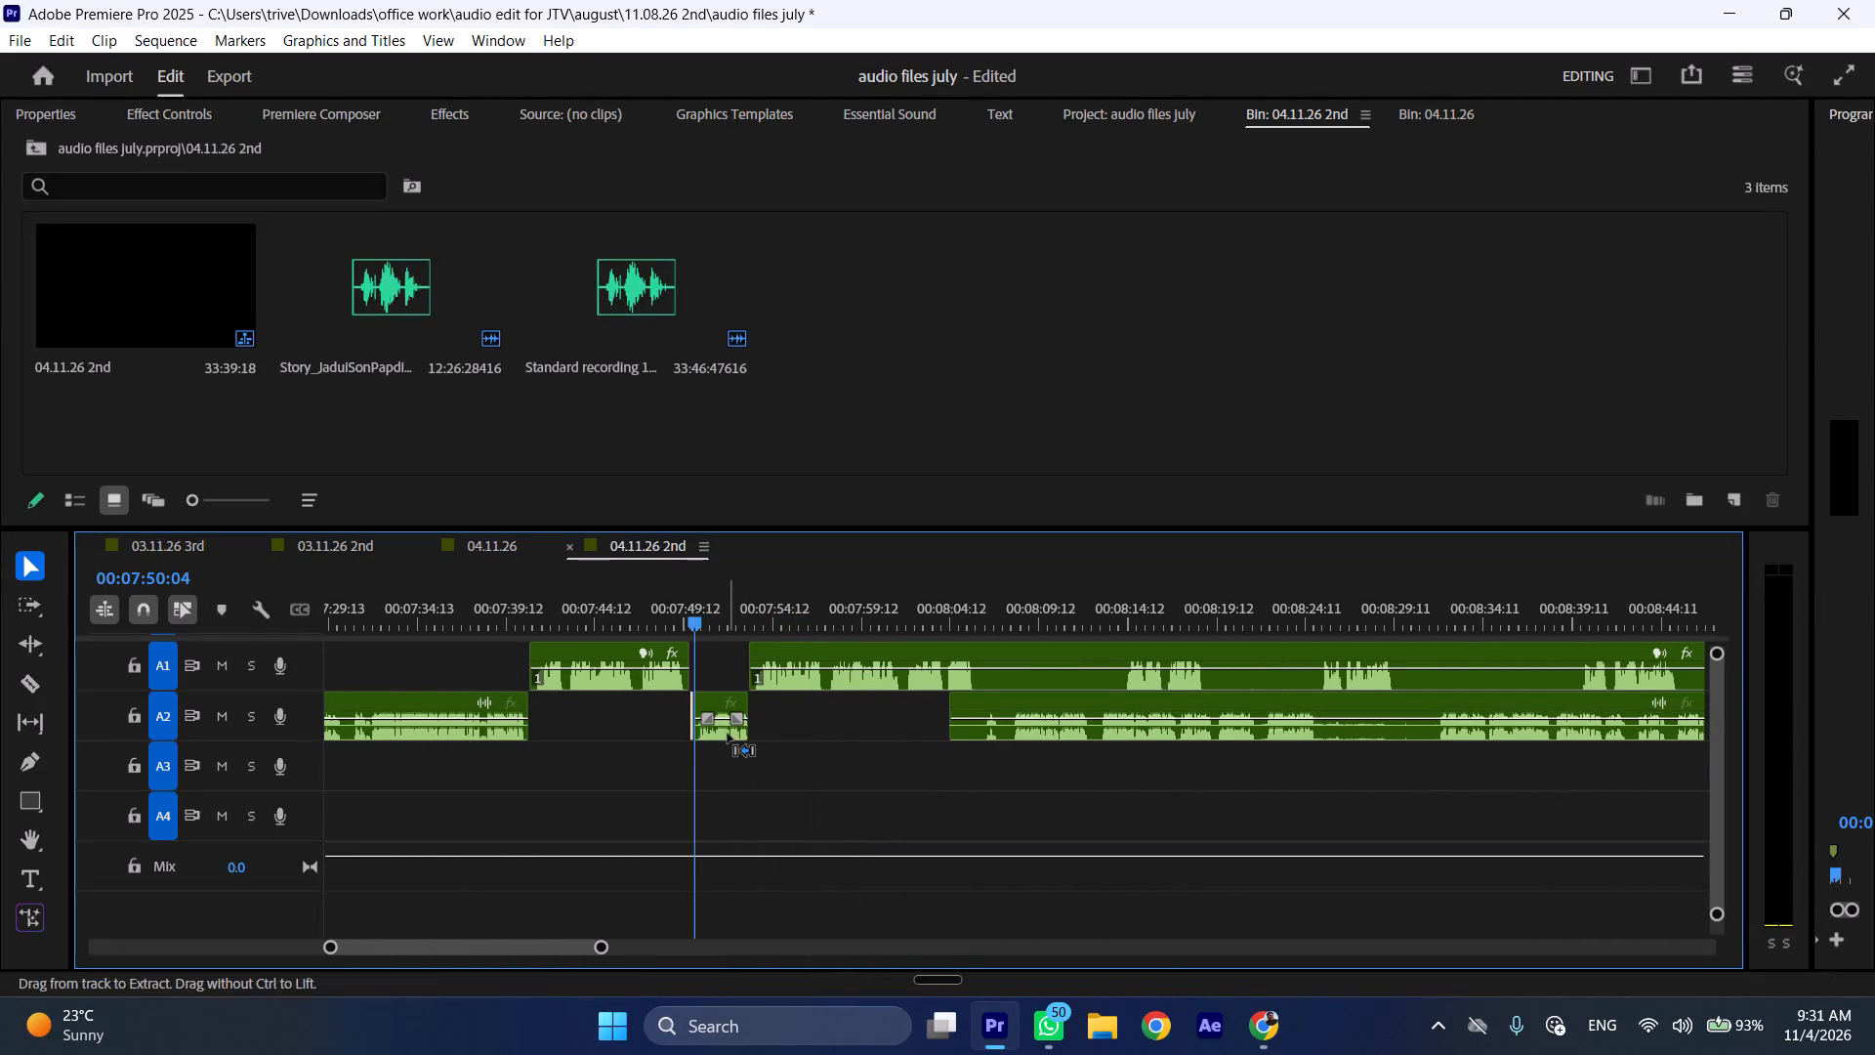
{"action": "key", "text": "ctrl+shift+d"}
While playing from about 00:07:54, trim about 3 seconds off the long A2 recording's start and move it to about 00:08:13.
{"action": "left_click", "coordinate": [764, 598]}
{"action": "key", "text": "space"}
{"action": "type", "text": "l"}
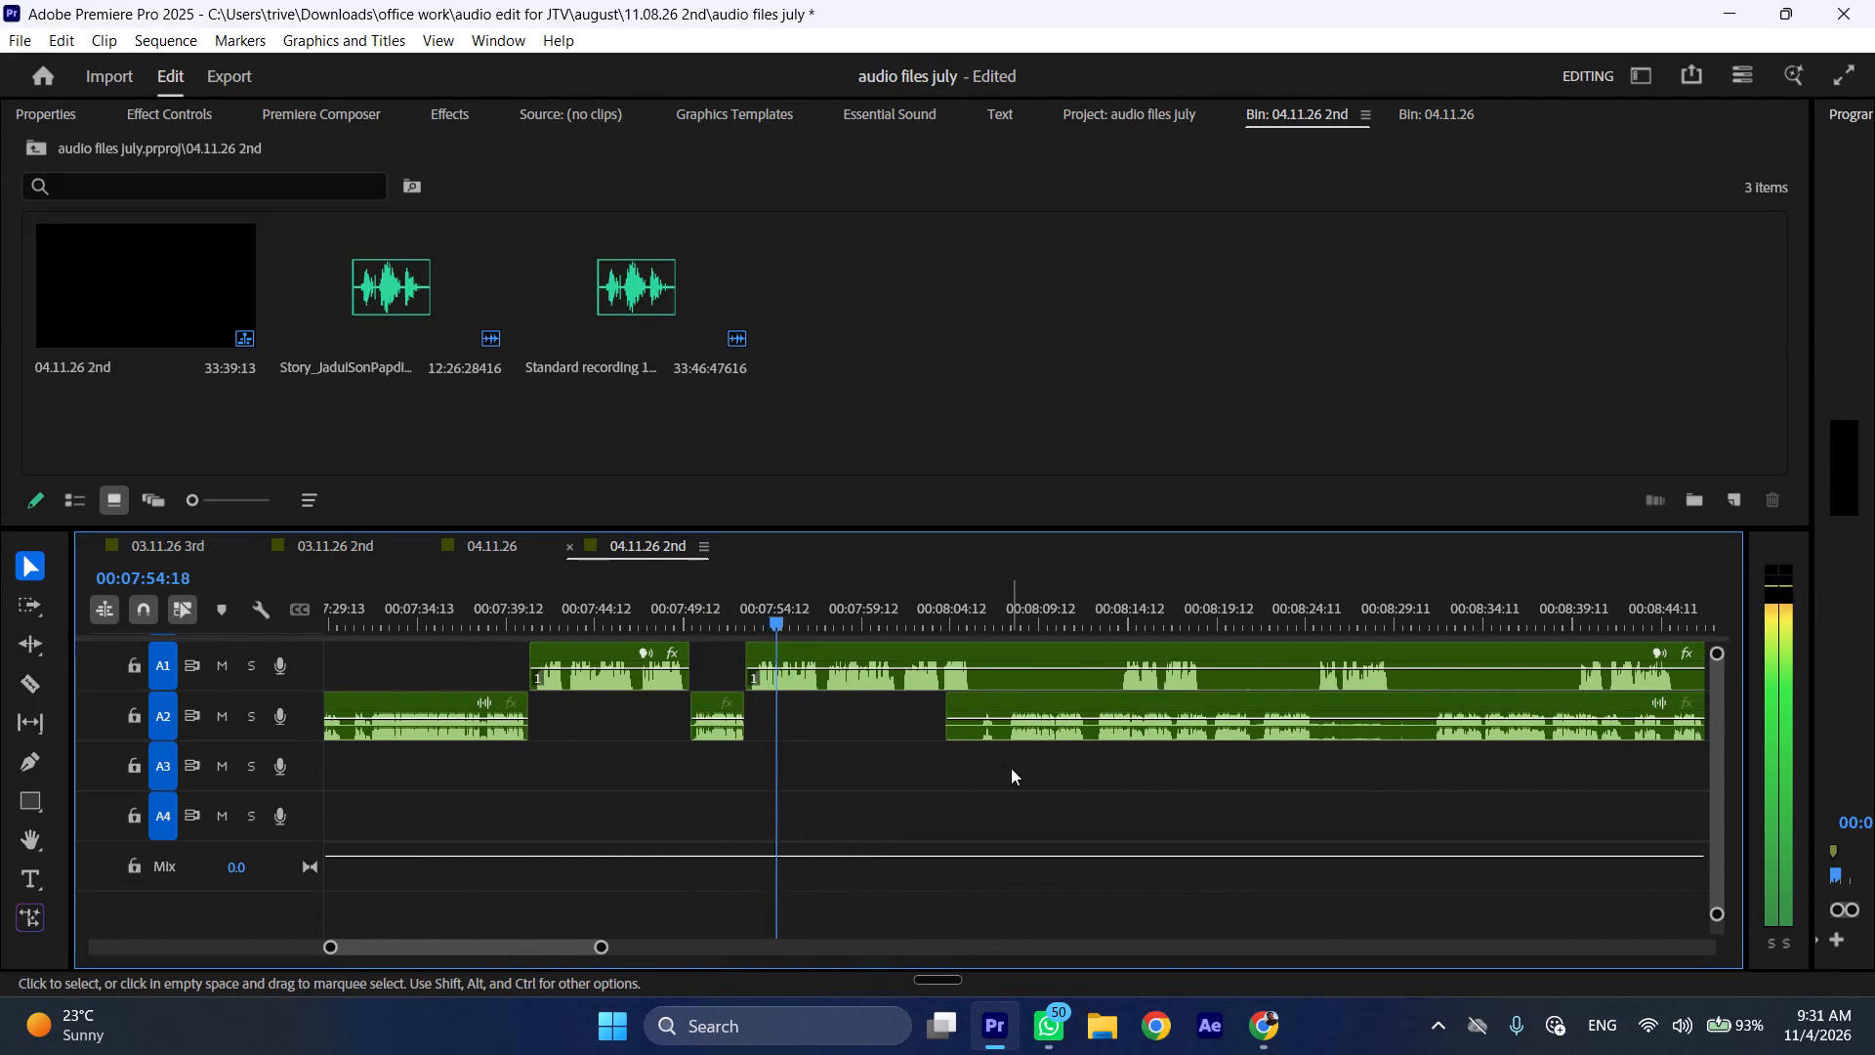
{"action": "scroll", "coordinate": [1011, 768], "scroll_direction": "down", "scroll_amount": 5}
{"action": "left_click_drag", "start_coordinate": [758, 712], "coordinate": [813, 711]}
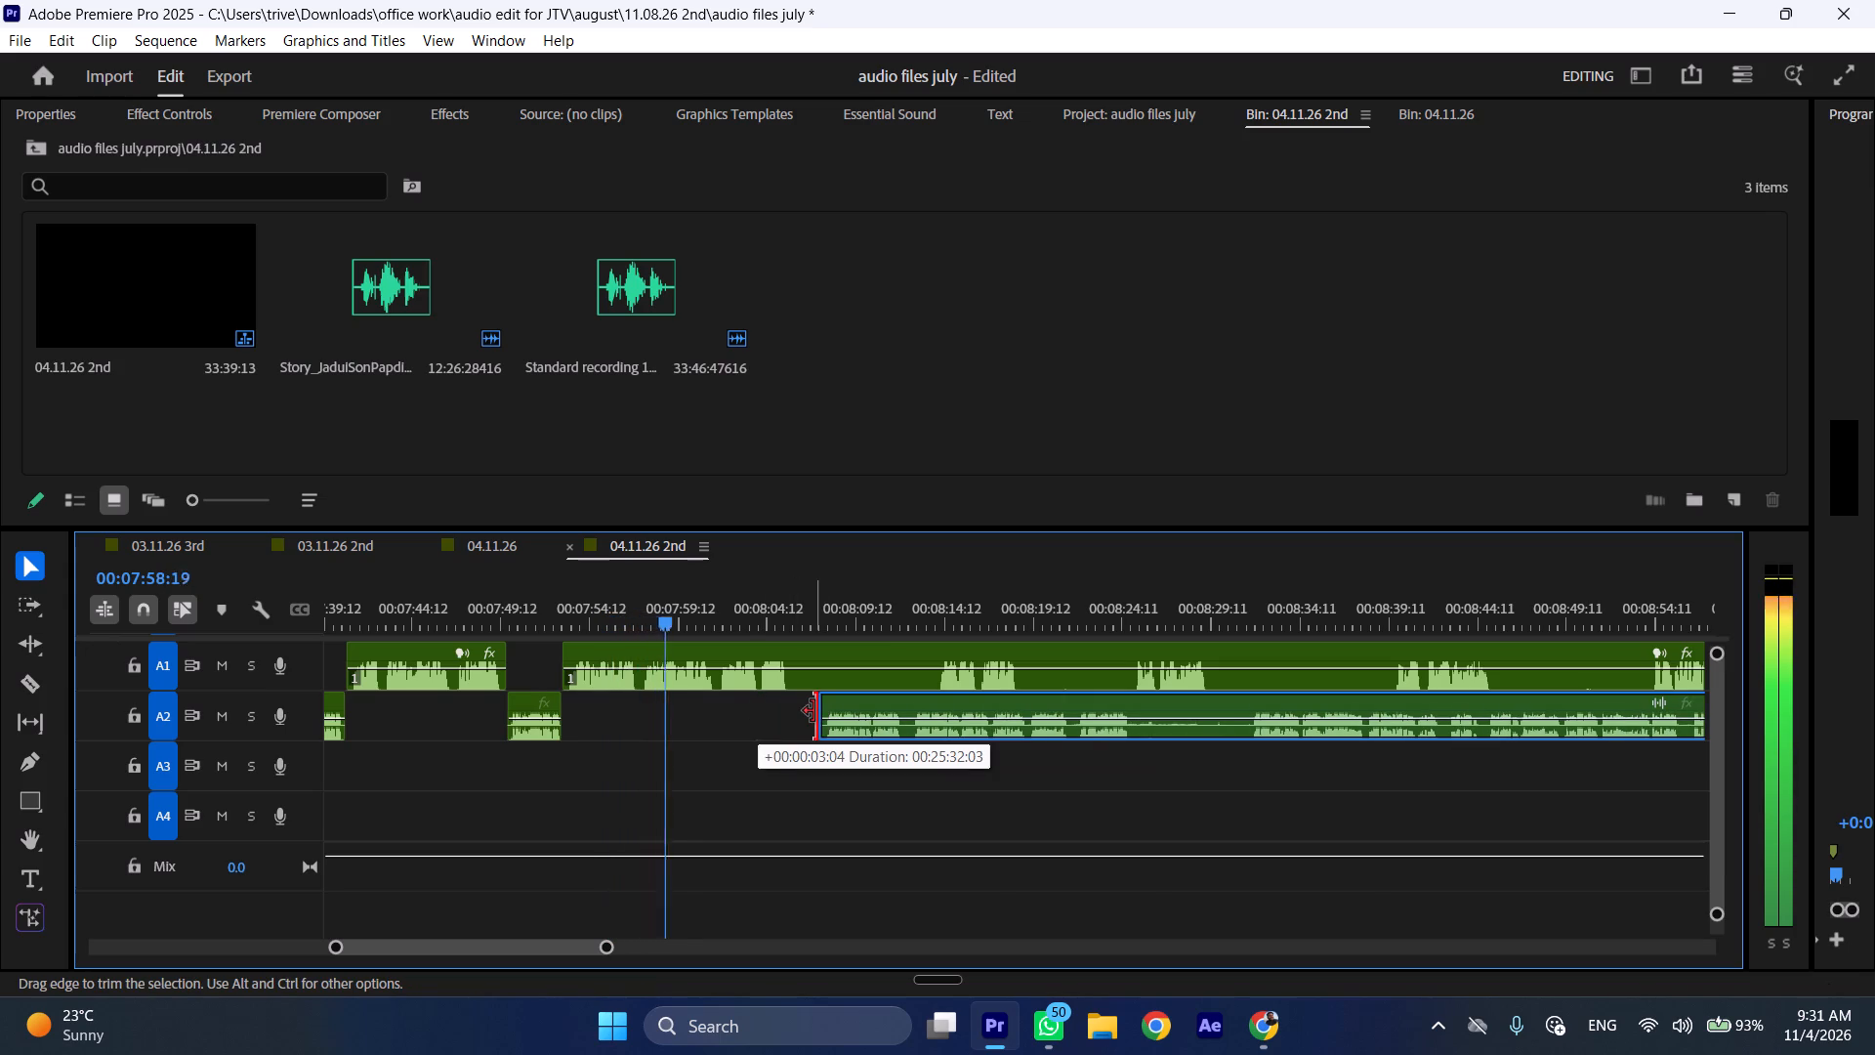
{"action": "left_click_drag", "start_coordinate": [813, 711], "coordinate": [816, 711]}
{"action": "left_click_drag", "start_coordinate": [854, 699], "coordinate": [950, 714]}
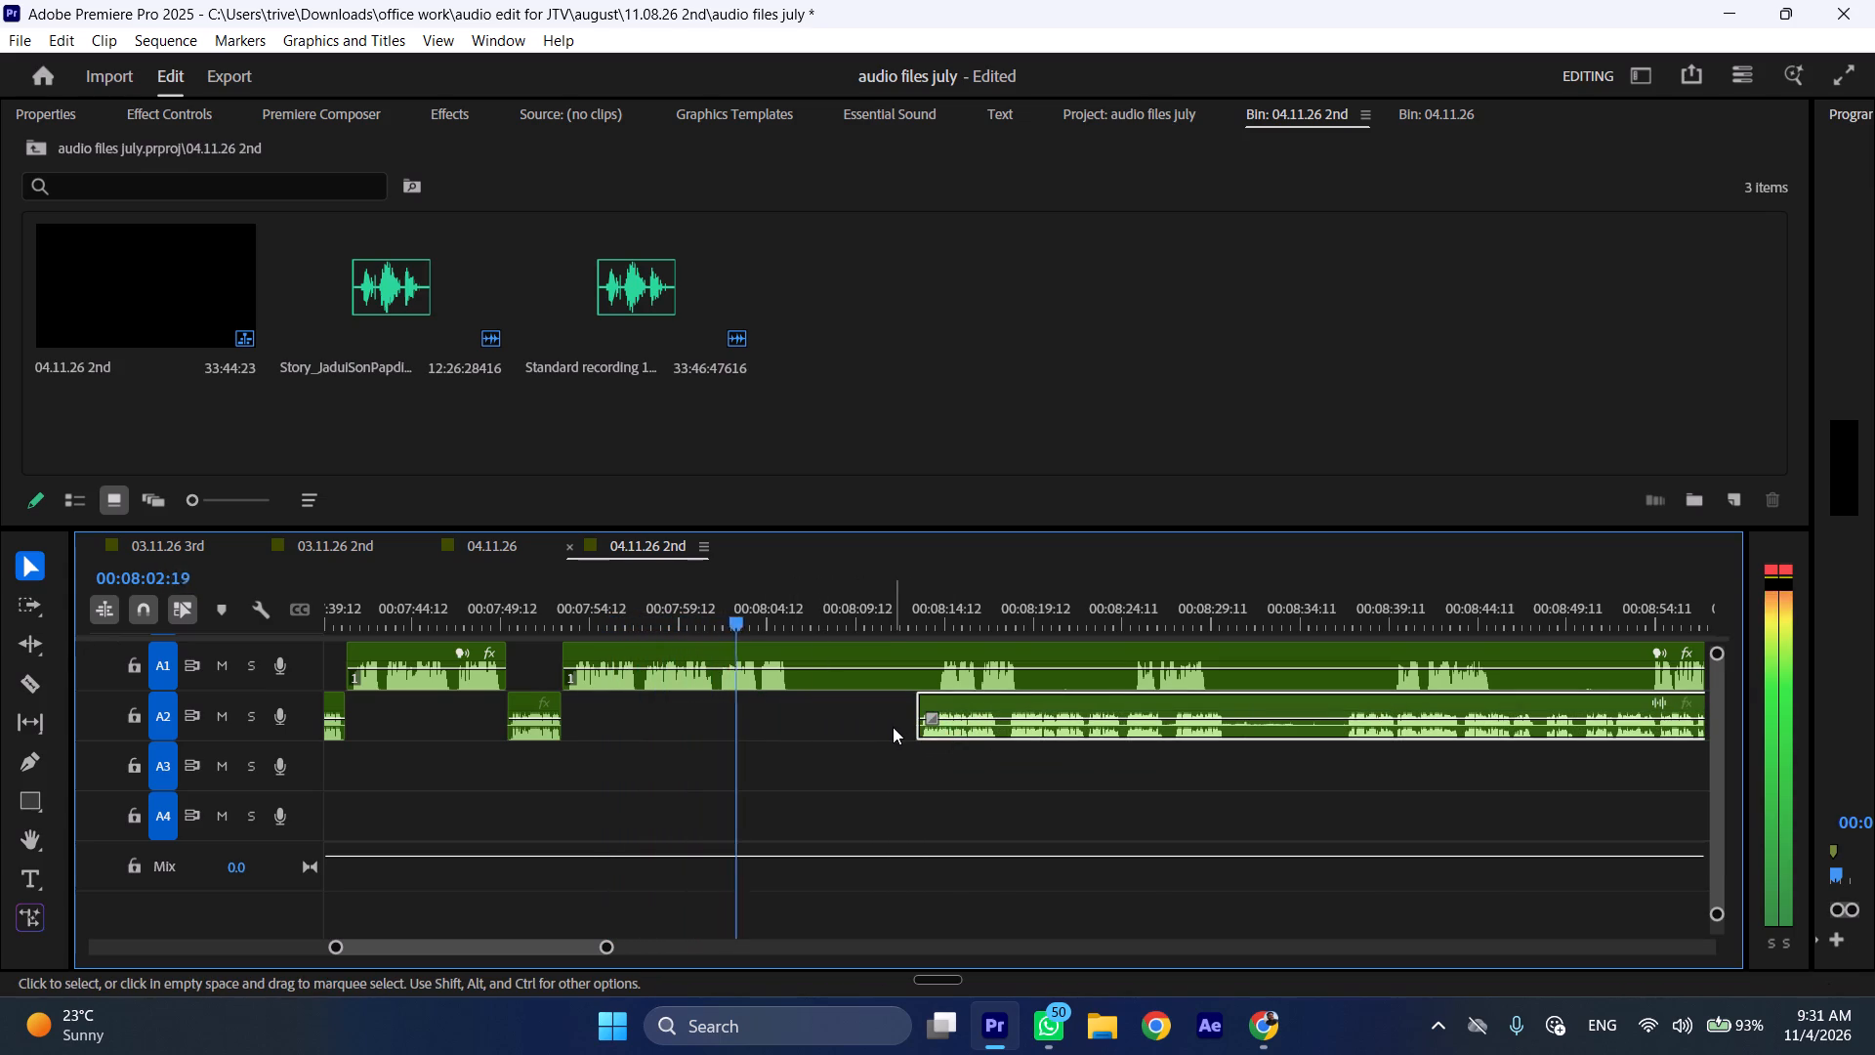
Split the A1 story clip at 00:08:05:20 and move the long A2 recording to start at that cut.
{"action": "key", "text": "space"}
{"action": "type", "text": "C"}
{"action": "key", "text": "shift+c"}
{"action": "left_click_drag", "start_coordinate": [967, 708], "coordinate": [838, 708]}
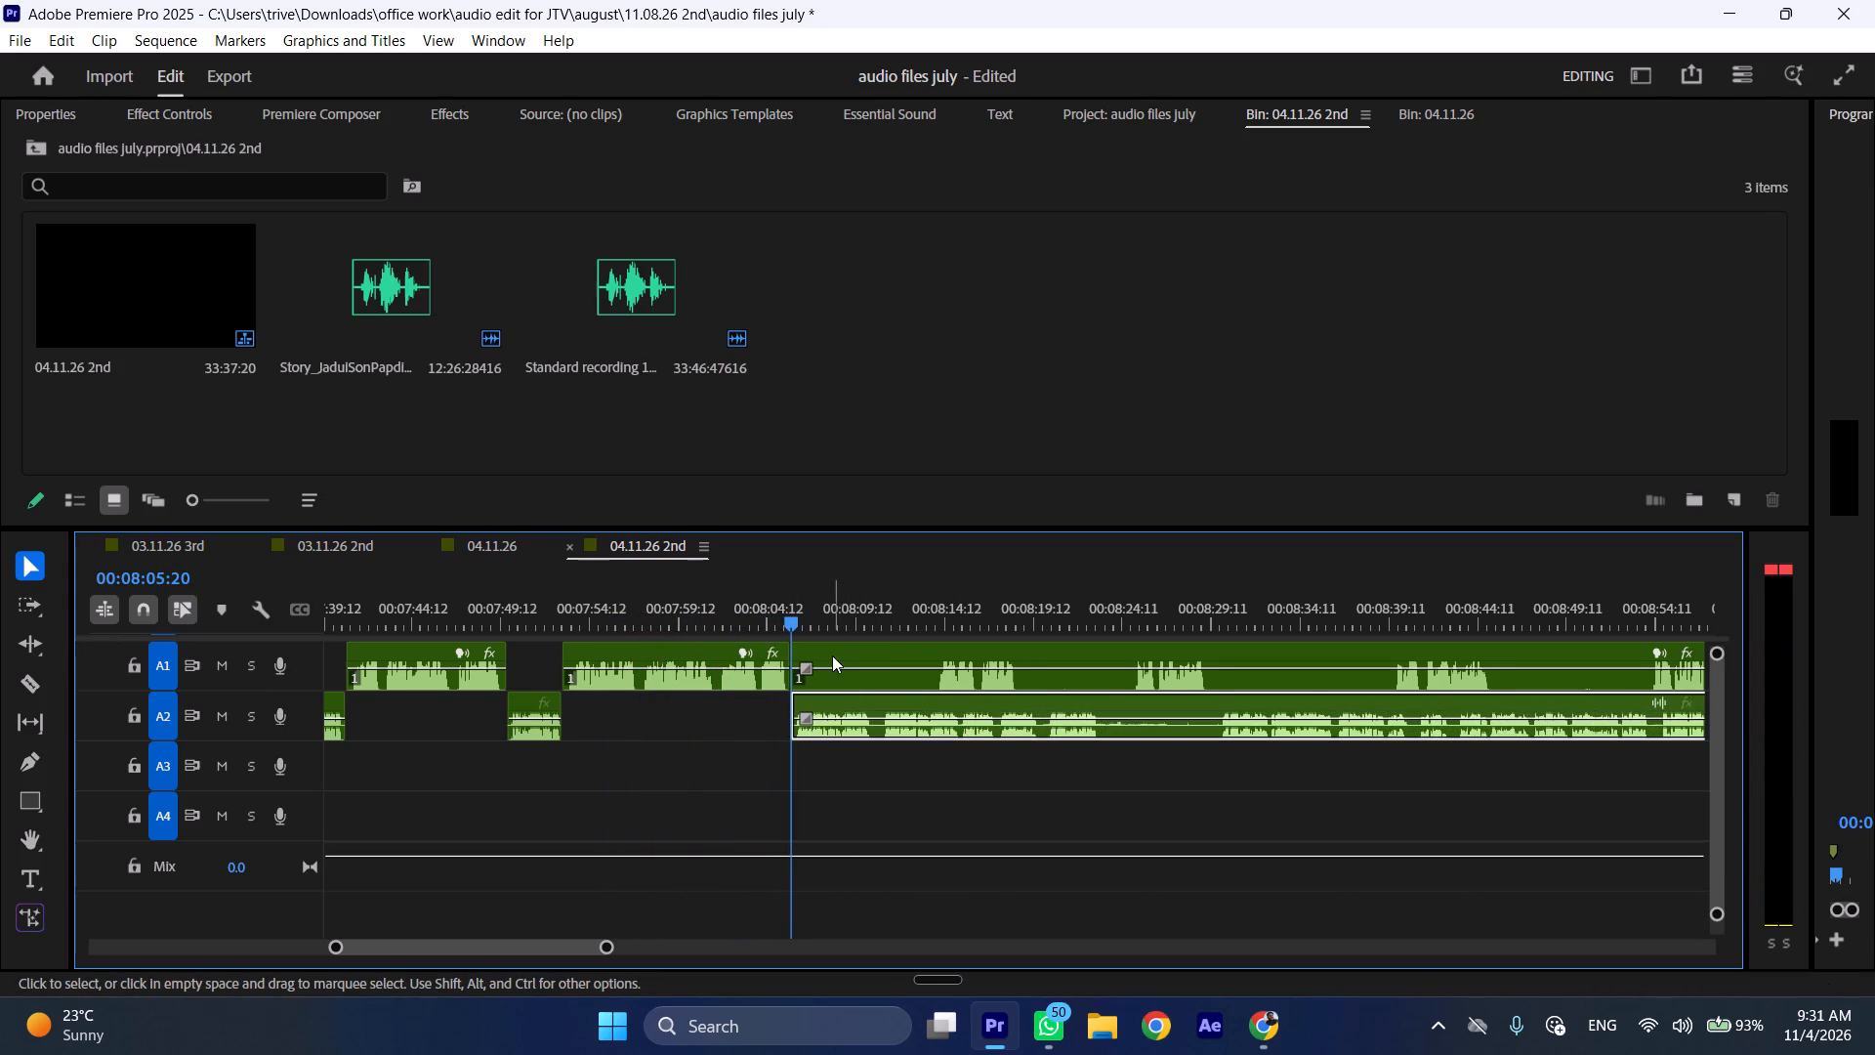
Move the A1 story remainder to about 00:08:31, play the A2 recording, and trim the remainder's leading silence to about 00:08:39.
{"action": "left_click_drag", "start_coordinate": [831, 654], "coordinate": [1278, 675]}
{"action": "key", "text": "space"}
{"action": "type", "text": "l"}
{"action": "left_click_drag", "start_coordinate": [1239, 655], "coordinate": [1261, 655]}
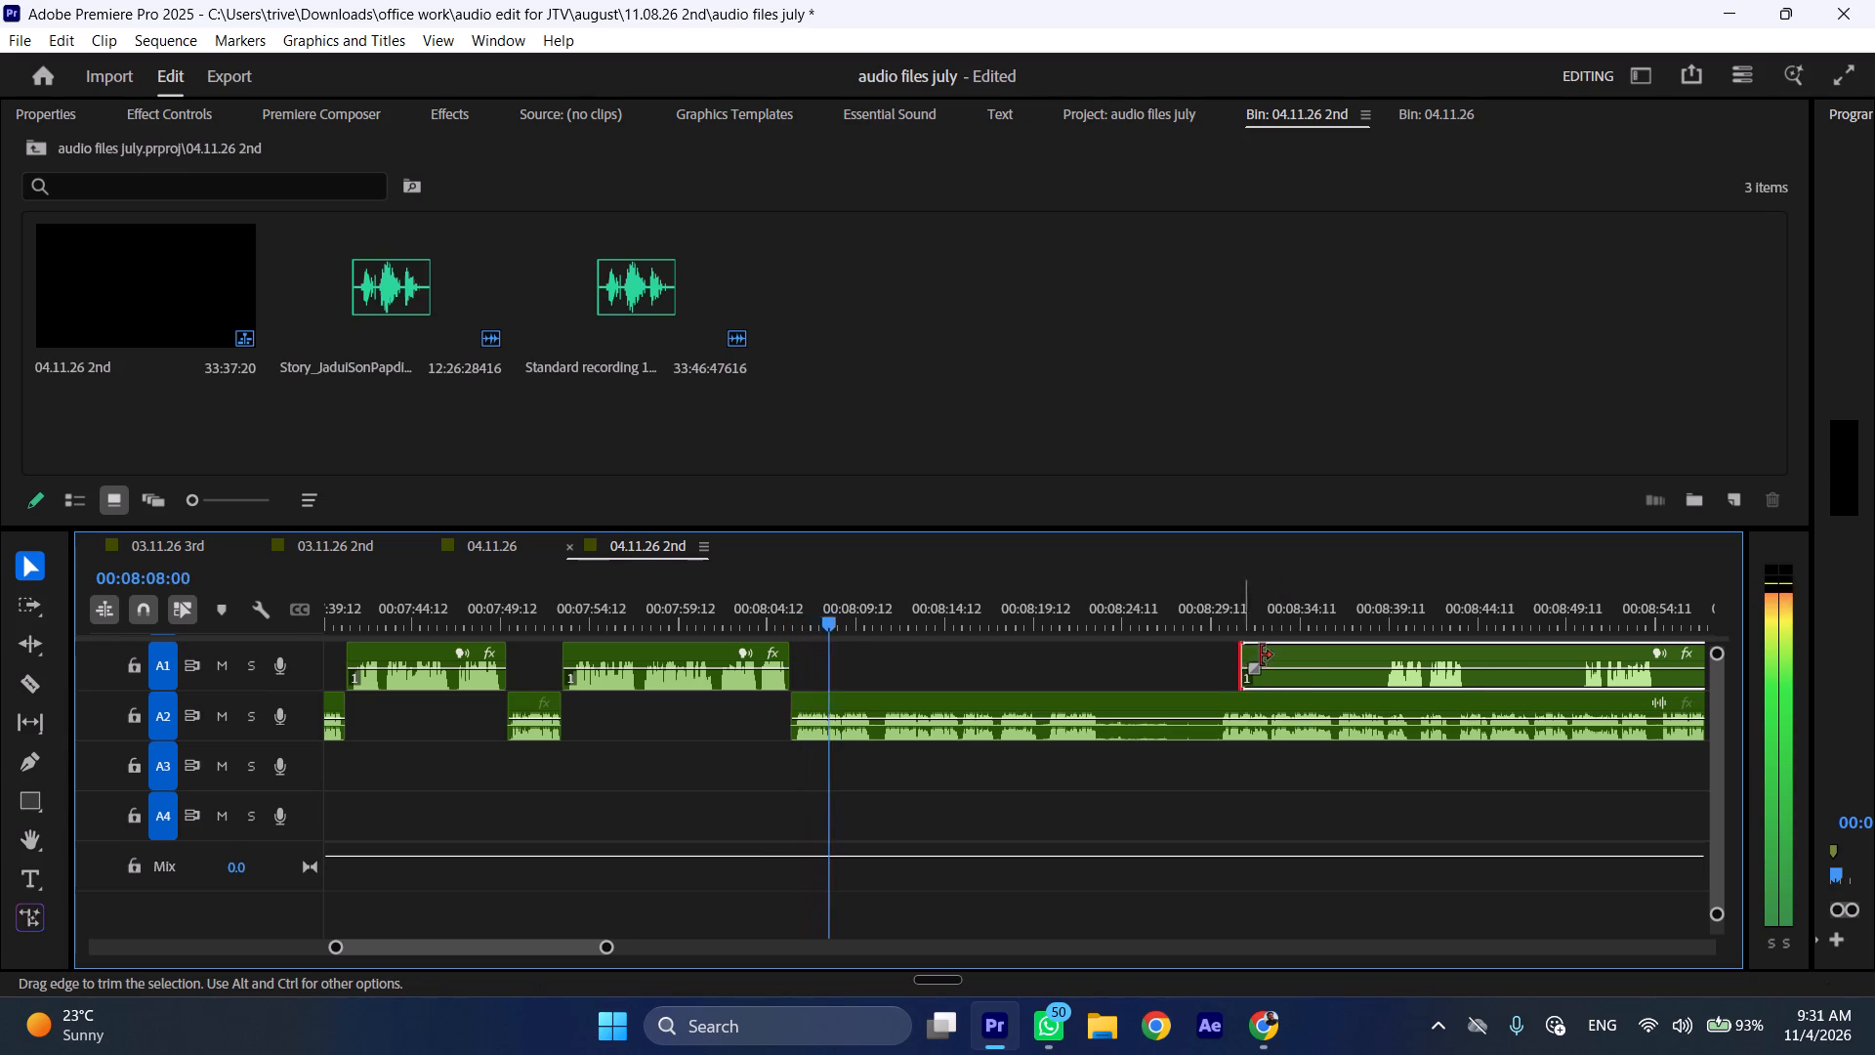
{"action": "left_click_drag", "start_coordinate": [1261, 655], "coordinate": [1379, 658]}
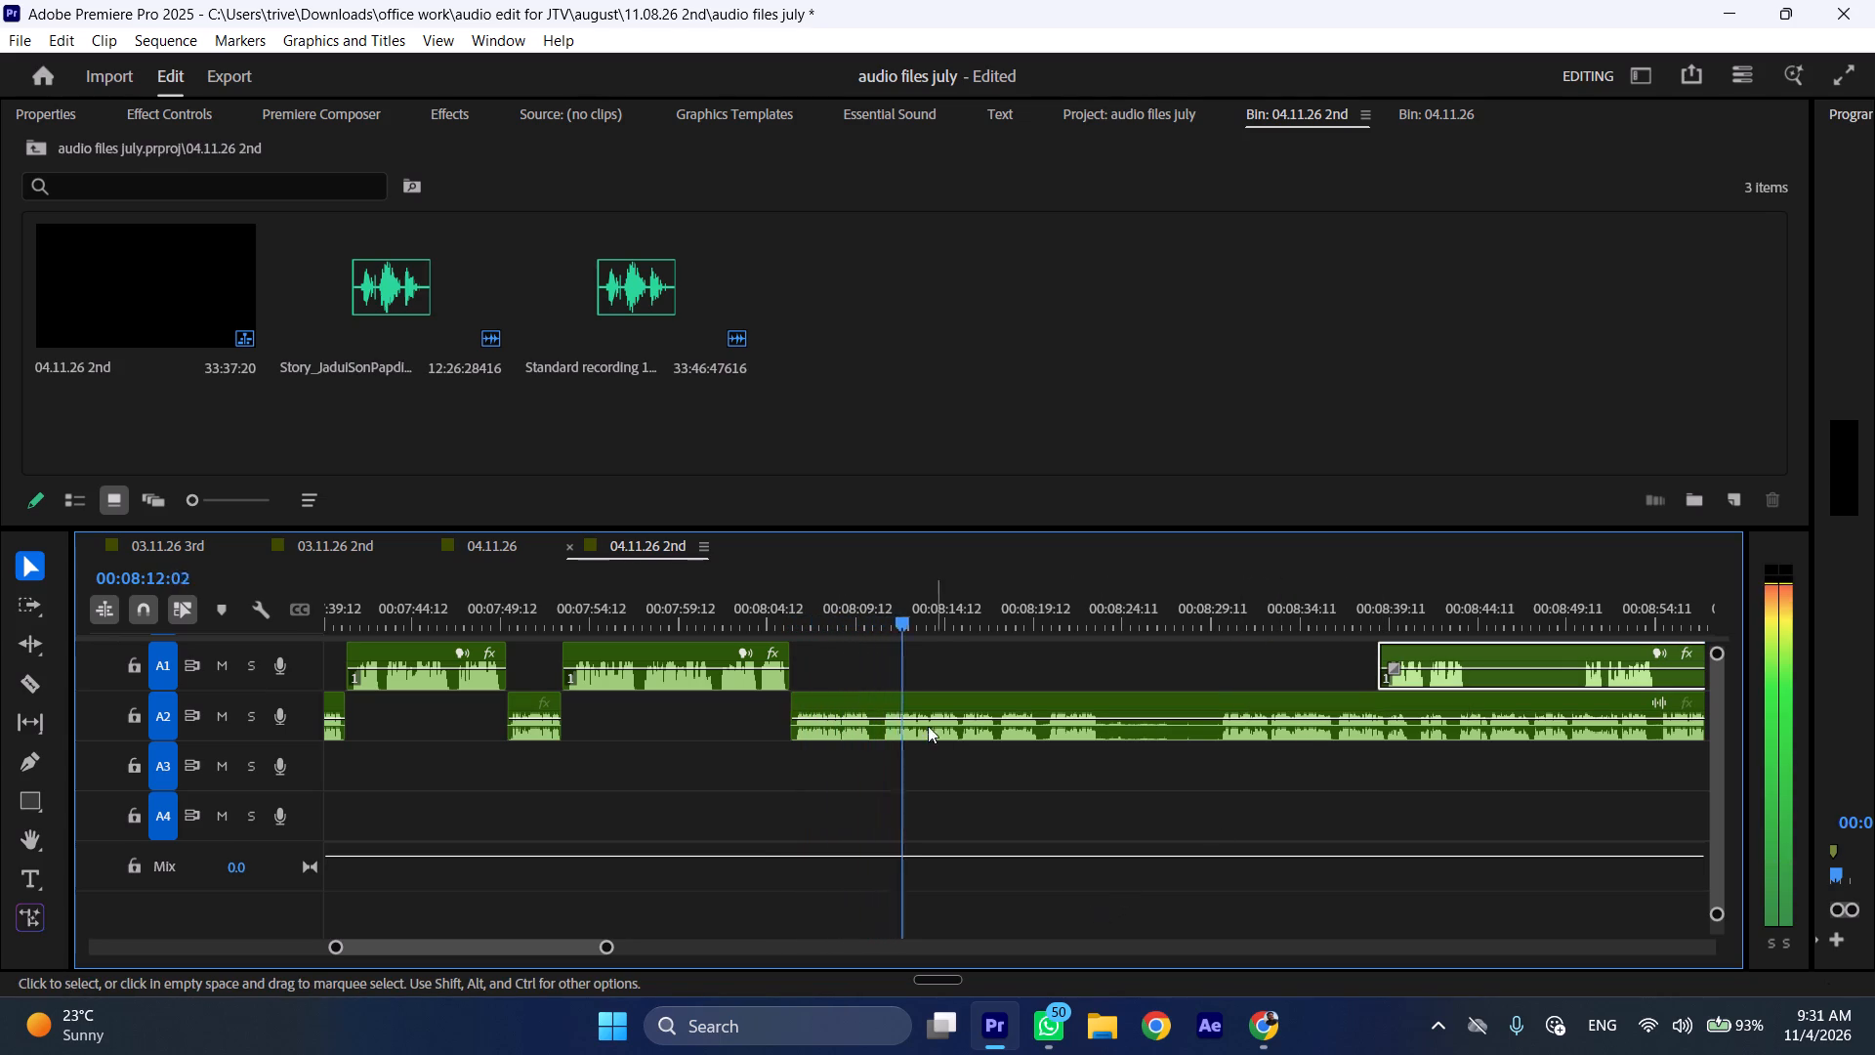
Split the A2 recording at 00:08:10:22 and ripple delete its first piece, from 00:08:05:20 to the cut.
{"action": "left_click", "coordinate": [887, 605]}
{"action": "left_click", "coordinate": [931, 704]}
{"action": "key", "text": "shift+c"}
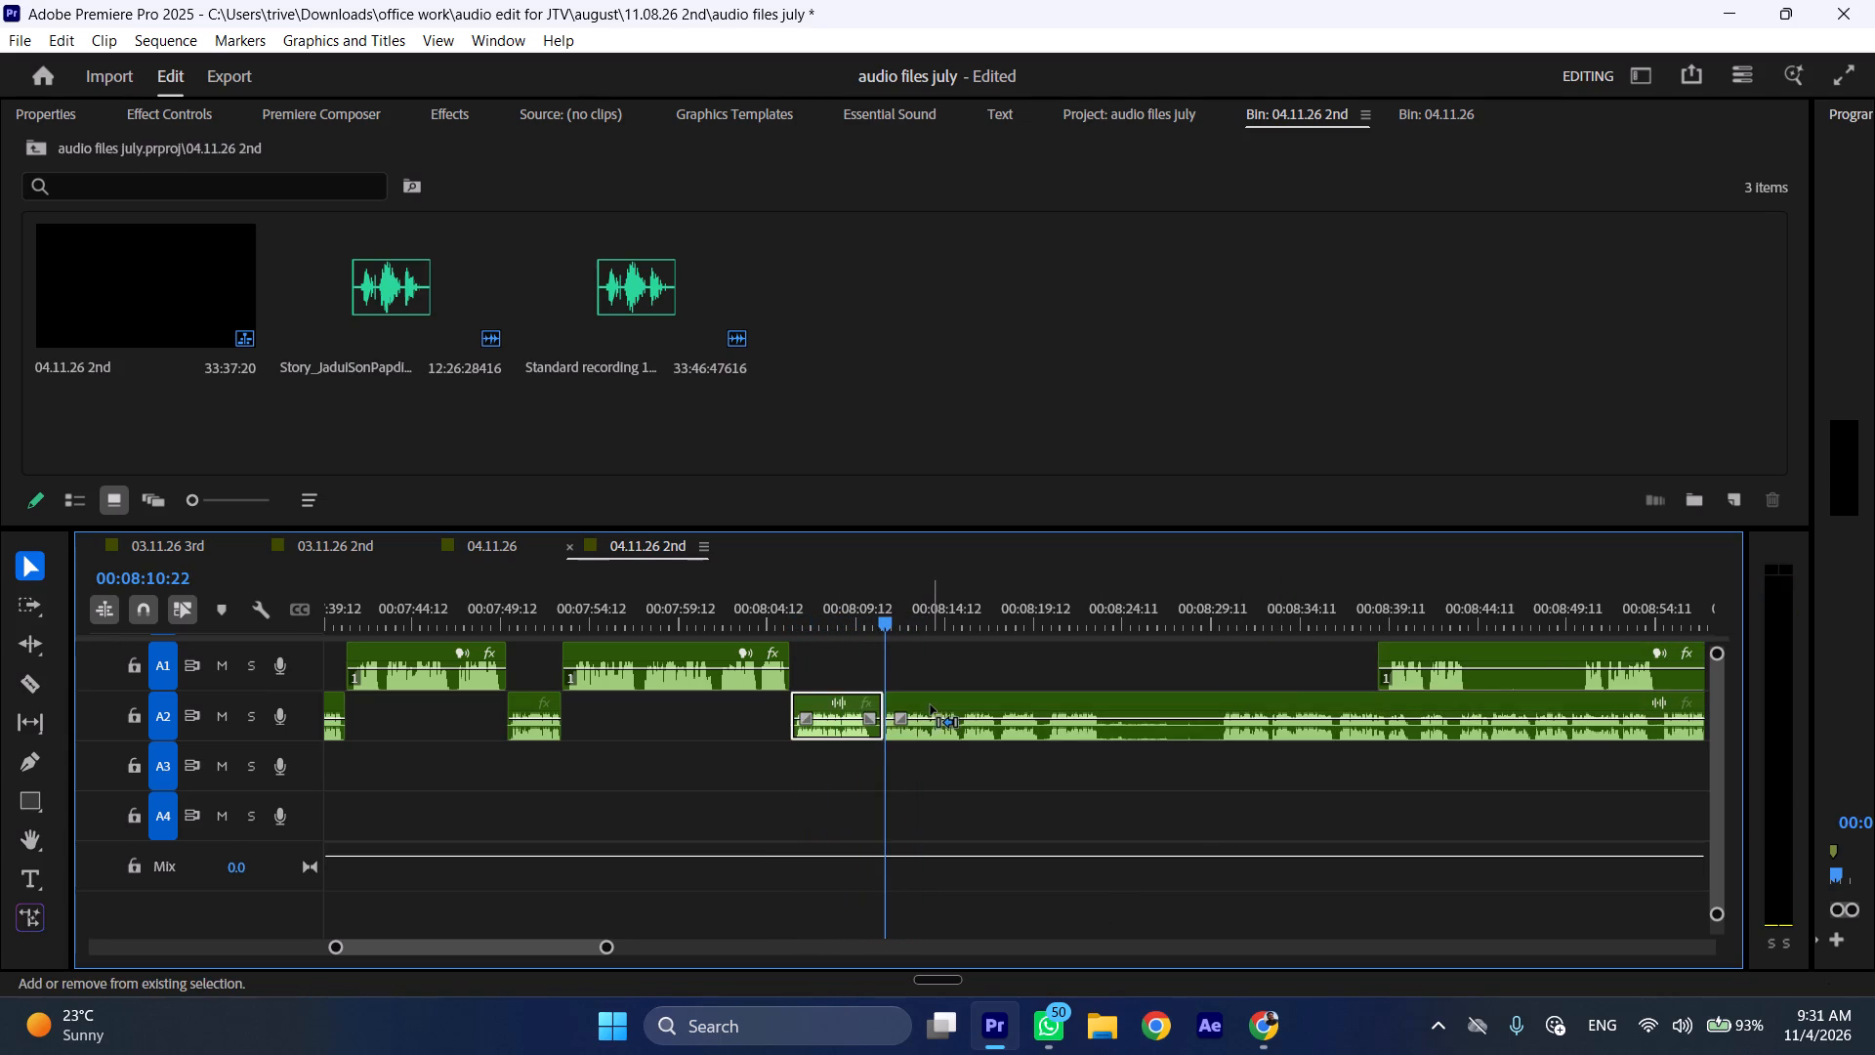
{"action": "key", "text": "ctrl+shift+d"}
Extend the A2 recording's start by about 10 frames, place it back against the A1 story clip's end, and play across the join.
{"action": "key", "text": "space"}
{"action": "key", "text": "l"}
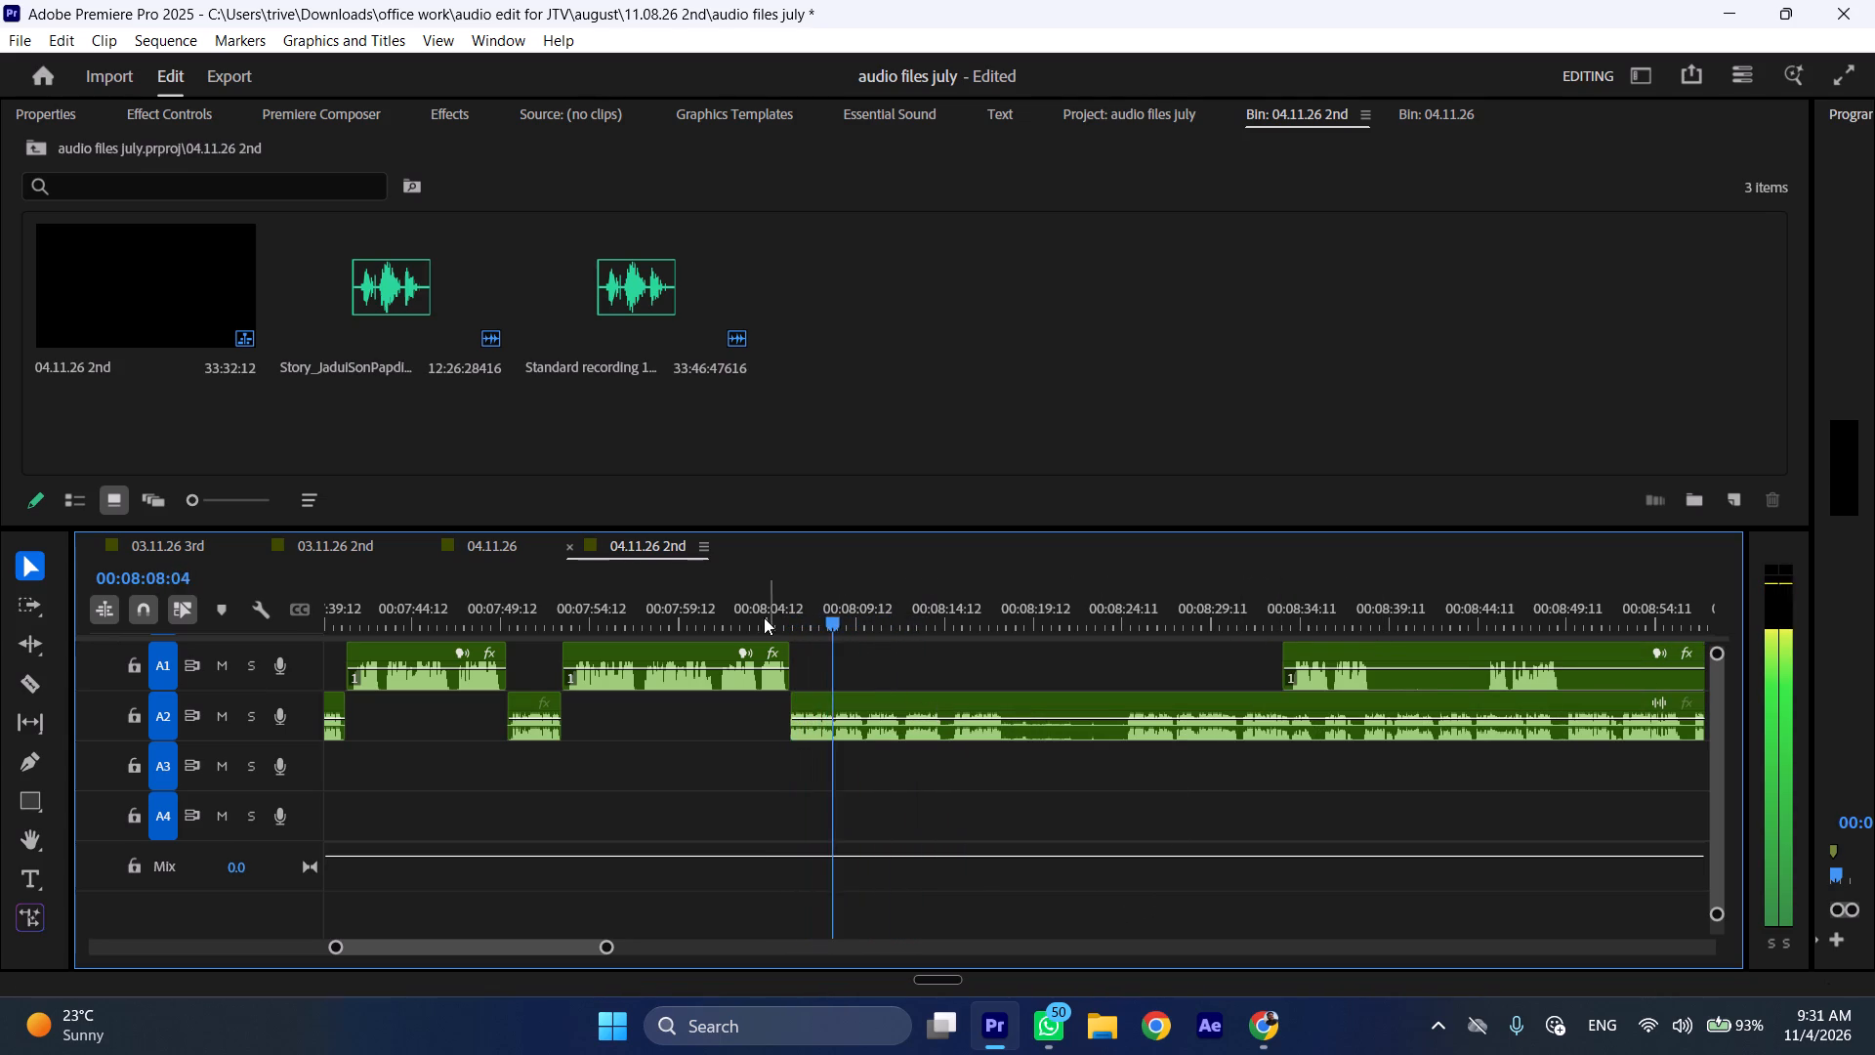
{"action": "left_click_drag", "start_coordinate": [773, 601], "coordinate": [790, 601]}
{"action": "key", "text": "space"}
{"action": "key", "text": "space"}
{"action": "left_click_drag", "start_coordinate": [834, 704], "coordinate": [918, 707]}
{"action": "left_click", "coordinate": [878, 704]}
{"action": "left_click", "coordinate": [849, 707]}
{"action": "left_click_drag", "start_coordinate": [912, 707], "coordinate": [832, 707]}
{"action": "left_click", "coordinate": [782, 622]}
{"action": "key", "text": "space"}
{"action": "type", "text": "l"}
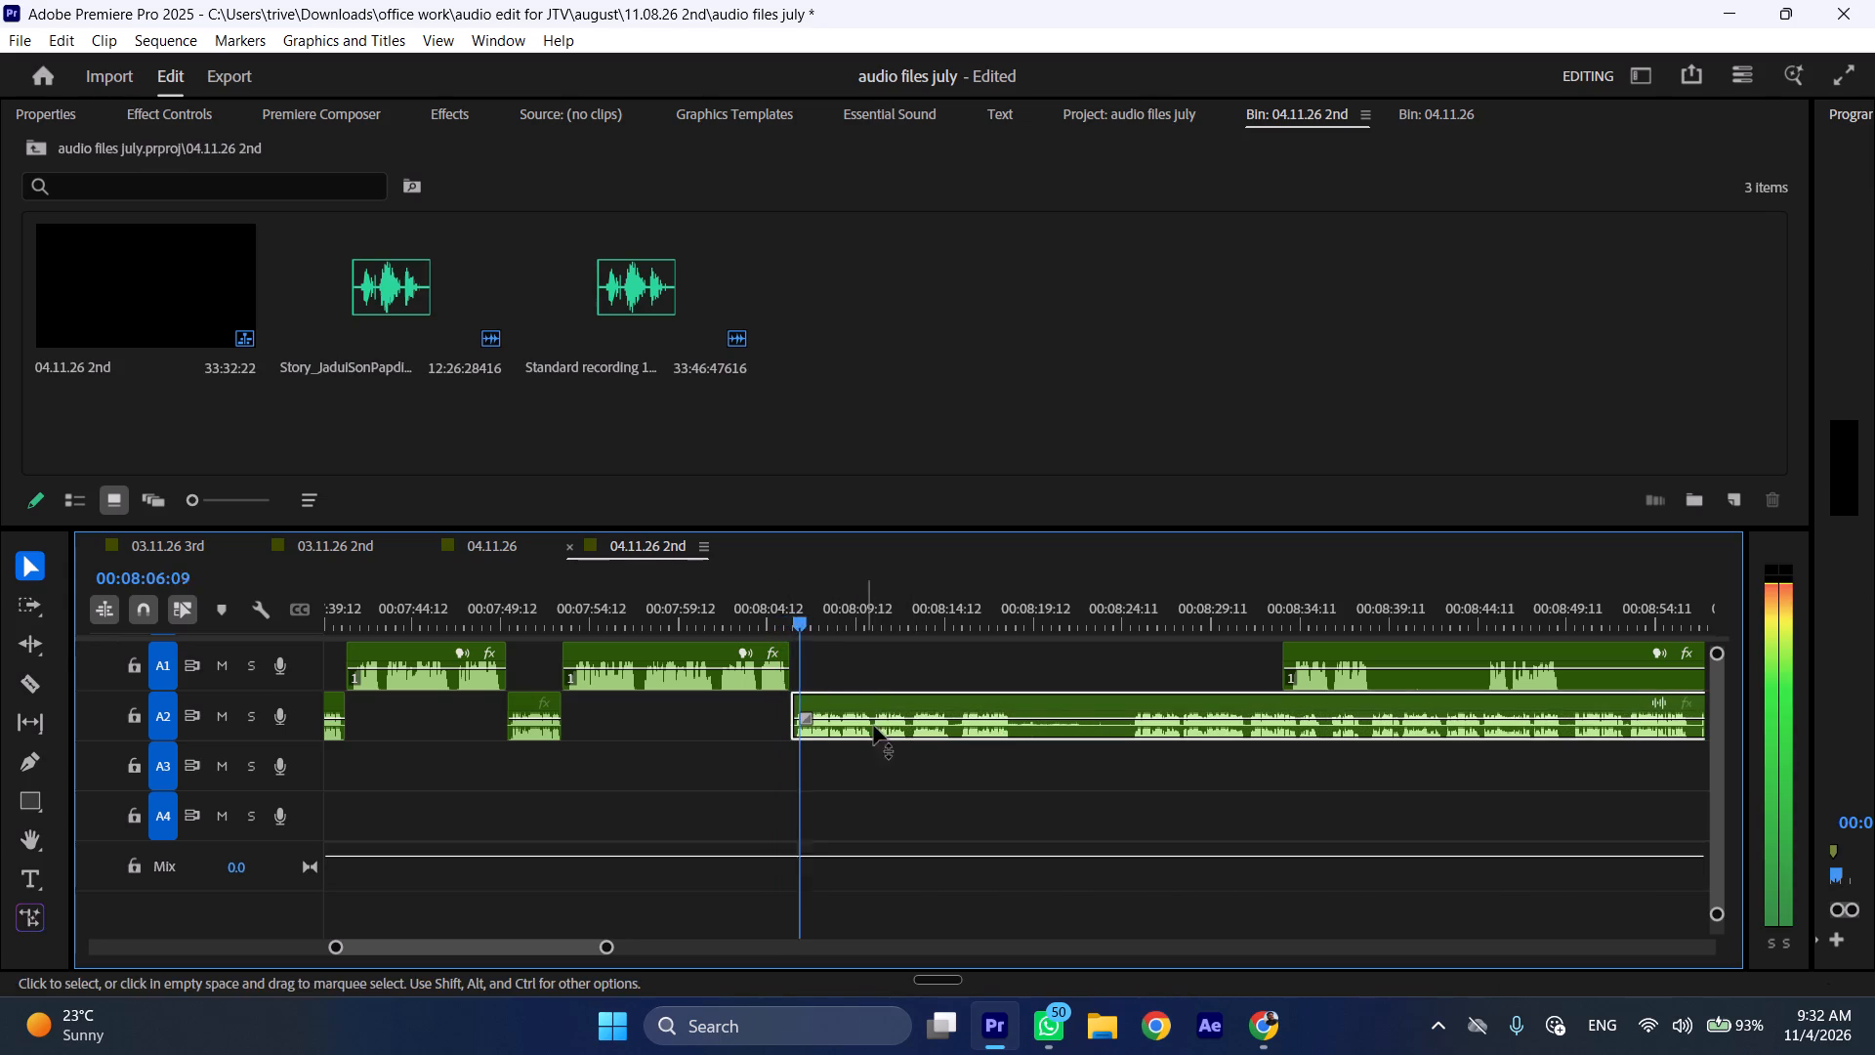
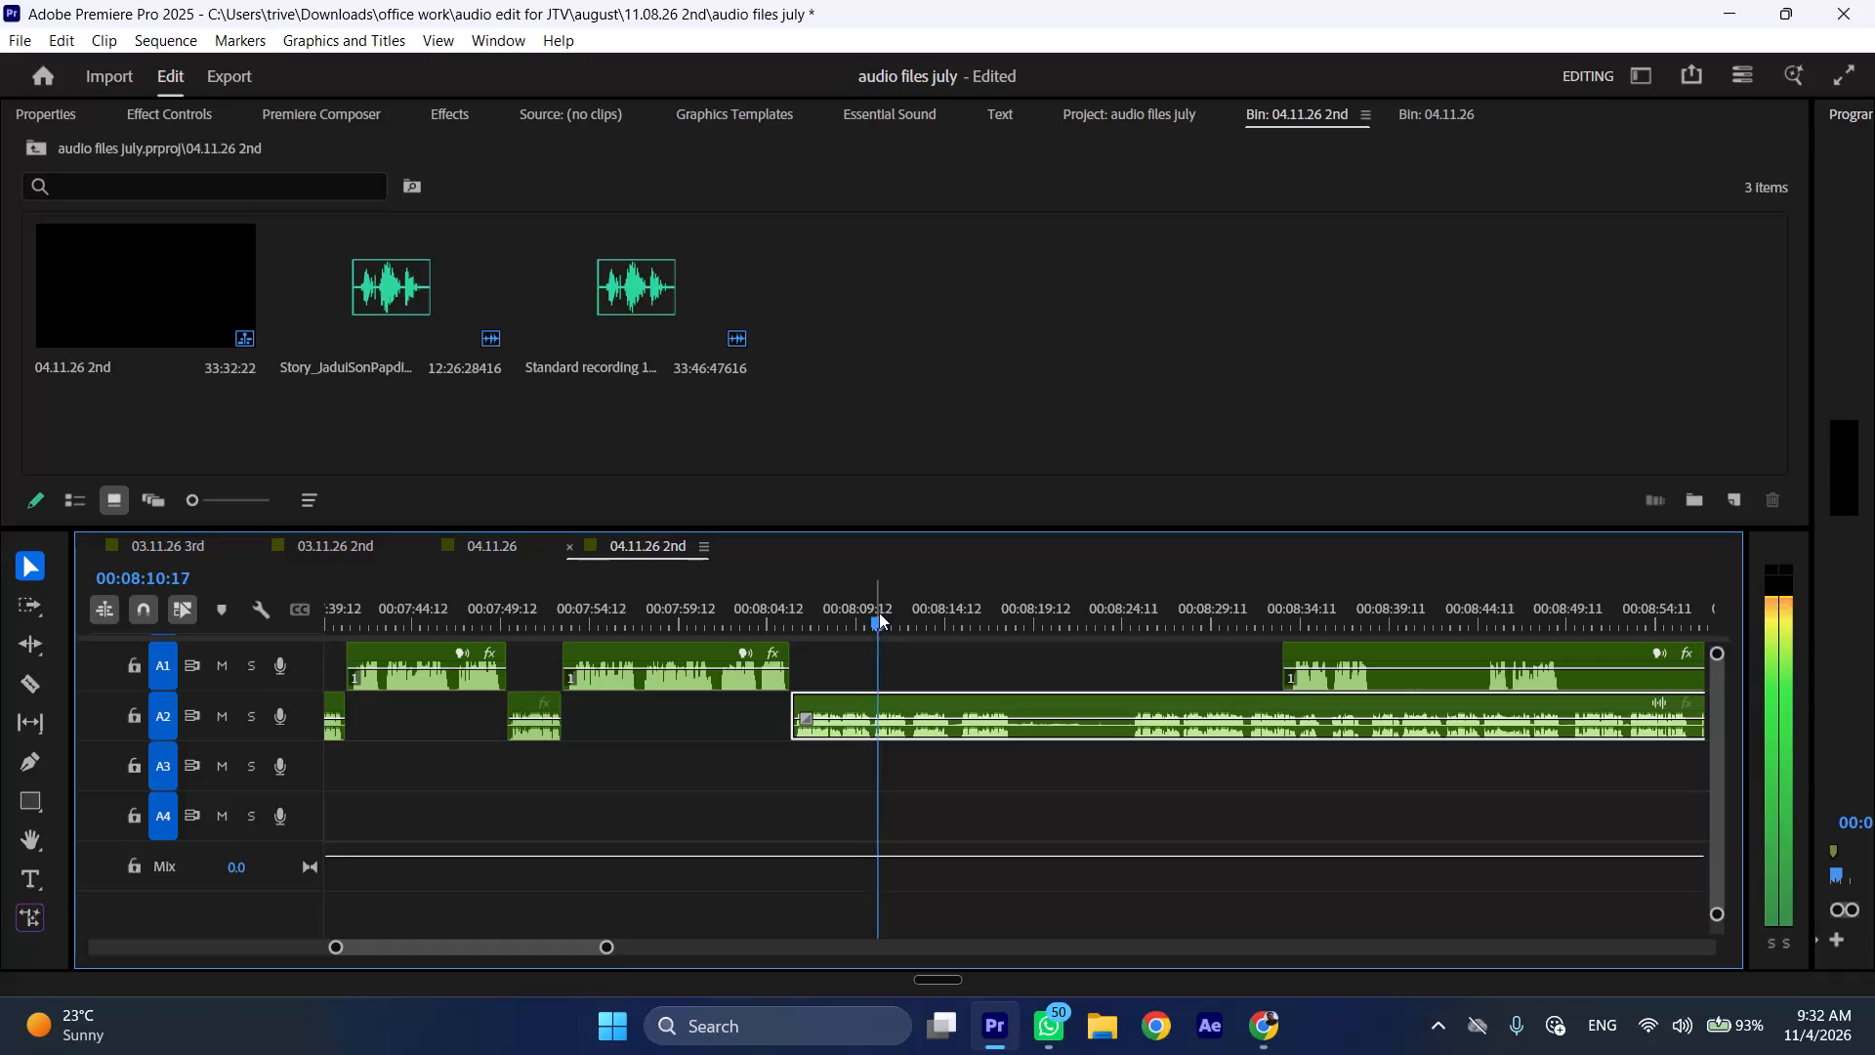
Split the A2 recording at about 00:08:12, ripple delete the part from that cut to 00:08:15:01, and play across the join.
{"action": "left_click_drag", "start_coordinate": [903, 612], "coordinate": [915, 612]}
{"action": "type", "text": "C"}
{"action": "key", "text": "space"}
{"action": "left_click_drag", "start_coordinate": [942, 612], "coordinate": [957, 615]}
{"action": "left_click", "coordinate": [981, 705]}
{"action": "key", "text": "shift+c"}
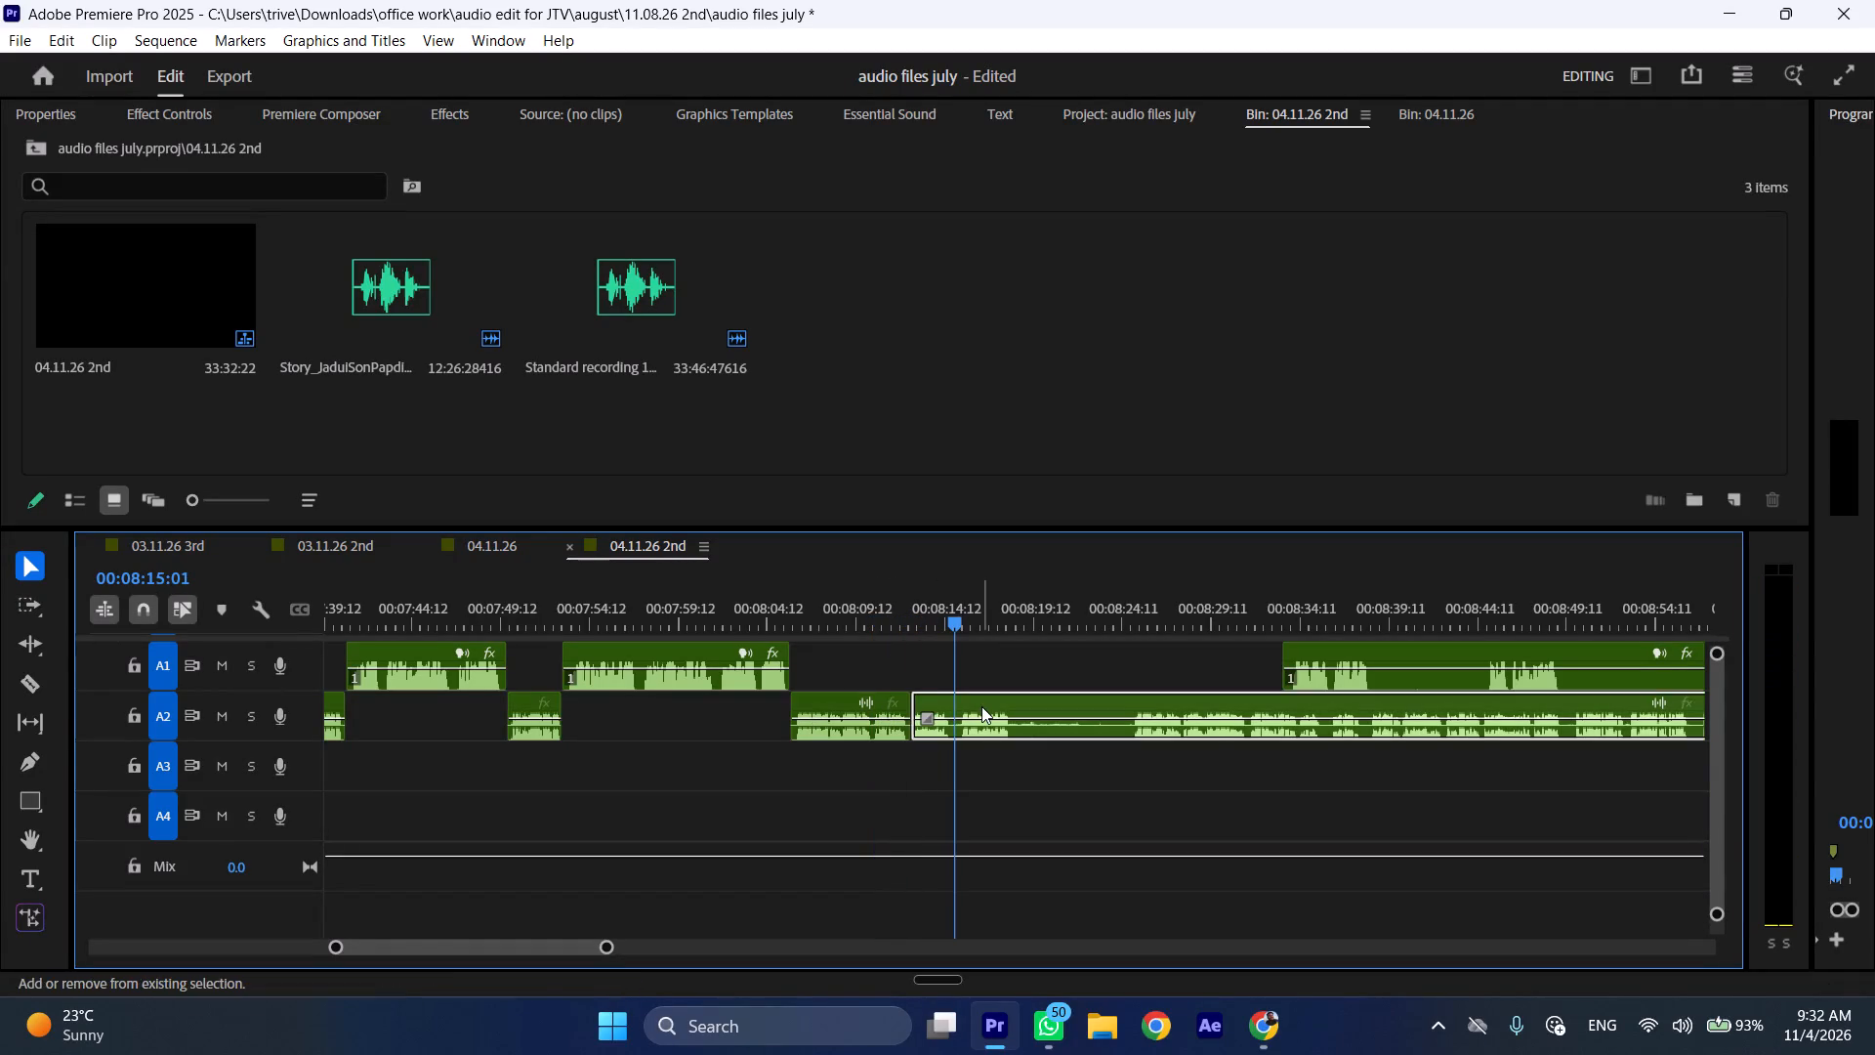
{"action": "key", "text": "ctrl+shift+d"}
{"action": "key", "text": "space"}
{"action": "type", "text": "l"}
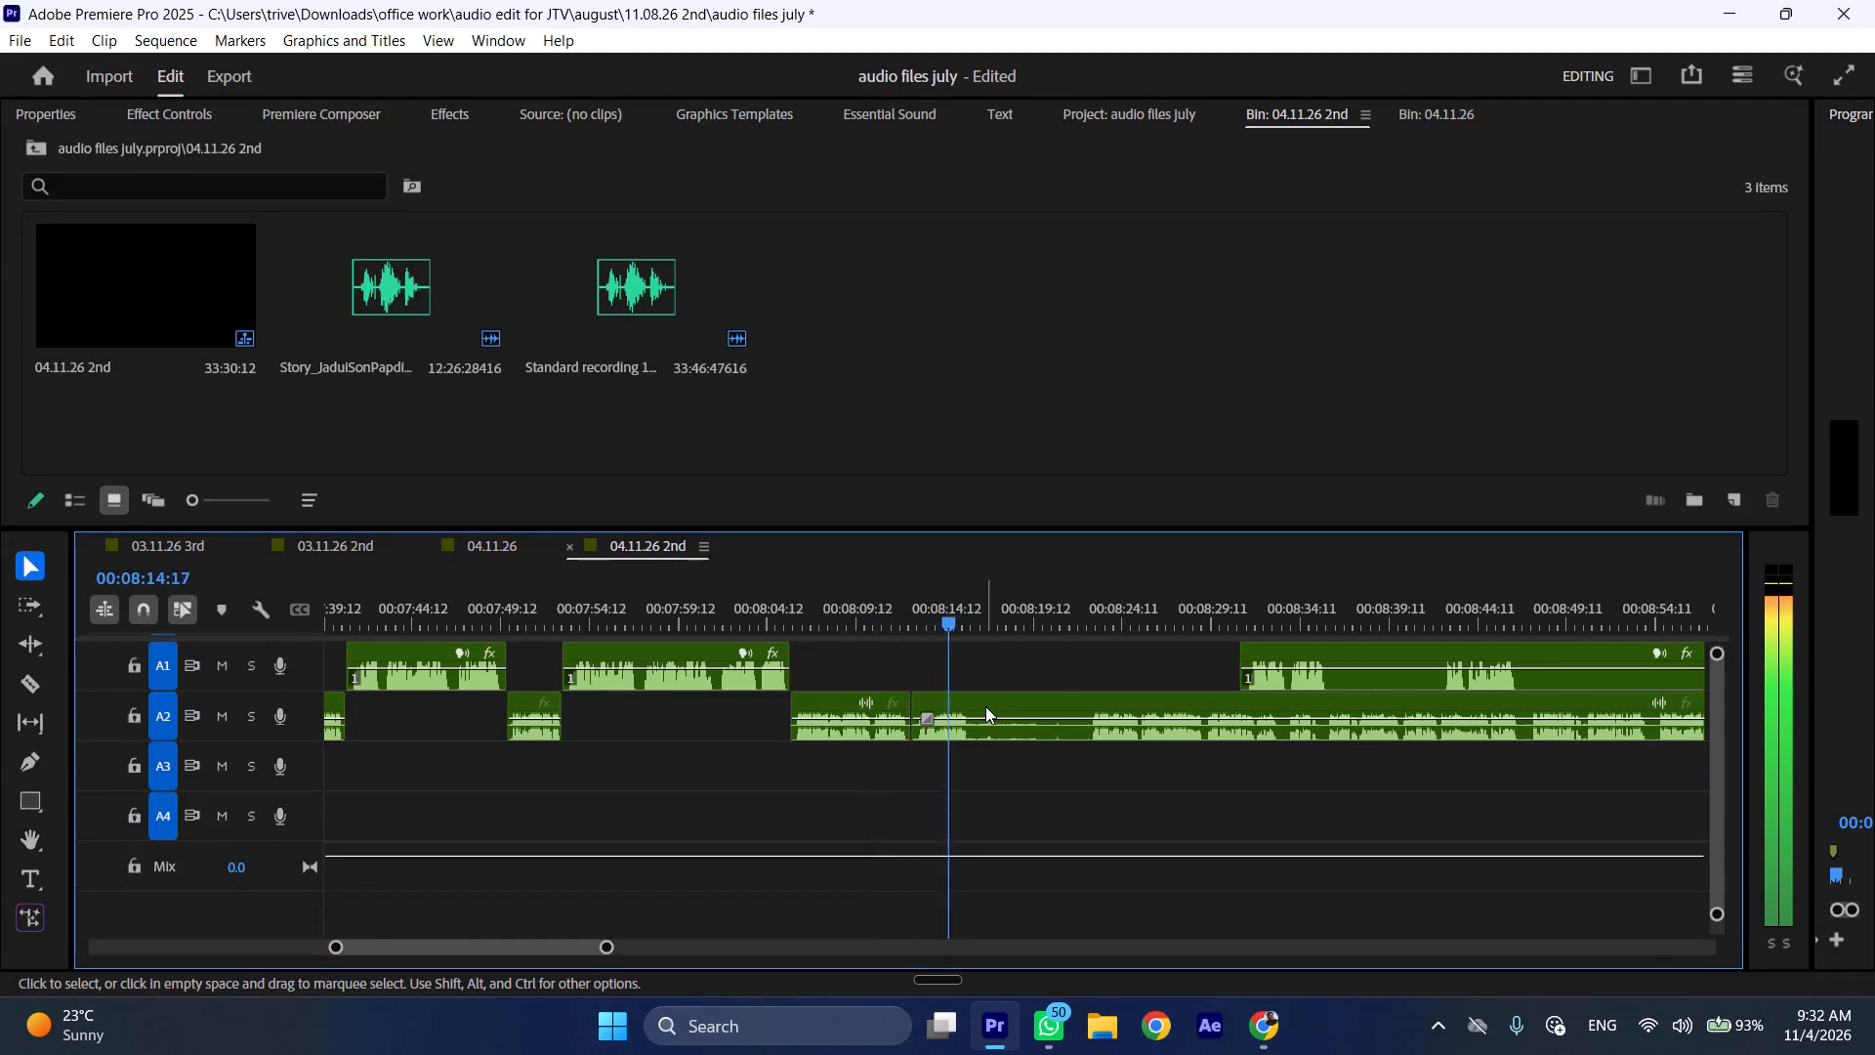
Ripple trim the later A2 piece's start to about 00:08:22, removing the short take and silence, and play the new join.
{"action": "left_click_drag", "start_coordinate": [1083, 601], "coordinate": [1096, 601]}
{"action": "key", "text": "space"}
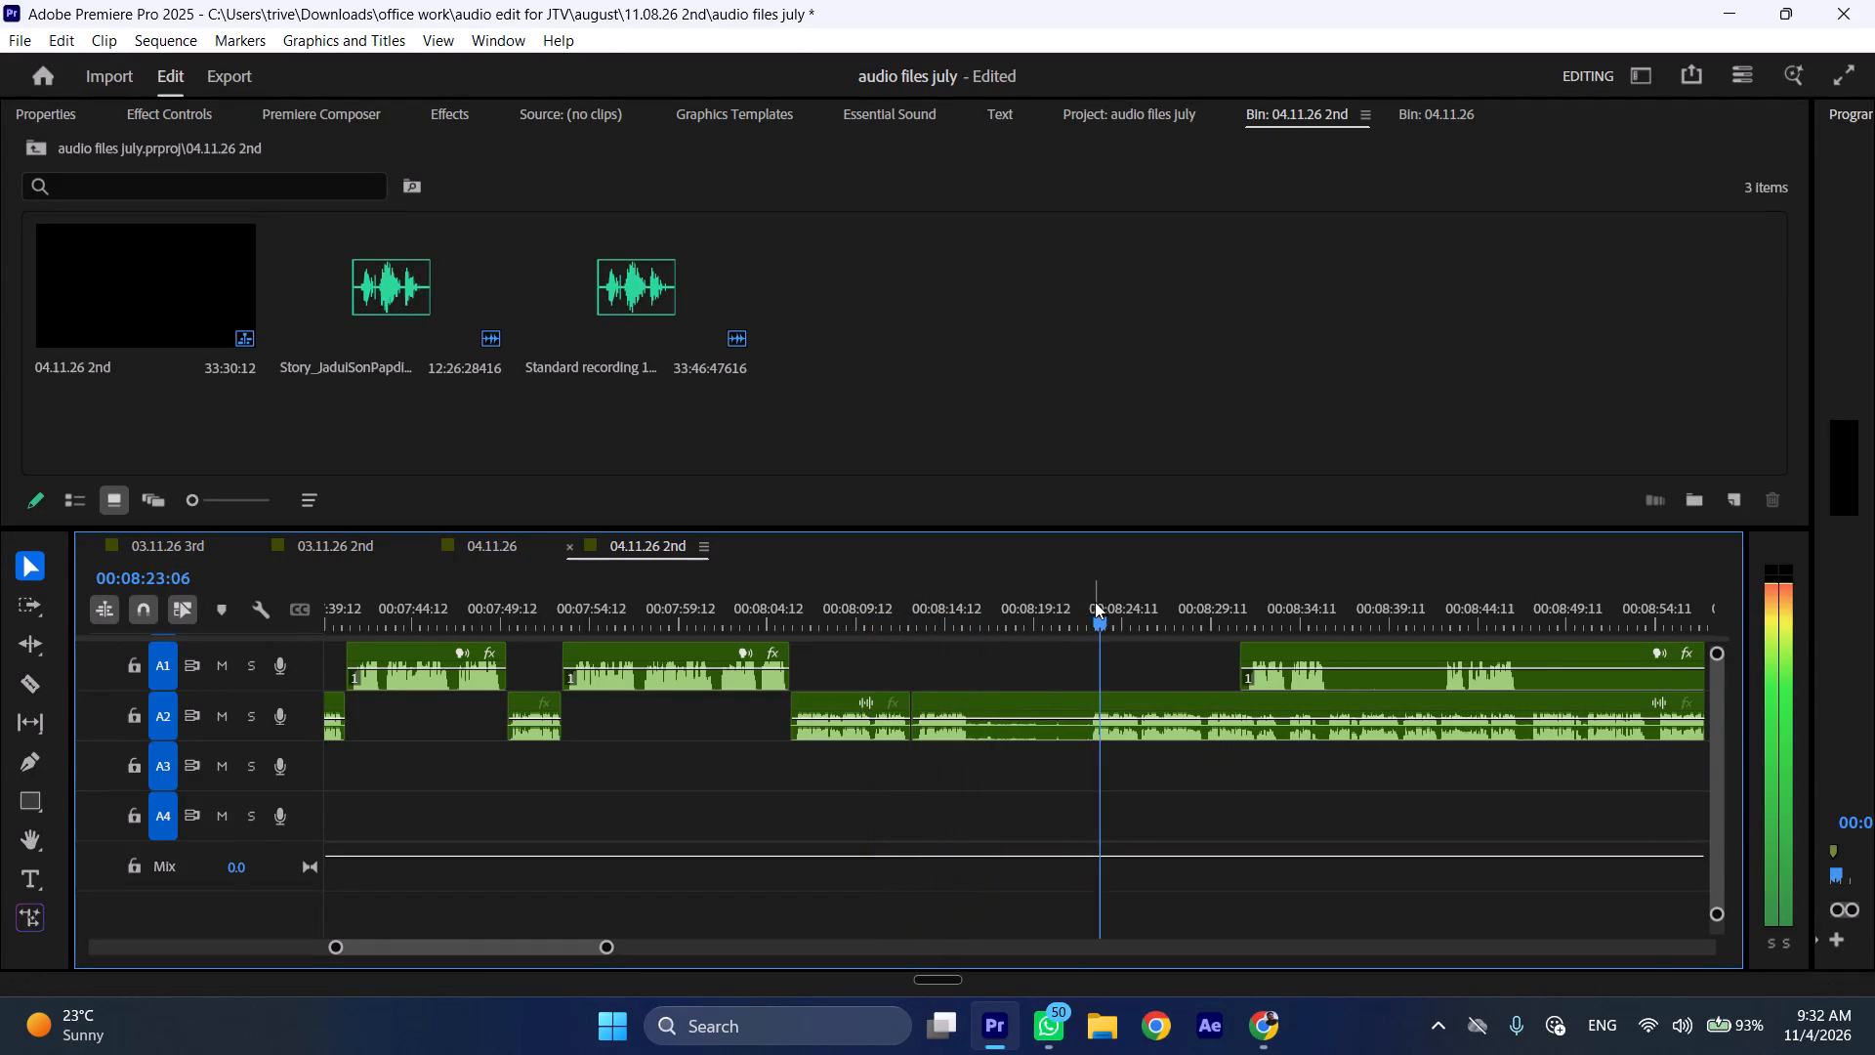
{"action": "left_click", "coordinate": [1094, 602]}
{"action": "left_click", "coordinate": [1129, 710]}
{"action": "key", "text": "shift+c"}
{"action": "key", "text": "ctrl+shift+d"}
{"action": "key", "text": "space"}
{"action": "type", "text": "l"}
Move the long A1 story clip later along the sequence so it starts at 00:09:00:12.
{"action": "scroll", "coordinate": [1152, 748], "scroll_direction": "down", "scroll_amount": 6}
{"action": "left_click_drag", "start_coordinate": [868, 649], "coordinate": [1483, 654]}
{"action": "scroll", "coordinate": [1382, 746], "scroll_direction": "down", "scroll_amount": 5}
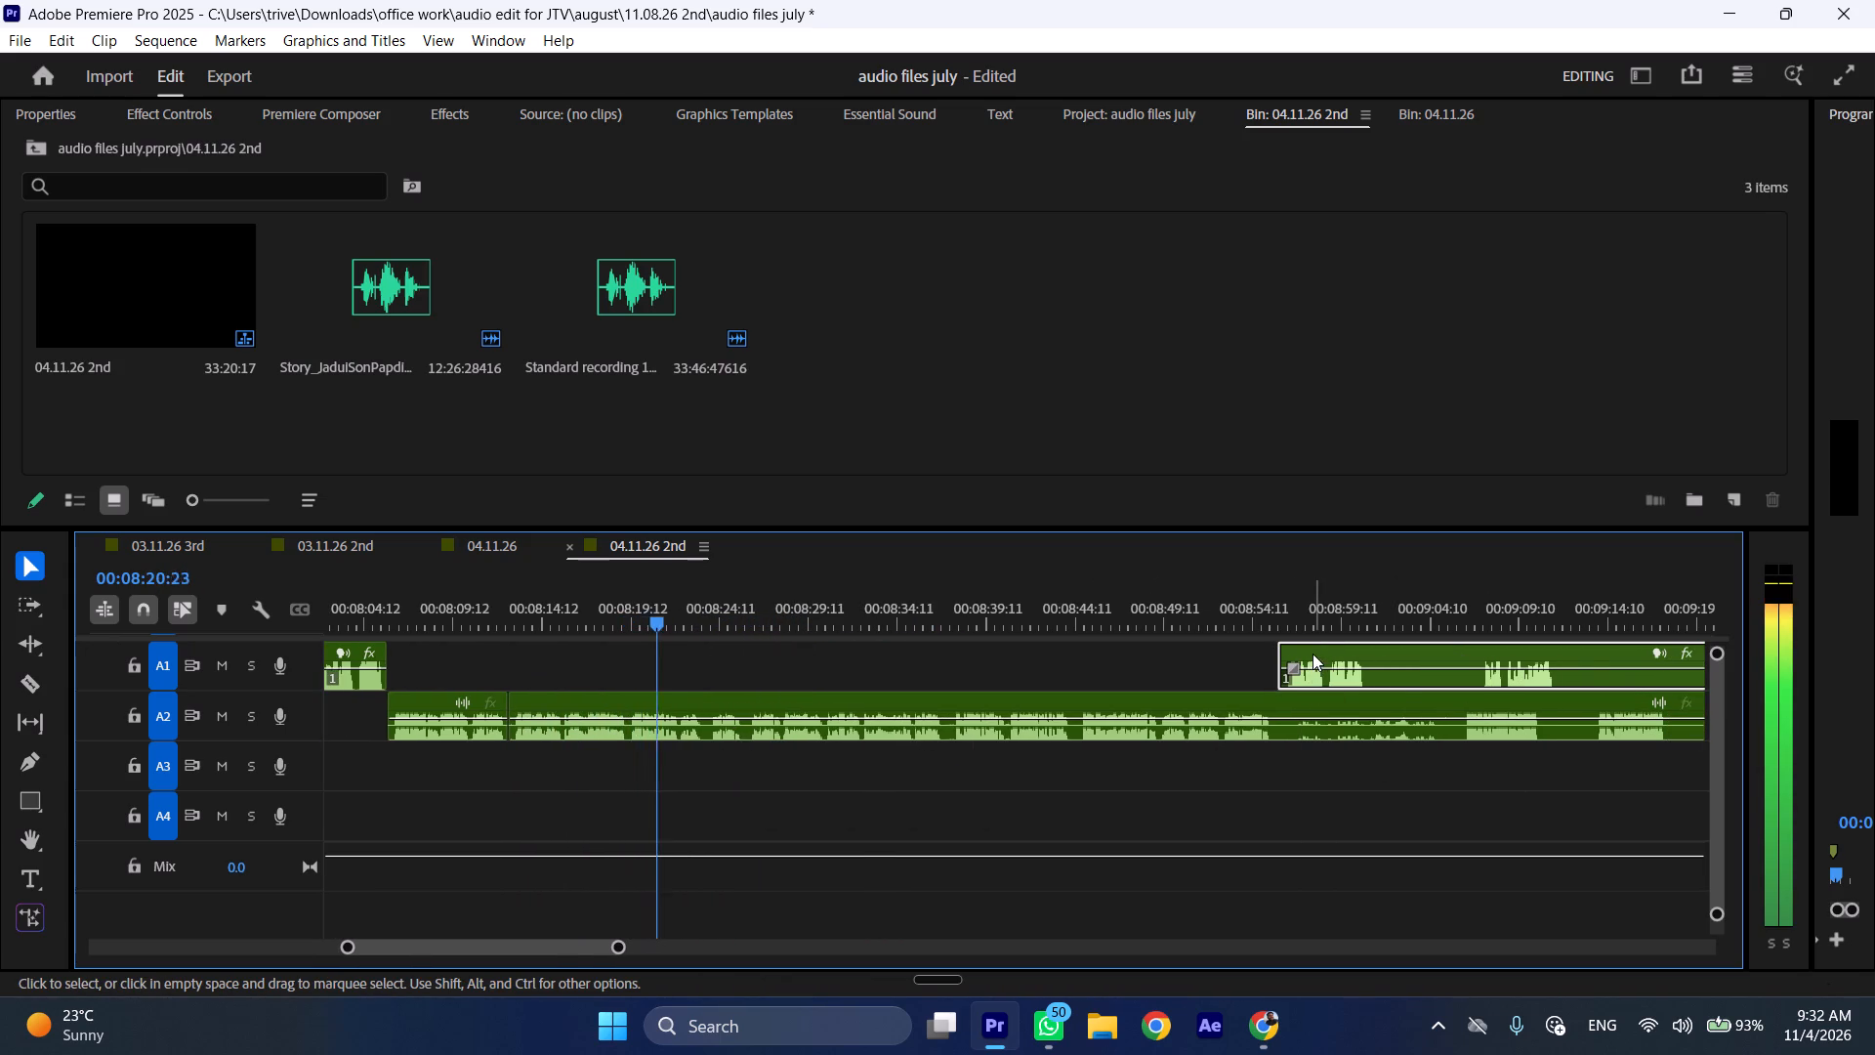
{"action": "left_click_drag", "start_coordinate": [1312, 653], "coordinate": [1395, 652]}
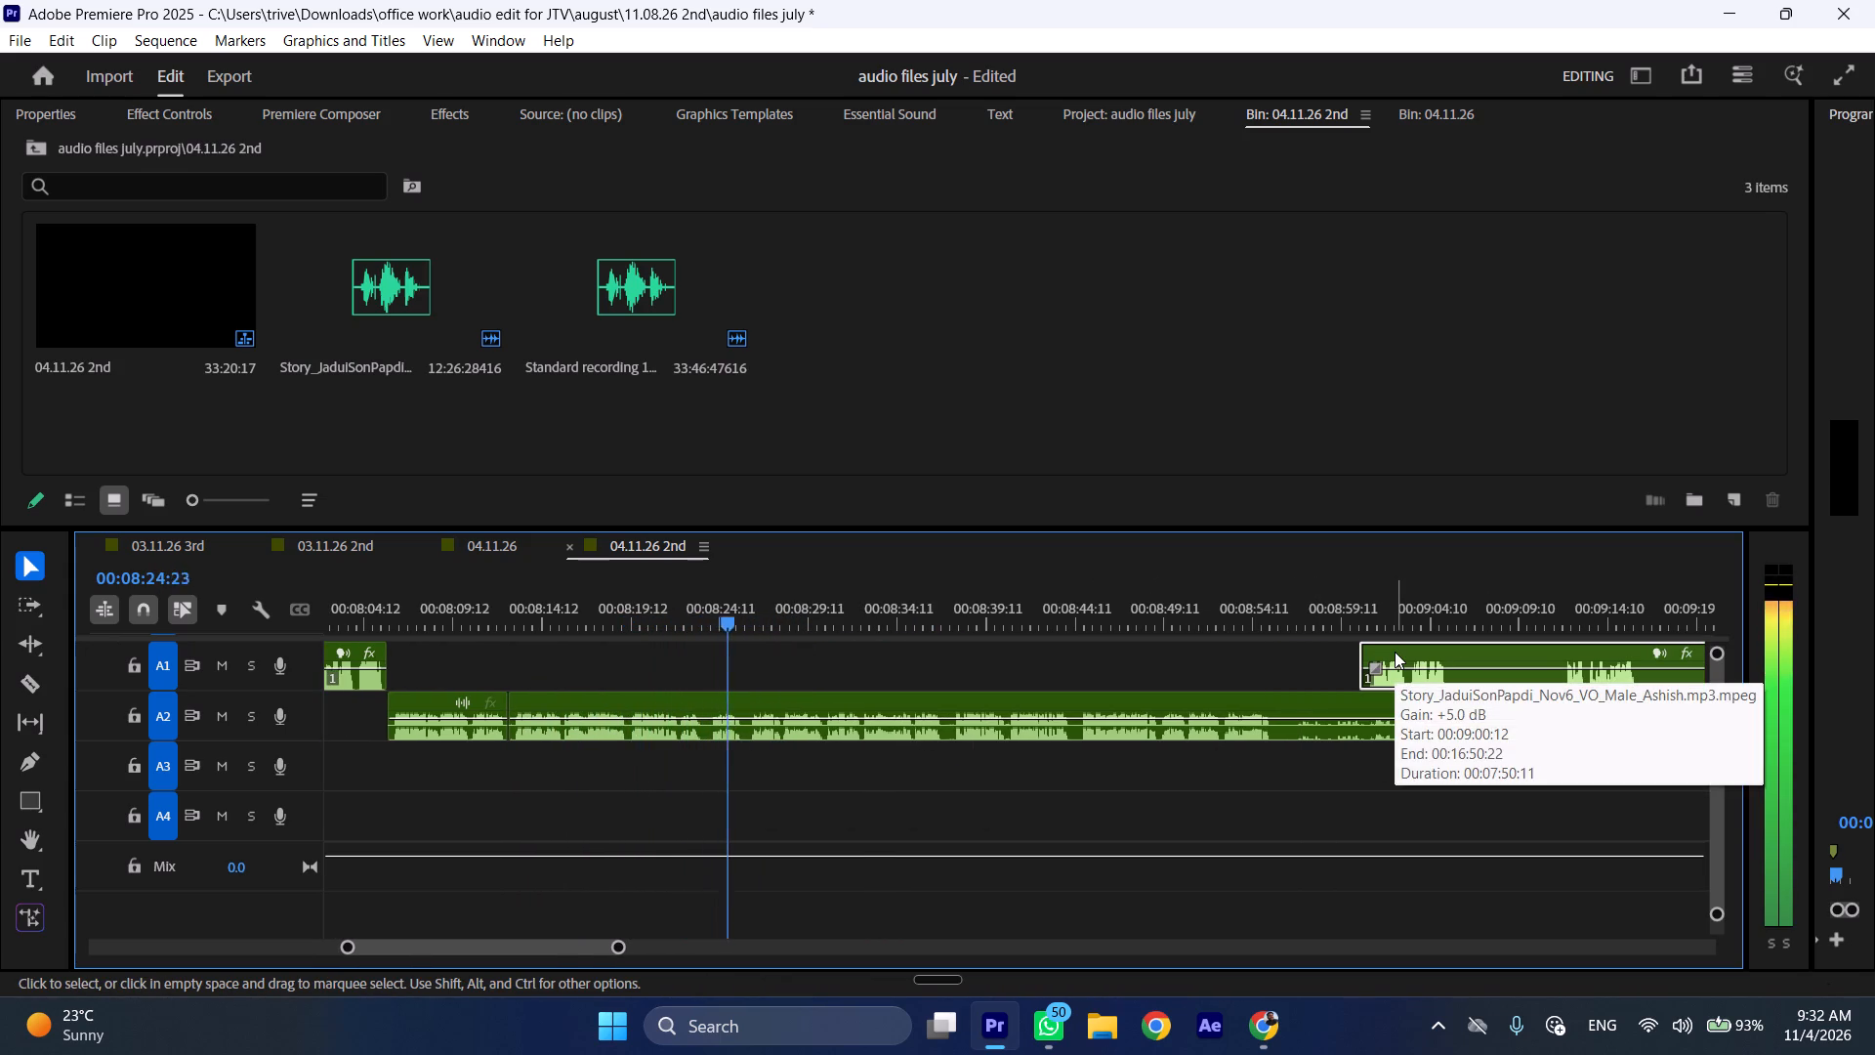
Split the A2 recording at 00:08:22:04, ripple delete about 4 seconds following the cut, and play on through the recording.
{"action": "left_click", "coordinate": [676, 587]}
{"action": "key", "text": "space"}
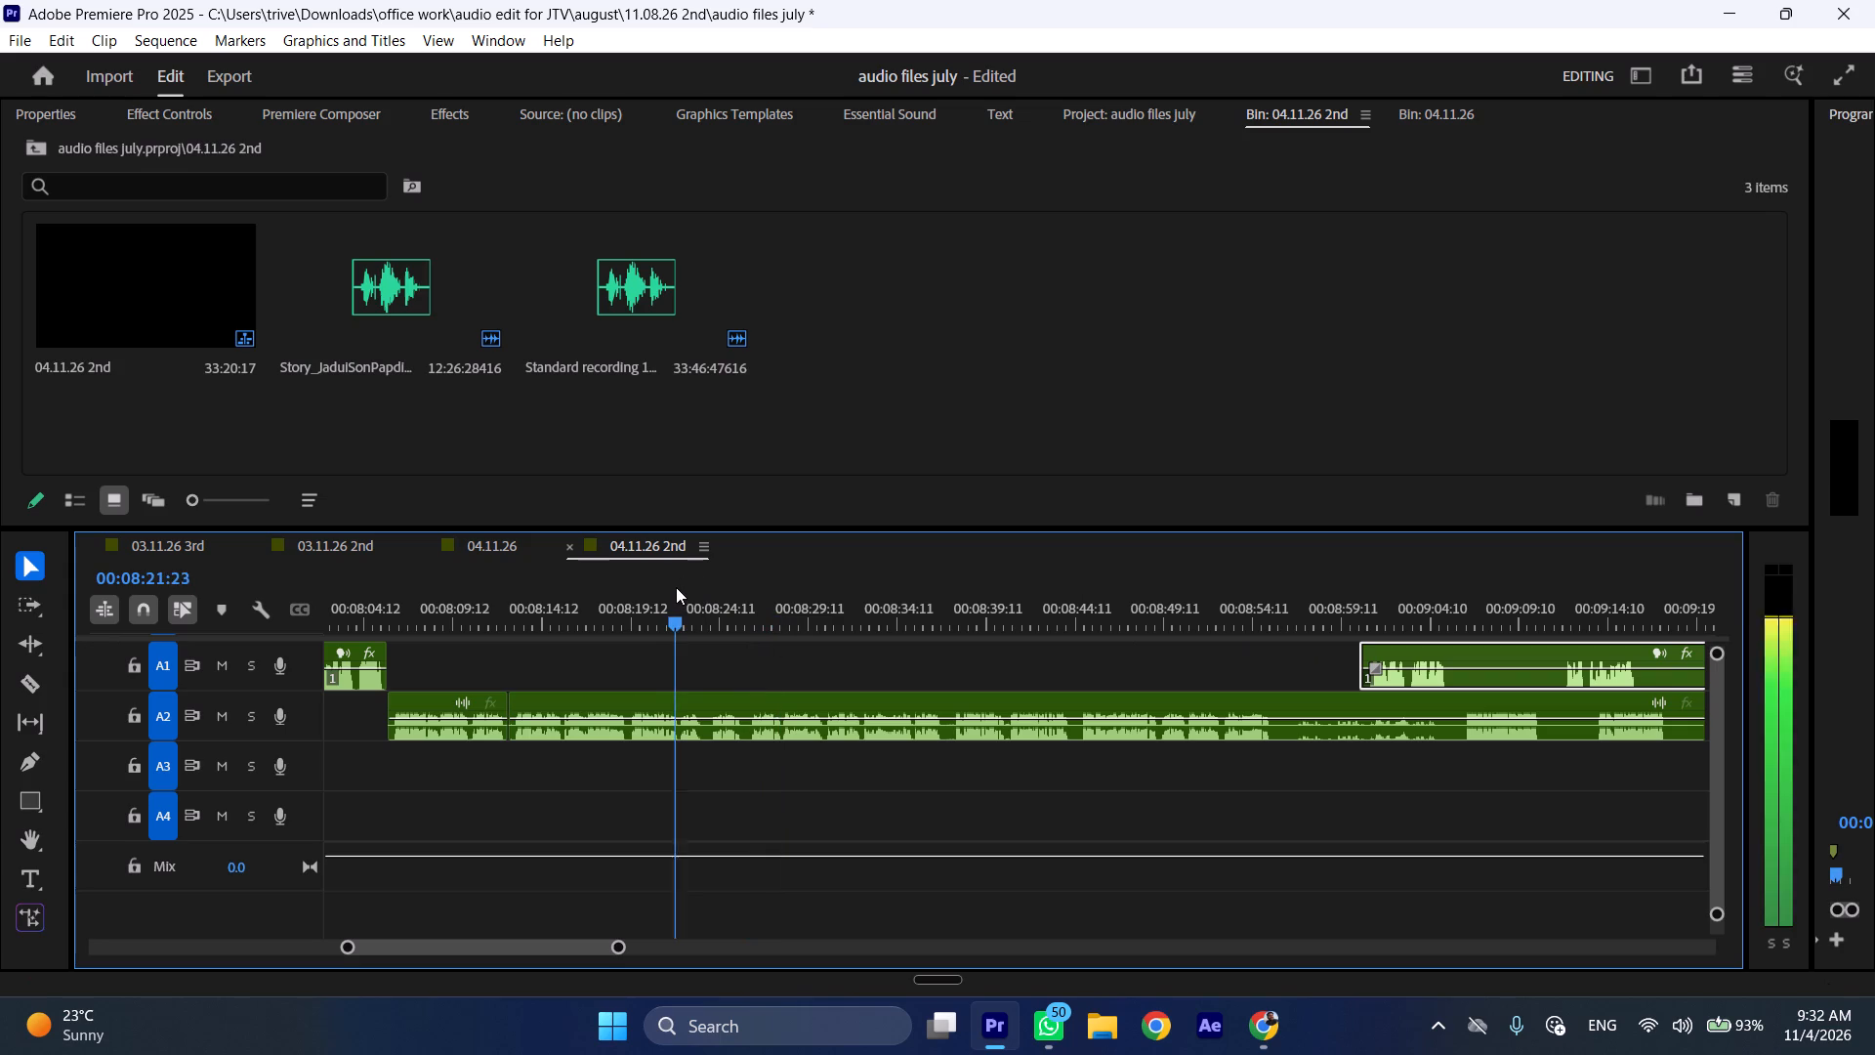
{"action": "key", "text": "space"}
{"action": "left_click", "coordinate": [676, 587]}
{"action": "key", "text": "space"}
{"action": "key", "text": "space"}
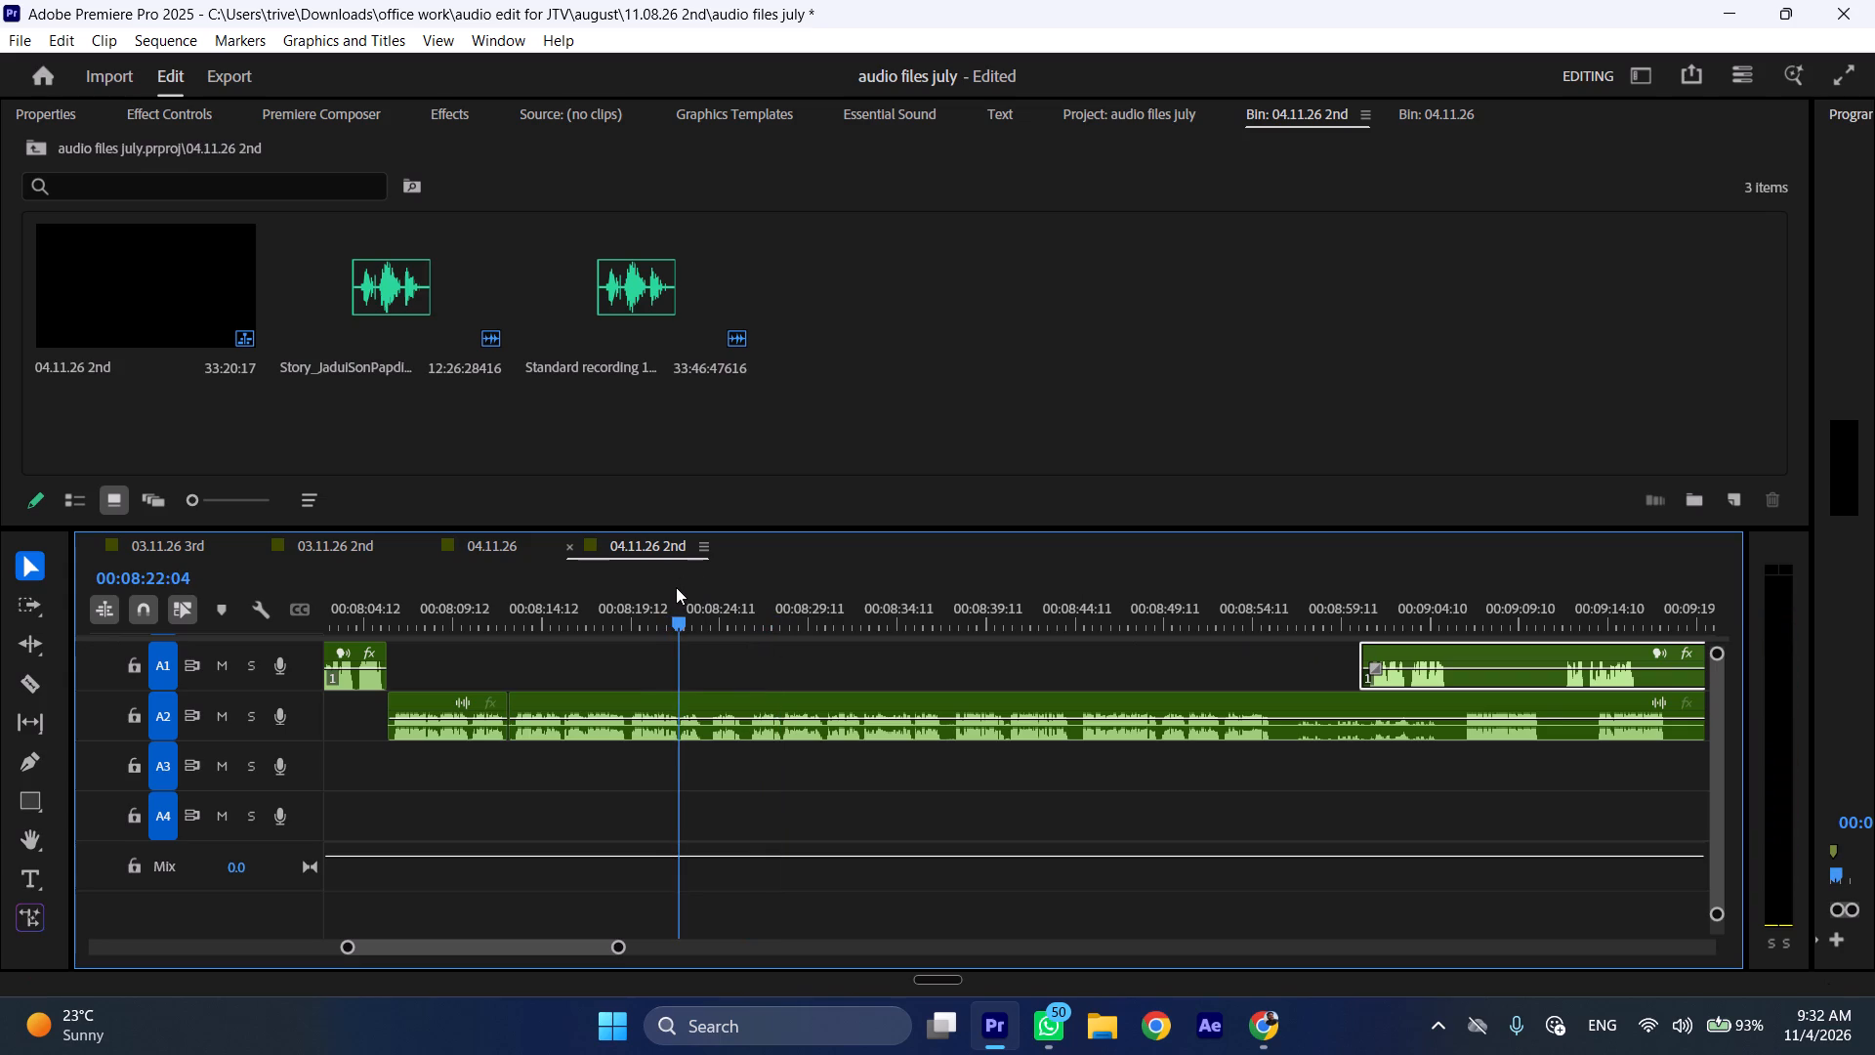
{"action": "type", "text": "C"}
{"action": "key", "text": "space"}
{"action": "left_click_drag", "start_coordinate": [721, 600], "coordinate": [751, 610]}
{"action": "left_click", "coordinate": [806, 710]}
{"action": "key", "text": "shift+c"}
{"action": "key", "text": "ctrl+shift+d"}
{"action": "key", "text": "space"}
{"action": "type", "text": "l"}
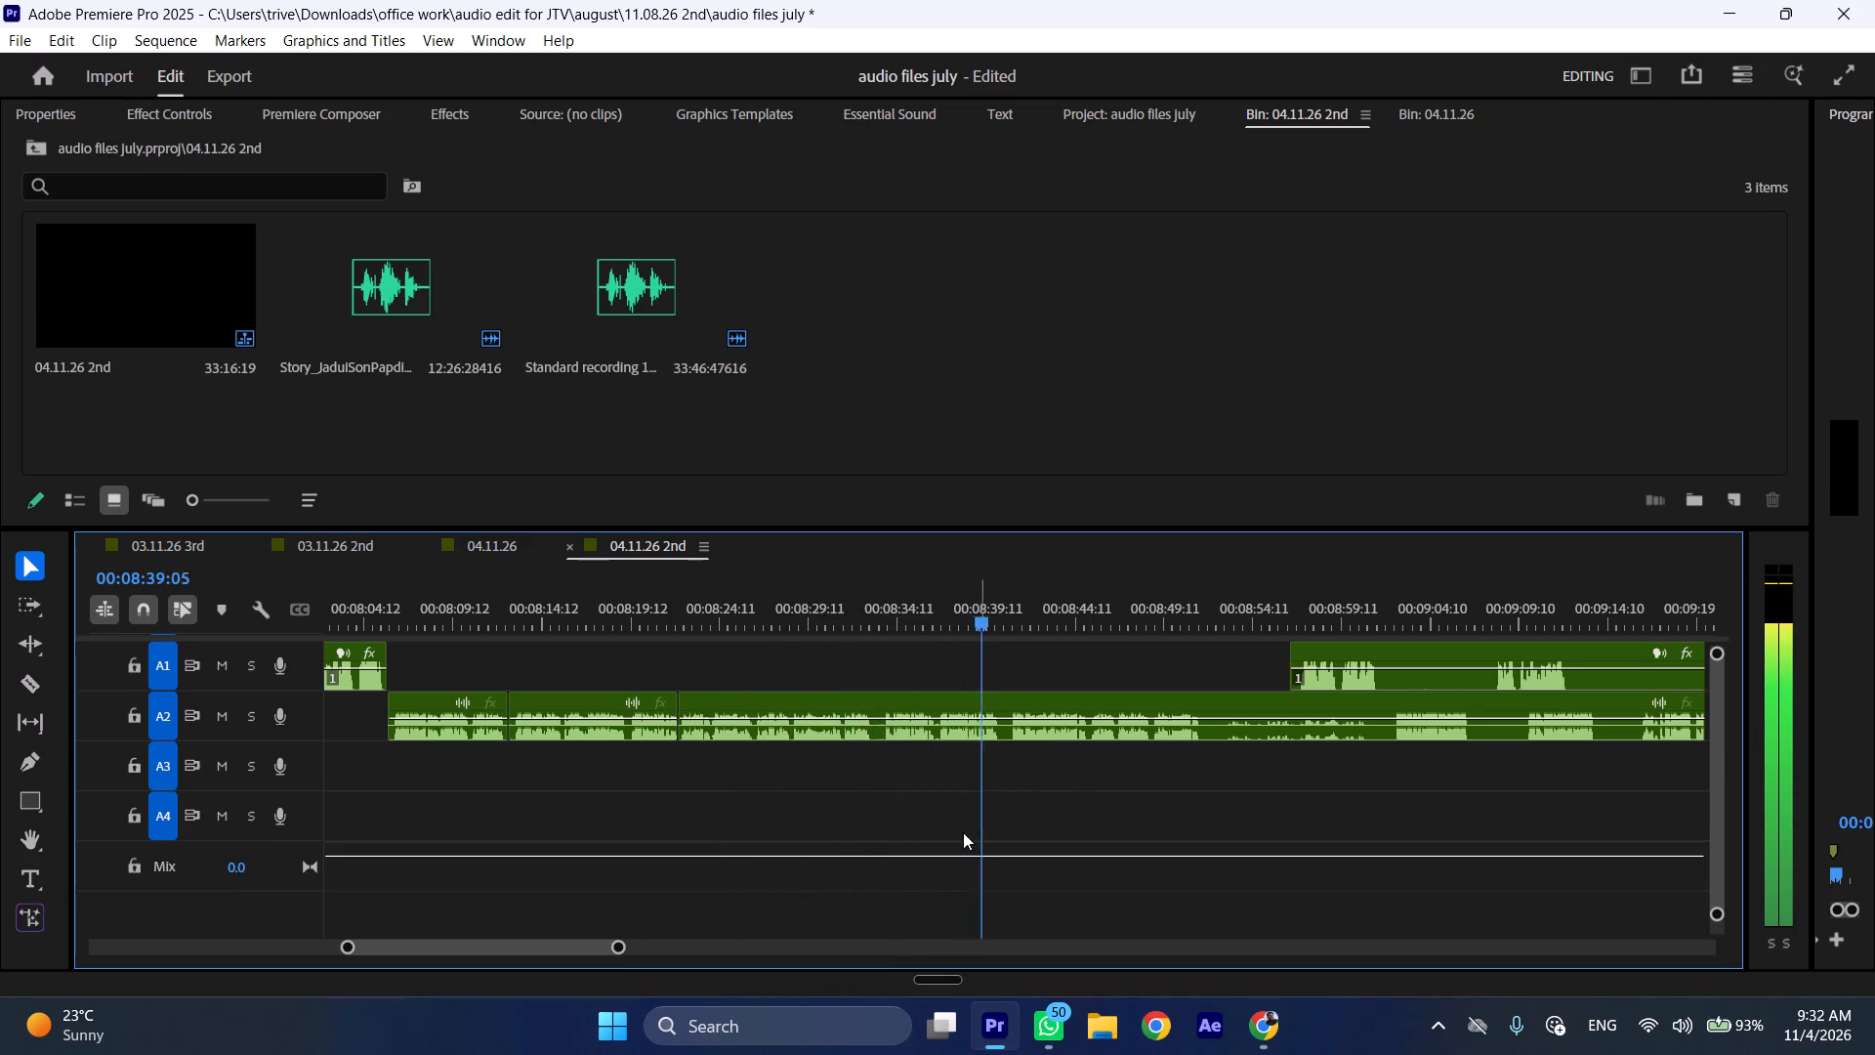
{"action": "scroll", "coordinate": [947, 832], "scroll_direction": "down", "scroll_amount": 5}
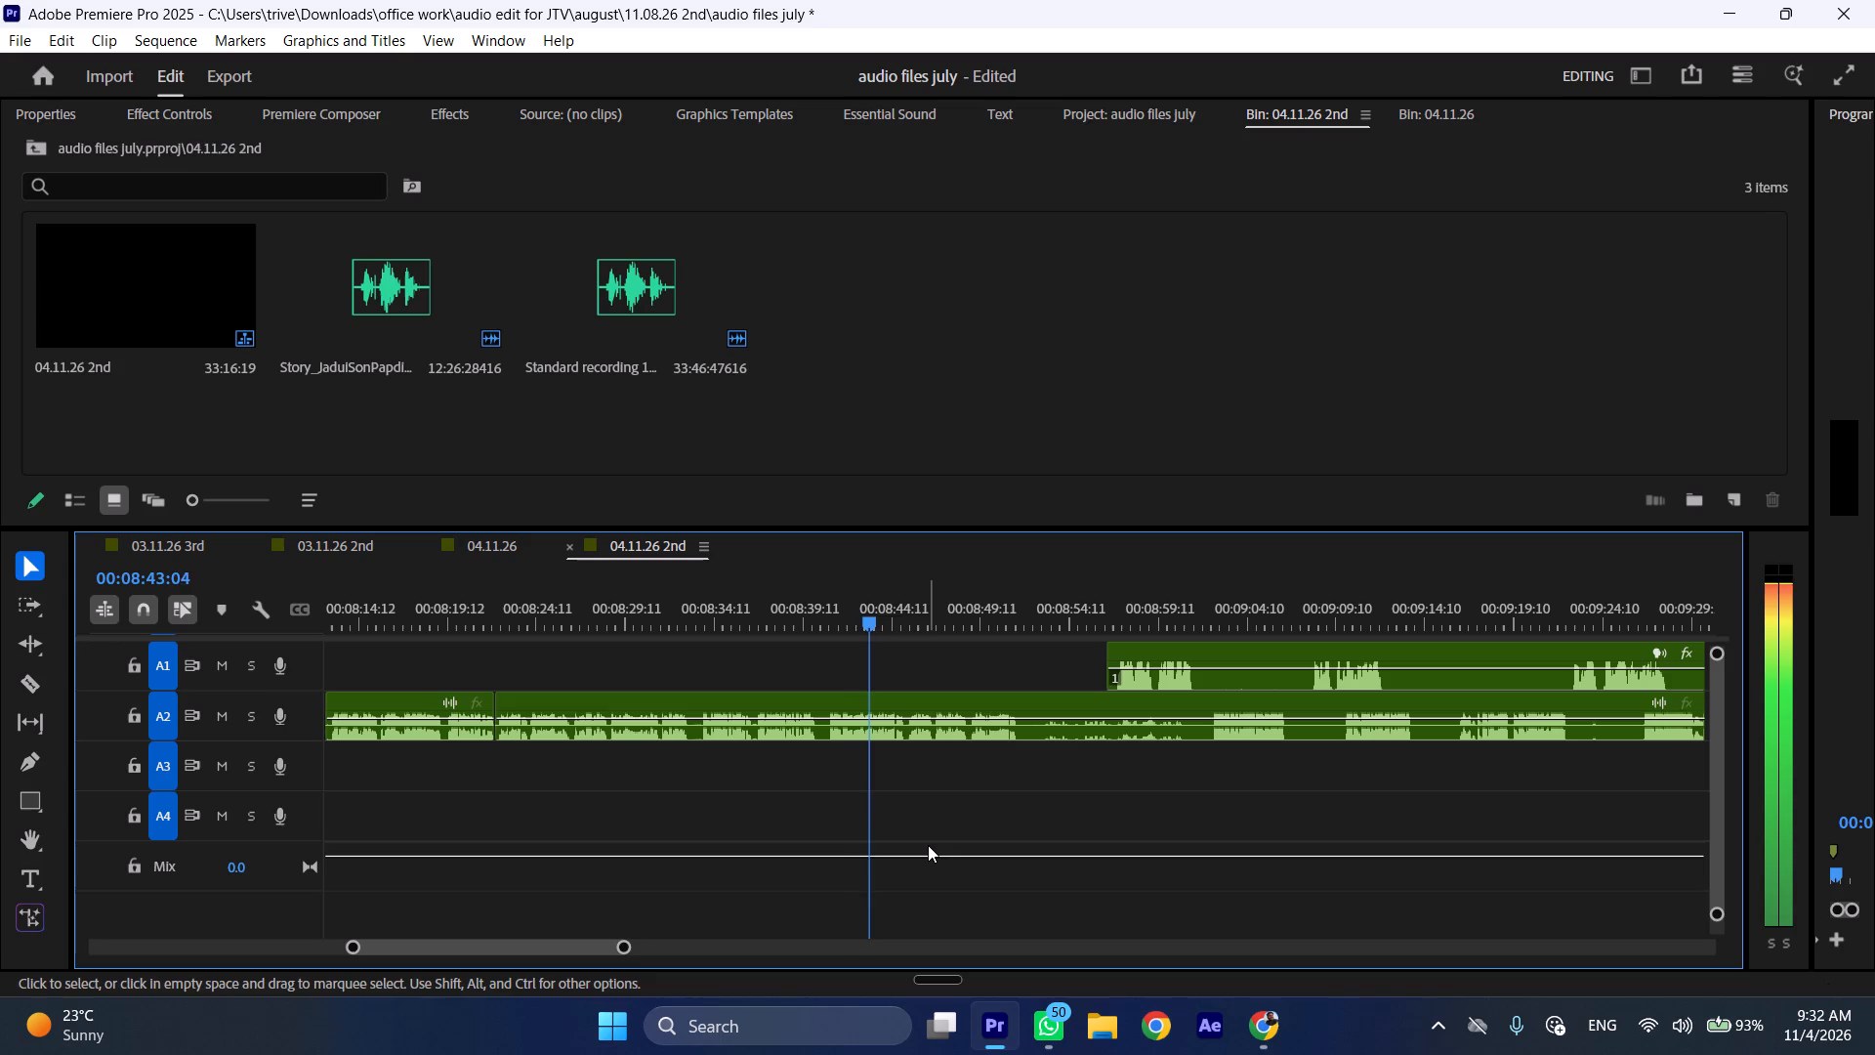
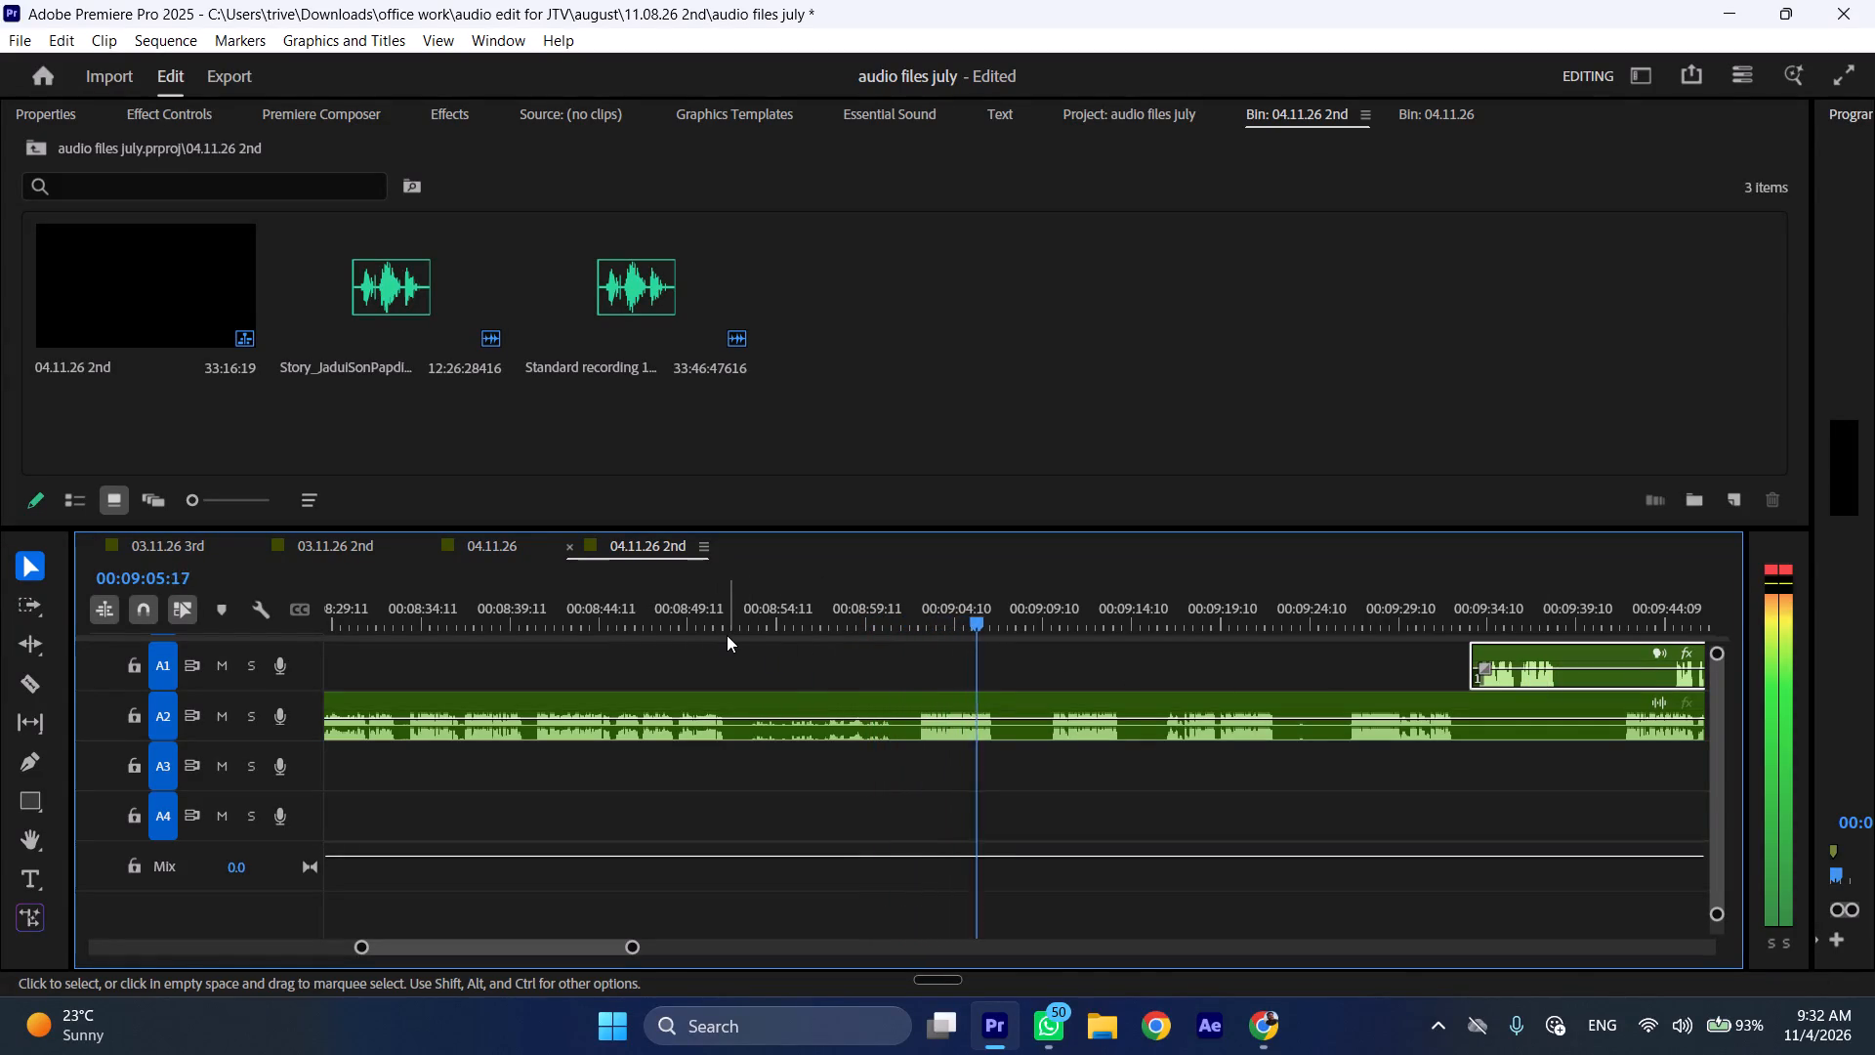
Play the A2 recording from about 00:08:49:20 to review the passage ahead of the later A1 story clip.
{"action": "left_click", "coordinate": [696, 599]}
{"action": "key", "text": "space"}
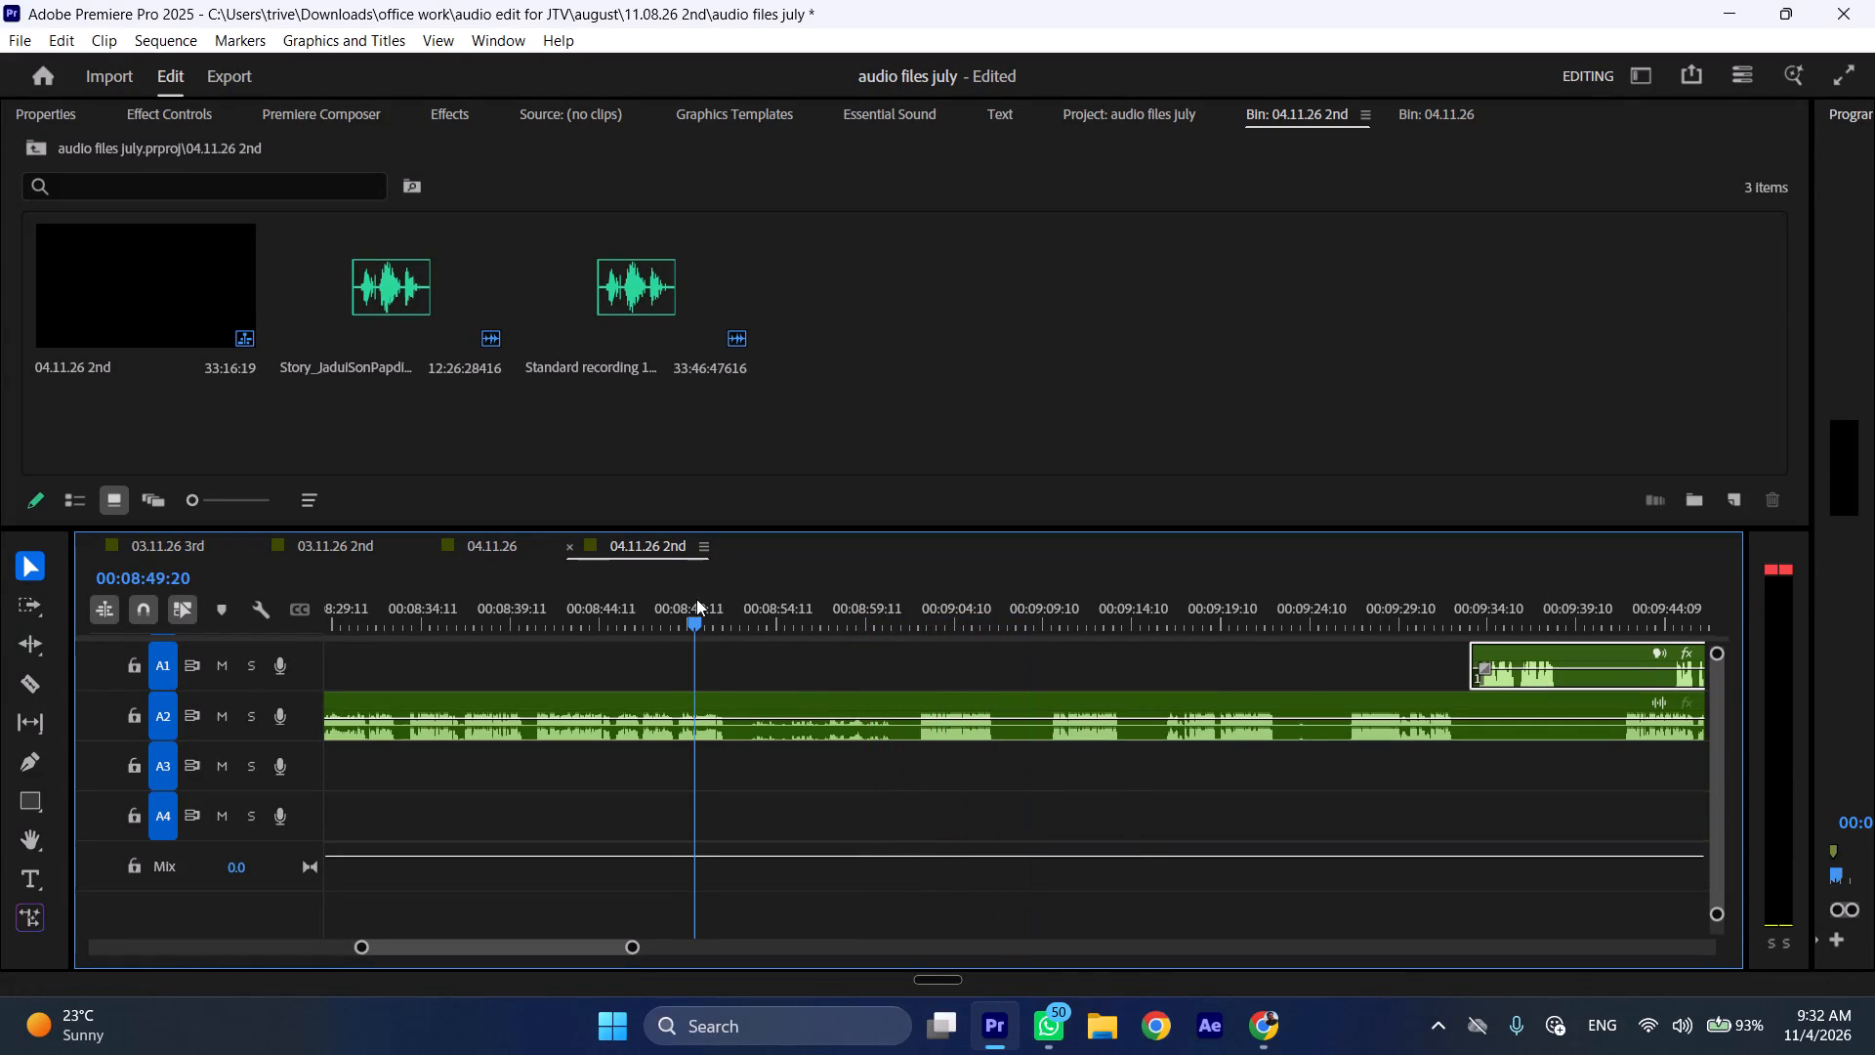
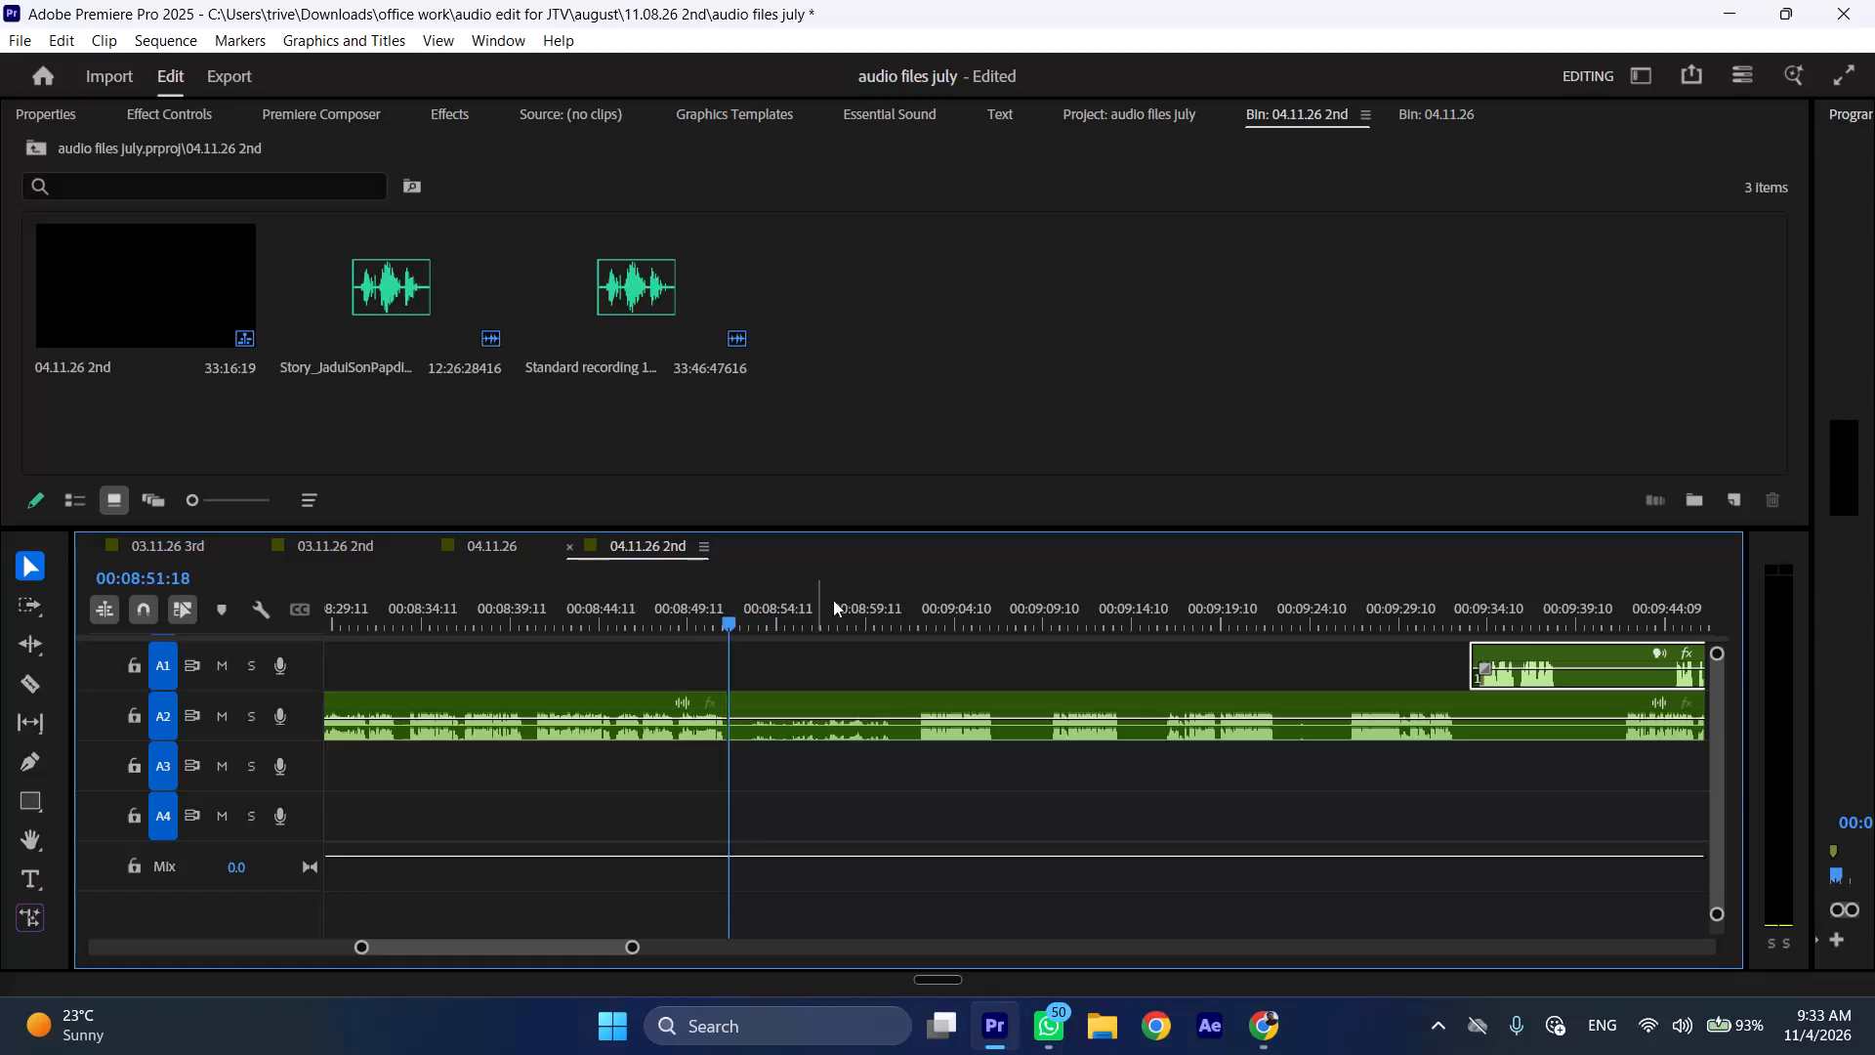
Ripple-delete the quiet passage on A2 from 00:08:51:18 to about 00:09:02, closing the gap, and play from the cut.
{"action": "left_click_drag", "start_coordinate": [855, 600], "coordinate": [921, 600]}
{"action": "left_click", "coordinate": [953, 714]}
{"action": "key", "text": "shift+c"}
{"action": "key", "text": "ctrl+shift+d"}
{"action": "key", "text": "space"}
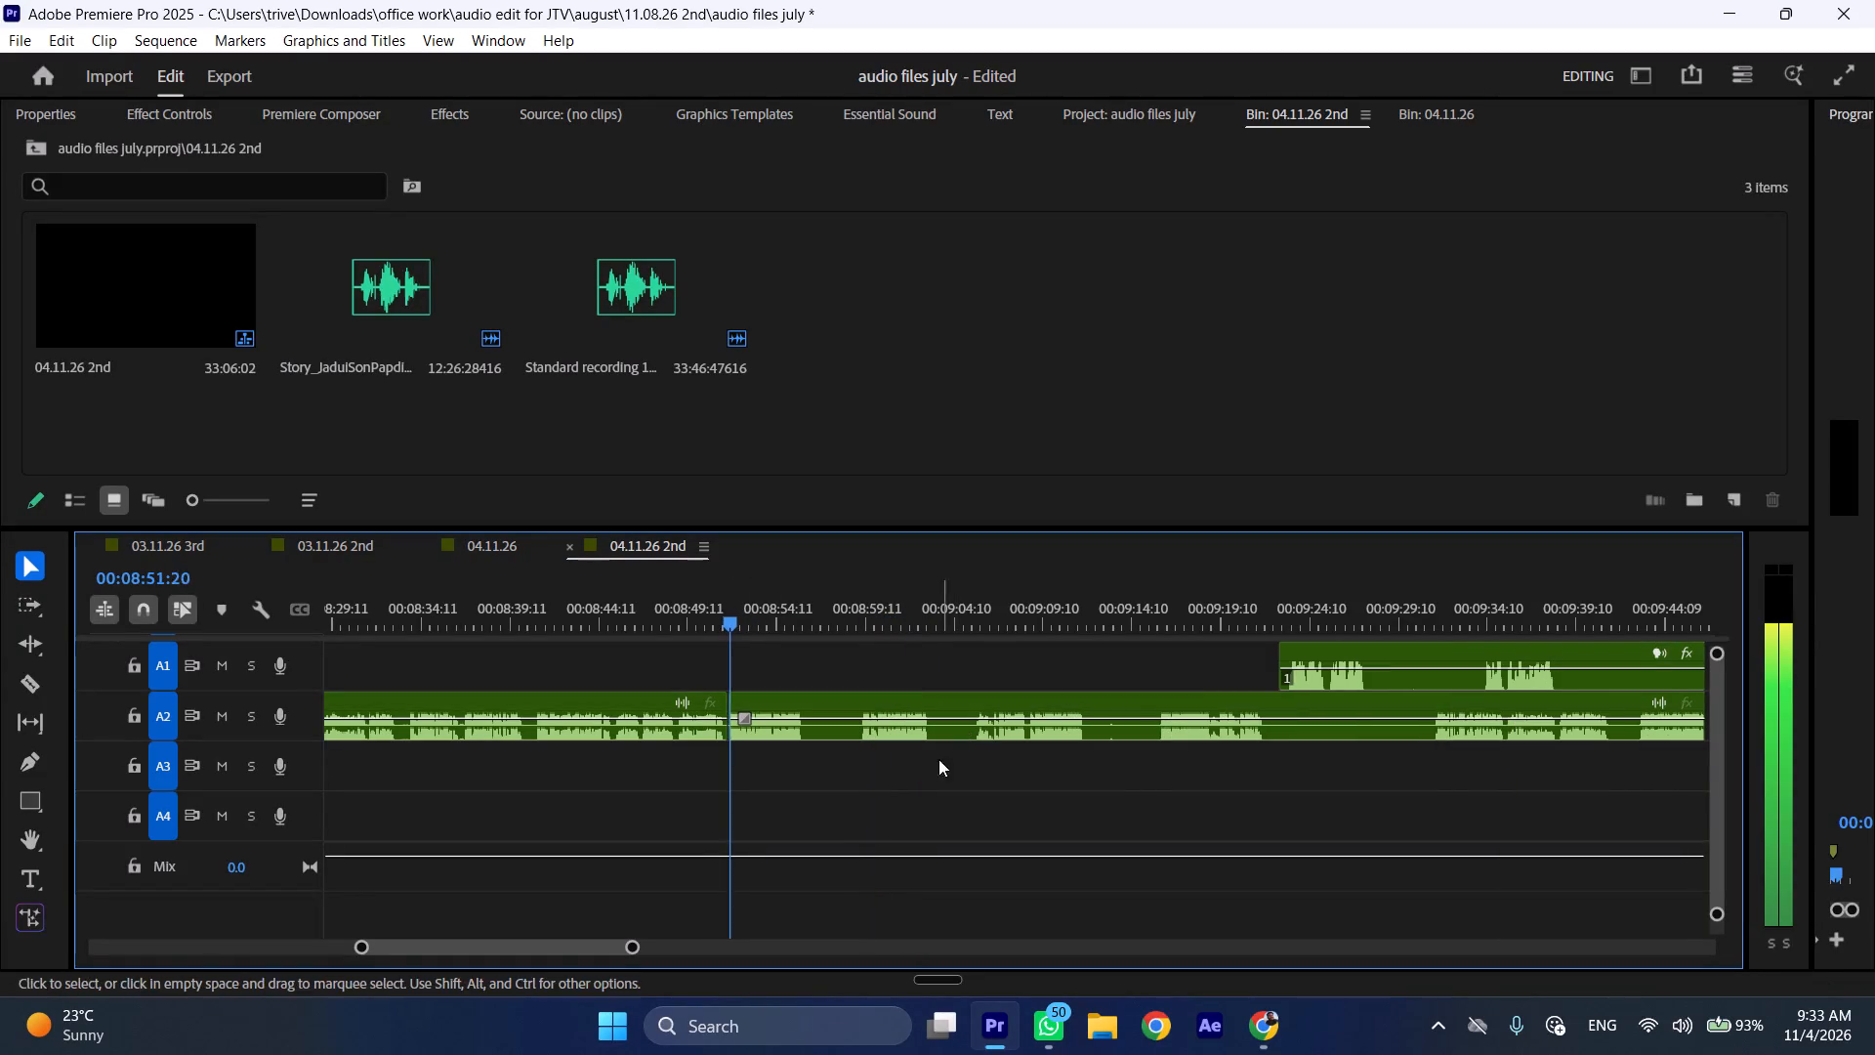
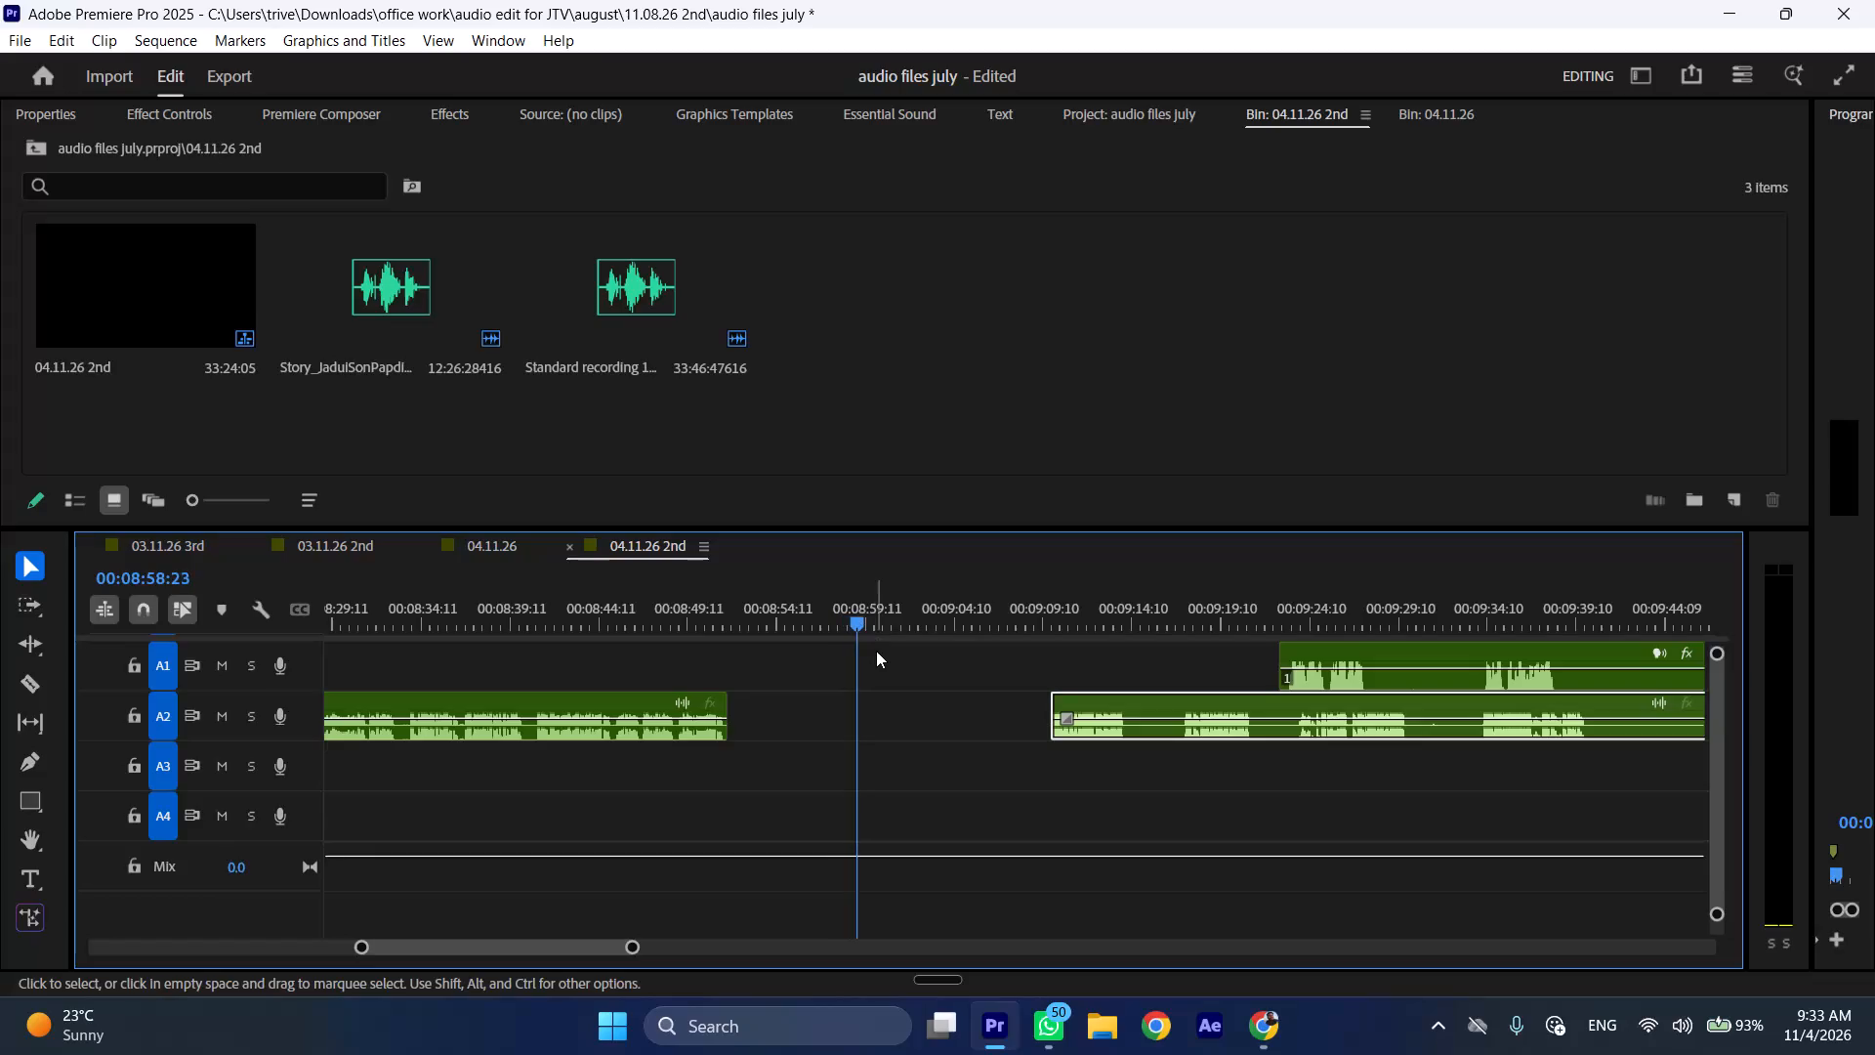
Add a sequence marker at 00:08:58:23, in the gap between the two A2 clips.
{"action": "key", "text": "m"}
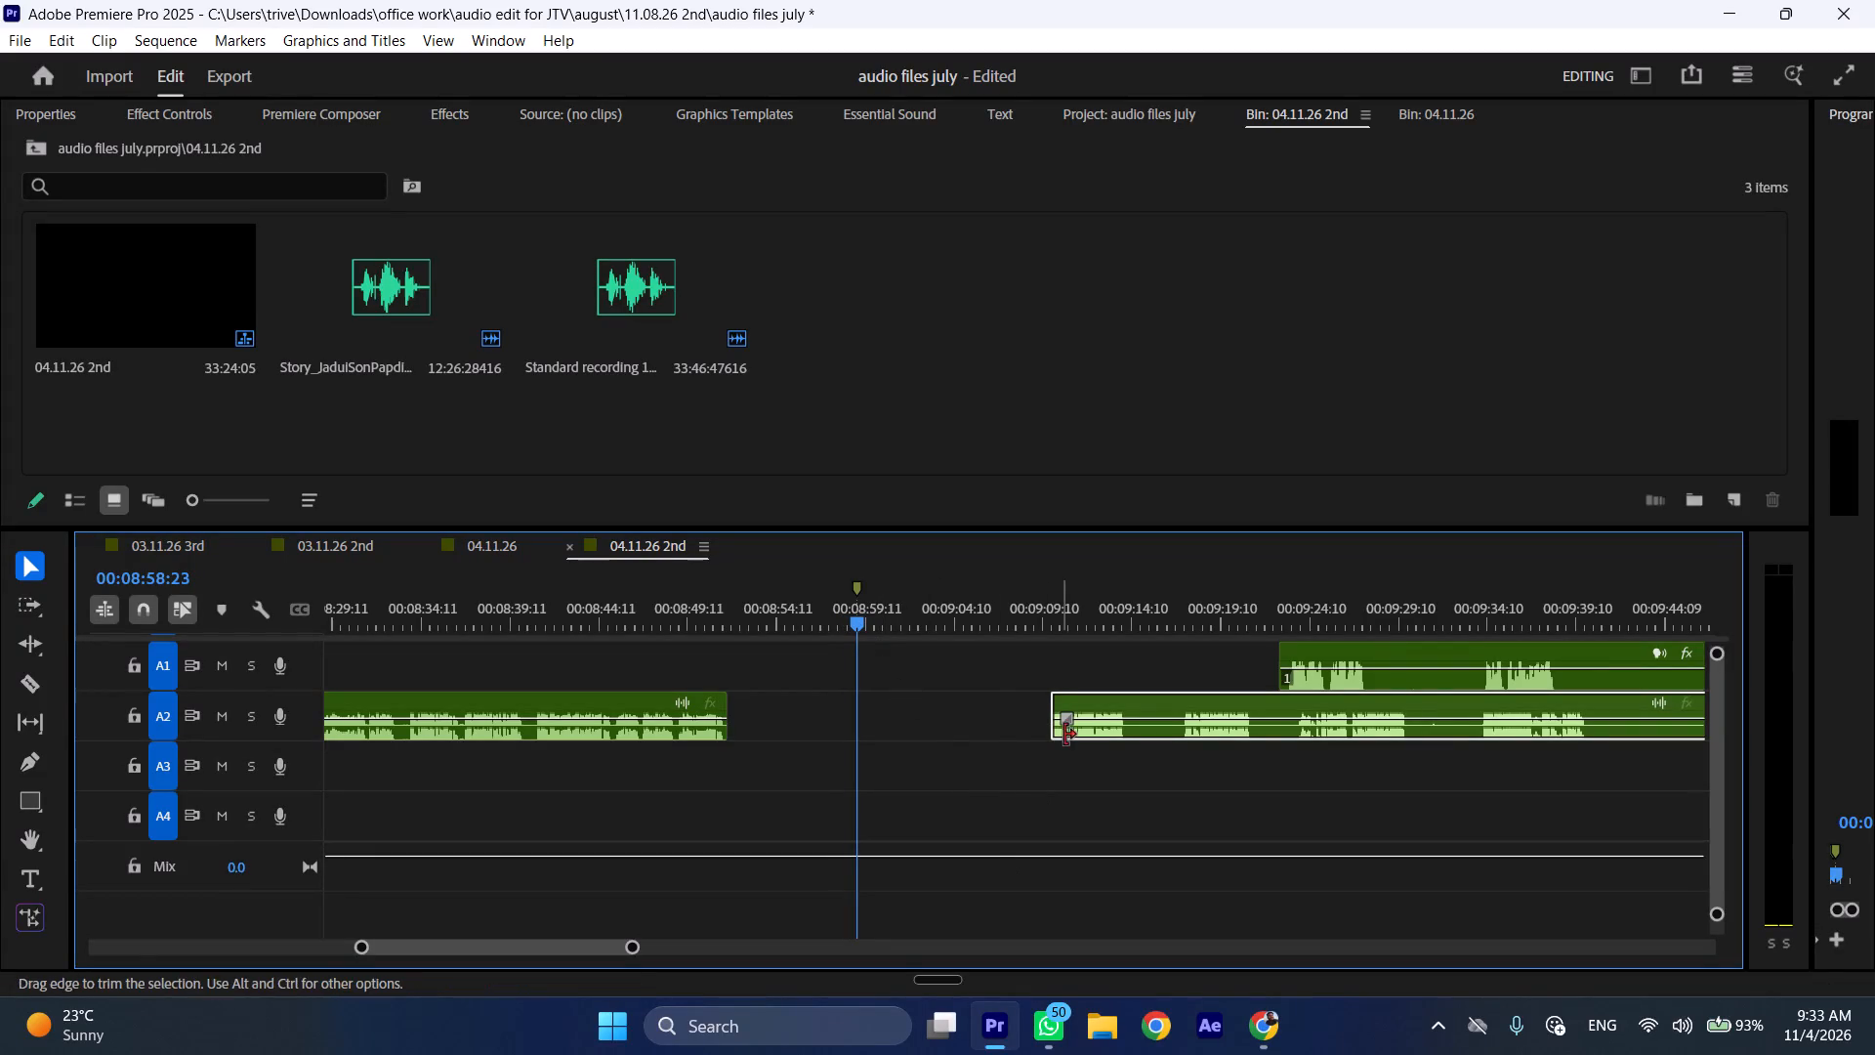
Move the A2 clip after the gap about 3 seconds earlier, so it starts at about 00:09:06.
{"action": "left_click_drag", "start_coordinate": [1089, 706], "coordinate": [1031, 706]}
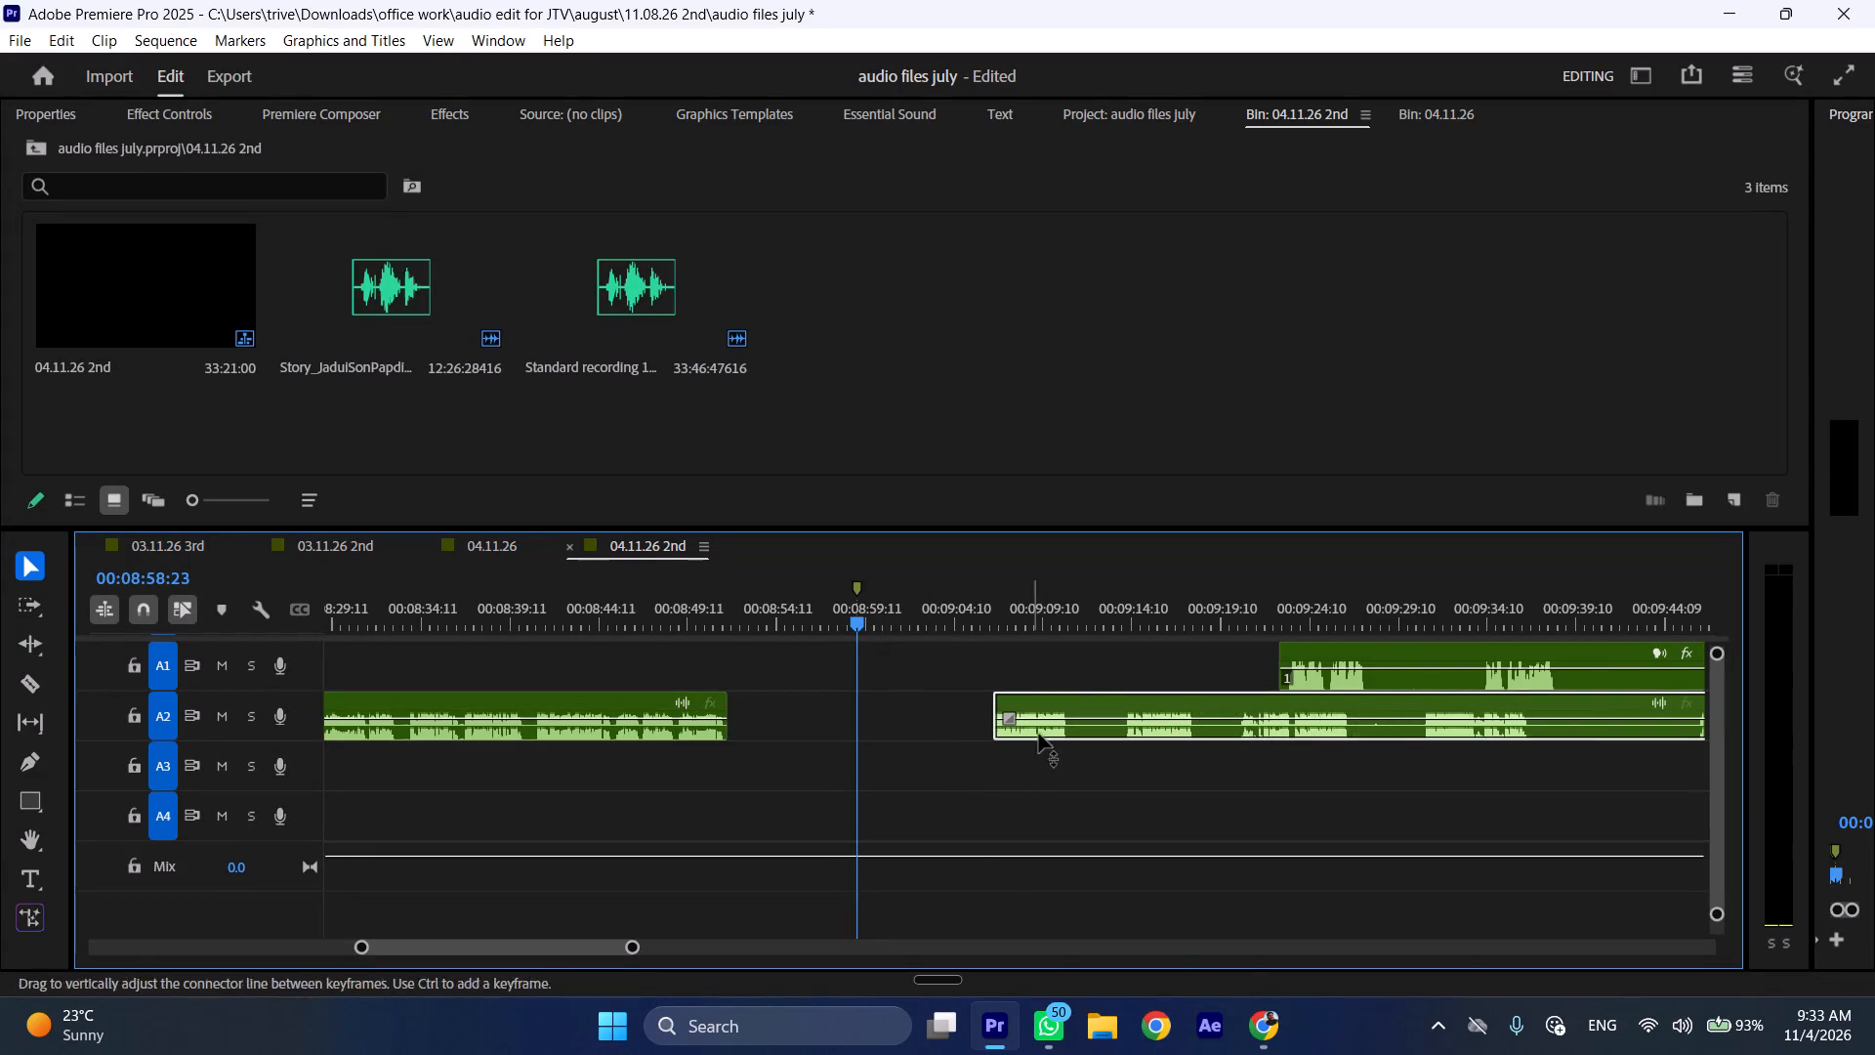
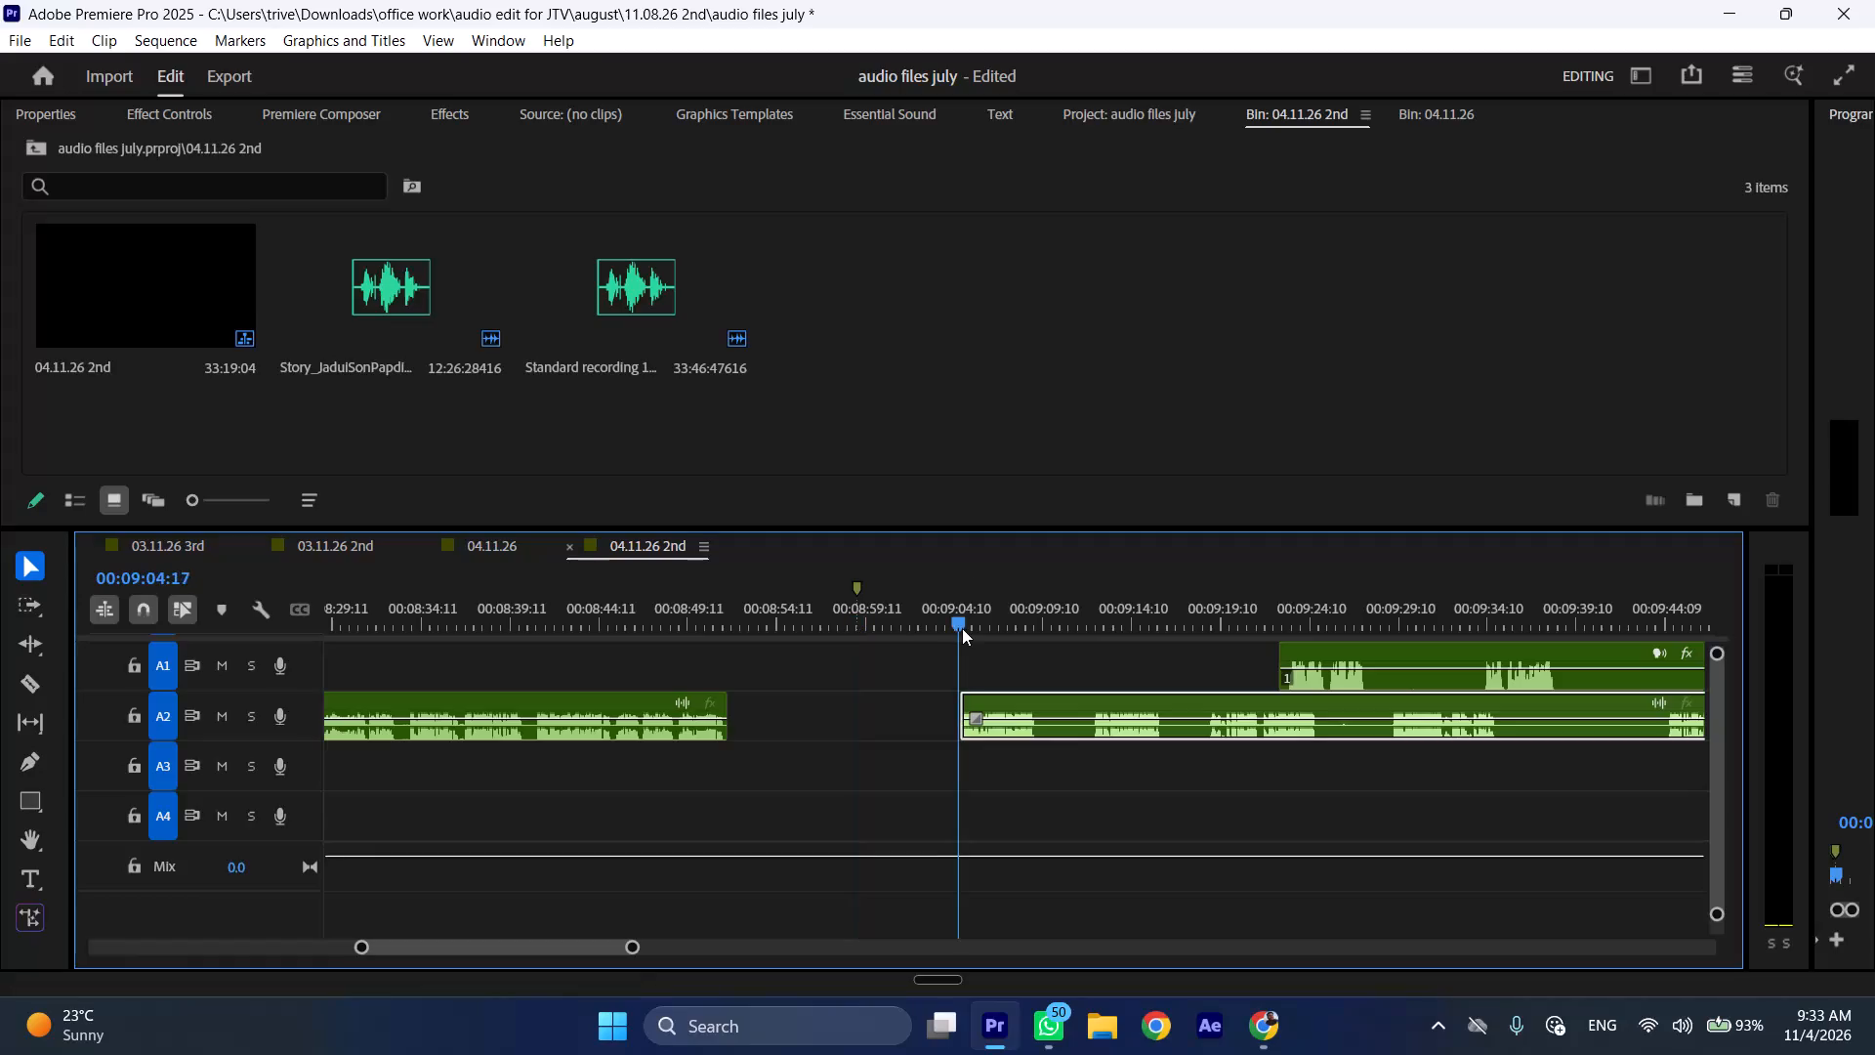
Cut the silence after the first phrase of the A2 clip, from 00:09:09:06 to about 00:09:12, and ripple-delete it across the tracks.
{"action": "scroll", "coordinate": [946, 663], "scroll_direction": "down", "scroll_amount": 6}
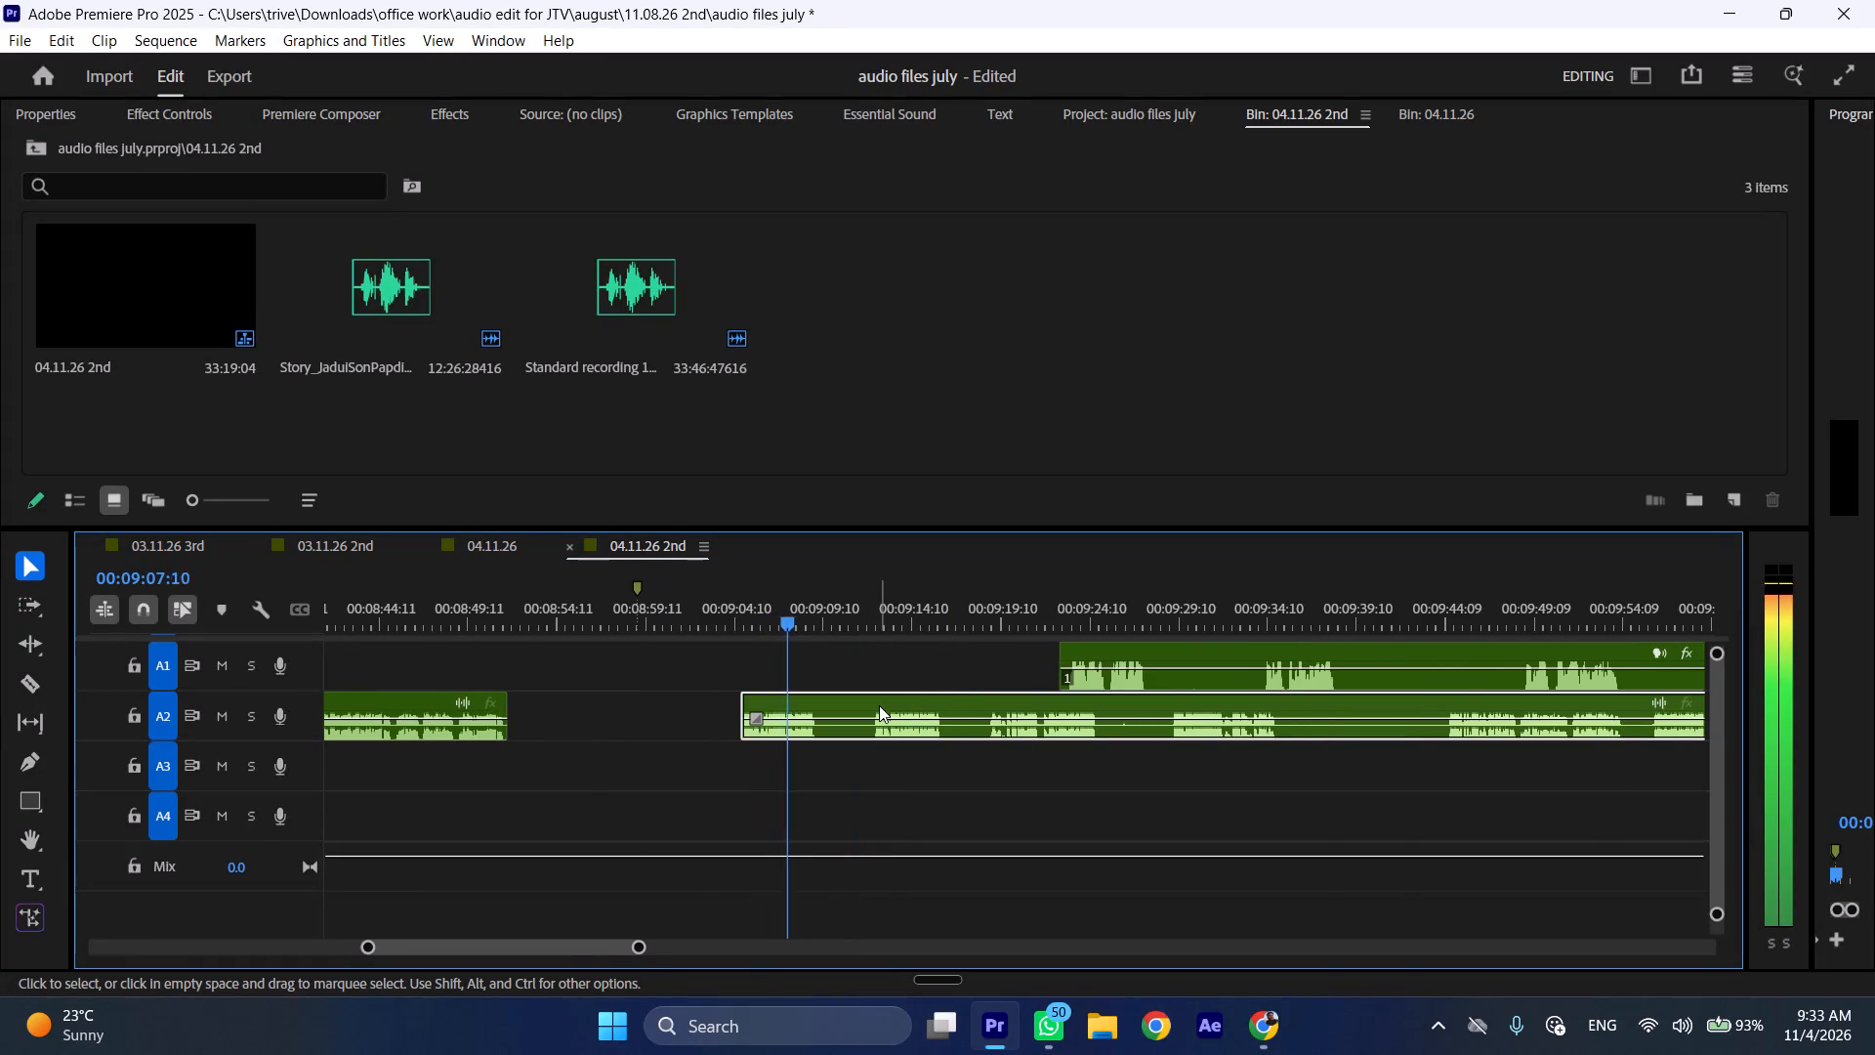
{"action": "key", "text": "space"}
{"action": "key", "text": "shift+c"}
{"action": "left_click_drag", "start_coordinate": [852, 605], "coordinate": [876, 609]}
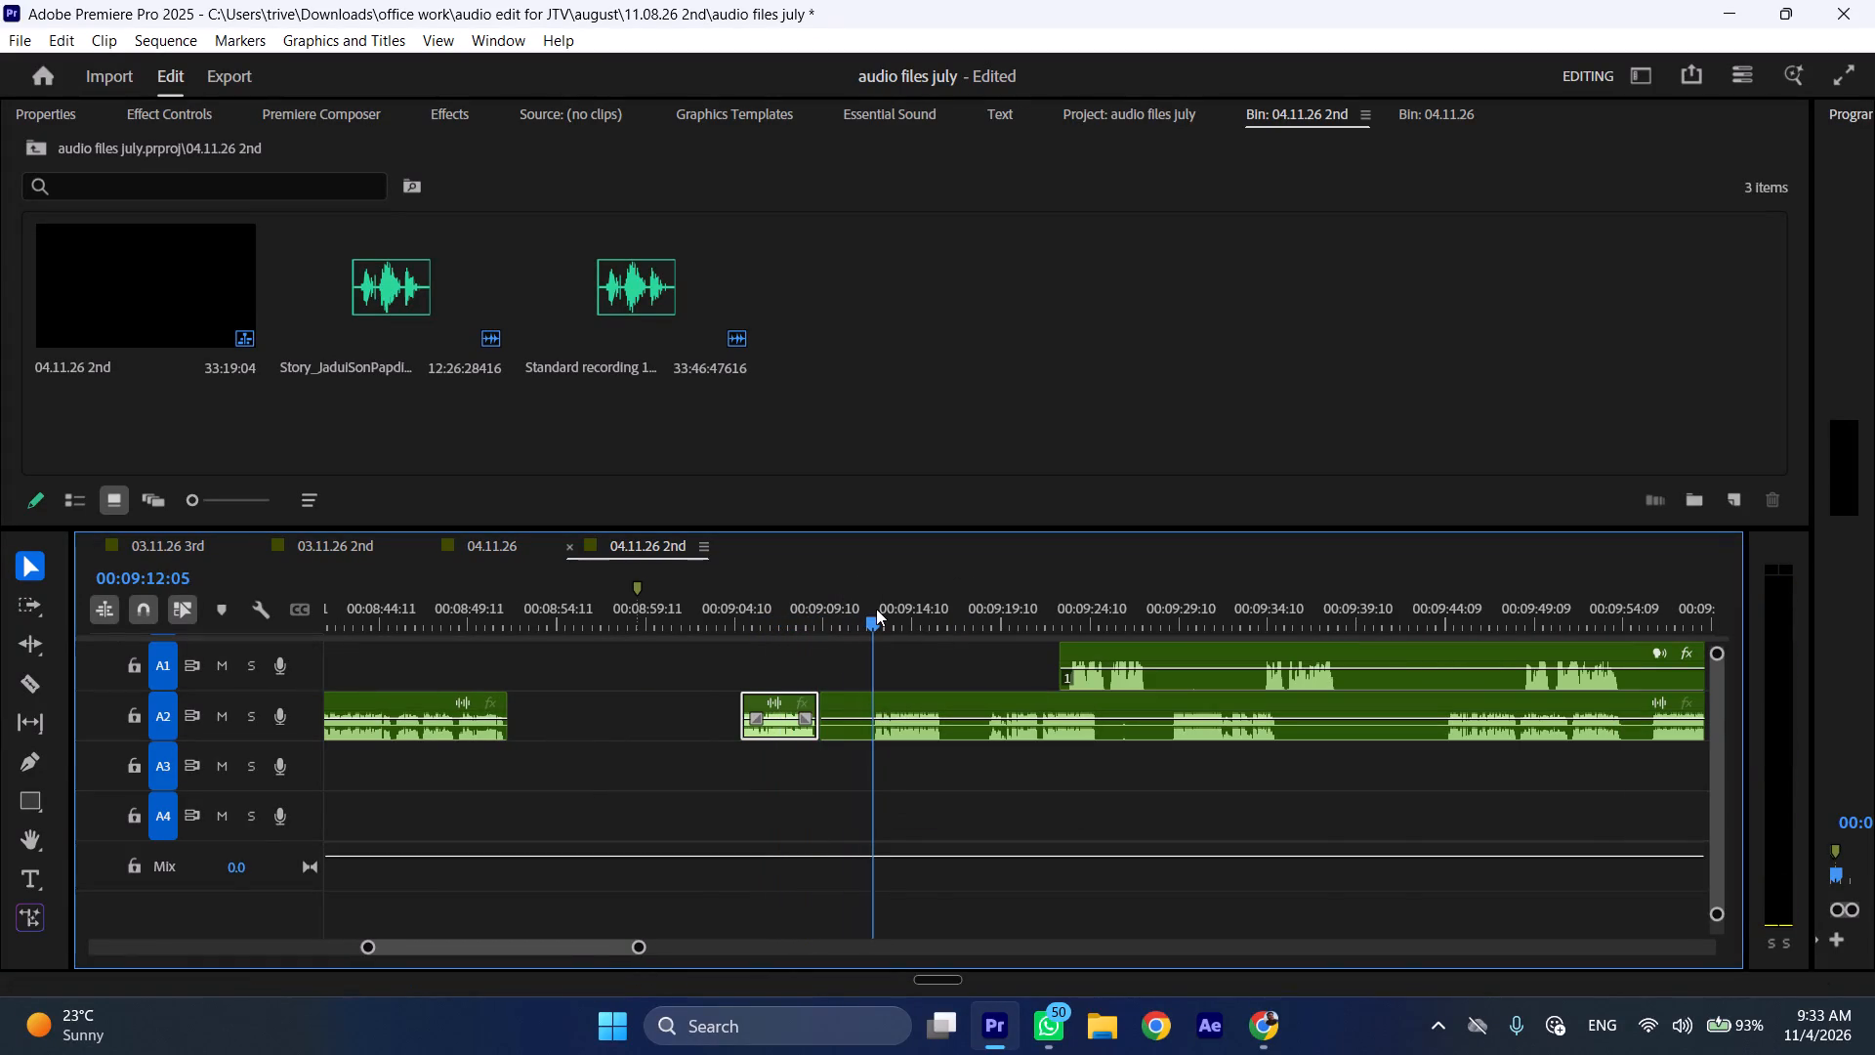
{"action": "left_click_drag", "start_coordinate": [876, 609], "coordinate": [872, 609]}
{"action": "left_click", "coordinate": [935, 738]}
{"action": "key", "text": "shift+c"}
{"action": "key", "text": "ctrl+shift+d"}
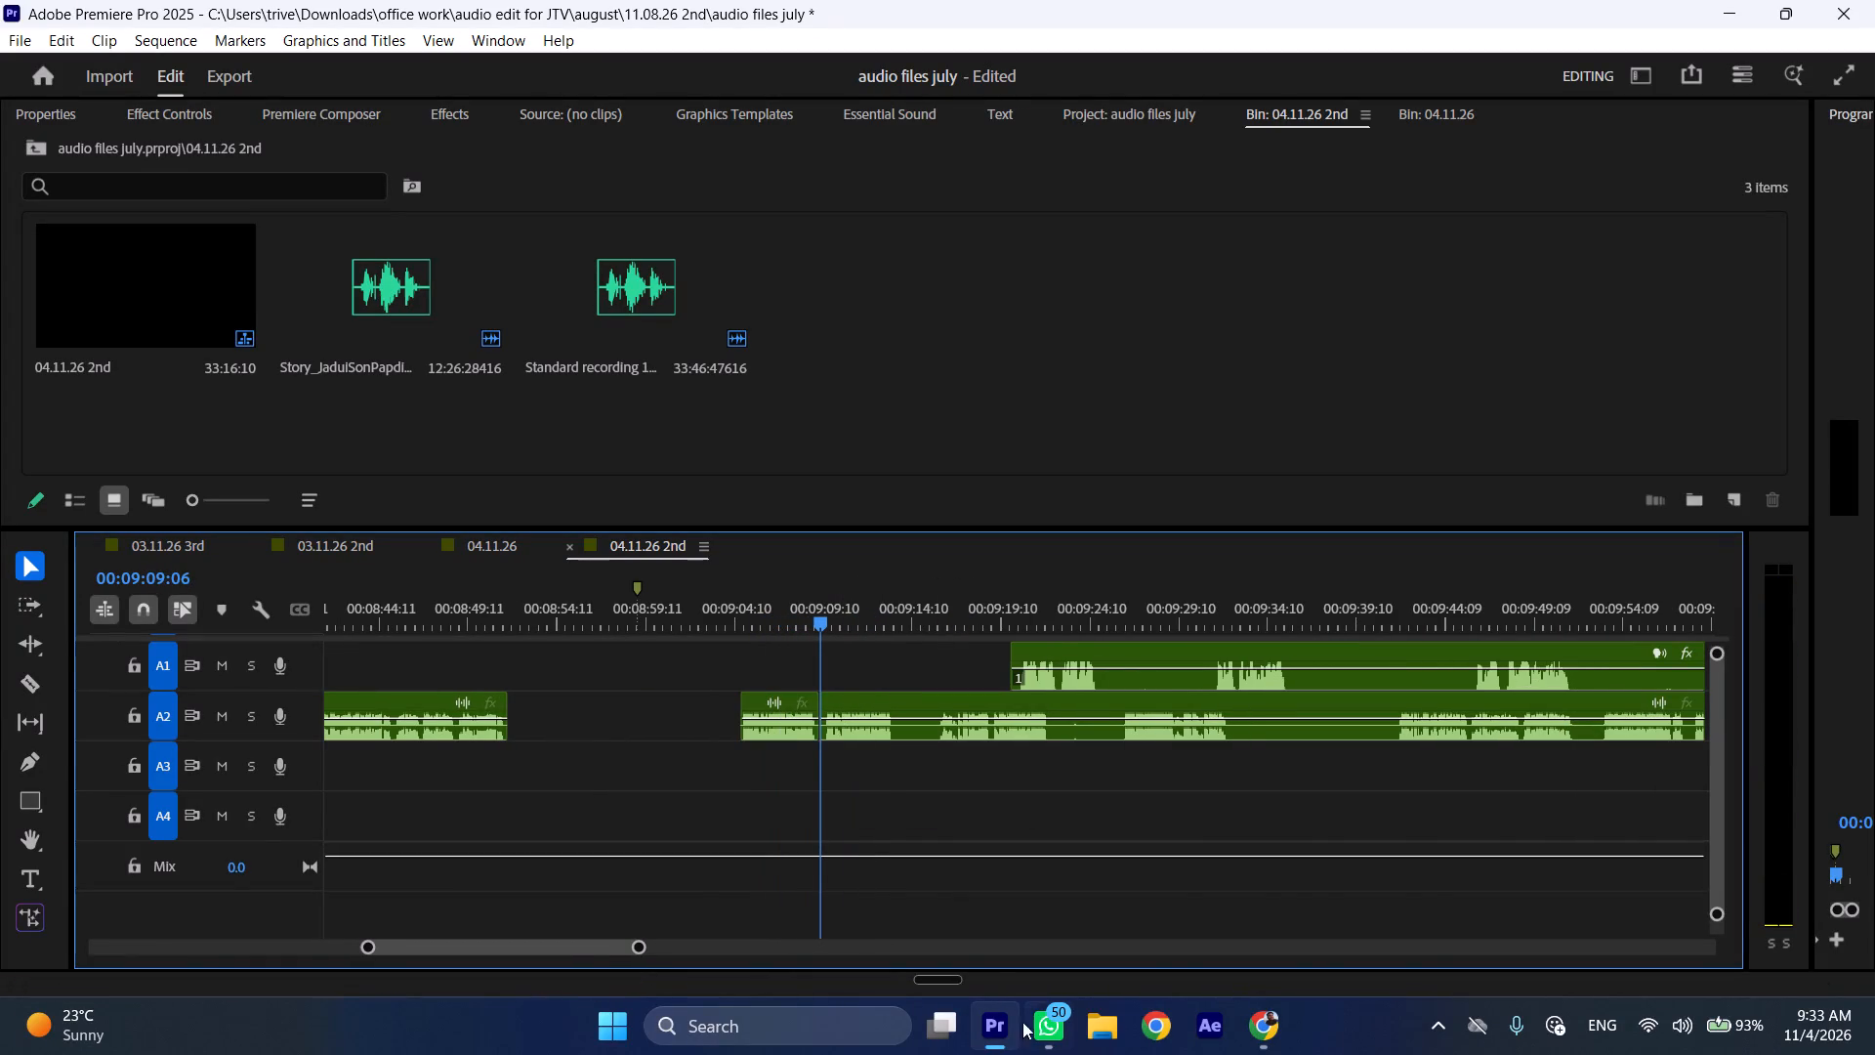
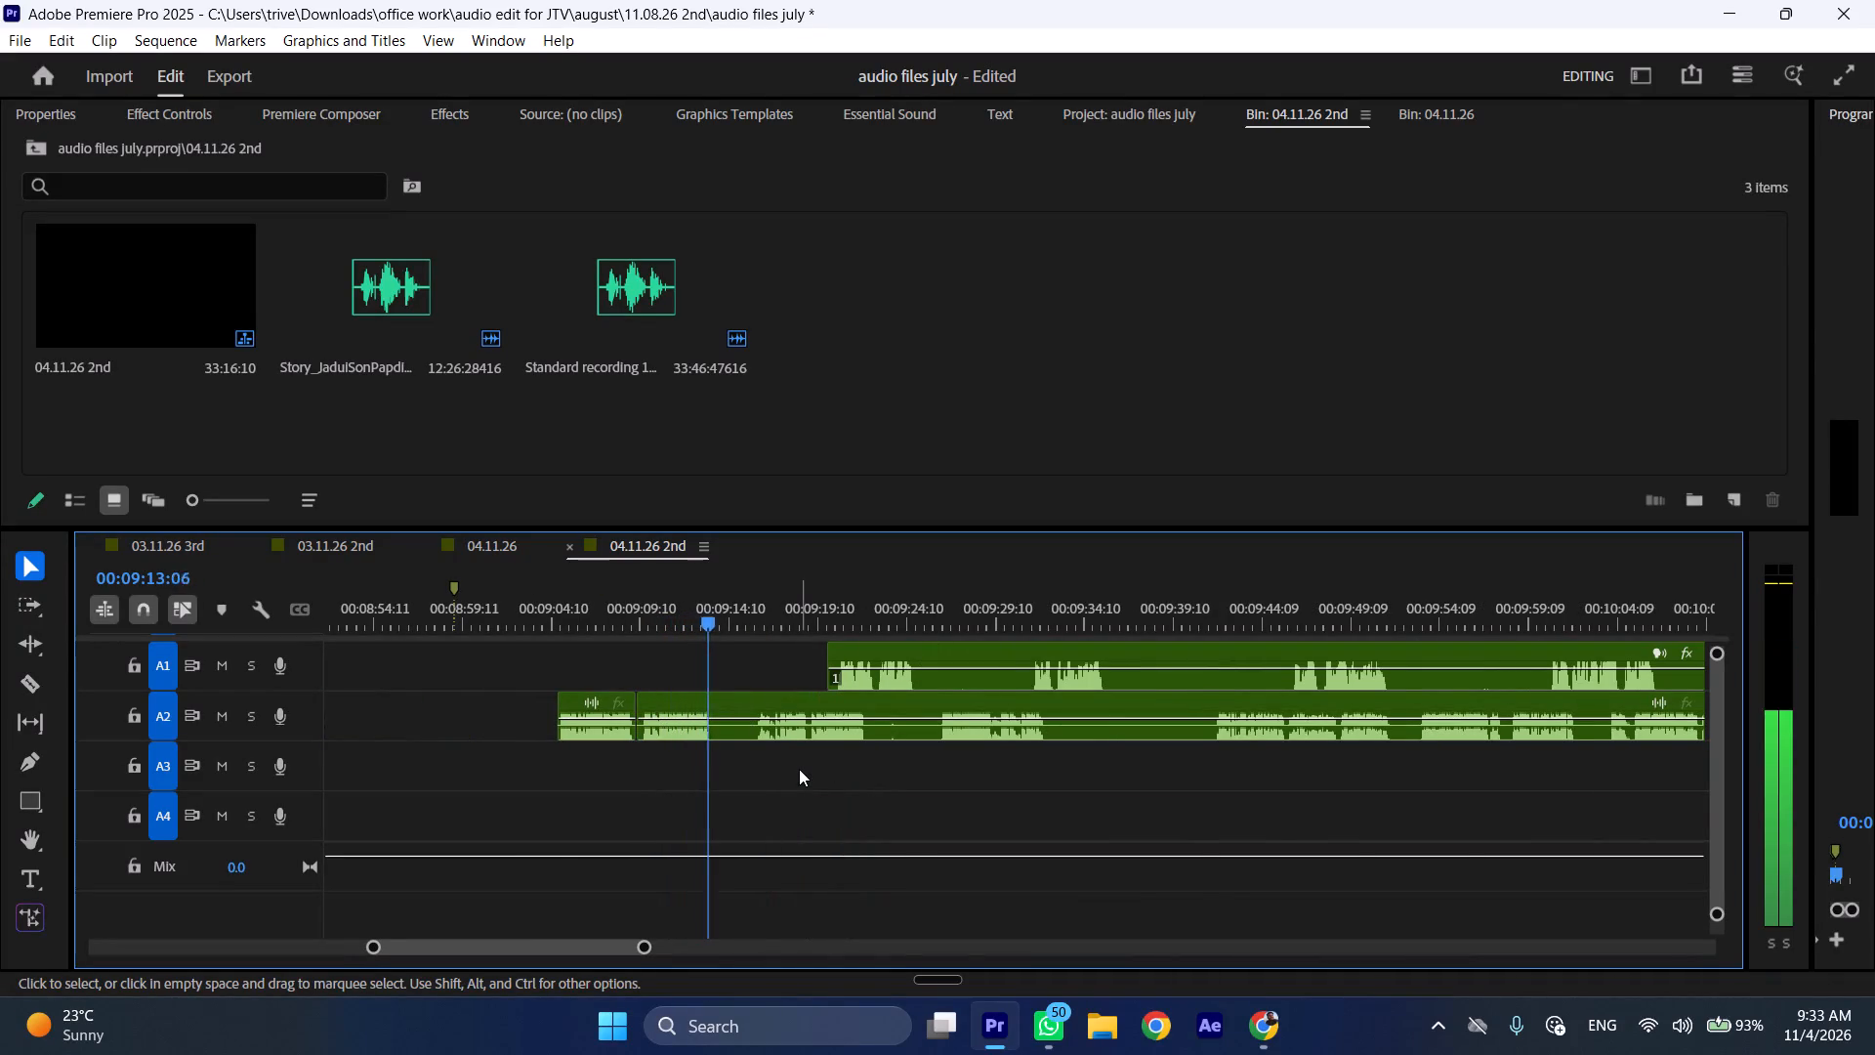
Split the A2 clip at about 00:09:13 and the A1 clip at 00:09:25:04, then insert A1's first phrase at the A2 cut.
{"action": "key", "text": "space"}
{"action": "type", "text": "C"}
{"action": "left_click", "coordinate": [916, 617]}
{"action": "left_click", "coordinate": [930, 662]}
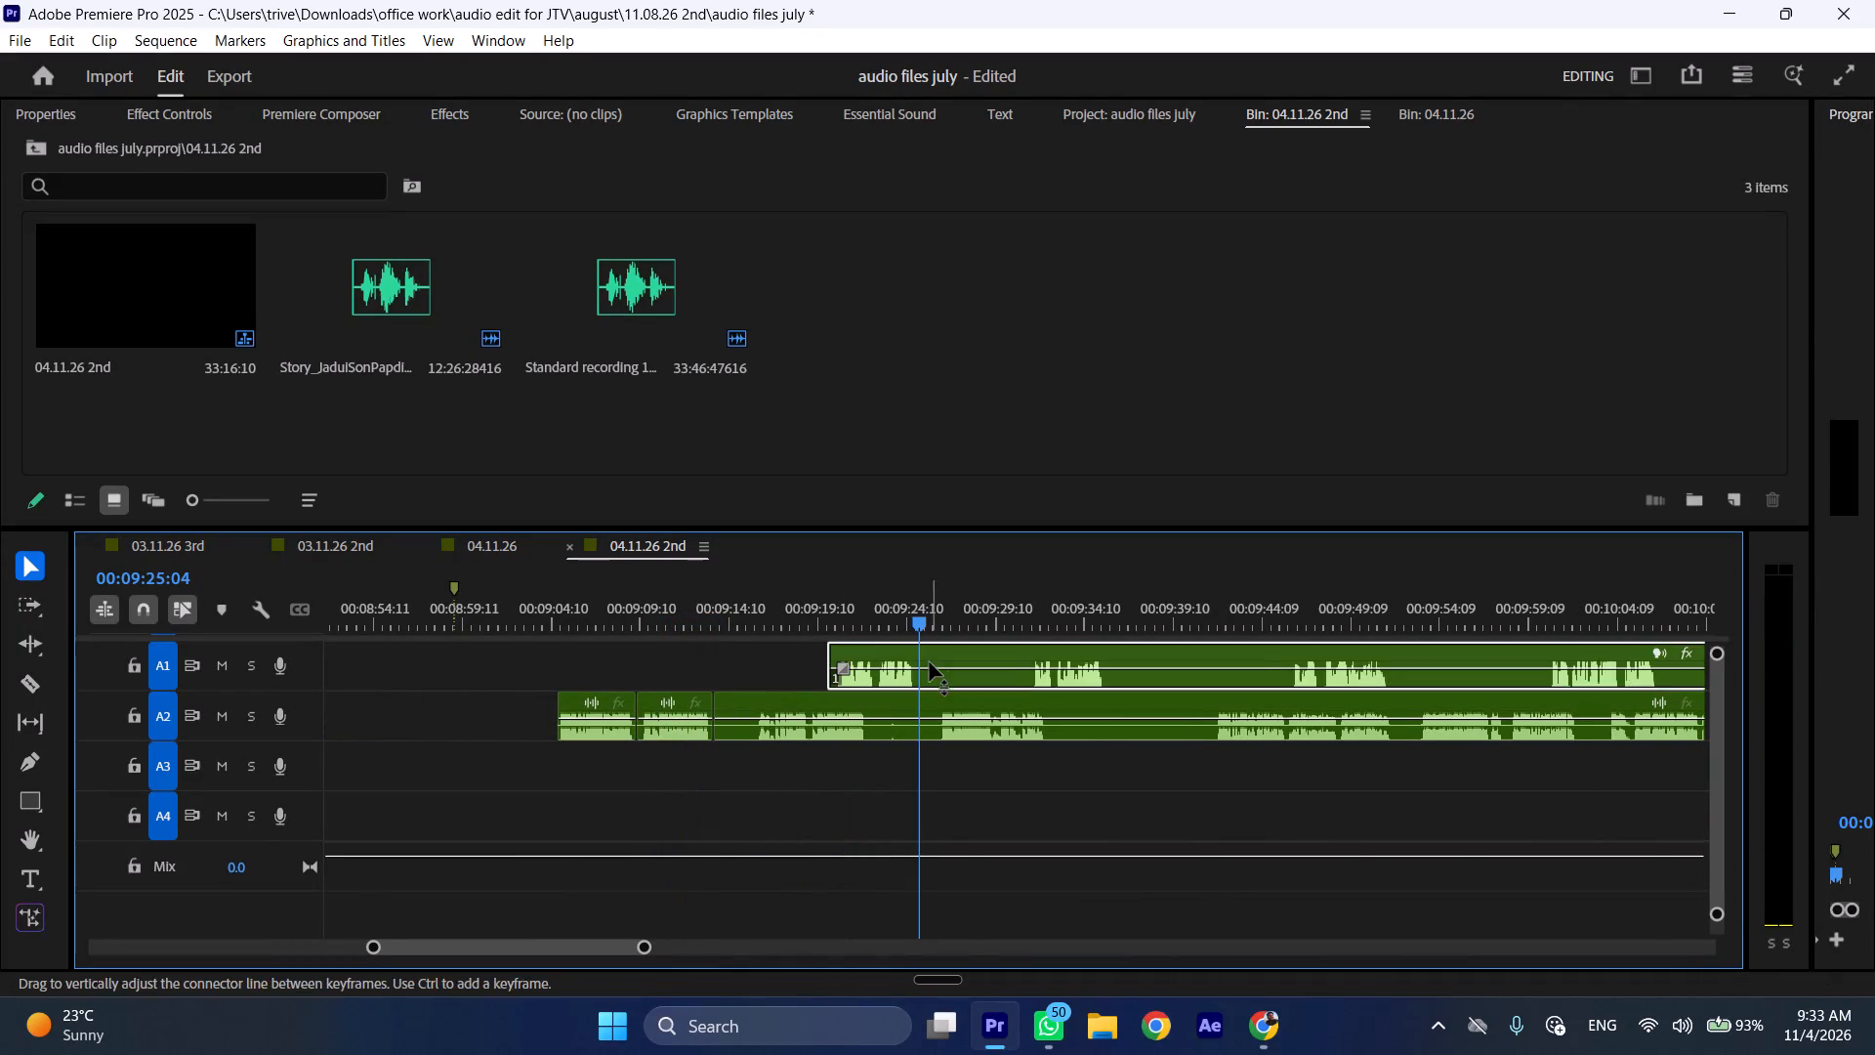
{"action": "key", "text": "shift+c"}
{"action": "left_click_drag", "start_coordinate": [845, 652], "coordinate": [739, 652]}
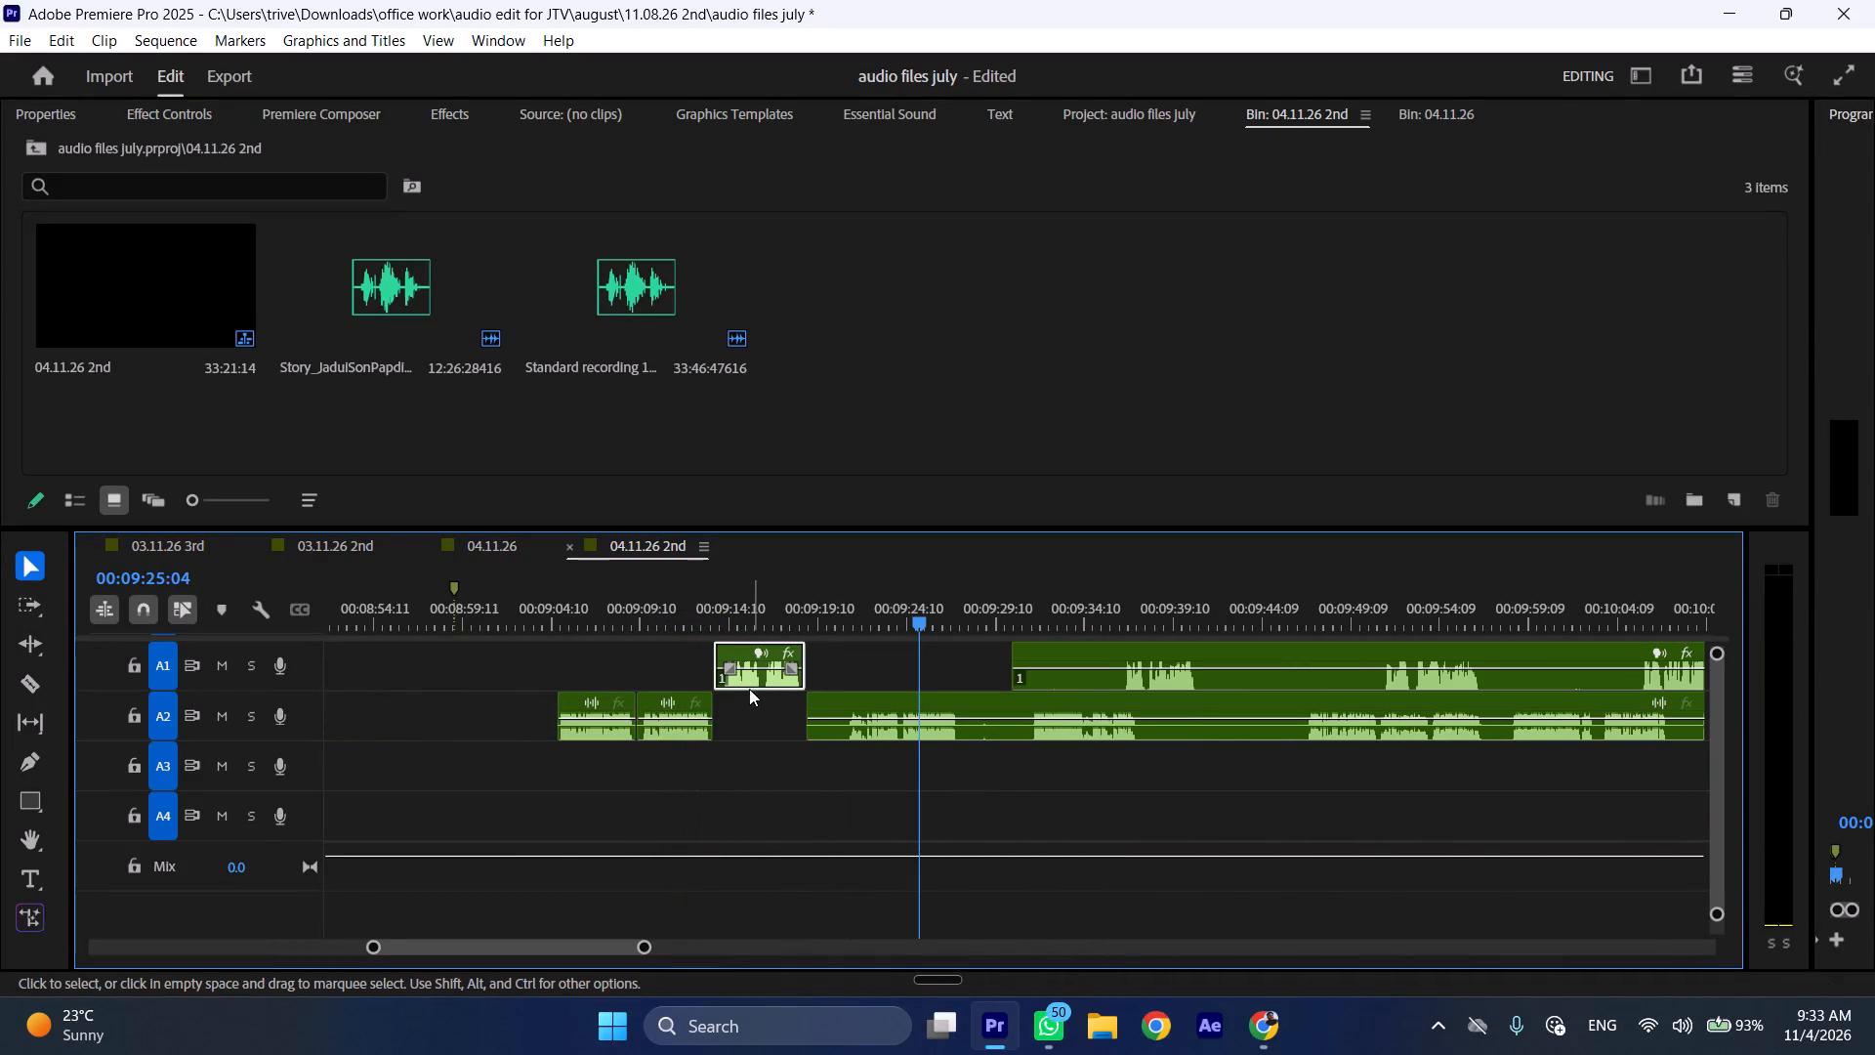
Play back the transition from the A2 phrase into the inserted A1 phrase, starting just before 00:09:13.
{"action": "left_click", "coordinate": [700, 614]}
{"action": "key", "text": "space"}
{"action": "type", "text": "l"}
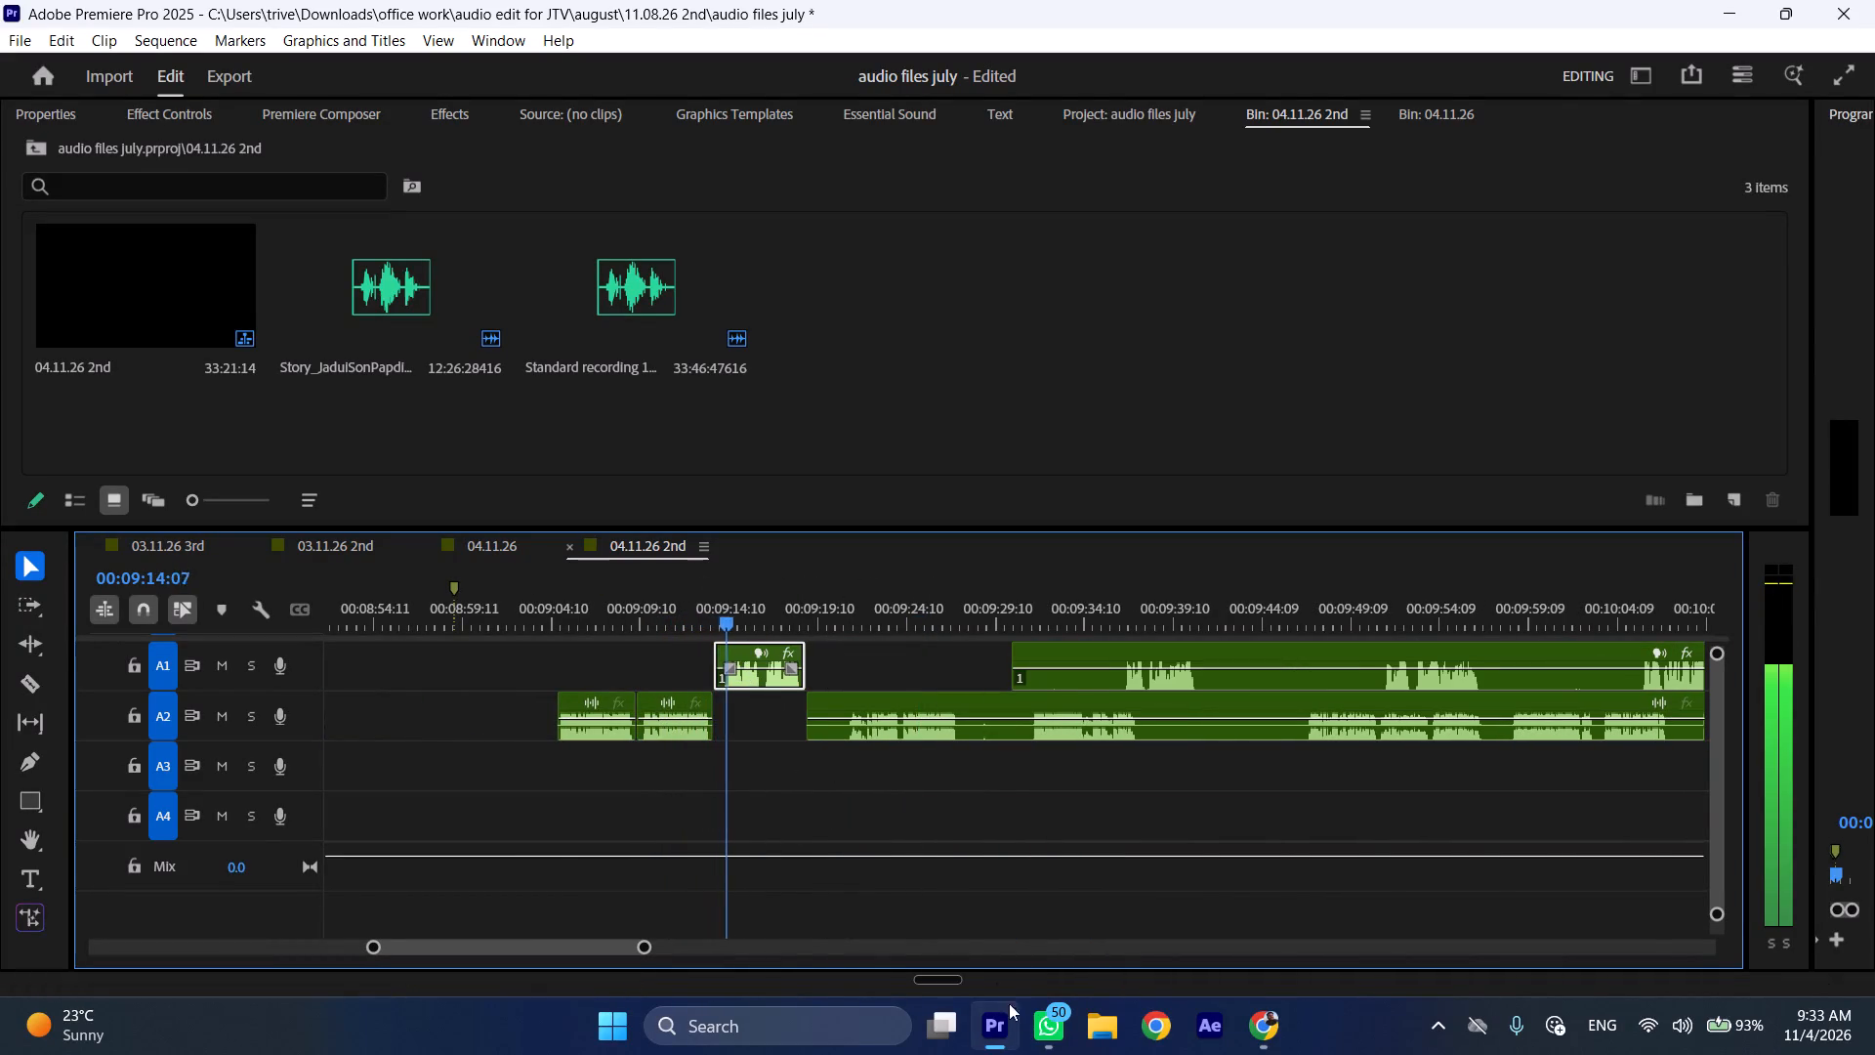
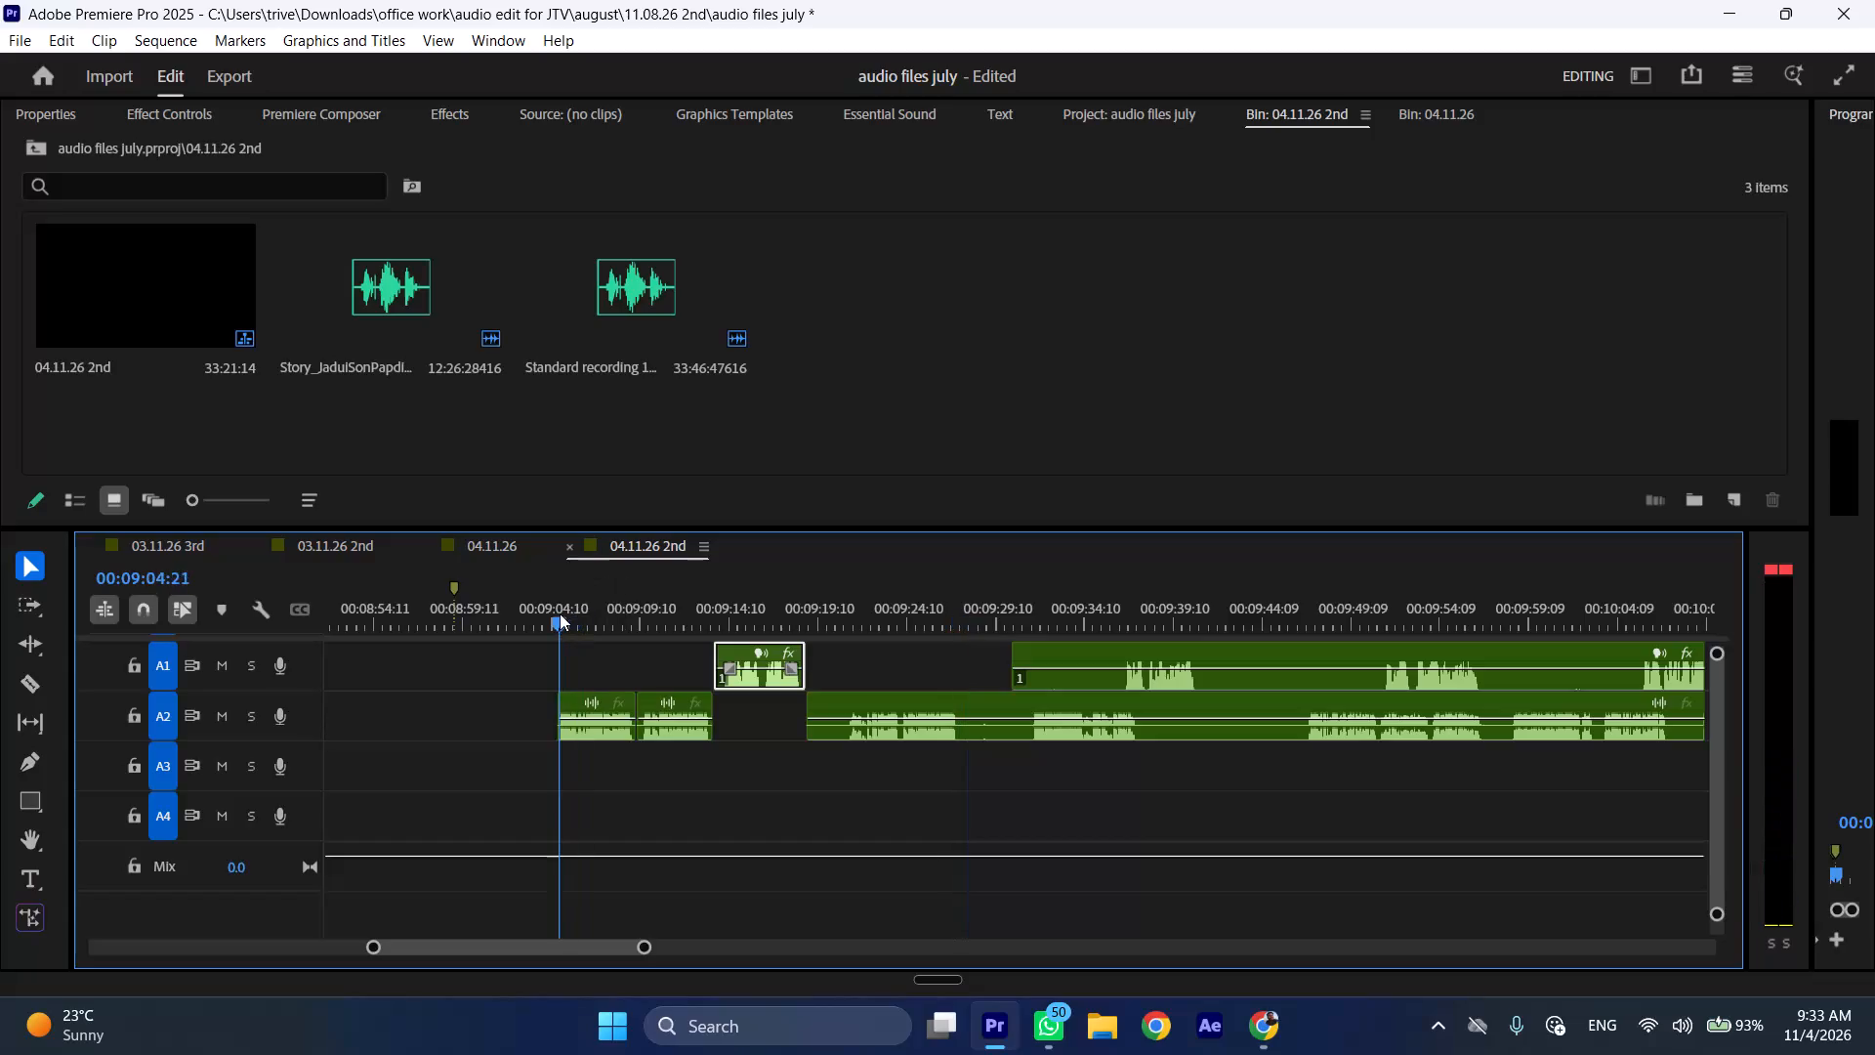
Play back the sequence at increased speed from 00:09:04:21 to review the A2 phrase leading into the inserted A1 clip.
{"action": "key", "text": "space"}
{"action": "key", "text": "l"}
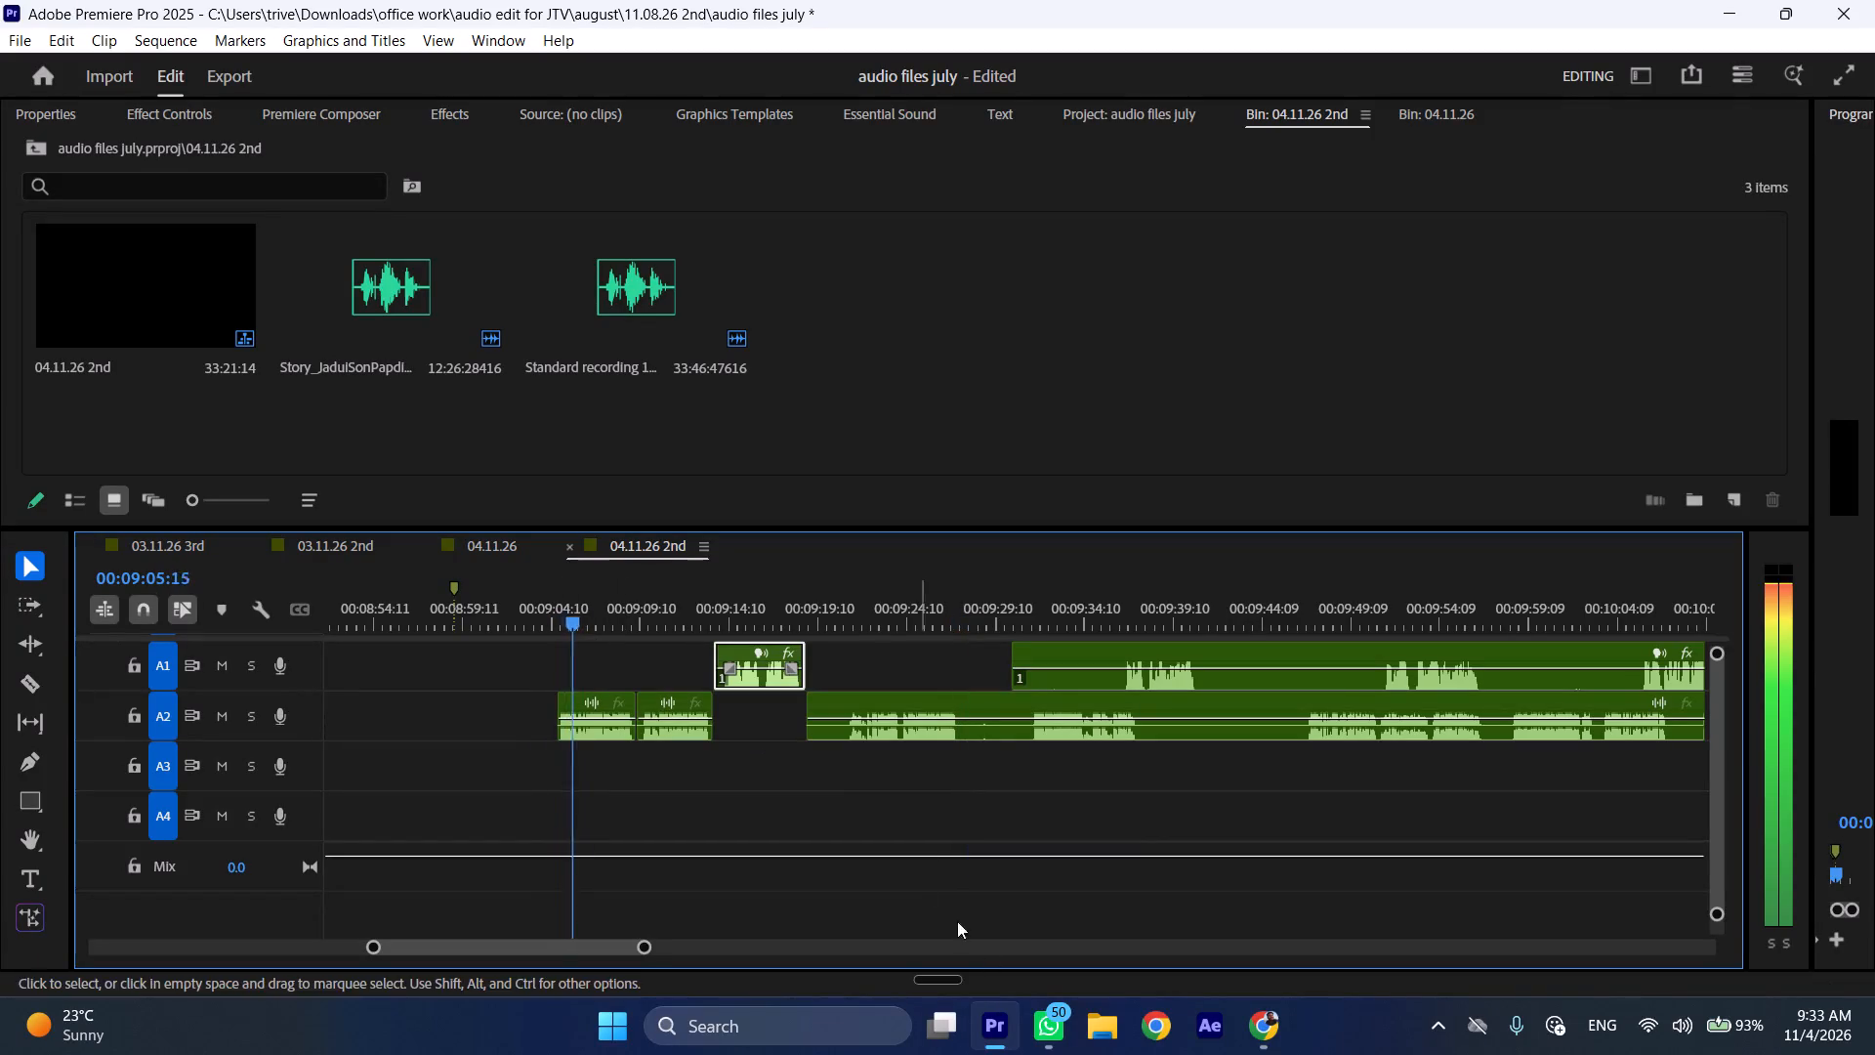
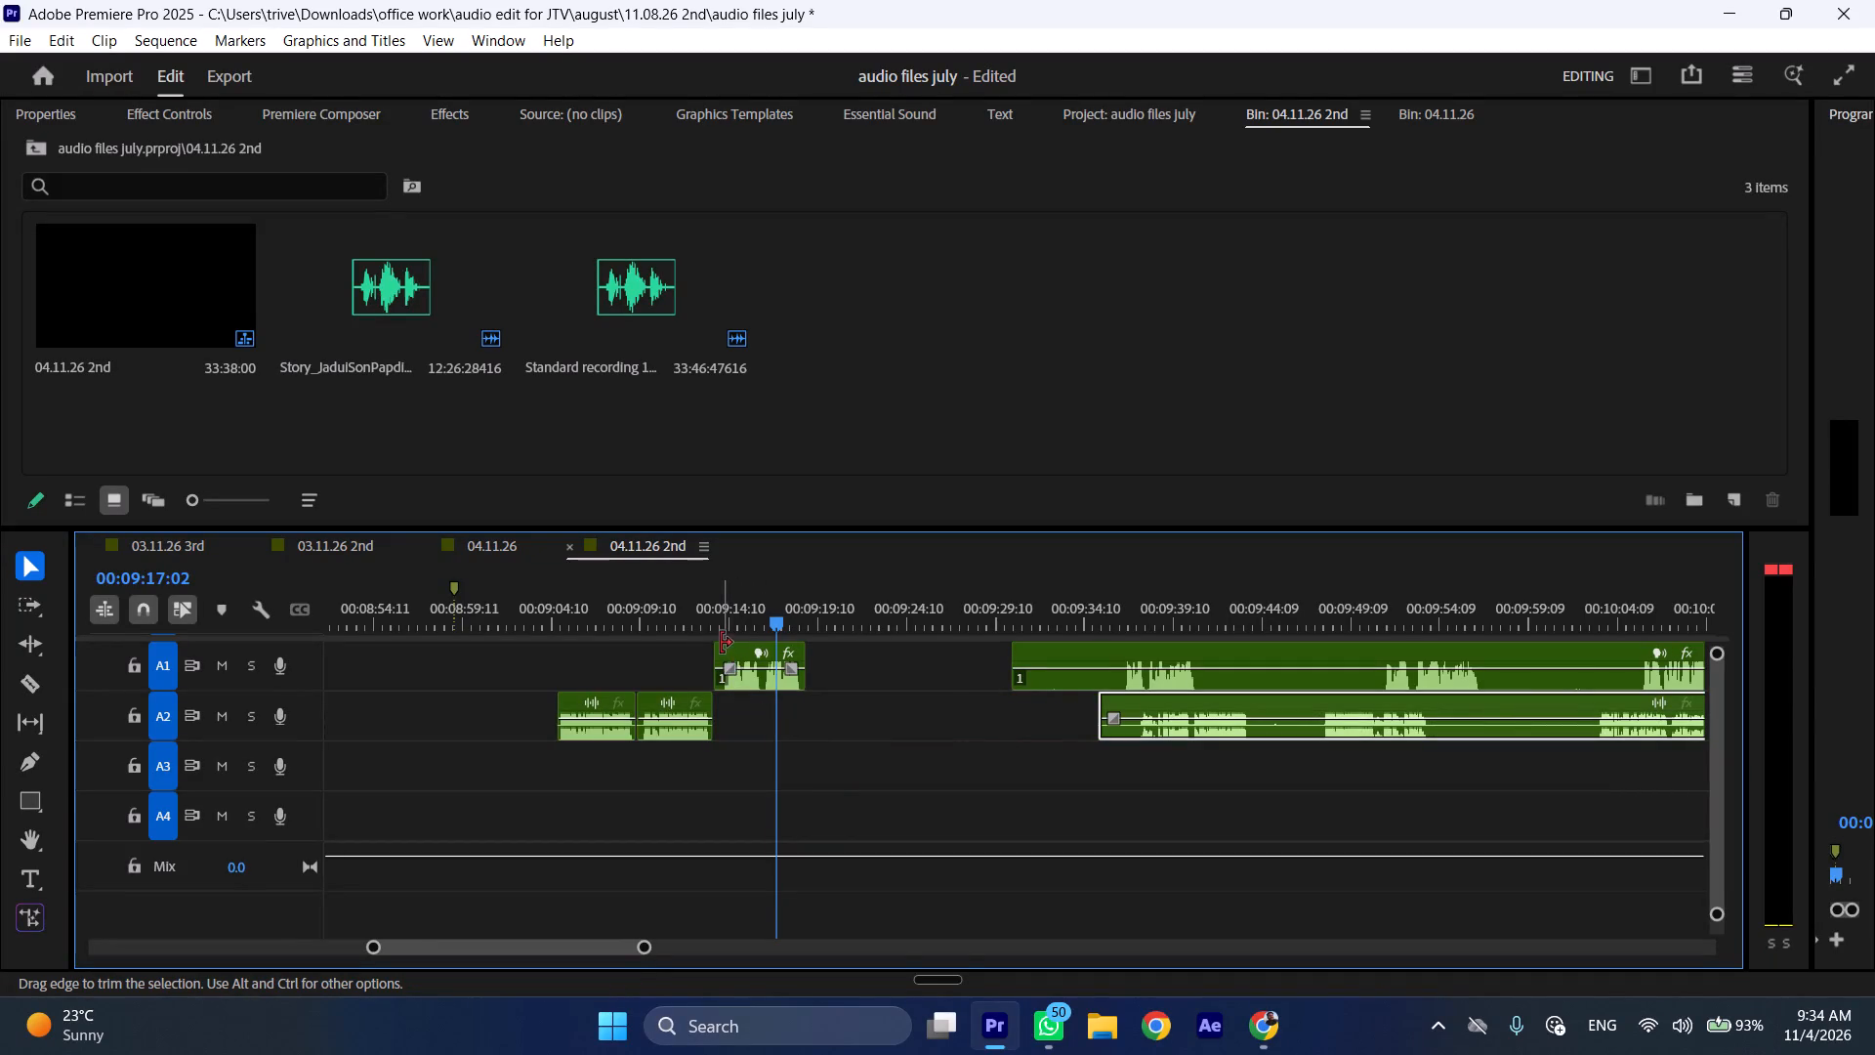
Cut the short A1 clip at 00:09:13:22 and ripple delete the silent sliver at its start.
{"action": "left_click_drag", "start_coordinate": [721, 643], "coordinate": [730, 644]}
{"action": "left_click", "coordinate": [726, 616]}
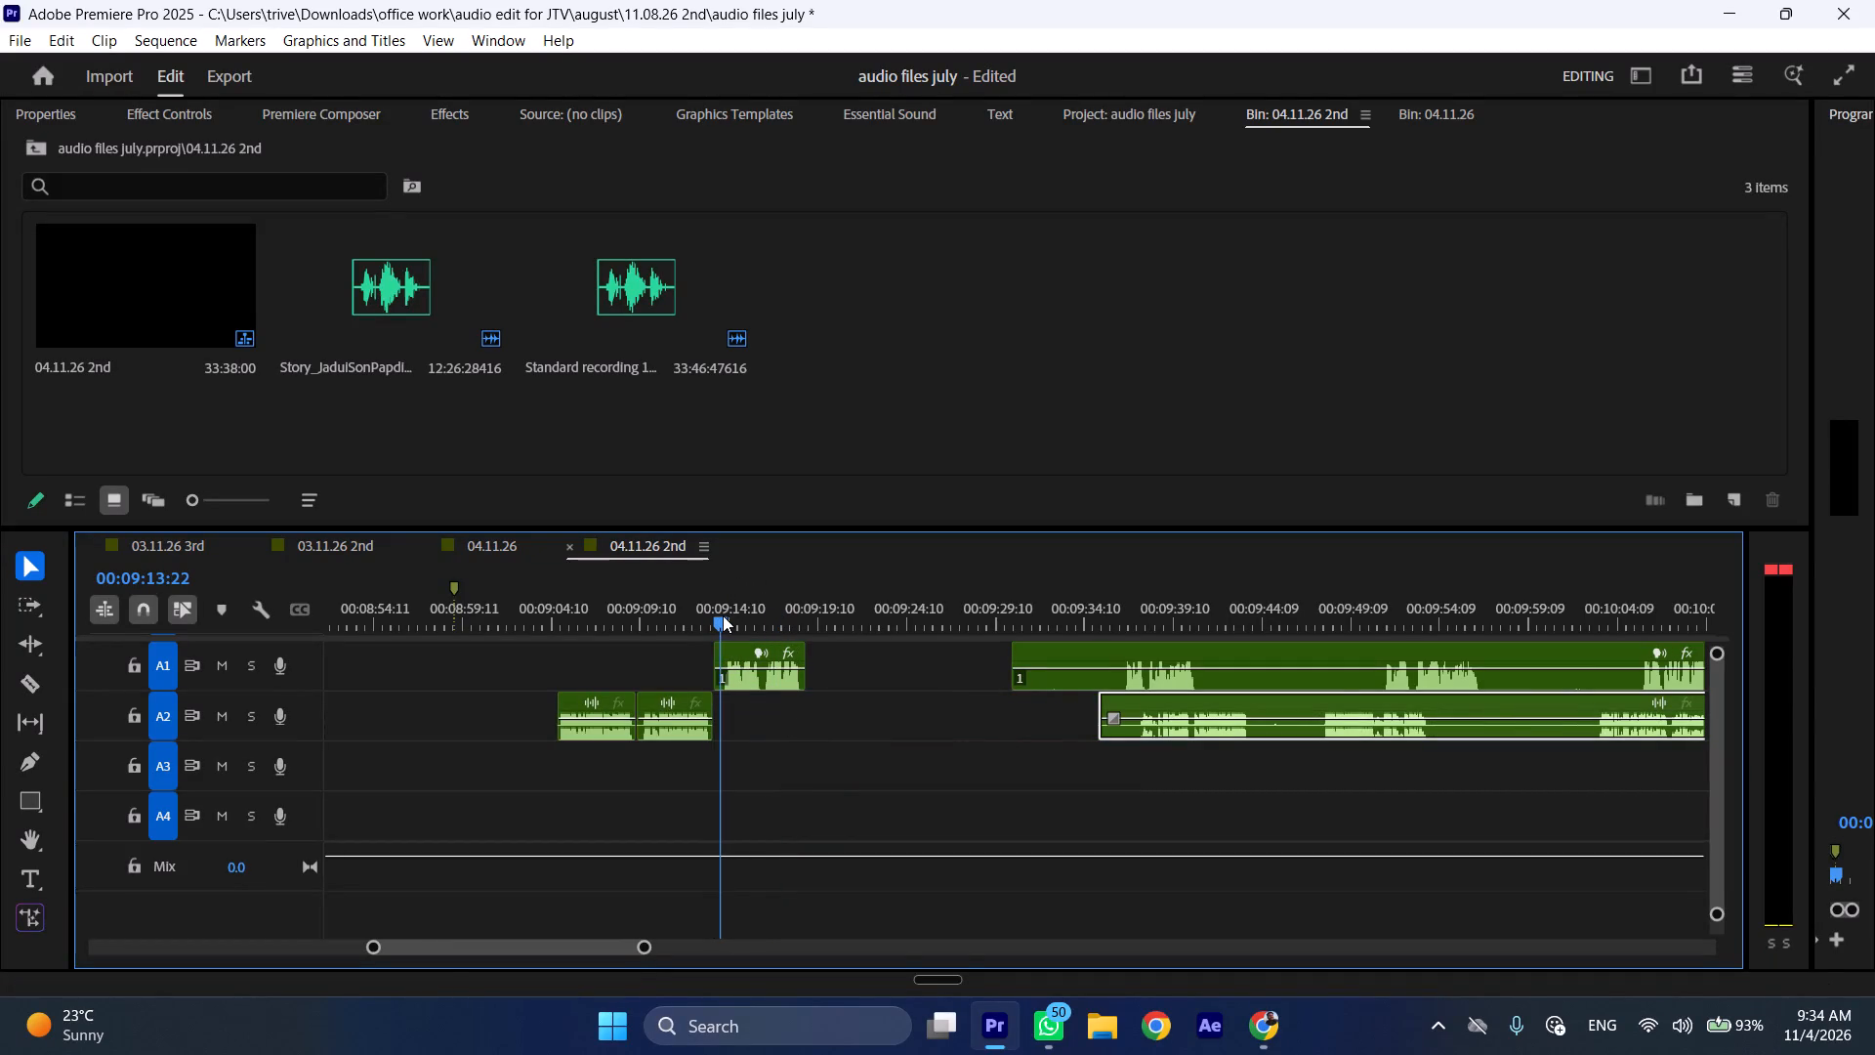
{"action": "key", "text": "shift+c"}
{"action": "left_click", "coordinate": [717, 654]}
{"action": "key", "text": "ctrl+shift+d"}
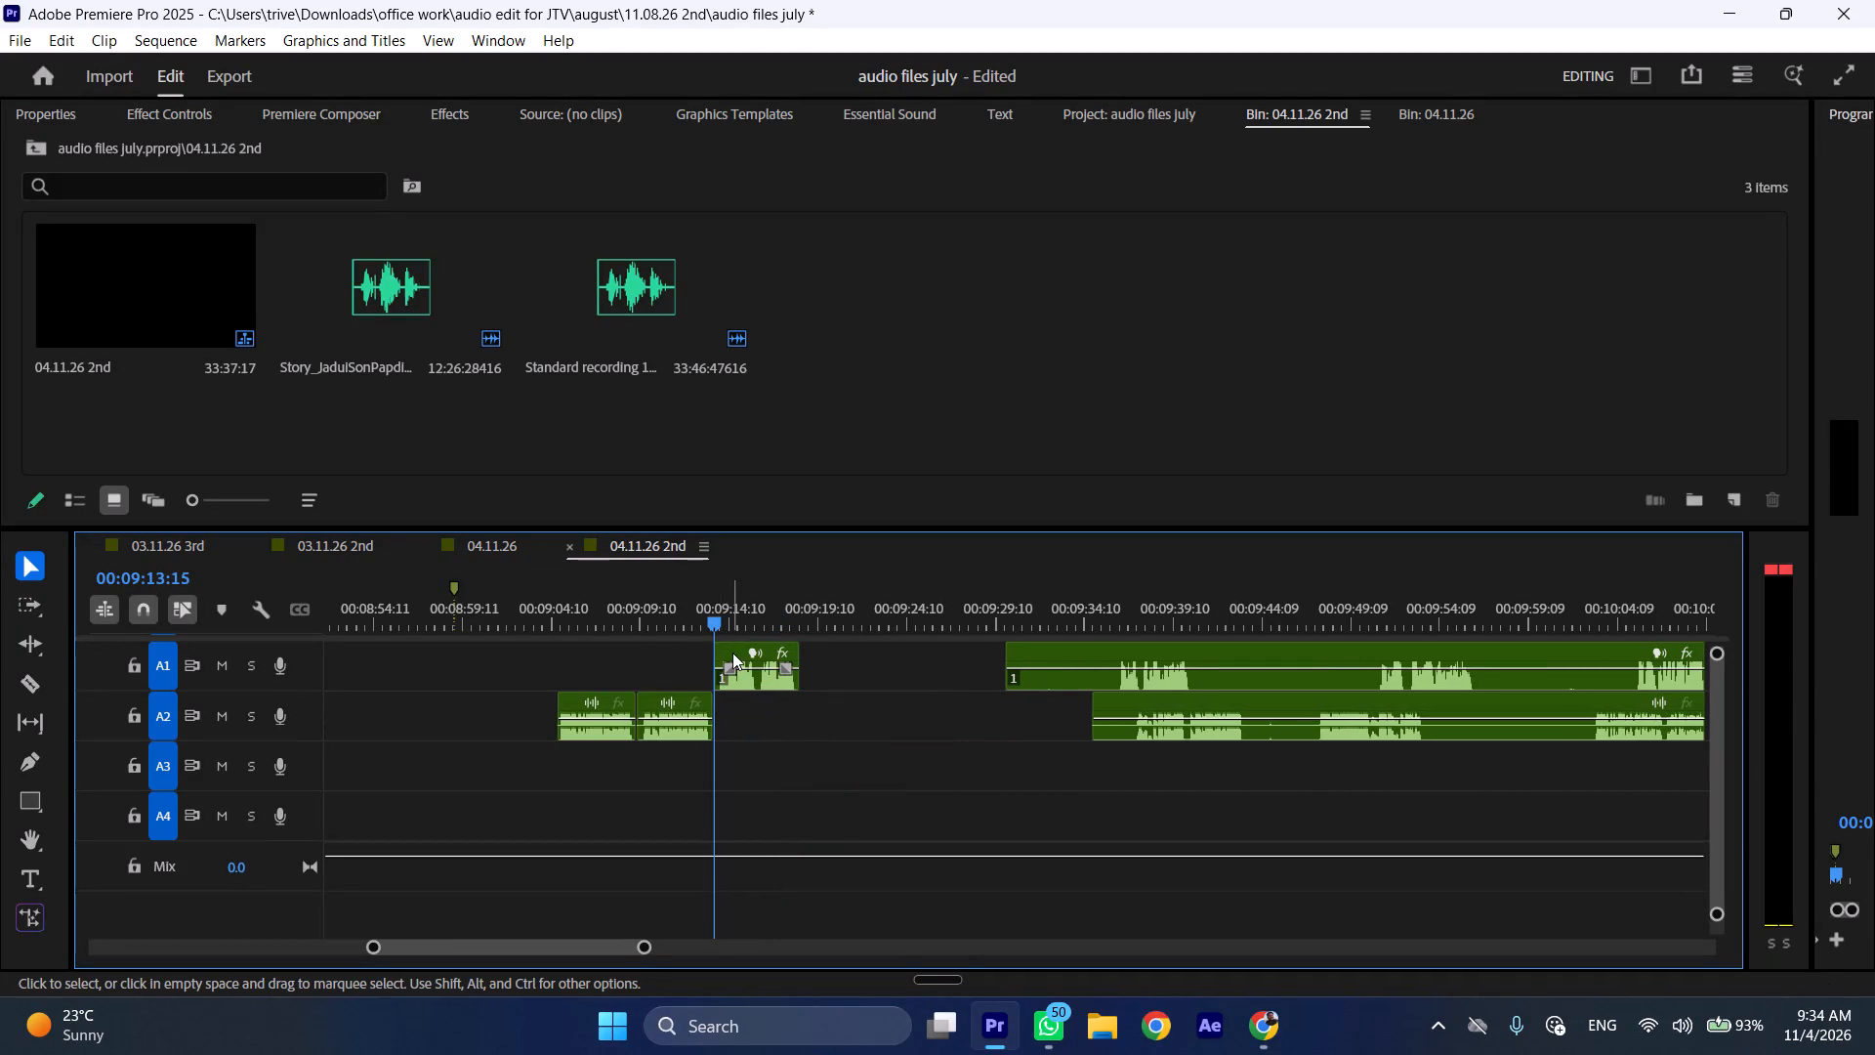
Insert the trimmed A1 clip between the two short A2 clips, at the cut near 00:09:09.
{"action": "left_click_drag", "start_coordinate": [732, 652], "coordinate": [660, 651]}
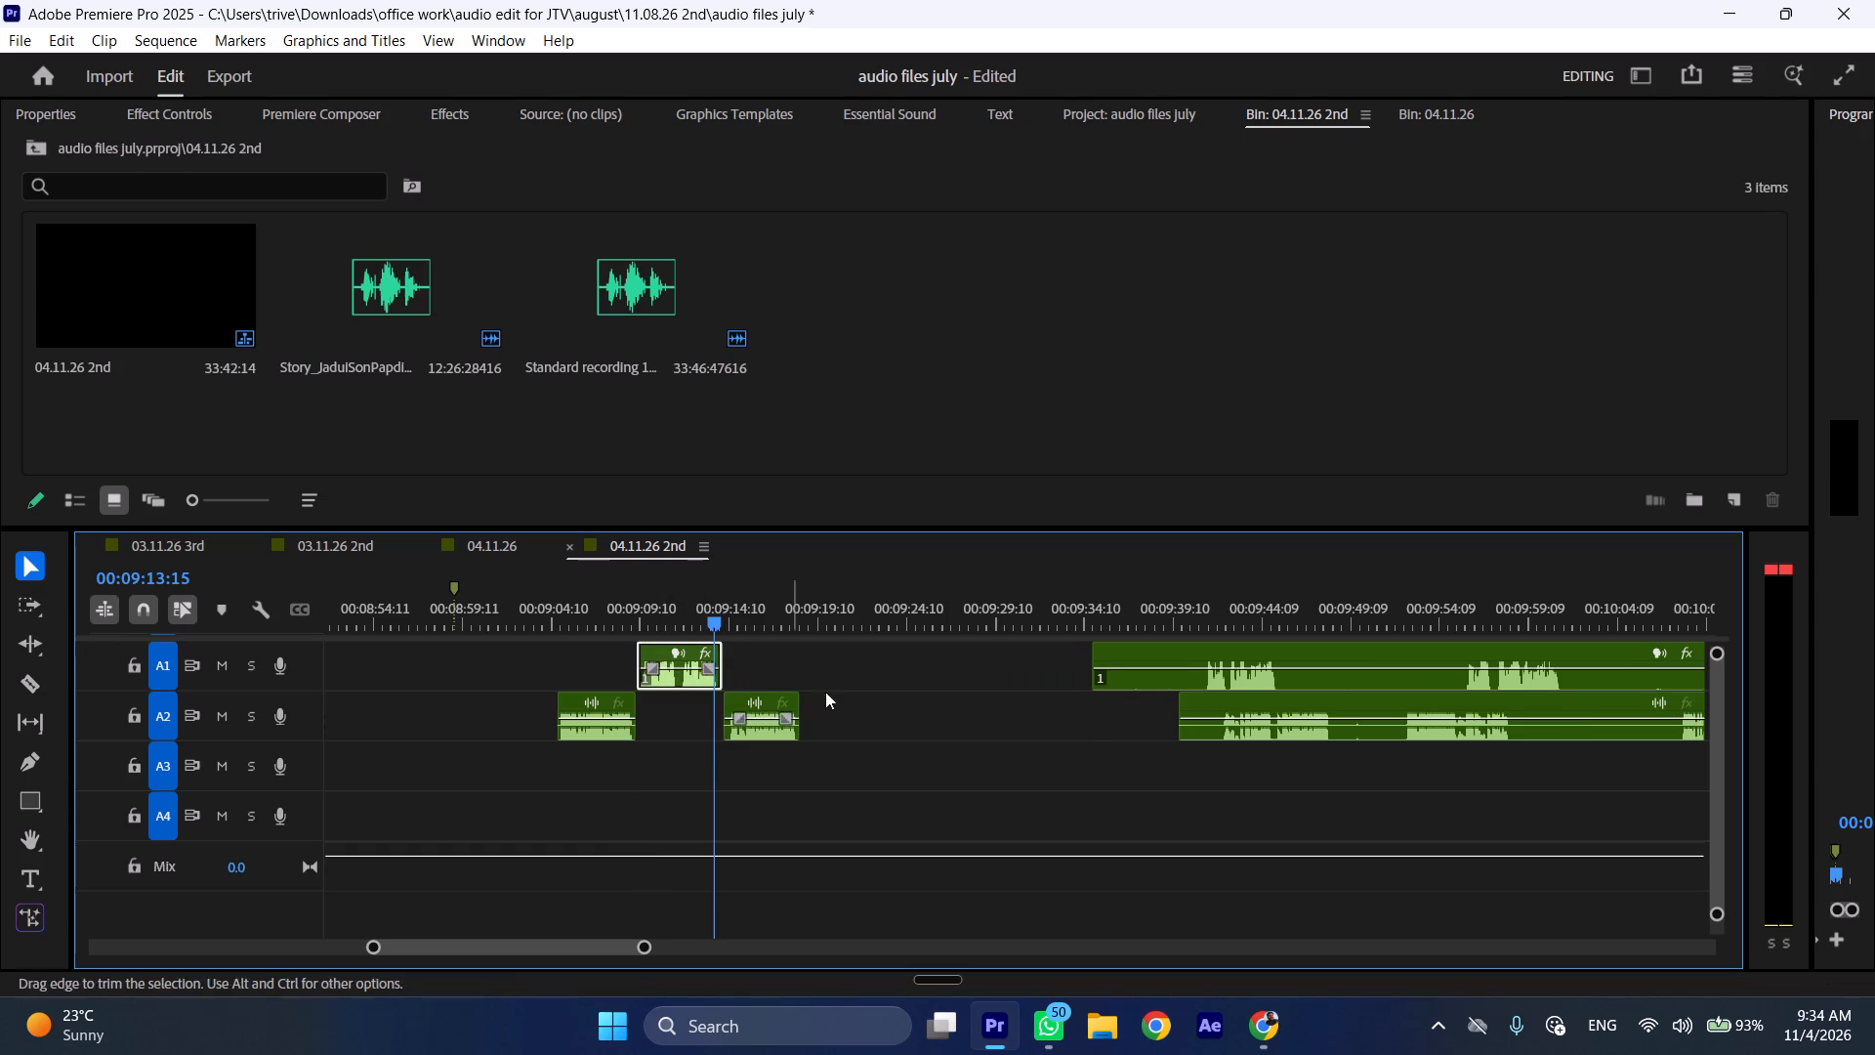
Trim about 2 seconds of silence from the start of the long A2 clip and butt it against the preceding short A2 clip.
{"action": "left_click_drag", "start_coordinate": [1184, 705], "coordinate": [1220, 708]}
{"action": "left_click_drag", "start_coordinate": [1272, 708], "coordinate": [879, 700]}
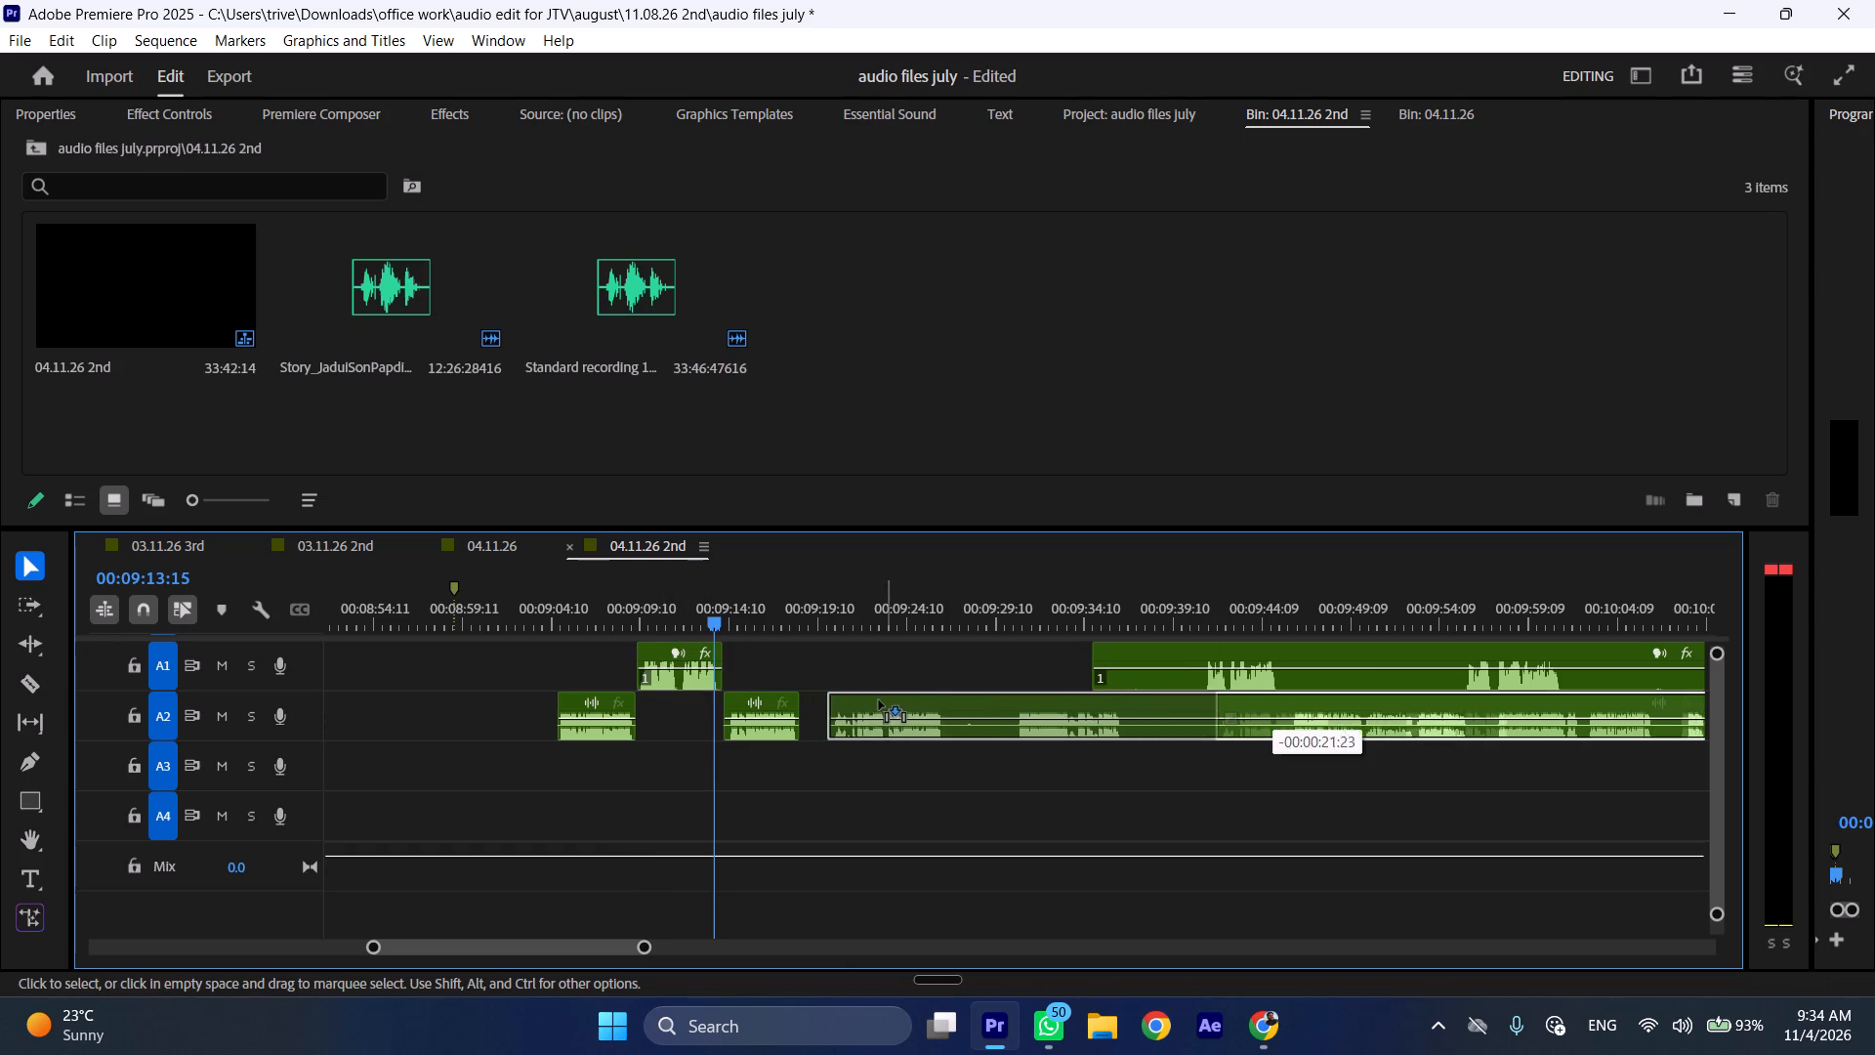
{"action": "left_click_drag", "start_coordinate": [879, 700], "coordinate": [860, 700]}
Play back the rearranged A2 and A1 clips at increased speed from about 00:09:04 to check the order of the phrases.
{"action": "left_click_drag", "start_coordinate": [578, 611], "coordinate": [547, 613]}
{"action": "key", "text": "space"}
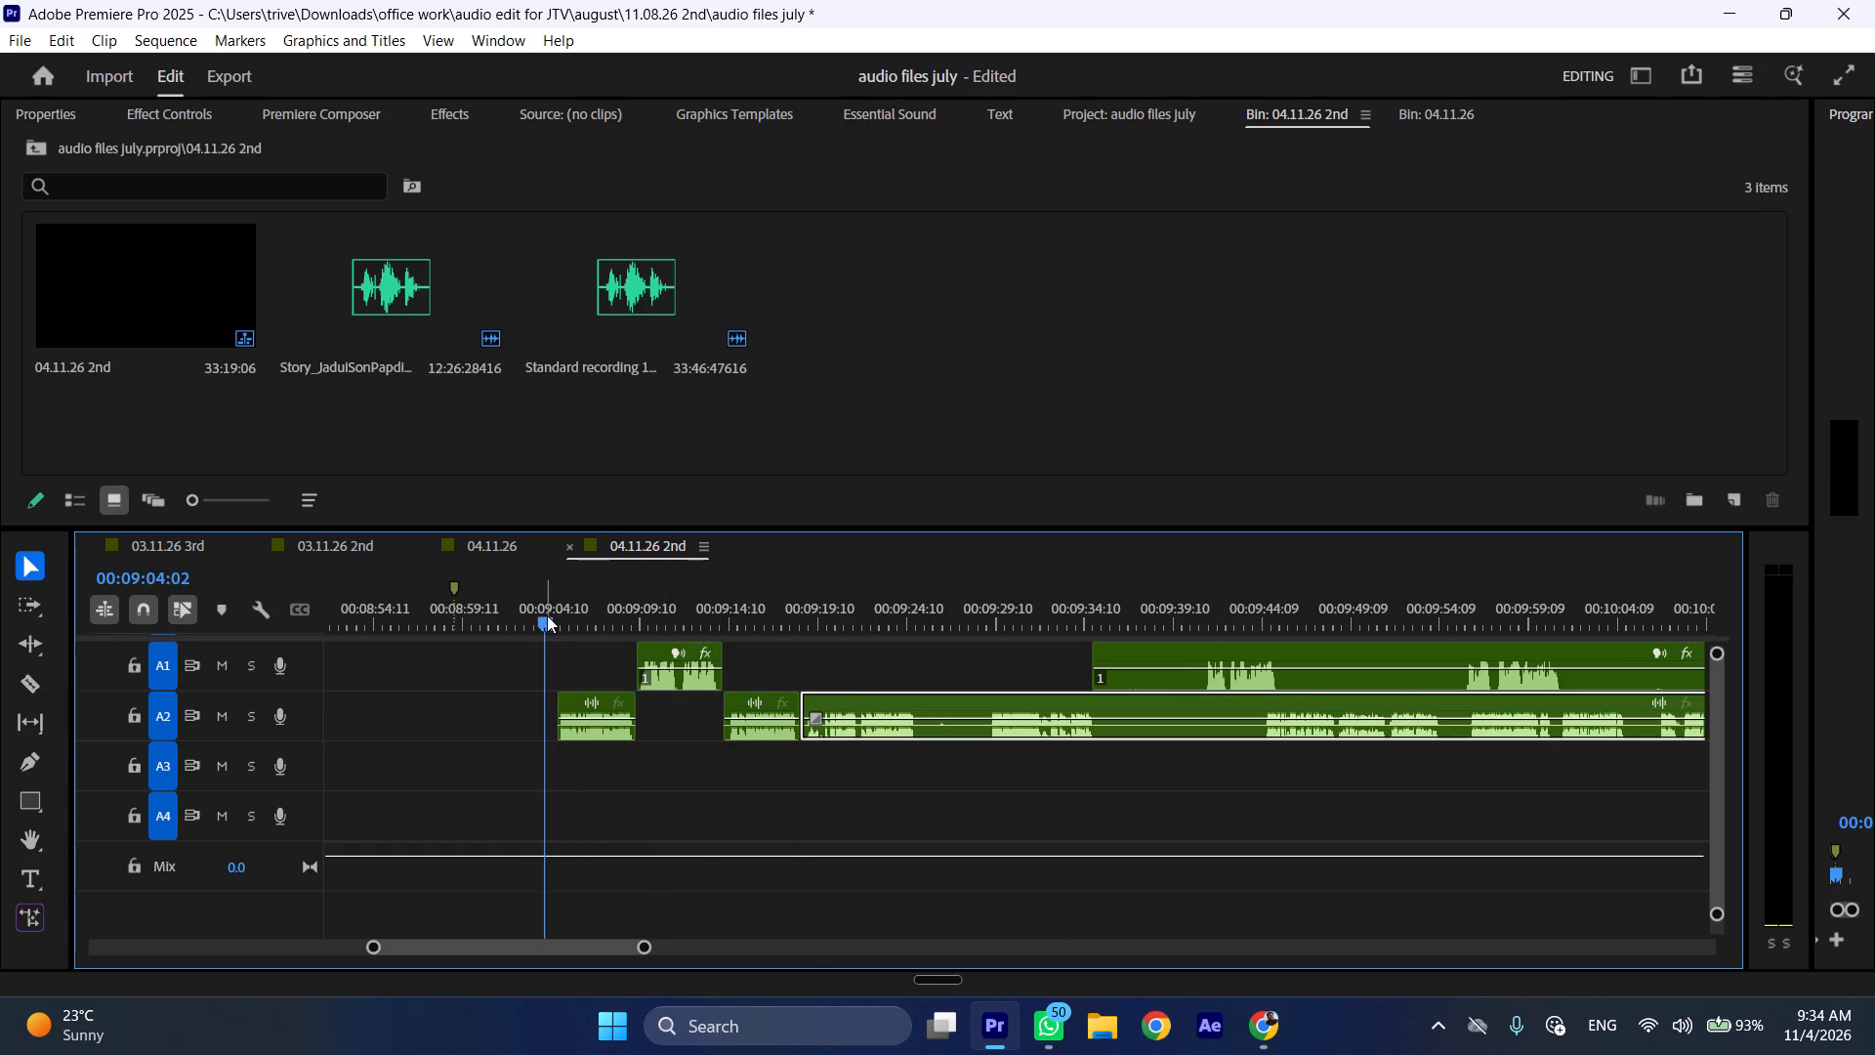
{"action": "key", "text": "l"}
{"action": "key", "text": "l"}
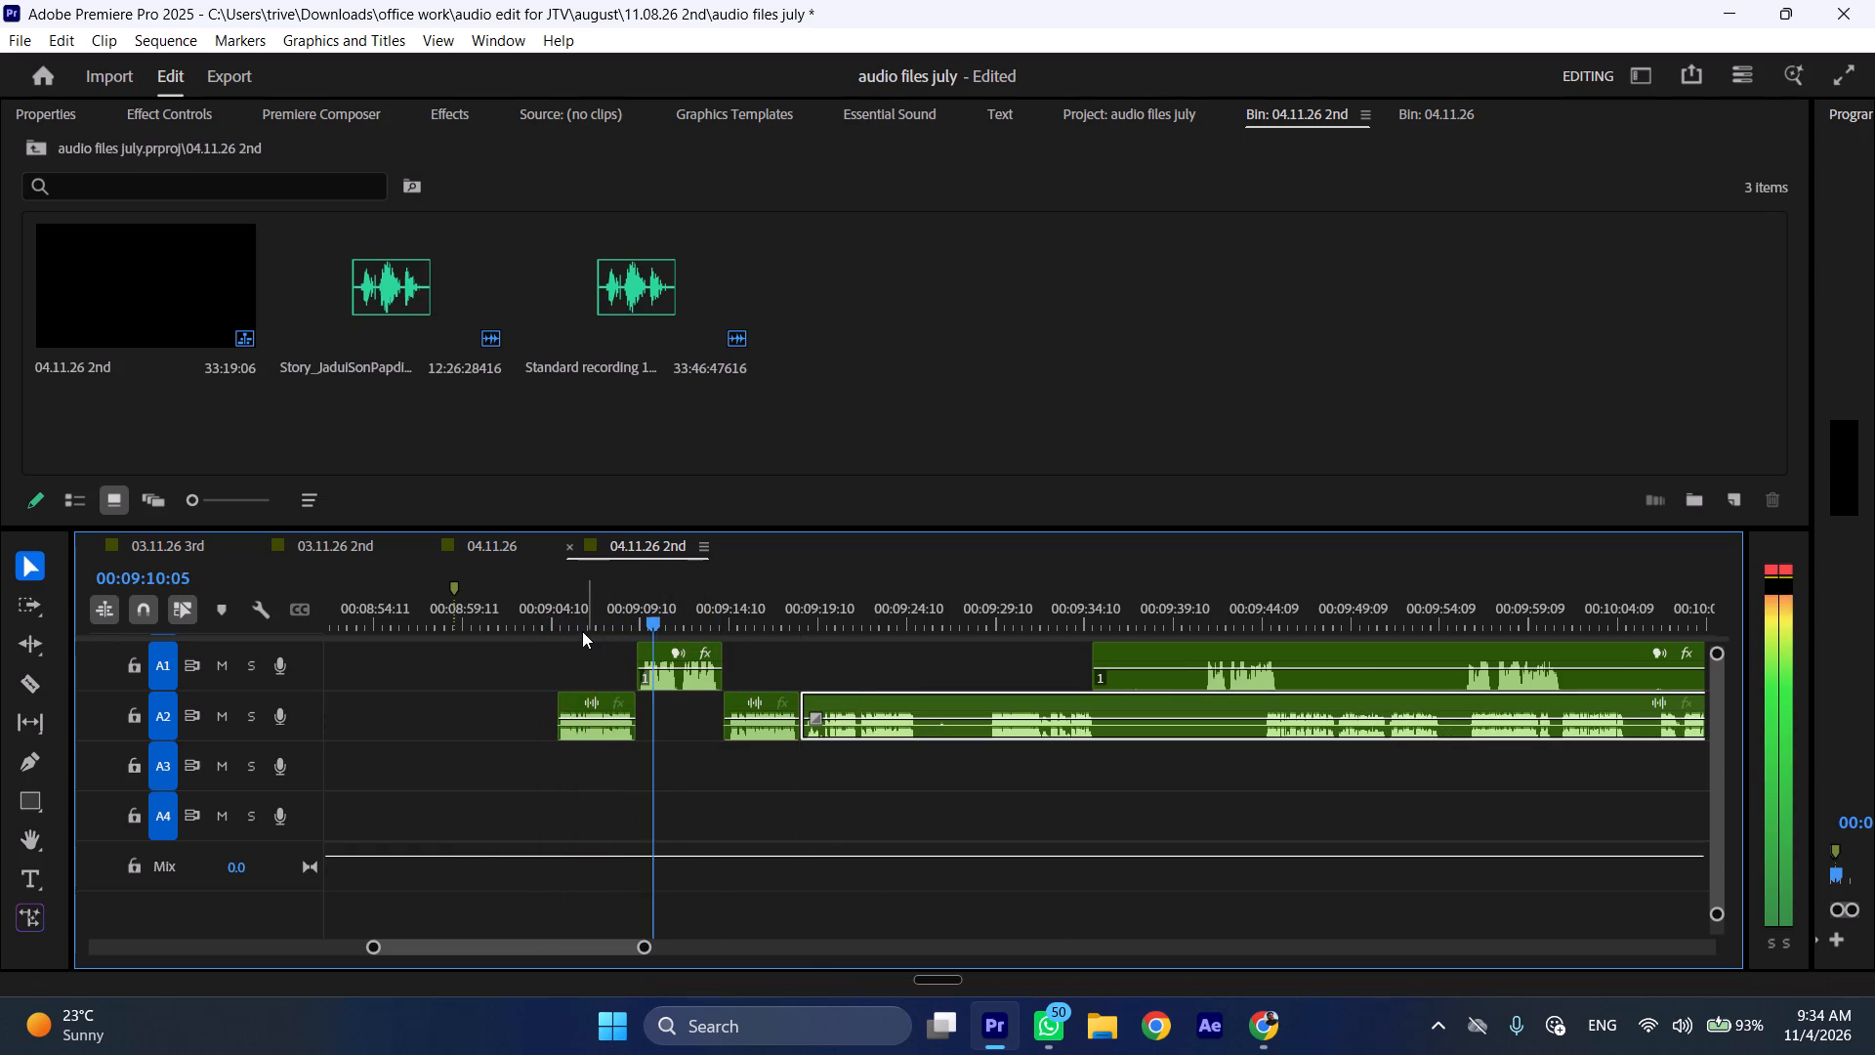
{"action": "left_click", "coordinate": [558, 612]}
{"action": "key", "text": "space"}
{"action": "key", "text": "l"}
{"action": "key", "text": "l"}
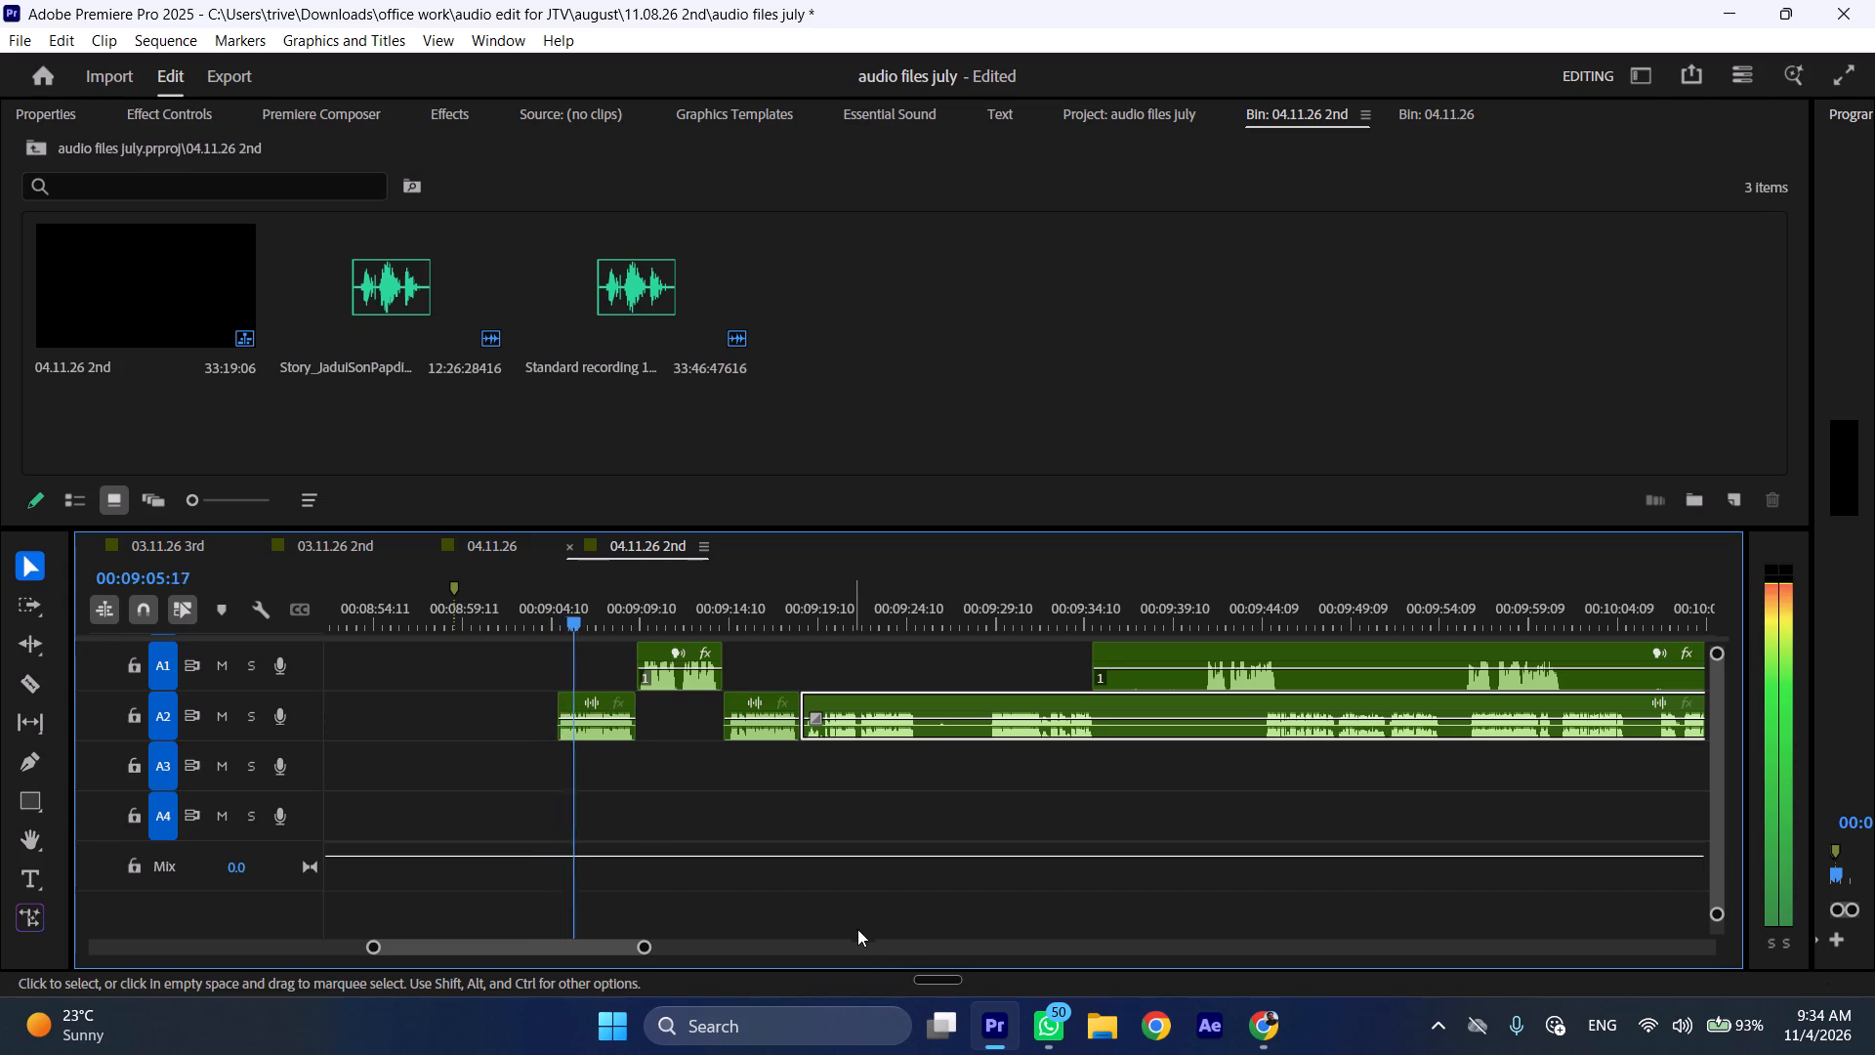
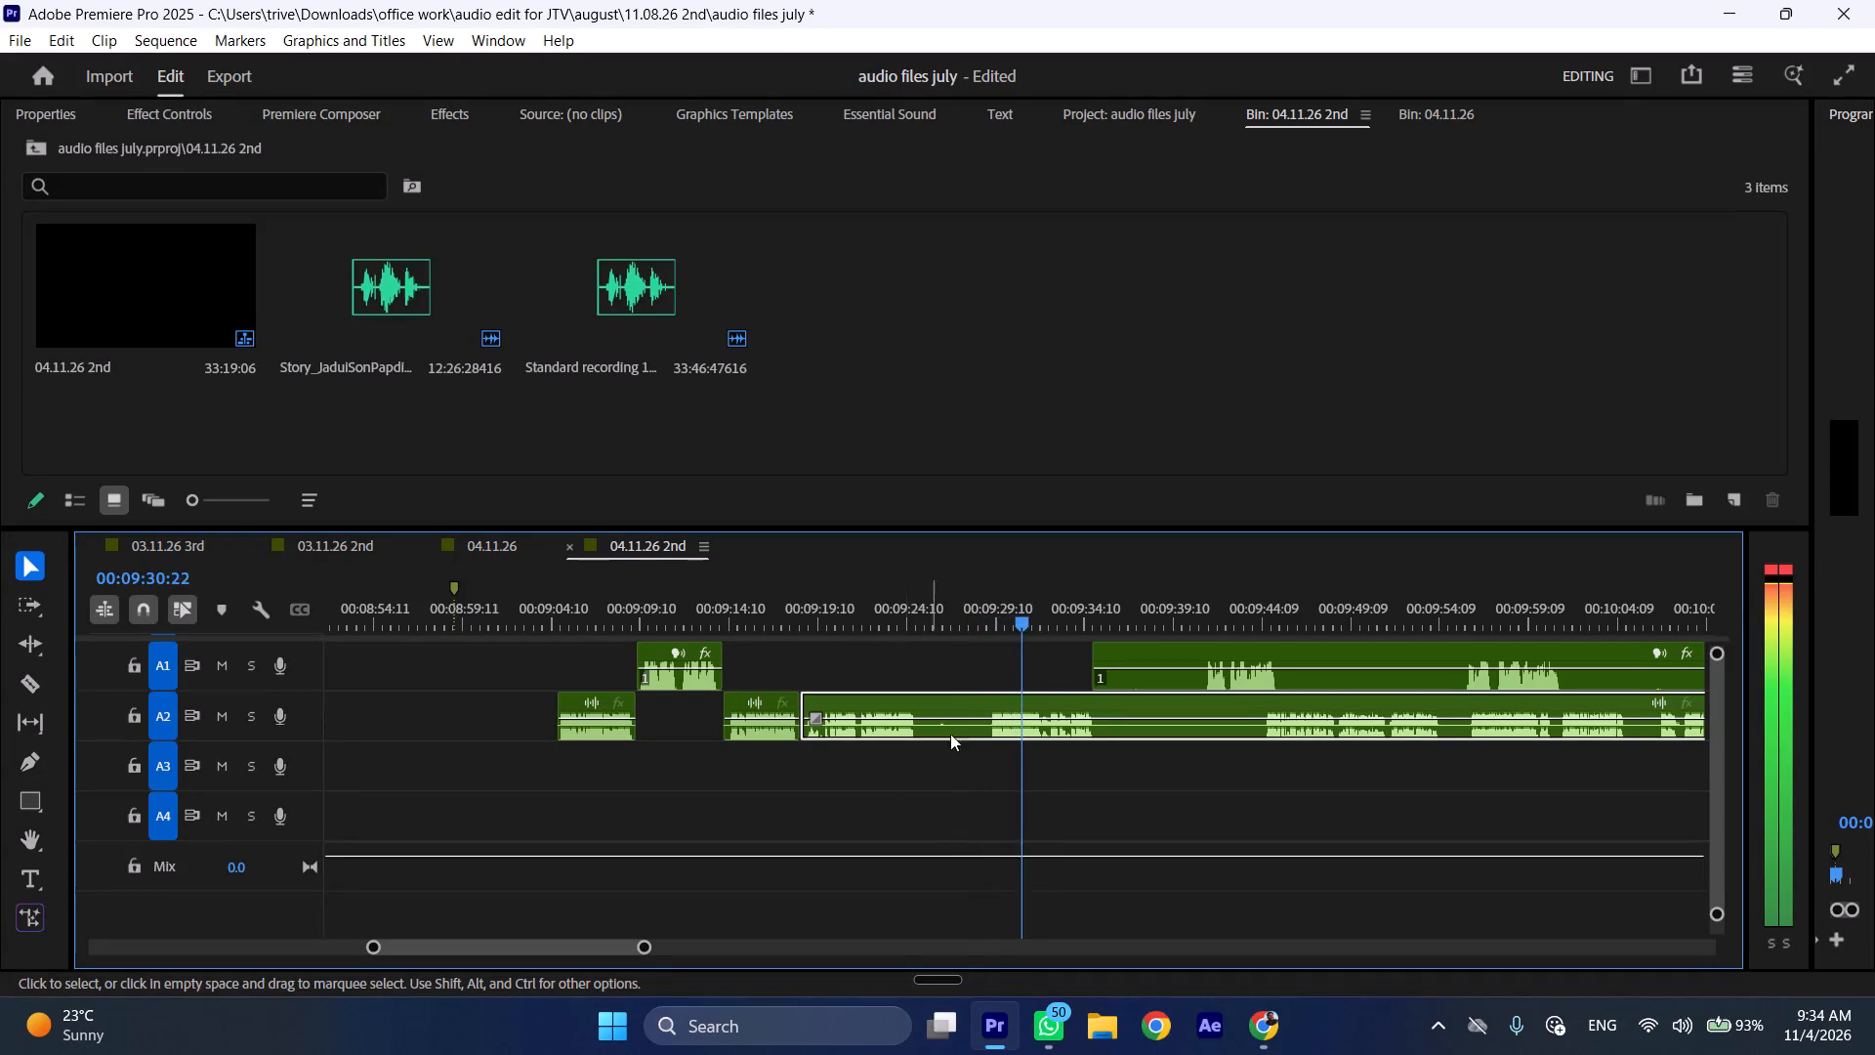
Trim about 5.5 seconds of silence from the start of the long A1 clip and move the clip about 22 seconds later.
{"action": "left_click_drag", "start_coordinate": [1095, 647], "coordinate": [1191, 648]}
{"action": "key", "text": "space"}
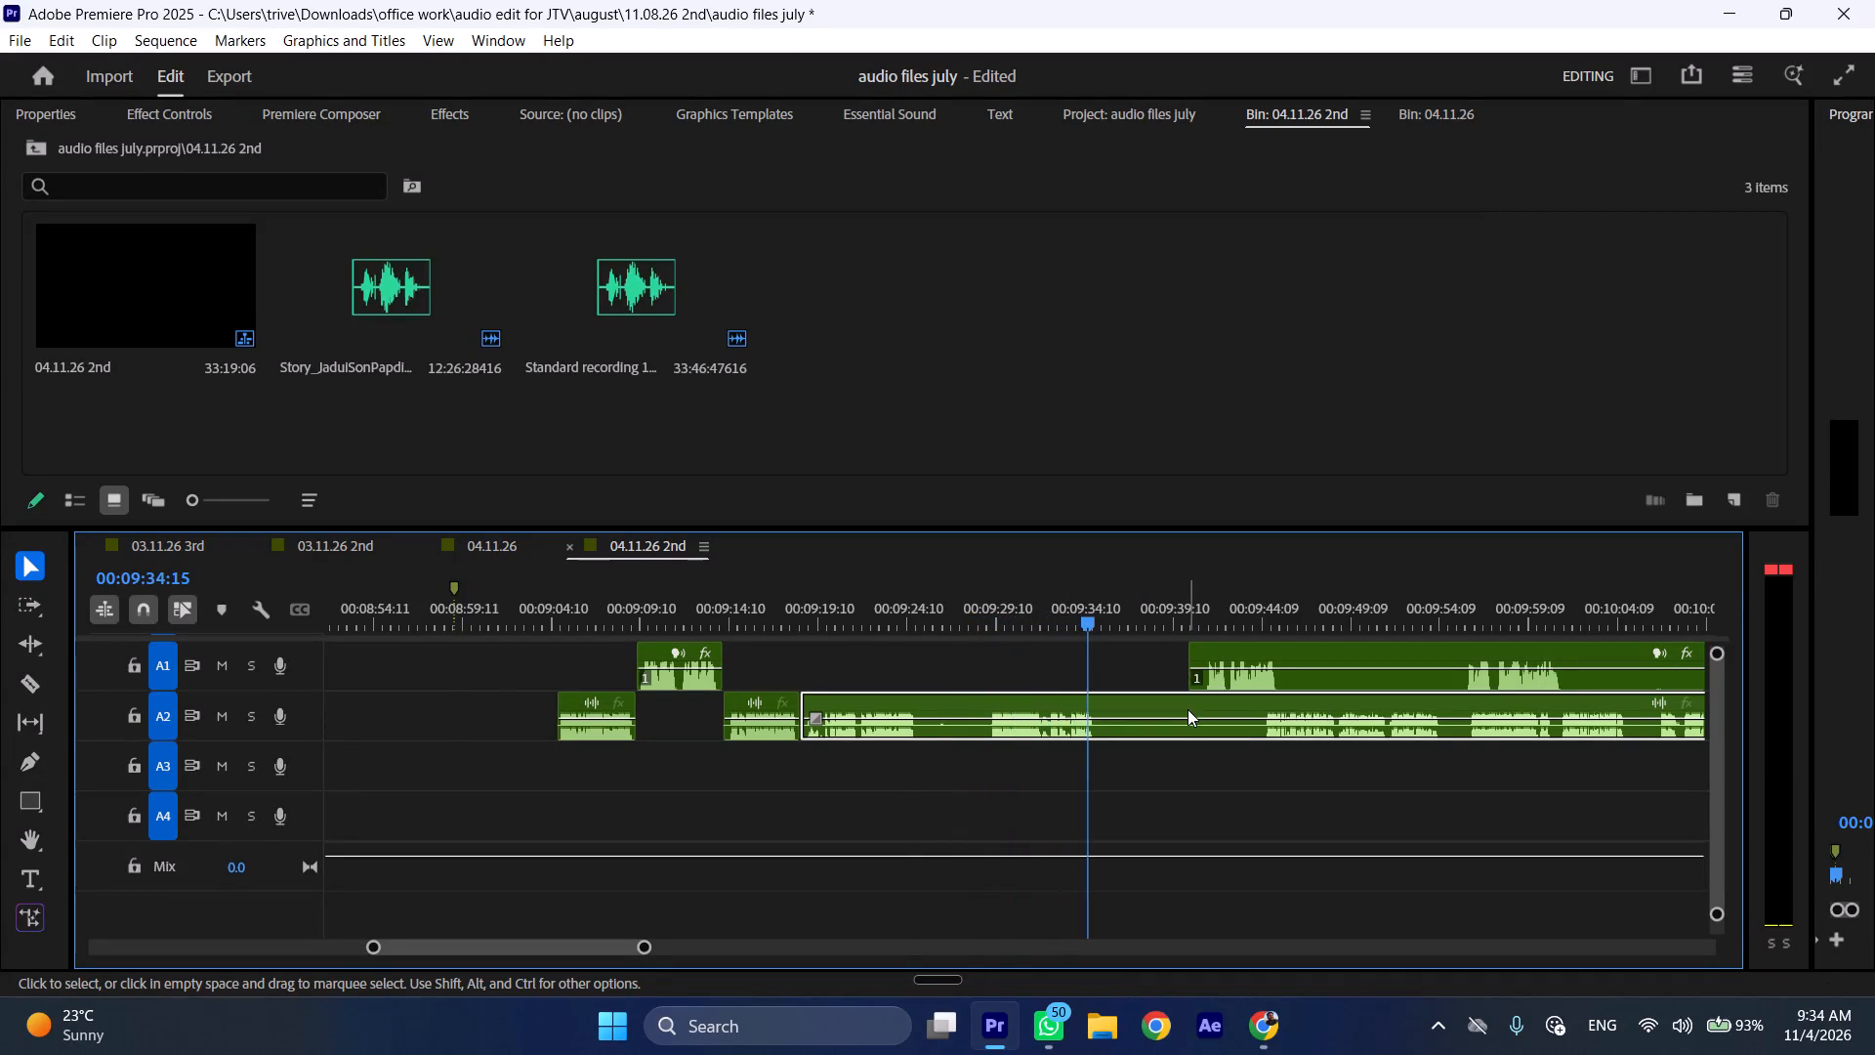
{"action": "scroll", "coordinate": [1187, 709], "scroll_direction": "down", "scroll_amount": 5}
{"action": "left_click", "coordinate": [1009, 646]}
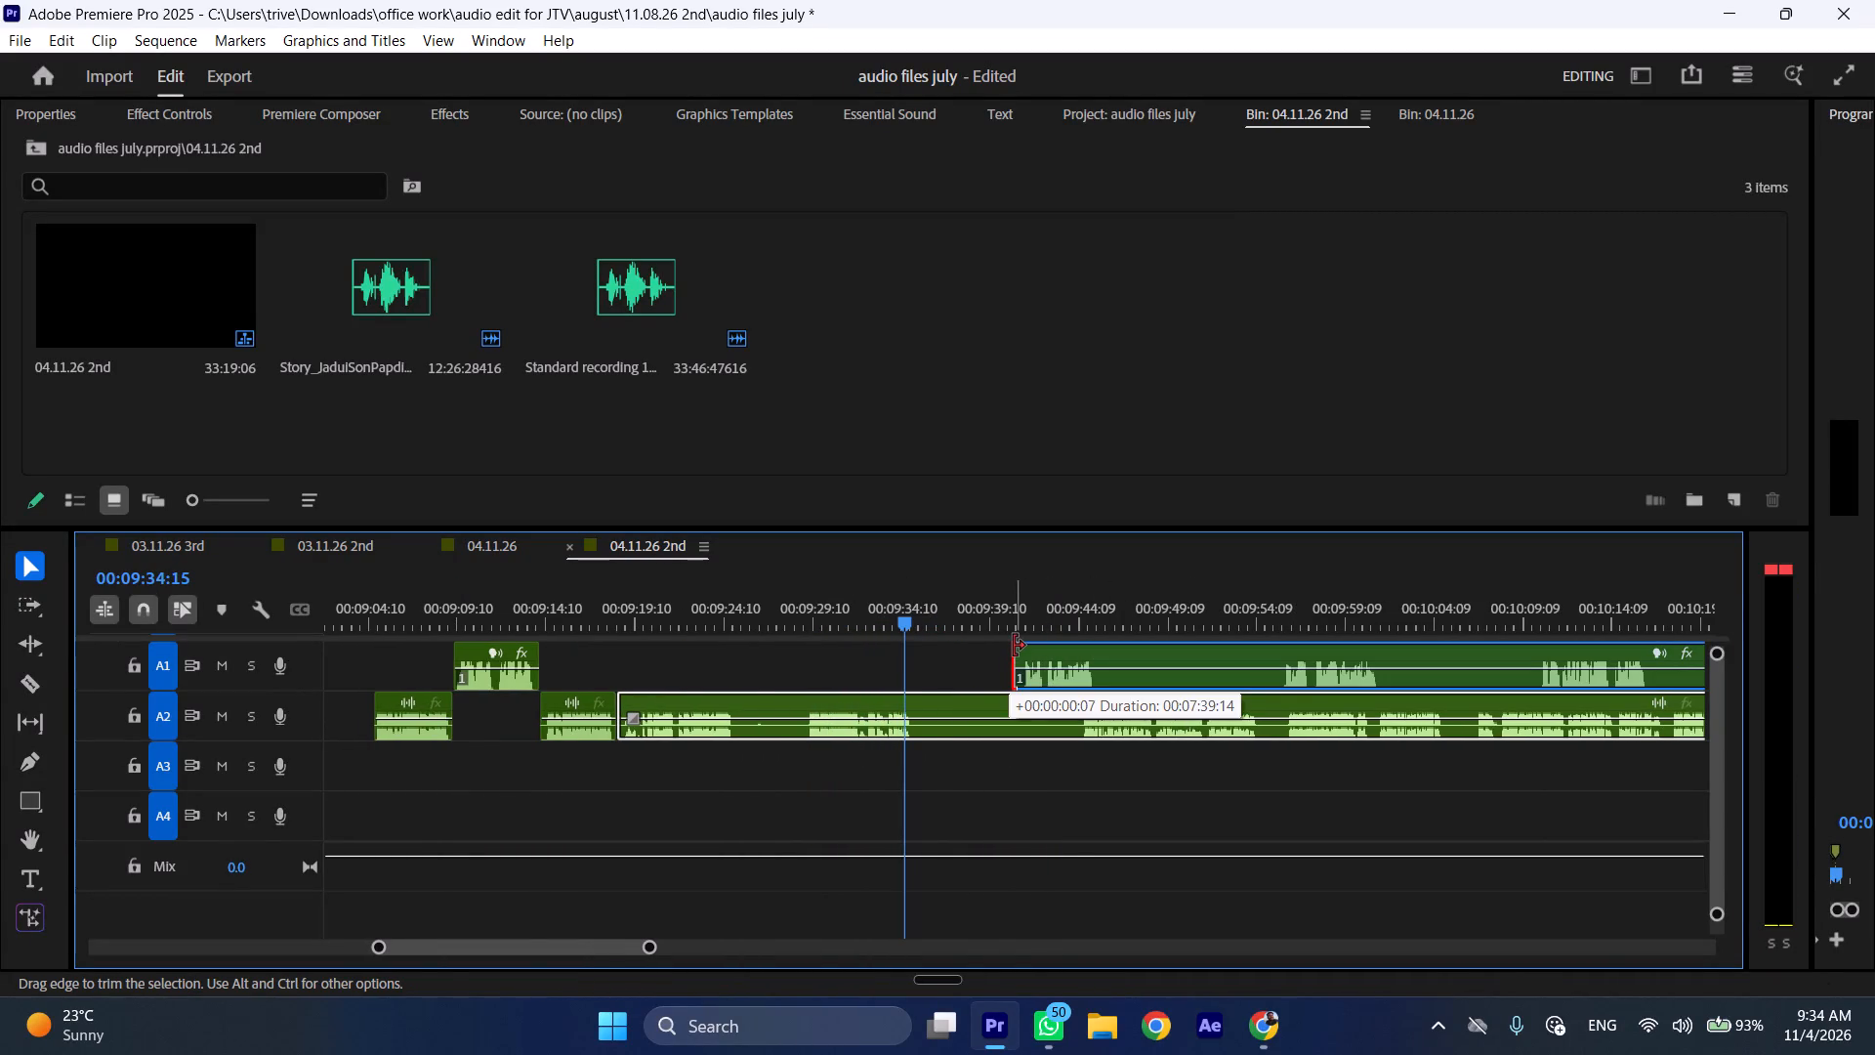
{"action": "left_click_drag", "start_coordinate": [1062, 646], "coordinate": [1451, 646]}
{"action": "scroll", "coordinate": [958, 748], "scroll_direction": "up", "scroll_amount": 4}
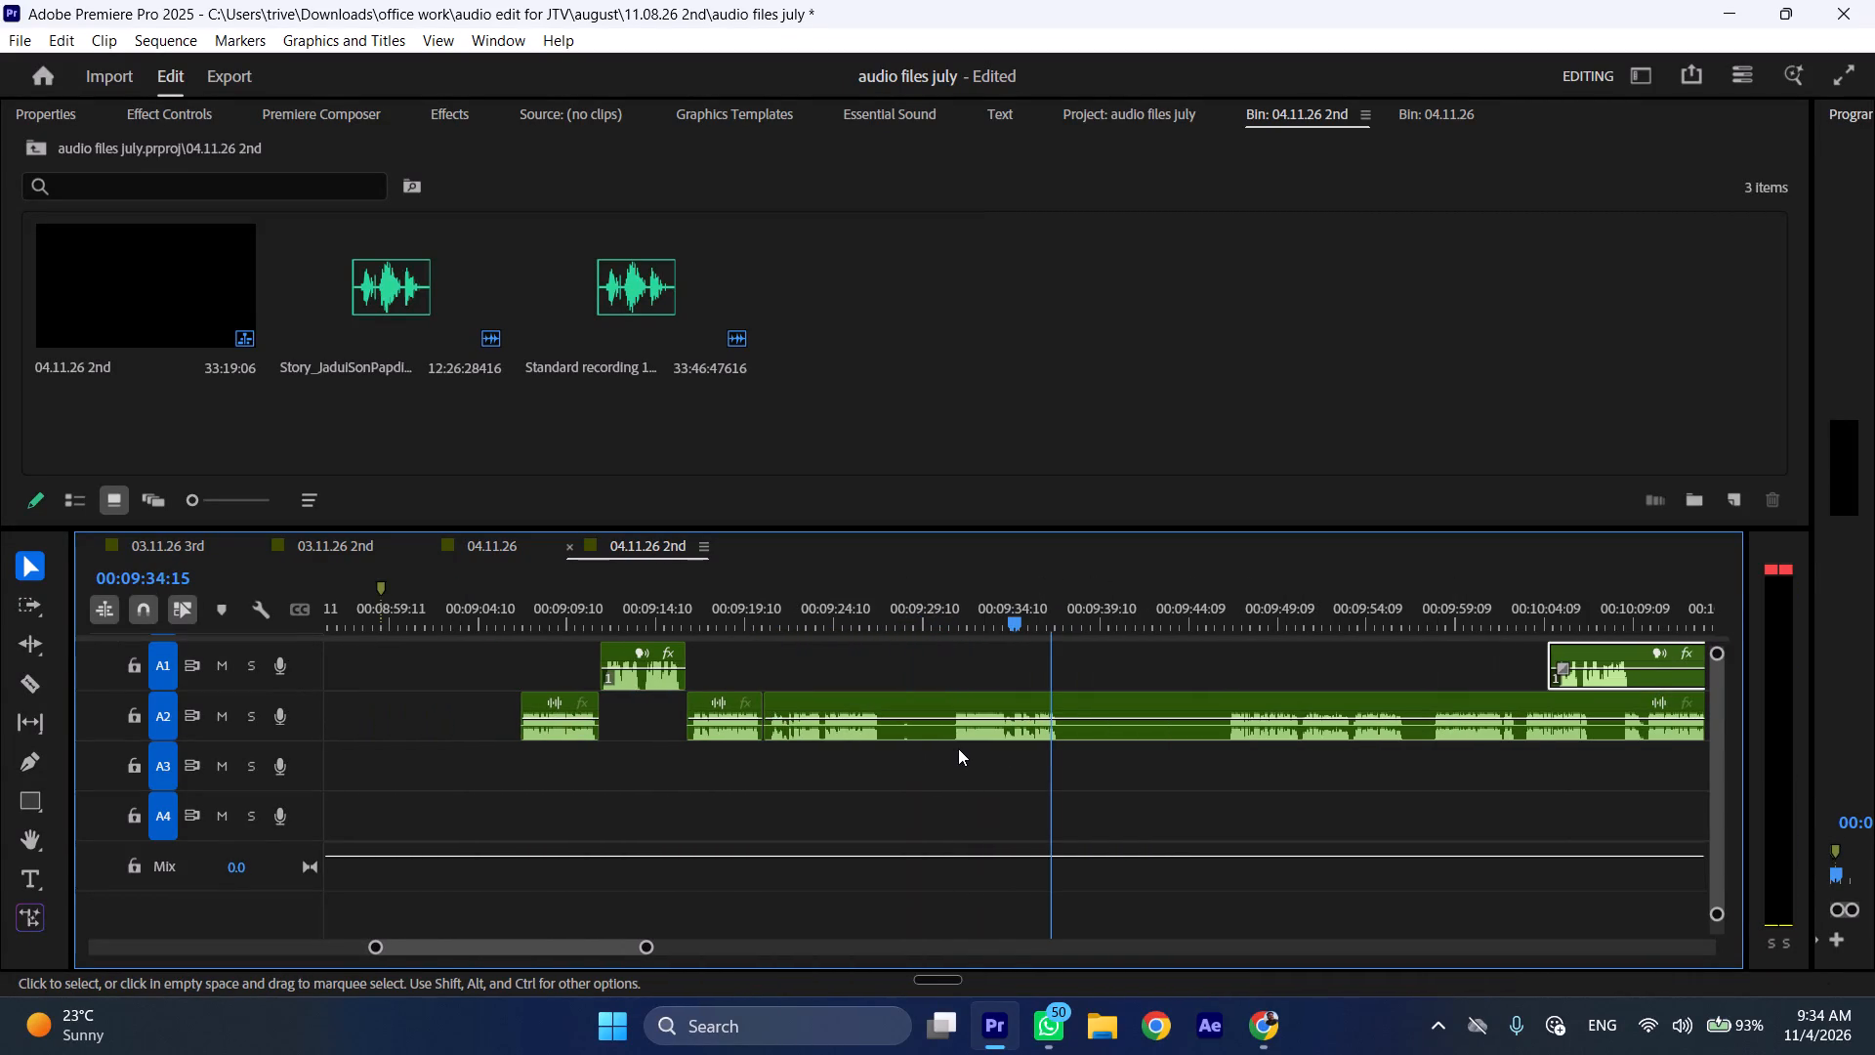
Play back the start of the long A2 clip and move the clip about 13 seconds later, leaving a gap after the short A2 clip.
{"action": "left_click", "coordinate": [732, 610]}
{"action": "key", "text": "space"}
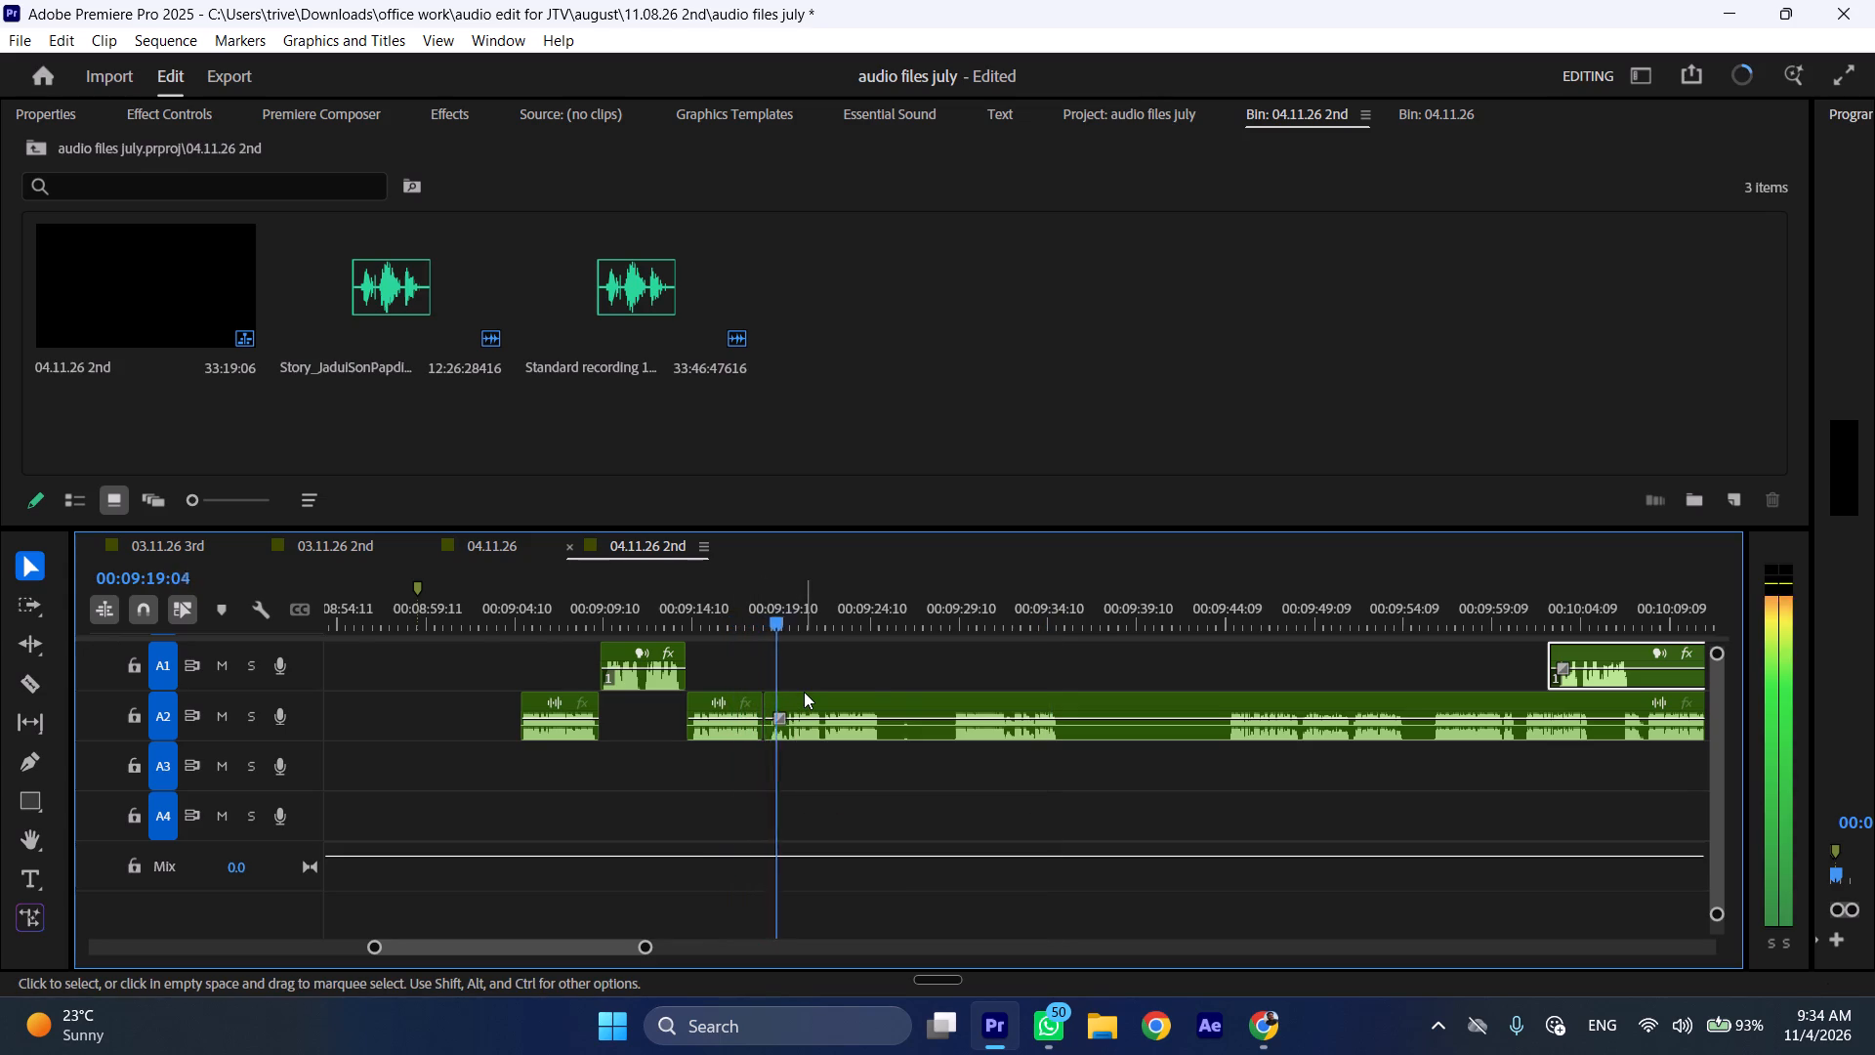
{"action": "key", "text": "l"}
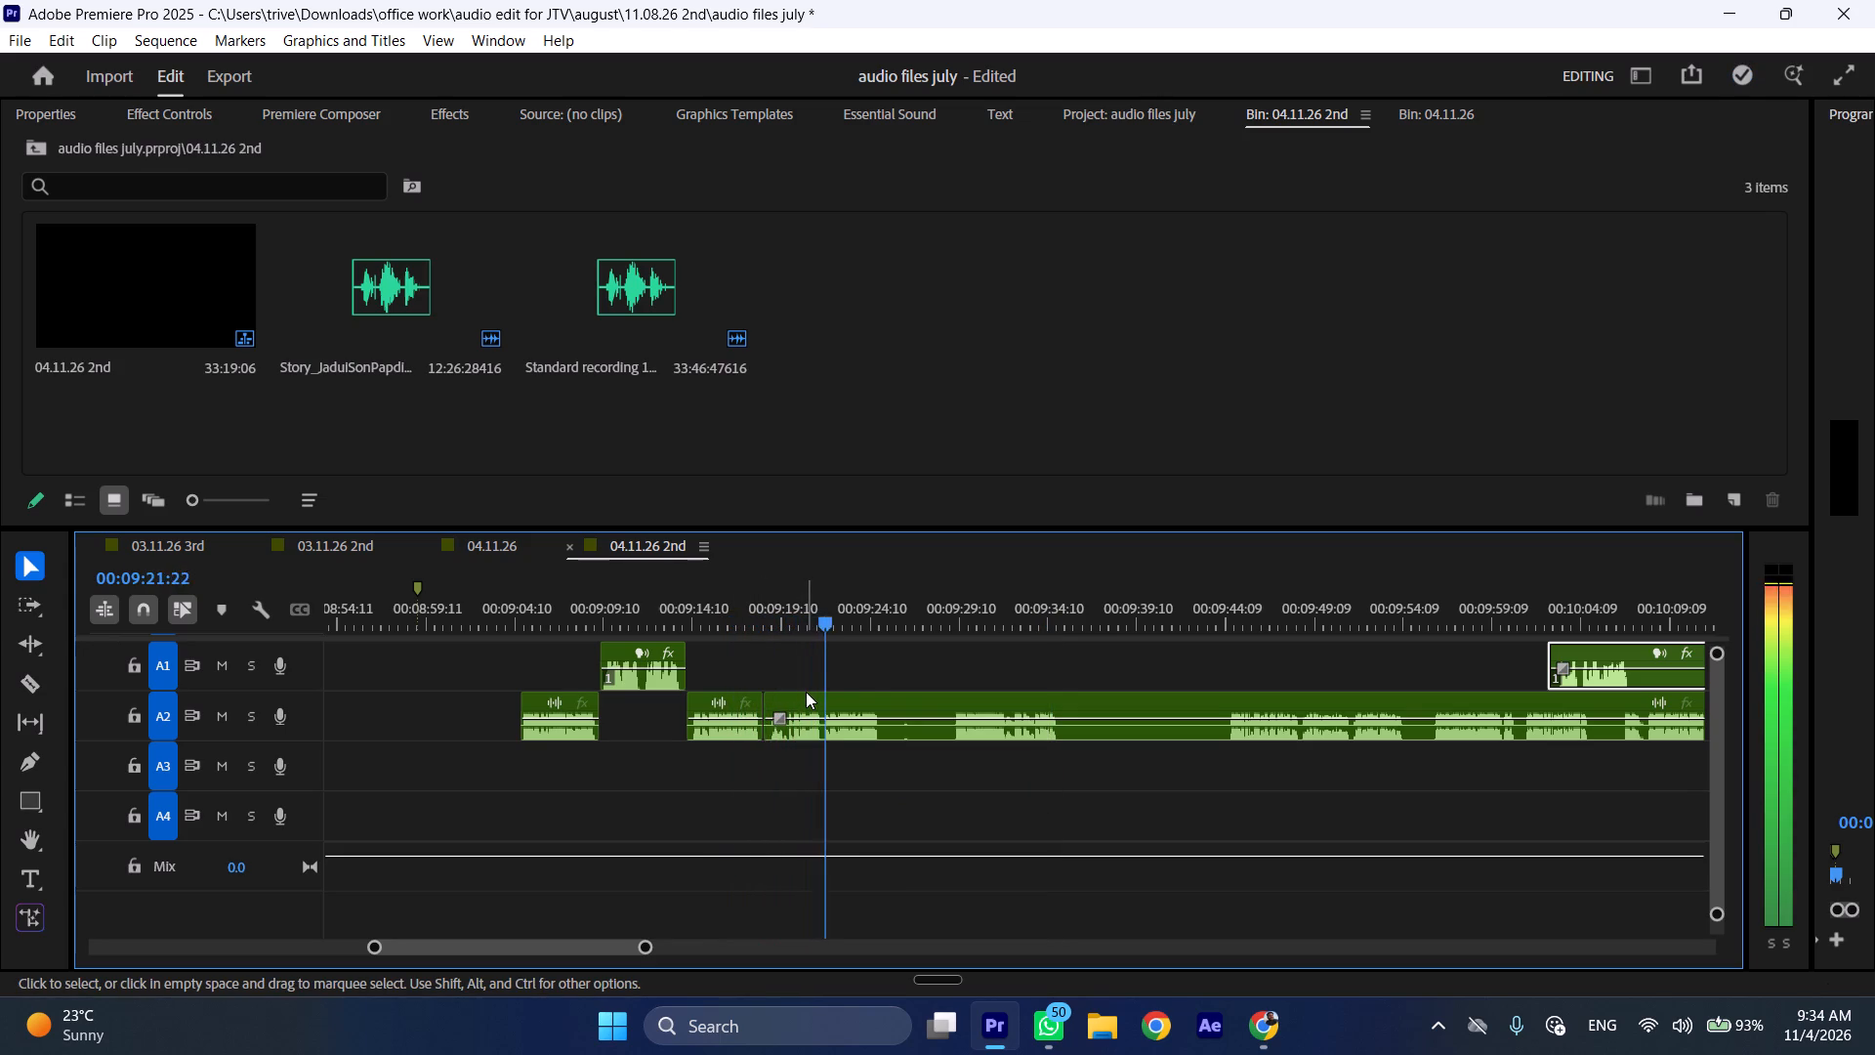
{"action": "key", "text": "space"}
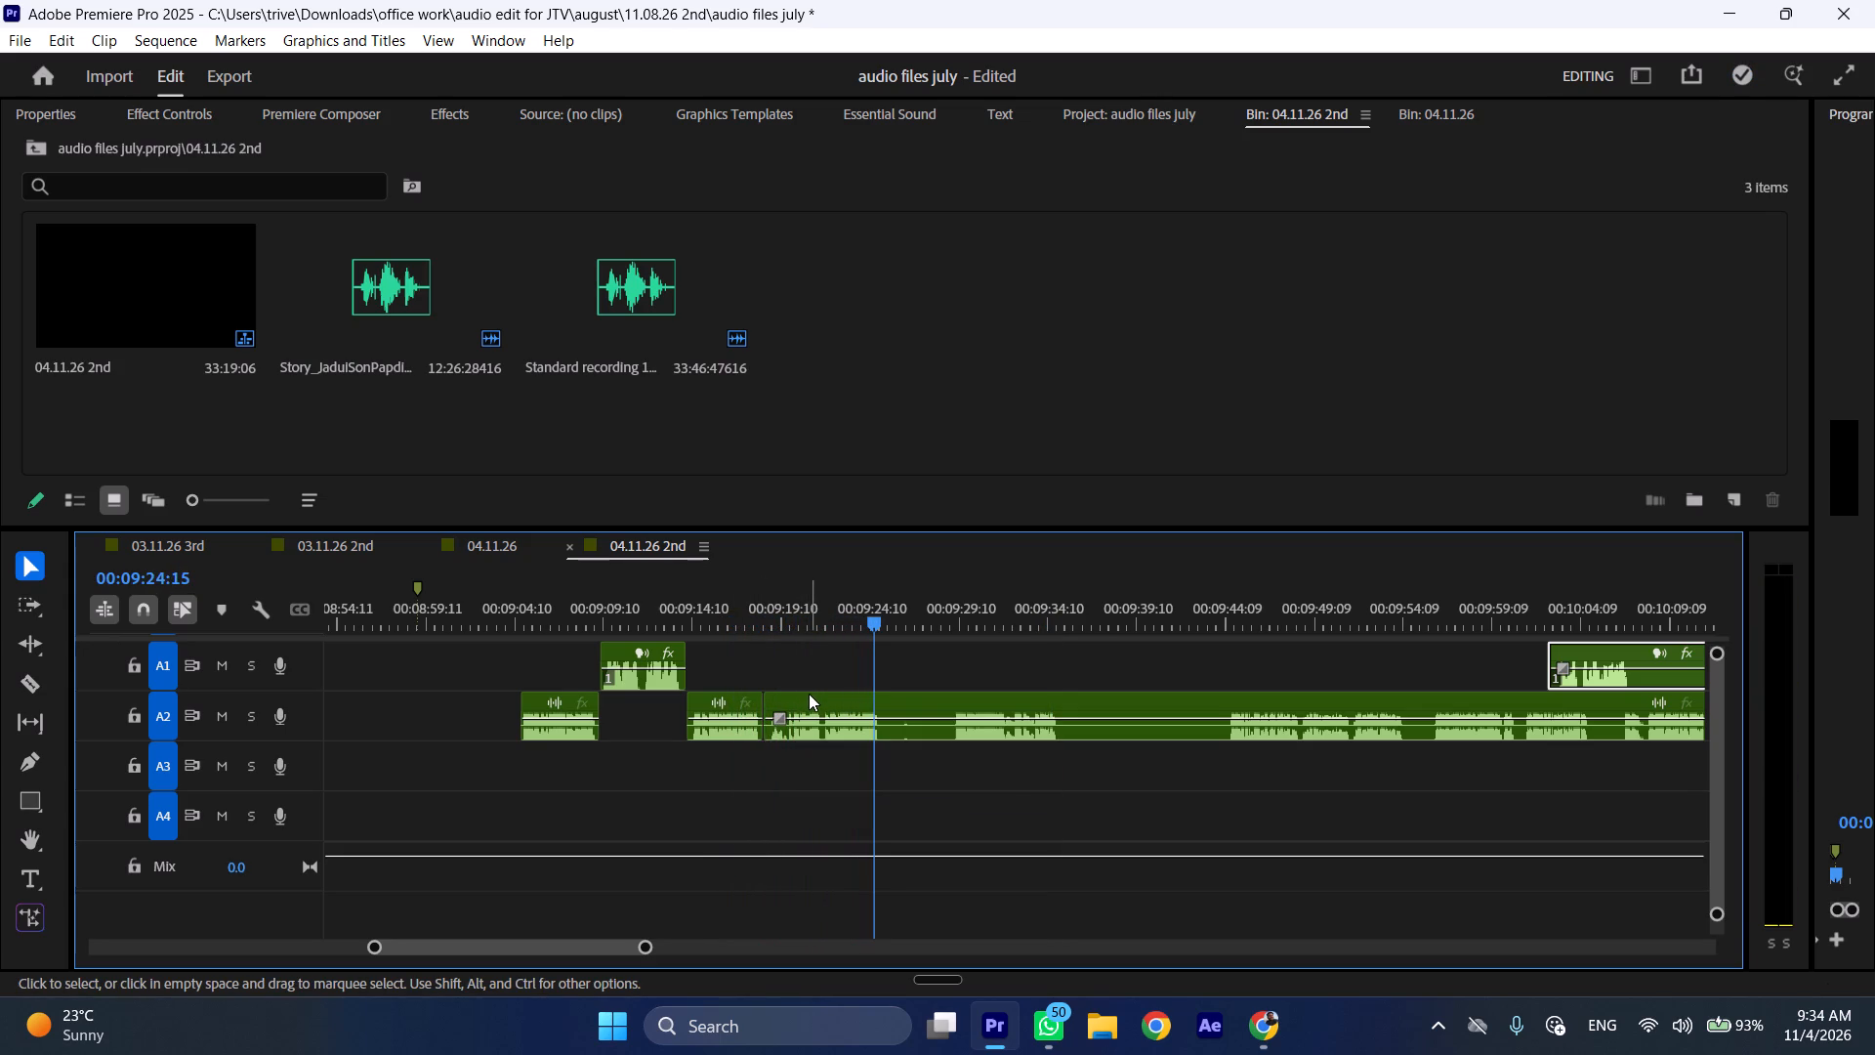
{"action": "left_click_drag", "start_coordinate": [815, 703], "coordinate": [977, 716]}
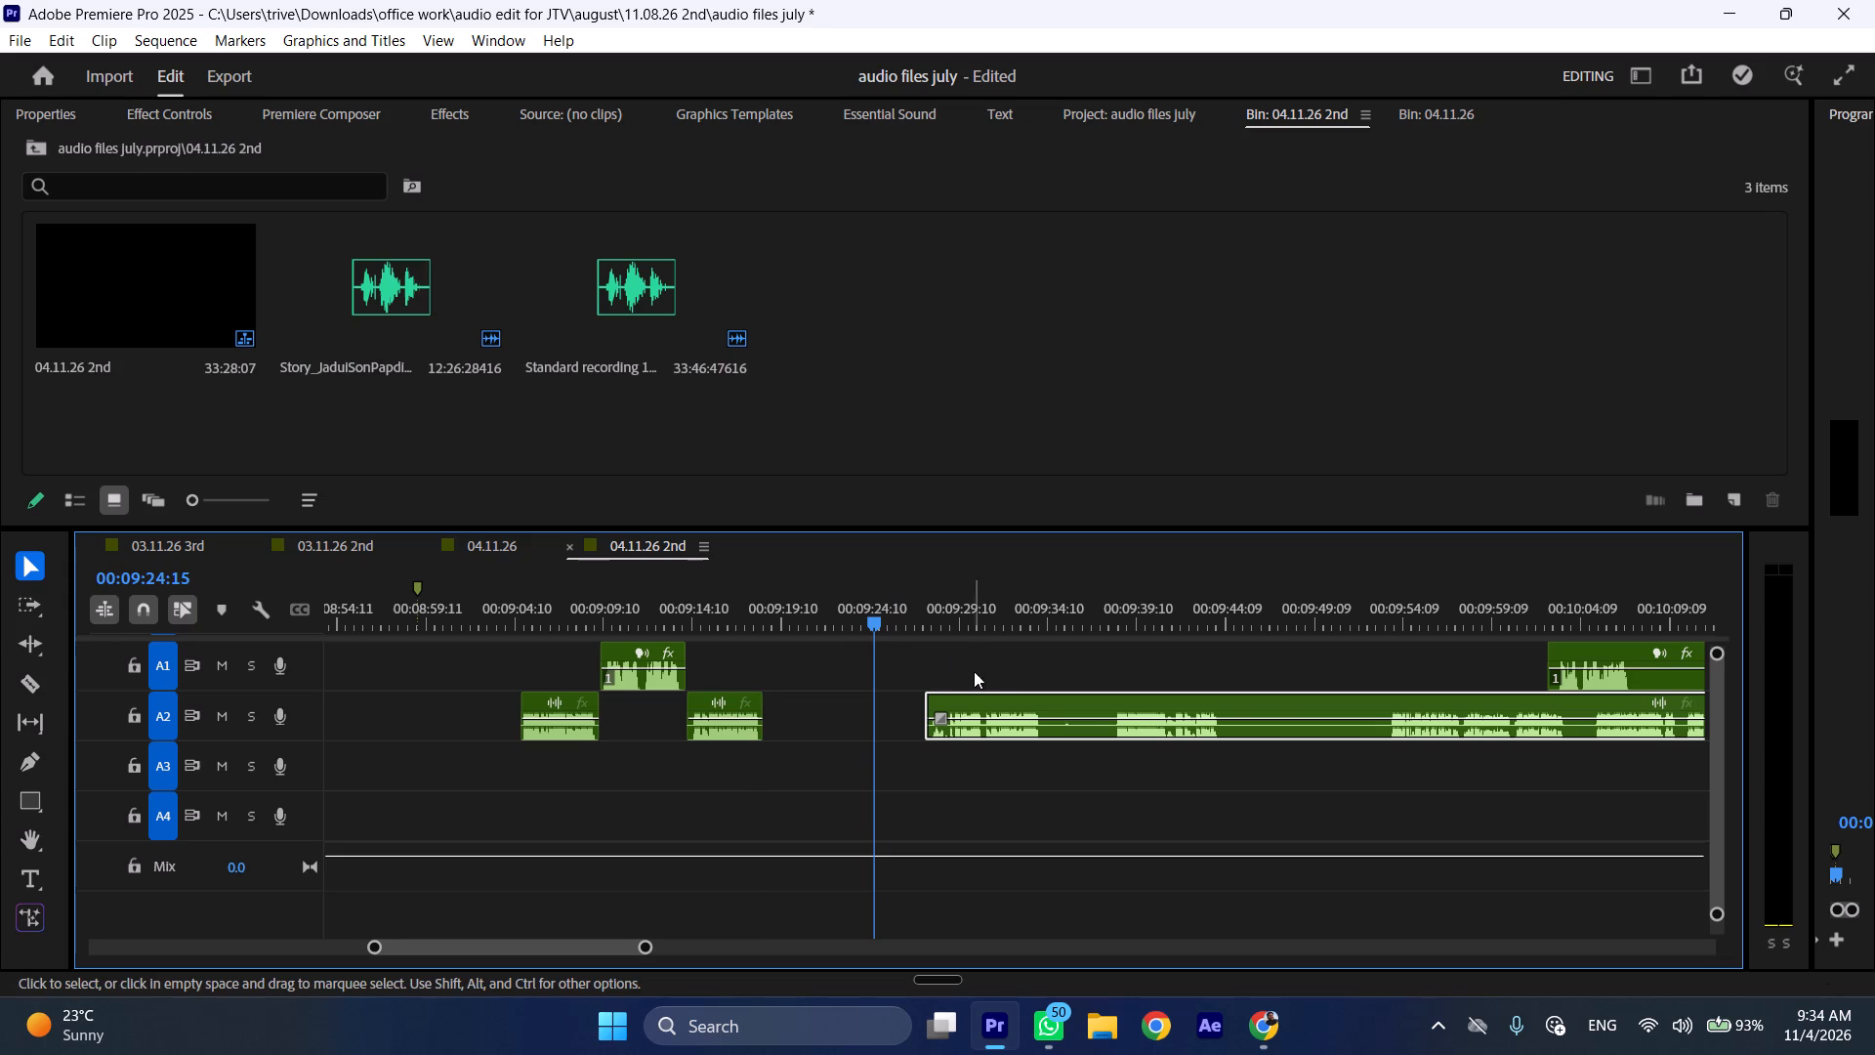
{"action": "left_click_drag", "start_coordinate": [974, 696], "coordinate": [1049, 706]}
Add a marker at 00:09:23:22, in the gap before the long A2 clip.
{"action": "left_click", "coordinate": [863, 611]}
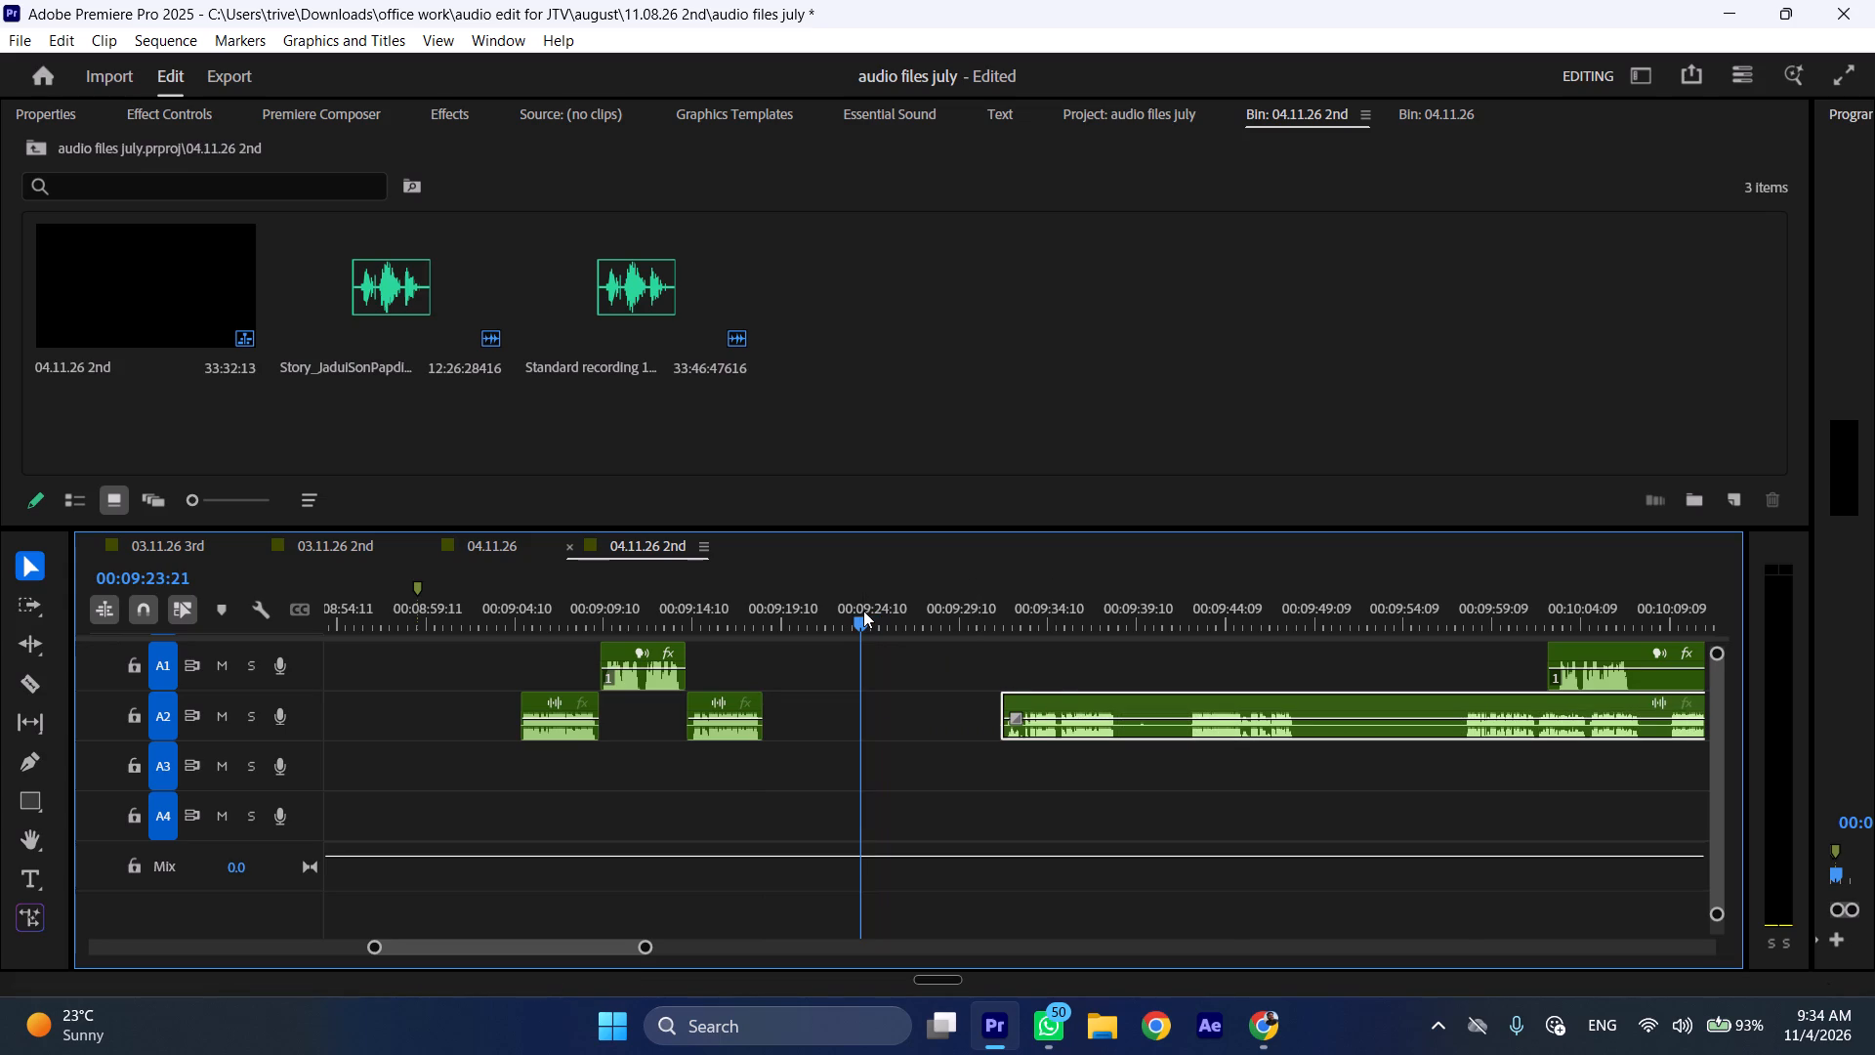
{"action": "key", "text": "n"}
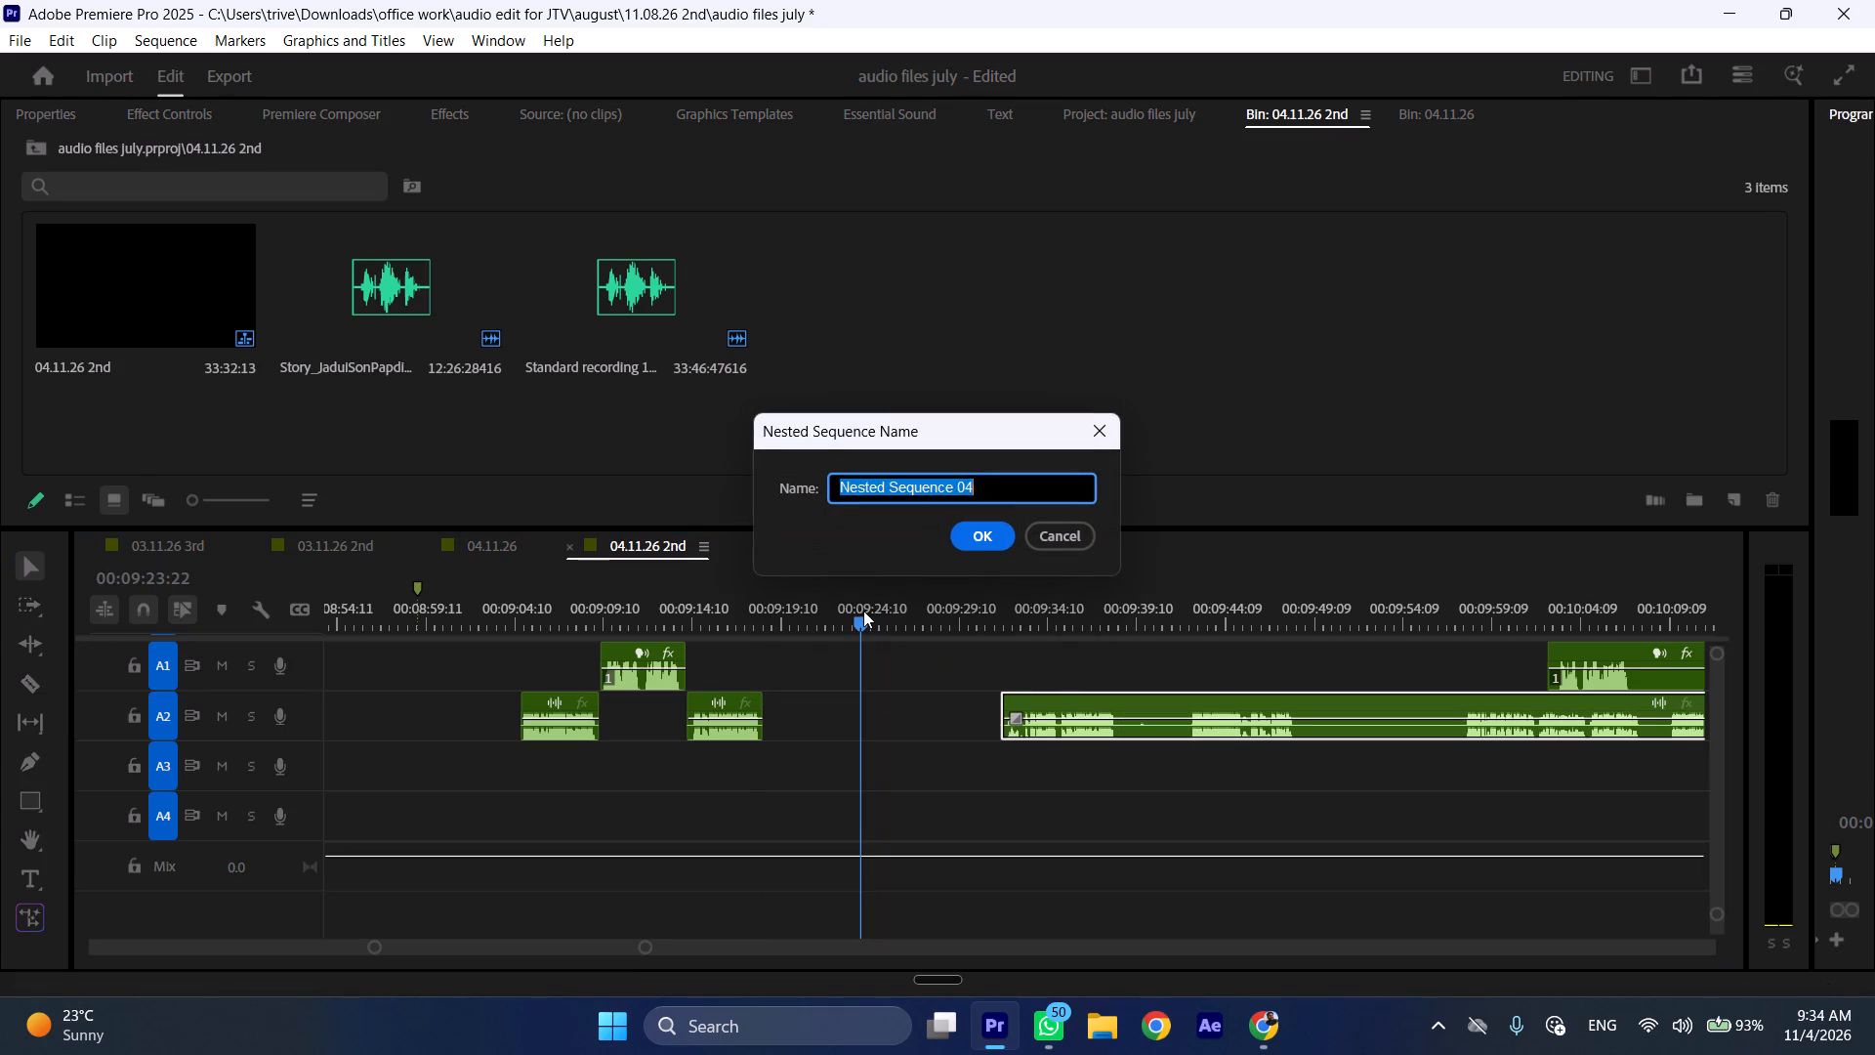
{"action": "left_click", "coordinate": [1040, 530]}
{"action": "key", "text": "m"}
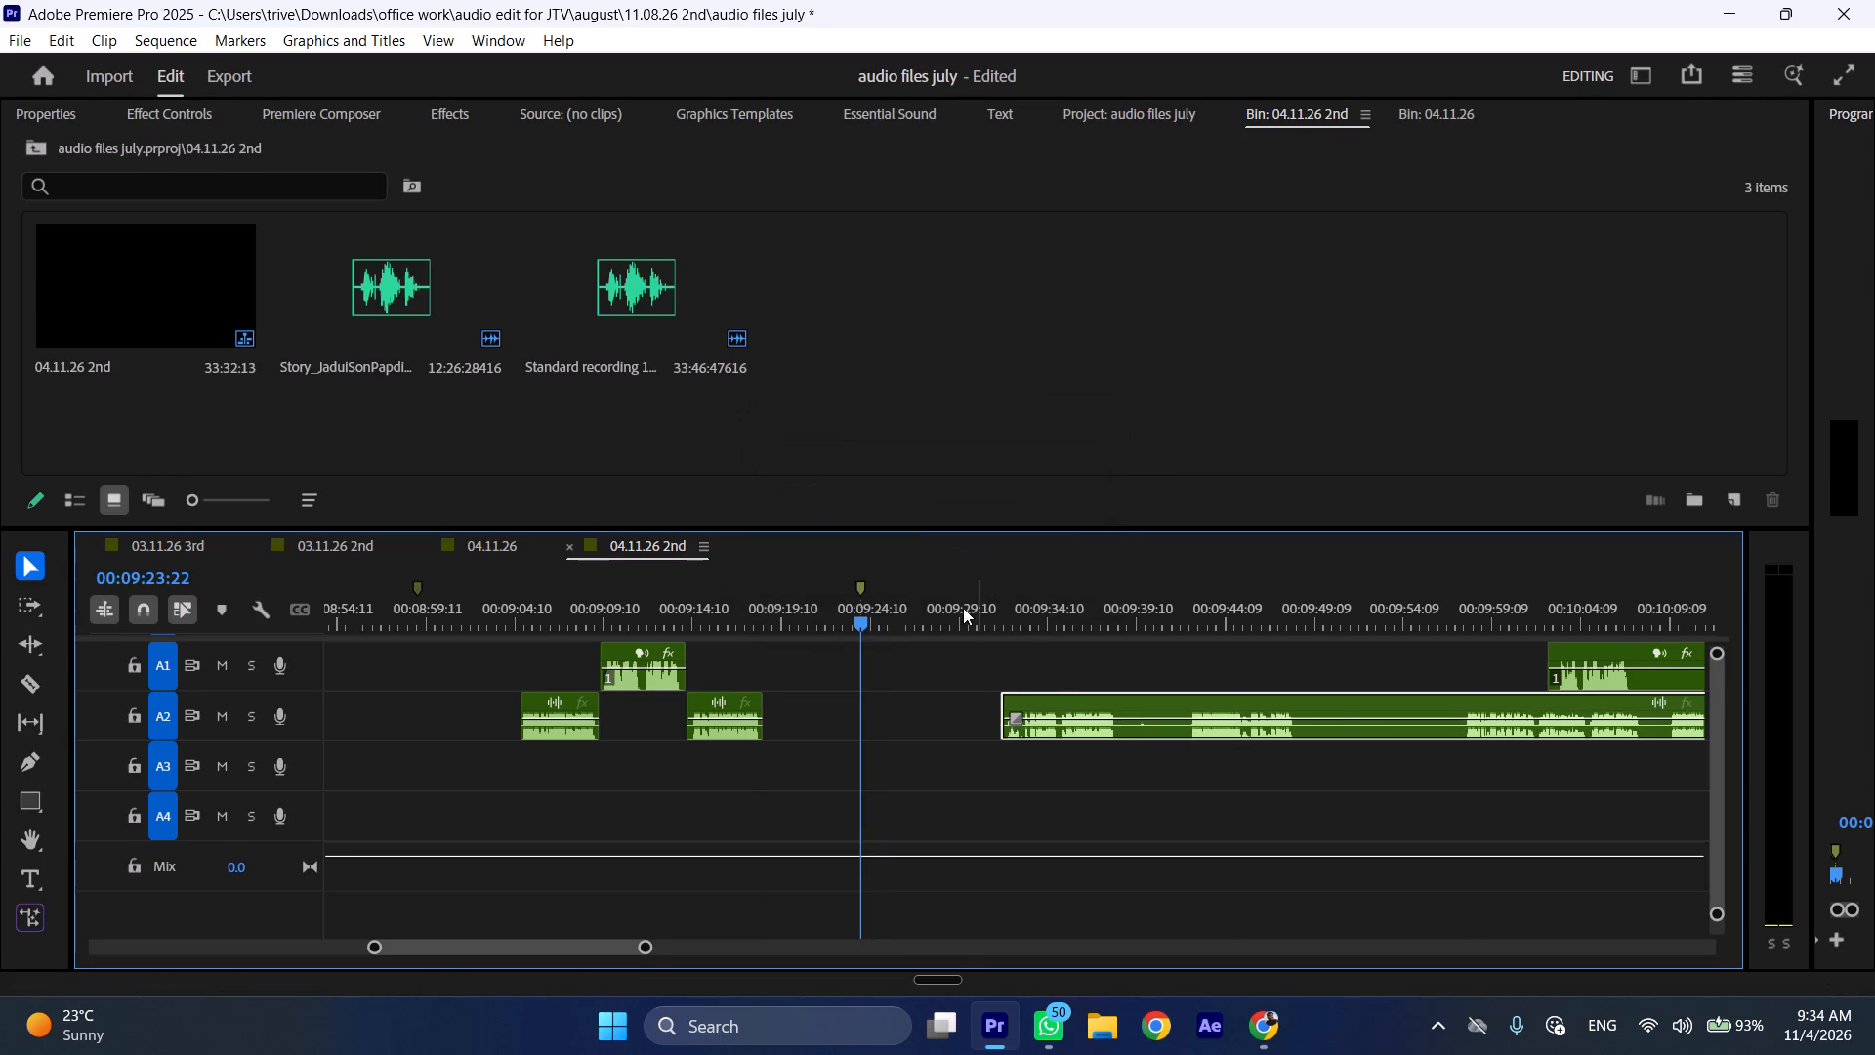
{"action": "scroll", "coordinate": [834, 717], "scroll_direction": "down", "scroll_amount": 5}
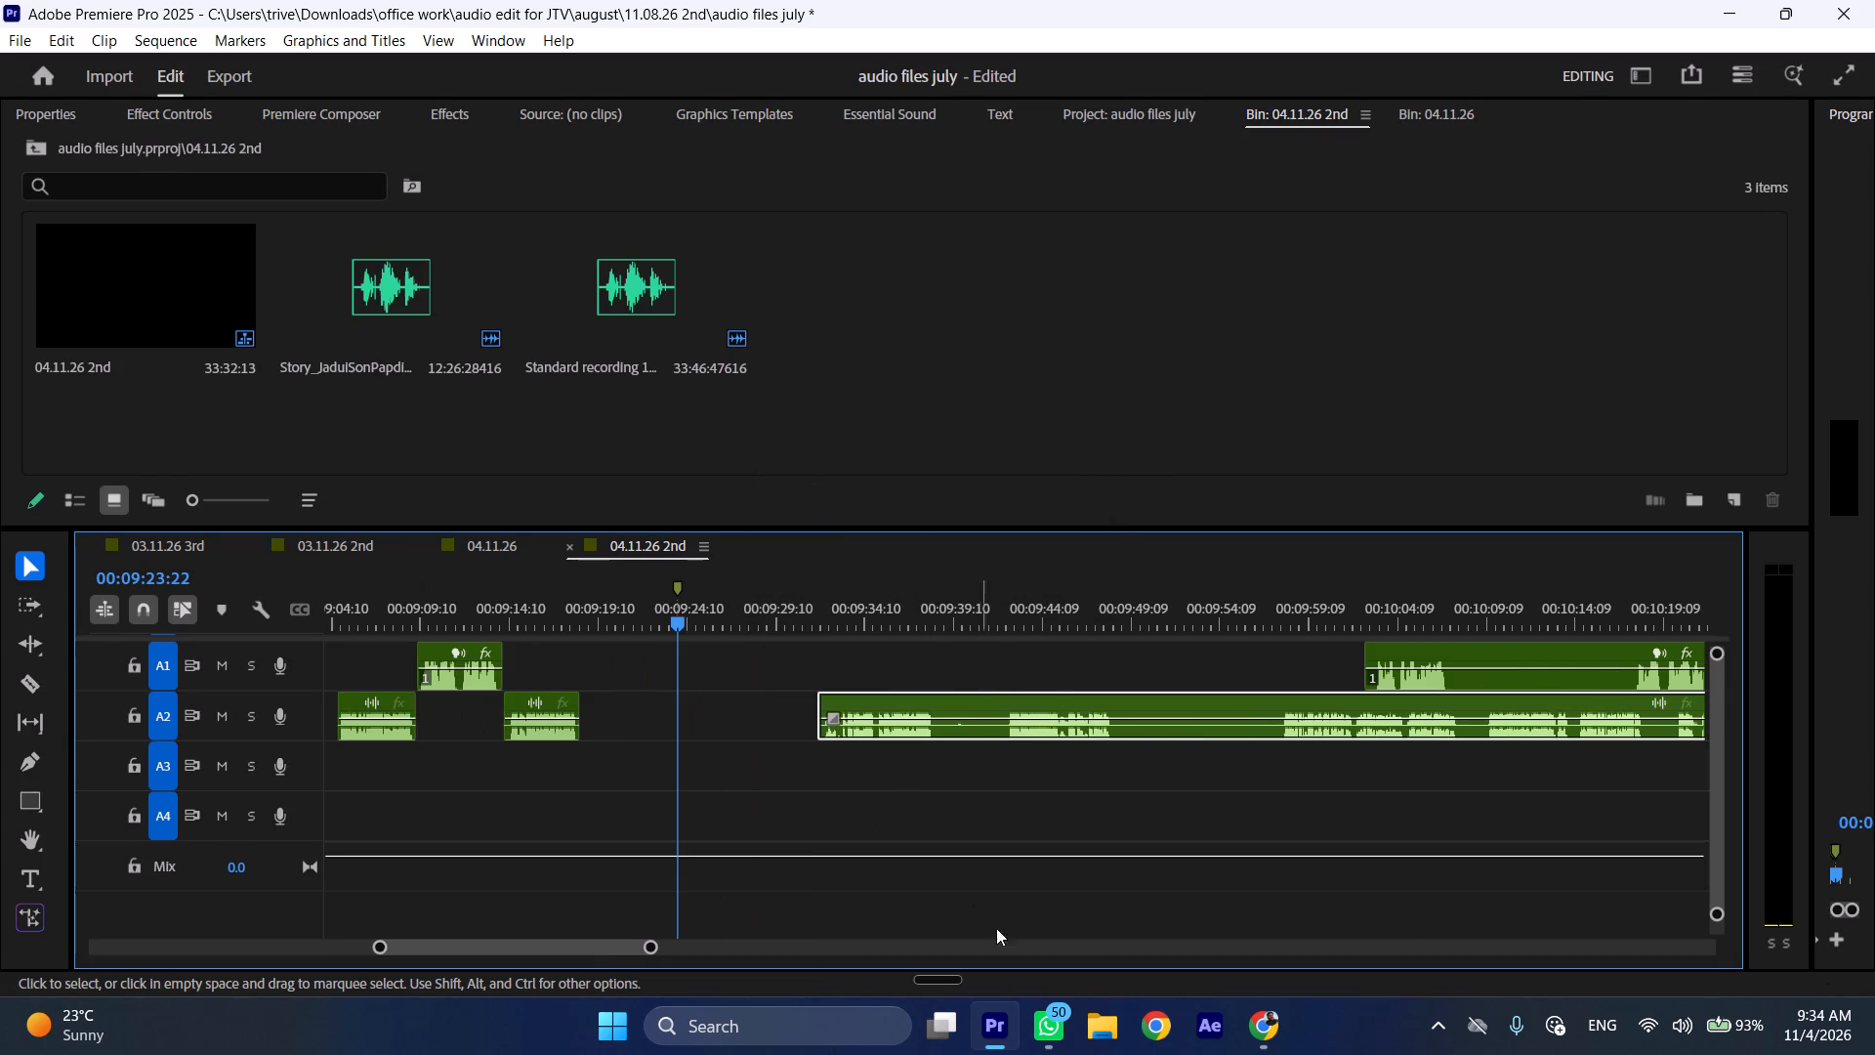
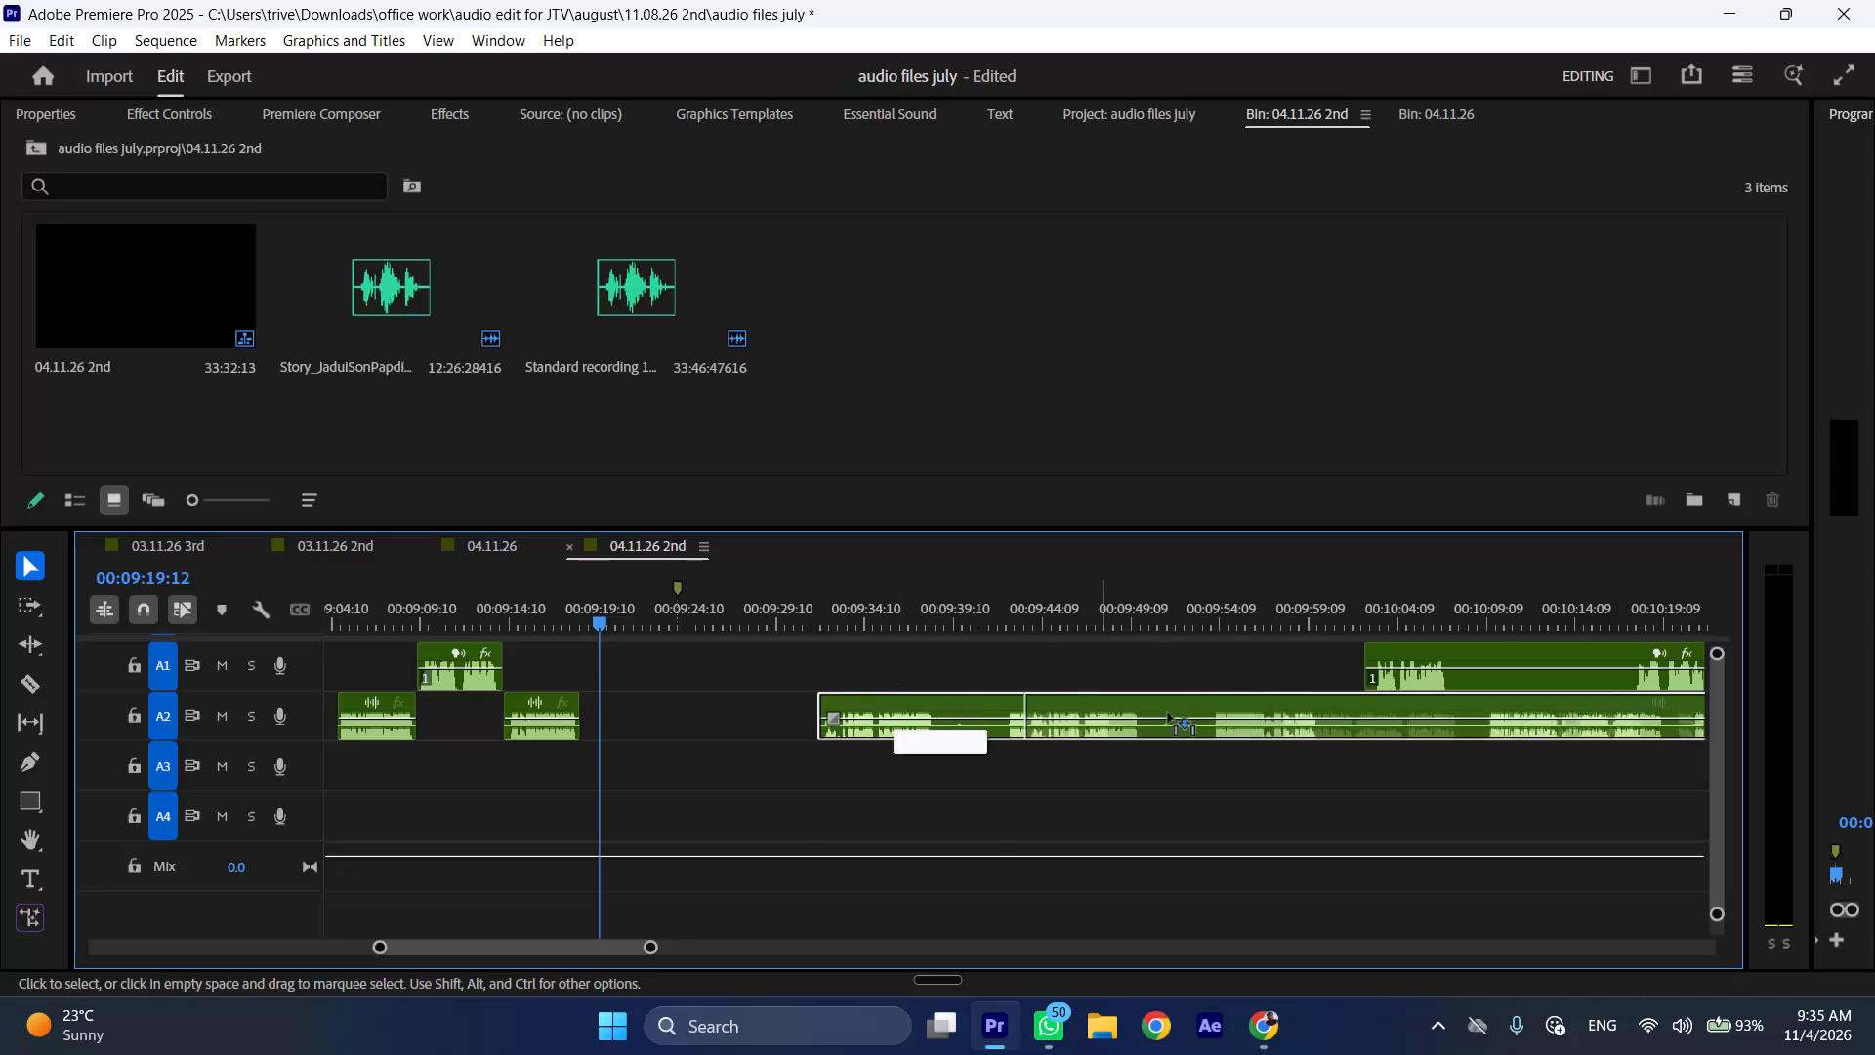
Move the long A1 clip about 30 seconds earlier so that it starts near 00:09:32, in the gap after the marker.
{"action": "left_click_drag", "start_coordinate": [1429, 654], "coordinate": [896, 661]}
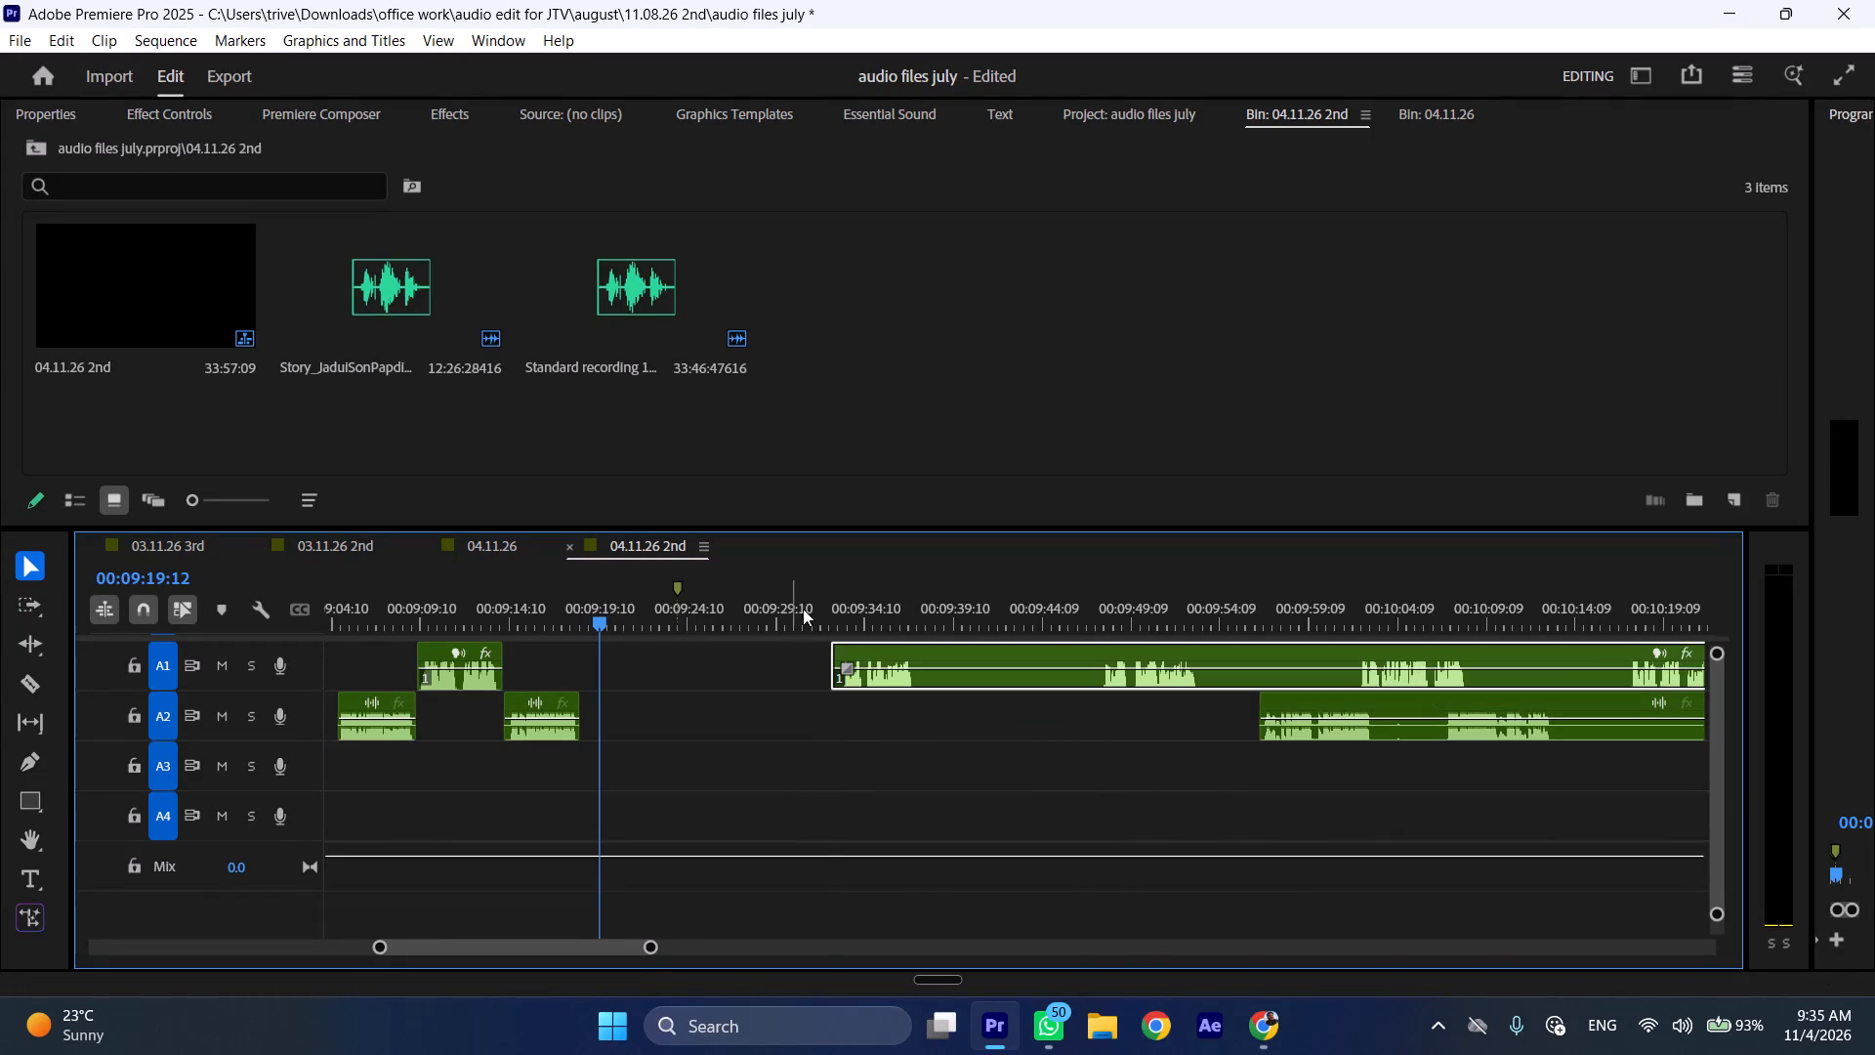
Play back the start of the long A1 clip and split it after its first spoken section, at 00:09:37:11.
{"action": "left_click", "coordinate": [822, 611]}
{"action": "key", "text": "space"}
{"action": "type", "text": "l"}
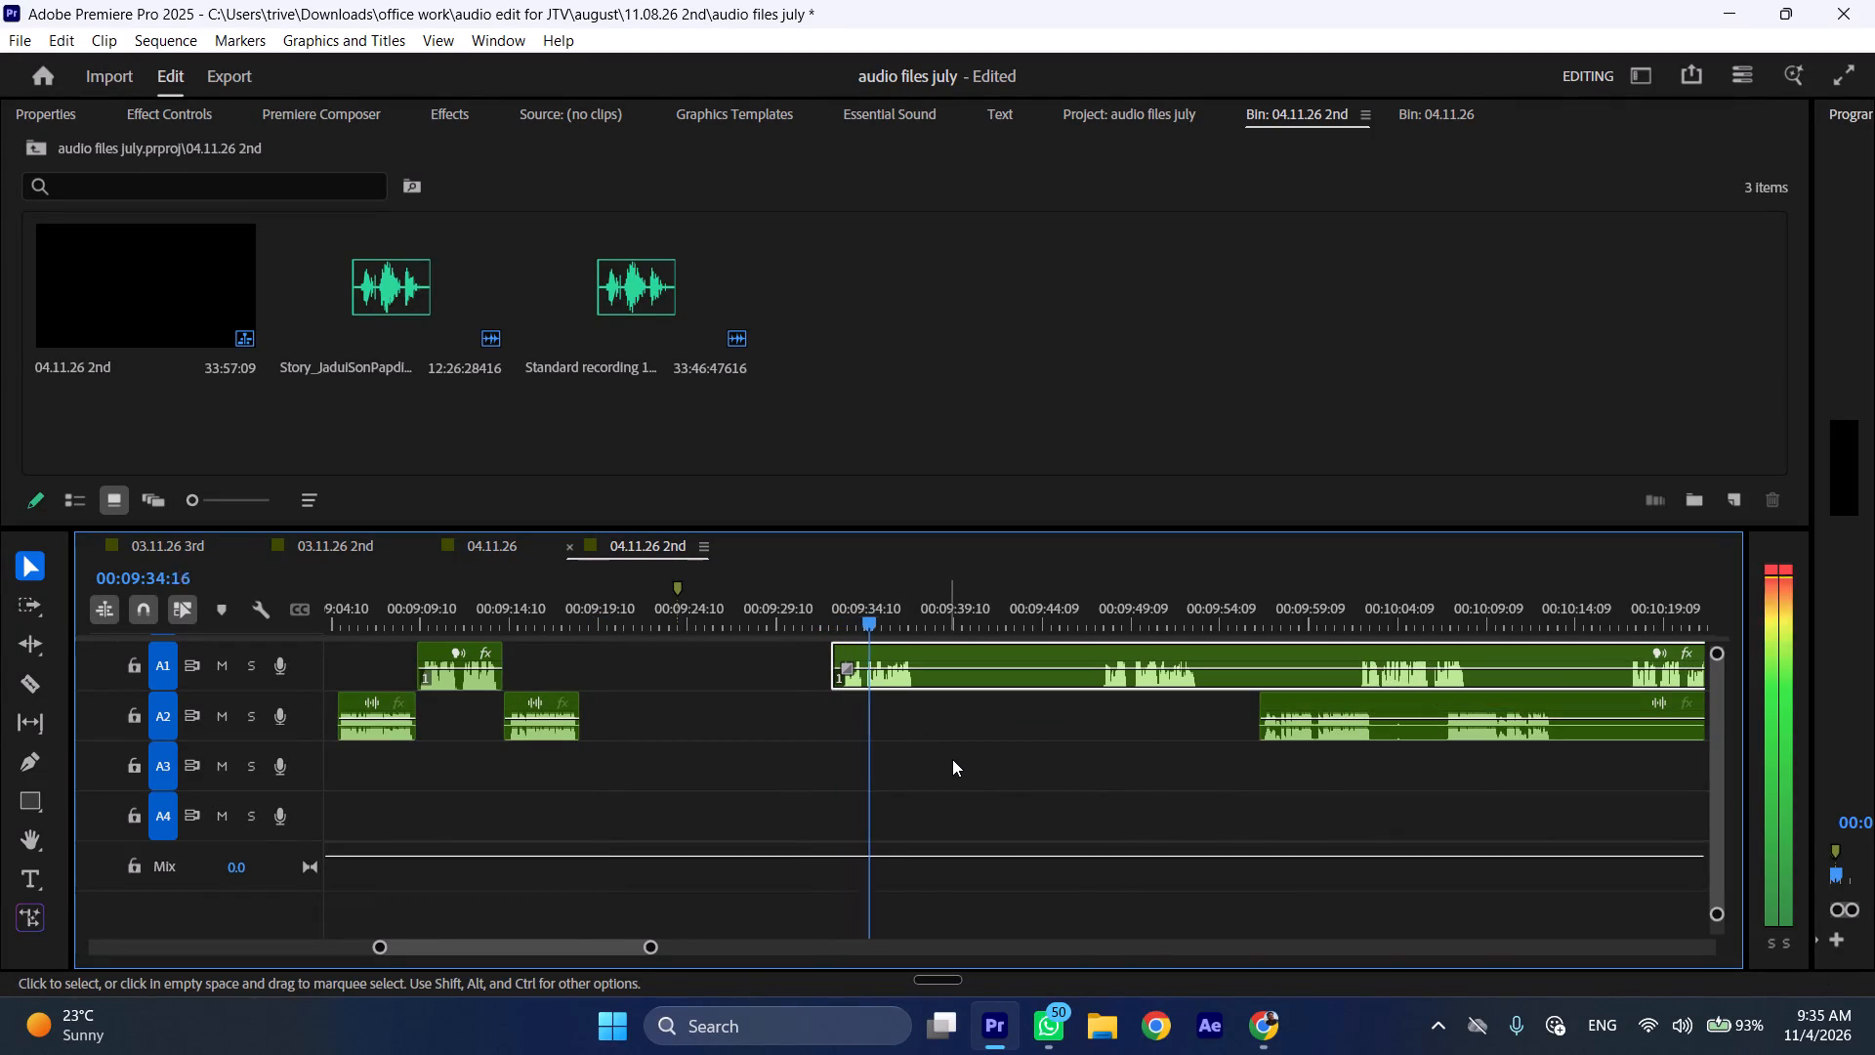
{"action": "key", "text": "space"}
{"action": "type", "text": "C"}
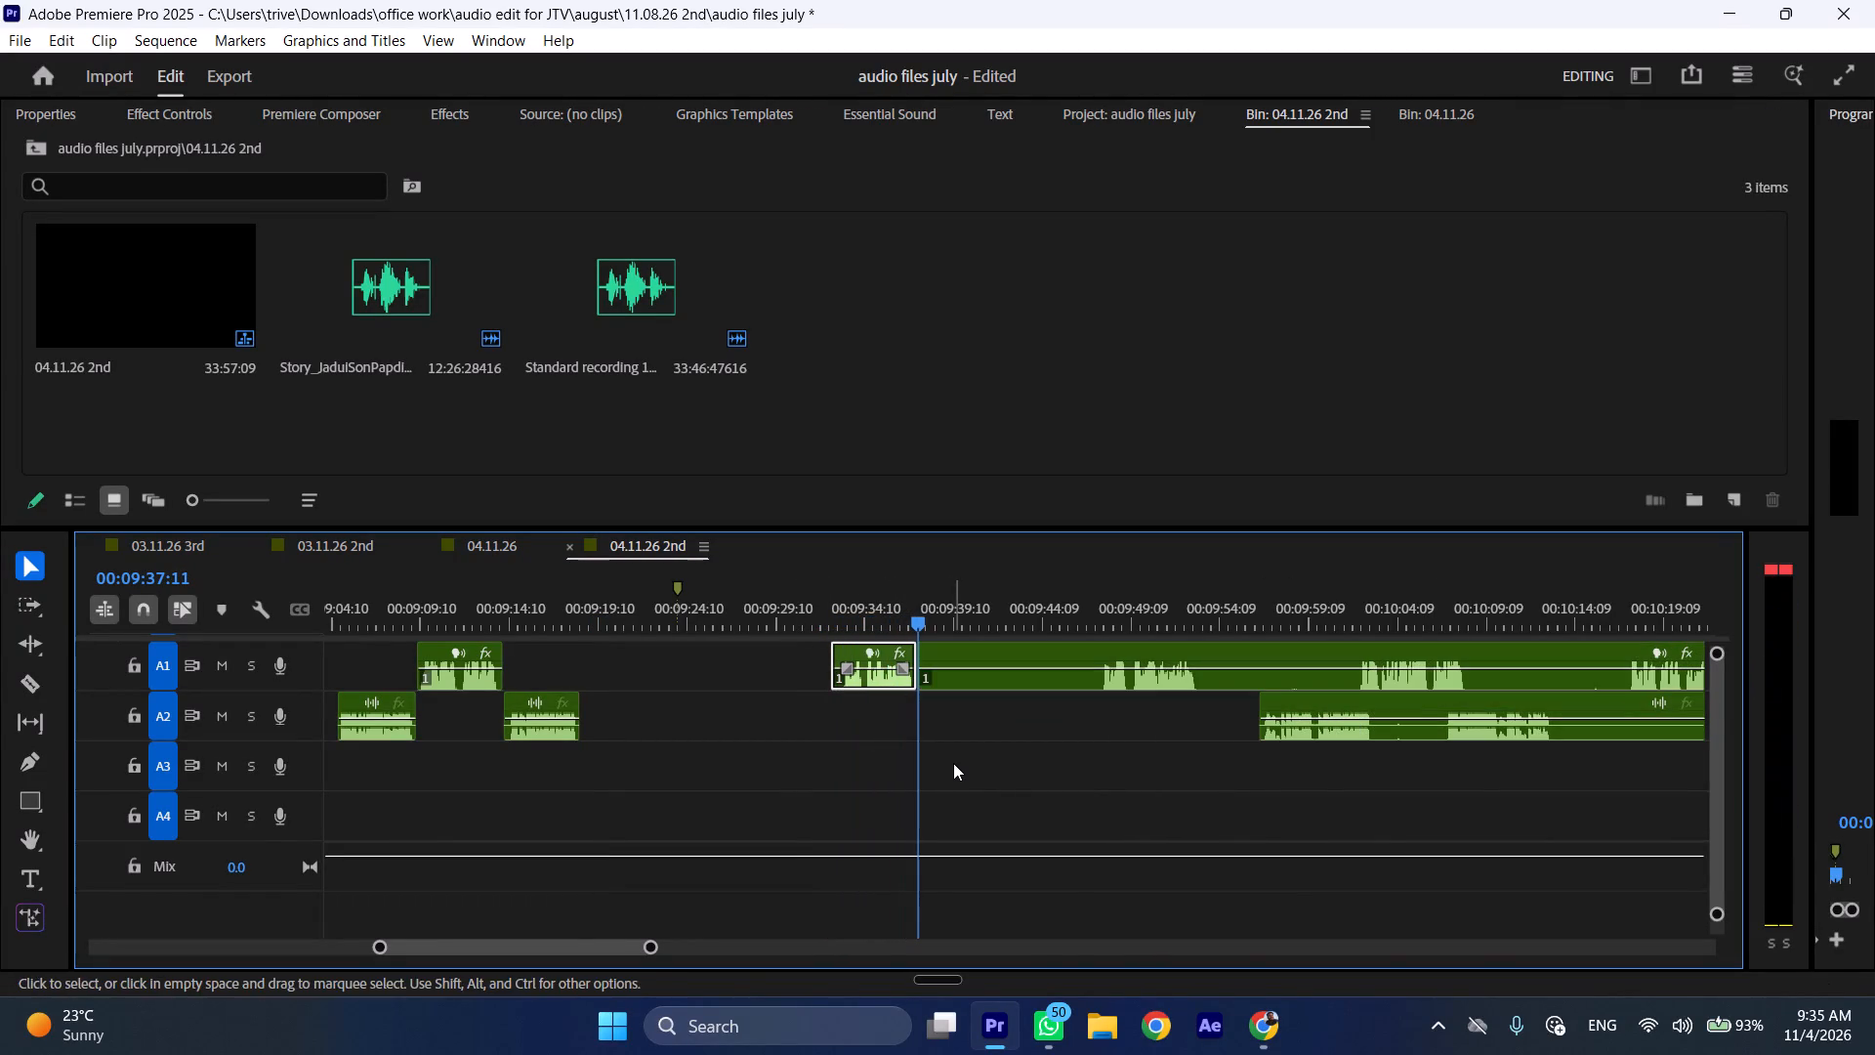
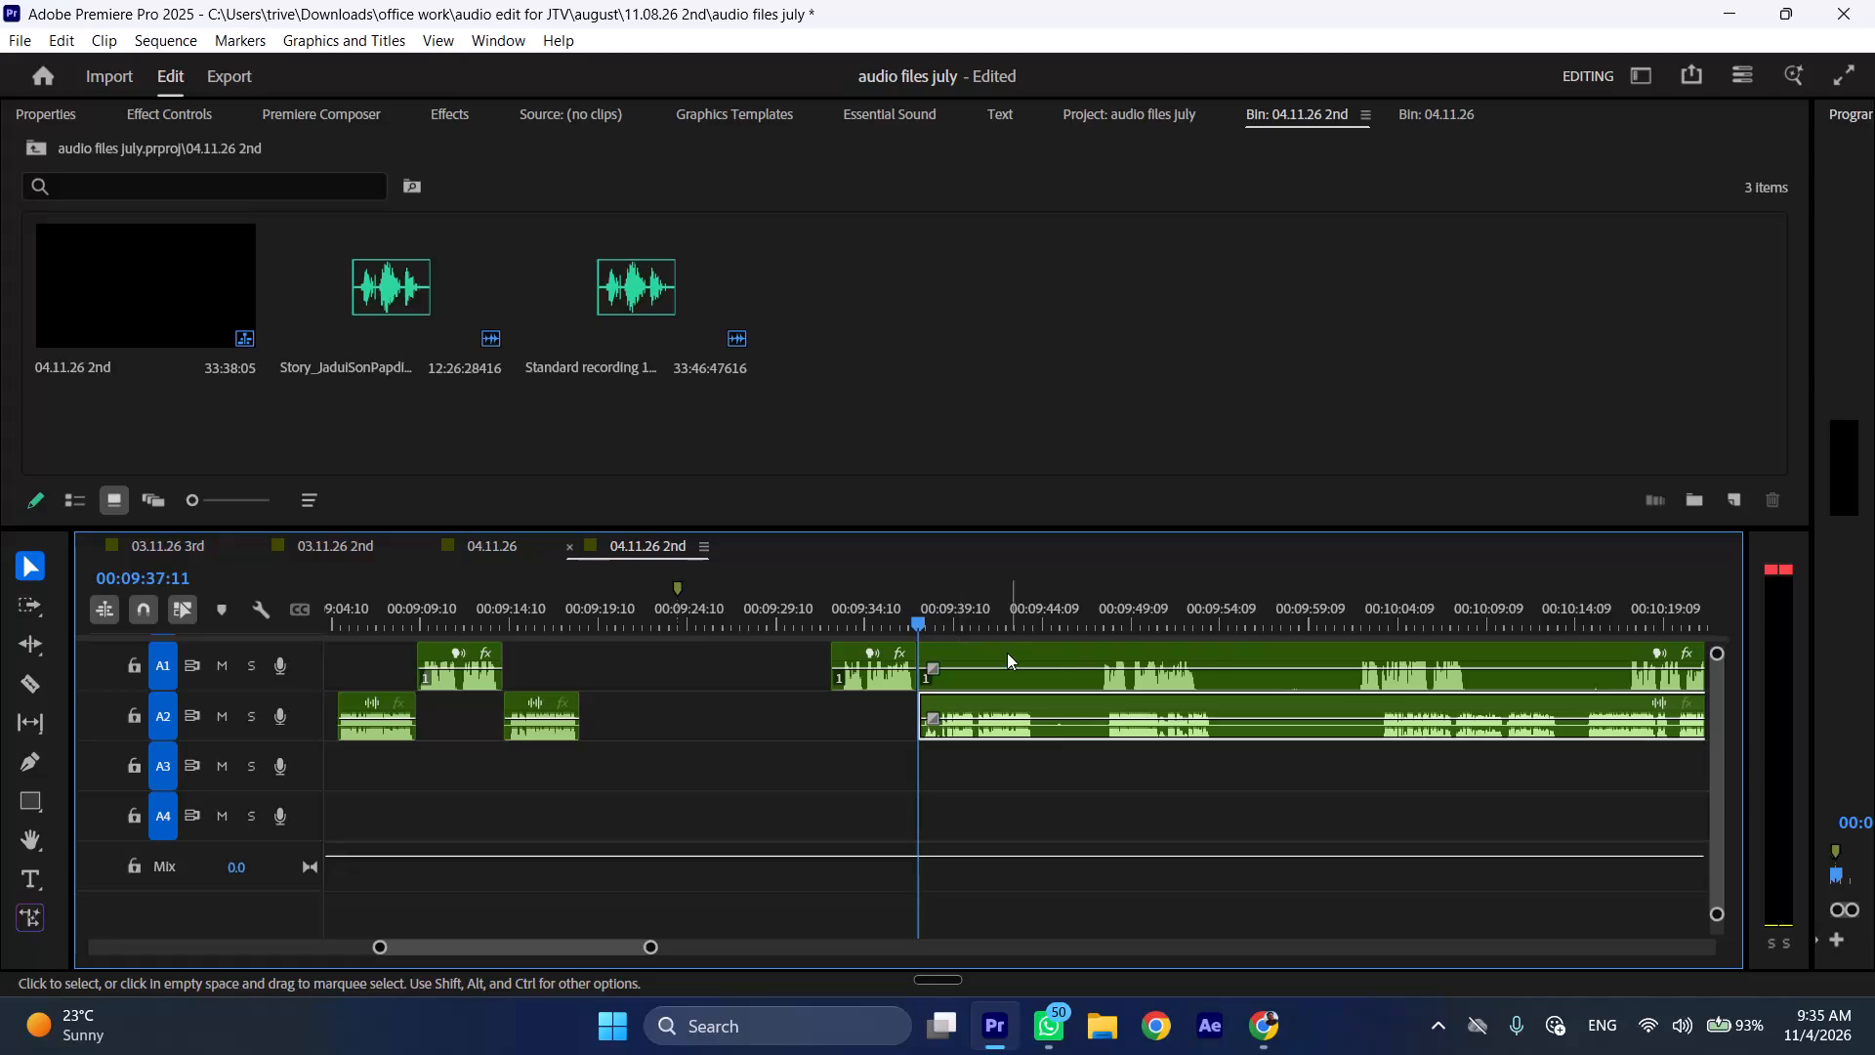
Move the long A1 clip about 20 seconds later and trim its leading silence so that it starts near 00:10:08.
{"action": "left_click_drag", "start_coordinate": [997, 651], "coordinate": [1365, 651]}
{"action": "key", "text": "space"}
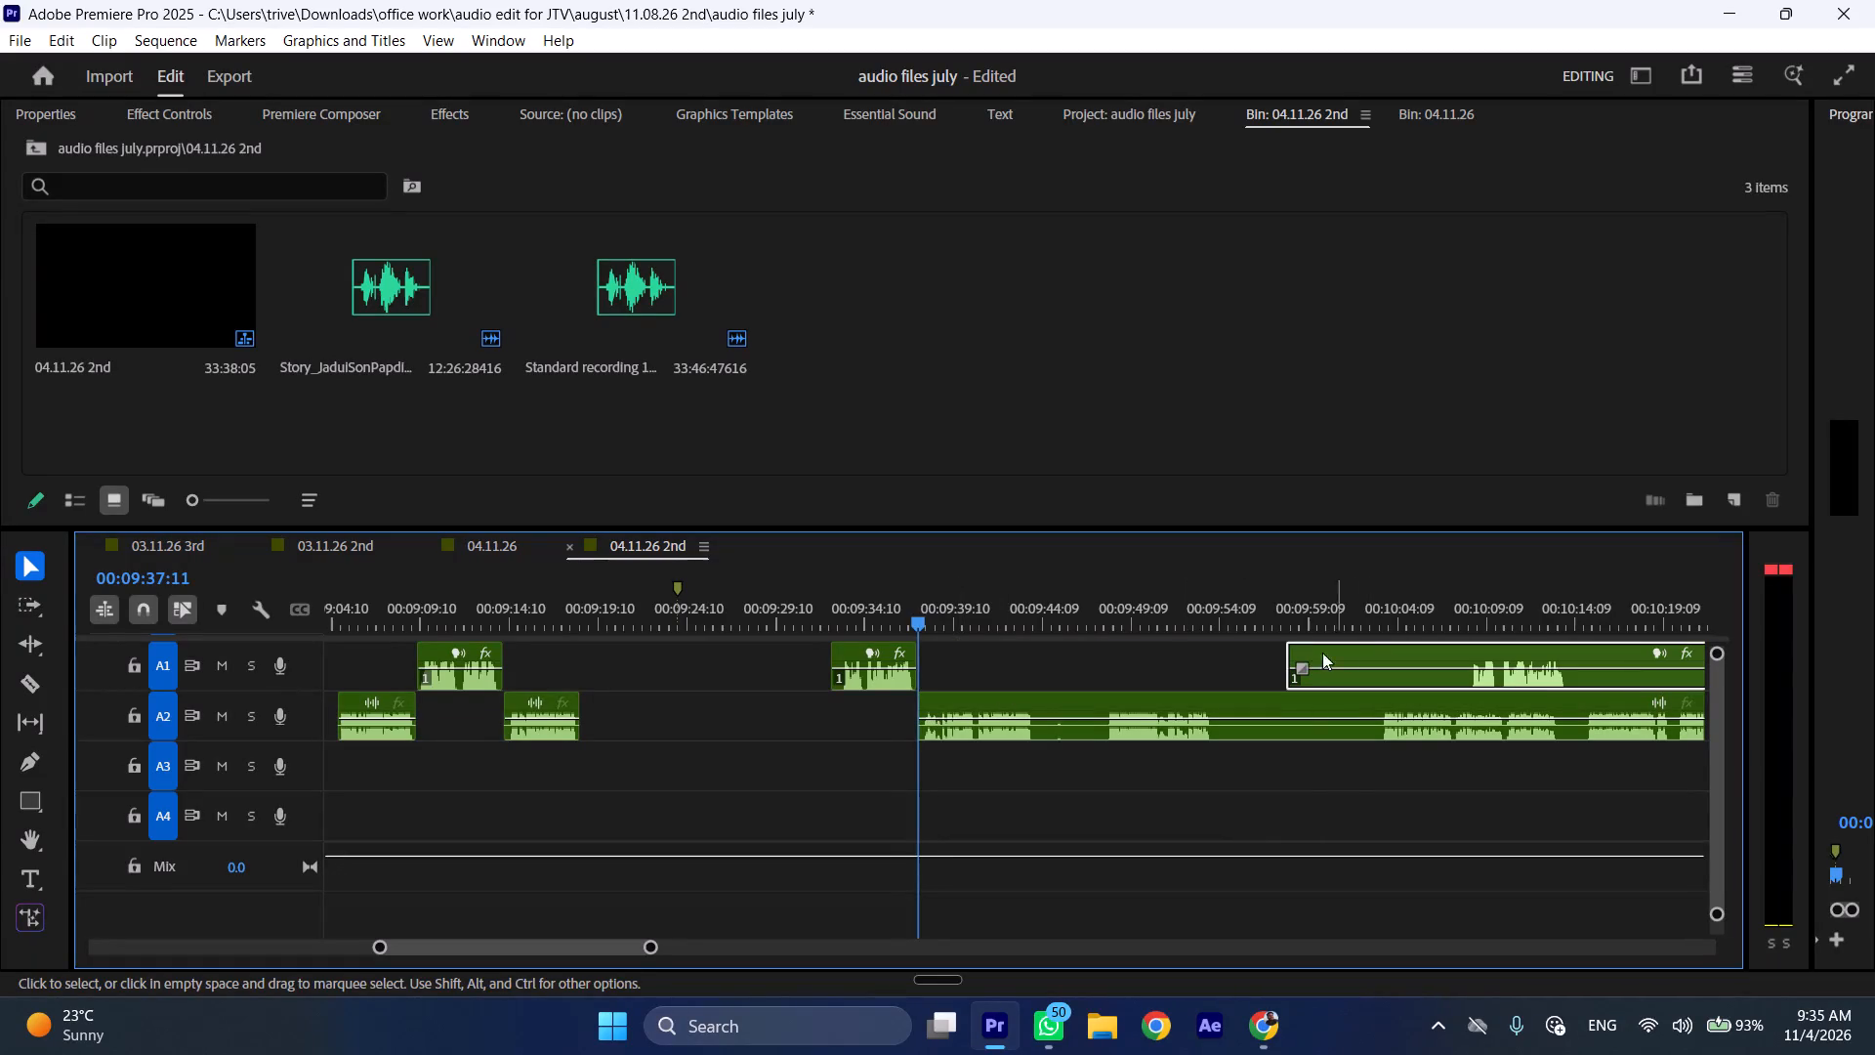
{"action": "key", "text": "l"}
{"action": "scroll", "coordinate": [1093, 695], "scroll_direction": "down", "scroll_amount": 5}
{"action": "left_click_drag", "start_coordinate": [1110, 650], "coordinate": [1290, 646]}
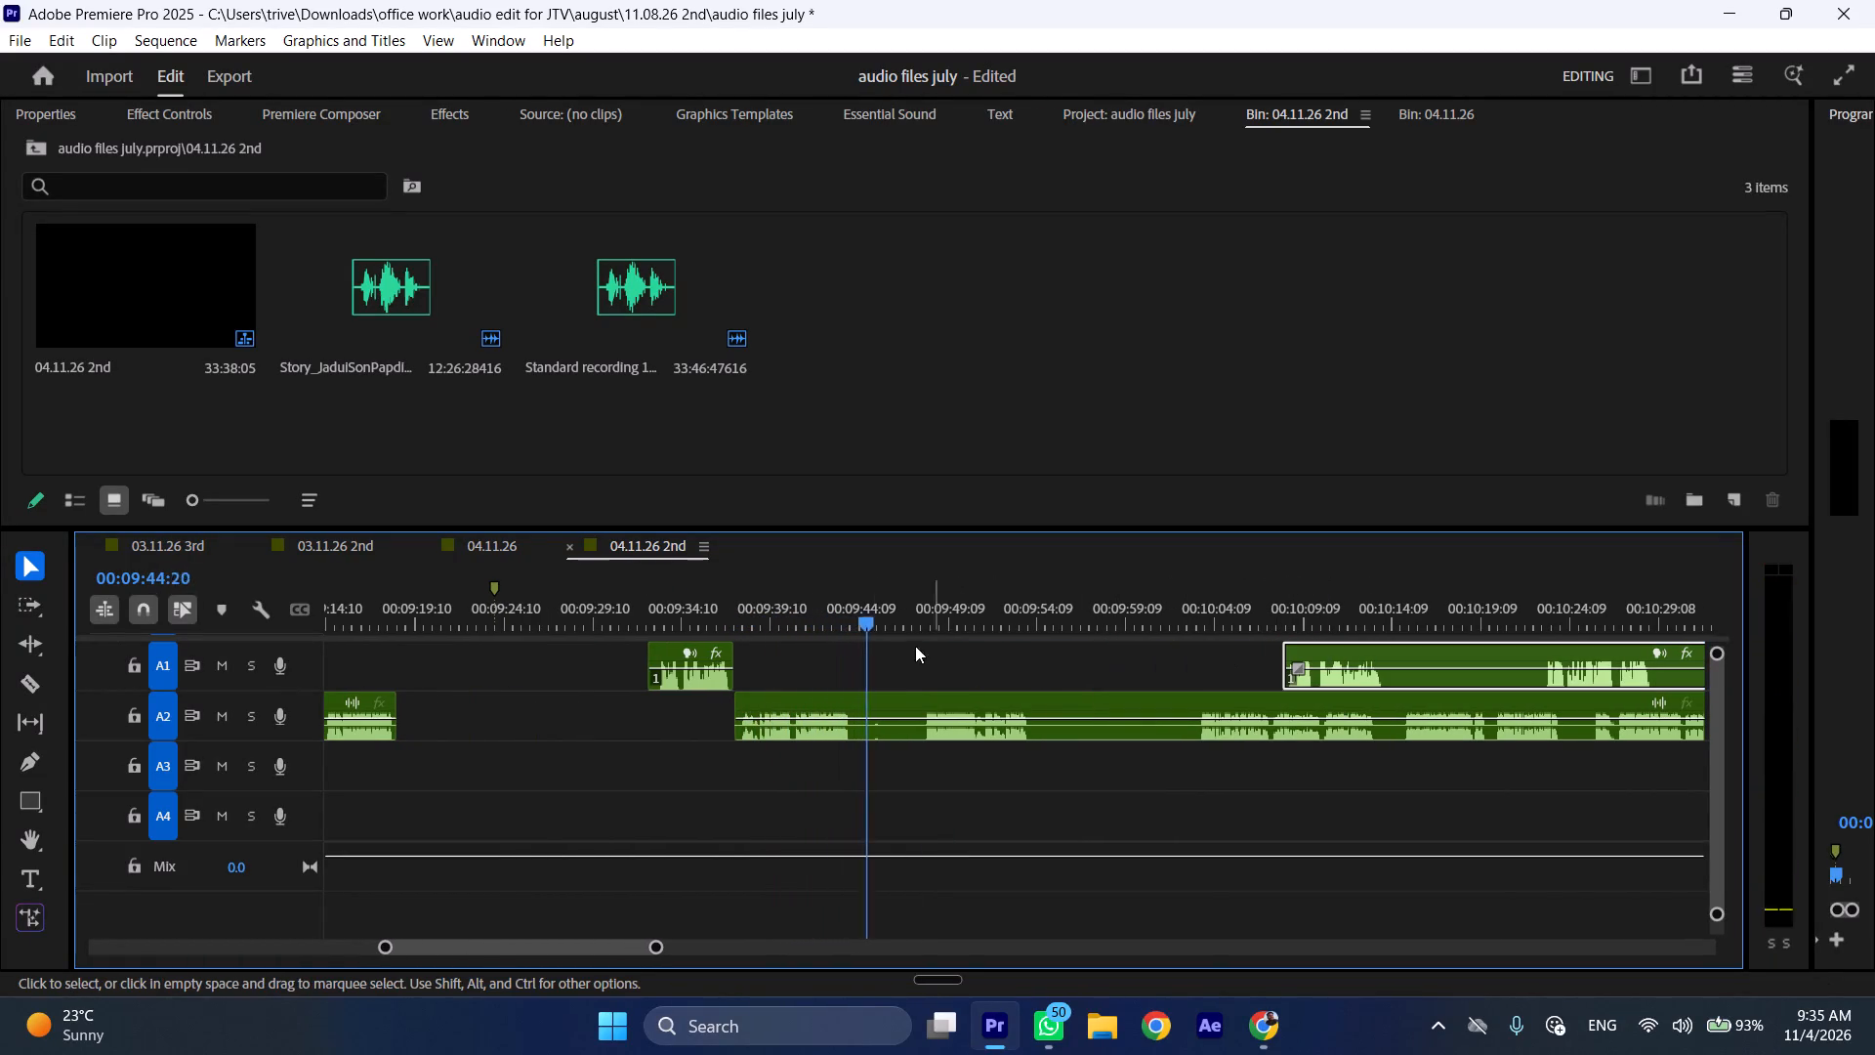
Split the long A2 clip after its first spoken section, at 00:09:44:00.
{"action": "left_click", "coordinate": [853, 607]}
{"action": "key", "text": "shift+c"}
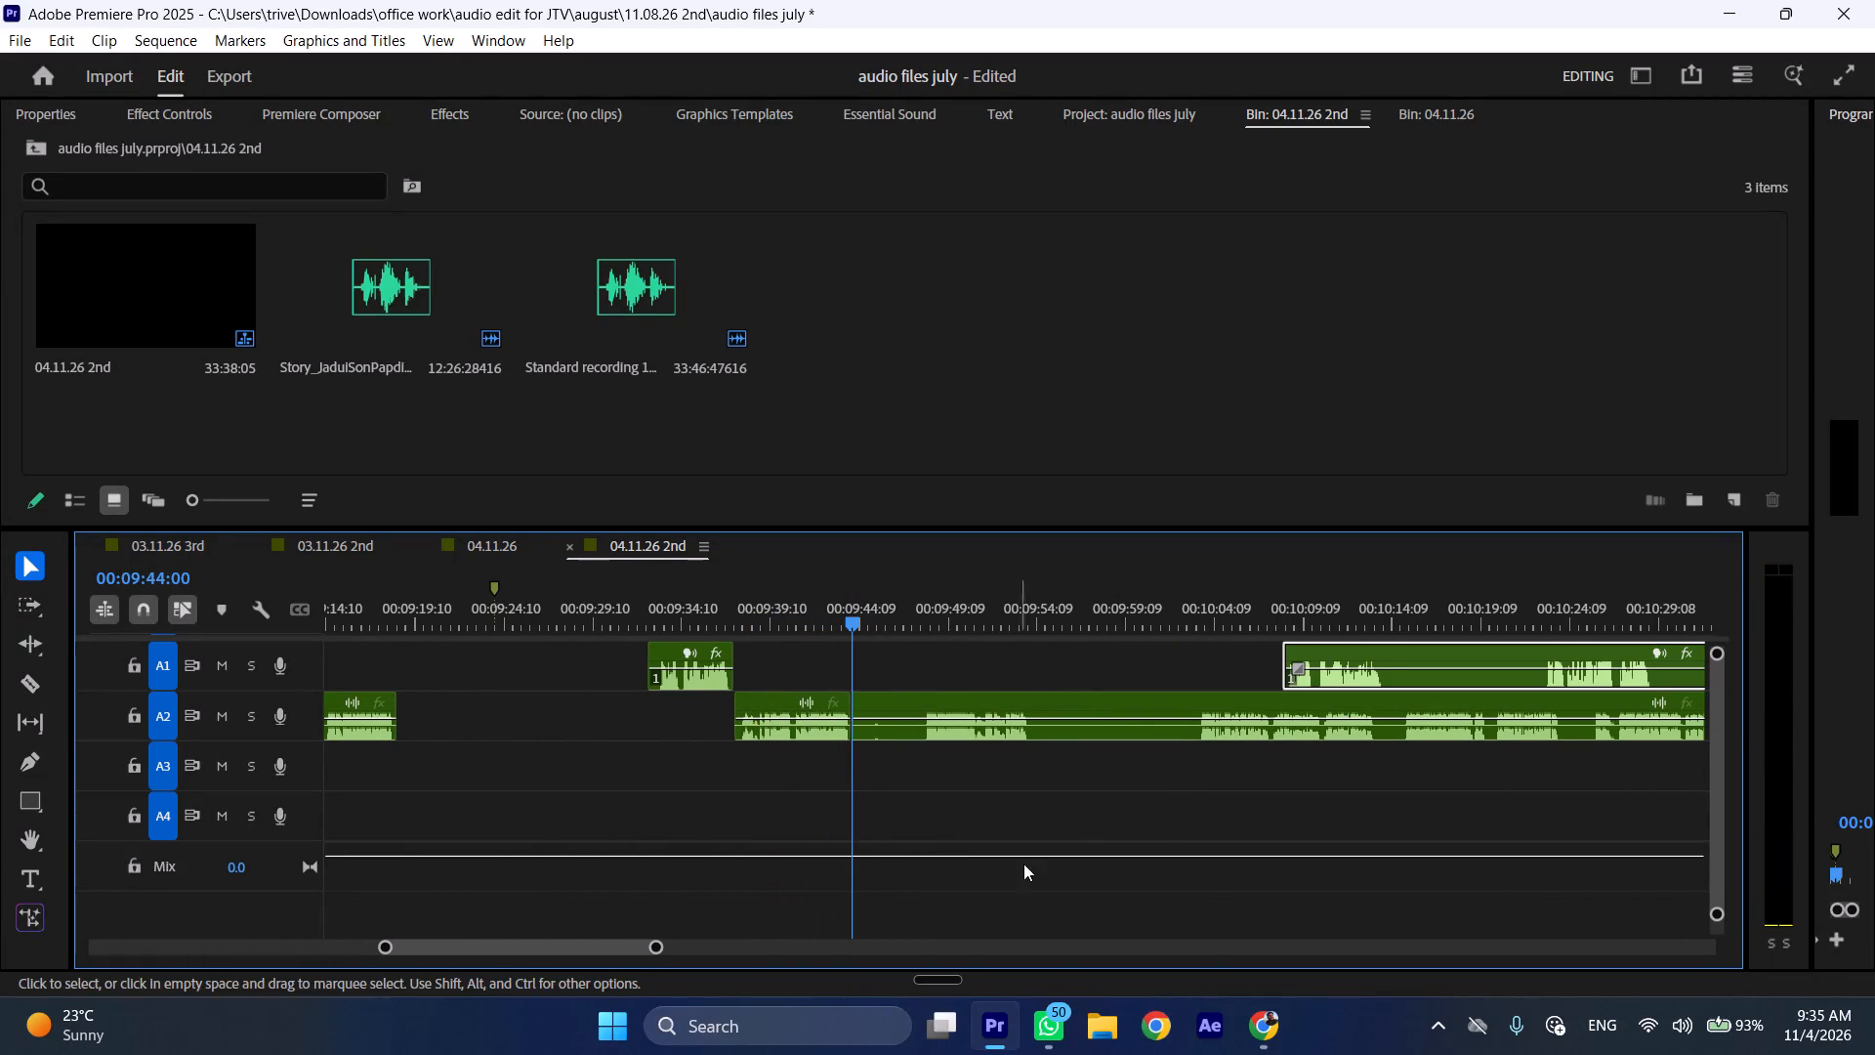
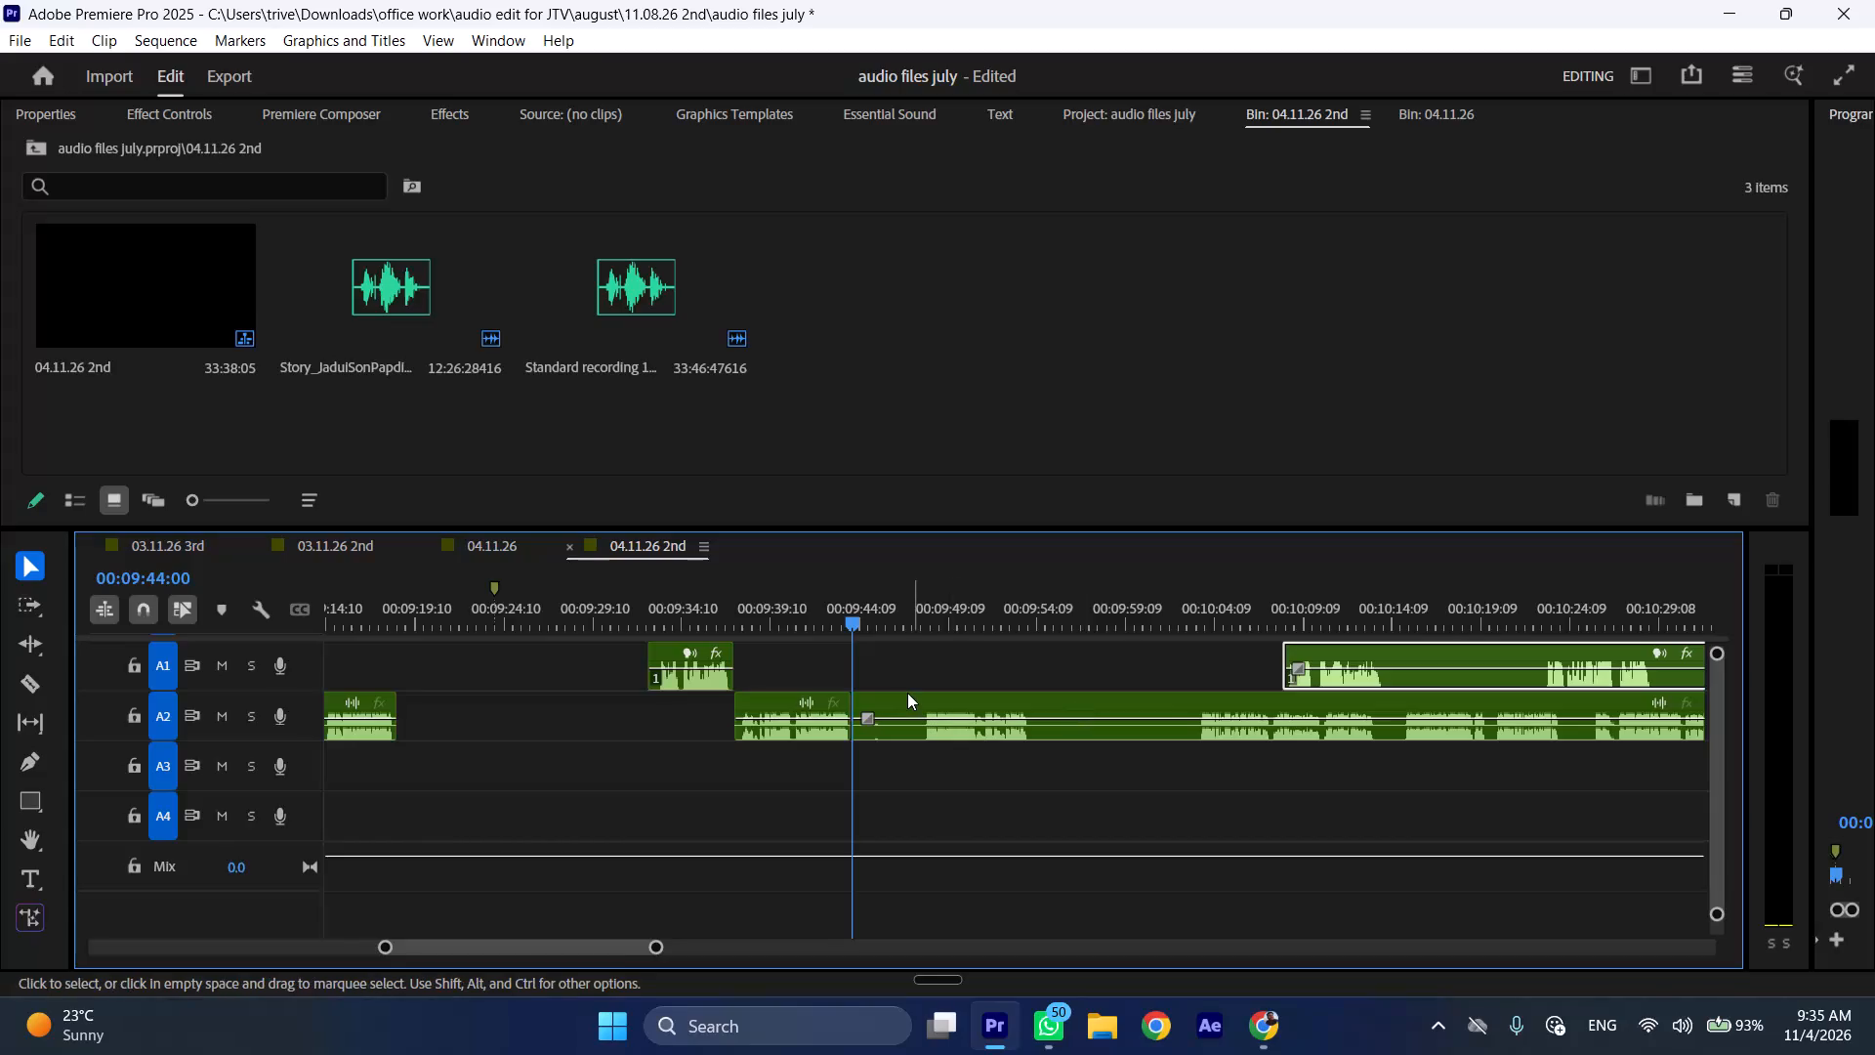
Cut the long A2 clip at 00:09:48:02 and delete the silent piece before its spoken section.
{"action": "left_click", "coordinate": [931, 615]}
{"action": "key", "text": "space"}
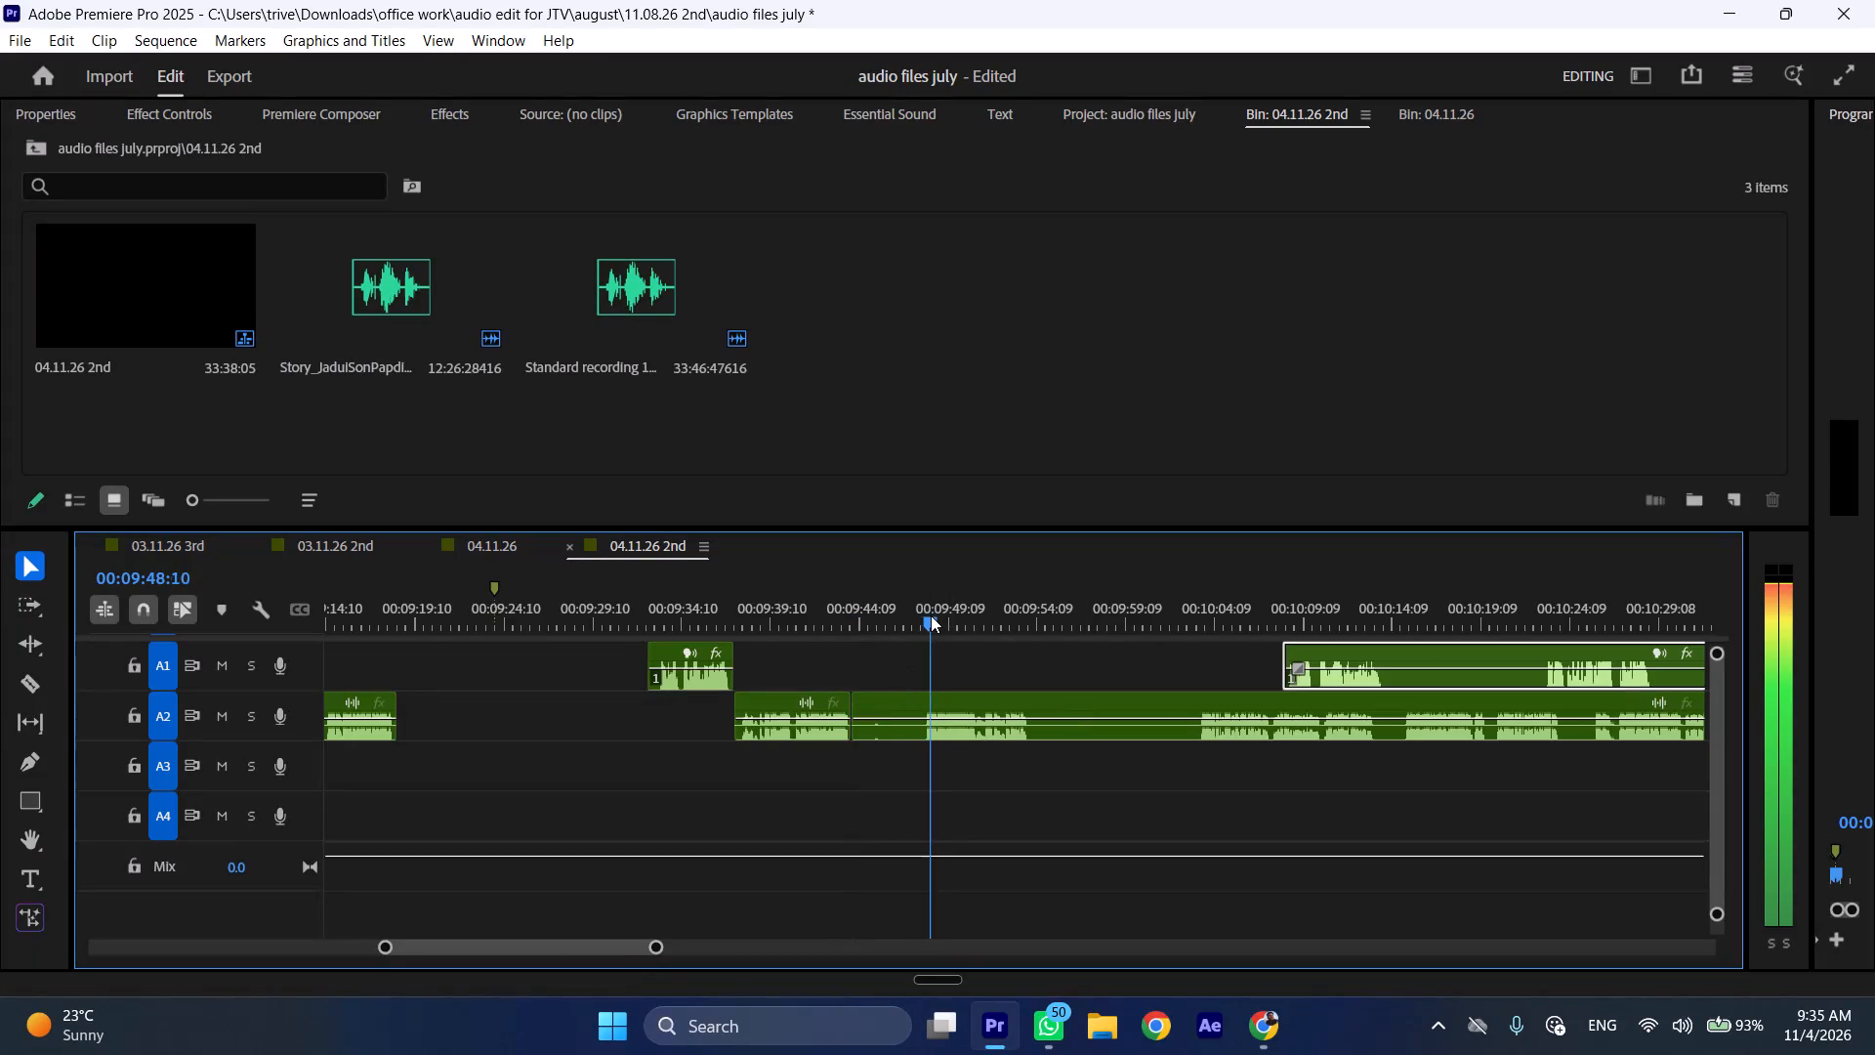
{"action": "left_click", "coordinate": [927, 609]}
{"action": "left_click", "coordinate": [944, 706]}
{"action": "key", "text": "shift+c"}
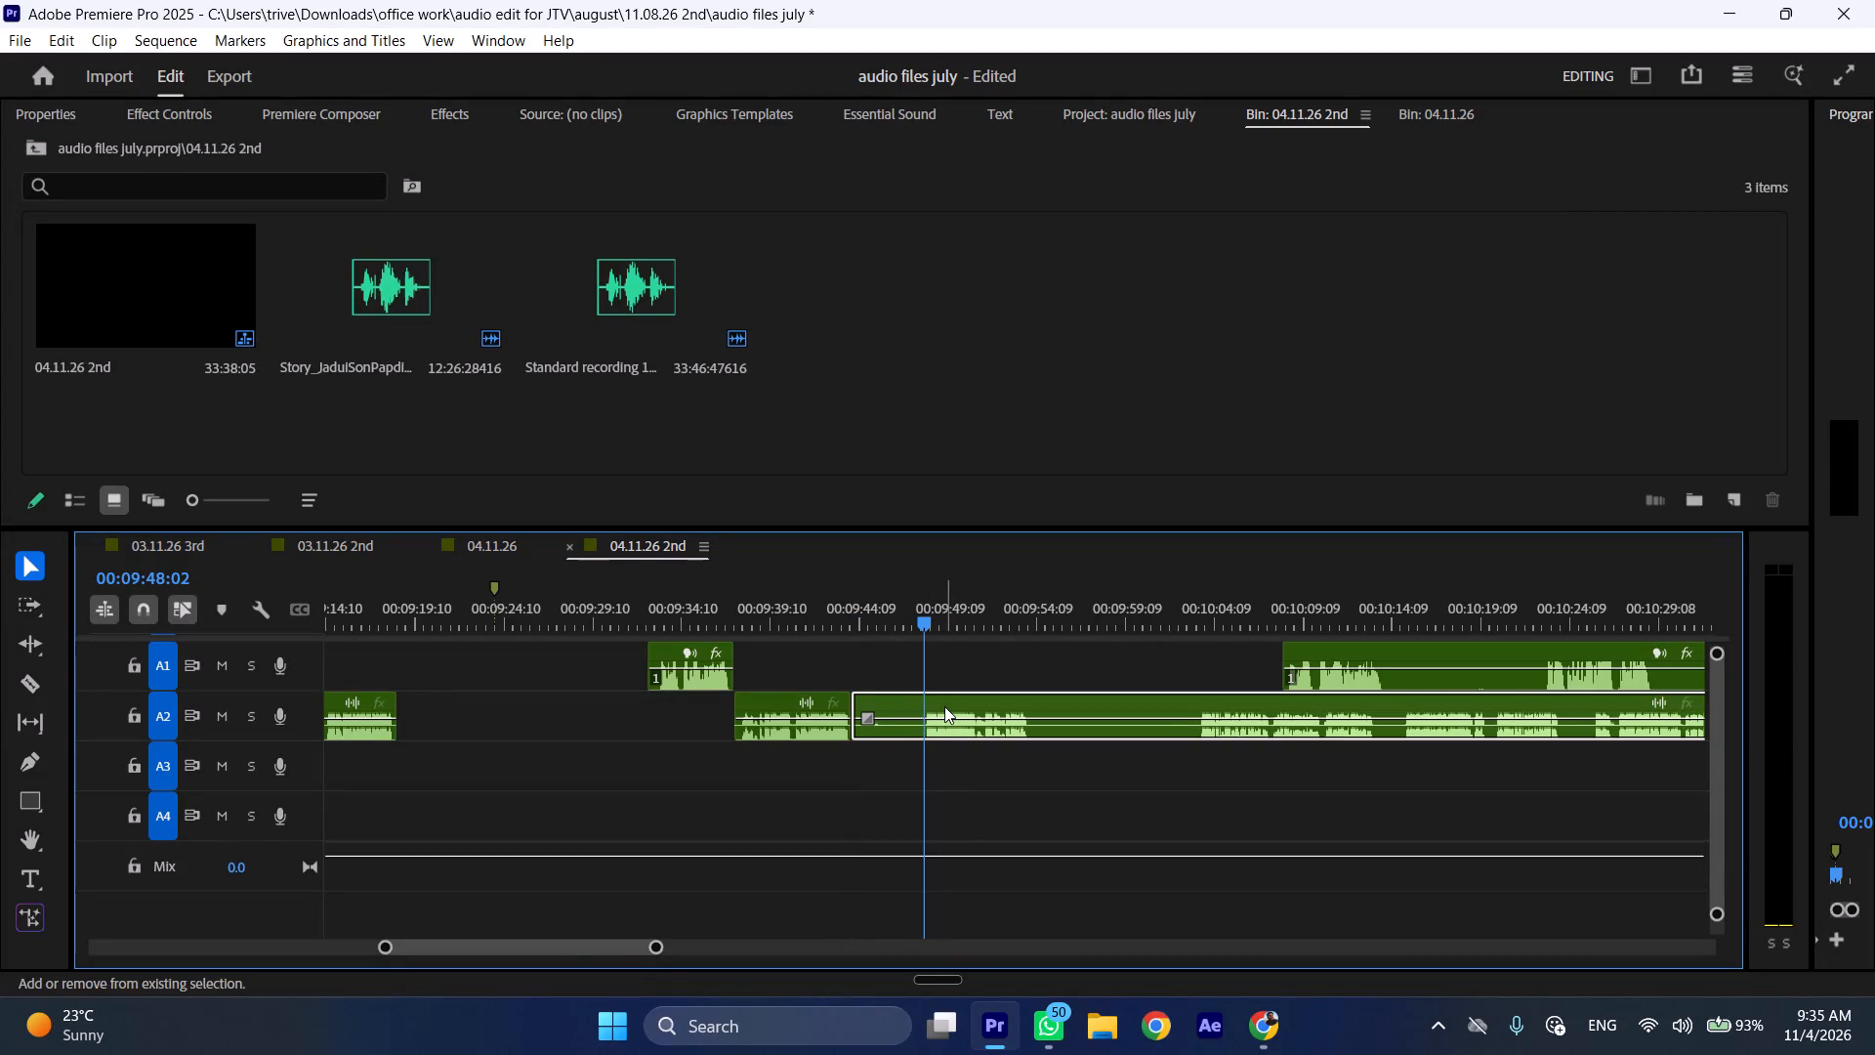
{"action": "key", "text": "BackSpace"}
Move the remaining long A2 clip about 13.5 seconds later and mark the gap before it at 00:09:52:10.
{"action": "left_click_drag", "start_coordinate": [963, 706], "coordinate": [1245, 708]}
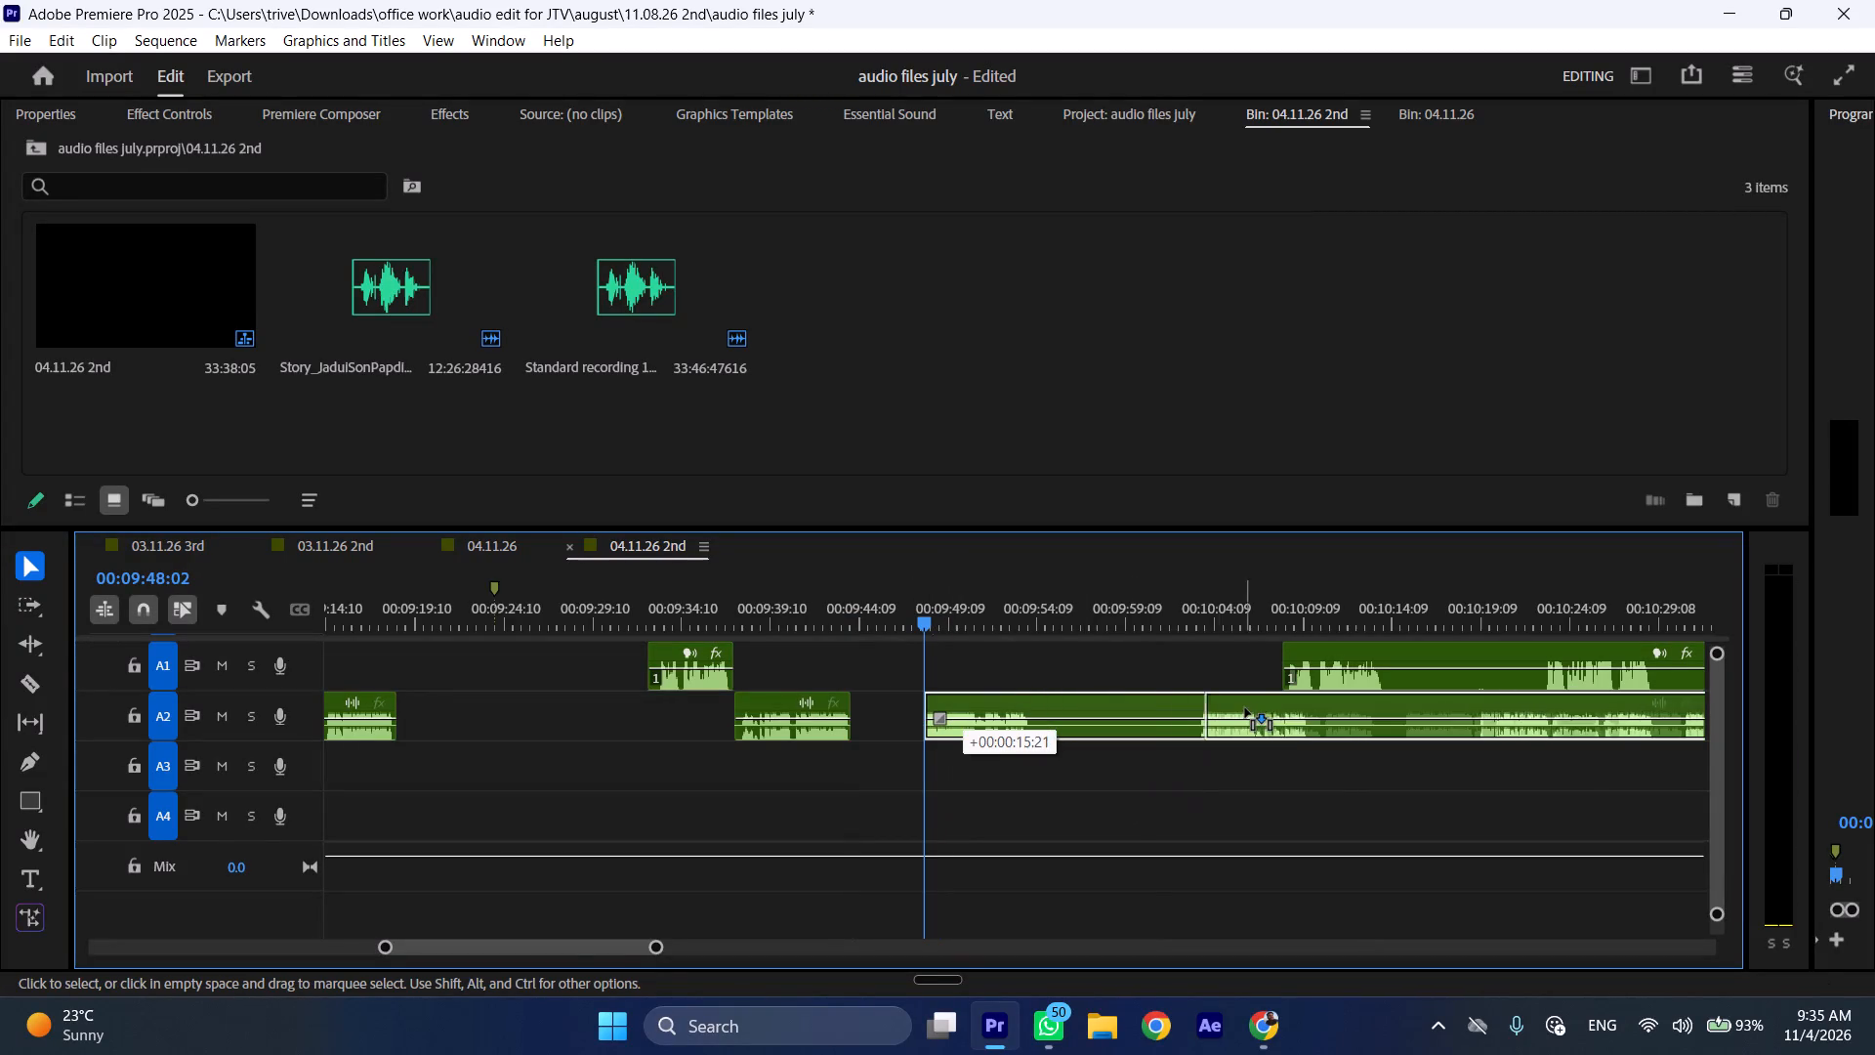
{"action": "left_click_drag", "start_coordinate": [1245, 708], "coordinate": [1204, 711]}
{"action": "left_click", "coordinate": [1004, 622]}
{"action": "key", "text": "m"}
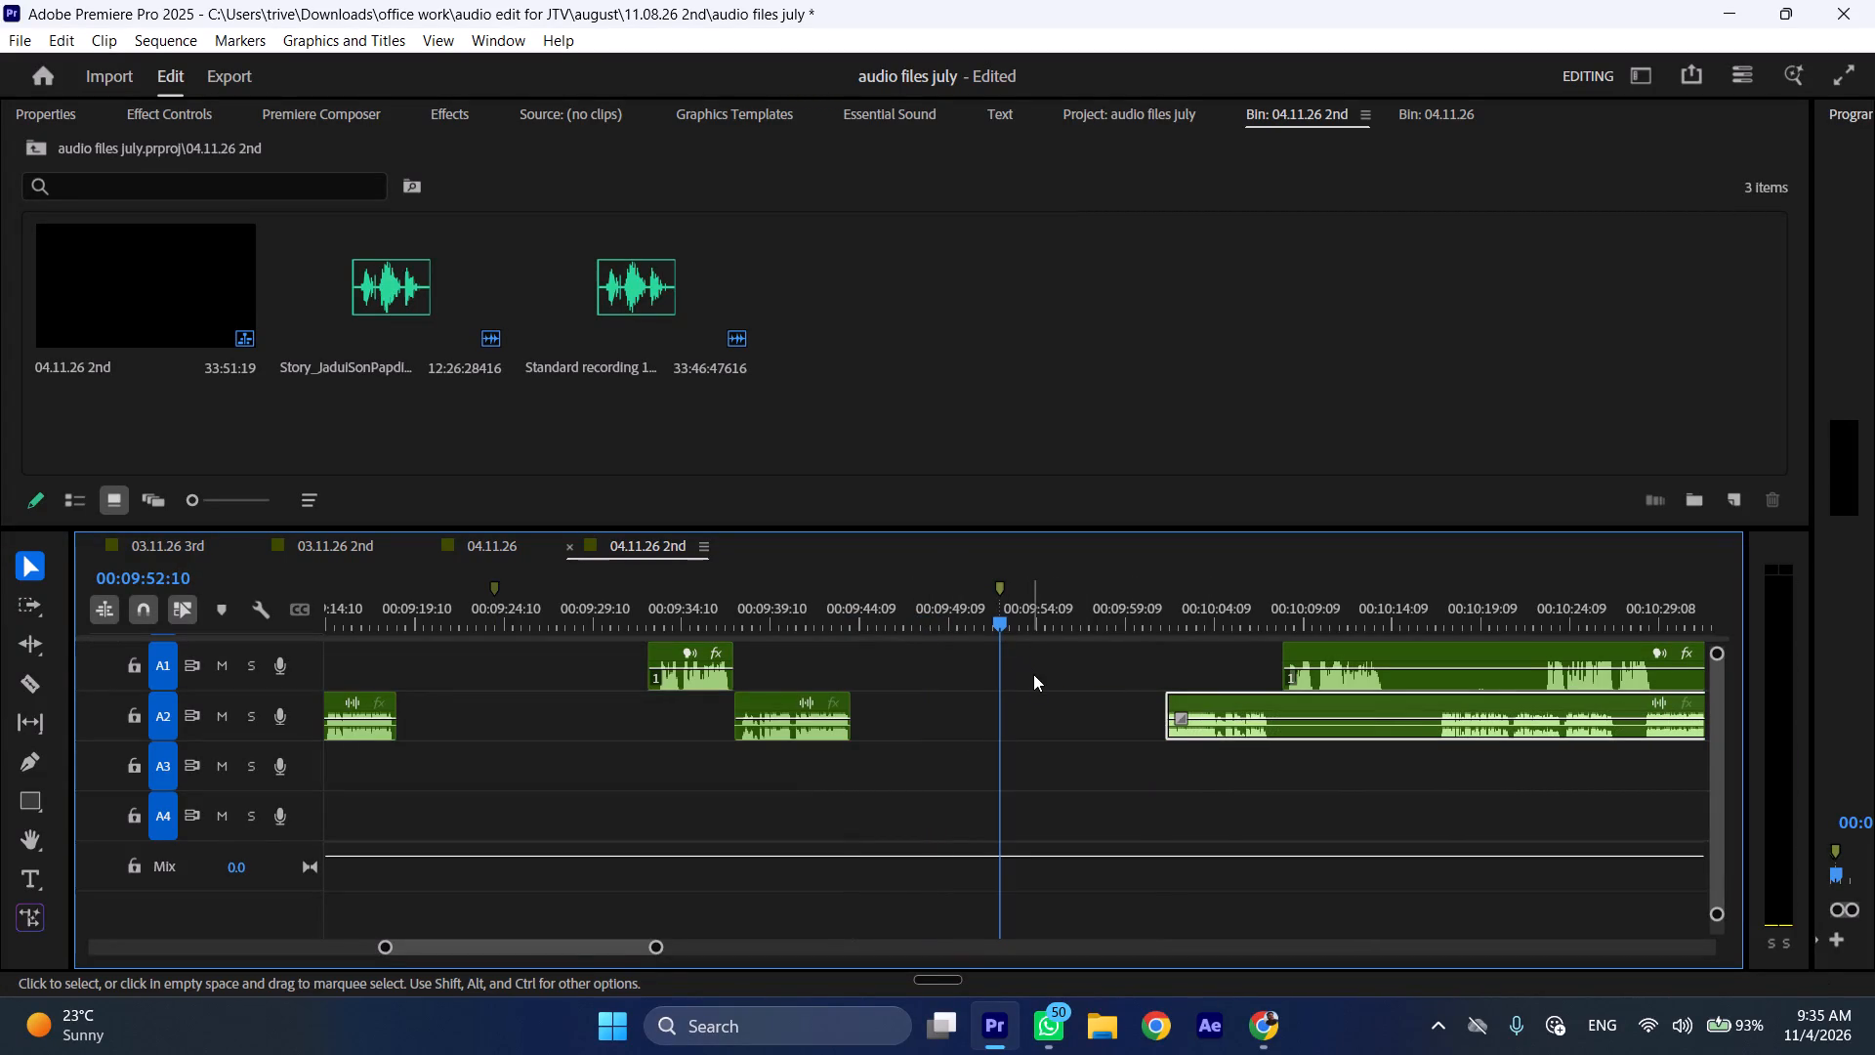
Move the long A1 clip about 11.5 seconds later so that it starts near 00:10:20.
{"action": "scroll", "coordinate": [1033, 687], "scroll_direction": "down", "scroll_amount": 5}
{"action": "left_click_drag", "start_coordinate": [1144, 652], "coordinate": [1351, 655]}
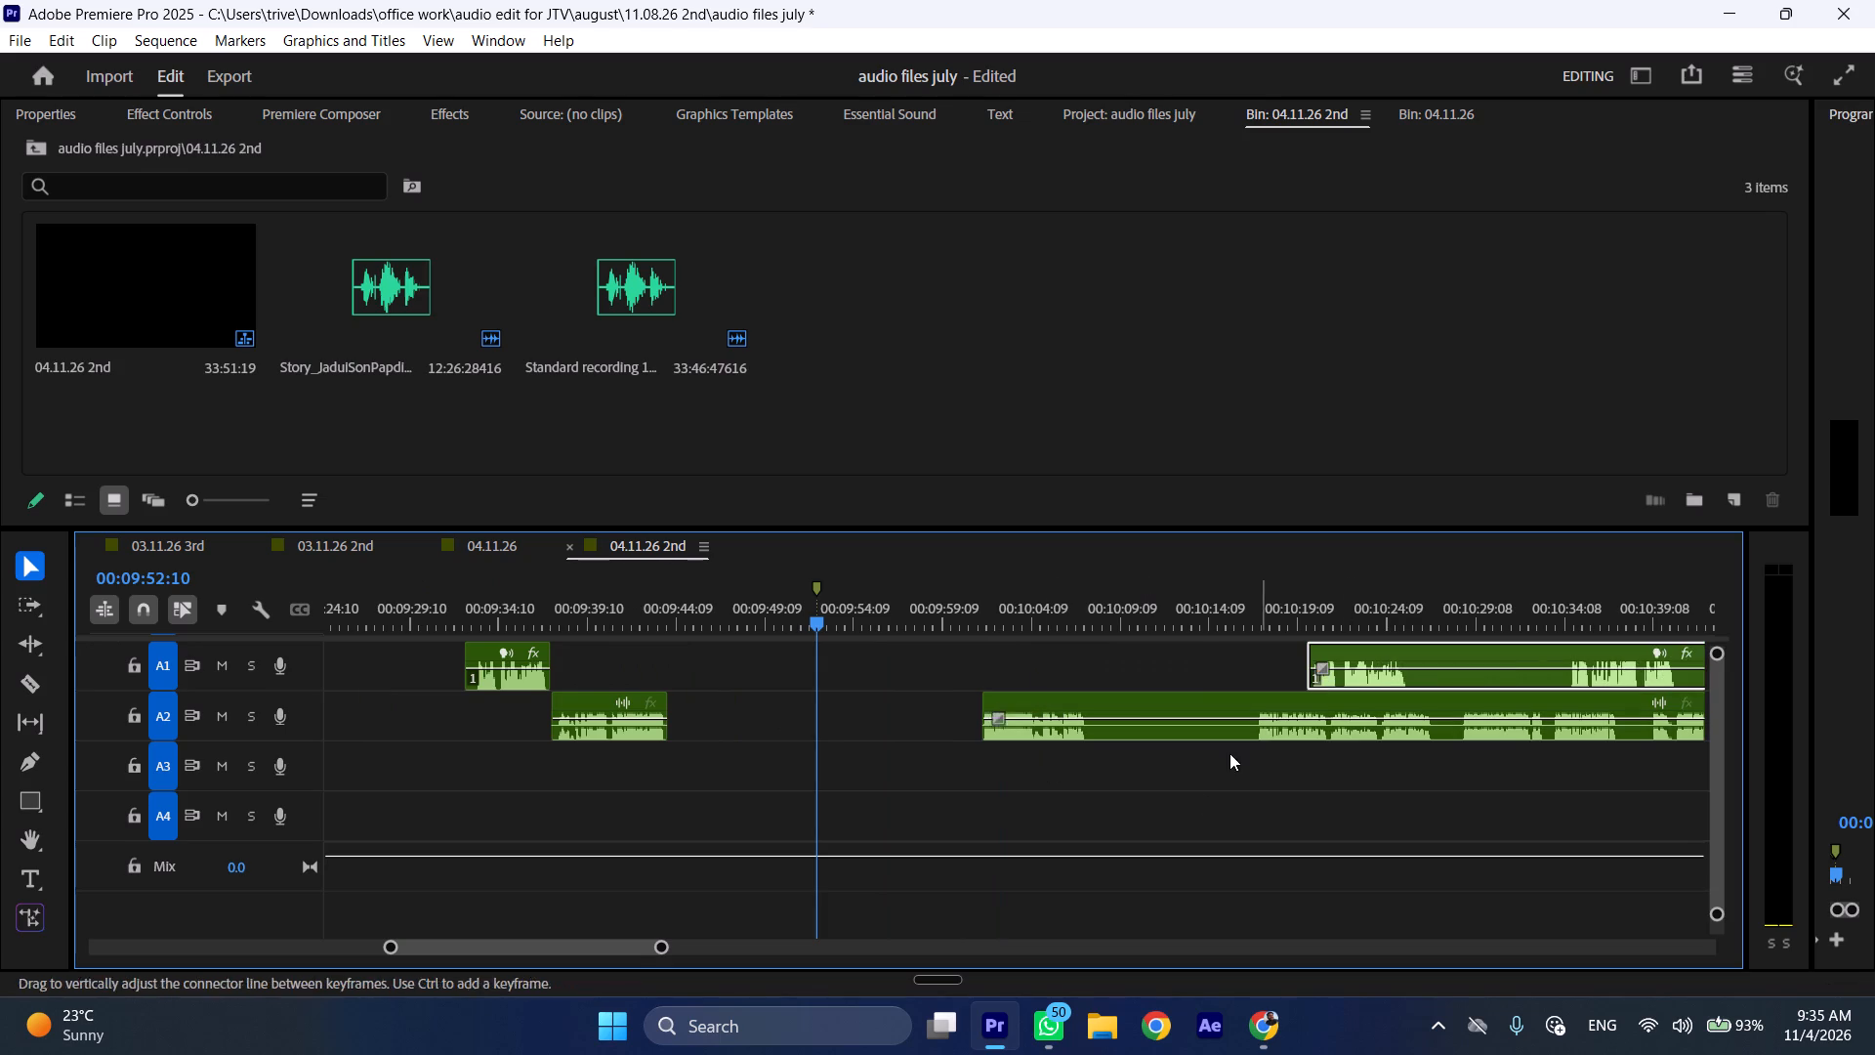
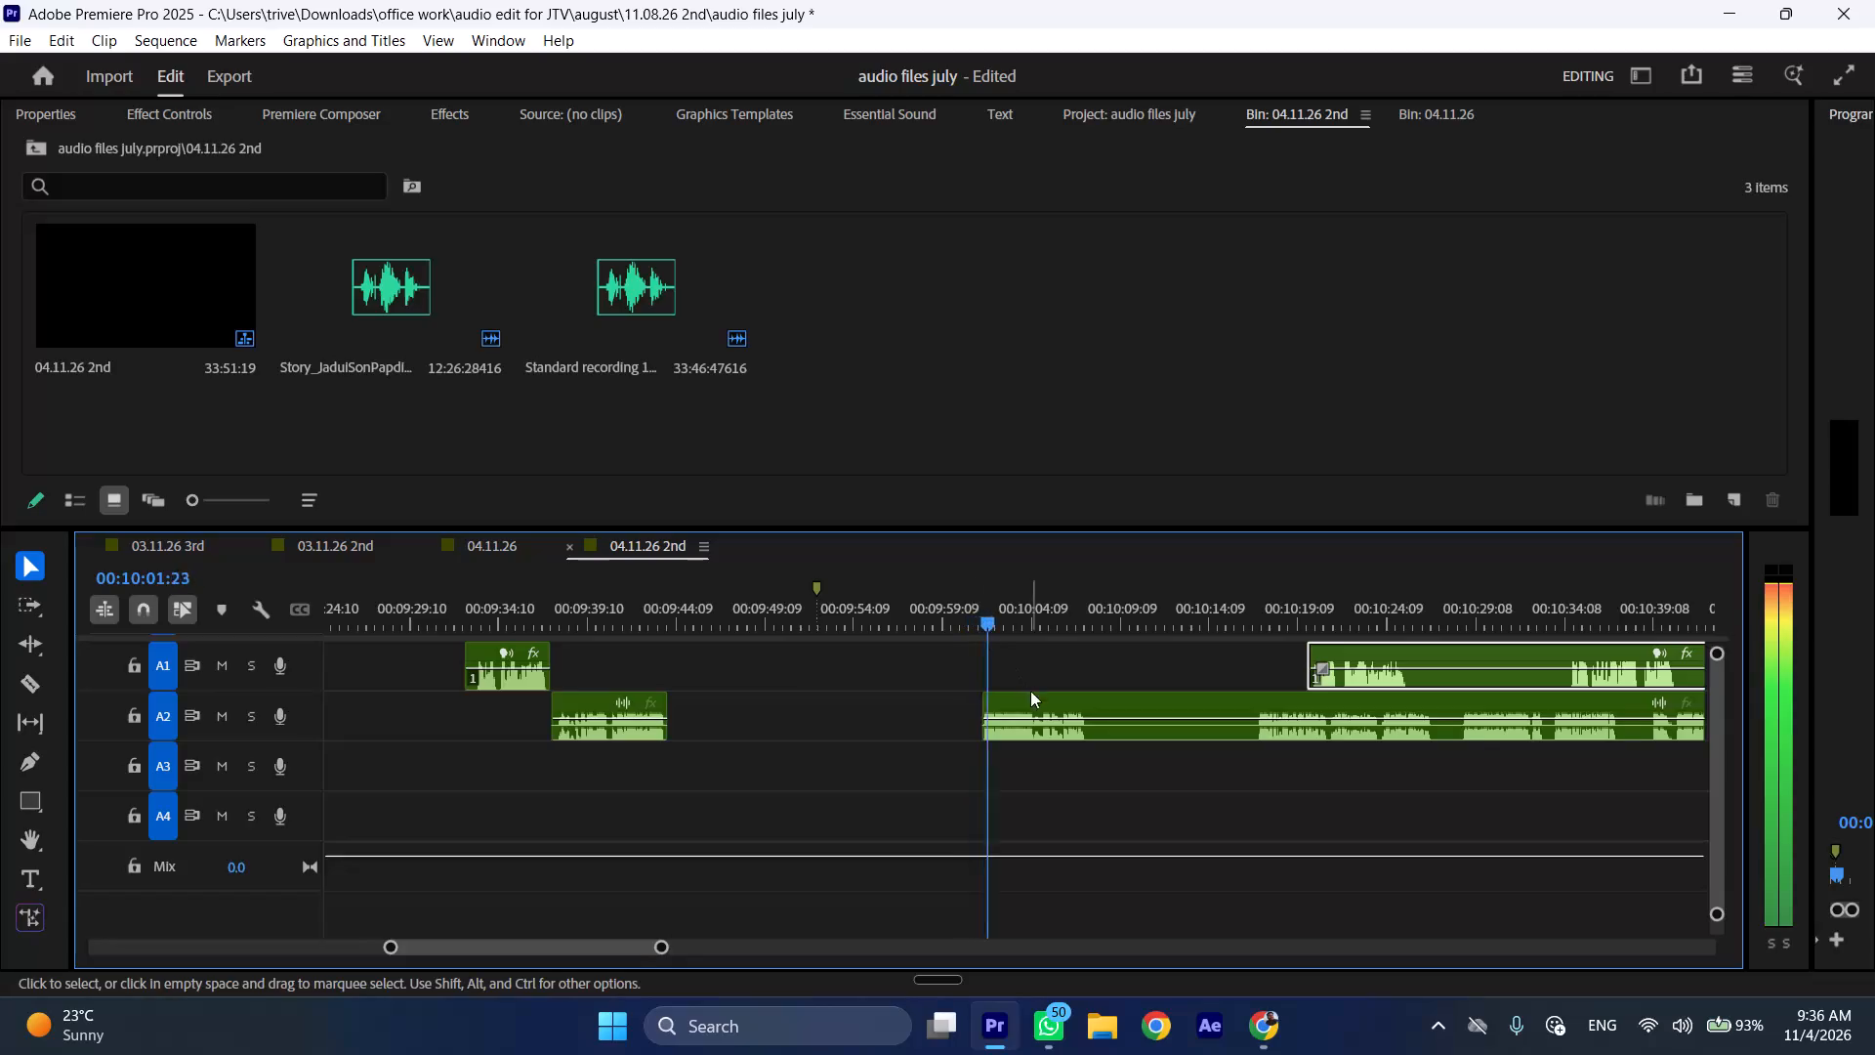
Cut the long A2 clip at 00:10:08:01, just after its first spoken section.
{"action": "scroll", "coordinate": [1030, 693], "scroll_direction": "down", "scroll_amount": 5}
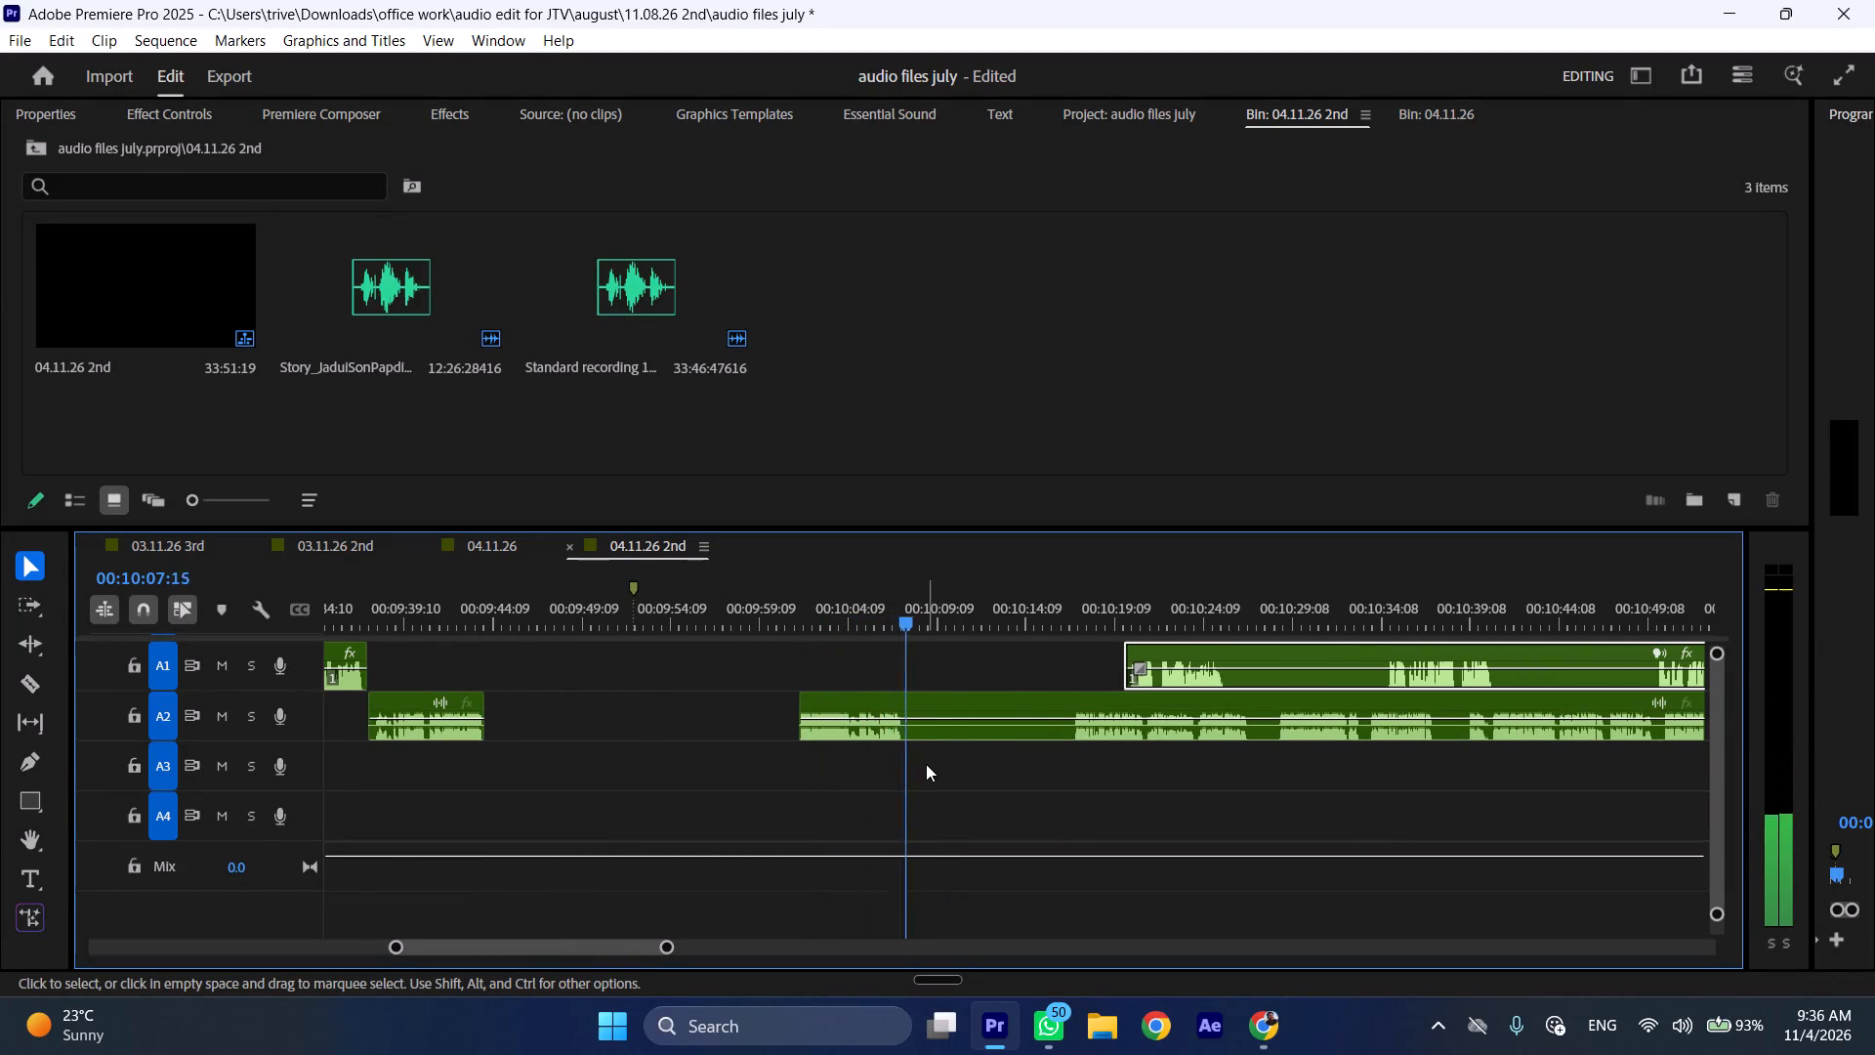
{"action": "key", "text": "space"}
{"action": "key", "text": "shift+c"}
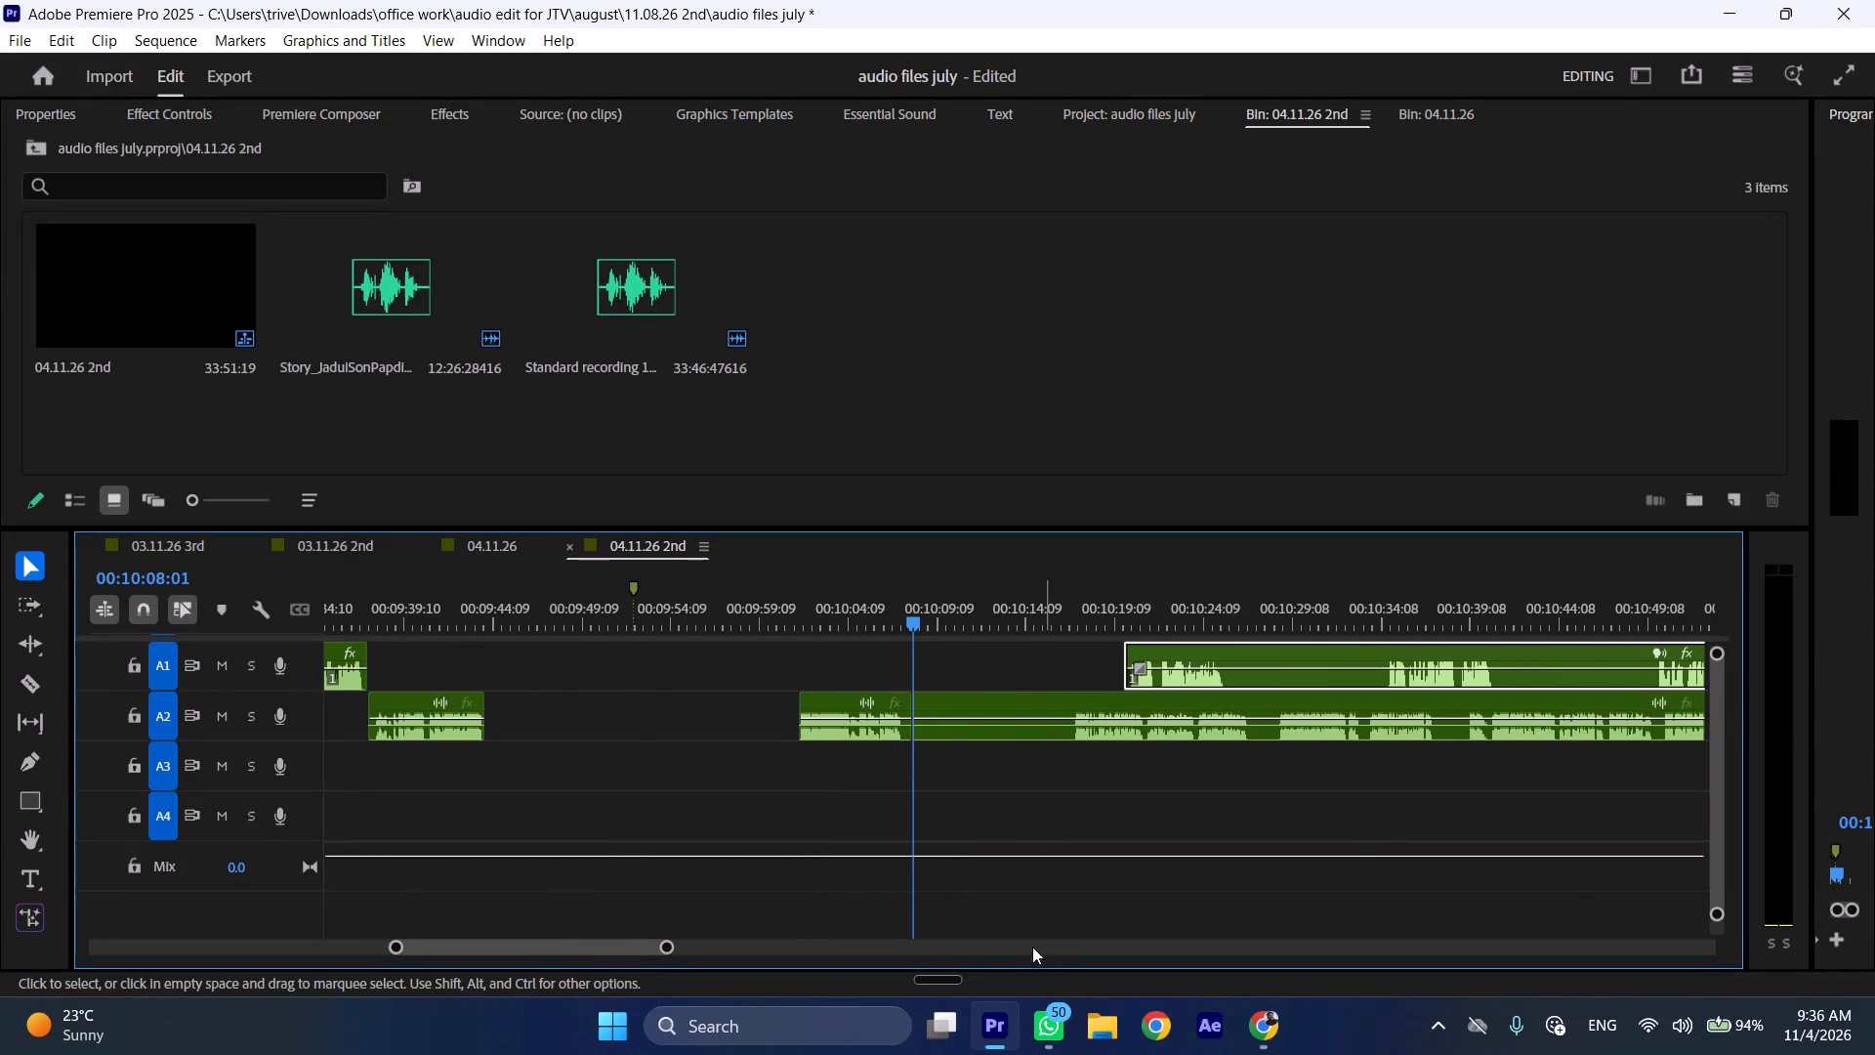
Extend the start of the newly separated A2 clip about 3 frames earlier.
{"action": "left_click", "coordinate": [794, 699]}
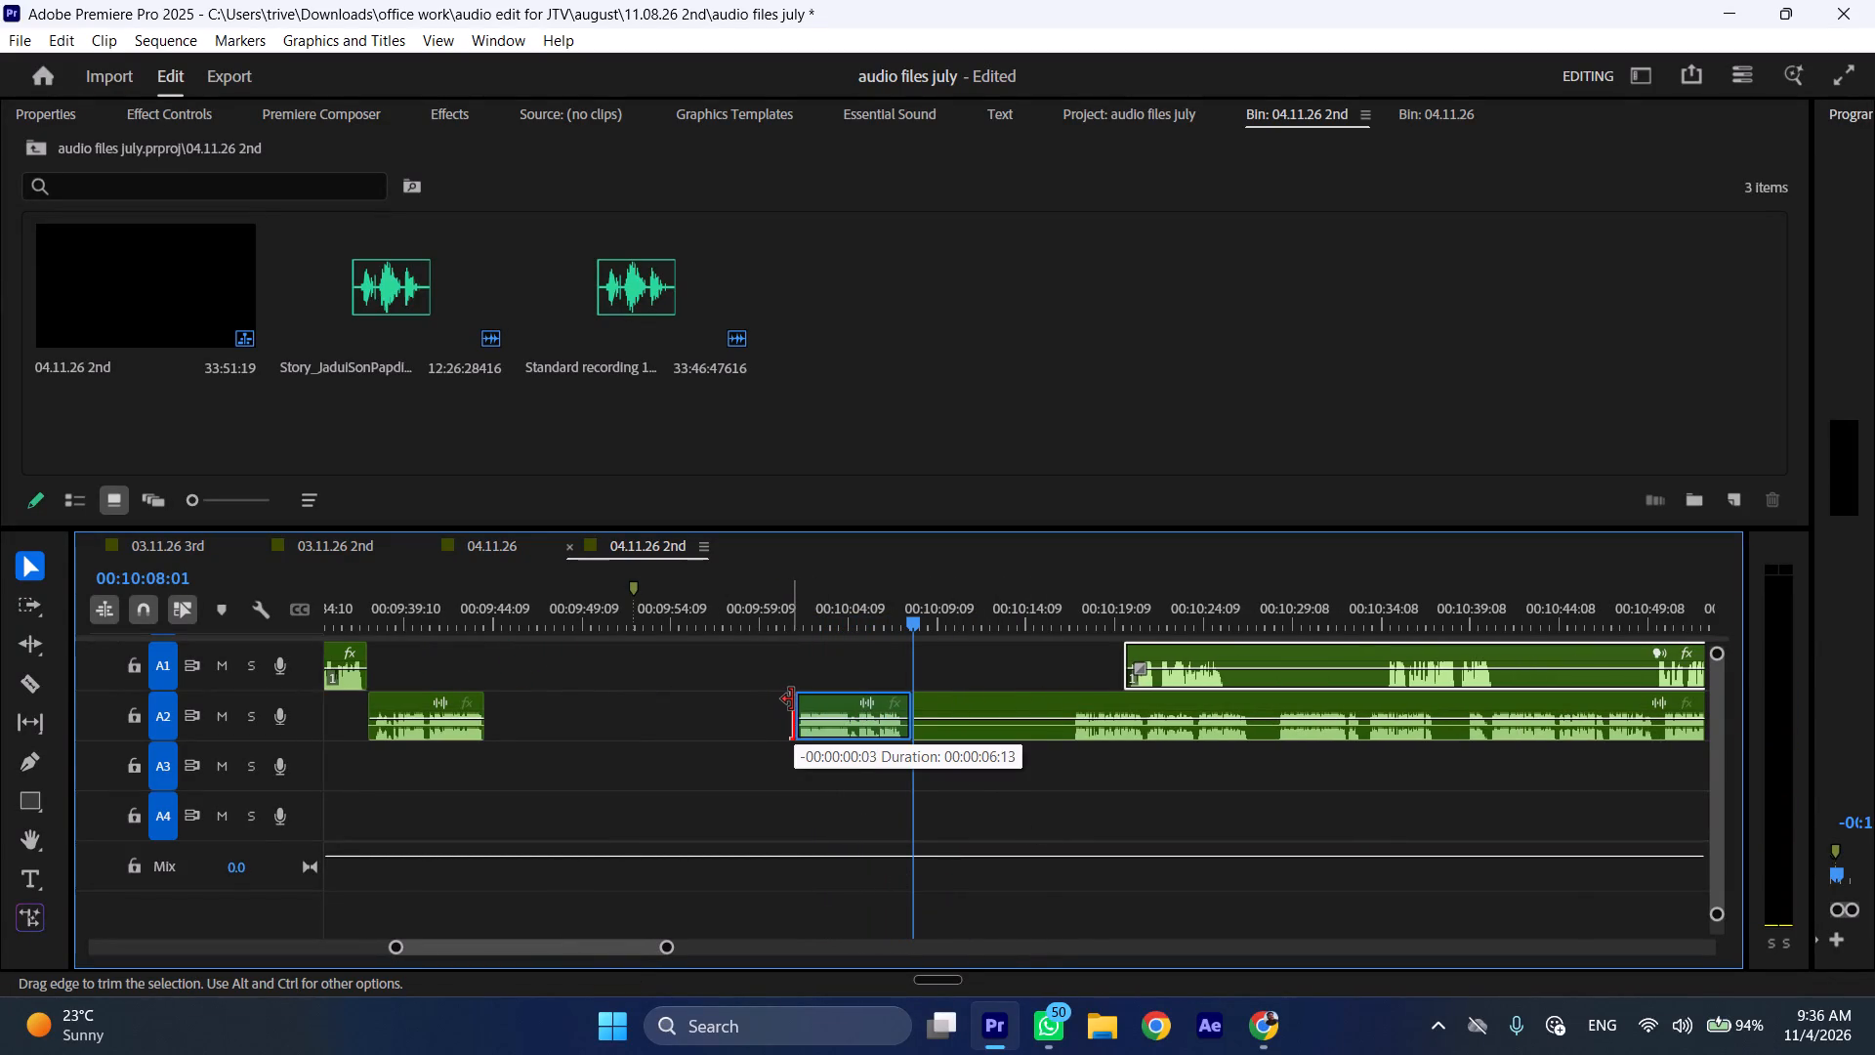
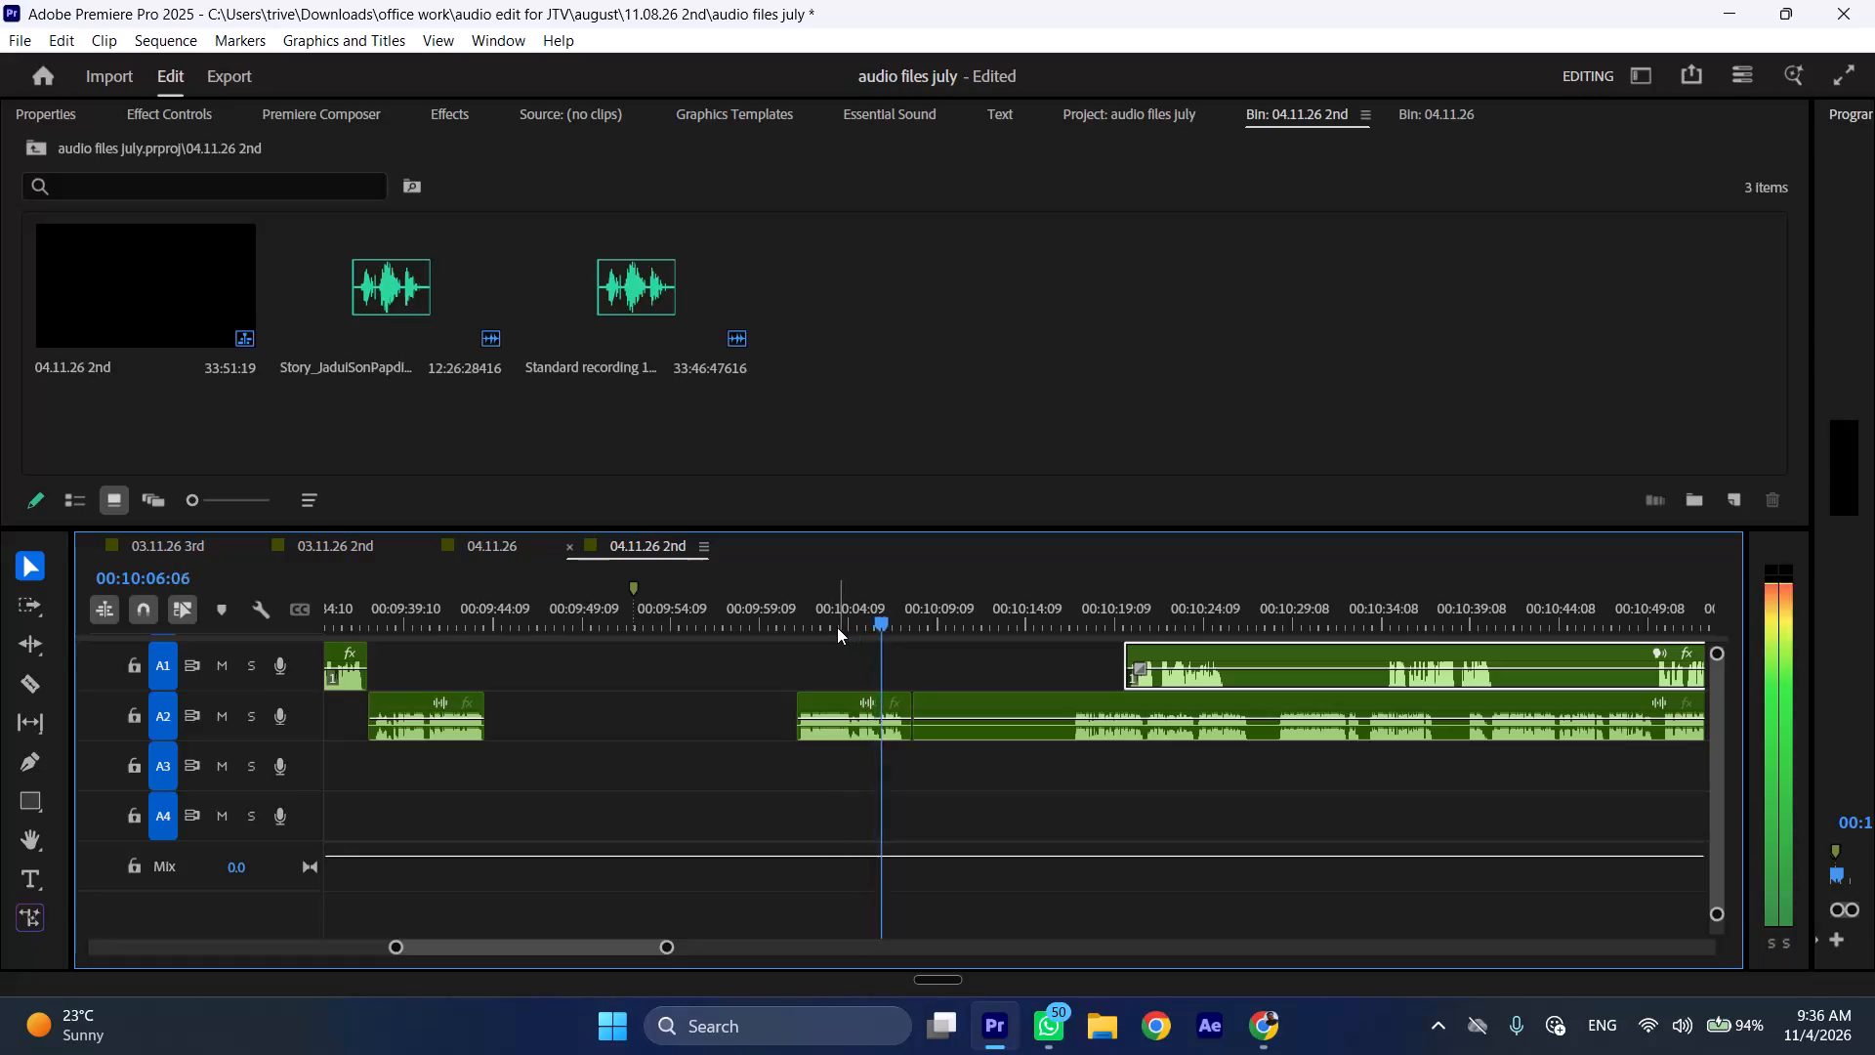
Play back part of the short A2 clip from 00:10:03:15 to review its spoken section.
{"action": "left_click", "coordinate": [837, 627]}
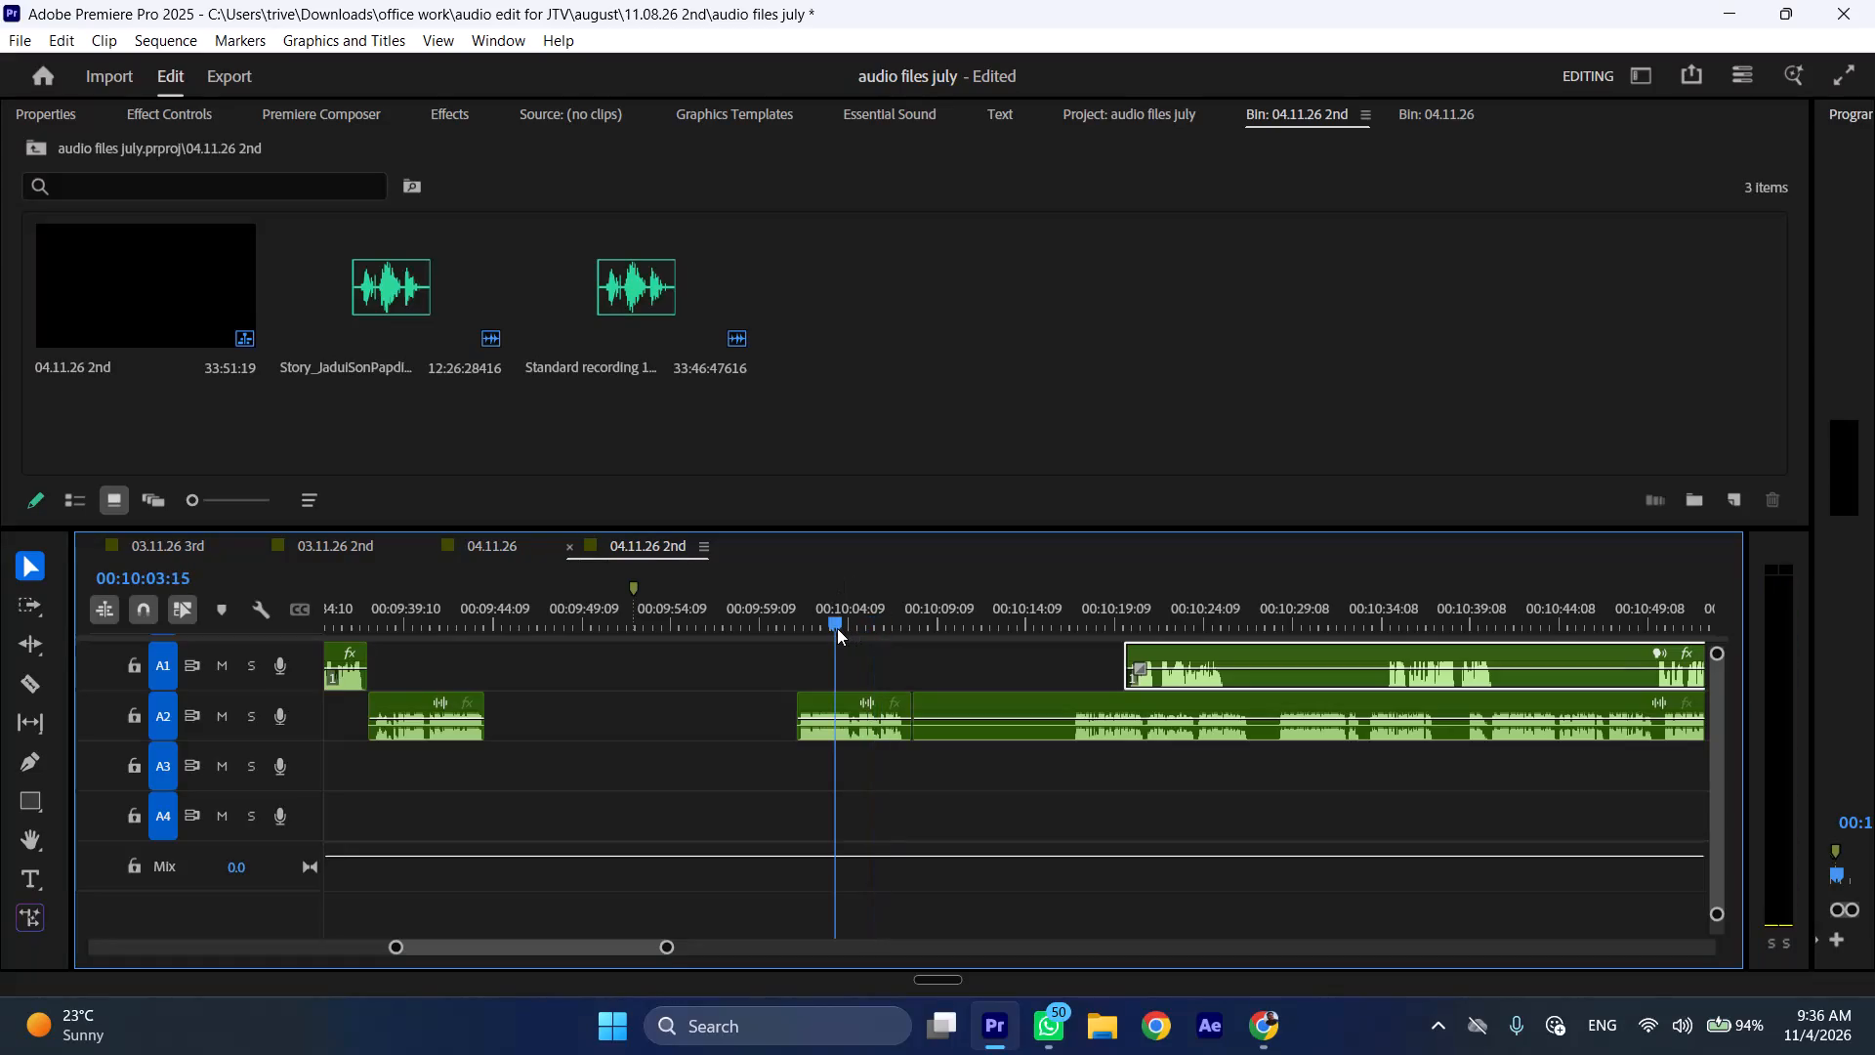
{"action": "key", "text": "space"}
{"action": "key", "text": "space"}
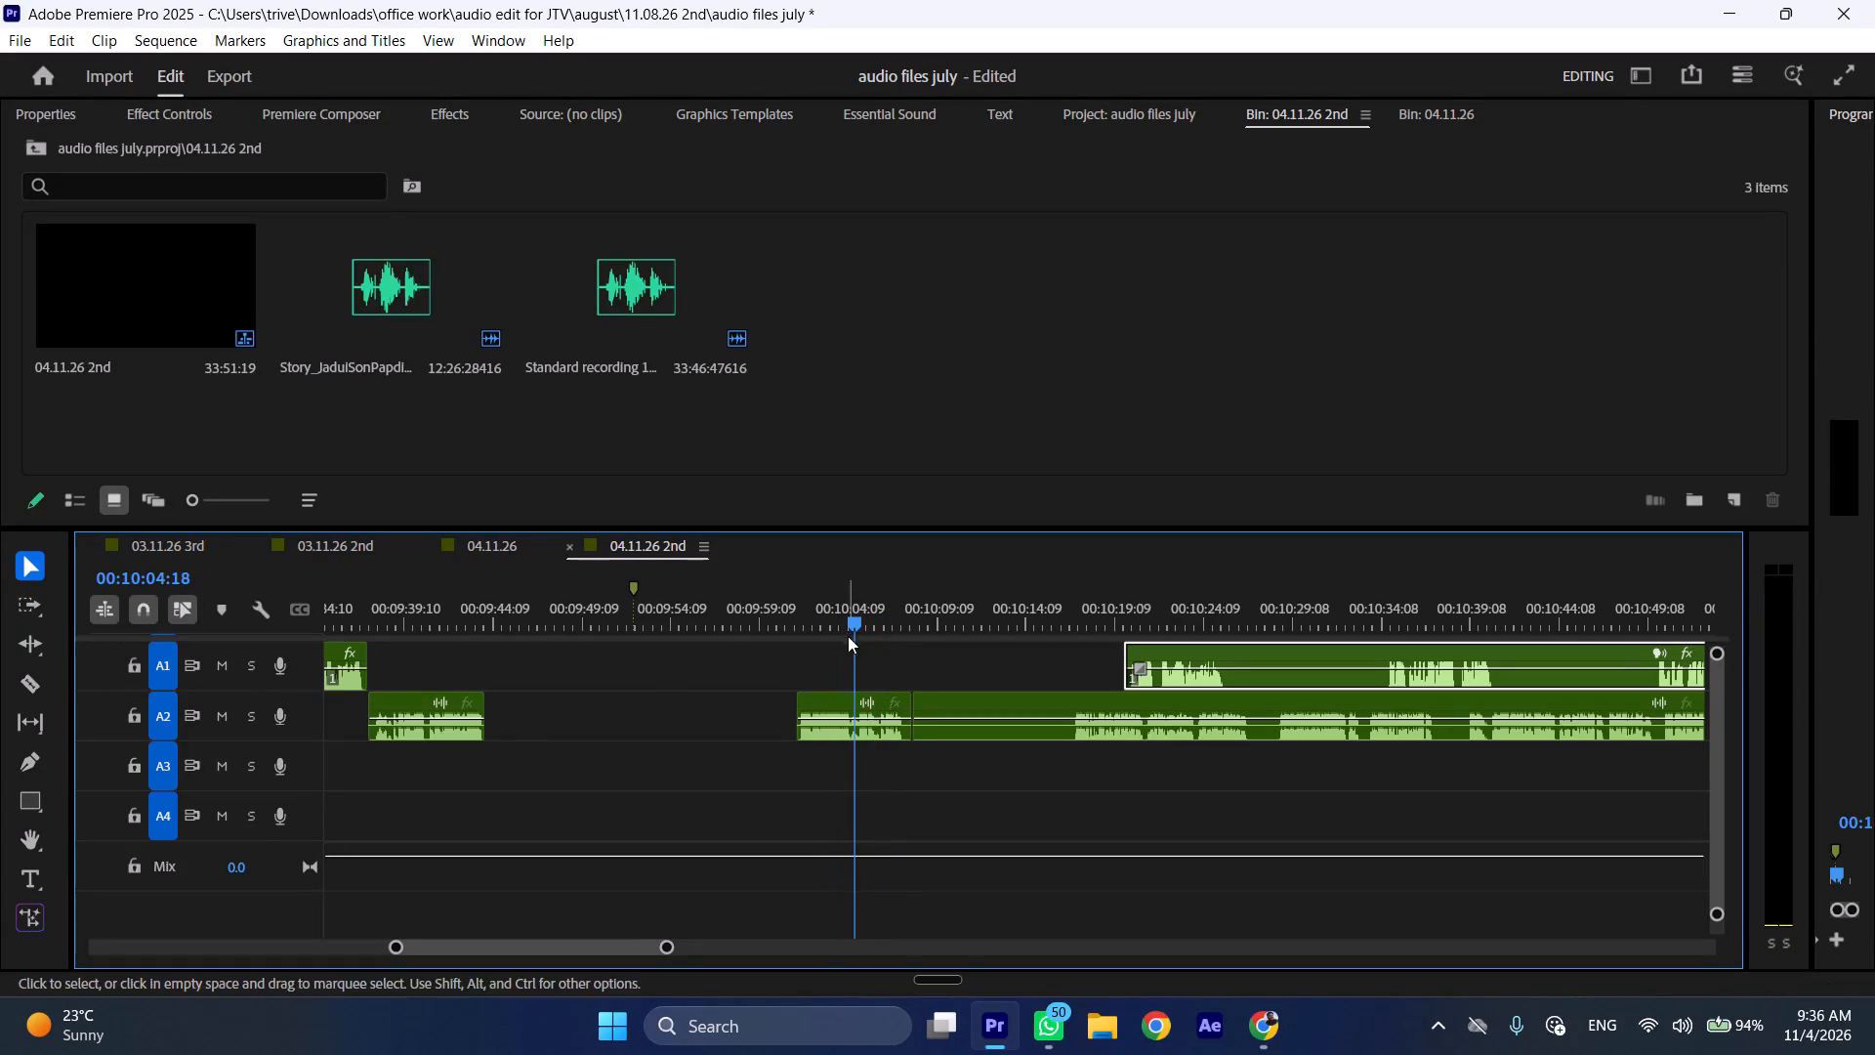
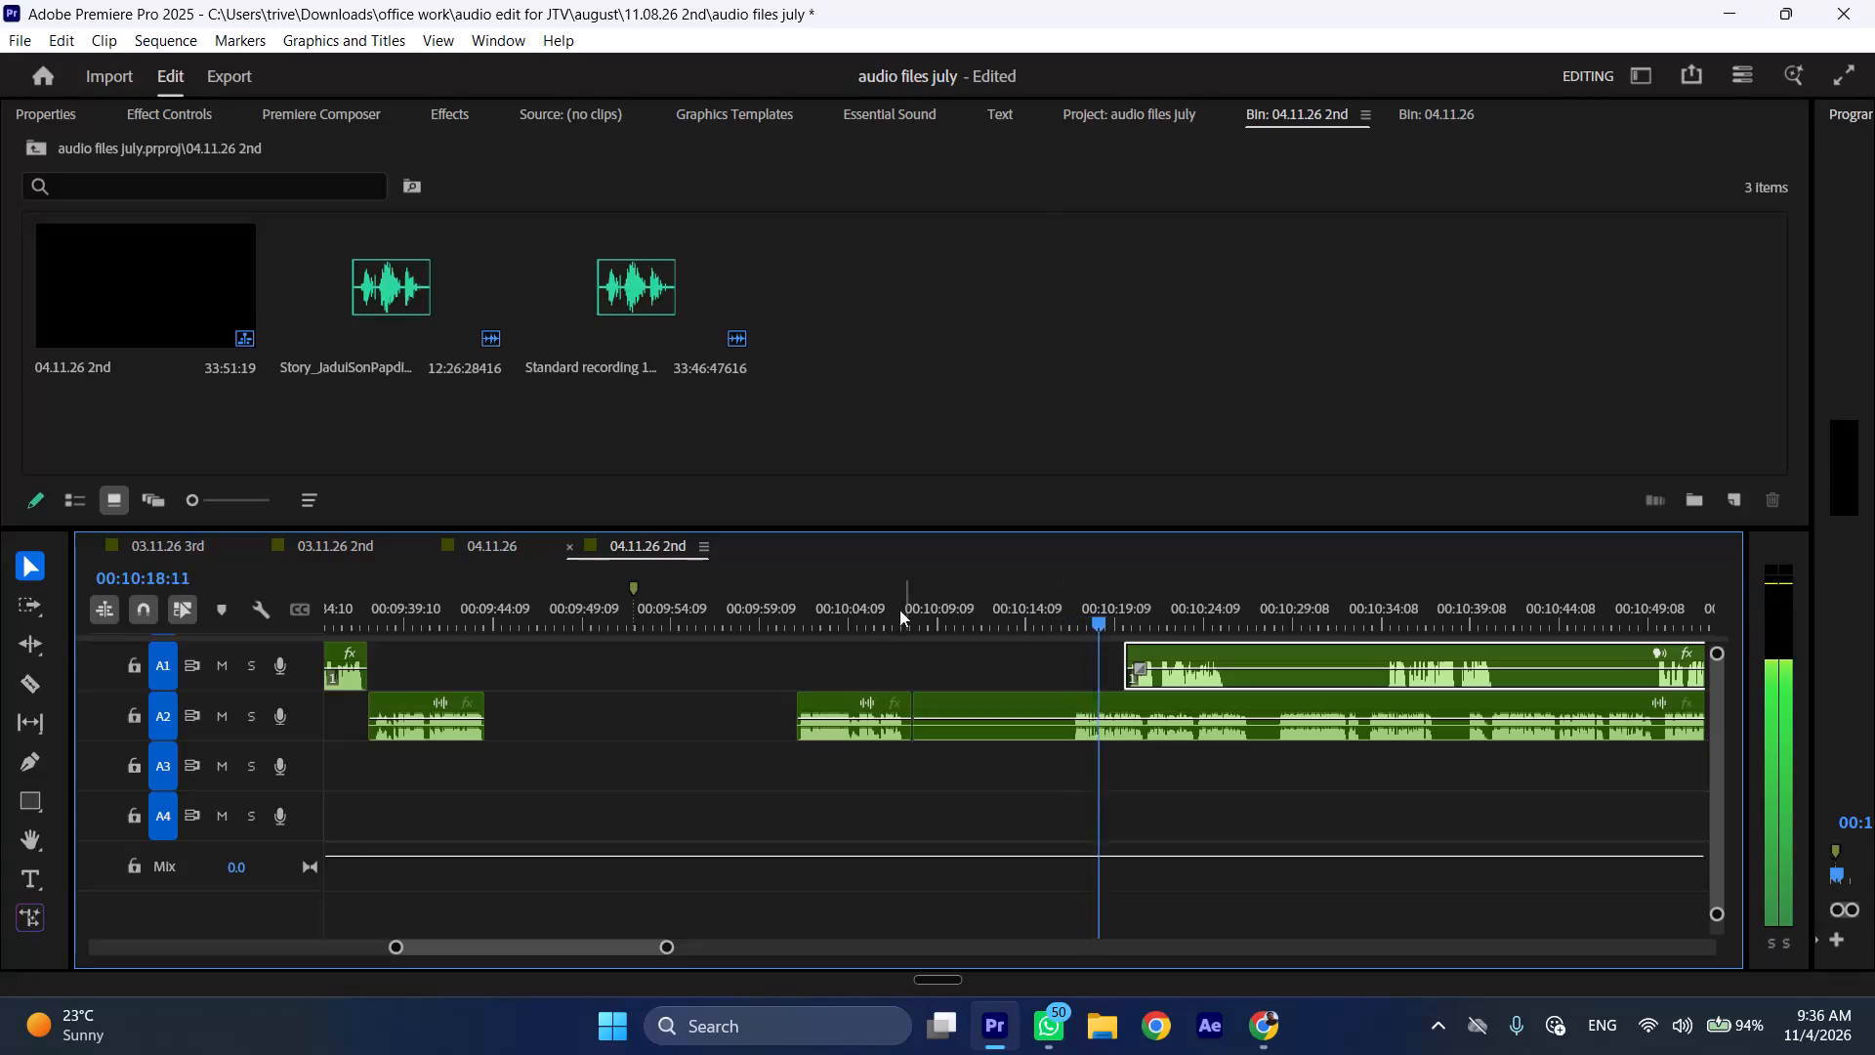
Trim the end of the short A2 clip back to 00:10:04:19 and play back its ending to check the cut.
{"action": "left_click", "coordinate": [862, 607]}
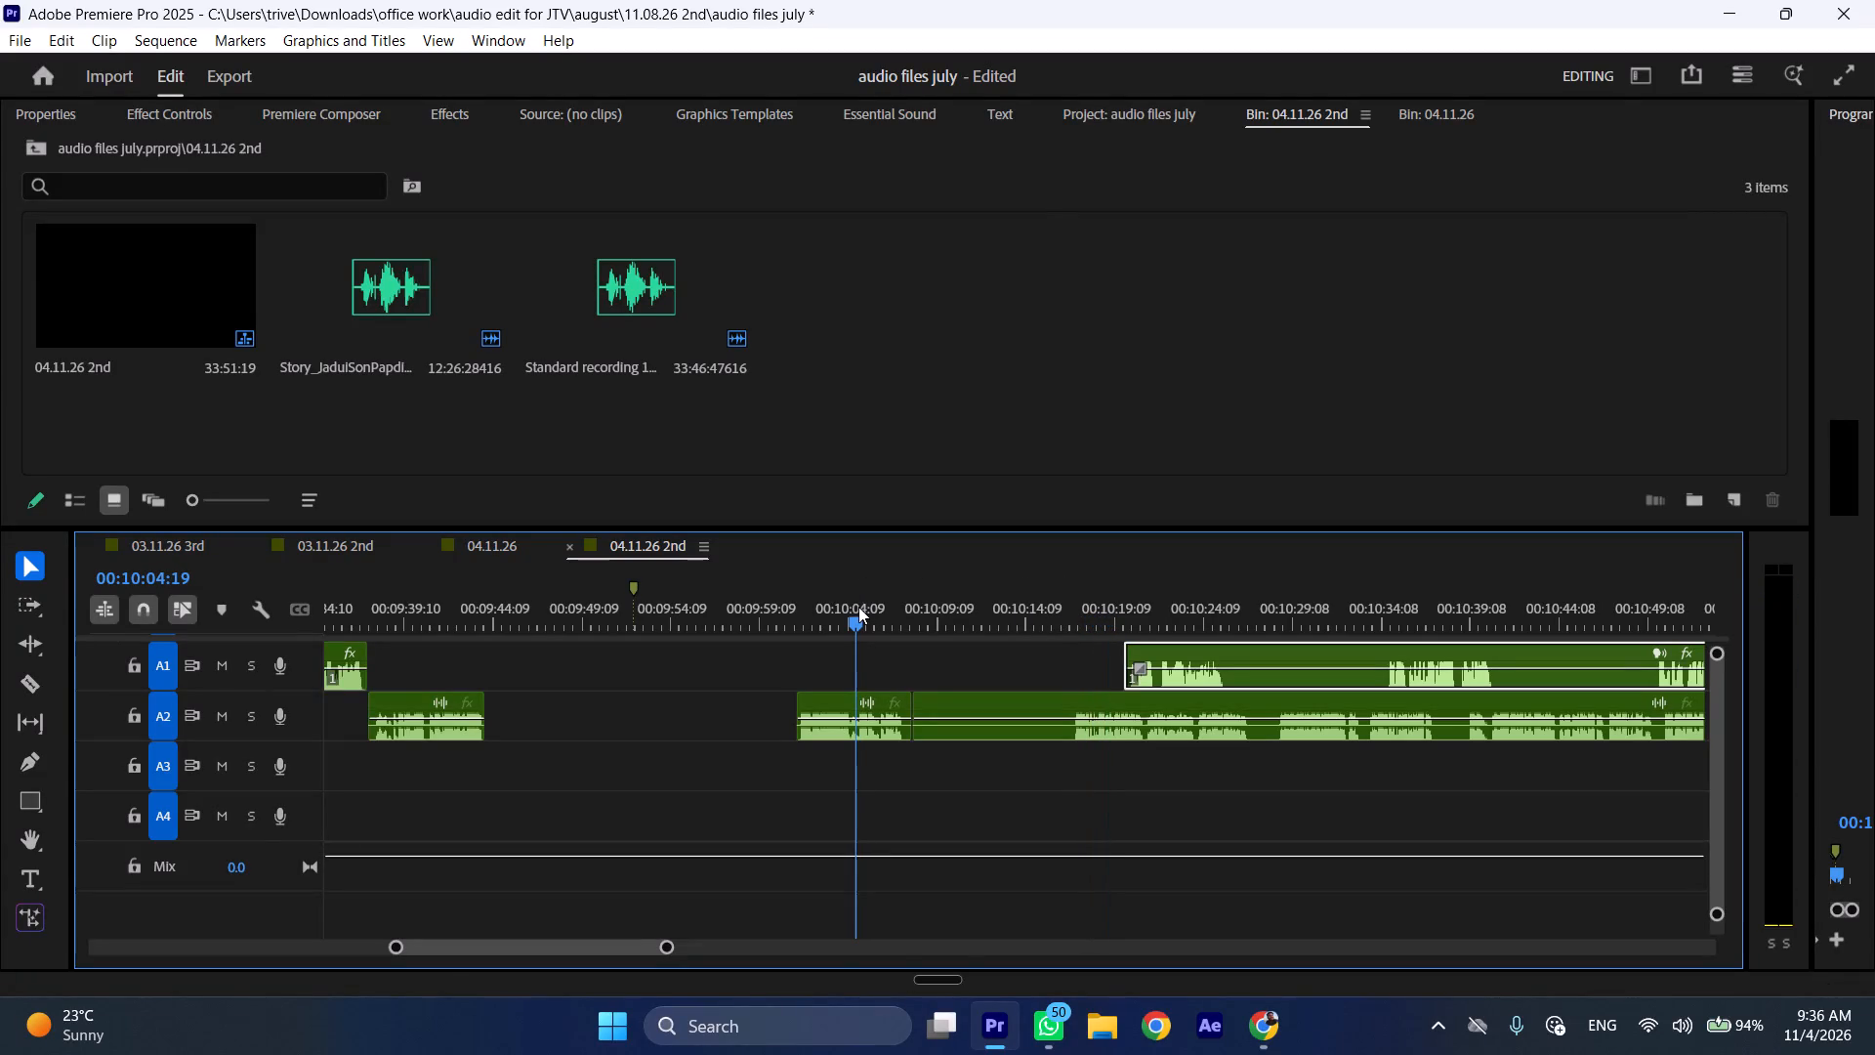
{"action": "left_click_drag", "start_coordinate": [904, 695], "coordinate": [854, 696]}
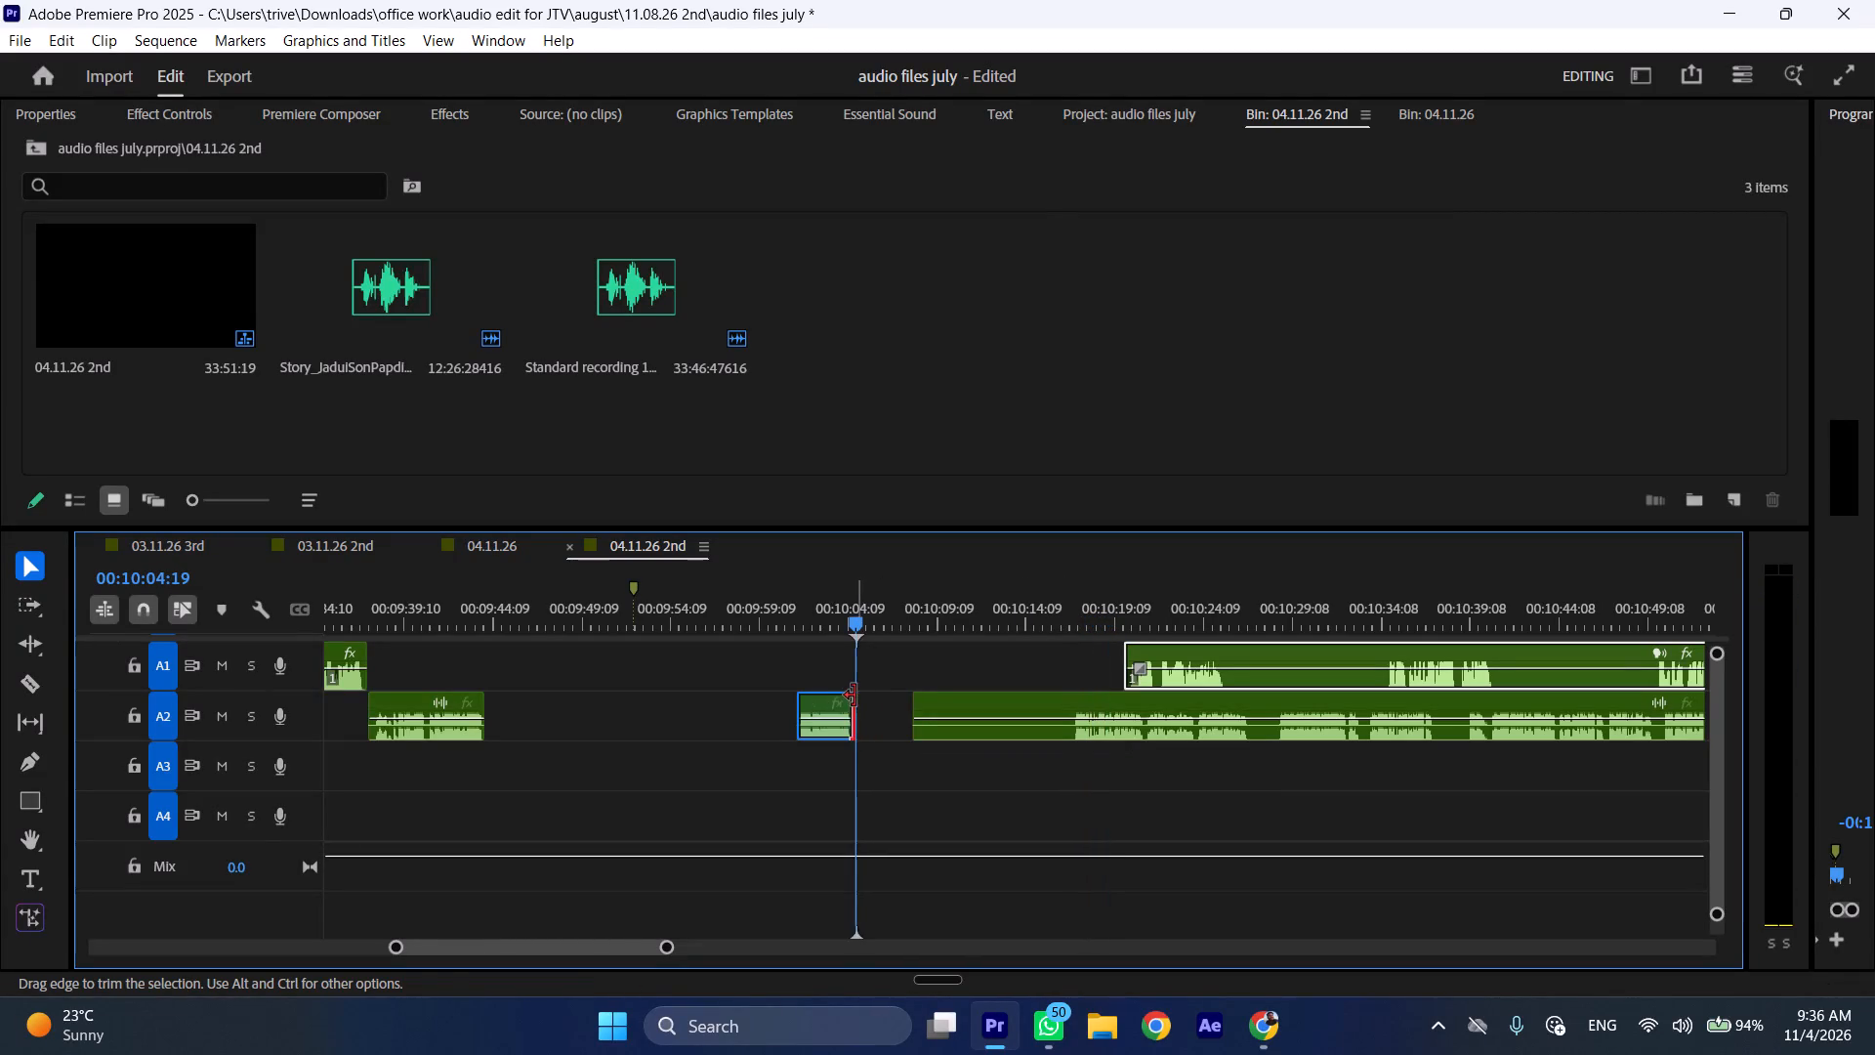
{"action": "left_click", "coordinate": [826, 626]}
{"action": "key", "text": "space"}
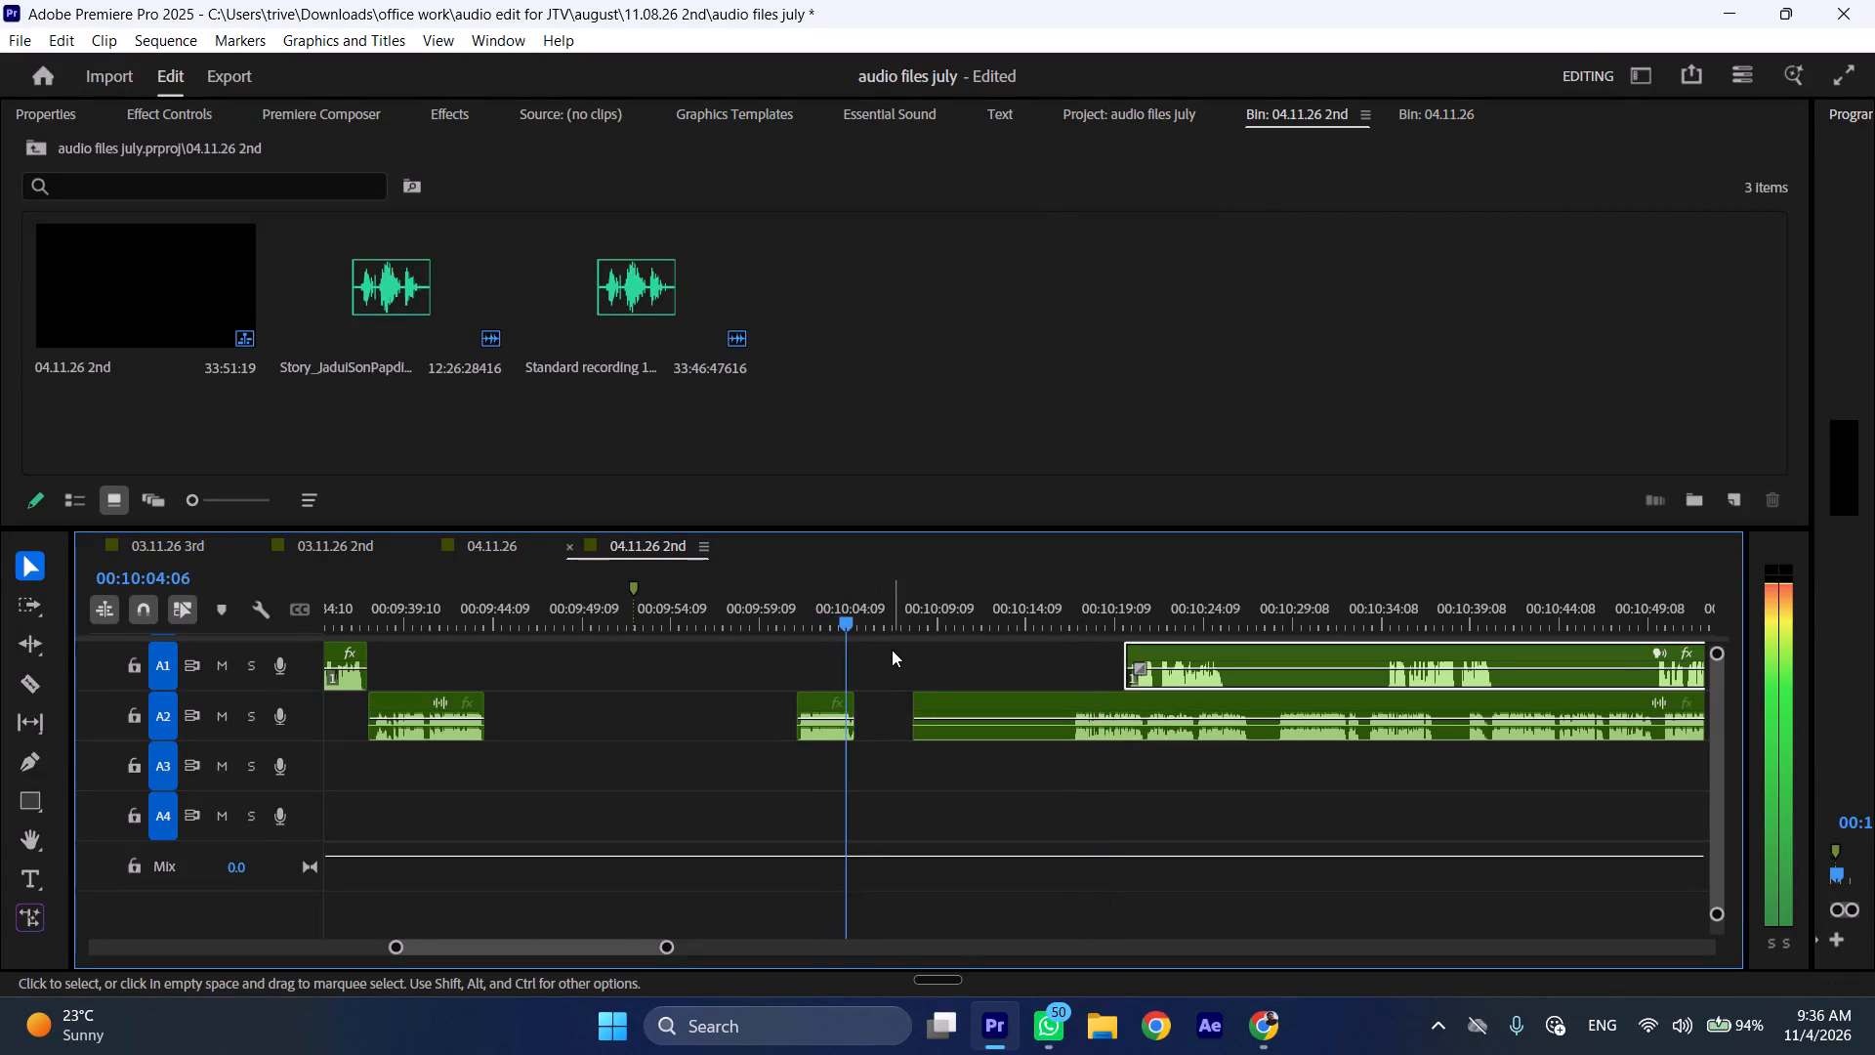
{"action": "key", "text": "space"}
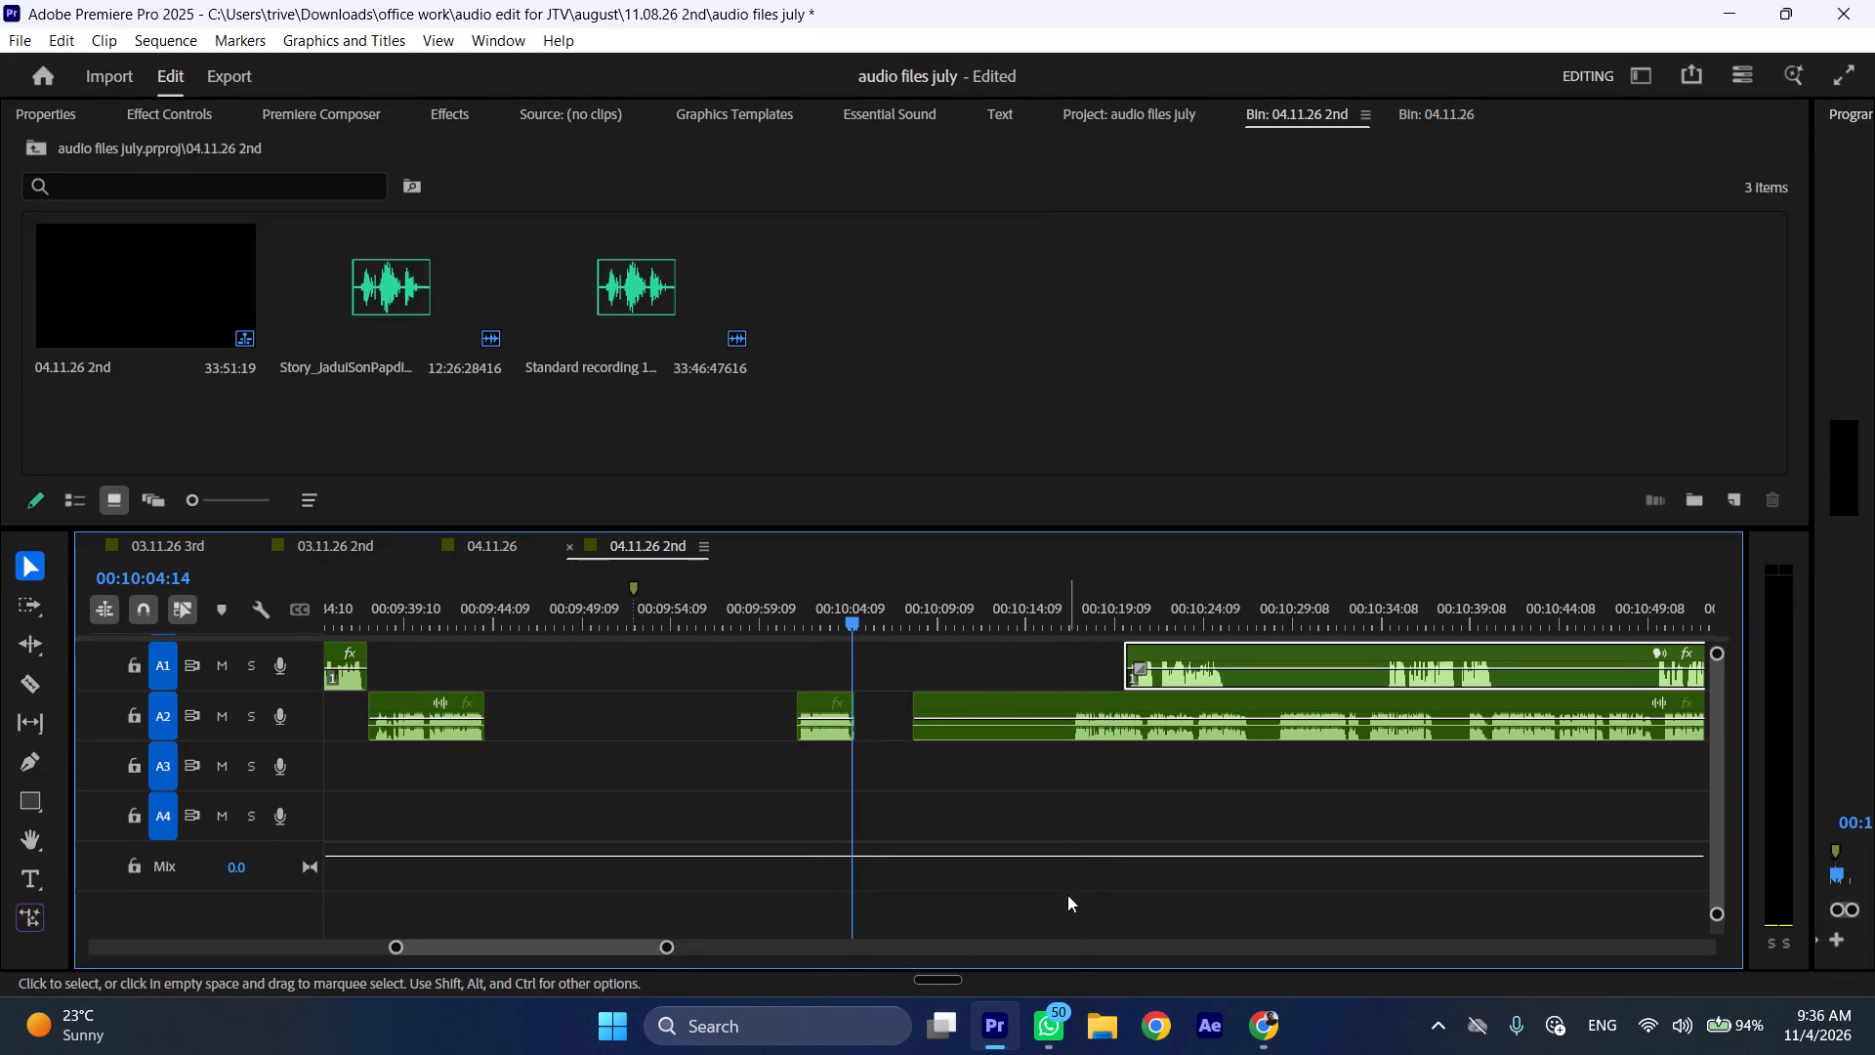
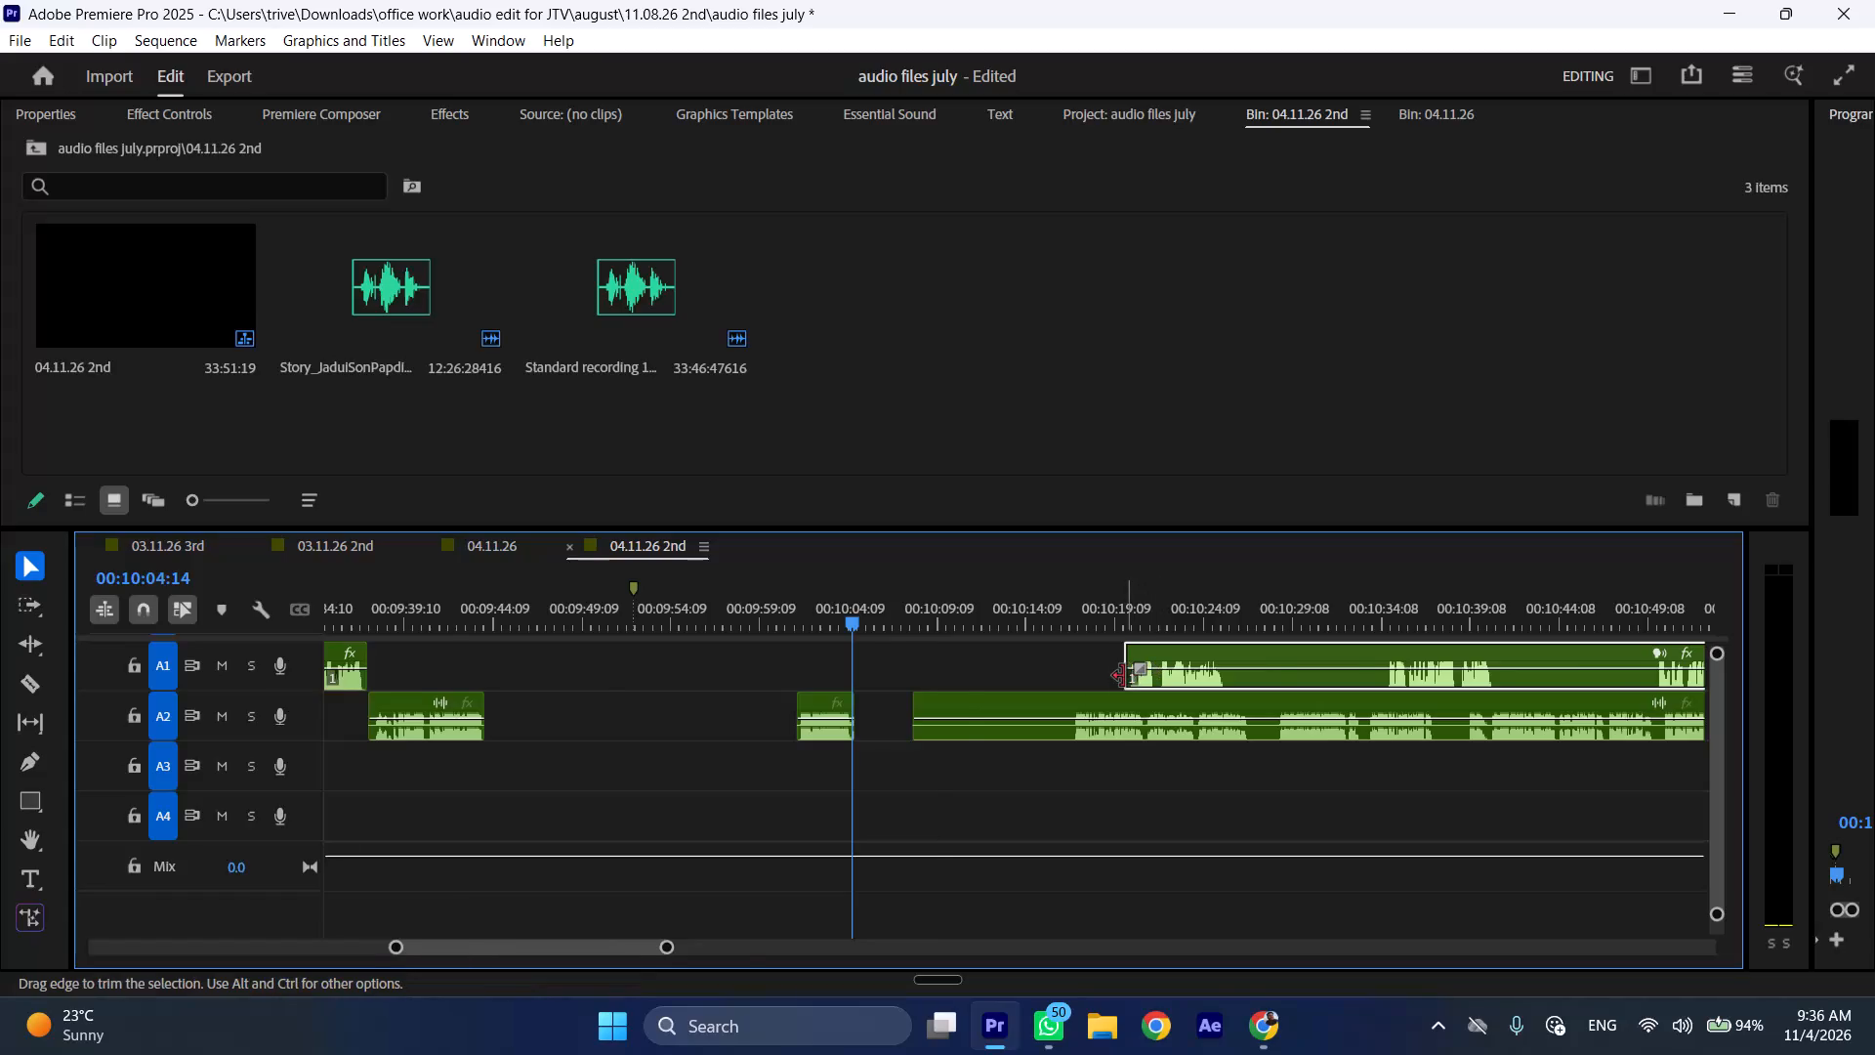
Move the long A1 clip later on its track so it starts at about 00:11:12.
{"action": "key", "text": "ctrl+shift+x"}
{"action": "scroll", "coordinate": [1031, 751], "scroll_direction": "down", "scroll_amount": 6}
{"action": "left_click_drag", "start_coordinate": [918, 647], "coordinate": [1385, 659]}
Trim the silent beginning of the long A2 clip so it starts at 00:10:16:15.
{"action": "left_click", "coordinate": [820, 592]}
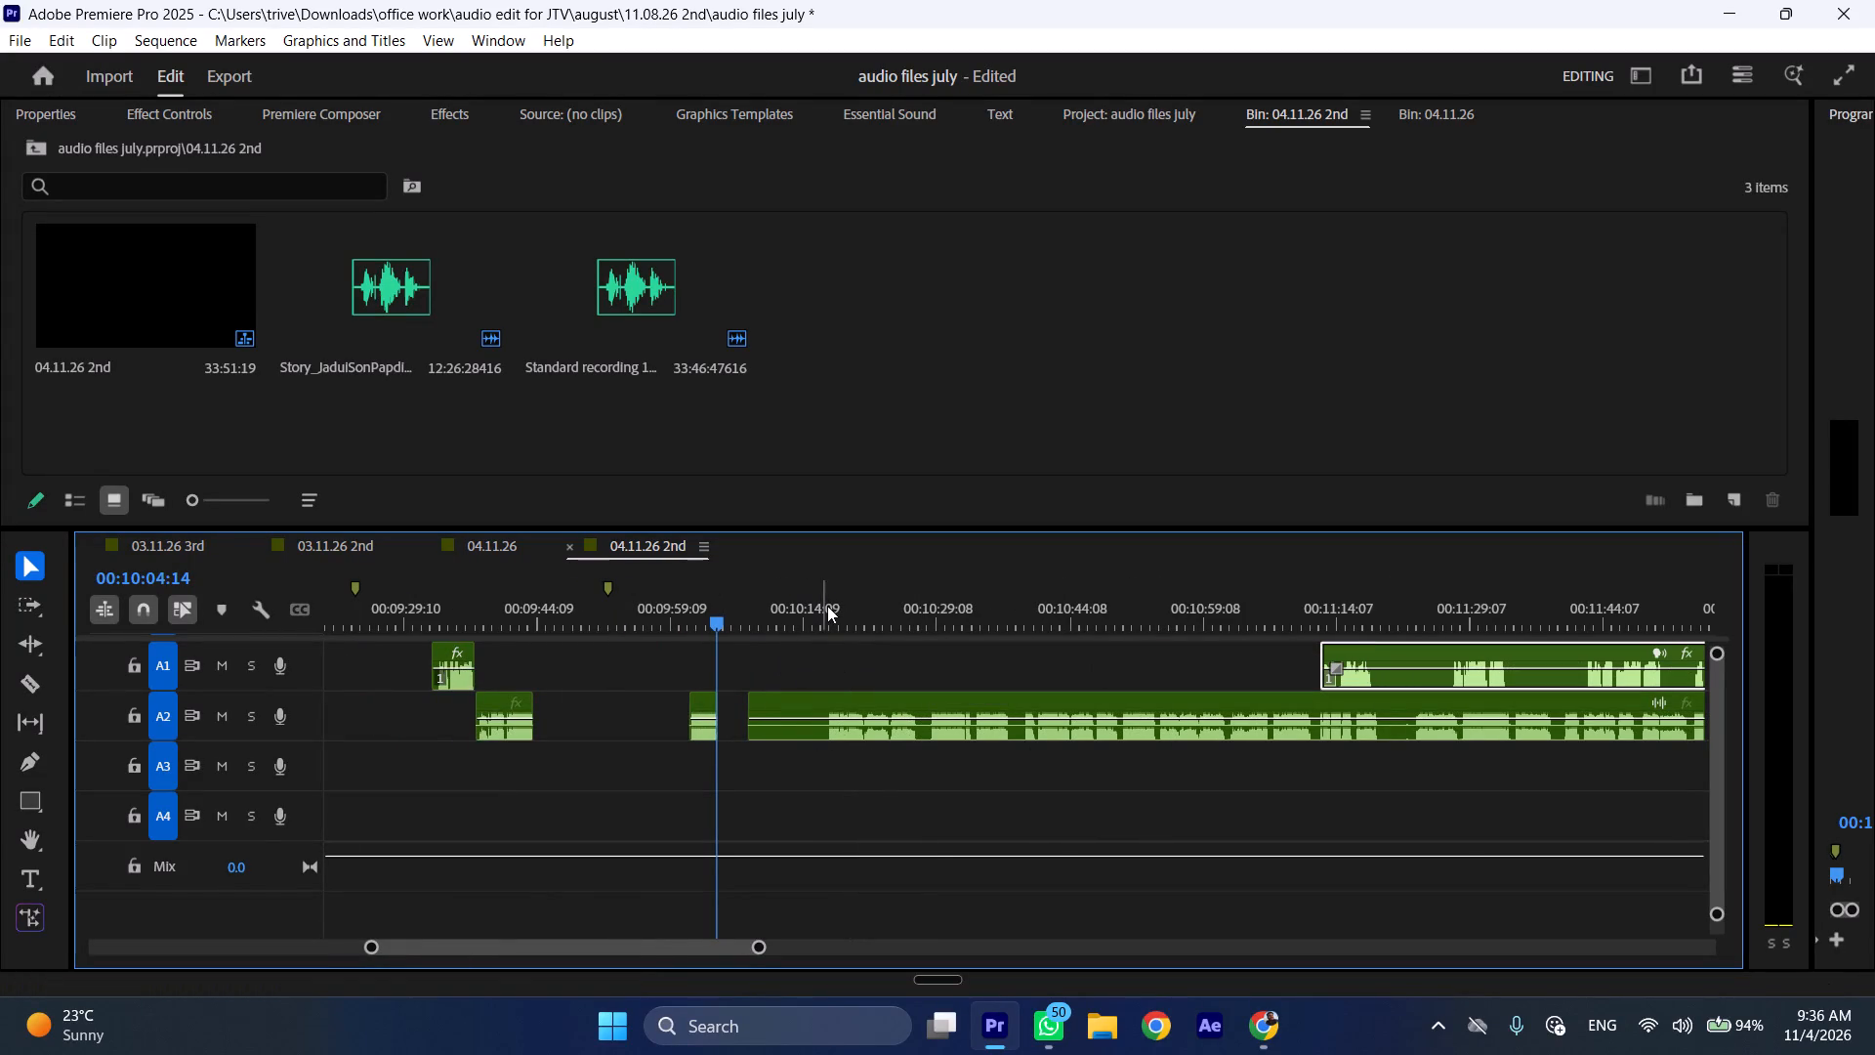
{"action": "left_click", "coordinate": [826, 611]}
{"action": "key", "text": "ctrl+shift+c"}
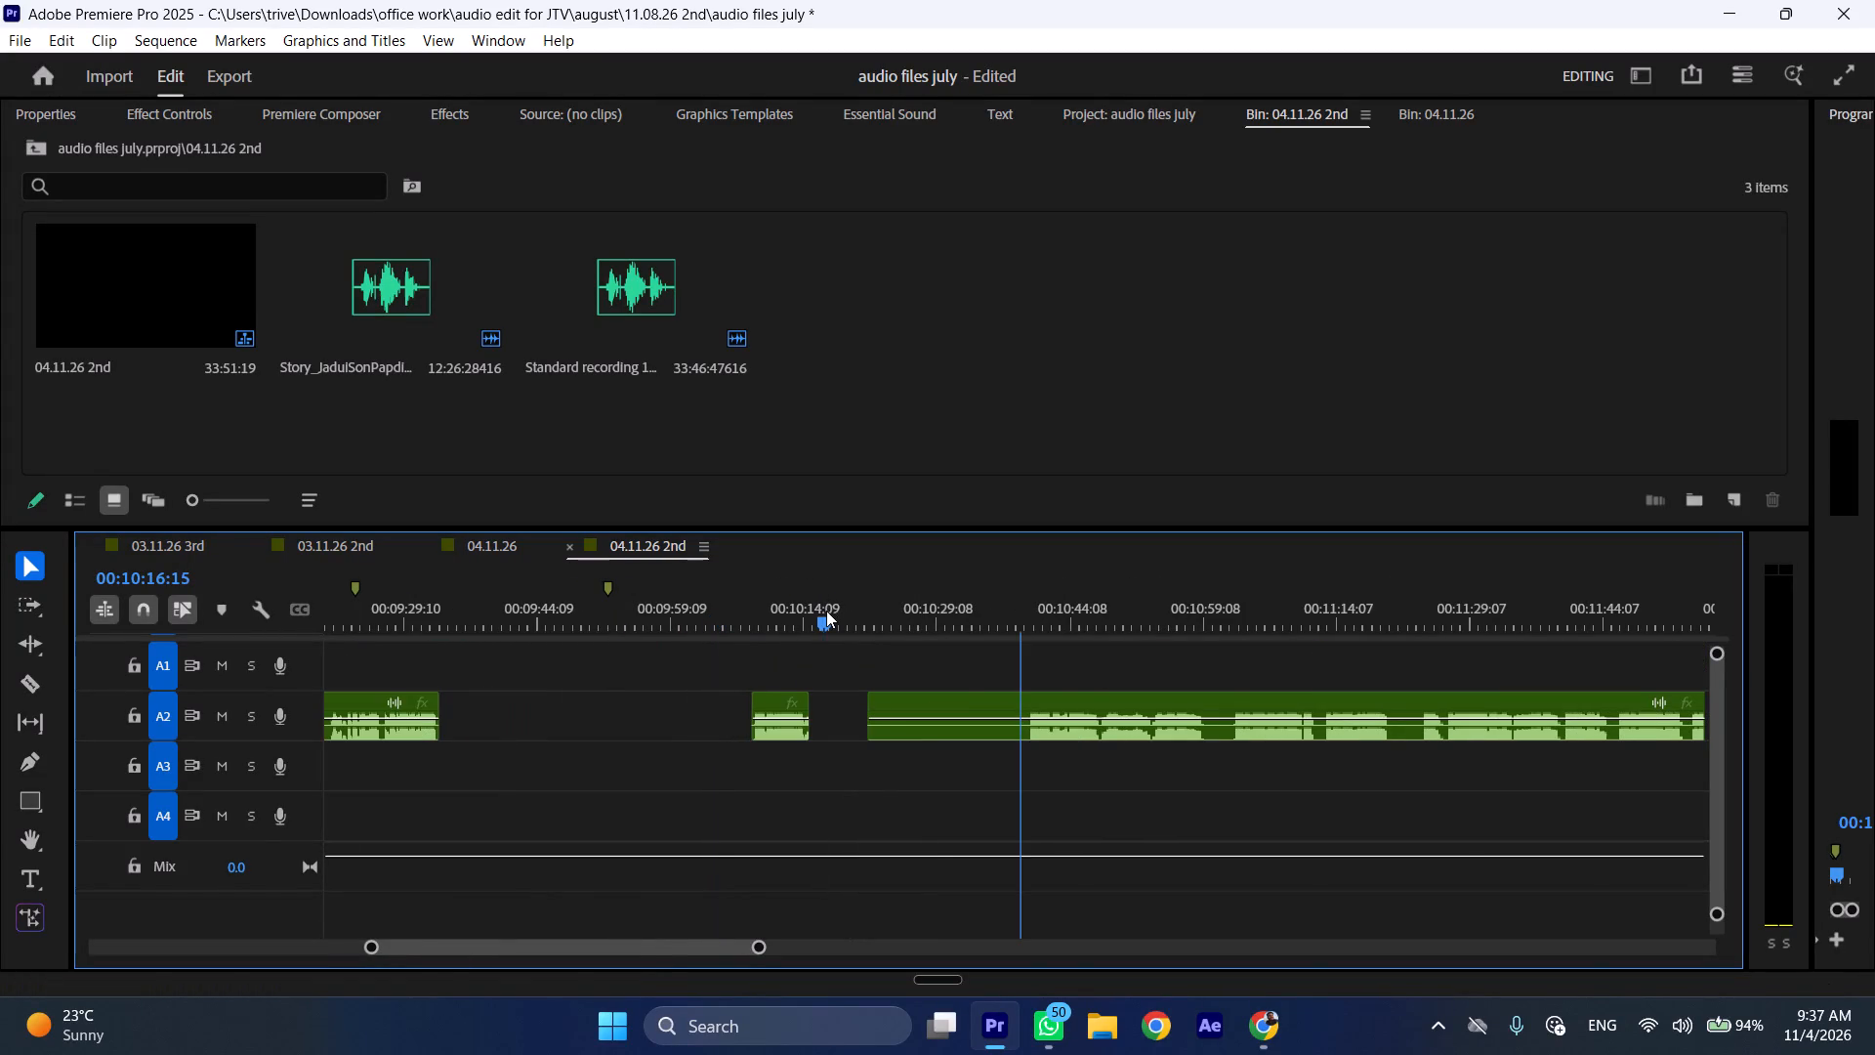
{"action": "left_click_drag", "start_coordinate": [877, 703], "coordinate": [1034, 703]}
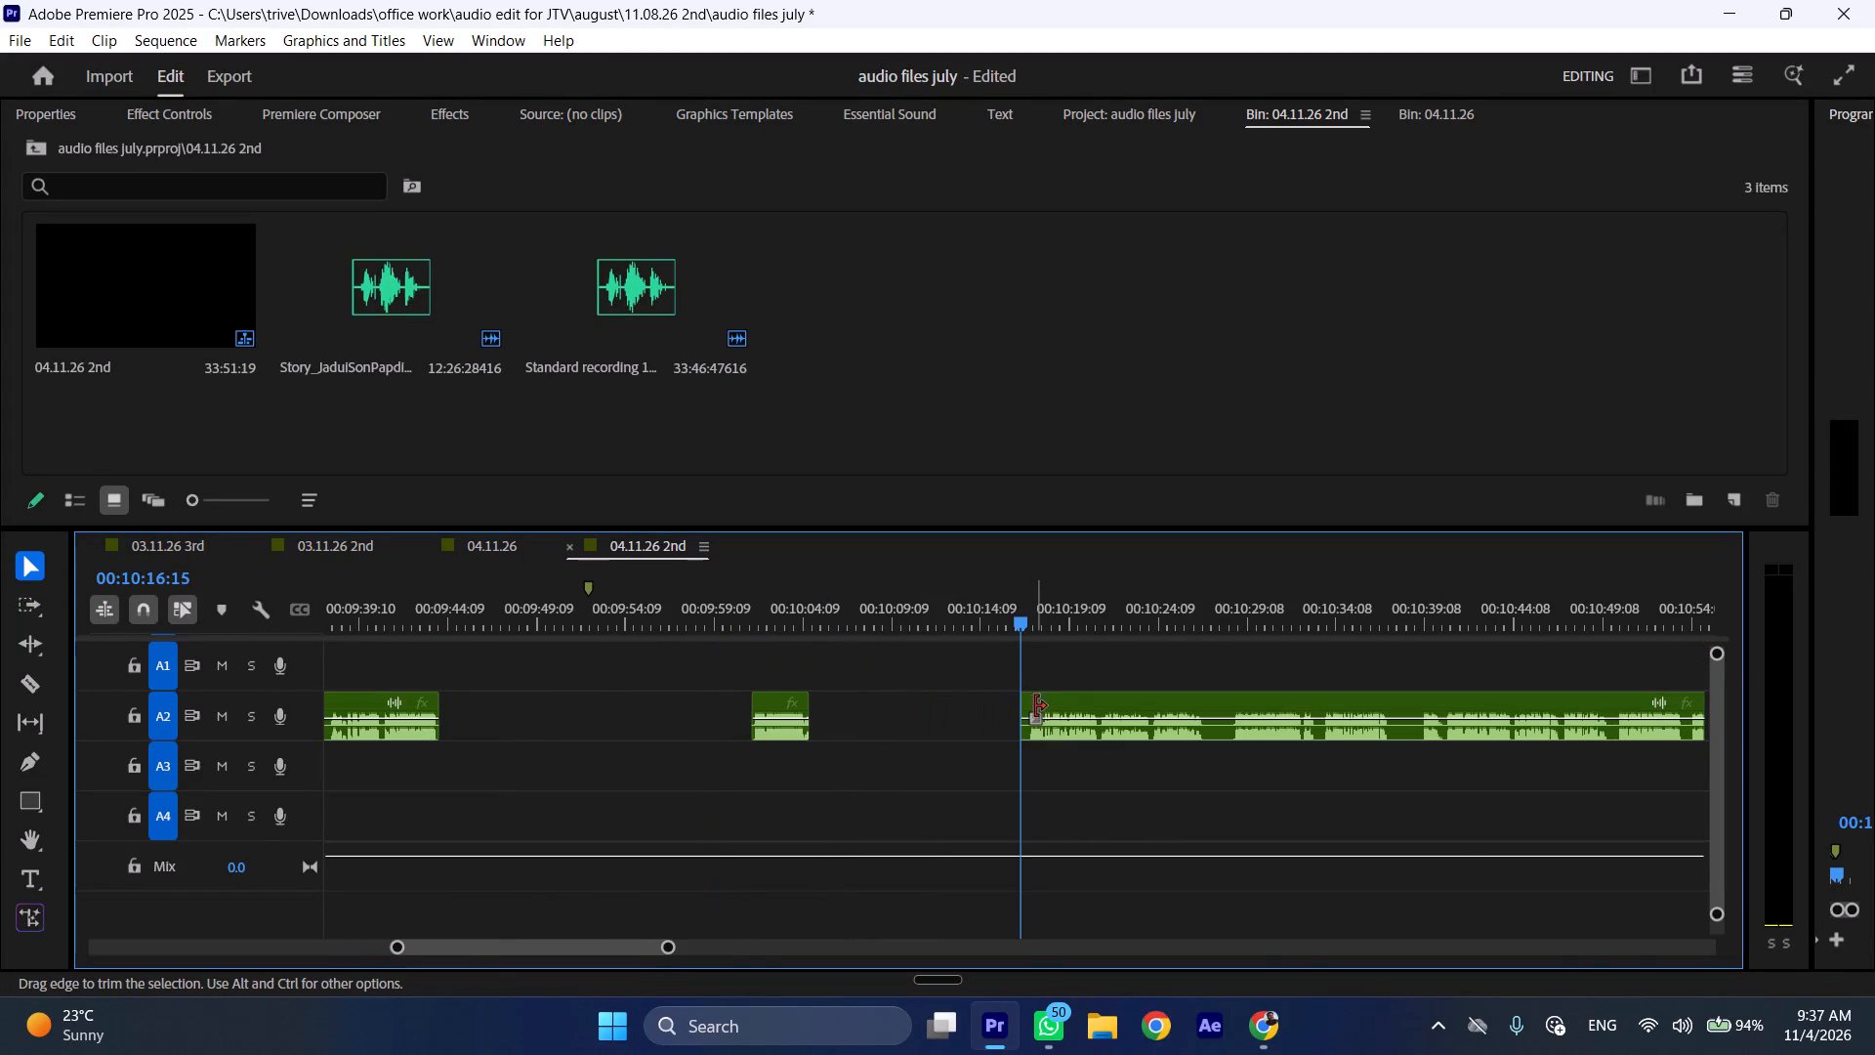
Move the trimmed long A2 clip down to A3 and back to about 00:08:51, where the earlier long A2 clip ends.
{"action": "scroll", "coordinate": [1041, 714], "scroll_direction": "up", "scroll_amount": 9}
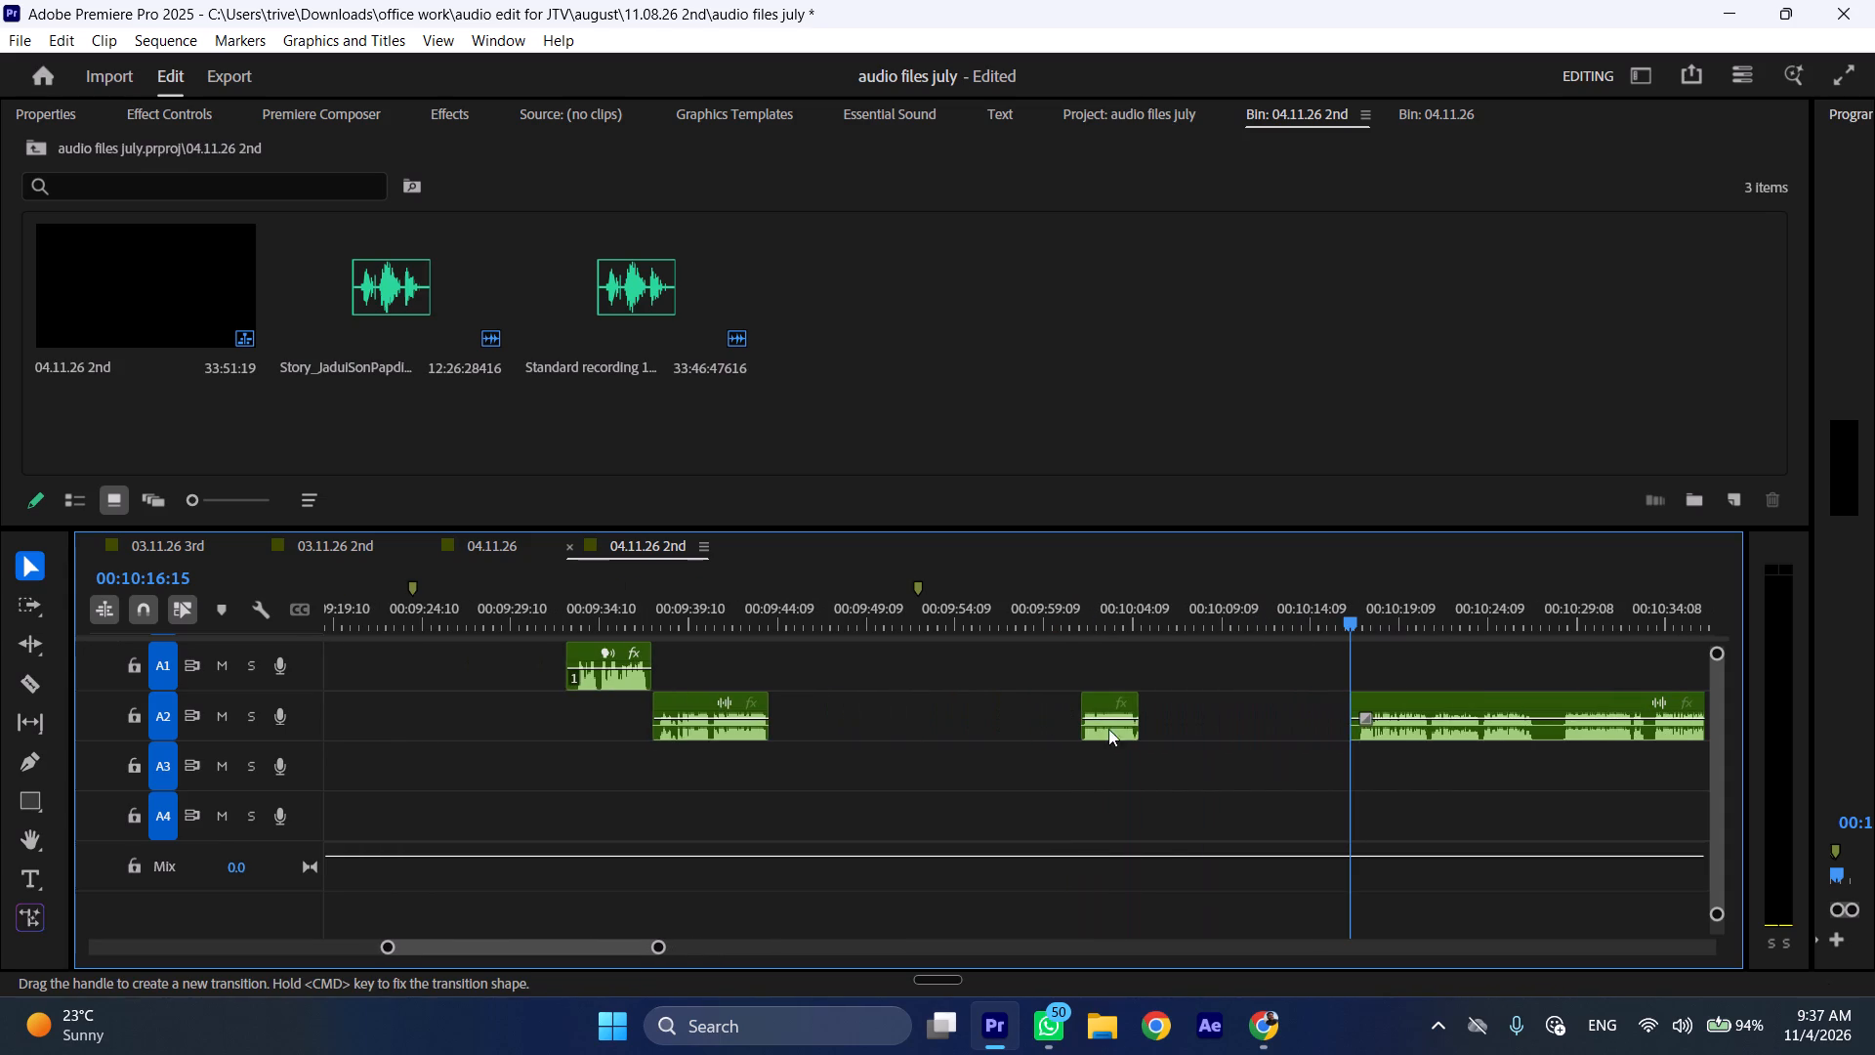
{"action": "left_click_drag", "start_coordinate": [1396, 733], "coordinate": [668, 780]}
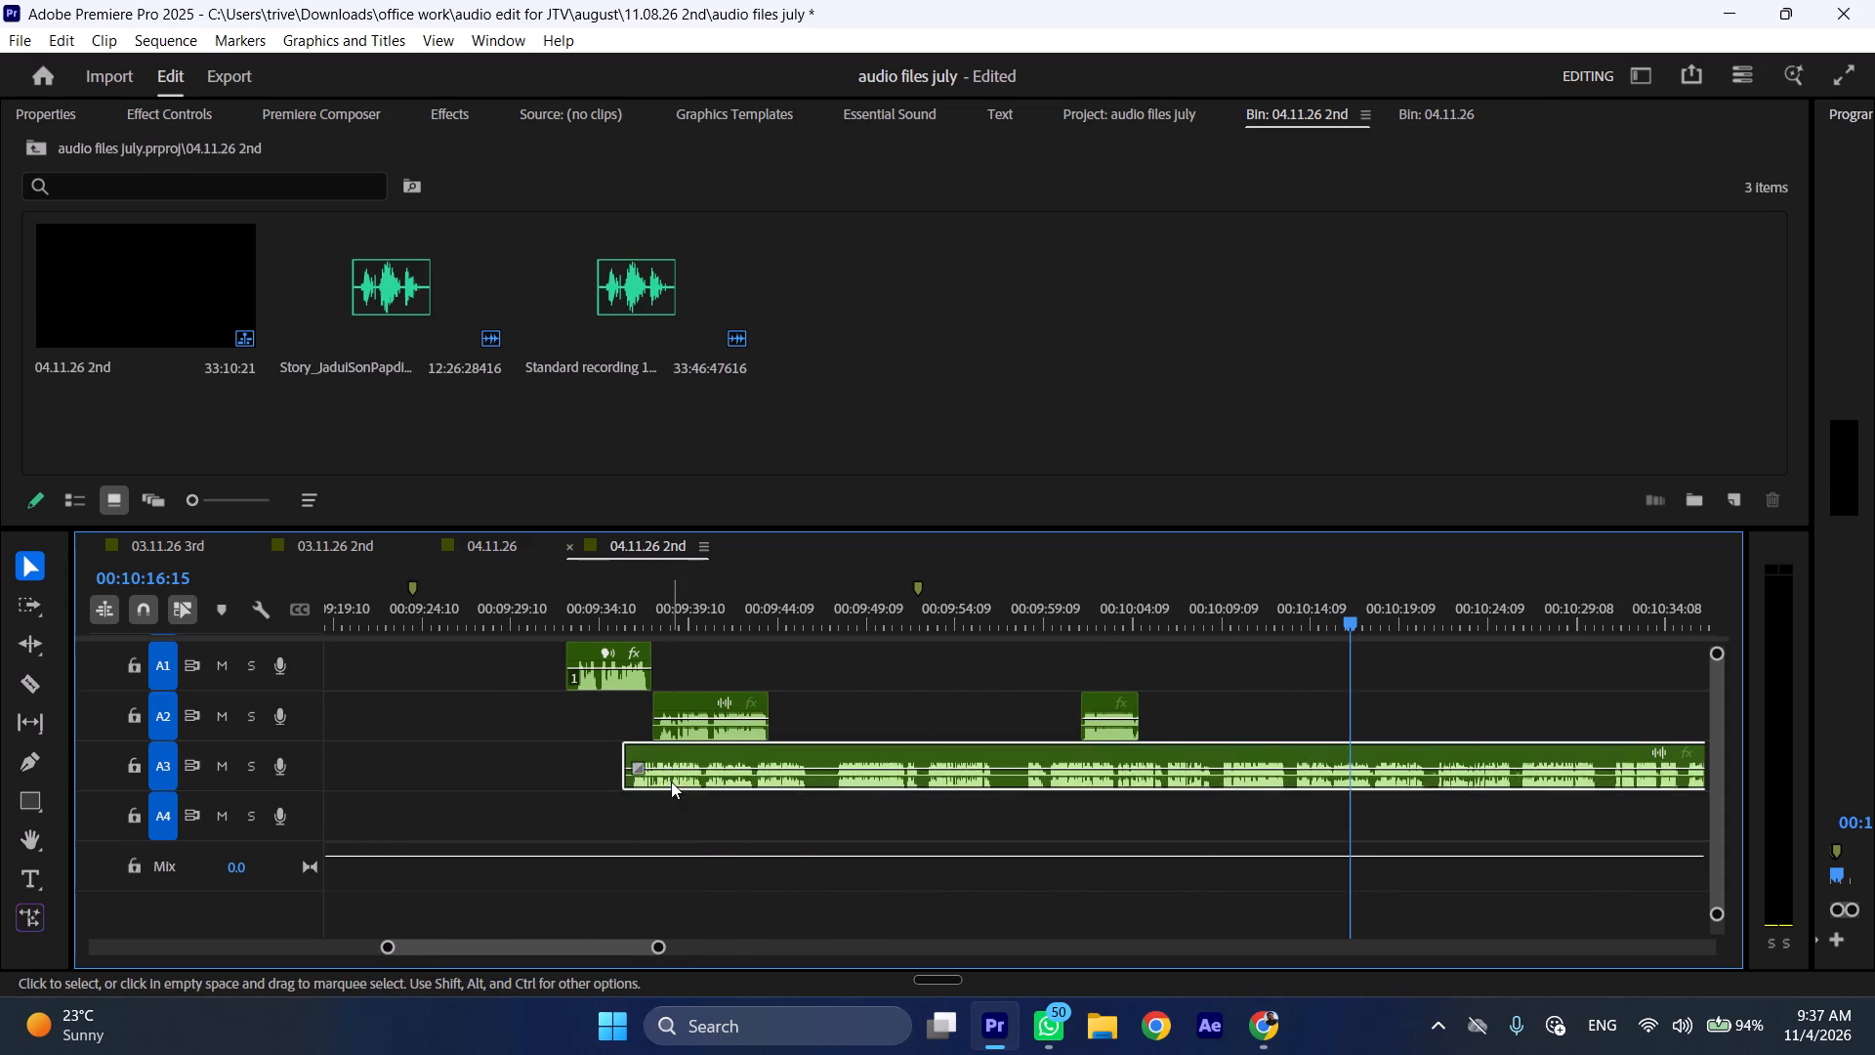
{"action": "scroll", "coordinate": [674, 781], "scroll_direction": "up", "scroll_amount": 17}
{"action": "left_click_drag", "start_coordinate": [1286, 784], "coordinate": [508, 787]}
{"action": "scroll", "coordinate": [515, 791], "scroll_direction": "up", "scroll_amount": 9}
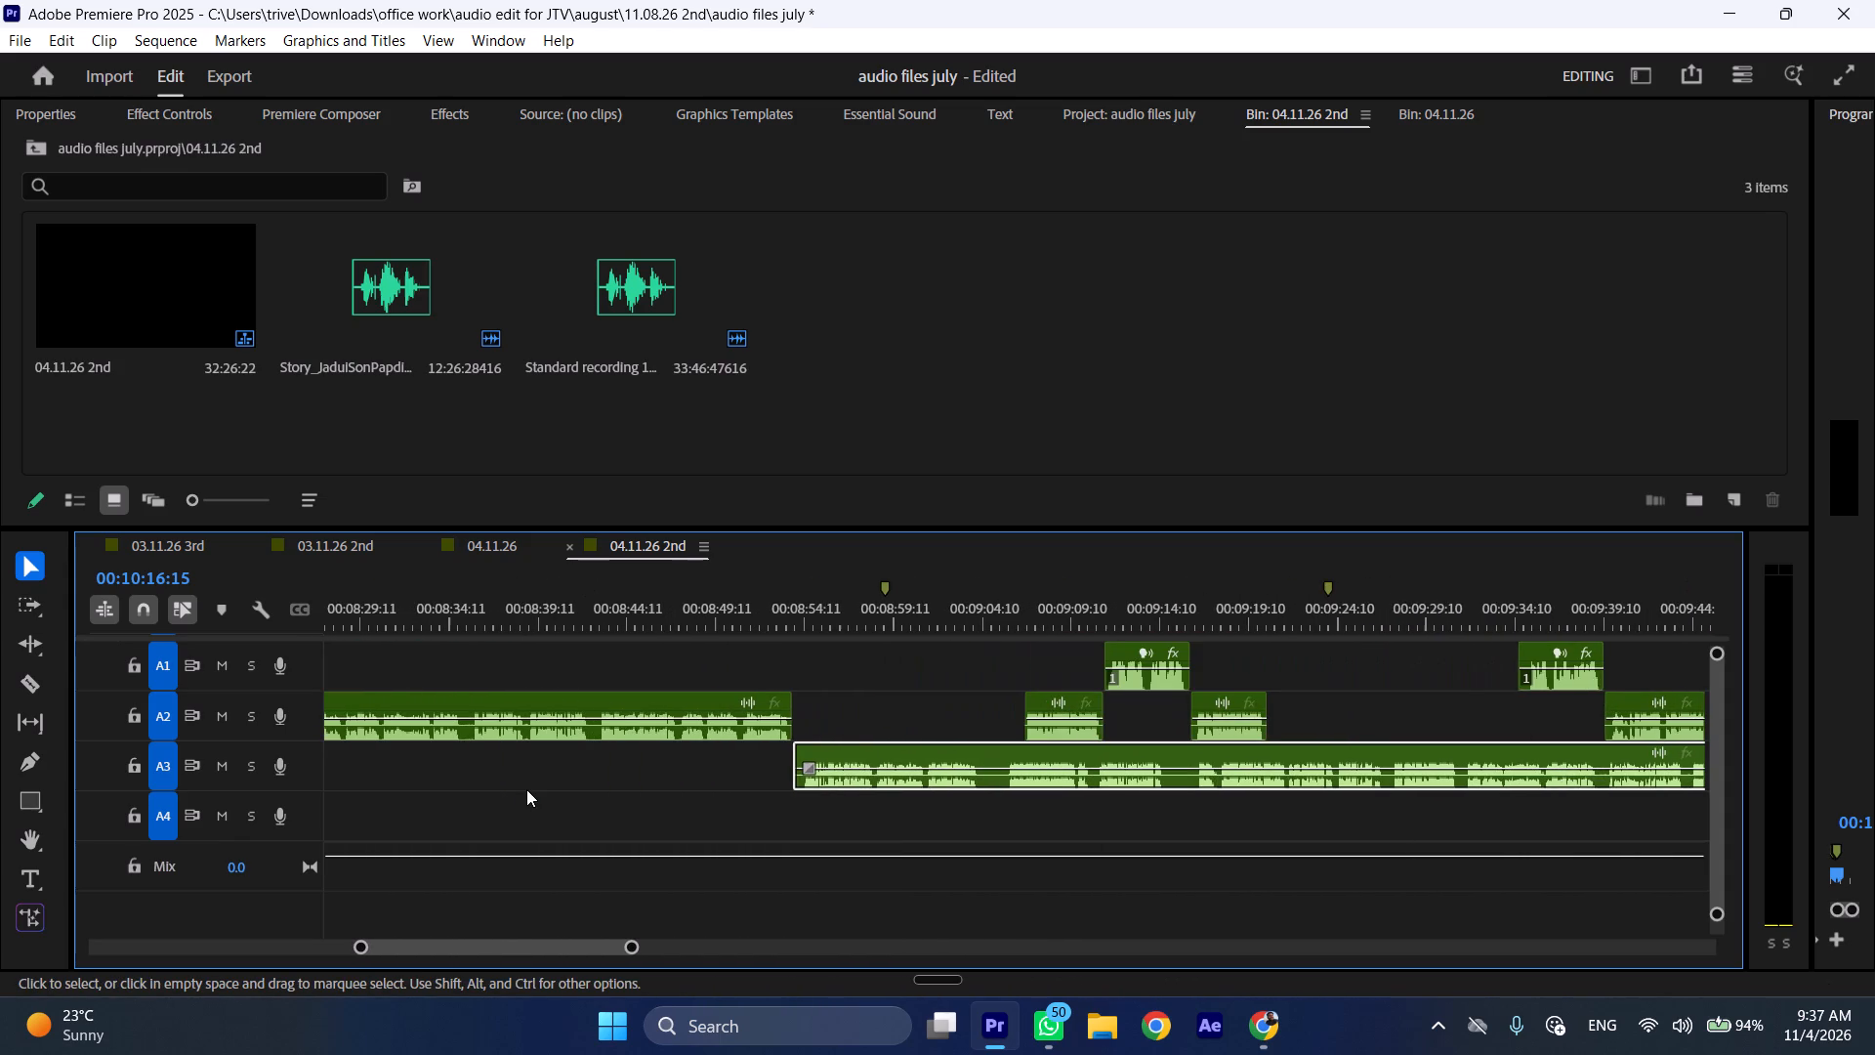
Play the sequence from about 00:08:35 at faster speed to compare the earlier A2 recording with the moved A3 clip.
{"action": "left_click", "coordinate": [497, 610]}
{"action": "key", "text": "space"}
{"action": "key", "text": "l"}
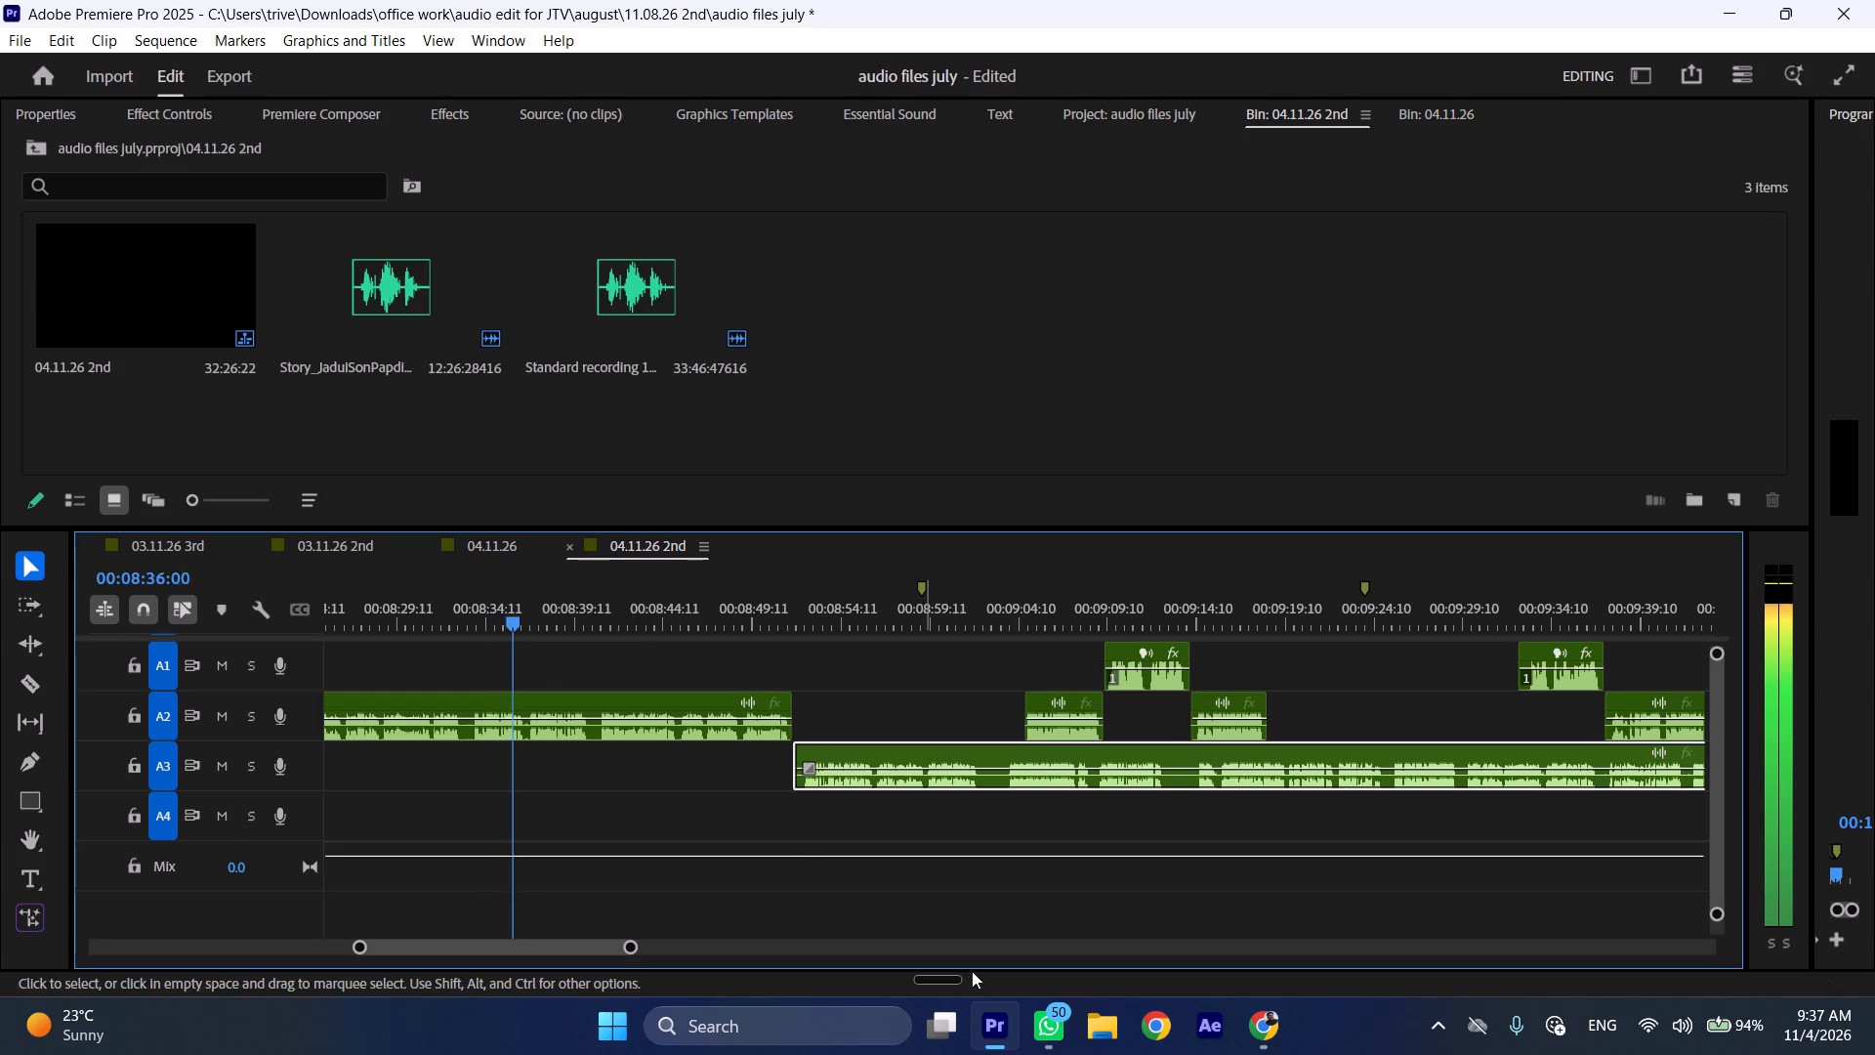
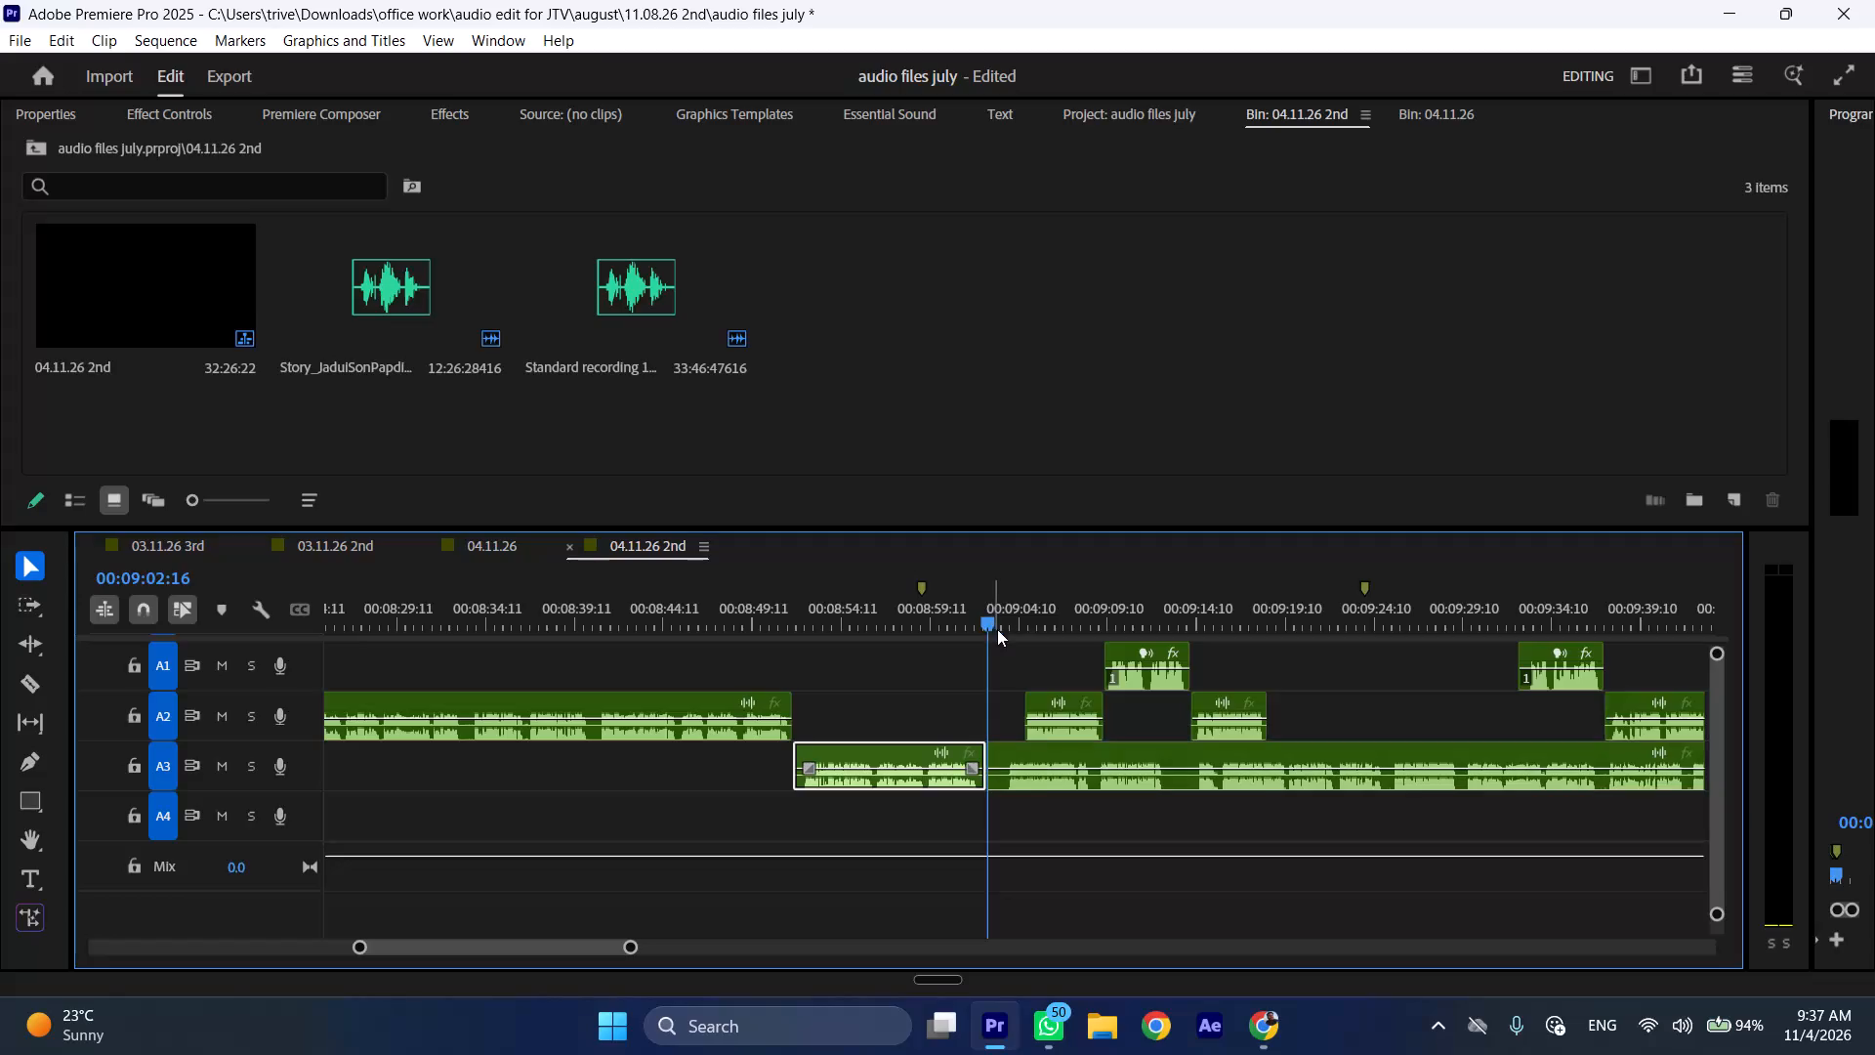
Move the long A3 clip after 00:09:02:16 later to about 00:09:27 and trim a little off its beginning.
{"action": "left_click_drag", "start_coordinate": [1018, 752], "coordinate": [1174, 757]}
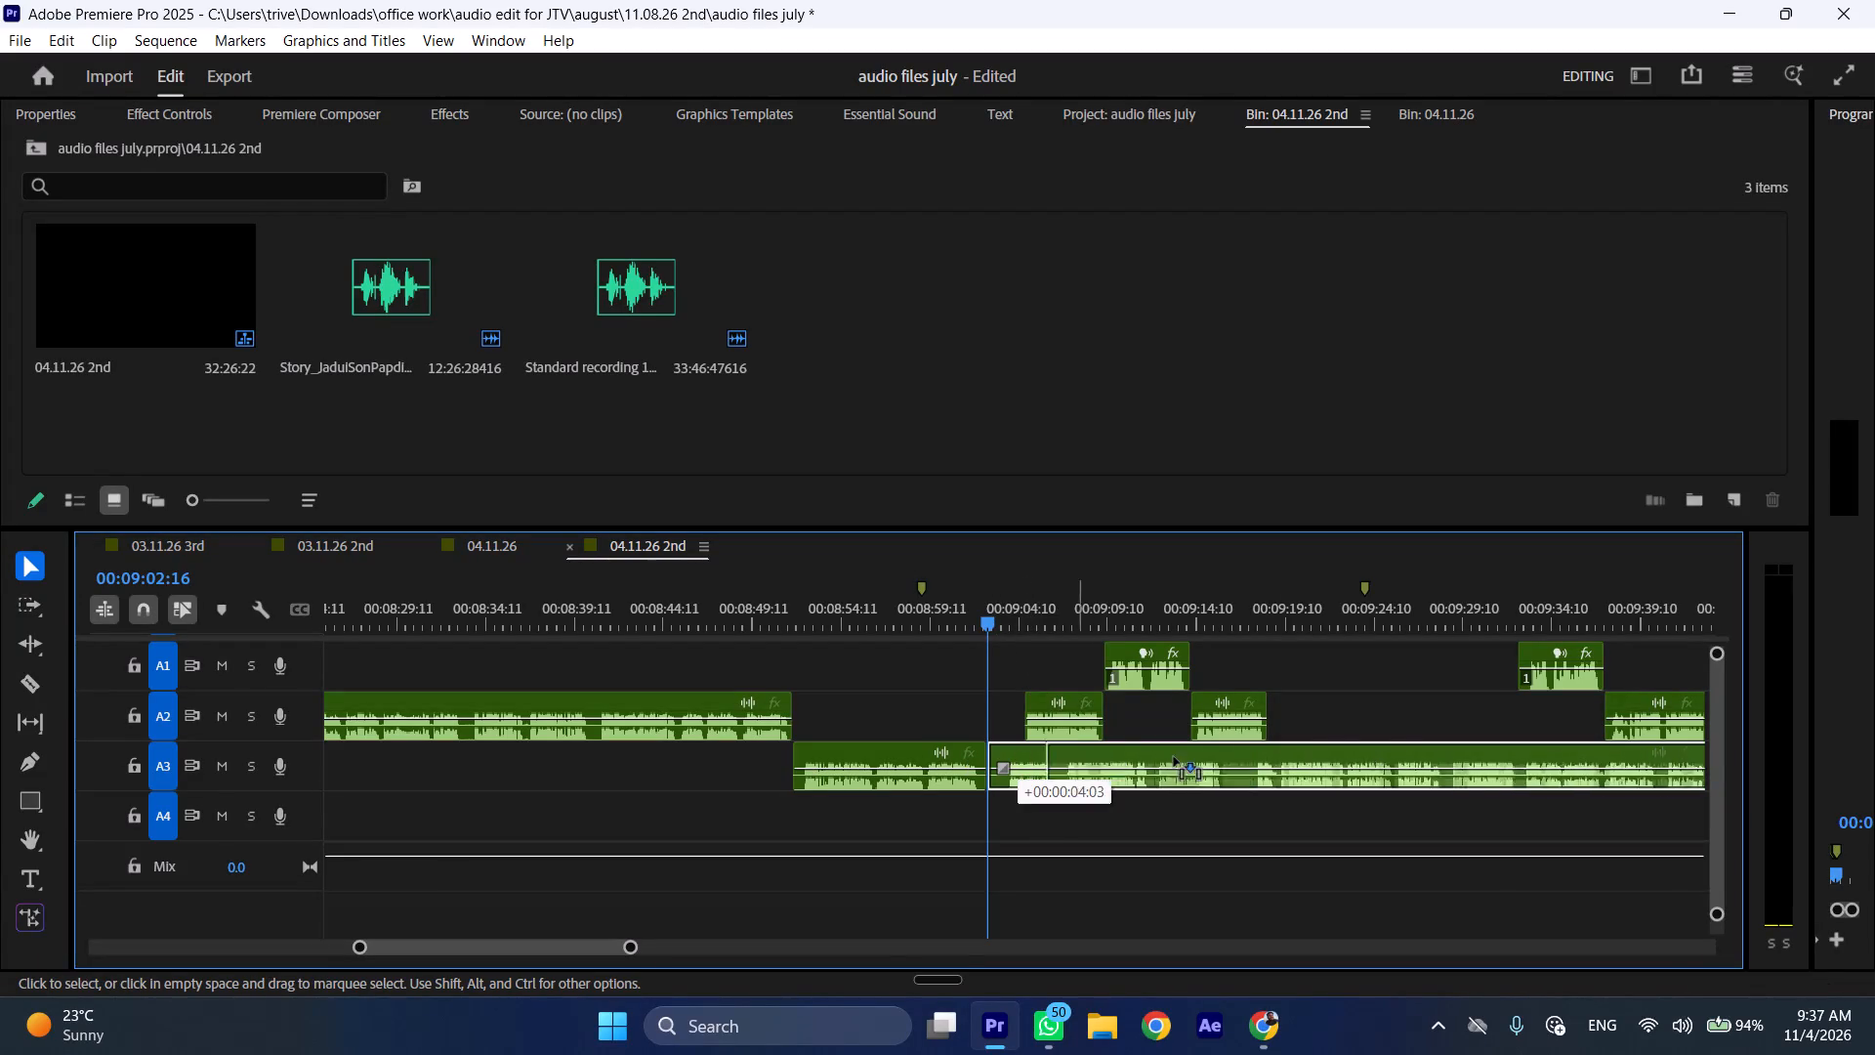
{"action": "left_click_drag", "start_coordinate": [1174, 757], "coordinate": [1458, 762]}
{"action": "left_click_drag", "start_coordinate": [1434, 753], "coordinate": [1447, 753]}
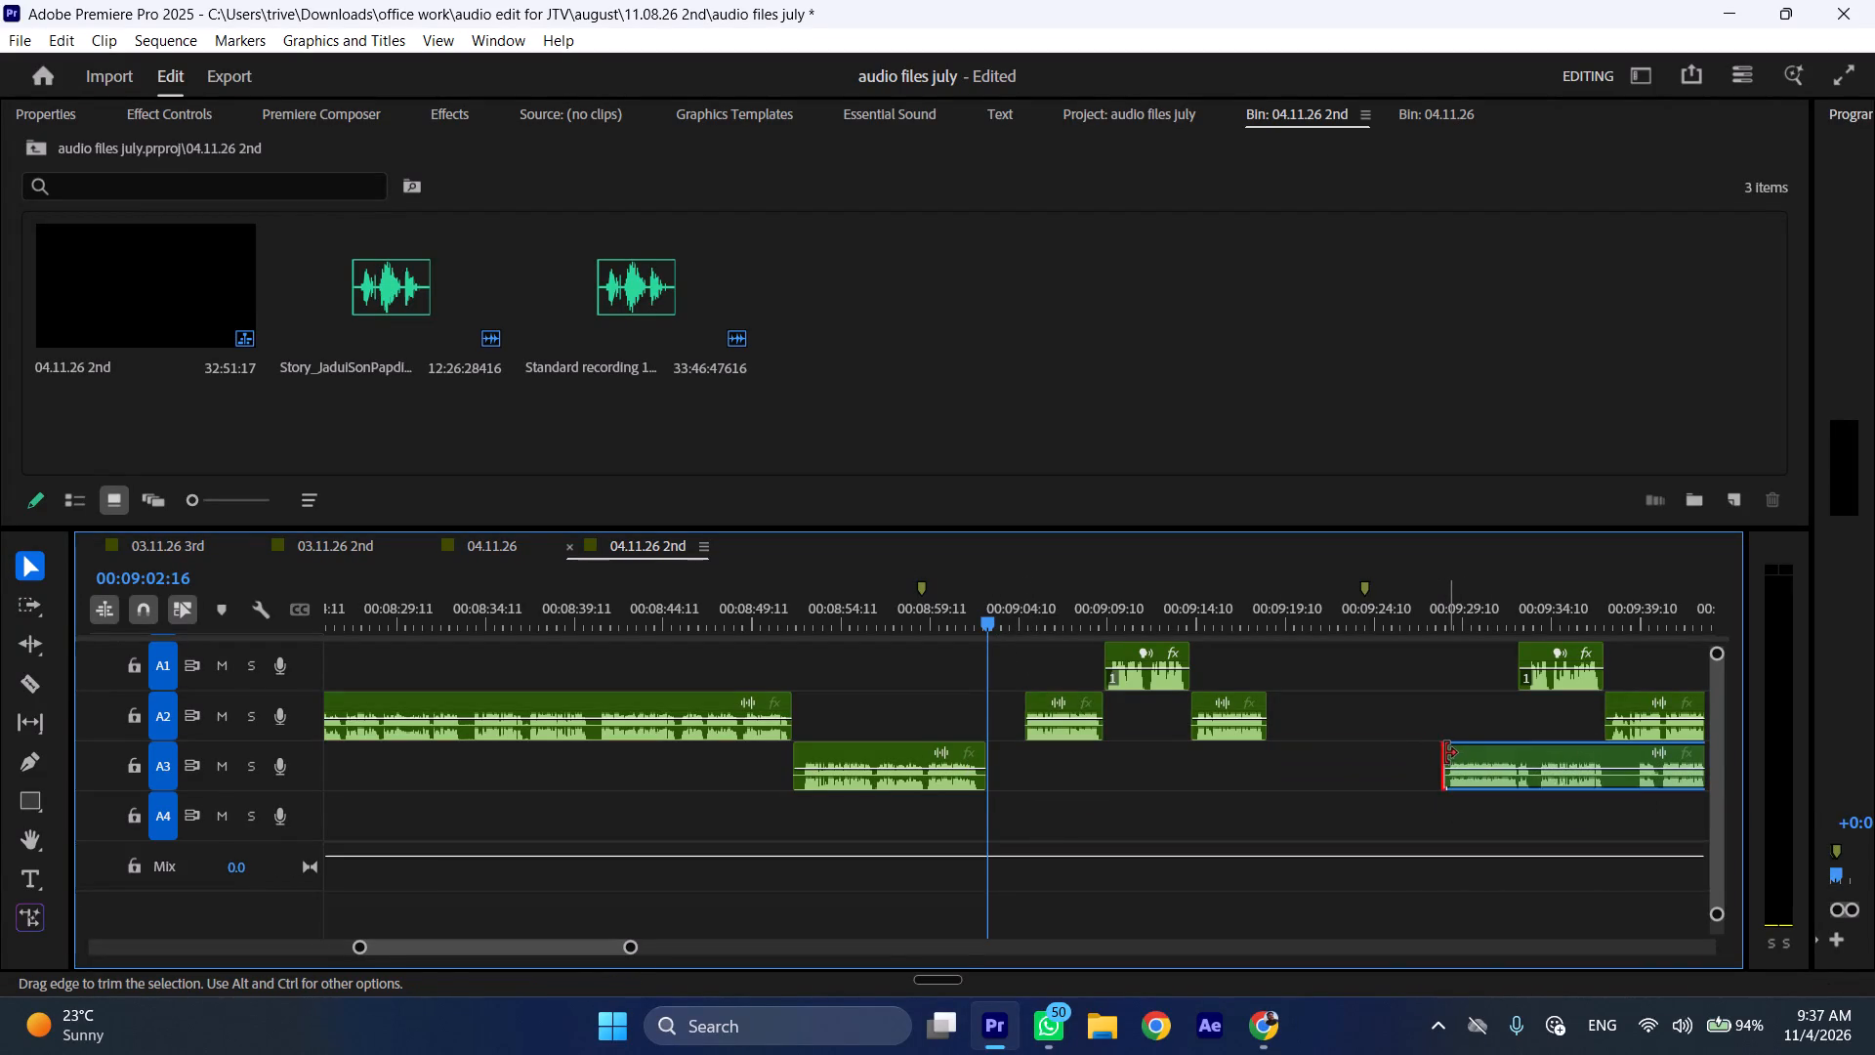
Move the short A3 clip before 00:09:02:16 up to A2 and ripple delete the gap after it.
{"action": "left_click_drag", "start_coordinate": [899, 751], "coordinate": [901, 724]}
{"action": "left_click", "coordinate": [1003, 706]}
{"action": "right_click", "coordinate": [1003, 706]}
{"action": "left_click", "coordinate": [1032, 728]}
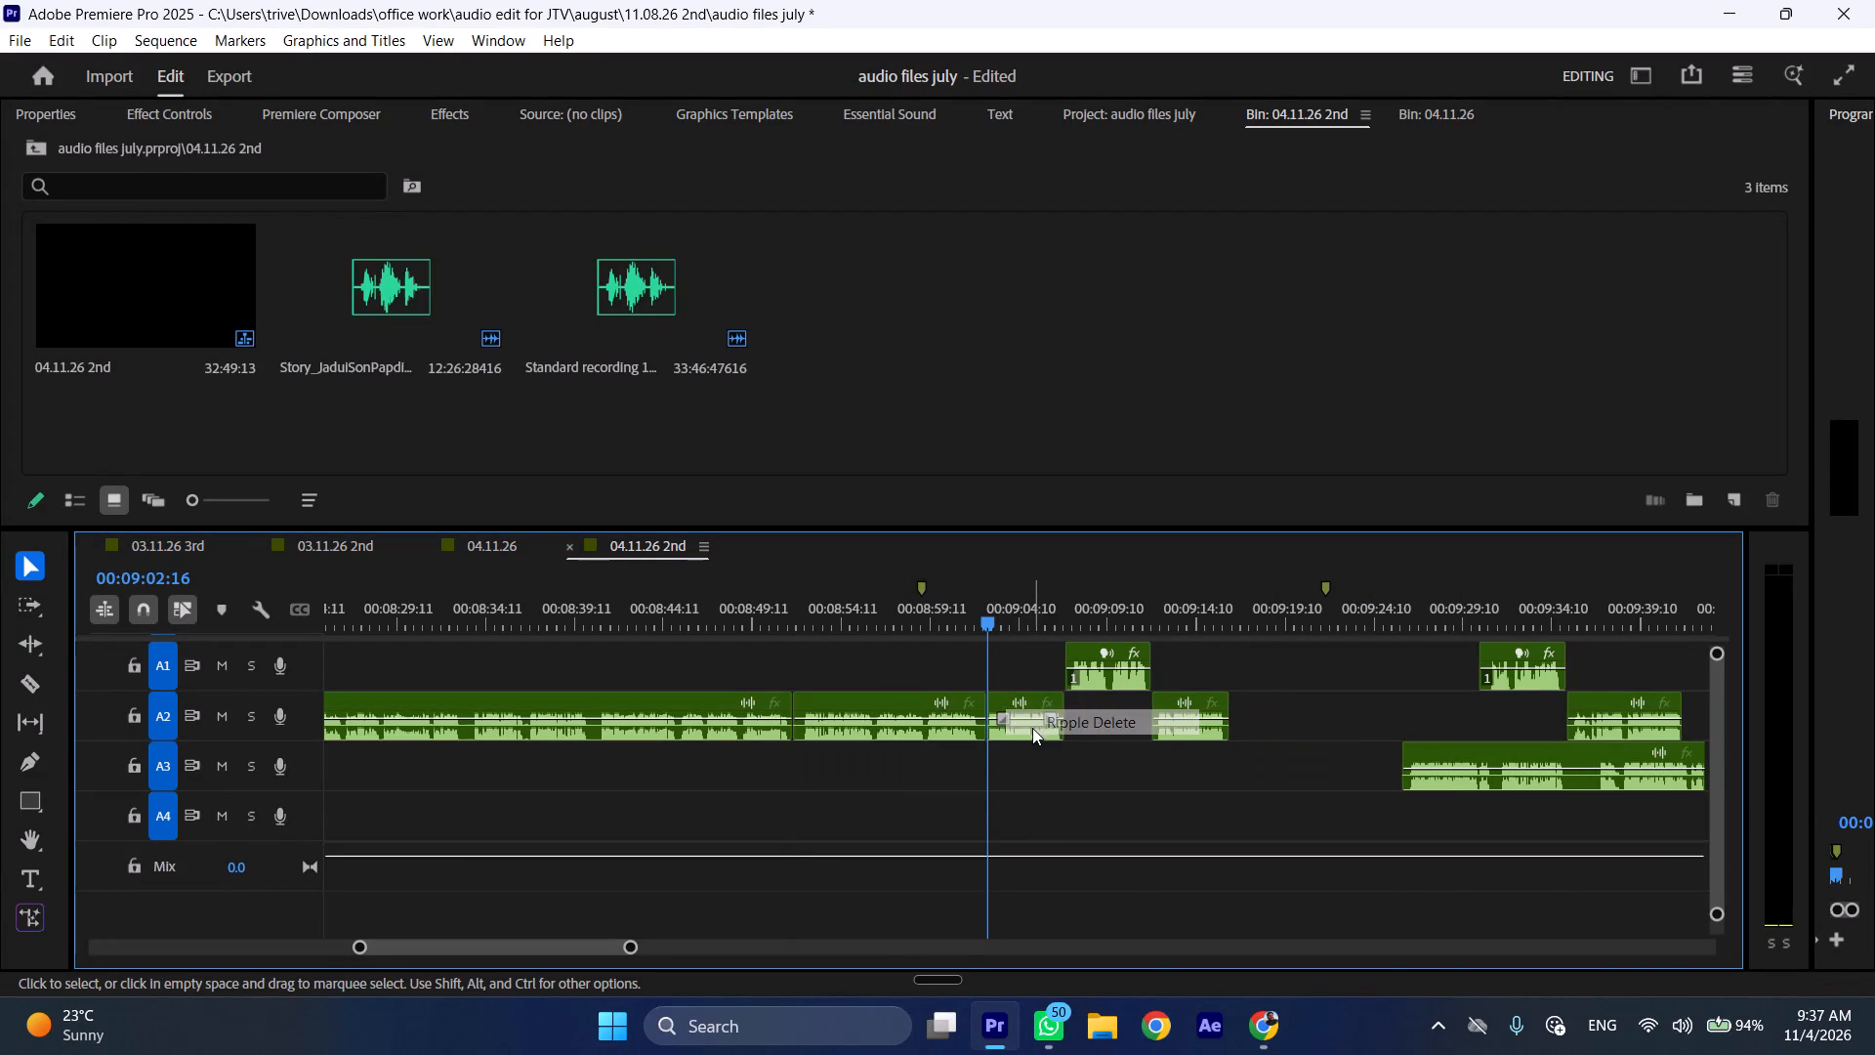
Move the long A3 clip back to about 00:09:16, where the short A2 clip ends.
{"action": "left_click_drag", "start_coordinate": [1439, 752], "coordinate": [1268, 752]}
Play the sequence from about 00:09:12:18 at faster speed to check the join between the short A2 clip and the long A3 clip.
{"action": "left_click", "coordinate": [1169, 610]}
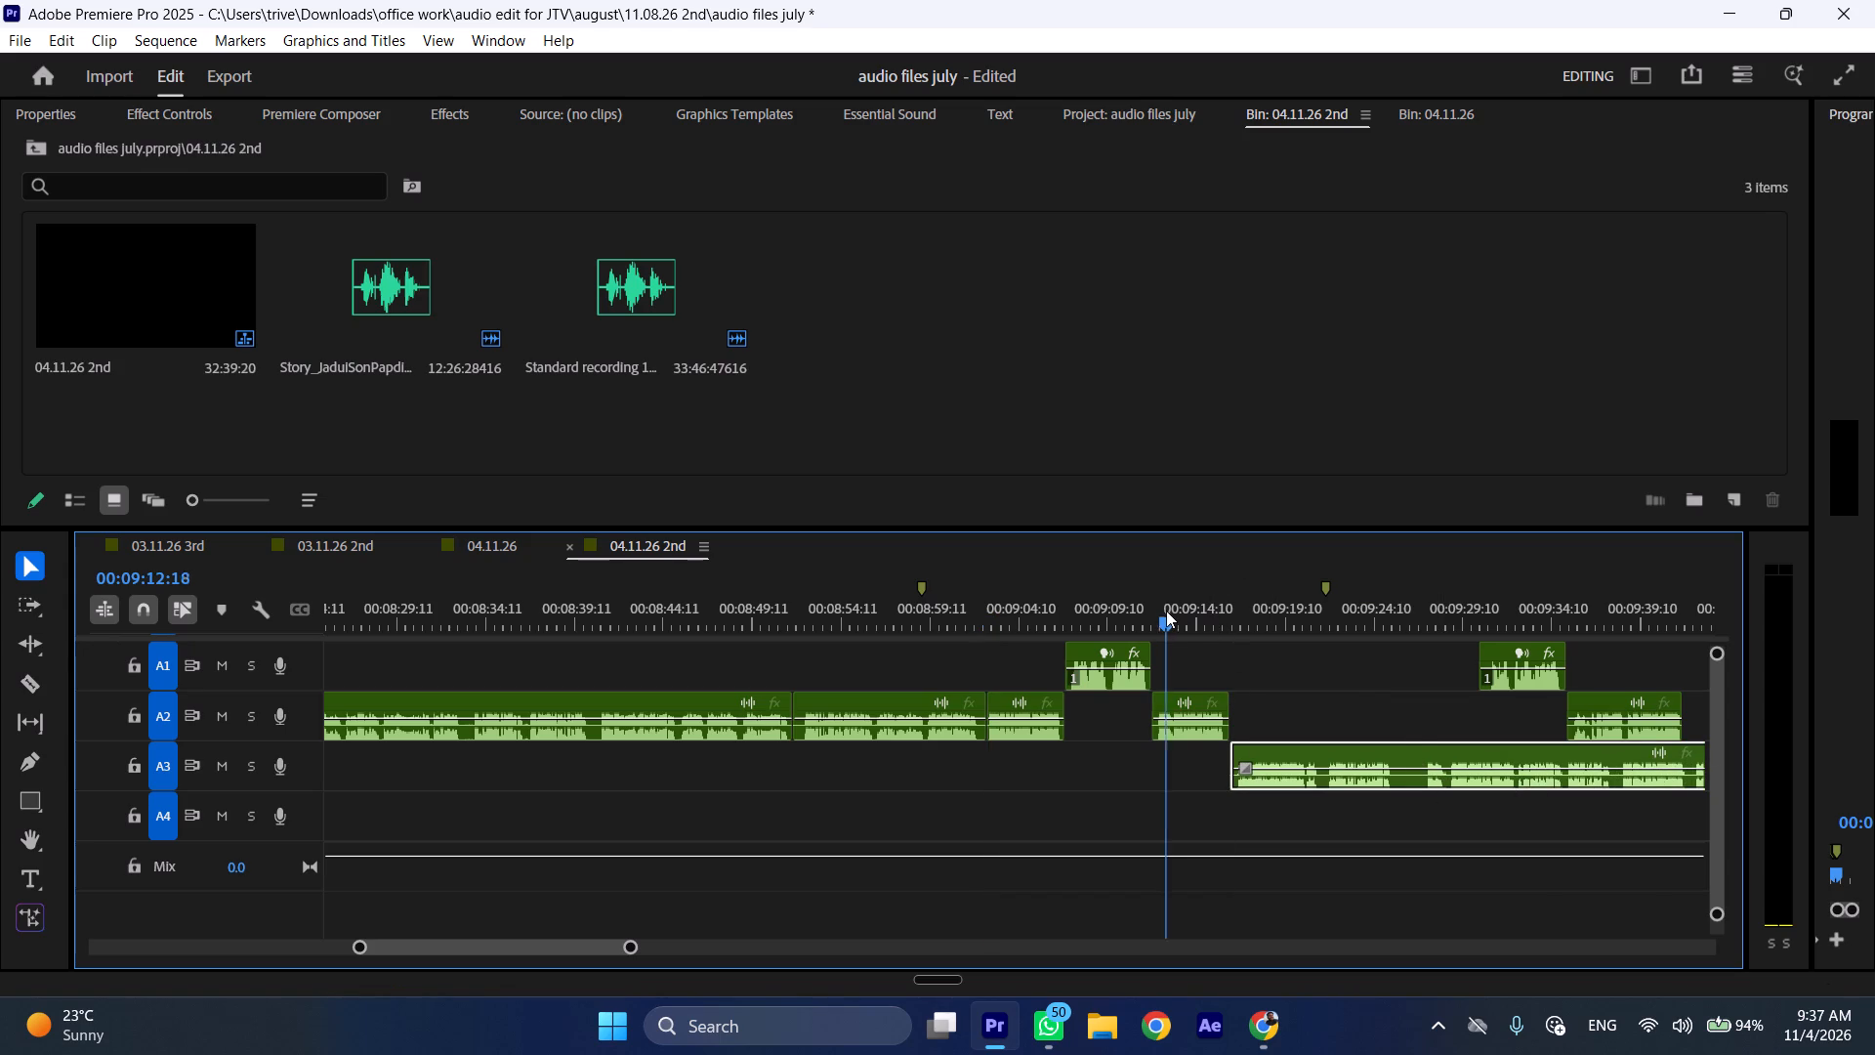
{"action": "key", "text": "space"}
{"action": "key", "text": "l"}
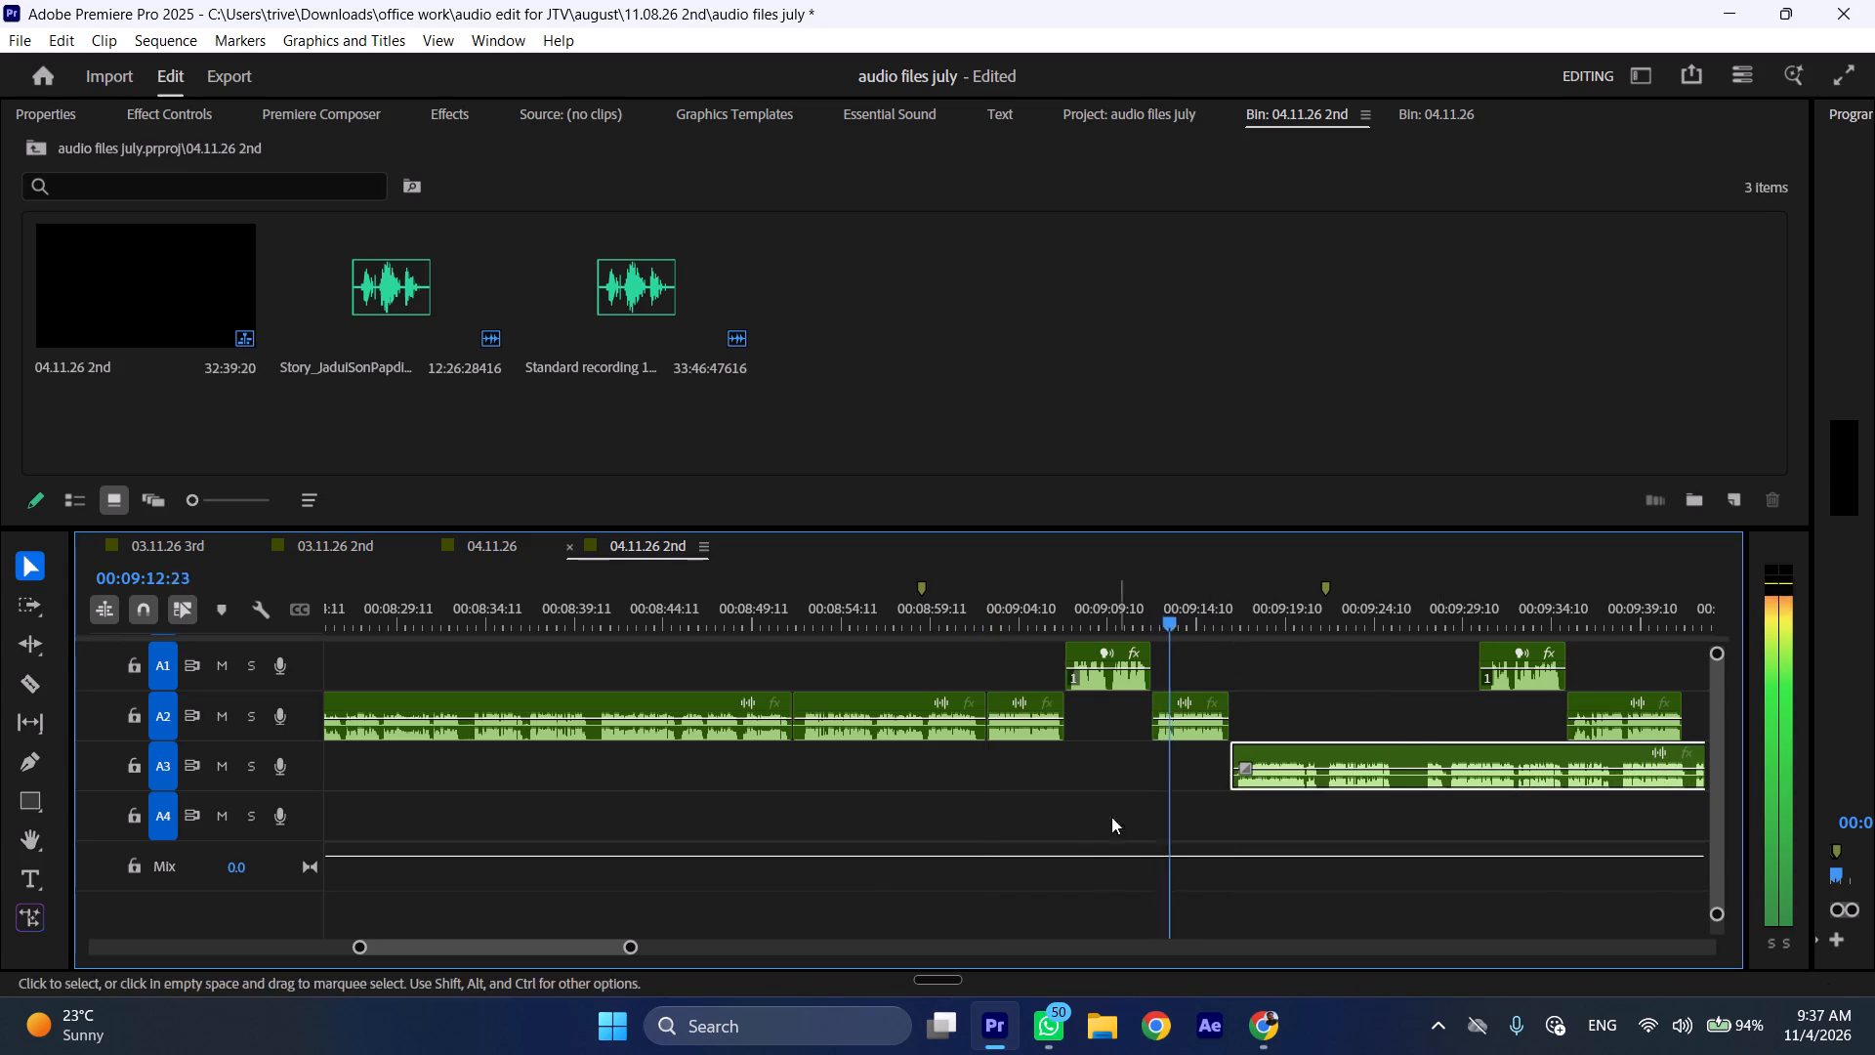
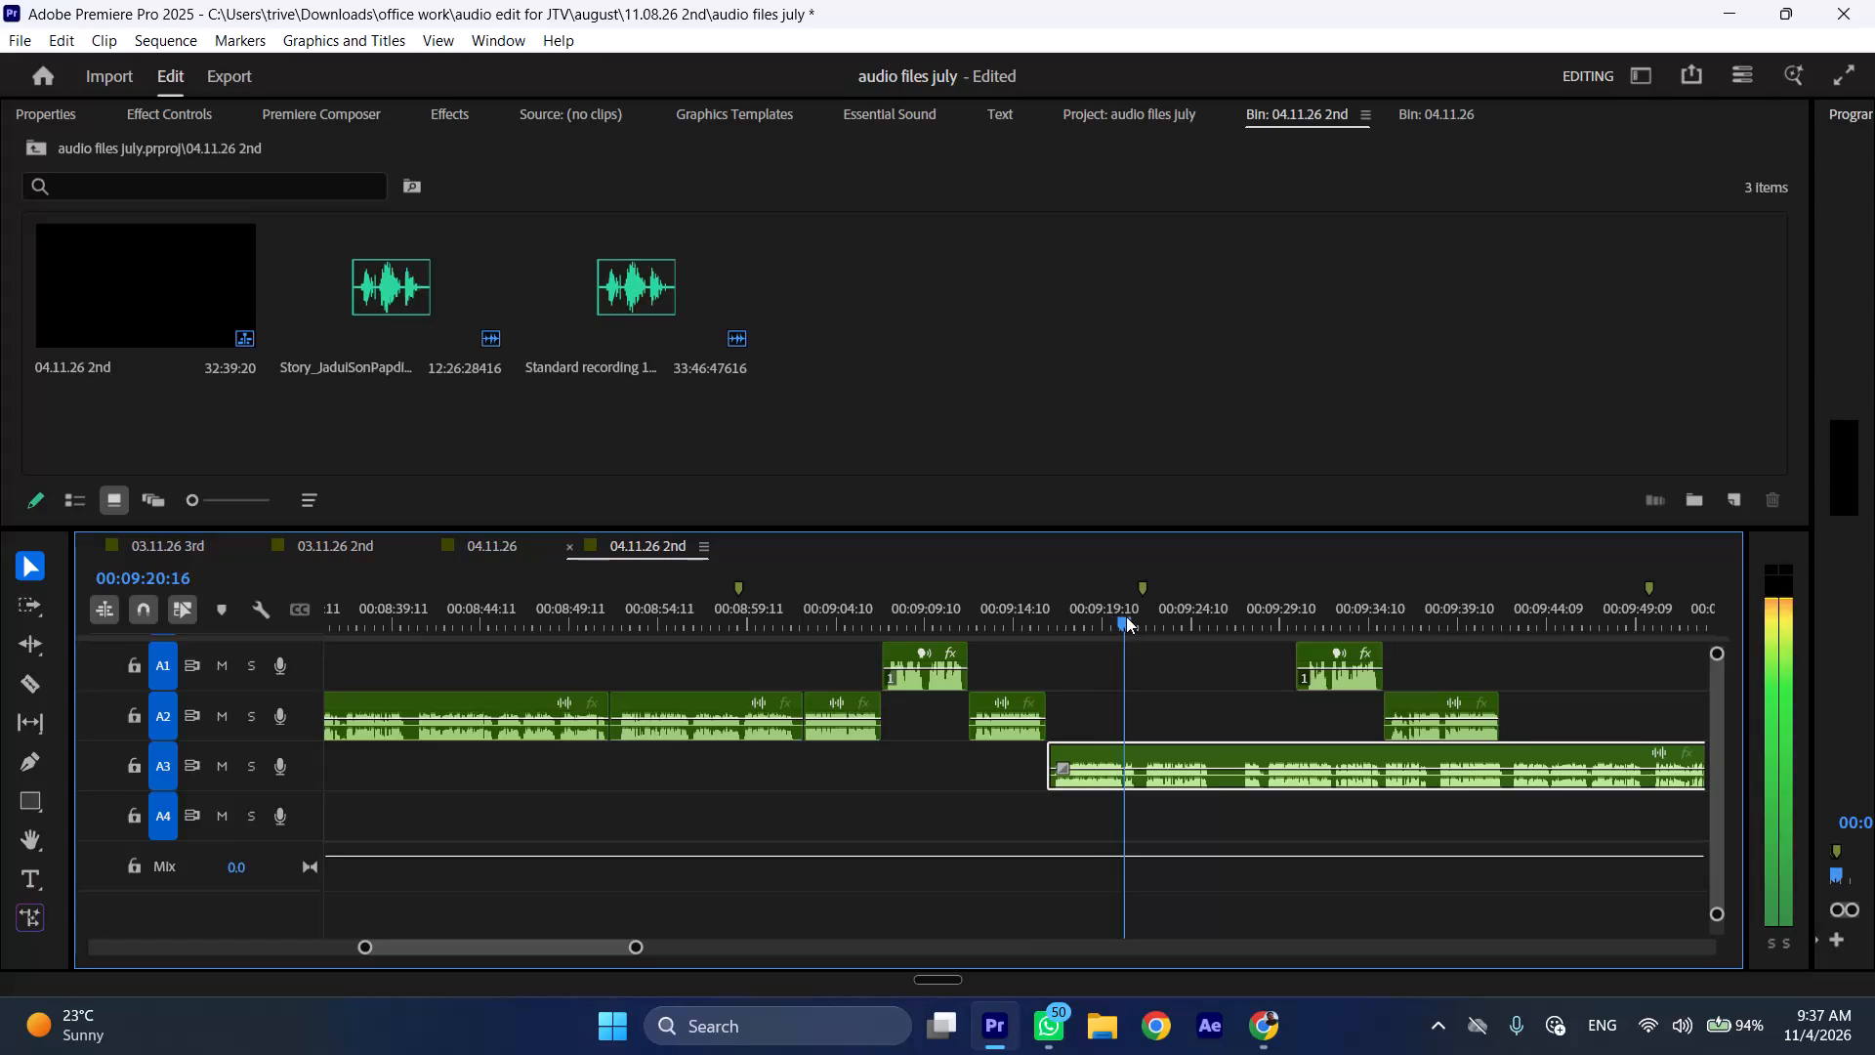
Cut the long A3 clip at 00:09:20:16 and 00:09:21:13 and ripple delete the section between the cuts.
{"action": "type", "text": "C"}
{"action": "key", "text": "space"}
{"action": "key", "text": "space"}
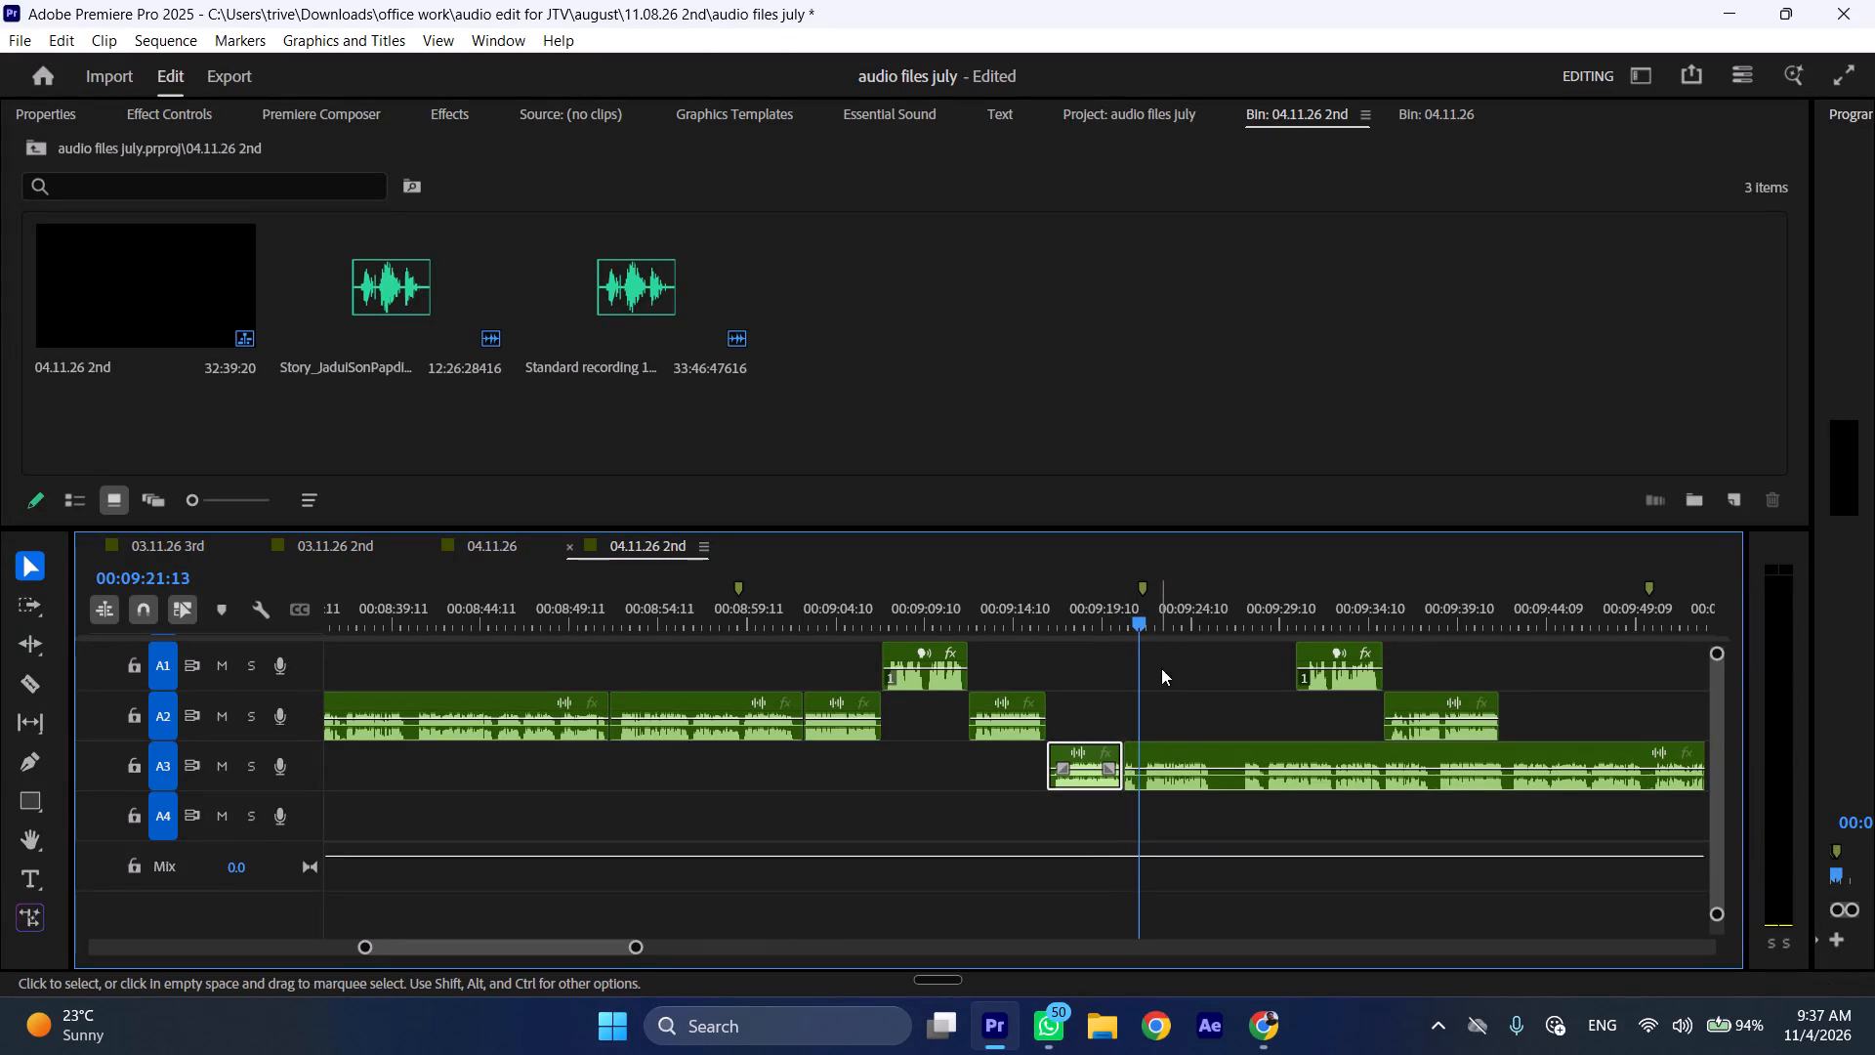
{"action": "left_click", "coordinate": [1180, 750]}
{"action": "key", "text": "shift+c"}
{"action": "key", "text": "ctrl+shift+d"}
Split the long A3 clip at 00:09:24:15, where the next pause in the speech begins.
{"action": "key", "text": "space"}
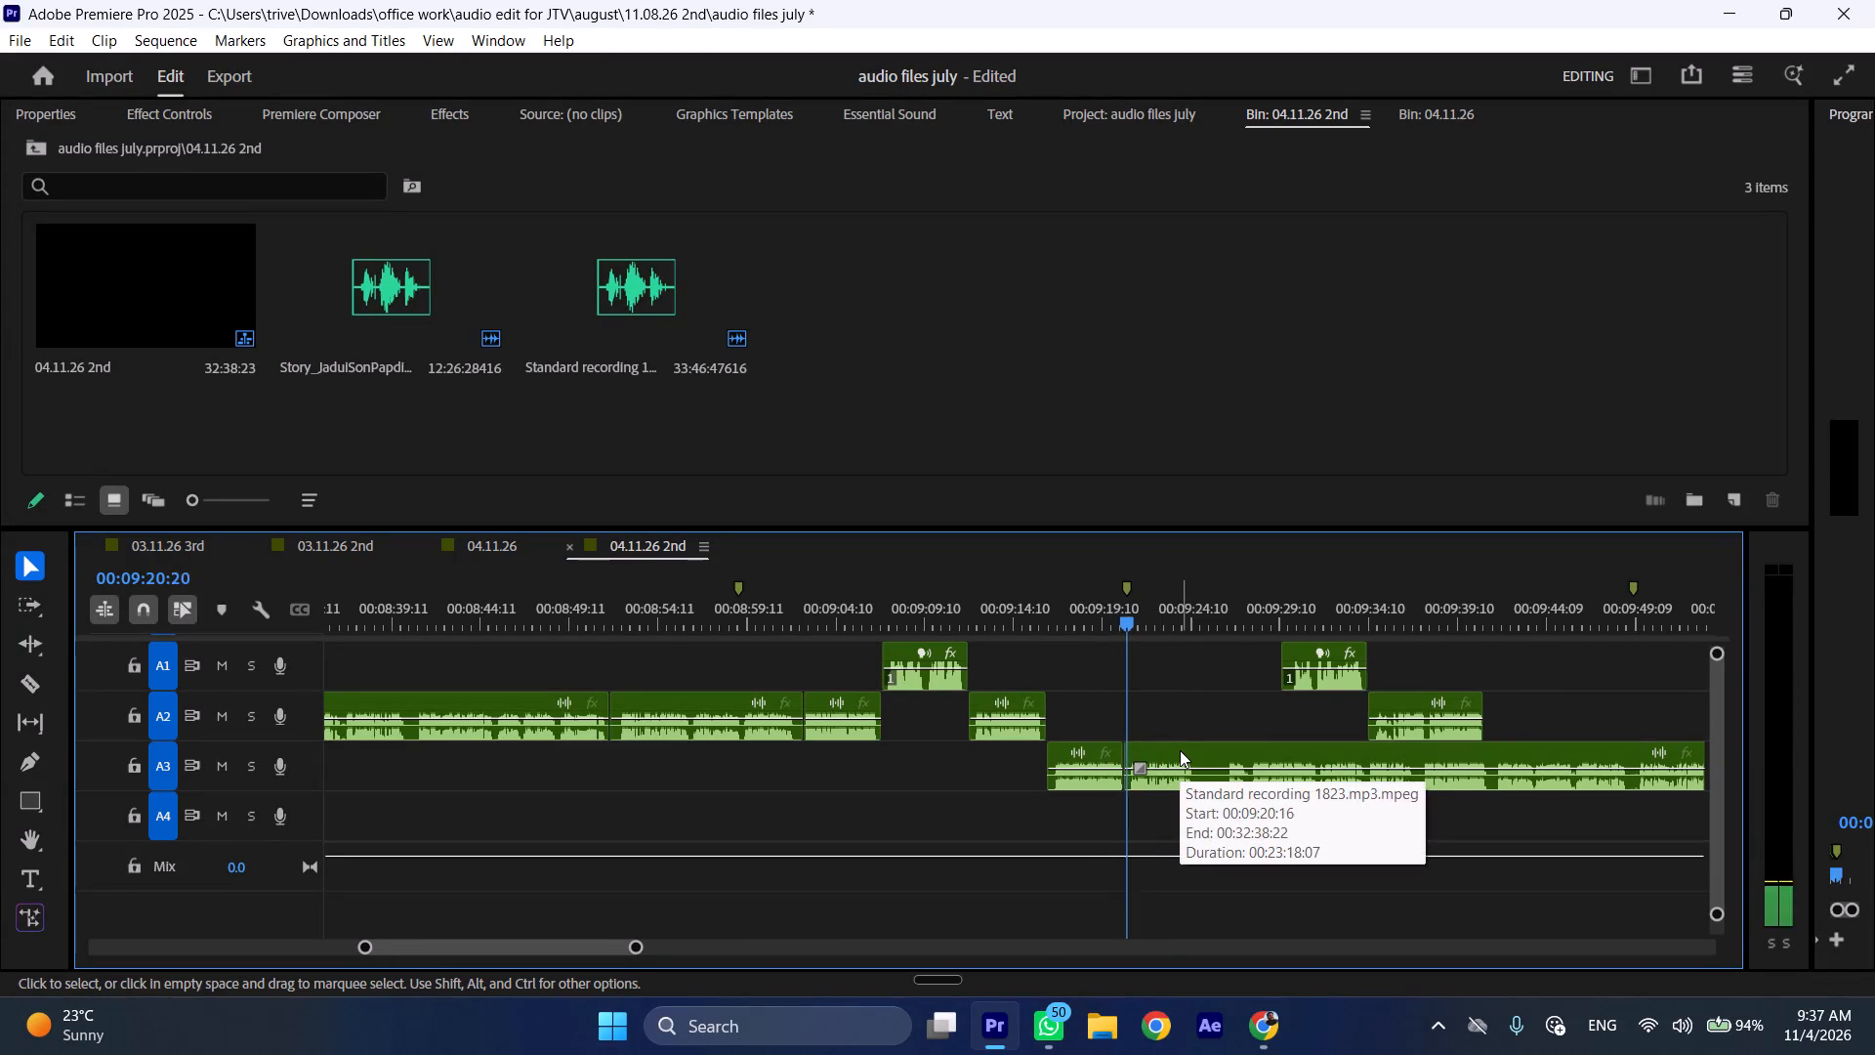
{"action": "left_click_drag", "start_coordinate": [1184, 604], "coordinate": [1198, 606]}
{"action": "key", "text": "shift+c"}
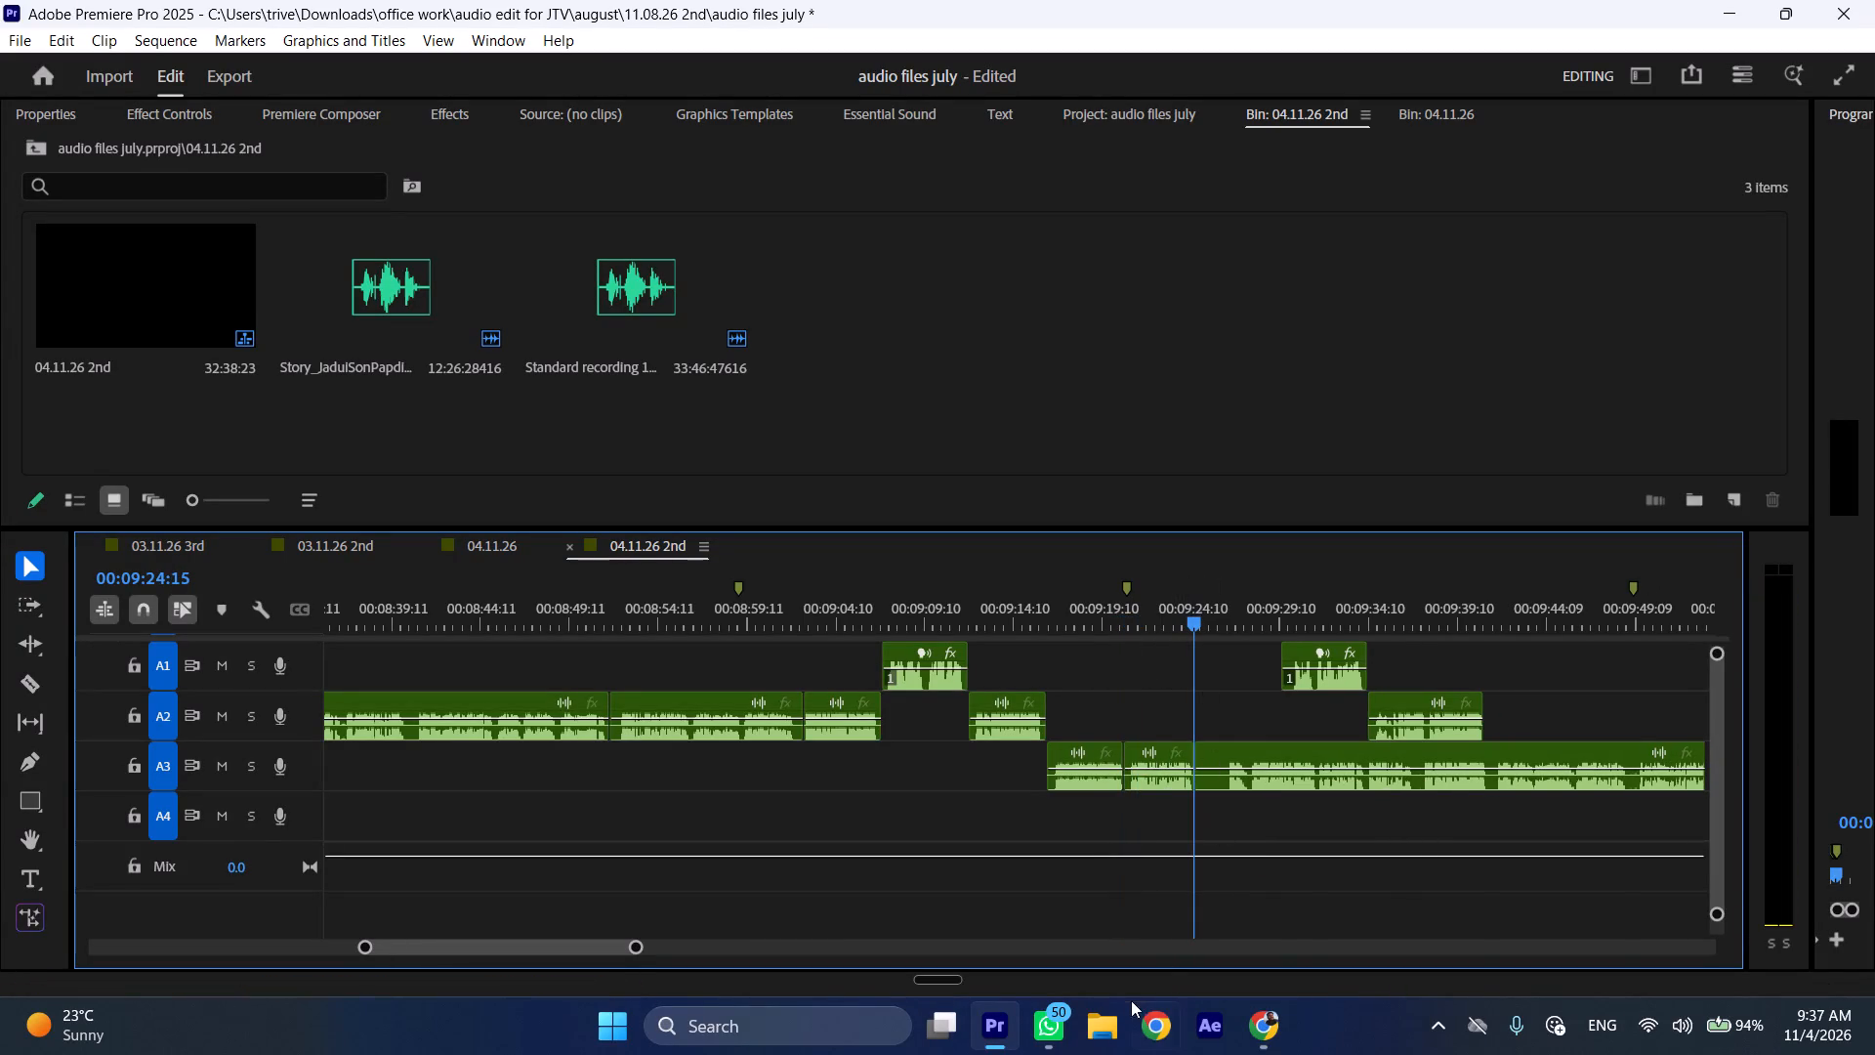
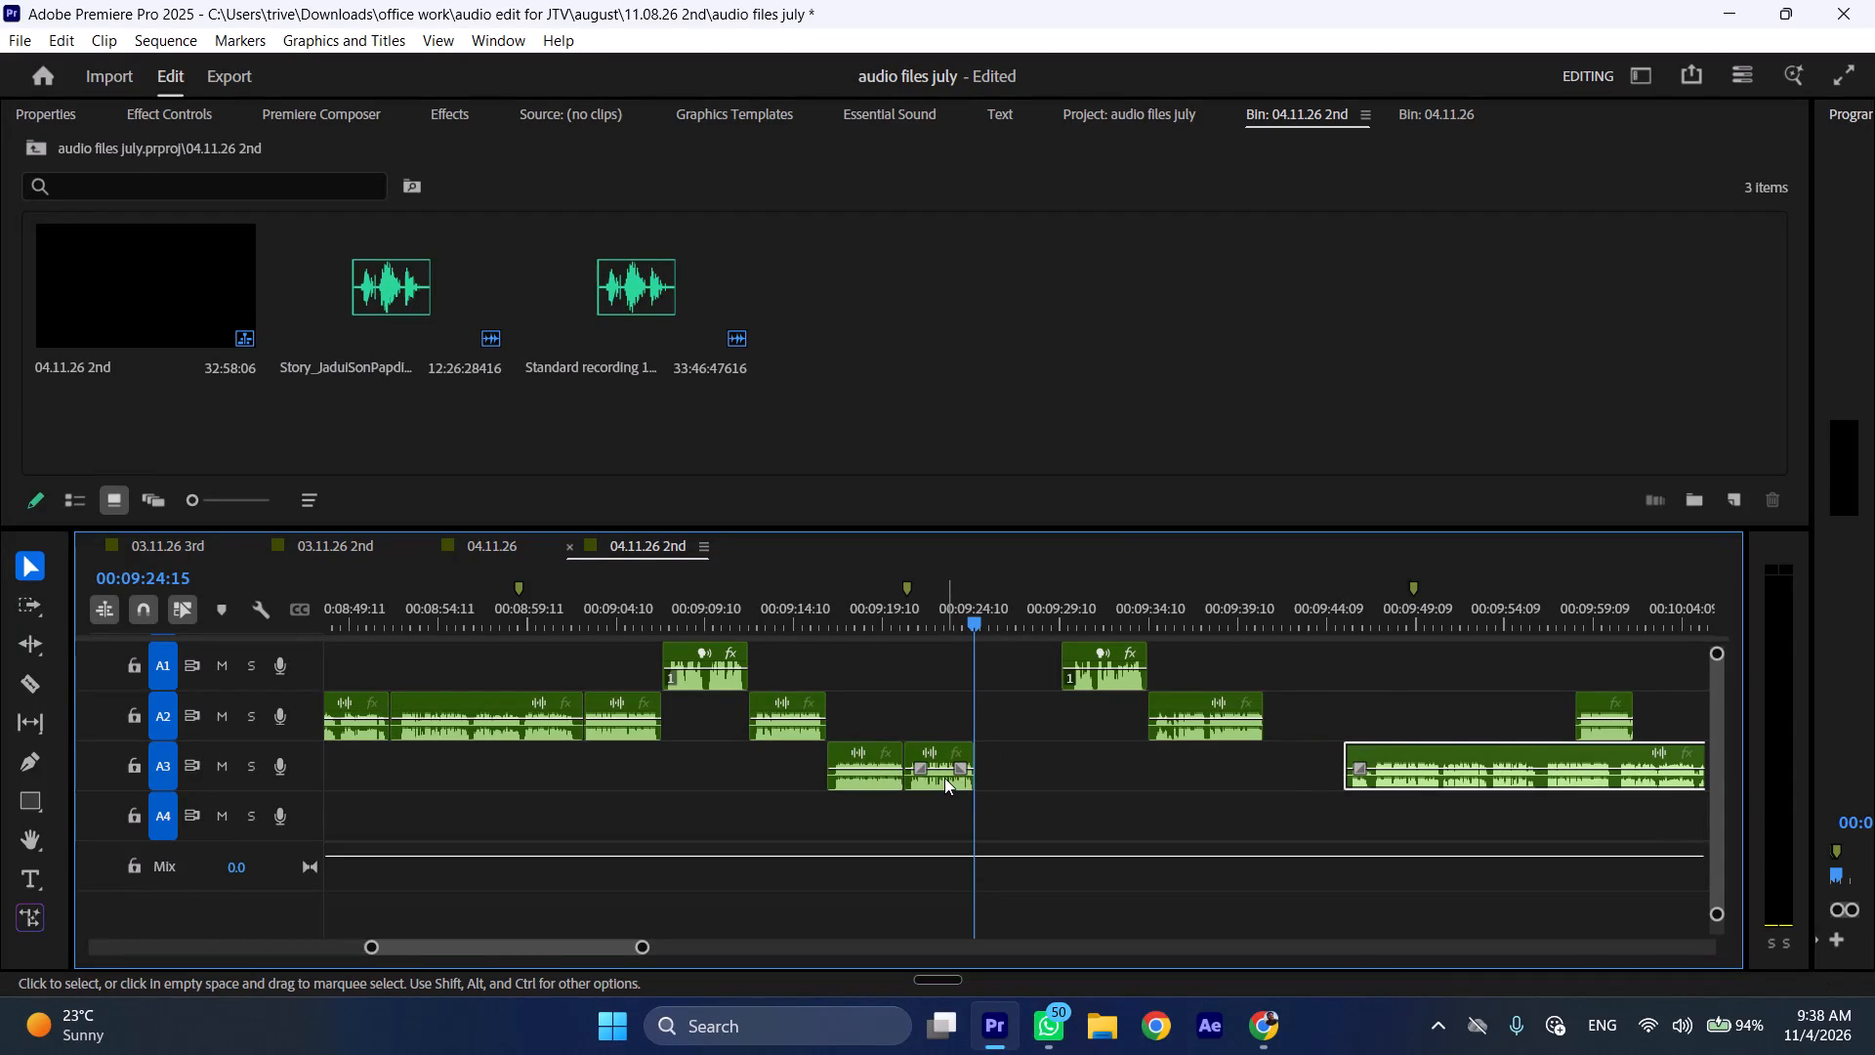
Ripple delete the gap between the short A3 clip ending at 00:09:24:15 and the next A1 clip, keeping the short clip on A3.
{"action": "left_click_drag", "start_coordinate": [944, 778], "coordinate": [952, 681]}
{"action": "left_click", "coordinate": [999, 672]}
{"action": "right_click", "coordinate": [999, 672]}
{"action": "left_click", "coordinate": [1025, 681]}
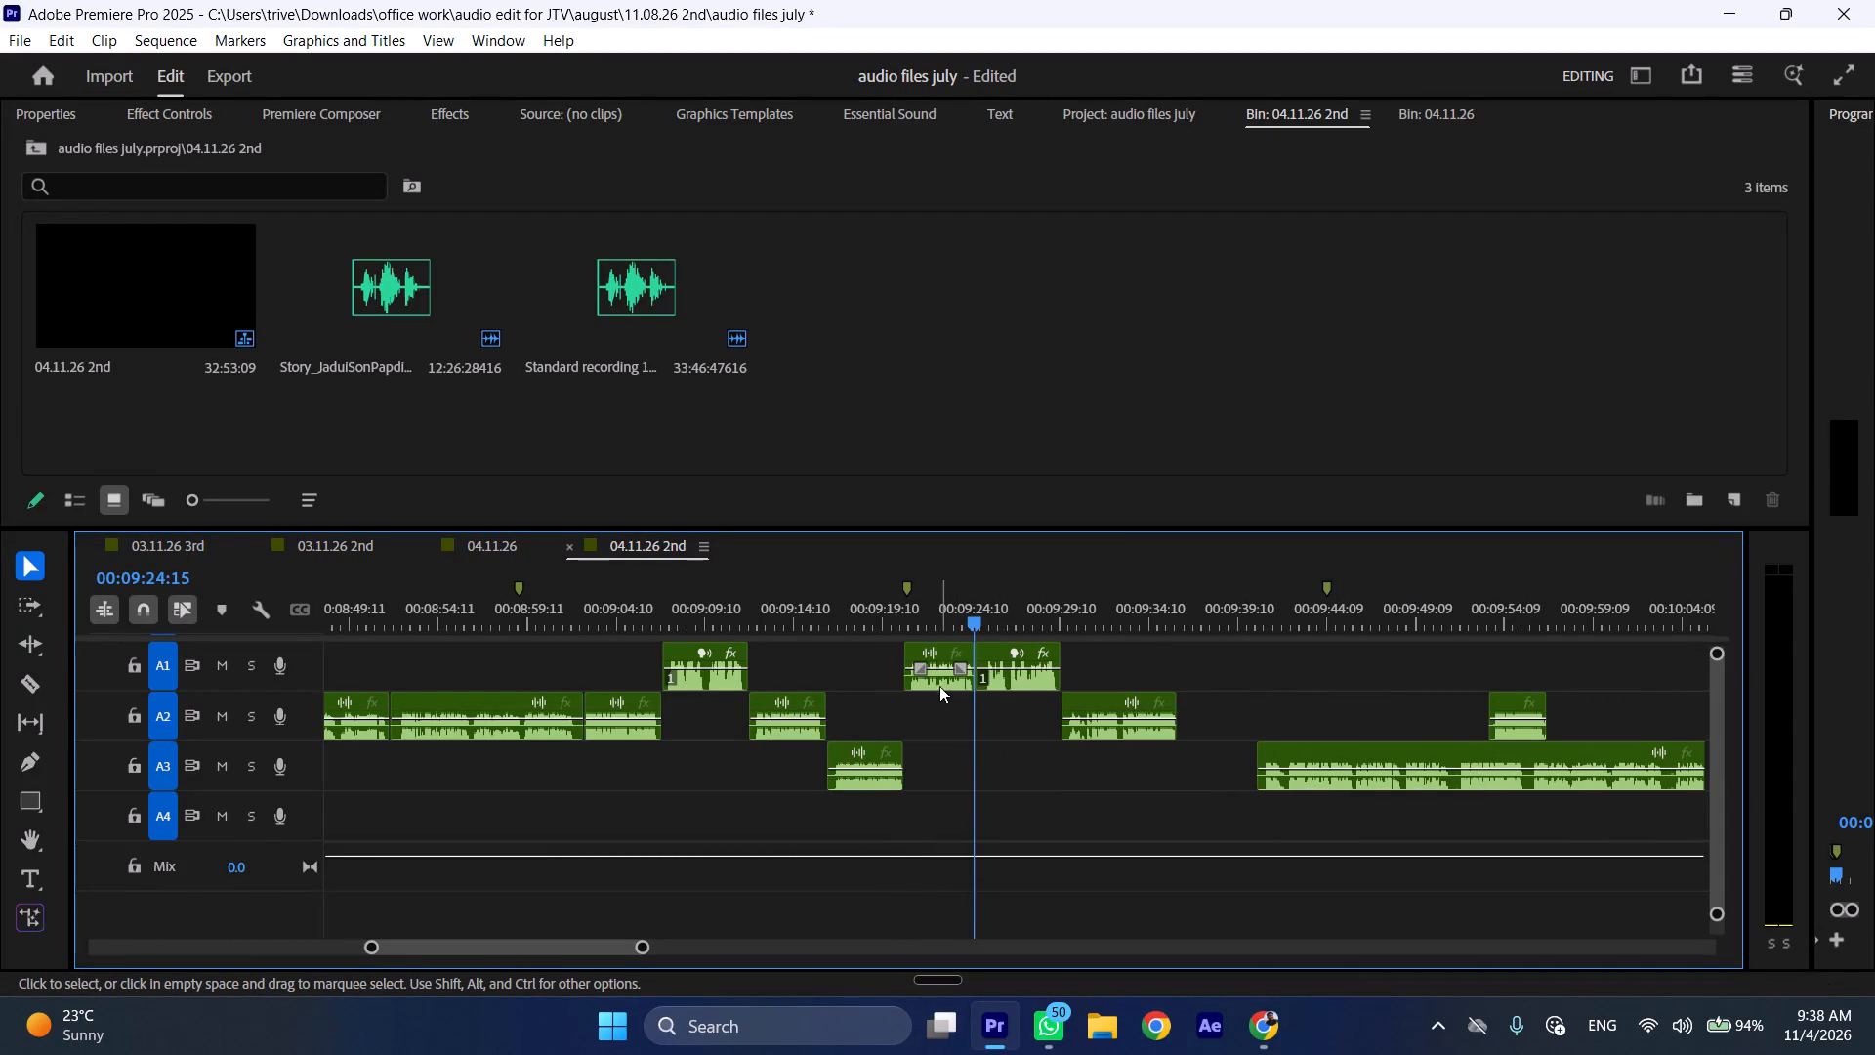
{"action": "left_click_drag", "start_coordinate": [938, 683], "coordinate": [940, 767]}
Move the long A3 clip earlier so it starts at 00:09:36:02, right where the preceding A2 clip ends.
{"action": "scroll", "coordinate": [1091, 783], "scroll_direction": "down", "scroll_amount": 6}
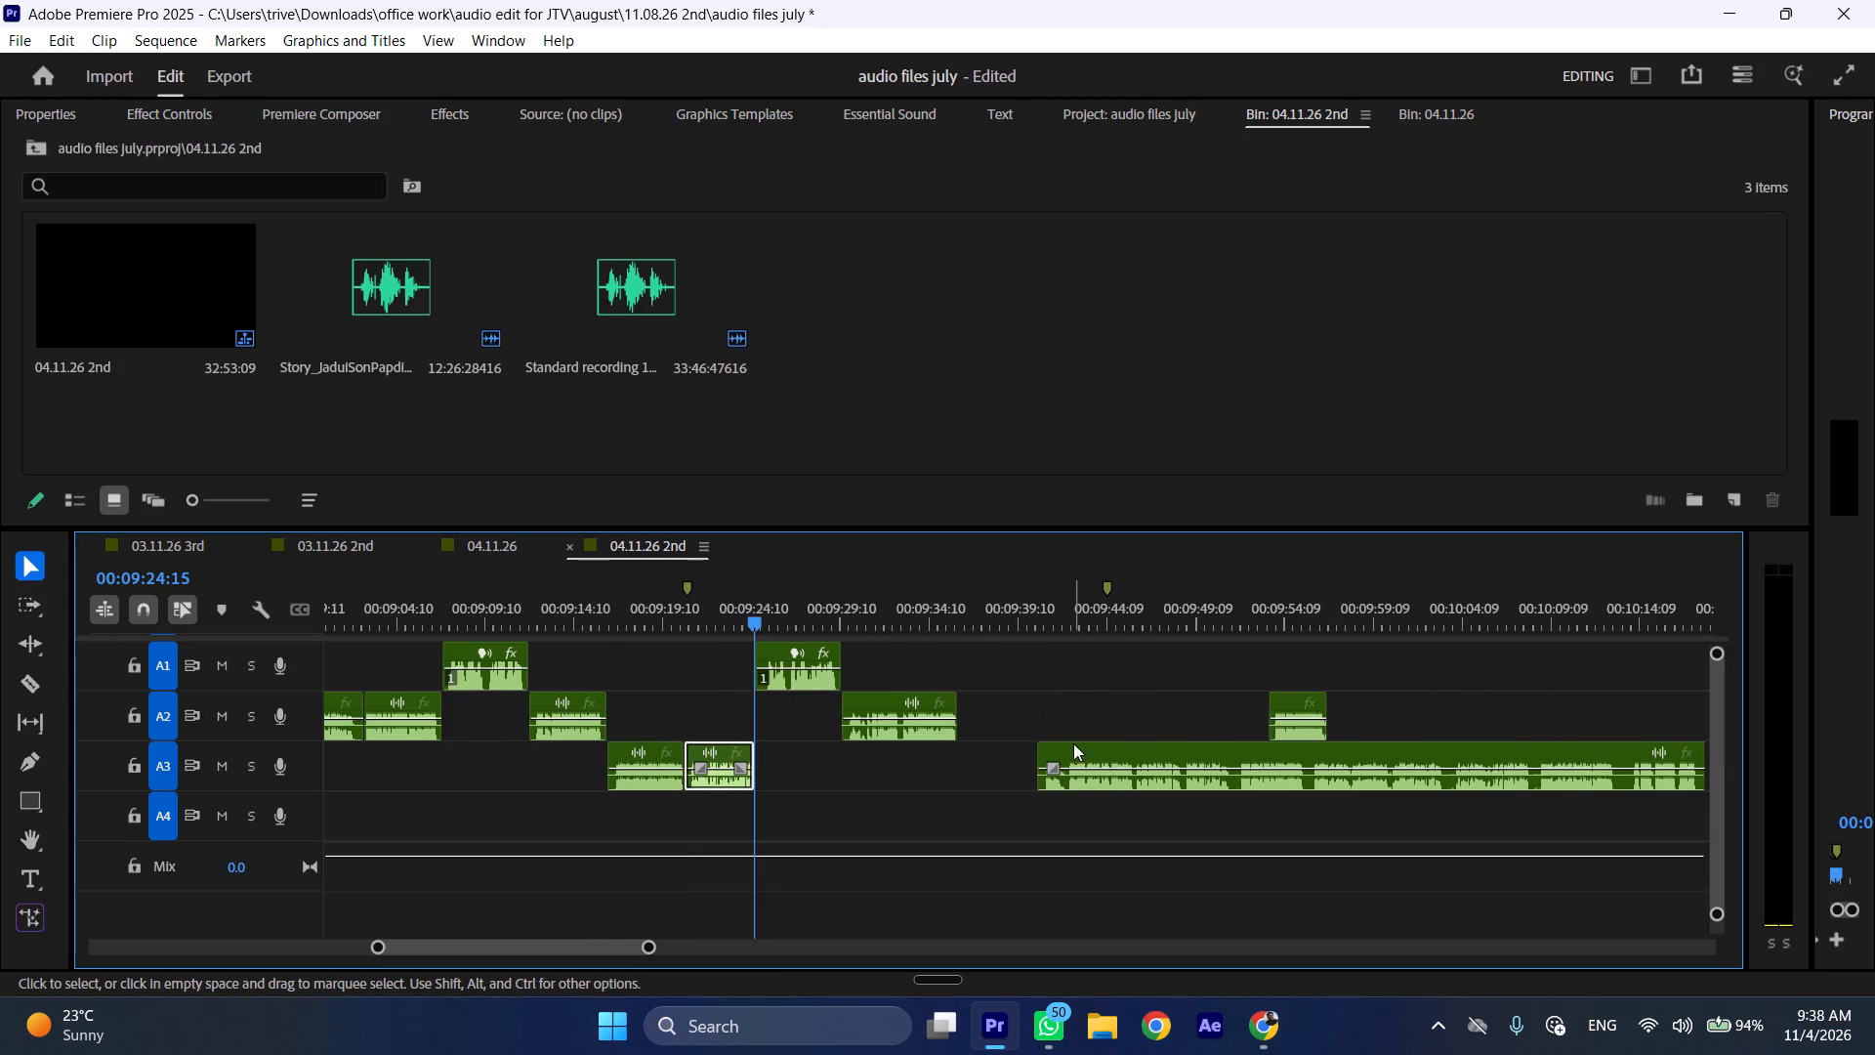
{"action": "left_click_drag", "start_coordinate": [1077, 748], "coordinate": [992, 753]}
Play the opening of the long A3 clip and ripple trim about 1.5 seconds off its start, keeping the start at 00:09:36:02.
{"action": "left_click", "coordinate": [942, 617]}
{"action": "key", "text": "space"}
{"action": "type", "text": "l"}
{"action": "scroll", "coordinate": [979, 691], "scroll_direction": "down", "scroll_amount": 5}
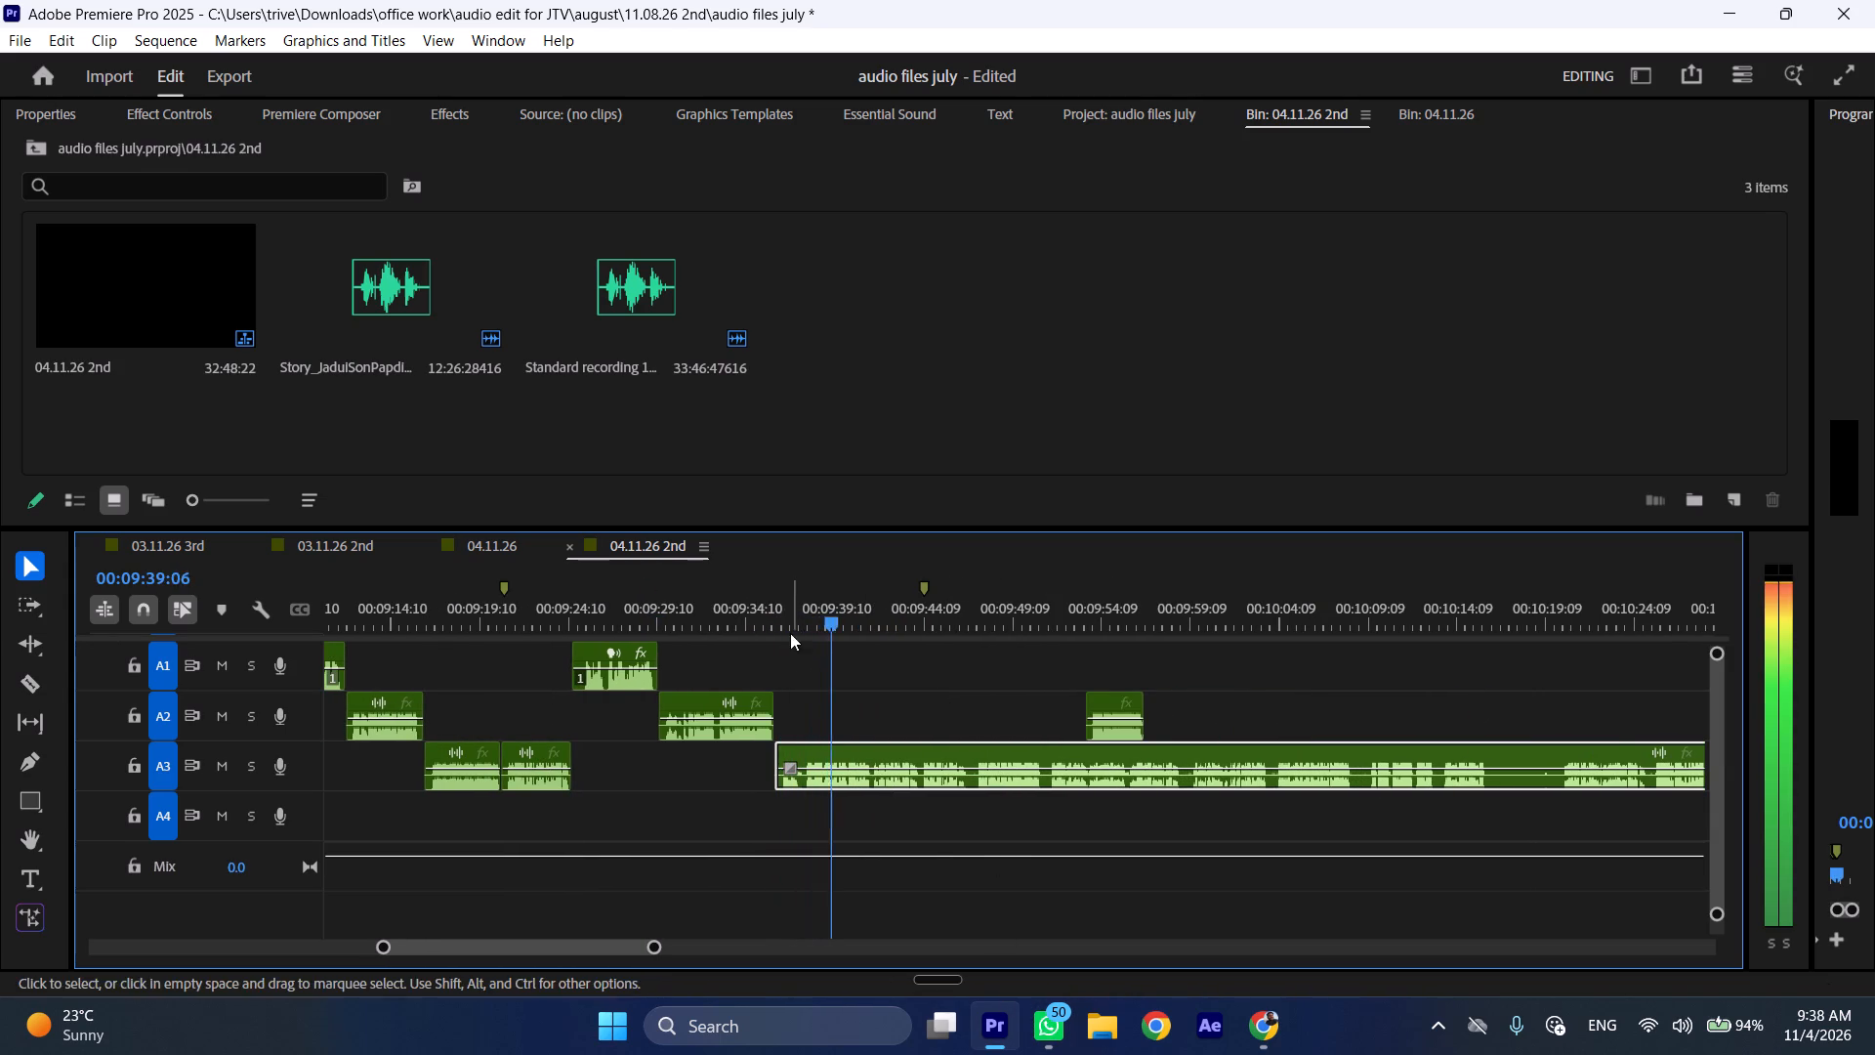
{"action": "left_click", "coordinate": [800, 614]}
{"action": "key", "text": "shift+c"}
{"action": "key", "text": "ctrl+shift+d"}
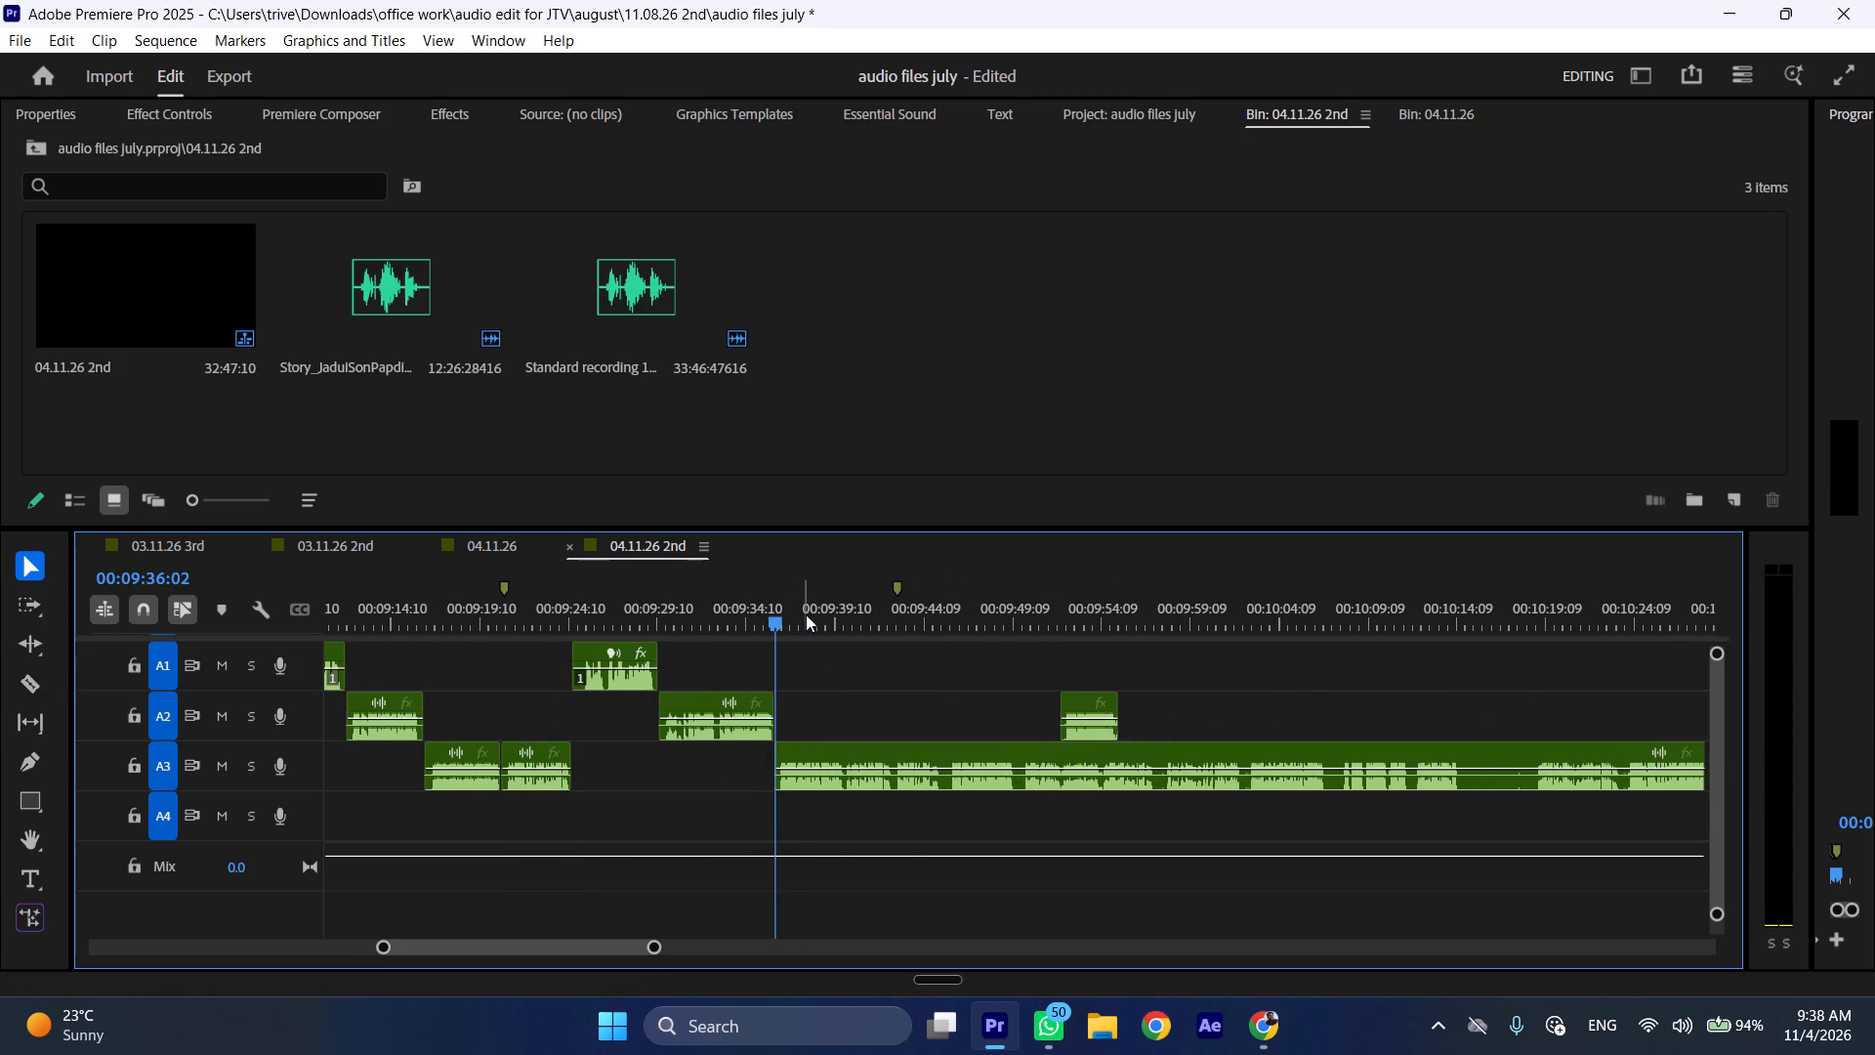
Play the long A3 clip at increased speed from 00:09:36:02 to locate the next cut point in the speech.
{"action": "key", "text": "space"}
{"action": "key", "text": "l"}
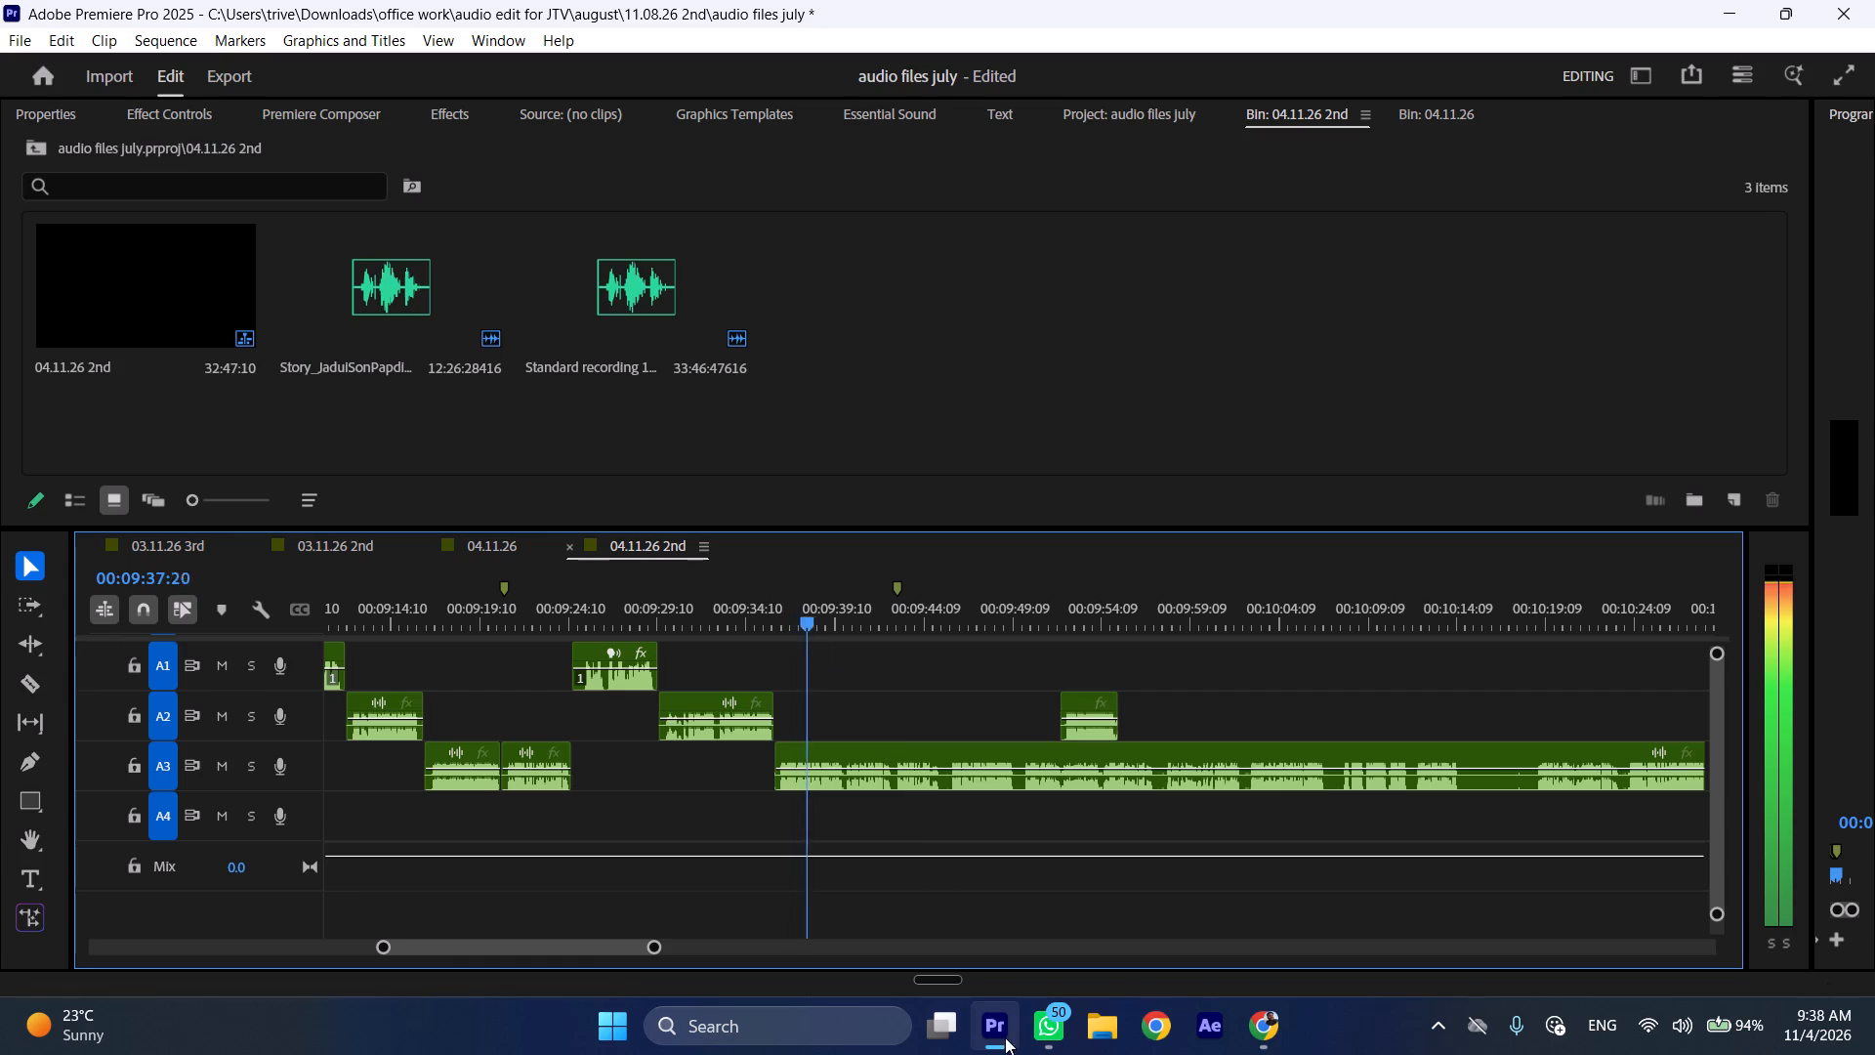
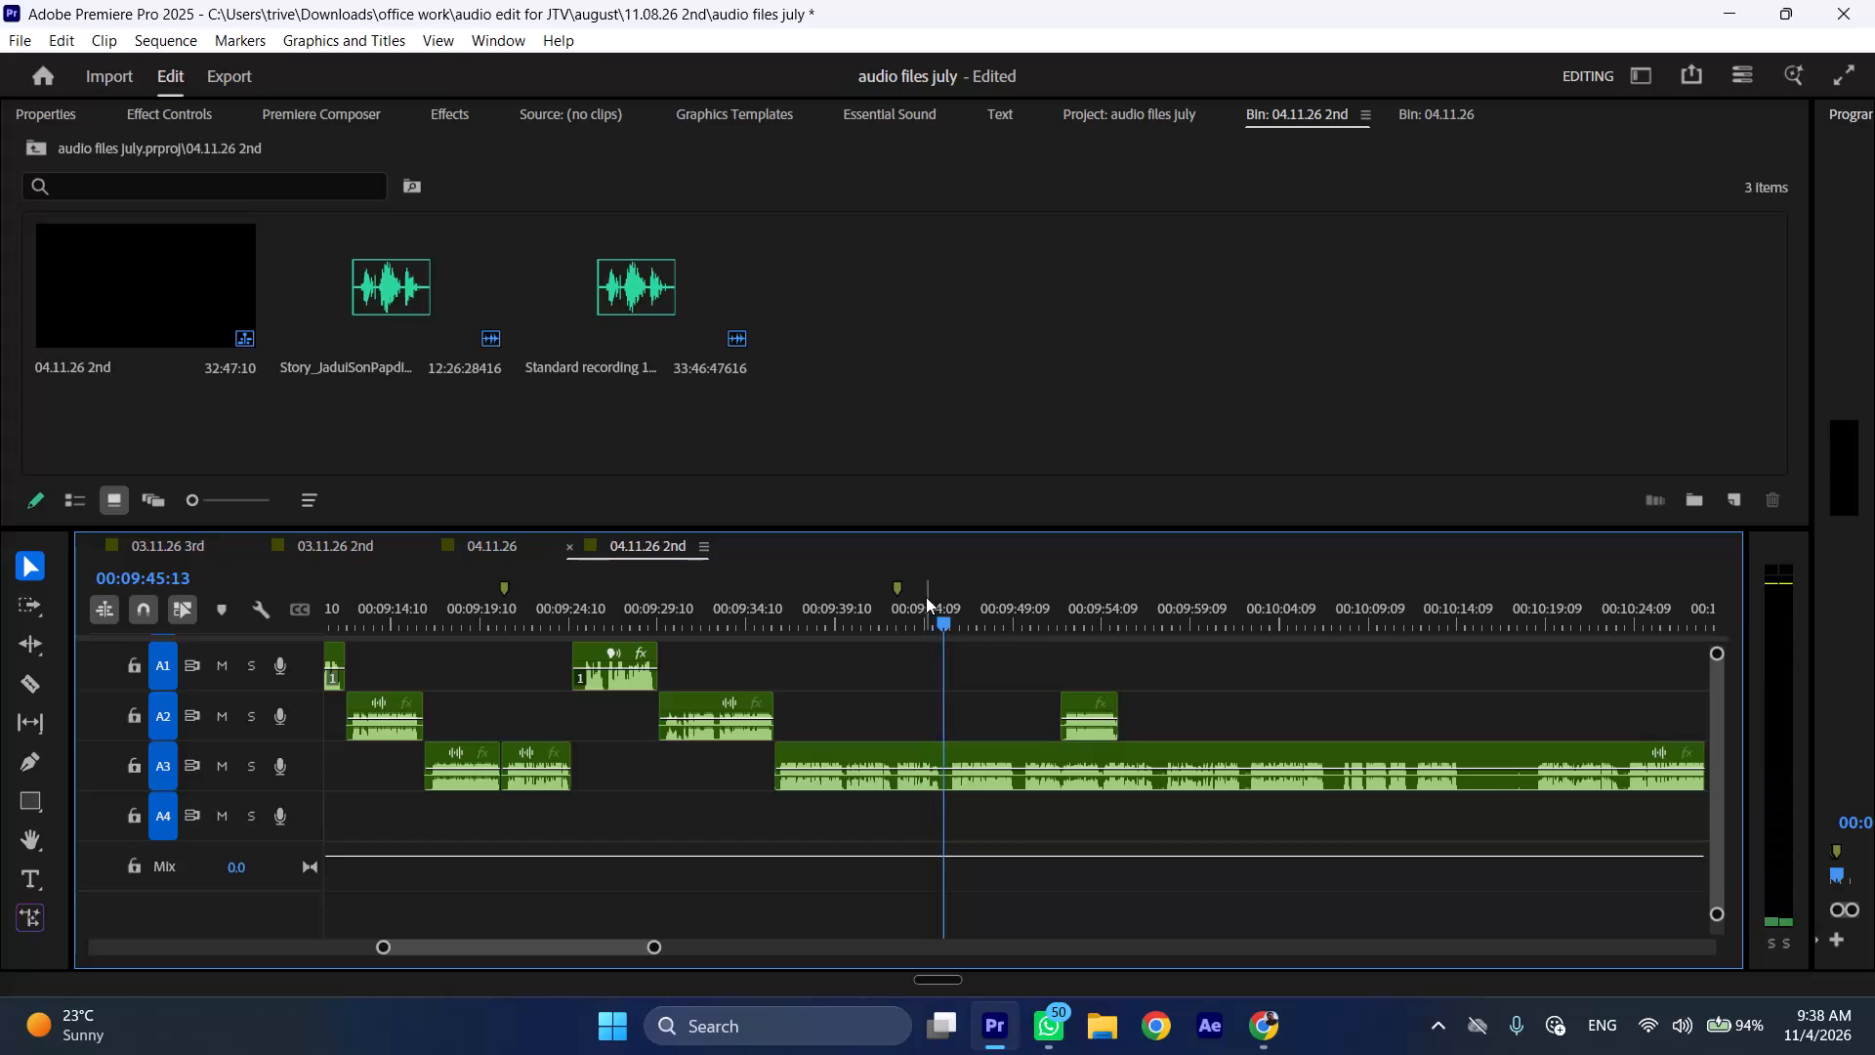
Move the short A2 clip to start at 00:09:45:13 and shift the long remaining A3 clip later to about 00:09:54.
{"action": "left_click_drag", "start_coordinate": [1071, 697], "coordinate": [960, 699]}
{"action": "left_click_drag", "start_coordinate": [976, 751], "coordinate": [1129, 751]}
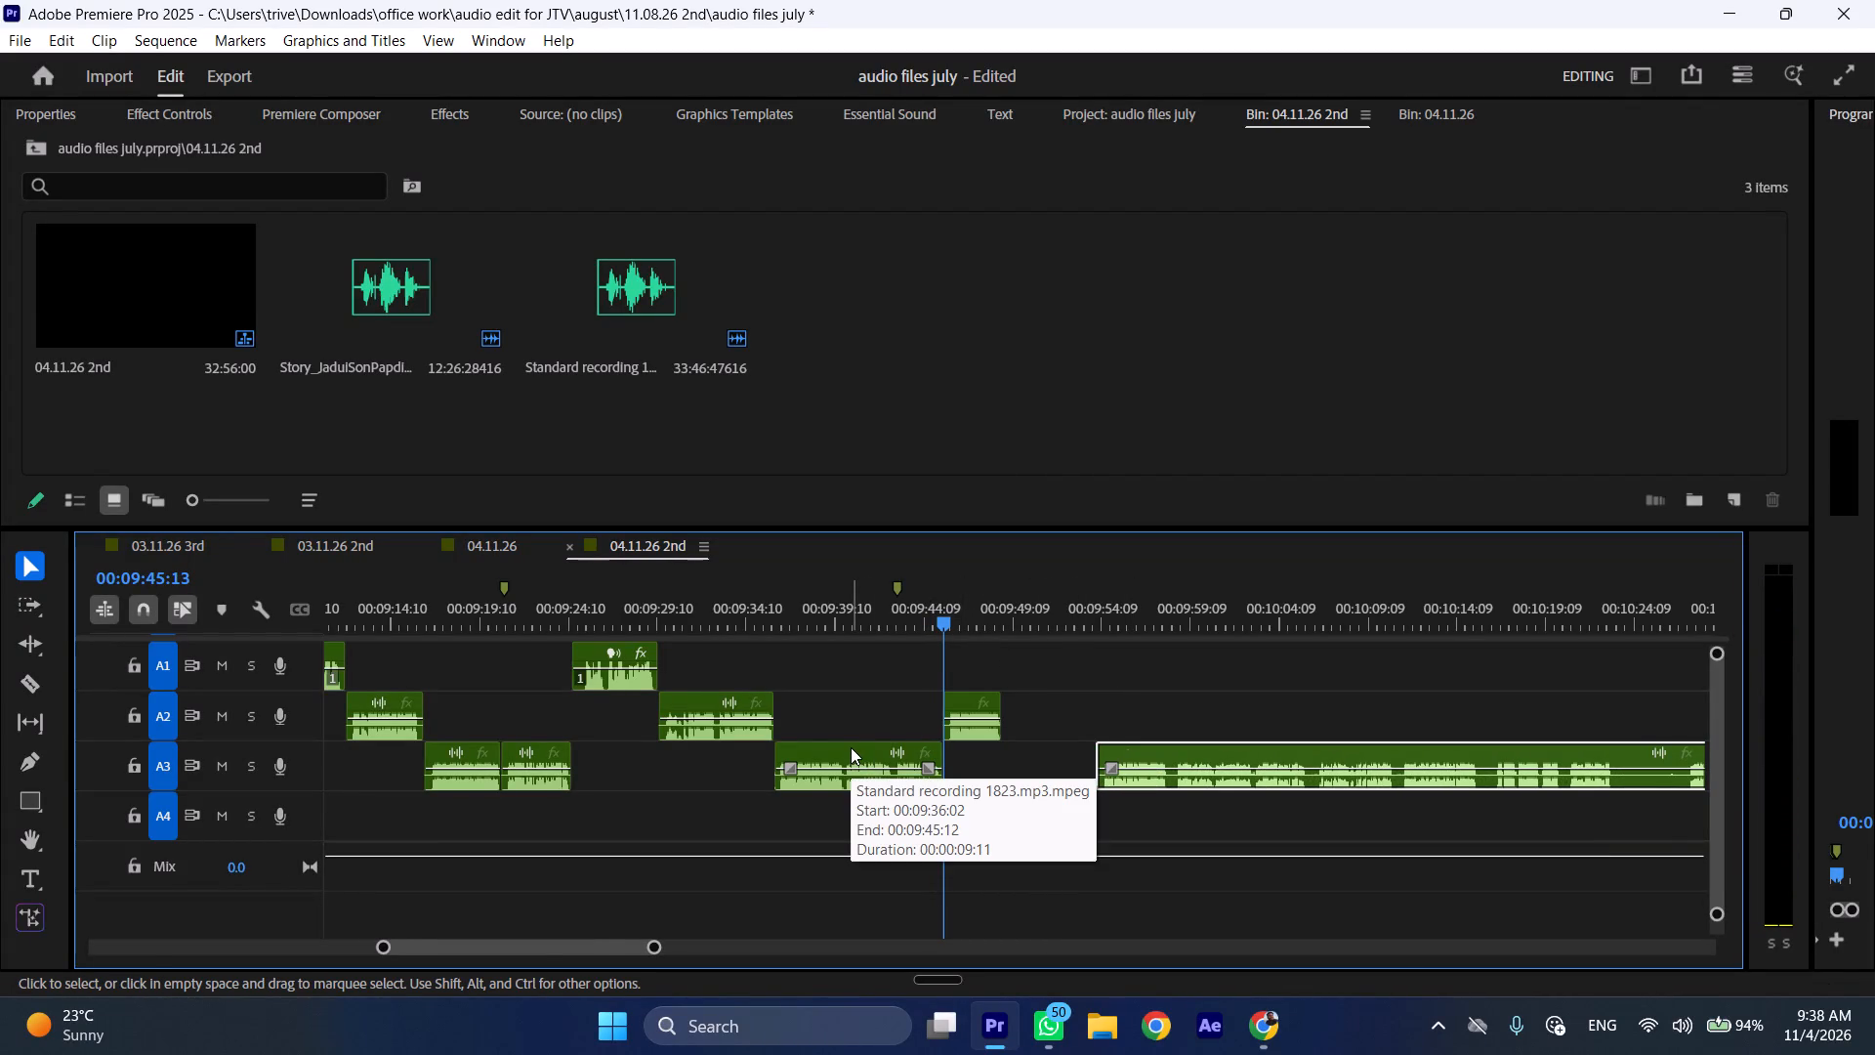
Move the A3 clip starting at 00:09:36:02 and the two adjoining short A3 clips before it up to A2, keeping their timing.
{"action": "left_click_drag", "start_coordinate": [851, 747], "coordinate": [854, 724]}
{"action": "scroll", "coordinate": [830, 762], "scroll_direction": "up", "scroll_amount": 4}
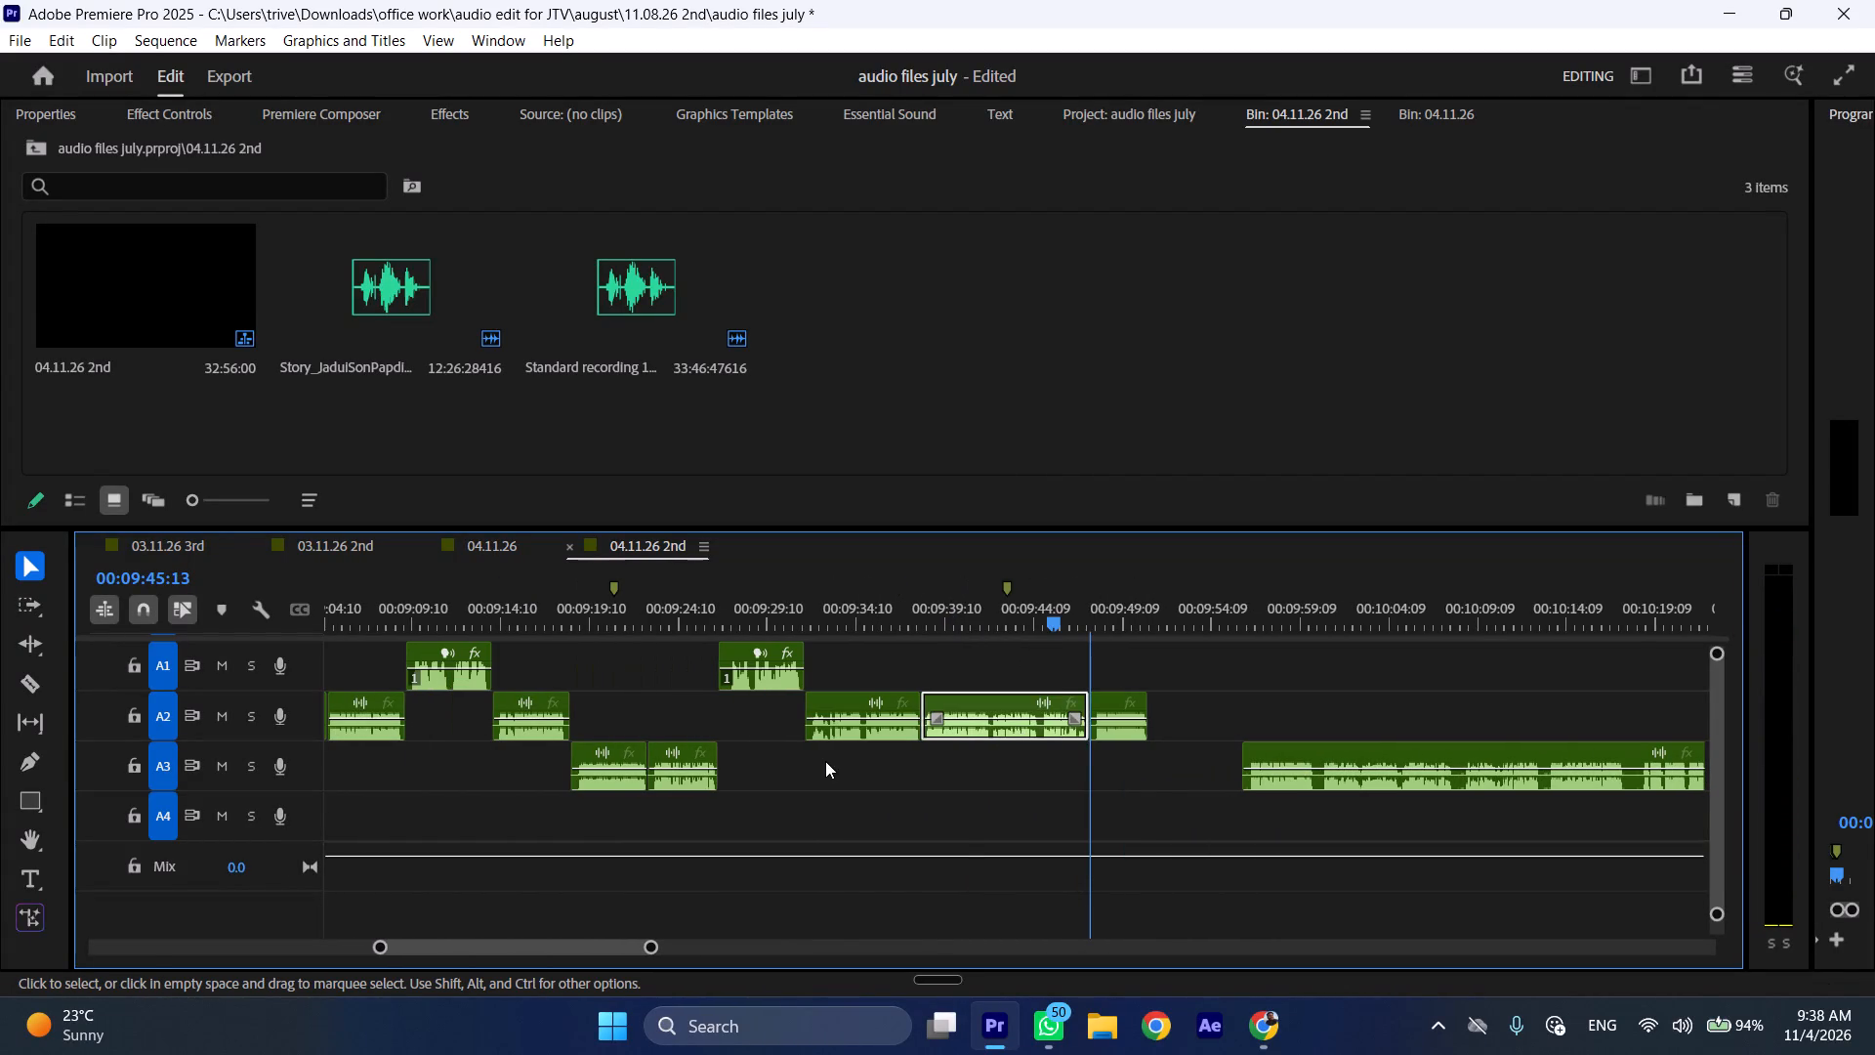
{"action": "left_click_drag", "start_coordinate": [780, 775], "coordinate": [599, 779]}
{"action": "left_click_drag", "start_coordinate": [617, 785], "coordinate": [617, 765]}
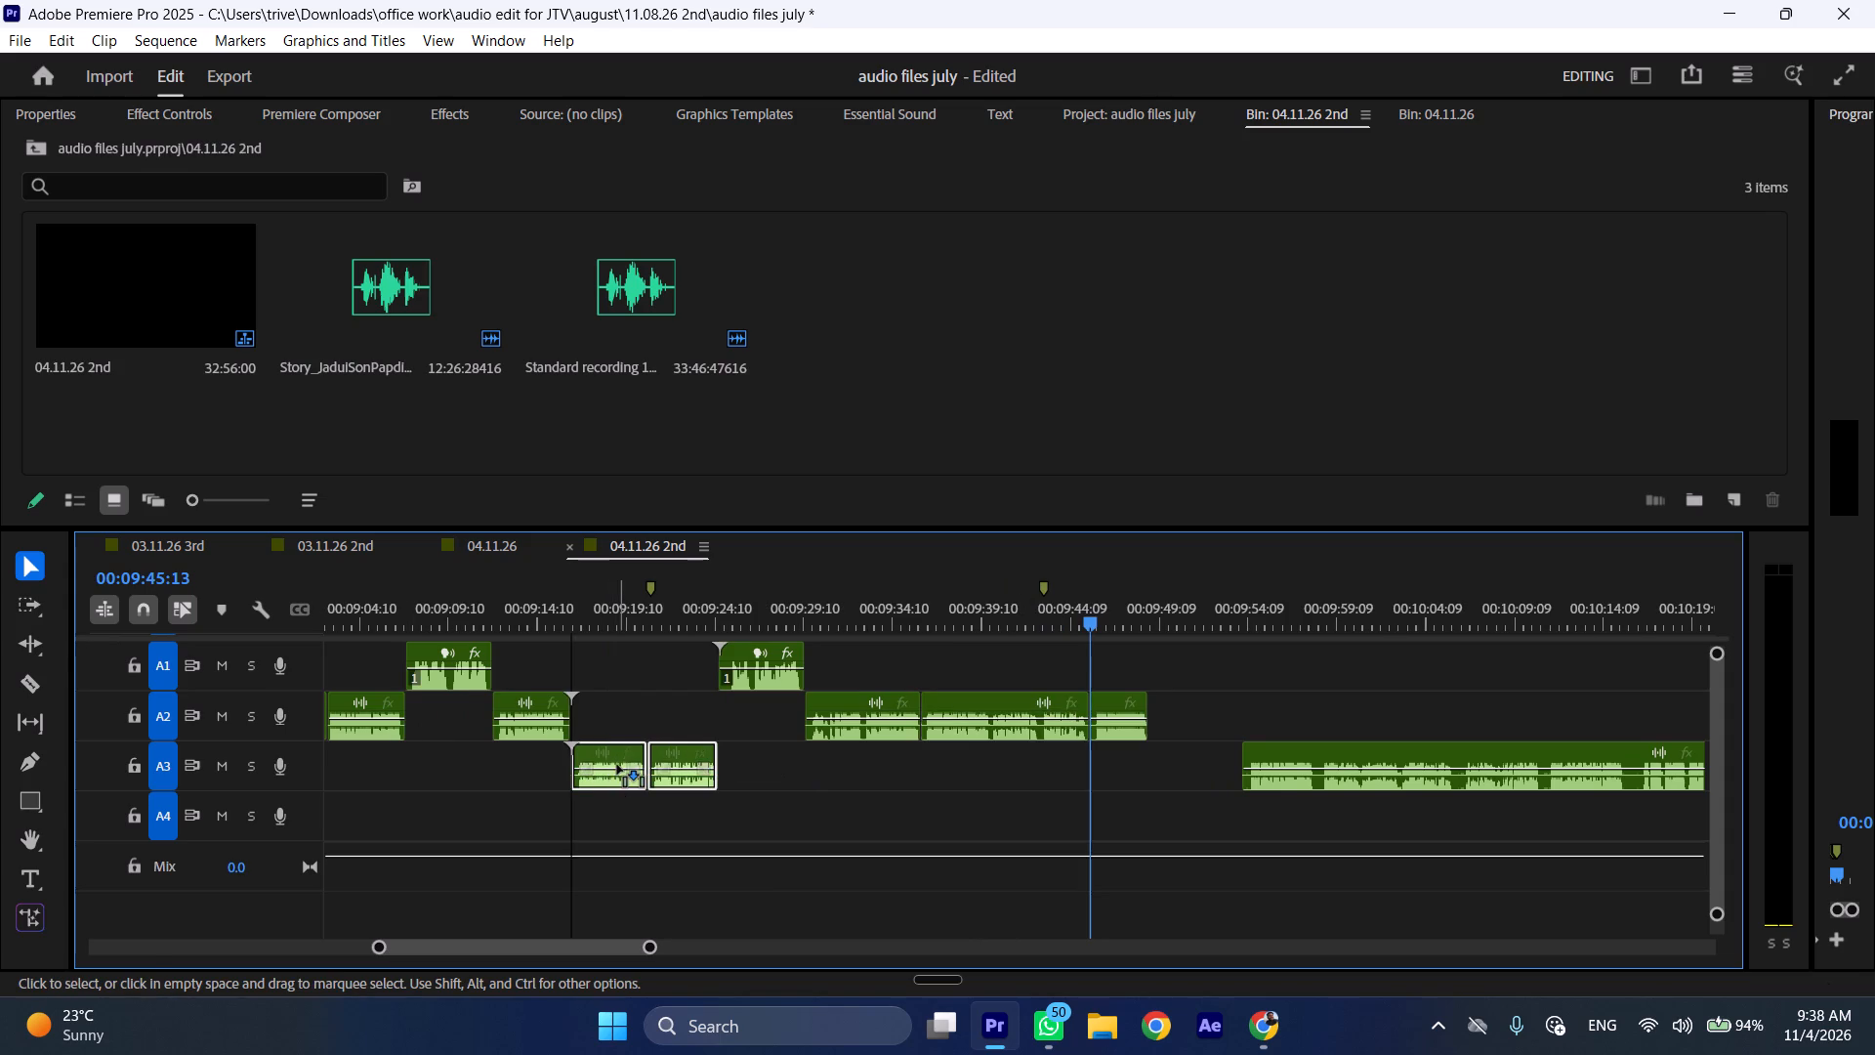
{"action": "left_click_drag", "start_coordinate": [617, 765], "coordinate": [622, 733]}
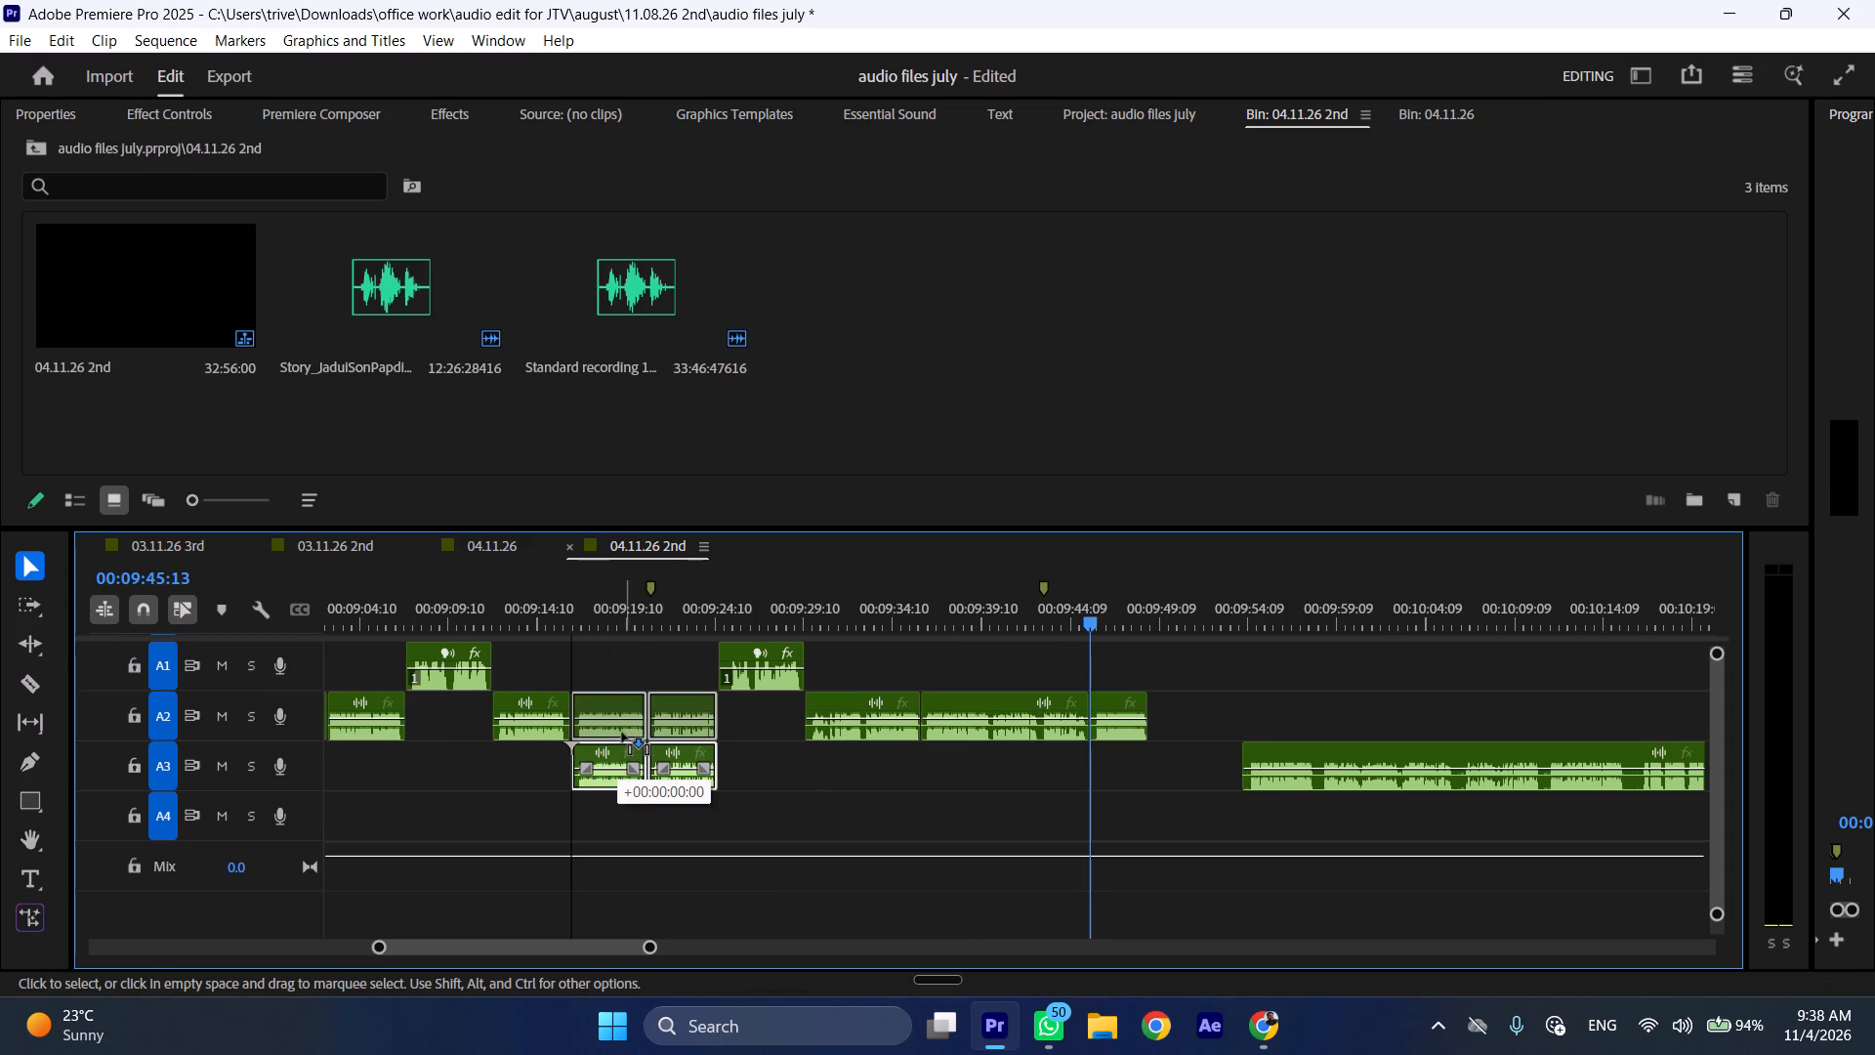
{"action": "left_click_drag", "start_coordinate": [622, 733], "coordinate": [610, 733]}
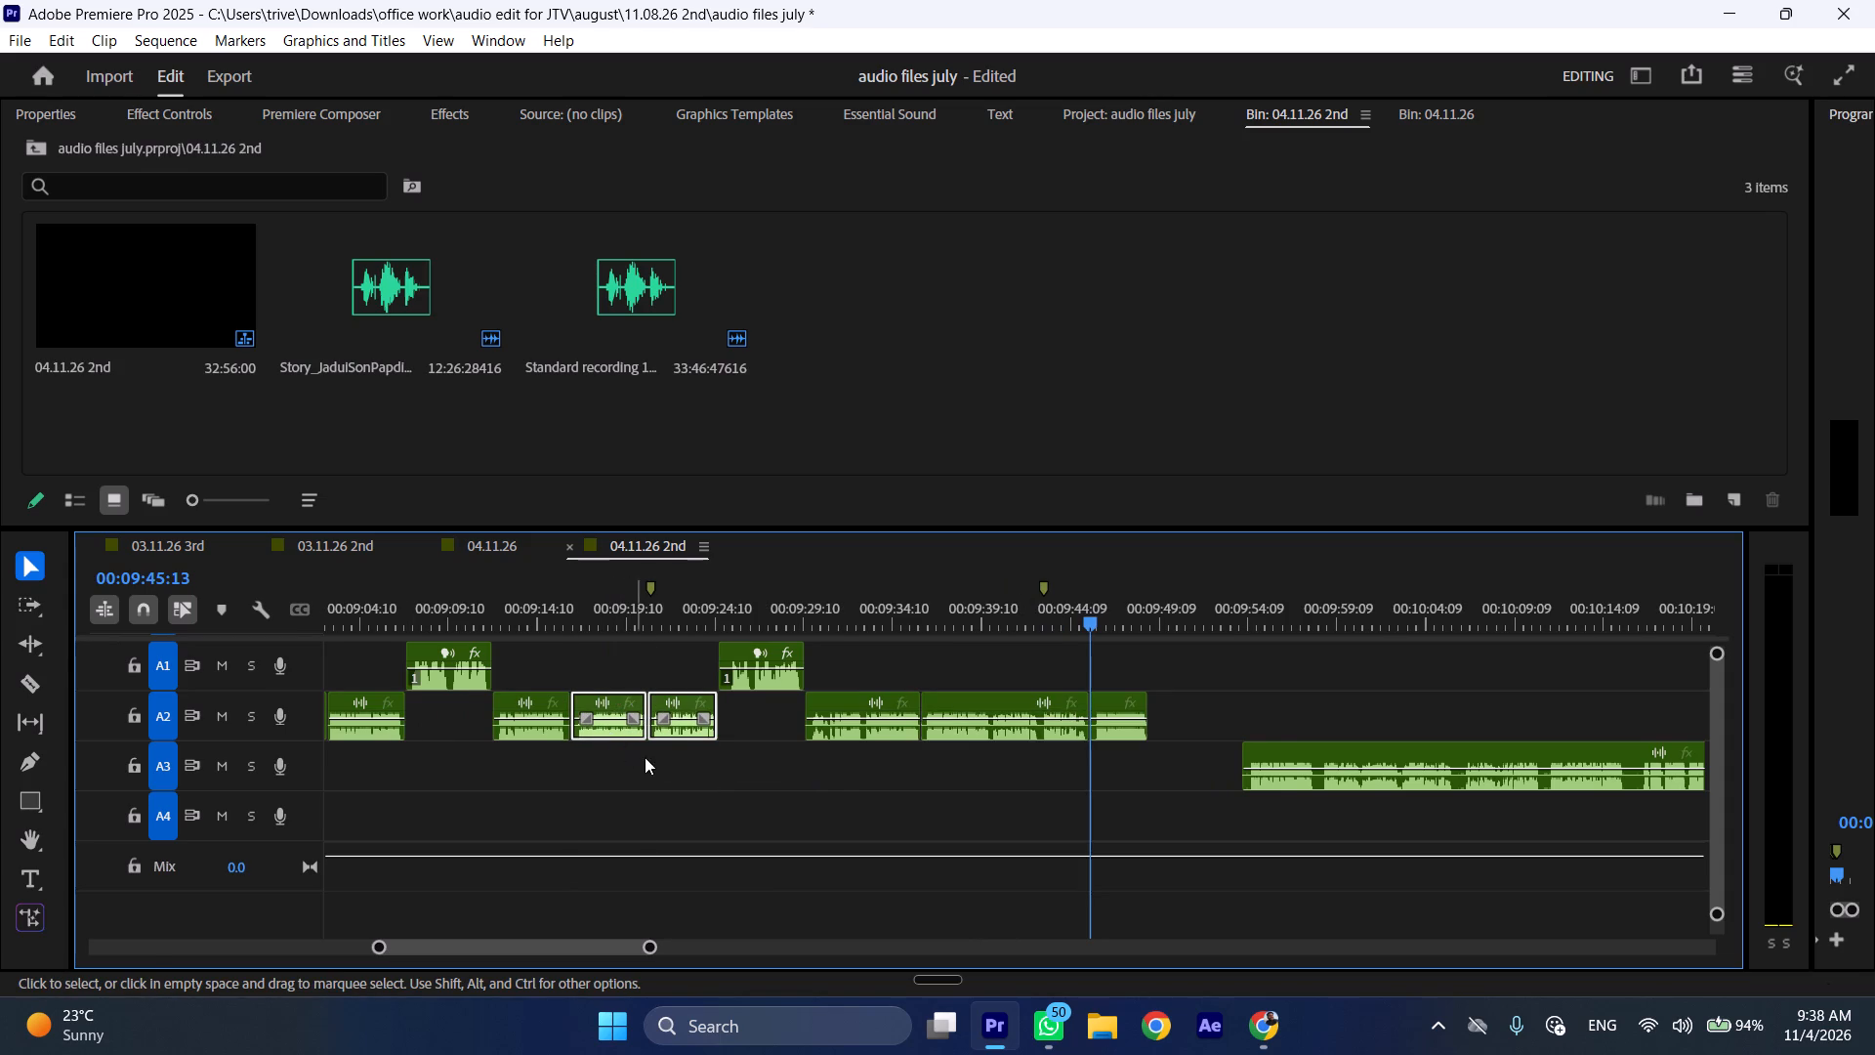
Play the opening of the long A3 clip at increased speed and cut it at 00:09:58:06.
{"action": "scroll", "coordinate": [844, 798], "scroll_direction": "down", "scroll_amount": 6}
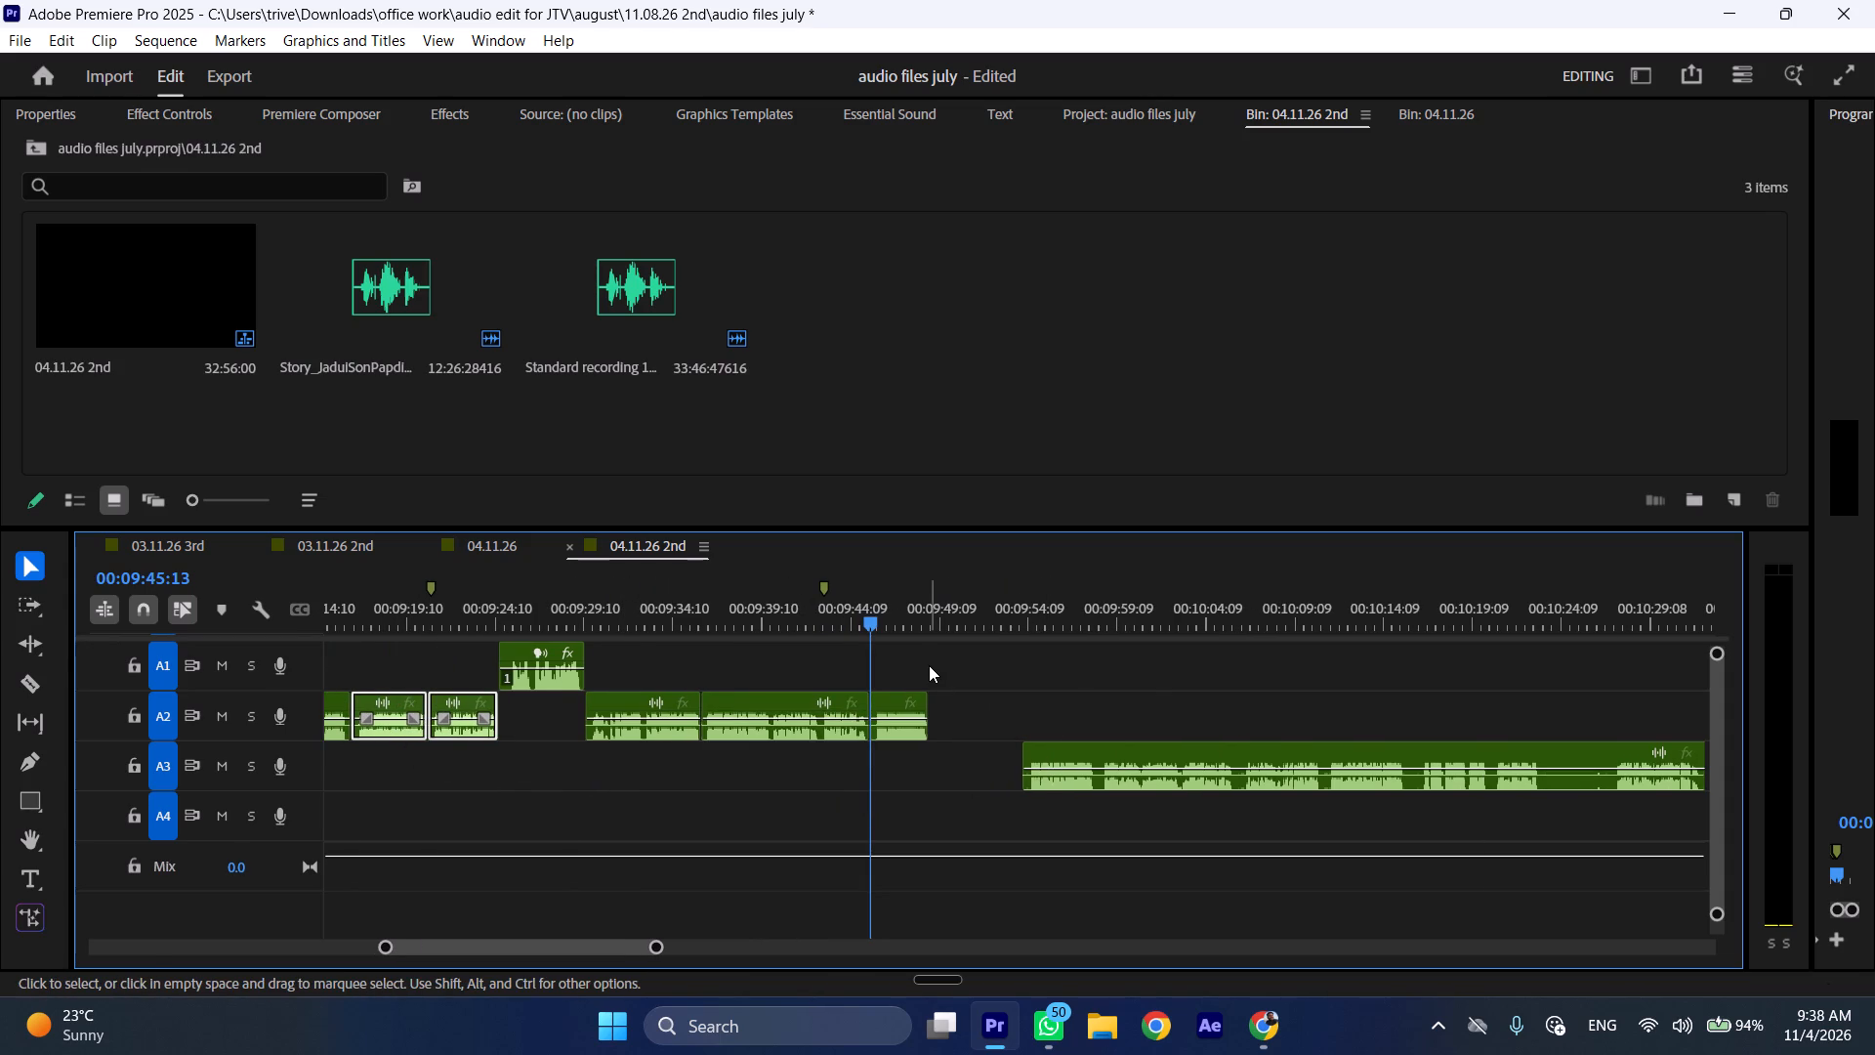
{"action": "left_click", "coordinate": [1028, 611]}
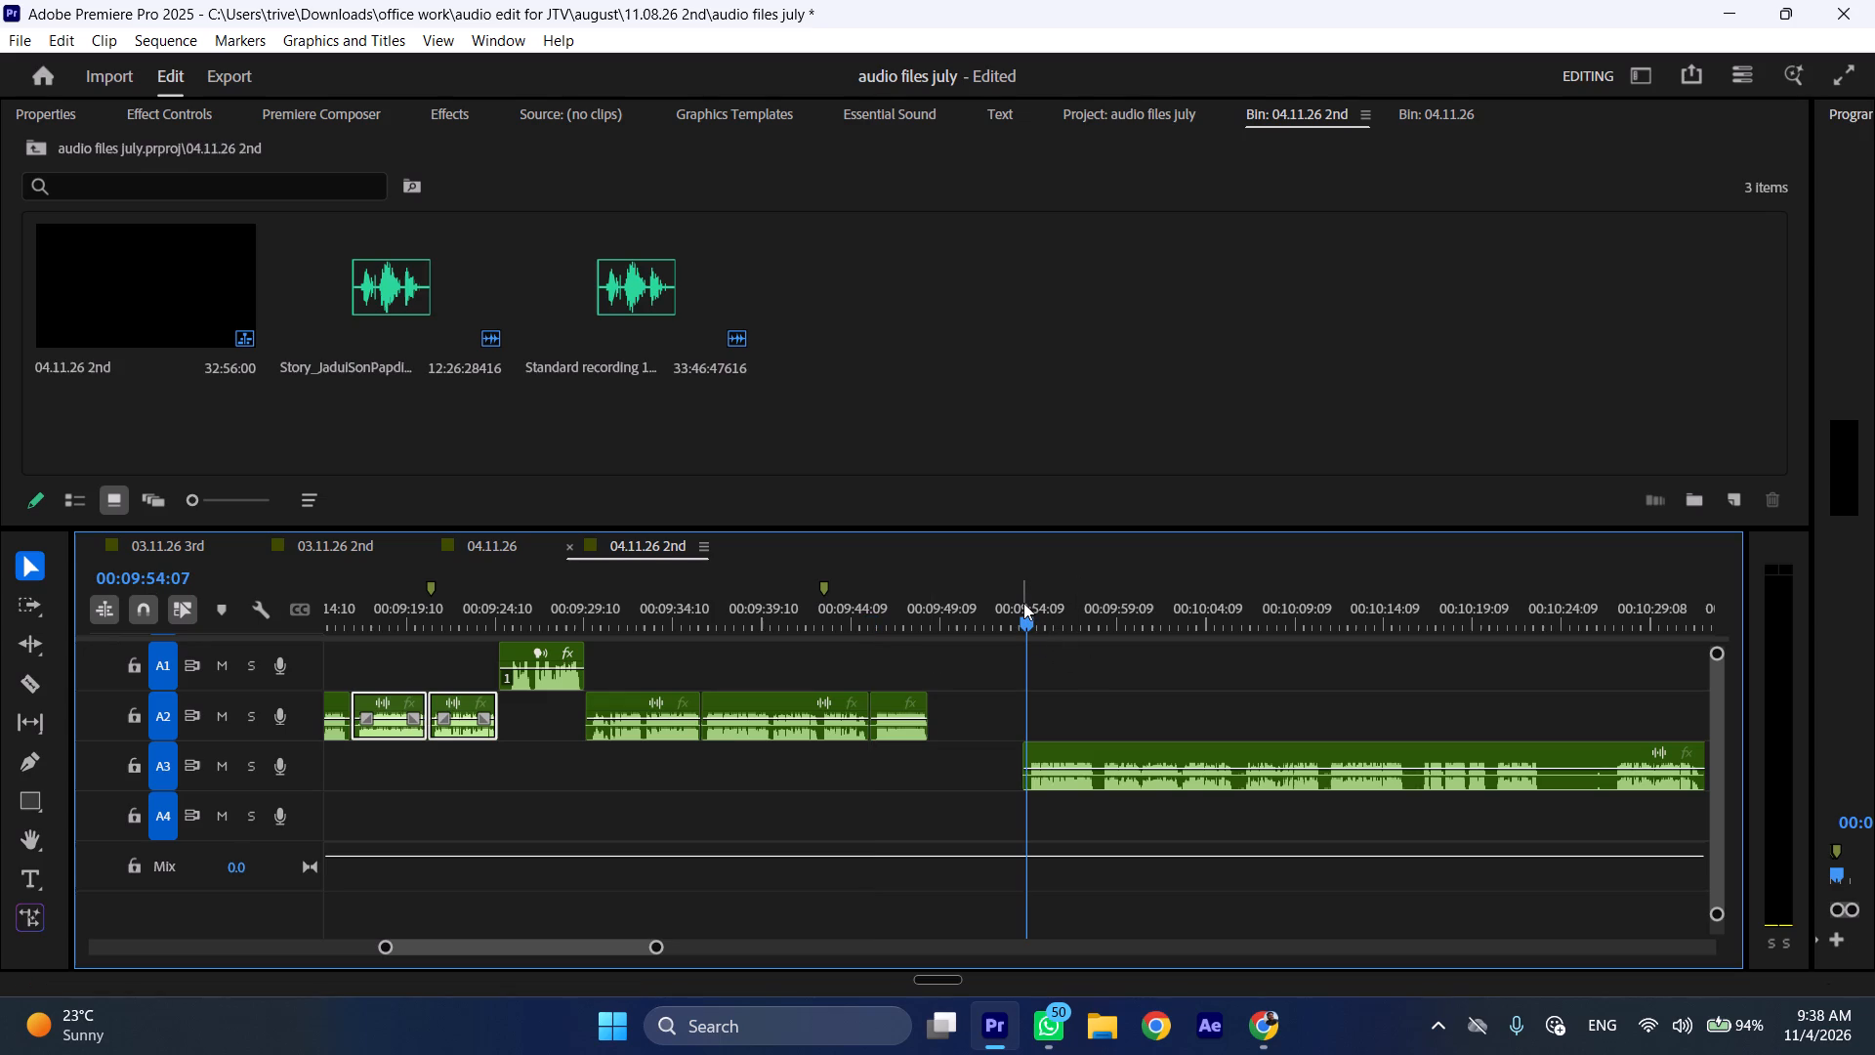
{"action": "key", "text": "space"}
{"action": "type", "text": "l"}
{"action": "scroll", "coordinate": [1018, 610], "scroll_direction": "down", "scroll_amount": 6}
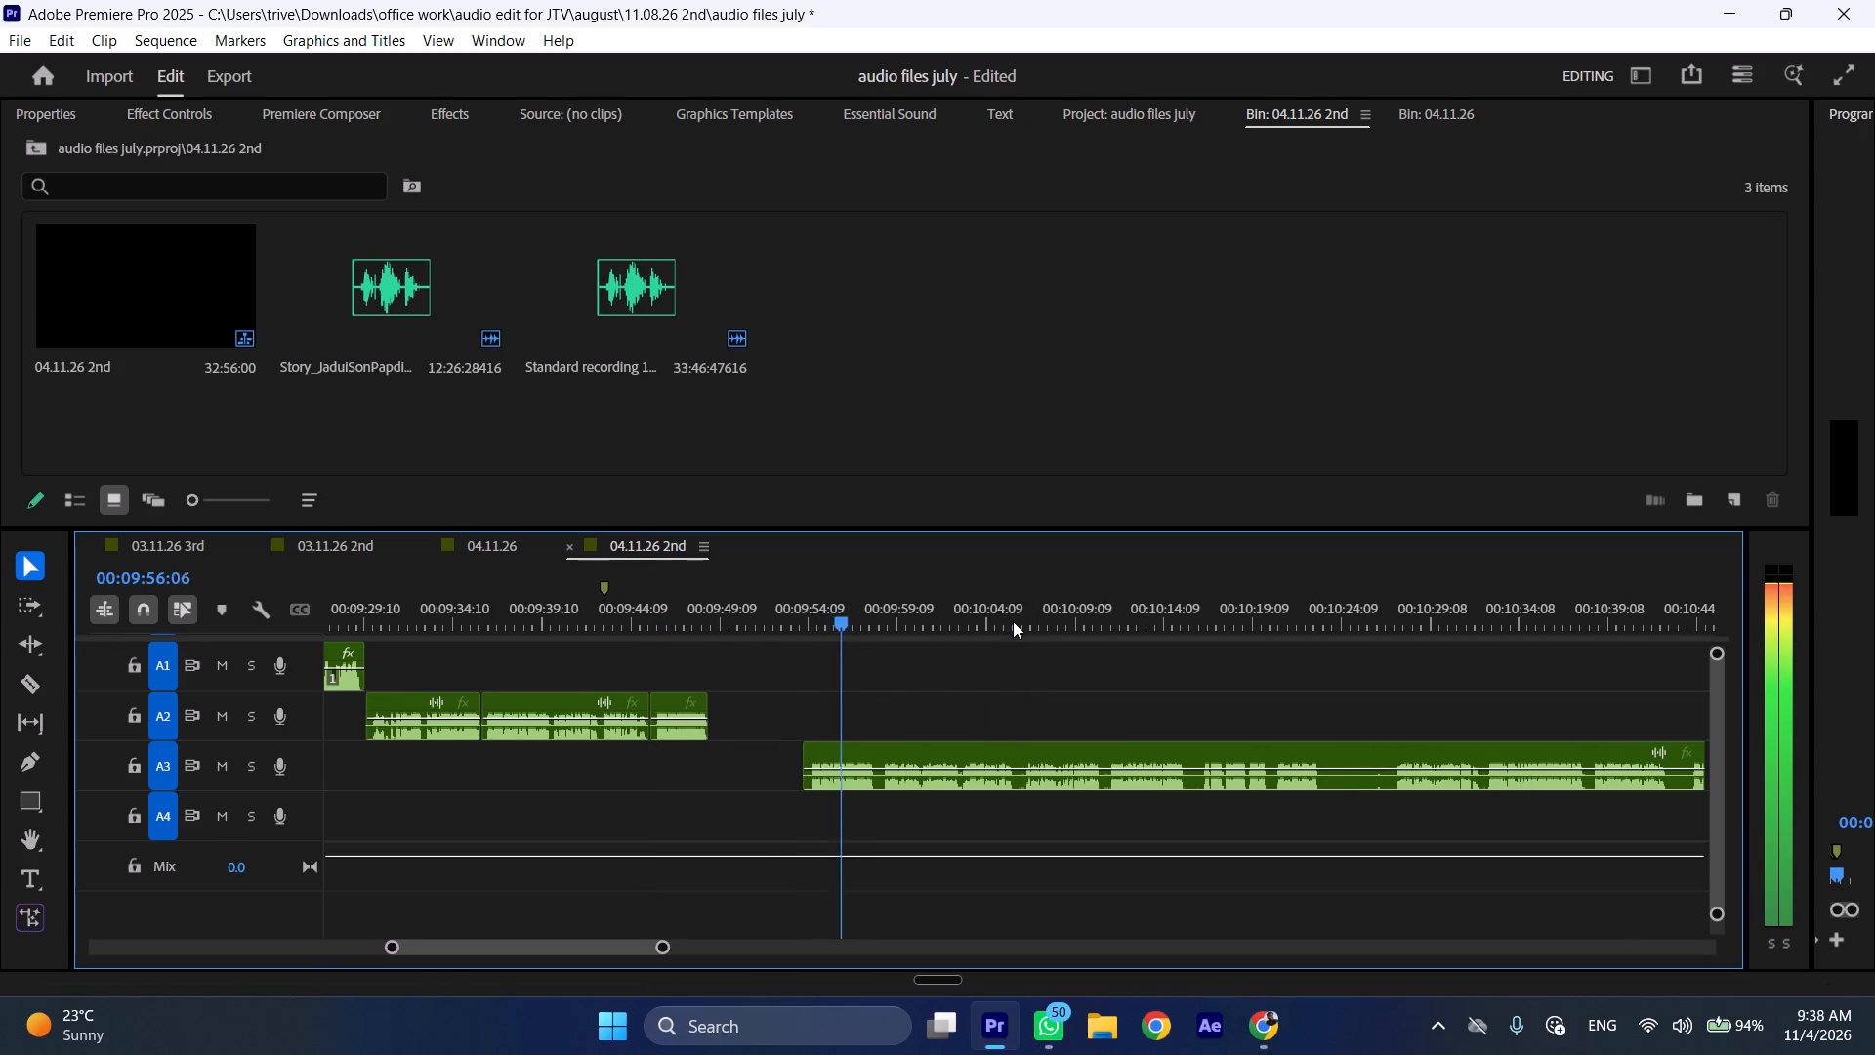
{"action": "key", "text": "space"}
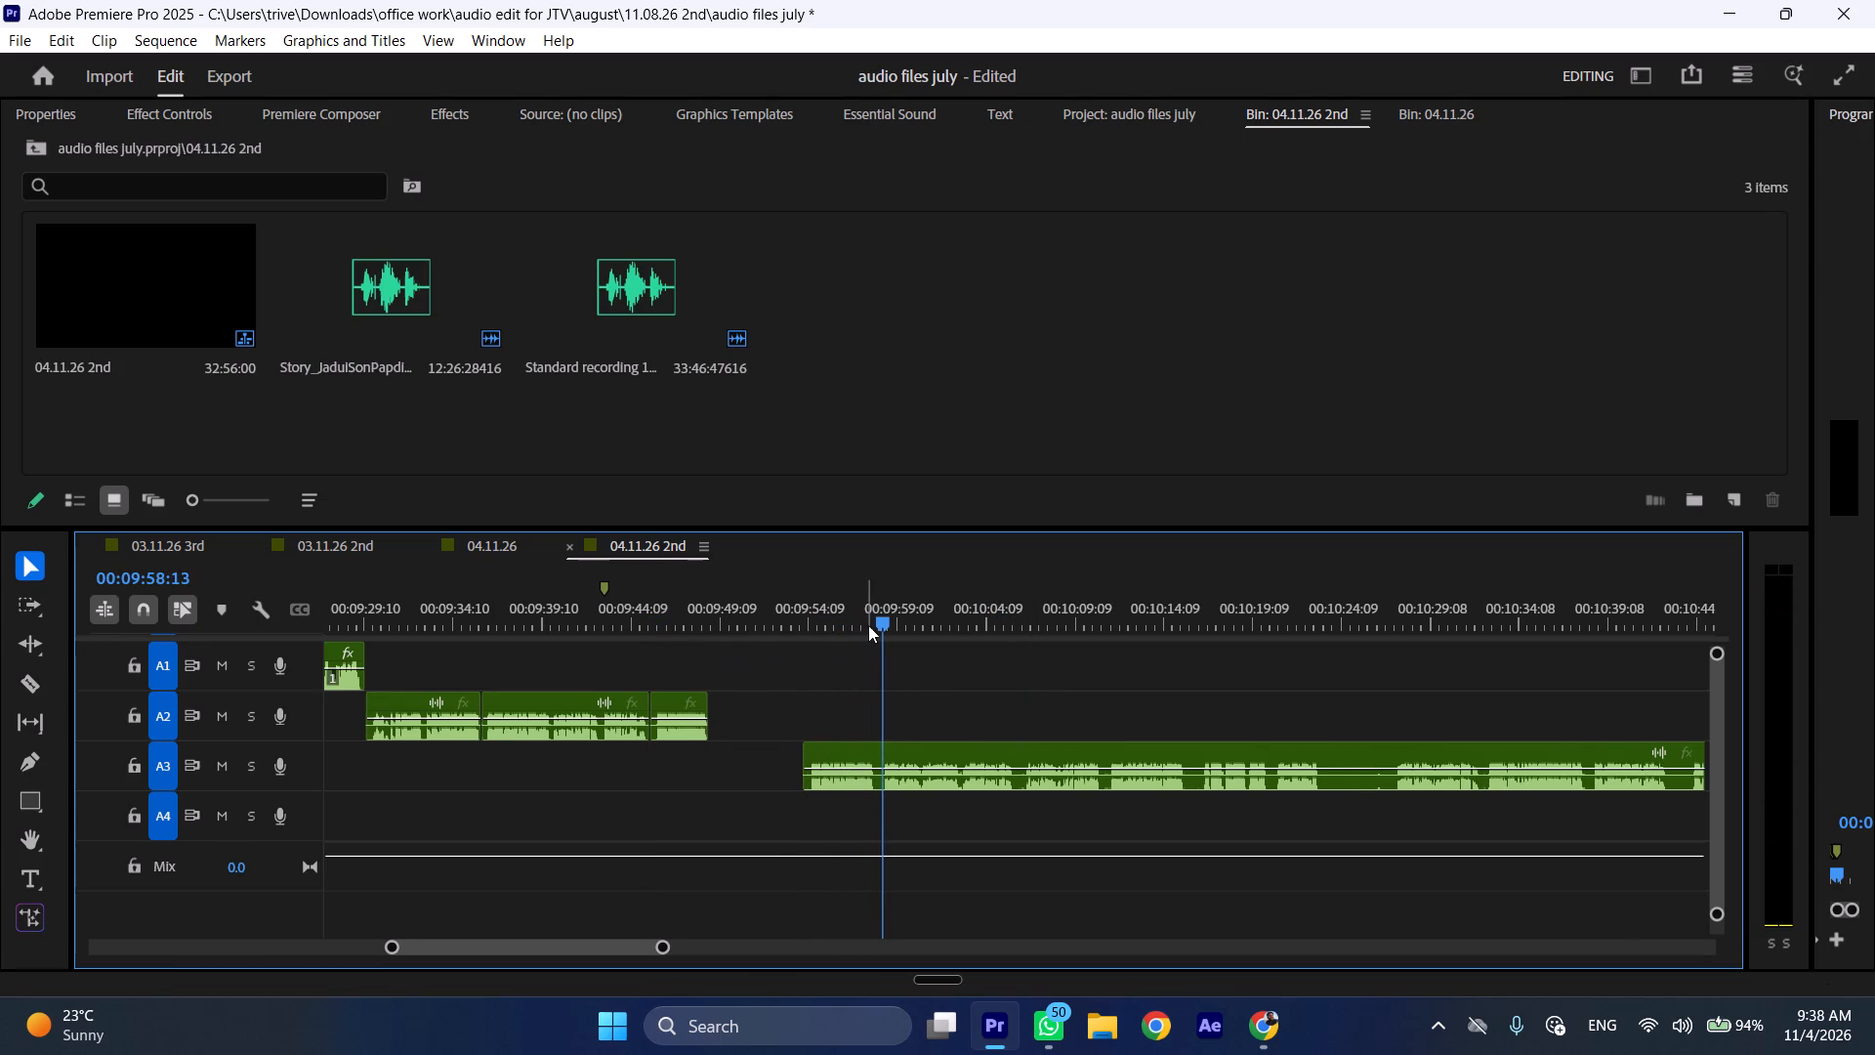
{"action": "left_click", "coordinate": [882, 617]}
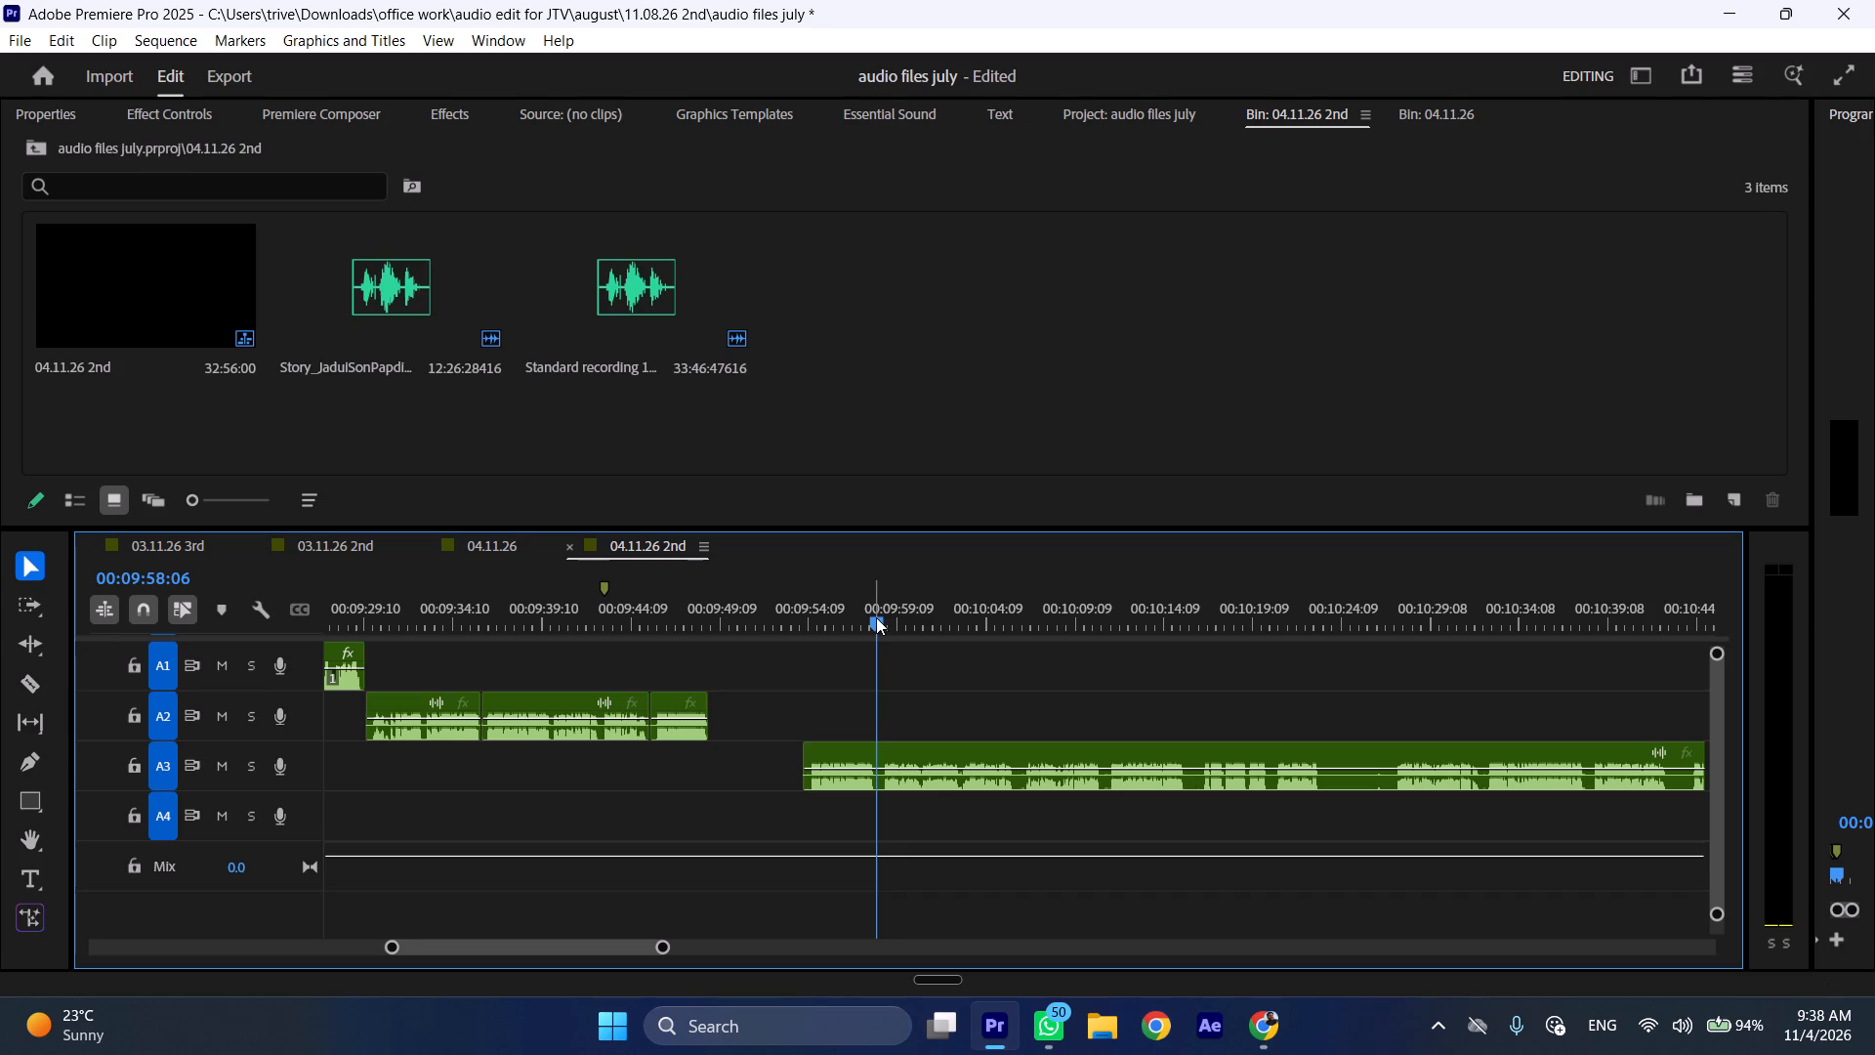
{"action": "key", "text": "shift+c"}
Replace the short A2 clip at 00:09:45:13 with the newly cut opening piece of the long A3 clip.
{"action": "left_click", "coordinate": [684, 733]}
{"action": "key", "text": "BackSpace"}
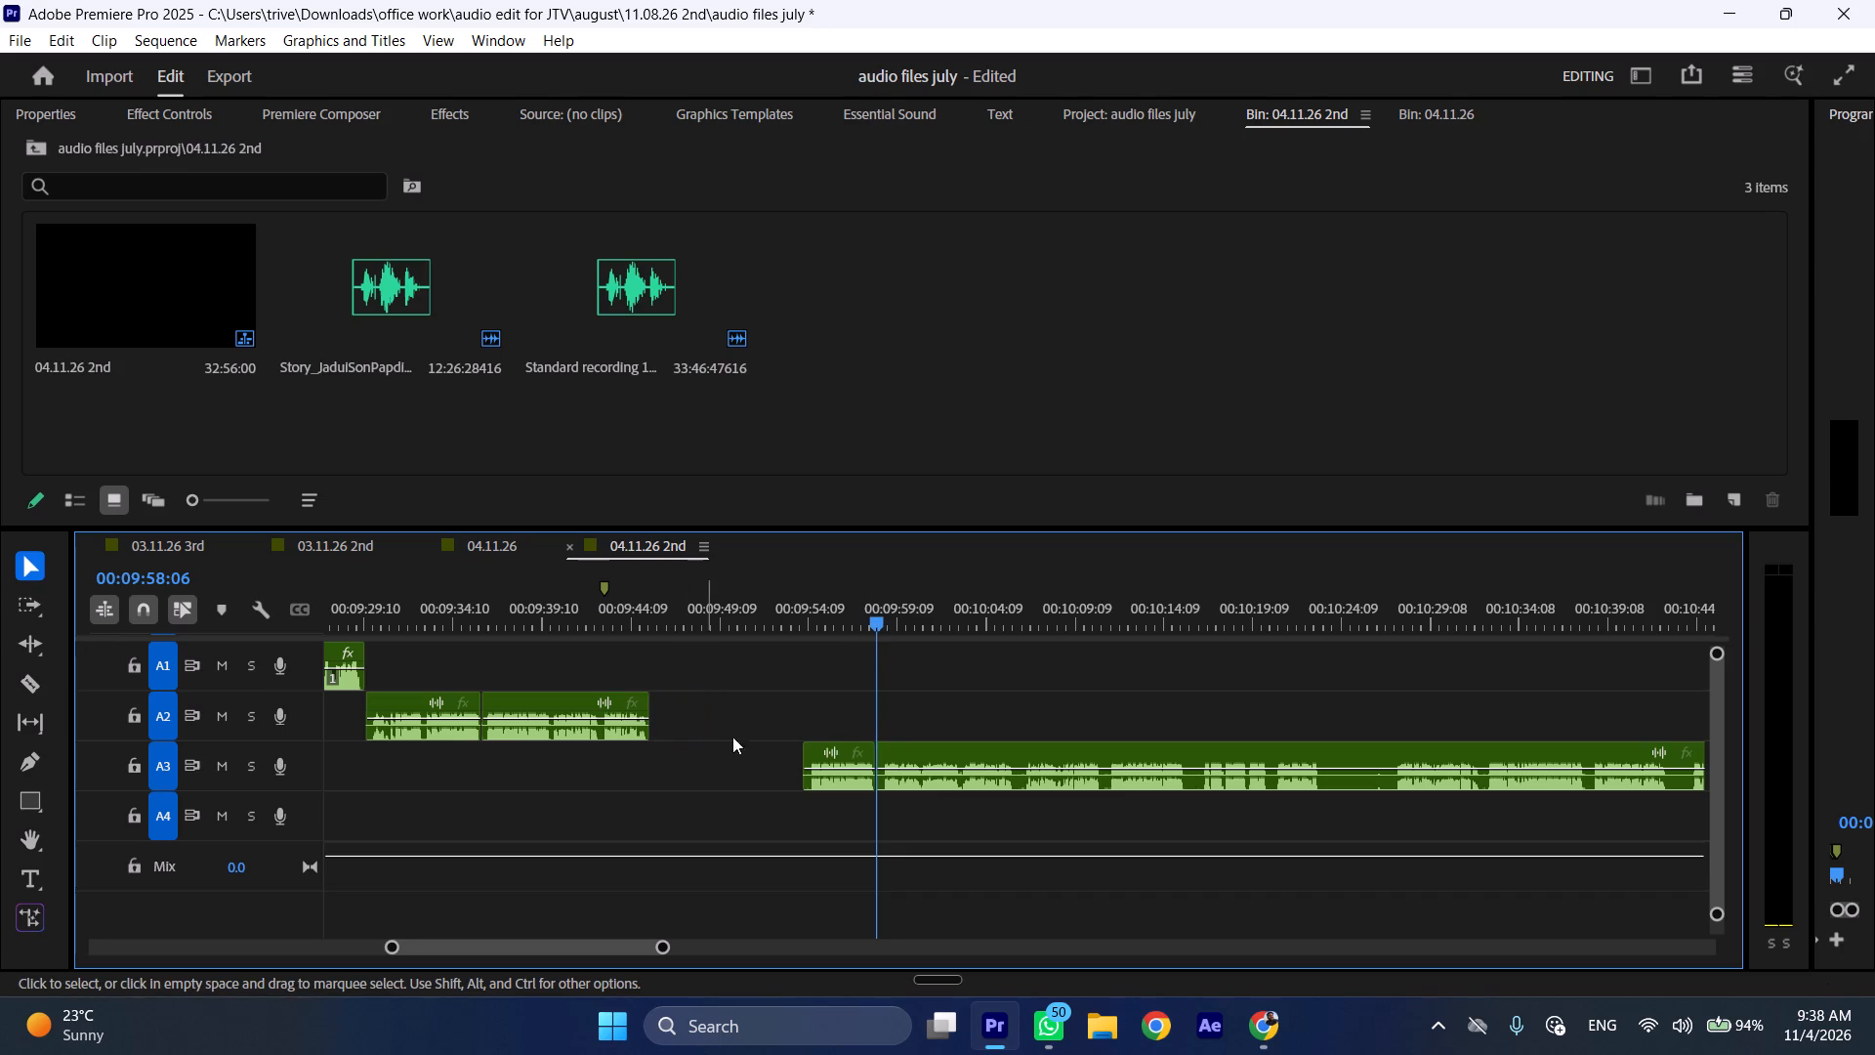
{"action": "left_click_drag", "start_coordinate": [825, 784], "coordinate": [679, 732]}
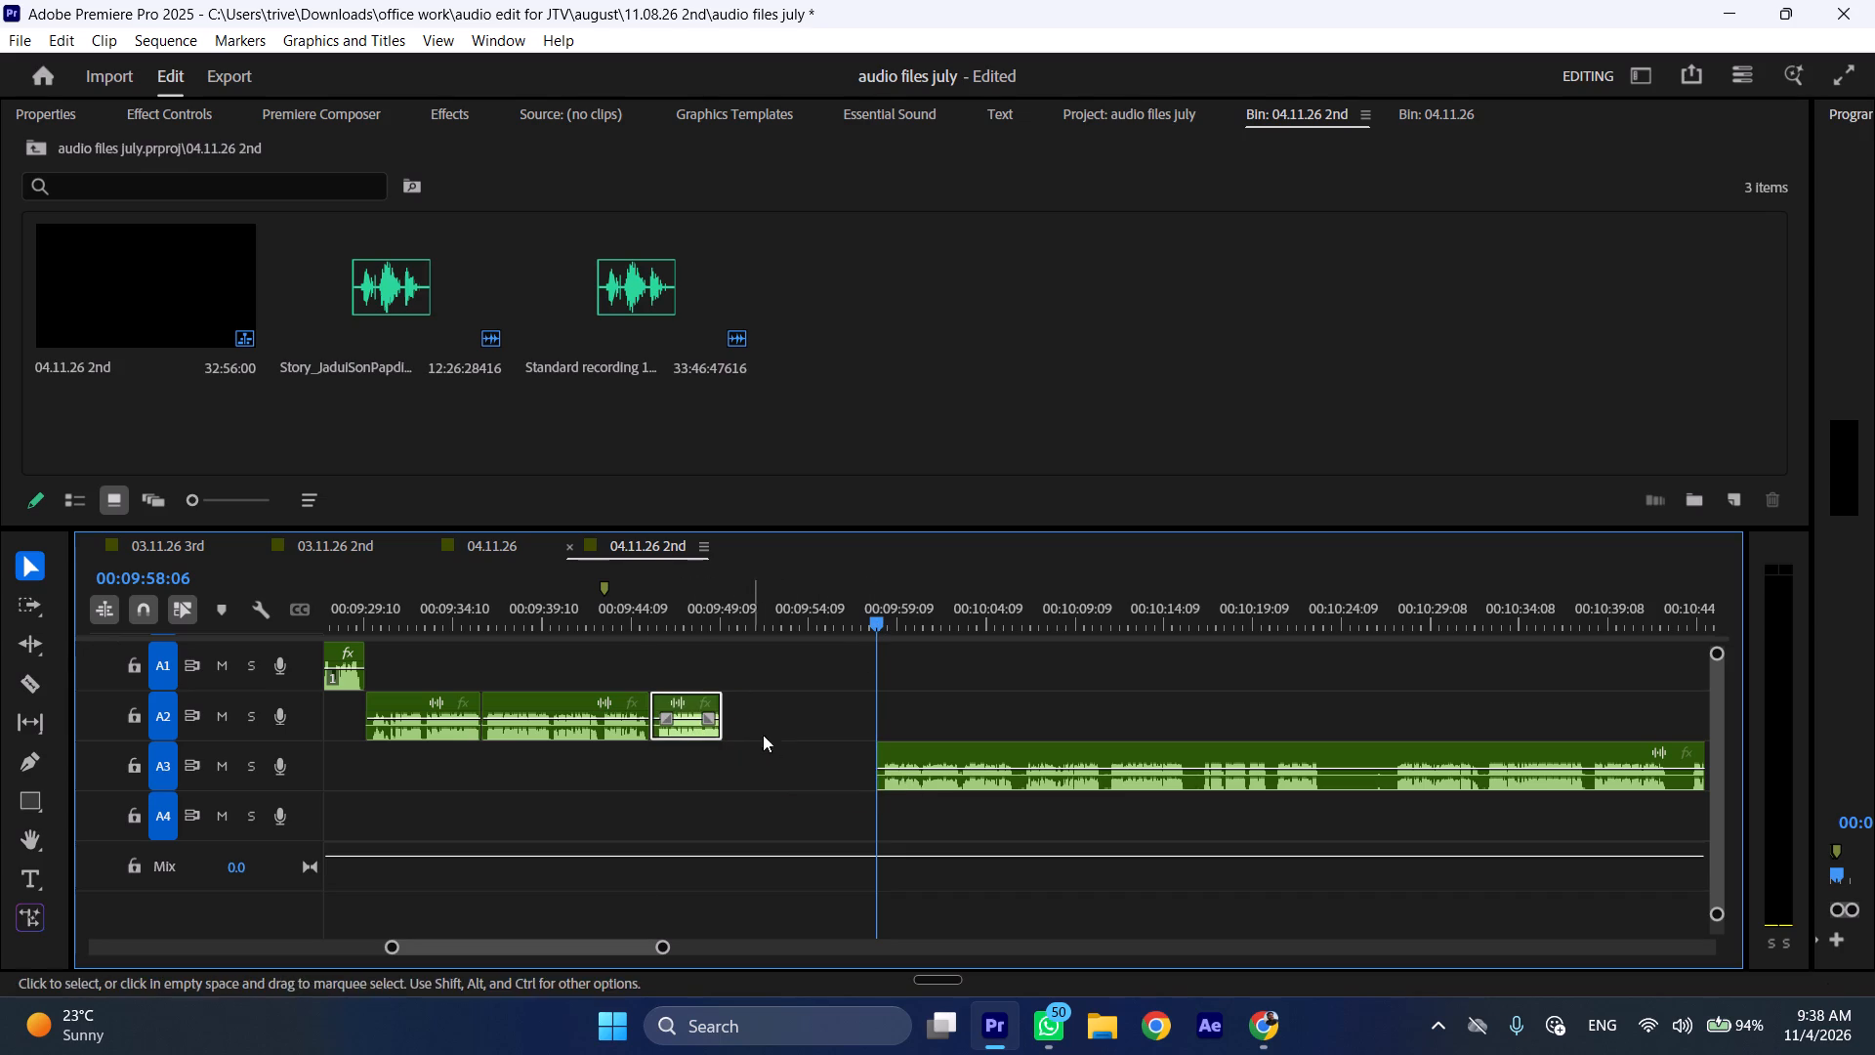
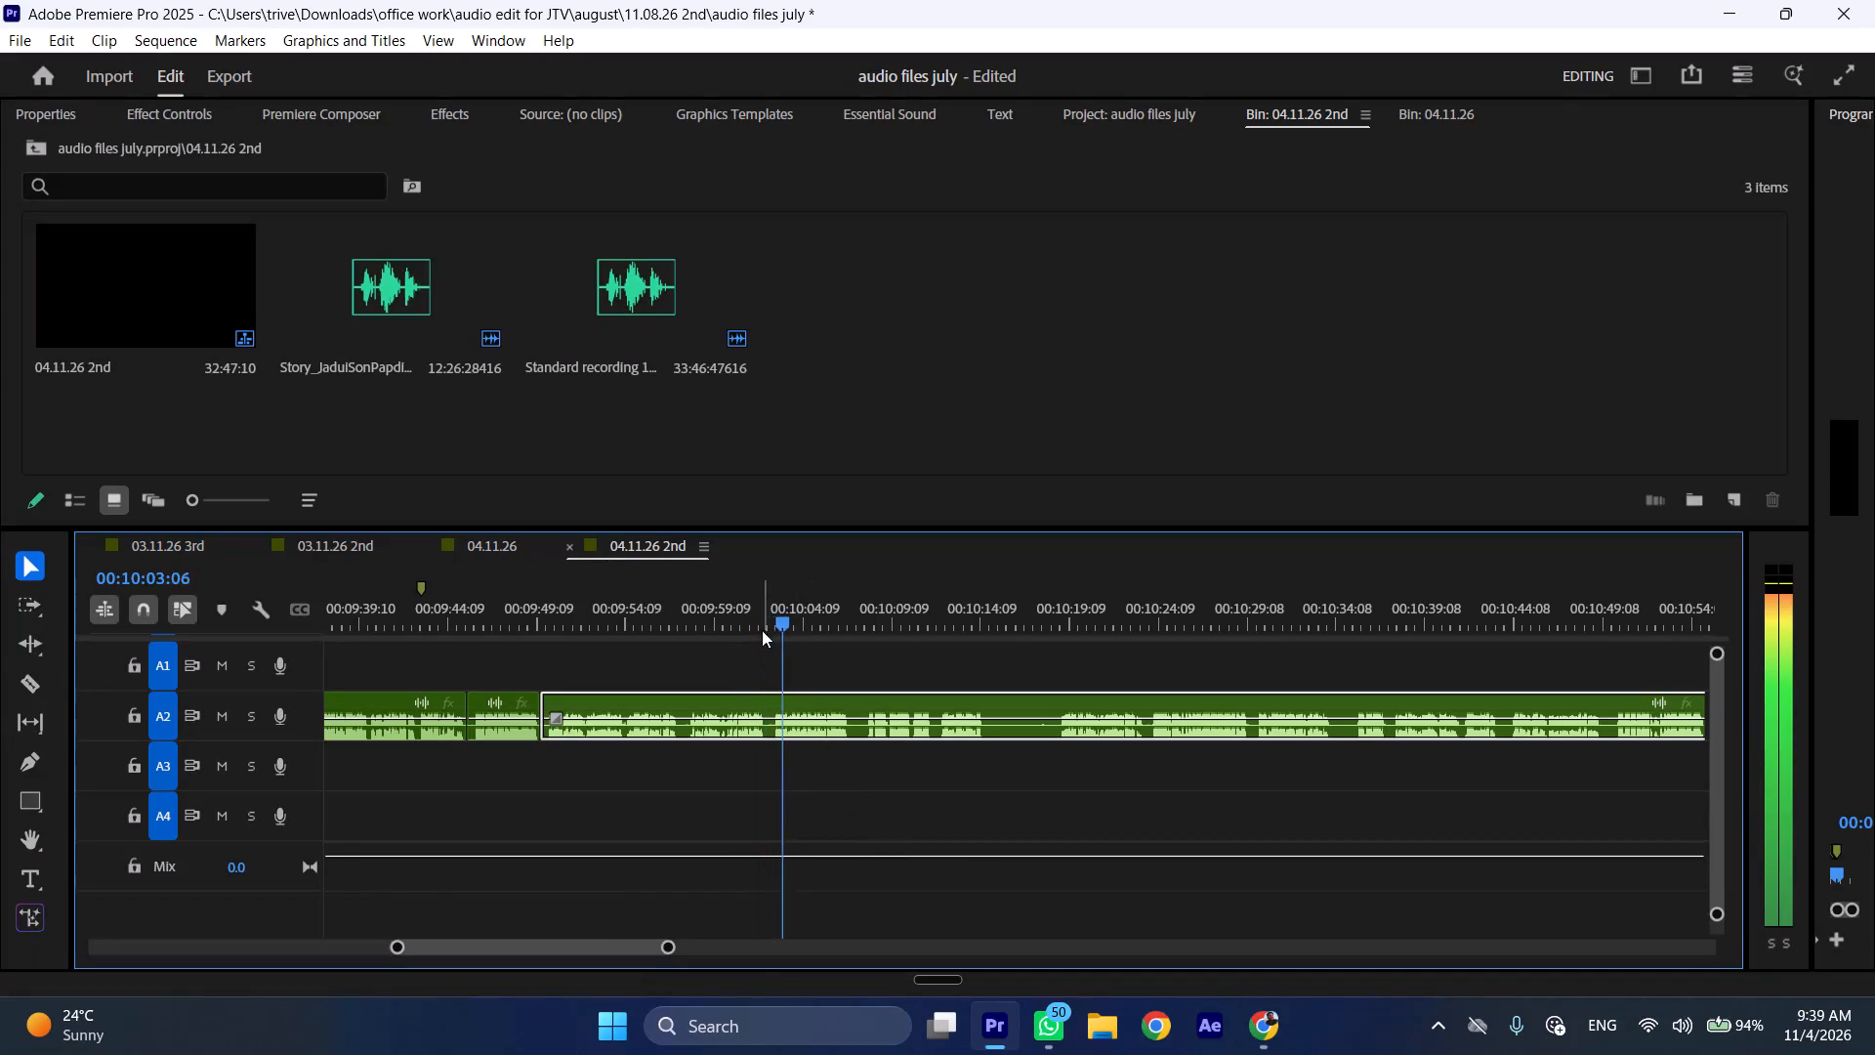
Cut the long A2 clip at 00:10:02:11.
{"action": "left_click", "coordinate": [765, 607]}
{"action": "key", "text": "shift+c"}
Move the next A1 clip earlier to start at 00:10:02:11 and shift the long remaining A2 clip later to about 00:10:11.
{"action": "scroll", "coordinate": [1057, 796], "scroll_direction": "down", "scroll_amount": 11}
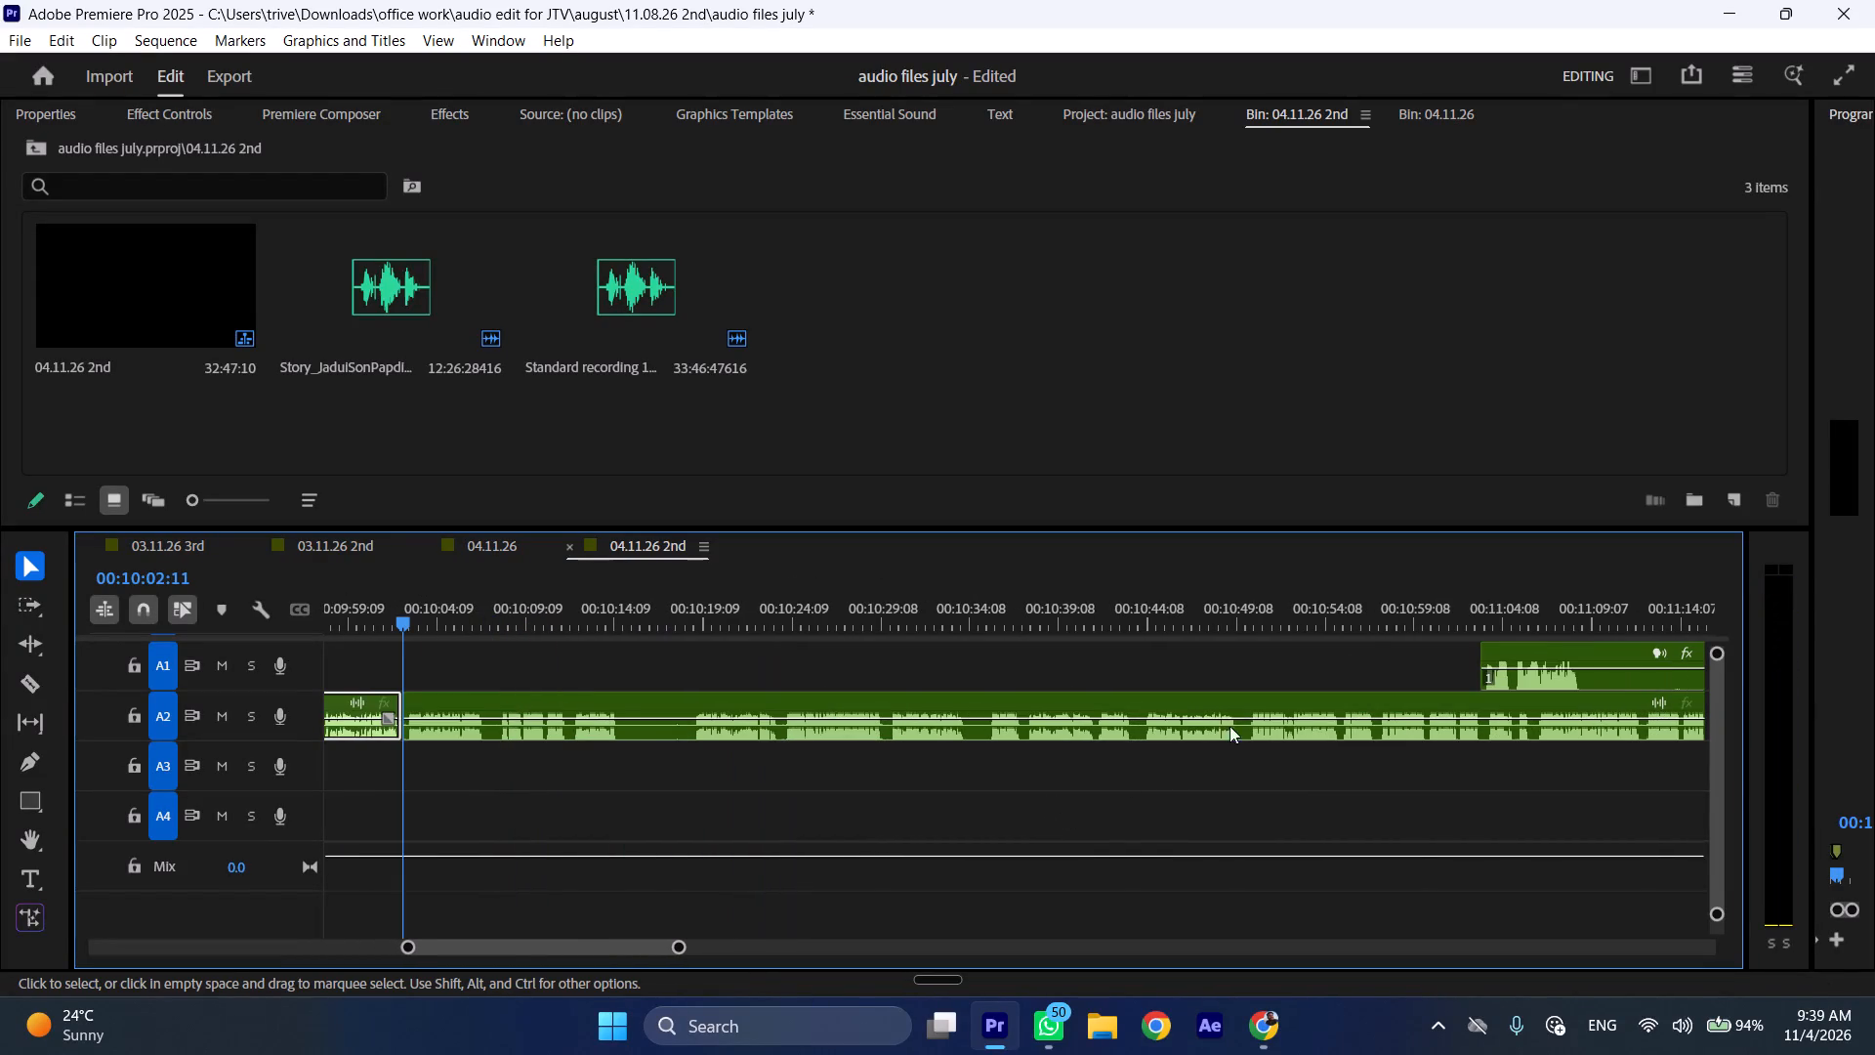
{"action": "left_click_drag", "start_coordinate": [1497, 648], "coordinate": [498, 649]}
{"action": "scroll", "coordinate": [498, 662], "scroll_direction": "up", "scroll_amount": 4}
{"action": "left_click_drag", "start_coordinate": [643, 650], "coordinate": [595, 650]}
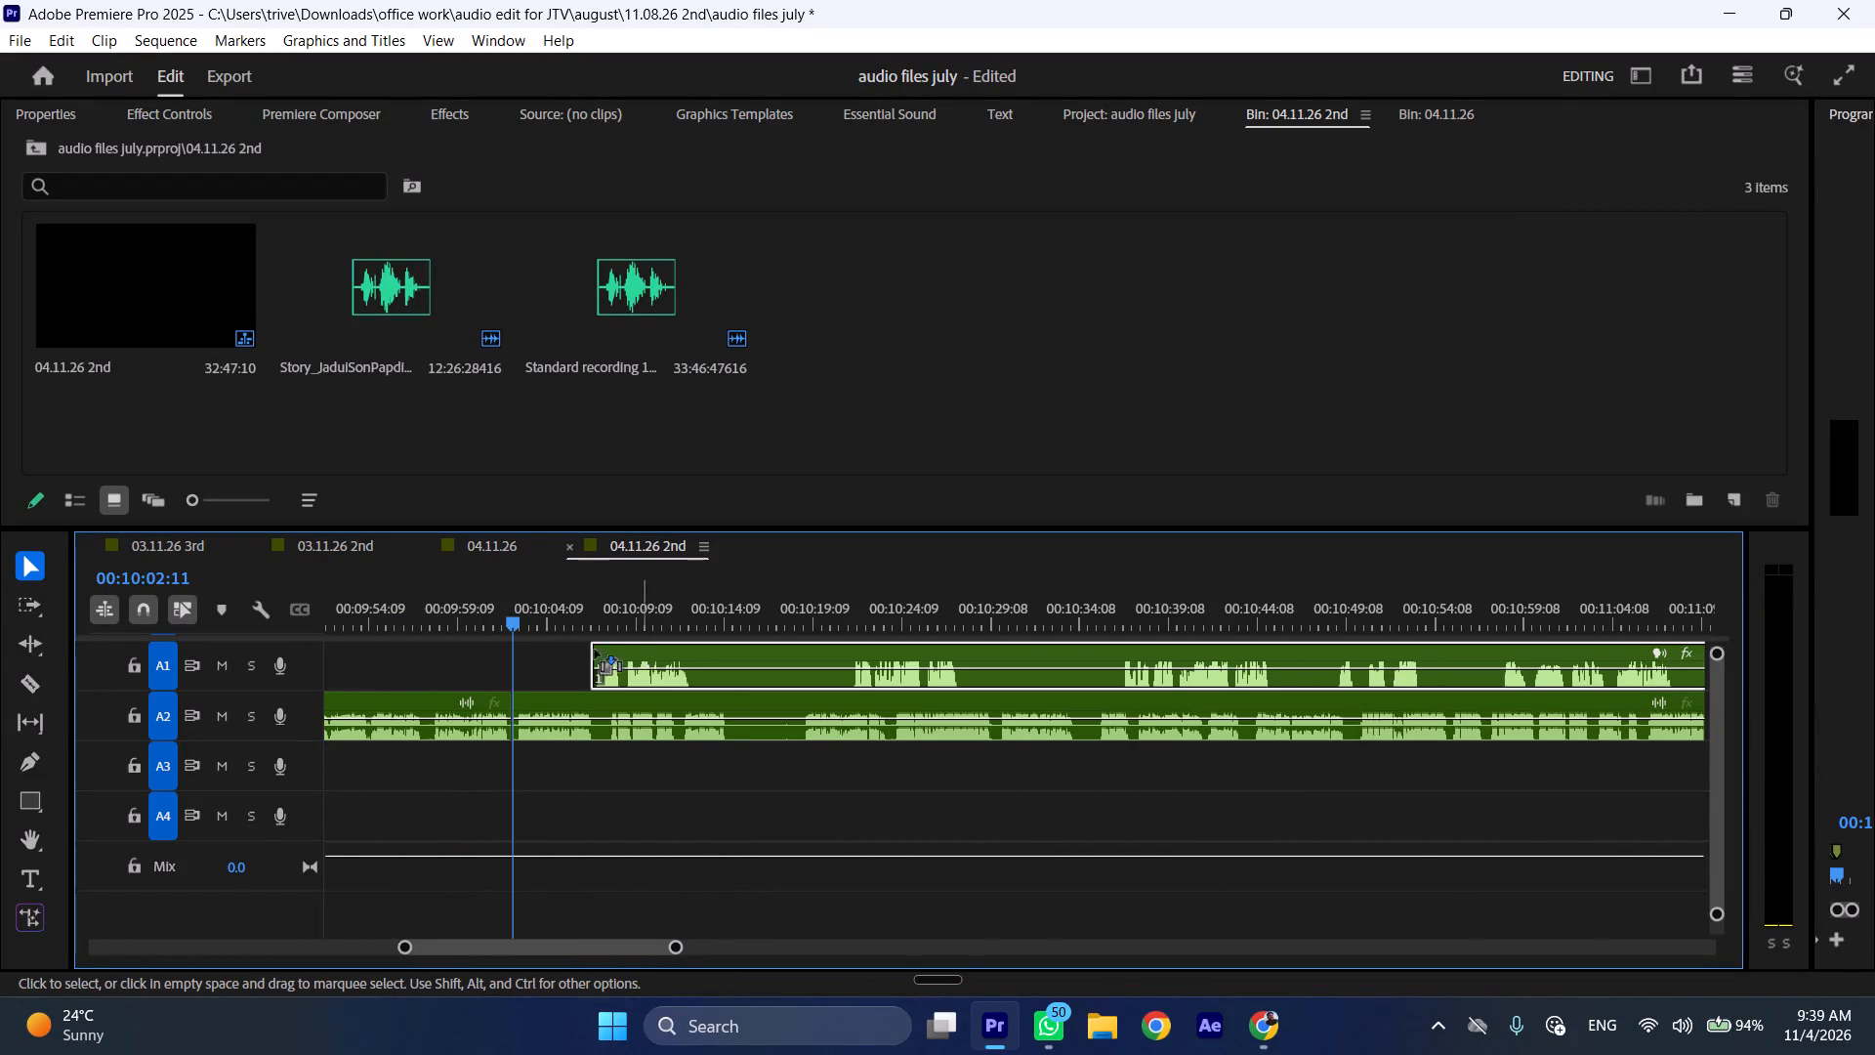
{"action": "left_click_drag", "start_coordinate": [595, 650], "coordinate": [560, 650]}
{"action": "left_click_drag", "start_coordinate": [544, 698], "coordinate": [697, 700]}
Play the opening of the A1 clip at increased speed, cut it at 00:10:04:07 and ripple delete the piece before the cut.
{"action": "key", "text": "space"}
{"action": "type", "text": "l"}
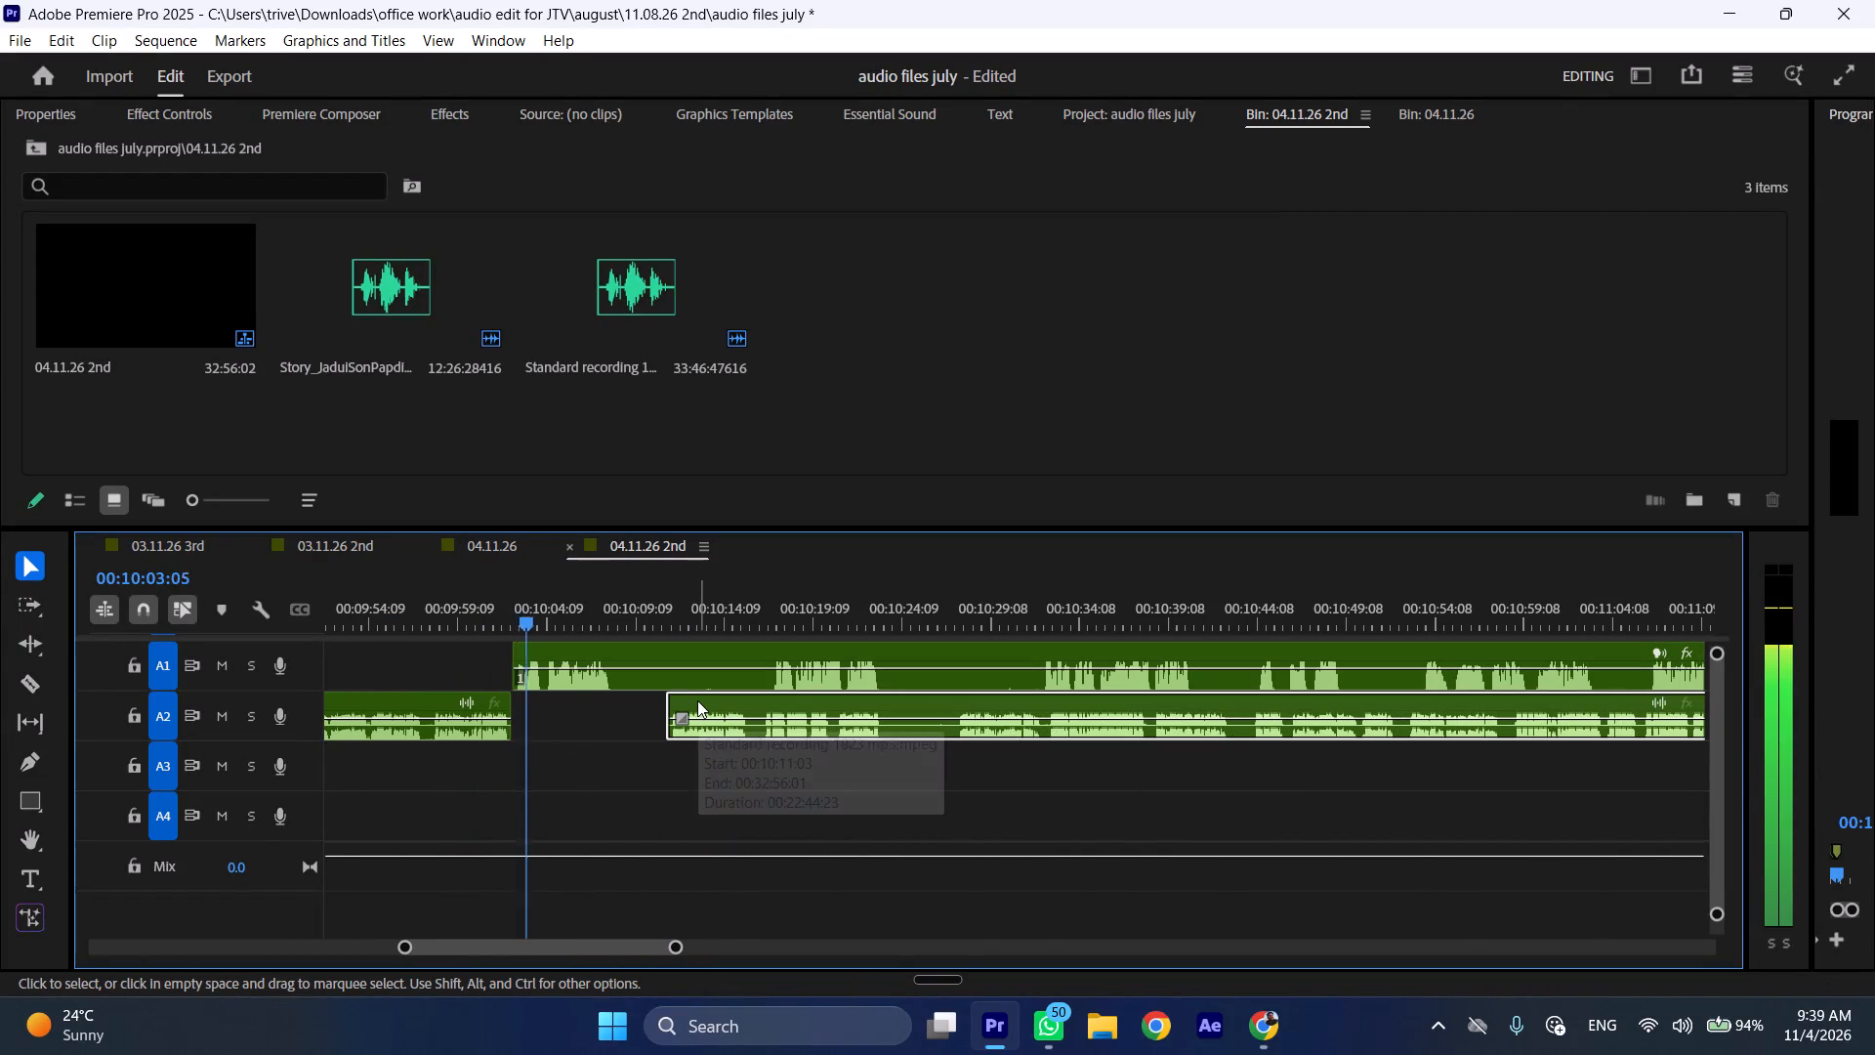
{"action": "left_click", "coordinate": [542, 612]}
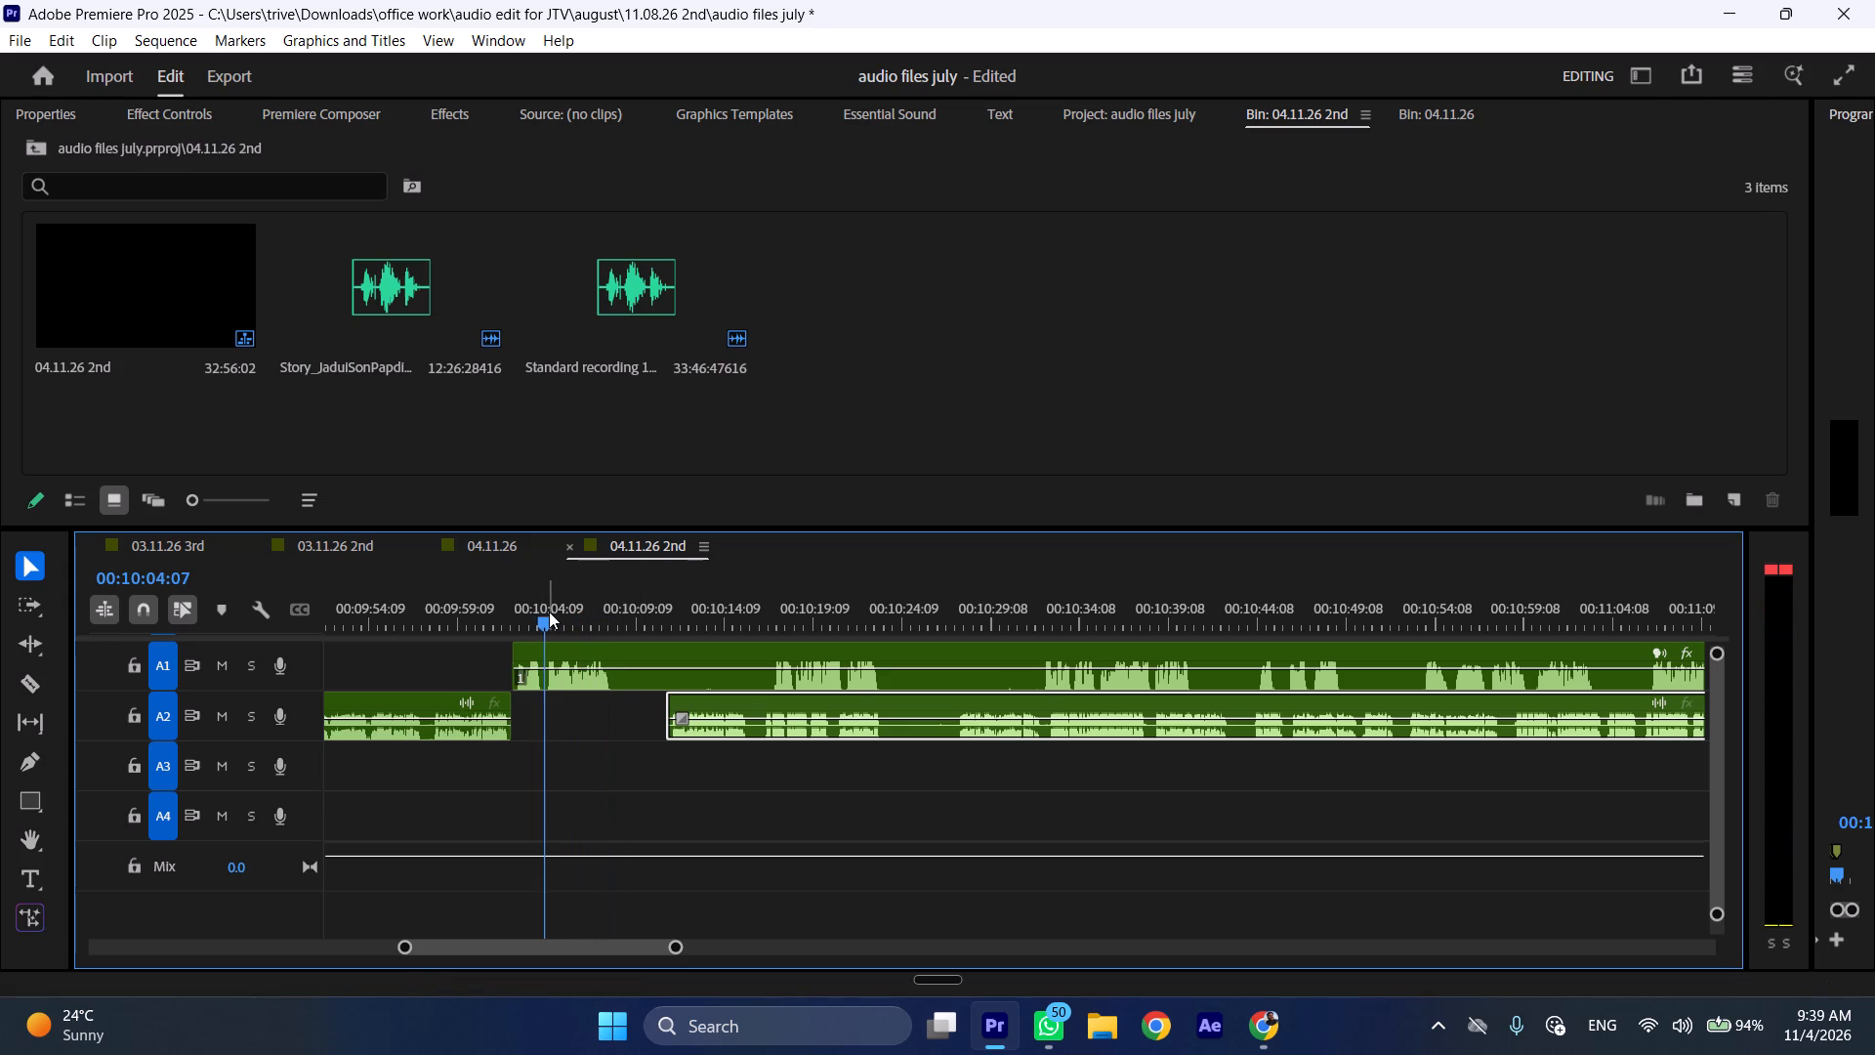
{"action": "key", "text": "shift+c"}
{"action": "left_click", "coordinate": [526, 654]}
{"action": "key", "text": "ctrl+shift+d"}
Cut the A1 clip at 00:10:06:07 and move the long A2 clip earlier to start at that cut.
{"action": "left_click_drag", "start_coordinate": [563, 612], "coordinate": [582, 612]}
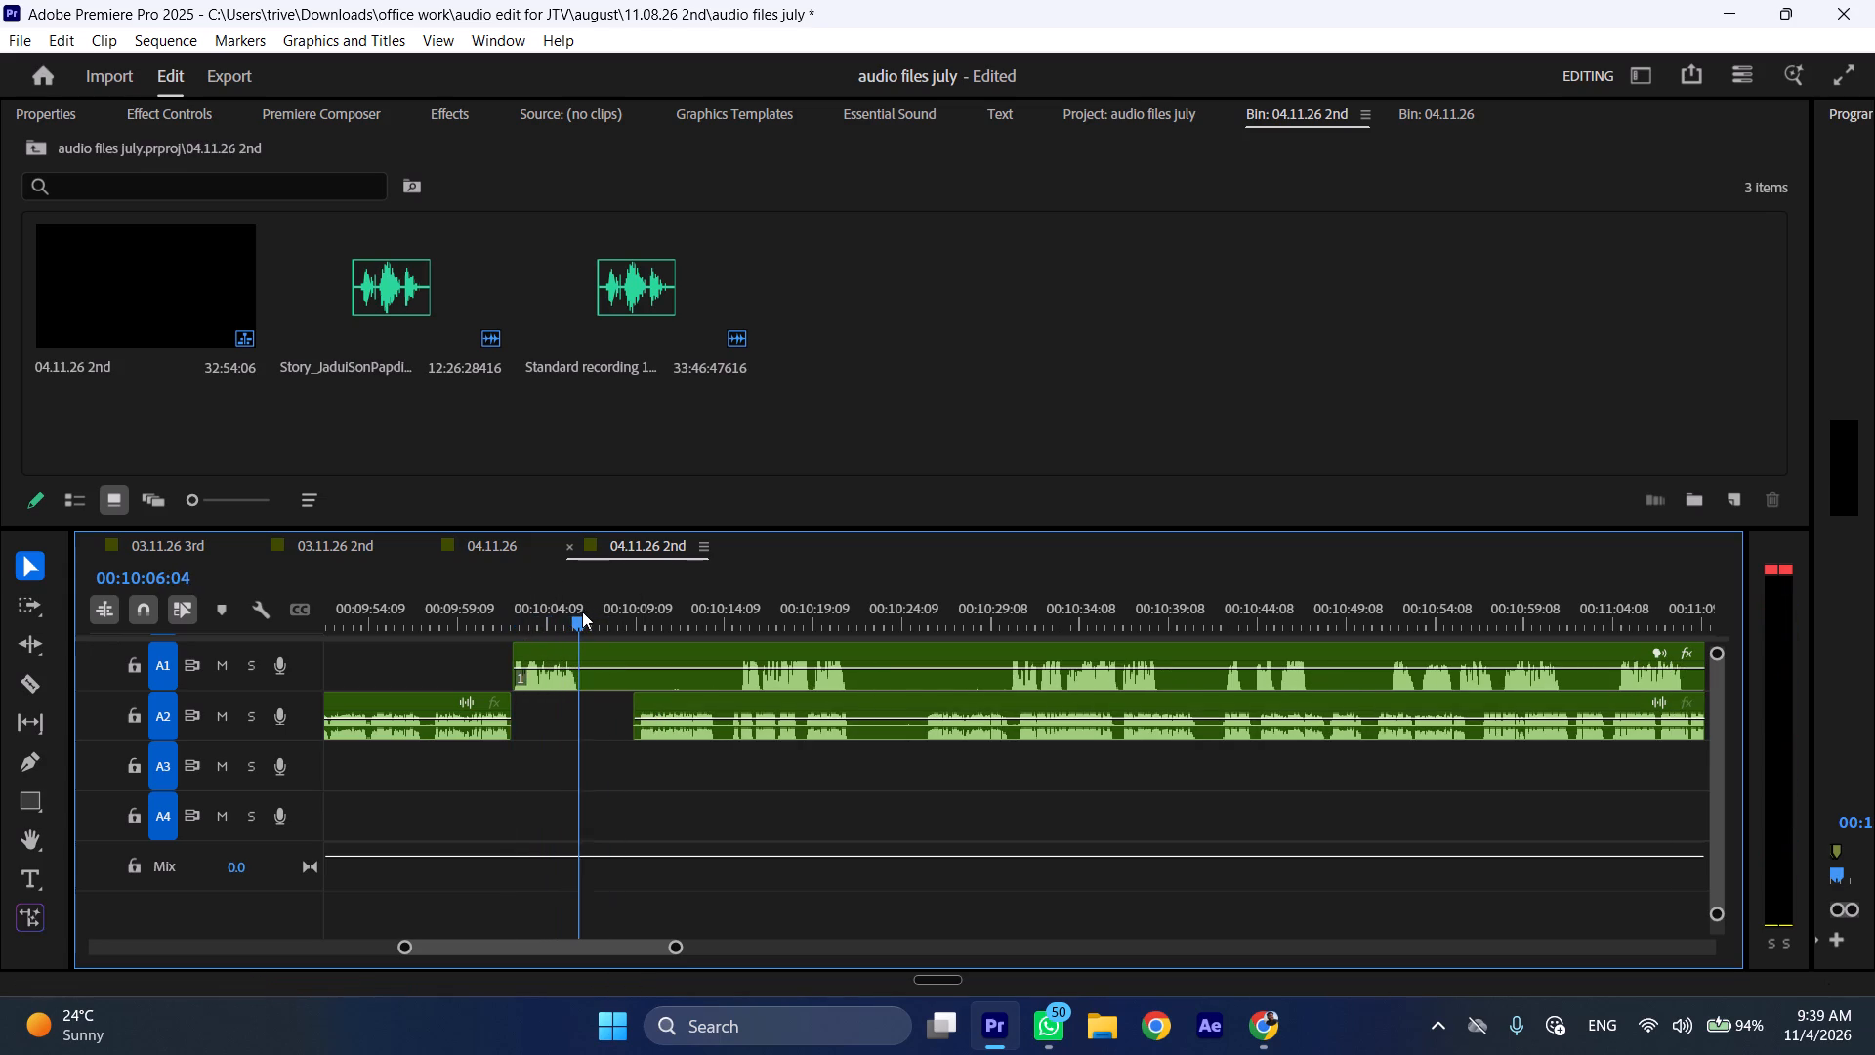
{"action": "left_click_drag", "start_coordinate": [582, 612], "coordinate": [583, 612]}
{"action": "key", "text": "shift+c"}
{"action": "left_click_drag", "start_coordinate": [699, 704], "coordinate": [652, 704]}
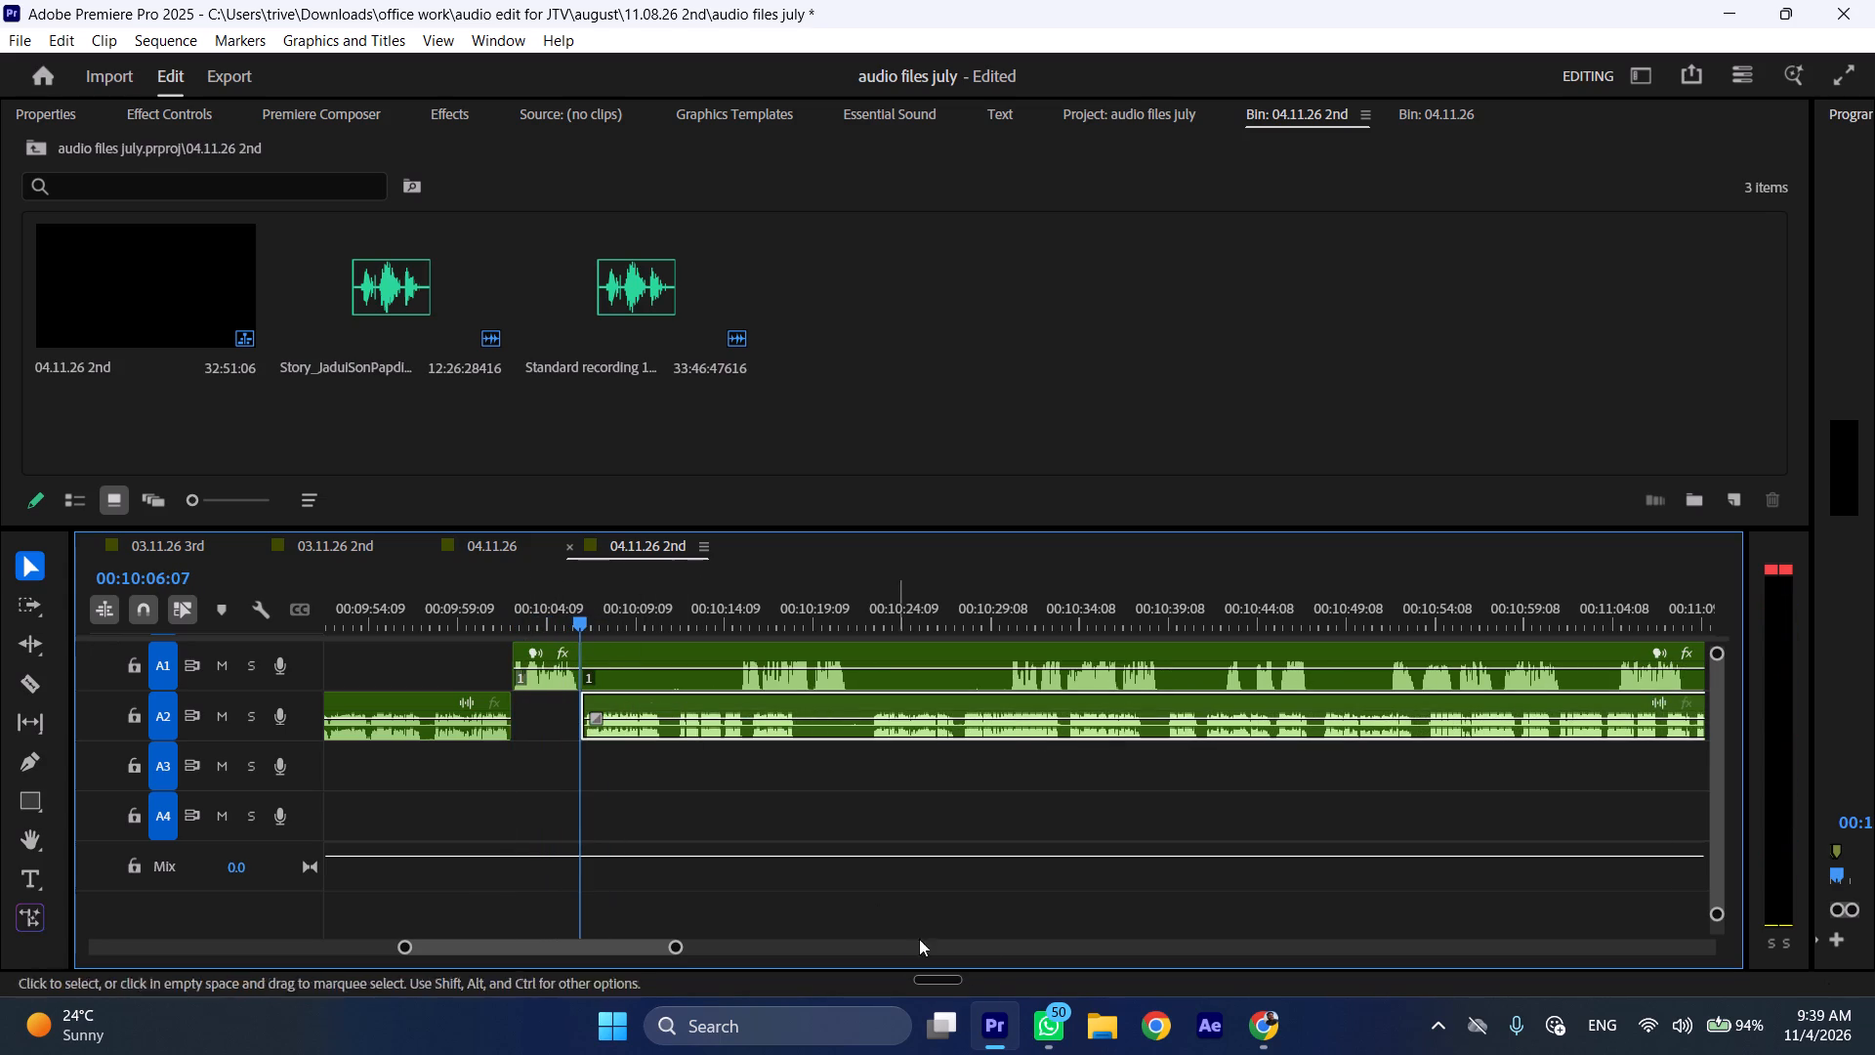
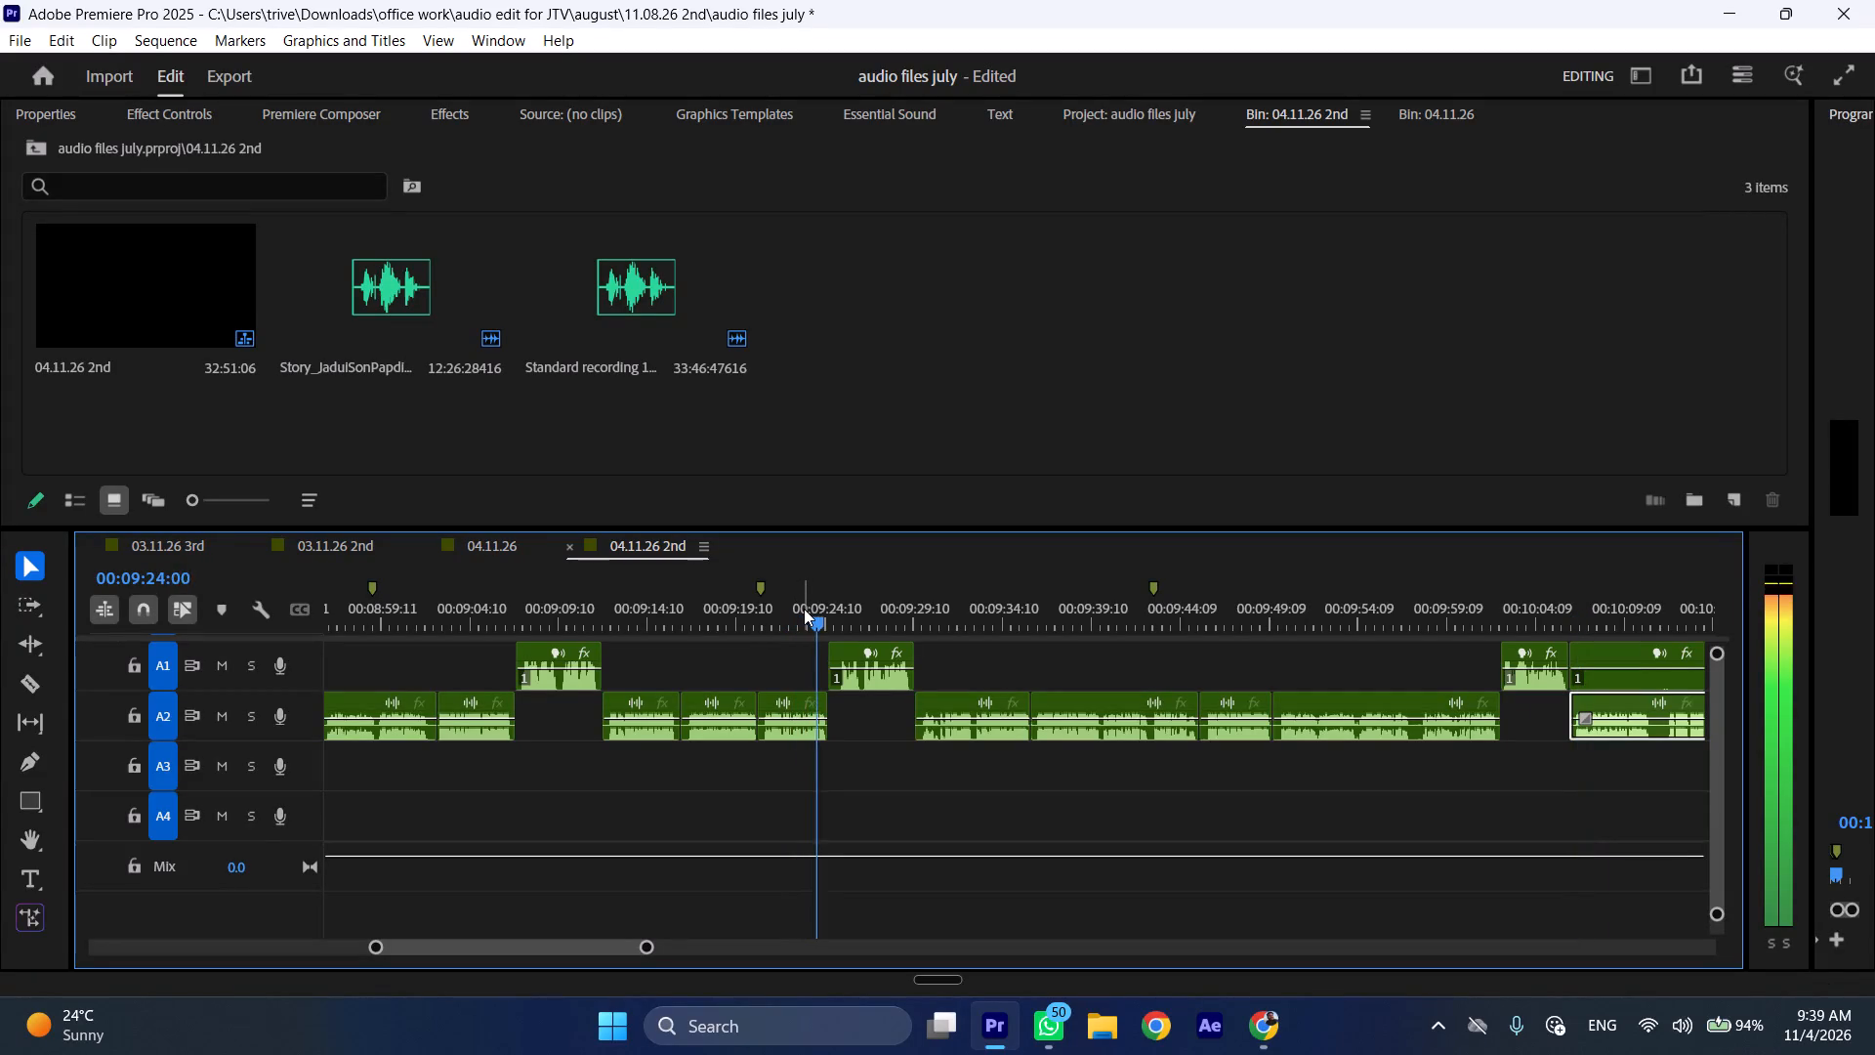
Play the A1 clip following 00:09:24:00, delete it, and move the short A1 clip from 00:10:02:11 into its starting position.
{"action": "key", "text": "space"}
{"action": "key", "text": "space"}
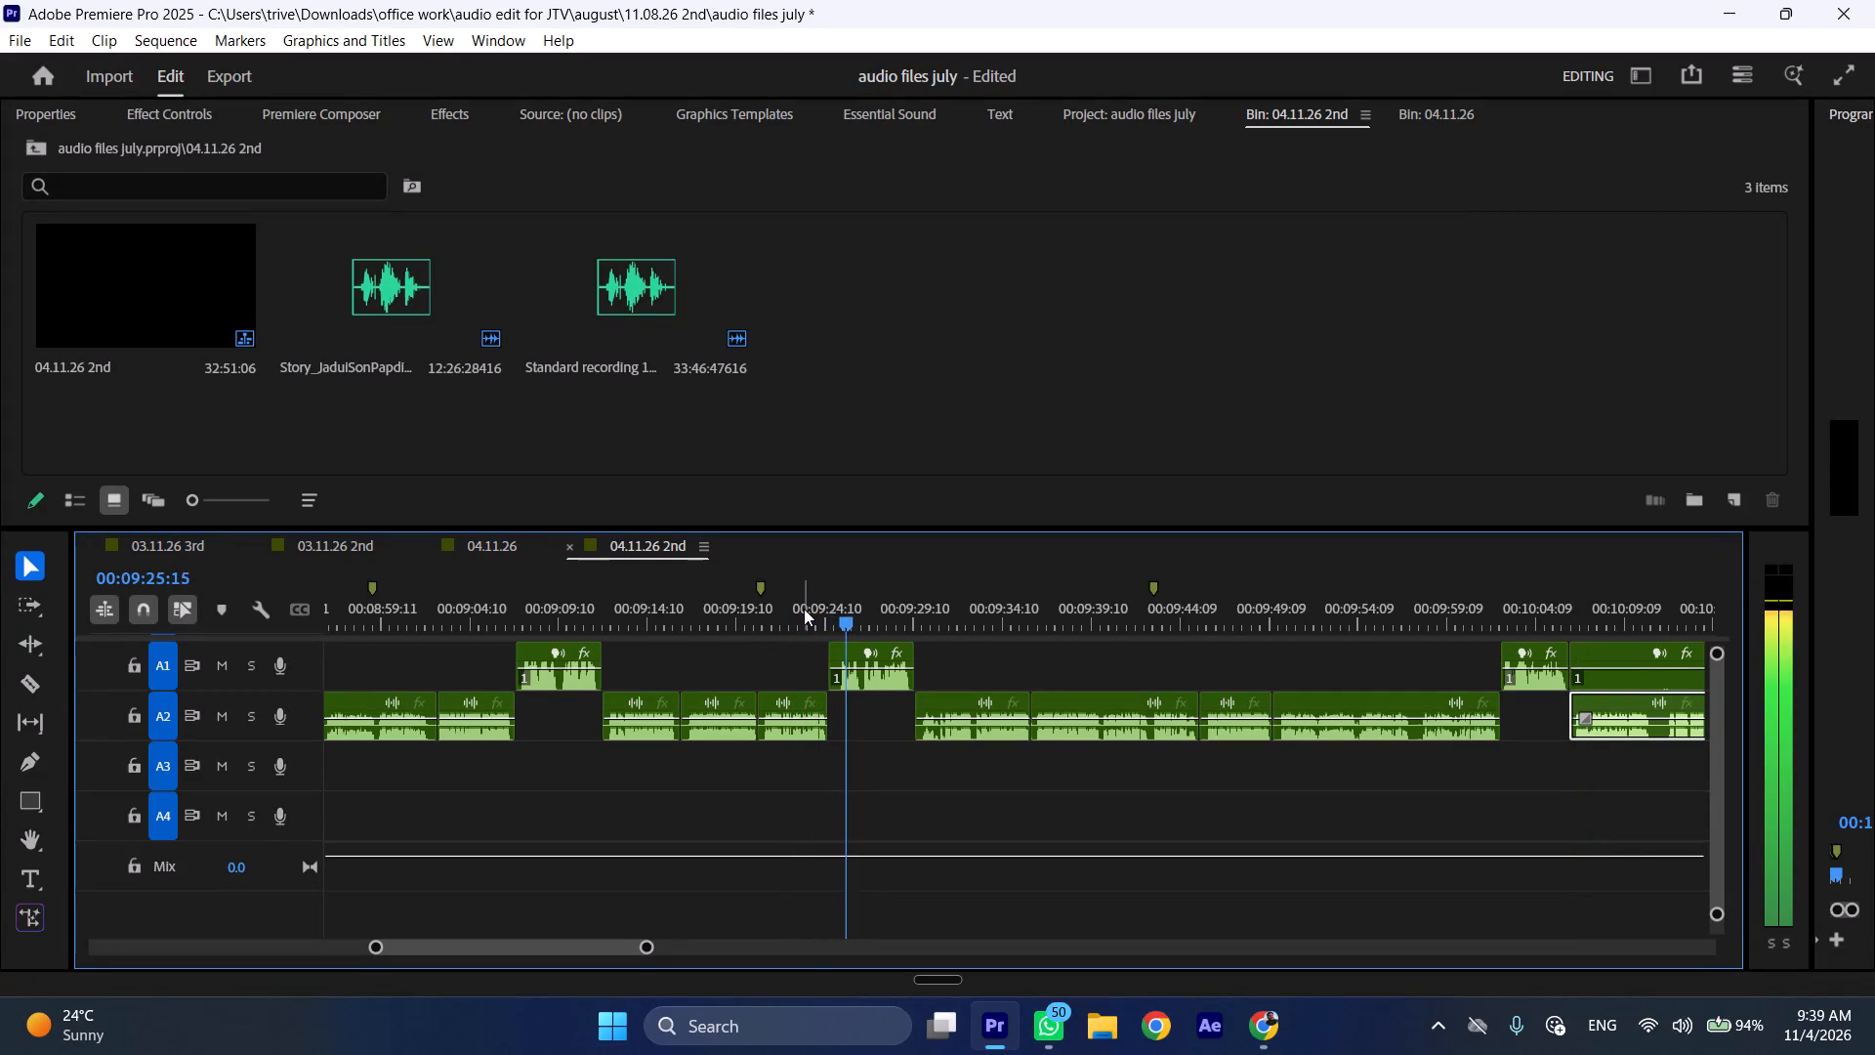
{"action": "key", "text": "l"}
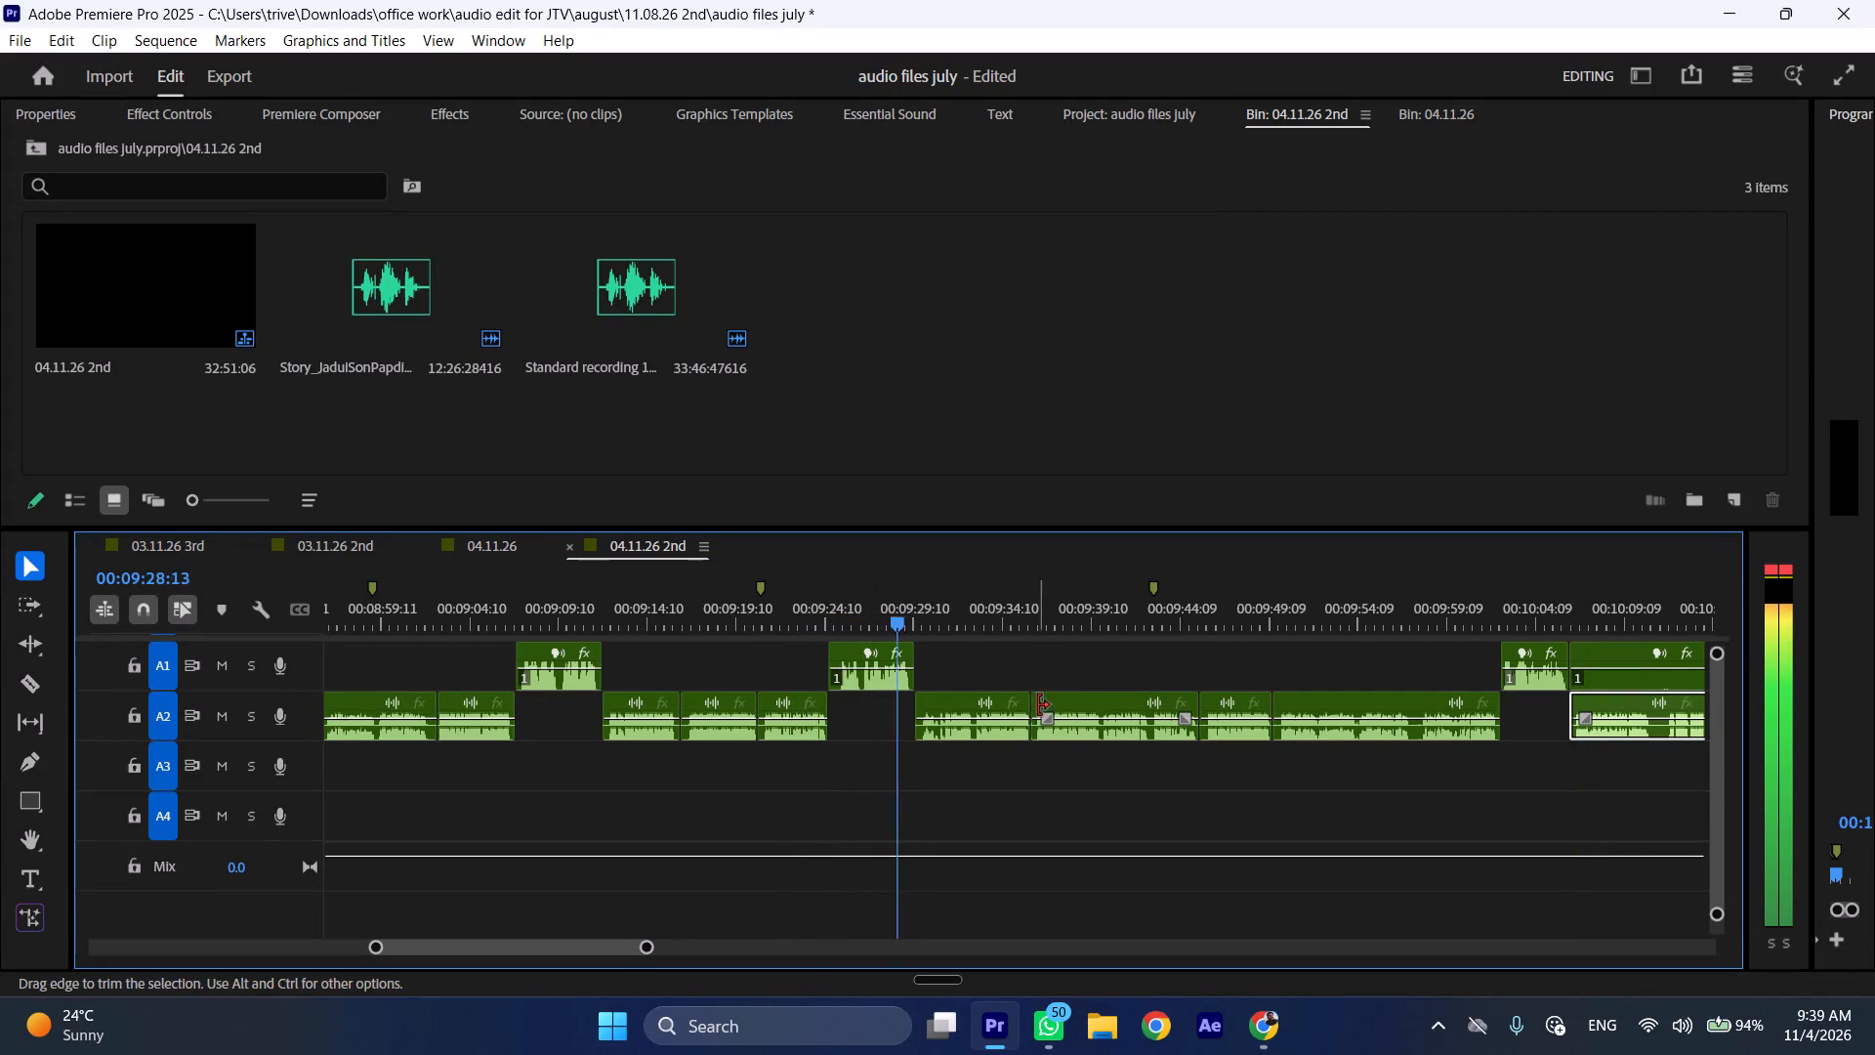
{"action": "key", "text": "space"}
{"action": "left_click_drag", "start_coordinate": [1532, 683], "coordinate": [938, 672]}
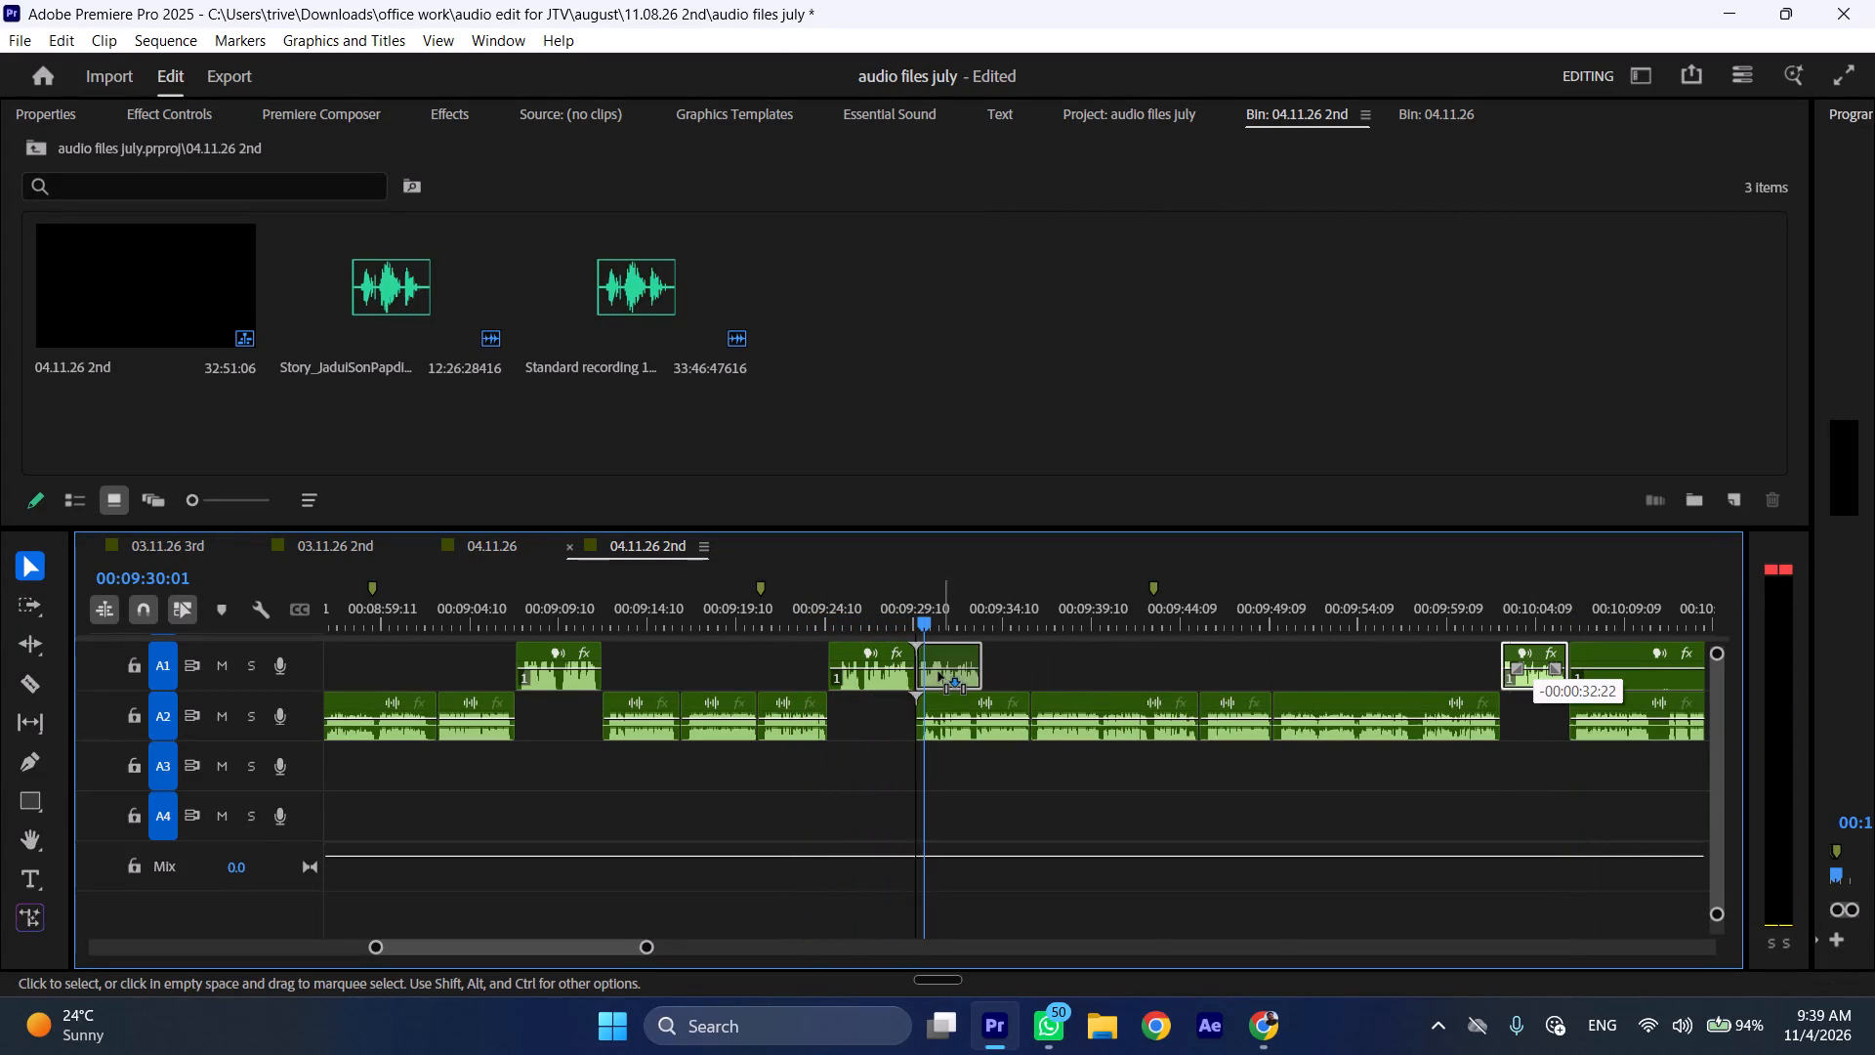
{"action": "left_click_drag", "start_coordinate": [938, 672], "coordinate": [1013, 666]}
{"action": "left_click", "coordinate": [877, 676]}
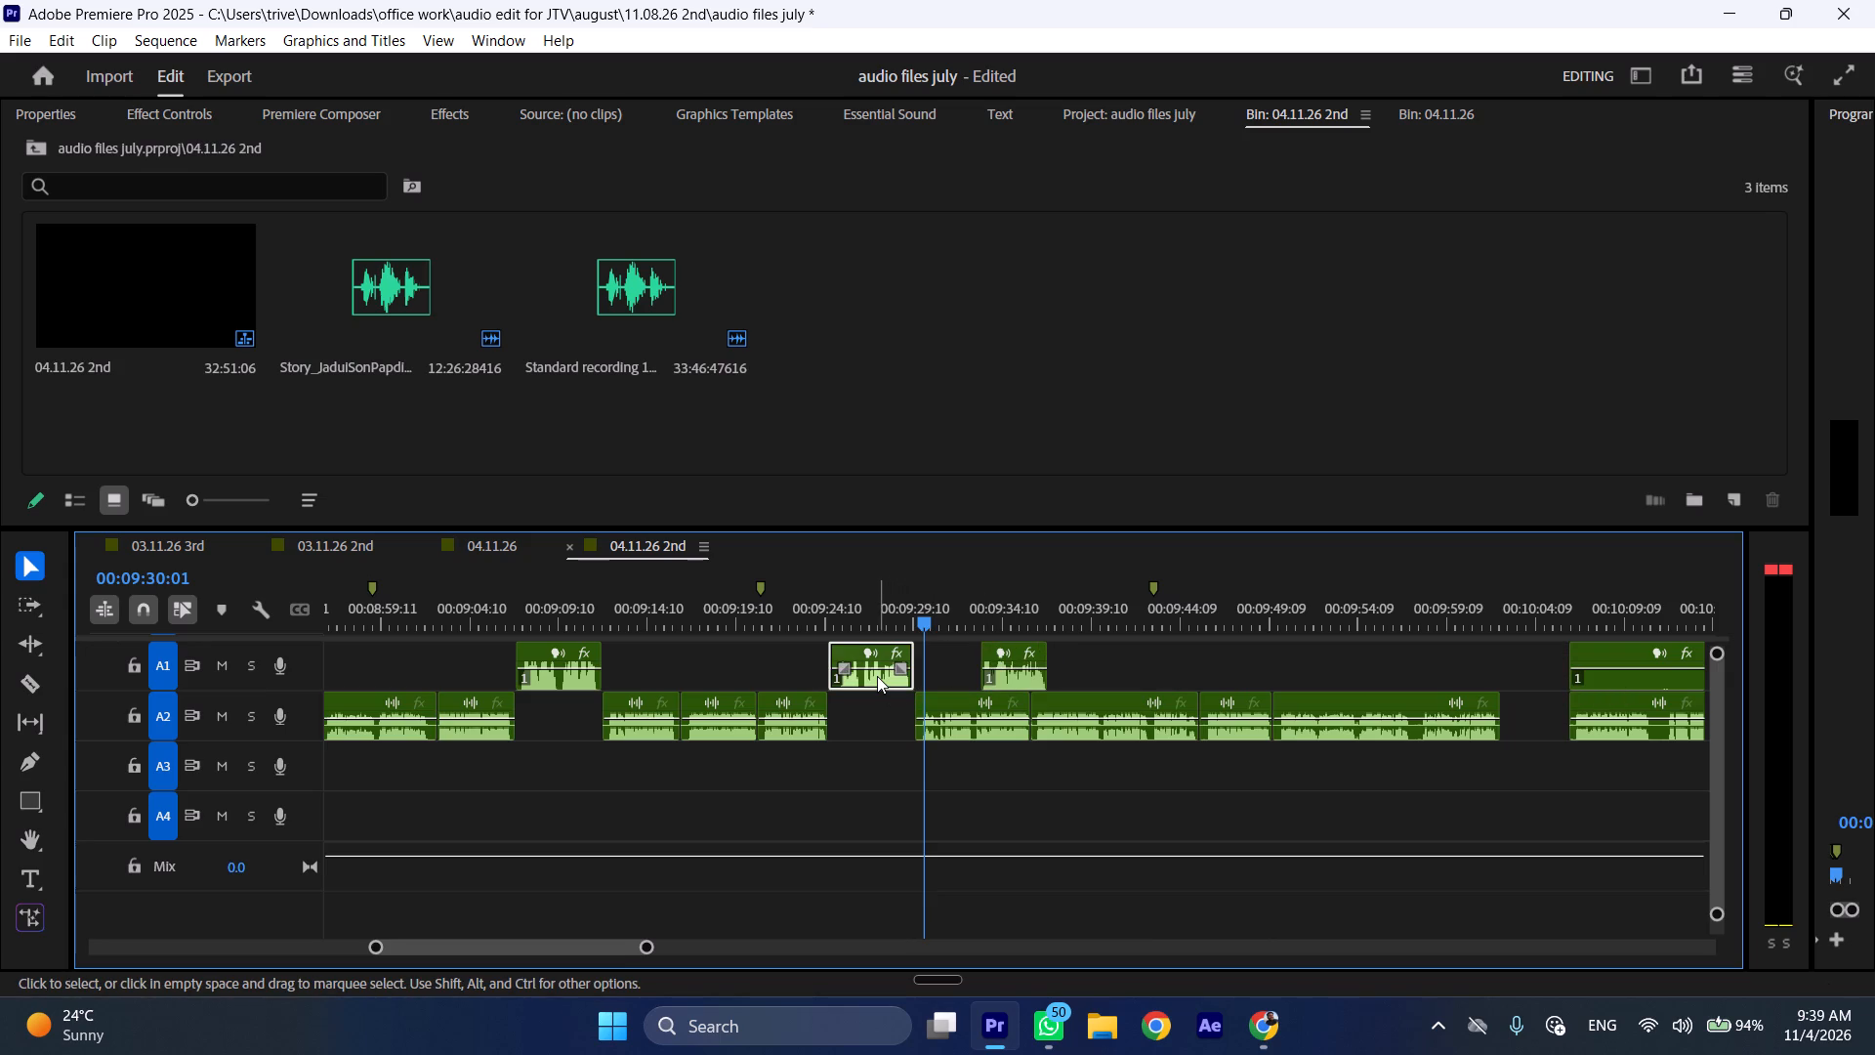
{"action": "key", "text": "BackSpace"}
{"action": "left_click_drag", "start_coordinate": [1012, 676], "coordinate": [869, 677]}
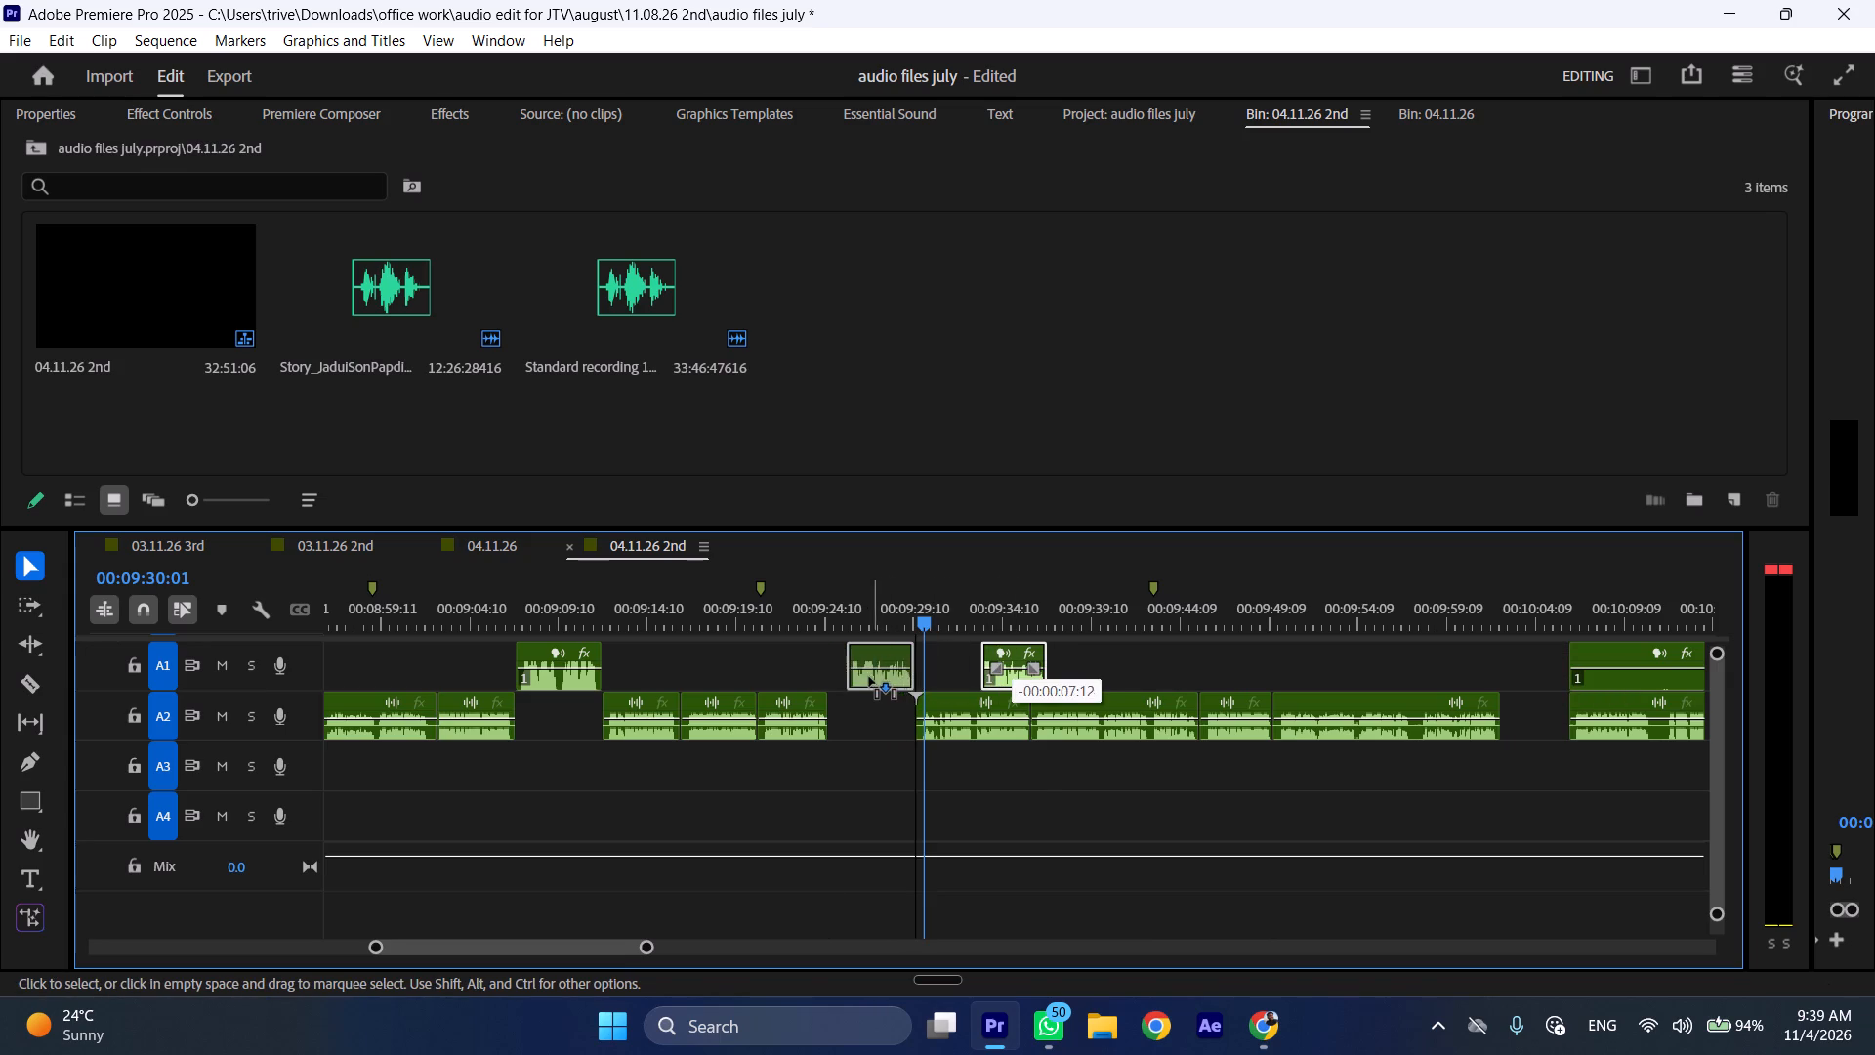
{"action": "left_click_drag", "start_coordinate": [869, 677], "coordinate": [863, 678]}
Close the gap after the moved A1 clip at 00:09:28:11, keeping the following clip on A2, and play back the join.
{"action": "left_click_drag", "start_coordinate": [943, 703], "coordinate": [943, 681]}
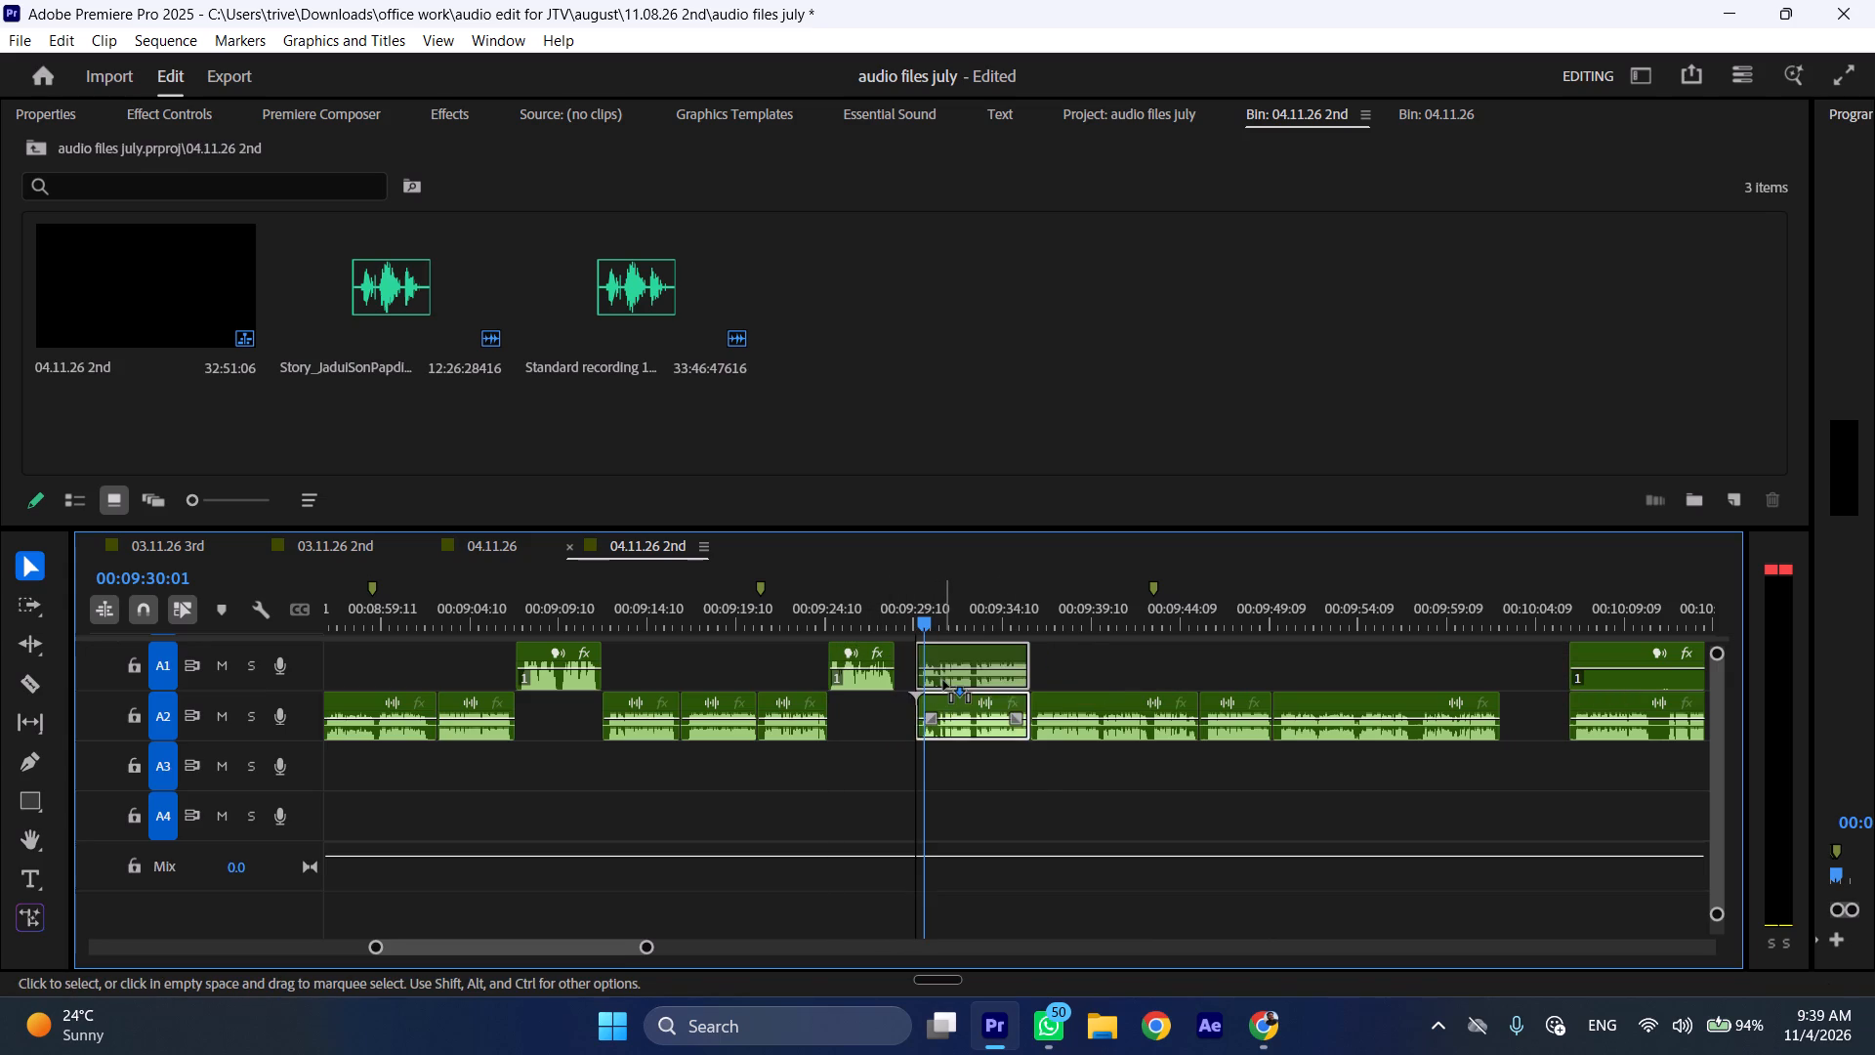
{"action": "left_click_drag", "start_coordinate": [943, 681], "coordinate": [943, 680]}
{"action": "left_click", "coordinate": [909, 676]}
{"action": "right_click", "coordinate": [909, 676]}
{"action": "left_click", "coordinate": [931, 690]}
{"action": "left_click_drag", "start_coordinate": [942, 688], "coordinate": [946, 697]}
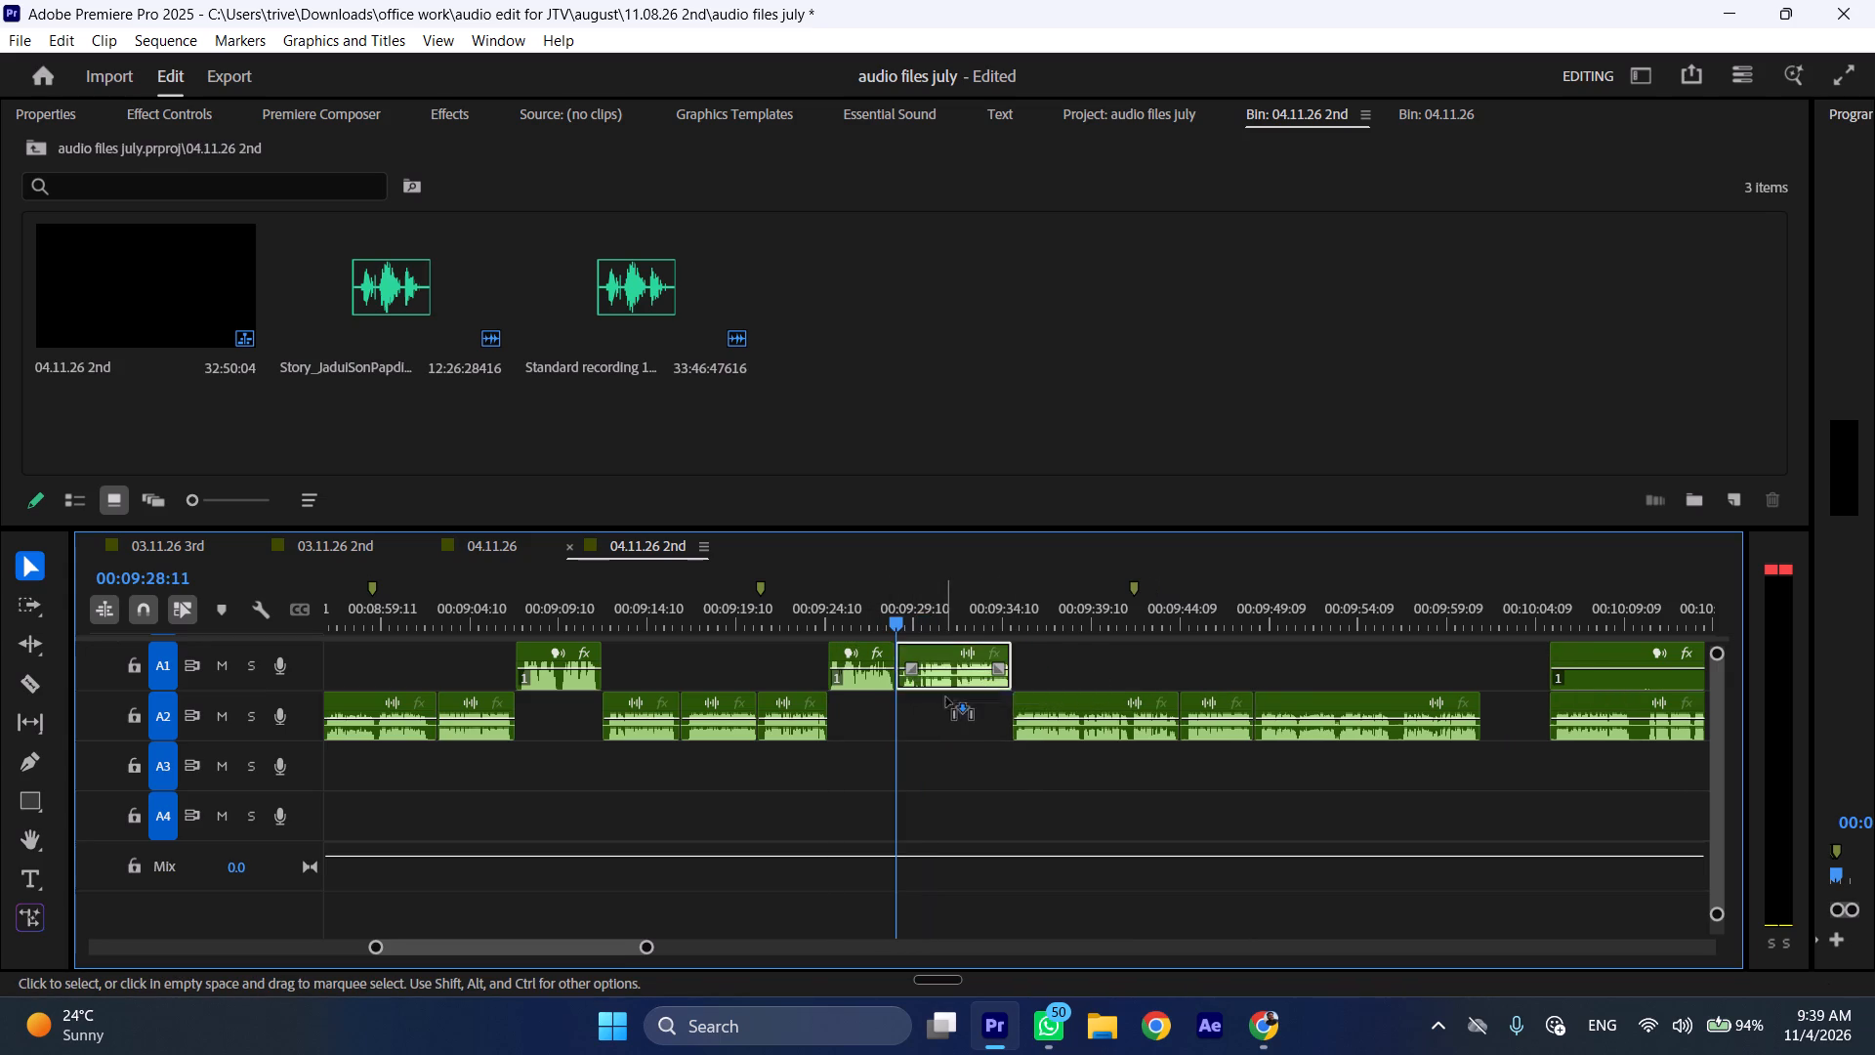
{"action": "left_click_drag", "start_coordinate": [946, 697], "coordinate": [946, 710]}
{"action": "left_click", "coordinate": [803, 621]}
{"action": "key", "text": "space"}
{"action": "type", "text": "l"}
Trim the silent opening off the long A1 clip and move it earlier to start where the A2 clips end, about 00:10:01.
{"action": "scroll", "coordinate": [941, 745], "scroll_direction": "down", "scroll_amount": 6}
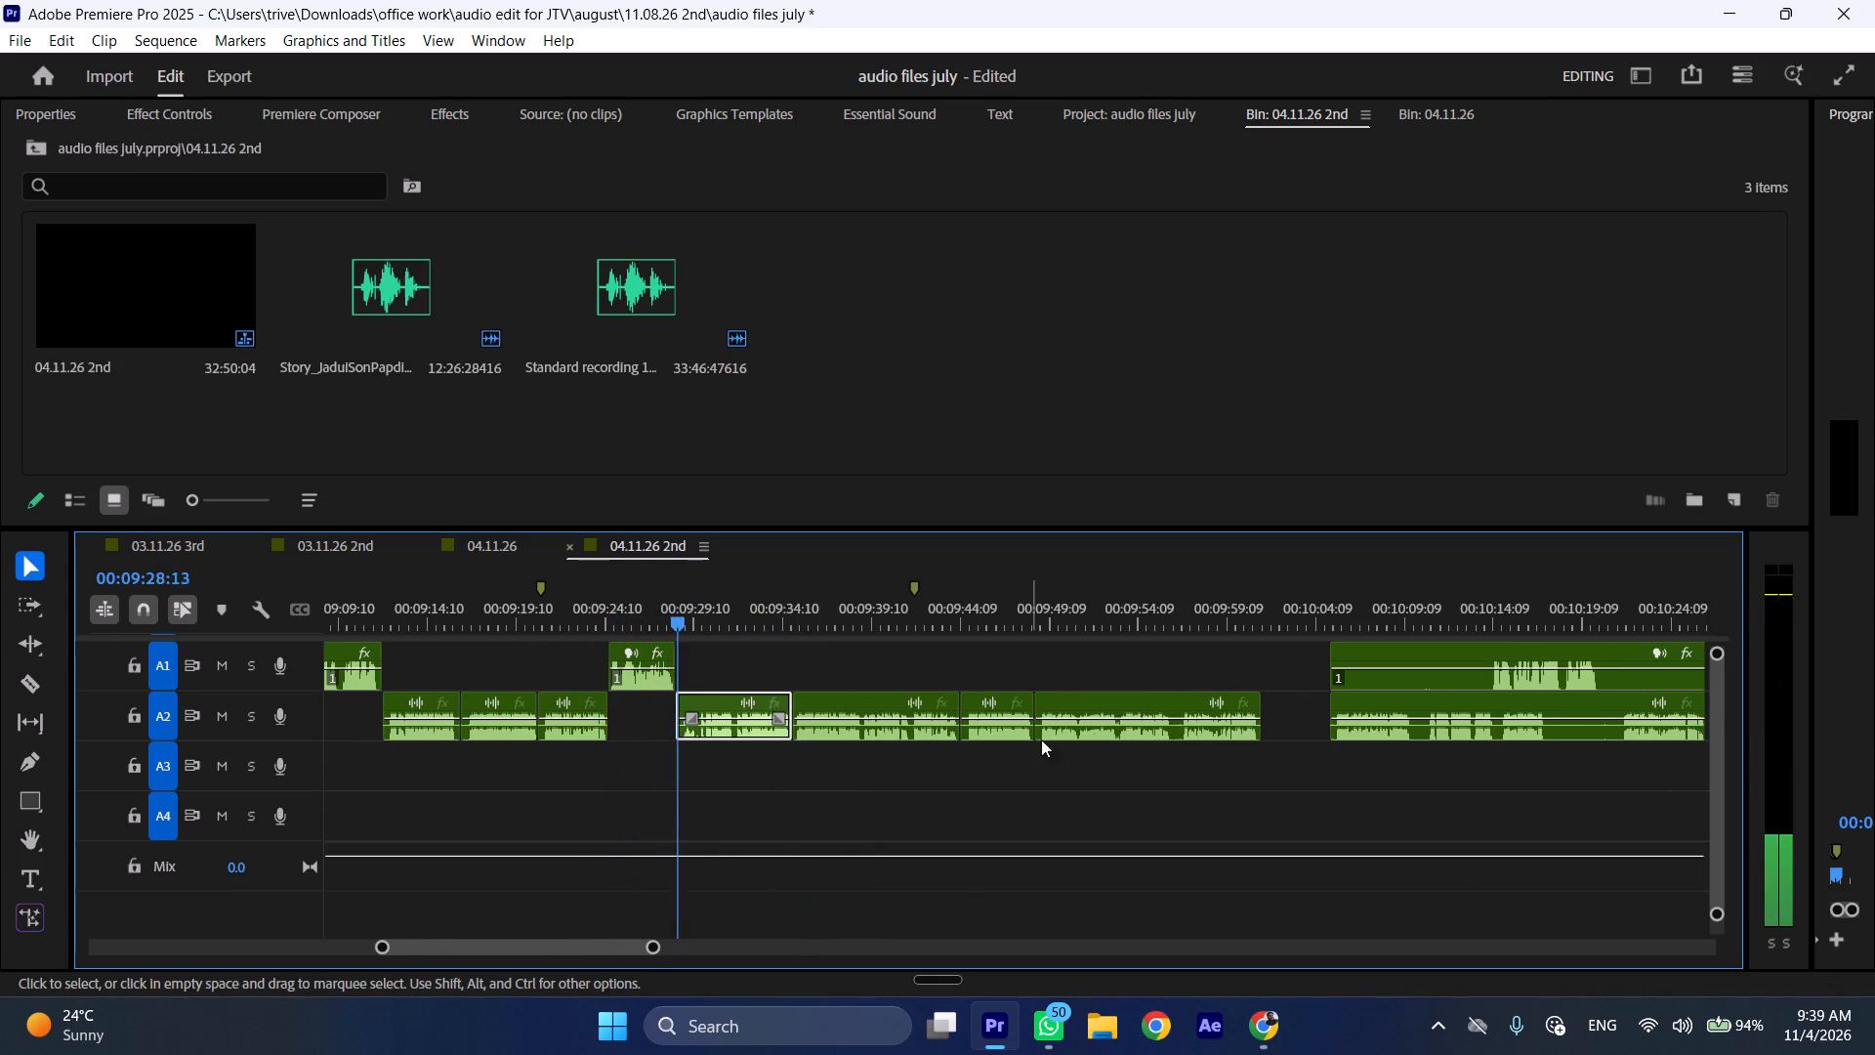
{"action": "left_click_drag", "start_coordinate": [1326, 655], "coordinate": [1469, 647]}
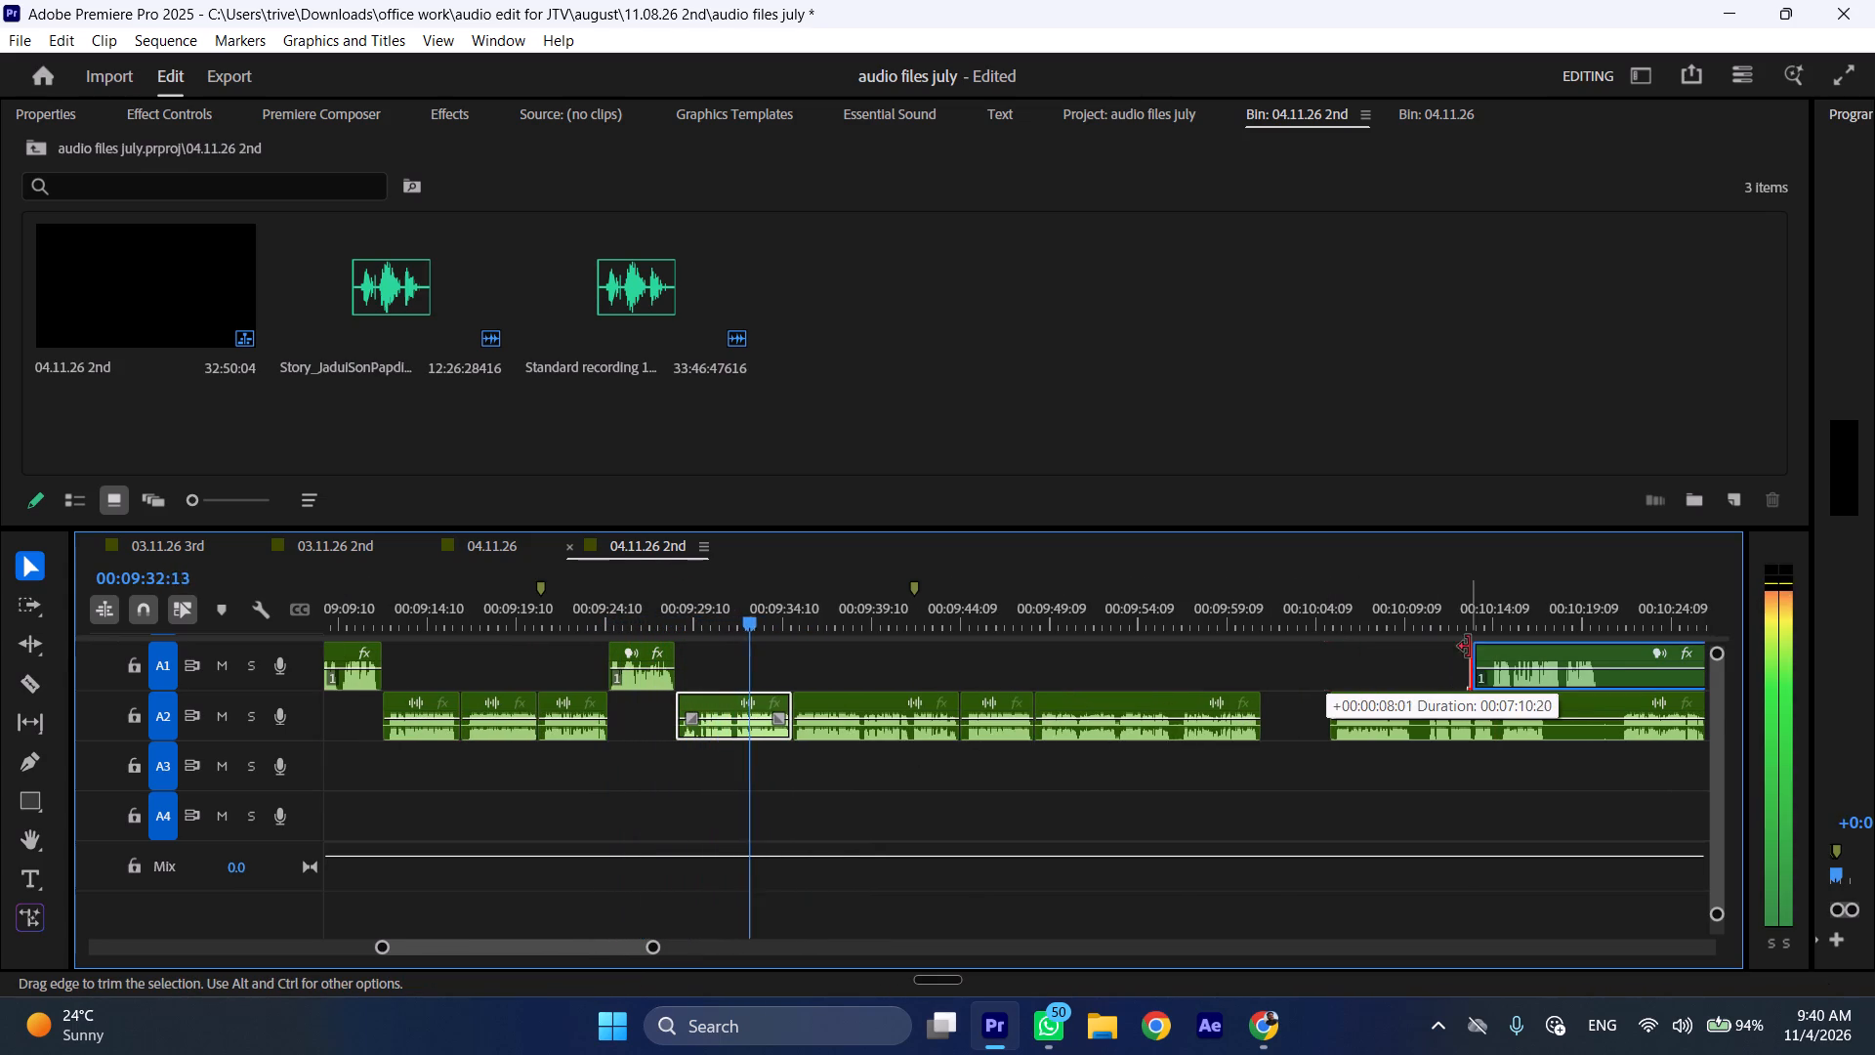
{"action": "left_click_drag", "start_coordinate": [1469, 647], "coordinate": [1483, 647]}
{"action": "left_click_drag", "start_coordinate": [1539, 647], "coordinate": [1313, 655]}
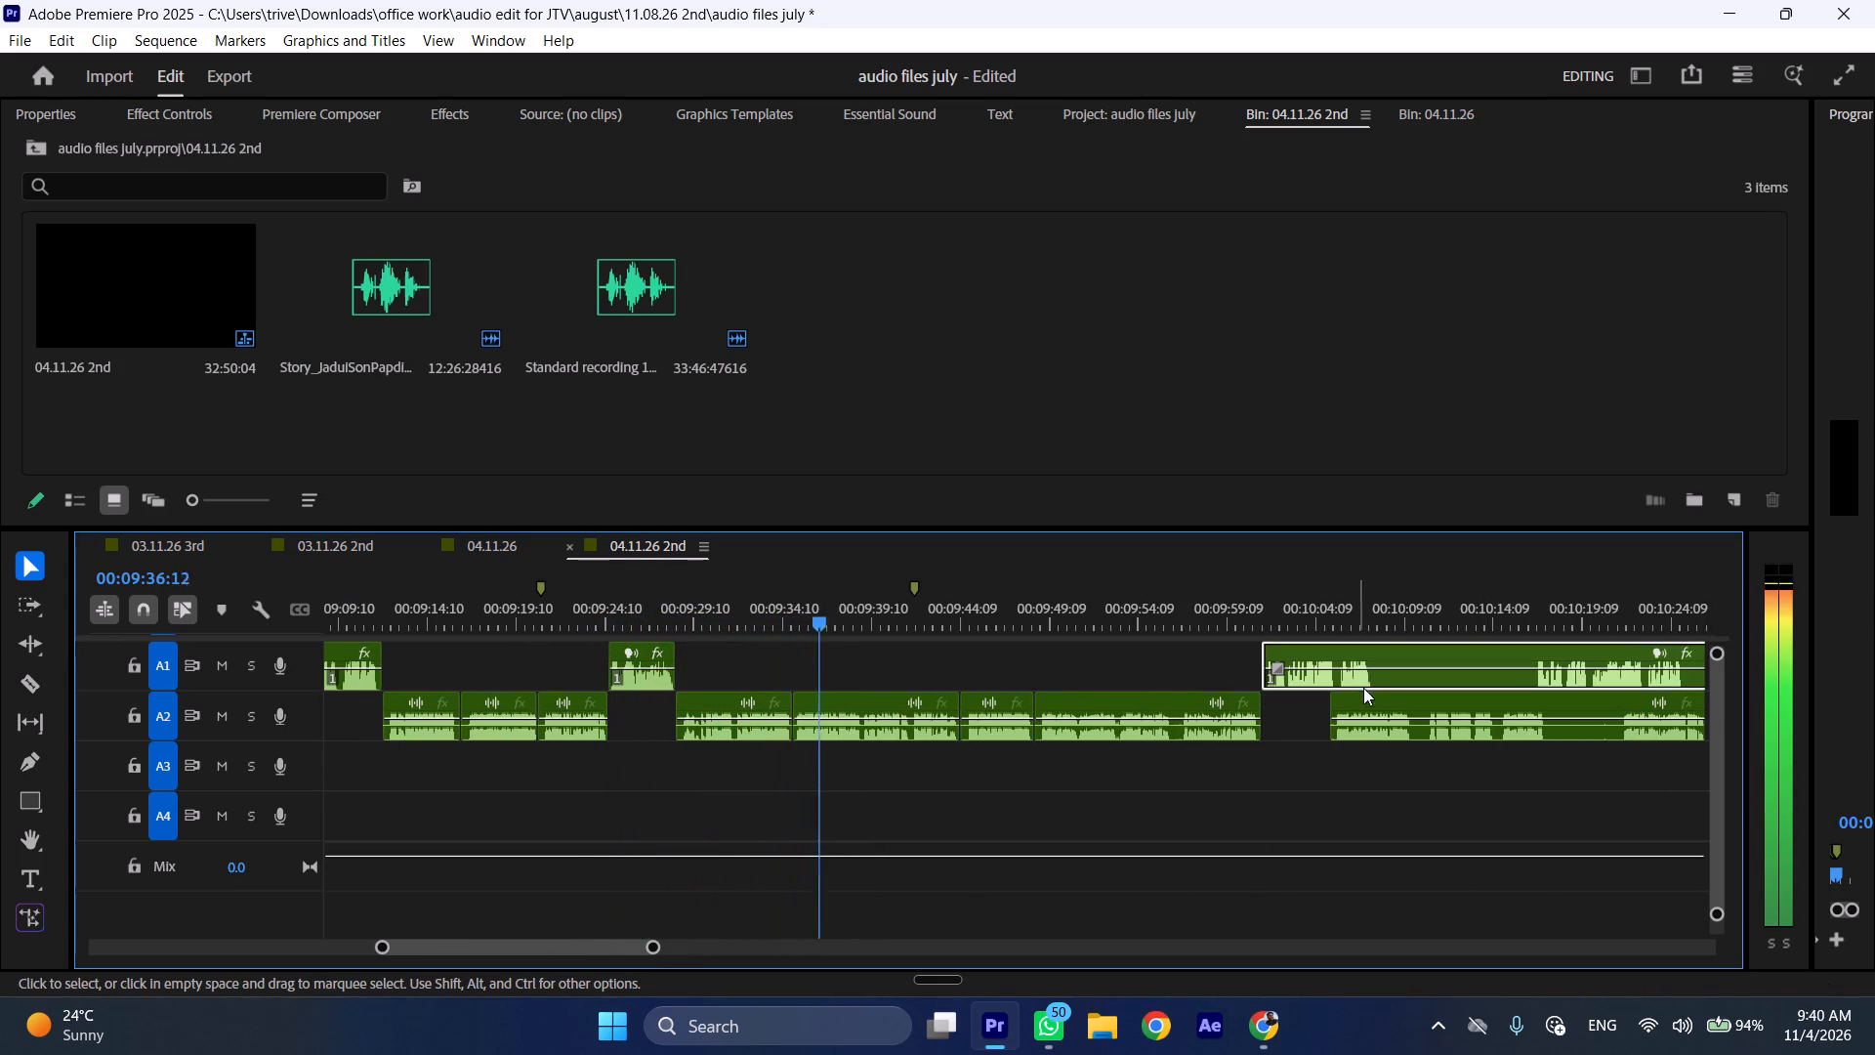
Shift the long A2 clip later to about 00:10:11, play the A1 clip's opening phrase and cut A1 at 00:10:07:21.
{"action": "left_click_drag", "start_coordinate": [1366, 700], "coordinate": [1465, 701]}
{"action": "left_click", "coordinate": [1250, 613]}
{"action": "key", "text": "space"}
{"action": "key", "text": "l"}
{"action": "scroll", "coordinate": [1261, 689], "scroll_direction": "down", "scroll_amount": 6}
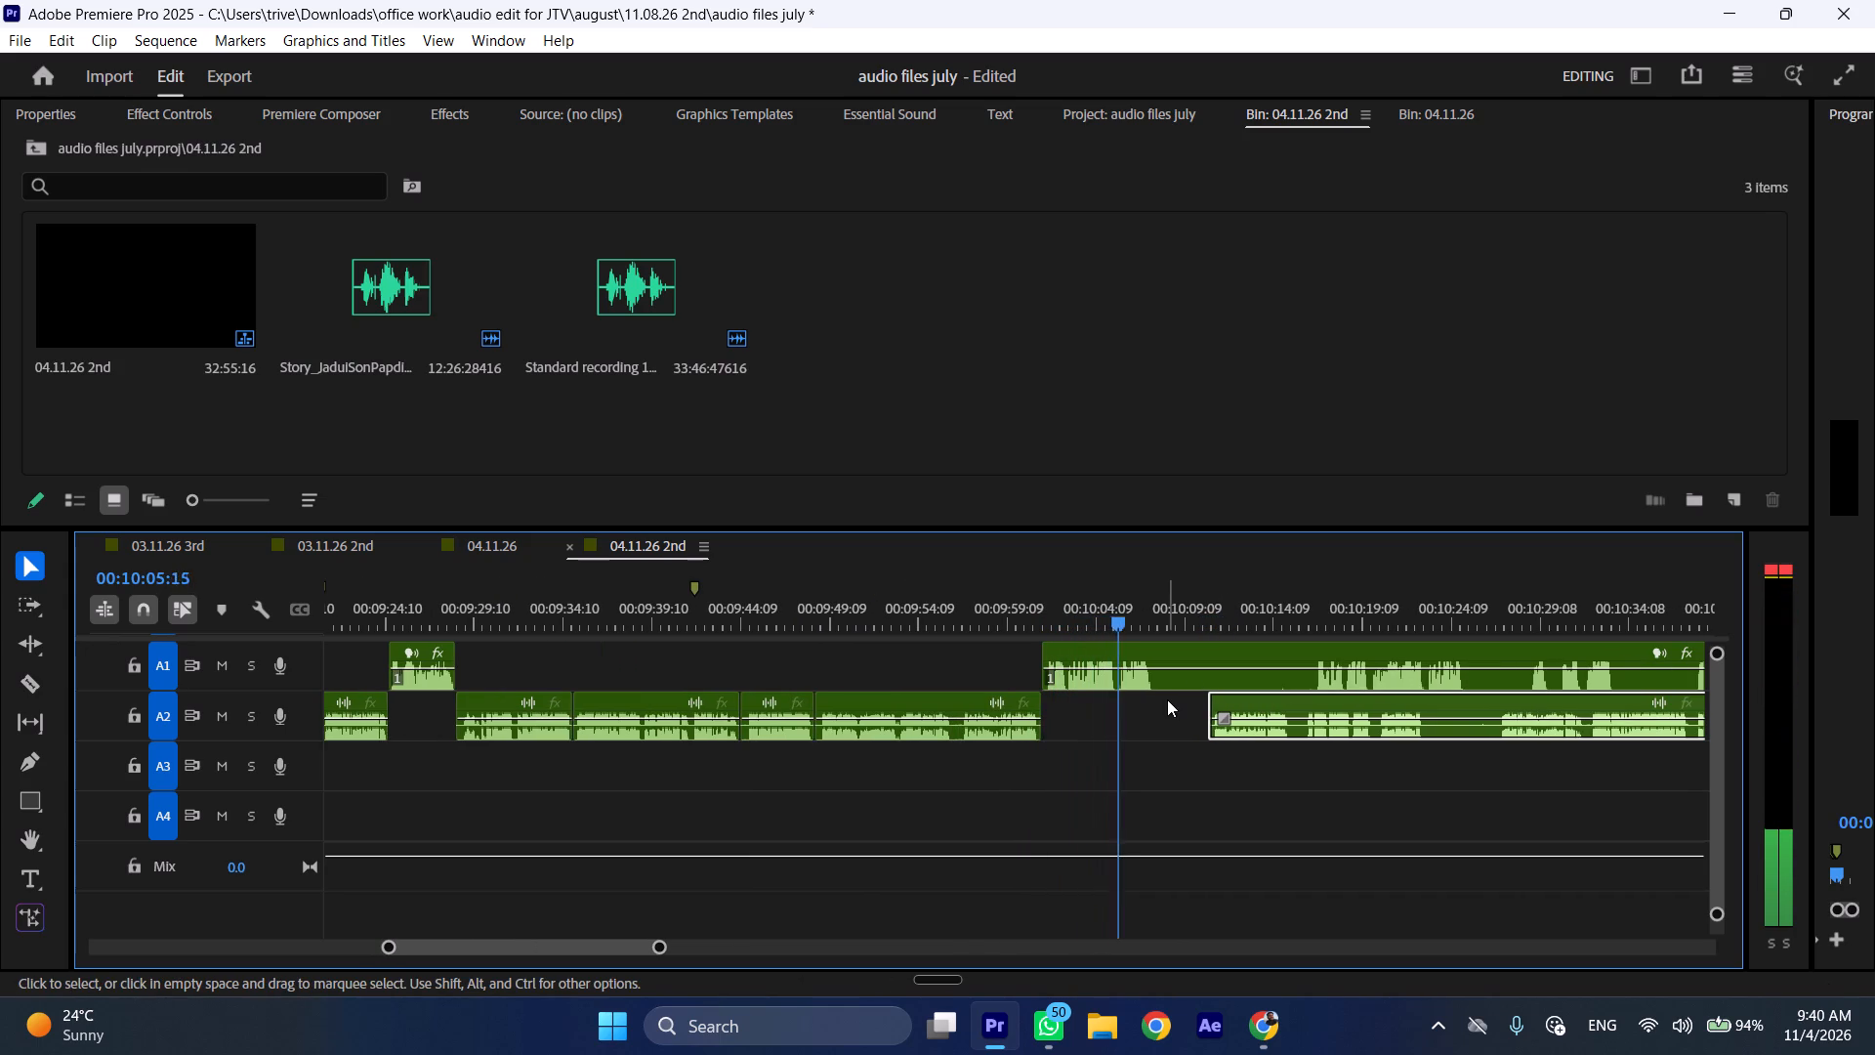
{"action": "left_click", "coordinate": [1160, 615]}
{"action": "key", "text": "shift+c"}
Move the long A2 clip earlier to start at the A1 cut and shift the remaining A1 clip later to about 00:10:37.
{"action": "scroll", "coordinate": [1194, 709], "scroll_direction": "down", "scroll_amount": 6}
{"action": "left_click_drag", "start_coordinate": [1095, 708], "coordinate": [1064, 708]}
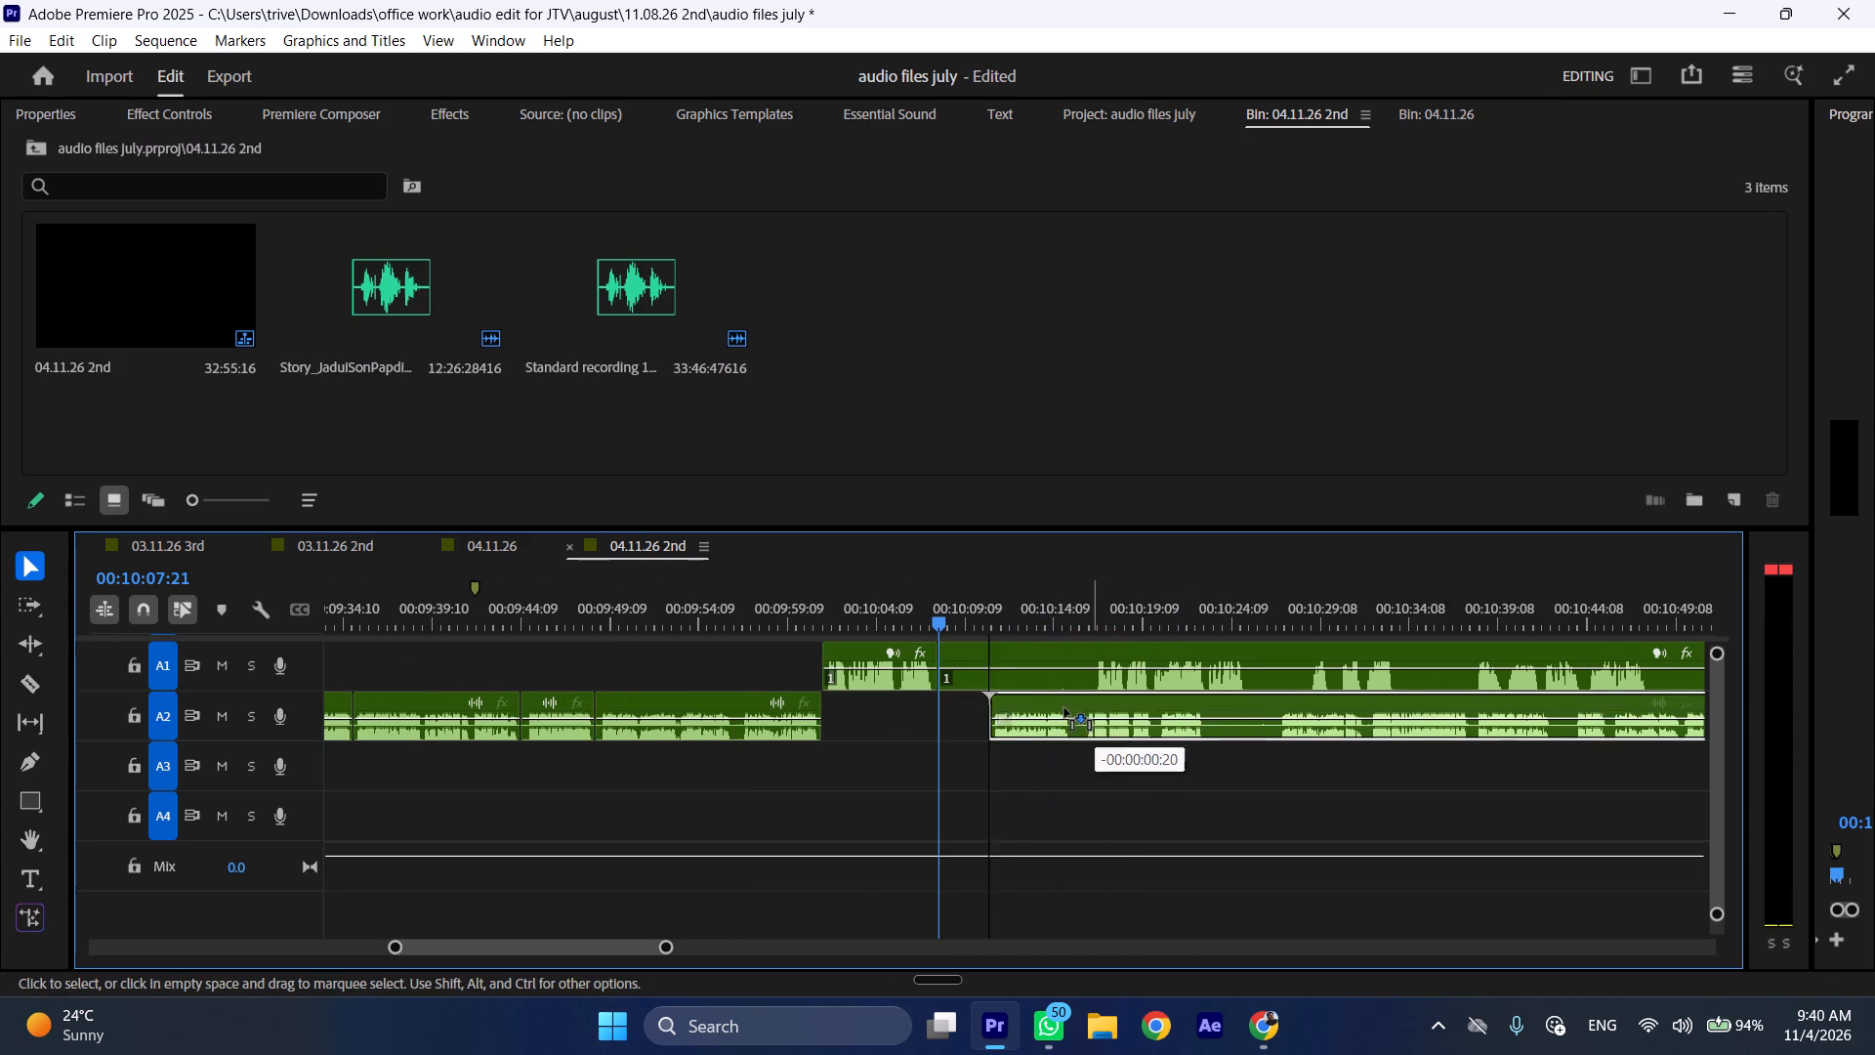
{"action": "left_click_drag", "start_coordinate": [1064, 708], "coordinate": [1046, 709]}
{"action": "left_click_drag", "start_coordinate": [973, 650], "coordinate": [1494, 650]}
Play the opening of the long A2 clip from 00:10:07:21 at increased speed.
{"action": "key", "text": "space"}
{"action": "key", "text": "l"}
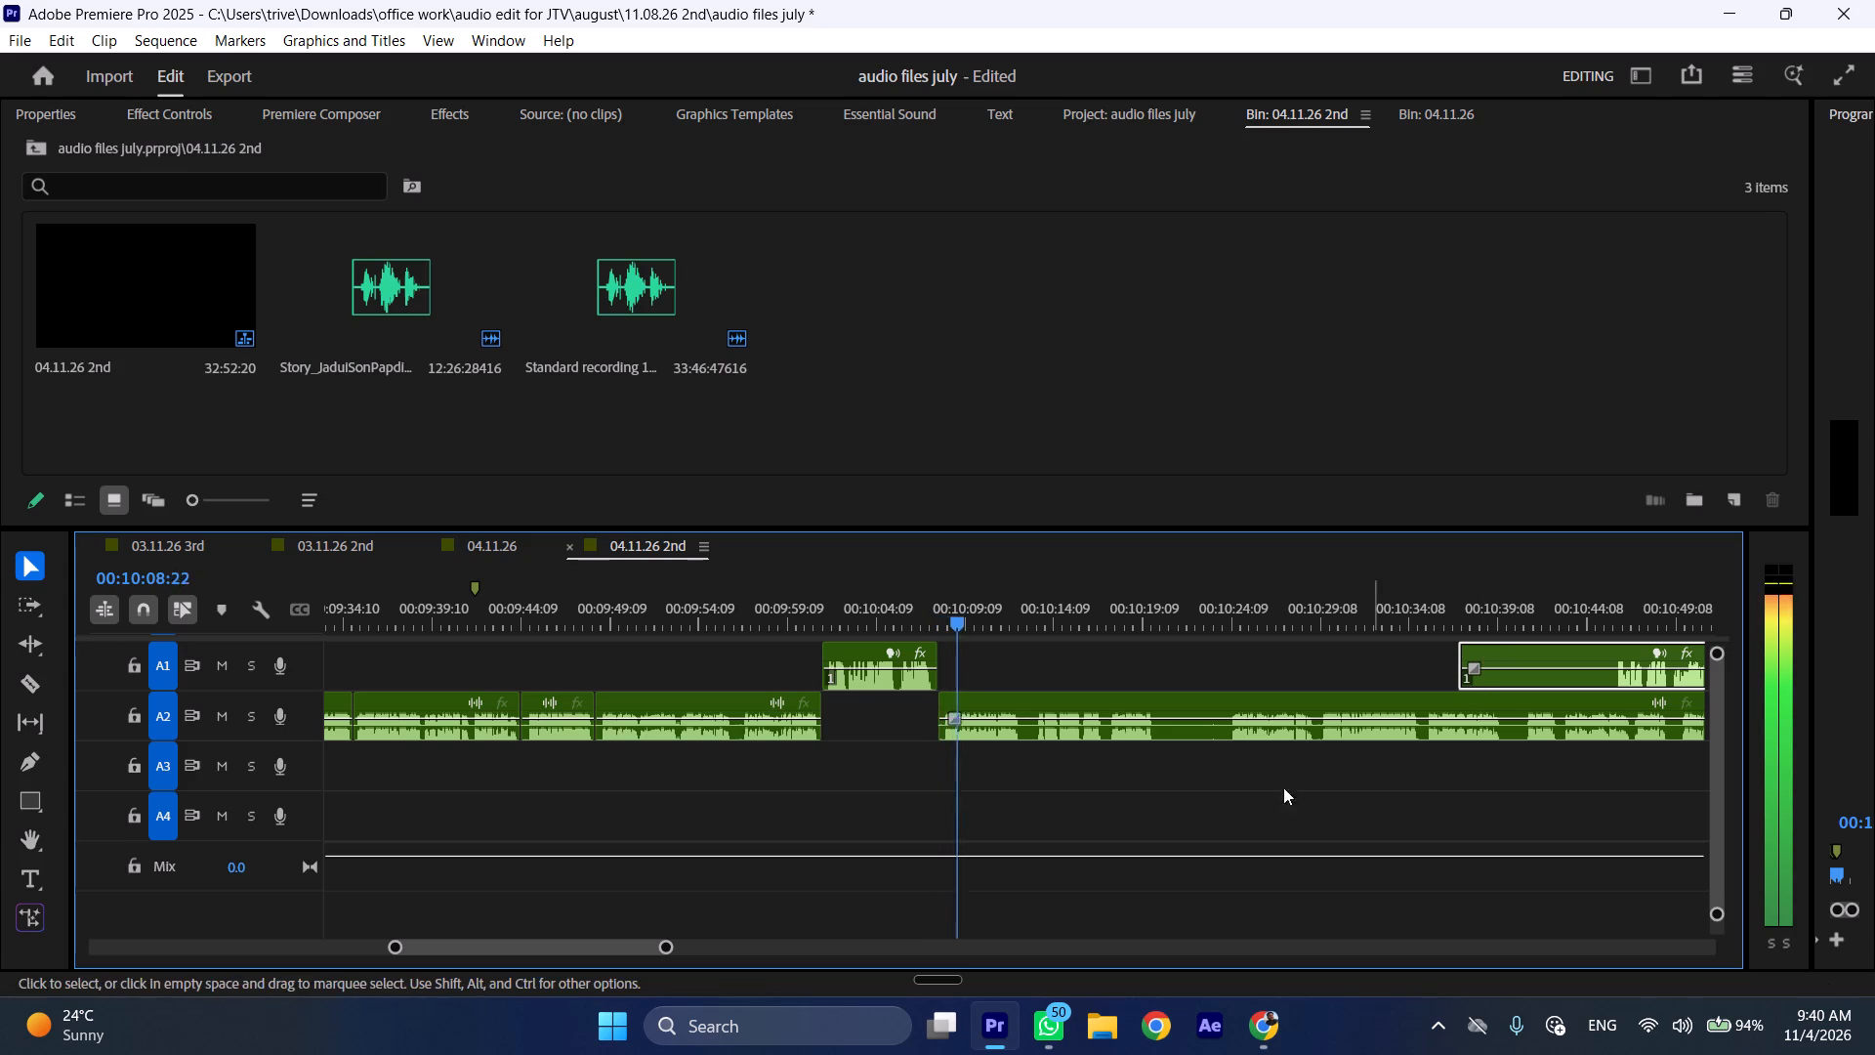
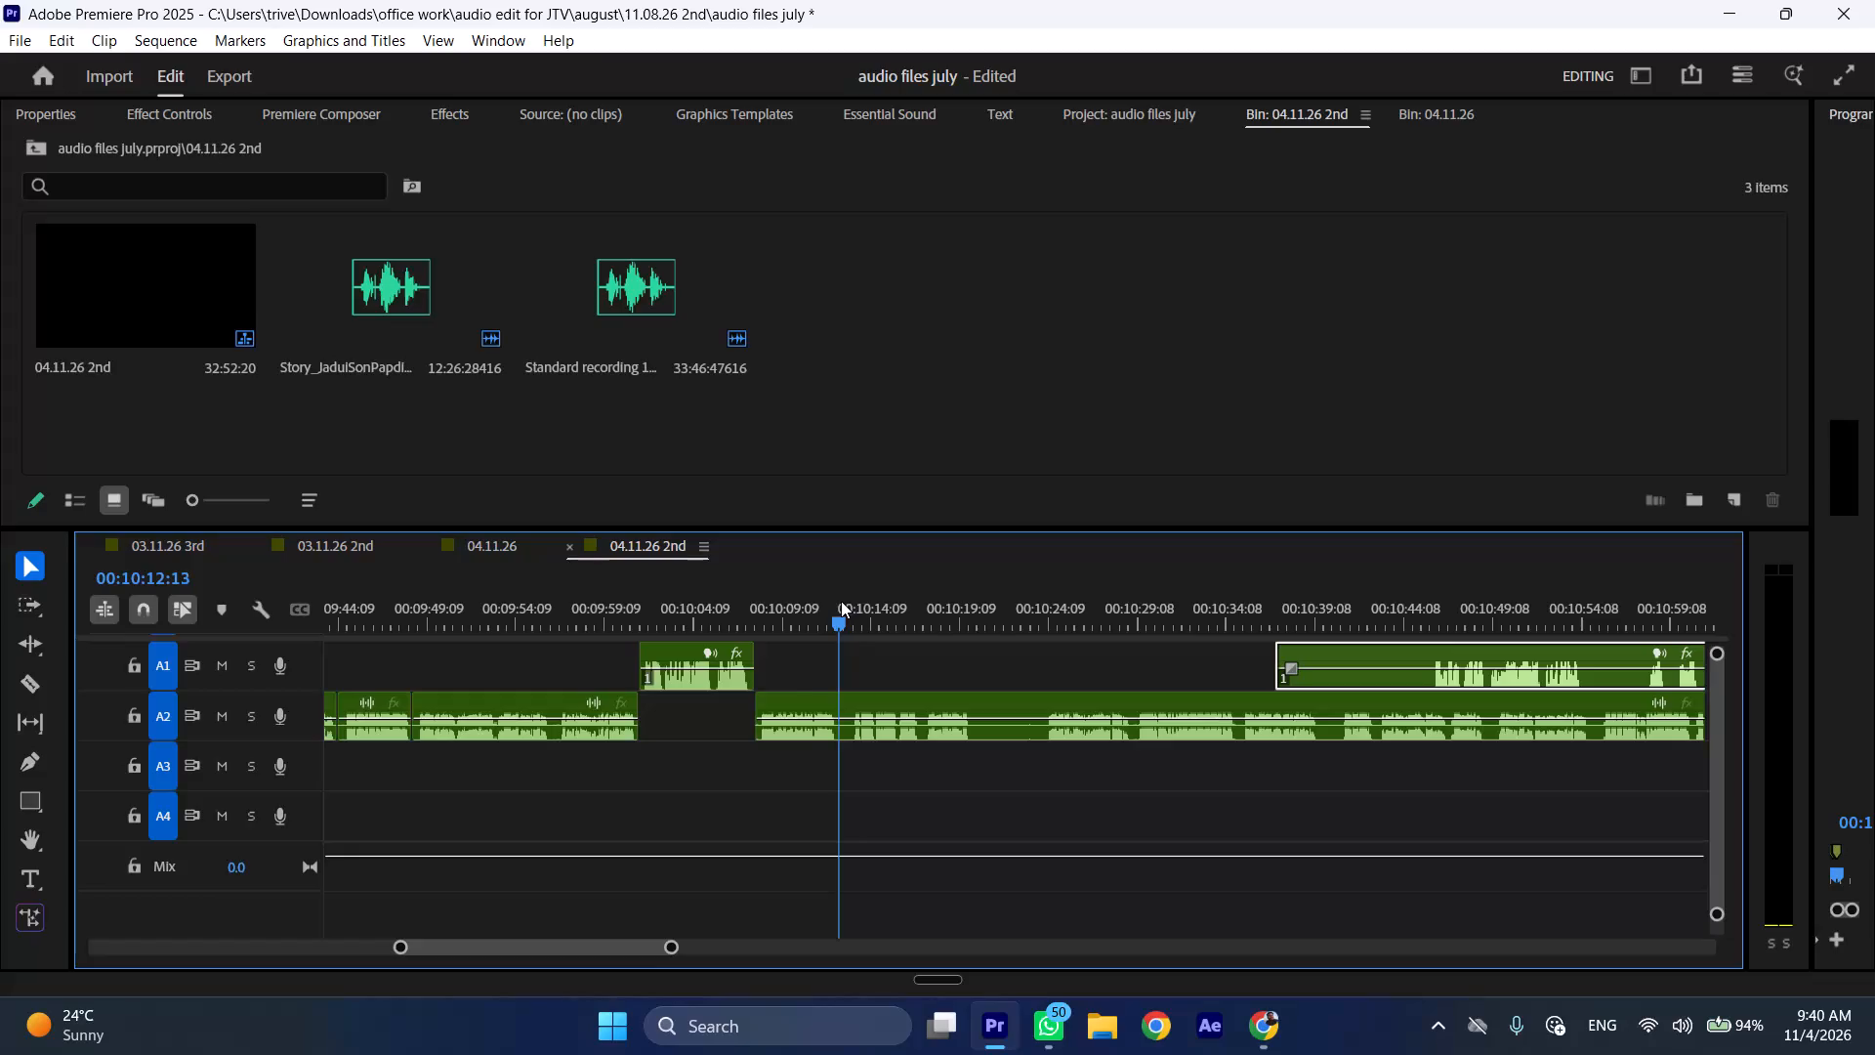
Cut out the short silence on A2 between about 00:10:12:13 and 00:10:13:05 and close the gap.
{"action": "left_click", "coordinate": [857, 602]}
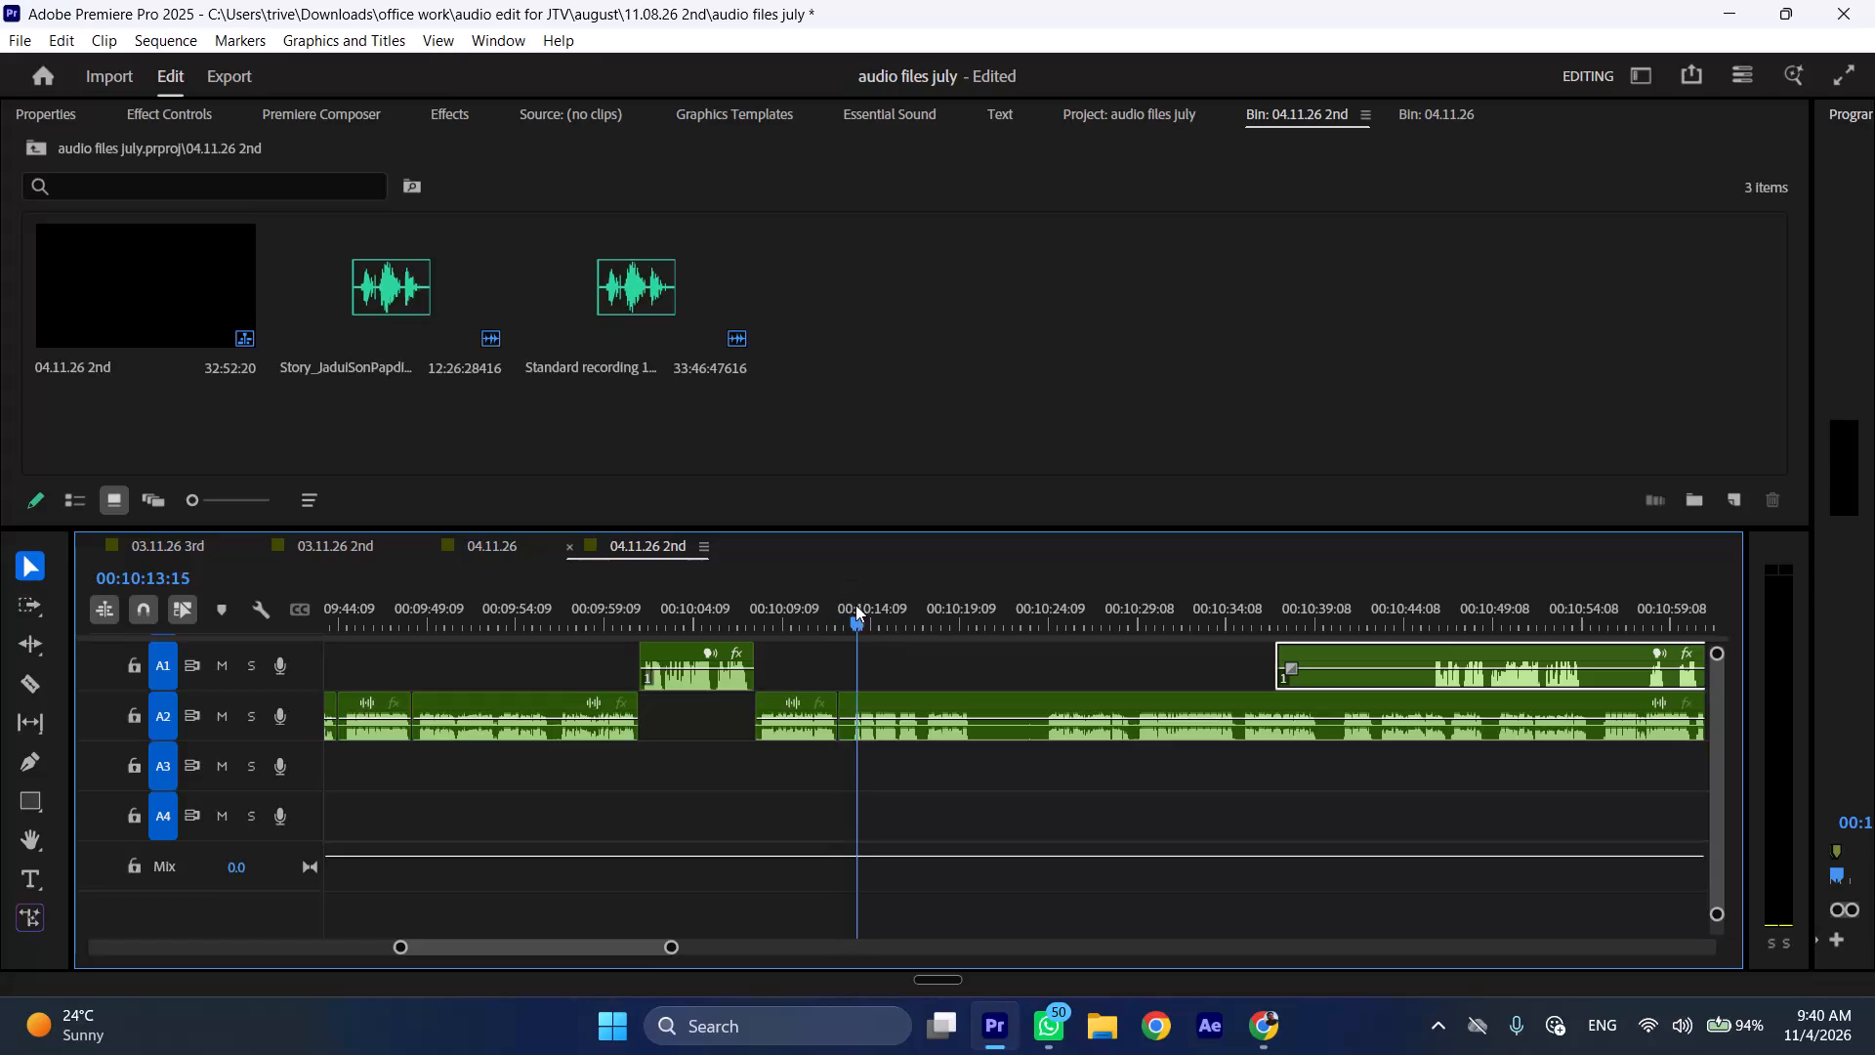
{"action": "left_click", "coordinate": [887, 684]}
{"action": "left_click", "coordinate": [892, 693]}
{"action": "key", "text": "shift+c"}
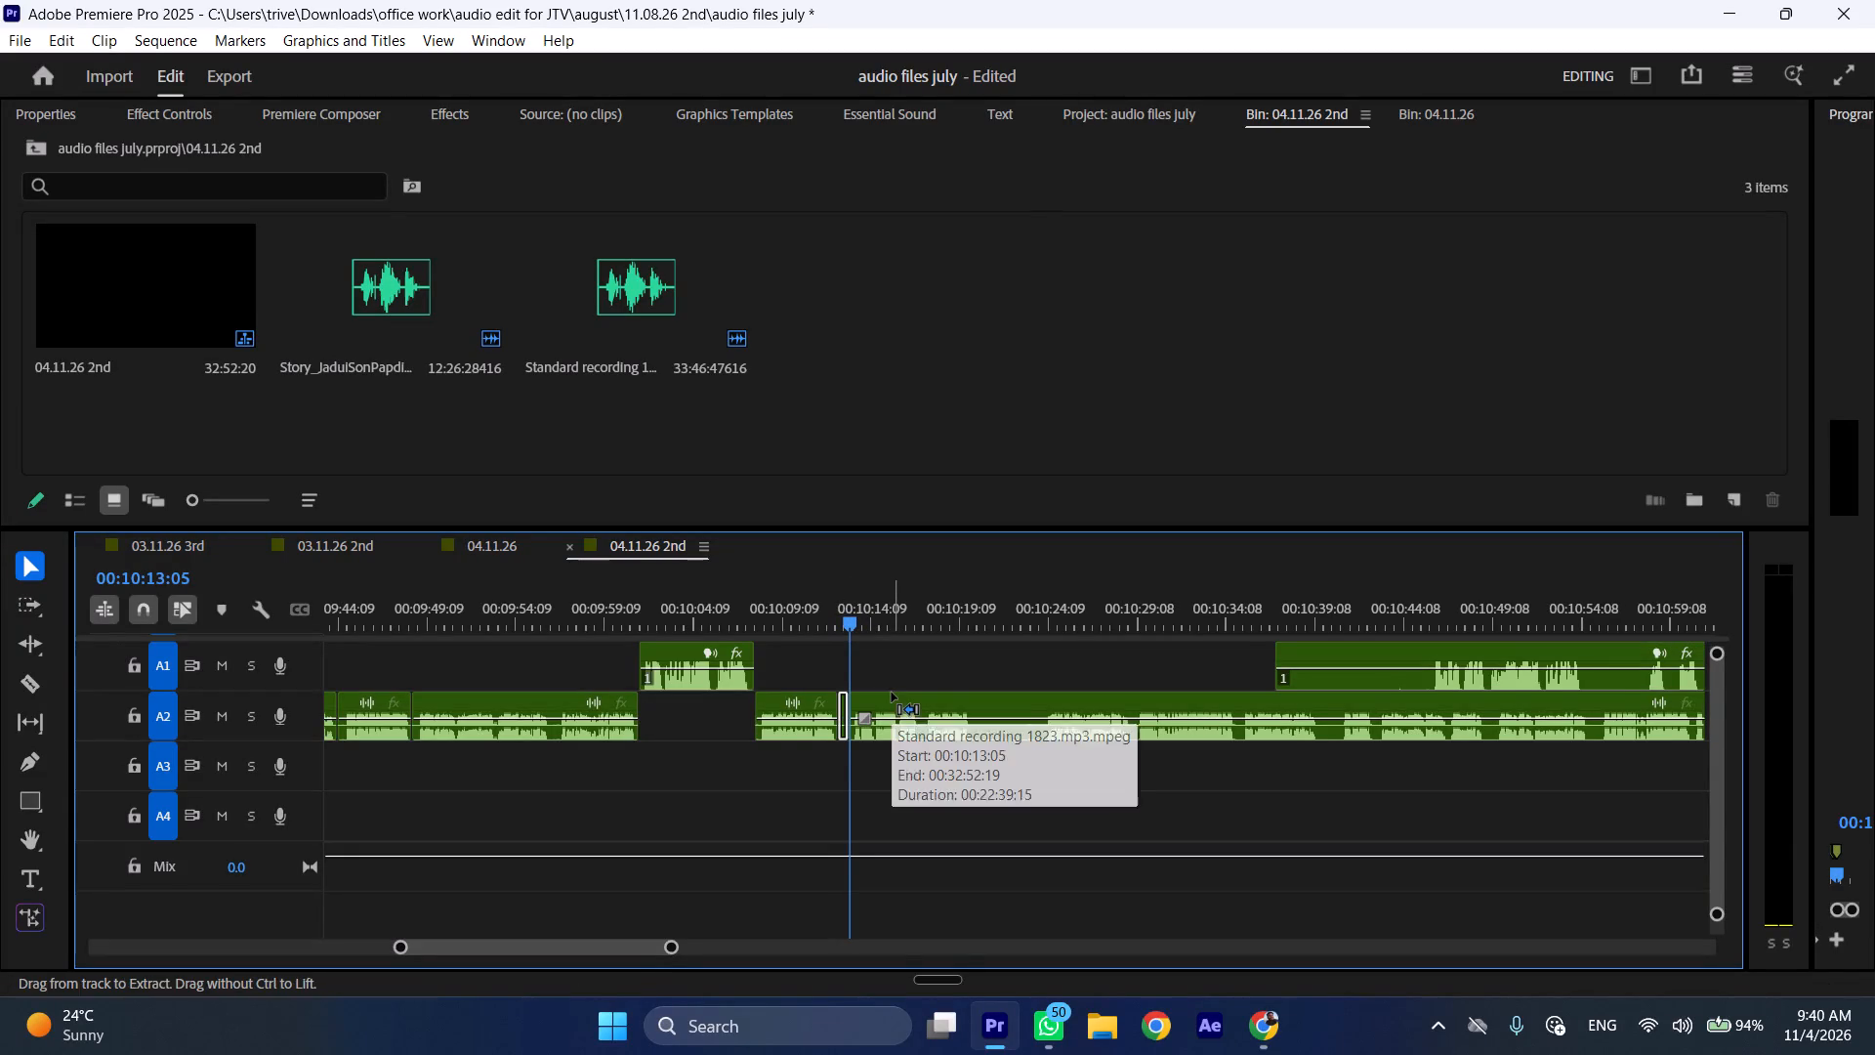
{"action": "key", "text": "ctrl+shift+d"}
Play on at increased speed, cut out the unwanted A2 section from about 00:10:16 to 00:10:23:11, and close the gap.
{"action": "key", "text": "space"}
{"action": "key", "text": "l"}
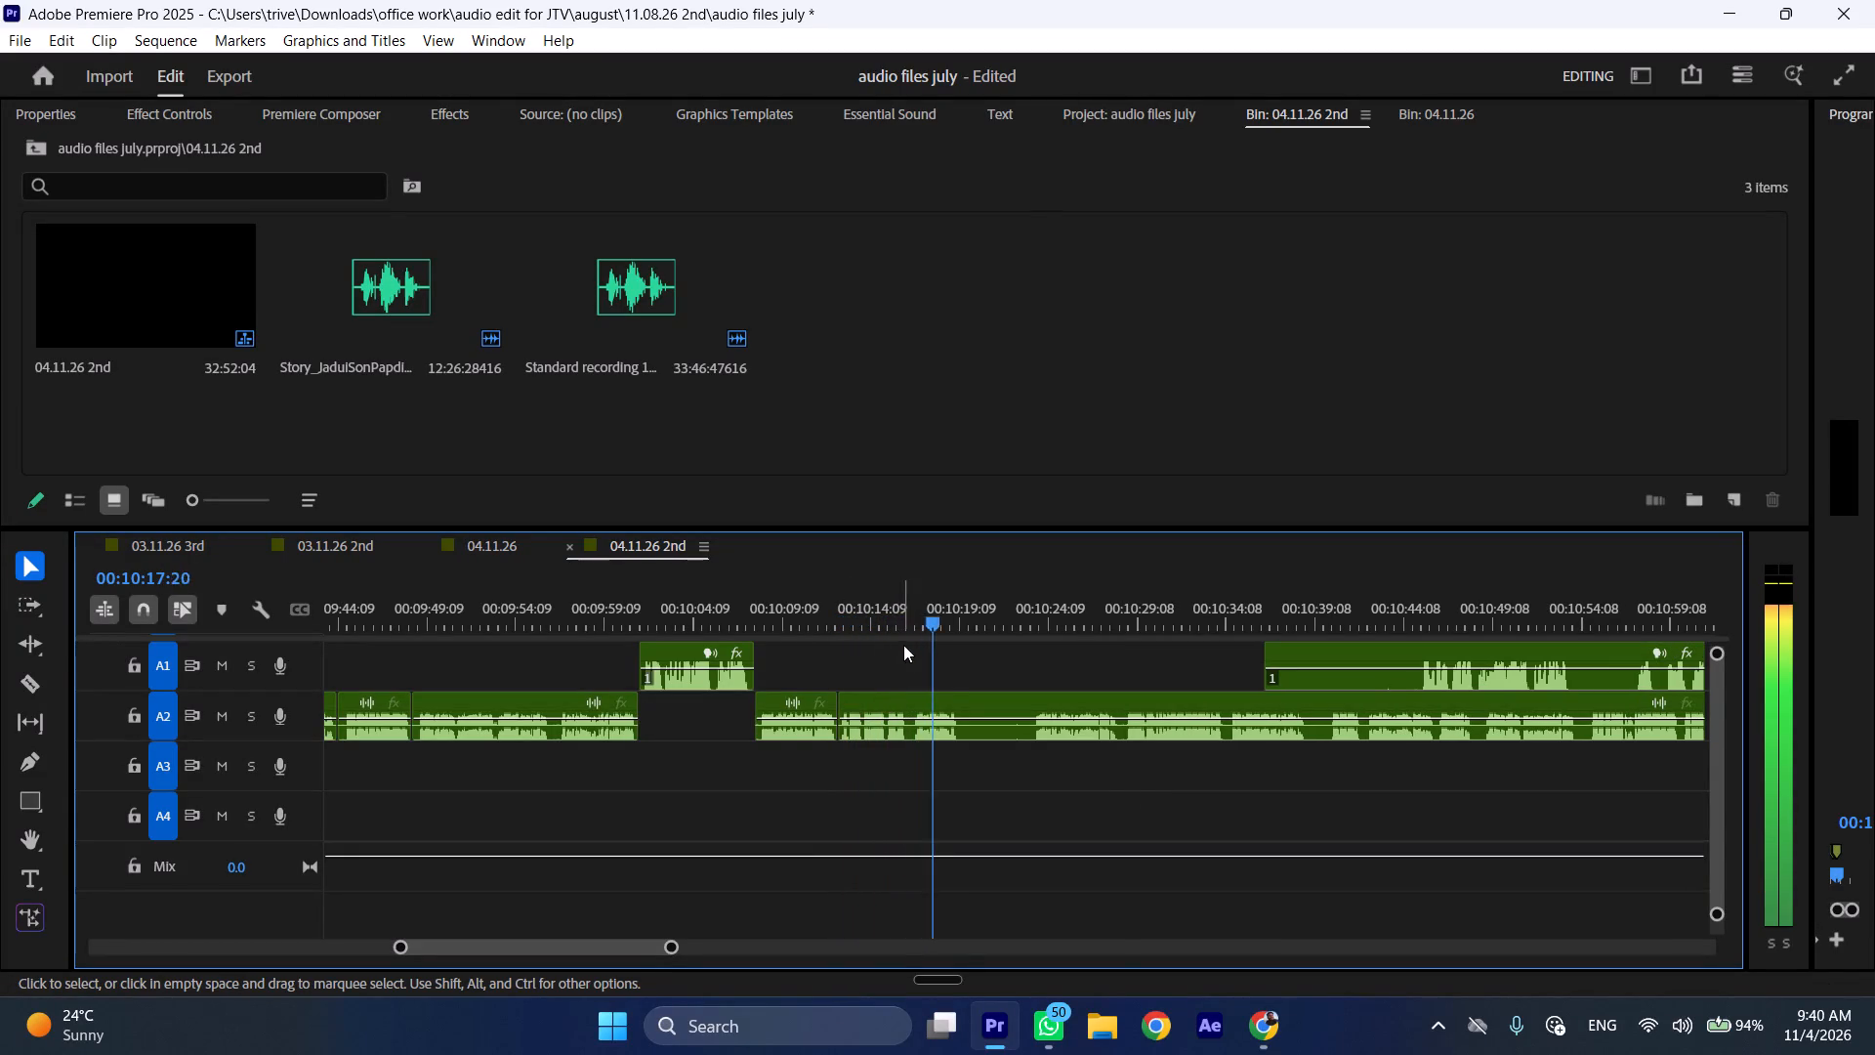
{"action": "left_click_drag", "start_coordinate": [910, 611], "coordinate": [1035, 611]}
{"action": "key", "text": "shift+c"}
{"action": "left_click", "coordinate": [1043, 706]}
{"action": "key", "text": "shift+c"}
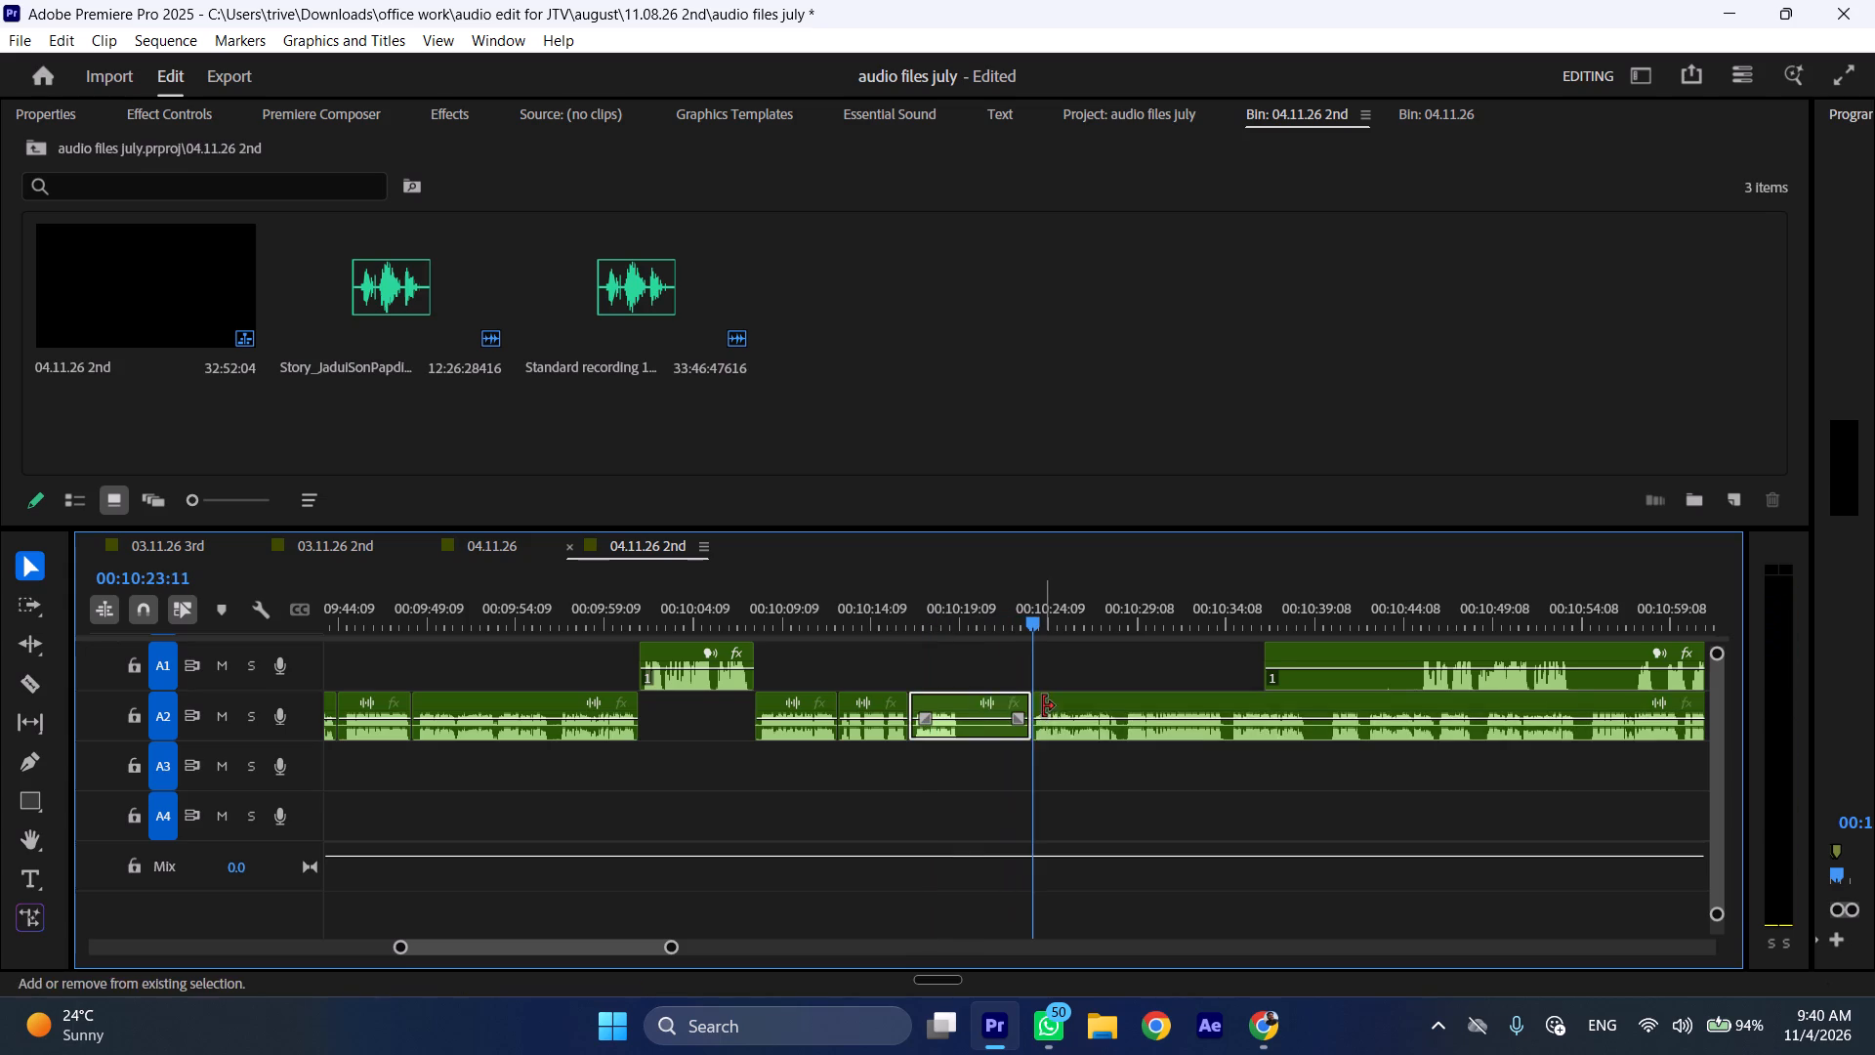
{"action": "key", "text": "ctrl+shift+d"}
Continue playback at increased speed past the last A2 cut and shift the long A1 clip later to about 00:11:01.
{"action": "key", "text": "space"}
{"action": "key", "text": "l"}
{"action": "scroll", "coordinate": [1032, 700], "scroll_direction": "down", "scroll_amount": 10}
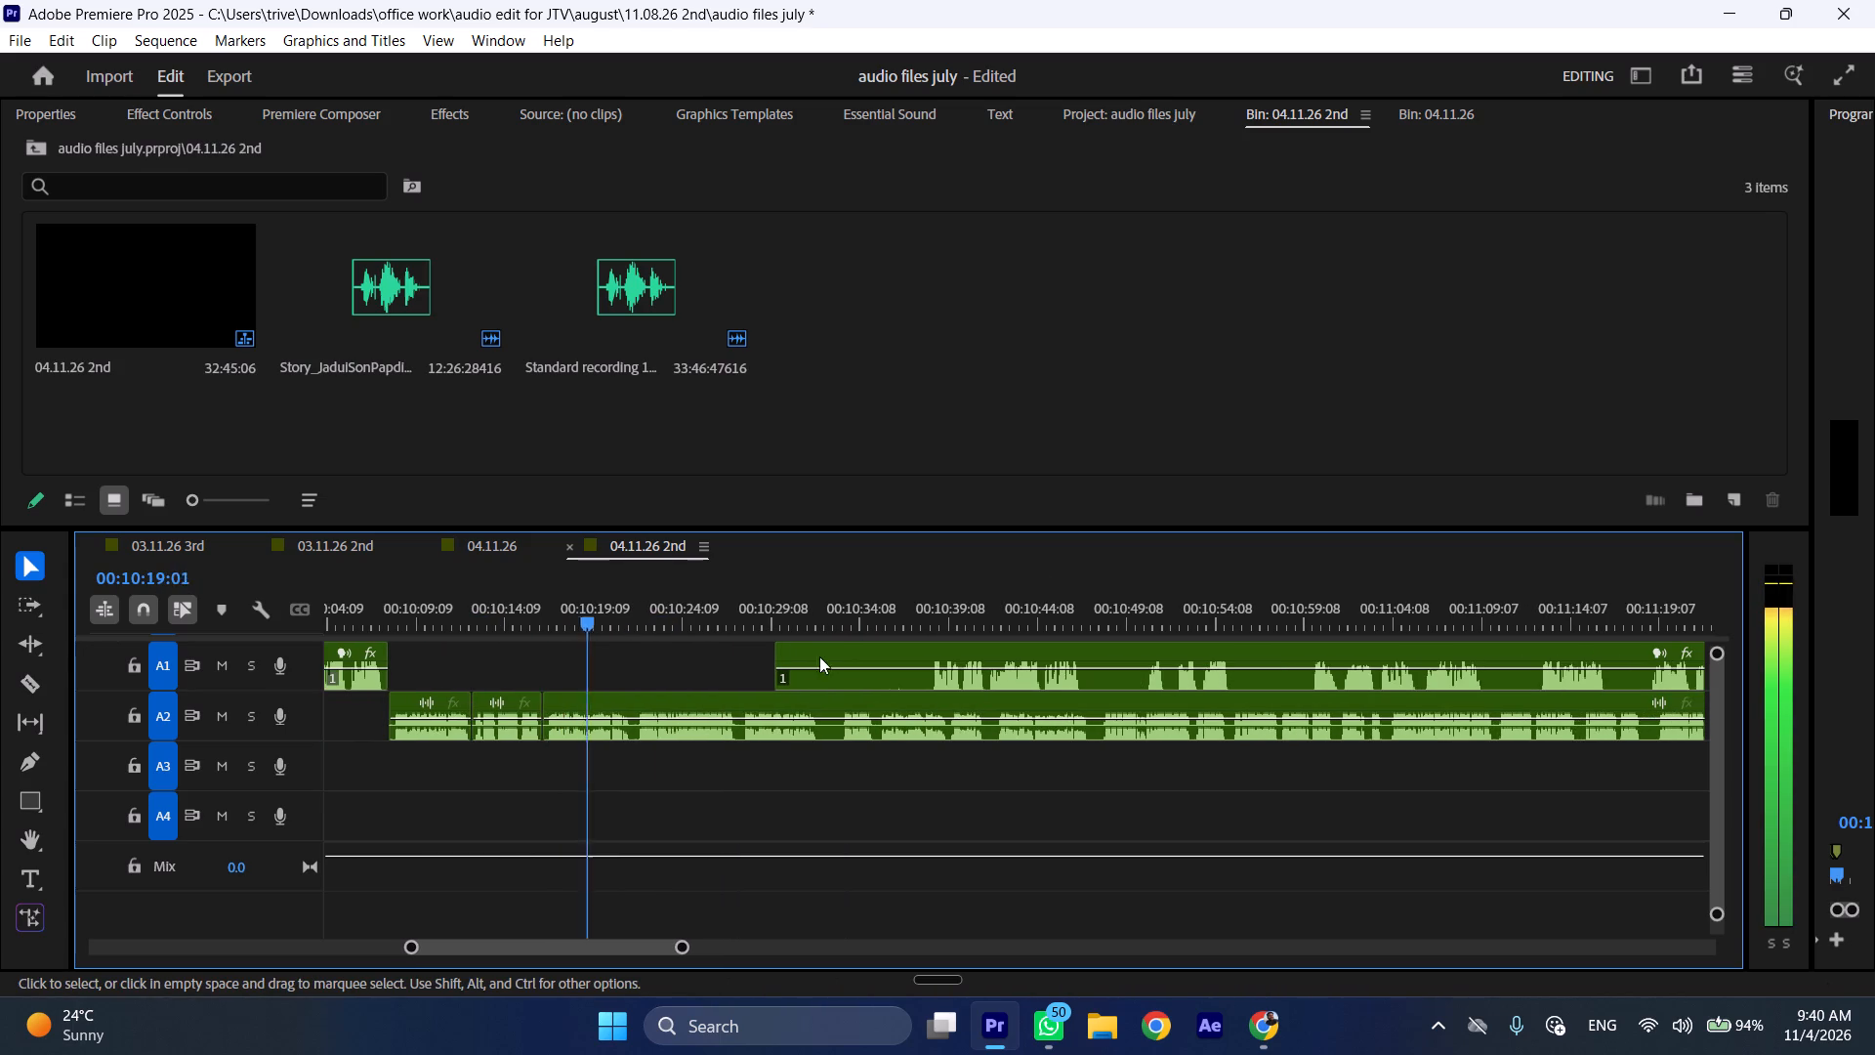
{"action": "left_click_drag", "start_coordinate": [808, 653], "coordinate": [1376, 653]}
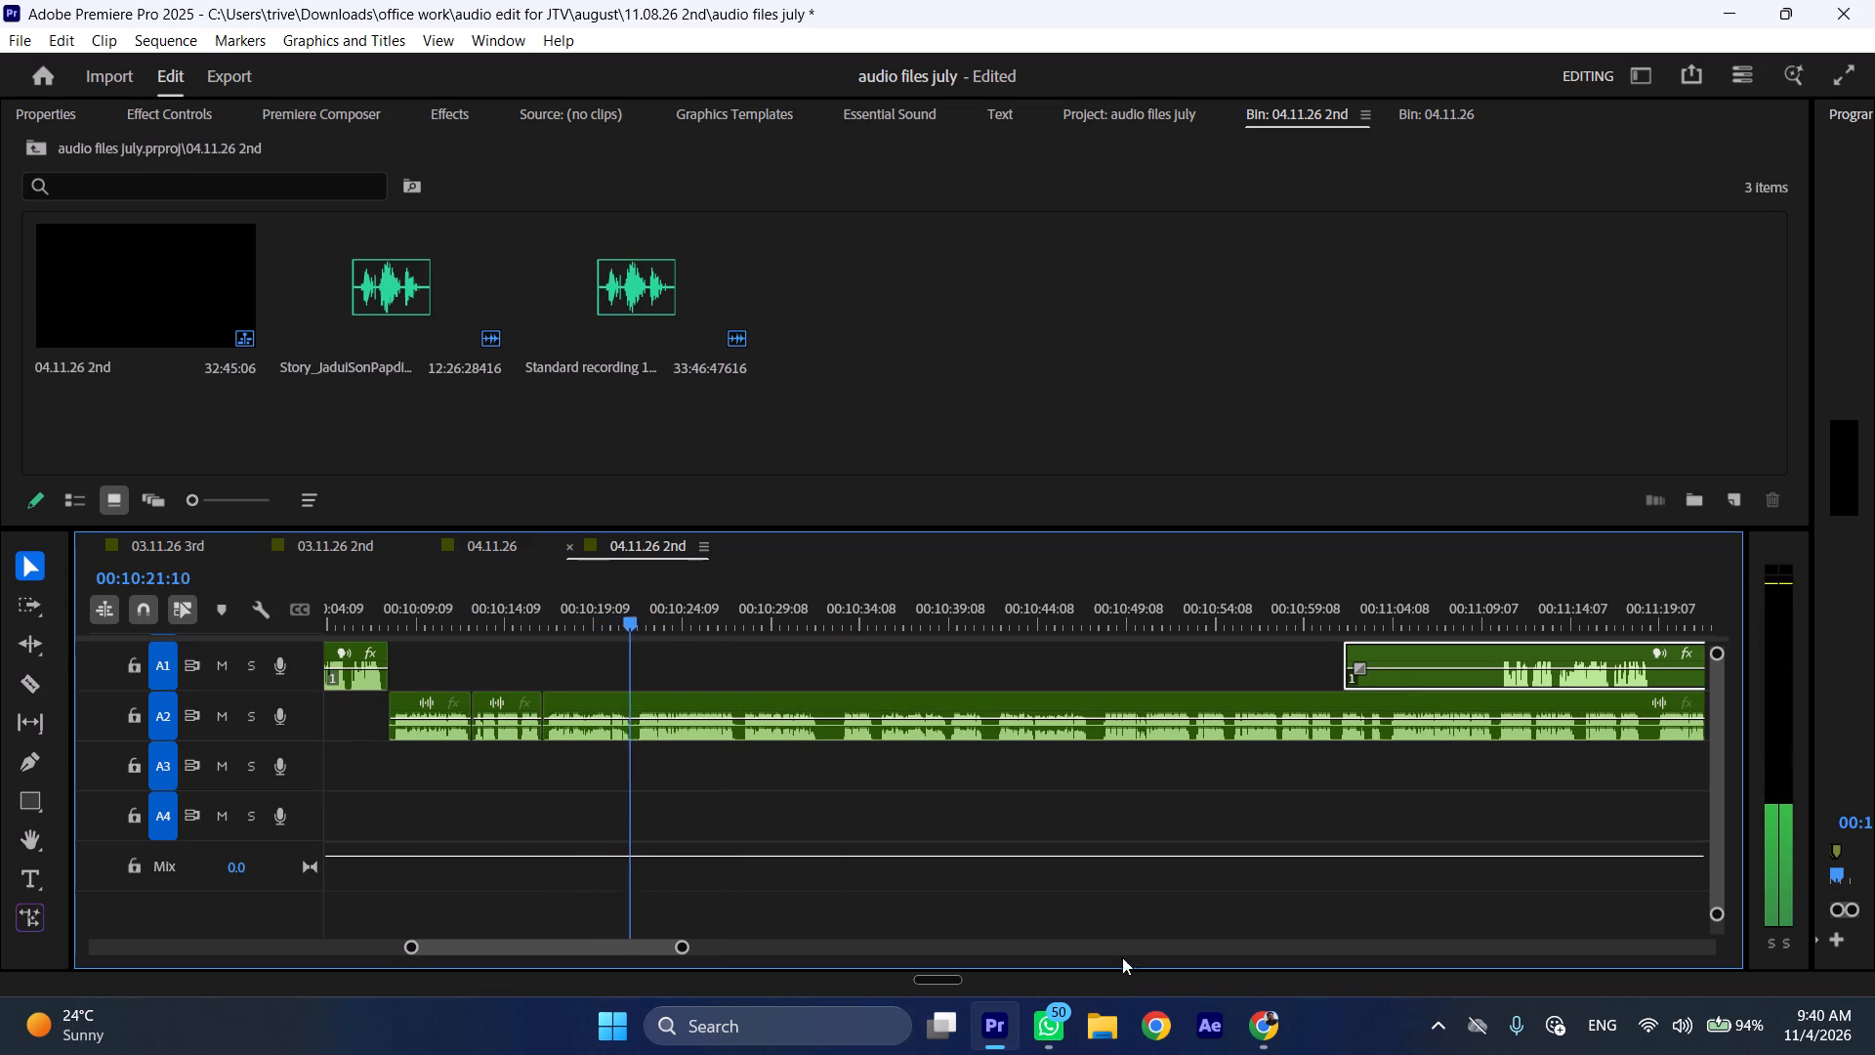
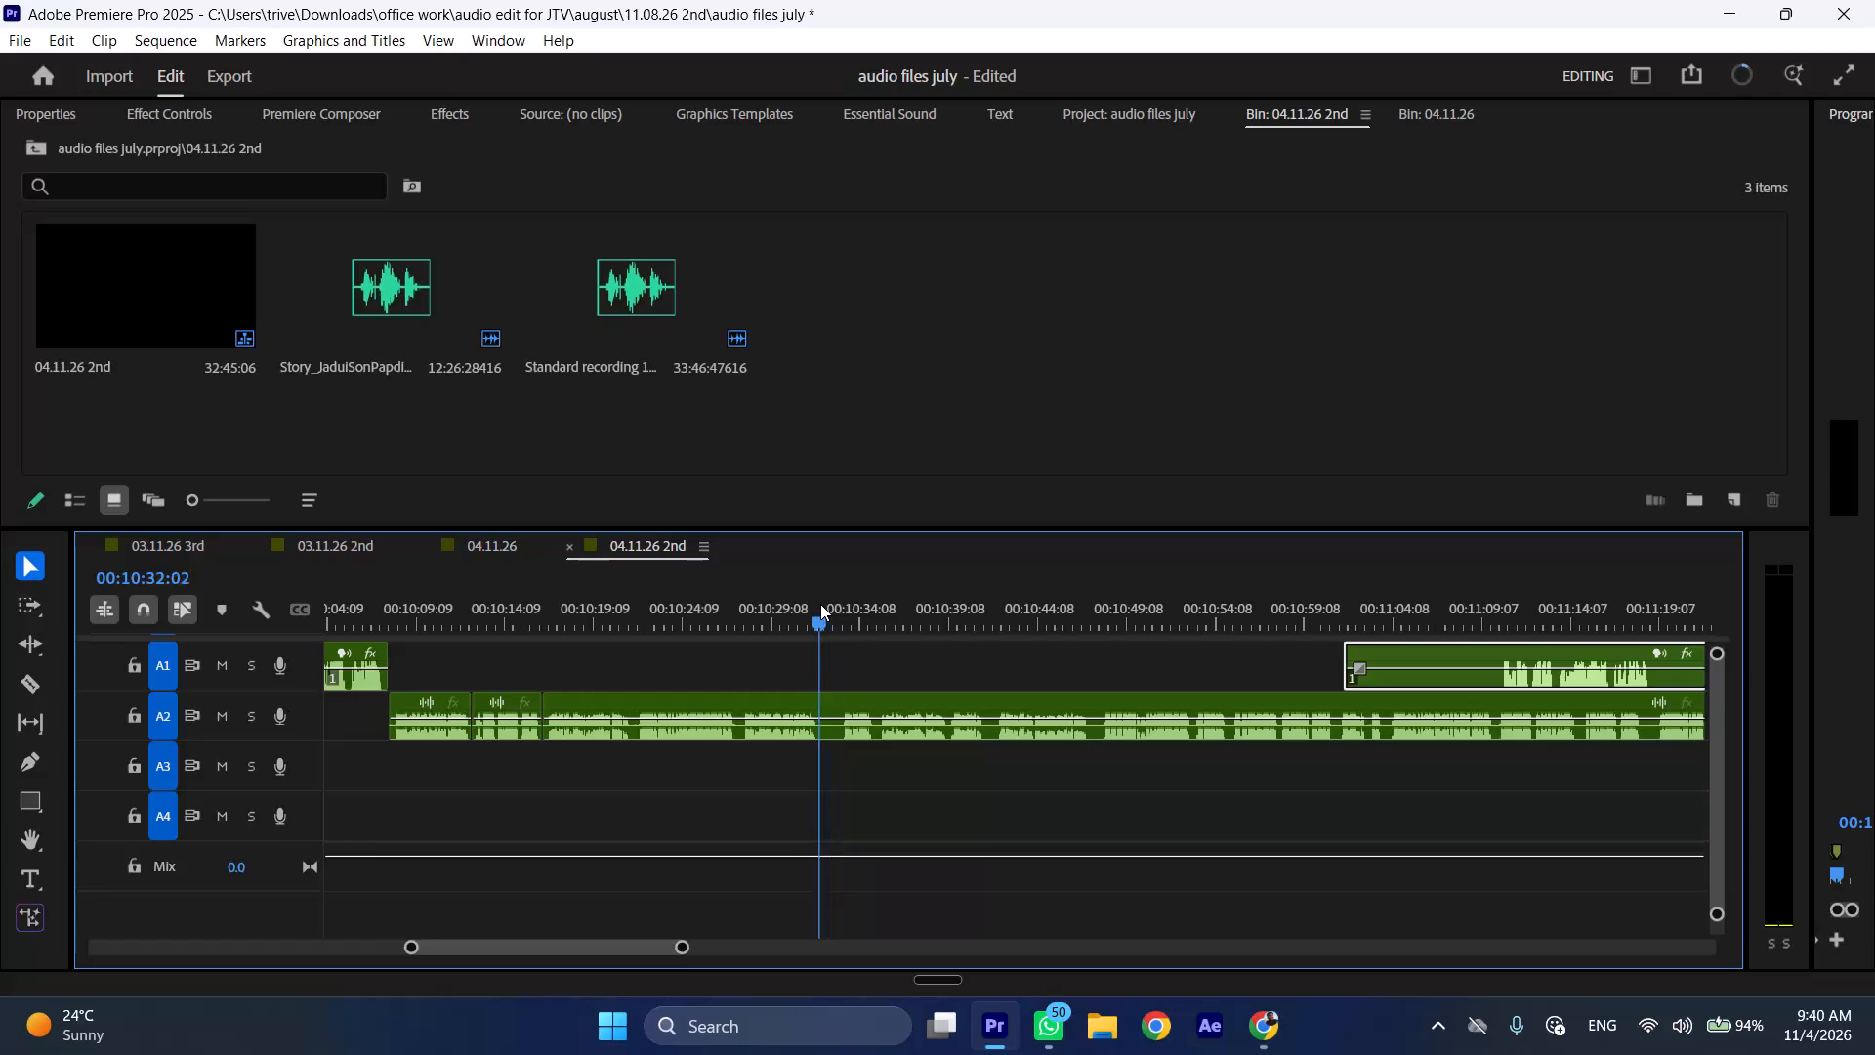
Split the A2 clip at 00:10:32:02 and isolate the A1 take from about 00:11:10 to 00:11:19:06.
{"action": "key", "text": "shift+c"}
{"action": "scroll", "coordinate": [872, 671], "scroll_direction": "down", "scroll_amount": 5}
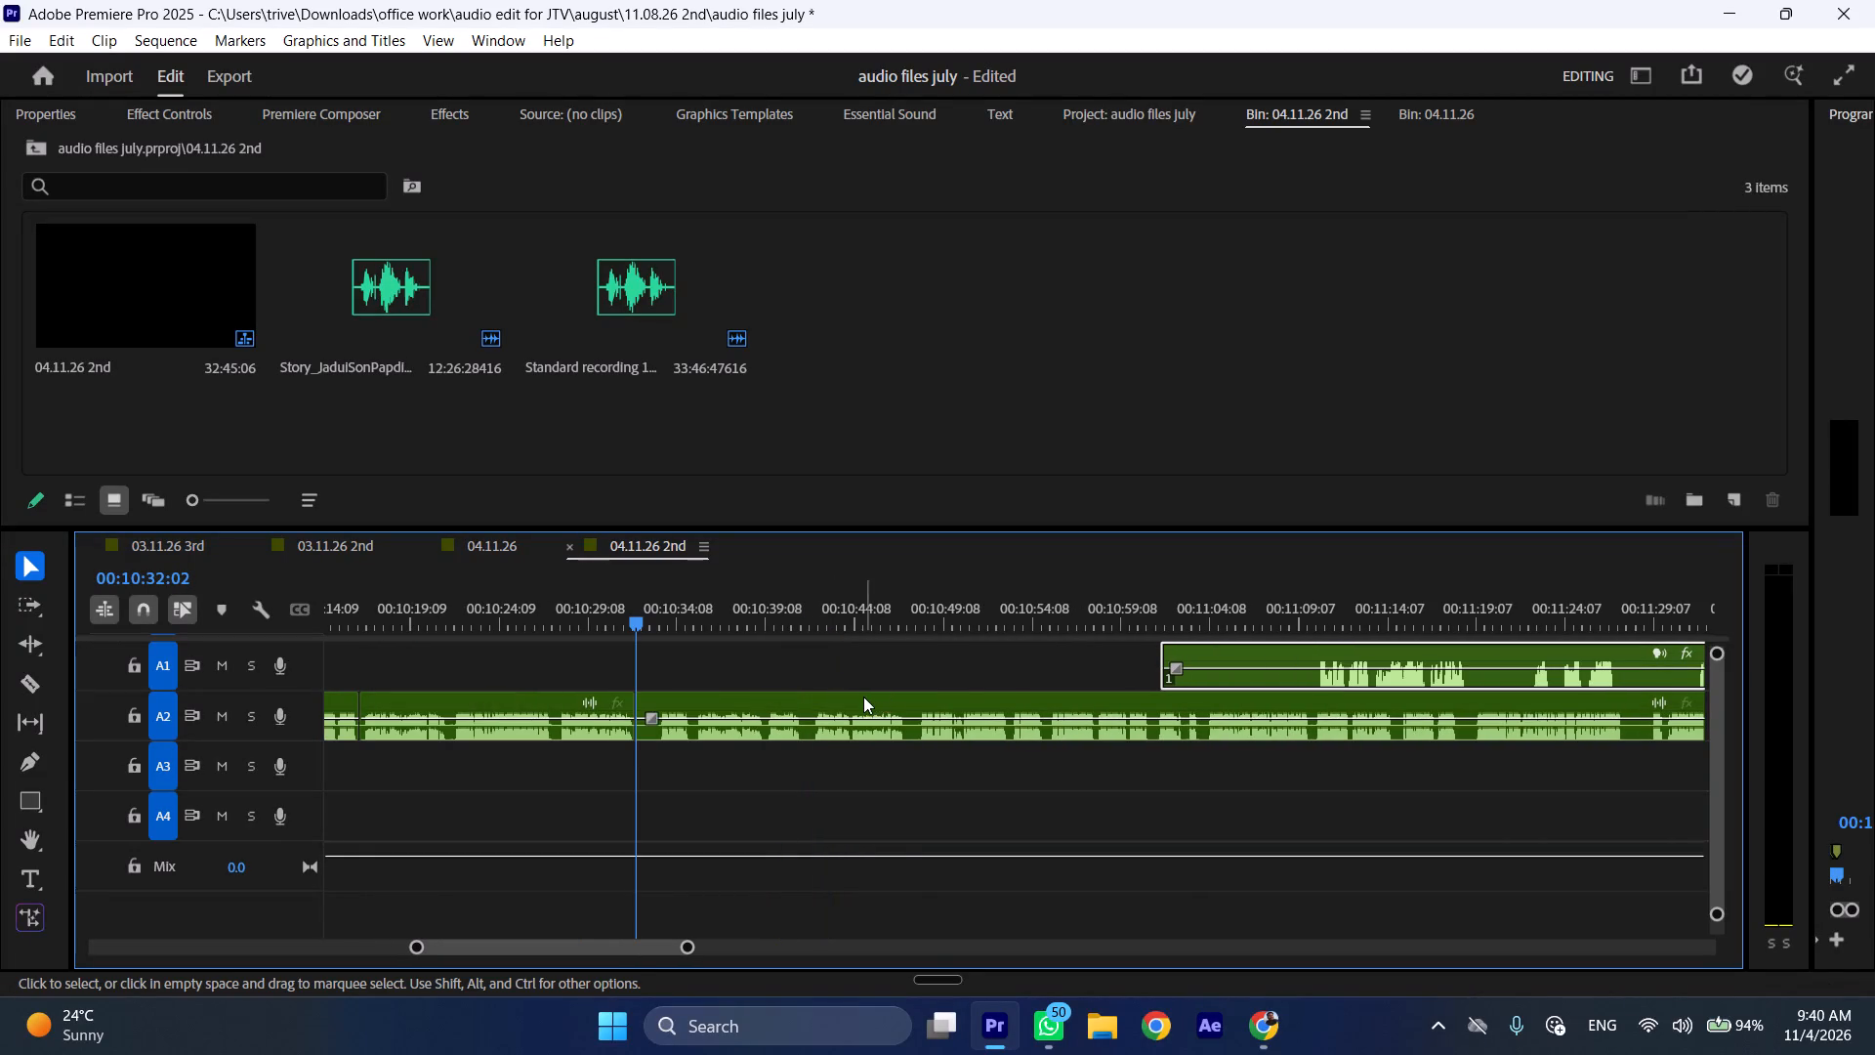
{"action": "left_click_drag", "start_coordinate": [1160, 645], "coordinate": [1312, 648]}
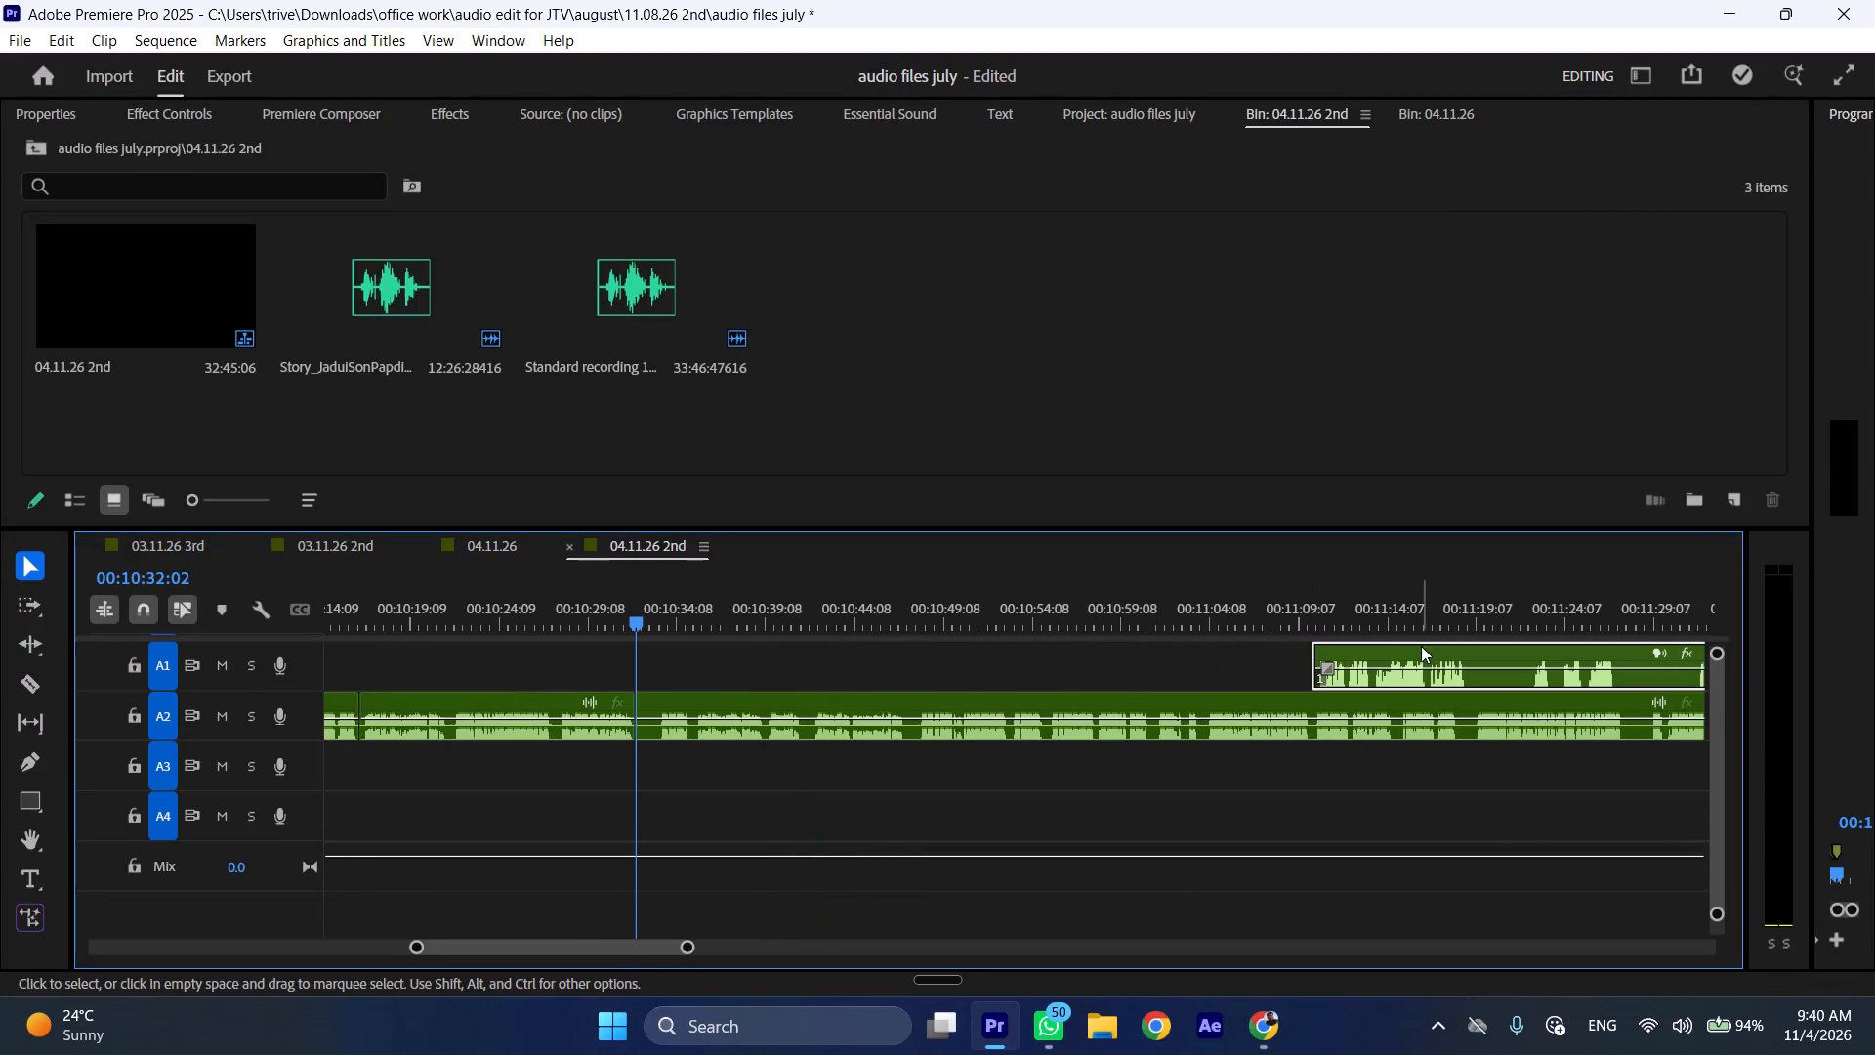
{"action": "left_click", "coordinate": [1478, 617]}
{"action": "key", "text": "shift+c"}
Insert the isolated A1 take at the 00:10:32:02 cut, with the following A2 clip starting right after it at about 00:10:41.
{"action": "left_click_drag", "start_coordinate": [1374, 647], "coordinate": [930, 654]}
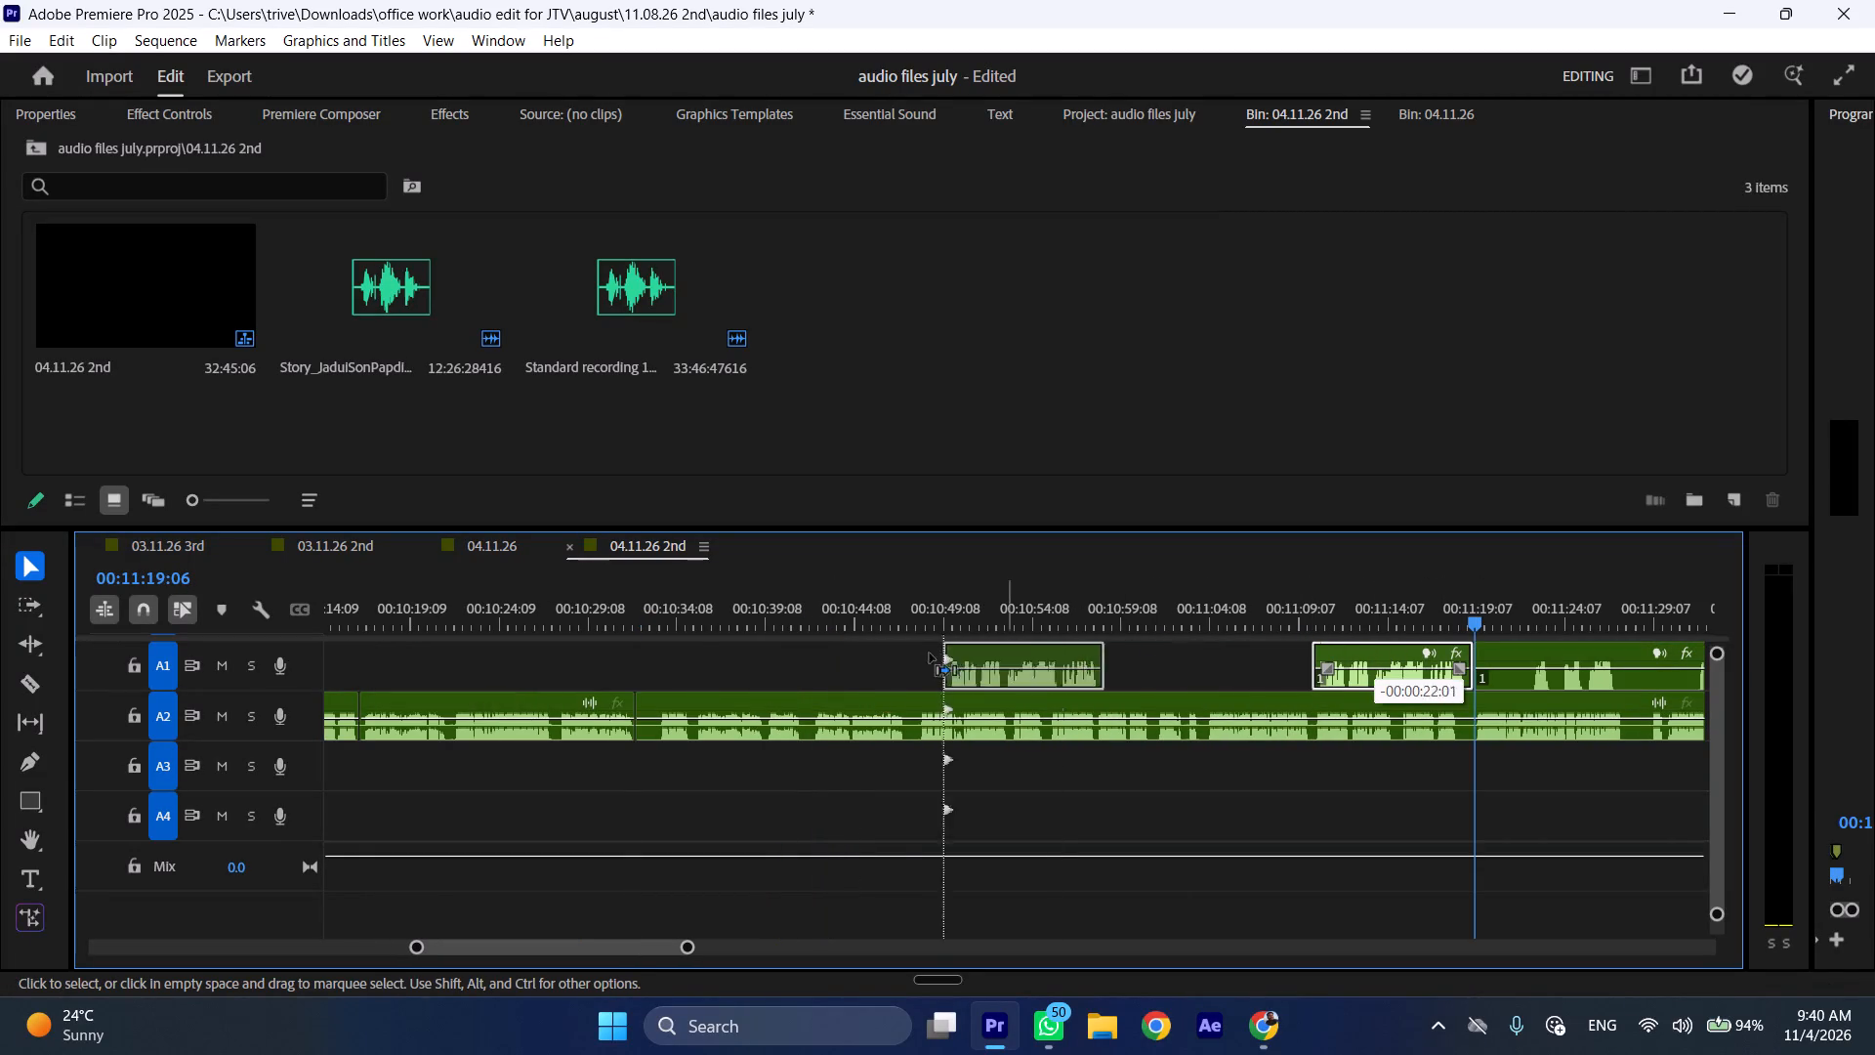
{"action": "left_click_drag", "start_coordinate": [930, 654], "coordinate": [696, 654]}
{"action": "left_click_drag", "start_coordinate": [804, 697], "coordinate": [822, 698]}
{"action": "left_click_drag", "start_coordinate": [863, 698], "coordinate": [838, 703]}
Play back at increased speed from about 00:10:30, just before the inserted A1 take, to check the transition.
{"action": "left_click", "coordinate": [614, 607]}
{"action": "key", "text": "space"}
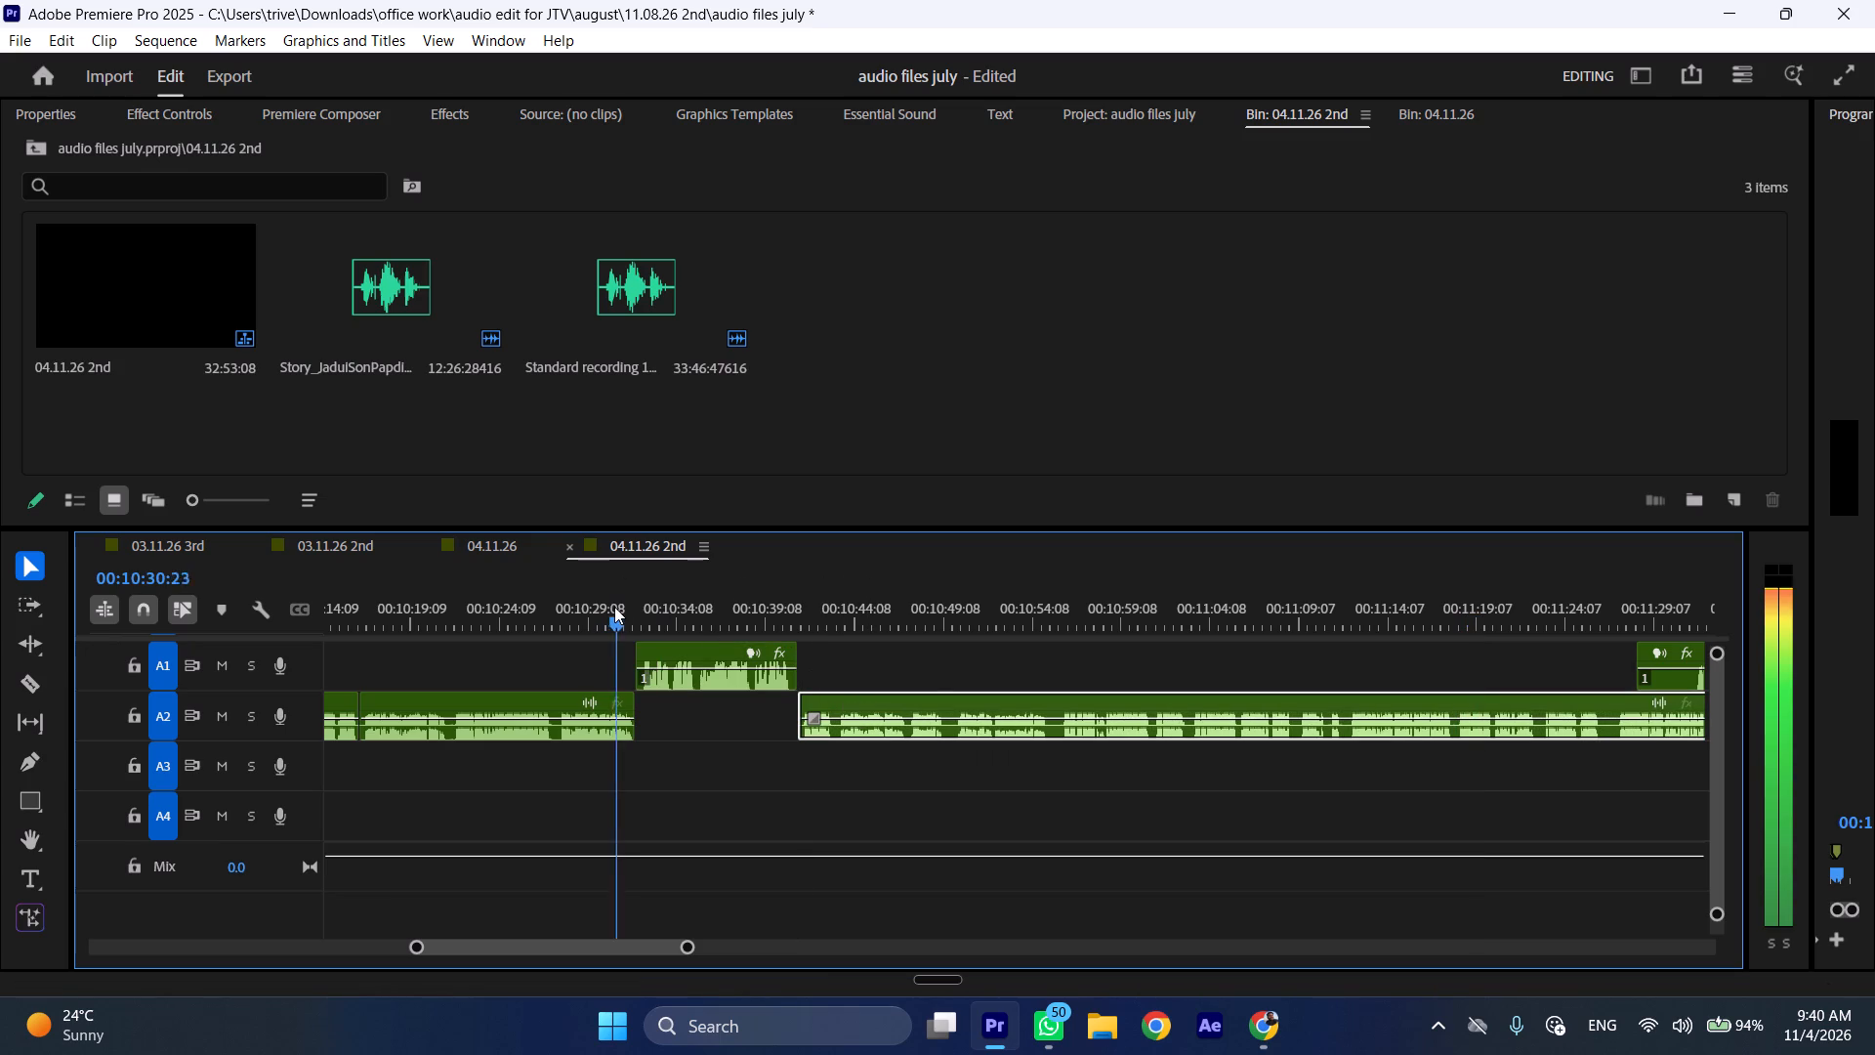
{"action": "key", "text": "l"}
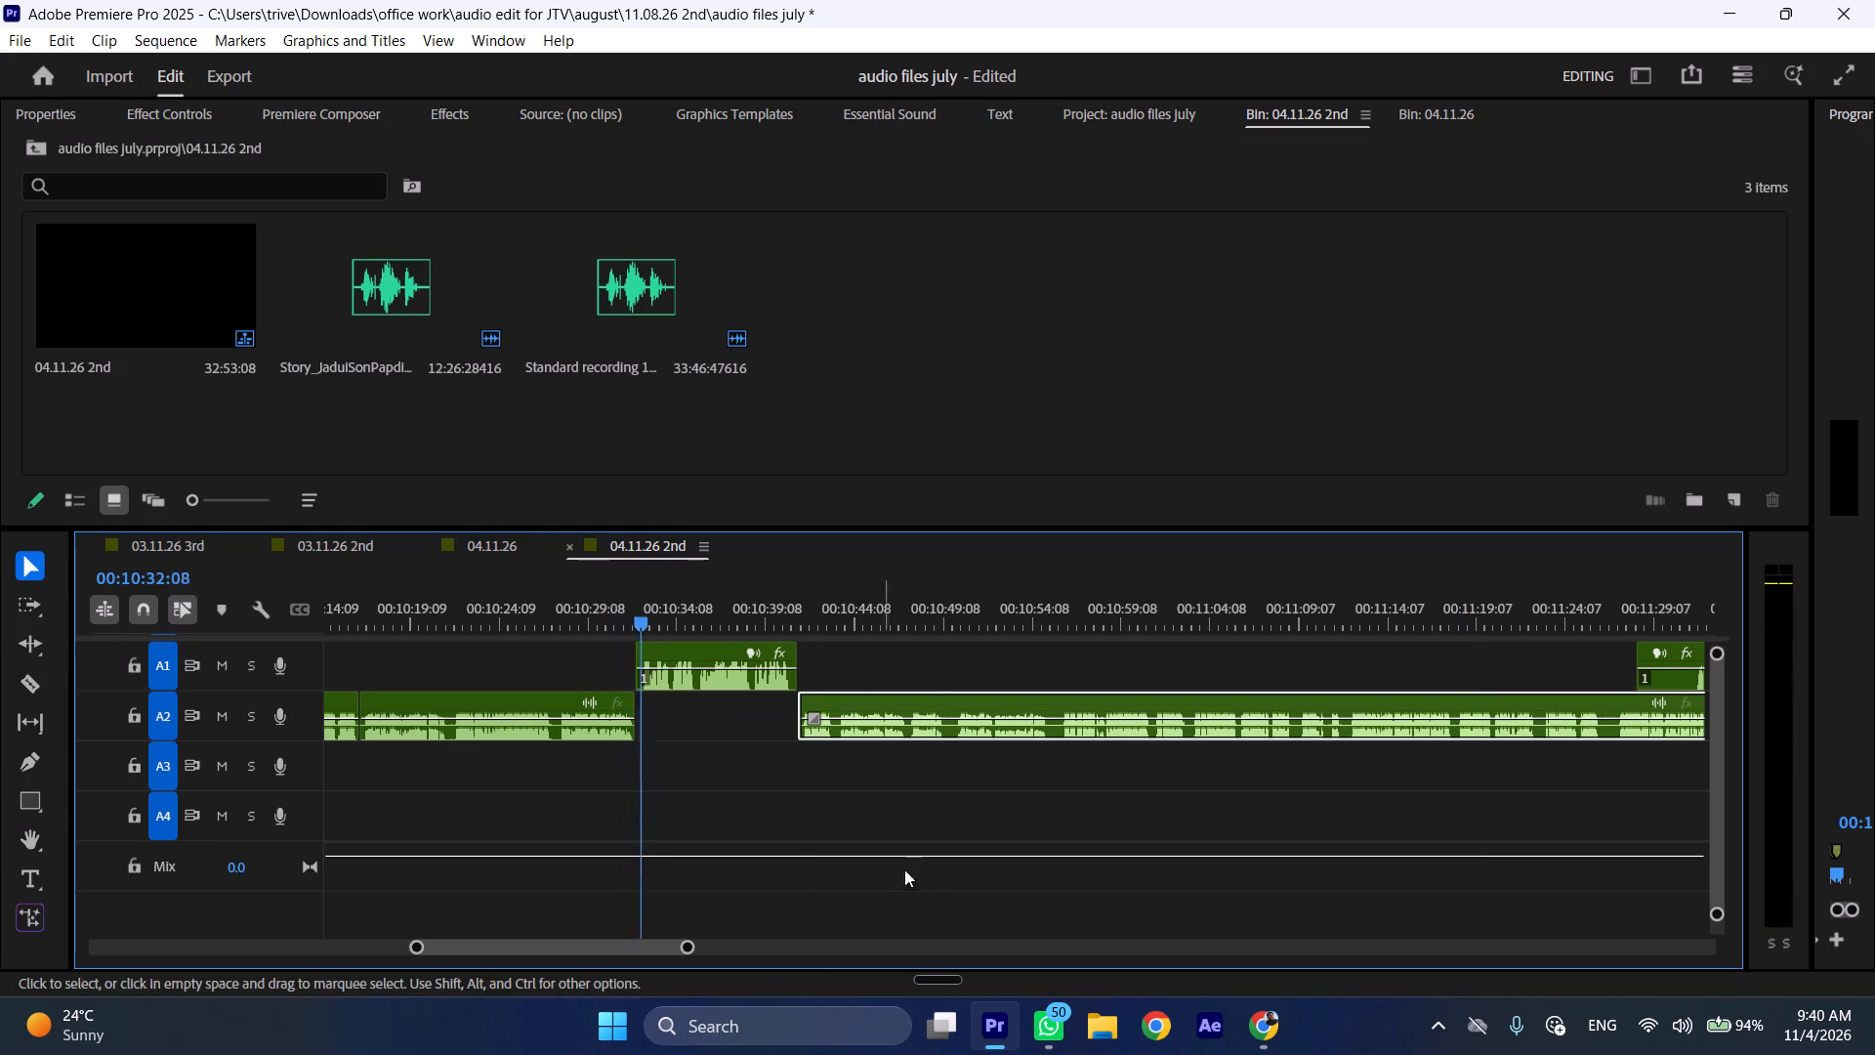
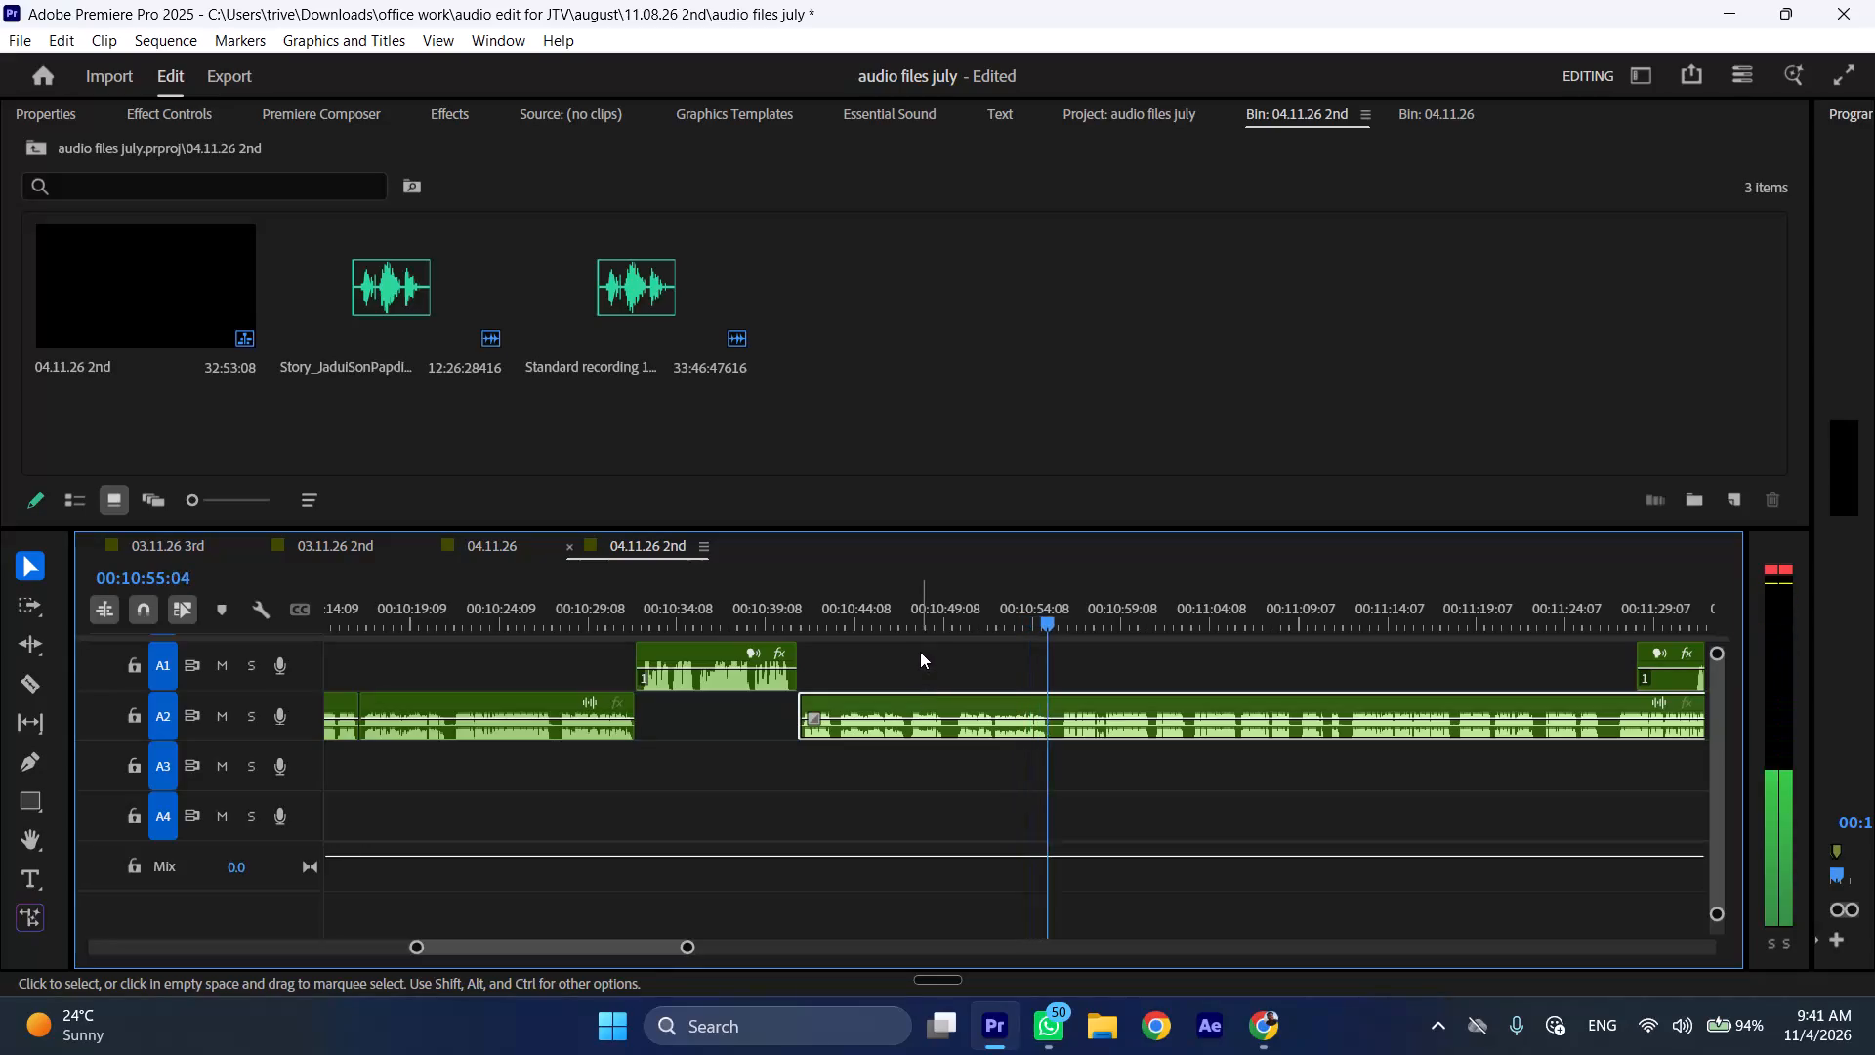
Cut the A2 clip at 00:10:47:07 and 00:10:50:02 and ripple delete the section between the cuts.
{"action": "left_click", "coordinate": [913, 617]}
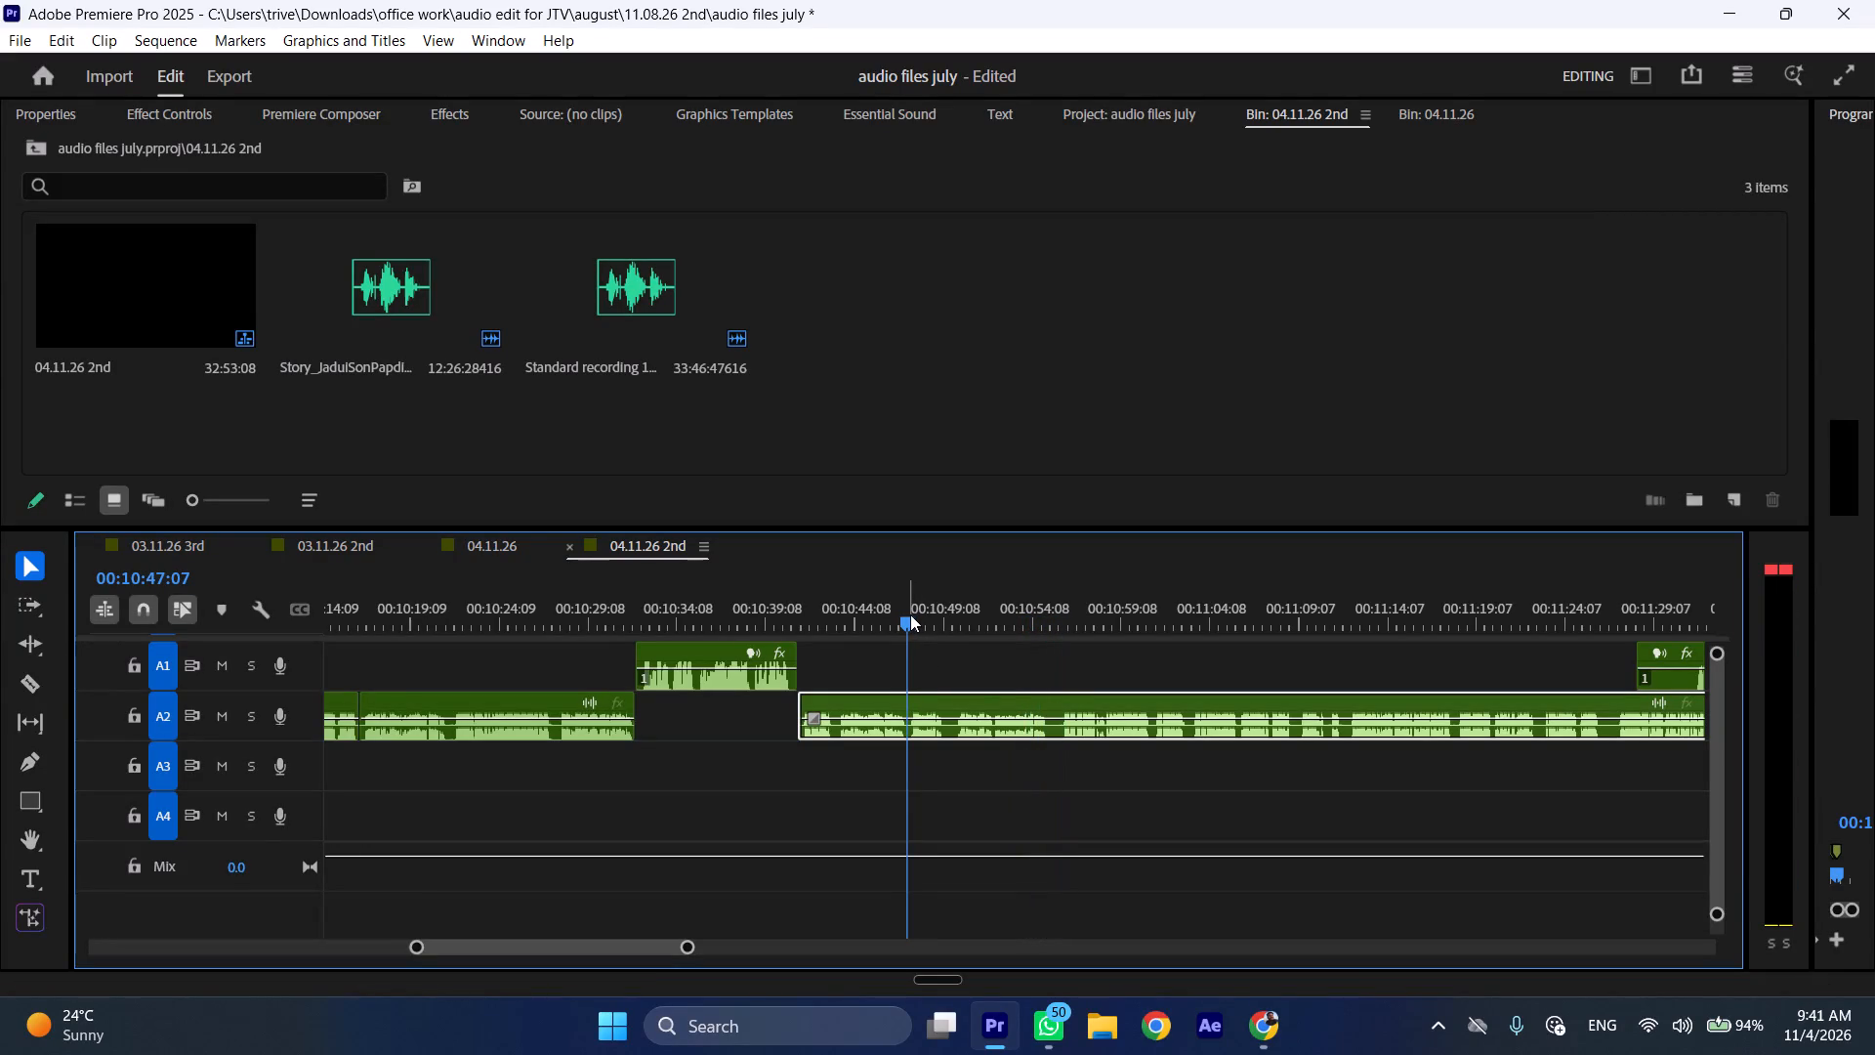
{"action": "key", "text": "shift+c"}
{"action": "key", "text": "space"}
{"action": "left_click_drag", "start_coordinate": [947, 607], "coordinate": [959, 608]}
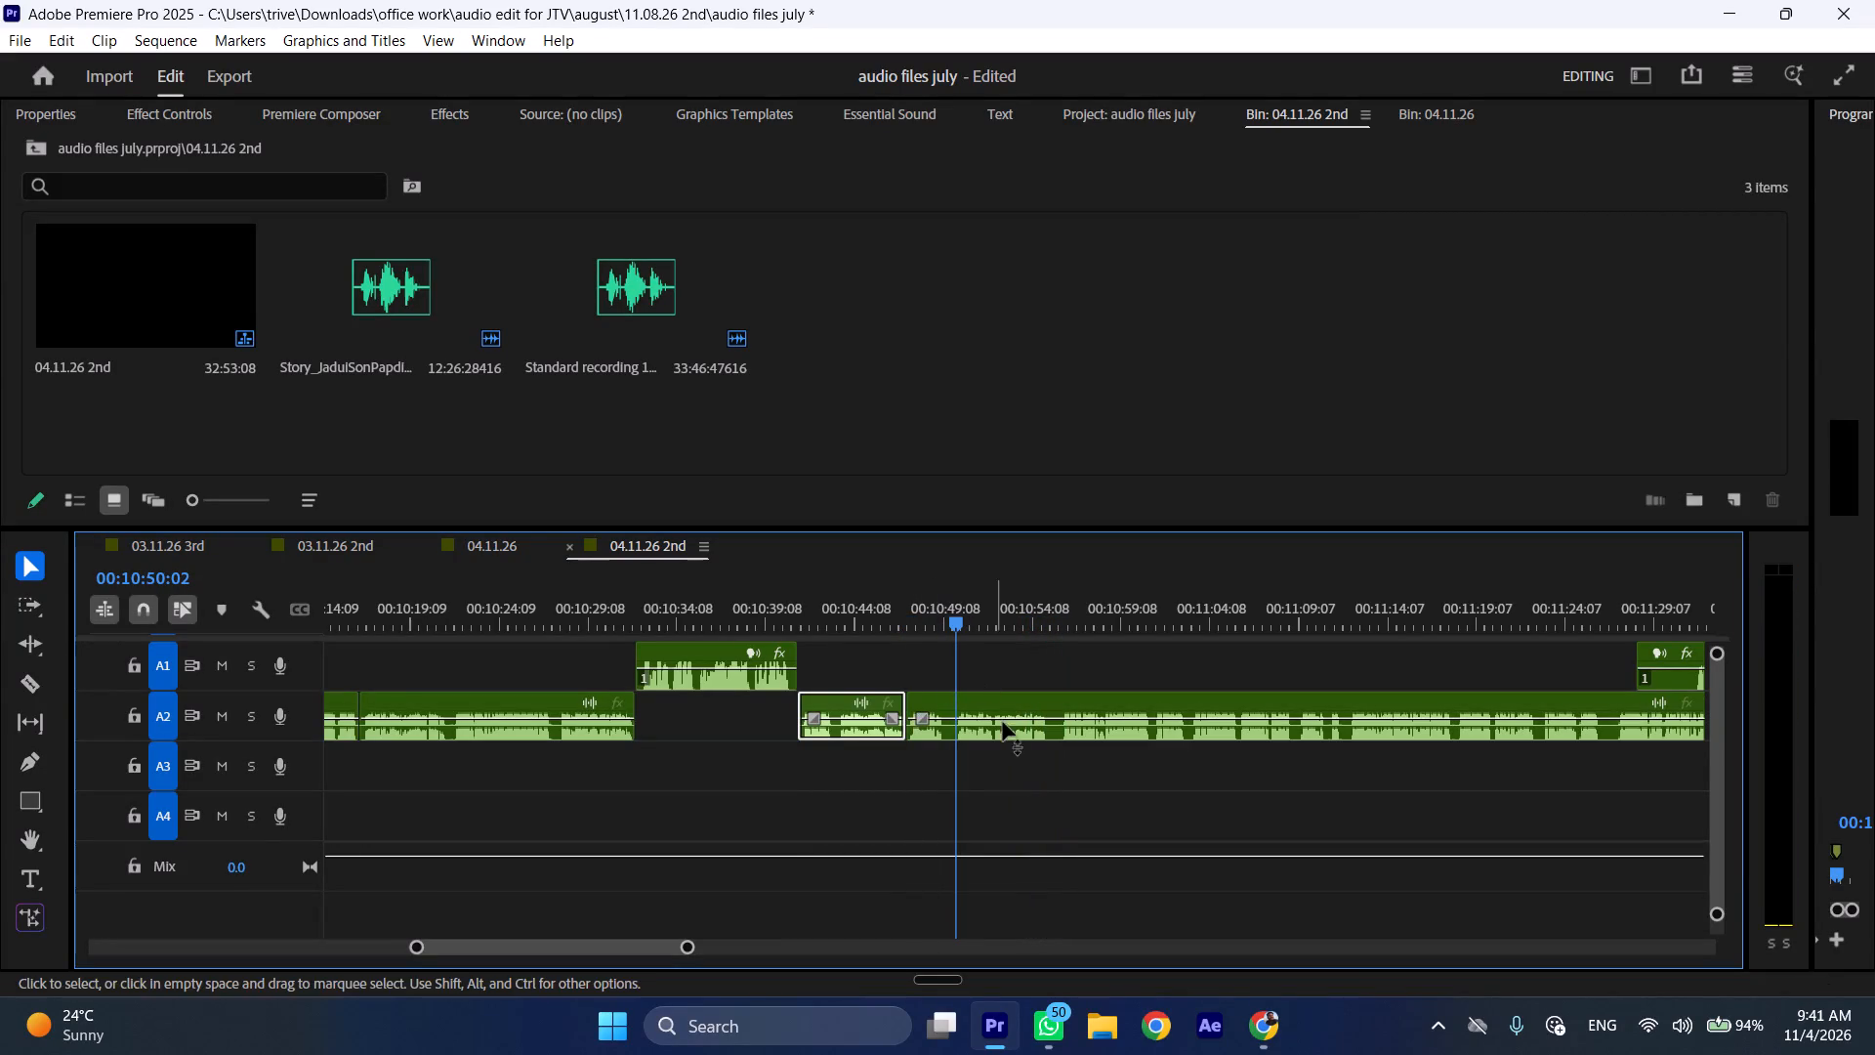
{"action": "left_click", "coordinate": [1013, 739]}
{"action": "key", "text": "shift+c"}
{"action": "key", "text": "ctrl+shift+d"}
Split the A2 clip at 00:10:52:22 and insert there the start of the next A1 take, cut off at 00:11:33:19.
{"action": "left_click", "coordinate": [1009, 615]}
{"action": "key", "text": "shift+c"}
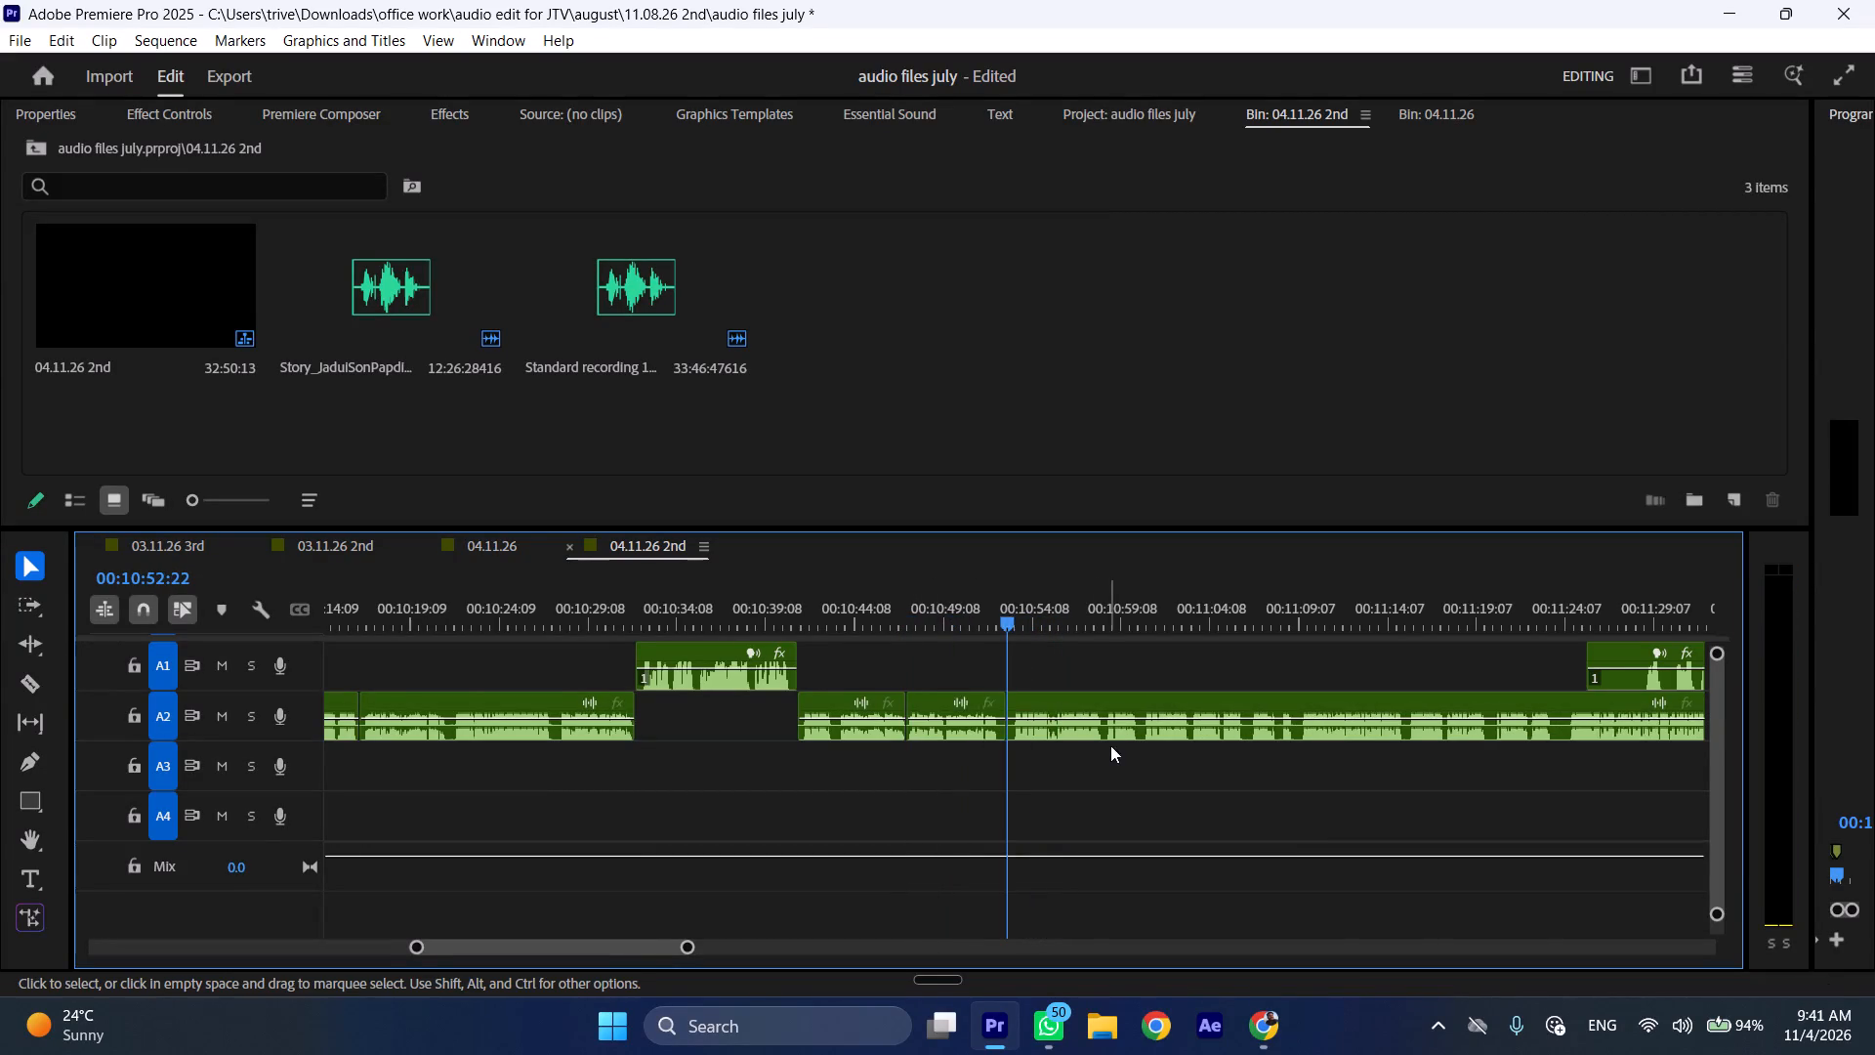
{"action": "scroll", "coordinate": [1111, 746], "scroll_direction": "down", "scroll_amount": 6}
{"action": "left_click_drag", "start_coordinate": [1371, 644], "coordinate": [1424, 648]}
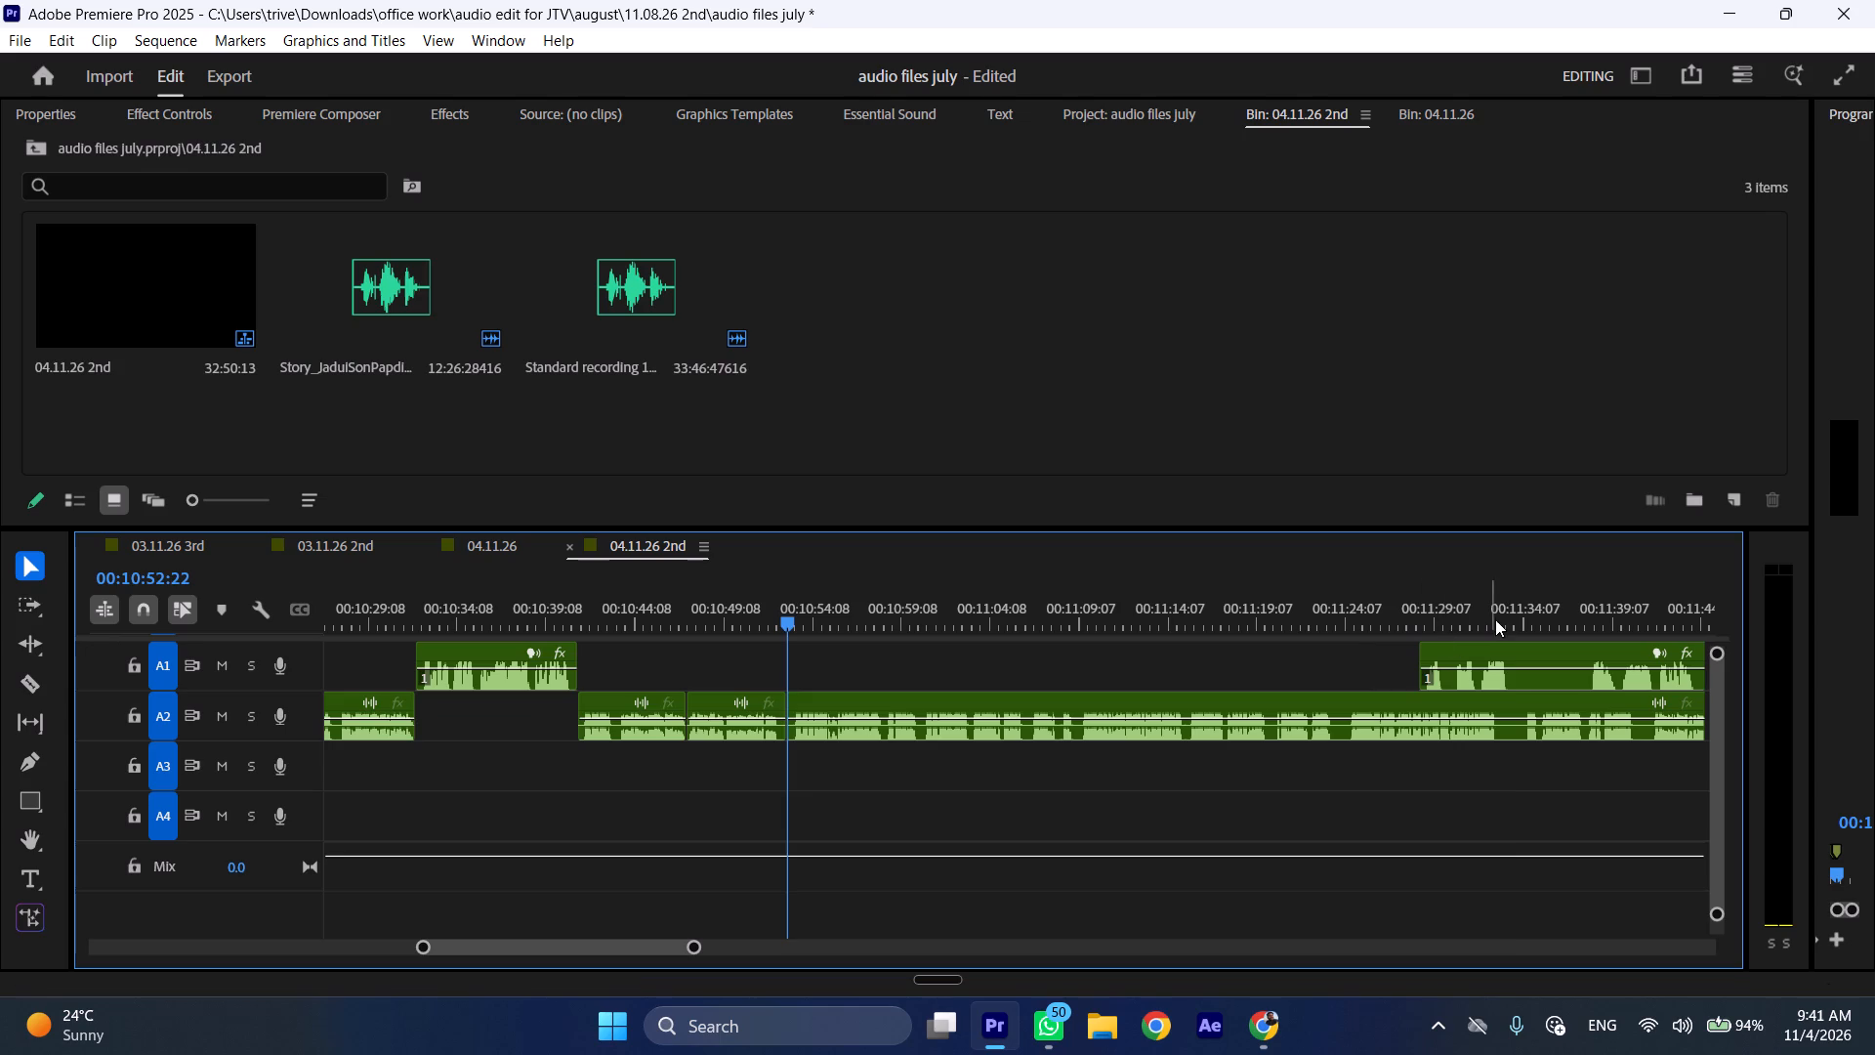
{"action": "left_click_drag", "start_coordinate": [1499, 617], "coordinate": [1517, 617]}
{"action": "left_click", "coordinate": [1531, 654]}
{"action": "key", "text": "shift+c"}
{"action": "left_click_drag", "start_coordinate": [1445, 655], "coordinate": [847, 654]}
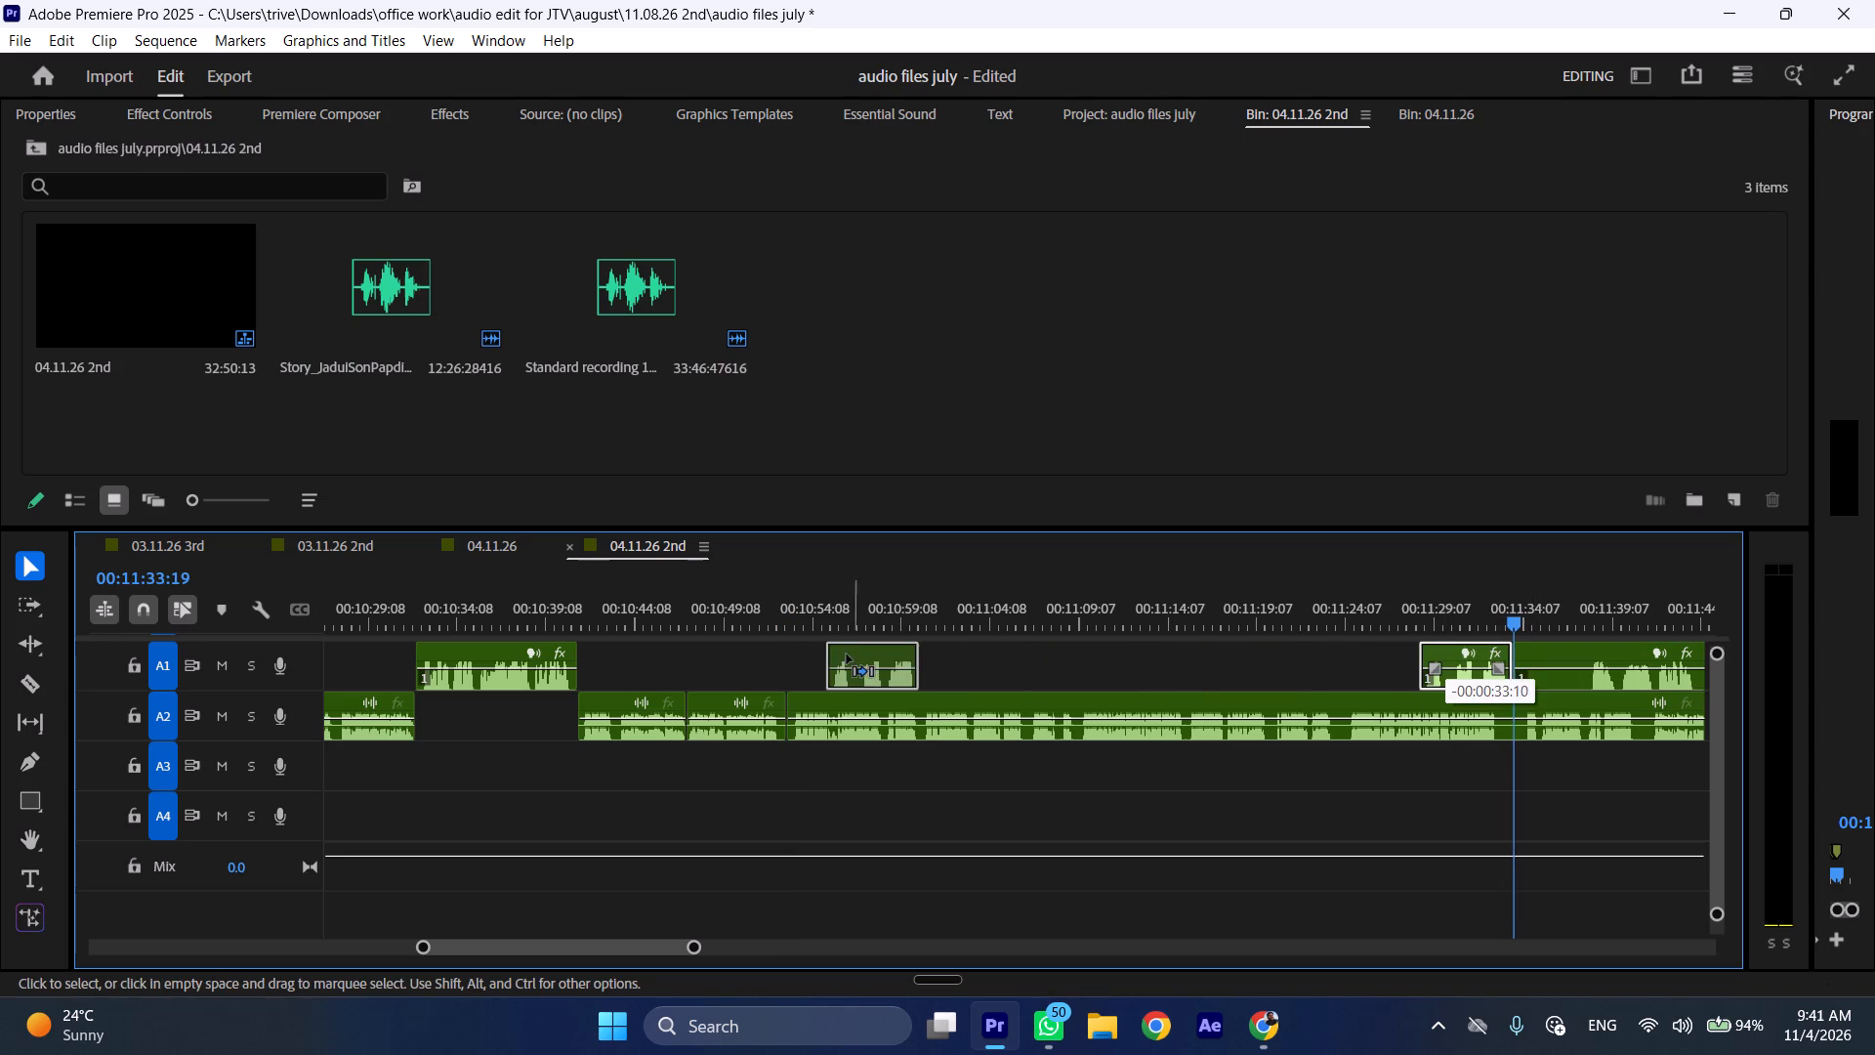
{"action": "left_click_drag", "start_coordinate": [847, 654], "coordinate": [817, 655]}
Play back the inserted A1 take and ripple delete its short pause between about 00:10:54:08 and 00:10:54:21.
{"action": "left_click", "coordinate": [771, 618]}
{"action": "key", "text": "space"}
{"action": "type", "text": "ll"}
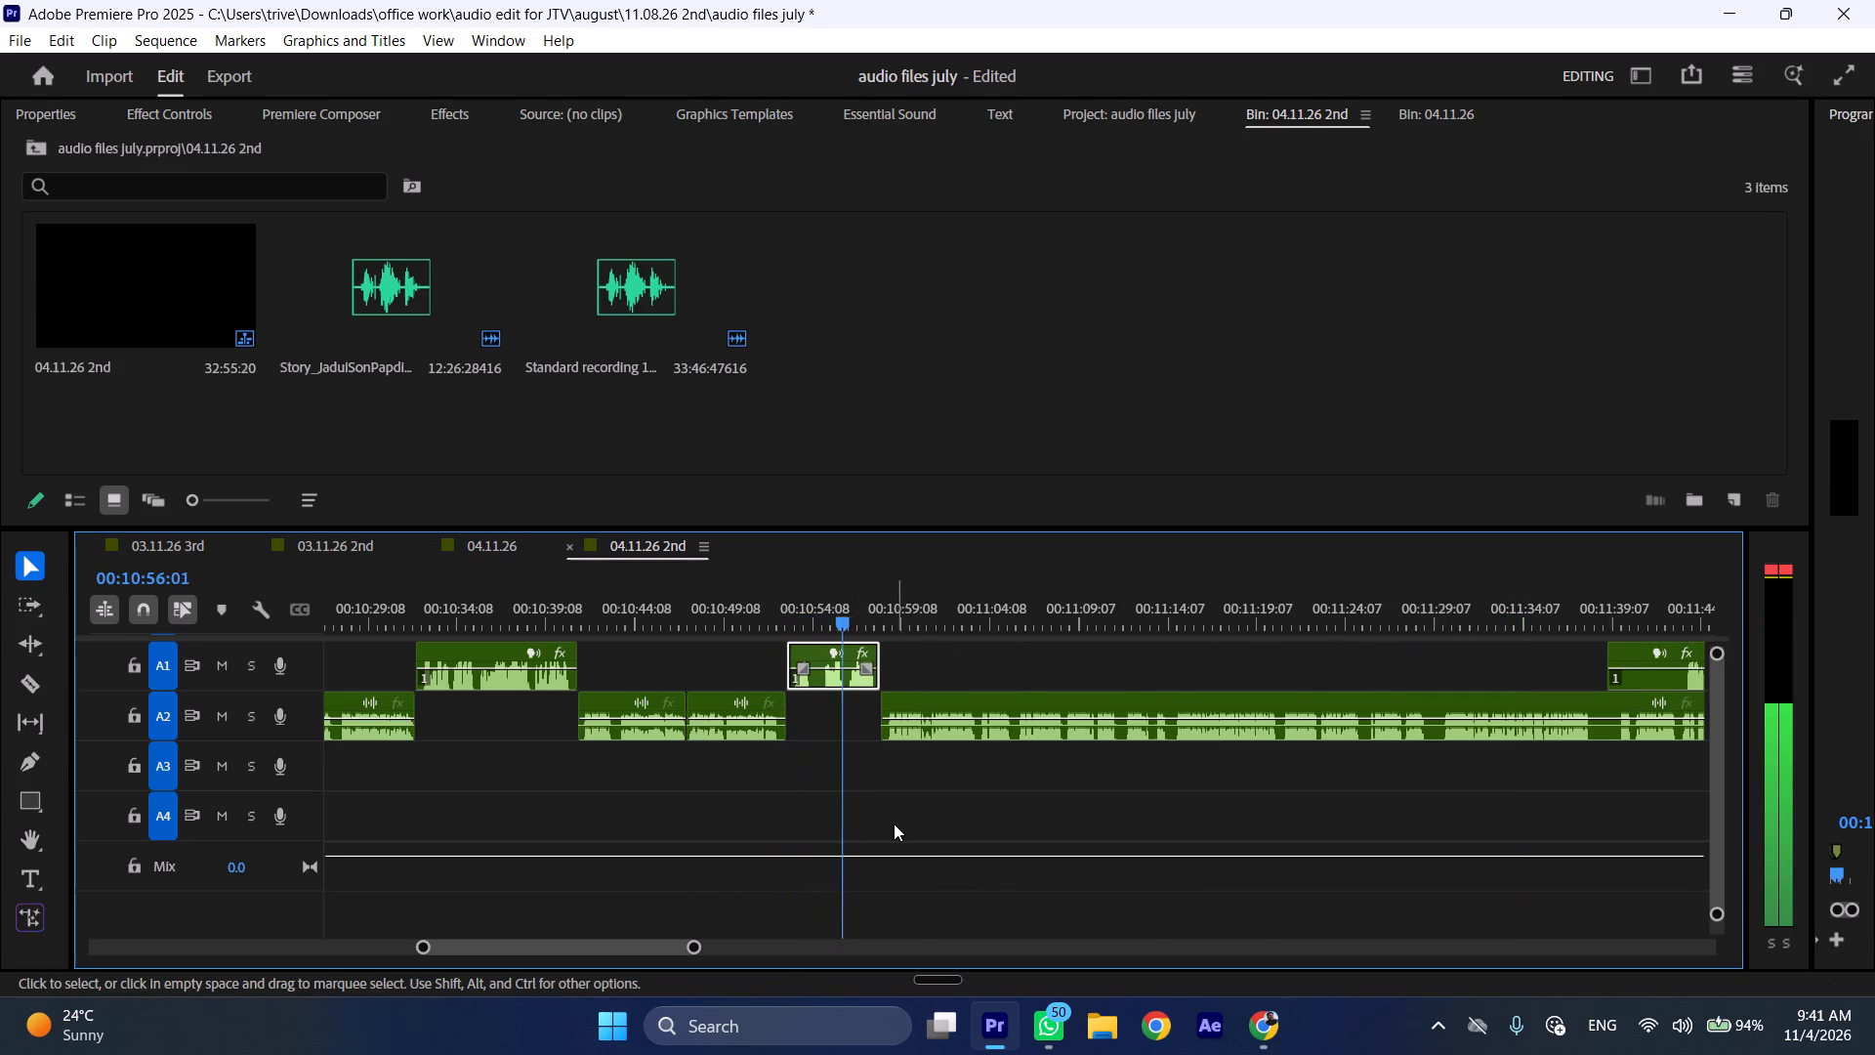
{"action": "left_click_drag", "start_coordinate": [816, 607], "coordinate": [811, 606]}
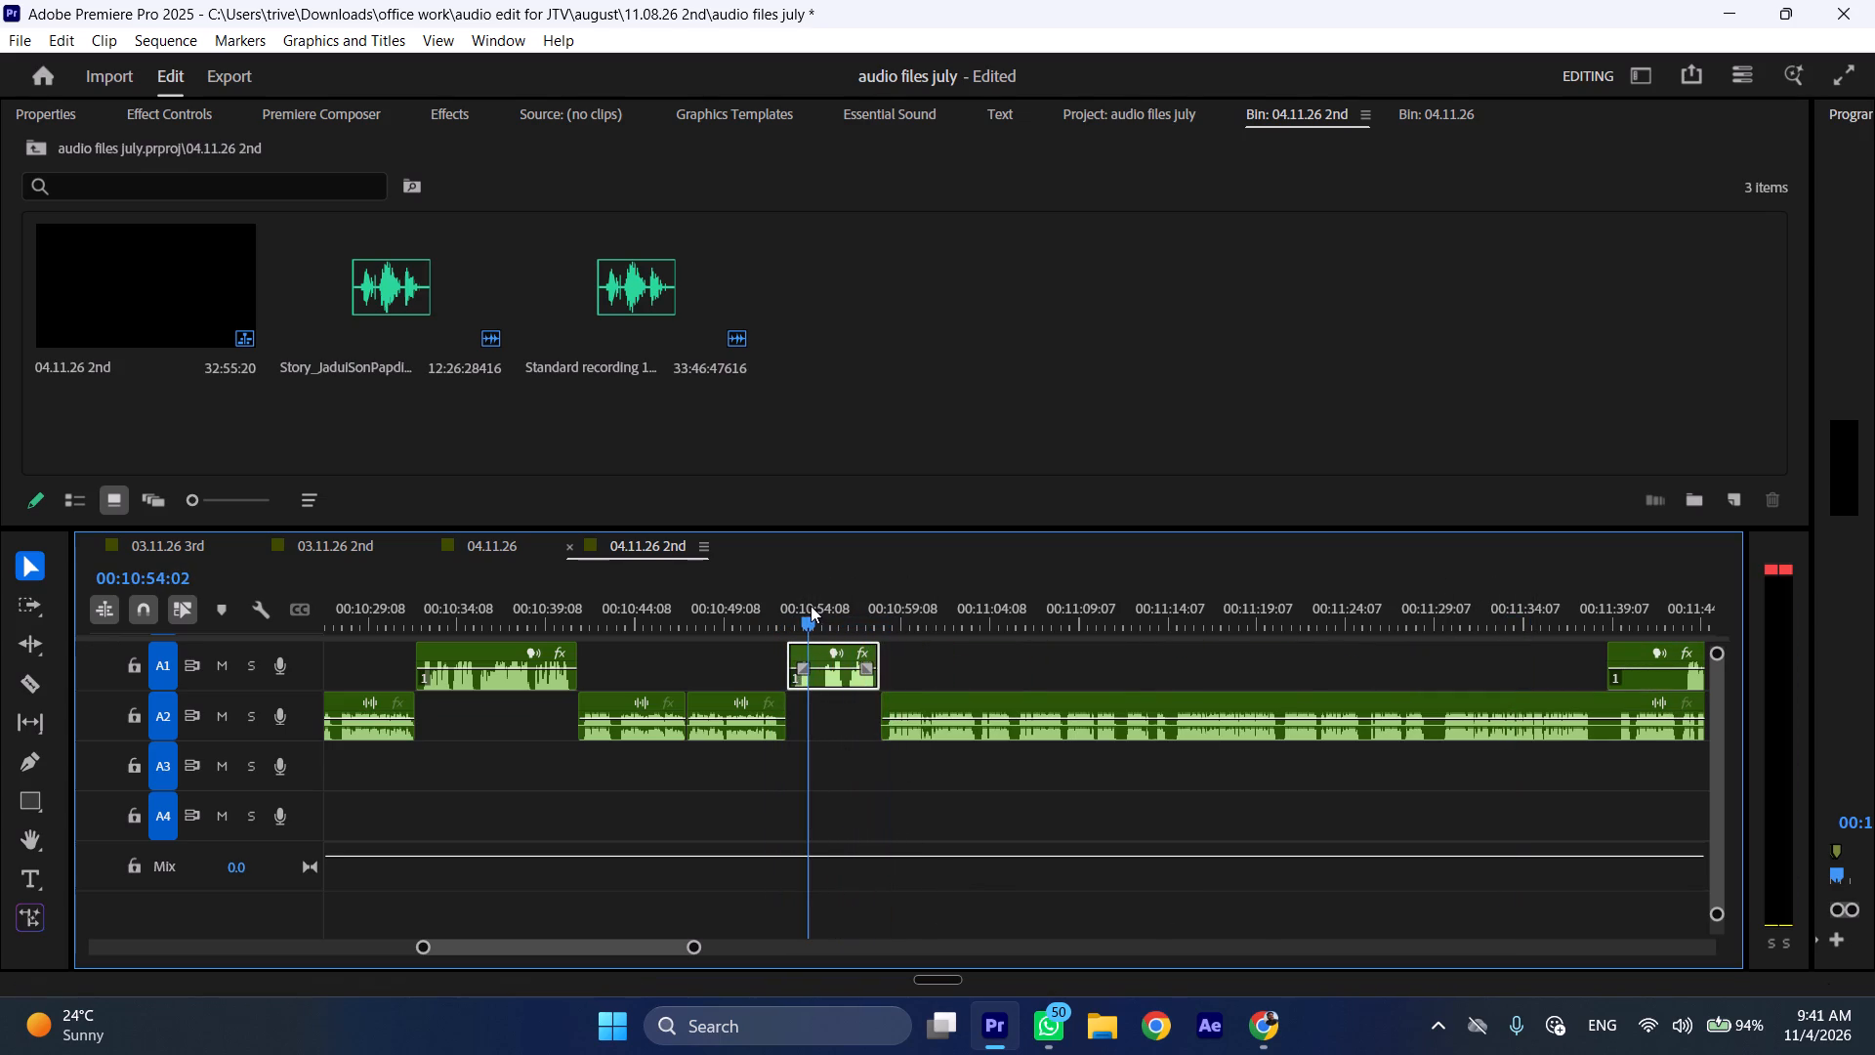
{"action": "left_click_drag", "start_coordinate": [811, 606], "coordinate": [825, 606]}
{"action": "key", "text": "shift+c"}
{"action": "left_click", "coordinate": [846, 693]}
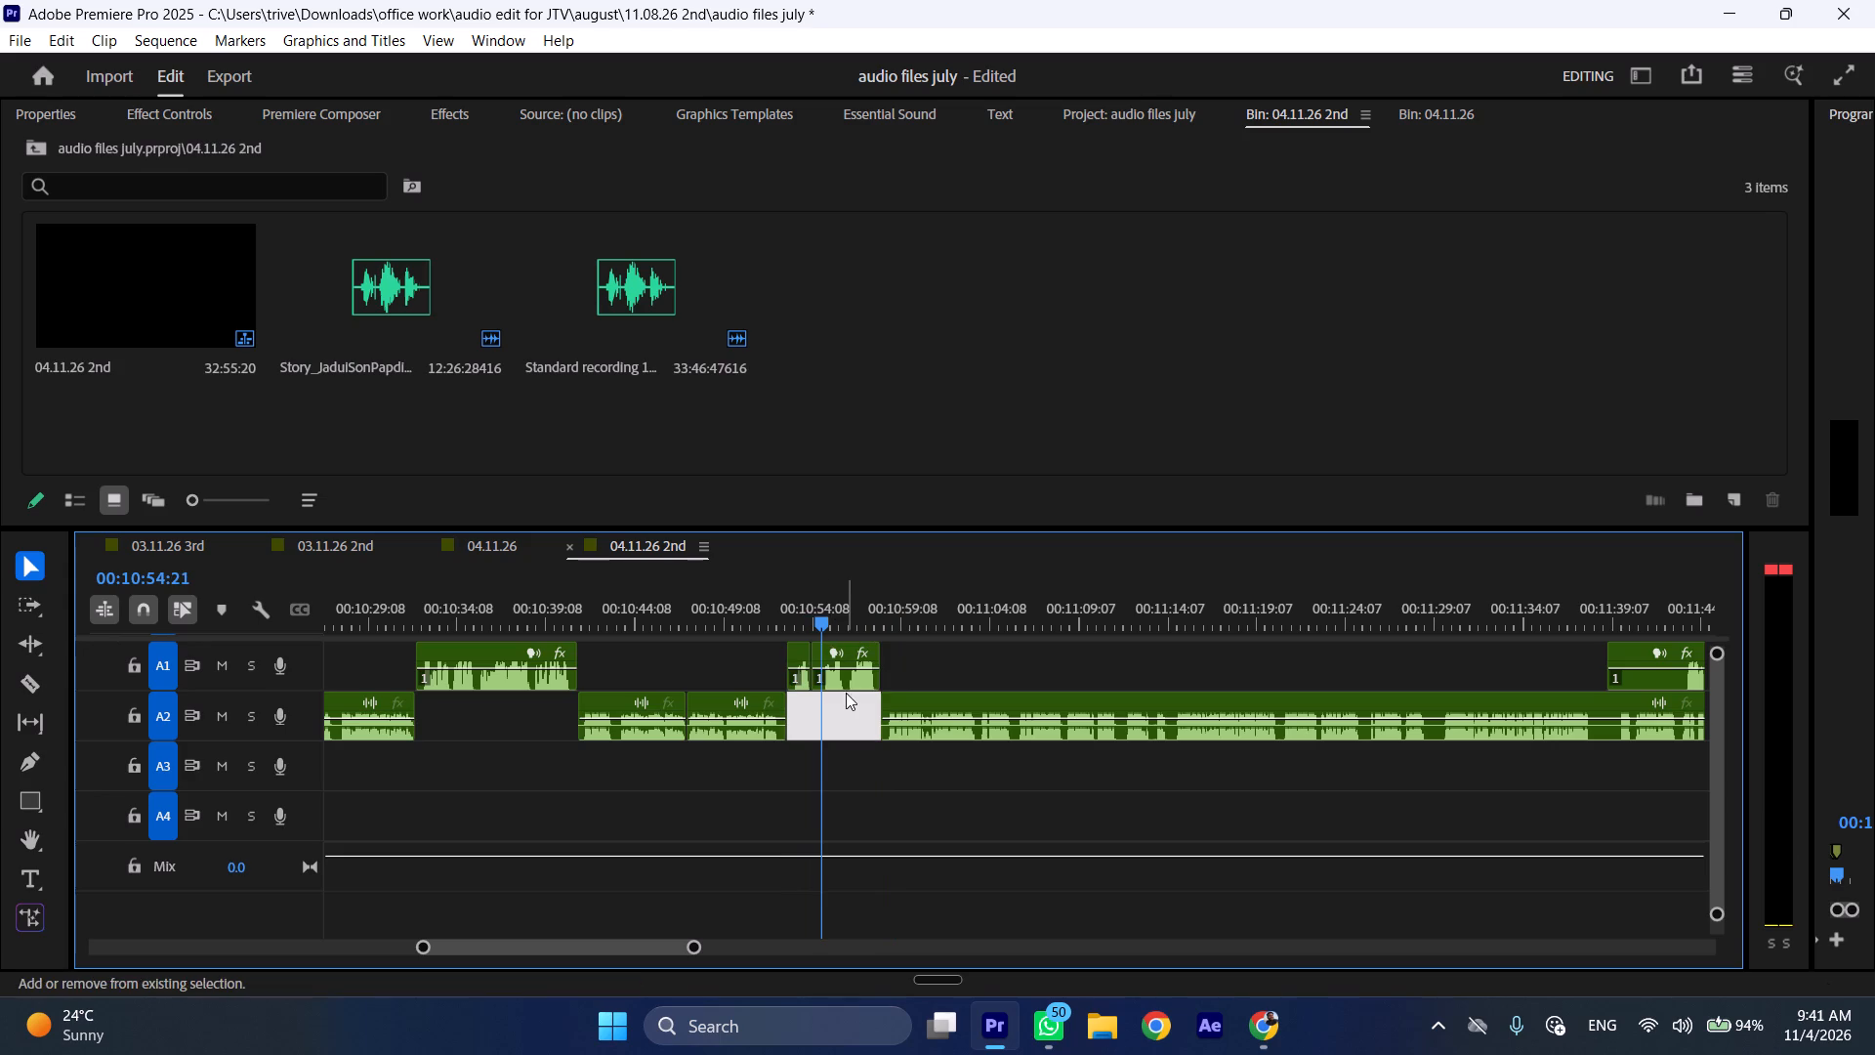
{"action": "key", "text": "shift+c"}
{"action": "left_click", "coordinate": [816, 675]}
{"action": "key", "text": "ctrl+shift+d"}
Play back at increased speed from about 00:10:53 to check the new cut in the inserted A1 take.
{"action": "key", "text": "space"}
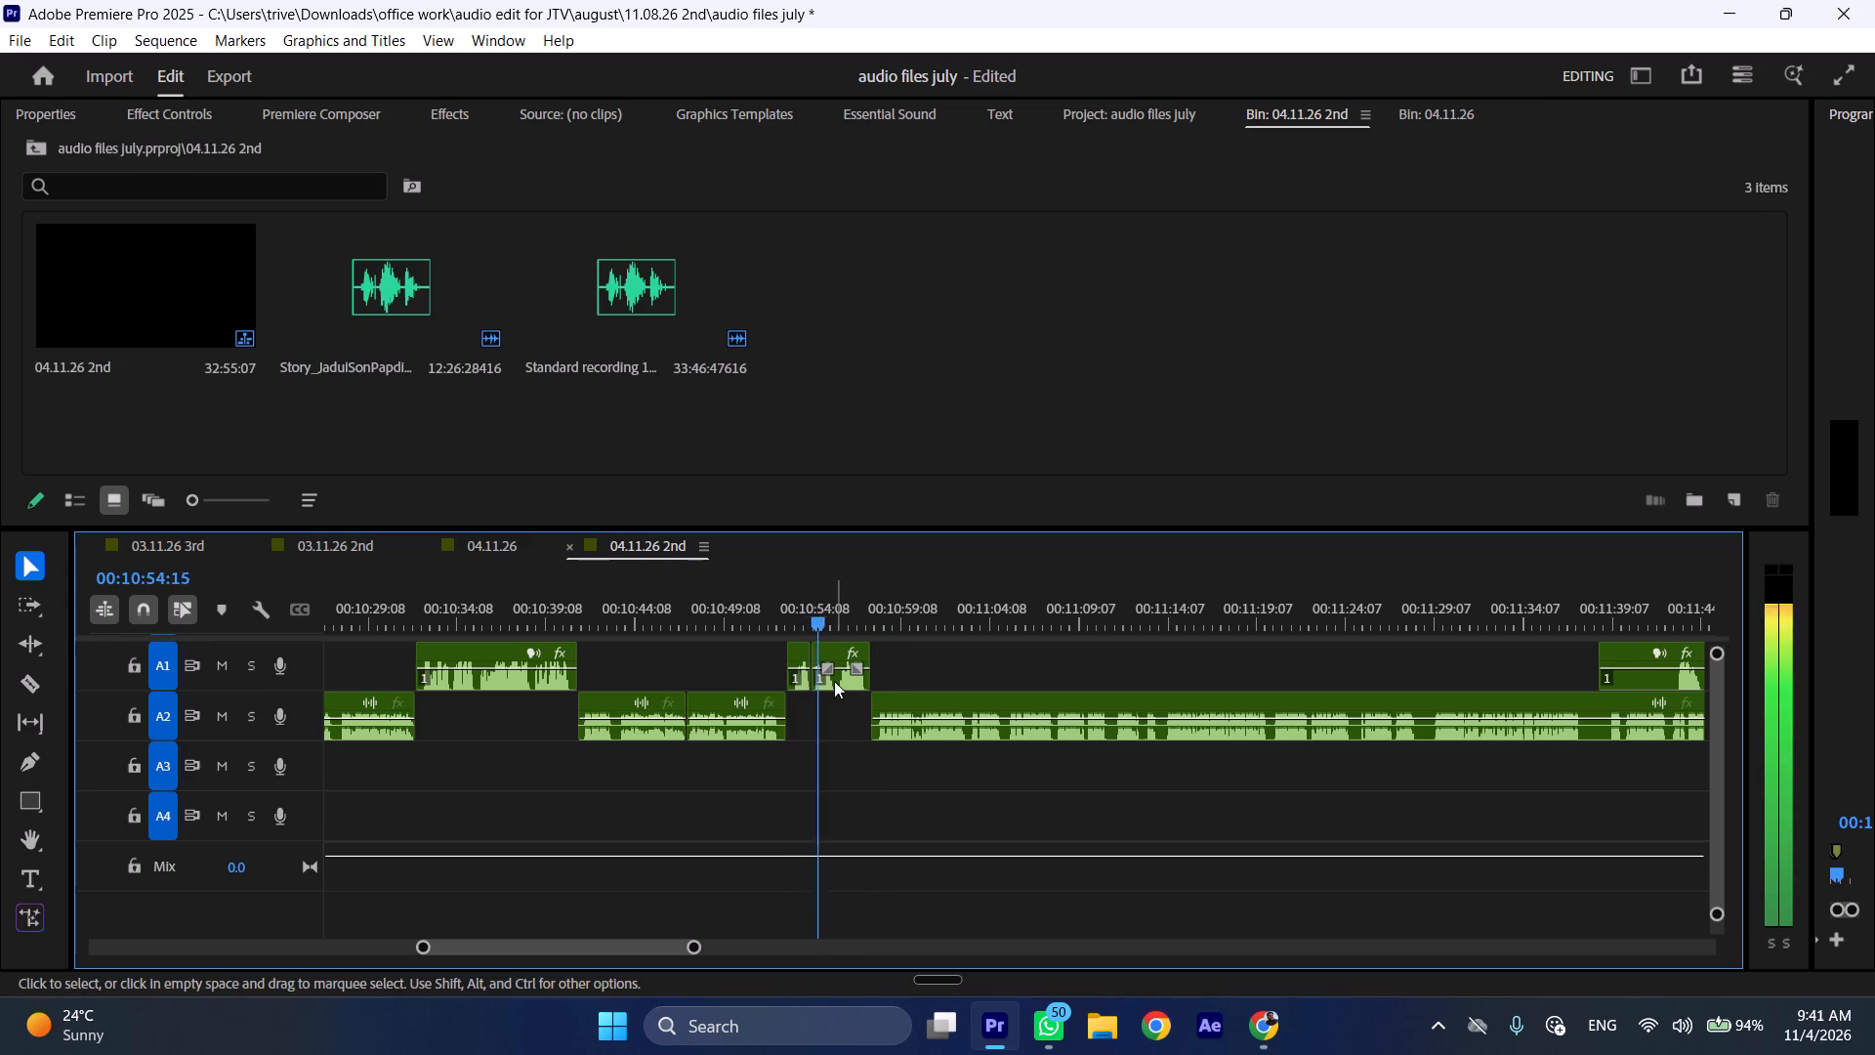
{"action": "left_click", "coordinate": [792, 604]}
{"action": "key", "text": "space"}
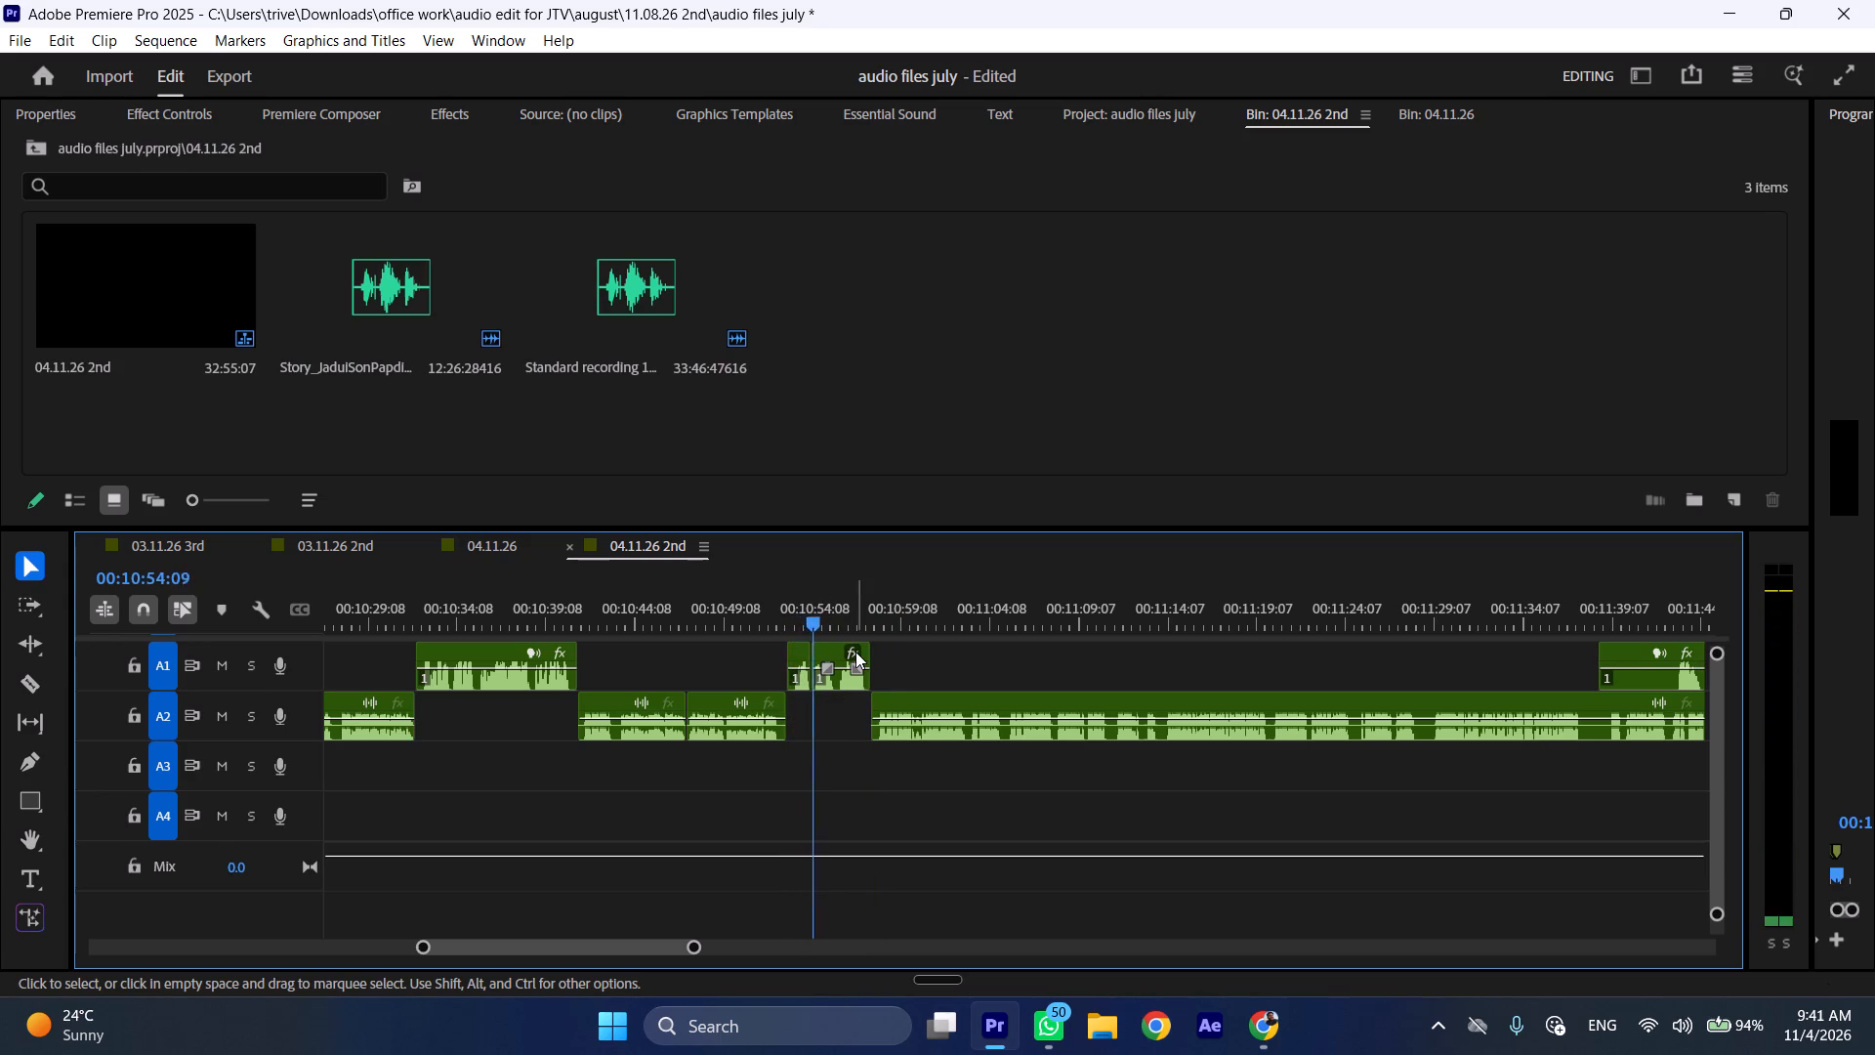
{"action": "key", "text": "l"}
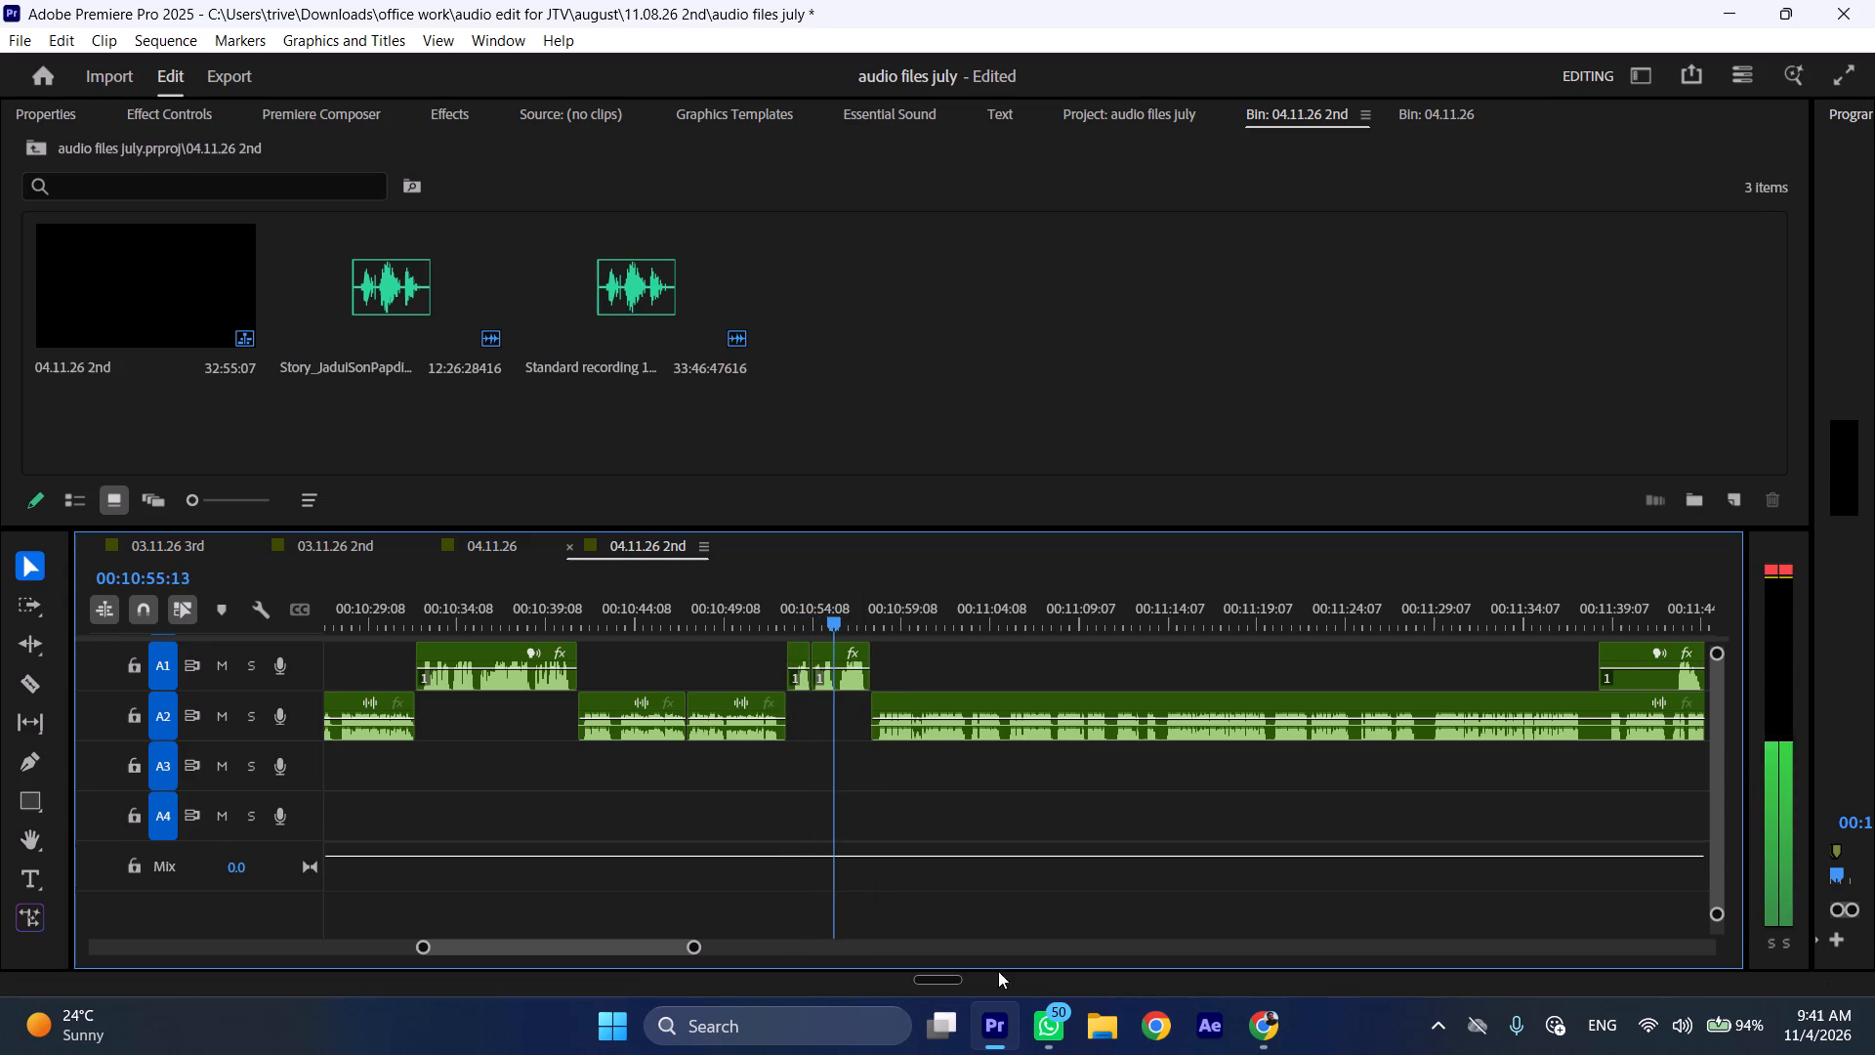
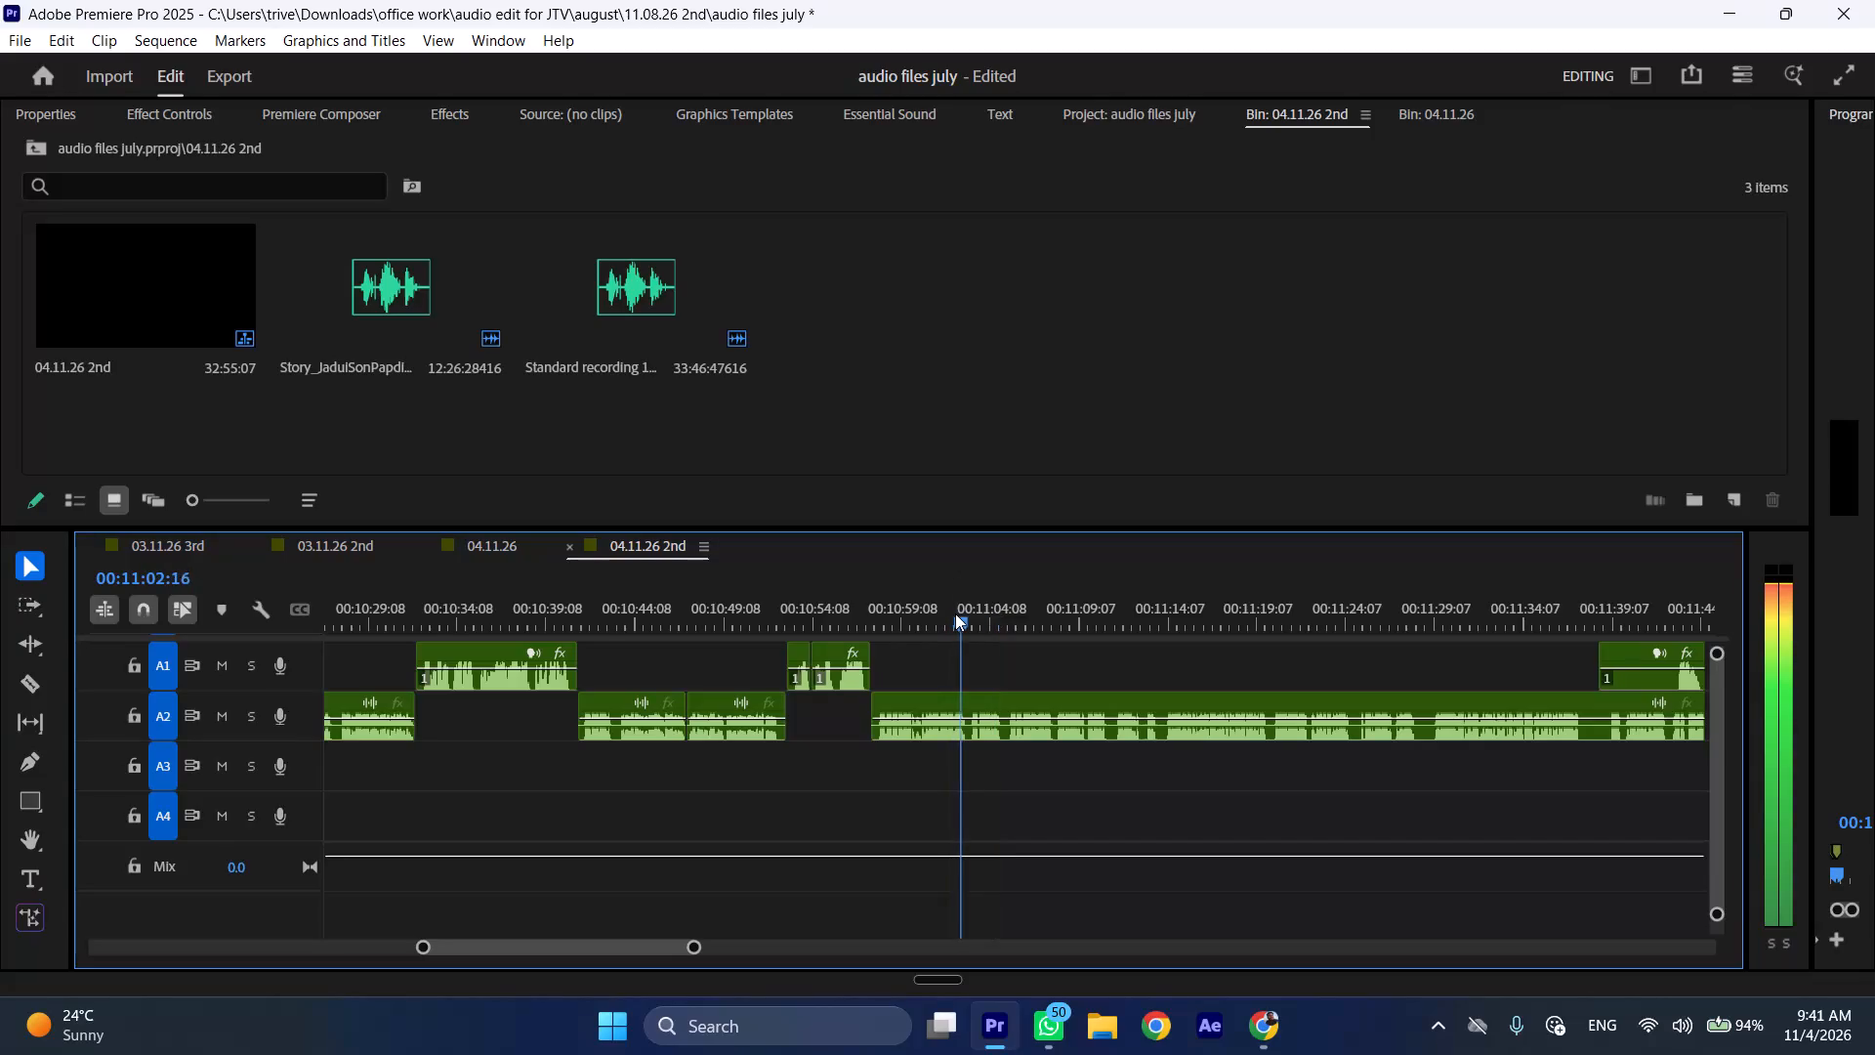
Split the A2 clip at 00:11:03:02 and move its remainder about 15 seconds later to open a gap.
{"action": "key", "text": "space"}
{"action": "type", "text": "C"}
{"action": "left_click_drag", "start_coordinate": [1031, 704], "coordinate": [1290, 721]}
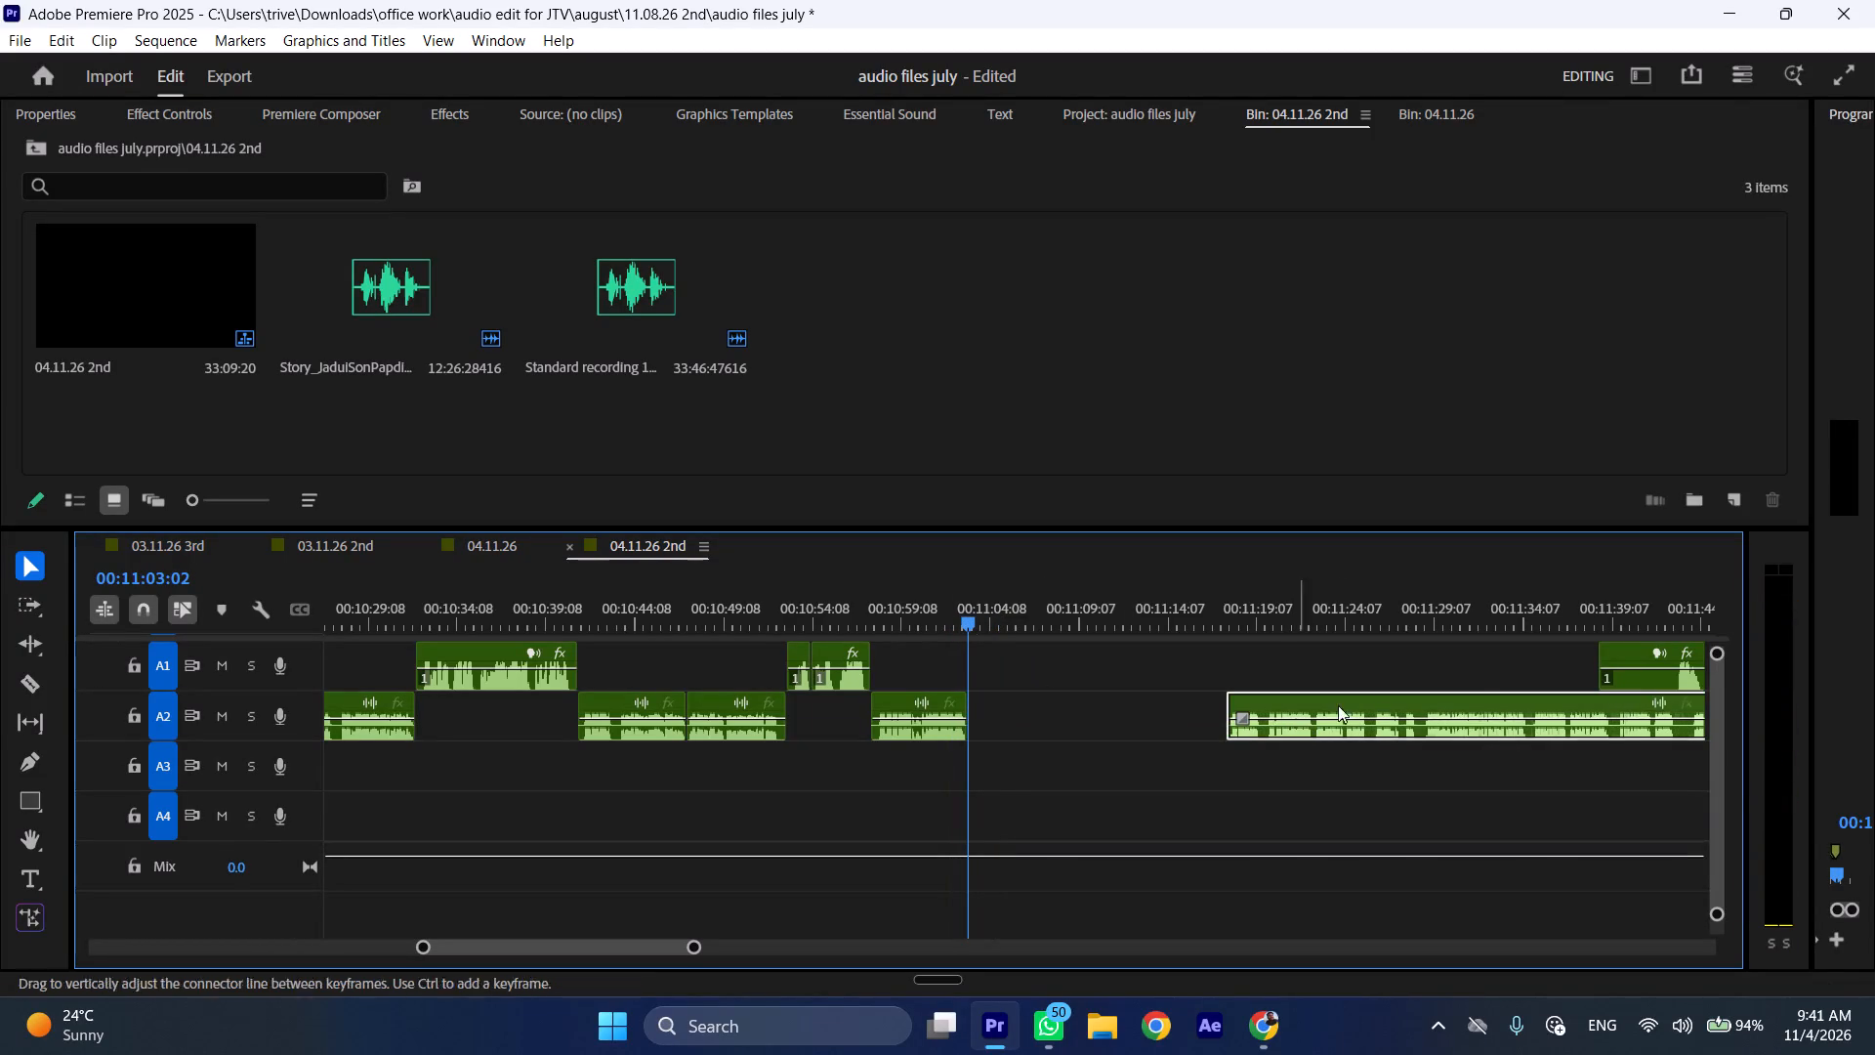
Move the next A1 take earlier, trim about 4 seconds of silence off its start, and cut it at 00:11:23:07.
{"action": "left_click_drag", "start_coordinate": [1621, 648], "coordinate": [1098, 653]}
{"action": "left_click_drag", "start_coordinate": [1070, 648], "coordinate": [1141, 650]}
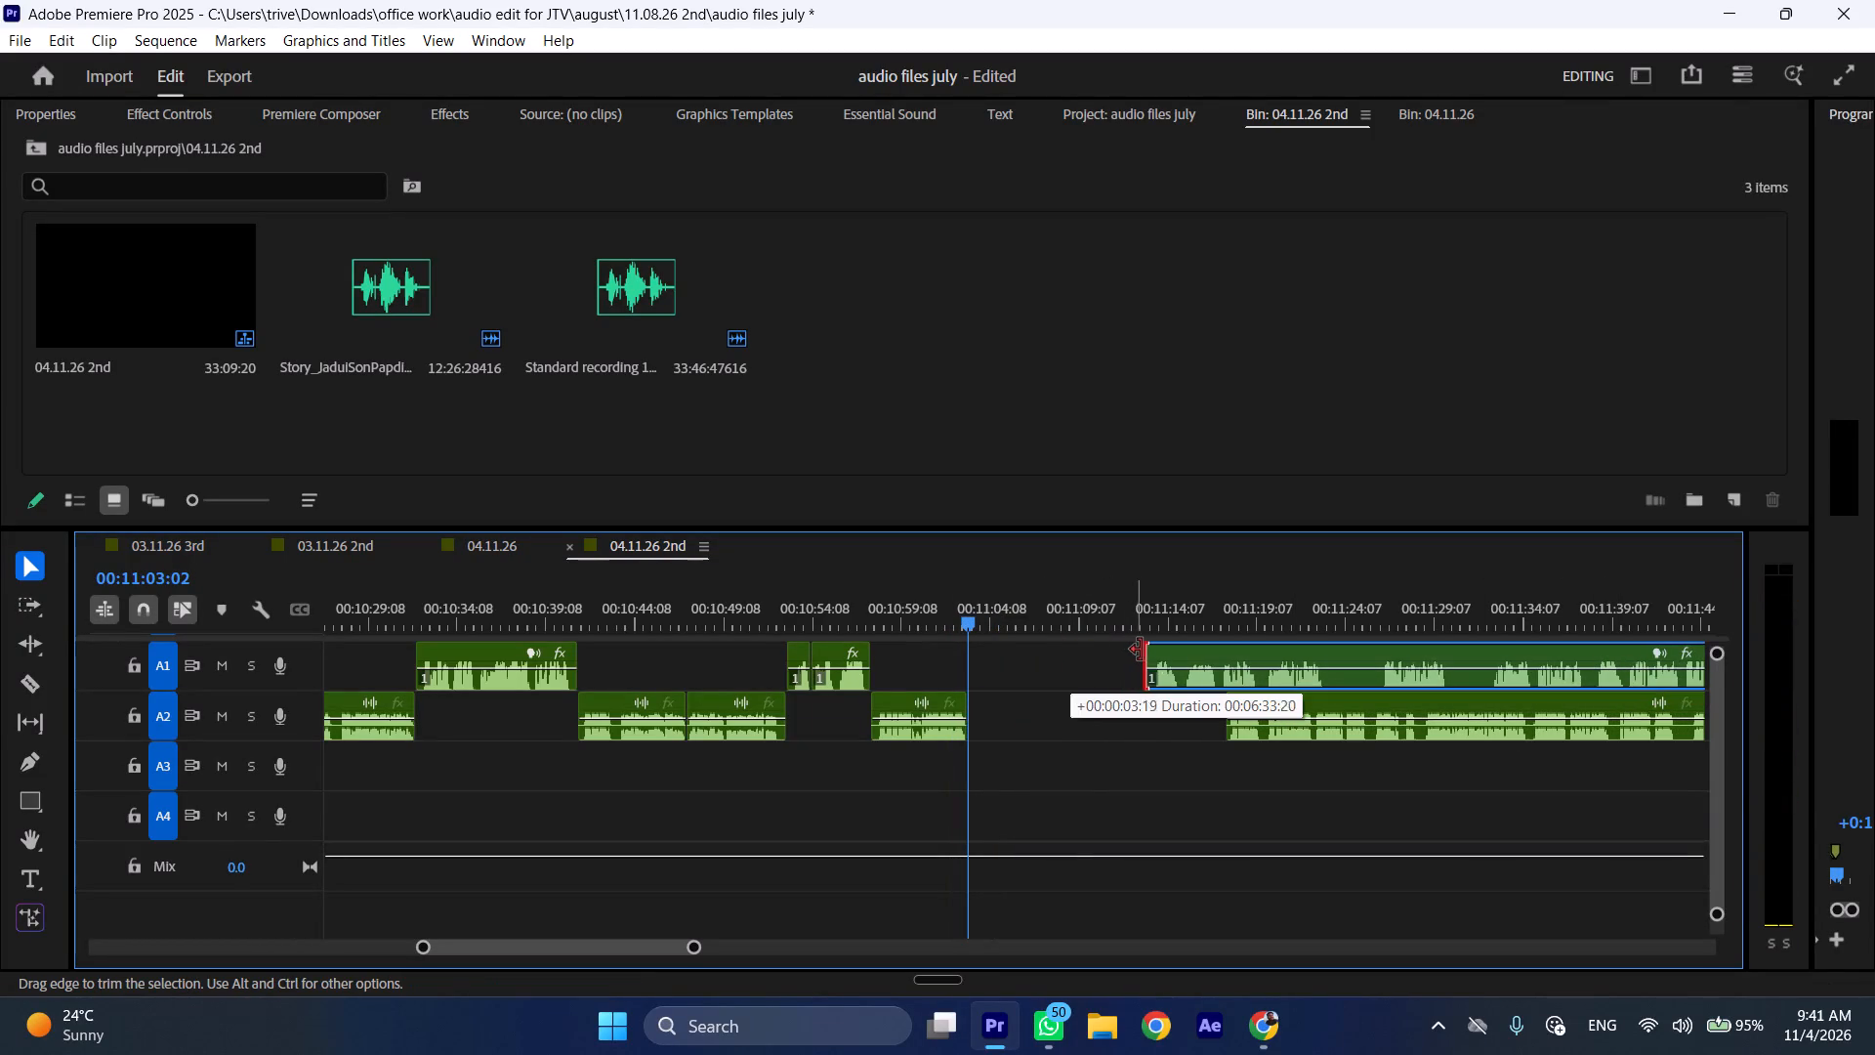
{"action": "left_click_drag", "start_coordinate": [1141, 650], "coordinate": [1144, 650]}
{"action": "left_click_drag", "start_coordinate": [1345, 612], "coordinate": [1331, 612]}
{"action": "key", "text": "shift+c"}
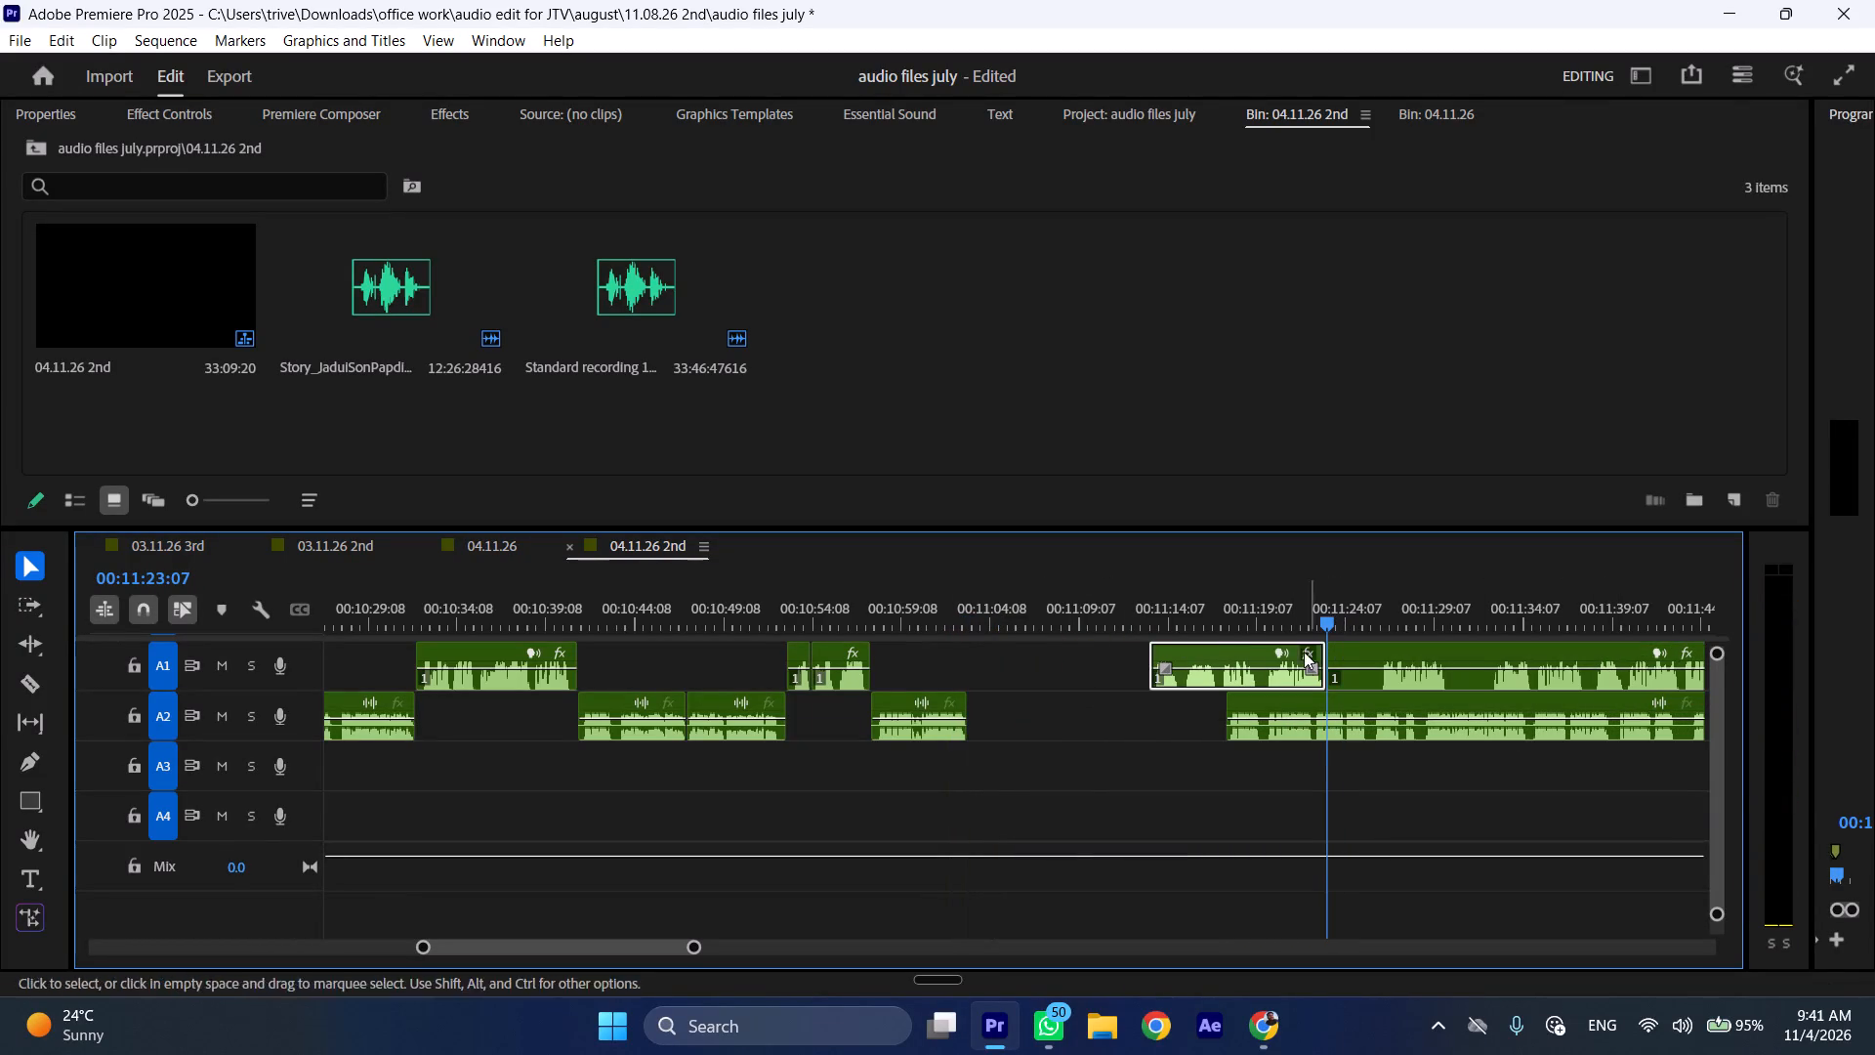
Move the cut-off A1 piece to 00:11:03:02 and bring the A2 remainder up against its end to close the gap.
{"action": "left_click_drag", "start_coordinate": [1240, 652], "coordinate": [1057, 654]}
{"action": "left_click_drag", "start_coordinate": [1261, 699], "coordinate": [1199, 705]}
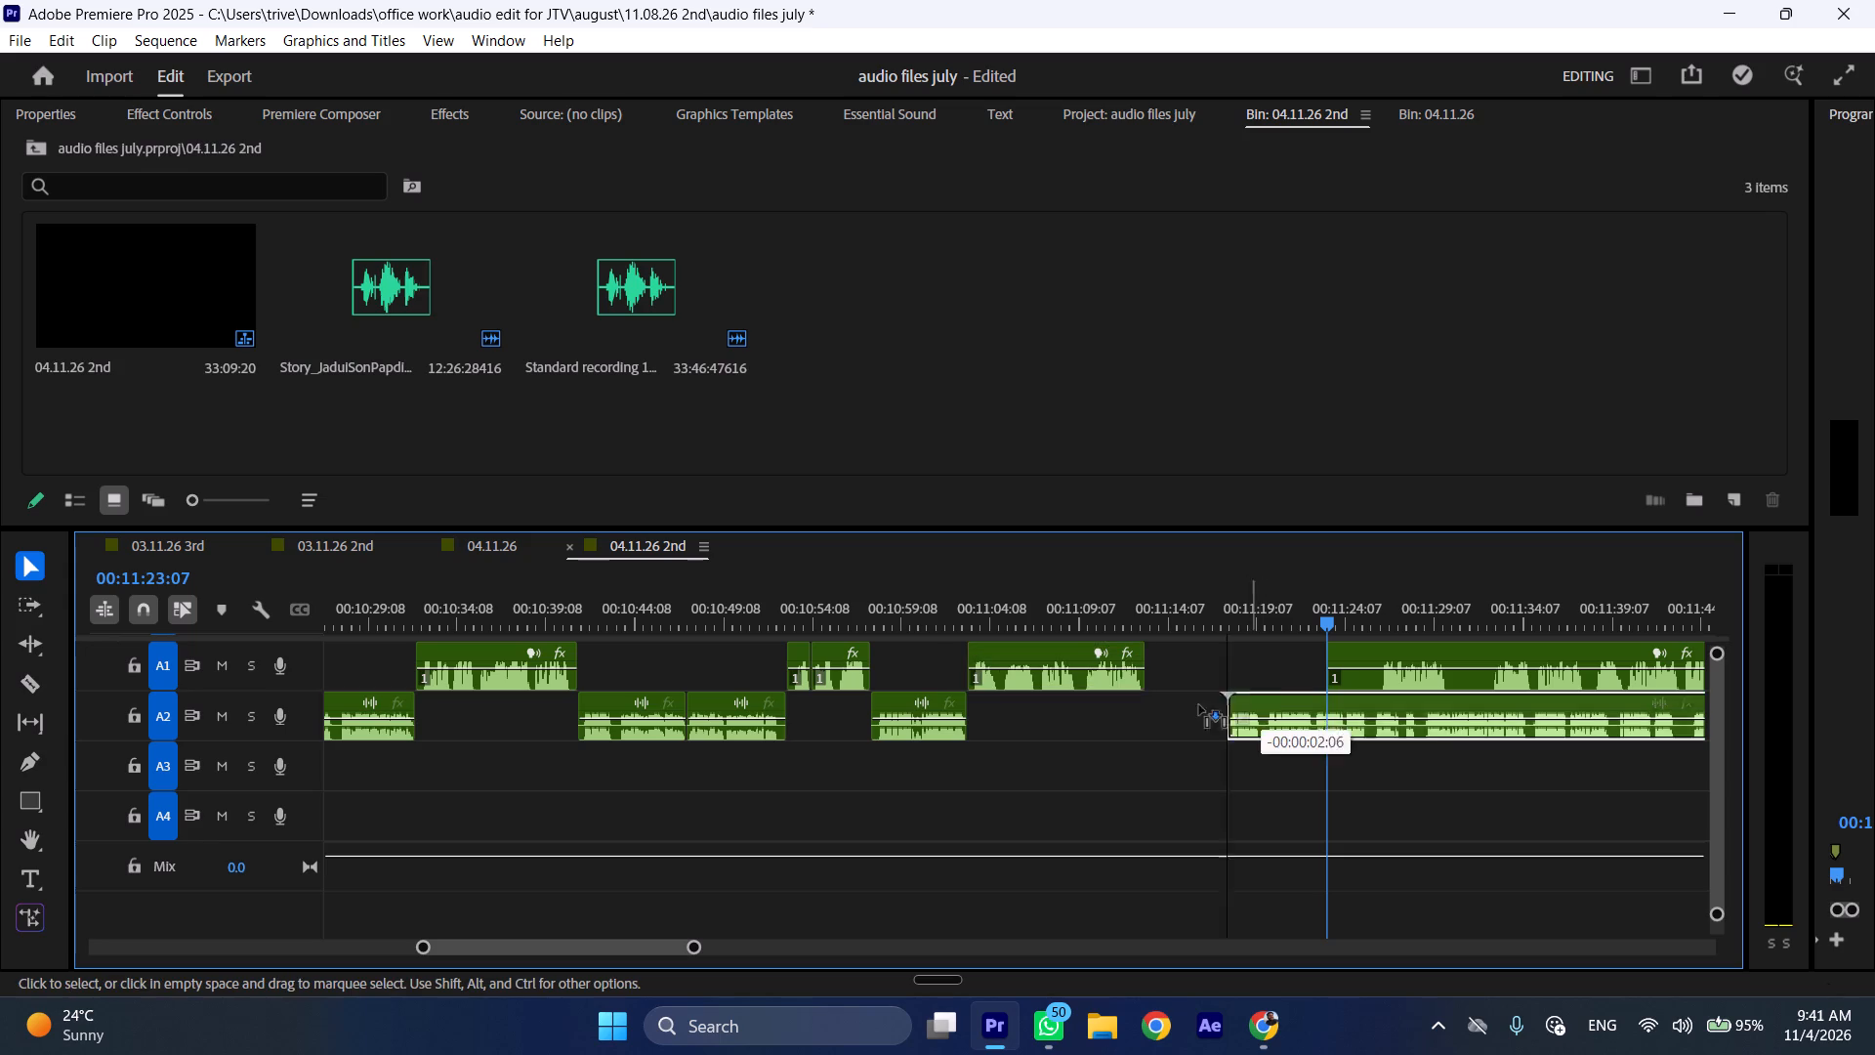
{"action": "left_click_drag", "start_coordinate": [1199, 705], "coordinate": [1178, 705]}
Play back at increased speed from about 00:11:02 to check the newly inserted A1 piece.
{"action": "left_click", "coordinate": [955, 603]}
{"action": "key", "text": "space"}
{"action": "type", "text": "l"}
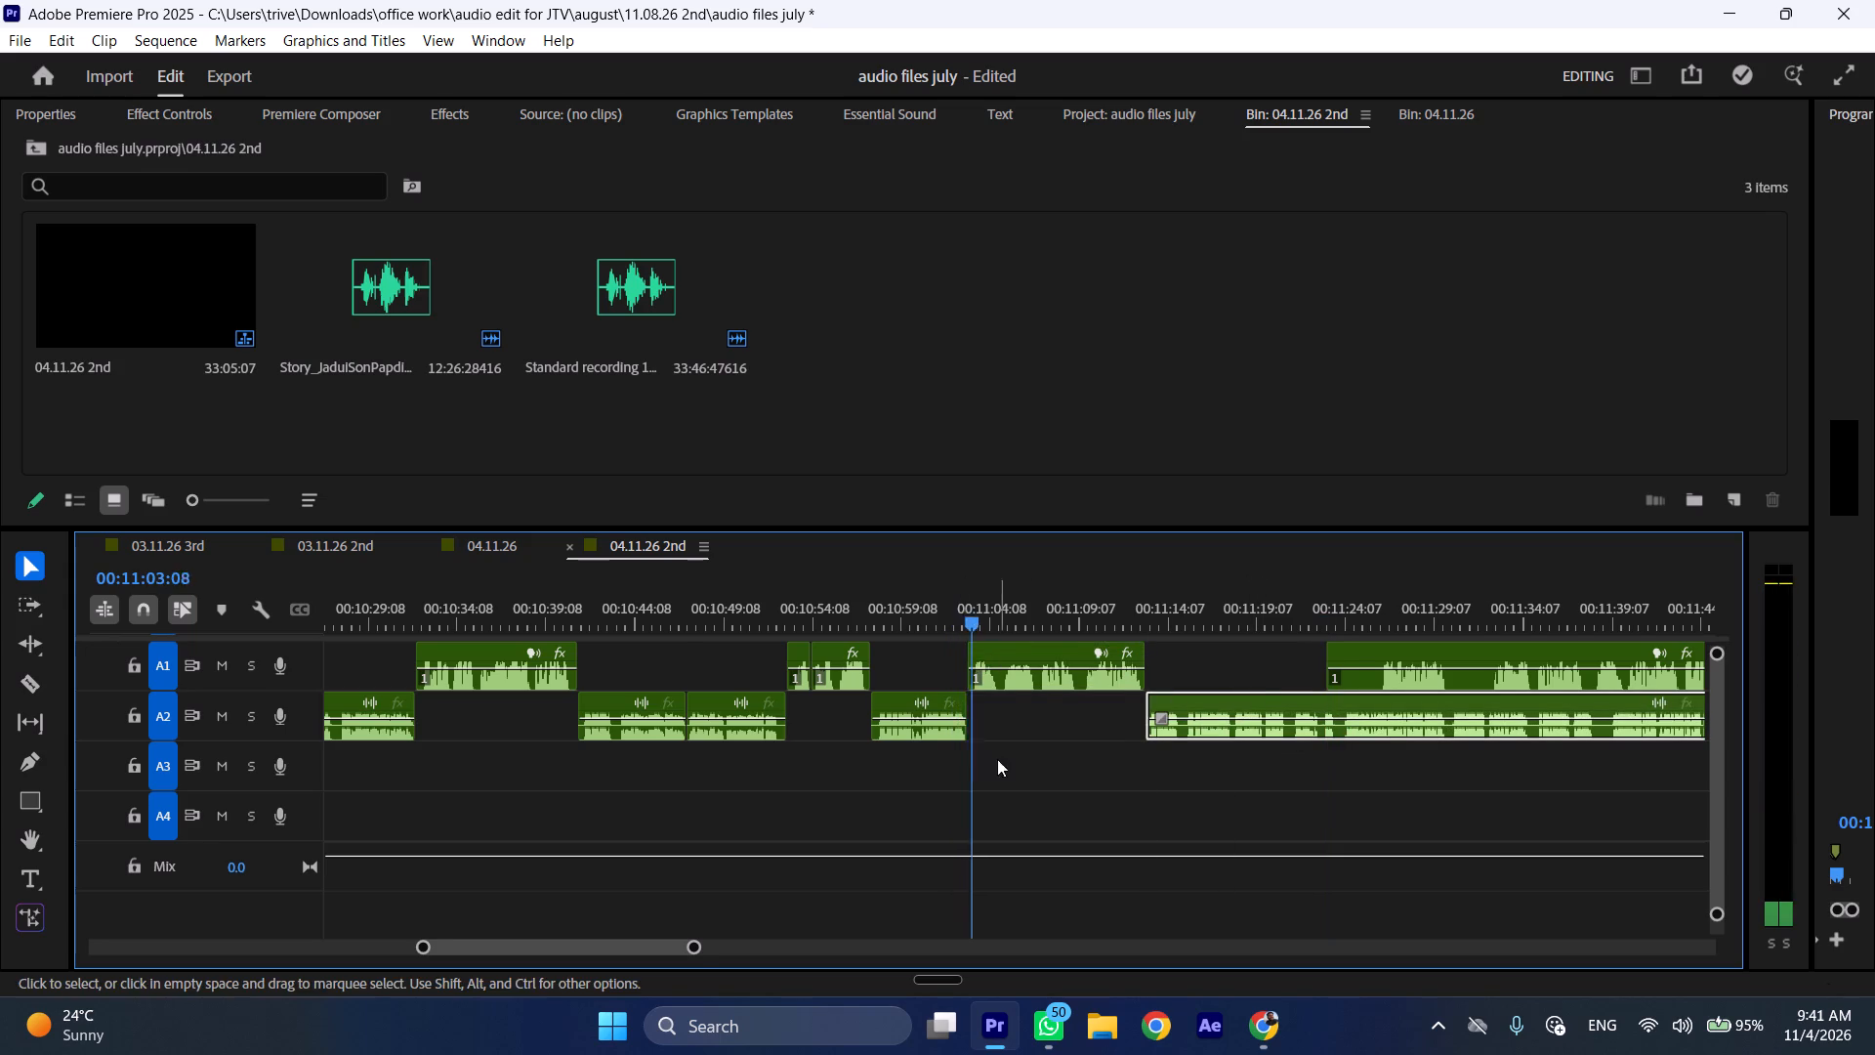
{"action": "scroll", "coordinate": [987, 790], "scroll_direction": "down", "scroll_amount": 5}
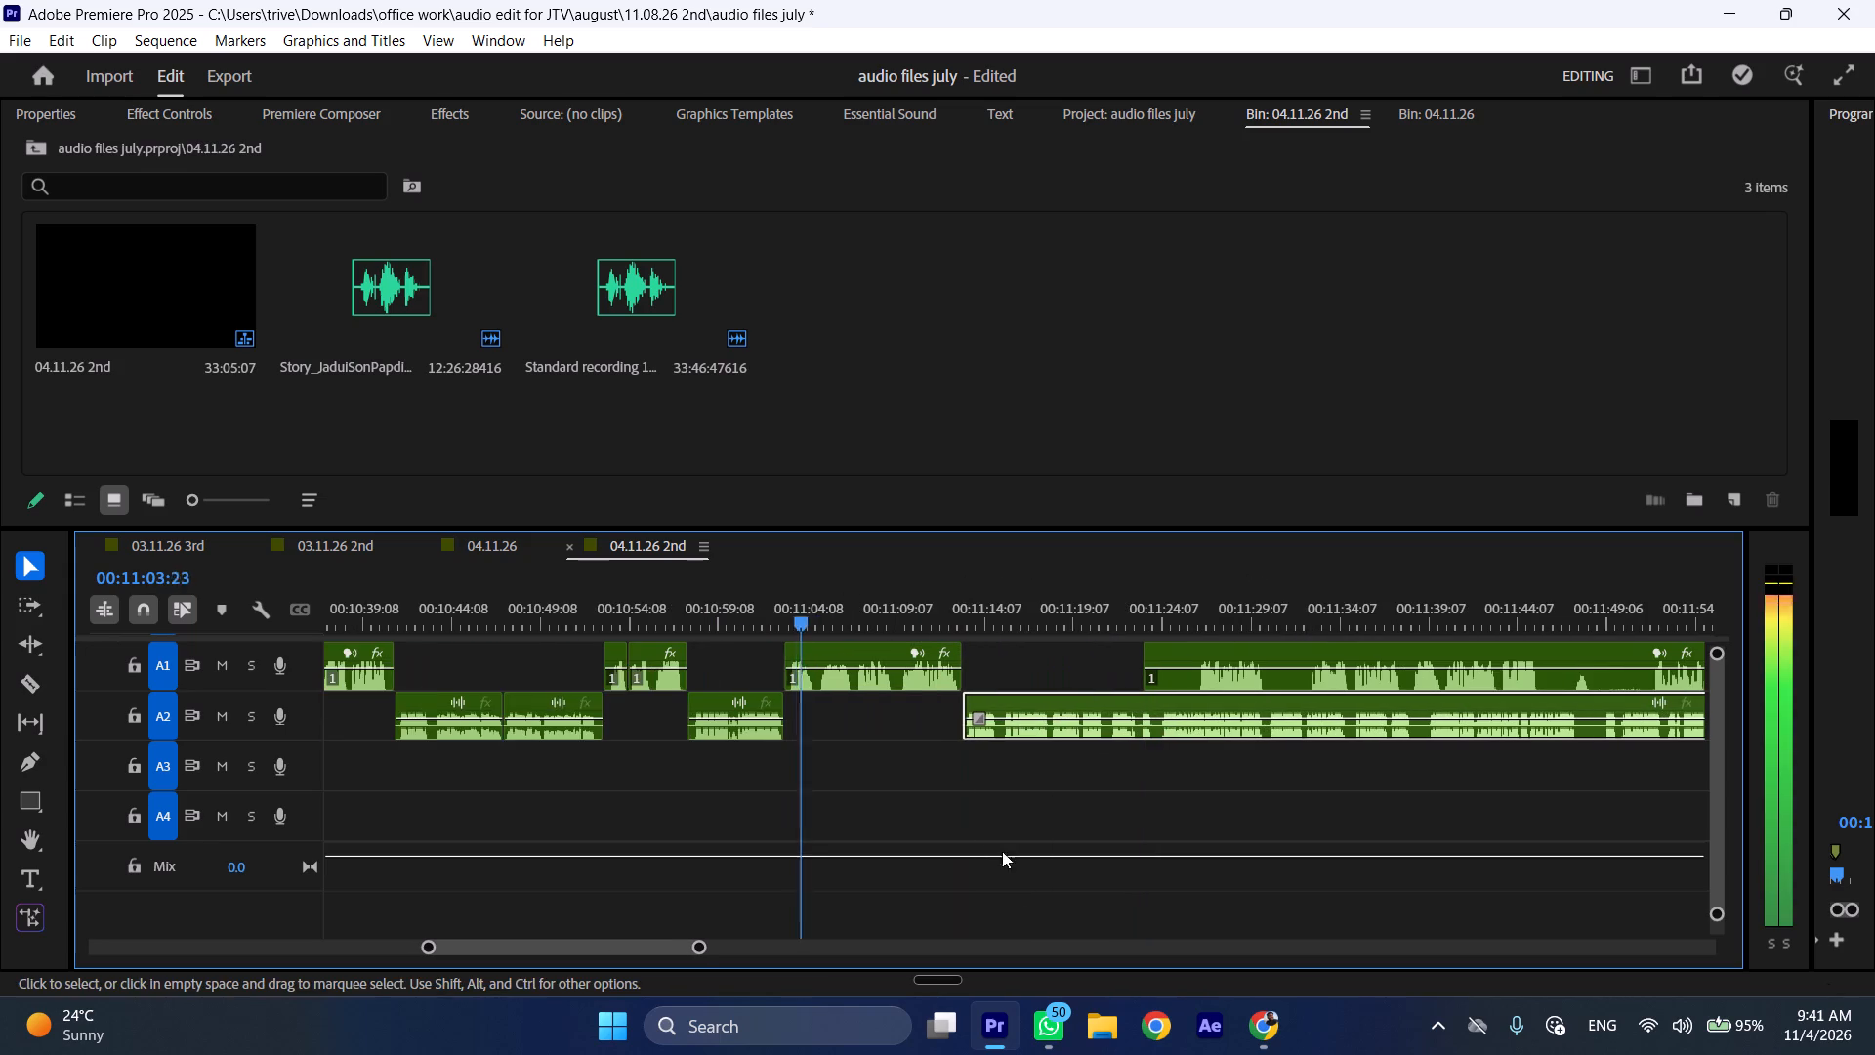
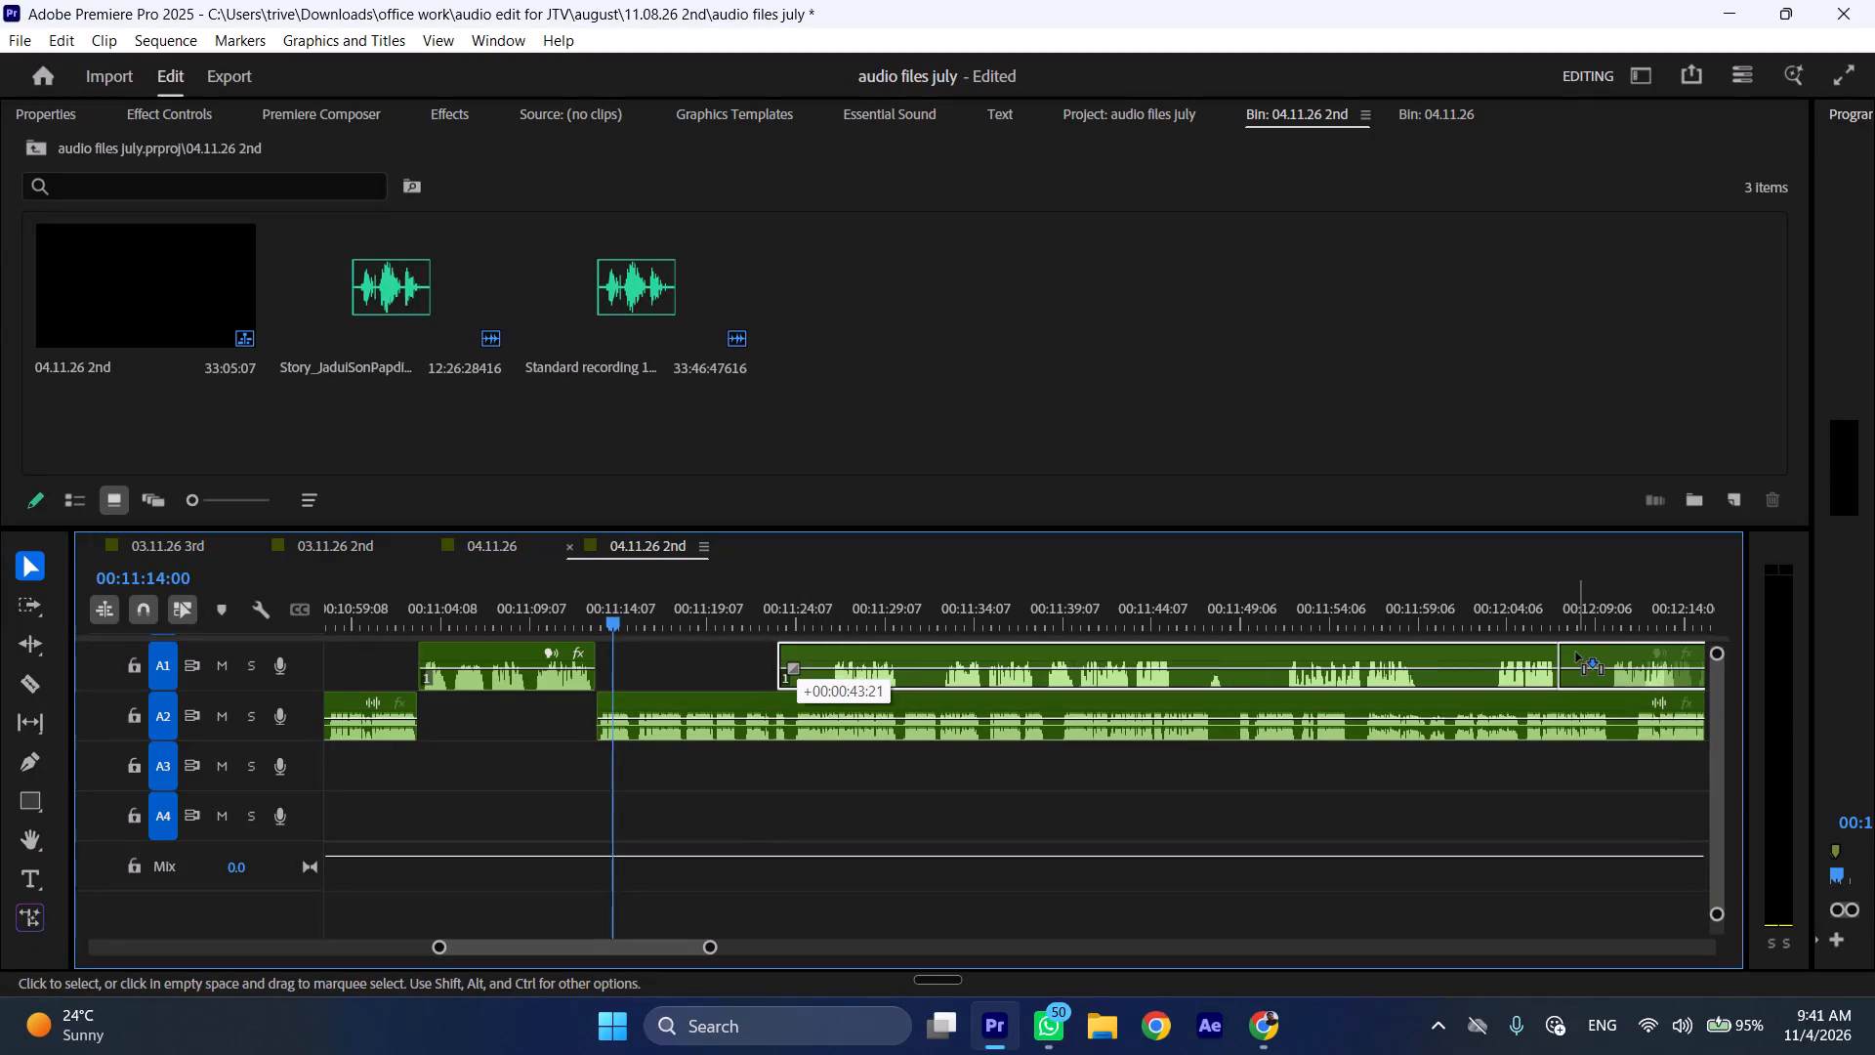
Move the A1 take and the inserted A1 piece later, end to end from about 00:12:00, and shift the A2 remainder back to close the gap.
{"action": "left_click_drag", "start_coordinate": [1564, 655], "coordinate": [1613, 654]}
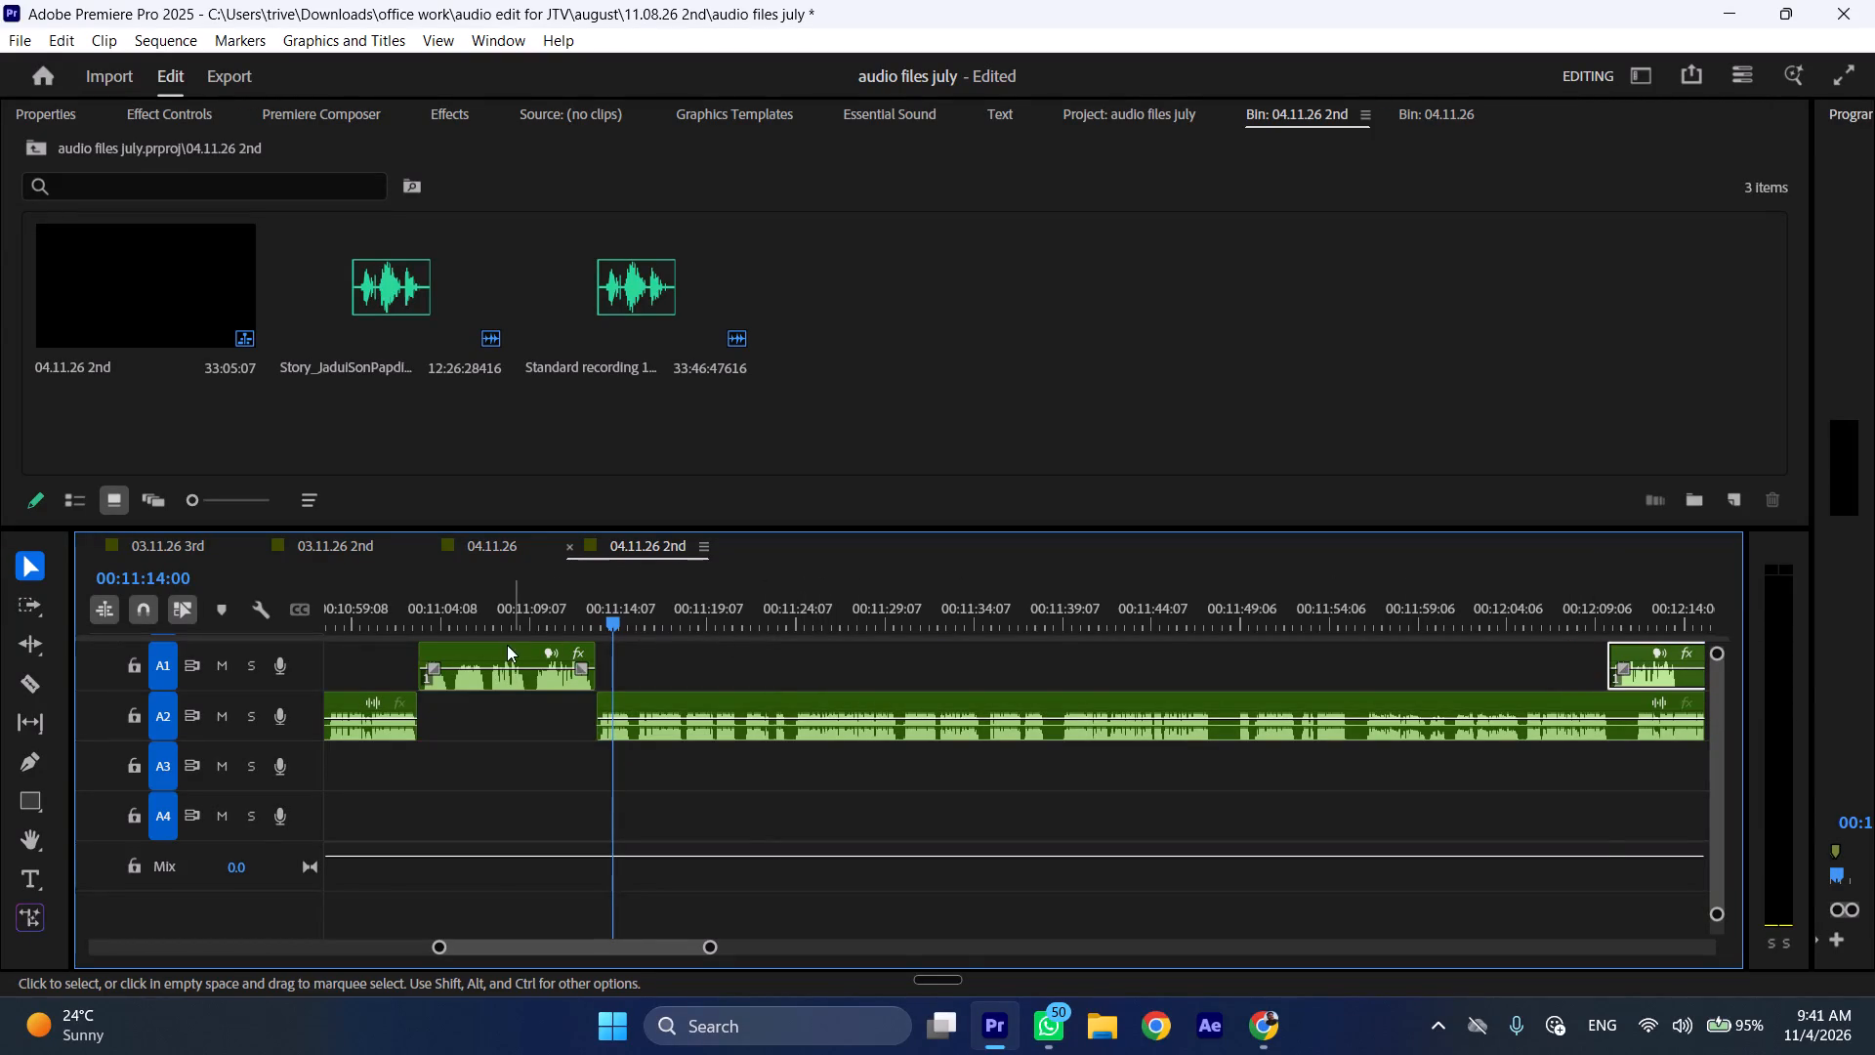
{"action": "left_click_drag", "start_coordinate": [507, 645], "coordinate": [1513, 657]}
{"action": "left_click_drag", "start_coordinate": [1317, 696], "coordinate": [1181, 699]}
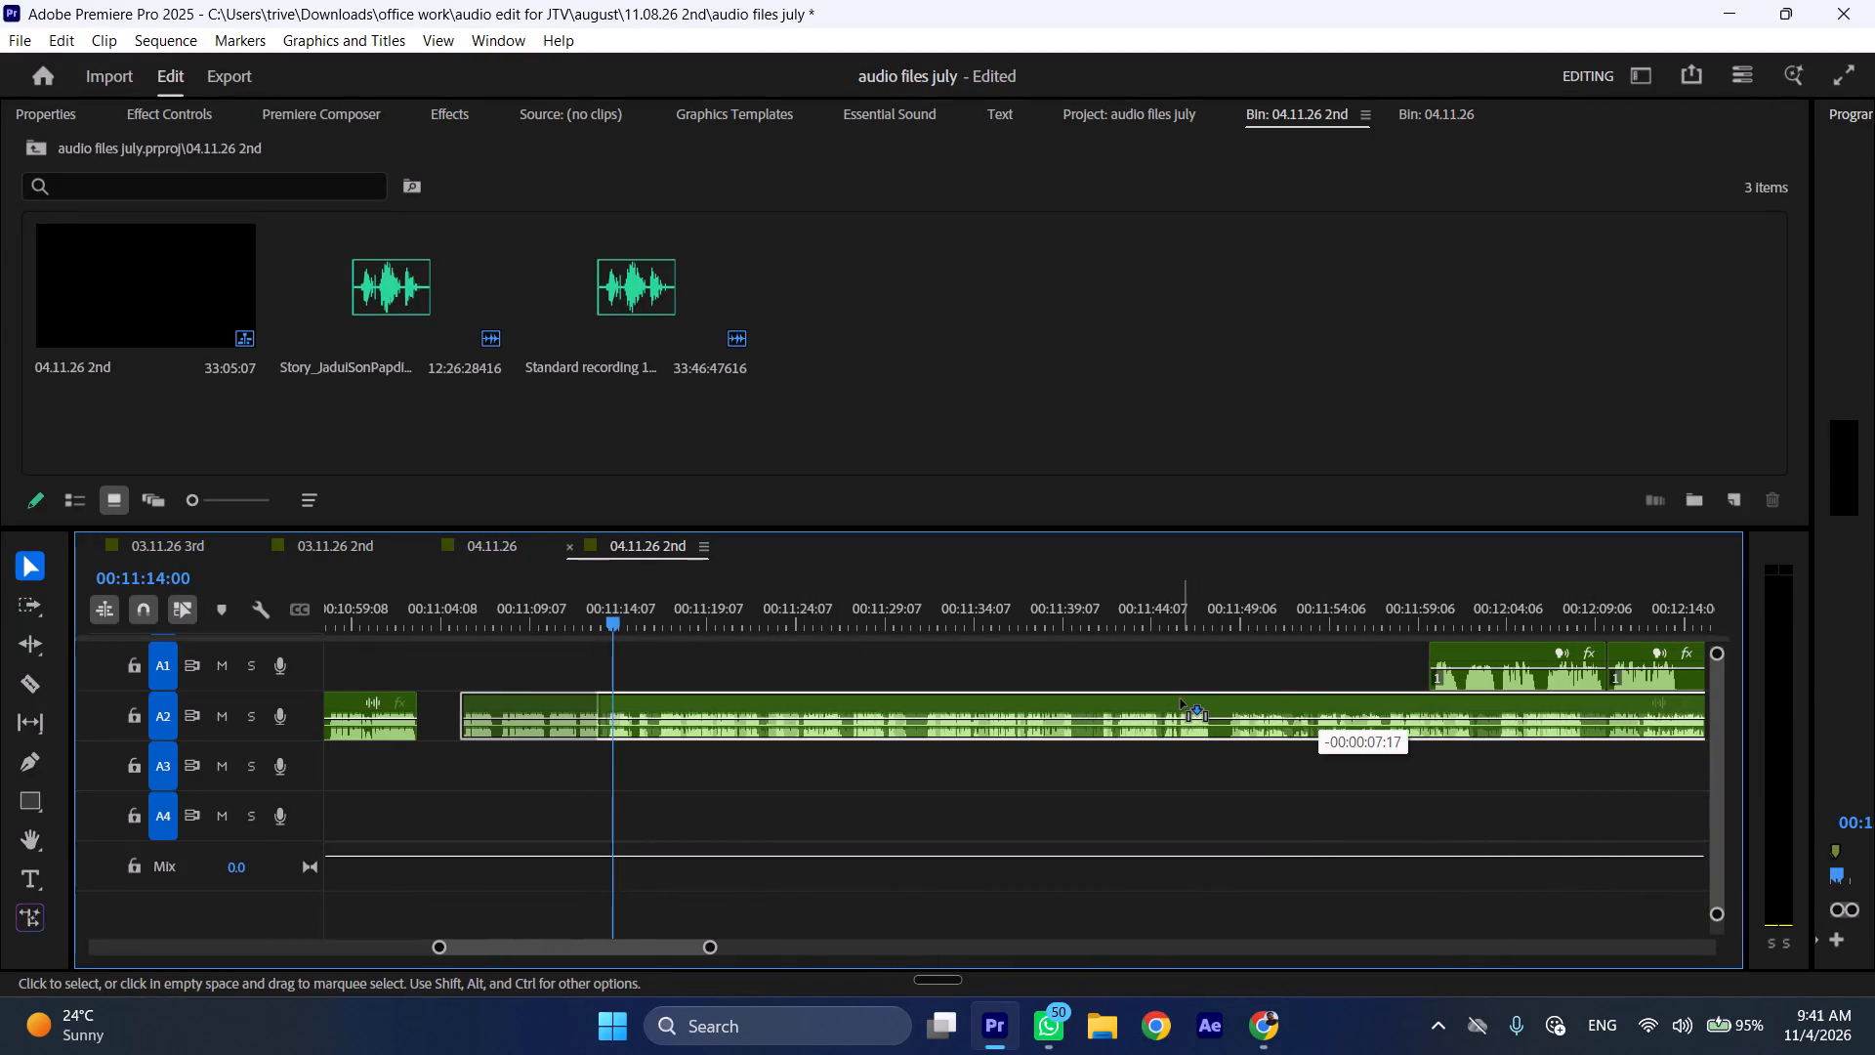
{"action": "left_click_drag", "start_coordinate": [1181, 699], "coordinate": [1143, 699]}
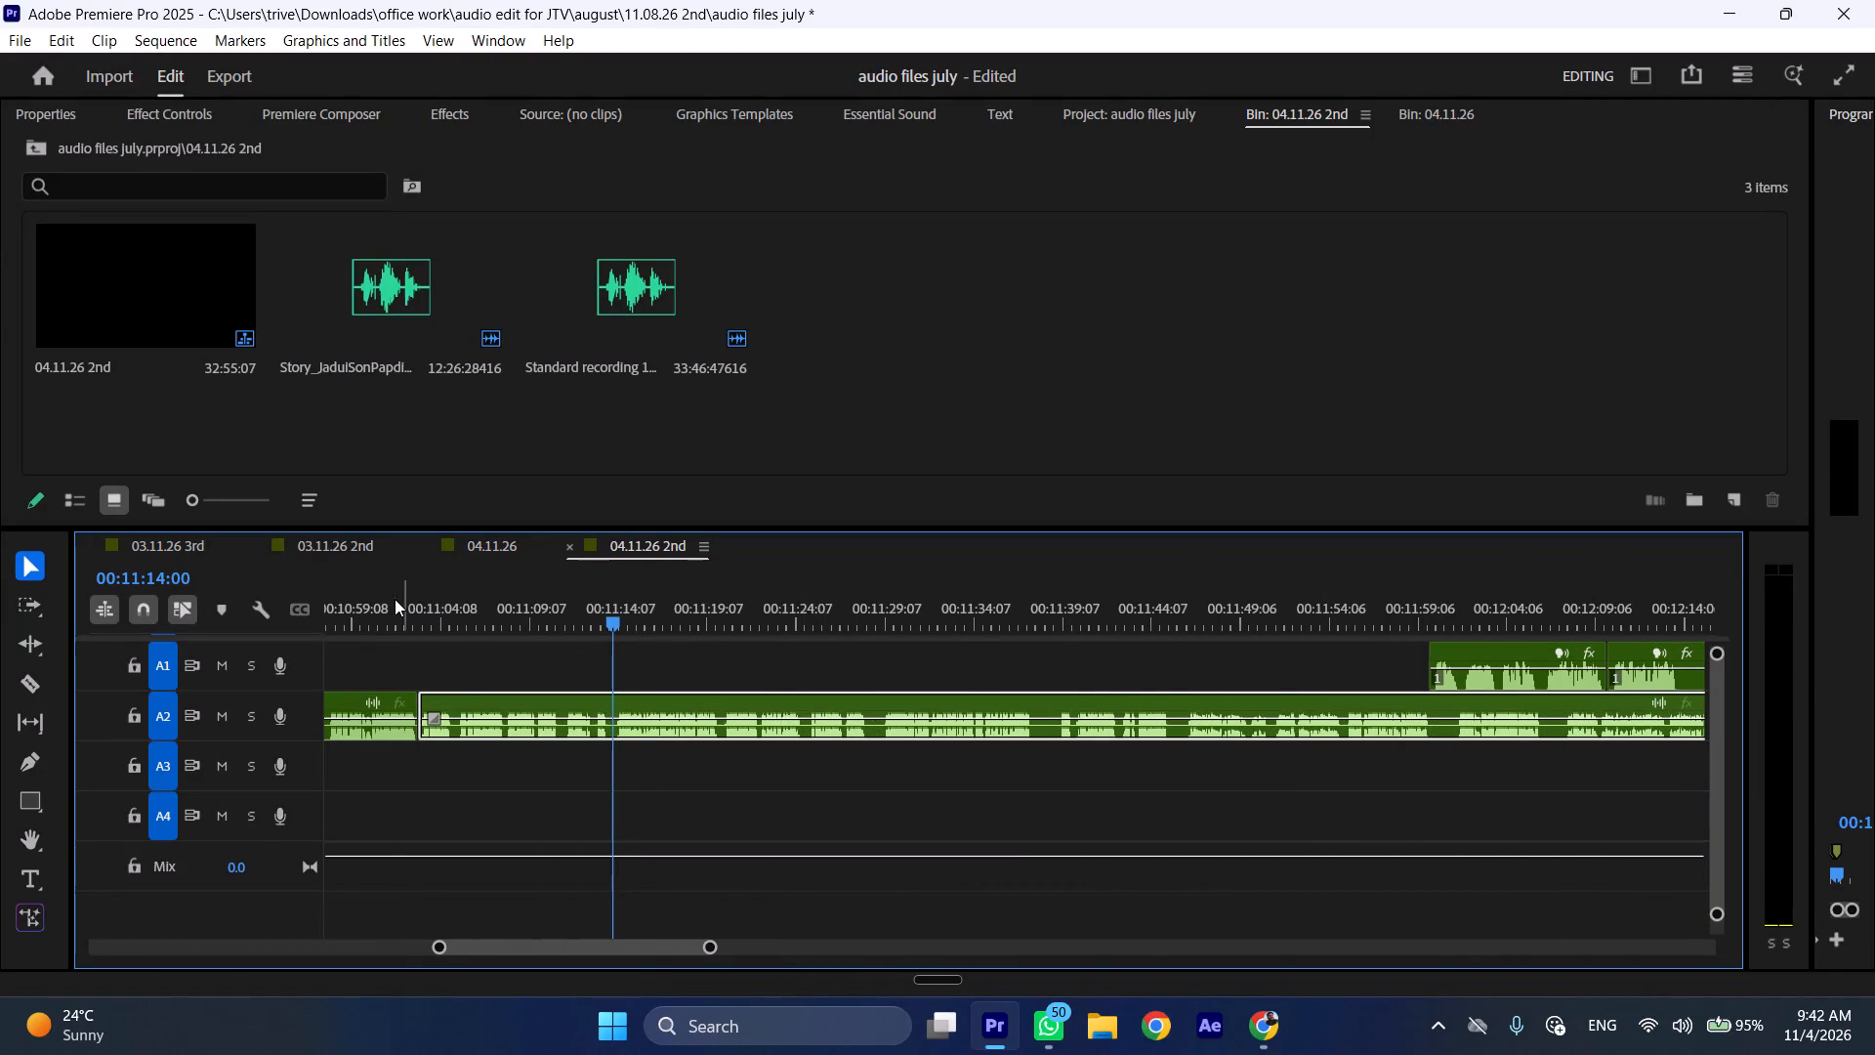
Play back at increased speed from about 00:11:02 to check the rejoined A2 audio.
{"action": "left_click", "coordinate": [394, 598]}
{"action": "key", "text": "space"}
{"action": "type", "text": "l"}
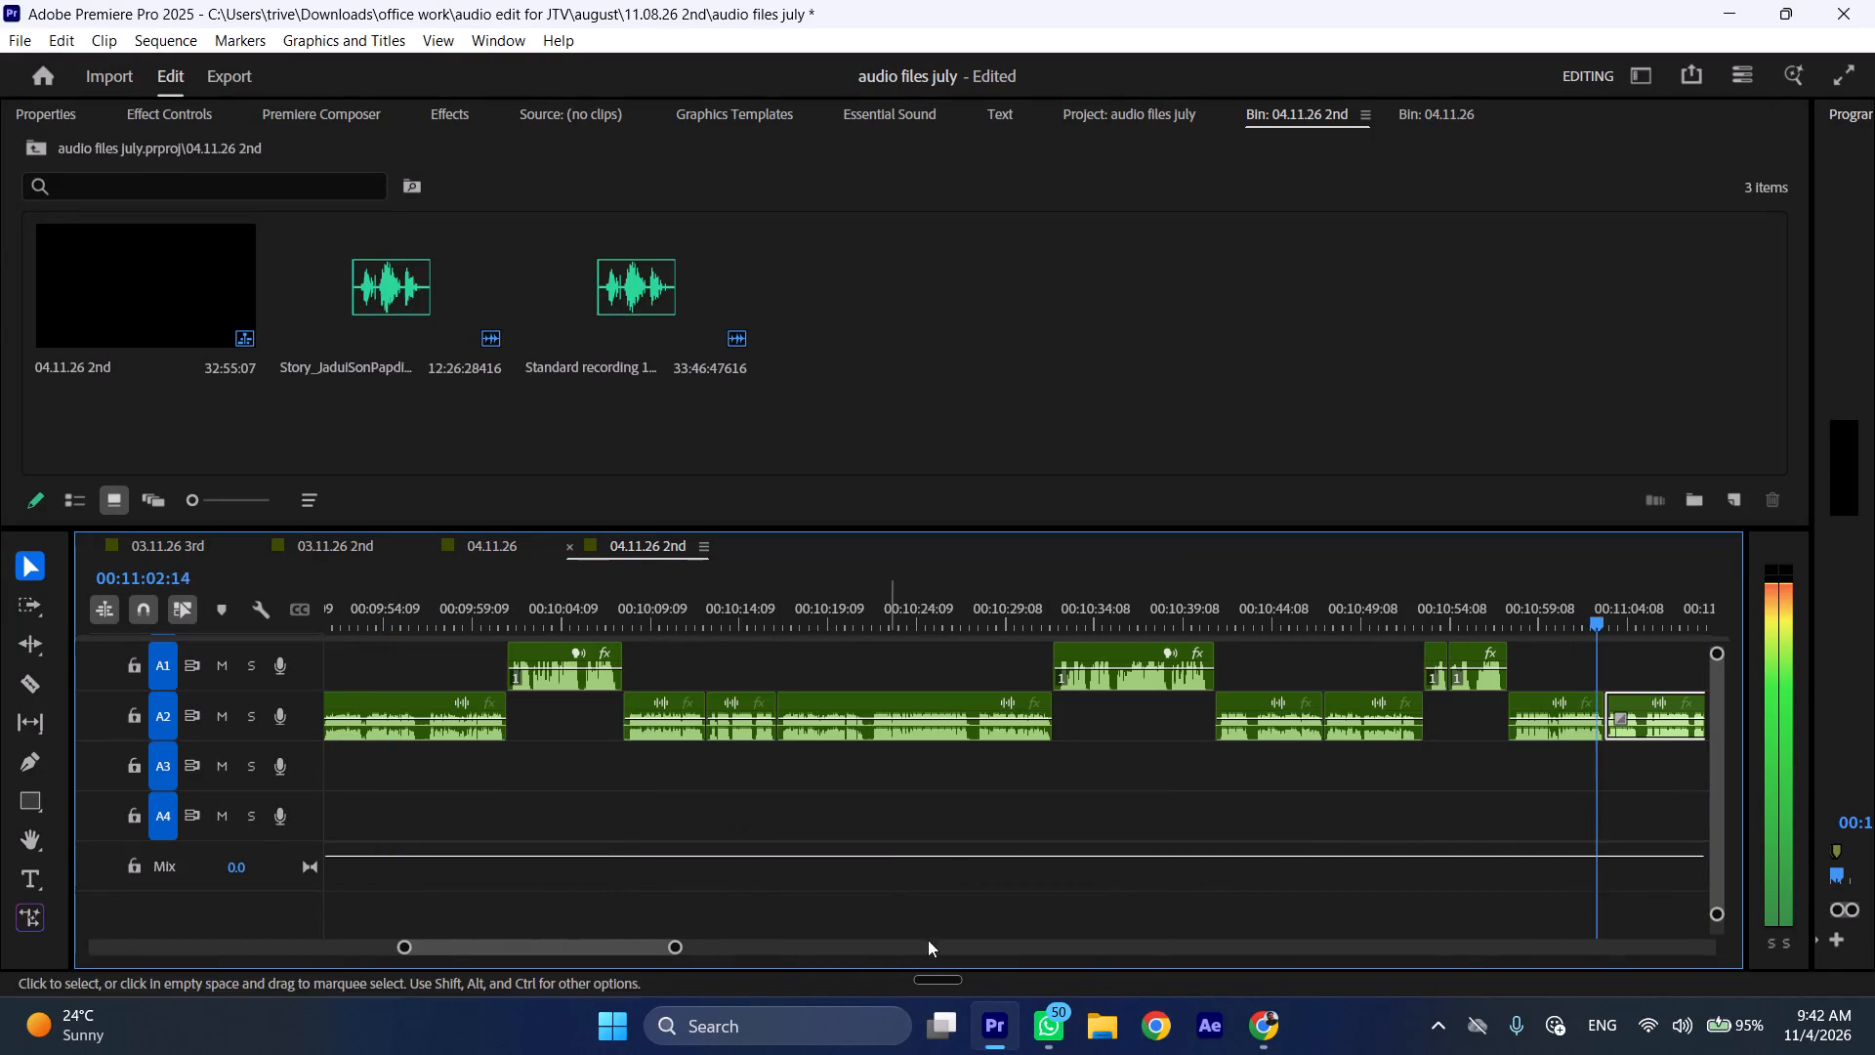
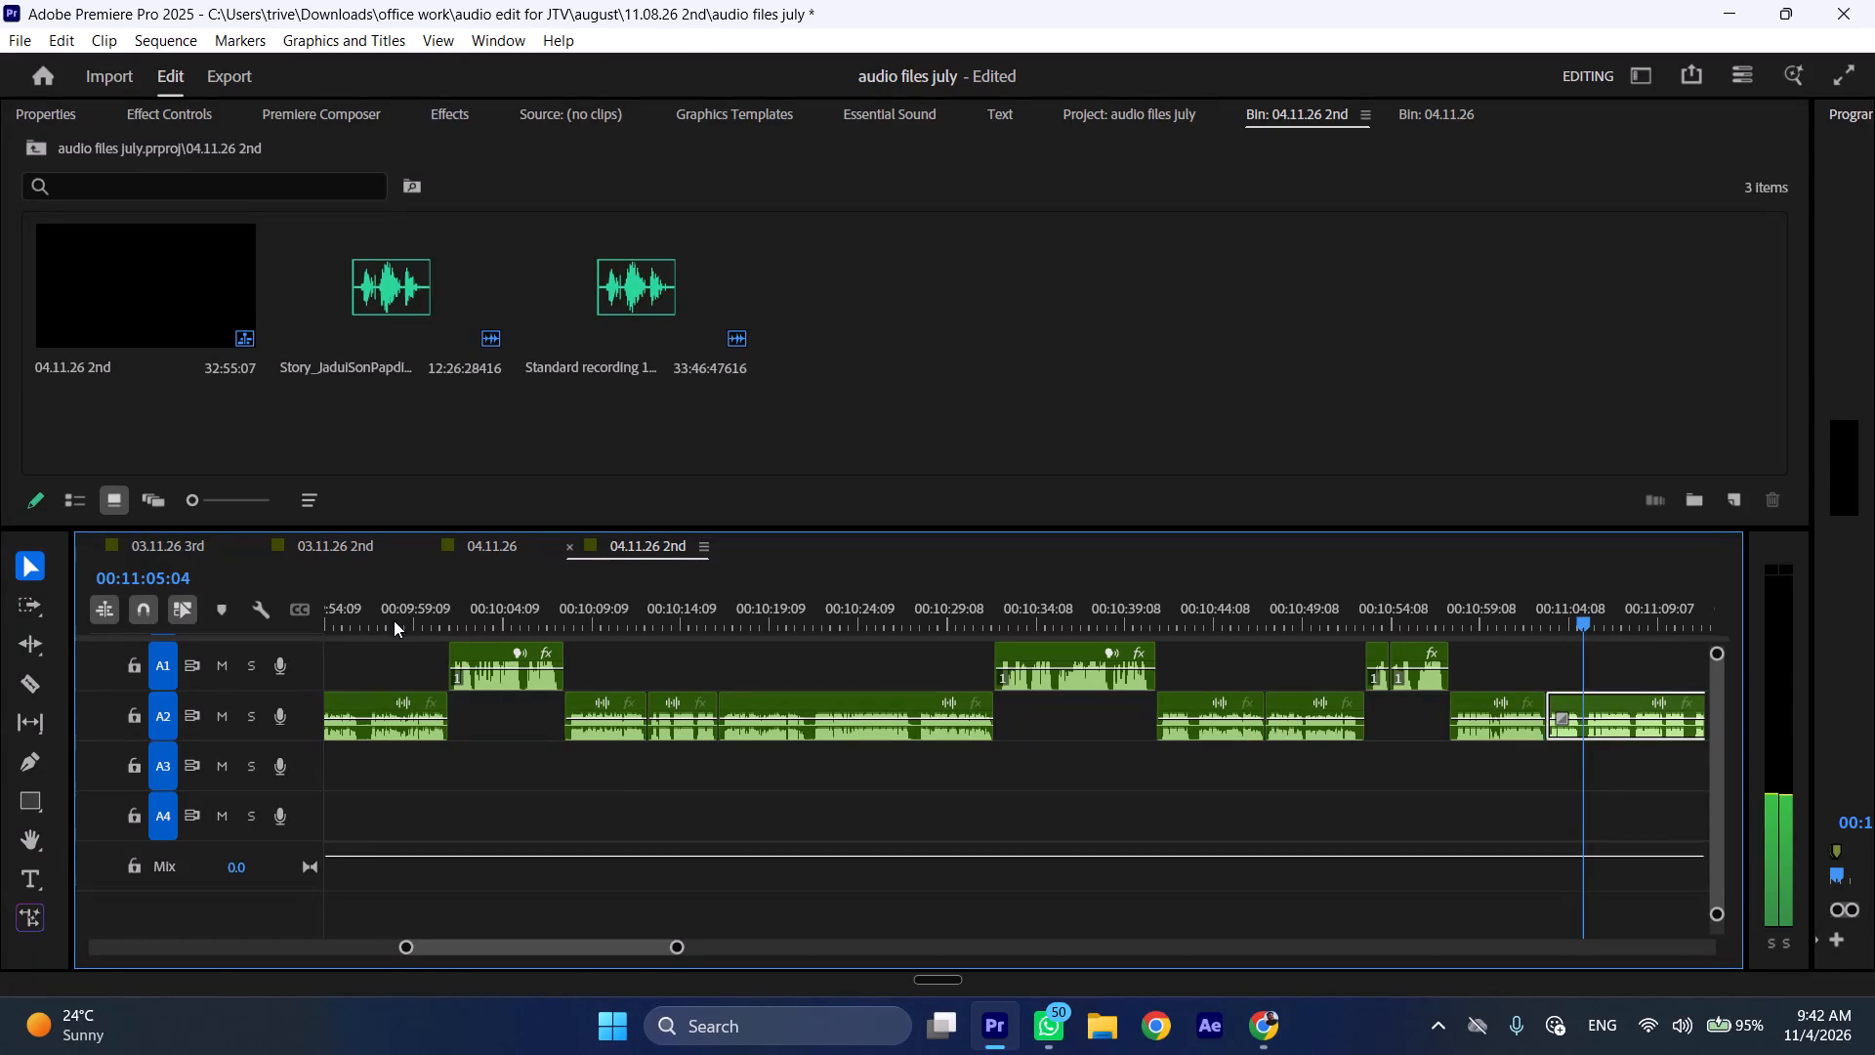
Split the A2 clip at 00:11:05:04 and ripple delete the piece before it, from about 00:11:03.
{"action": "key", "text": "shift+c"}
{"action": "key", "text": "ctrl+shift+d"}
Cut out the A2 section from 00:11:08:21 to 00:11:12:01 and ripple delete it so the following audio closes up.
{"action": "key", "text": "space"}
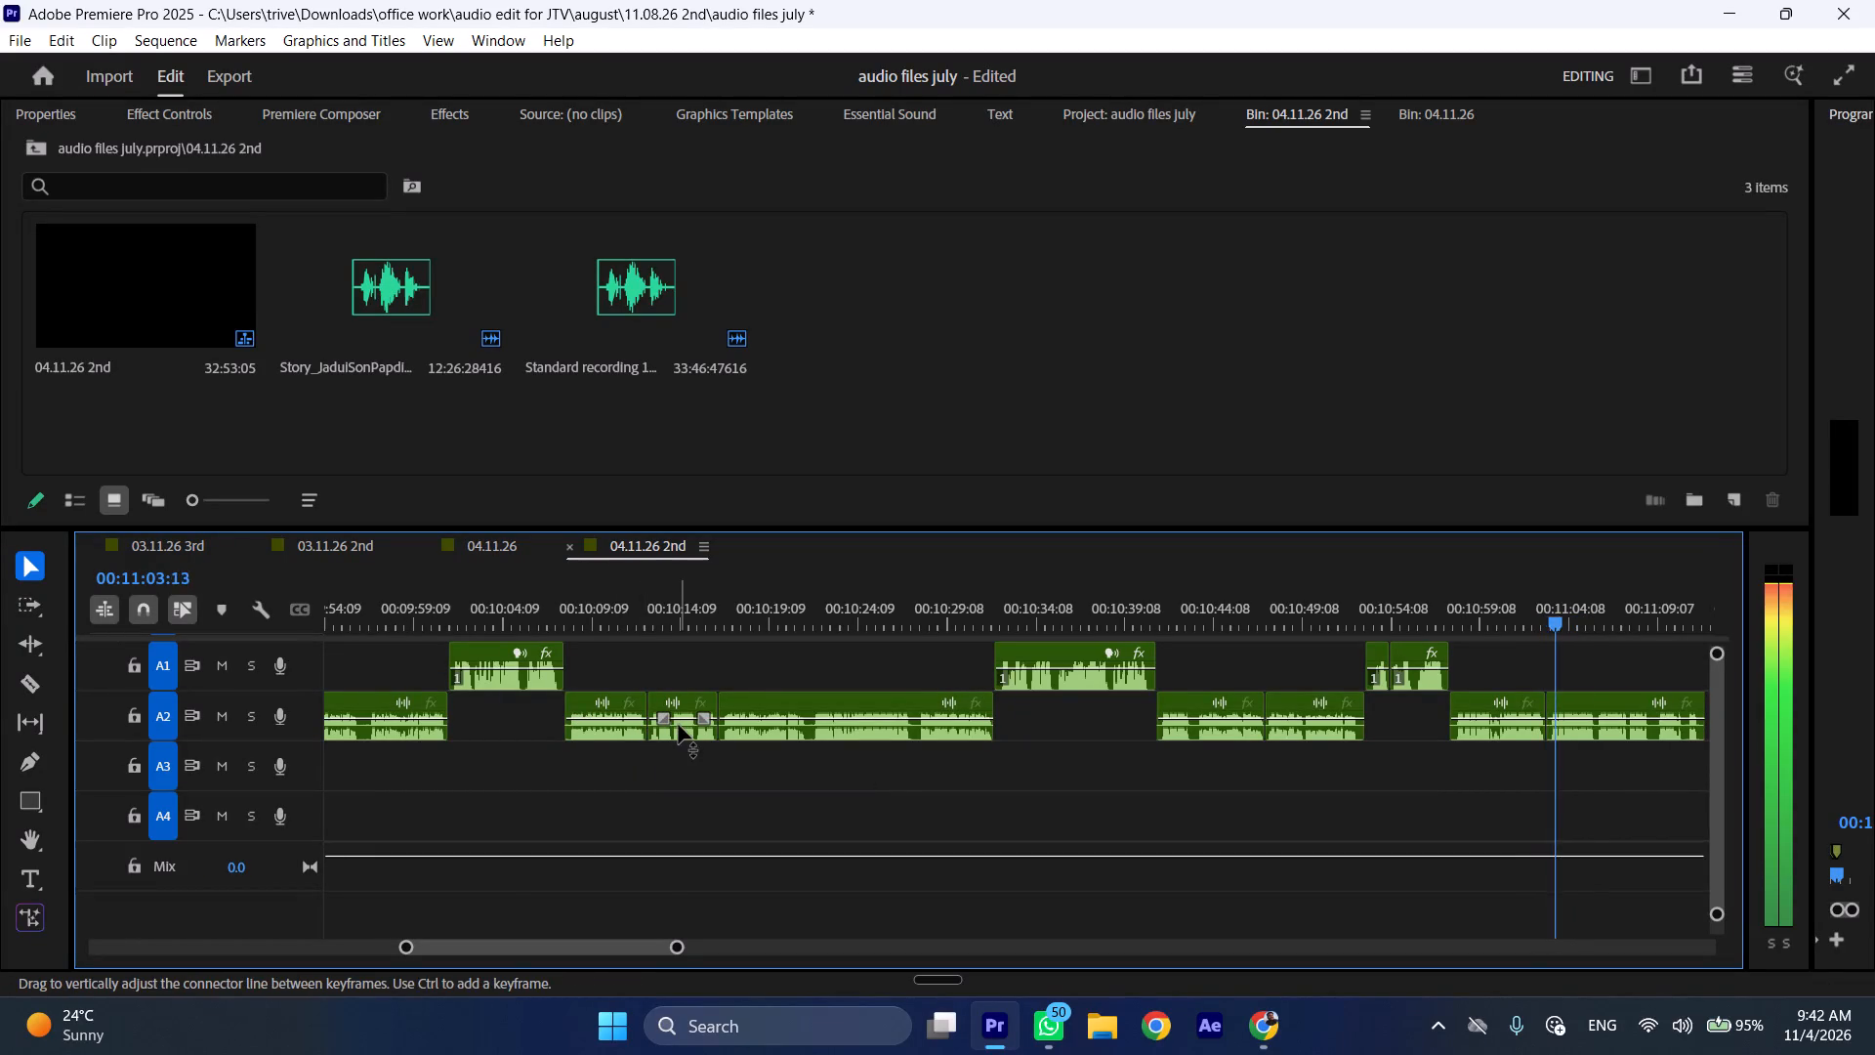
{"action": "key", "text": "l"}
{"action": "scroll", "coordinate": [893, 780], "scroll_direction": "down", "scroll_amount": 15}
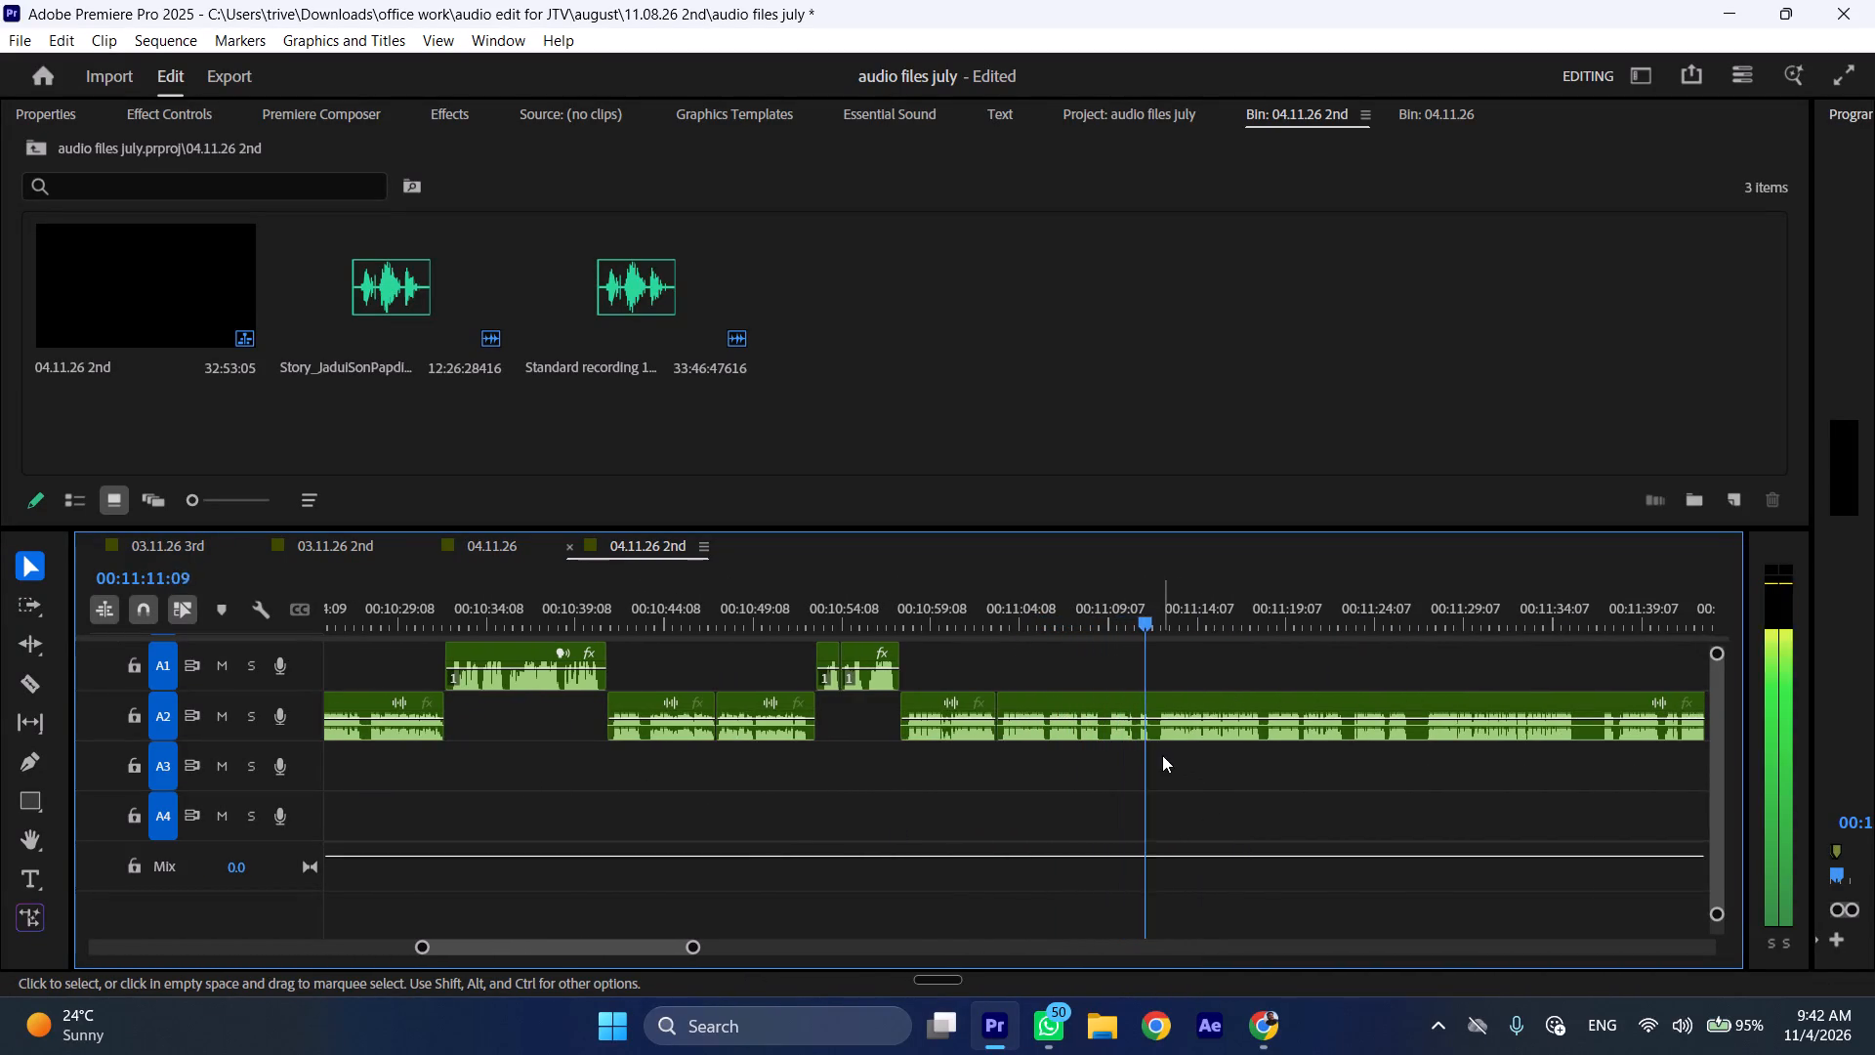
{"action": "left_click_drag", "start_coordinate": [1109, 609], "coordinate": [1103, 607]}
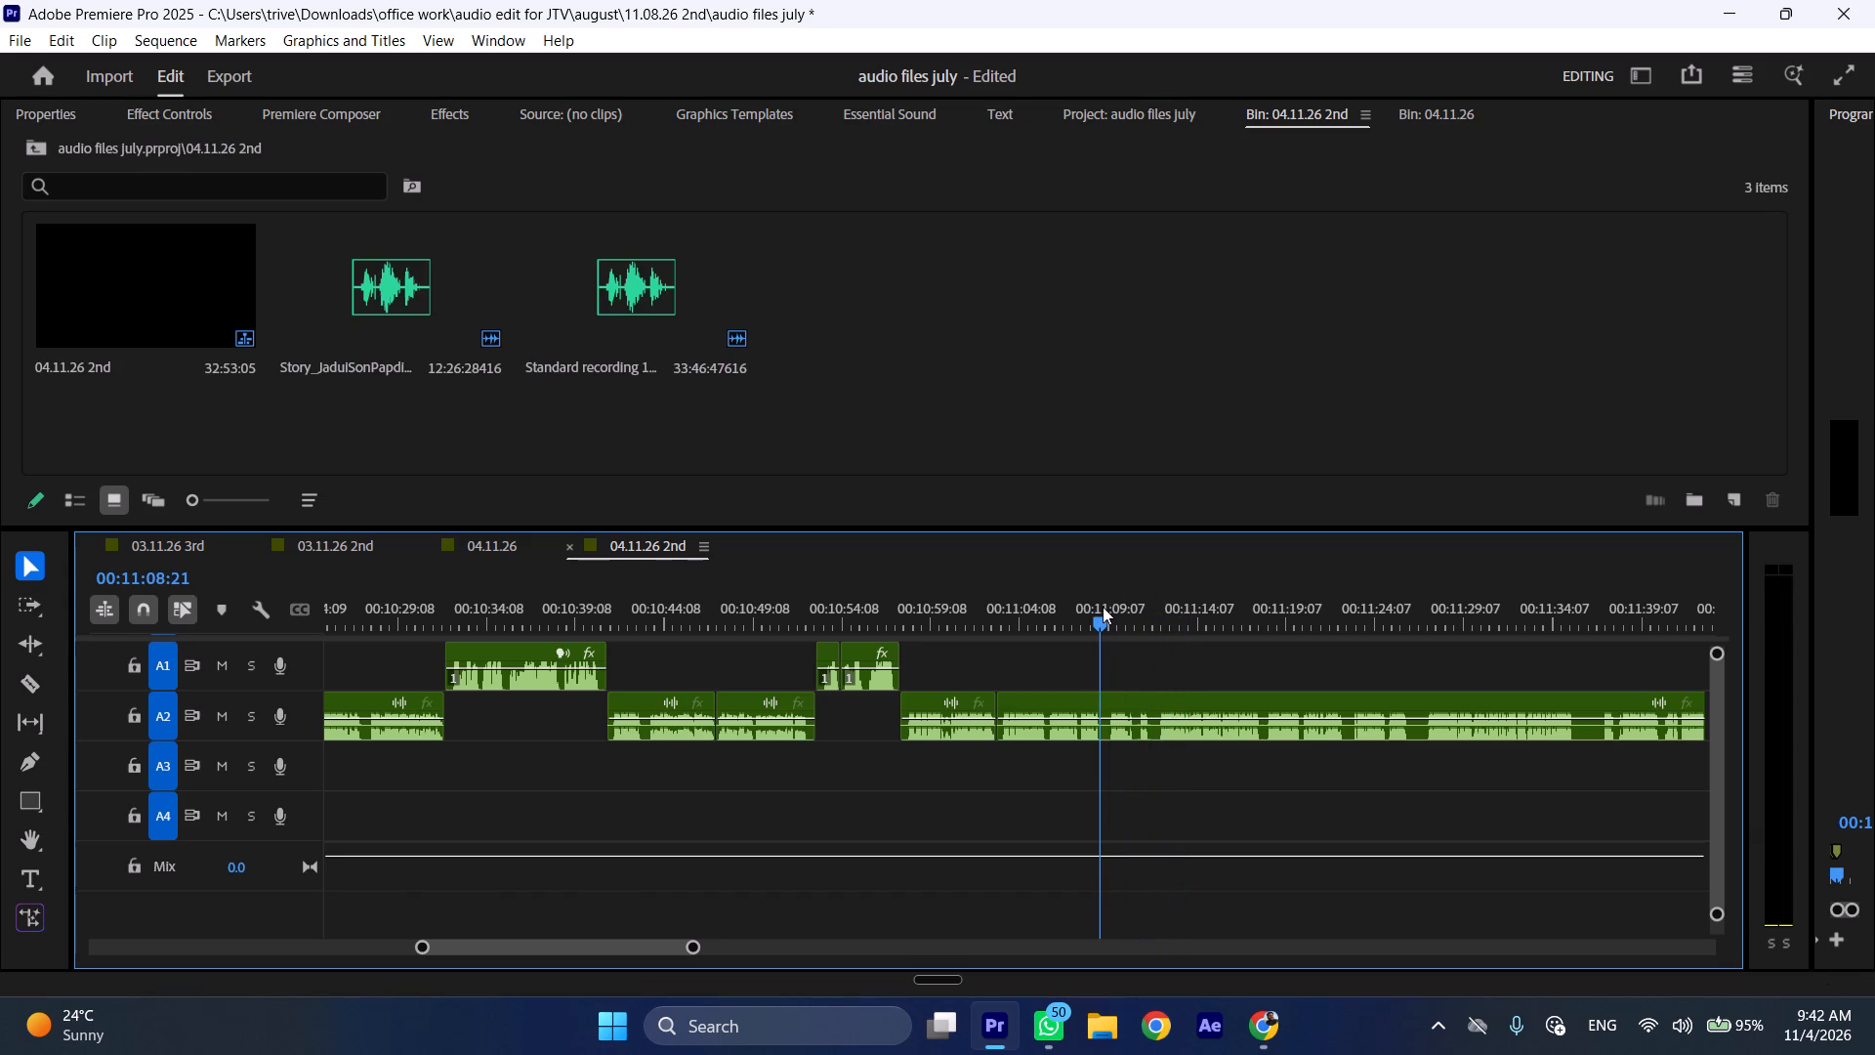
{"action": "left_click_drag", "start_coordinate": [1103, 607], "coordinate": [1159, 613]}
{"action": "key", "text": "shift+c"}
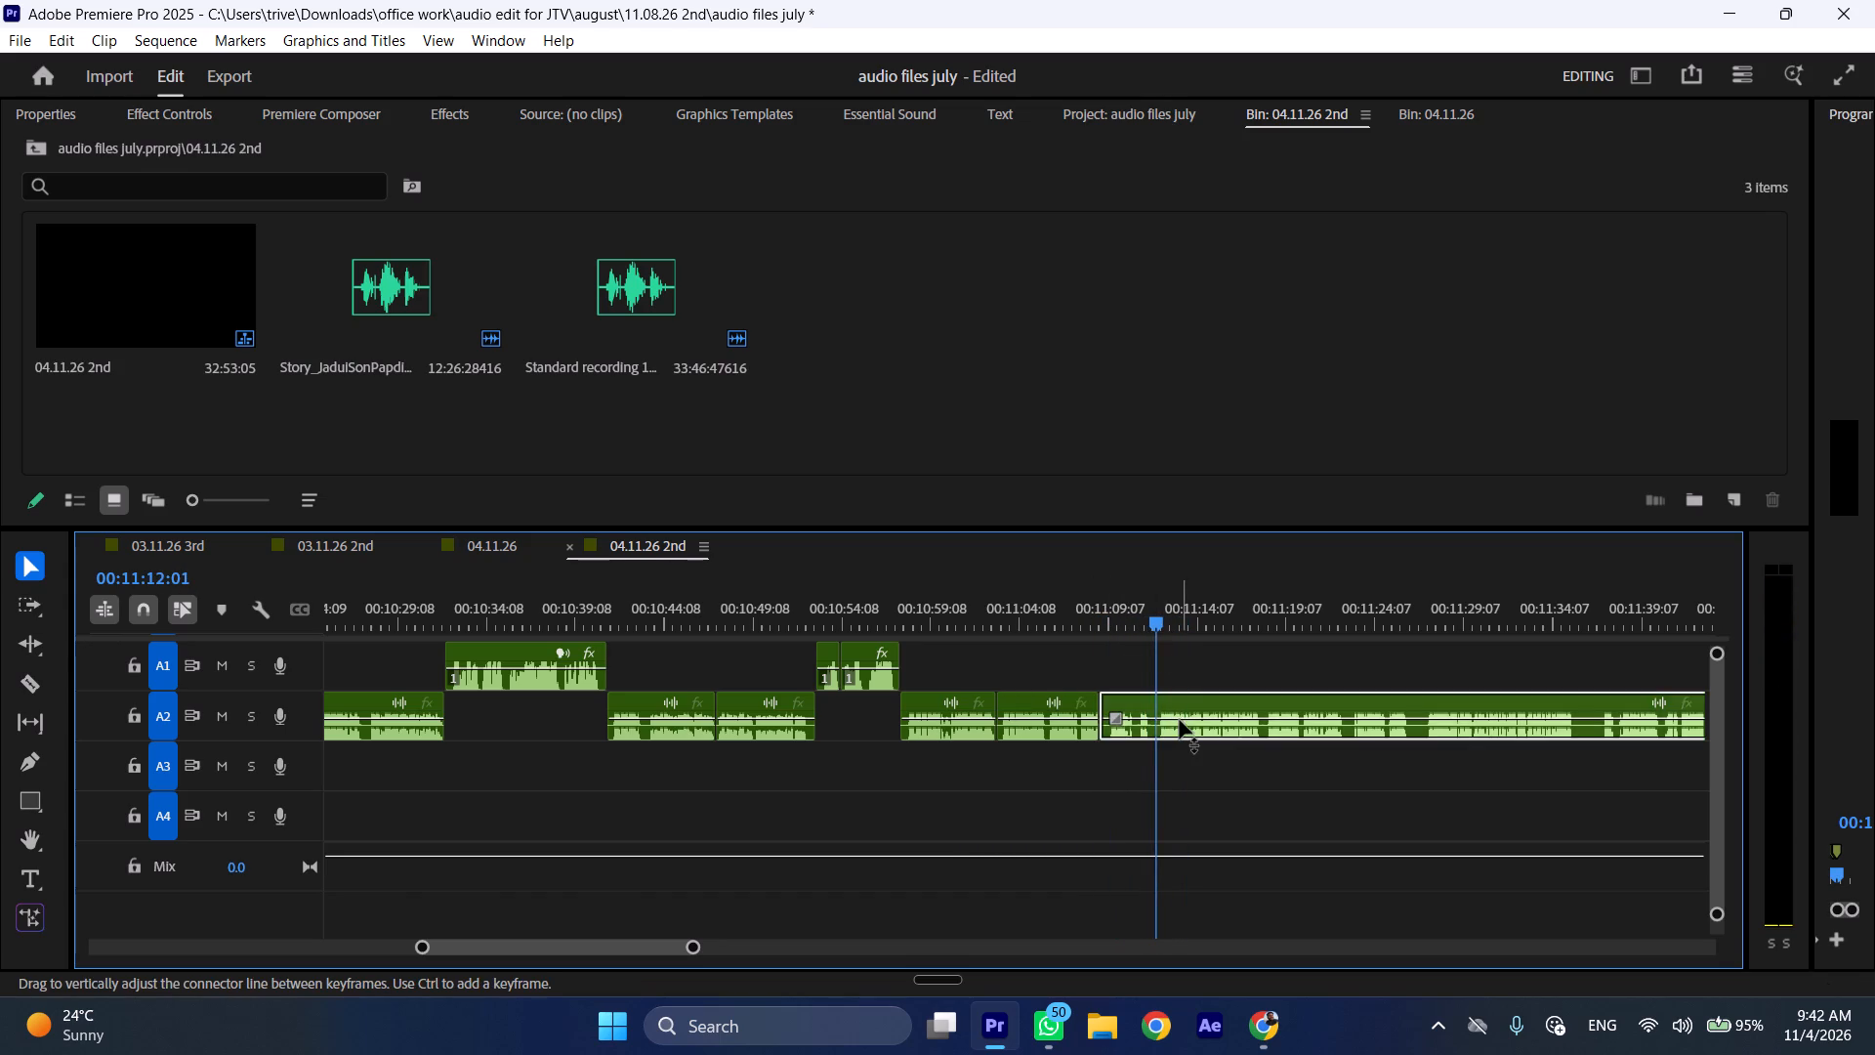
{"action": "left_click", "coordinate": [1180, 720]}
{"action": "key", "text": "shift+c"}
{"action": "key", "text": "ctrl+shift+d"}
Play back at increased speed from about 00:11:08 to check the new A2 join.
{"action": "left_click", "coordinate": [1089, 595]}
{"action": "key", "text": "space"}
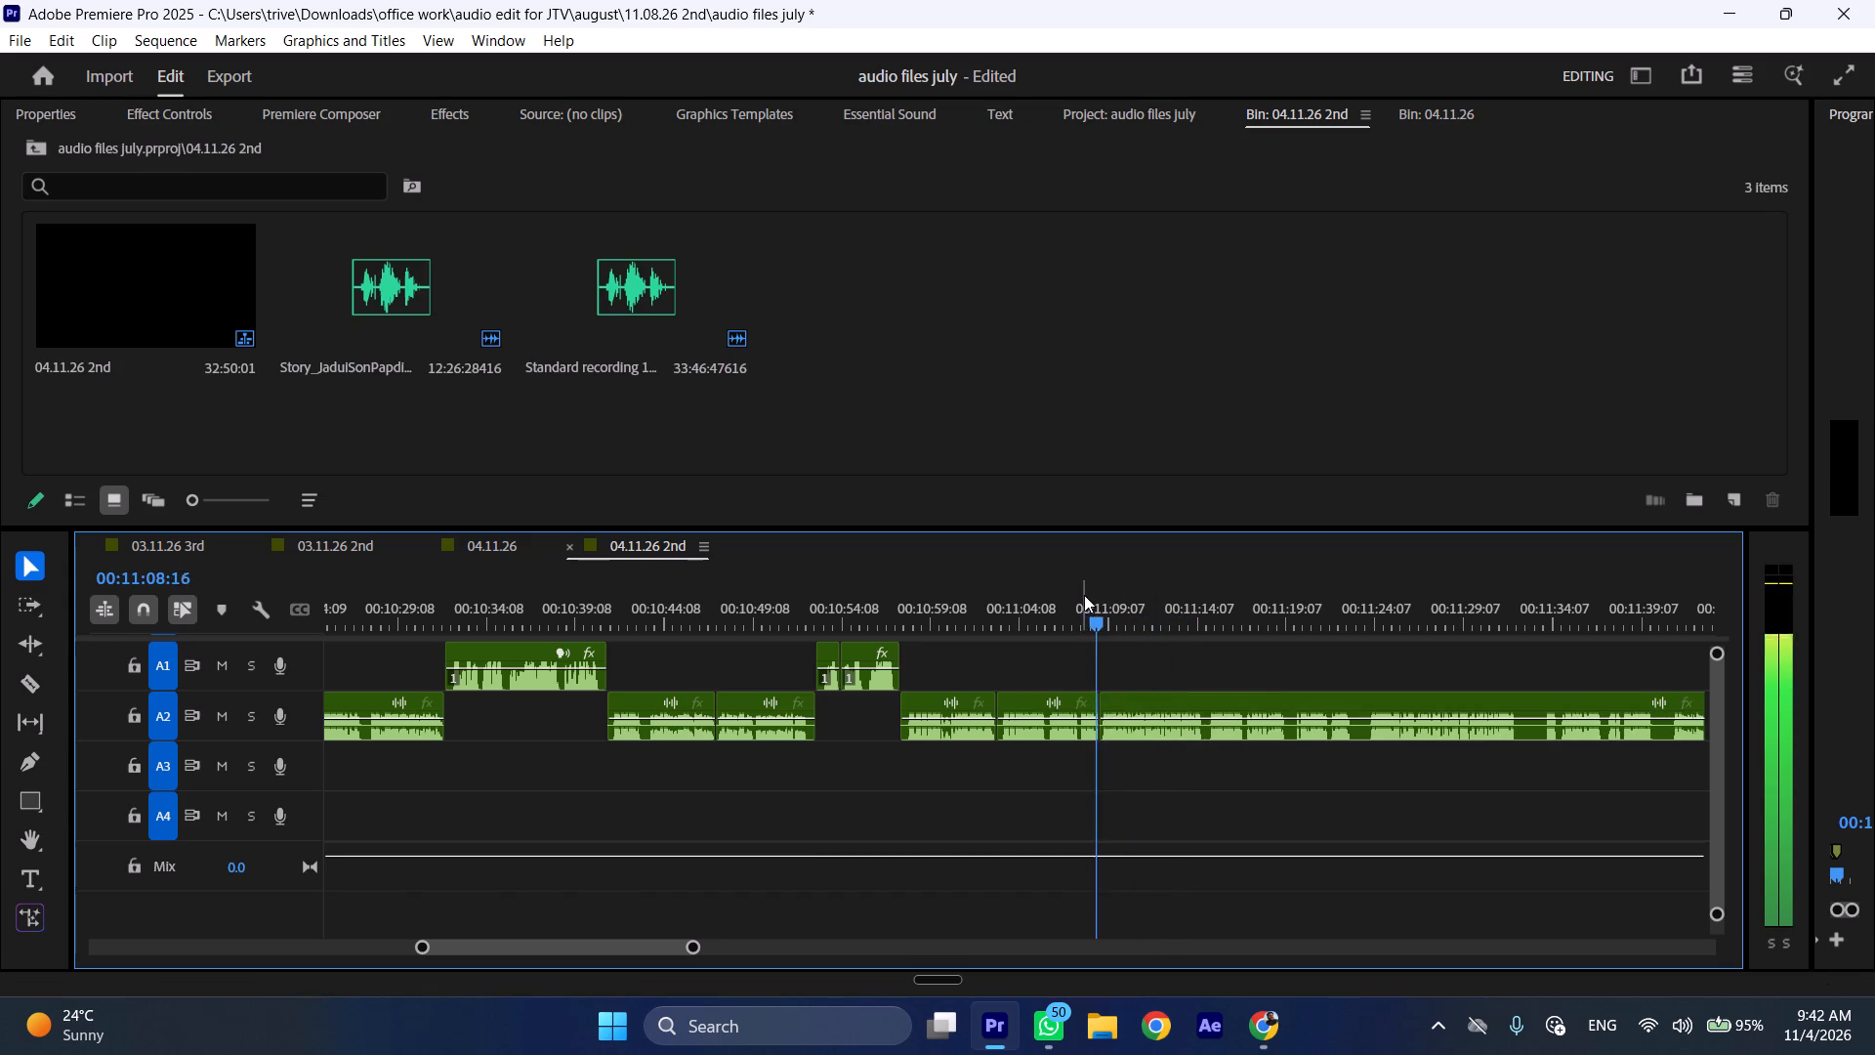
{"action": "type", "text": "l"}
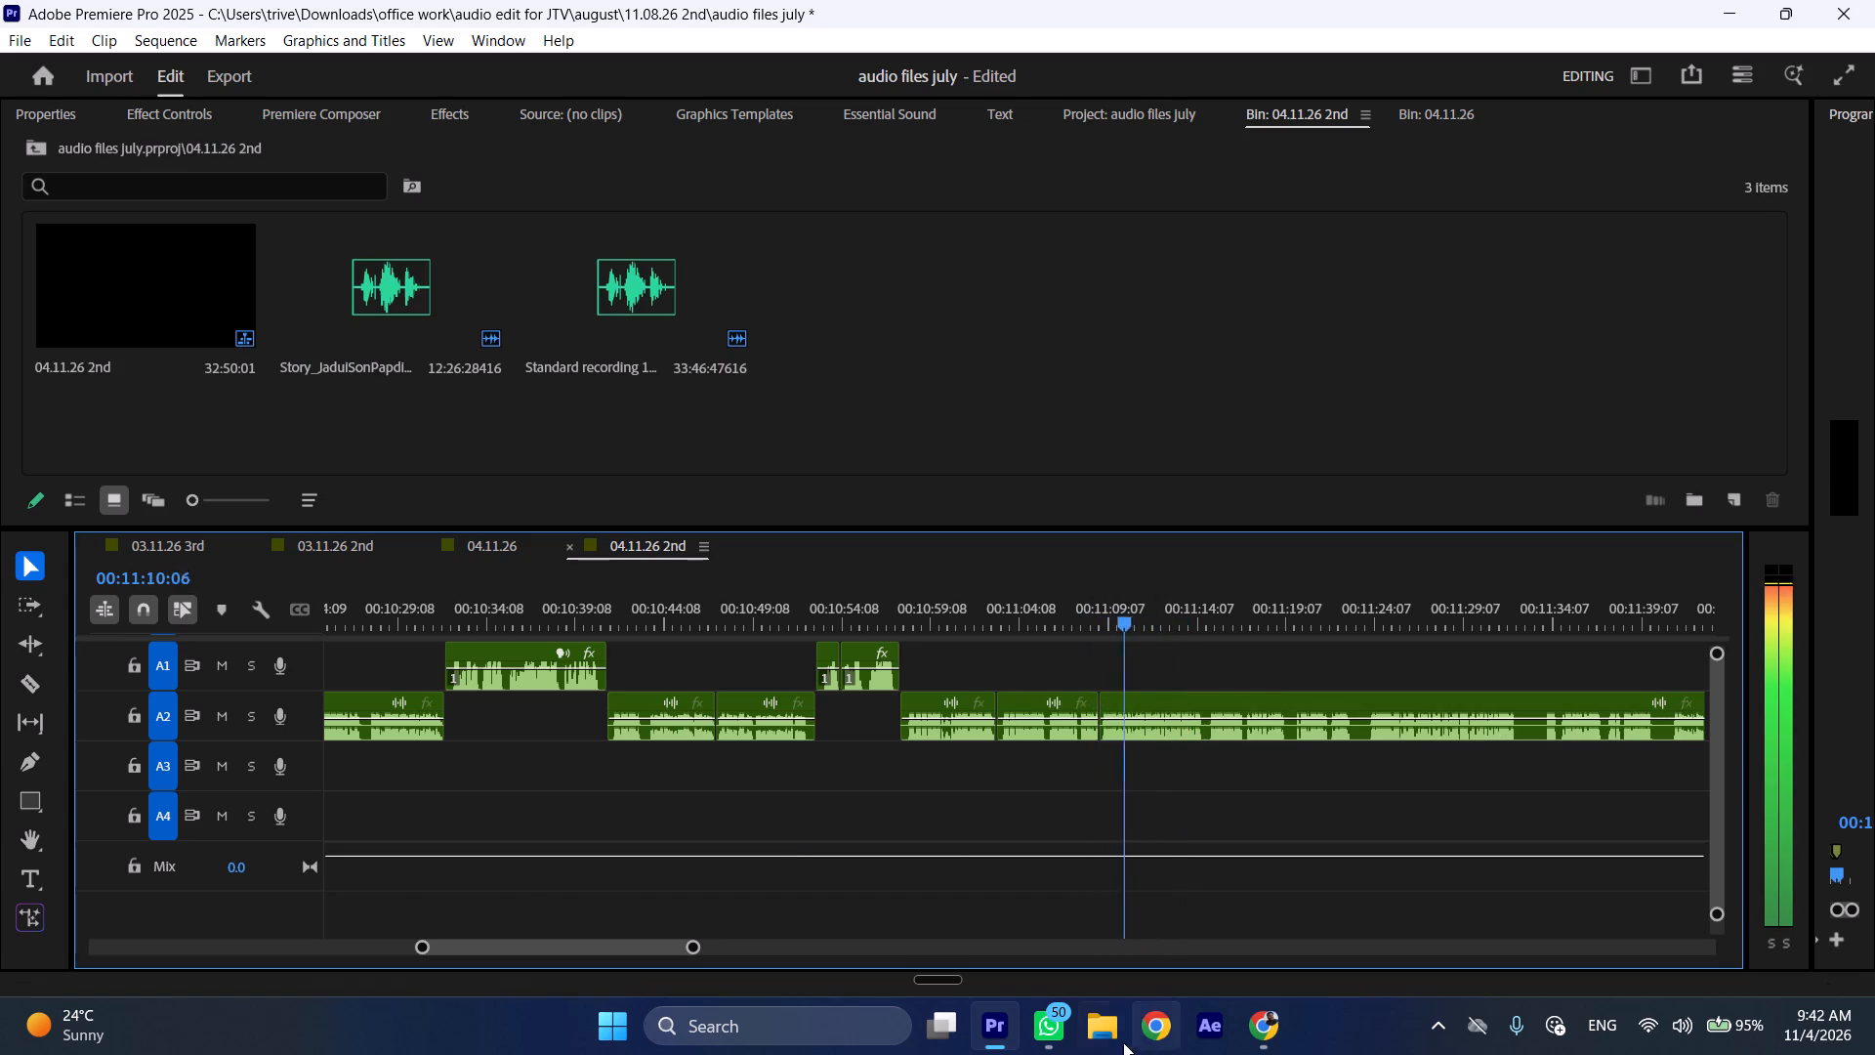
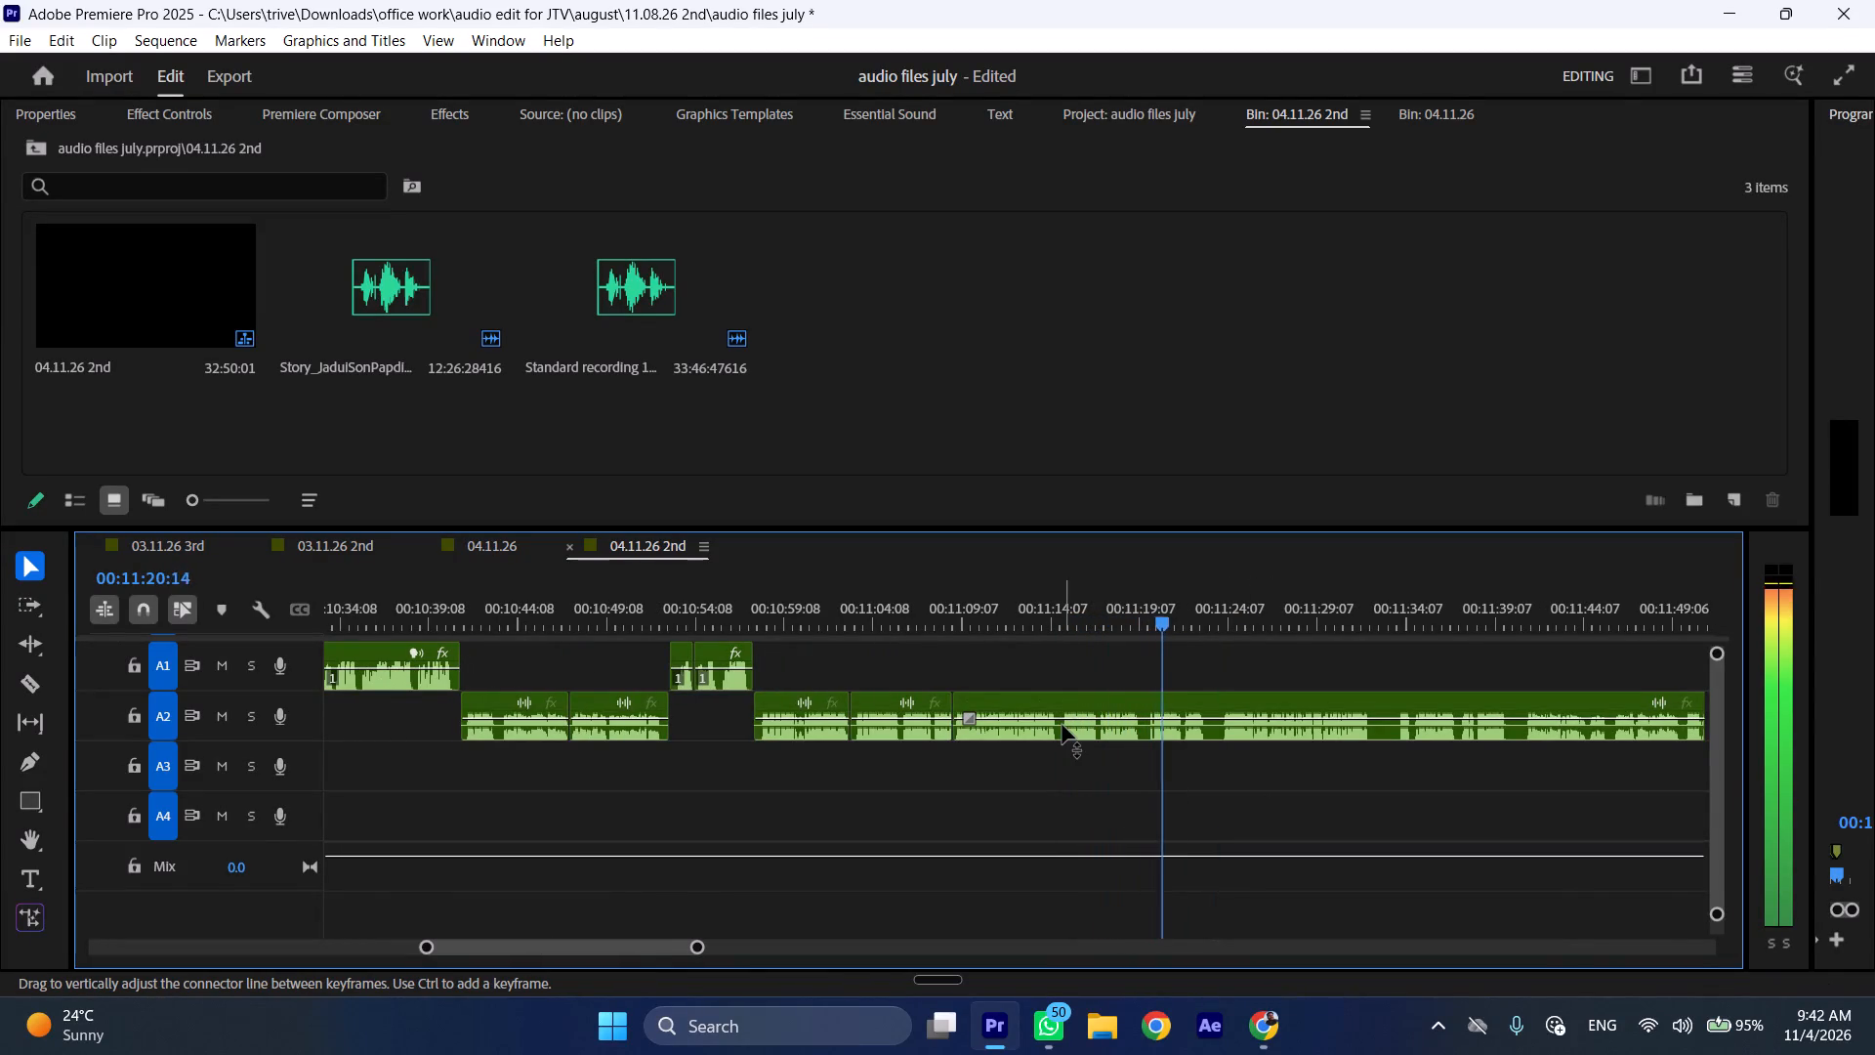
Cut out the A2 section from about 00:11:17 to 00:11:20 and ripple delete it so the following audio closes up.
{"action": "left_click", "coordinate": [1103, 608]}
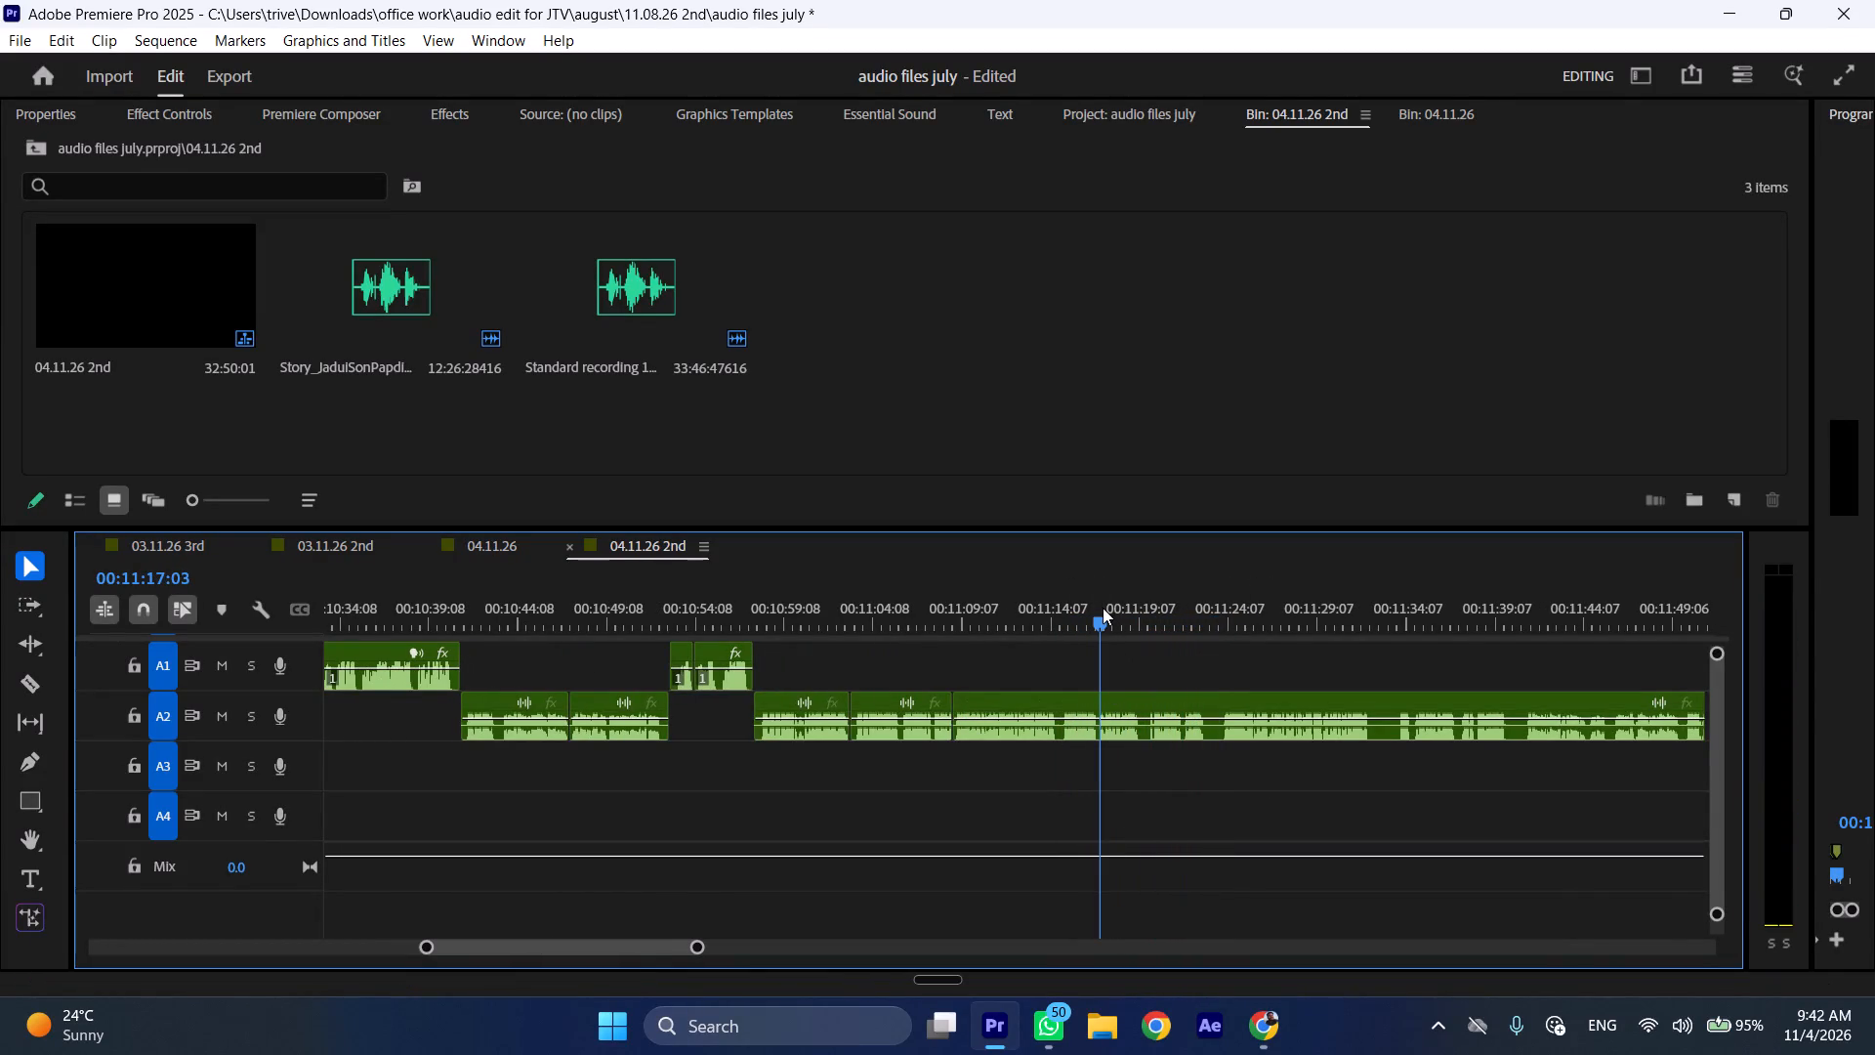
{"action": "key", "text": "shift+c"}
{"action": "left_click_drag", "start_coordinate": [1116, 607], "coordinate": [1150, 613]}
{"action": "left_click", "coordinate": [1162, 694]}
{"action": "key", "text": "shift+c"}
{"action": "key", "text": "ctrl+shift+d"}
Play back at increased speed from about 00:11:17 to check the new A2 join.
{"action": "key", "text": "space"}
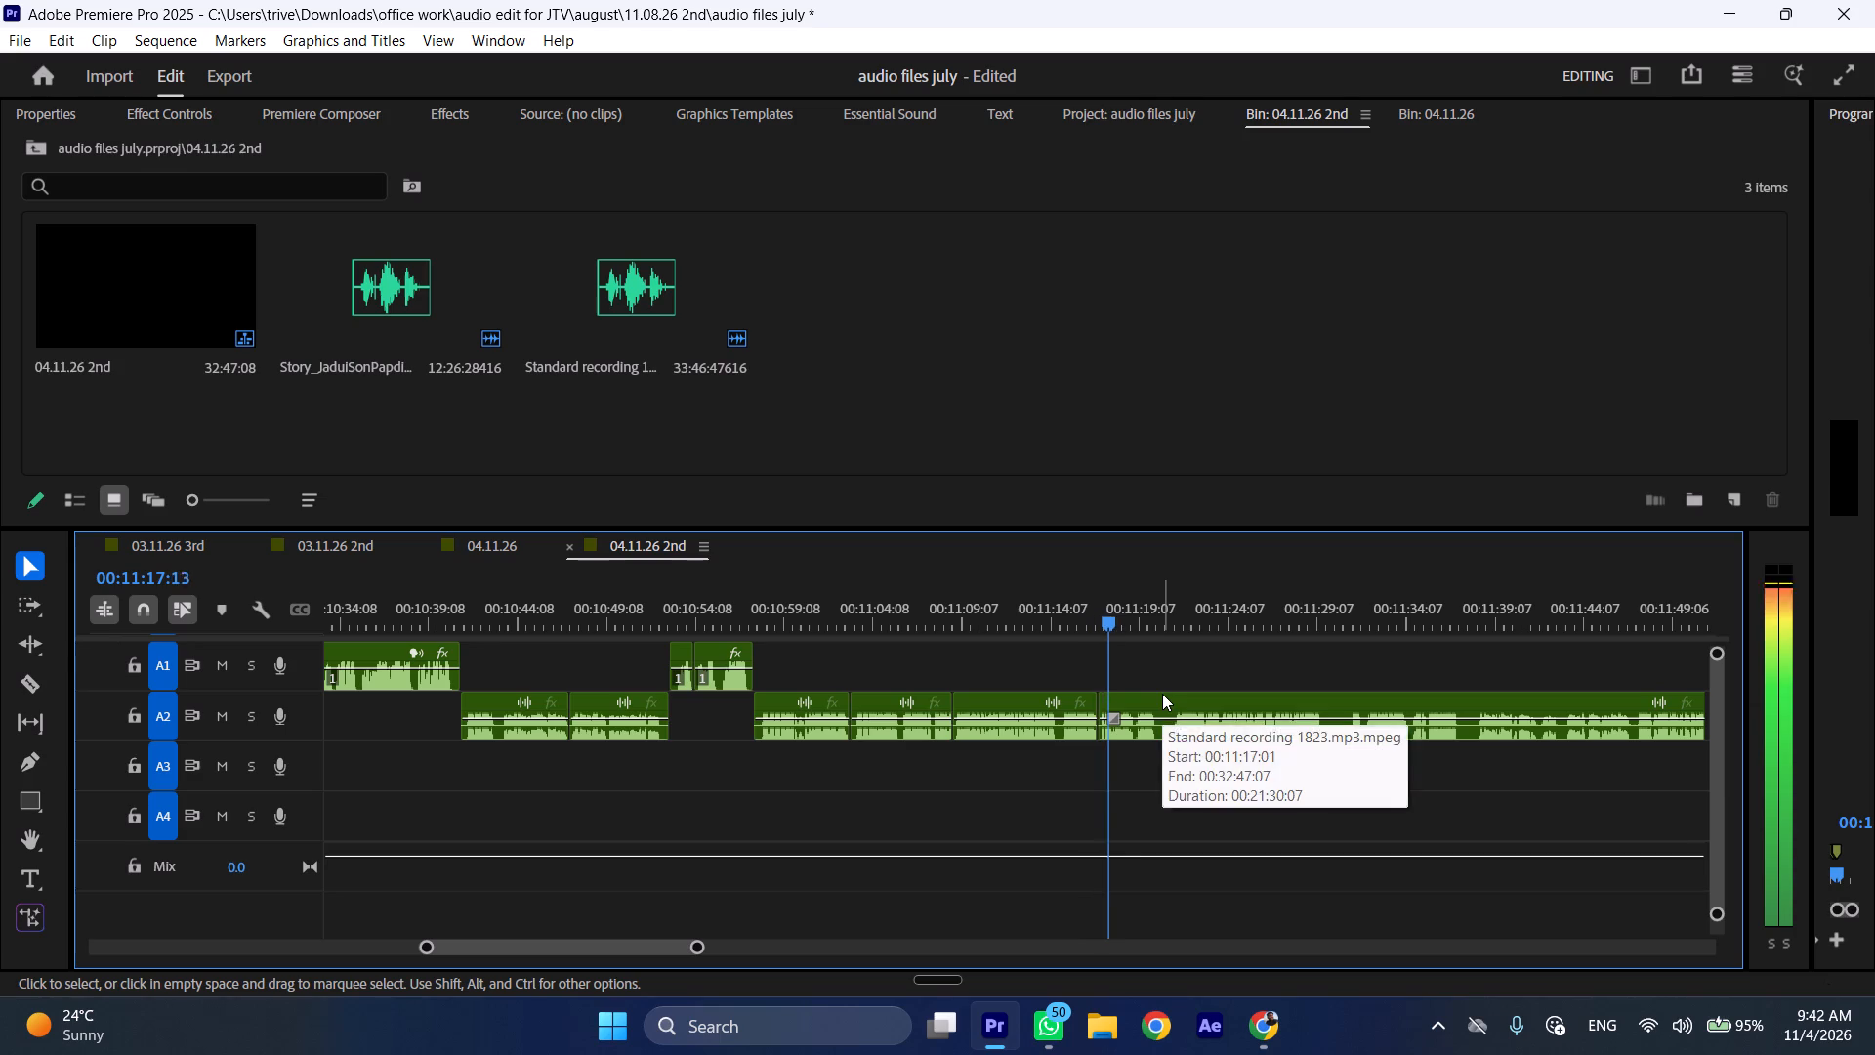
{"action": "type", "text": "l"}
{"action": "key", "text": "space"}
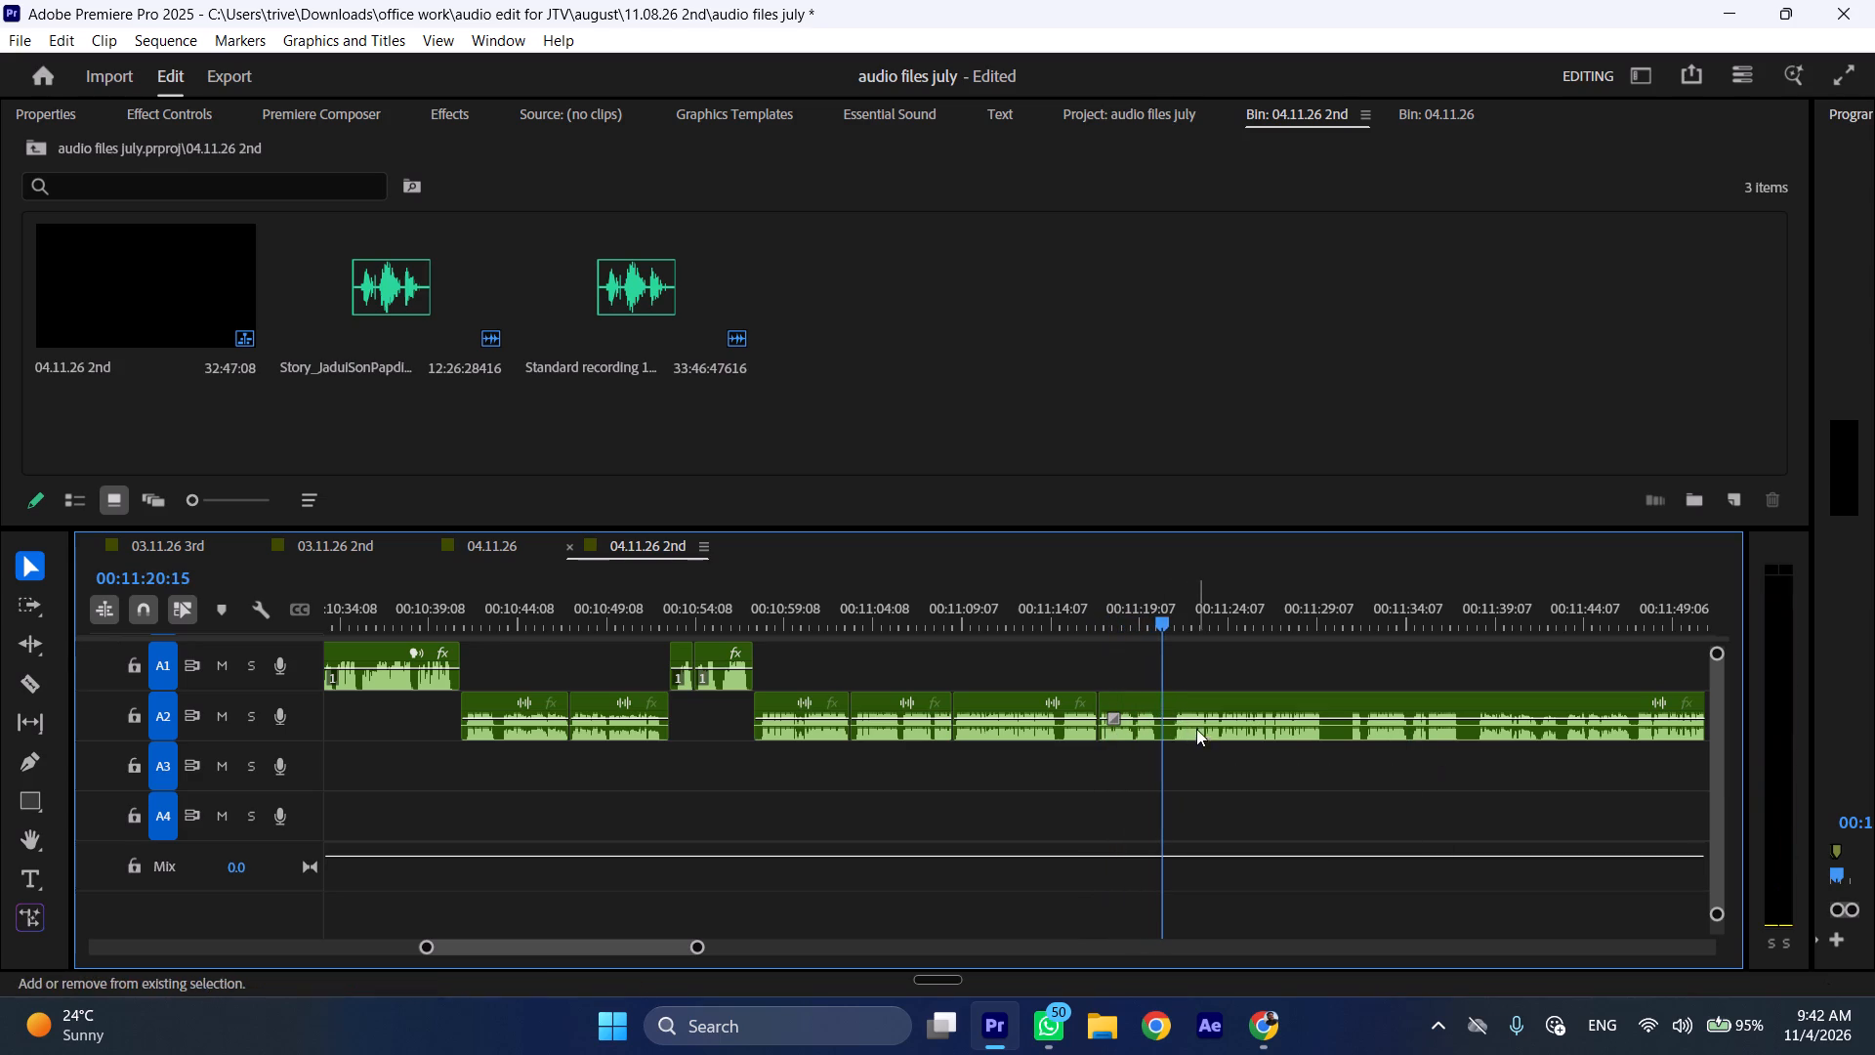
Cut out the short A2 section from 00:11:20:15 to about 00:11:21 and ripple delete it to close the gap.
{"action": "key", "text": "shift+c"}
{"action": "left_click", "coordinate": [1177, 614]}
{"action": "left_click", "coordinate": [1215, 736]}
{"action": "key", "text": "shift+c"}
{"action": "key", "text": "ctrl+shift+d"}
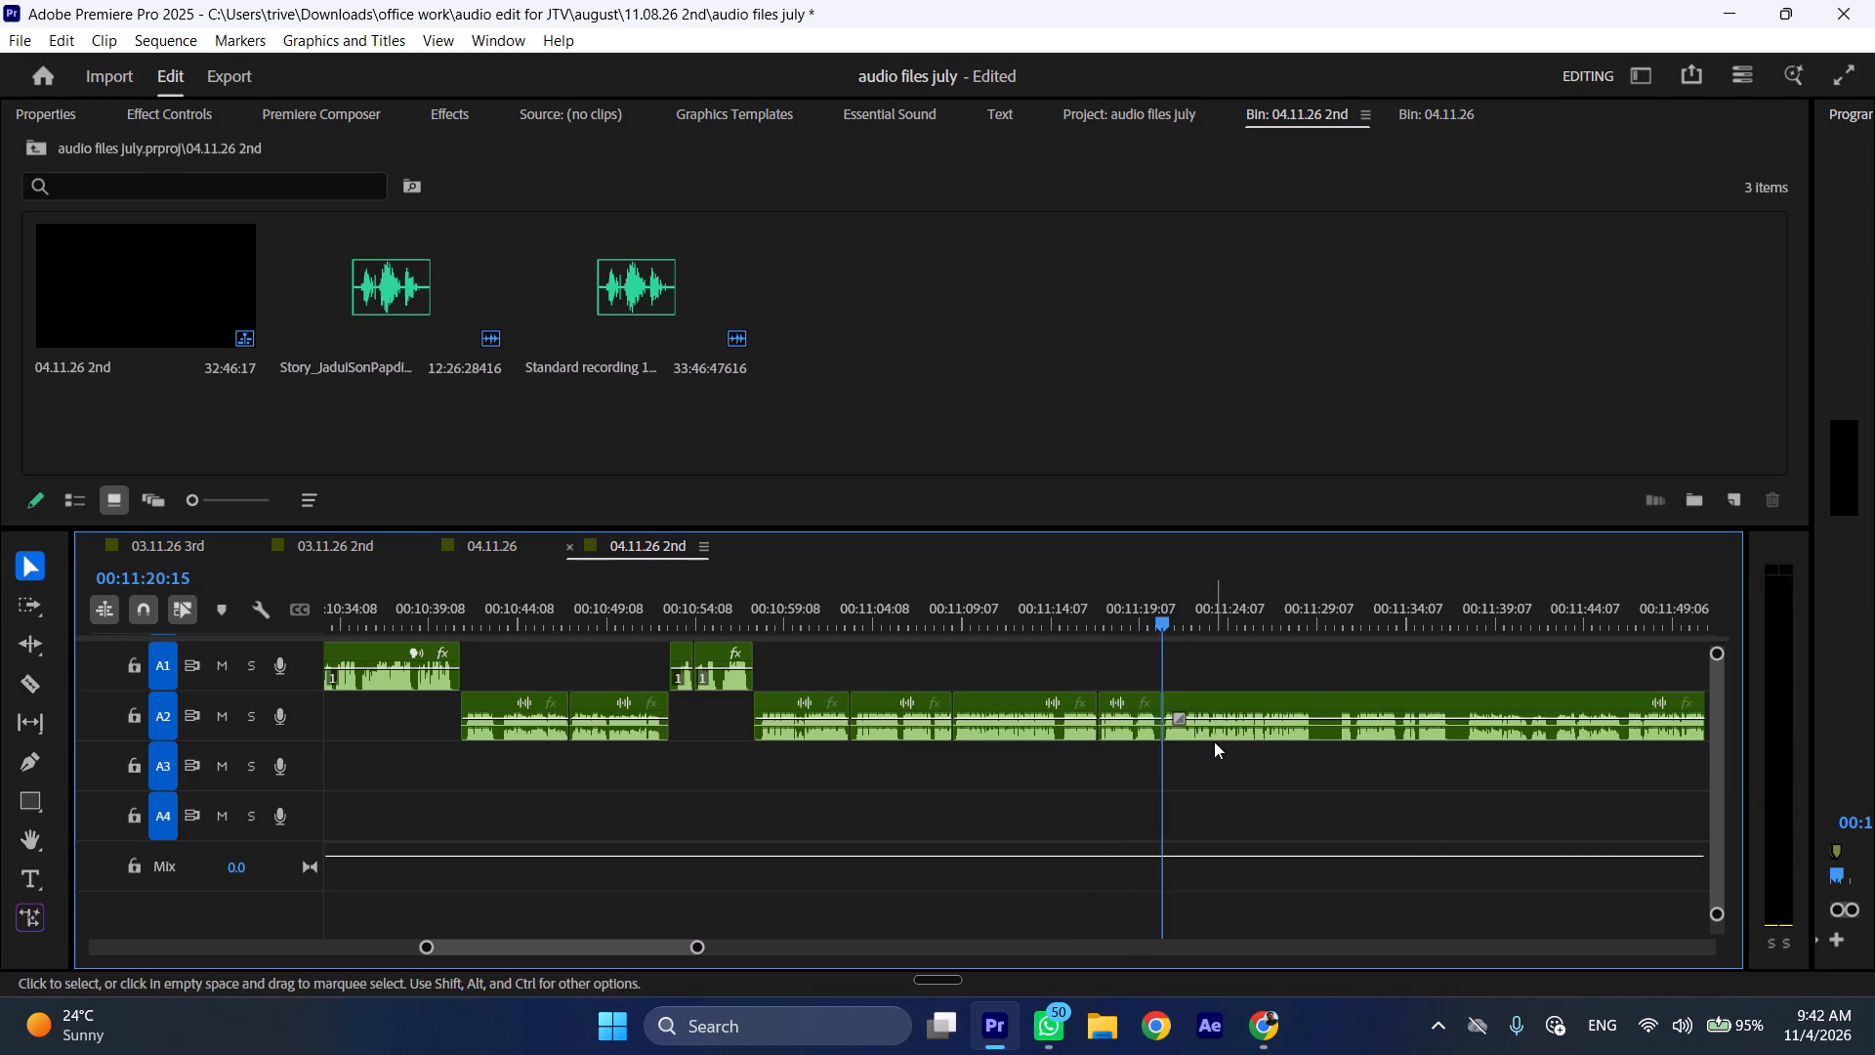
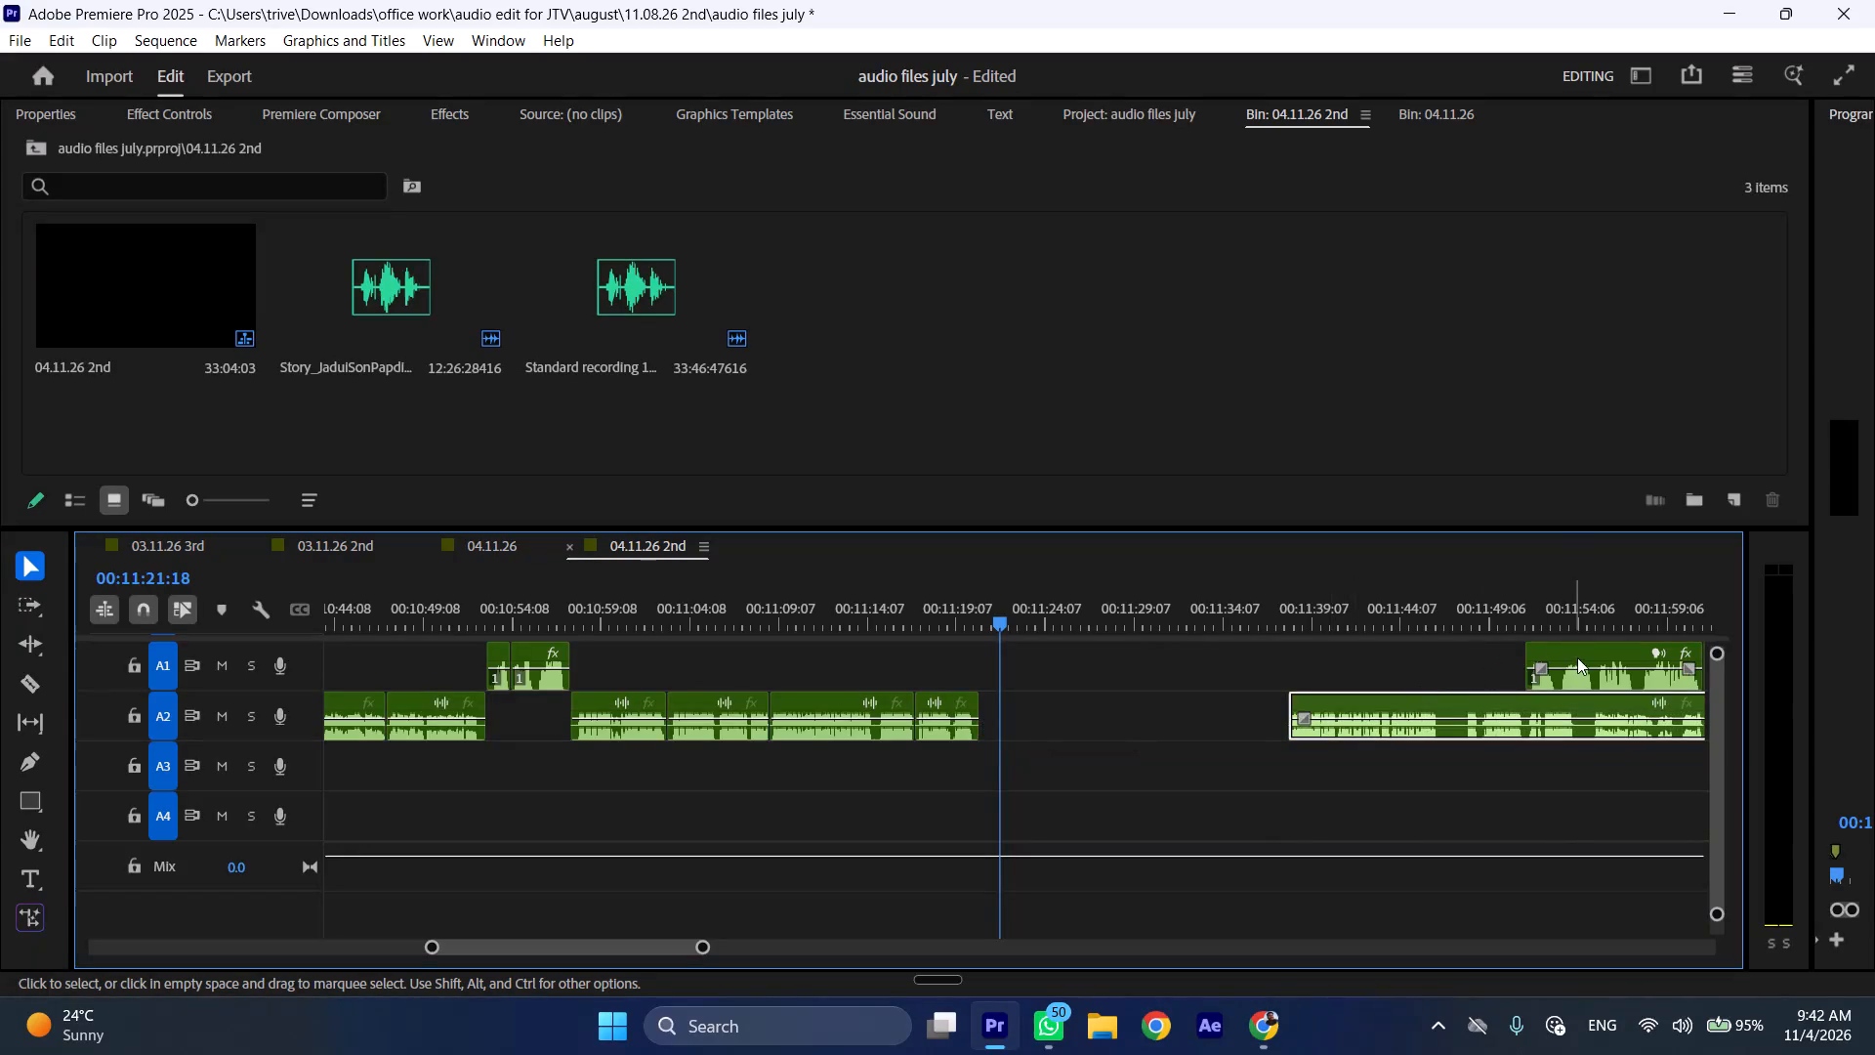
Move the A1 clip back to the end of the A2 audio at about 00:11:20, and the following A2 clip to that A1 clip's end.
{"action": "left_click_drag", "start_coordinate": [1577, 657], "coordinate": [1030, 677]}
{"action": "left_click_drag", "start_coordinate": [1327, 696], "coordinate": [1215, 706]}
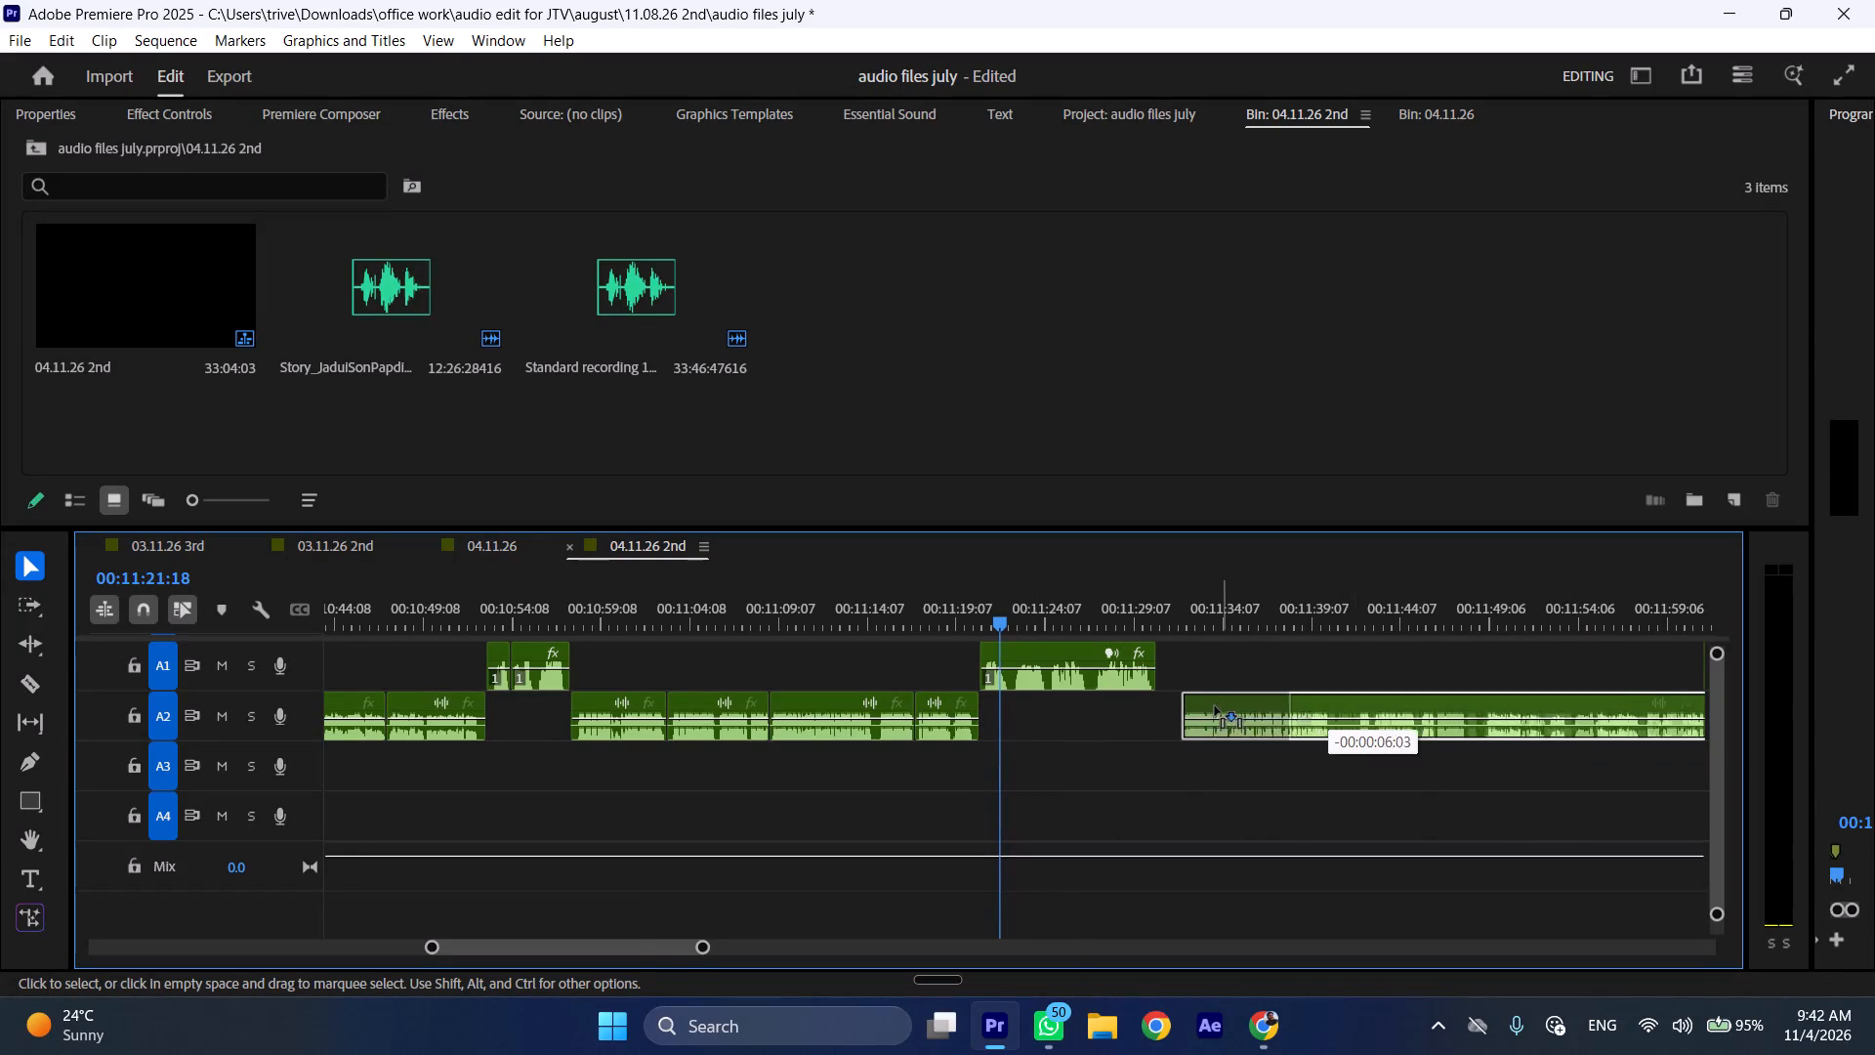
{"action": "left_click_drag", "start_coordinate": [1215, 706], "coordinate": [1210, 707]}
{"action": "left_click_drag", "start_coordinate": [1213, 706], "coordinate": [1193, 705]}
Play back at increased speed from 00:11:17:18 to check the transitions between the A2 and A1 clips.
{"action": "left_click", "coordinate": [931, 619]}
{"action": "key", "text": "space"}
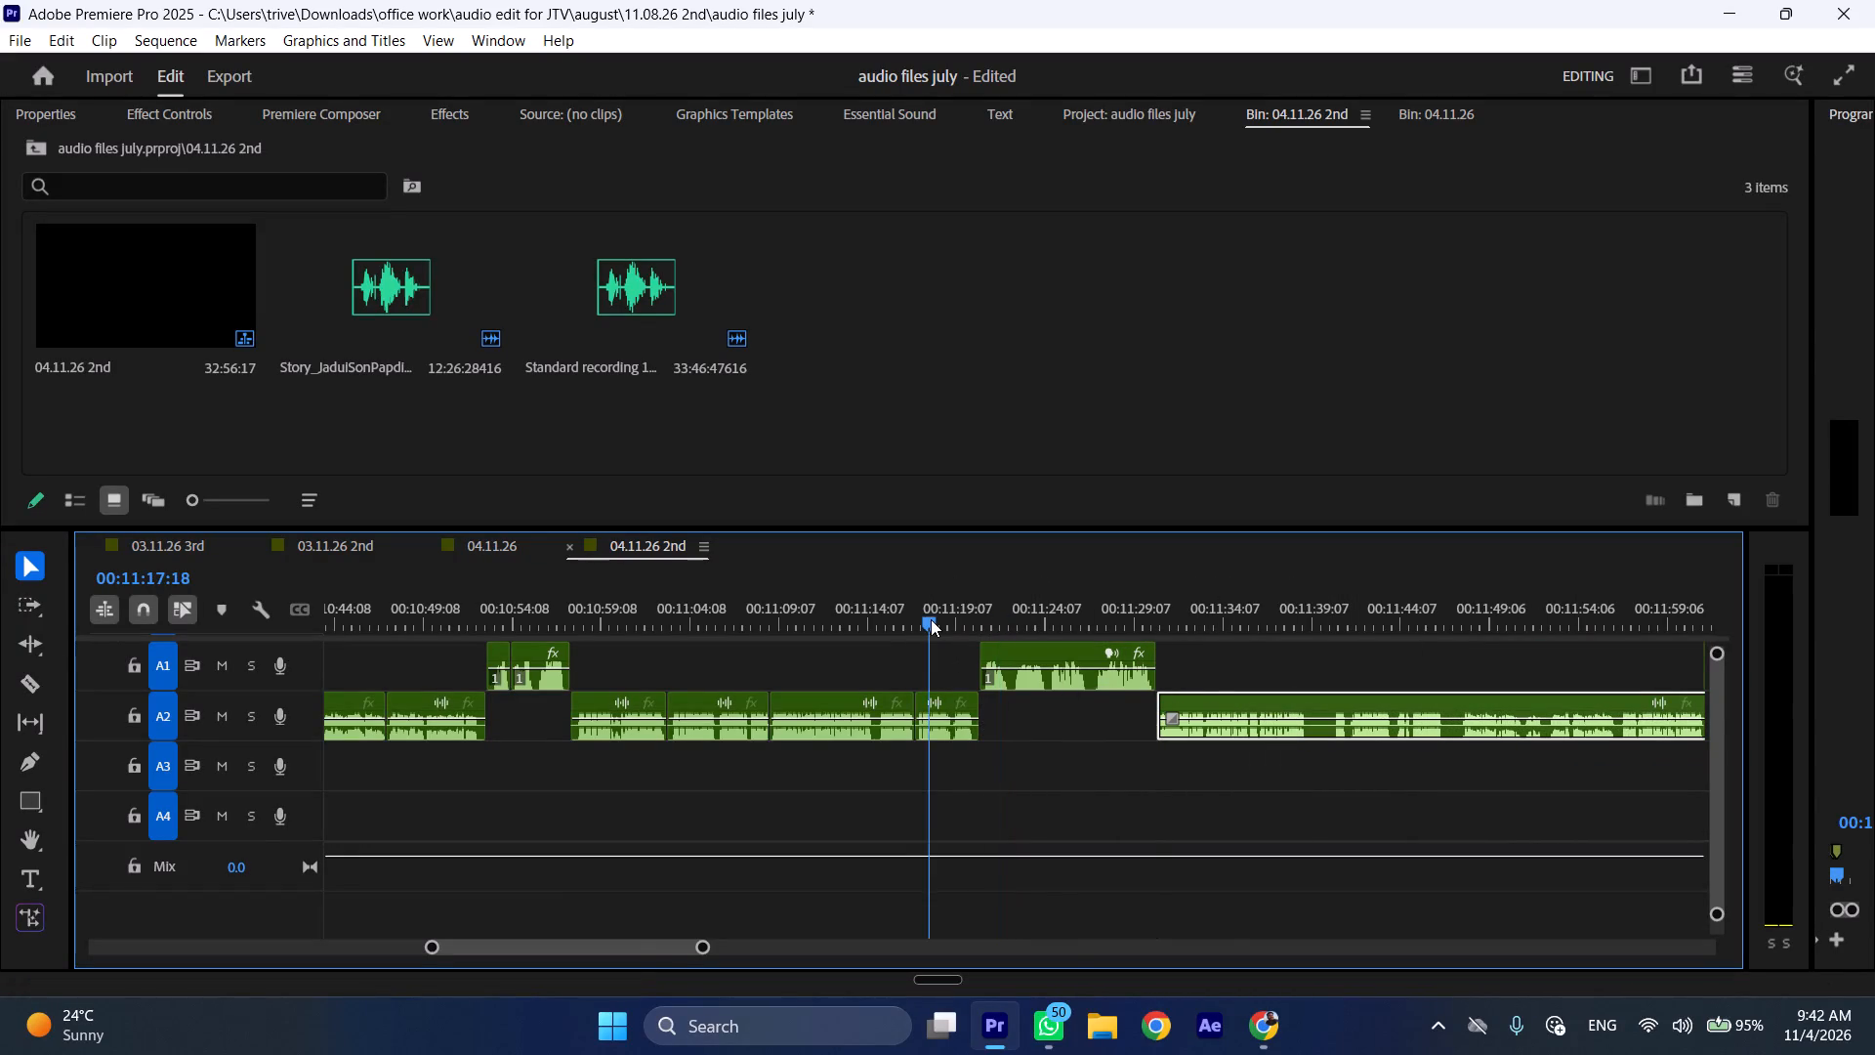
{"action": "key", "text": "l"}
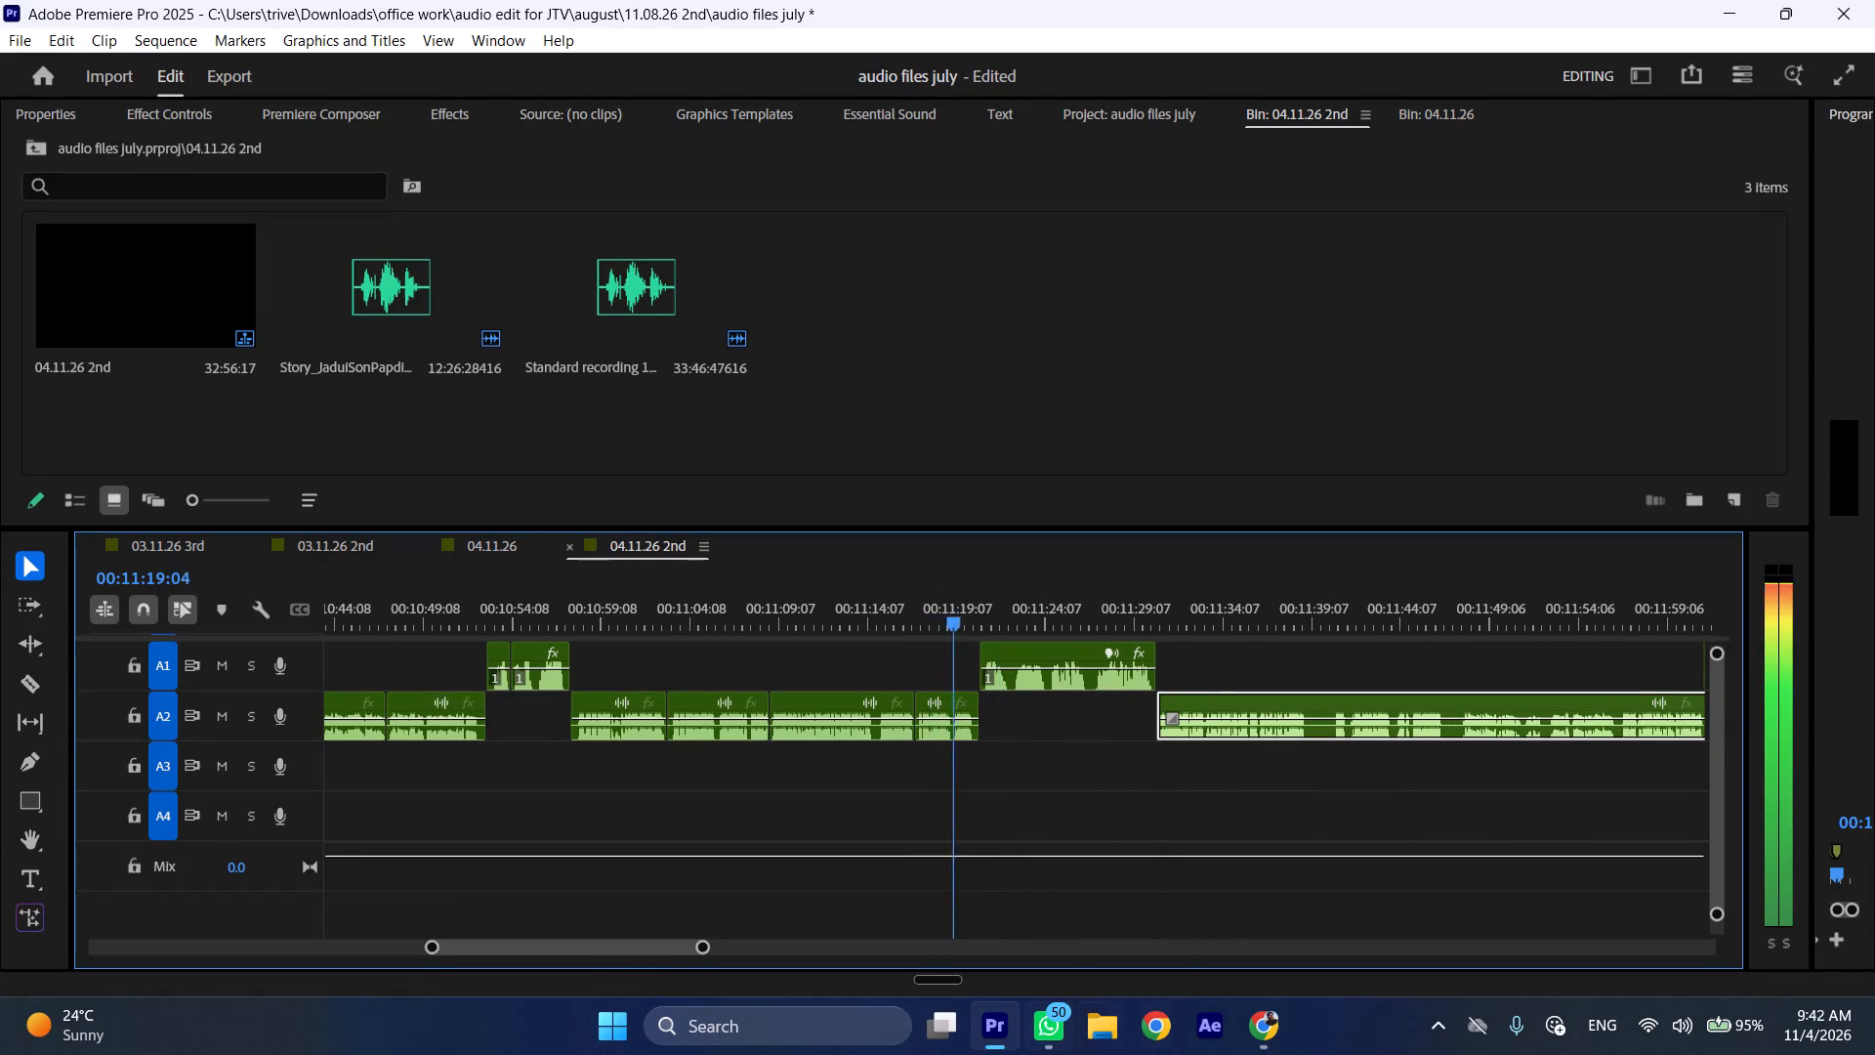
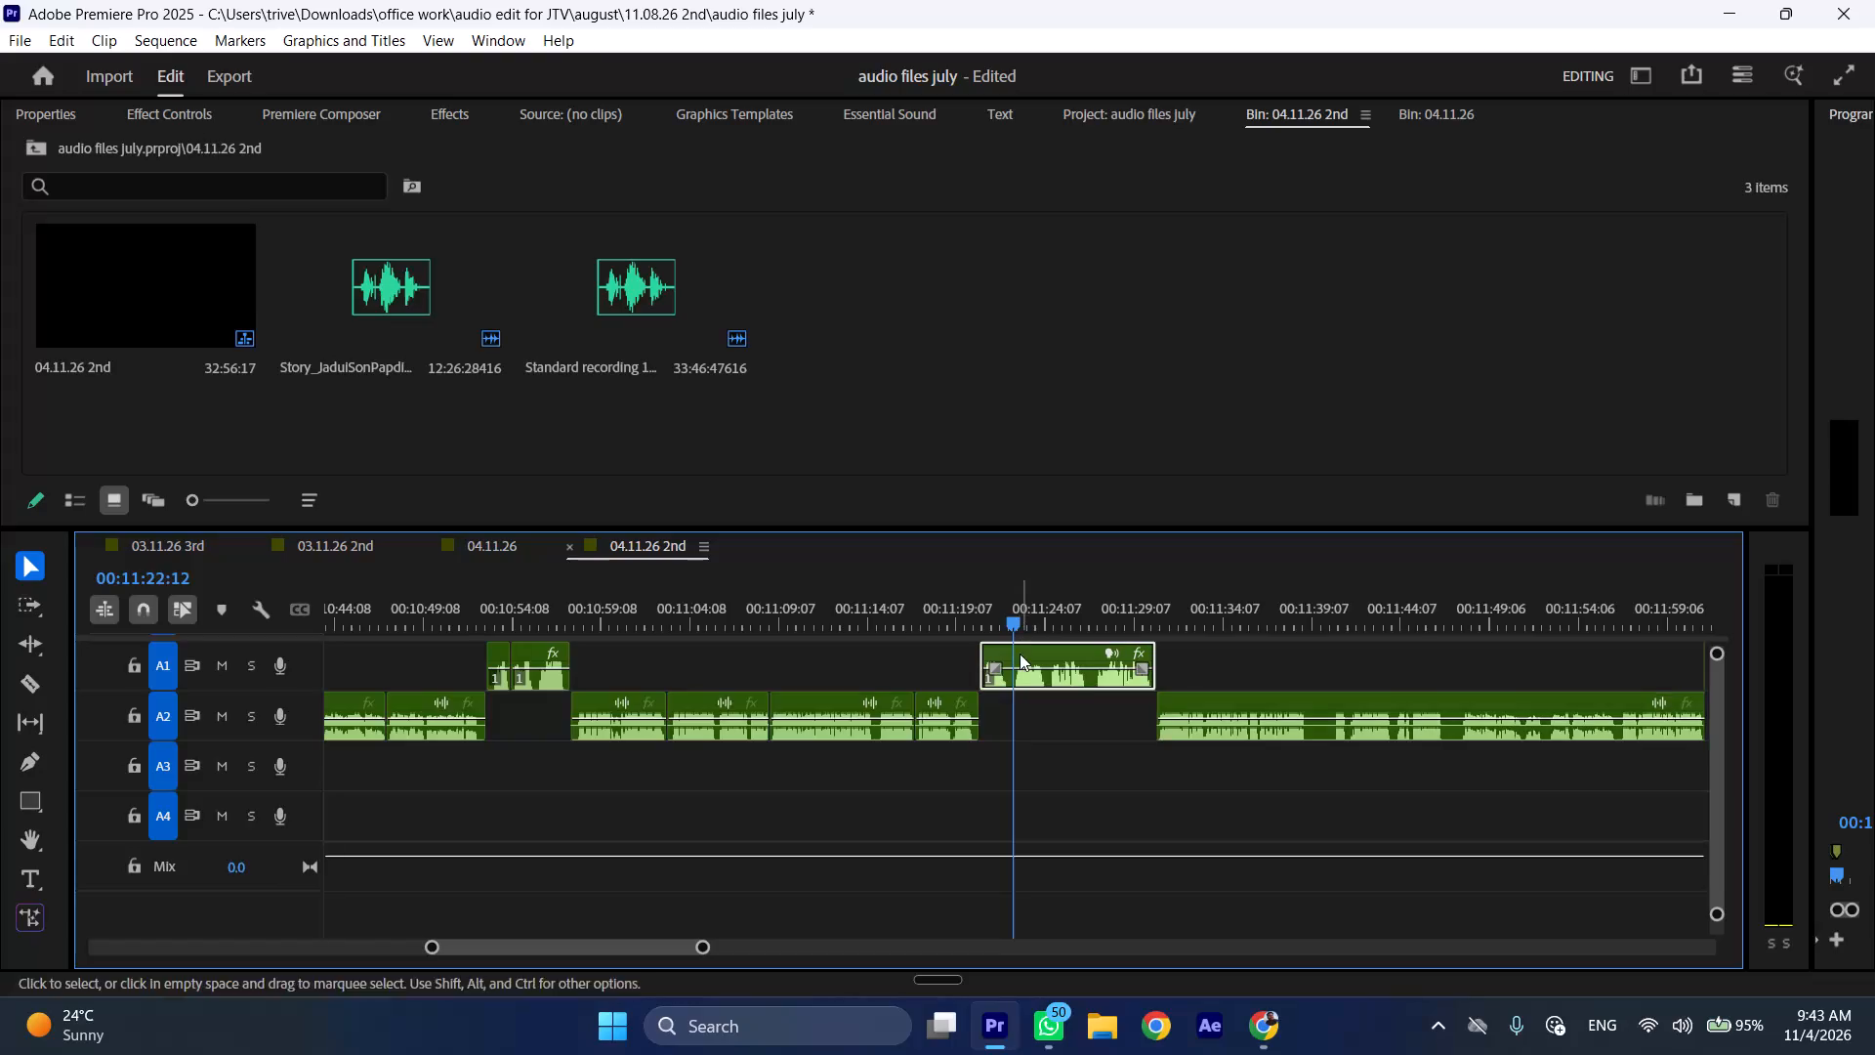
Cut the selected A1 clip at 00:11:22:12 and ripple delete its opening part so the following audio closes up.
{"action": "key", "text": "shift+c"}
{"action": "key", "text": "ctrl+shift+d"}
Play back the trimmed A1 clip's start and its join with the A2 audio near 00:11:28 at increased speed.
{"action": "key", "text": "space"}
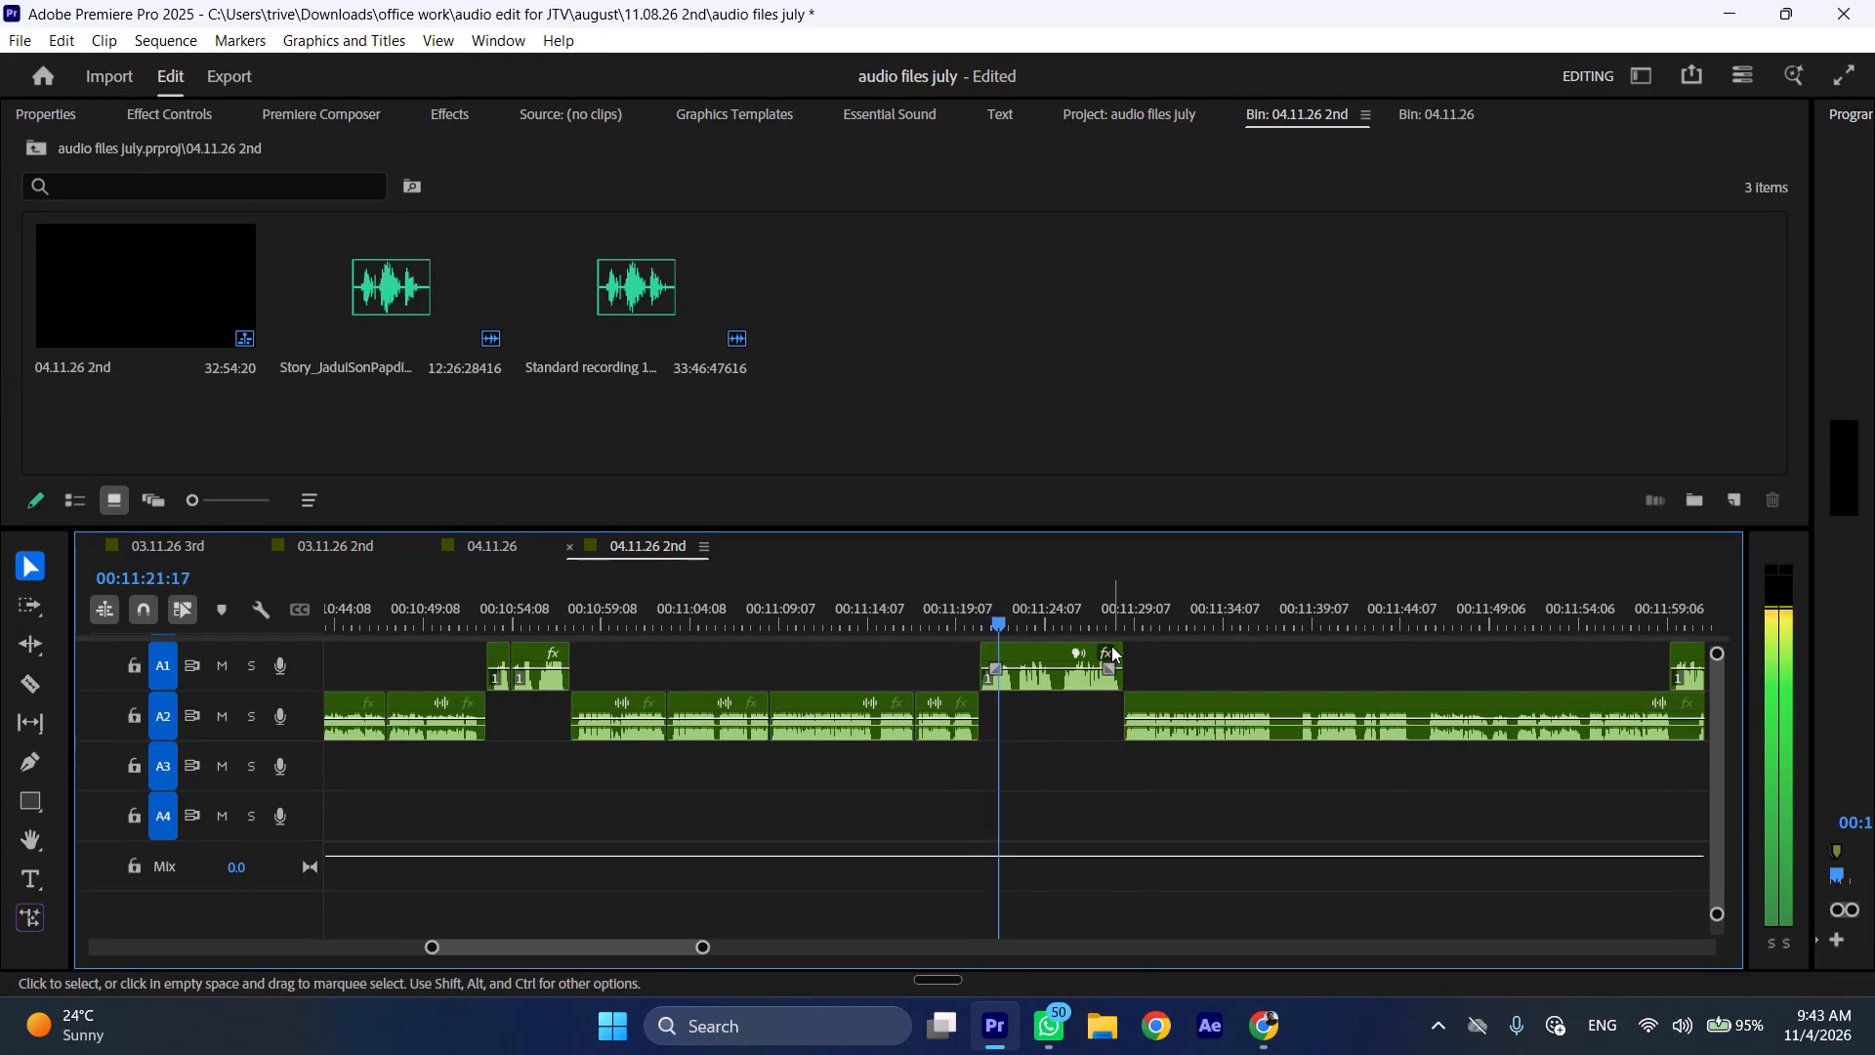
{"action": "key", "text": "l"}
{"action": "left_click", "coordinate": [1113, 612]}
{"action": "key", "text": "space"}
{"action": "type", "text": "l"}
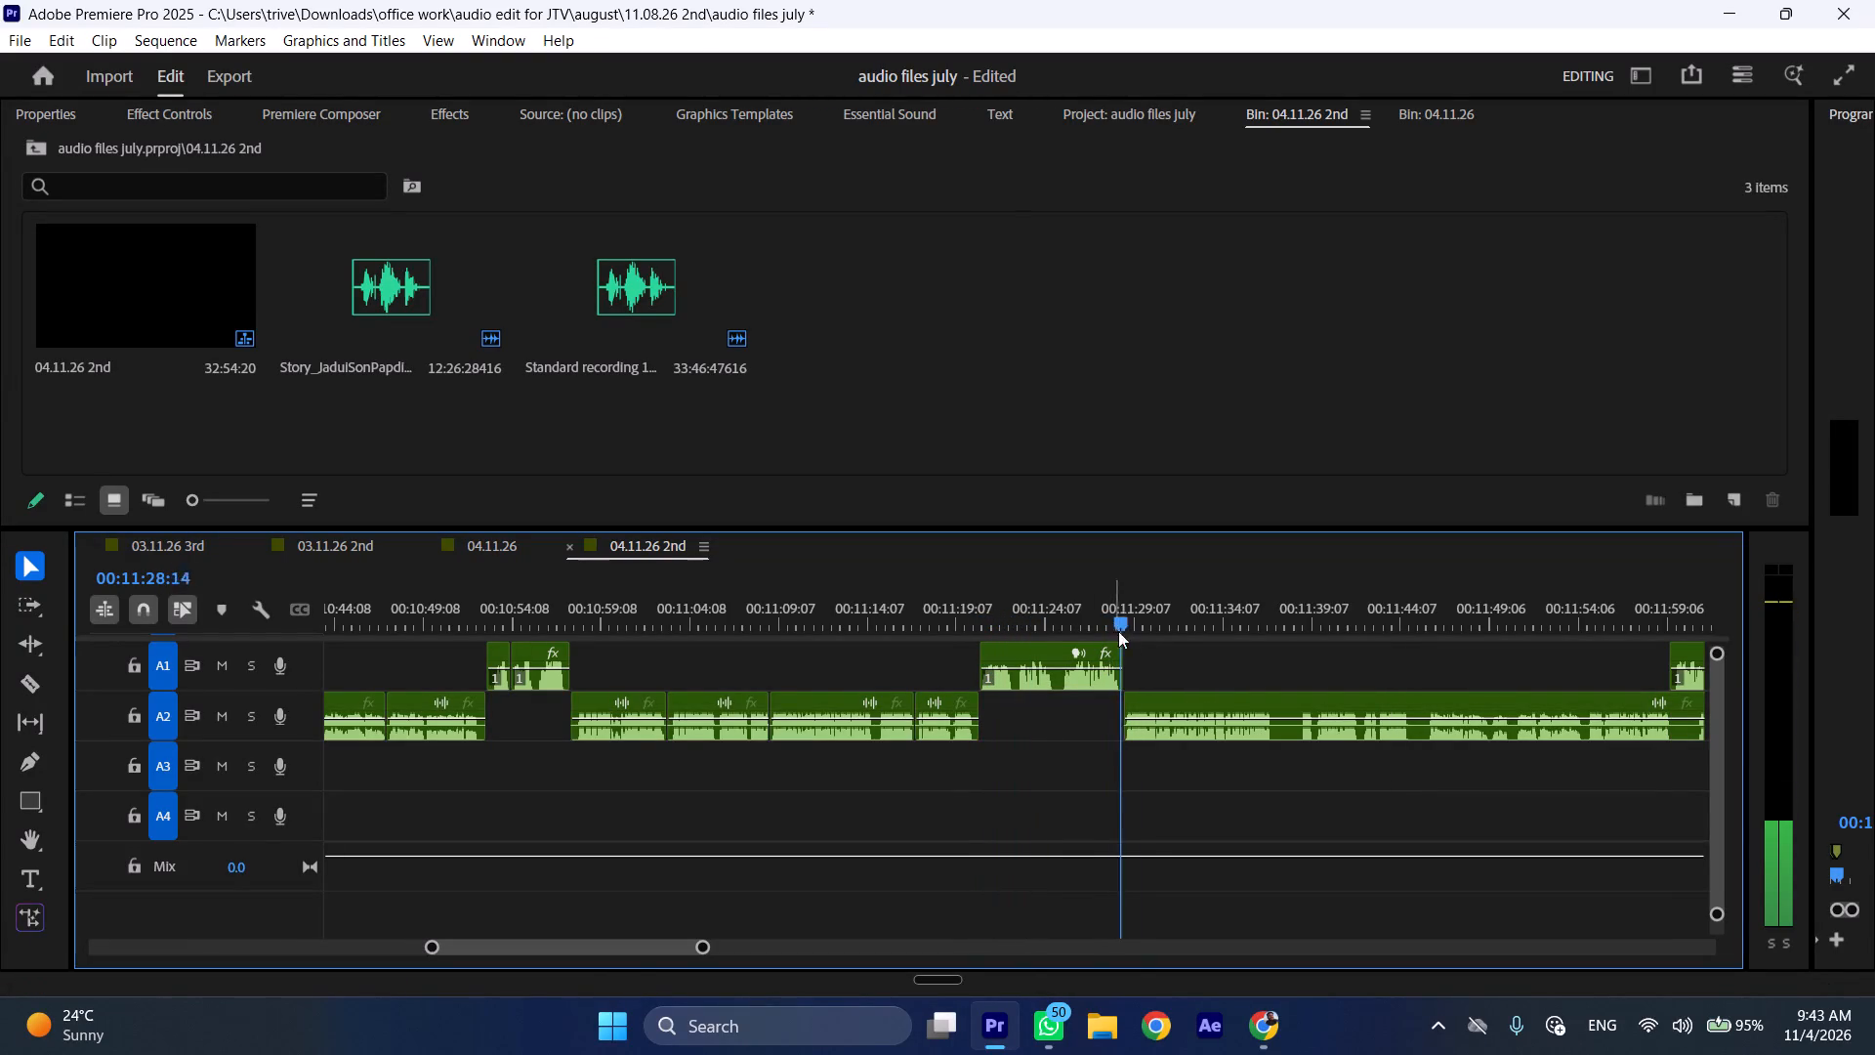
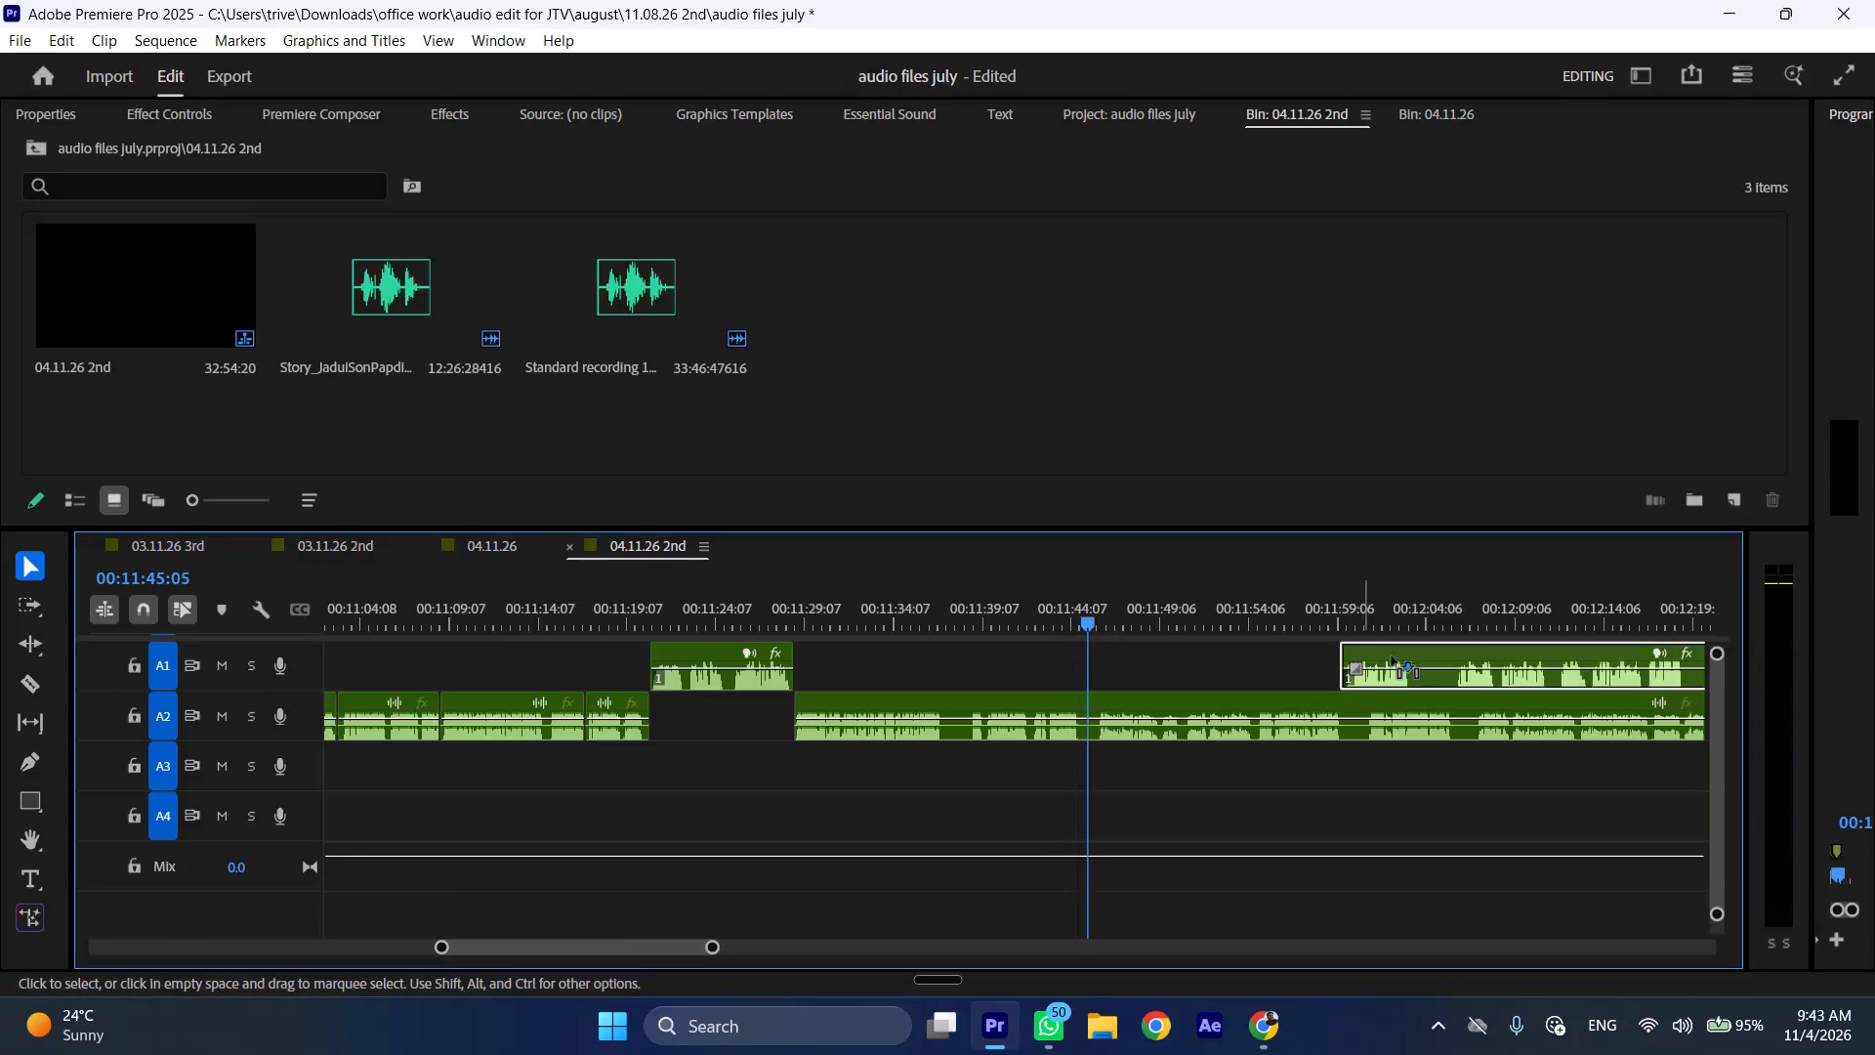
Move the A1 clip that starts near 00:11:59 later on its track so it starts at about 00:12:10.
{"action": "left_click_drag", "start_coordinate": [1392, 656], "coordinate": [1563, 658]}
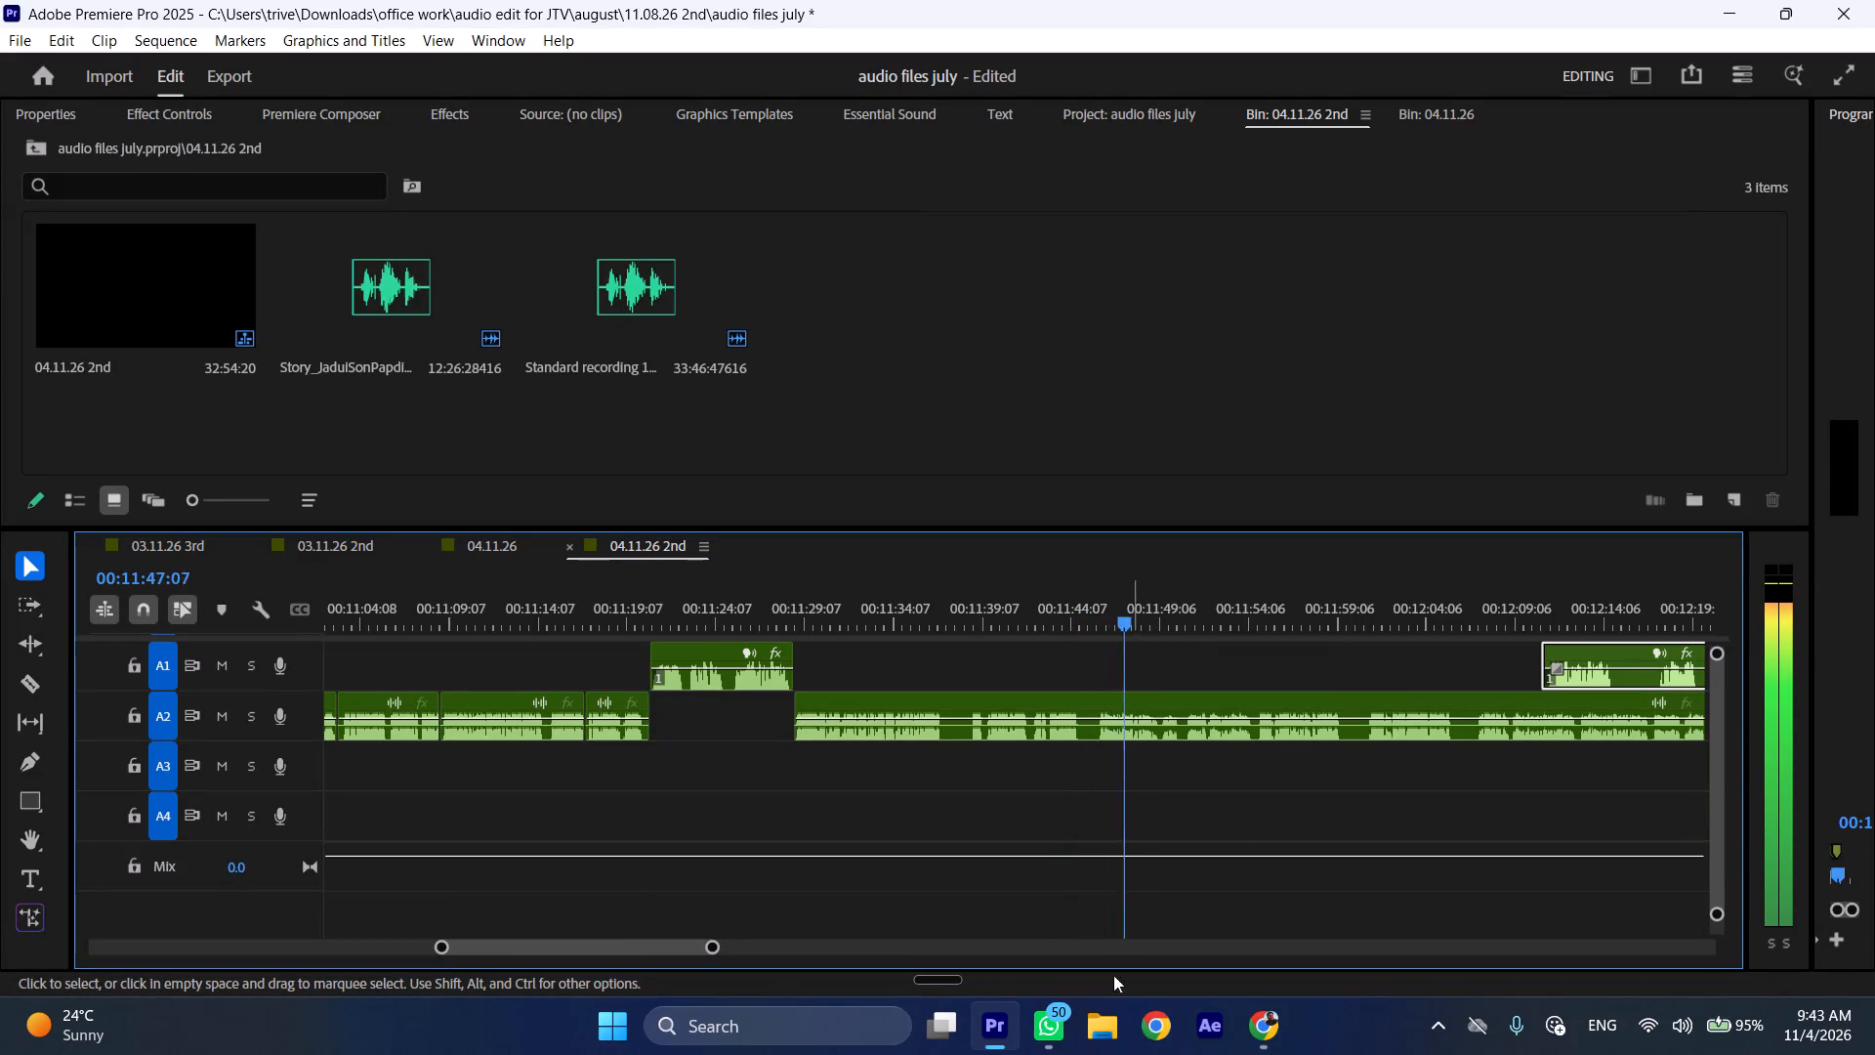
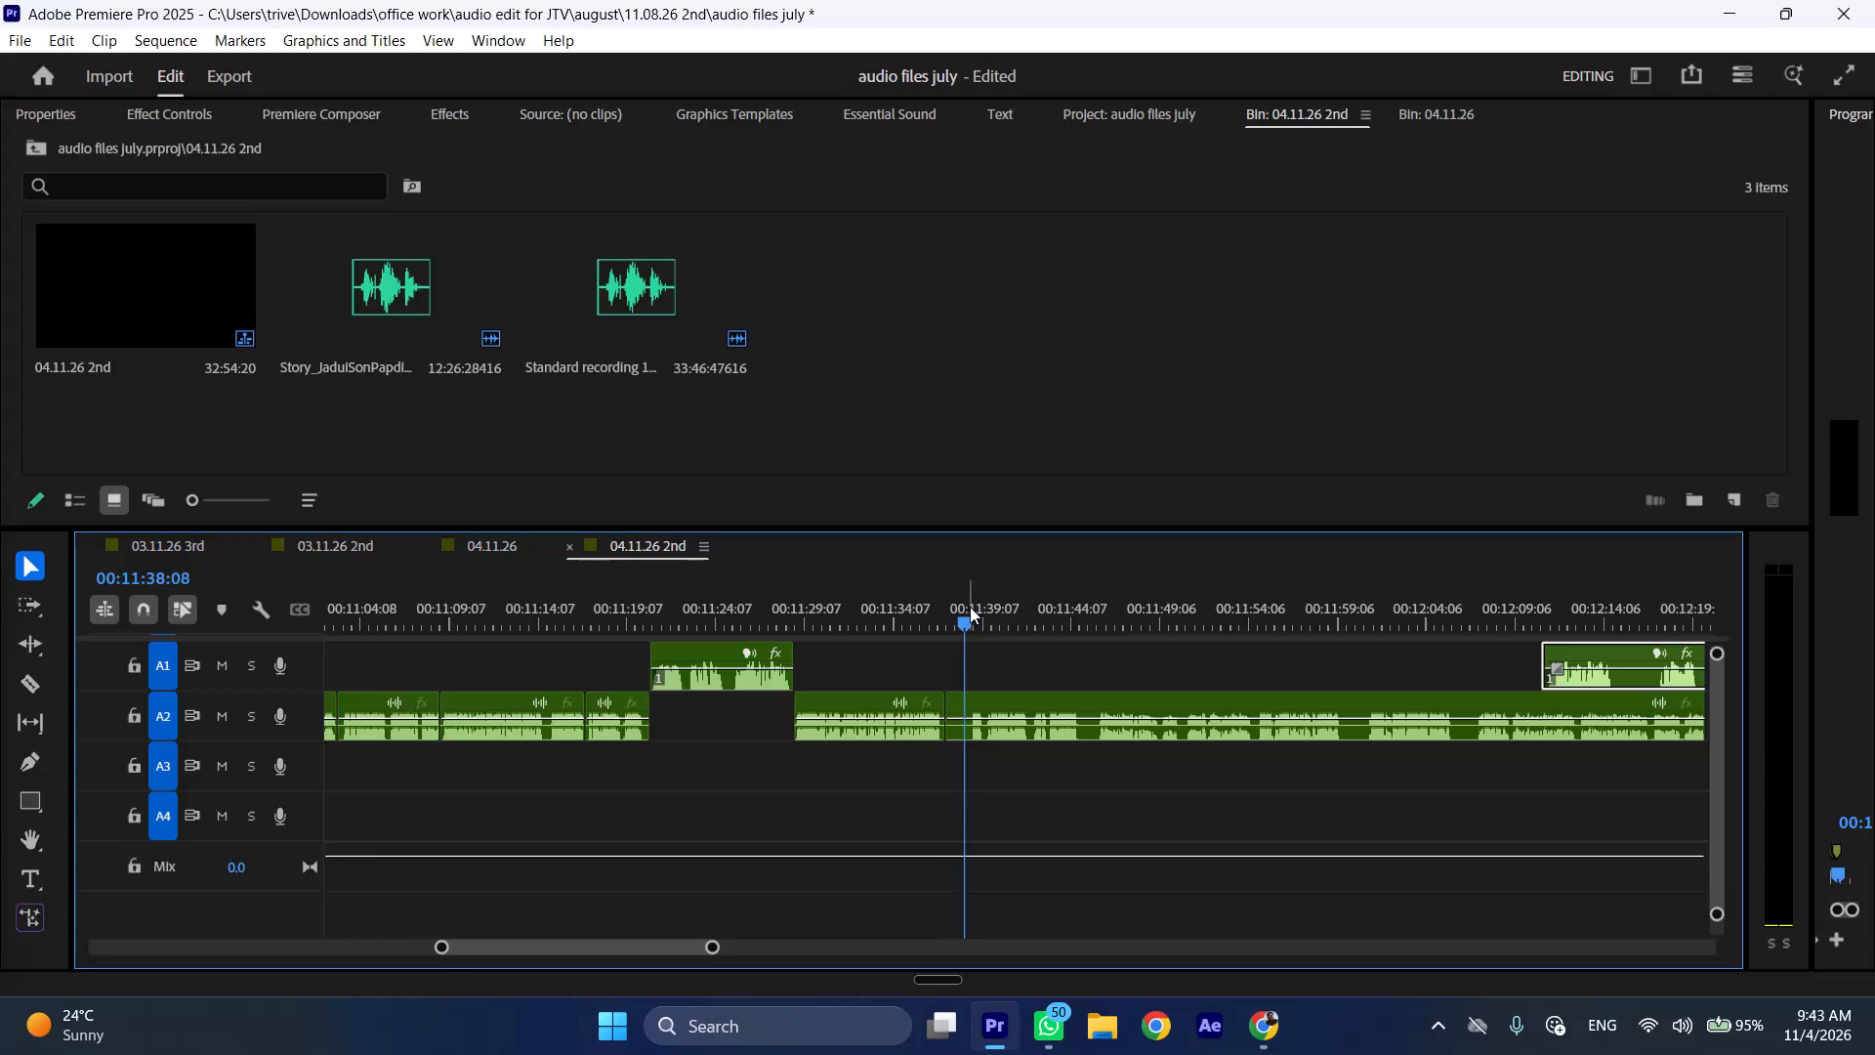
Cut the A2 clip at 00:11:38:11 and ripple delete the short piece before it, from about 00:11:37.
{"action": "left_click", "coordinate": [970, 607]}
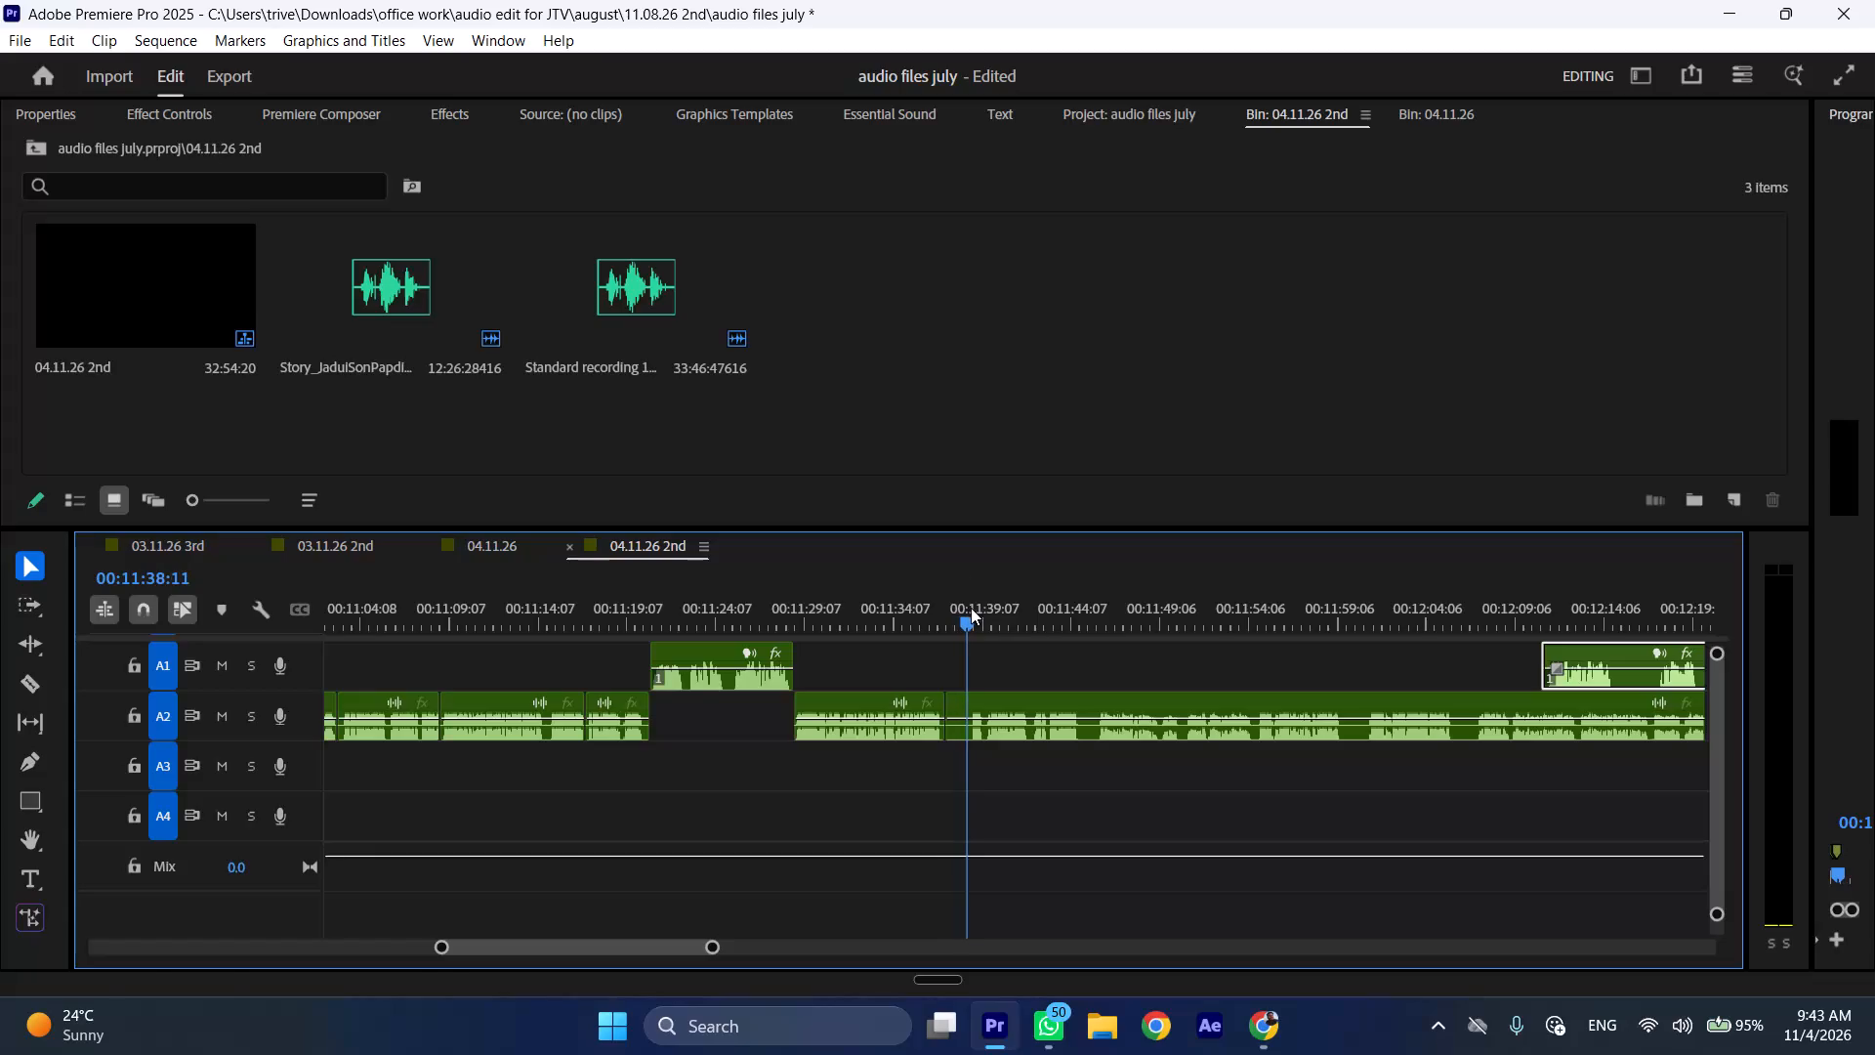
{"action": "left_click", "coordinate": [1002, 693]}
{"action": "key", "text": "shift+c"}
{"action": "key", "text": "ctrl+shift+d"}
Cut out the pause on A2 between 00:11:43:15 and about 00:11:44:12 and close the gap.
{"action": "left_click_drag", "start_coordinate": [1052, 613], "coordinate": [1062, 615]}
{"action": "key", "text": "shift+c"}
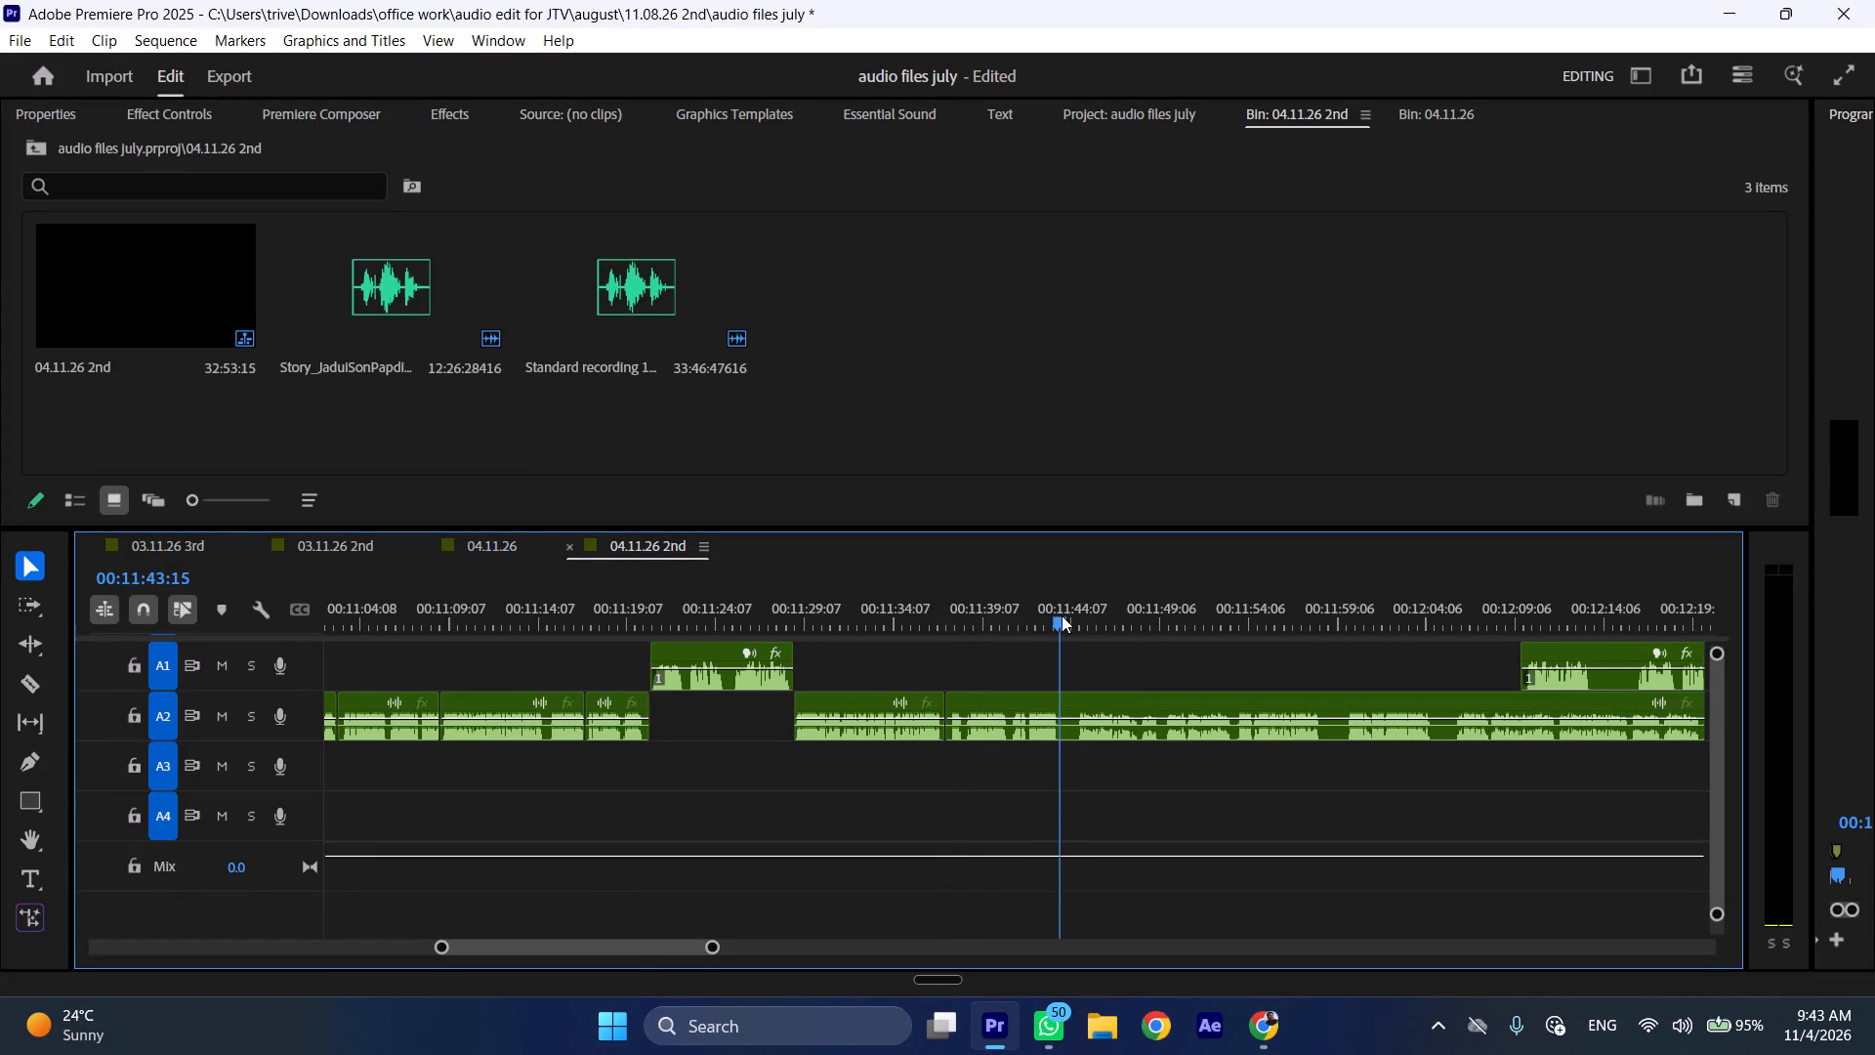
{"action": "left_click_drag", "start_coordinate": [1062, 615], "coordinate": [1076, 616]}
{"action": "left_click", "coordinate": [1093, 716]}
{"action": "key", "text": "shift+c"}
{"action": "key", "text": "ctrl+shift+d"}
Shift the A2 clip at 00:11:43:16 to about 00:12:04 and bring the later A1 clip back to start at 00:11:43:16.
{"action": "key", "text": "space"}
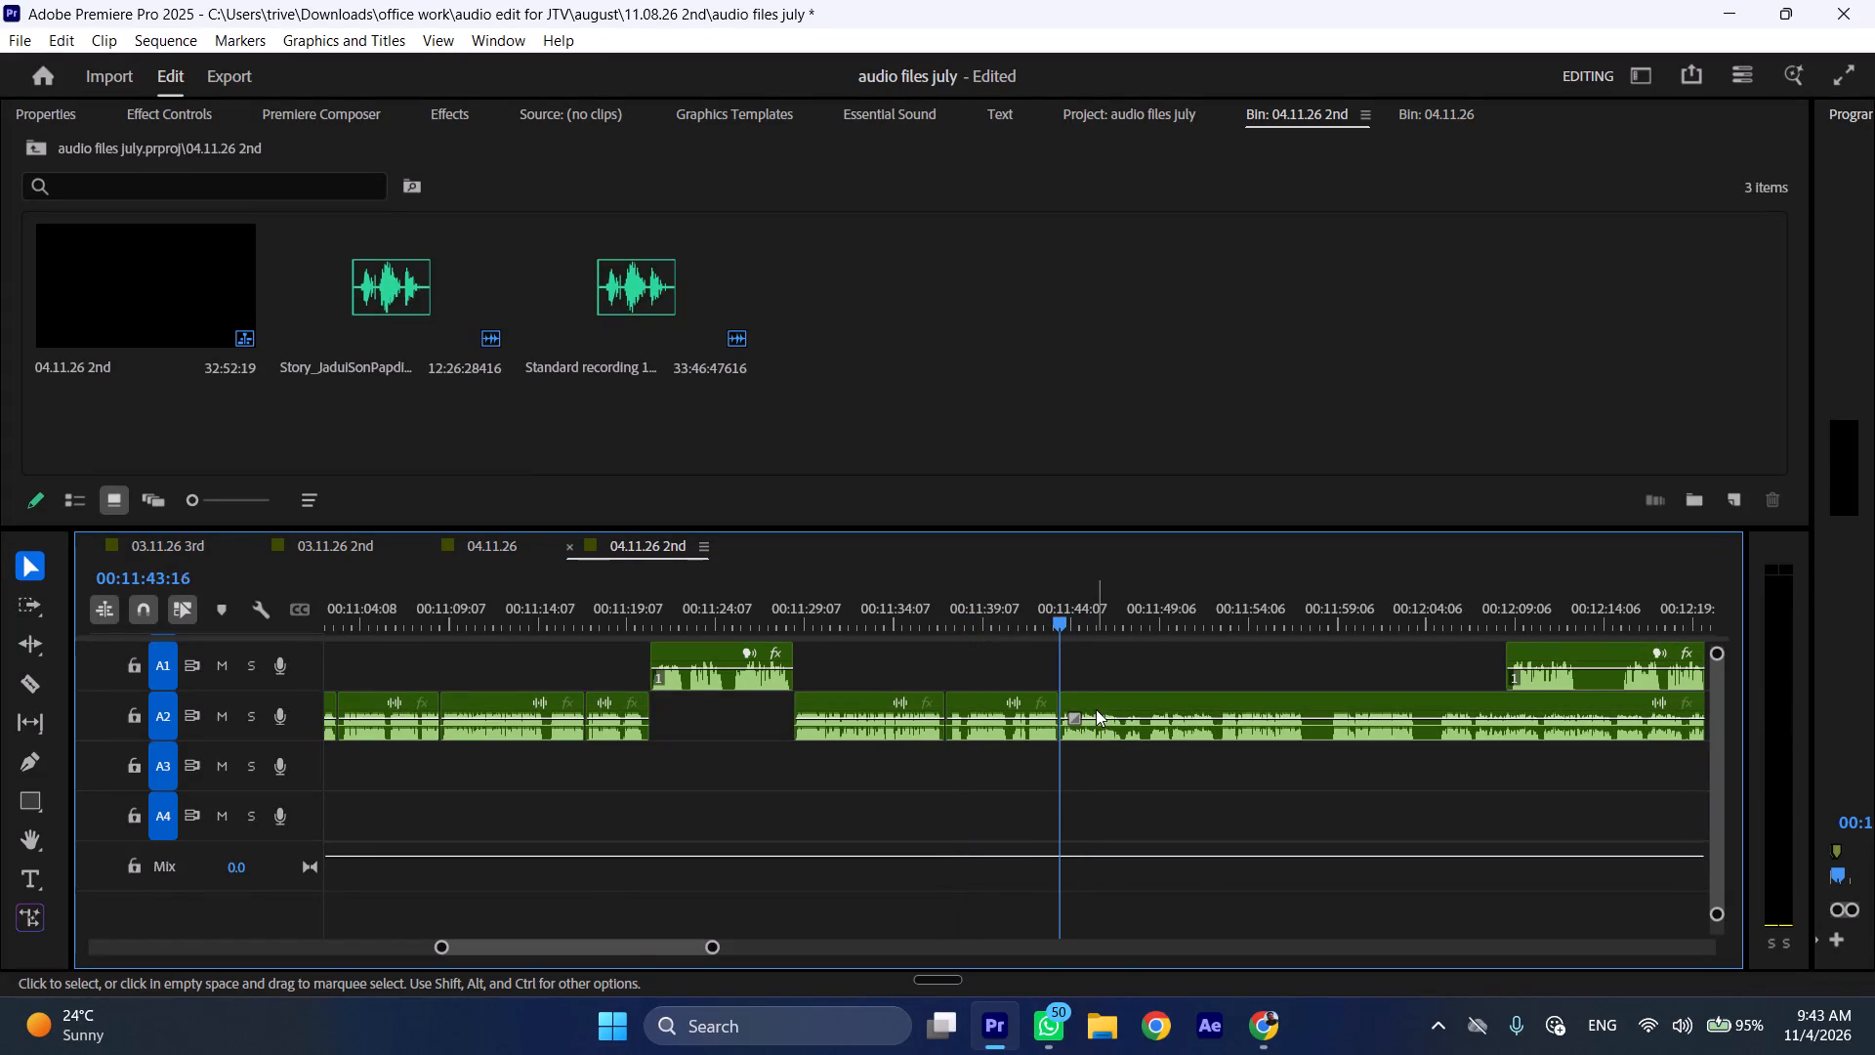
{"action": "left_click_drag", "start_coordinate": [1103, 698], "coordinate": [1463, 698]}
{"action": "left_click_drag", "start_coordinate": [1588, 647], "coordinate": [1142, 689]}
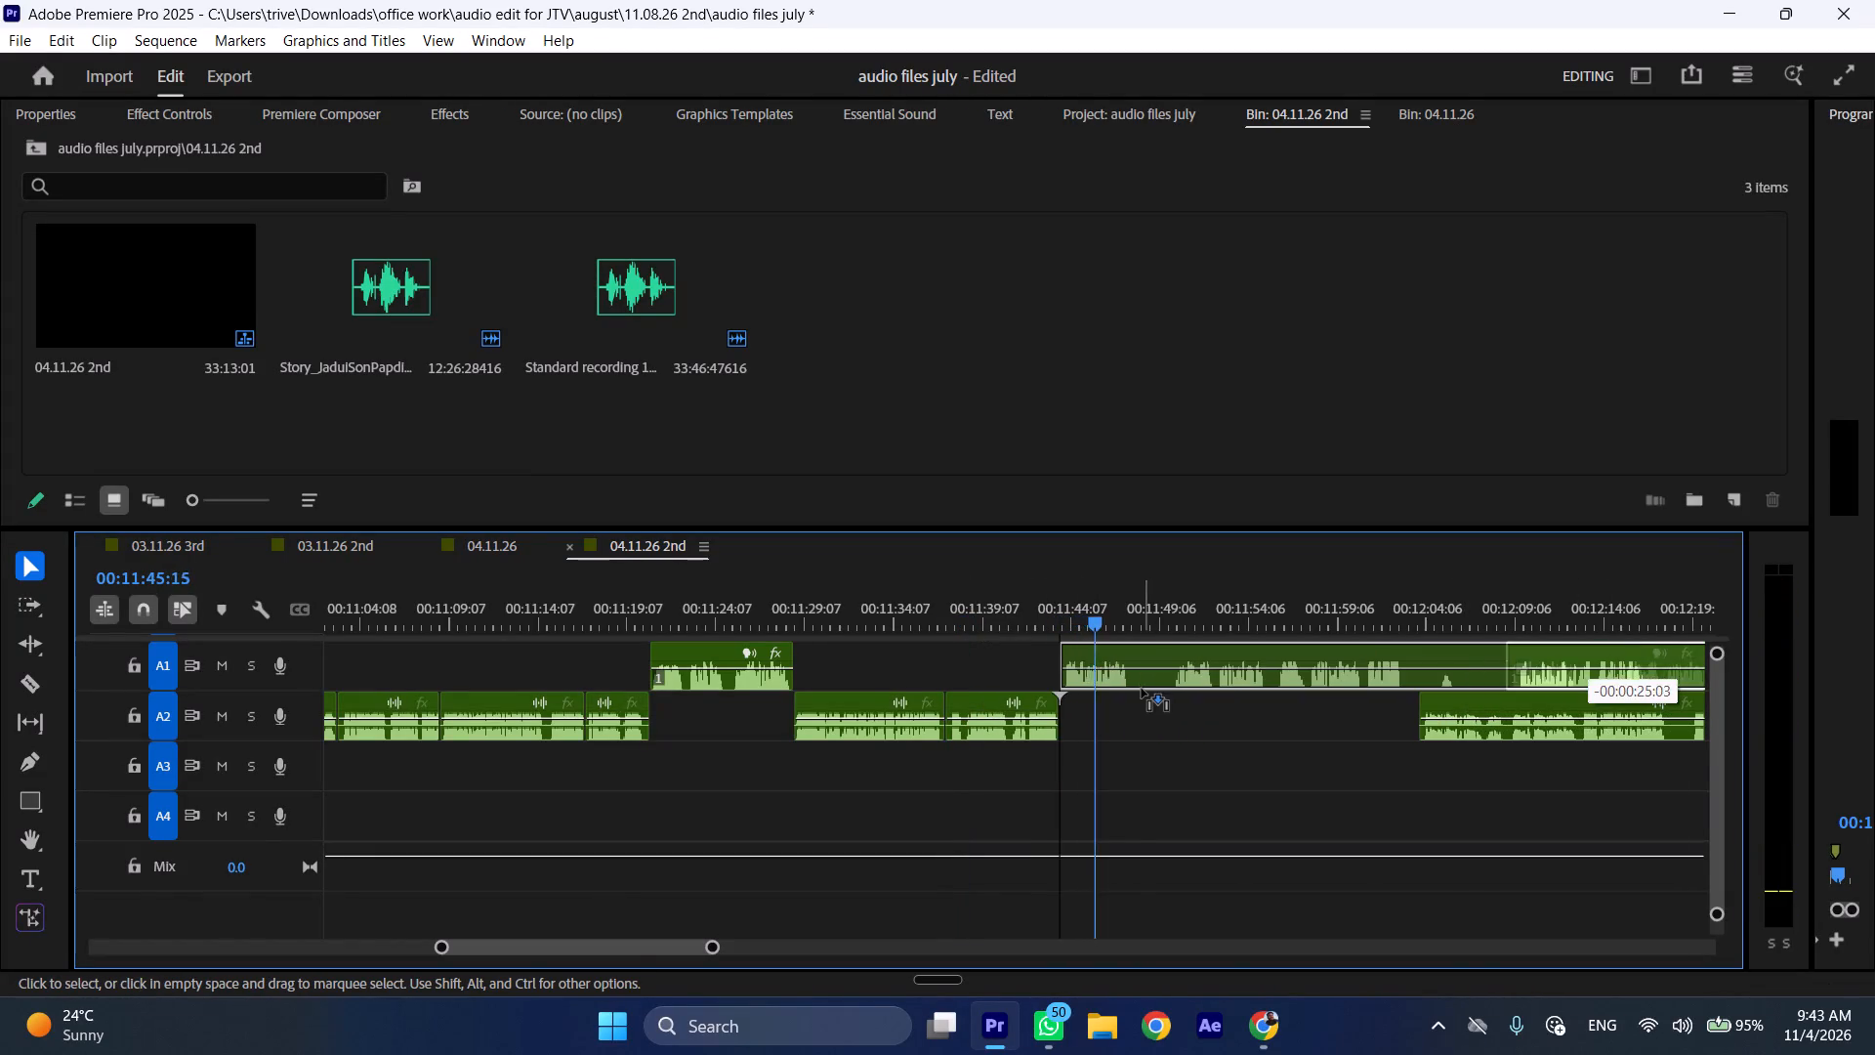
{"action": "left_click_drag", "start_coordinate": [1142, 689], "coordinate": [1143, 689]}
Listen to the A1 clip from its start and split it at 00:11:47:19.
{"action": "left_click", "coordinate": [1069, 602]}
{"action": "key", "text": "space"}
{"action": "type", "text": "l"}
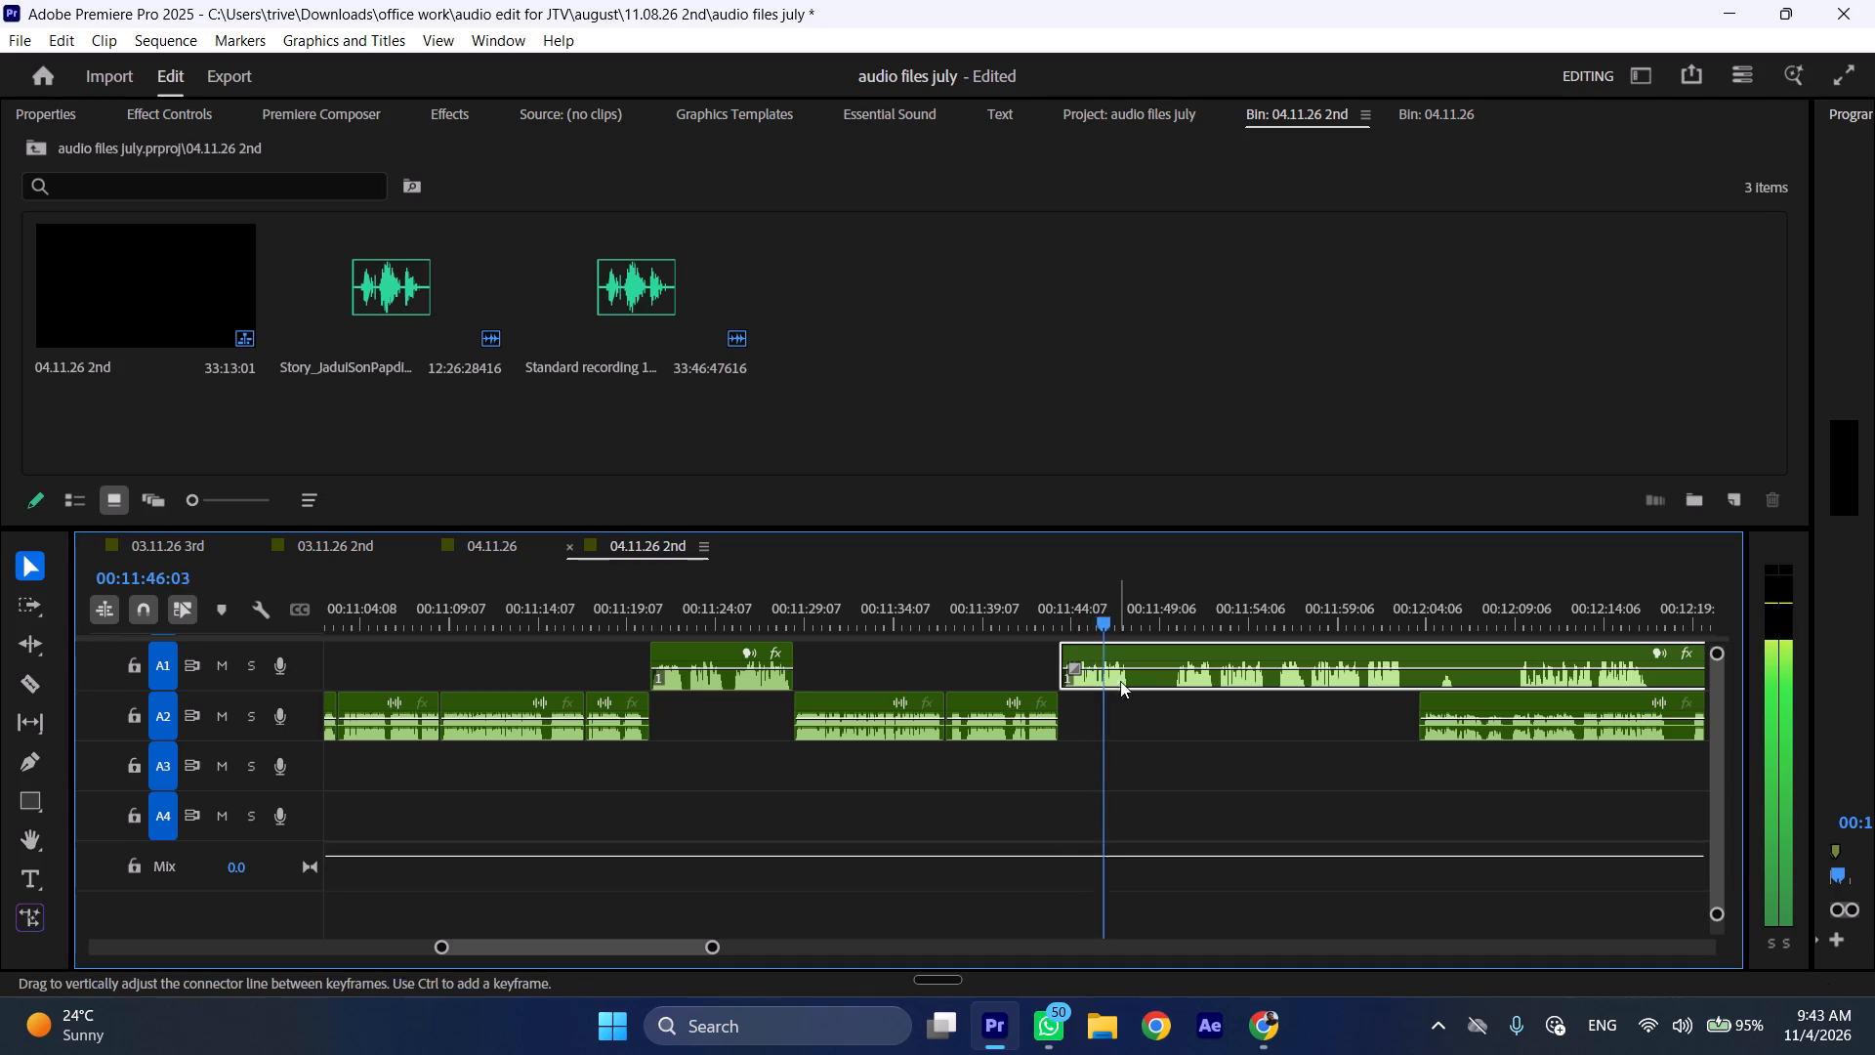
{"action": "key", "text": "space"}
{"action": "type", "text": "C"}
Move the A2 clip back to start at 00:11:47:19 and shift the remaining A1 part to about 00:12:20.
{"action": "scroll", "coordinate": [1185, 705], "scroll_direction": "down", "scroll_amount": 5}
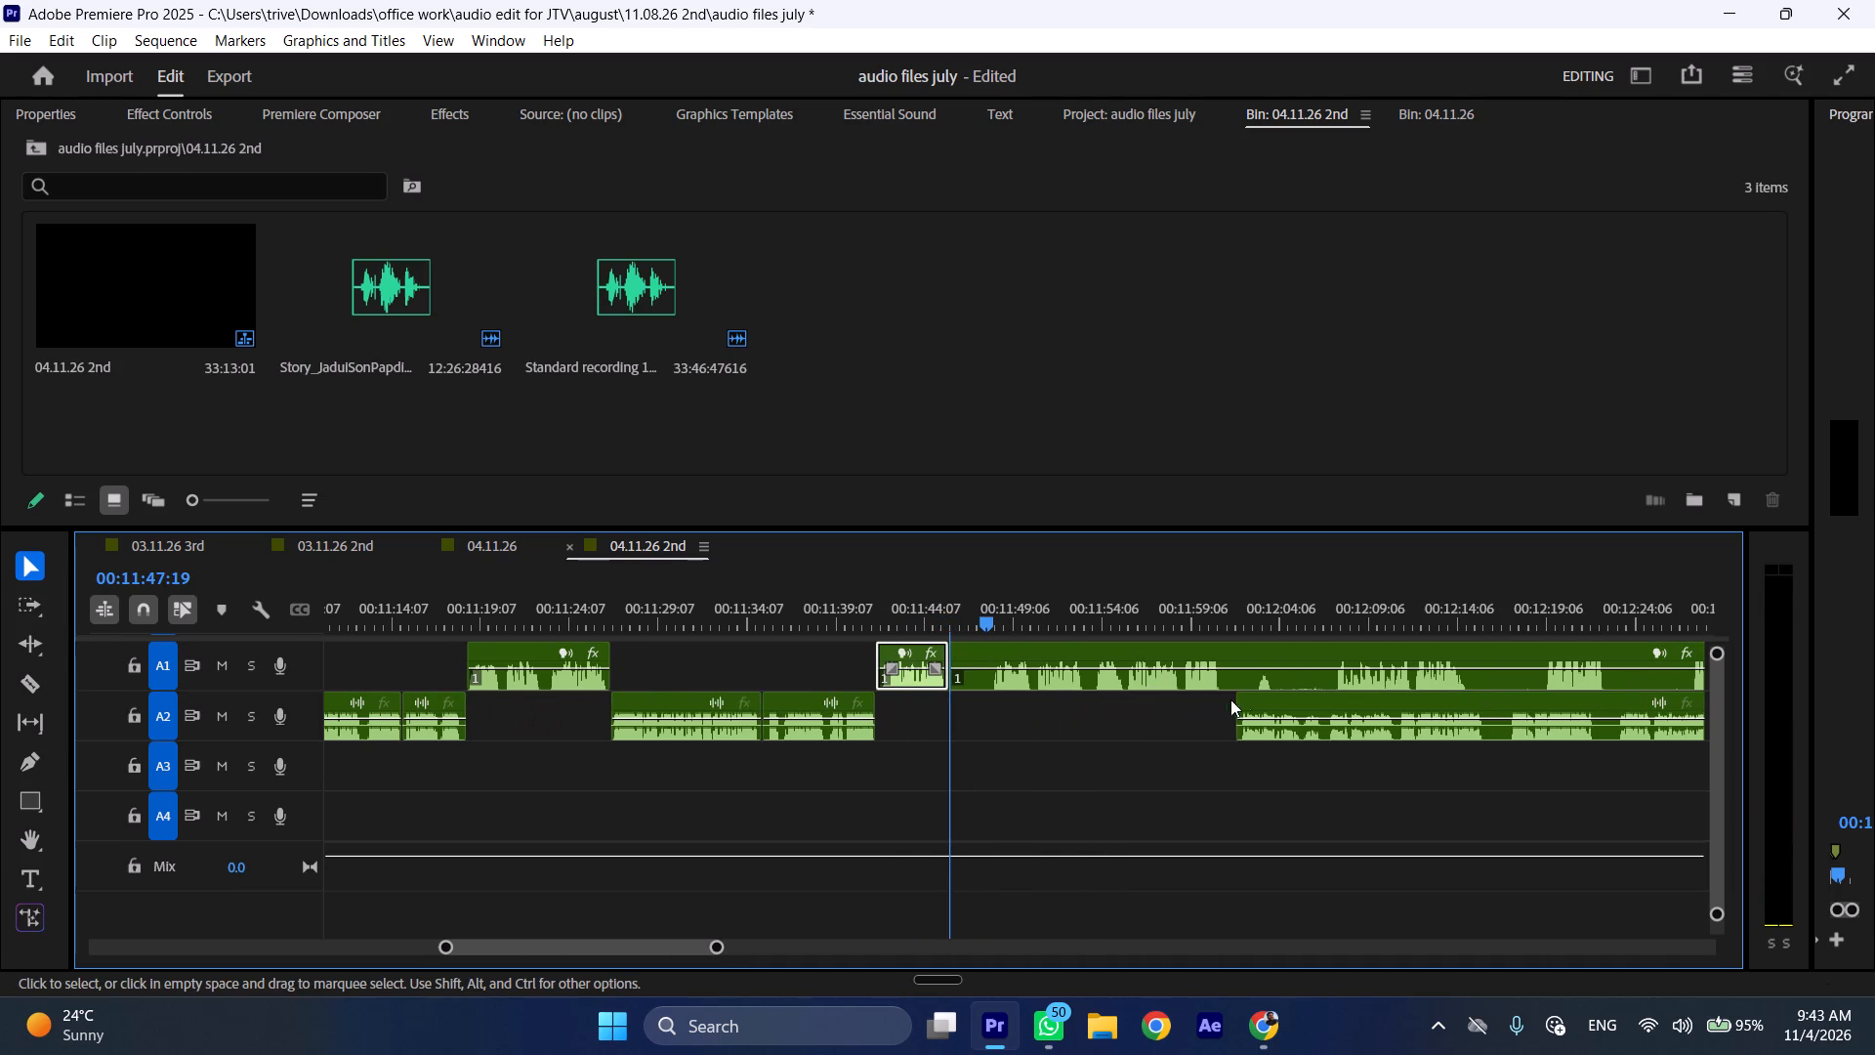
{"action": "left_click_drag", "start_coordinate": [1289, 703], "coordinate": [999, 709]}
{"action": "left_click_drag", "start_coordinate": [992, 643], "coordinate": [1546, 654]}
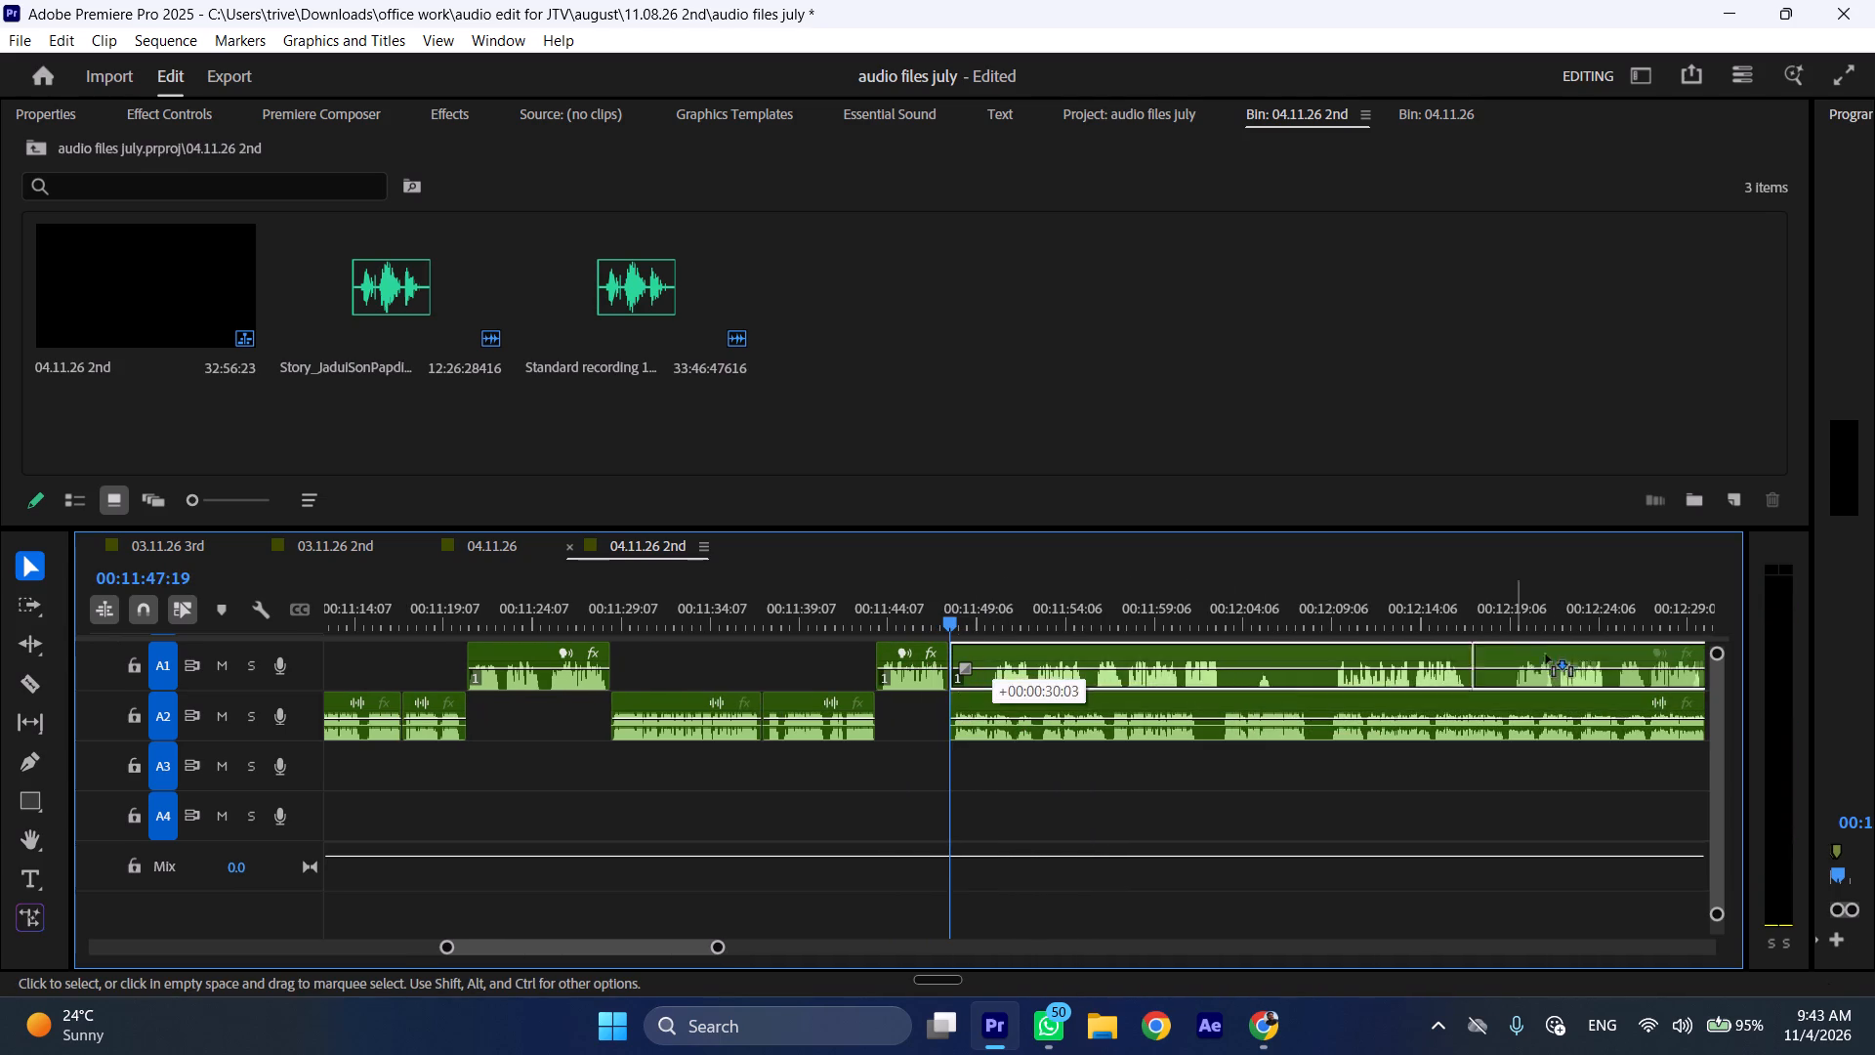
{"action": "left_click_drag", "start_coordinate": [1546, 654], "coordinate": [1567, 654]}
Listen to the A2 clip from 00:11:47:19 onward at increased speed.
{"action": "key", "text": "space"}
{"action": "type", "text": "l"}
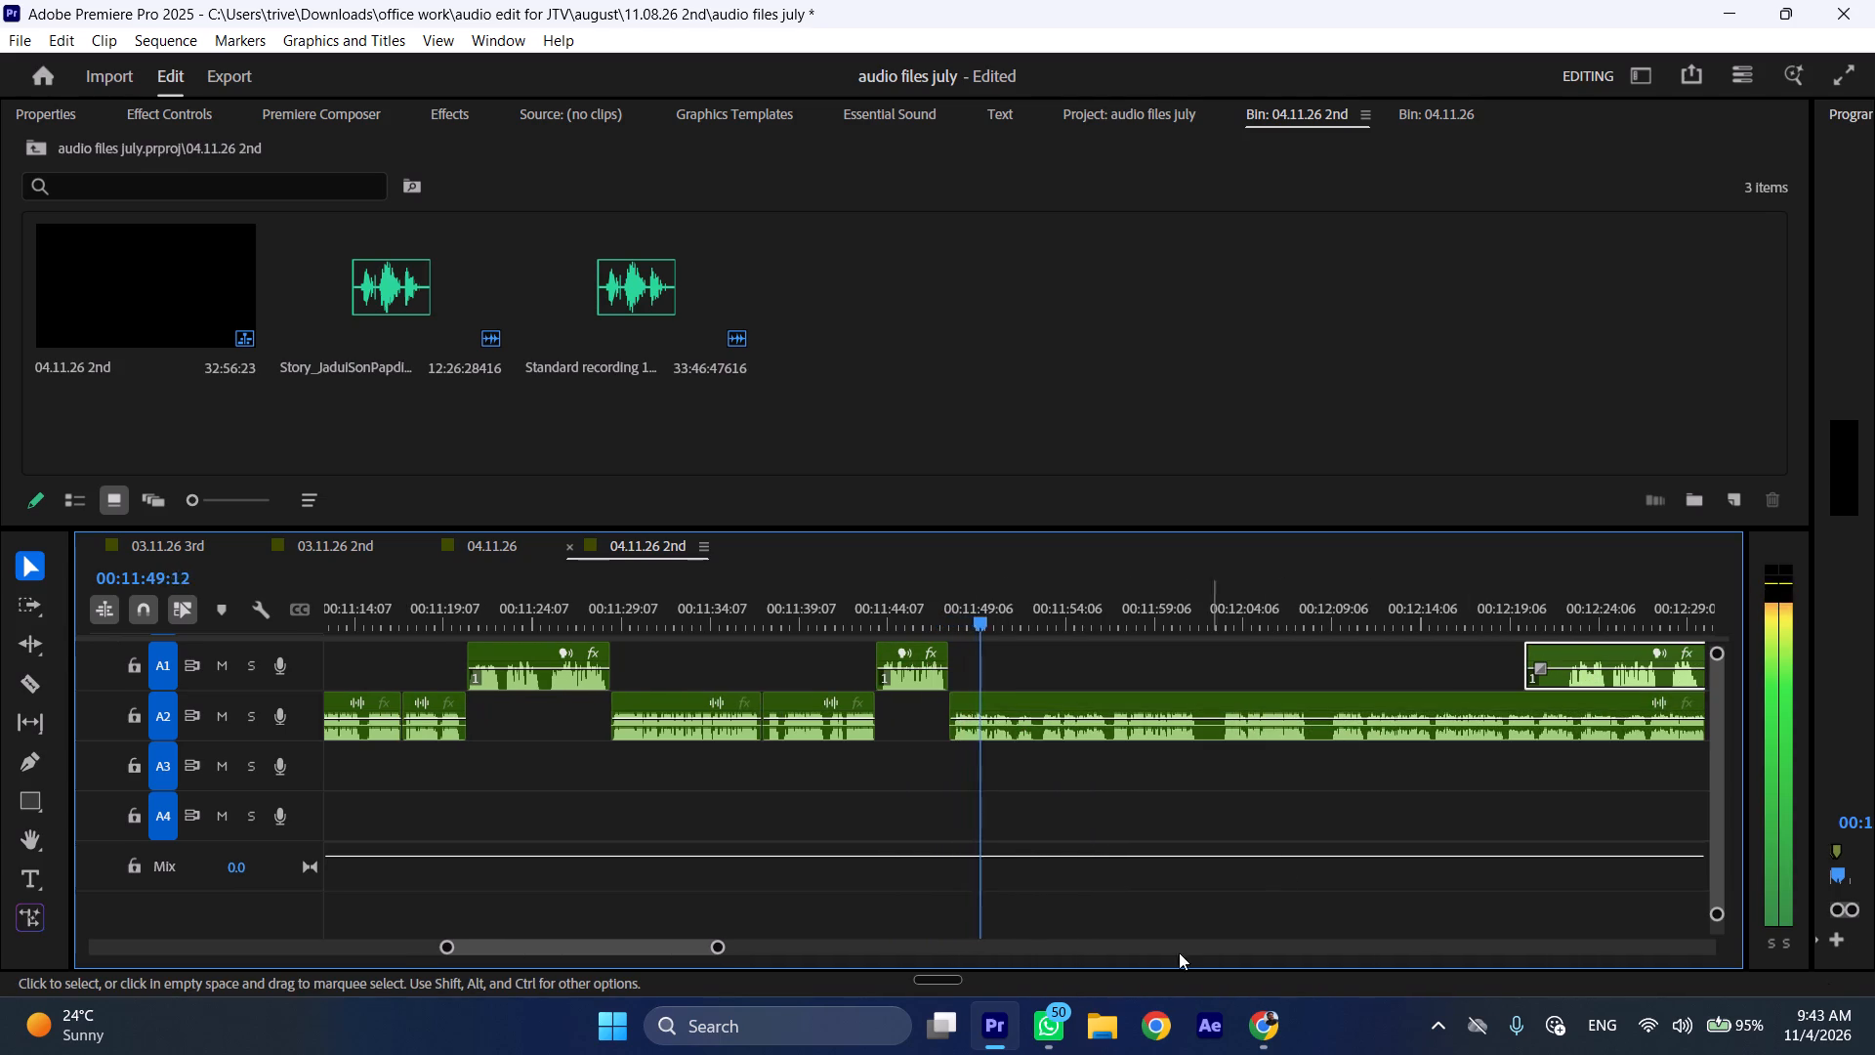
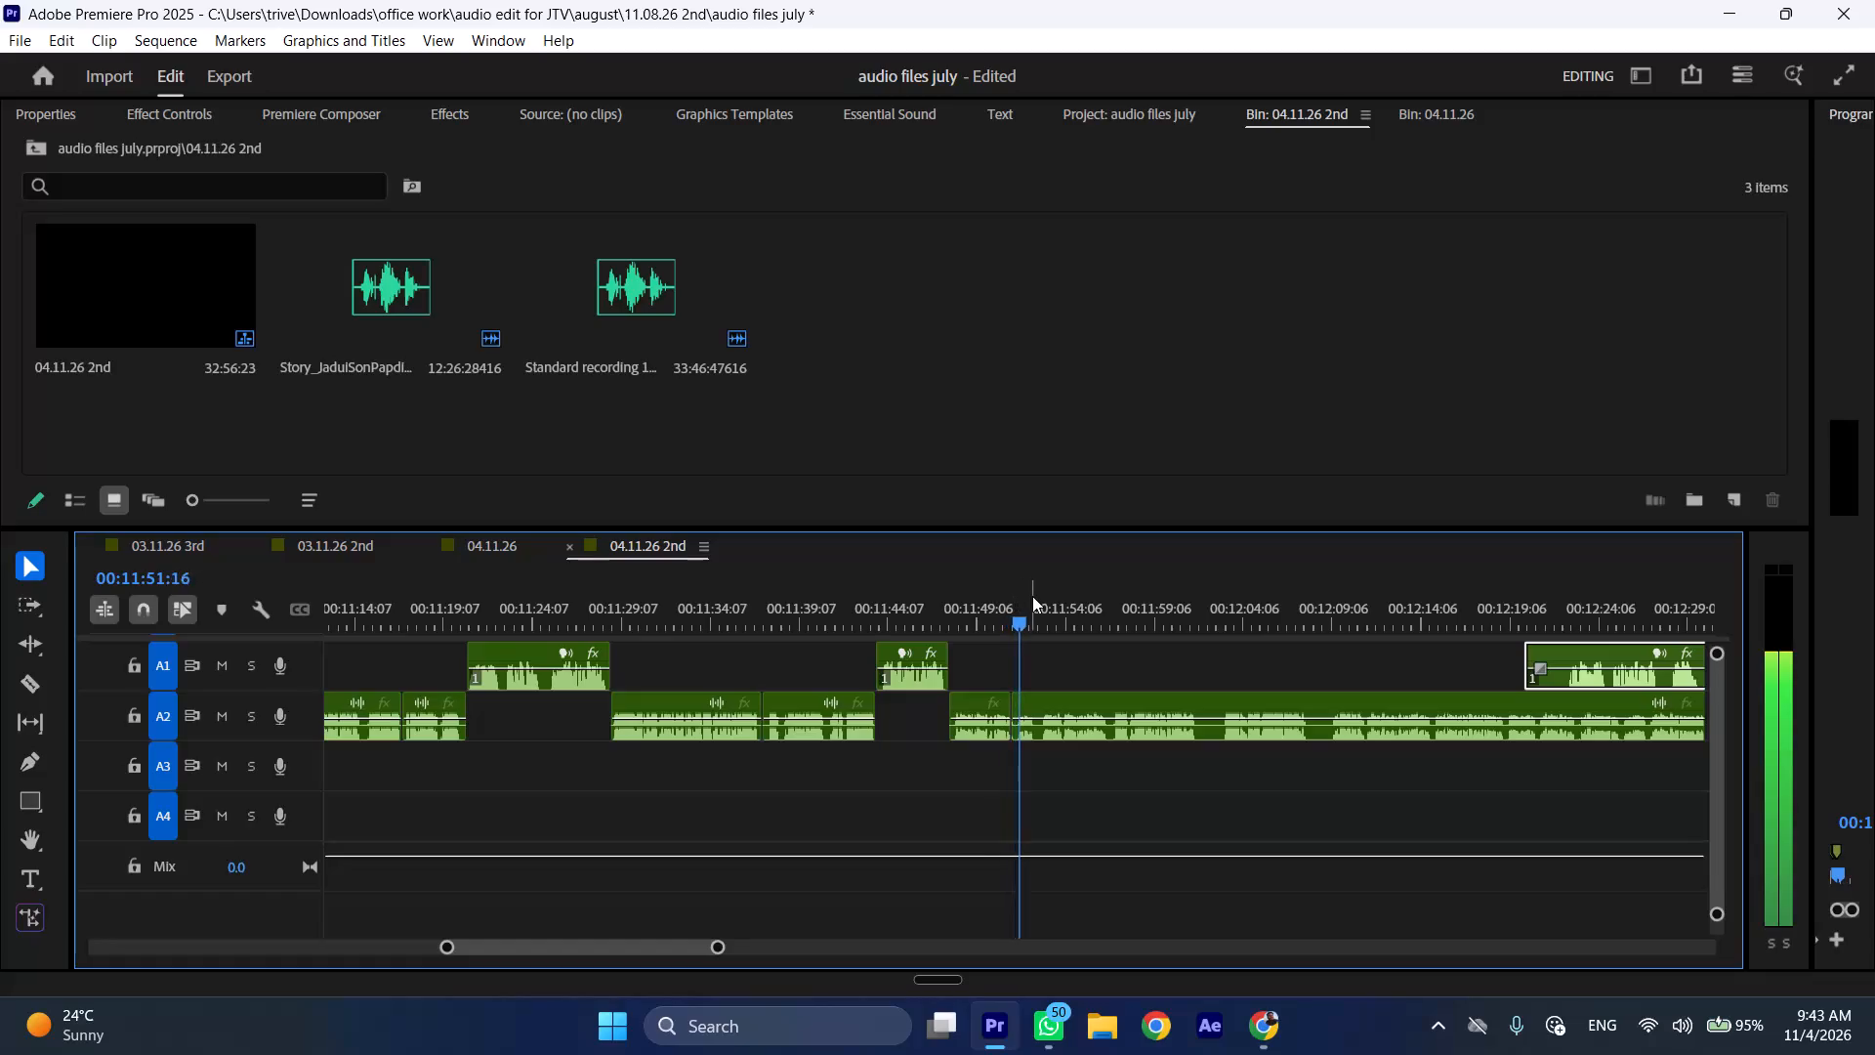
Cut the A2 clip at 00:11:52:18 and ripple-delete its portion before that point, pulling the later clips on A1 and A2 back.
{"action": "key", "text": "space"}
{"action": "left_click", "coordinate": [1090, 711]}
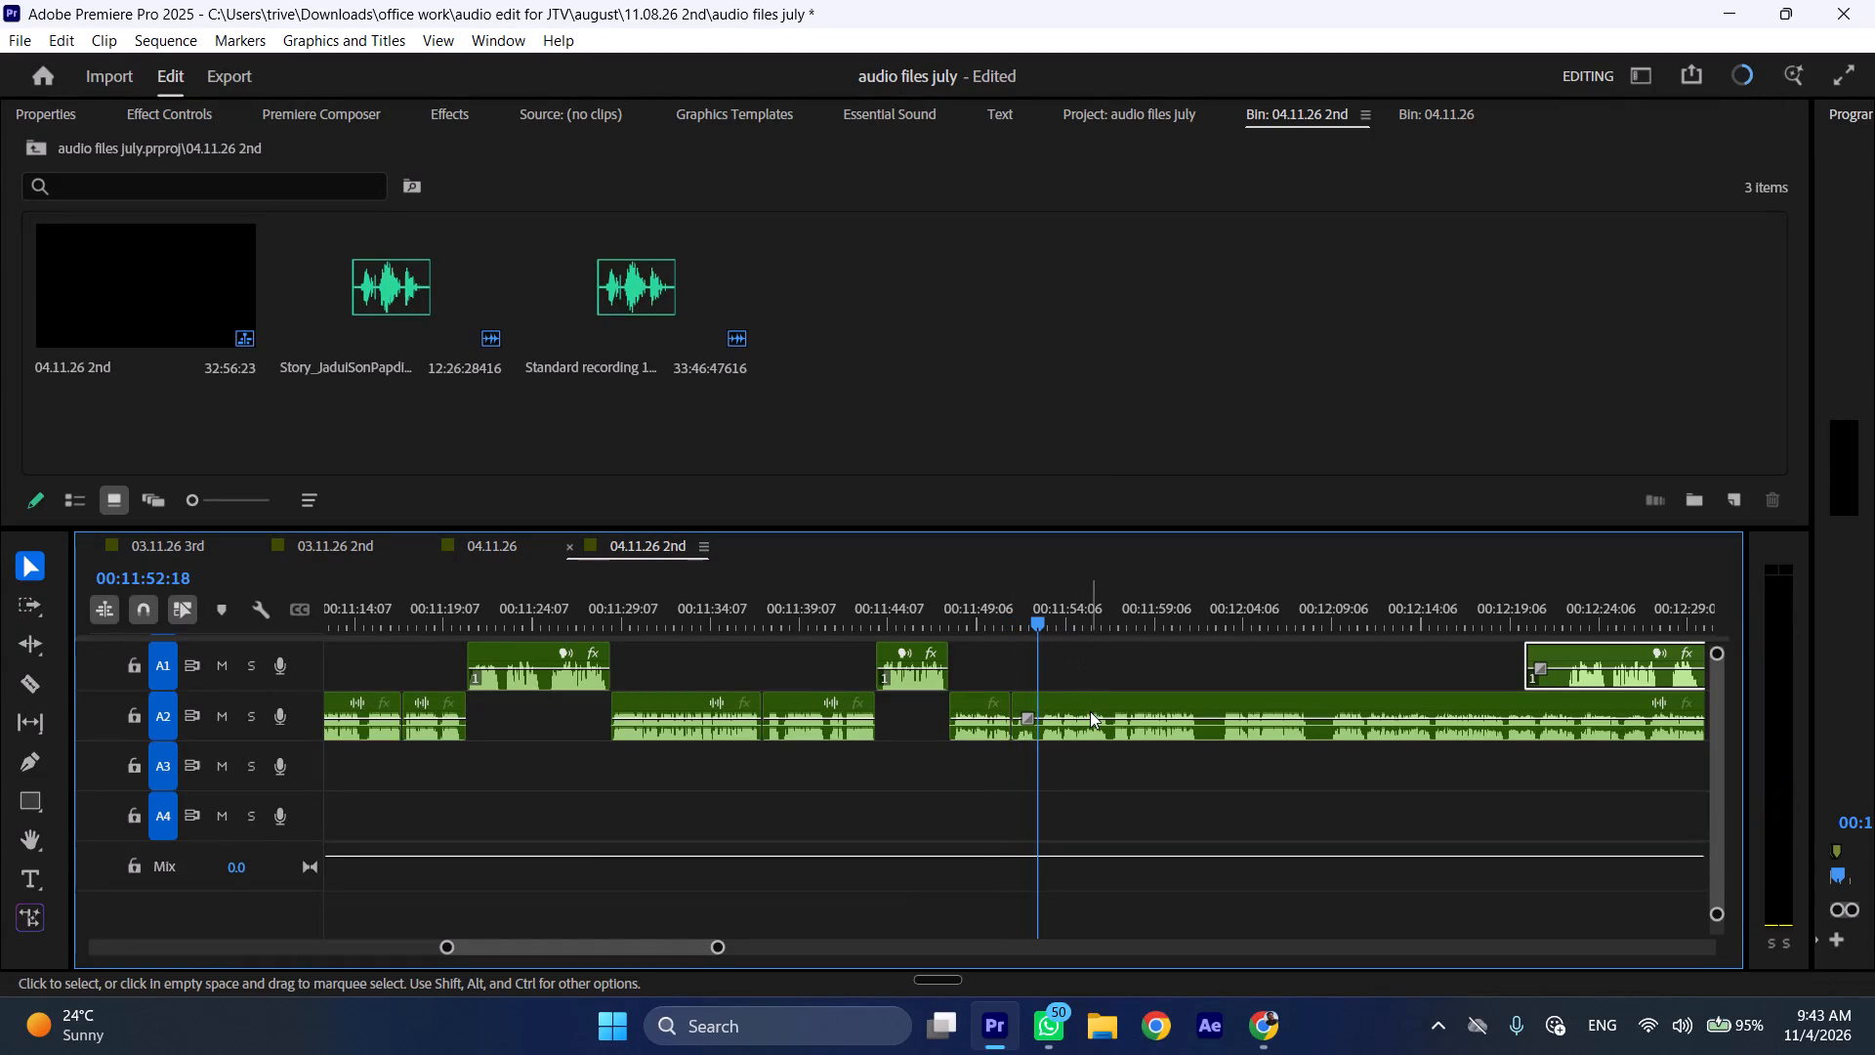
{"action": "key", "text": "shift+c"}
{"action": "key", "text": "ctrl+shift+d"}
Listen to the A2 clip onward from the new cut at increased speed.
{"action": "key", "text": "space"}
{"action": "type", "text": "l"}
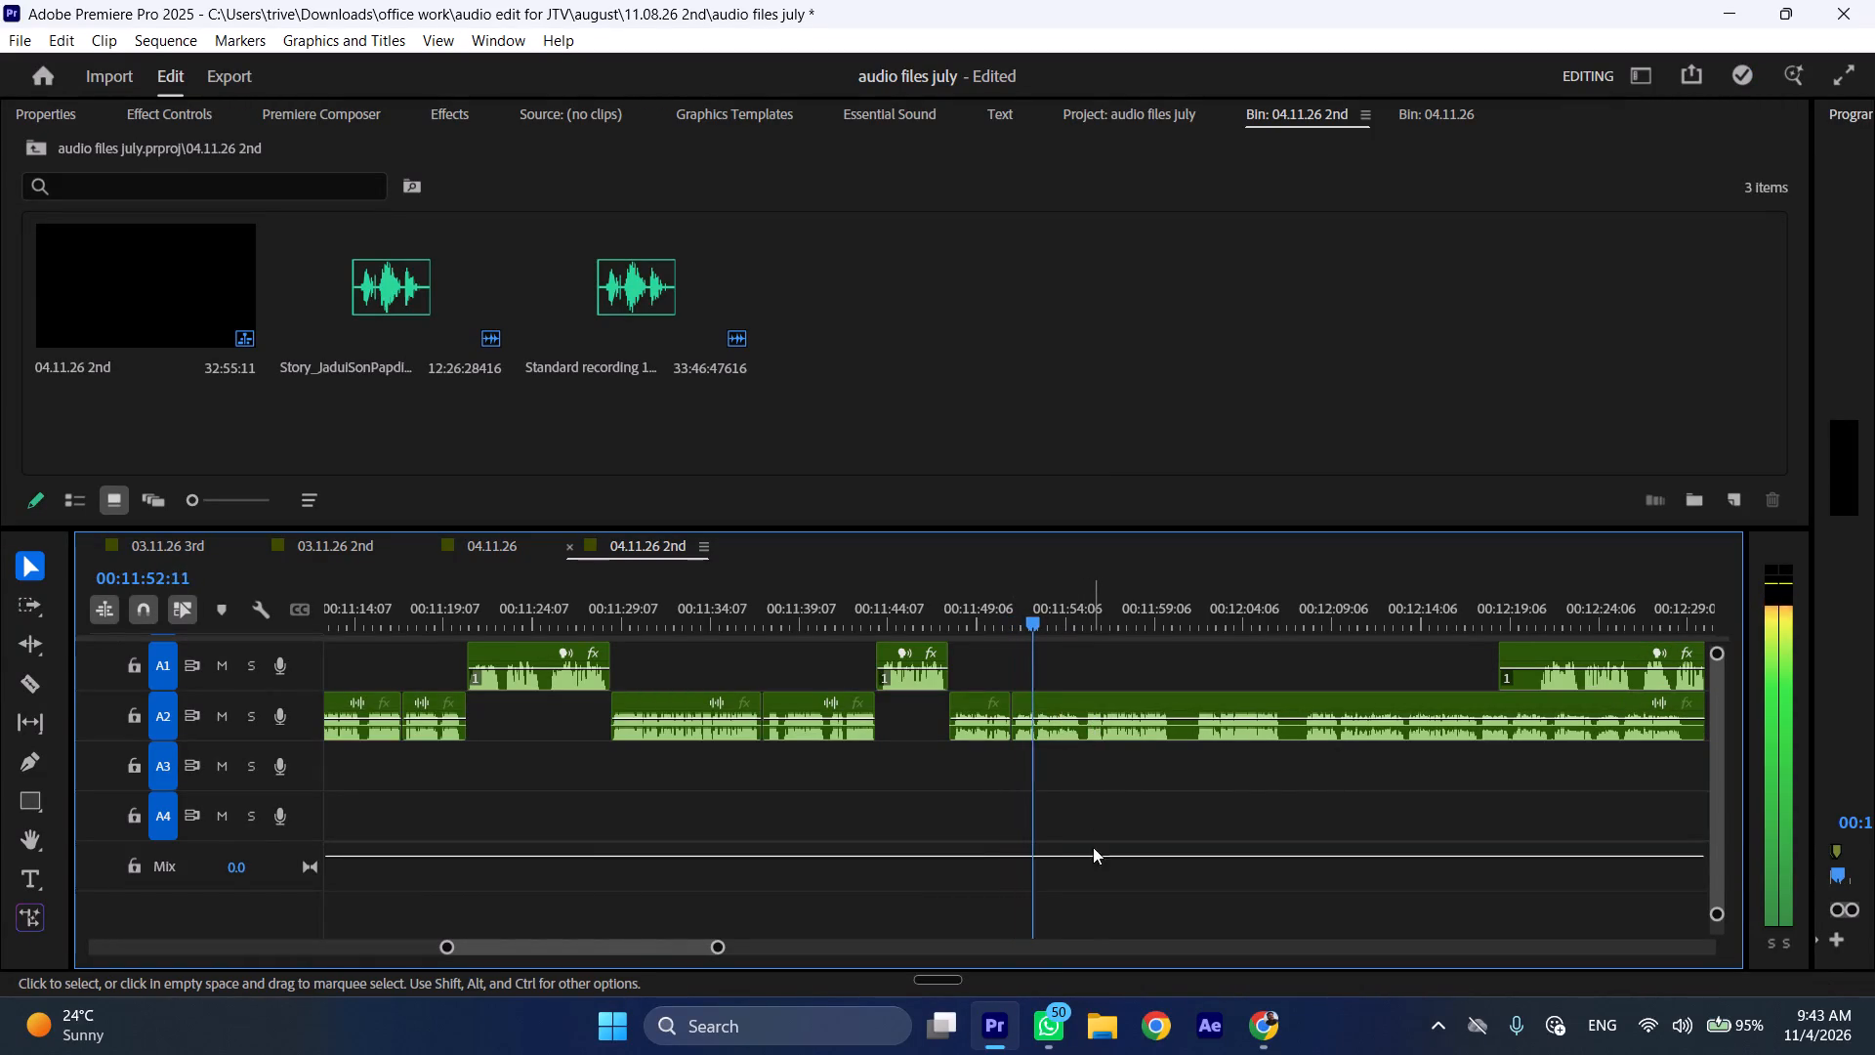
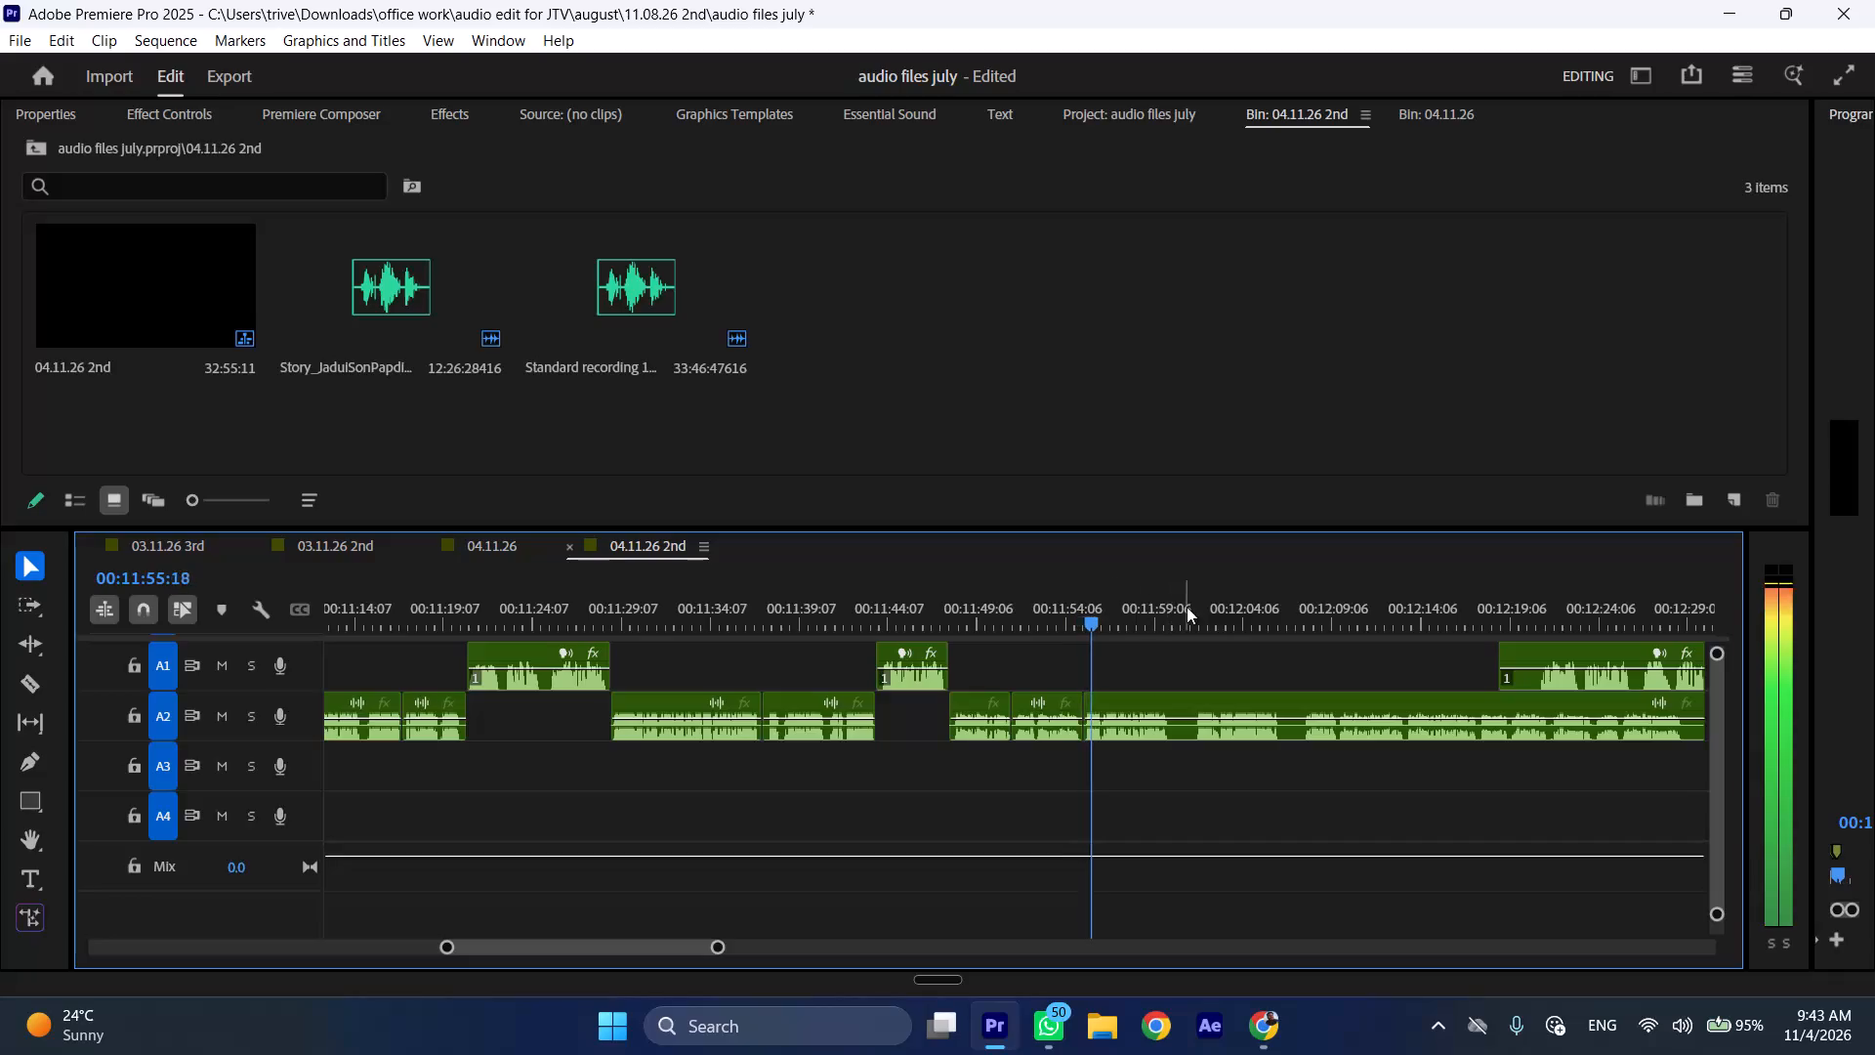
Split the A2 clip at 00:12:01:16 and ripple-delete the segment before the cut, from about 00:11:55.
{"action": "left_click", "coordinate": [1195, 607]}
{"action": "left_click", "coordinate": [1219, 716]}
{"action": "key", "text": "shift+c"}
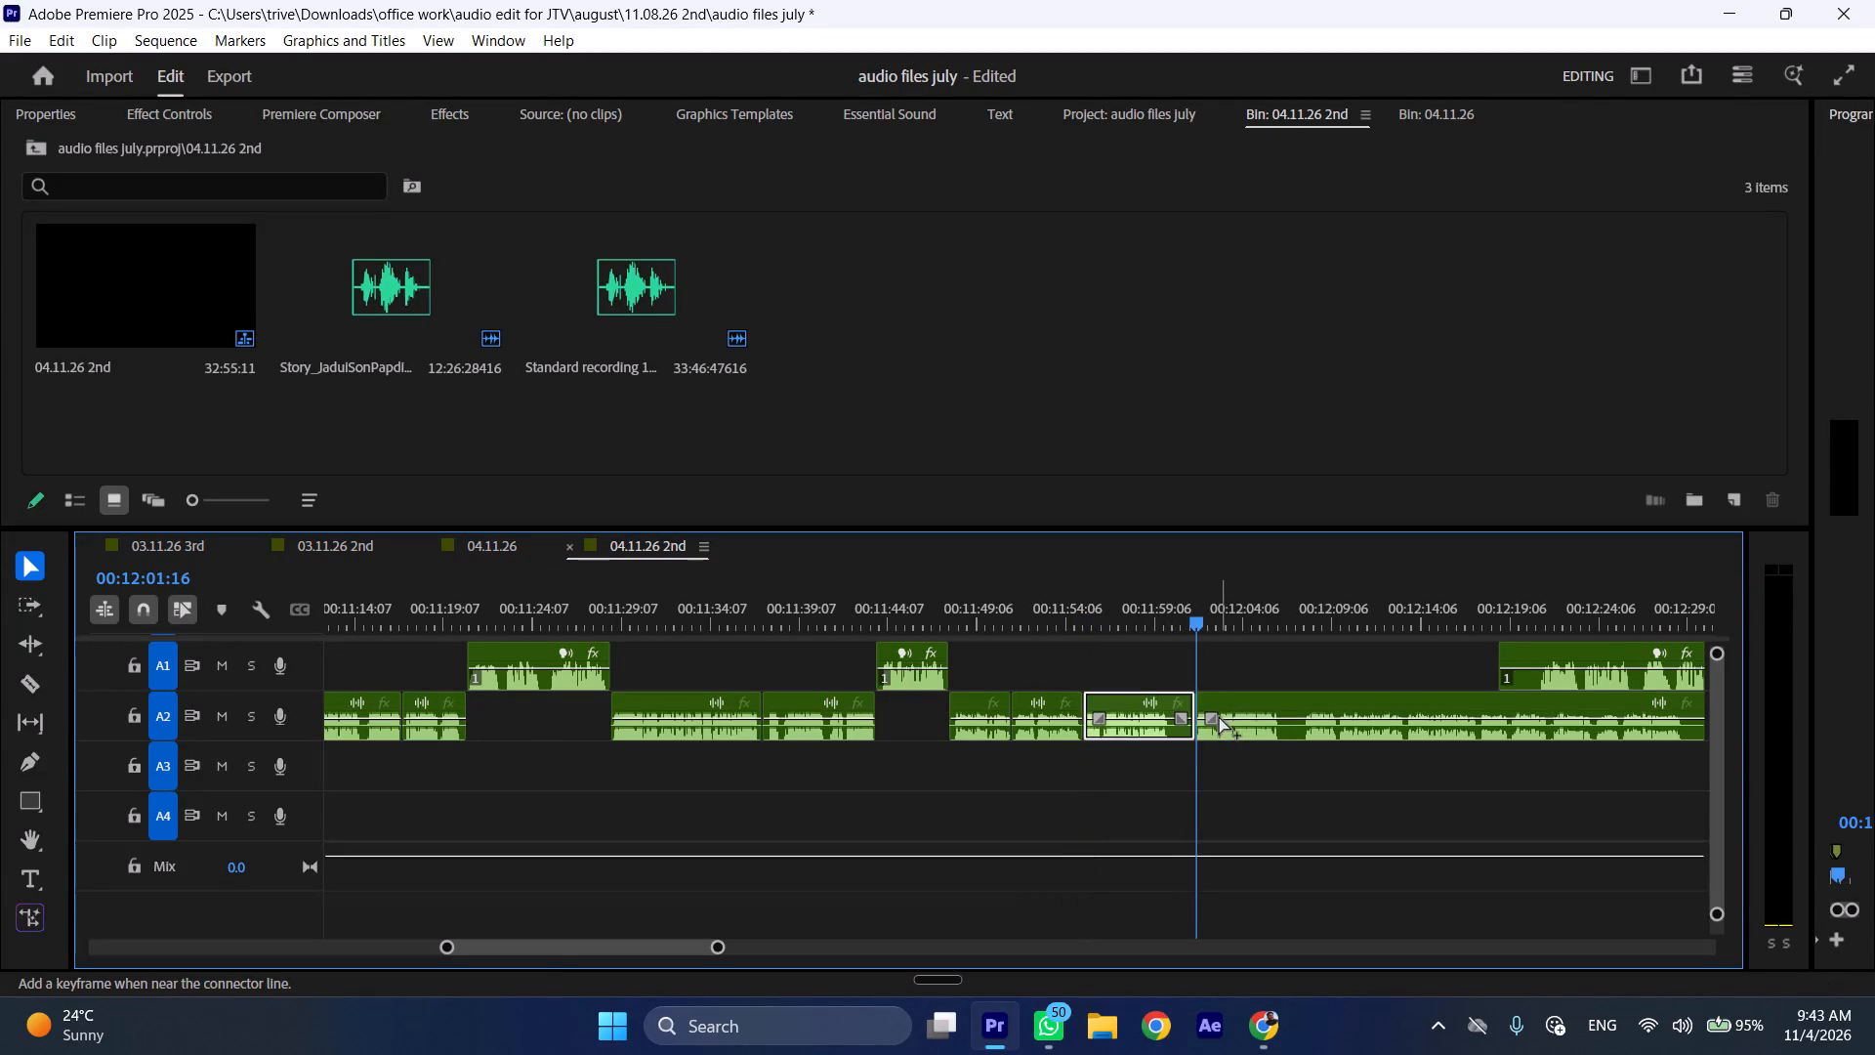
{"action": "key", "text": "ctrl+shift+d"}
Cut out the short pause on A2 starting at 00:12:00:02 and close the gap.
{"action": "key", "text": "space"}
{"action": "left_click_drag", "start_coordinate": [1171, 602], "coordinate": [1193, 603]}
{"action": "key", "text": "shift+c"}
{"action": "left_click", "coordinate": [1204, 716]}
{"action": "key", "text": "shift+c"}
{"action": "key", "text": "ctrl+shift+d"}
Trim the silent start of the next A1 clip so it begins at about 00:12:13.
{"action": "scroll", "coordinate": [1196, 752], "scroll_direction": "down", "scroll_amount": 6}
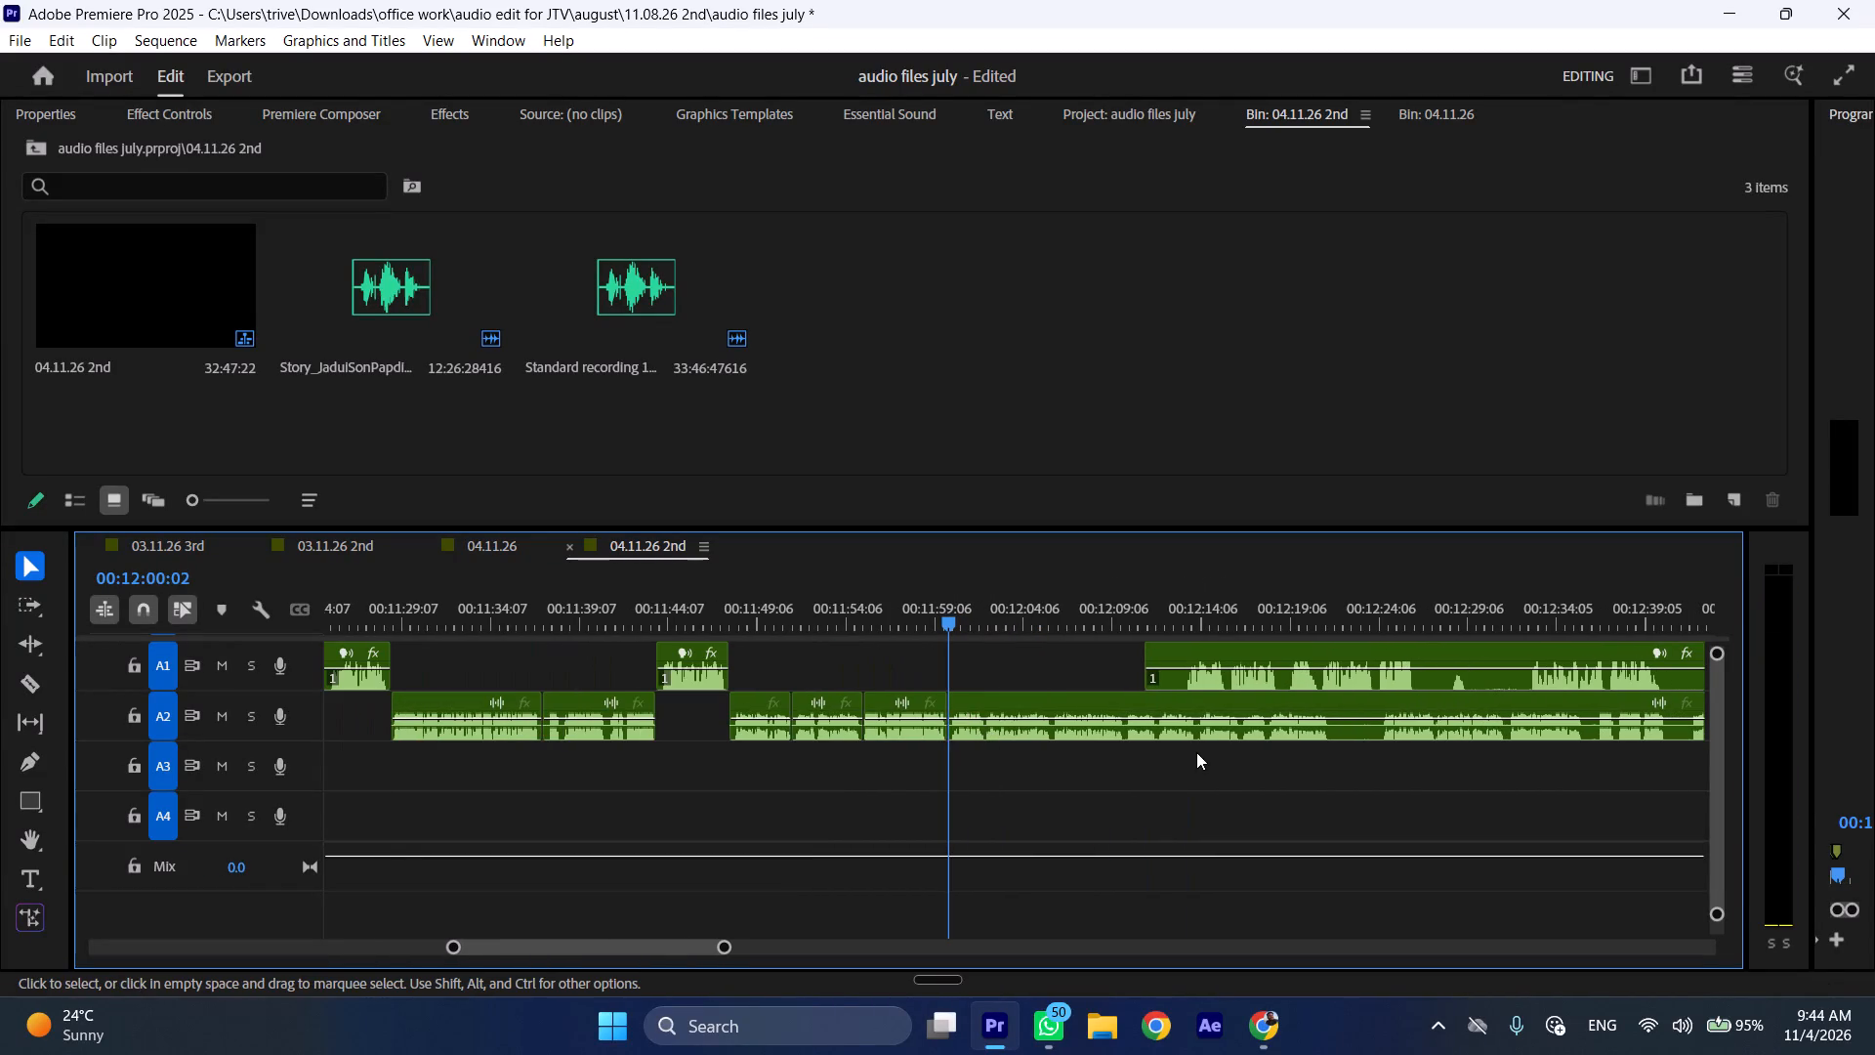
{"action": "left_click_drag", "start_coordinate": [1146, 654], "coordinate": [1184, 654]}
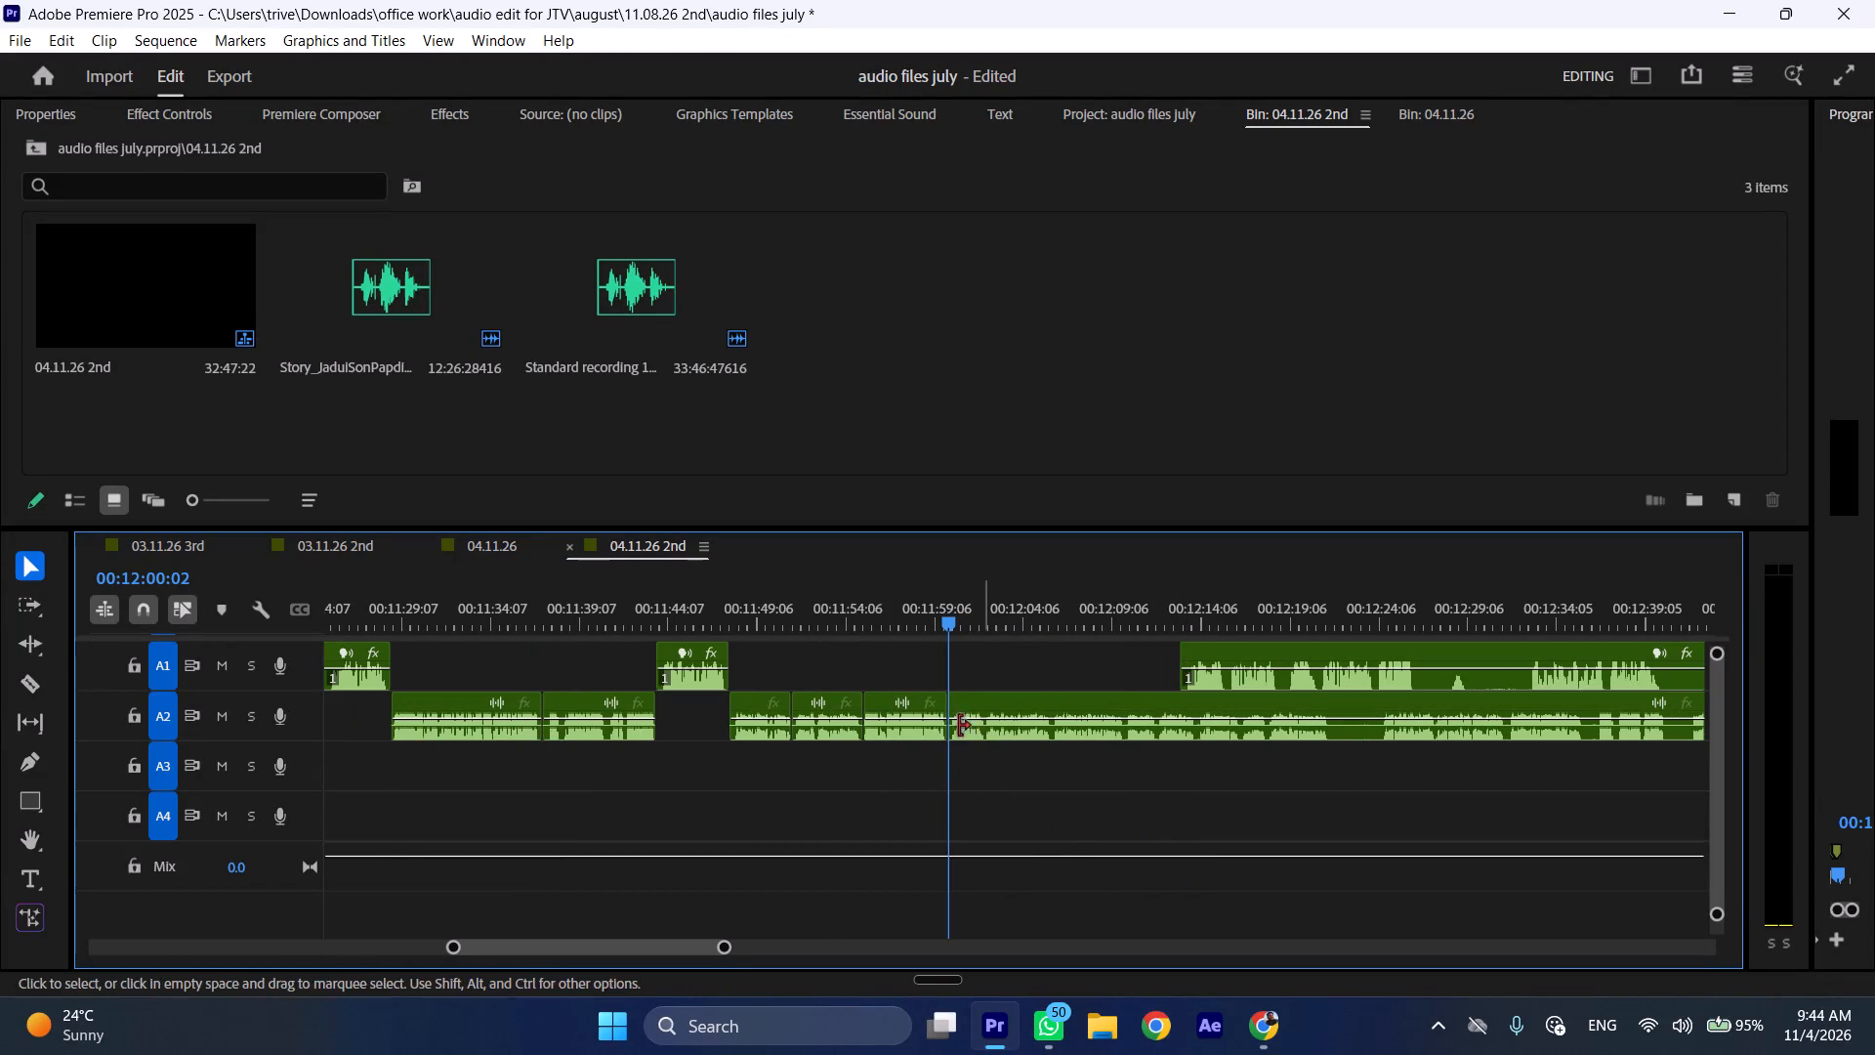
Listen to the edited A2 clips from about 00:11:53 onward at increased speed.
{"action": "left_click", "coordinate": [826, 623]}
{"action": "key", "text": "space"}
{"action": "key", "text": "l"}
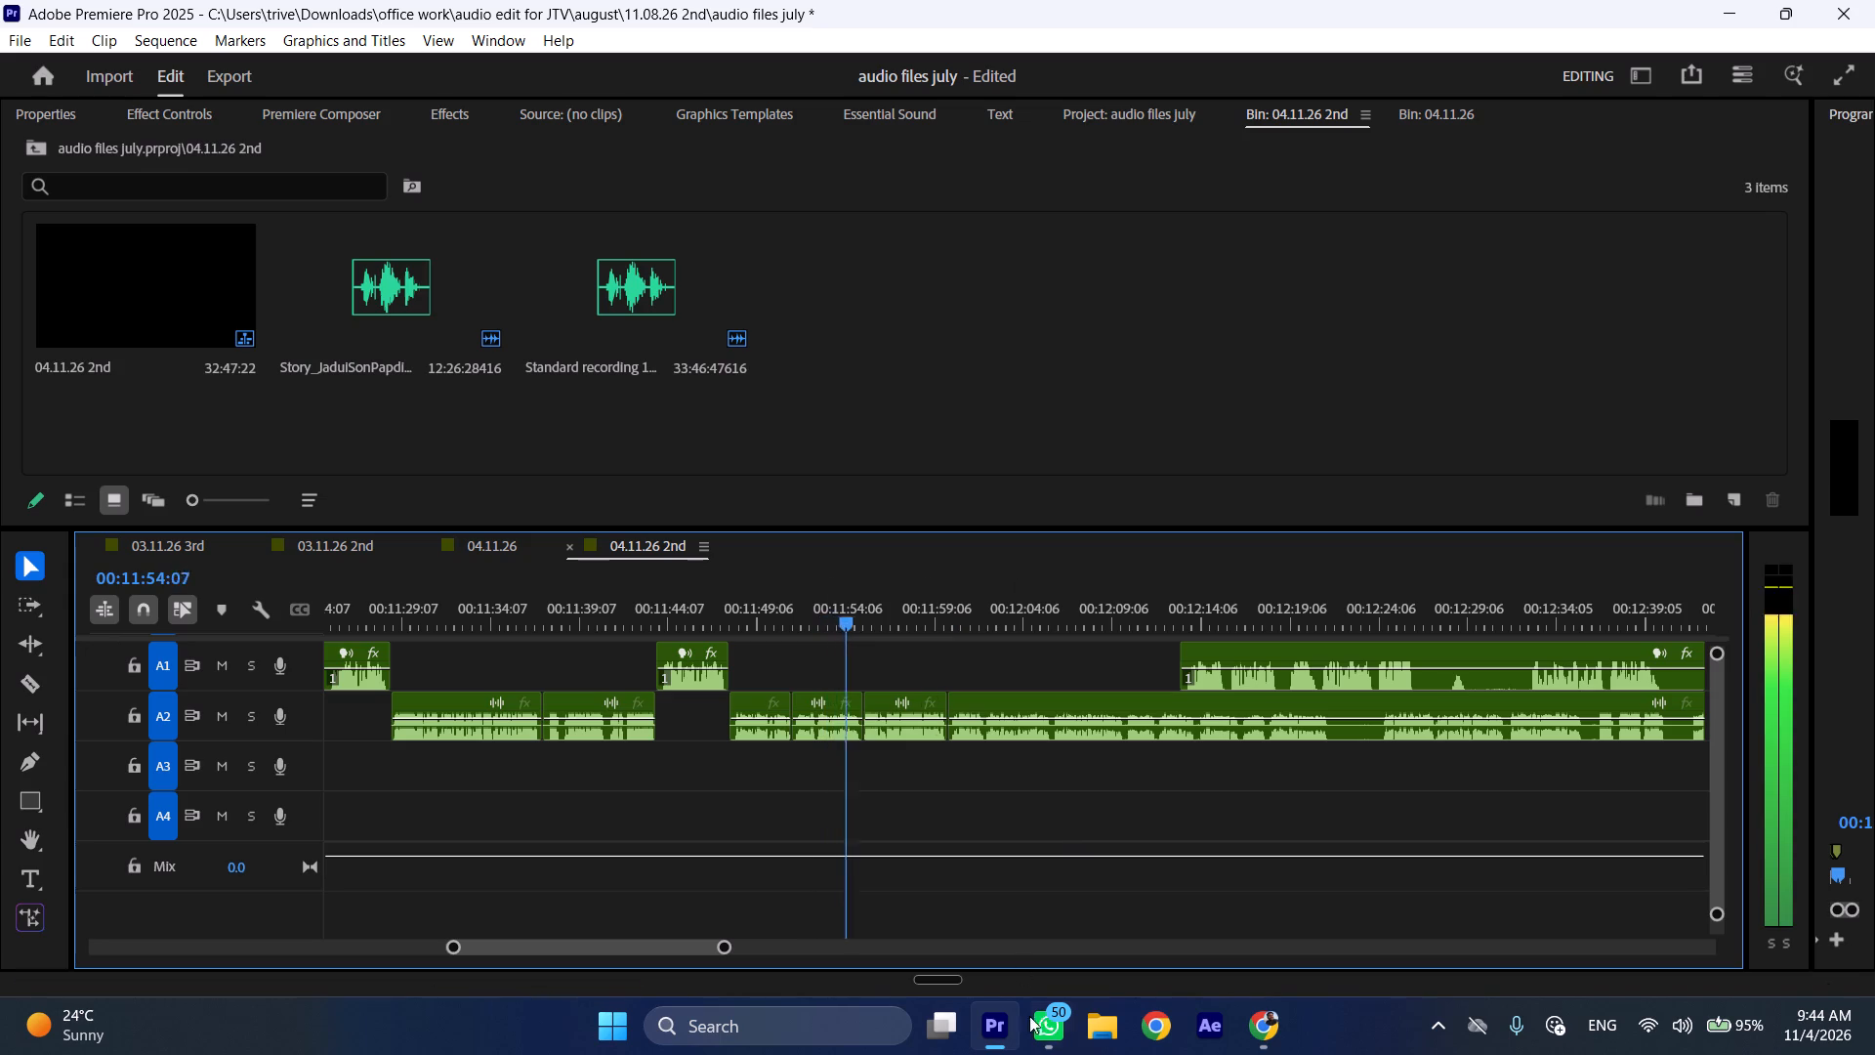
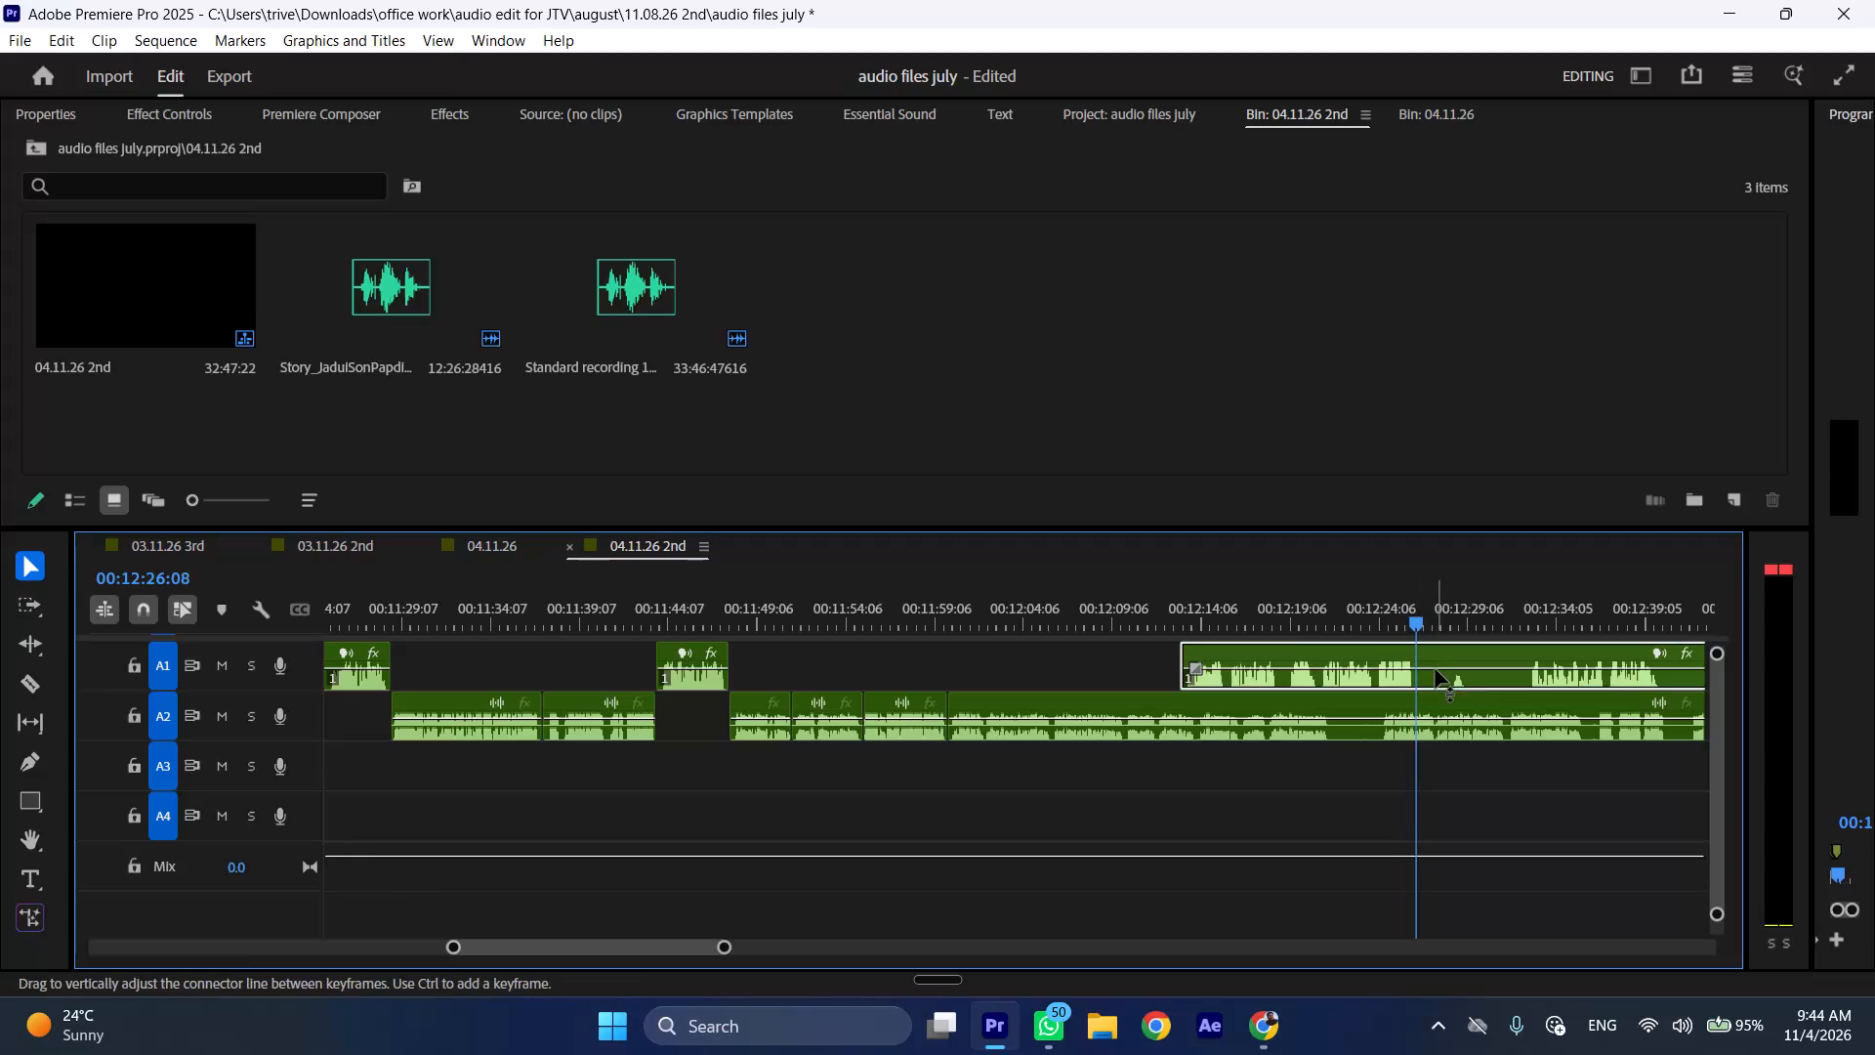
Split the A1 clip at 00:12:26:08 and insert its earlier part at about 00:12:00, pushing the following A1 and A2 clips later.
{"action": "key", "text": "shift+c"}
{"action": "left_click_drag", "start_coordinate": [1297, 644], "coordinate": [1080, 646]}
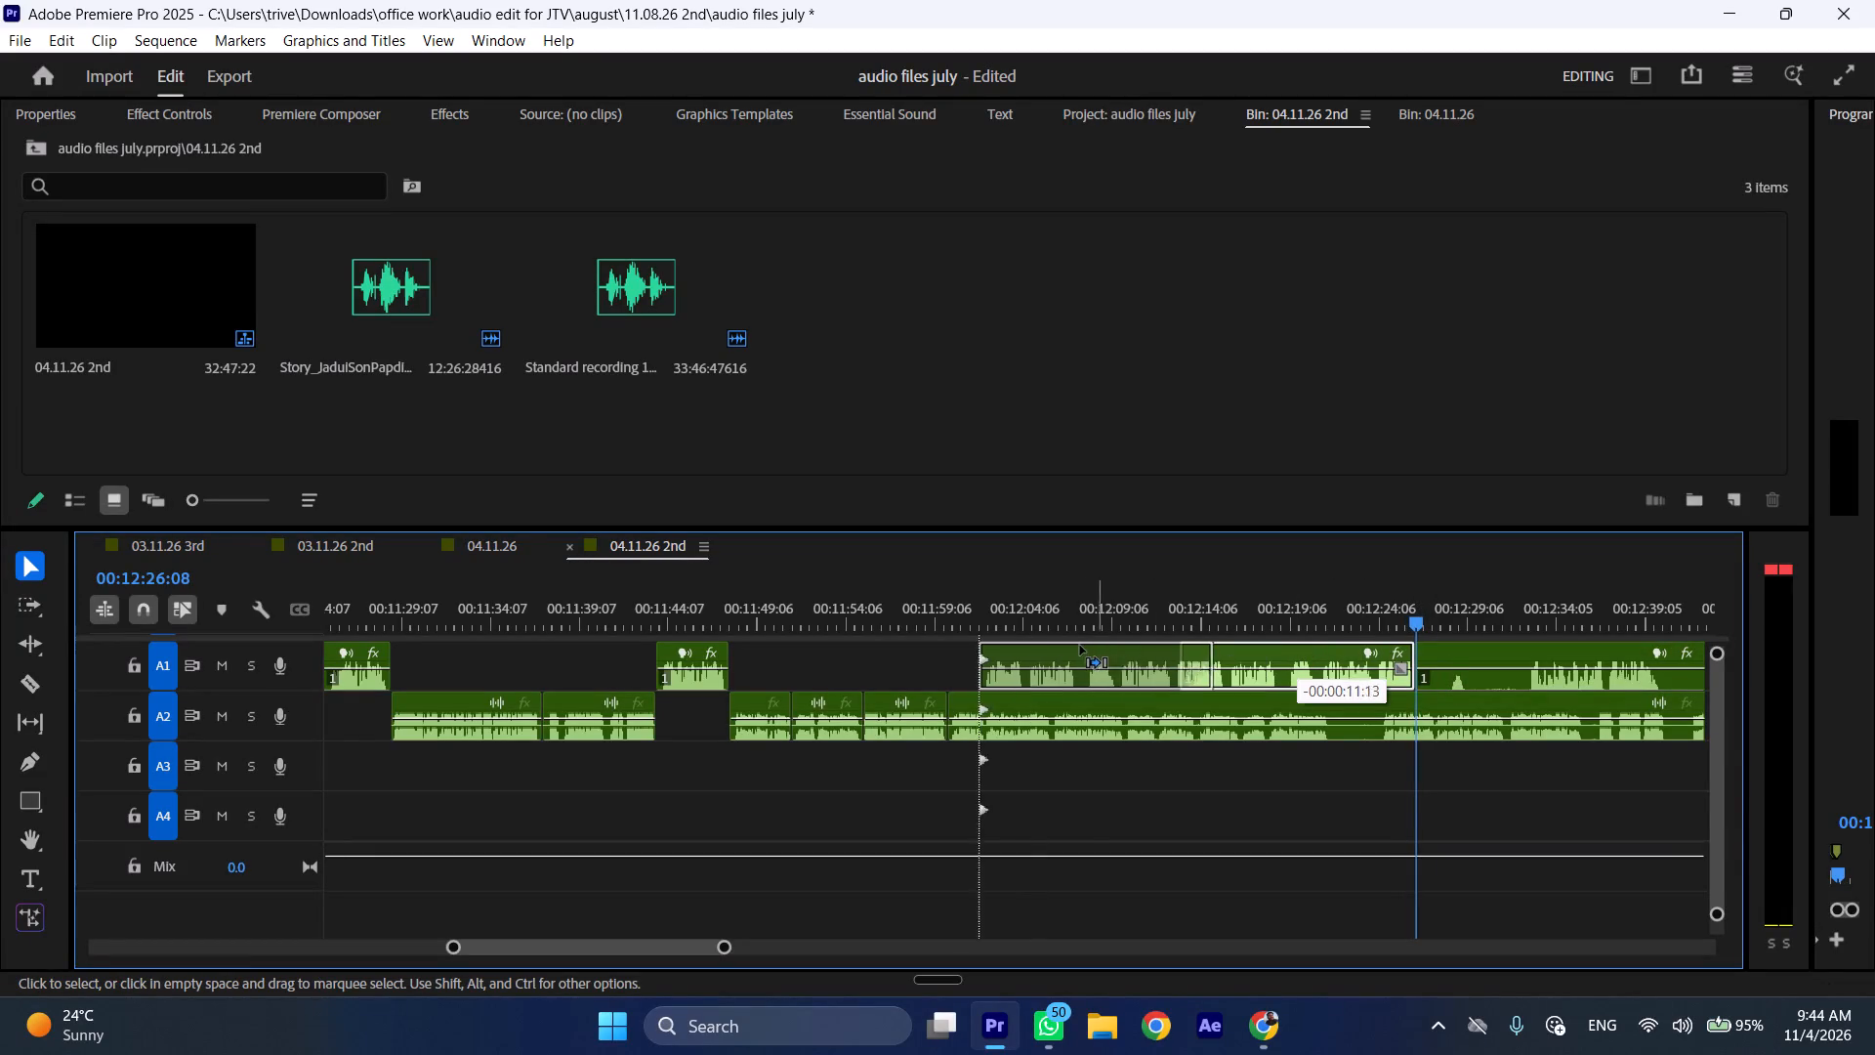
{"action": "left_click_drag", "start_coordinate": [1080, 646], "coordinate": [1071, 646]}
Listen at increased speed from just before 00:12:00 across the change from A2 to the moved A1 clip.
{"action": "left_click", "coordinate": [906, 582]}
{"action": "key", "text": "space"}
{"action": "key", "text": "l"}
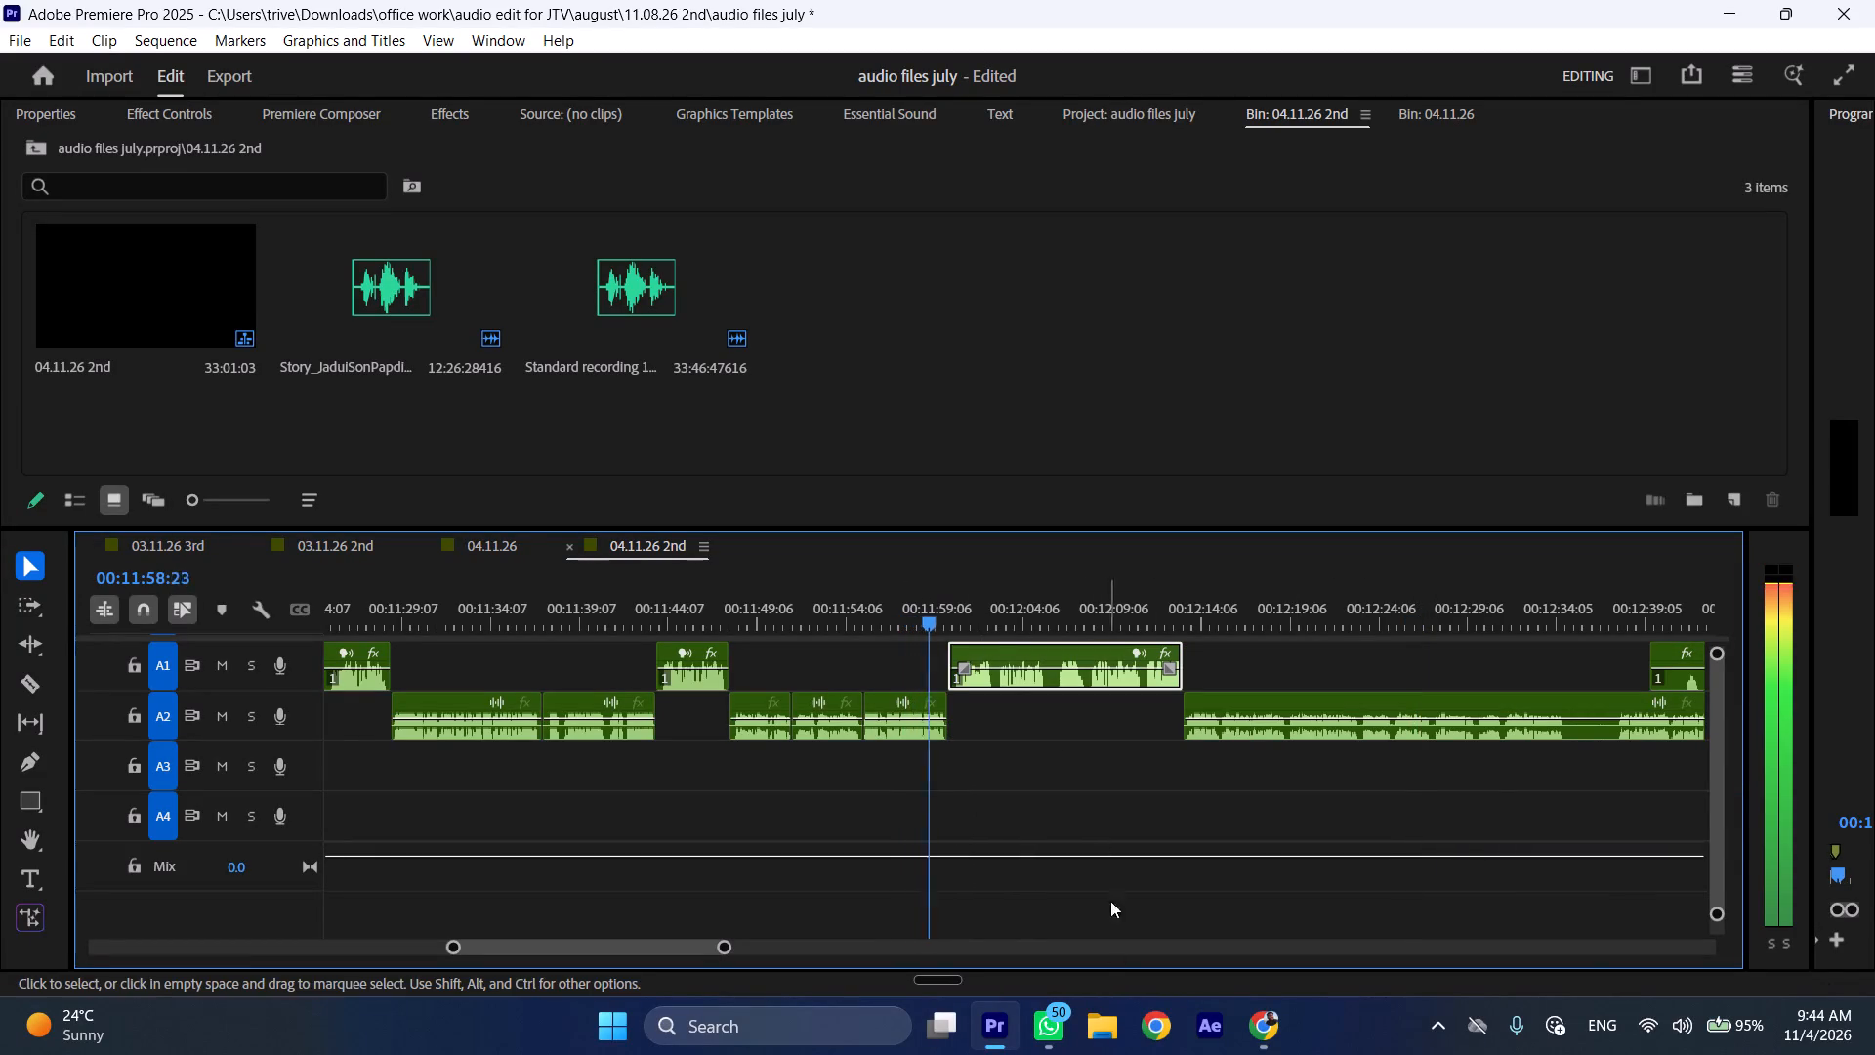
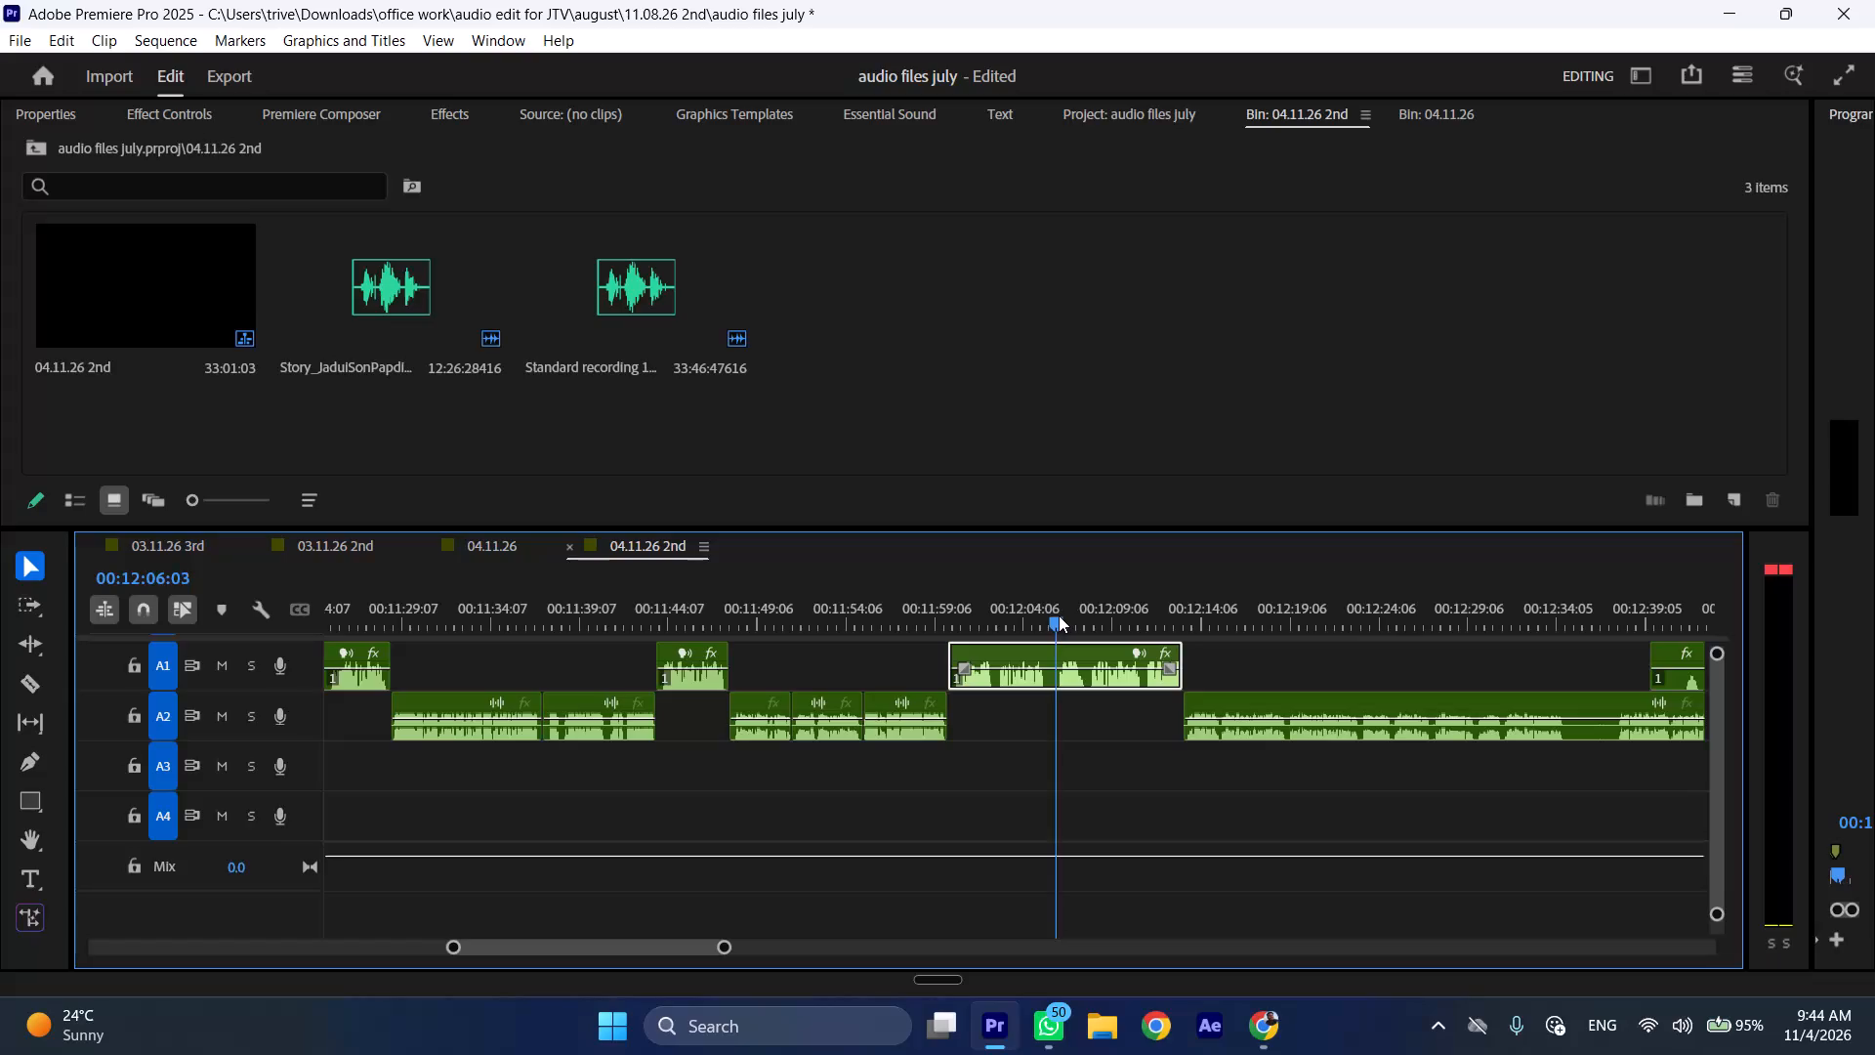
Cut away the opening of the selected A1 clip up to 00:12:06:03 and close the gap across the tracks.
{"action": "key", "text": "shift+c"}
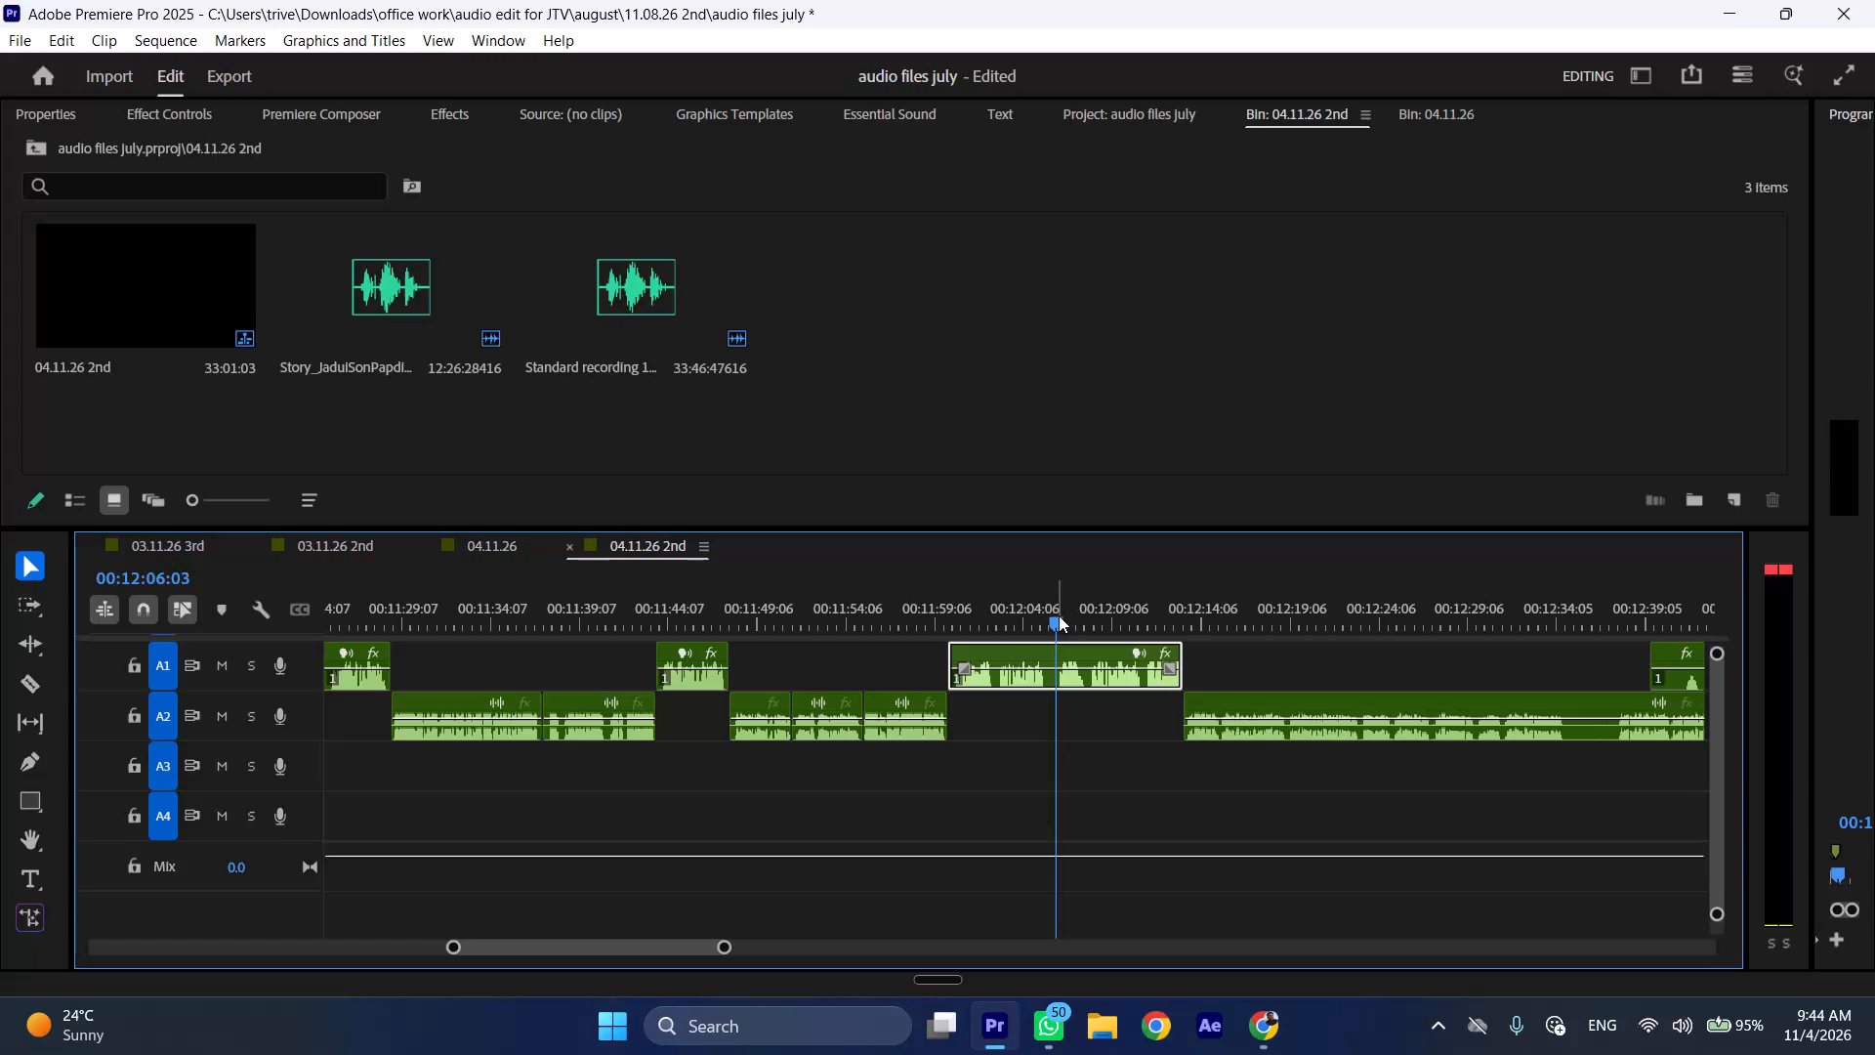
{"action": "key", "text": "ctrl+shift+d"}
Listen to the end of the shortened A1 clip from 00:12:06:04 and on into the A2 clip at increased speed.
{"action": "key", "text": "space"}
{"action": "left_click", "coordinate": [1058, 612]}
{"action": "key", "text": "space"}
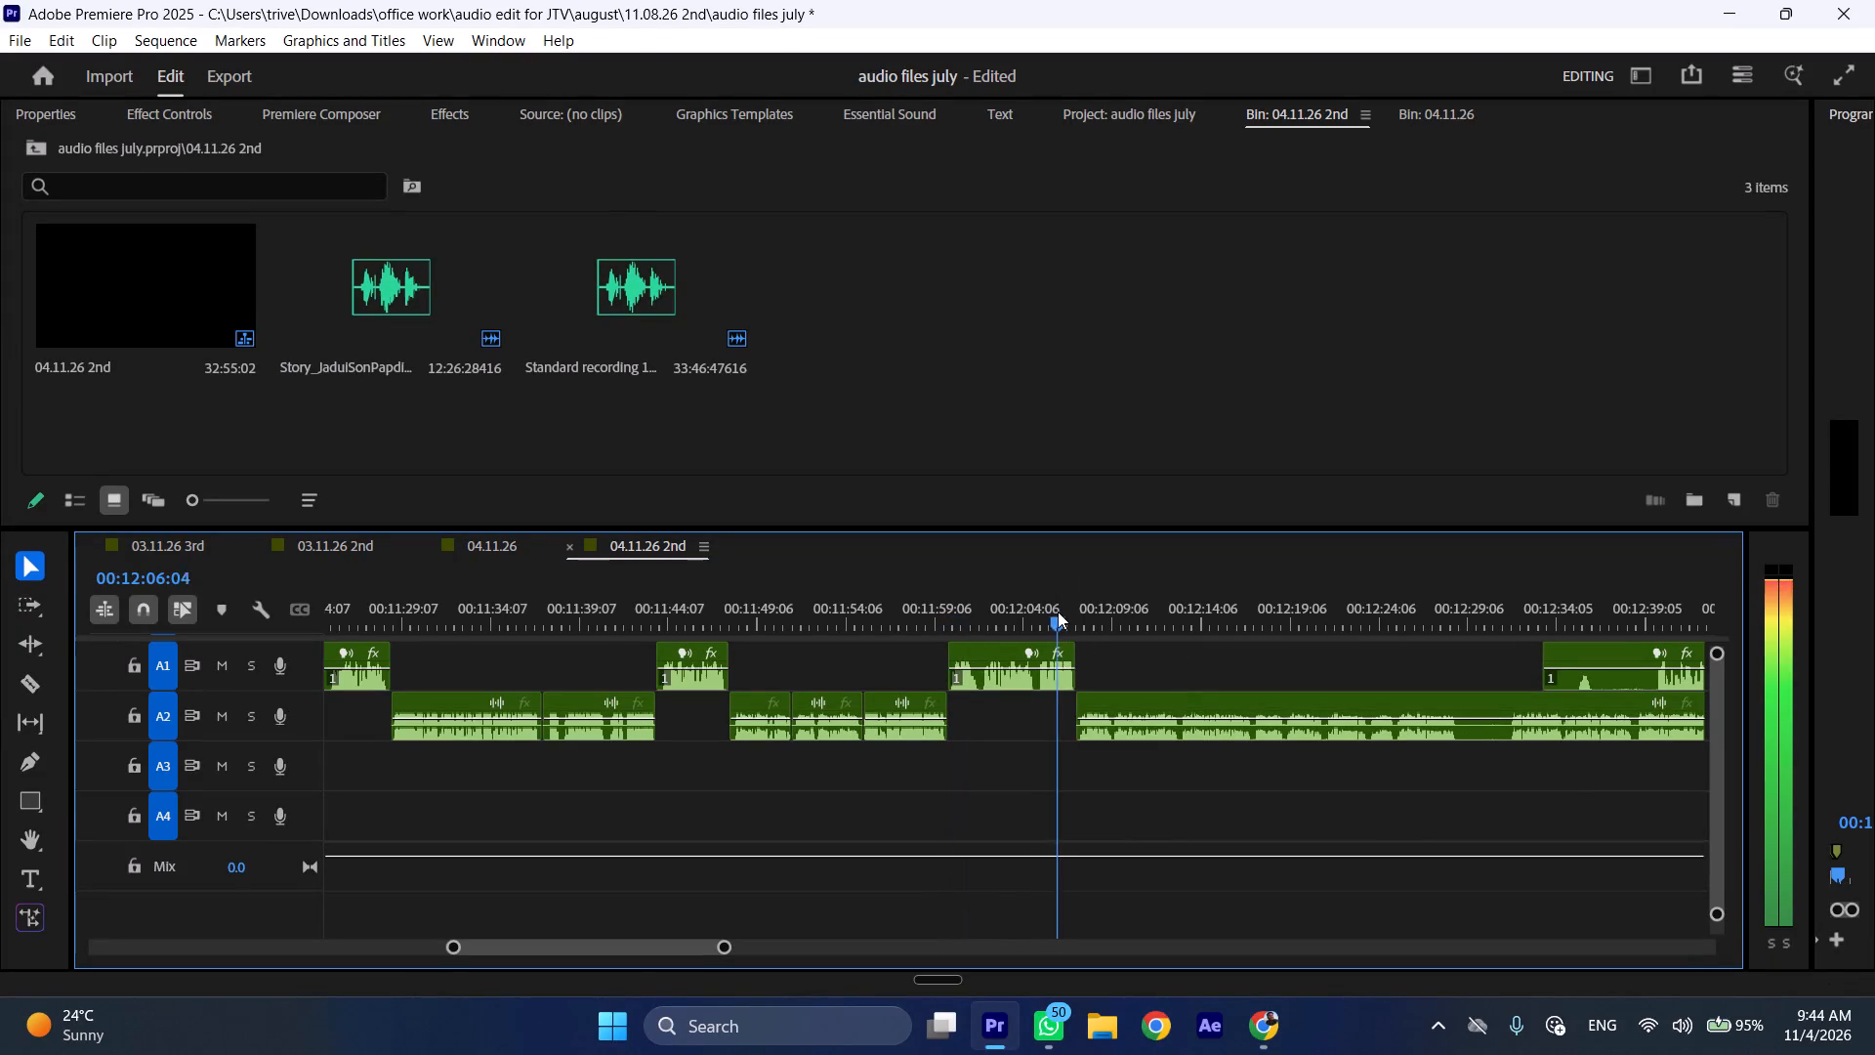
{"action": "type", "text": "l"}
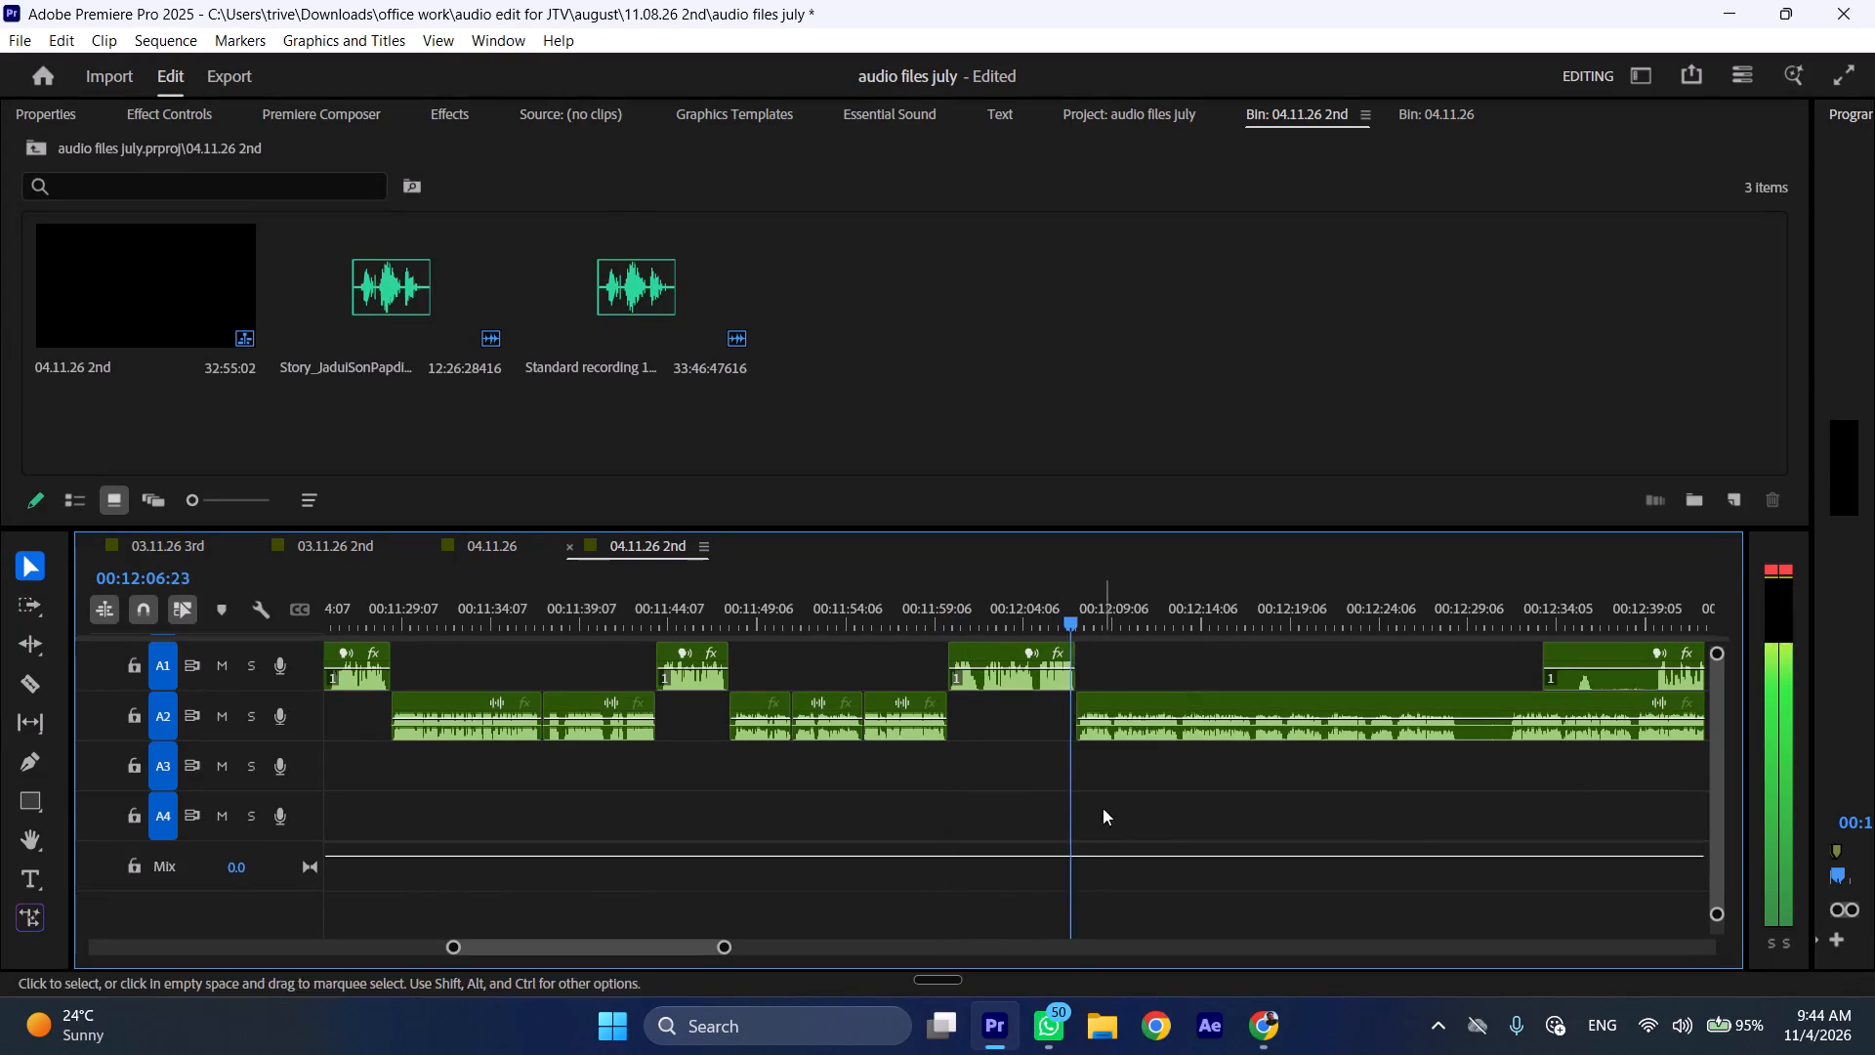
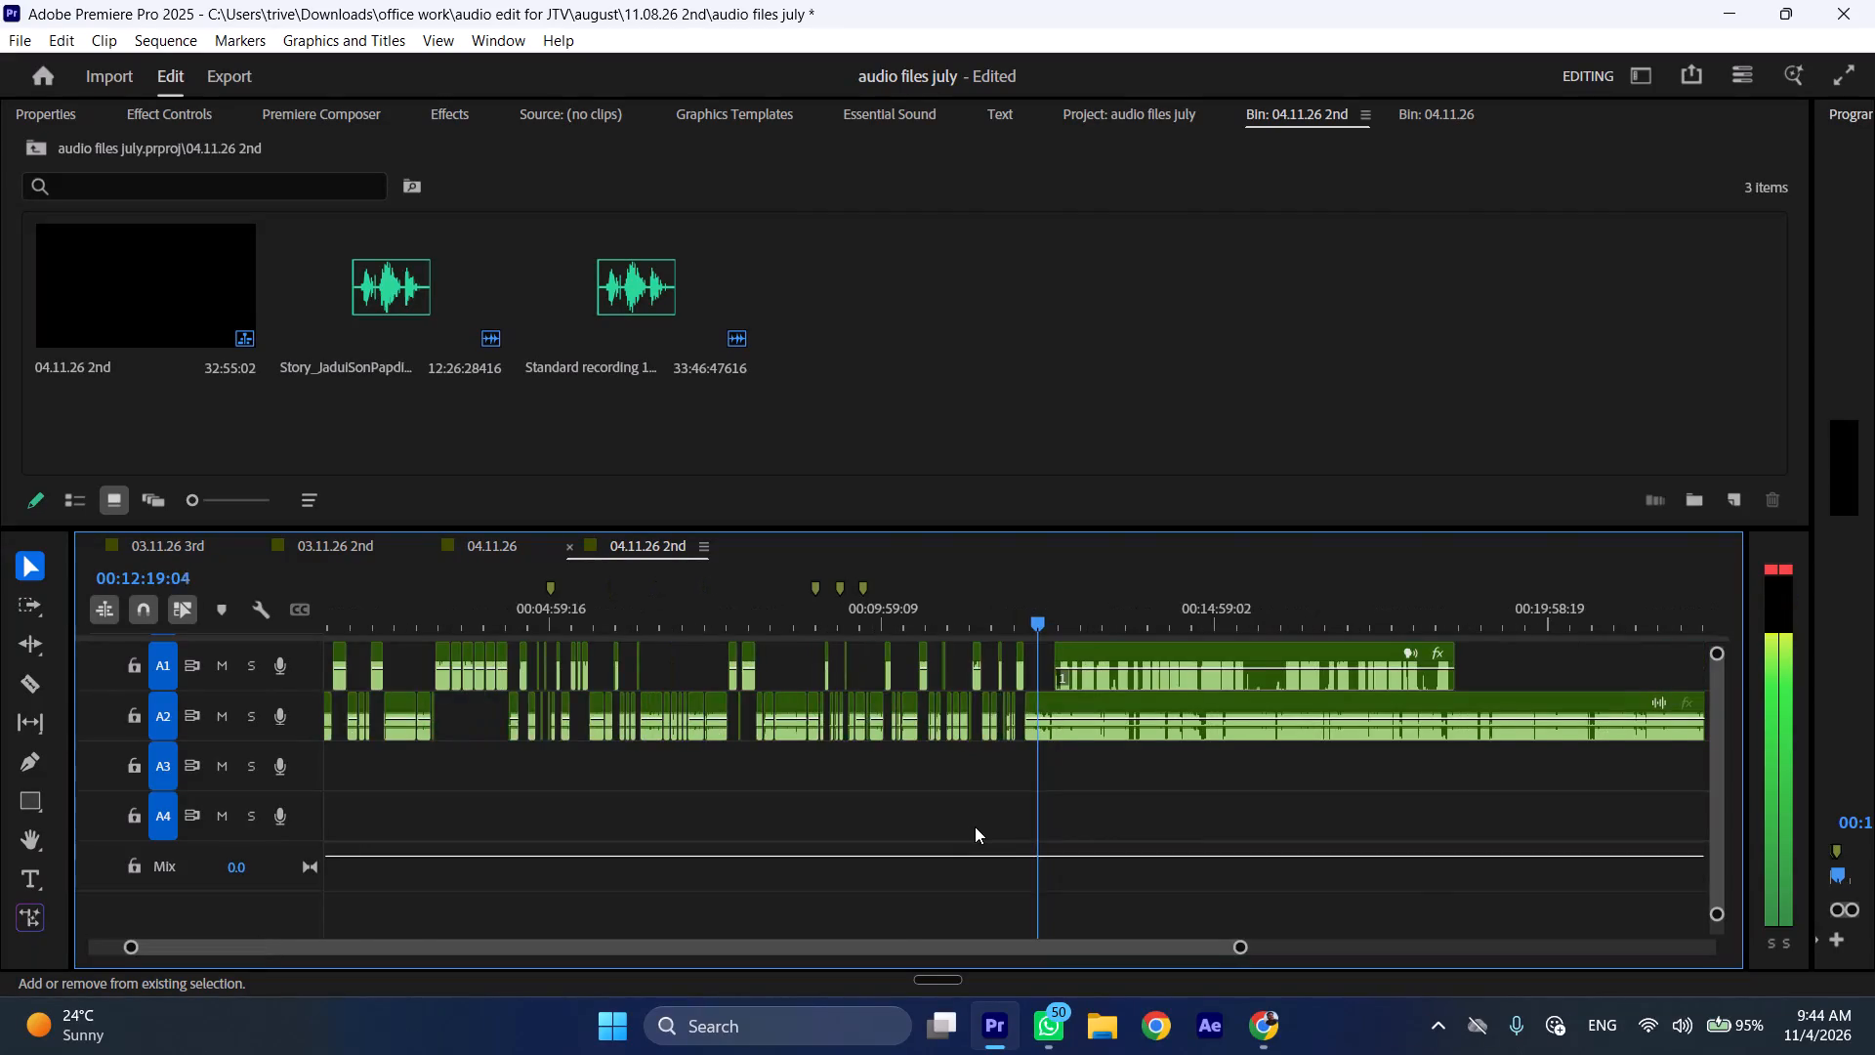
Listen to the A2 clip up to 00:12:29:04 and split it there.
{"action": "key", "text": "ctrl+shift+c"}
{"action": "key", "text": "ctrl+shift+c"}
{"action": "key", "text": "ctrl+shift+c"}
{"action": "key", "text": "ctrl+shift+c"}
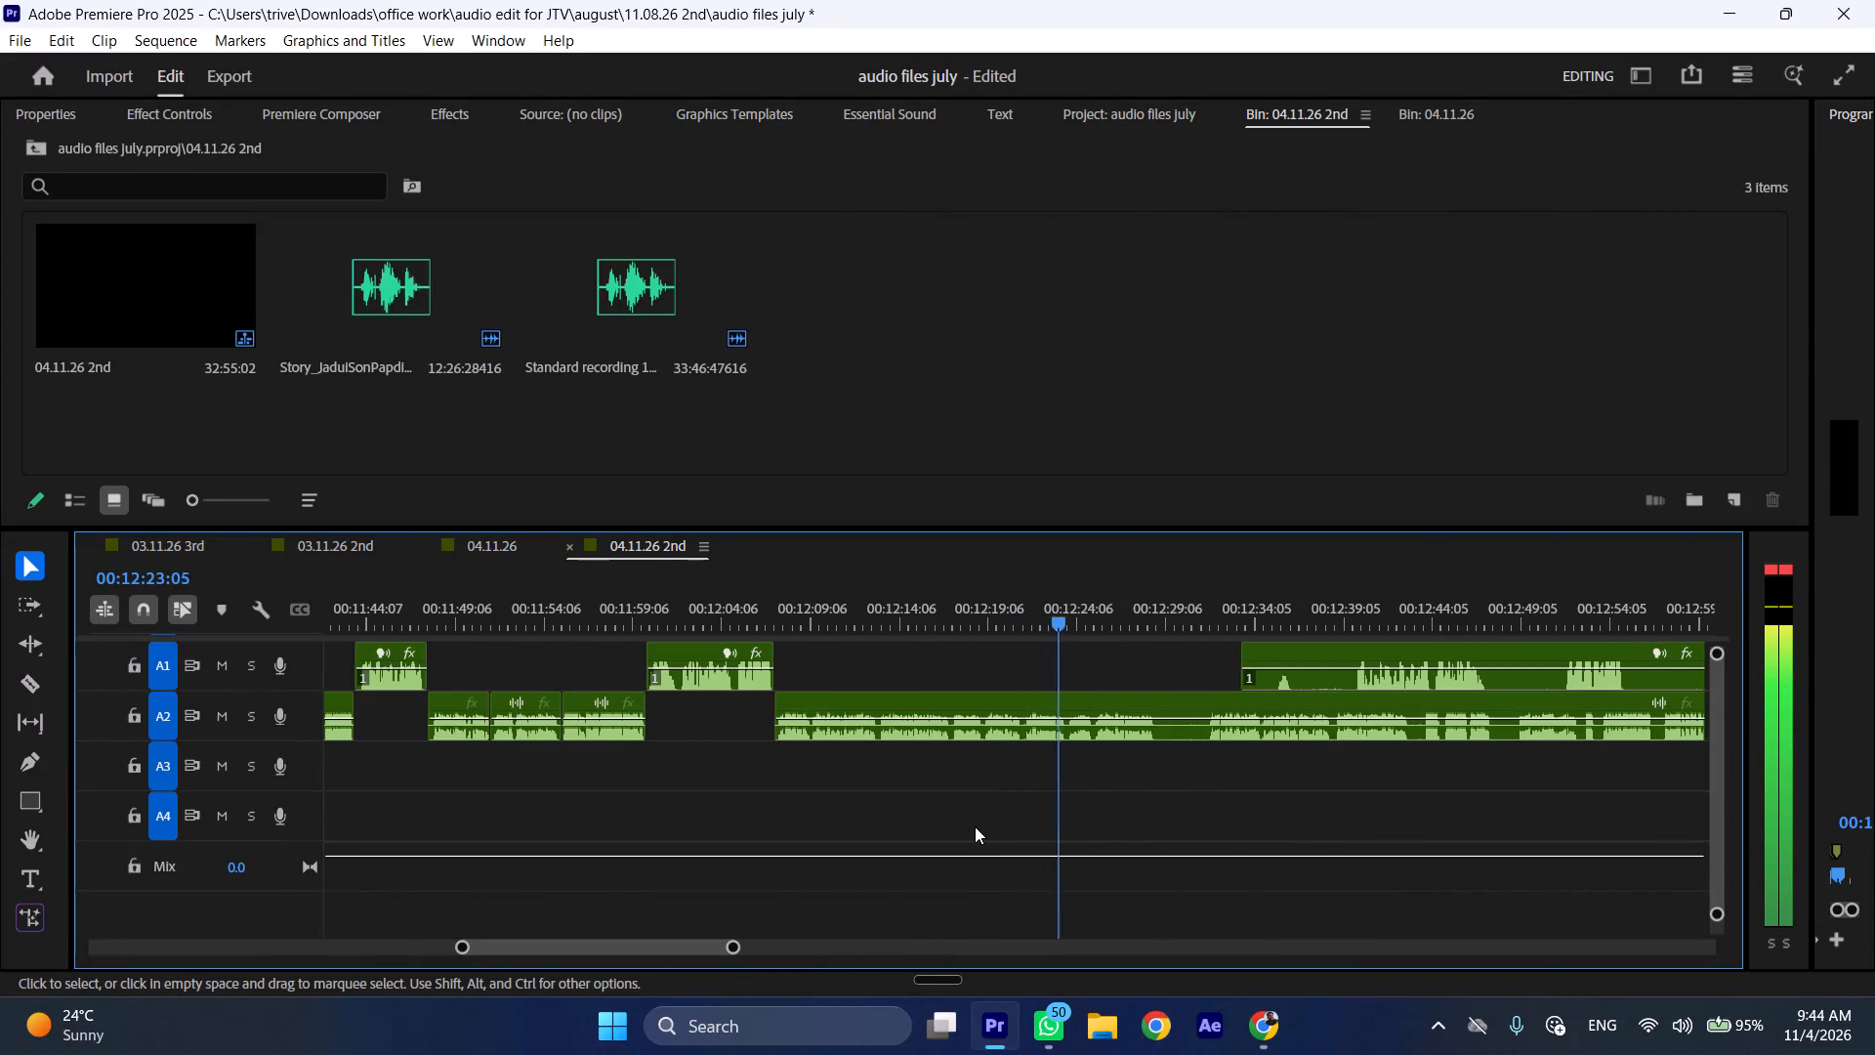
{"action": "key", "text": "ctrl+shift+x"}
{"action": "scroll", "coordinate": [1055, 812], "scroll_direction": "down", "scroll_amount": 4}
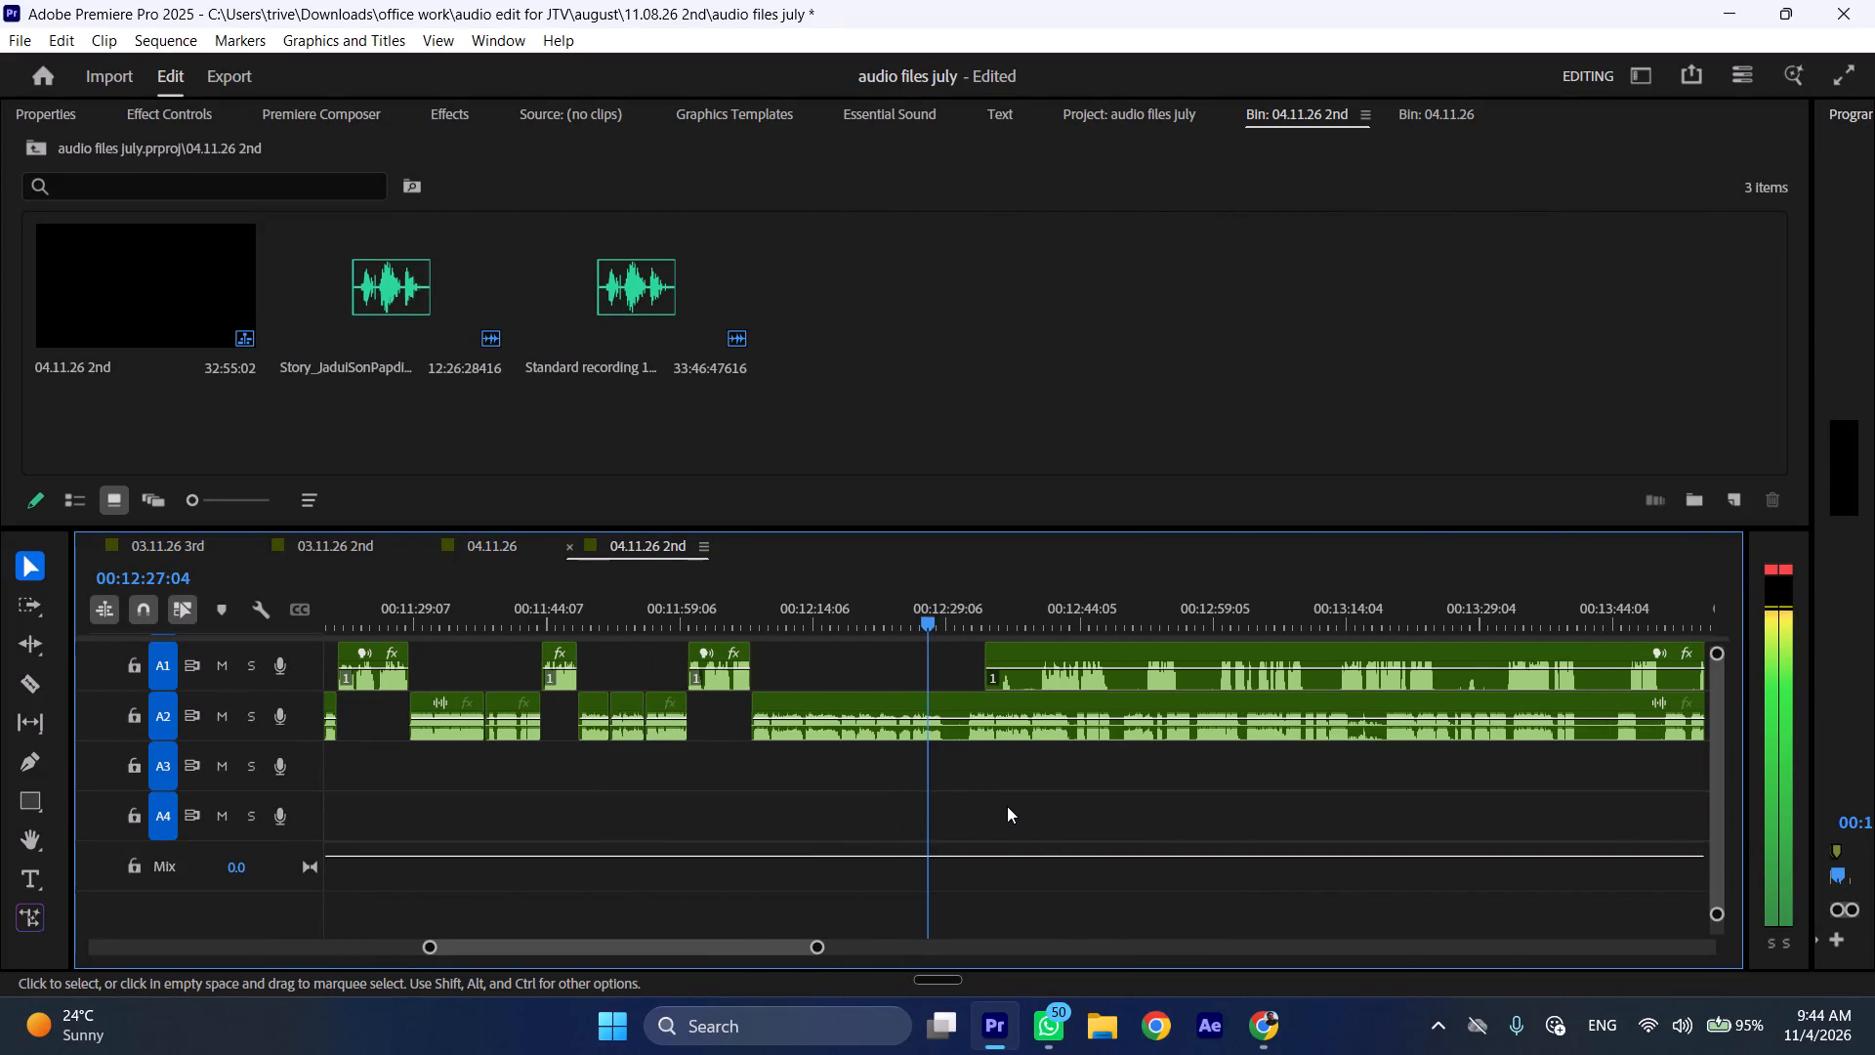
{"action": "key", "text": "space"}
{"action": "type", "text": "C"}
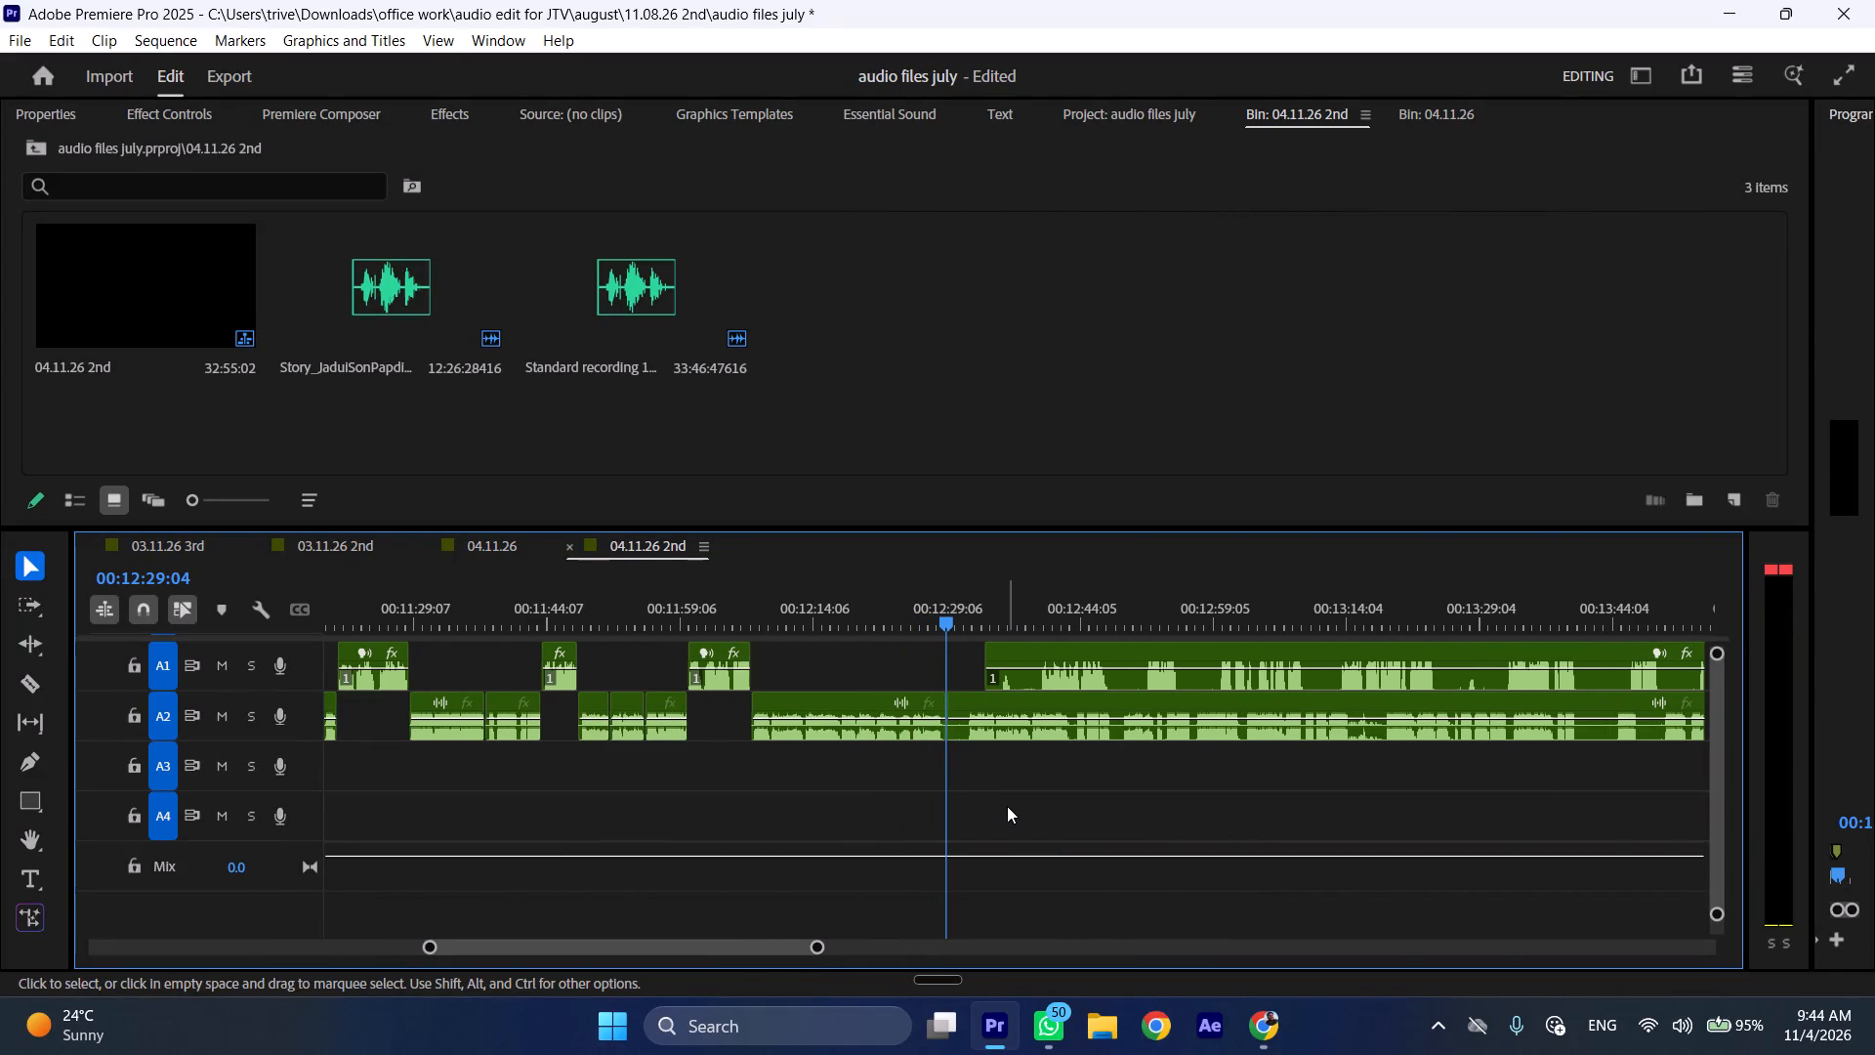
Trim the silent start of the later A1 clip to about 00:12:39 and split the clip at 00:12:47:19.
{"action": "left_click_drag", "start_coordinate": [997, 646], "coordinate": [1024, 651]}
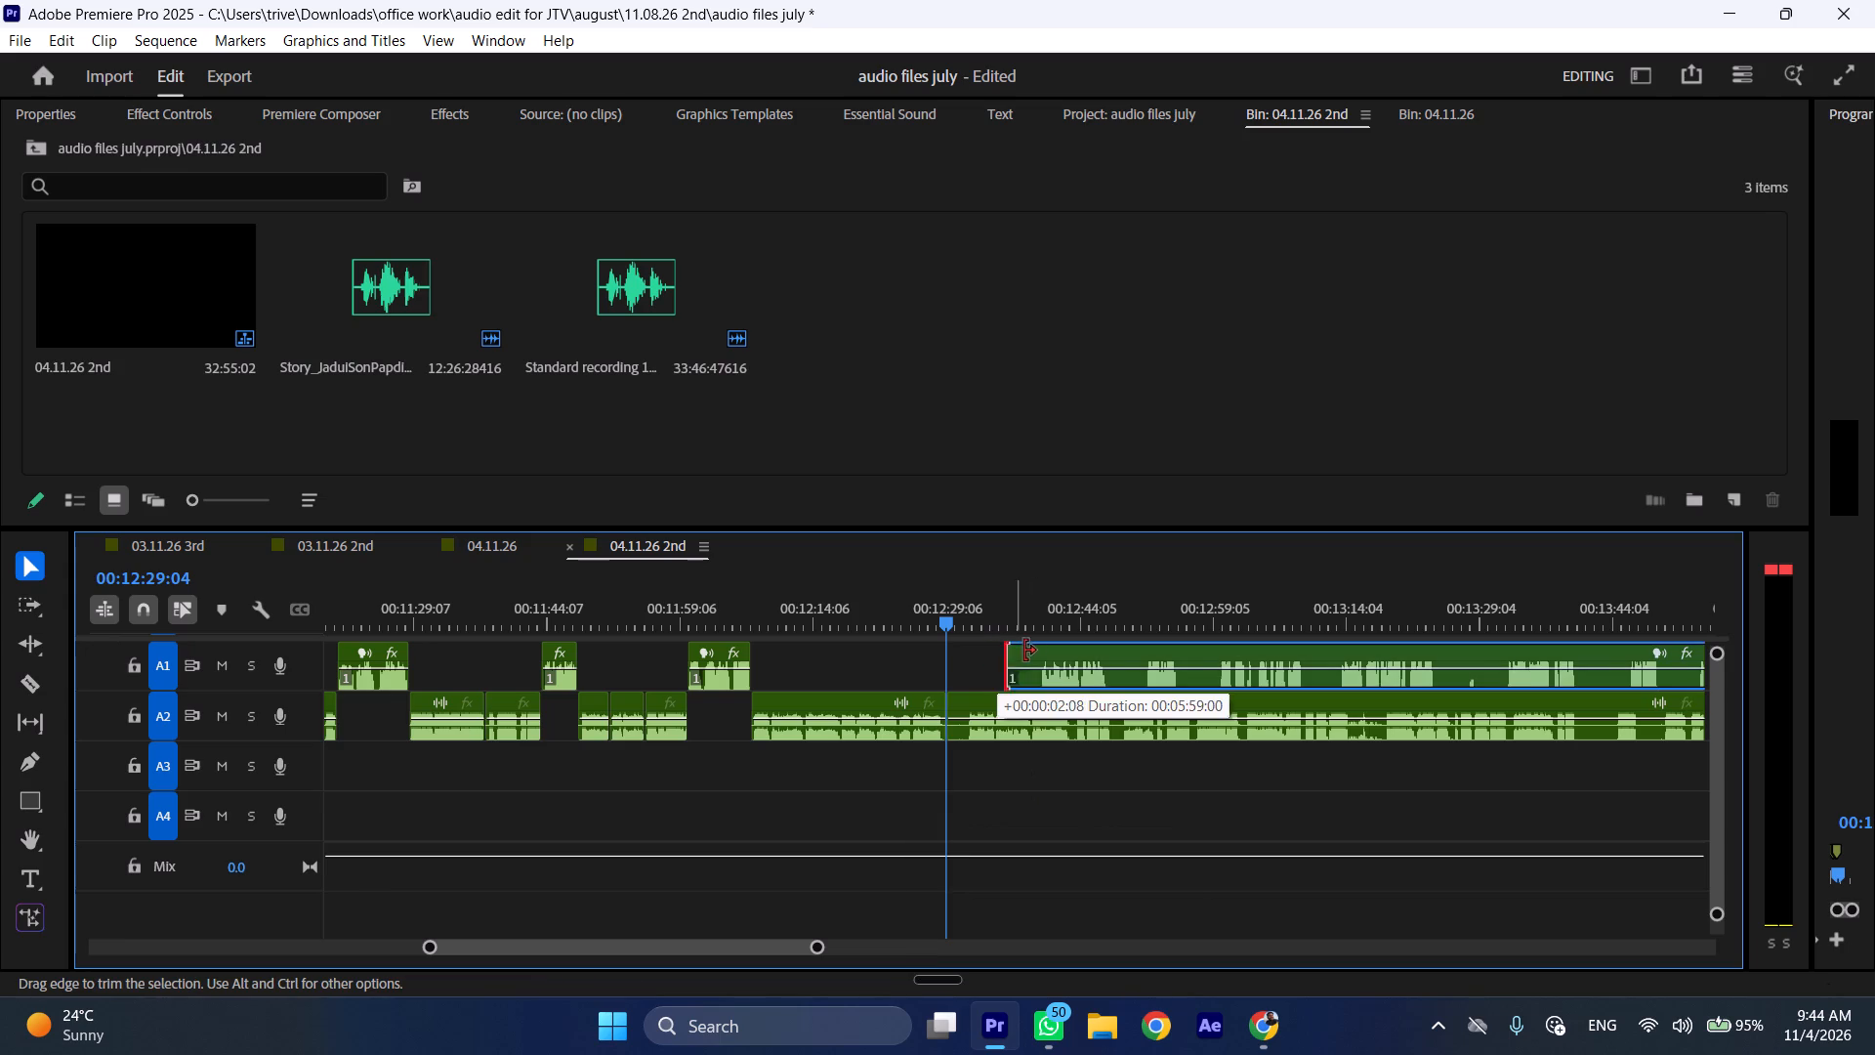
{"action": "left_click_drag", "start_coordinate": [1024, 651], "coordinate": [1046, 651]}
{"action": "left_click_drag", "start_coordinate": [1093, 623], "coordinate": [1114, 627]}
{"action": "left_click", "coordinate": [1125, 654]}
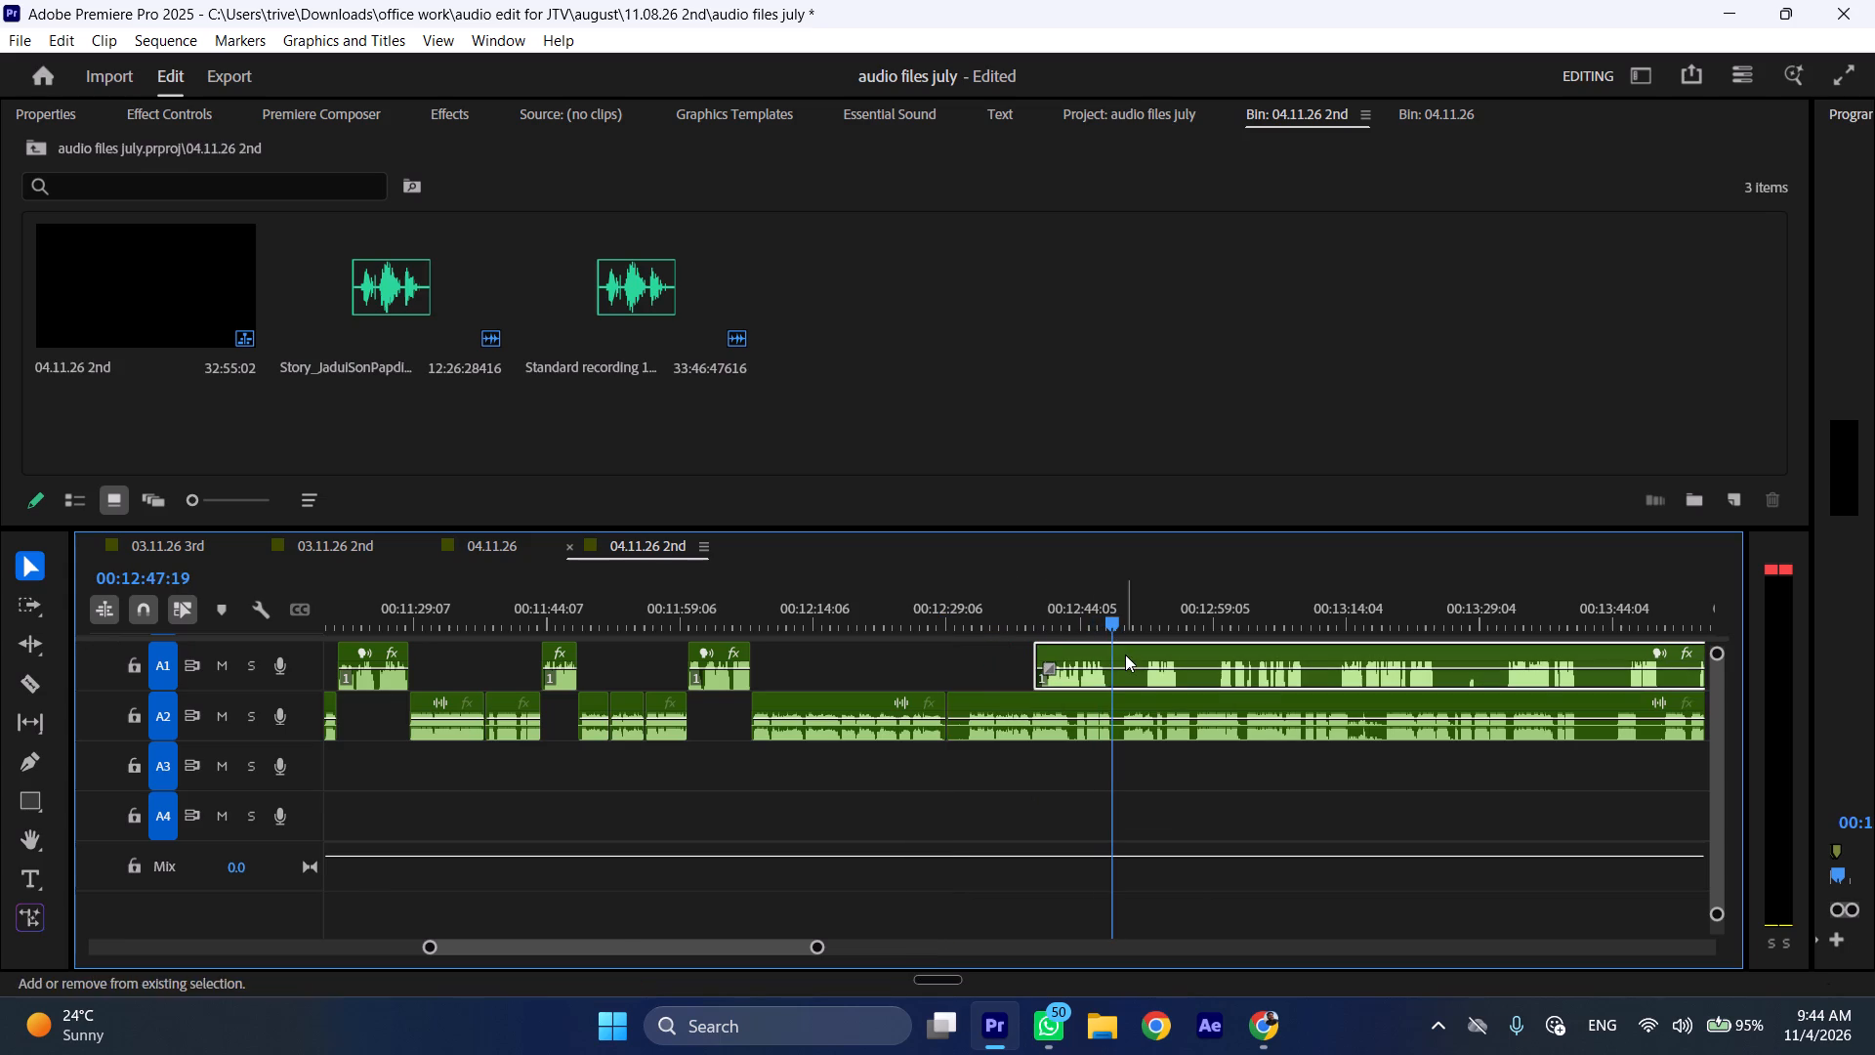
{"action": "key", "text": "shift+c"}
Insert the split A1 piece at the A2 cut at 00:12:29:04, pushing the following clips on both tracks later.
{"action": "left_click_drag", "start_coordinate": [1065, 677], "coordinate": [992, 680]}
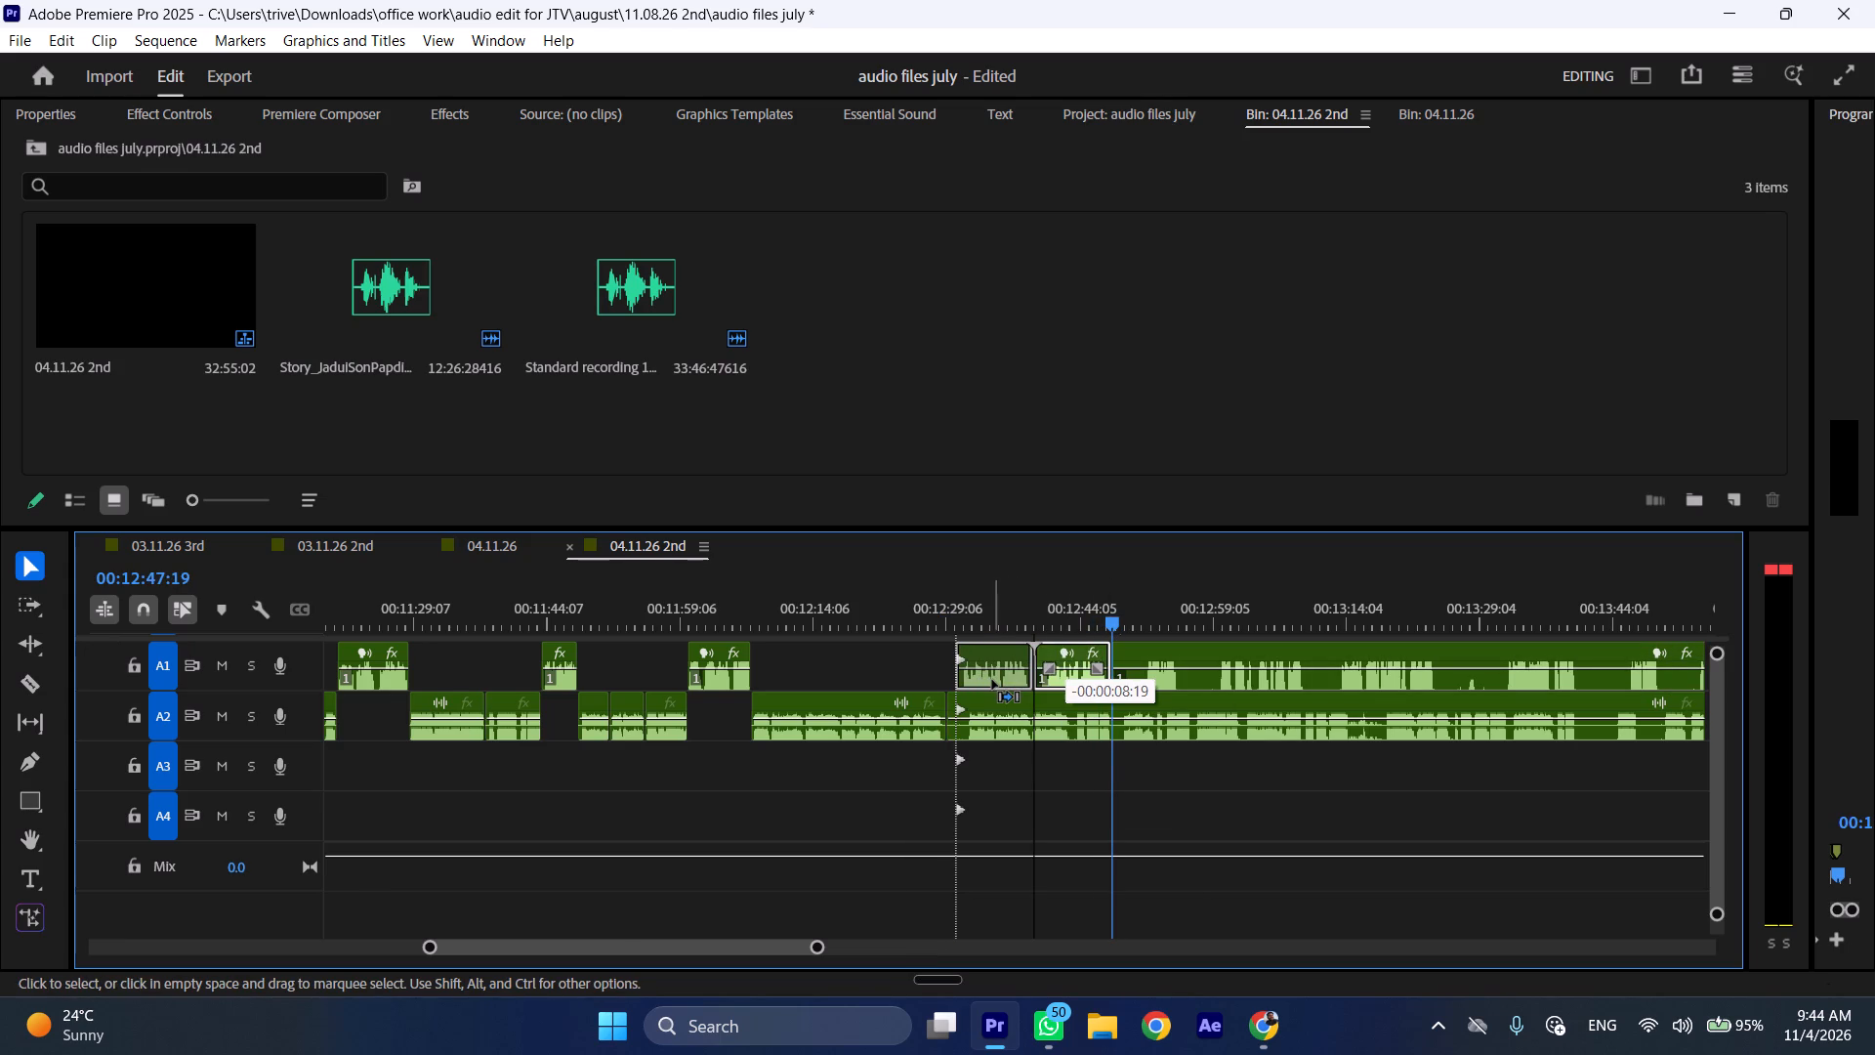
{"action": "left_click_drag", "start_coordinate": [992, 680], "coordinate": [981, 680]}
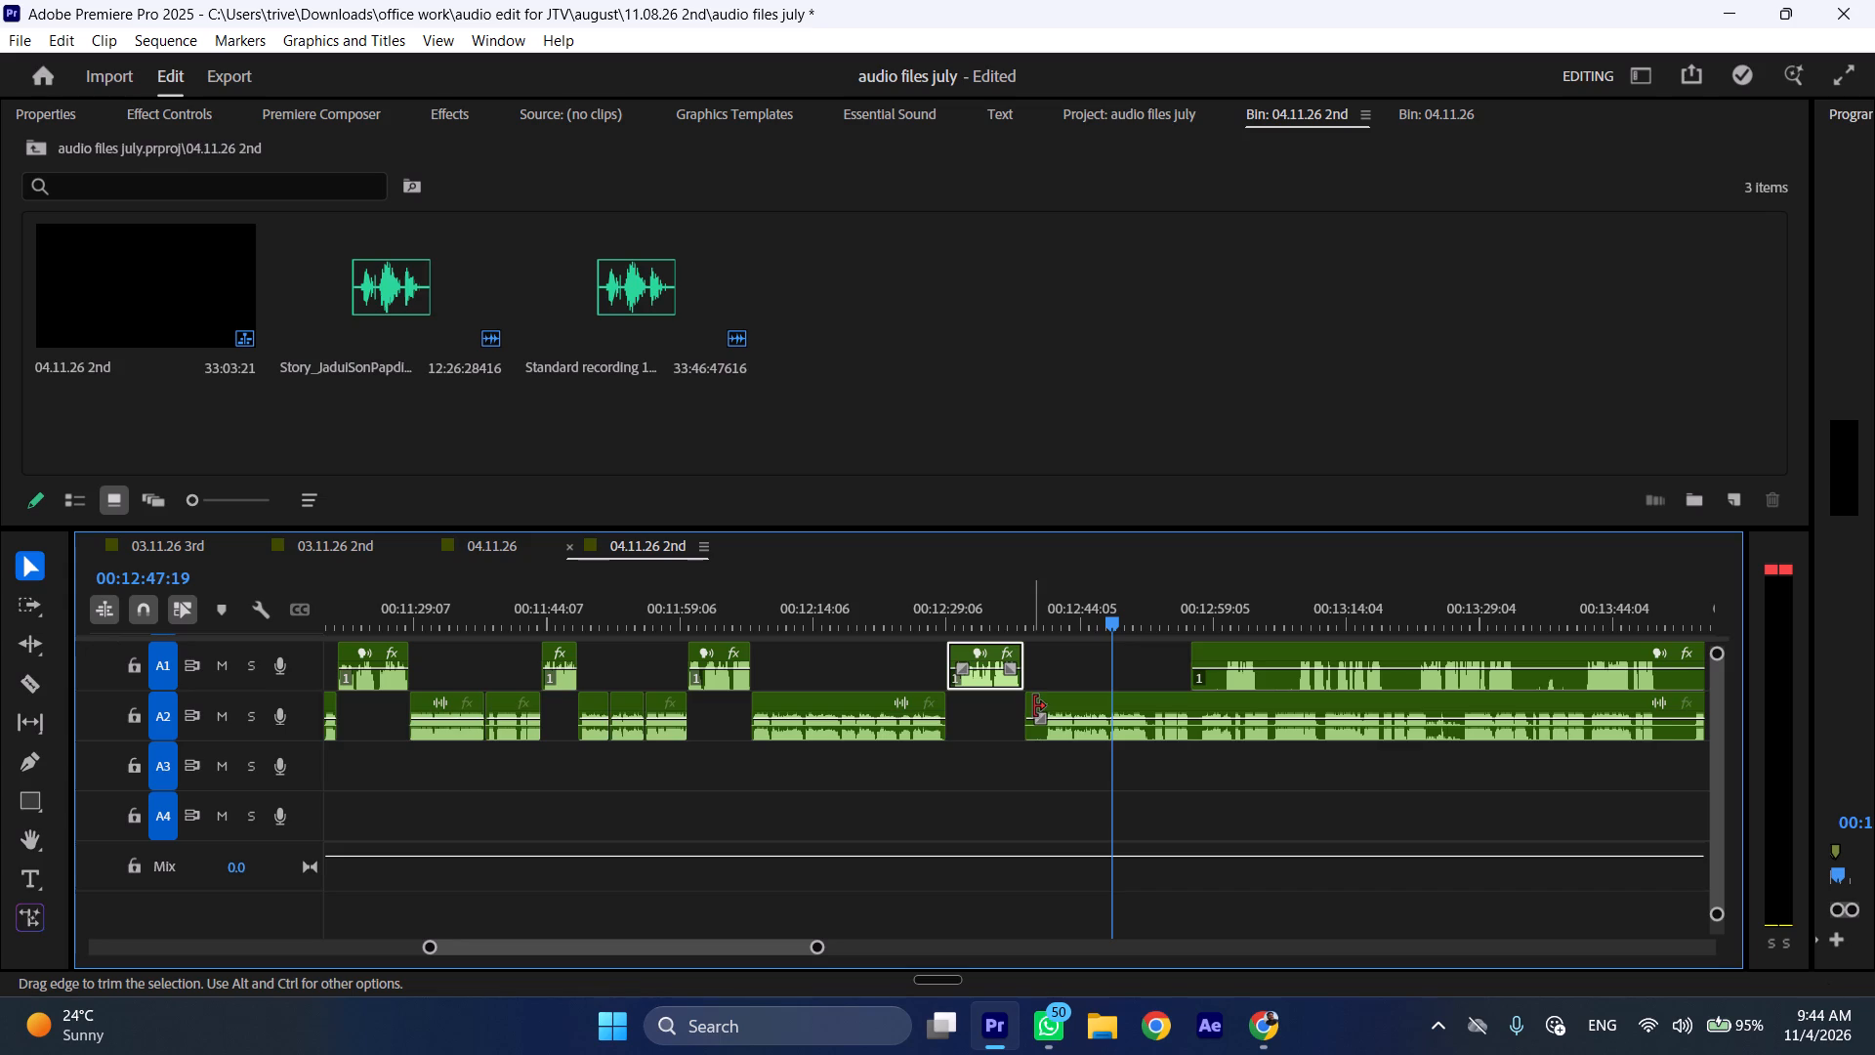
Trim the silence from the start of the remaining A2 clip and move it back to the inserted A1 piece's end, about 00:12:38.
{"action": "left_click_drag", "start_coordinate": [1034, 704], "coordinate": [1051, 704]}
{"action": "left_click_drag", "start_coordinate": [1074, 696], "coordinate": [1052, 696]}
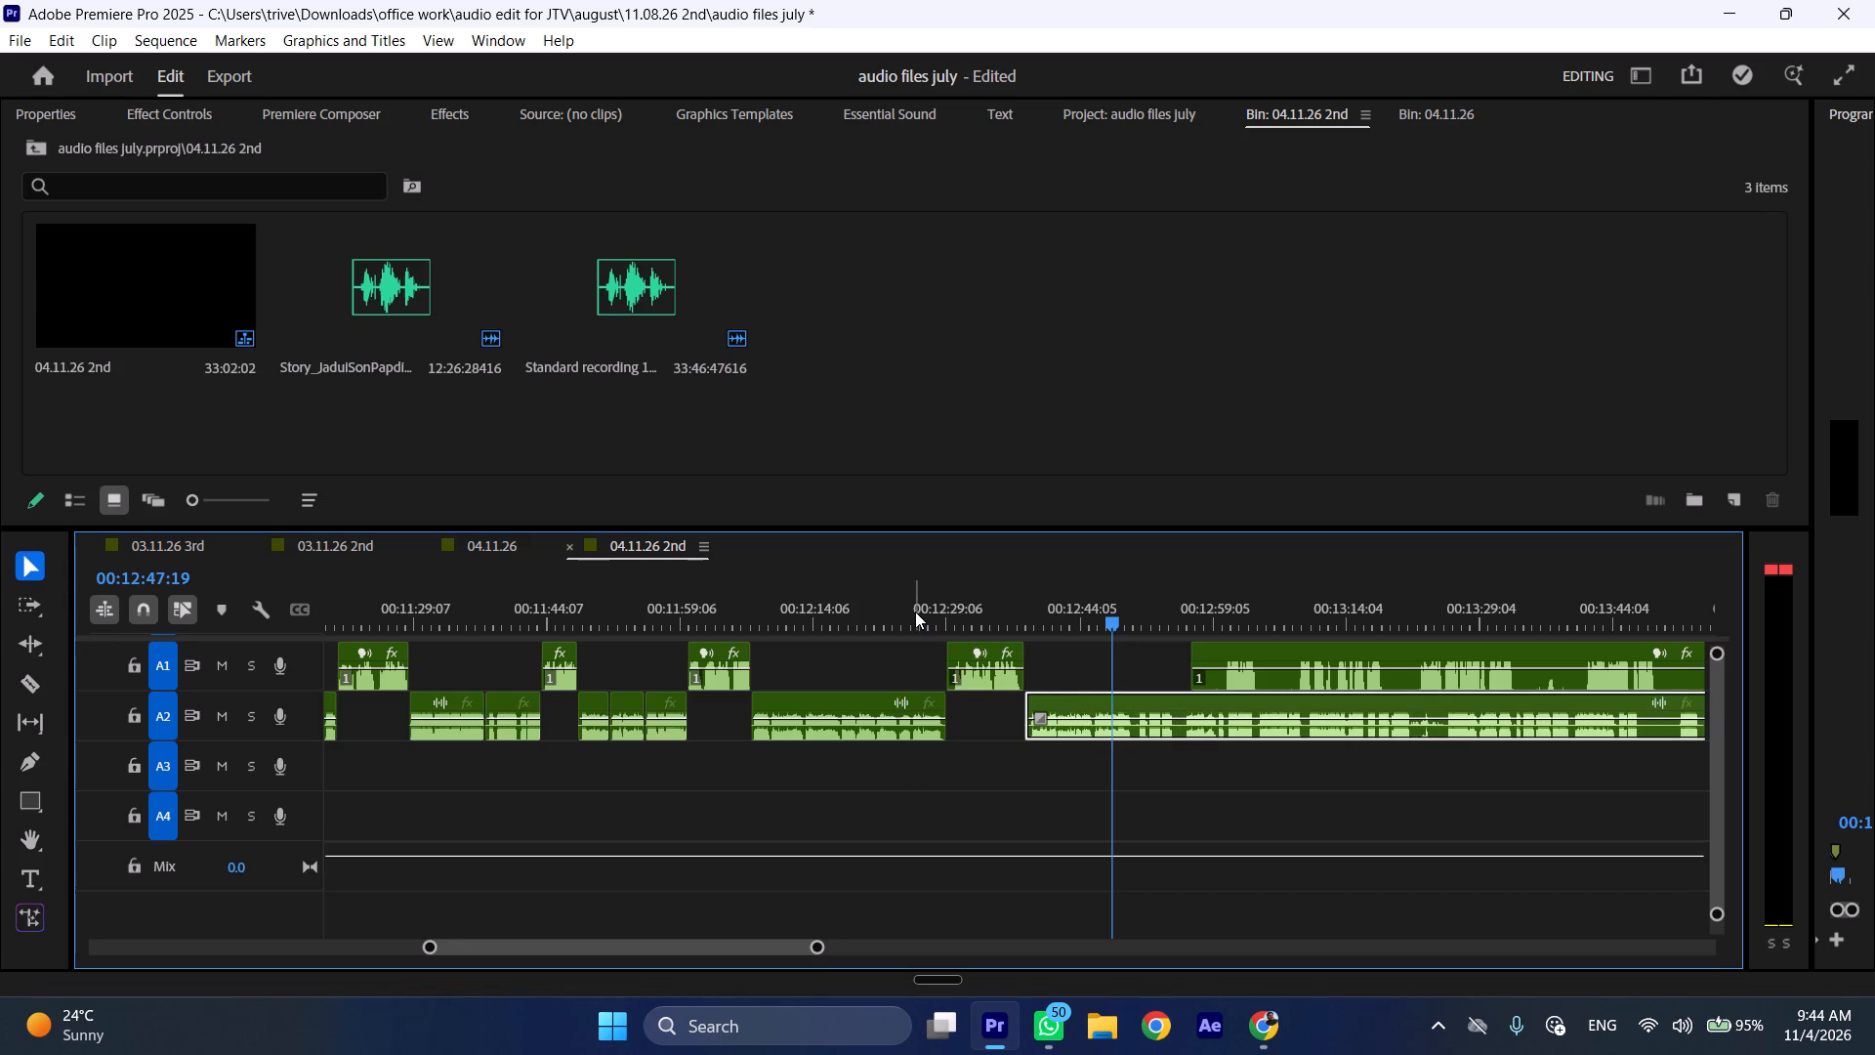
Listen to the sequence from about 00:12:25 across the new A2-to-A1 join at increased speed.
{"action": "left_click", "coordinate": [915, 612]}
{"action": "key", "text": "space"}
{"action": "type", "text": "l"}
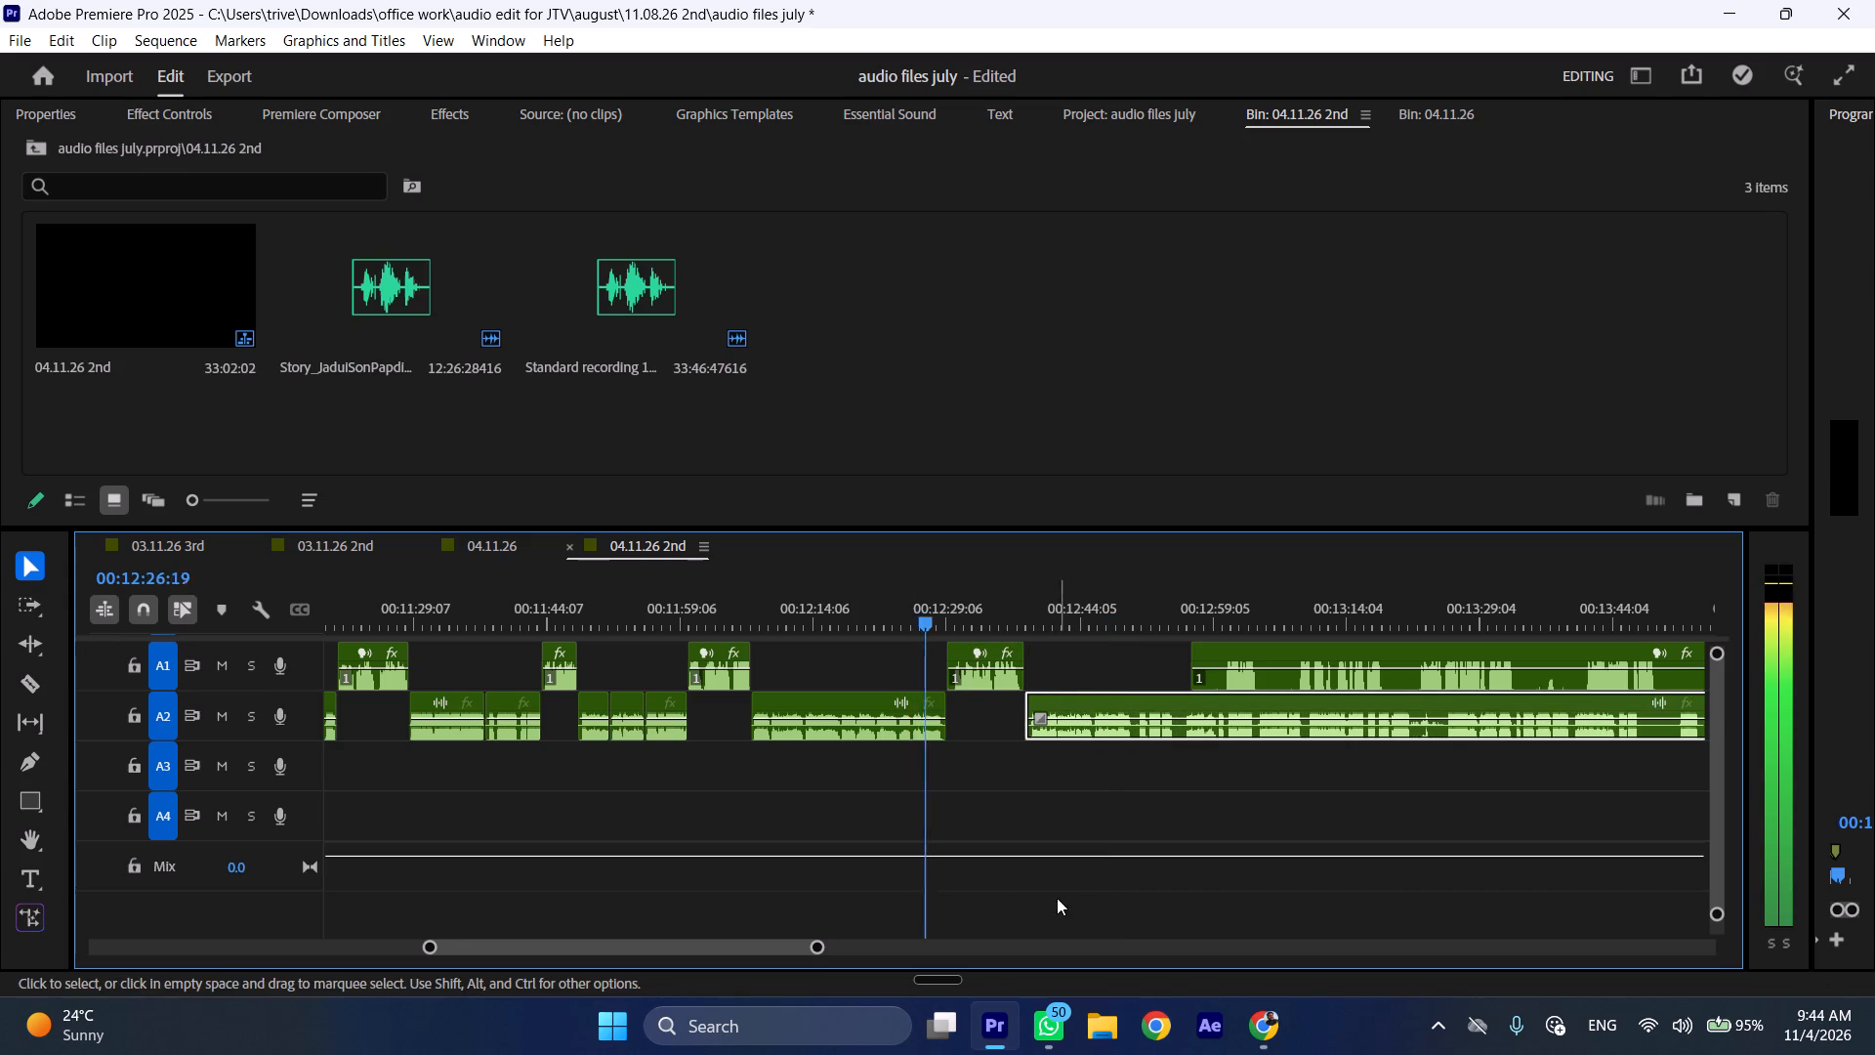
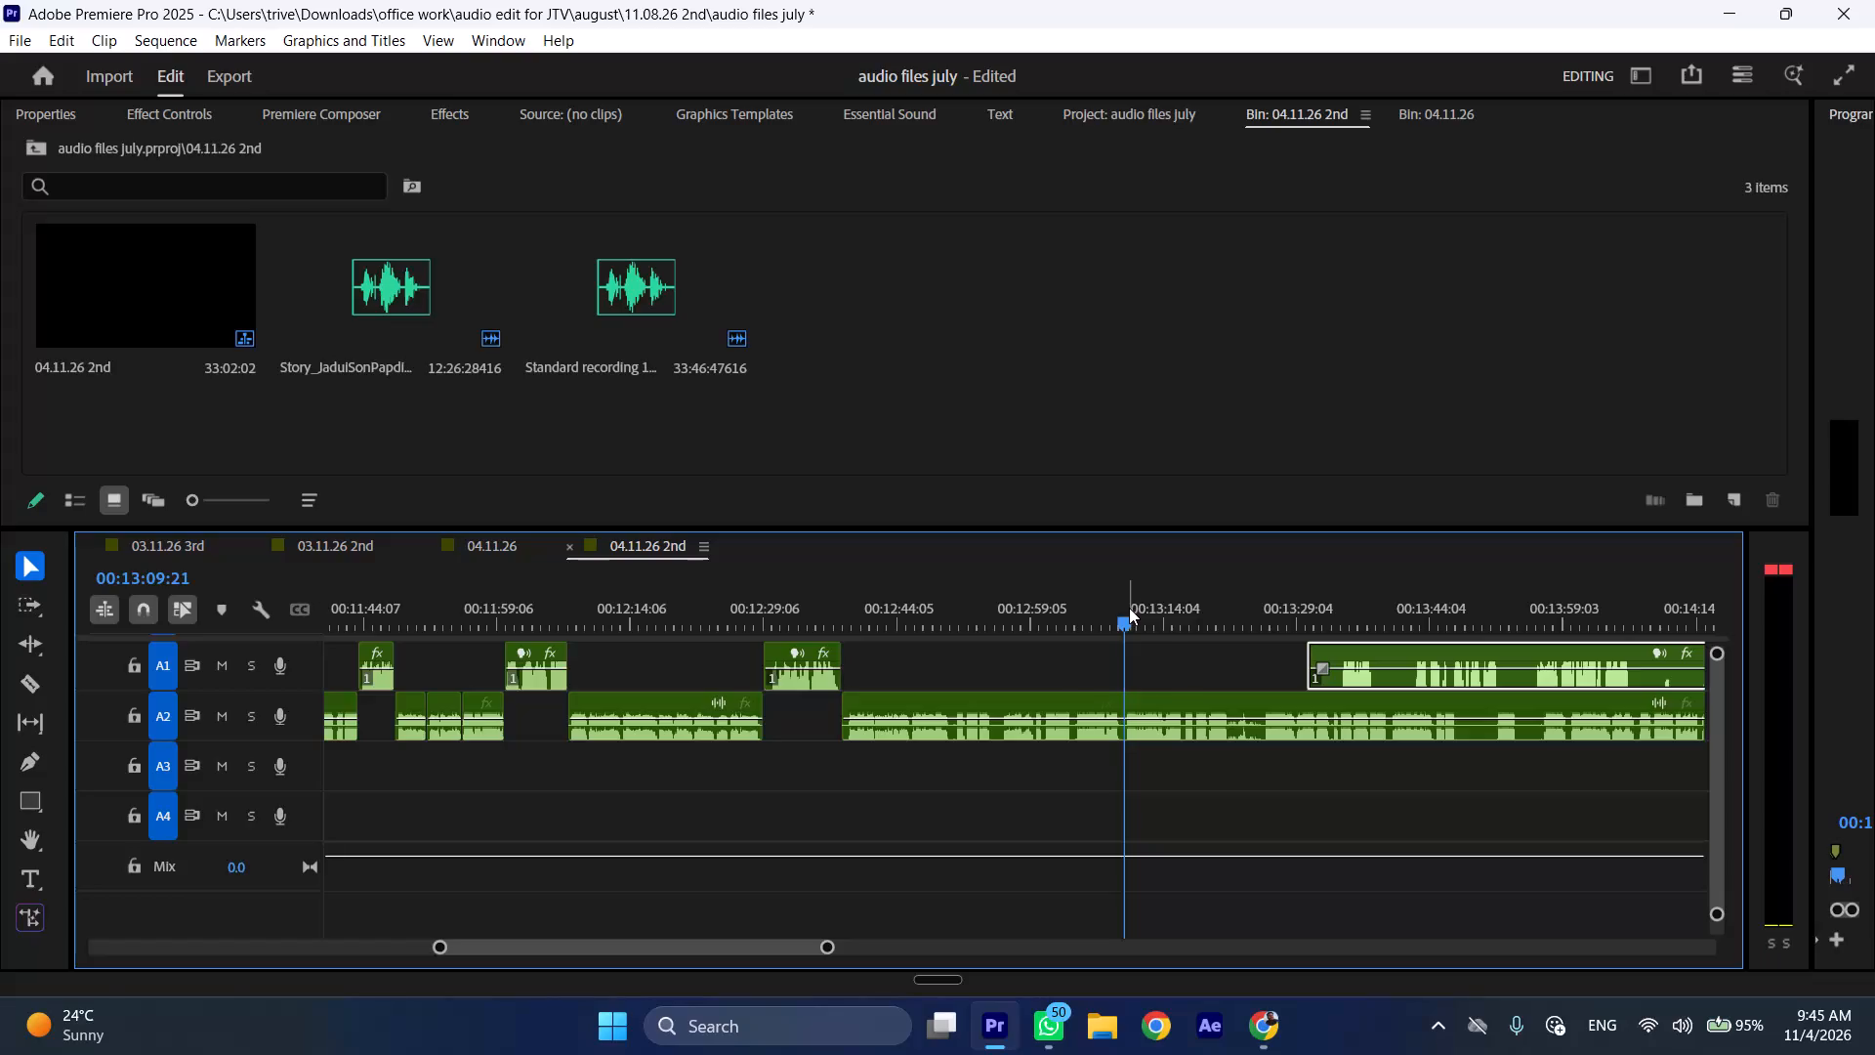
Move the A2 clip after the 00:13:09:21 cut later to about 00:13:37, and bring the A1 clip back to the cut.
{"action": "key", "text": "space"}
{"action": "left_click_drag", "start_coordinate": [1159, 708], "coordinate": [1407, 726]}
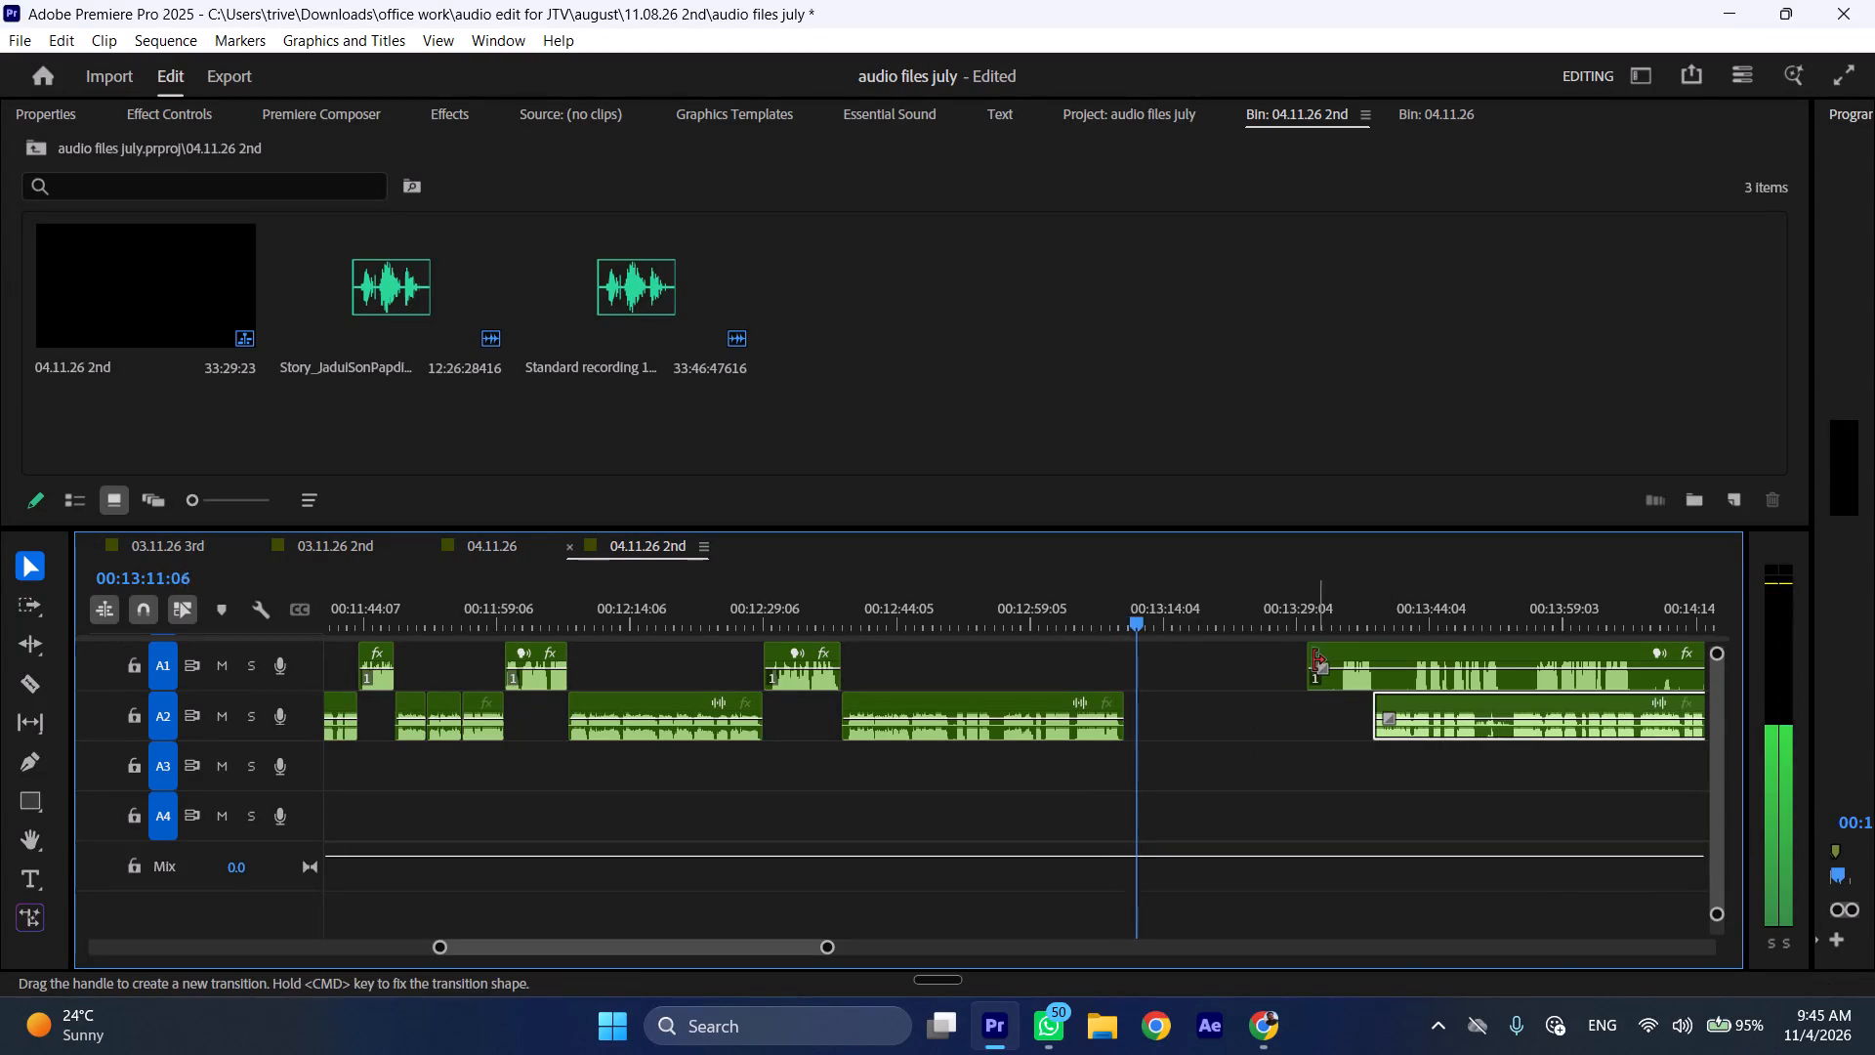
{"action": "left_click_drag", "start_coordinate": [1319, 650], "coordinate": [1348, 652]}
{"action": "left_click_drag", "start_coordinate": [1378, 650], "coordinate": [1223, 660]}
{"action": "left_click_drag", "start_coordinate": [1239, 655], "coordinate": [1183, 667]}
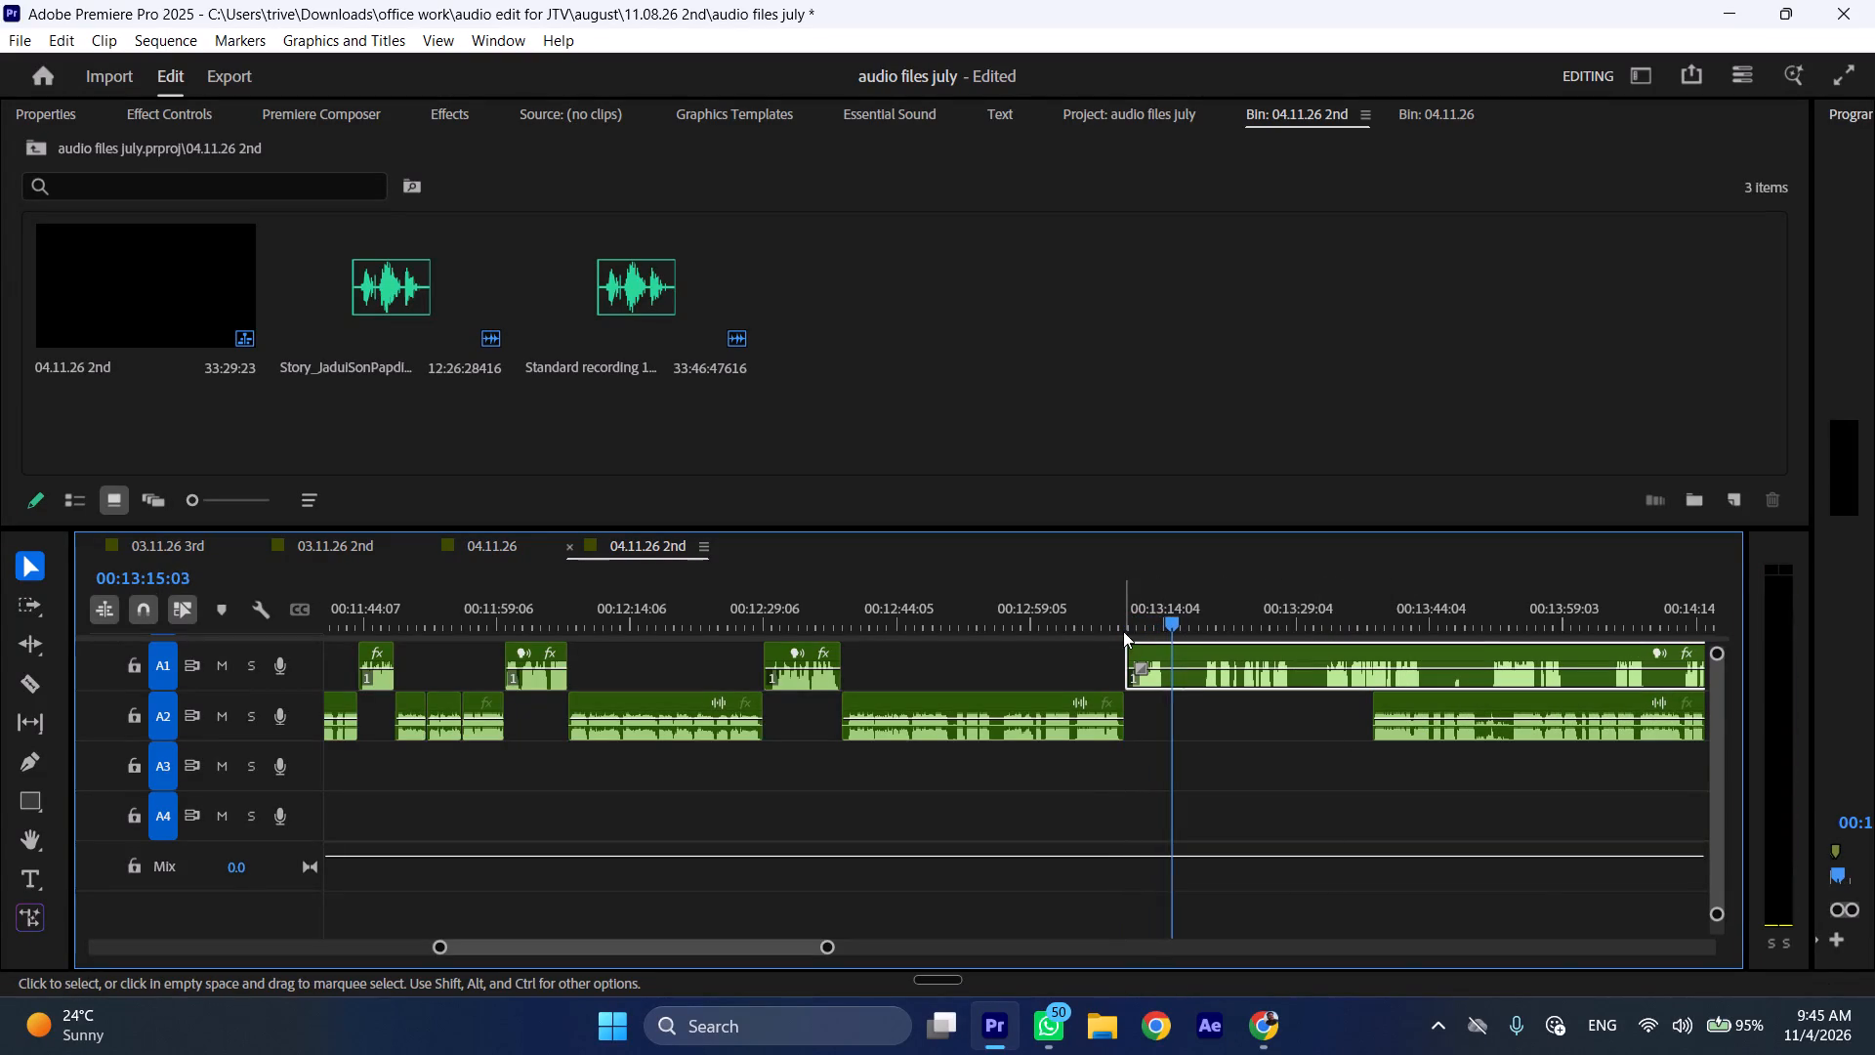
Listen from the new A2-to-A1 join and ripple-delete the short silence at the A1 clip's start, at 00:13:09:21.
{"action": "left_click", "coordinate": [1122, 625]}
{"action": "key", "text": "space"}
{"action": "key", "text": "l"}
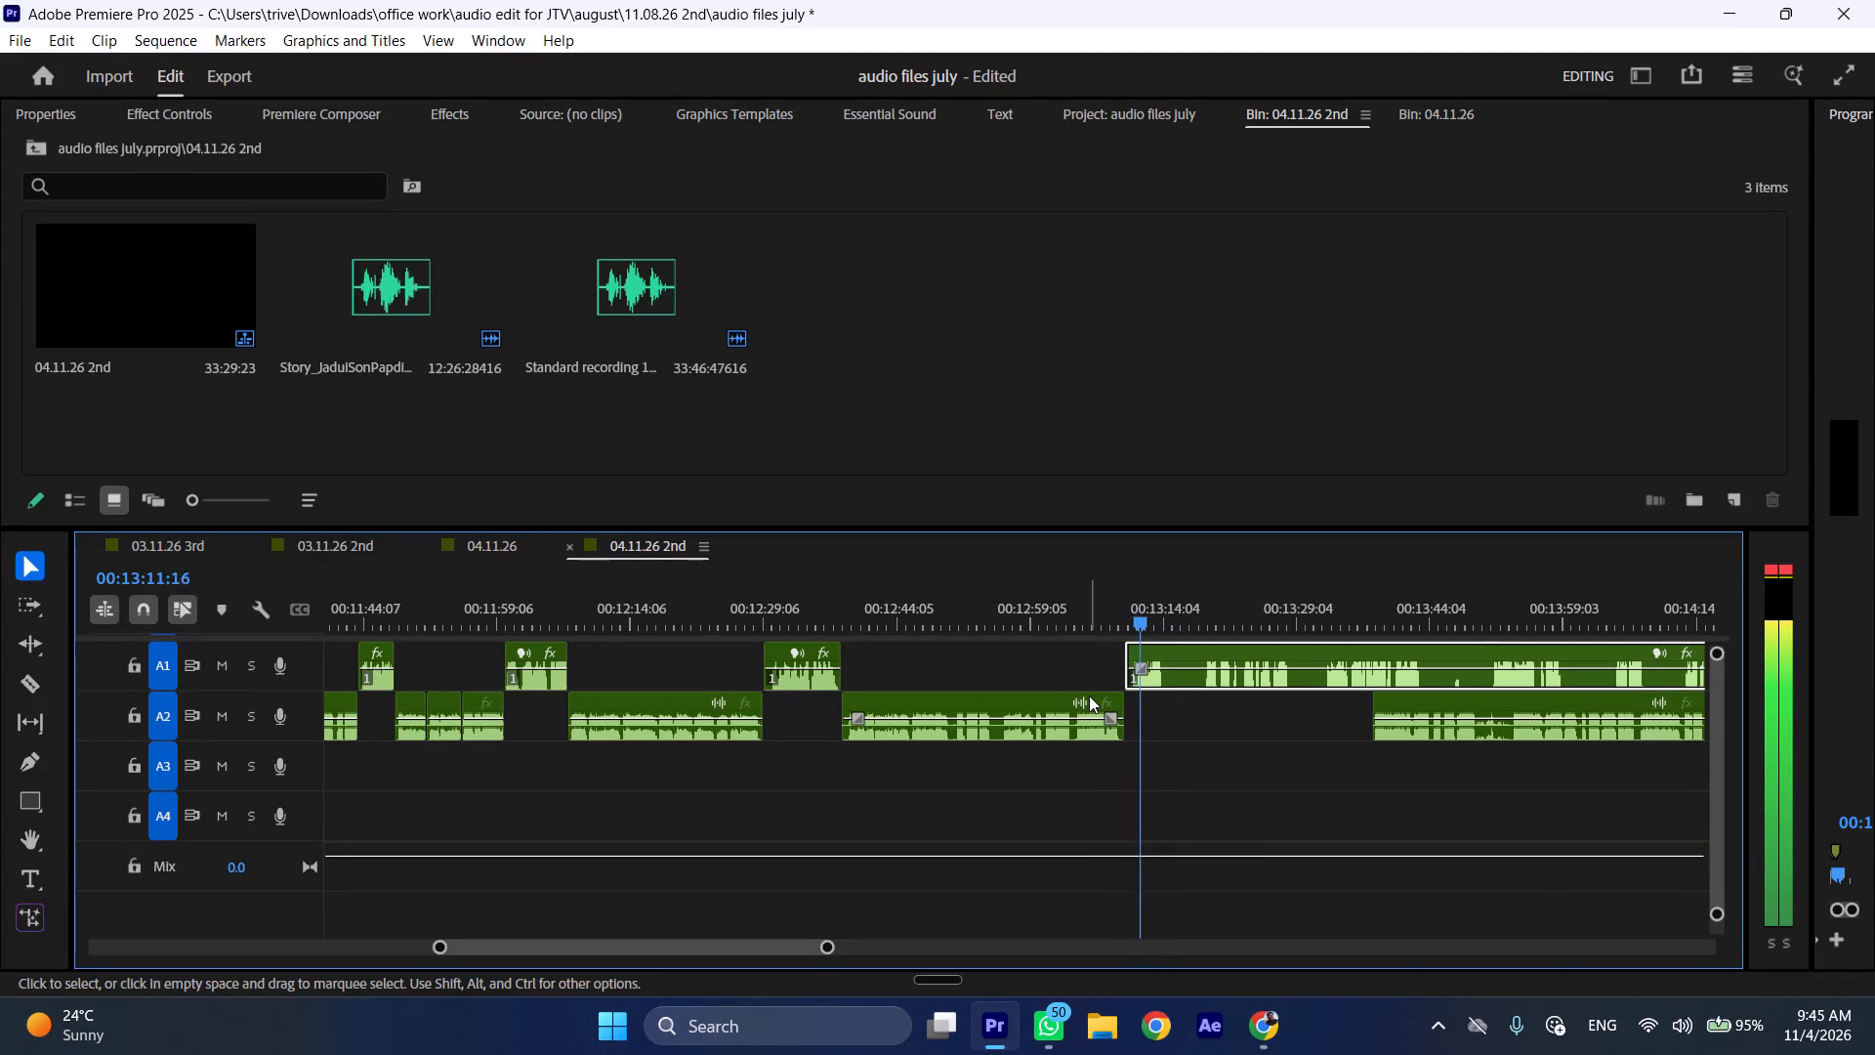
{"action": "key", "text": "ctrl+shift+c"}
{"action": "scroll", "coordinate": [1062, 668], "scroll_direction": "up", "scroll_amount": 4}
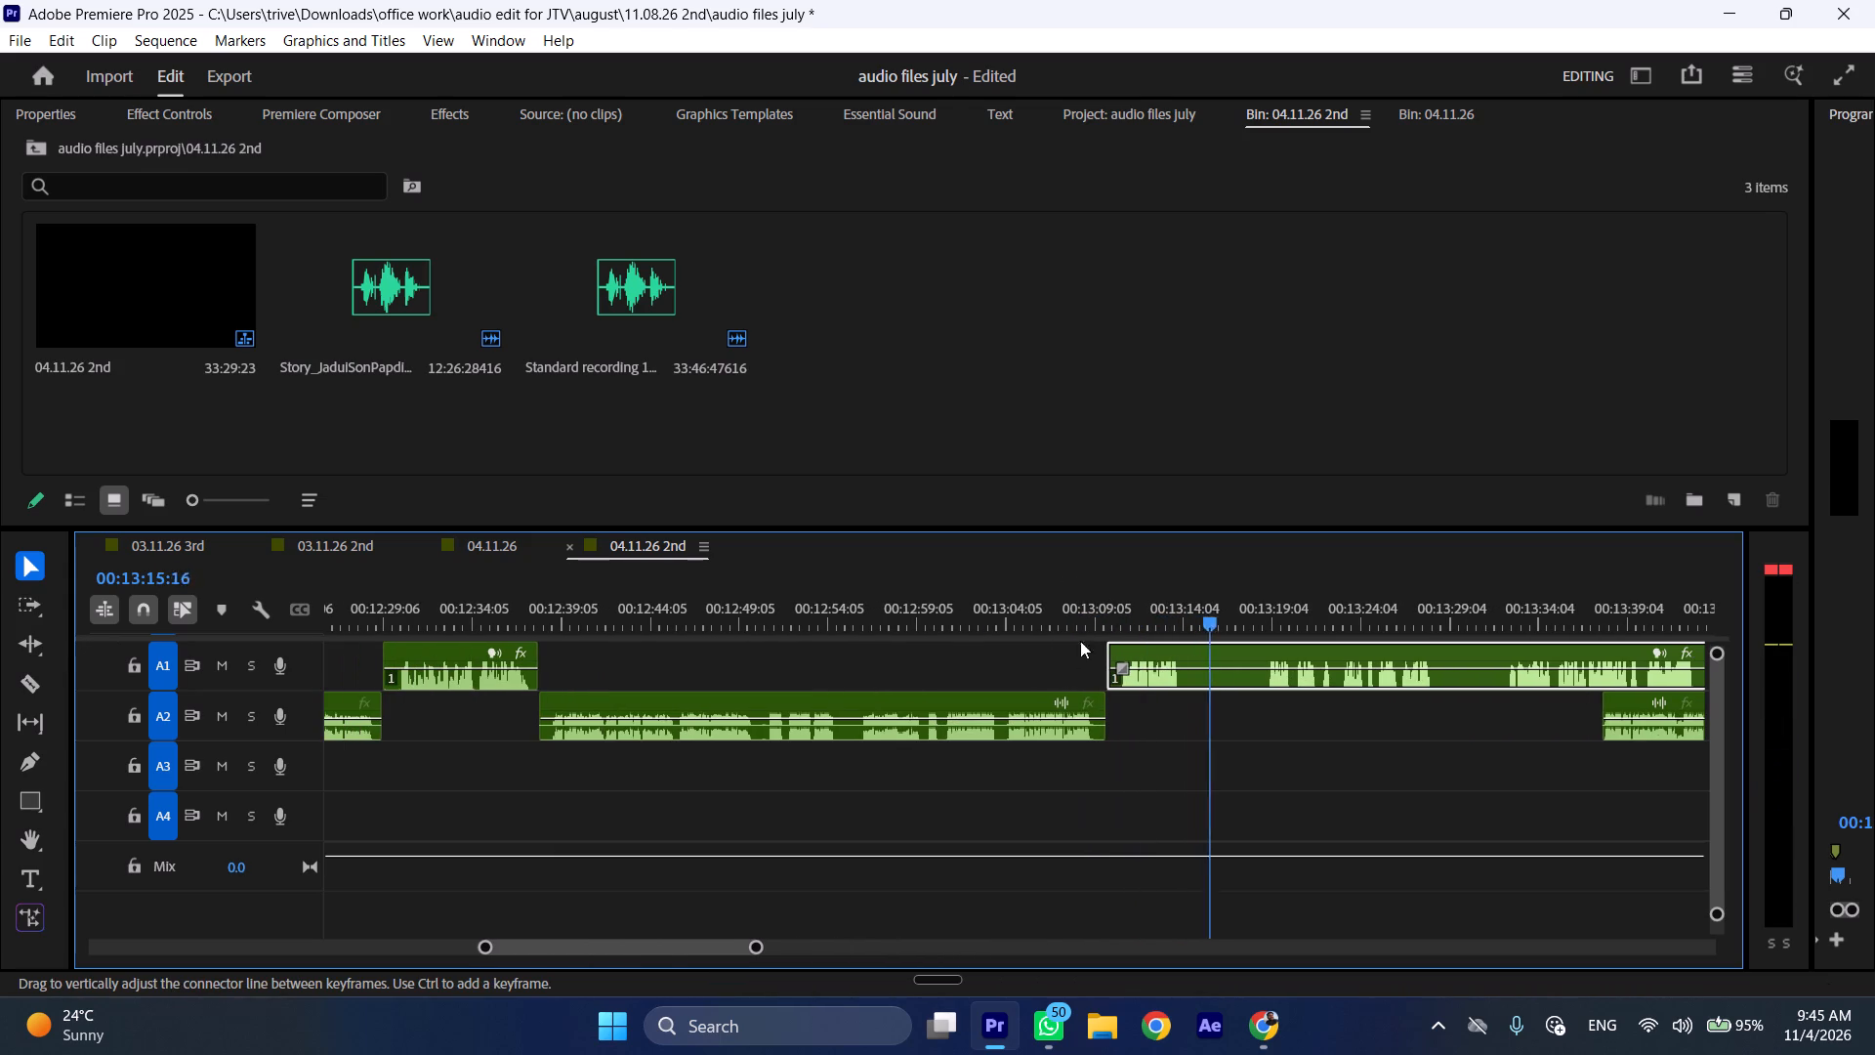
{"action": "left_click_drag", "start_coordinate": [1105, 612], "coordinate": [1118, 612]}
{"action": "key", "text": "shift+c"}
{"action": "key", "text": "ctrl+shift+d"}
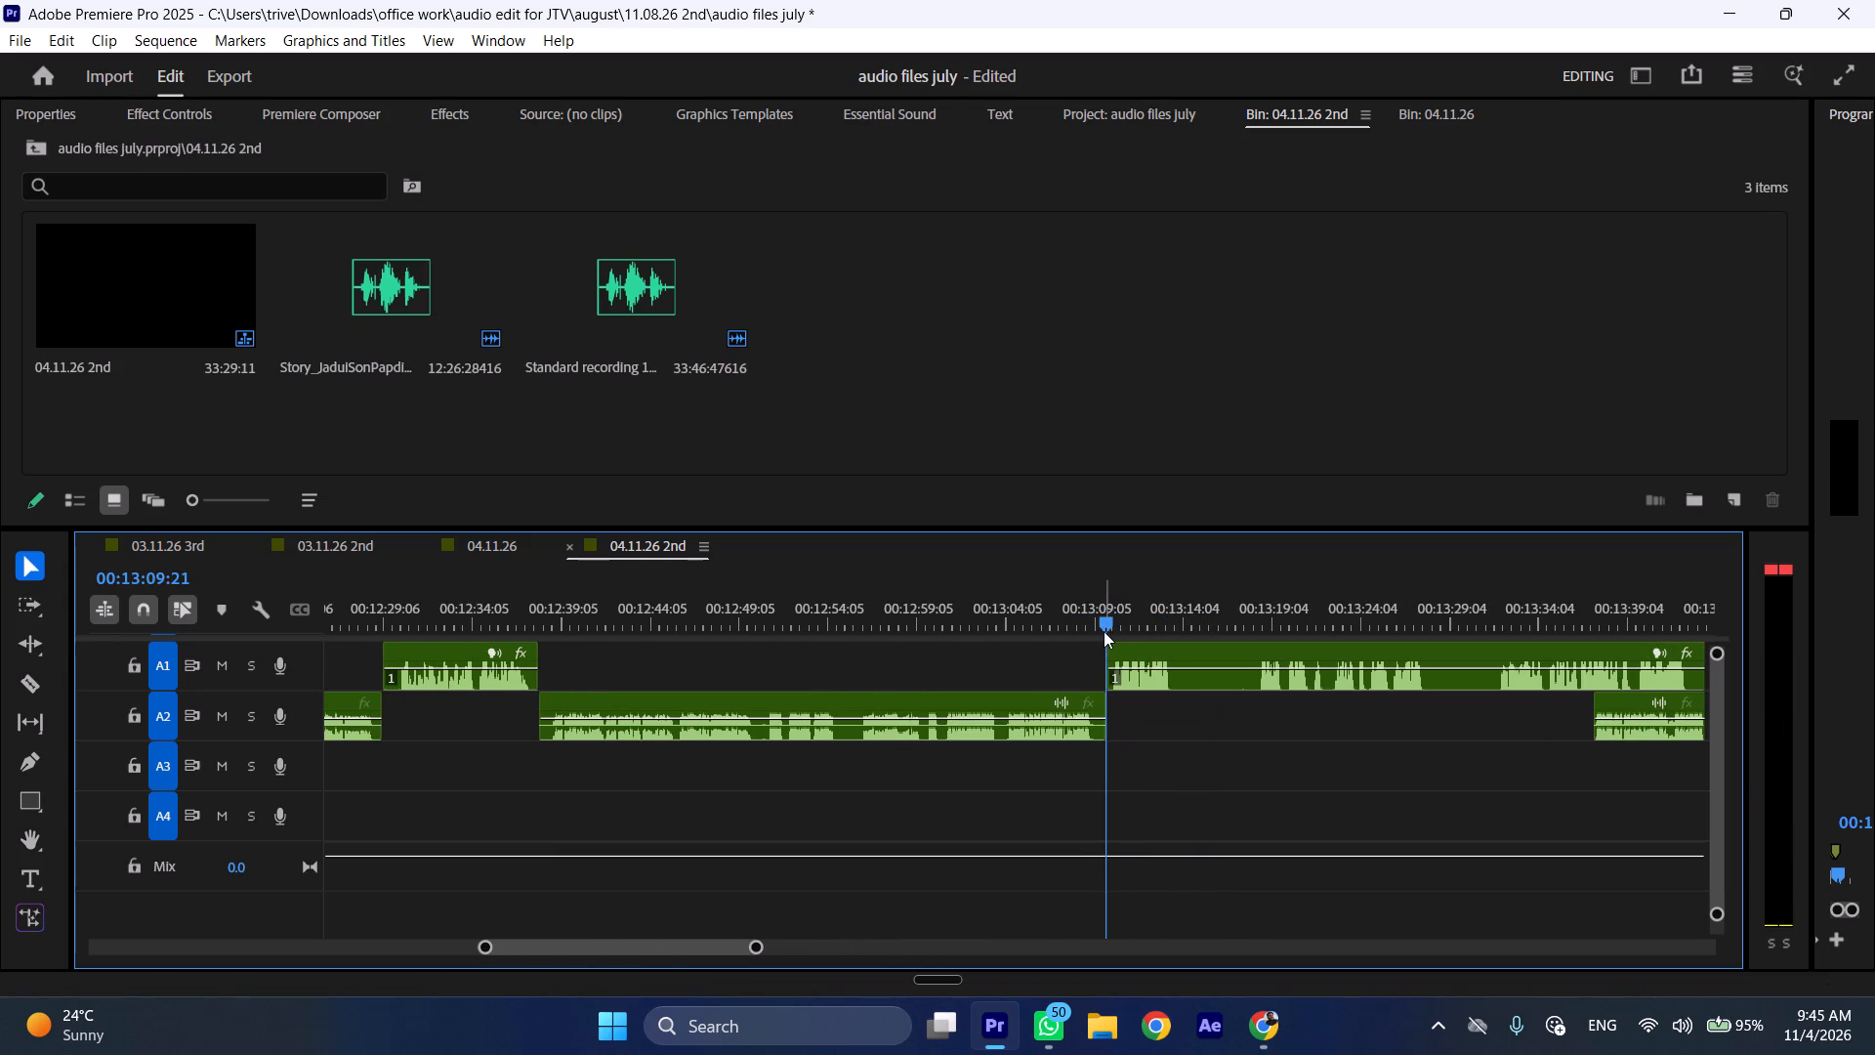
Ripple-delete the silent start of the A2 clip between 00:12:37:22 and 00:12:38:08, closing the gap on both tracks.
{"action": "left_click_drag", "start_coordinate": [762, 607], "coordinate": [541, 620]}
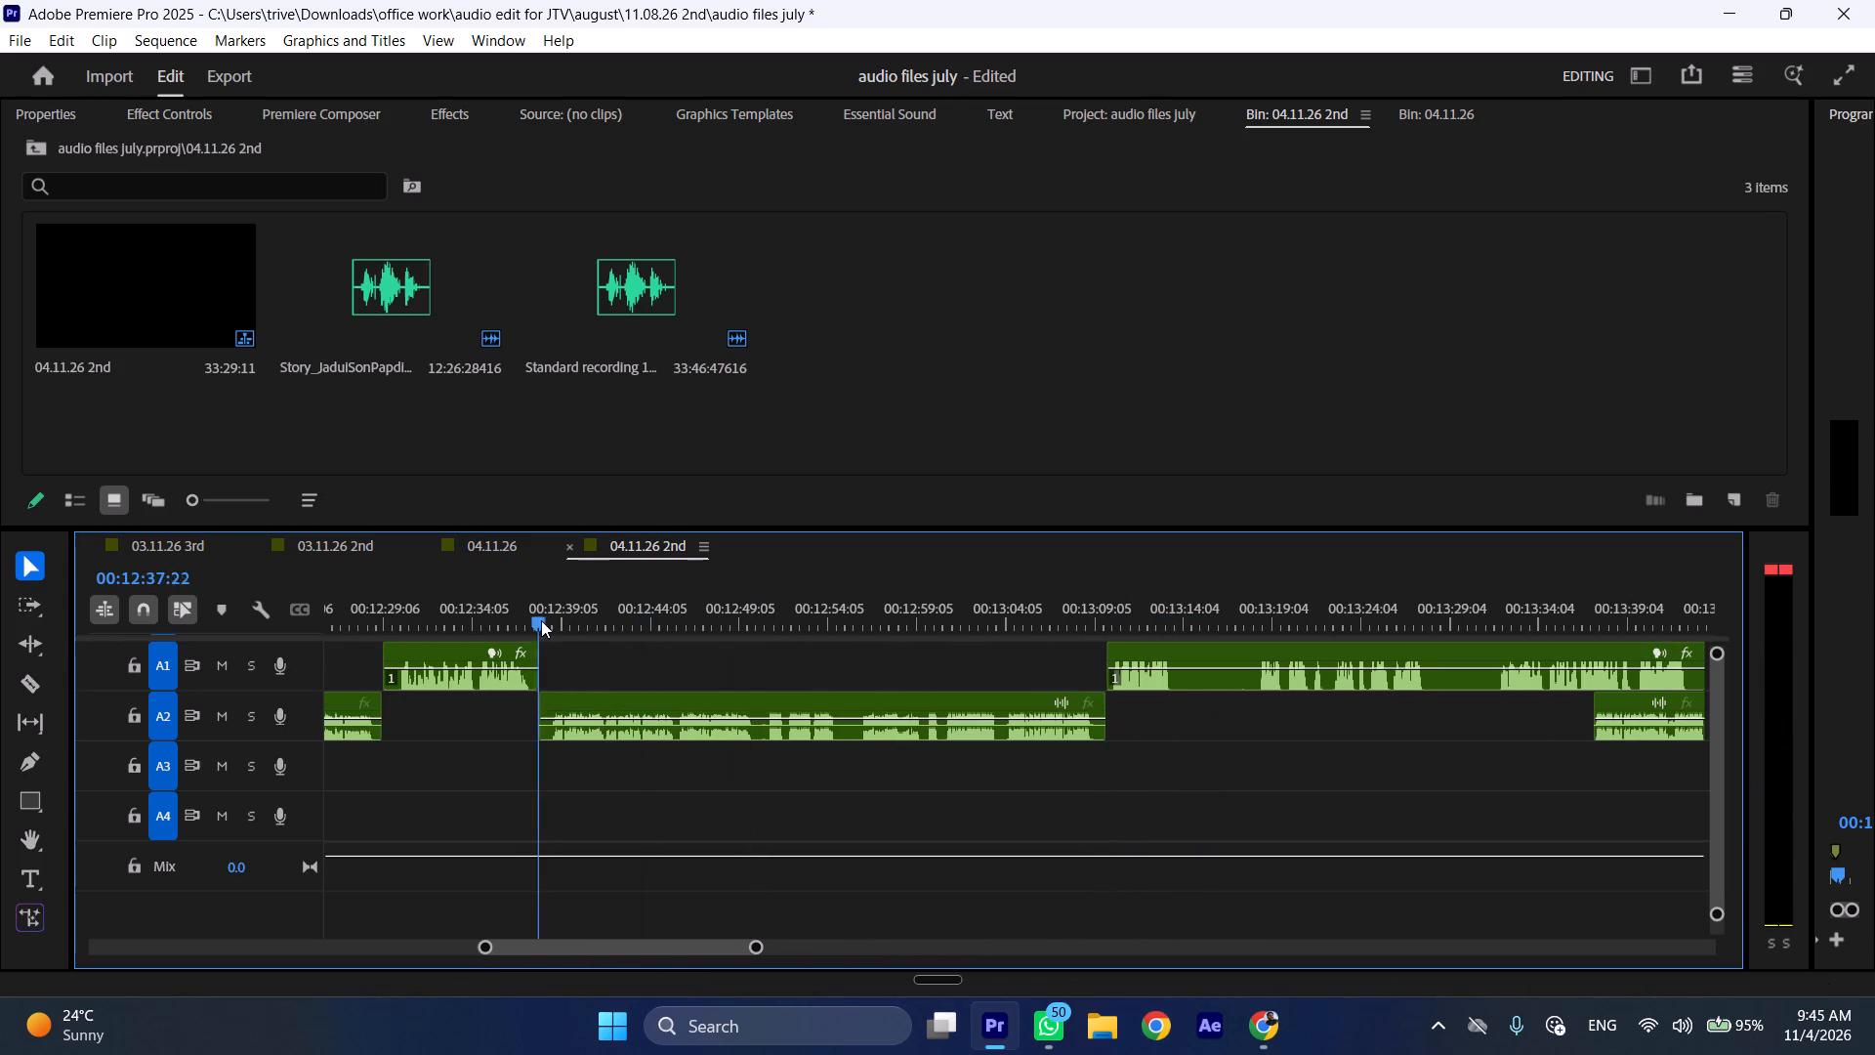
{"action": "left_click_drag", "start_coordinate": [541, 620], "coordinate": [548, 620]}
{"action": "left_click", "coordinate": [618, 714]}
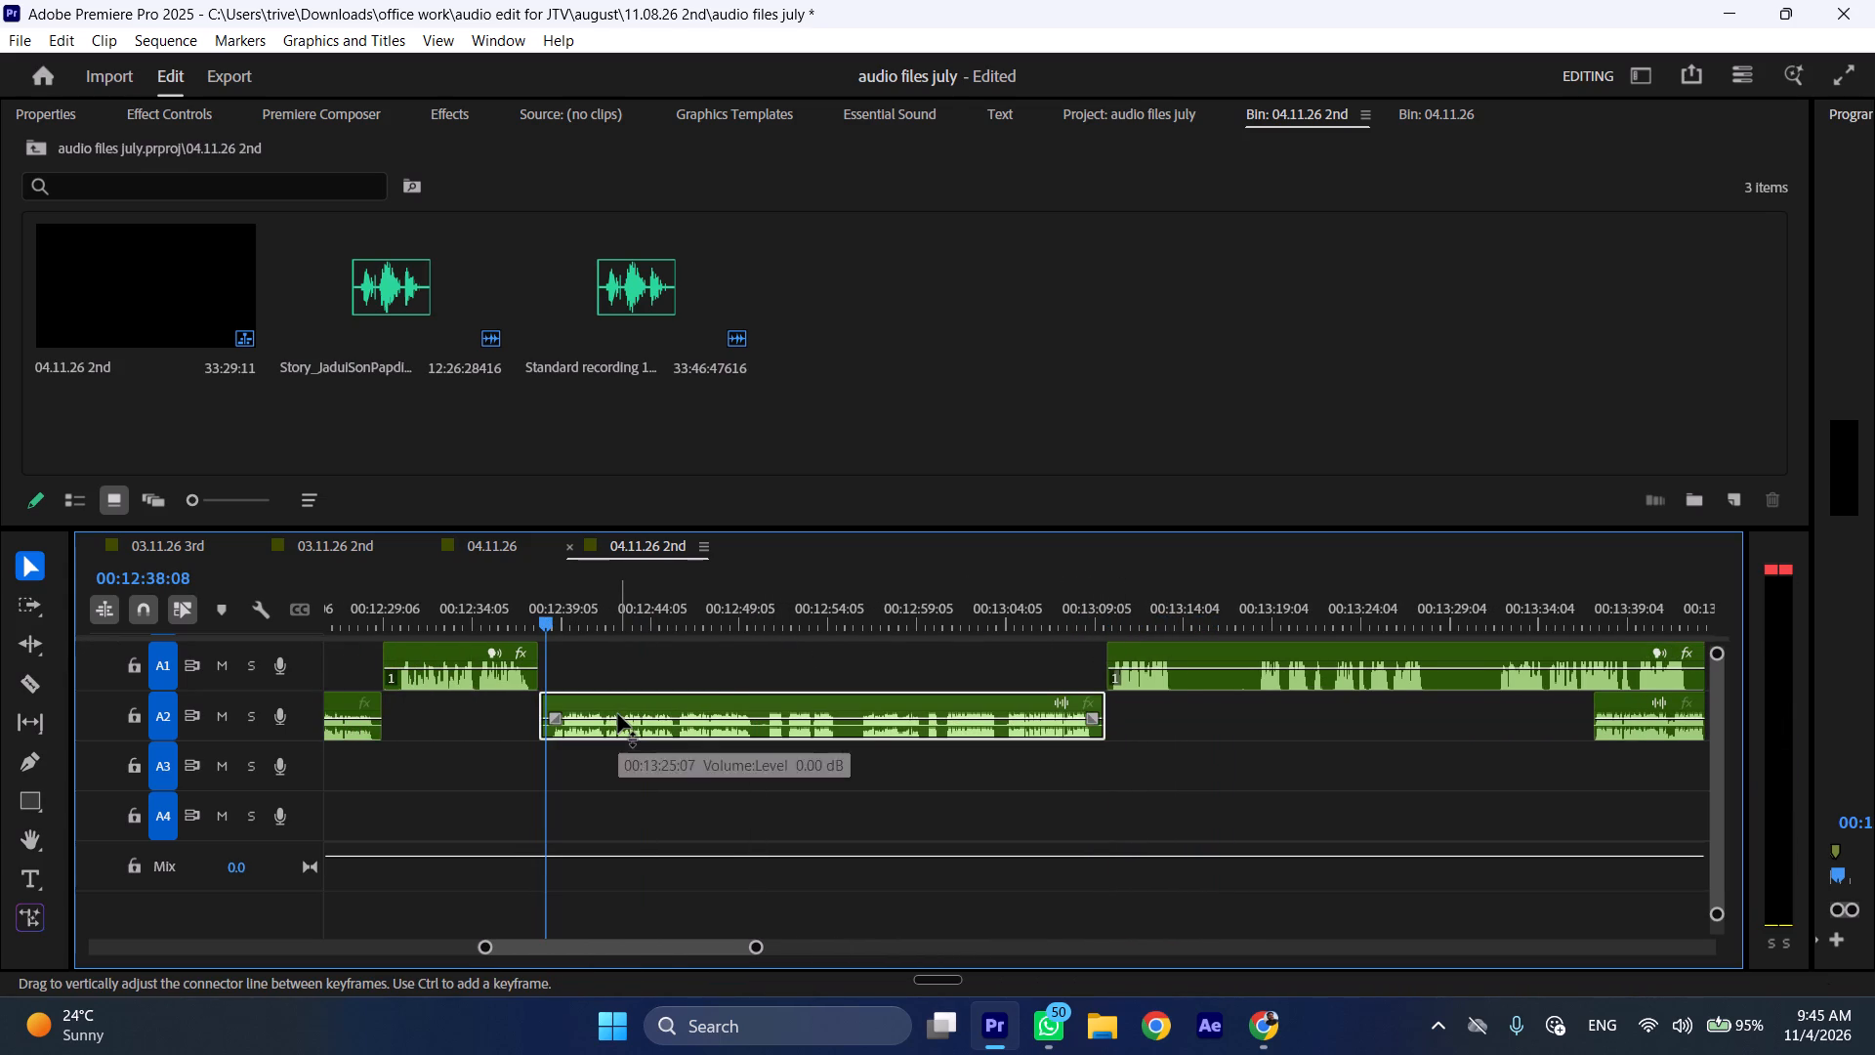
{"action": "key", "text": "shift+c"}
{"action": "key", "text": "ctrl+shift+d"}
{"action": "key", "text": "space"}
Cut out the short pause in the A2 clip starting at 00:12:49:15 and close the gap on both tracks.
{"action": "left_click_drag", "start_coordinate": [728, 592], "coordinate": [749, 597]}
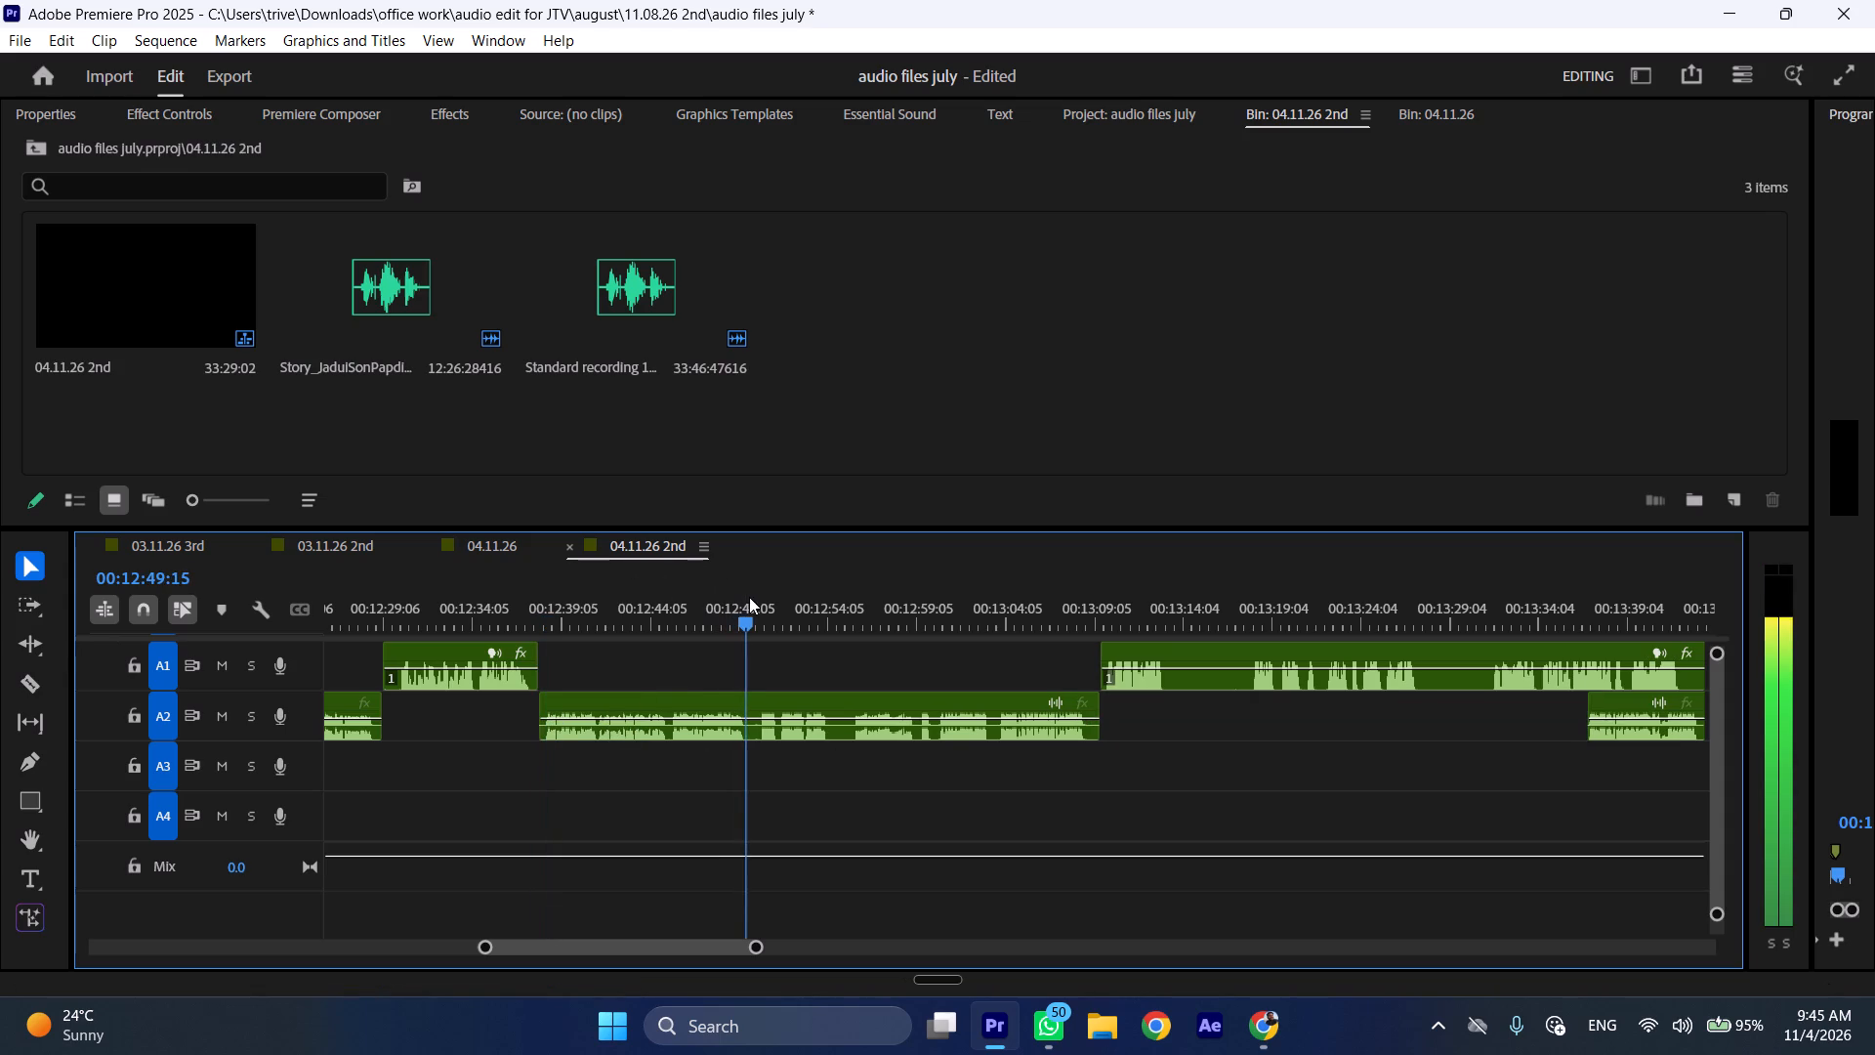
{"action": "left_click_drag", "start_coordinate": [749, 597], "coordinate": [760, 597]}
{"action": "key", "text": "shift+c"}
{"action": "left_click", "coordinate": [787, 704]}
{"action": "key", "text": "shift+c"}
{"action": "key", "text": "ctrl+shift+d"}
Cut out the A2 pause from about 00:12:53:15 to 00:12:55:02, closing the gap on both tracks, and play the join.
{"action": "left_click_drag", "start_coordinate": [816, 607], "coordinate": [818, 607]}
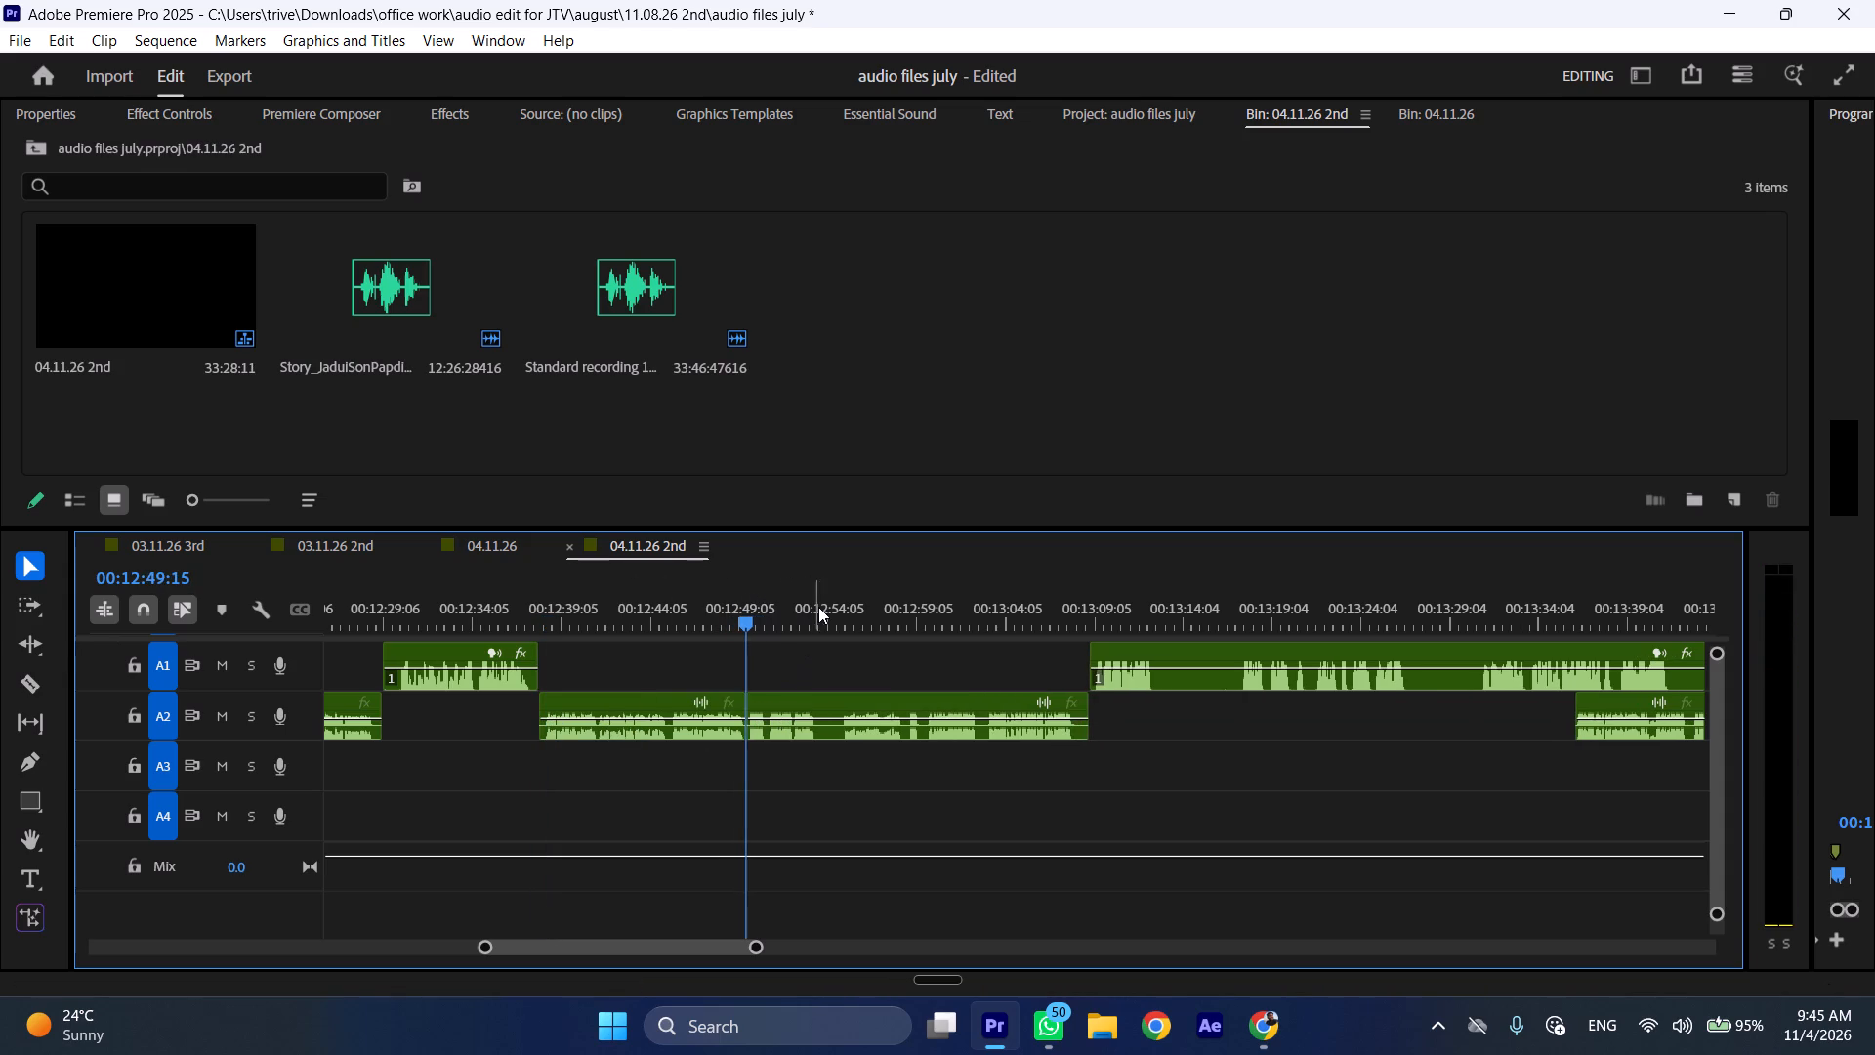
{"action": "left_click_drag", "start_coordinate": [818, 607], "coordinate": [847, 607]}
{"action": "key", "text": "shift+c"}
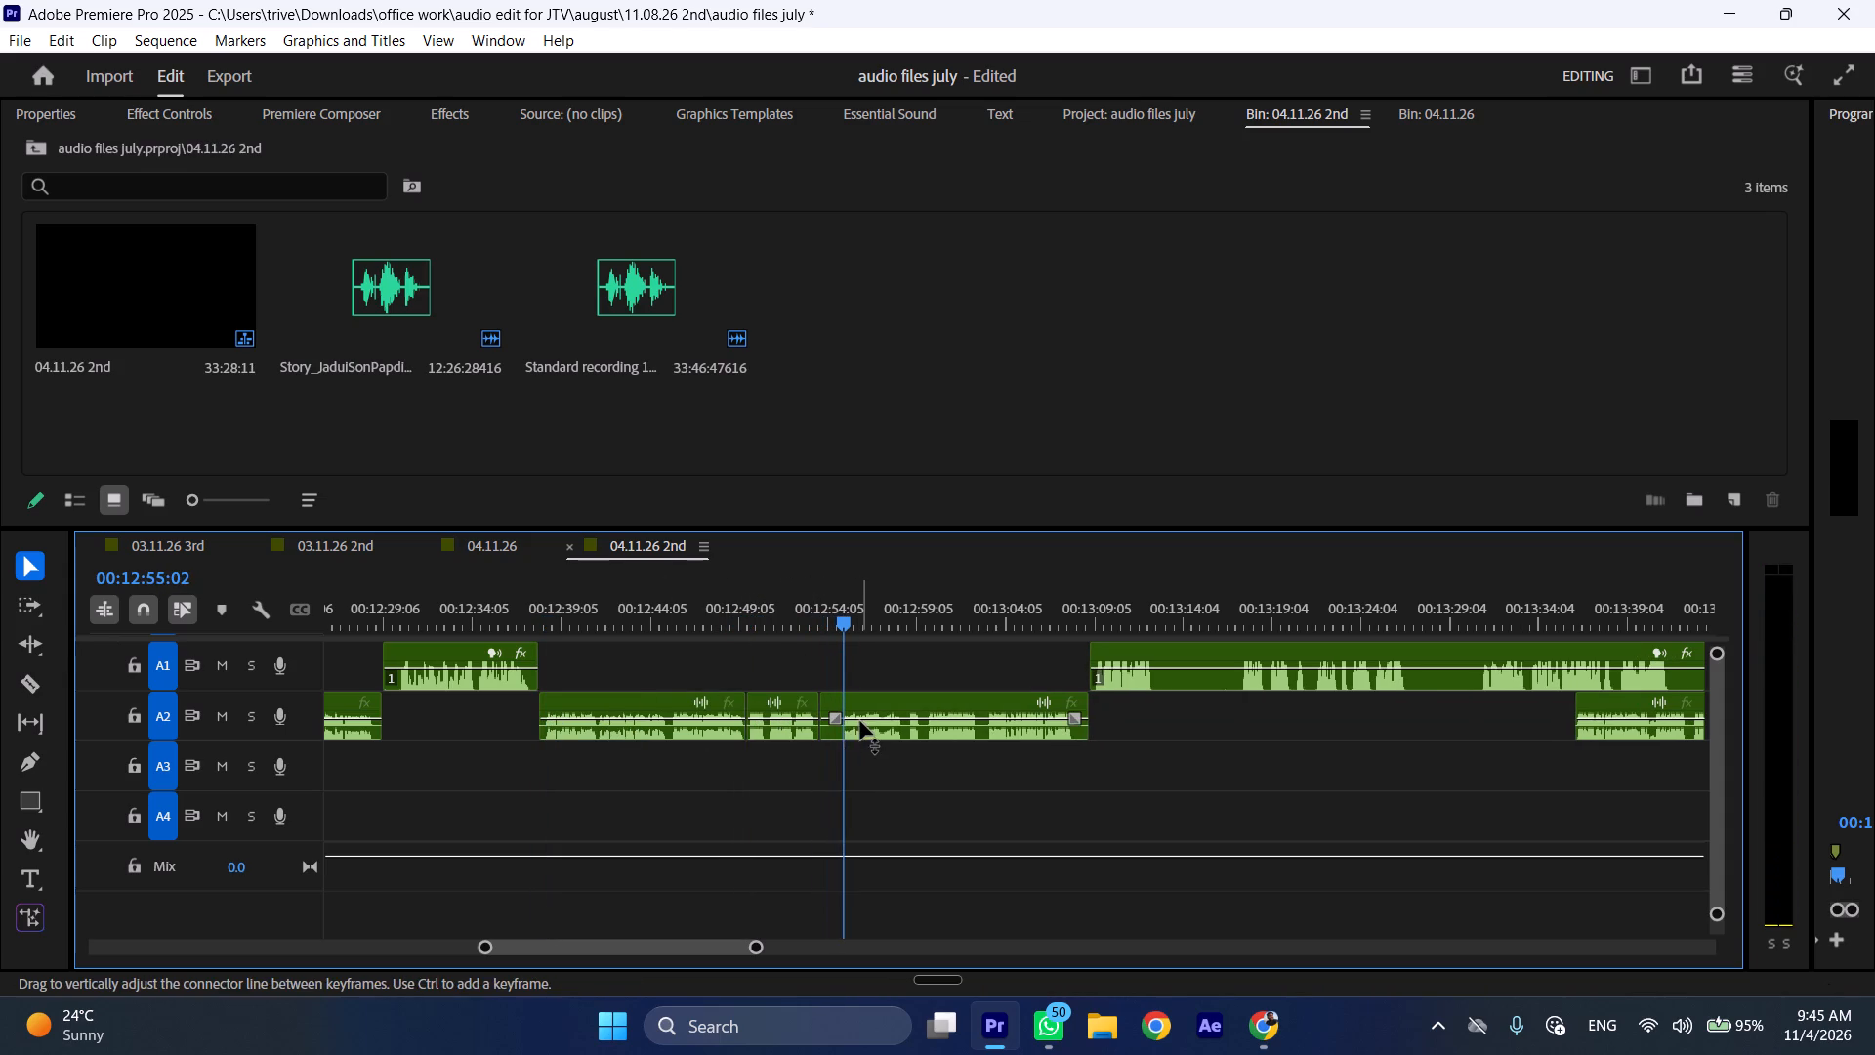
{"action": "left_click", "coordinate": [860, 721]}
{"action": "key", "text": "shift+c"}
{"action": "key", "text": "ctrl+shift+d"}
{"action": "key", "text": "space"}
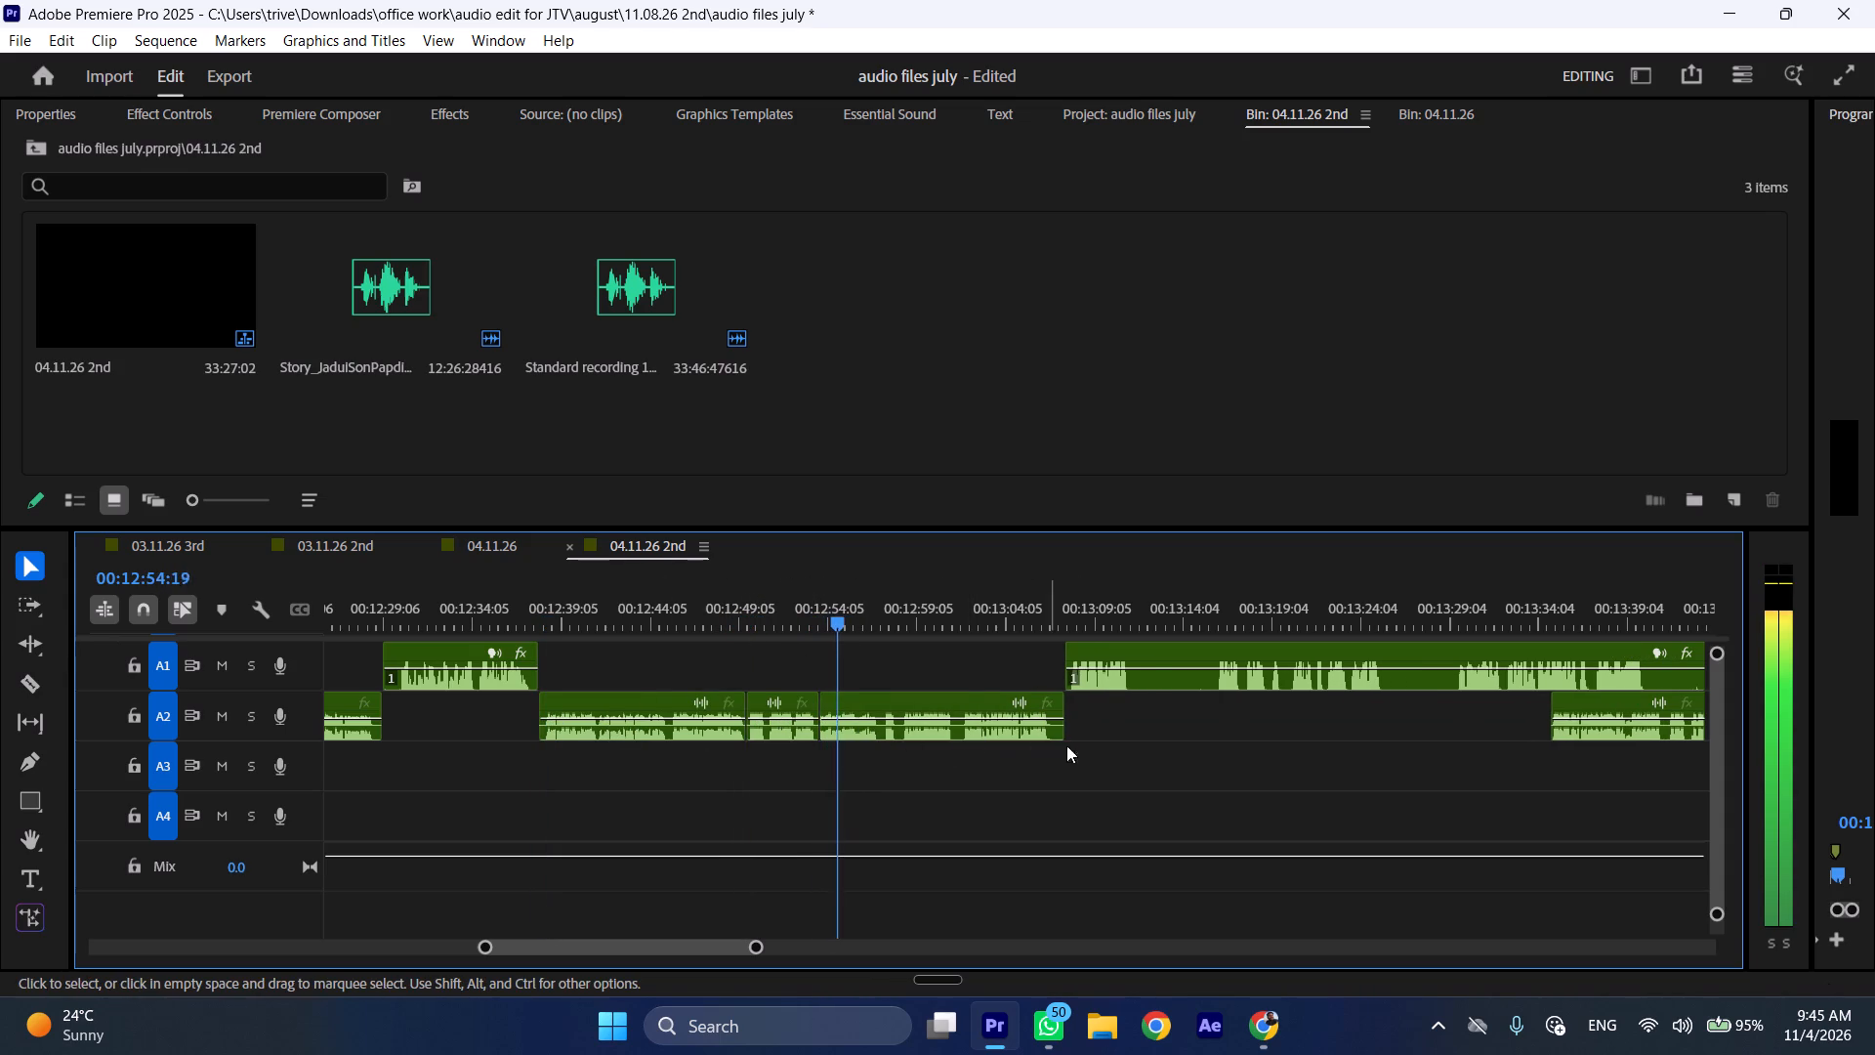
{"action": "key", "text": "space"}
Split the A1 clip at 00:13:11:05 and join the following A2 clip there, moving the remaining A1 piece later to about 00:13:34.
{"action": "scroll", "coordinate": [1107, 761], "scroll_direction": "down", "scroll_amount": 5}
{"action": "left_click", "coordinate": [958, 601]}
{"action": "key", "text": "shift+c"}
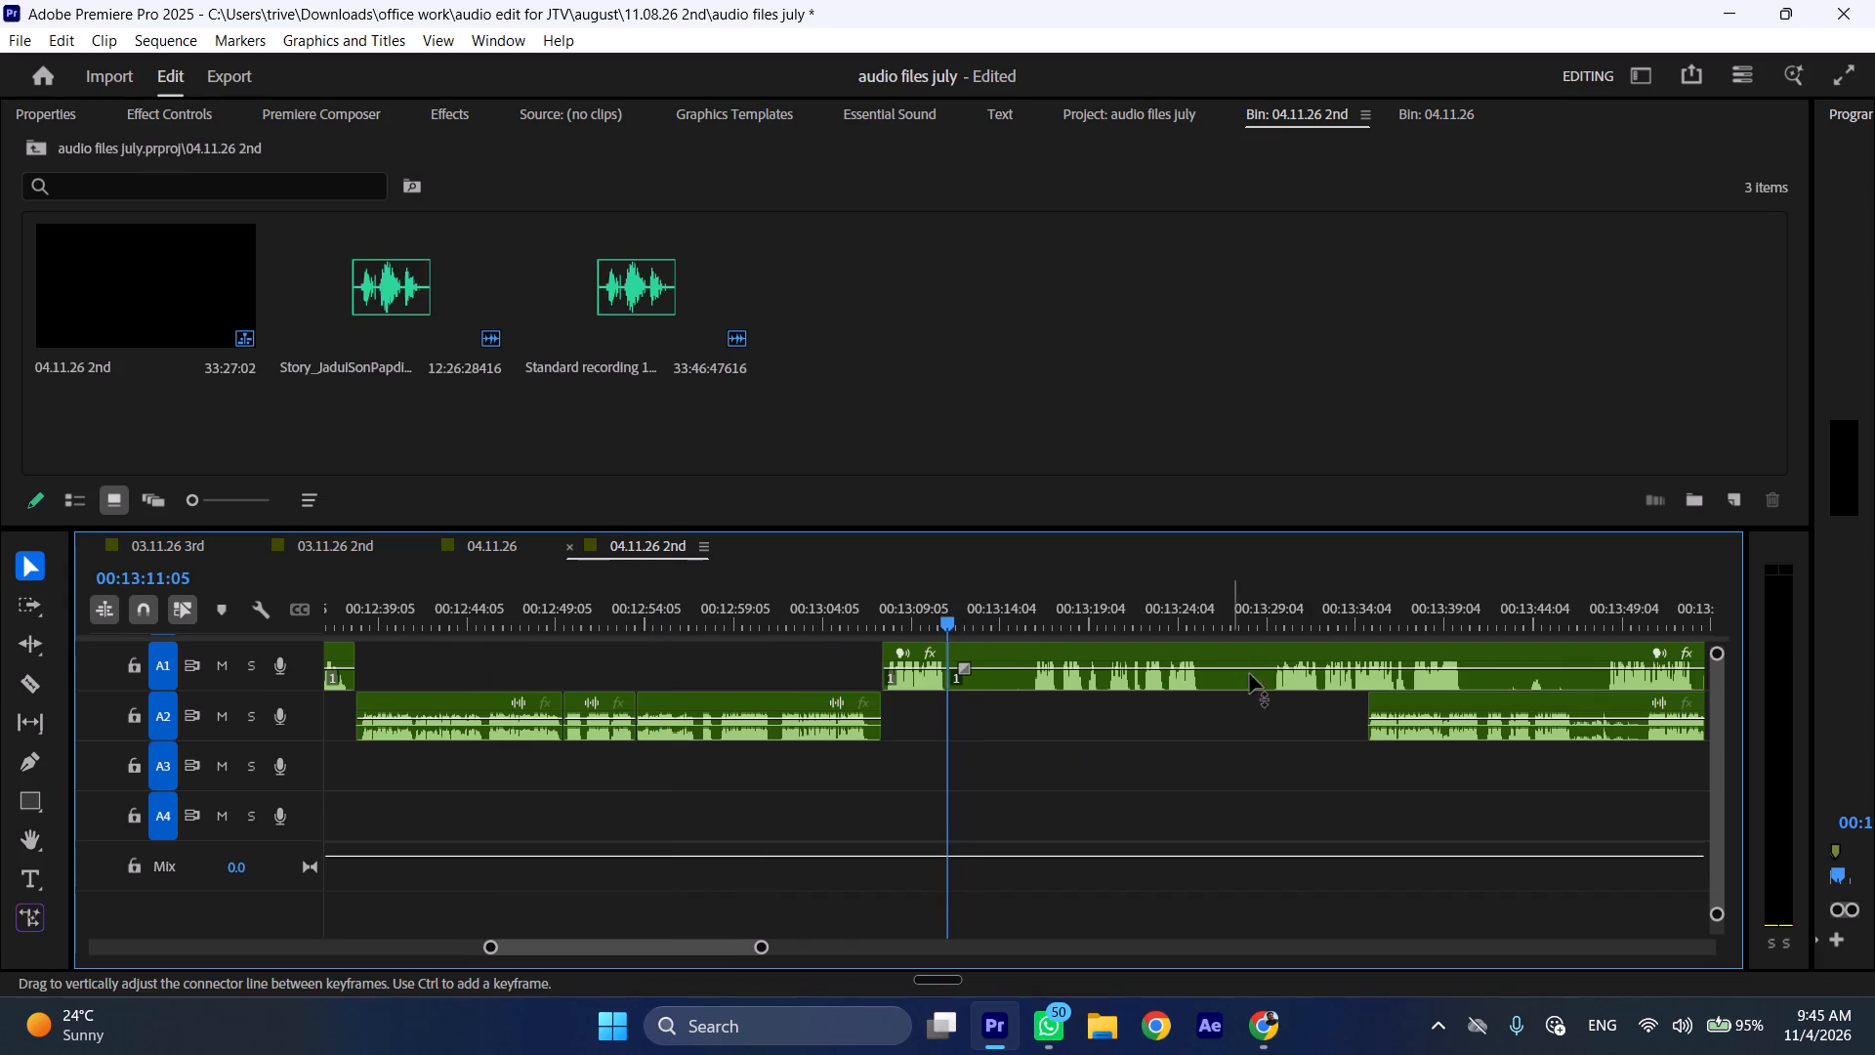
{"action": "left_click_drag", "start_coordinate": [1431, 706], "coordinate": [1000, 714]}
{"action": "left_click_drag", "start_coordinate": [999, 654], "coordinate": [1413, 654]}
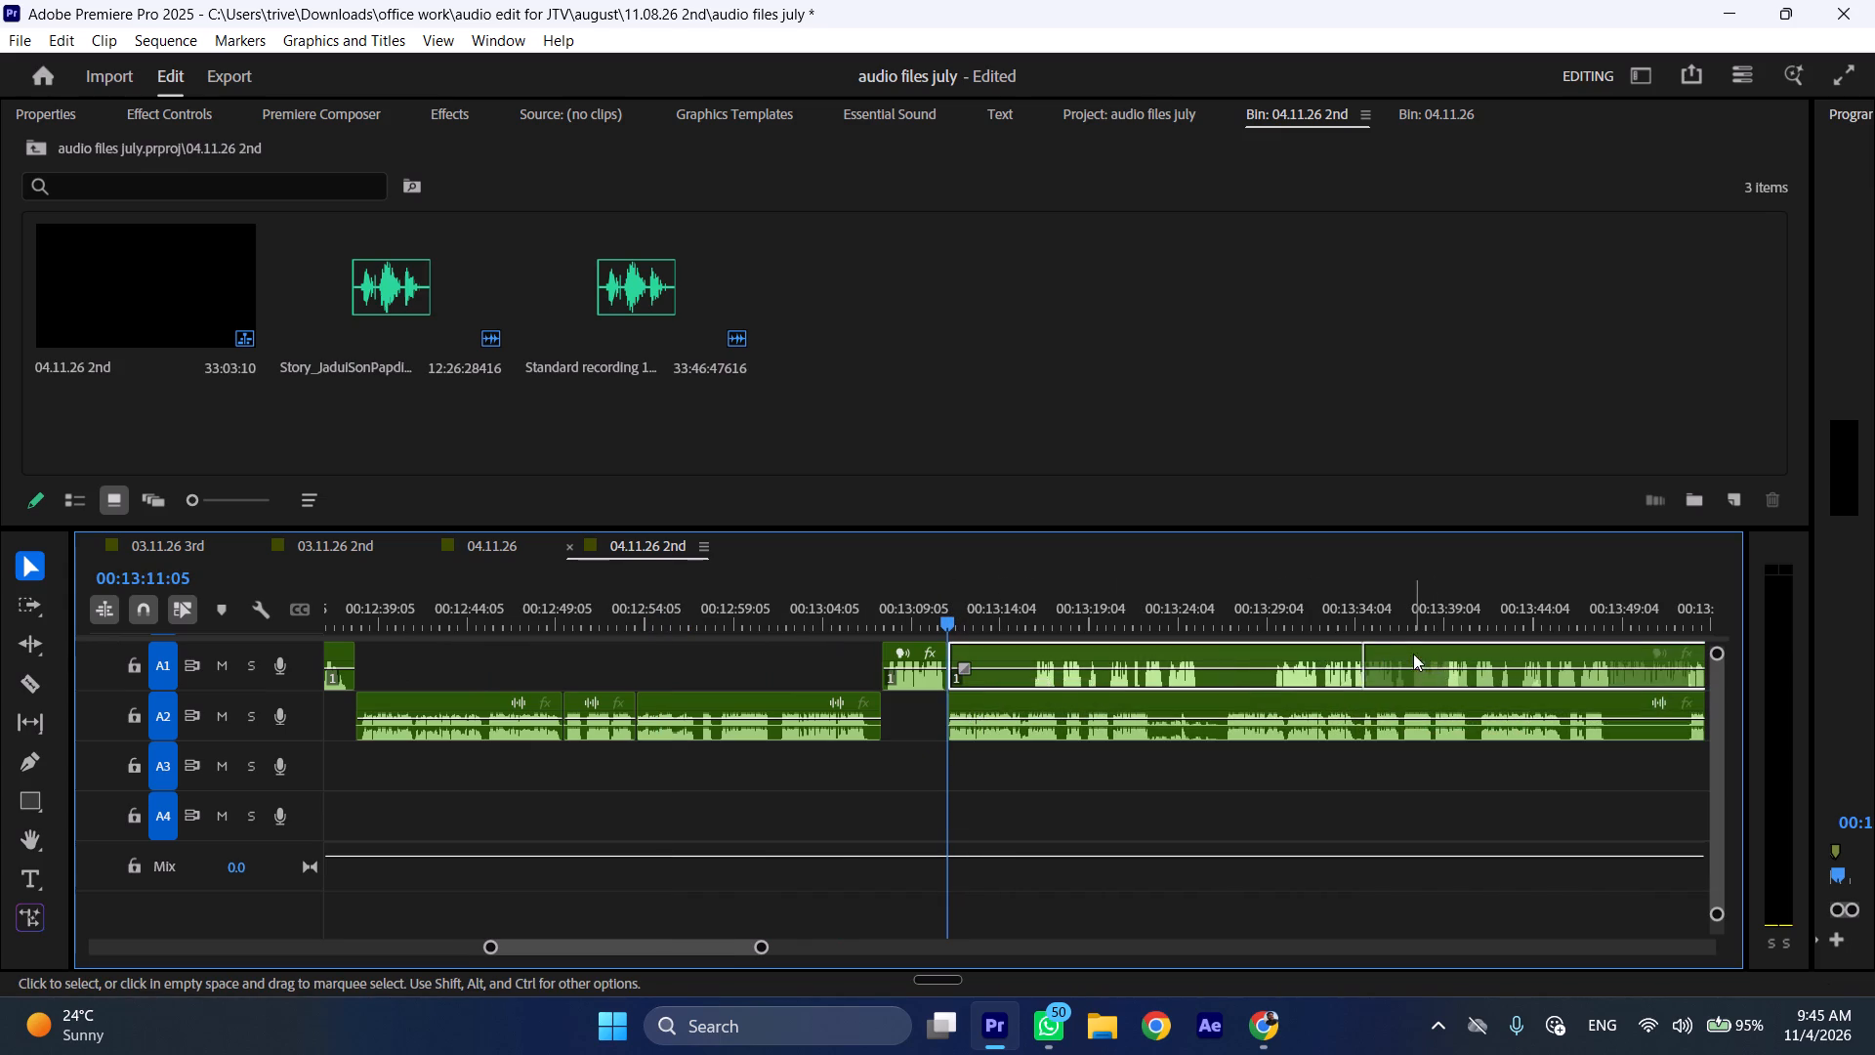
Listen to the sequence from the new A1-to-A2 join at 00:13:11:05 at increased speed.
{"action": "left_click", "coordinate": [847, 599]}
{"action": "left_click", "coordinate": [967, 601]}
{"action": "key", "text": "space"}
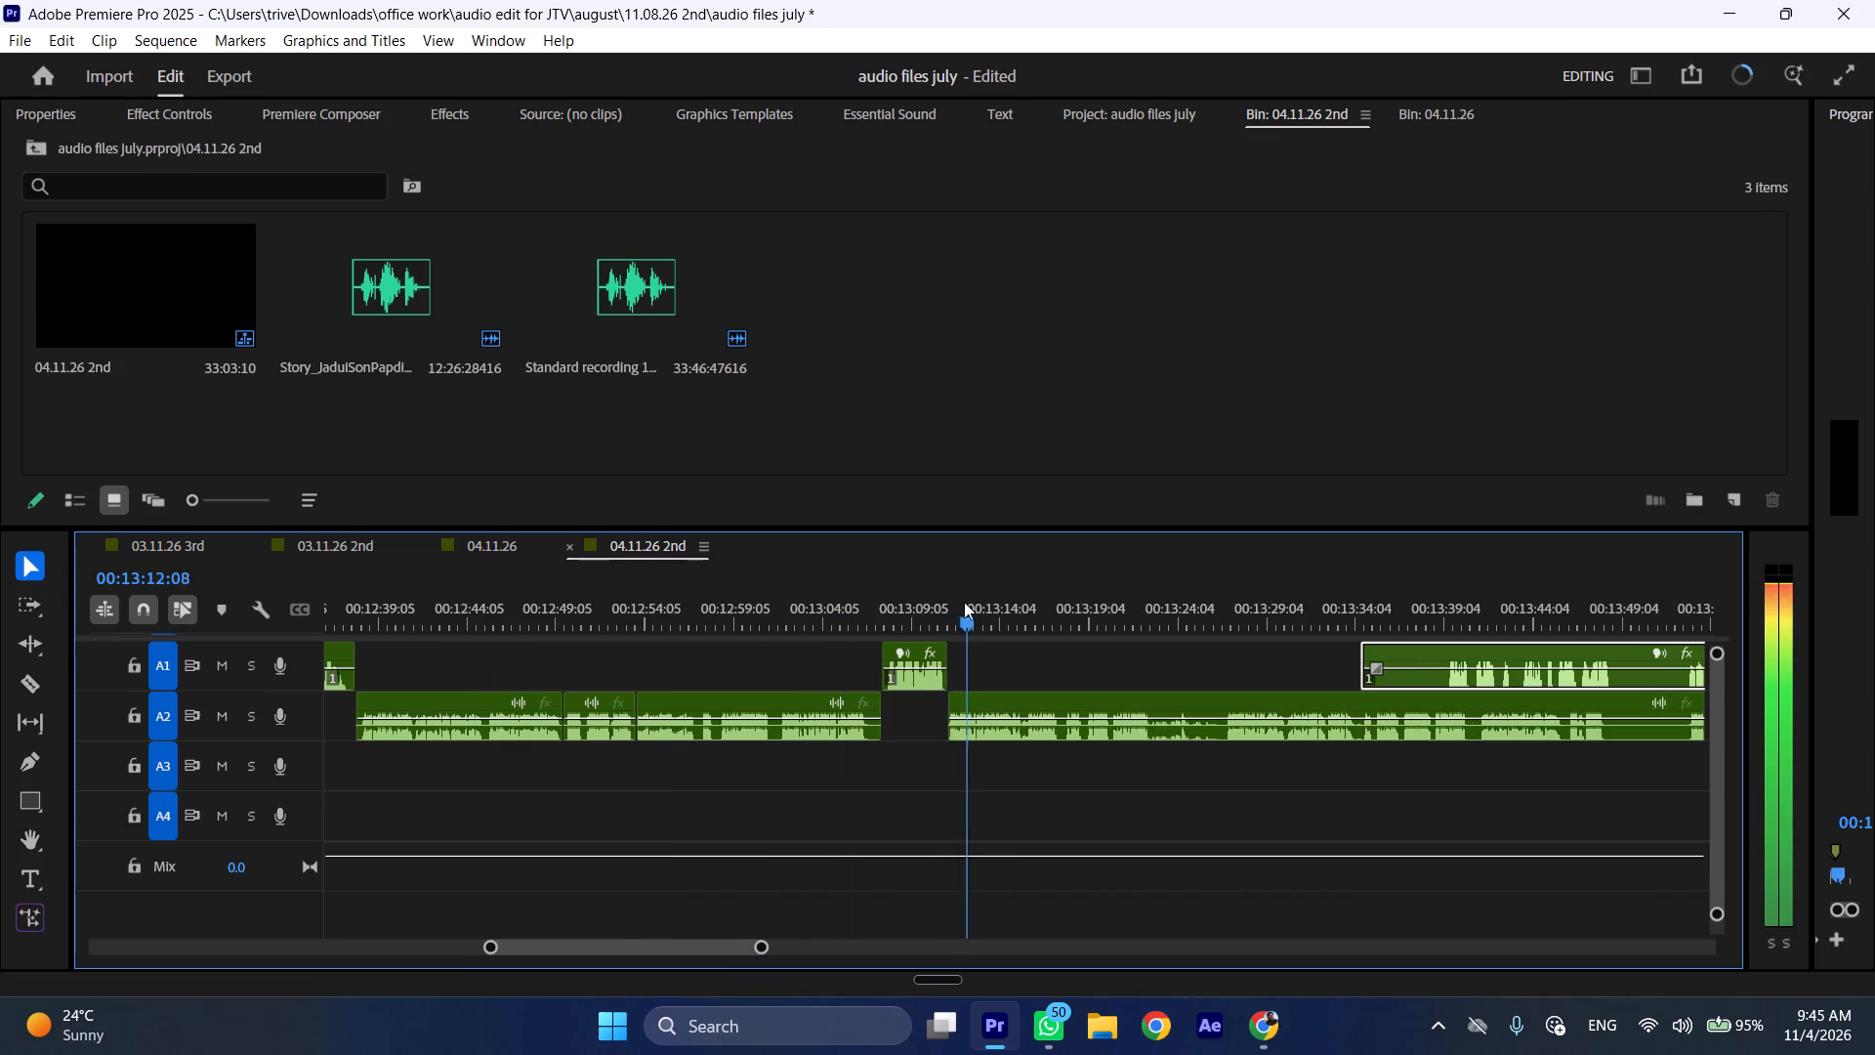
{"action": "left_click", "coordinate": [945, 603]}
{"action": "key", "text": "space"}
{"action": "key", "text": "l"}
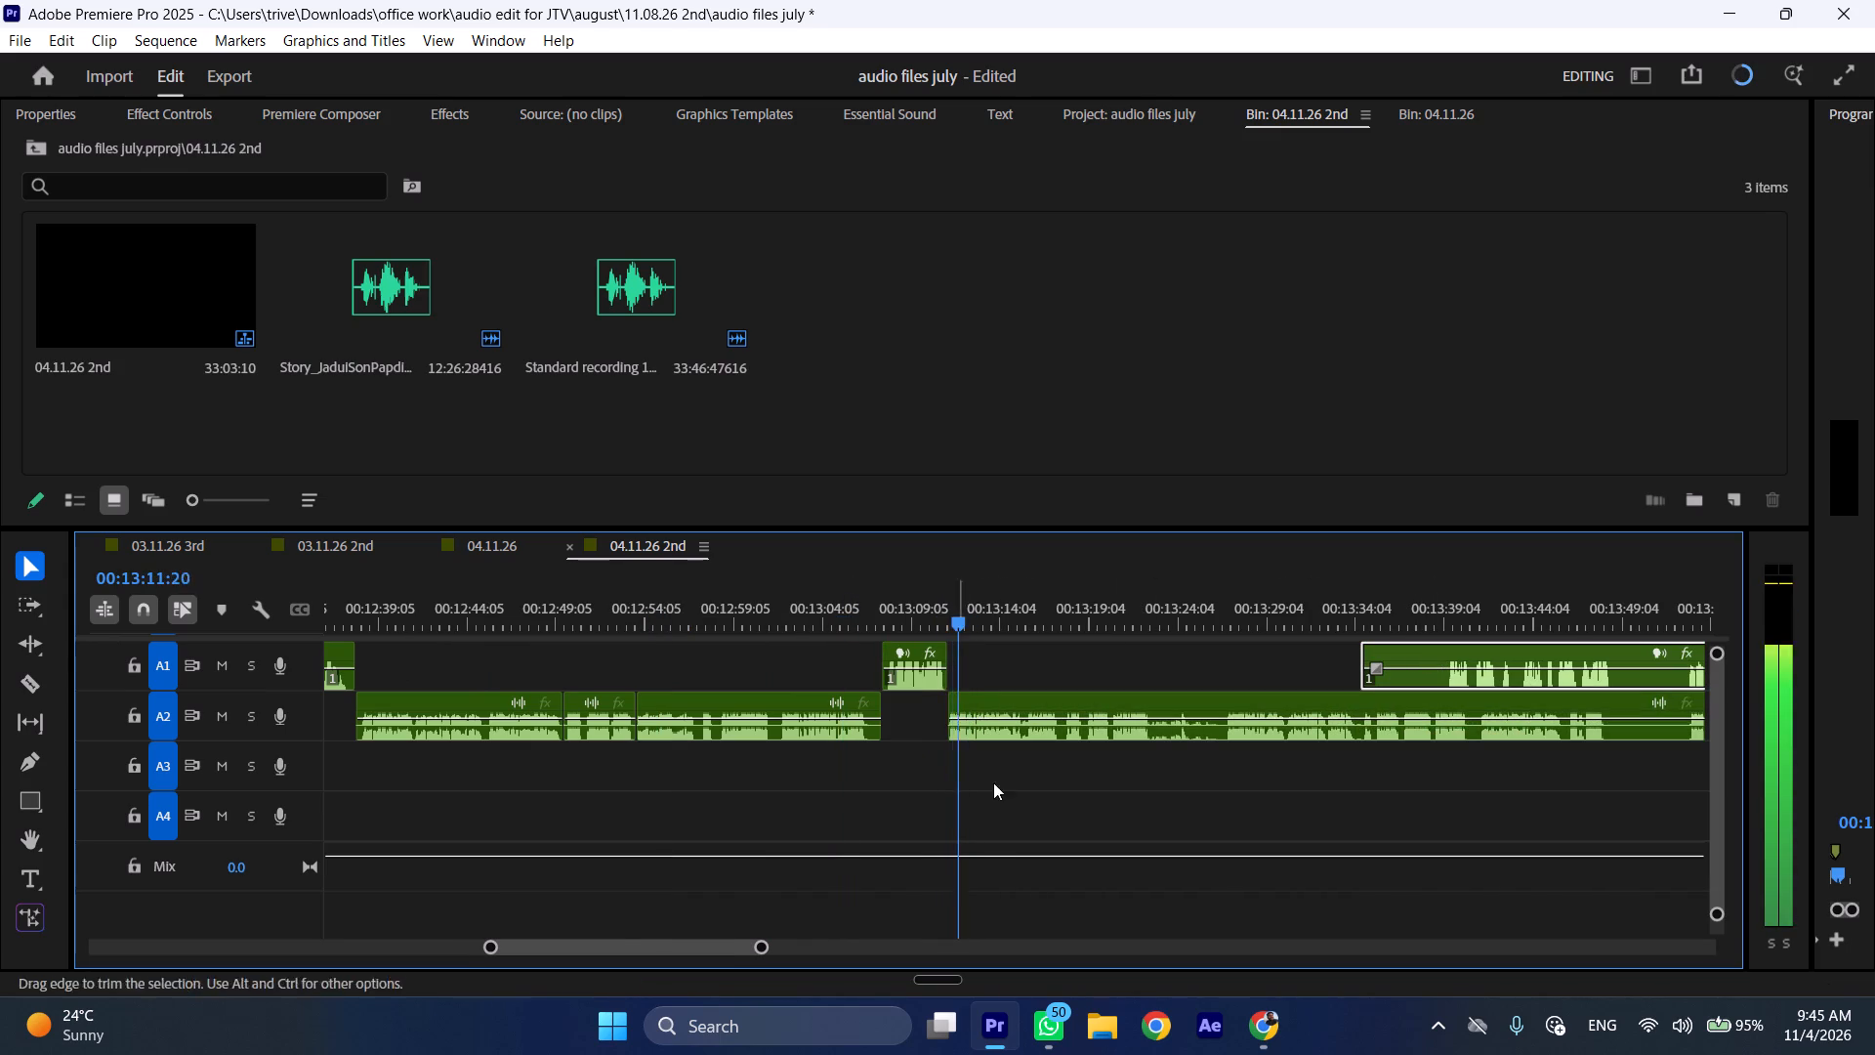
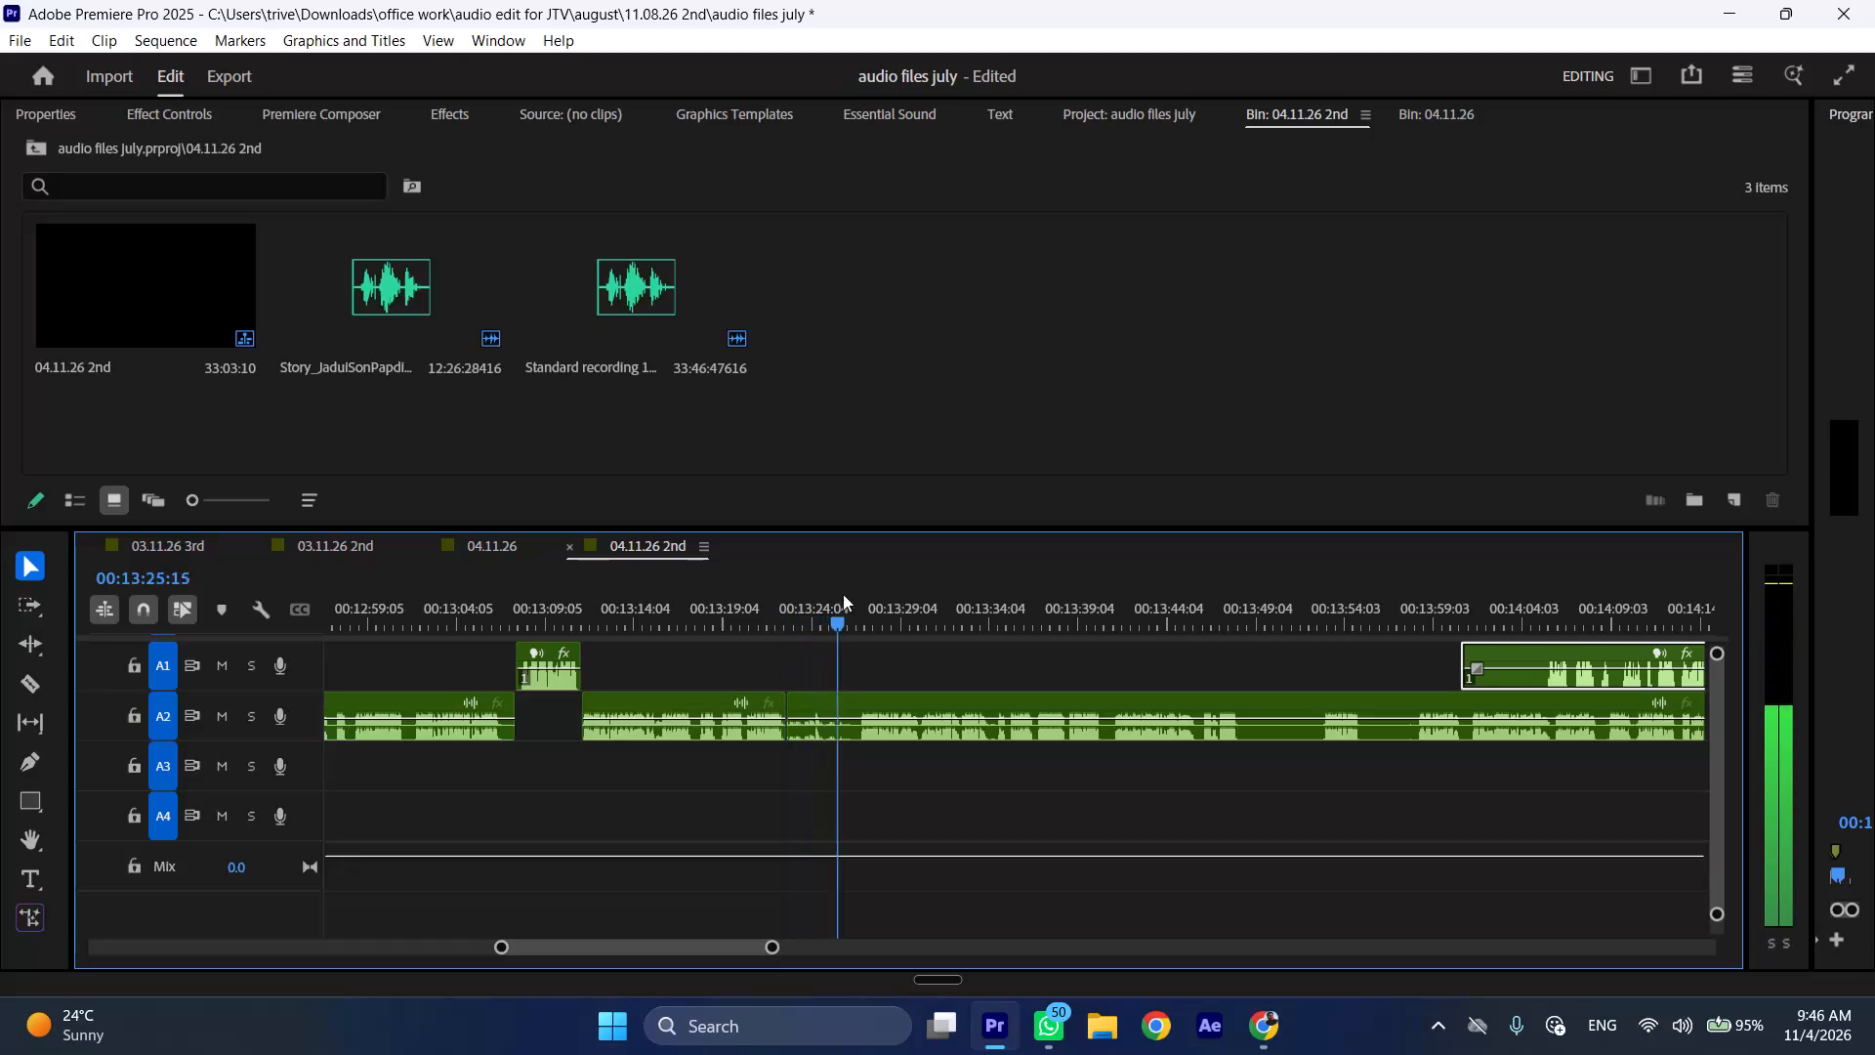
Cut out the A2 section from about 00:13:22:18 to 00:13:26:15 and close the gap on both tracks.
{"action": "left_click", "coordinate": [901, 720]}
{"action": "key", "text": "shift+c"}
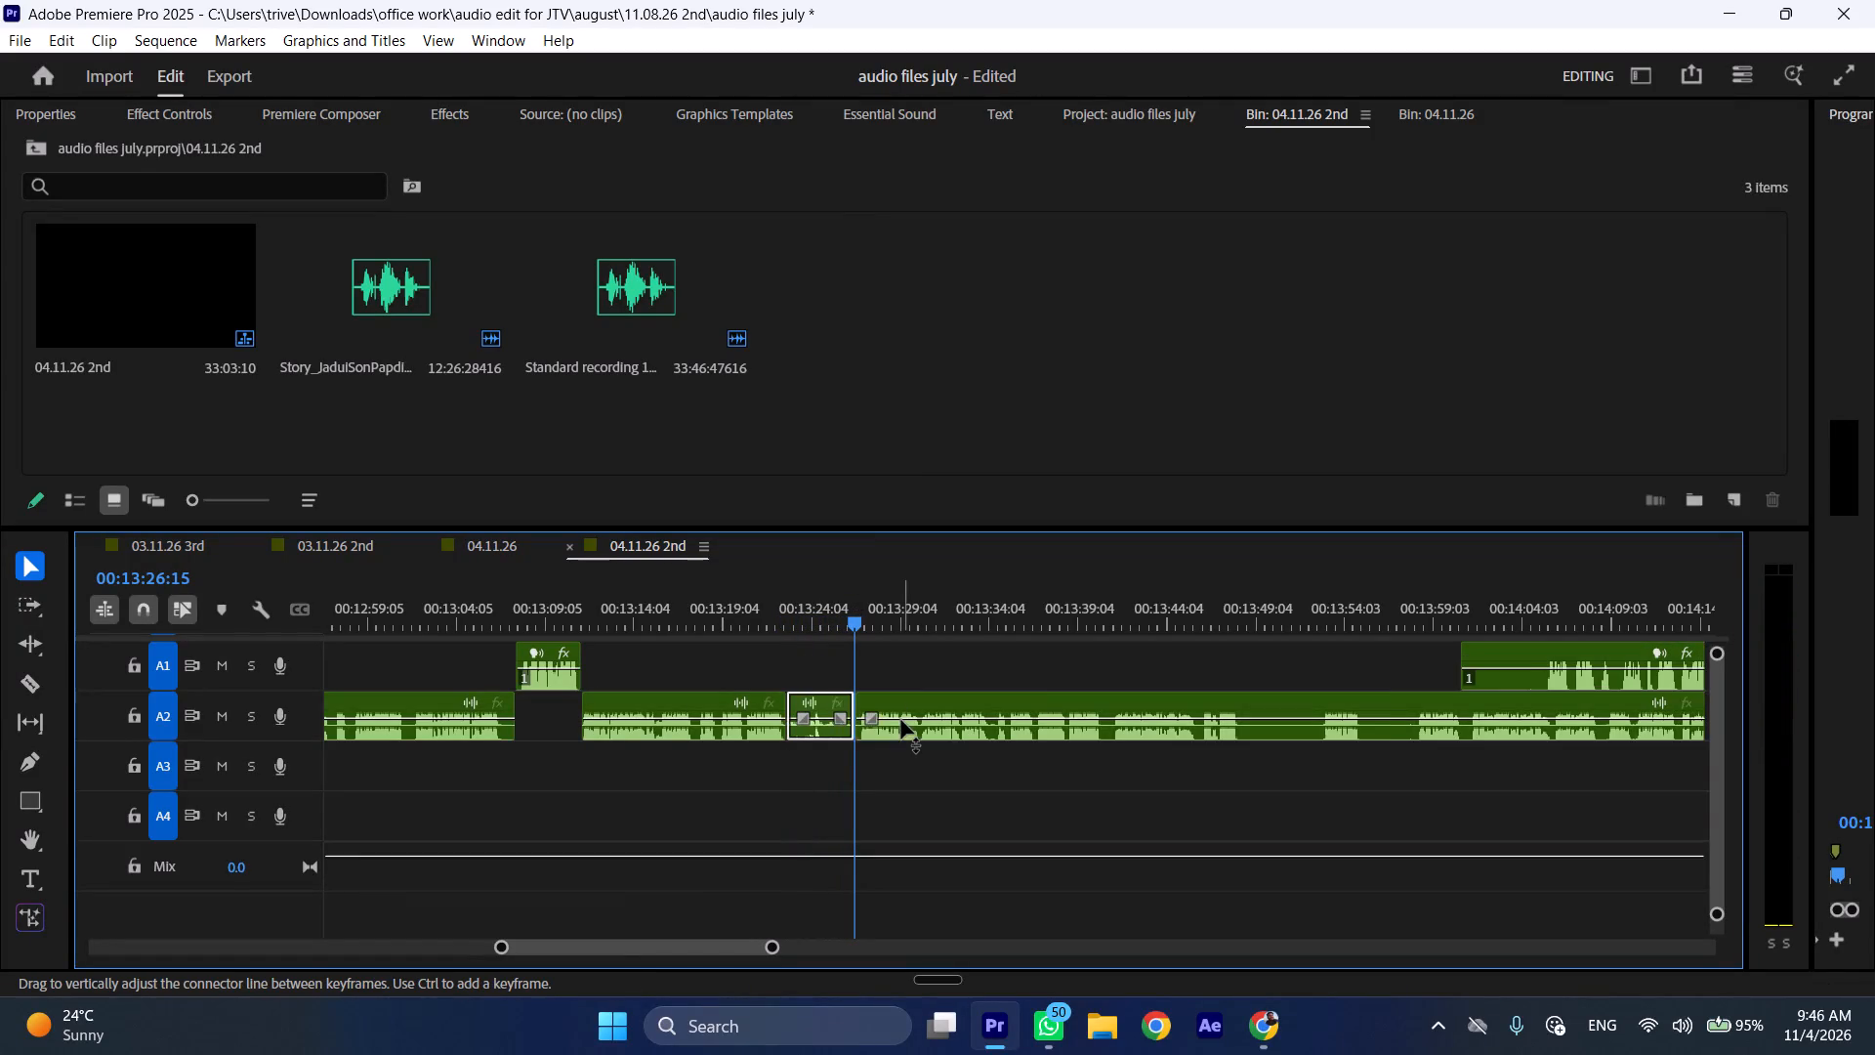
{"action": "key", "text": "ctrl+shift+d"}
Listen at increased speed to the A2 narration leading into the new join, restarting from about 00:13:13.
{"action": "left_click", "coordinate": [699, 604]}
{"action": "key", "text": "space"}
{"action": "type", "text": "l"}
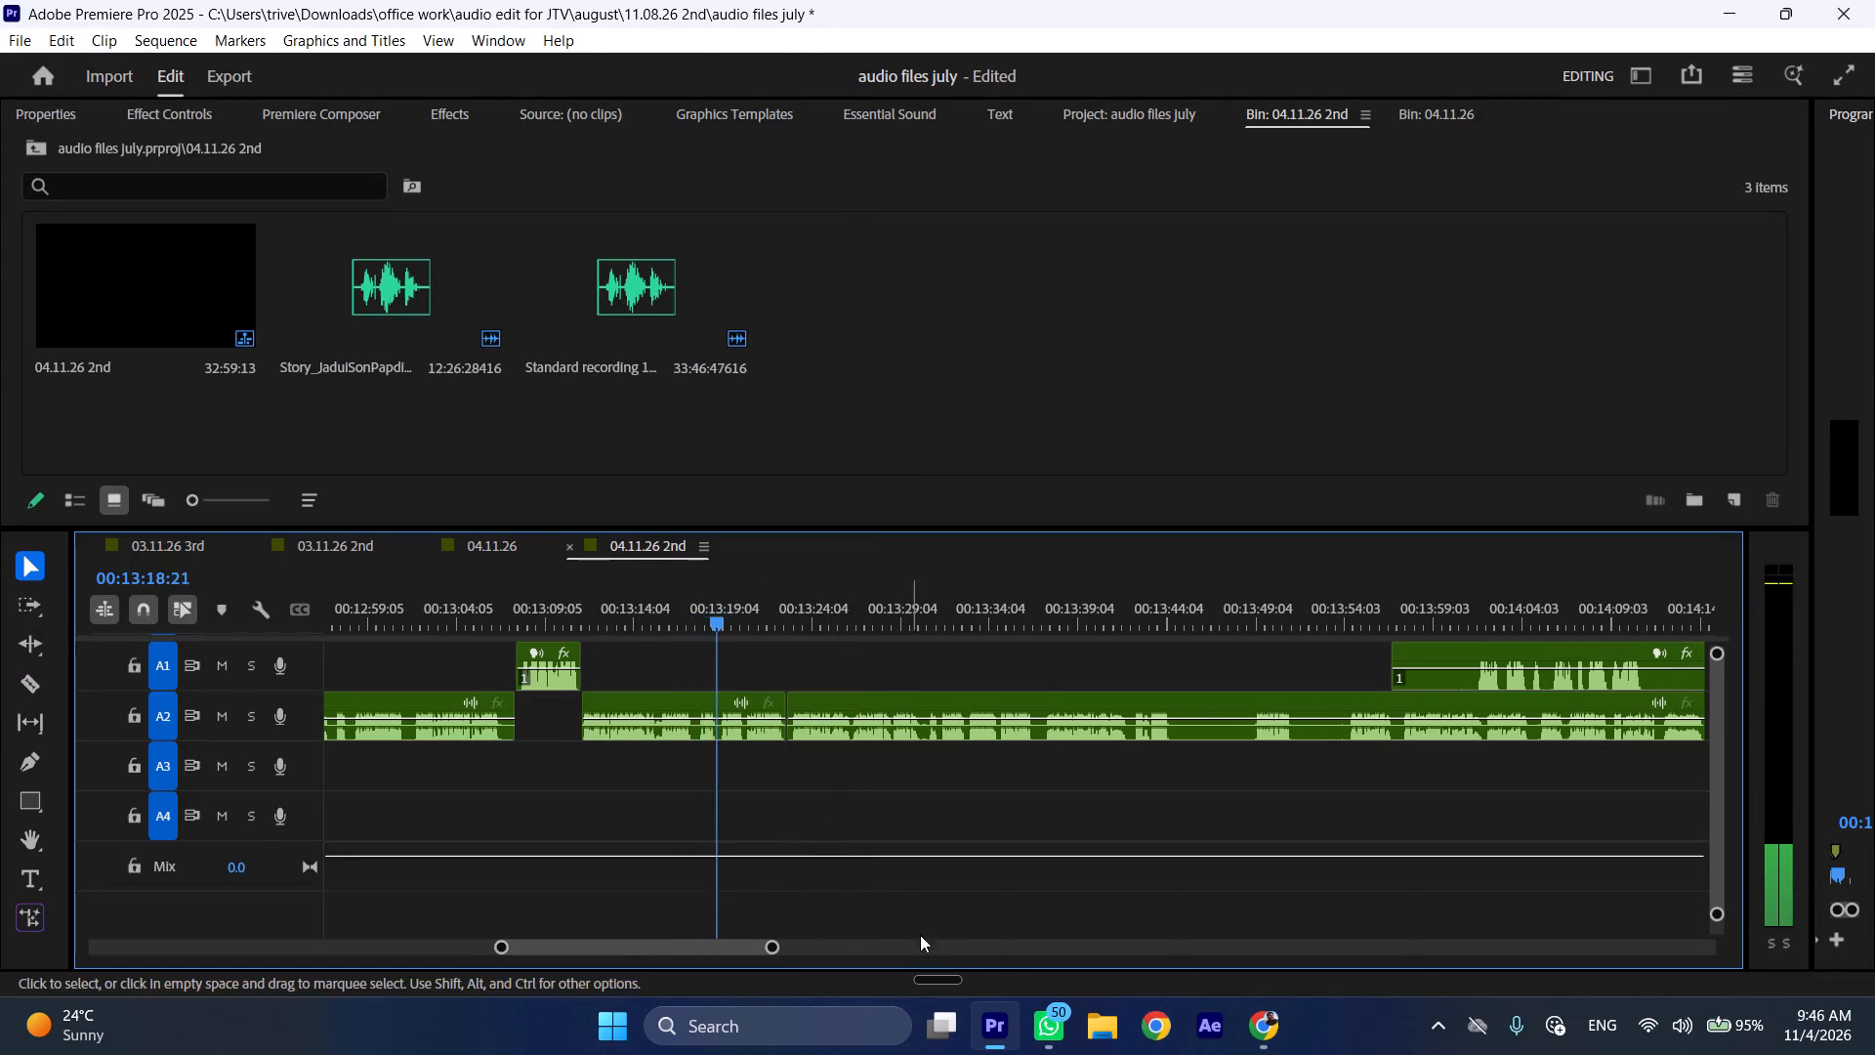
{"action": "left_click_drag", "start_coordinate": [634, 591], "coordinate": [623, 596]}
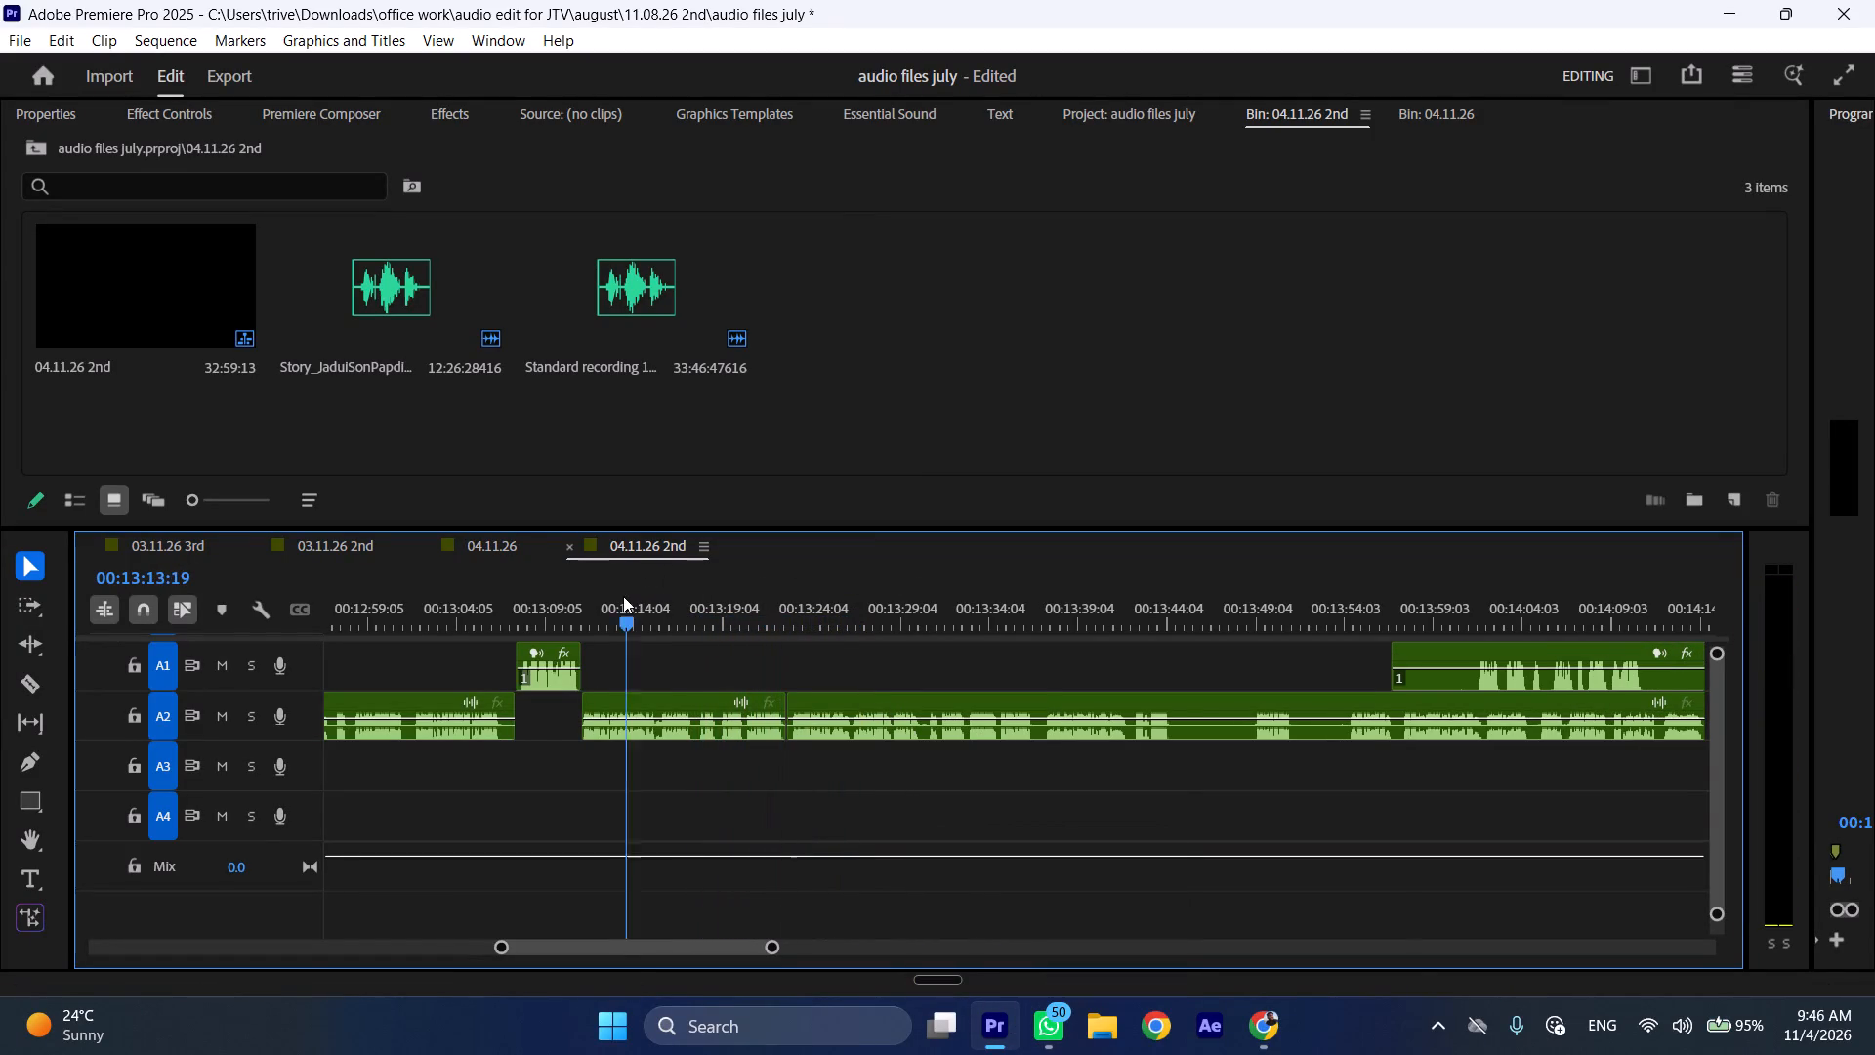
{"action": "left_click_drag", "start_coordinate": [623, 596], "coordinate": [610, 598]}
{"action": "key", "text": "space"}
{"action": "type", "text": "l"}
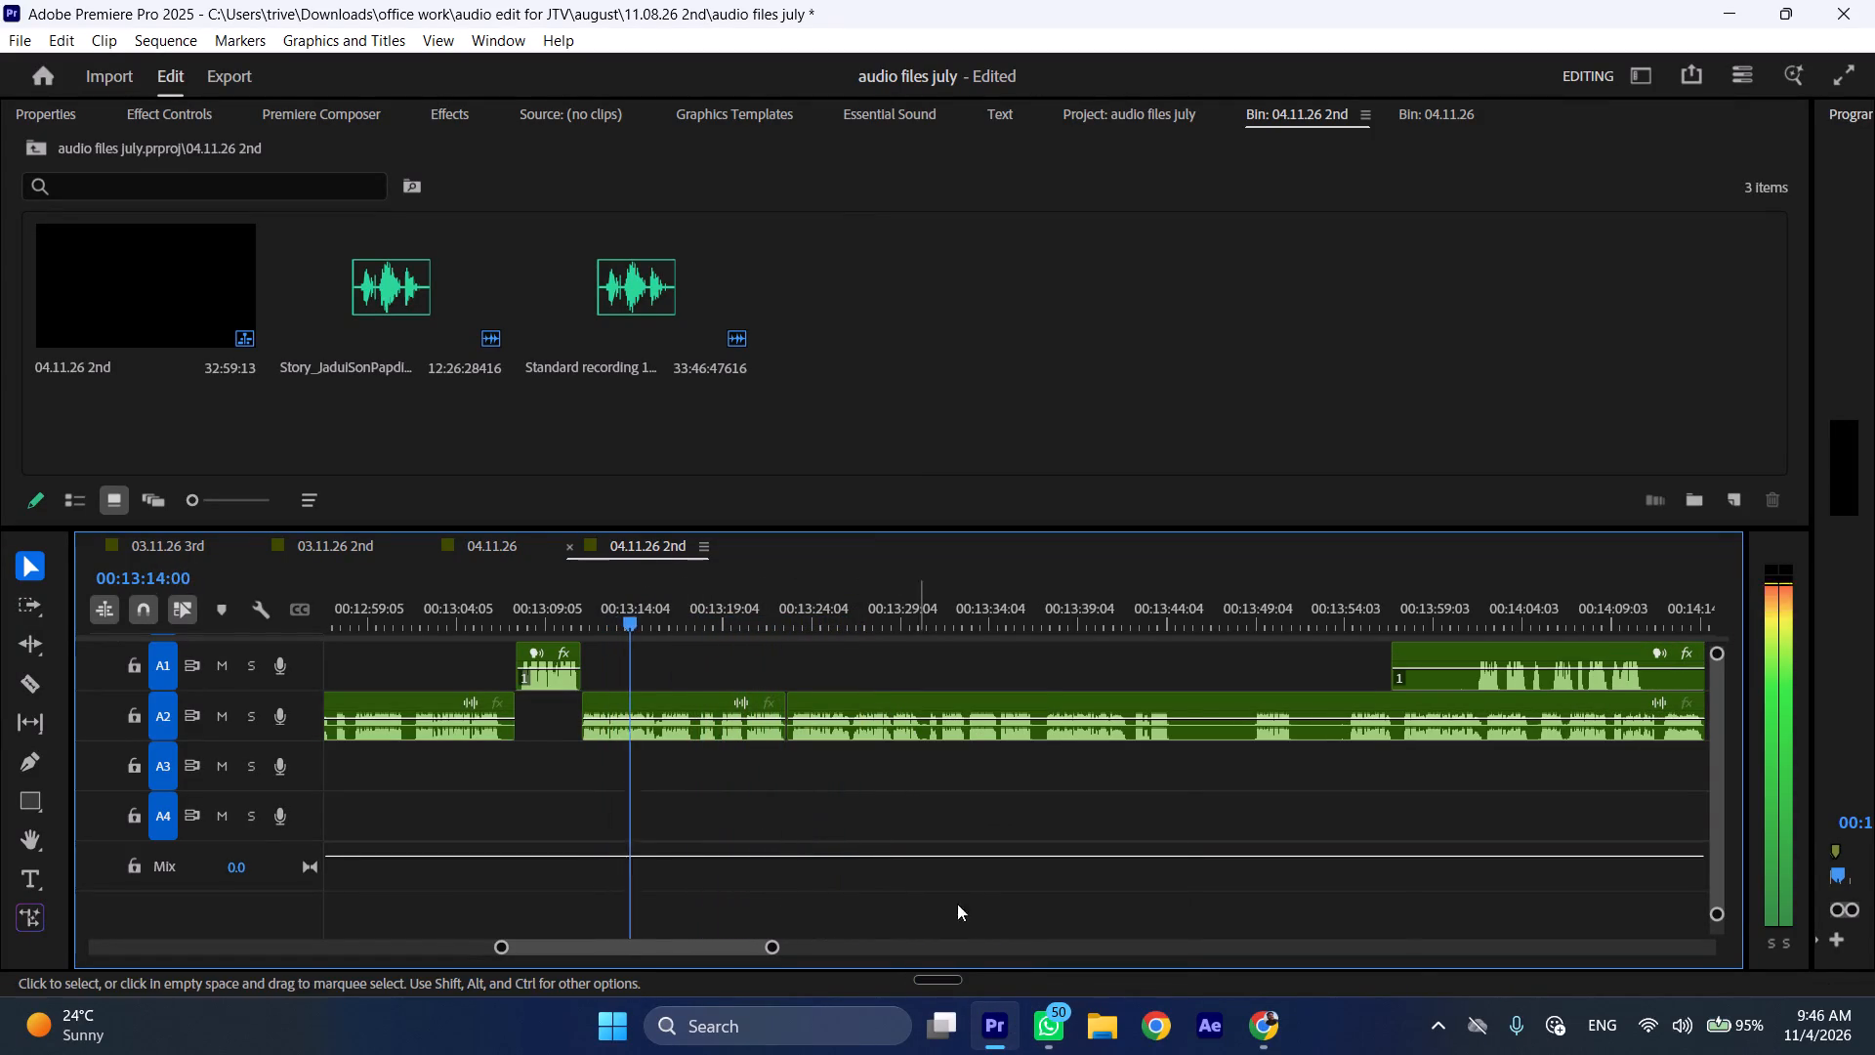
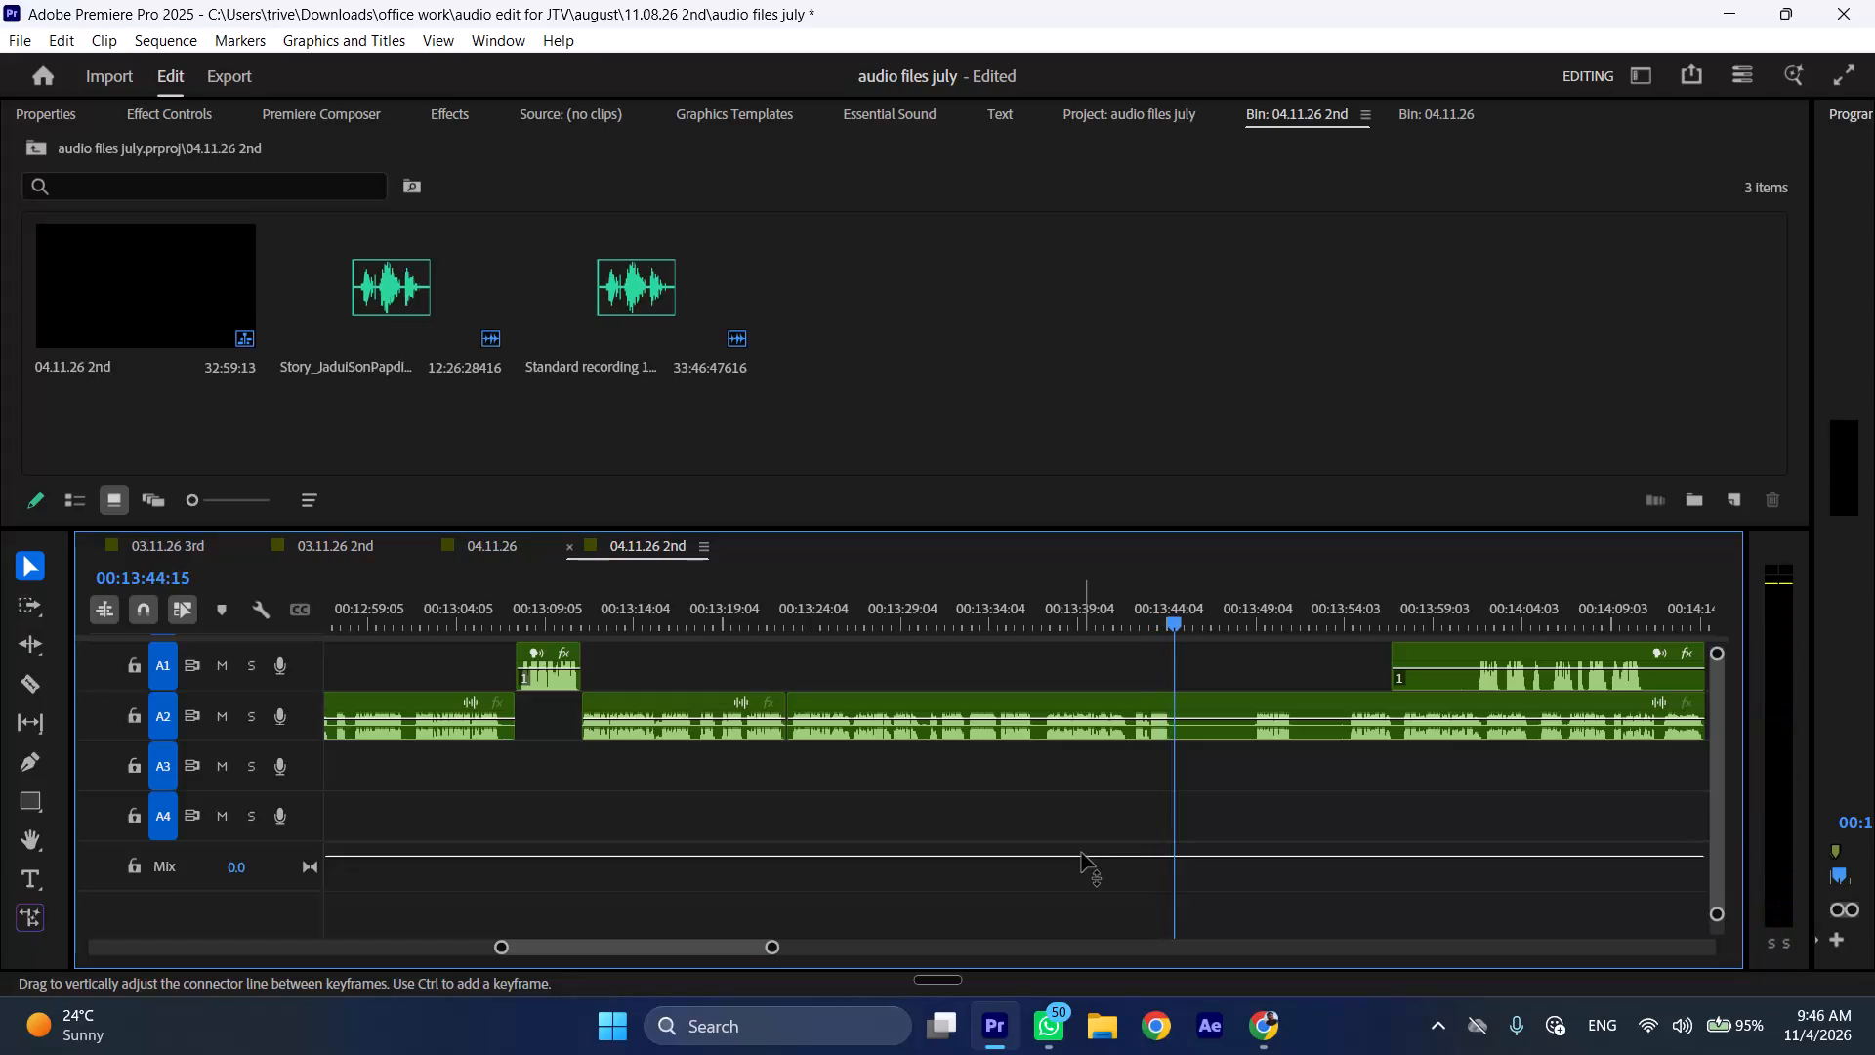
Trim the leading silence off the A1 clip after the join, bringing its start to about 00:14:01.
{"action": "scroll", "coordinate": [1108, 842], "scroll_direction": "down", "scroll_amount": 6}
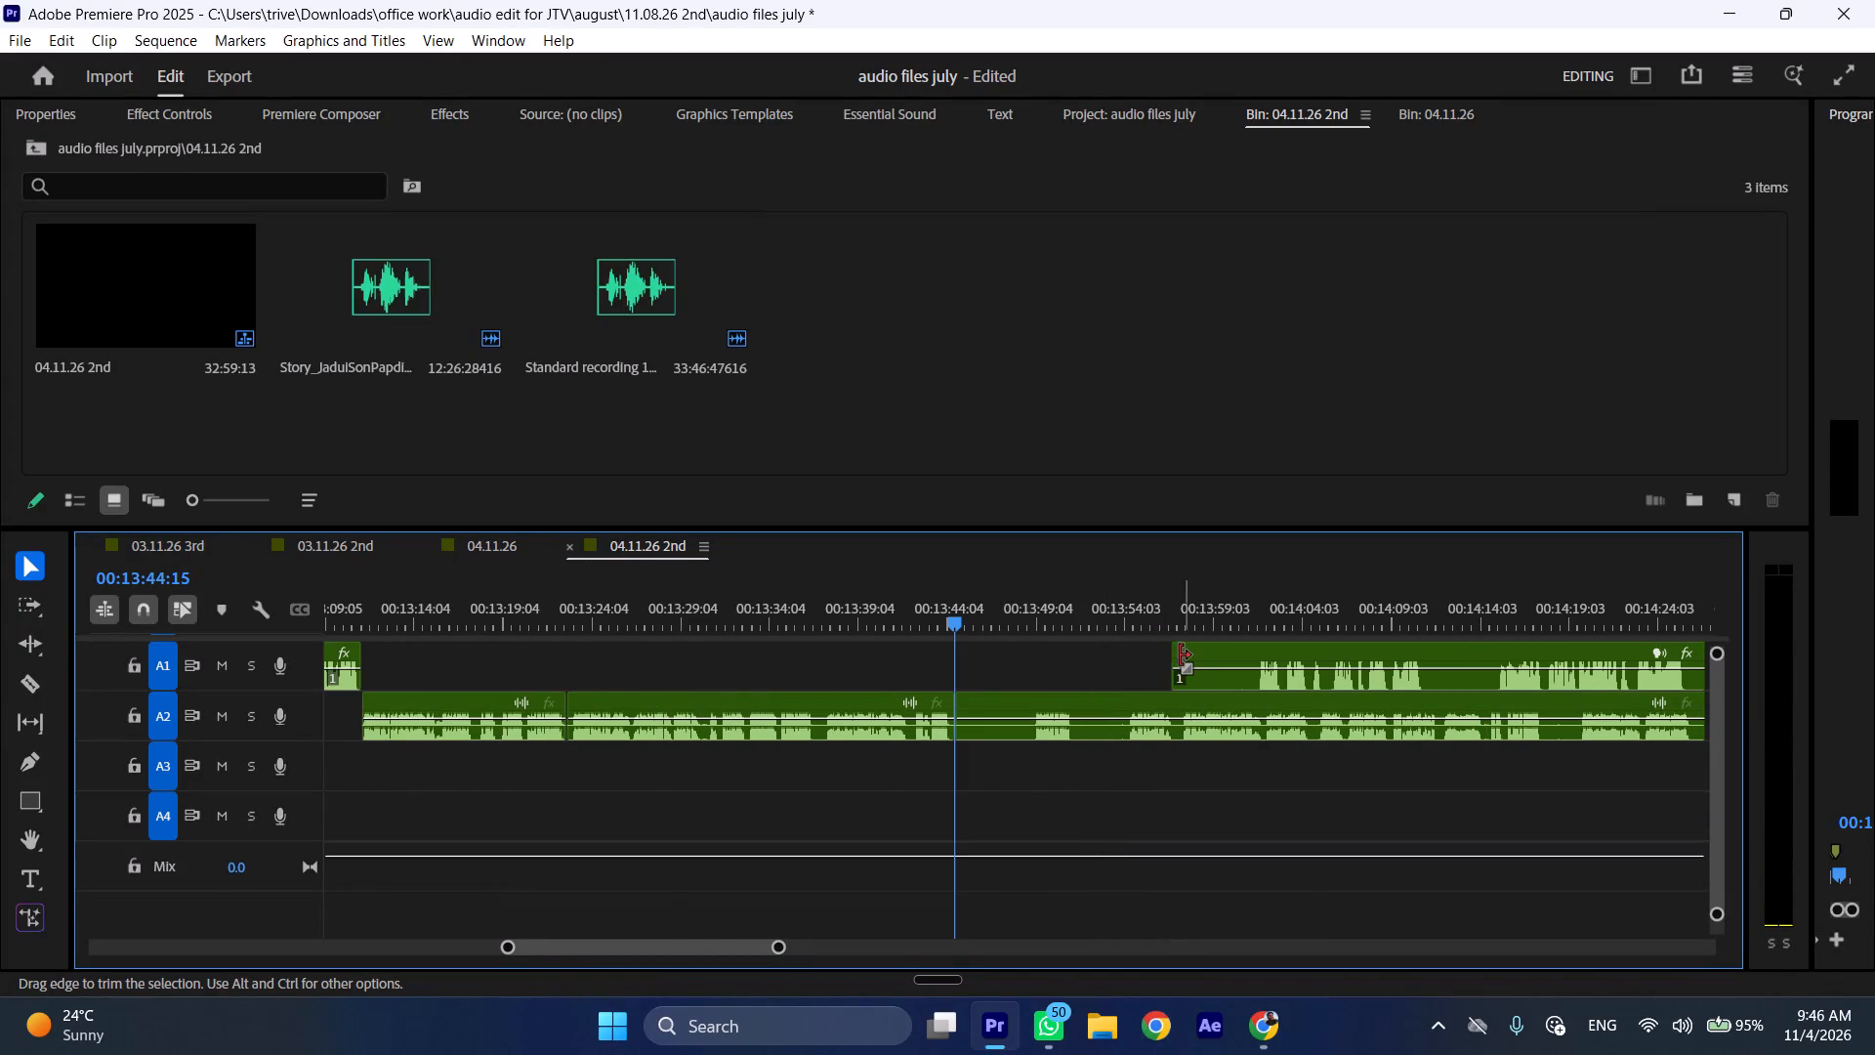
{"action": "left_click_drag", "start_coordinate": [1178, 652], "coordinate": [1260, 652]}
Split the A1 clip at 00:14:11:03 and insert its first section at the A2 cut at 00:13:44:15, shifting the following clips.
{"action": "left_click_drag", "start_coordinate": [1396, 612], "coordinate": [1427, 612]}
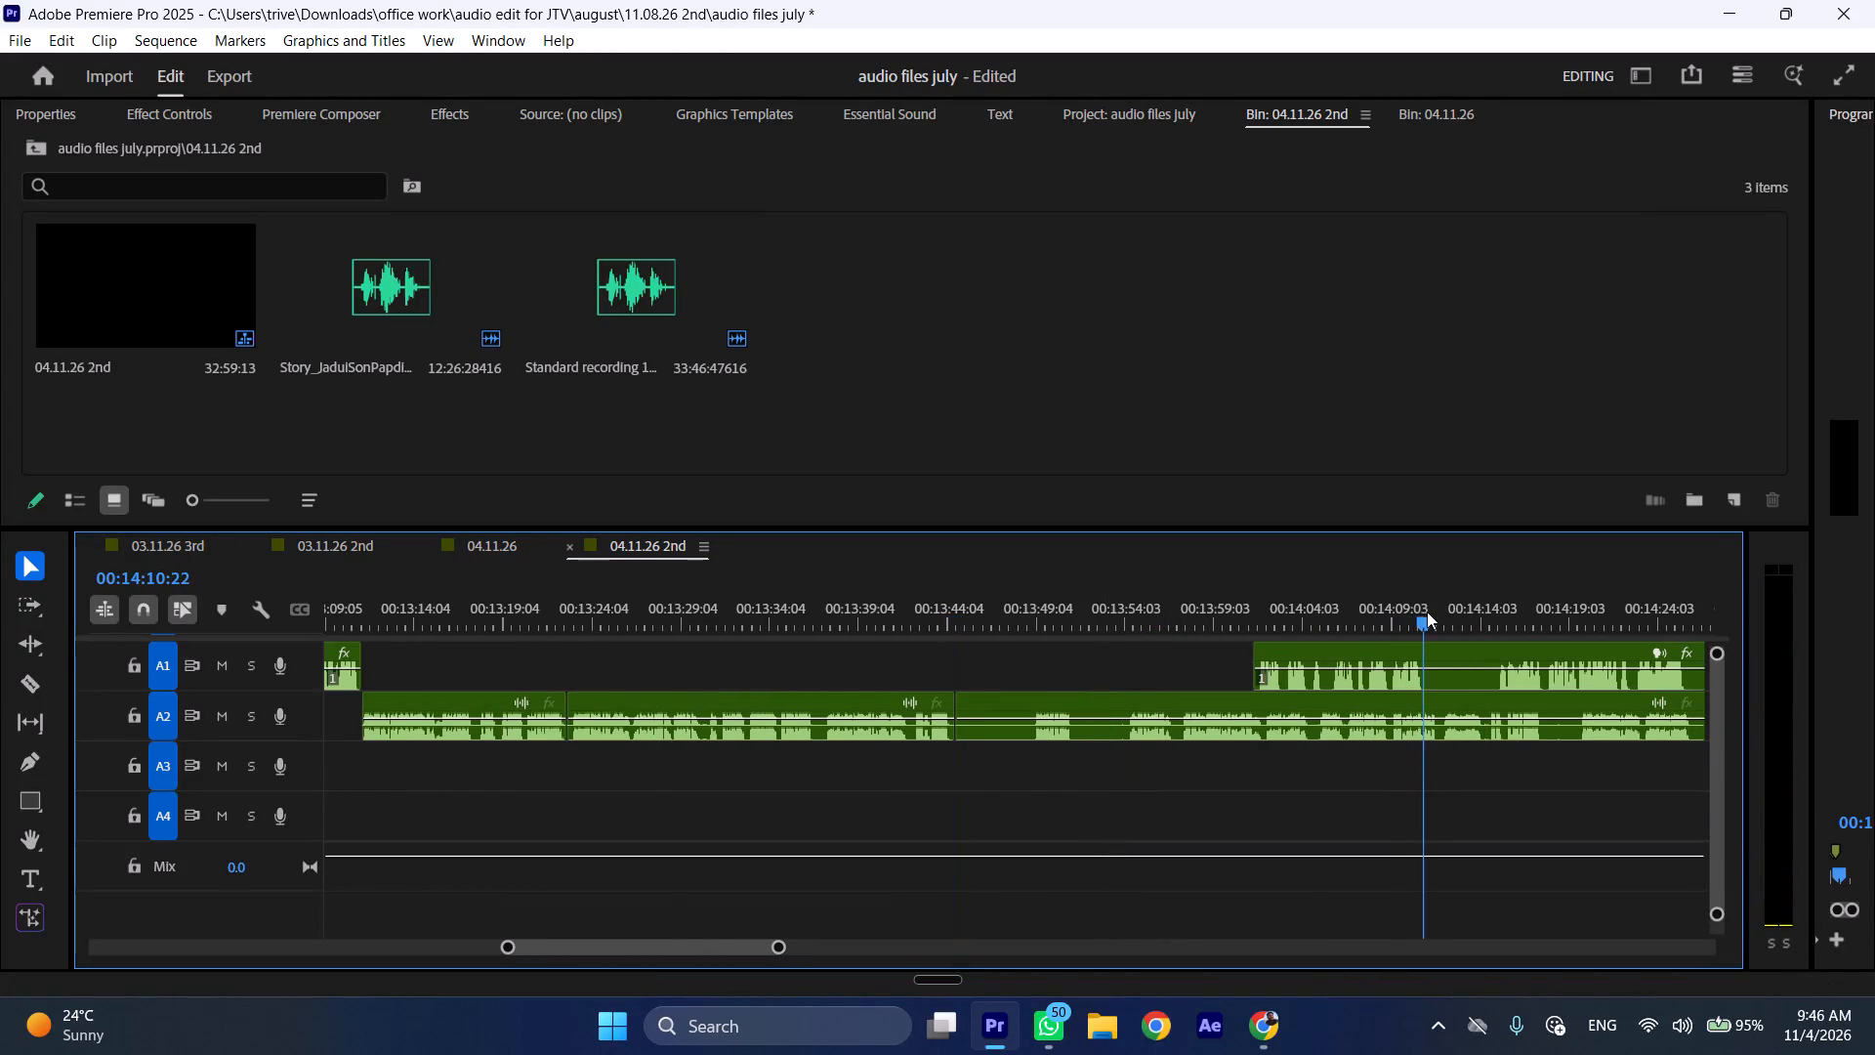
{"action": "left_click_drag", "start_coordinate": [1427, 612], "coordinate": [1430, 612]}
{"action": "left_click", "coordinate": [1457, 674]}
{"action": "key", "text": "shift+c"}
{"action": "left_click_drag", "start_coordinate": [1353, 652], "coordinate": [1063, 676]}
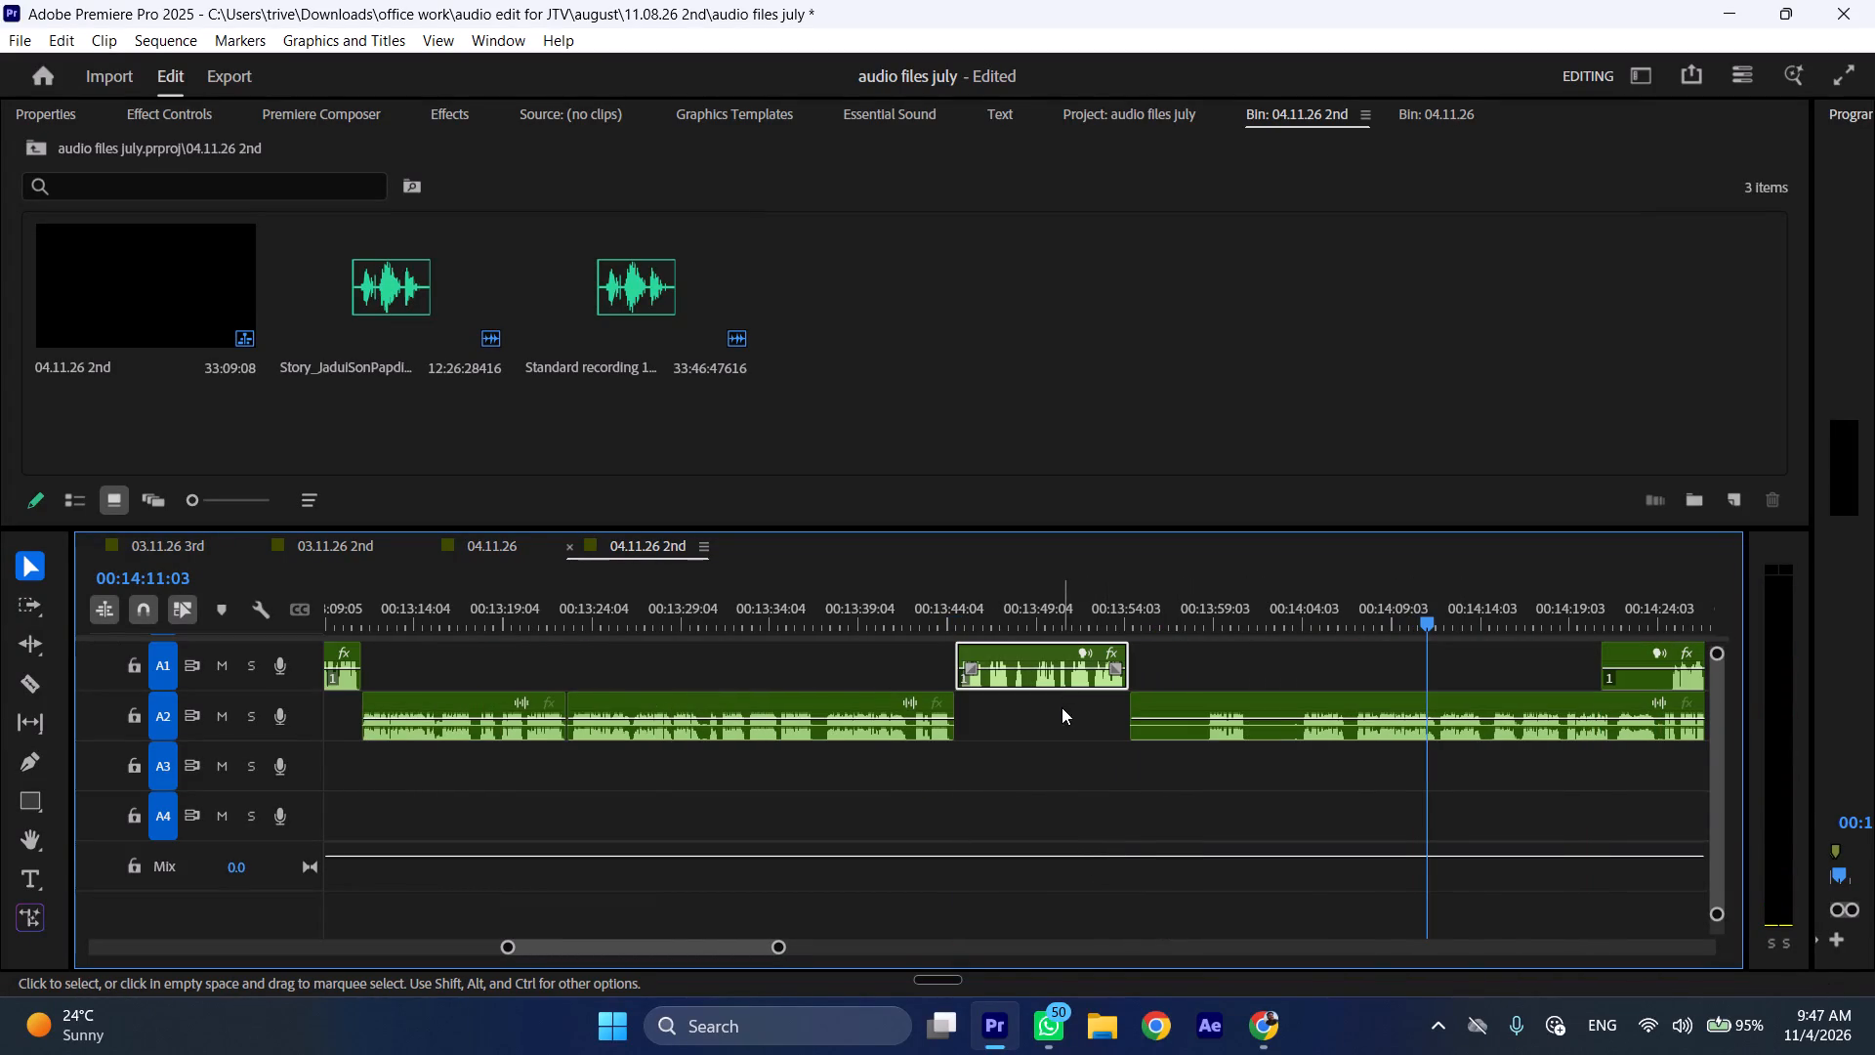
Listen to the inserted A1 section, split it at 00:13:48:23 and ripple-delete the part before the split.
{"action": "left_click", "coordinate": [956, 580]}
{"action": "key", "text": "space"}
{"action": "key", "text": "l"}
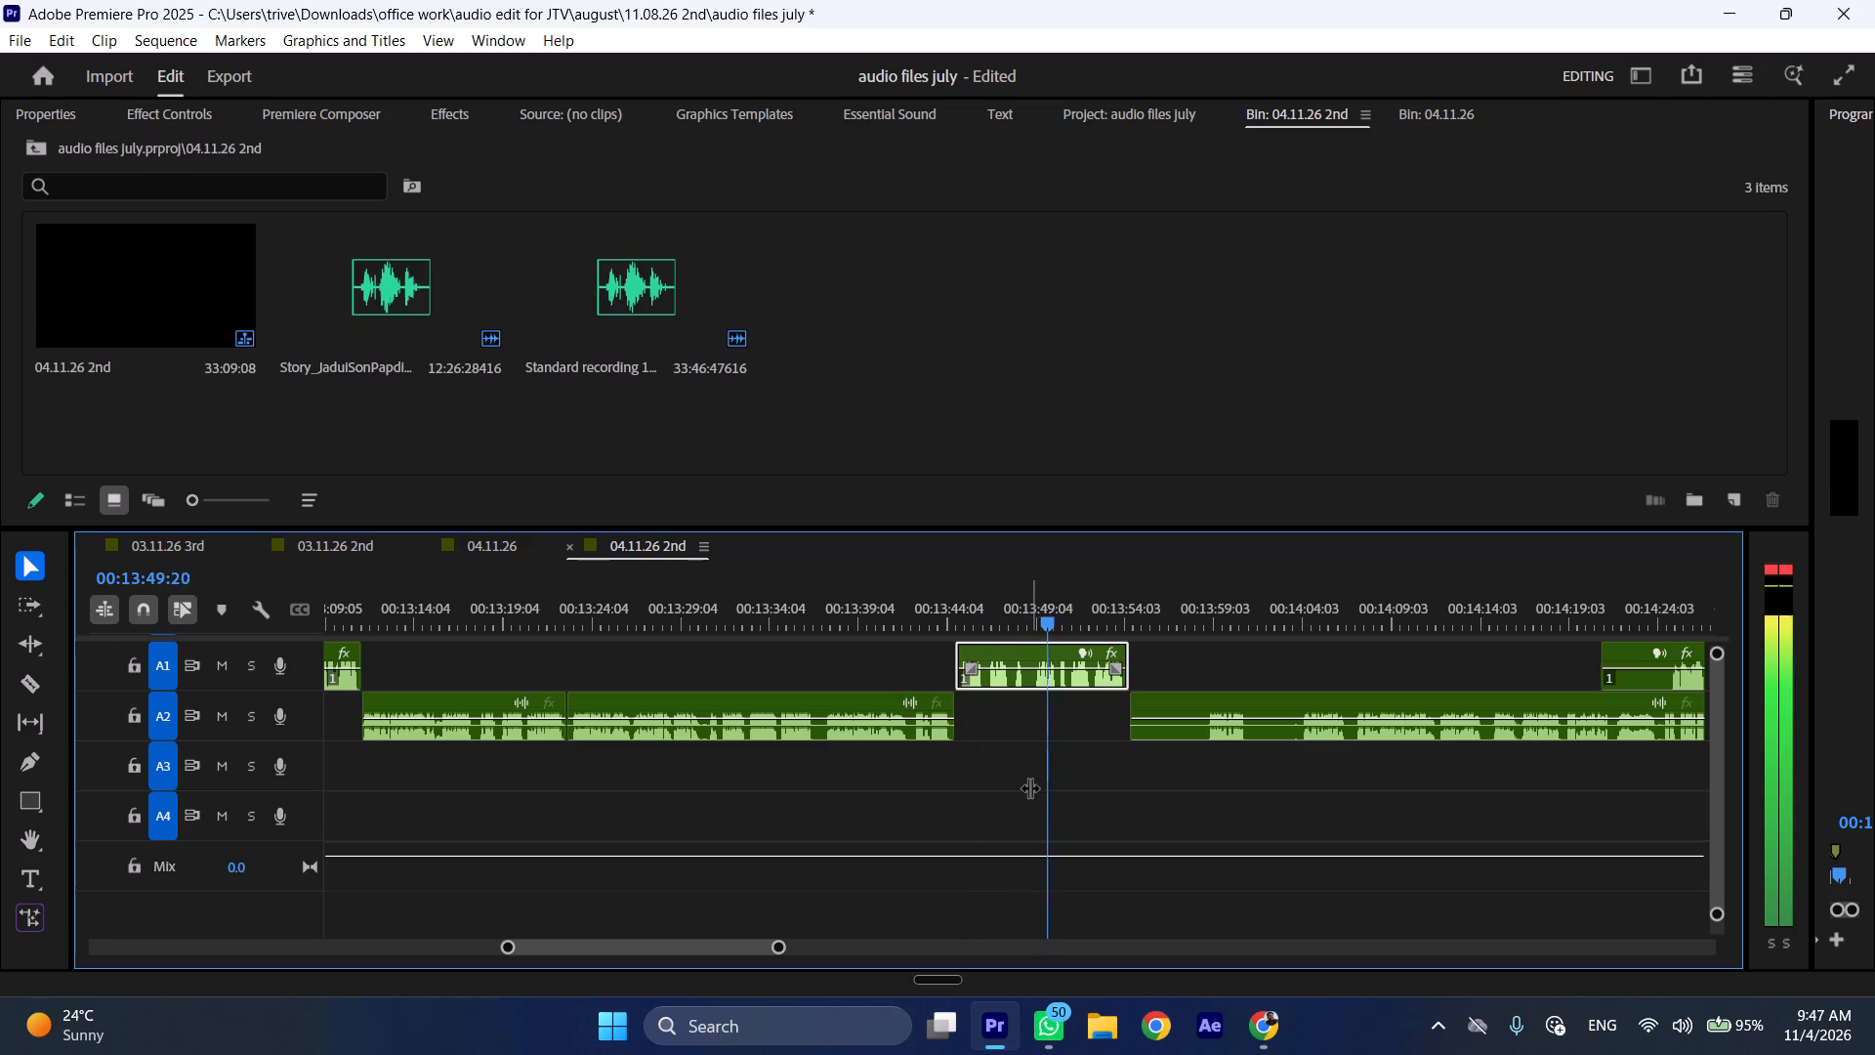
{"action": "left_click", "coordinate": [1034, 598]}
{"action": "key", "text": "shift+c"}
{"action": "key", "text": "ctrl+shift+d"}
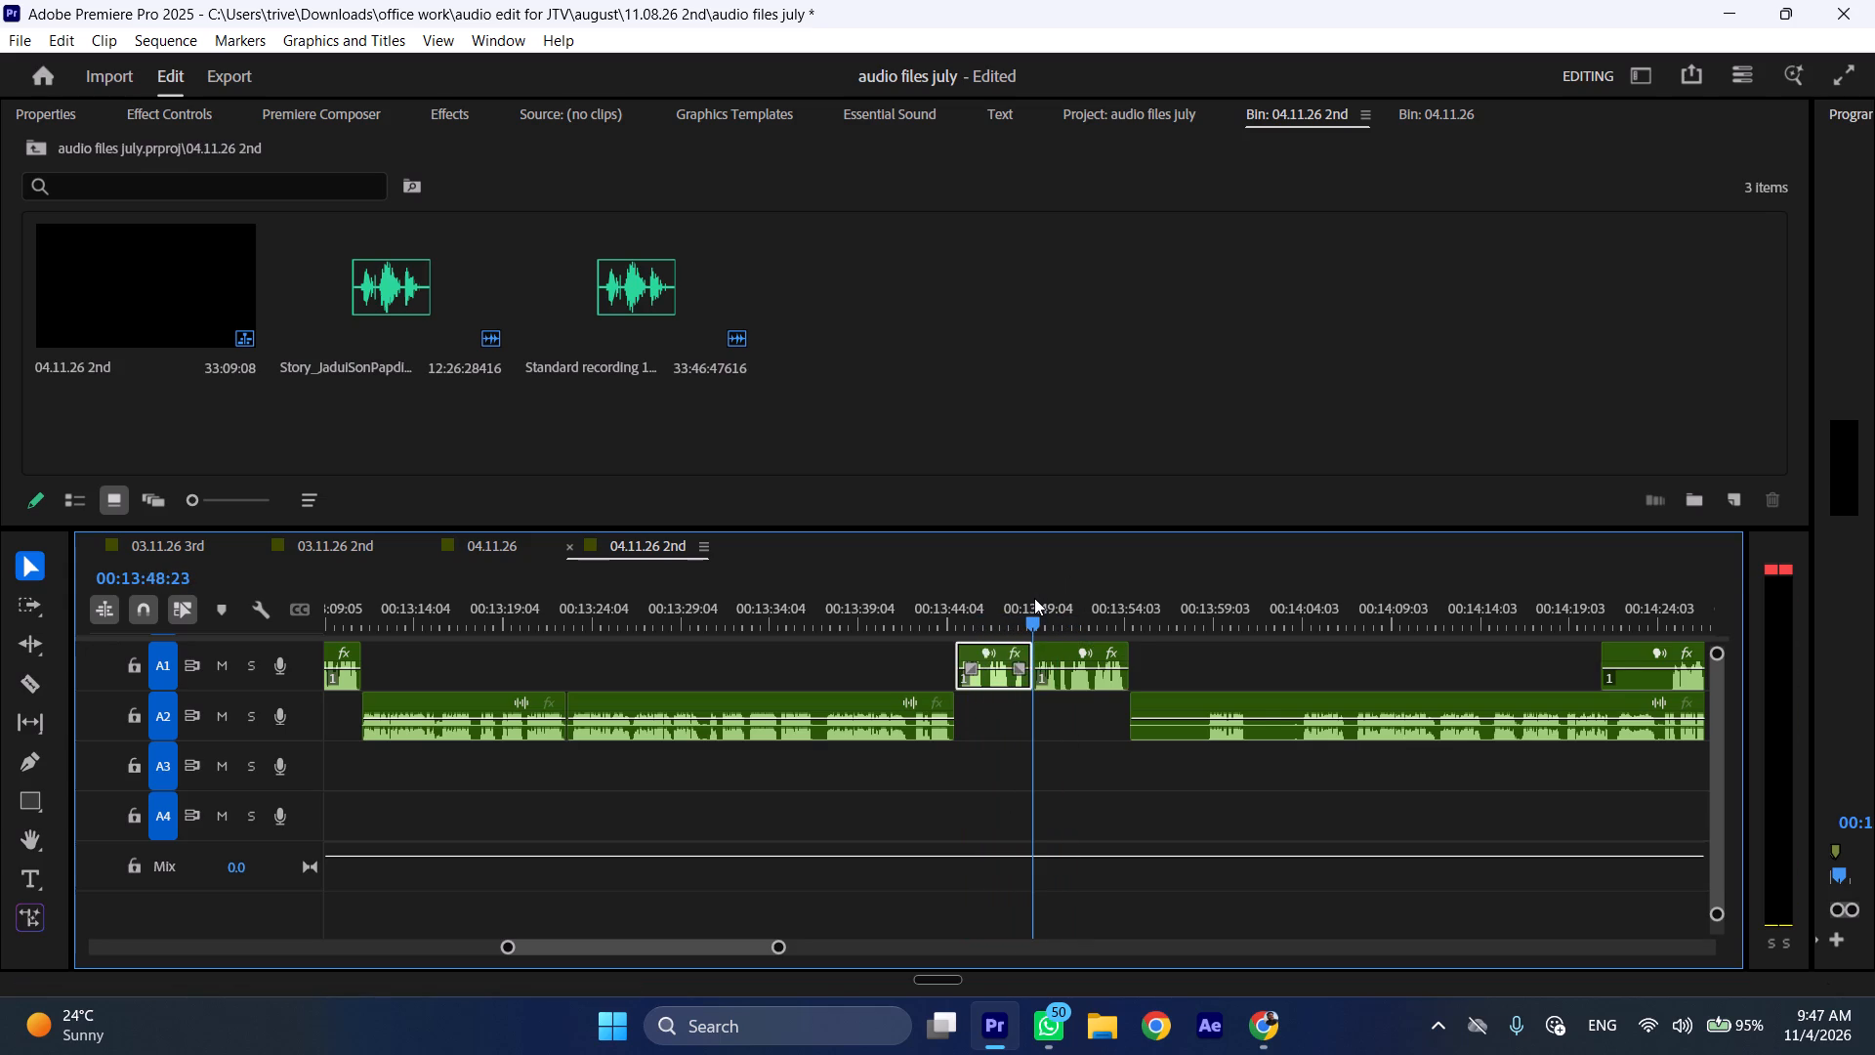
Listen at increased speed to the remaining A1 section up to its end at 00:13:50:03.
{"action": "key", "text": "space"}
{"action": "type", "text": "l"}
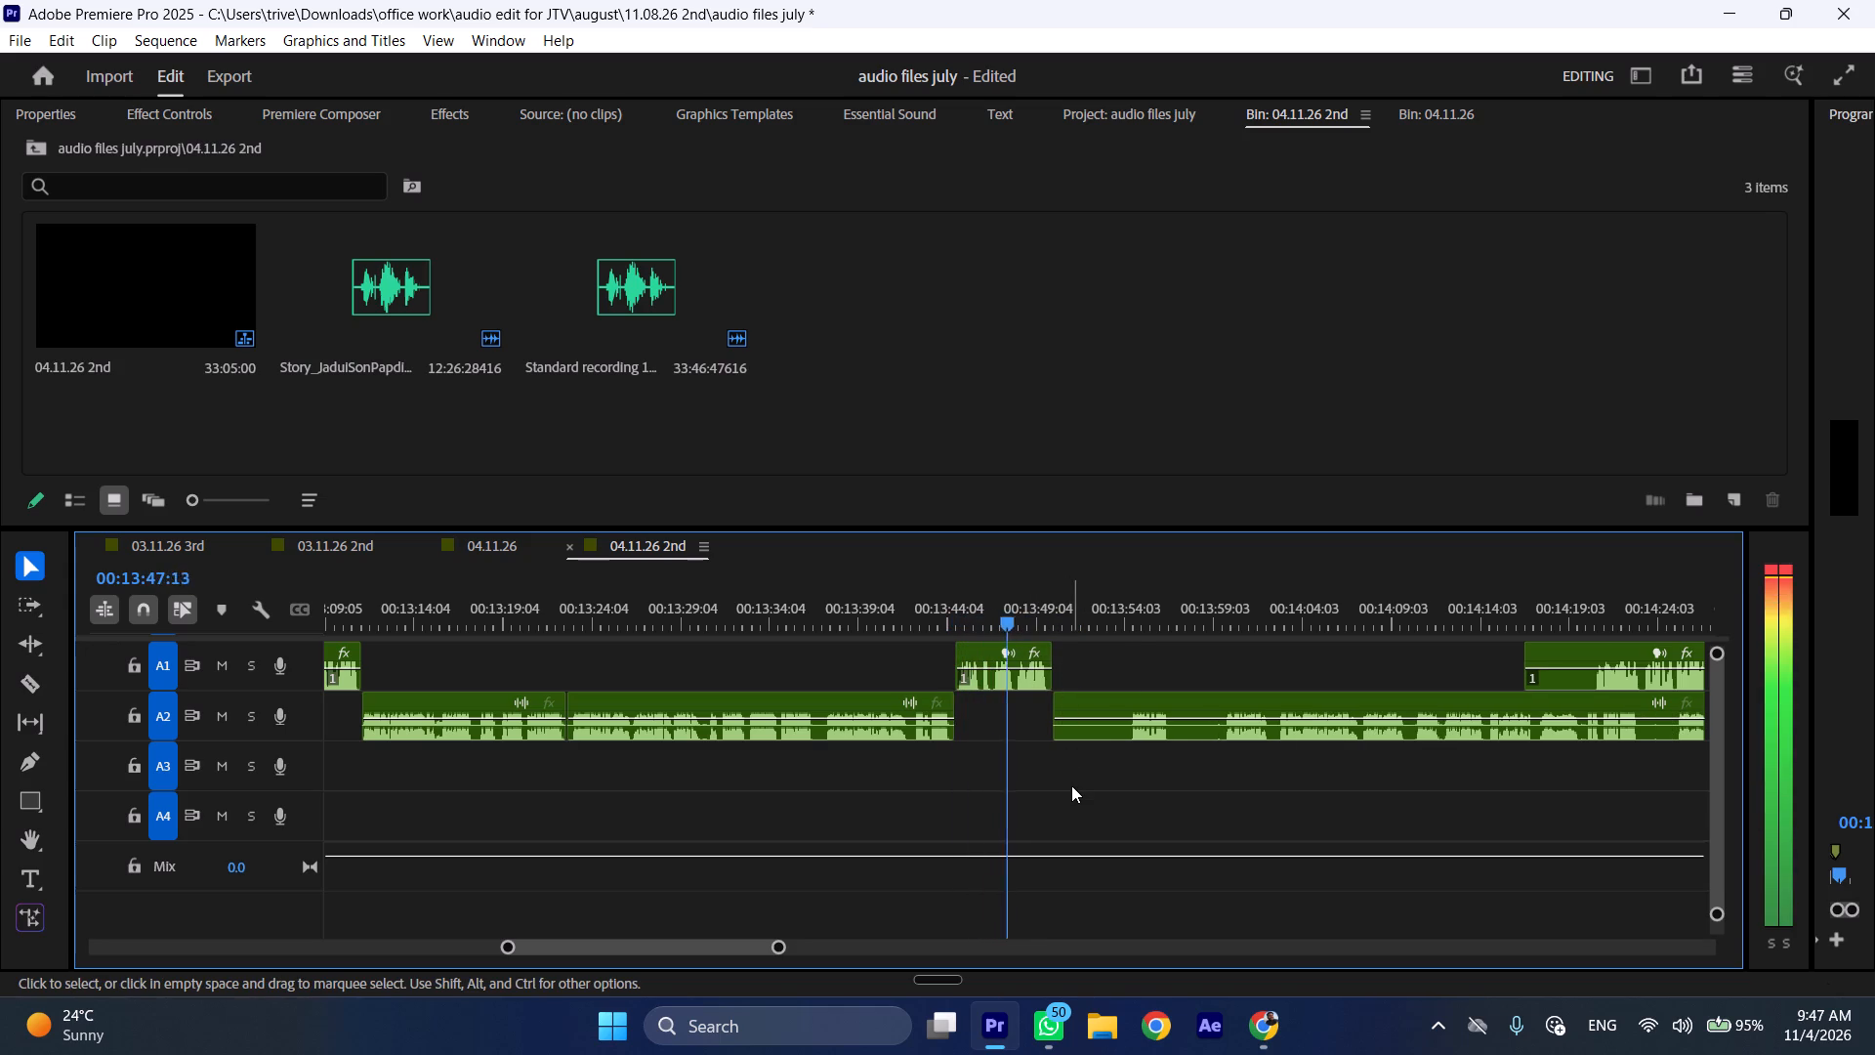
{"action": "key", "text": "space"}
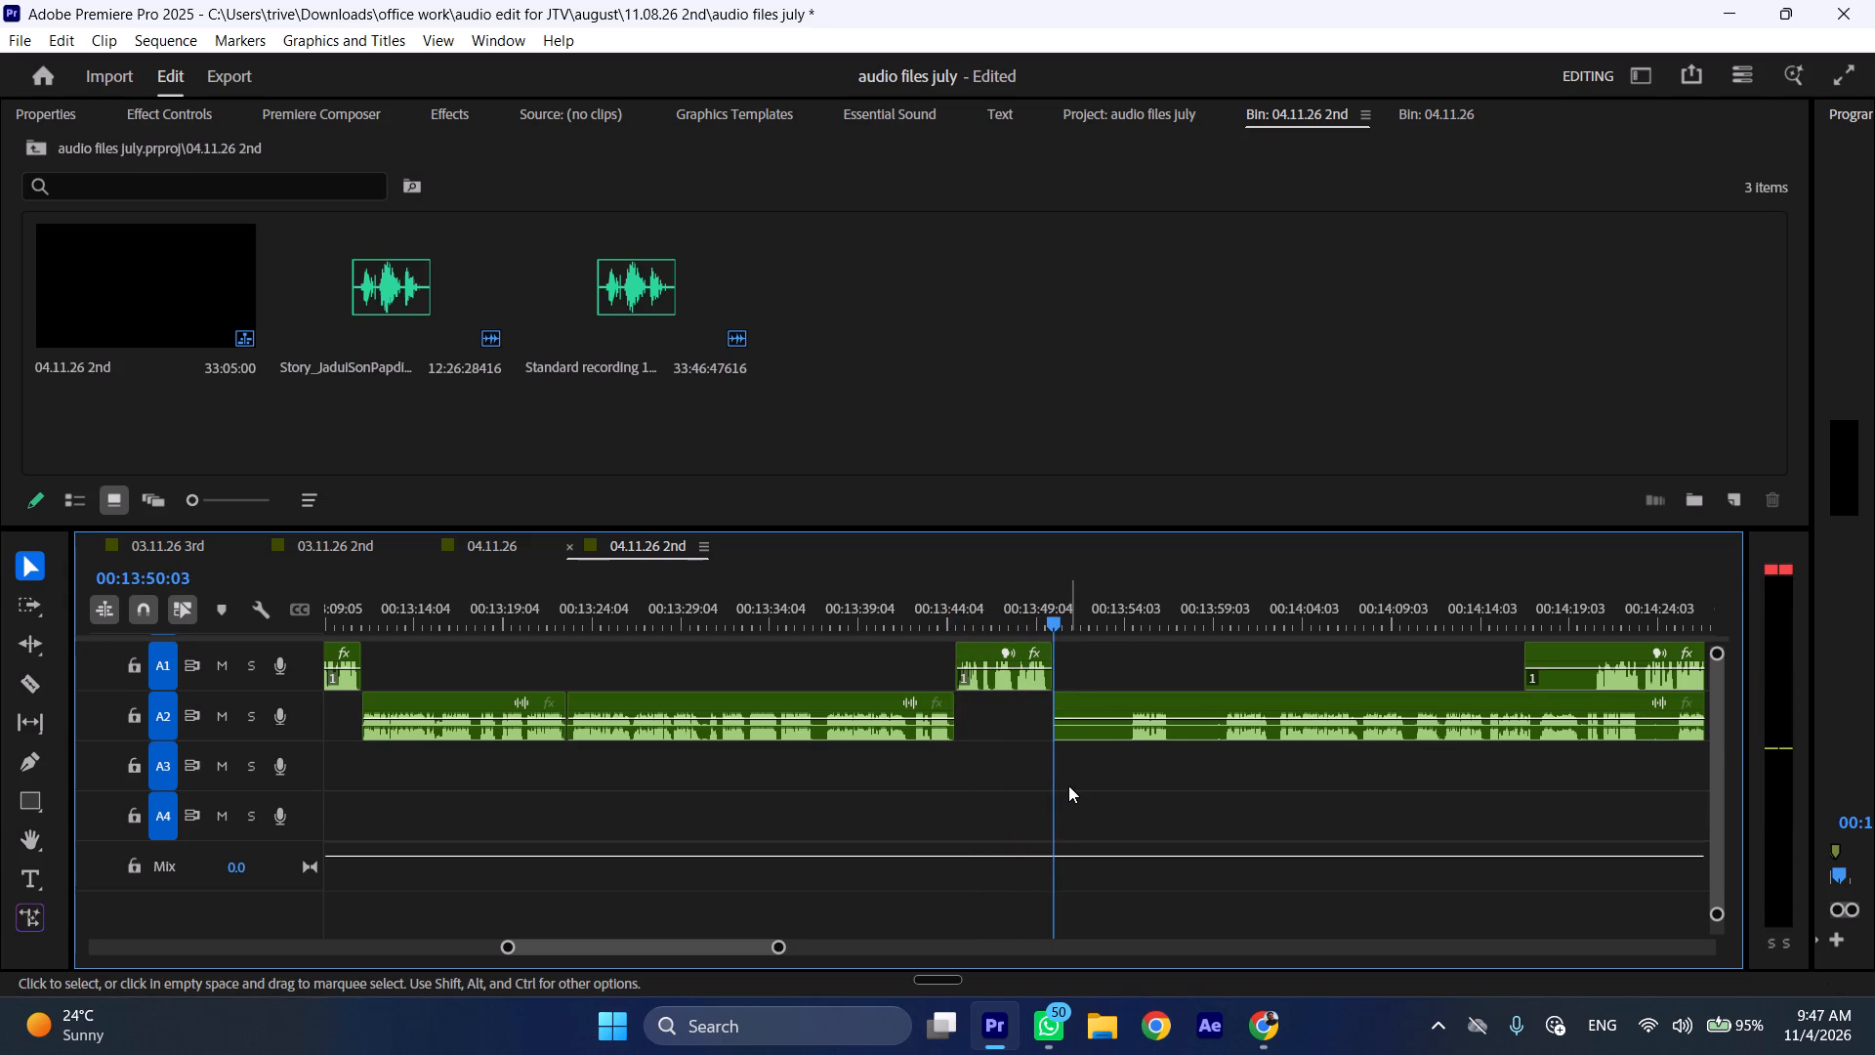
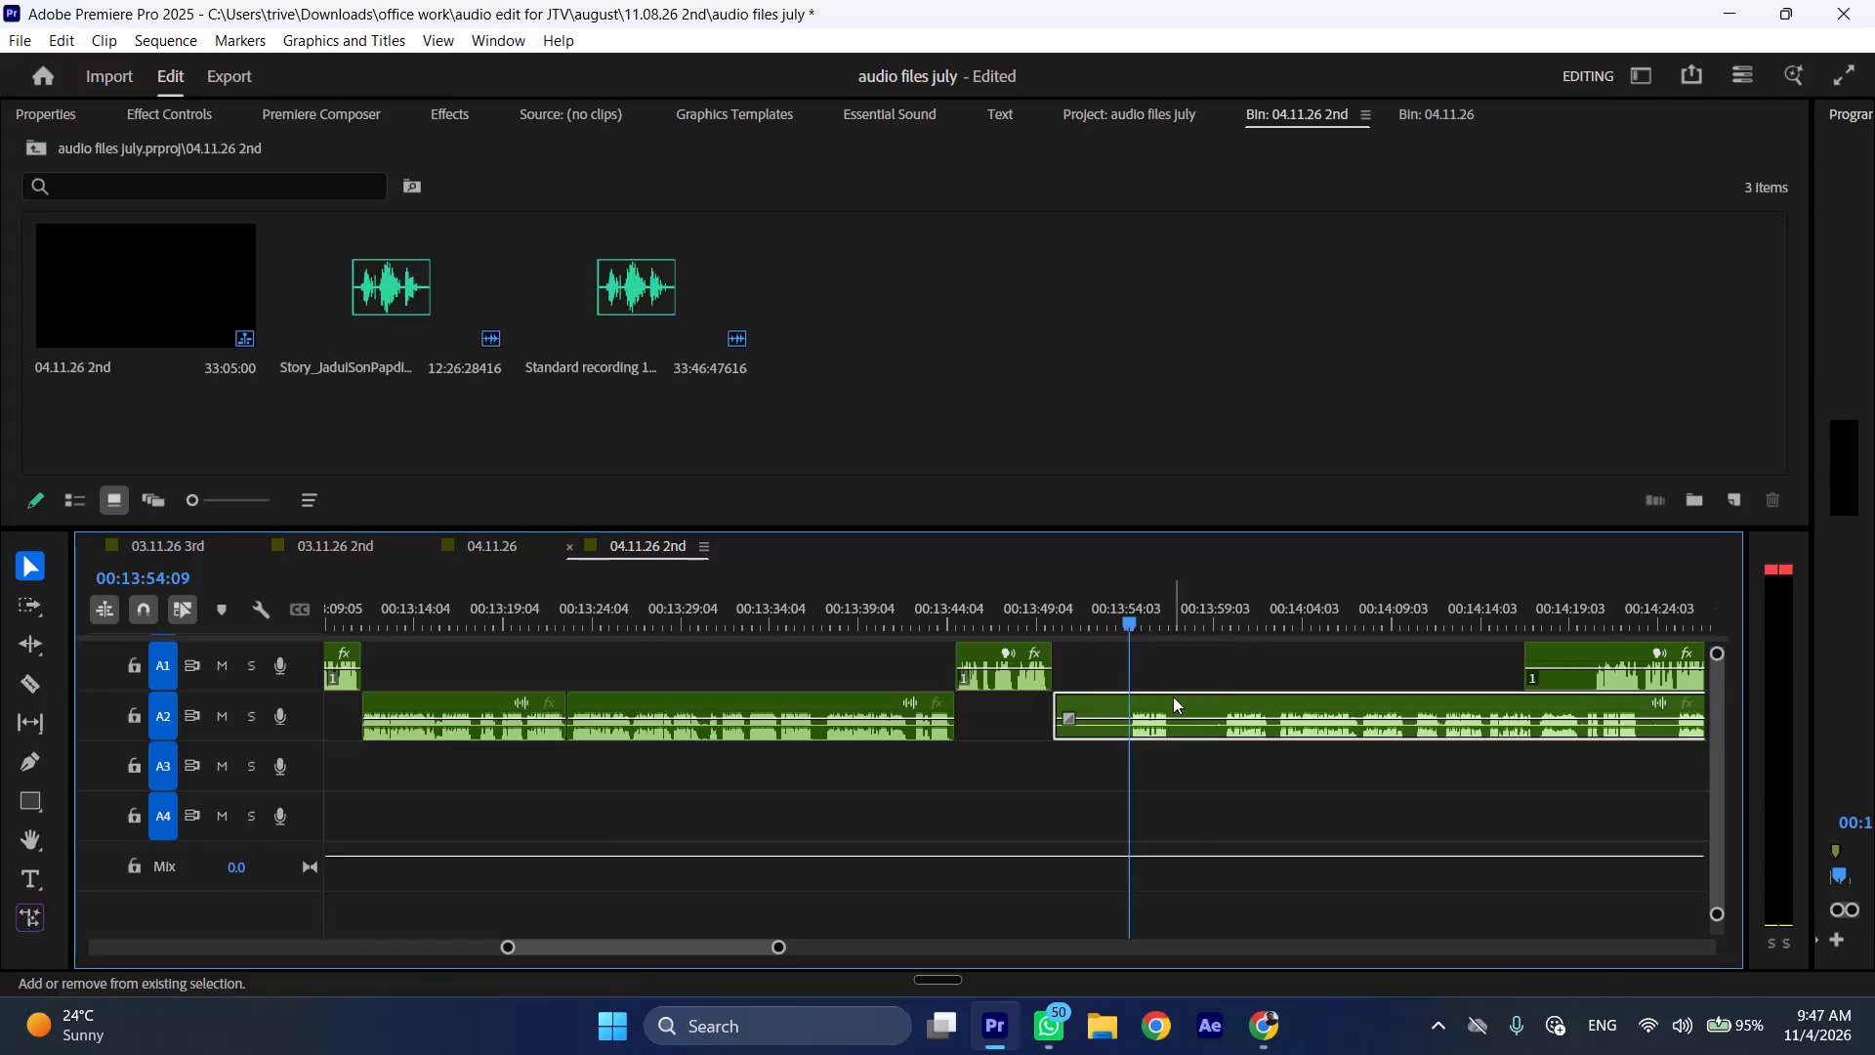
Split the A2 clip at 00:13:54:09 and ripple-delete its section before the split.
{"action": "key", "text": "shift+c"}
{"action": "key", "text": "ctrl+shift+d"}
Listen at increased speed to the start of the A2 clip and split it at 00:13:52:12.
{"action": "key", "text": "space"}
{"action": "type", "text": "l"}
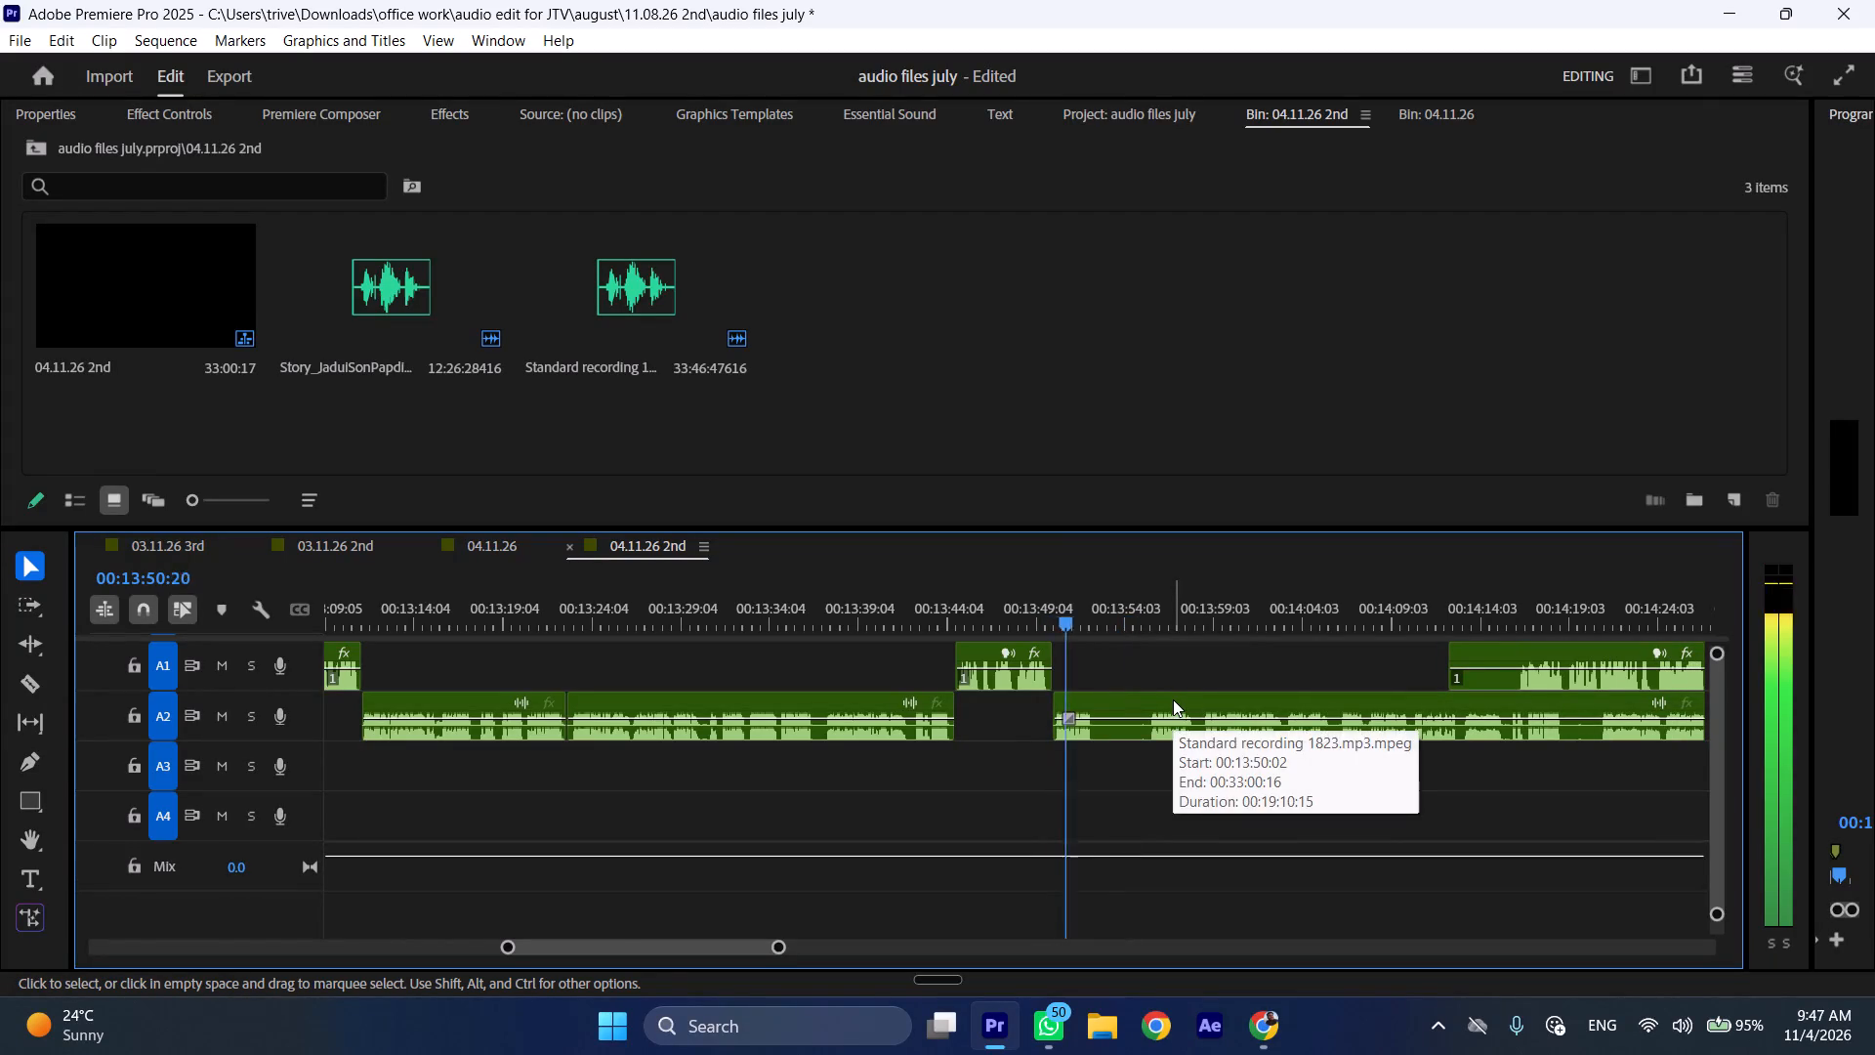
{"action": "key", "text": "space"}
{"action": "type", "text": "C"}
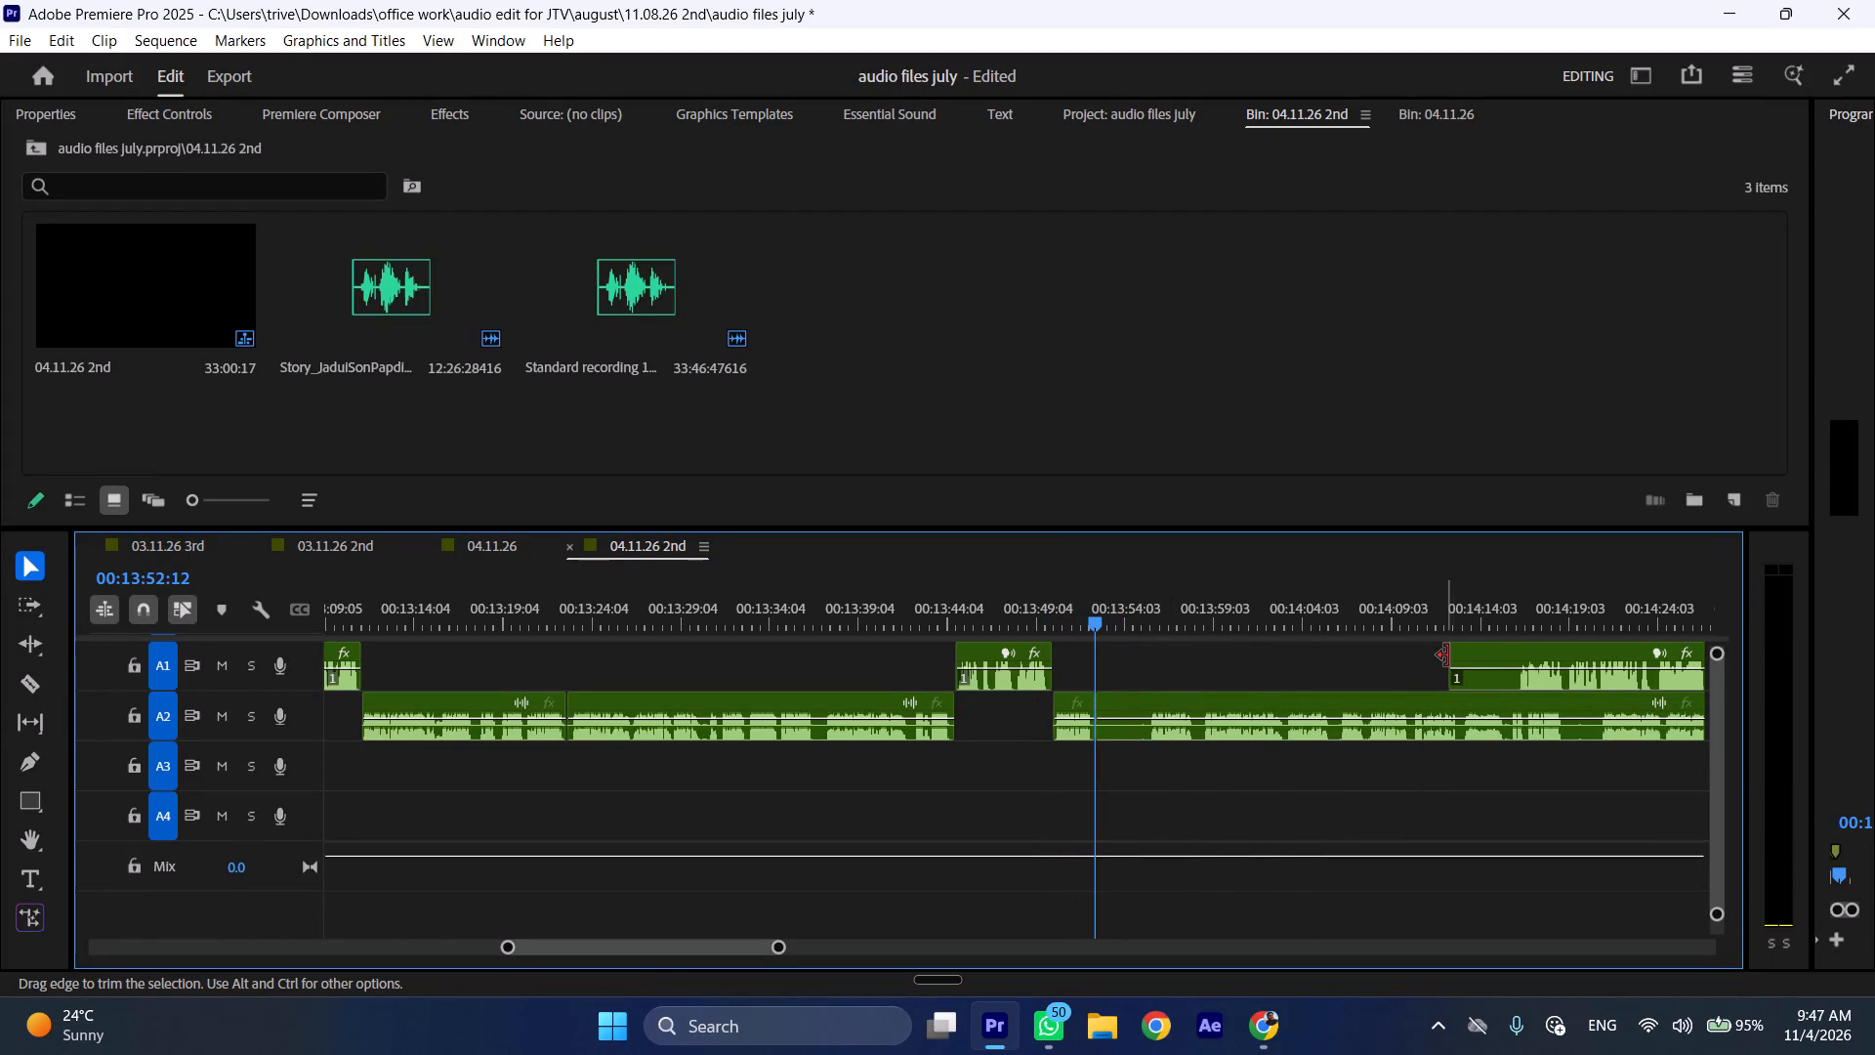
Trim the leading silence off the next A1 clip and move it to start at the A2 cut at 00:13:52:12.
{"action": "left_click_drag", "start_coordinate": [1448, 655], "coordinate": [1514, 658]}
{"action": "left_click_drag", "start_coordinate": [1564, 645], "coordinate": [1141, 682]}
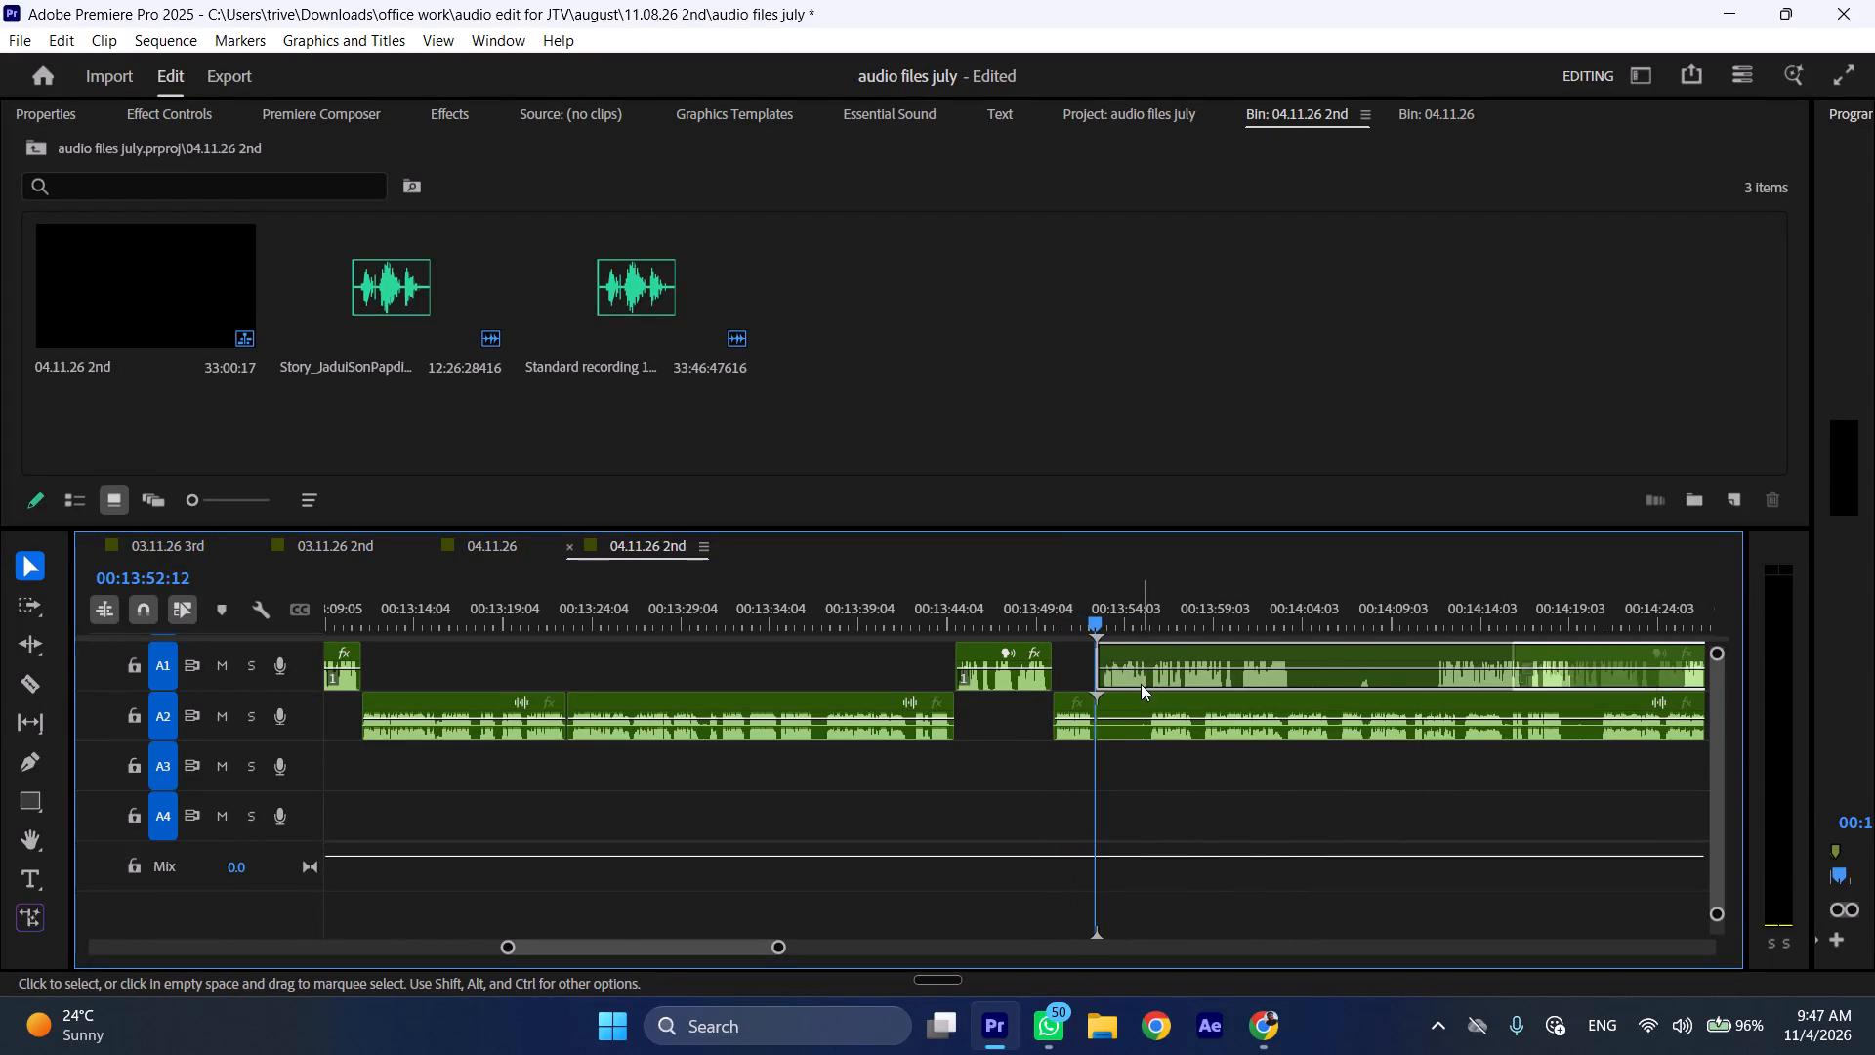
Shift the A2 clip after the cut along the timeline to start at about 00:14:09.
{"action": "left_click_drag", "start_coordinate": [1130, 696], "coordinate": [1420, 696]}
Listen at increased speed to the repositioned A1 clip and split it at 00:14:03:19, after its first spoken section.
{"action": "key", "text": "space"}
{"action": "key", "text": "l"}
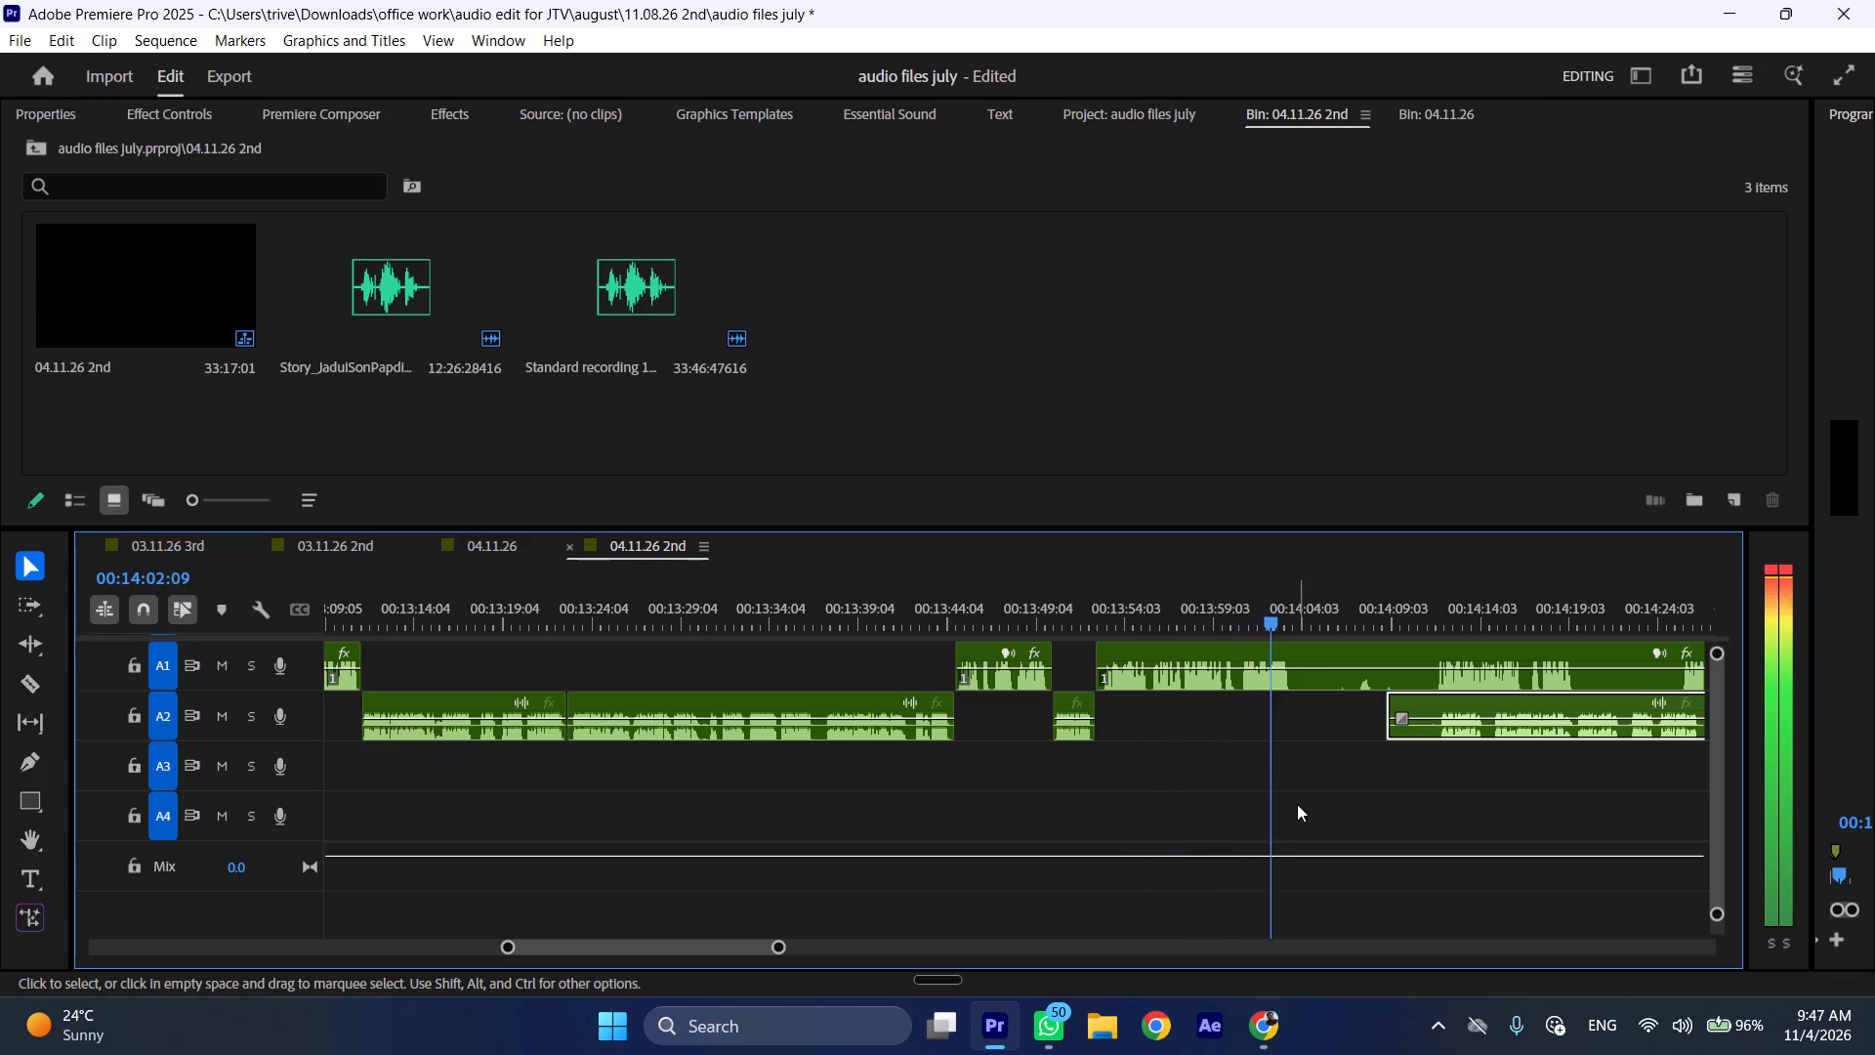
{"action": "key", "text": "space"}
{"action": "key", "text": "shift+c"}
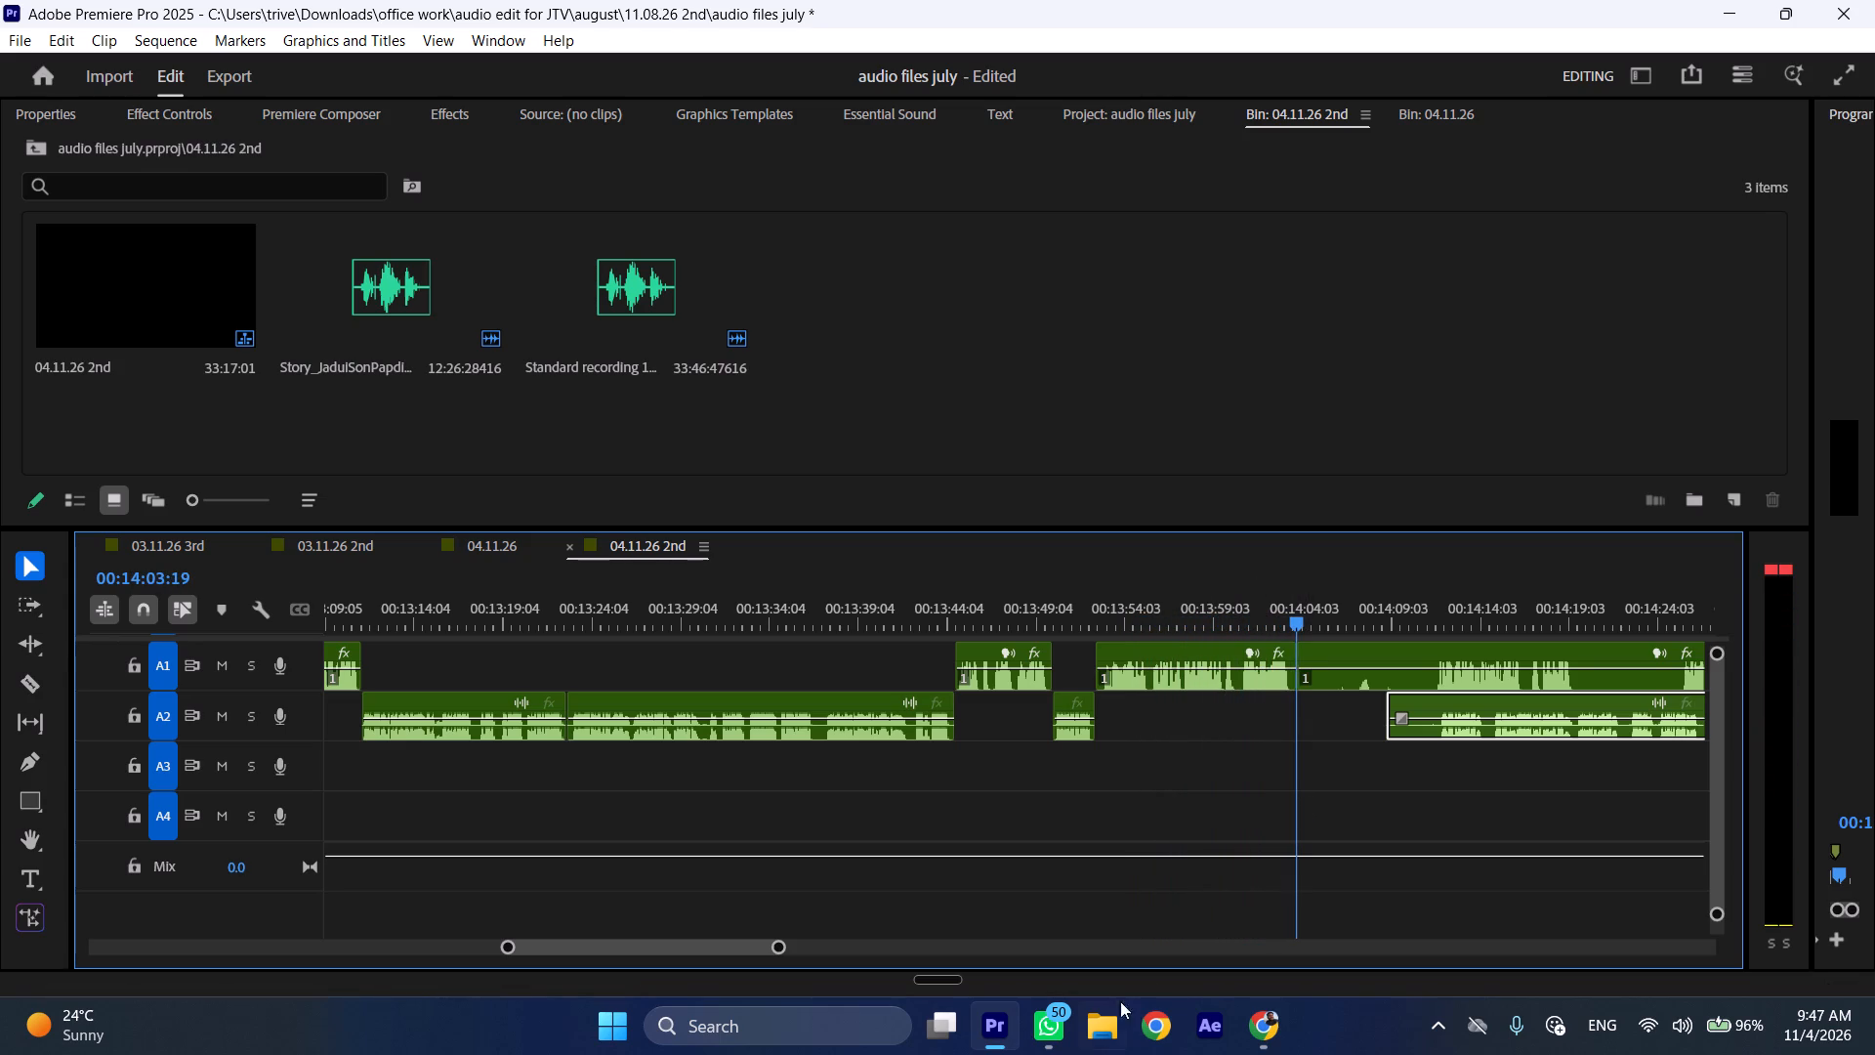
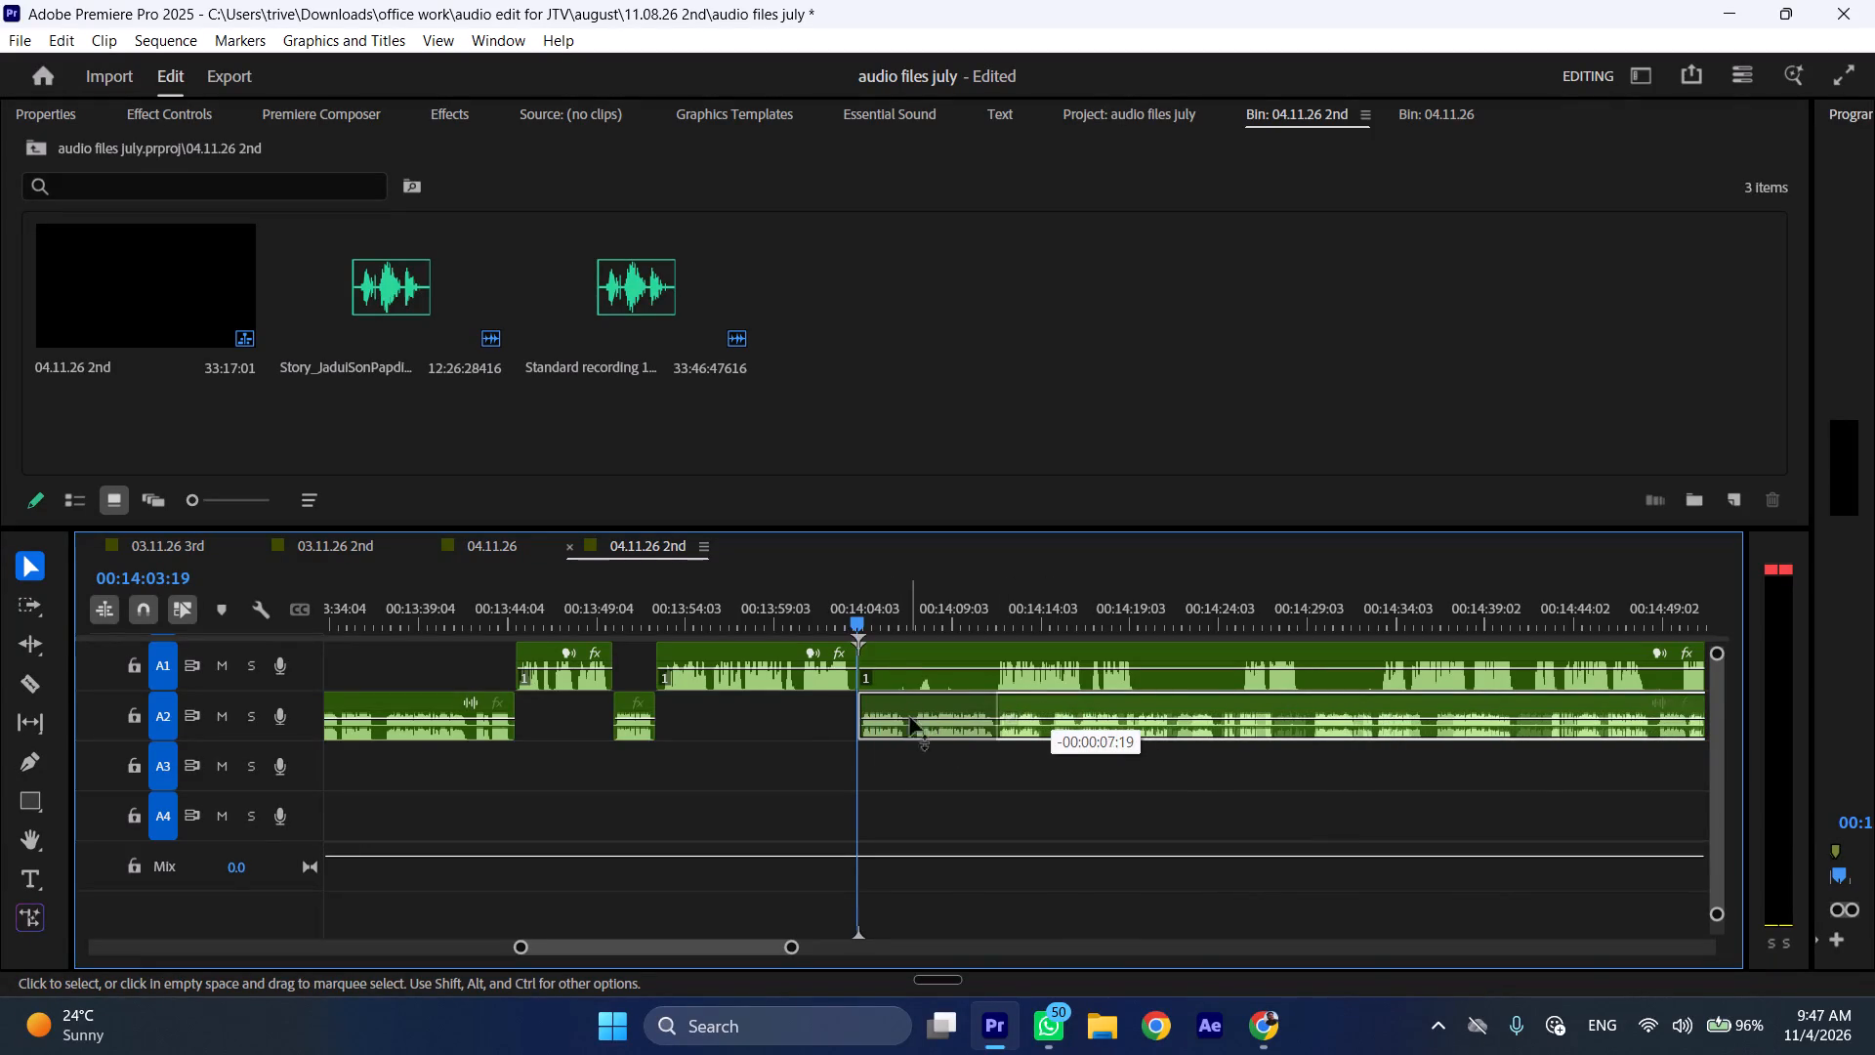
Move the A2 clip to start at the A1 cut at 00:14:03:19 and shift the remaining A1 clip to about 00:14:41.
{"action": "left_click_drag", "start_coordinate": [910, 717], "coordinate": [909, 718]}
{"action": "left_click_drag", "start_coordinate": [891, 654], "coordinate": [1562, 663]}
Listen at increased speed to the start of the A2 clip and ripple-trim its opening section up to 00:14:06:21.
{"action": "key", "text": "space"}
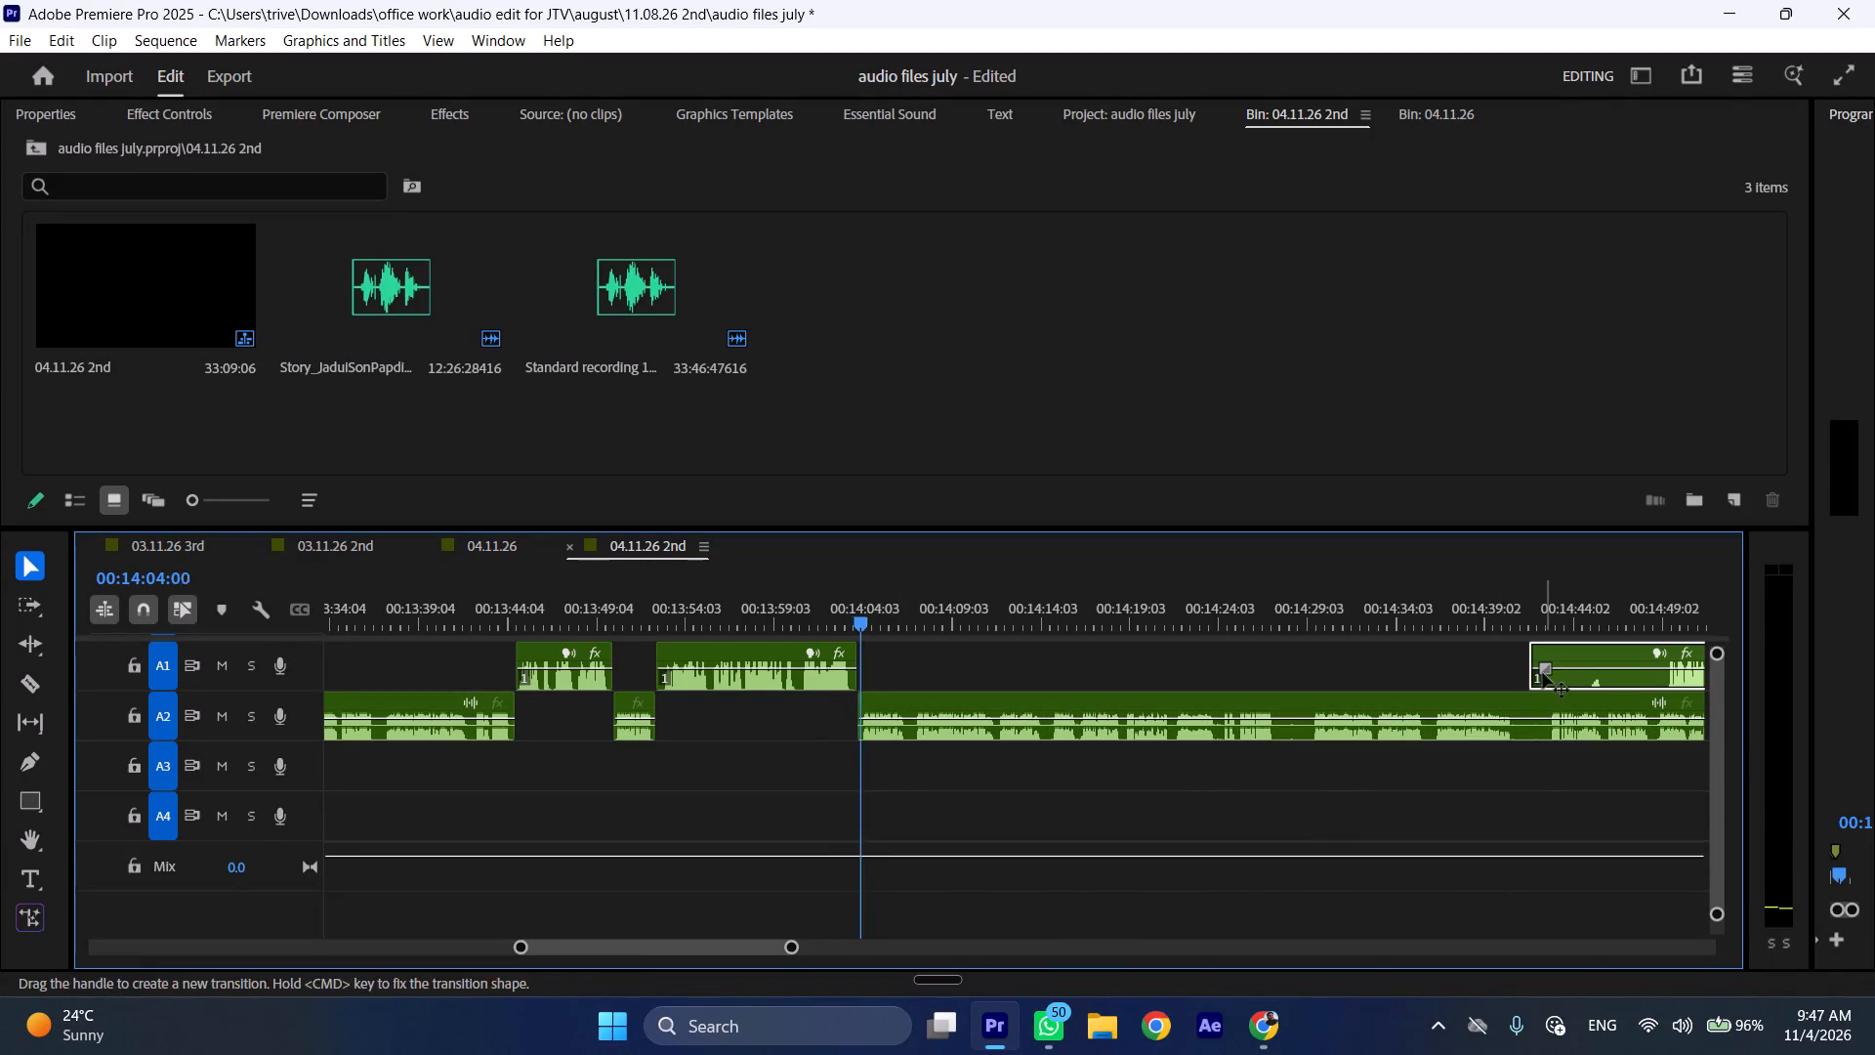
{"action": "key", "text": "l"}
{"action": "scroll", "coordinate": [1021, 752], "scroll_direction": "down", "scroll_amount": 5}
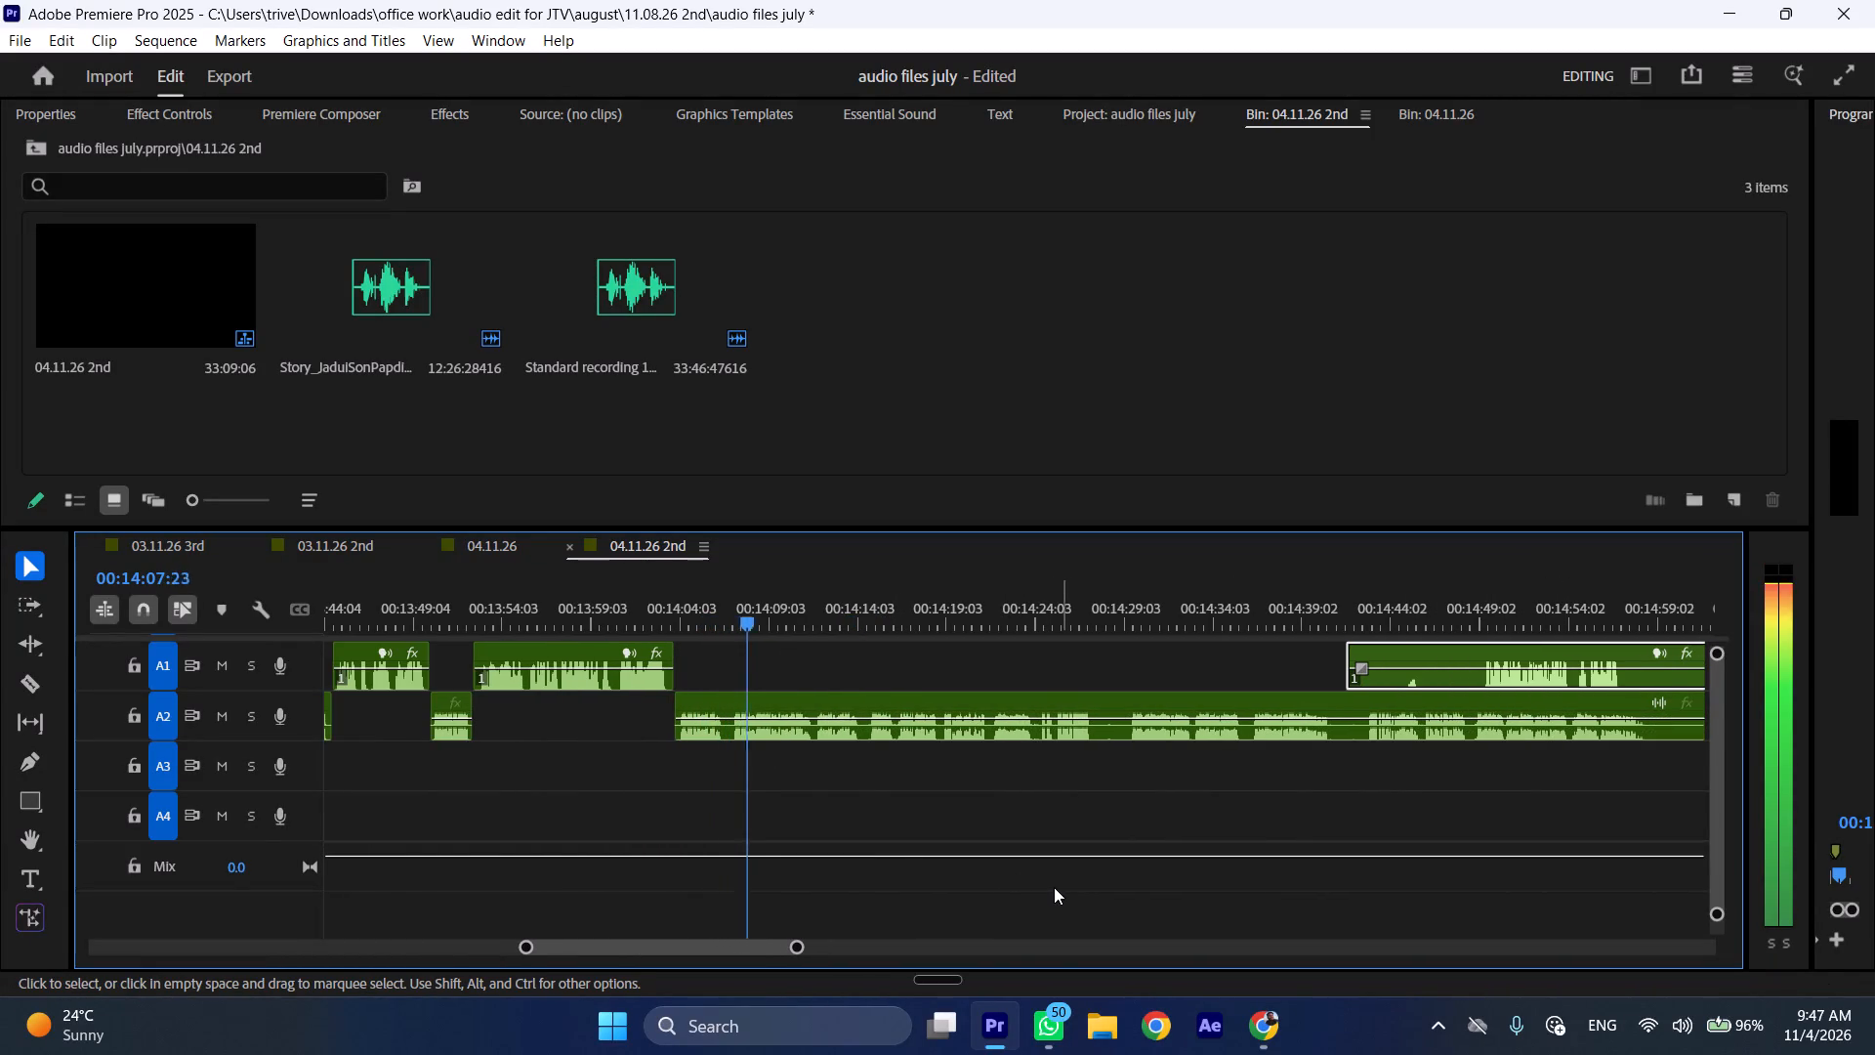
{"action": "left_click", "coordinate": [728, 611]}
{"action": "left_click", "coordinate": [744, 687]}
{"action": "left_click", "coordinate": [752, 722]}
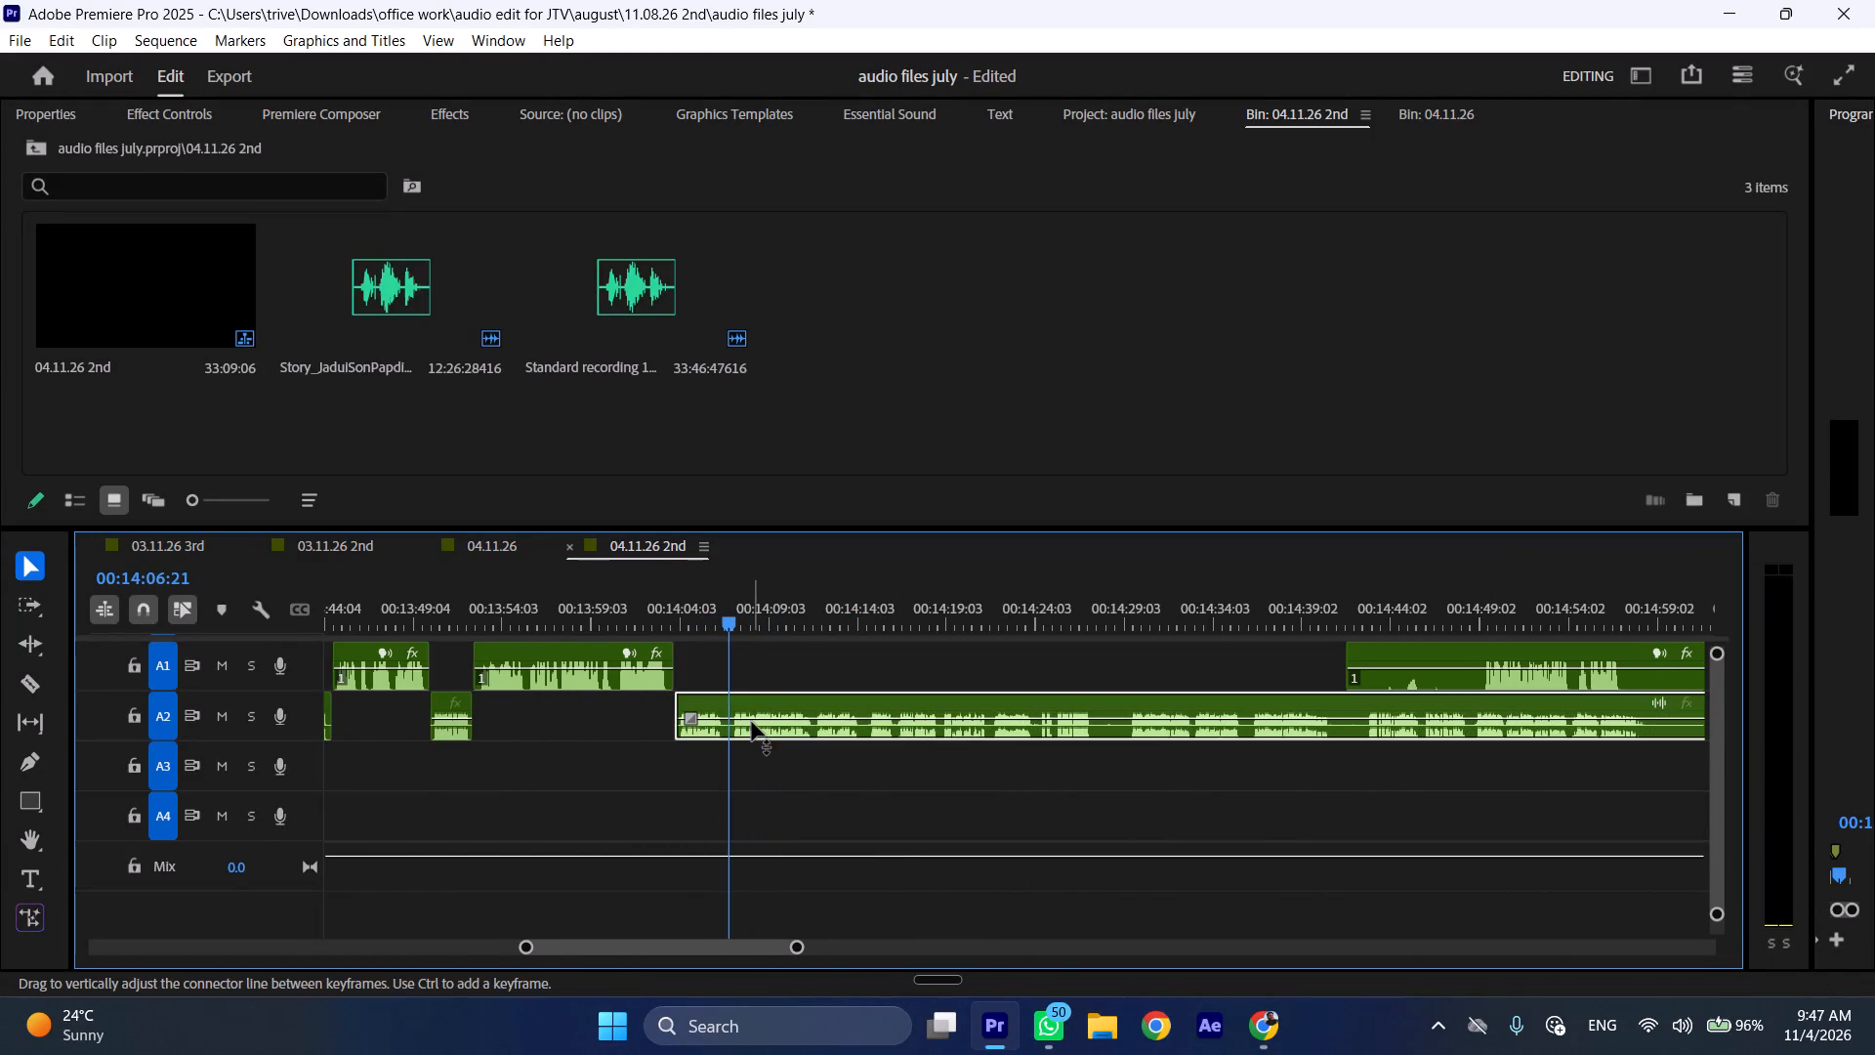
{"action": "key", "text": "shift+c"}
{"action": "key", "text": "ctrl+shift+d"}
While the shortened A2 clip plays at increased speed, trim 00:00:07:08 of leading silence off the next A1 clip.
{"action": "key", "text": "space"}
{"action": "type", "text": "l"}
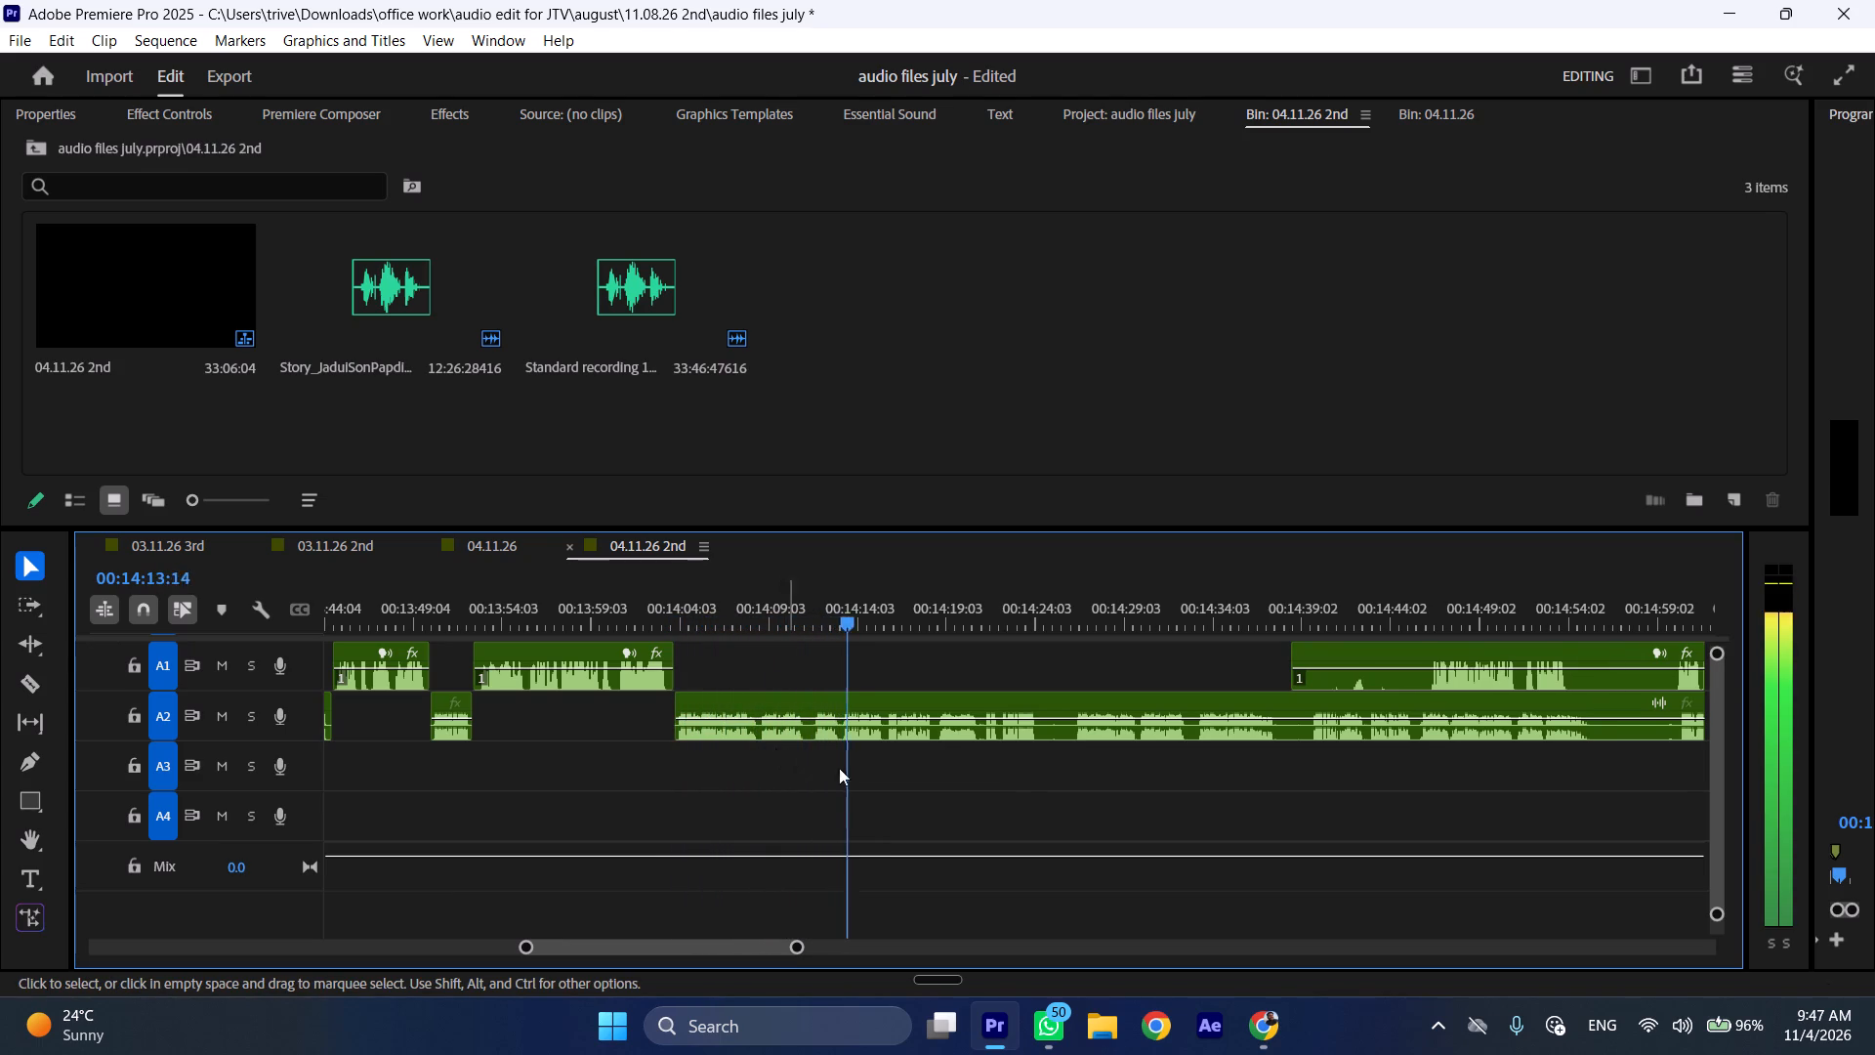
{"action": "left_click_drag", "start_coordinate": [1294, 651], "coordinate": [1424, 659]}
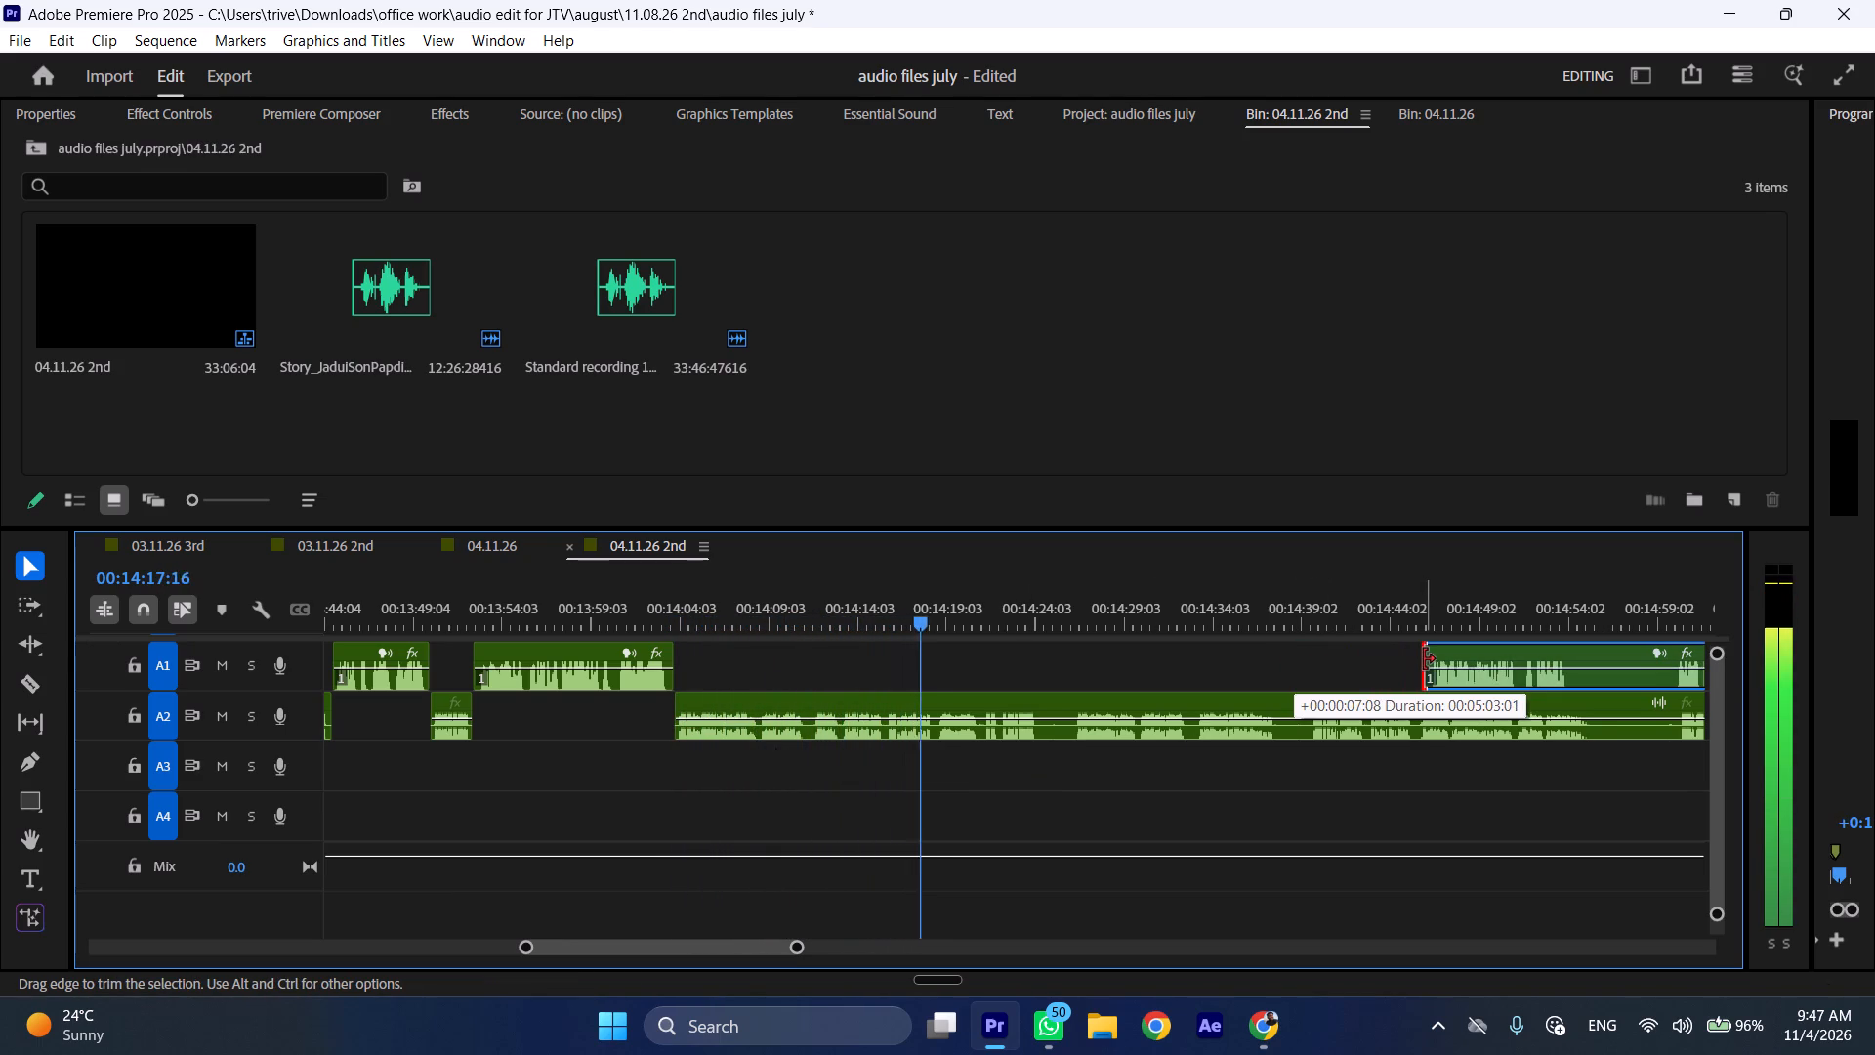
{"action": "left_click_drag", "start_coordinate": [1424, 659], "coordinate": [1424, 660]}
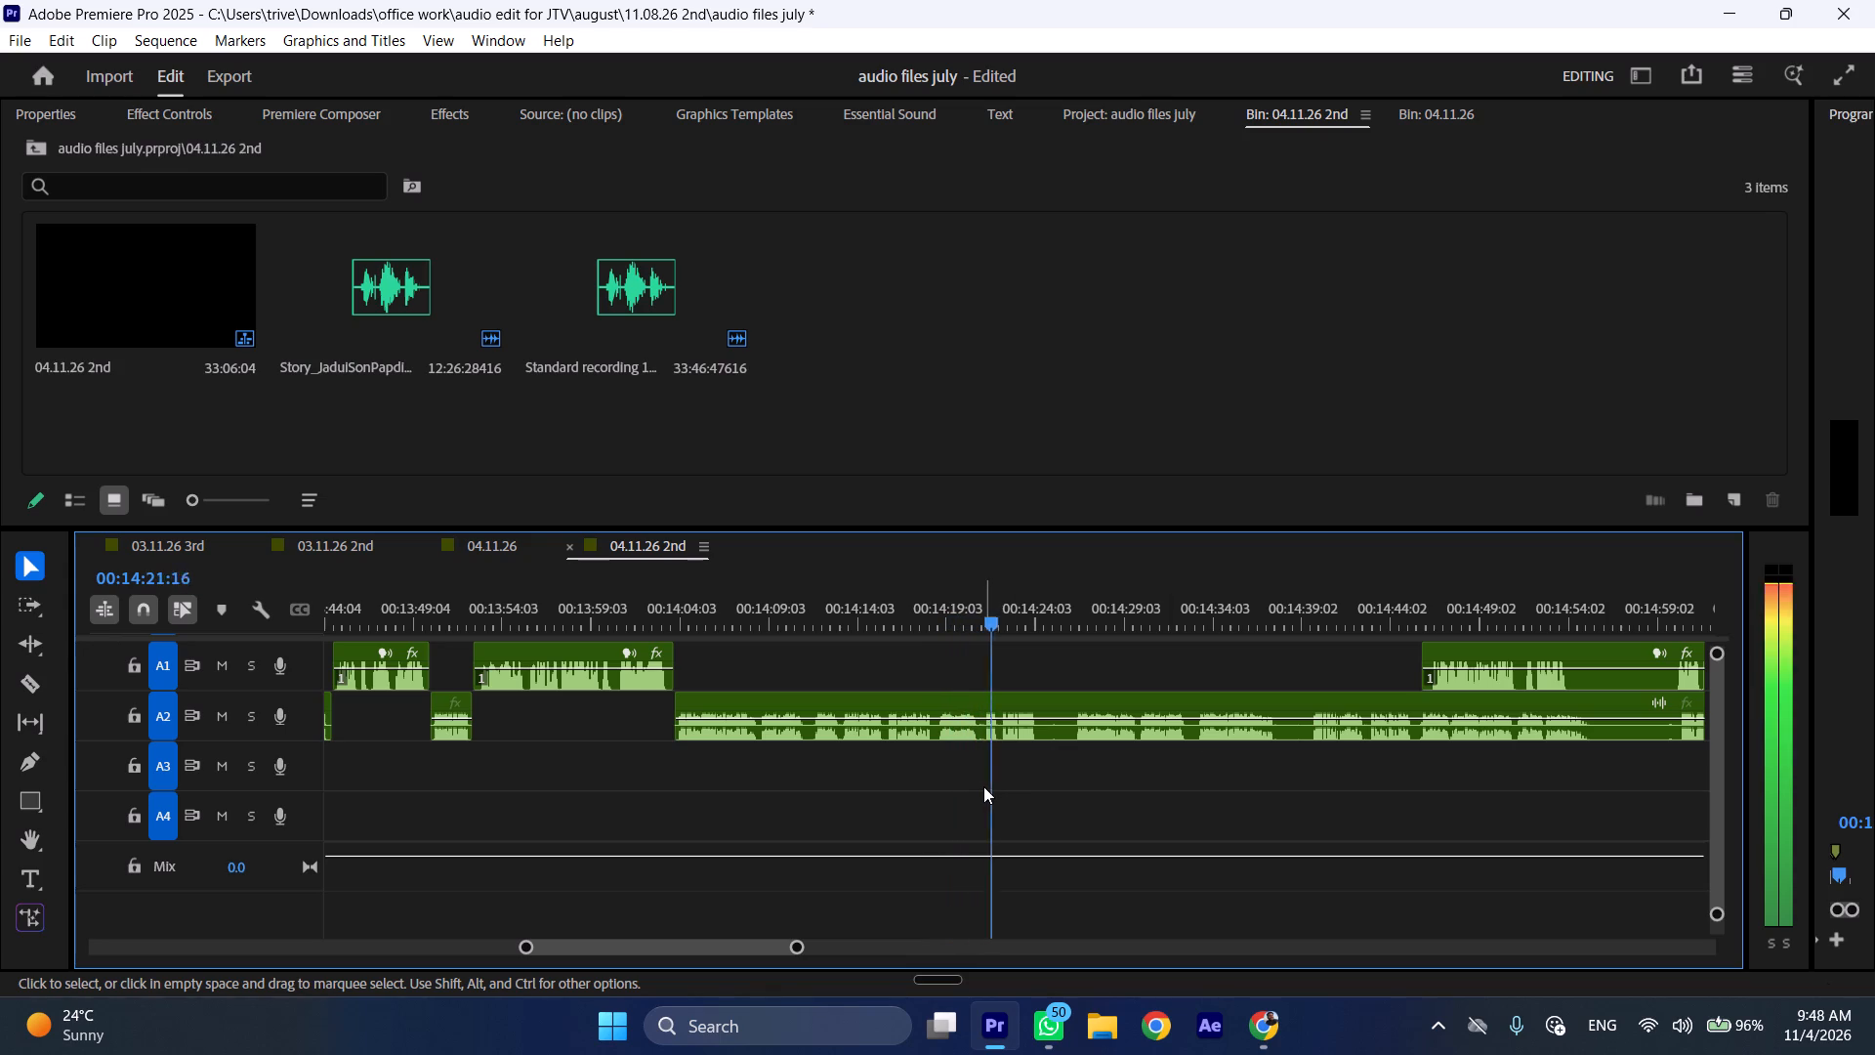
Stop listening and split the A2 clip at 00:14:24:09, in the pause after its first spoken section.
{"action": "key", "text": "space"}
{"action": "type", "text": "C"}
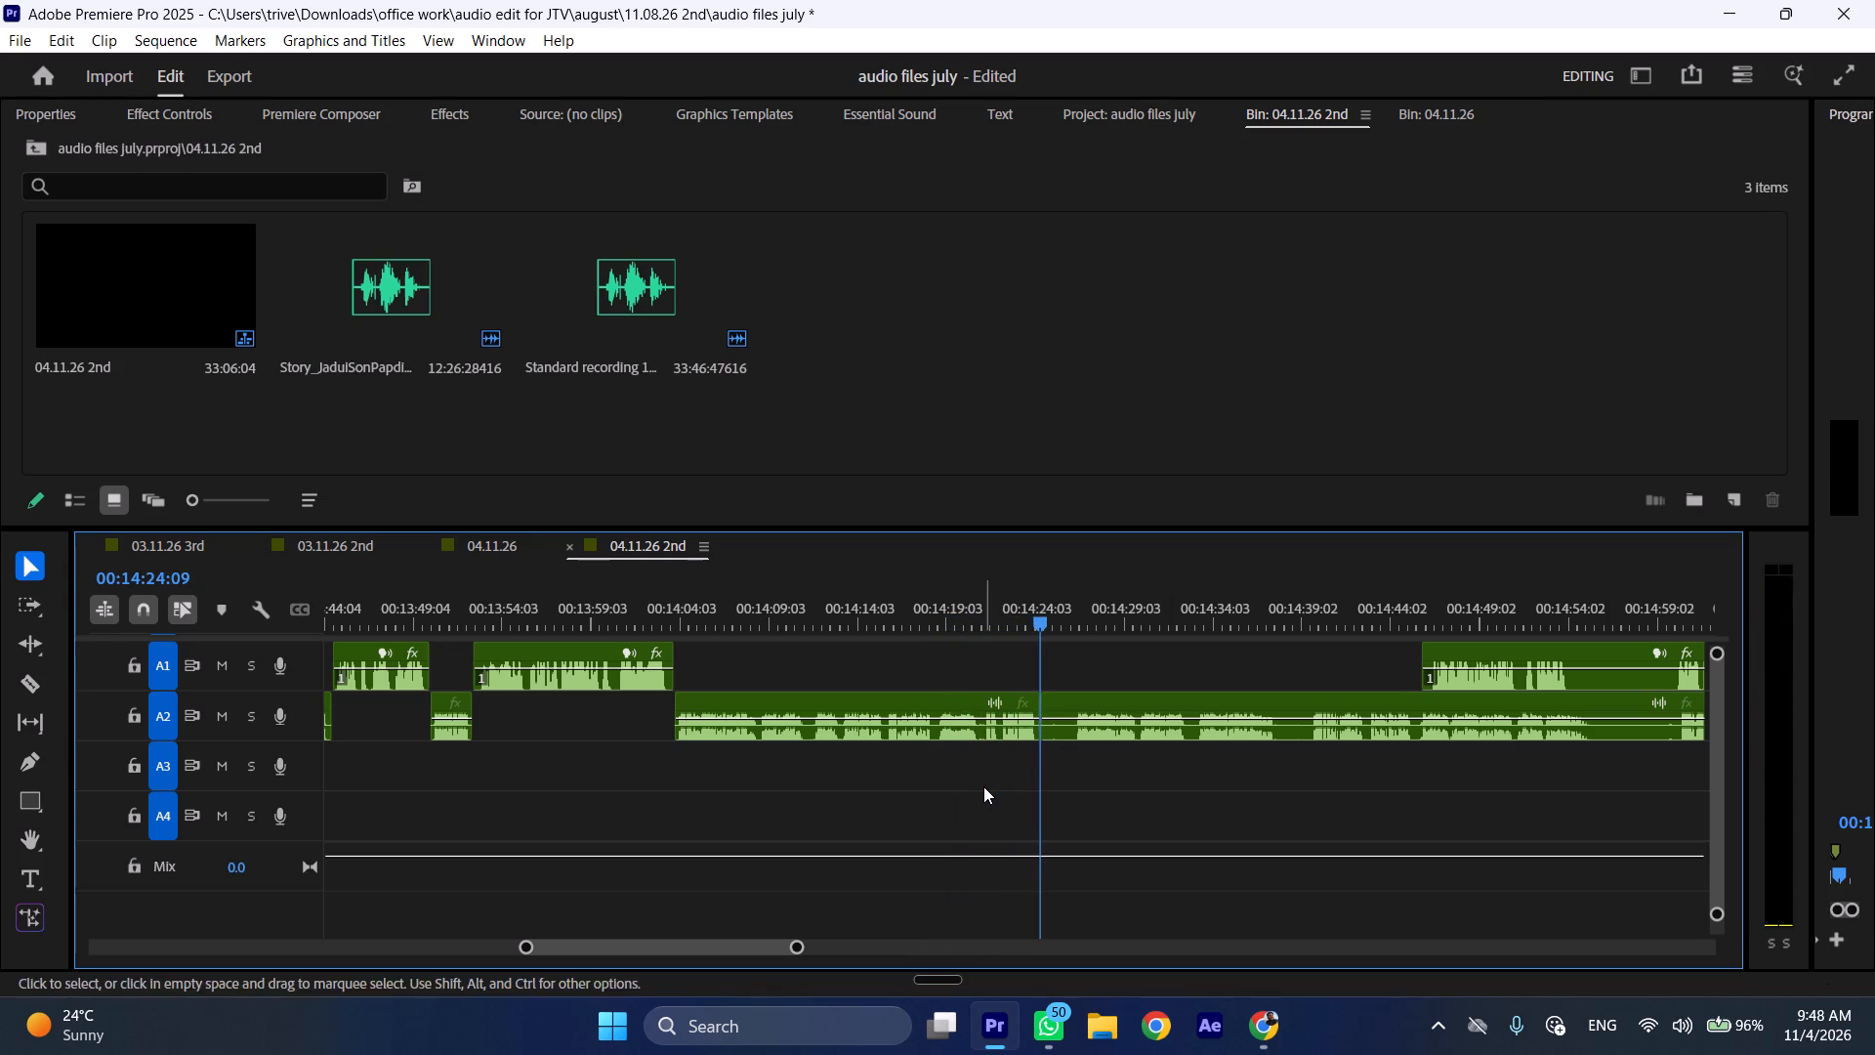
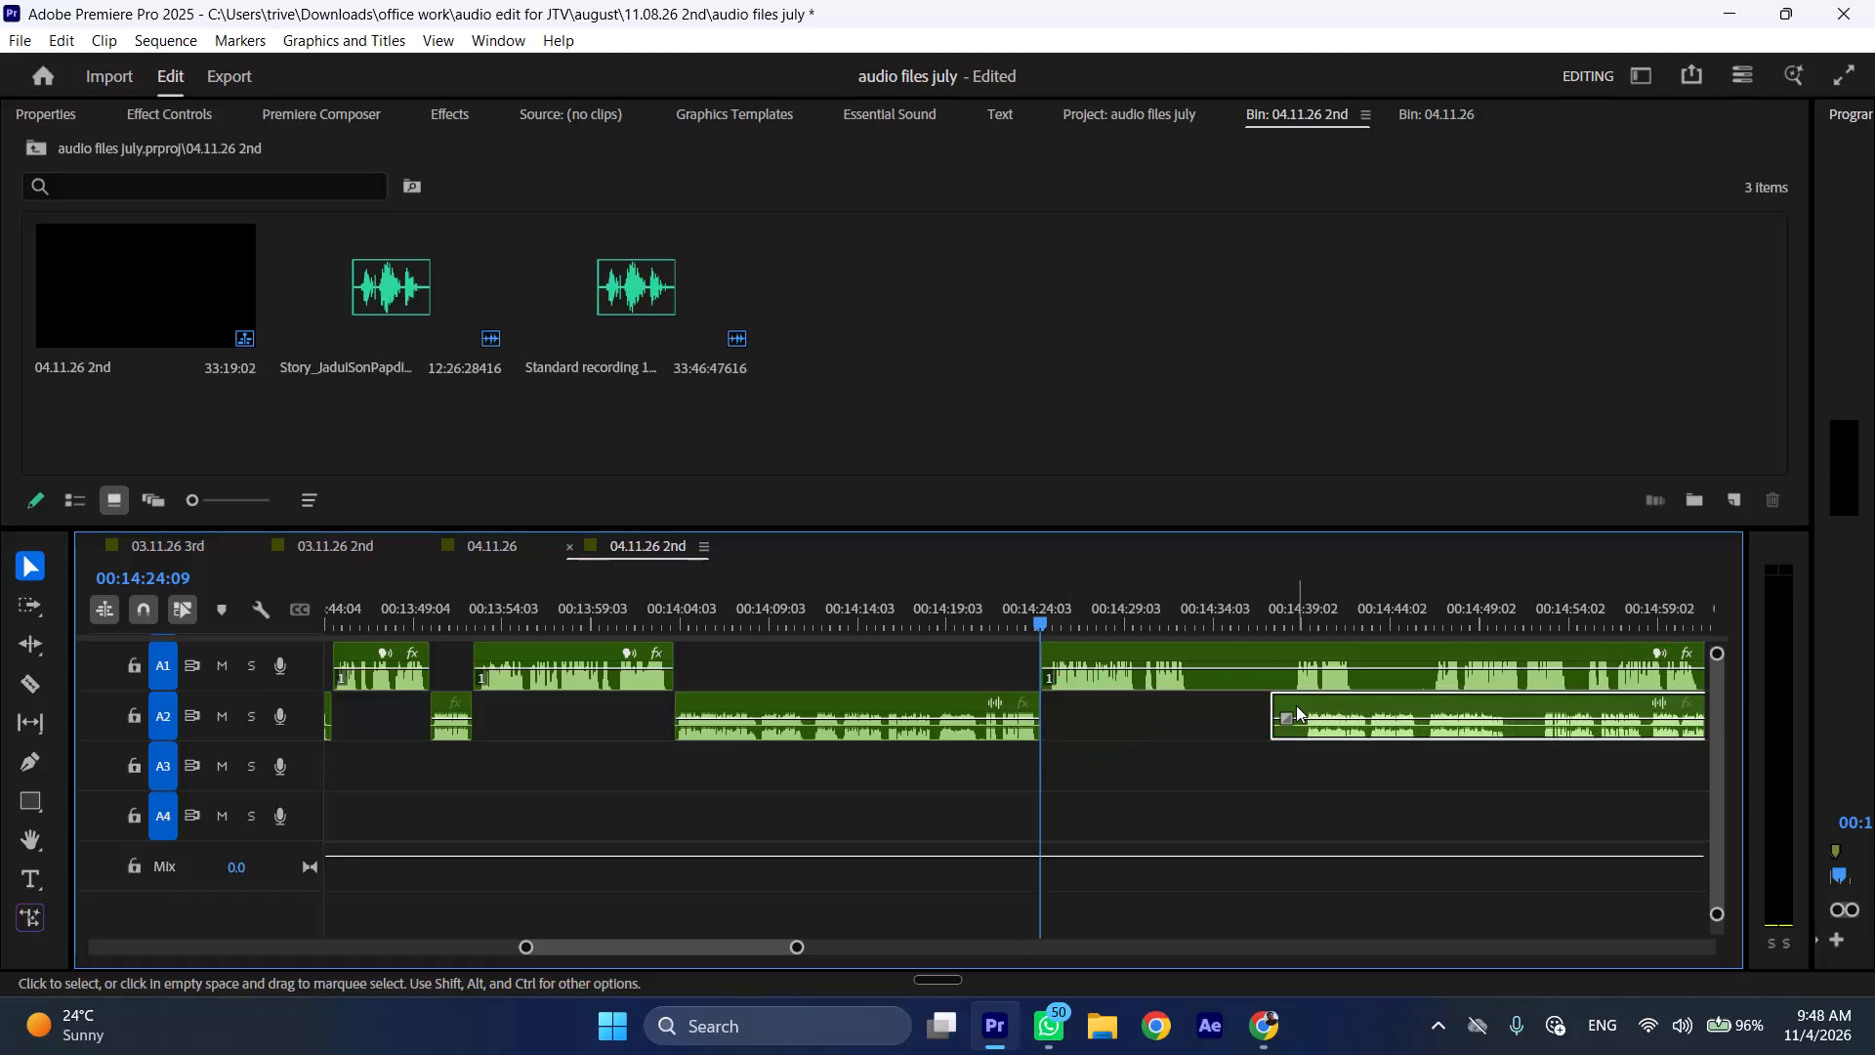
Play the start of the A1 story clip at 00:14:24:09 and ripple-trim about 12 frames of its opening silence.
{"action": "key", "text": "space"}
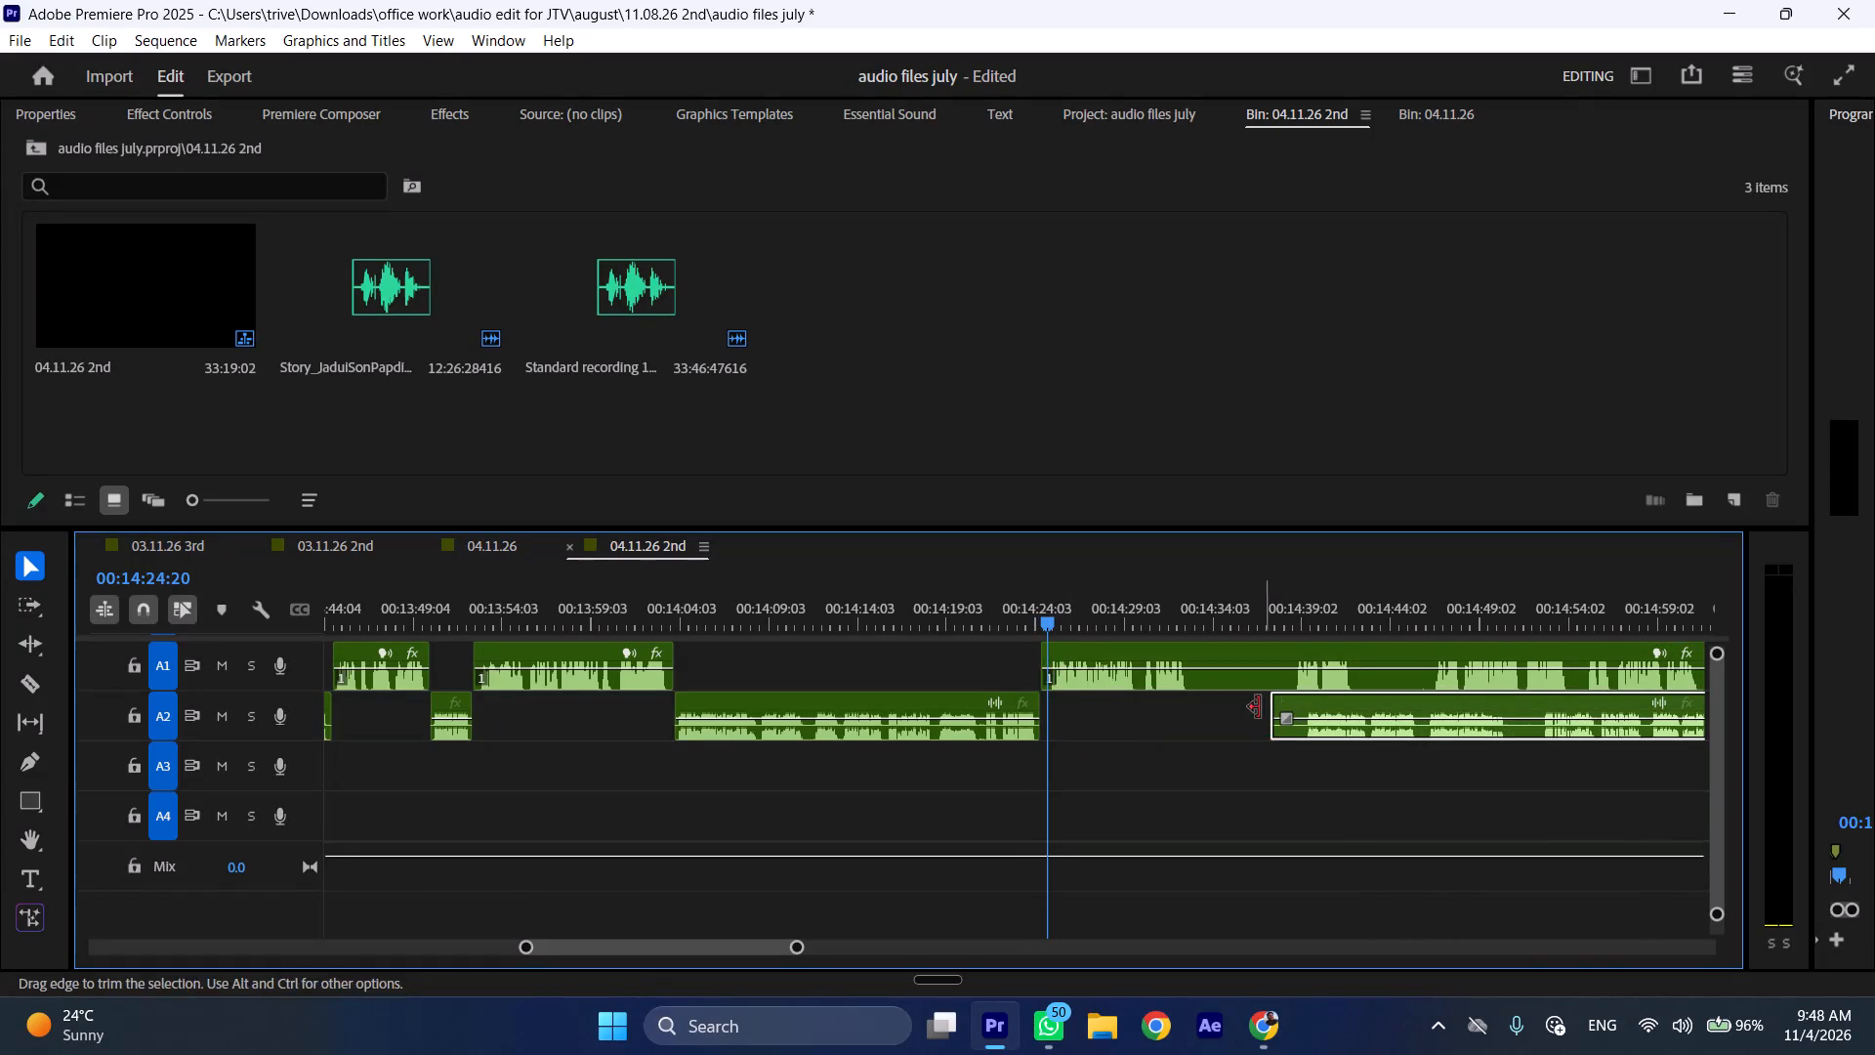
{"action": "left_click", "coordinate": [1102, 661]}
{"action": "key", "text": "shift+c"}
{"action": "key", "text": "ctrl+shift+d"}
Listen to the trimmed A1 story clip at increased speed and split it at 00:14:32:05, in the pause after its first spoken section.
{"action": "key", "text": "space"}
{"action": "type", "text": "l"}
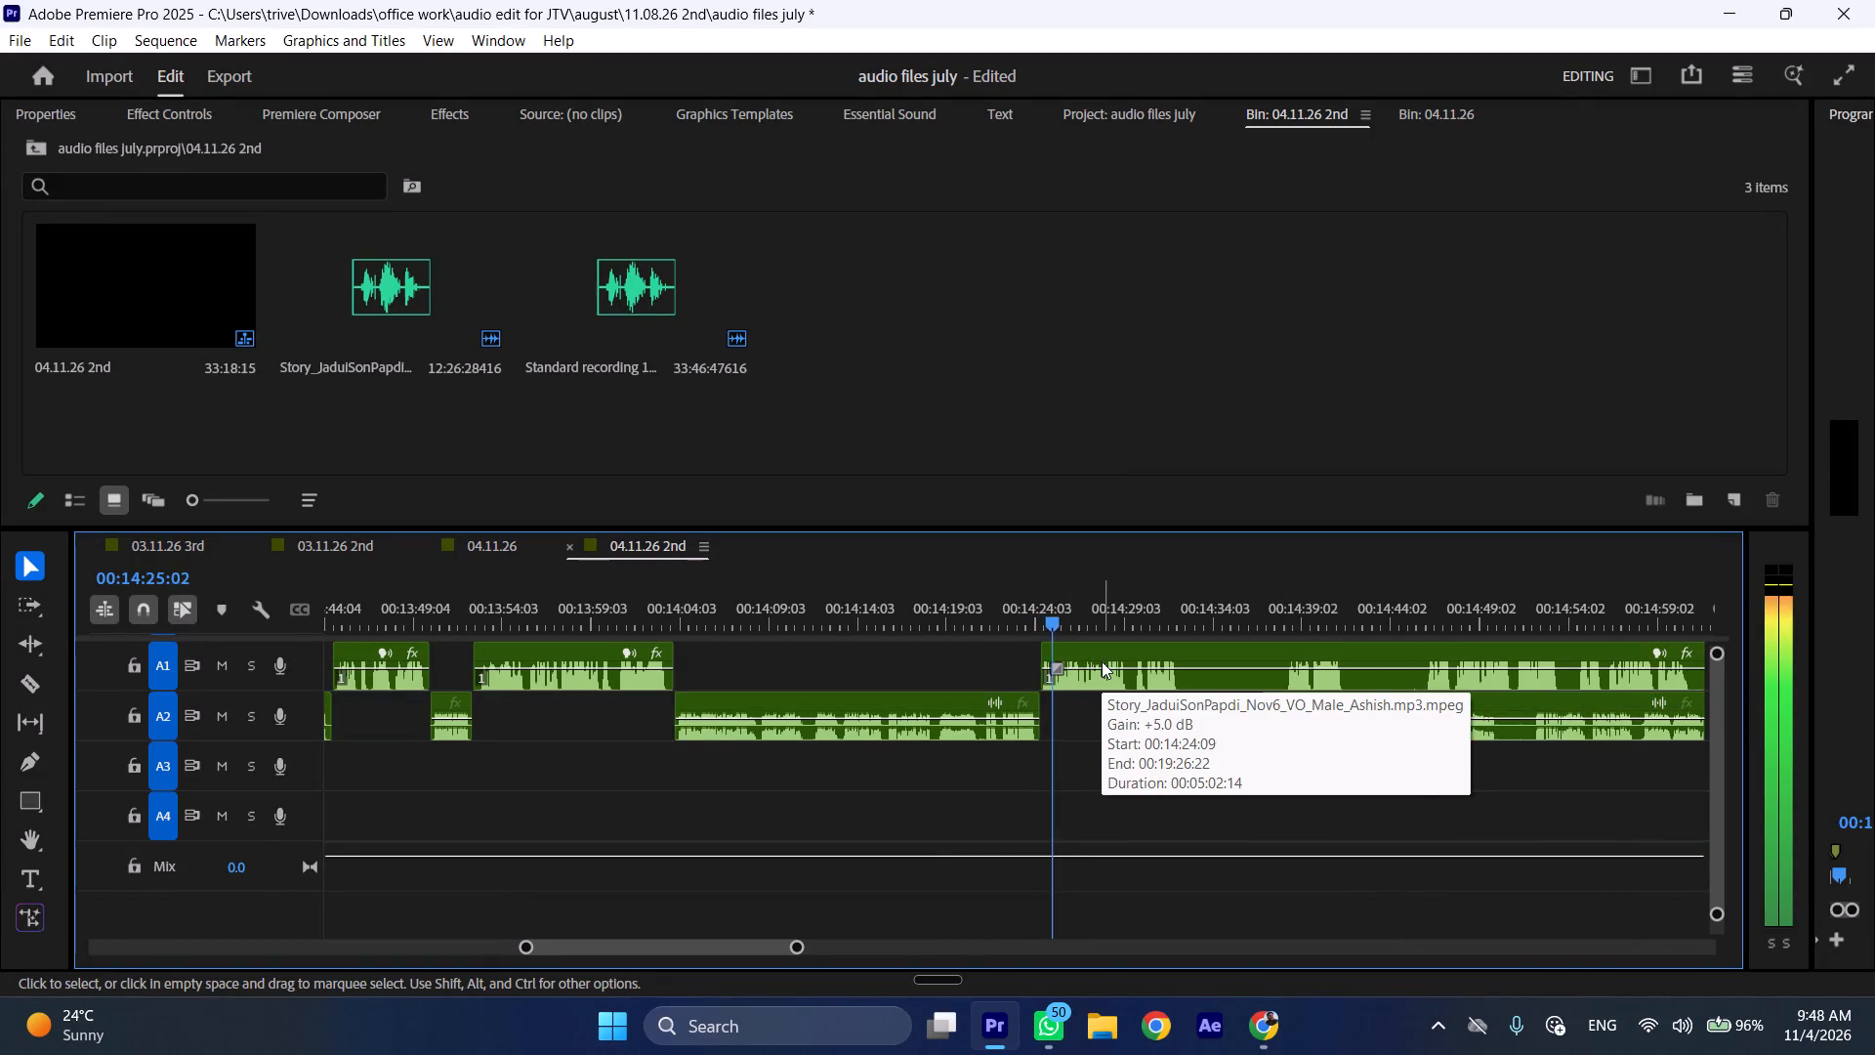
{"action": "scroll", "coordinate": [1075, 778], "scroll_direction": "down", "scroll_amount": 4}
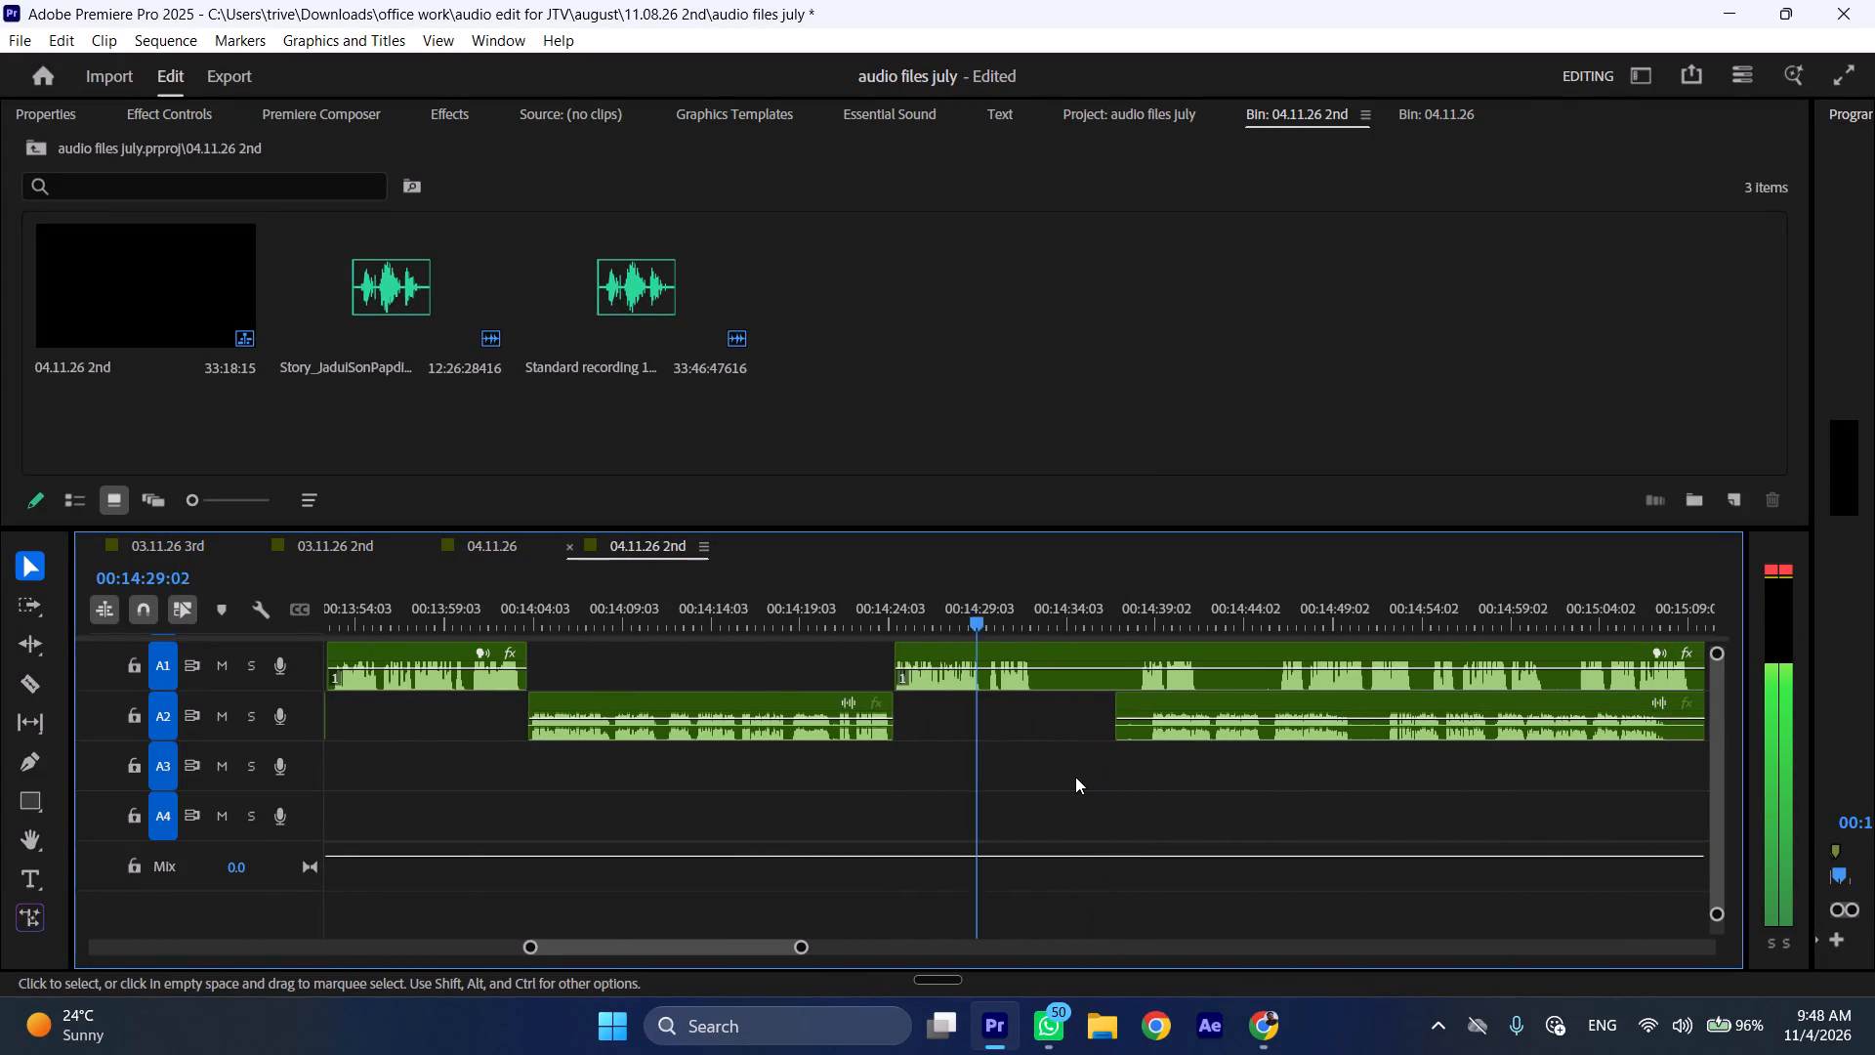
{"action": "key", "text": "space"}
{"action": "type", "text": "C"}
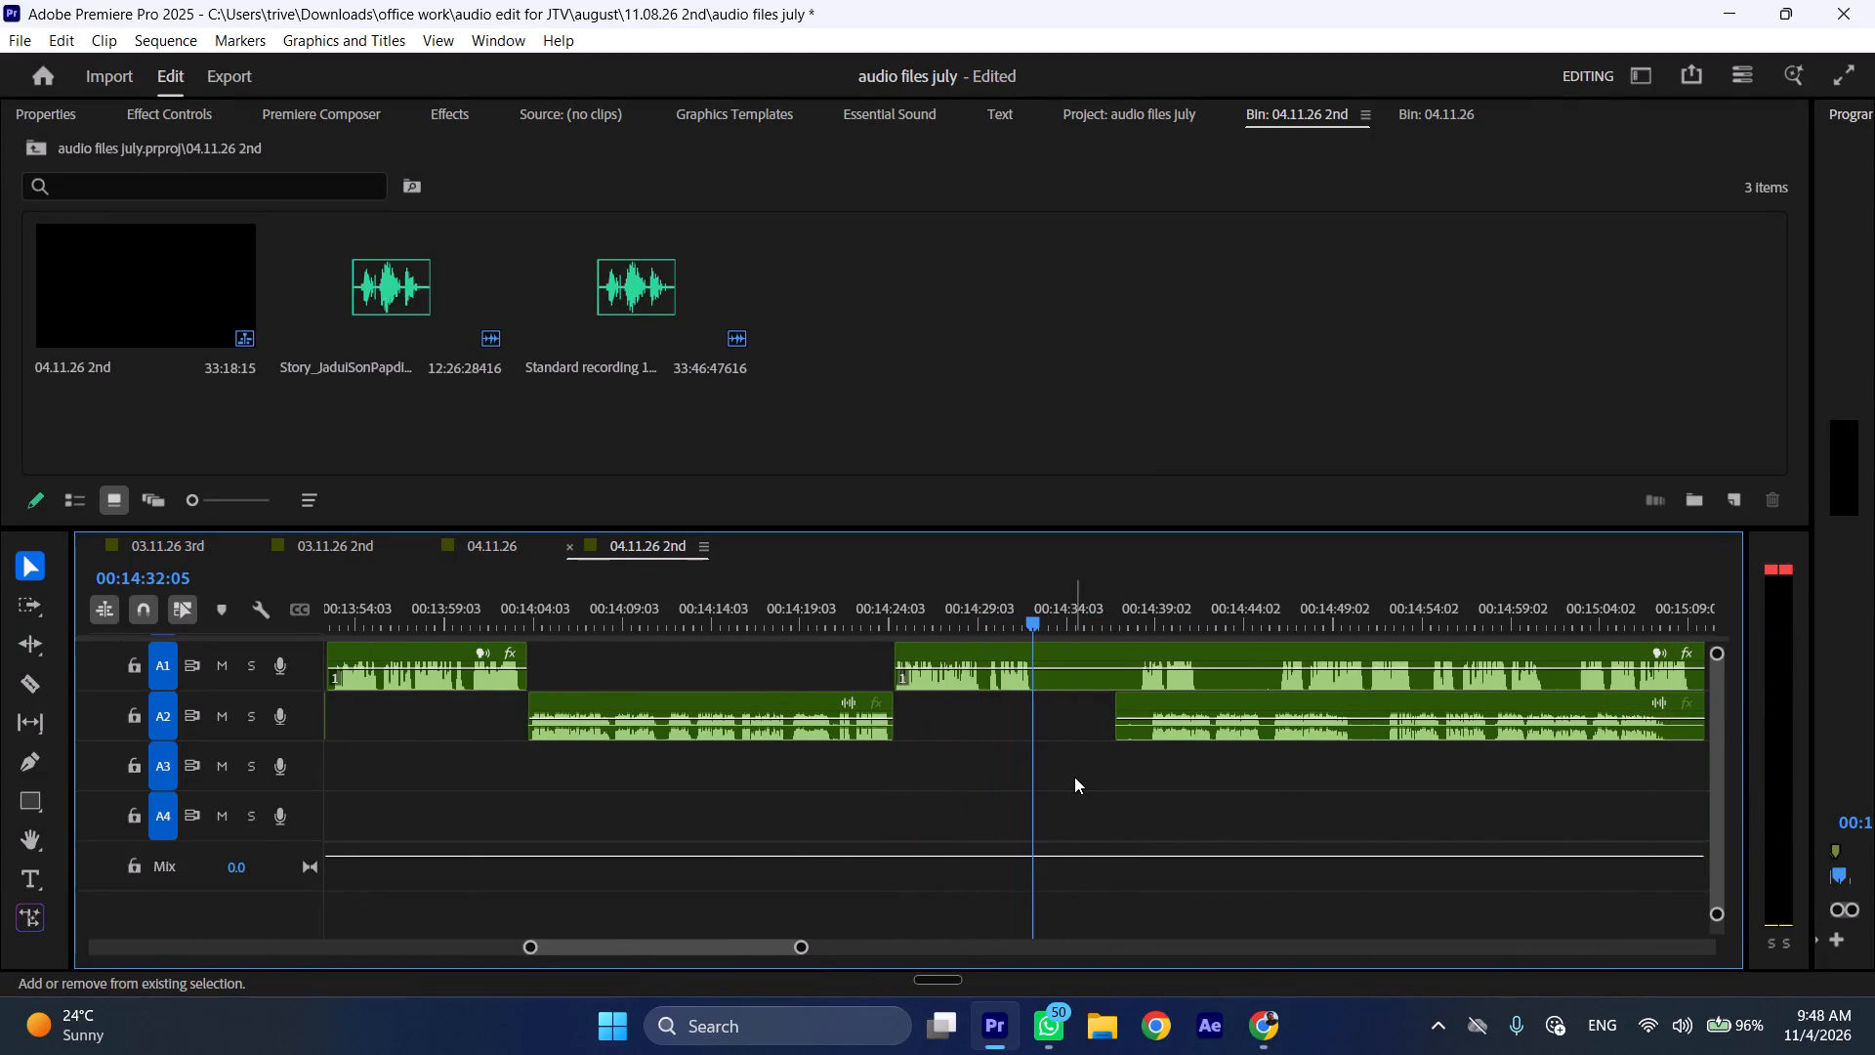
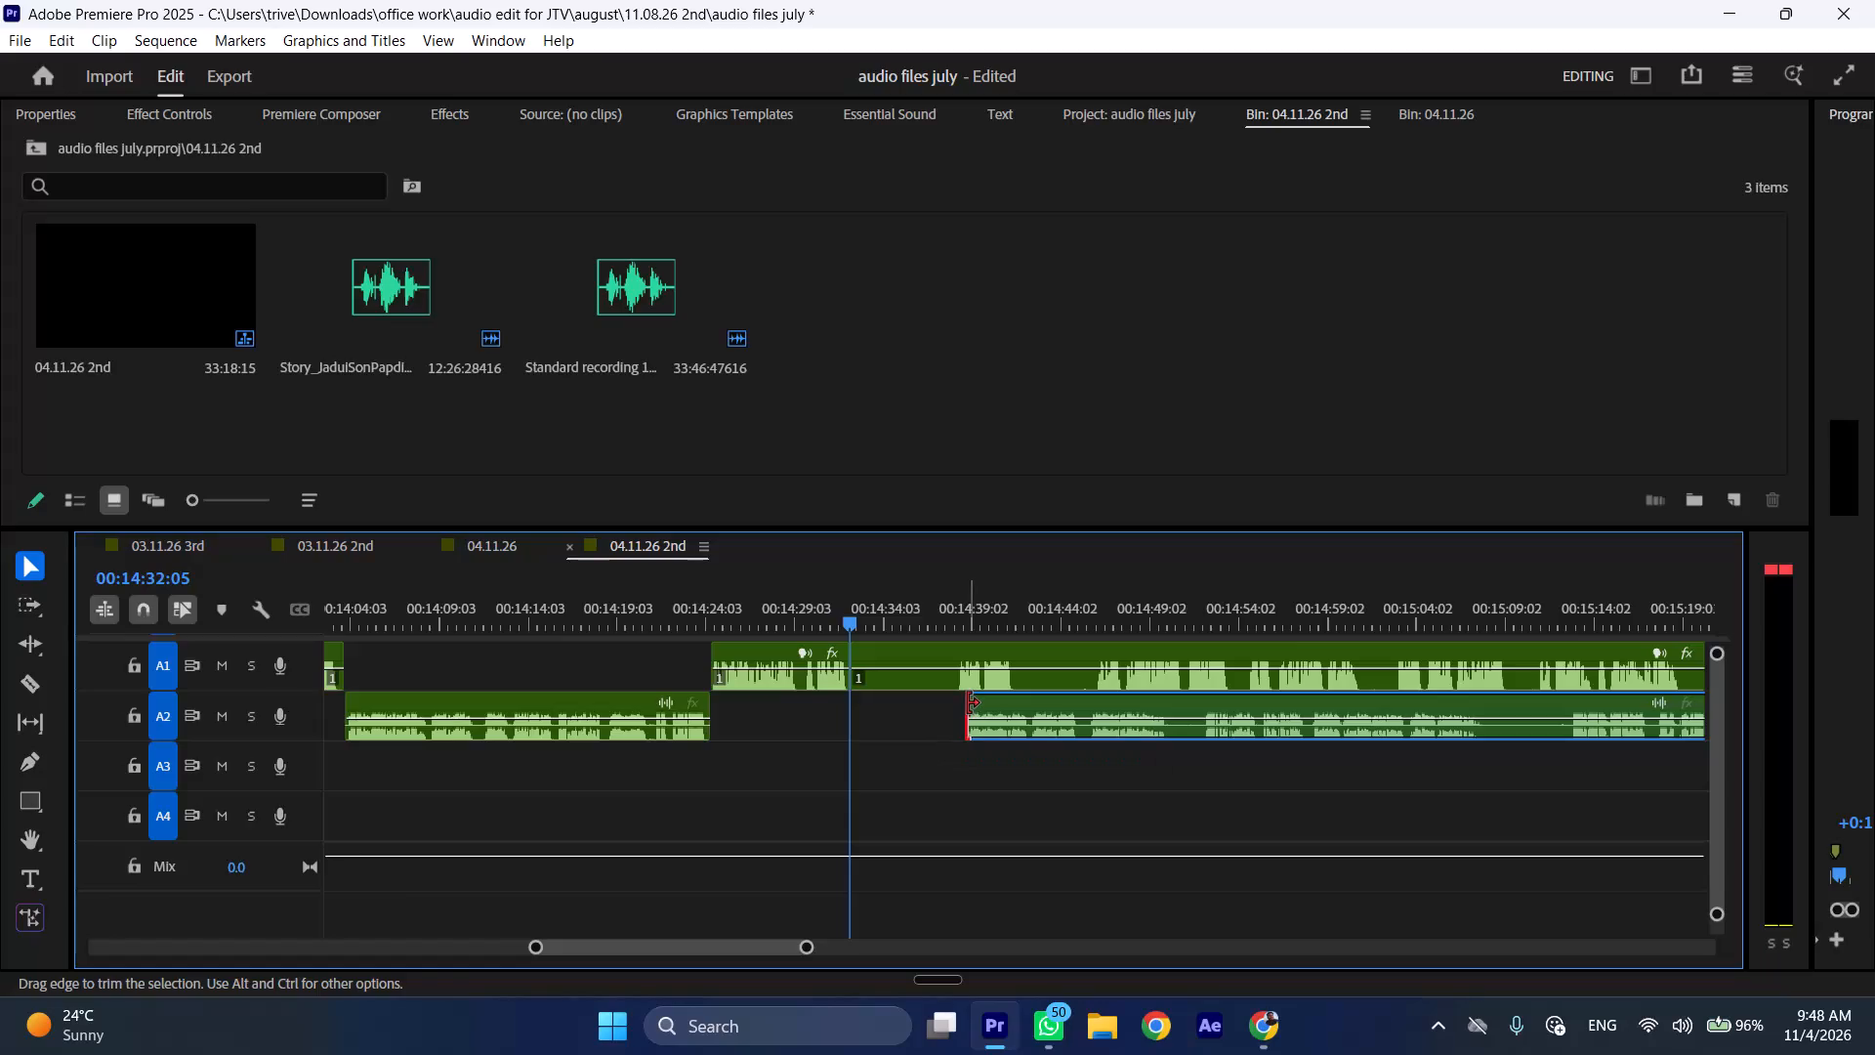
Move the A2 Standard recording clip about 11 seconds later, clear of the A1 story clip's next spoken section.
{"action": "left_click_drag", "start_coordinate": [999, 704], "coordinate": [1191, 721]}
Split the A1 story clip at 00:14:38:02, just before its next speech, and ripple-delete the silent piece from 00:14:32:05.
{"action": "left_click", "coordinate": [957, 622]}
{"action": "left_click", "coordinate": [986, 661]}
{"action": "key", "text": "shift+c"}
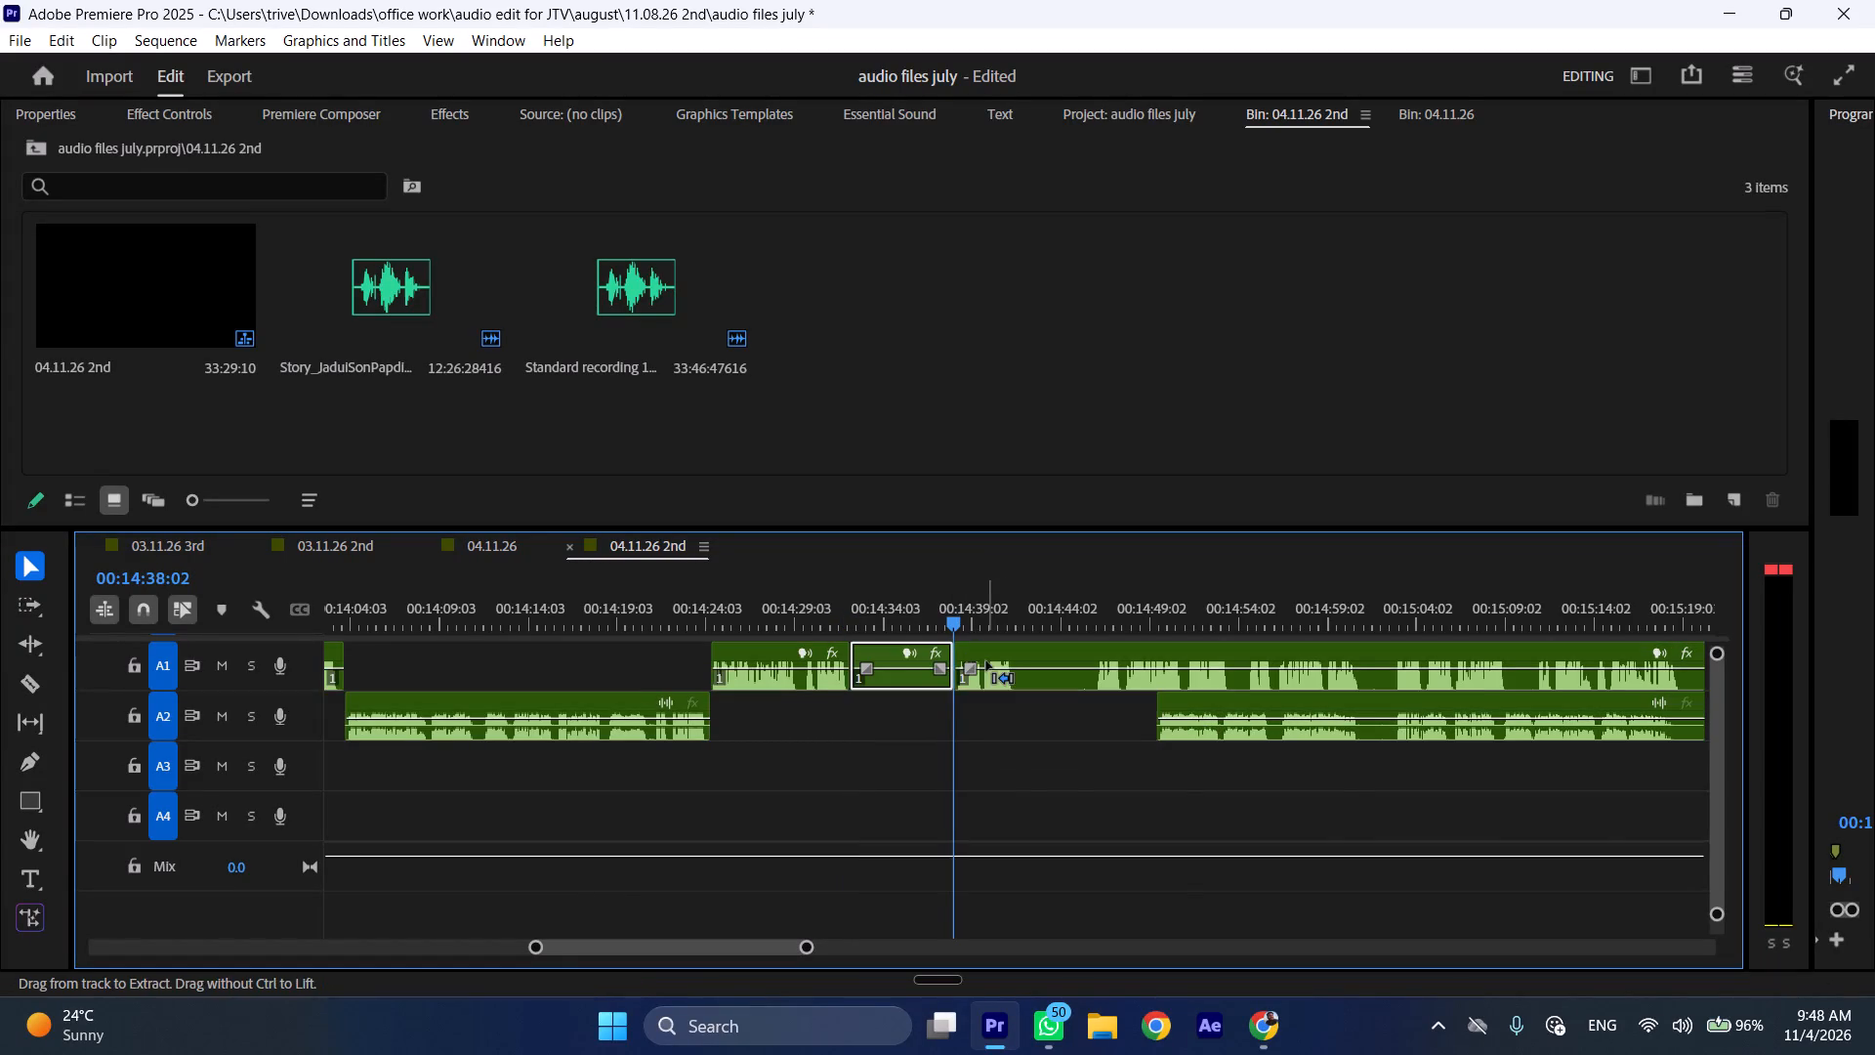
{"action": "key", "text": "ctrl+shift+d"}
Listen to the A1 story clip's short spoken phrase at increased speed and split the clip at 00:14:35:17, in the pause after it.
{"action": "key", "text": "space"}
{"action": "type", "text": "l"}
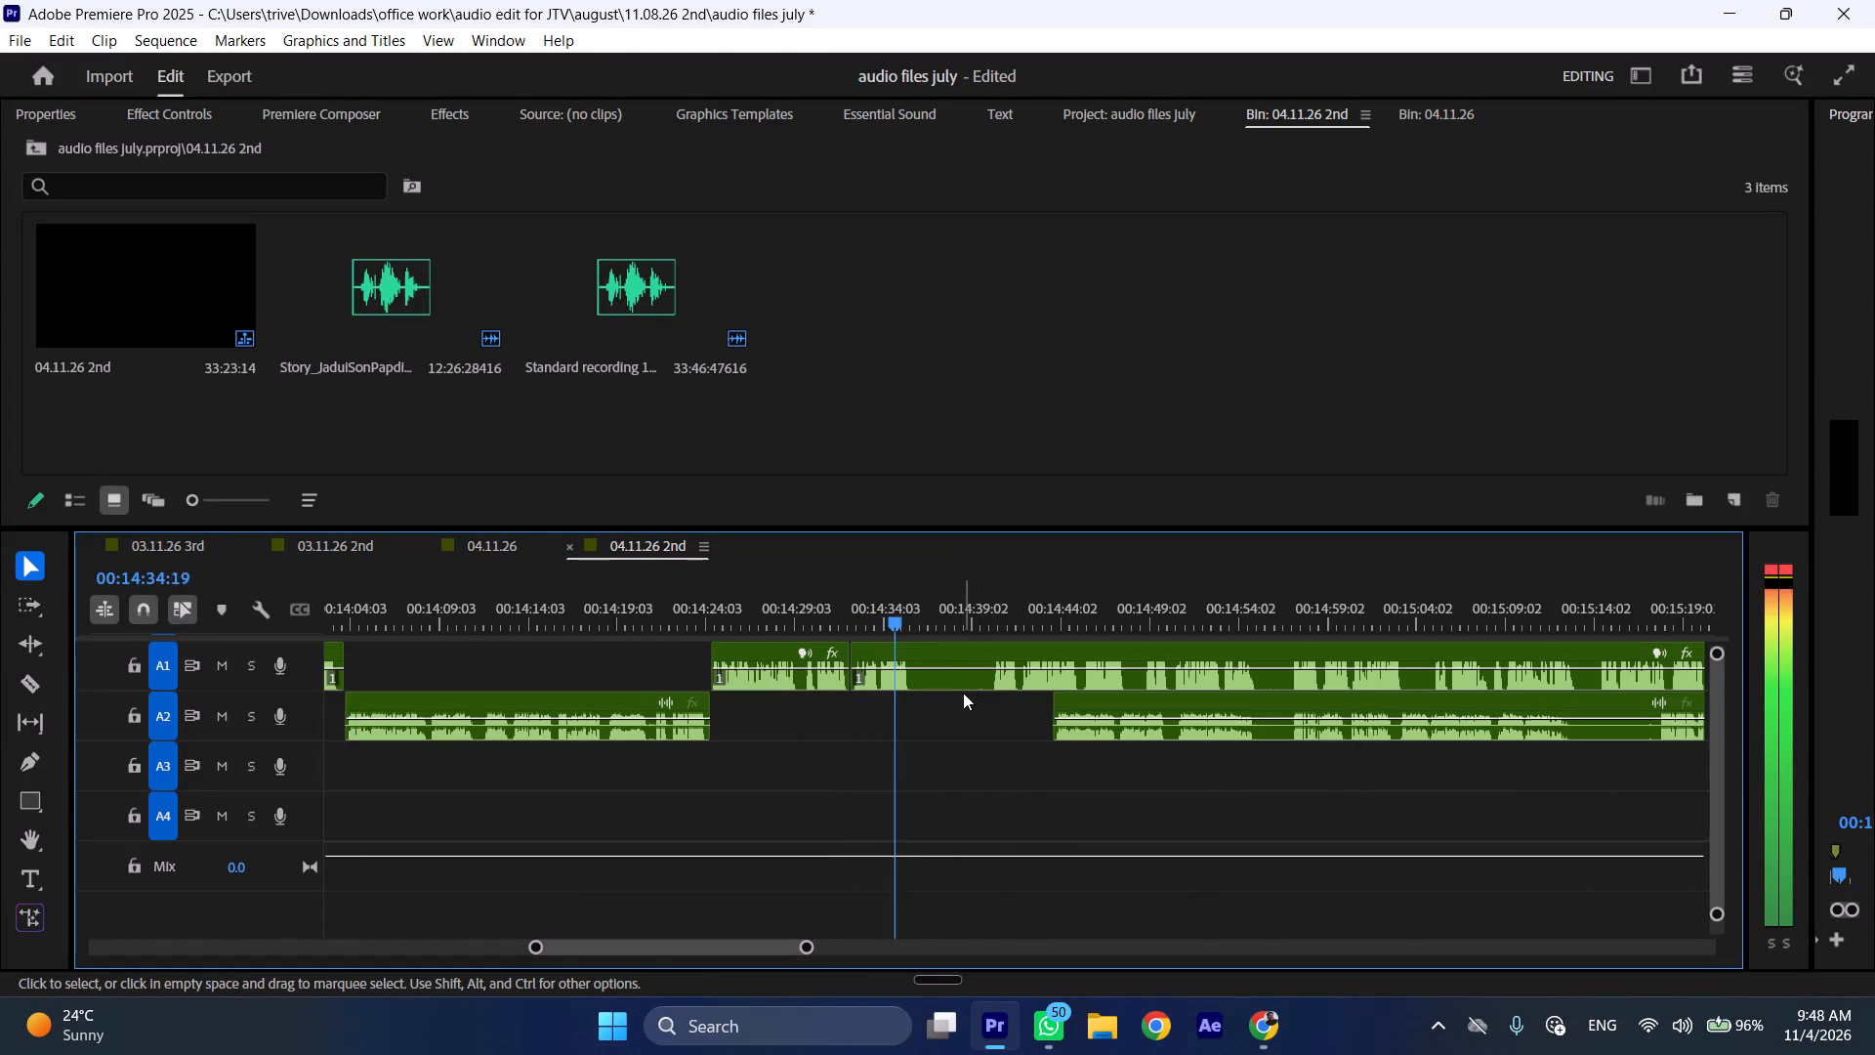
{"action": "key", "text": "space"}
{"action": "type", "text": "C"}
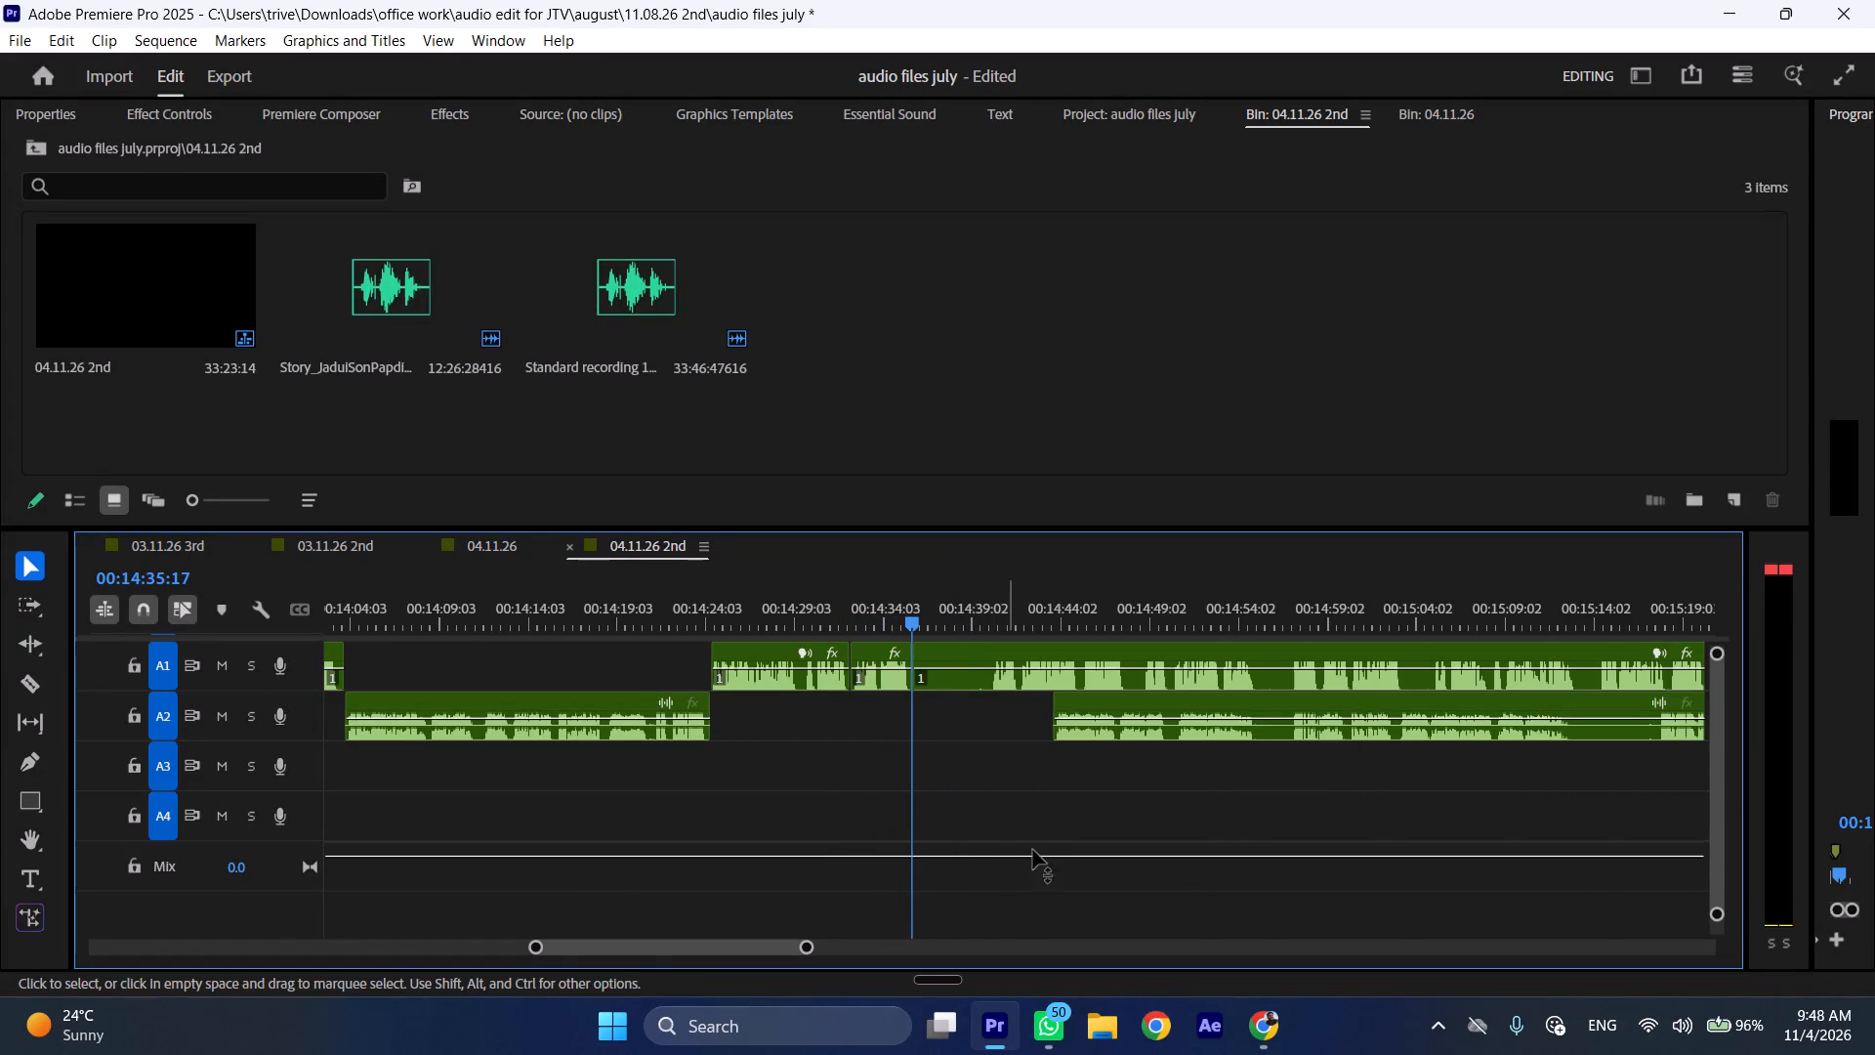
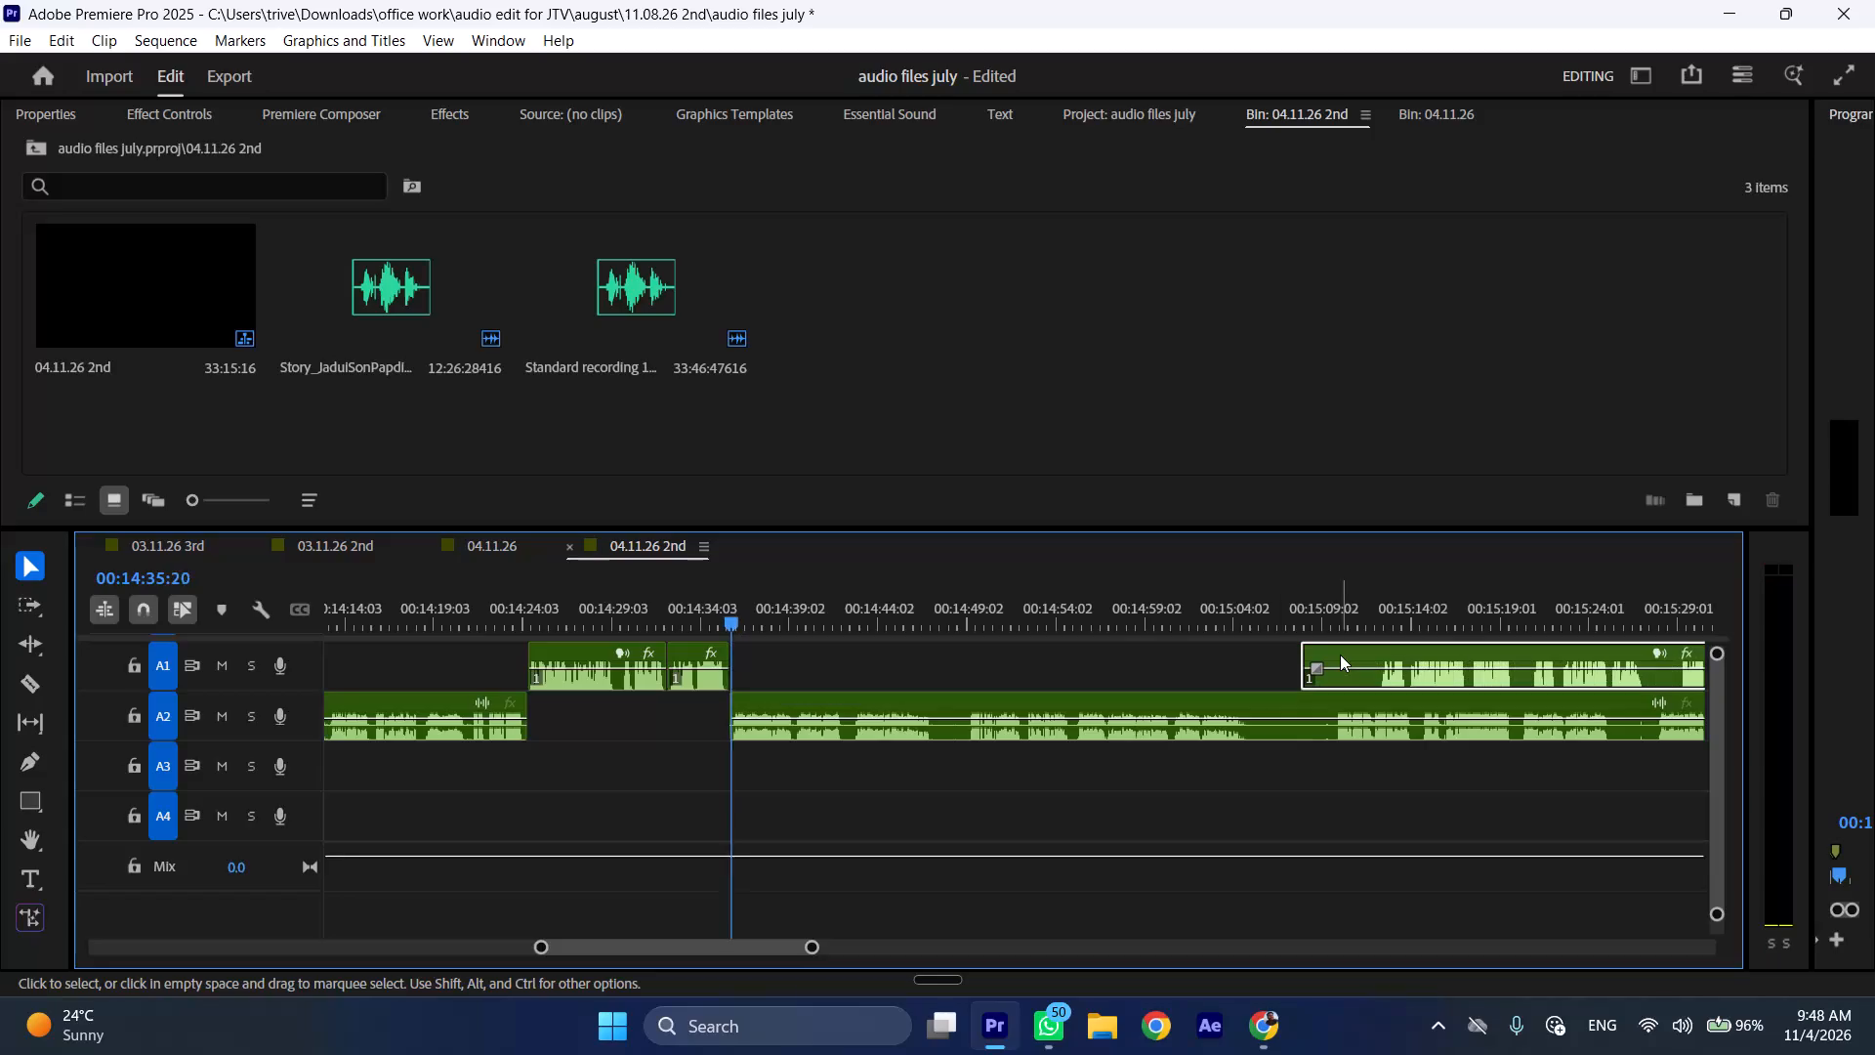
Trim the start of the later A1 story clip by about 4 seconds, up to just before its next speech.
{"action": "left_click_drag", "start_coordinate": [1306, 650], "coordinate": [1377, 653]}
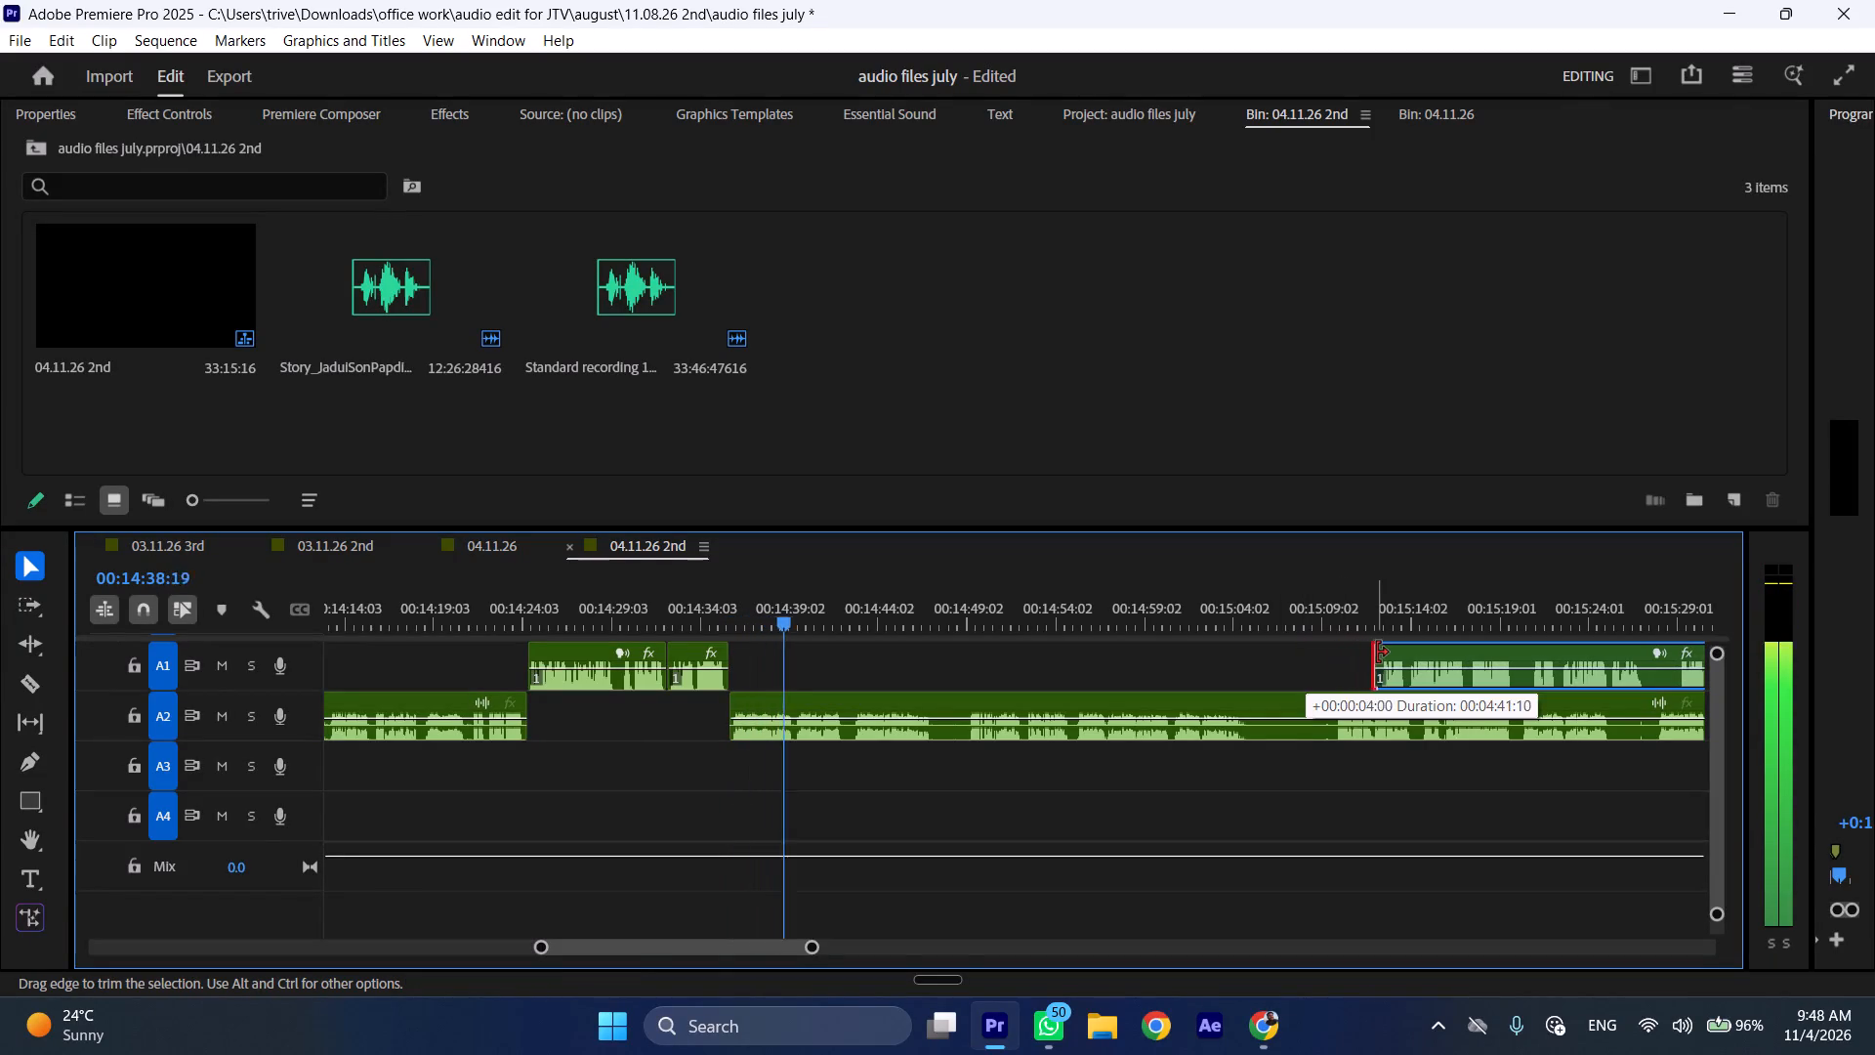
{"action": "left_click_drag", "start_coordinate": [1377, 653], "coordinate": [1378, 654]}
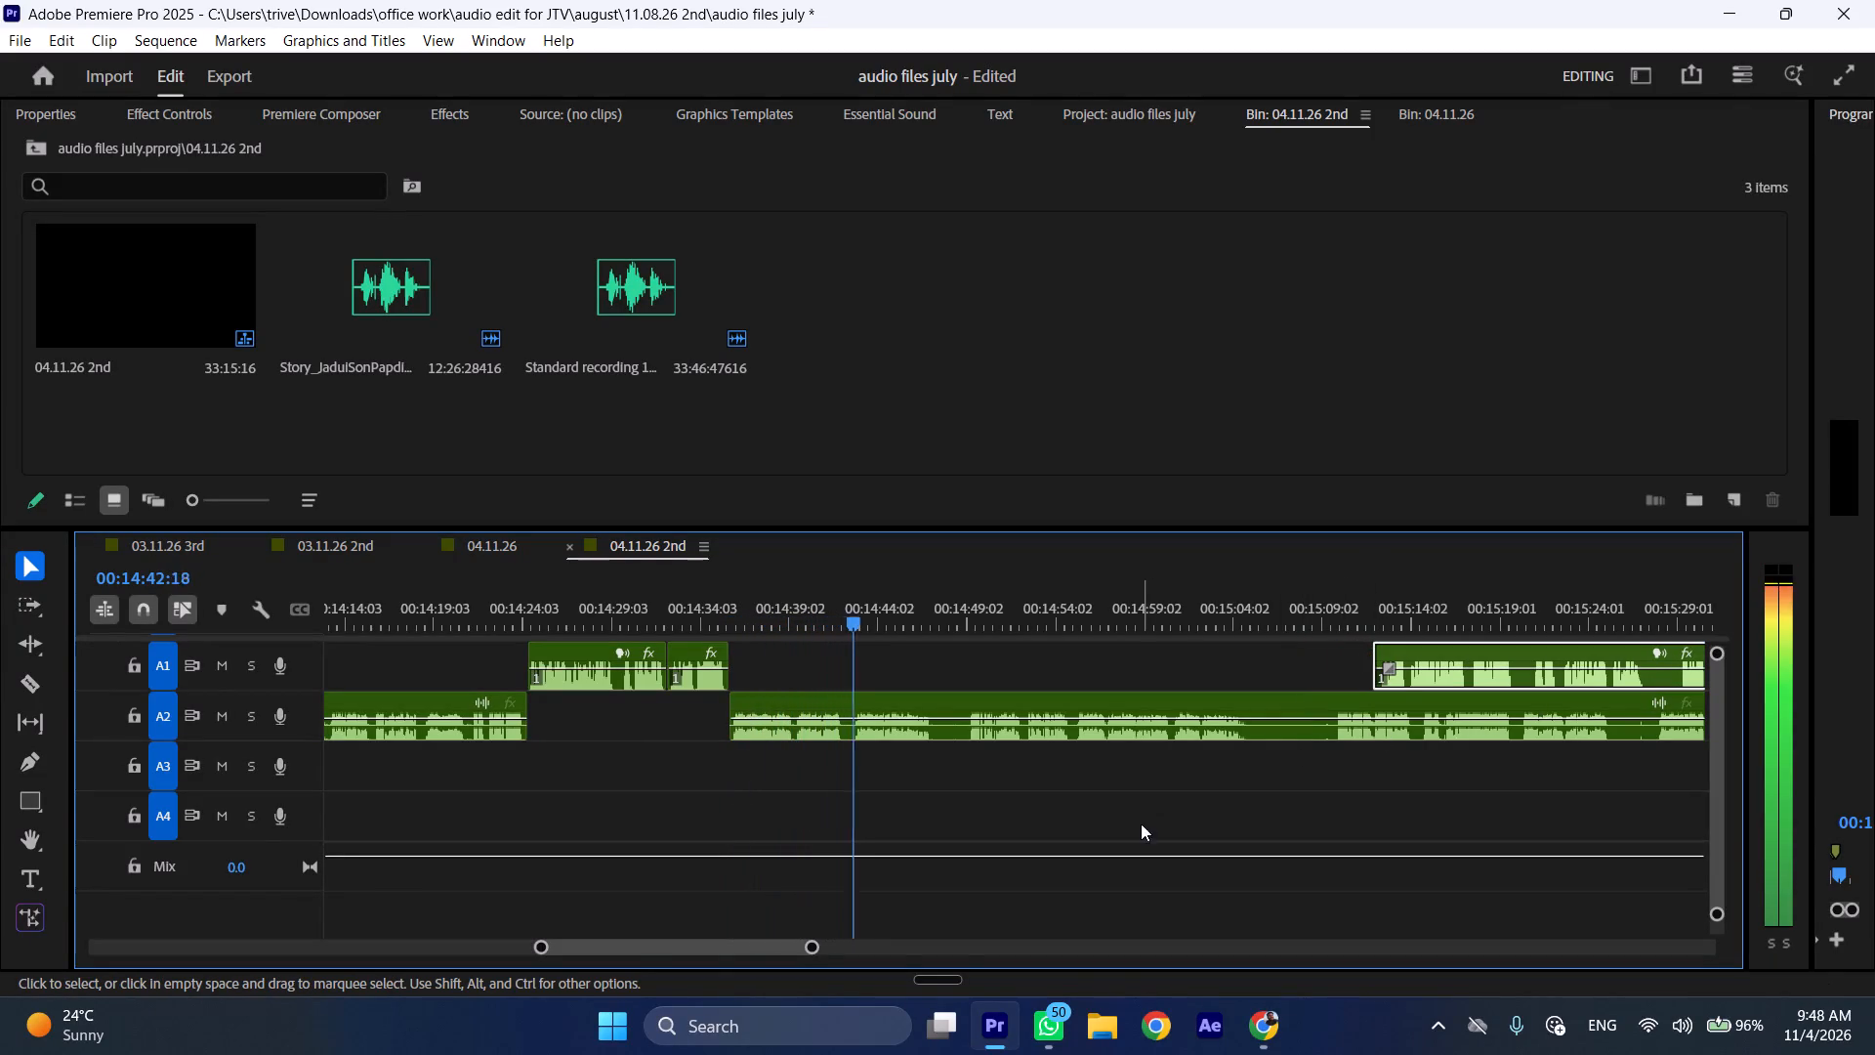
Split the A2 Standard recording clip at 00:14:39:11 and about 00:14:42, and ripple-delete the piece between the cuts.
{"action": "left_click", "coordinate": [794, 600]}
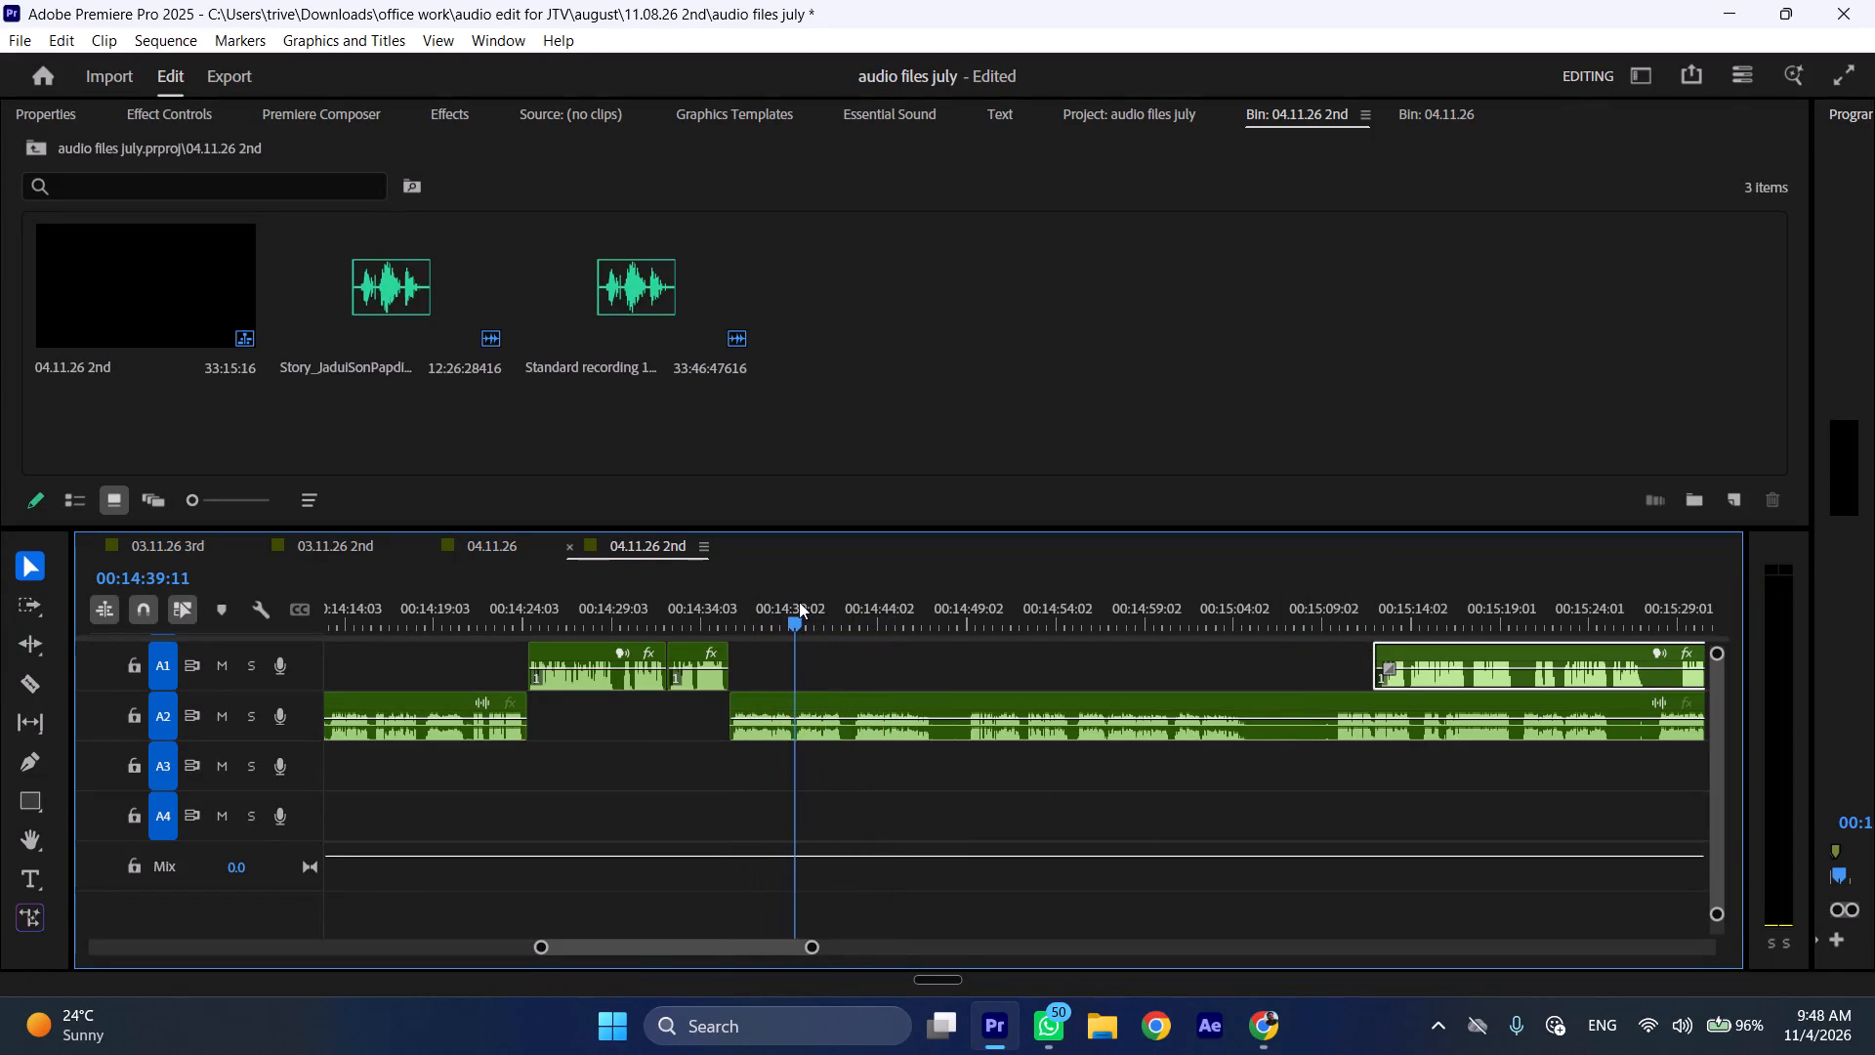
{"action": "key", "text": "shift+c"}
{"action": "key", "text": "space"}
{"action": "left_click_drag", "start_coordinate": [838, 611], "coordinate": [854, 612]}
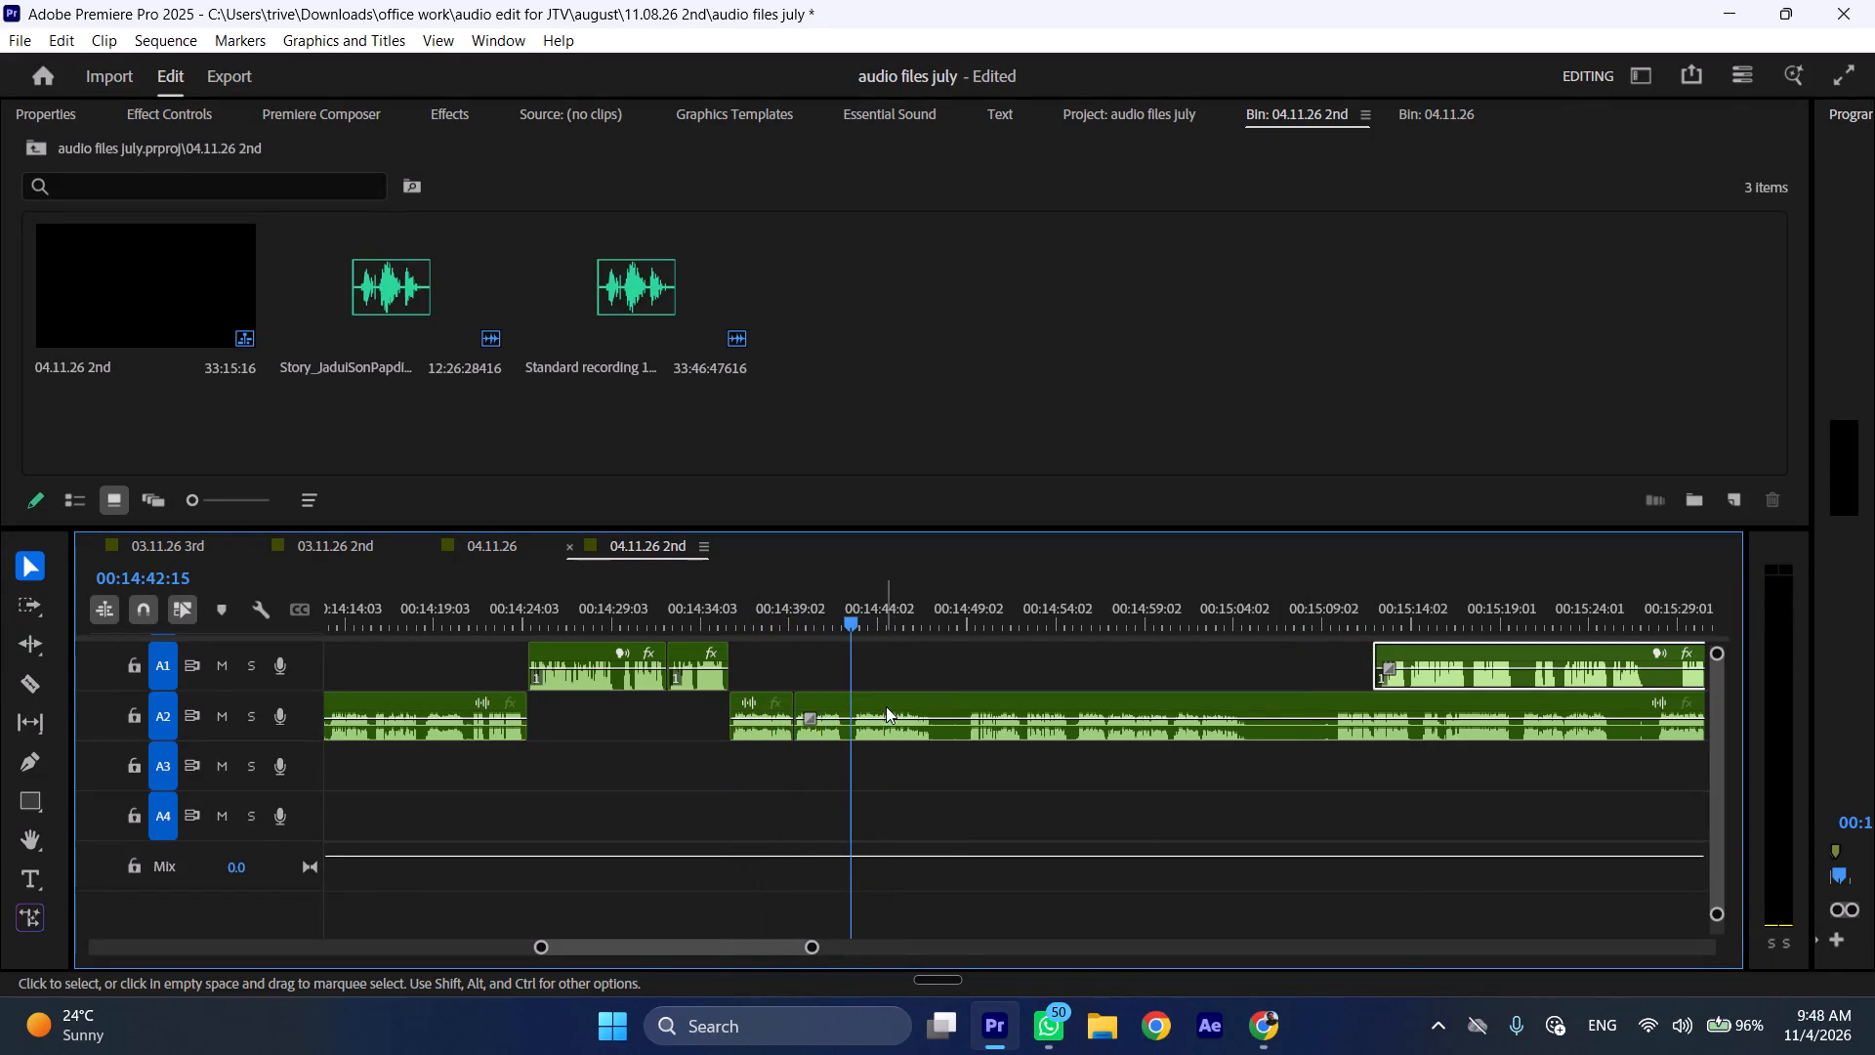
{"action": "left_click", "coordinate": [886, 706]}
{"action": "key", "text": "shift+c"}
{"action": "key", "text": "ctrl+shift+d"}
Listen on at increased speed, split the A2 Standard recording clip at 00:14:44:00 and 00:14:45:20, and ripple-delete the silent piece between.
{"action": "key", "text": "space"}
{"action": "type", "text": "k"}
{"action": "type", "text": "ll"}
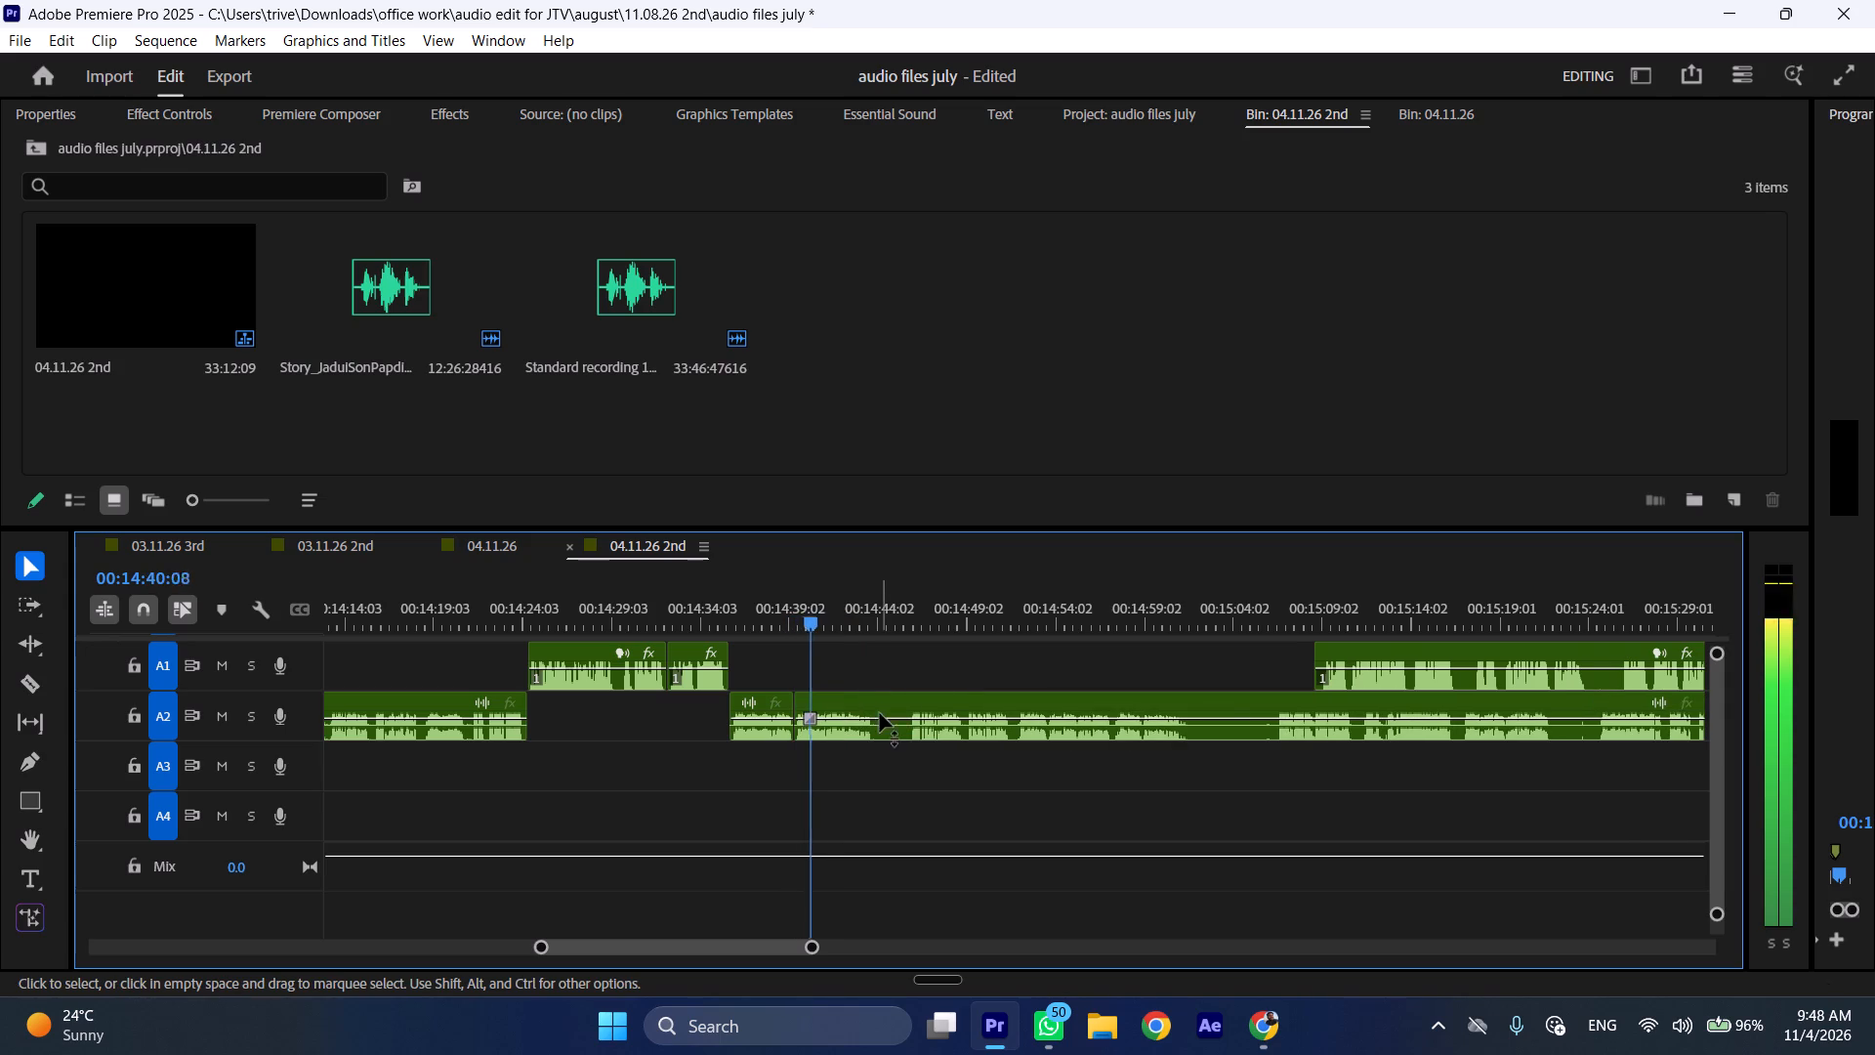
{"action": "key", "text": "space"}
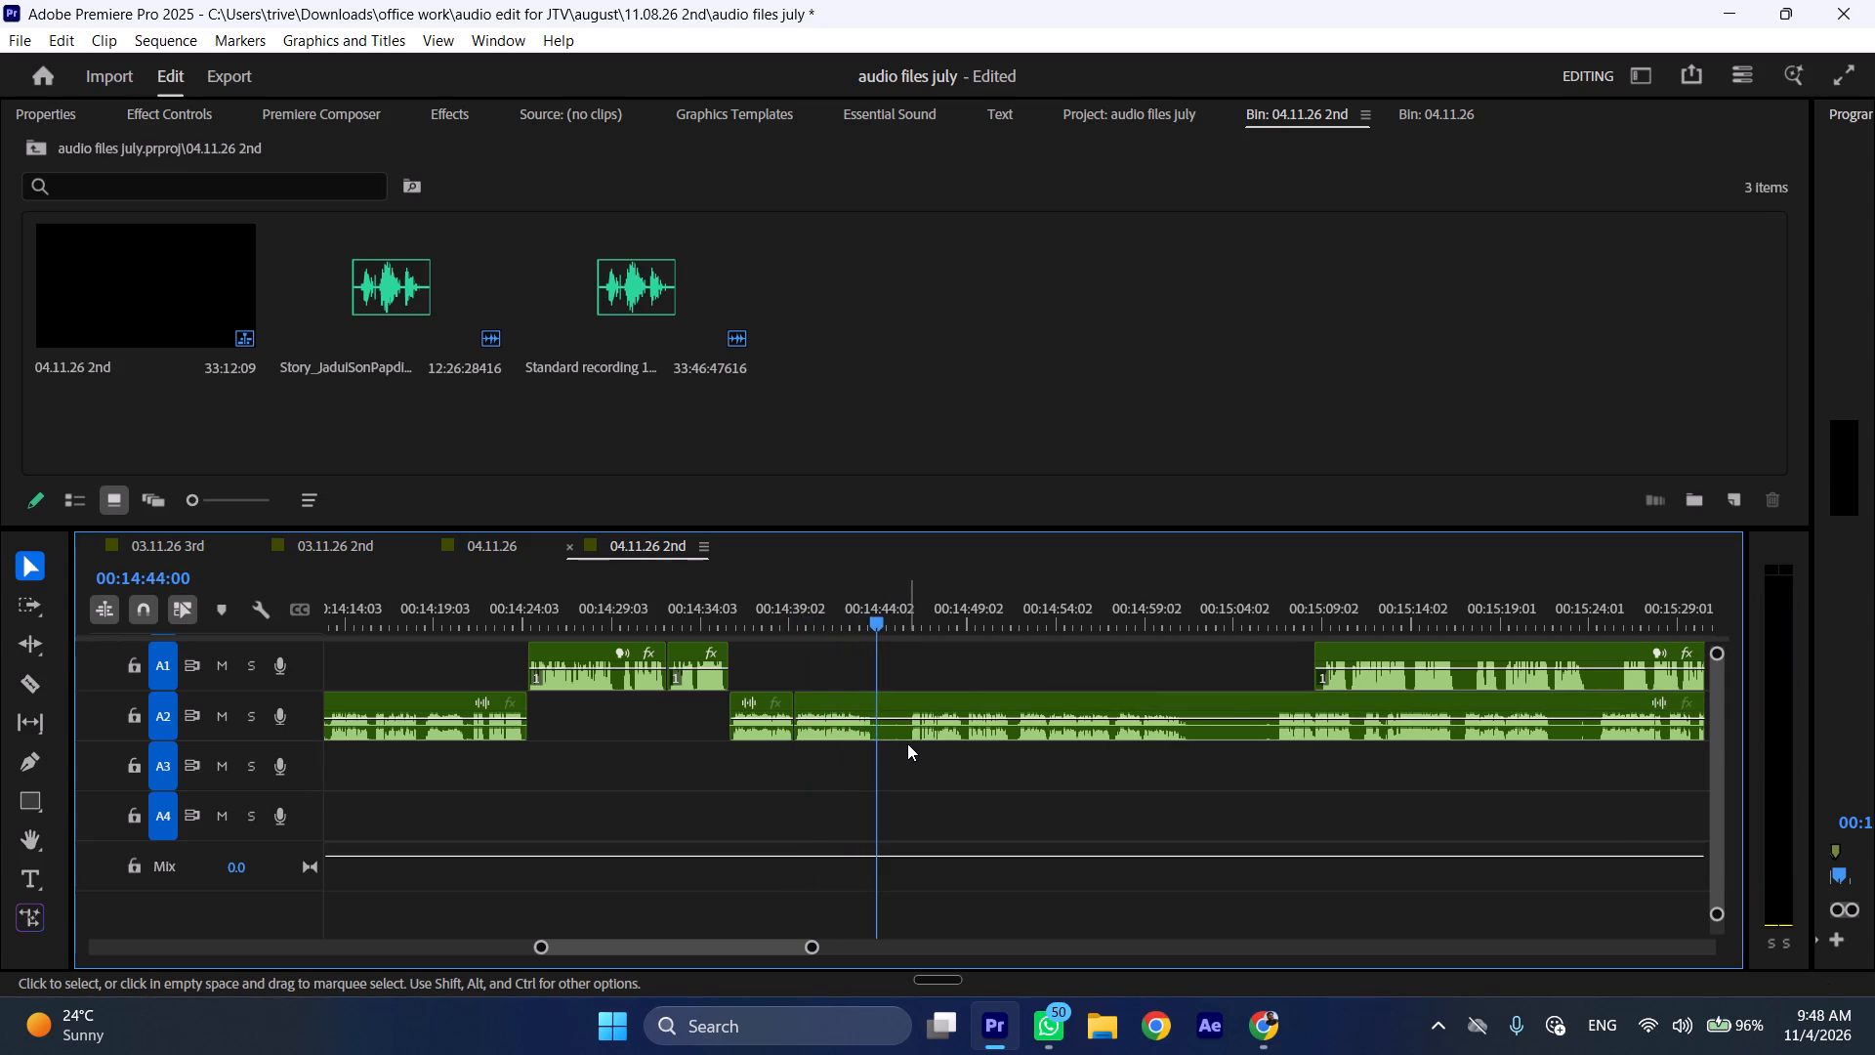
{"action": "key", "text": "shift+c"}
{"action": "left_click", "coordinate": [903, 601]}
{"action": "left_click", "coordinate": [937, 706]}
{"action": "key", "text": "shift+c"}
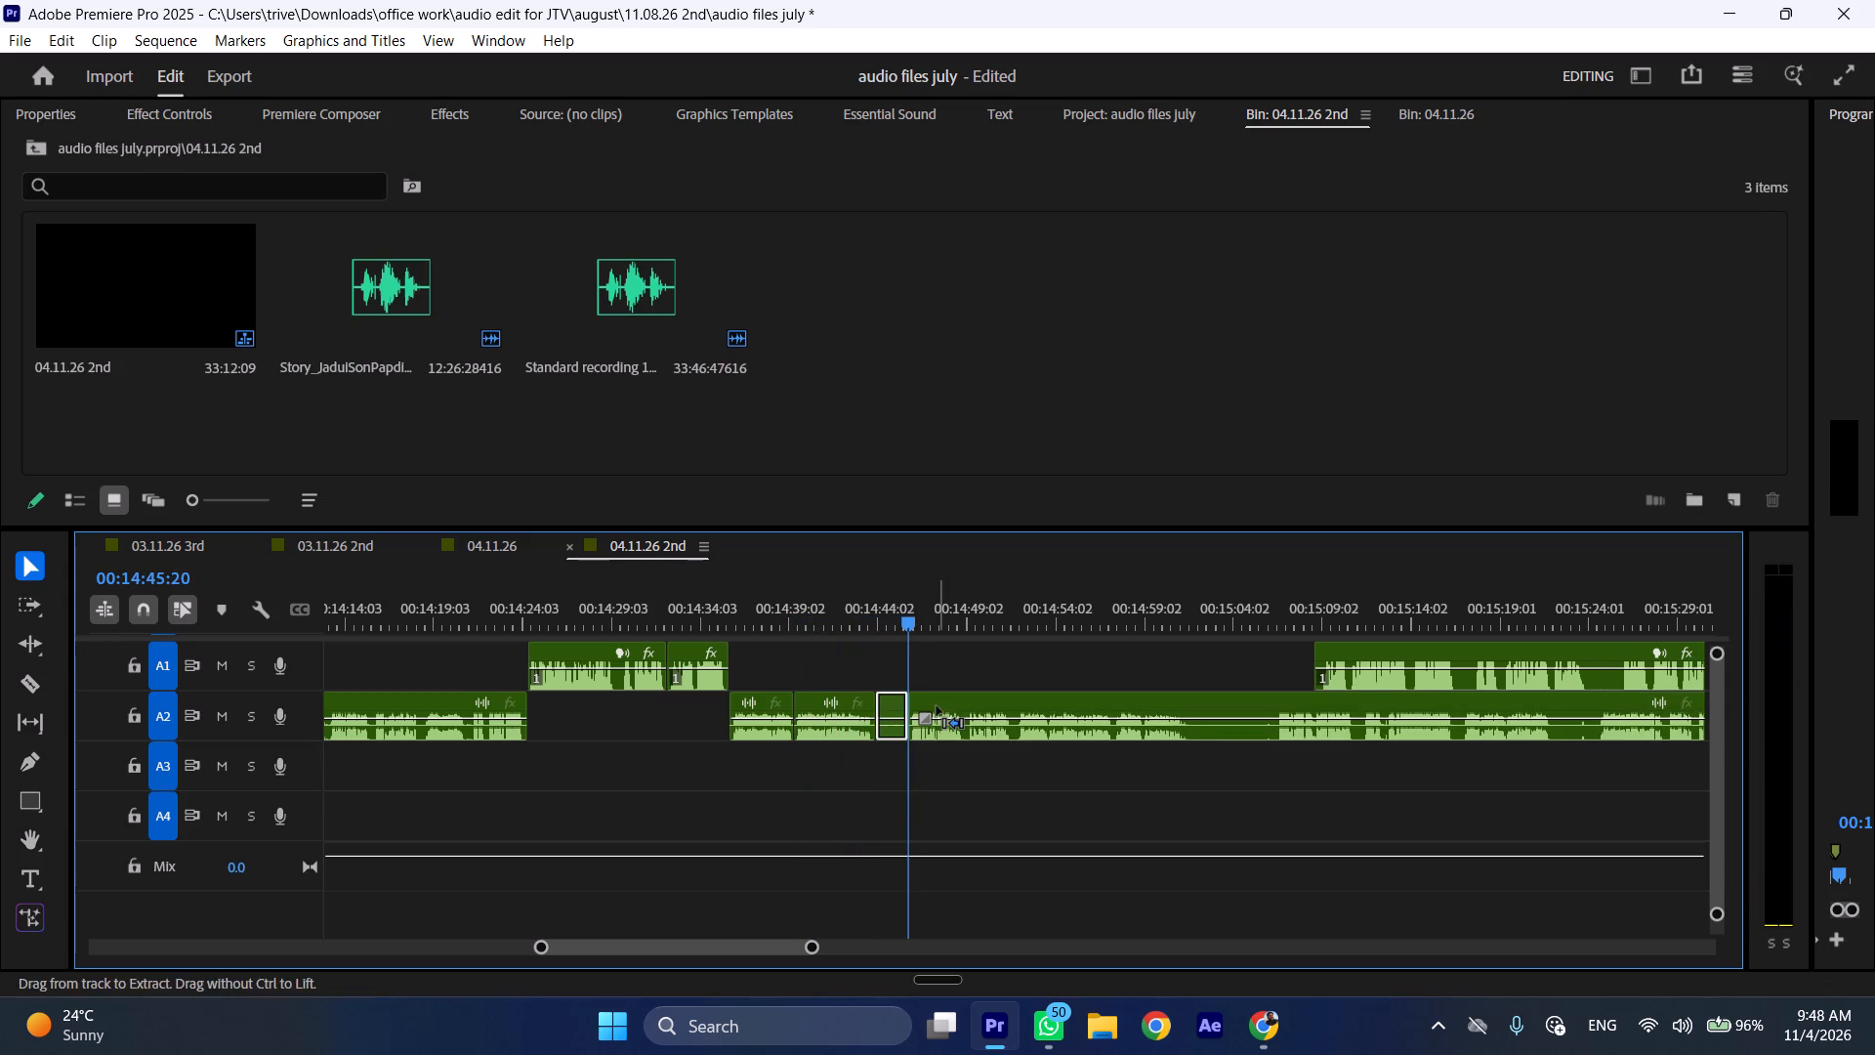
{"action": "key", "text": "ctrl+shift+d"}
Listen to the A2 Standard recording clip's speech after the closed gap at 00:14:44:00, at increased speed.
{"action": "key", "text": "space"}
{"action": "type", "text": "l"}
{"action": "scroll", "coordinate": [980, 741], "scroll_direction": "down", "scroll_amount": 5}
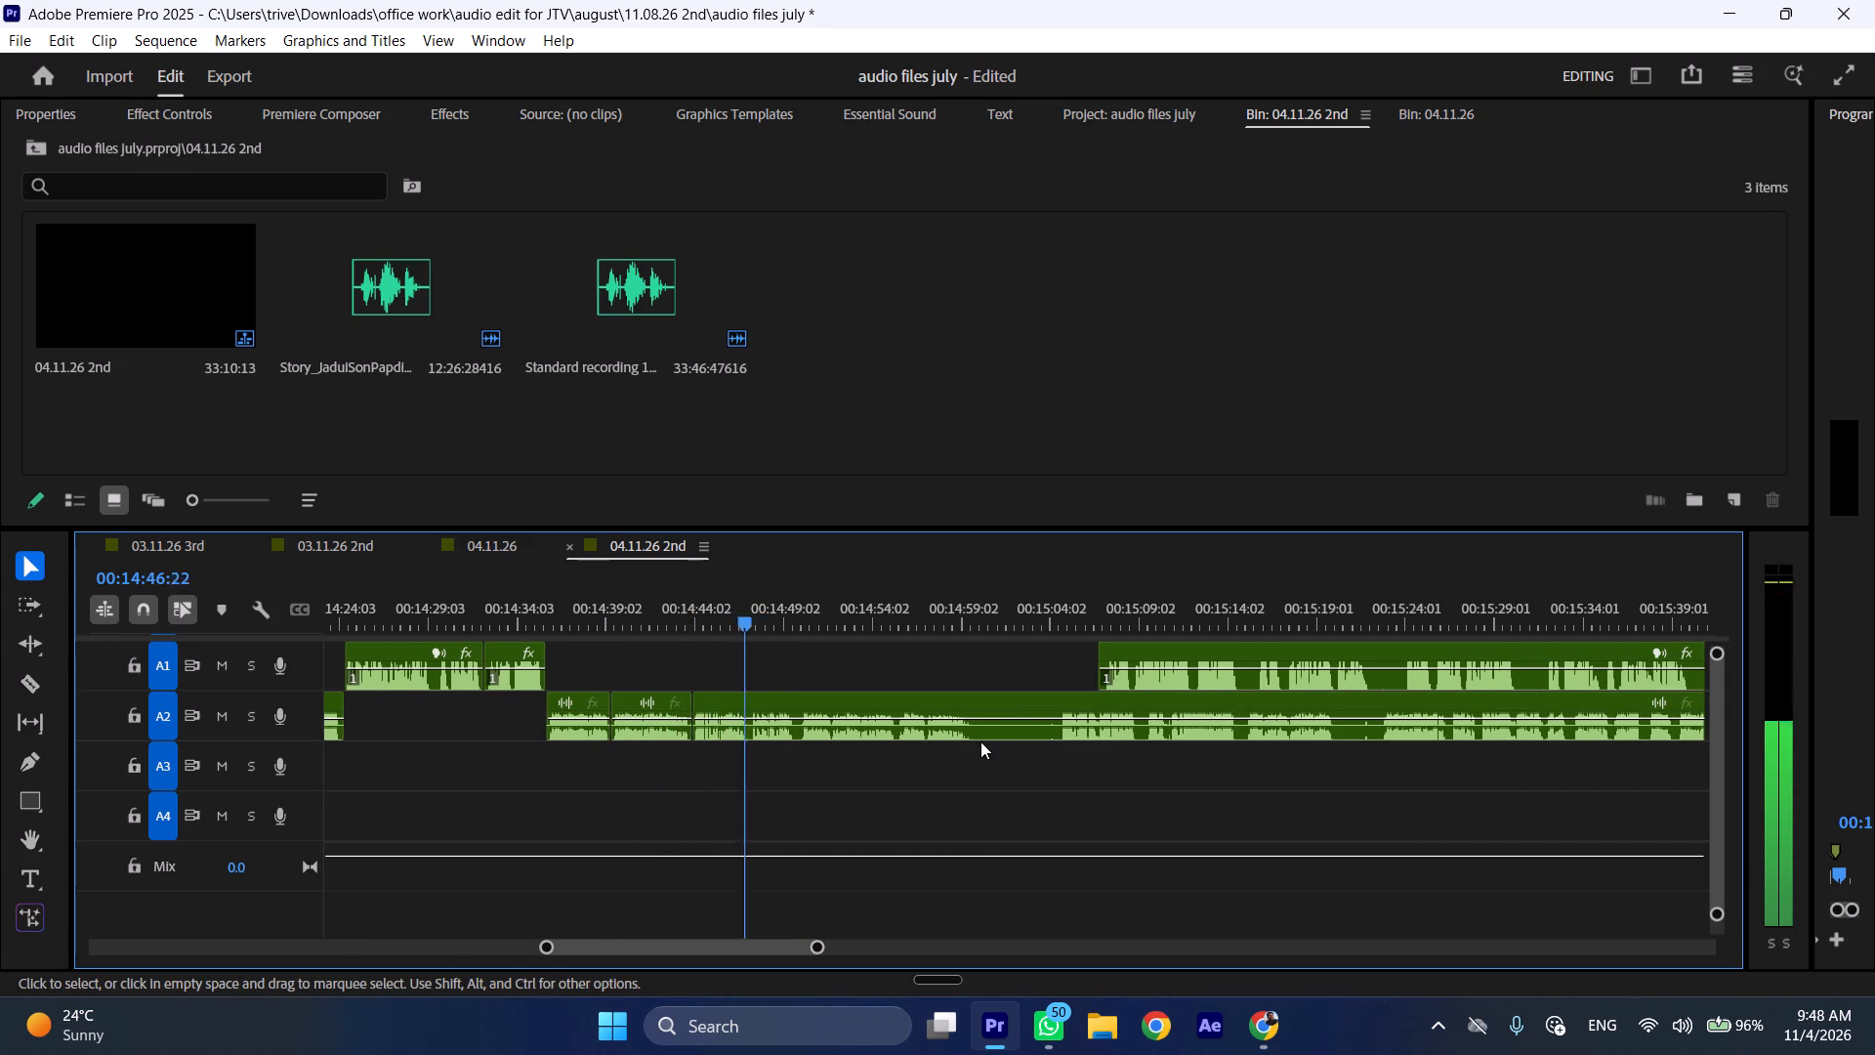
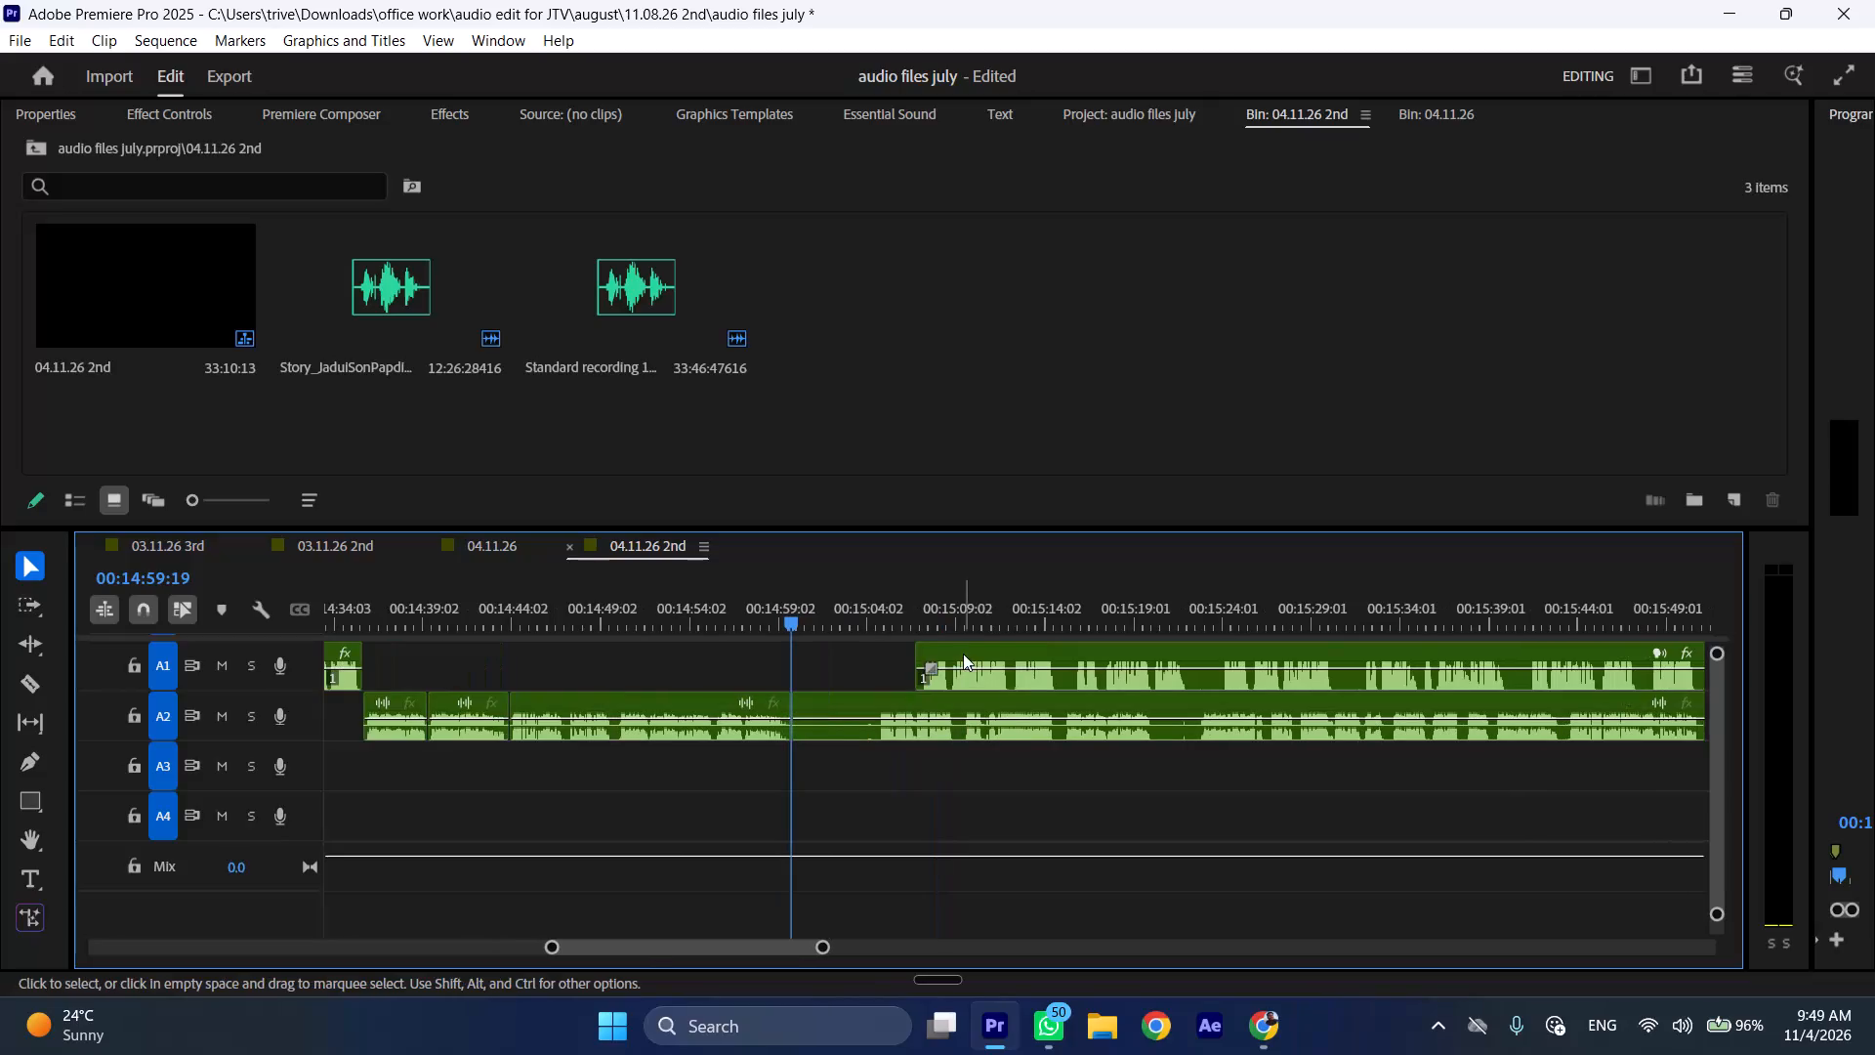
Move the A1 story clip back to start at 00:14:59:19 and shift the A2 Standard recording clip later, starting at about 00:15:17.
{"action": "left_click_drag", "start_coordinate": [962, 654], "coordinate": [840, 677]}
{"action": "left_click_drag", "start_coordinate": [846, 702], "coordinate": [1152, 704]}
Play on from 00:14:59:19 at increased speed and trim about 4 seconds of silence off the start of the shifted A2 clip.
{"action": "key", "text": "space"}
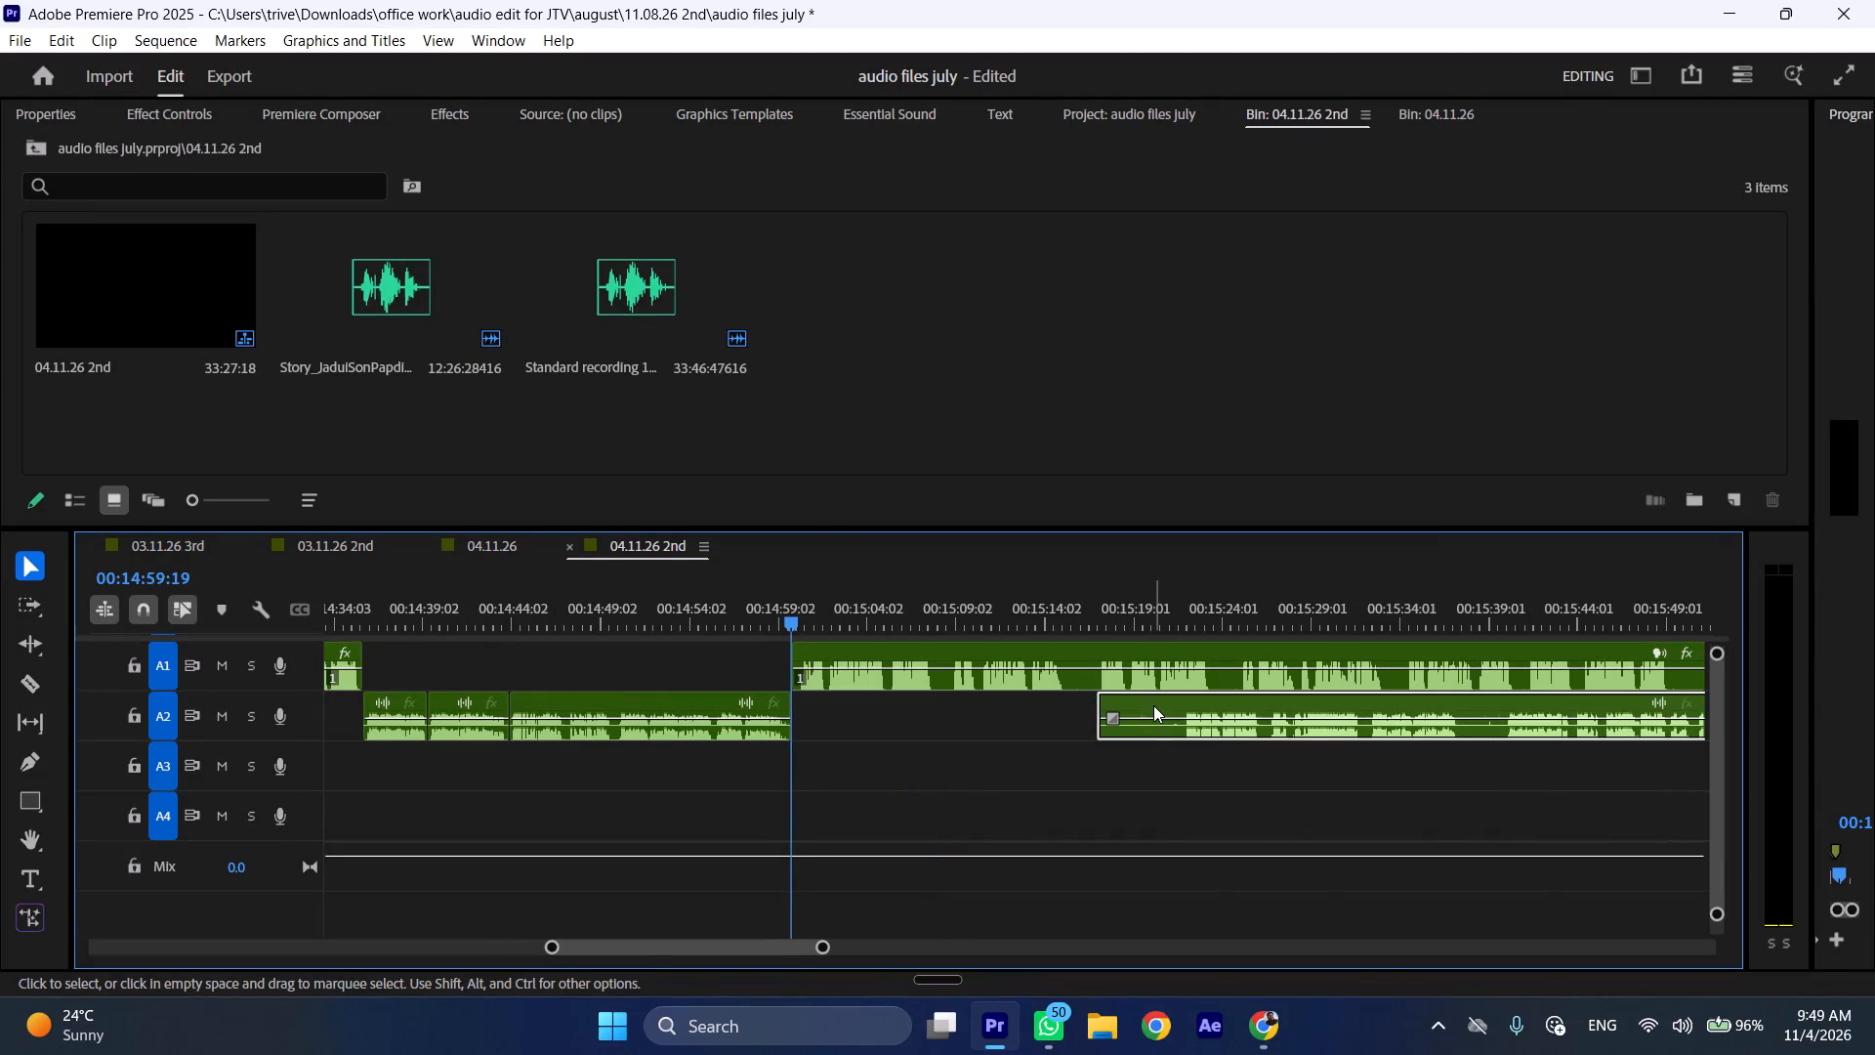
{"action": "key", "text": "l"}
{"action": "left_click_drag", "start_coordinate": [1102, 696], "coordinate": [1181, 702]}
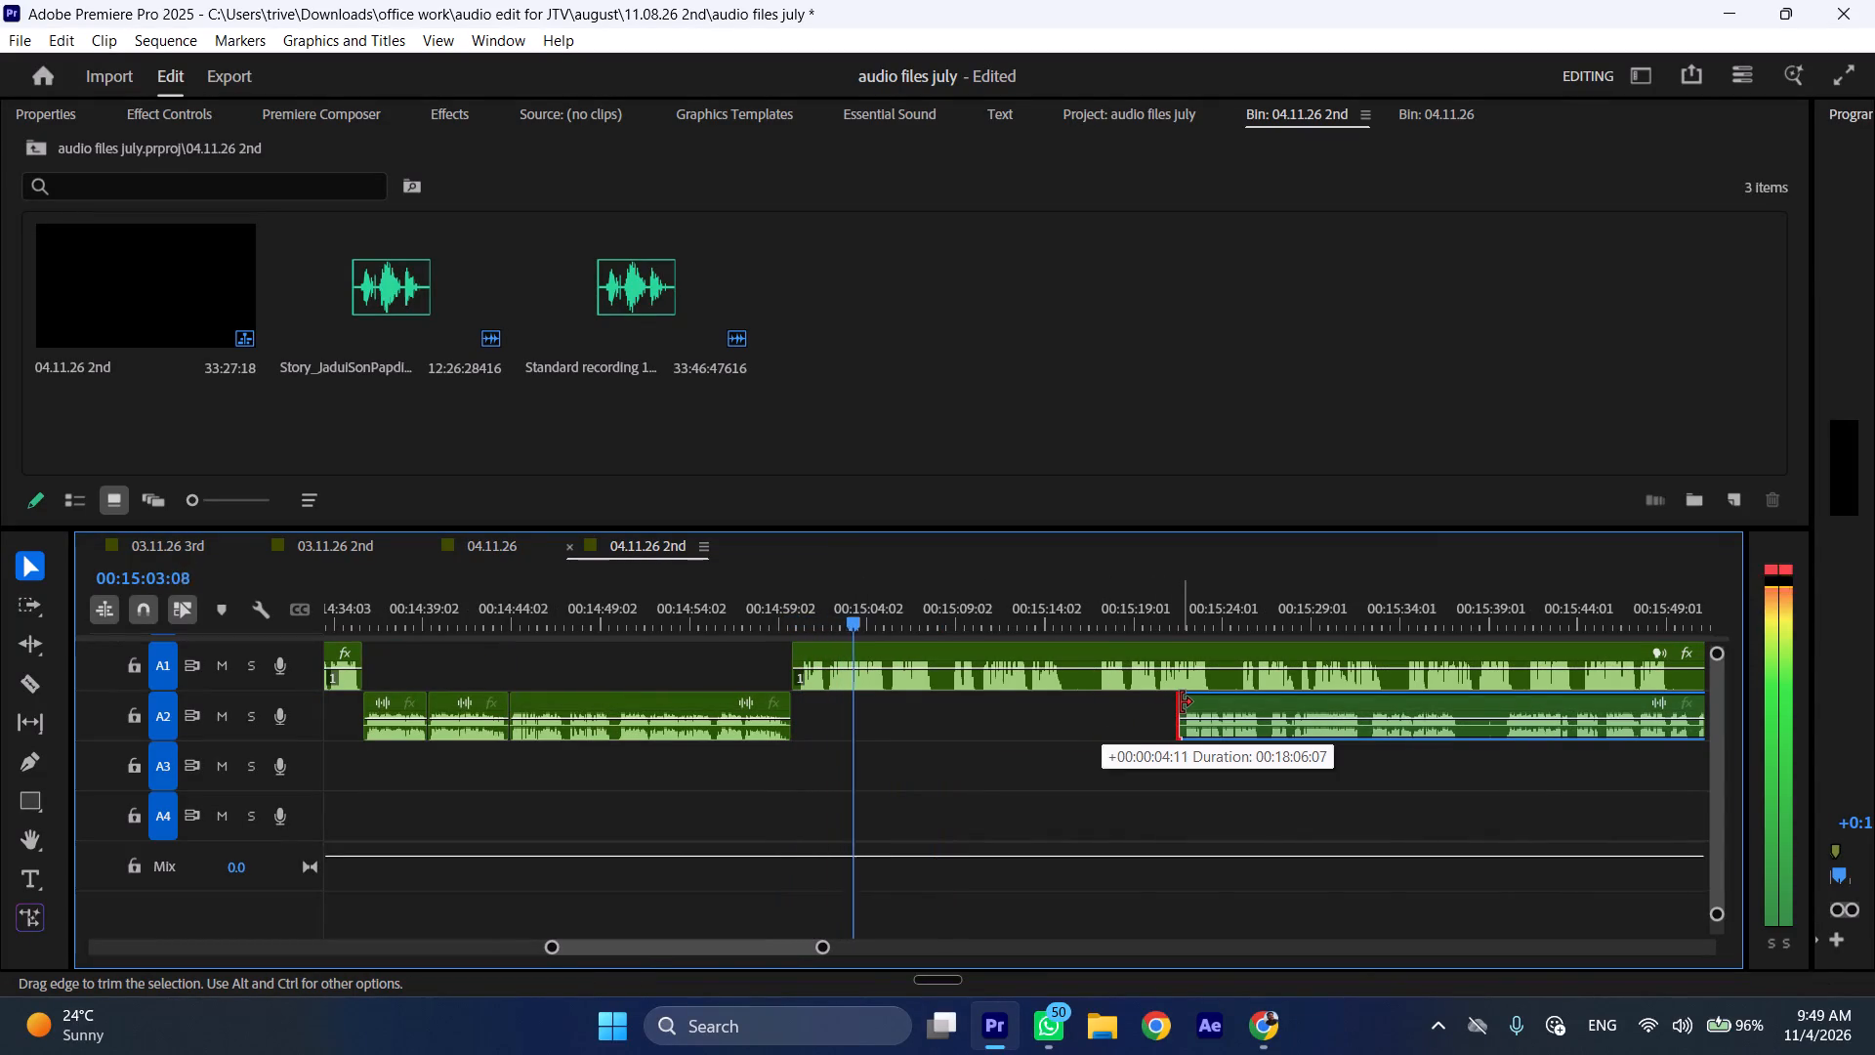
{"action": "left_click_drag", "start_coordinate": [1181, 702], "coordinate": [1183, 702]}
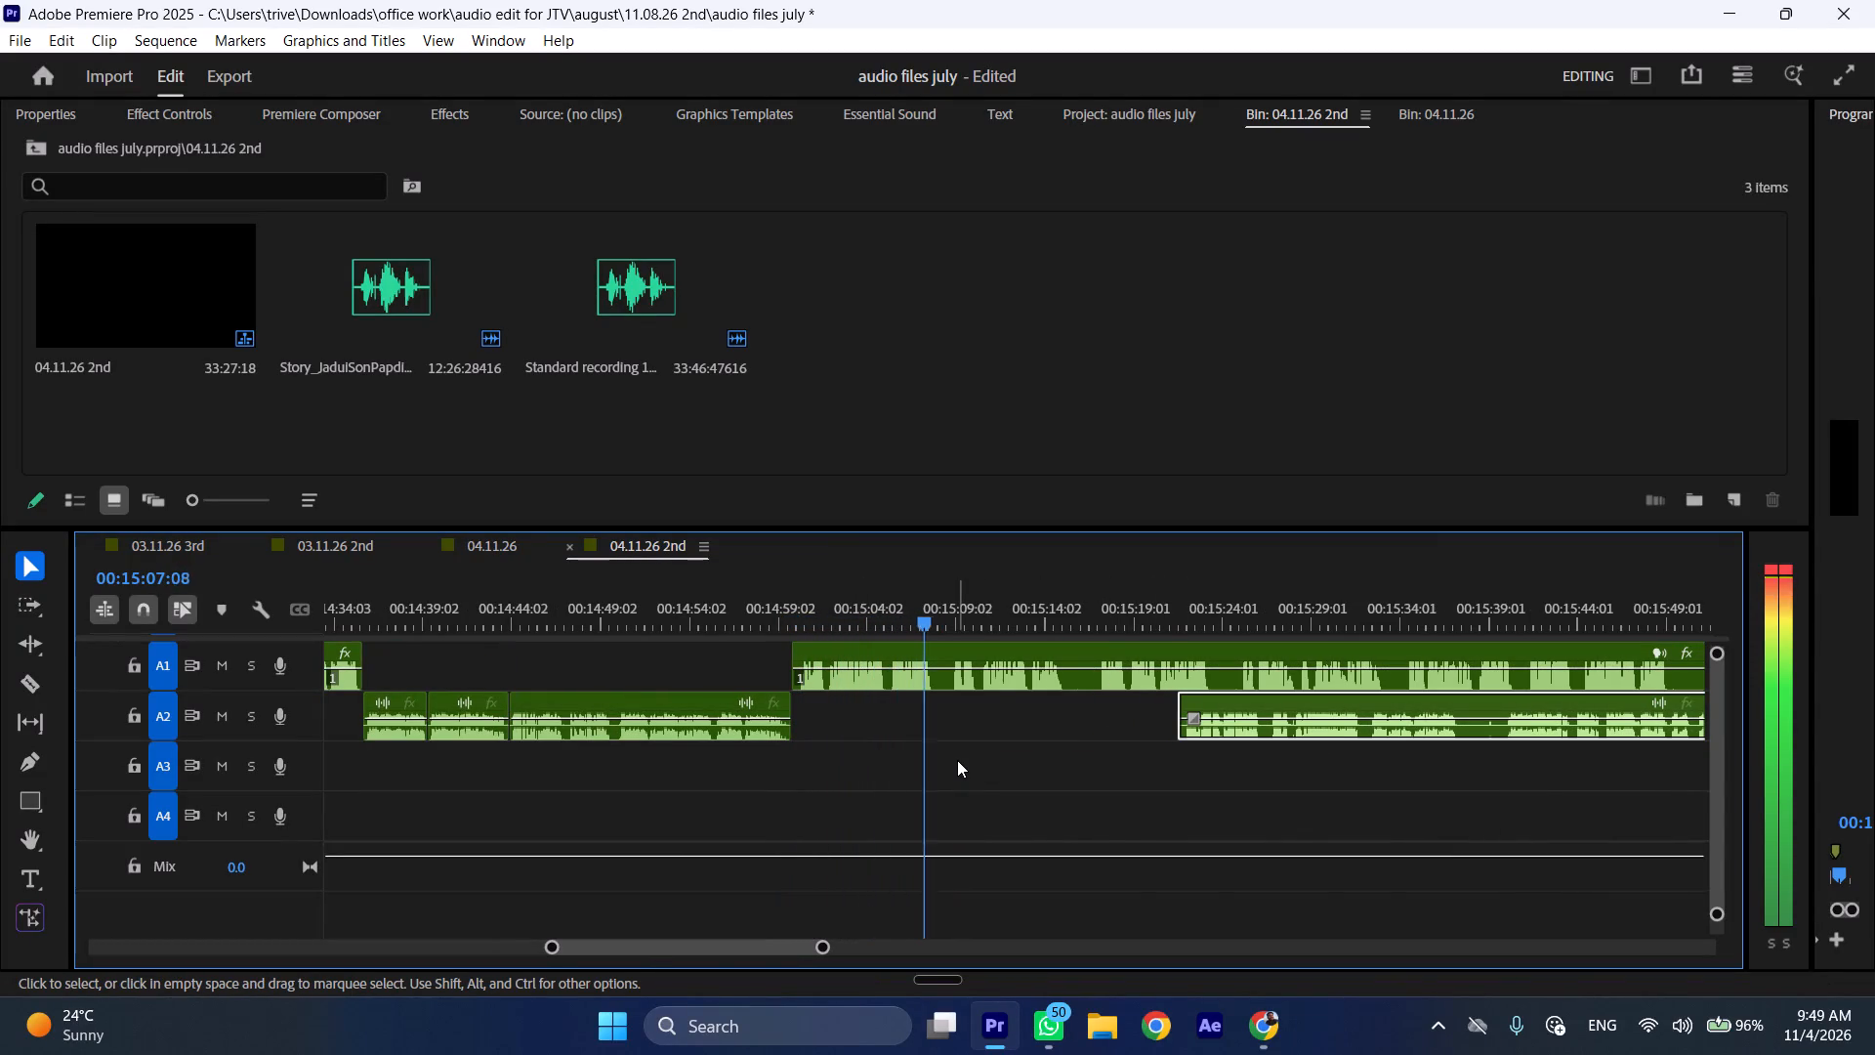
Split the A1 story clip at about 00:15:08 and at 00:15:08:15, and ripple-delete the silent piece between the cuts.
{"action": "key", "text": "space"}
{"action": "key", "text": "shift+c"}
{"action": "left_click_drag", "start_coordinate": [941, 617], "coordinate": [950, 617]}
{"action": "left_click", "coordinate": [967, 668]}
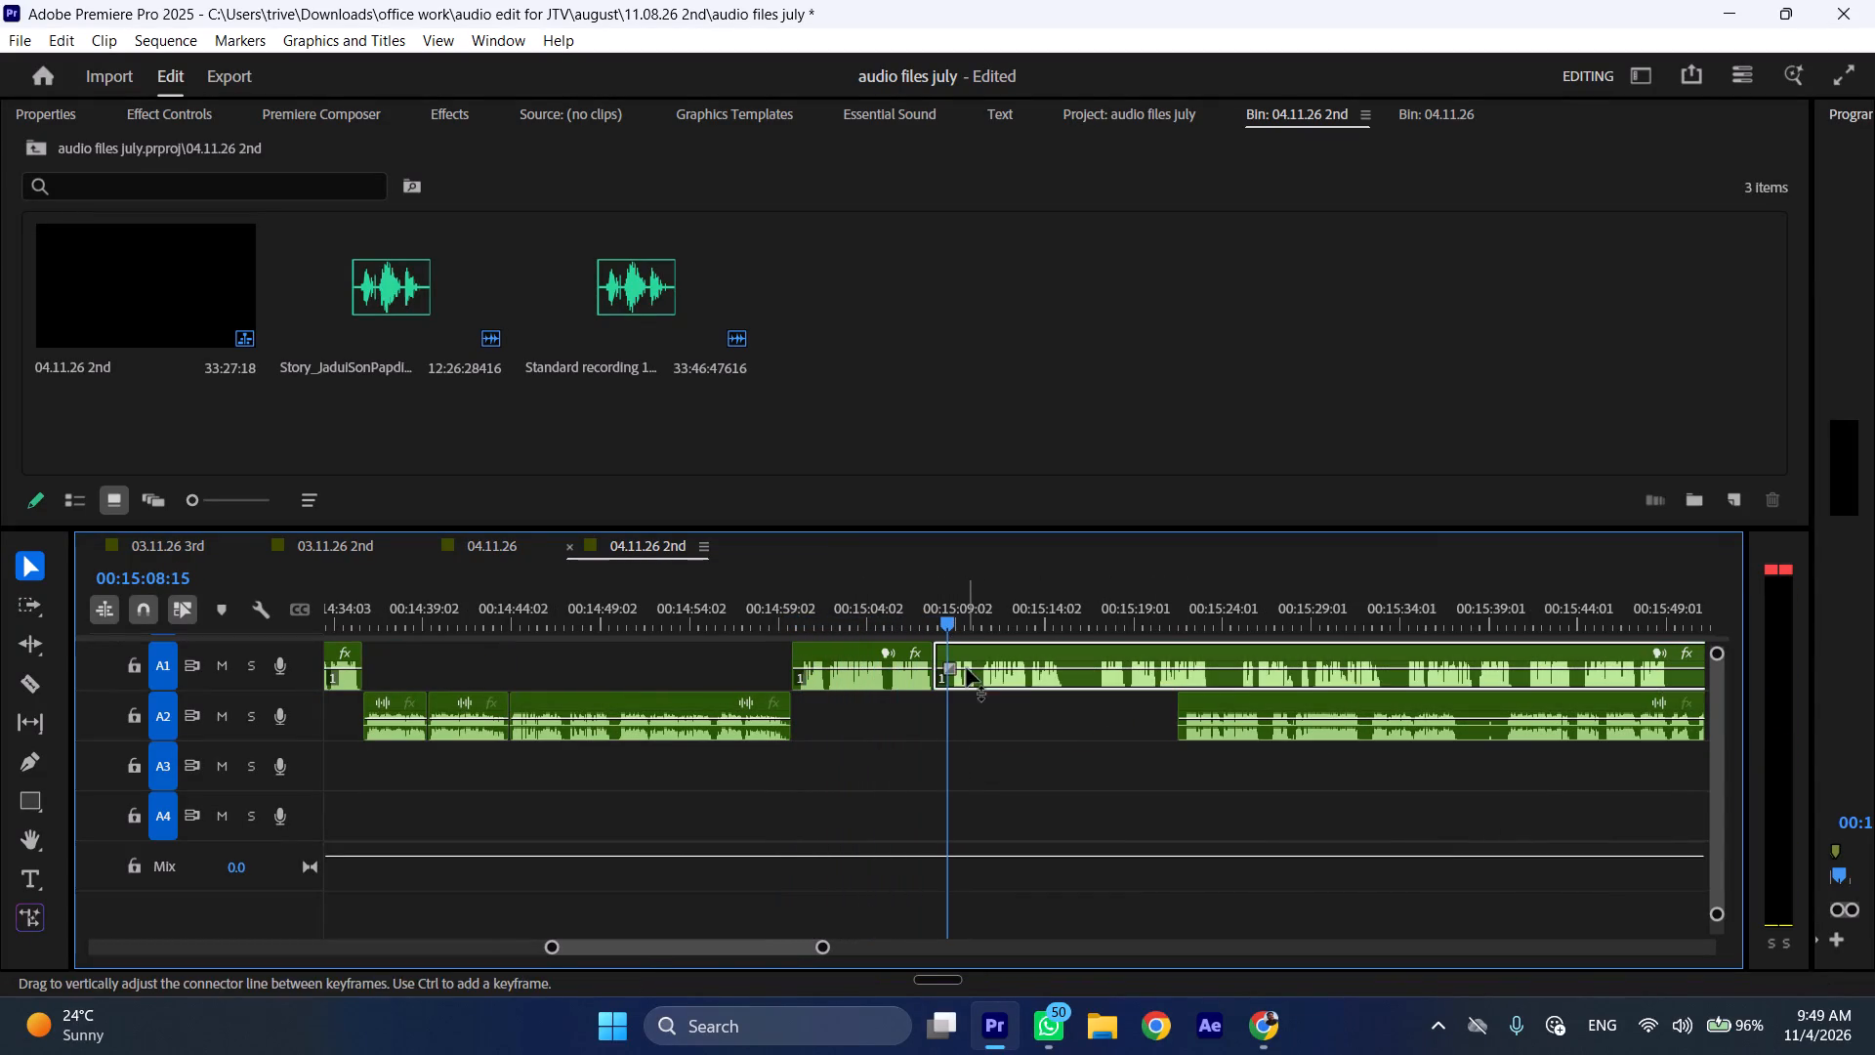
{"action": "key", "text": "shift+c"}
{"action": "key", "text": "ctrl+shift+d"}
Listen on at increased speed and split the A1 story clip at 00:15:14:11, after the end of its phrase.
{"action": "key", "text": "space"}
{"action": "key", "text": "l"}
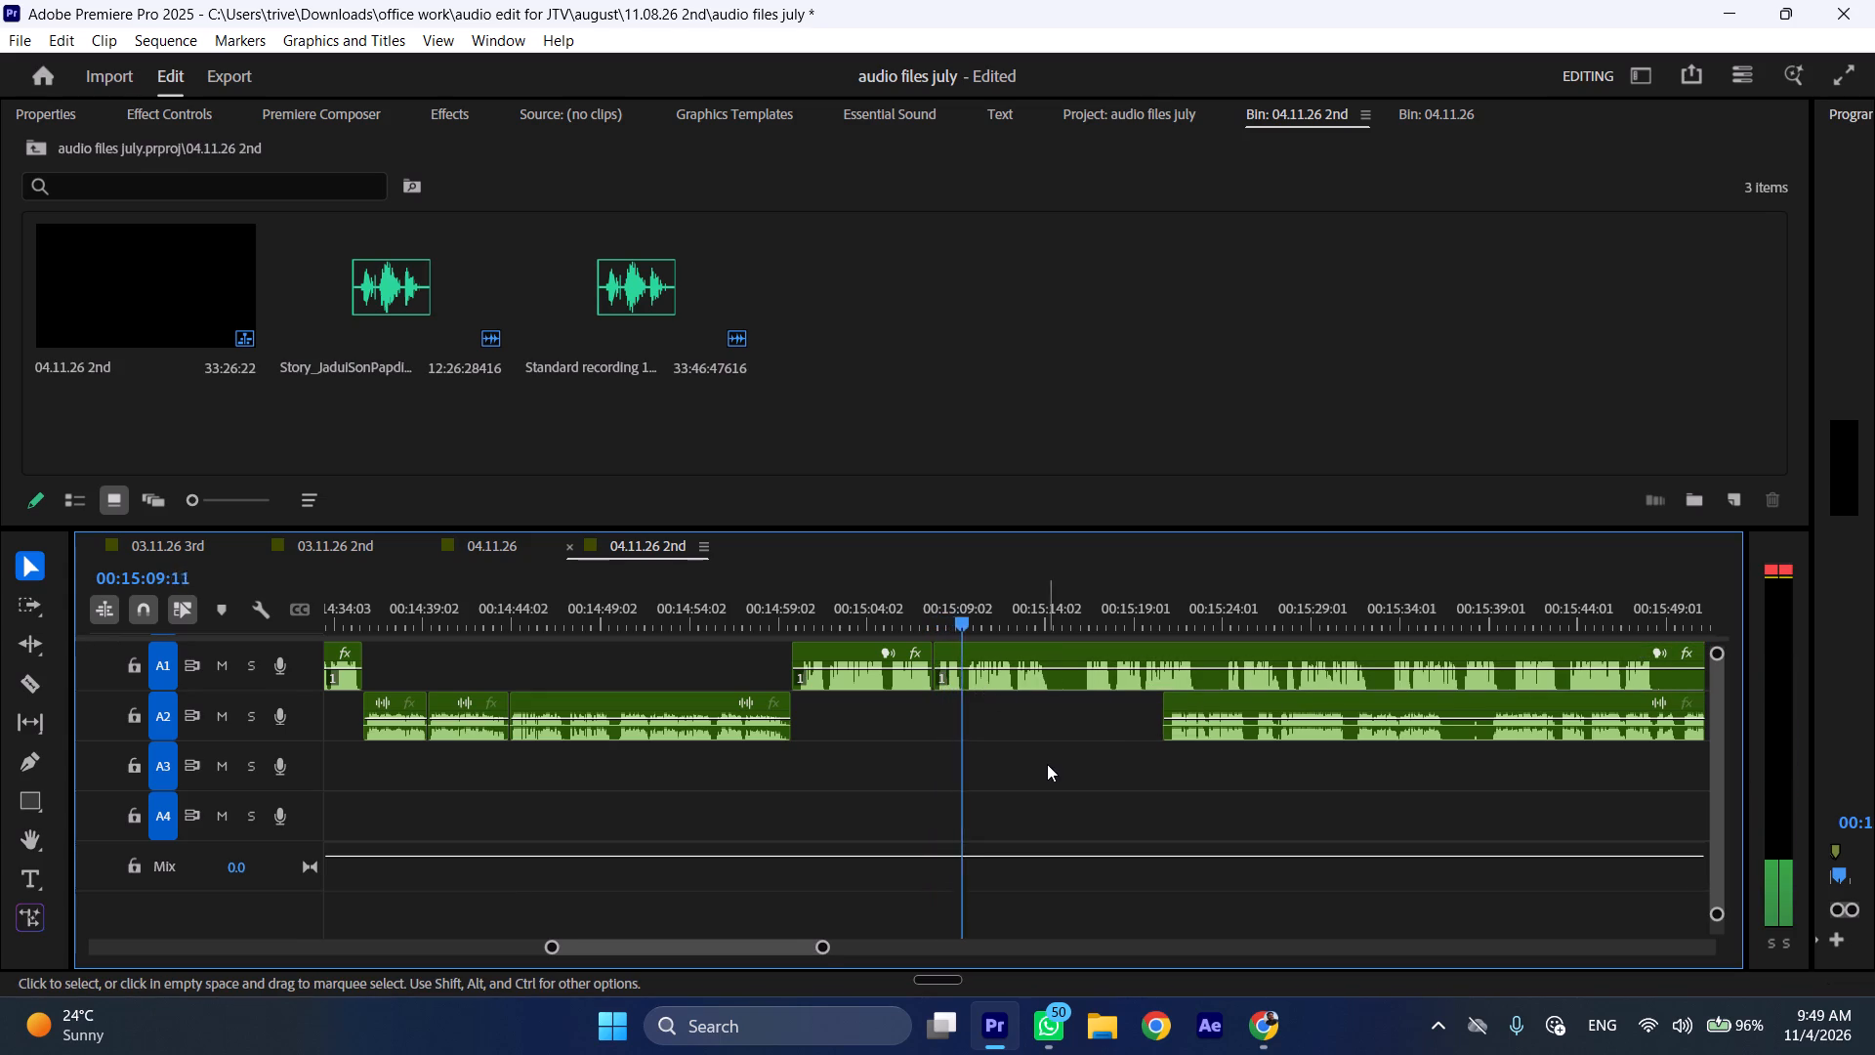
{"action": "scroll", "coordinate": [1047, 764], "scroll_direction": "down", "scroll_amount": 4}
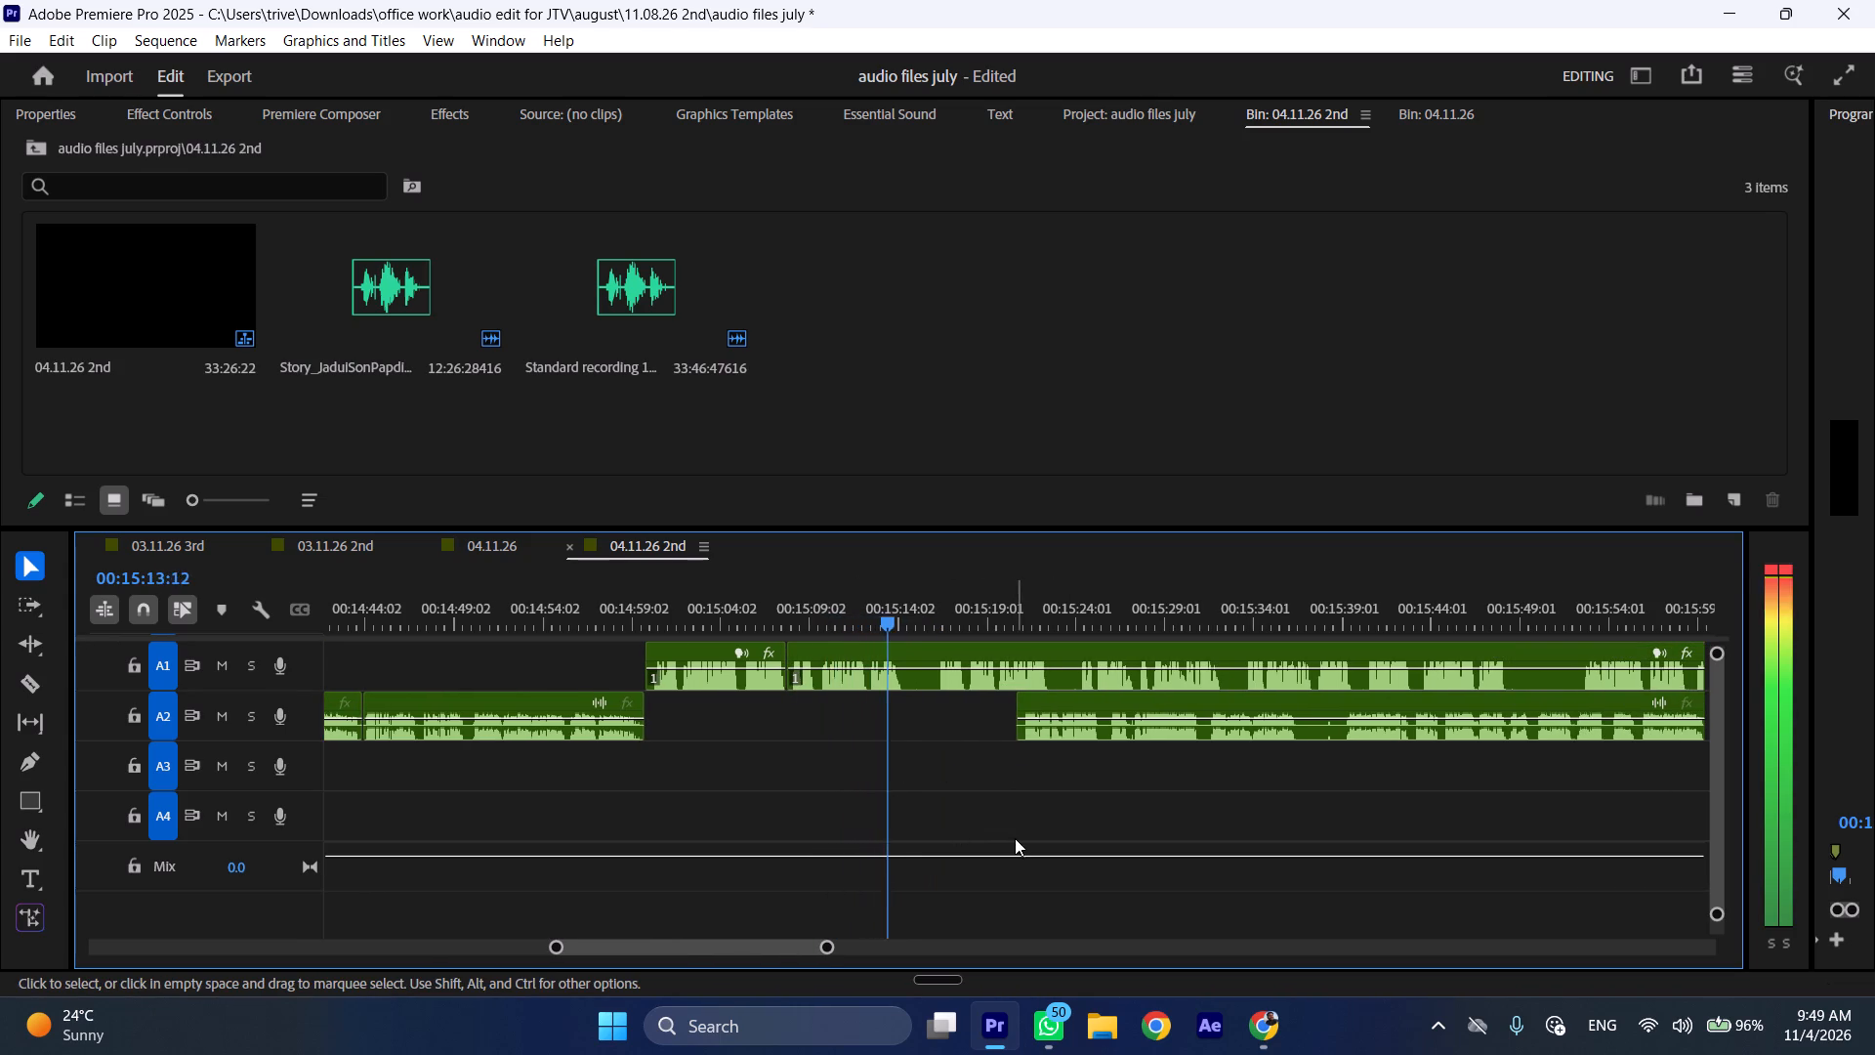
{"action": "key", "text": "space"}
{"action": "key", "text": "shift+c"}
Move the A2 Standard recording clip back to start at 00:15:14:11 and shift the remaining A1 story clip later to about 00:15:40.
{"action": "left_click_drag", "start_coordinate": [1045, 702], "coordinate": [952, 701]}
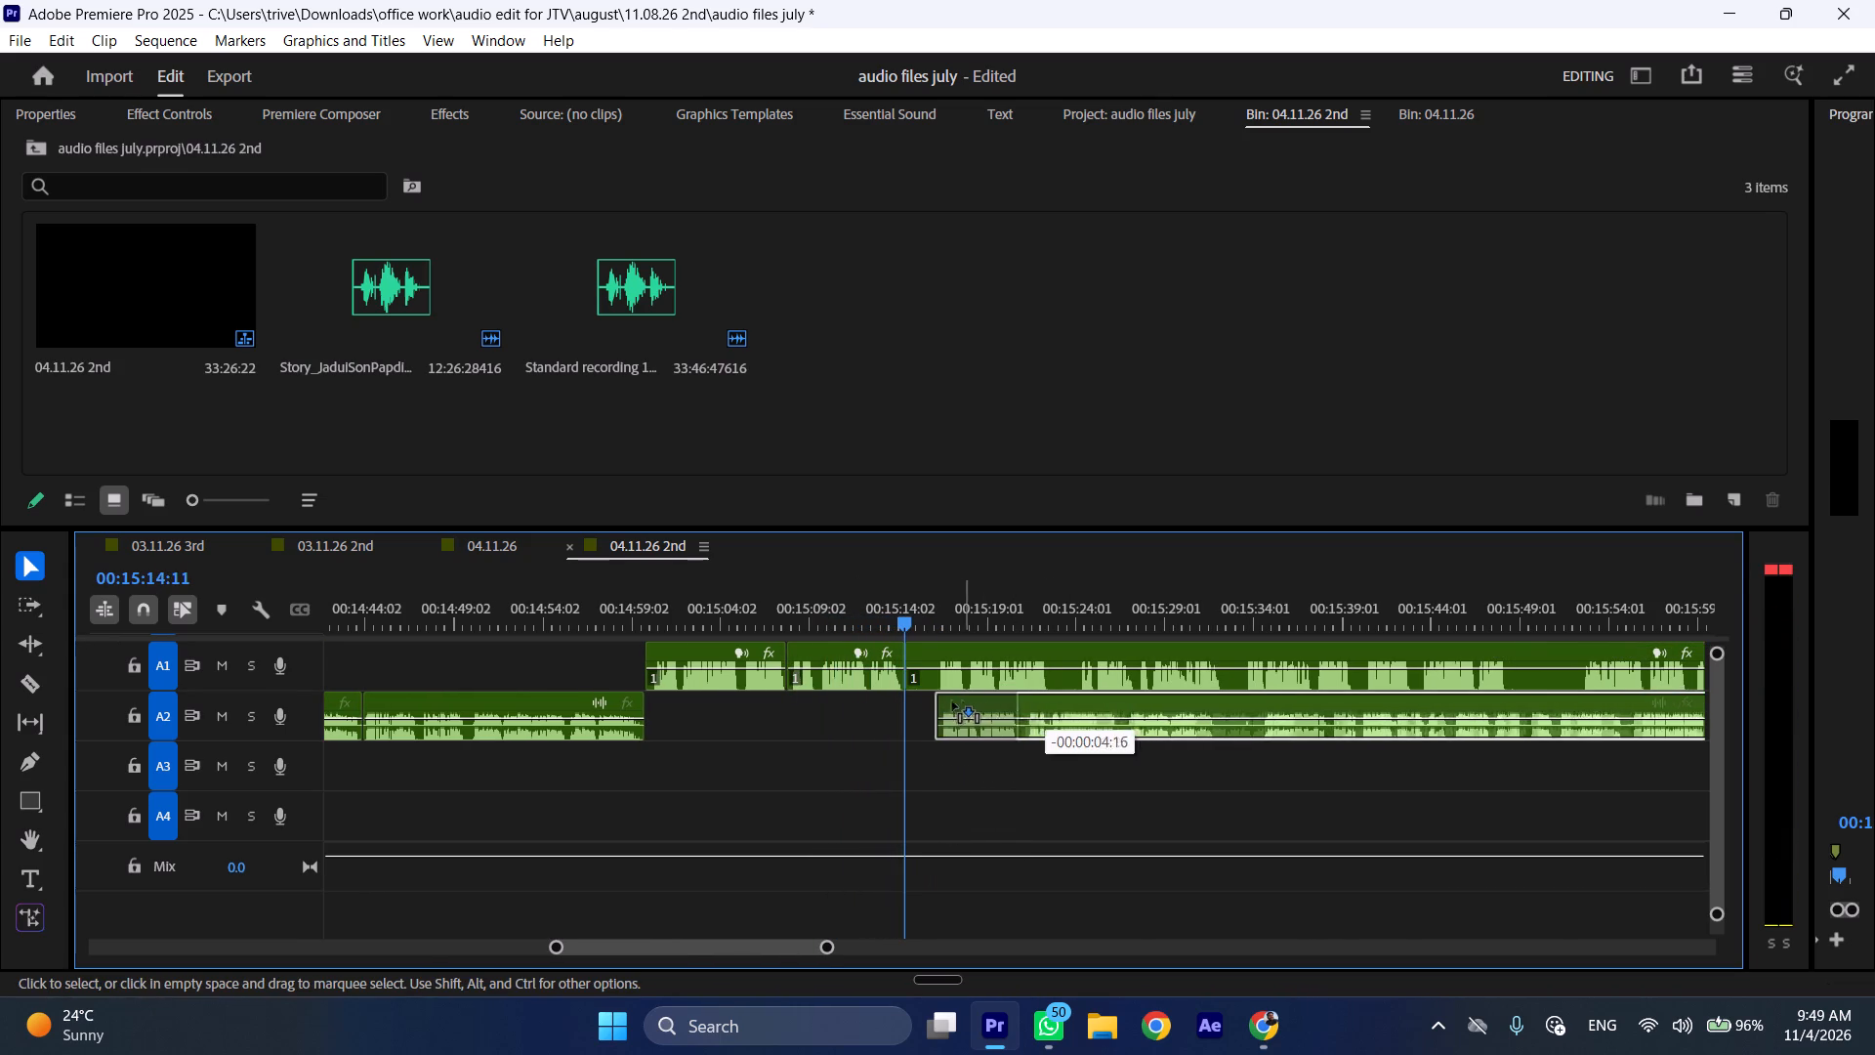
{"action": "left_click_drag", "start_coordinate": [952, 701], "coordinate": [939, 703]}
{"action": "left_click_drag", "start_coordinate": [949, 649], "coordinate": [1402, 655]}
Listen to the A2 Standard recording clip from 00:15:14:11 at increased speed.
{"action": "key", "text": "space"}
{"action": "key", "text": "l"}
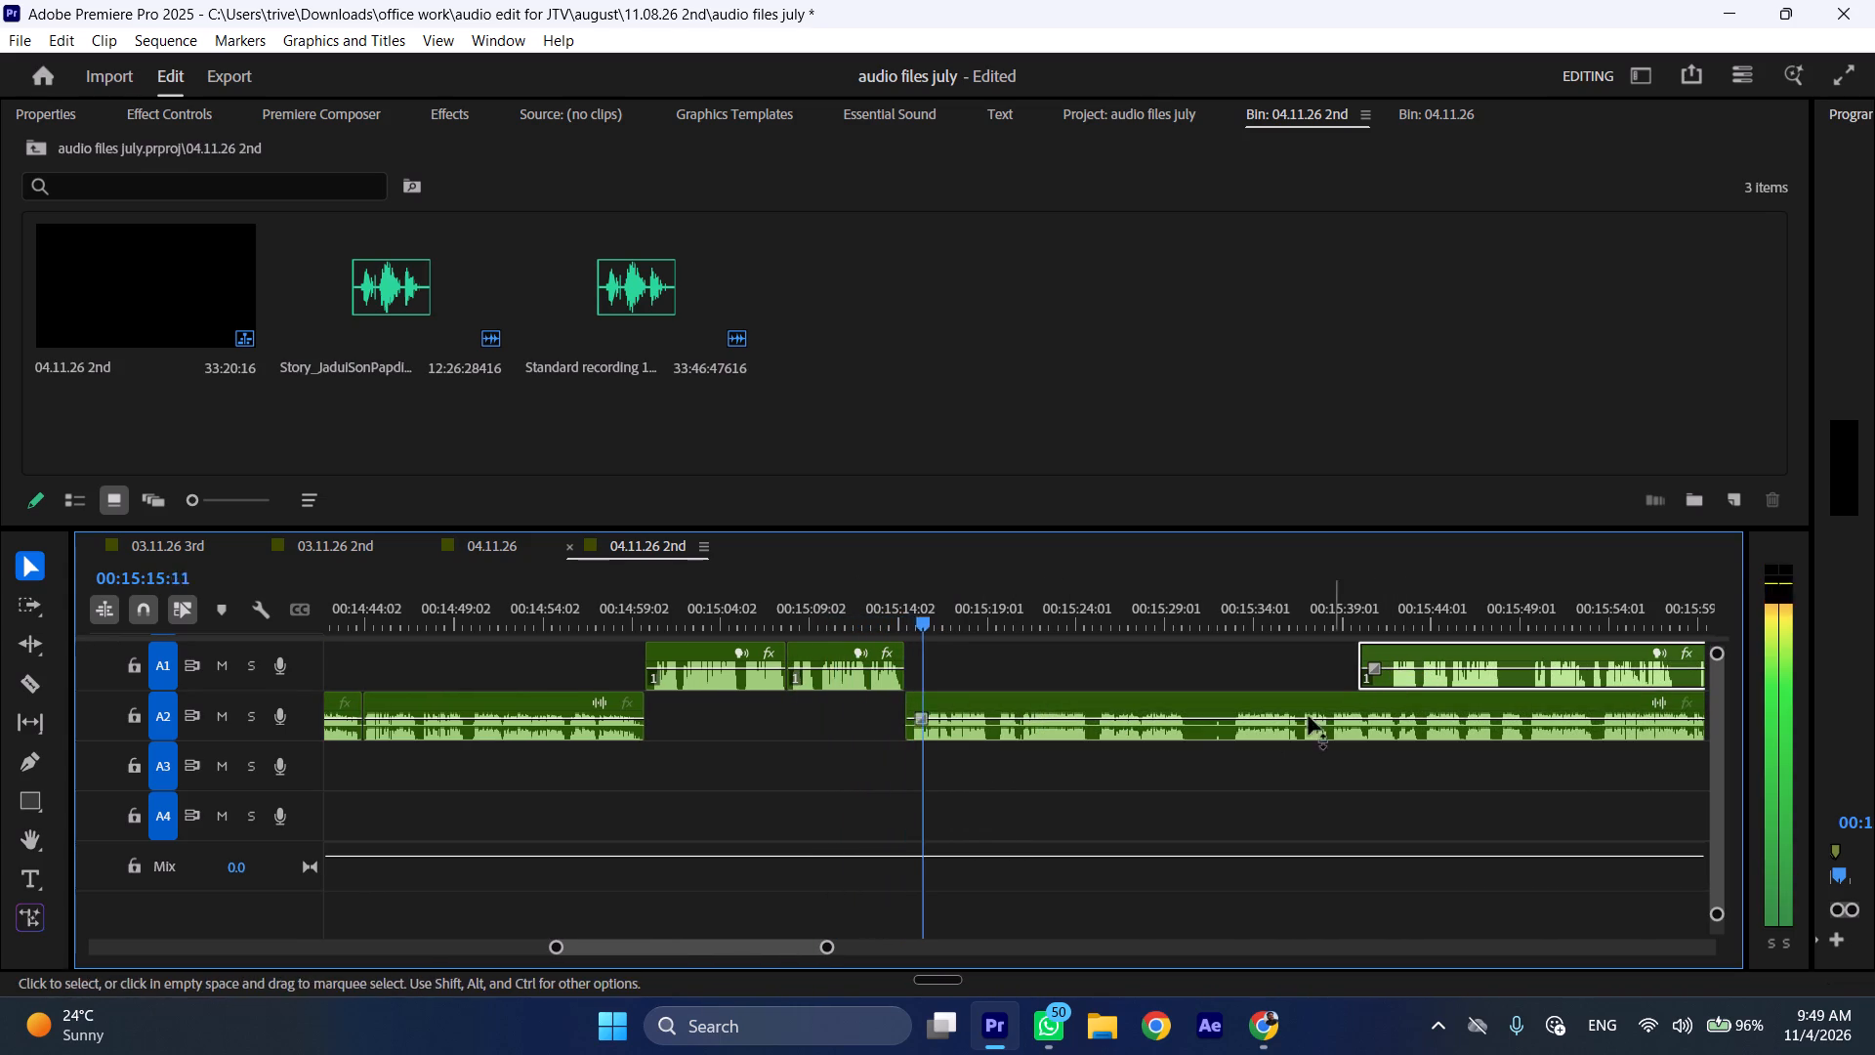
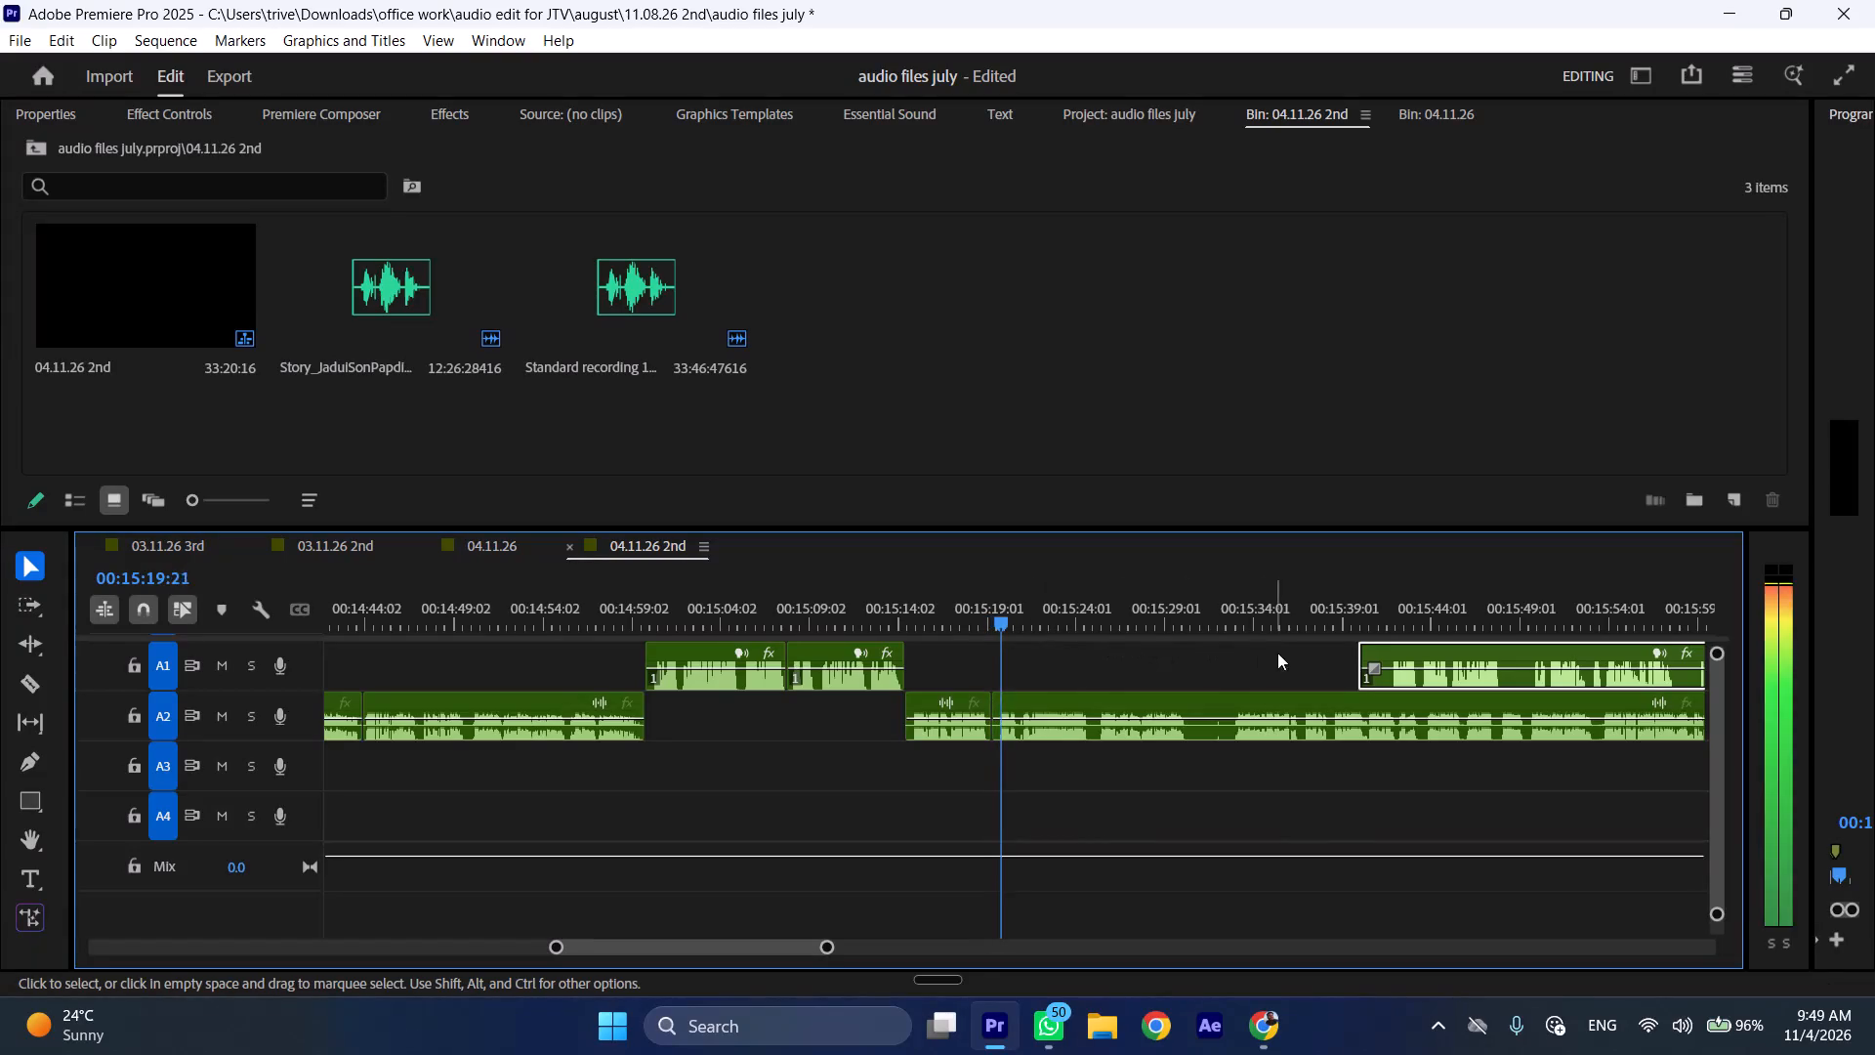
Shift the remaining A2 Standard recording clip after the cut near 00:15:19 later, to start at about 00:15:33.
{"action": "key", "text": "space"}
{"action": "left_click_drag", "start_coordinate": [1049, 698], "coordinate": [1295, 713]}
Trim the silence off the start of the remaining A1 story clip, up to about 00:15:41.
{"action": "left_click_drag", "start_coordinate": [1351, 653], "coordinate": [1383, 653]}
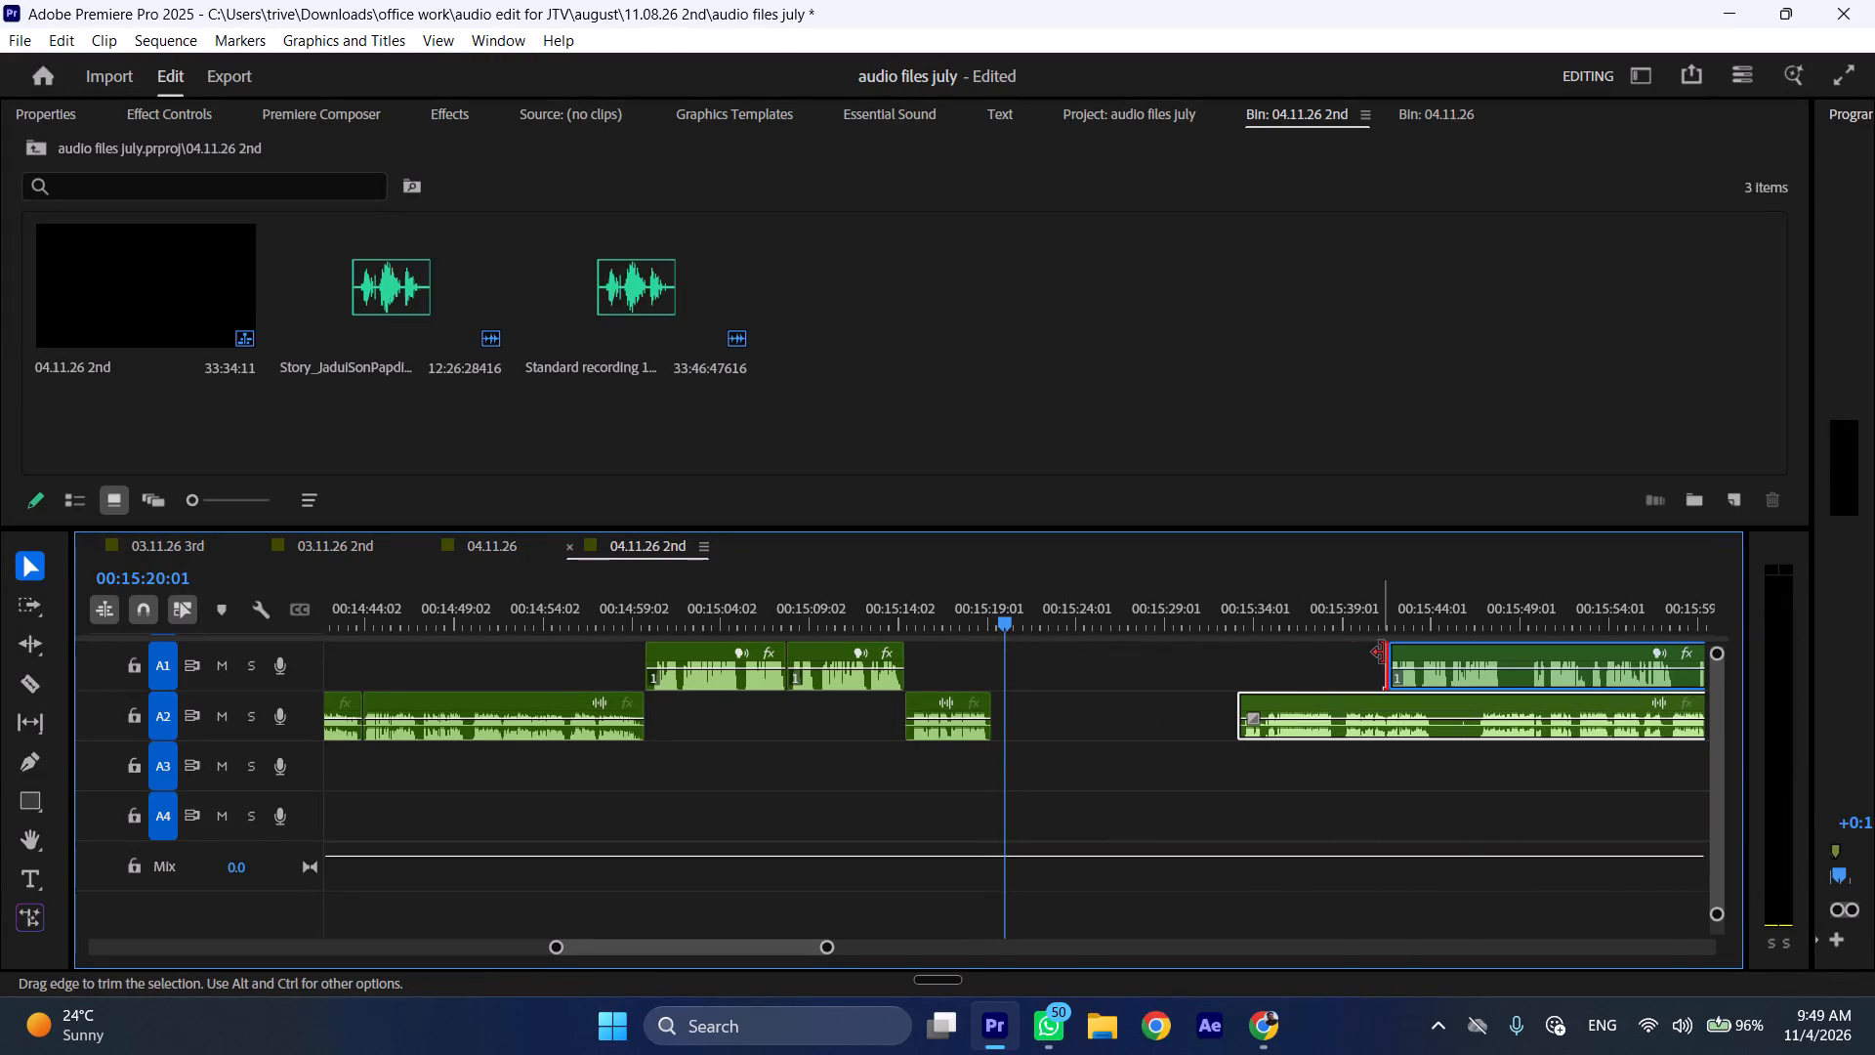
{"action": "left_click_drag", "start_coordinate": [1383, 653], "coordinate": [1382, 653]}
Split the A1 story clip at 00:15:48:06 and move its first piece back to follow the short A2 clip, at about 00:15:19.
{"action": "left_click_drag", "start_coordinate": [1491, 612], "coordinate": [1508, 612]}
{"action": "left_click", "coordinate": [1528, 658]}
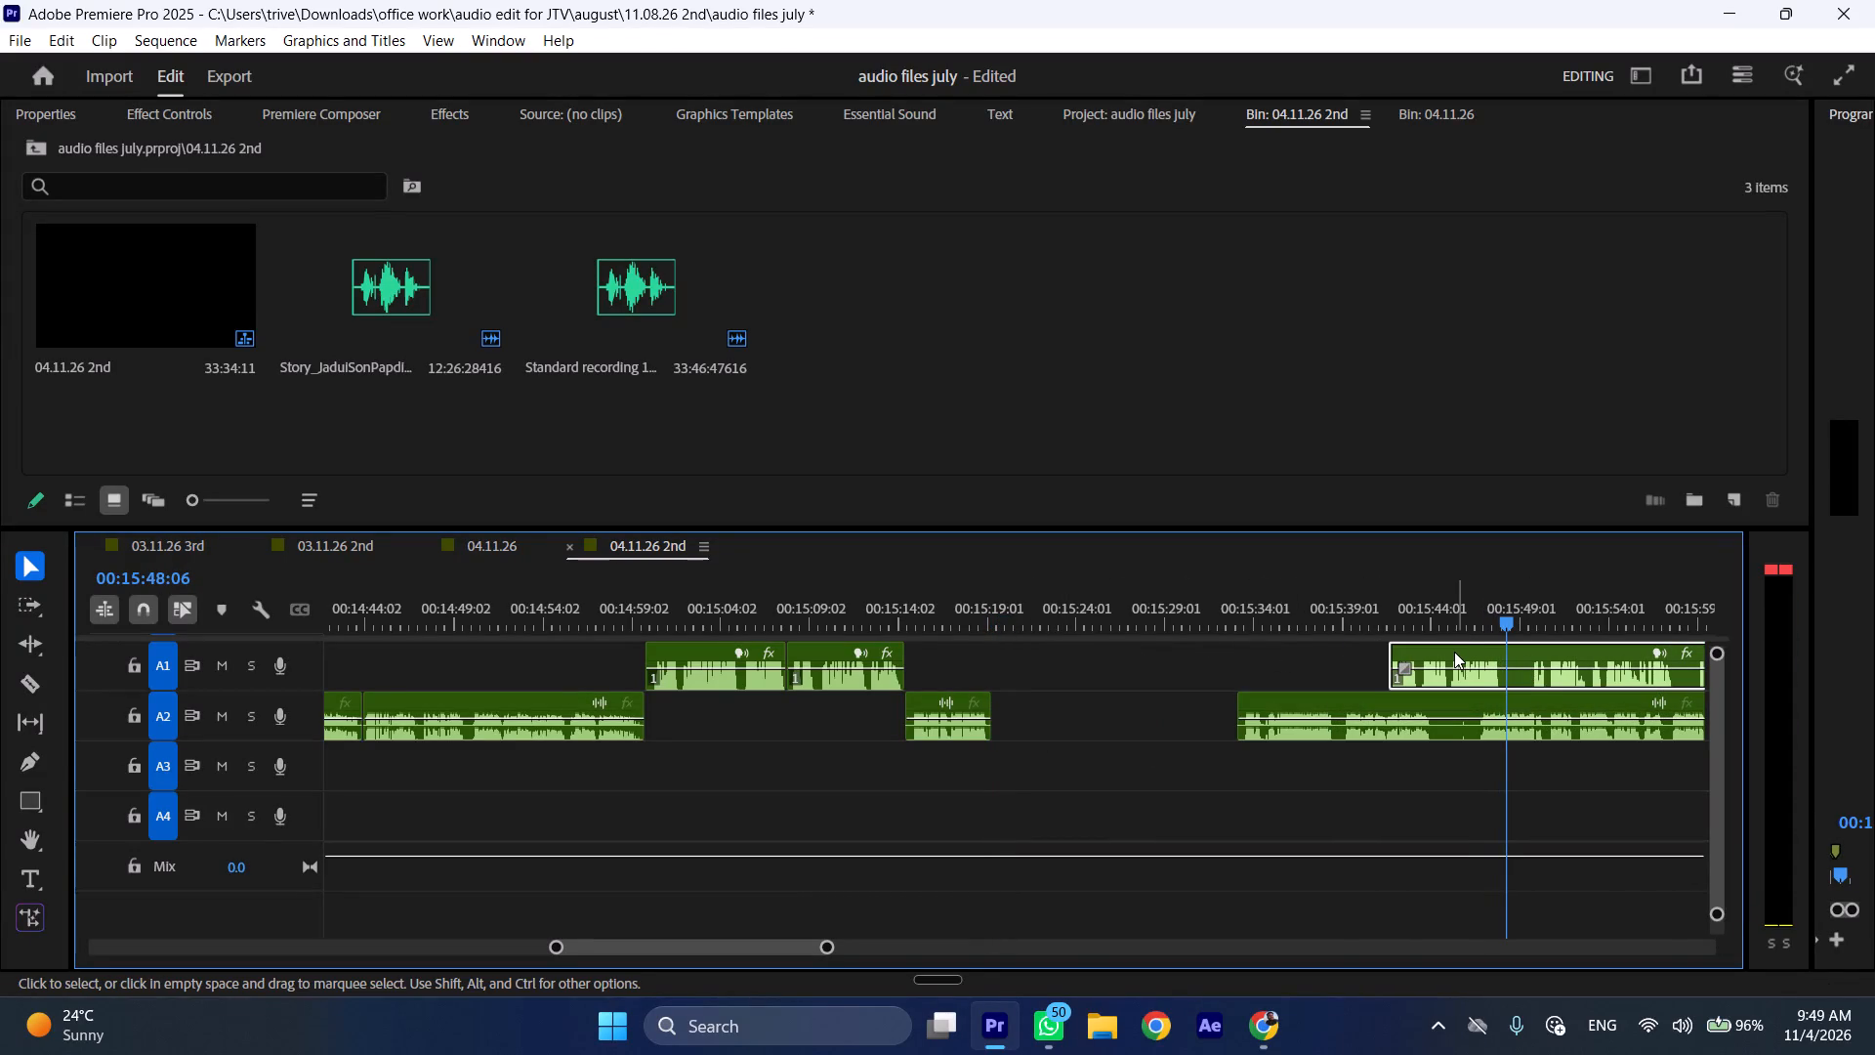
{"action": "key", "text": "shift+c"}
{"action": "left_click_drag", "start_coordinate": [1442, 649], "coordinate": [1051, 663]}
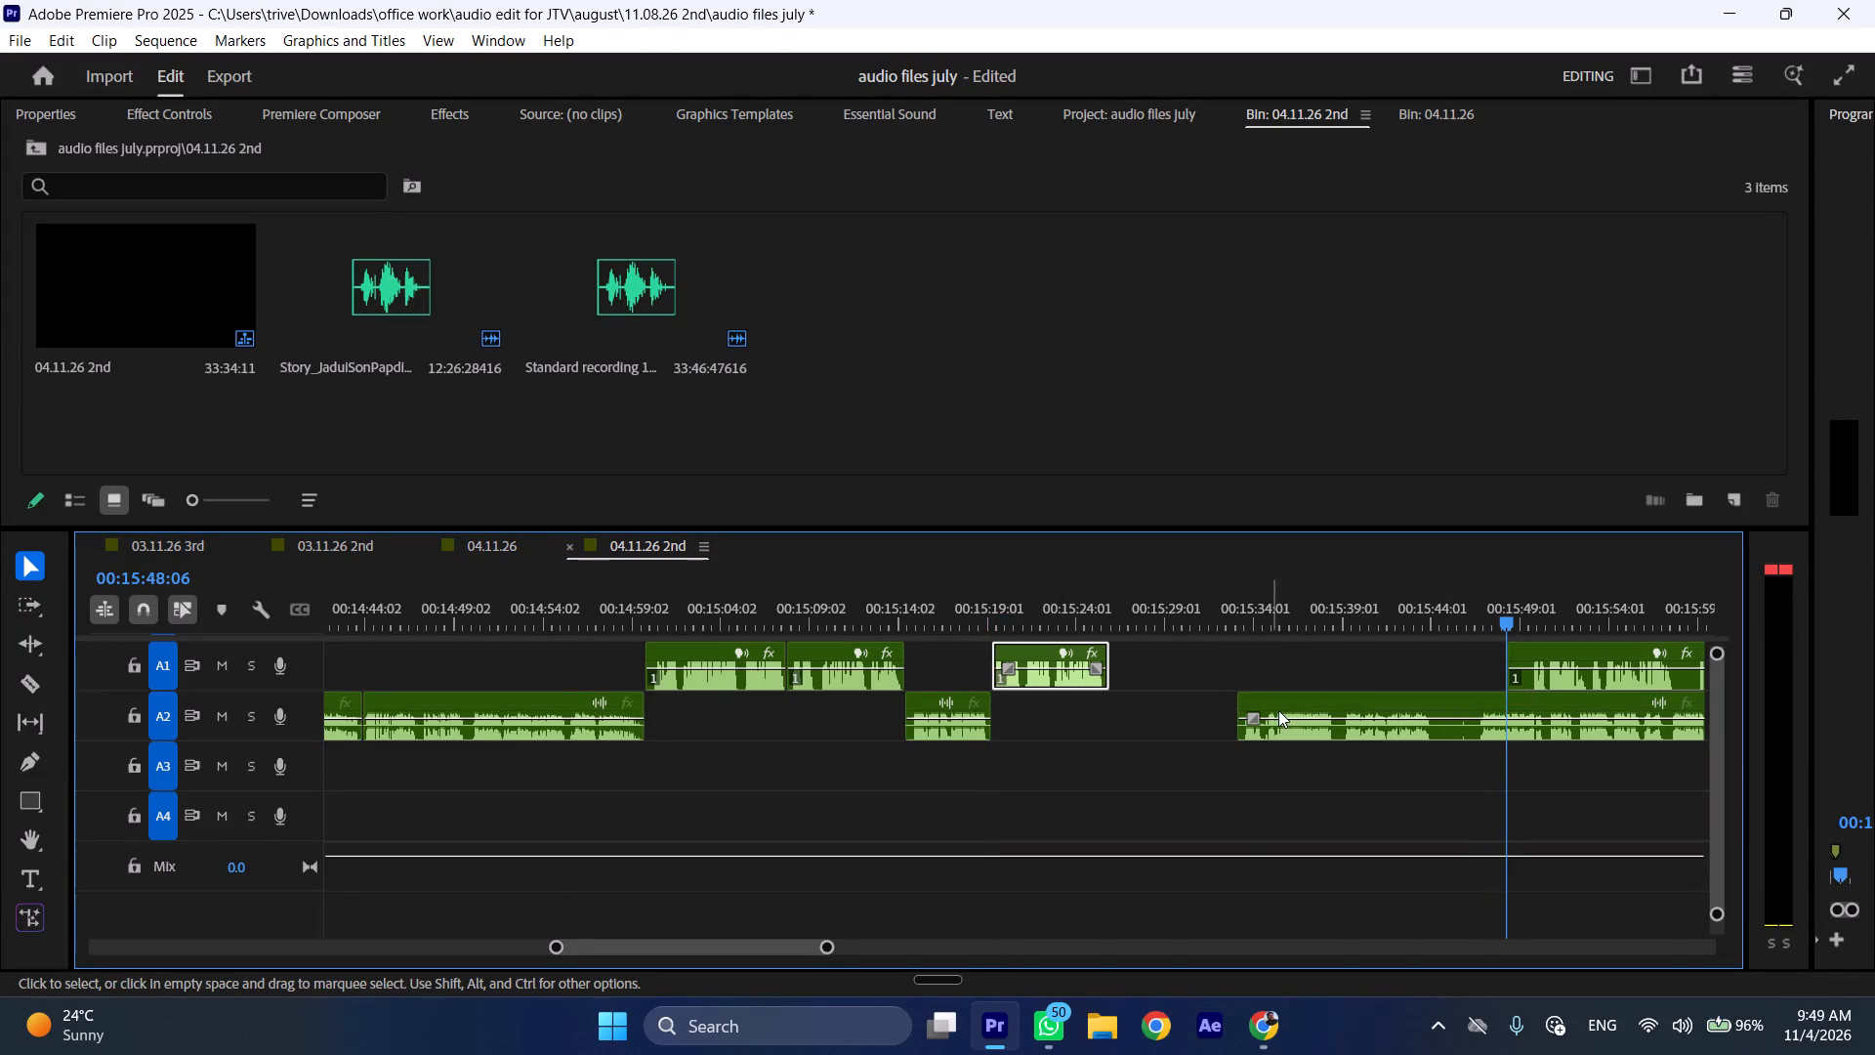
Move the remaining A2 Standard recording clip back to start where the moved A1 story piece ends, at about 00:15:26.
{"action": "left_click_drag", "start_coordinate": [1269, 702], "coordinate": [1141, 702]}
Listen to the rearranged clips from 00:15:15:01 at increased speed.
{"action": "left_click", "coordinate": [917, 619]}
{"action": "key", "text": "space"}
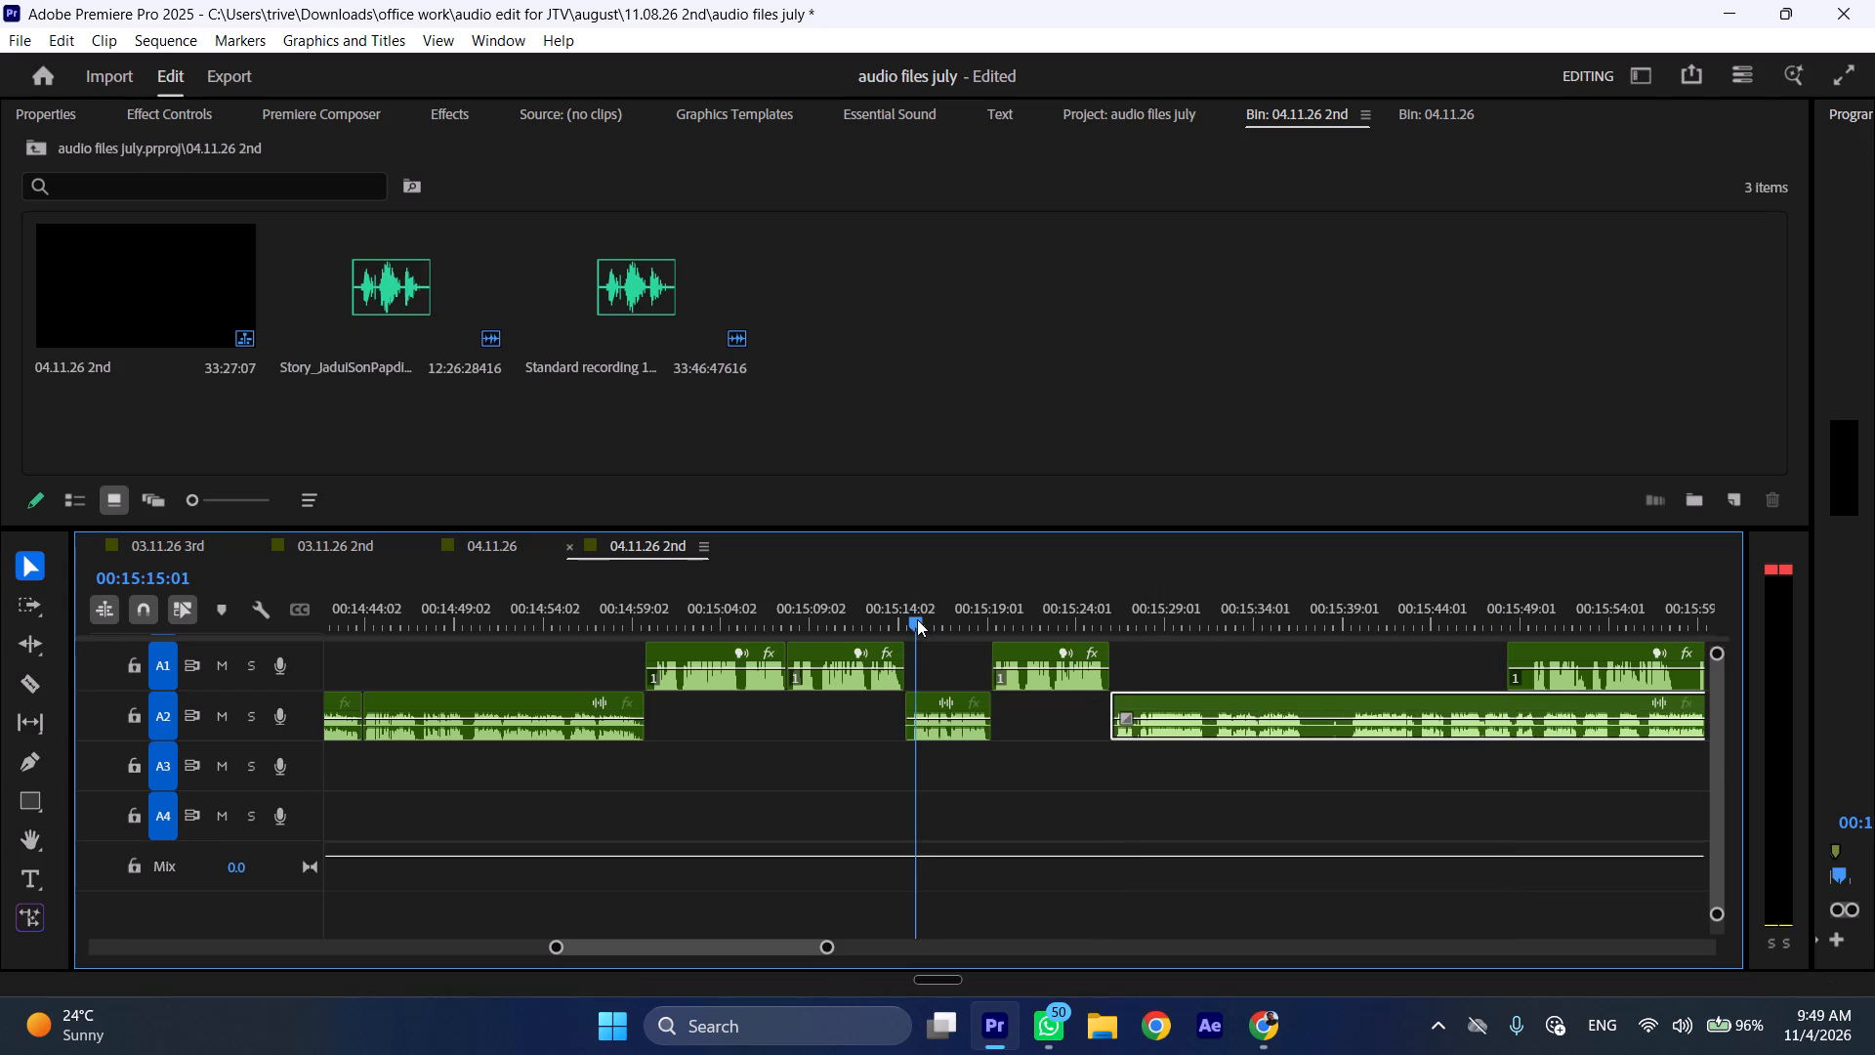
{"action": "type", "text": "l"}
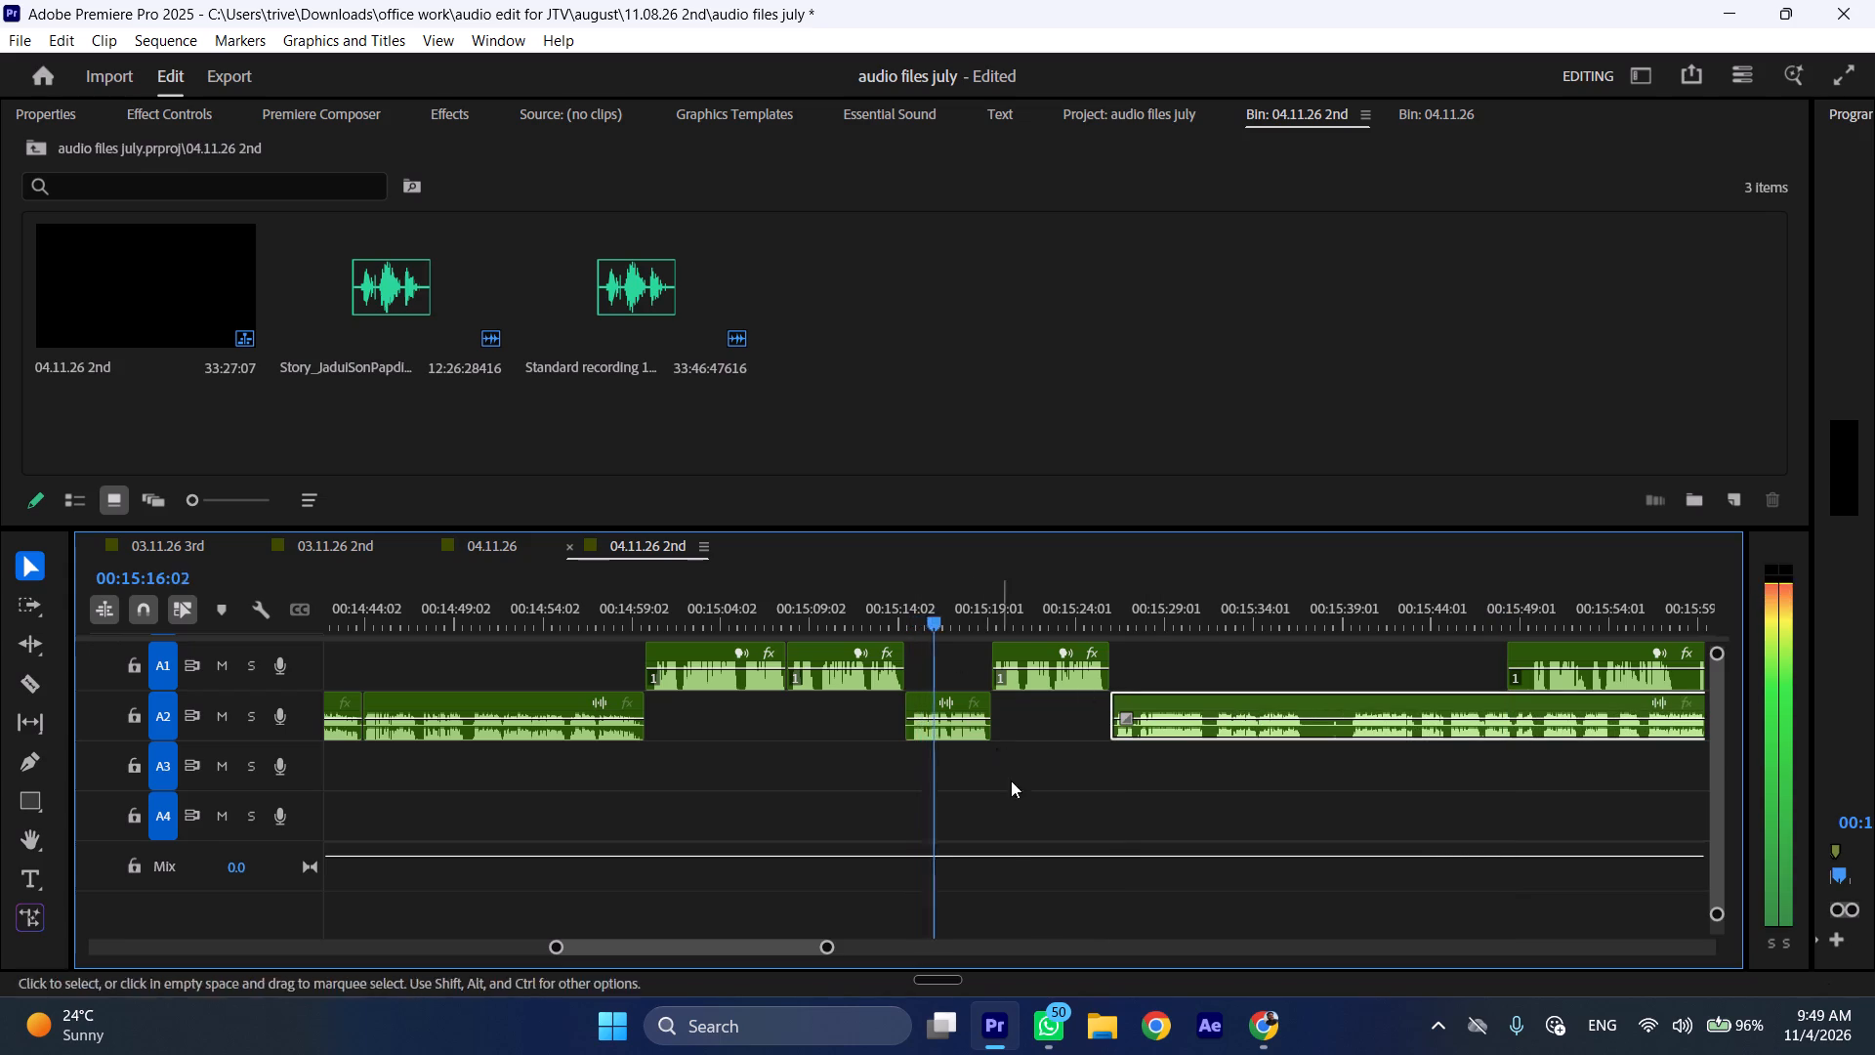
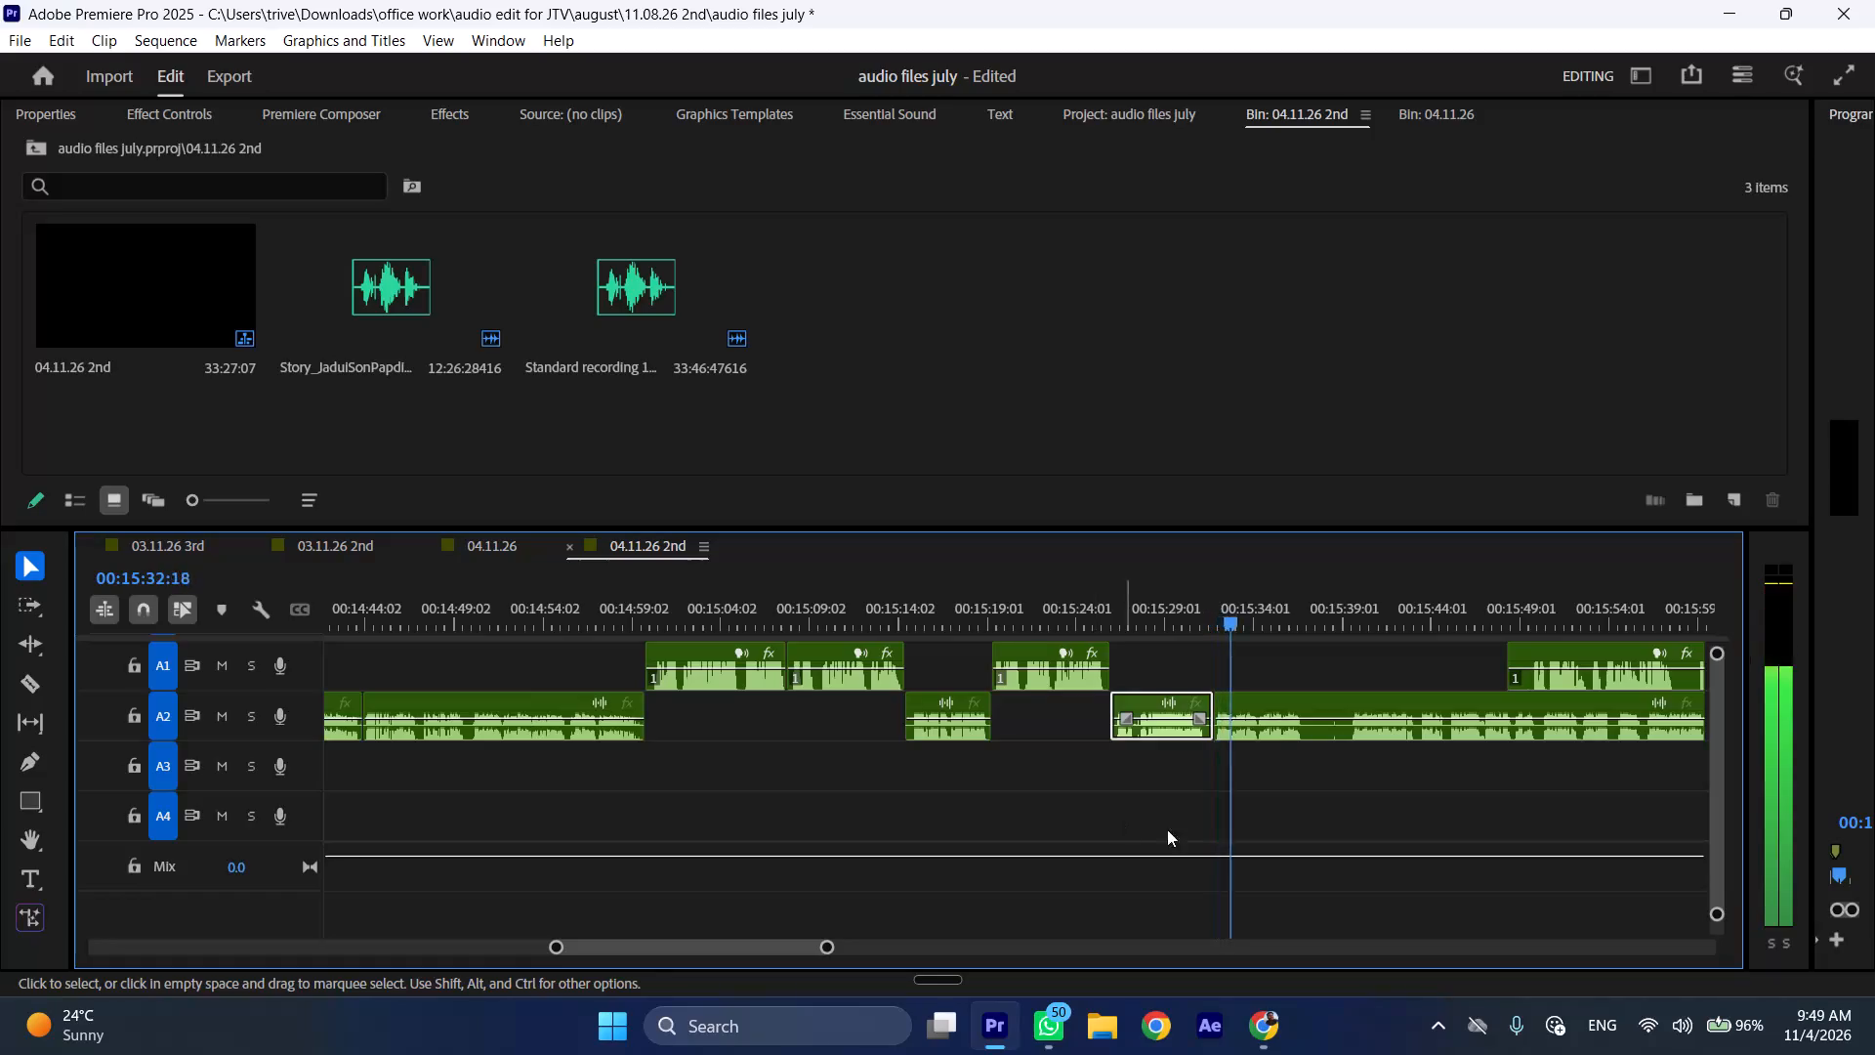
Move the remaining A2 Standard recording clip later to start at about 00:15:43, clearing space for the next story piece.
{"action": "scroll", "coordinate": [1230, 841], "scroll_direction": "down", "scroll_amount": 5}
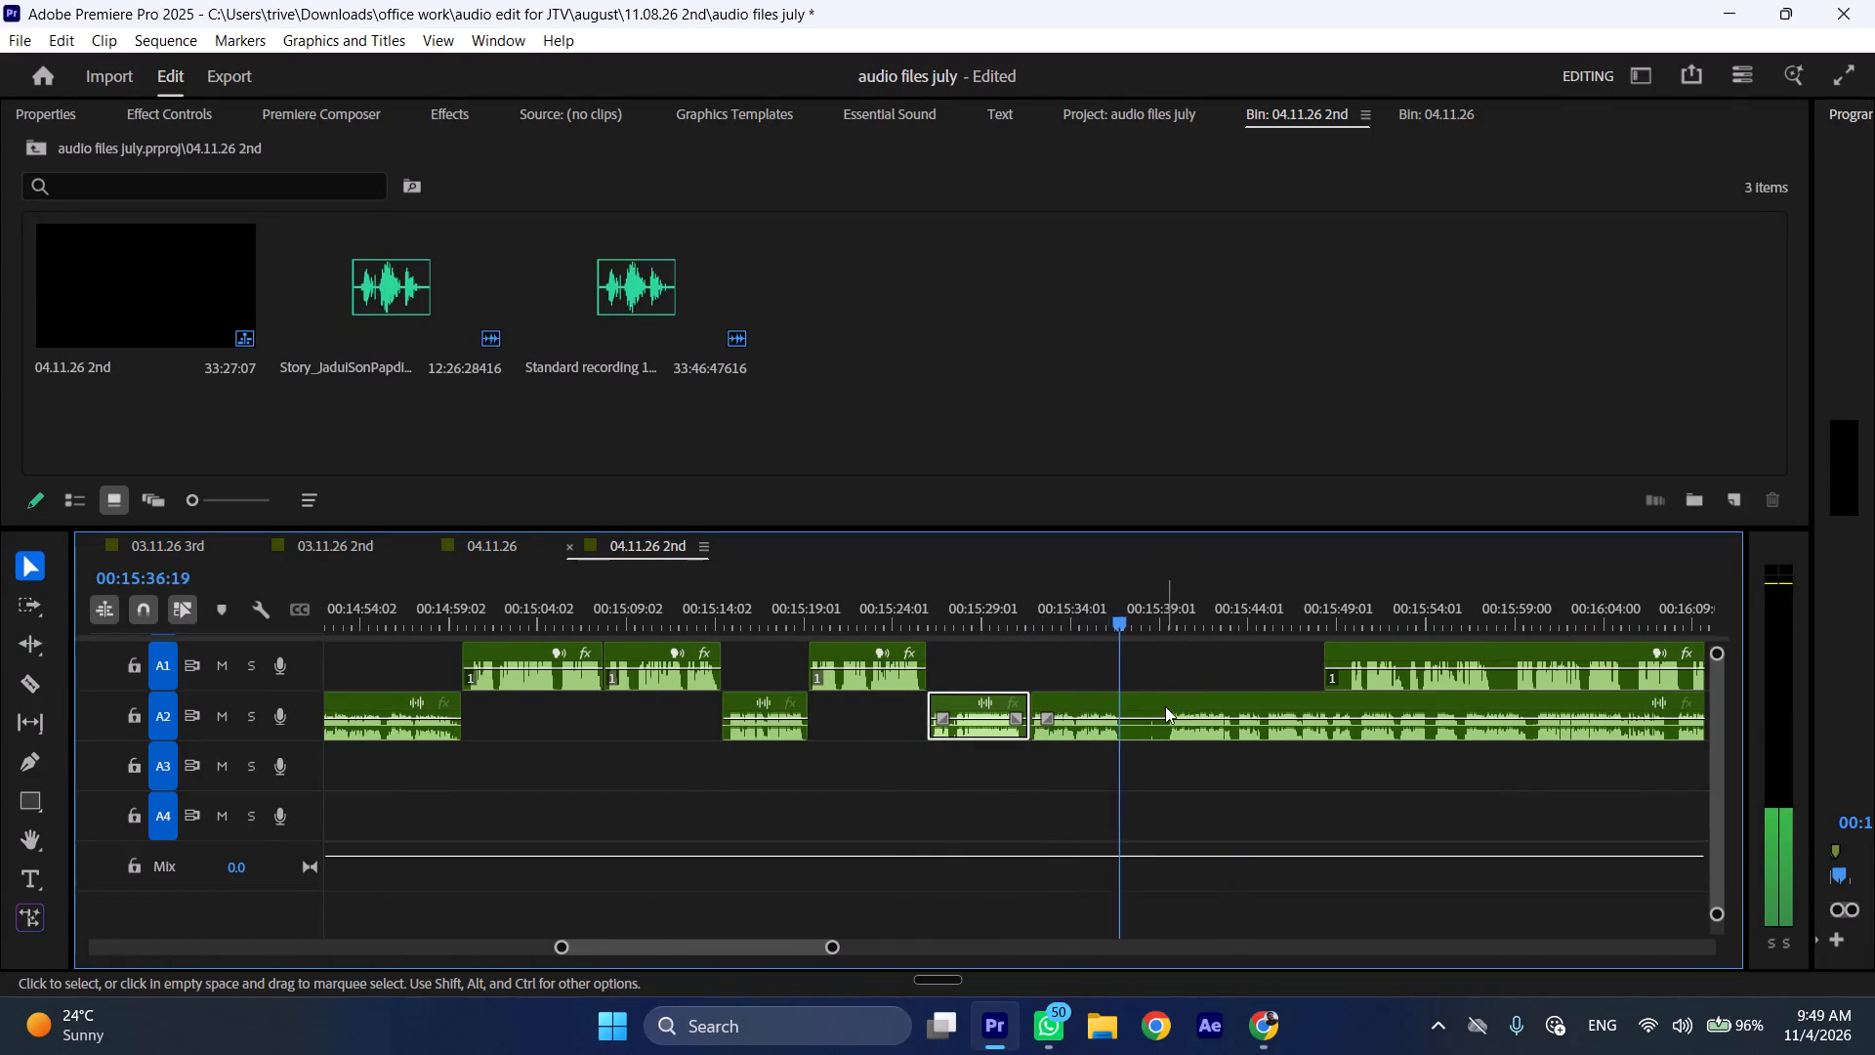
{"action": "key", "text": "space"}
{"action": "left_click_drag", "start_coordinate": [1132, 698], "coordinate": [1326, 701]}
Trim the silence off the start of the remaining A1 story clip, up to about 00:15:49.
{"action": "left_click_drag", "start_coordinate": [1333, 654], "coordinate": [1345, 654]}
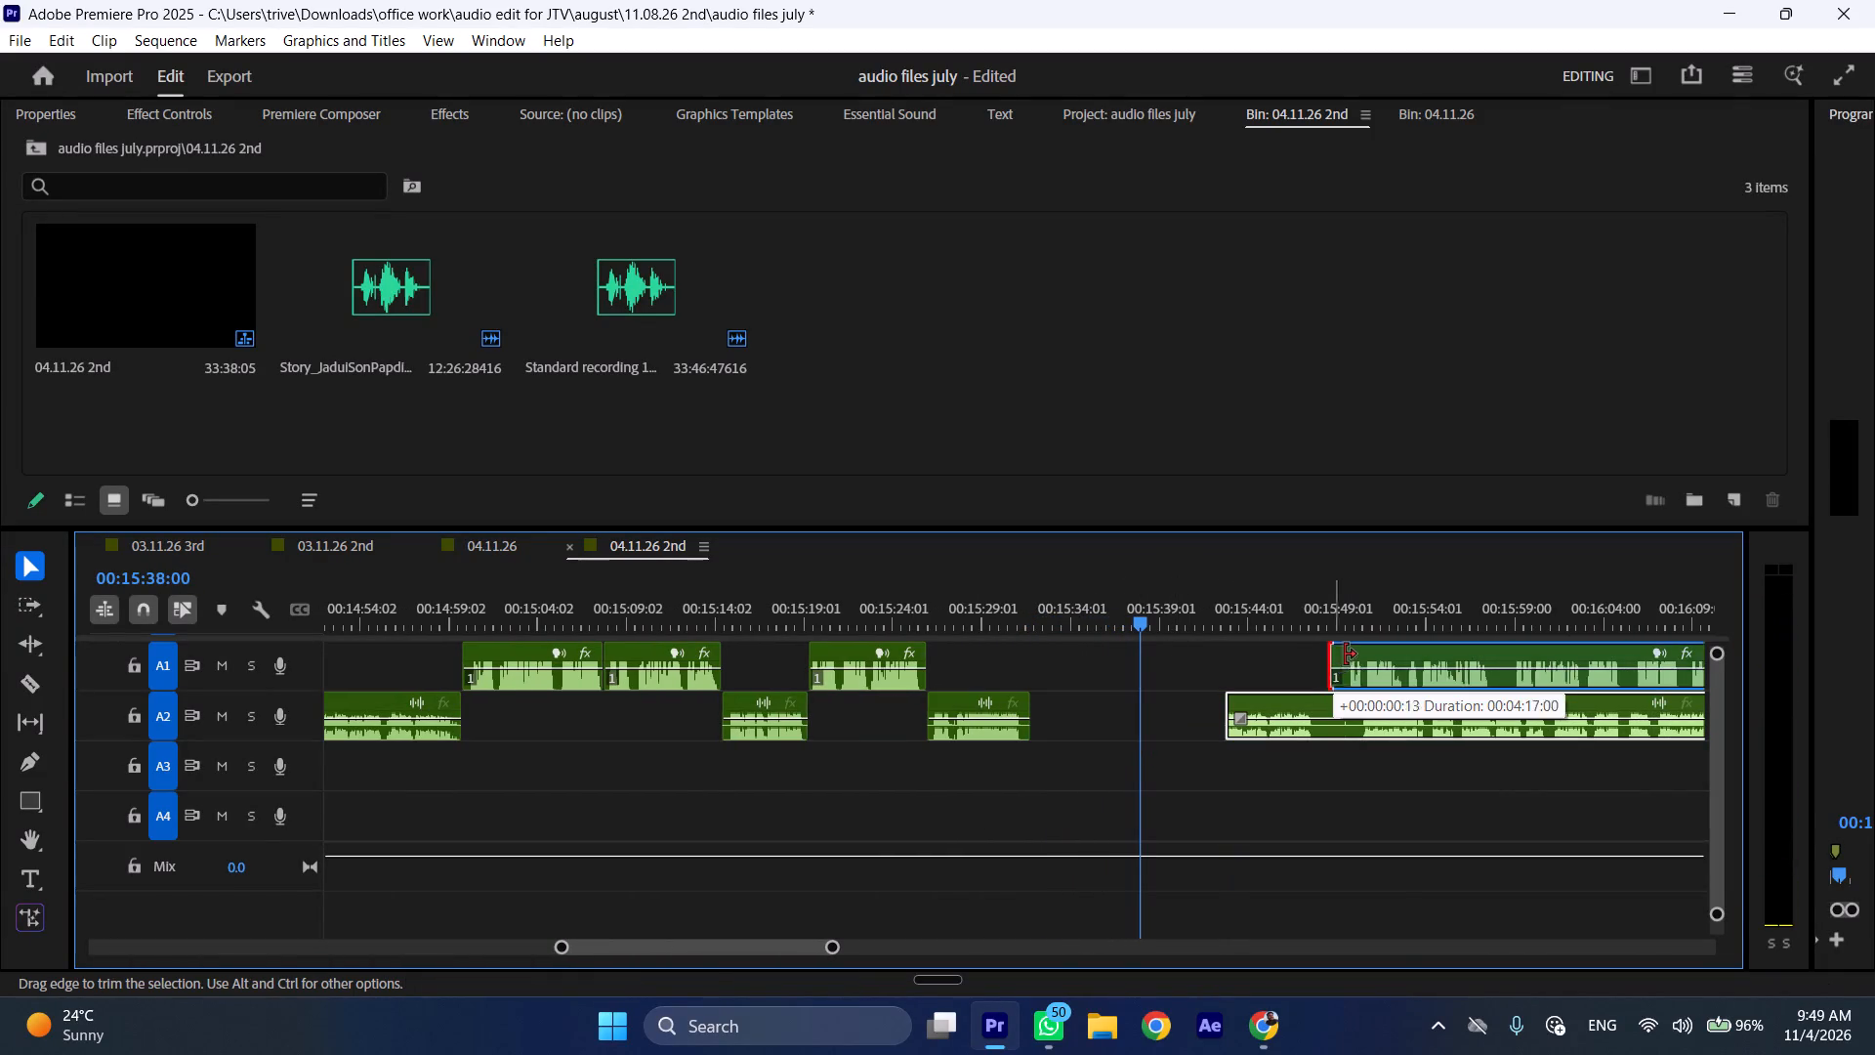
{"action": "left_click_drag", "start_coordinate": [1345, 654], "coordinate": [1352, 654]}
Split the A1 story clip at 00:15:57:17 and move its first piece back to follow the short A2 clip, at about 00:15:32.
{"action": "left_click_drag", "start_coordinate": [1469, 611], "coordinate": [1495, 611]}
{"action": "left_click", "coordinate": [1506, 645]}
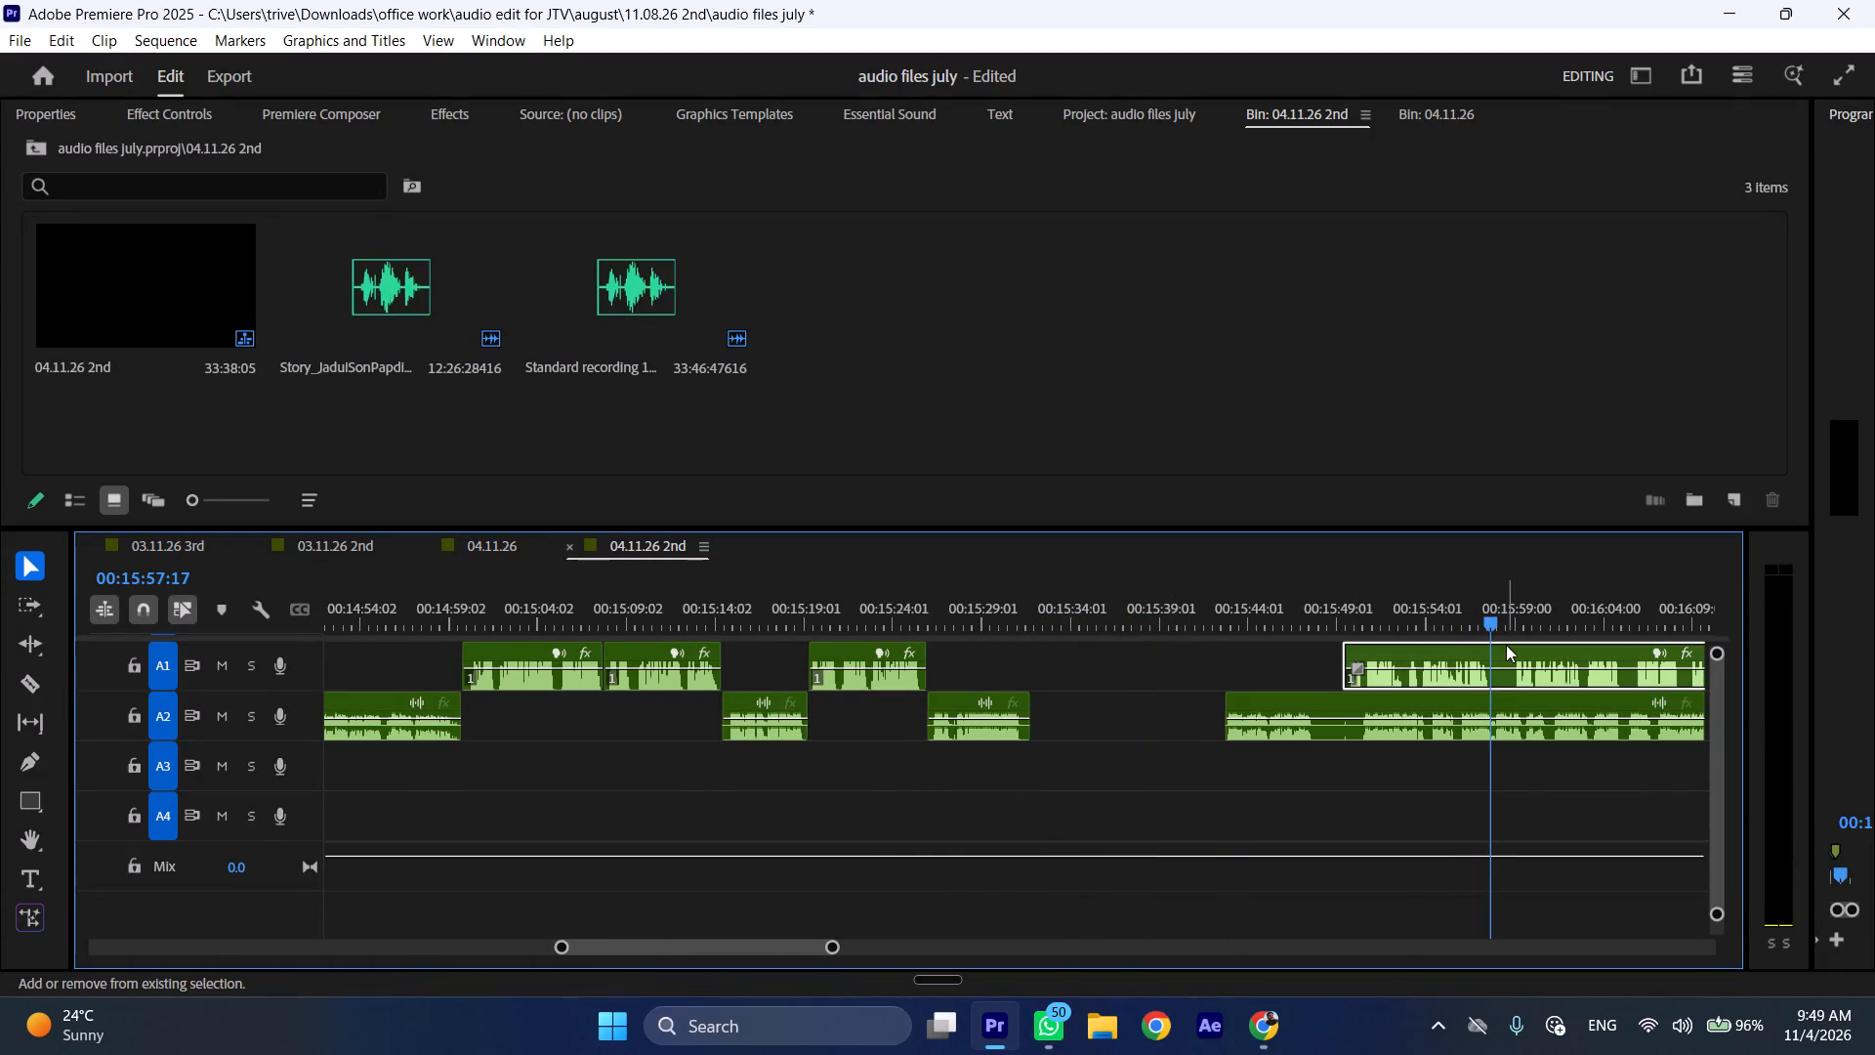
{"action": "key", "text": "shift+c"}
{"action": "left_click_drag", "start_coordinate": [1404, 656], "coordinate": [1098, 665]}
Move the remaining A2 Standard recording clip back to start where the moved A1 story piece ends, at about 00:15:40.
{"action": "left_click_drag", "start_coordinate": [1285, 705], "coordinate": [1199, 705]}
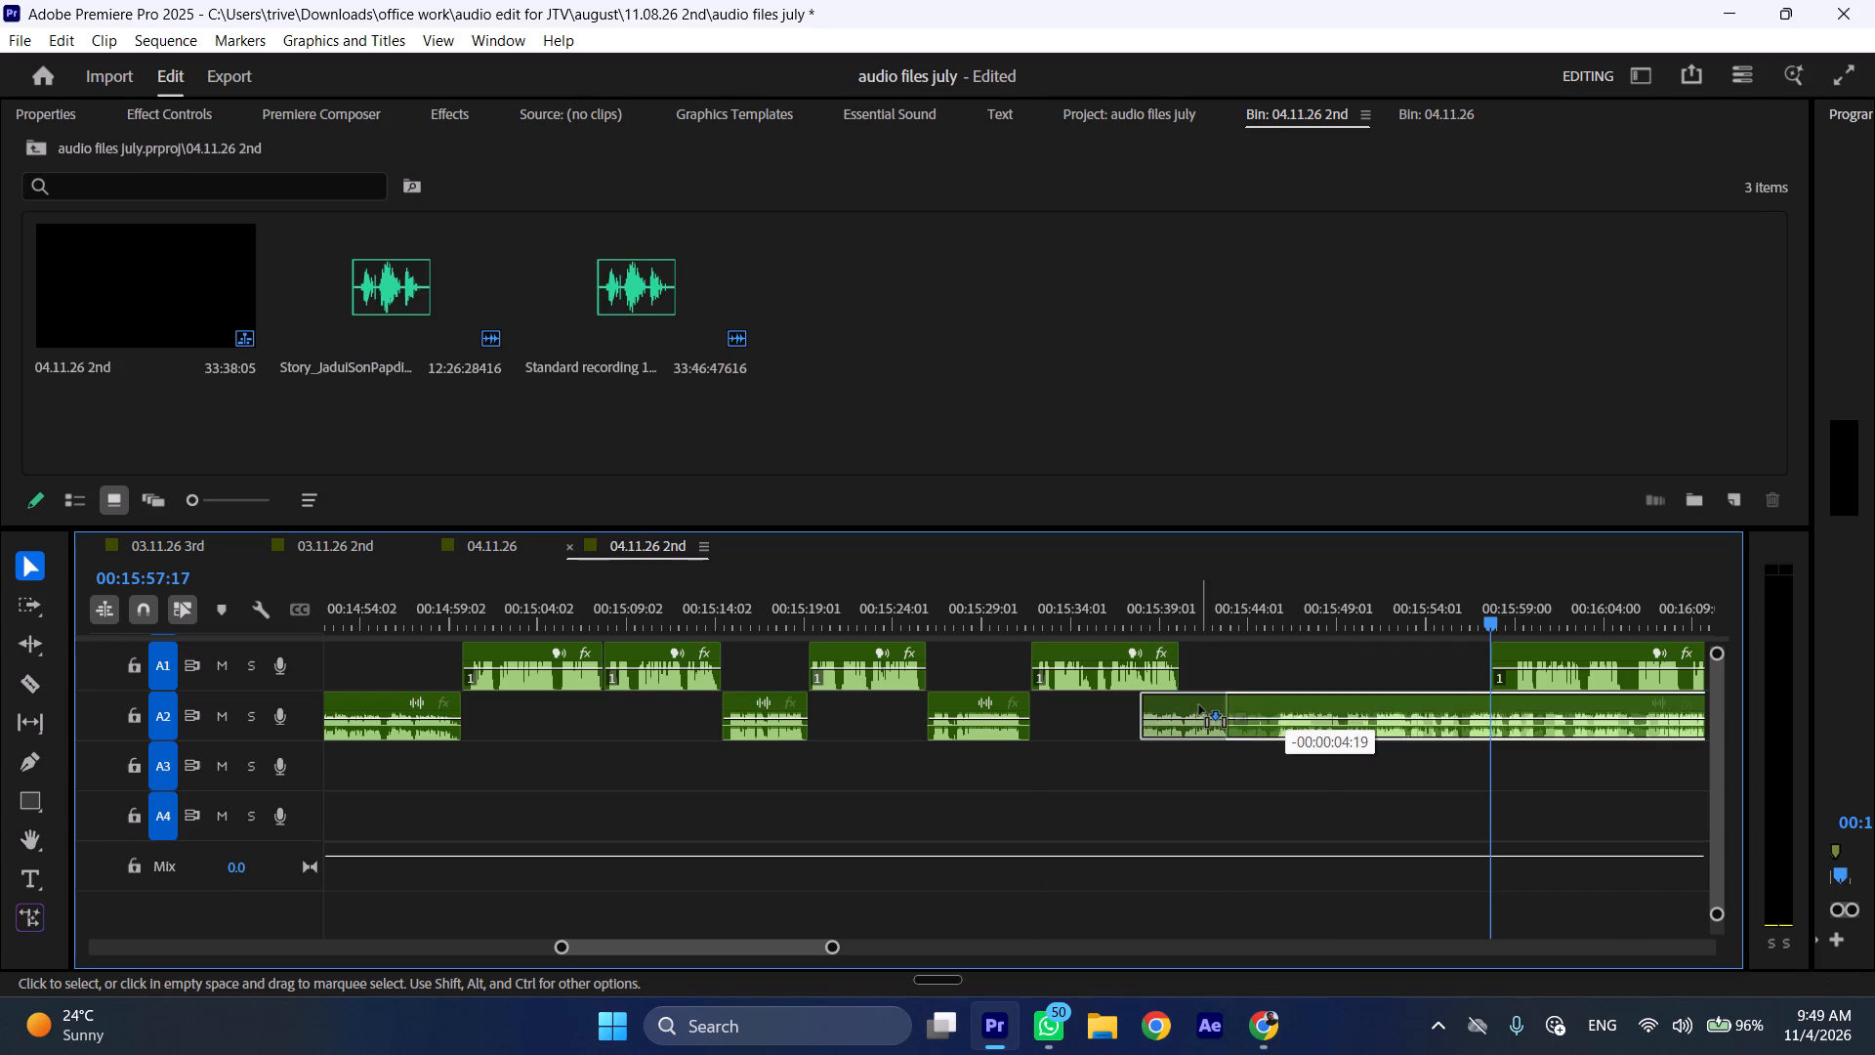
{"action": "left_click_drag", "start_coordinate": [1199, 705], "coordinate": [1245, 704]}
Listen to the rearranged clips from 00:15:31:09 at increased speed.
{"action": "left_click", "coordinate": [1045, 599]}
{"action": "key", "text": "space"}
{"action": "left_click", "coordinate": [1024, 608]}
{"action": "key", "text": "space"}
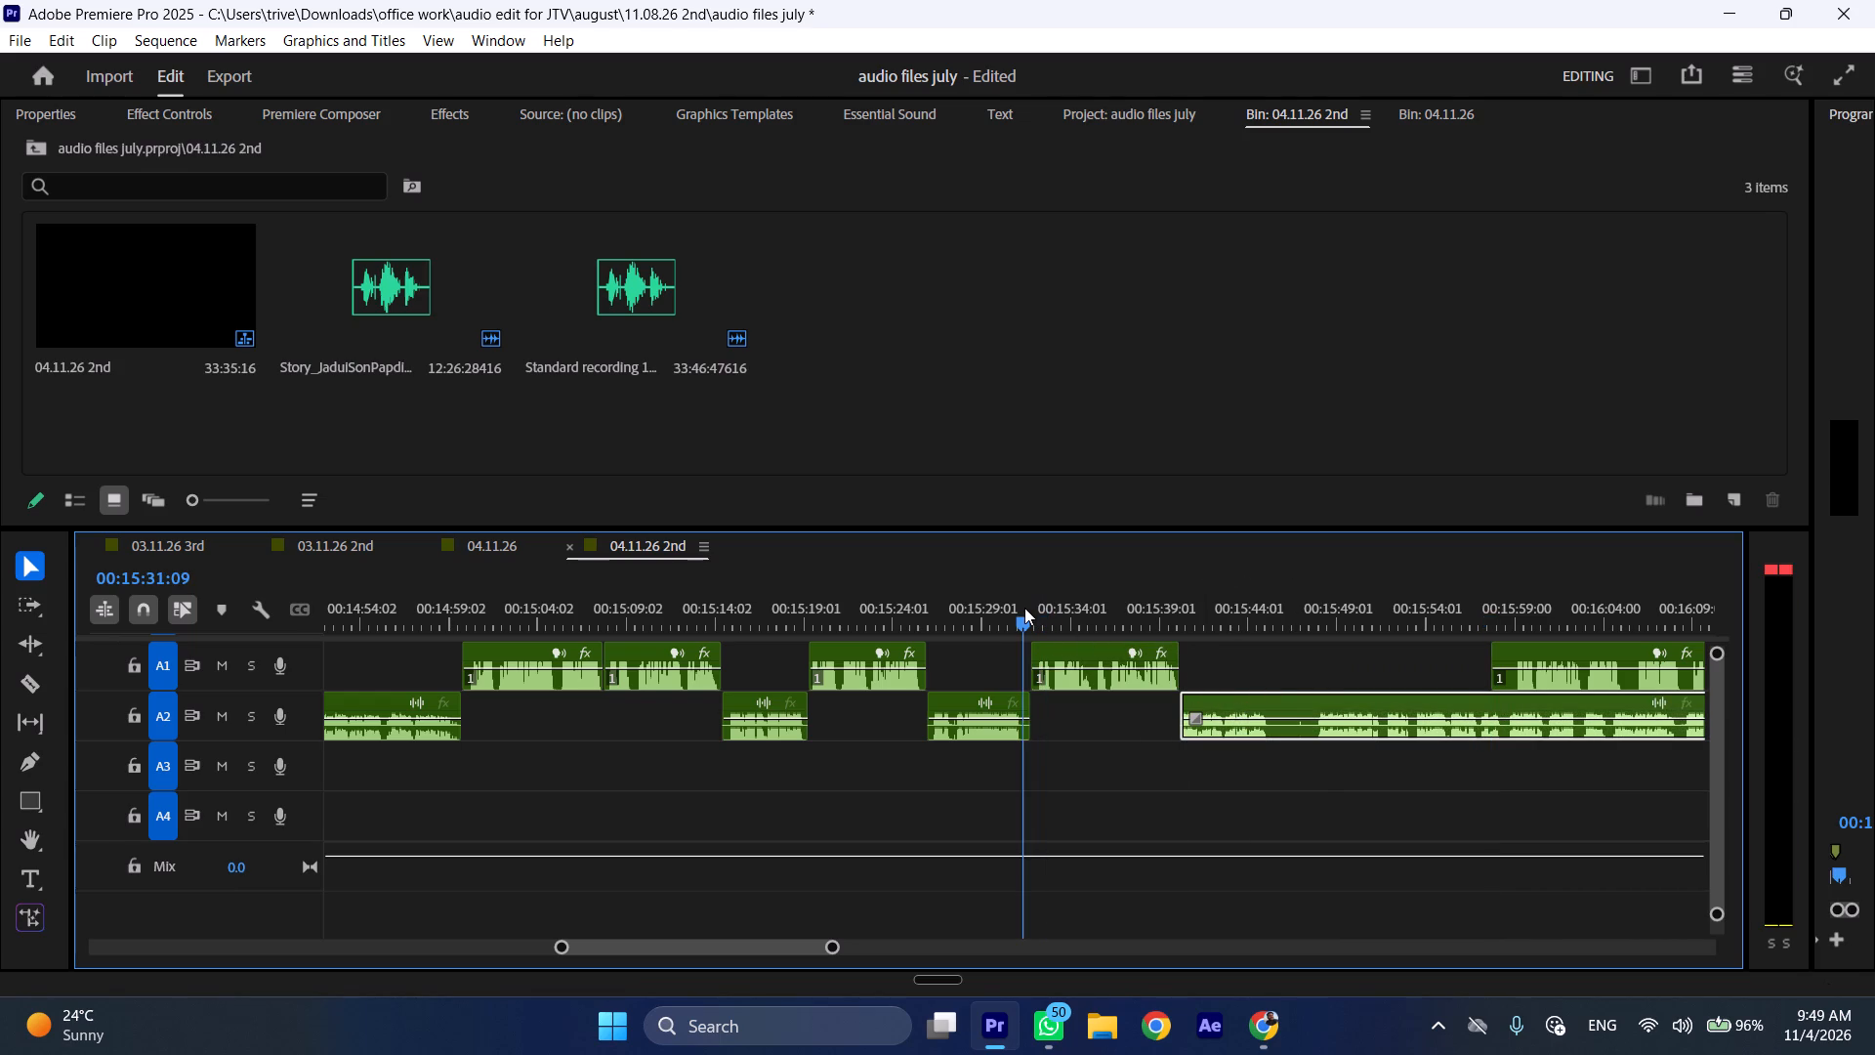
{"action": "type", "text": "ll"}
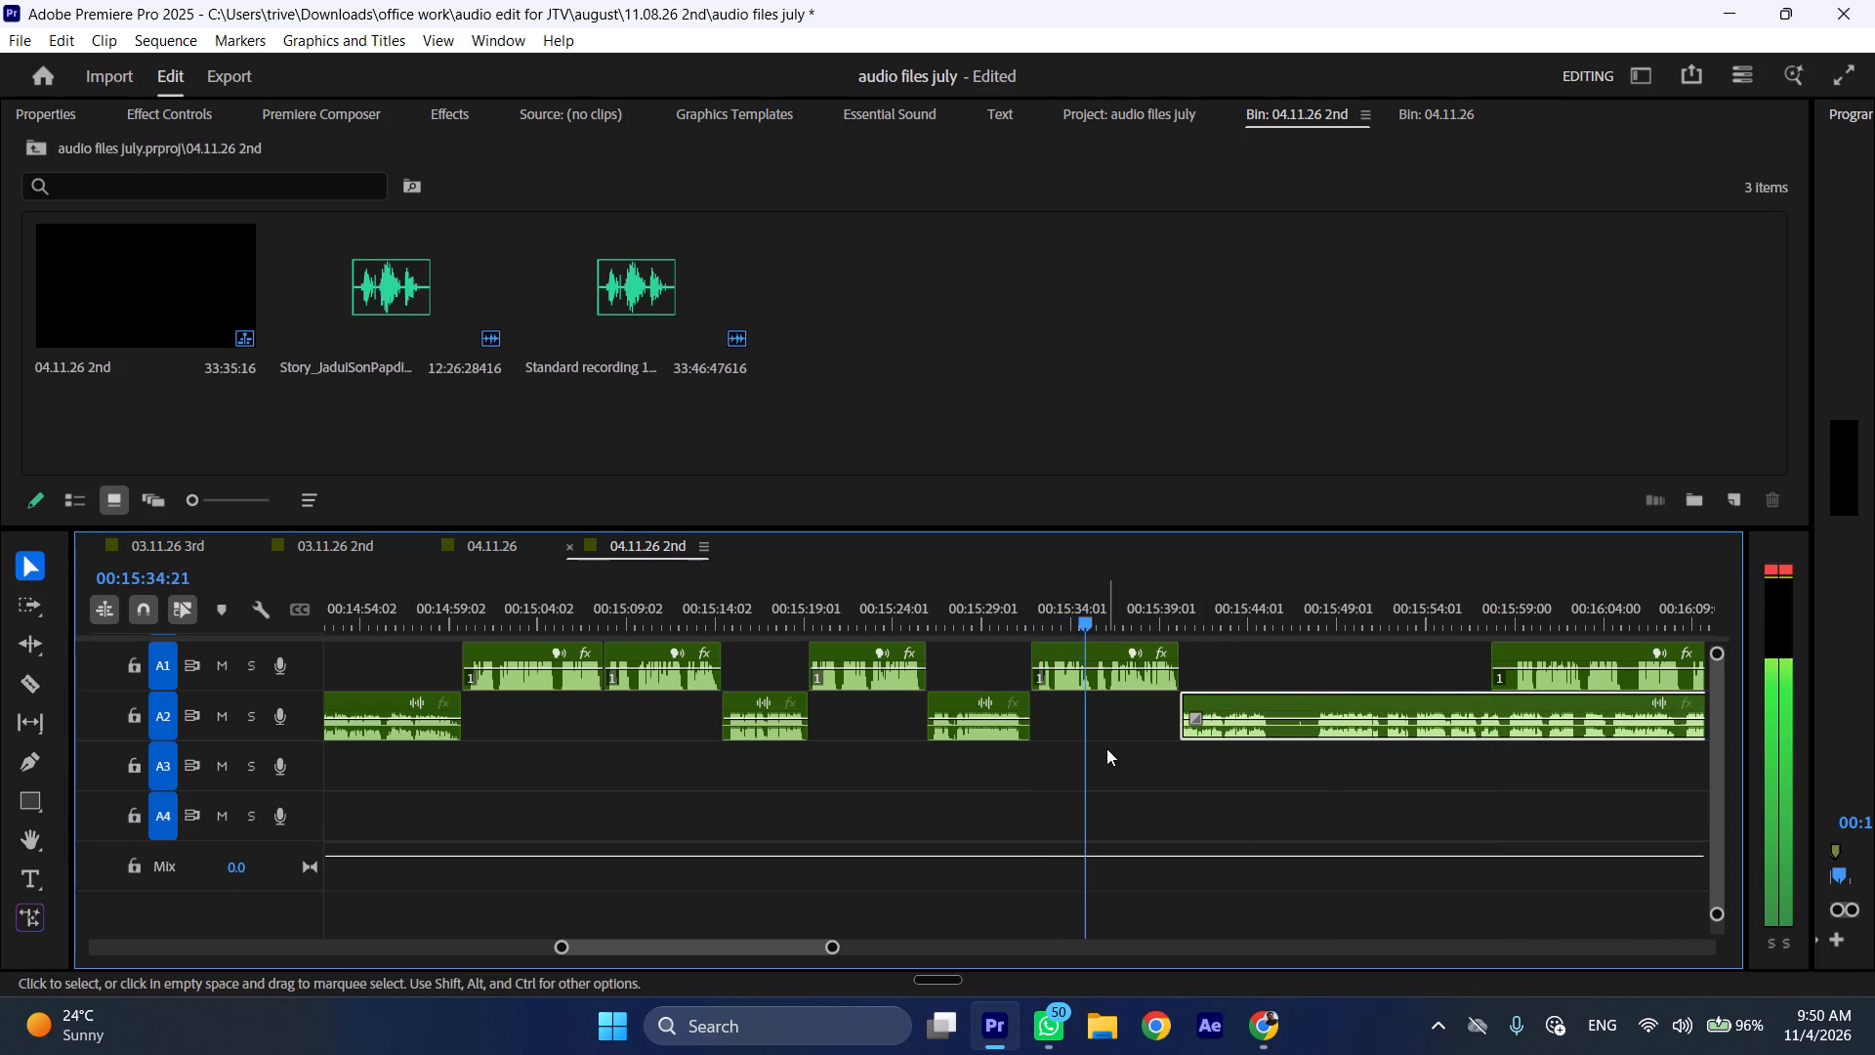
{"action": "scroll", "coordinate": [1106, 751], "scroll_direction": "down", "scroll_amount": 5}
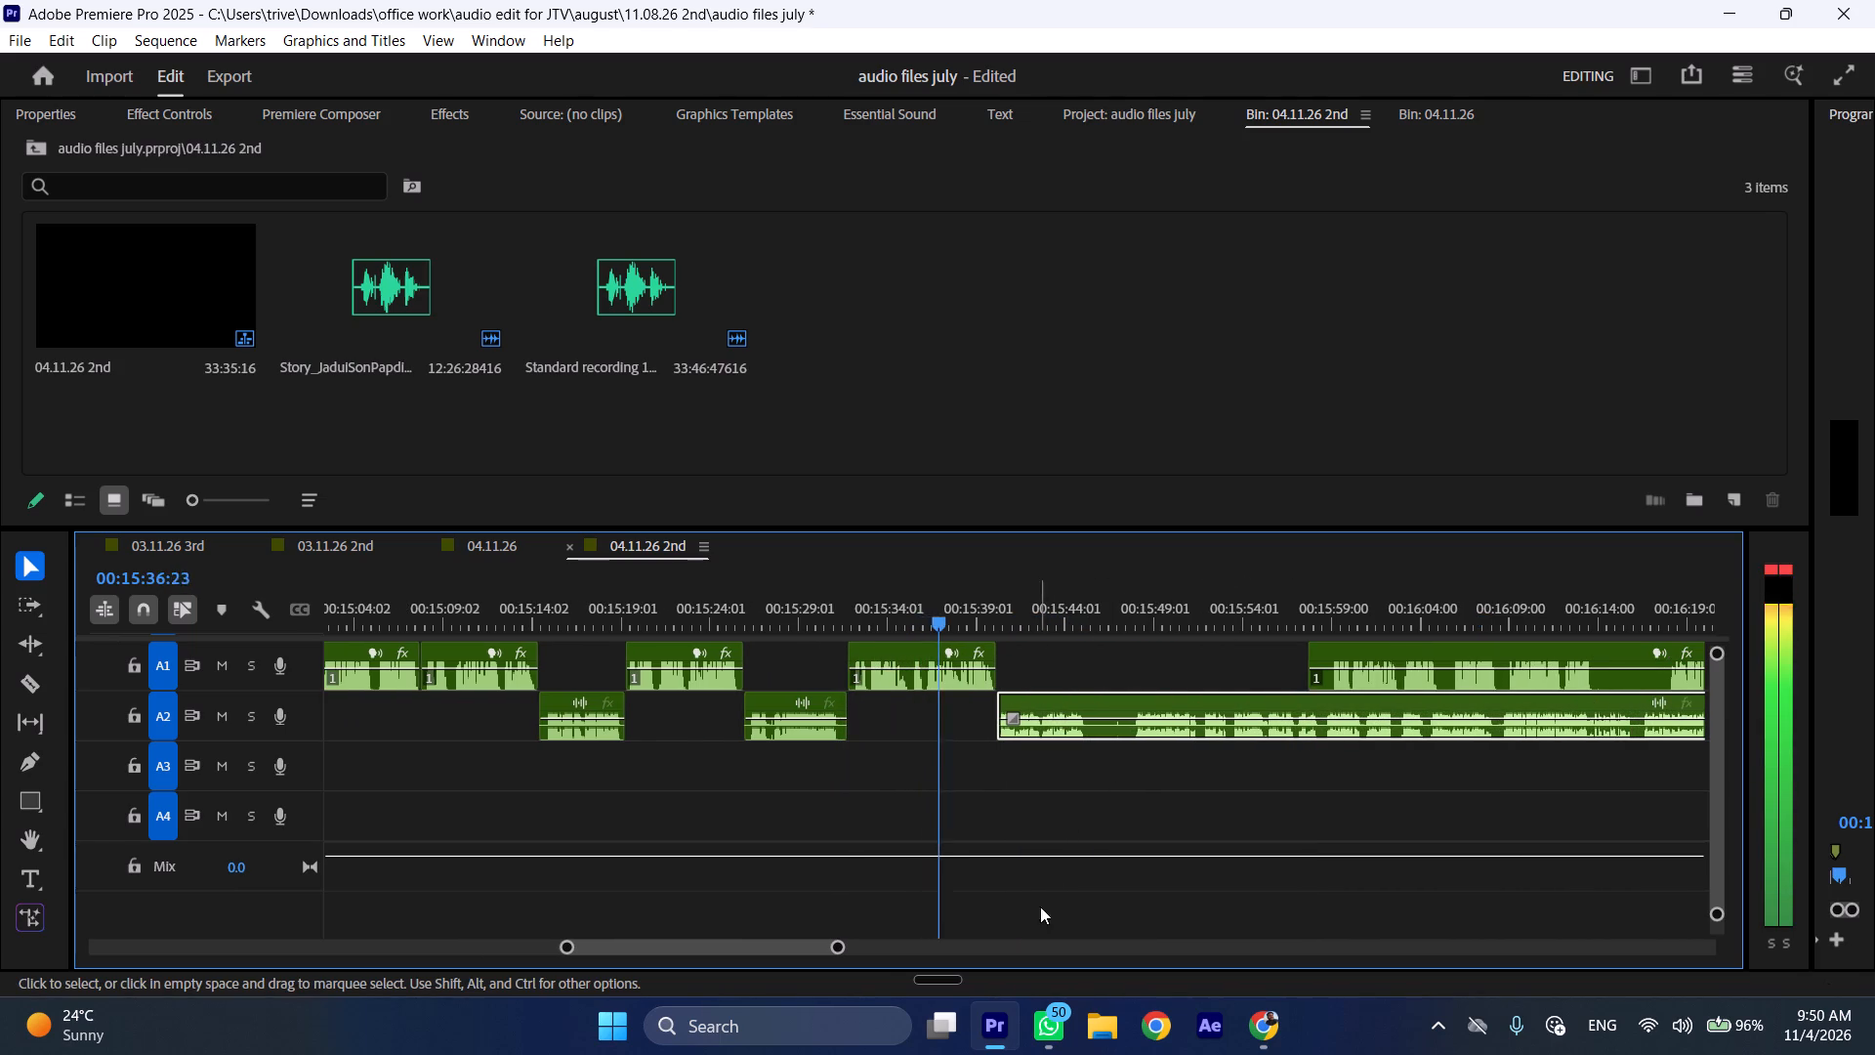
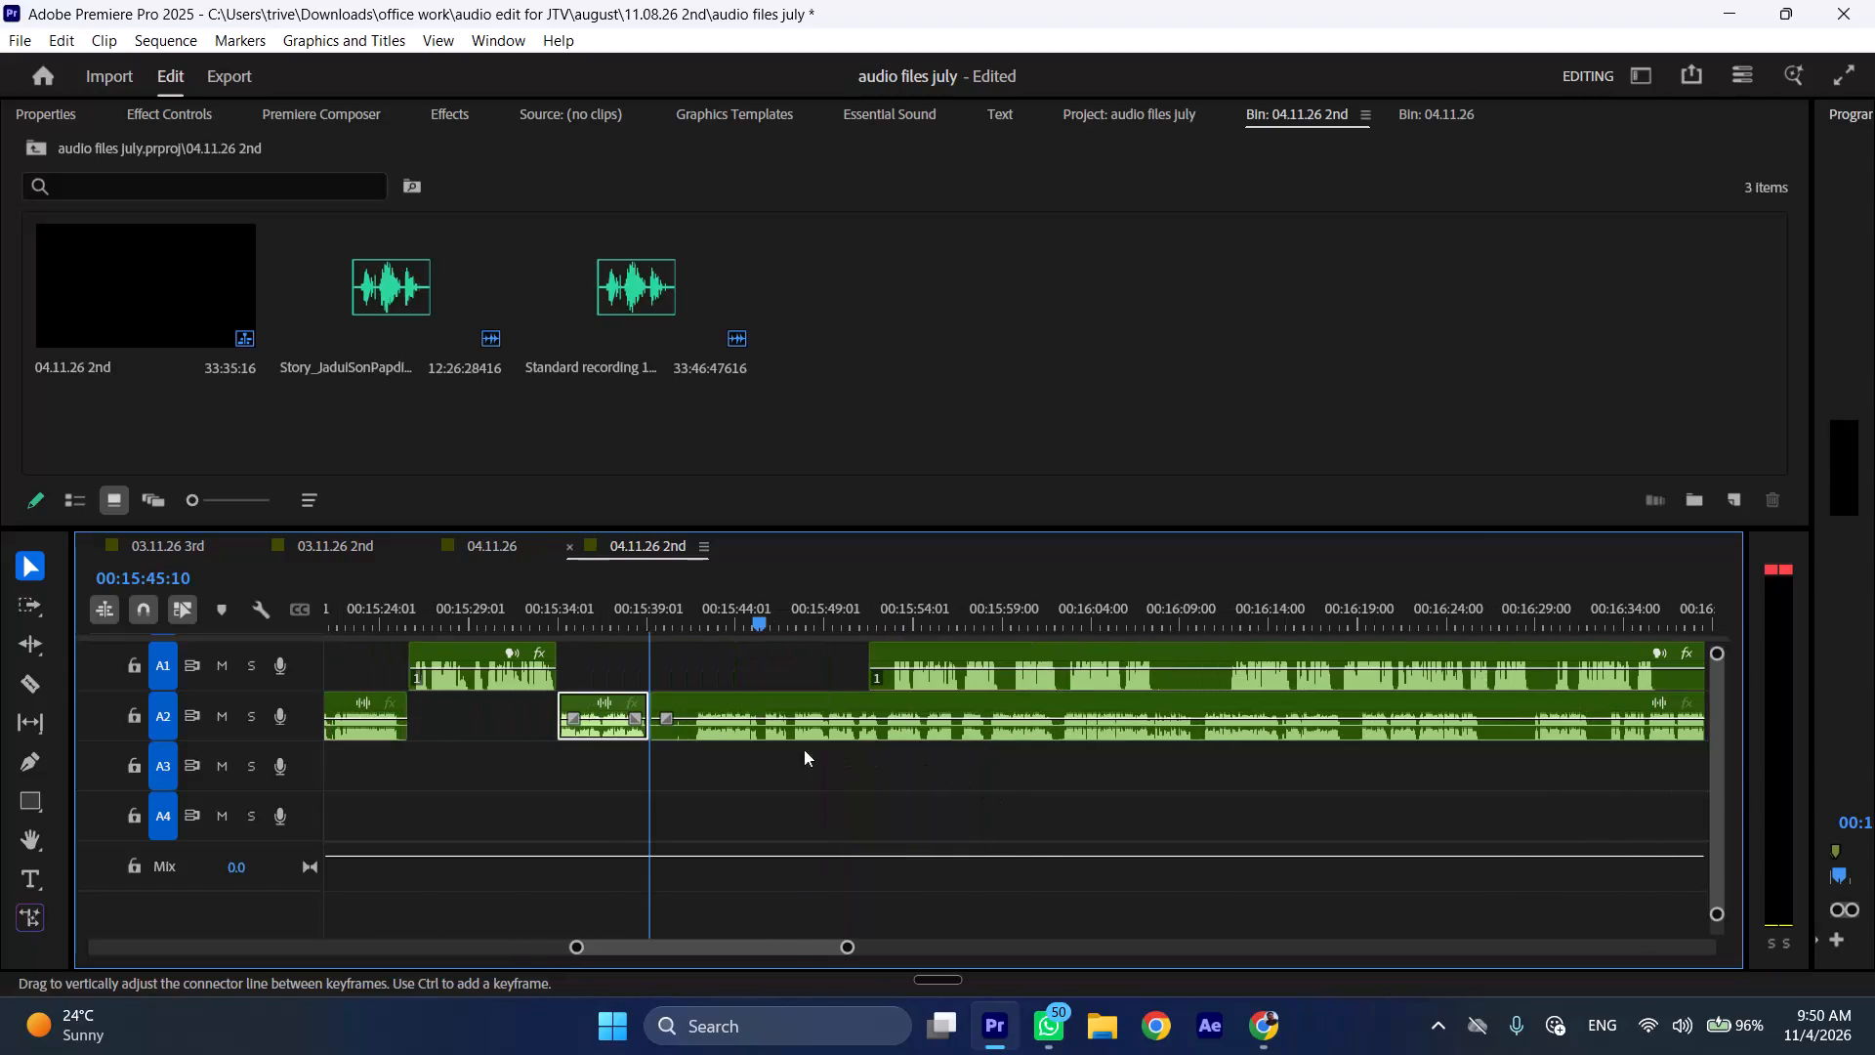
Move the remaining A2 Standard recording clip later in the sequence, starting at about 00:16:39, to clear space after 00:15:45:10.
{"action": "left_click_drag", "start_coordinate": [666, 700], "coordinate": [705, 699]}
{"action": "left_click_drag", "start_coordinate": [725, 698], "coordinate": [1643, 698]}
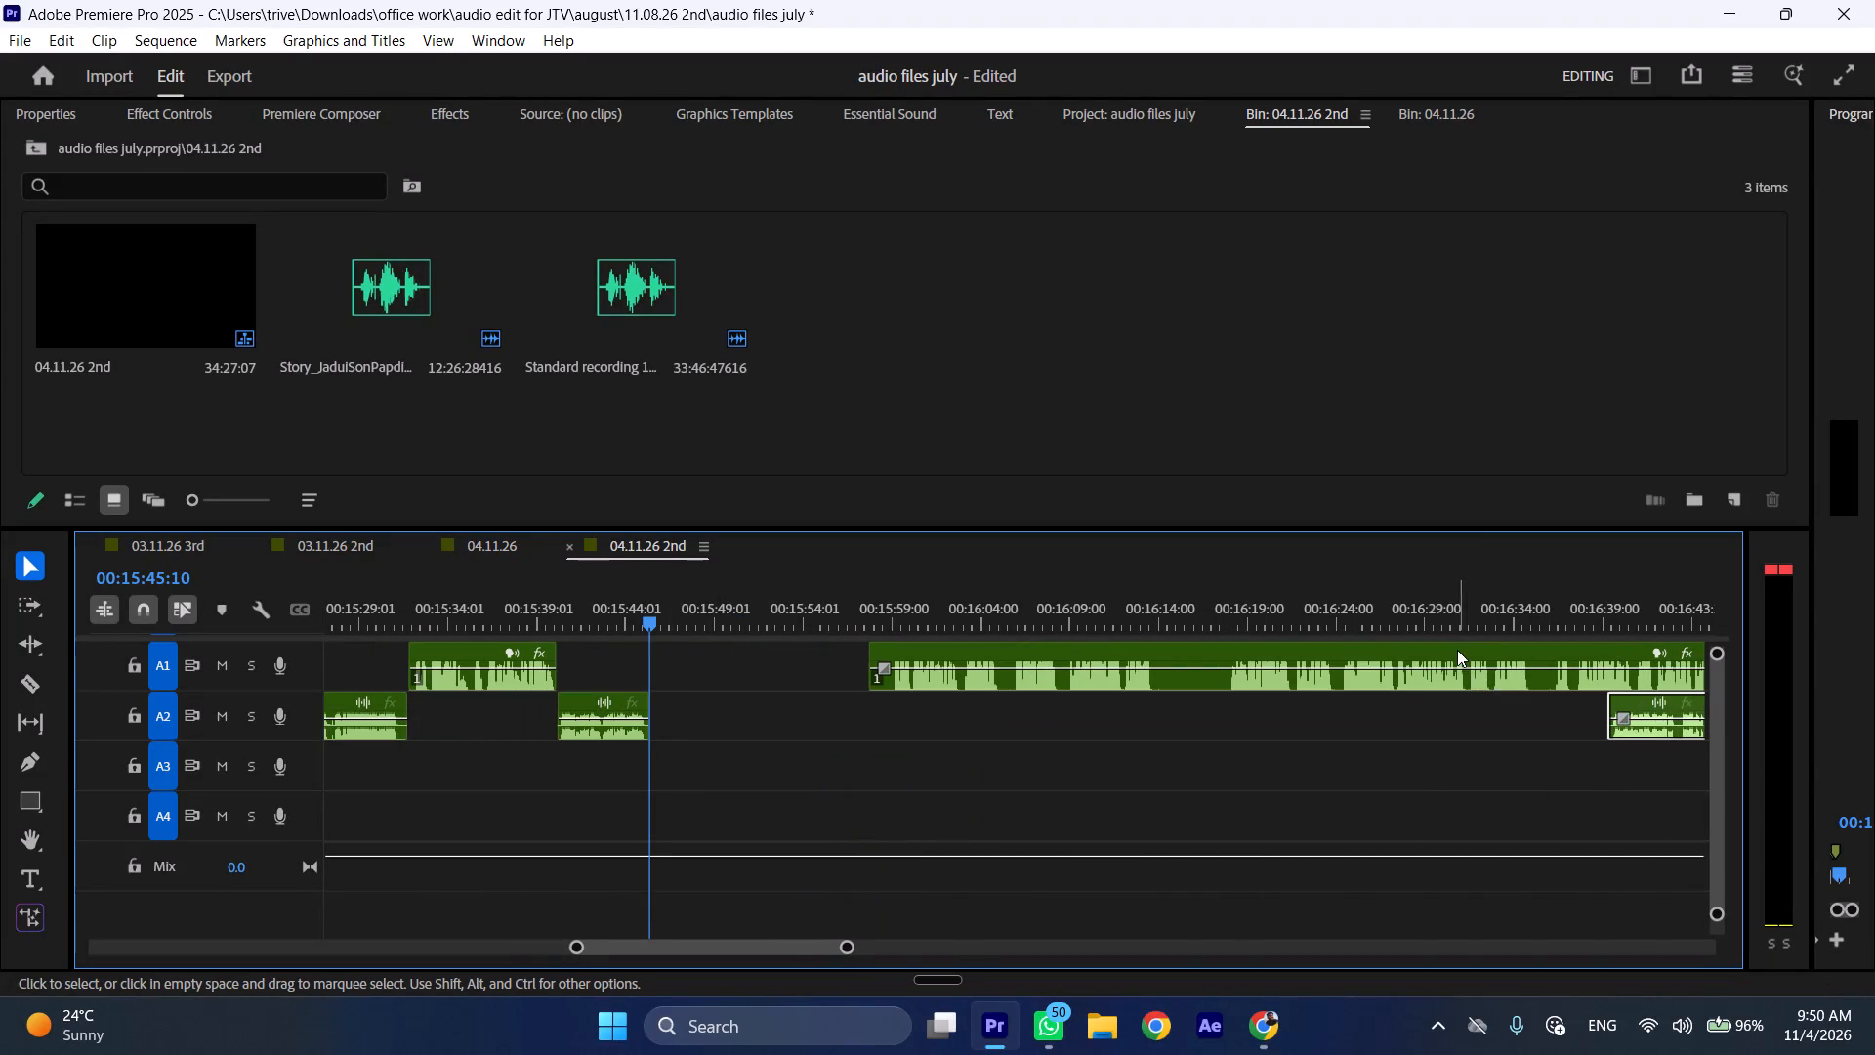
Move the remaining A1 story clip back to start at 00:15:45:10, where the short A2 clip ends, ripple-cutting the silence off its start.
{"action": "left_click_drag", "start_coordinate": [1457, 650], "coordinate": [1240, 661]}
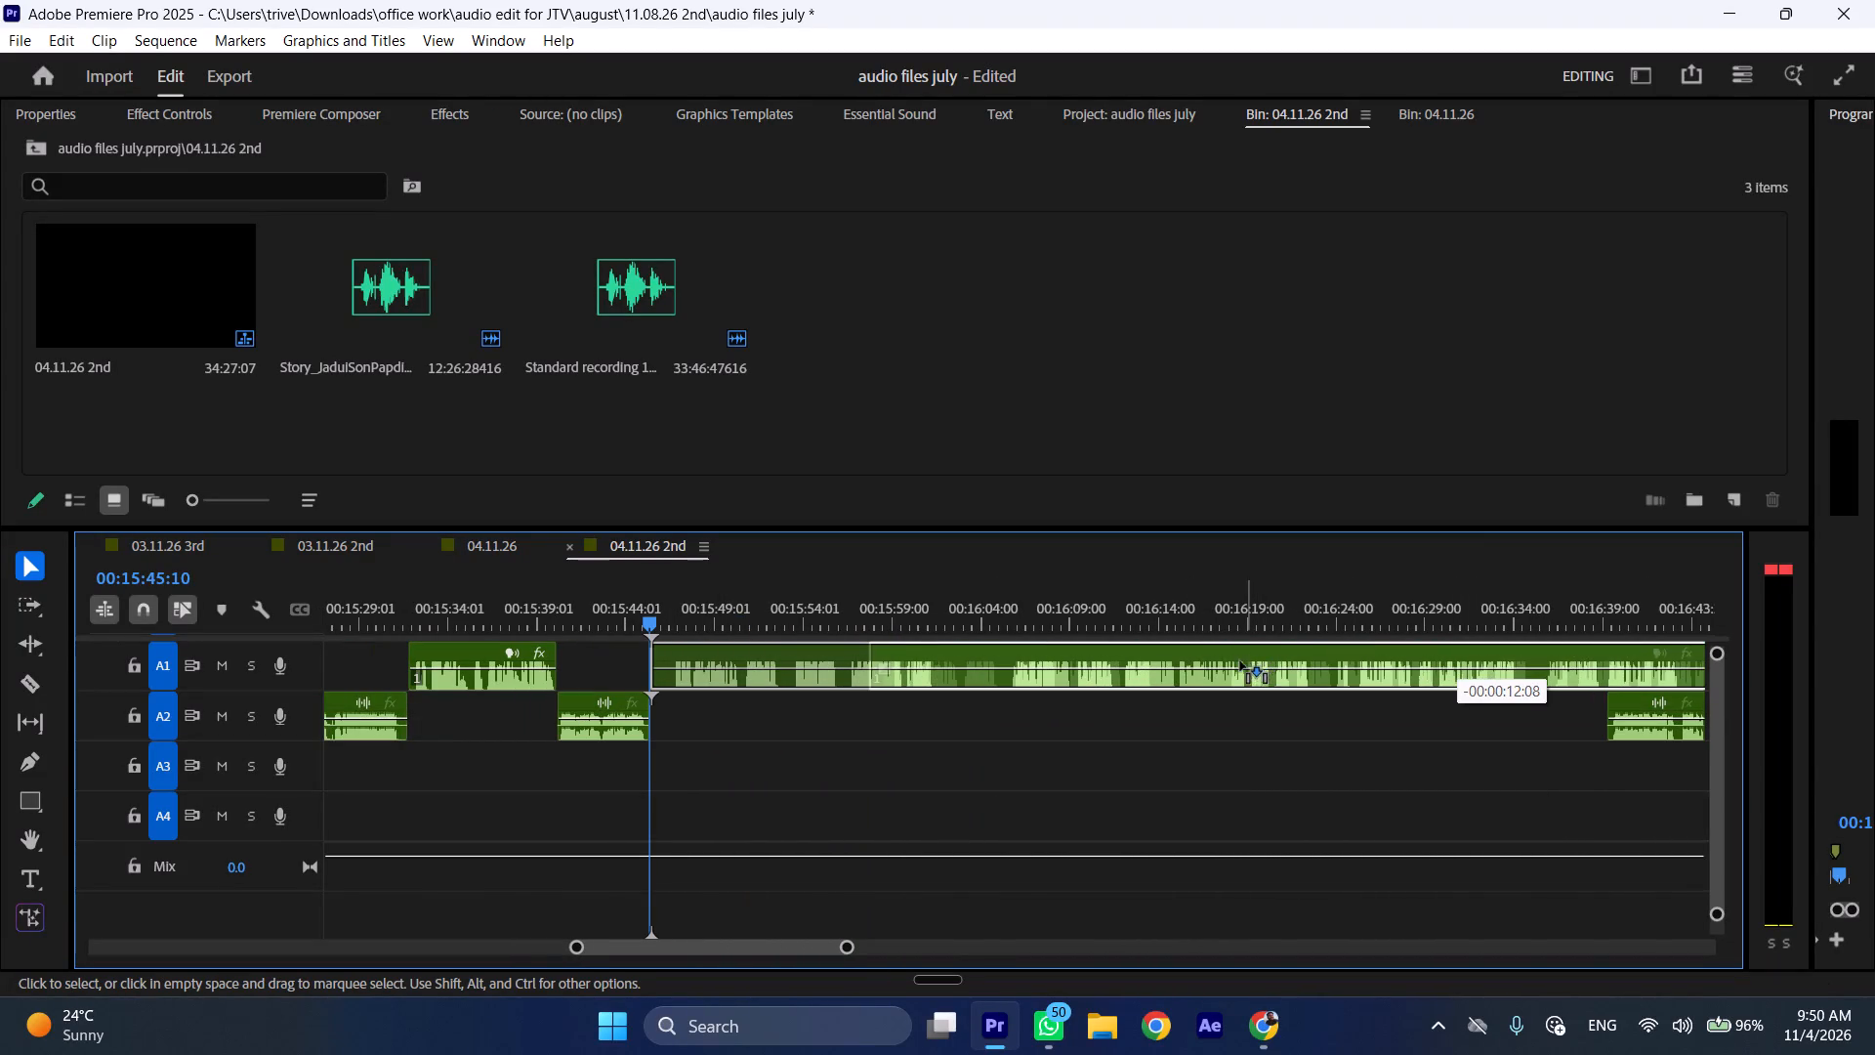
{"action": "left_click_drag", "start_coordinate": [1240, 661], "coordinate": [1218, 667]}
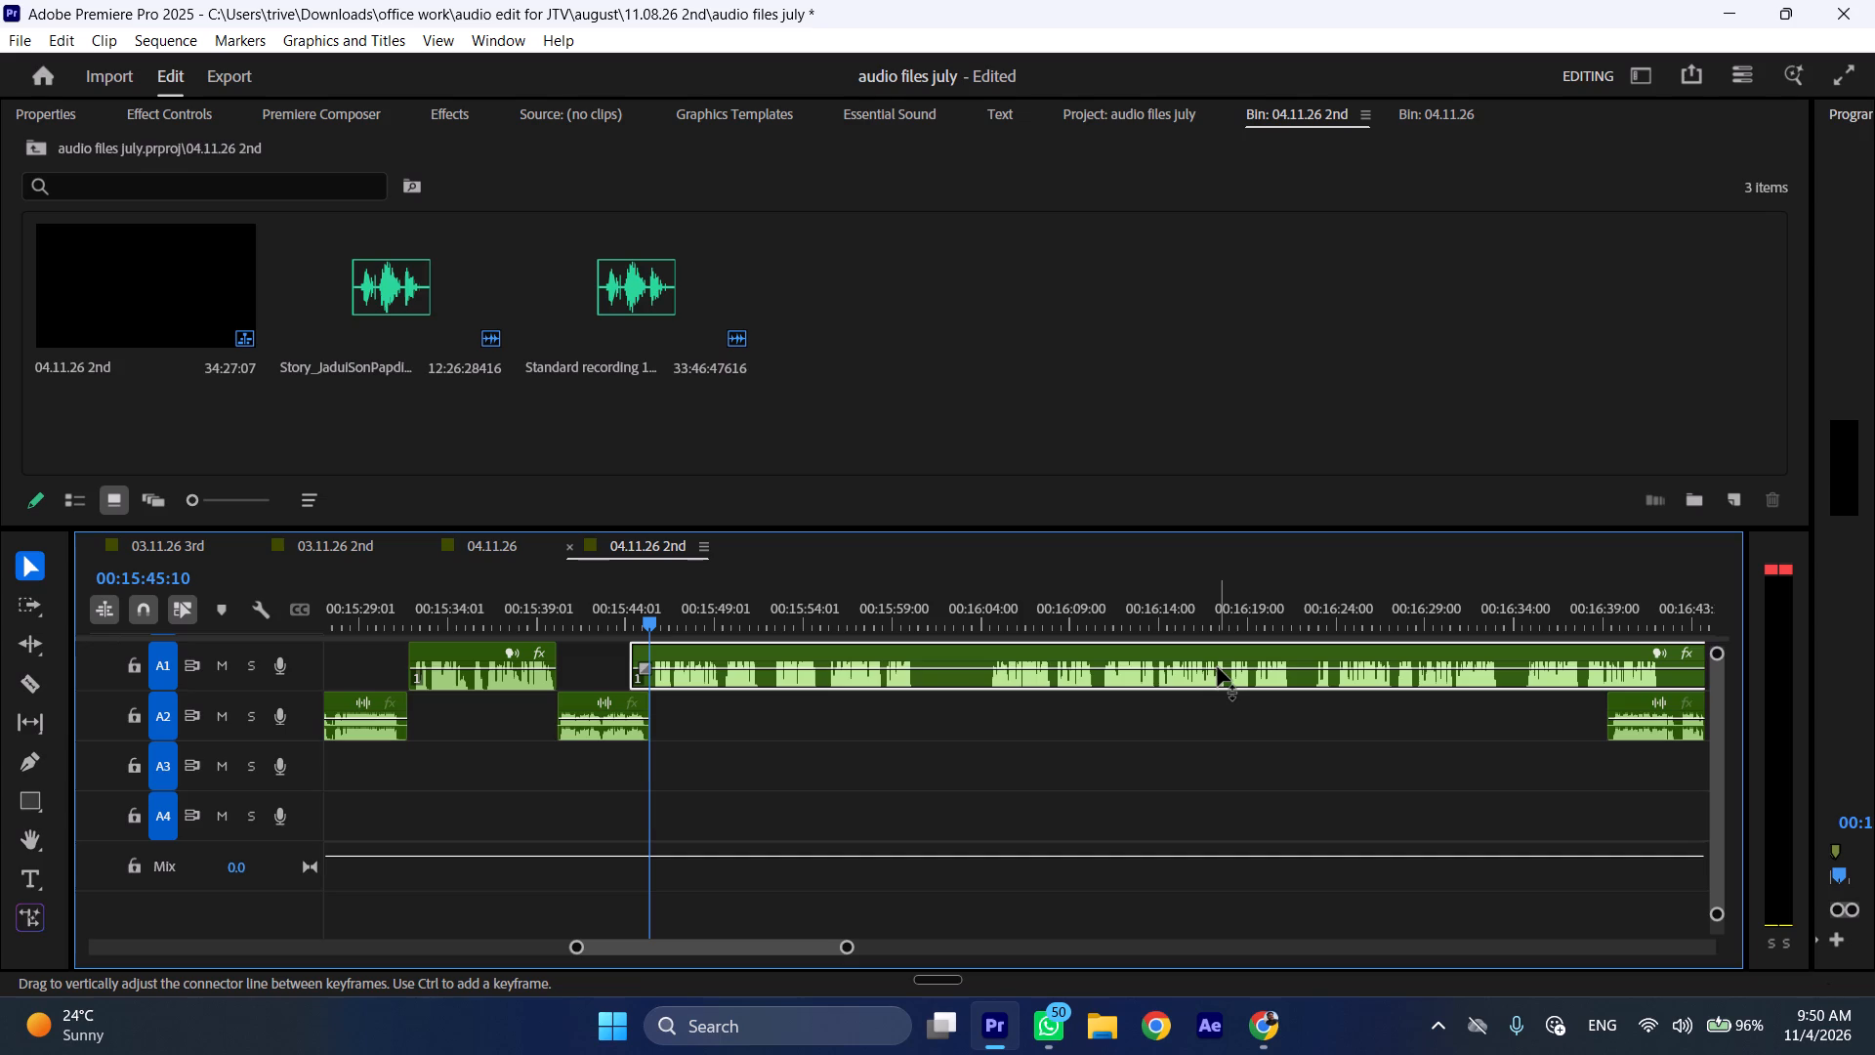
{"action": "key", "text": "shift+c"}
{"action": "key", "text": "ctrl+shift+d"}
{"action": "key", "text": "space"}
{"action": "key", "text": "space"}
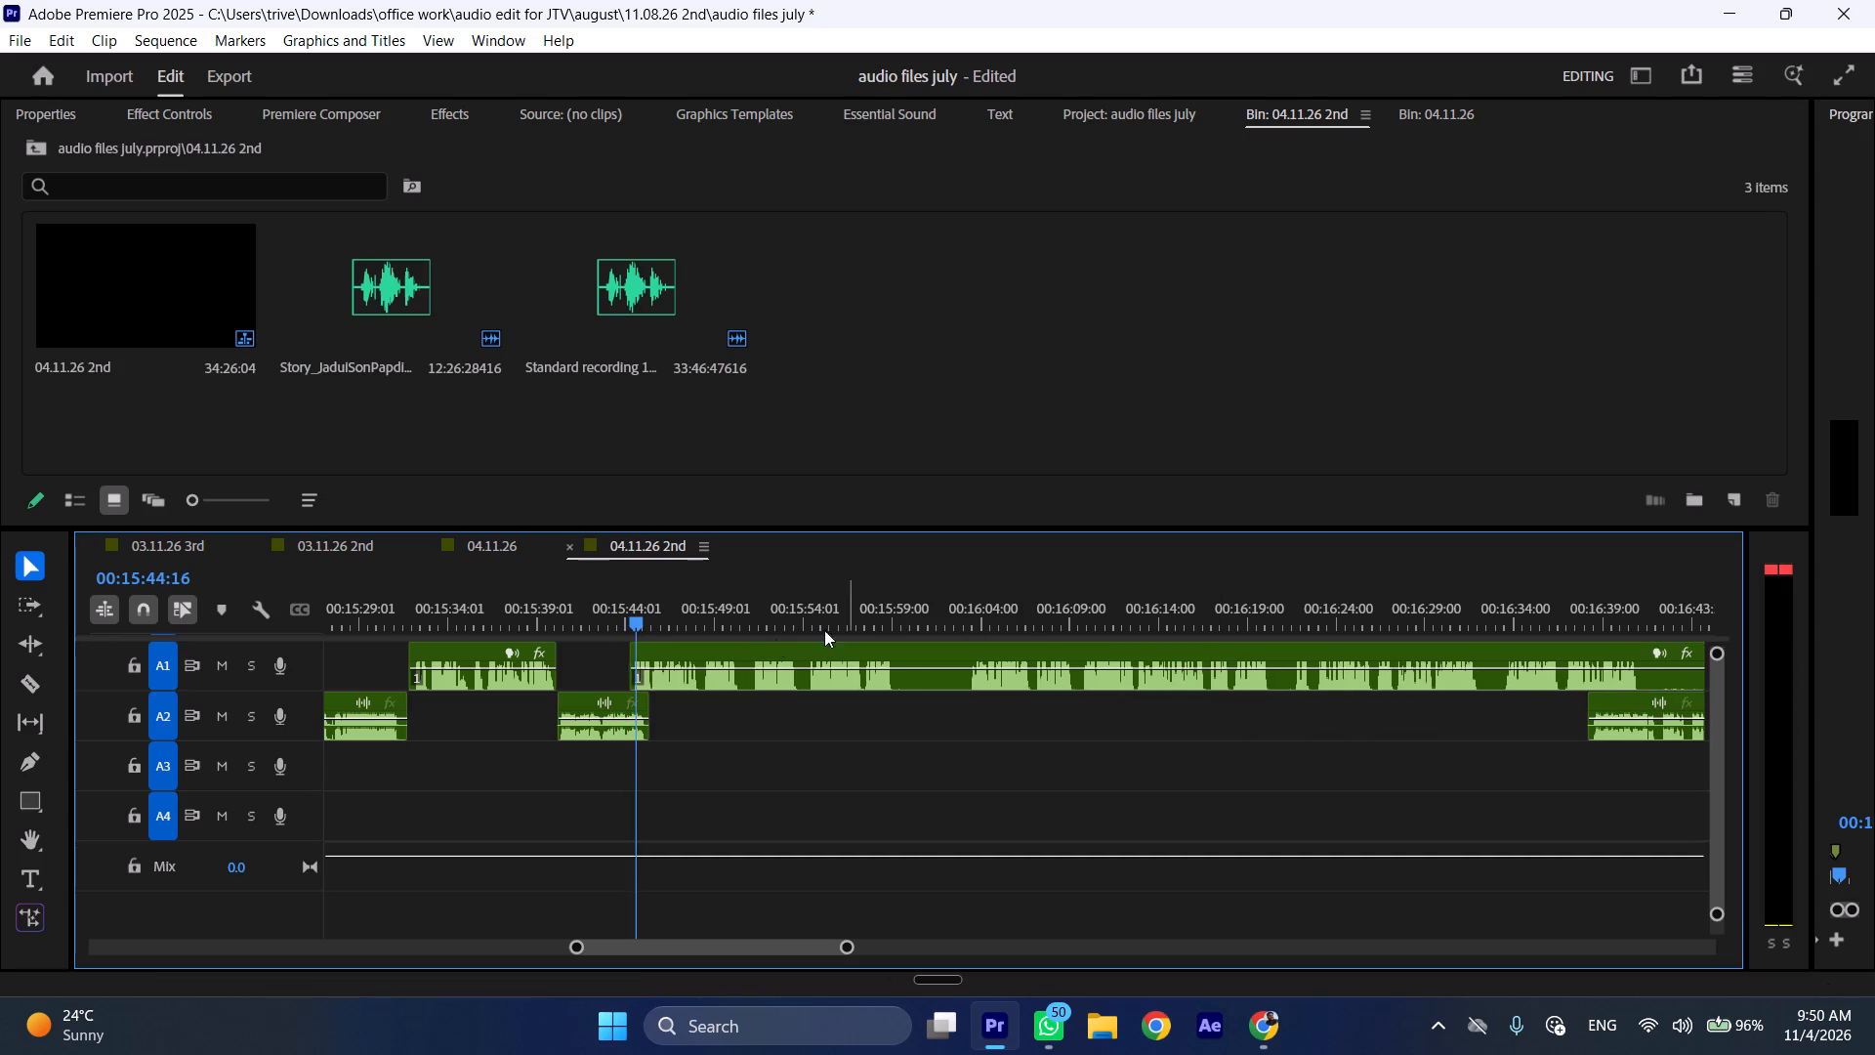
{"action": "left_click_drag", "start_coordinate": [753, 651], "coordinate": [770, 654]}
Play the A1 story clip at increased speed, and cut out the short pause starting at about 00:15:51:18, closing the gap.
{"action": "key", "text": "space"}
{"action": "type", "text": "l"}
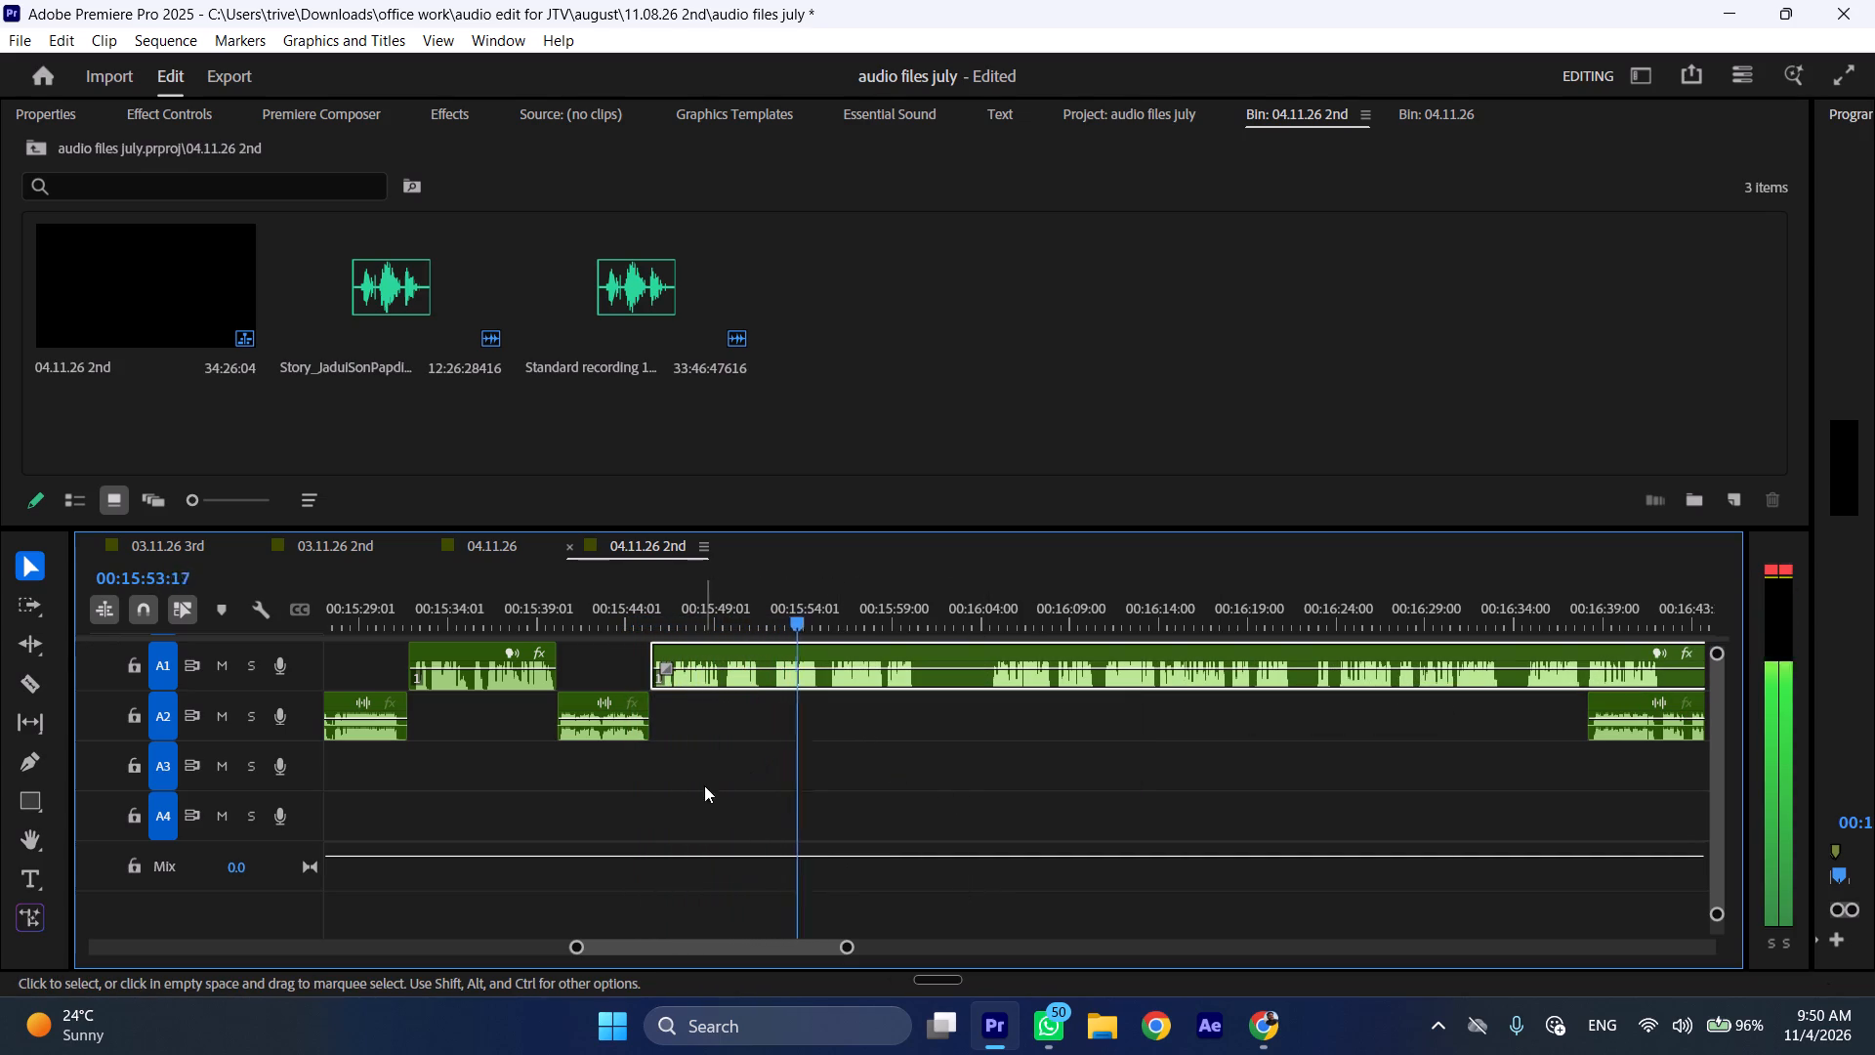
{"action": "left_click", "coordinate": [766, 612]}
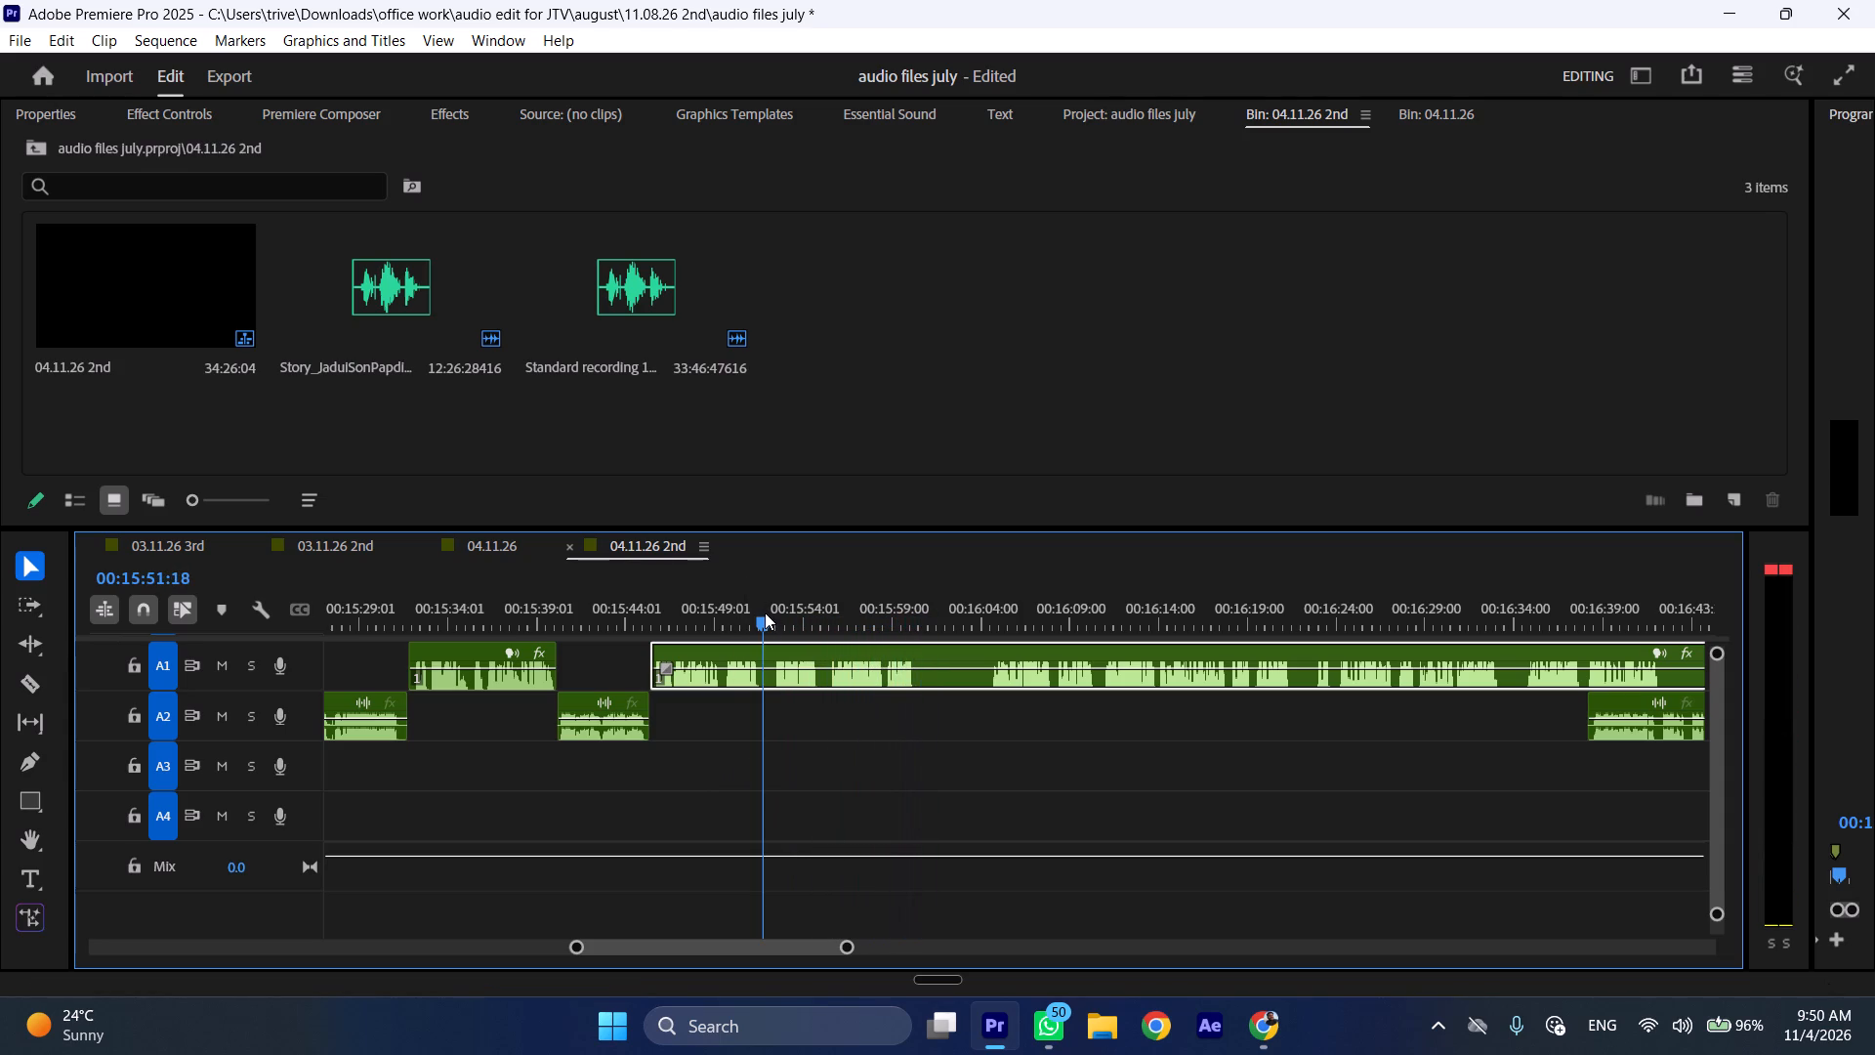
{"action": "key", "text": "shift+c"}
{"action": "left_click_drag", "start_coordinate": [765, 612], "coordinate": [775, 611]}
{"action": "left_click", "coordinate": [790, 647]}
{"action": "key", "text": "shift+c"}
{"action": "key", "text": "ctrl+shift+d"}
{"action": "key", "text": "space"}
Cut out the short pause in the A1 story clip ending at about 00:15:54:15 and close the gap.
{"action": "left_click_drag", "start_coordinate": [799, 617], "coordinate": [809, 617]}
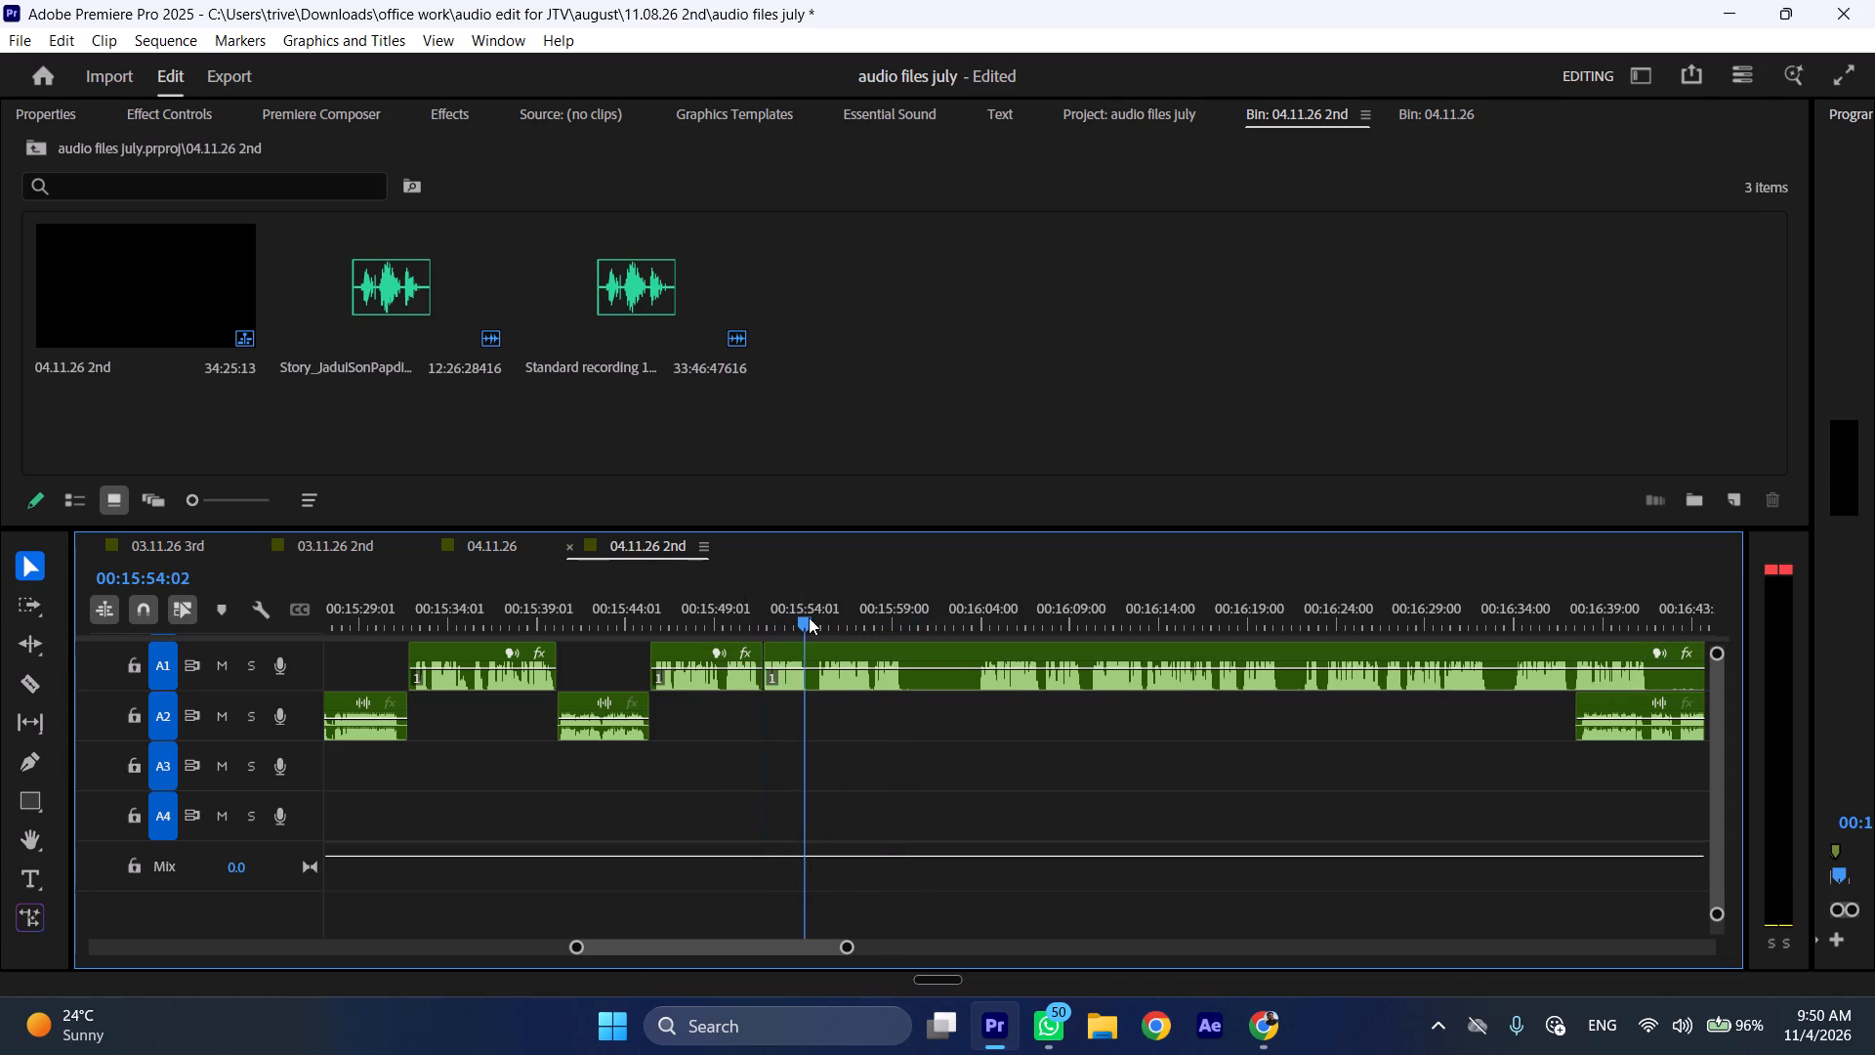
{"action": "left_click_drag", "start_coordinate": [809, 617], "coordinate": [816, 617]}
{"action": "key", "text": "shift+c"}
{"action": "left_click", "coordinate": [840, 677]}
{"action": "key", "text": "shift+c"}
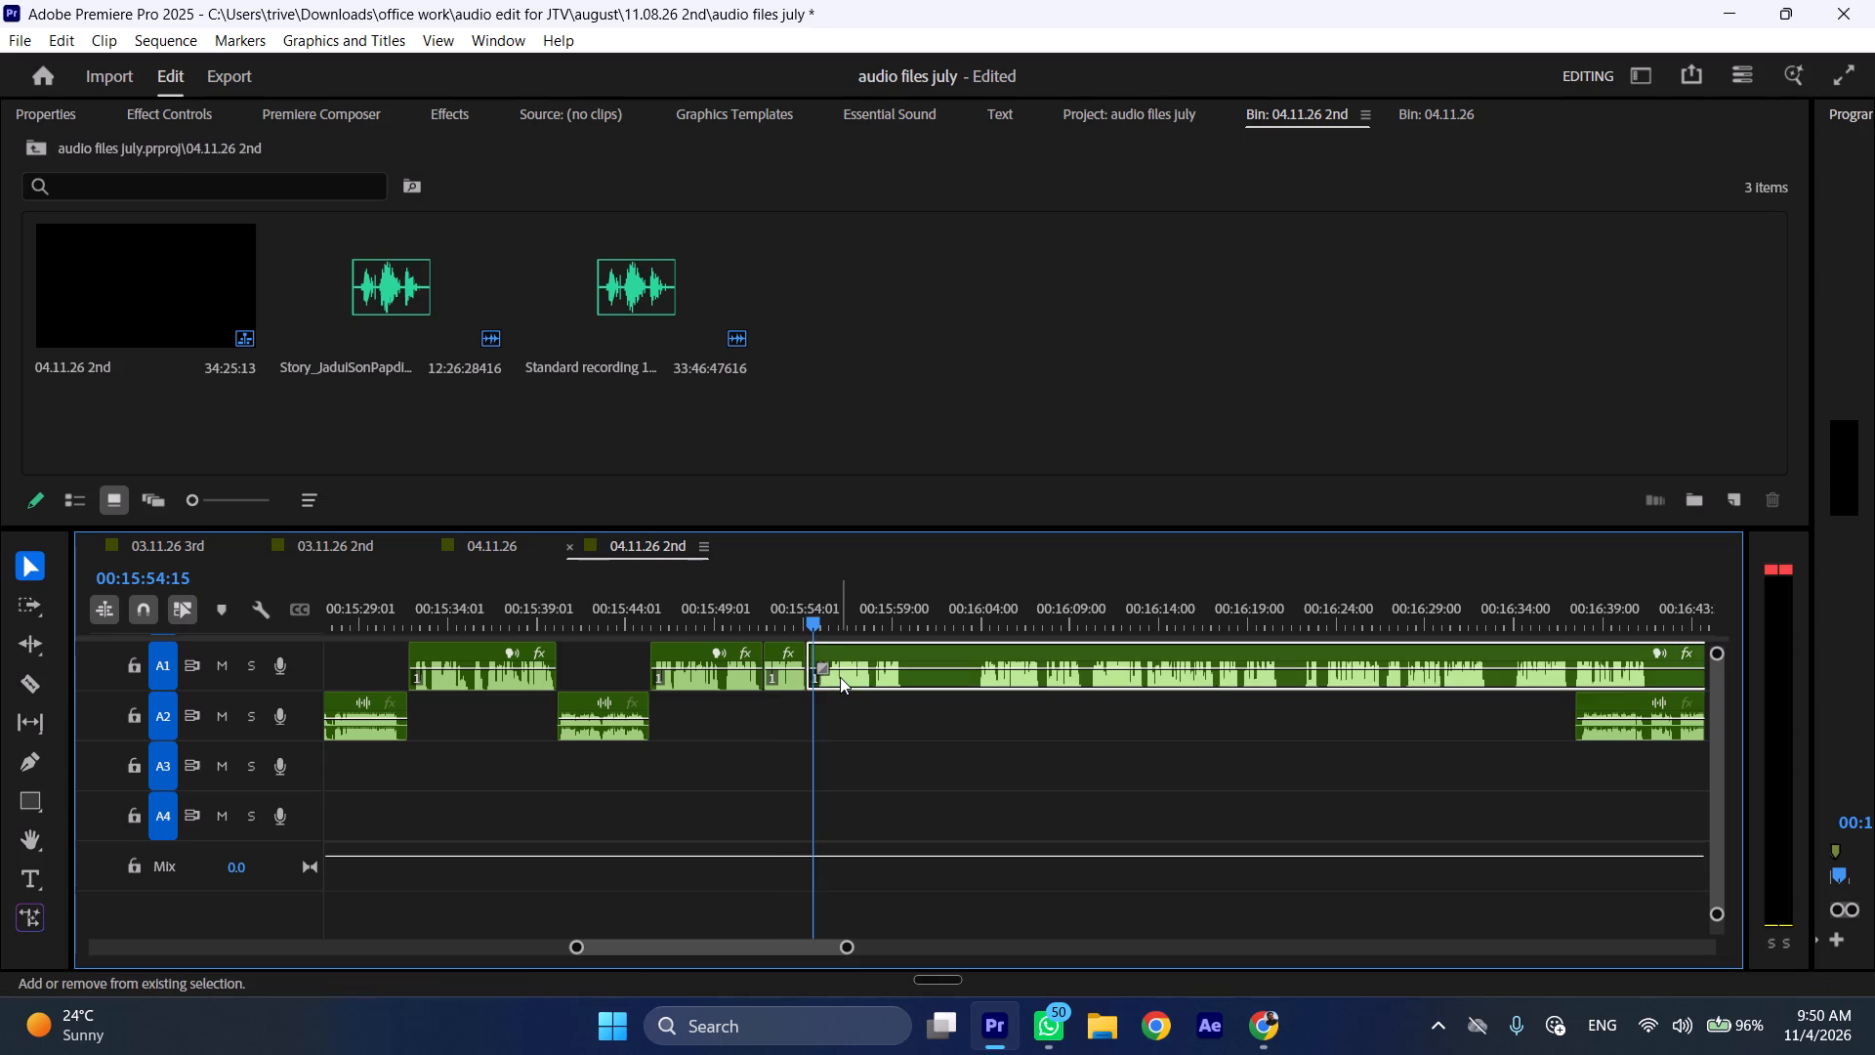
{"action": "key", "text": "ctrl+shift+d"}
Cut out the silence in the A1 story clip from 00:15:59:10 to 00:16:03:12 and close the gap.
{"action": "left_click_drag", "start_coordinate": [881, 618], "coordinate": [970, 632]}
{"action": "key", "text": "shift+c"}
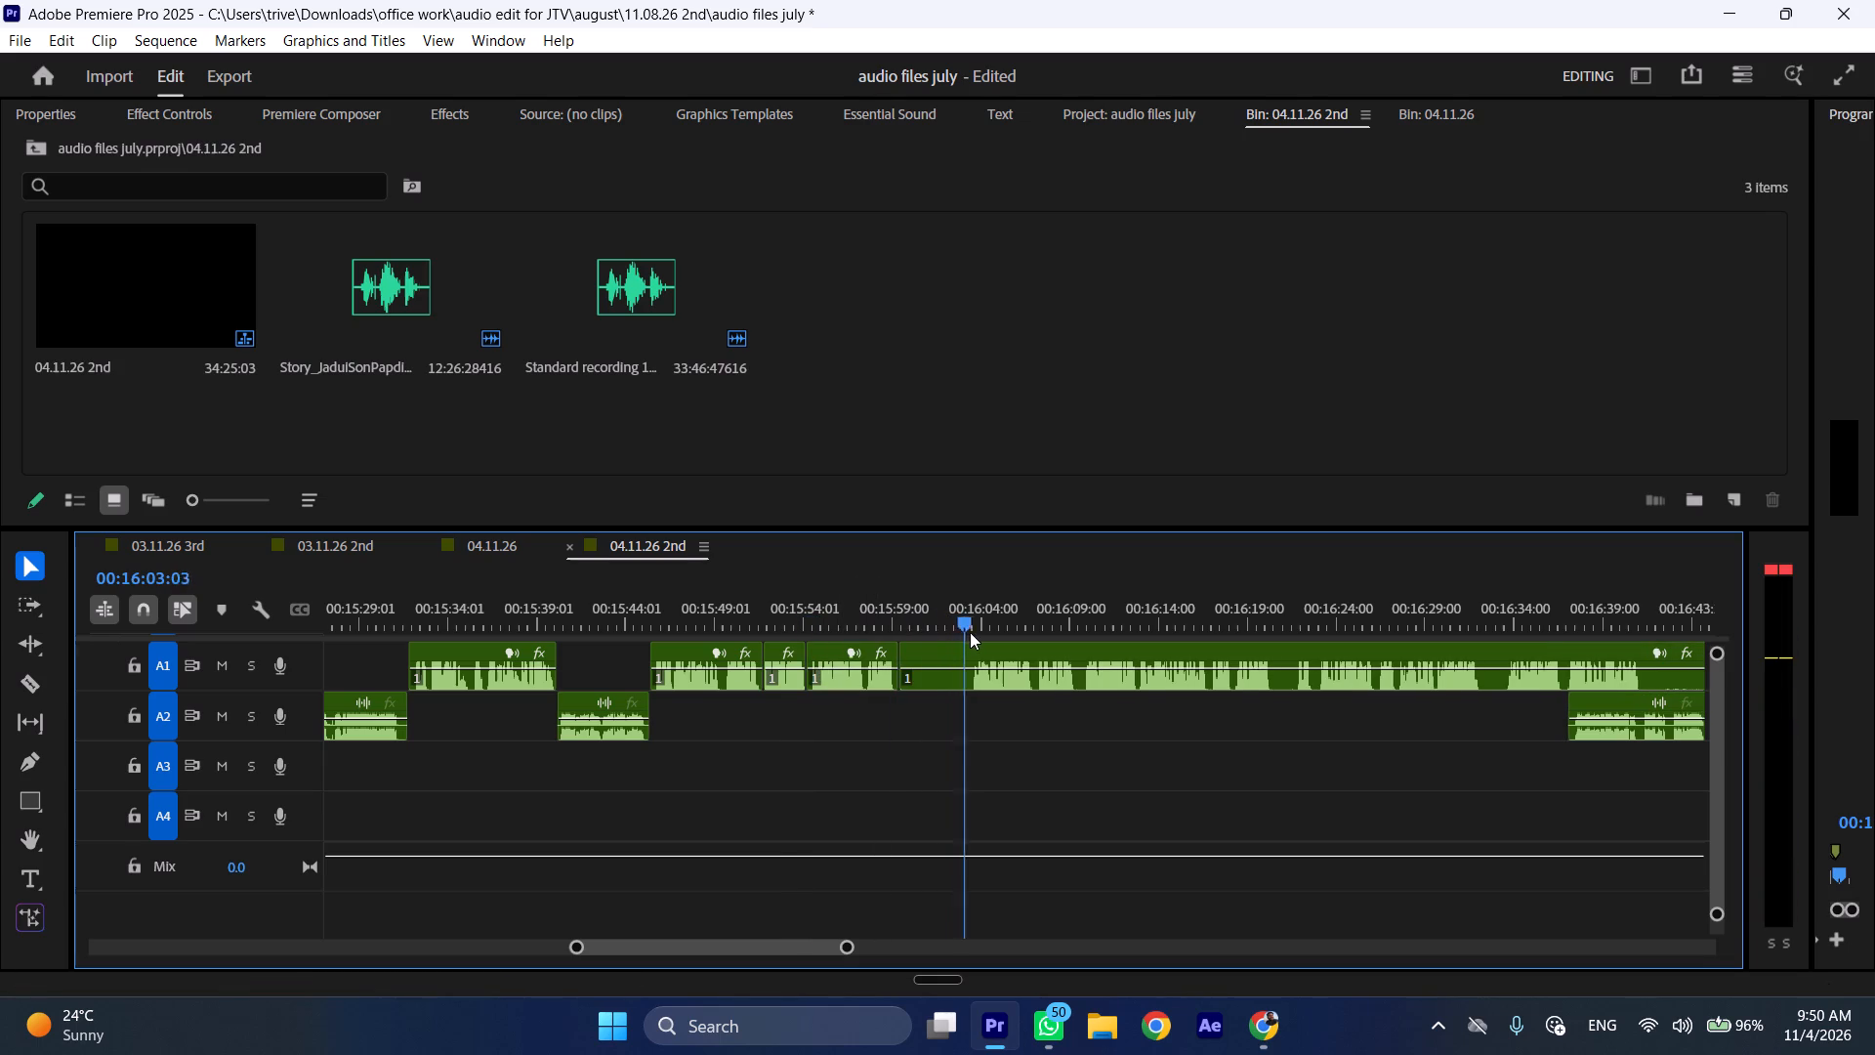
{"action": "left_click_drag", "start_coordinate": [970, 632], "coordinate": [975, 633]}
{"action": "left_click", "coordinate": [997, 660]}
{"action": "key", "text": "shift+c"}
{"action": "key", "text": "ctrl+shift+d"}
Play on from 00:15:59:10 at increased speed and move the remaining A2 Standard recording clip later, to start at about 00:16:43.
{"action": "key", "text": "space"}
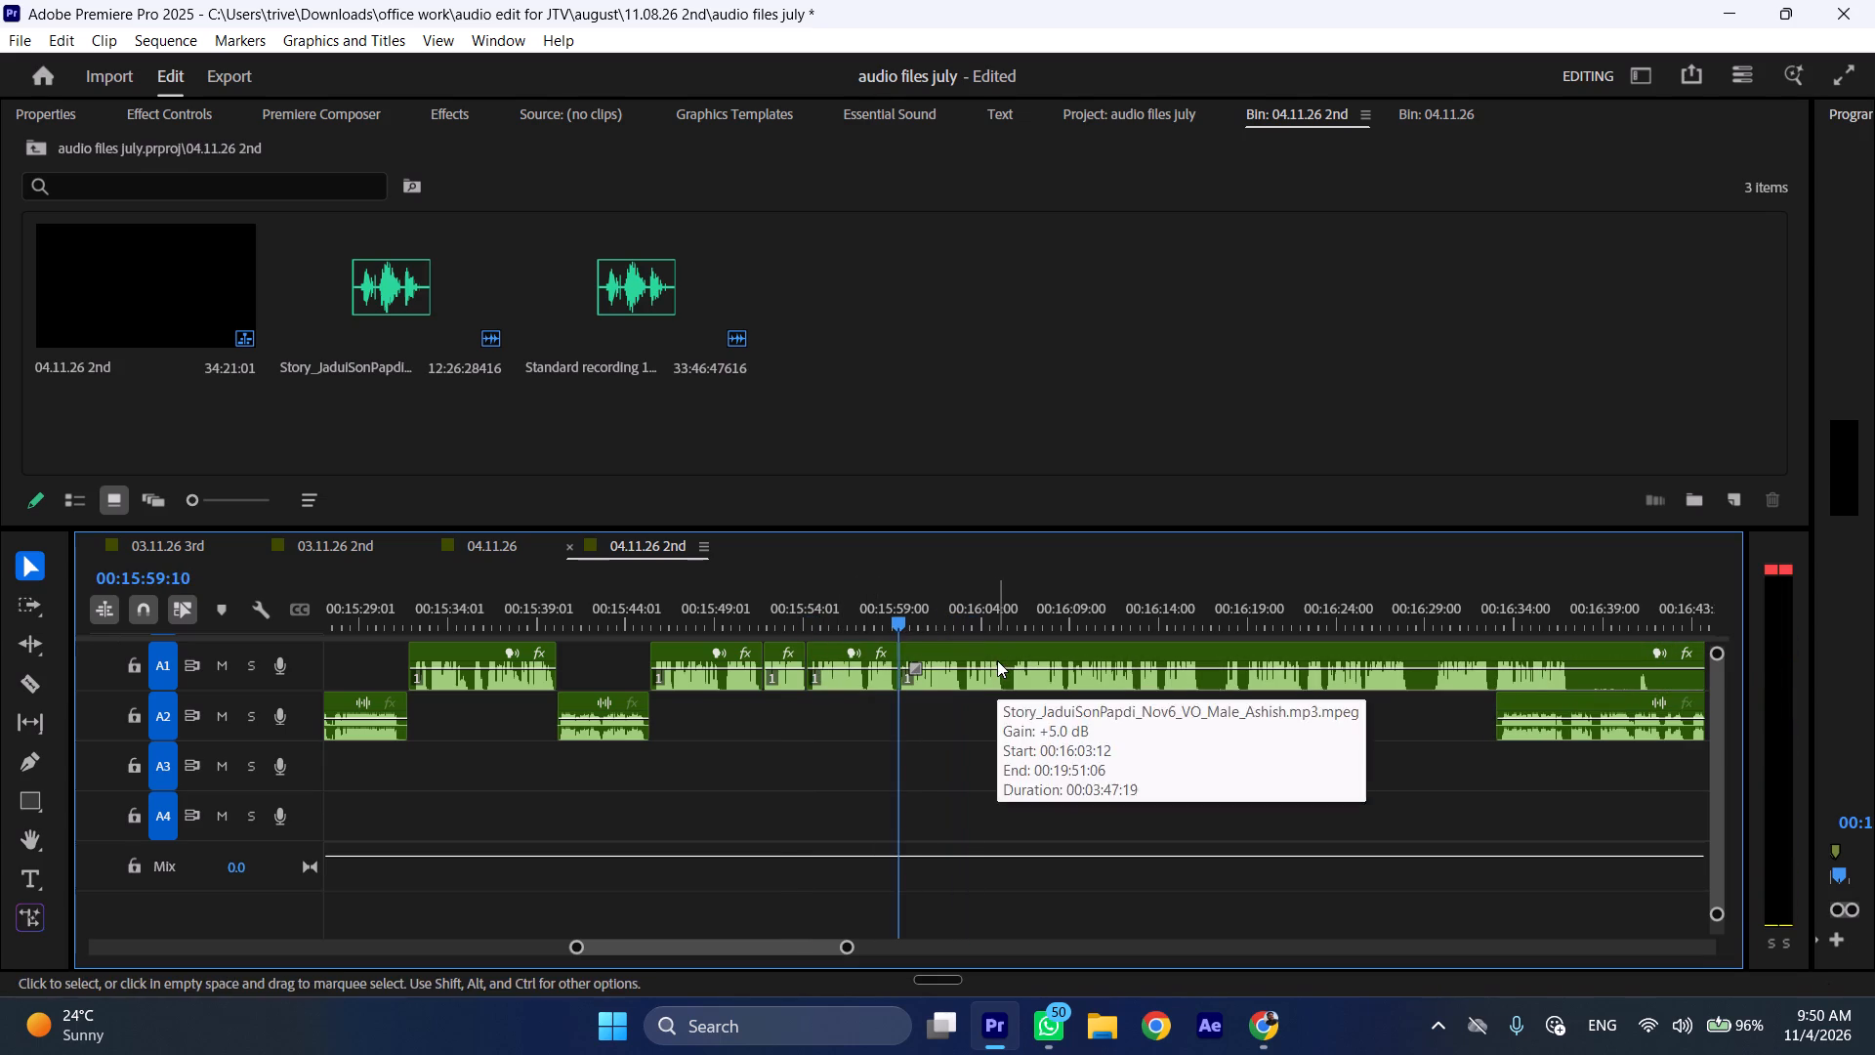
{"action": "key", "text": "l"}
{"action": "scroll", "coordinate": [1016, 708], "scroll_direction": "down", "scroll_amount": 5}
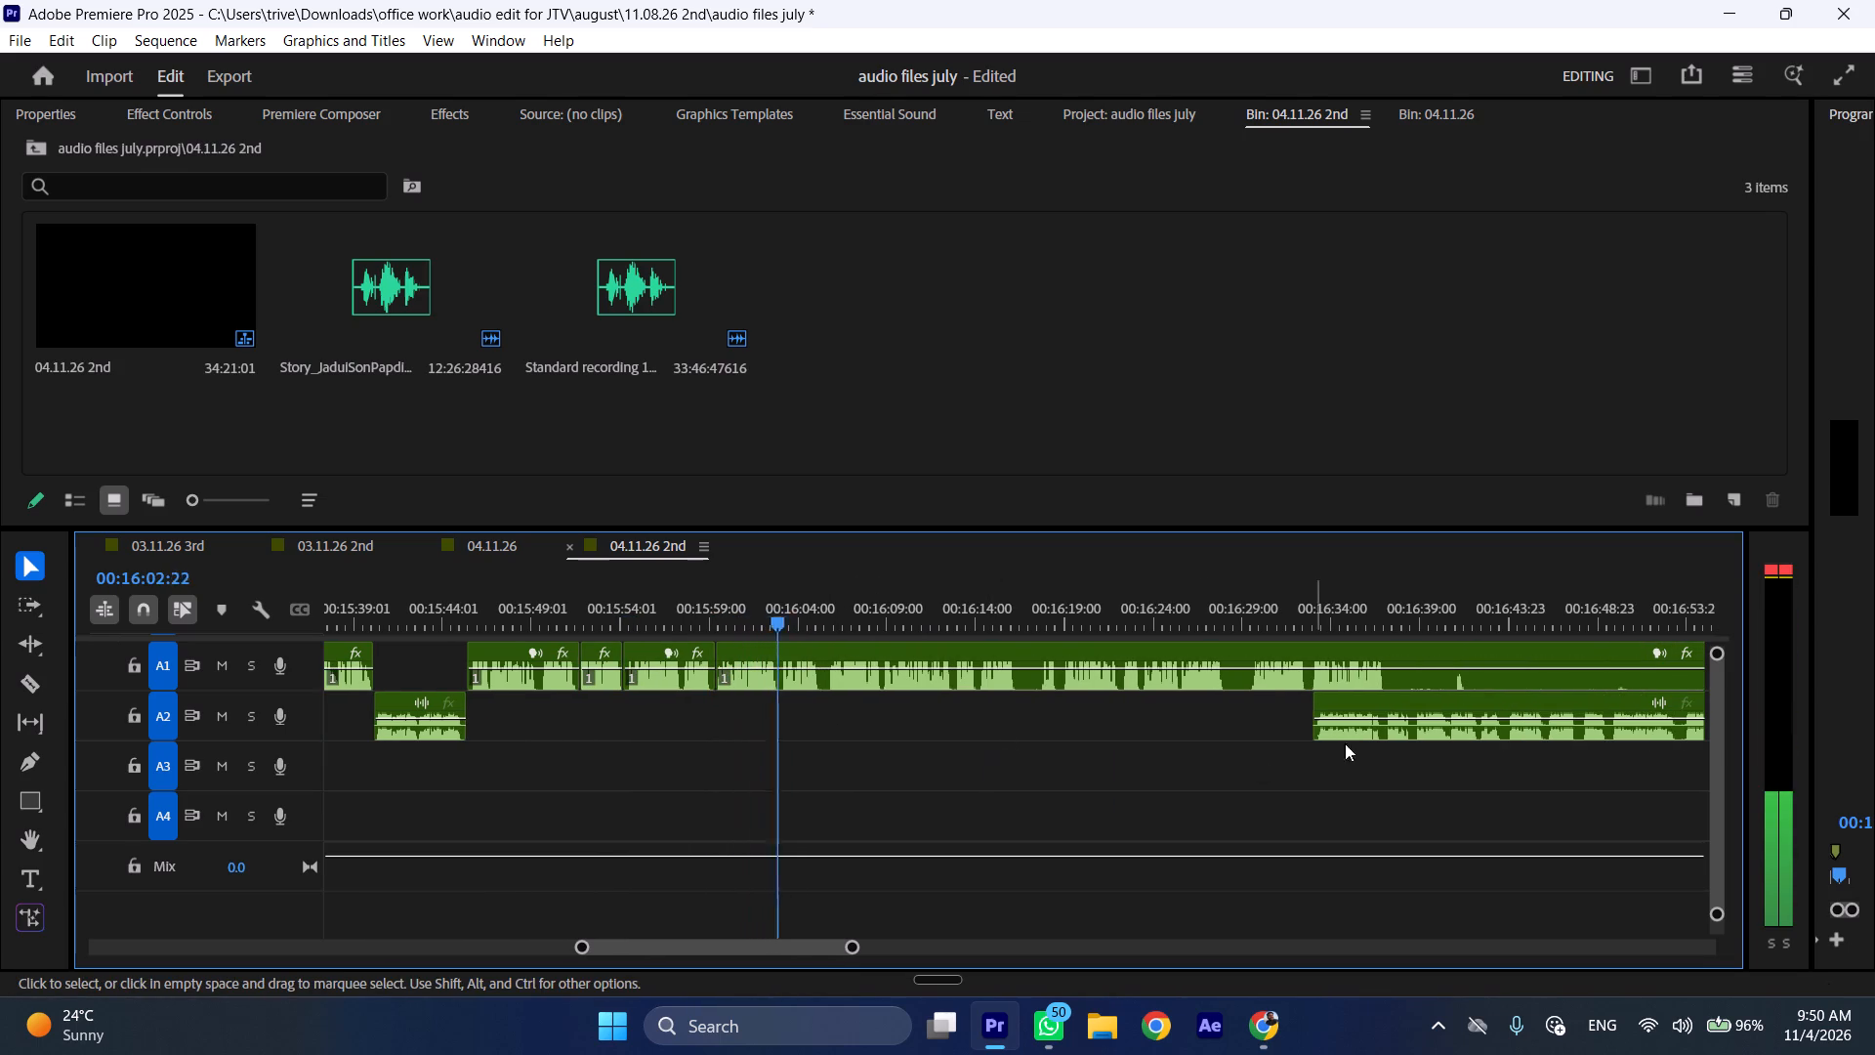
{"action": "left_click_drag", "start_coordinate": [1389, 700], "coordinate": [1569, 700]}
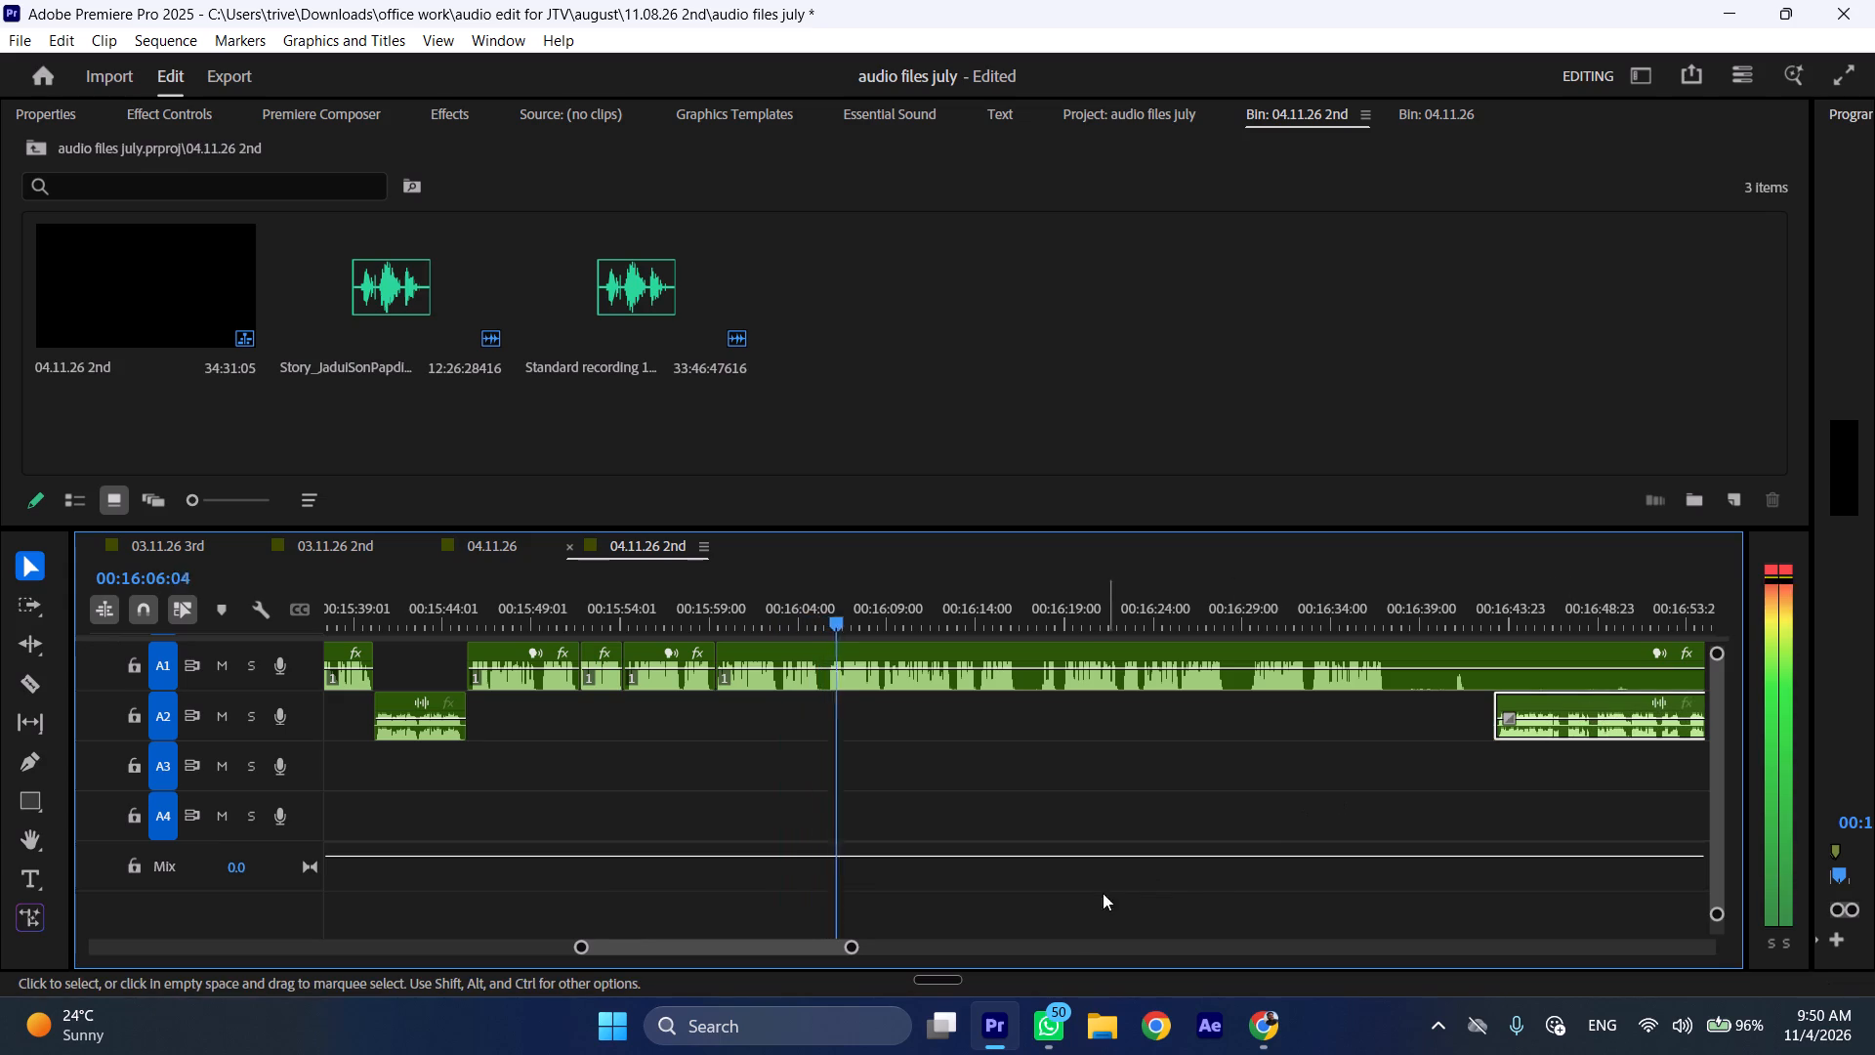
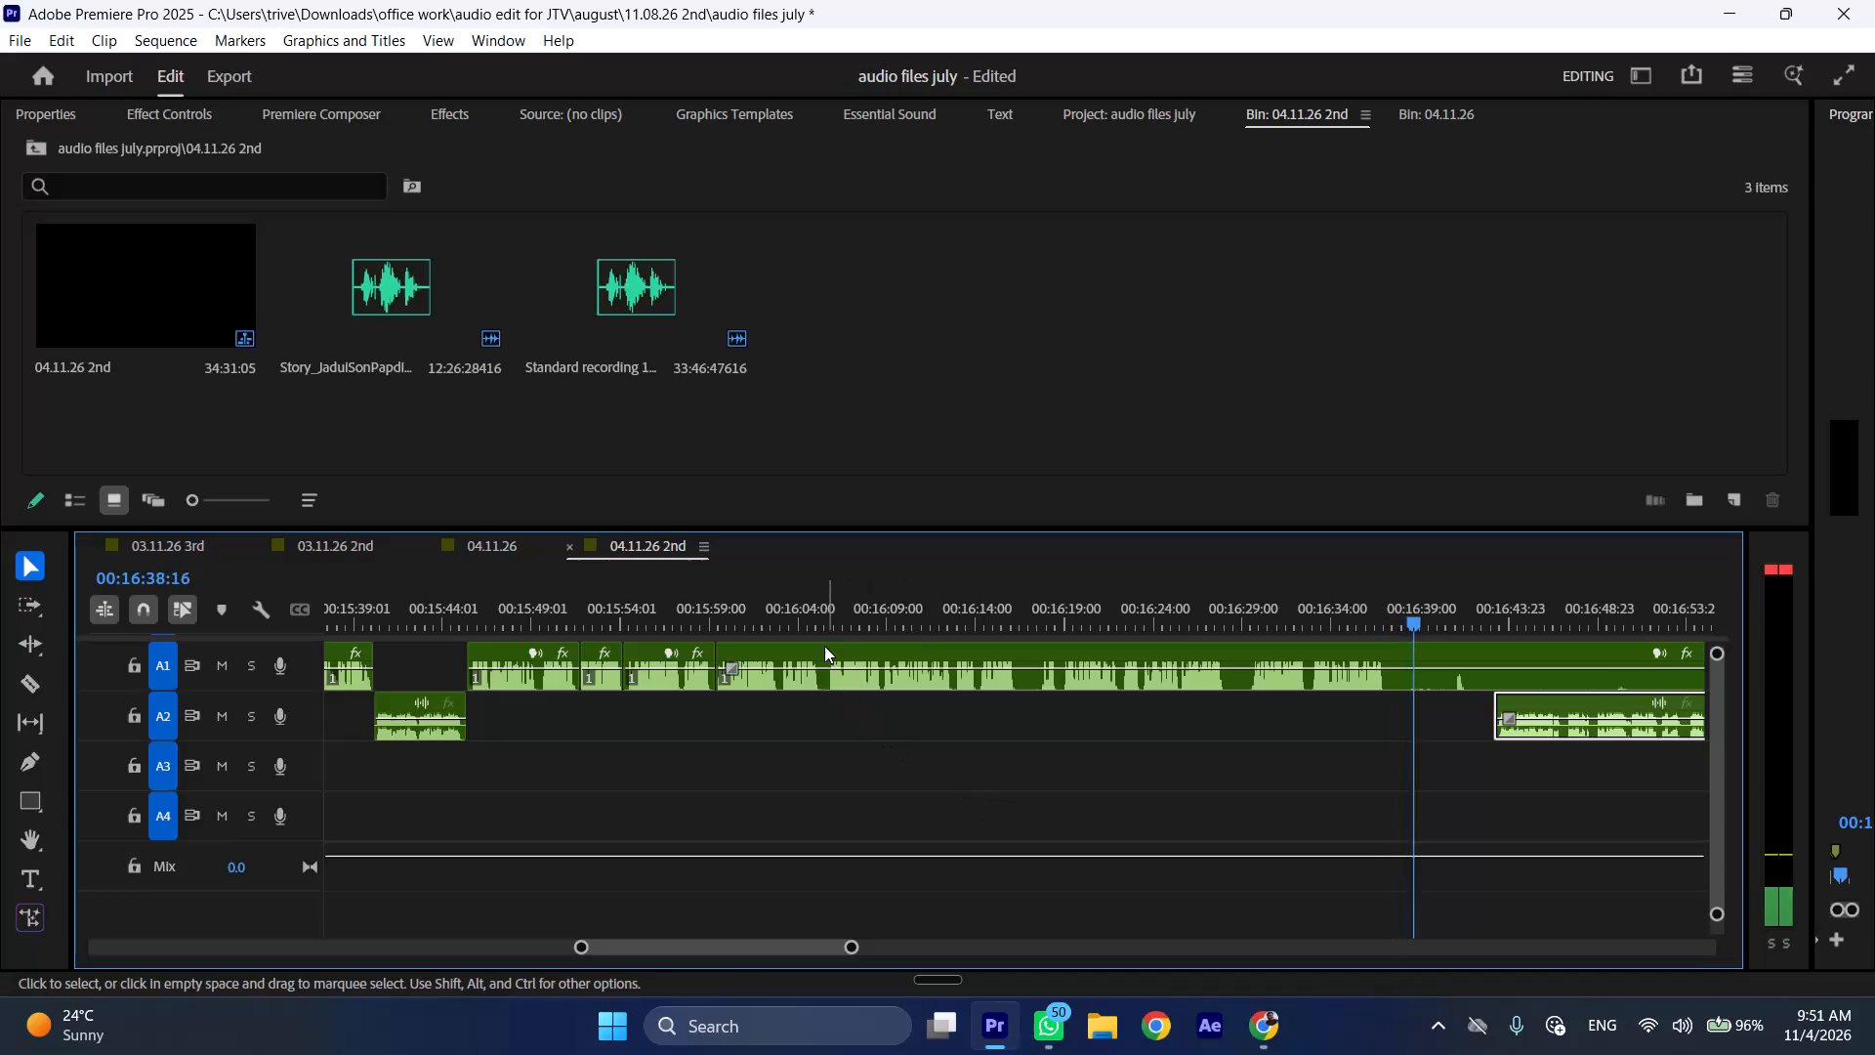
Cut out the short pause in the A1 story clip starting at 00:16:05:08 and close the gap.
{"action": "left_click_drag", "start_coordinate": [819, 629], "coordinate": [824, 628]}
{"action": "key", "text": "shift+c"}
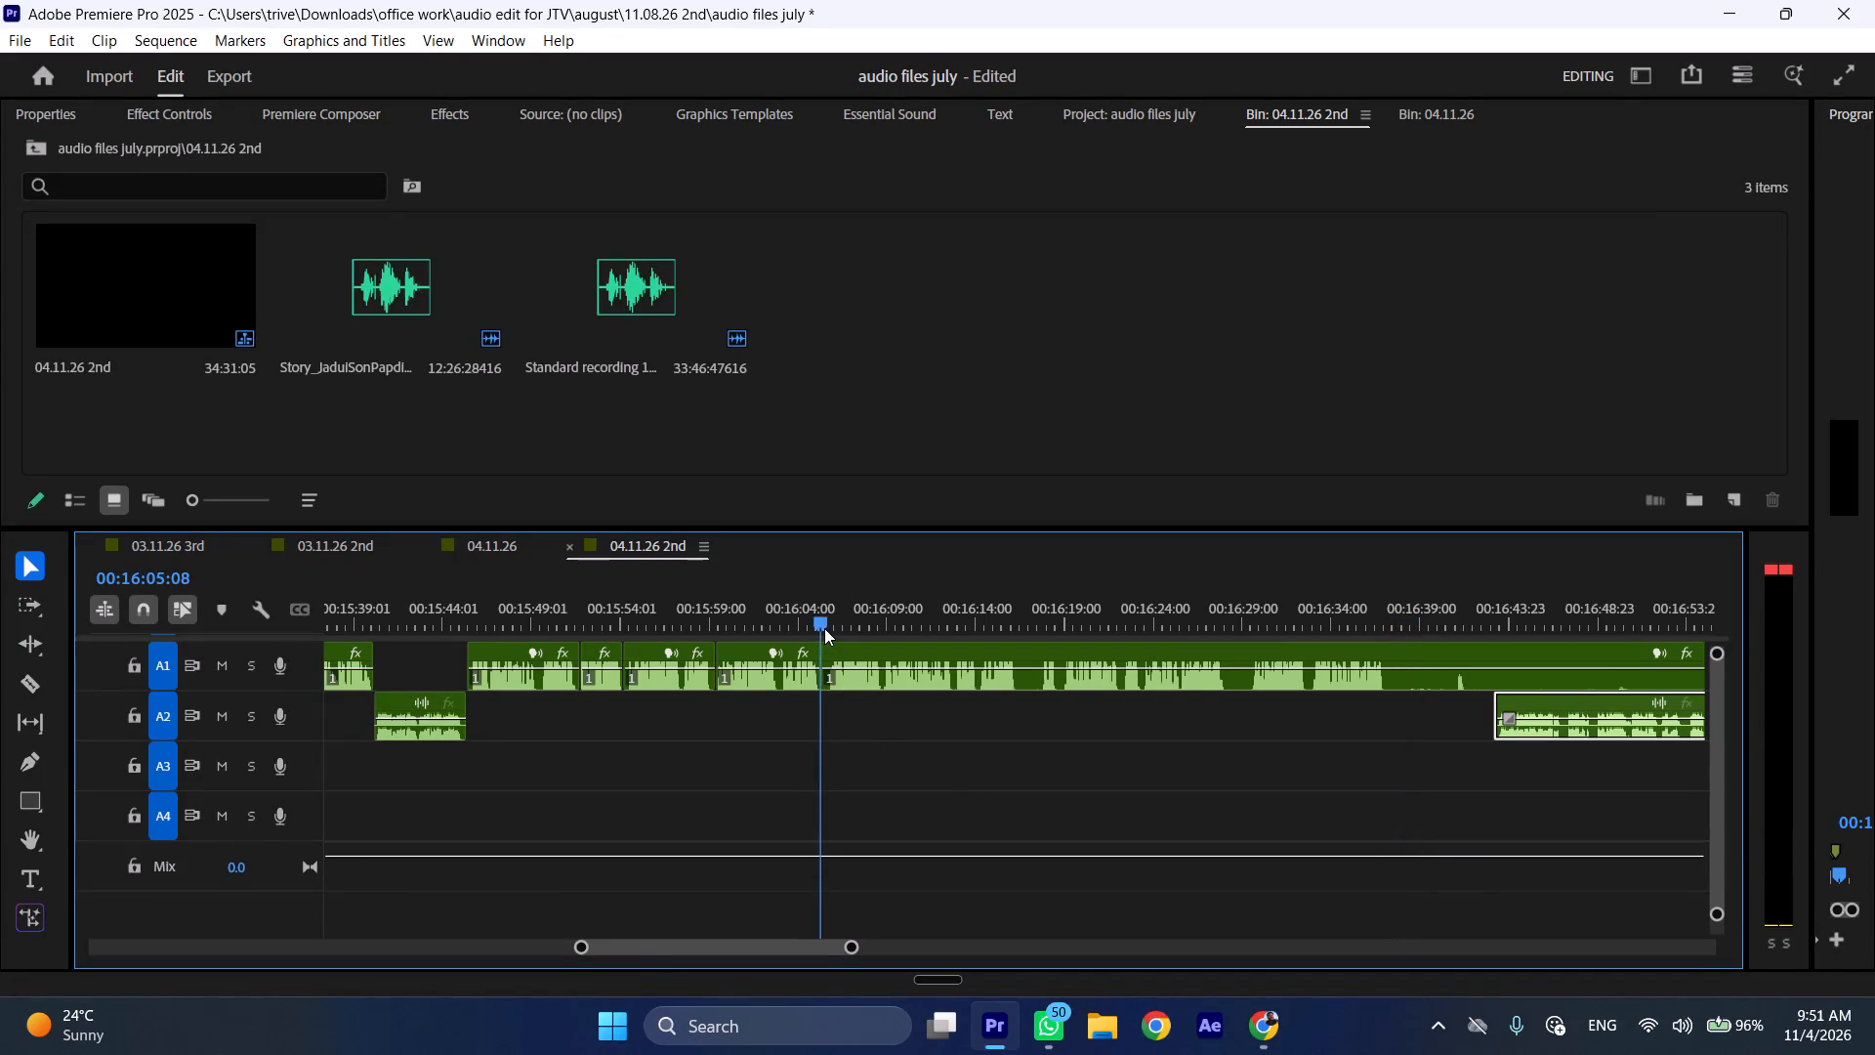
{"action": "left_click_drag", "start_coordinate": [824, 628], "coordinate": [829, 628]}
{"action": "left_click", "coordinate": [857, 671]}
{"action": "key", "text": "shift+c"}
{"action": "key", "text": "ctrl+shift+d"}
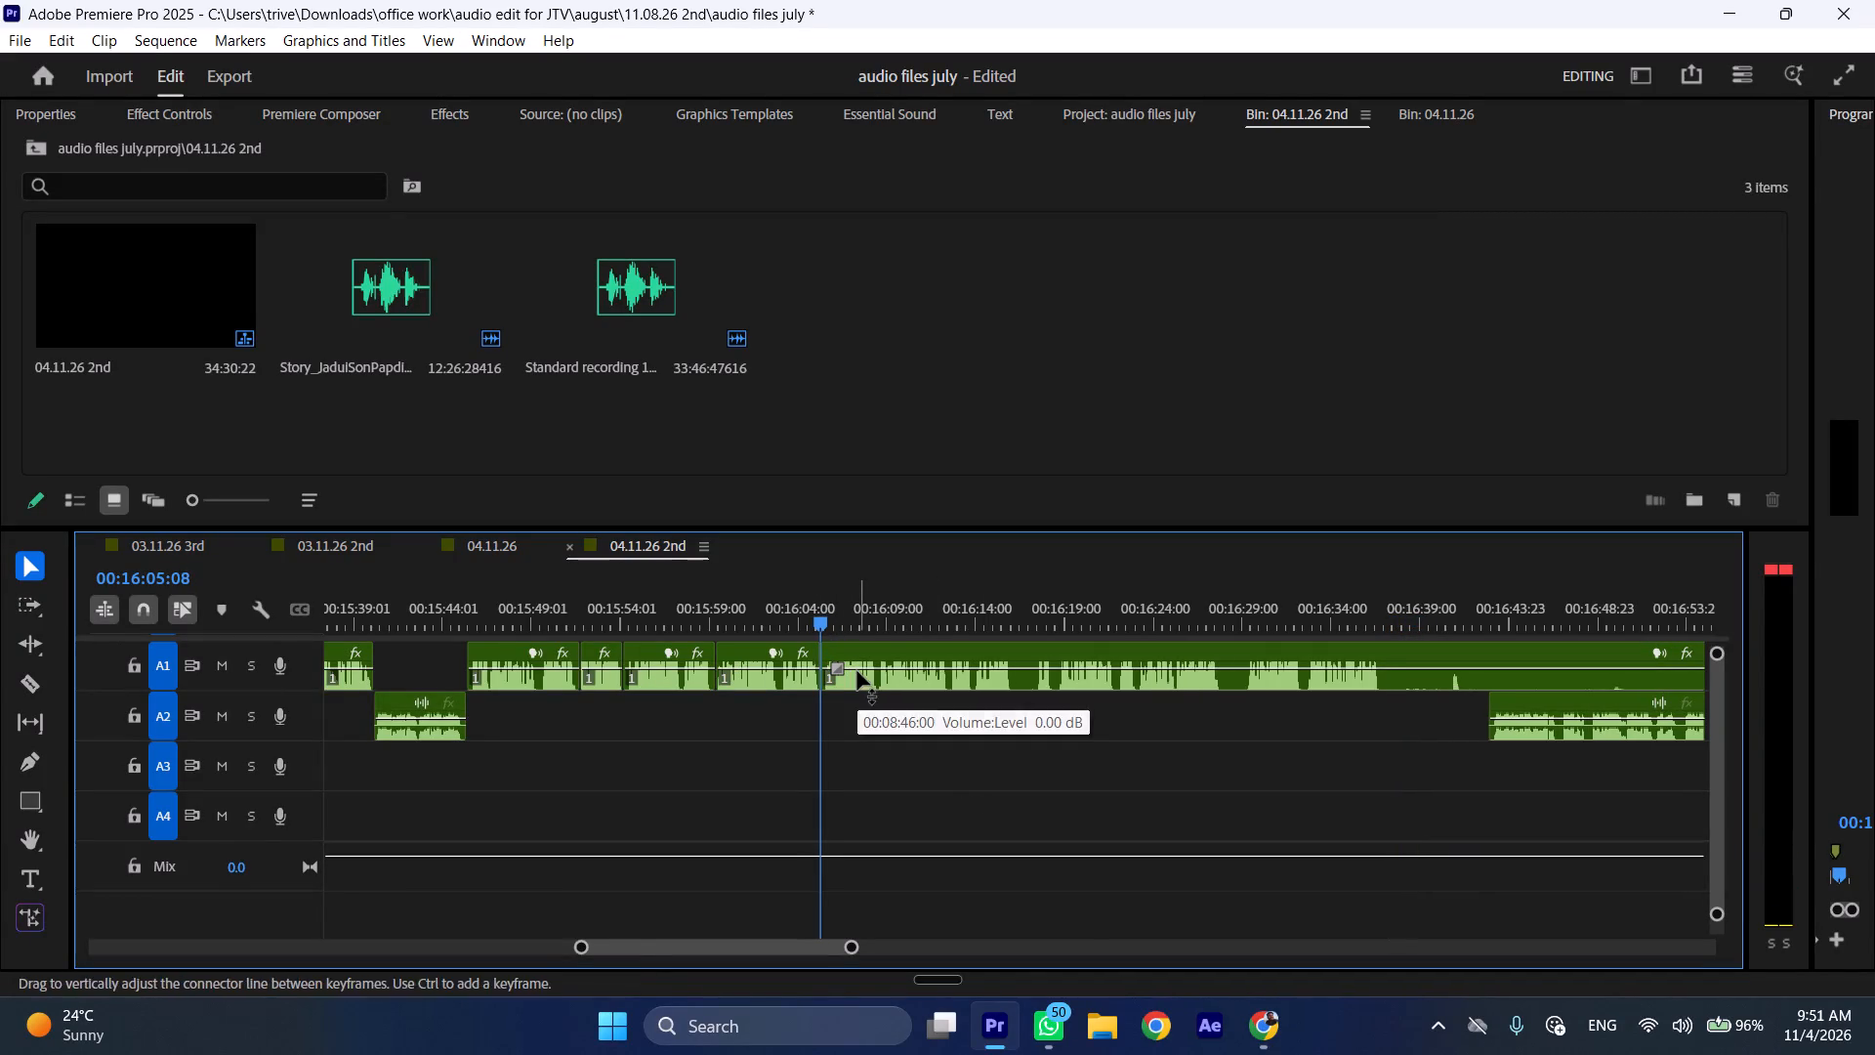
Cut out the pause in the A1 story clip starting at 00:16:16:01 and close the gap.
{"action": "left_click_drag", "start_coordinate": [937, 595], "coordinate": [1038, 609]}
{"action": "key", "text": "shift+c"}
{"action": "left_click", "coordinate": [1062, 650]}
{"action": "key", "text": "shift+c"}
{"action": "key", "text": "ctrl+shift+d"}
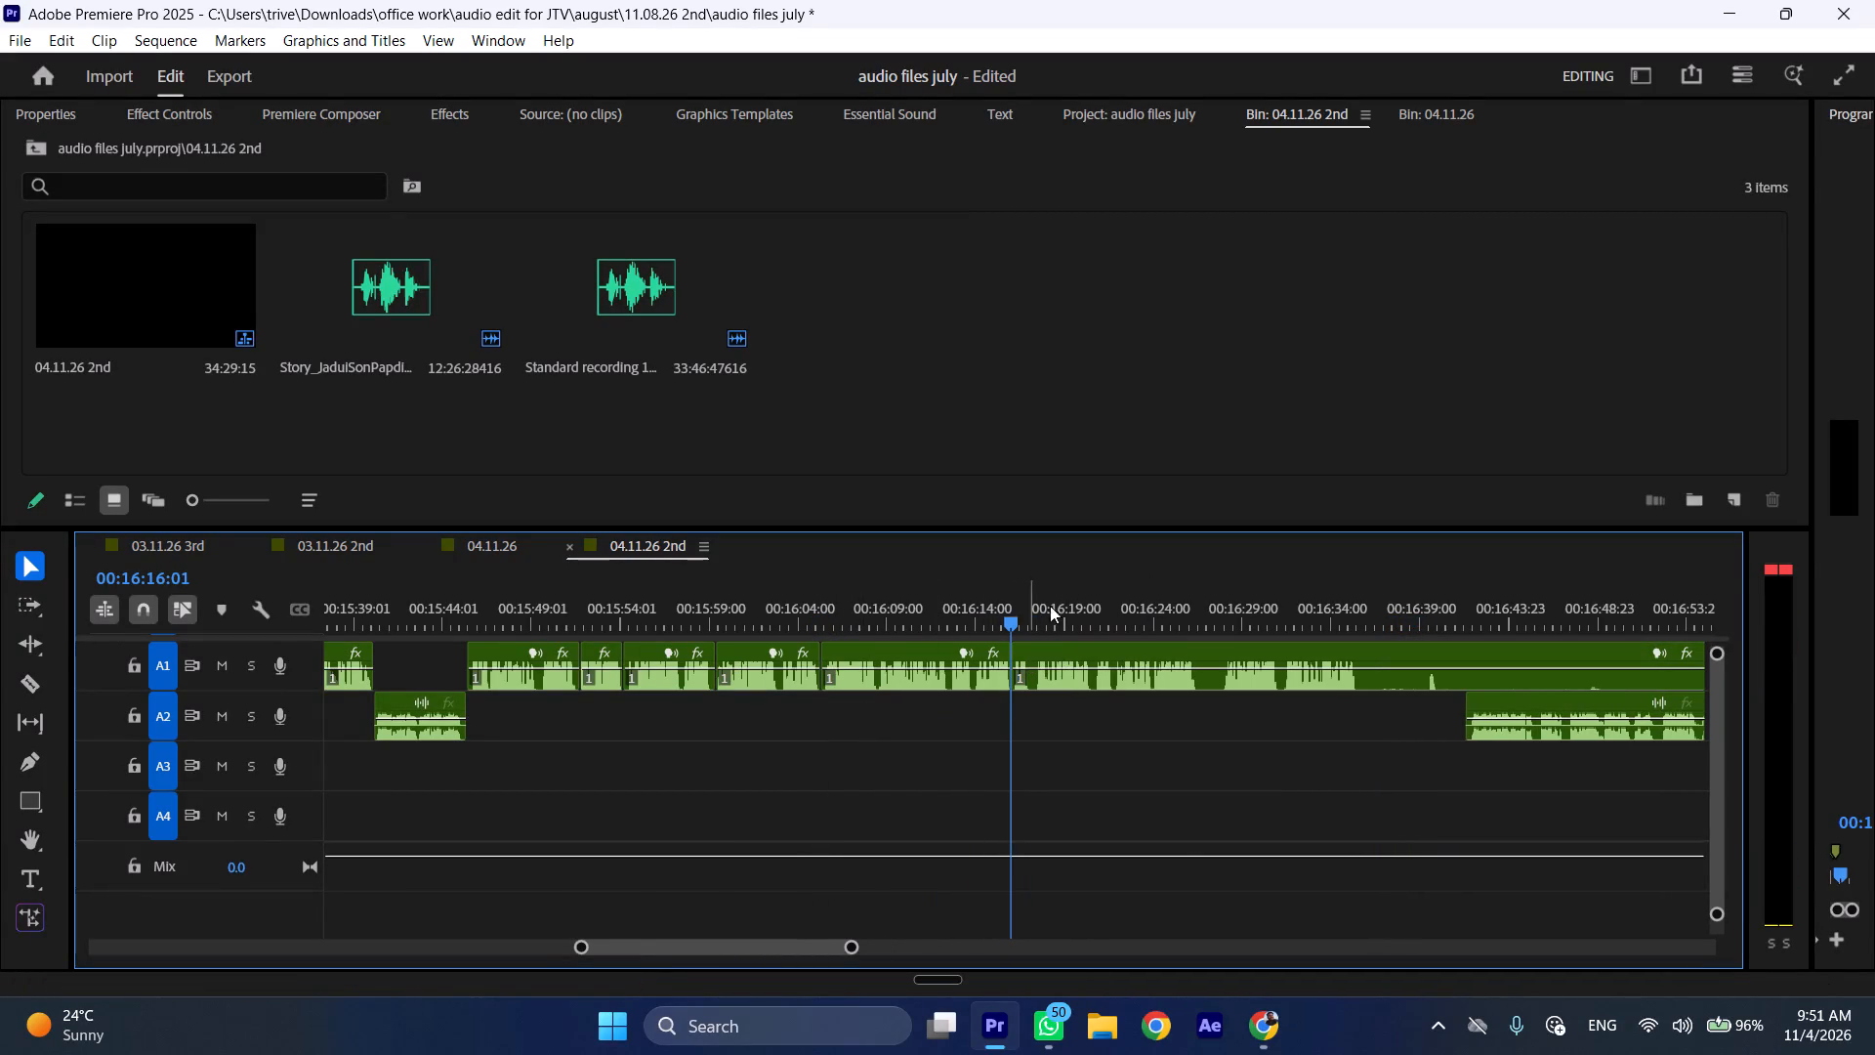
Cut out the pause in the A1 story clip starting at 00:16:26:13 and close the gap.
{"action": "left_click_drag", "start_coordinate": [1066, 607], "coordinate": [1224, 604]}
{"action": "key", "text": "shift+c"}
{"action": "left_click", "coordinate": [1235, 645]}
{"action": "key", "text": "shift+c"}
{"action": "key", "text": "ctrl+shift+d"}
Split the A1 story clip at 00:16:34:09, just after the speech ends and the long silence begins.
{"action": "scroll", "coordinate": [1232, 655], "scroll_direction": "down", "scroll_amount": 5}
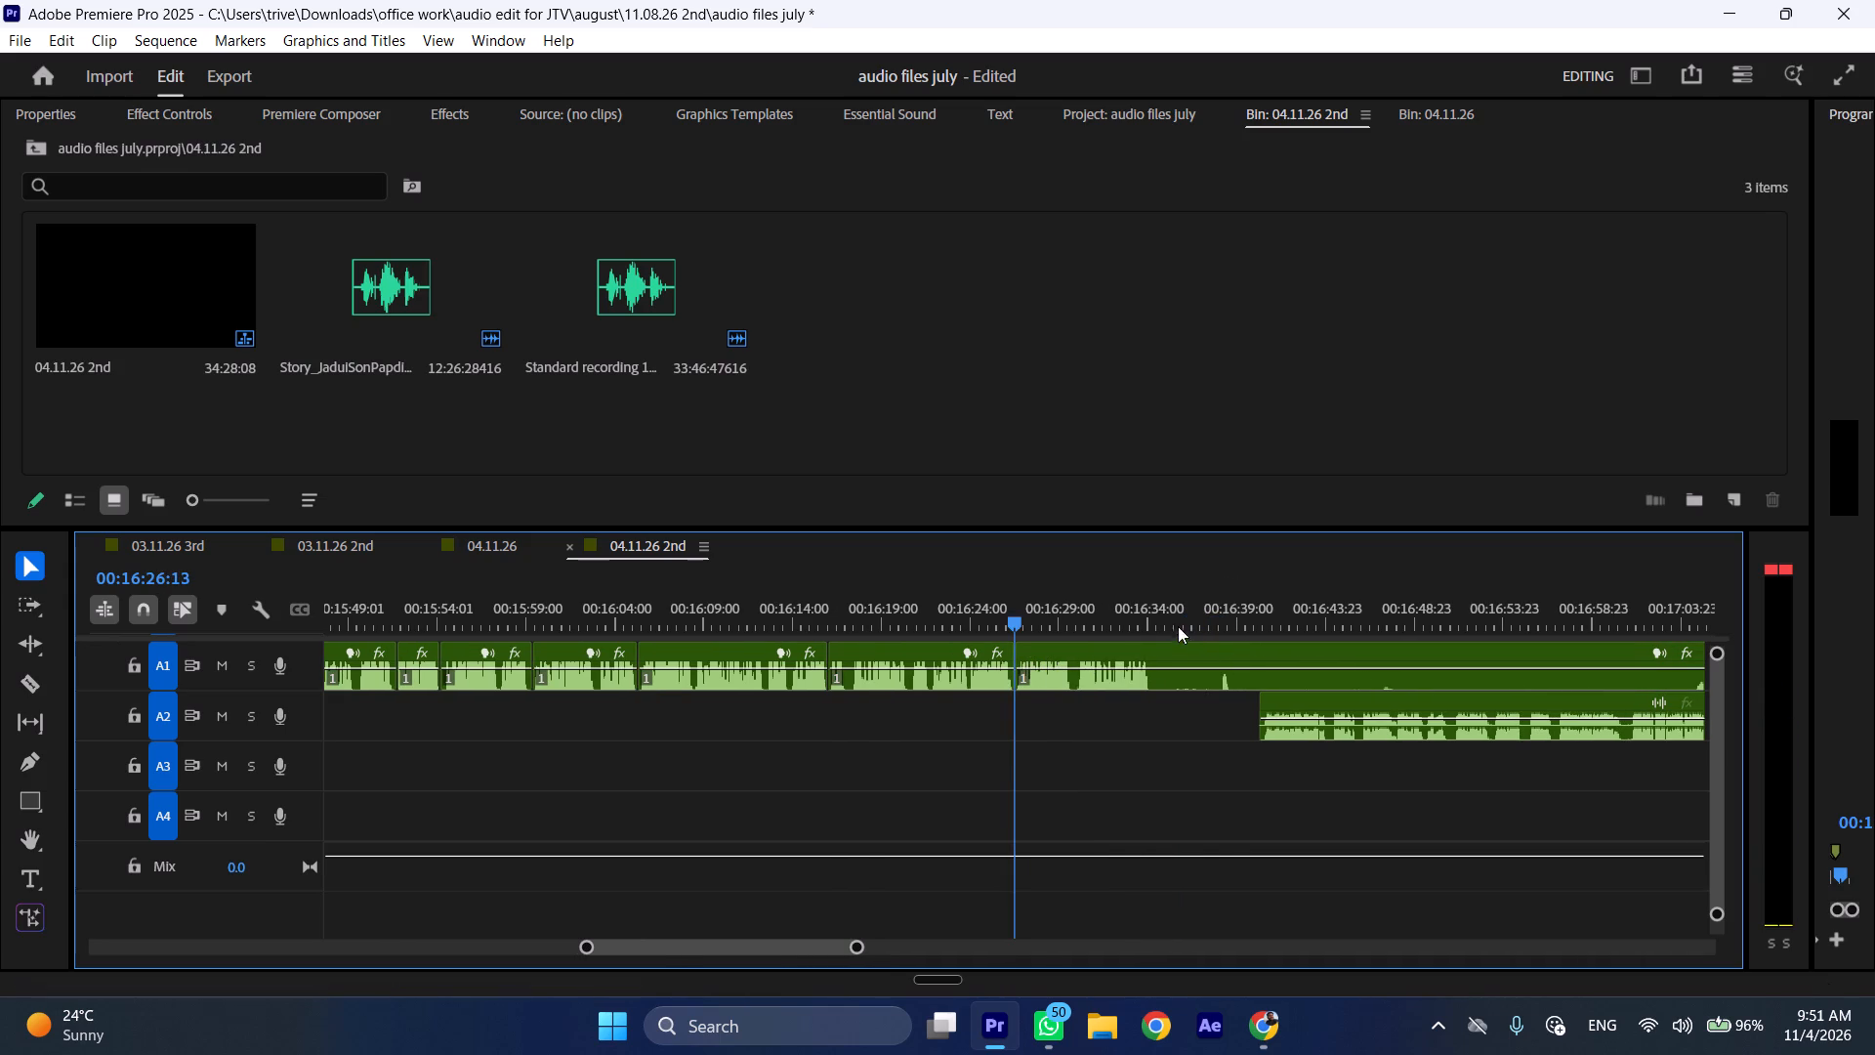
{"action": "left_click_drag", "start_coordinate": [1146, 611], "coordinate": [1157, 612]}
{"action": "key", "text": "shift+c"}
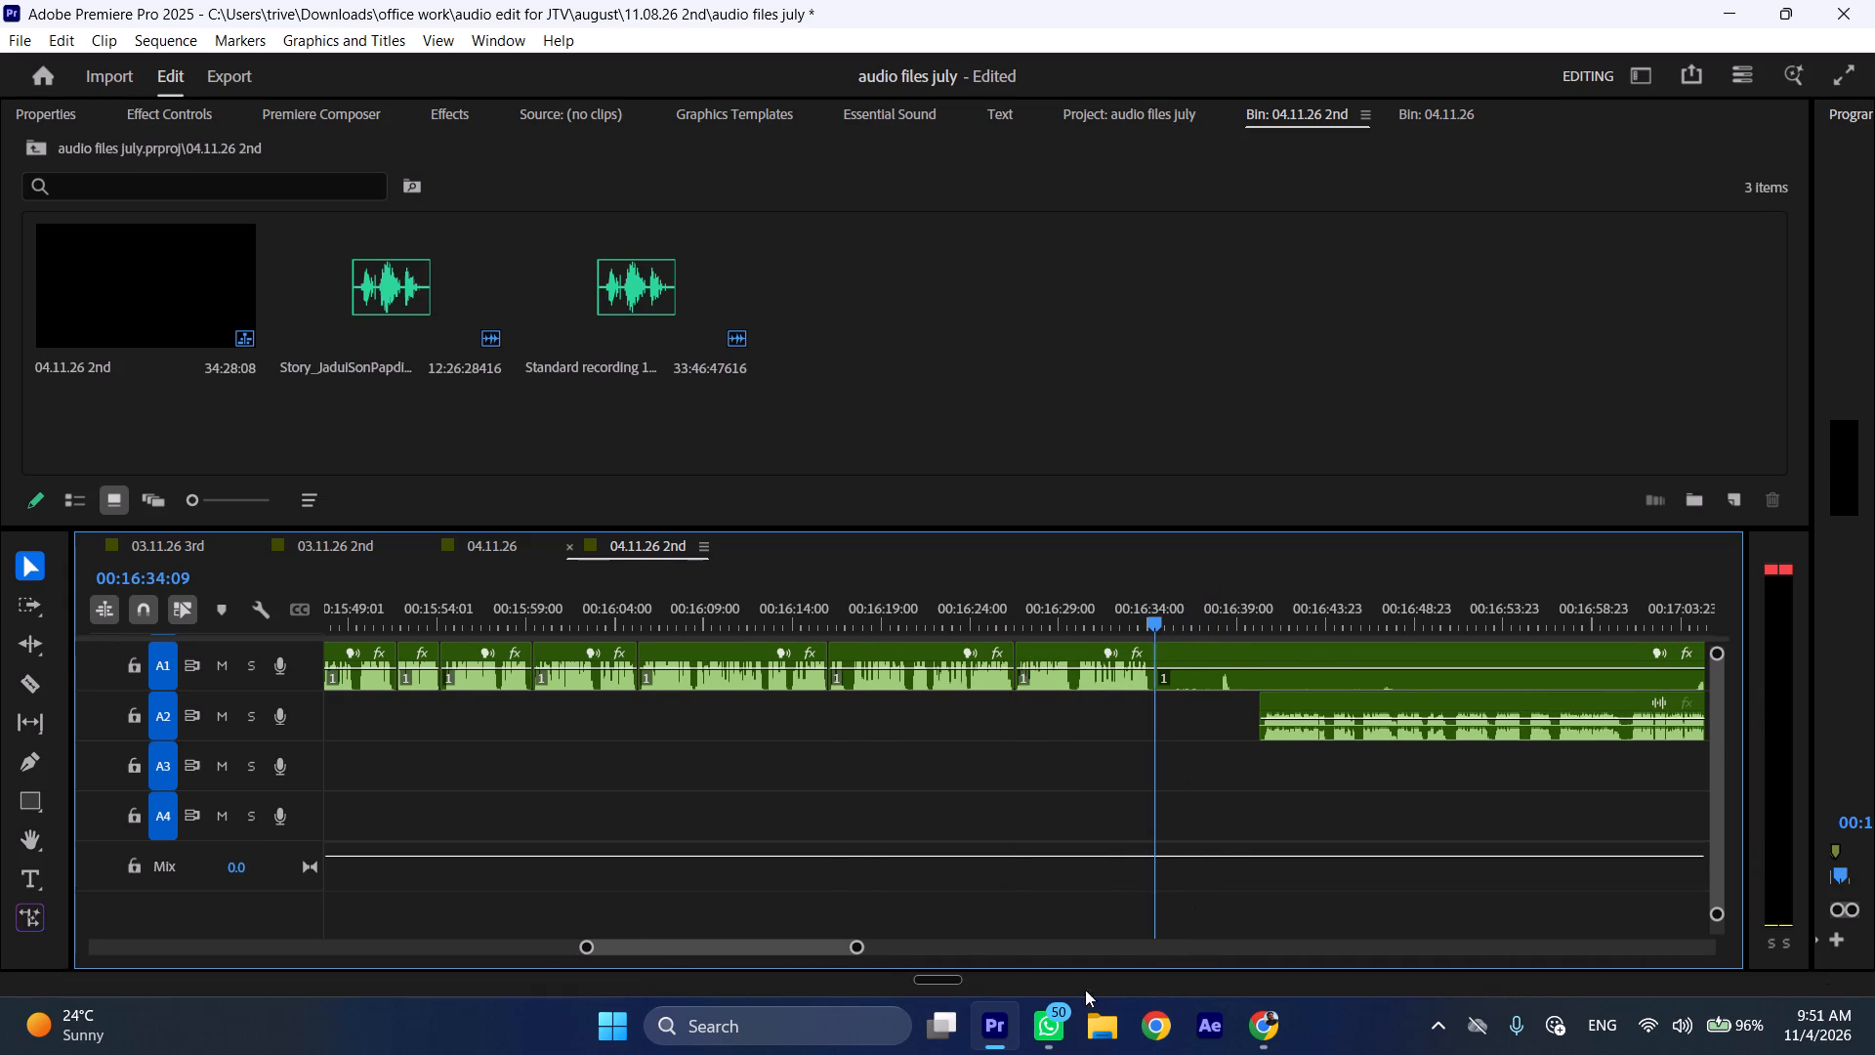
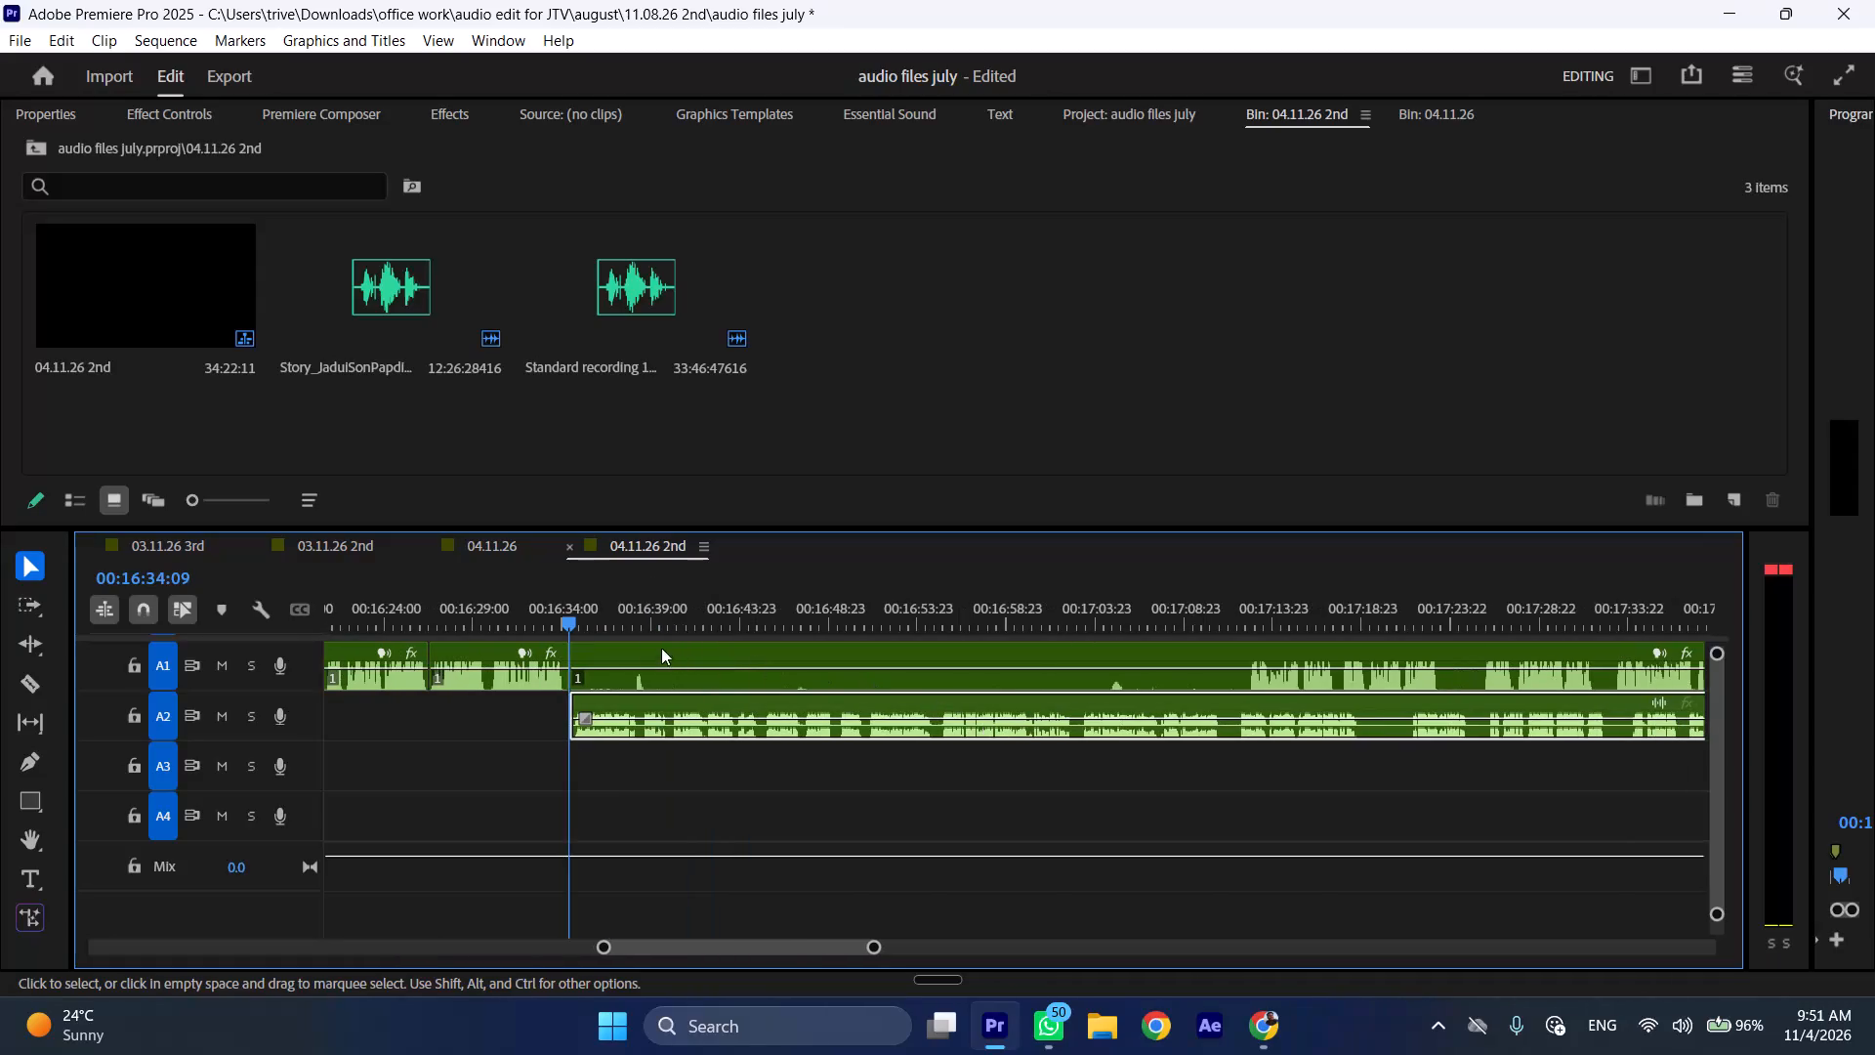
Move the A1 story clip starting at 00:16:34:09 about 47 seconds along the track, clearing space above the A2 recording.
{"action": "left_click_drag", "start_coordinate": [631, 647], "coordinate": [1464, 655]}
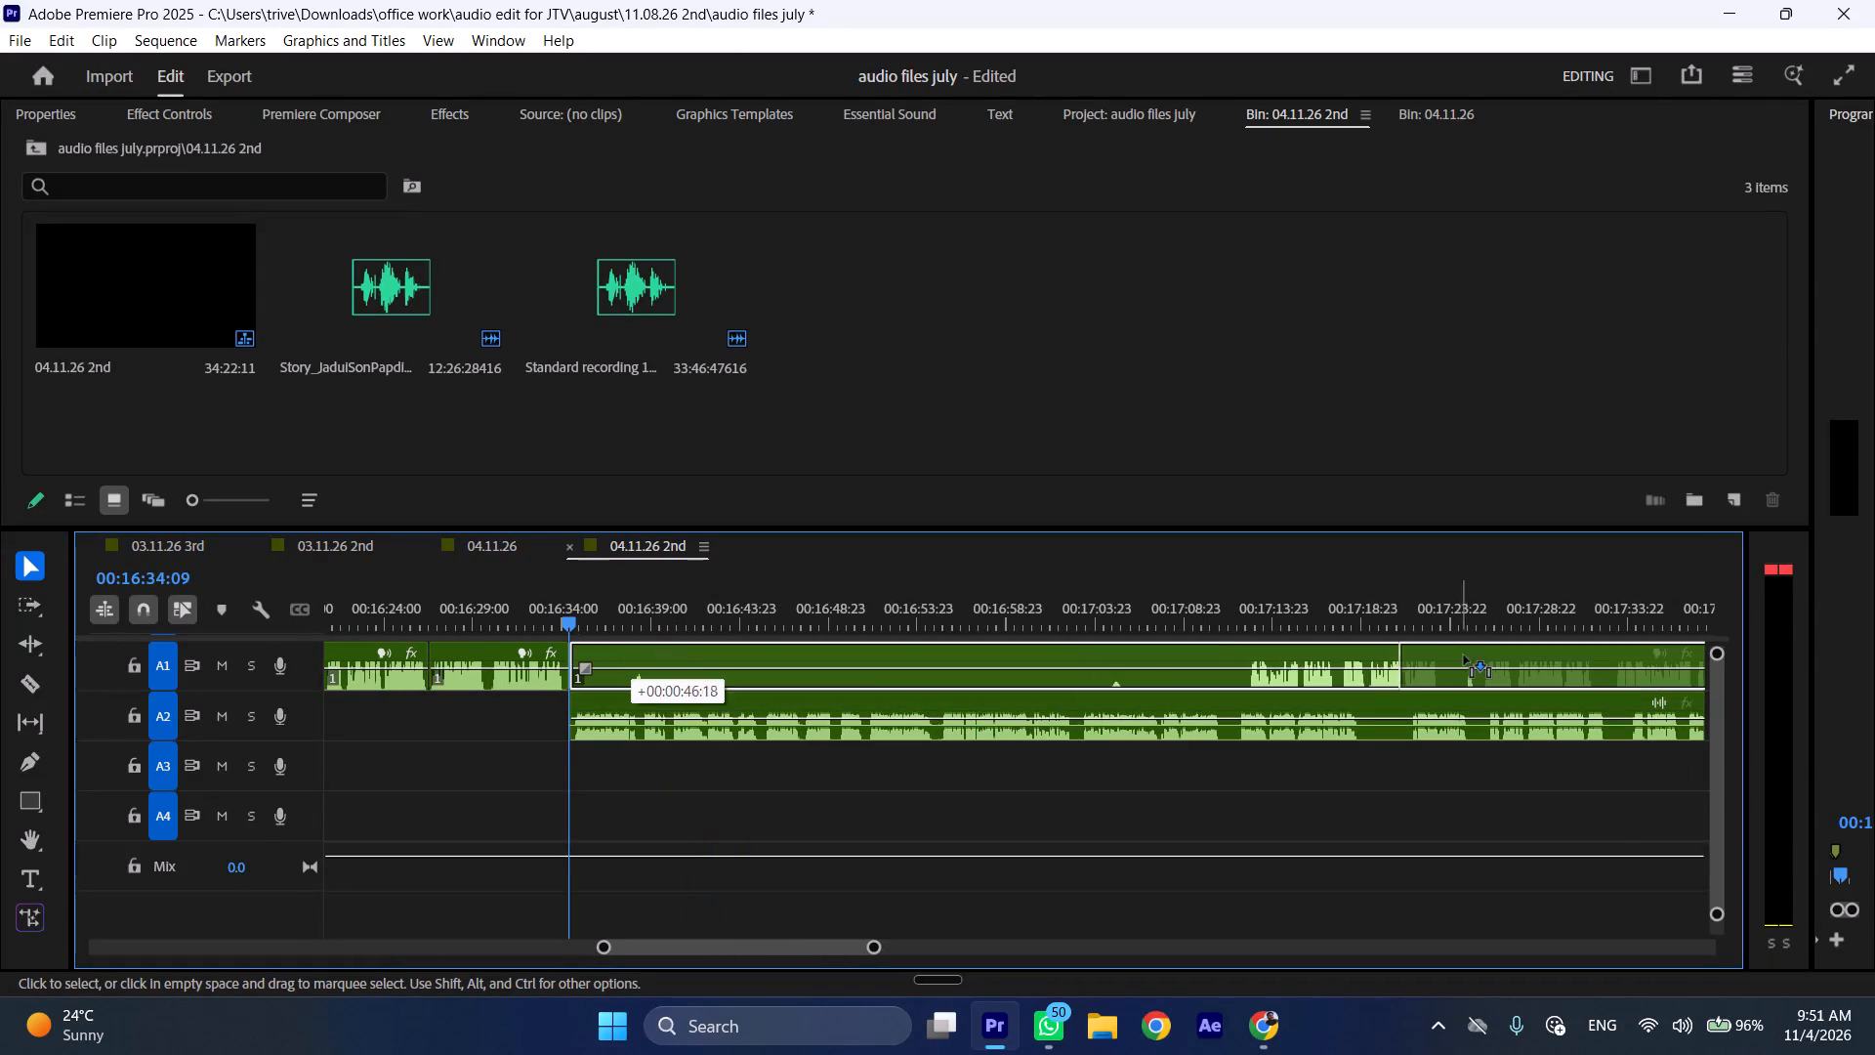
{"action": "left_click_drag", "start_coordinate": [1464, 655], "coordinate": [1474, 655]}
Play the start of the A2 recording clip, cut out the short unwanted section starting at 00:16:38:11, and close the gap.
{"action": "key", "text": "space"}
{"action": "key", "text": "l"}
{"action": "scroll", "coordinate": [1258, 722], "scroll_direction": "down", "scroll_amount": 5}
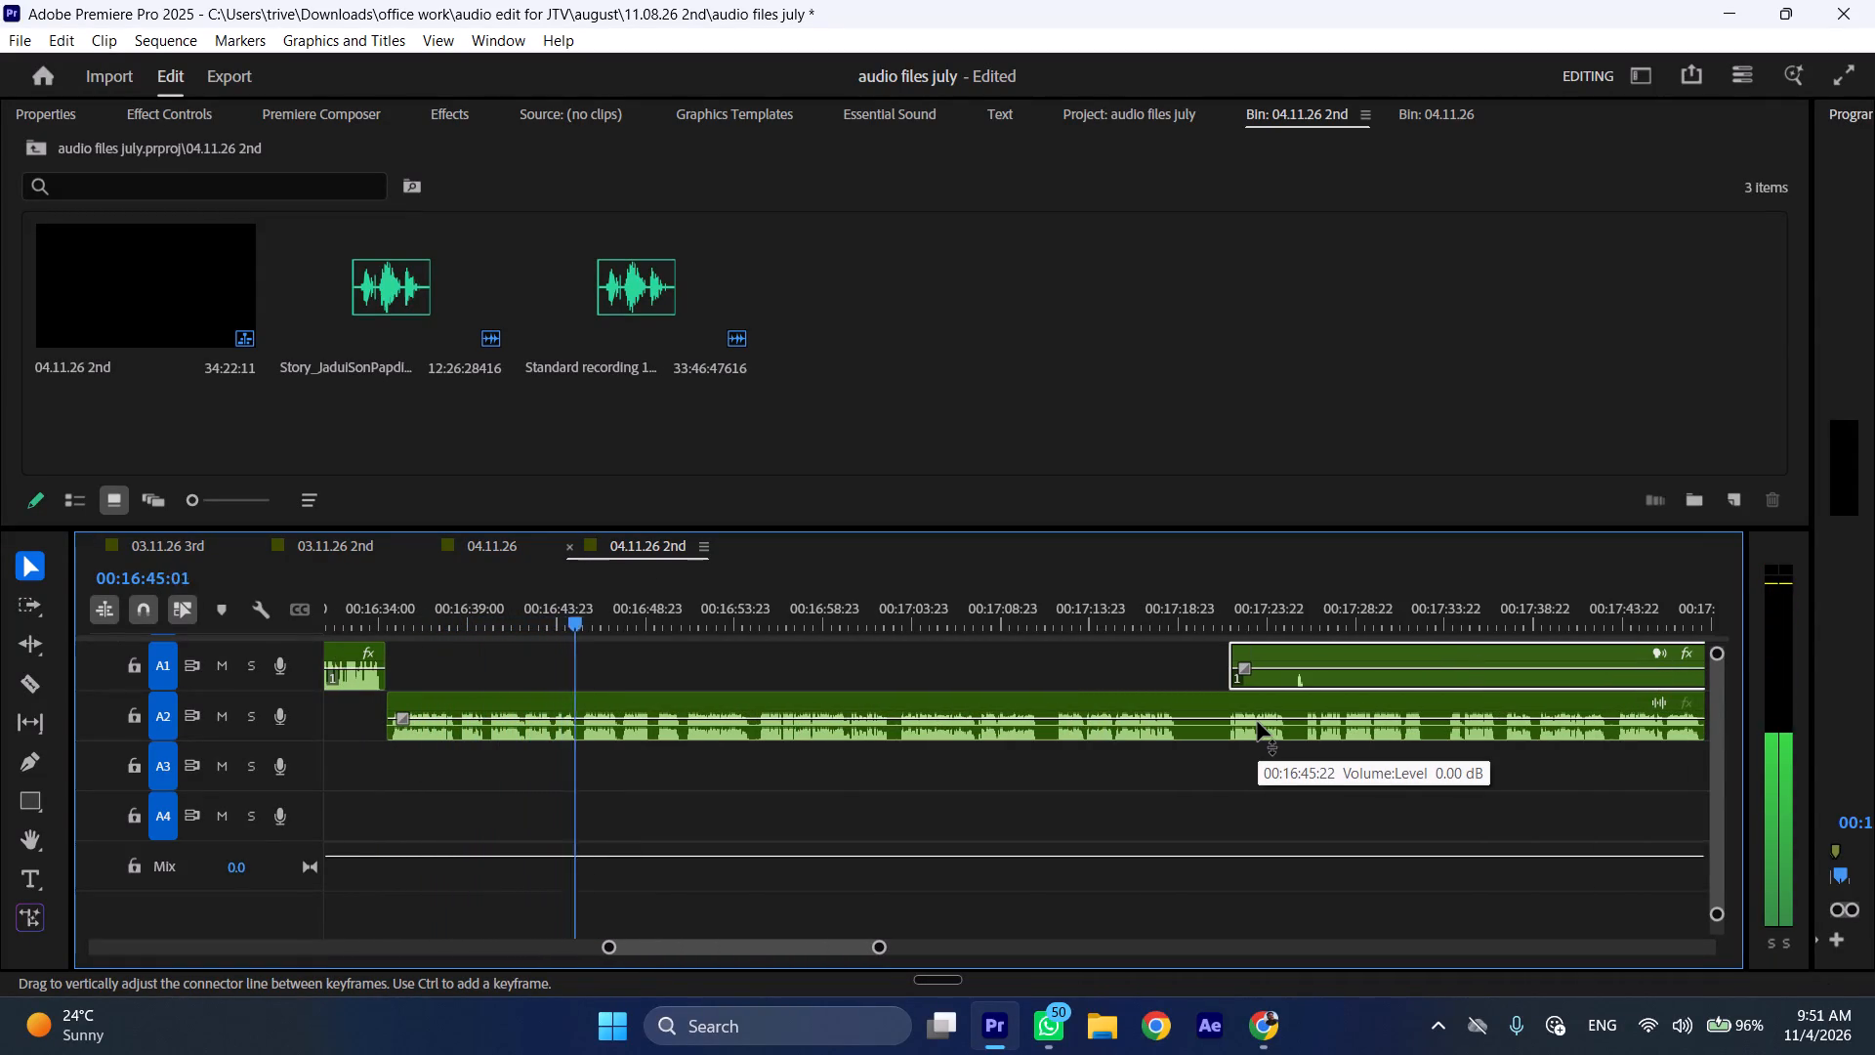
{"action": "left_click_drag", "start_coordinate": [449, 604], "coordinate": [400, 594]}
{"action": "key", "text": "space"}
{"action": "type", "text": "l"}
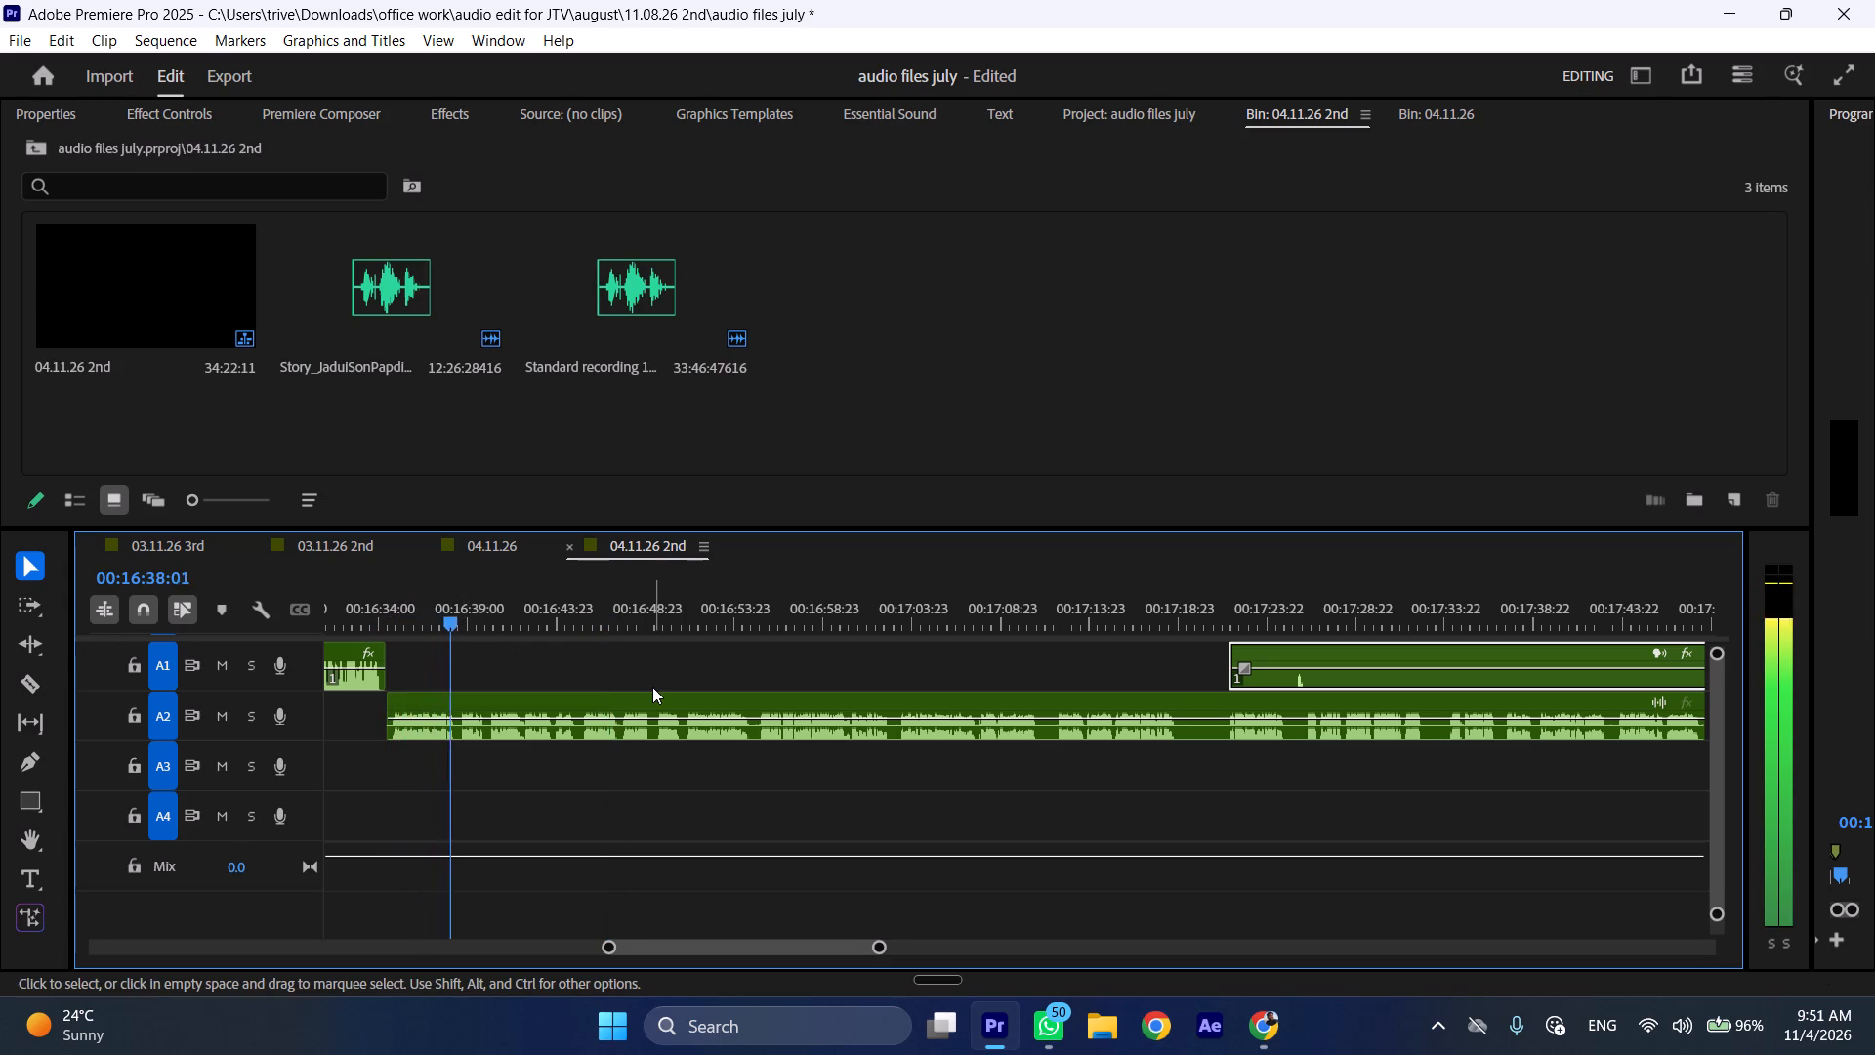
{"action": "key", "text": "space"}
{"action": "type", "text": "C l"}
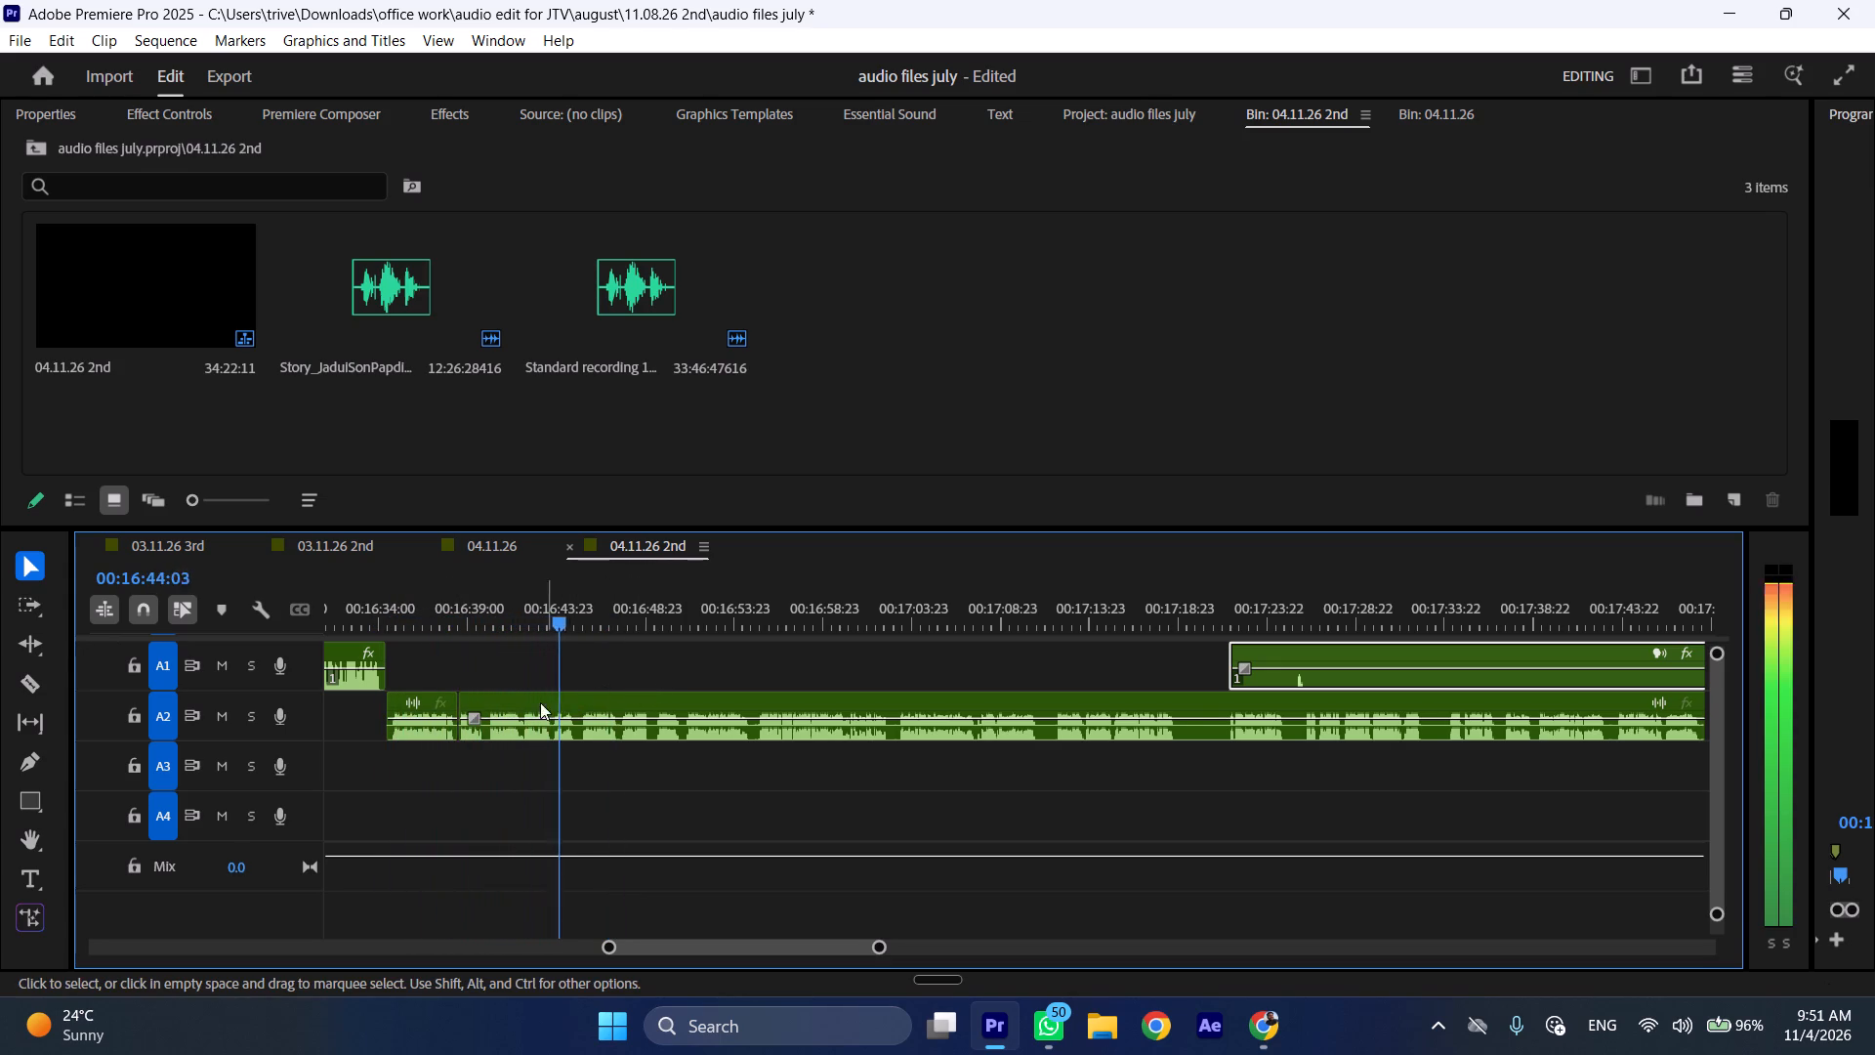
{"action": "left_click", "coordinate": [492, 606]}
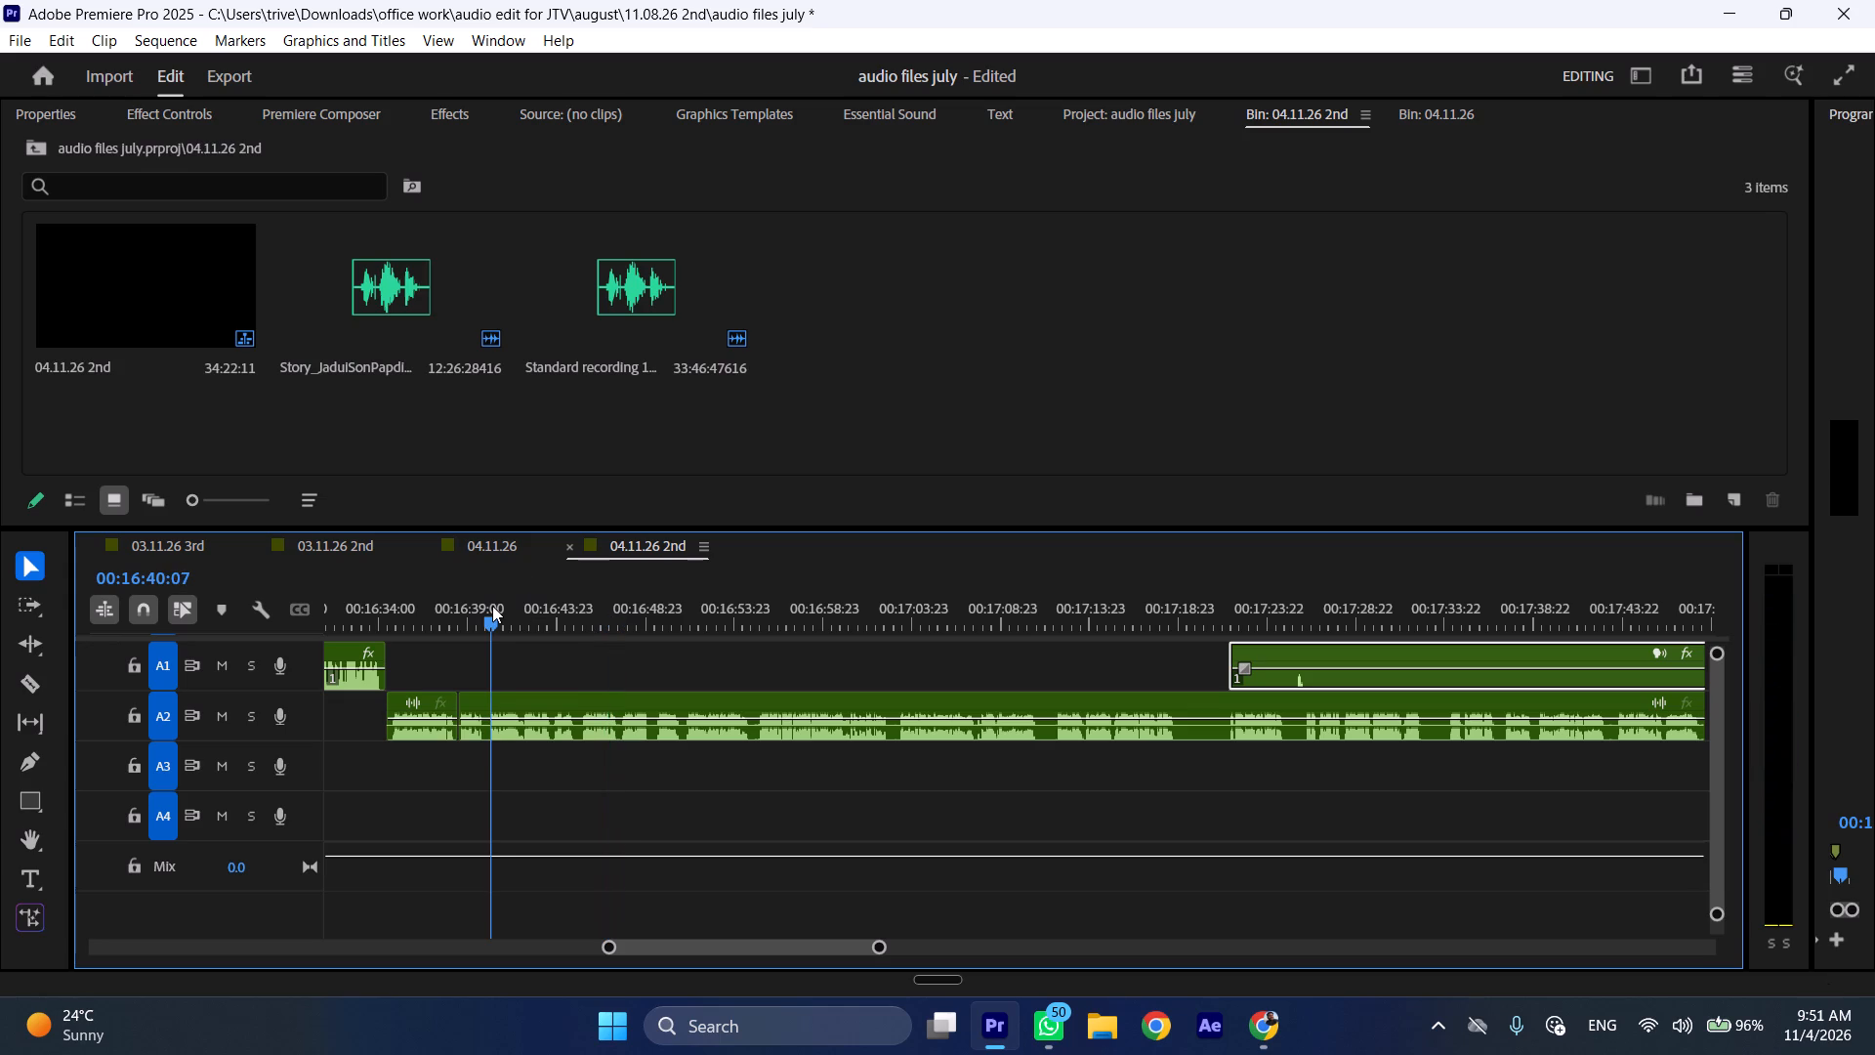
{"action": "left_click", "coordinate": [523, 718]}
{"action": "key", "text": "shift+c"}
{"action": "key", "text": "ctrl+shift+d"}
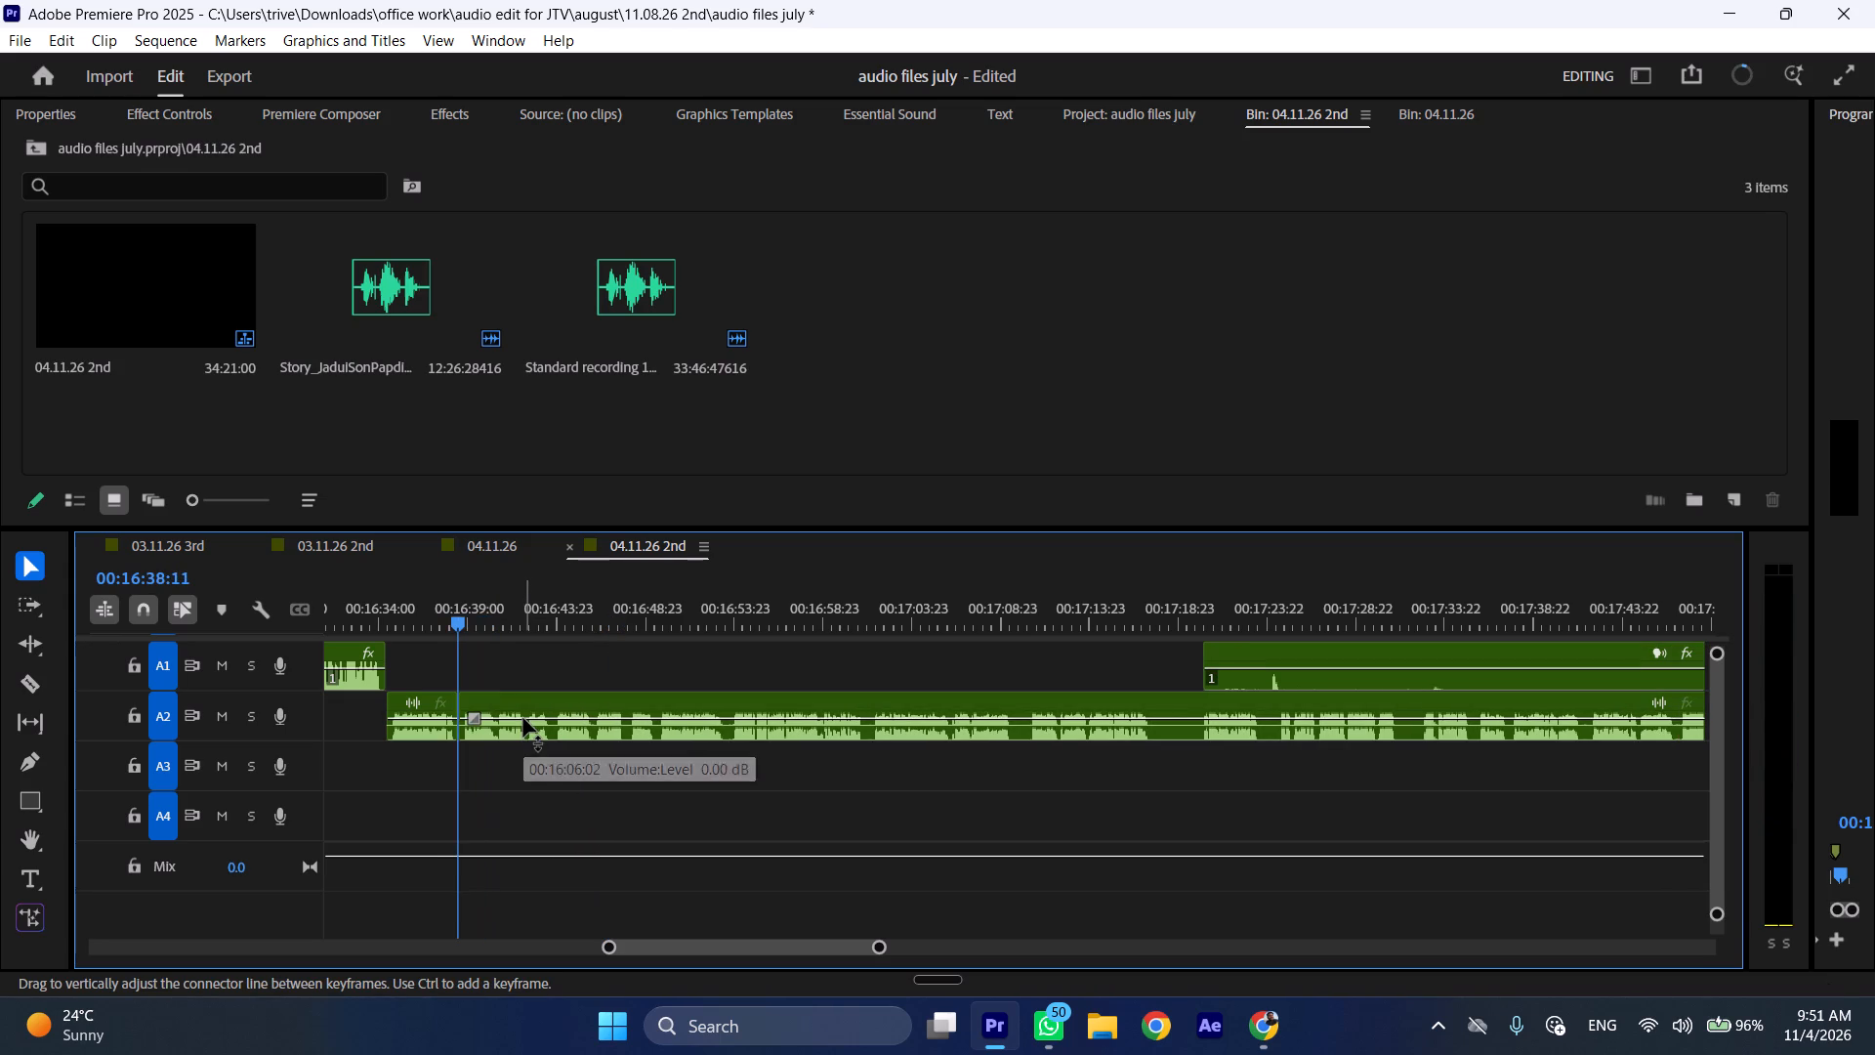
Play the A2 recording from 00:16:38:11, cut out the unwanted section from about 00:16:42 to 00:16:43:19, and close the gap.
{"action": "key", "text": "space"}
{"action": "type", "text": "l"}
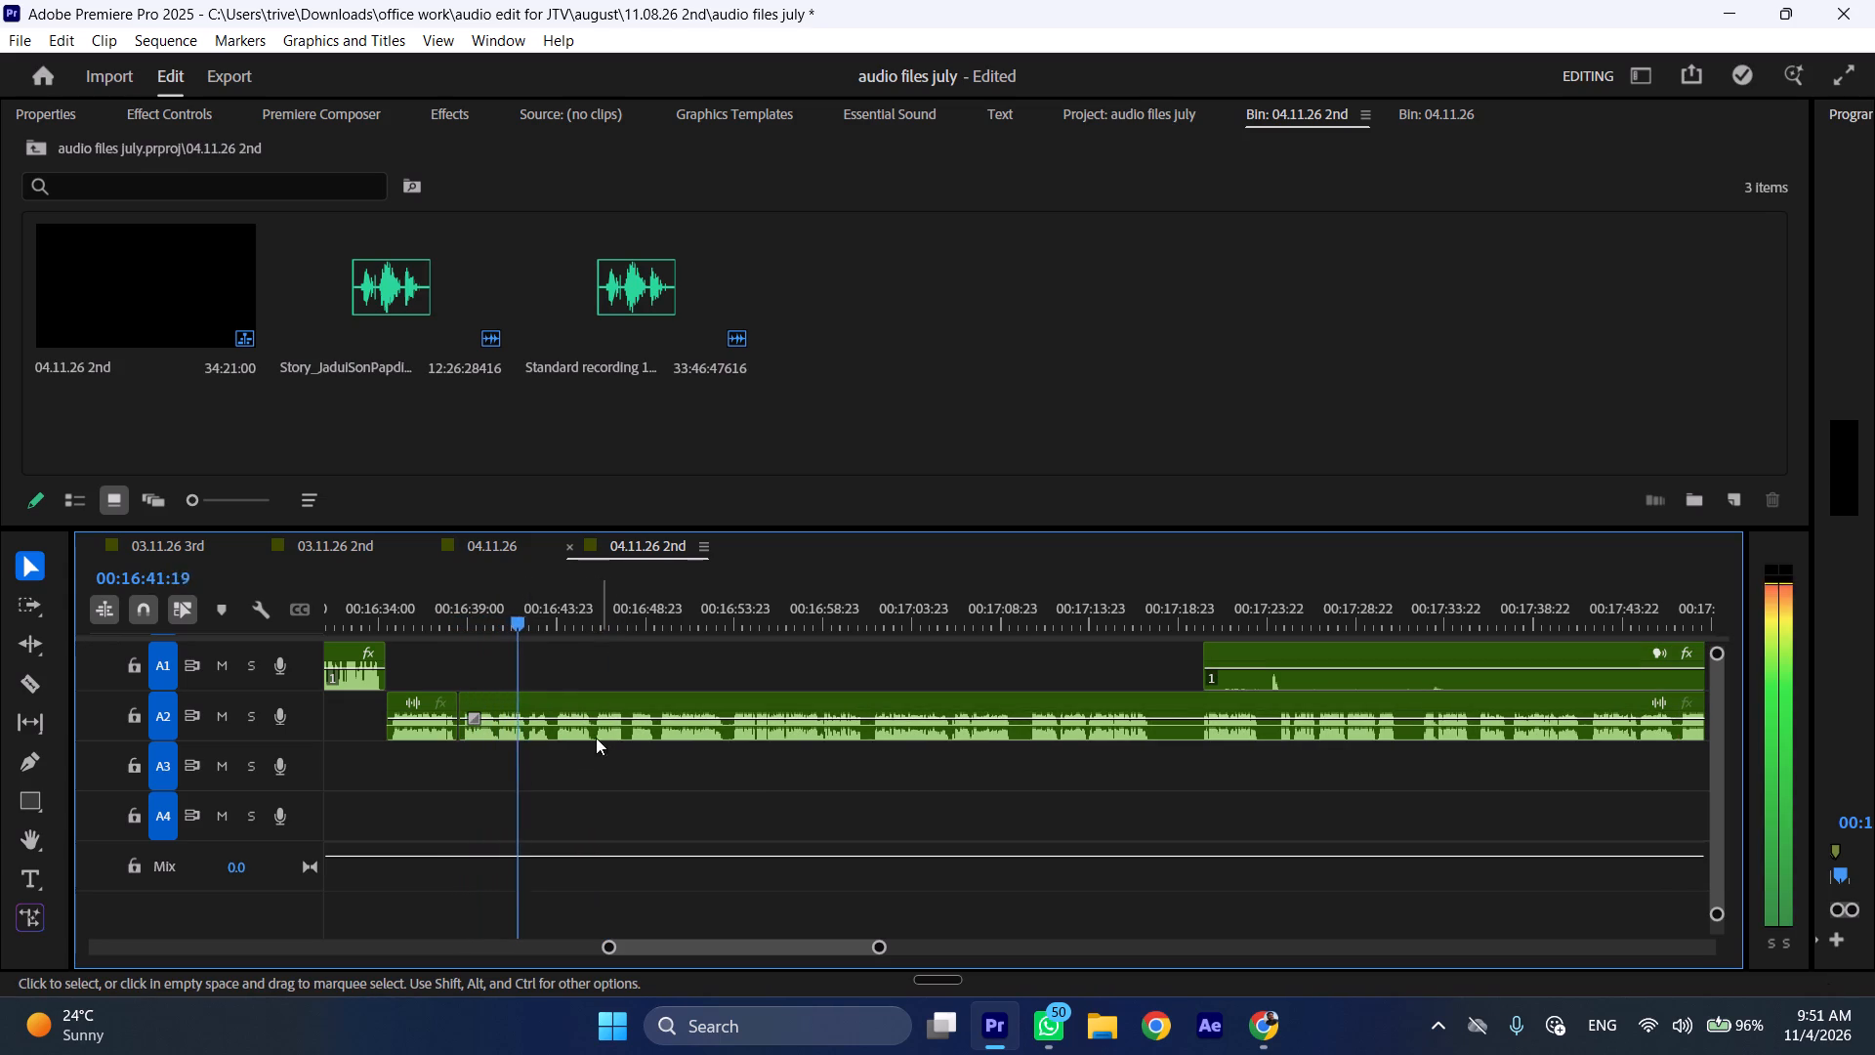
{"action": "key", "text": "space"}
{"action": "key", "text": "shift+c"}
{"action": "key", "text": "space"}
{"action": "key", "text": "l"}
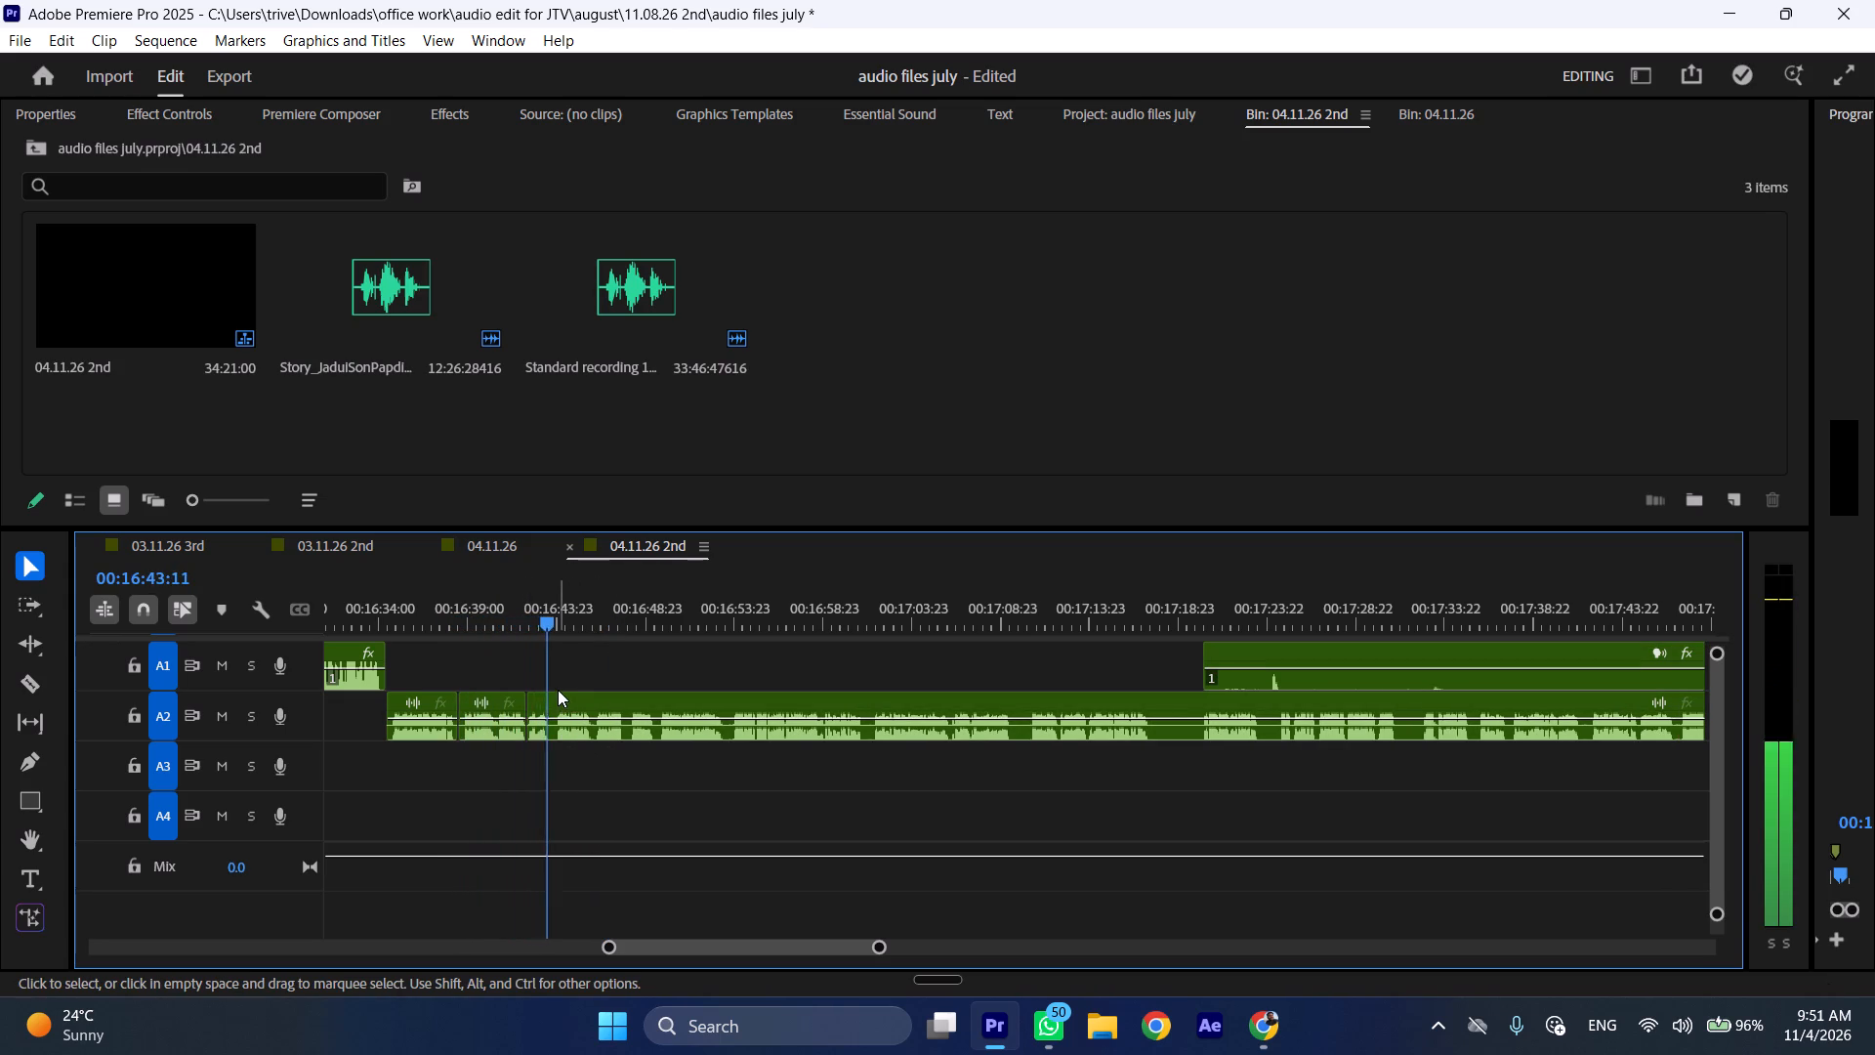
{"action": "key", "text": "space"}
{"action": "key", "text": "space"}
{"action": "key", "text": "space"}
{"action": "left_click", "coordinate": [576, 713]}
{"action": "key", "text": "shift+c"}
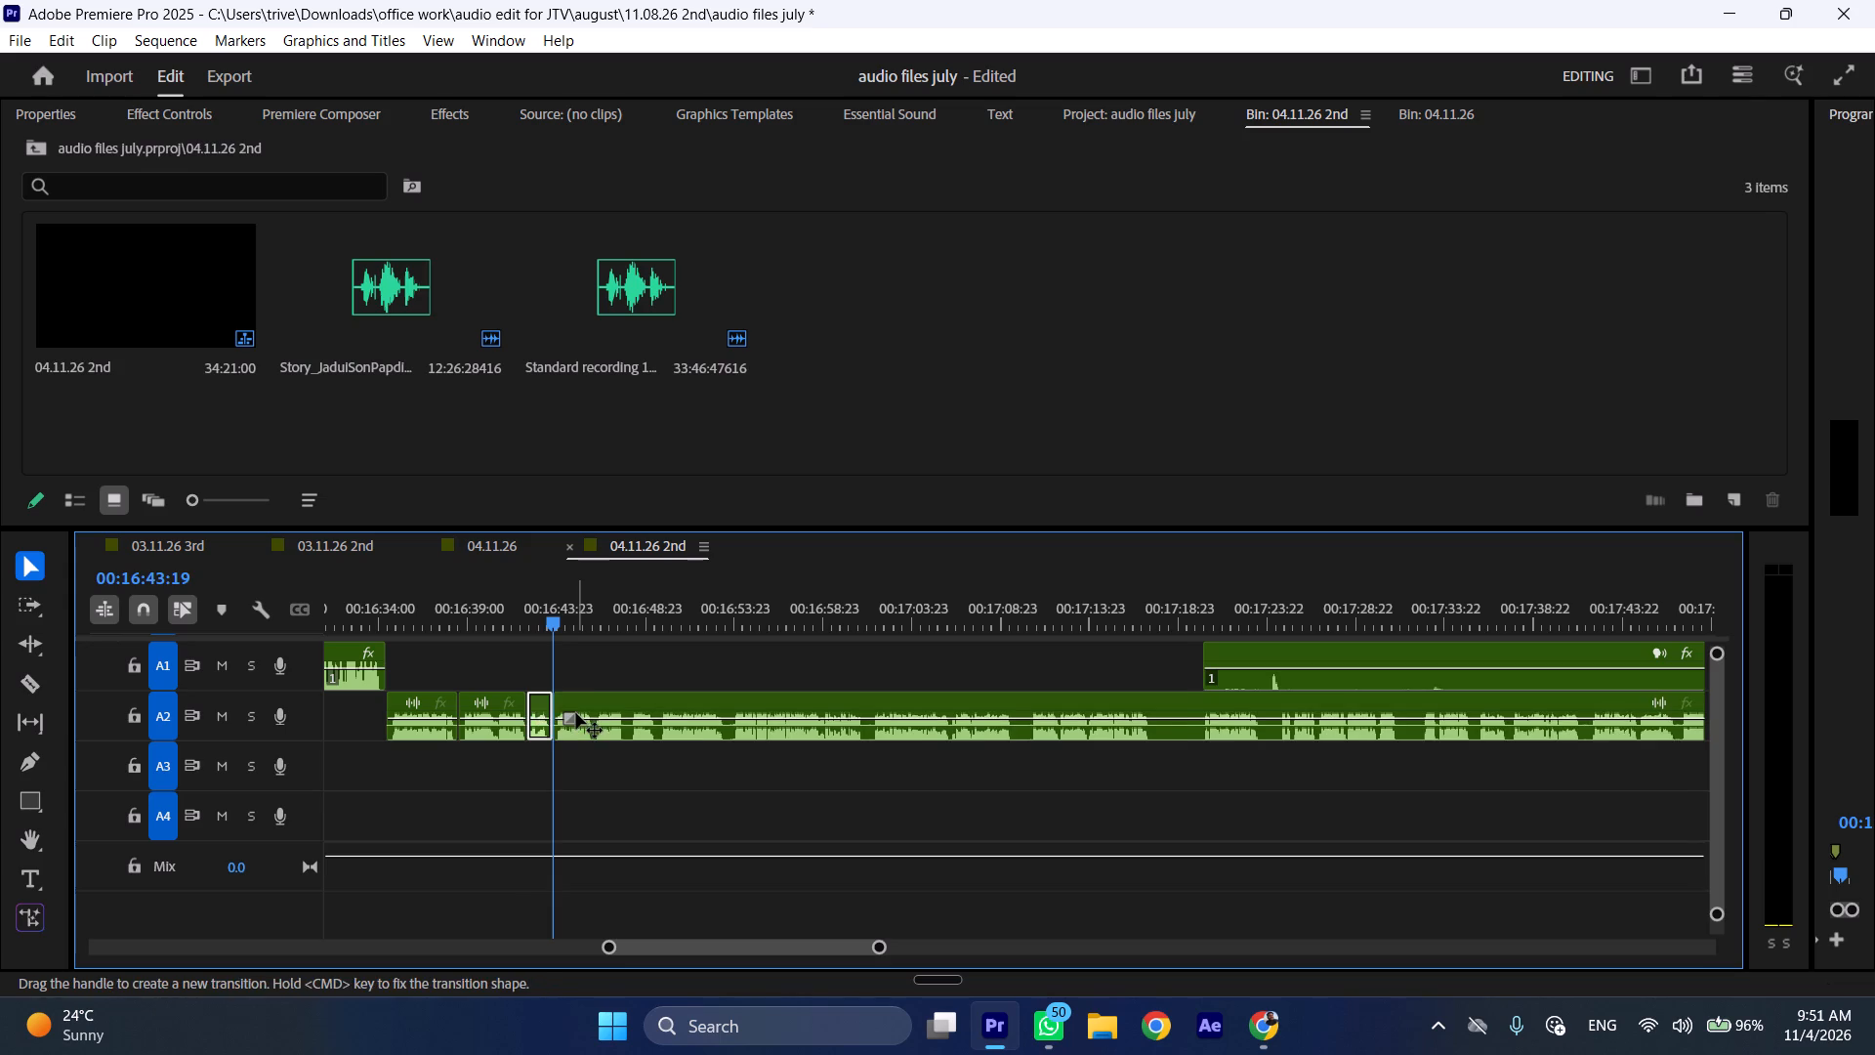
{"action": "key", "text": "ctrl+shift+d"}
Play on along the A2 recording, cut out the section from about 00:16:46 to 00:16:48:04, and close the gap.
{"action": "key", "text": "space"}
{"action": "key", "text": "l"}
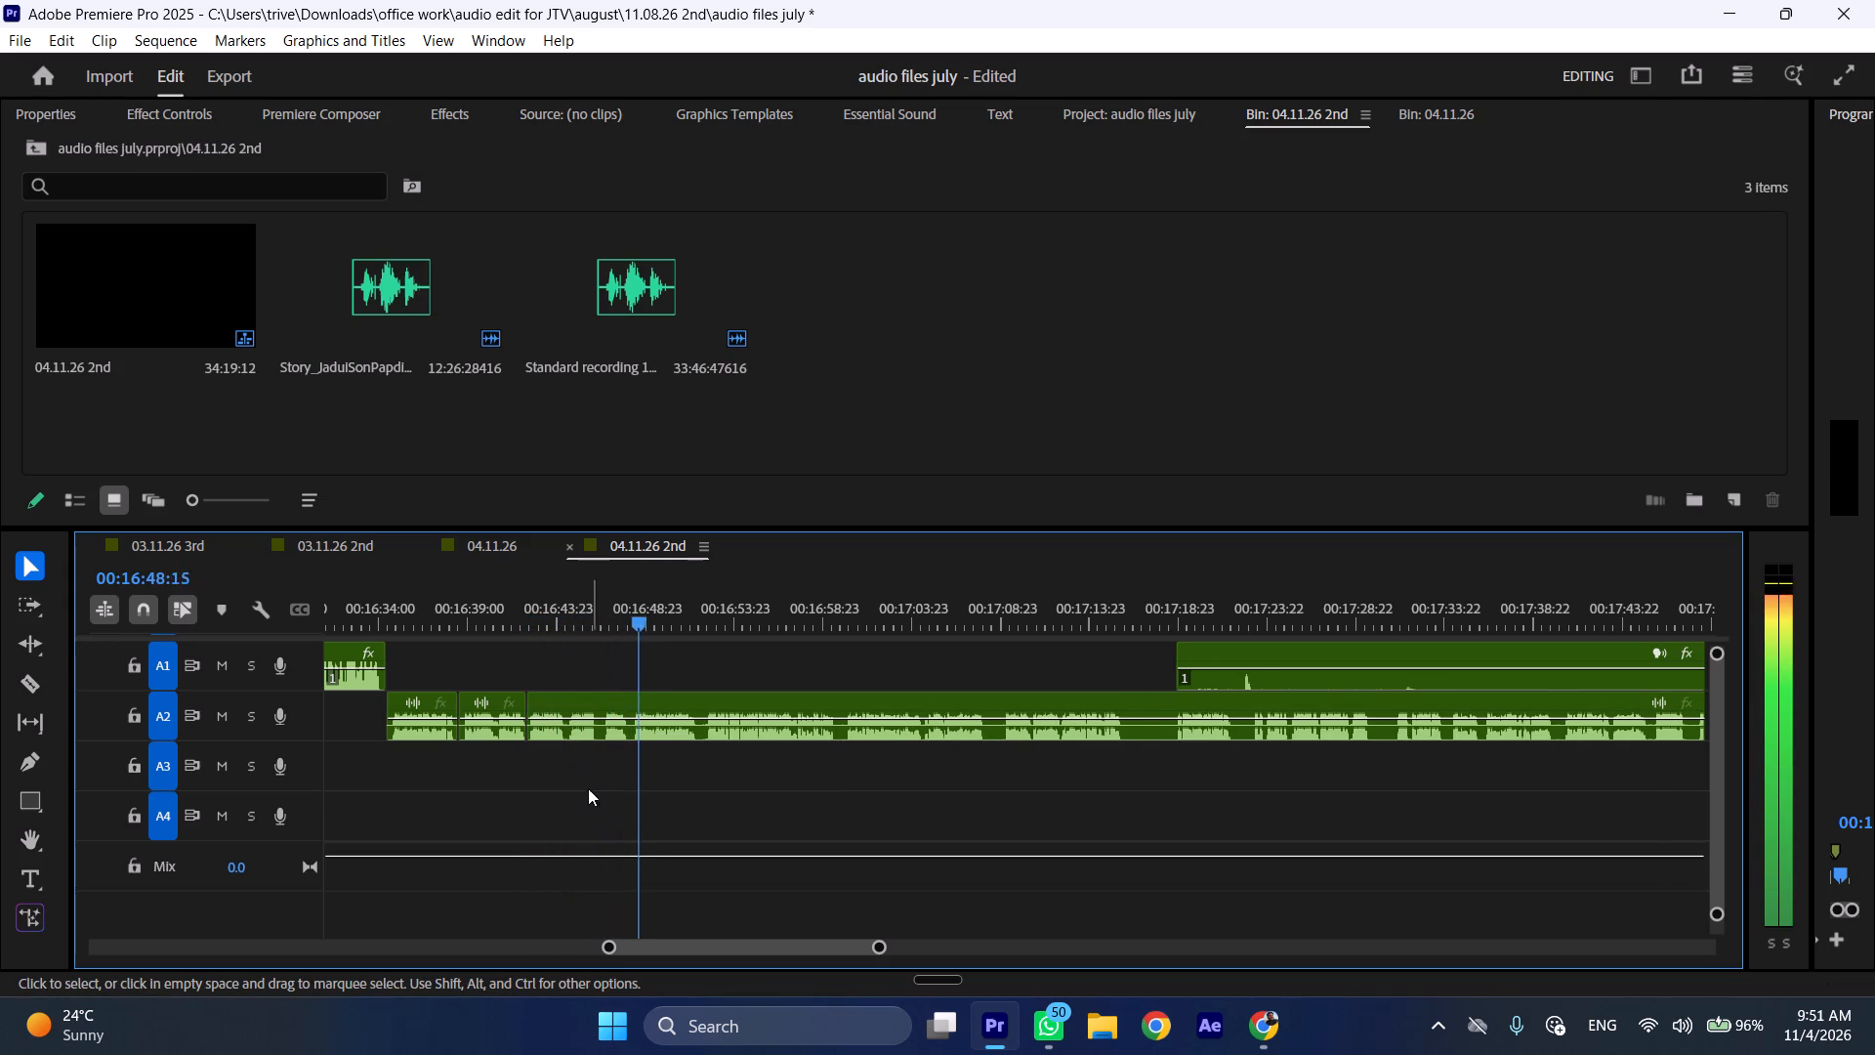
{"action": "left_click_drag", "start_coordinate": [605, 610], "coordinate": [604, 608]}
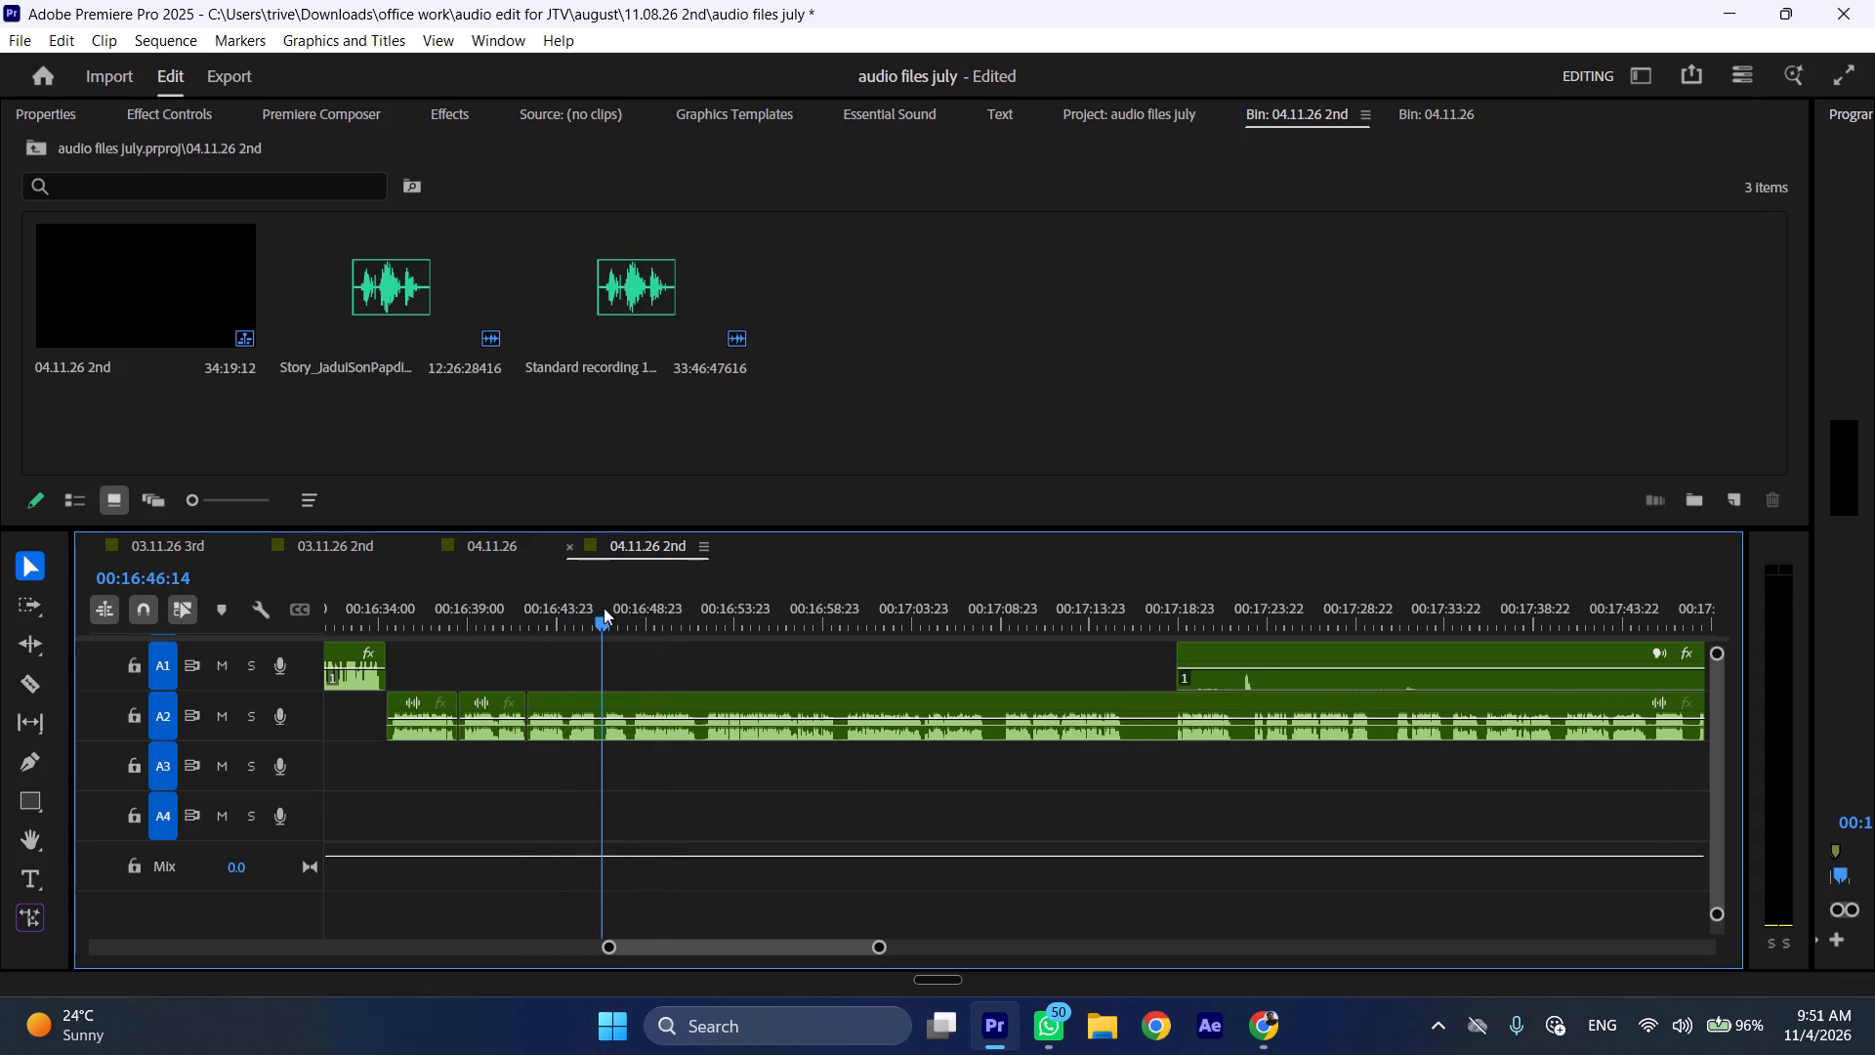
{"action": "left_click_drag", "start_coordinate": [604, 608], "coordinate": [635, 608]}
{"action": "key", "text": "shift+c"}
{"action": "left_click", "coordinate": [653, 688]}
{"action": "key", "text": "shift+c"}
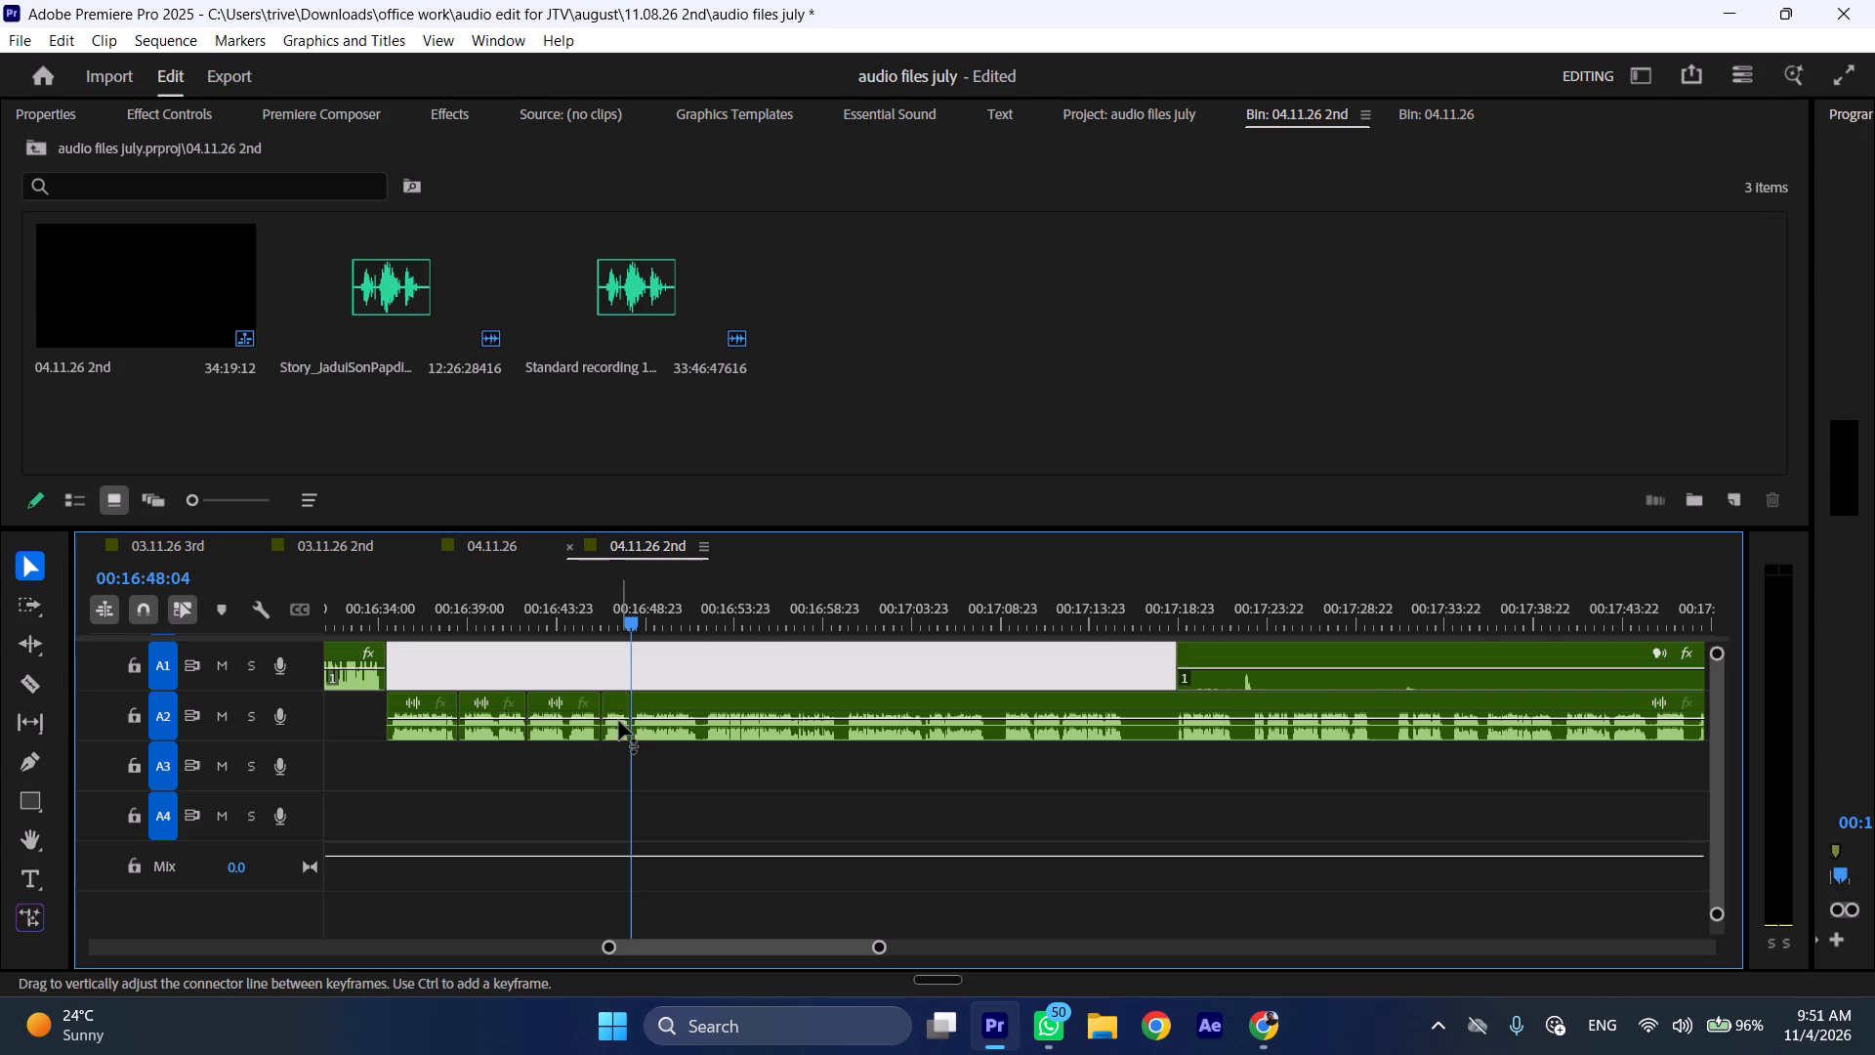
{"action": "left_click", "coordinate": [619, 721]}
{"action": "key", "text": "ctrl+shift+d"}
Play the A2 recording past the latest cut, and replay across the join from 00:16:45:01 to check it.
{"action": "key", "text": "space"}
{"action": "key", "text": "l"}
{"action": "scroll", "coordinate": [618, 721], "scroll_direction": "down", "scroll_amount": 5}
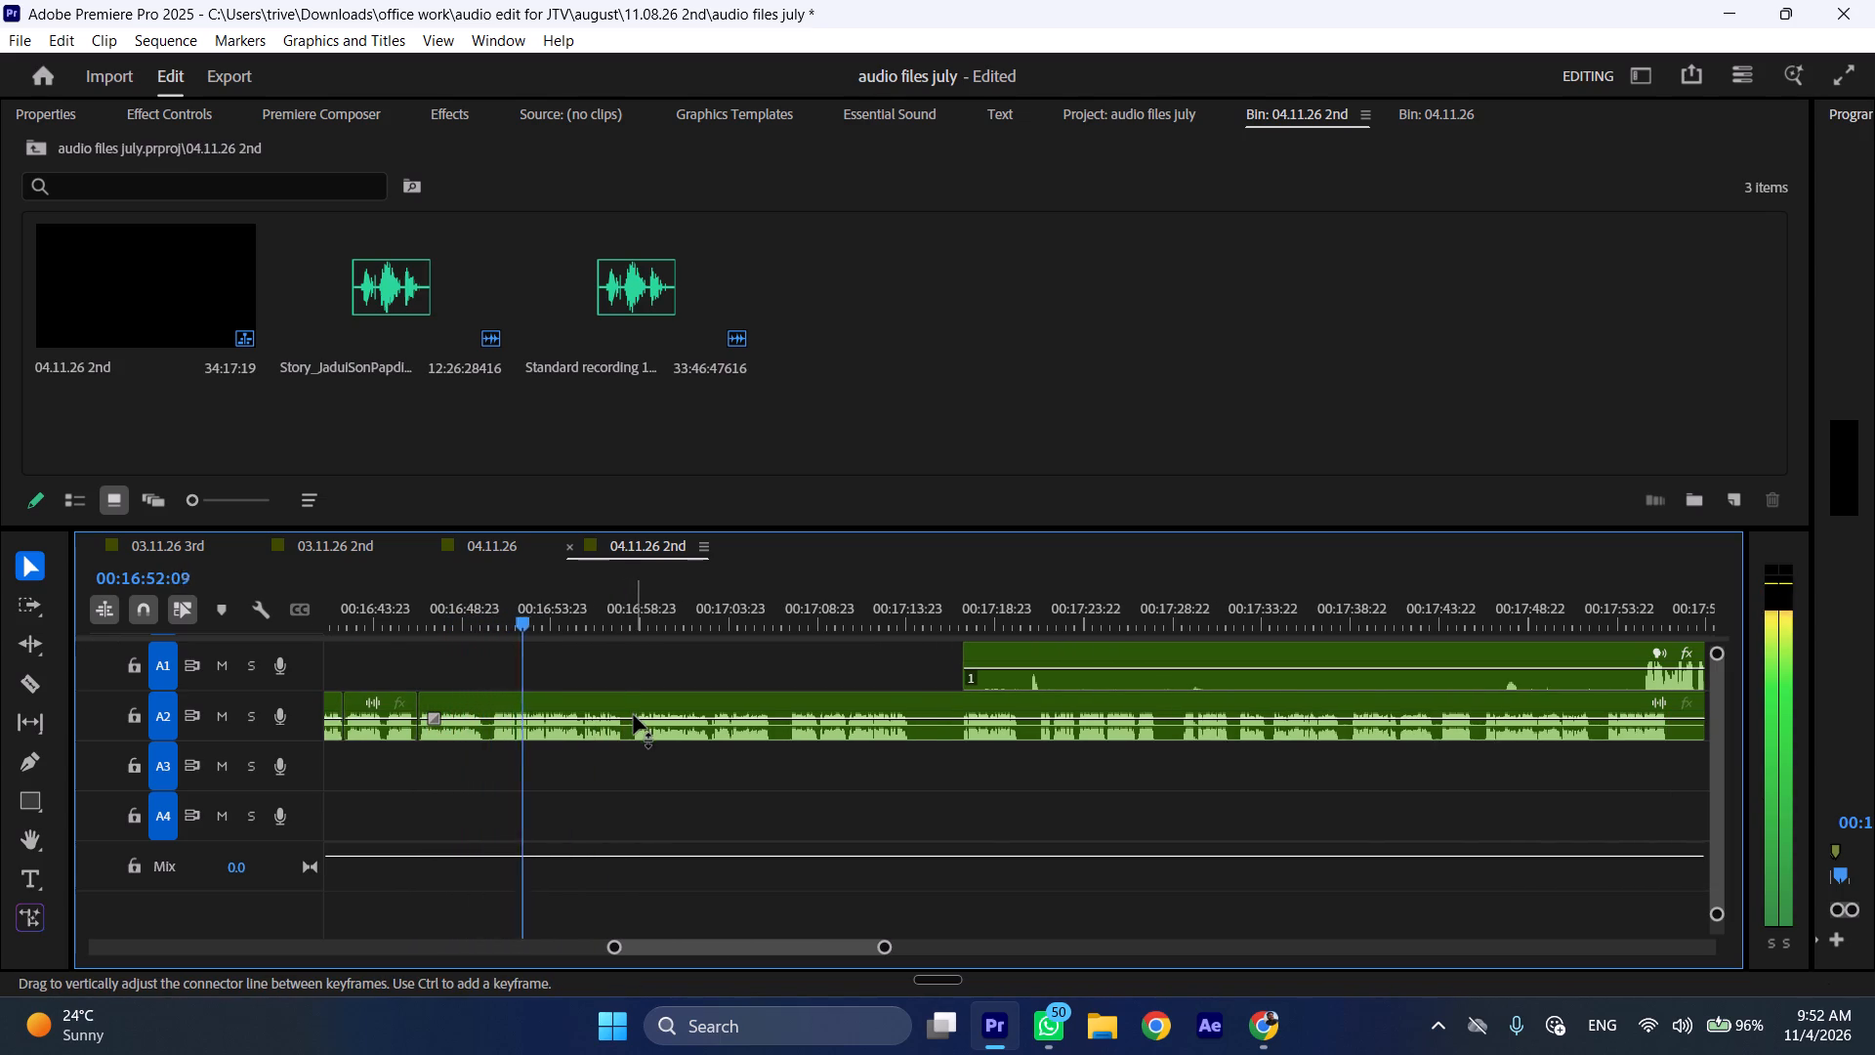
{"action": "left_click", "coordinate": [395, 602]}
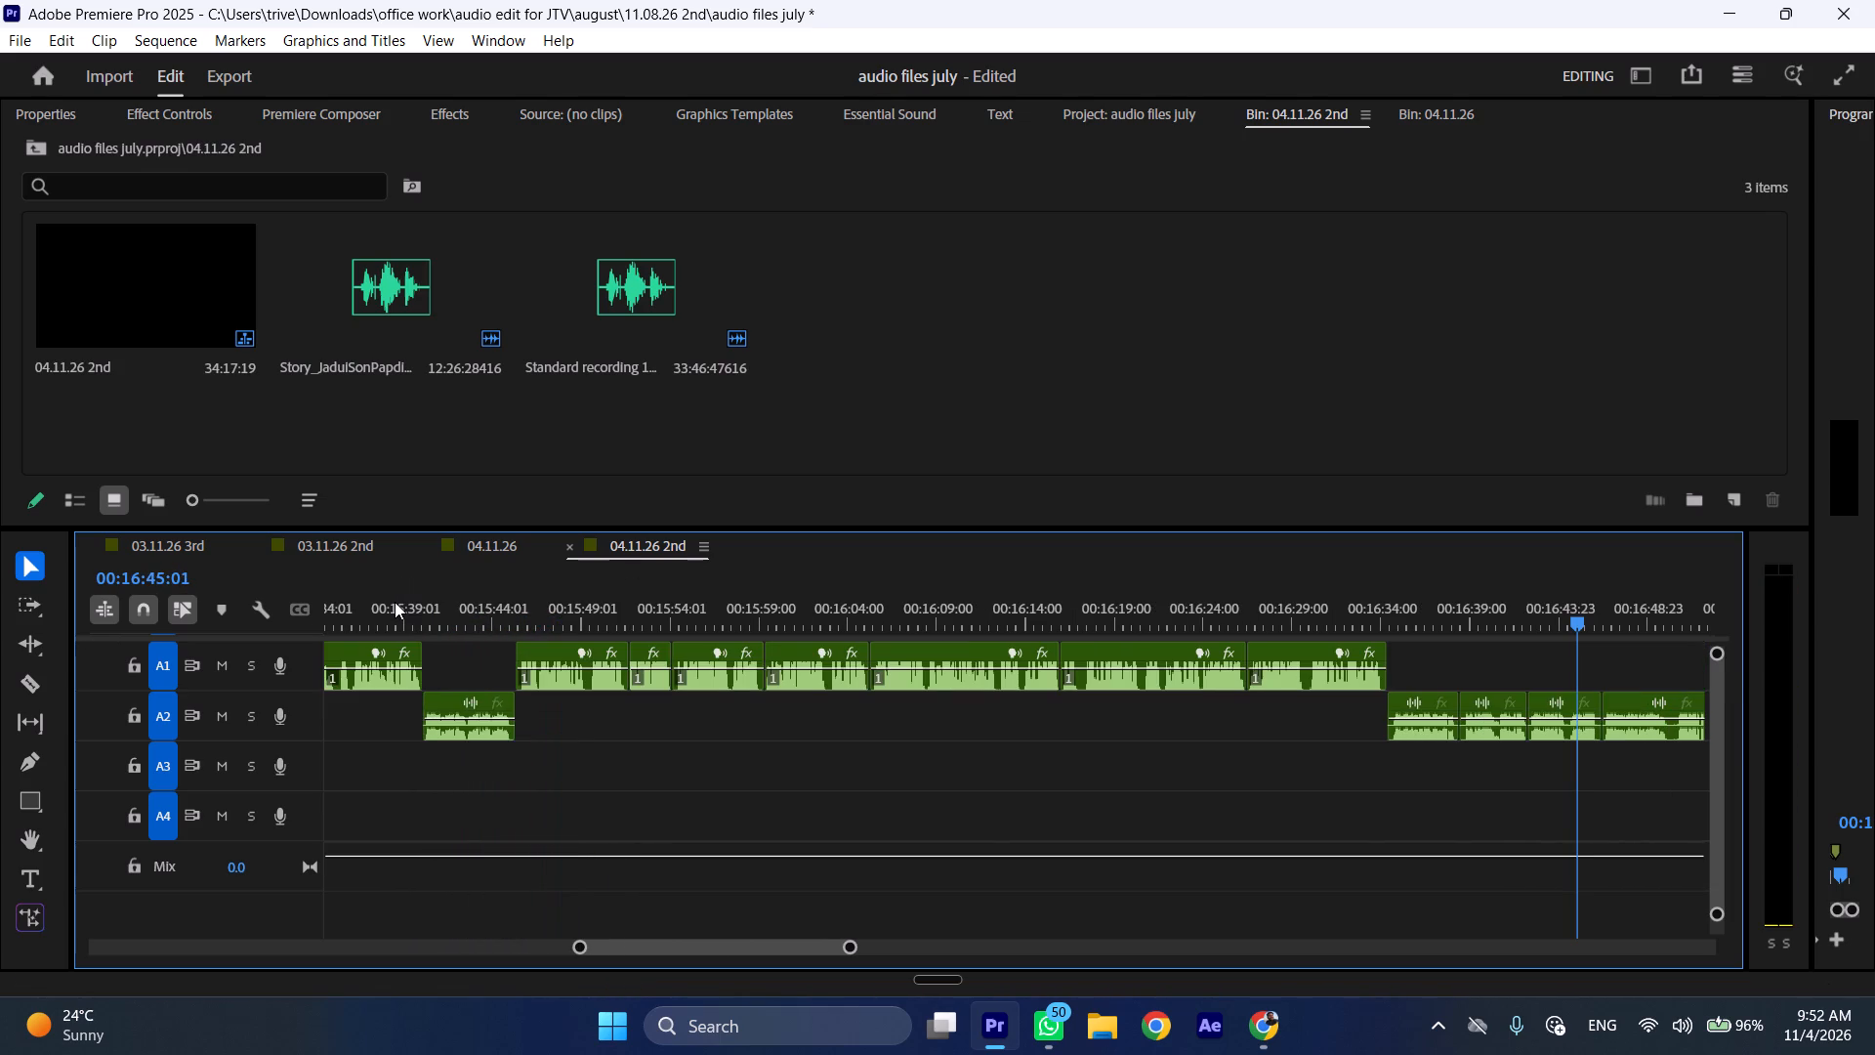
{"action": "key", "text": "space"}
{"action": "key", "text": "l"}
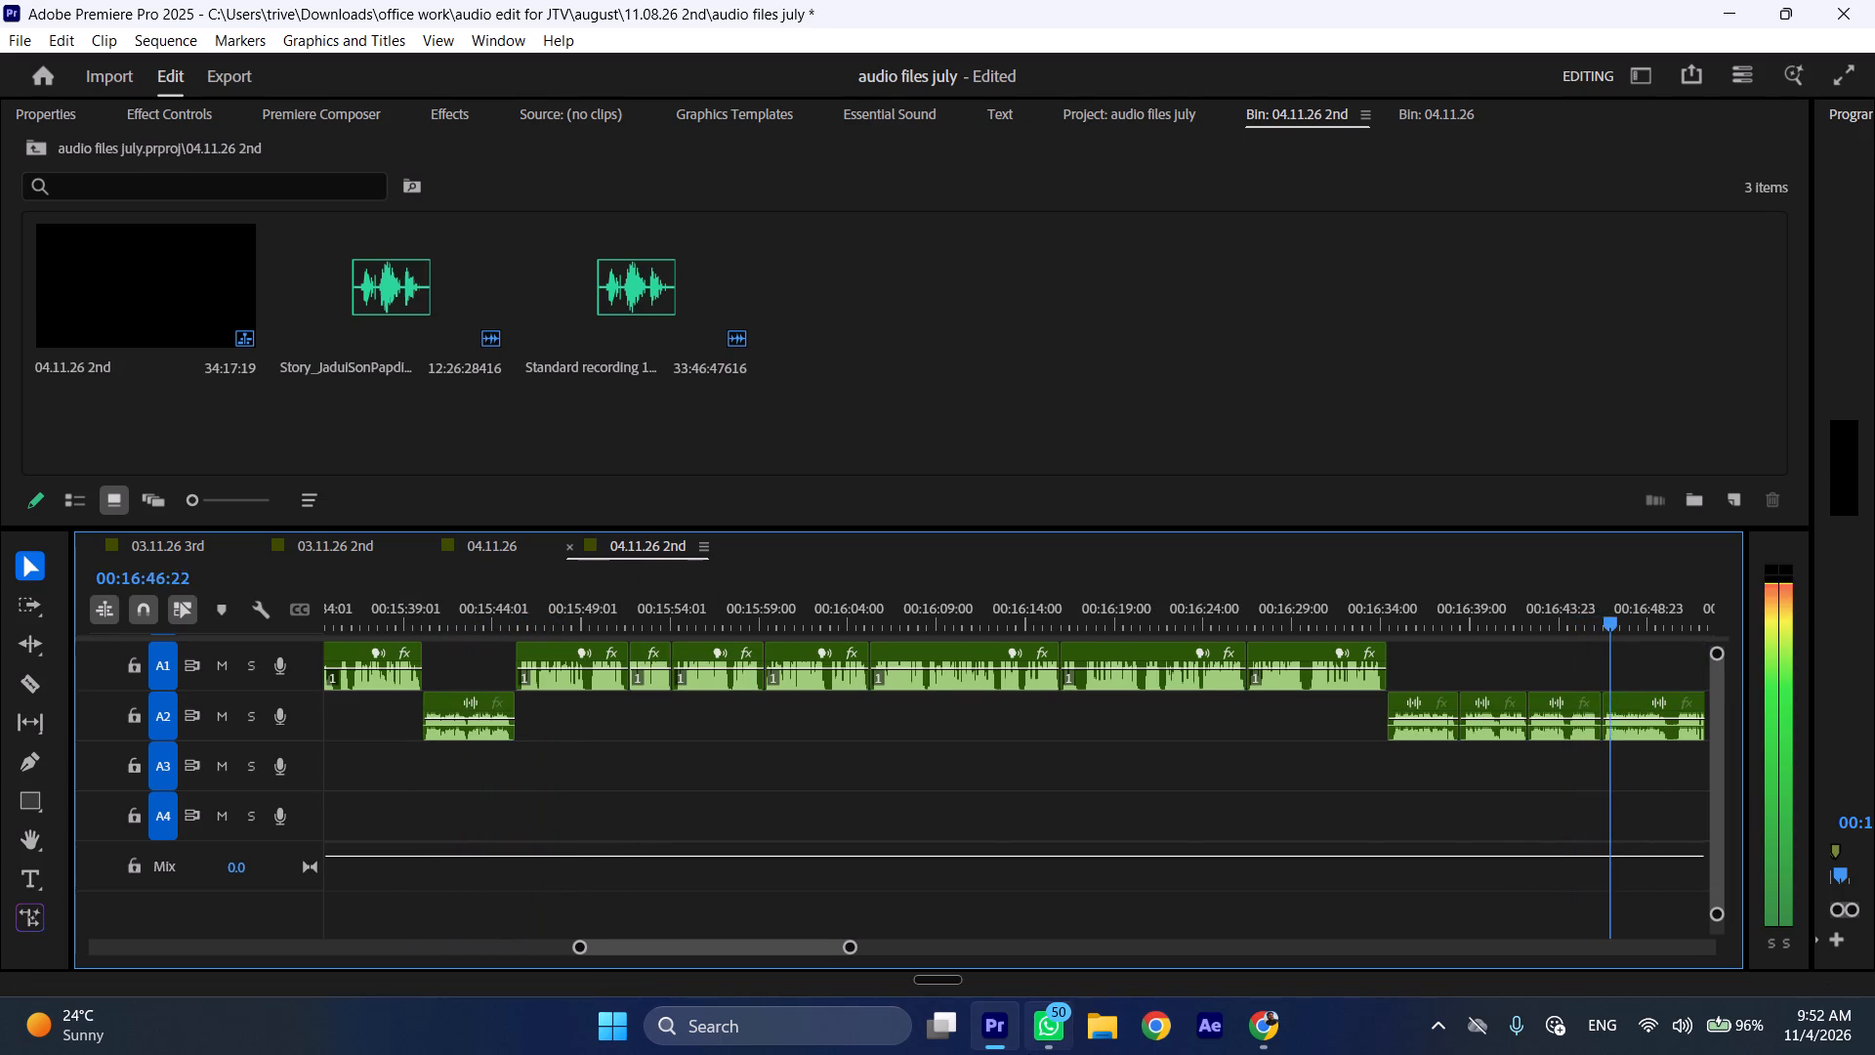
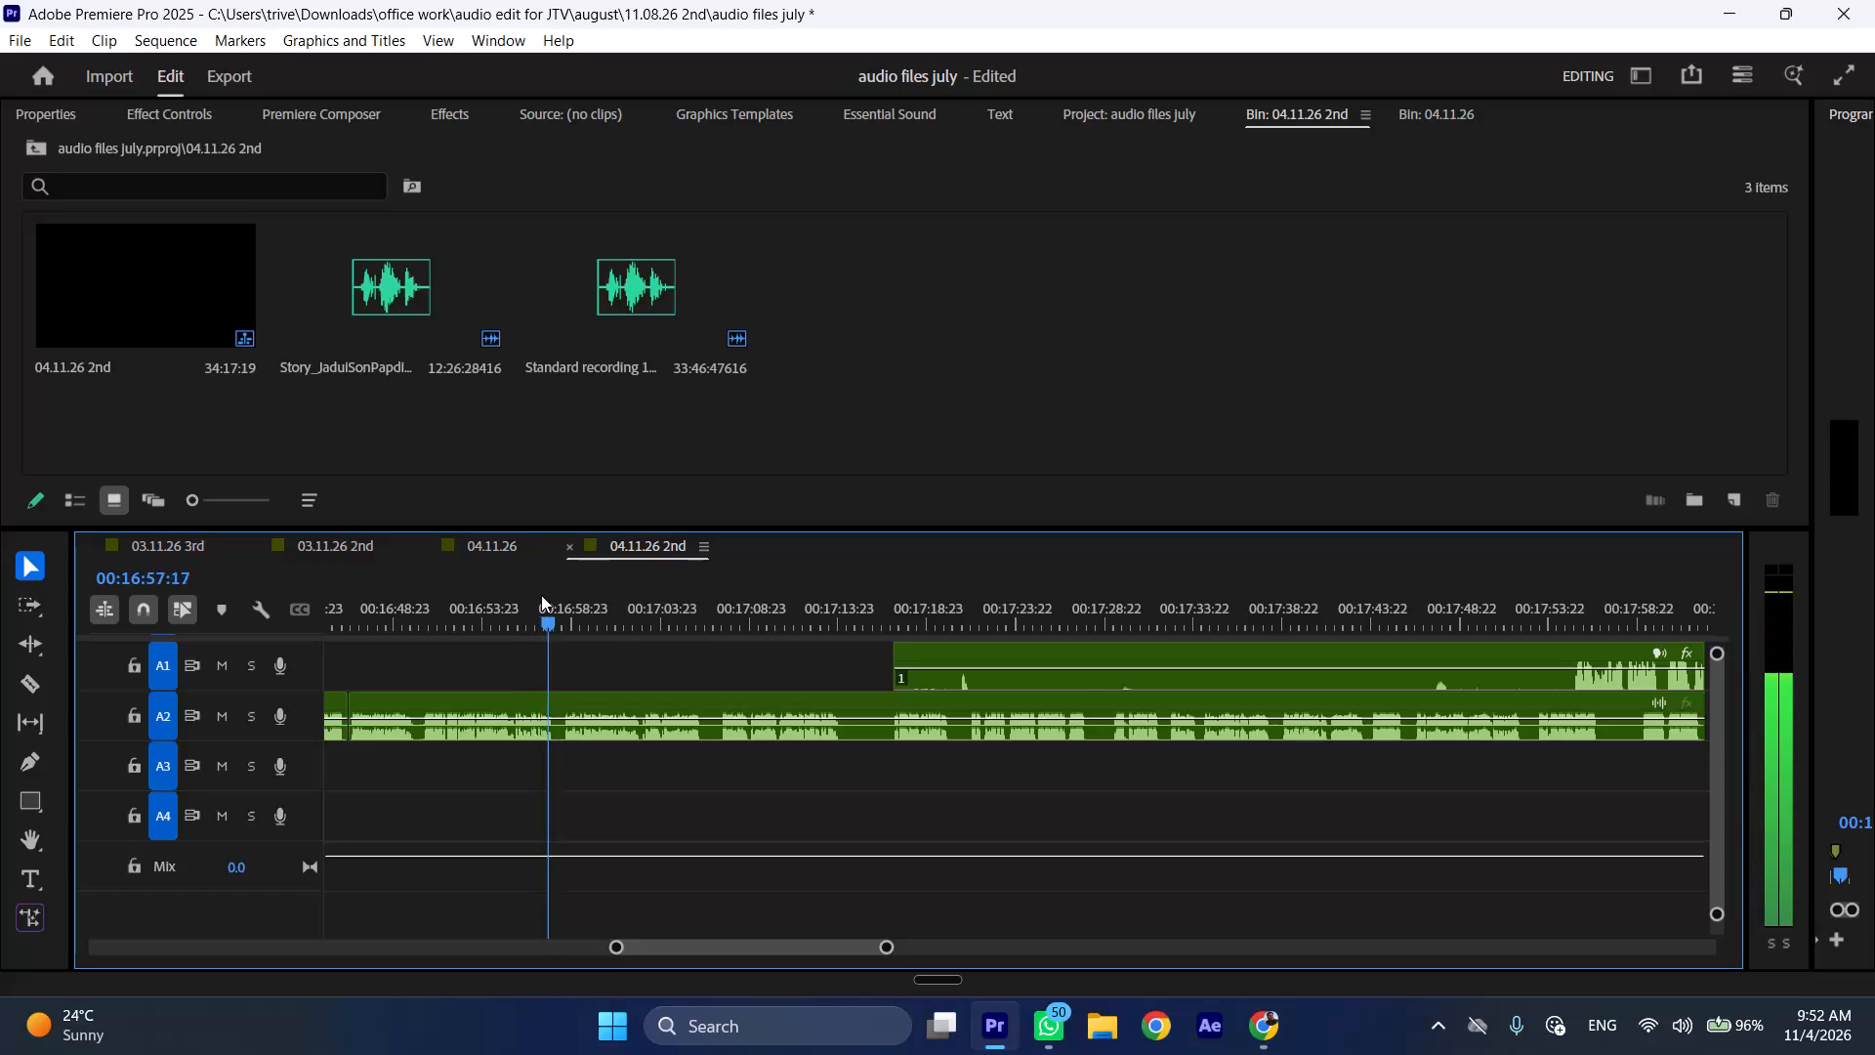
Cut out the roughly 9-second section of the A2 recording starting at 00:16:58:02, close the gap, and play past the join.
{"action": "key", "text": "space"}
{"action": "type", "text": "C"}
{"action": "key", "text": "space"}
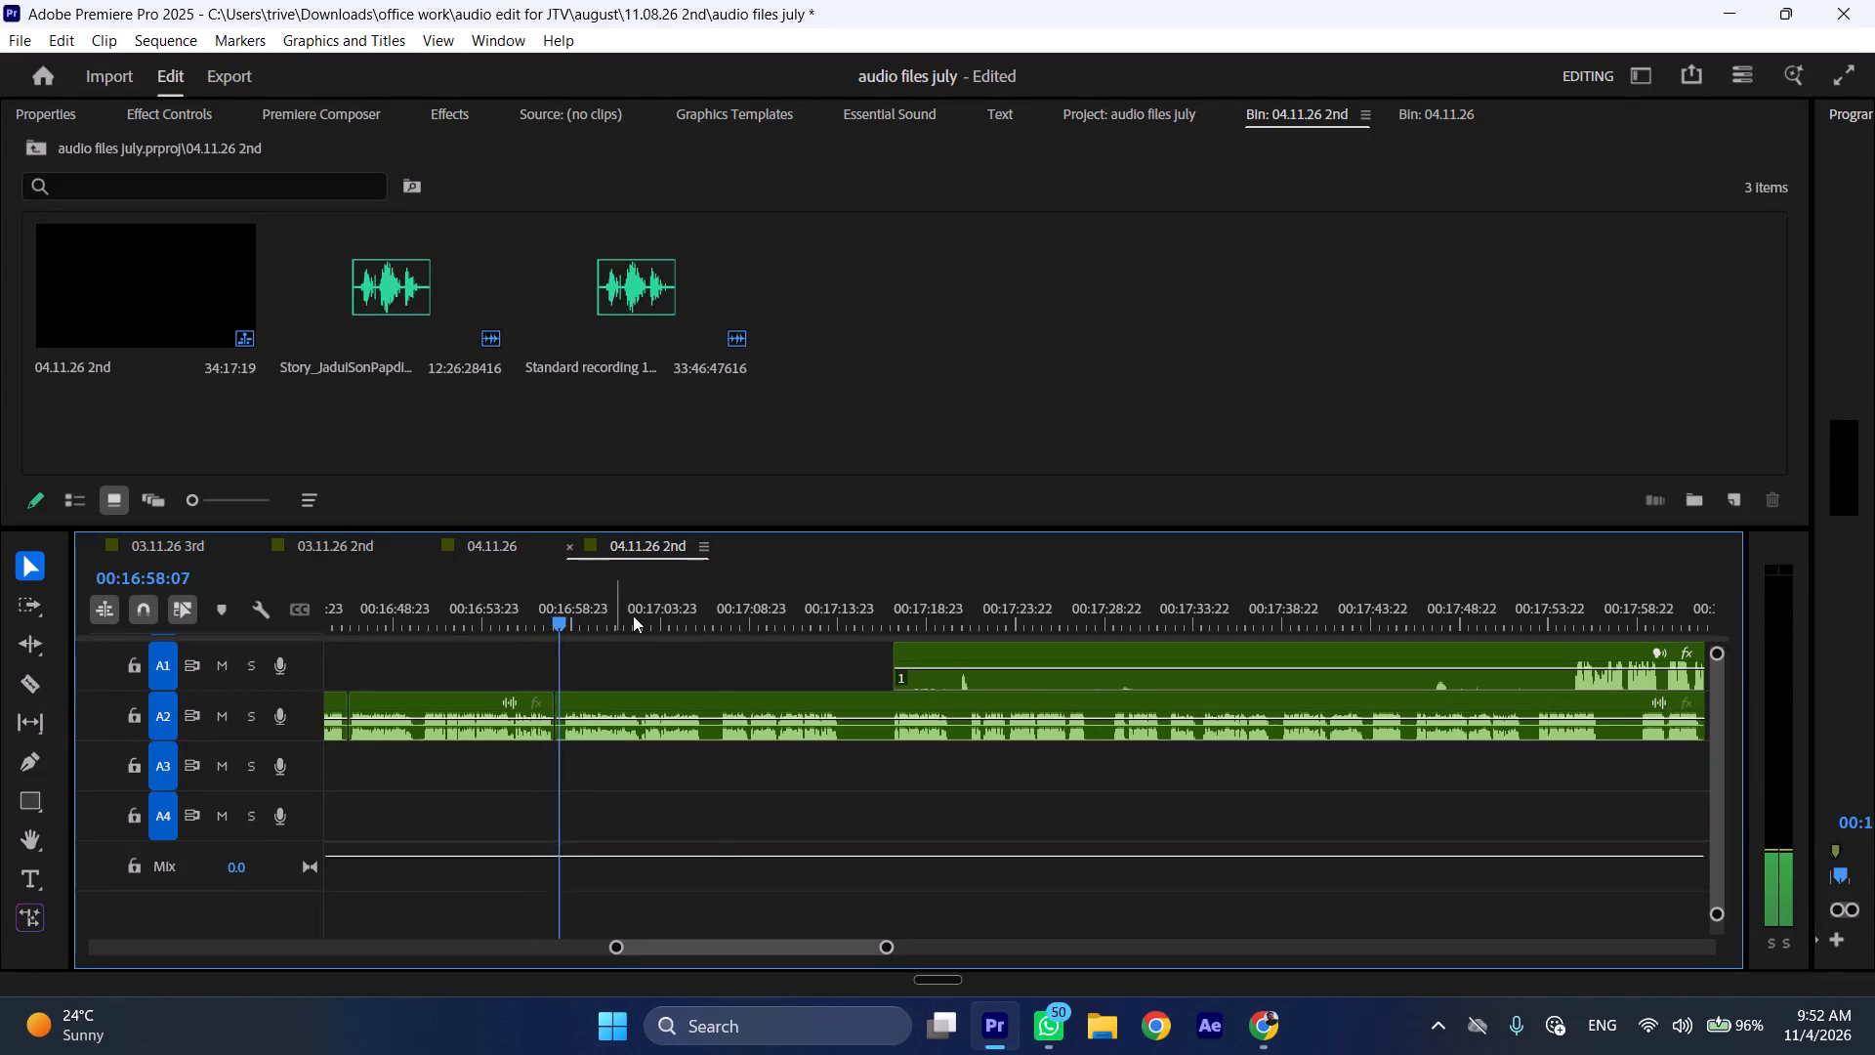
{"action": "left_click", "coordinate": [720, 612]}
{"action": "left_click", "coordinate": [751, 701]}
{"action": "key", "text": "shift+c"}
{"action": "key", "text": "ctrl+shift+d"}
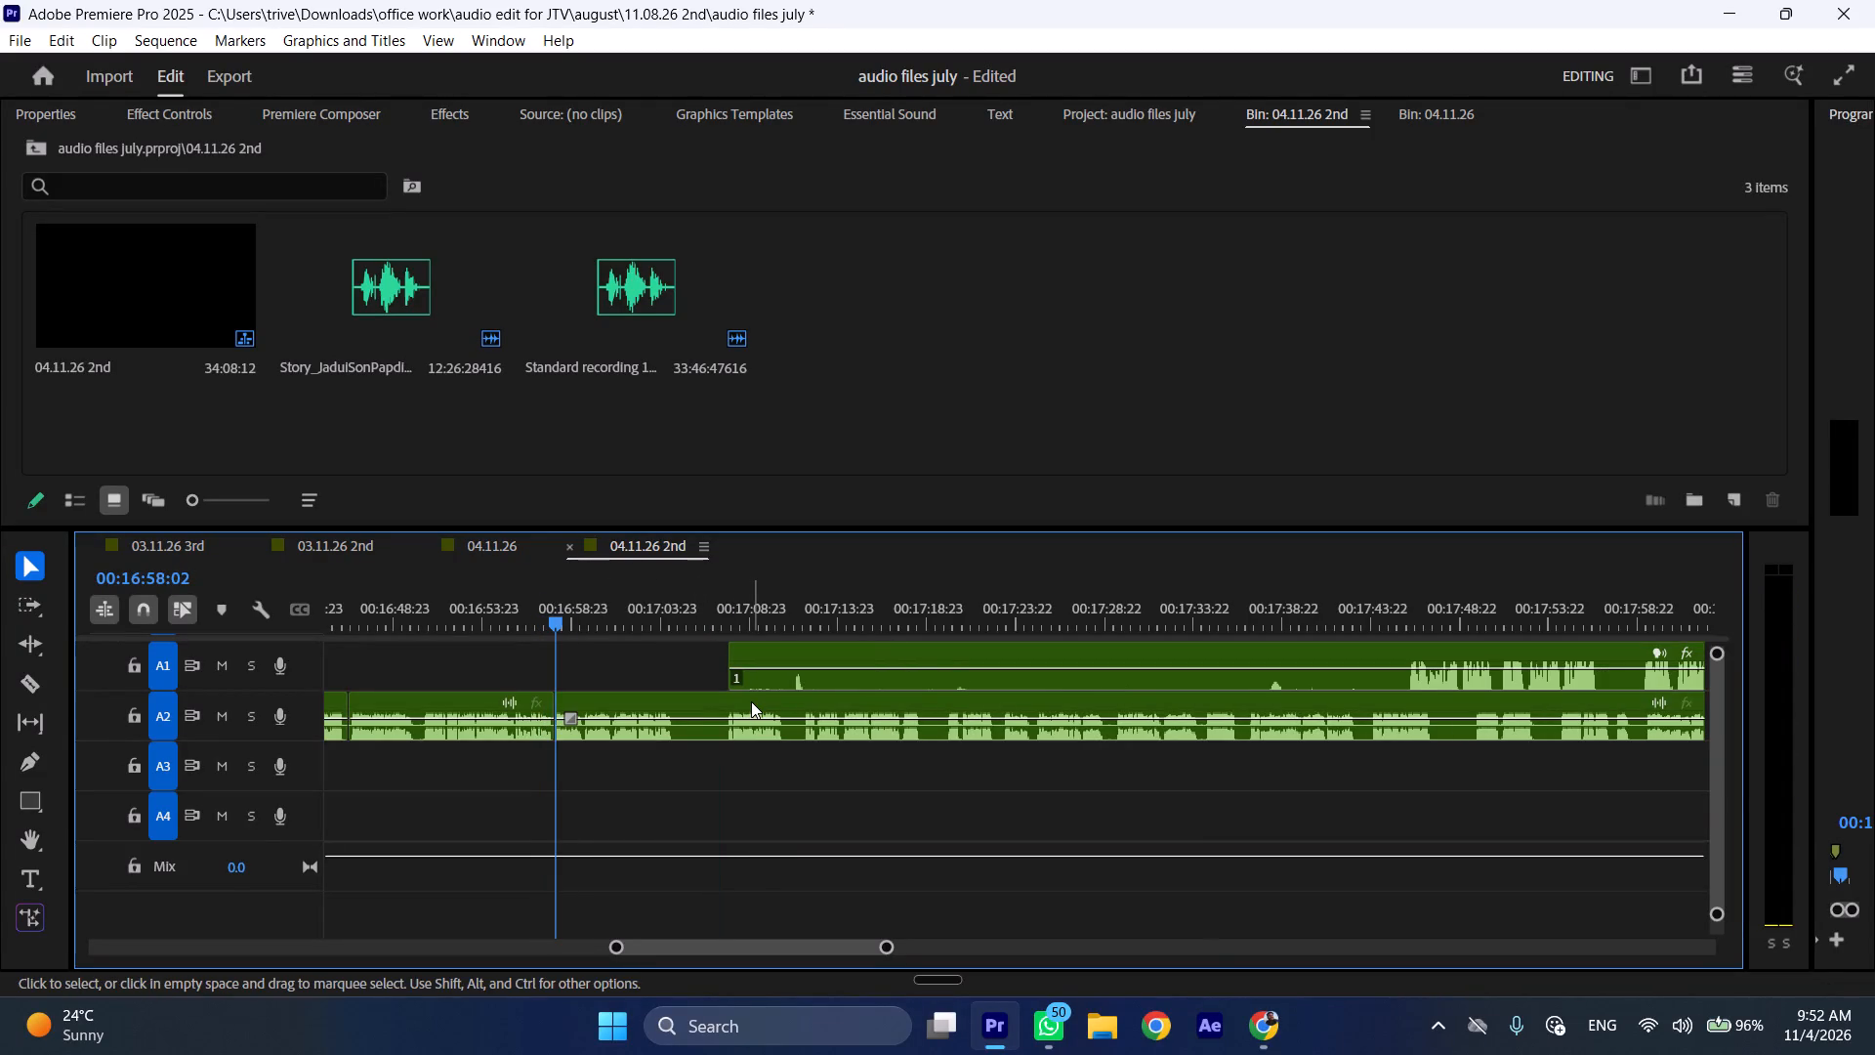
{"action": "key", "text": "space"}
{"action": "left_click_drag", "start_coordinate": [652, 591], "coordinate": [661, 591]}
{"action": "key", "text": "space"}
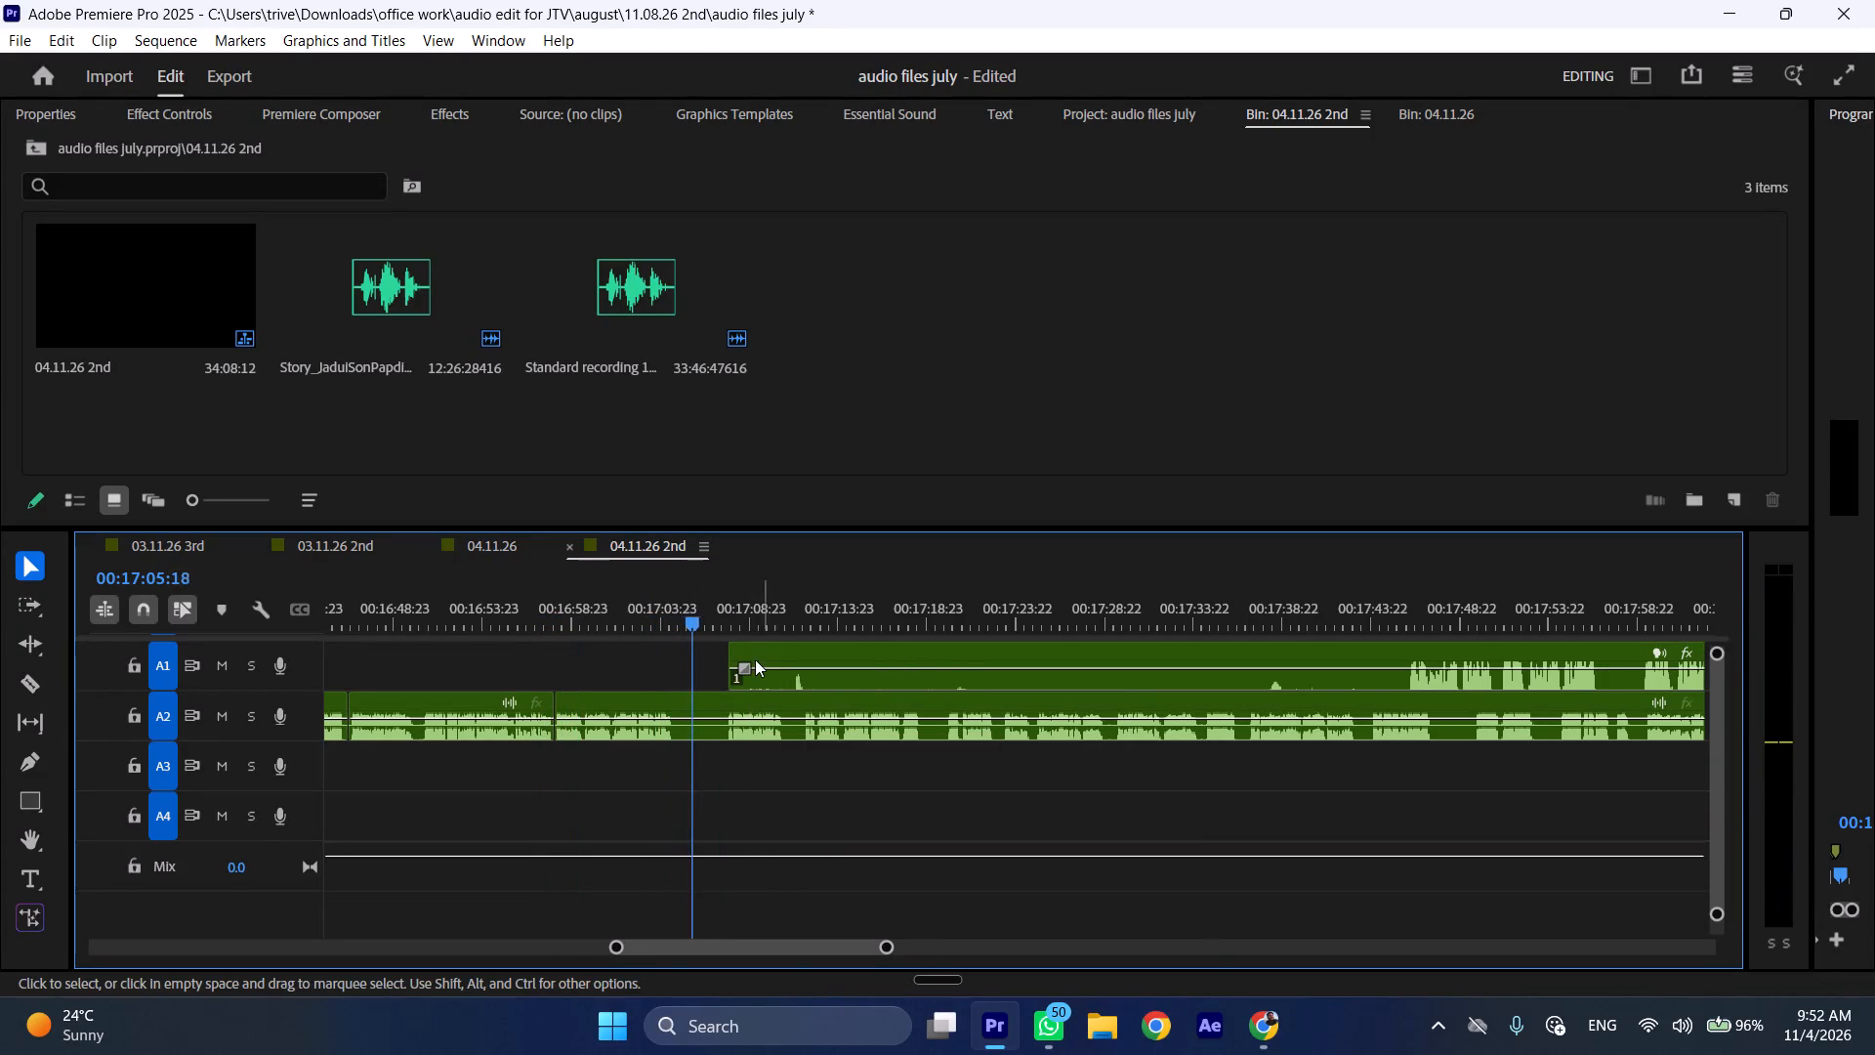
Trim about 38 seconds of leading silence off the A1 story clip and move the clip about 20 seconds earlier on the track.
{"action": "left_click_drag", "start_coordinate": [744, 655], "coordinate": [1412, 648]}
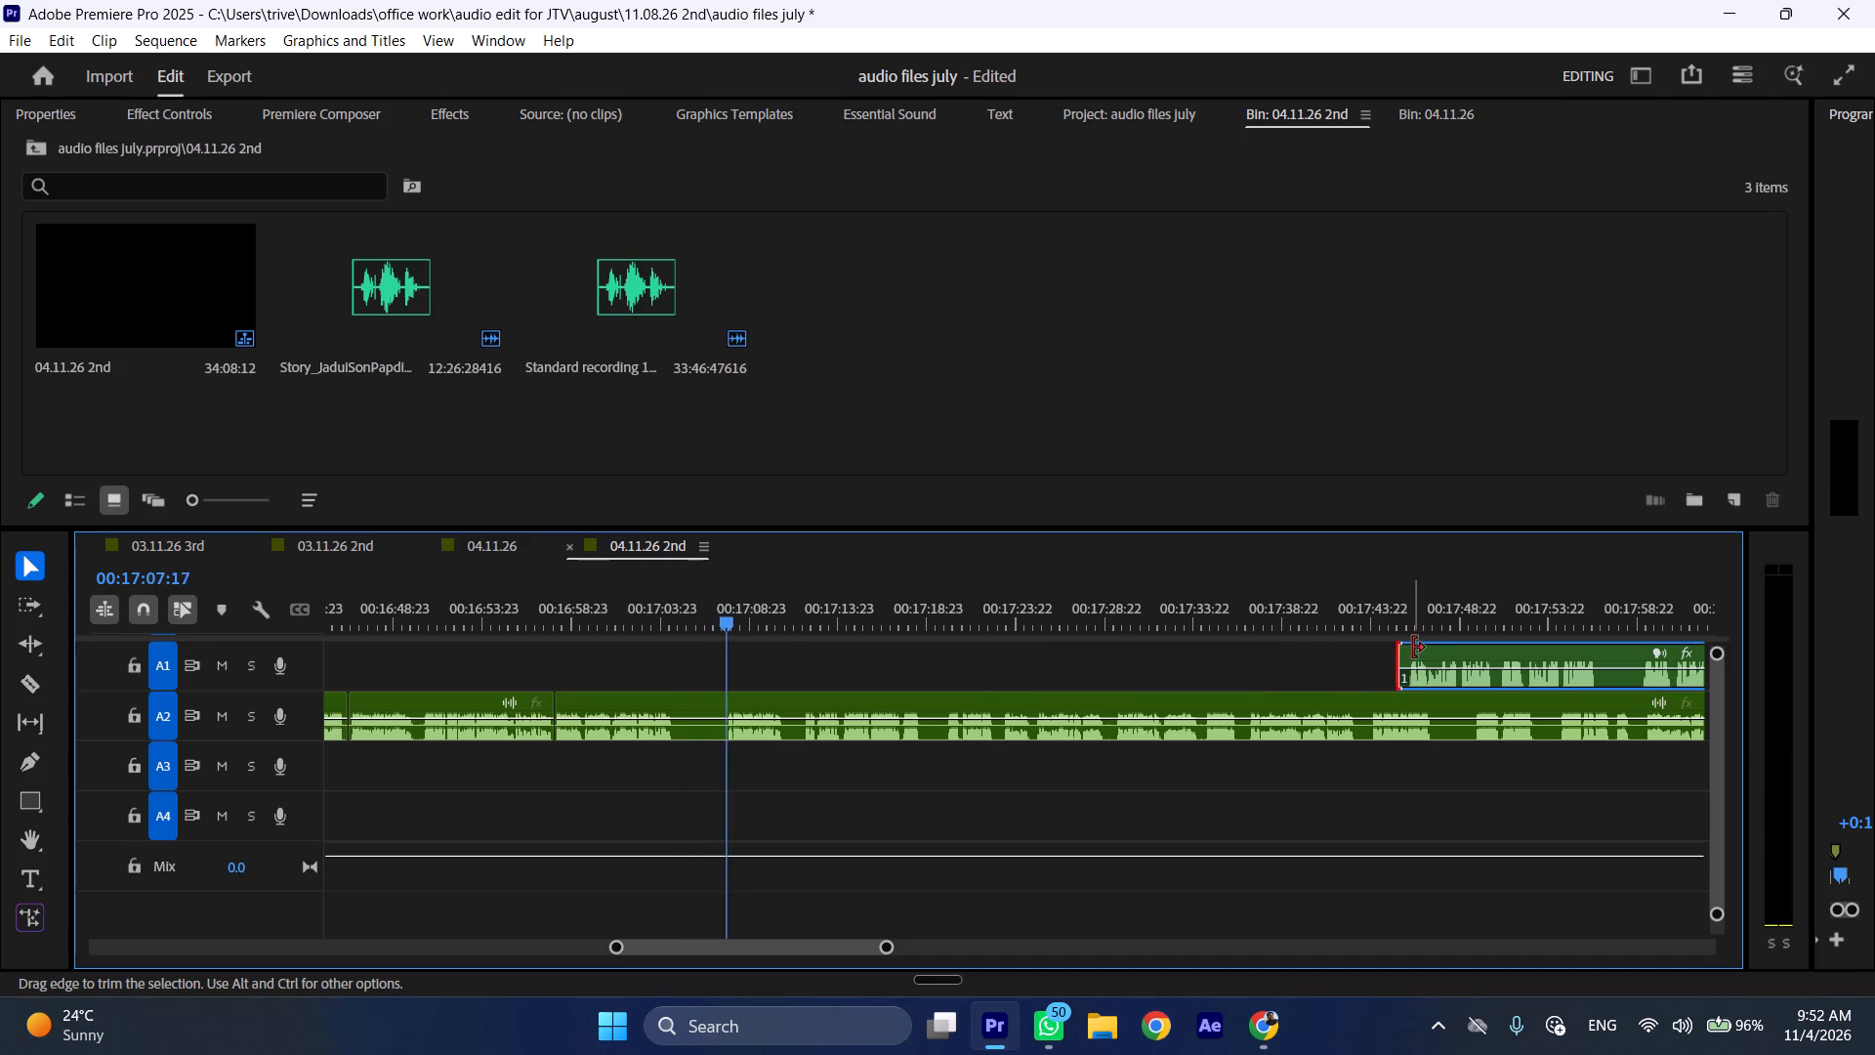
{"action": "left_click_drag", "start_coordinate": [1482, 652], "coordinate": [1117, 653]}
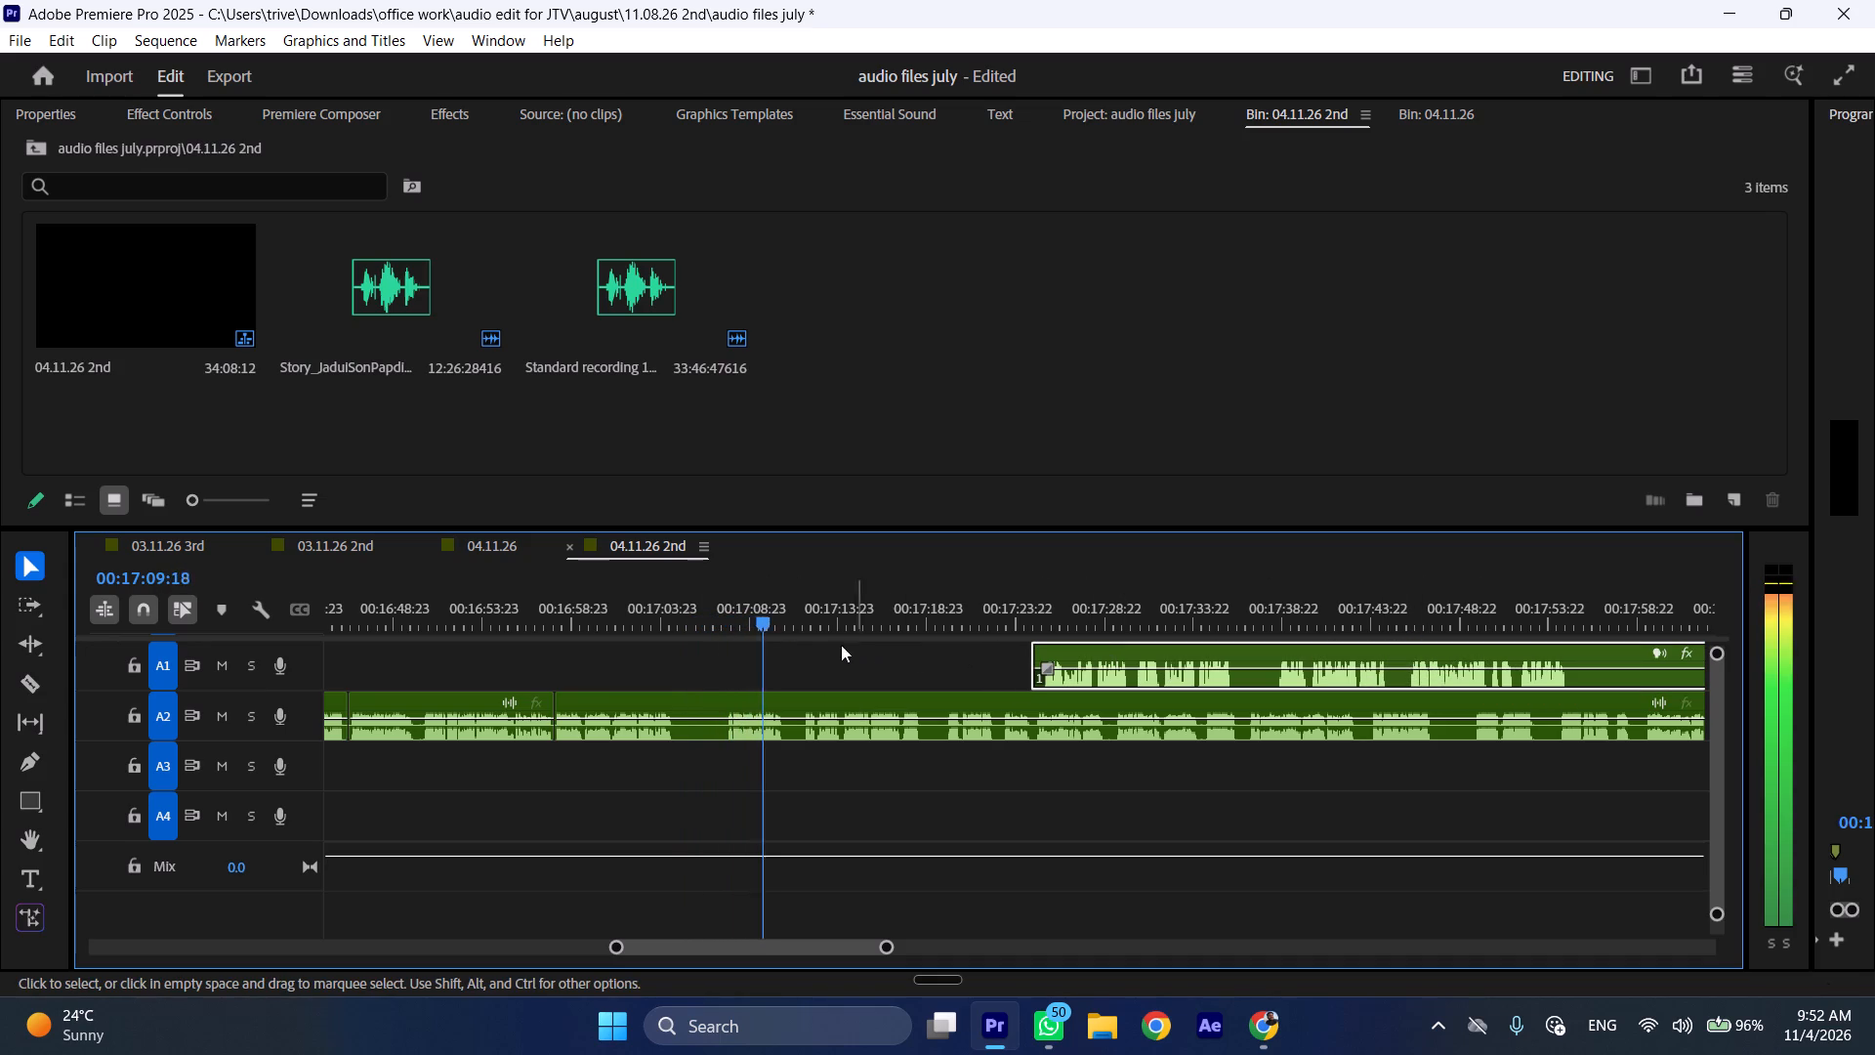
Play the A2 recording from about 00:17:01:07, cut out the section between 00:17:03:16 and 00:17:07:18, and close the gap.
{"action": "left_click", "coordinate": [607, 603]}
{"action": "key", "text": "space"}
{"action": "key", "text": "space"}
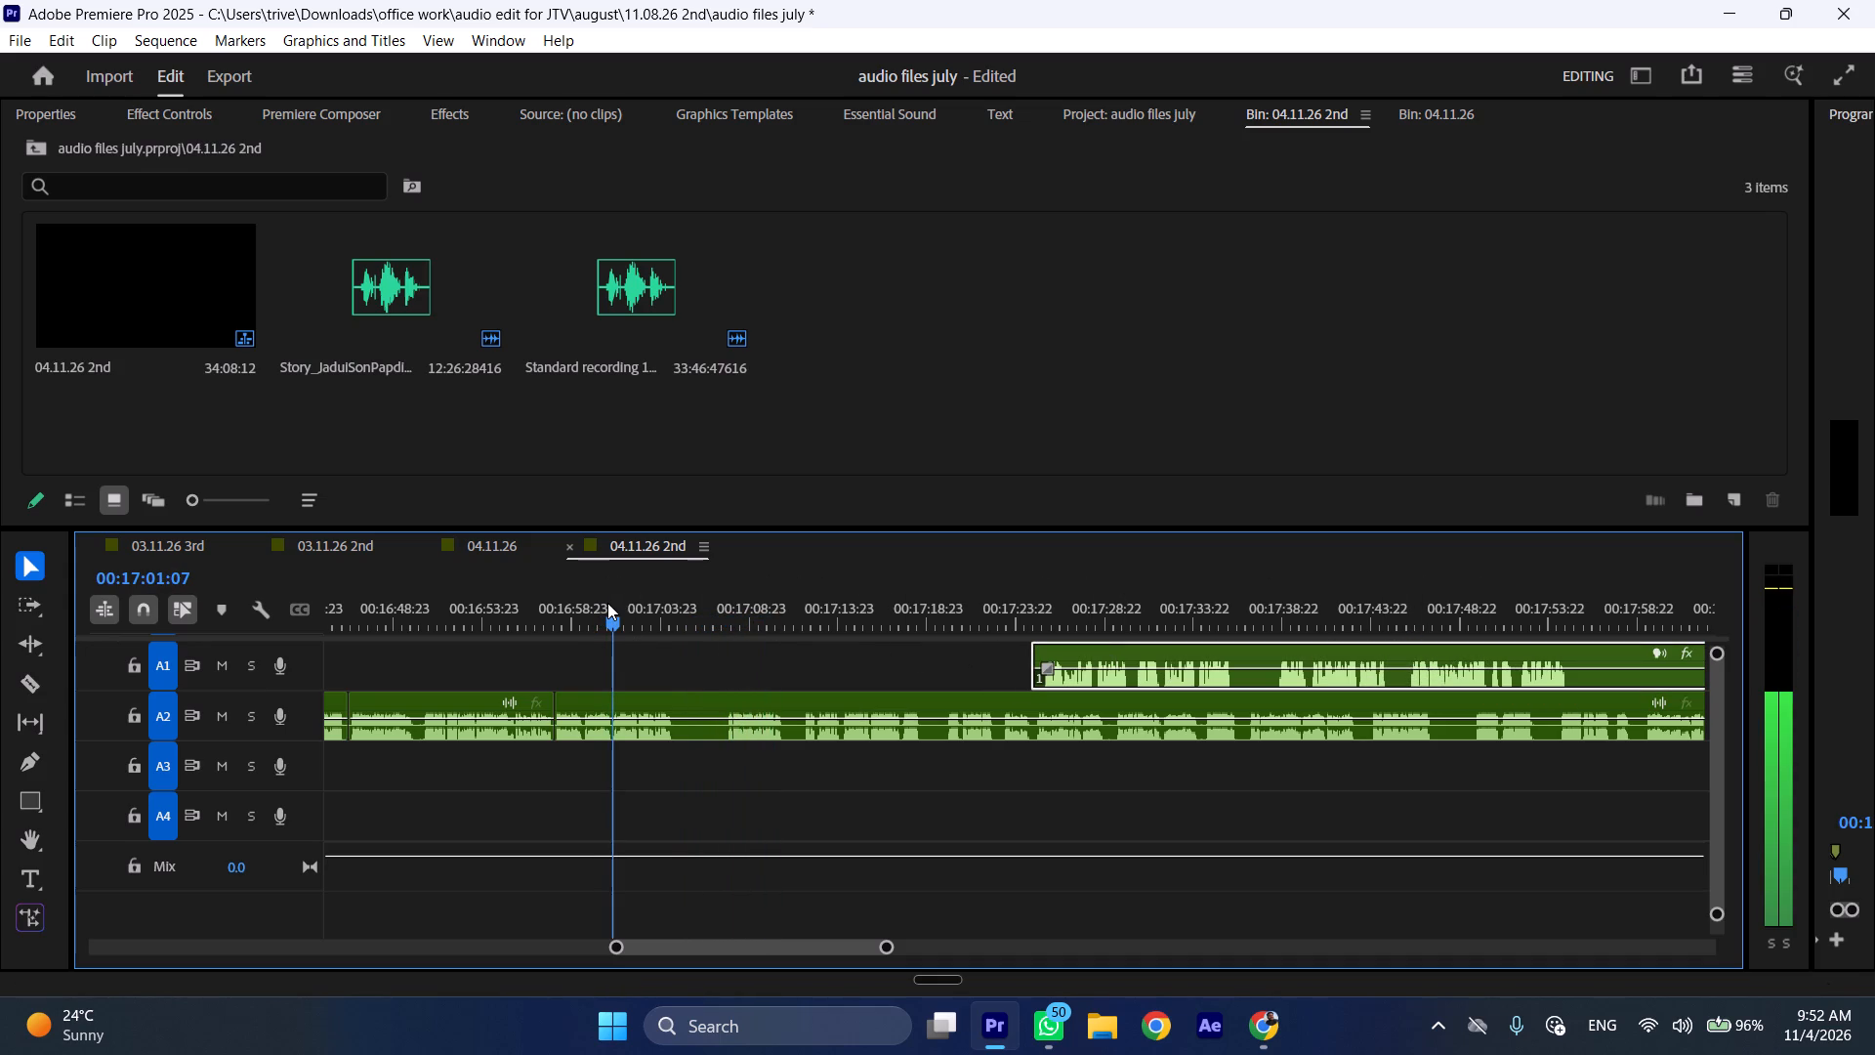
{"action": "key", "text": "space"}
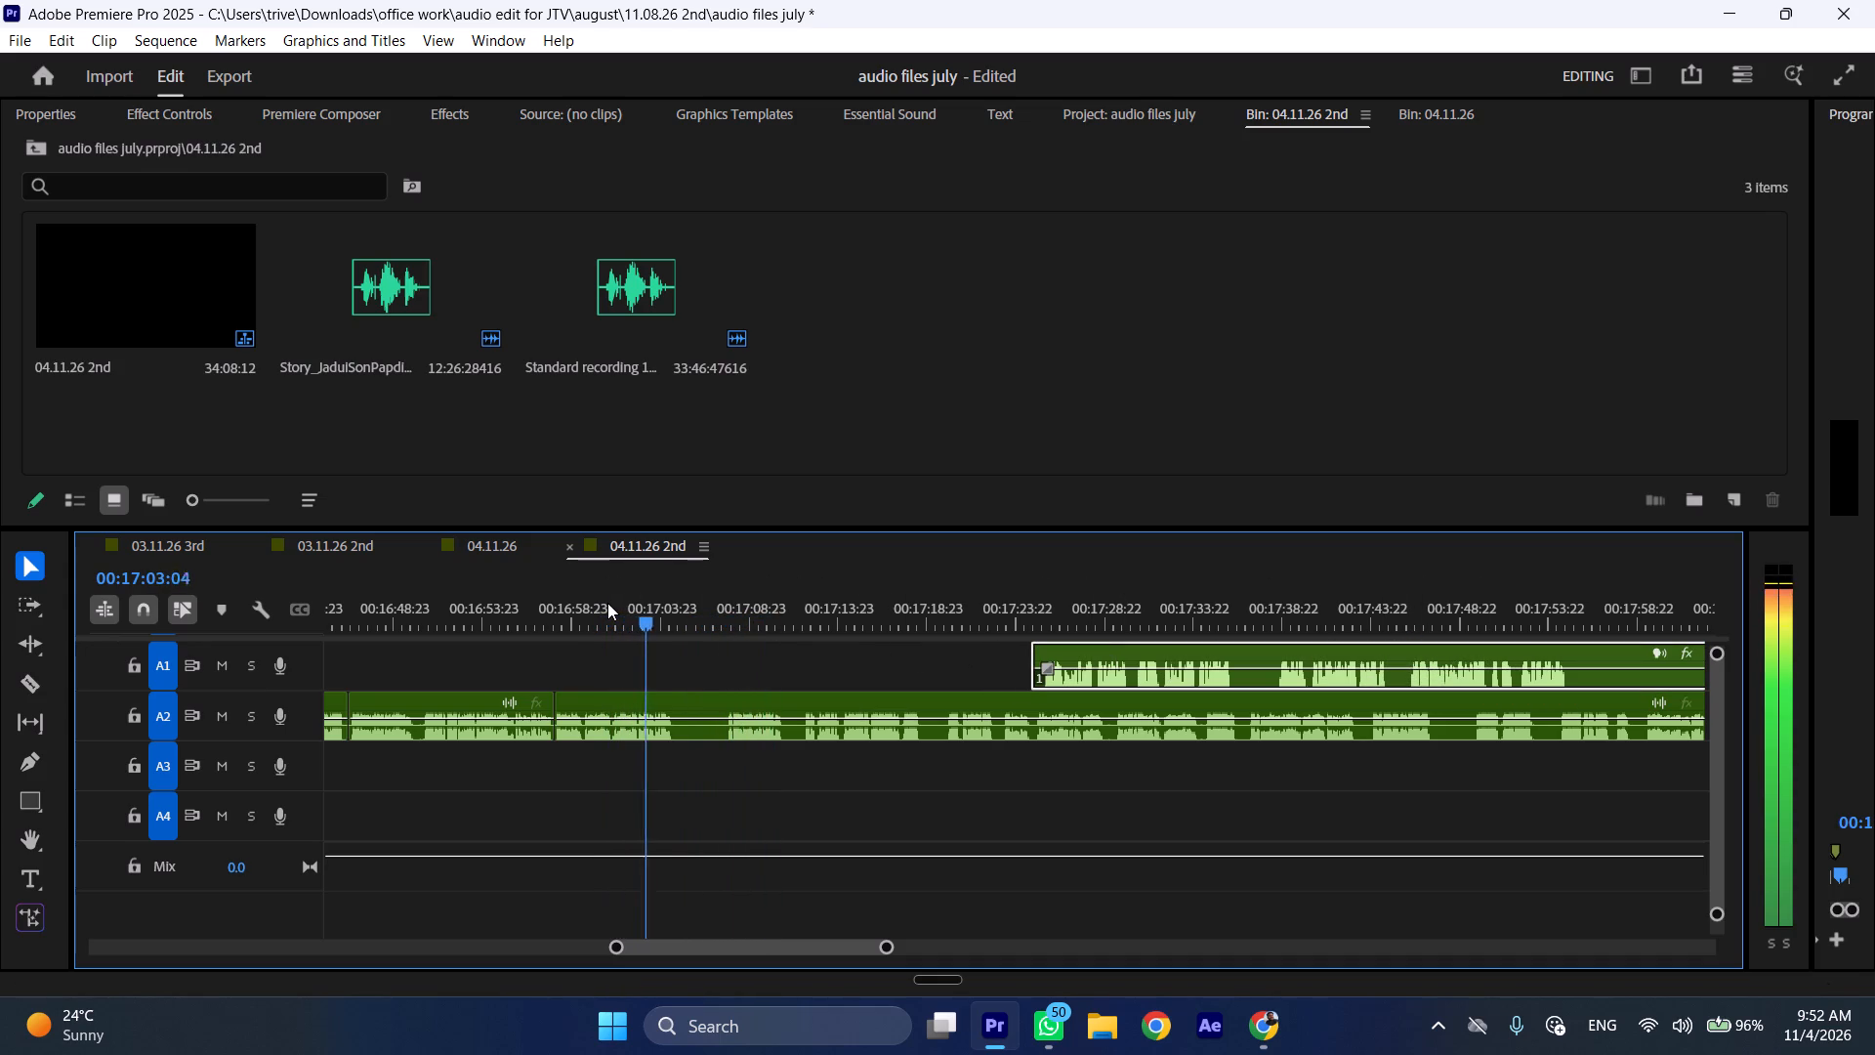
{"action": "left_click", "coordinate": [643, 597]}
{"action": "key", "text": "space"}
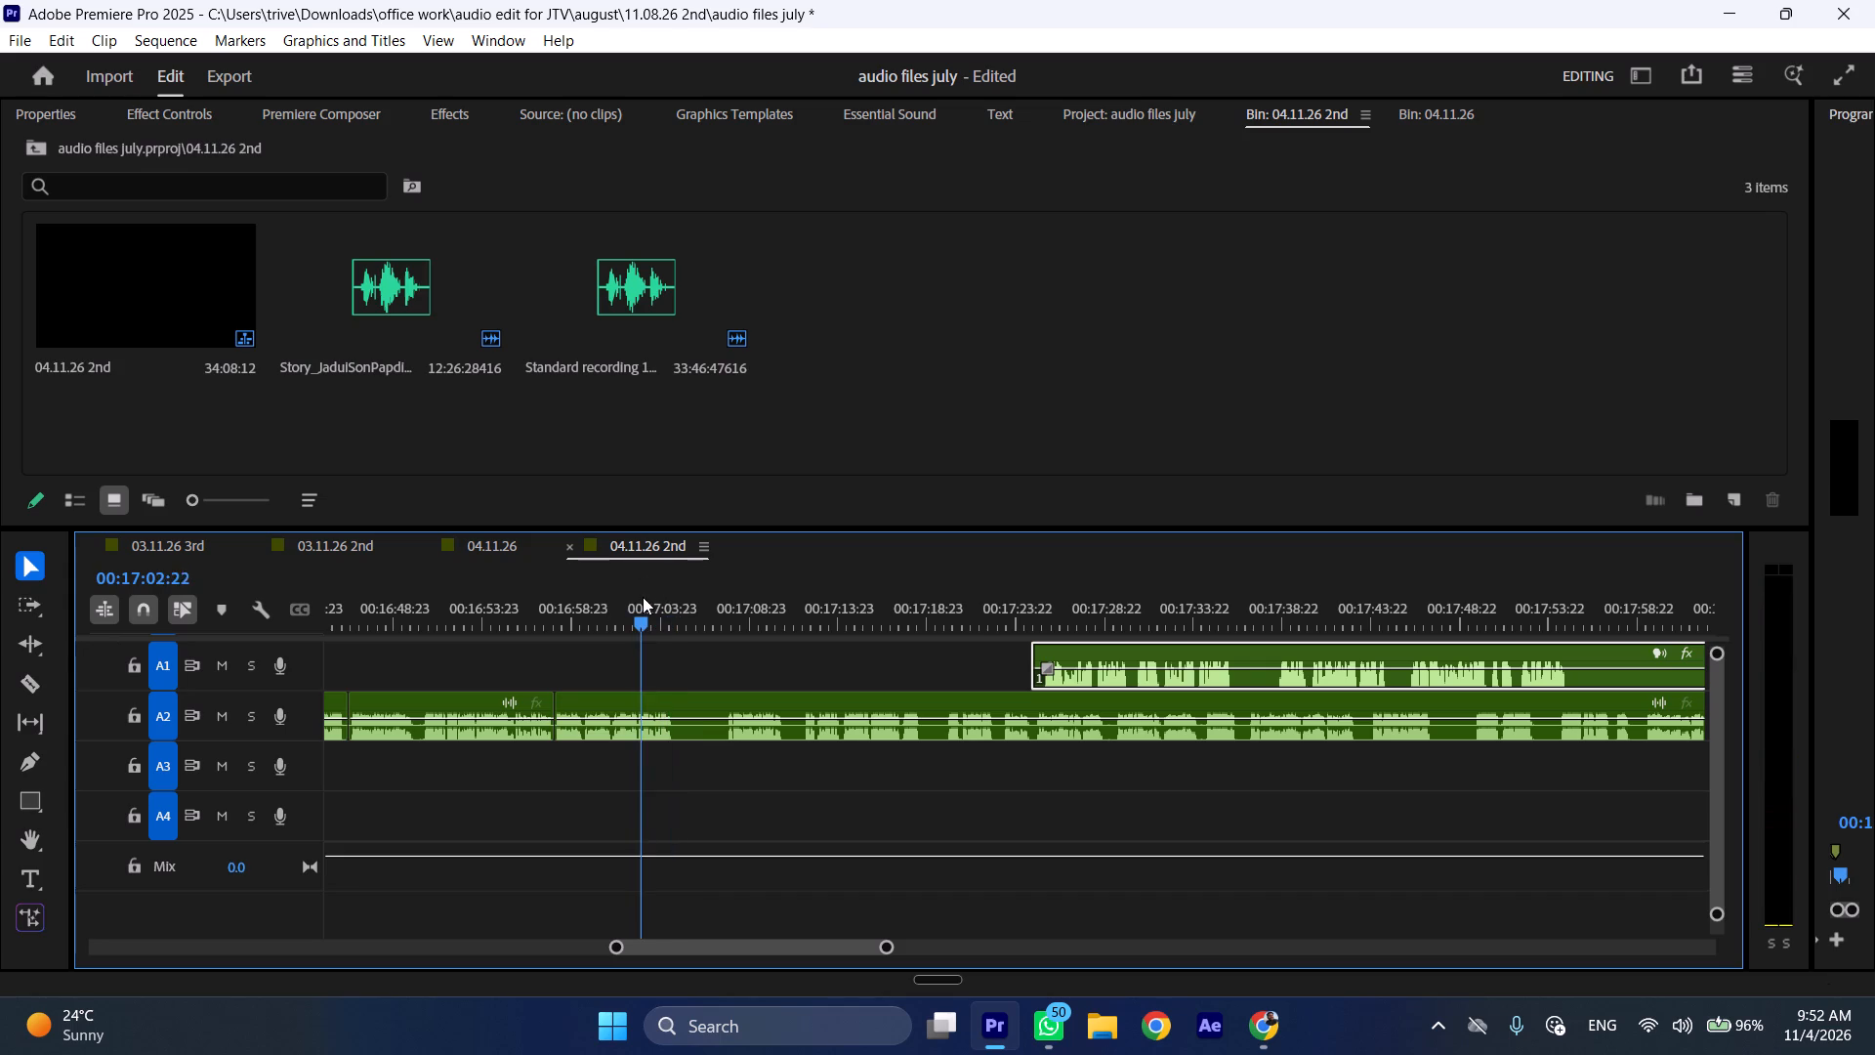
{"action": "key", "text": "space"}
{"action": "type", "text": "C"}
{"action": "left_click_drag", "start_coordinate": [703, 606], "coordinate": [713, 608]}
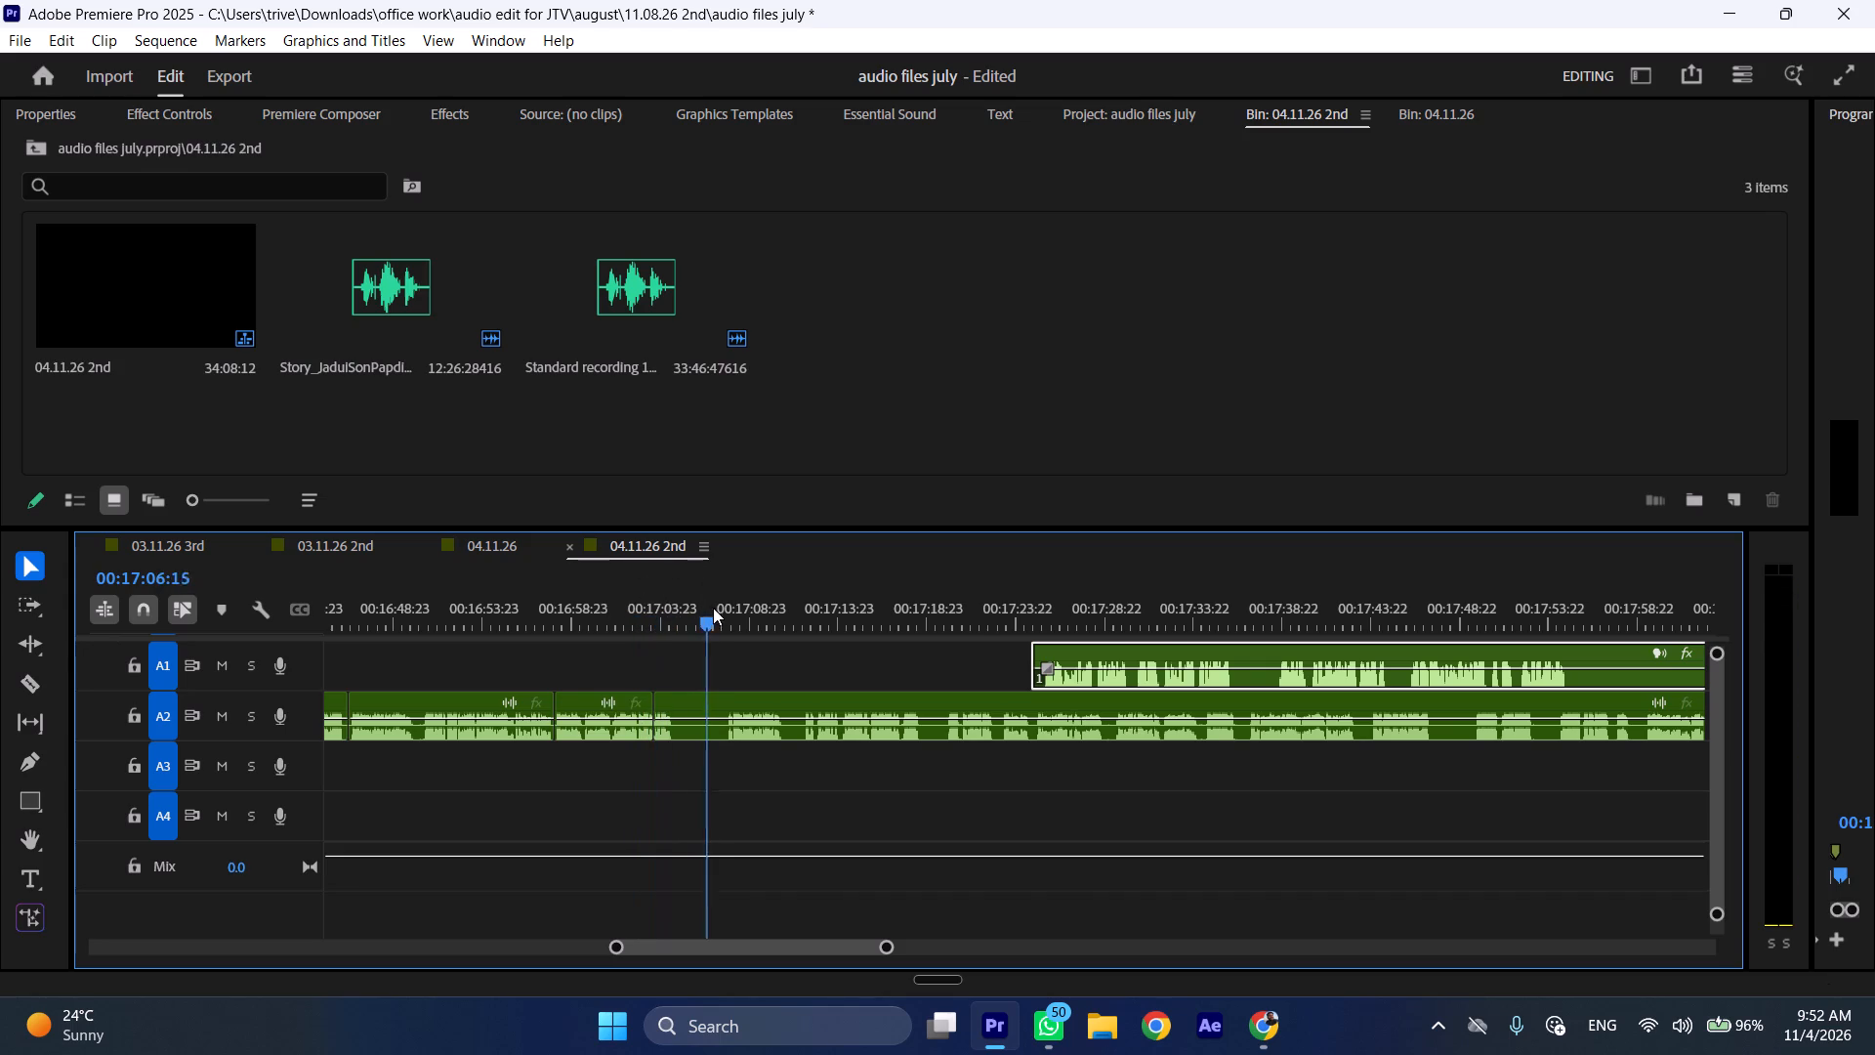
{"action": "left_click_drag", "start_coordinate": [713, 608], "coordinate": [809, 608]}
{"action": "key", "text": "space"}
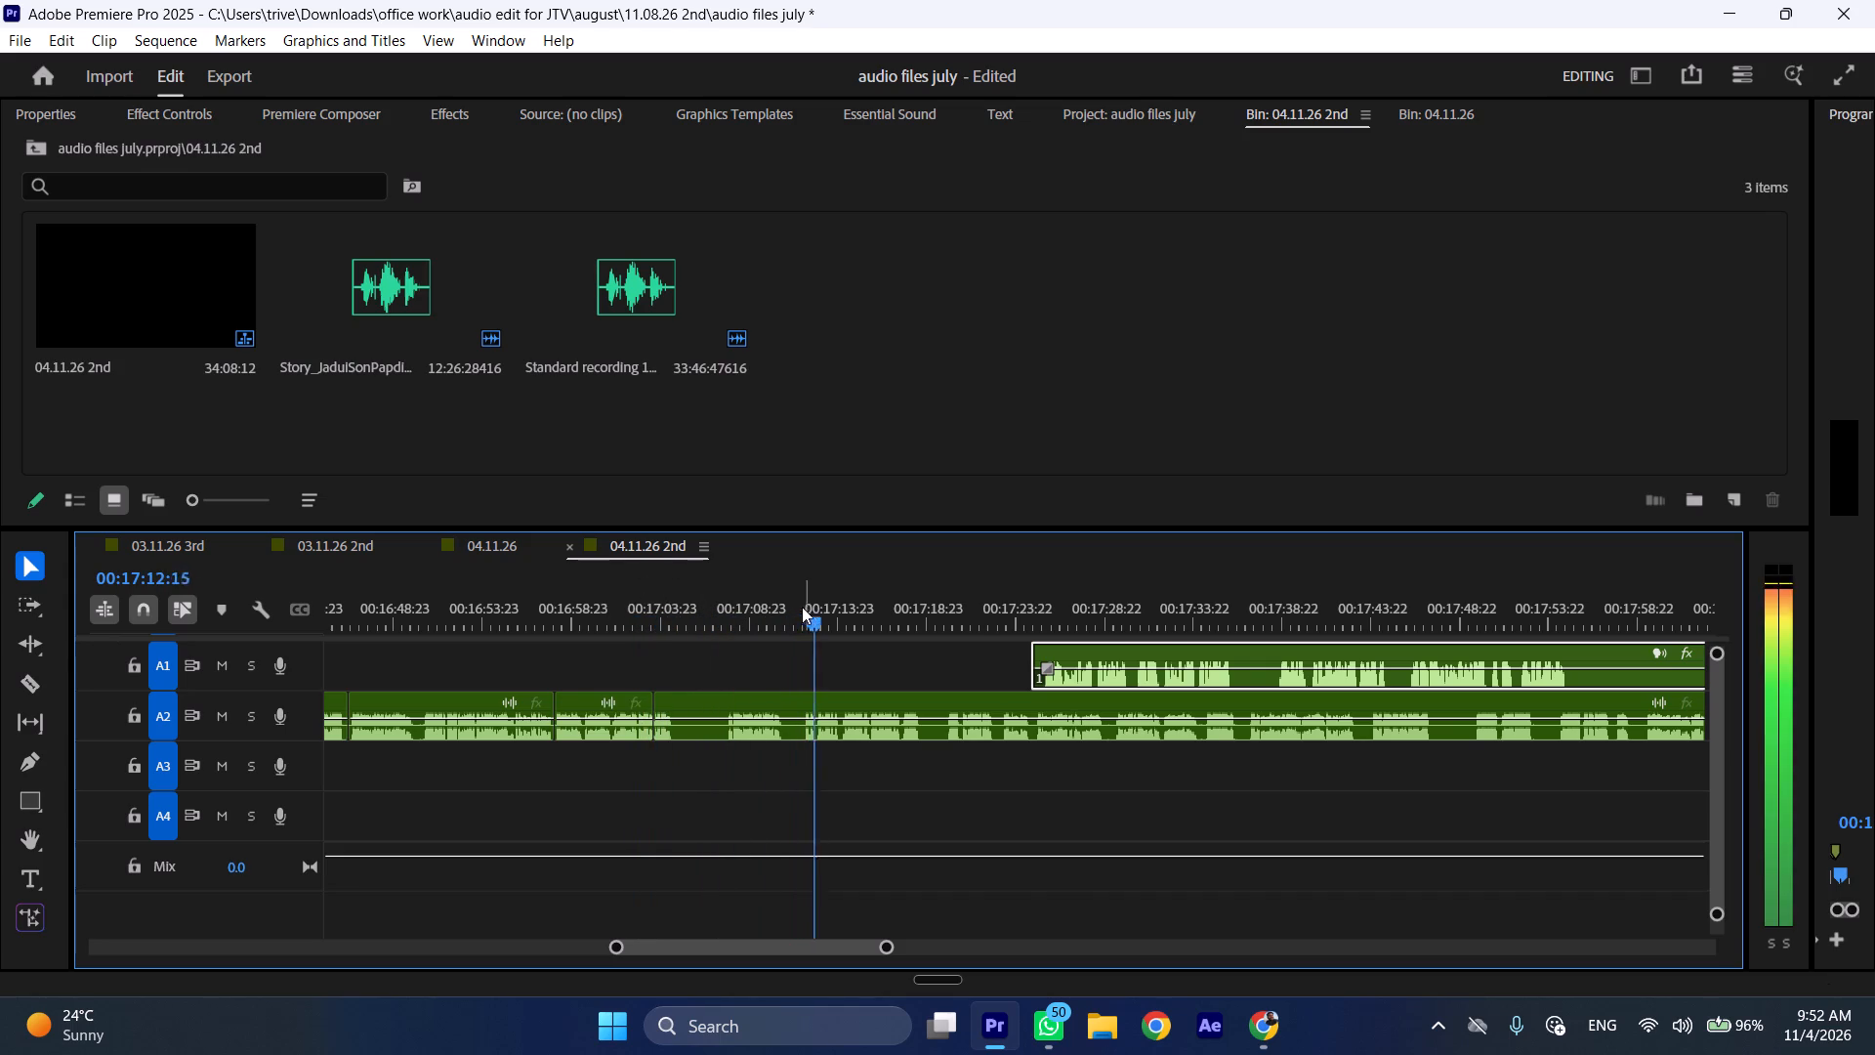
{"action": "left_click_drag", "start_coordinate": [794, 607], "coordinate": [725, 607]}
{"action": "left_click", "coordinate": [729, 604]}
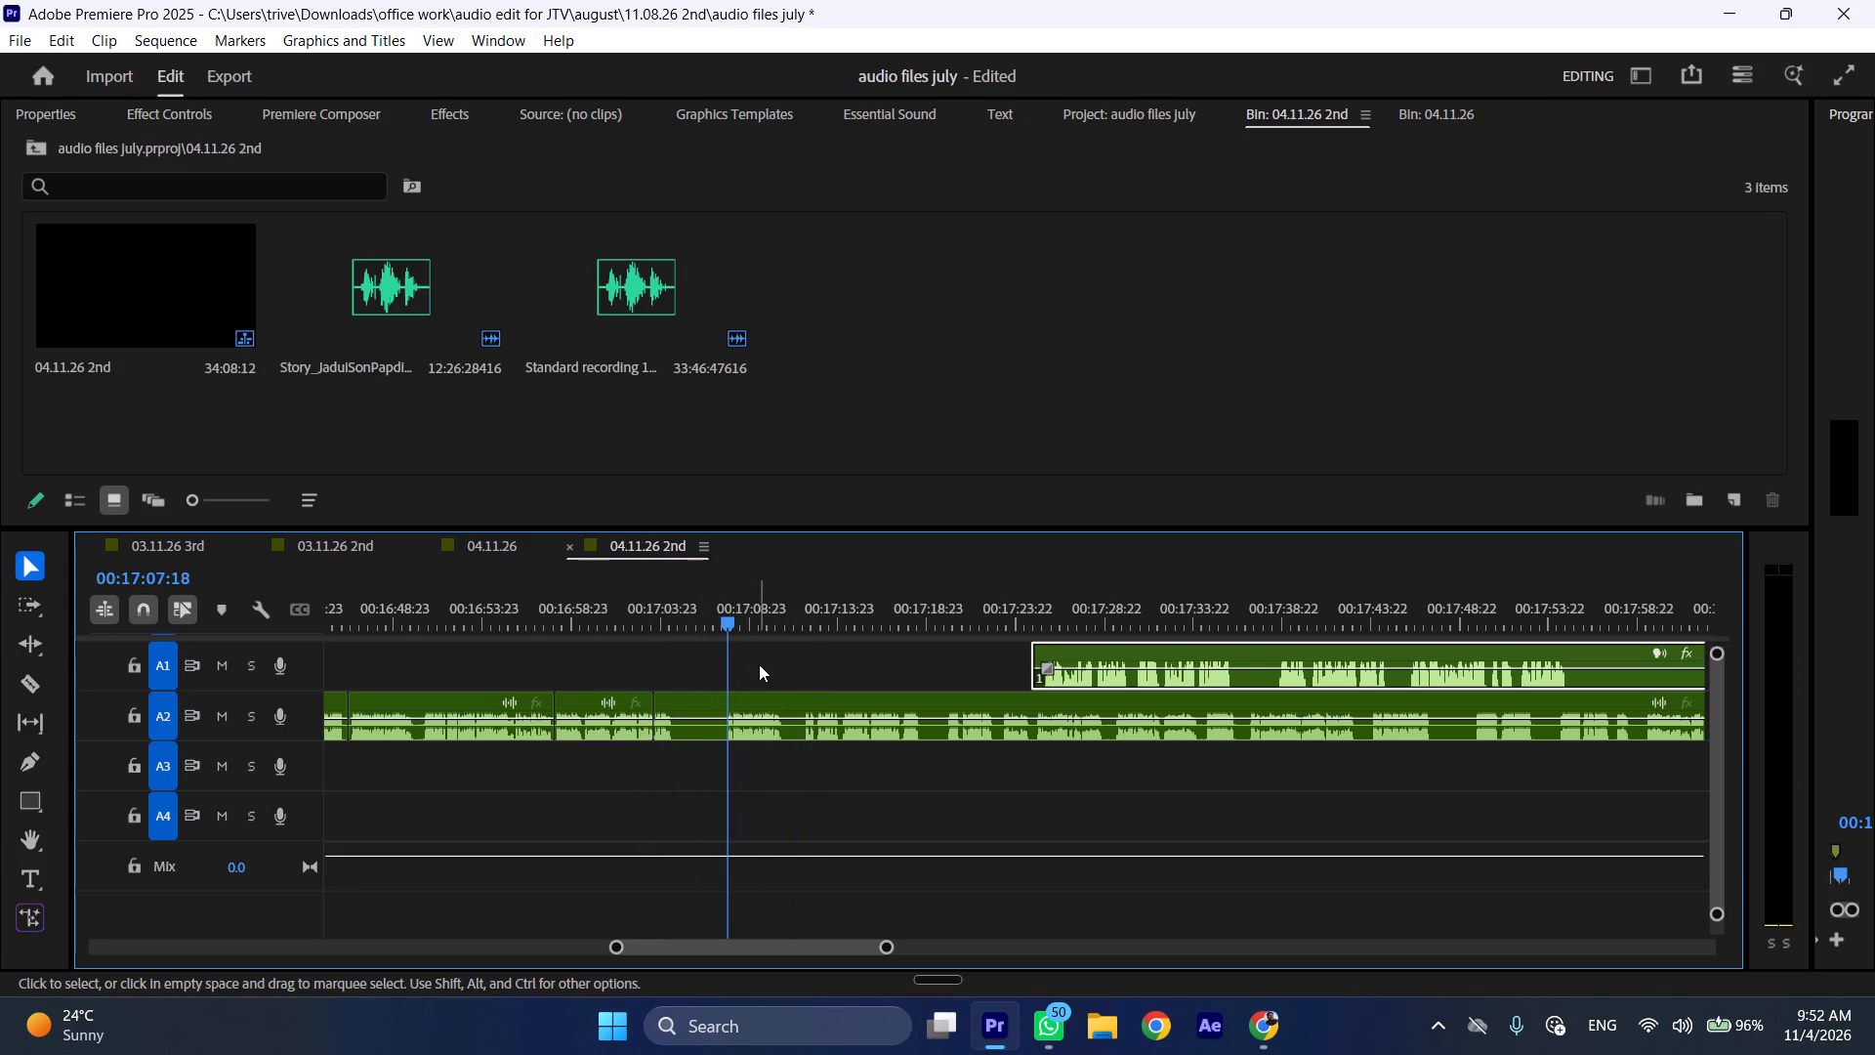
{"action": "left_click", "coordinate": [769, 710]}
{"action": "key", "text": "shift+c"}
{"action": "key", "text": "ctrl+shift+d"}
Play the A2 recording on from the new join and split it at 00:17:06:21.
{"action": "key", "text": "space"}
{"action": "type", "text": "kll"}
{"action": "key", "text": "space"}
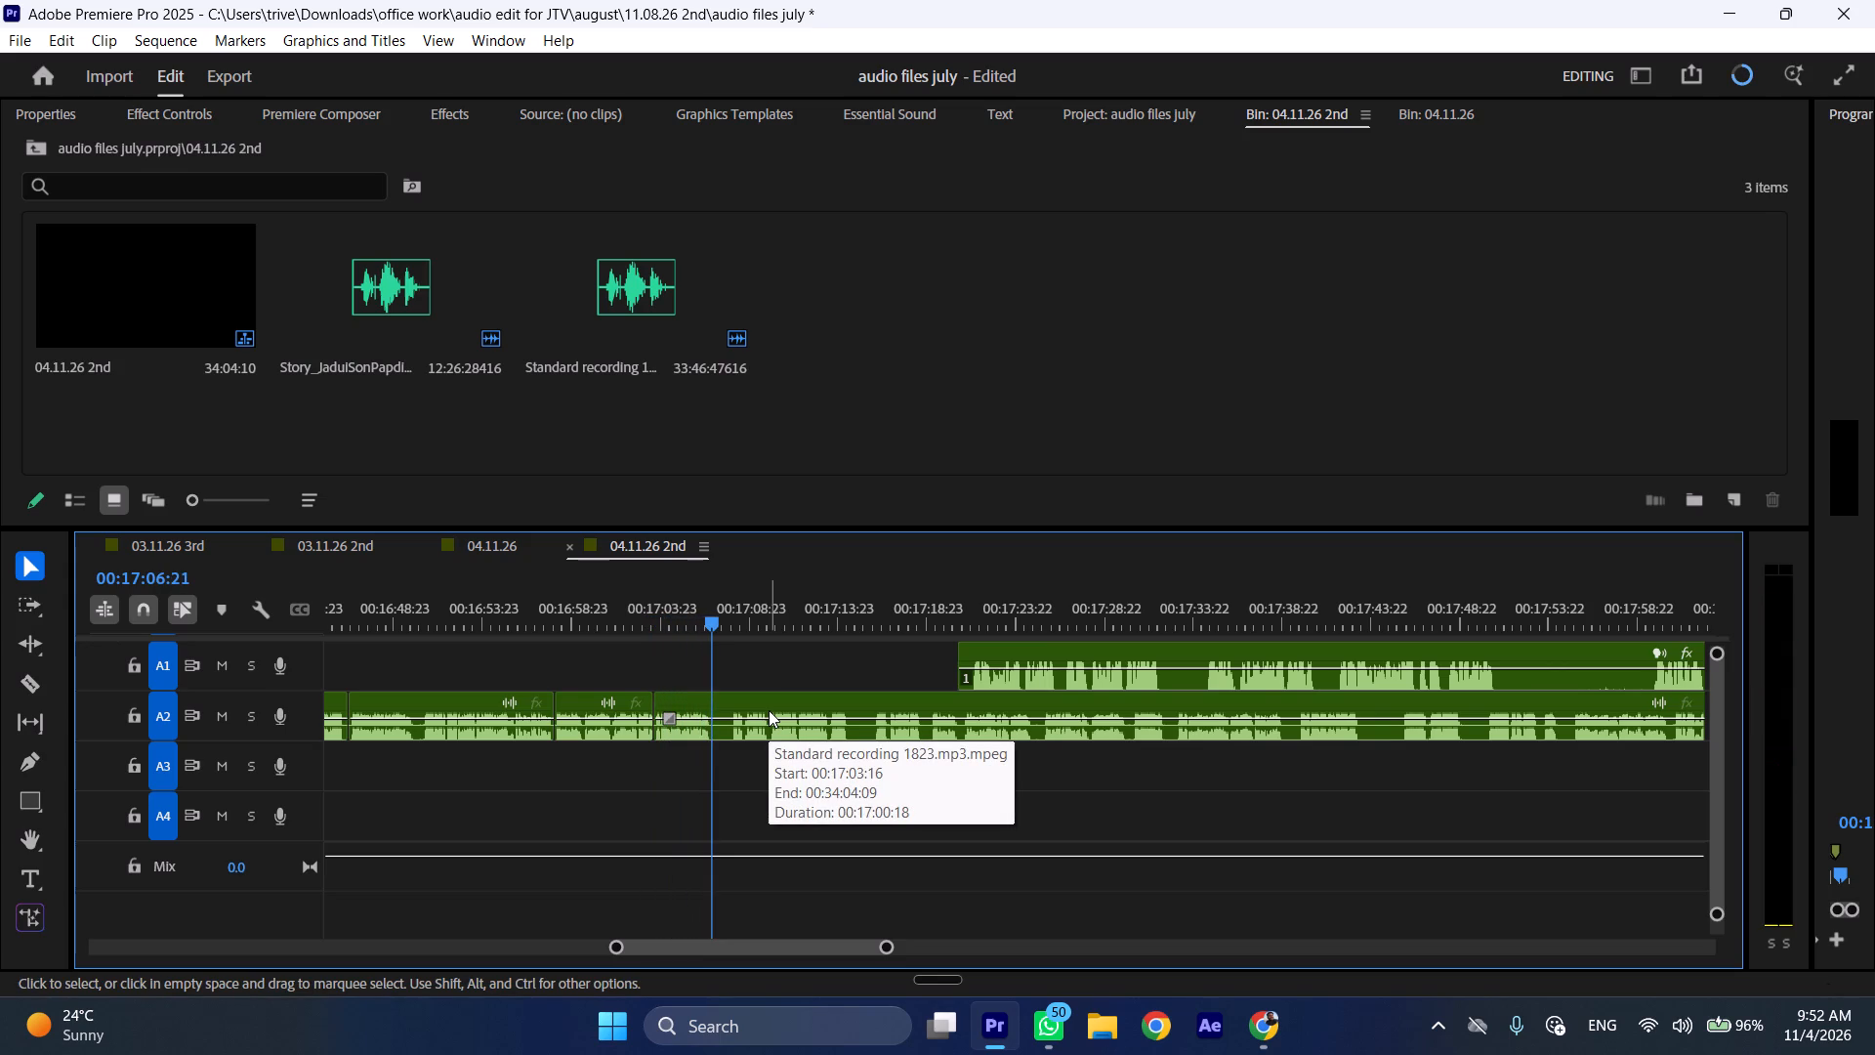
{"action": "key", "text": "shift+c"}
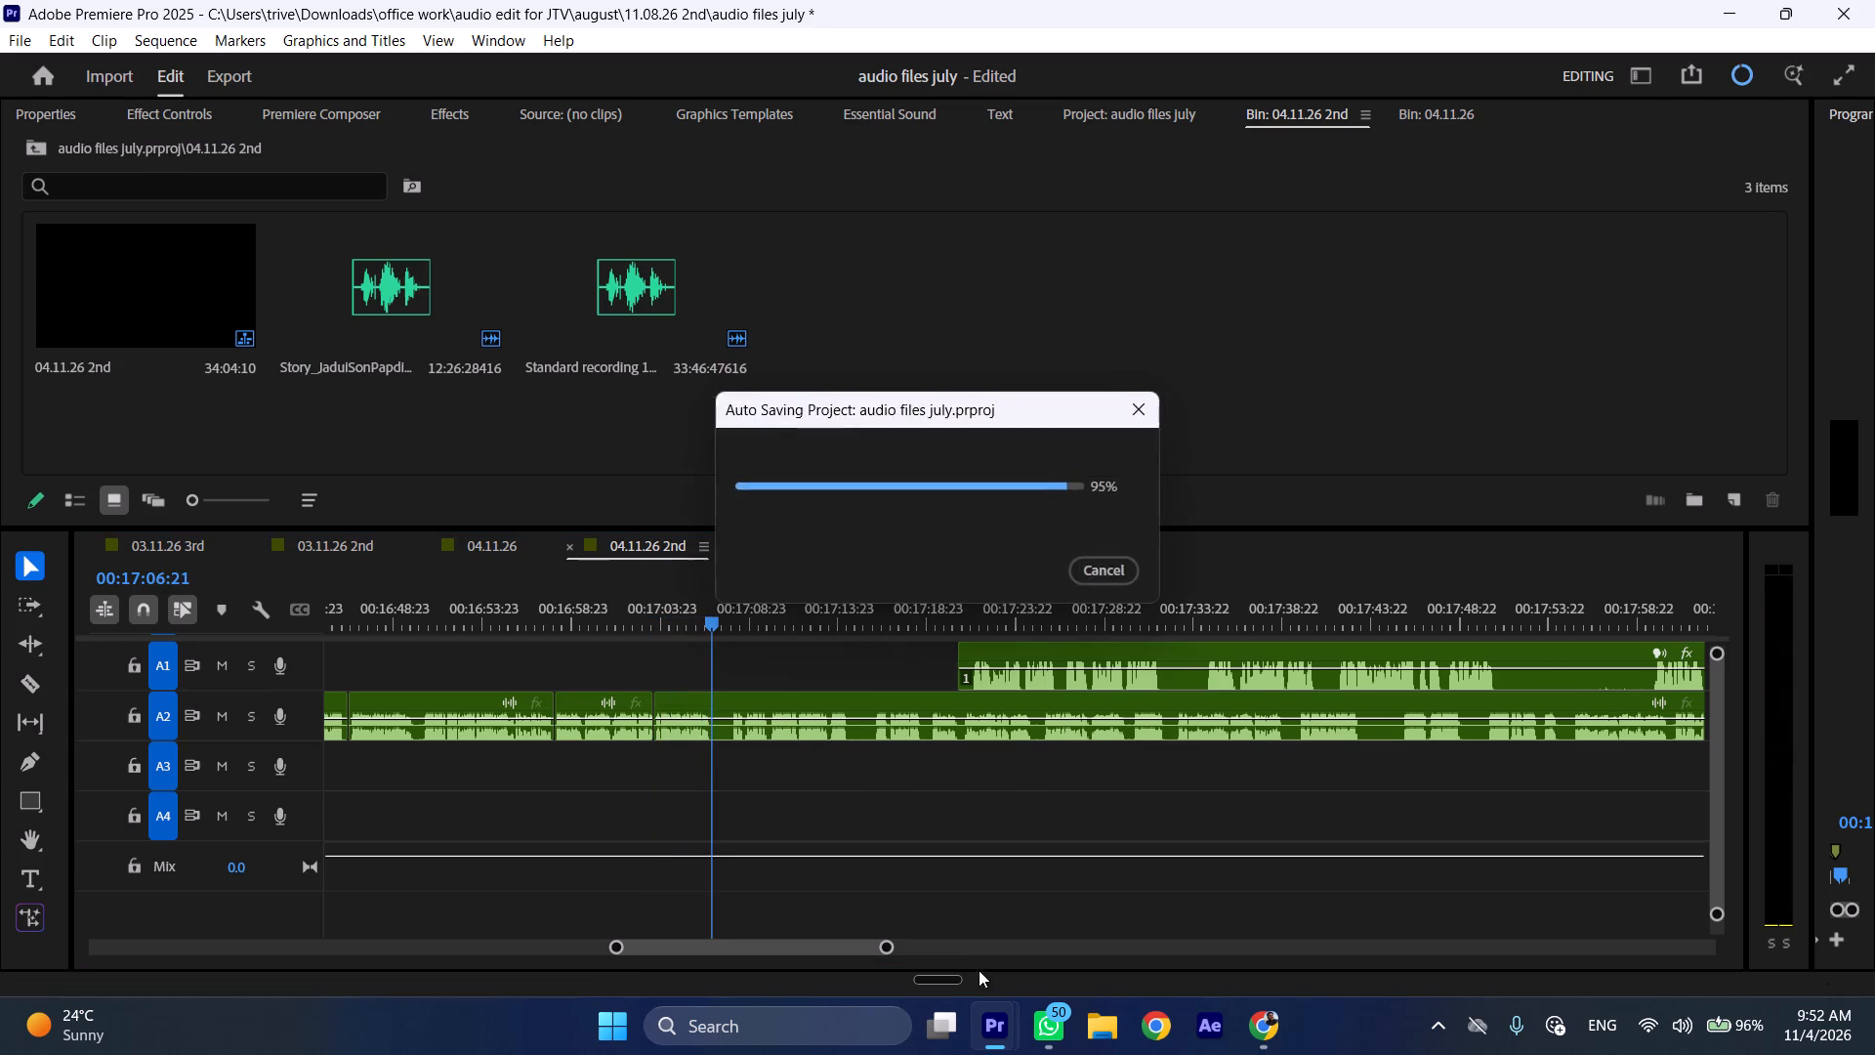
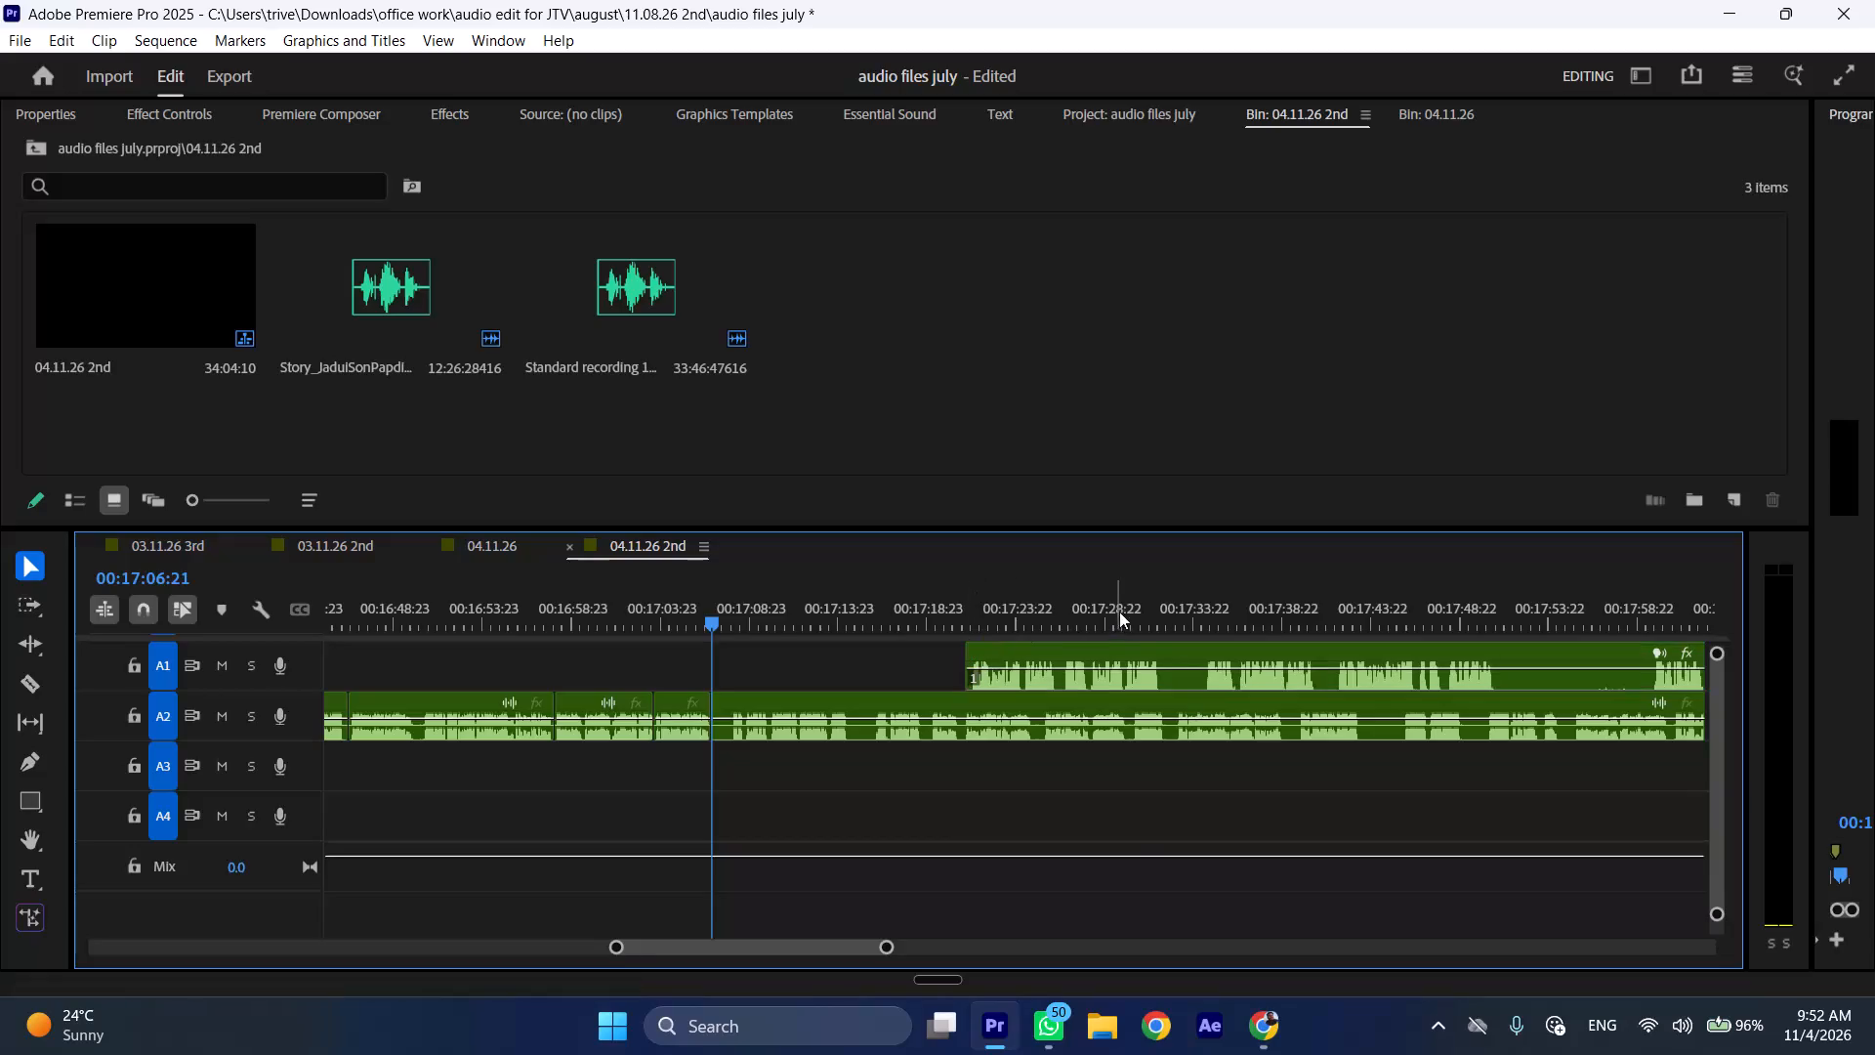
Split the A1 clip at 00:17:32:07, insert its first part at the 00:17:06:21 split, and butt the remaining A2 recording against its end.
{"action": "left_click_drag", "start_coordinate": [1128, 611], "coordinate": [1166, 615]}
{"action": "left_click", "coordinate": [1185, 653]}
{"action": "key", "text": "shift+c"}
{"action": "left_click_drag", "start_coordinate": [1081, 650], "coordinate": [844, 650]}
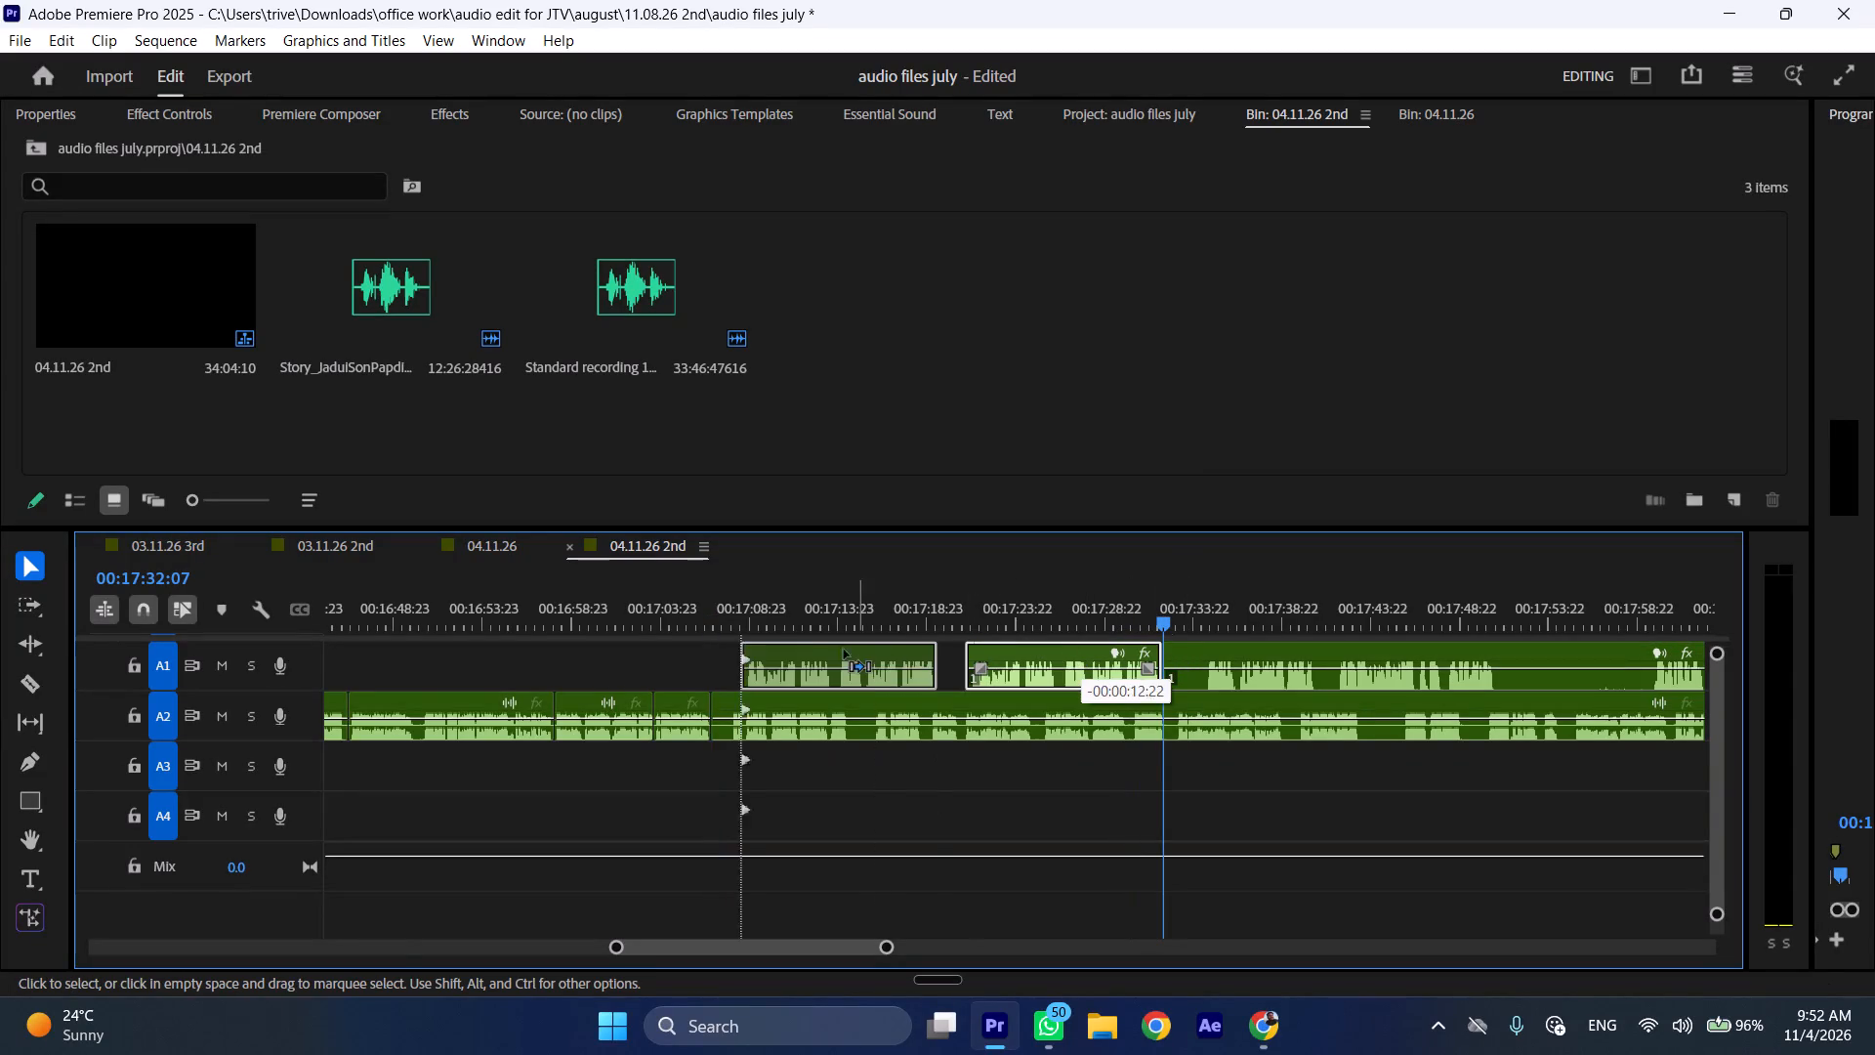
{"action": "left_click_drag", "start_coordinate": [844, 650], "coordinate": [832, 650]}
{"action": "left_click_drag", "start_coordinate": [918, 706], "coordinate": [935, 706]}
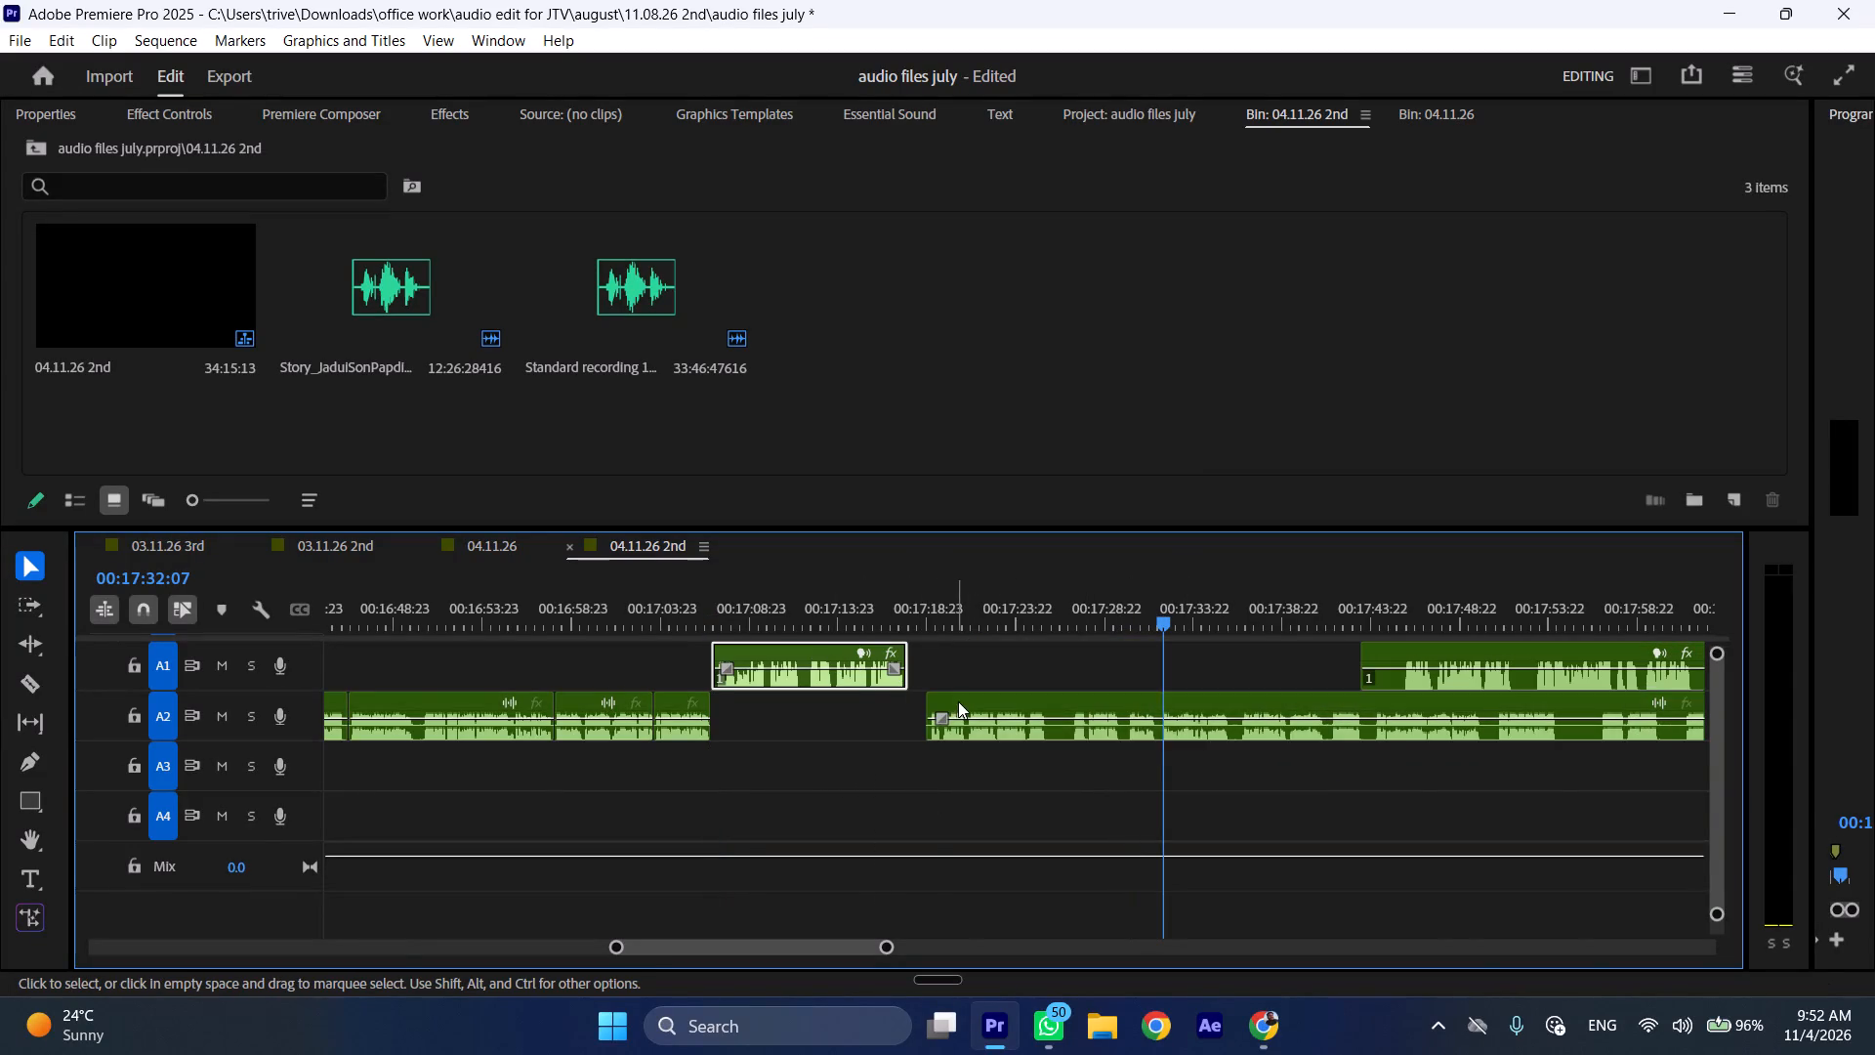
{"action": "left_click_drag", "start_coordinate": [958, 701], "coordinate": [945, 703]}
Play from just before the inserted A1 clip, cut away its opening up to 00:17:12:06, and close the gap across the tracks.
{"action": "left_click", "coordinate": [690, 609]}
{"action": "key", "text": "space"}
{"action": "type", "text": "l"}
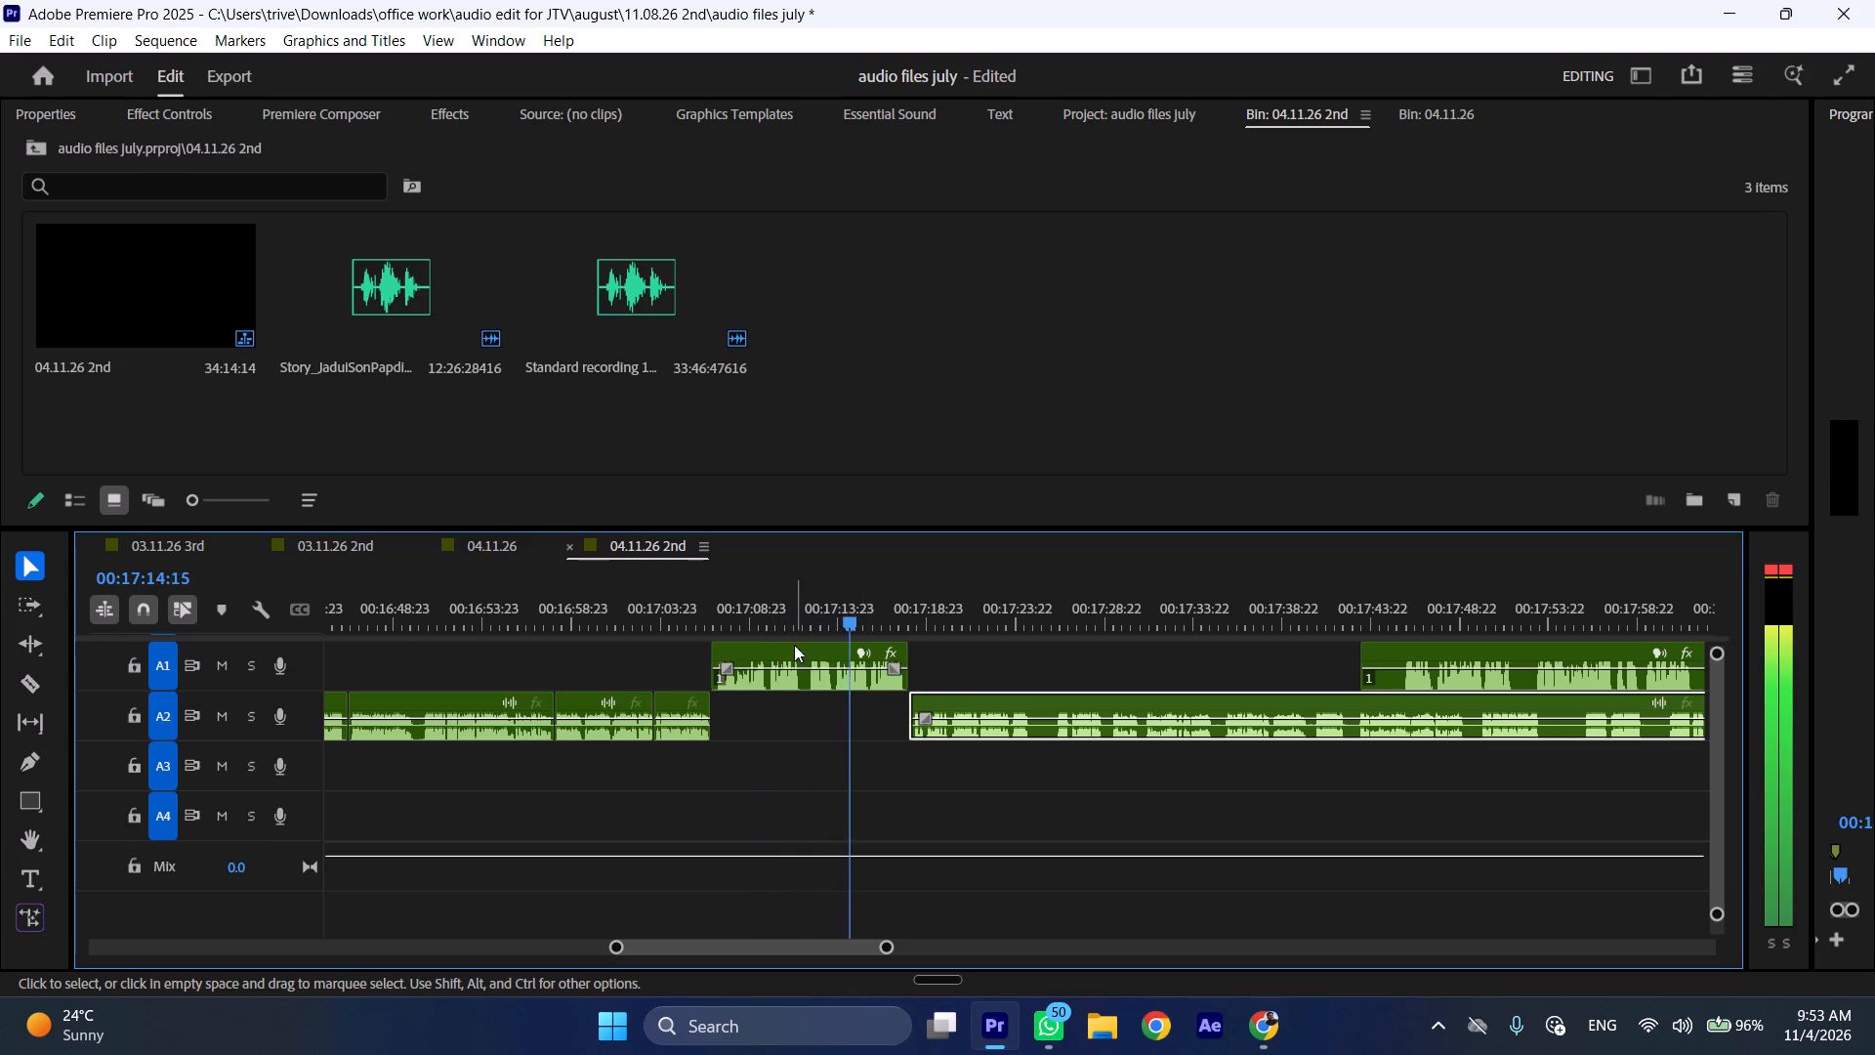
{"action": "left_click", "coordinate": [811, 600]}
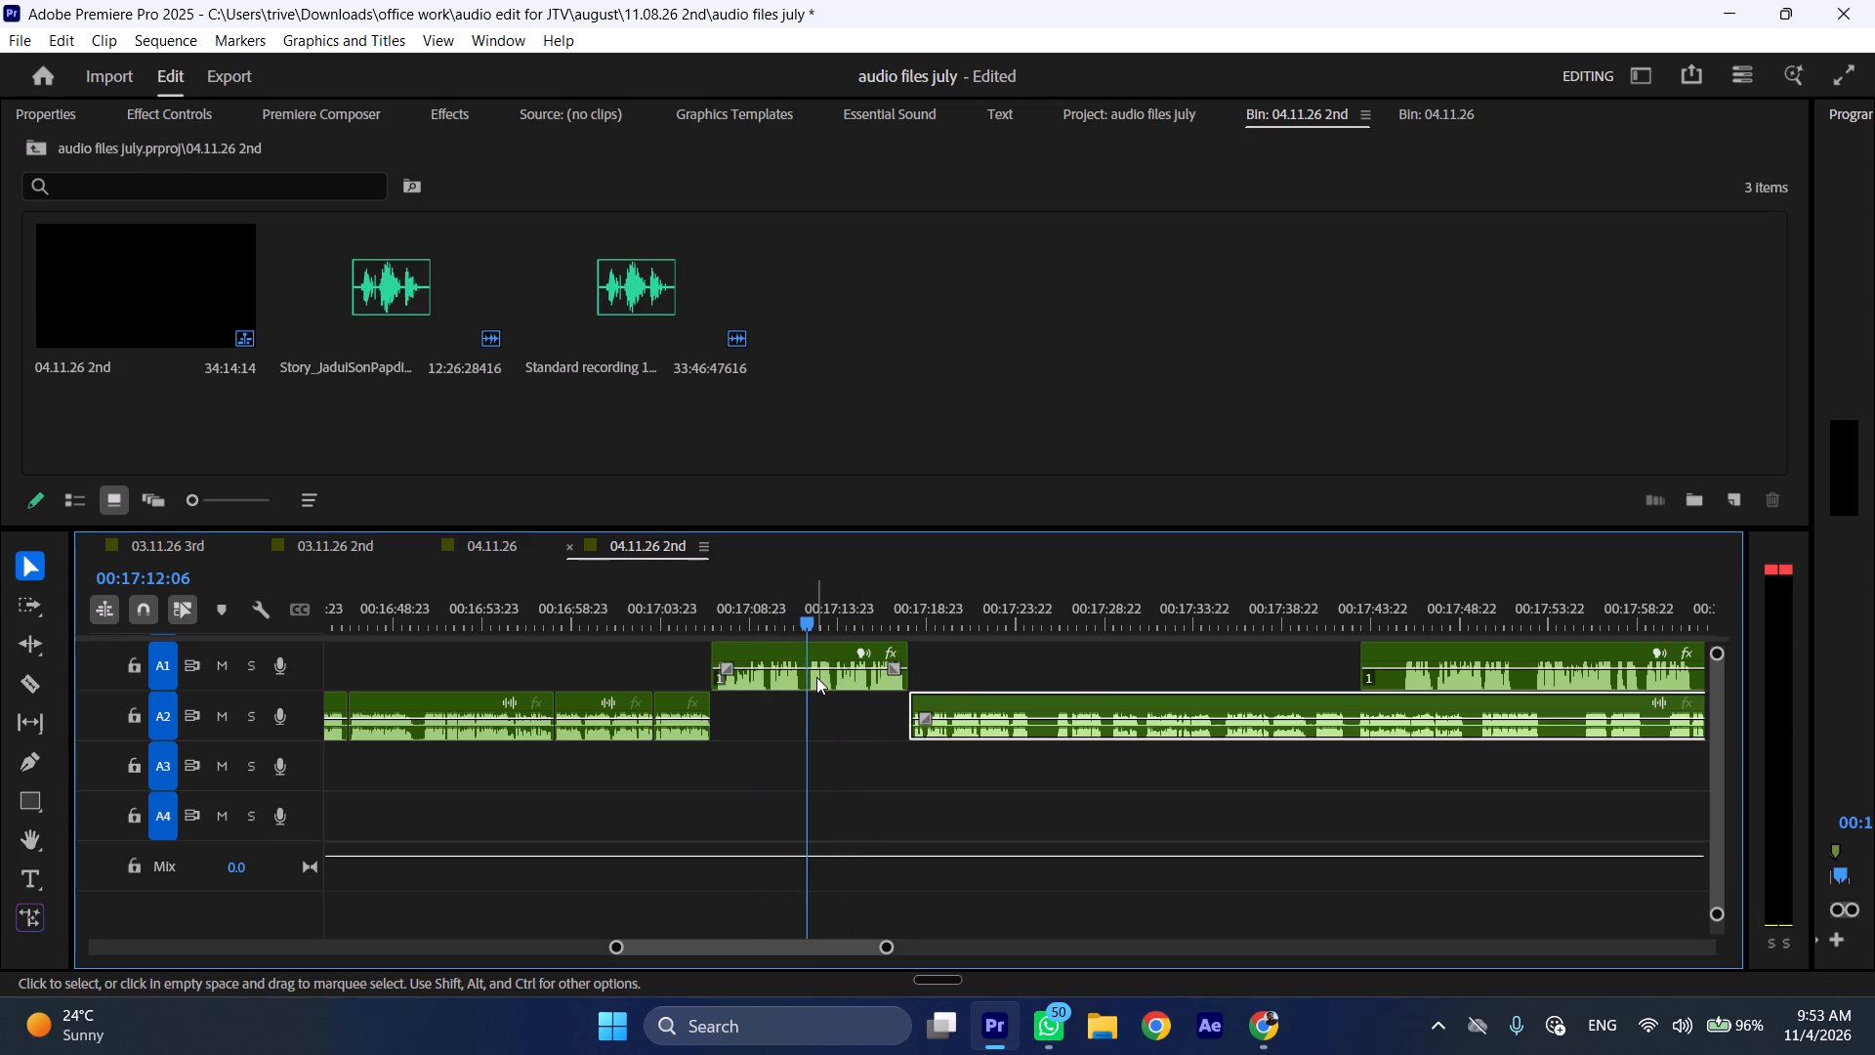
{"action": "left_click", "coordinate": [818, 676]}
{"action": "key", "text": "shift+c"}
{"action": "key", "text": "ctrl+shift+d"}
Play the shortened A1 clip on from its new start at the join with the A2 recording.
{"action": "key", "text": "space"}
{"action": "type", "text": "l"}
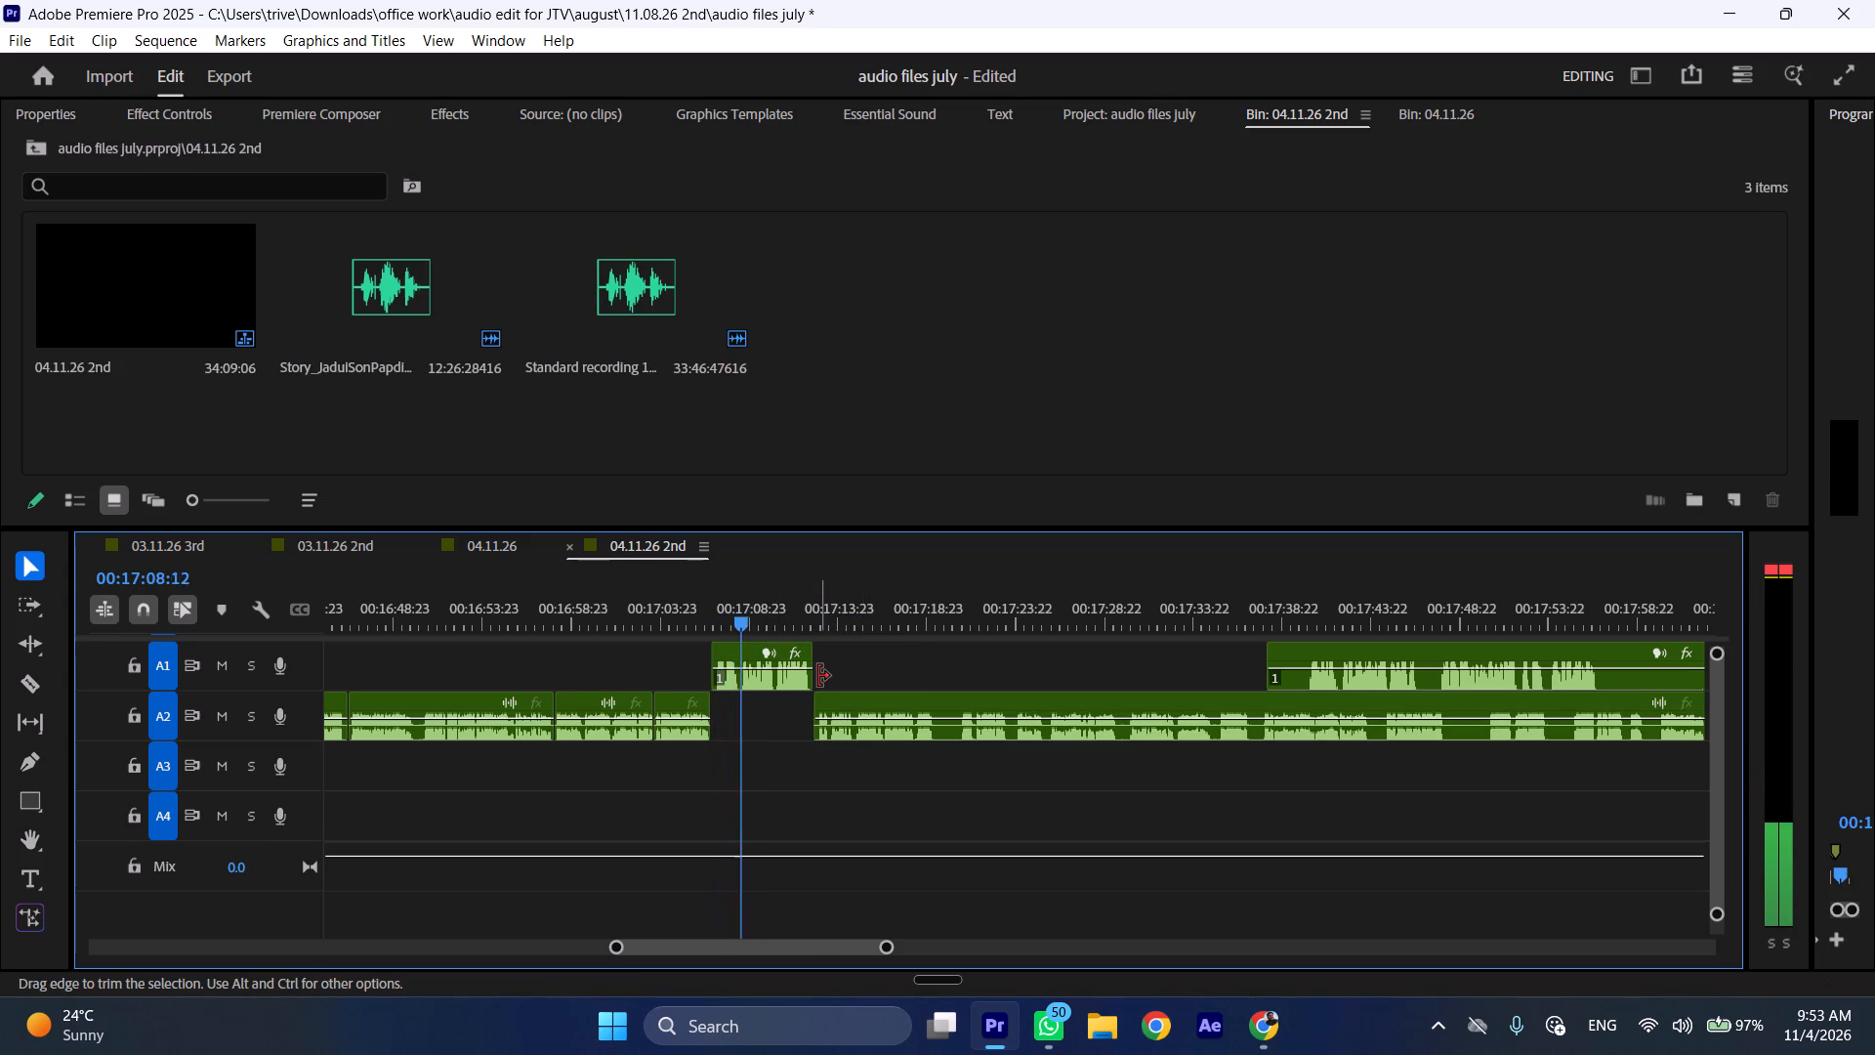
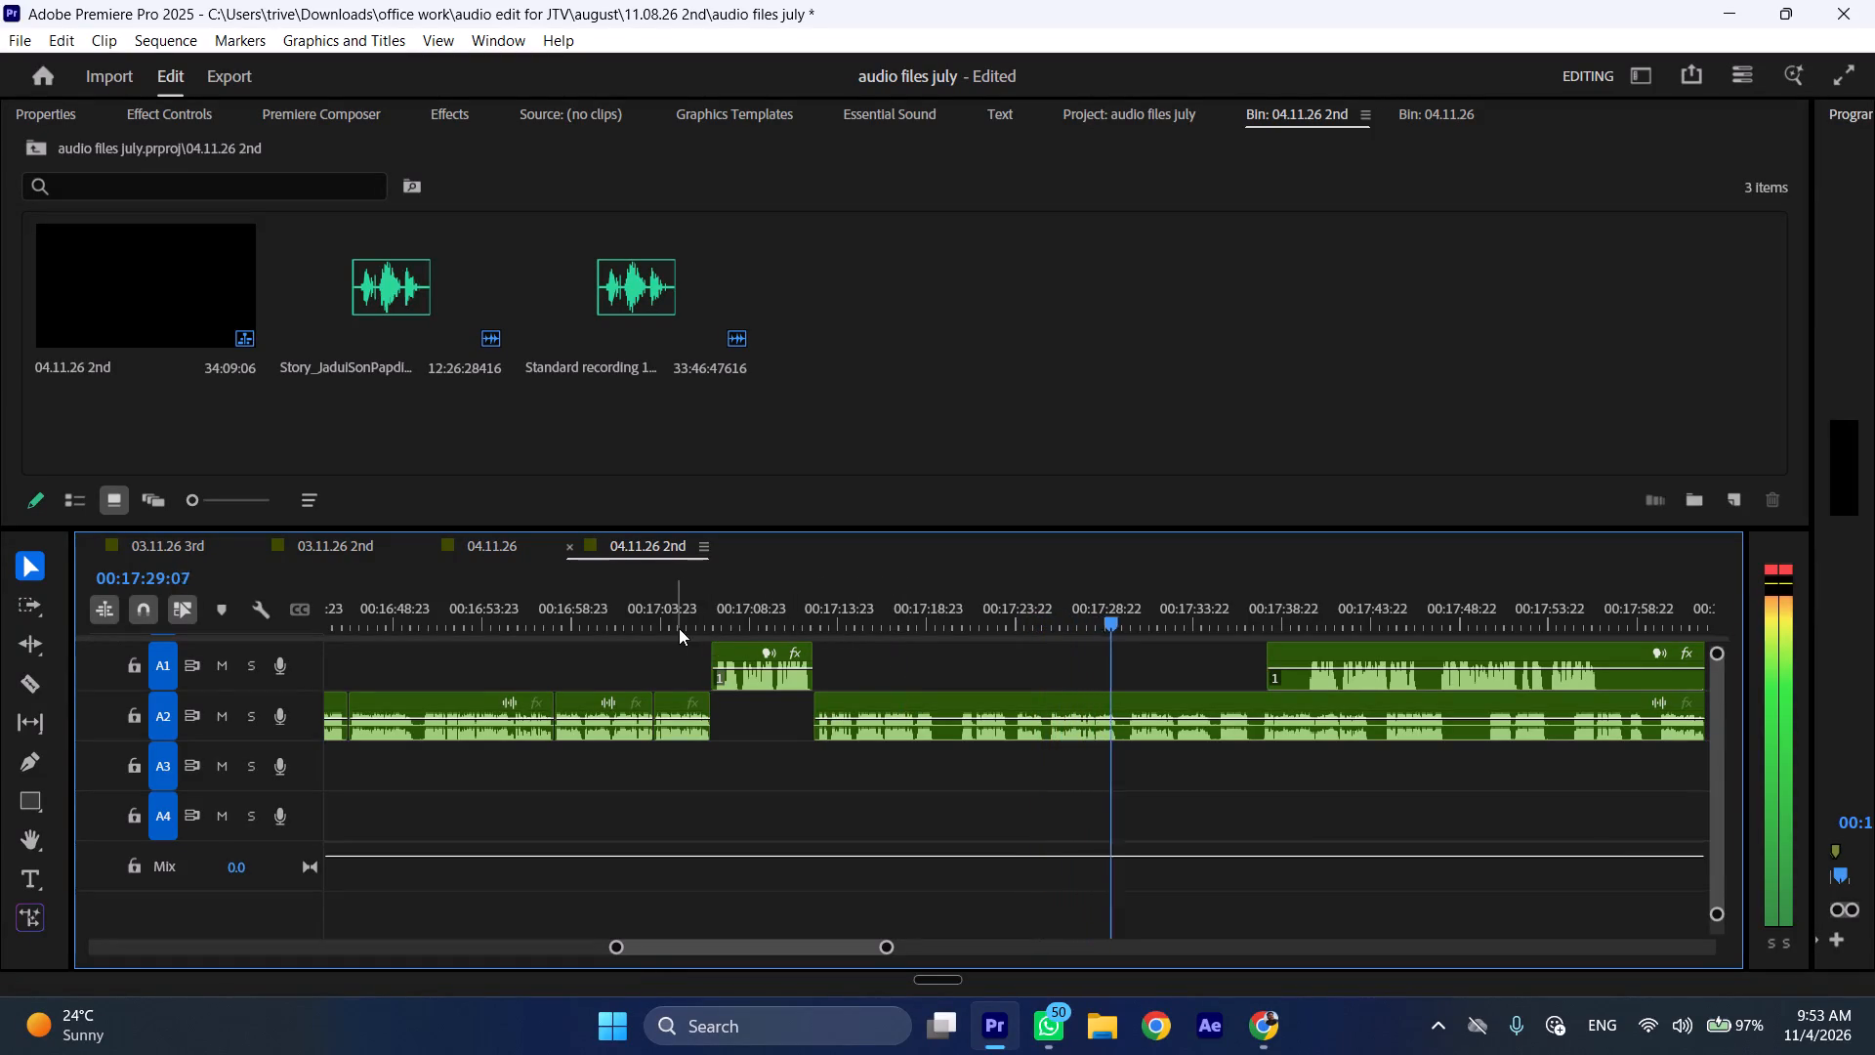
Replay the short inserted A1 clip from its start, where the preceding A2 recording ends.
{"action": "left_click", "coordinate": [711, 620]}
{"action": "key", "text": "space"}
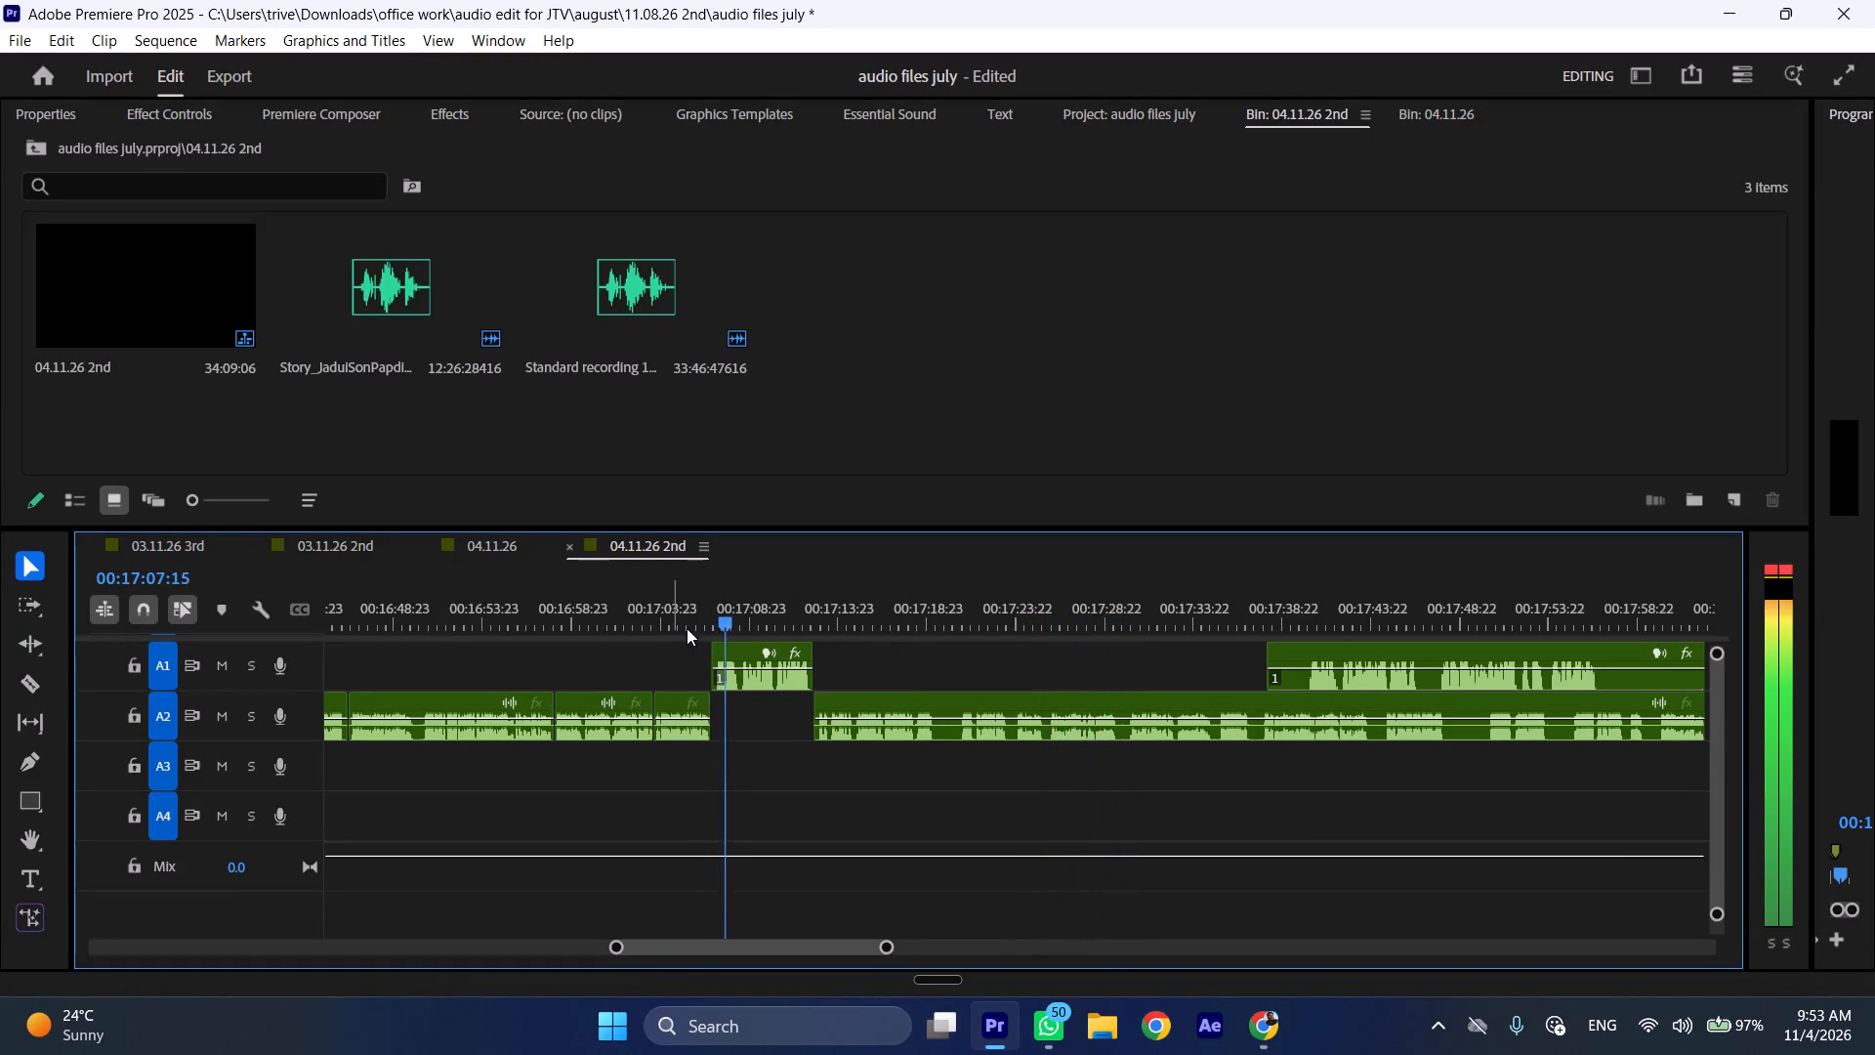
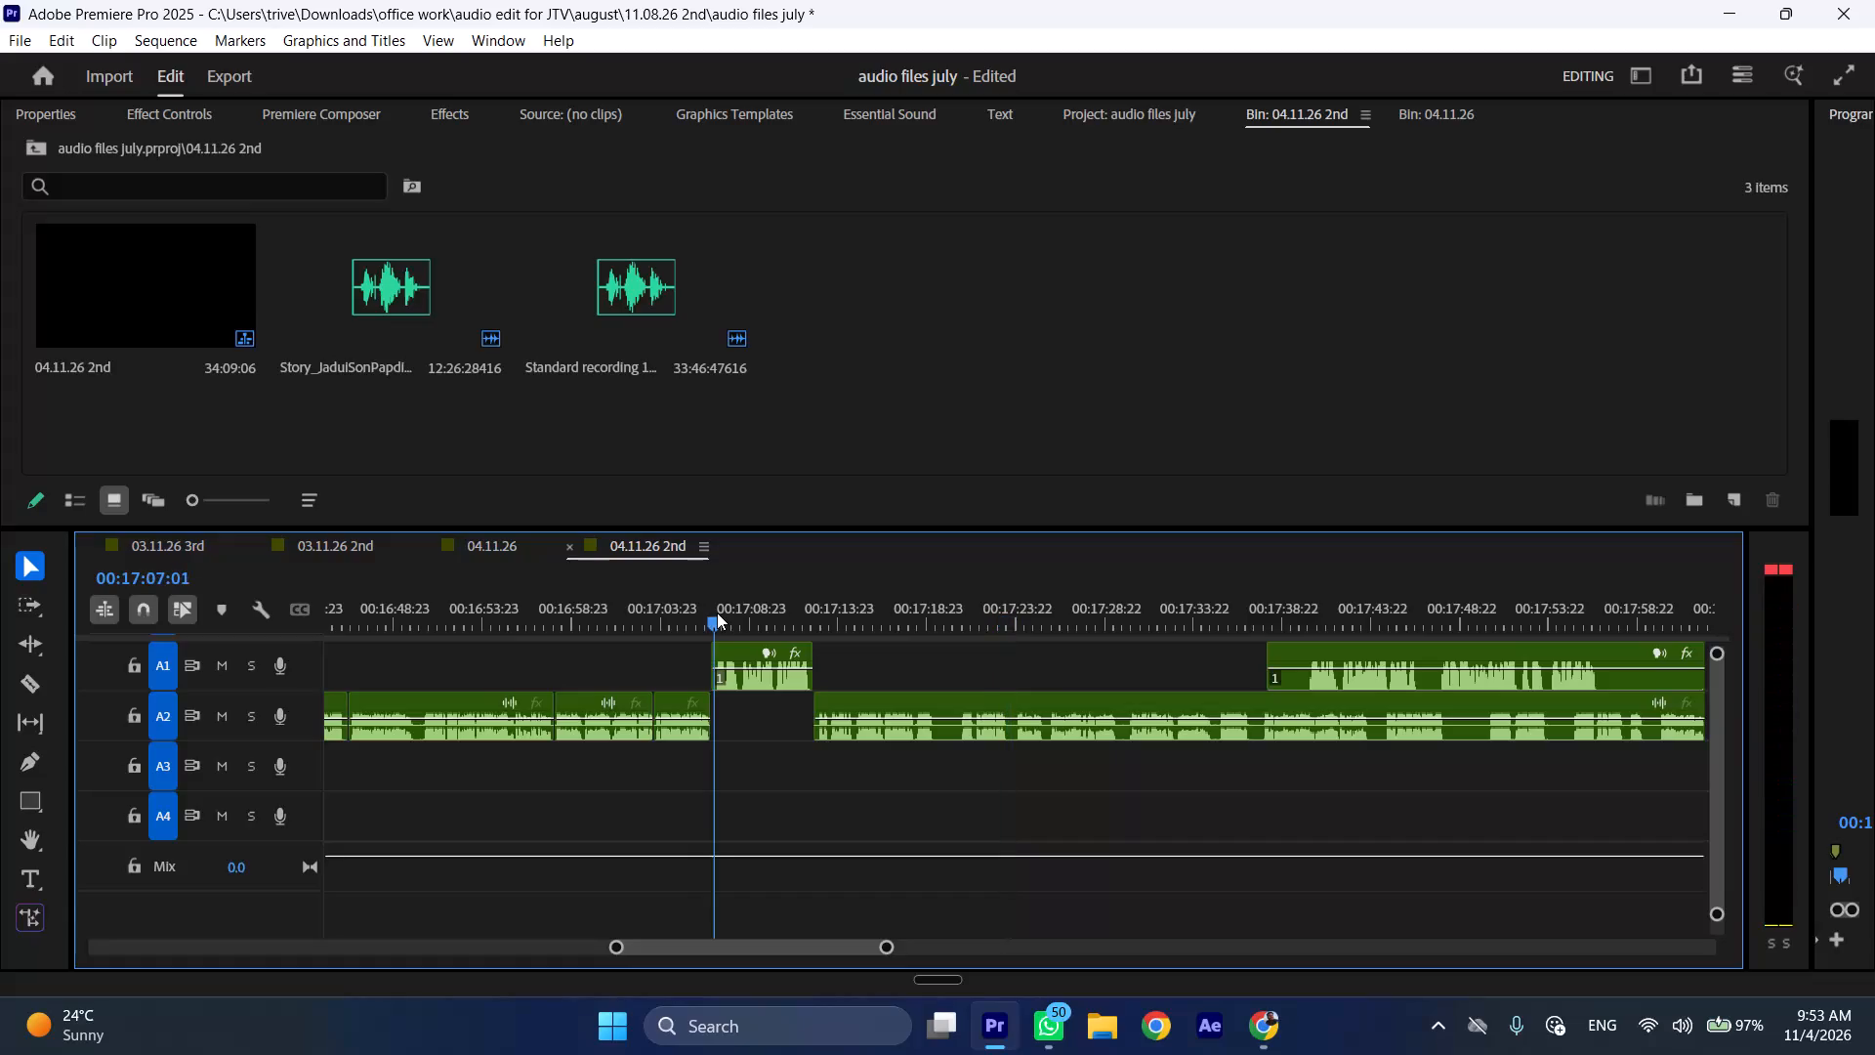
Play the sequence from the start of the short inserted A1 clip to check the cut from the preceding A2 recording.
{"action": "key", "text": "space"}
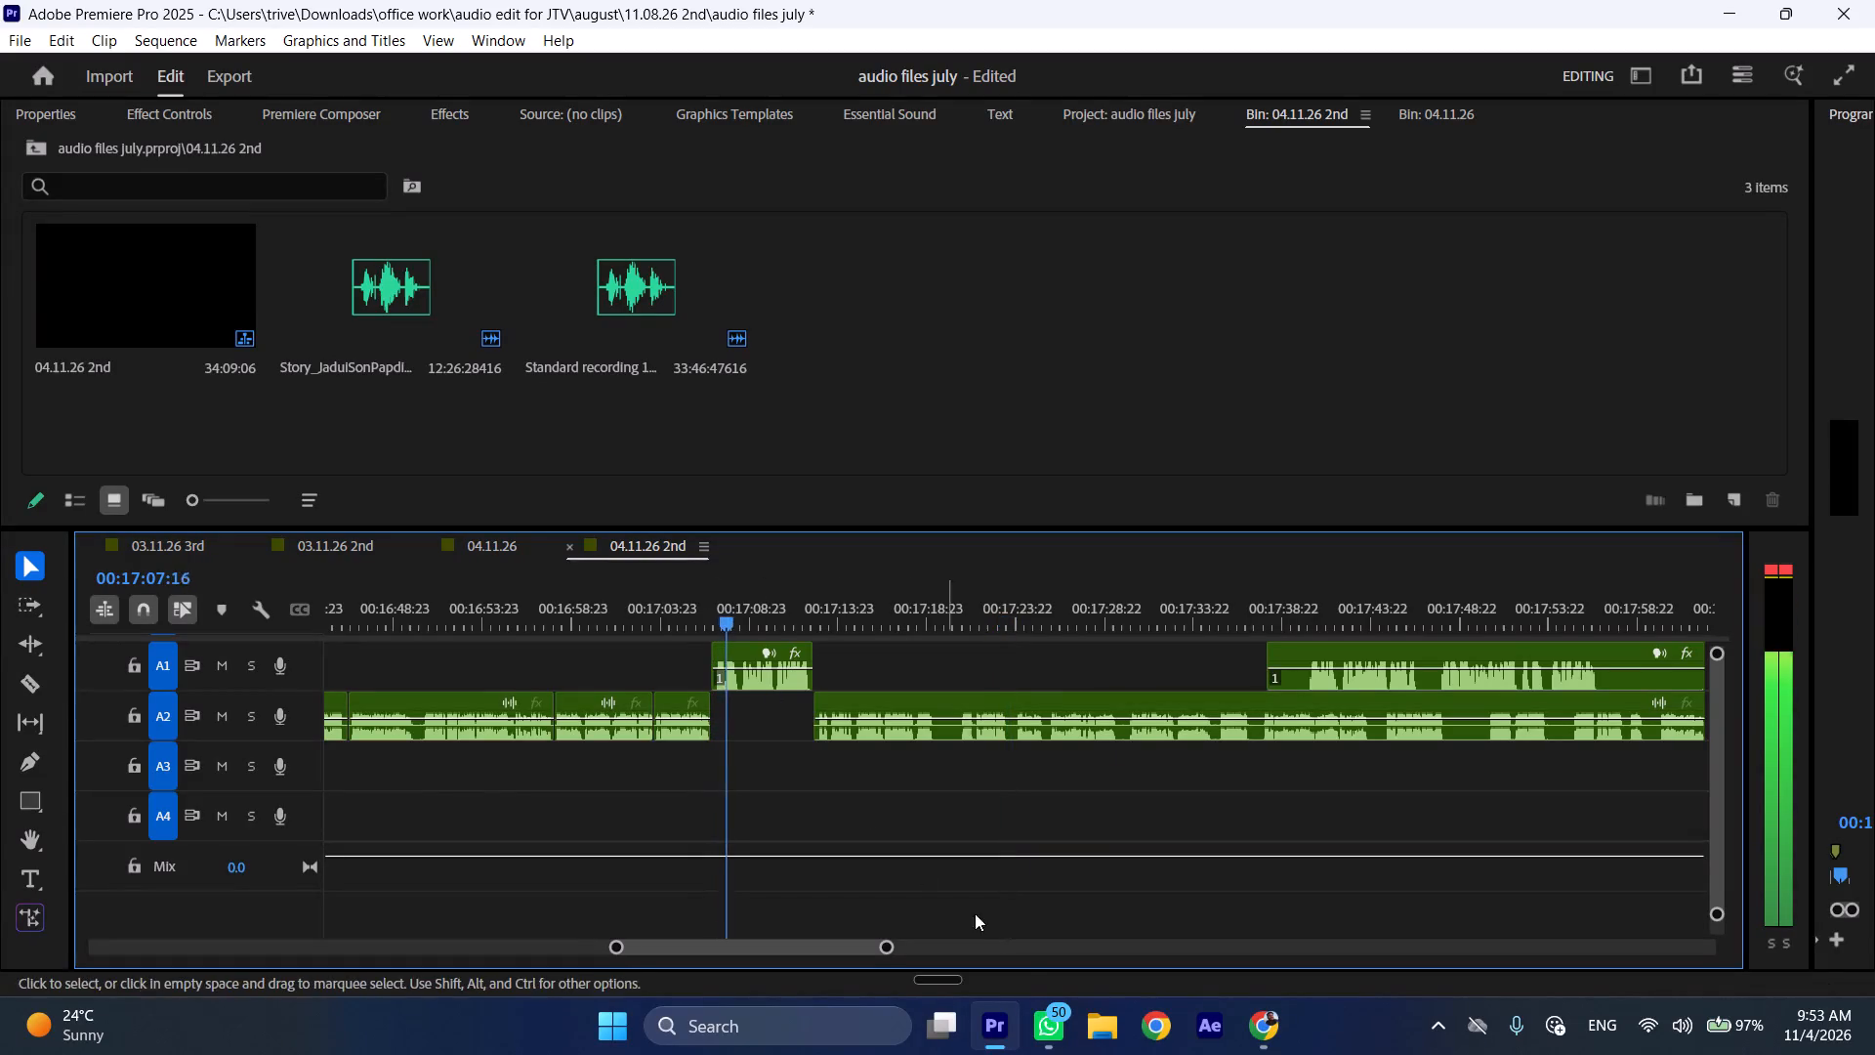
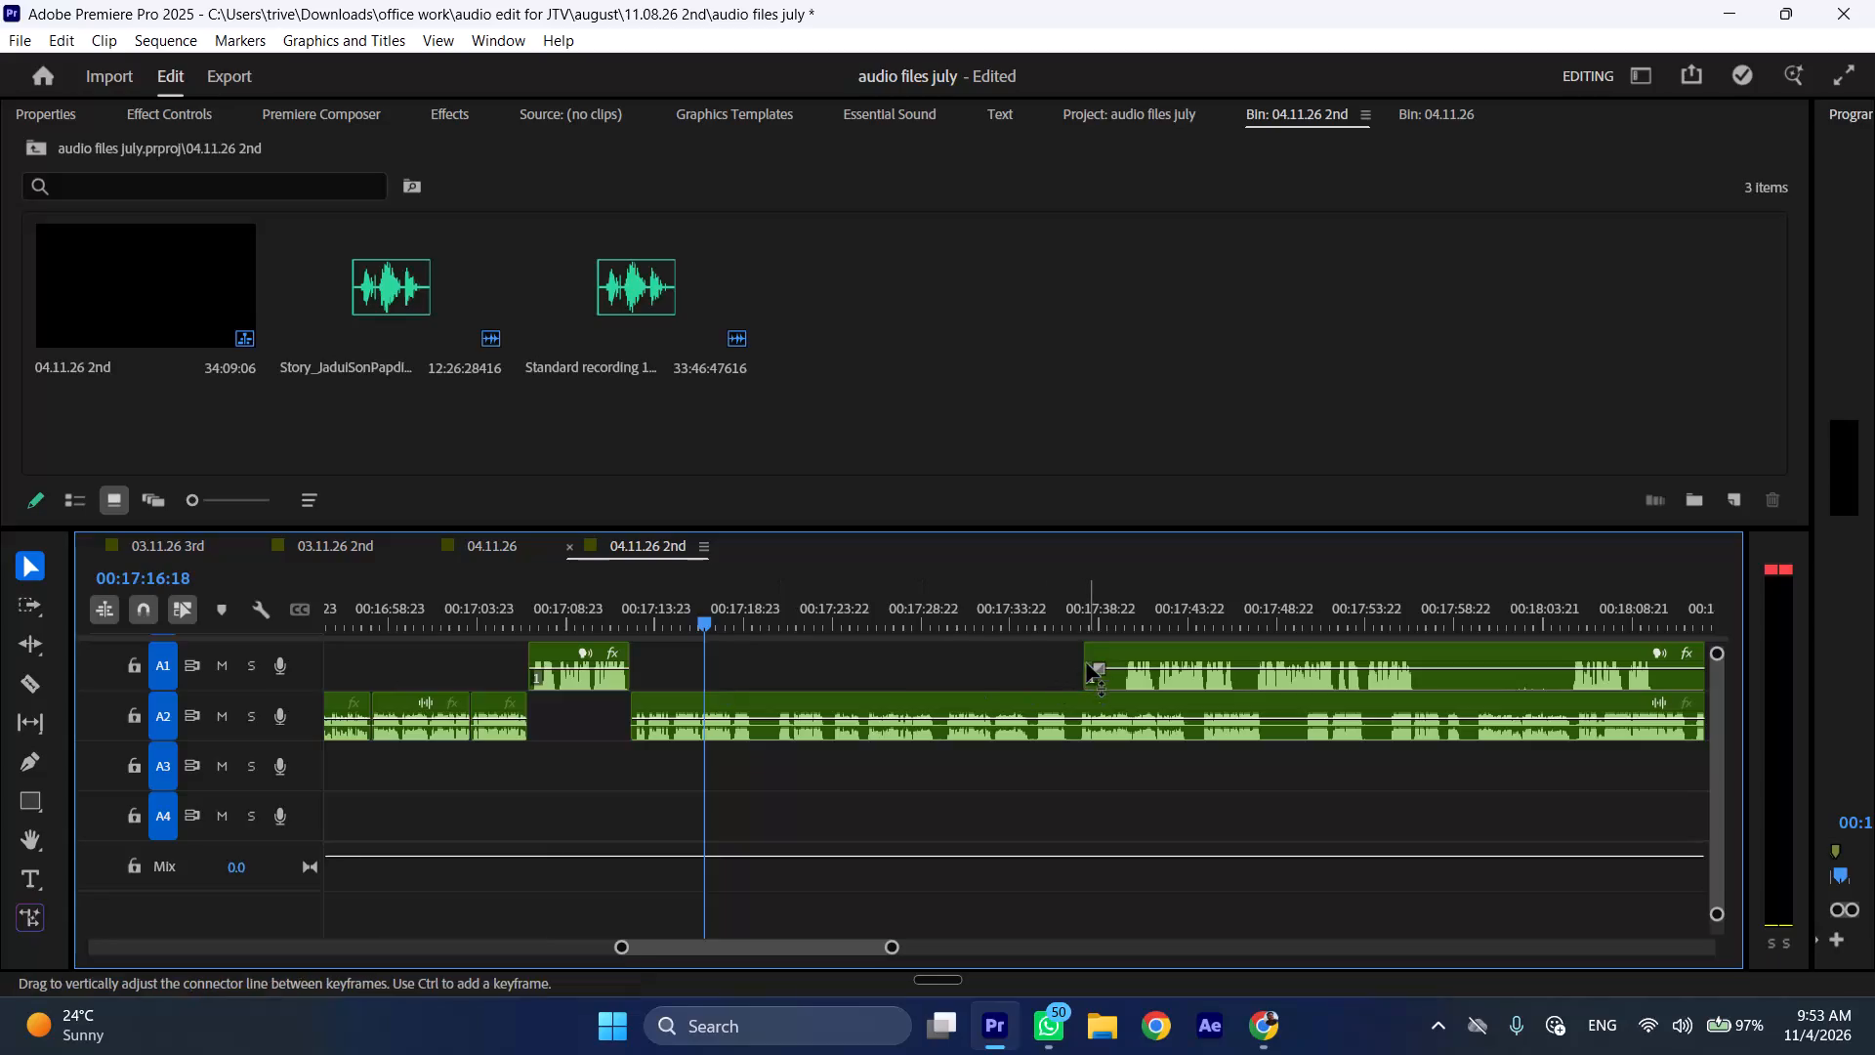
Trim about two seconds of silence from the start of the long A1 clip so it begins at the speech.
{"action": "left_click_drag", "start_coordinate": [1084, 650], "coordinate": [1118, 649]}
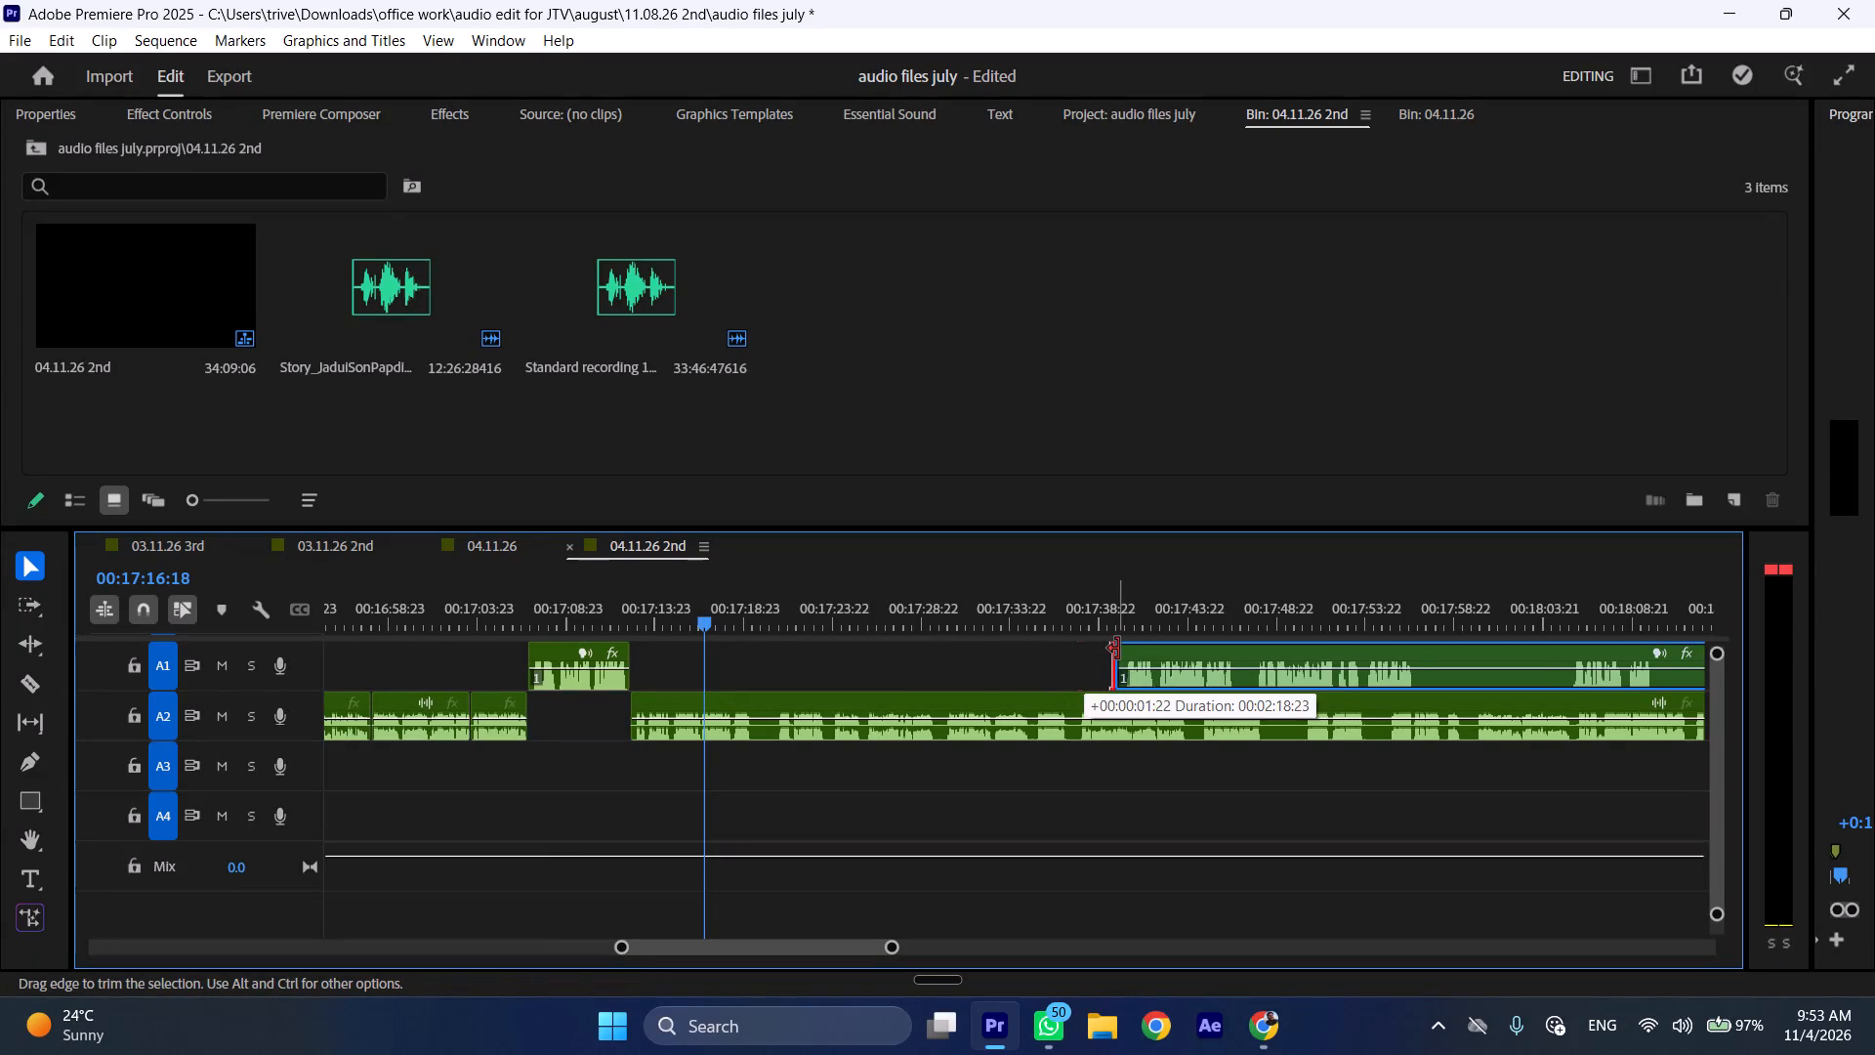
{"action": "left_click_drag", "start_coordinate": [1118, 649], "coordinate": [1119, 649]}
Move the long A1 clip later with the short A1 clip directly before it, and shift the A2 recording back to close its gap.
{"action": "left_click_drag", "start_coordinate": [1155, 649], "coordinate": [1695, 653]}
{"action": "left_click_drag", "start_coordinate": [582, 679], "coordinate": [1612, 681]}
{"action": "left_click_drag", "start_coordinate": [810, 699], "coordinate": [706, 700]}
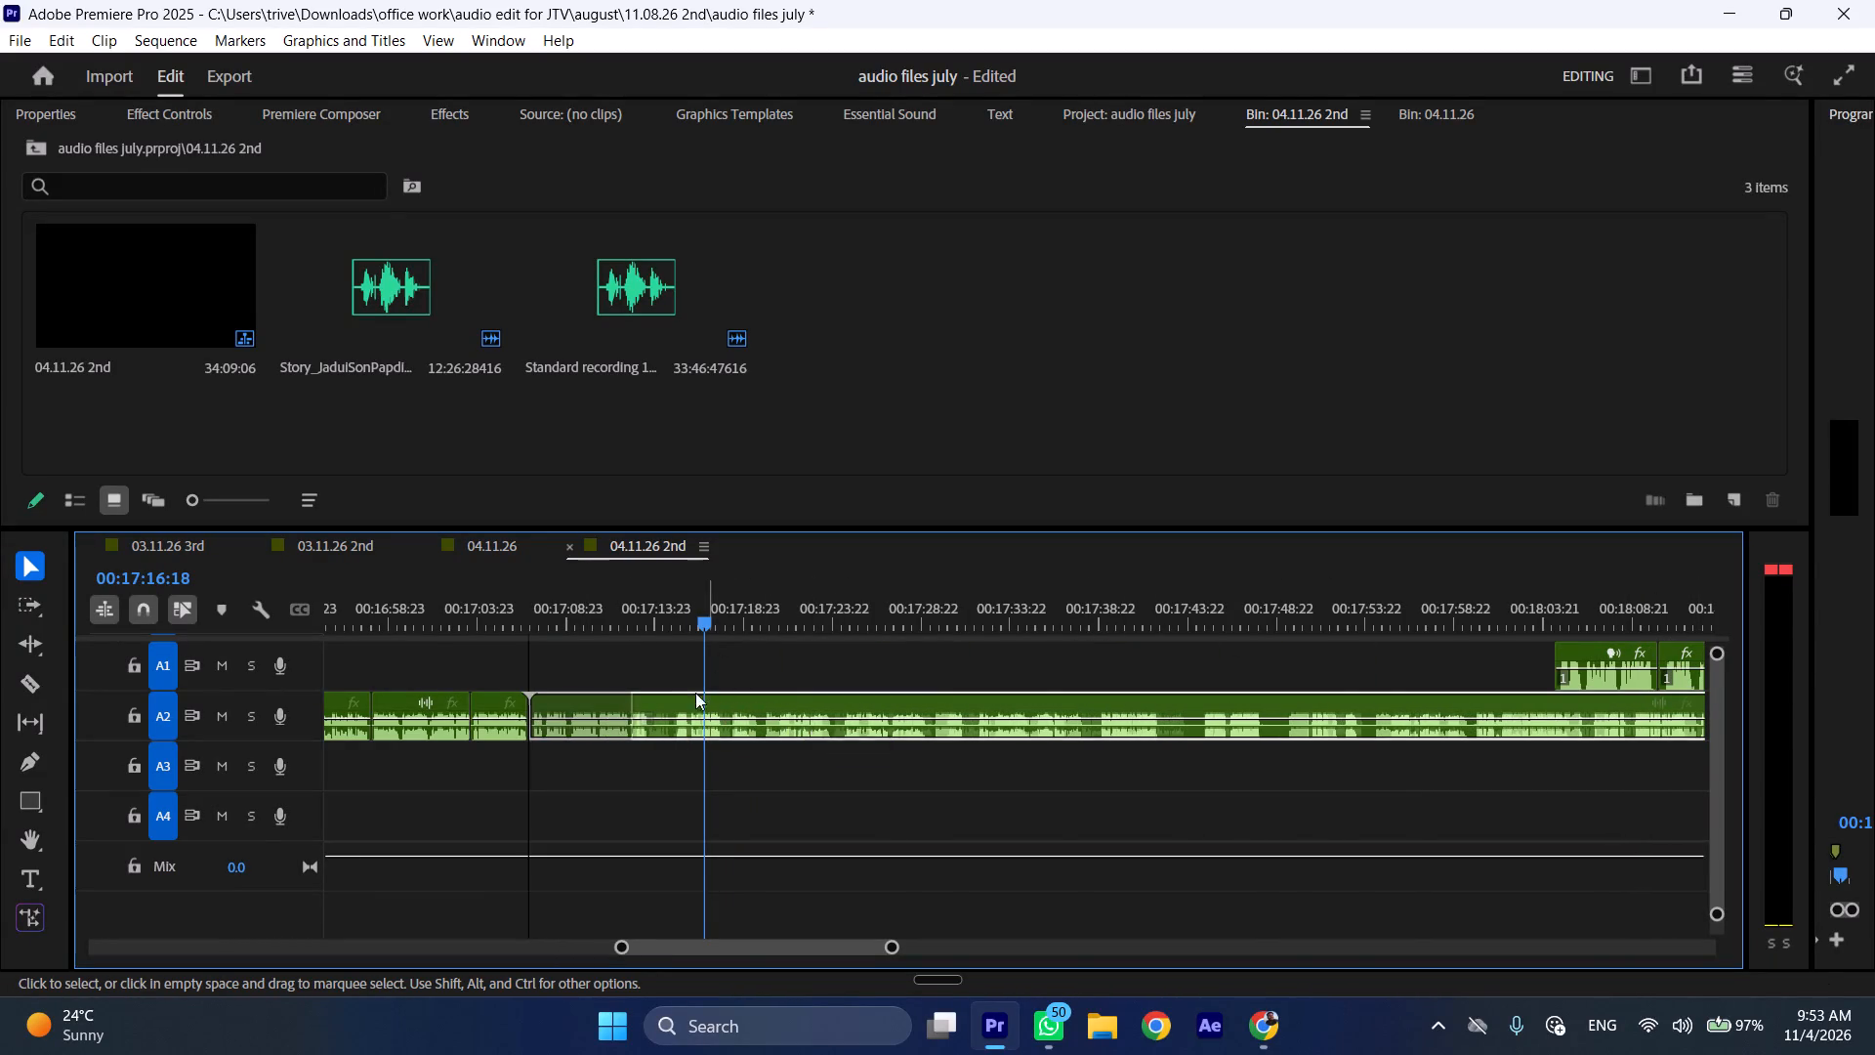
Listen to the shifted A2 recording, cut it at both ends of the pause around 00:17:14, and ripple-delete that pause.
{"action": "left_click", "coordinate": [536, 601]}
{"action": "key", "text": "space"}
{"action": "type", "text": "l"}
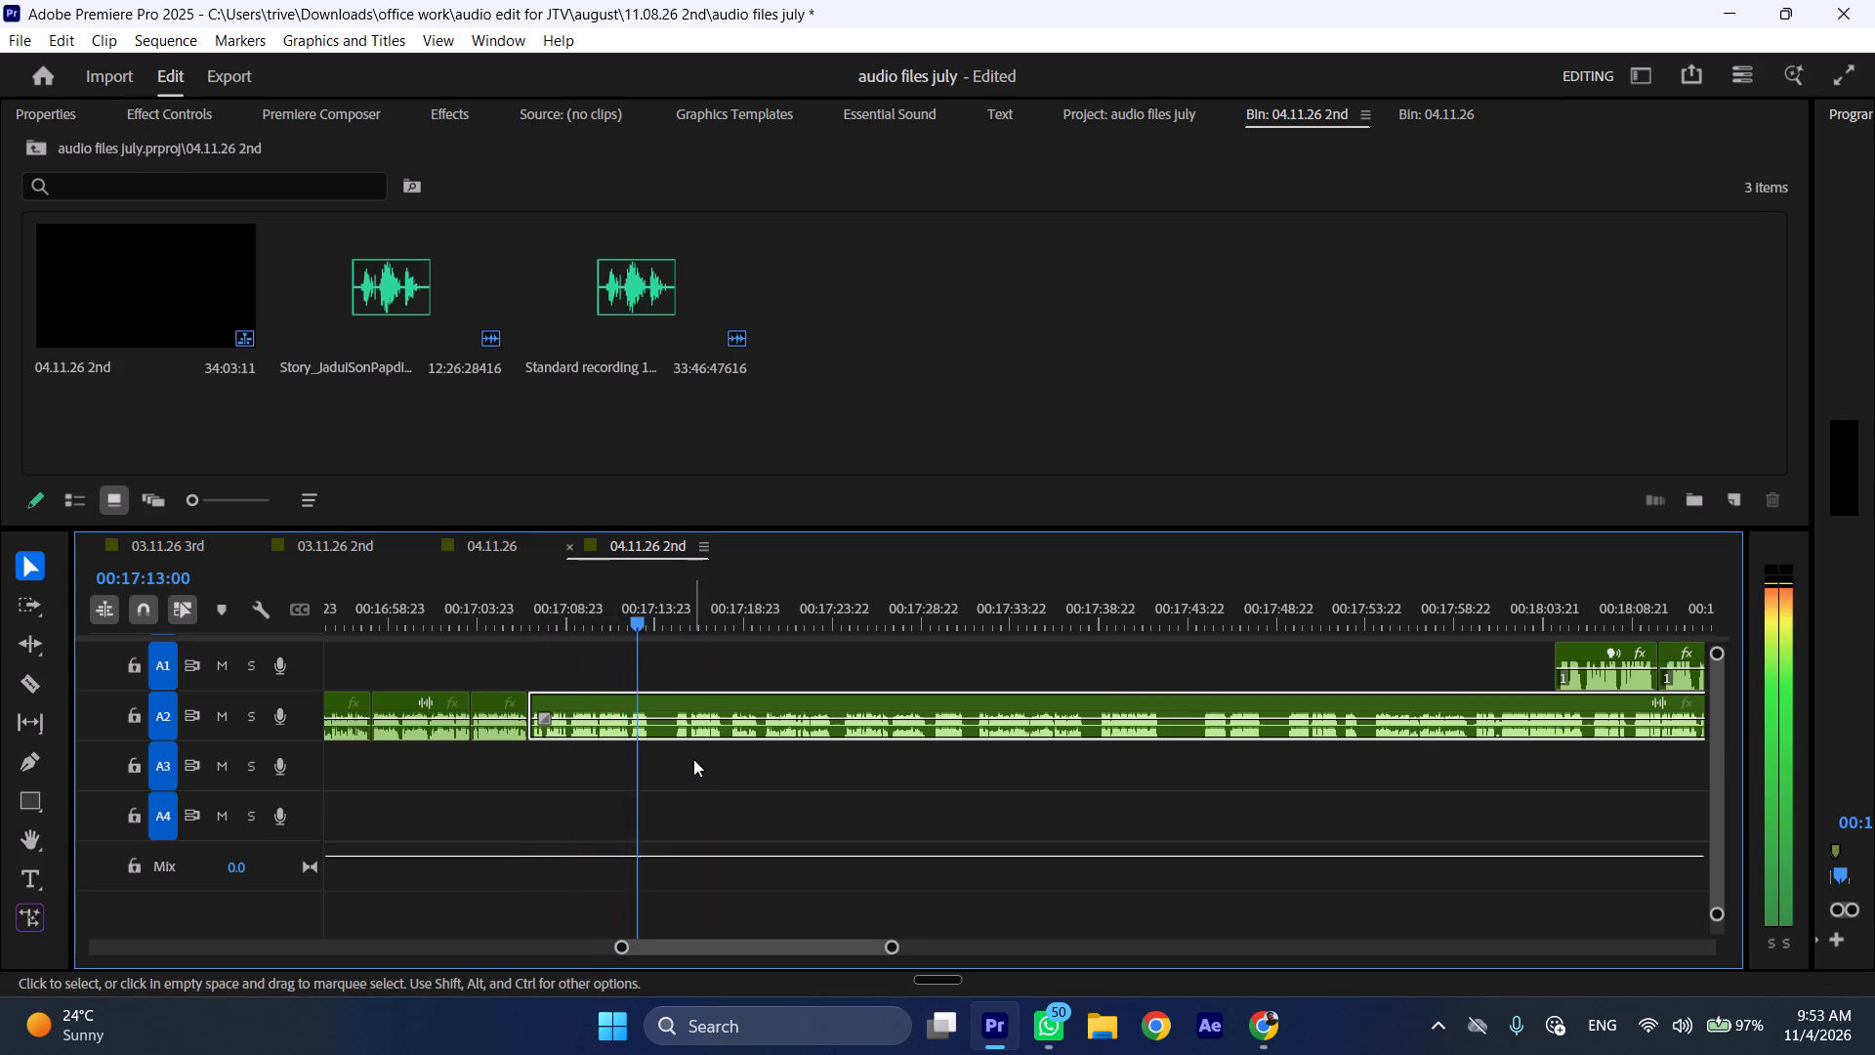
{"action": "key", "text": "space"}
{"action": "key", "text": "shift+c"}
{"action": "left_click_drag", "start_coordinate": [659, 621], "coordinate": [666, 621]}
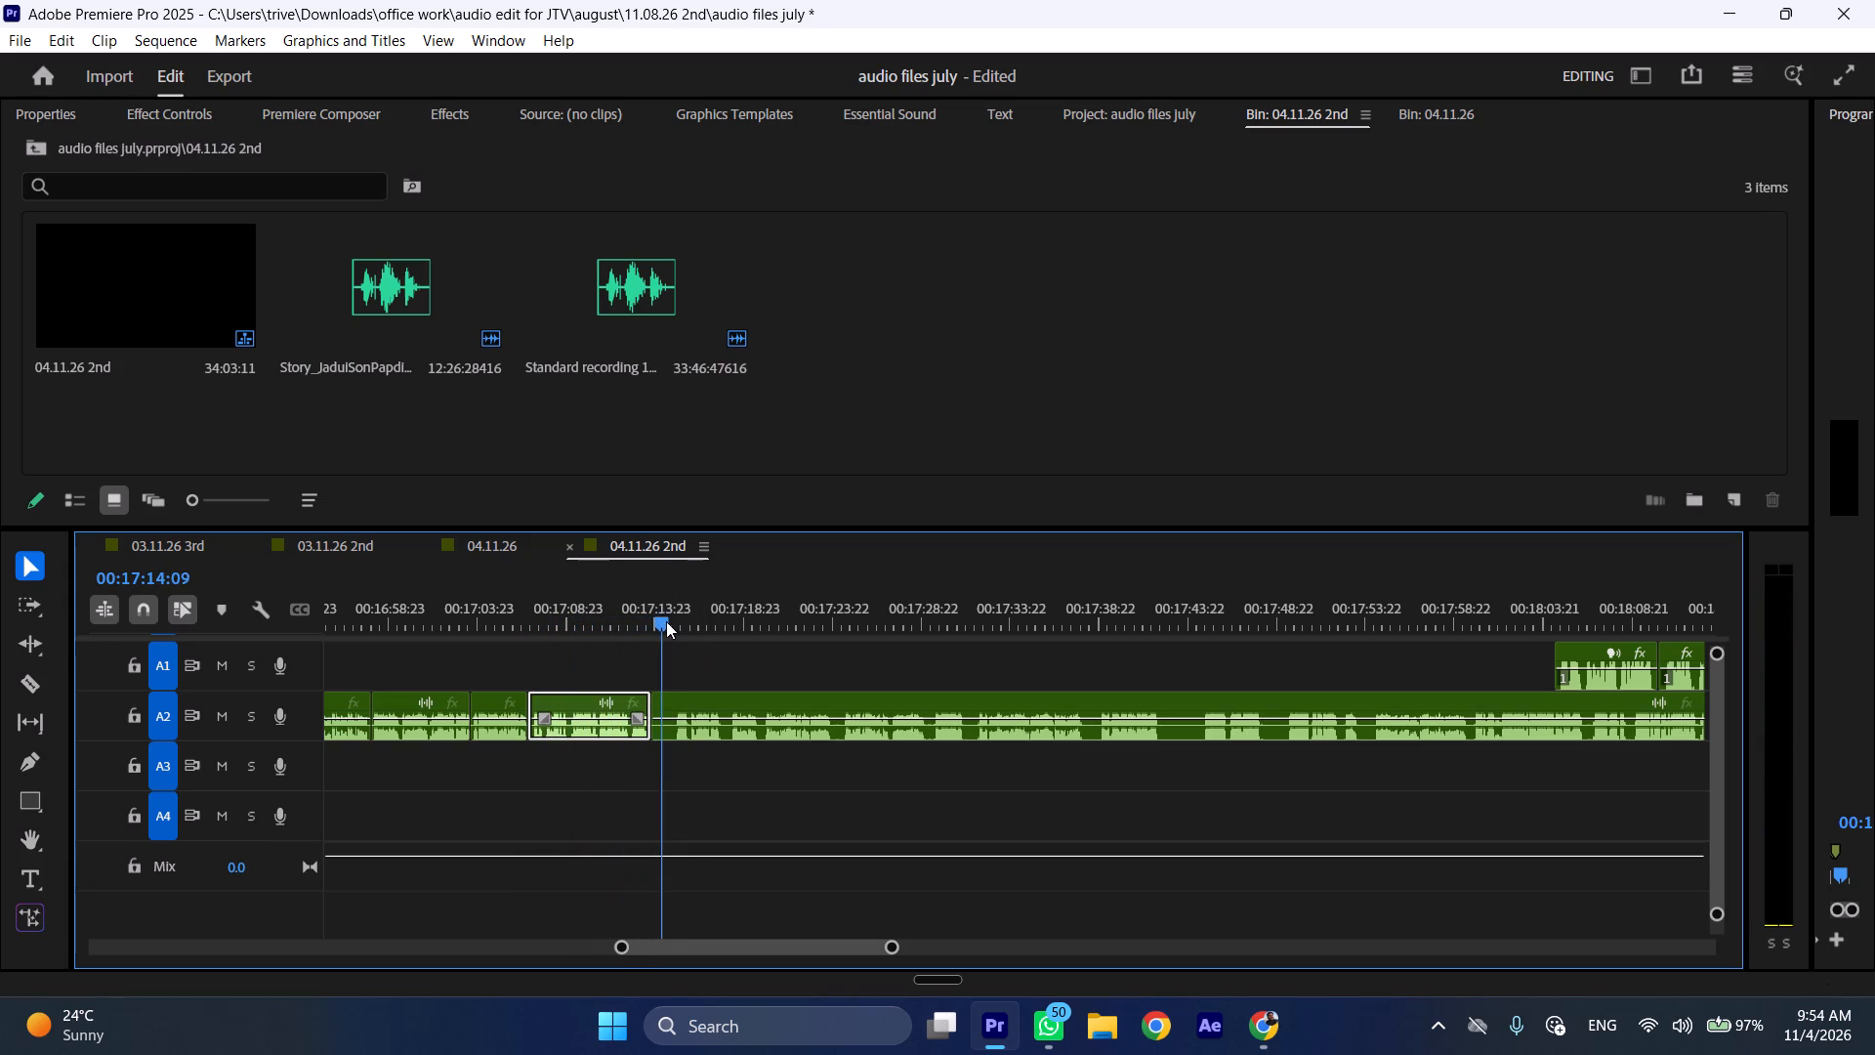
{"action": "left_click_drag", "start_coordinate": [666, 621], "coordinate": [674, 621]}
{"action": "left_click", "coordinate": [707, 720]}
{"action": "key", "text": "shift+c"}
{"action": "key", "text": "ctrl+shift+d"}
Play the A2 recording onward from the new cut near 00:17:14 to check it.
{"action": "key", "text": "space"}
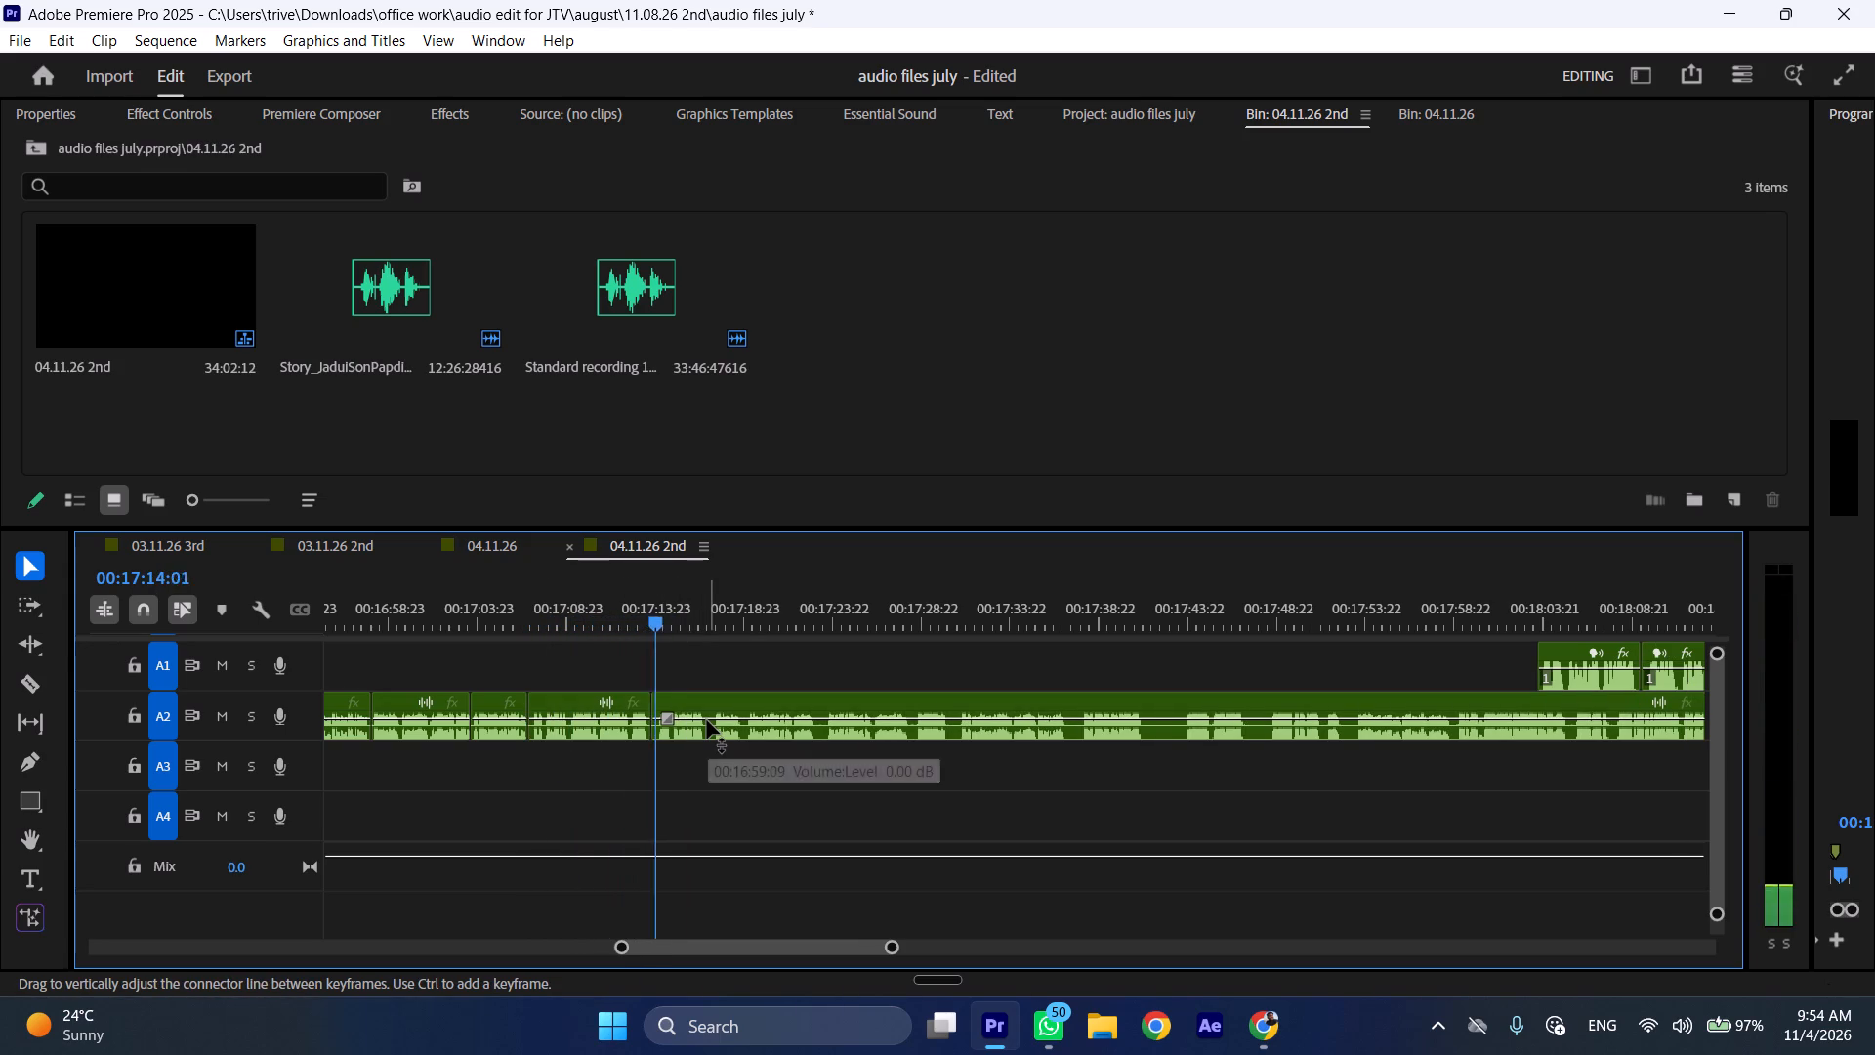
{"action": "type", "text": "l"}
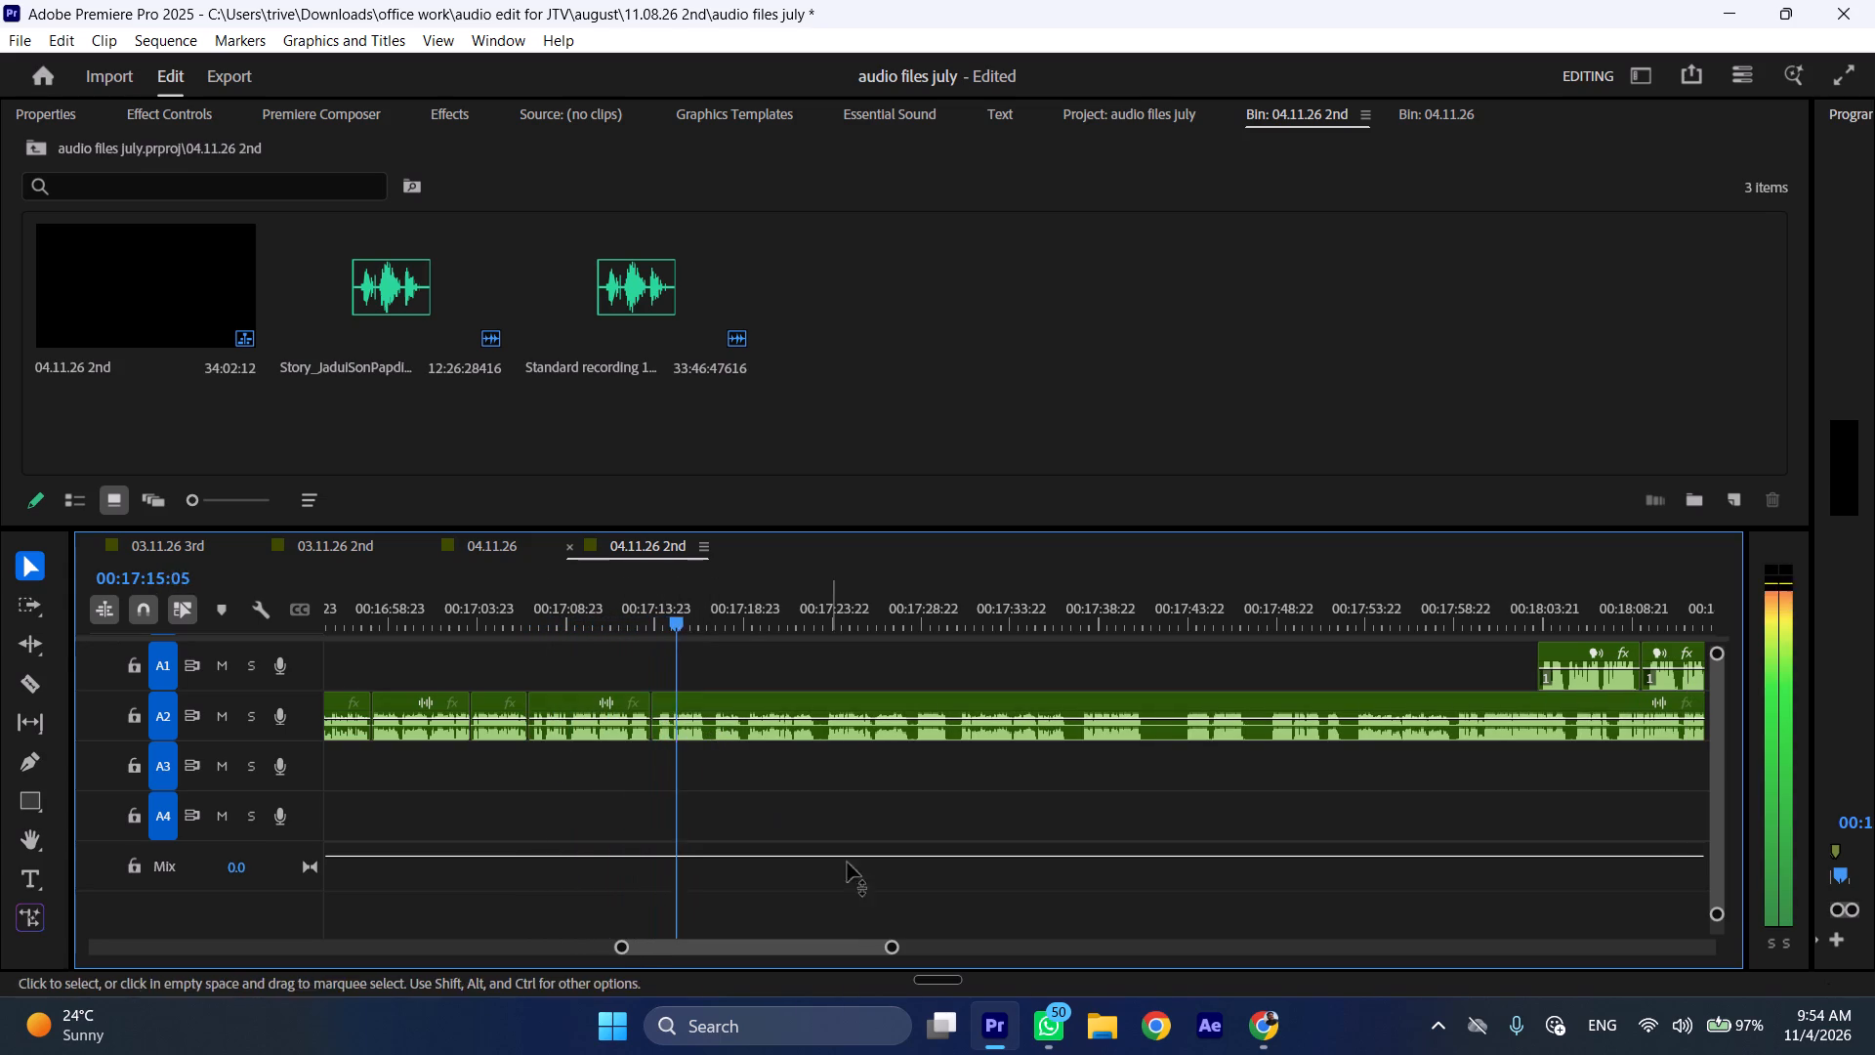
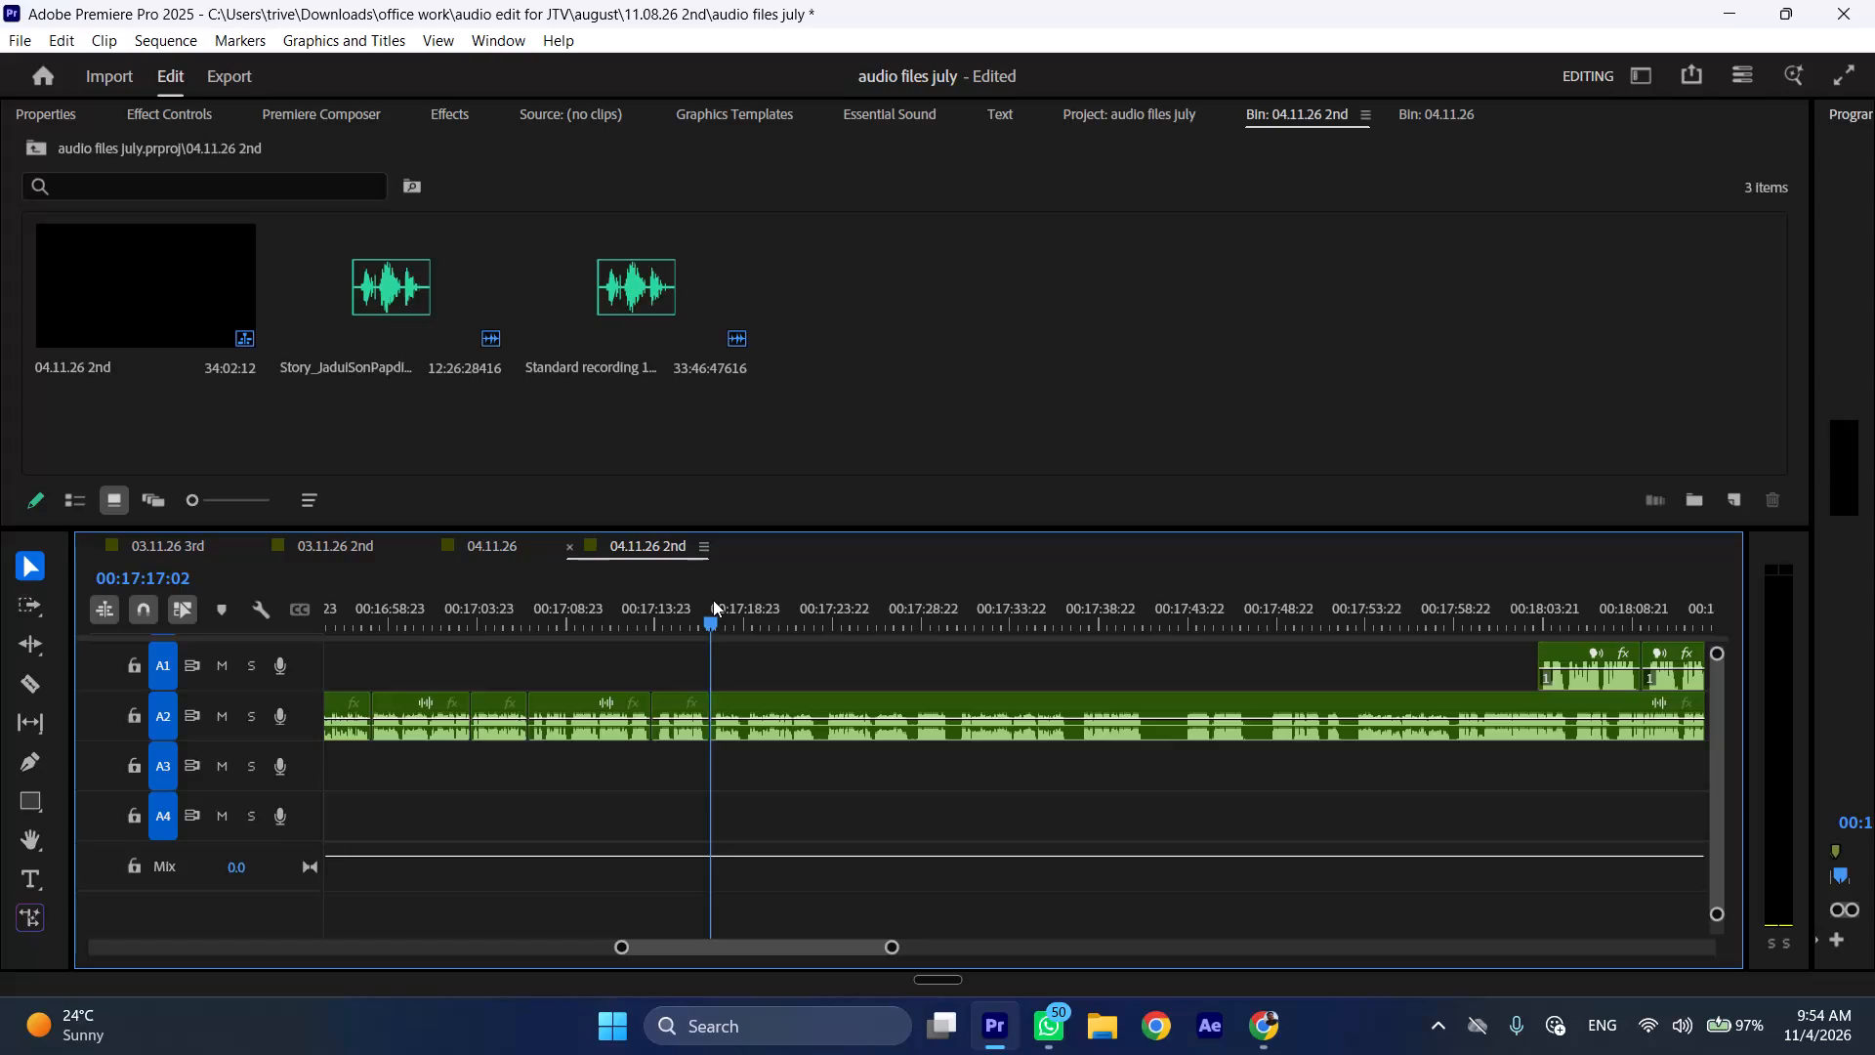
Cut the A2 recording at 00:17:18:23 and ripple-delete the section between the existing cut at 00:17:17:02 and there.
{"action": "left_click", "coordinate": [760, 573]}
{"action": "key", "text": "space"}
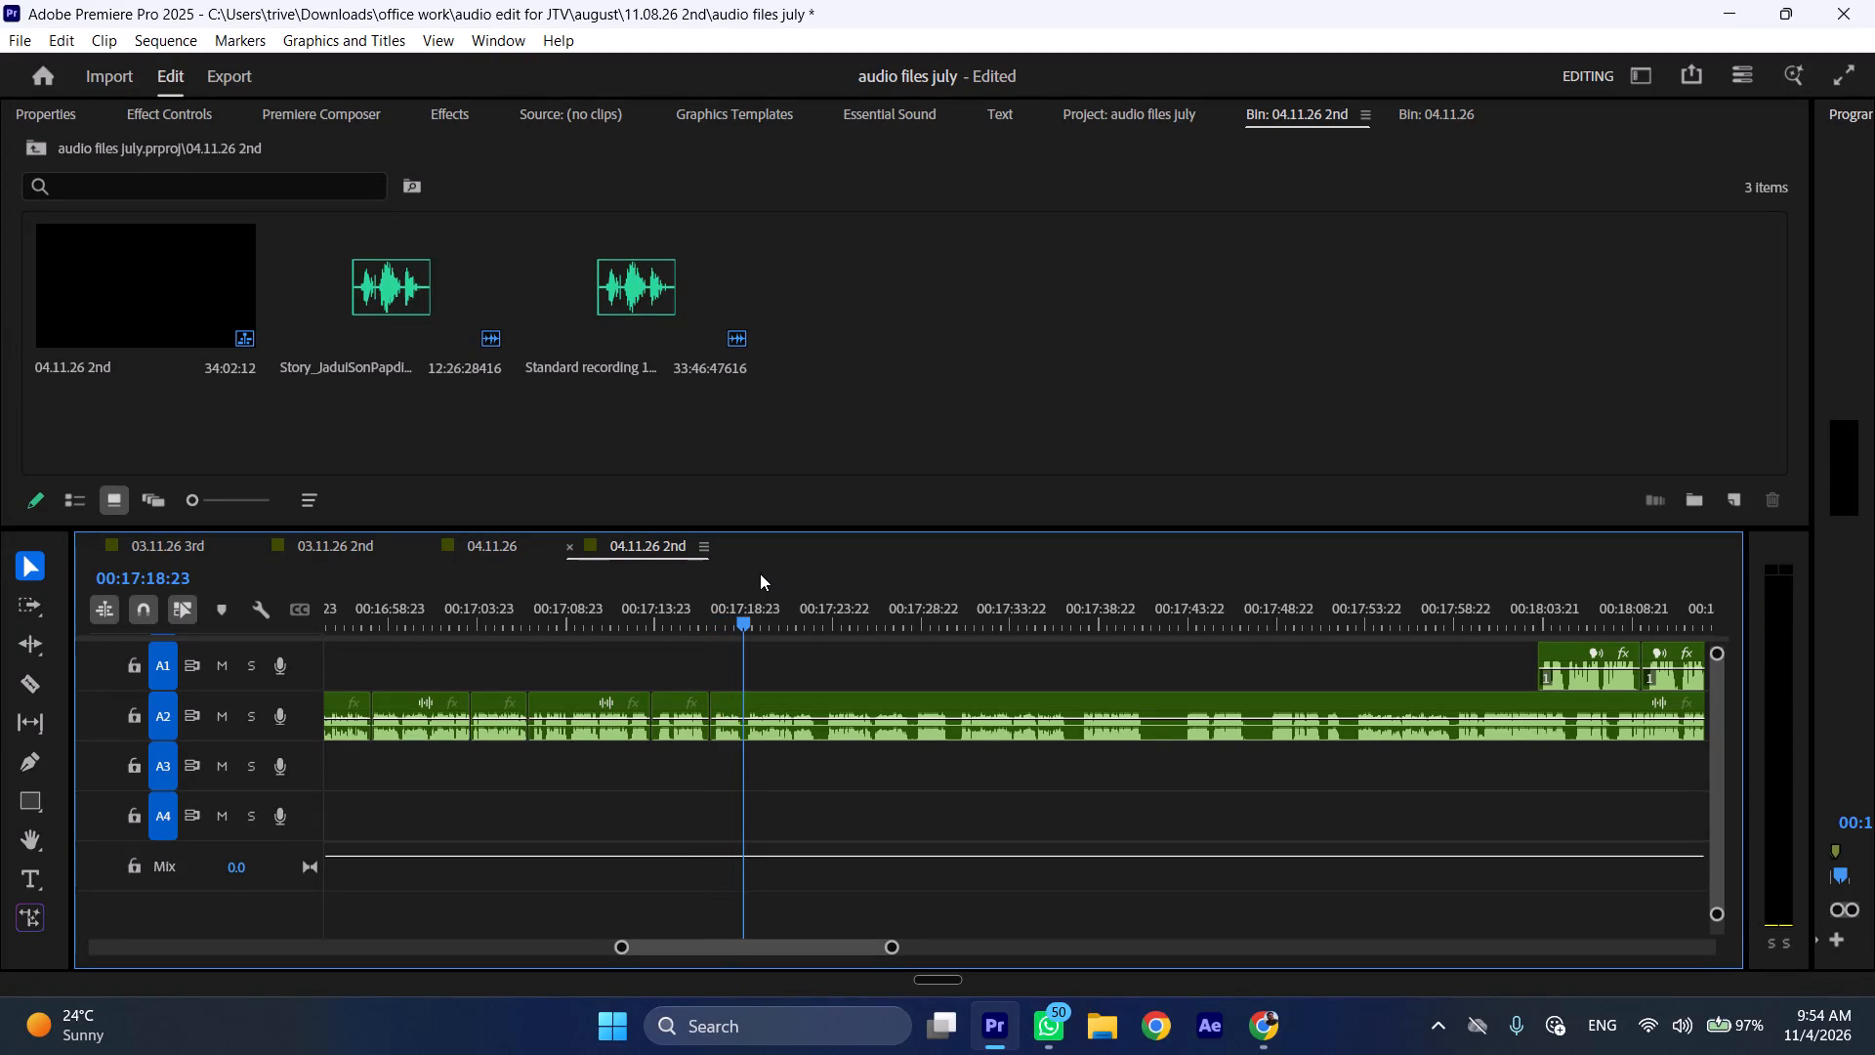
{"action": "type", "text": "C"}
{"action": "left_click", "coordinate": [723, 711]}
{"action": "key", "text": "ctrl+shift+d"}
Listen to the A2 recording from the new join near 00:17:17, skipping ahead to 00:17:18:16 and playing on at faster speed.
{"action": "key", "text": "space"}
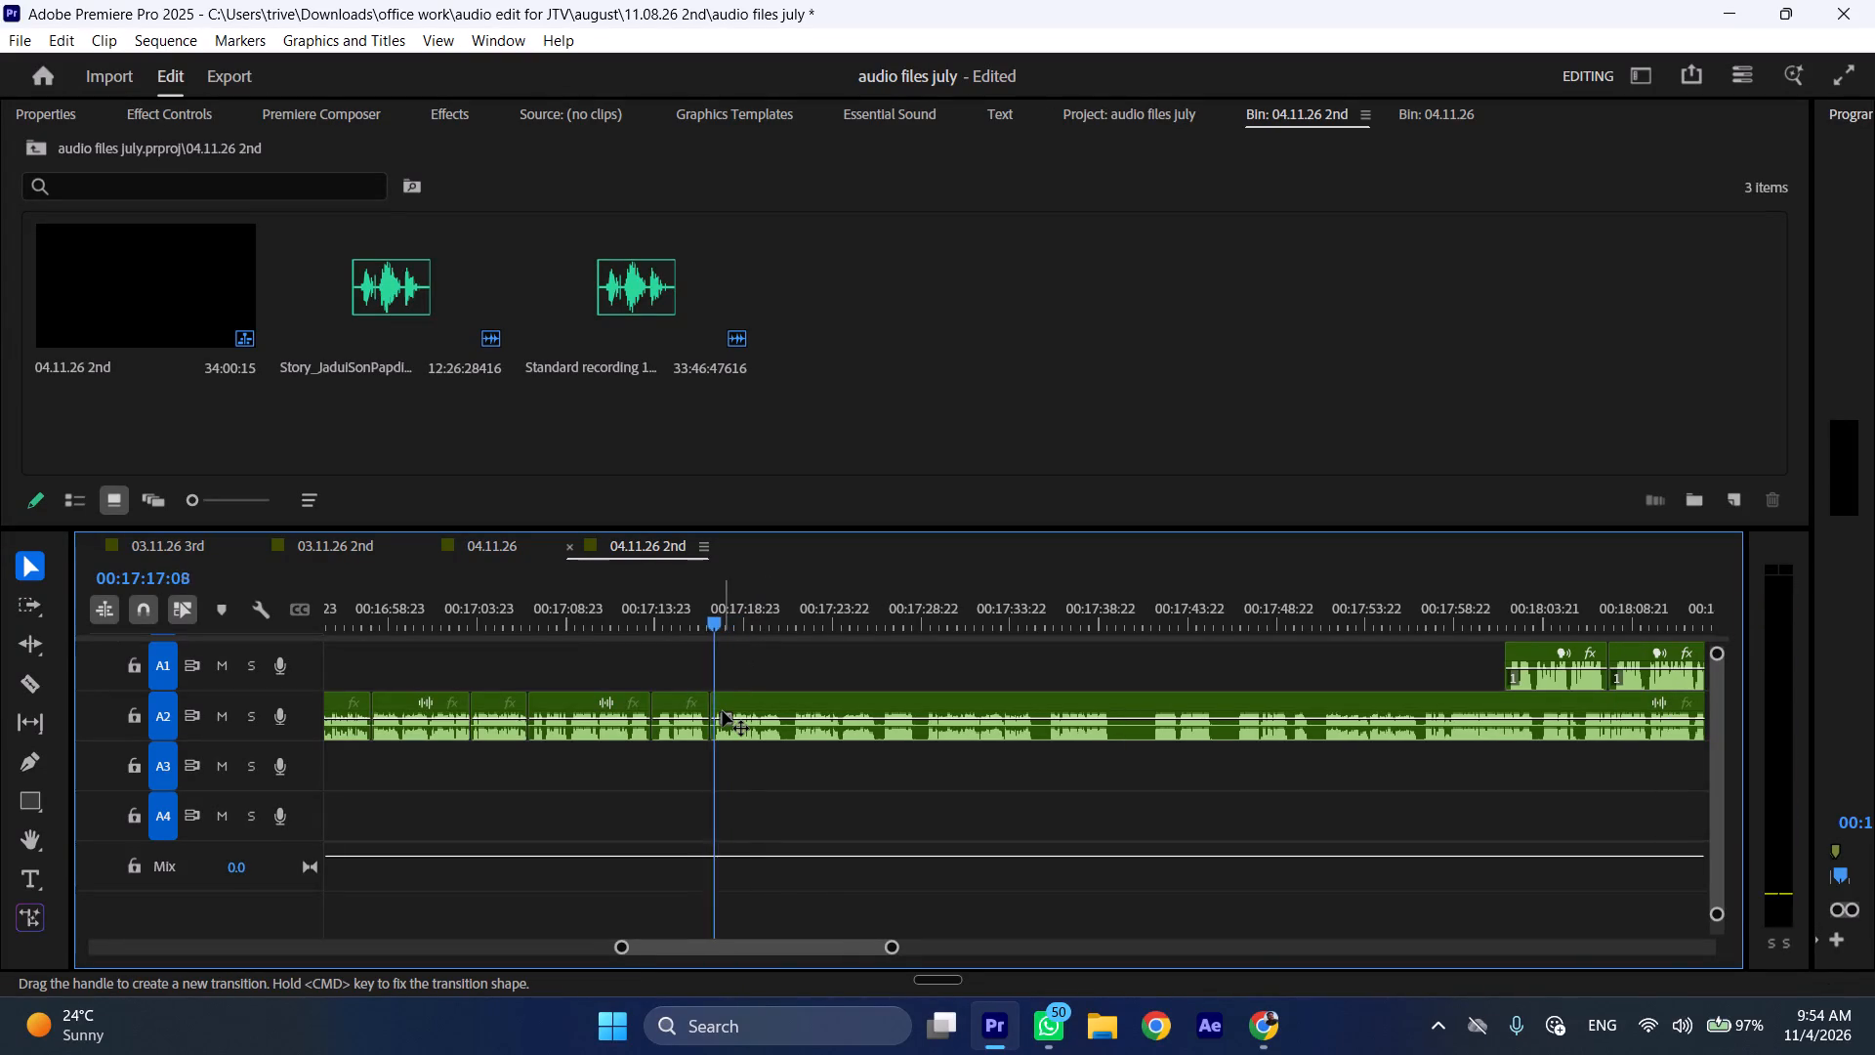
{"action": "type", "text": ";ll"}
{"action": "left_click", "coordinate": [740, 581]}
{"action": "key", "text": "space"}
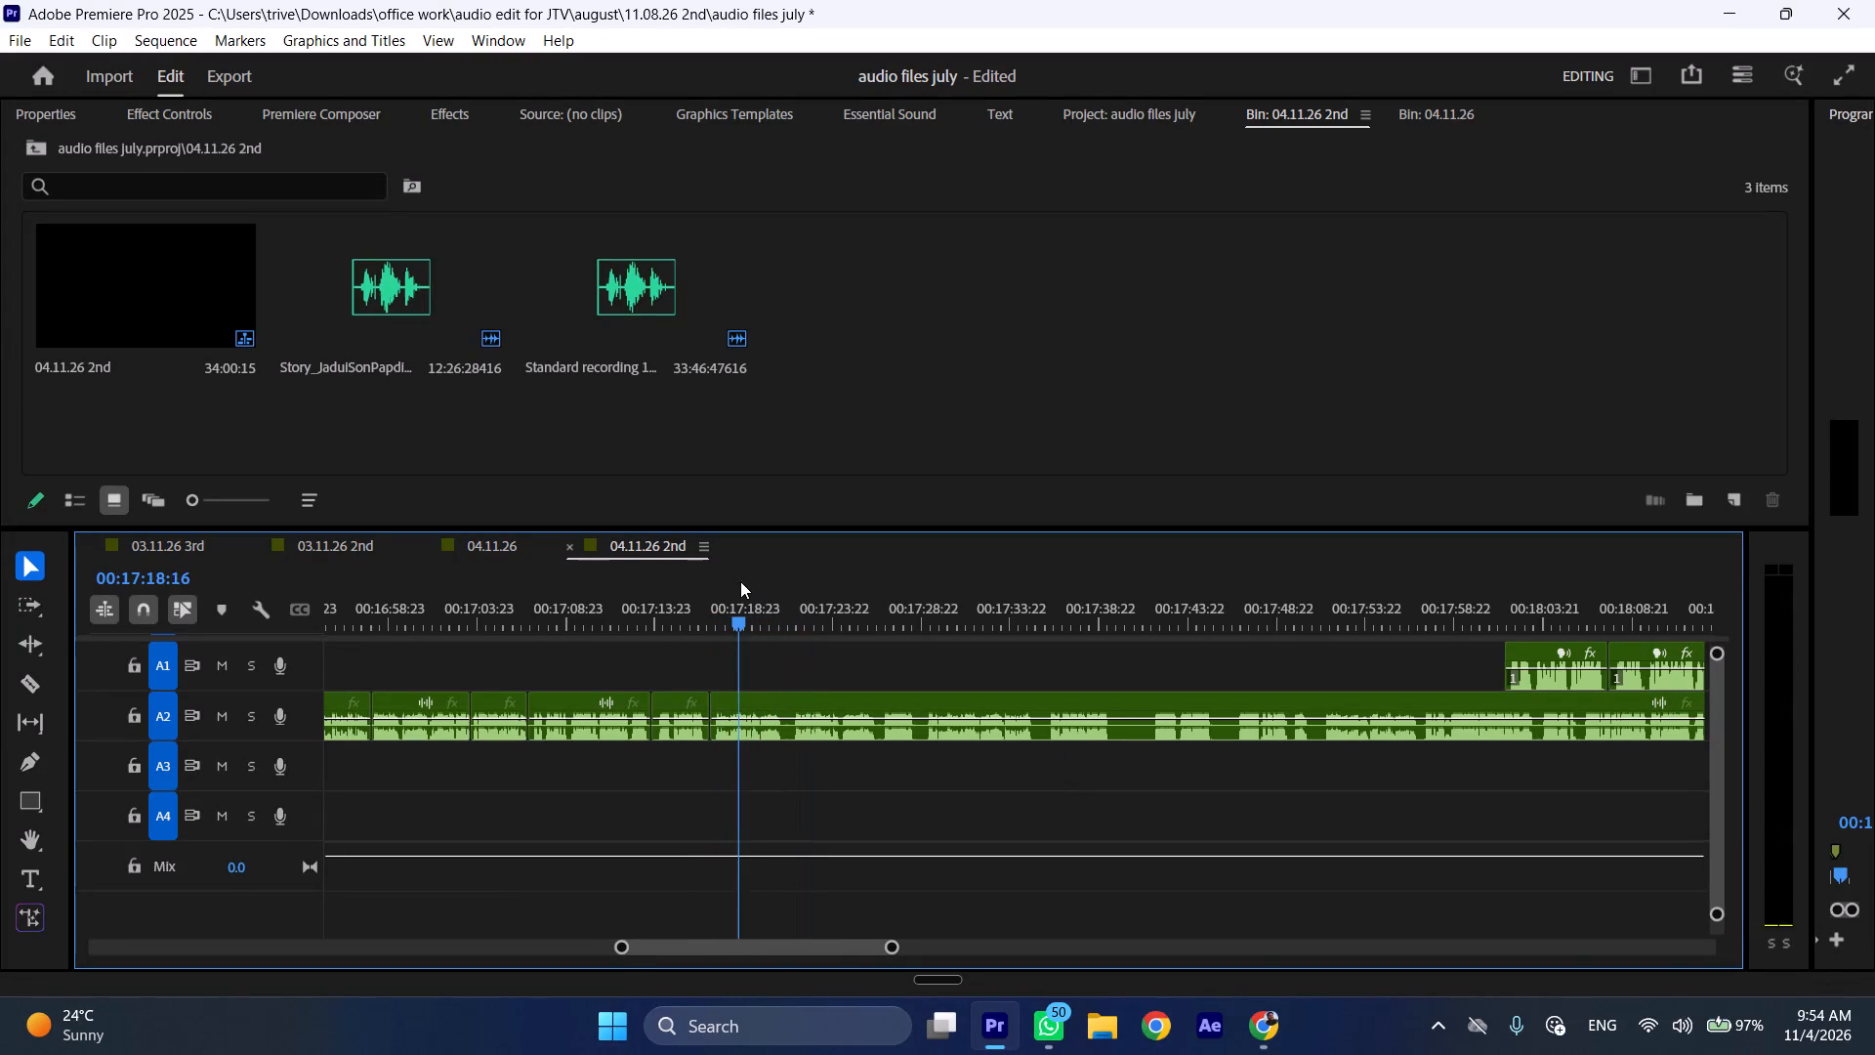
{"action": "type", "text": "l"}
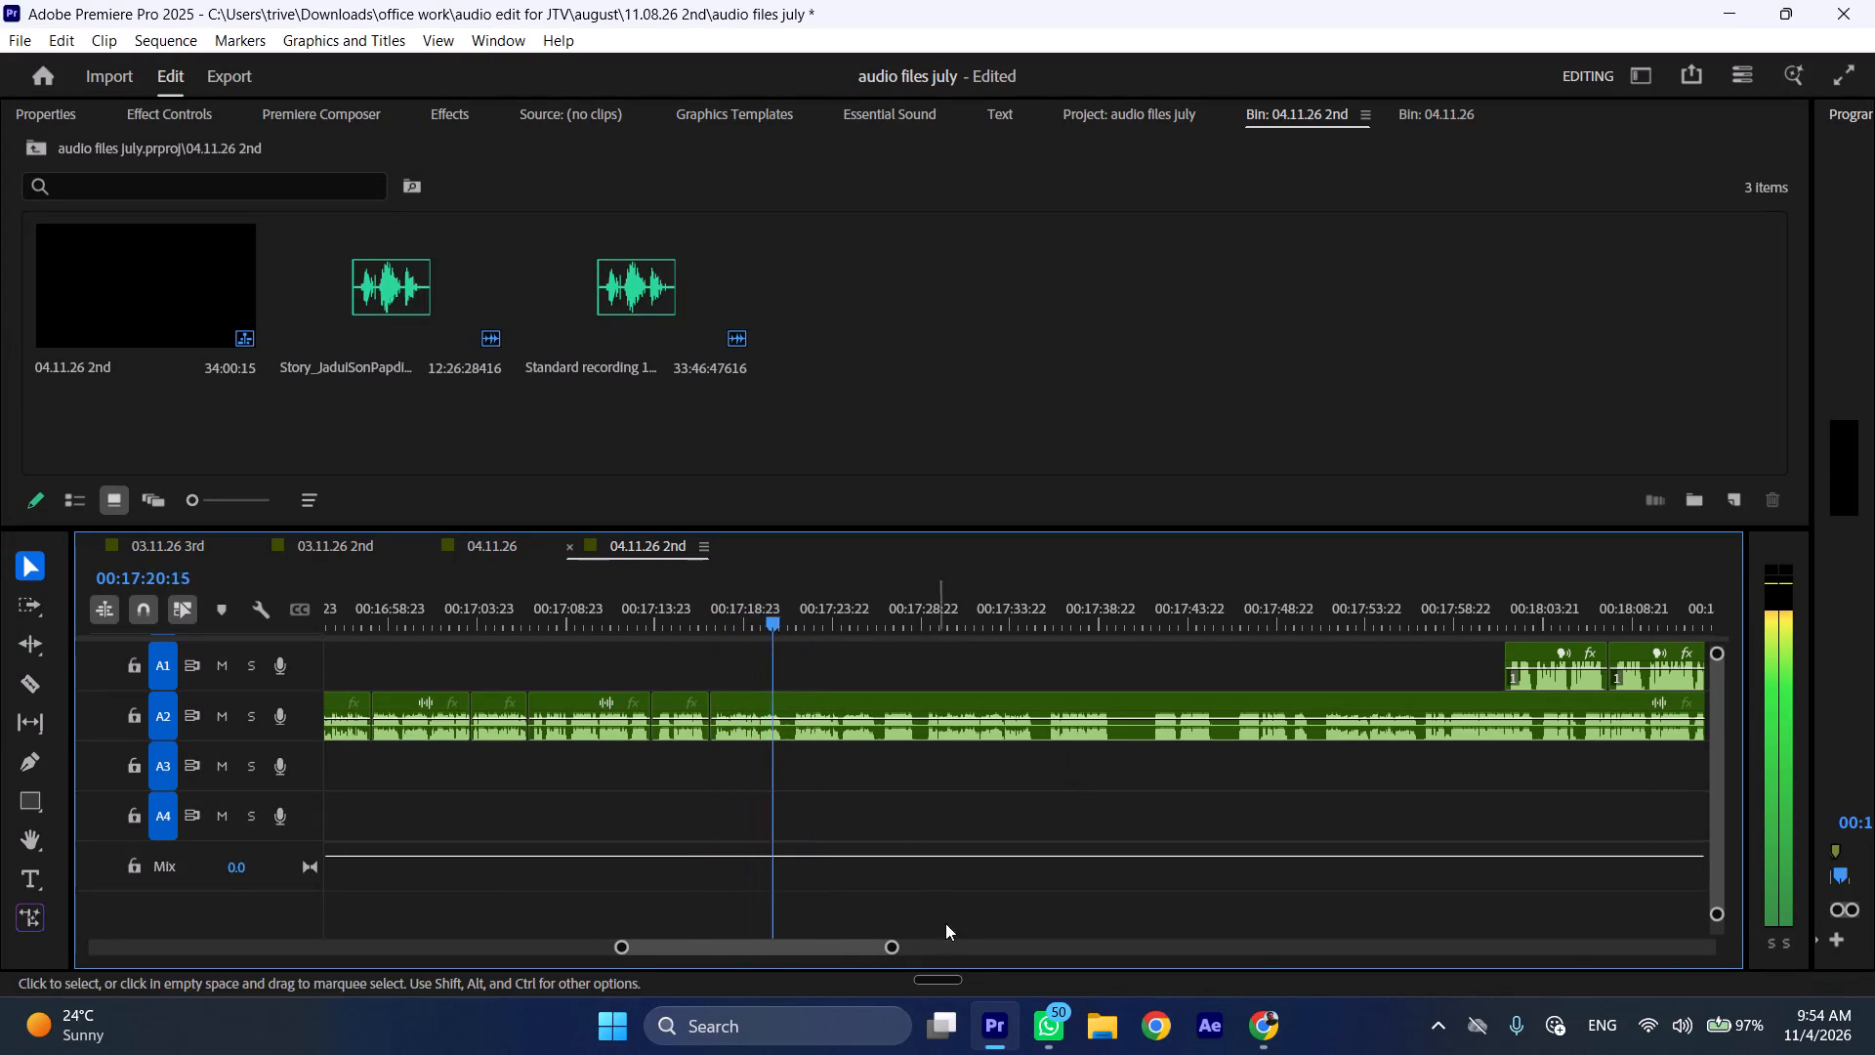
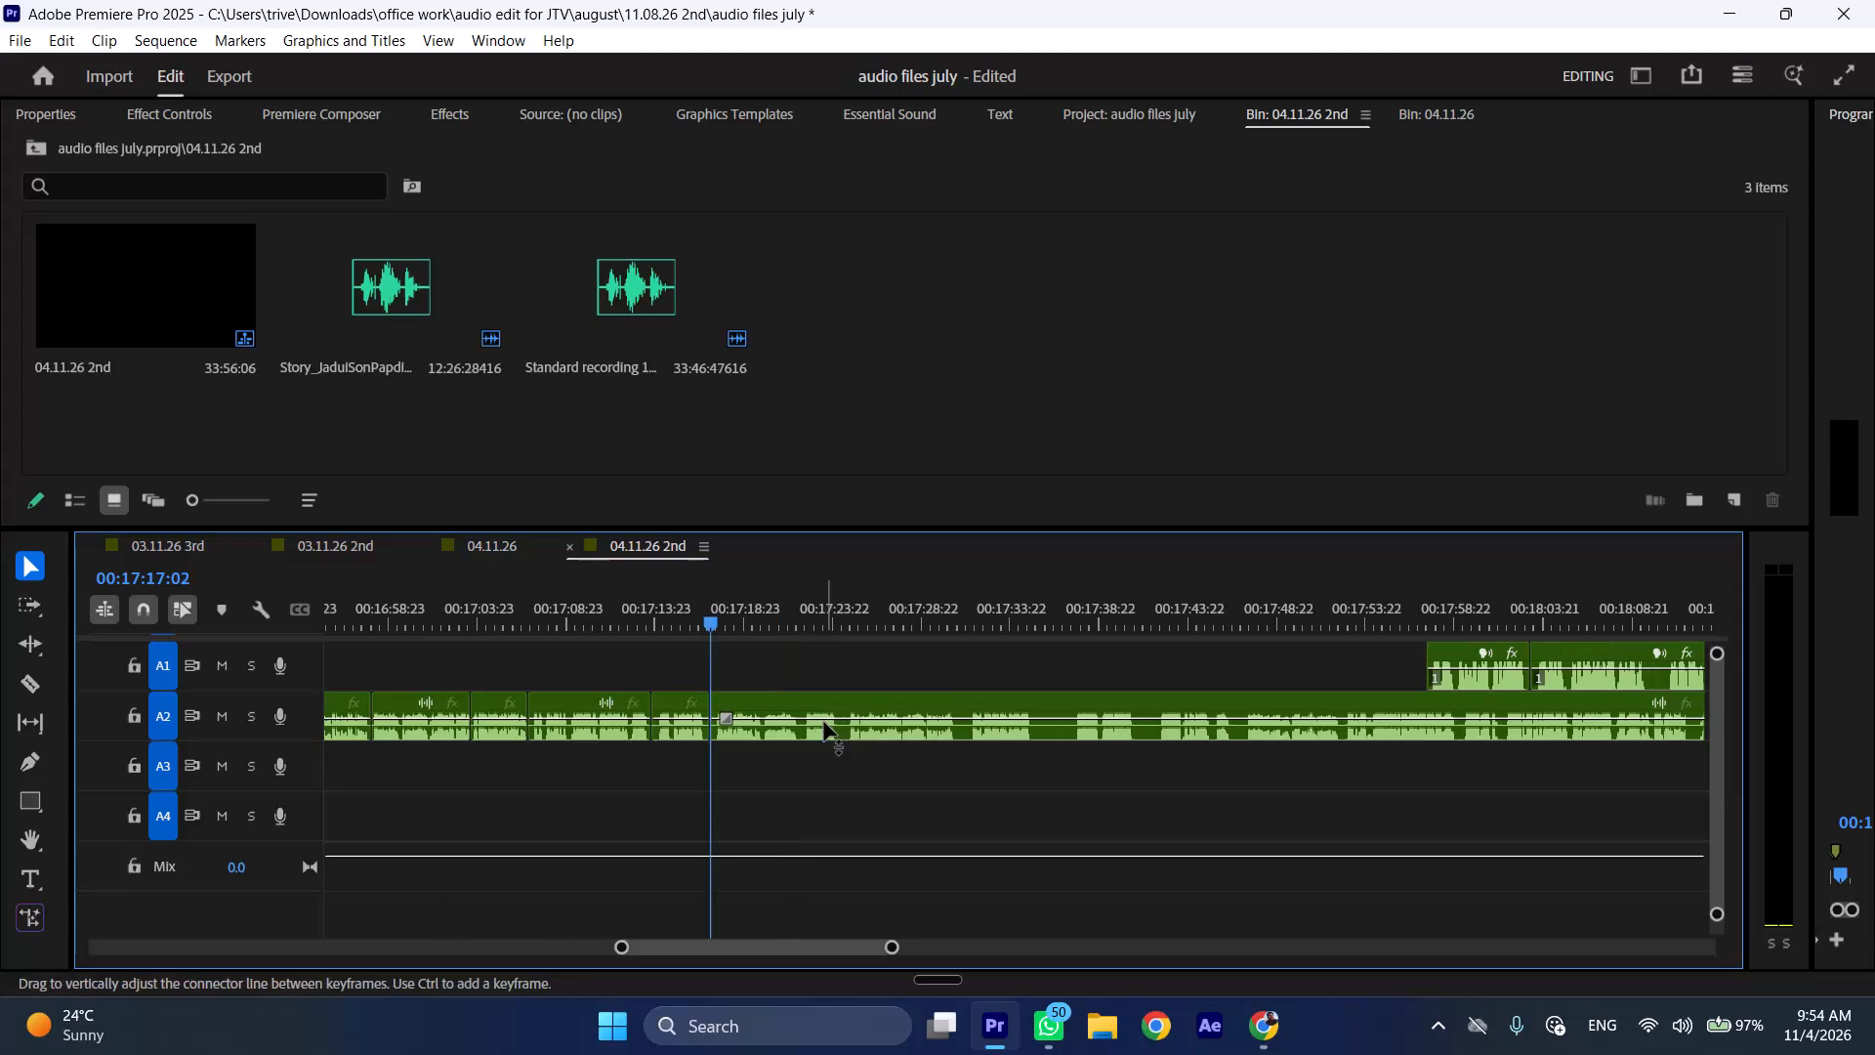
Listen to the A2 recording across the join at 00:17:17:02, replaying from about 00:17:16 and continuing at faster speed.
{"action": "key", "text": "l"}
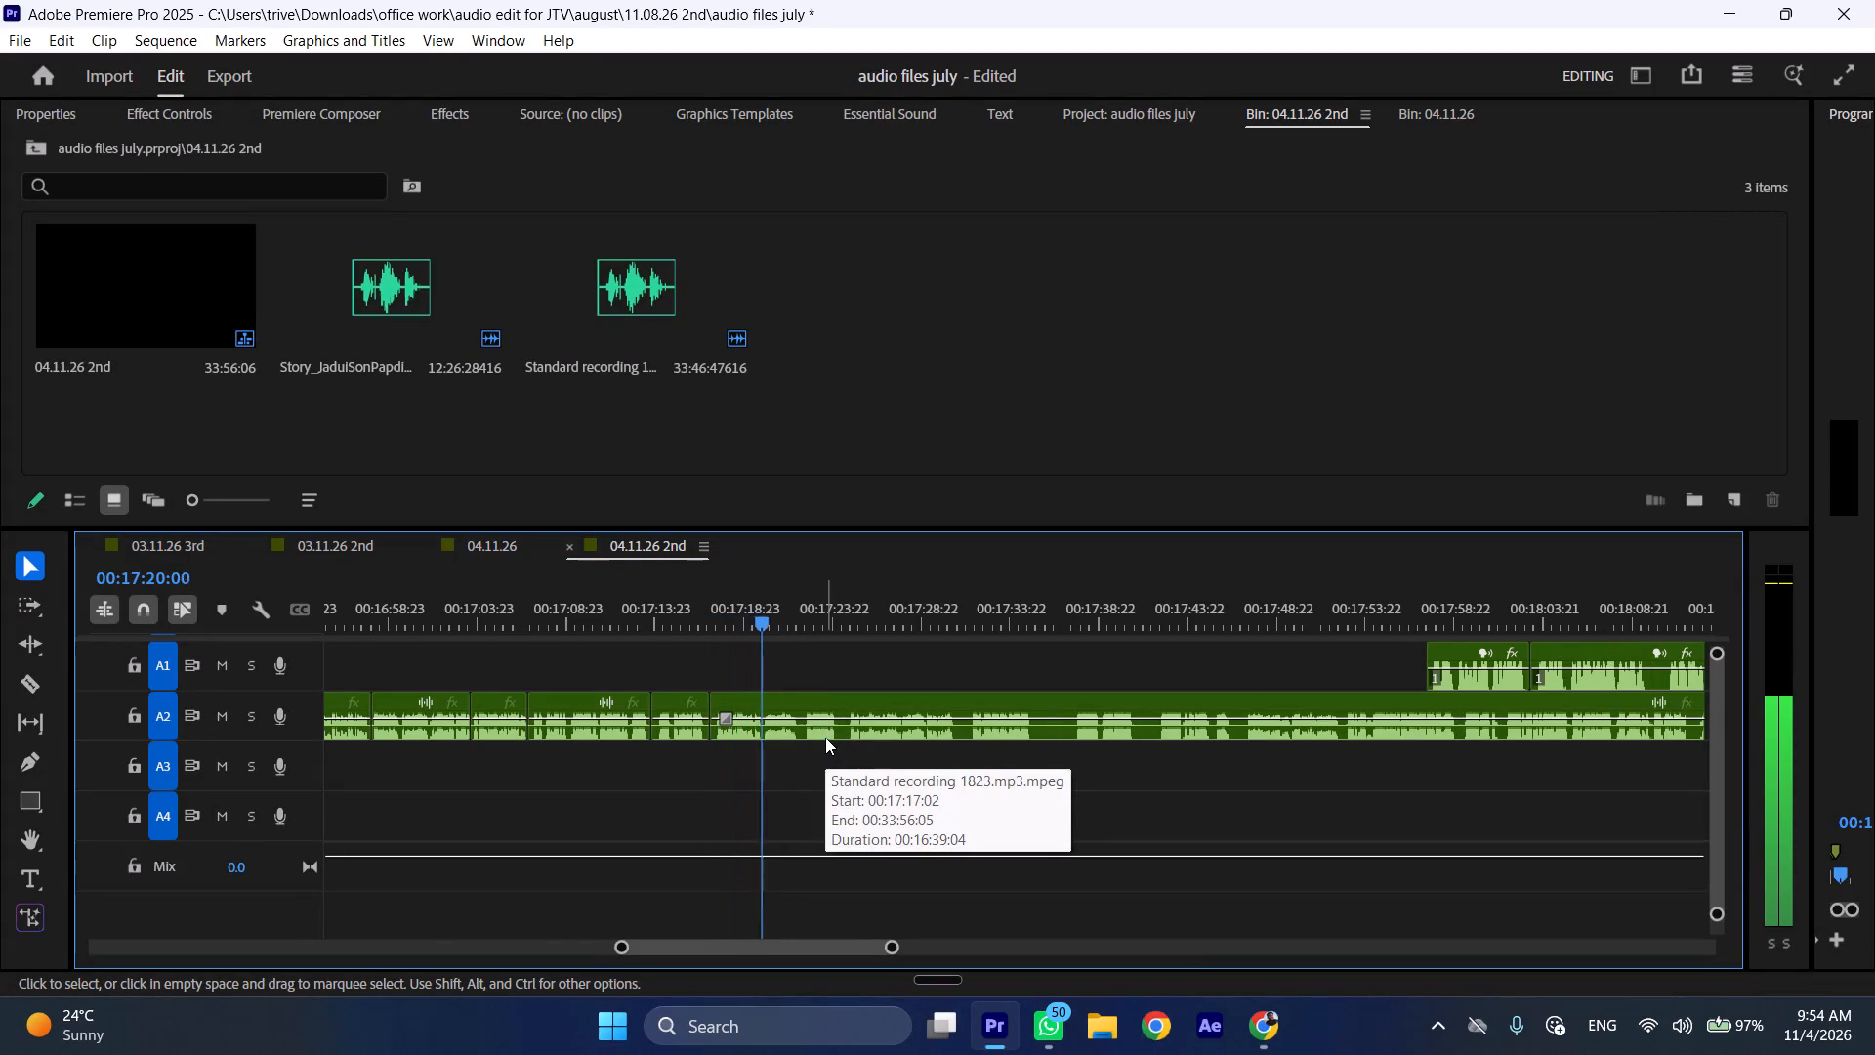
{"action": "scroll", "coordinate": [825, 738], "scroll_direction": "down", "scroll_amount": 3}
{"action": "left_click", "coordinate": [586, 603]}
{"action": "key", "text": "space"}
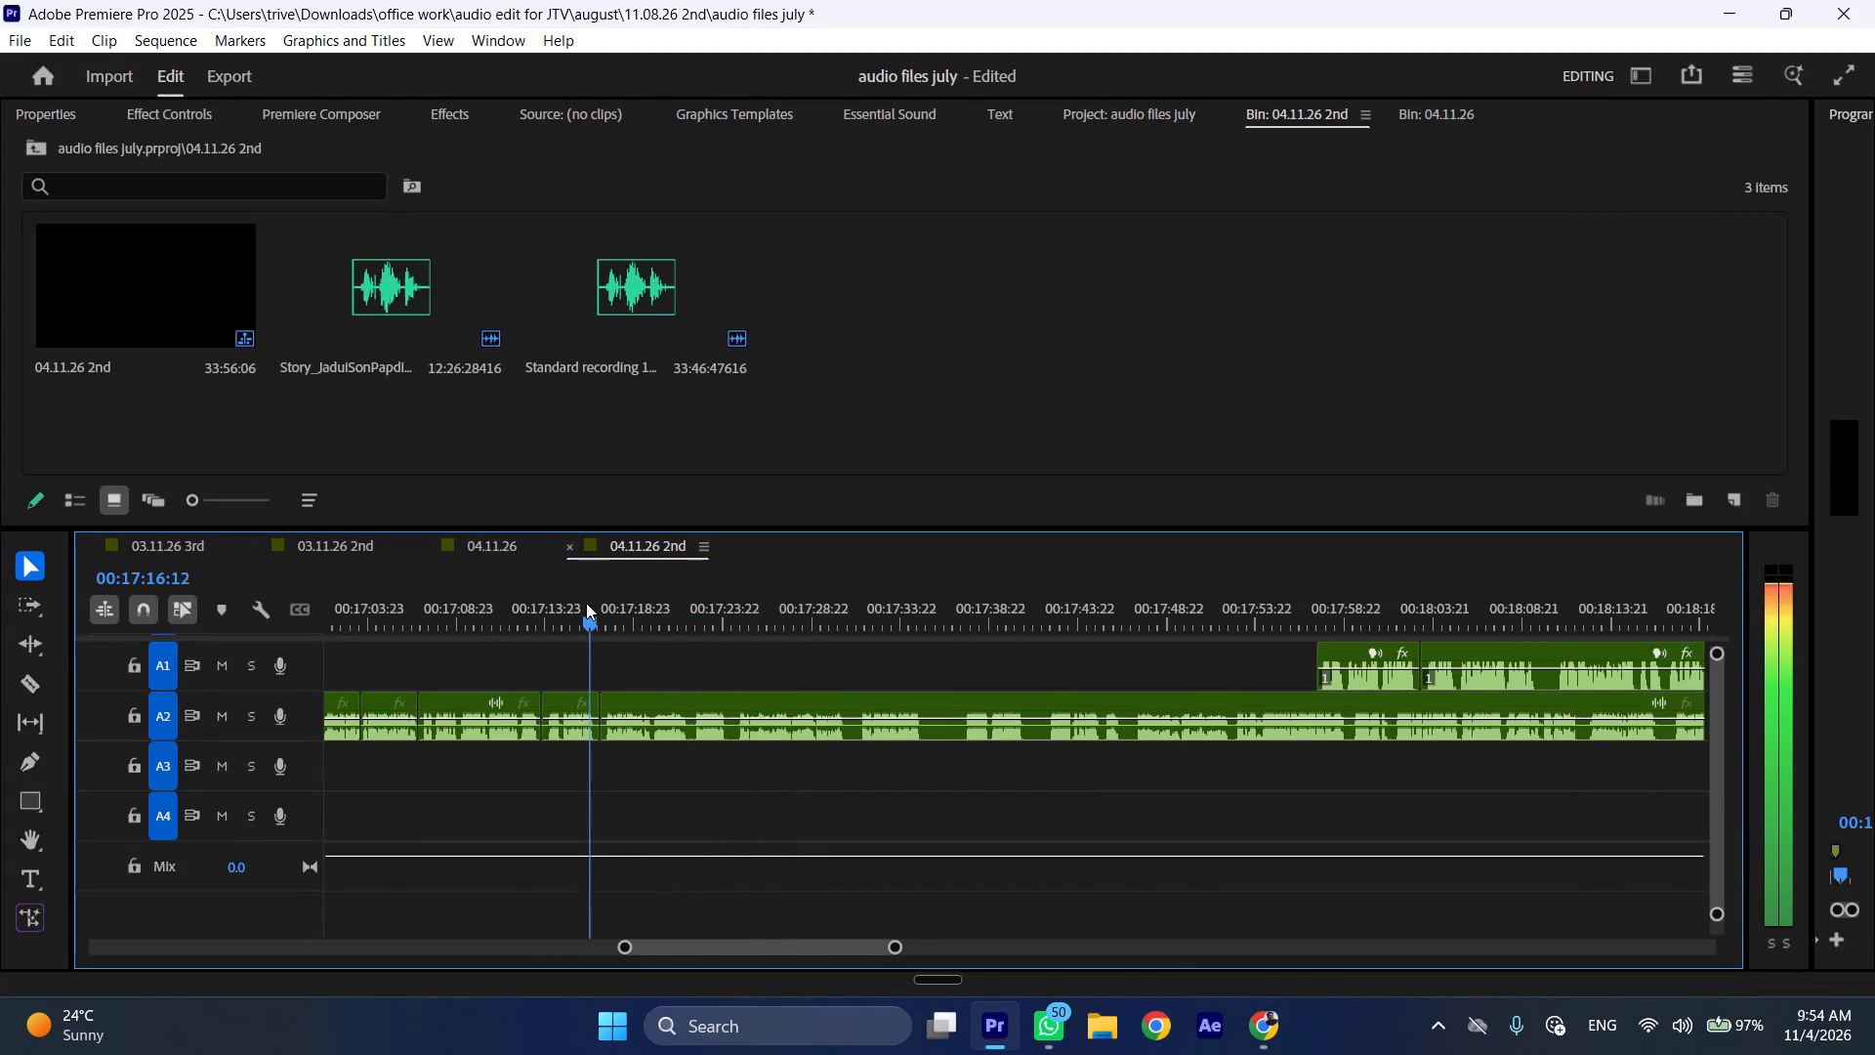
{"action": "key", "text": "l"}
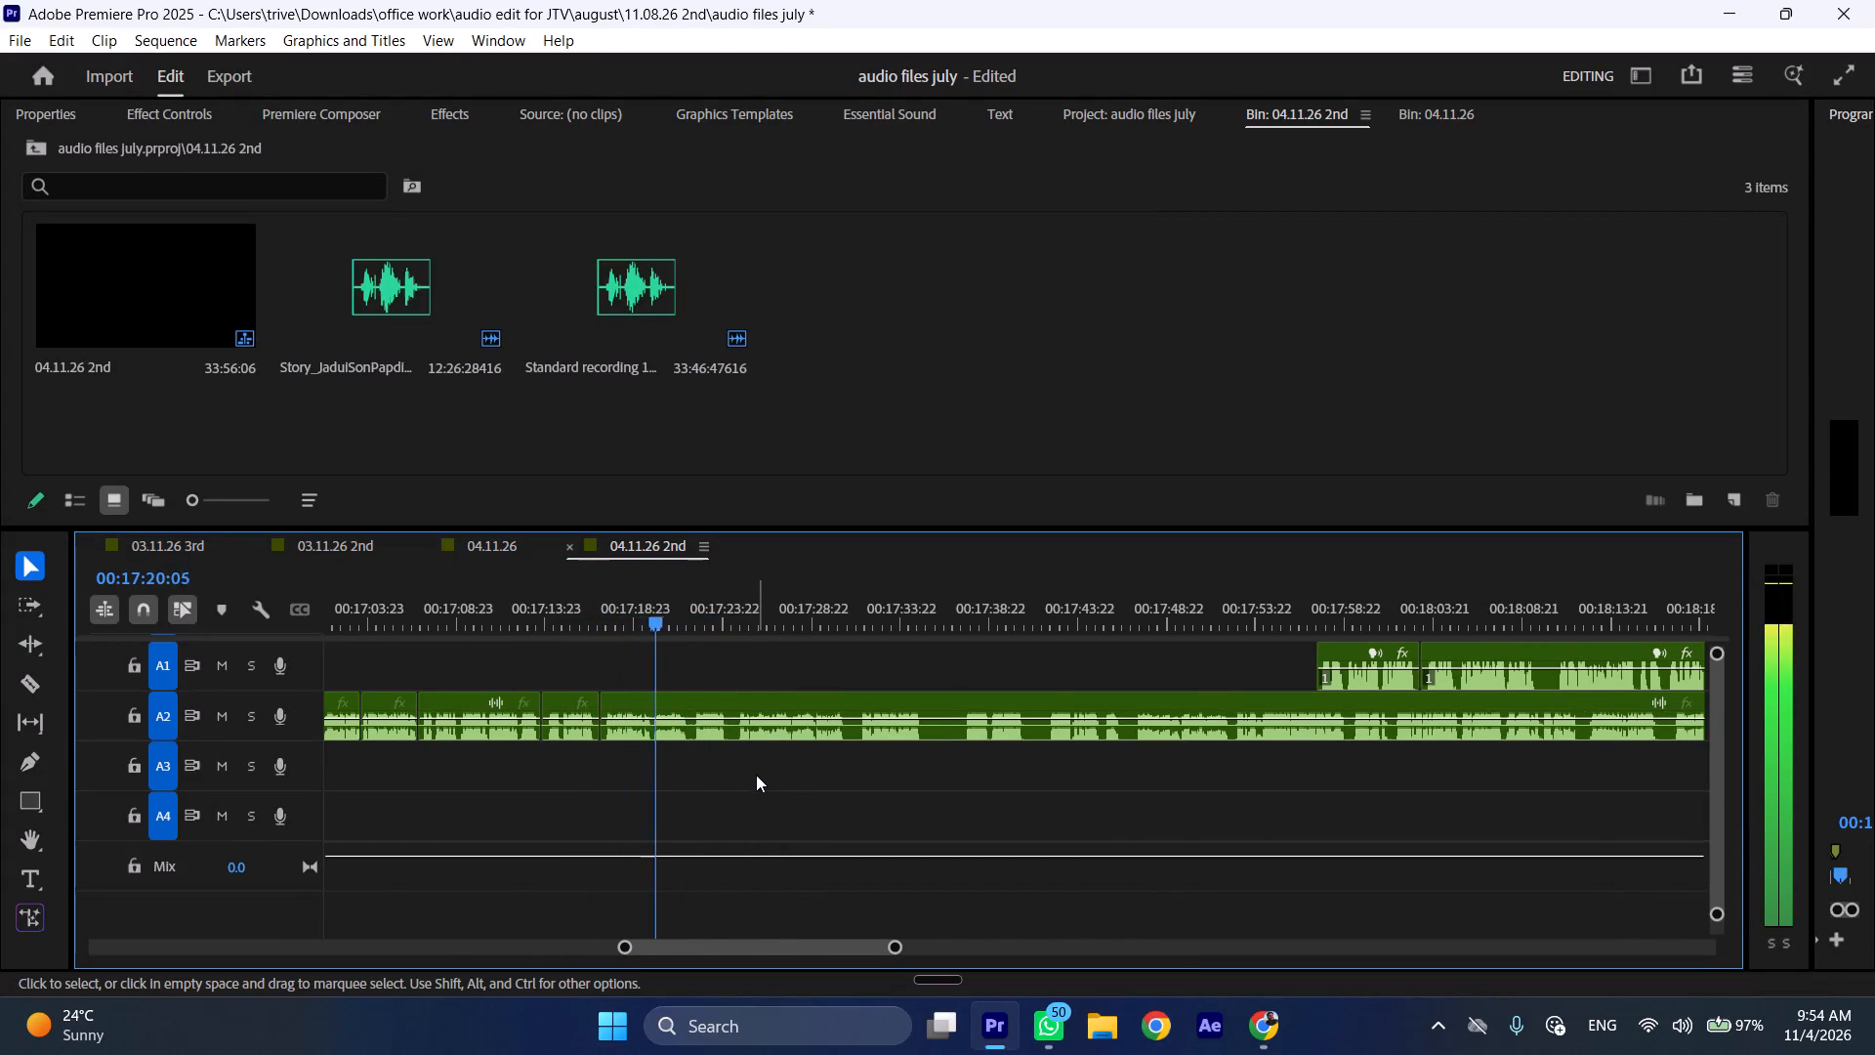
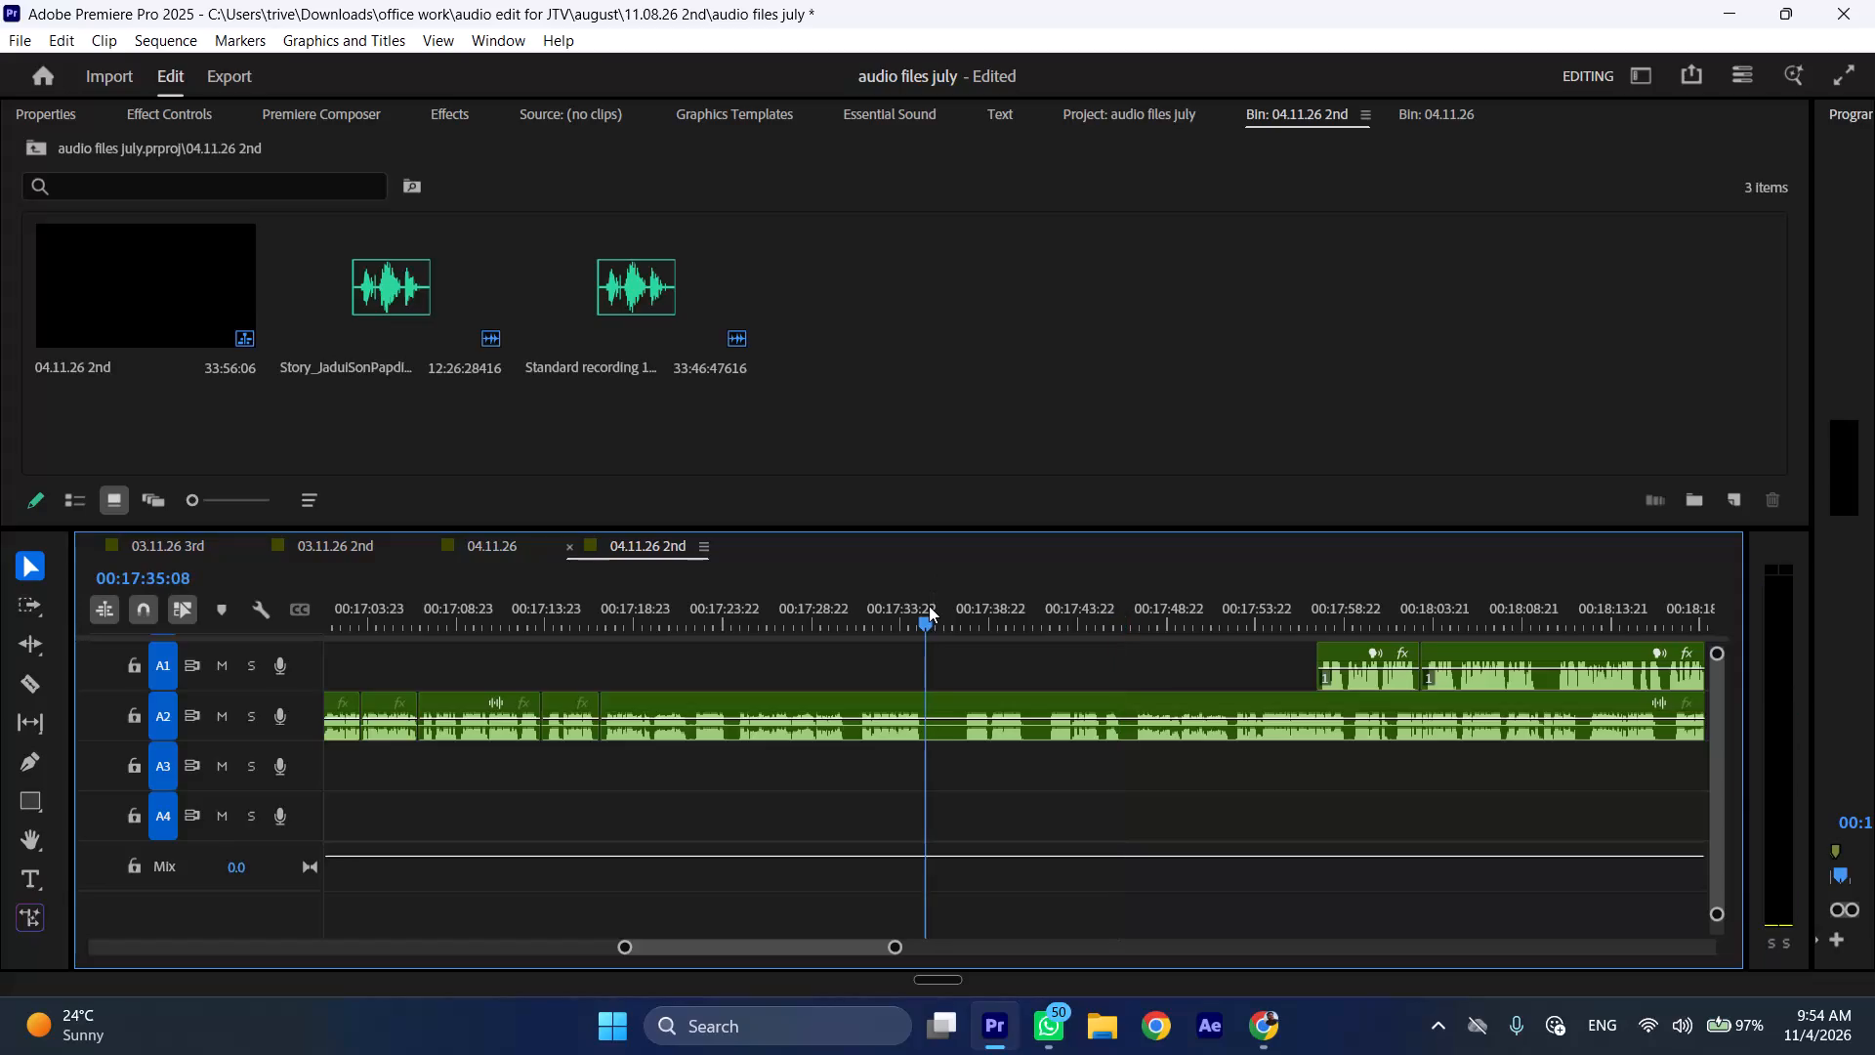
Cut the A2 recording at 00:17:35:08 and about 00:17:42, and ripple delete the section between the cuts.
{"action": "key", "text": "shift+c"}
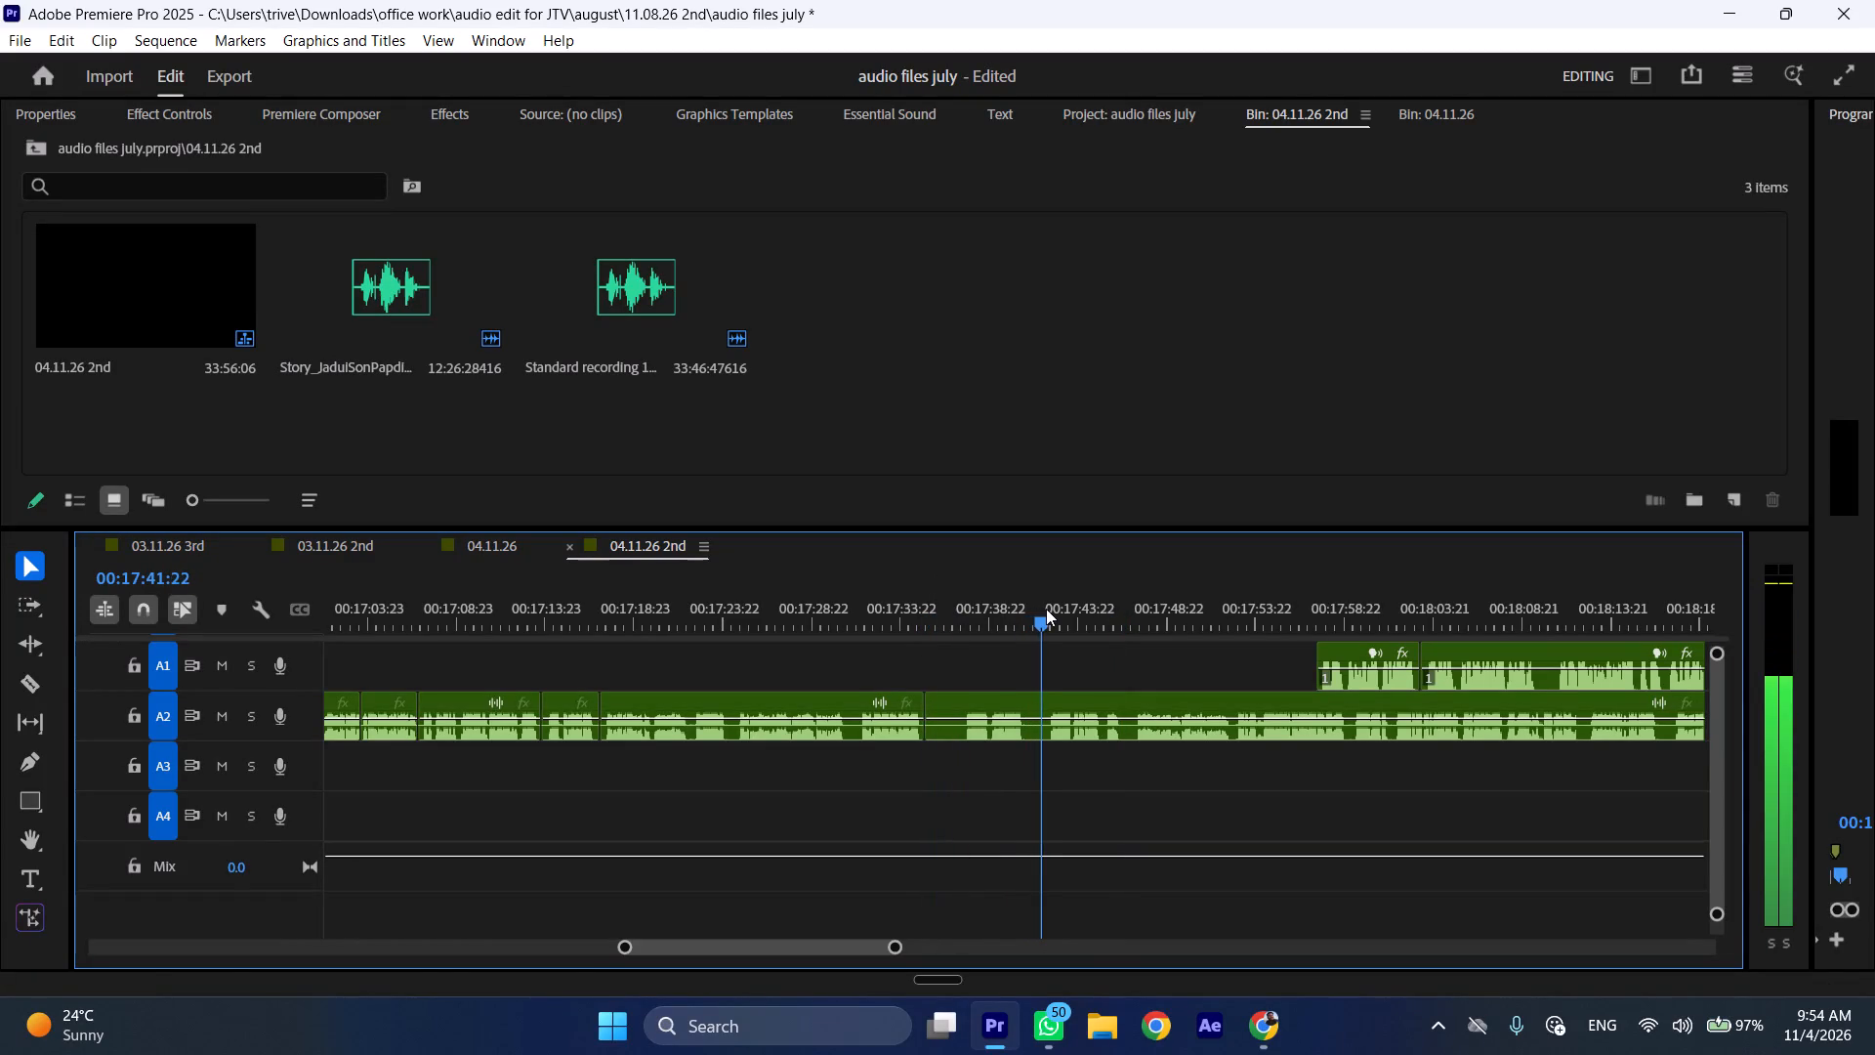
{"action": "left_click", "coordinate": [1078, 720]}
{"action": "key", "text": "shift+c"}
{"action": "key", "text": "ctrl+shift+d"}
Cut out the short A2 section from about 00:17:31 to 00:17:31:18 and ripple delete it to close the gap.
{"action": "left_click_drag", "start_coordinate": [835, 598], "coordinate": [843, 598]}
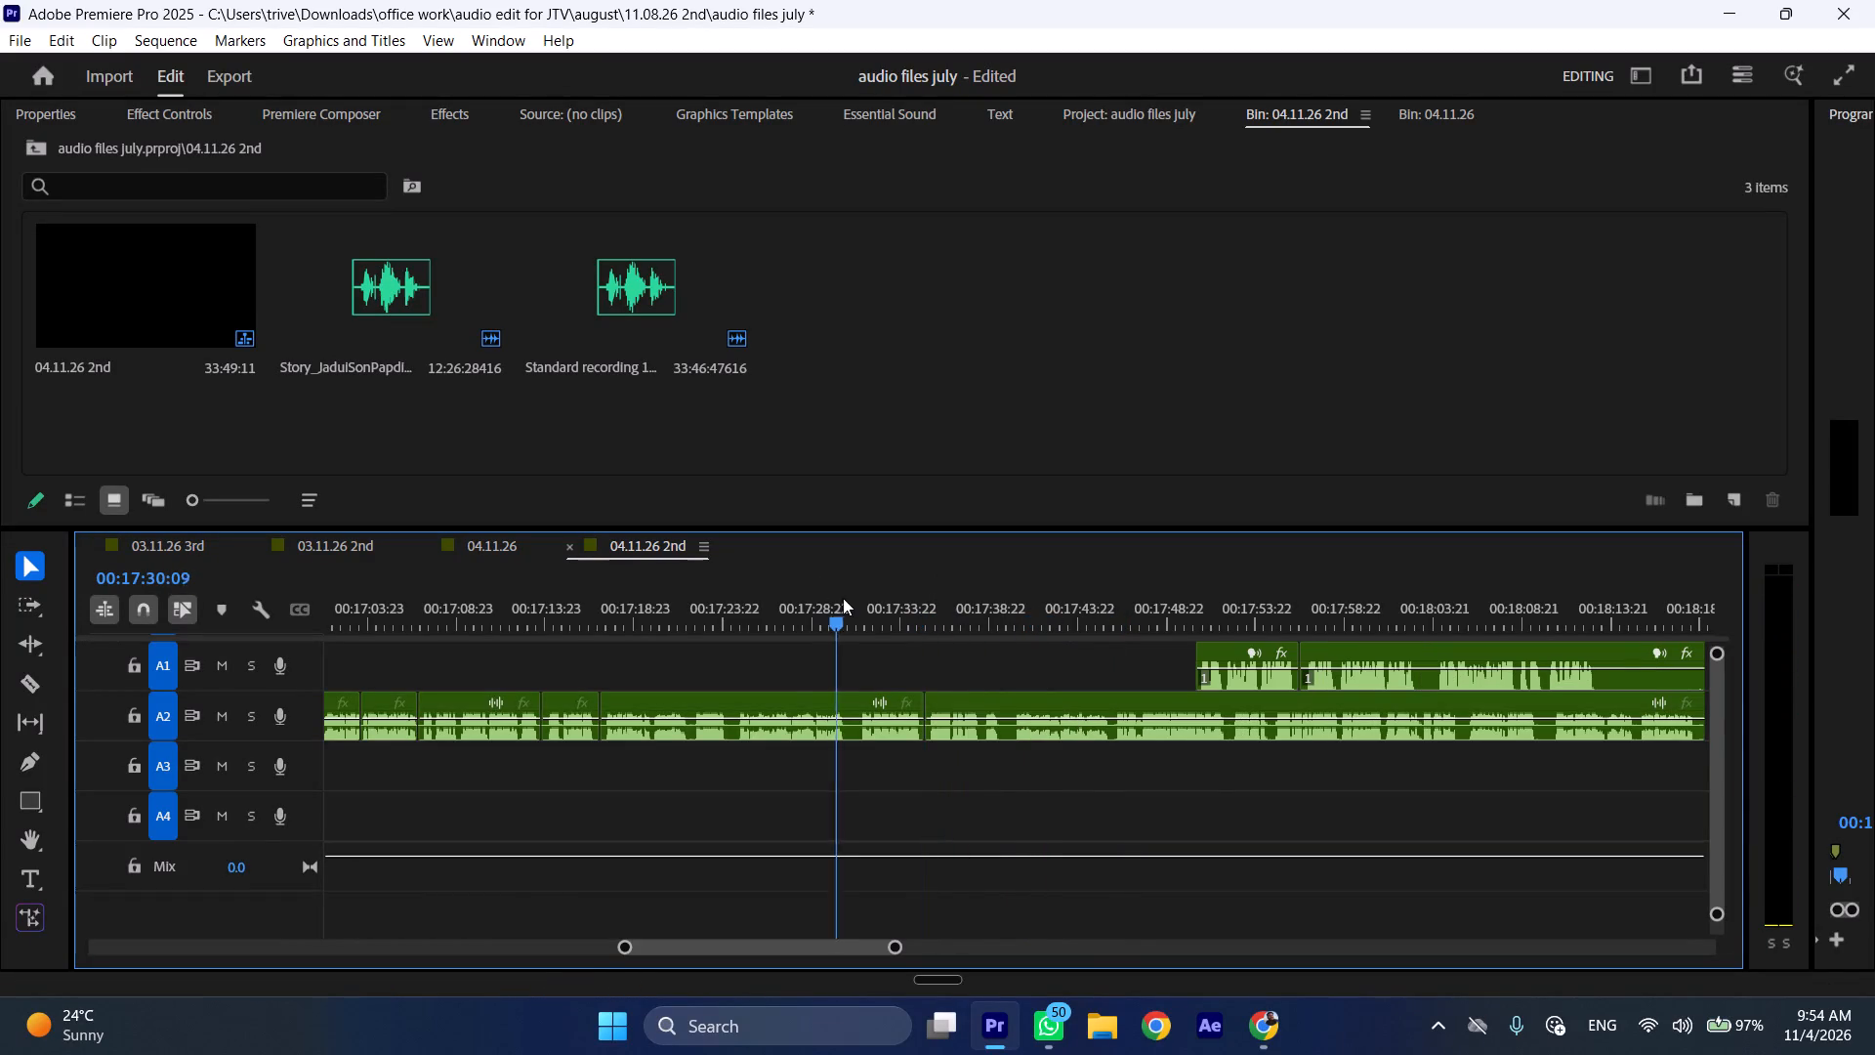
{"action": "left_click_drag", "start_coordinate": [843, 598], "coordinate": [863, 598]}
{"action": "key", "text": "shift+c"}
{"action": "left_click", "coordinate": [882, 727]}
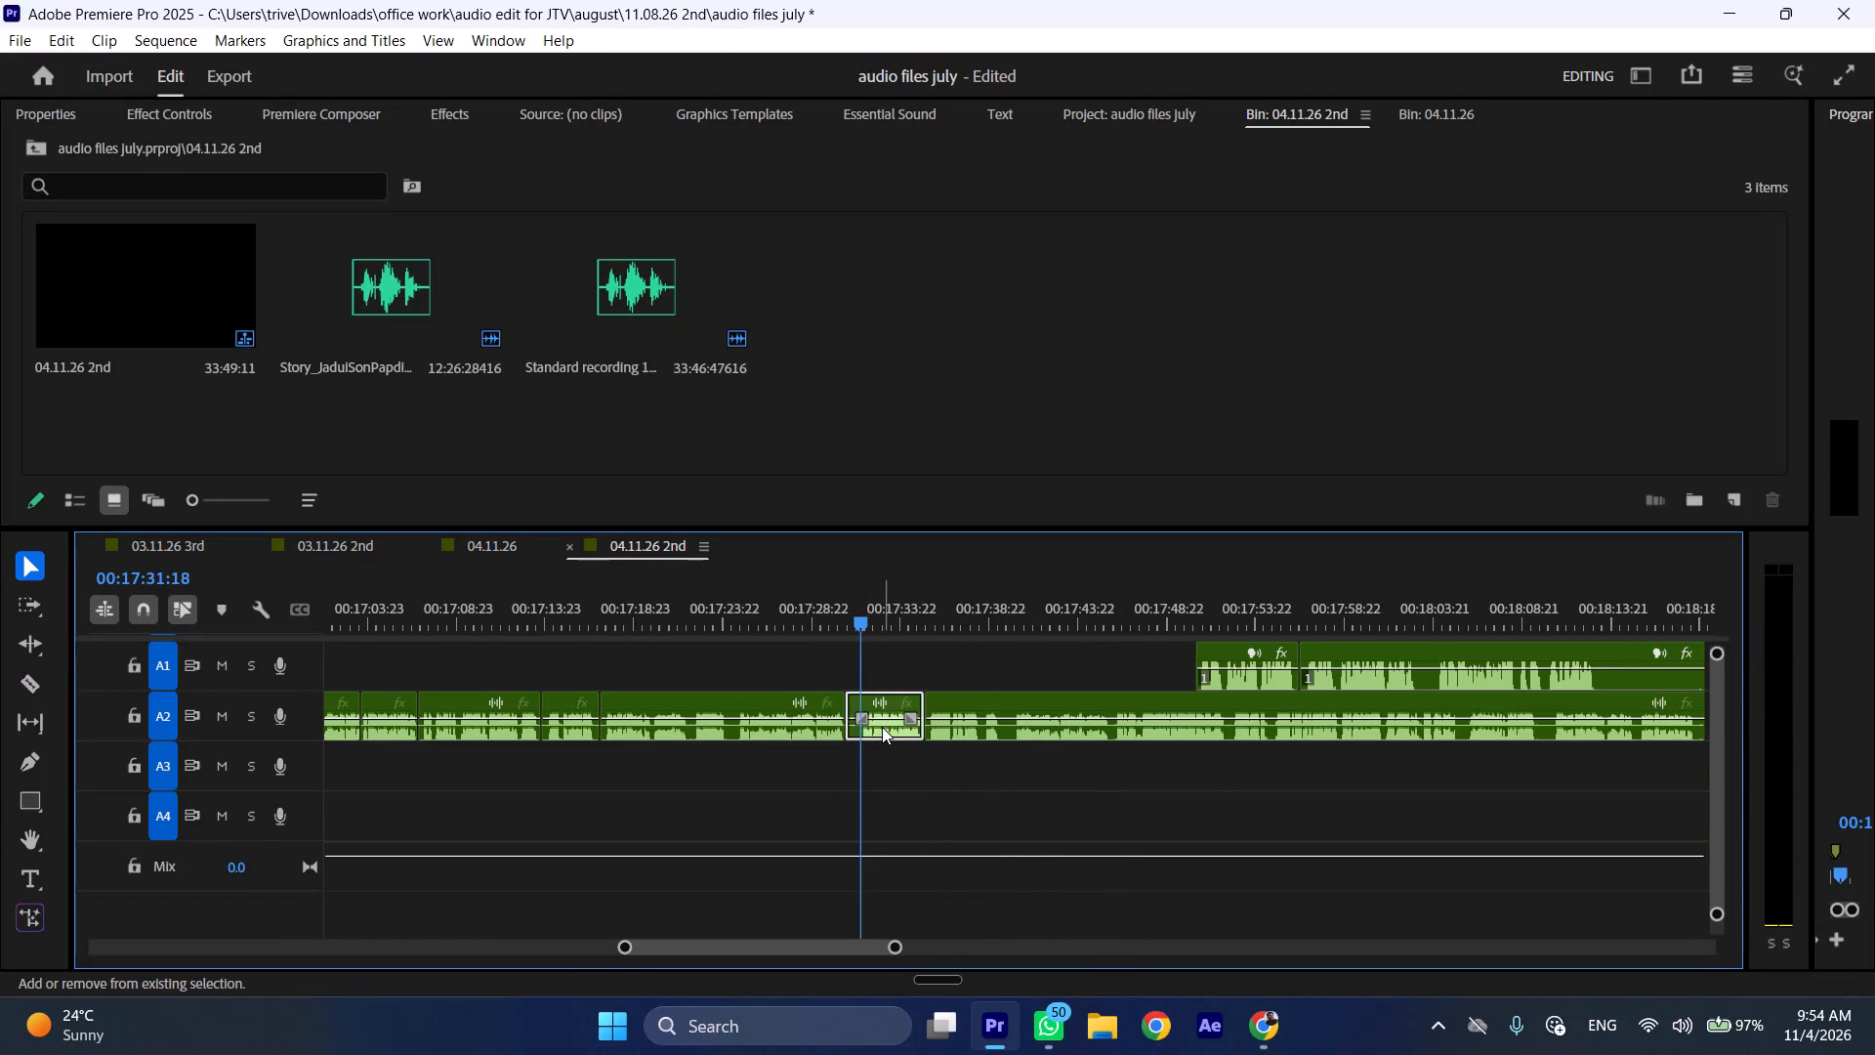
{"action": "key", "text": "shift+c"}
{"action": "key", "text": "ctrl+shift+d"}
Listen to the A2 recording again from about 00:17:24, ahead of the newly closed joins.
{"action": "left_click_drag", "start_coordinate": [722, 593], "coordinate": [733, 594]}
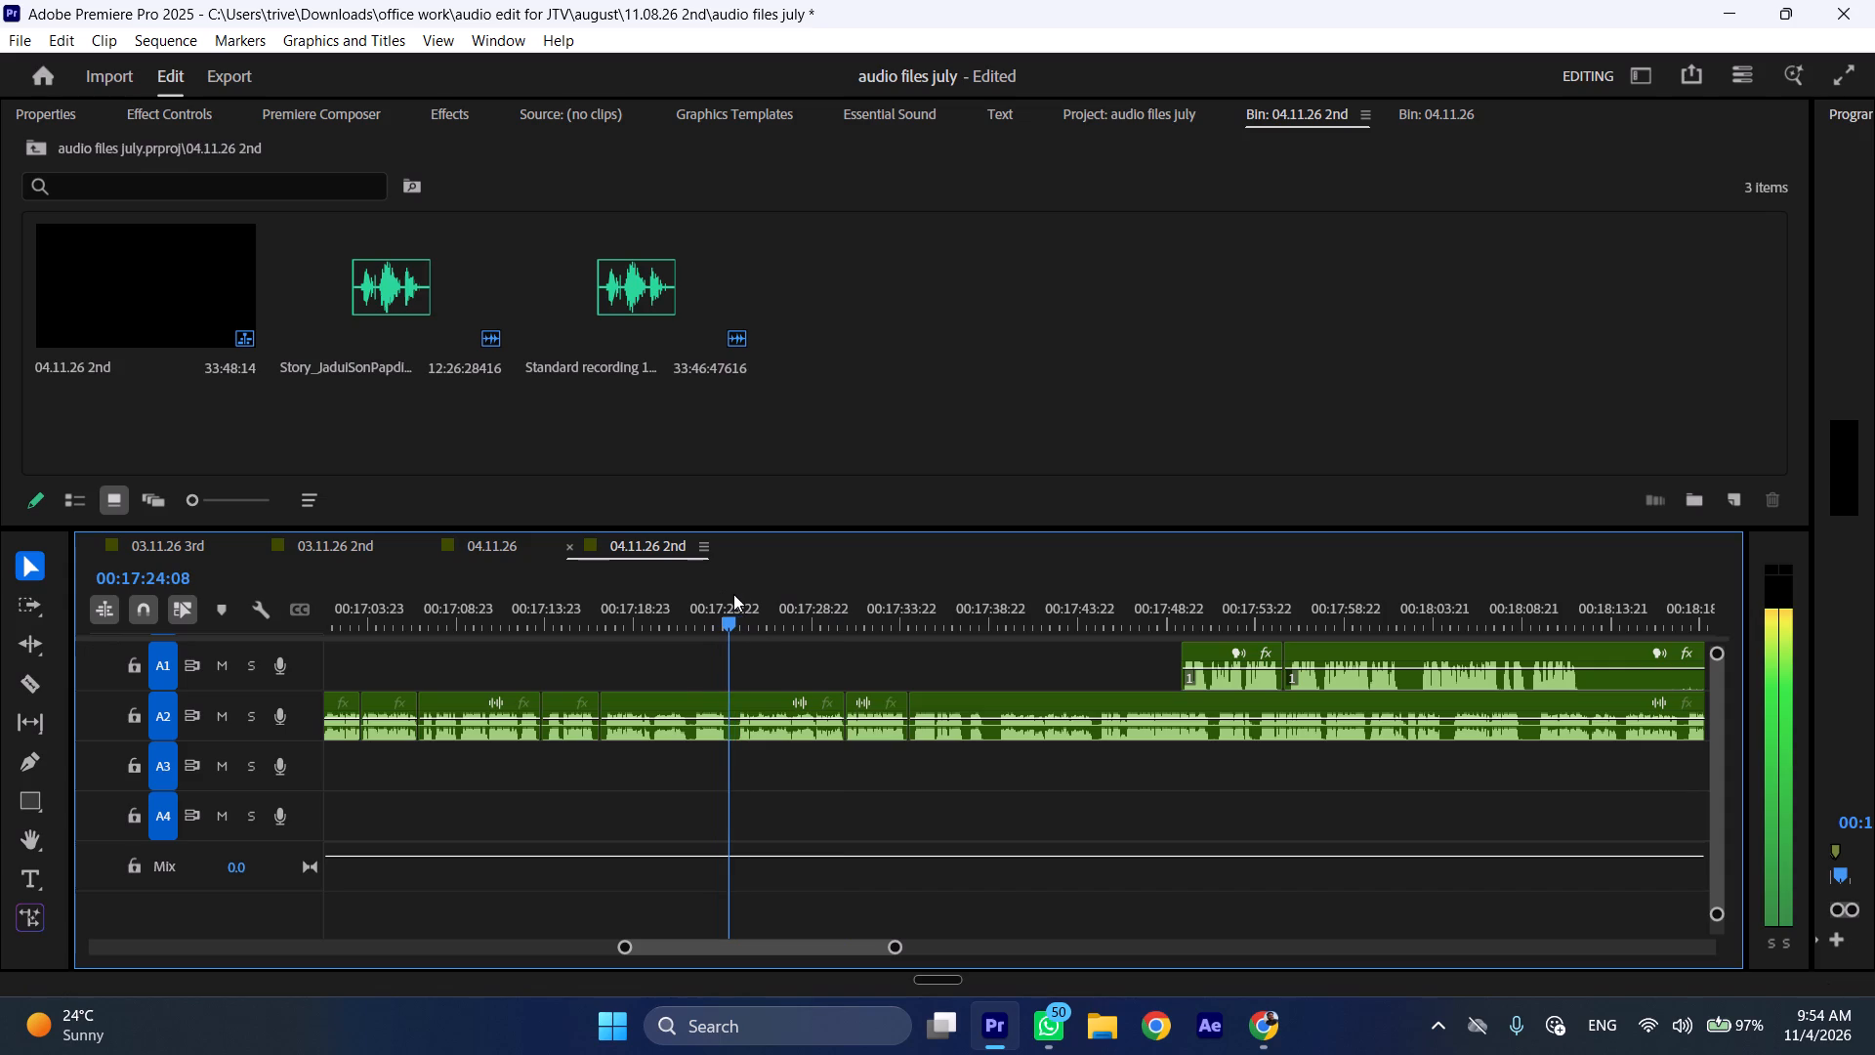
Cut the A2 recording at 00:17:24:18 and ripple delete the section running to the following cut at about 00:17:30.
{"action": "left_click_drag", "start_coordinate": [733, 594], "coordinate": [740, 594]}
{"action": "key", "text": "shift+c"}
{"action": "left_click", "coordinate": [792, 733]}
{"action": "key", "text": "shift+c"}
{"action": "left_click", "coordinate": [792, 733], "text": "ctrl+shift"}
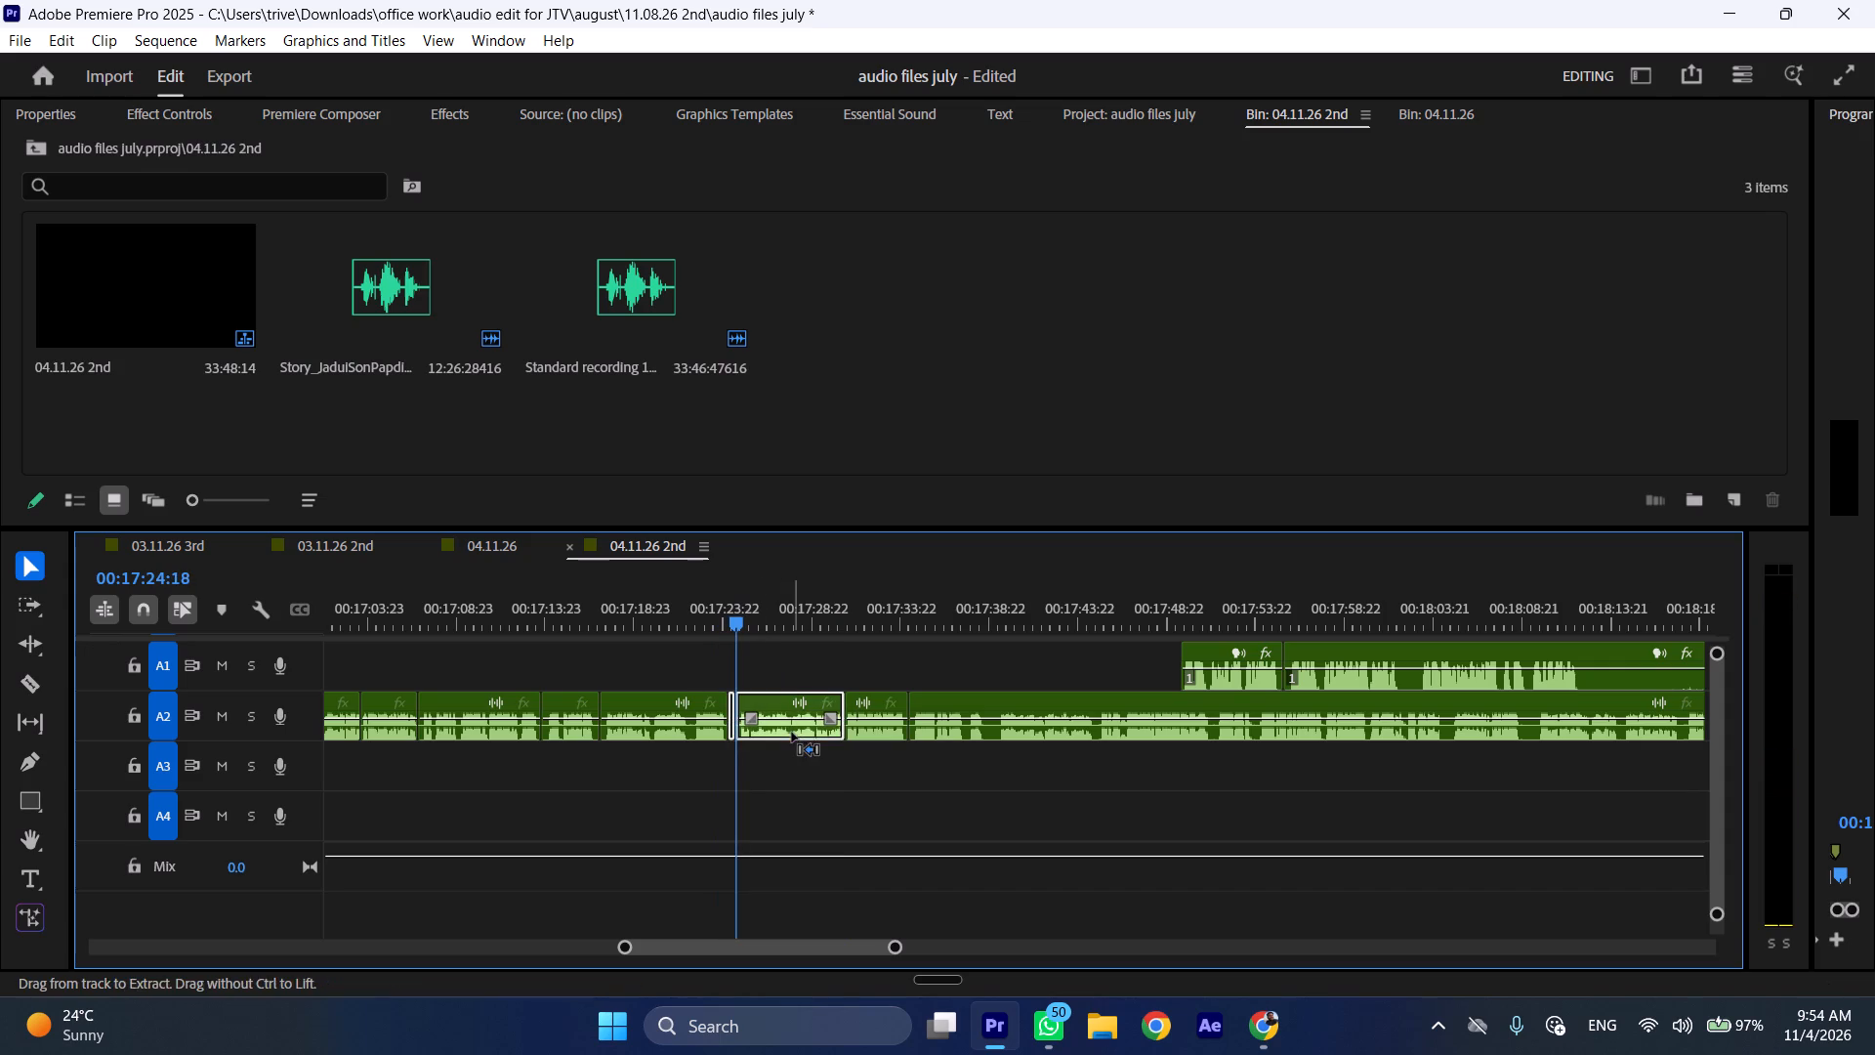
{"action": "key", "text": "ctrl+shift+d"}
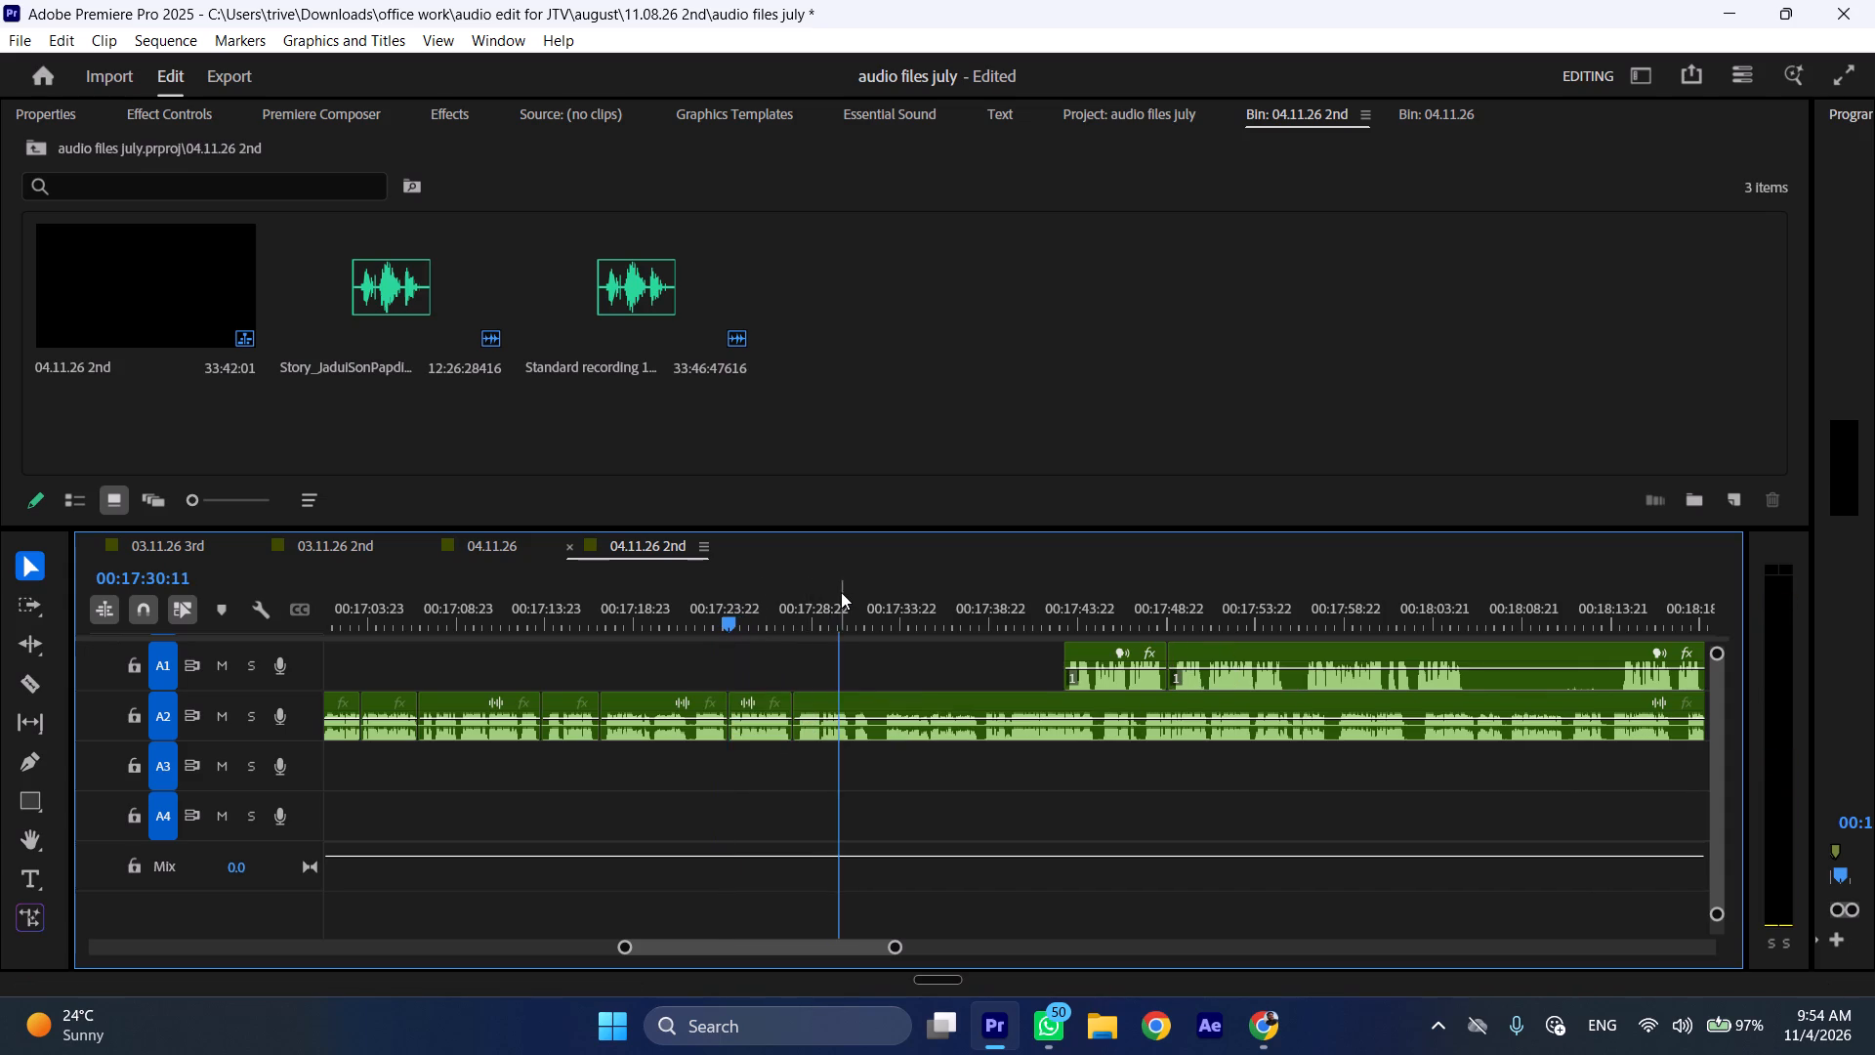
Listen to the A2 recording from 00:17:30:11 onward at faster speed.
{"action": "left_click", "coordinate": [841, 592]}
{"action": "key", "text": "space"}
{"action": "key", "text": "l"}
{"action": "scroll", "coordinate": [933, 720], "scroll_direction": "down", "scroll_amount": 6}
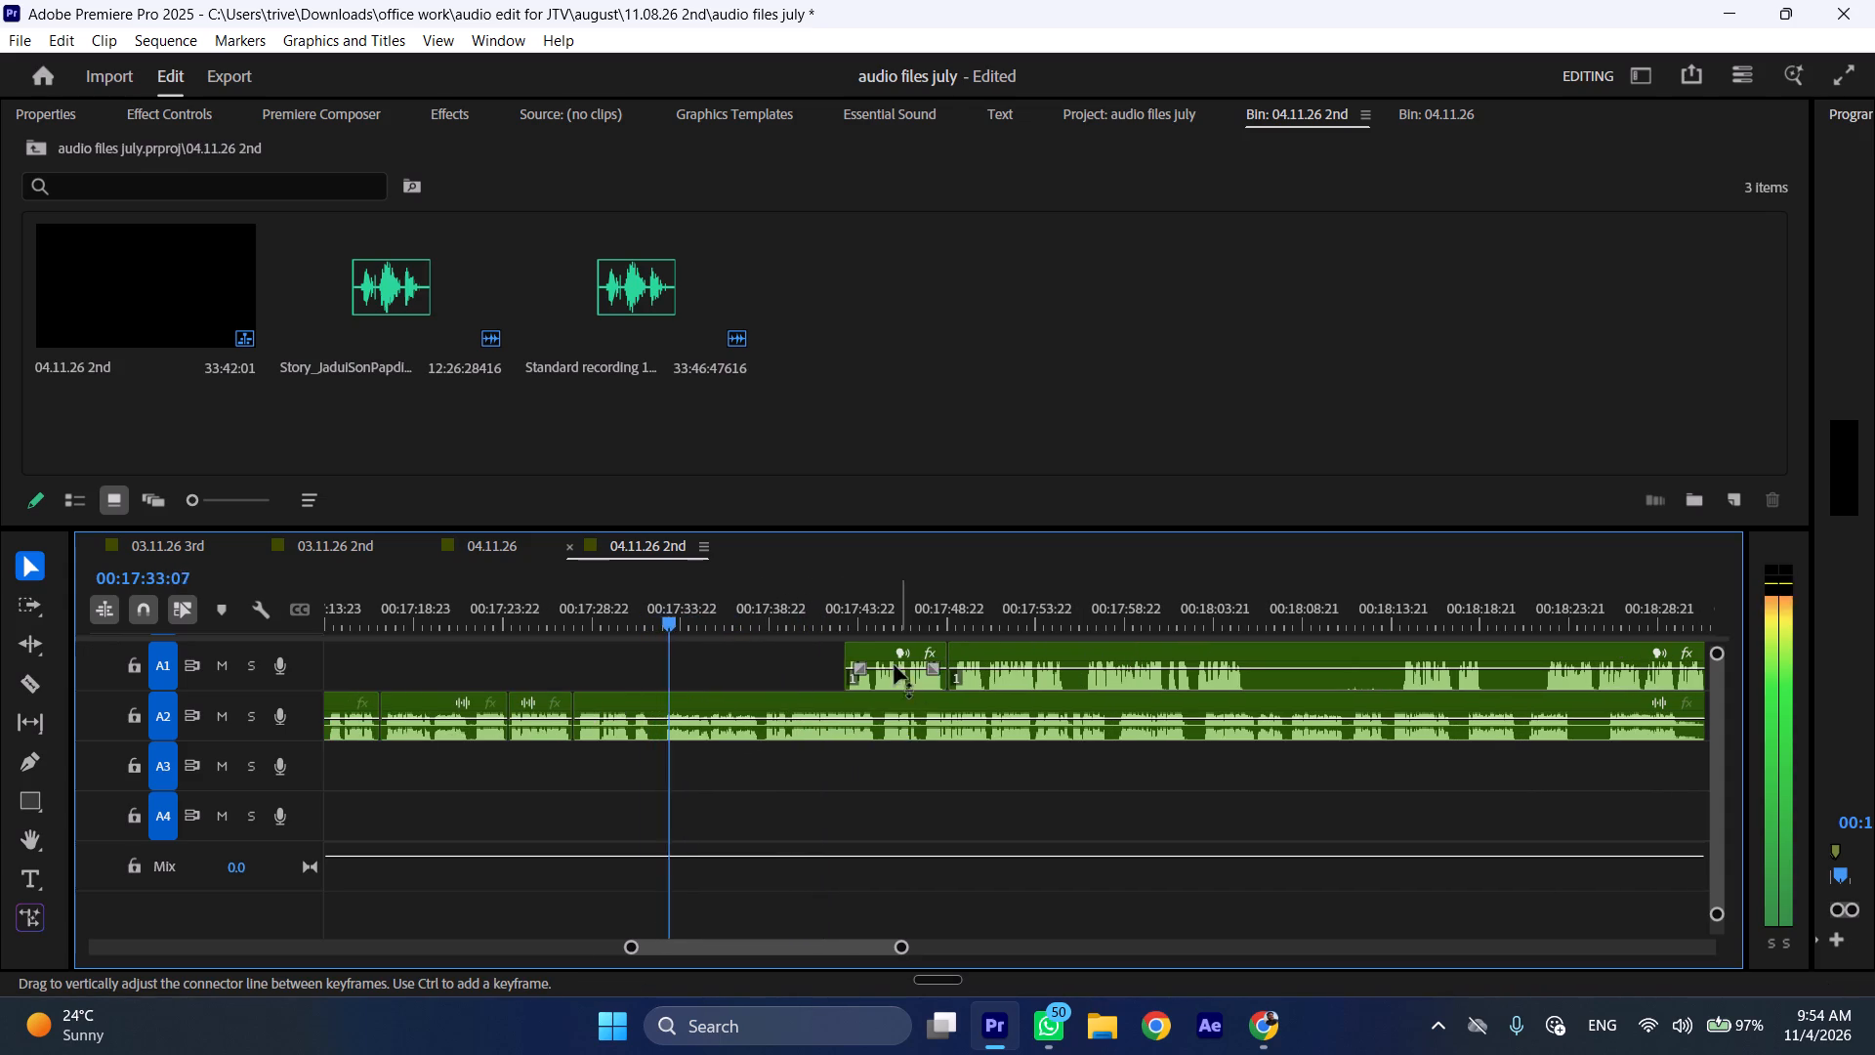
Move the A1 voice-over clips starting at about 00:17:43 roughly 29 seconds later along the track.
{"action": "left_click_drag", "start_coordinate": [782, 666], "coordinate": [1048, 664]}
{"action": "left_click_drag", "start_coordinate": [1017, 649], "coordinate": [1542, 652]}
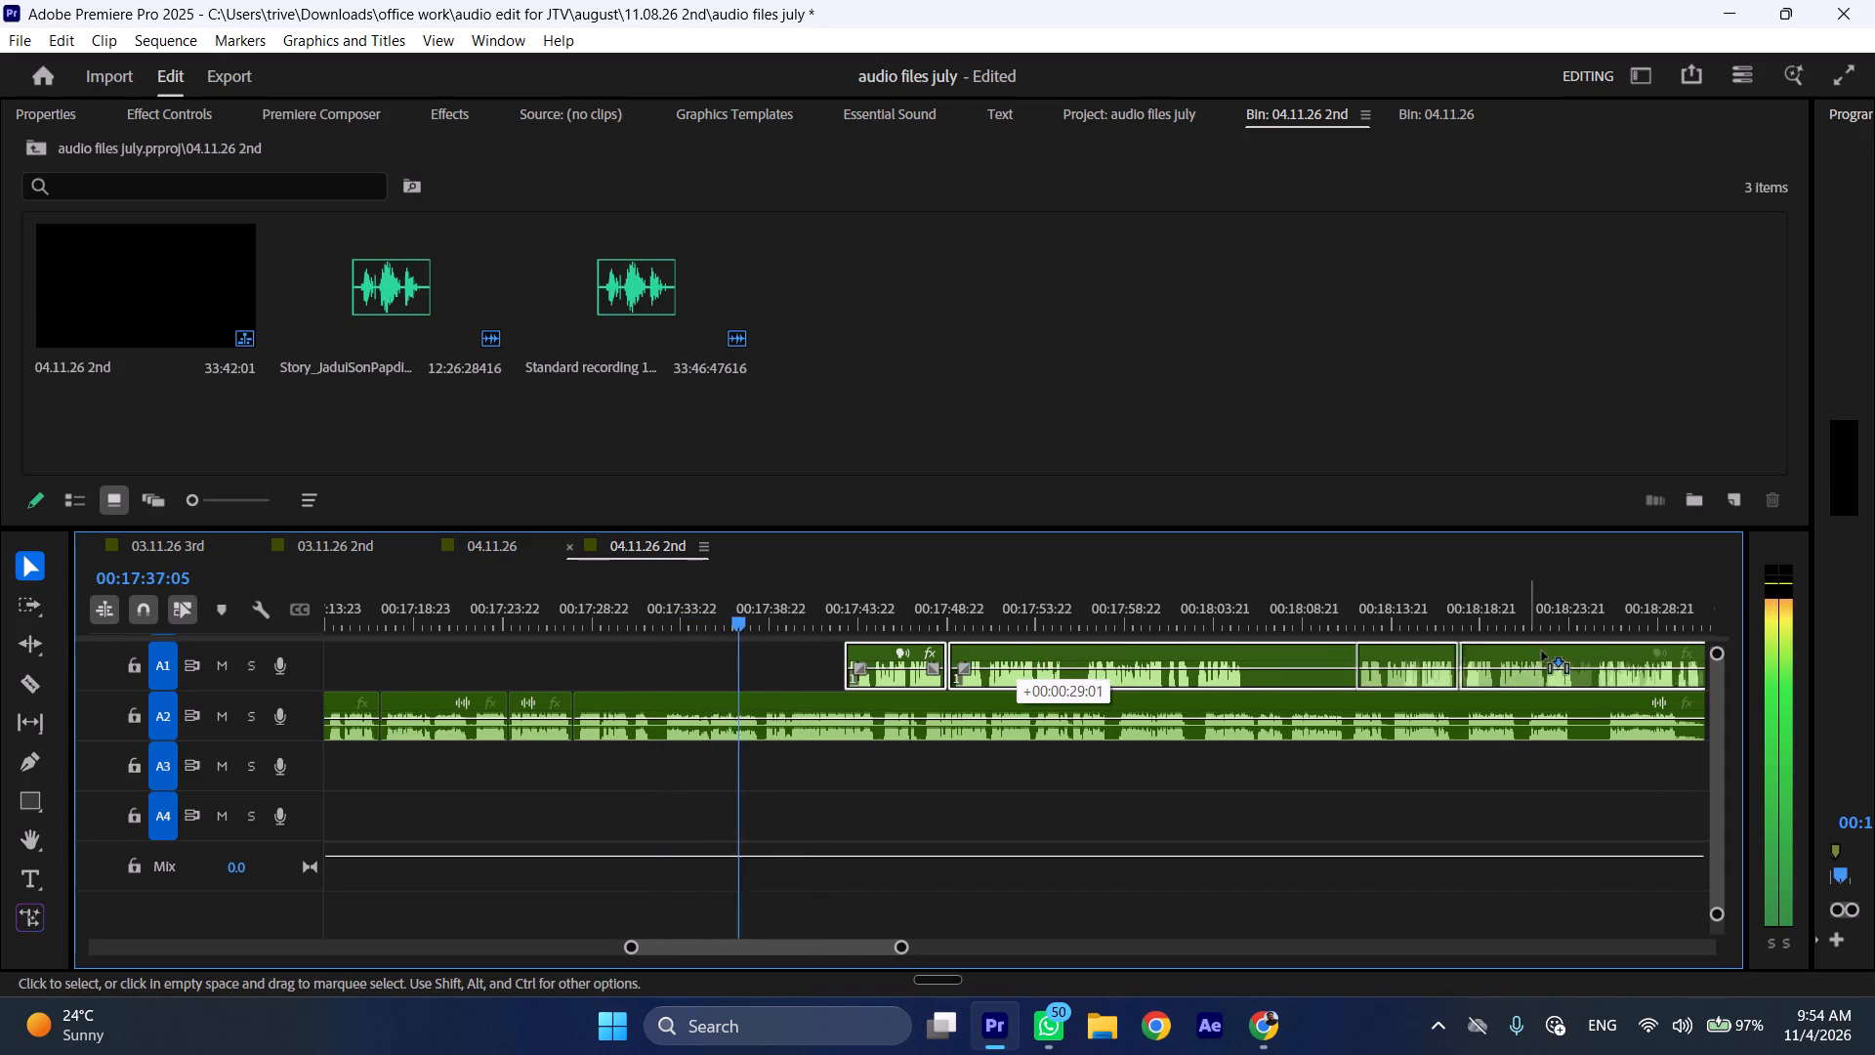
{"action": "left_click_drag", "start_coordinate": [1542, 652], "coordinate": [1545, 653]}
Cut the A2 recording at 00:17:32:07 and about 00:17:33, and ripple delete the short section between the cuts.
{"action": "left_click_drag", "start_coordinate": [651, 608], "coordinate": [655, 607]}
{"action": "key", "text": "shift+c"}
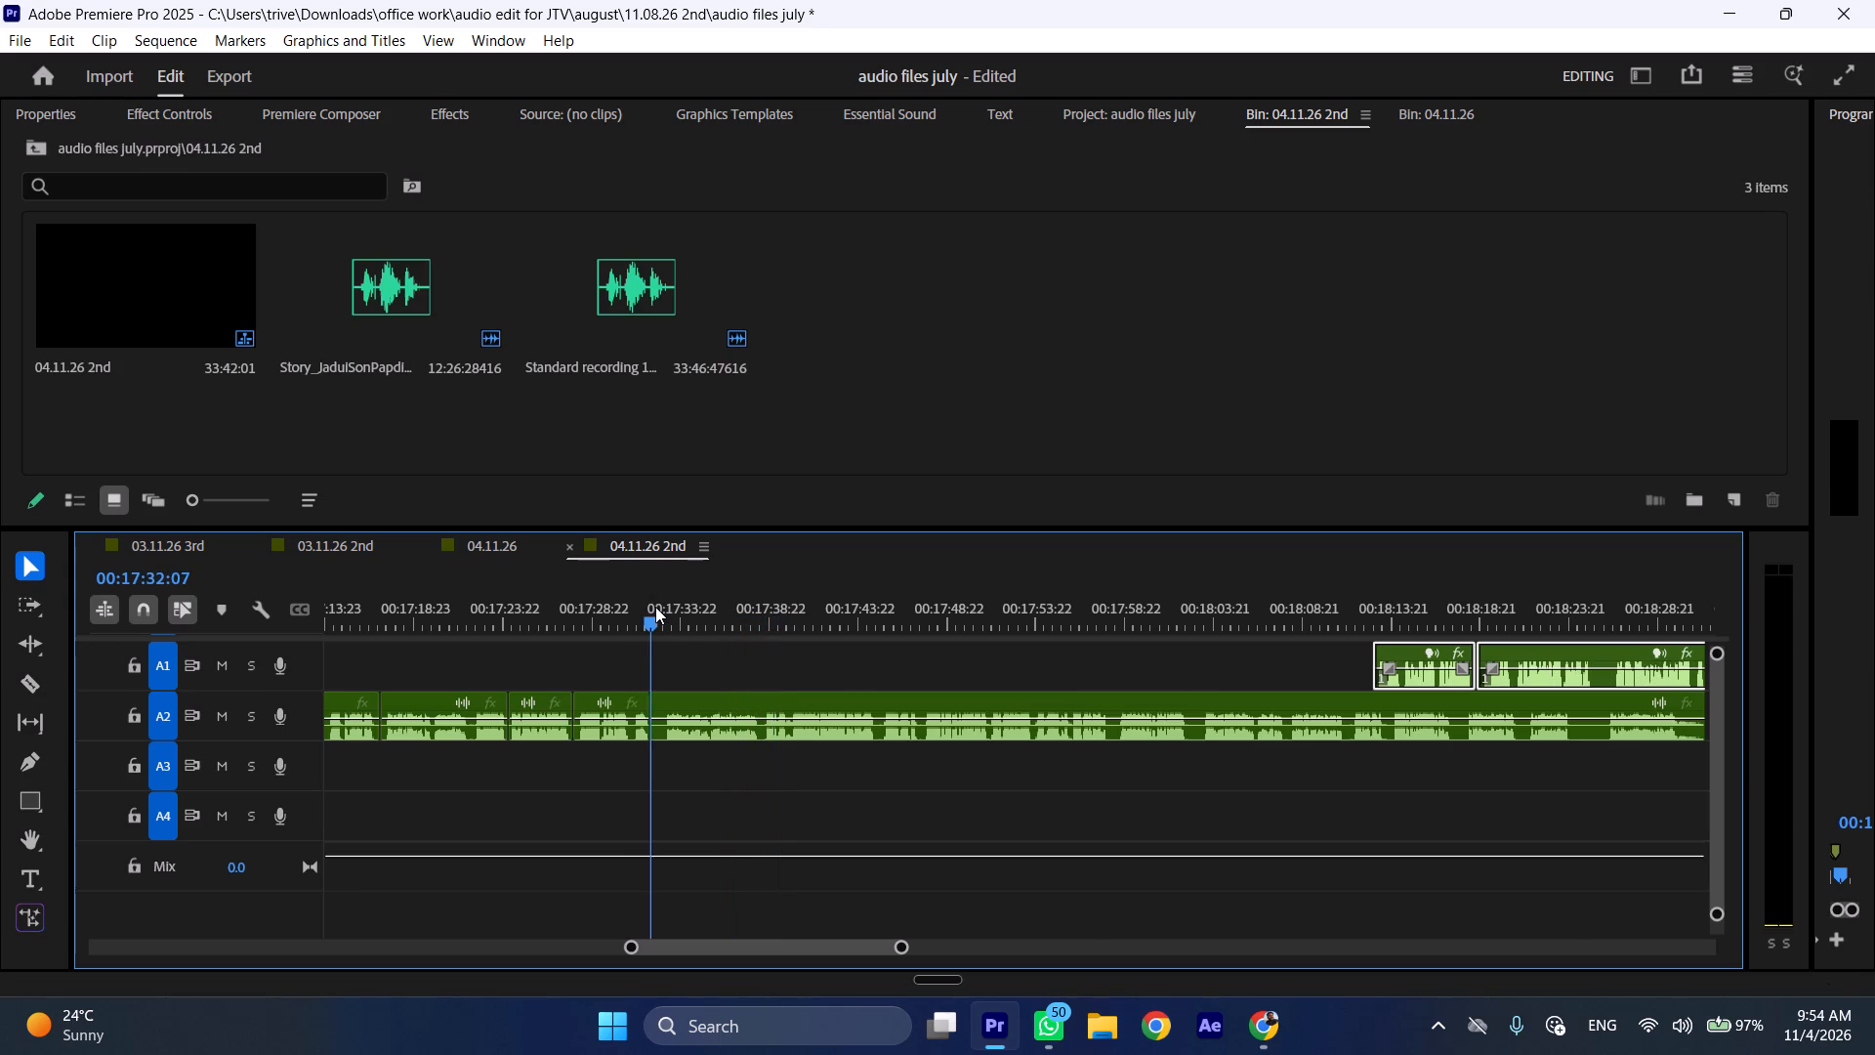
{"action": "left_click_drag", "start_coordinate": [655, 607], "coordinate": [668, 604]}
{"action": "left_click", "coordinate": [713, 707]}
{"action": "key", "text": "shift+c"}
{"action": "key", "text": "ctrl+shift+d"}
Listen to the A2 recording after the closed gap near 00:17:32, skipping to about 00:17:36 and continuing at faster speed.
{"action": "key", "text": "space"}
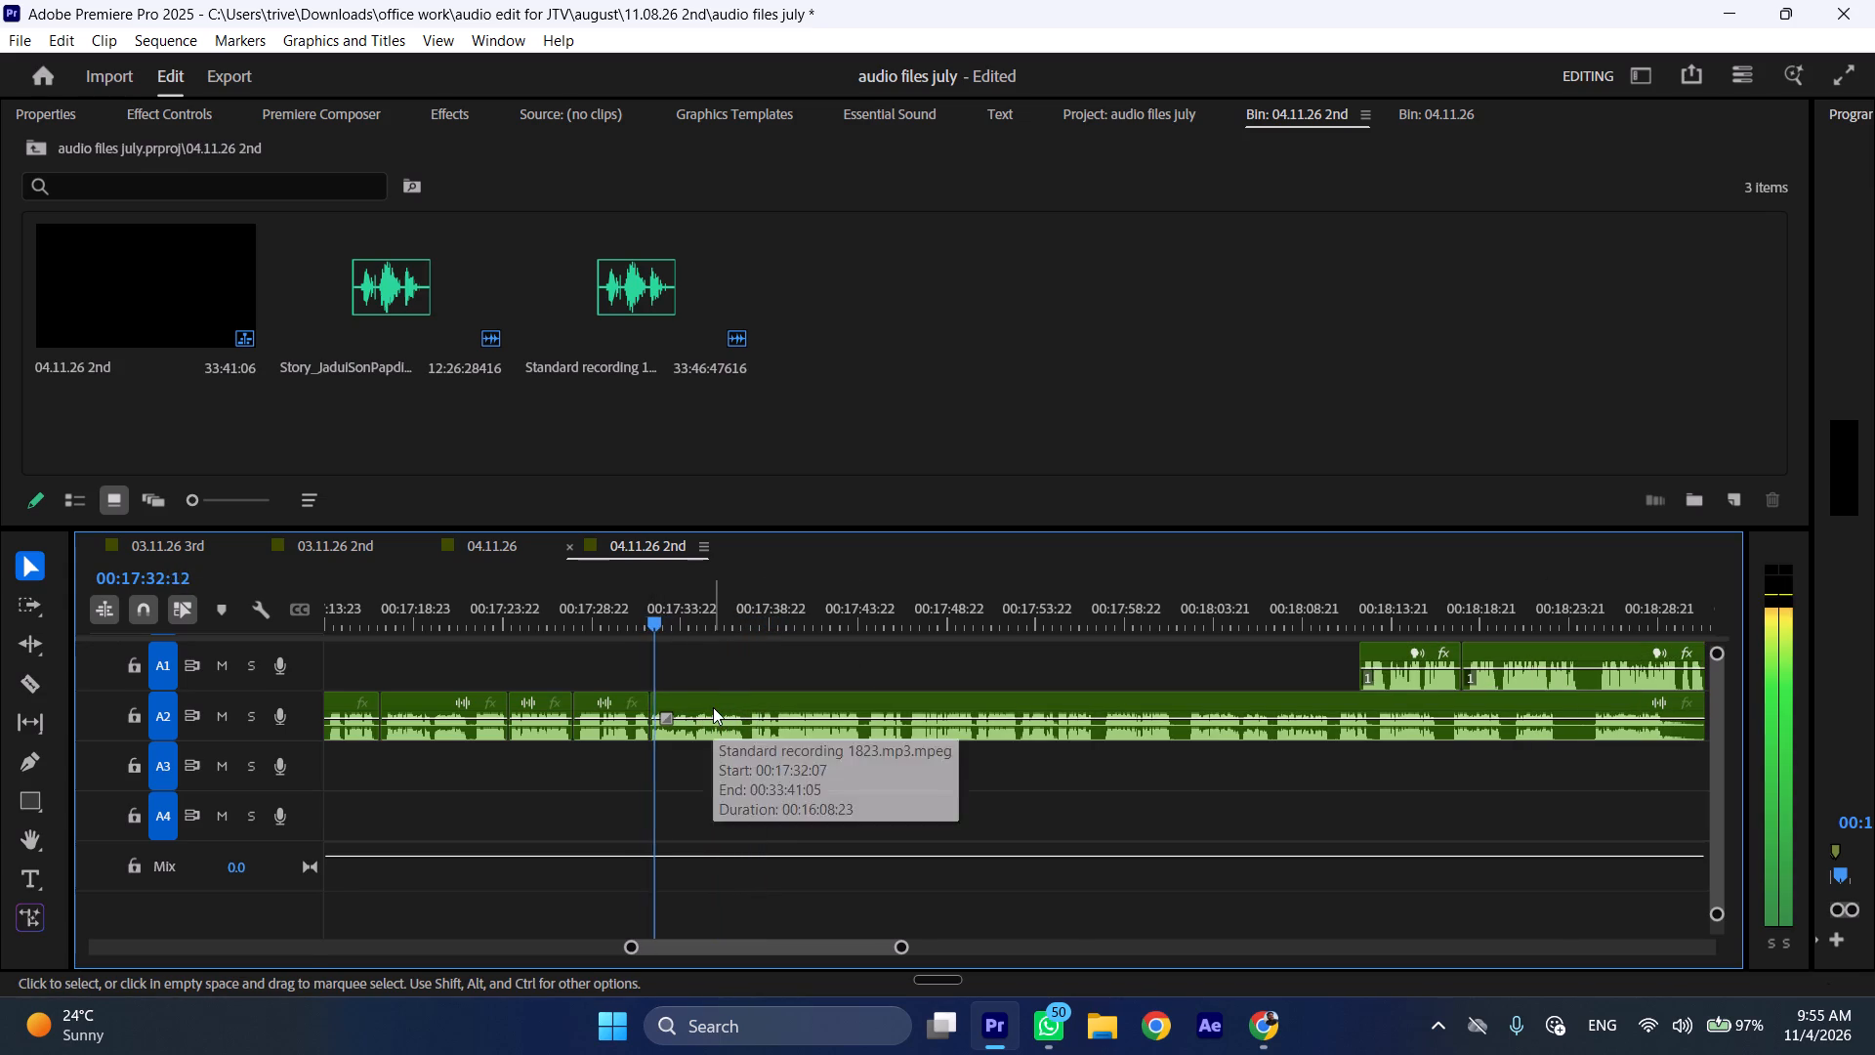
{"action": "left_click", "coordinate": [728, 634]}
{"action": "left_click", "coordinate": [728, 613]}
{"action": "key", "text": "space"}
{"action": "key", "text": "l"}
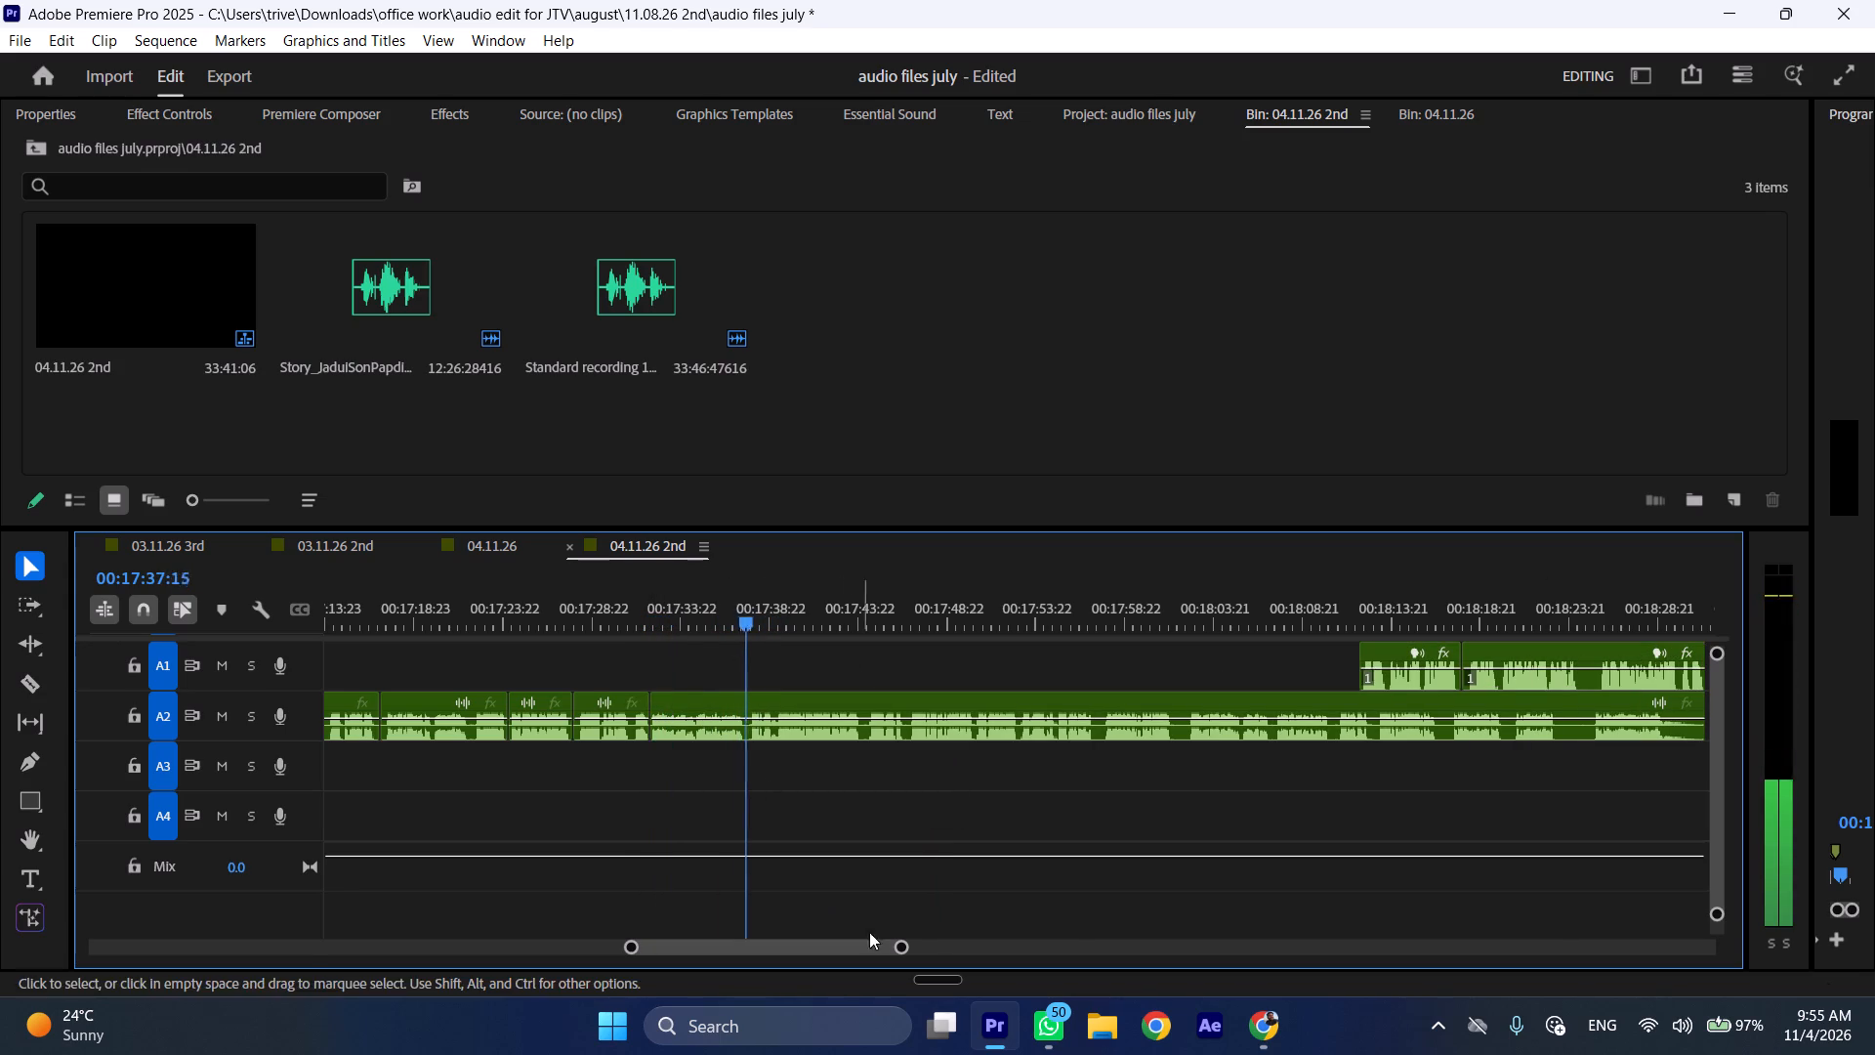
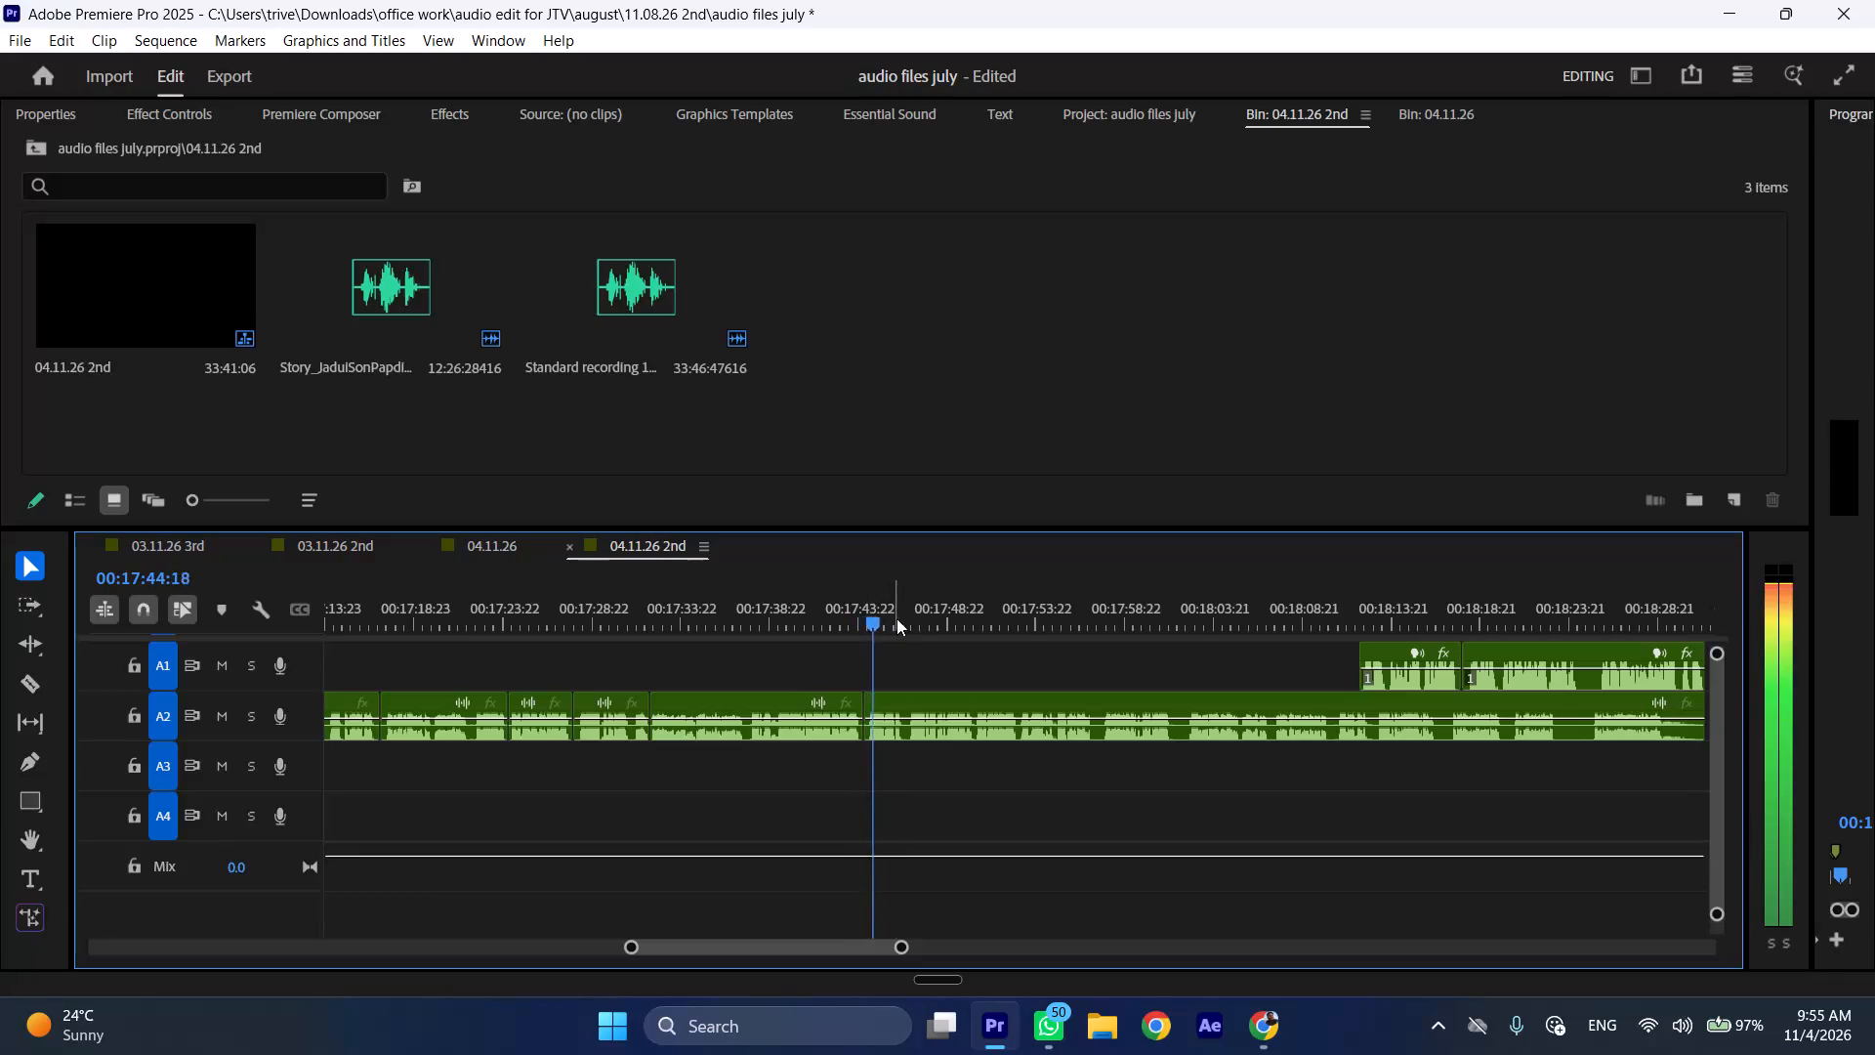
Remove the A2 section between the existing cut at about 00:17:44 and 00:17:46:14, closing the gap.
{"action": "left_click_drag", "start_coordinate": [898, 618], "coordinate": [908, 616]}
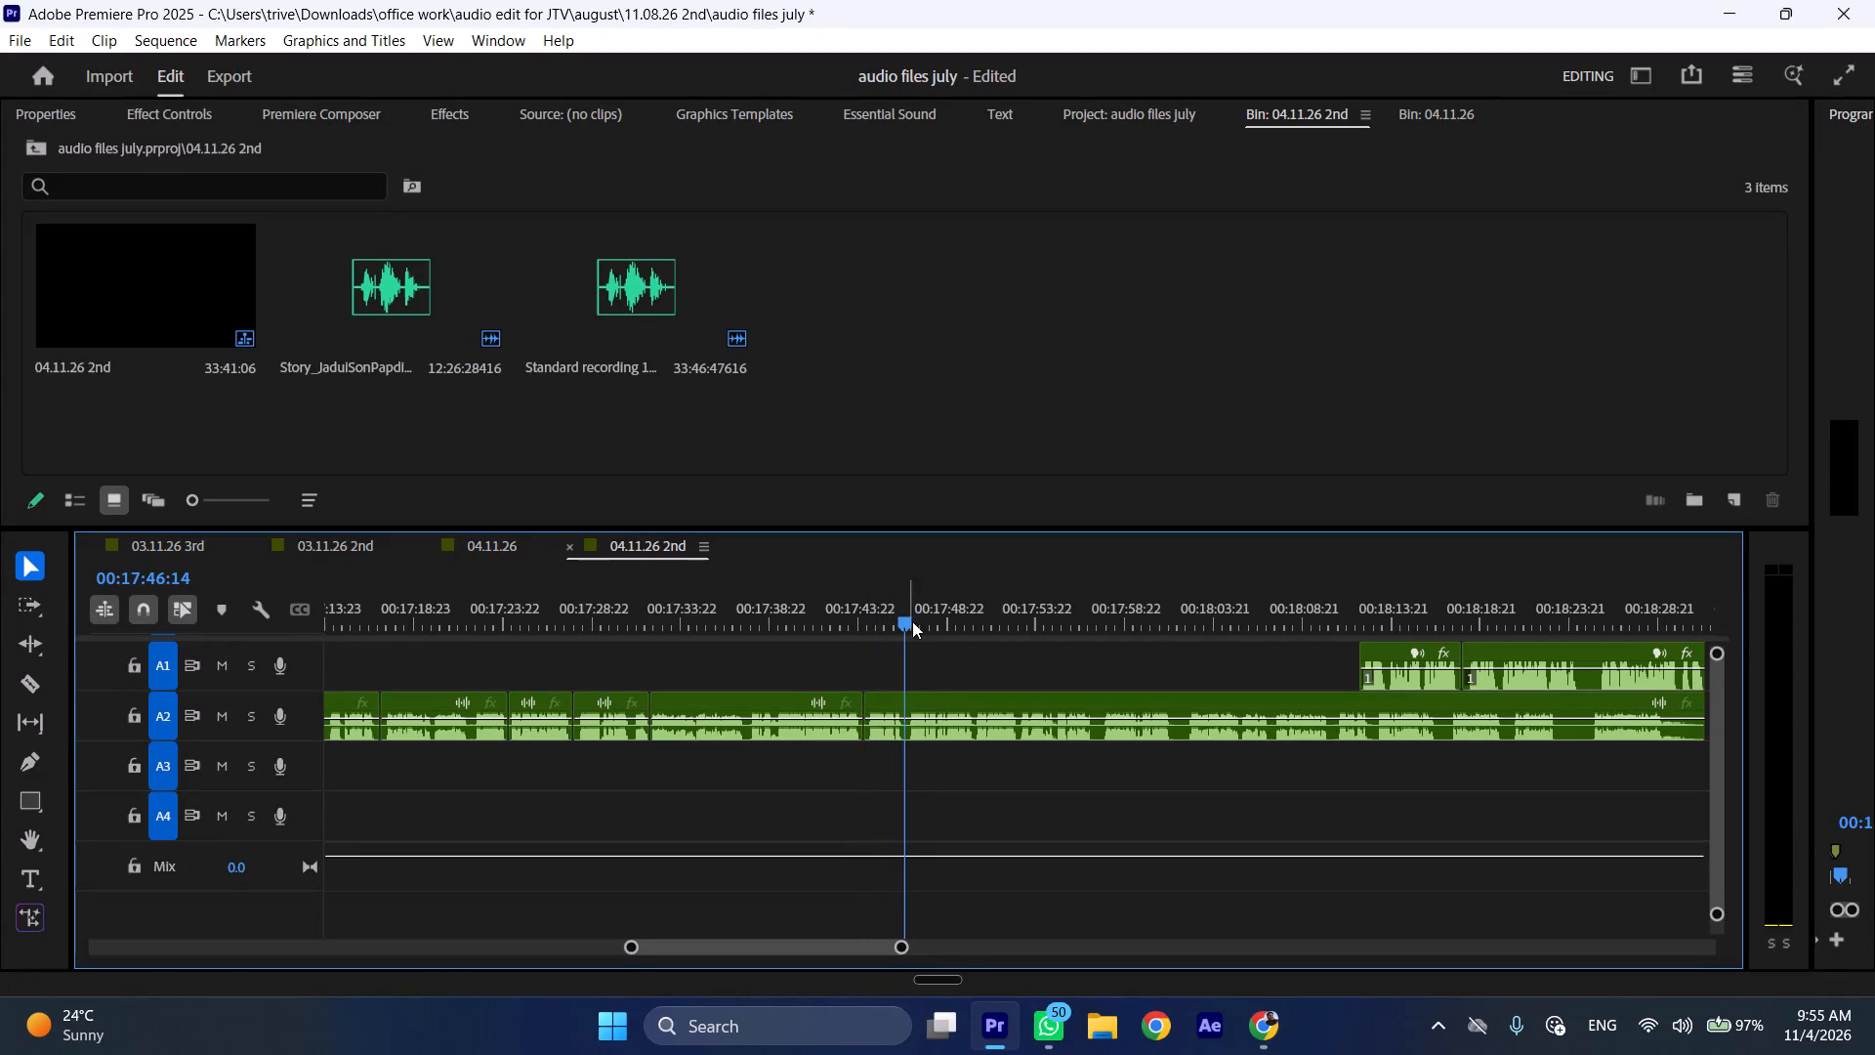
{"action": "left_click", "coordinate": [937, 709]}
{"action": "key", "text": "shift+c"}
{"action": "key", "text": "ctrl+shift+d"}
Listen to the A2 recording at faster speed from the join at about 00:17:44.
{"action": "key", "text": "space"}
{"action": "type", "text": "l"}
{"action": "scroll", "coordinate": [1018, 771], "scroll_direction": "down", "scroll_amount": 6}
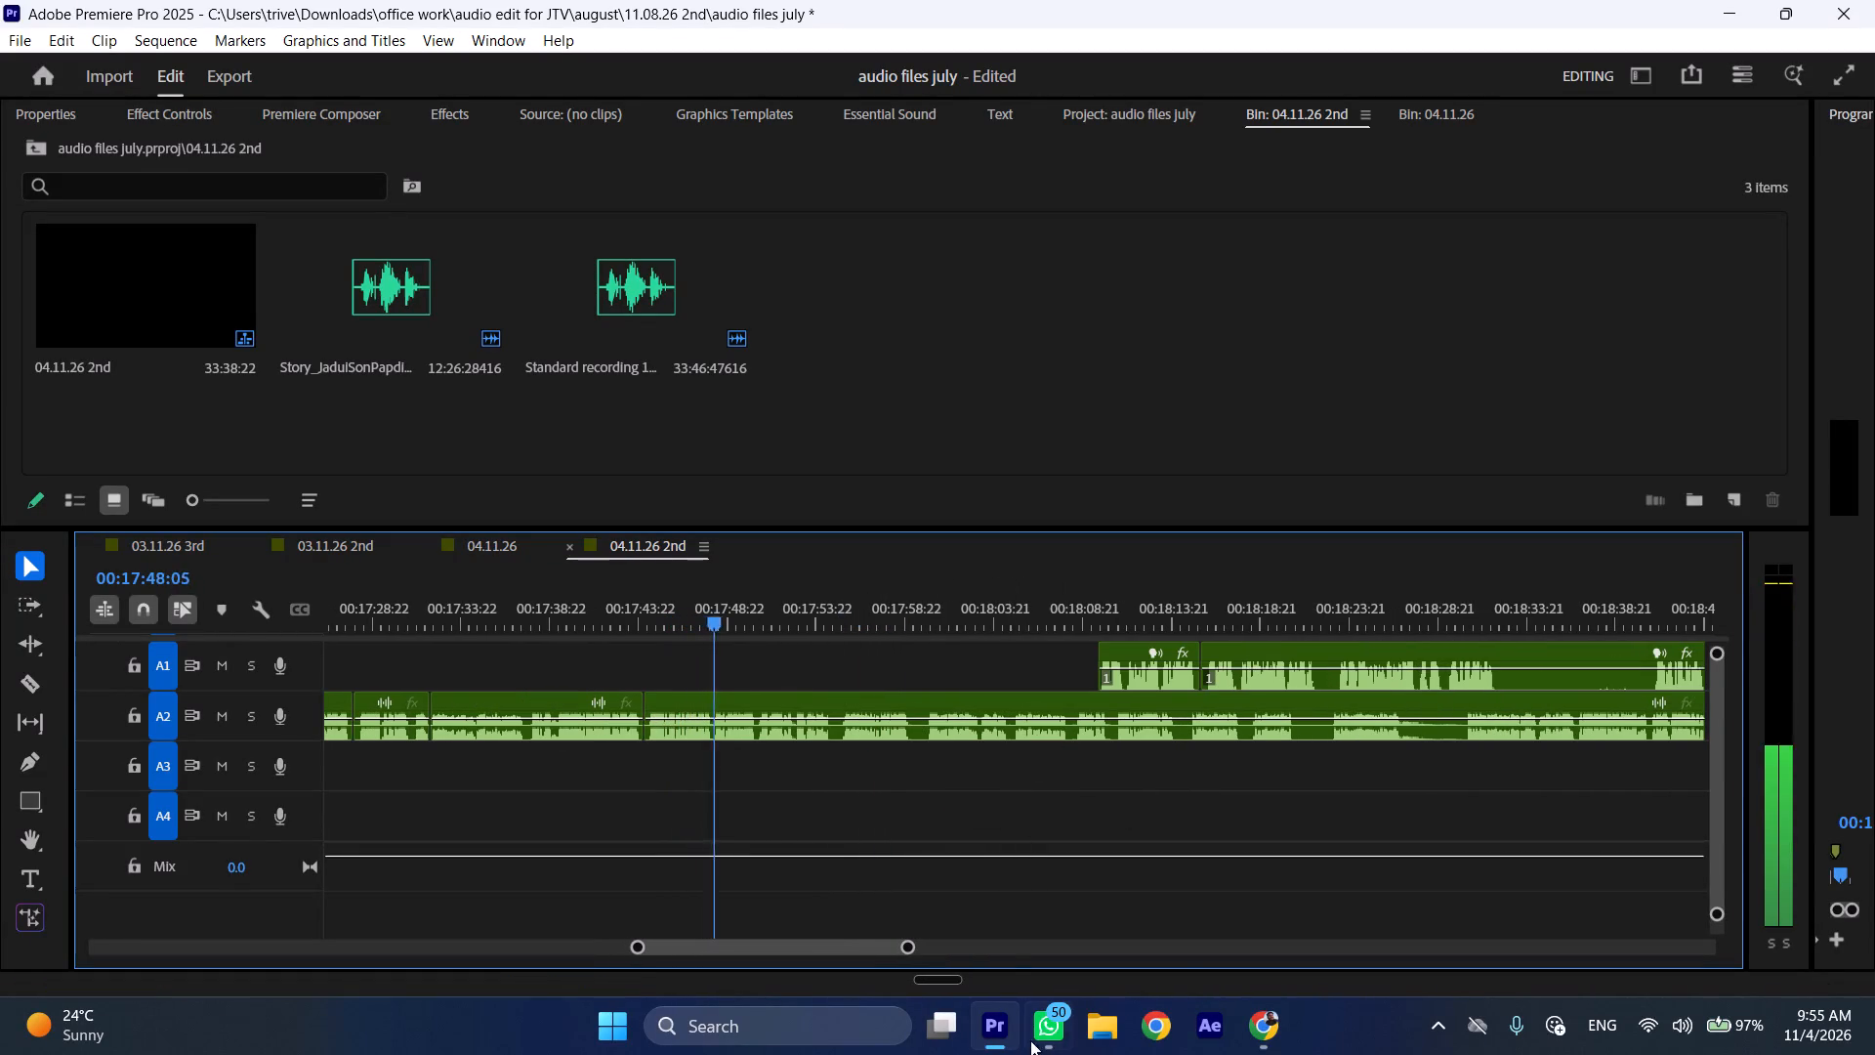
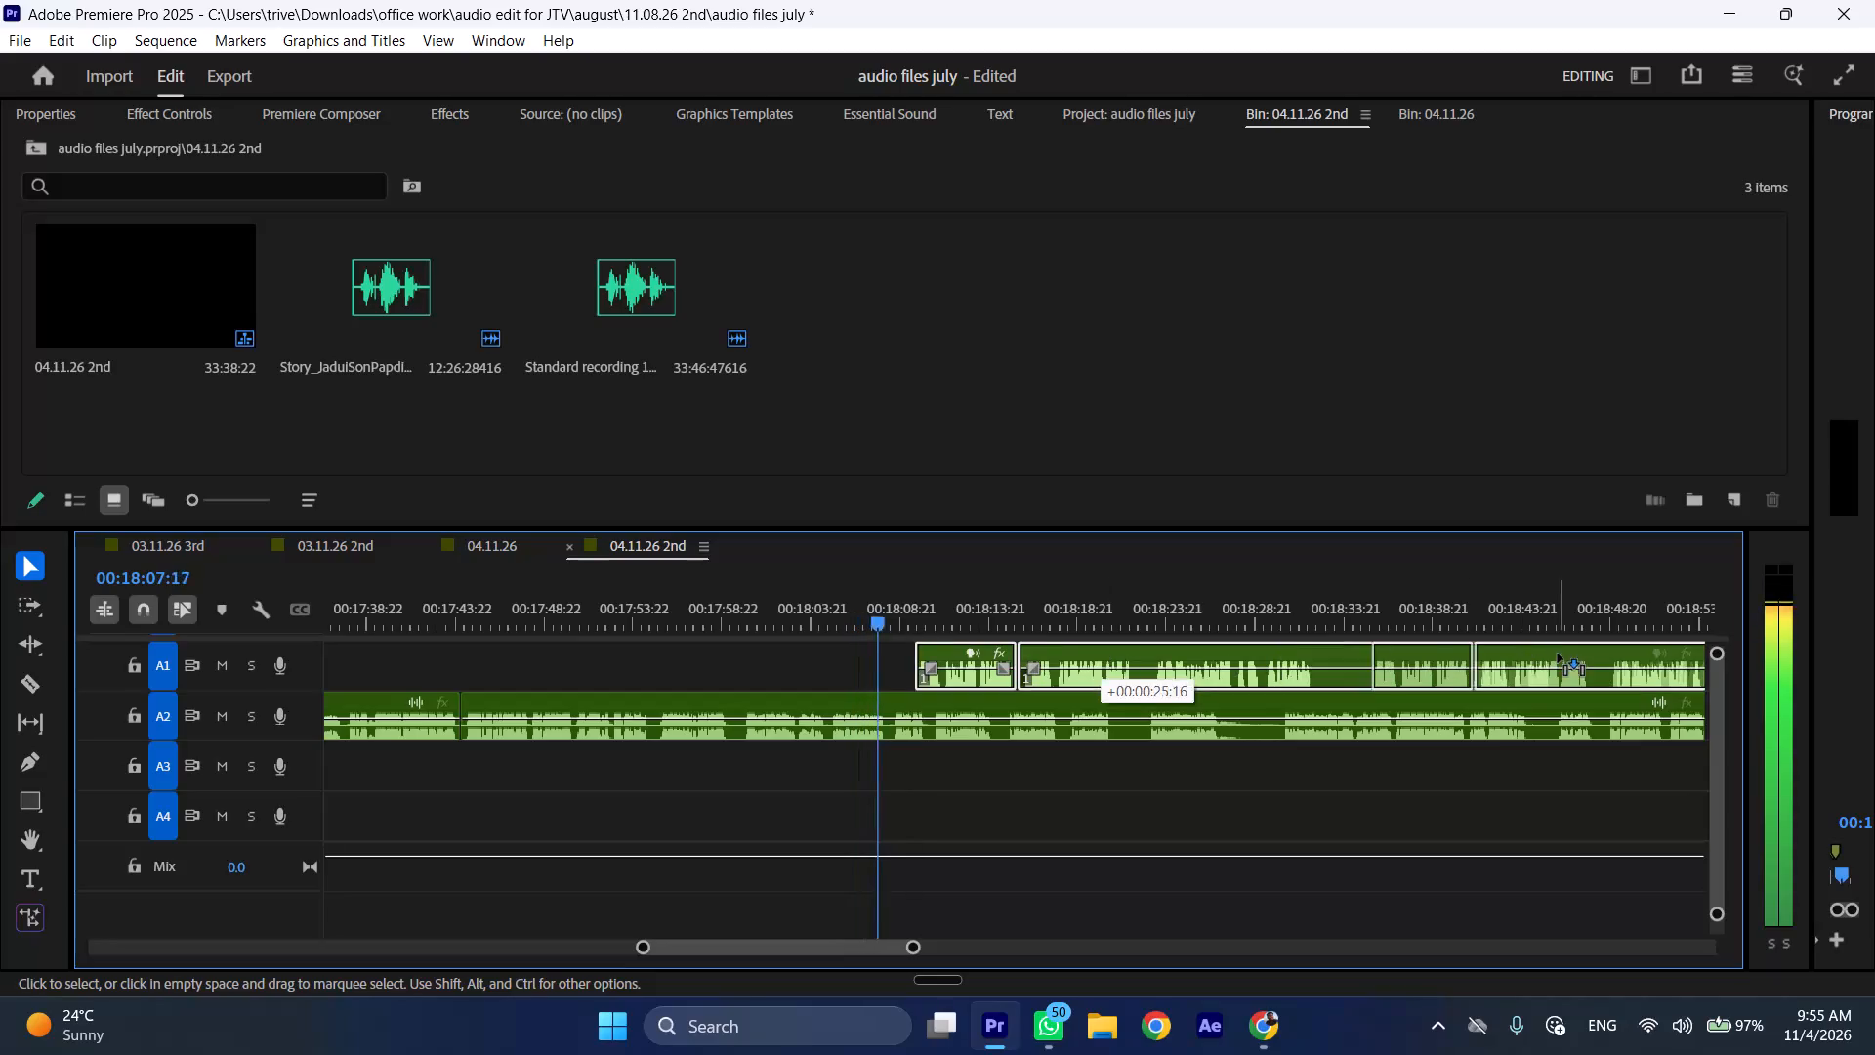
Listen to A2 from 00:17:54:07, then cut out the short section ending at 00:17:55:06 and ripple delete it.
{"action": "left_click_drag", "start_coordinate": [748, 609], "coordinate": [642, 619]}
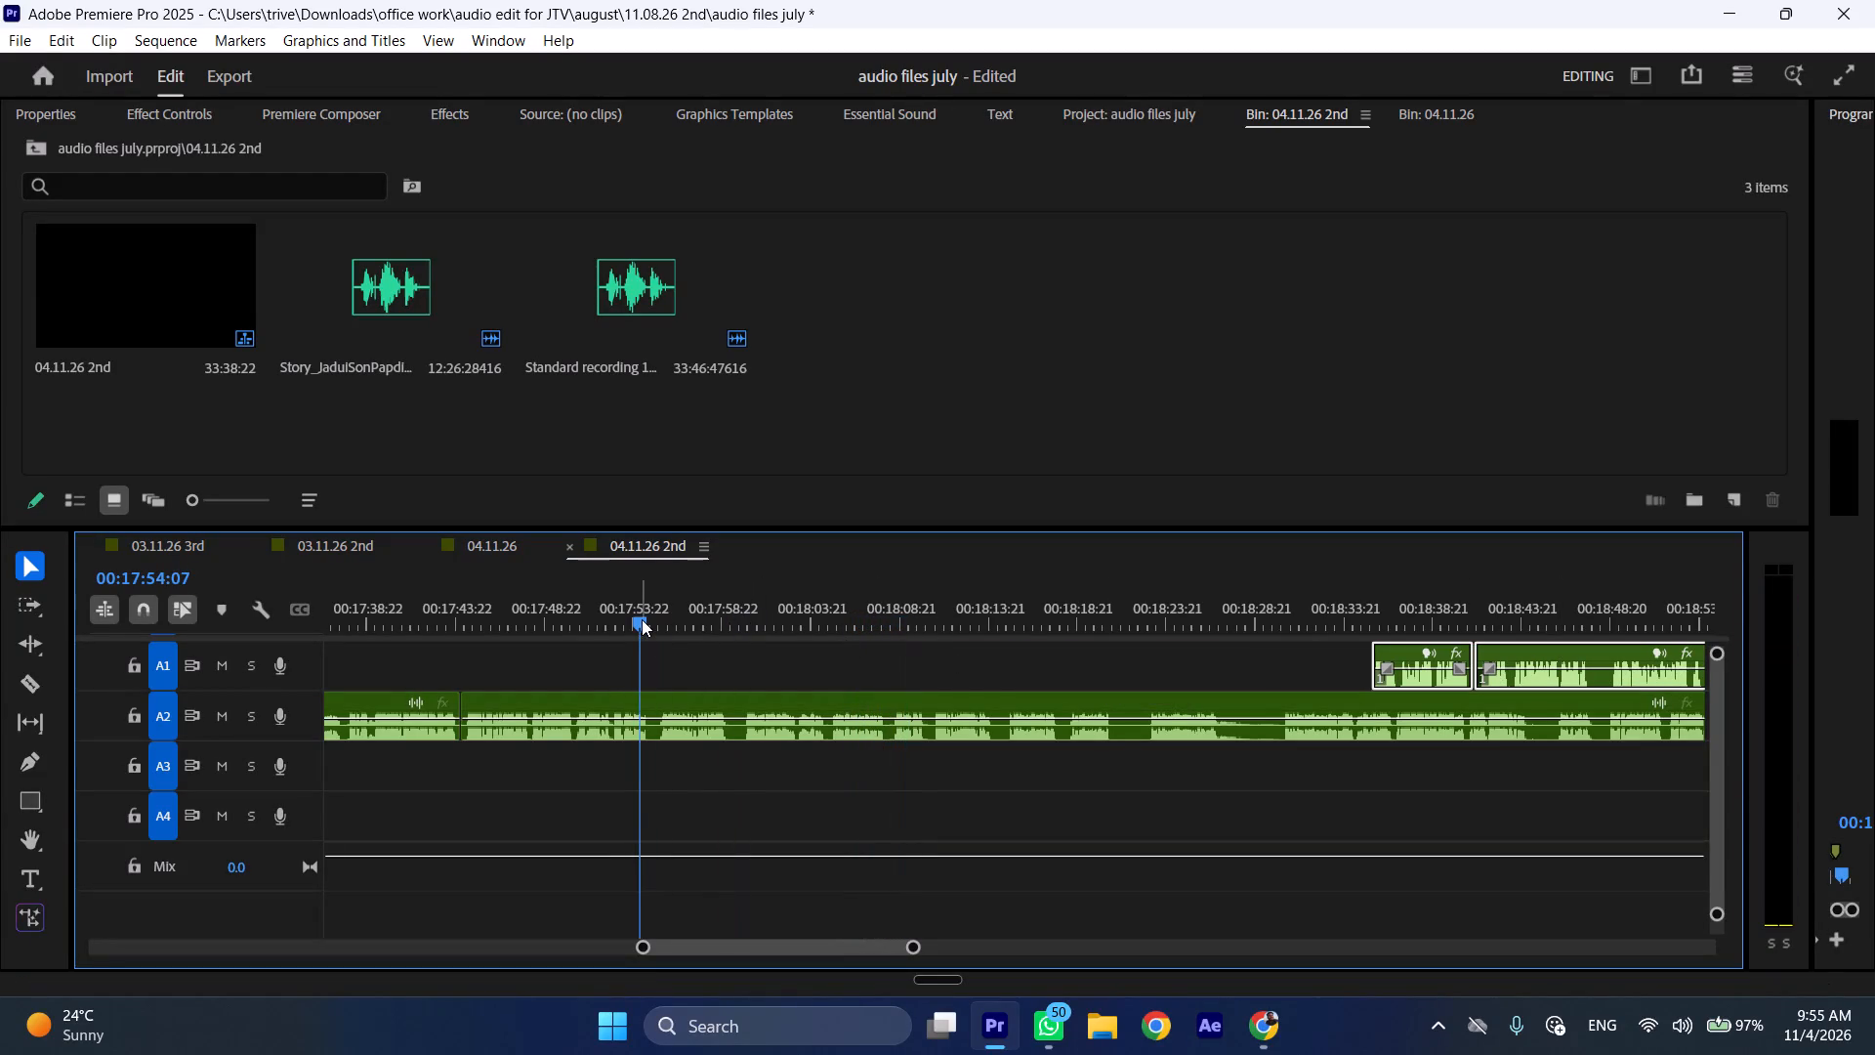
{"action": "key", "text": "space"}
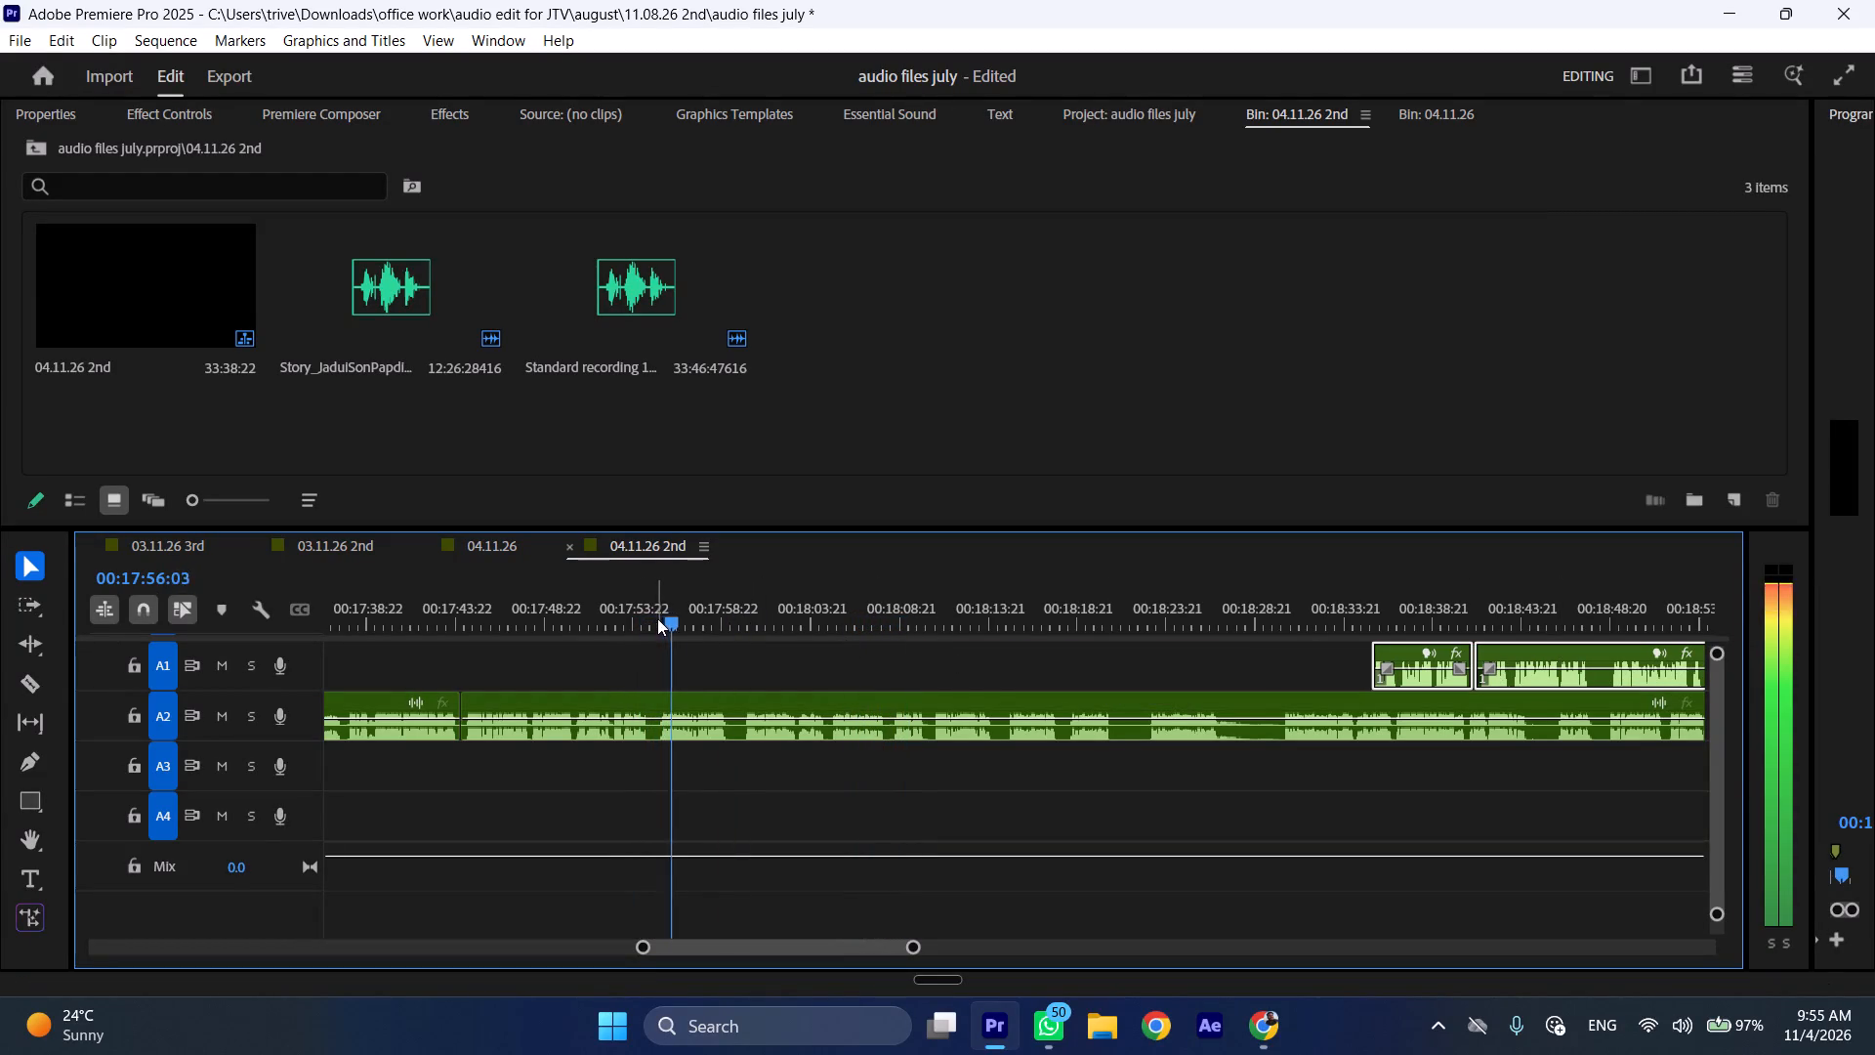
{"action": "left_click", "coordinate": [655, 616]}
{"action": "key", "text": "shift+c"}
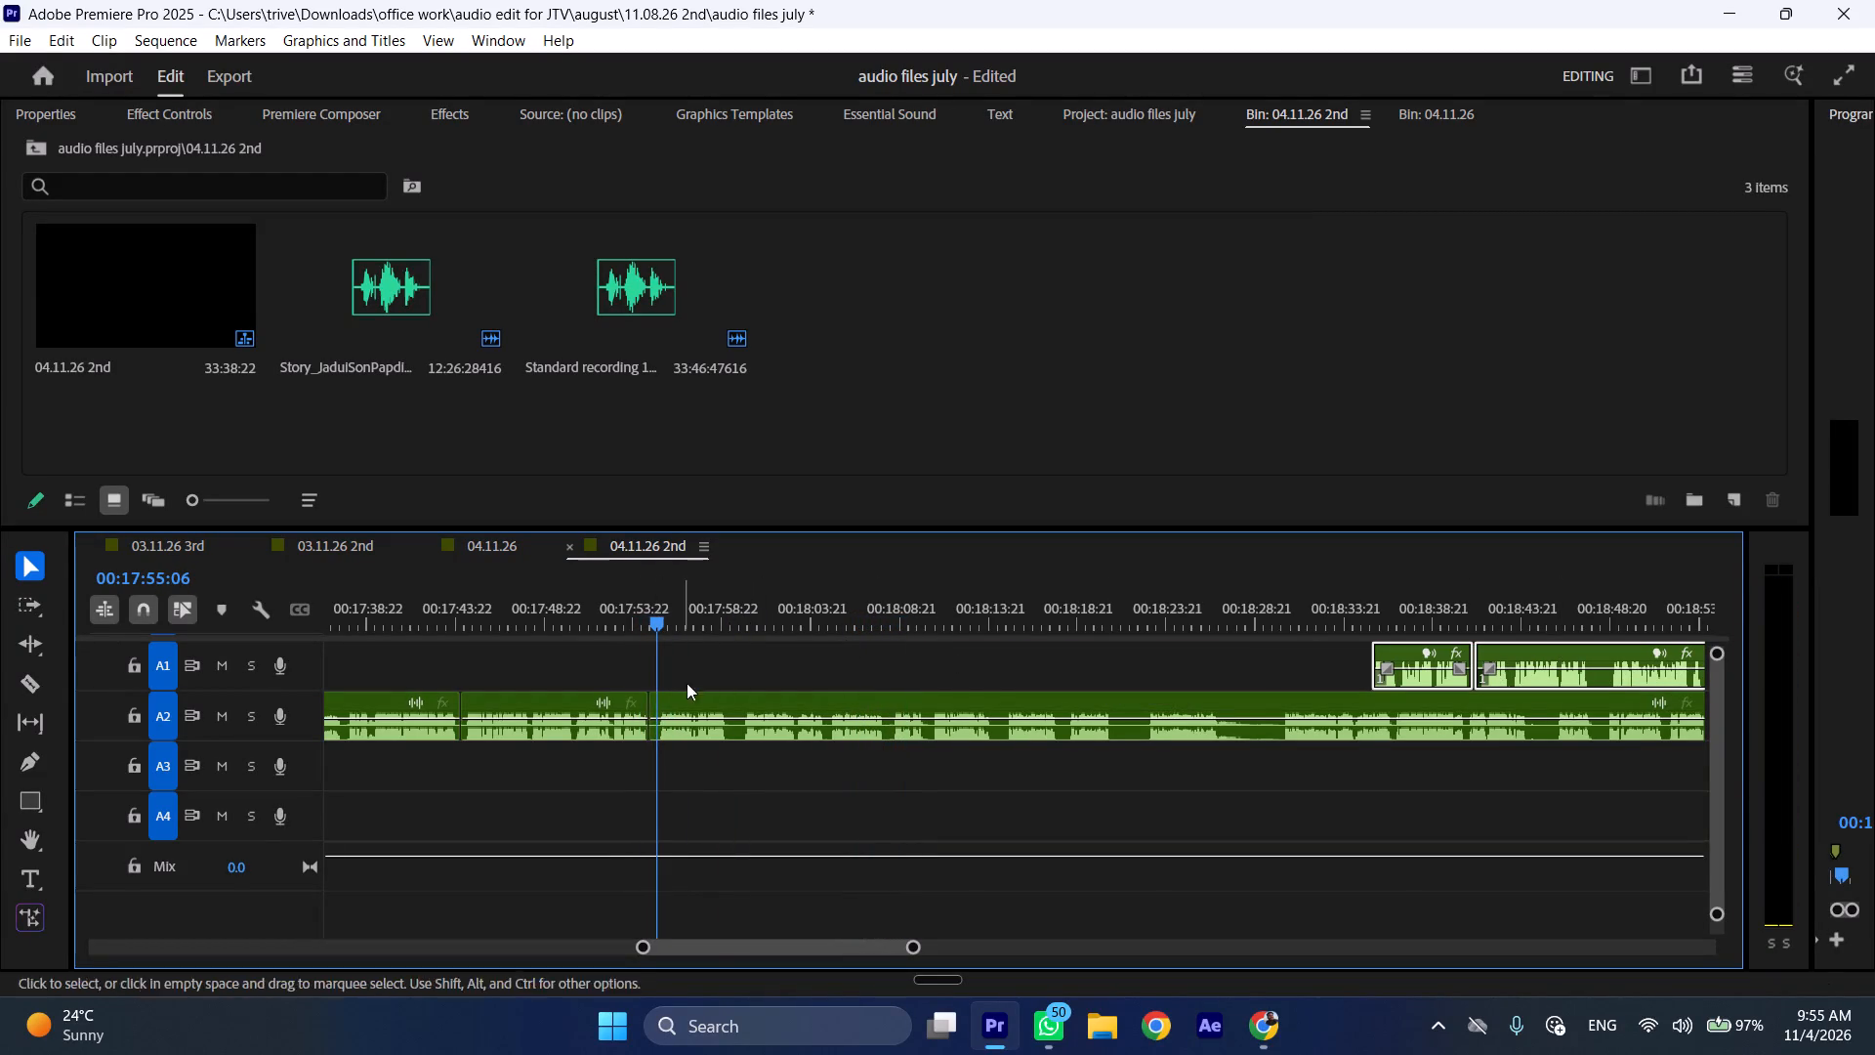
{"action": "left_click", "coordinate": [695, 717]}
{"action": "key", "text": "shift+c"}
{"action": "key", "text": "ctrl+shift+d"}
Cut out the short A2 section from 00:17:59:00 to about 00:17:59:13 and ripple delete it to close the gap.
{"action": "left_click_drag", "start_coordinate": [698, 600], "coordinate": [727, 604]}
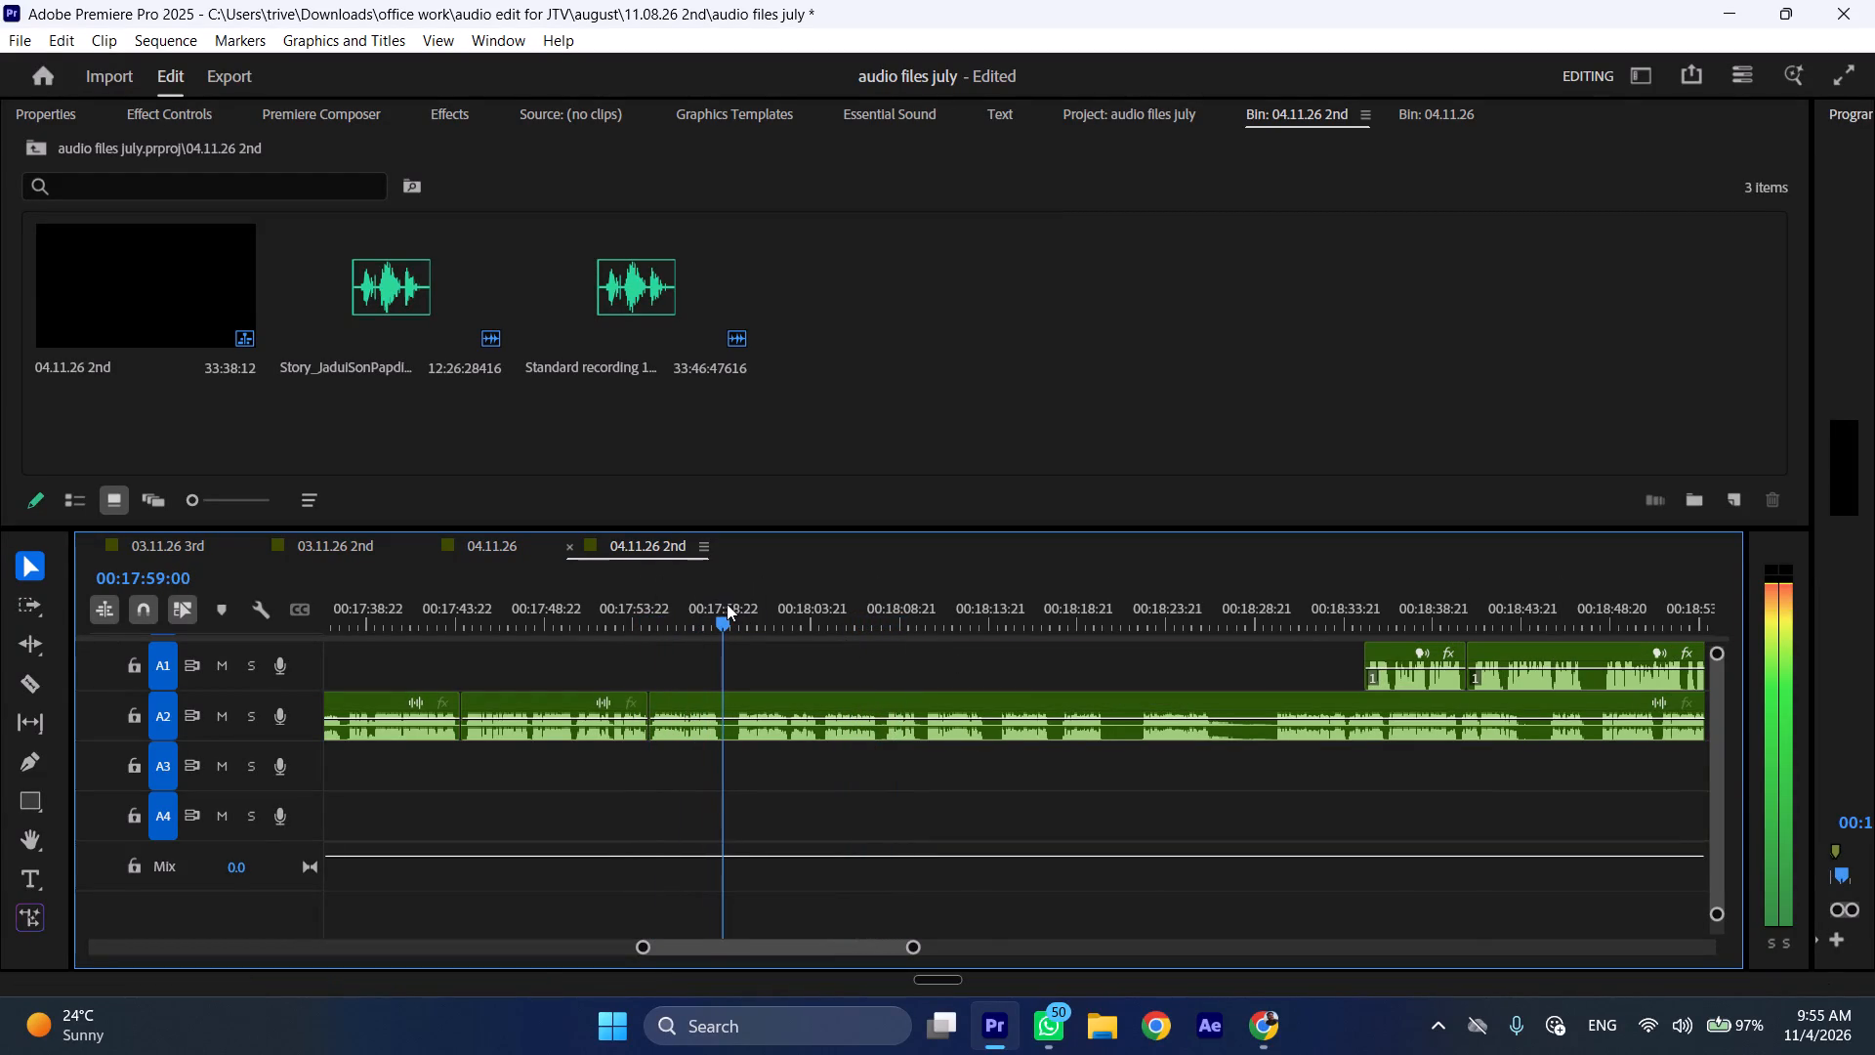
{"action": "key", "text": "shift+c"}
{"action": "left_click_drag", "start_coordinate": [727, 604], "coordinate": [736, 604]}
{"action": "left_click", "coordinate": [792, 717]}
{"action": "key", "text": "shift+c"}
{"action": "key", "text": "ctrl+shift+d"}
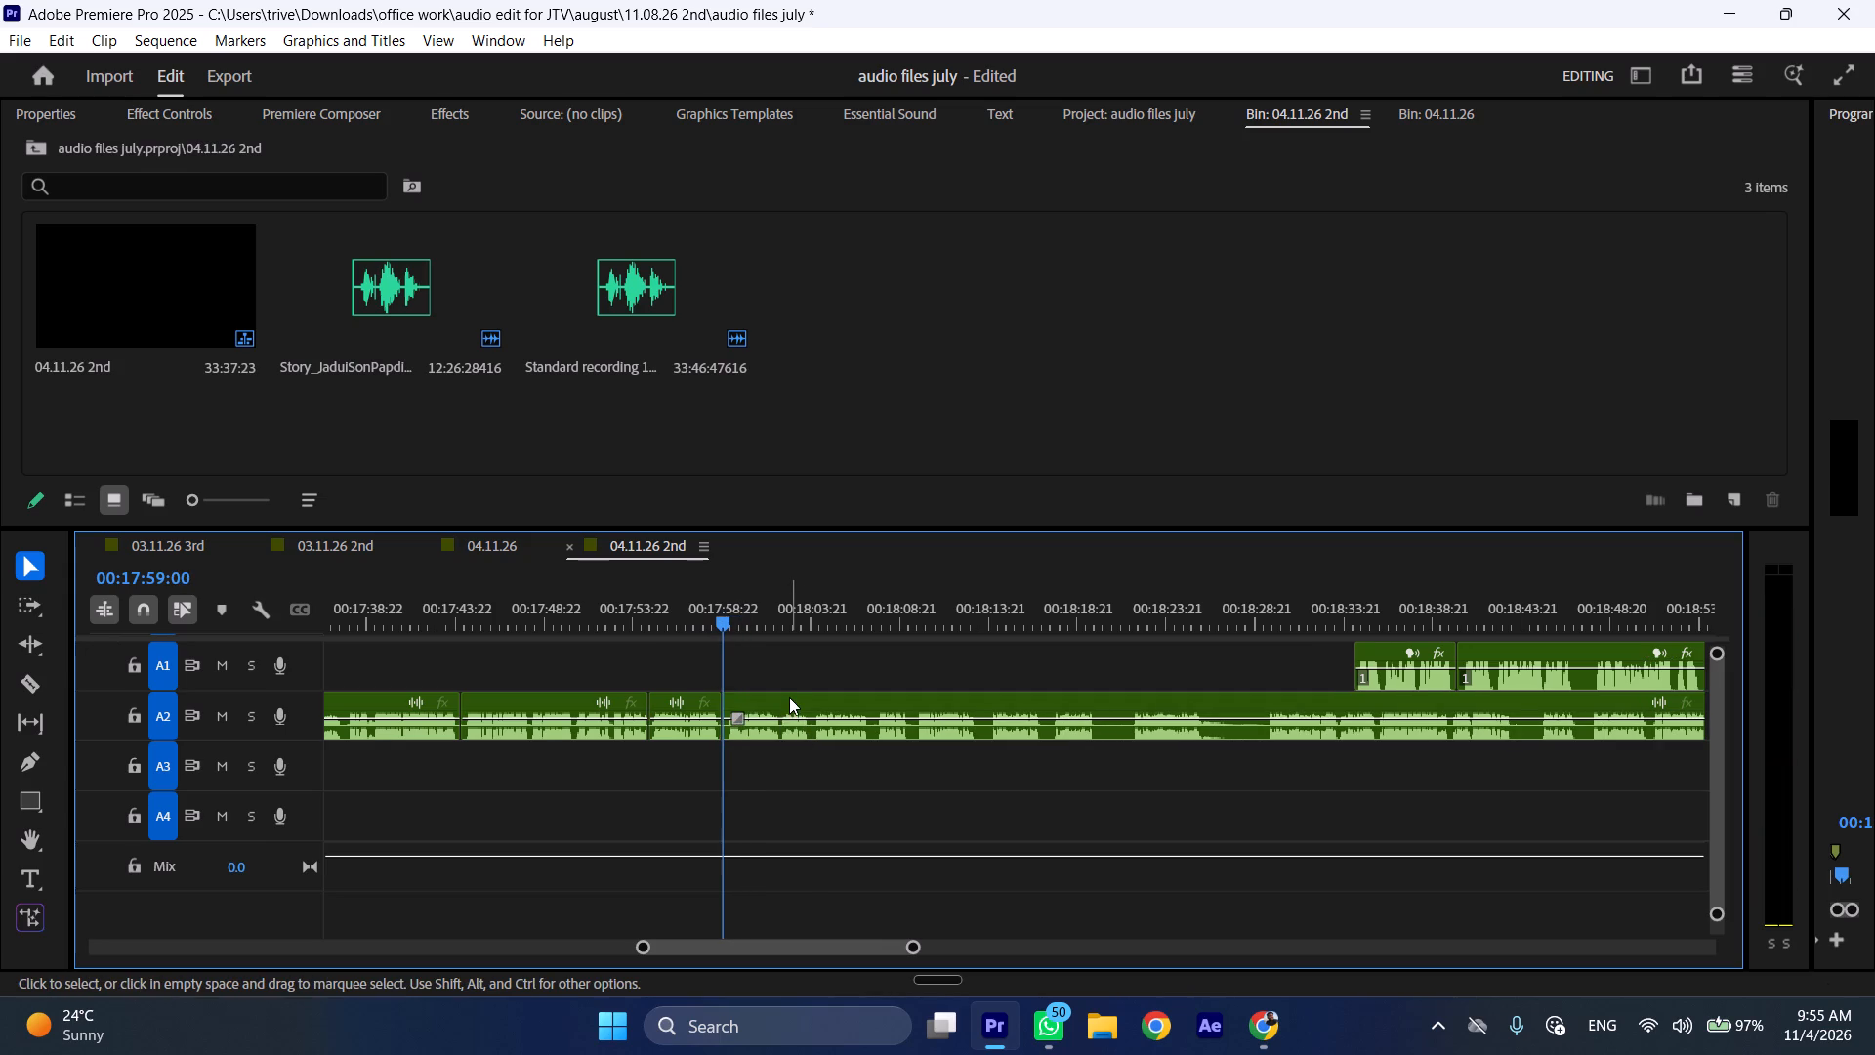
Cut the A2 recording at about 00:18:02 and 00:18:03:23, and ripple delete the section between the cuts.
{"action": "key", "text": "space"}
{"action": "type", "text": "l"}
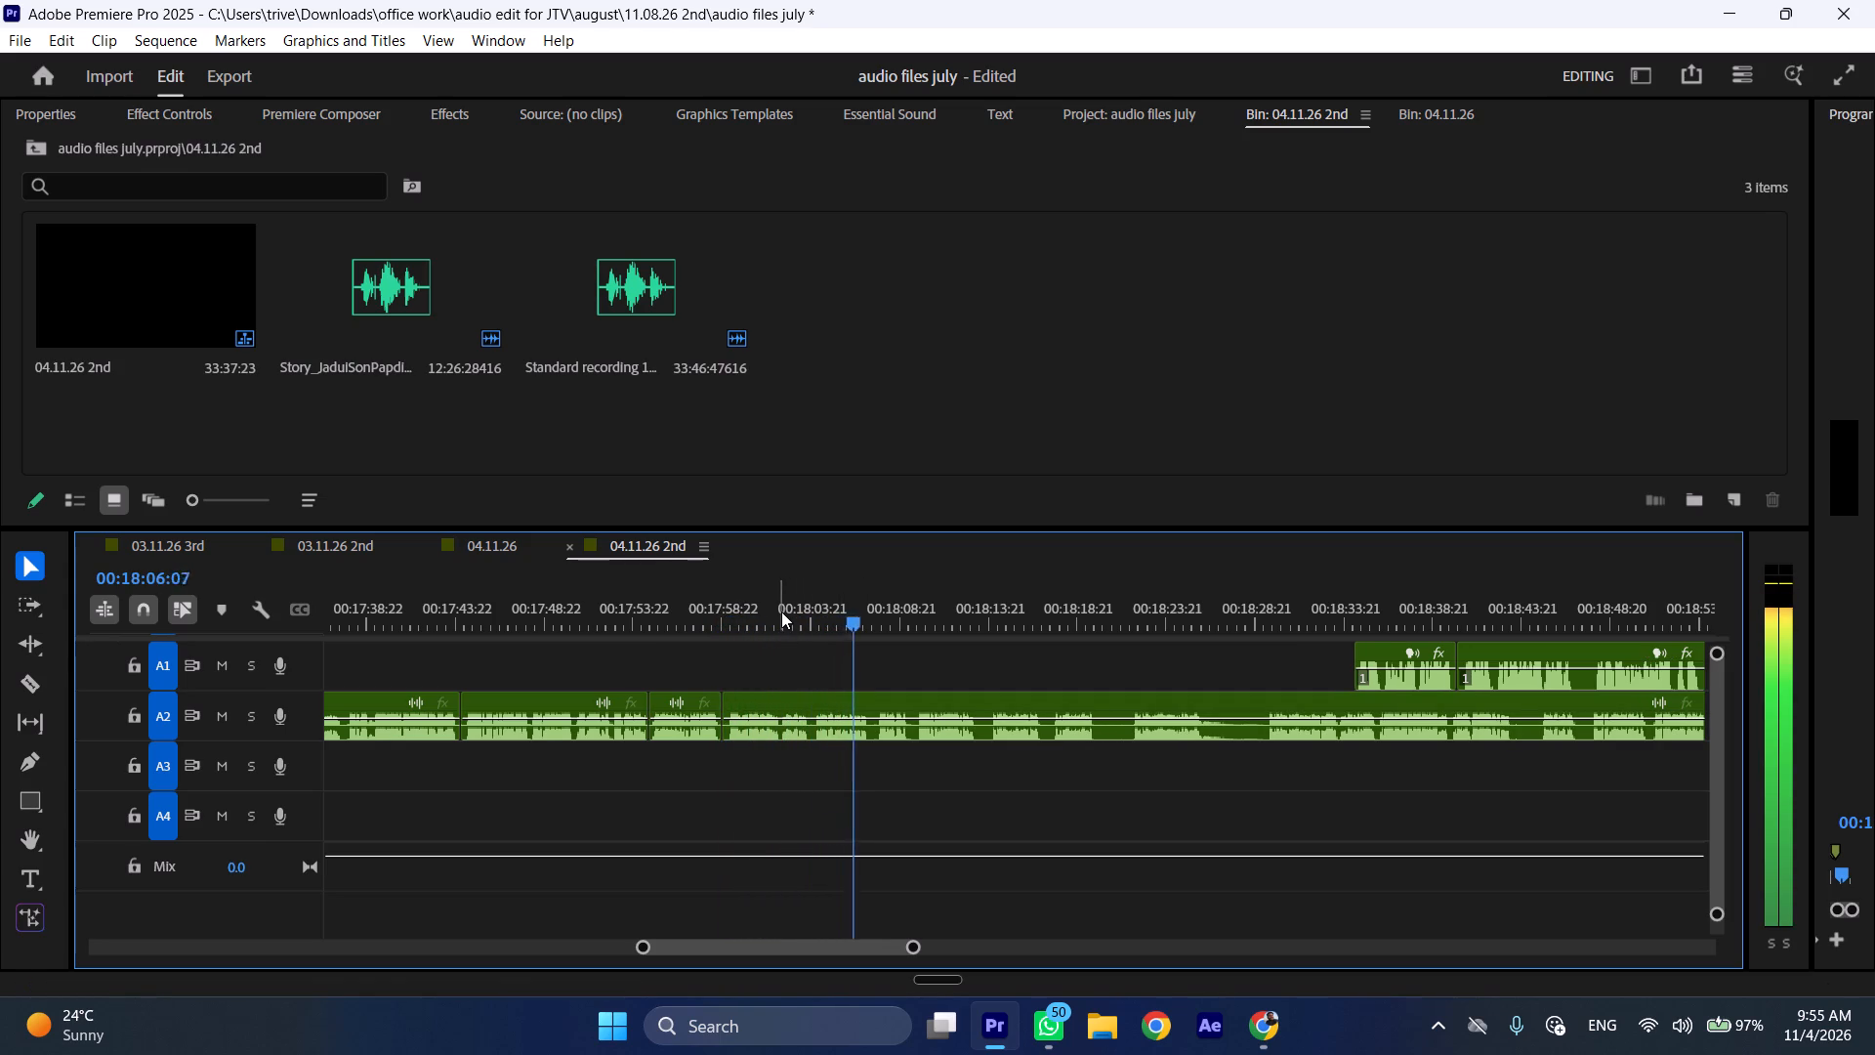
{"action": "left_click_drag", "start_coordinate": [781, 612], "coordinate": [814, 611]}
{"action": "key", "text": "shift+c"}
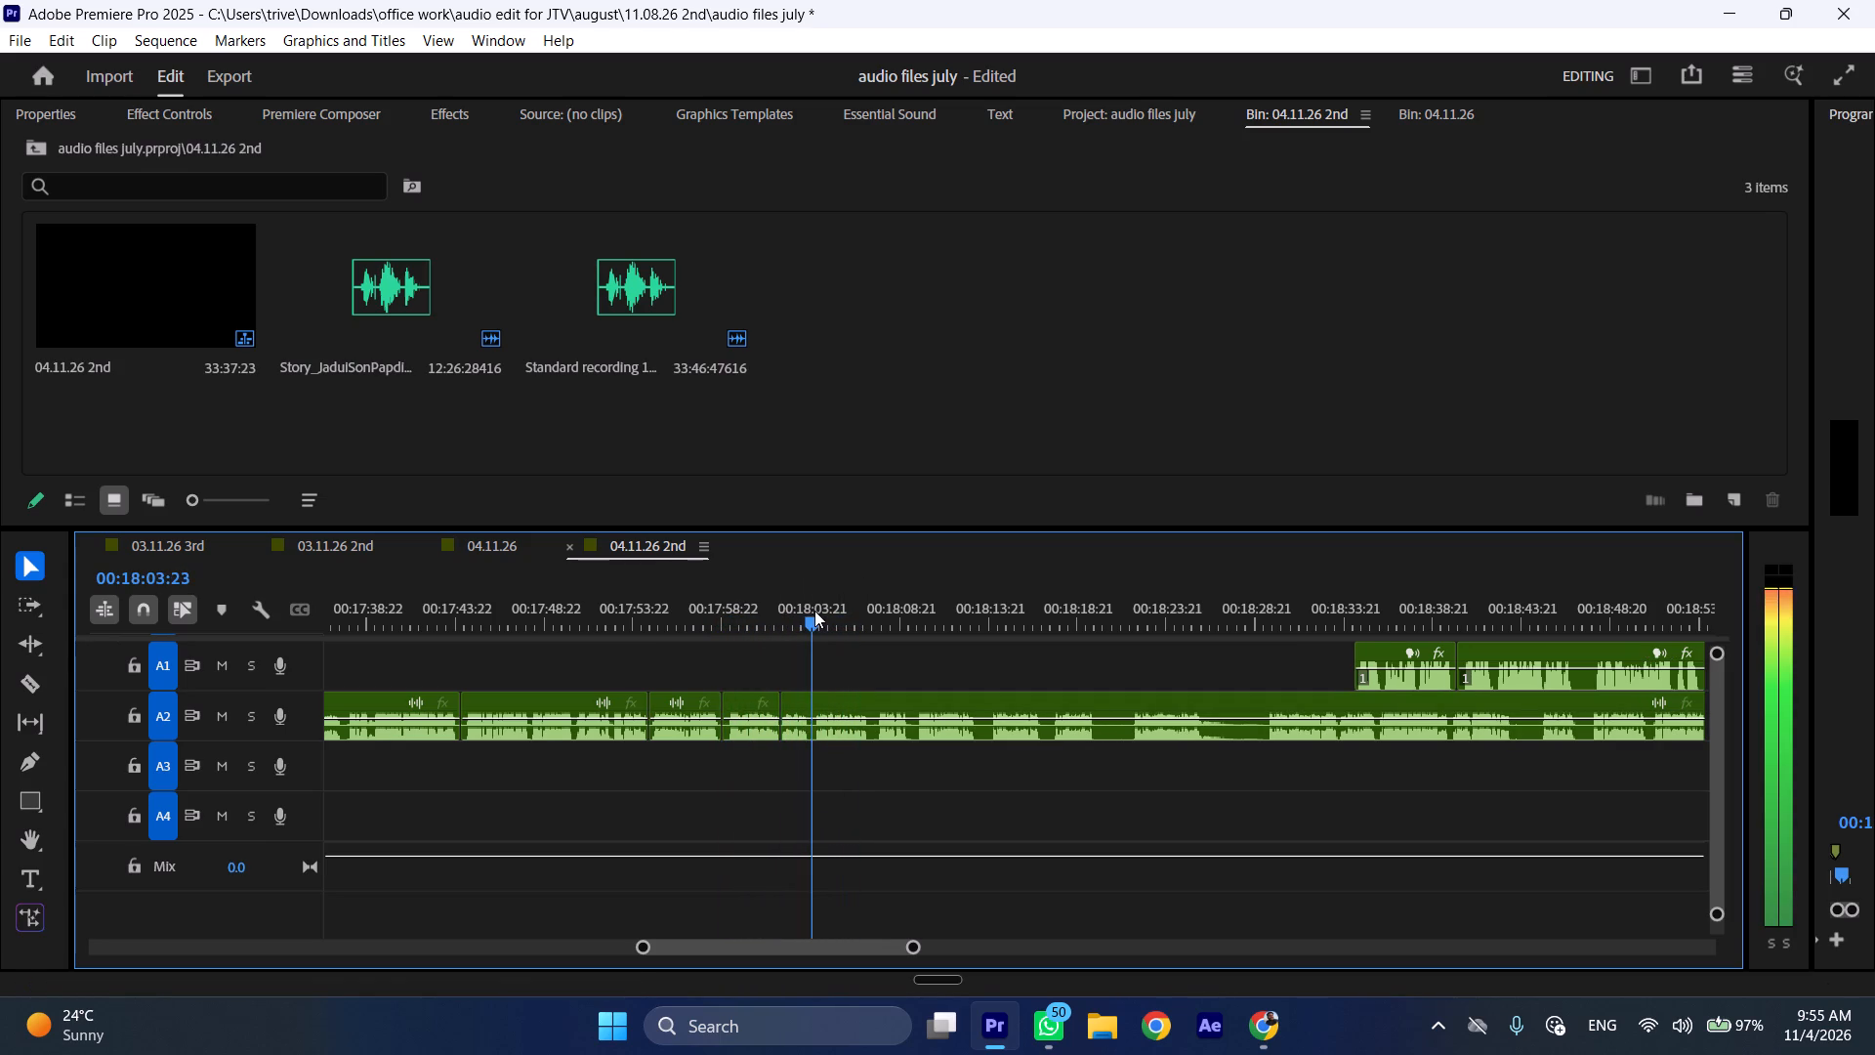
{"action": "left_click_drag", "start_coordinate": [814, 611], "coordinate": [815, 611]}
{"action": "left_click", "coordinate": [856, 705]}
{"action": "key", "text": "shift+c"}
{"action": "key", "text": "ctrl+shift+d"}
Review the following A2 audio, cut it at 00:18:05:13 and about 00:18:08, and ripple delete the section between the cuts.
{"action": "key", "text": "space"}
{"action": "type", "text": "kll"}
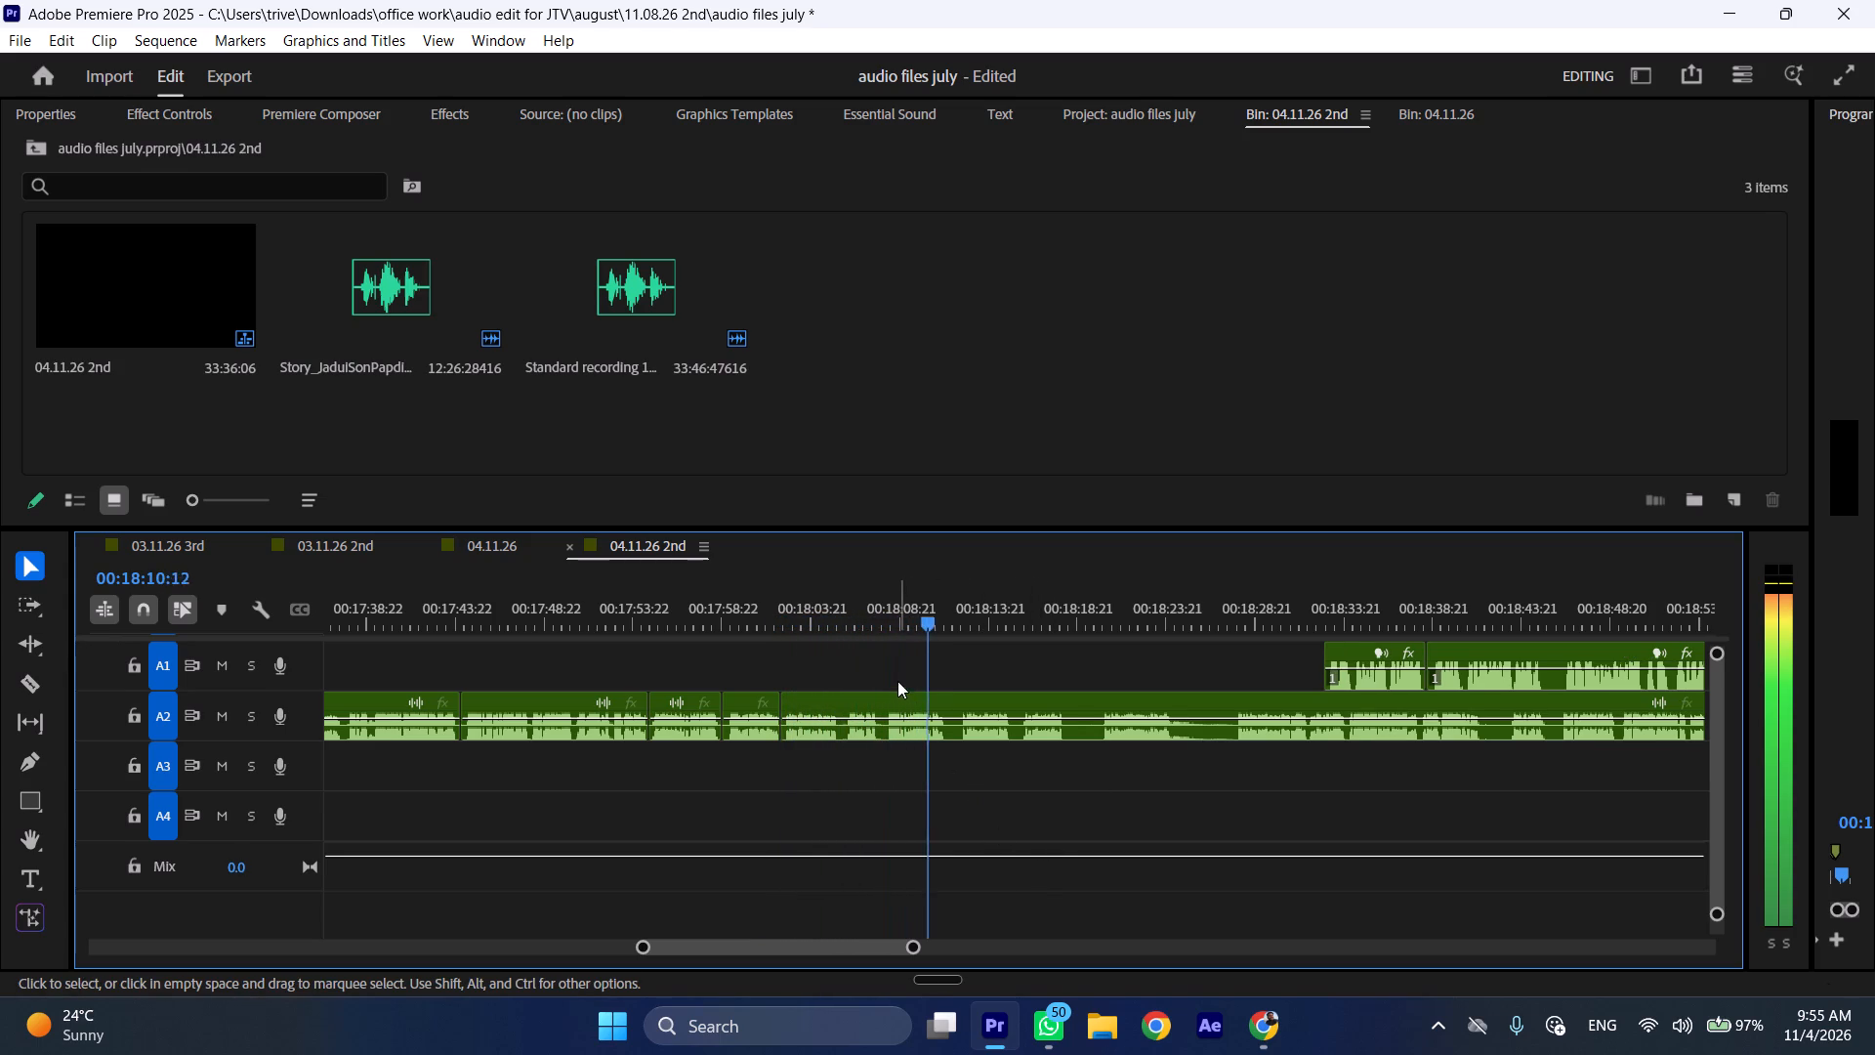
{"action": "left_click", "coordinate": [884, 614]}
{"action": "key", "text": "space"}
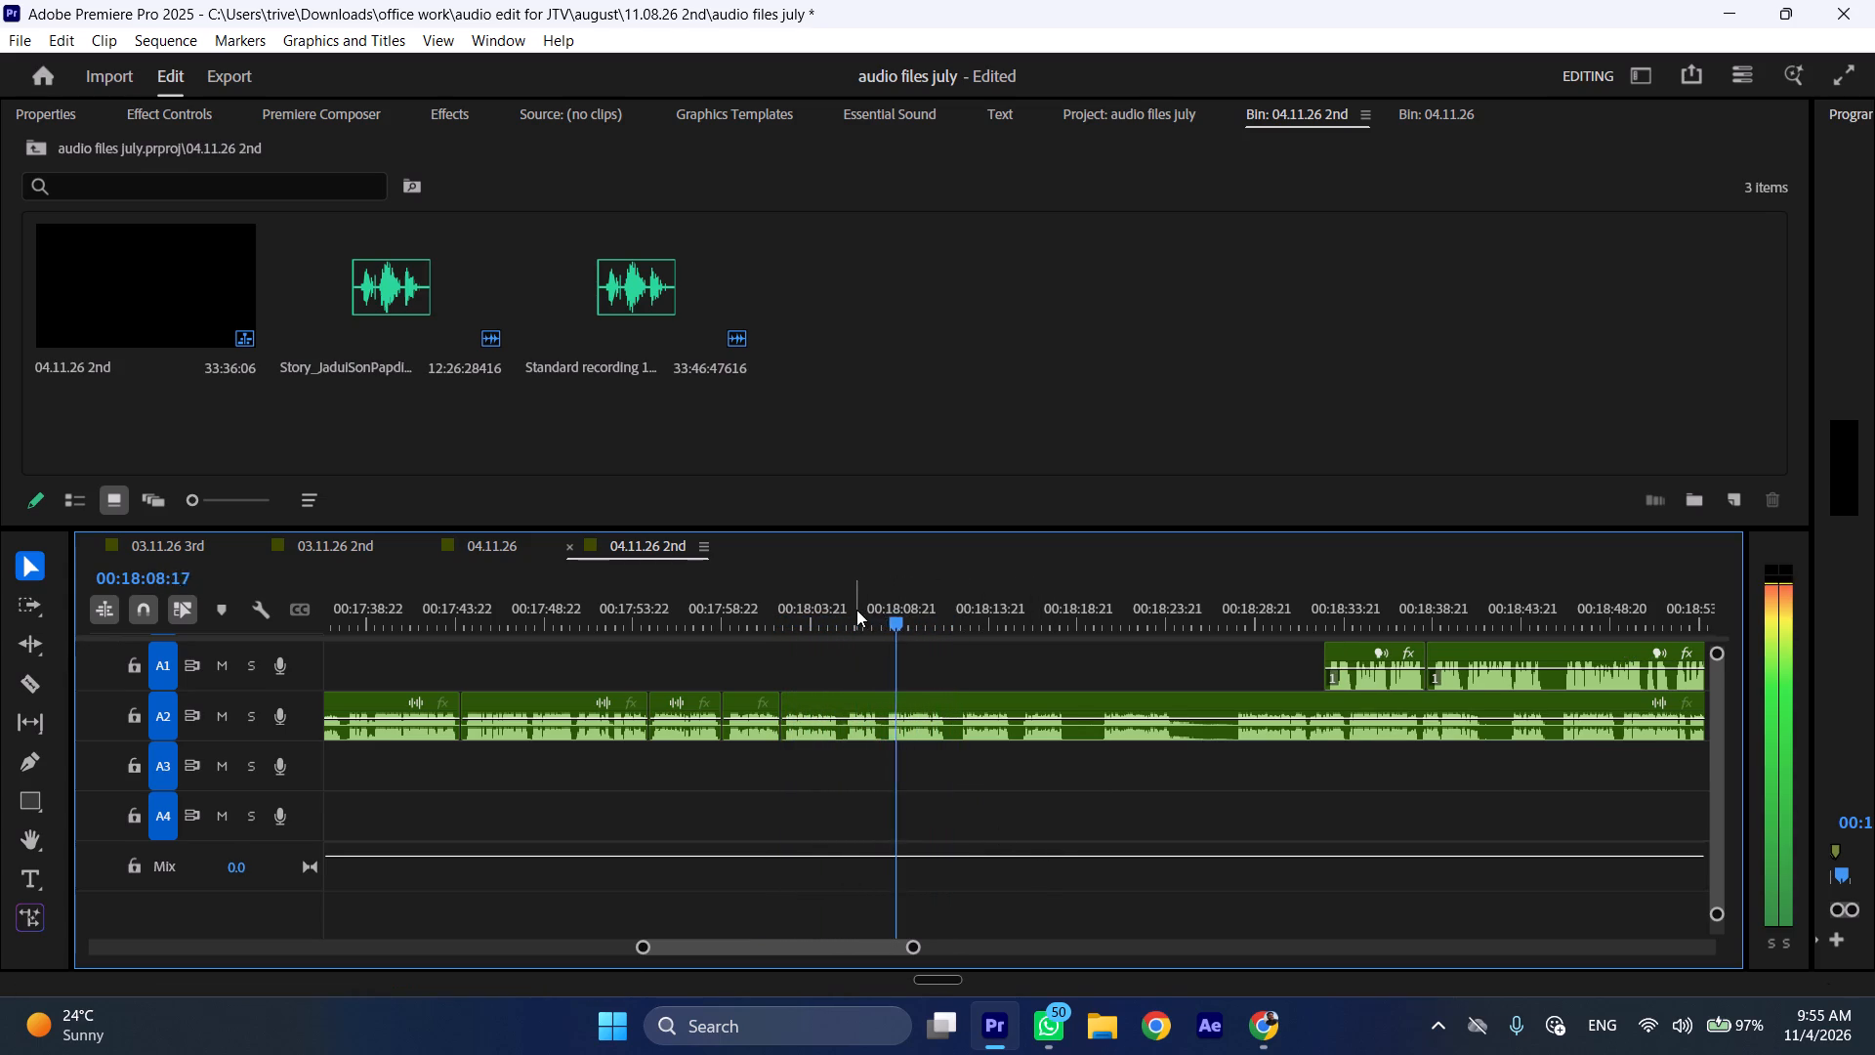
{"action": "left_click_drag", "start_coordinate": [846, 612], "coordinate": [832, 612]}
{"action": "key", "text": "space"}
{"action": "key", "text": "space"}
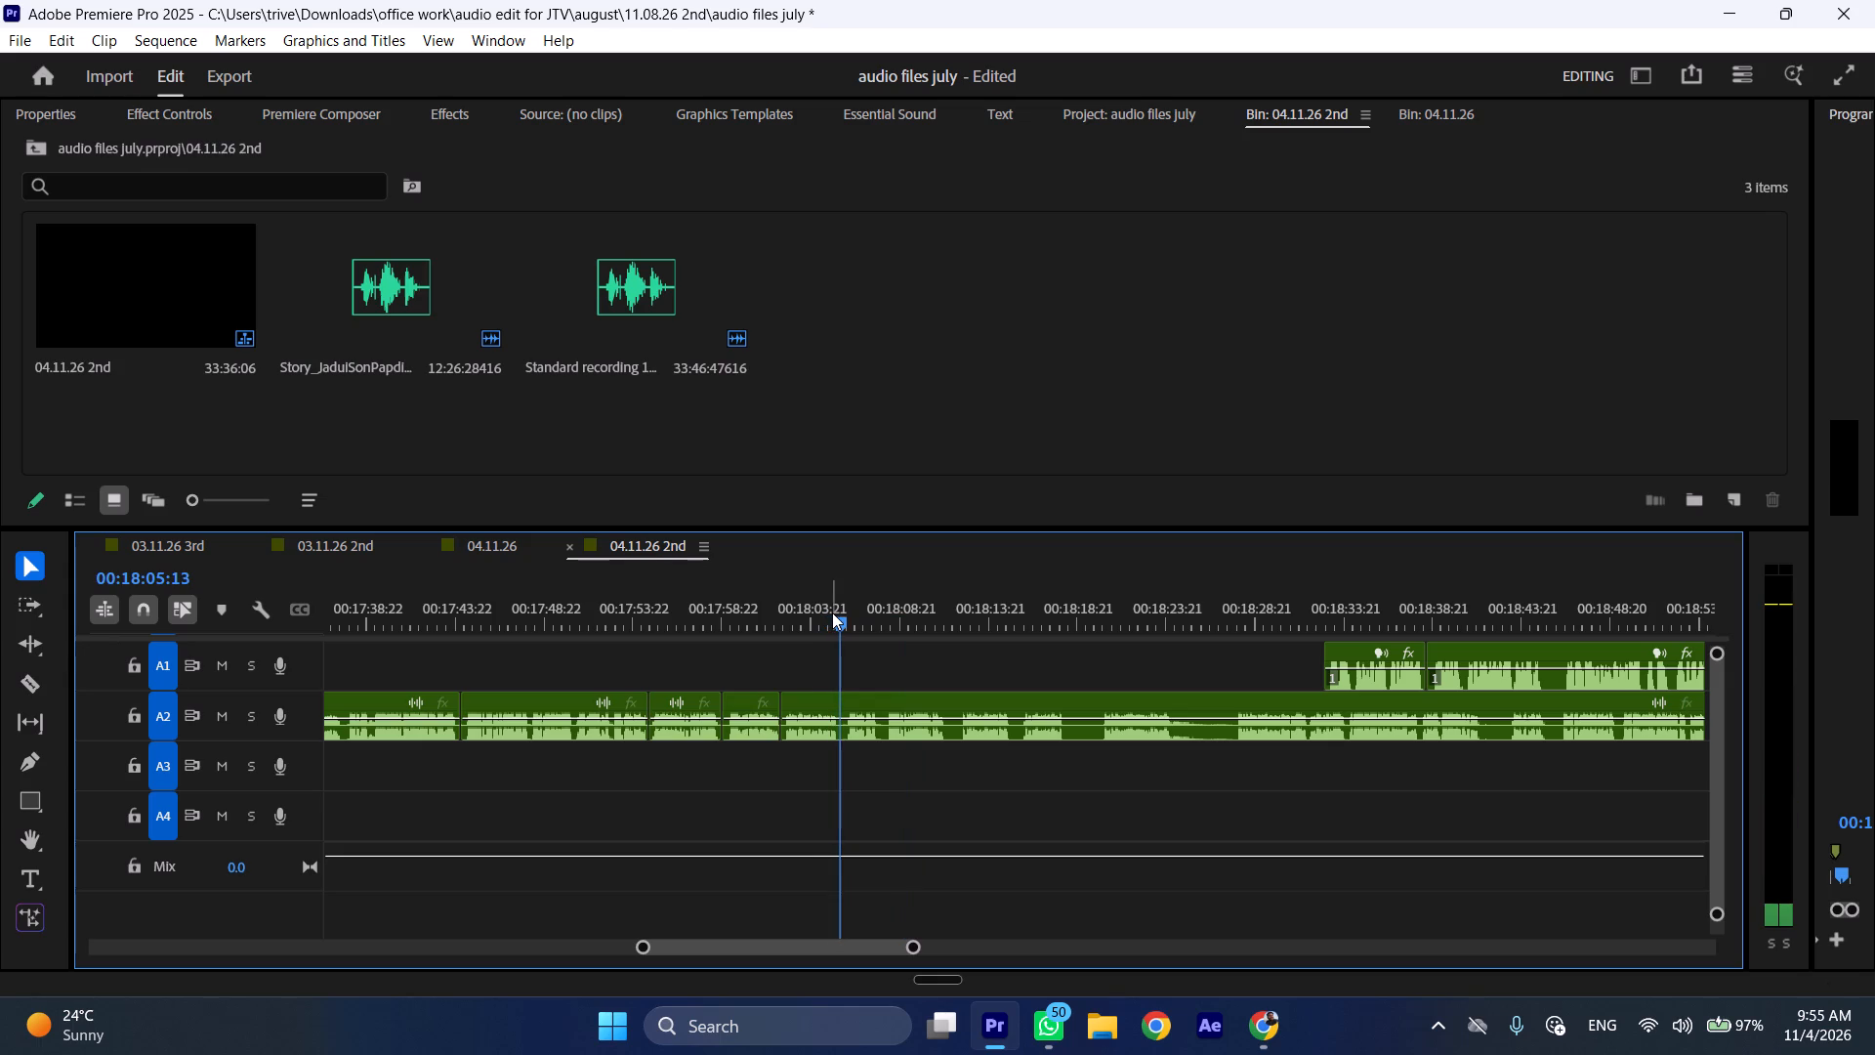
{"action": "type", "text": "C"}
{"action": "left_click_drag", "start_coordinate": [871, 611], "coordinate": [890, 611]}
{"action": "left_click", "coordinate": [928, 714]}
{"action": "key", "text": "shift+c"}
{"action": "key", "text": "ctrl+shift+d"}
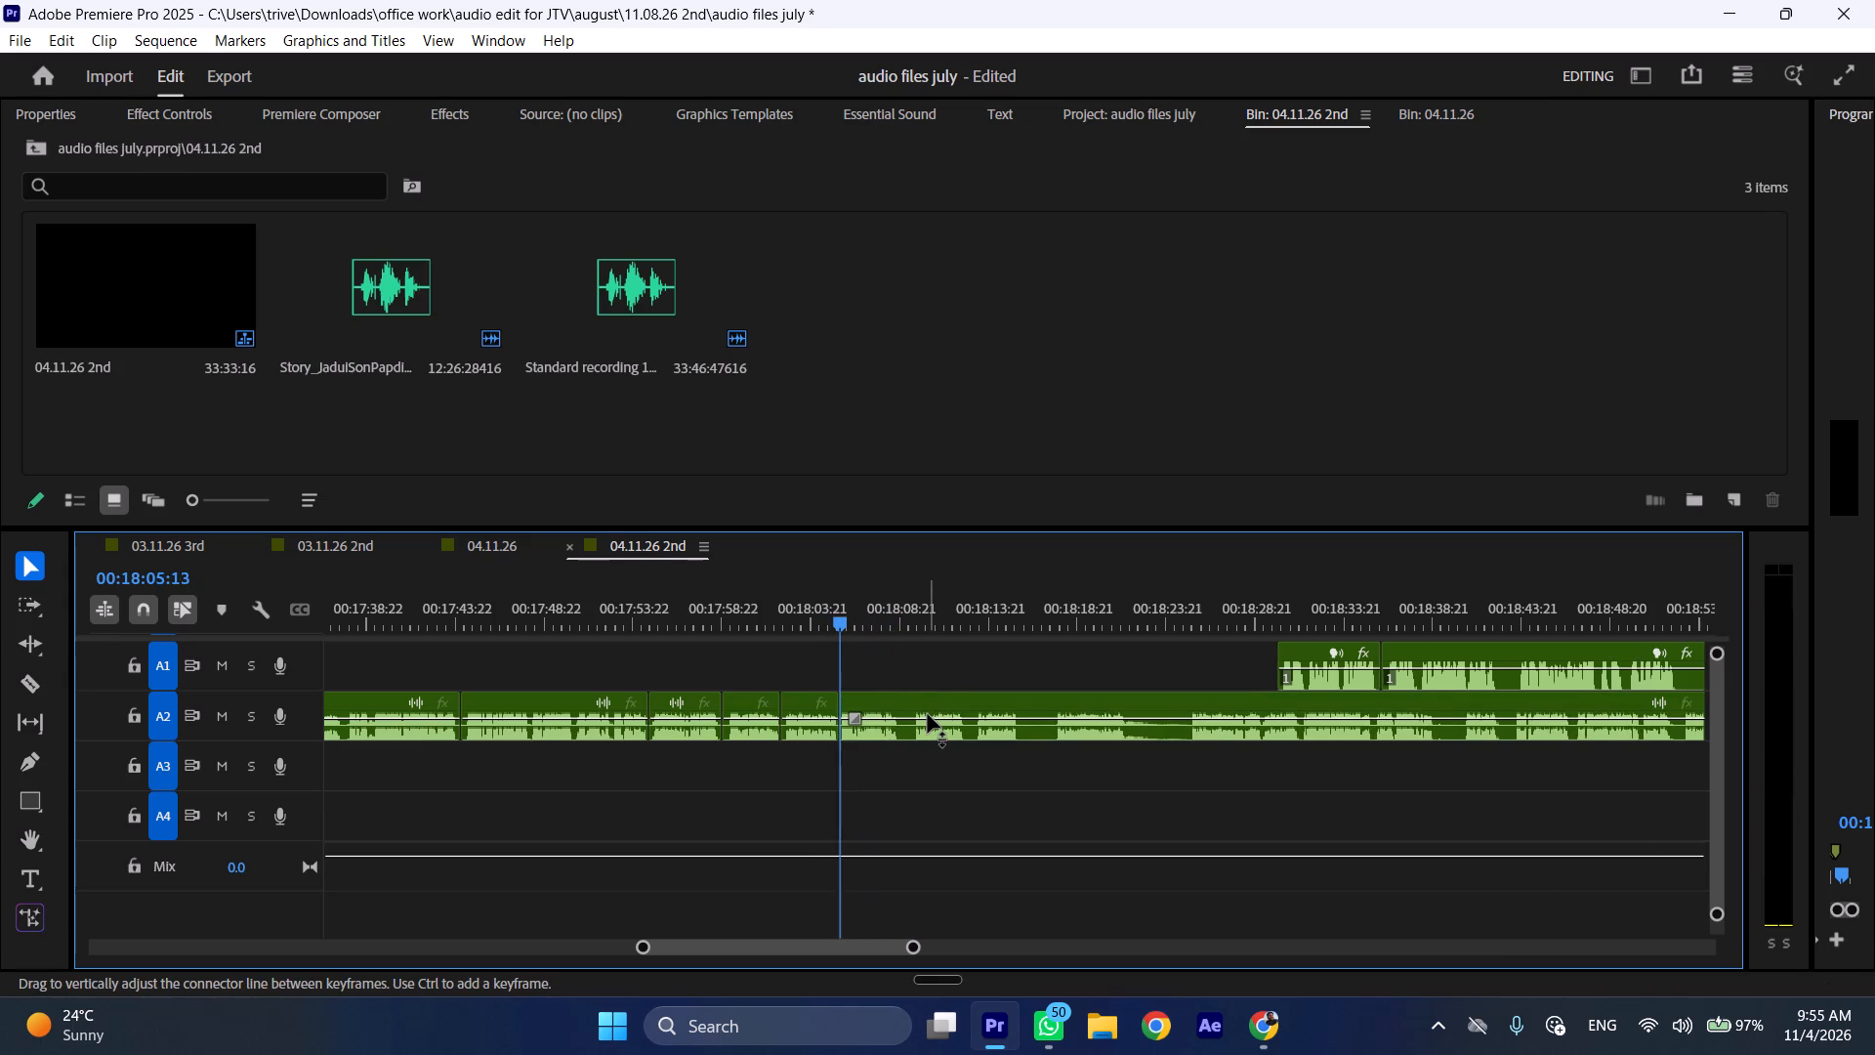
Cut the A2 recording at 00:18:08:23 and about 00:18:25, and ripple delete the long section between the cuts.
{"action": "key", "text": "space"}
{"action": "type", "text": "l"}
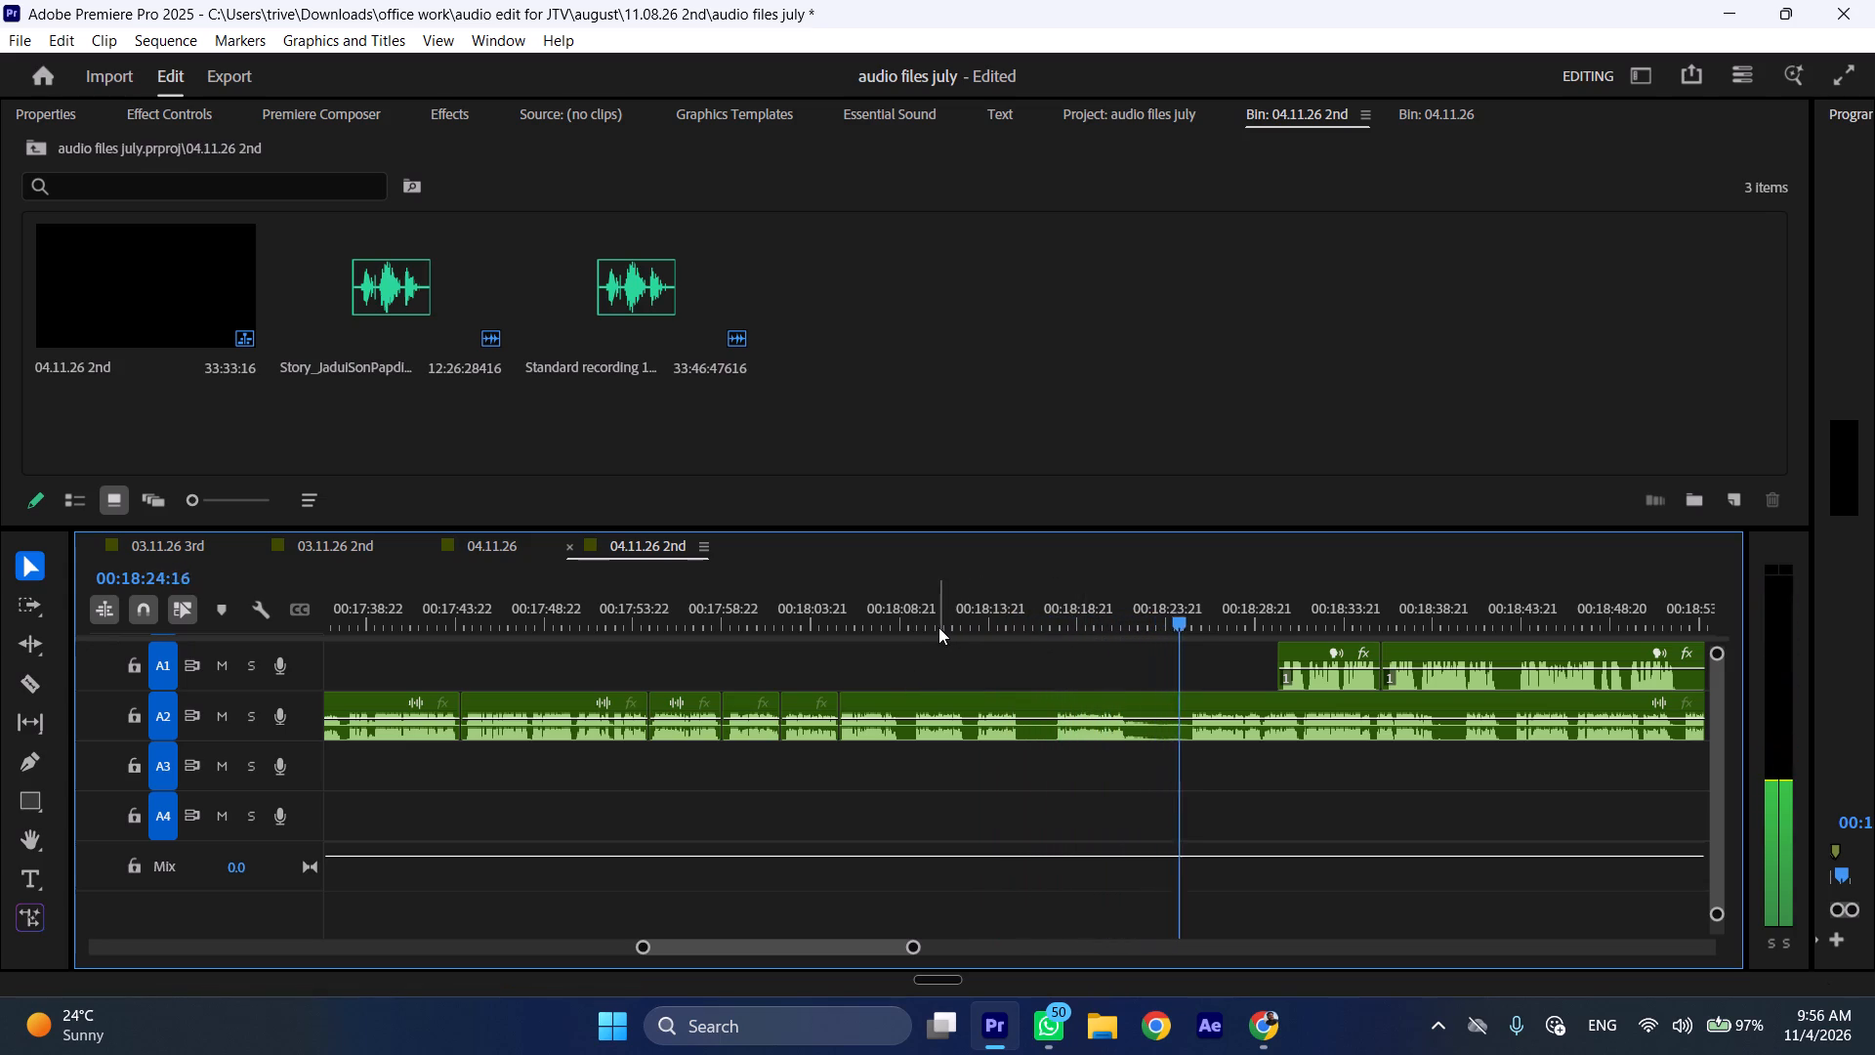
{"action": "left_click_drag", "start_coordinate": [905, 595], "coordinate": [964, 583]}
{"action": "key", "text": "shift+c"}
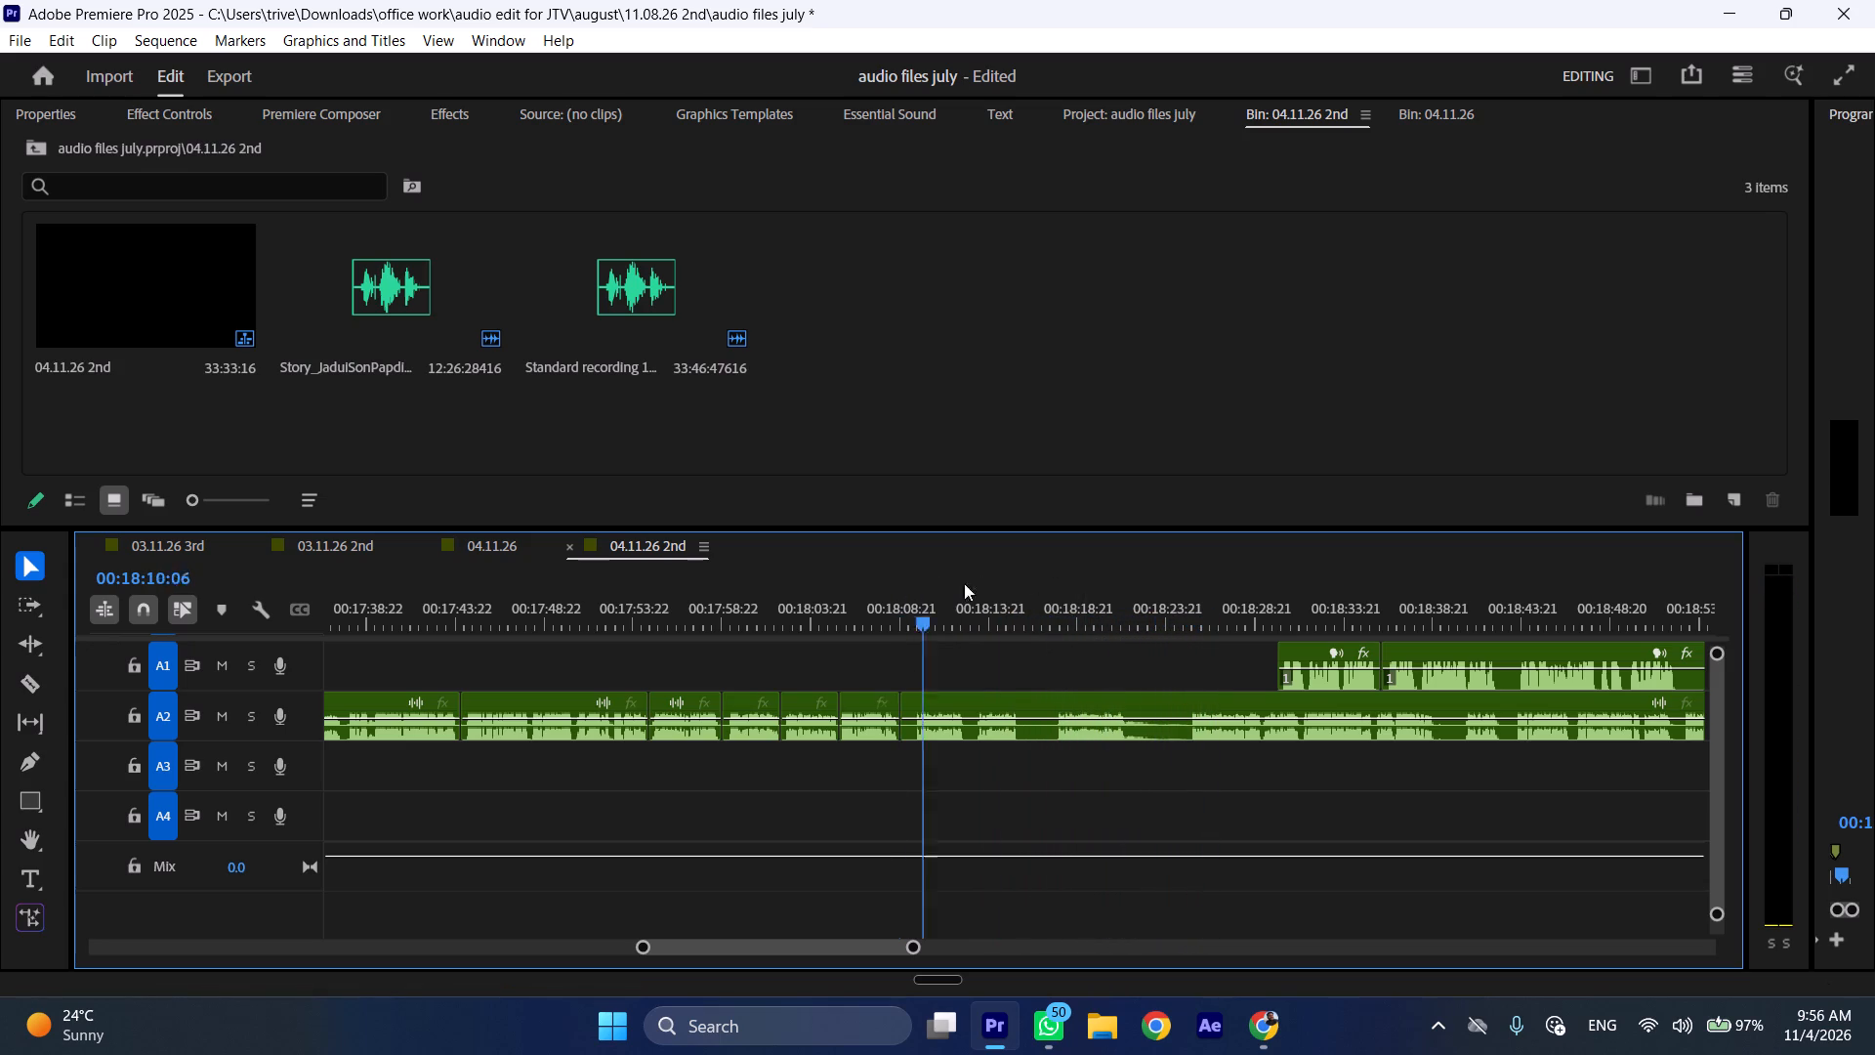
{"action": "left_click_drag", "start_coordinate": [964, 583], "coordinate": [1190, 569]}
{"action": "left_click", "coordinate": [1203, 682]}
{"action": "left_click", "coordinate": [1208, 705], "text": "shift"}
{"action": "key", "text": "shift+c"}
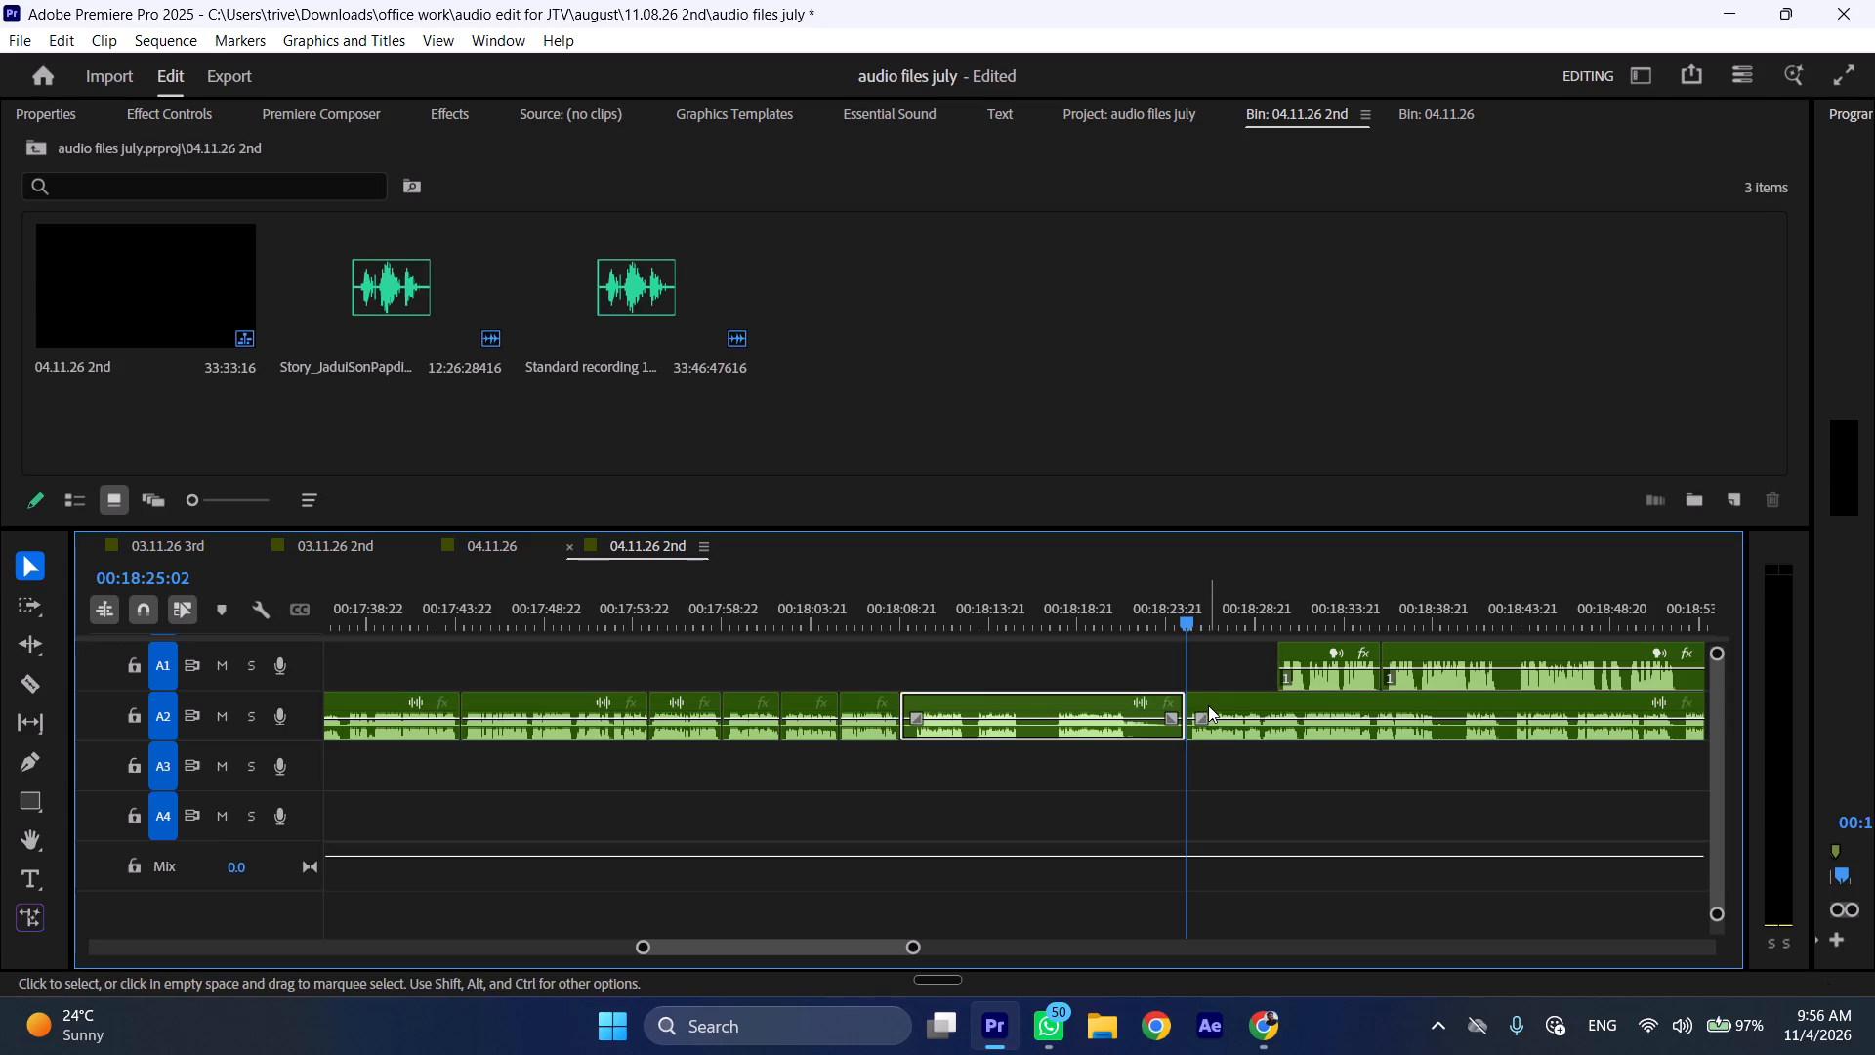
{"action": "key", "text": "ctrl+shift+d"}
Move the two A1 clips starting at about 00:18:14 forward along the track so the first begins at about 00:18:48.
{"action": "scroll", "coordinate": [1069, 751], "scroll_direction": "down", "scroll_amount": 5}
{"action": "left_click_drag", "start_coordinate": [779, 656], "coordinate": [1126, 646]}
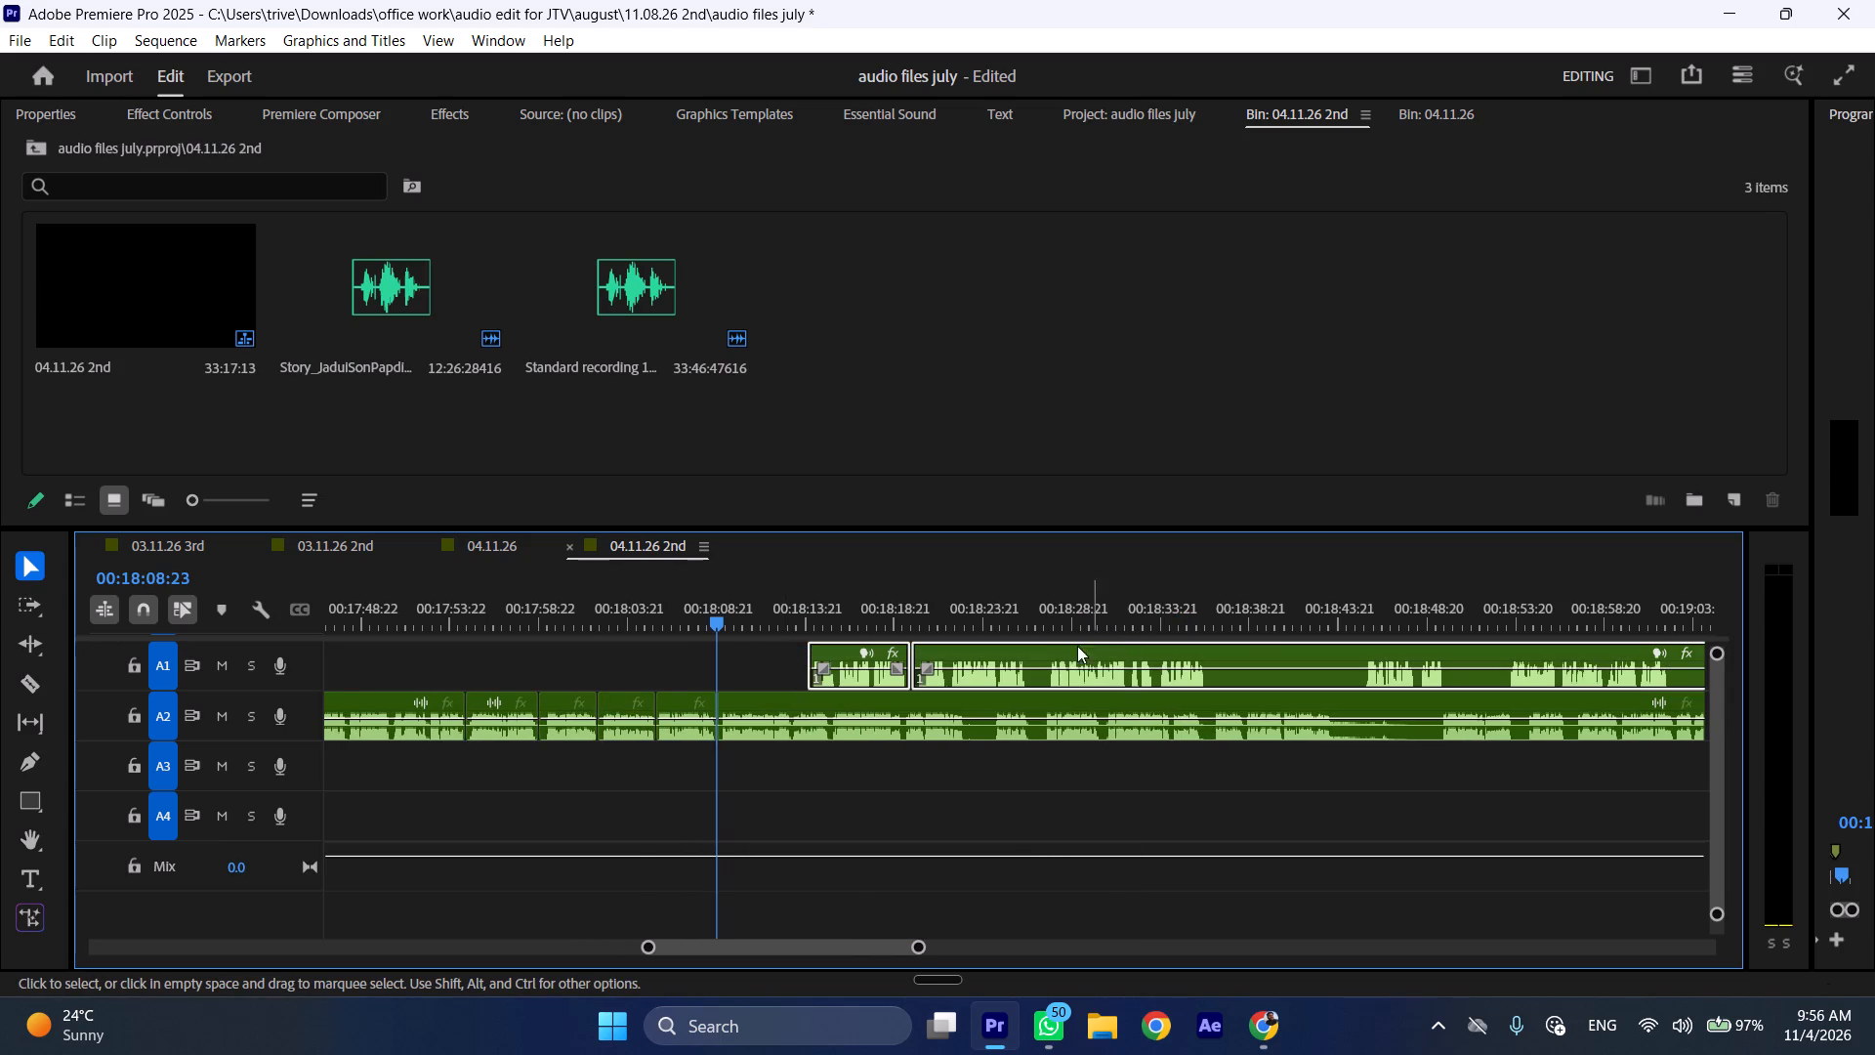
{"action": "left_click_drag", "start_coordinate": [1028, 647], "coordinate": [1630, 645]}
Listen to the A2 recording from about 00:18:05 across the join at 00:18:08:23.
{"action": "left_click_drag", "start_coordinate": [668, 616], "coordinate": [646, 623]}
{"action": "key", "text": "space"}
{"action": "type", "text": "l"}
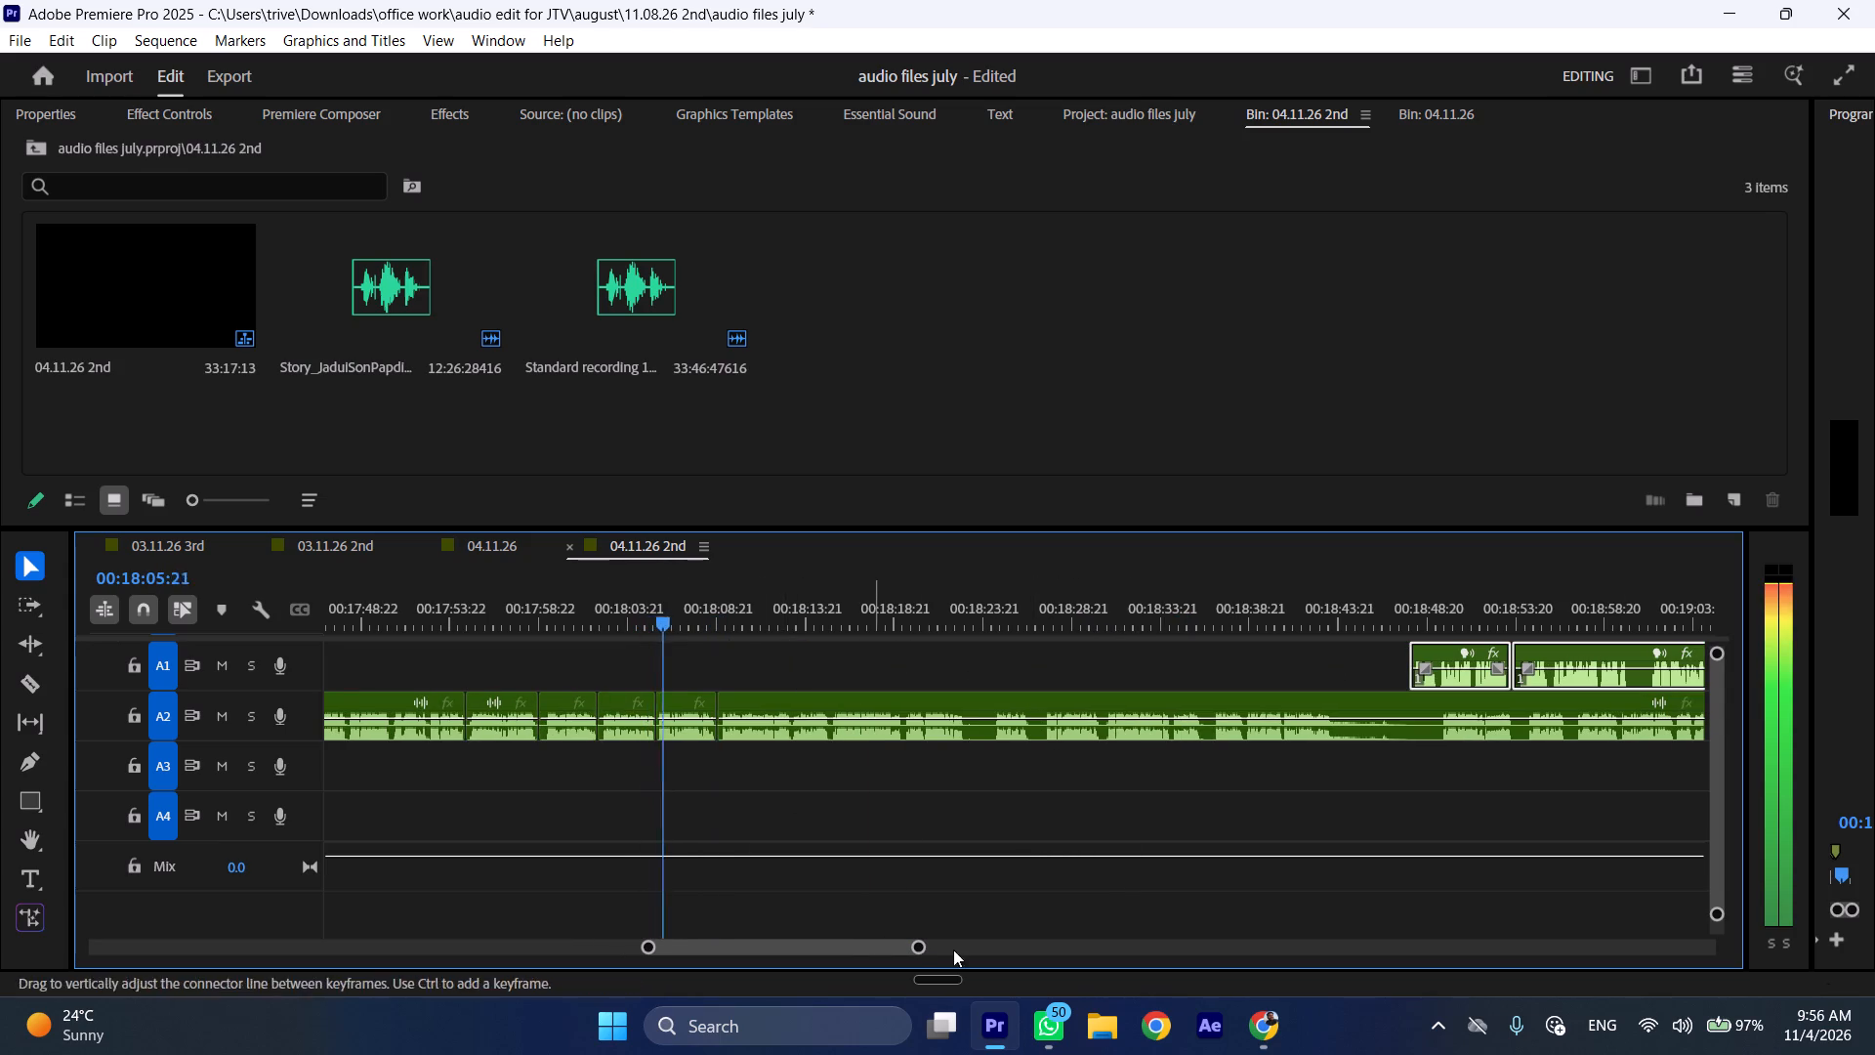
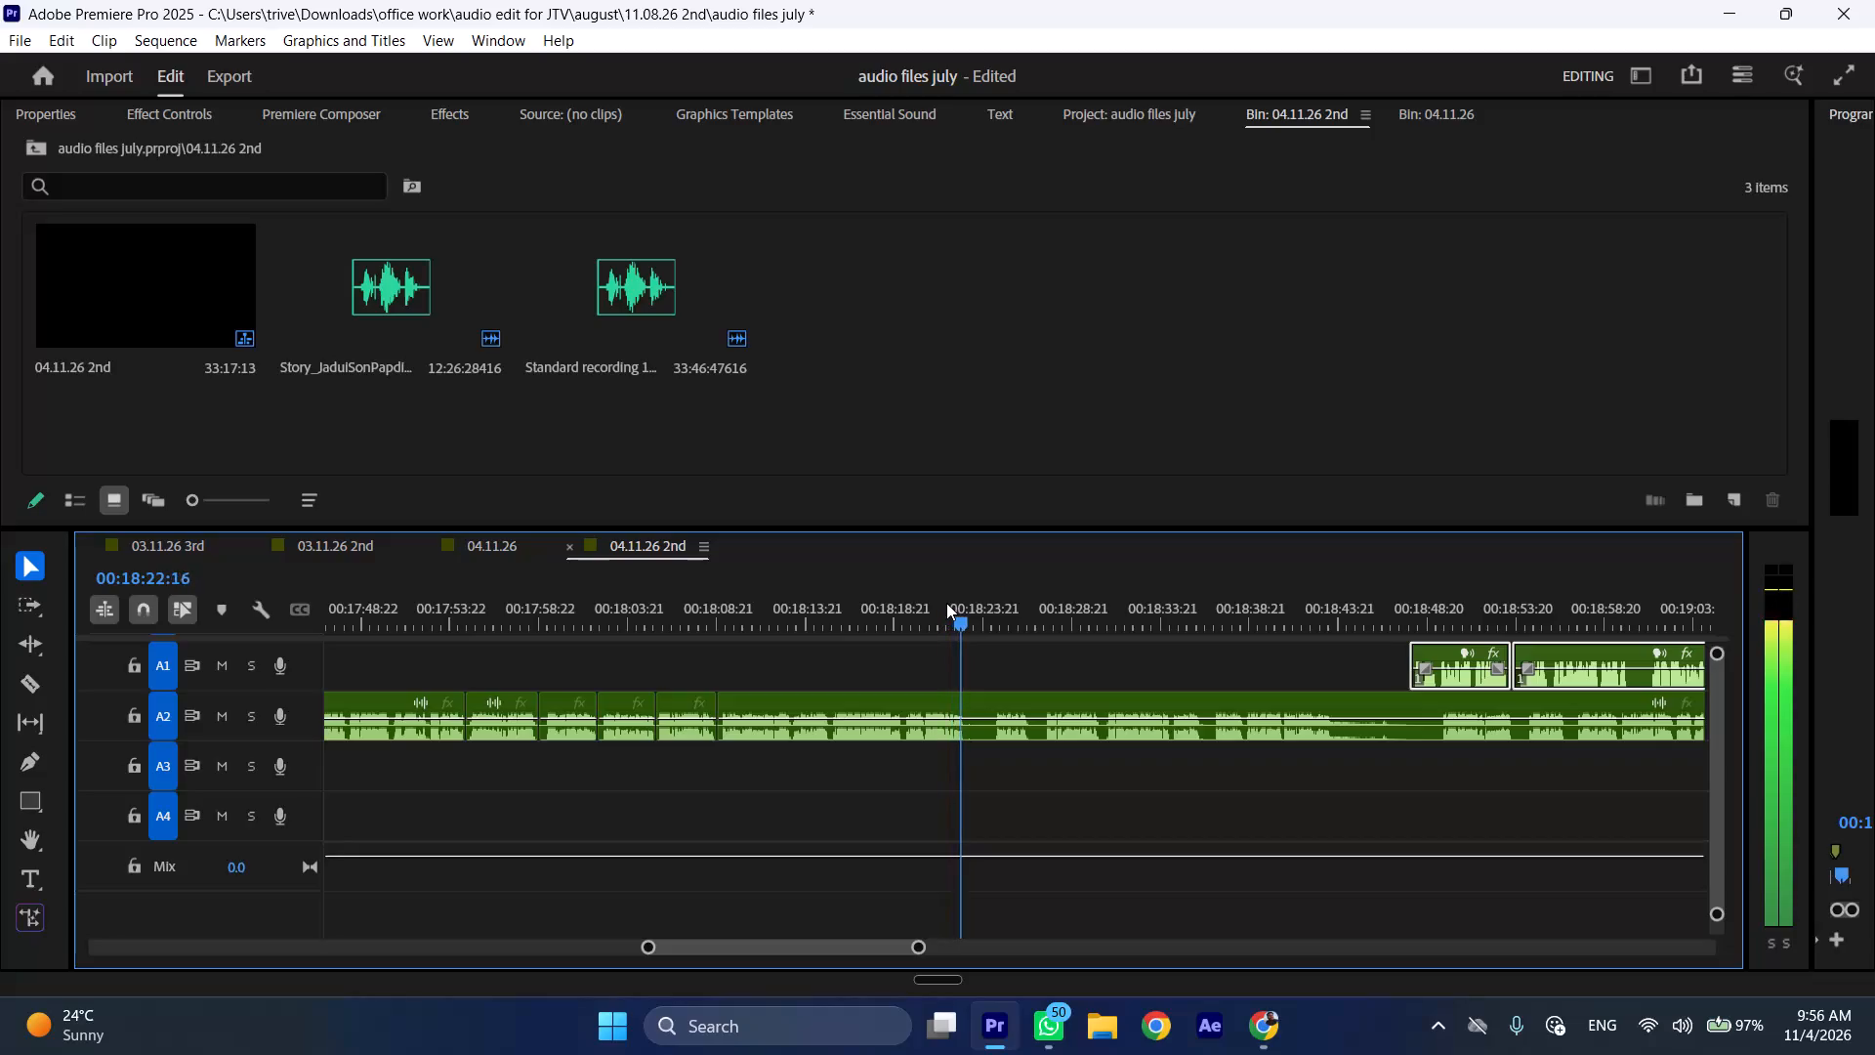
Cut the A2 recording at 00:18:22:23 and 00:18:27:09, and ripple delete the section between the cuts.
{"action": "key", "text": "space"}
{"action": "type", "text": "C"}
{"action": "left_click", "coordinate": [1047, 620]}
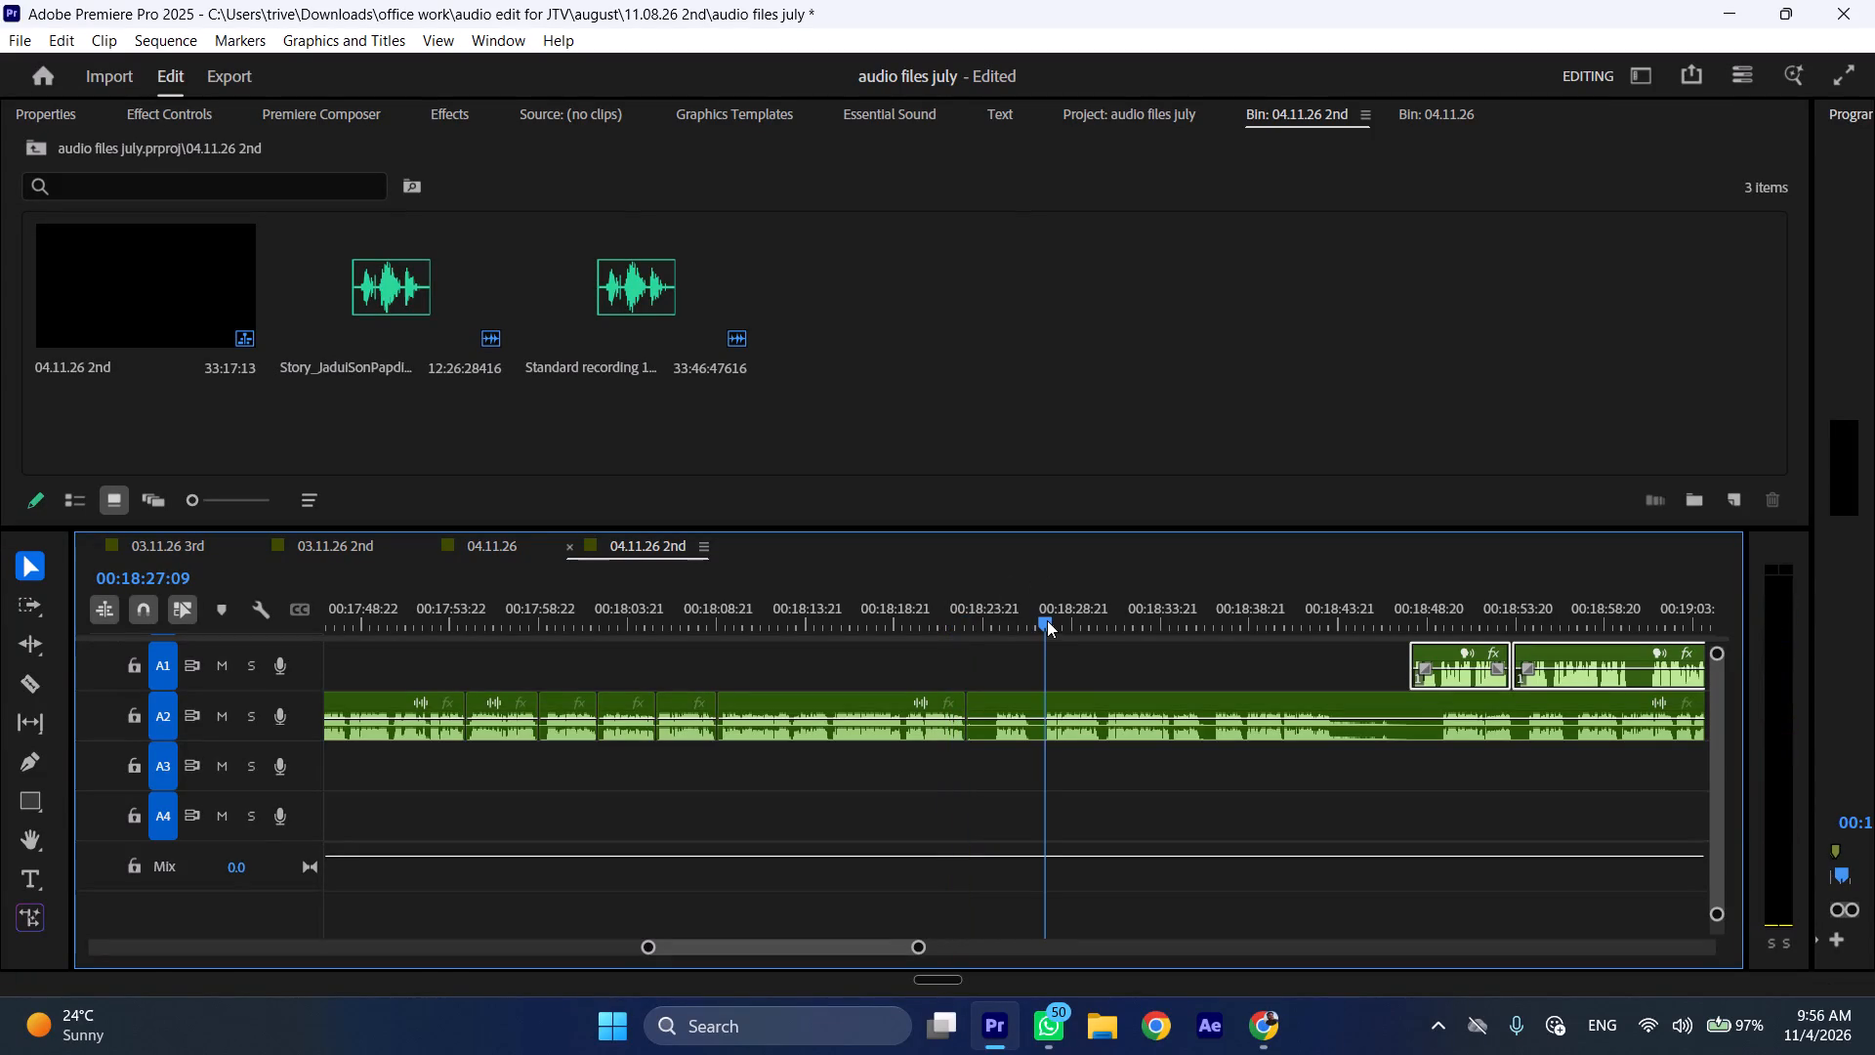
{"action": "left_click", "coordinate": [1068, 718]}
{"action": "type", "text": "C"}
{"action": "key", "text": "space"}
{"action": "key", "text": "ctrl+shift+d"}
Review the following A2 audio, cut it at about 00:18:26, and ripple delete the section between 00:18:22:23 and that cut.
{"action": "key", "text": "space"}
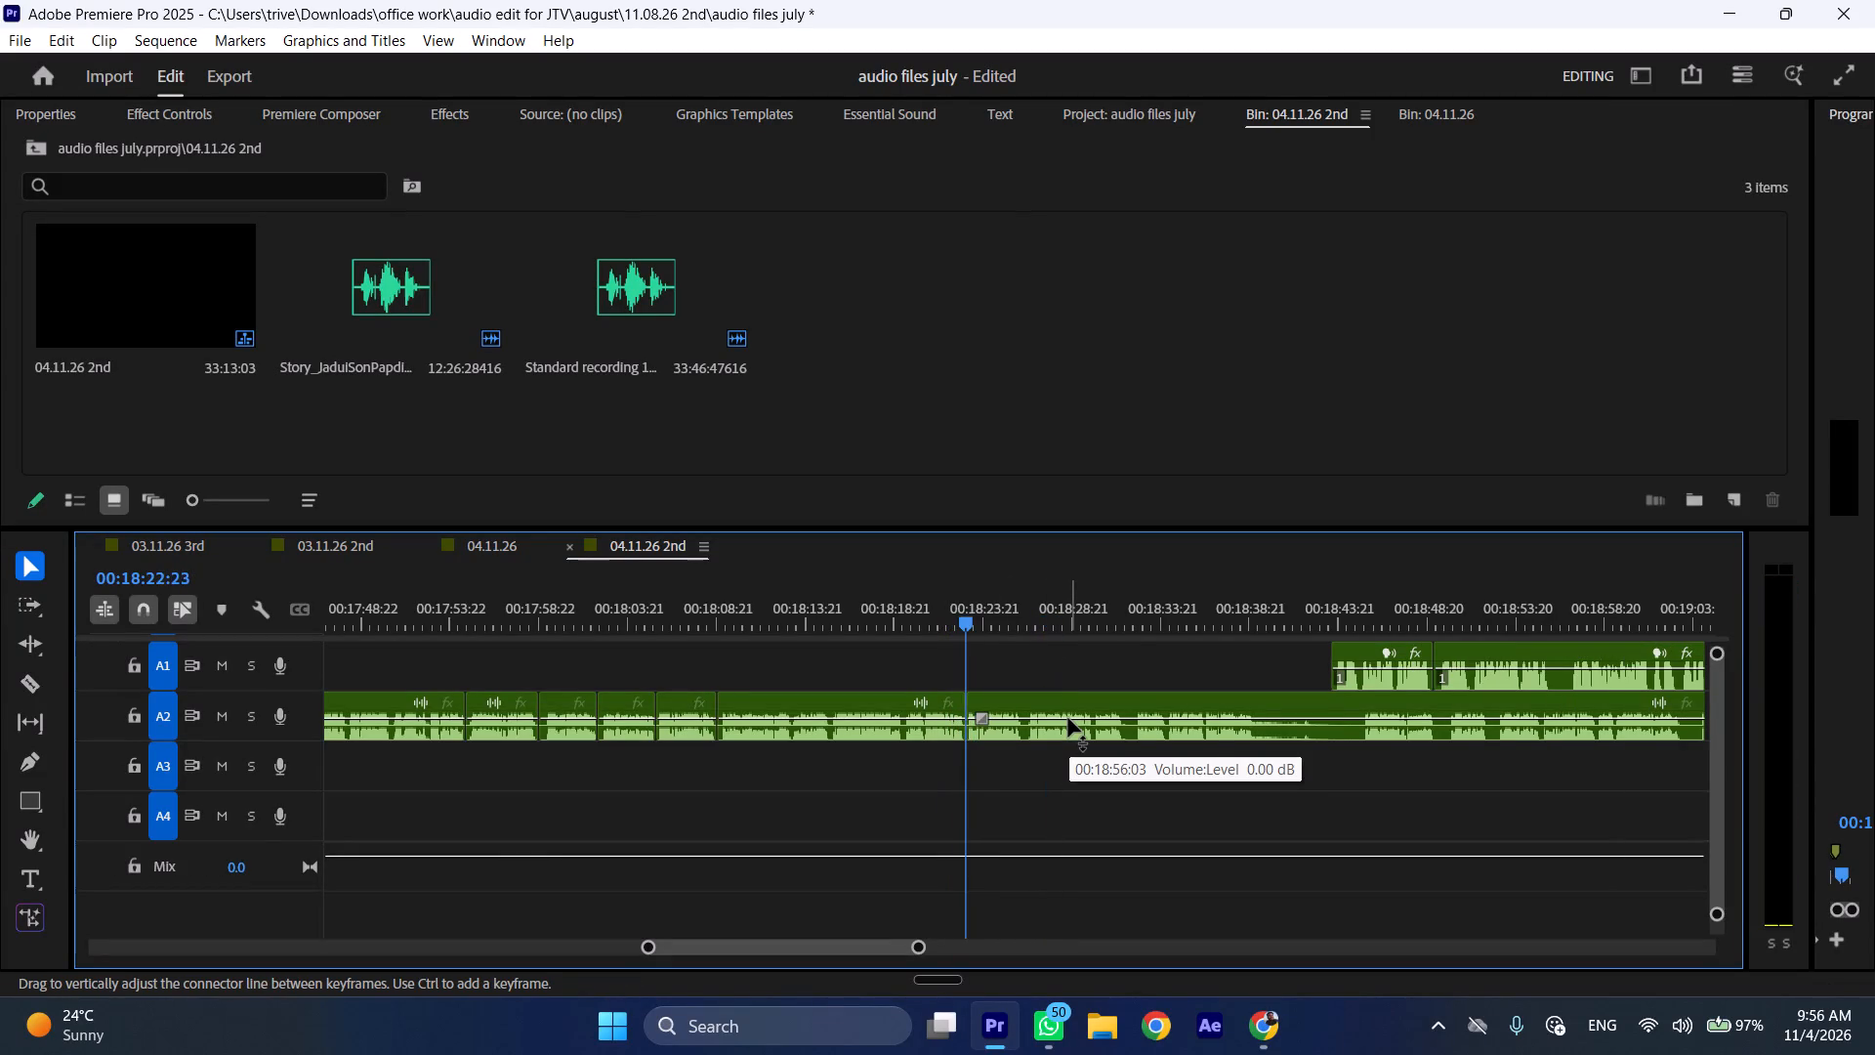
{"action": "type", "text": "l"}
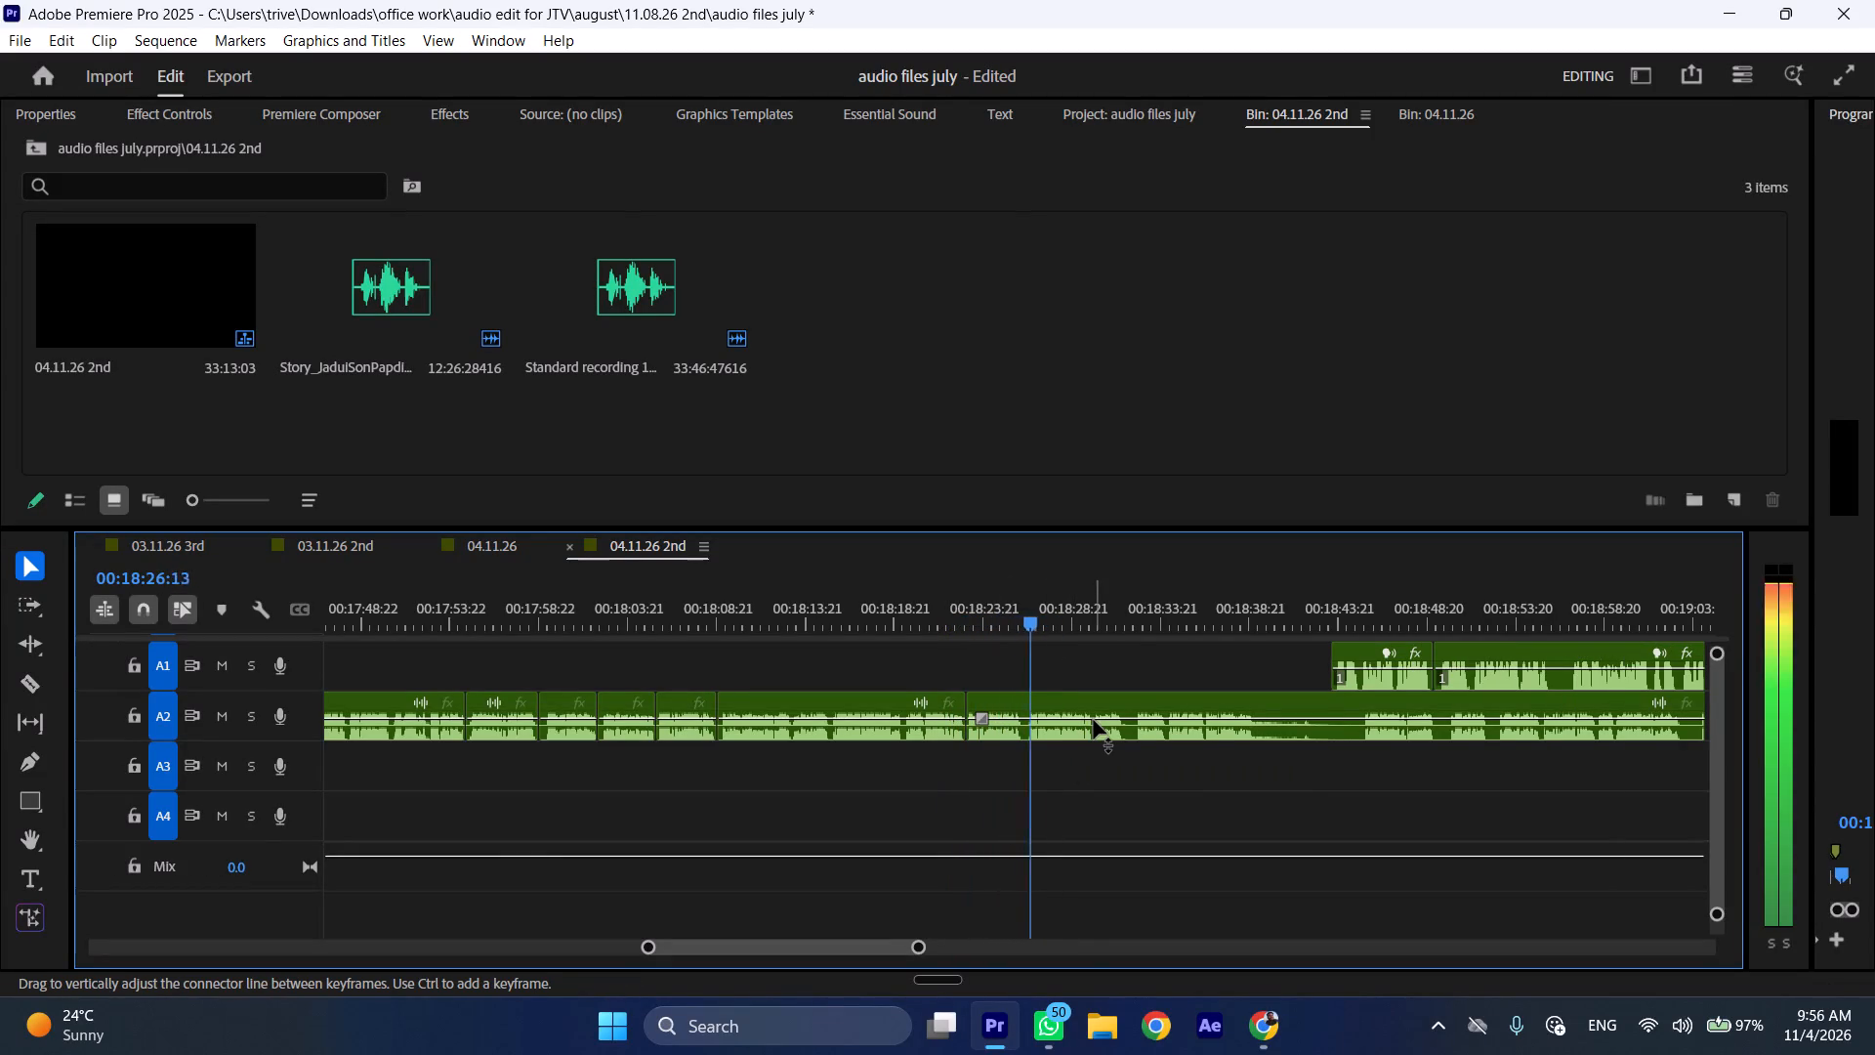
{"action": "scroll", "coordinate": [1105, 709], "scroll_direction": "down", "scroll_amount": 6}
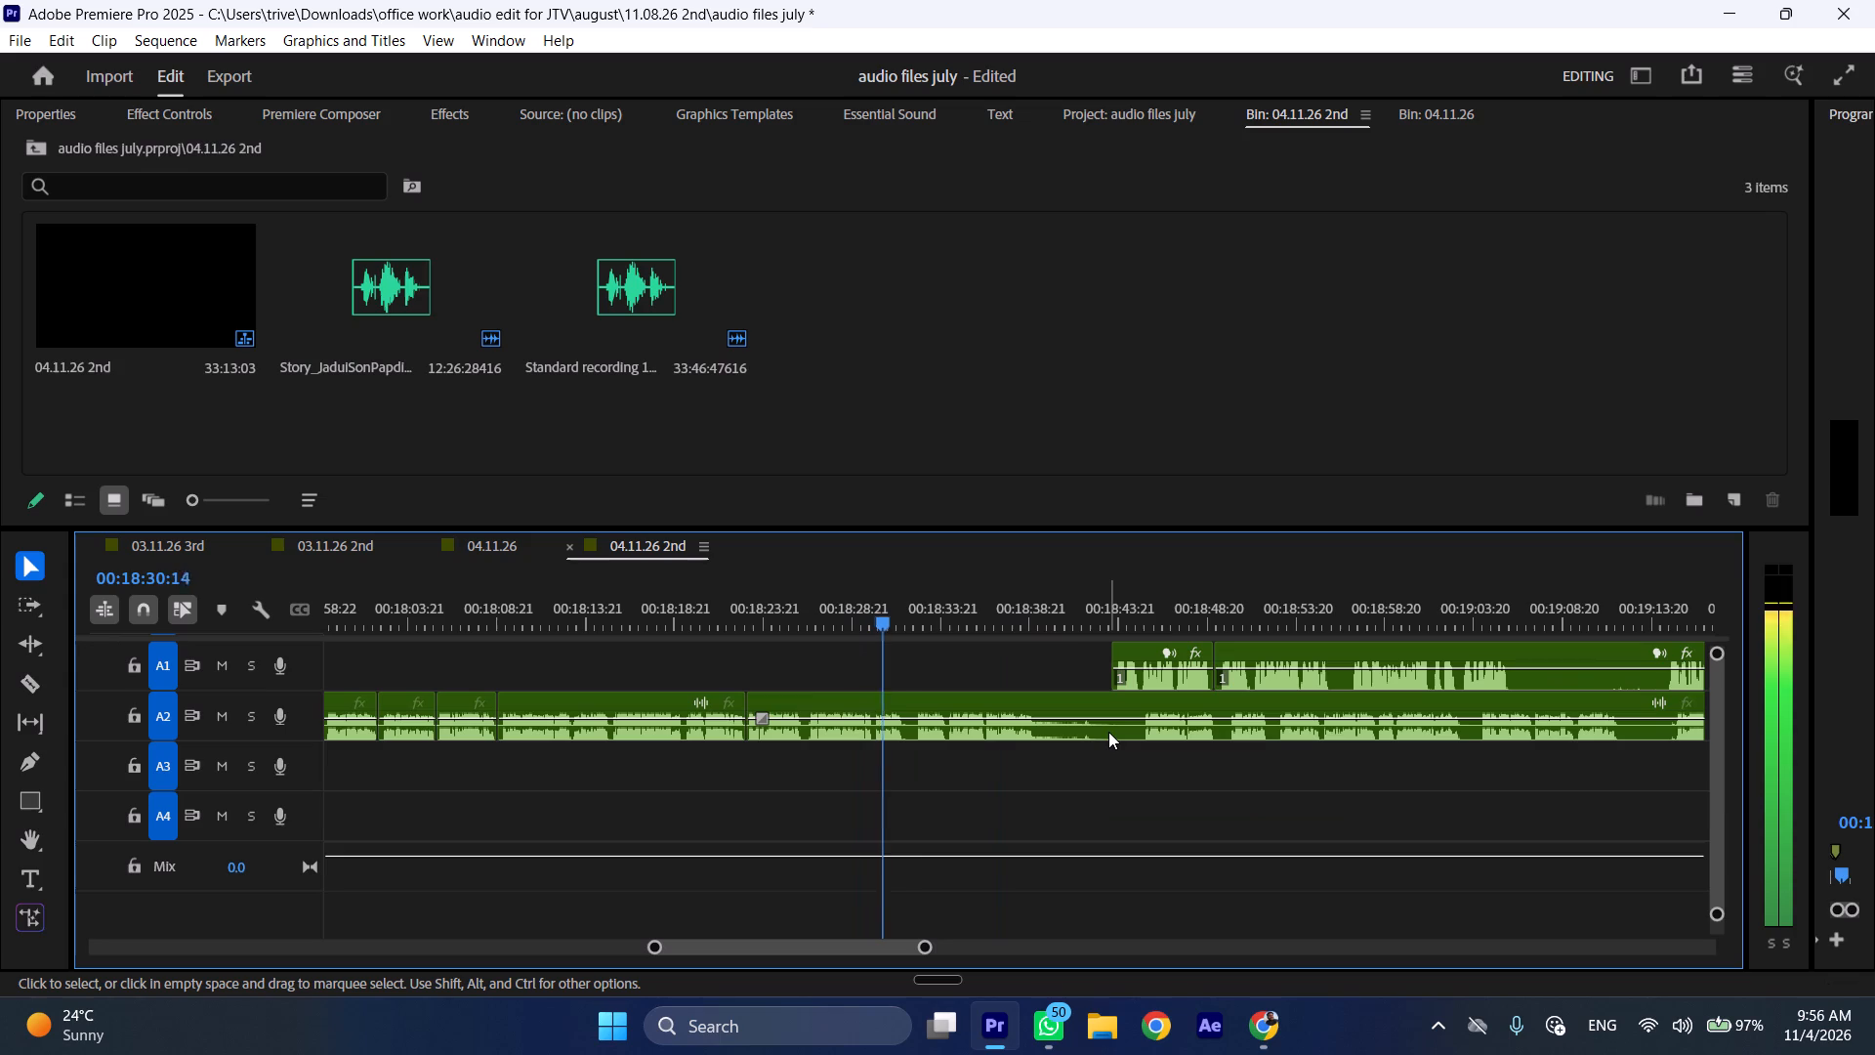
{"action": "left_click", "coordinate": [806, 611]}
{"action": "left_click", "coordinate": [858, 718]}
{"action": "key", "text": "shift+c"}
{"action": "key", "text": "ctrl+shift+d"}
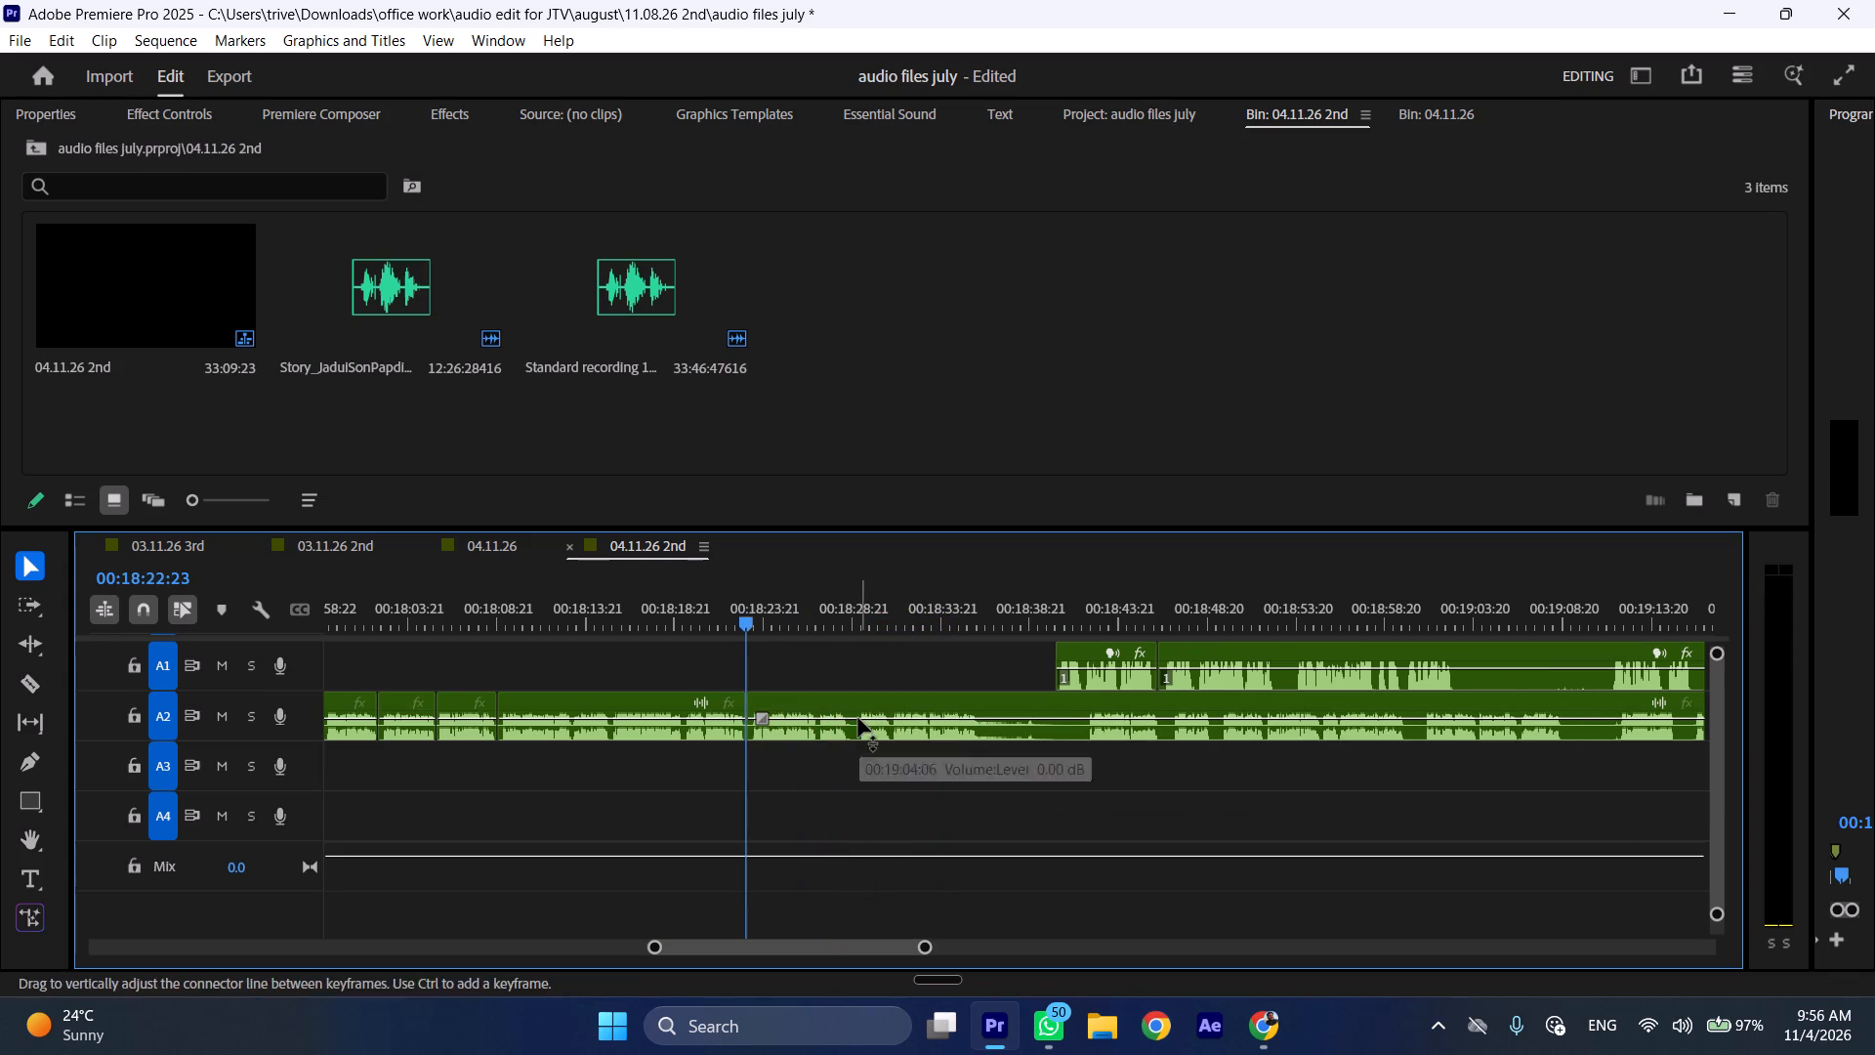
Cut the A2 recording at 00:18:26:23 and 00:18:29:07, and ripple delete the short section between the cuts.
{"action": "left_click_drag", "start_coordinate": [807, 603], "coordinate": [820, 605]}
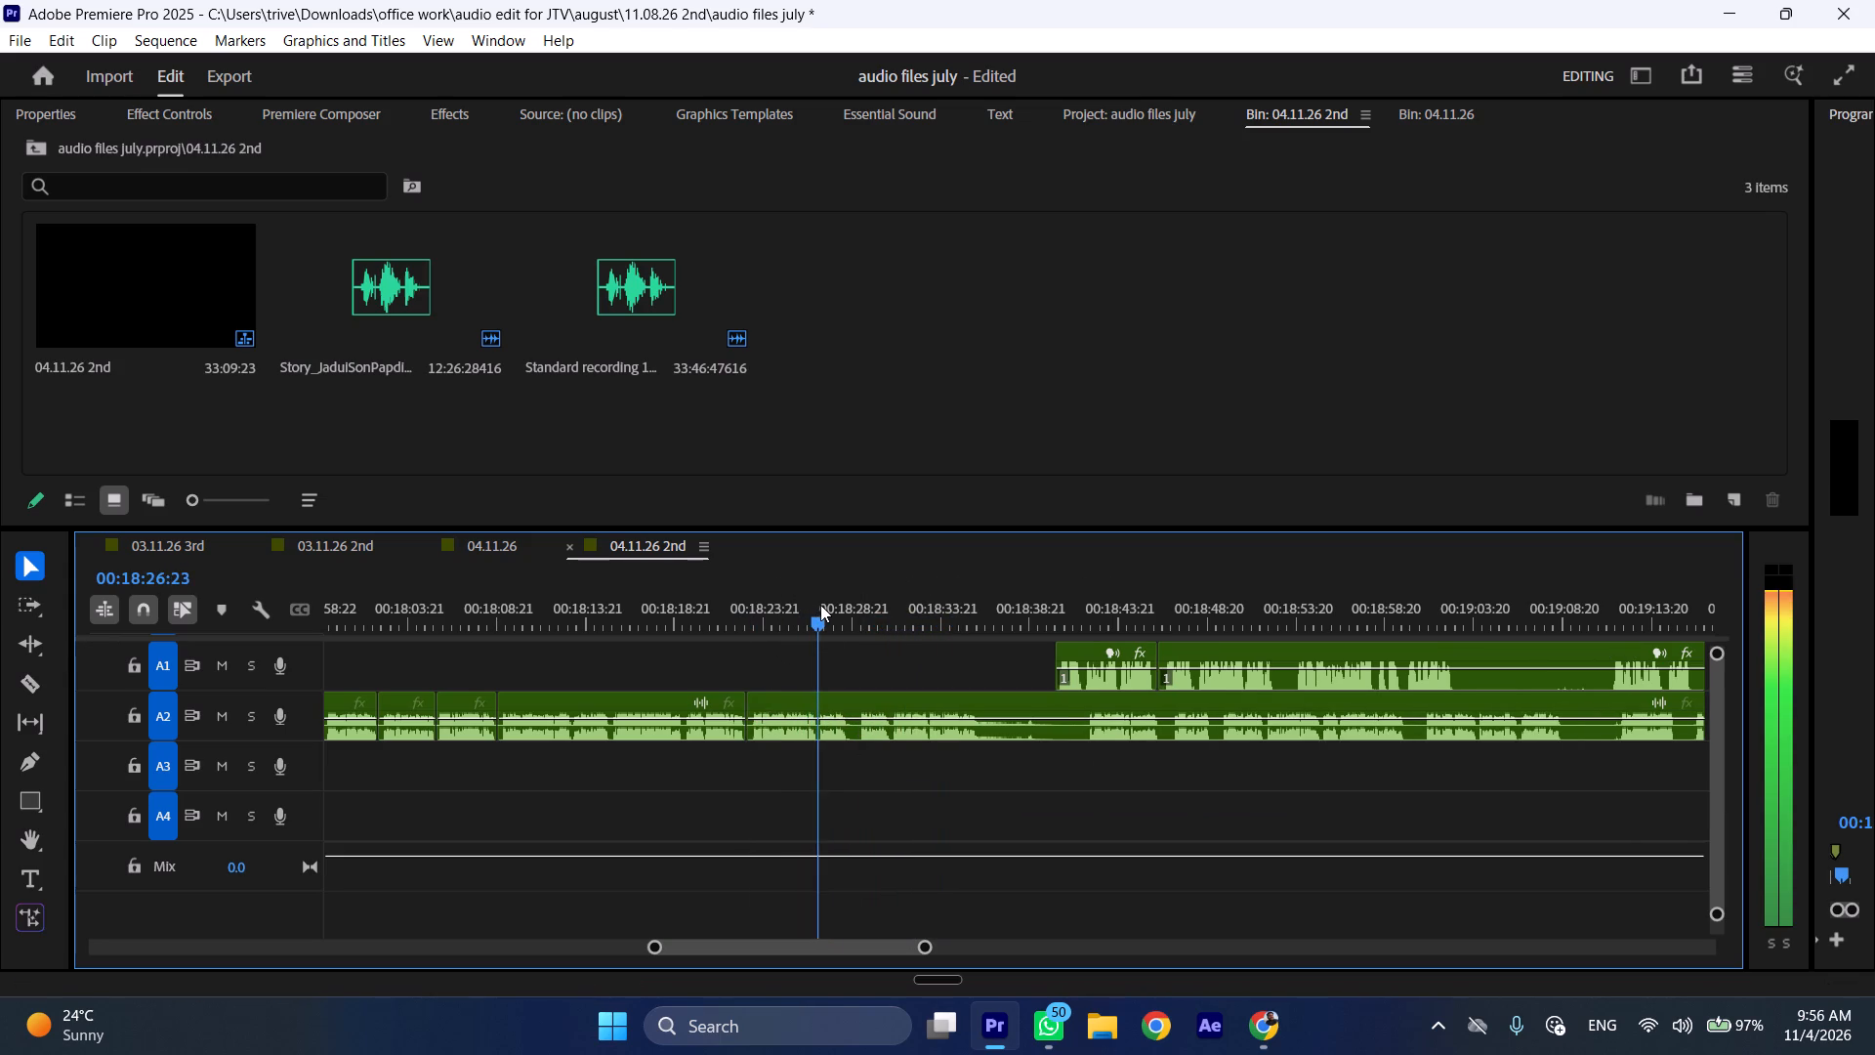
{"action": "left_click_drag", "start_coordinate": [820, 605], "coordinate": [861, 605]}
{"action": "key", "text": "shift+c"}
{"action": "left_click", "coordinate": [912, 733]}
{"action": "key", "text": "shift+c"}
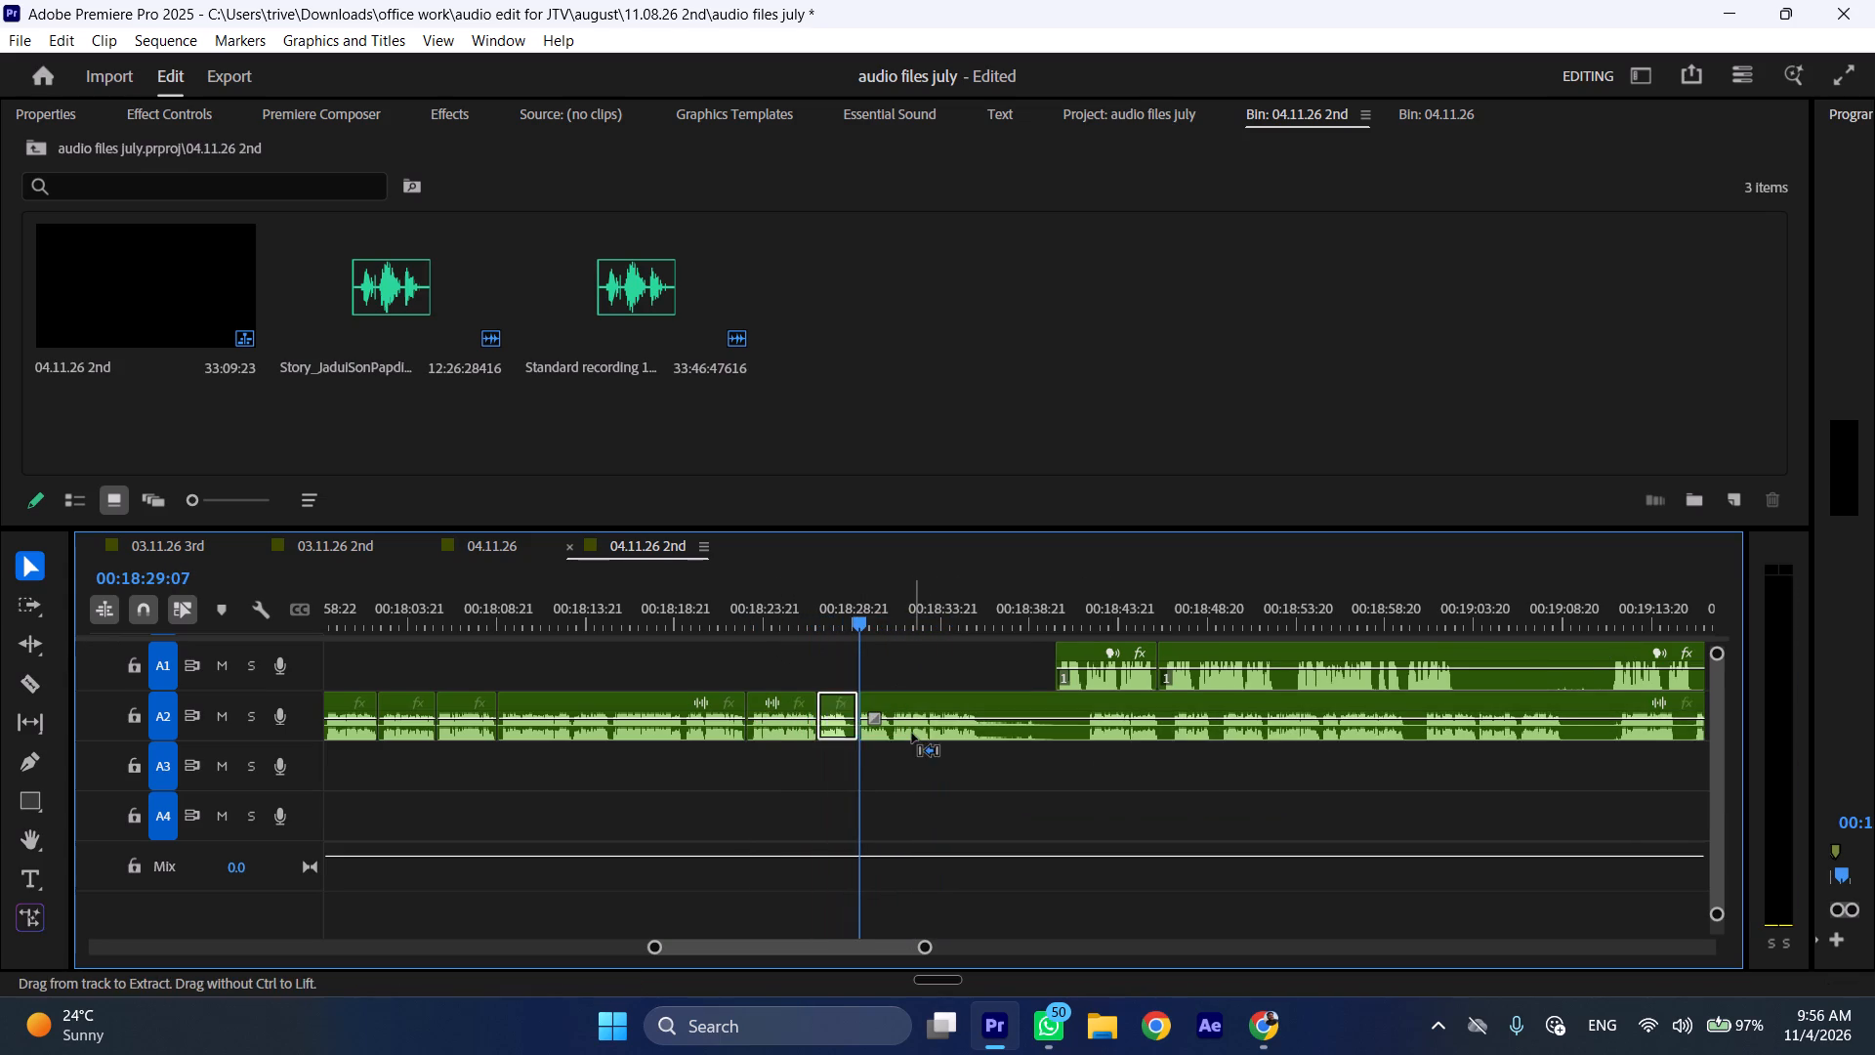
{"action": "key", "text": "ctrl+shift+d"}
Move the two A1 clips starting at about 00:18:38 forward along the track so the first begins at about 00:19:18.
{"action": "key", "text": "space"}
{"action": "type", "text": "l"}
{"action": "scroll", "coordinate": [917, 729], "scroll_direction": "down", "scroll_amount": 6}
{"action": "left_click_drag", "start_coordinate": [749, 652], "coordinate": [1005, 661]}
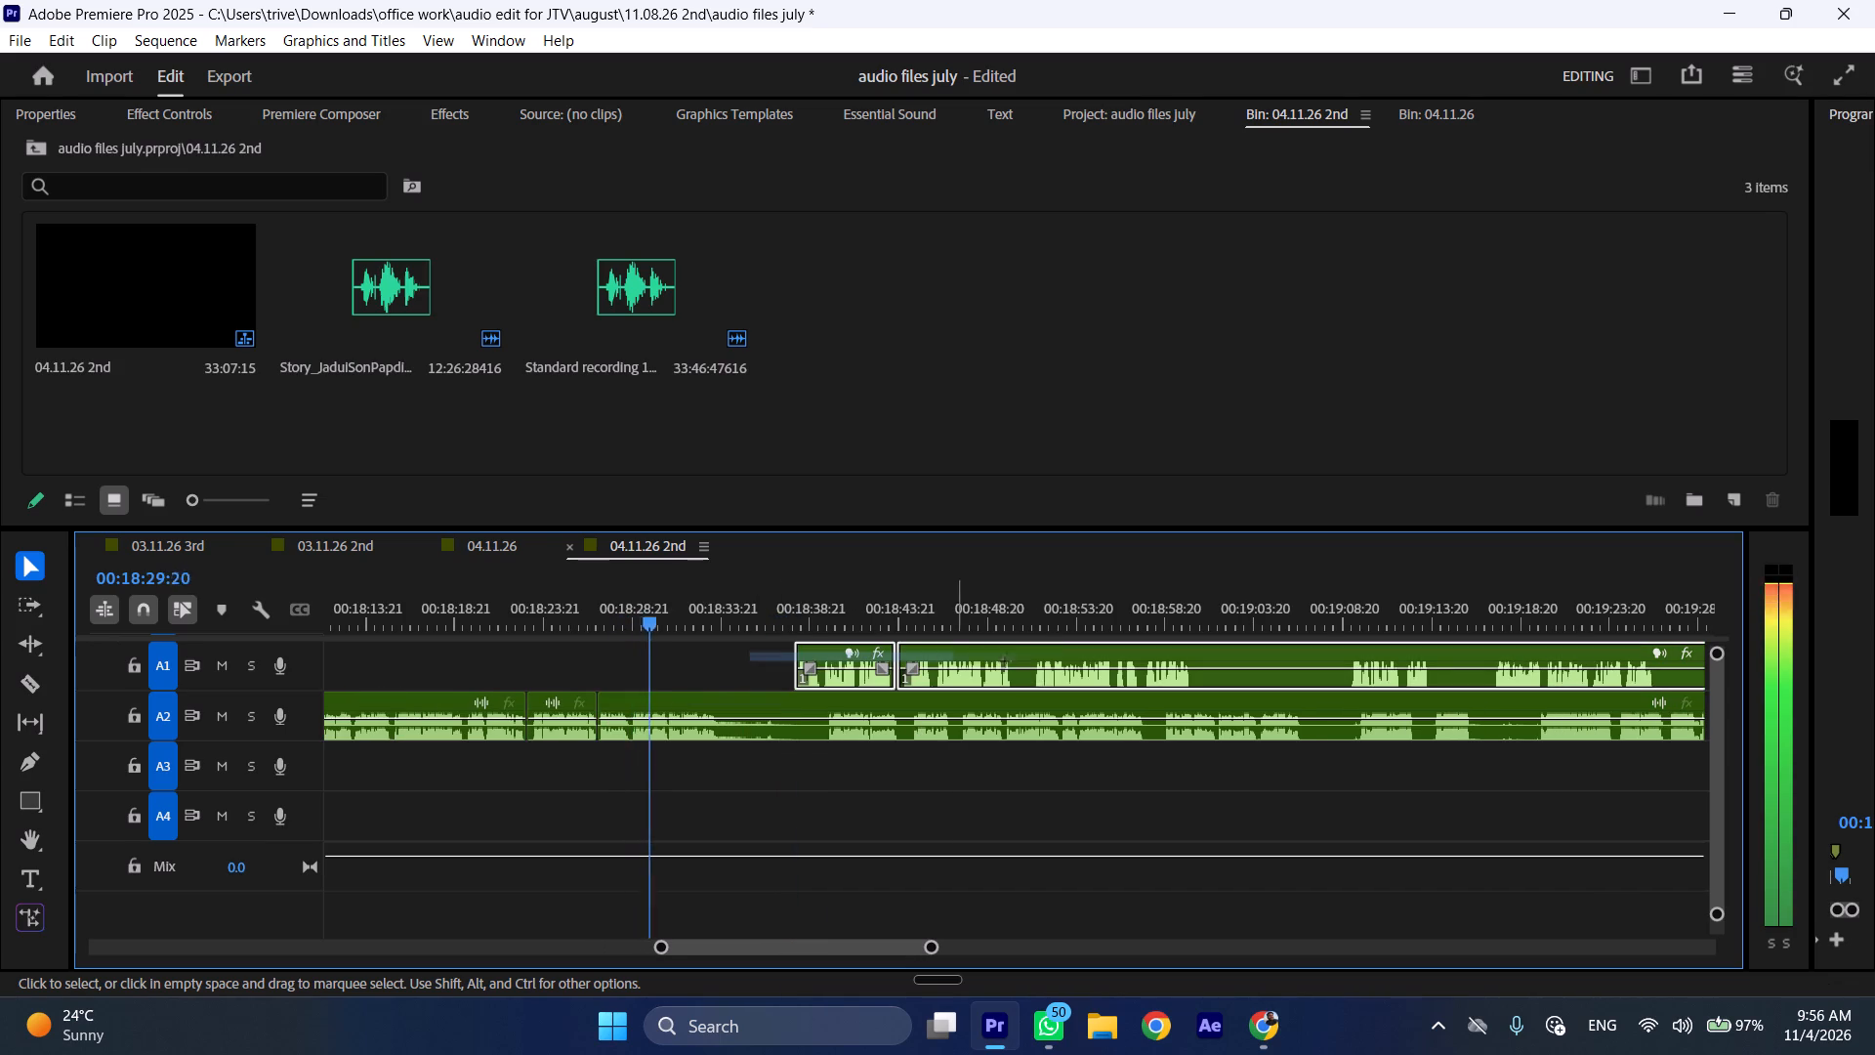
{"action": "left_click_drag", "start_coordinate": [1005, 661], "coordinate": [1049, 661]}
{"action": "left_click_drag", "start_coordinate": [975, 654], "coordinate": [1673, 648]}
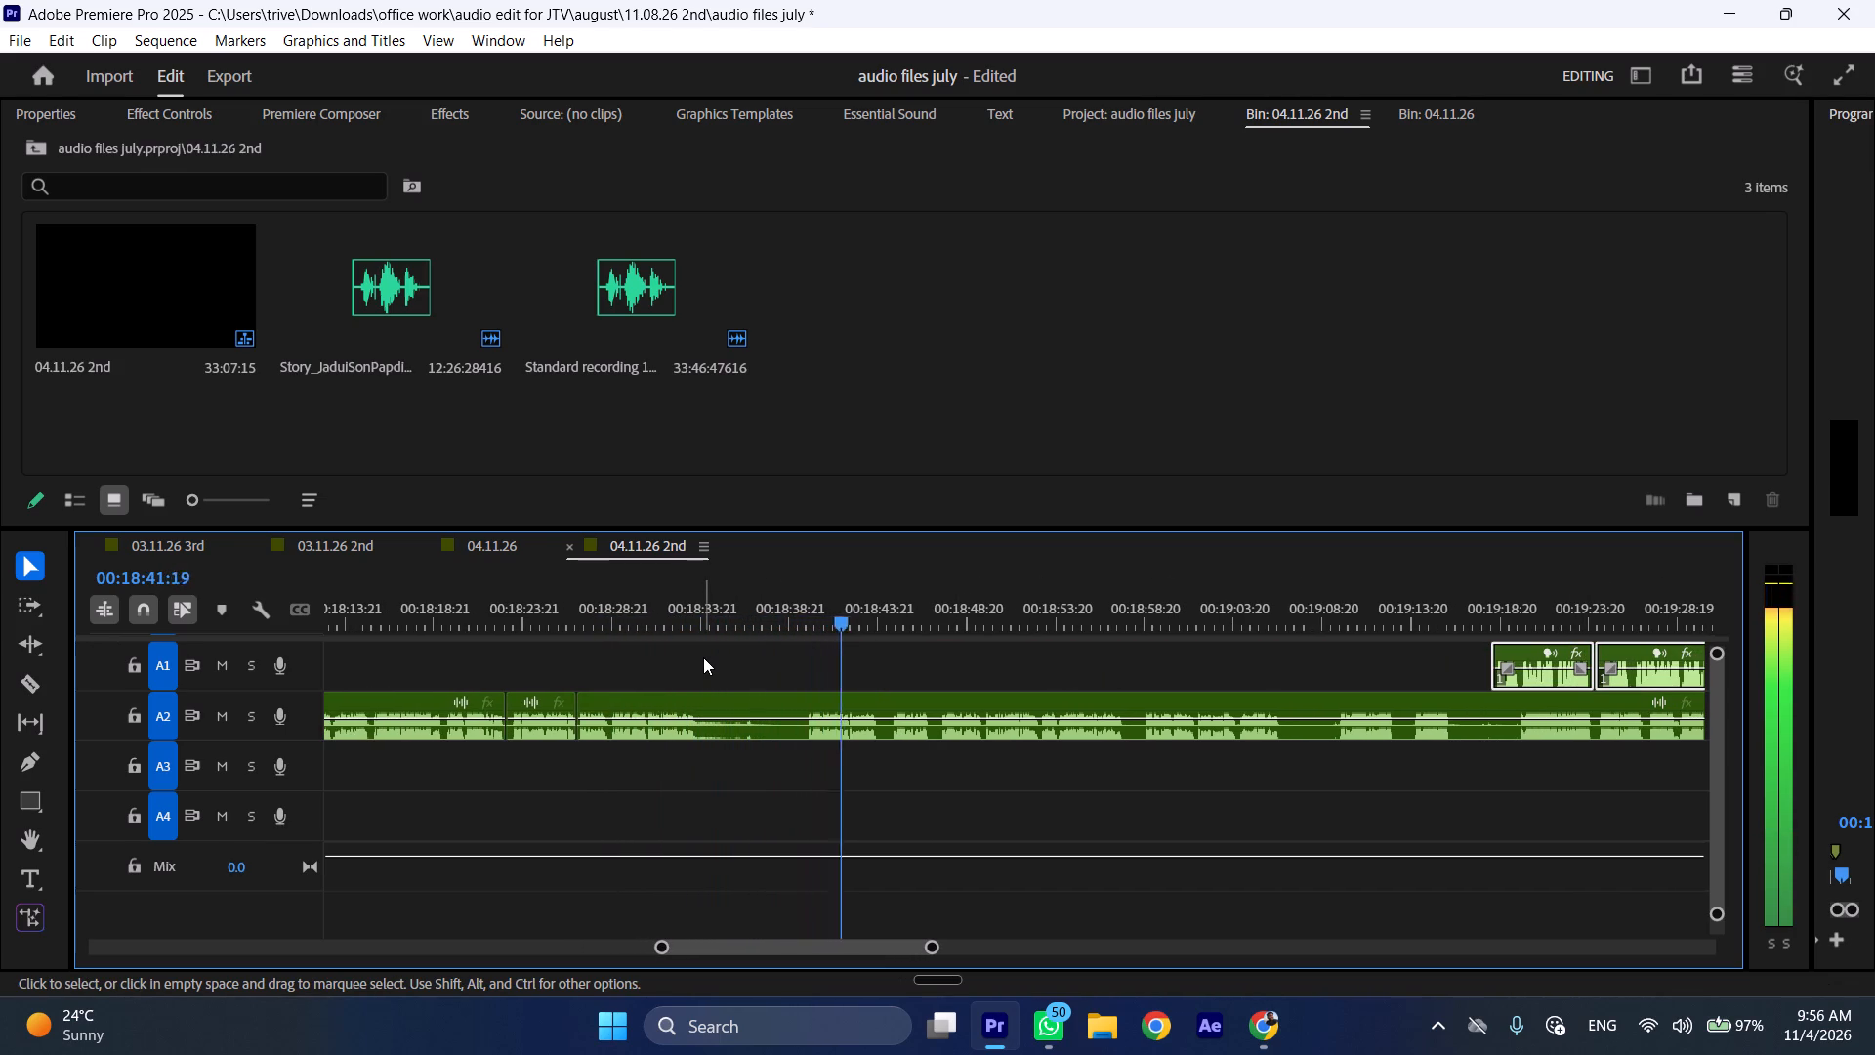
Cut the A2 recording at 00:18:28:19 and 00:18:39:17, and ripple delete the section between the cuts.
{"action": "left_click", "coordinate": [610, 612]}
{"action": "key", "text": "space"}
{"action": "left_click_drag", "start_coordinate": [610, 612], "coordinate": [807, 611]}
{"action": "key", "text": "shift+c"}
{"action": "left_click", "coordinate": [838, 726]}
{"action": "key", "text": "shift+c"}
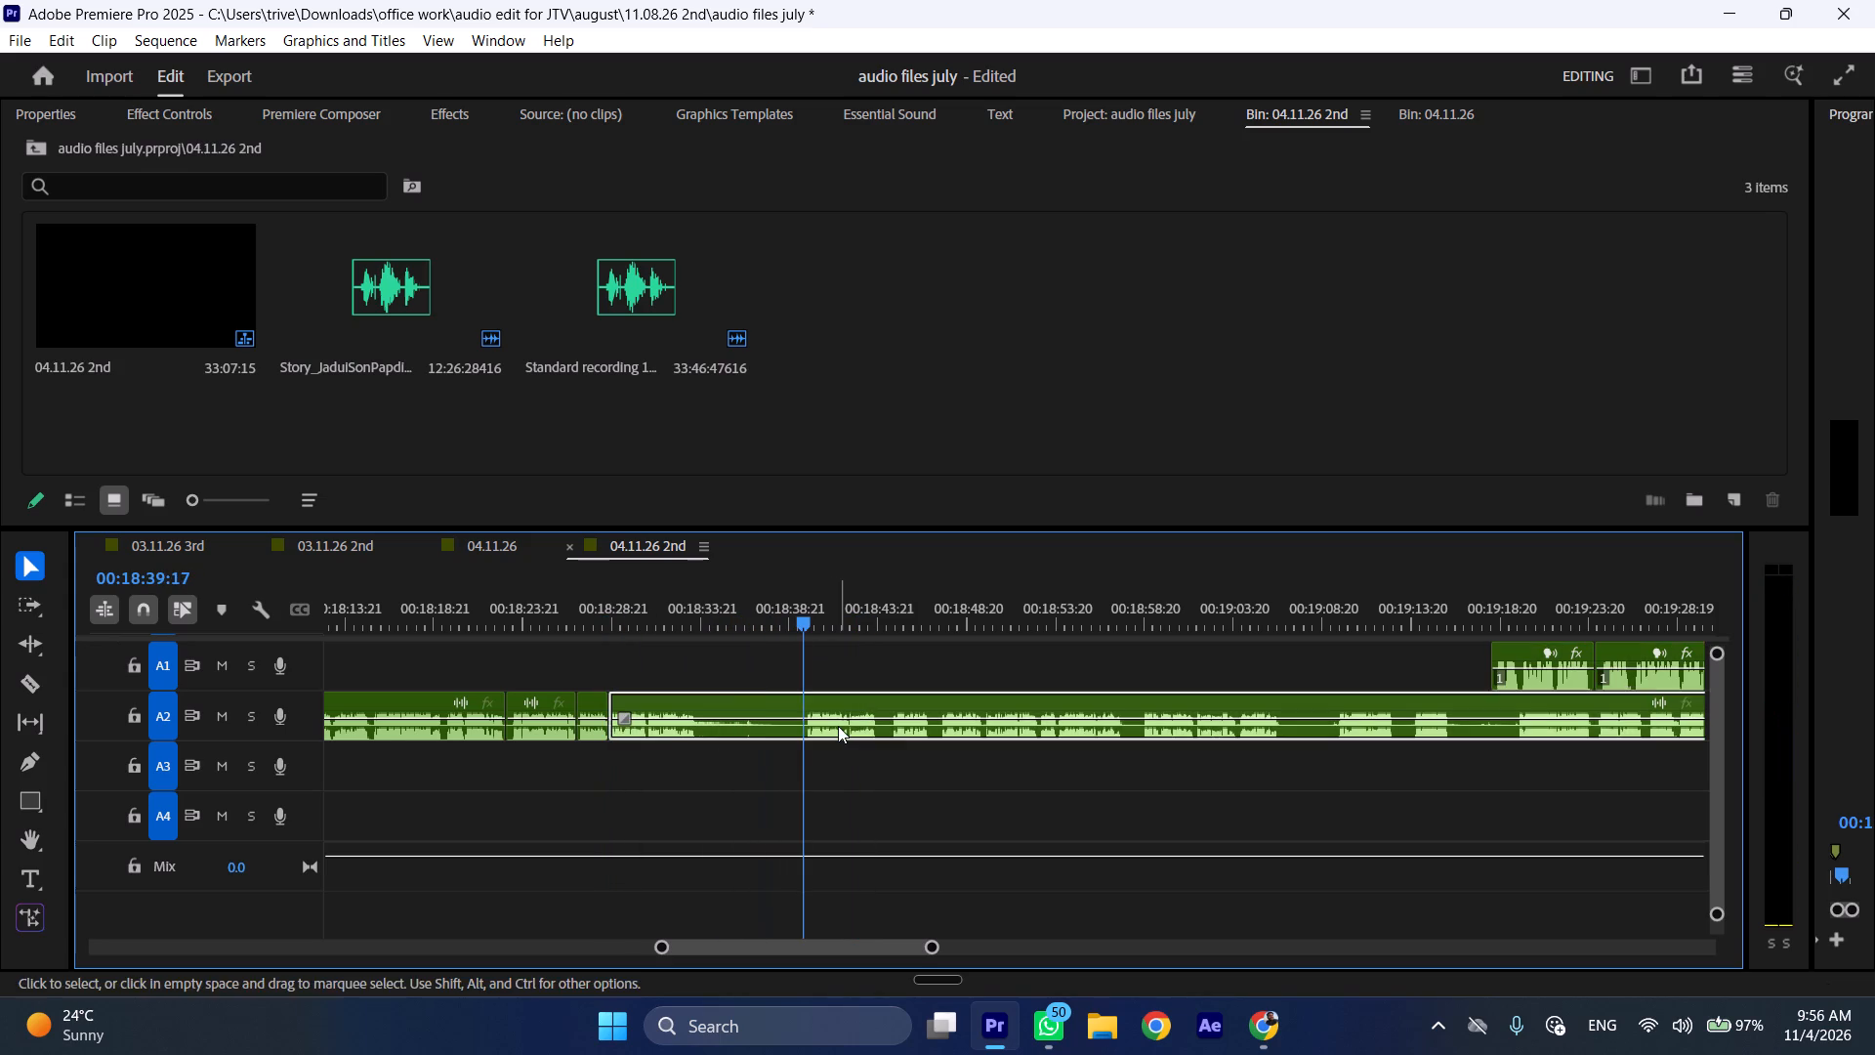
{"action": "key", "text": "ctrl+shift+d"}
Review the following A2 audio, cut it at about 00:18:36, and ripple delete the section from 00:18:28:19 to that cut.
{"action": "key", "text": "space"}
{"action": "type", "text": "l"}
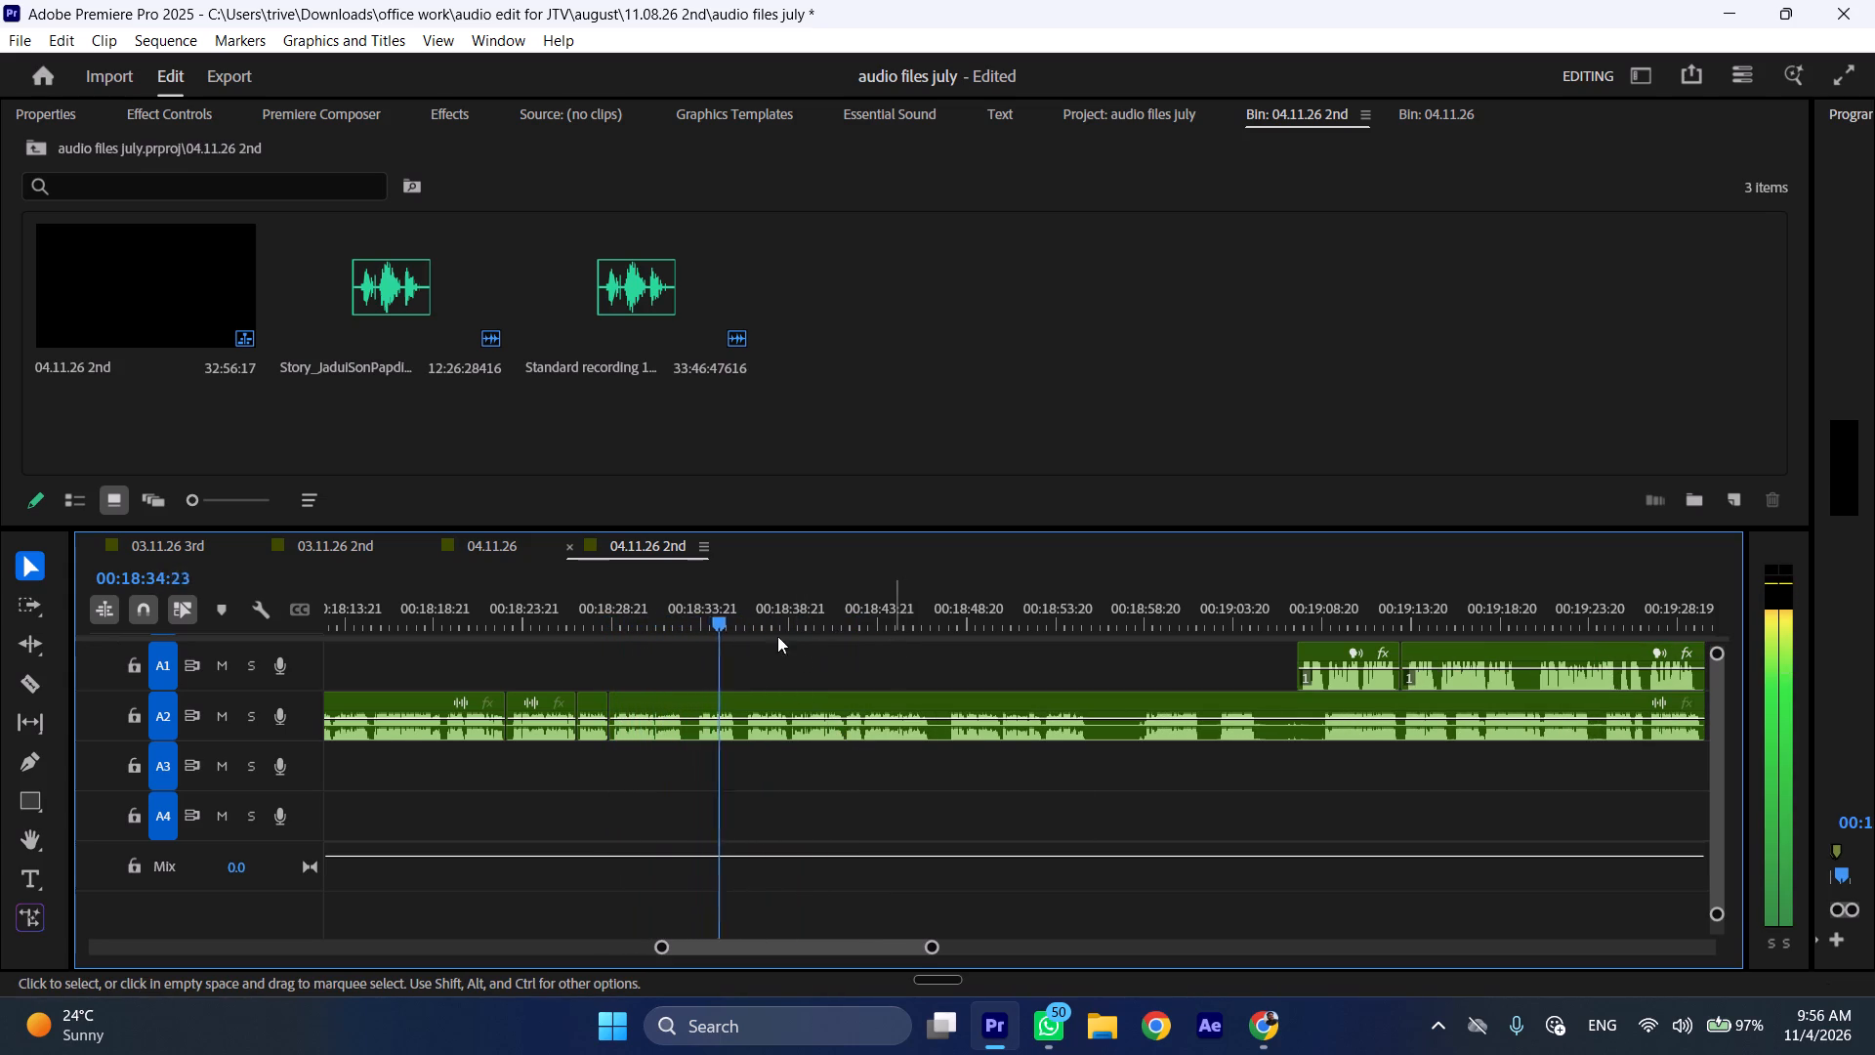
{"action": "left_click_drag", "start_coordinate": [741, 599], "coordinate": [751, 599]}
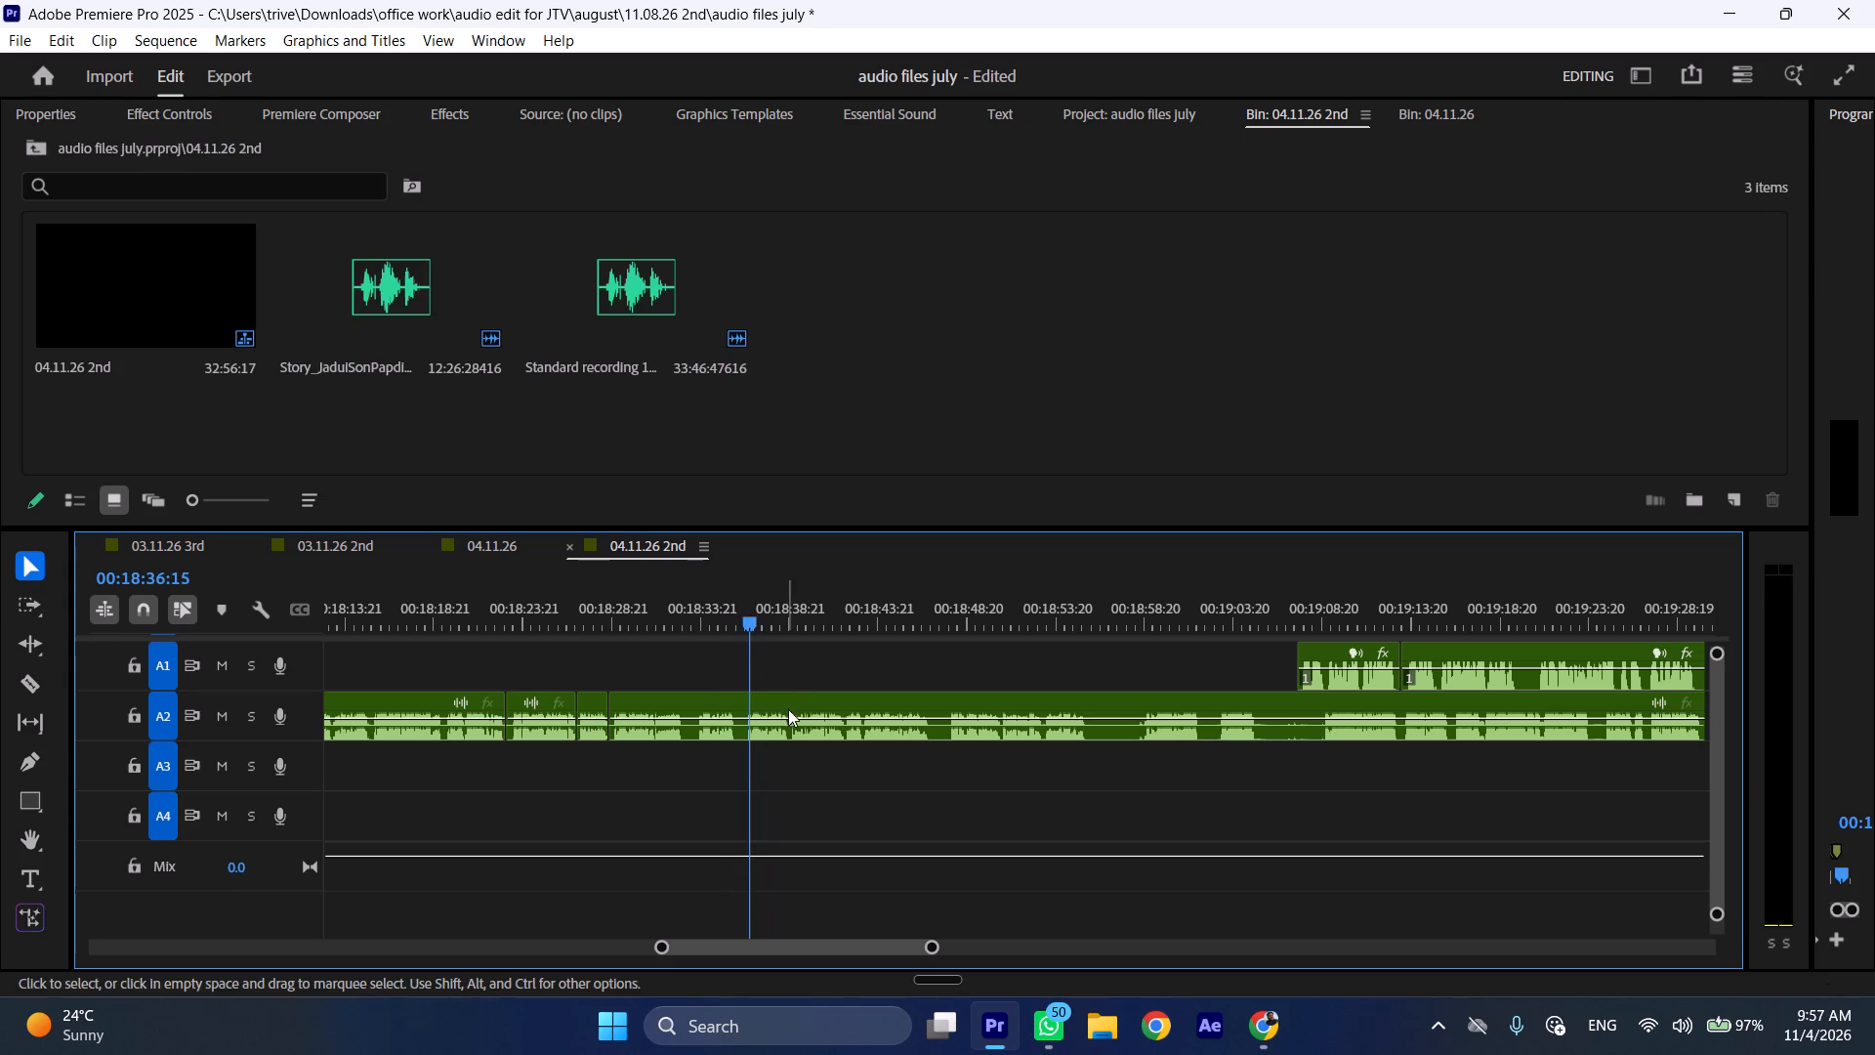
{"action": "left_click_drag", "start_coordinate": [756, 605], "coordinate": [746, 606]}
{"action": "left_click", "coordinate": [801, 708]}
{"action": "key", "text": "shift+c"}
{"action": "key", "text": "ctrl+shift+d"}
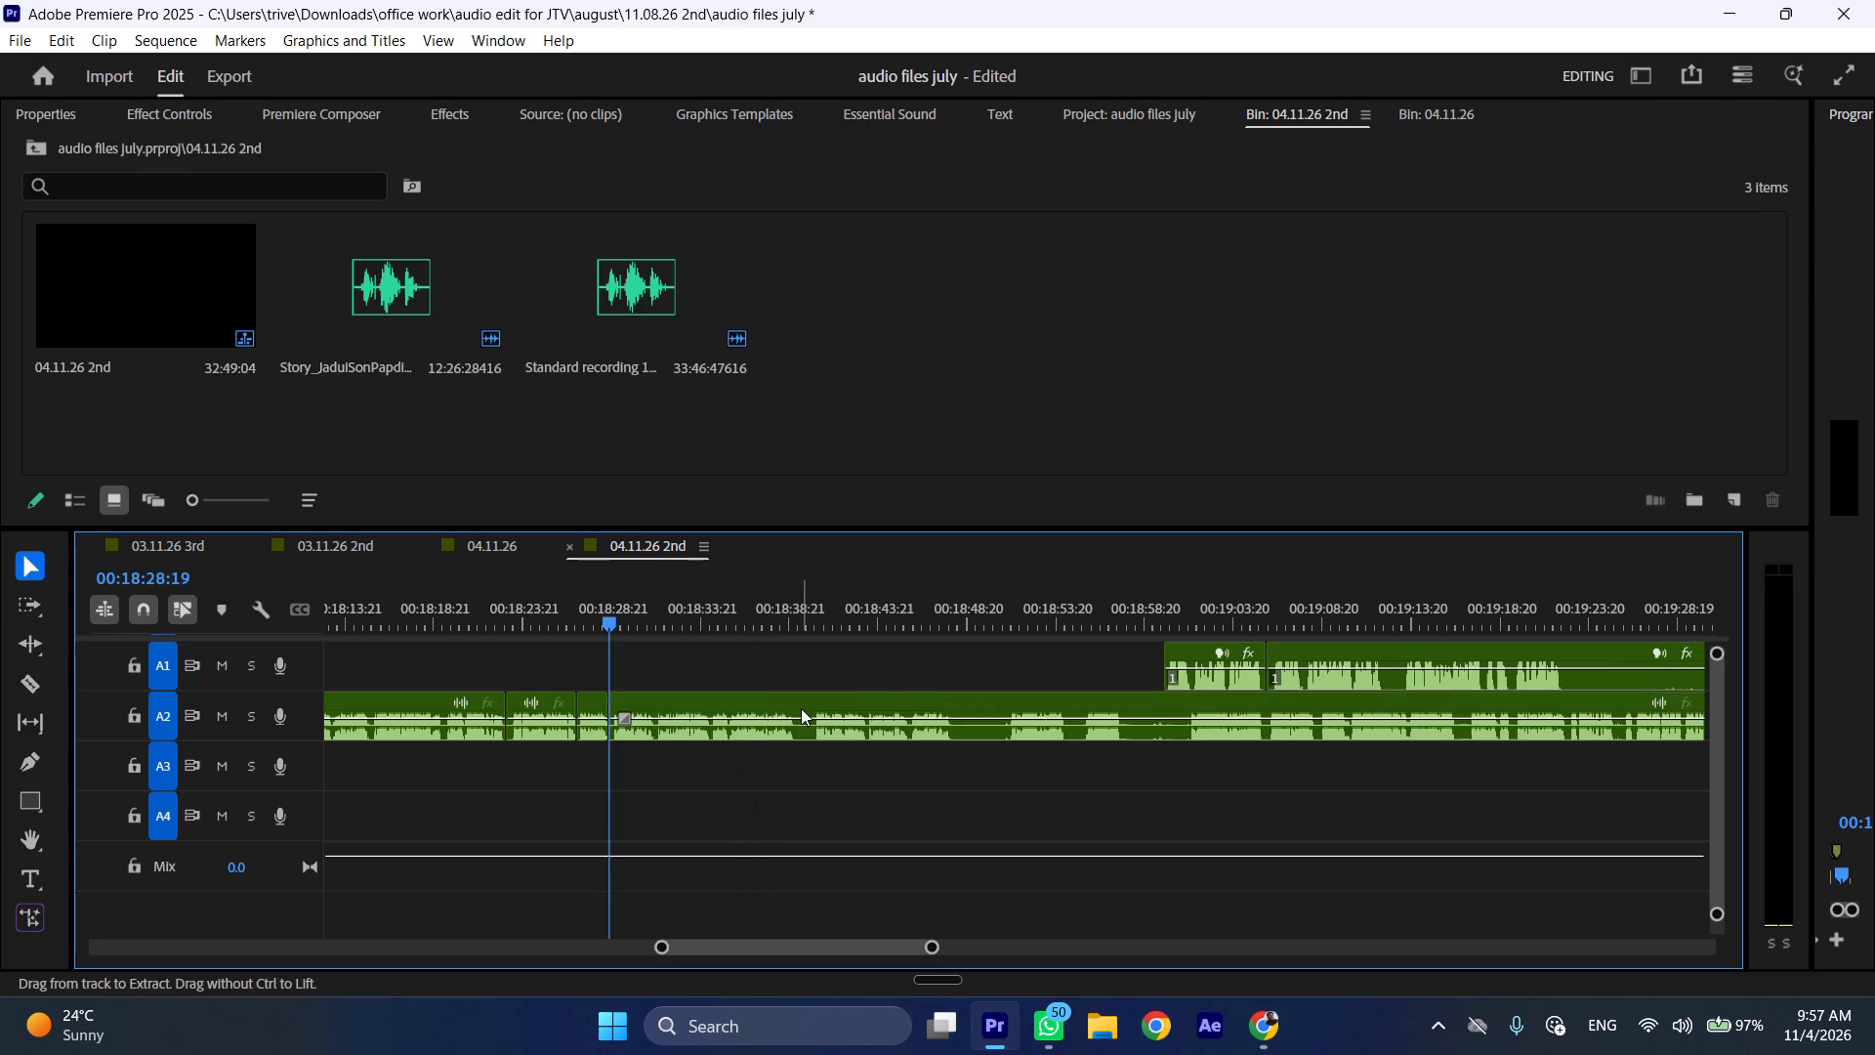
Listen to the A2 recording across the join at 00:18:28:19.
{"action": "key", "text": "space"}
{"action": "type", "text": "l"}
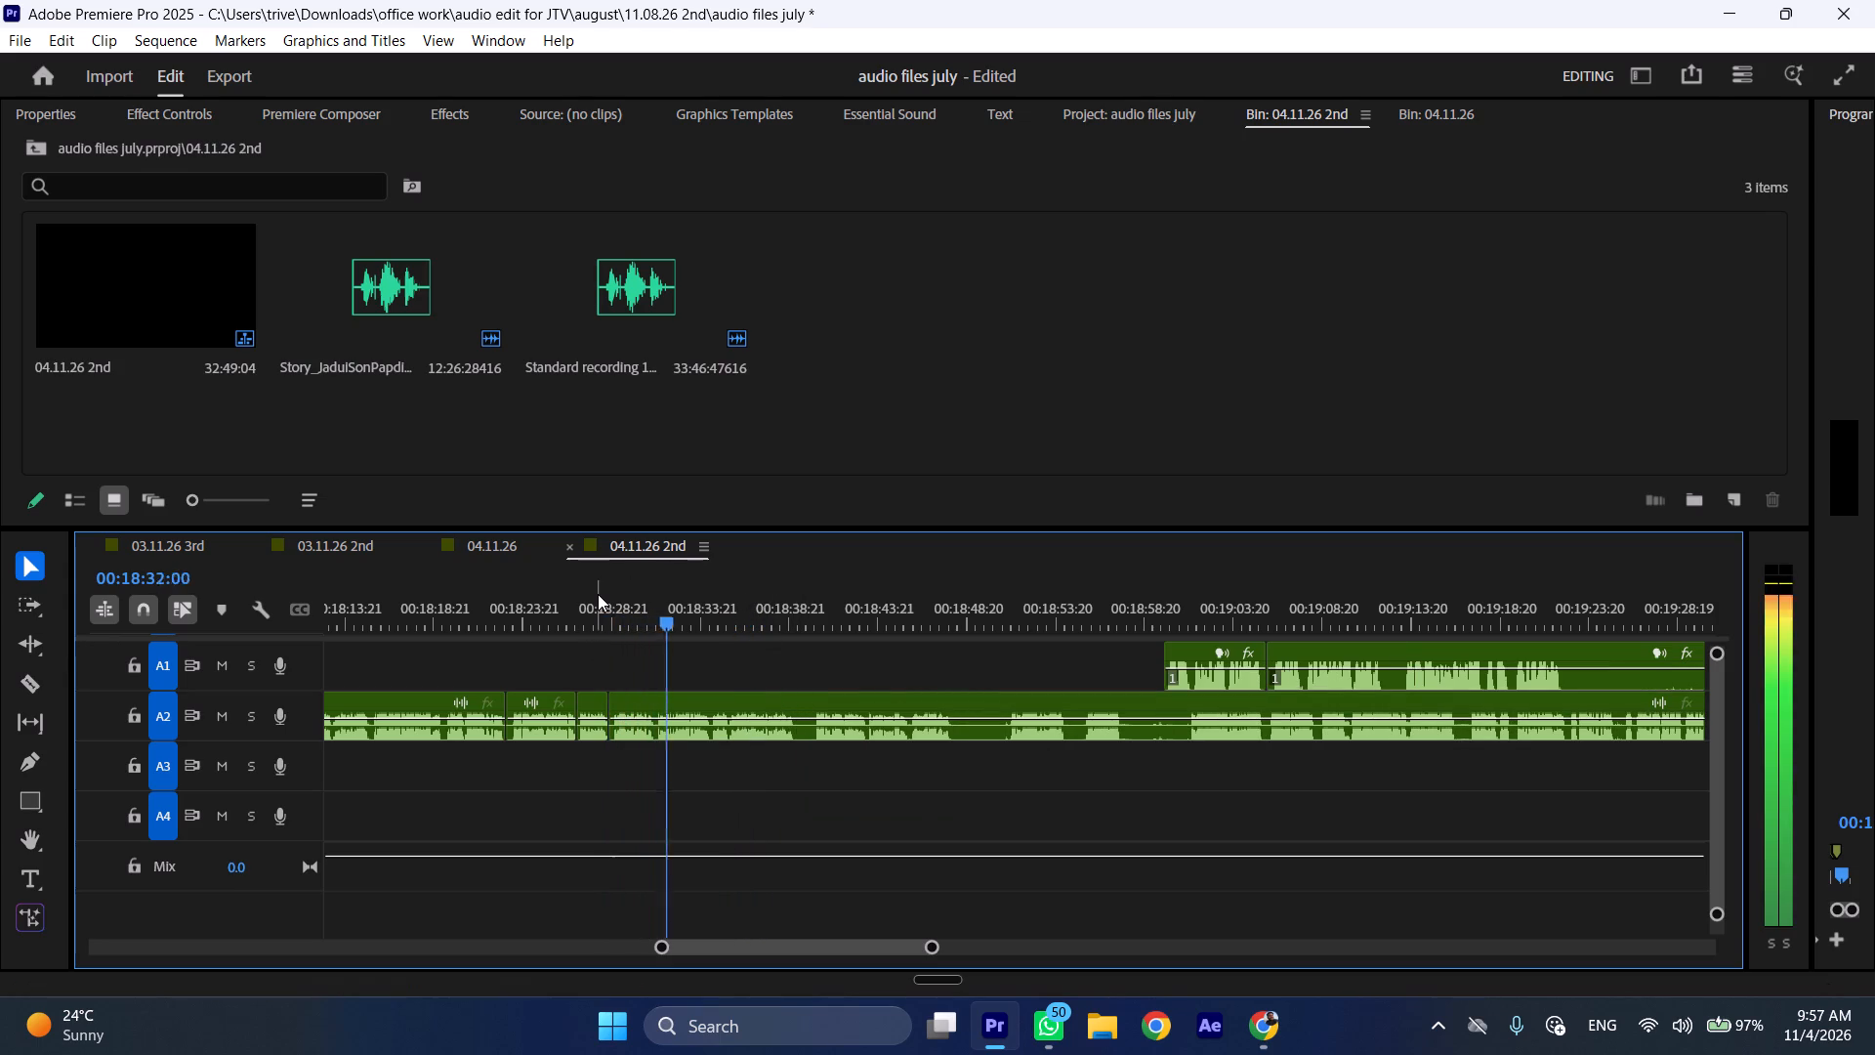
{"action": "left_click", "coordinate": [598, 594]}
{"action": "key", "text": "space"}
{"action": "key", "text": "l"}
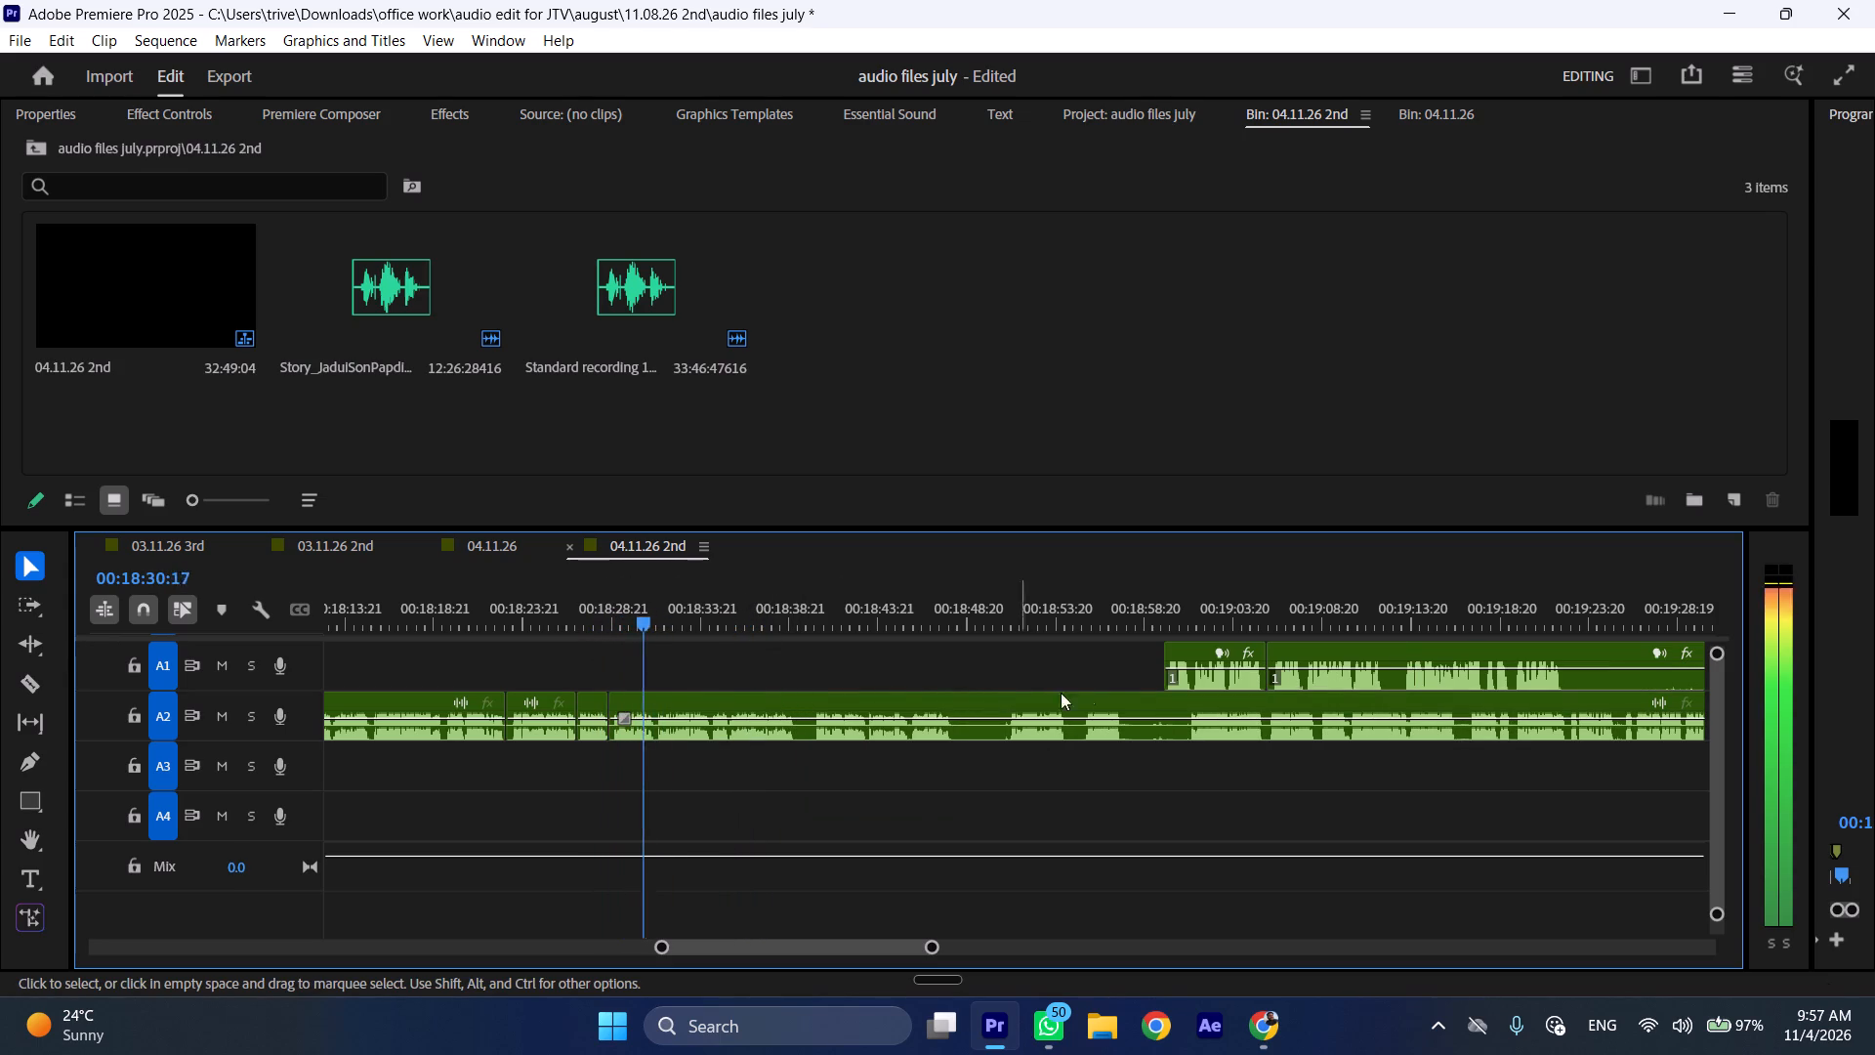
Move the two A1 clips starting at about 00:19:00 forward along the track so the first begins at about 00:19:21.
{"action": "left_click_drag", "start_coordinate": [1101, 651], "coordinate": [1328, 654]}
{"action": "left_click_drag", "start_coordinate": [1294, 654], "coordinate": [1704, 654]}
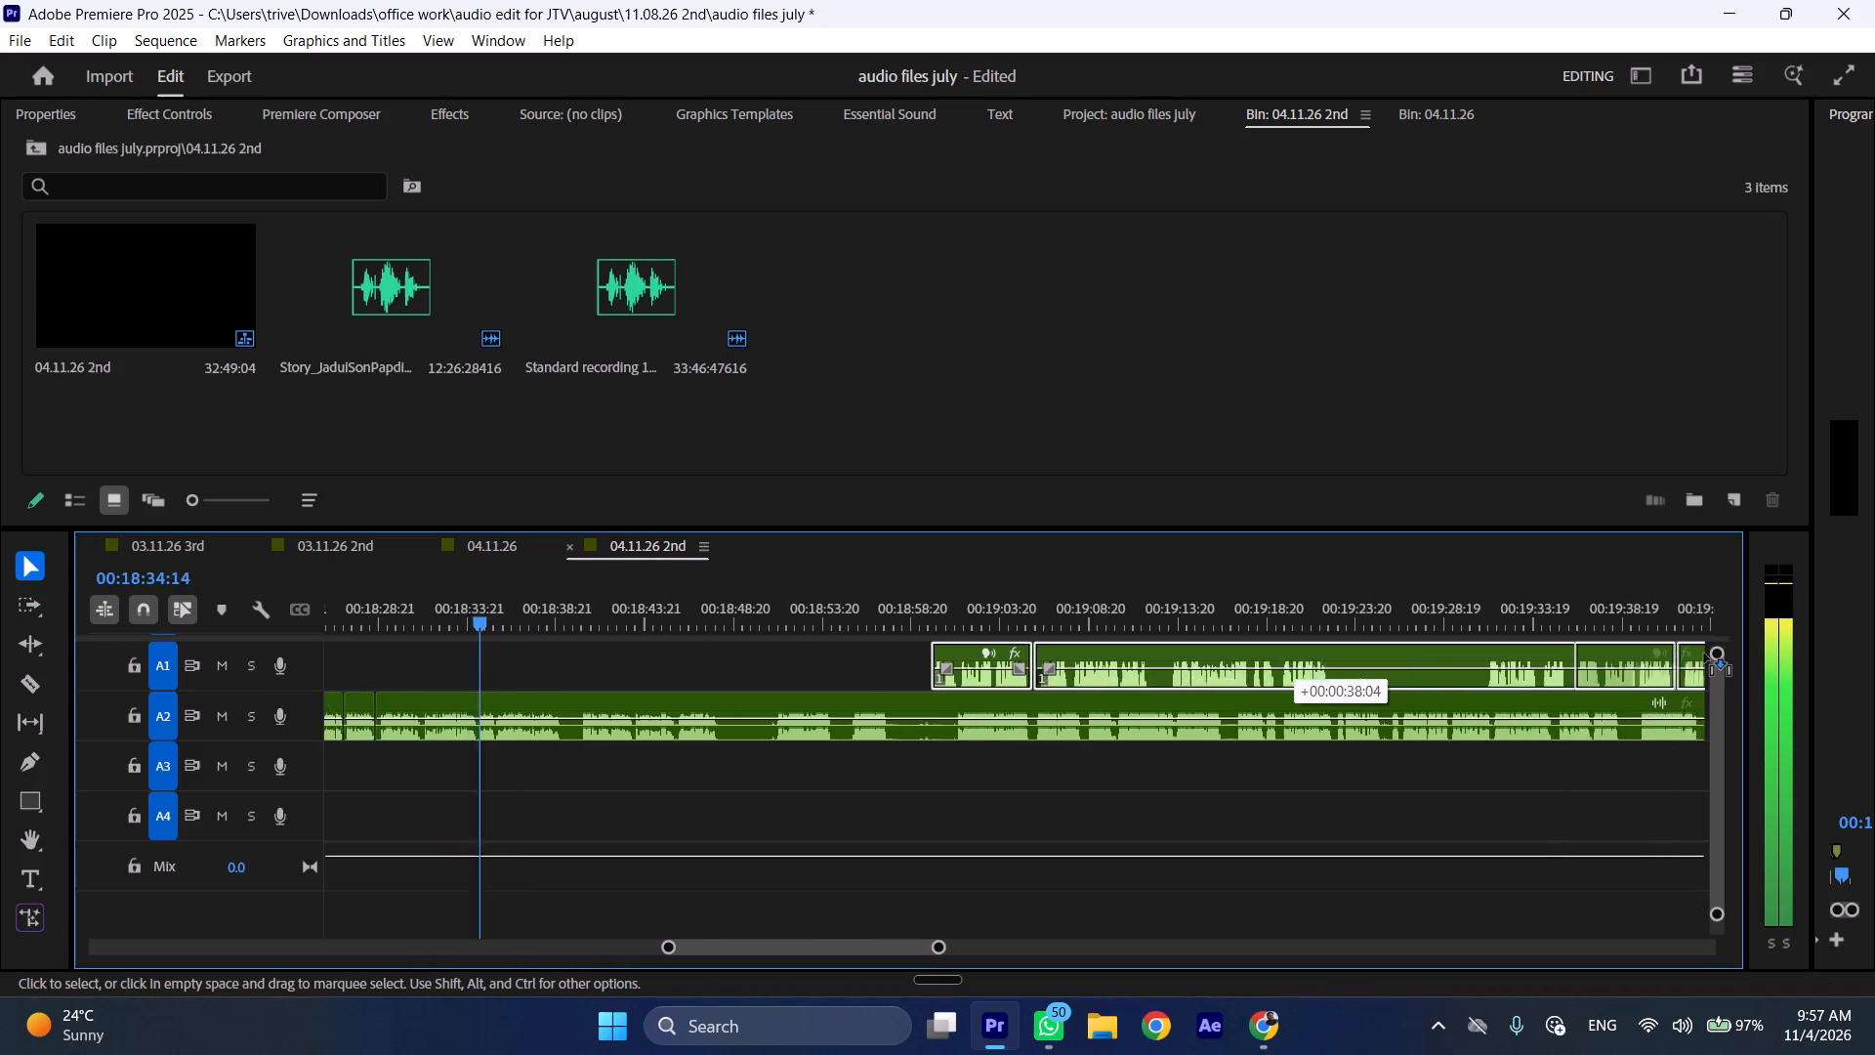
{"action": "left_click_drag", "start_coordinate": [1704, 654], "coordinate": [1659, 654]}
{"action": "scroll", "coordinate": [1170, 676], "scroll_direction": "down", "scroll_amount": 10}
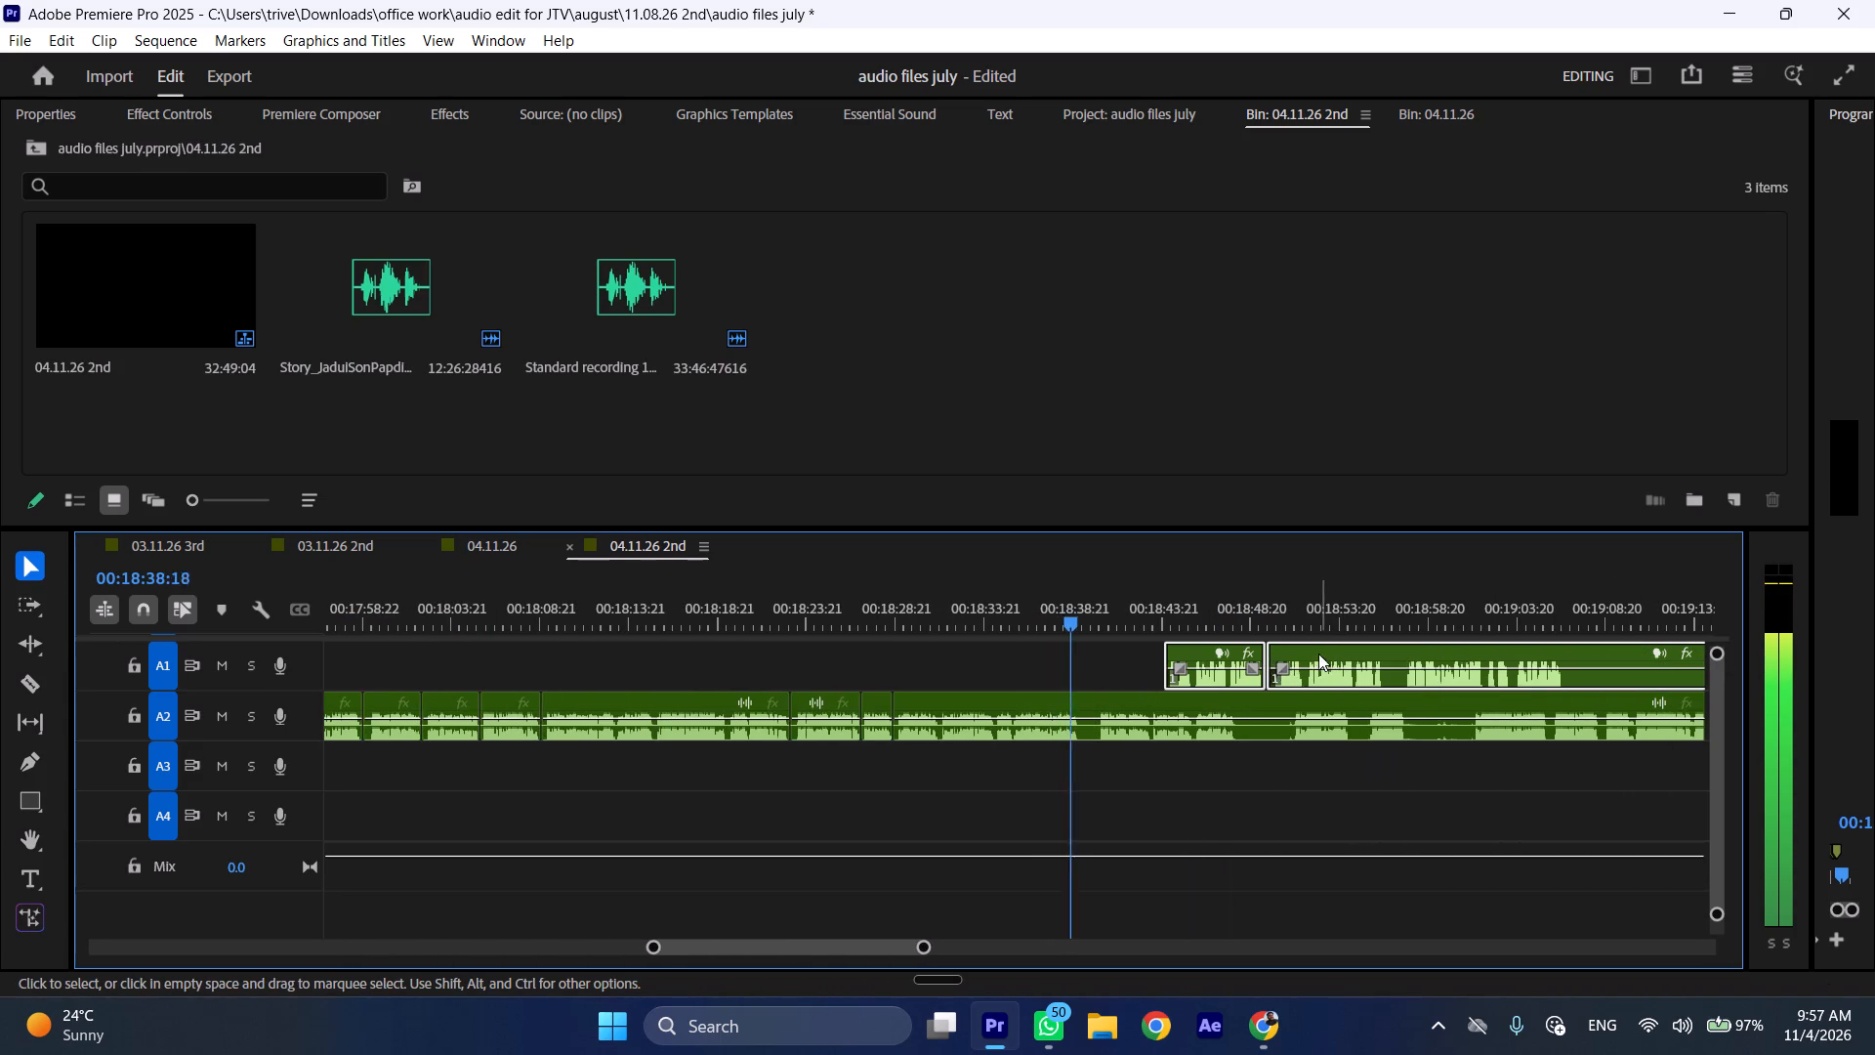
{"action": "left_click_drag", "start_coordinate": [1318, 654], "coordinate": [1609, 654]}
{"action": "scroll", "coordinate": [1196, 707], "scroll_direction": "down", "scroll_amount": 9}
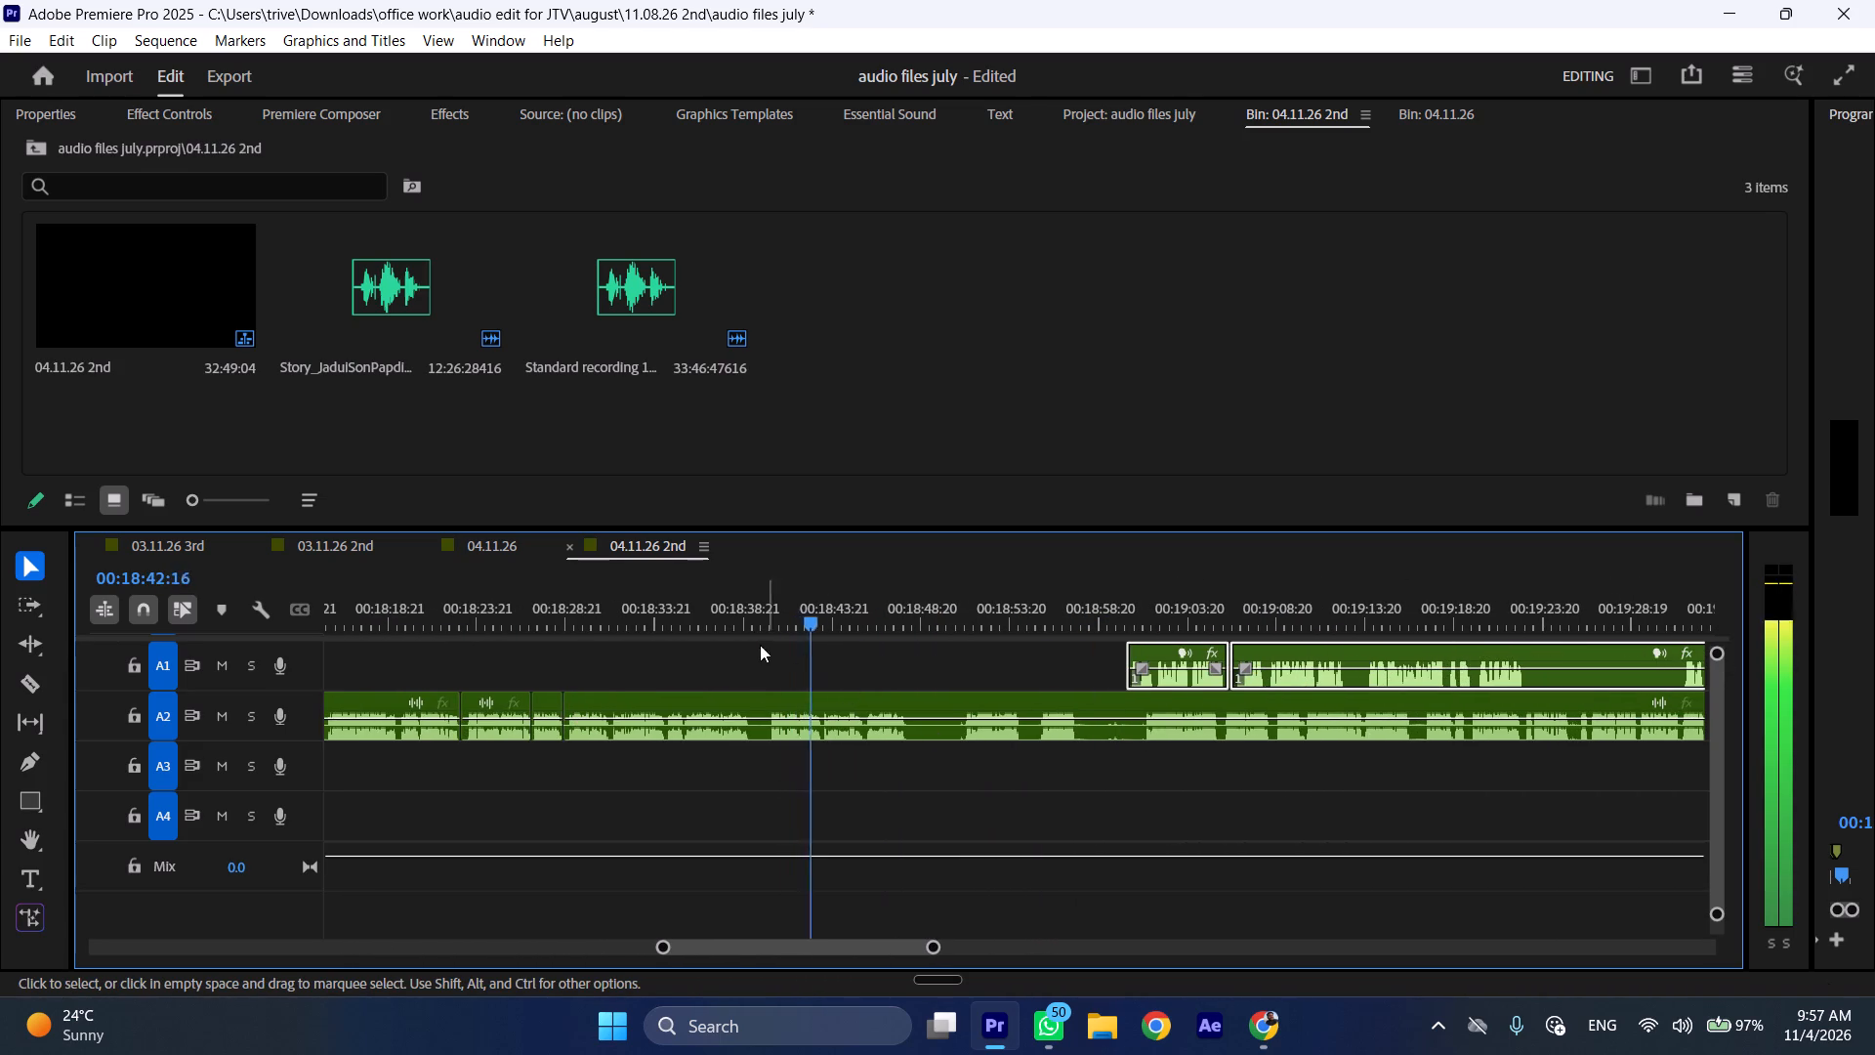
{"action": "left_click_drag", "start_coordinate": [1285, 648], "coordinate": [1654, 654]}
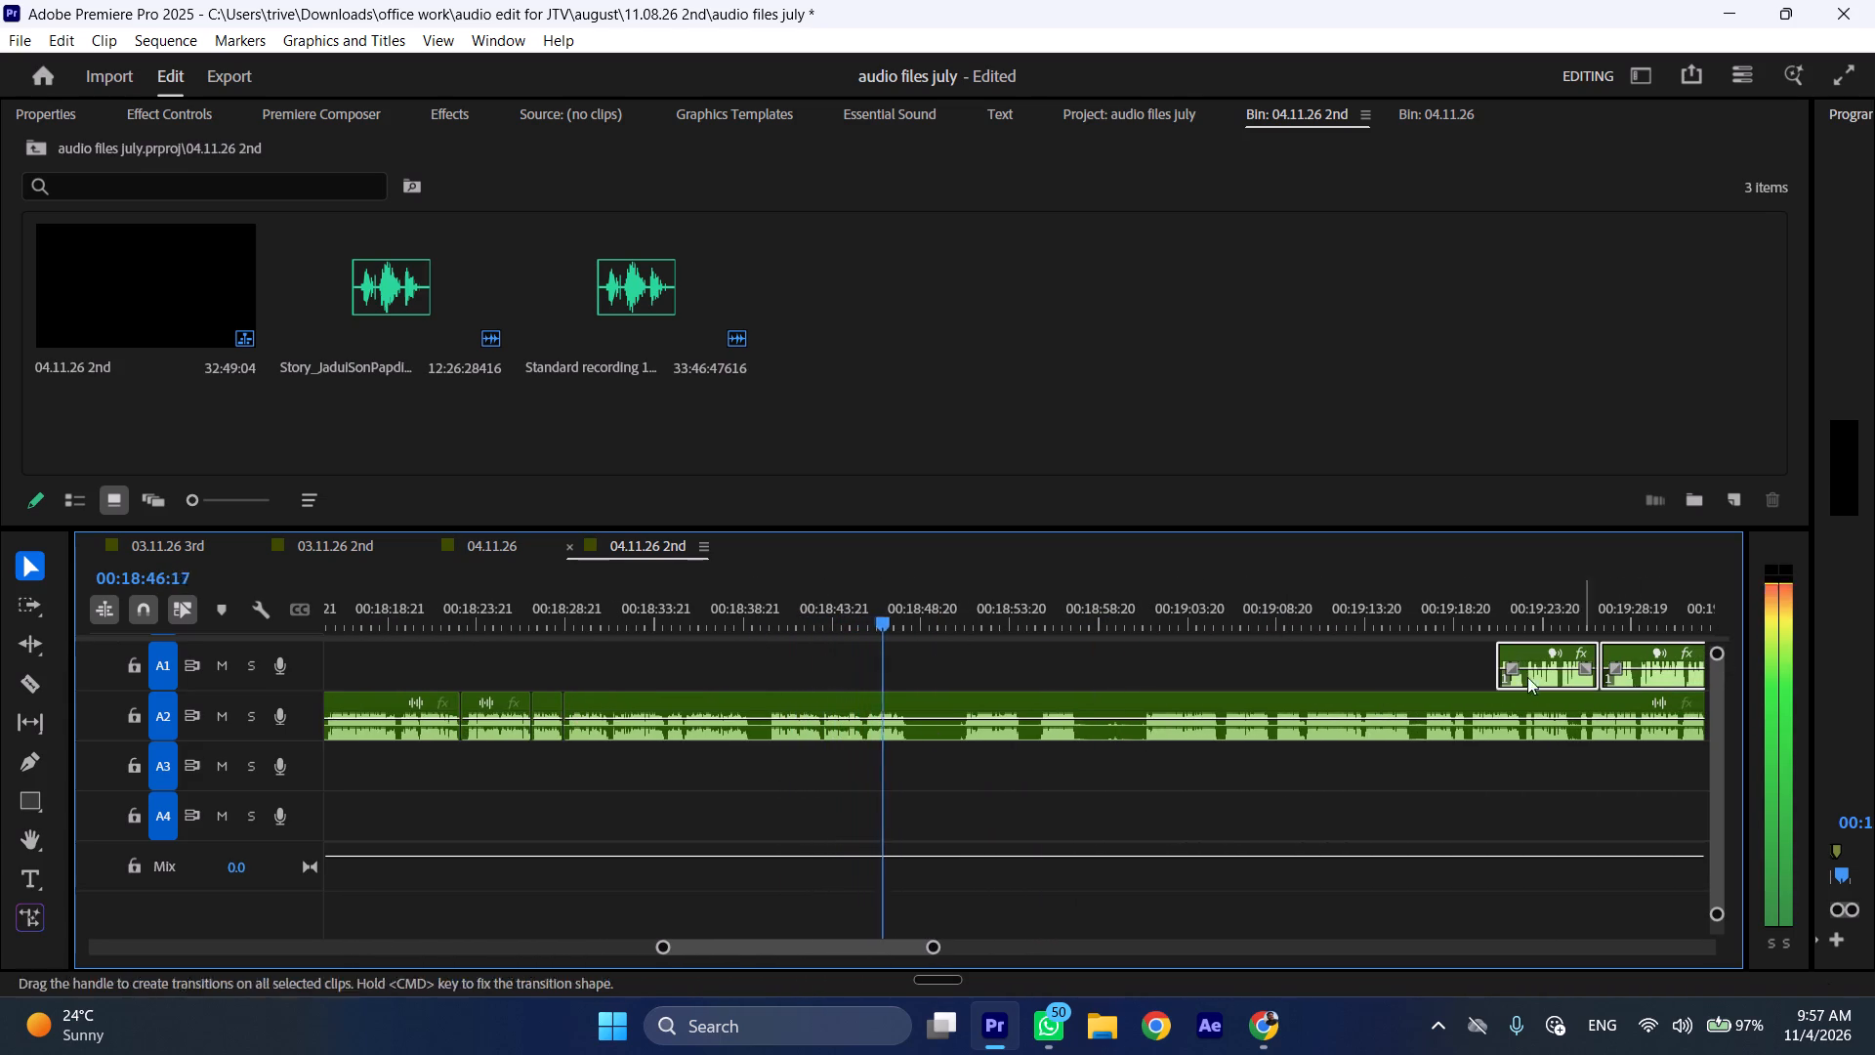
Cut the A2 recording at about 00:18:39 and about 00:18:40, and ripple delete the short section between the cuts.
{"action": "left_click_drag", "start_coordinate": [754, 613], "coordinate": [766, 612]}
{"action": "key", "text": "shift+c"}
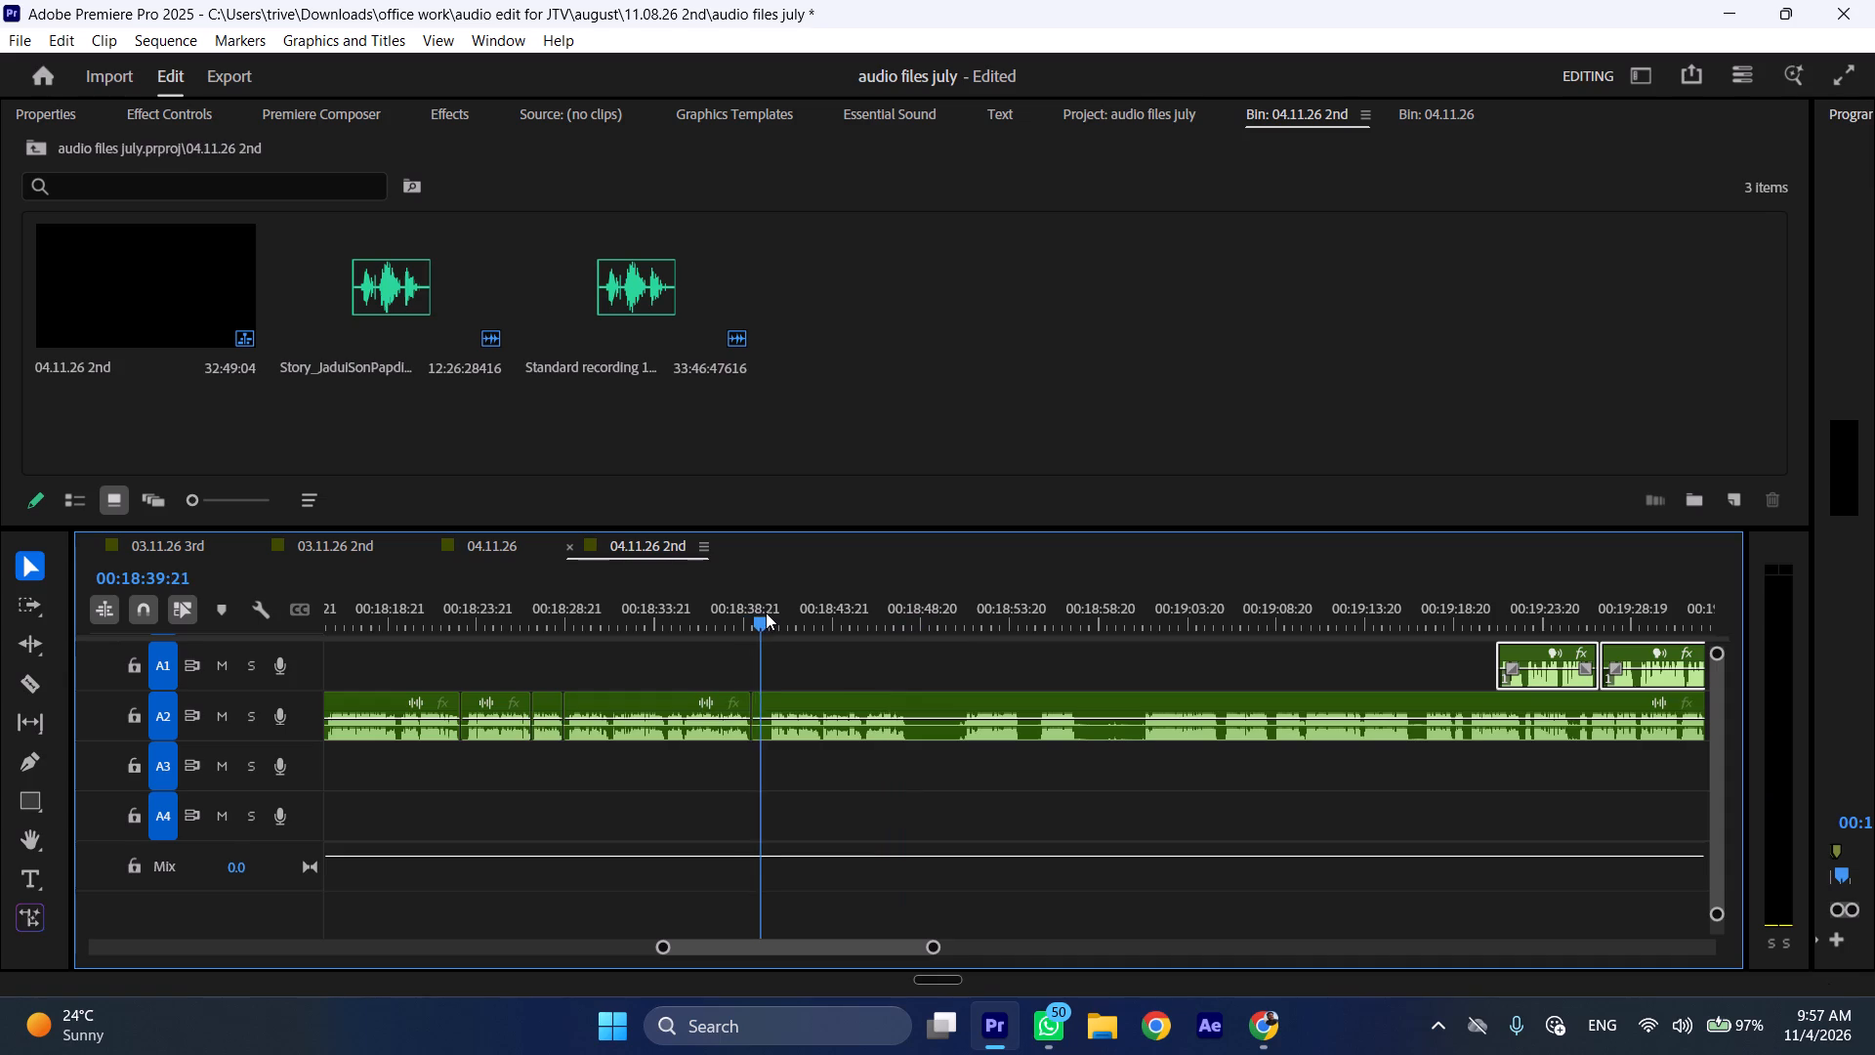
{"action": "left_click_drag", "start_coordinate": [766, 612], "coordinate": [771, 612]}
{"action": "left_click", "coordinate": [793, 721]}
{"action": "key", "text": "shift+c"}
{"action": "key", "text": "ctrl+shift+d"}
Listen to the A2 recording from 00:18:34:13 across the join at about 00:18:39.
{"action": "left_click", "coordinate": [668, 616]}
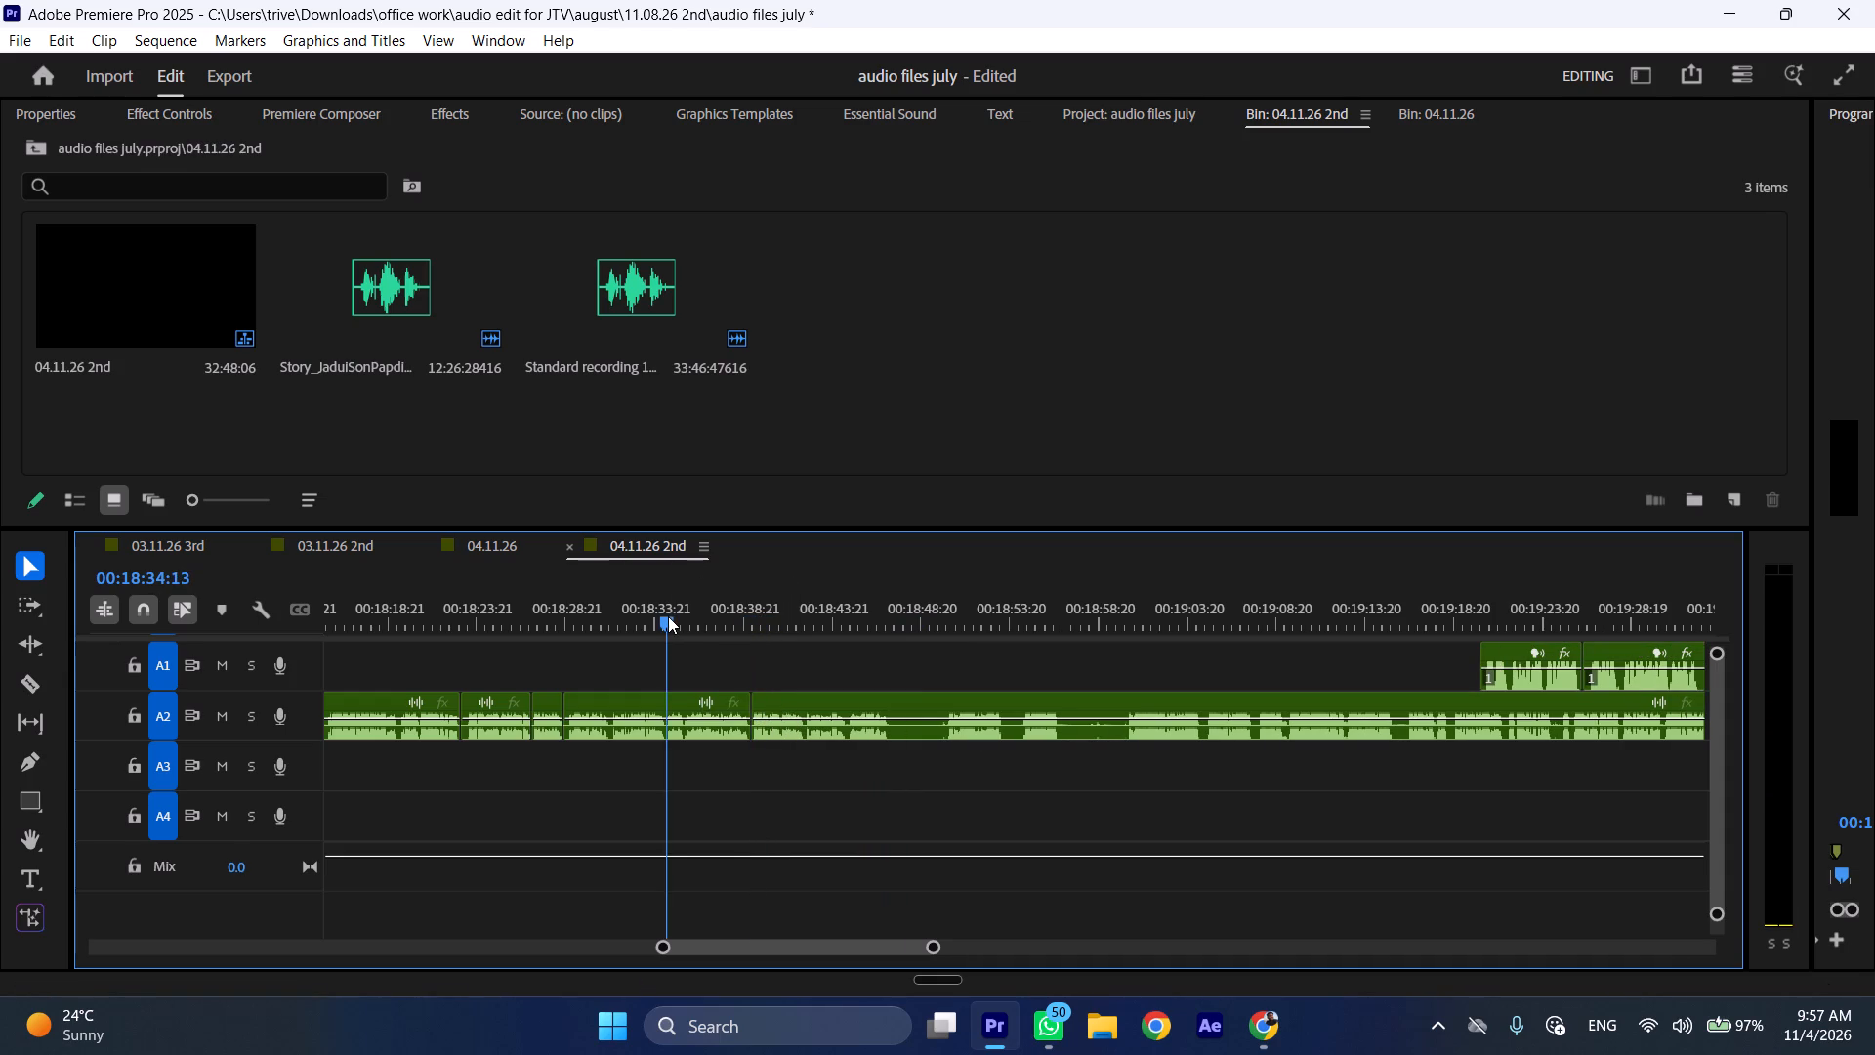
{"action": "key", "text": "space"}
{"action": "key", "text": "l"}
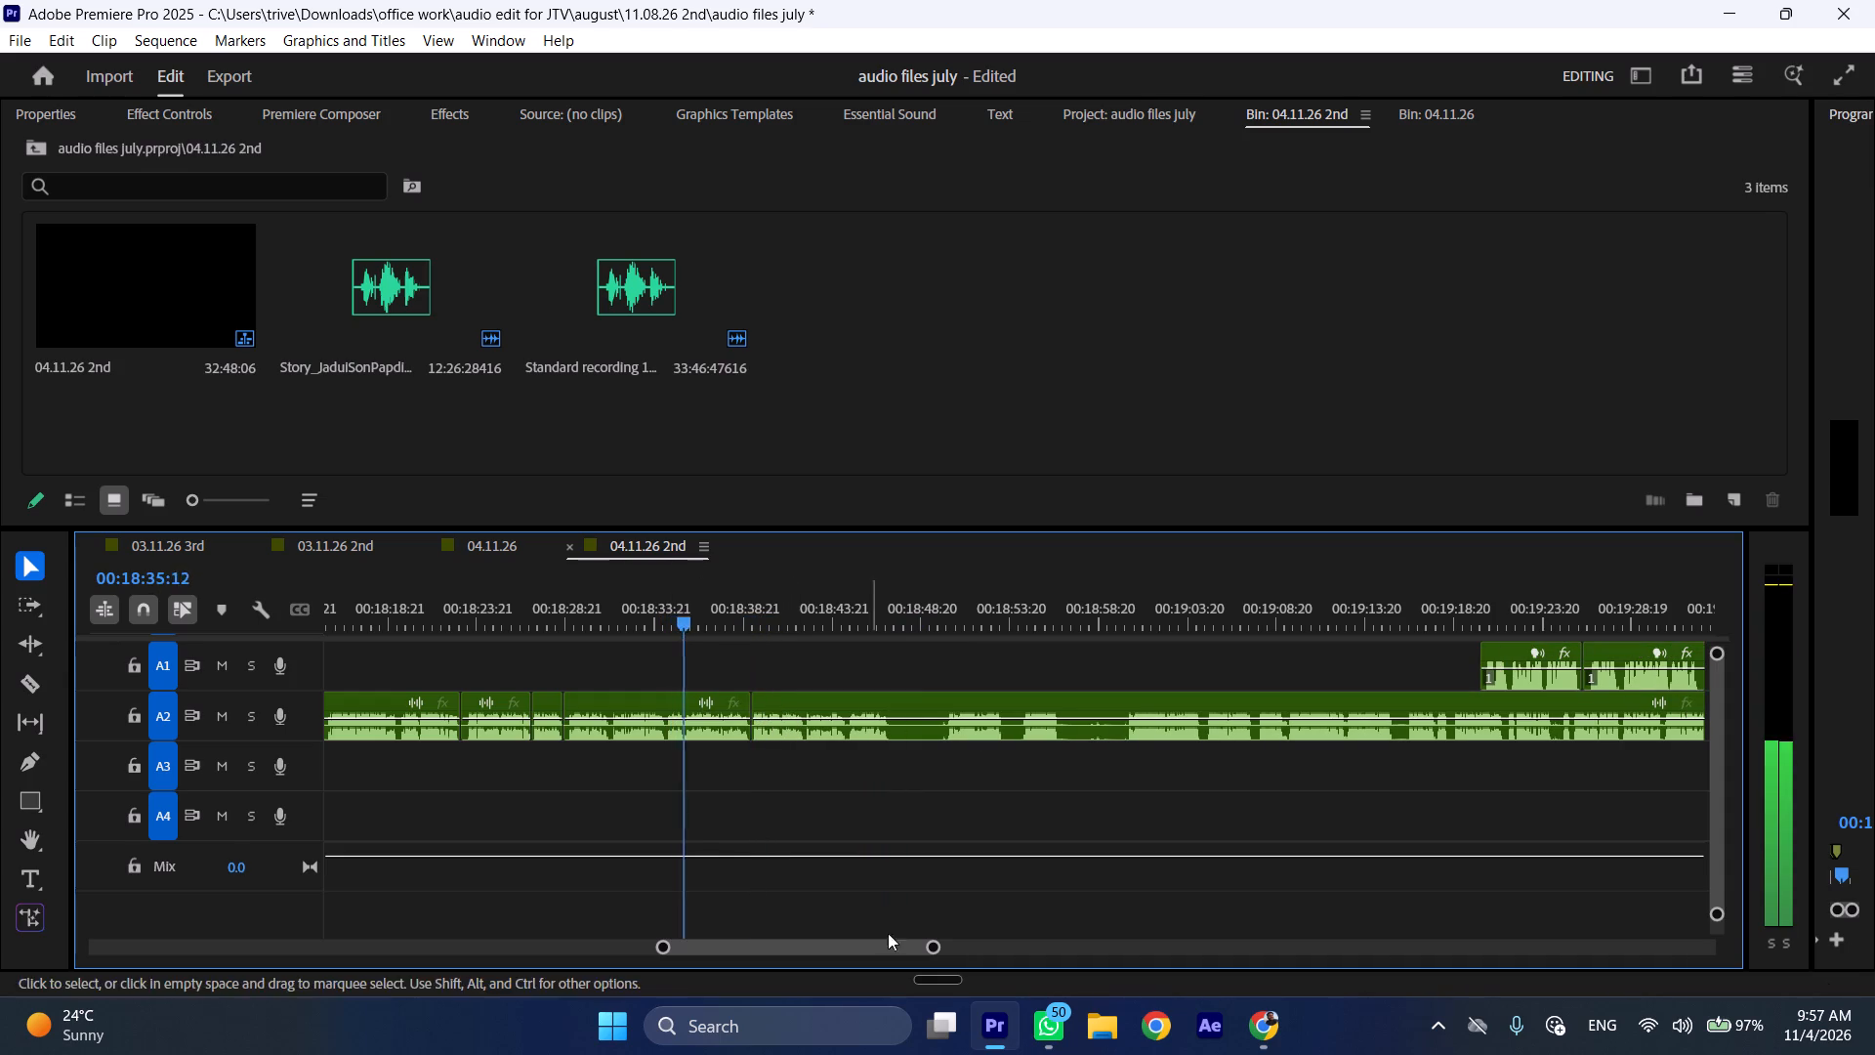
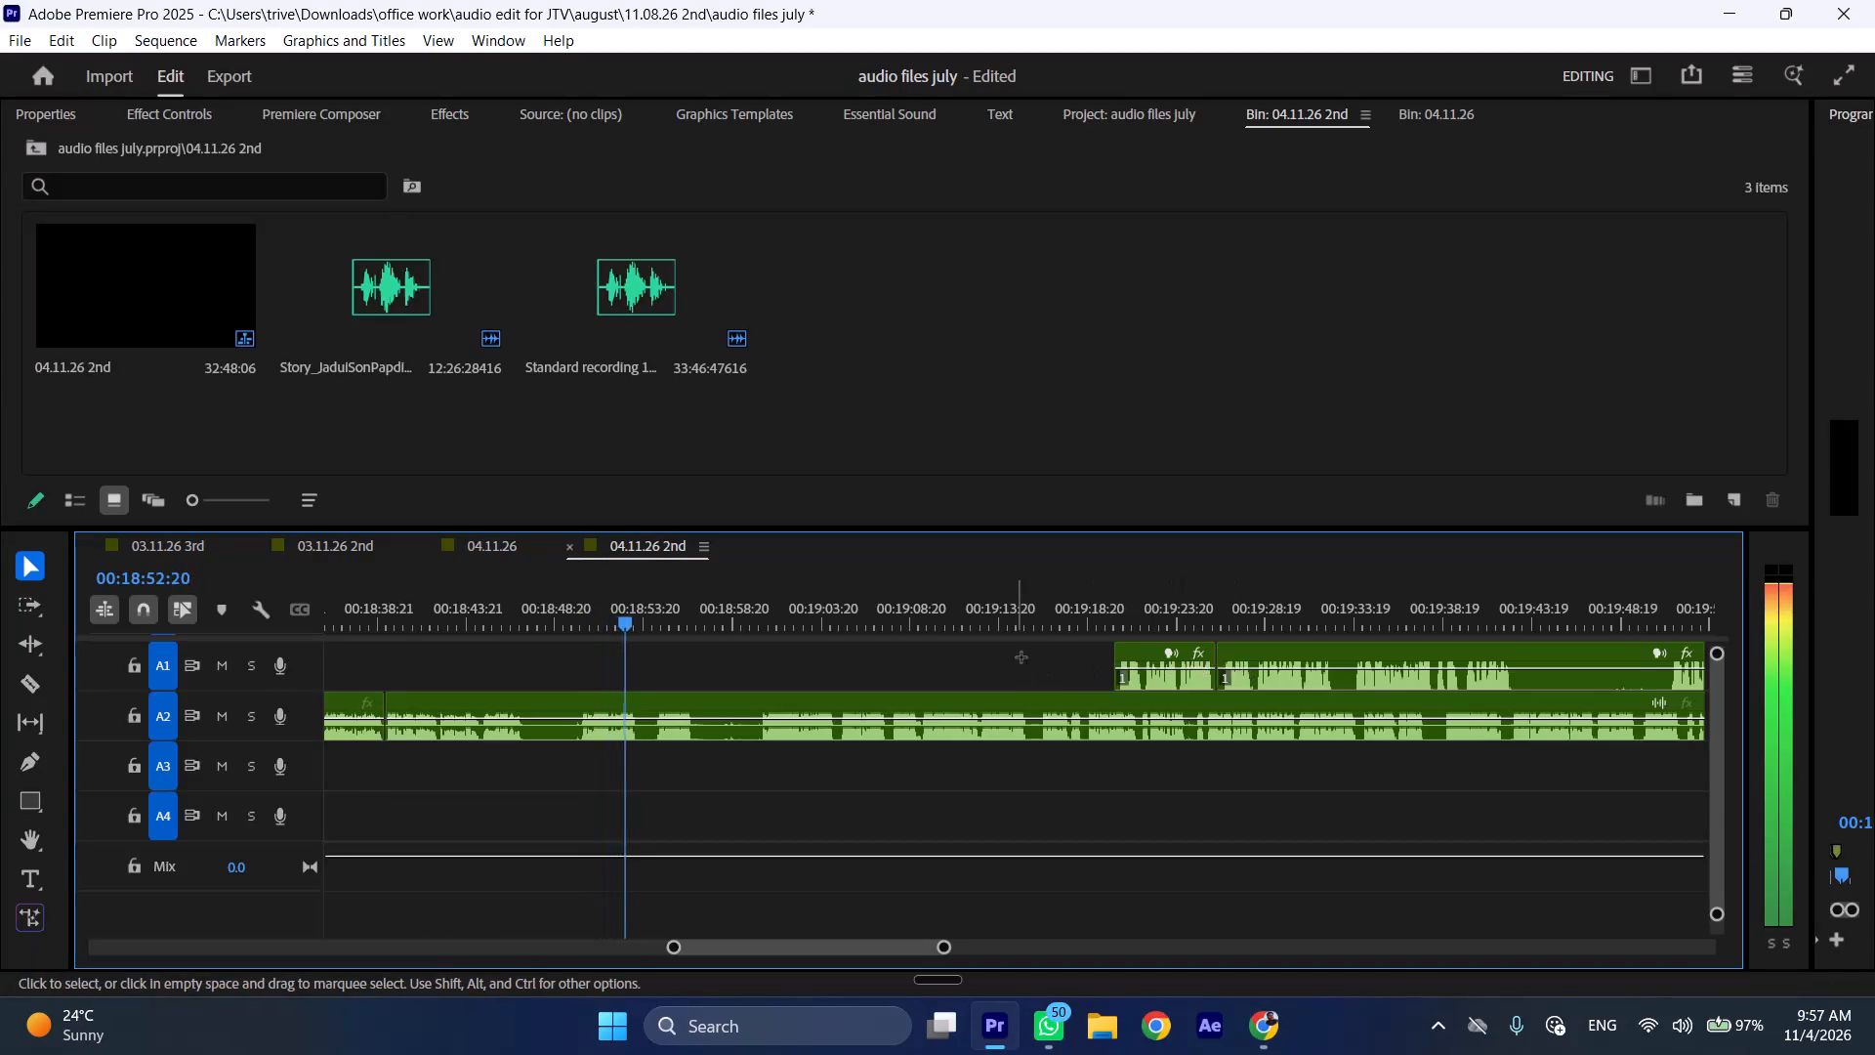
Move the two A1 clips starting at about 00:19:21 forward along the track so the first begins at about 00:19:43.
{"action": "left_click_drag", "start_coordinate": [1017, 657], "coordinate": [1256, 670]}
{"action": "left_click_drag", "start_coordinate": [1236, 654], "coordinate": [1642, 653]}
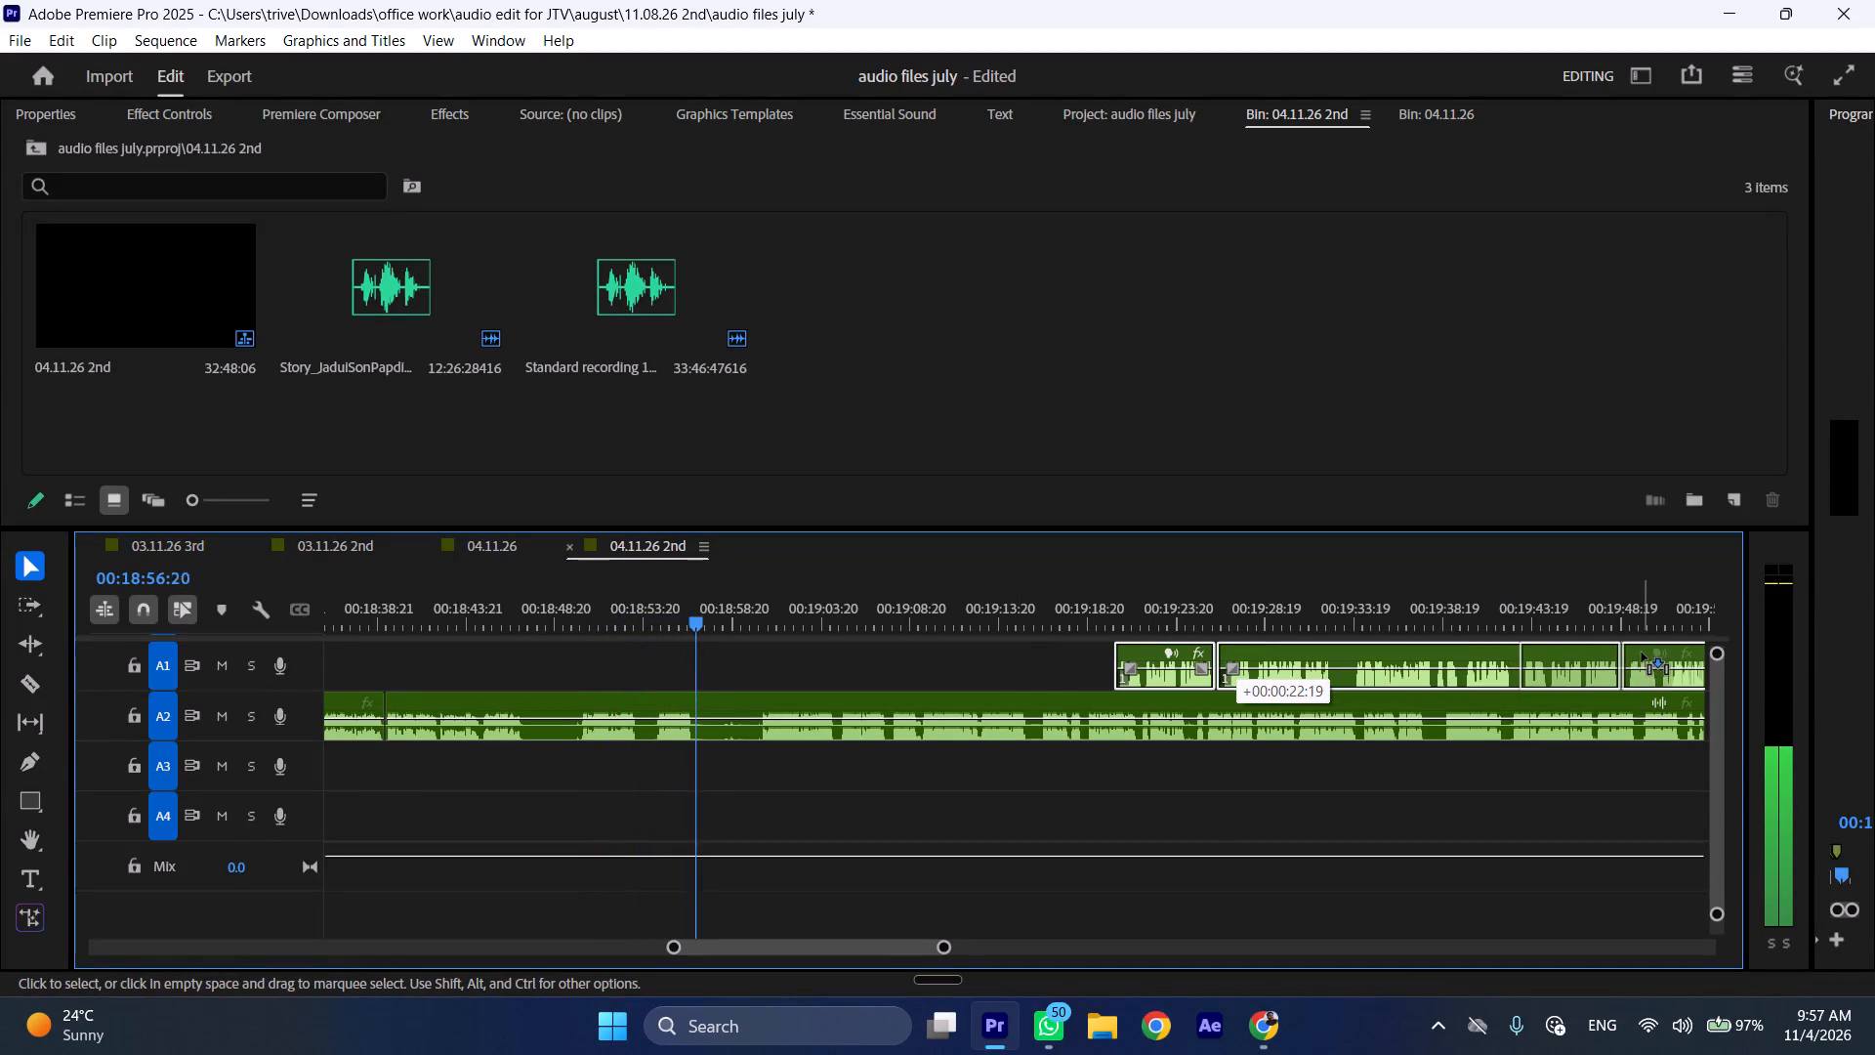
{"action": "left_click_drag", "start_coordinate": [1642, 653], "coordinate": [1643, 653]}
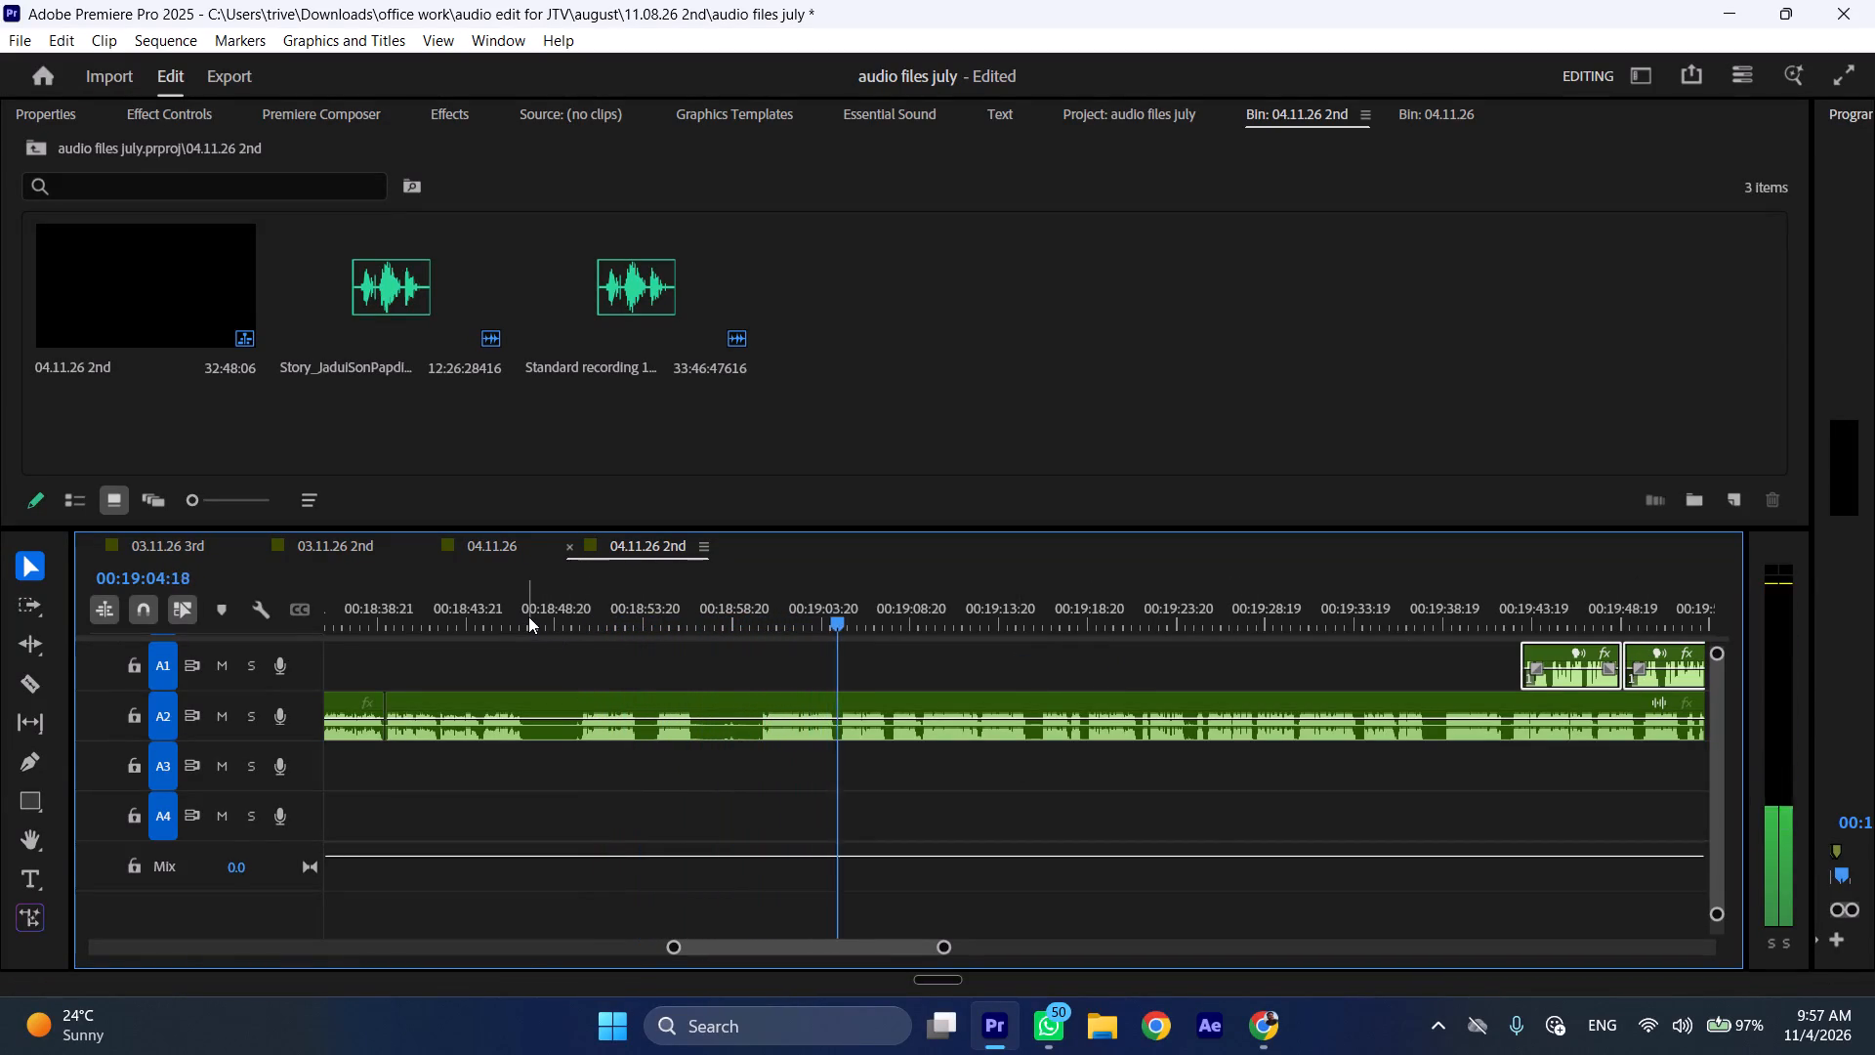
Cut the A2 recording on both sides of the three silences at about 00:18:47–00:18:50, 00:18:53–00:18:54 and 00:18:56–00:19:00.
{"action": "left_click_drag", "start_coordinate": [525, 608], "coordinate": [529, 608]}
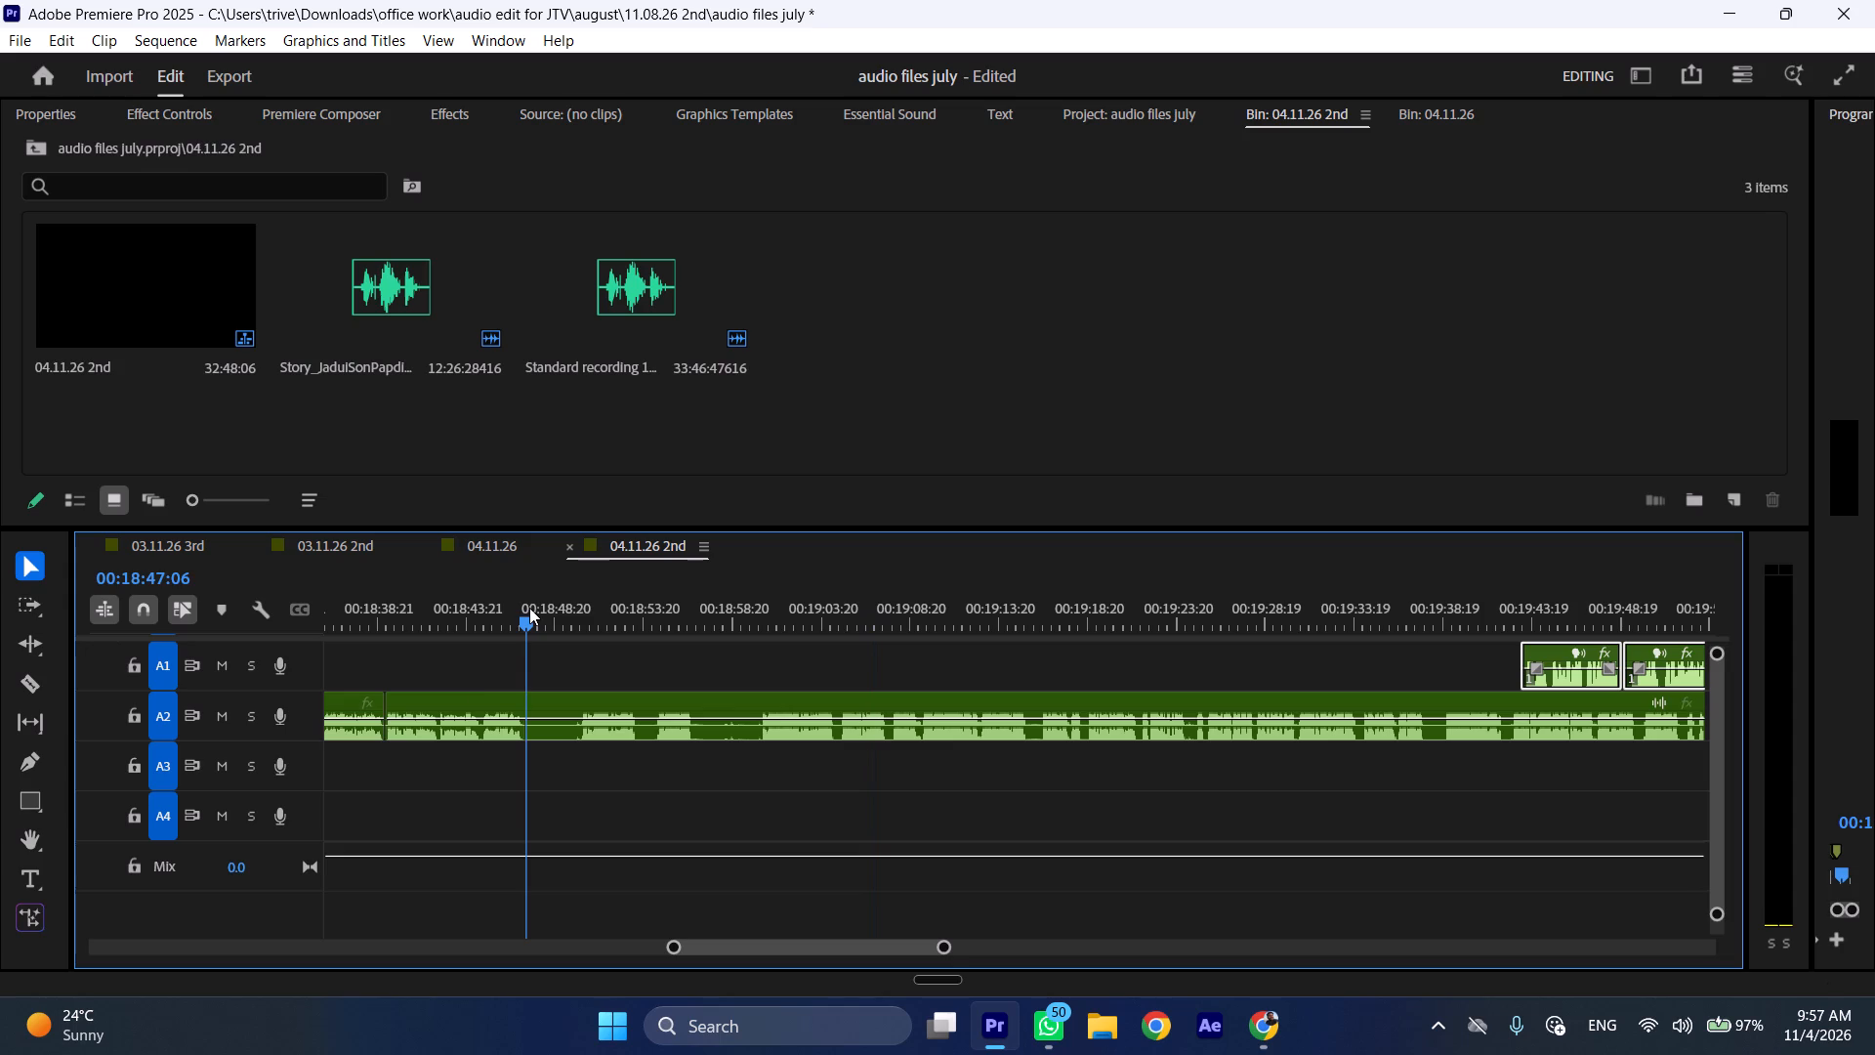
{"action": "key", "text": "shift+c"}
{"action": "left_click_drag", "start_coordinate": [529, 608], "coordinate": [582, 608]}
{"action": "key", "text": "shift+c"}
{"action": "left_click_drag", "start_coordinate": [582, 608], "coordinate": [616, 608]}
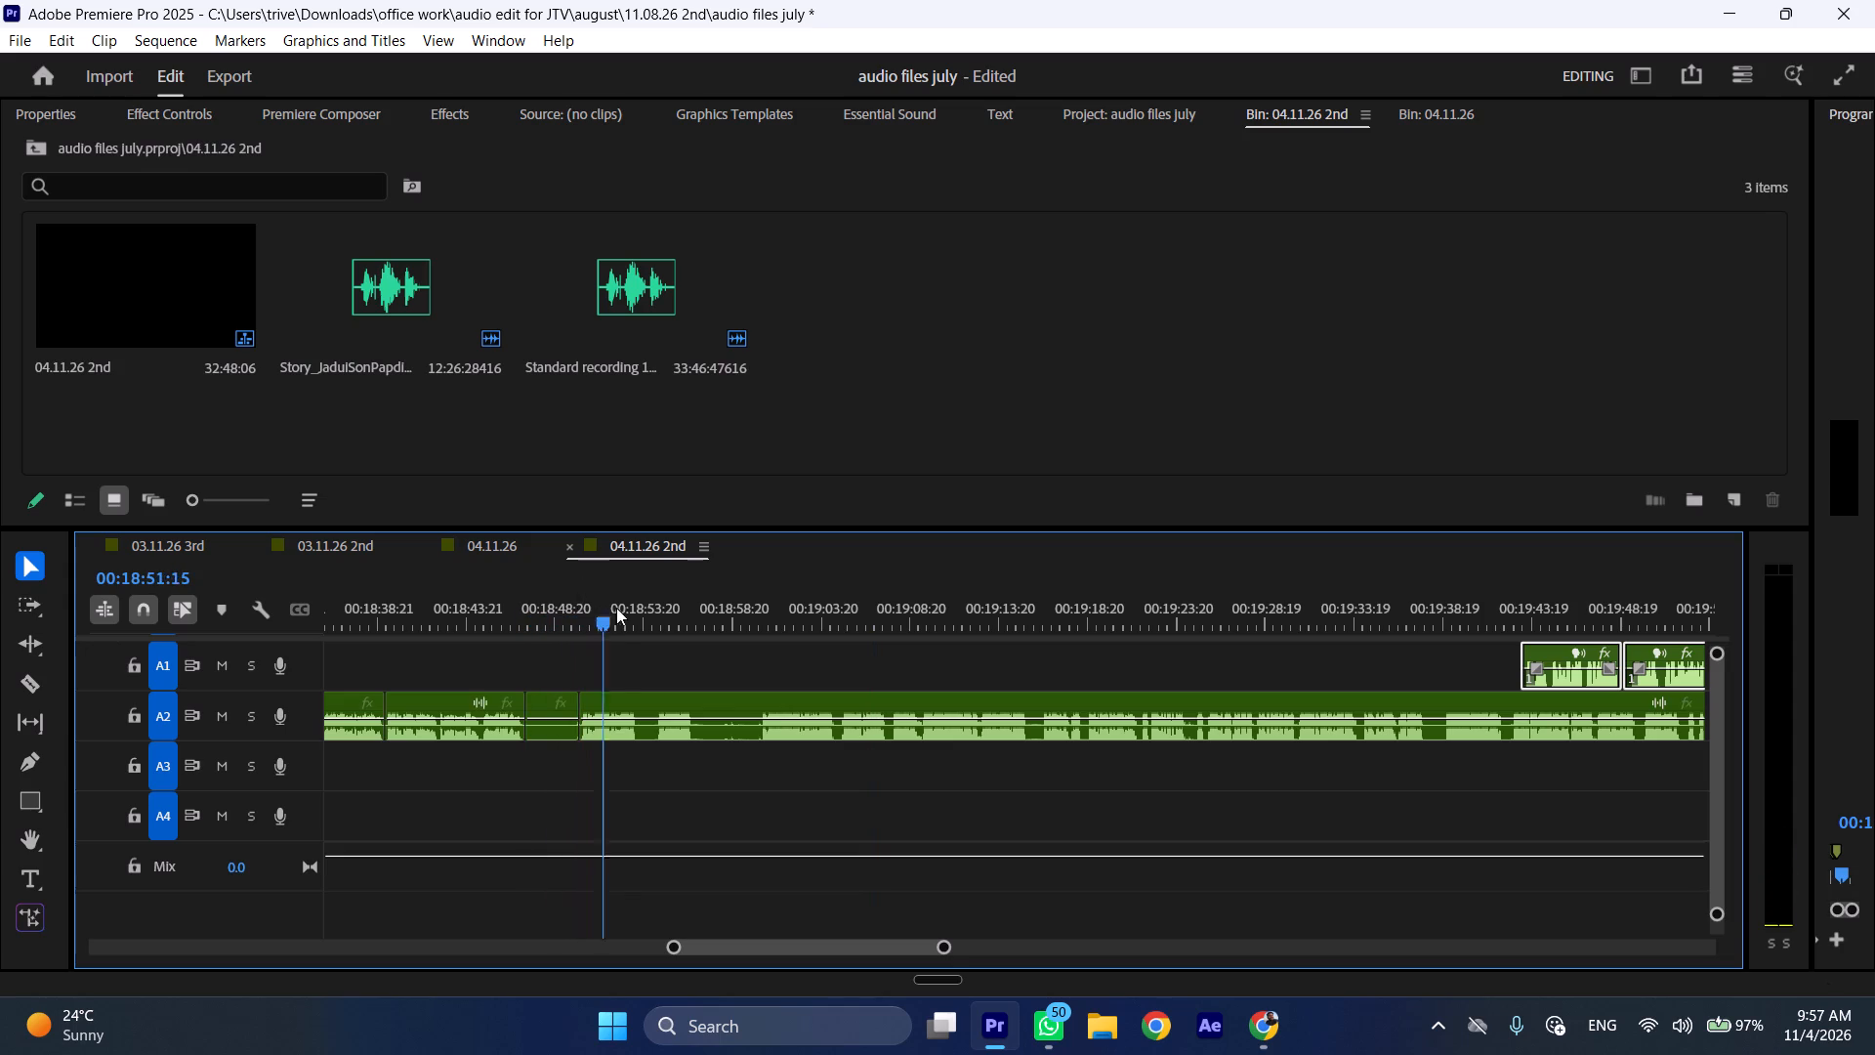
{"action": "left_click_drag", "start_coordinate": [616, 608], "coordinate": [659, 608]}
{"action": "key", "text": "shift+c"}
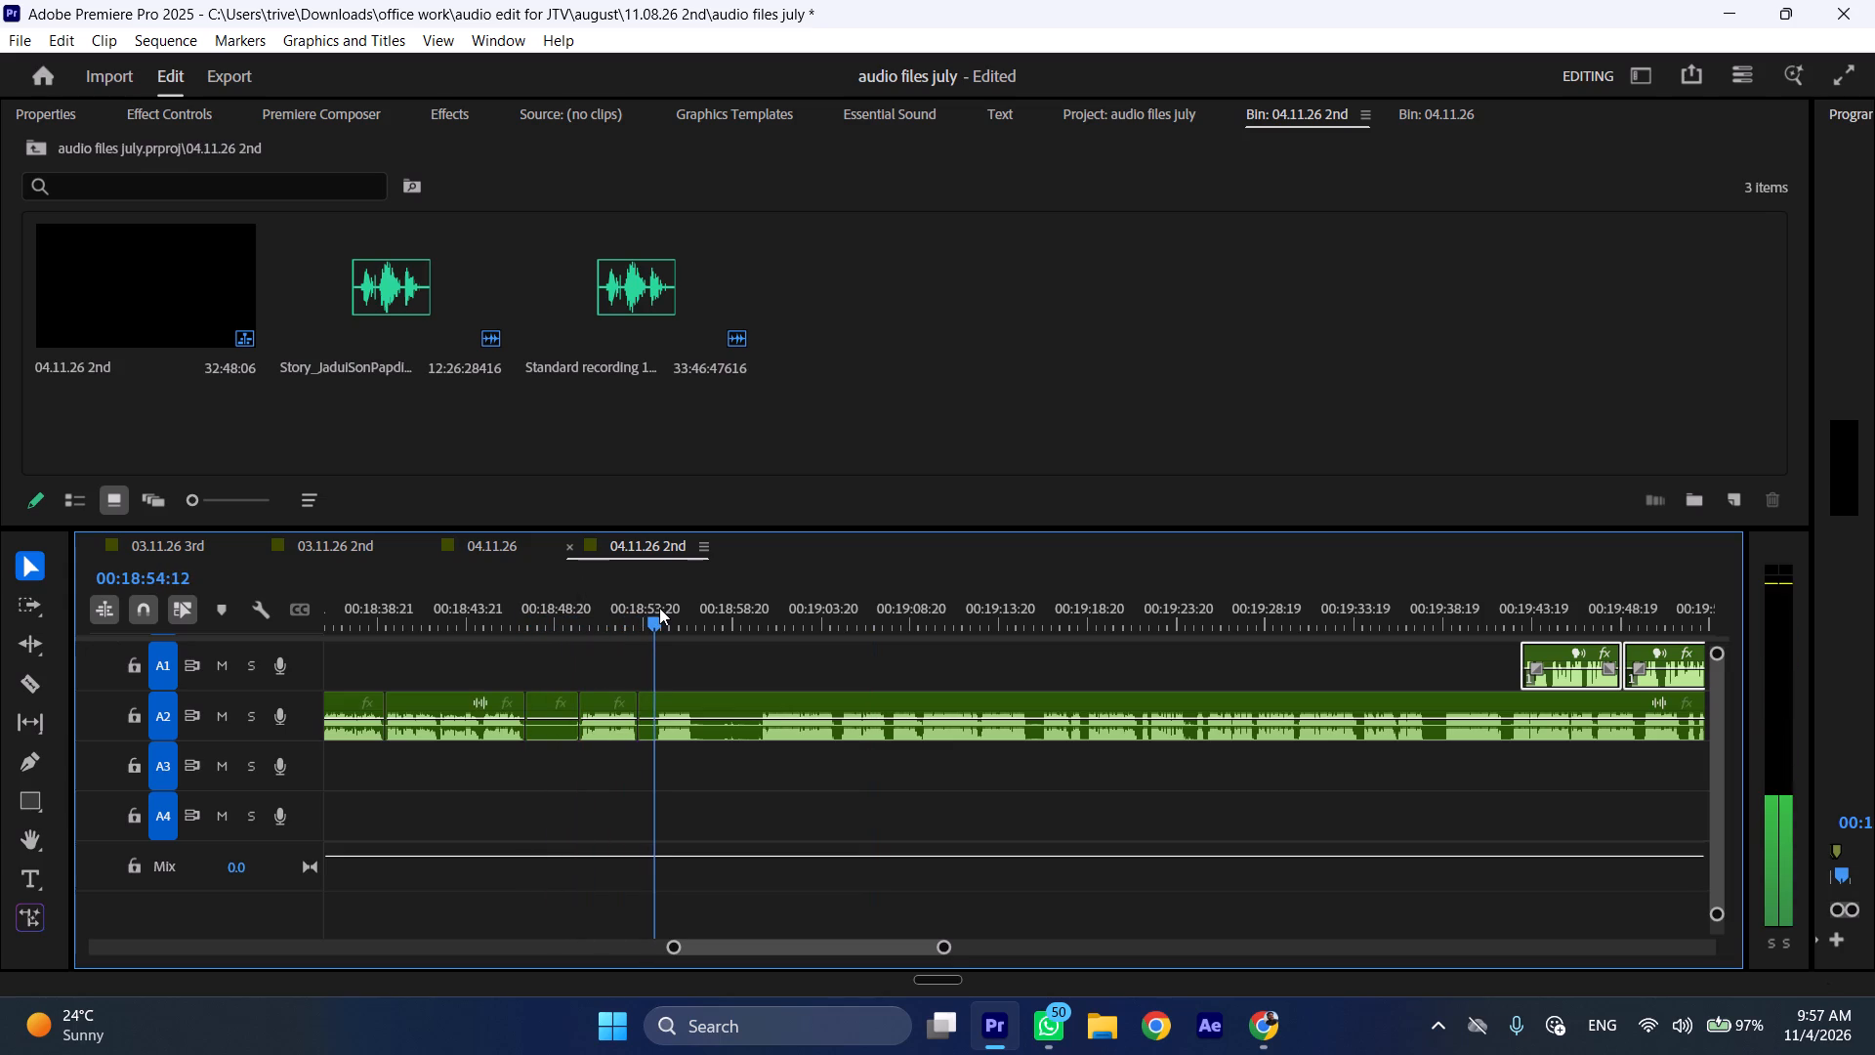
{"action": "left_click_drag", "start_coordinate": [659, 608], "coordinate": [765, 598]}
{"action": "key", "text": "shift+c"}
{"action": "key", "text": "shift+c"}
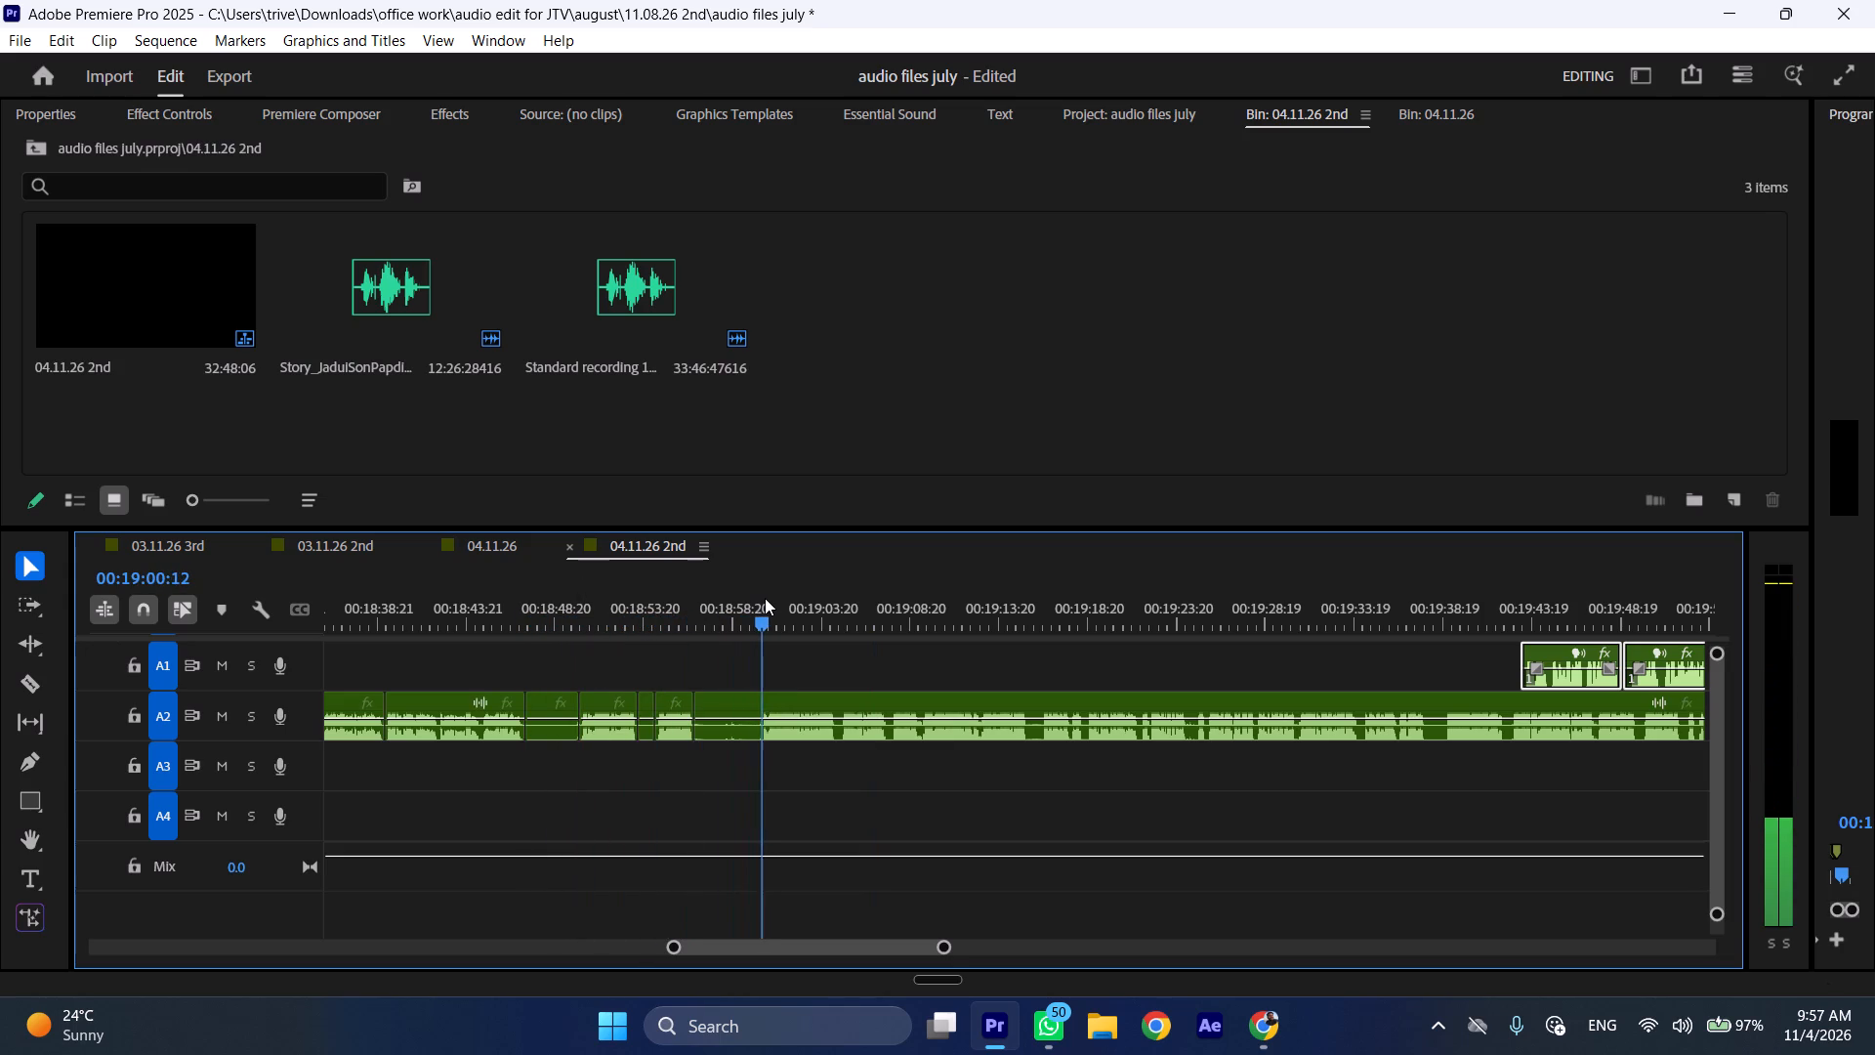
{"action": "left_click_drag", "start_coordinate": [765, 598], "coordinate": [764, 598]}
{"action": "key", "text": "shift+c"}
Ripple delete the three silent A2 sections starting at about 00:18:47, 00:18:53 and 00:18:56.
{"action": "left_click", "coordinate": [742, 738]}
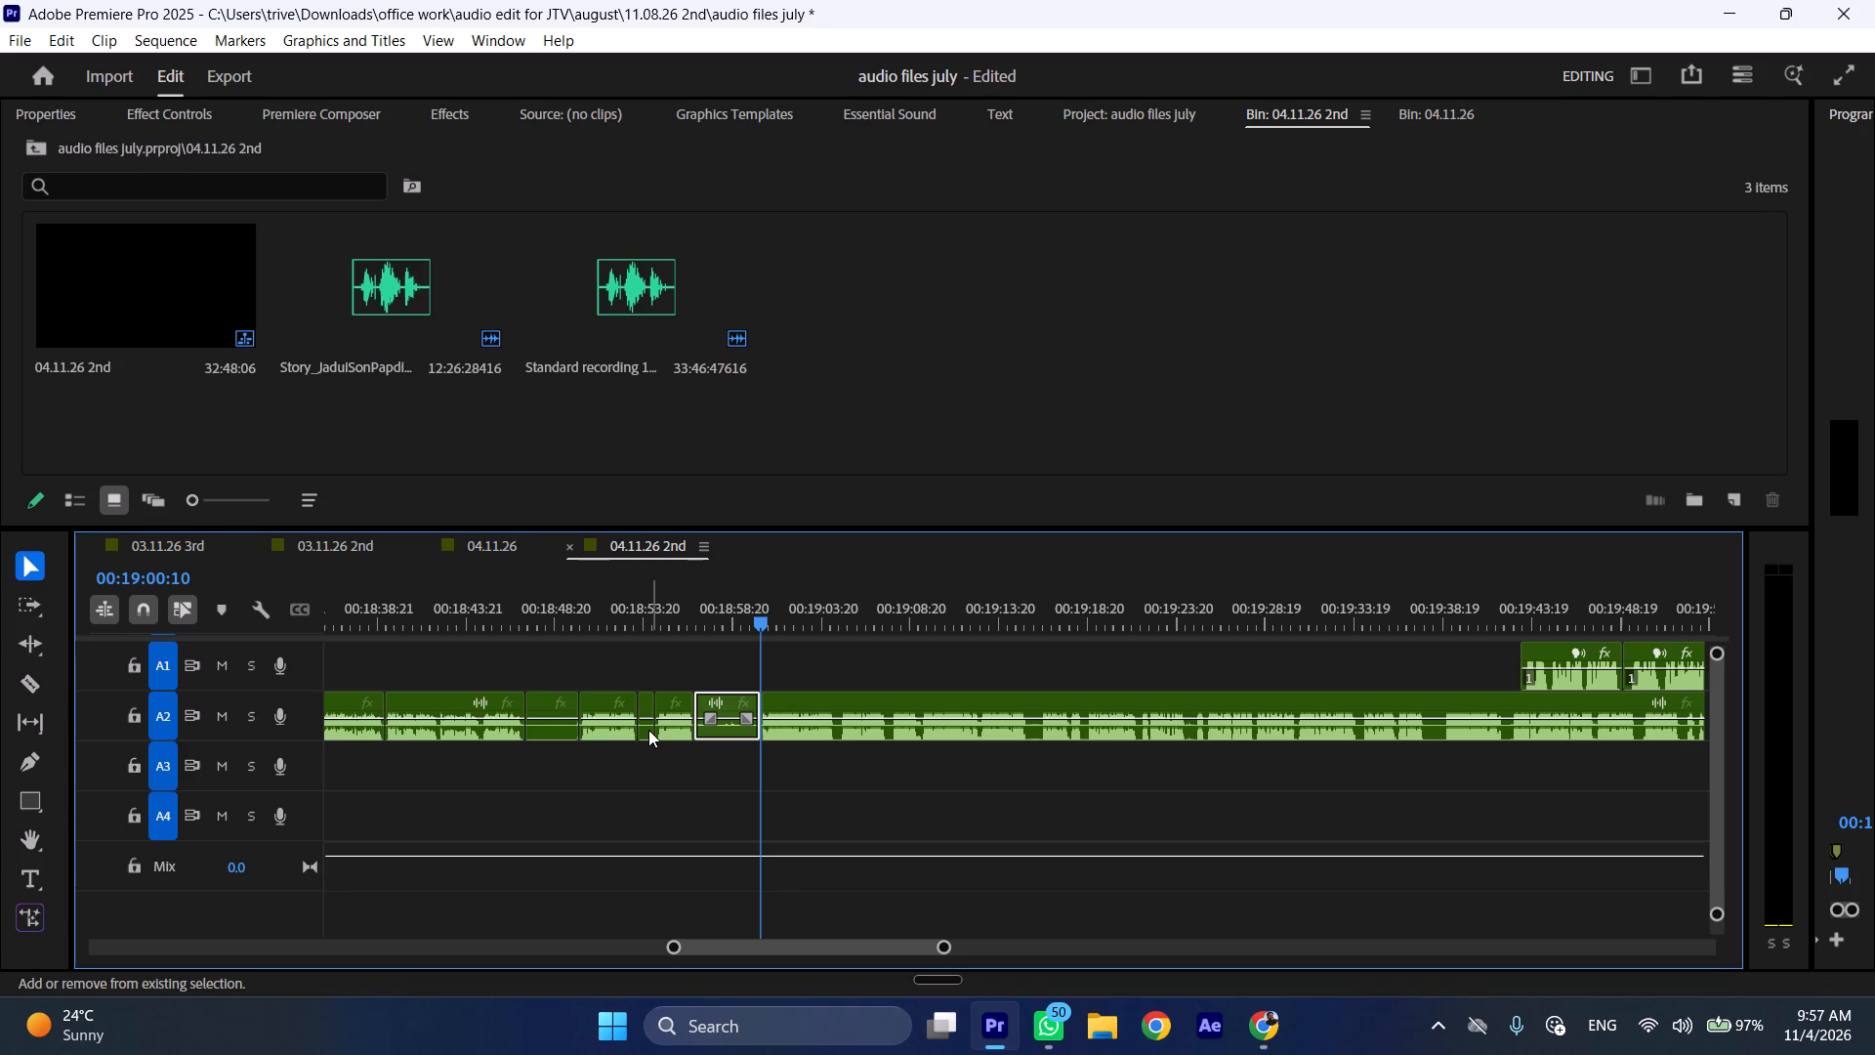
{"action": "left_click", "coordinate": [648, 730], "text": "shift"}
{"action": "left_click", "coordinate": [560, 735], "text": "shift"}
{"action": "key", "text": "ctrl+shift+d"}
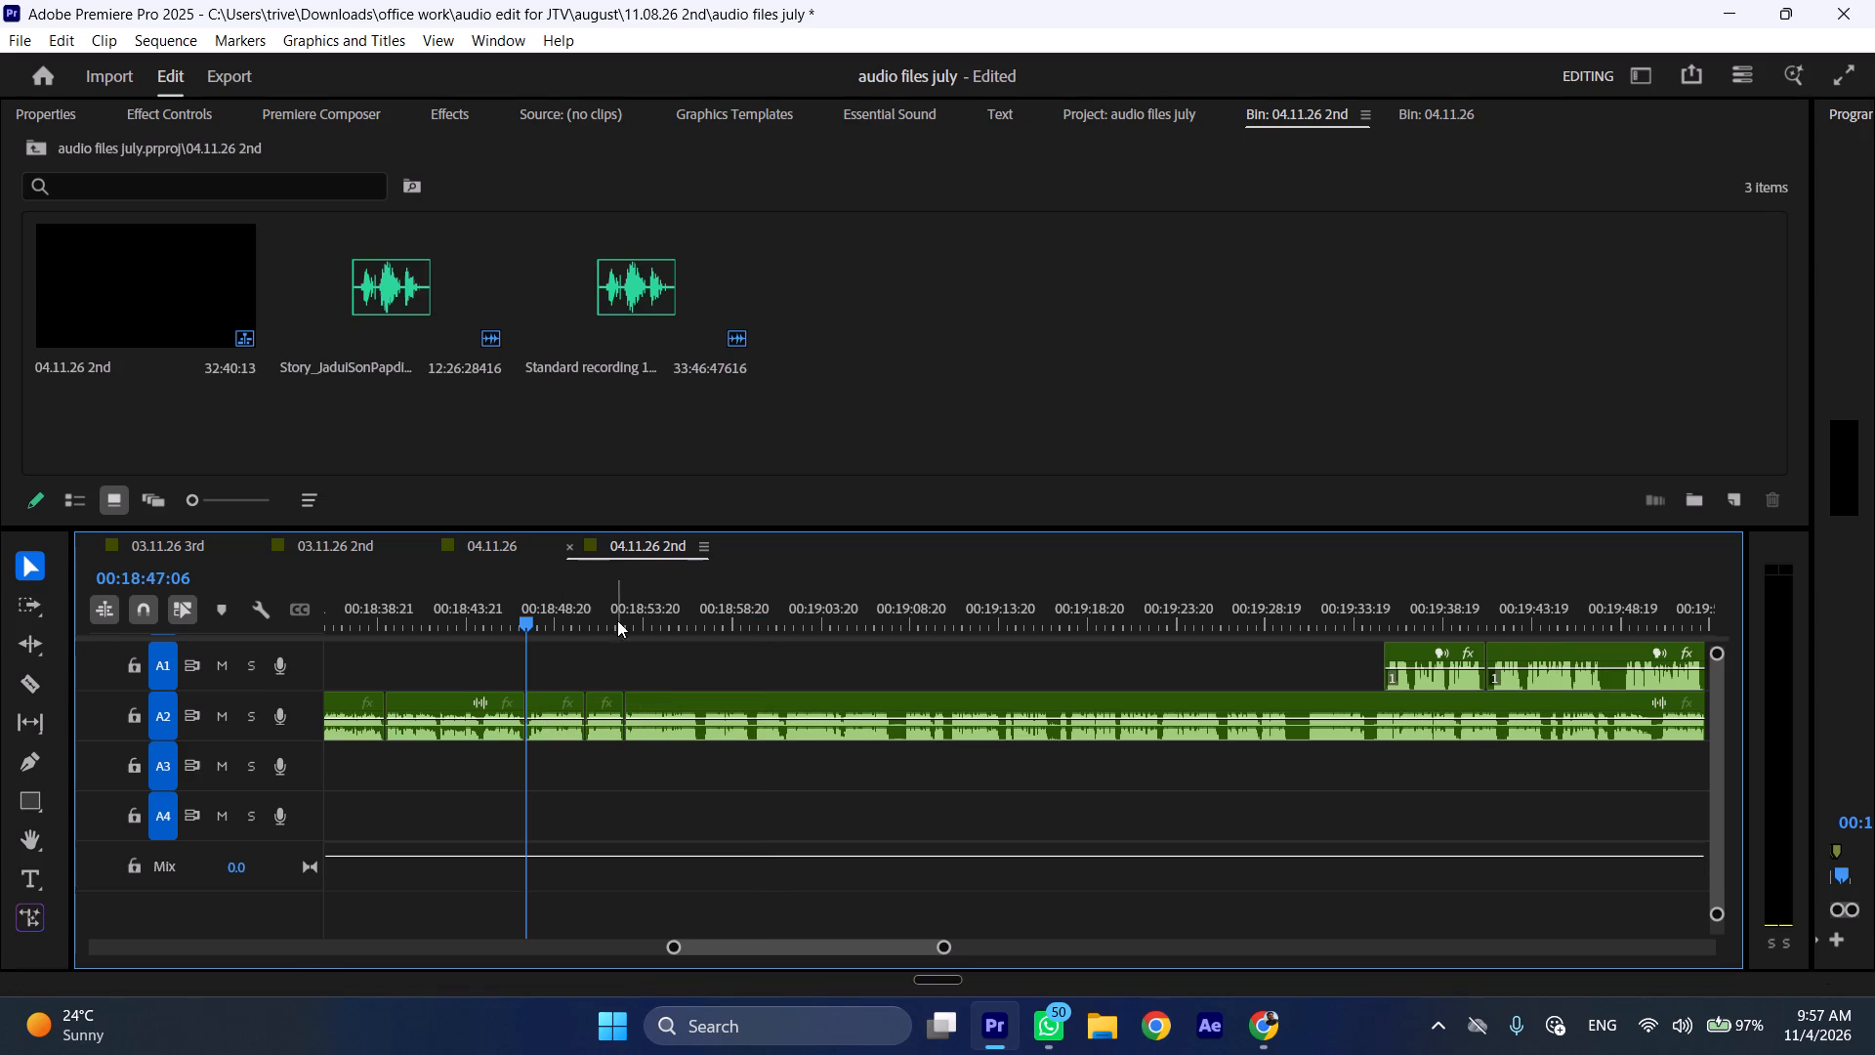
Listen to the A2 recording from about 00:18:52 across the join just after it.
{"action": "left_click", "coordinate": [616, 598]}
{"action": "key", "text": "space"}
{"action": "key", "text": "l"}
{"action": "scroll", "coordinate": [788, 672], "scroll_direction": "down", "scroll_amount": 4}
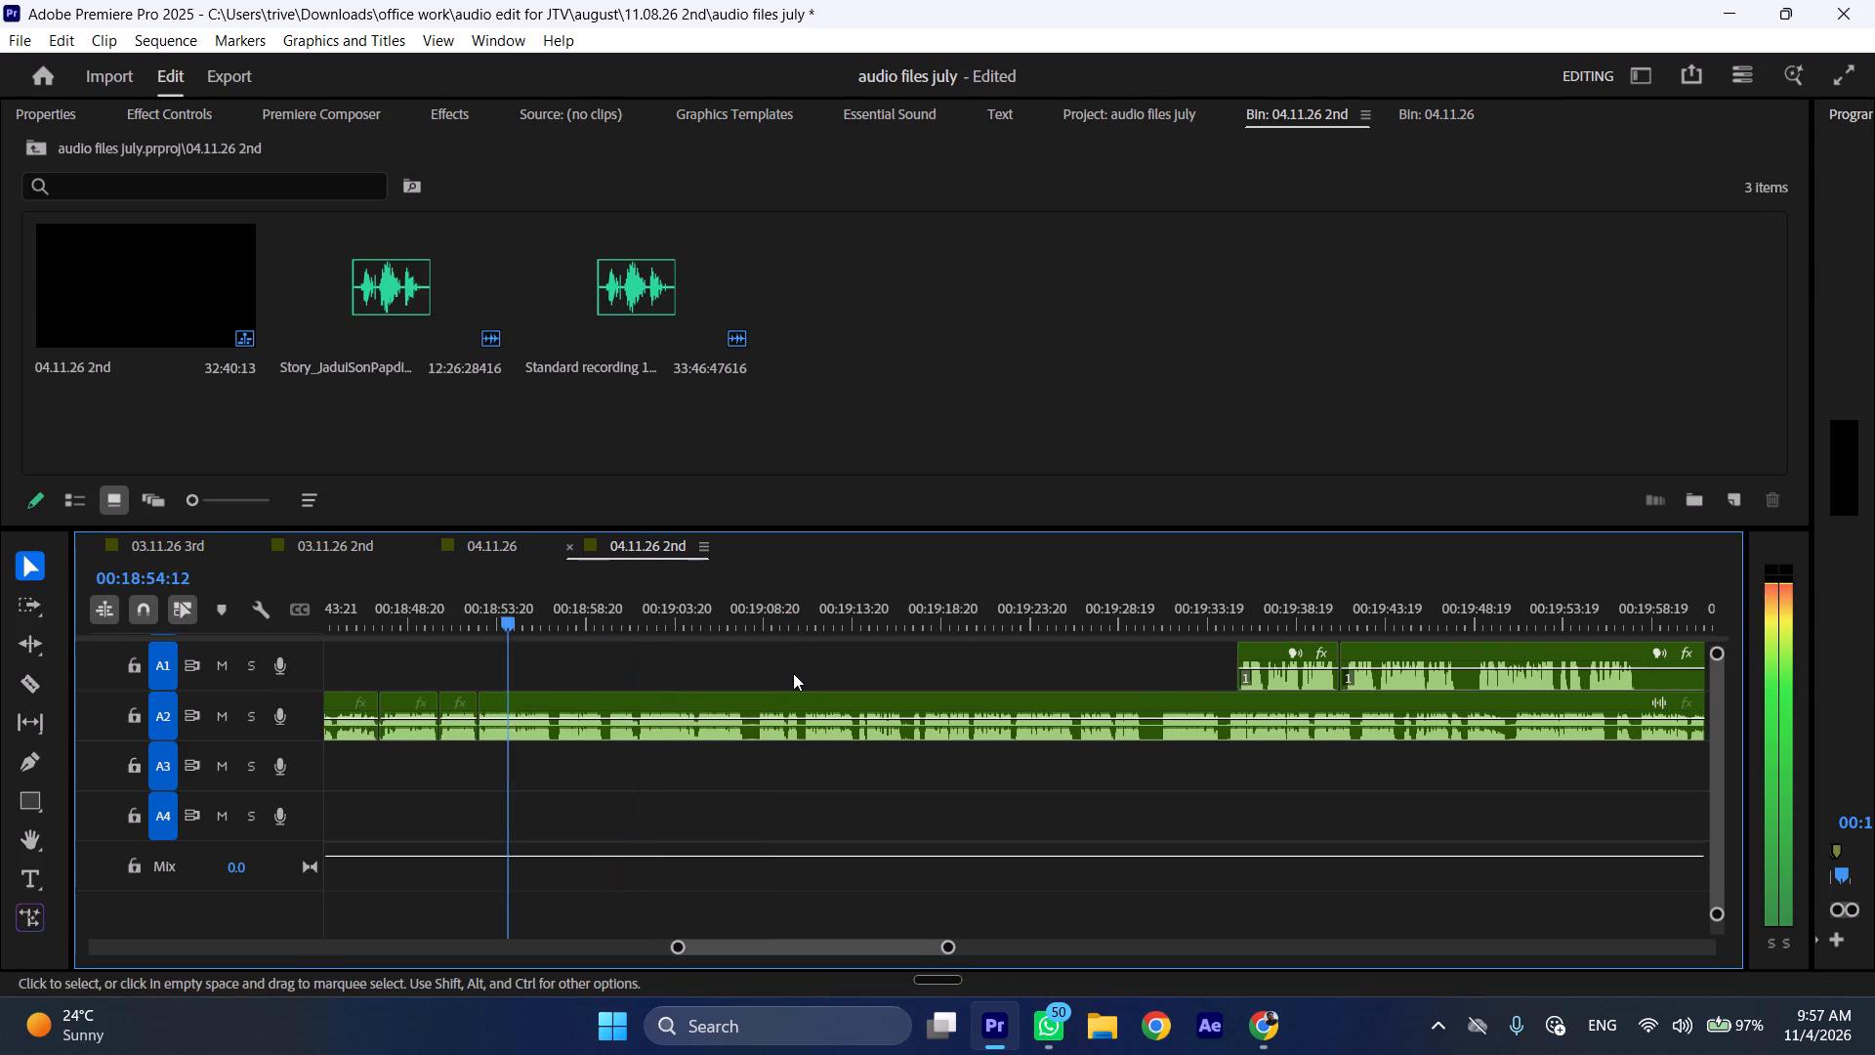
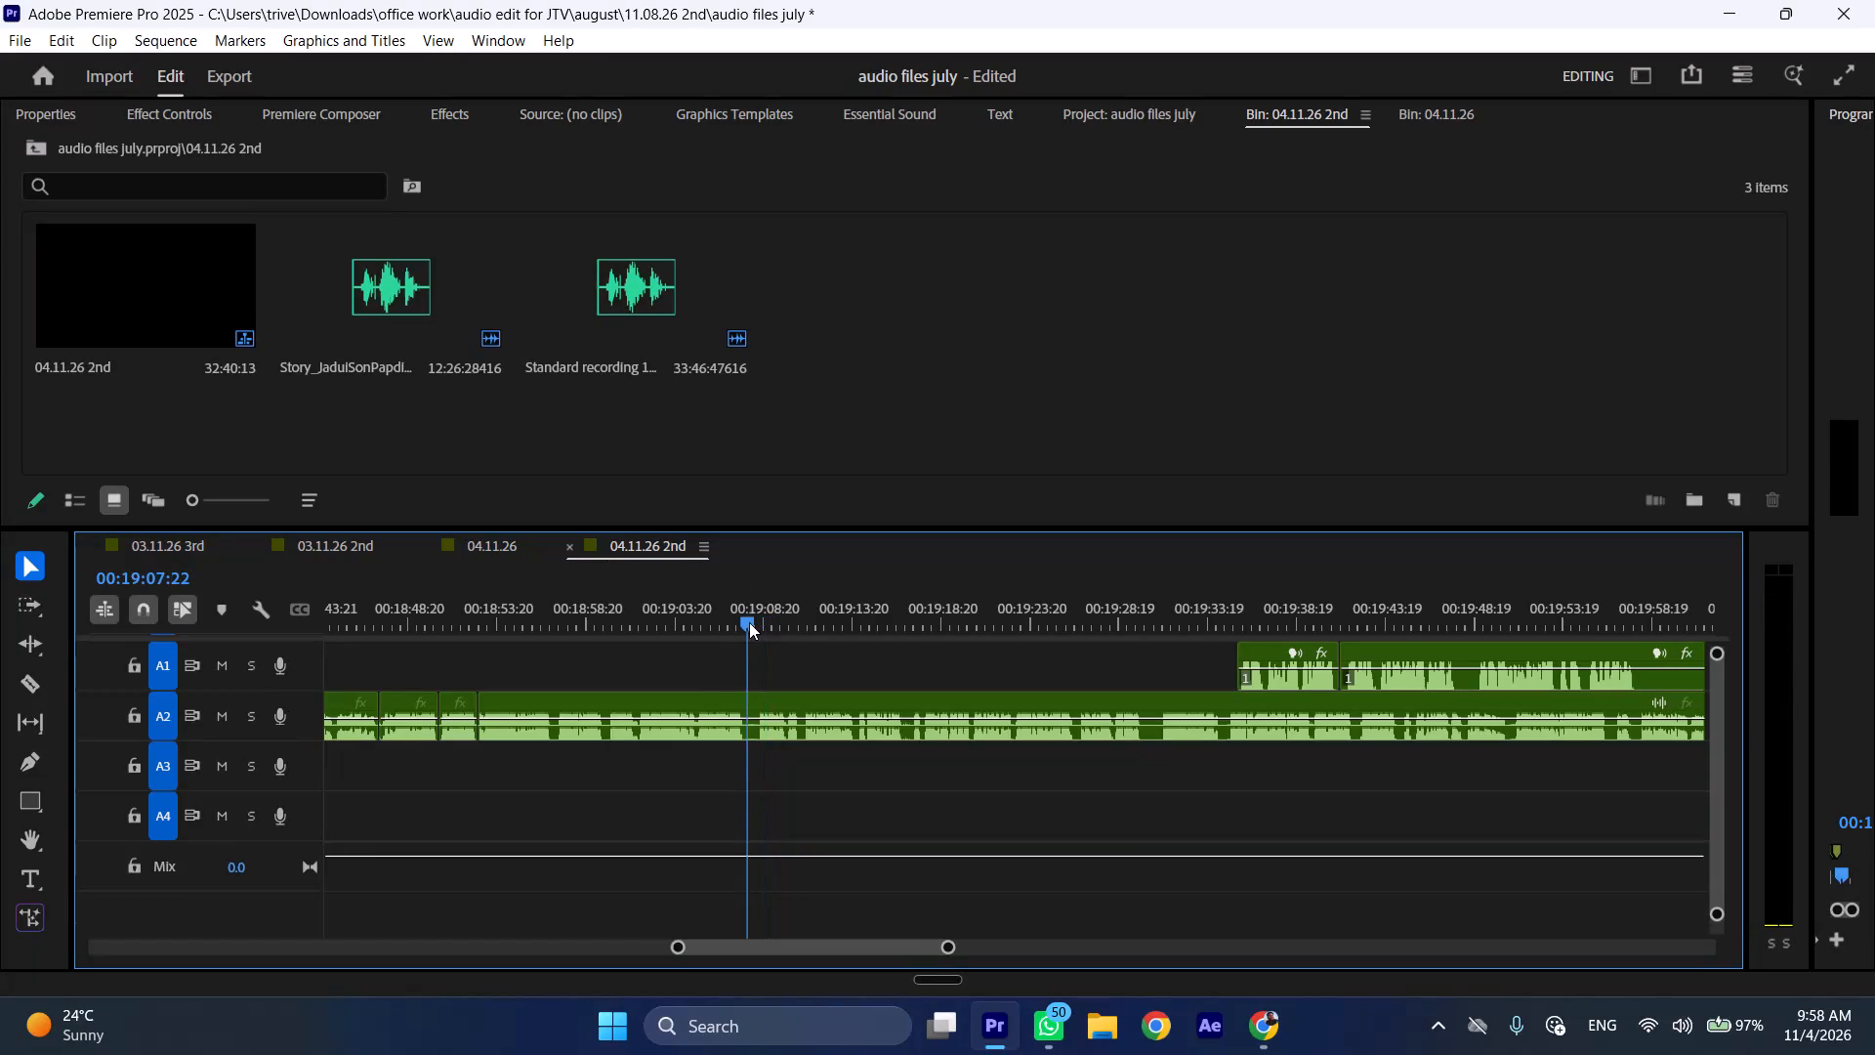
Cut A2 at about 00:19:07:22 and 00:19:08:07, ripple delete the short section between the cuts, and play across the join.
{"action": "key", "text": "shift+c"}
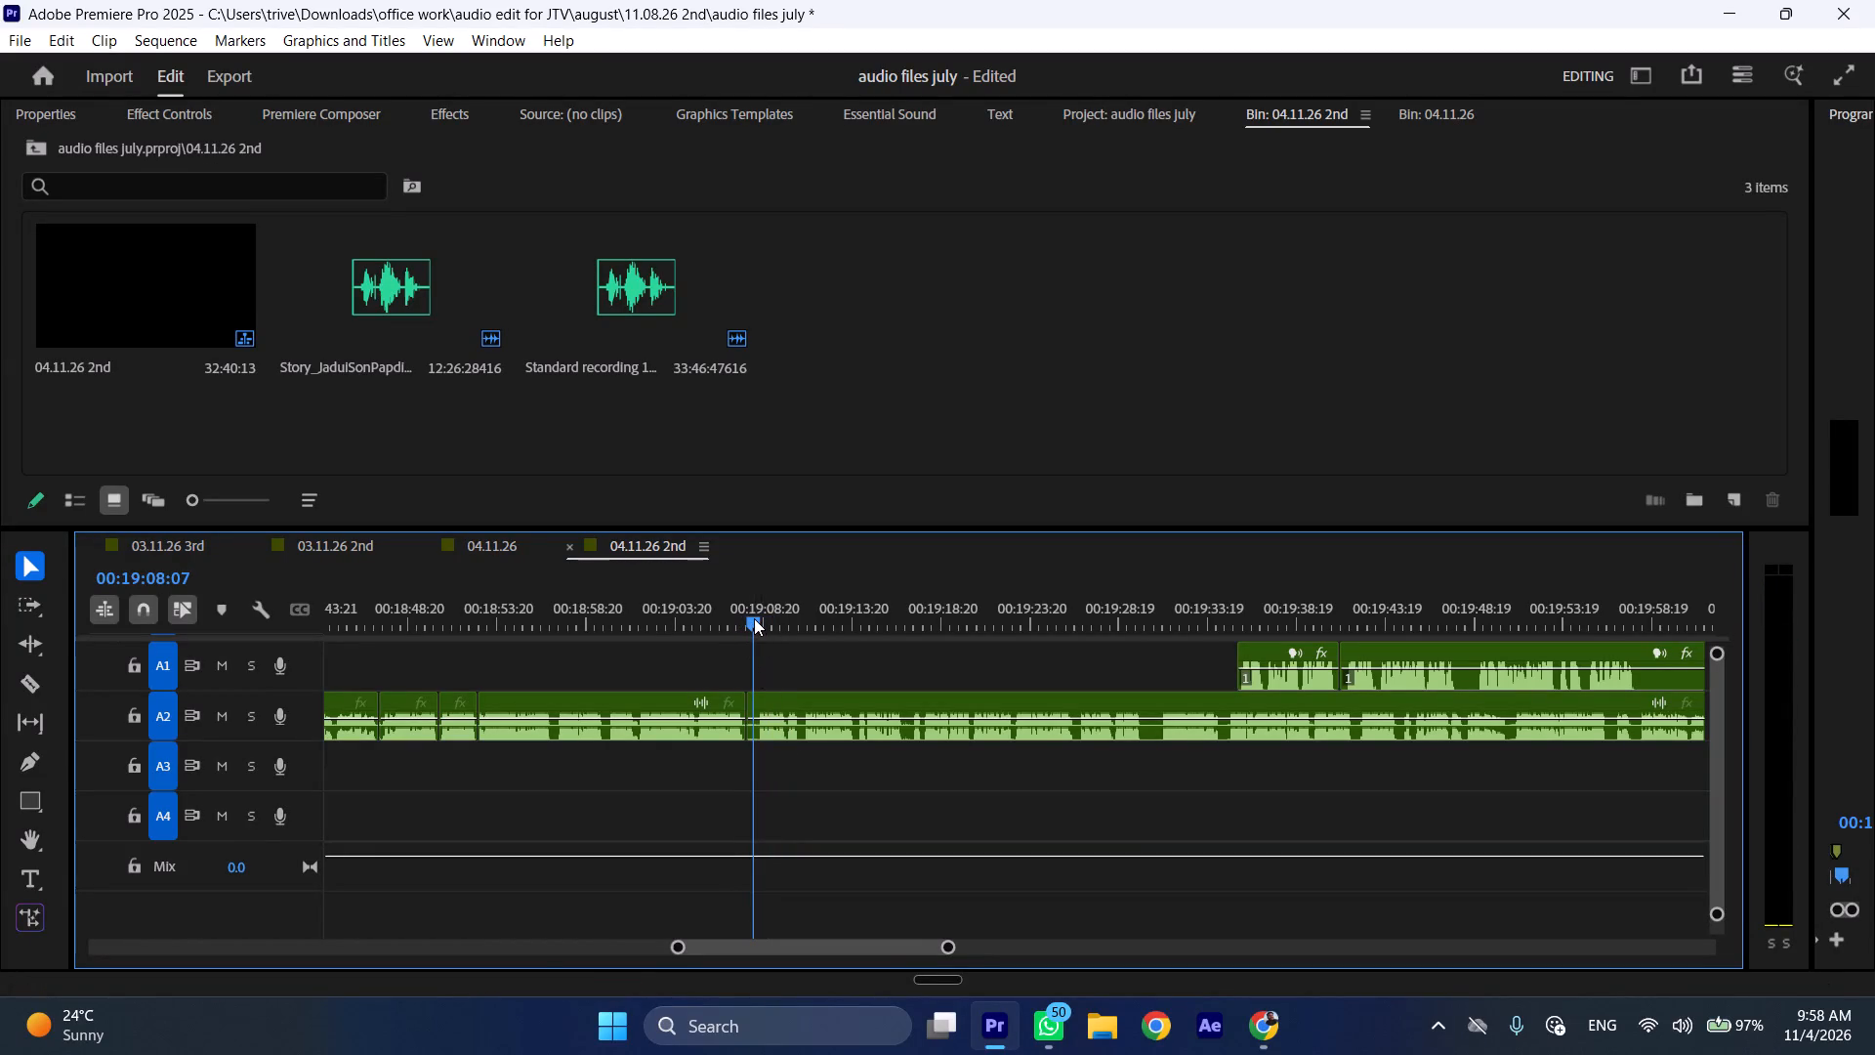
{"action": "left_click", "coordinate": [754, 618]}
{"action": "left_click", "coordinate": [788, 717]}
{"action": "key", "text": "shift+c"}
{"action": "key", "text": "ctrl+shift+d"}
{"action": "key", "text": "space"}
{"action": "type", "text": "l"}
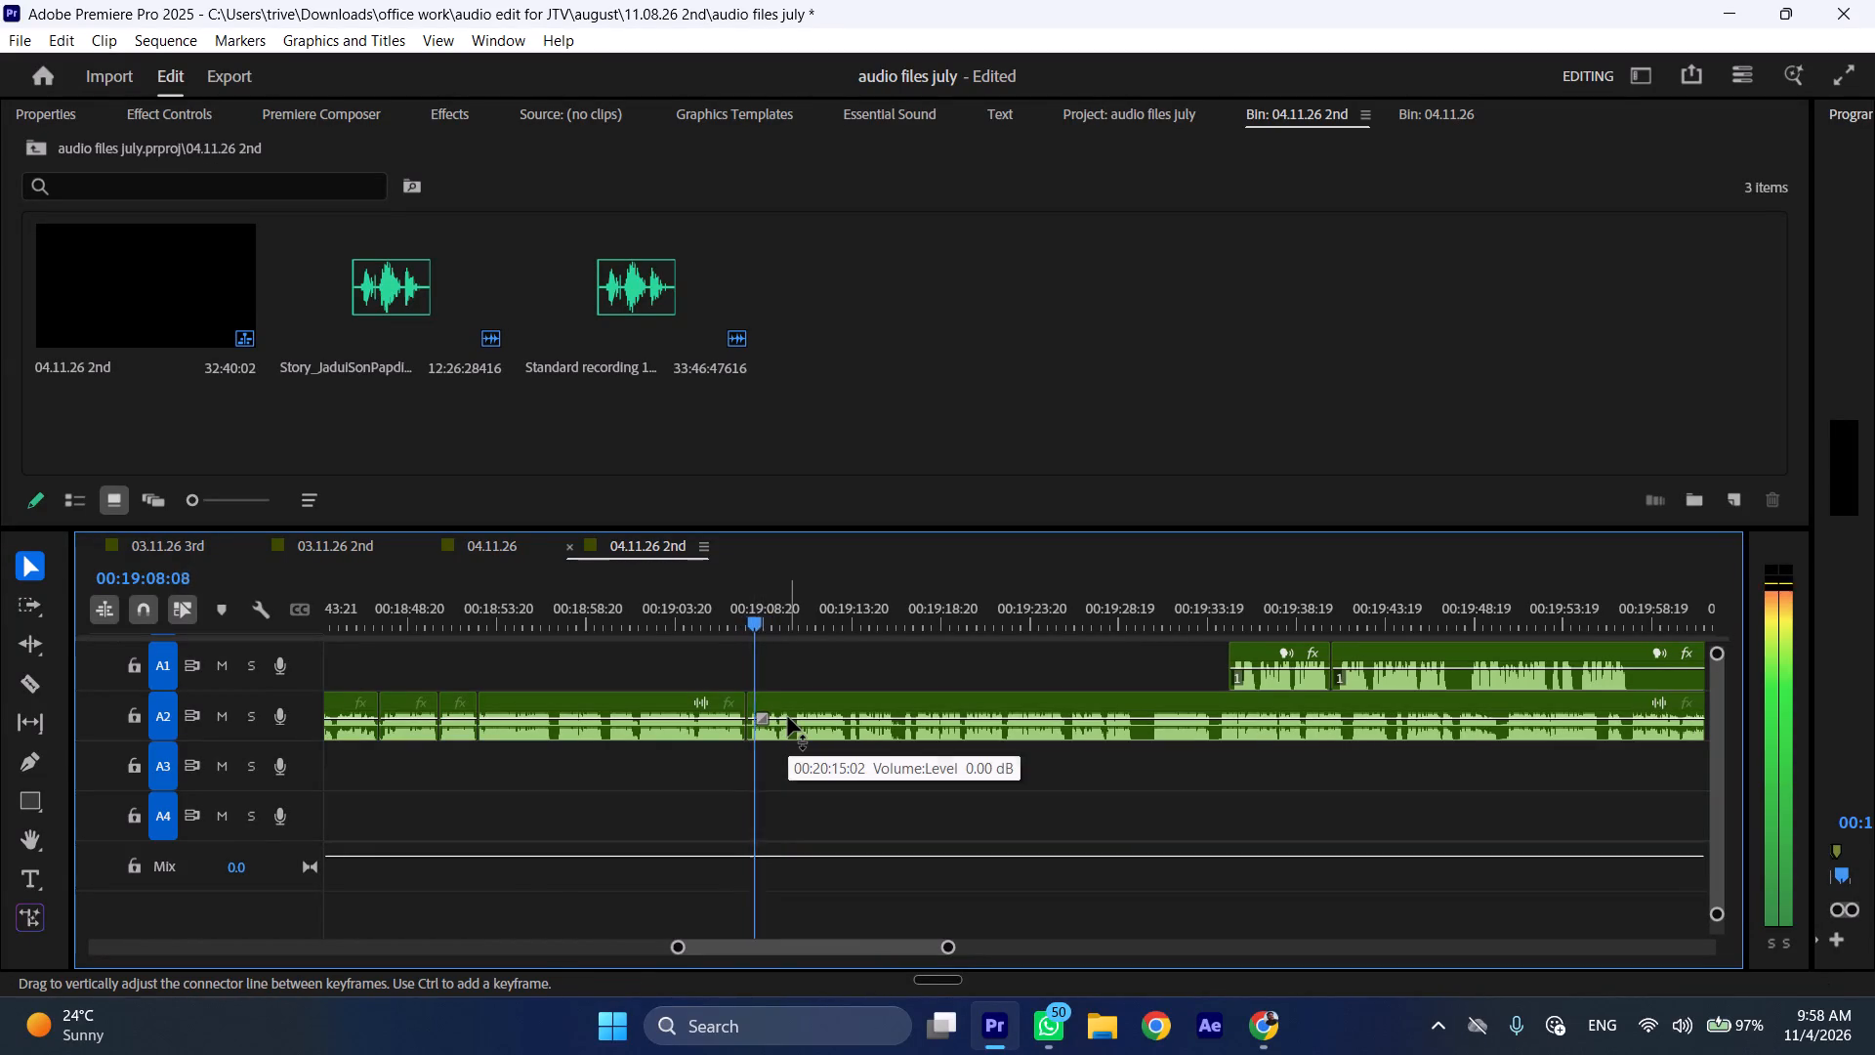
Cut A2 at about 00:19:10:10, ripple delete the section from 00:19:07:22 up to that cut, and play across the join.
{"action": "left_click", "coordinate": [792, 612]}
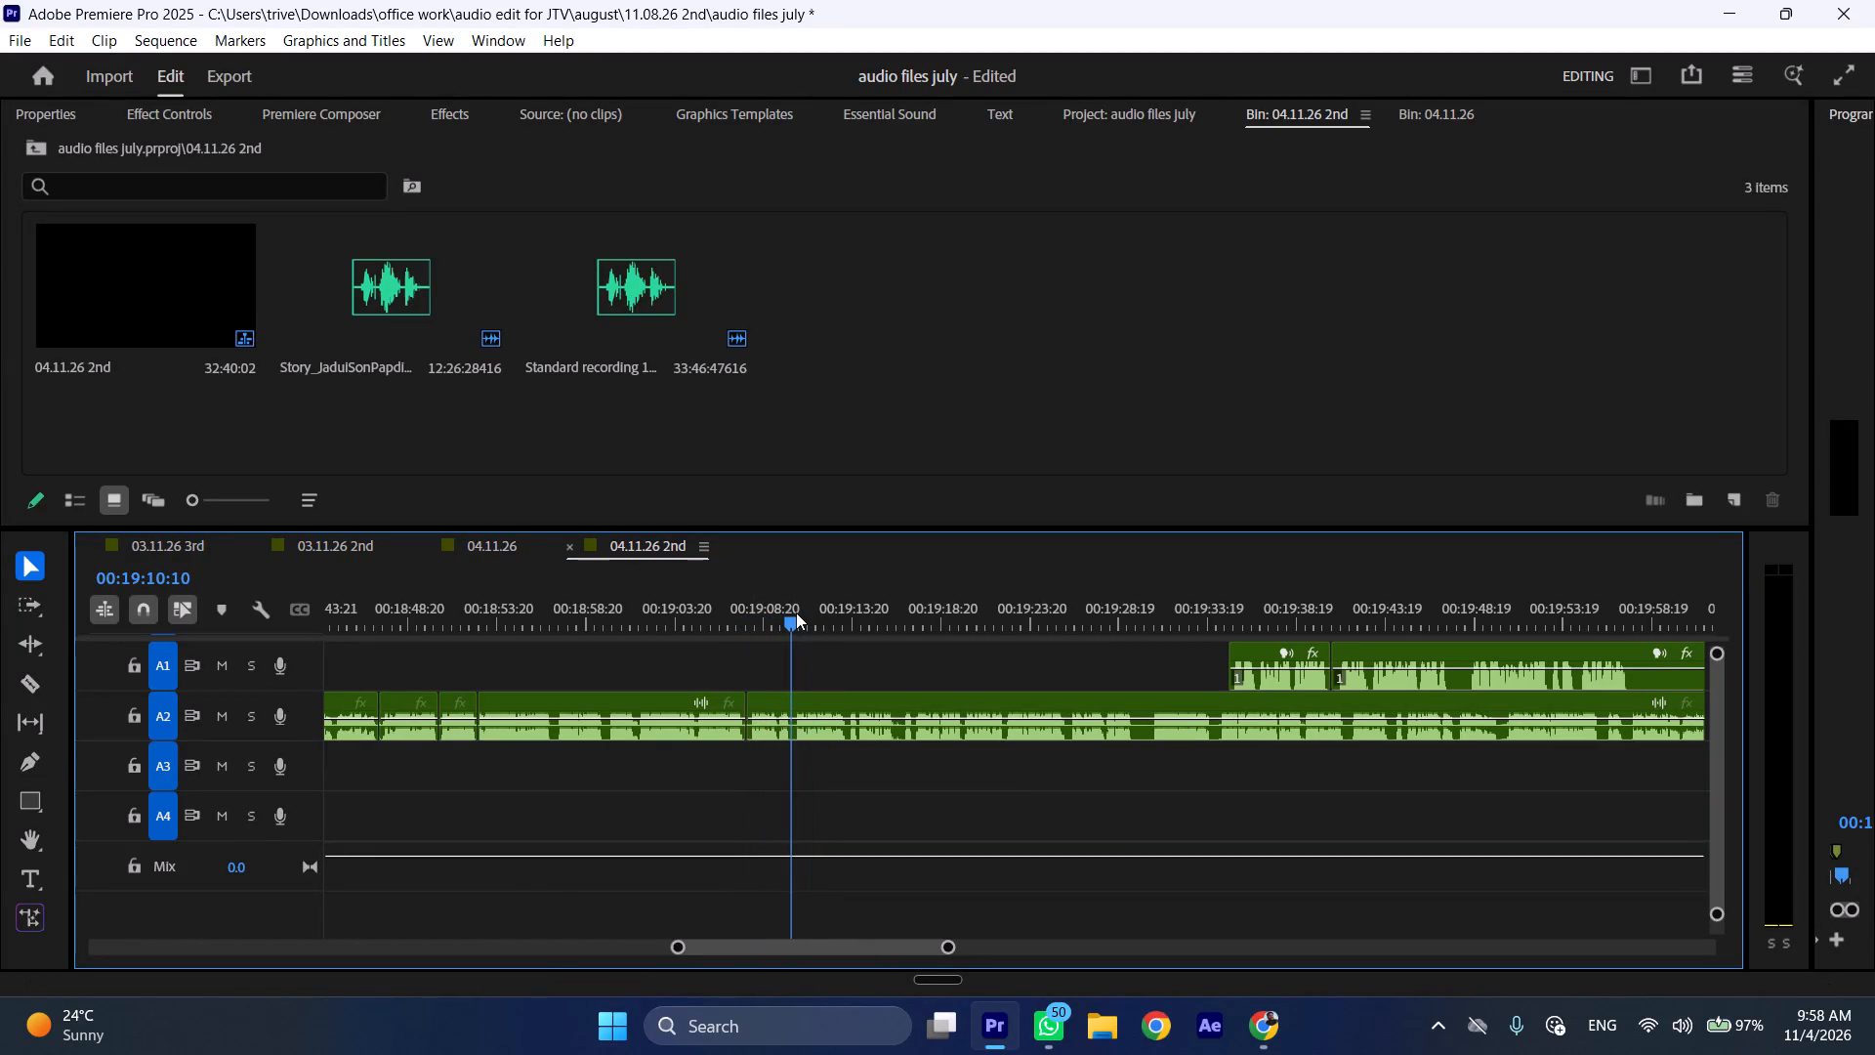
{"action": "left_click", "coordinate": [830, 698]}
{"action": "key", "text": "shift+c"}
{"action": "key", "text": "ctrl+shift+d"}
{"action": "key", "text": "space"}
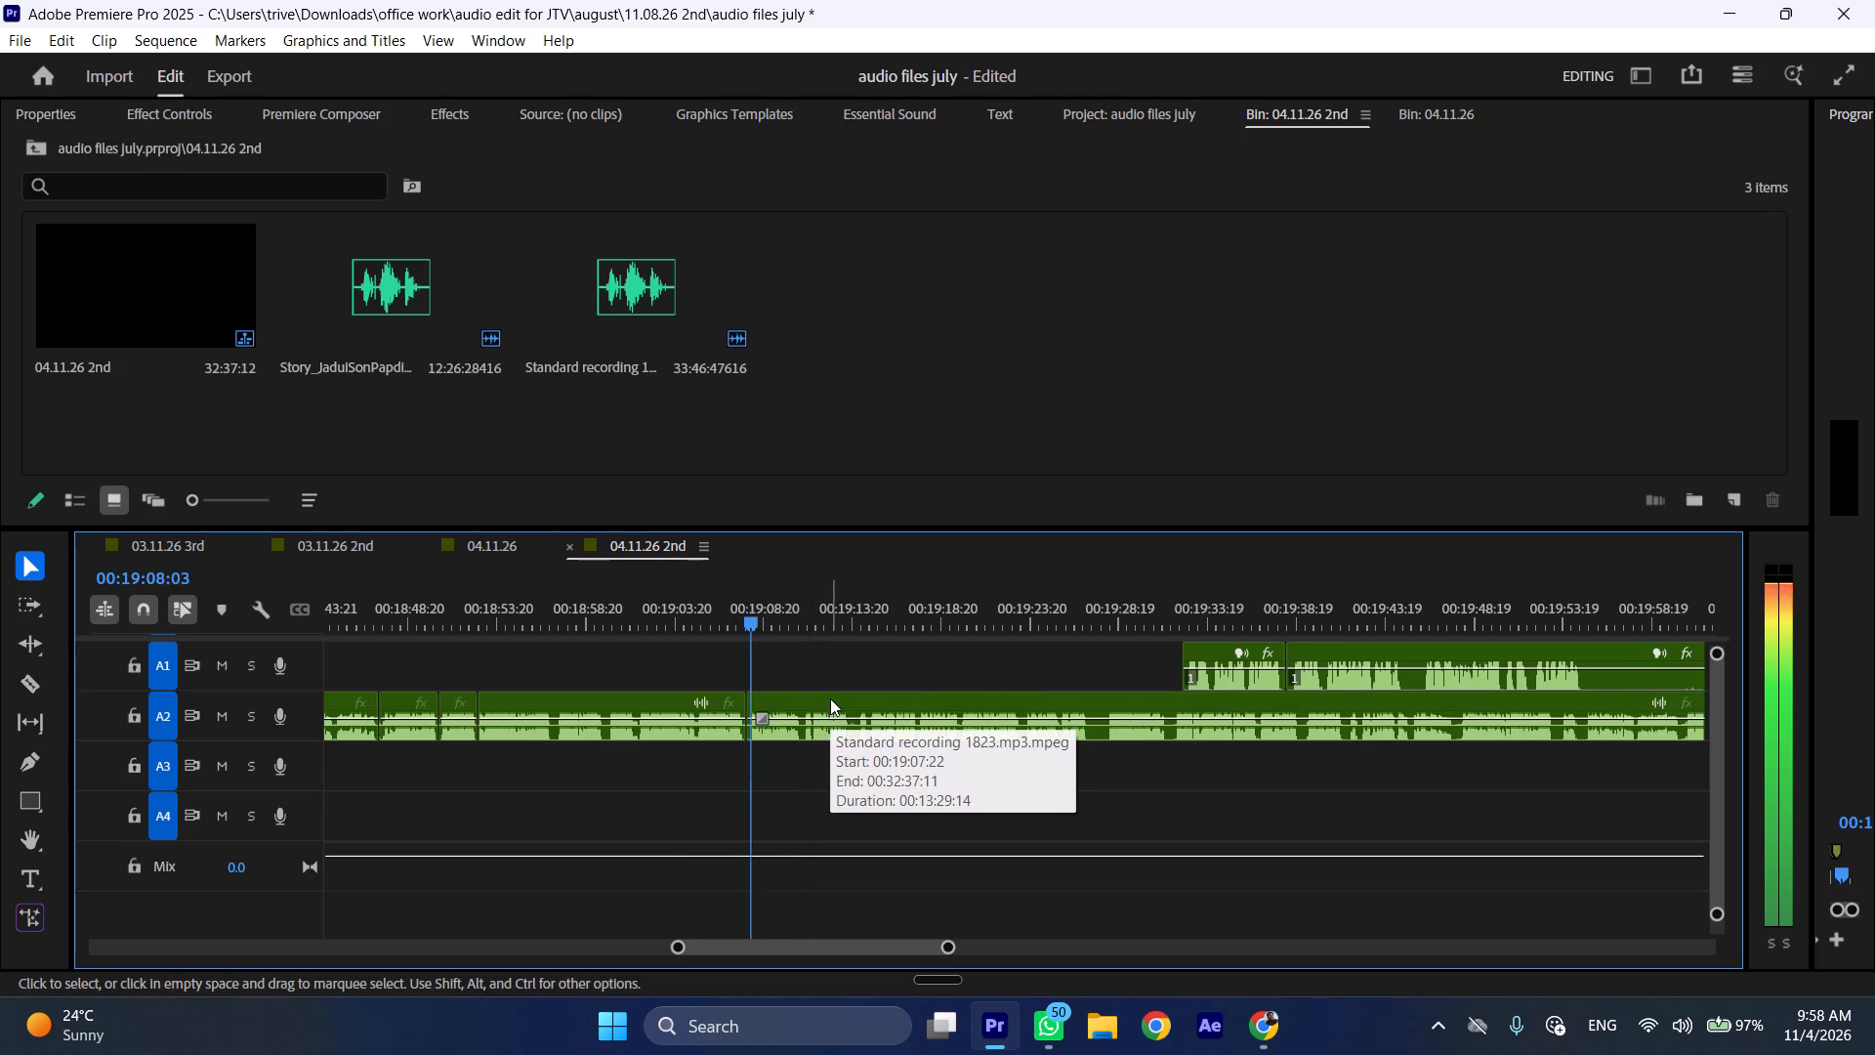
{"action": "type", "text": "l"}
Cut the A2 recording on both sides of the unwanted section at about 00:19:11:01 to 00:19:14:03.
{"action": "scroll", "coordinate": [1026, 722], "scroll_direction": "down", "scroll_amount": 5}
{"action": "left_click_drag", "start_coordinate": [963, 653], "coordinate": [1197, 658]}
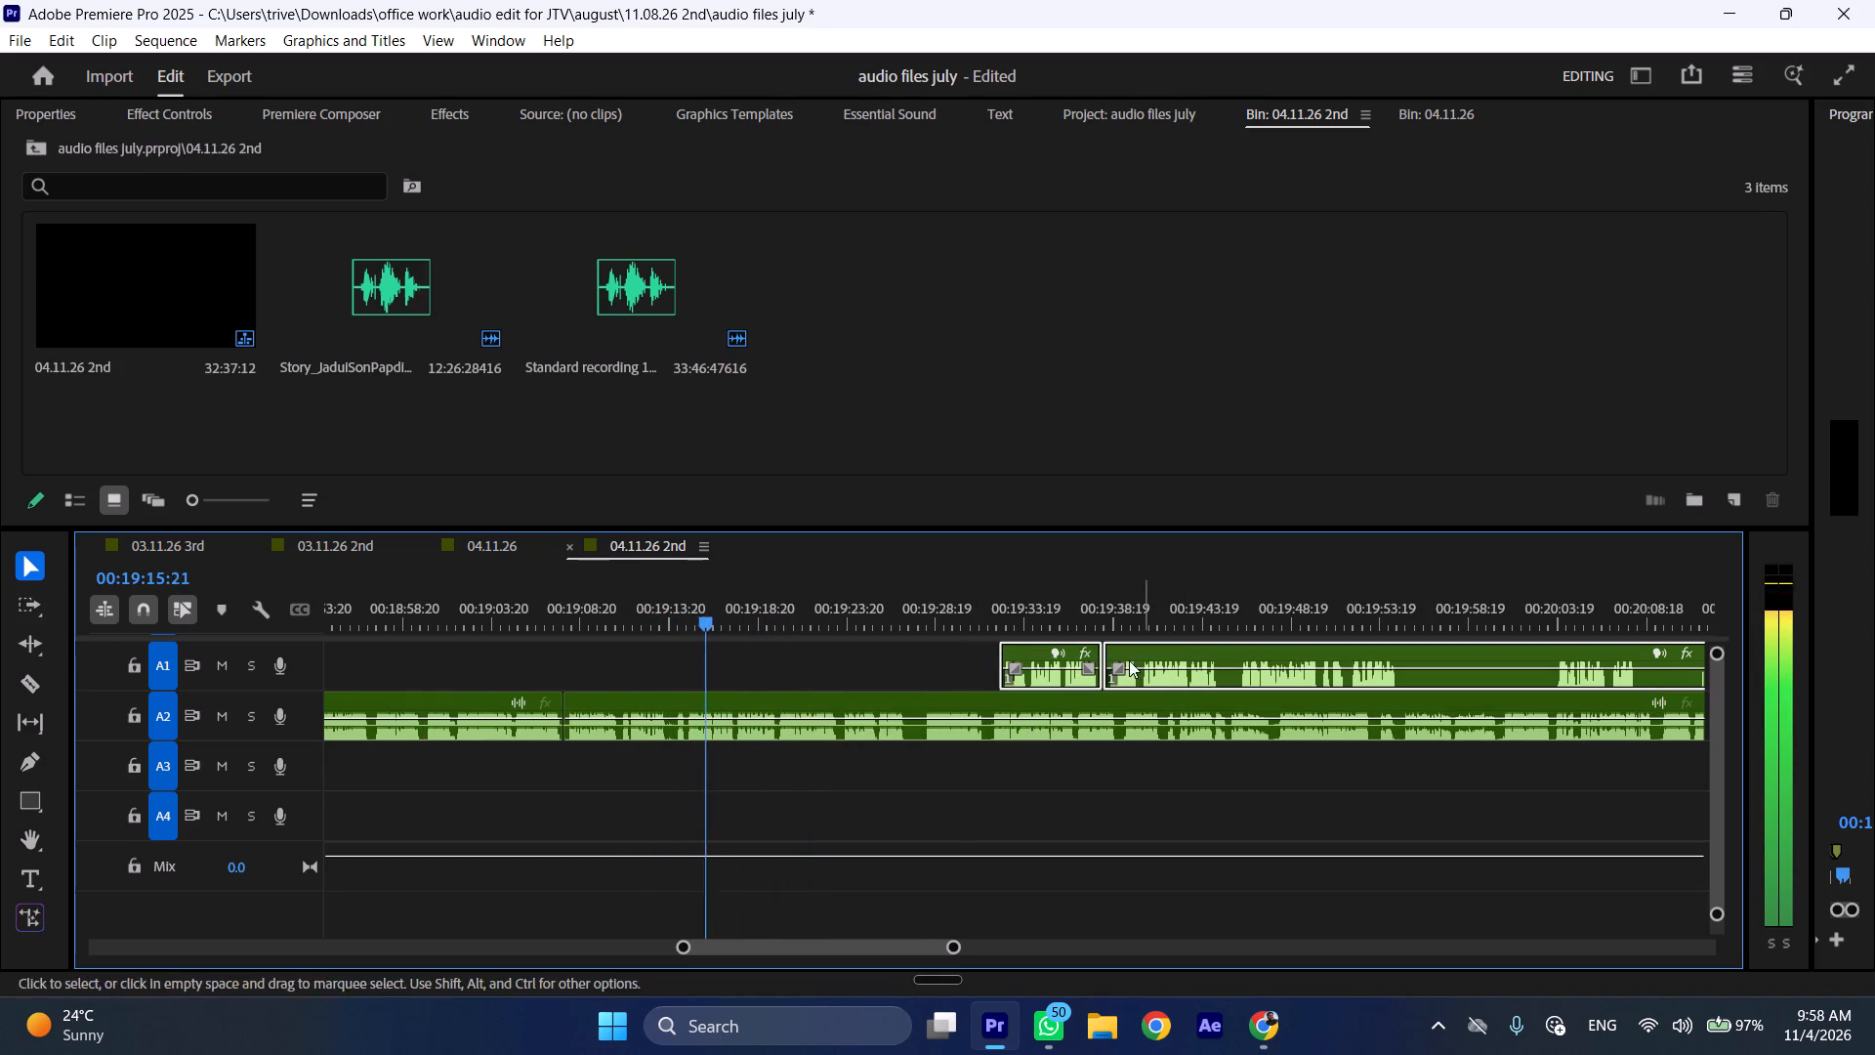
{"action": "left_click_drag", "start_coordinate": [663, 612], "coordinate": [681, 612]}
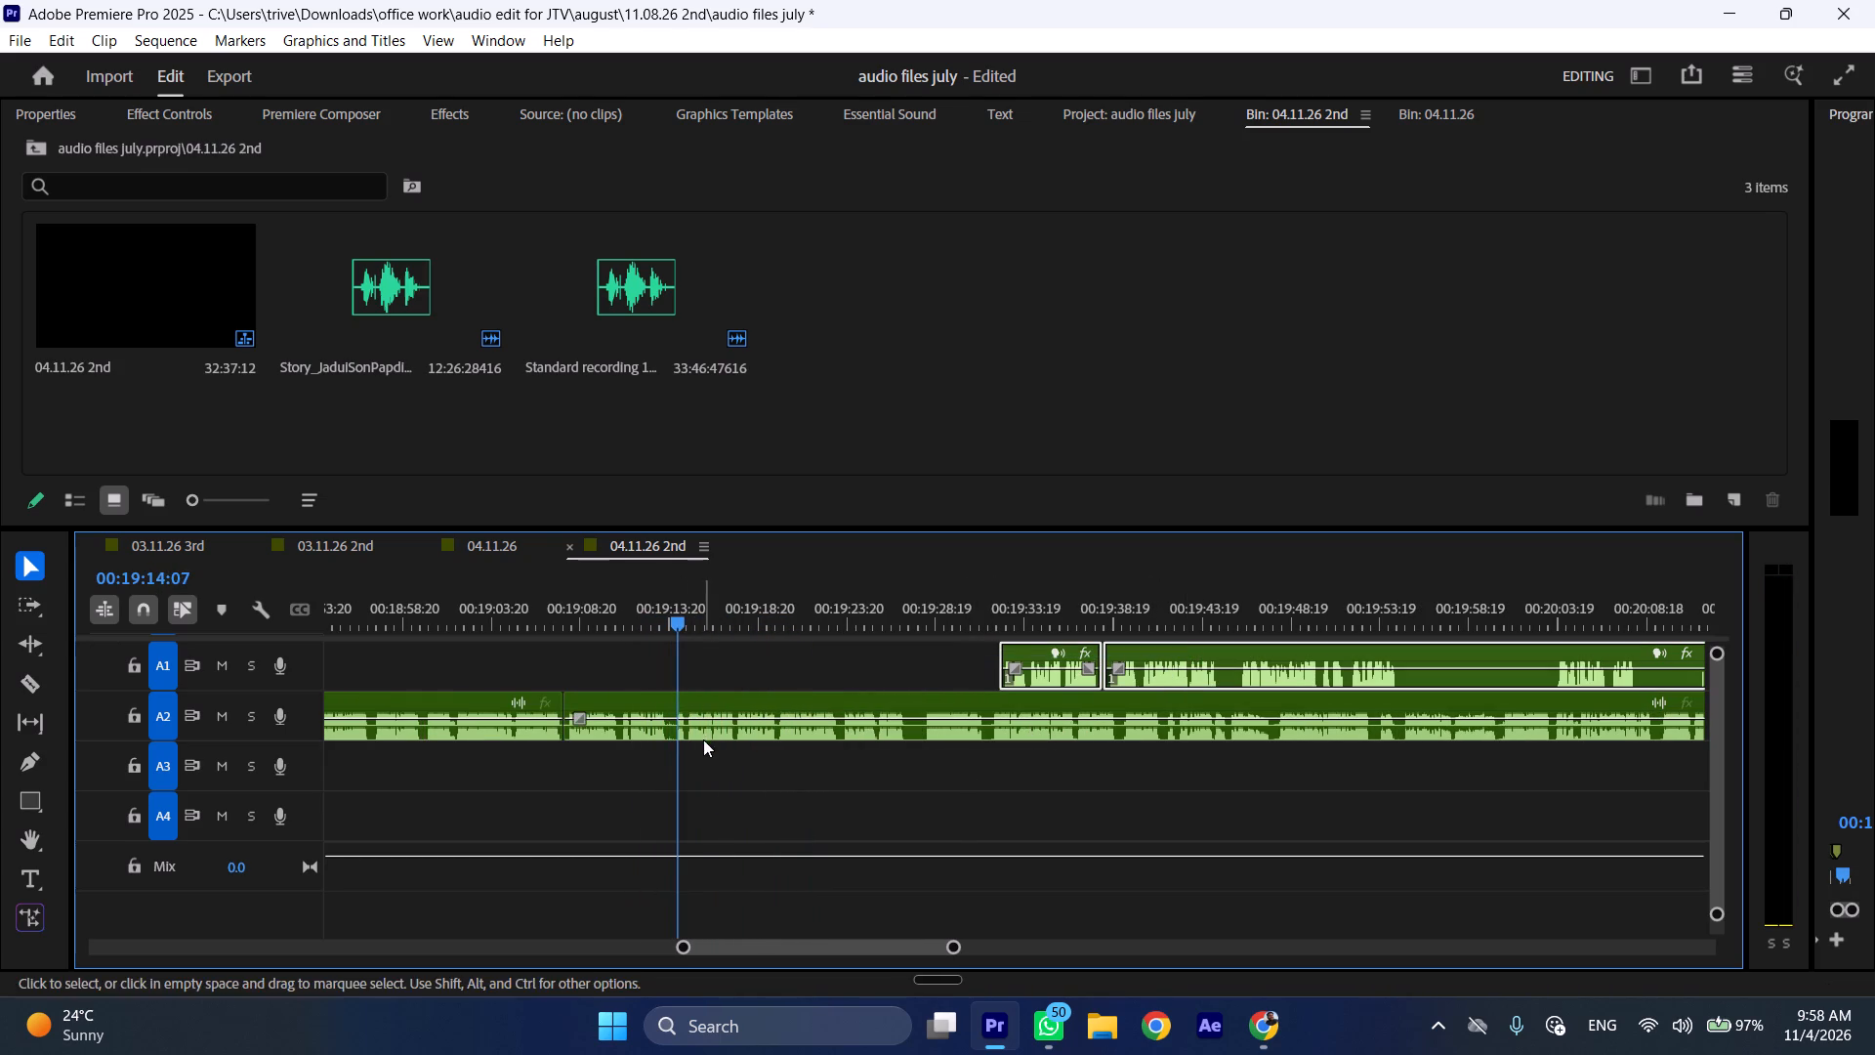
{"action": "left_click", "coordinate": [614, 603]}
{"action": "key", "text": "space"}
{"action": "key", "text": "space"}
{"action": "type", "text": "C"}
{"action": "left_click_drag", "start_coordinate": [637, 597], "coordinate": [678, 597]}
{"action": "left_click", "coordinate": [719, 709], "text": "shift"}
{"action": "key", "text": "shift+c"}
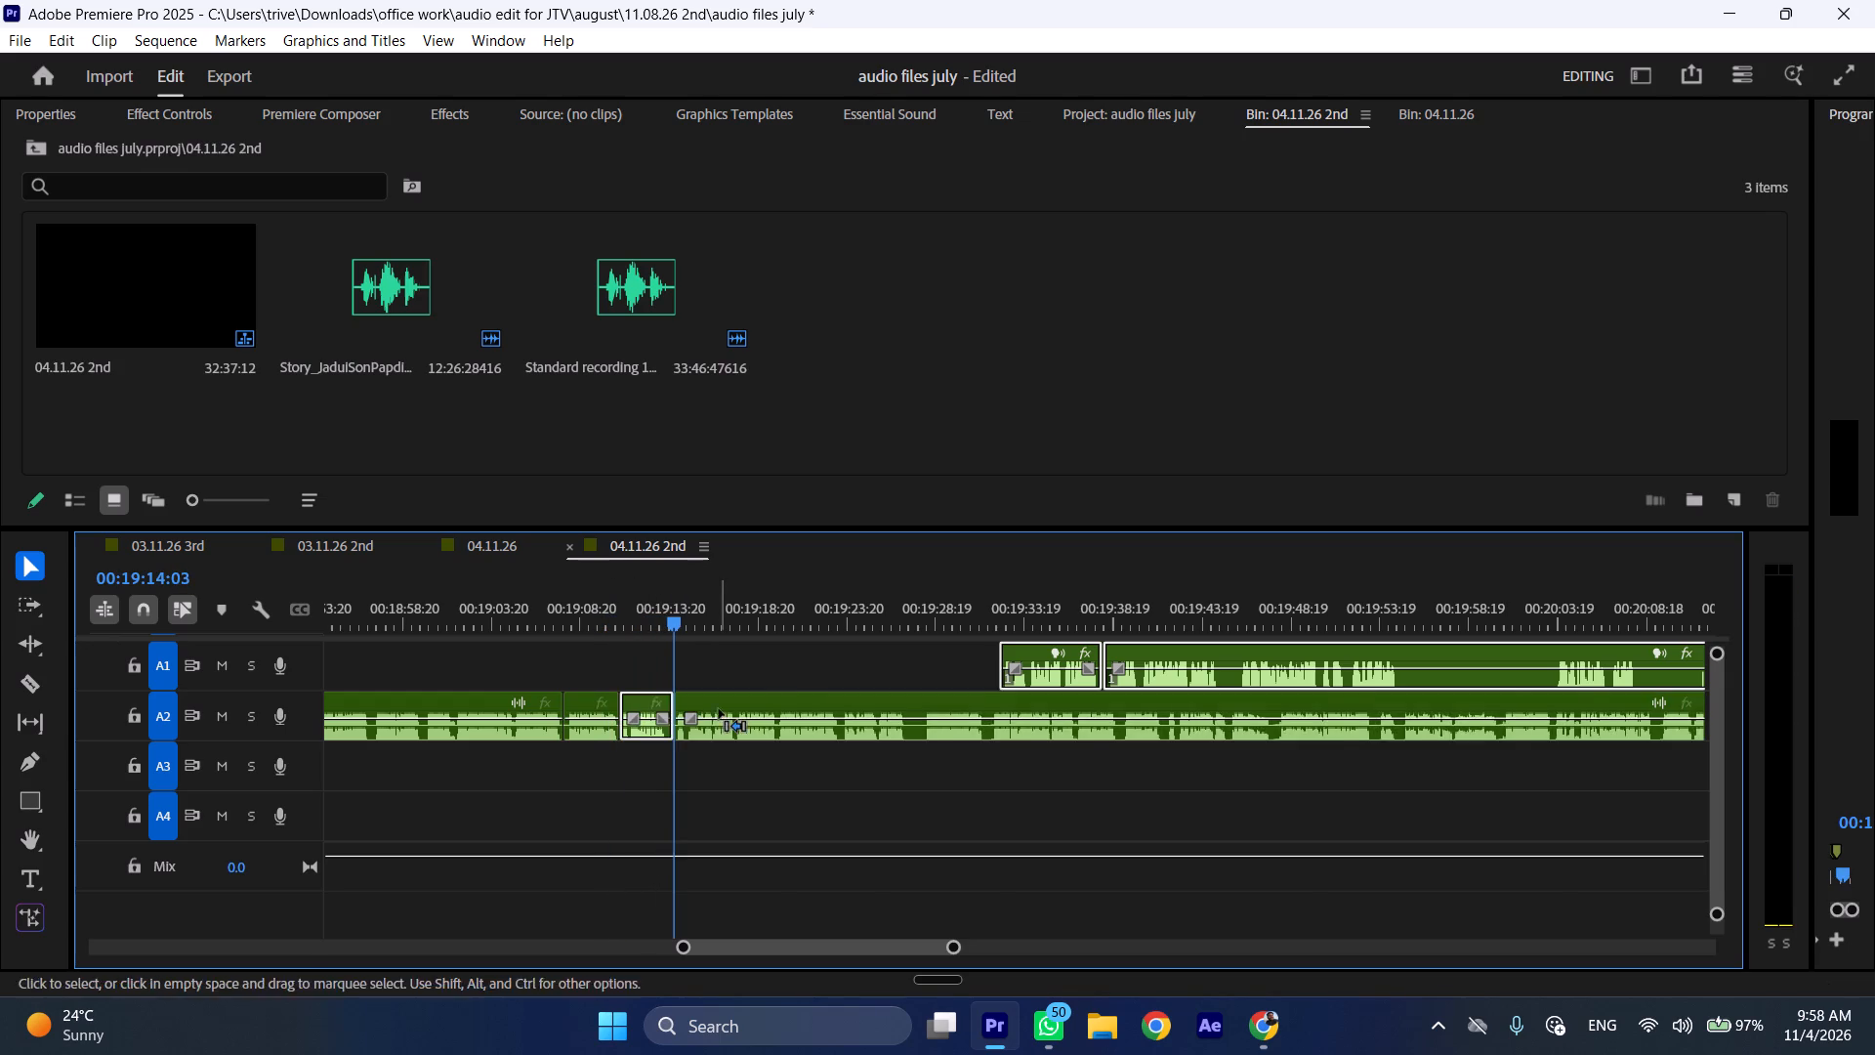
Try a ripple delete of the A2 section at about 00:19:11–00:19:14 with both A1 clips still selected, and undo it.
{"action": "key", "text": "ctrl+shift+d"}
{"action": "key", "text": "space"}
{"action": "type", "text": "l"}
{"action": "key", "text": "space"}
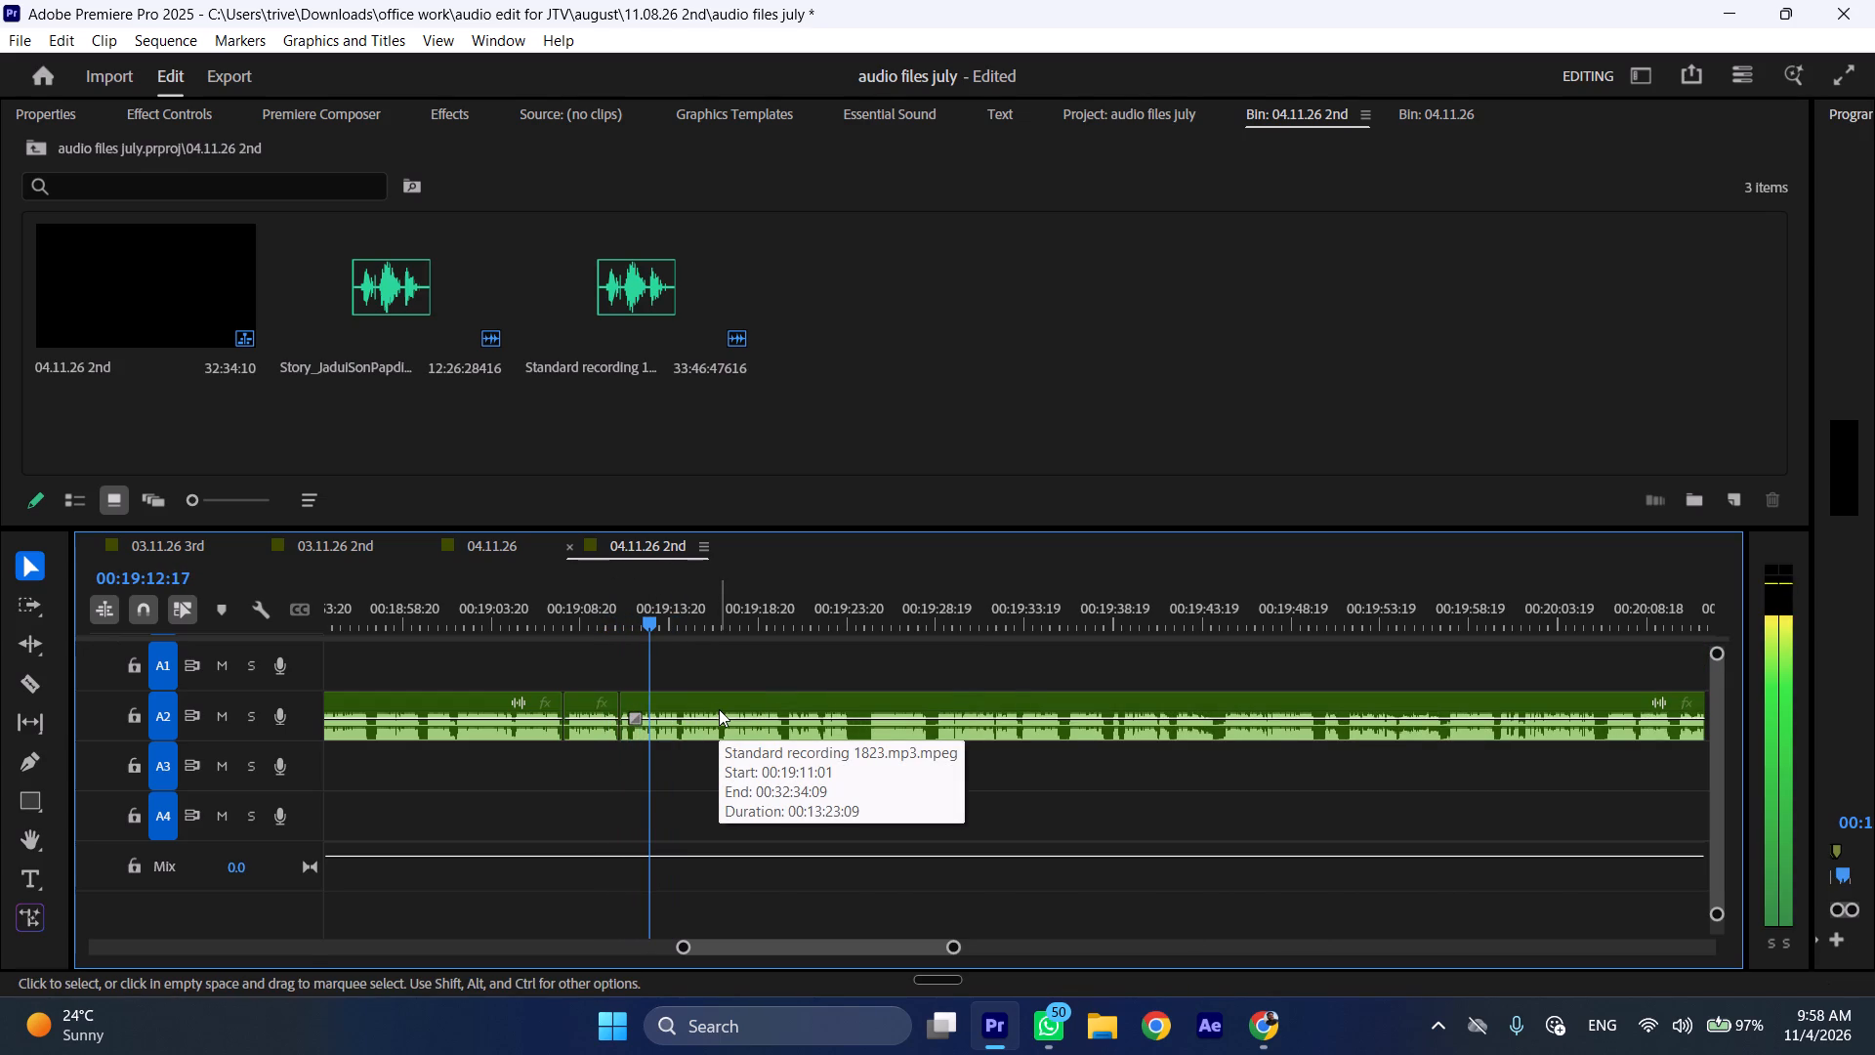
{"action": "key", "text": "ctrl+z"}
Ripple delete only the A2 section between about 00:19:11 and 00:19:14, and play on from the join.
{"action": "left_click", "coordinate": [652, 729]}
{"action": "key", "text": "ctrl+shift+d"}
{"action": "key", "text": "space"}
{"action": "type", "text": "l"}
Move the two A1 clips starting at about 00:19:29 forward along the track so the first begins at about 00:20:14.
{"action": "scroll", "coordinate": [719, 744], "scroll_direction": "down", "scroll_amount": 6}
{"action": "left_click_drag", "start_coordinate": [676, 664], "coordinate": [948, 664]}
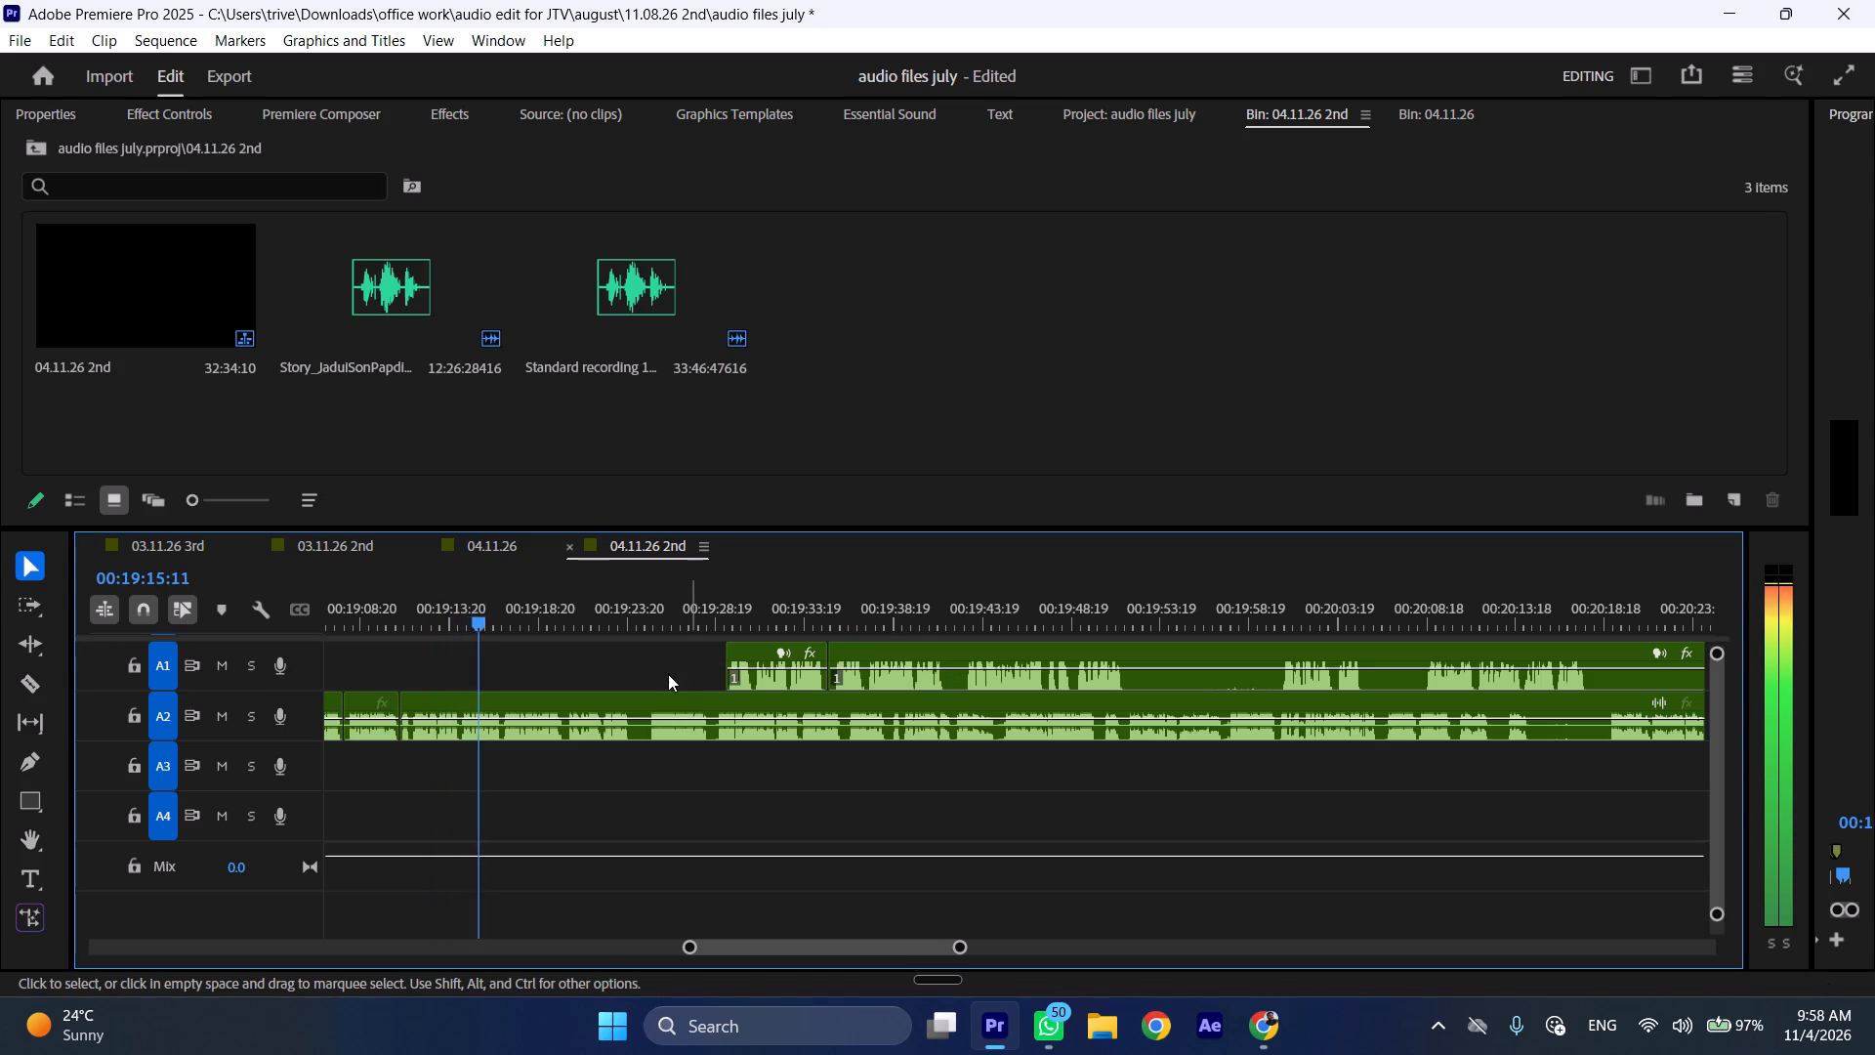
{"action": "left_click_drag", "start_coordinate": [666, 674], "coordinate": [899, 680]}
{"action": "left_click_drag", "start_coordinate": [861, 651], "coordinate": [1531, 662]}
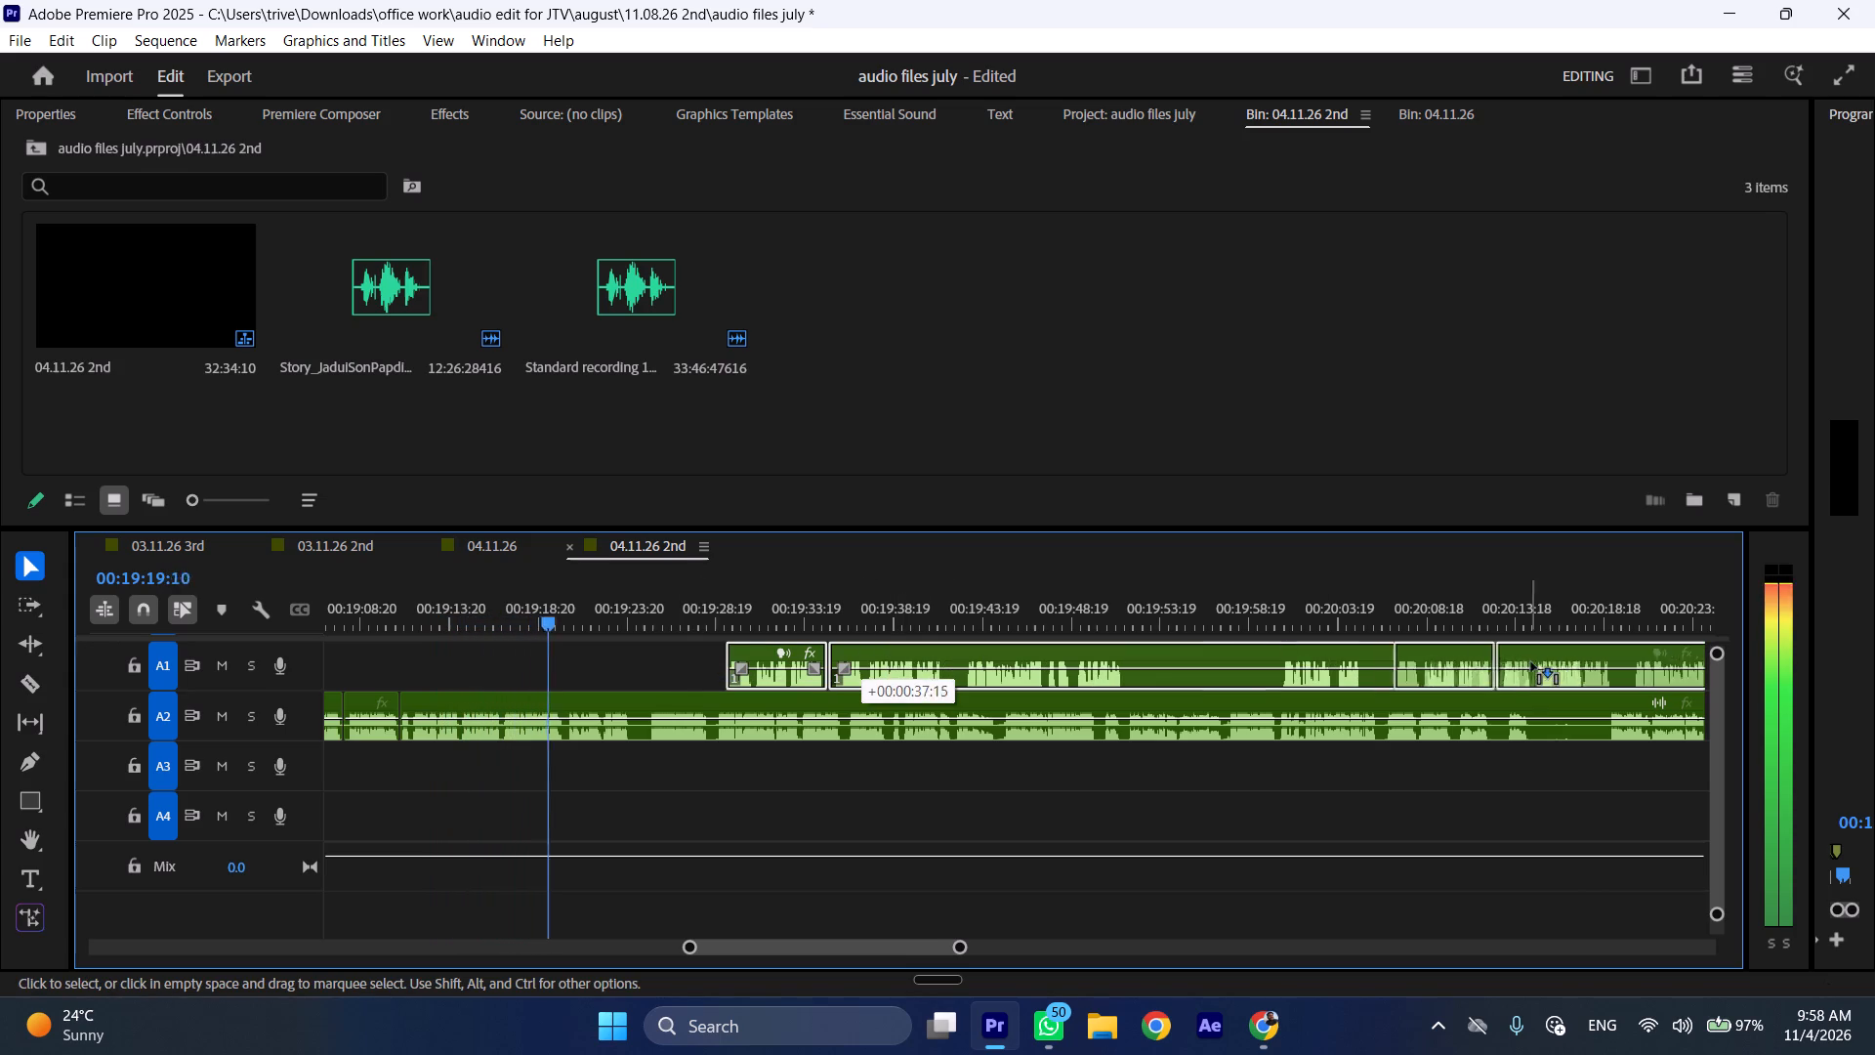
{"action": "left_click_drag", "start_coordinate": [1531, 662], "coordinate": [1664, 659]}
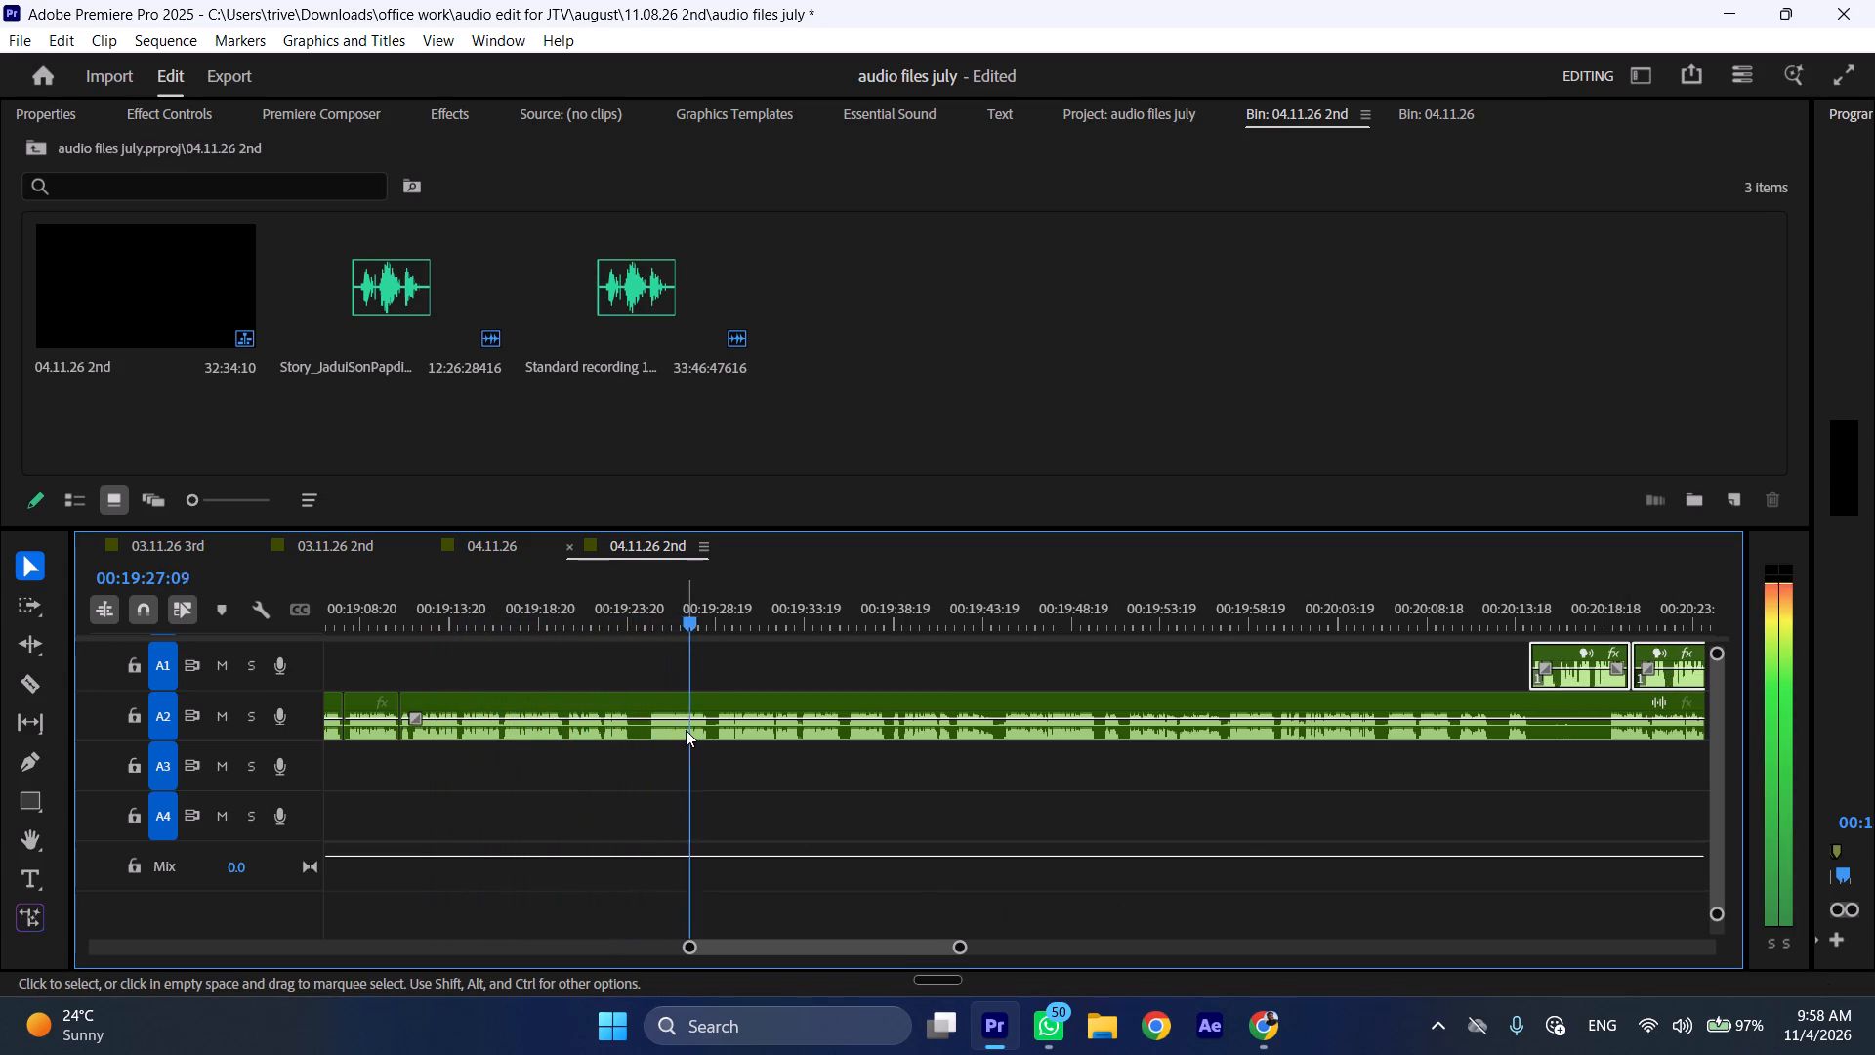
Cut A2 at about 00:19:24 and 00:19:28, ripple delete the section between the cuts, and play across the join.
{"action": "left_click_drag", "start_coordinate": [636, 600], "coordinate": [664, 599]}
{"action": "key", "text": "shift+c"}
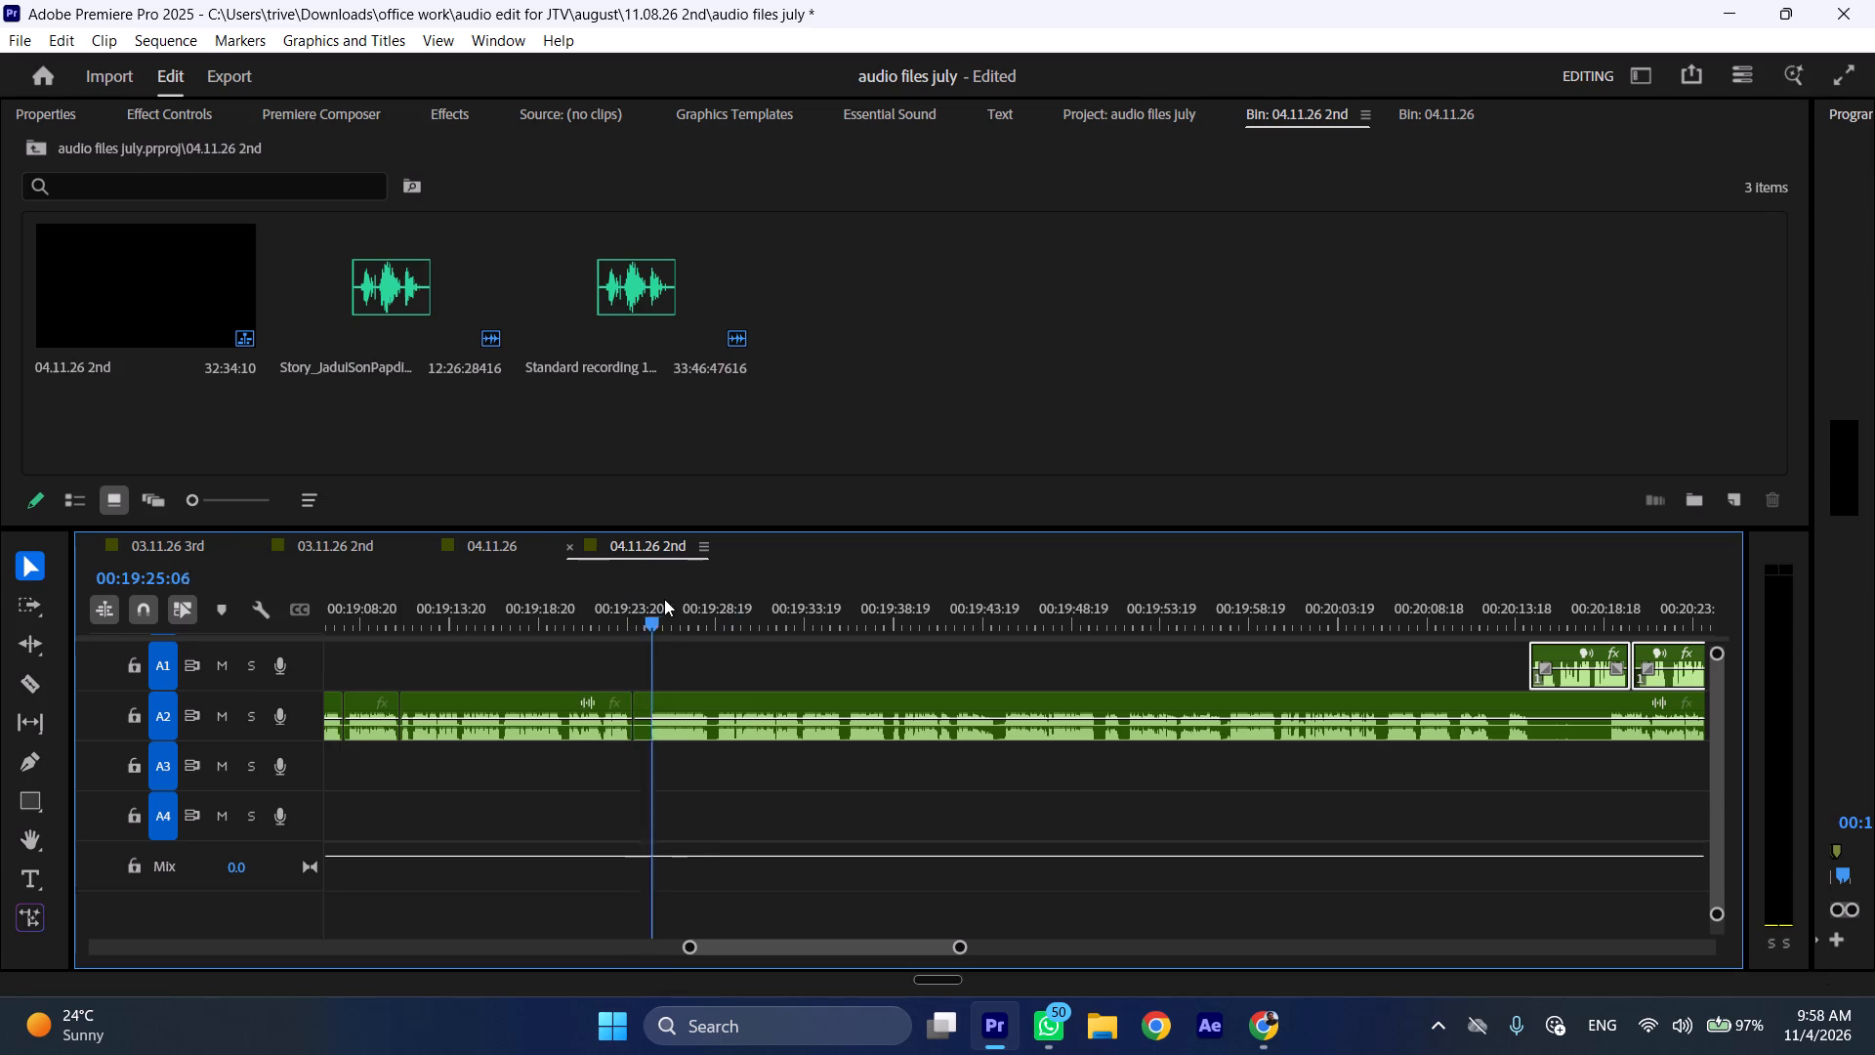
{"action": "left_click_drag", "start_coordinate": [664, 599], "coordinate": [713, 596]}
{"action": "left_click", "coordinate": [758, 720]}
{"action": "key", "text": "shift+c"}
{"action": "key", "text": "ctrl+shift+d"}
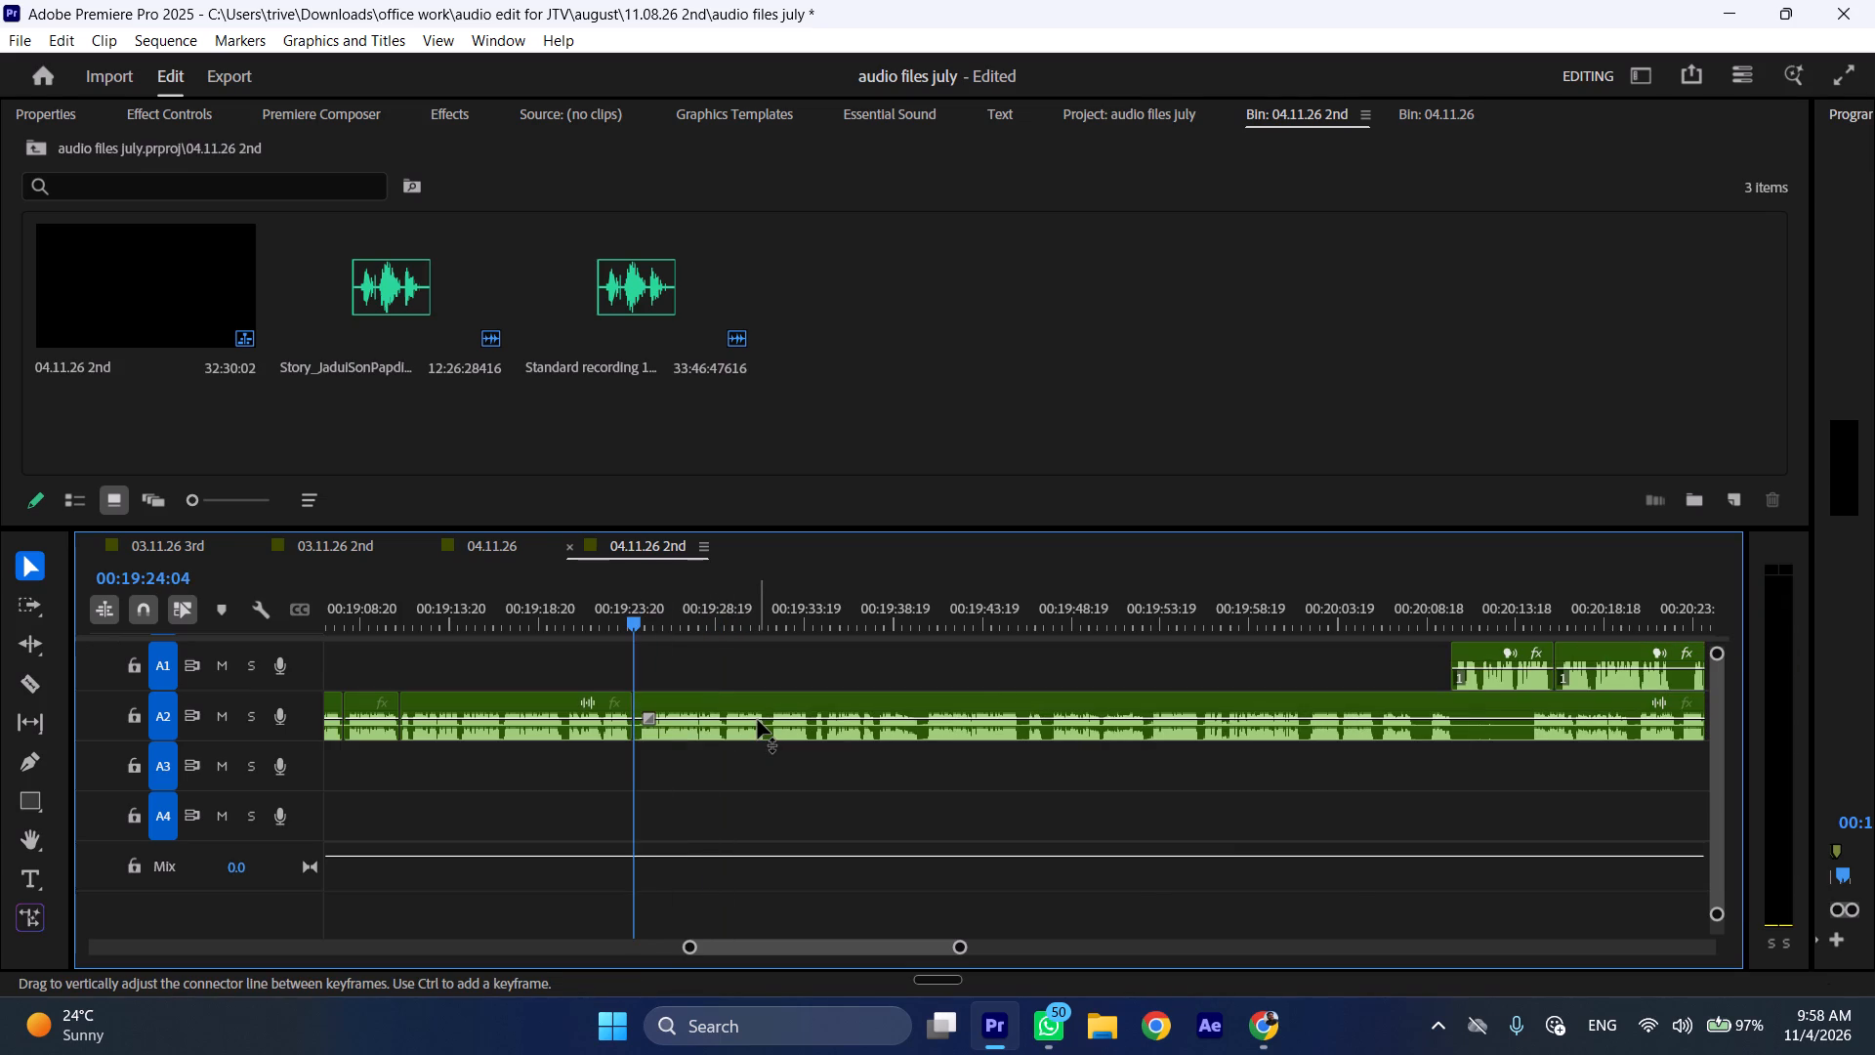
{"action": "key", "text": "space"}
{"action": "type", "text": "l"}
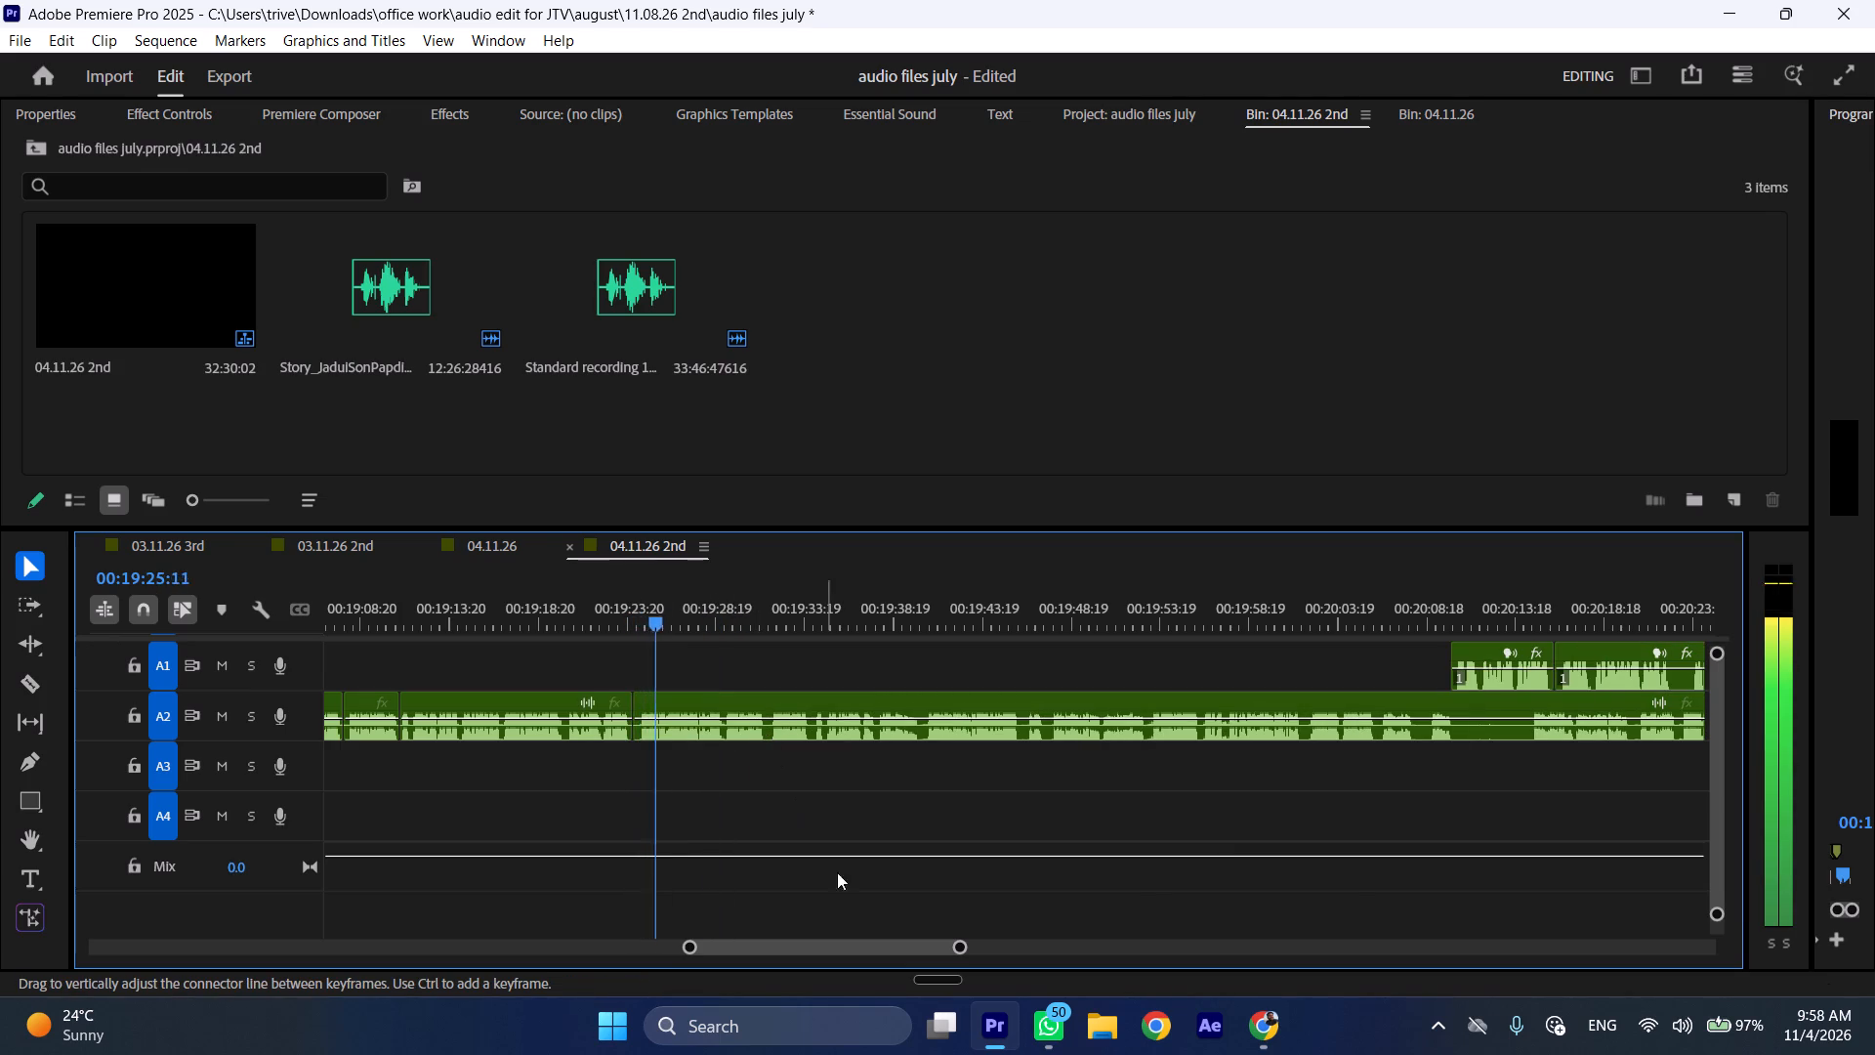
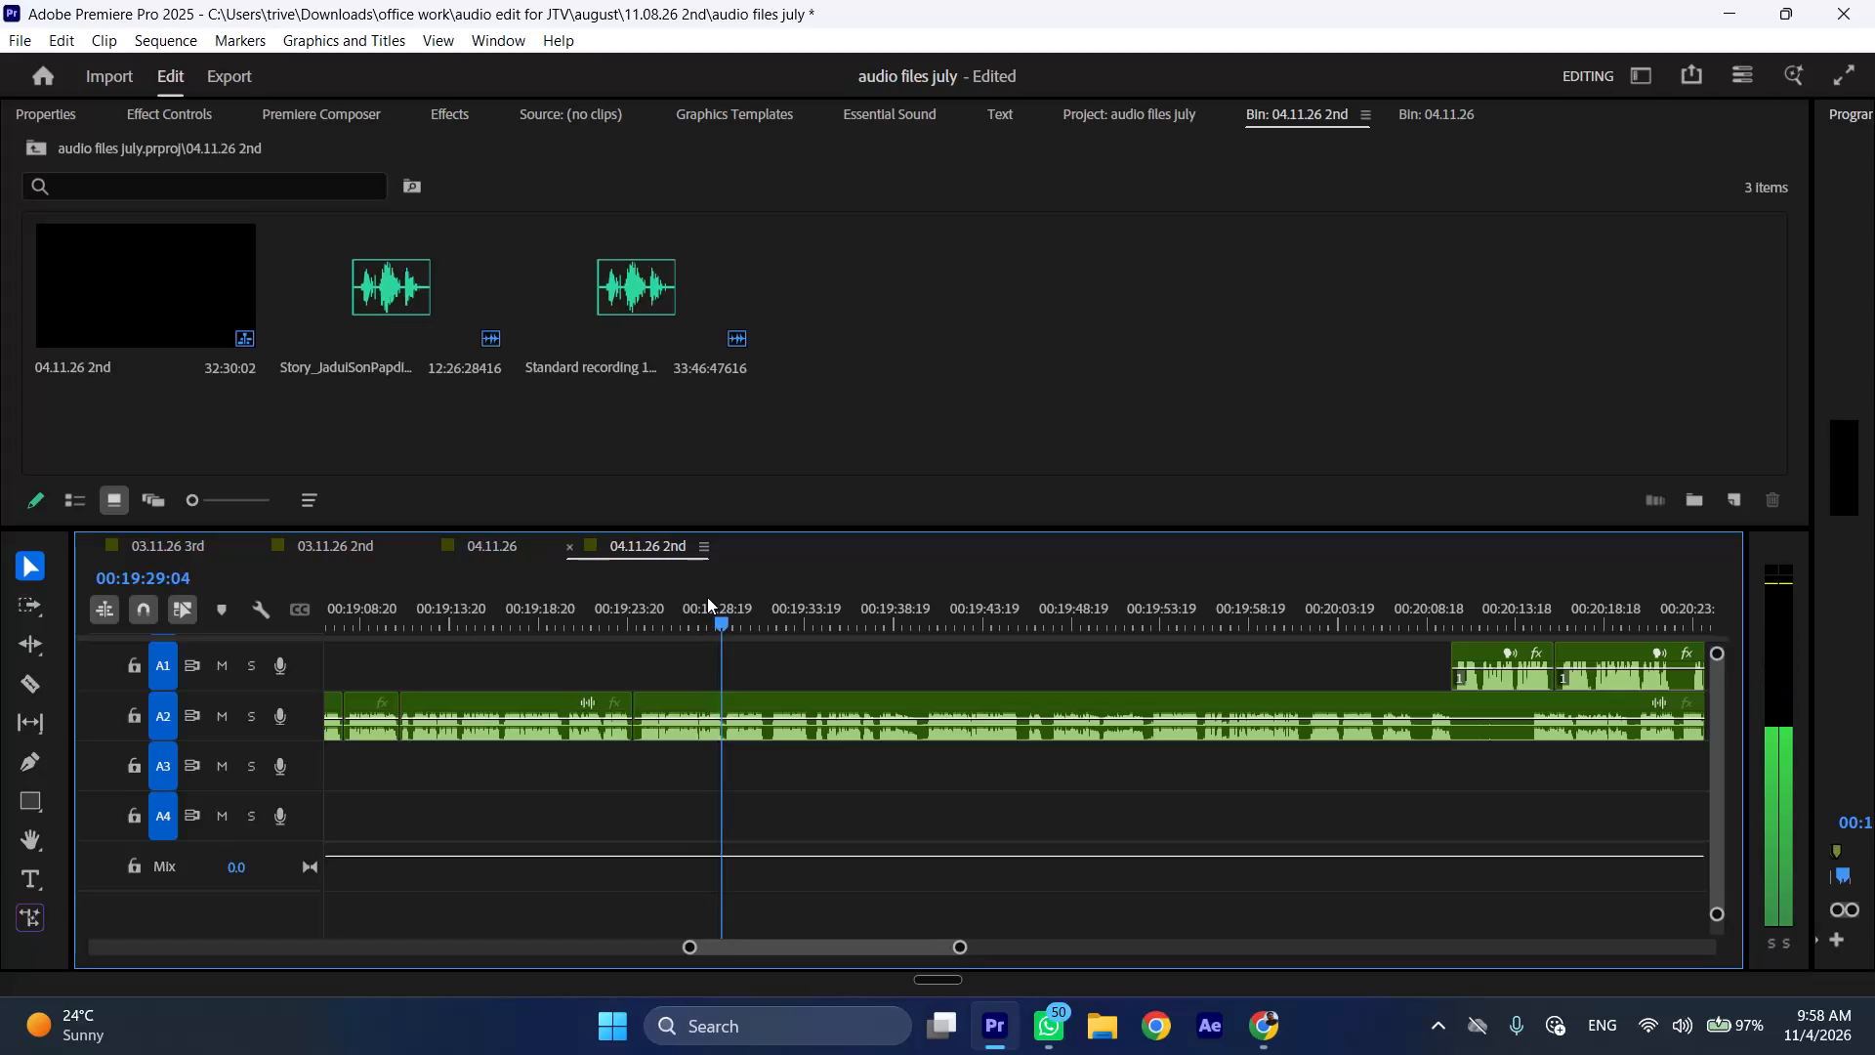
Ripple delete the A2 section between about 00:19:29 and 00:19:31:17, and play on from the join.
{"action": "left_click_drag", "start_coordinate": [747, 598], "coordinate": [770, 603]}
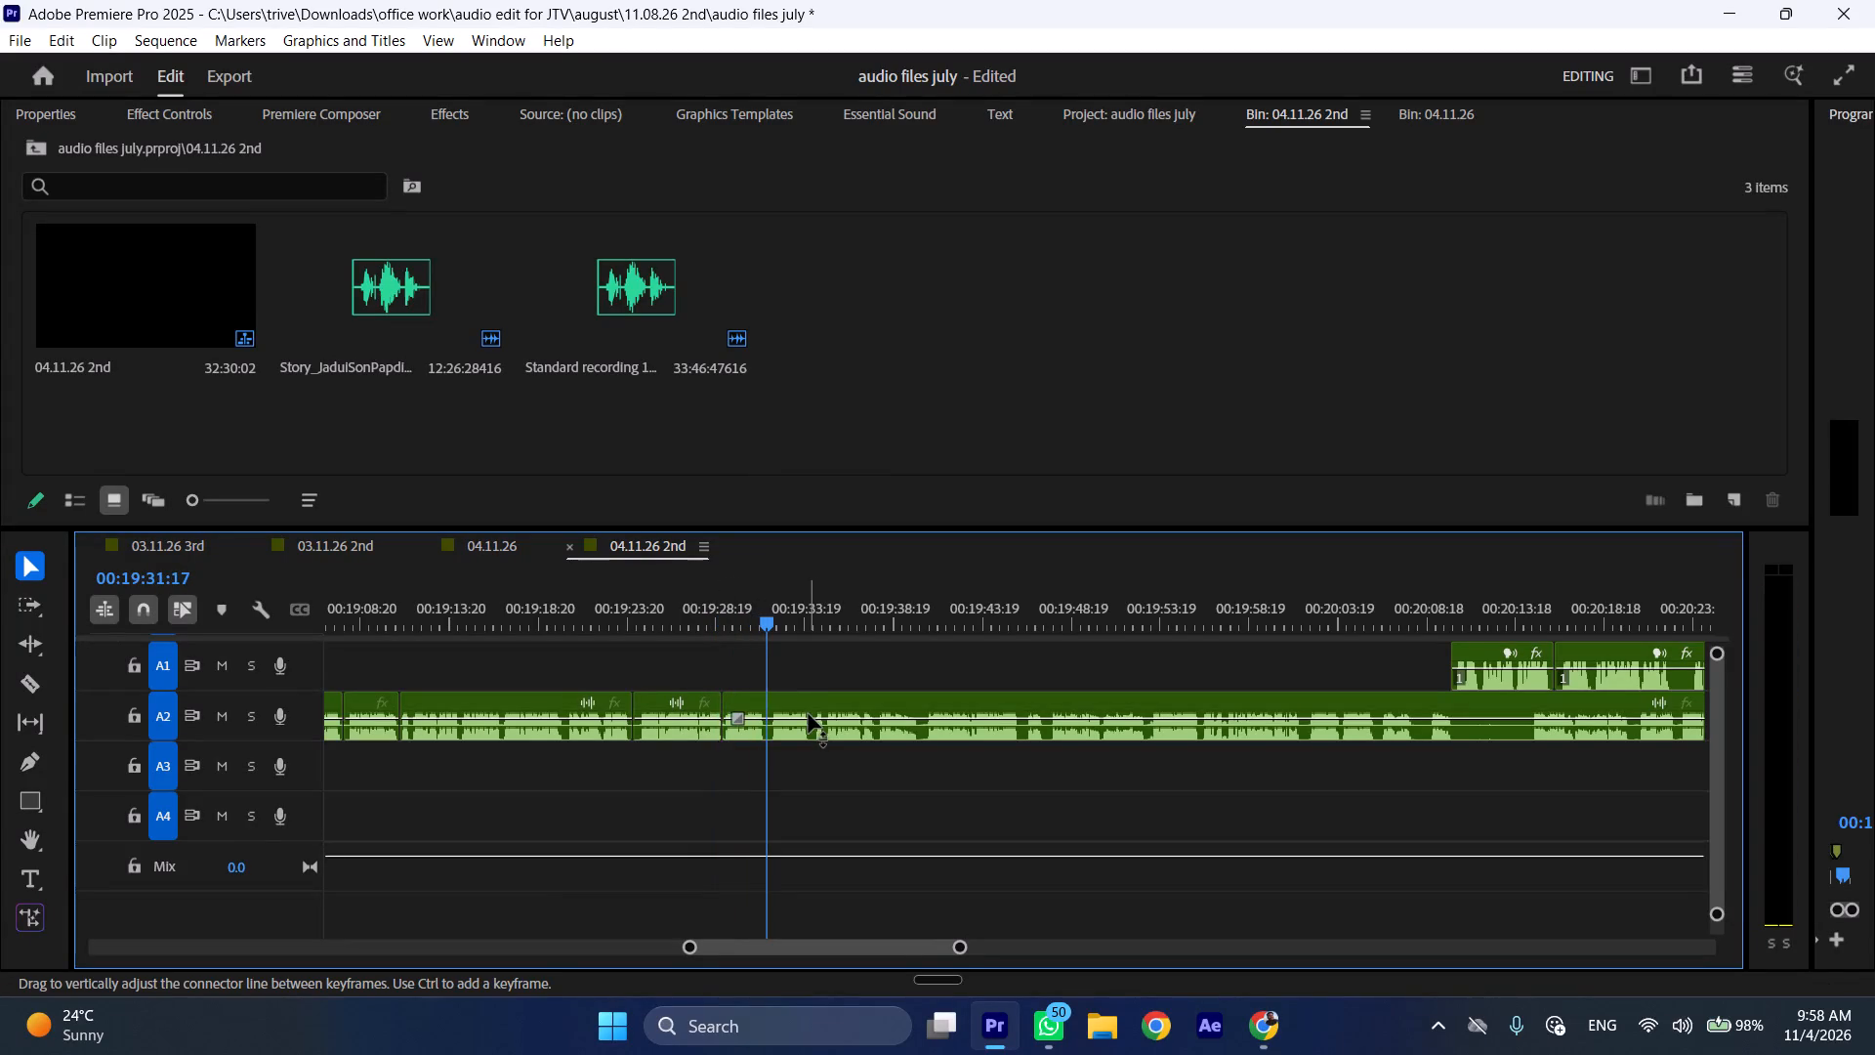
{"action": "left_click", "coordinate": [809, 714]}
{"action": "key", "text": "shift+c"}
{"action": "key", "text": "ctrl+shift+d"}
{"action": "key", "text": "space"}
{"action": "type", "text": "l"}
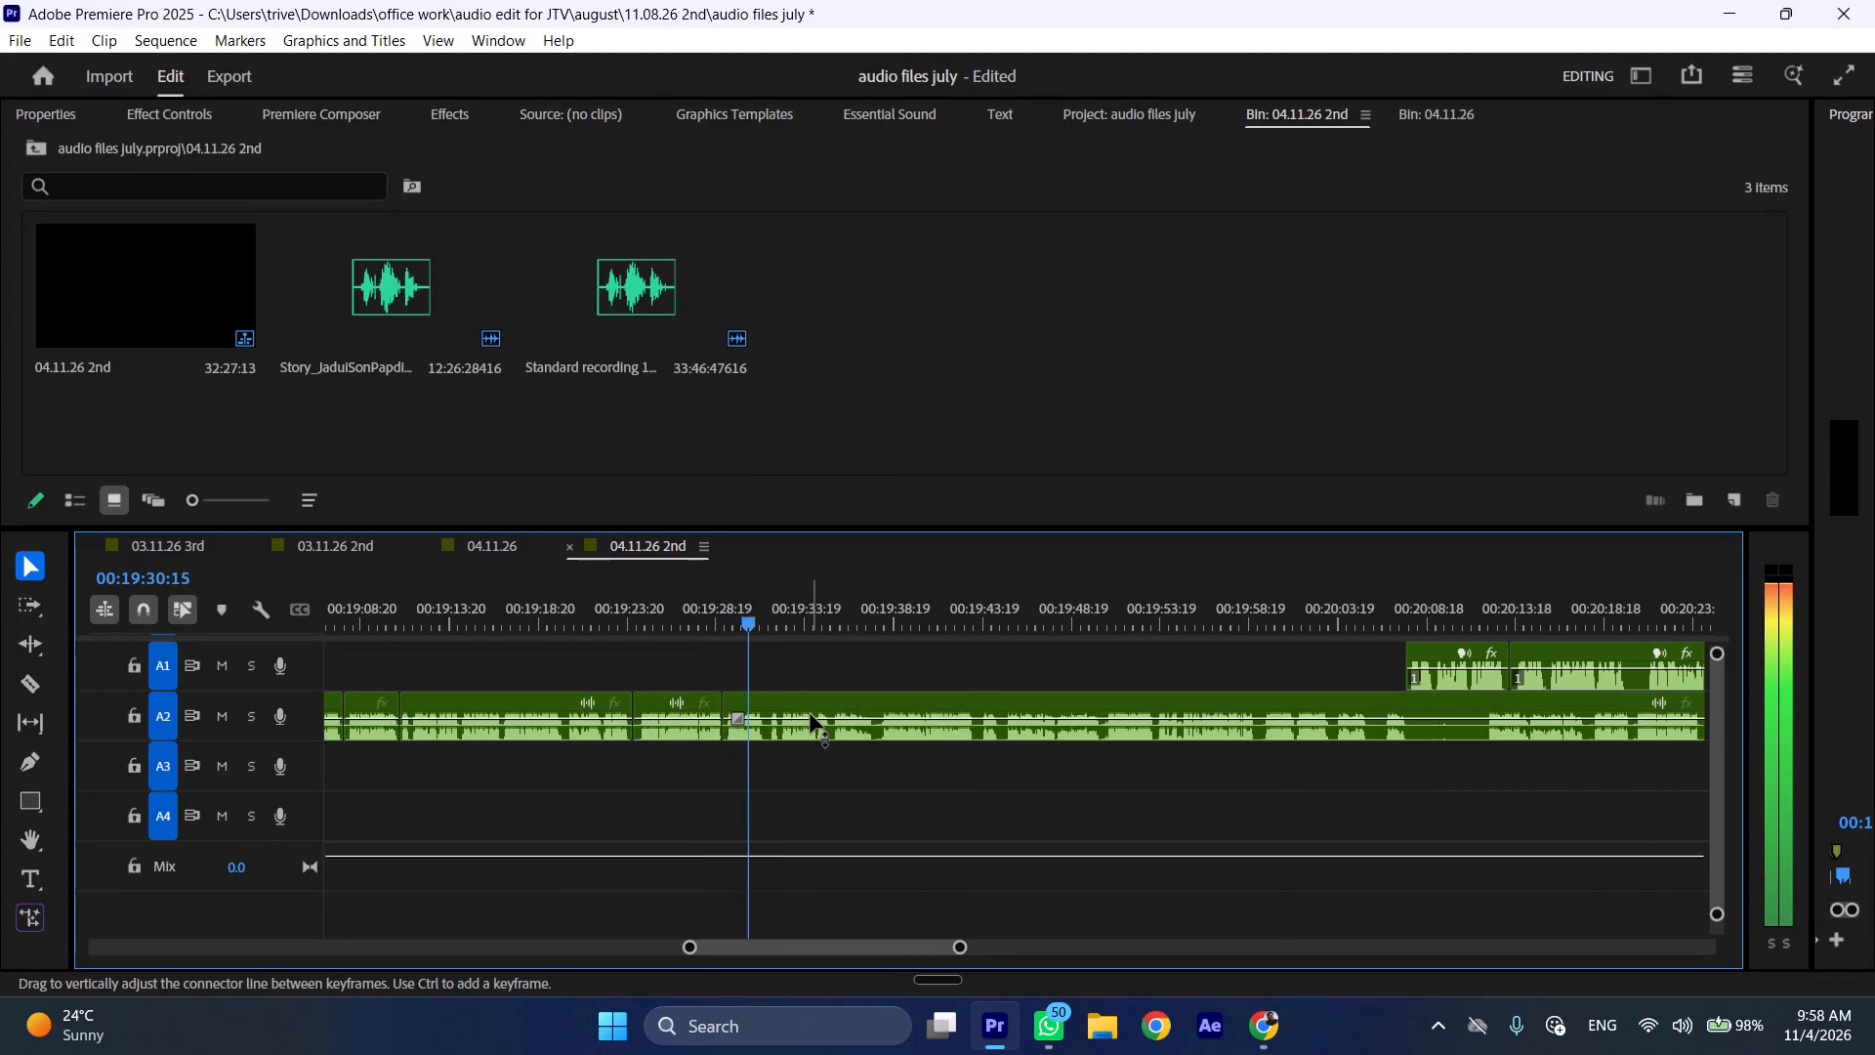
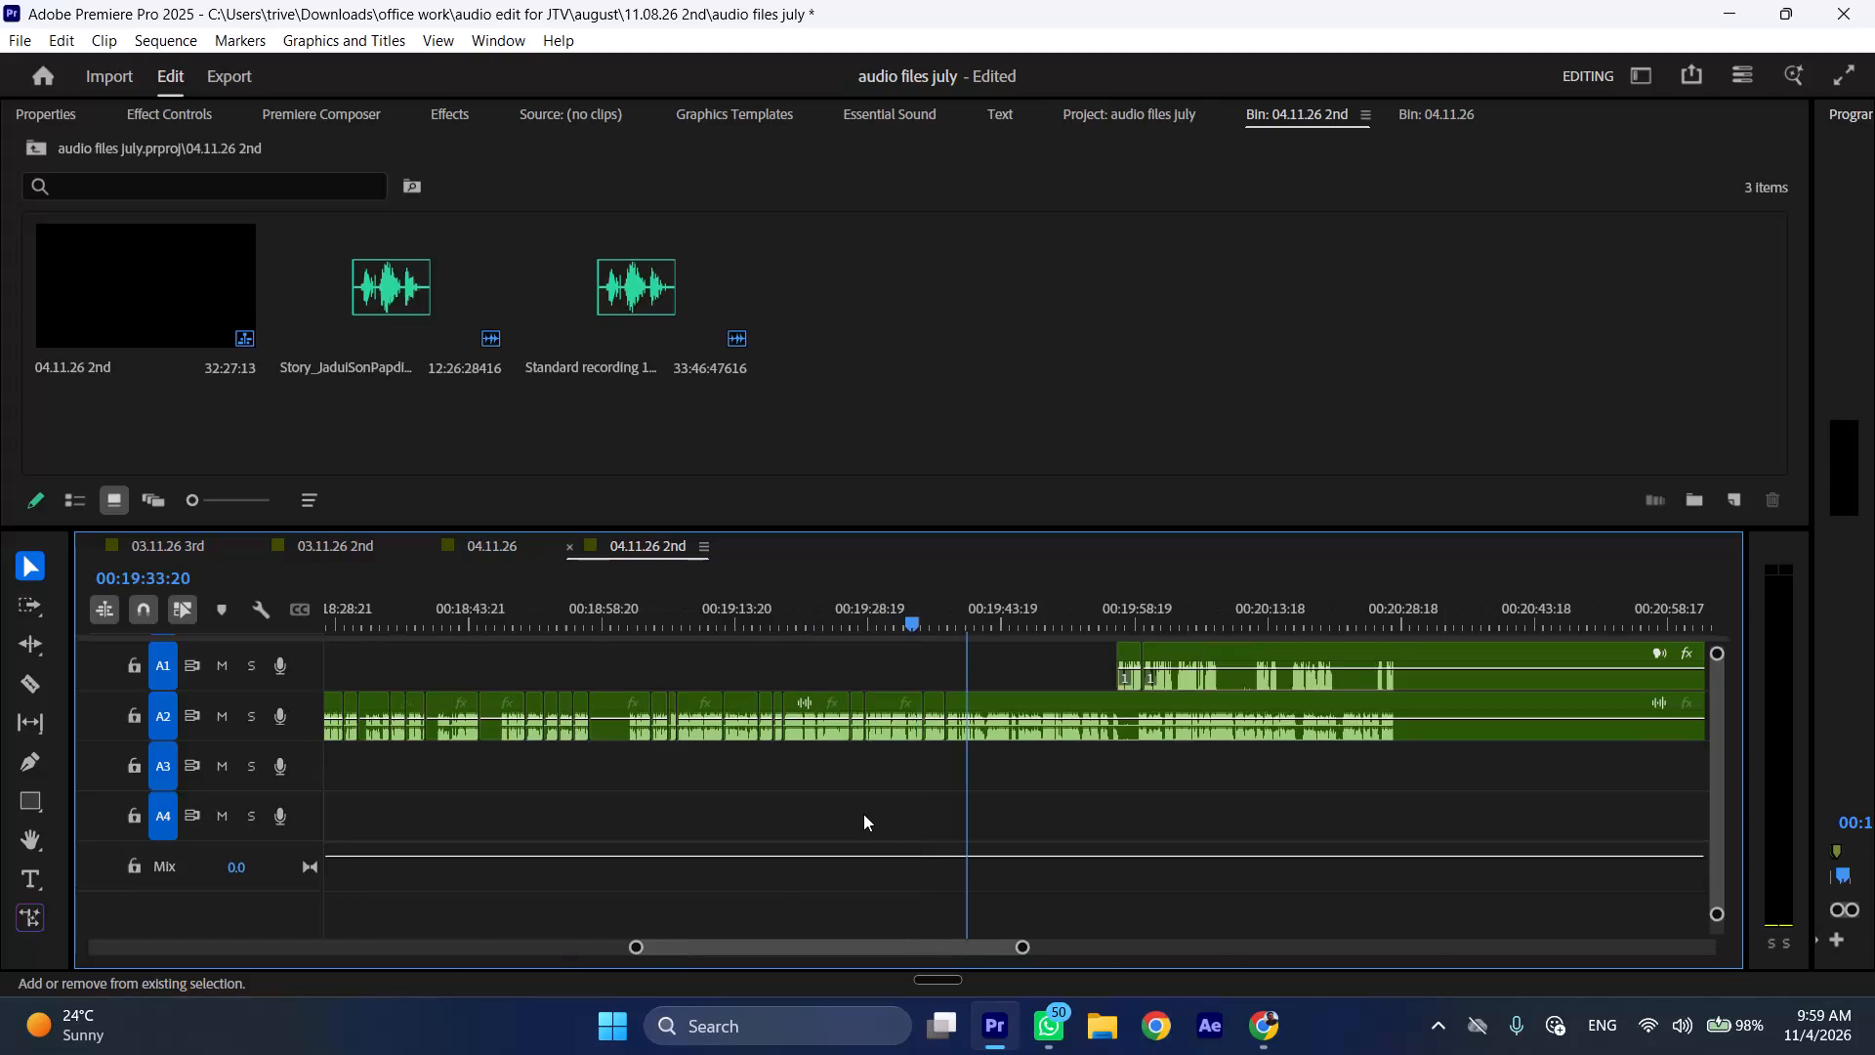
Move the two A1 story clips after 00:19:58 along the track so the longer one starts at about 00:24:07.
{"action": "key", "text": "ctrl+shift+x"}
{"action": "scroll", "coordinate": [863, 812], "scroll_direction": "down", "scroll_amount": 4}
{"action": "key", "text": "ctrl+shift+x"}
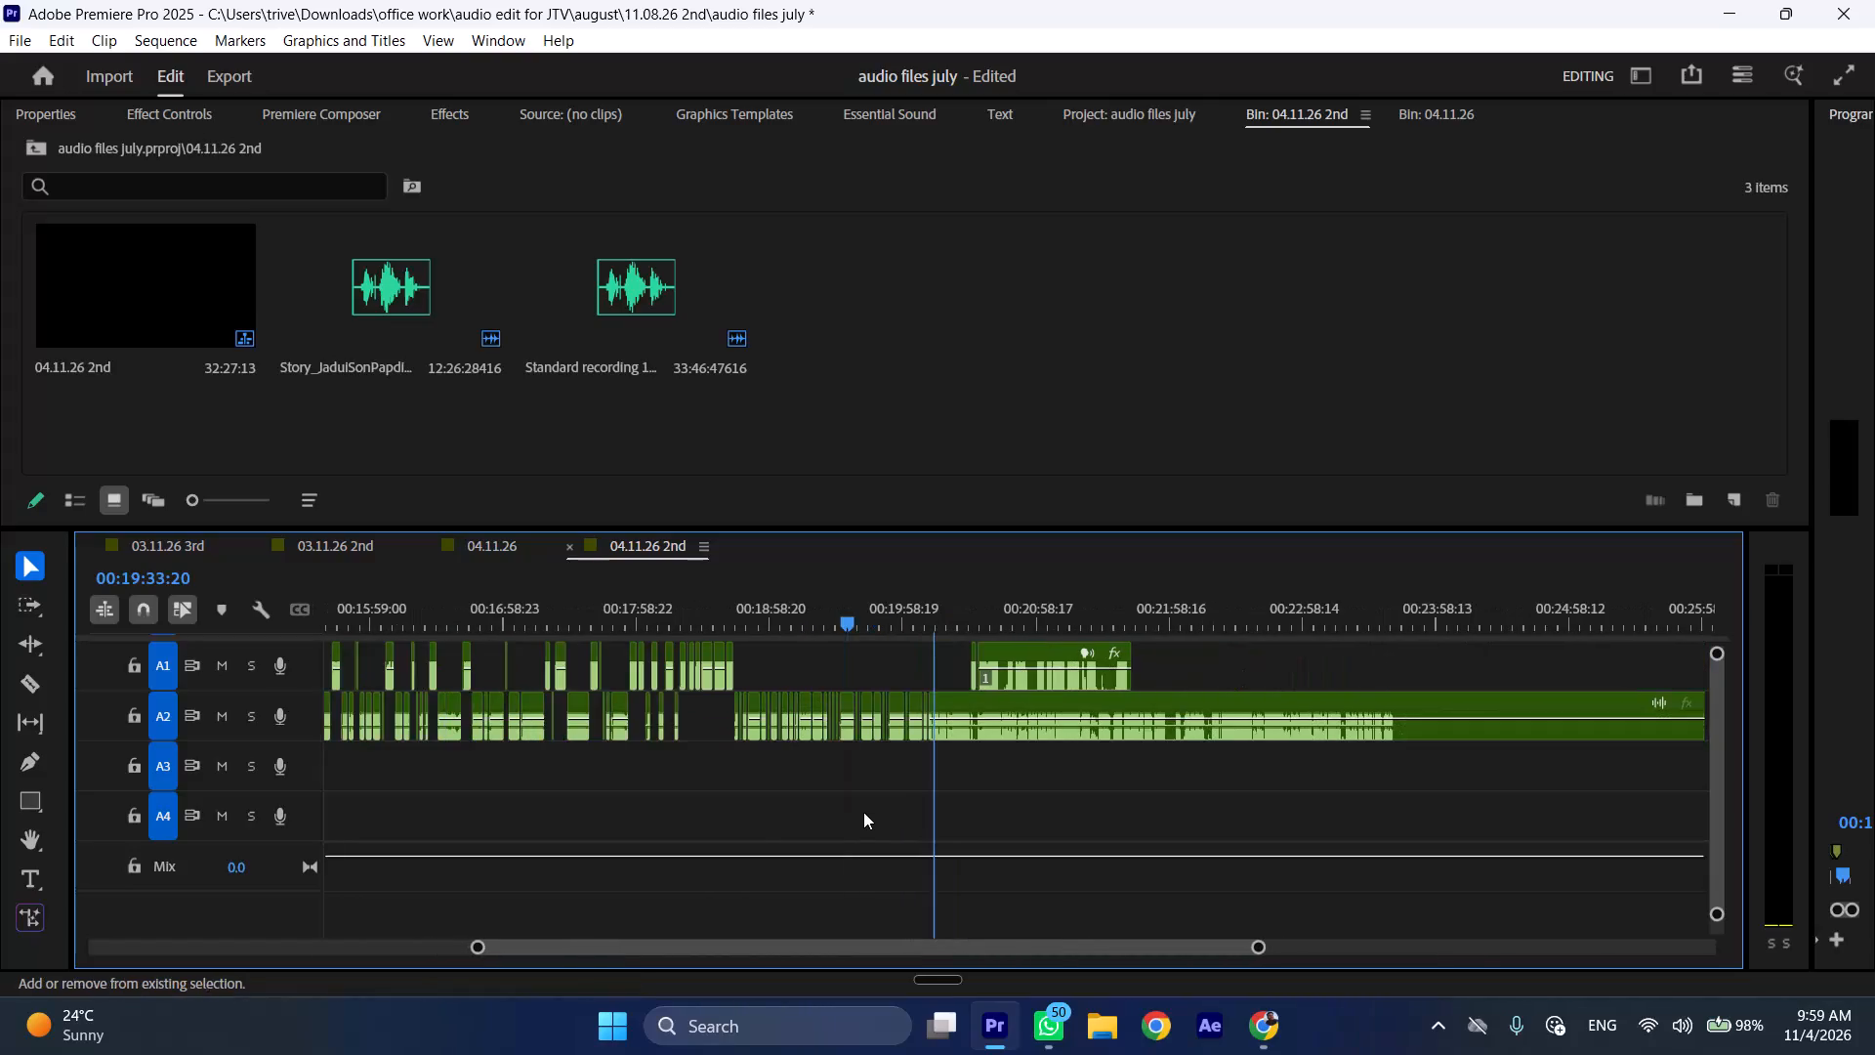
{"action": "scroll", "coordinate": [863, 812], "scroll_direction": "down", "scroll_amount": 5}
{"action": "left_click_drag", "start_coordinate": [770, 662], "coordinate": [860, 673]}
{"action": "left_click_drag", "start_coordinate": [843, 652], "coordinate": [1161, 675]}
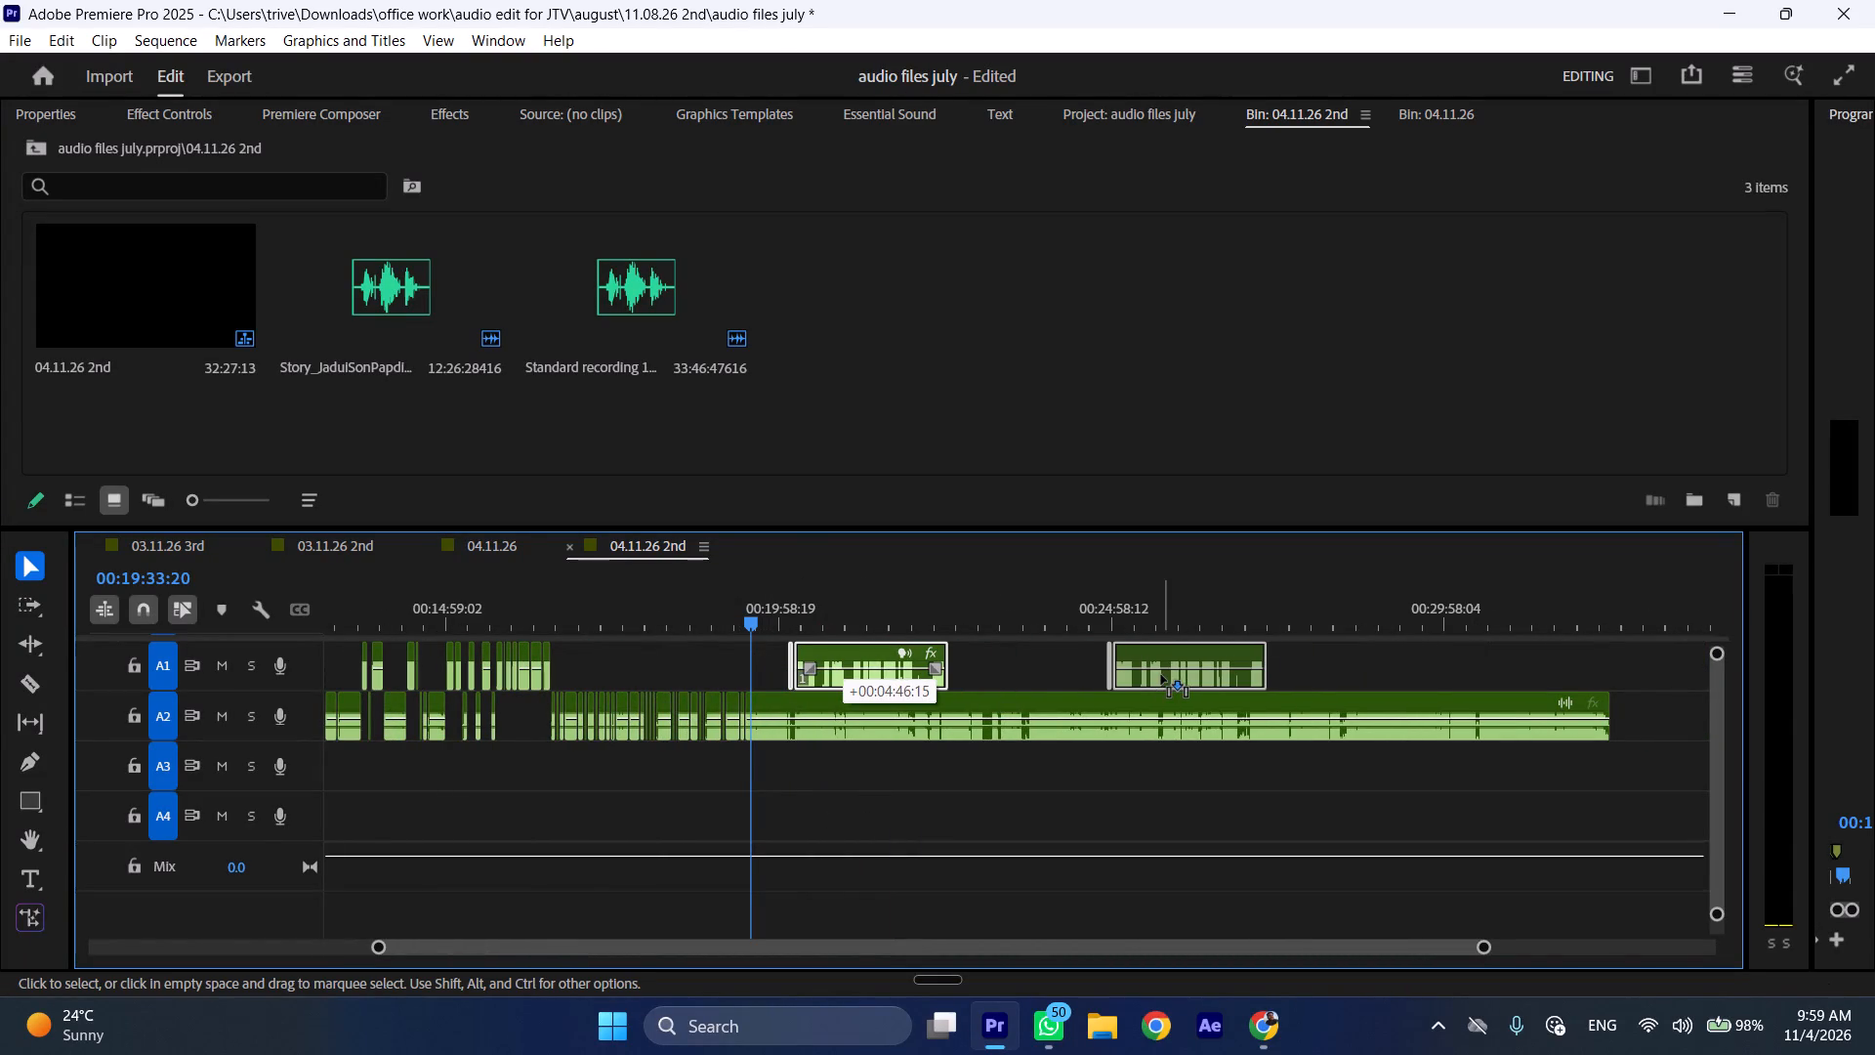
{"action": "left_click_drag", "start_coordinate": [1161, 675], "coordinate": [1104, 675]}
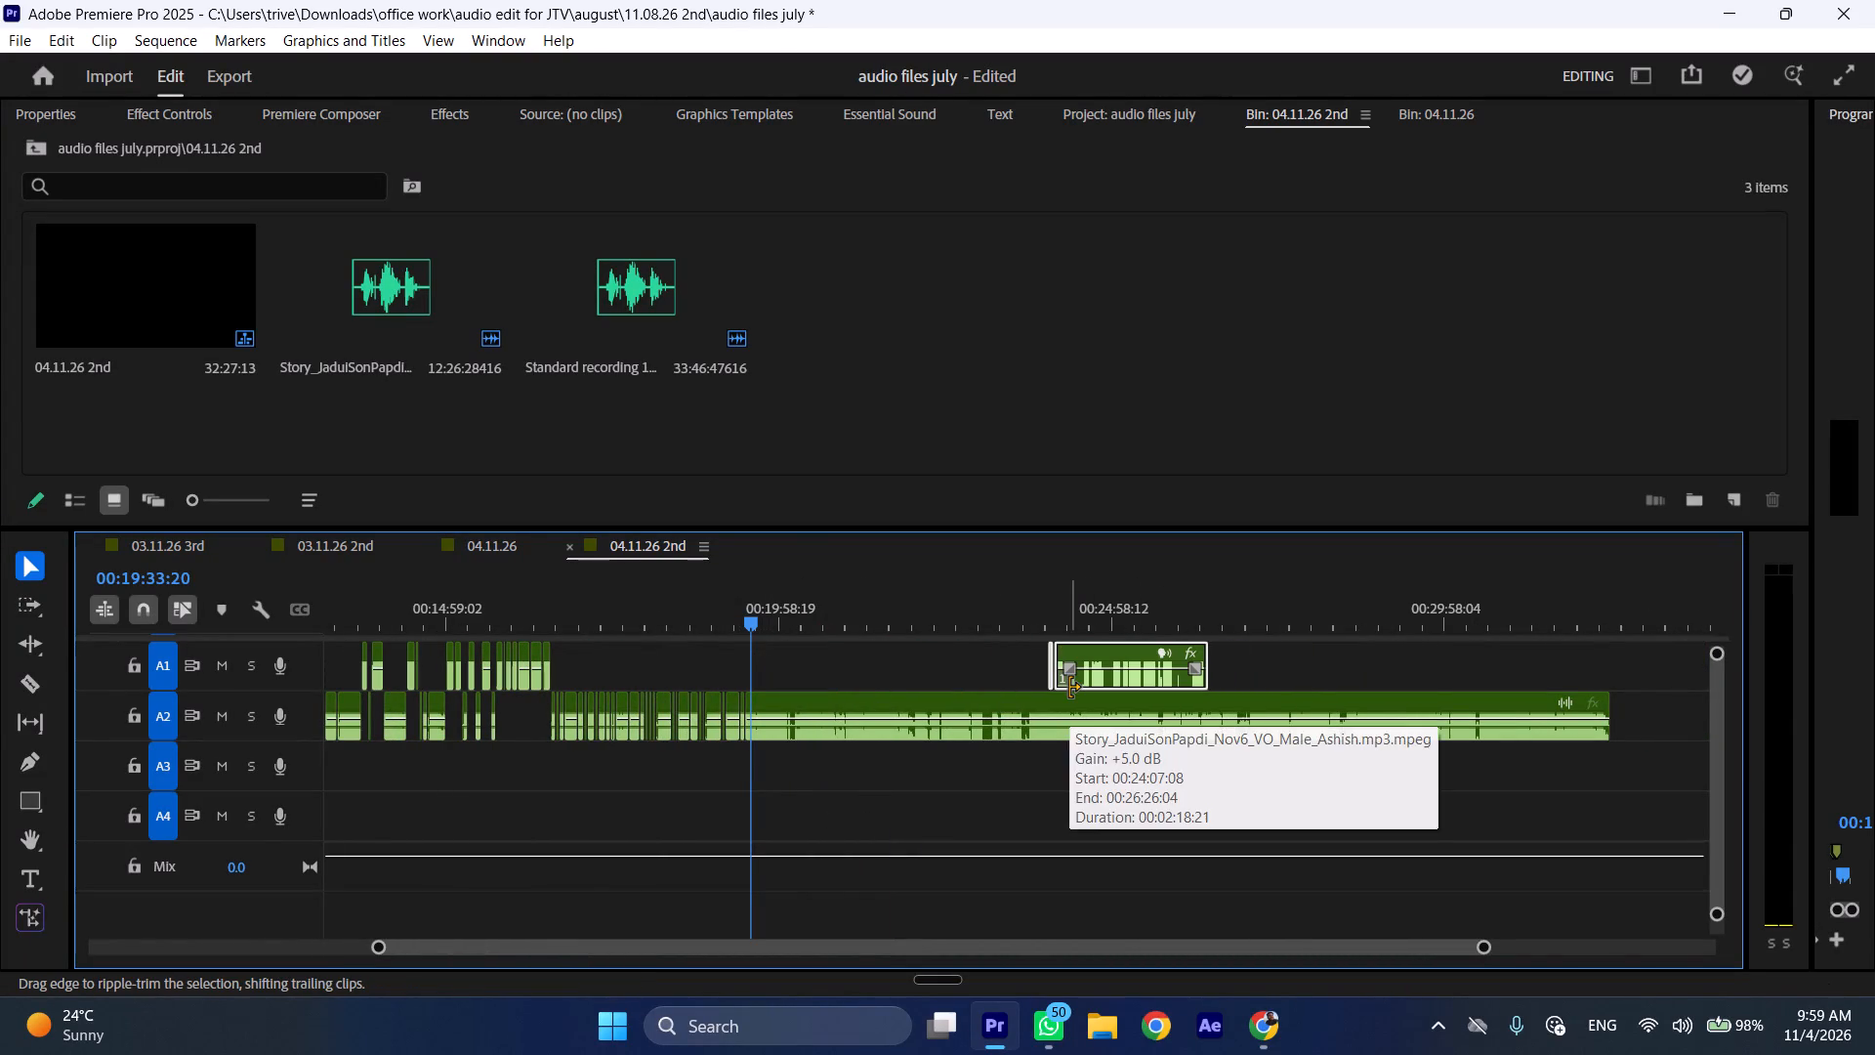
Listen to the A2 recording from about 00:19:21 to 00:19:43 to check the recent joins and locate the next unwanted section.
{"action": "key", "text": "ctrl+shift+c"}
{"action": "key", "text": "ctrl+shift+c"}
{"action": "key", "text": "ctrl+shift+c"}
{"action": "key", "text": "ctrl+shift+c"}
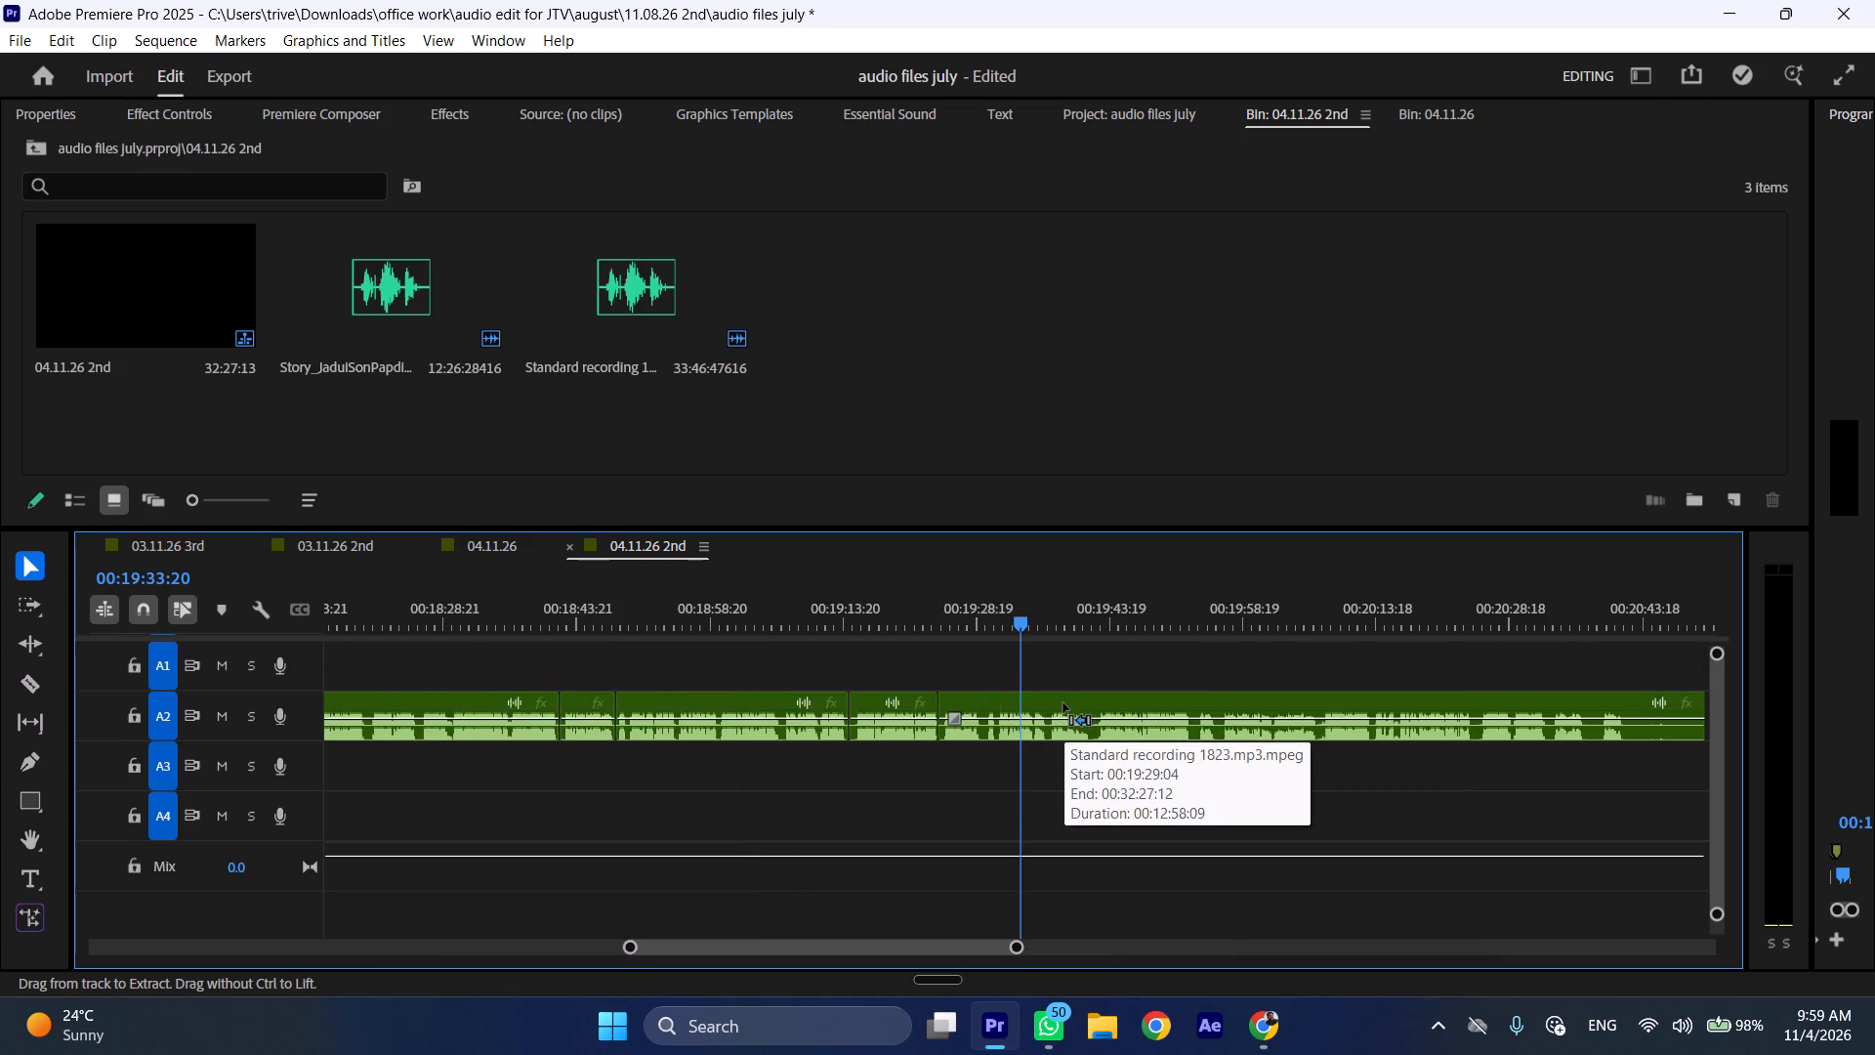
{"action": "key", "text": "ctrl+shift+c"}
{"action": "left_click_drag", "start_coordinate": [776, 607], "coordinate": [616, 638]}
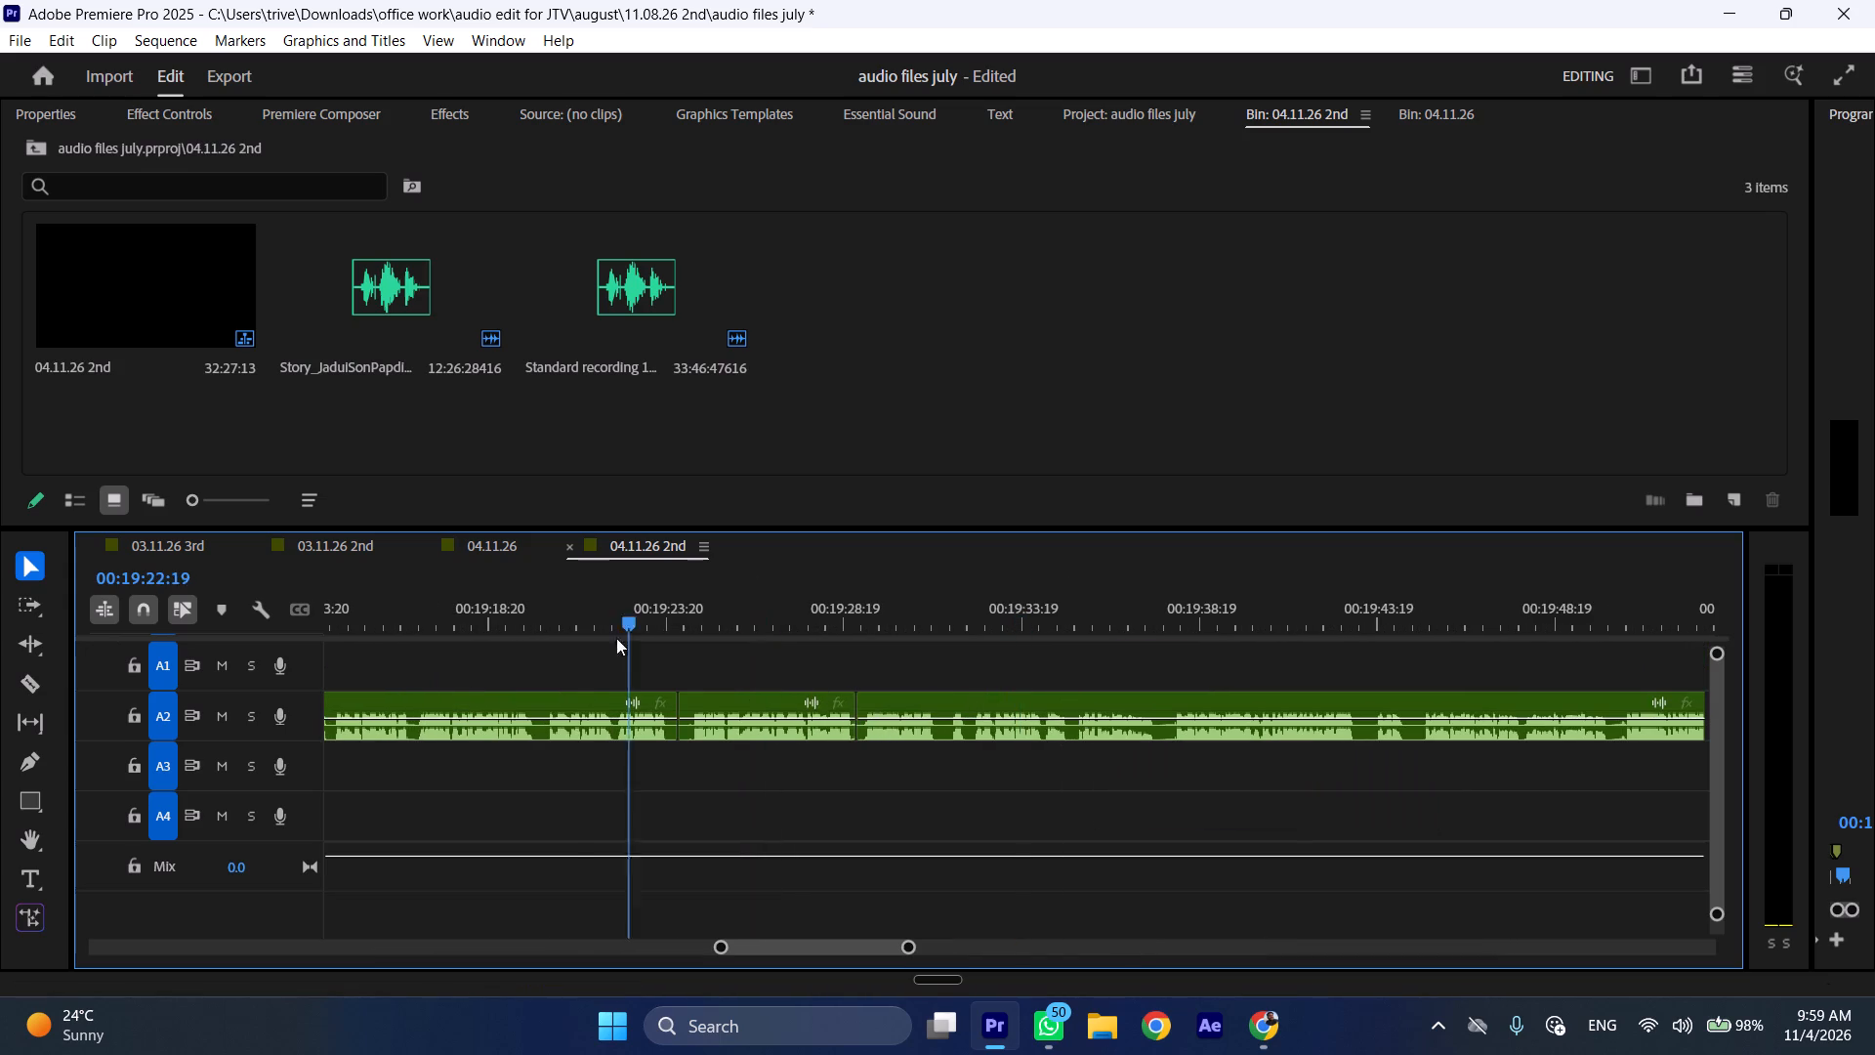
{"action": "left_click_drag", "start_coordinate": [616, 638], "coordinate": [579, 646]}
{"action": "key", "text": "space"}
{"action": "key", "text": "l"}
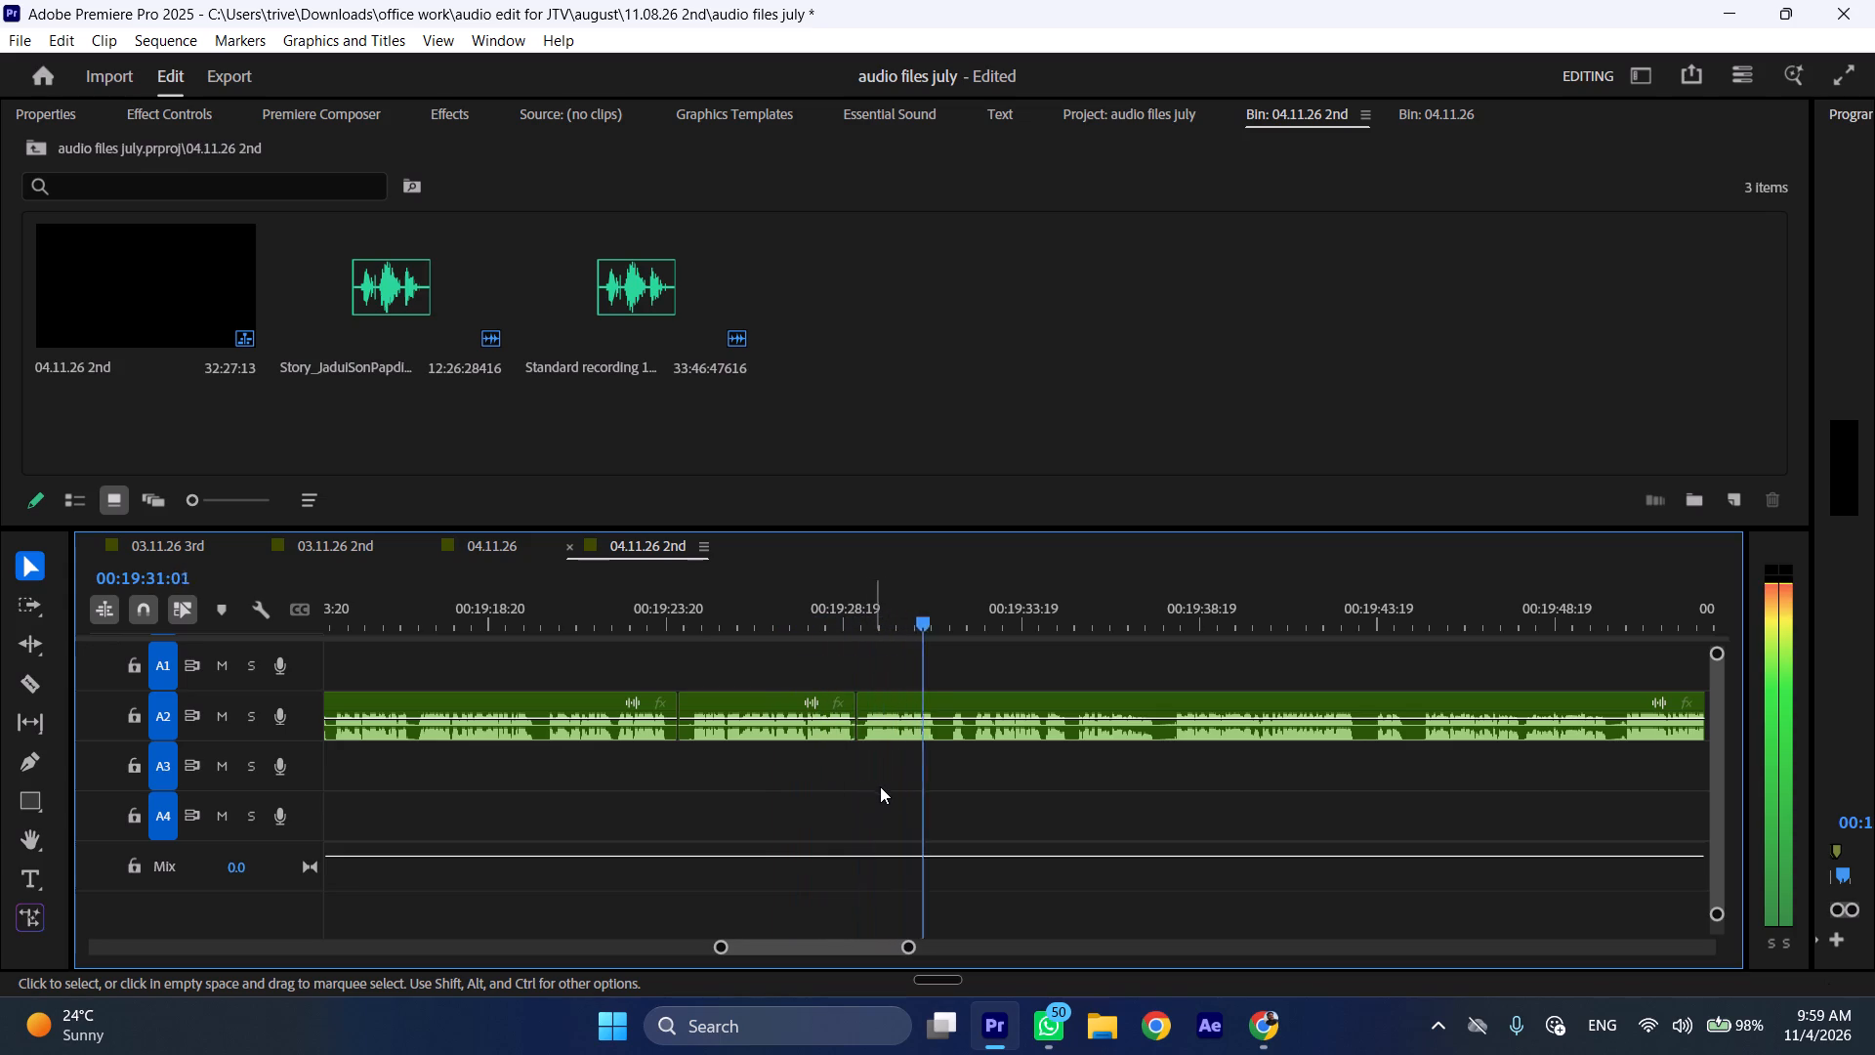
{"action": "scroll", "coordinate": [926, 823], "scroll_direction": "down", "scroll_amount": 5}
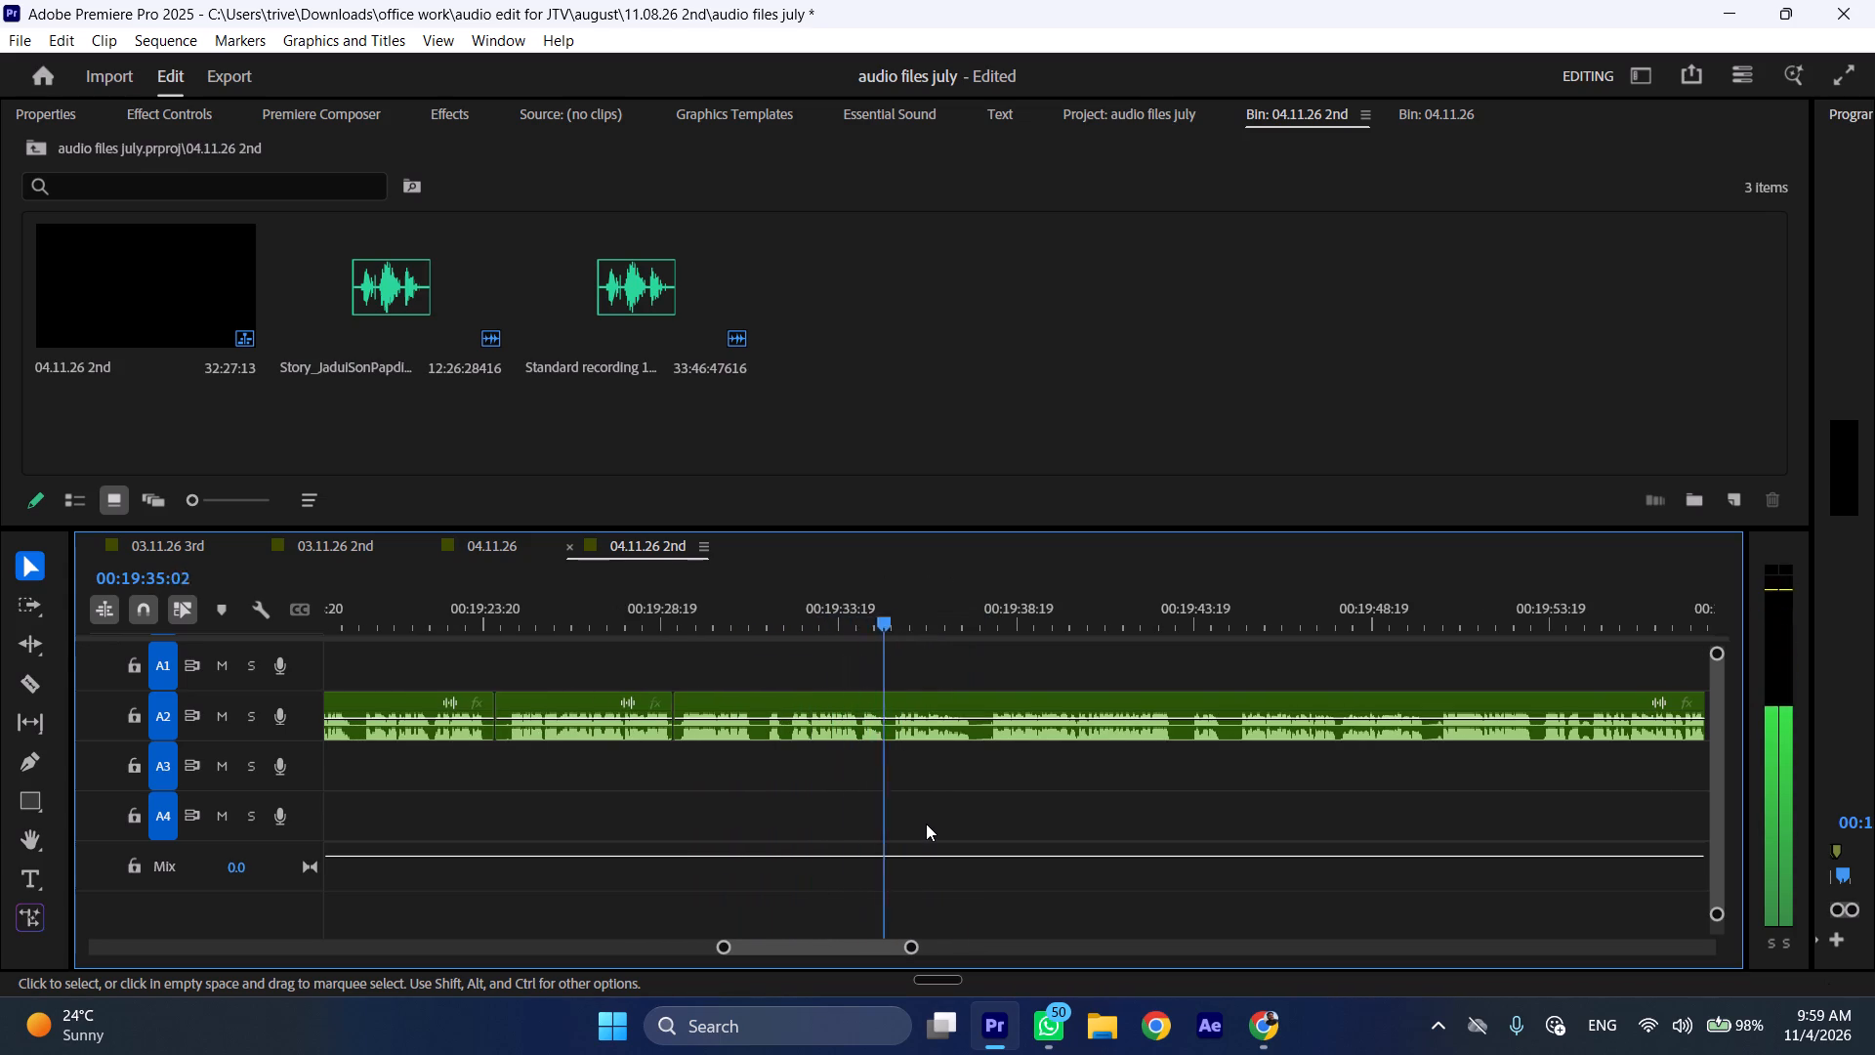
{"action": "scroll", "coordinate": [926, 823], "scroll_direction": "down", "scroll_amount": 6}
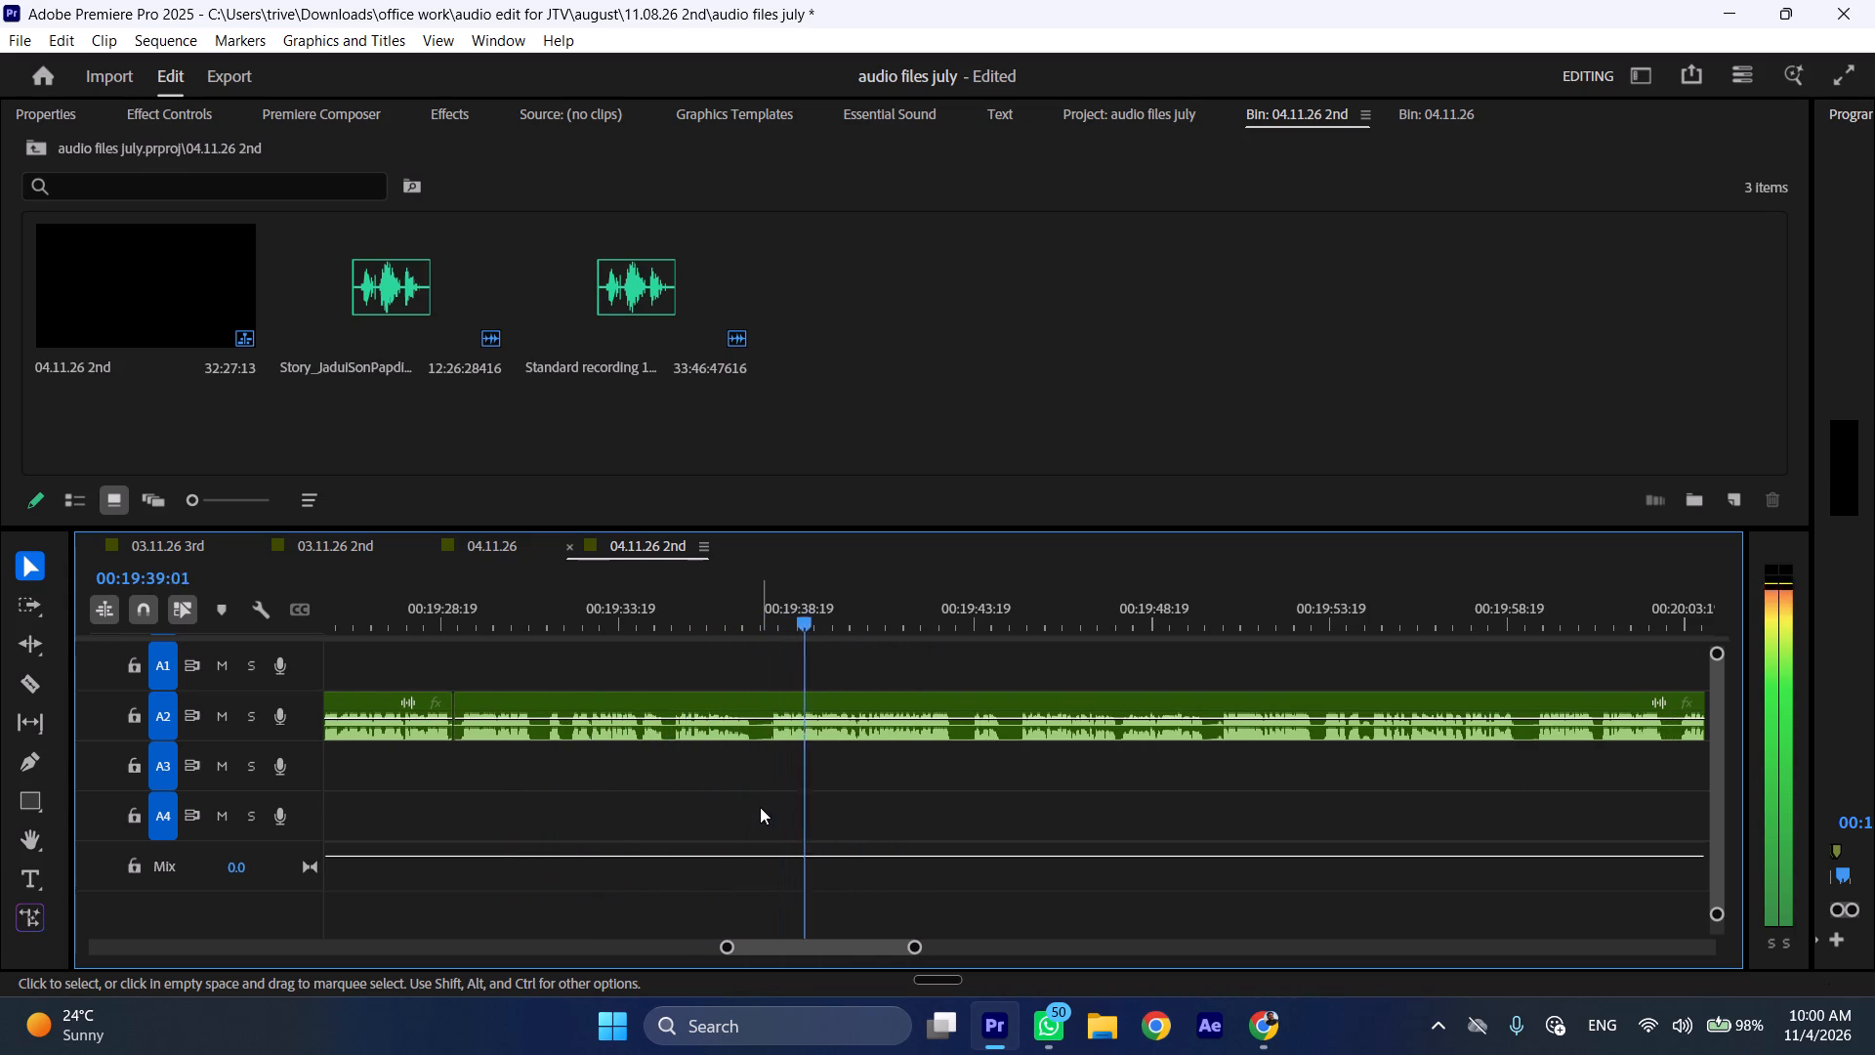
{"action": "scroll", "coordinate": [787, 807], "scroll_direction": "down", "scroll_amount": 7}
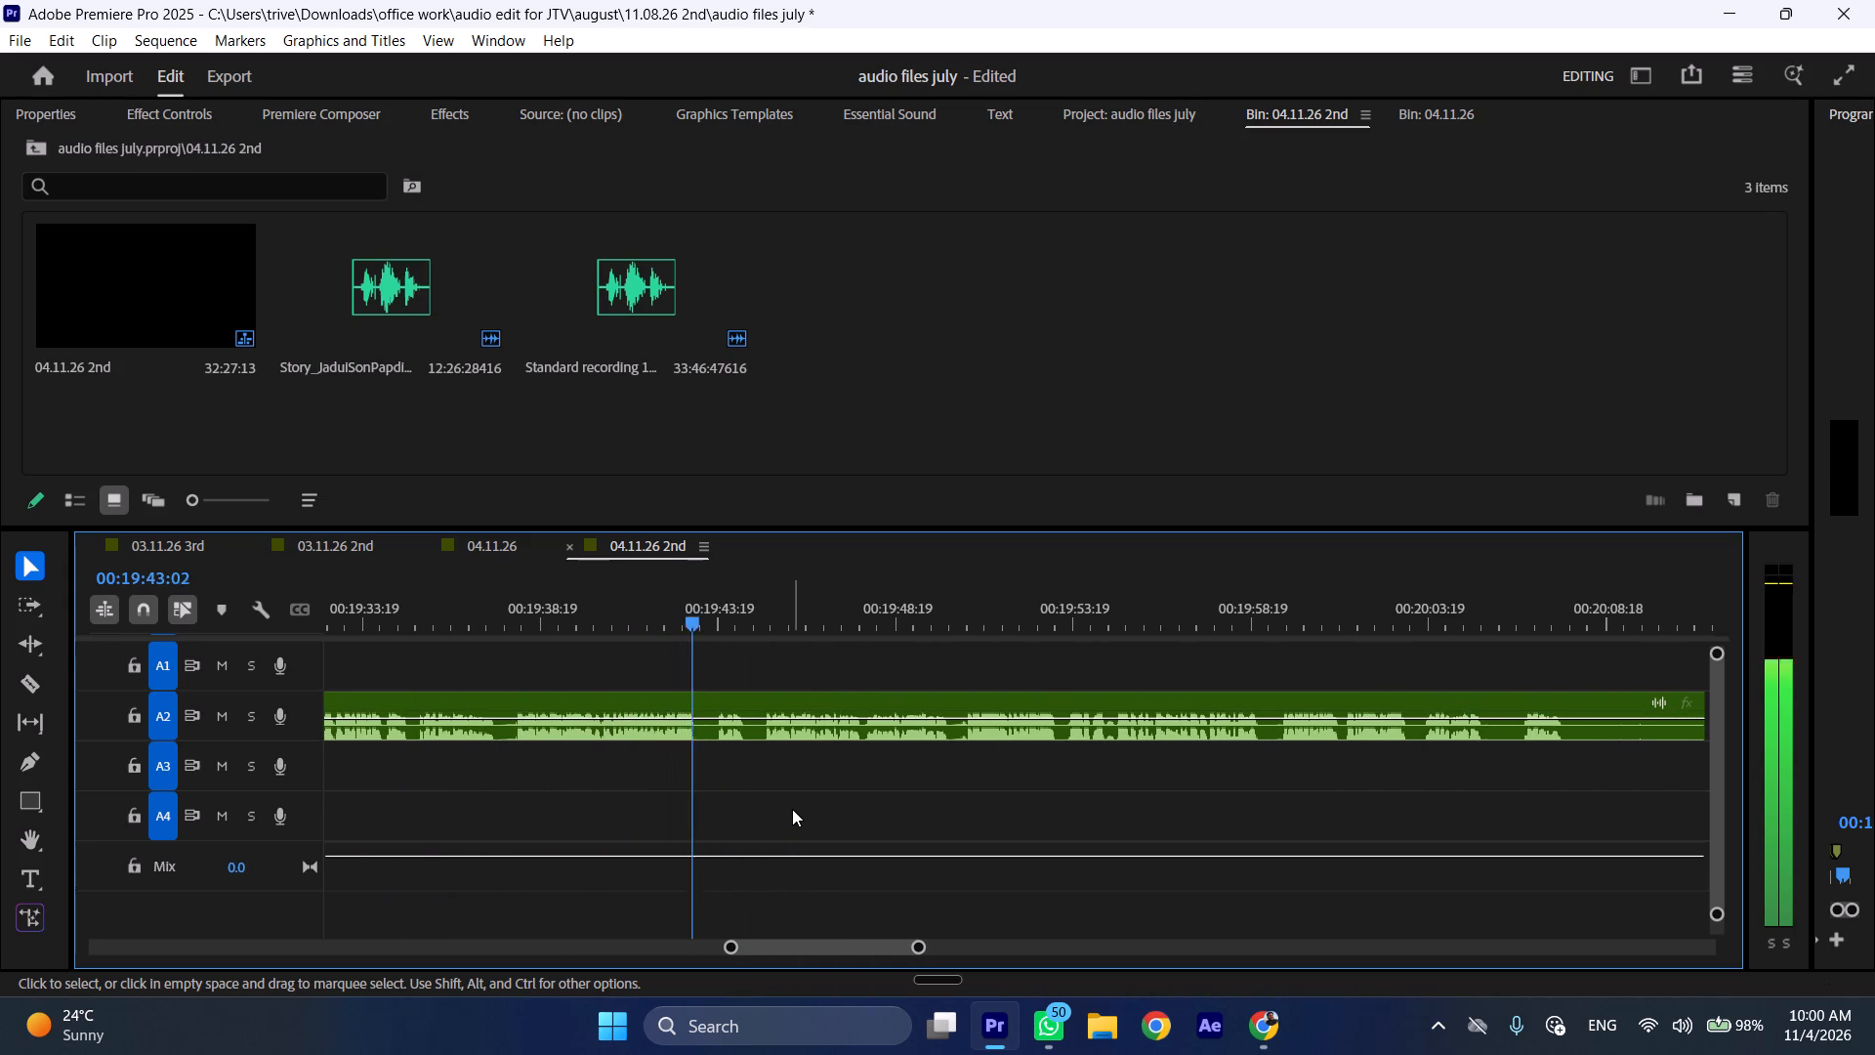
Cut the A2 recording at 00:19:43:08 and about 00:19:45, and ripple delete the section between the cuts.
{"action": "left_click_drag", "start_coordinate": [707, 614], "coordinate": [703, 613]}
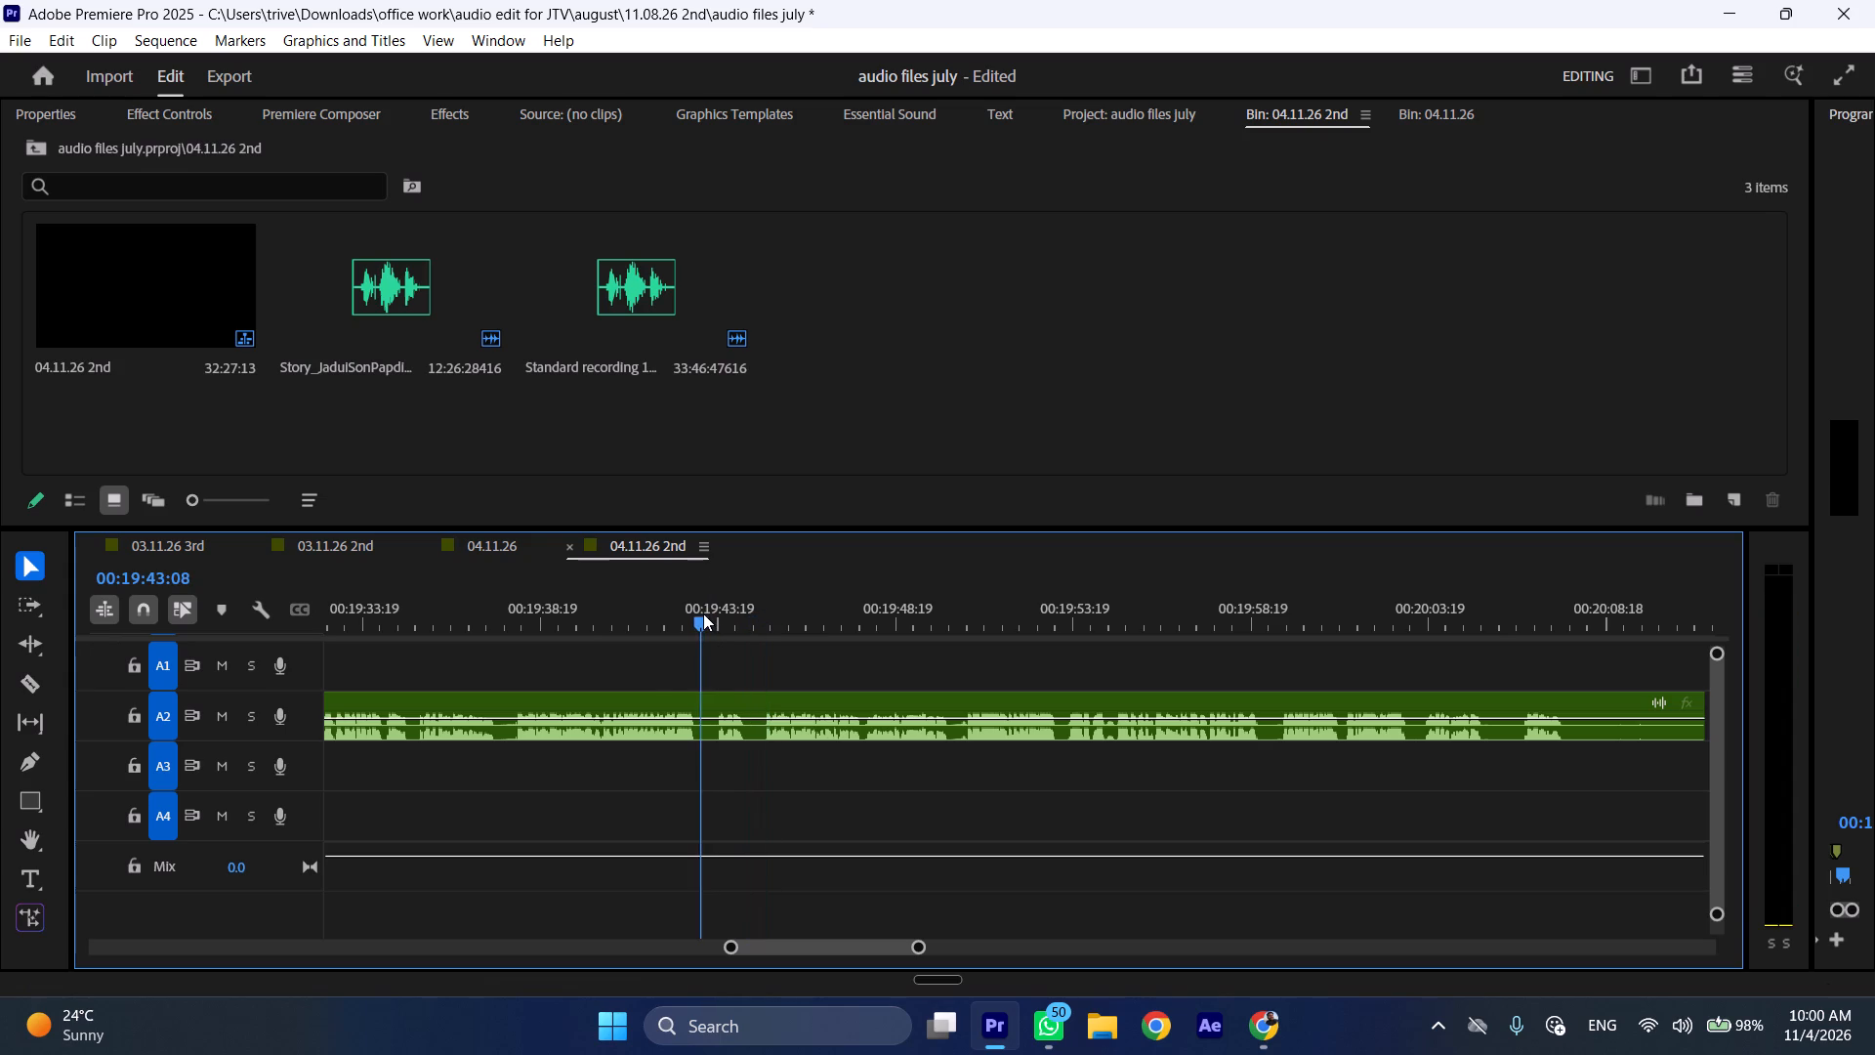
{"action": "left_click_drag", "start_coordinate": [703, 613], "coordinate": [767, 614]}
{"action": "key", "text": "shift+c"}
{"action": "left_click", "coordinate": [801, 696]}
{"action": "key", "text": "shift+c"}
{"action": "key", "text": "ctrl+shift+d"}
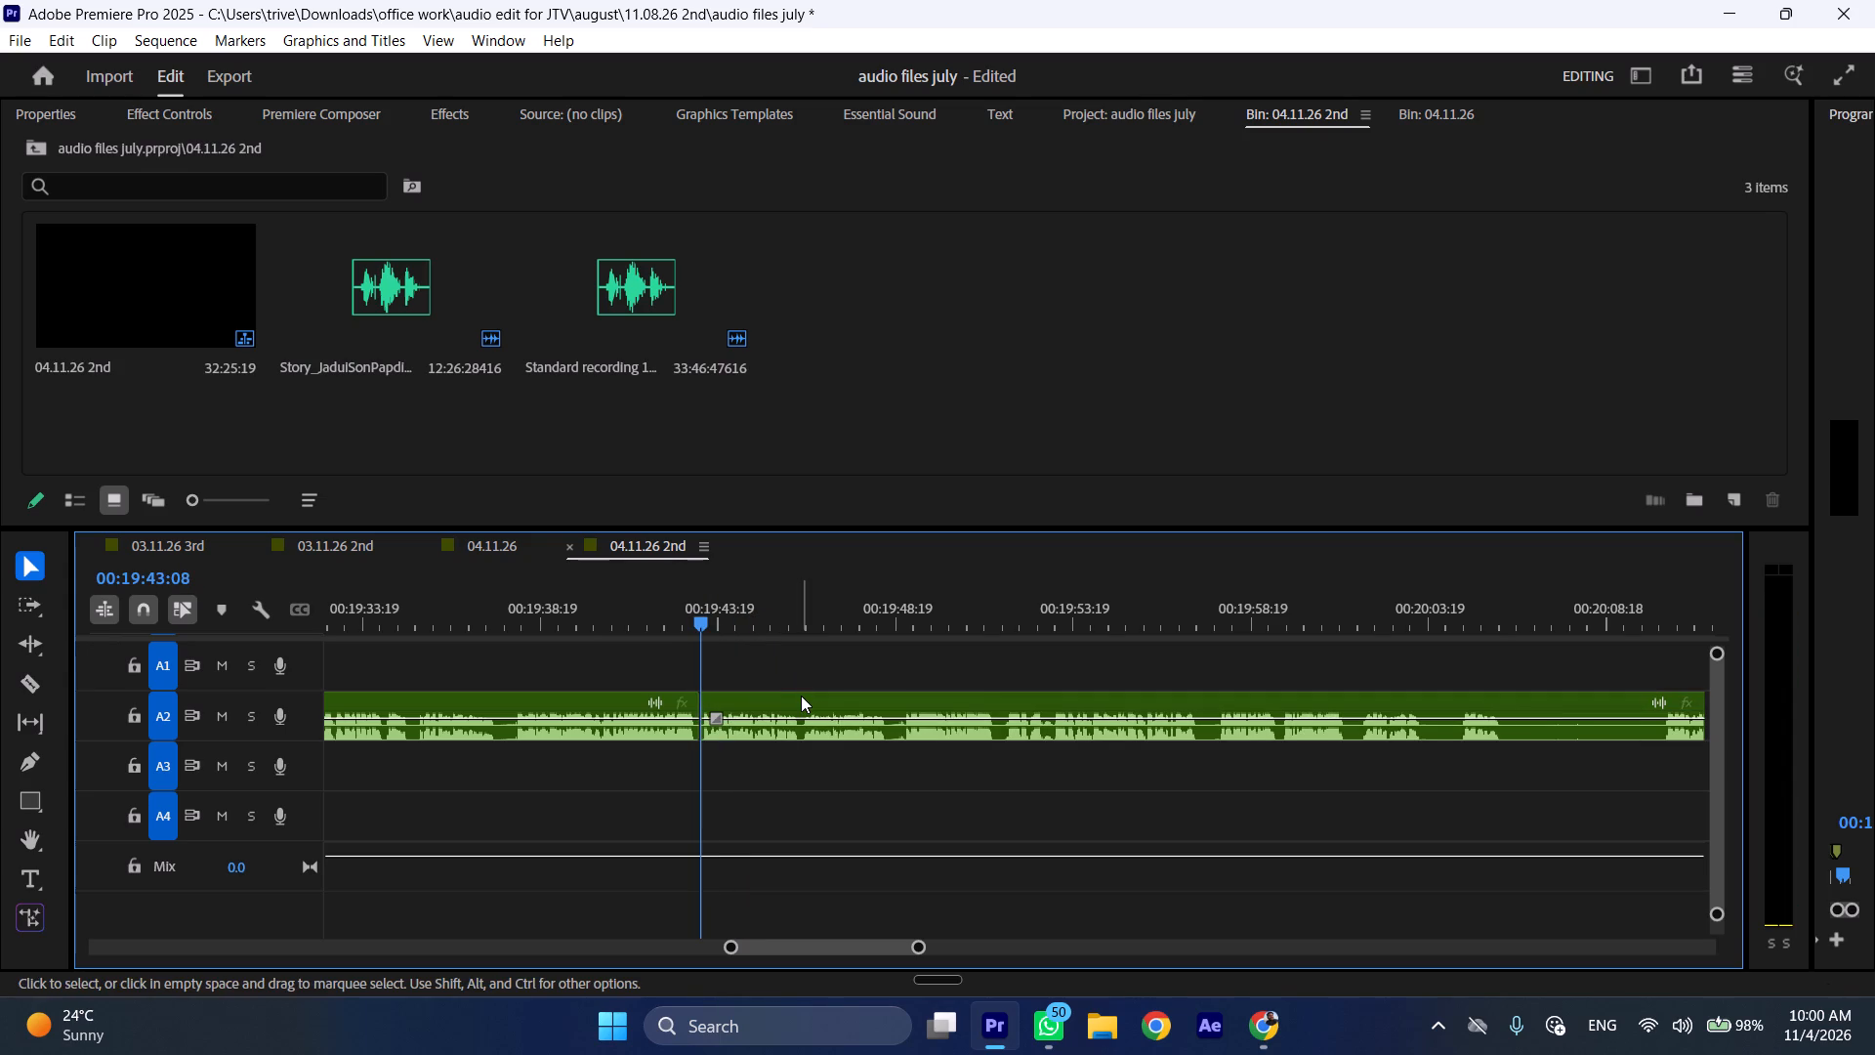
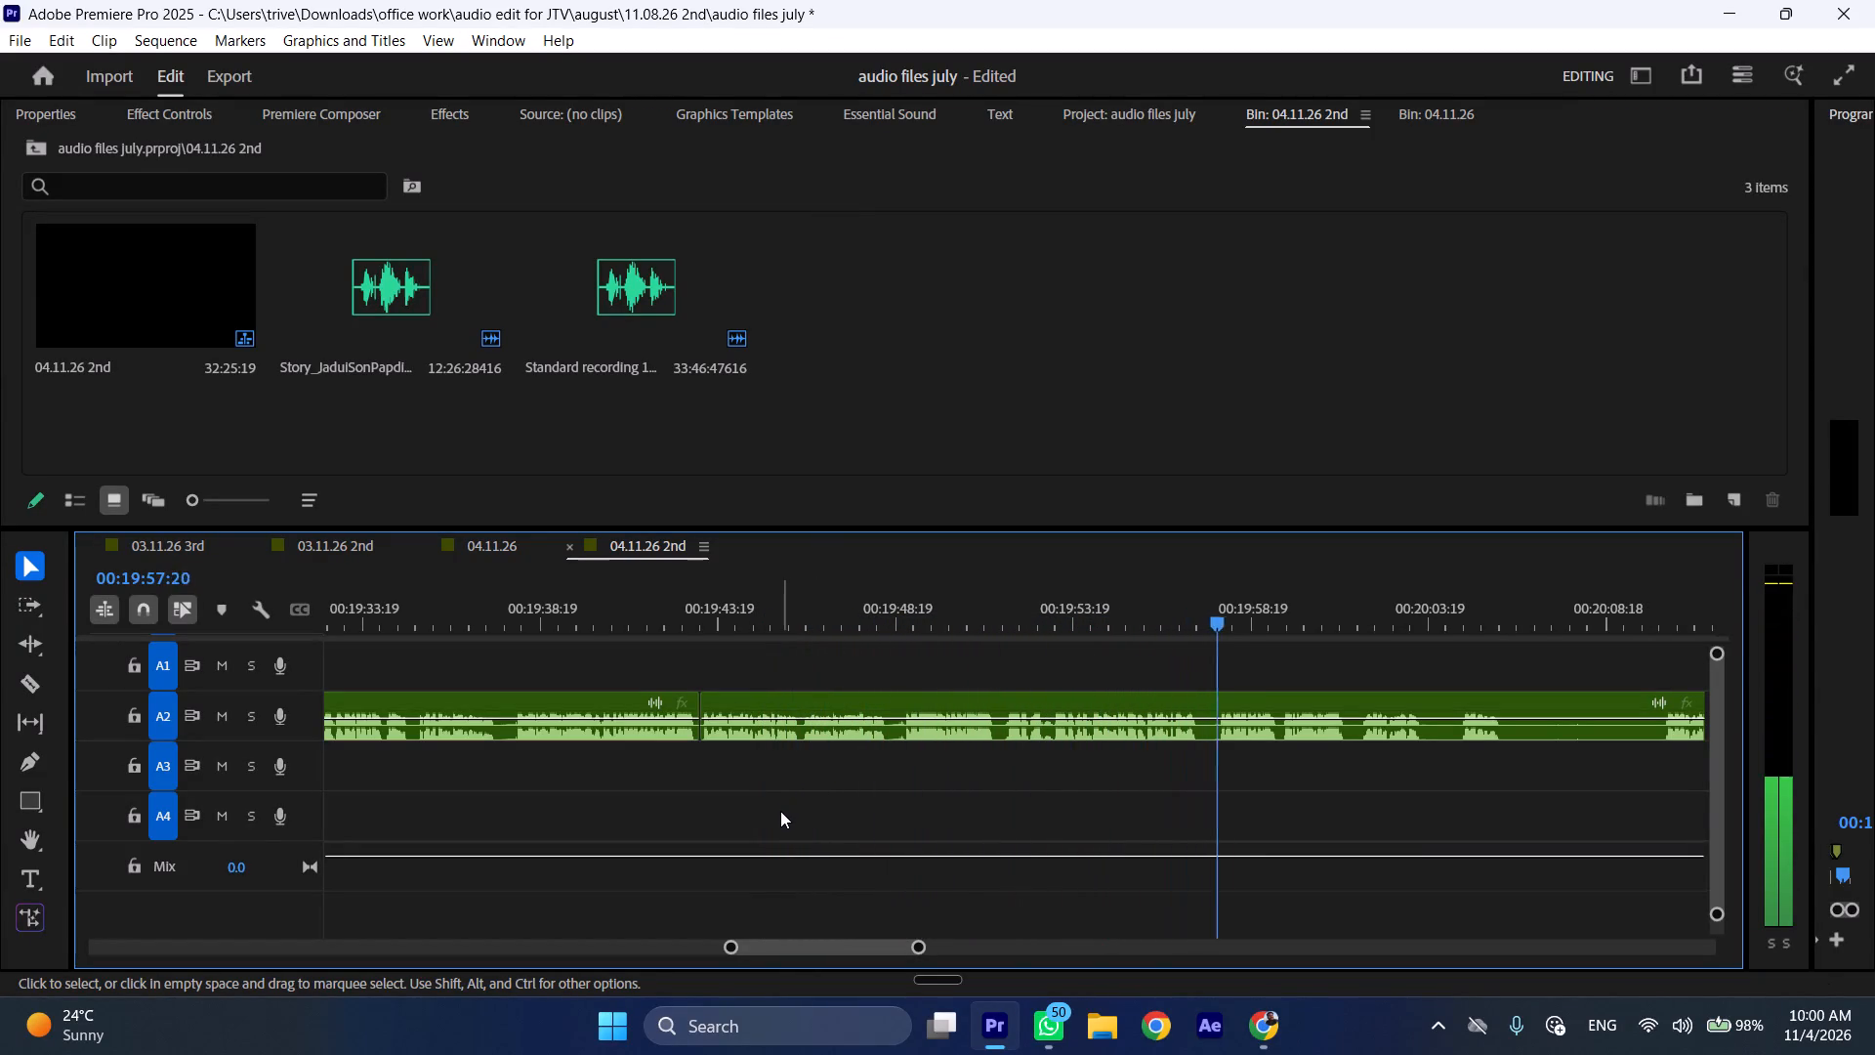
Cut the A2 recording on both sides of the brief pause ending at 00:19:57:18 and ripple delete the section between the cuts.
{"action": "scroll", "coordinate": [831, 769], "scroll_direction": "down", "scroll_amount": 9}
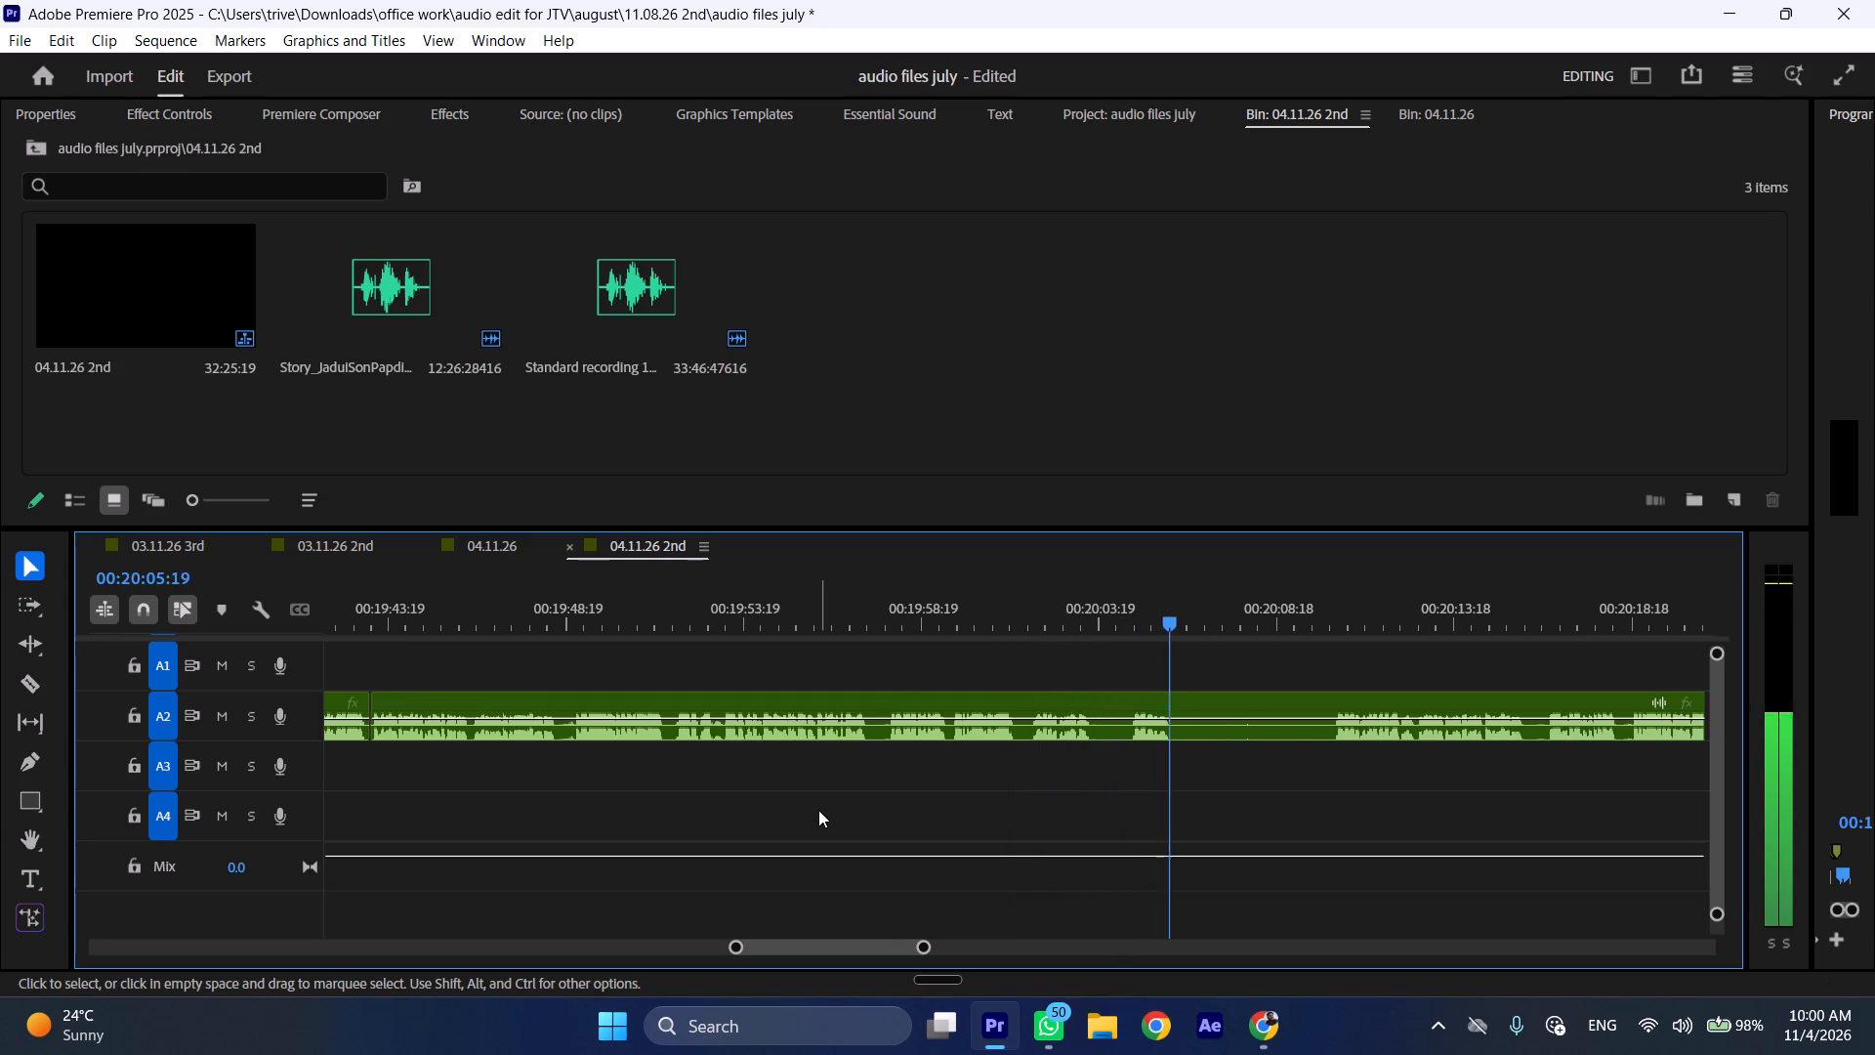
{"action": "scroll", "coordinate": [818, 810], "scroll_direction": "down", "scroll_amount": 4}
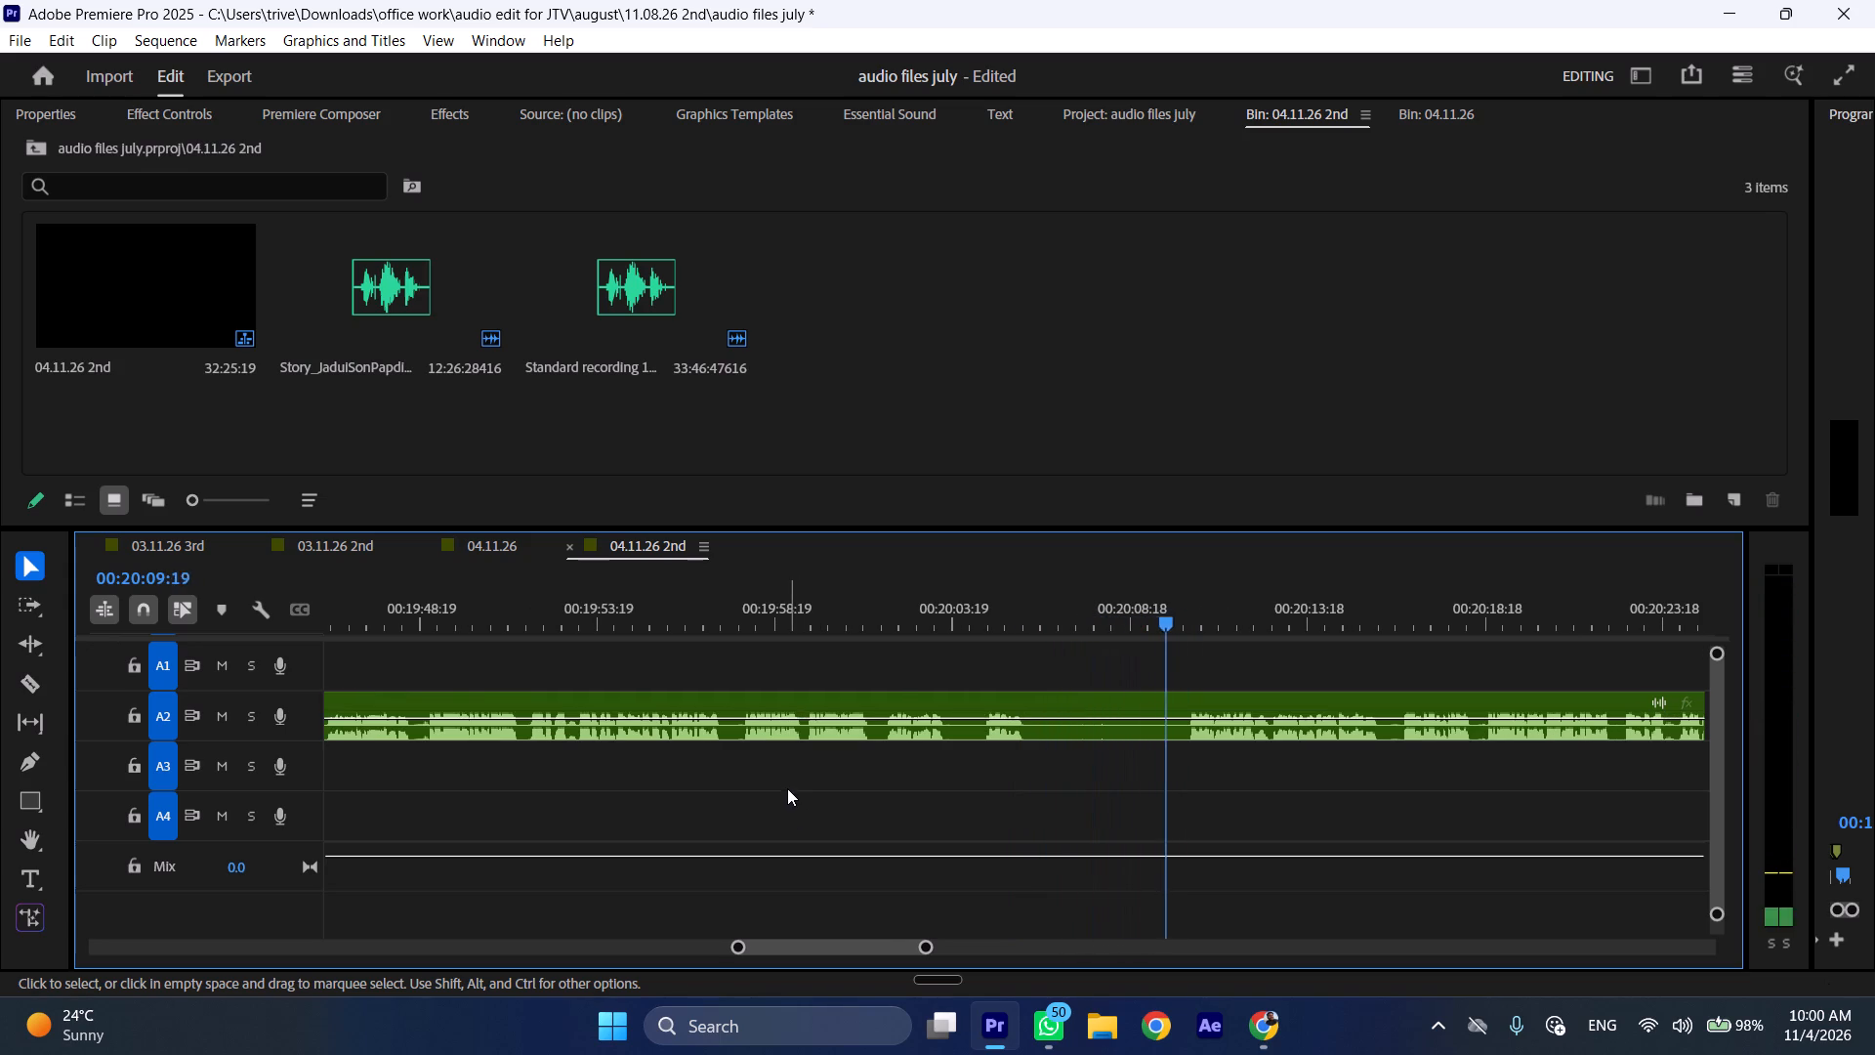
{"action": "left_click_drag", "start_coordinate": [729, 619], "coordinate": [742, 618]}
{"action": "key", "text": "shift+c"}
{"action": "left_click", "coordinate": [779, 709]}
{"action": "key", "text": "shift+c"}
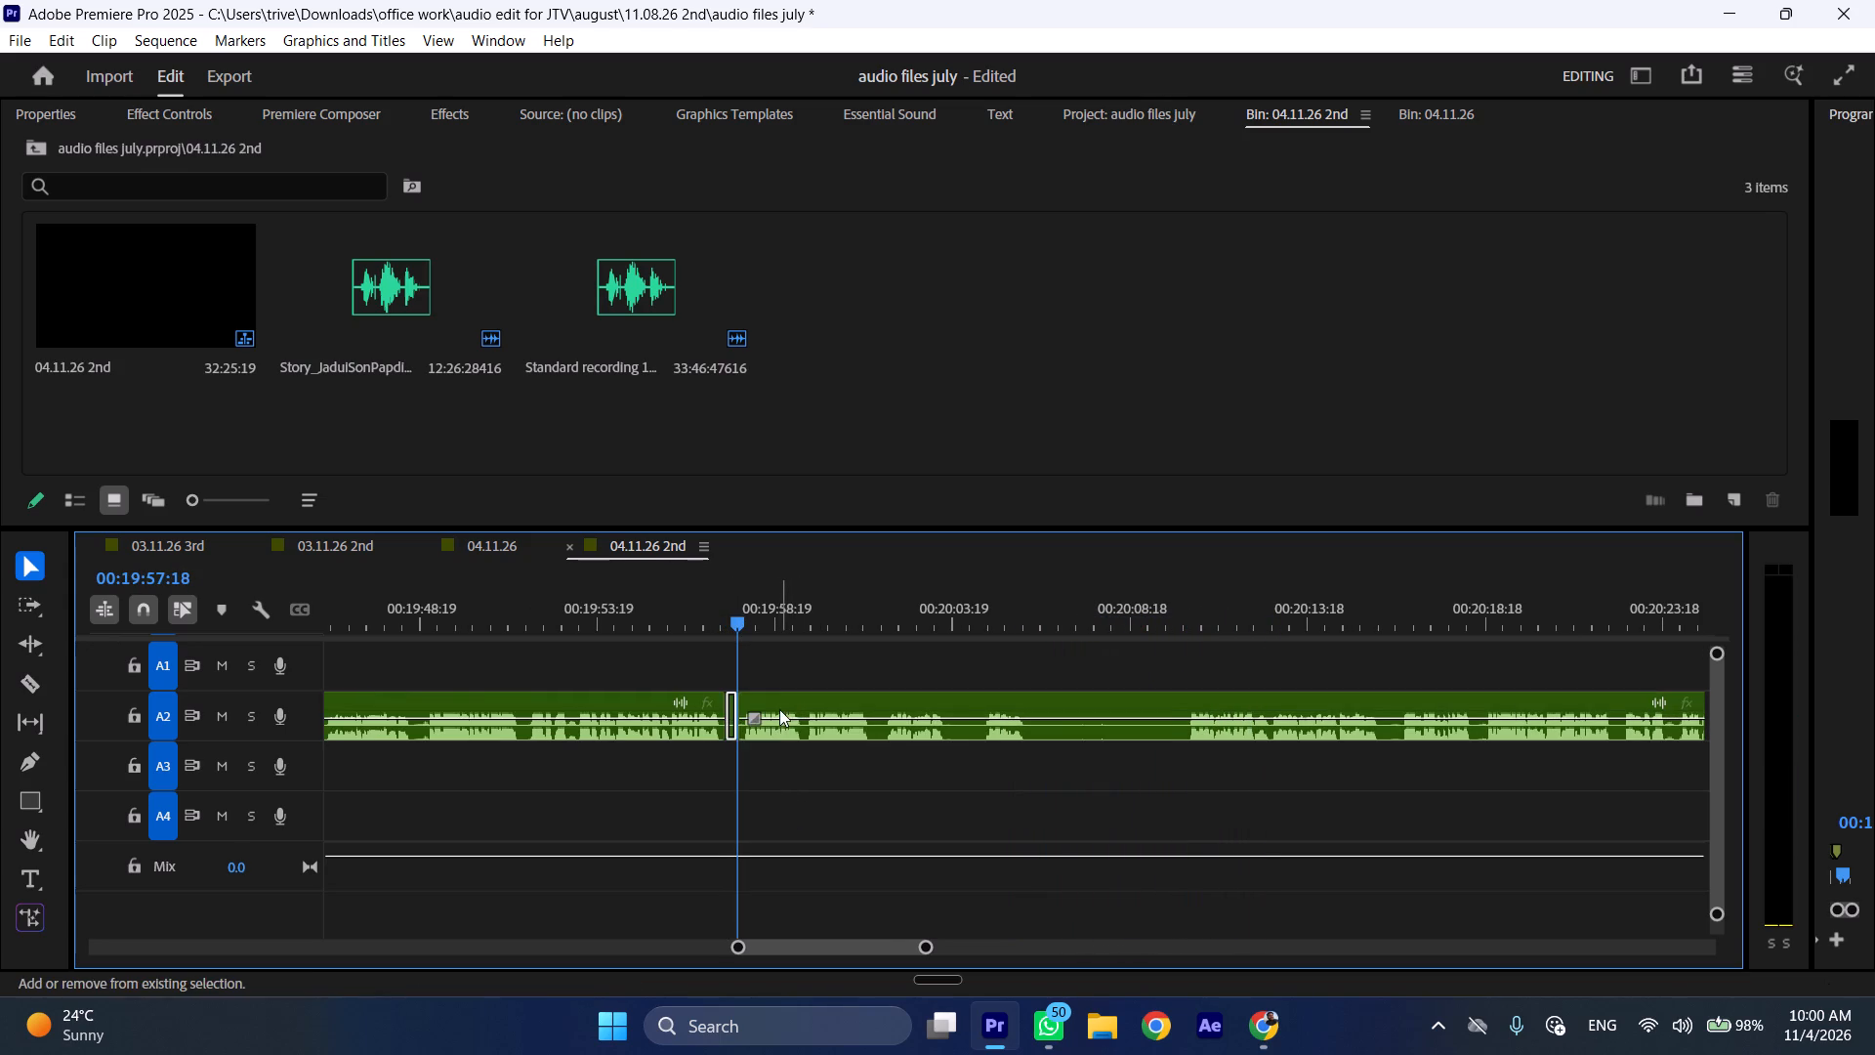
{"action": "key", "text": "ctrl+shift+d"}
Cut the A2 recording at about 00:20:01:06 and at 00:20:10:00, and ripple delete the unwanted take and silence between them.
{"action": "left_click_drag", "start_coordinate": [812, 612], "coordinate": [847, 614]}
{"action": "key", "text": "space"}
{"action": "key", "text": "space"}
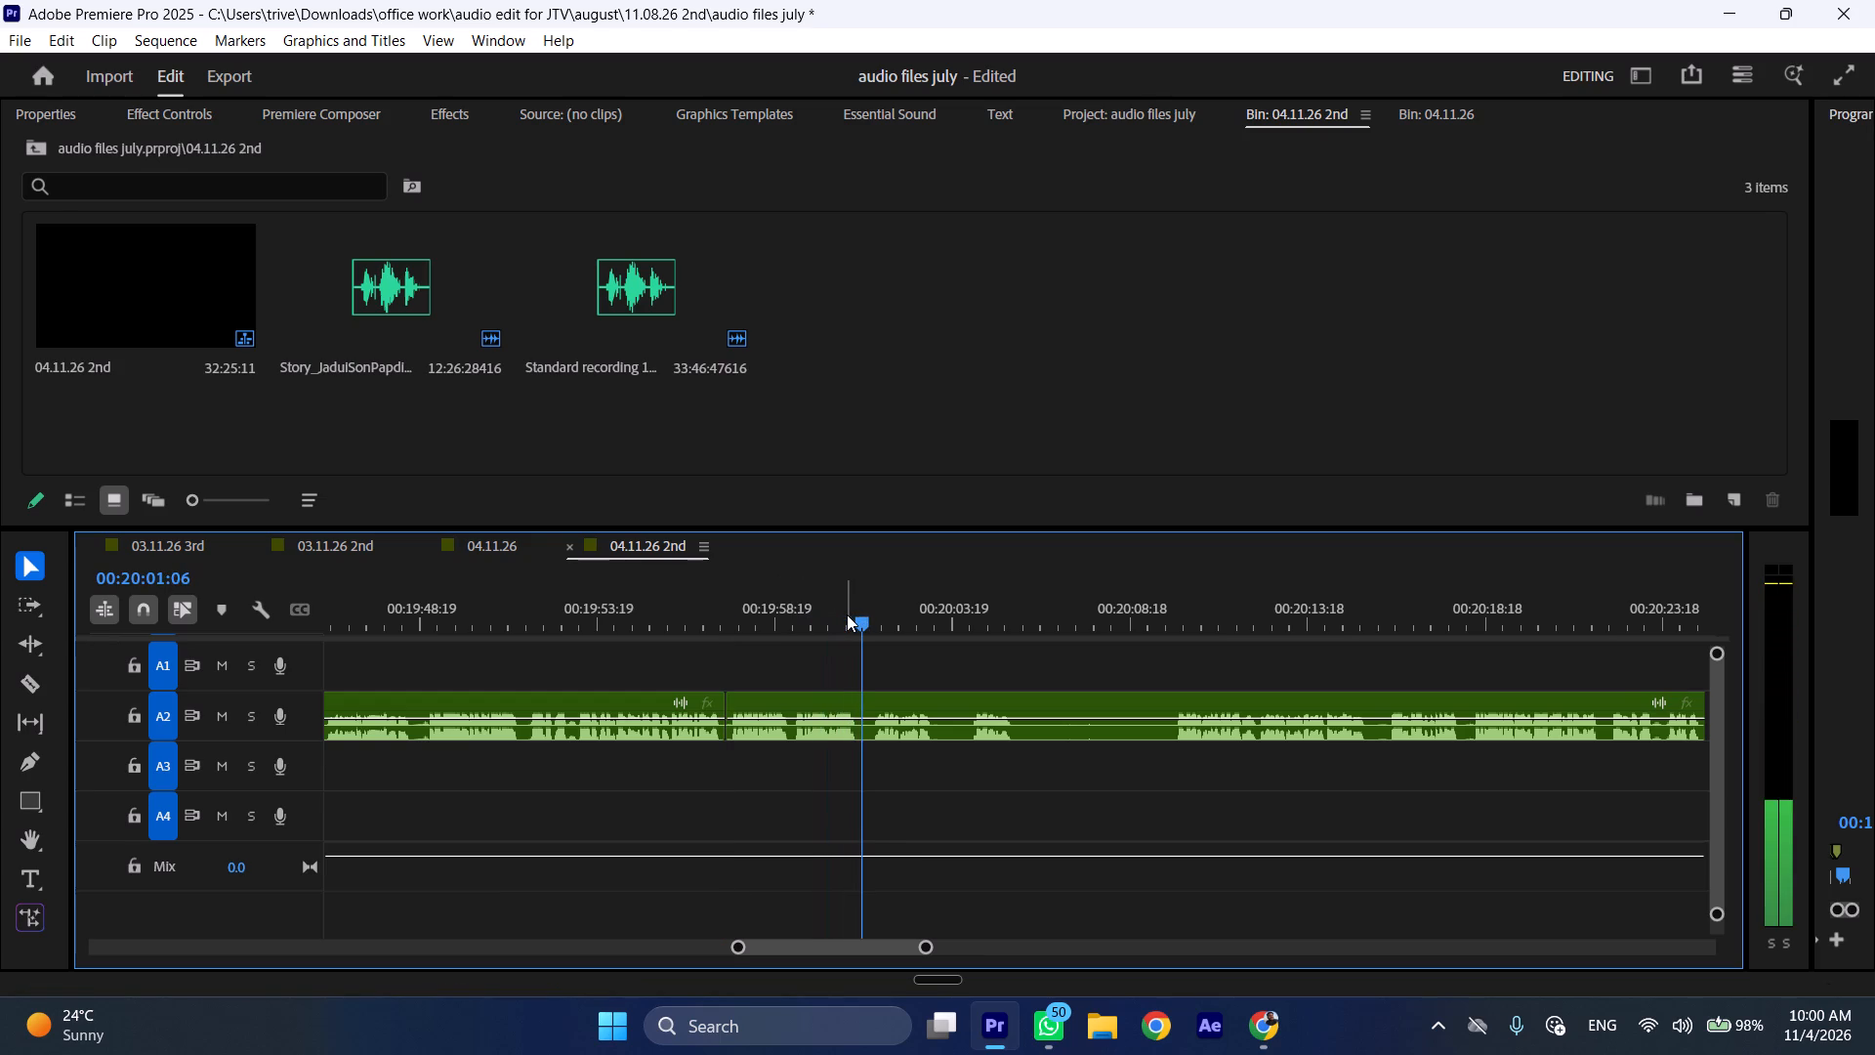
{"action": "type", "text": "C"}
{"action": "key", "text": "space"}
{"action": "key", "text": "l"}
{"action": "left_click", "coordinate": [1175, 621]}
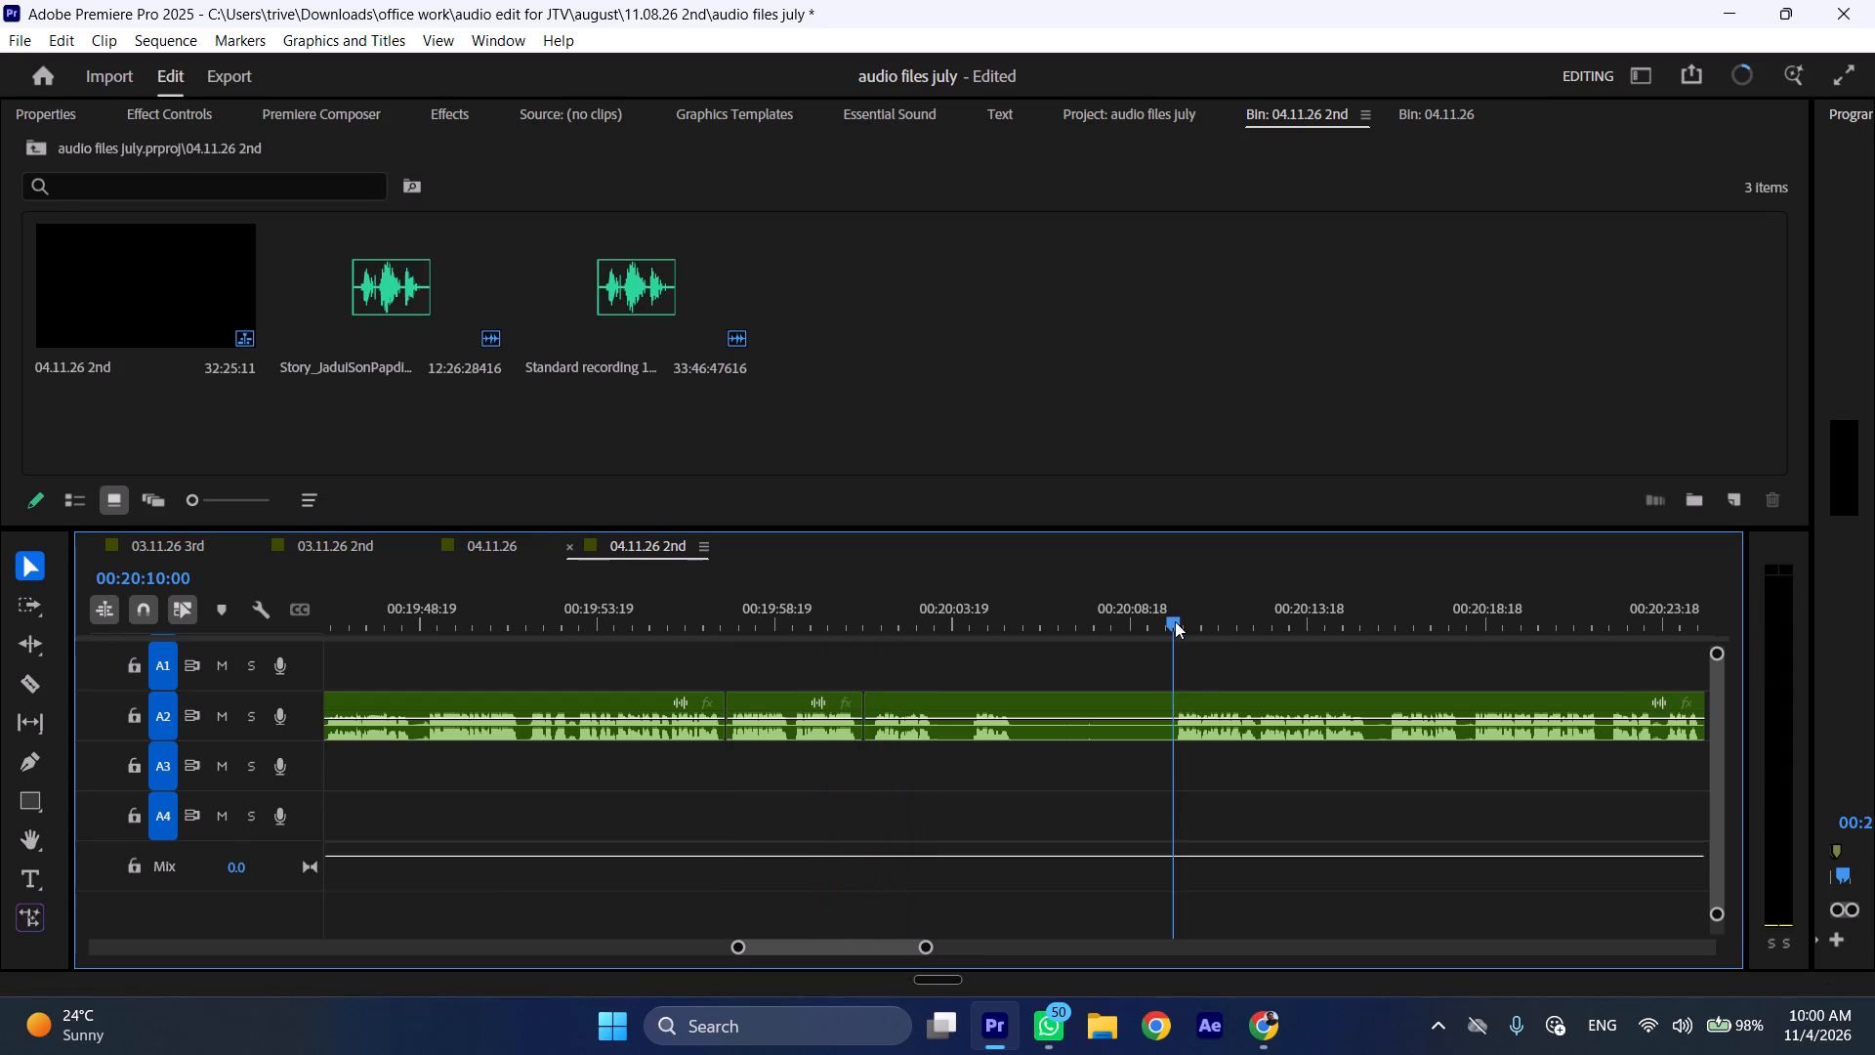
{"action": "left_click", "coordinate": [1209, 715]}
{"action": "key", "text": "shift+c"}
{"action": "key", "text": "ctrl+shift+d"}
Cut the A2 recording at about 00:20:07 and at 00:20:07:11, and ripple delete the short pause between the cuts.
{"action": "key", "text": "space"}
{"action": "key", "text": "l"}
{"action": "scroll", "coordinate": [1084, 790], "scroll_direction": "down", "scroll_amount": 5}
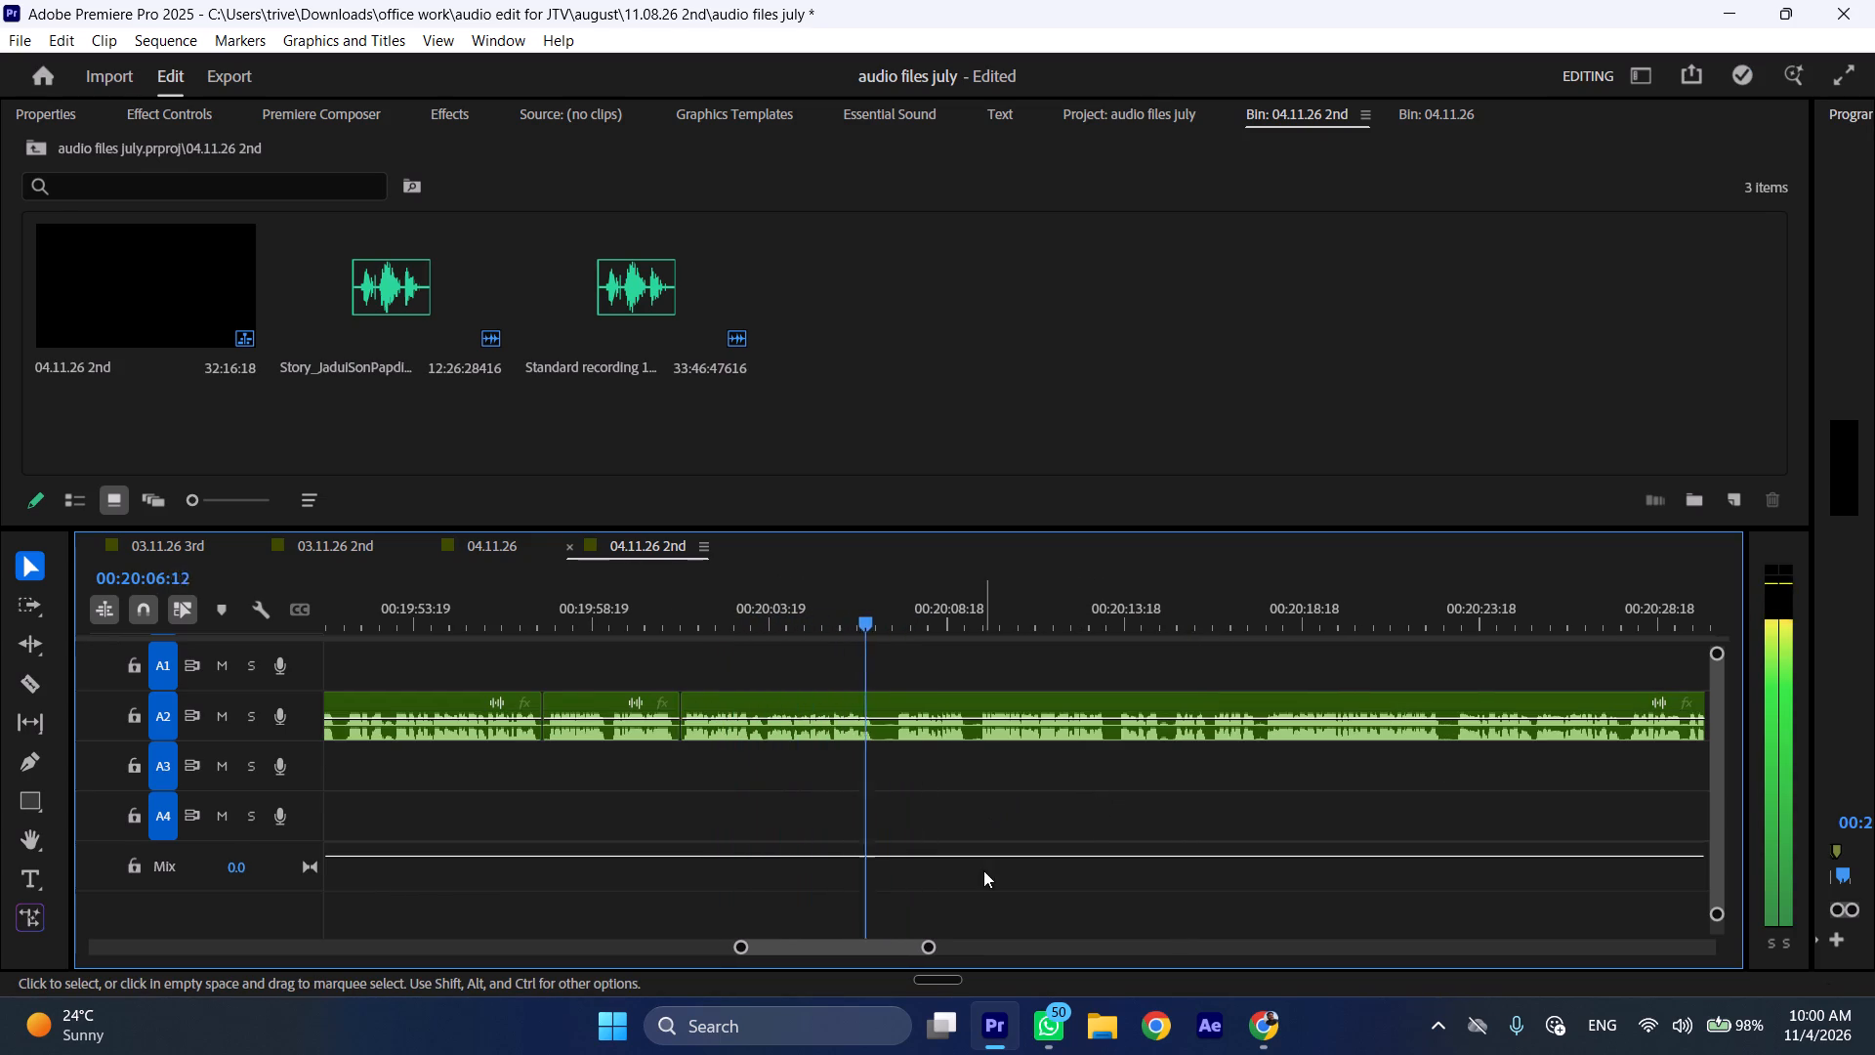
{"action": "left_click_drag", "start_coordinate": [885, 612], "coordinate": [901, 613]}
{"action": "key", "text": "shift+c"}
{"action": "left_click", "coordinate": [901, 614]}
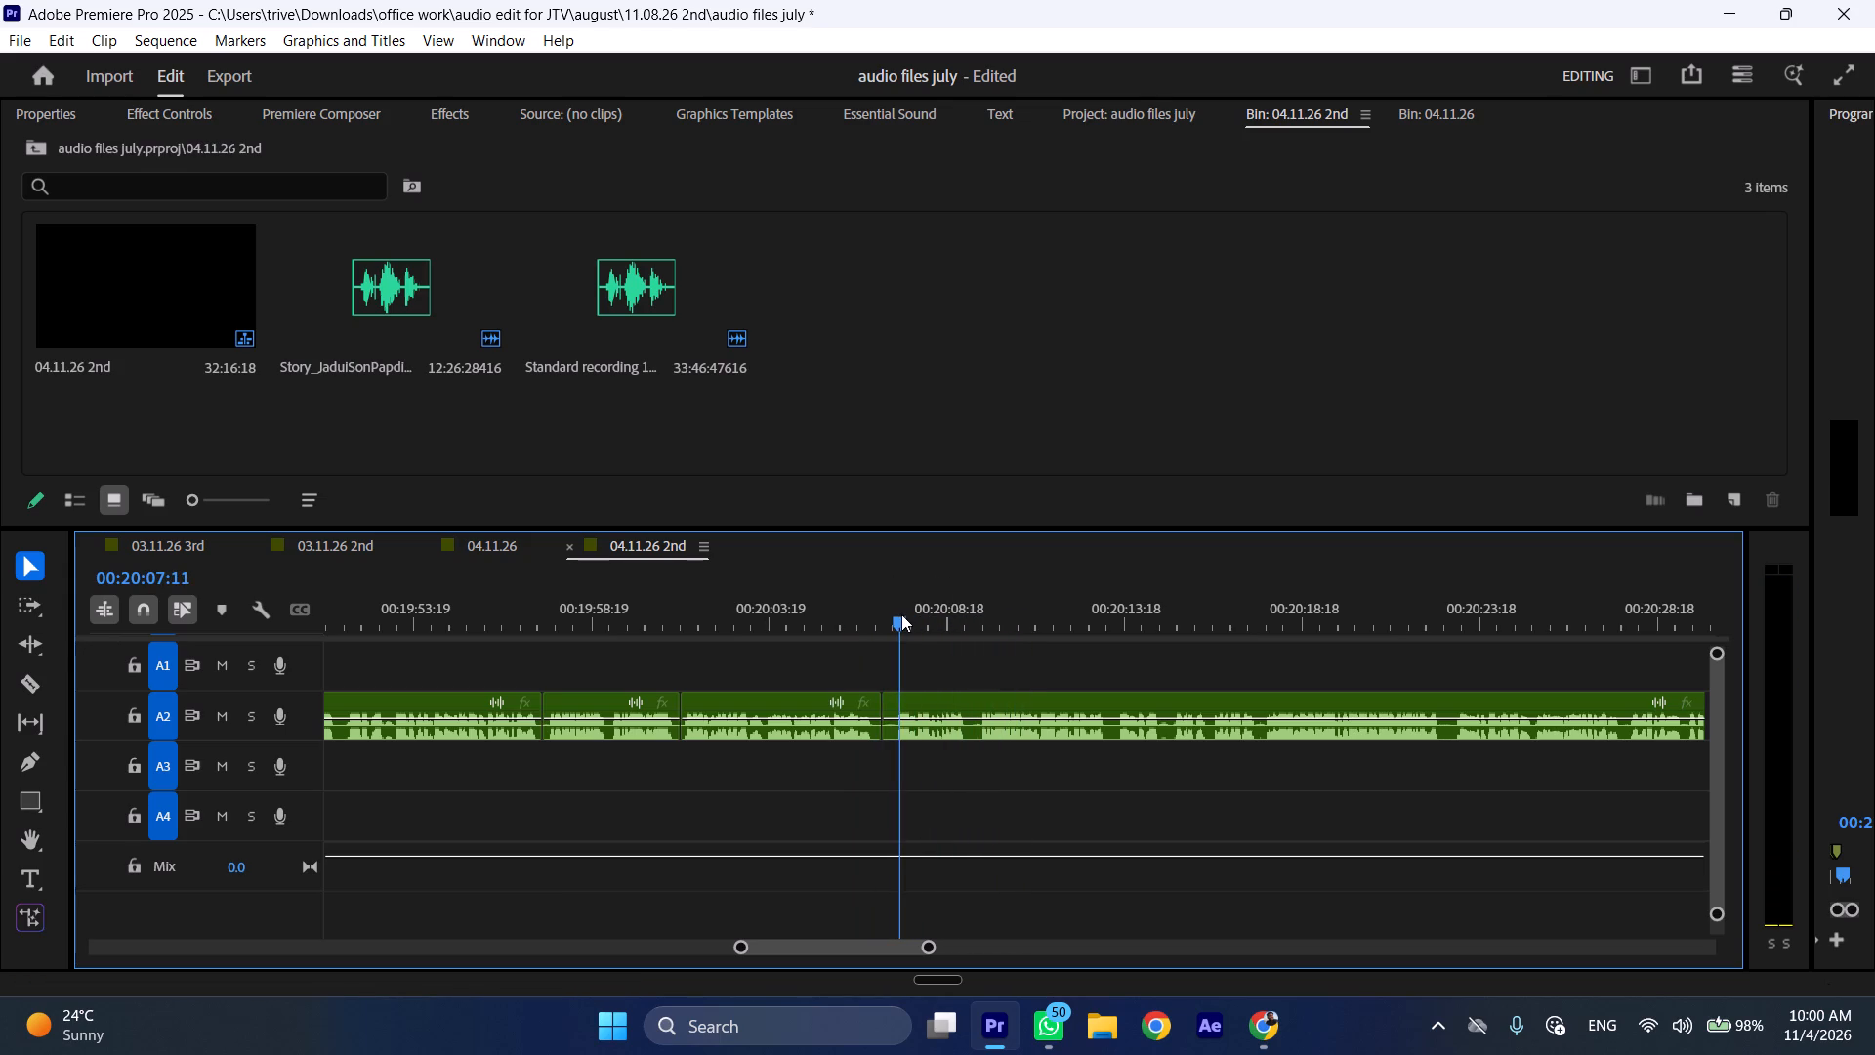
{"action": "left_click", "coordinate": [940, 727]}
{"action": "key", "text": "shift+c"}
{"action": "key", "text": "ctrl+shift+d"}
Listen to the A2 recording onward from 00:20:07 to find the next unwanted section, and cut it at 00:20:27:14.
{"action": "key", "text": "space"}
{"action": "type", "text": "l"}
{"action": "scroll", "coordinate": [946, 731], "scroll_direction": "down", "scroll_amount": 6}
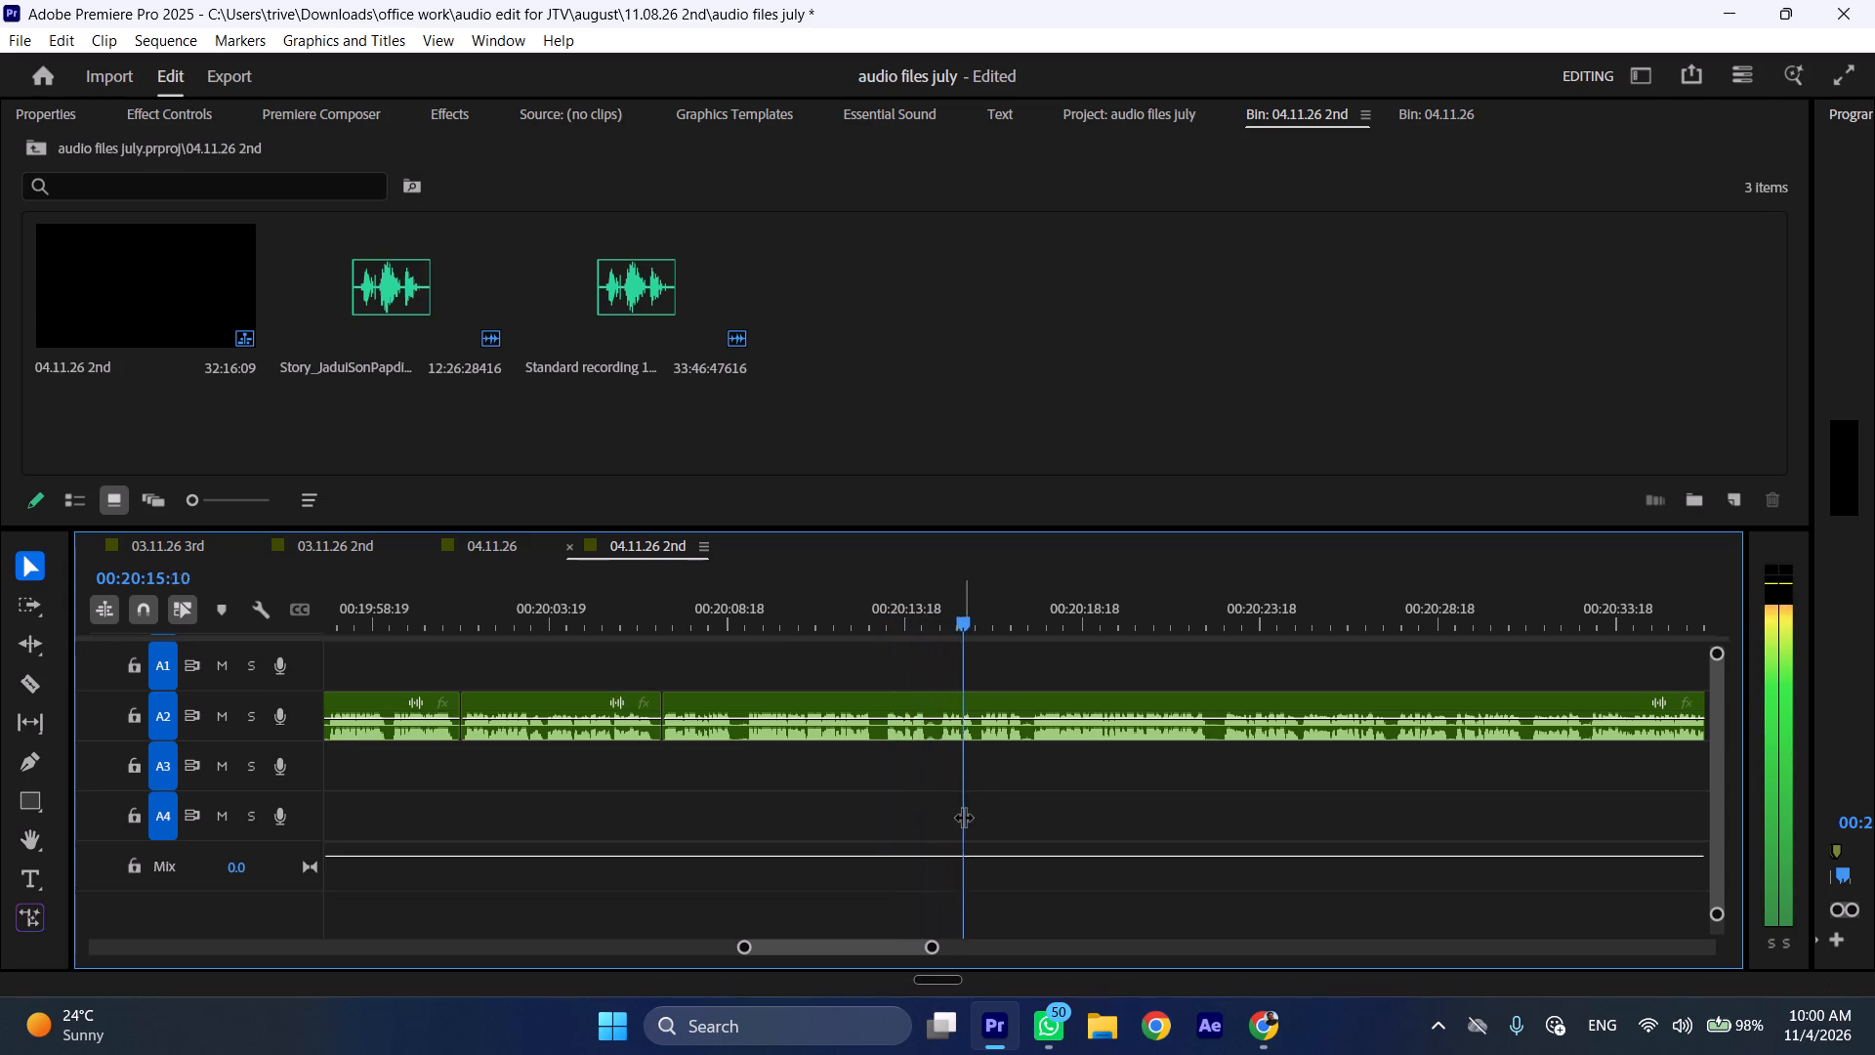
{"action": "left_click", "coordinate": [879, 607]}
{"action": "key", "text": "space"}
{"action": "type", "text": "l"}
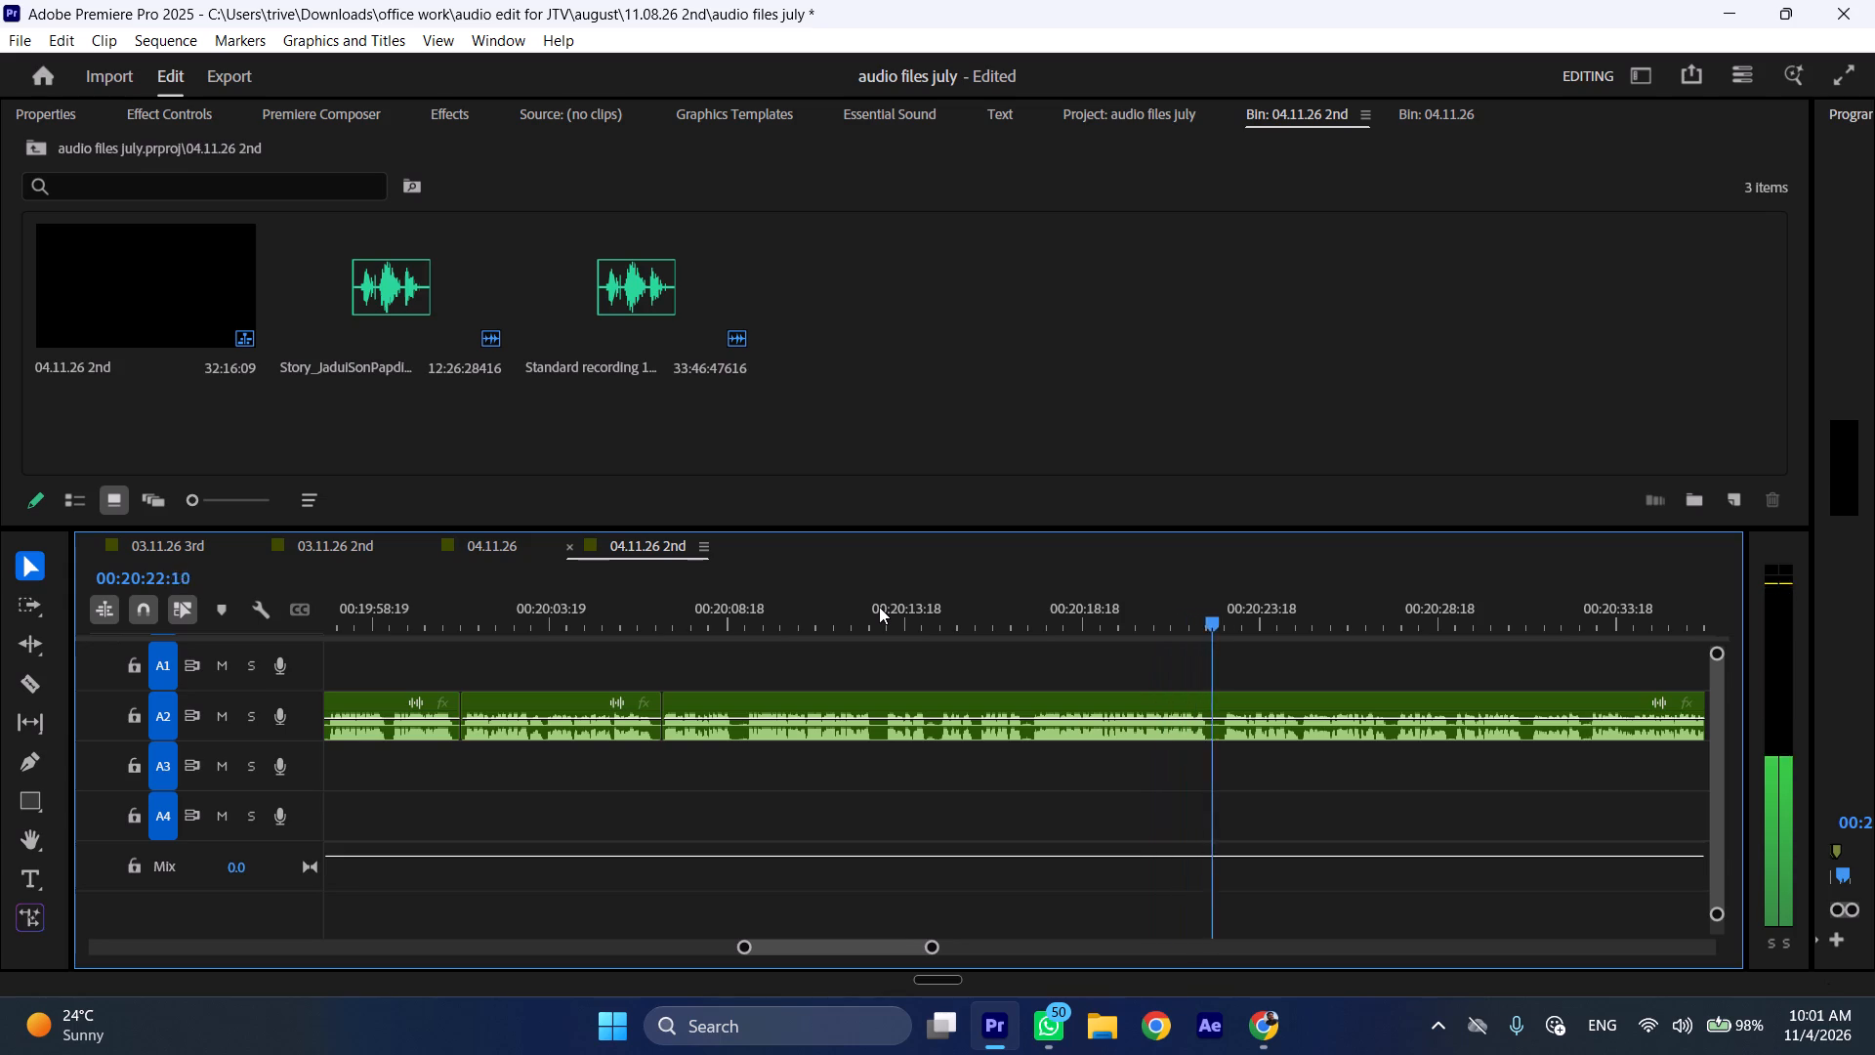
{"action": "scroll", "coordinate": [1184, 736], "scroll_direction": "down", "scroll_amount": 5}
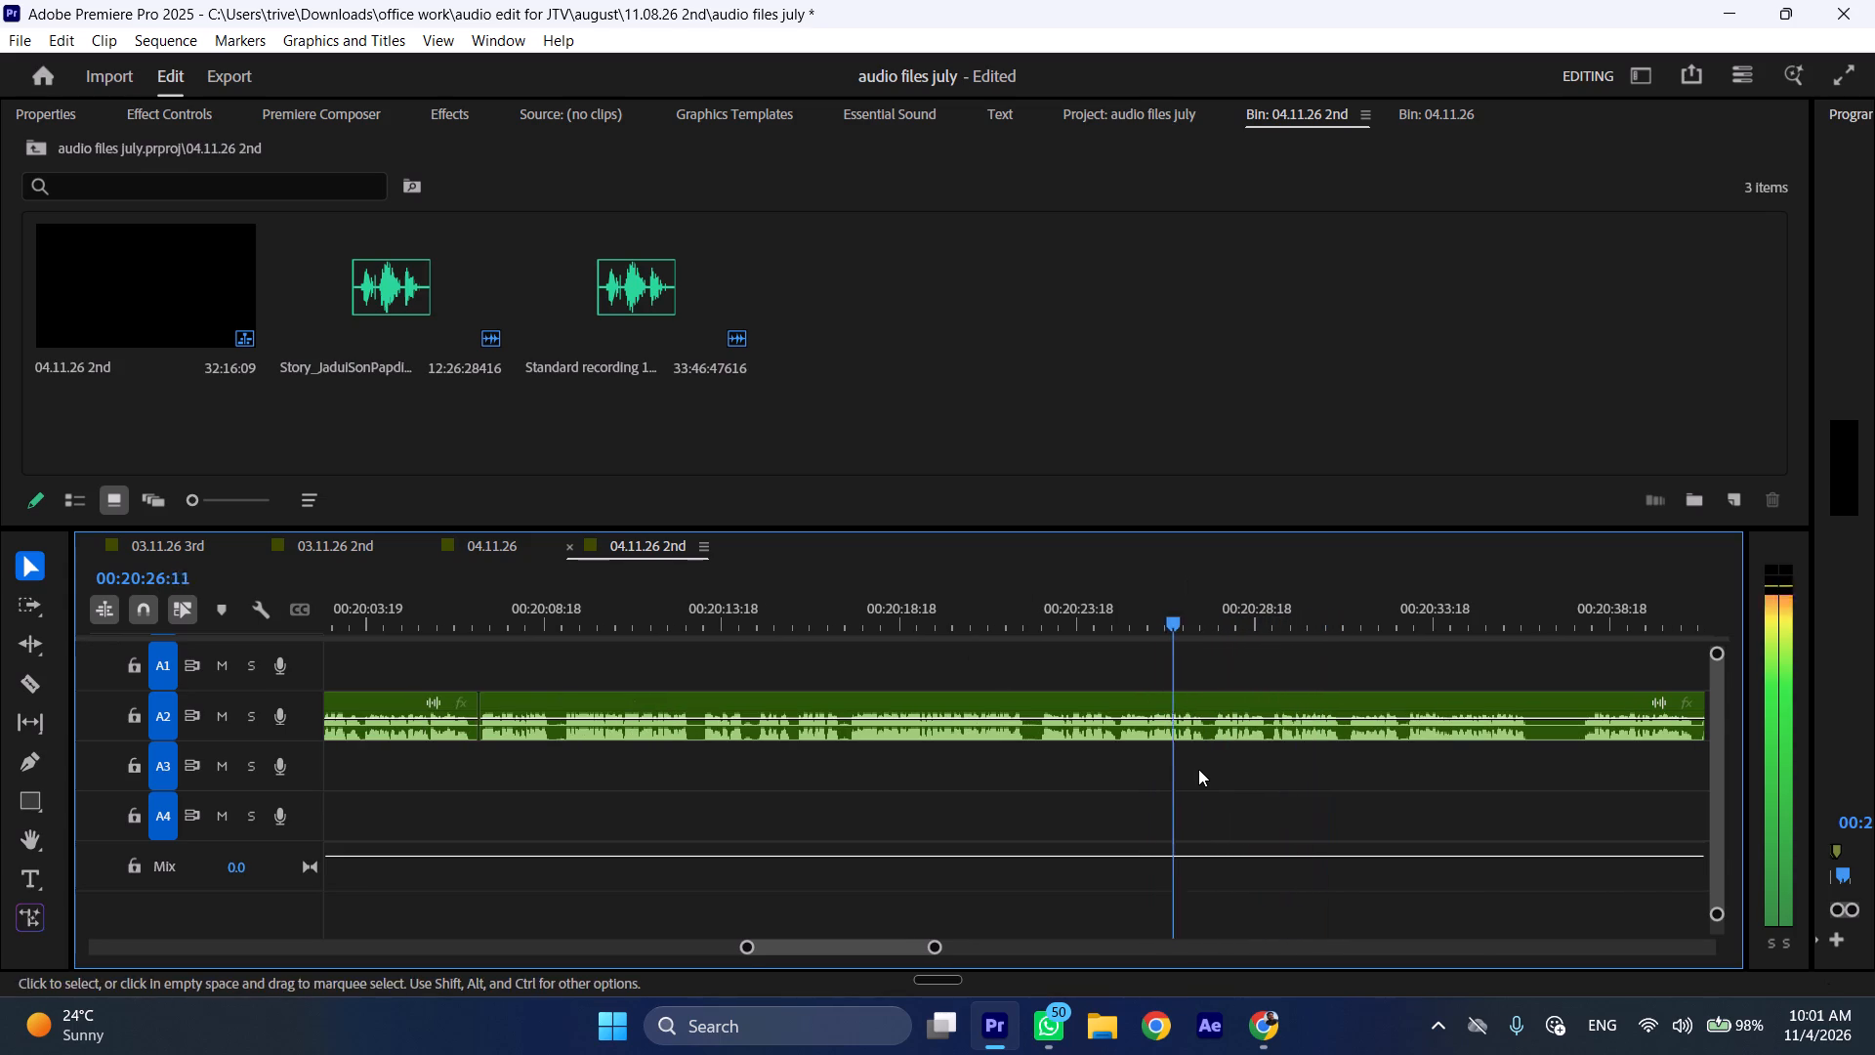
{"action": "key", "text": "space"}
{"action": "key", "text": "shift+c"}
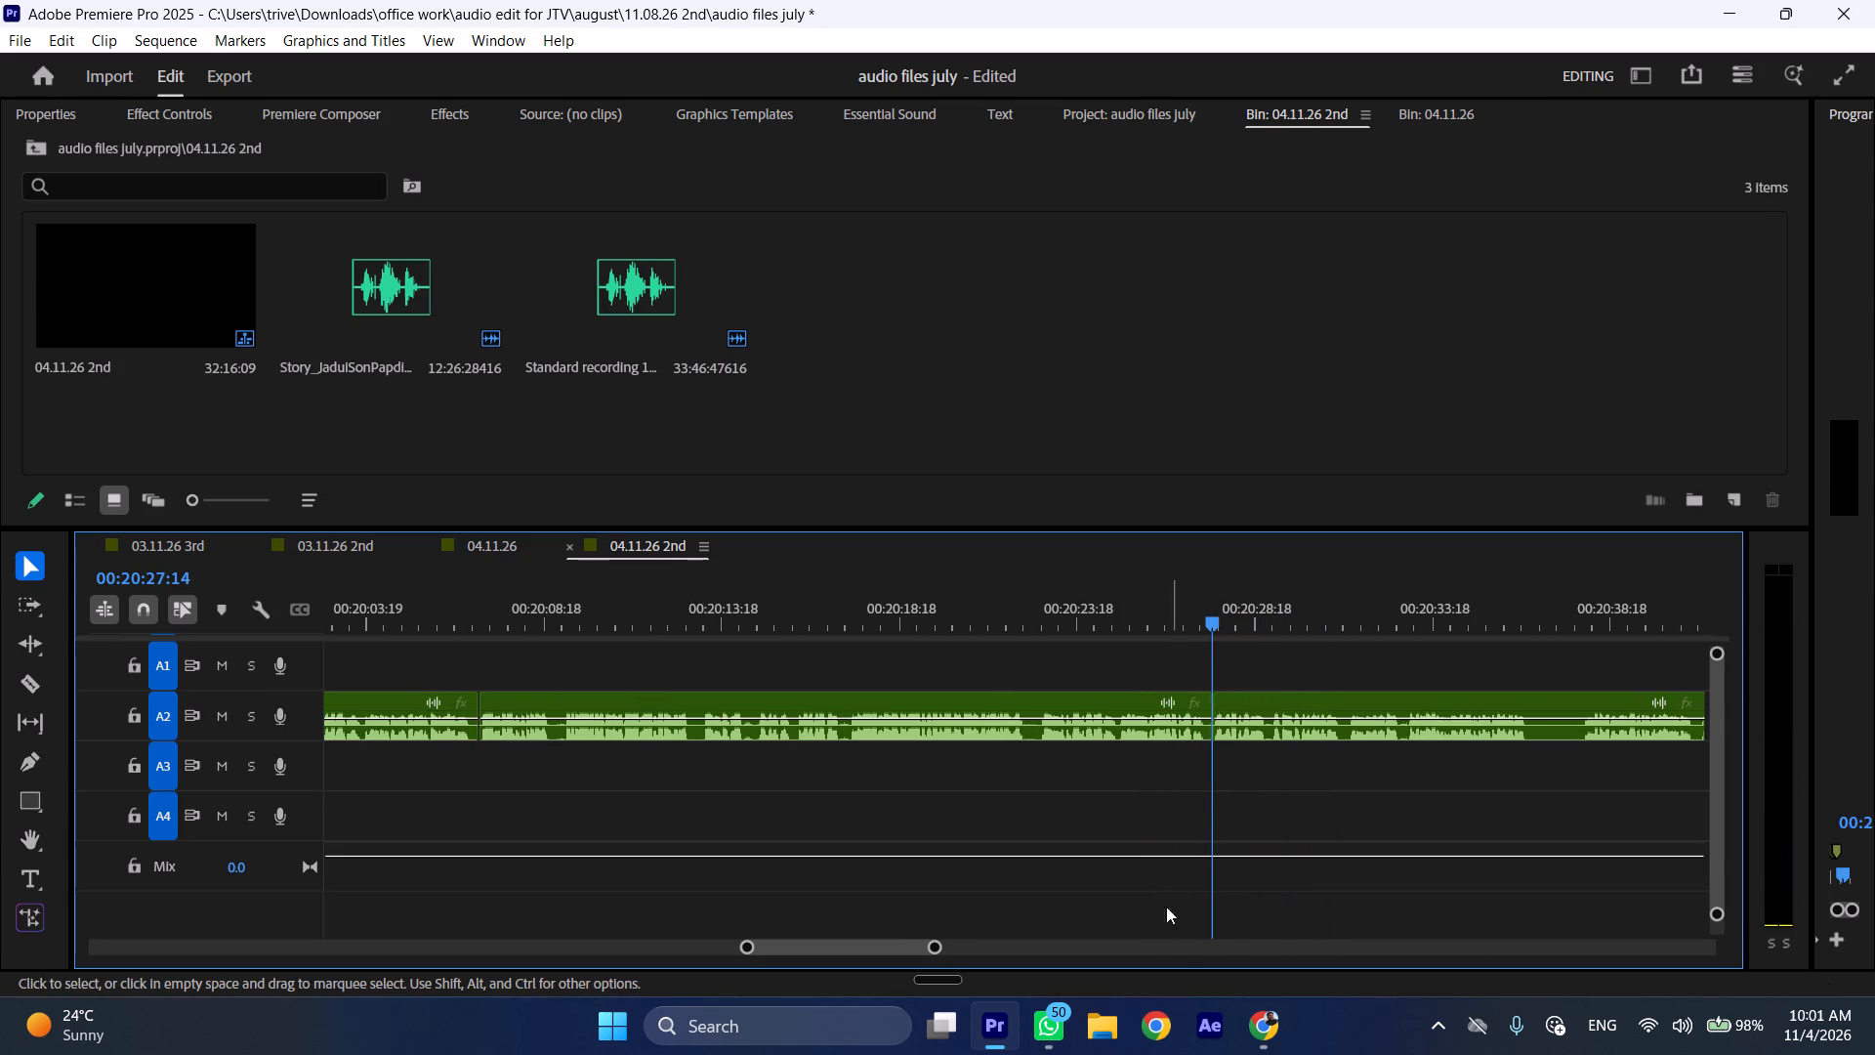
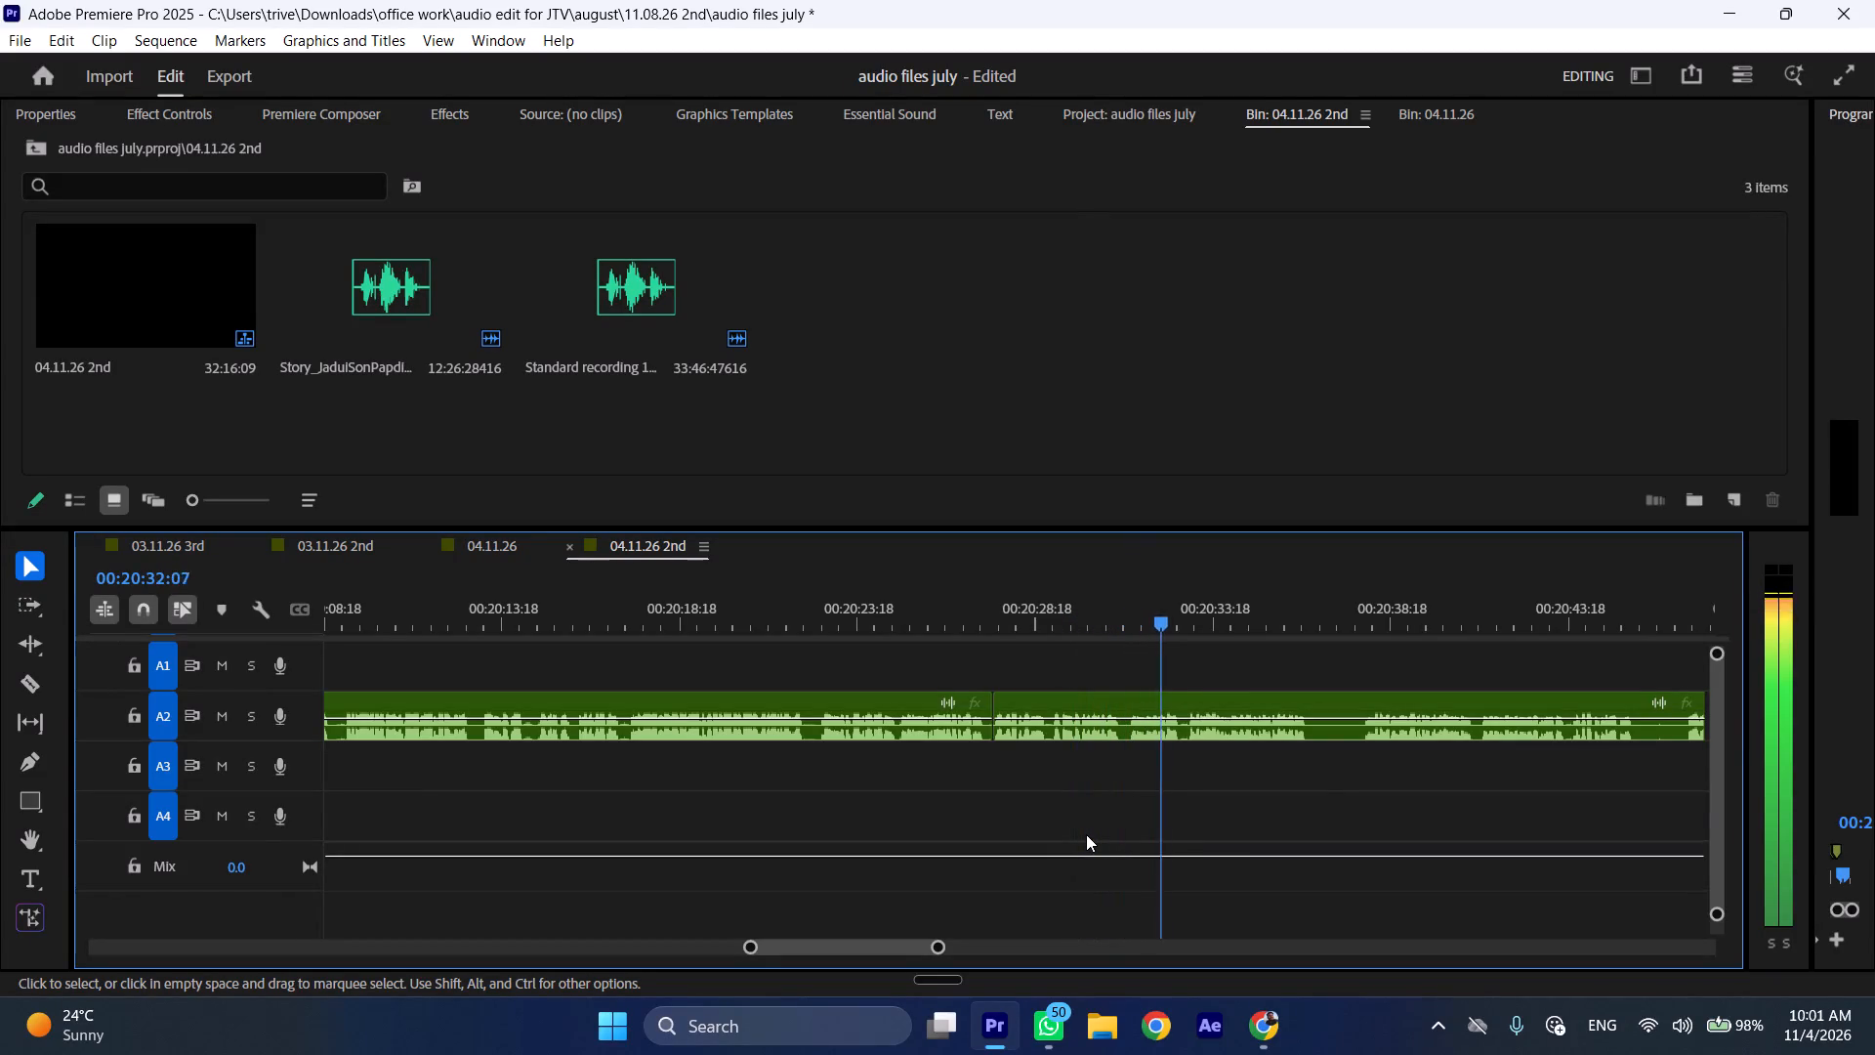
Undo the last cut in the A2 recording at 00:20:27:14.
{"action": "key", "text": "ctrl+z"}
Listen onward to the end of the spoken passage and cut the A2 recording at 00:20:36:15, at the start of the pause.
{"action": "scroll", "coordinate": [1086, 834], "scroll_direction": "down", "scroll_amount": 4}
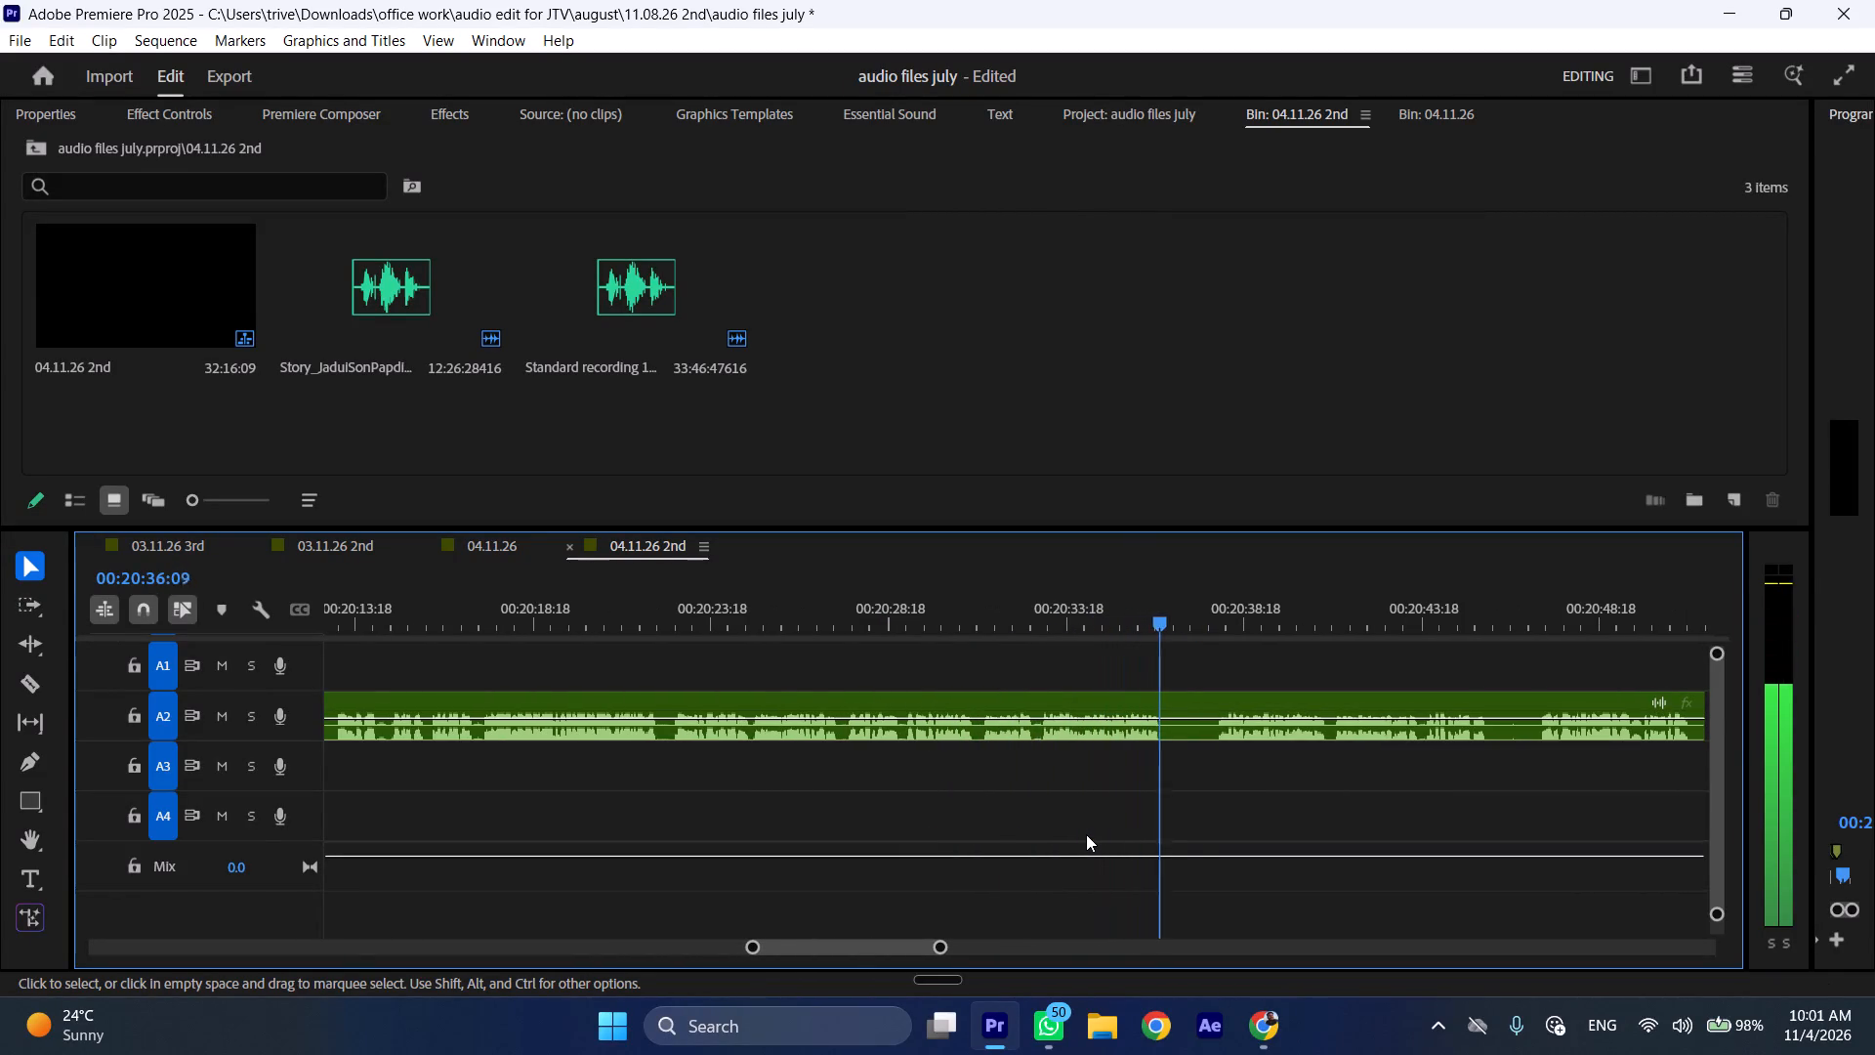
{"action": "key", "text": "space"}
{"action": "key", "text": "shift+c"}
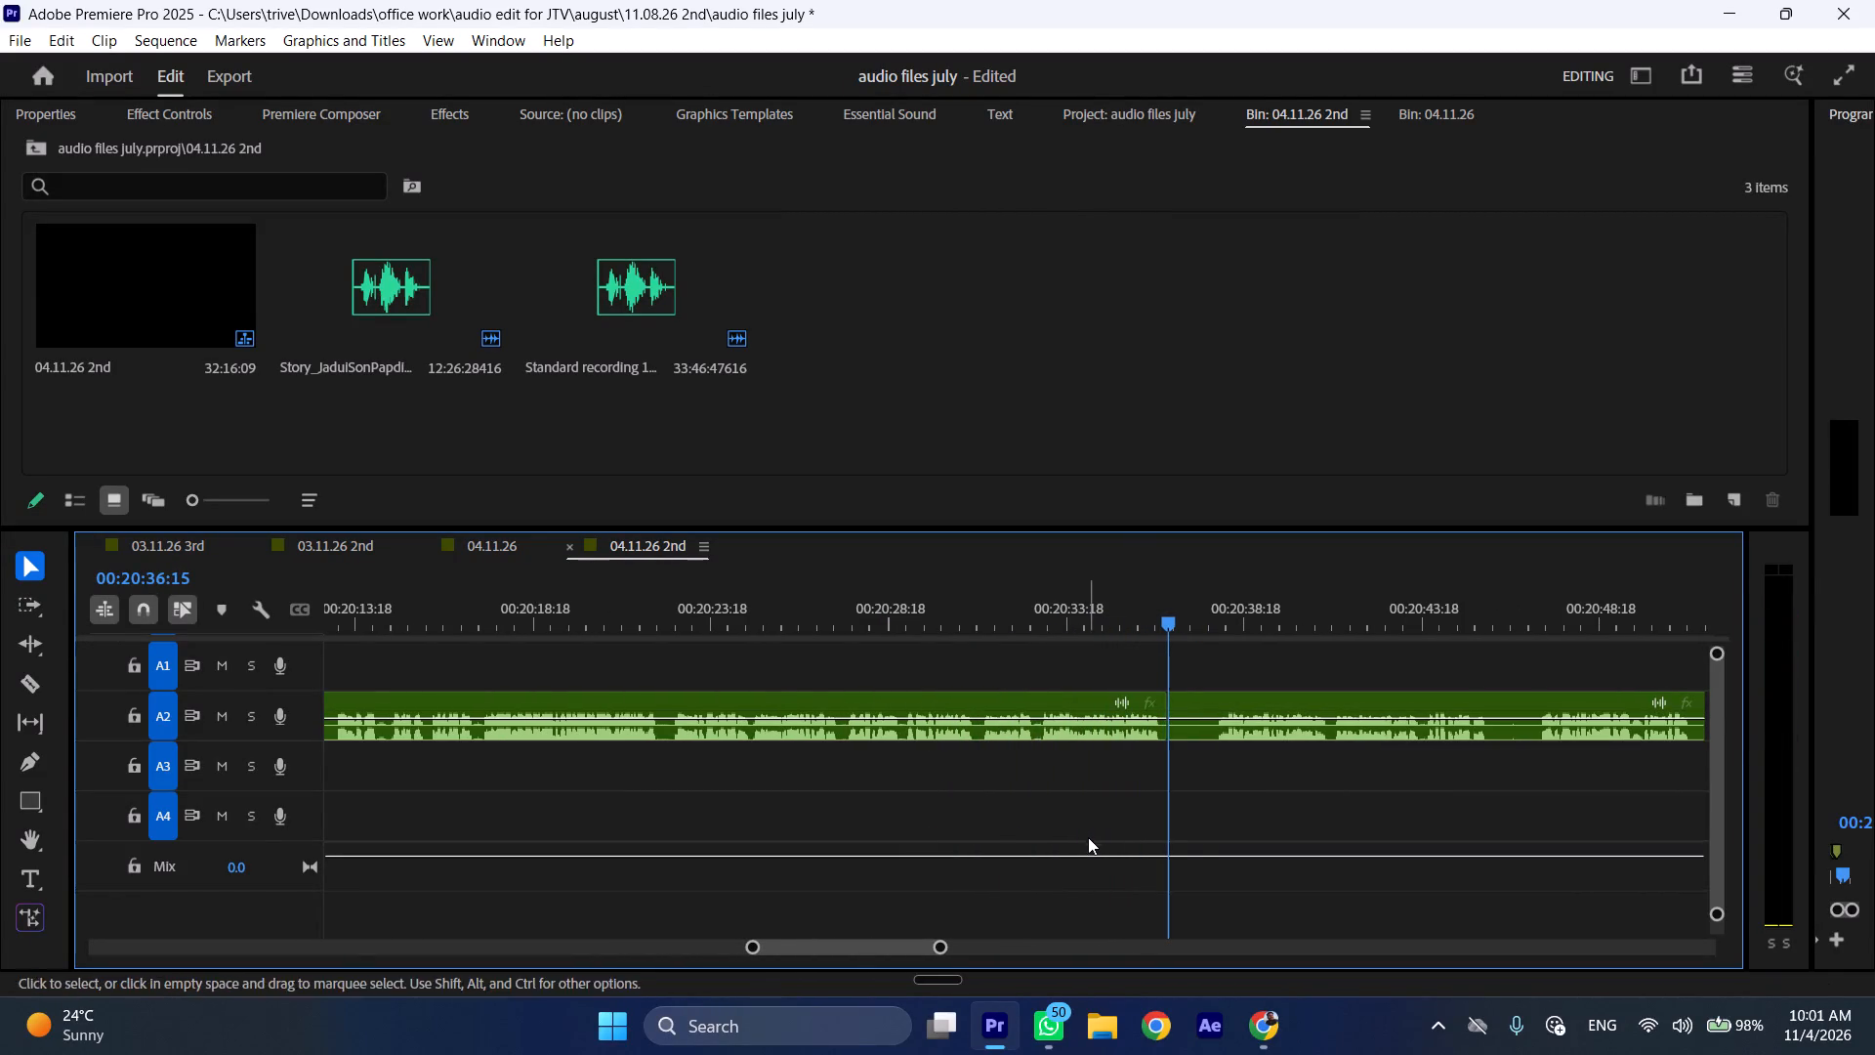
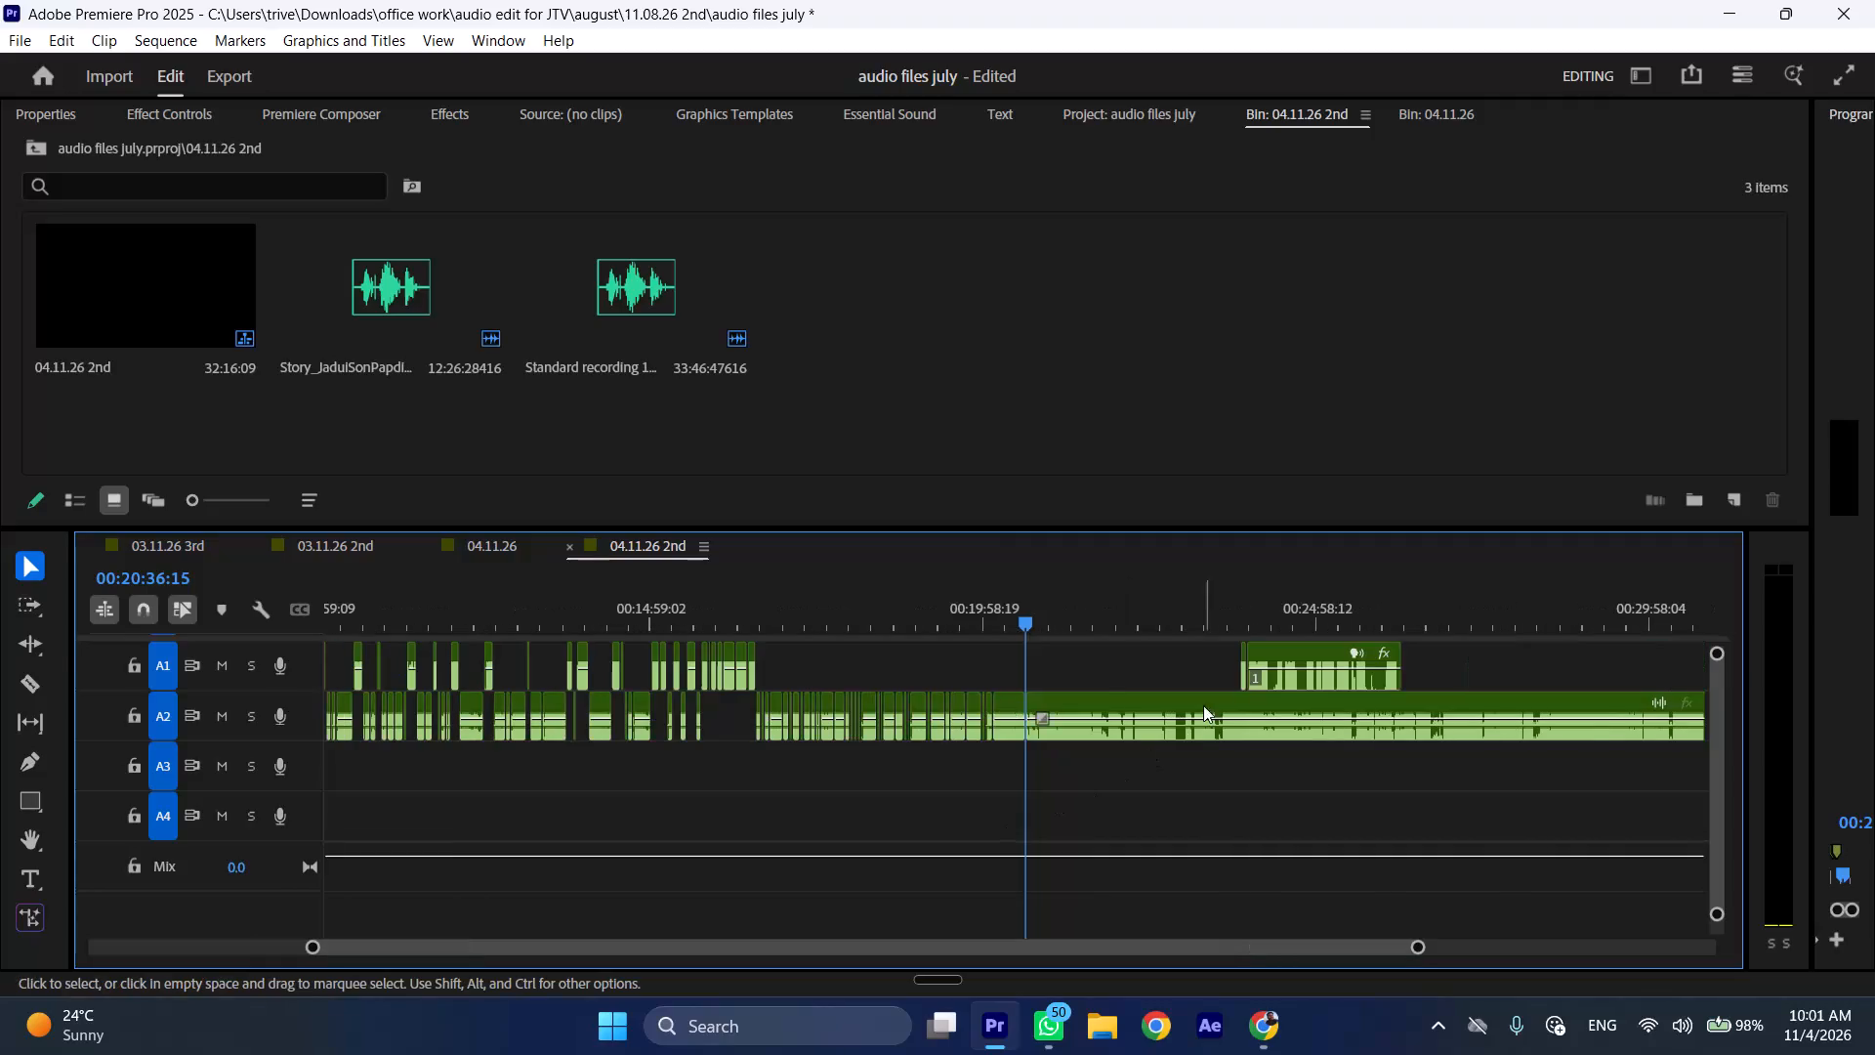
Move the remaining A1 story clips earlier so they start at the A2 cut at 00:20:36:15.
{"action": "left_click", "coordinate": [1243, 664]}
{"action": "left_click_drag", "start_coordinate": [1212, 664], "coordinate": [1274, 674]}
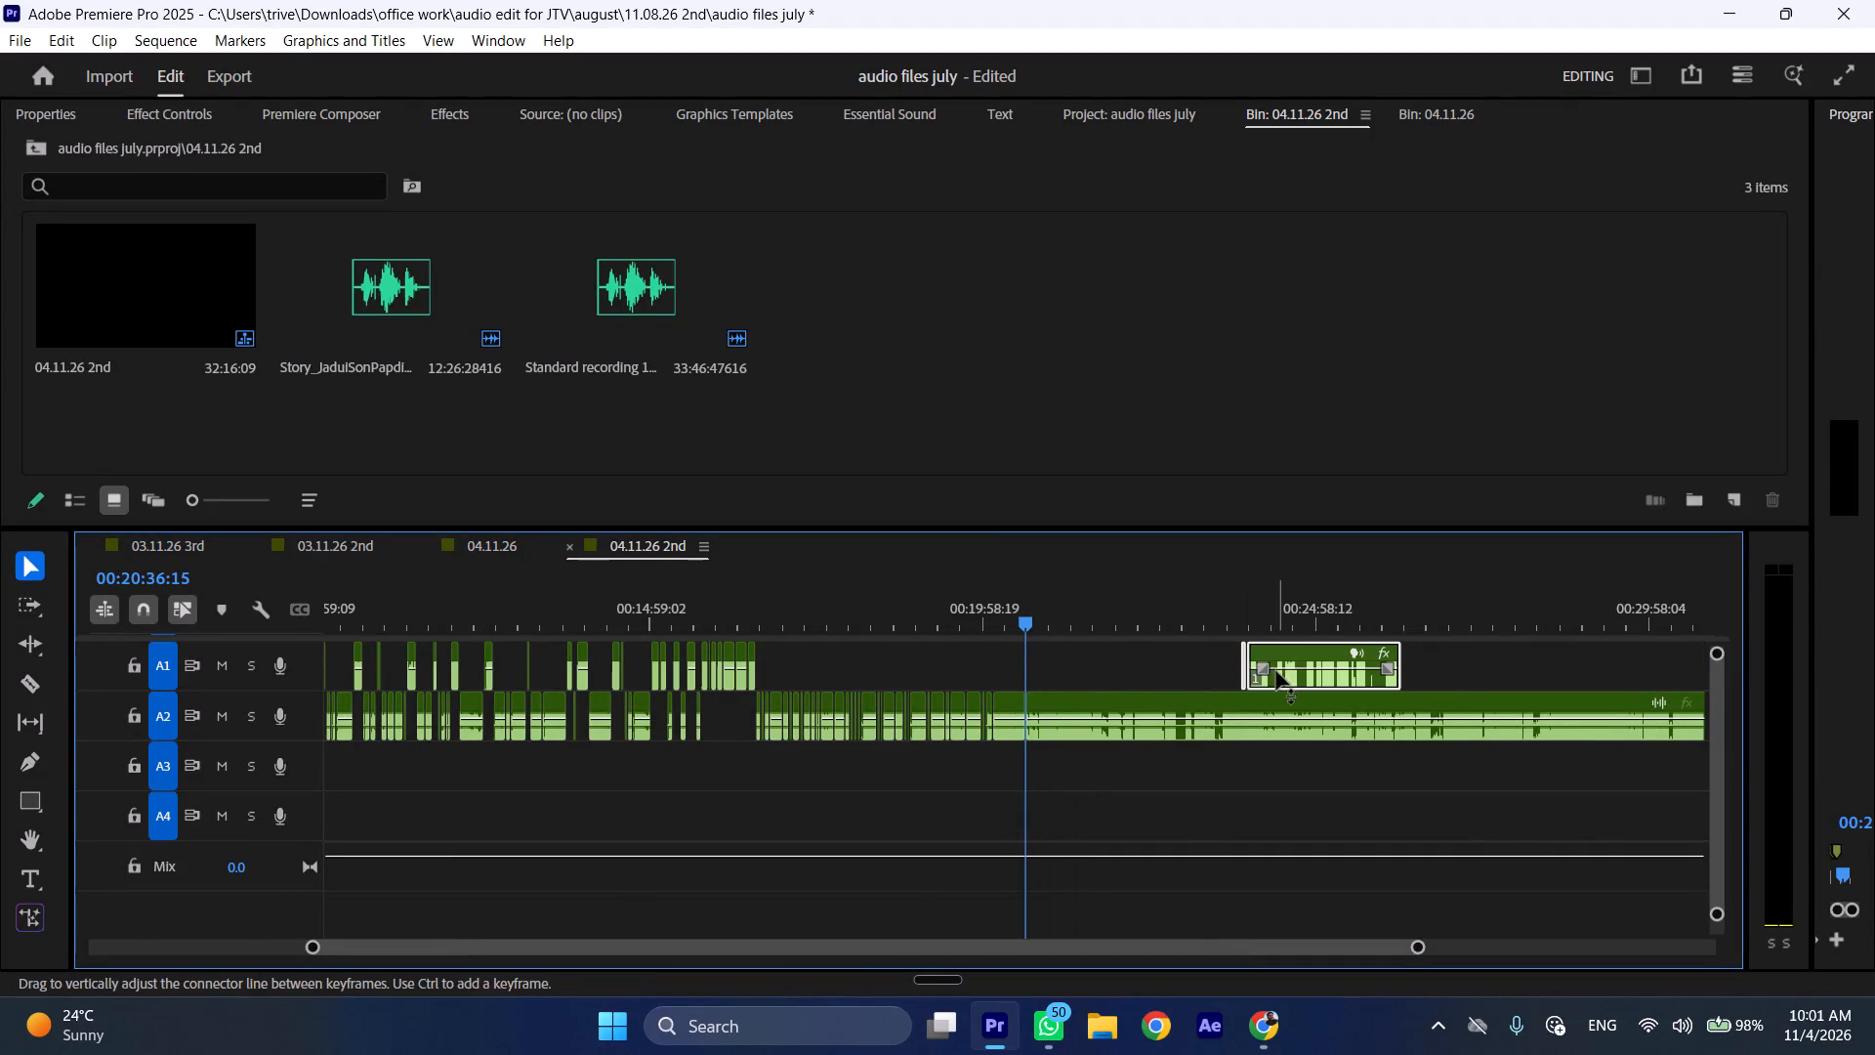
{"action": "left_click_drag", "start_coordinate": [1276, 653], "coordinate": [1068, 684]}
{"action": "key", "text": "ctrl+shift+c"}
{"action": "key", "text": "ctrl+shift+c"}
{"action": "key", "text": "ctrl+shift+c"}
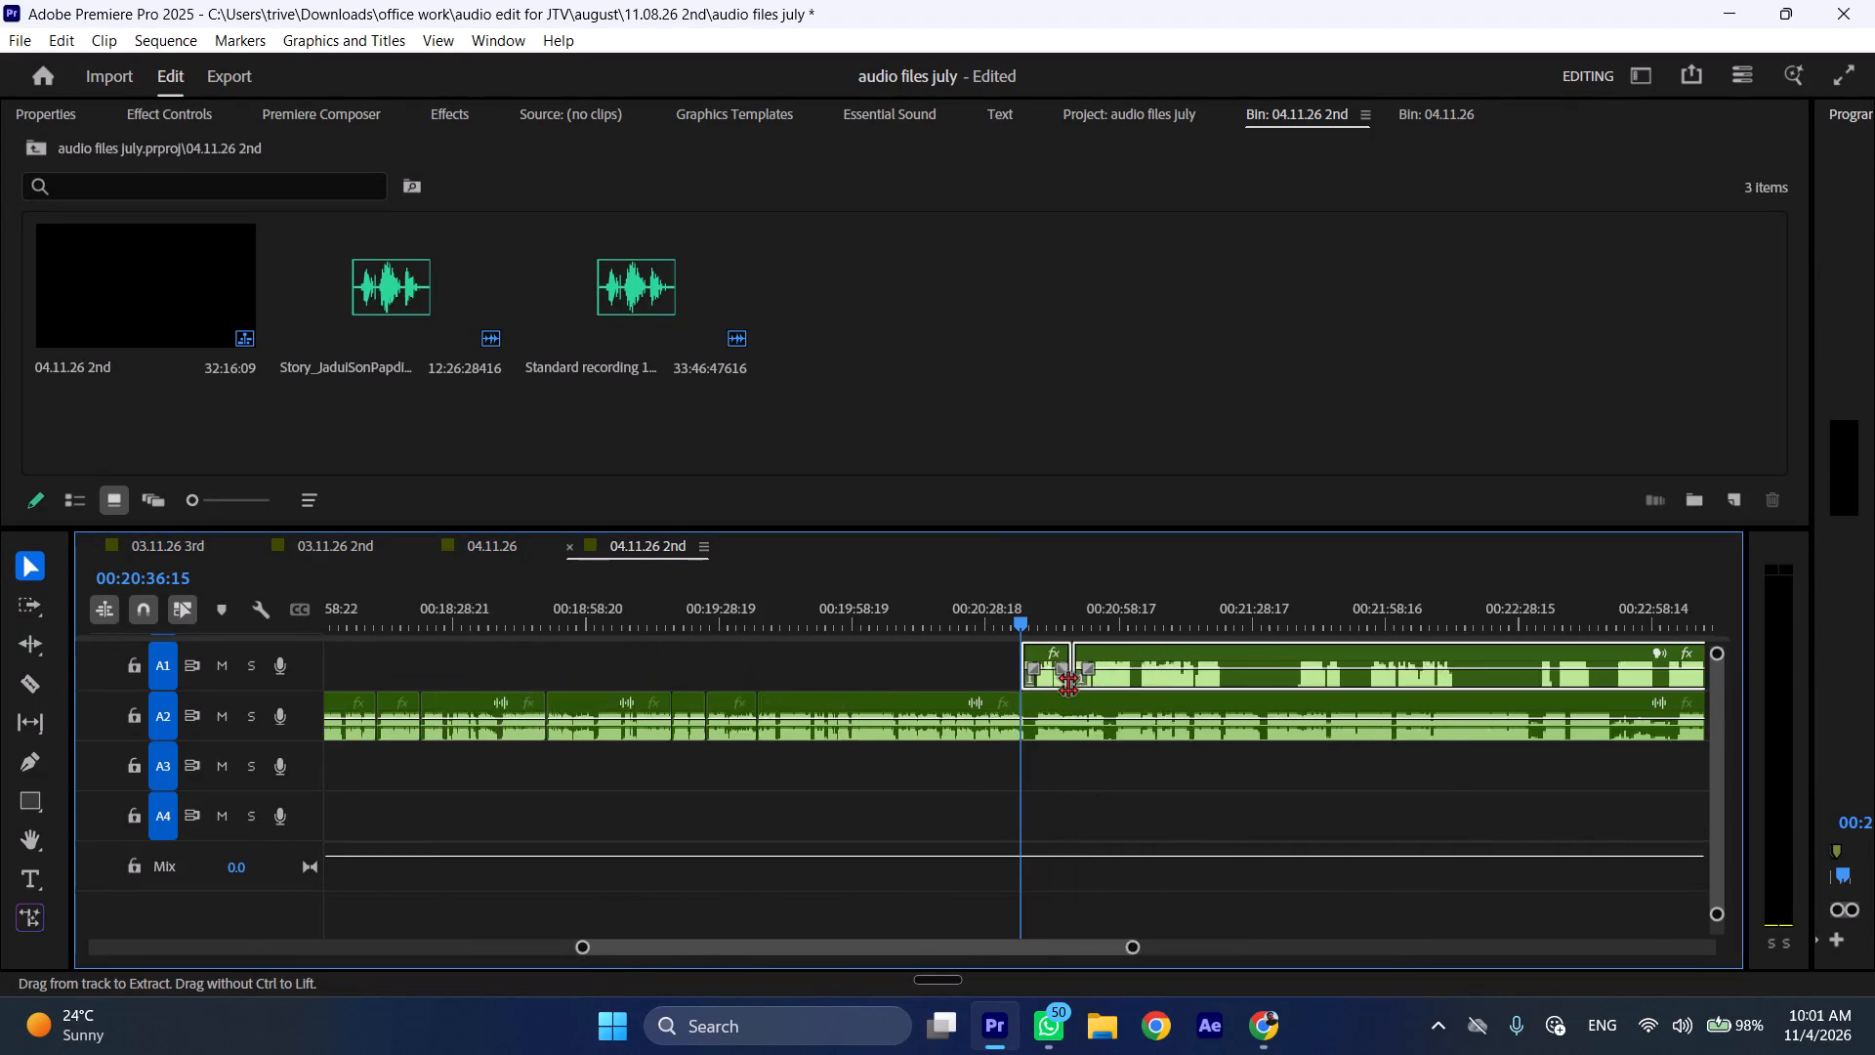
{"action": "key", "text": "ctrl+shift+c"}
{"action": "scroll", "coordinate": [970, 706], "scroll_direction": "down", "scroll_amount": 6}
{"action": "left_click", "coordinate": [706, 670]}
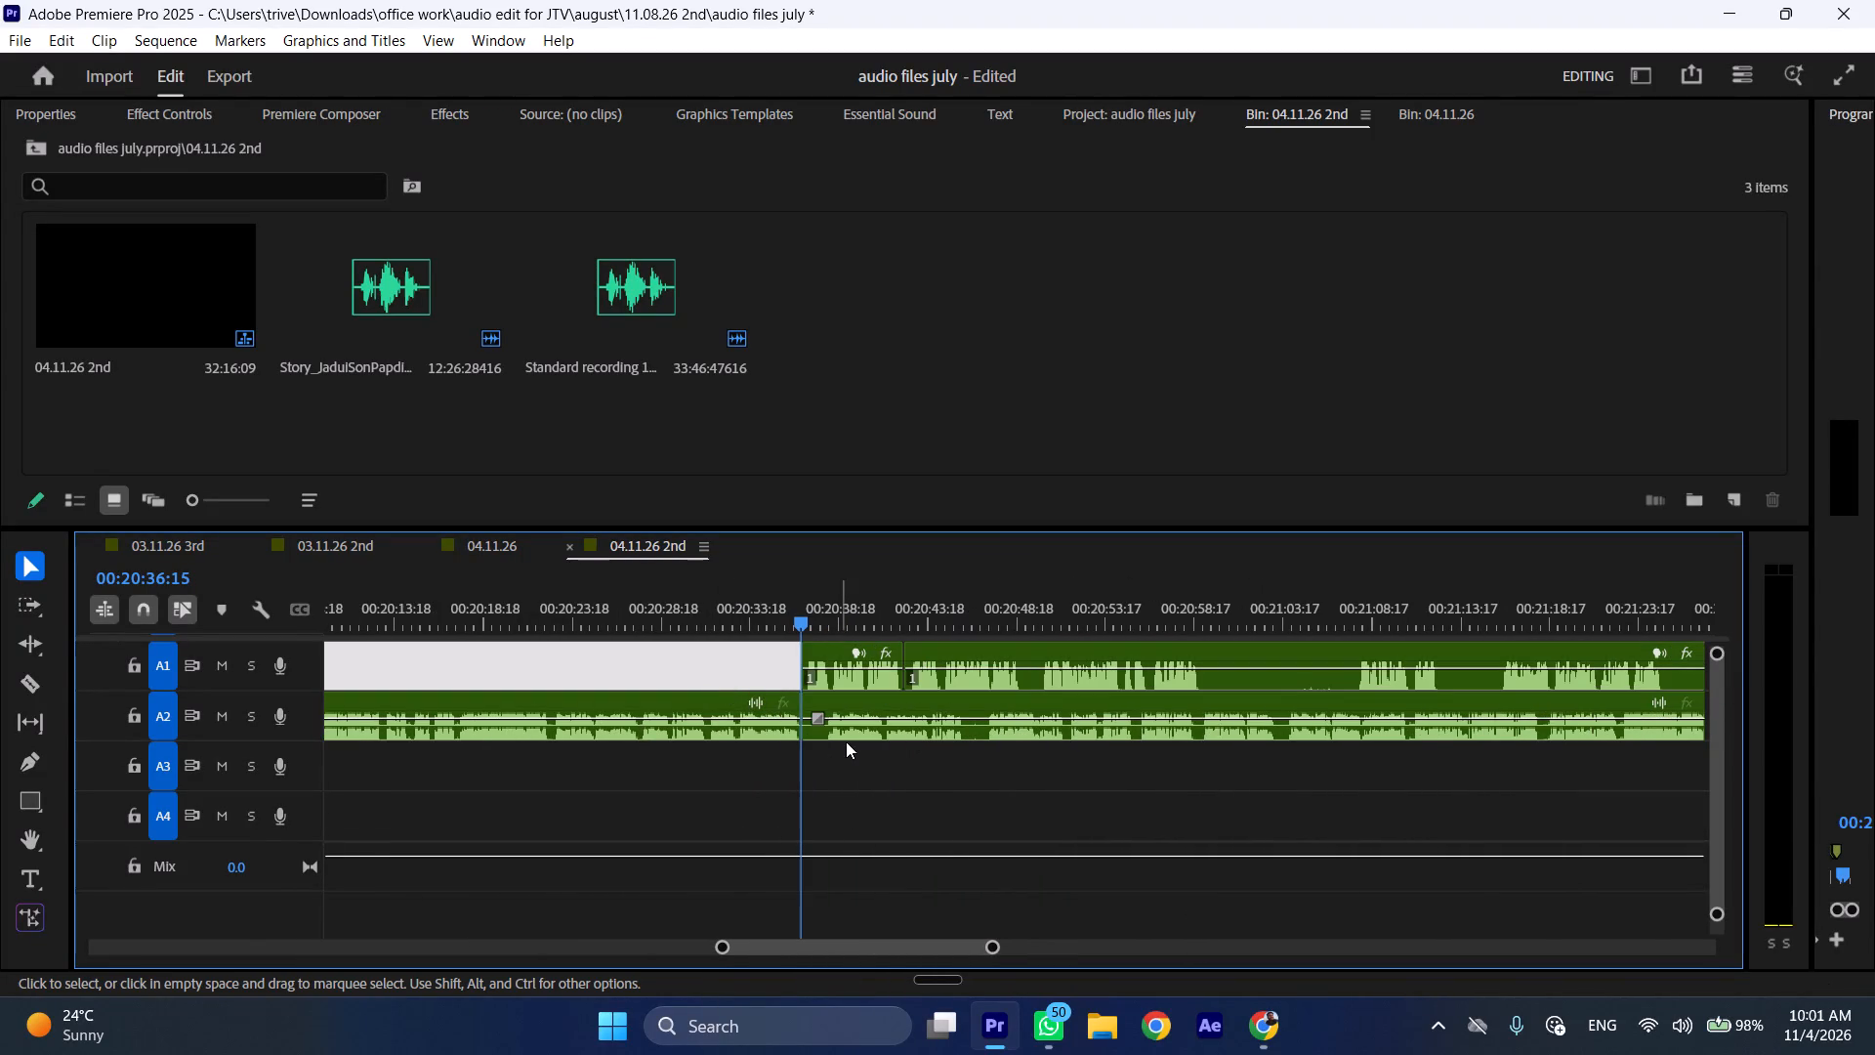
{"action": "left_click", "coordinate": [855, 773]}
{"action": "key", "text": "ctrl+shift+x"}
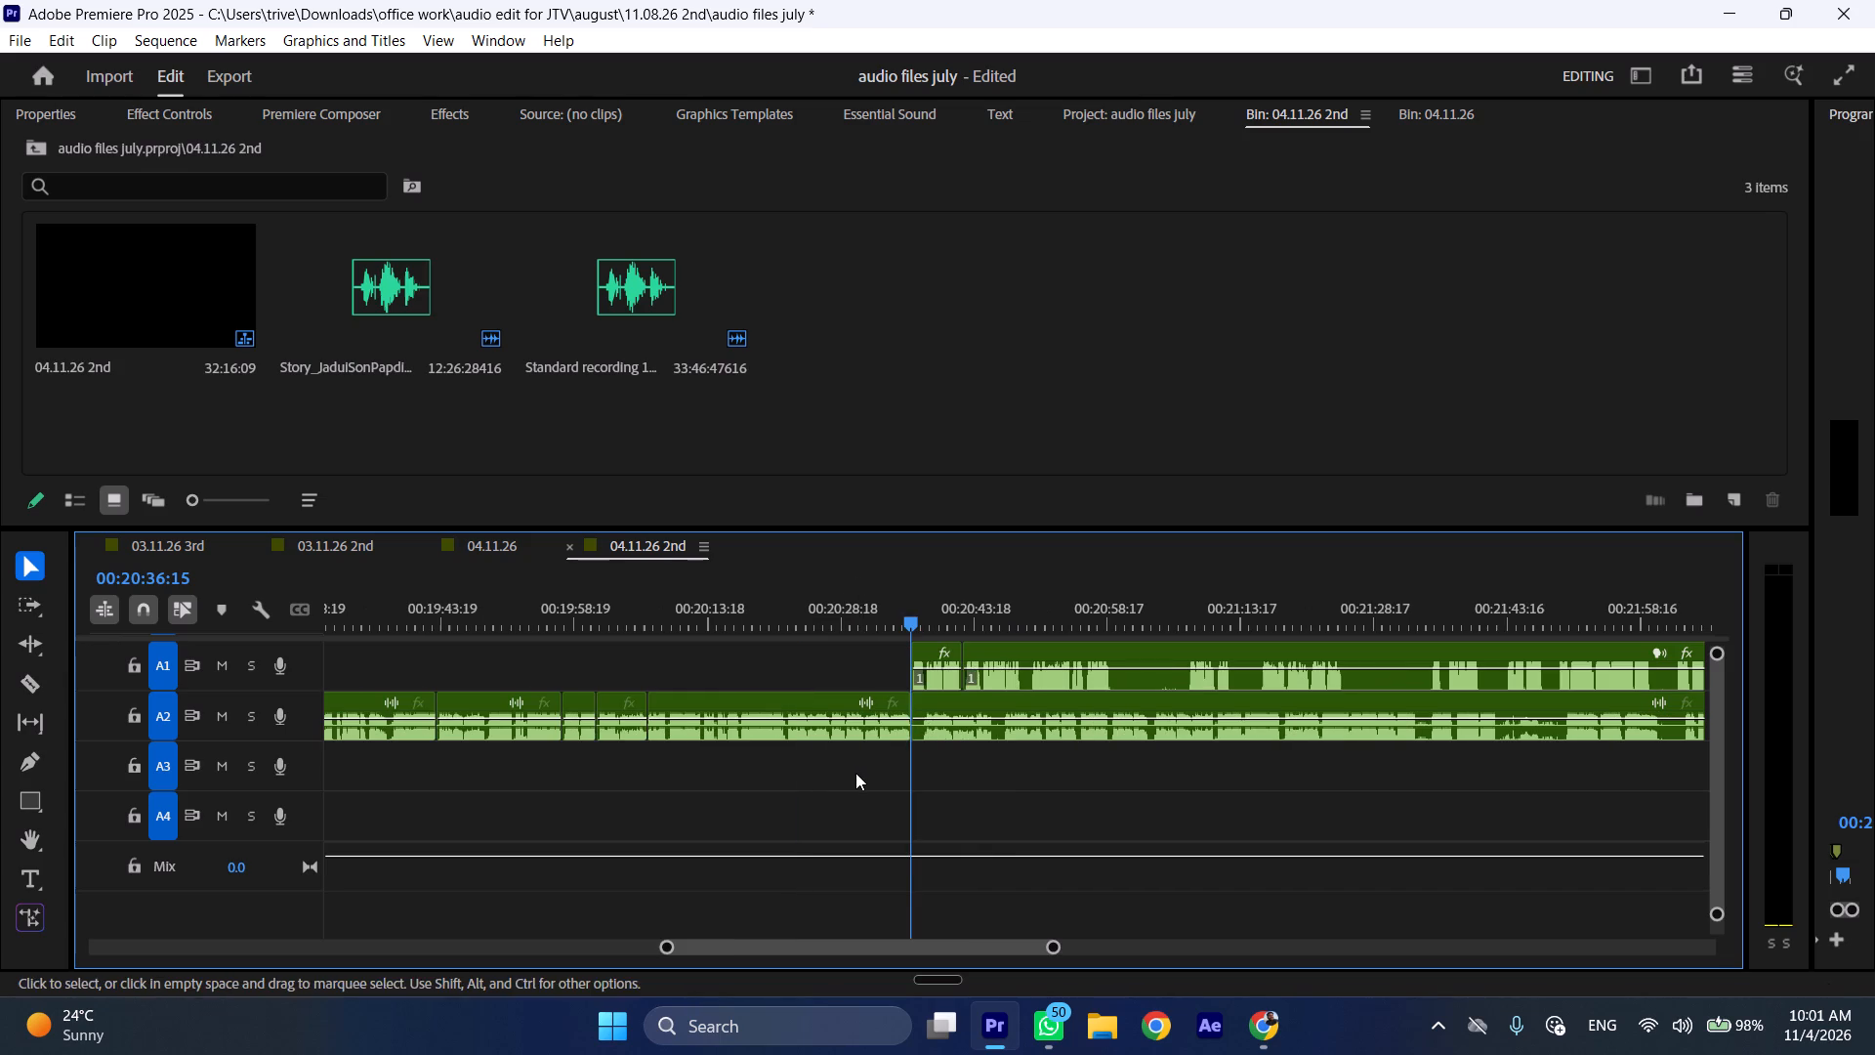
Shift the long A1 clip and the remaining A2 recording later, leaving only the short A1 clip after the cut.
{"action": "left_click_drag", "start_coordinate": [990, 647], "coordinate": [1354, 652]}
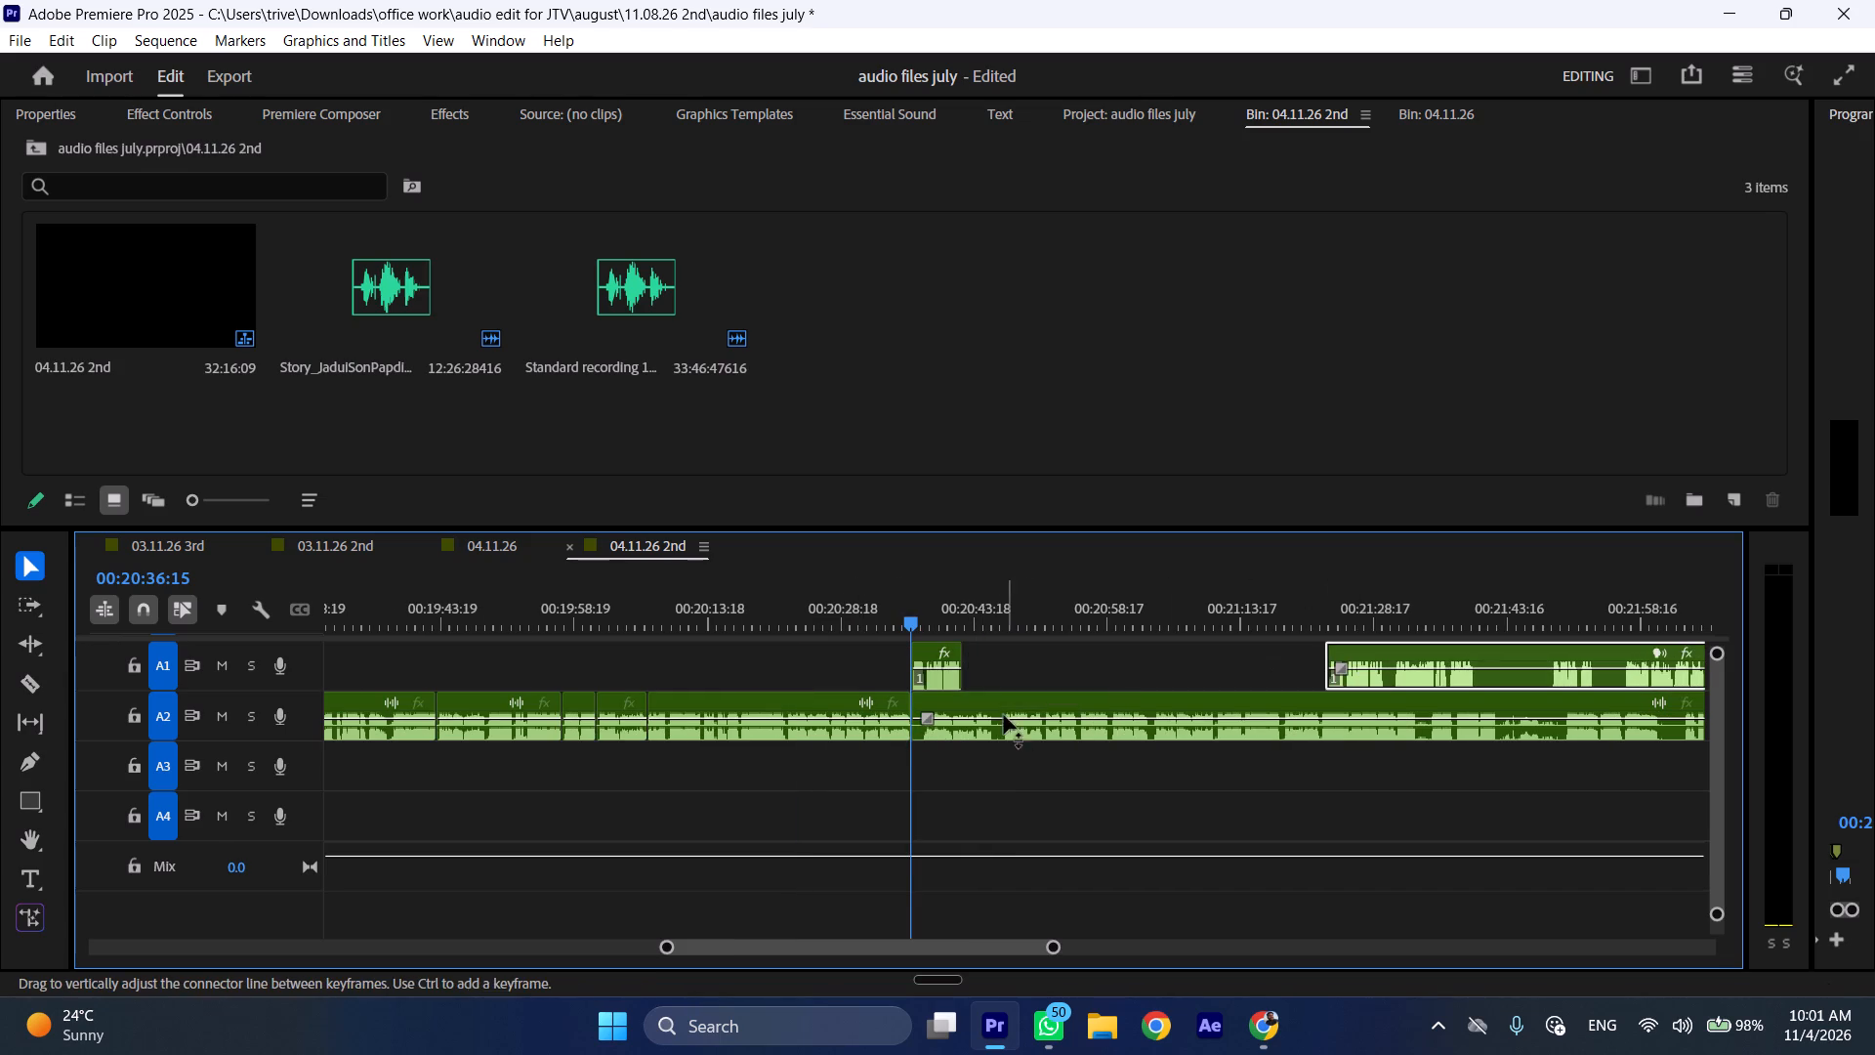
{"action": "left_click_drag", "start_coordinate": [989, 702], "coordinate": [1219, 702]}
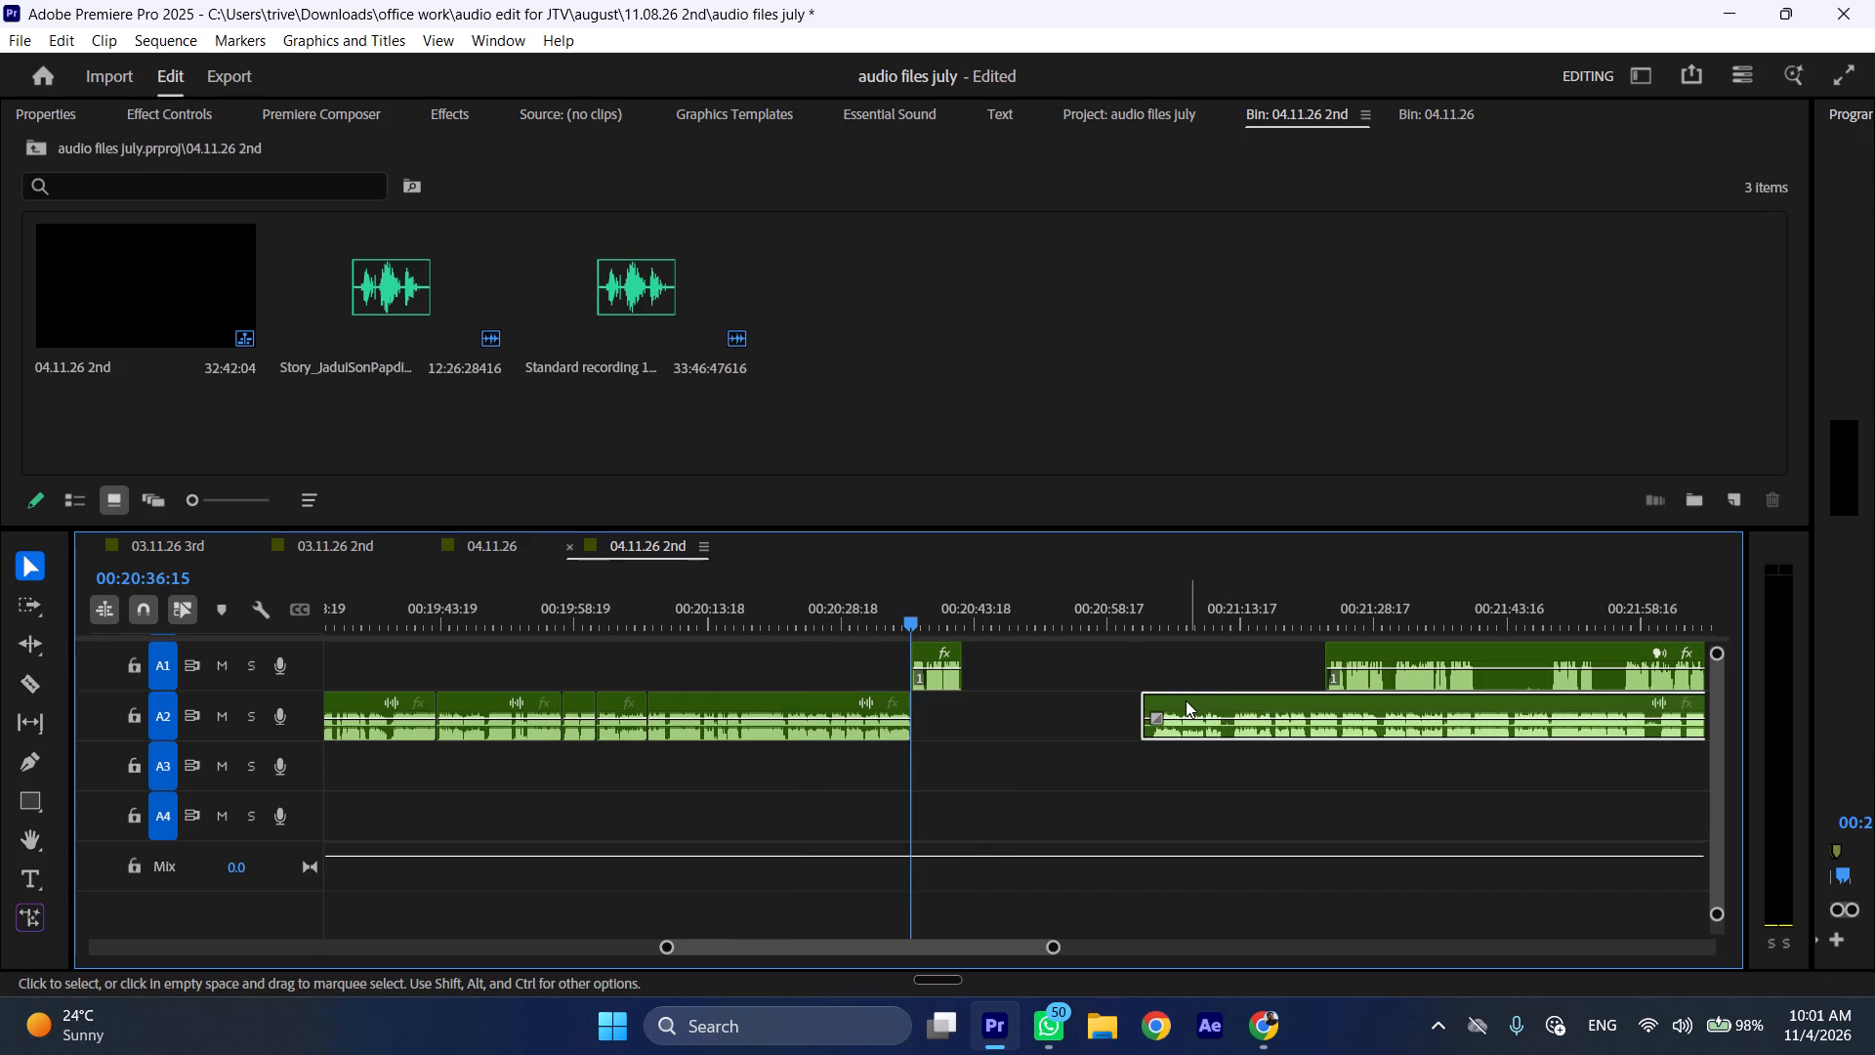
Listen through the short A1 clip, trim about 1 second of silence off the following A2 recording's start, and butt it against the A1 clip's end.
{"action": "key", "text": "ctrl+shift+c"}
{"action": "key", "text": "ctrl+shift+c"}
{"action": "key", "text": "space"}
{"action": "type", "text": "l"}
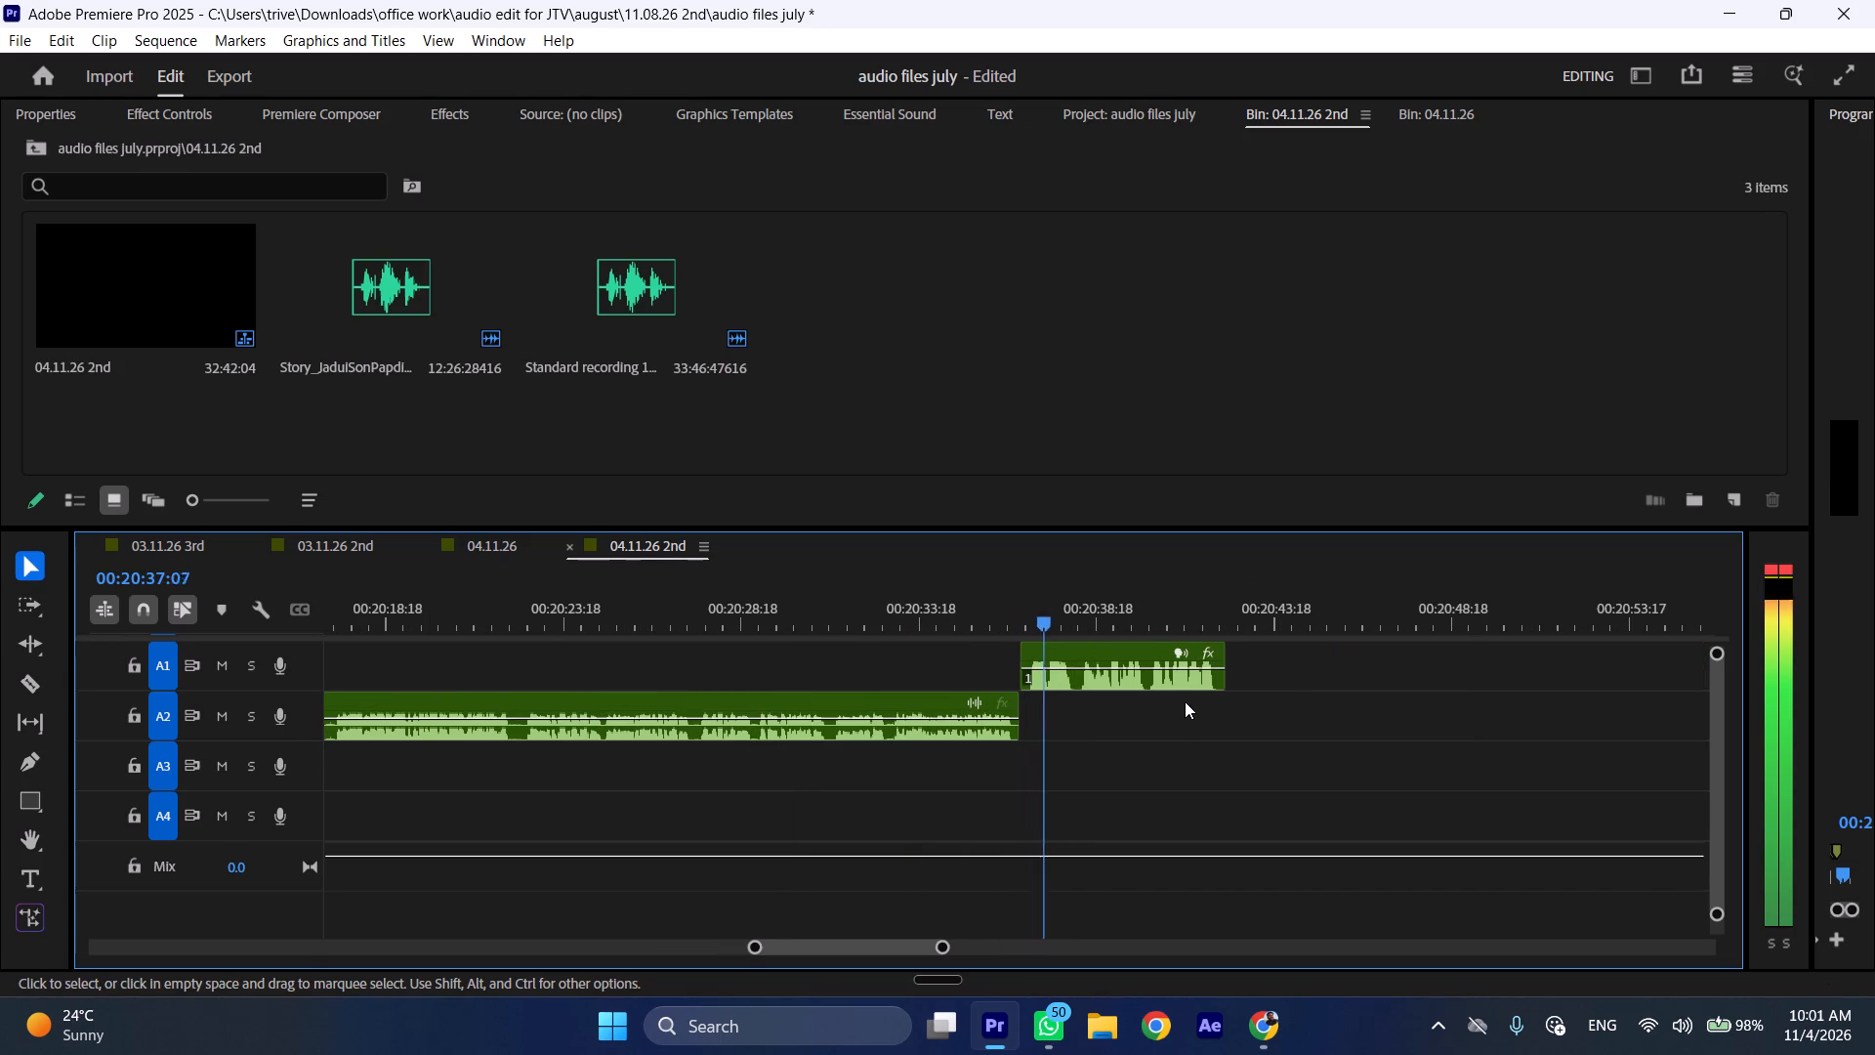
{"action": "scroll", "coordinate": [1167, 737], "scroll_direction": "down", "scroll_amount": 5}
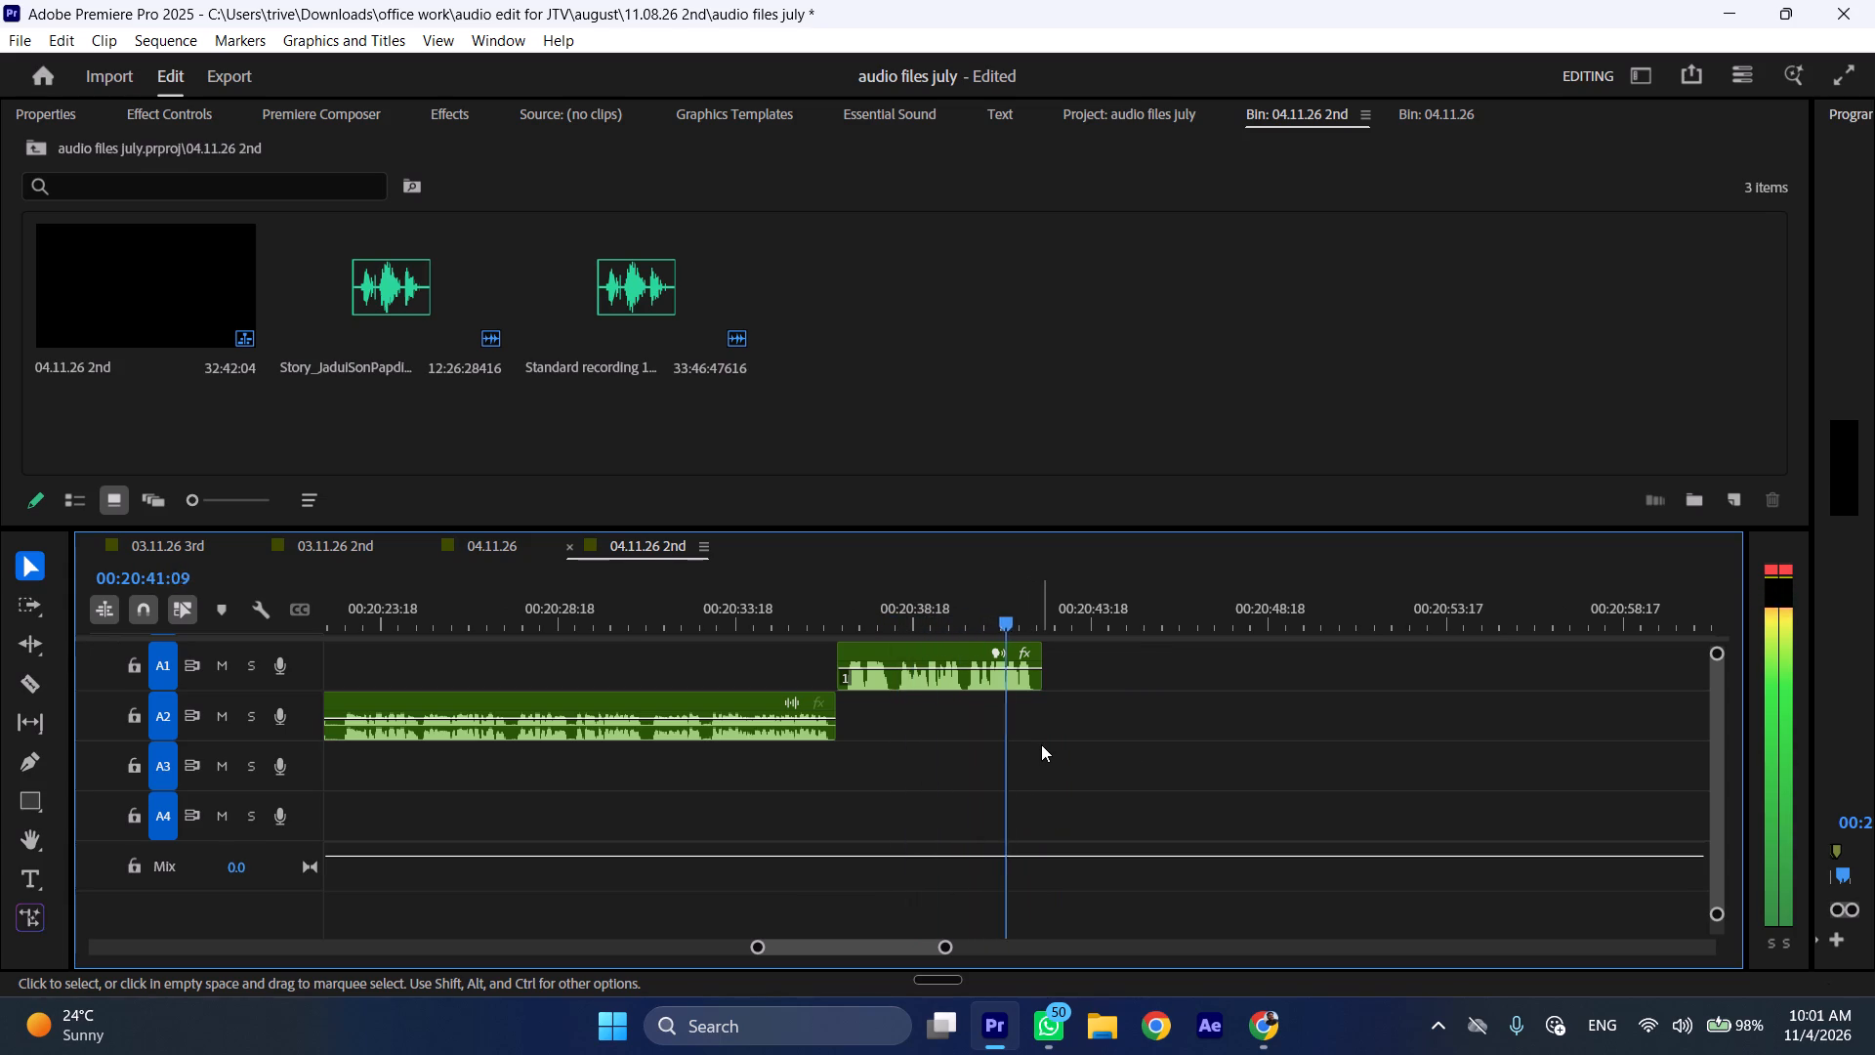
{"action": "key", "text": "space"}
{"action": "key", "text": "ctrl+shift+x"}
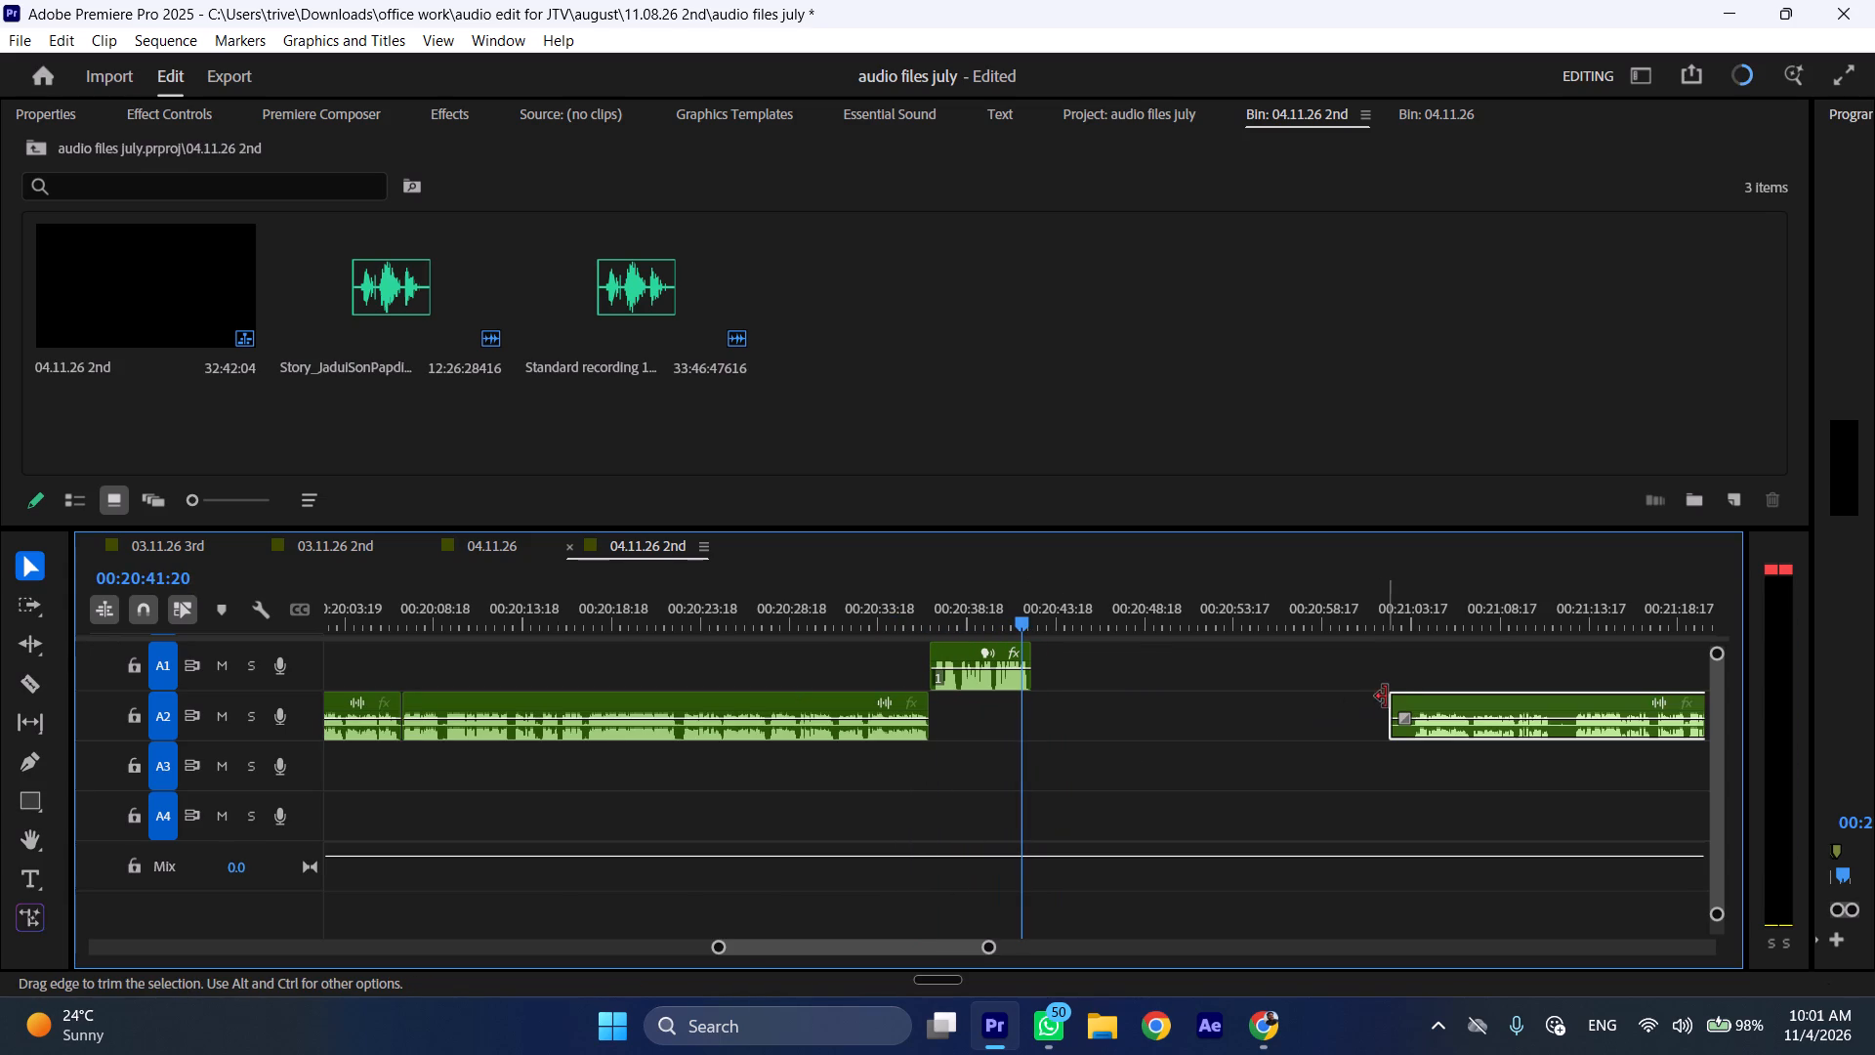
{"action": "left_click_drag", "start_coordinate": [1388, 696], "coordinate": [1408, 700]}
{"action": "left_click_drag", "start_coordinate": [1449, 702], "coordinate": [1083, 709]}
Play the sequence from about 00:20:36 to check the short A1 clip and the transition into A2.
{"action": "left_click", "coordinate": [920, 596]}
{"action": "key", "text": "space"}
{"action": "type", "text": "l"}
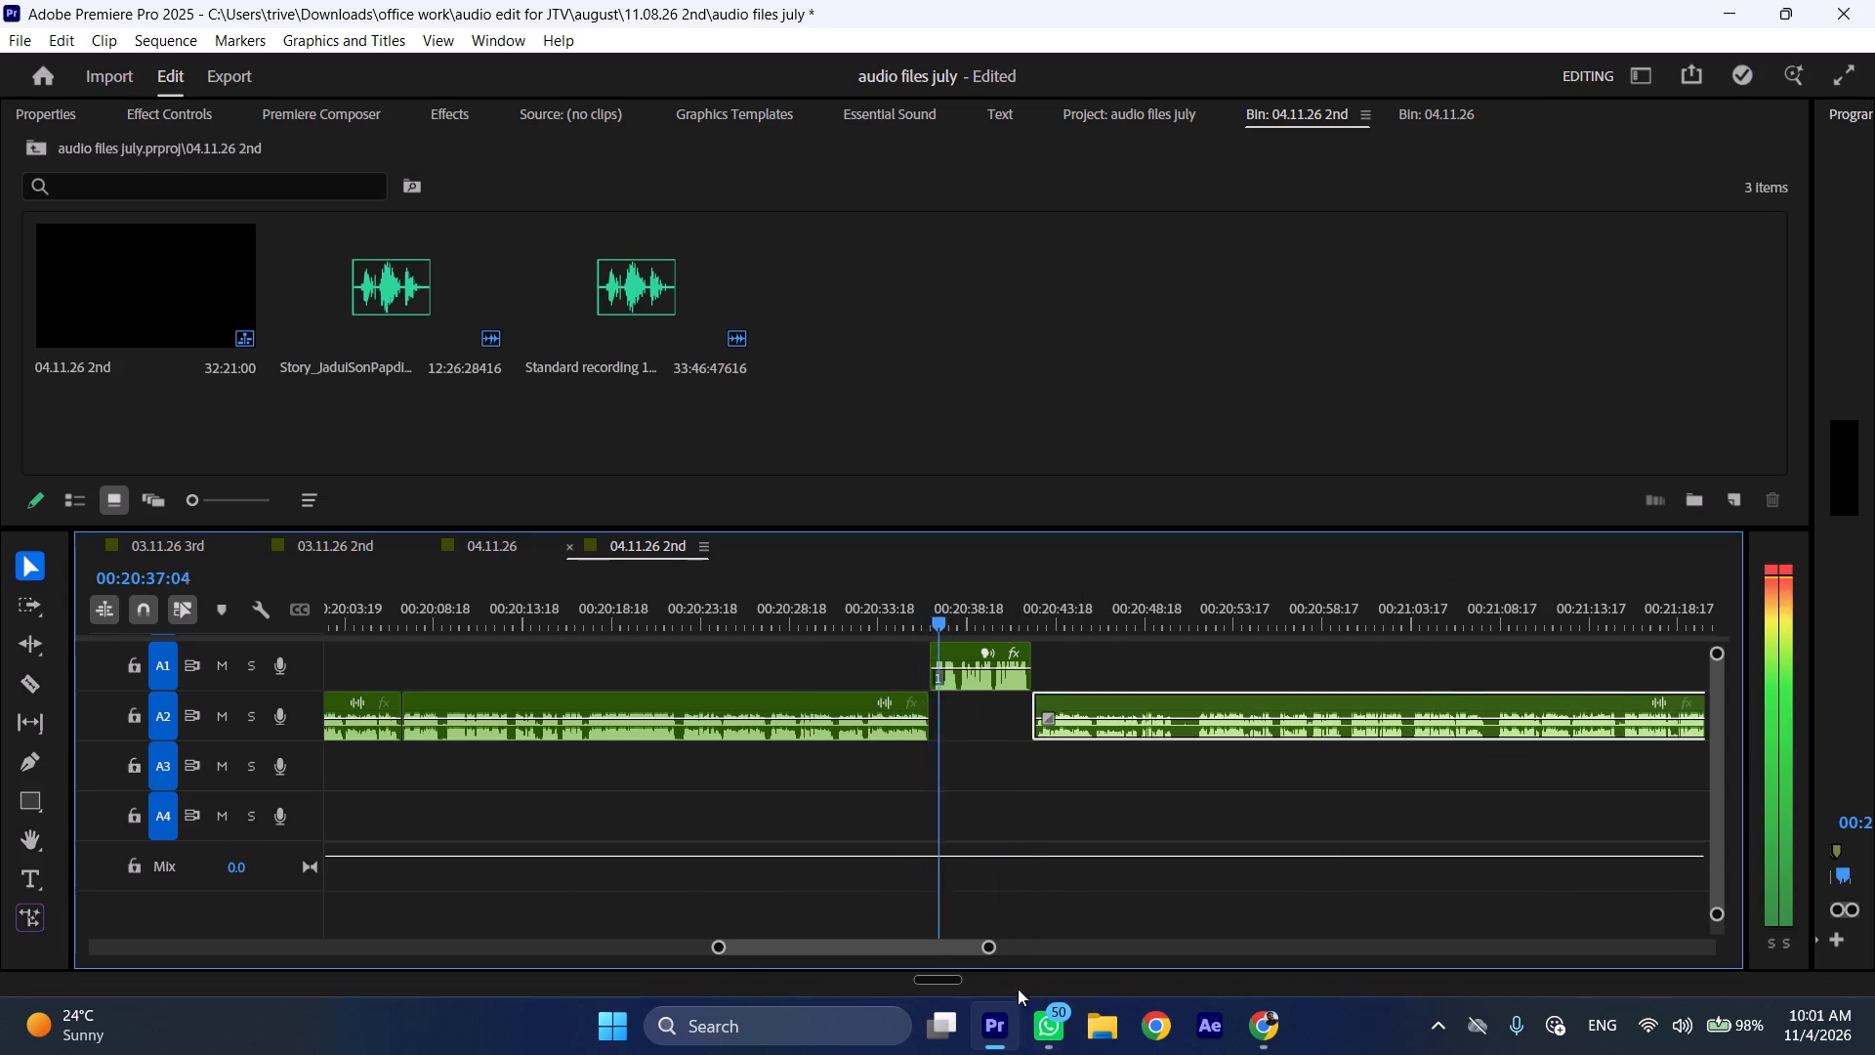
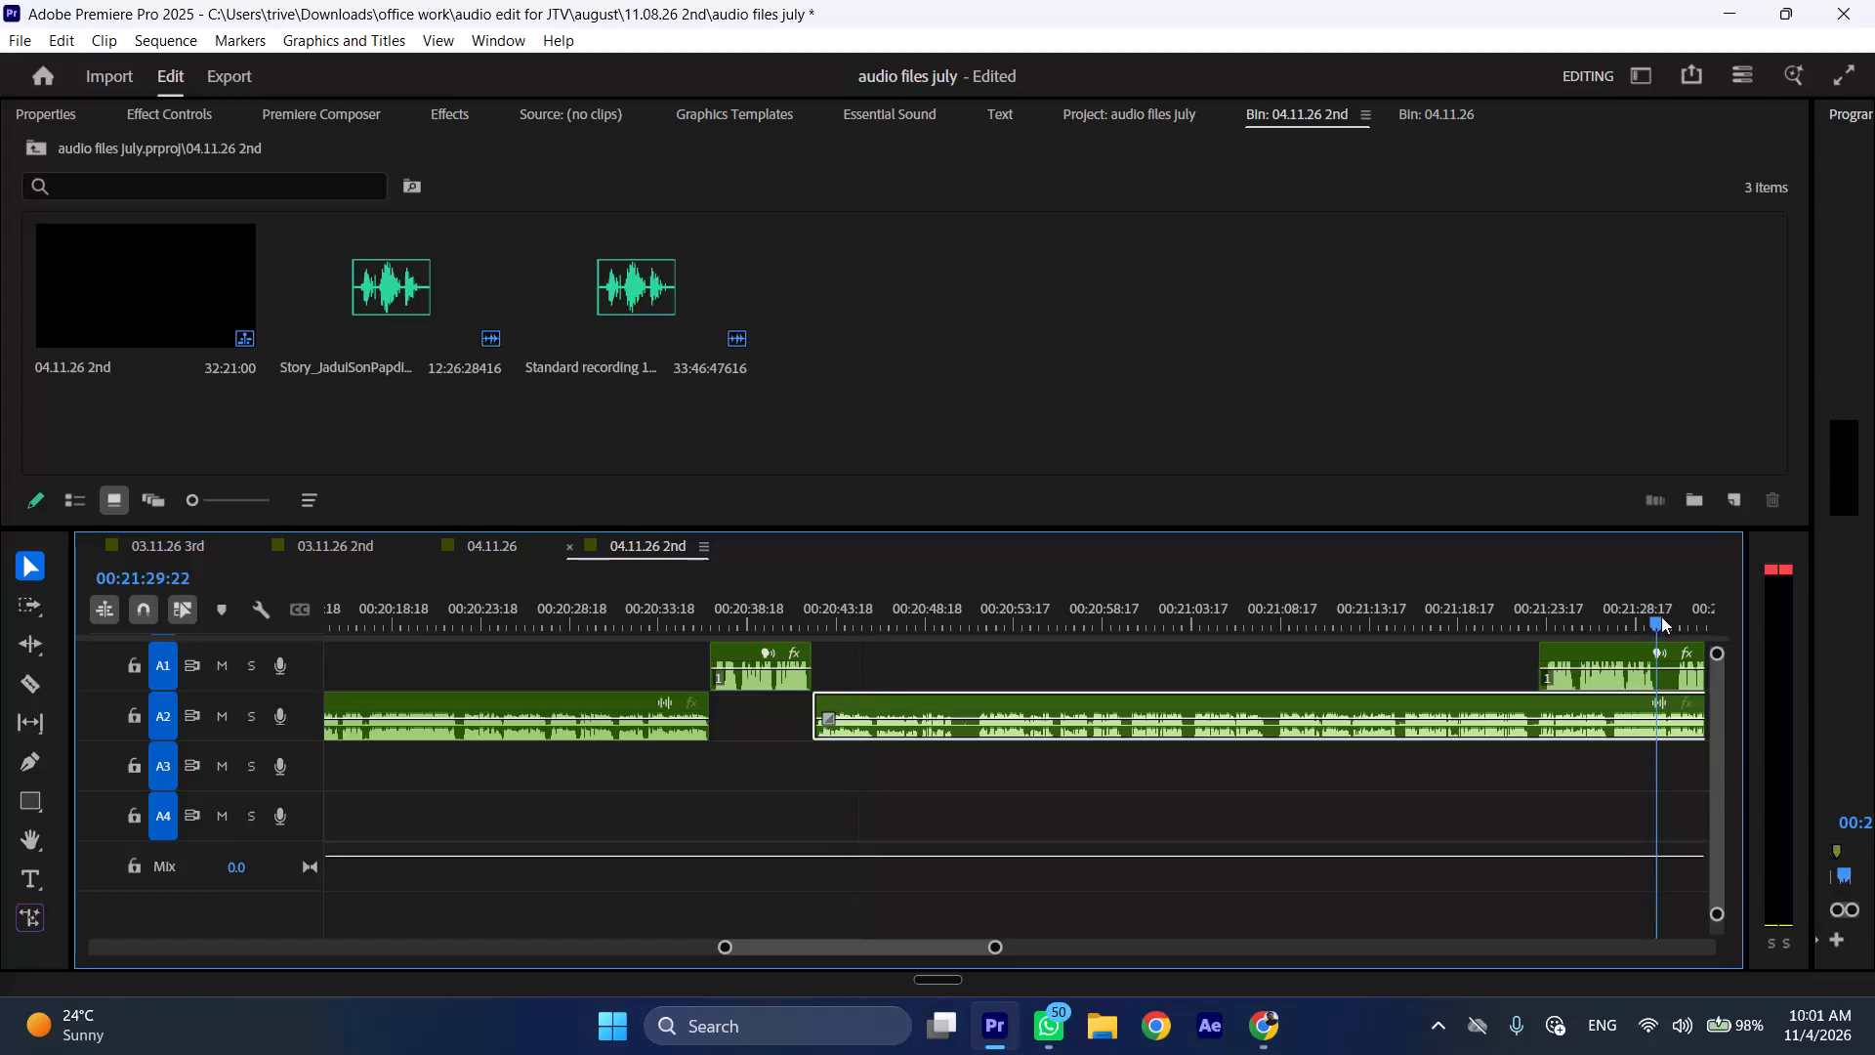
Split the A1 story clip at 00:21:29:22 and insert its first part directly after the short A1 clip, pushing the A2 recording later.
{"action": "left_click", "coordinate": [1681, 684]}
{"action": "key", "text": "shift+c"}
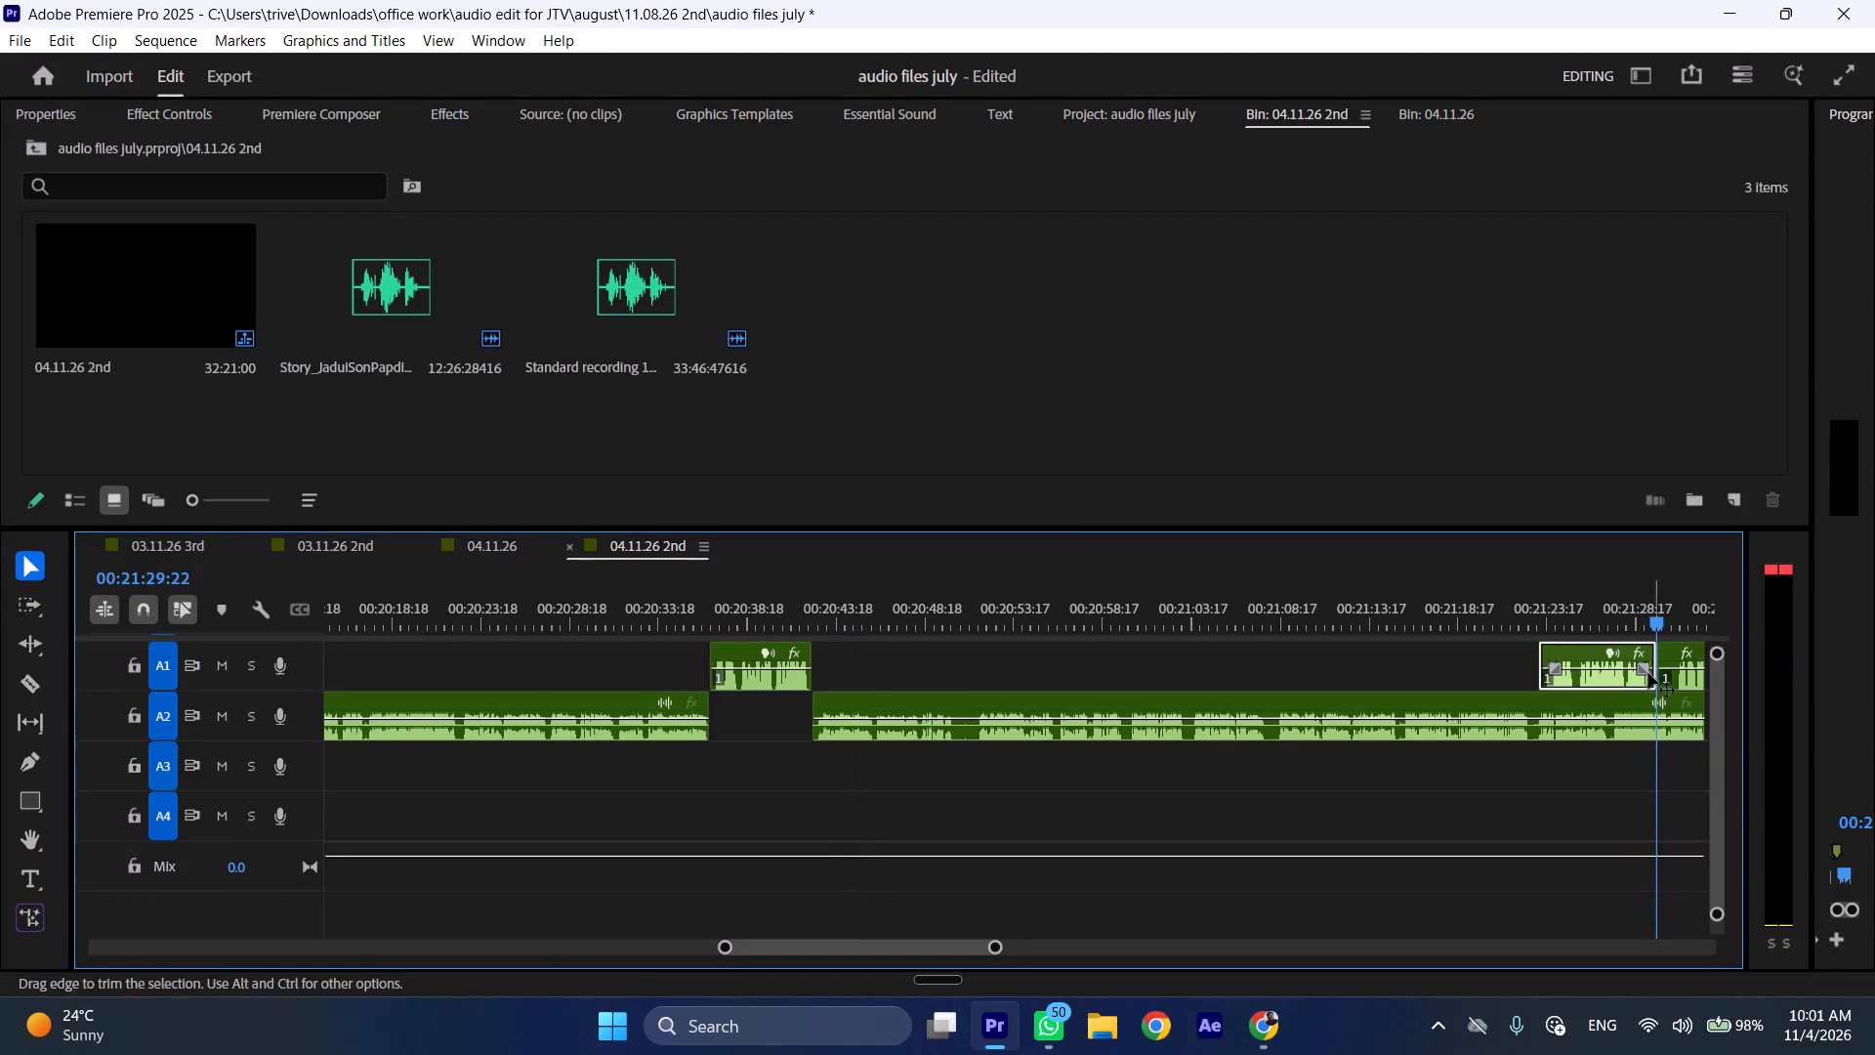
{"action": "left_click_drag", "start_coordinate": [1578, 651], "coordinate": [862, 649]}
Play the sequence at increased speed from about 00:20:40:20 to check the transition into the inserted A1 clip.
{"action": "left_click", "coordinate": [787, 616]}
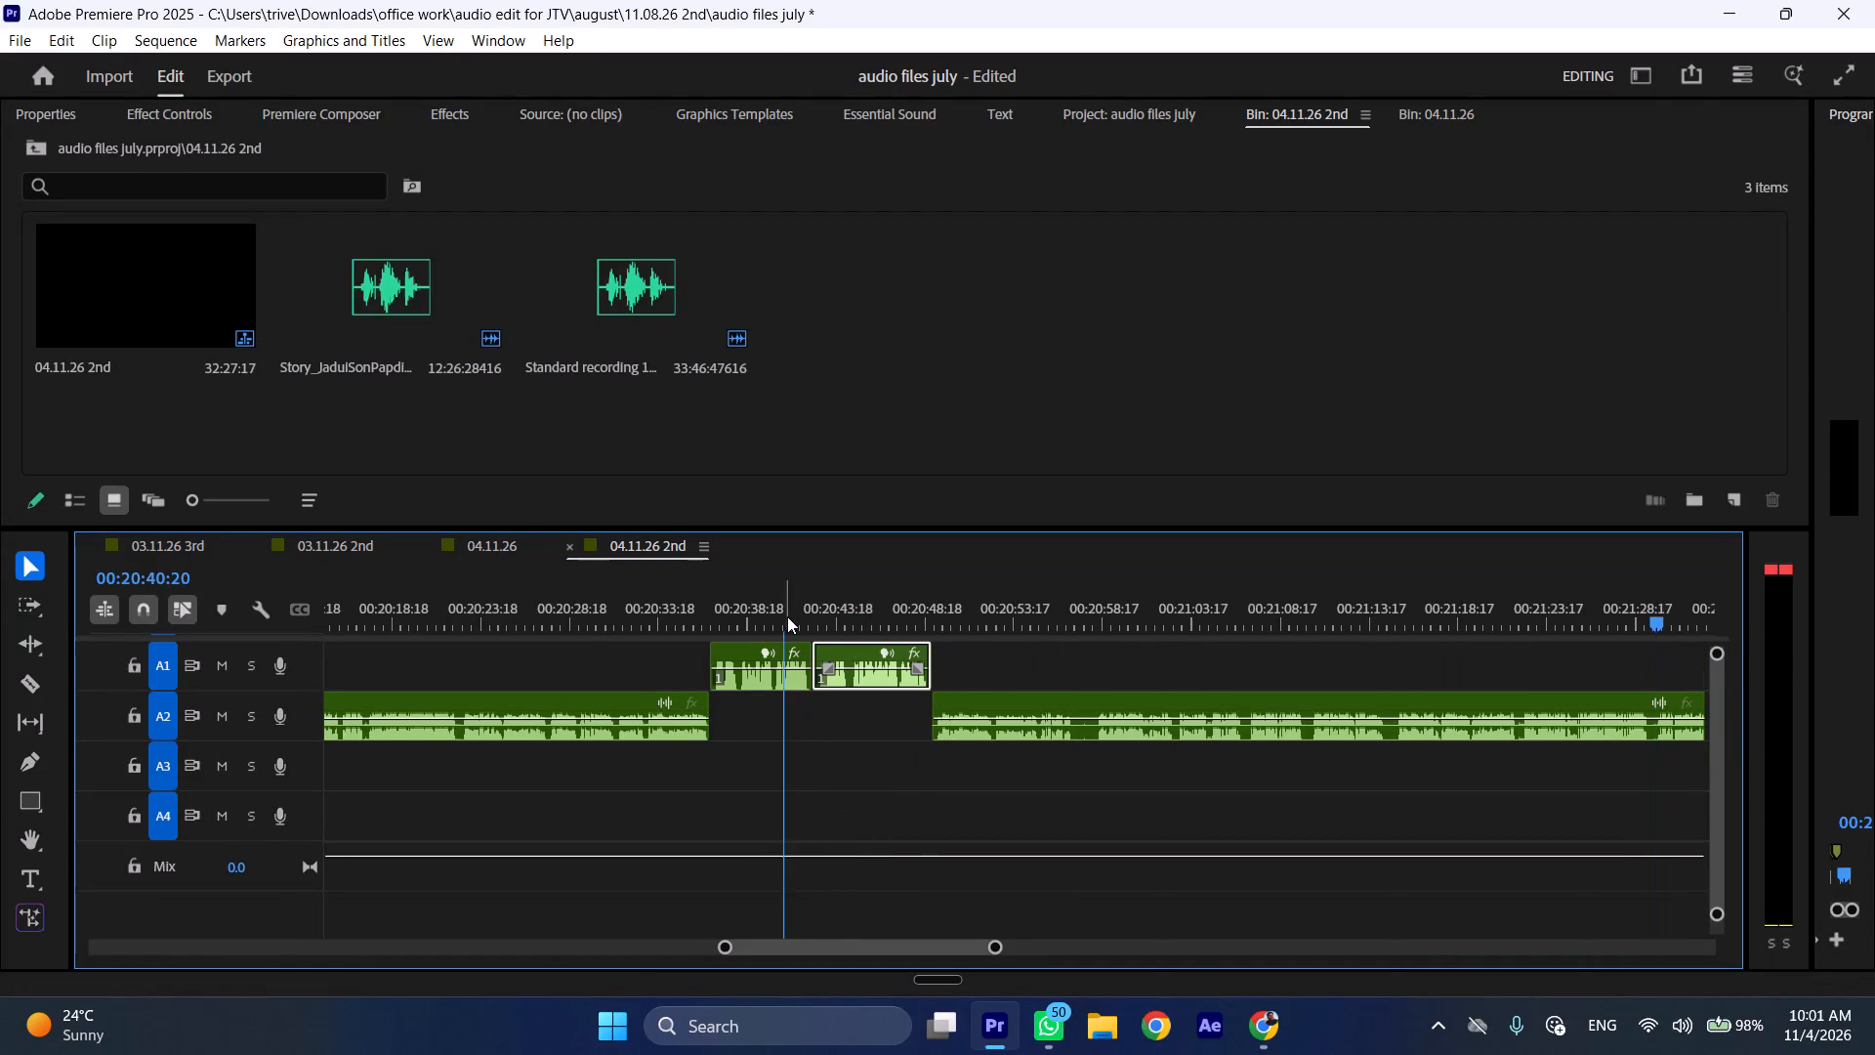
{"action": "key", "text": "space"}
{"action": "type", "text": "l"}
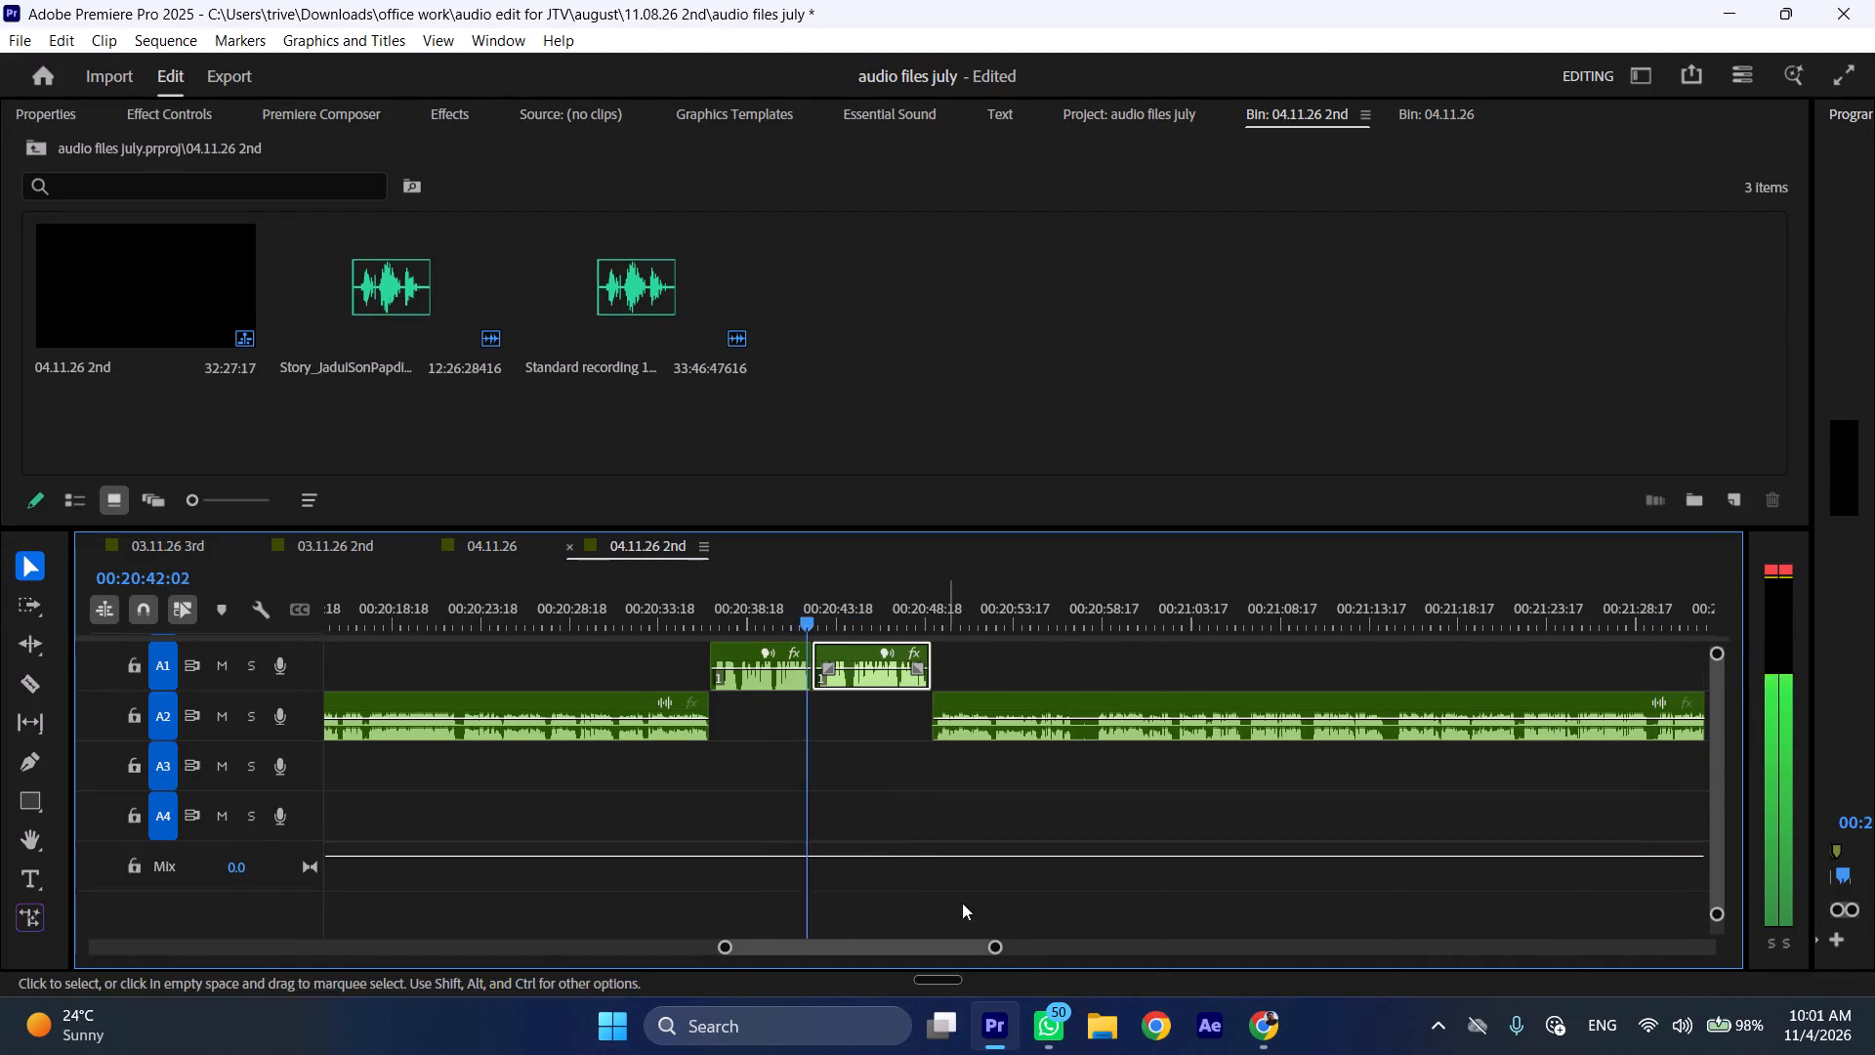
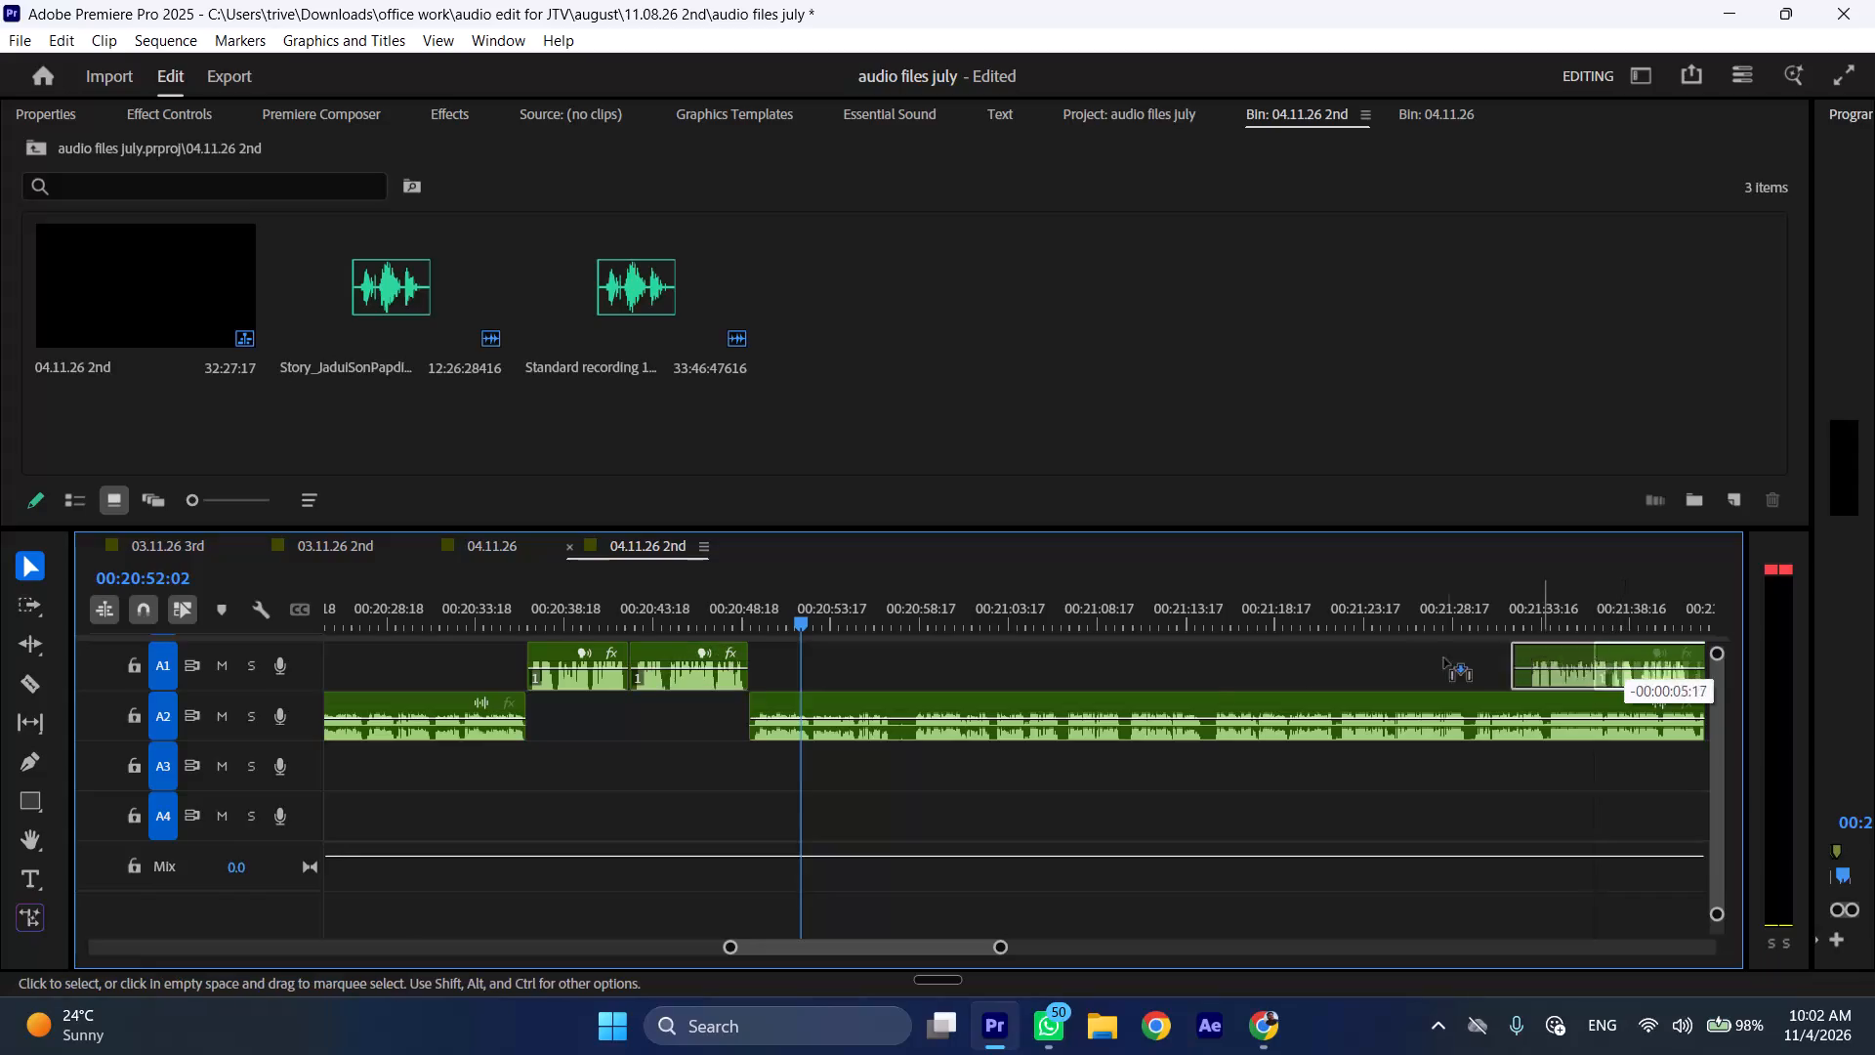
Move the later A1 story clip earlier to start at about 00:21:13 and play its opening.
{"action": "left_click_drag", "start_coordinate": [1152, 654], "coordinate": [1164, 654]}
{"action": "left_click", "coordinate": [1184, 630]}
{"action": "key", "text": "space"}
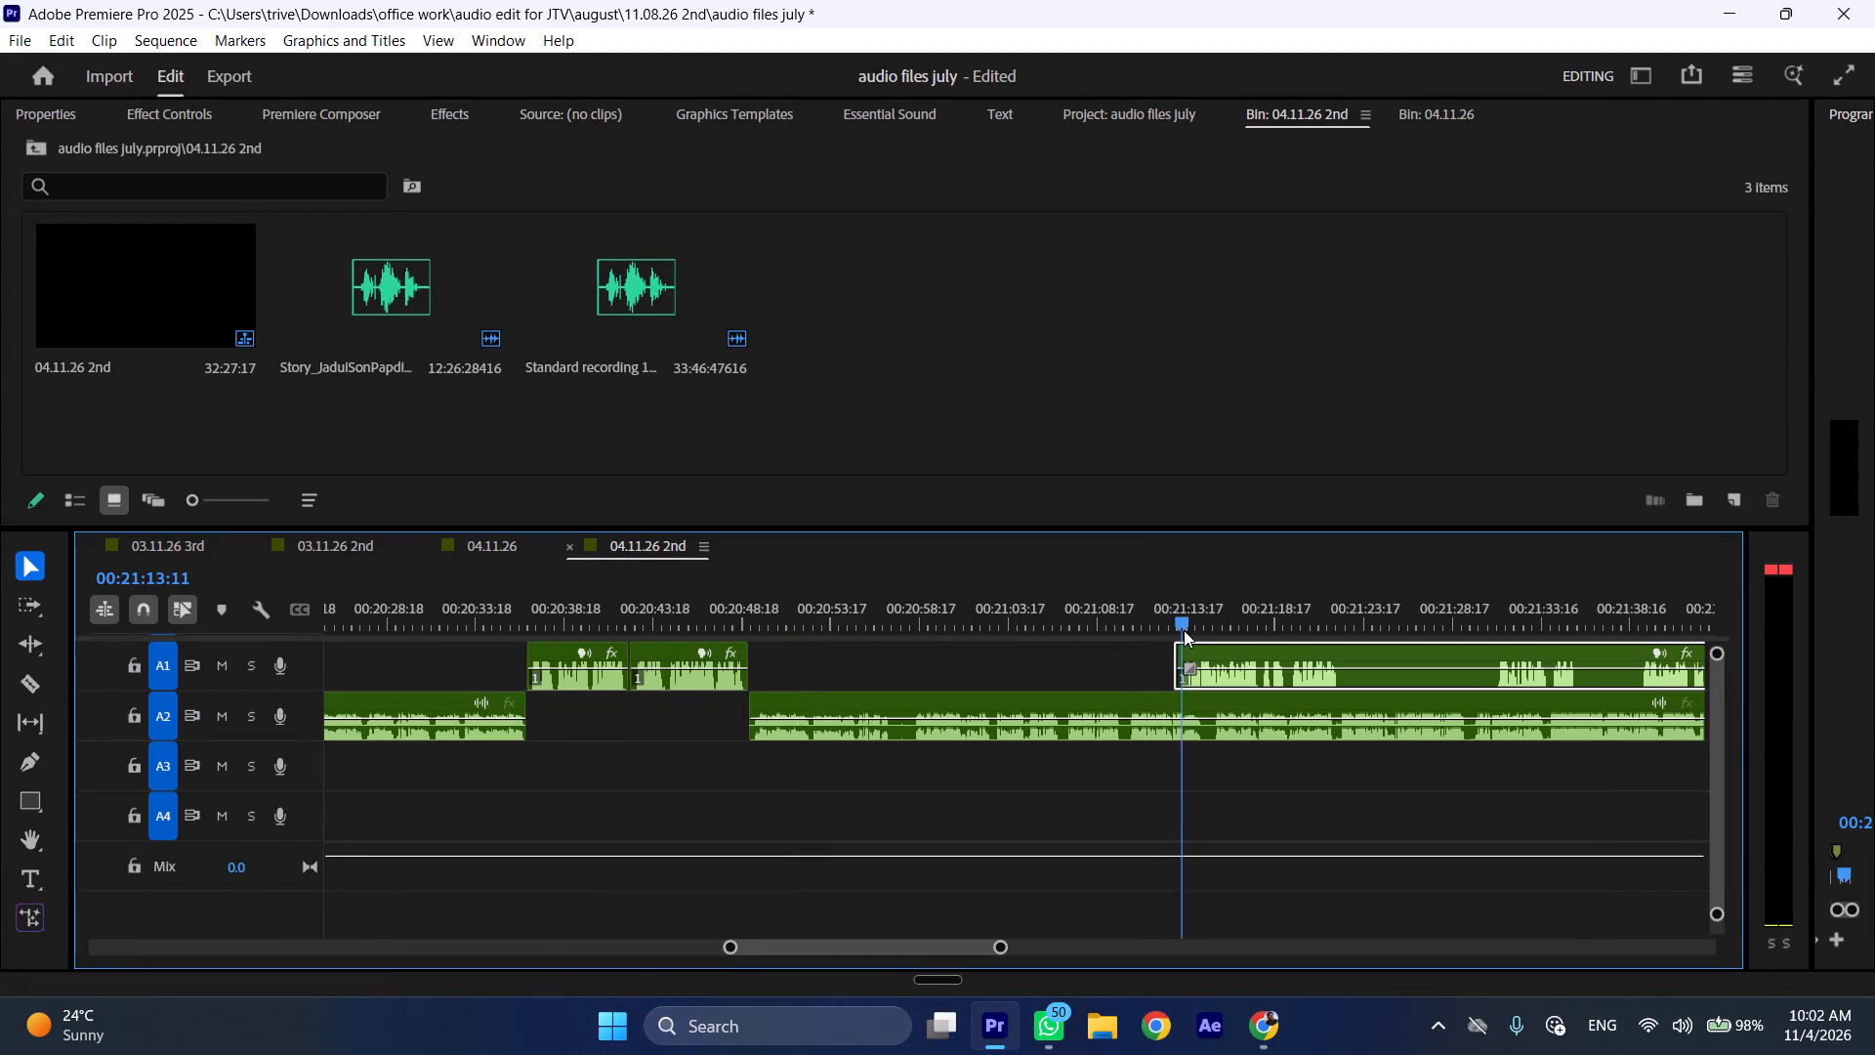
{"action": "key", "text": "space"}
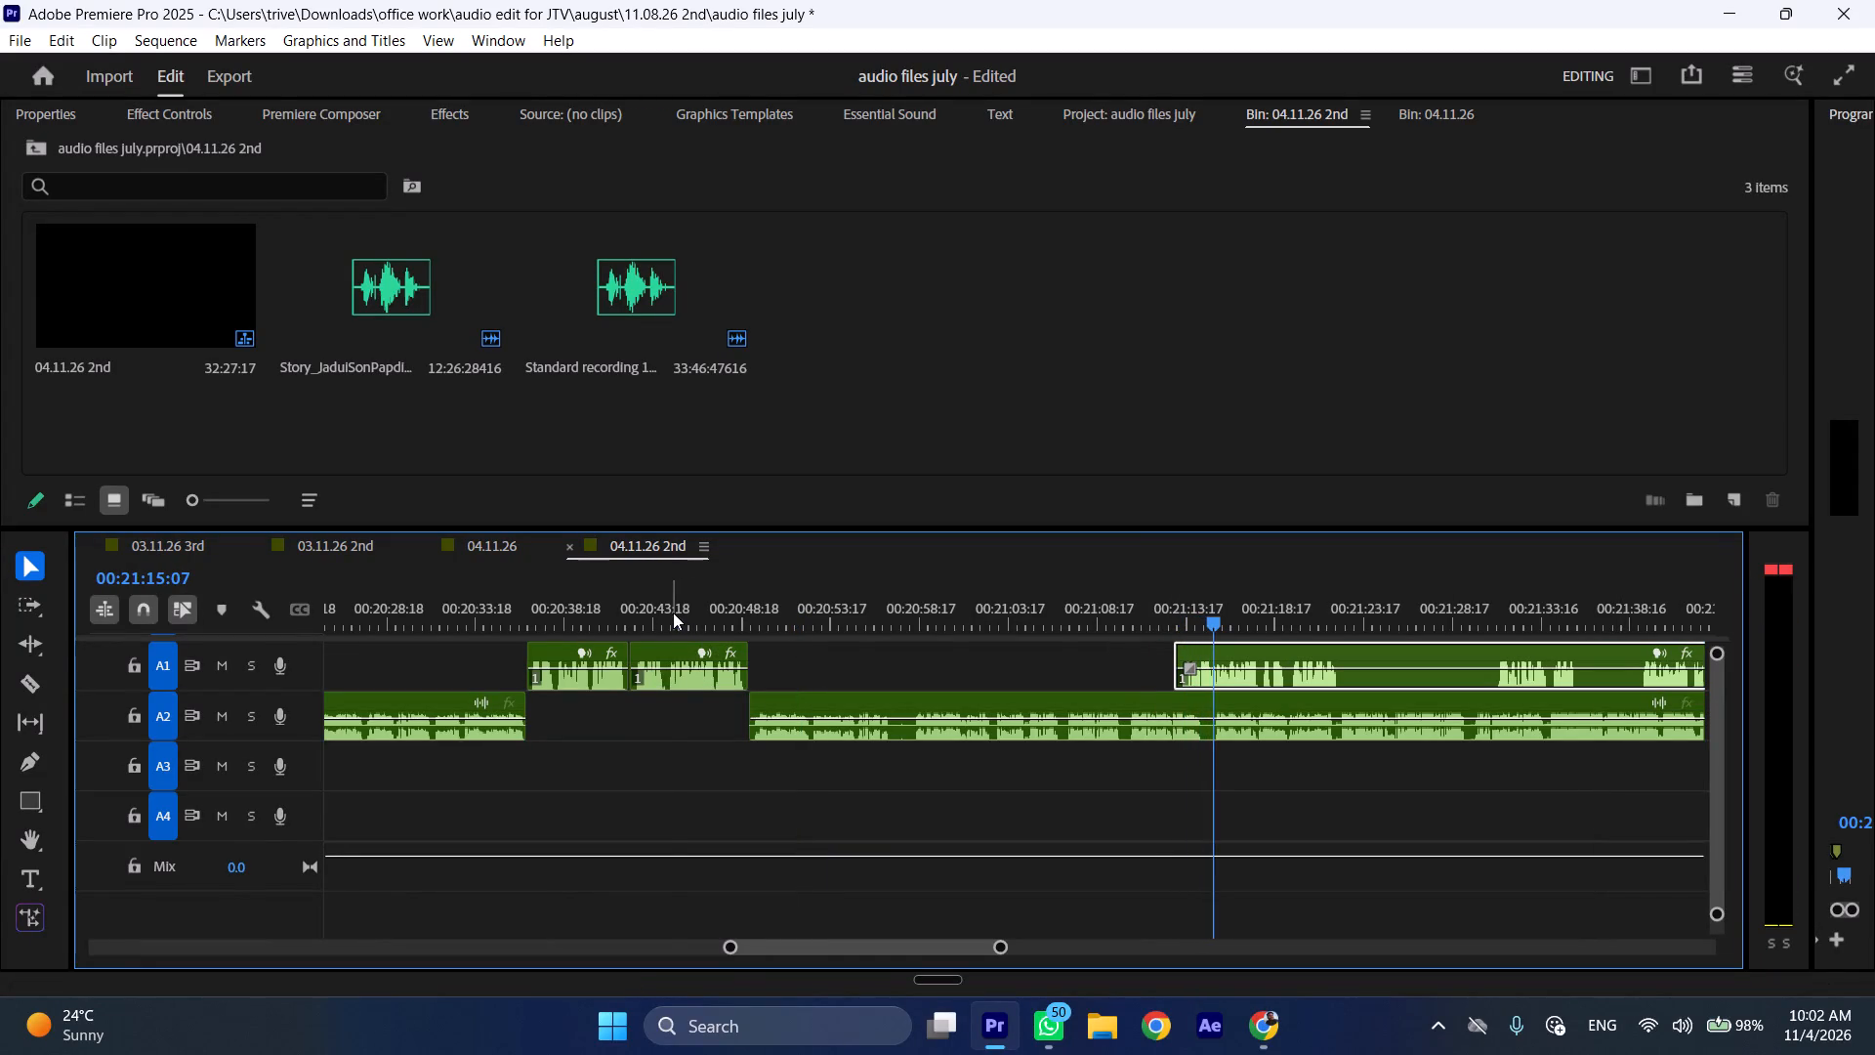
Split the second short A1 clip at 00:20:44:12 and delete the part after the cut.
{"action": "left_click", "coordinate": [673, 612]}
{"action": "key", "text": "shift+c"}
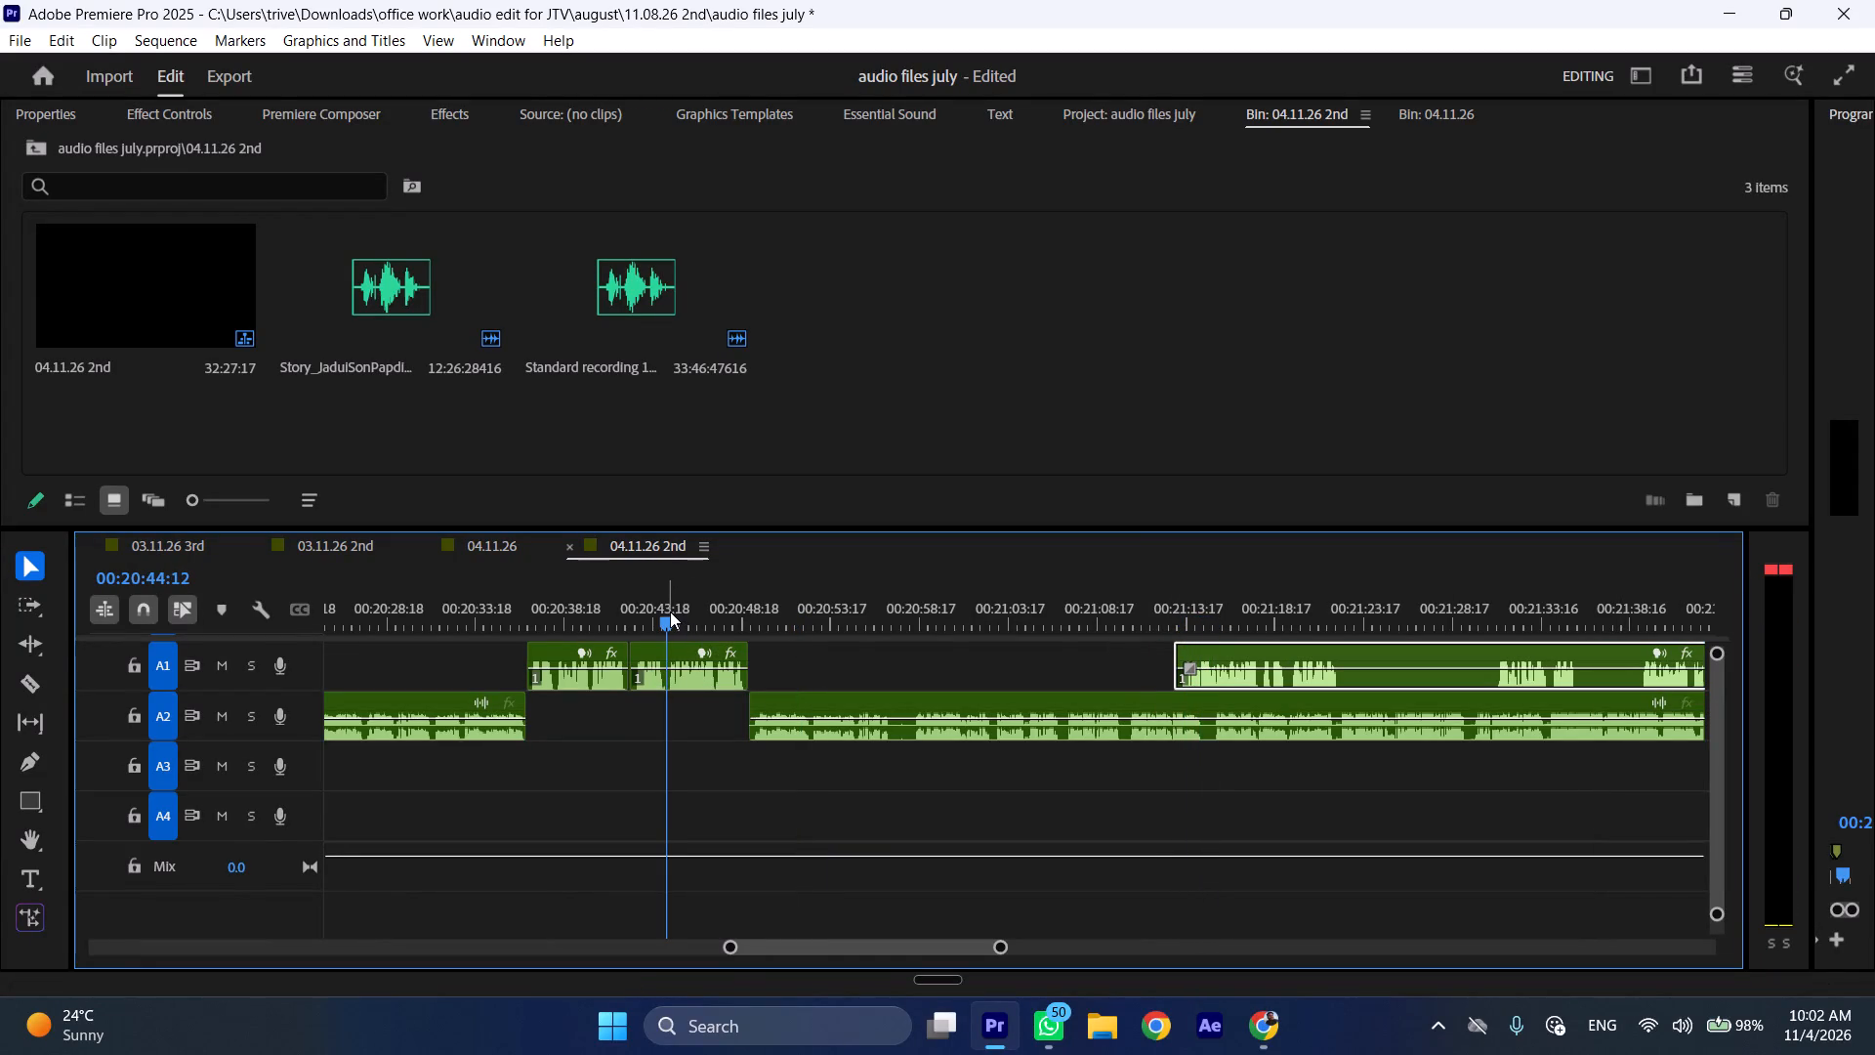
{"action": "key", "text": "space"}
{"action": "left_click", "coordinate": [716, 681]}
{"action": "key", "text": "space"}
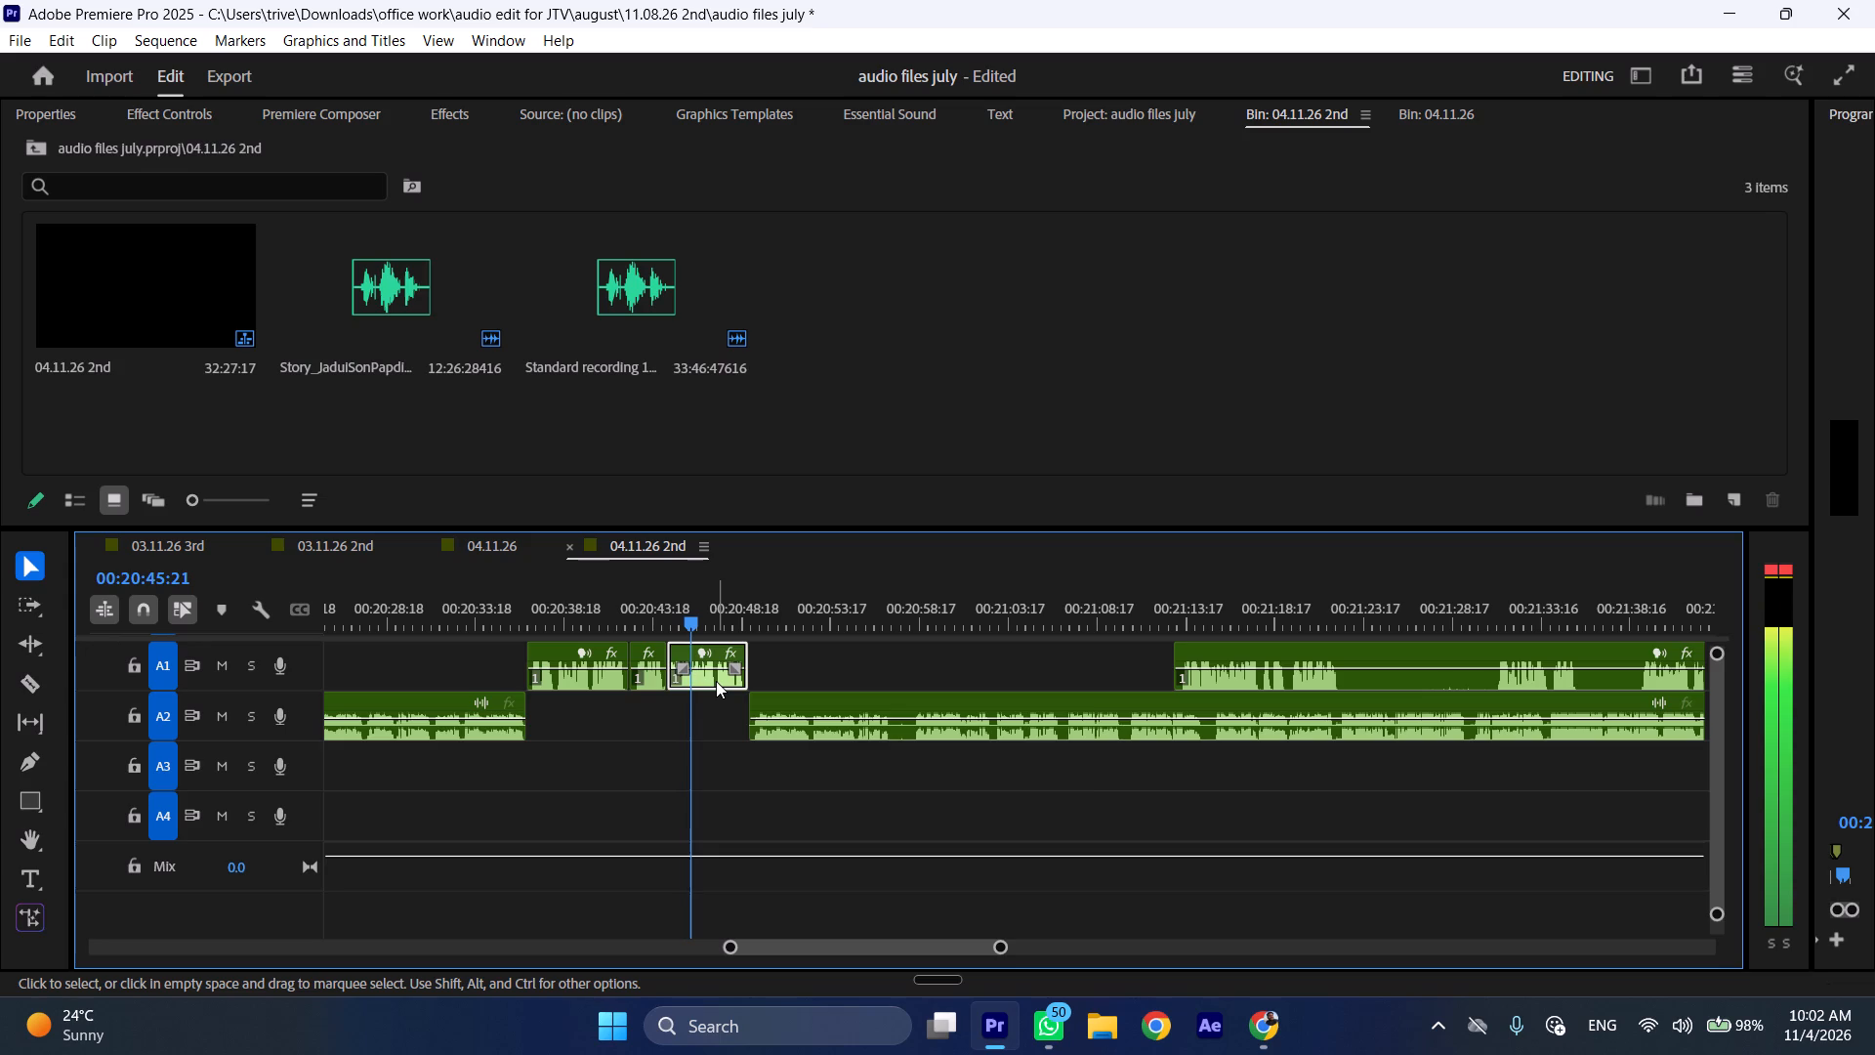
{"action": "key", "text": "BackSpace"}
Split the long A1 story clip at 00:21:22:17 and insert its first part directly after the trimmed short clip at 00:20:44:12.
{"action": "left_click_drag", "start_coordinate": [1307, 603], "coordinate": [1350, 603]}
{"action": "left_click", "coordinate": [1368, 644]}
{"action": "key", "text": "shift+c"}
{"action": "left_click_drag", "start_coordinate": [1235, 646], "coordinate": [751, 646]}
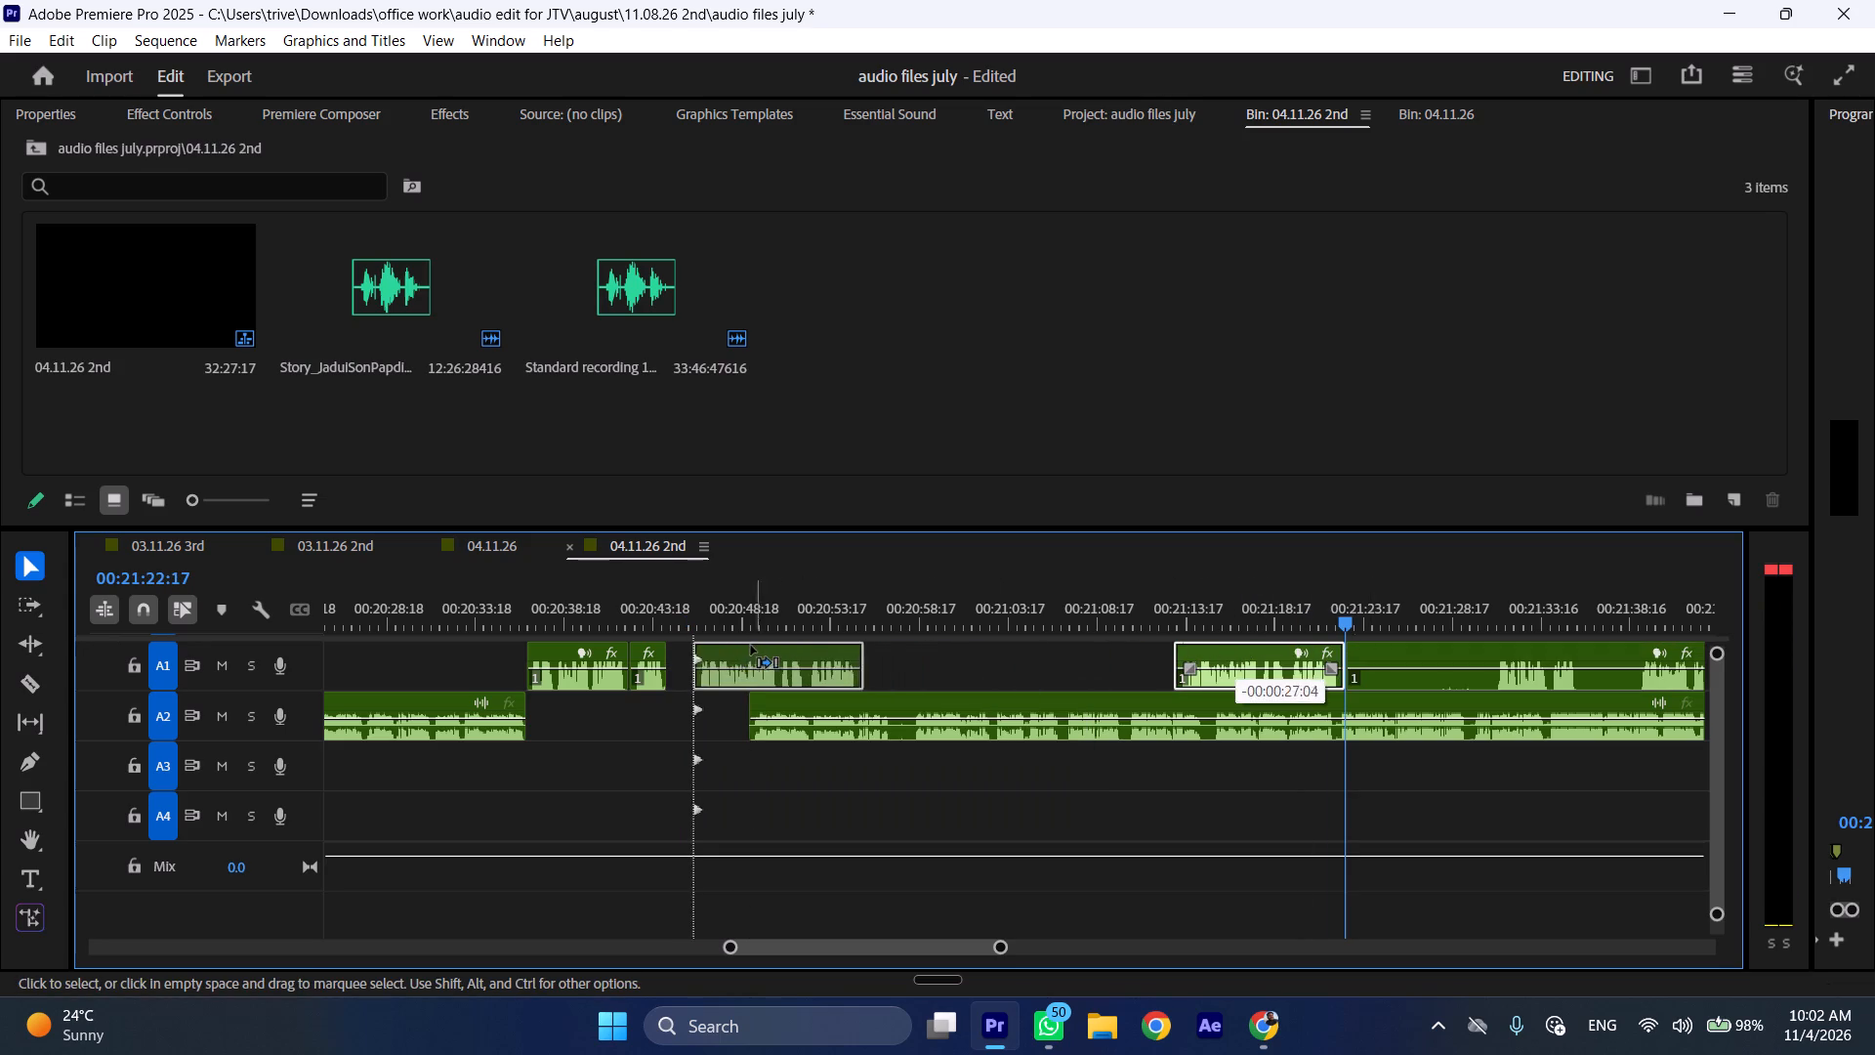
{"action": "left_click_drag", "start_coordinate": [751, 646], "coordinate": [729, 646]}
Move the A2 recording earlier to start right where the inserted A1 clip ends, closing the gap.
{"action": "left_click_drag", "start_coordinate": [955, 704], "coordinate": [954, 703]}
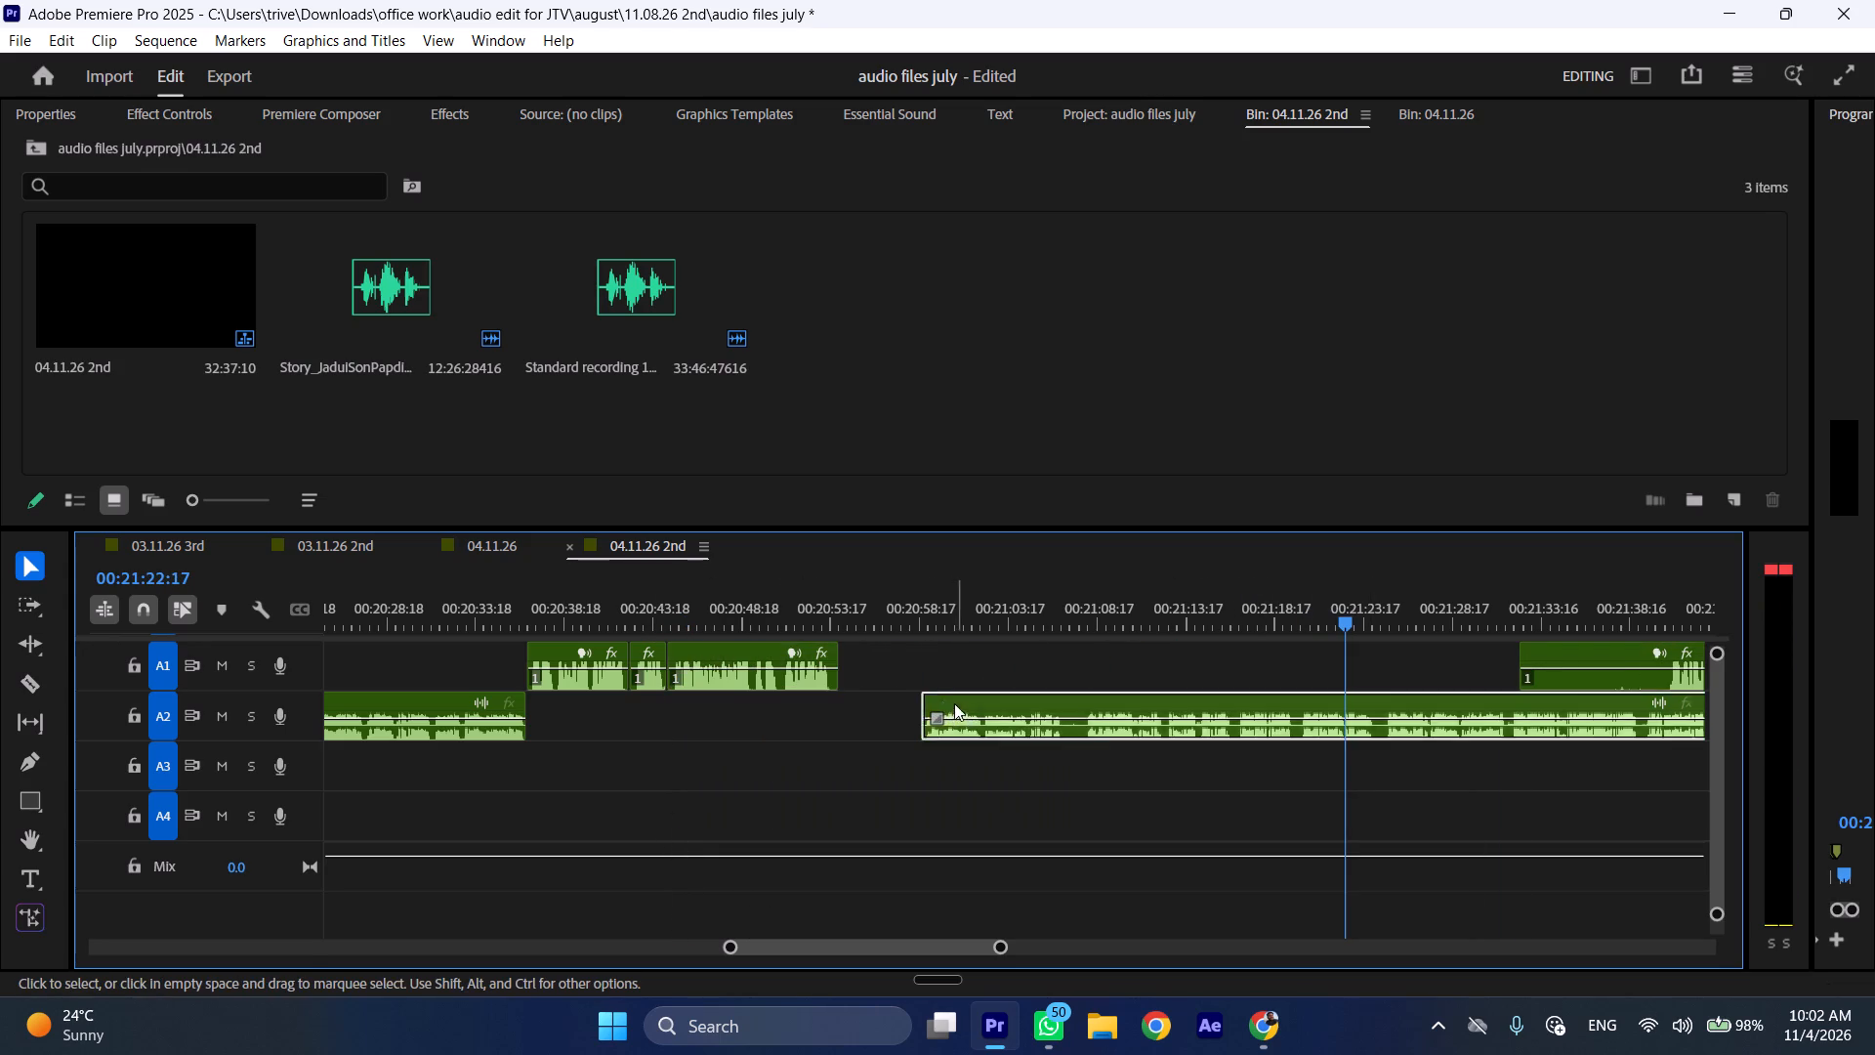
{"action": "left_click_drag", "start_coordinate": [954, 703], "coordinate": [879, 703]}
Play the sequence at increased speed from about 00:20:39 to check the A1 clip transitions.
{"action": "left_click", "coordinate": [576, 625]}
{"action": "key", "text": "space"}
{"action": "key", "text": "l"}
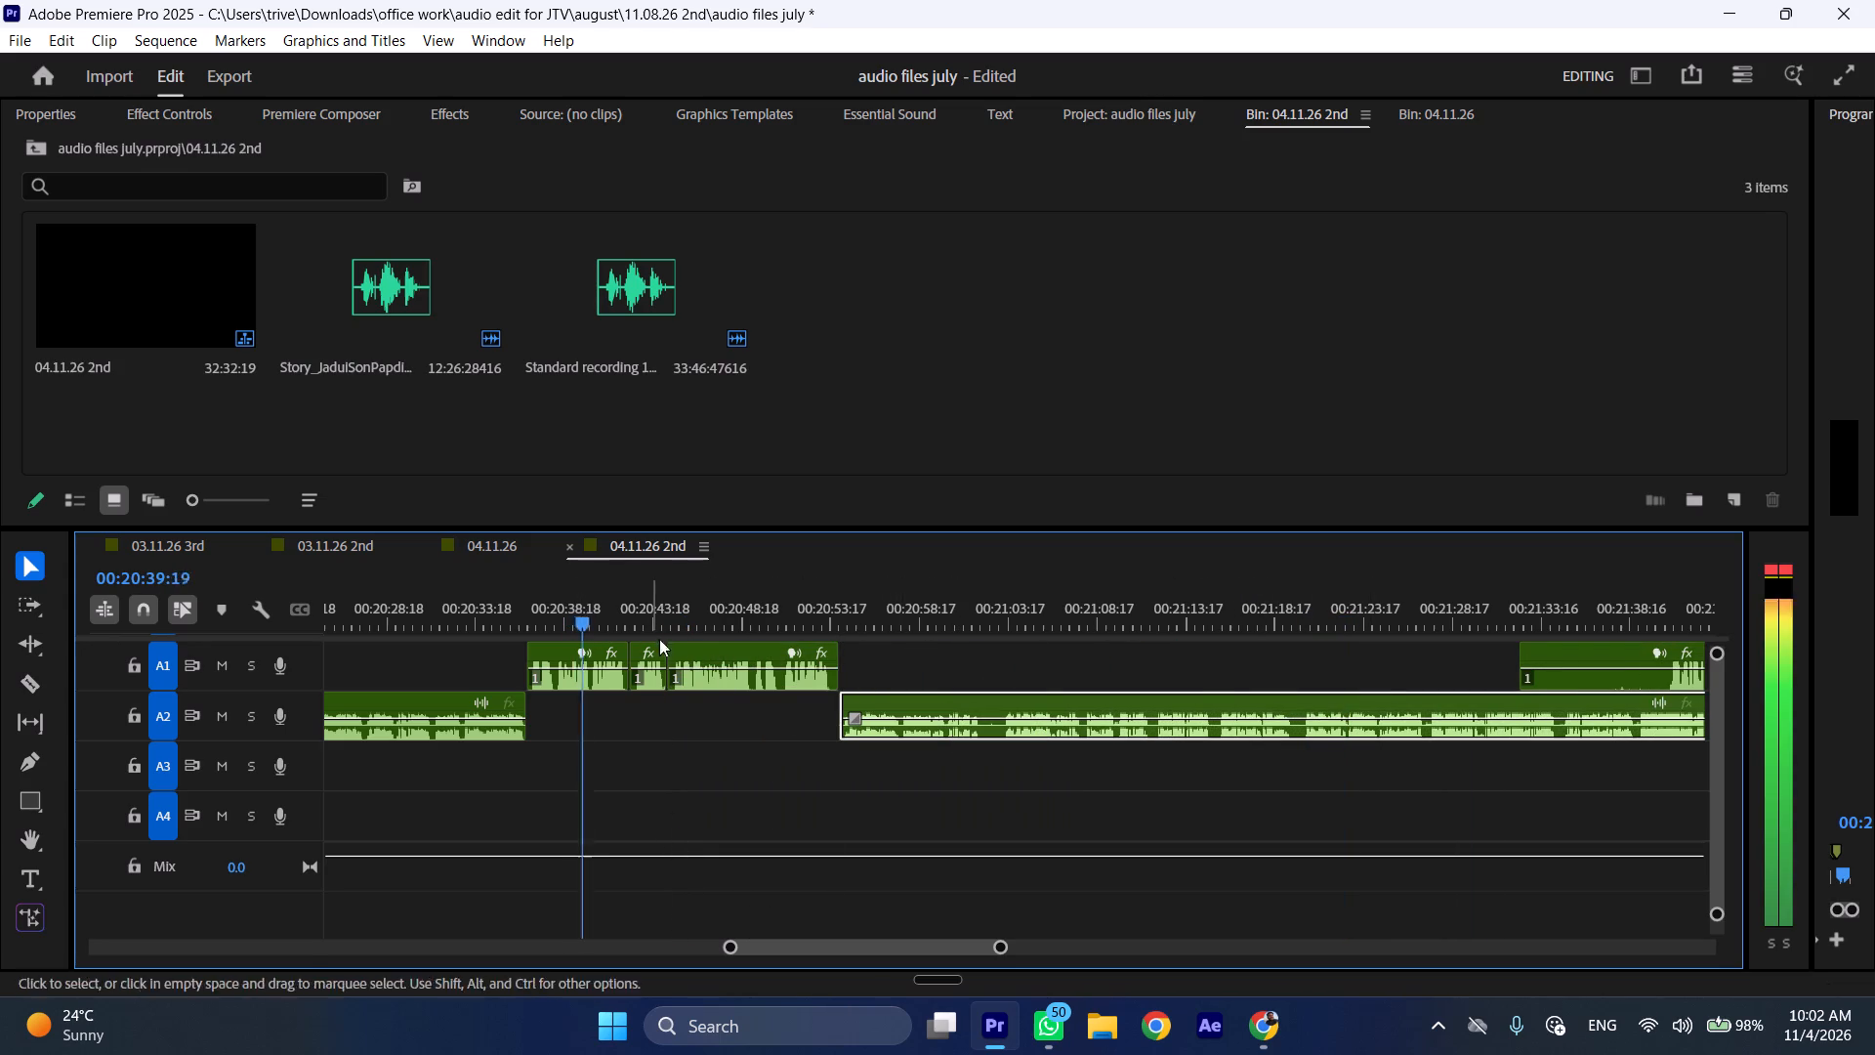
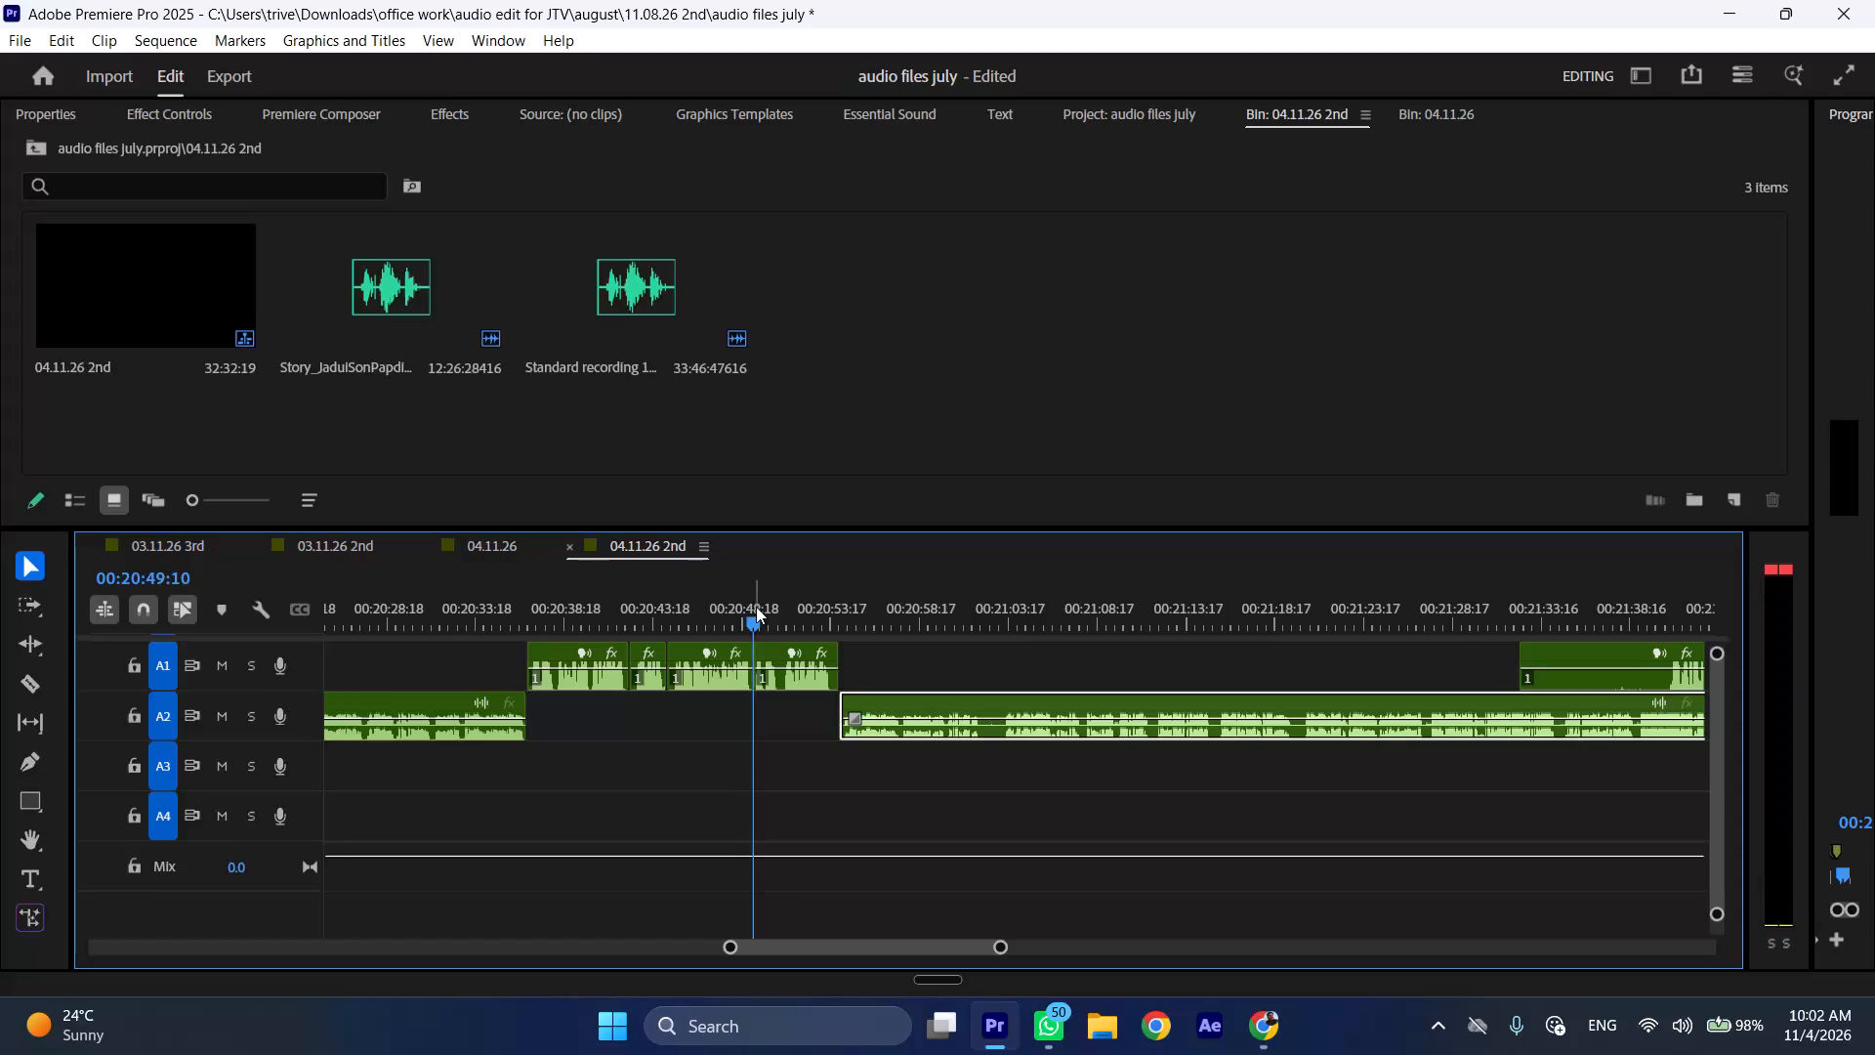
Trim the start of the last short A1 story clip up to about 00:20:50:18 and ripple the following clips earlier to close the gap.
{"action": "left_click", "coordinate": [779, 612]}
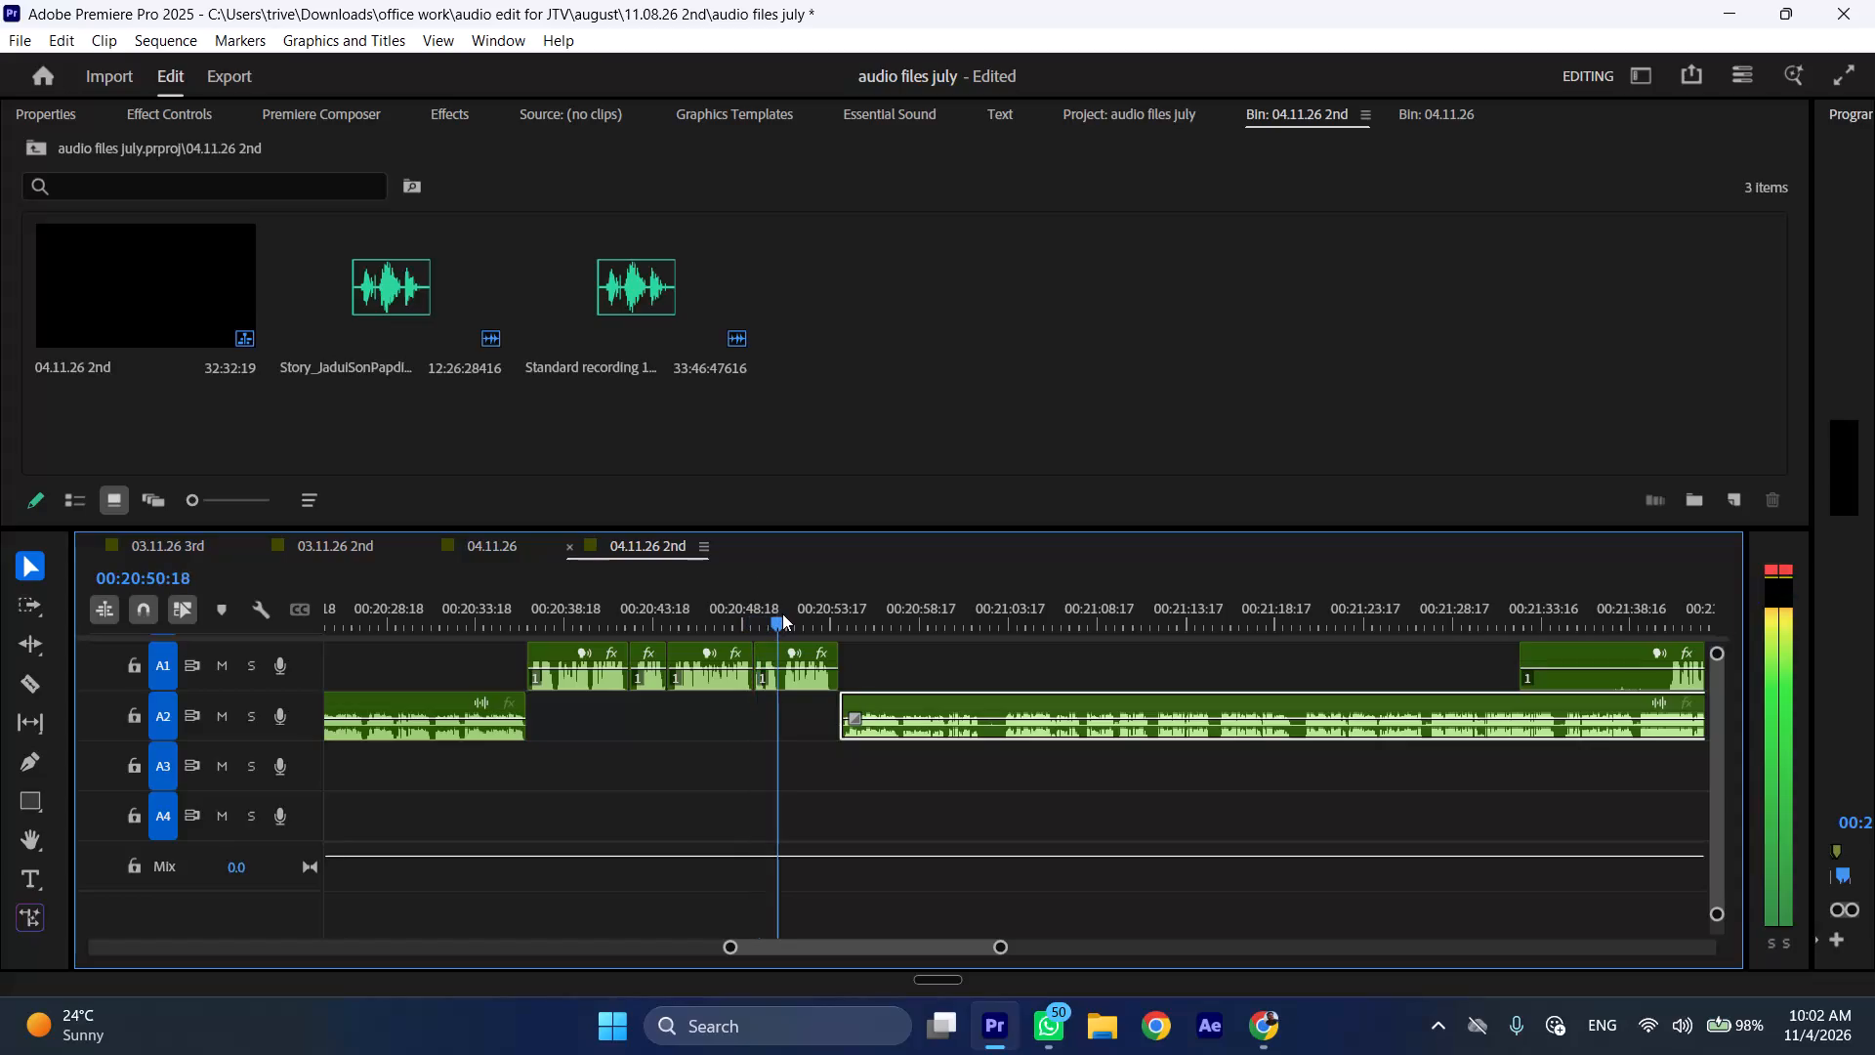
{"action": "left_click", "coordinate": [799, 679]}
{"action": "key", "text": "shift+c"}
{"action": "key", "text": "ctrl+shift+d"}
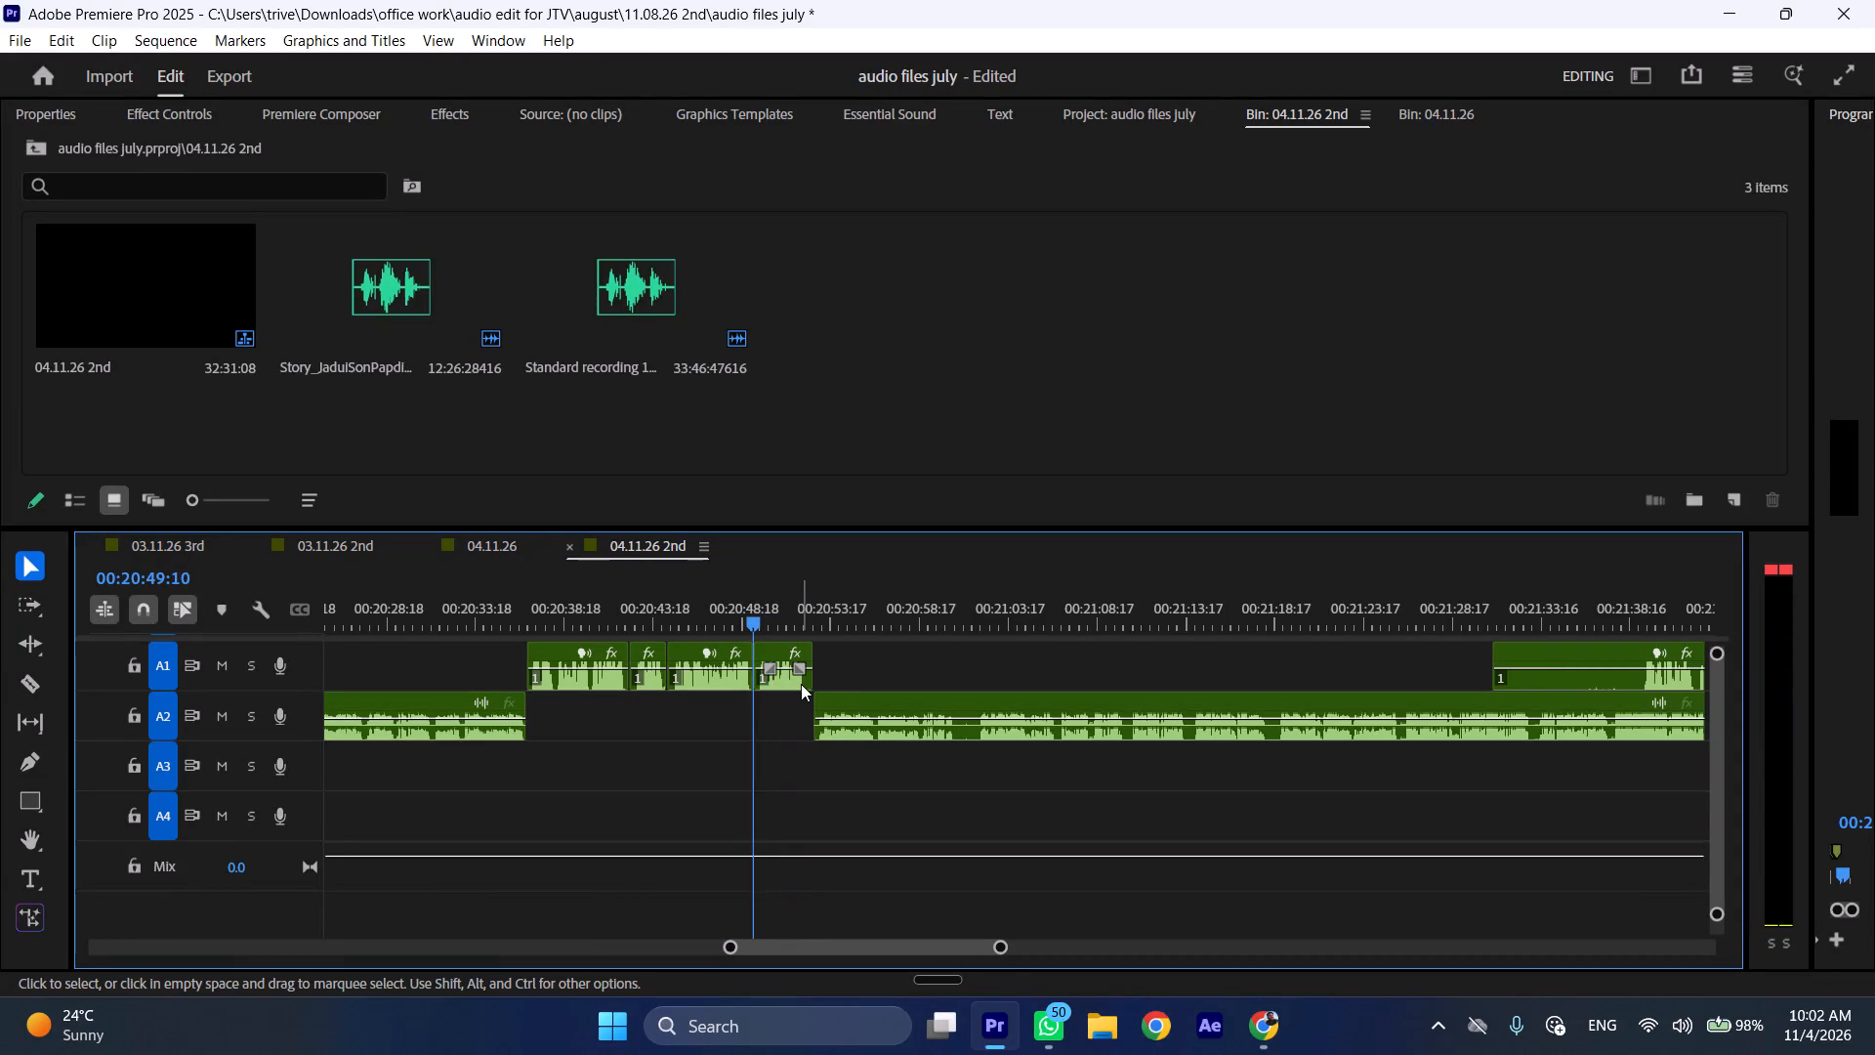
Play the sequence at increased speed from 00:20:49:10 to check the trimmed A1 clip and its transition into the A2 recording.
{"action": "key", "text": "space"}
{"action": "key", "text": "l"}
{"action": "scroll", "coordinate": [836, 724], "scroll_direction": "down", "scroll_amount": 6}
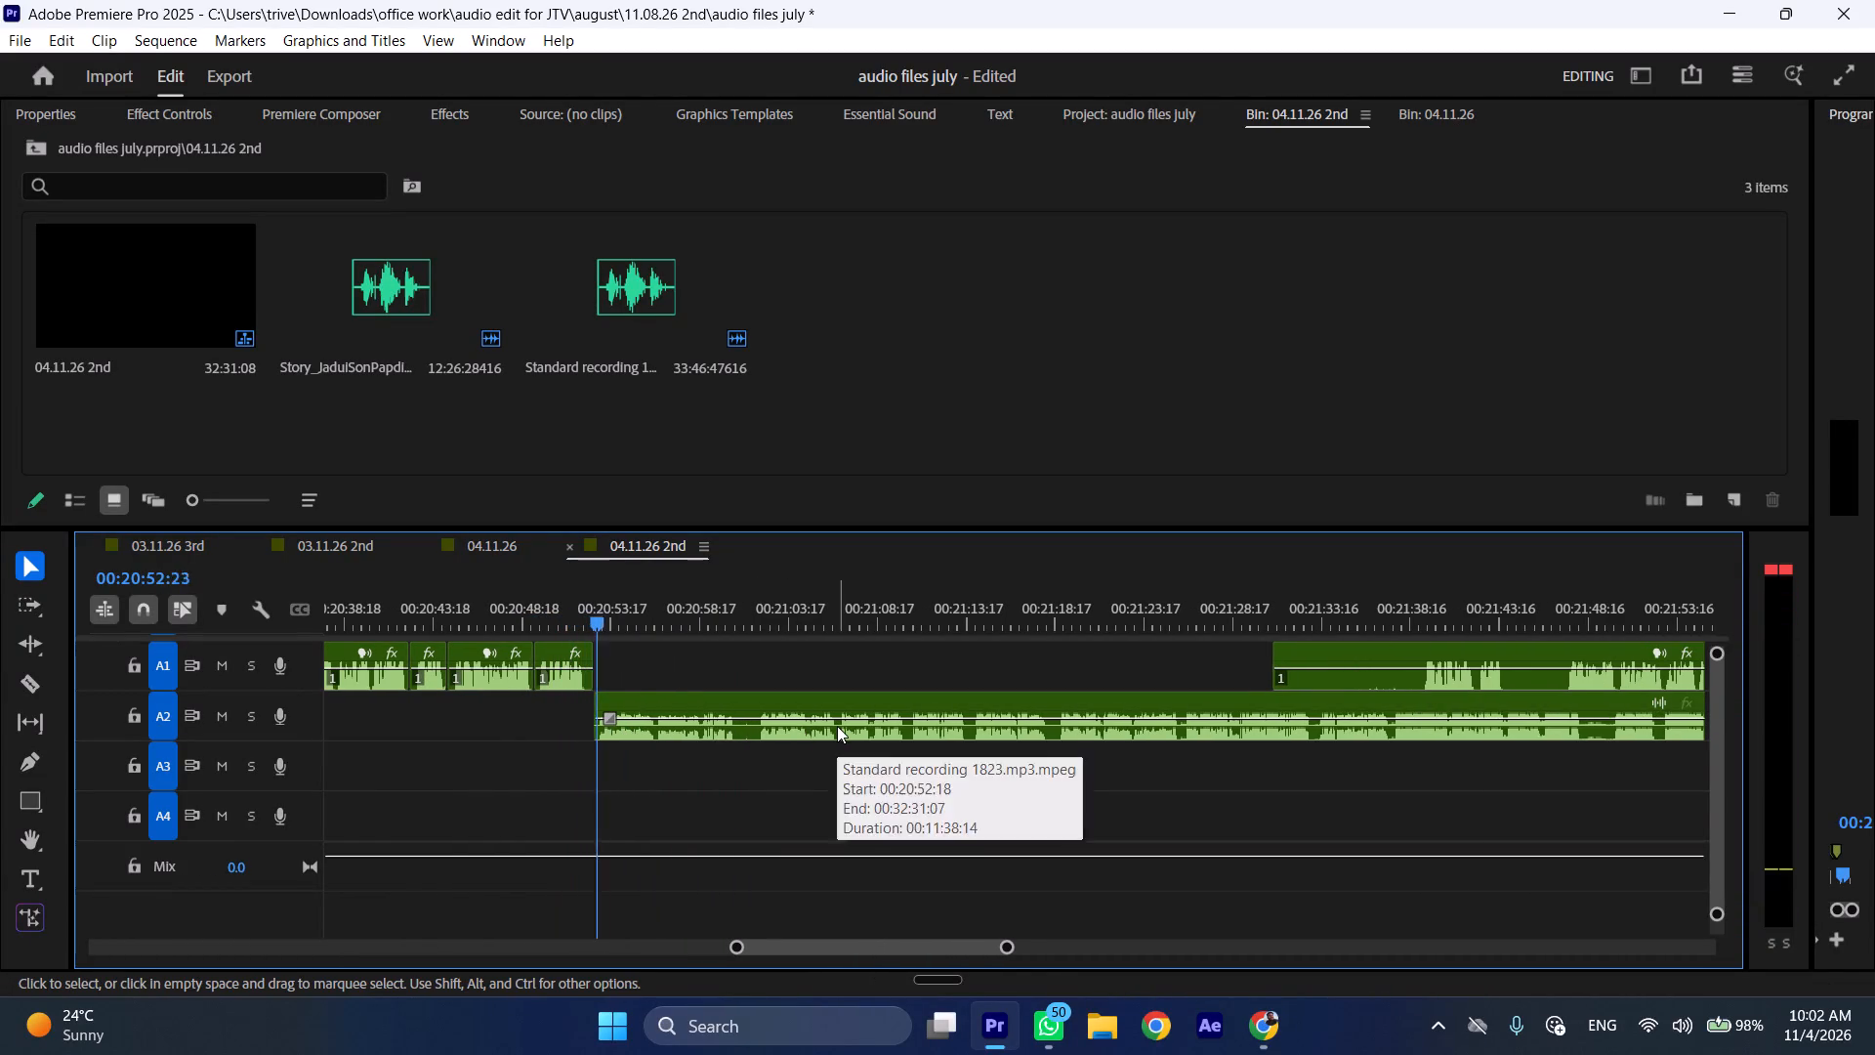
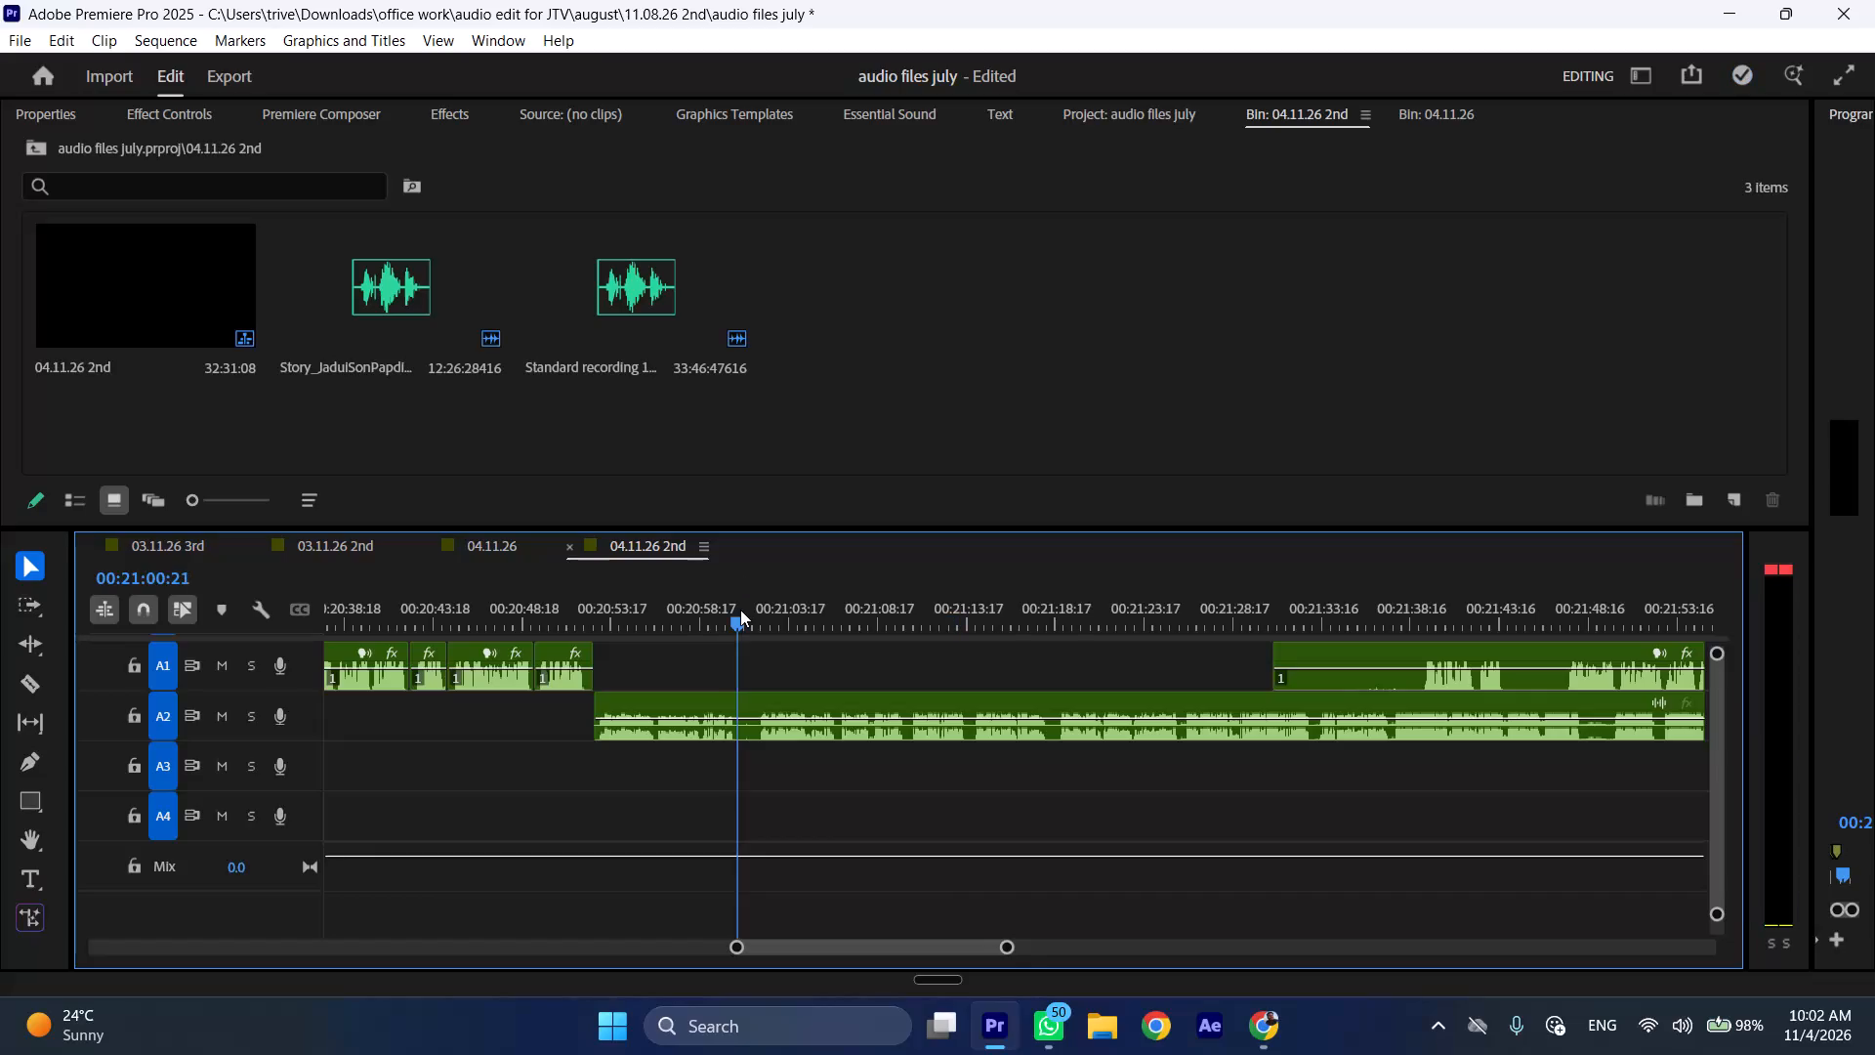
Split the A2 recording at 00:21:00:21 and about one second further on, and ripple delete the short piece between the cuts.
{"action": "key", "text": "shift+c"}
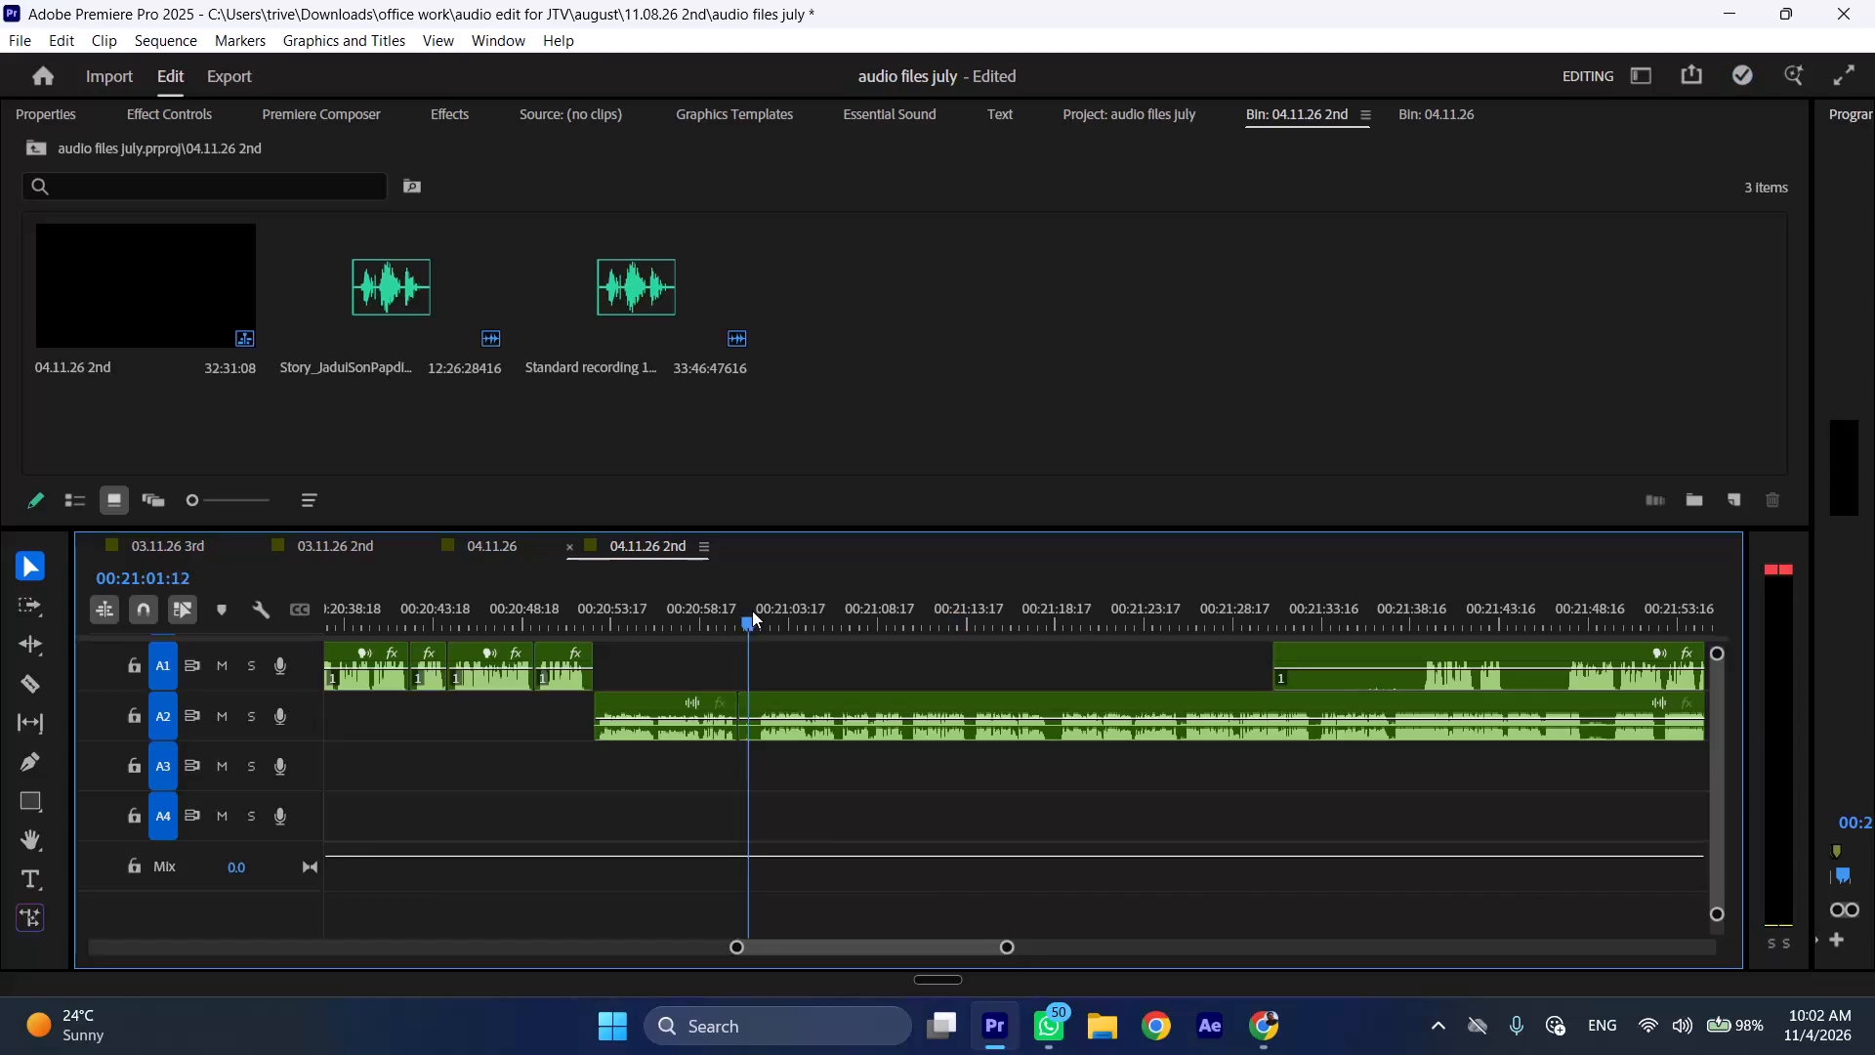
{"action": "left_click", "coordinate": [807, 705]}
{"action": "key", "text": "shift+c"}
{"action": "key", "text": "ctrl+shift+d"}
Audition the A2 recording around 00:21:03 in short bursts to find the cut point, and split it at 00:21:03:19.
{"action": "left_click", "coordinate": [815, 611]}
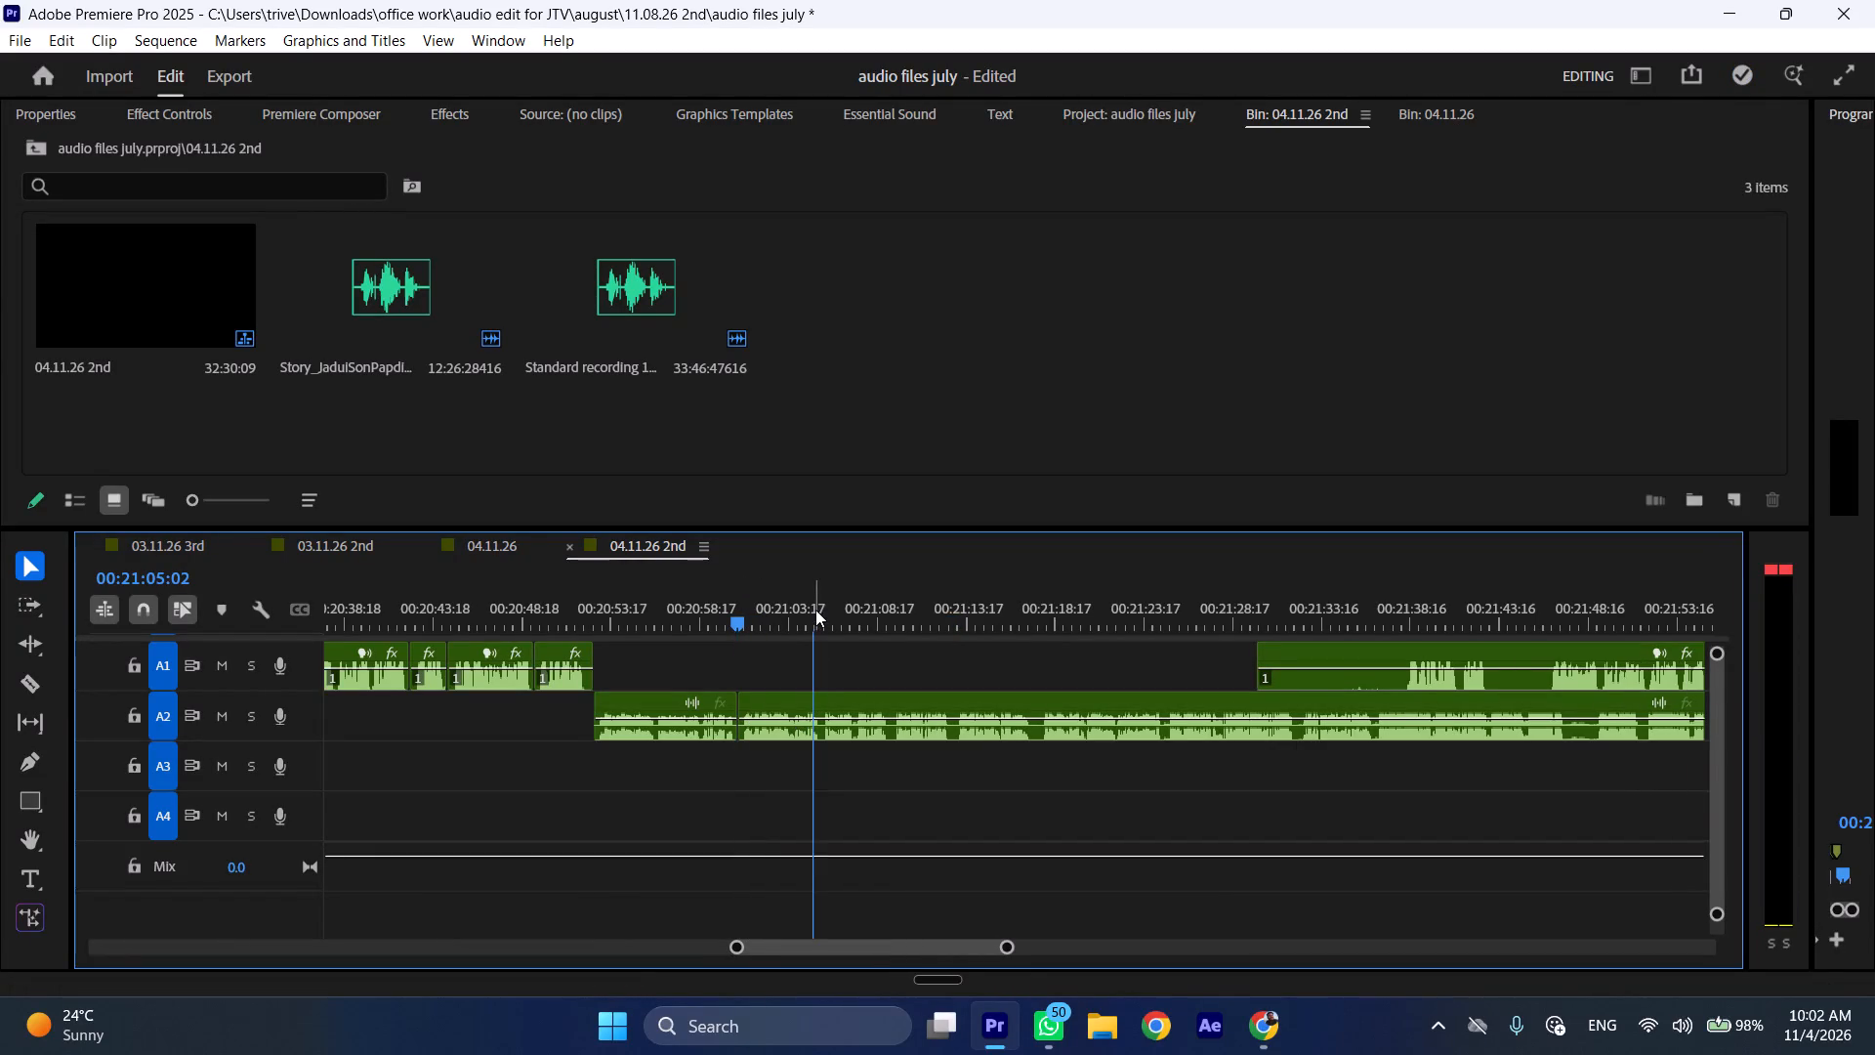
{"action": "left_click", "coordinate": [796, 604]}
{"action": "key", "text": "space"}
{"action": "key", "text": "space"}
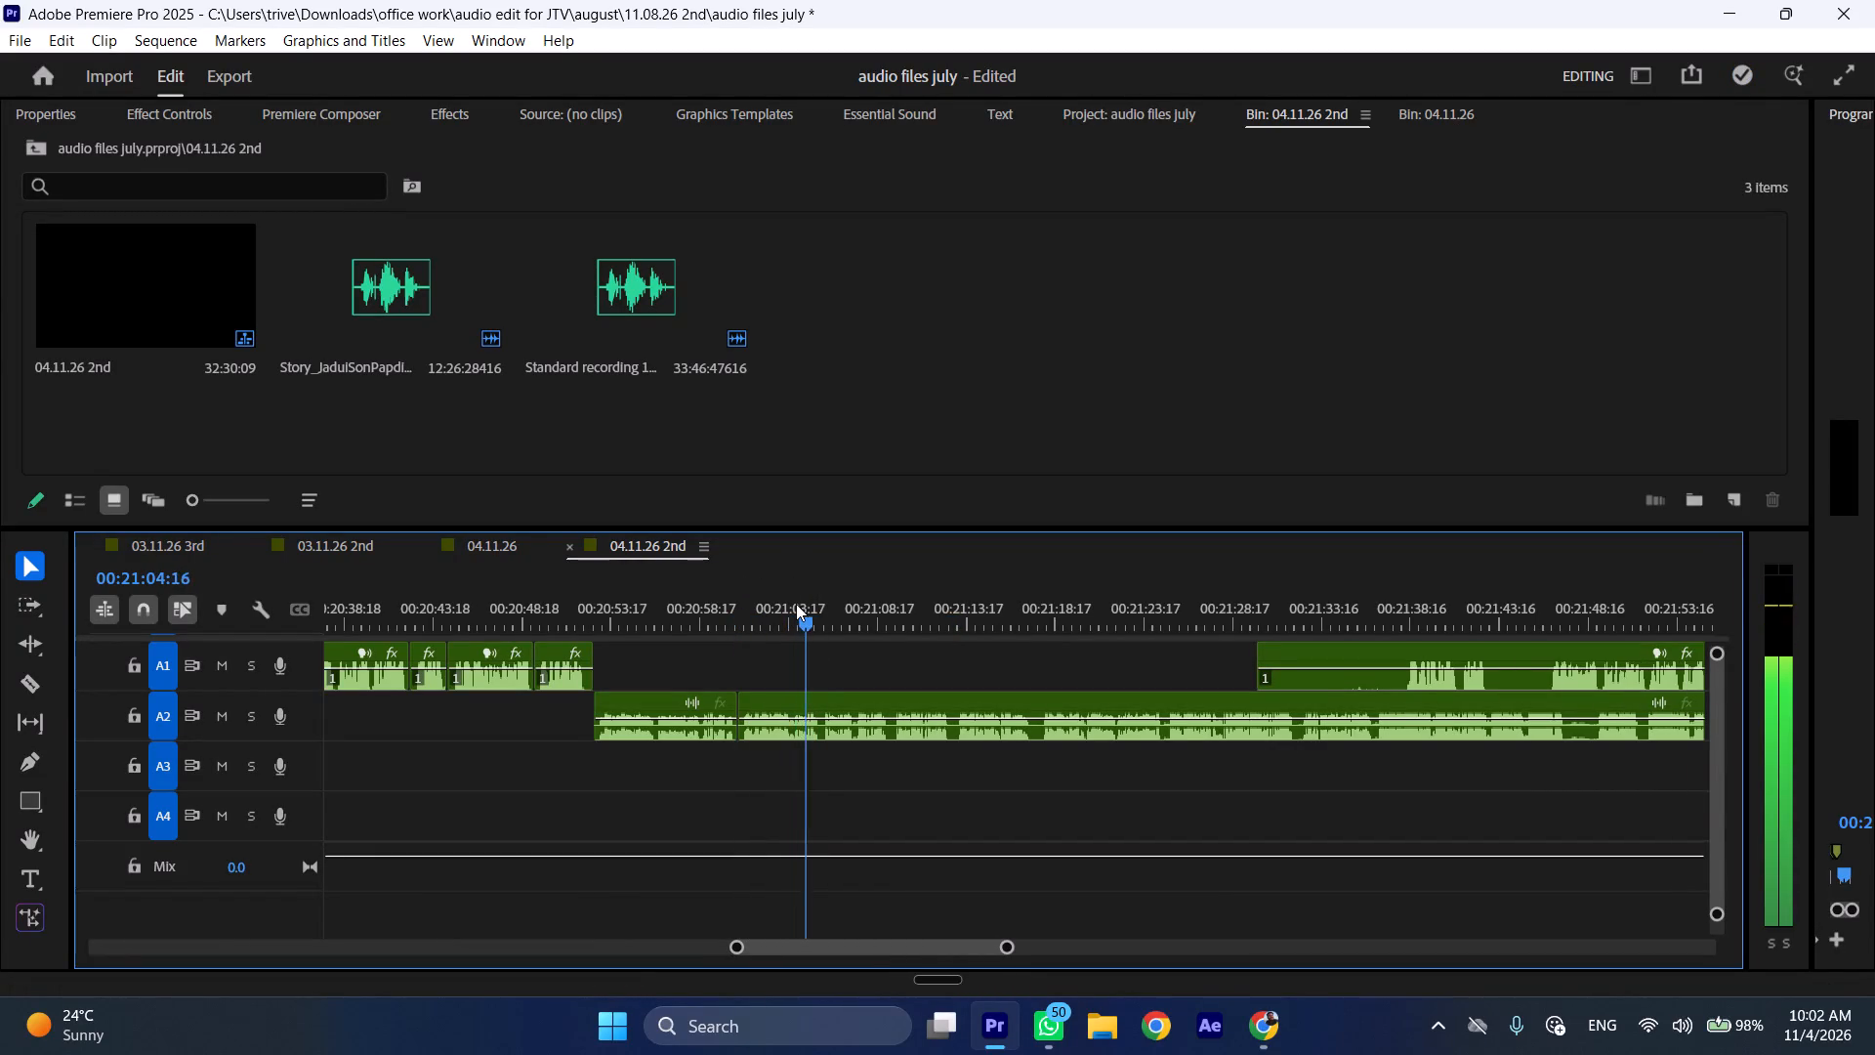
{"action": "left_click", "coordinate": [792, 604]}
{"action": "key", "text": "space"}
{"action": "key", "text": "space"}
{"action": "left_click", "coordinate": [783, 604]}
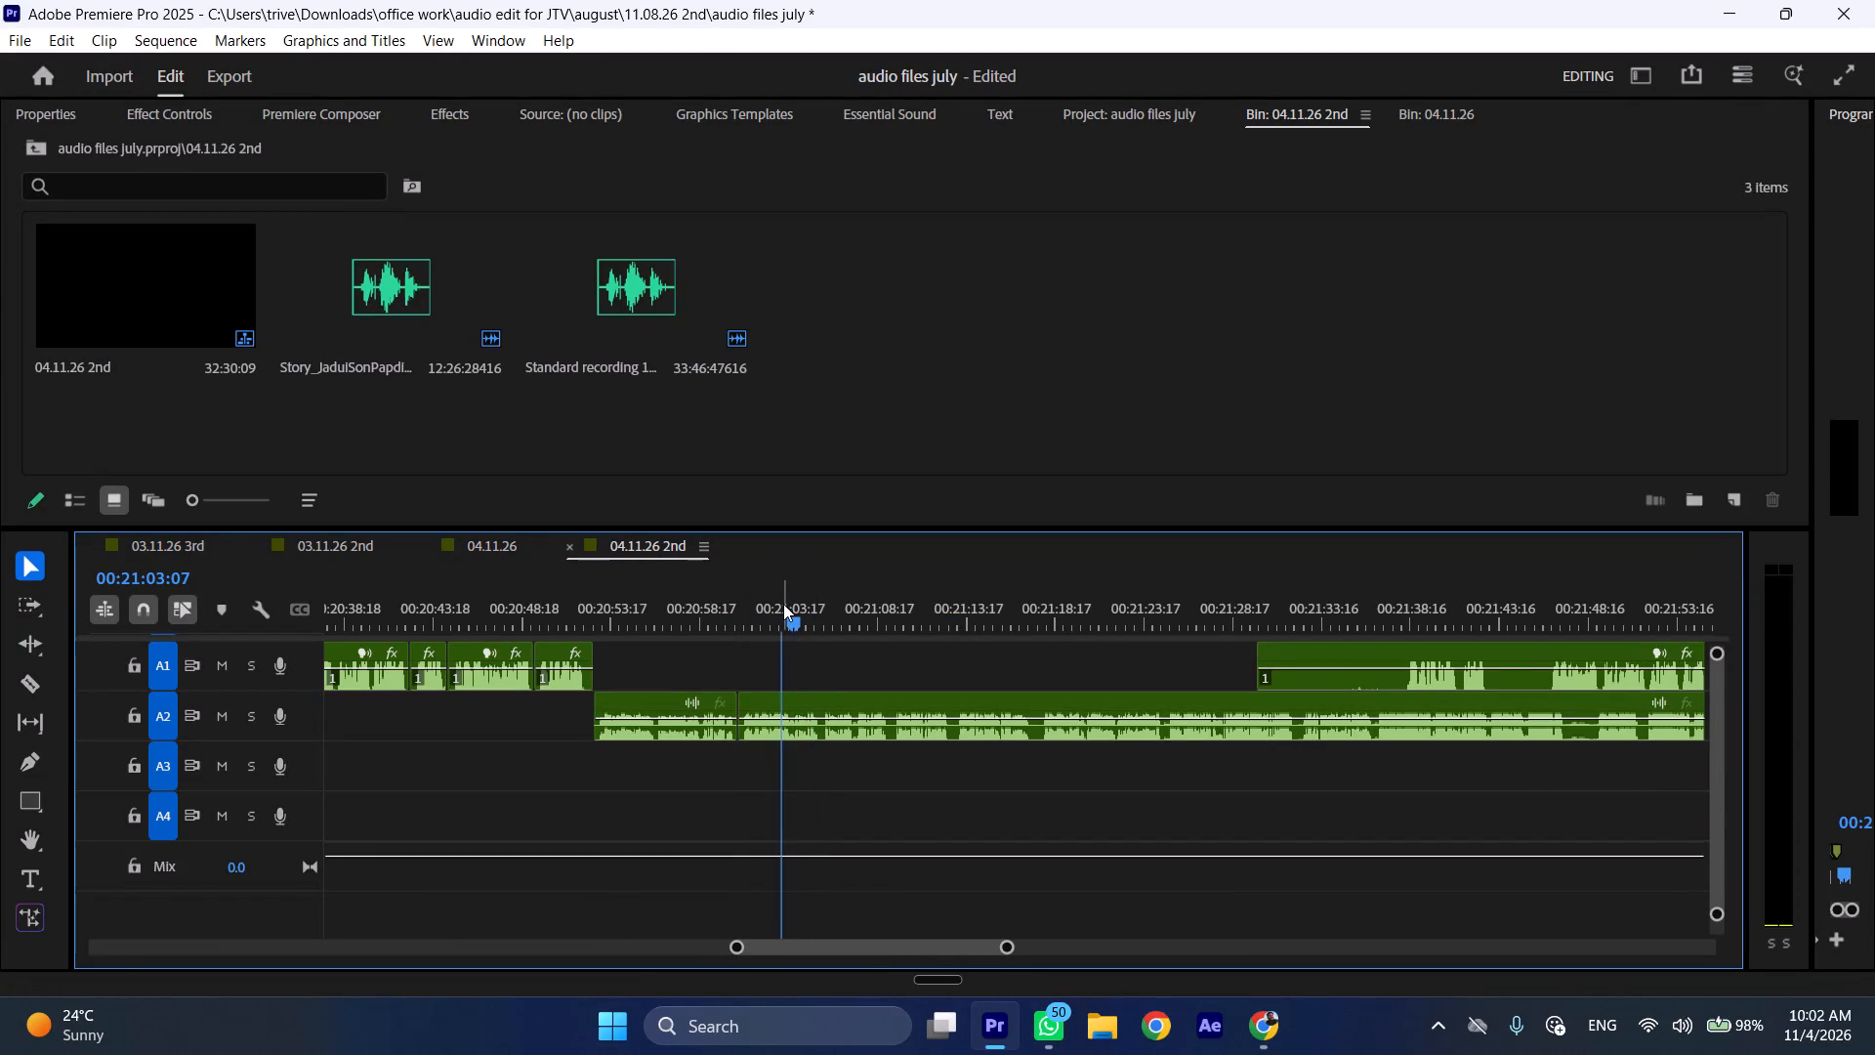
{"action": "key", "text": "space"}
{"action": "key", "text": "space"}
{"action": "type", "text": "C"}
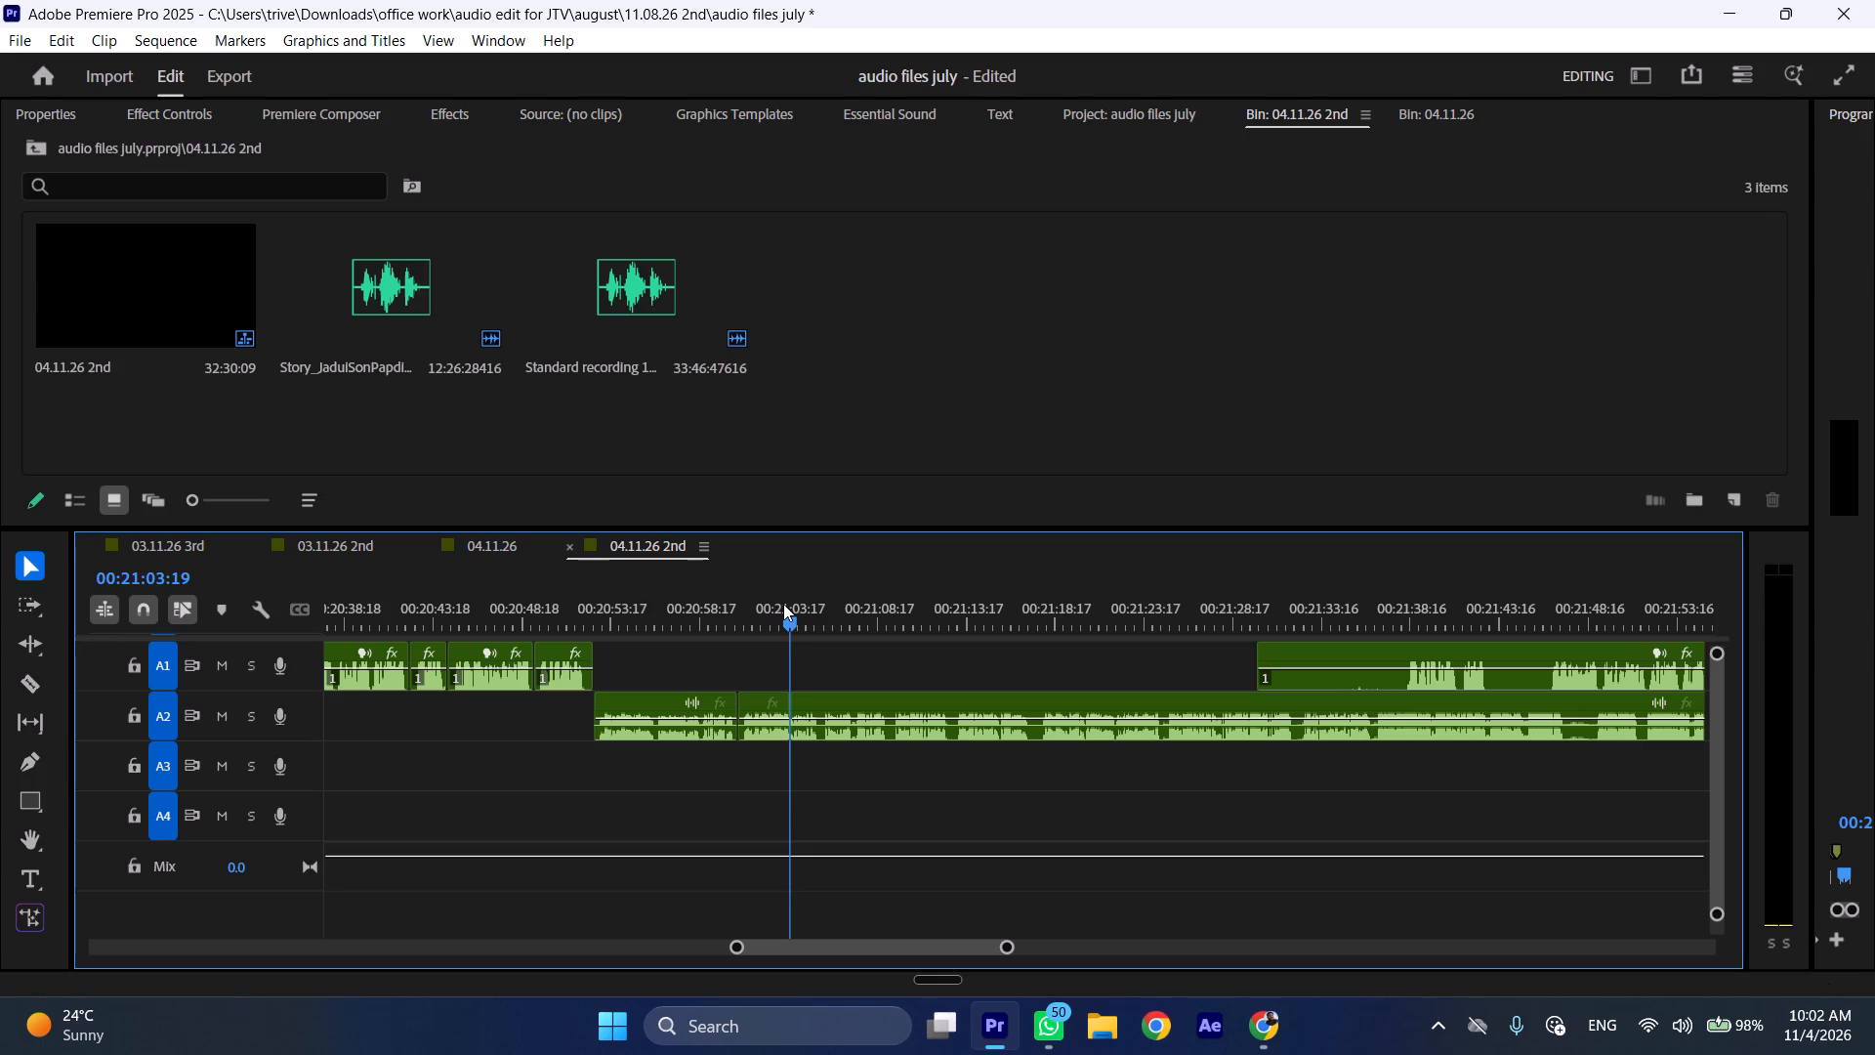
While playing the A2 recording at increased speed, trim the silent start of the following A1 story clip up to about 00:21:38.
{"action": "type", "text": "ll"}
{"action": "scroll", "coordinate": [911, 780], "scroll_direction": "down", "scroll_amount": 5}
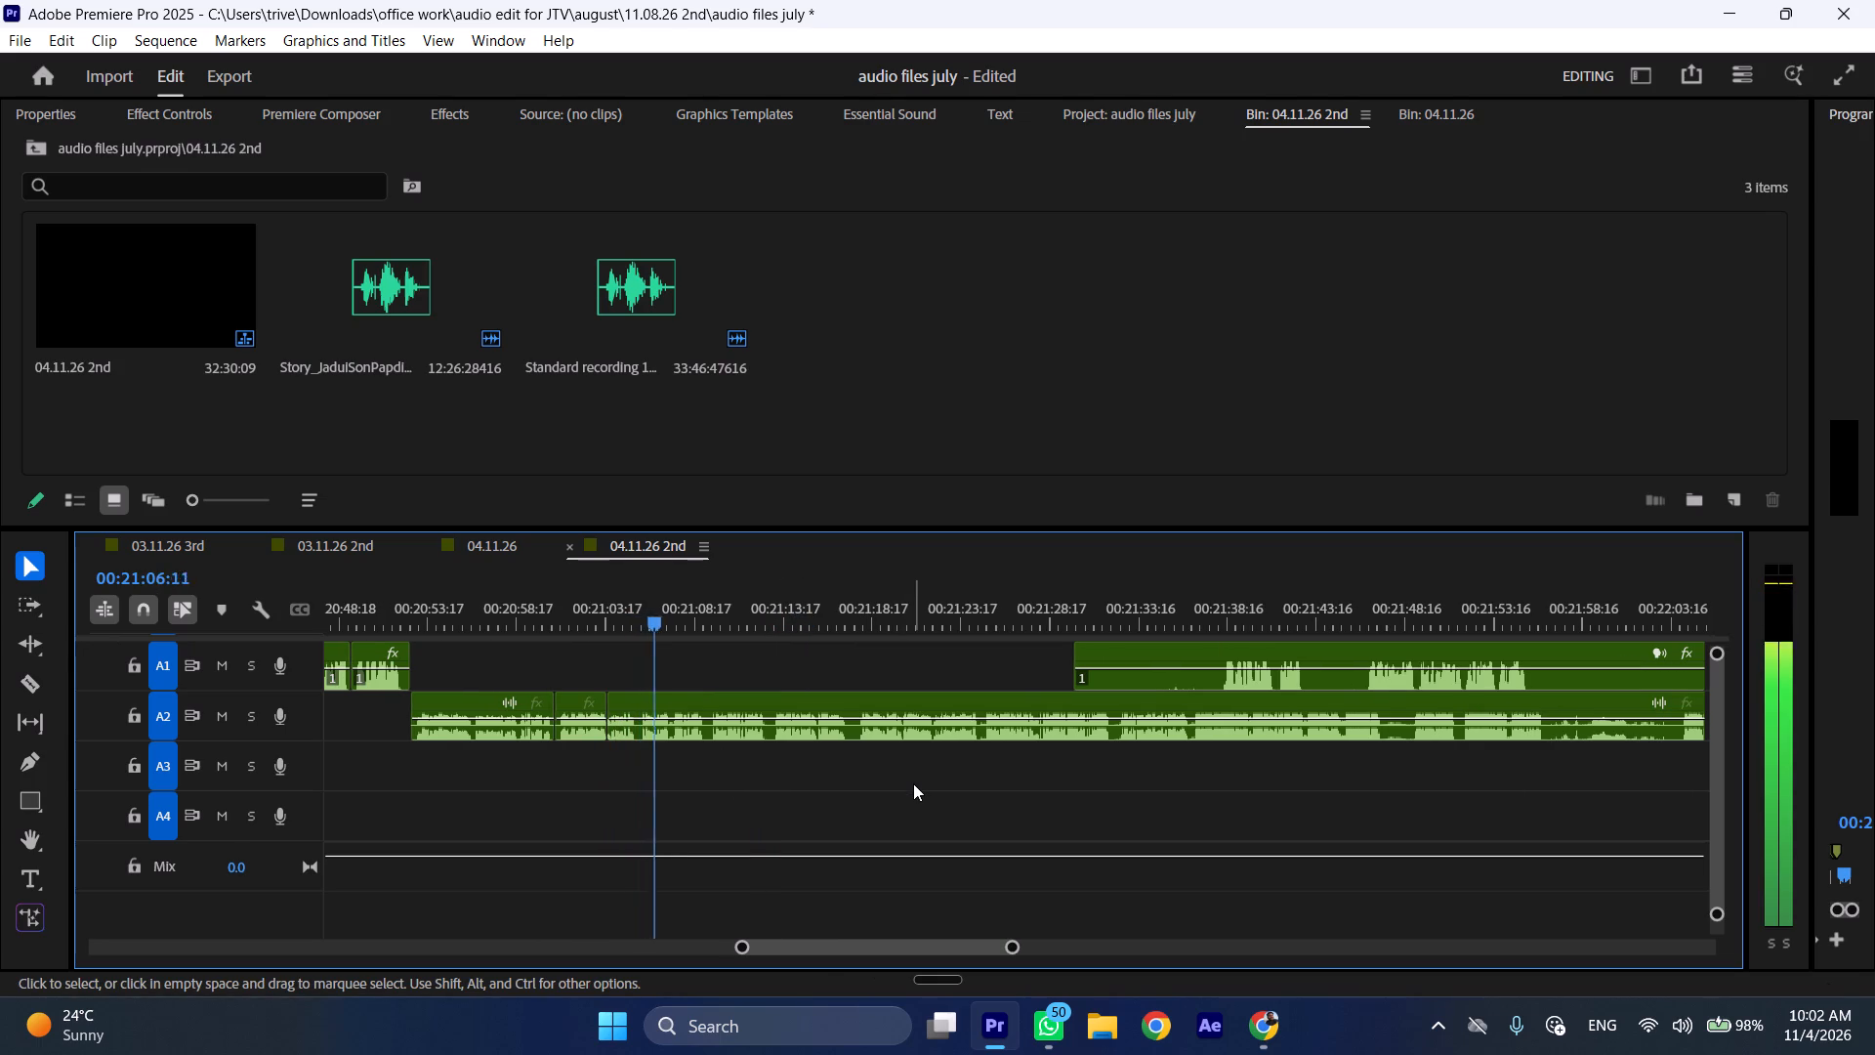
{"action": "left_click_drag", "start_coordinate": [1066, 652], "coordinate": [1212, 661]}
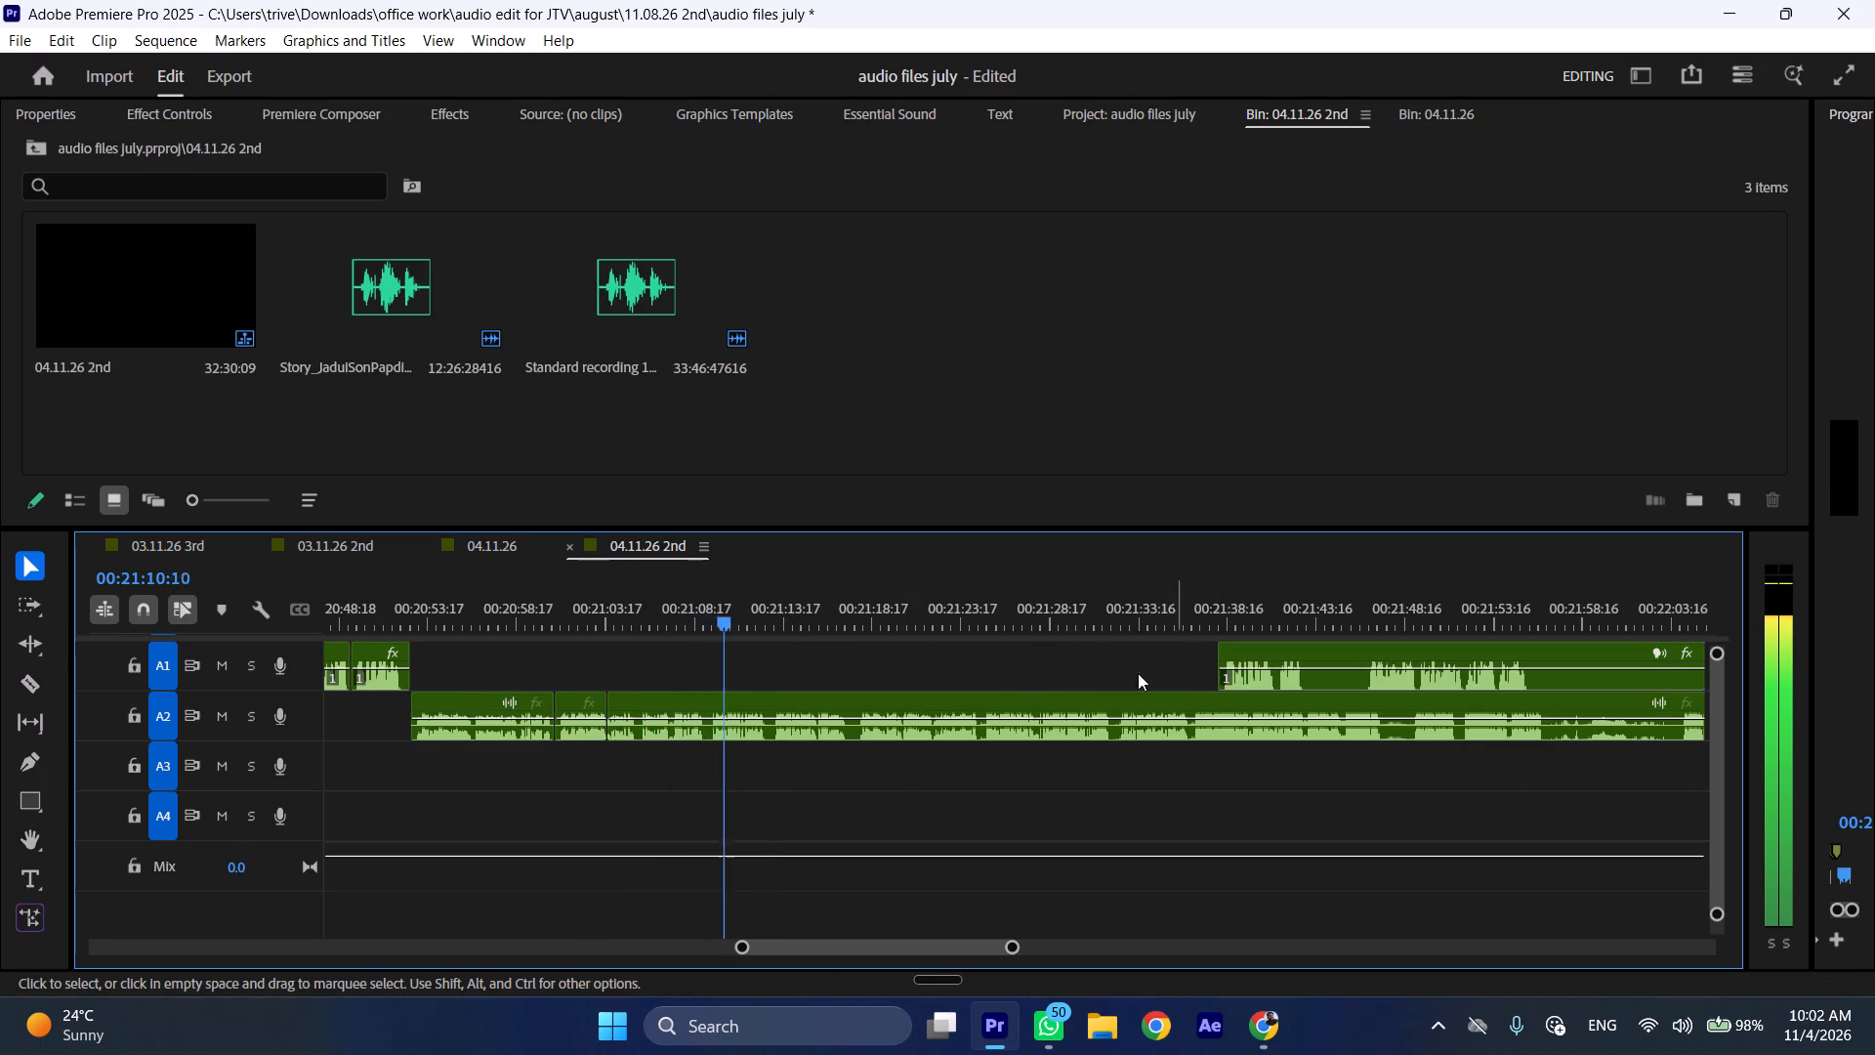
Split the A2 recording at about 00:21:09 and ripple delete the unwanted section back to the cut at 00:21:03:19.
{"action": "left_click", "coordinate": [705, 611]}
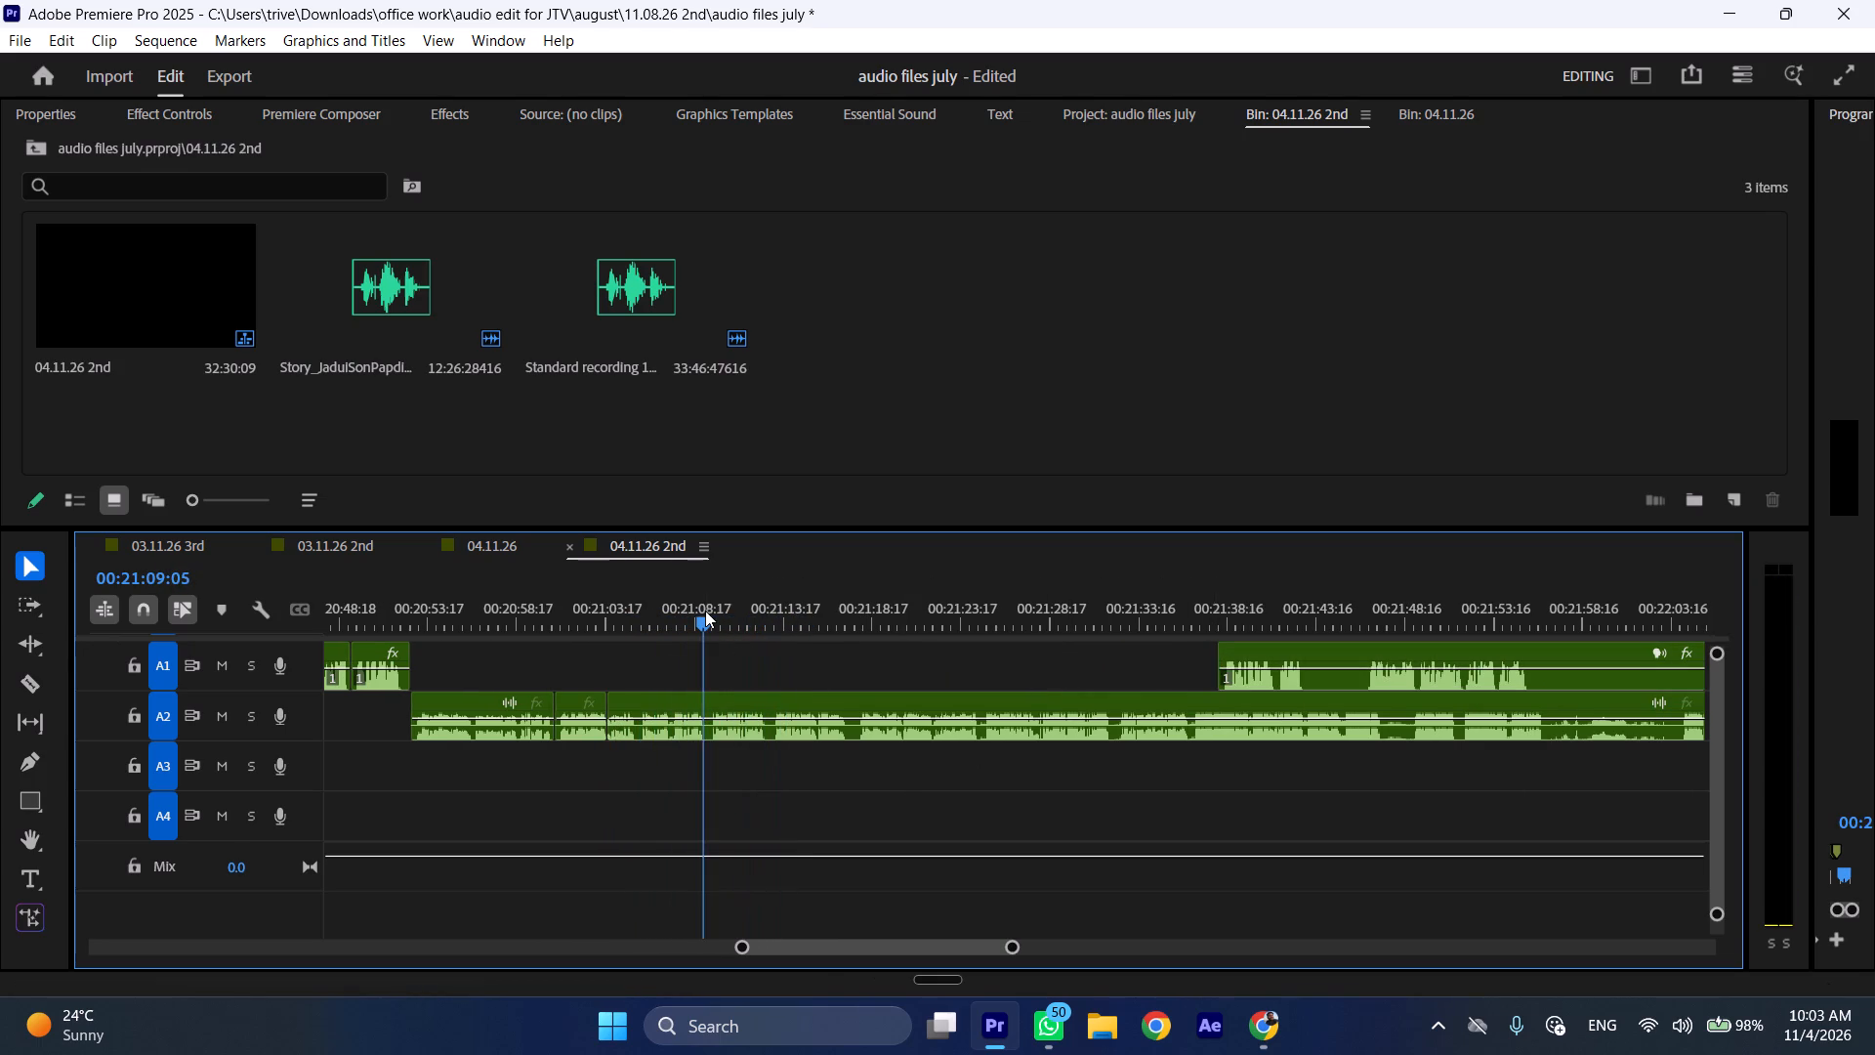
{"action": "left_click", "coordinate": [759, 706]}
{"action": "key", "text": "shift+c"}
{"action": "key", "text": "ctrl+shift+d"}
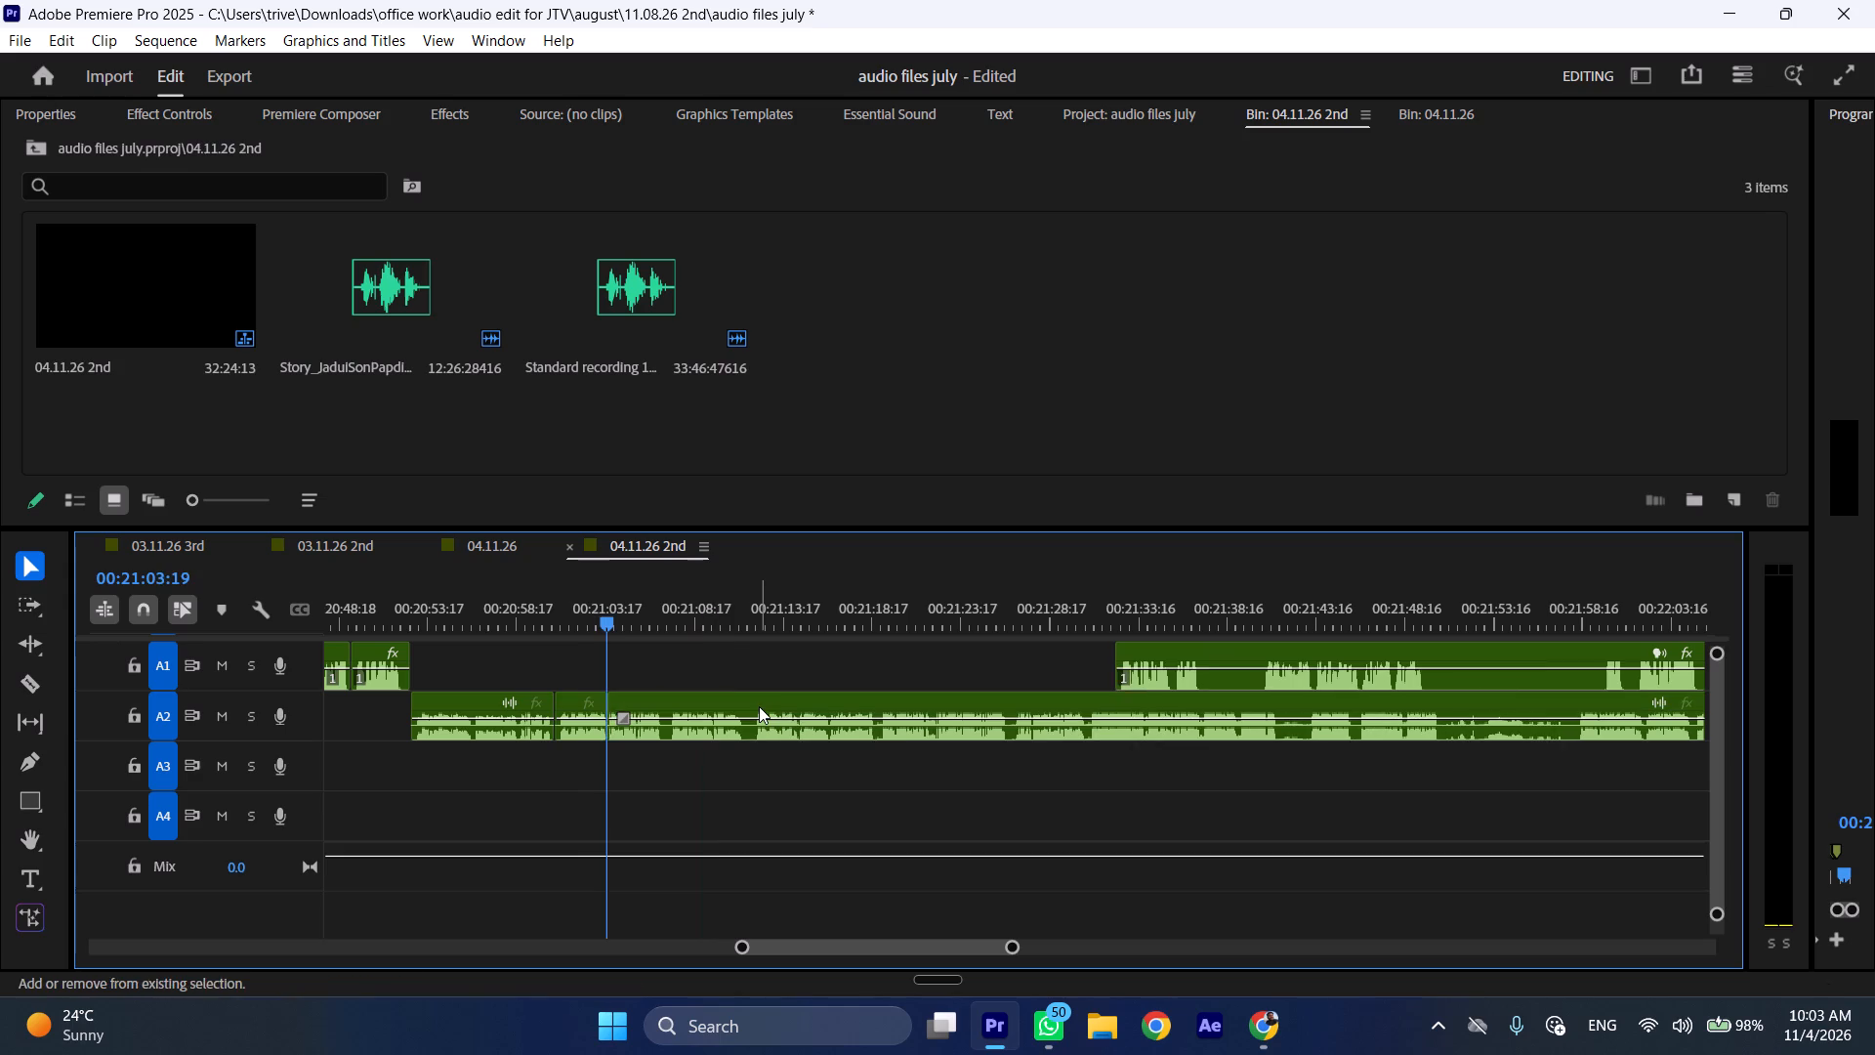
Play the sequence at increased speed from 00:21:03:19 to check the new join in the A2 recording.
{"action": "key", "text": "space"}
{"action": "type", "text": "l"}
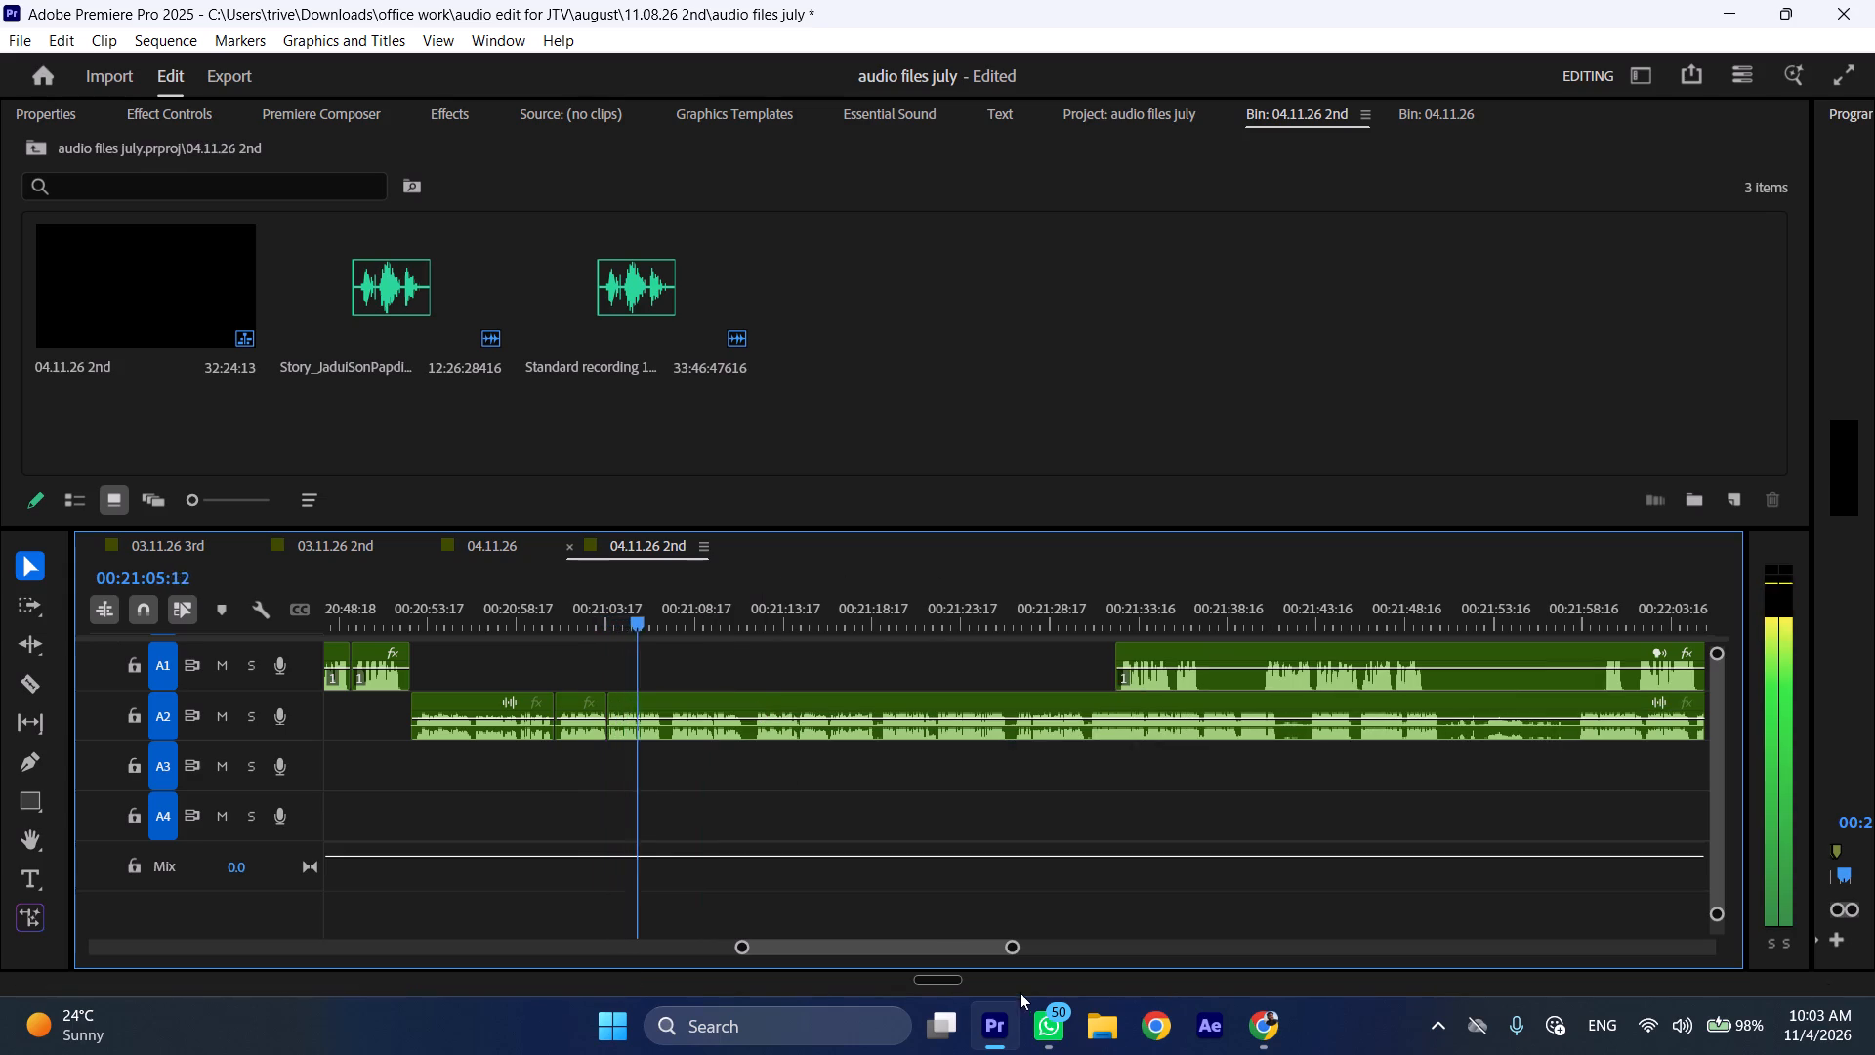
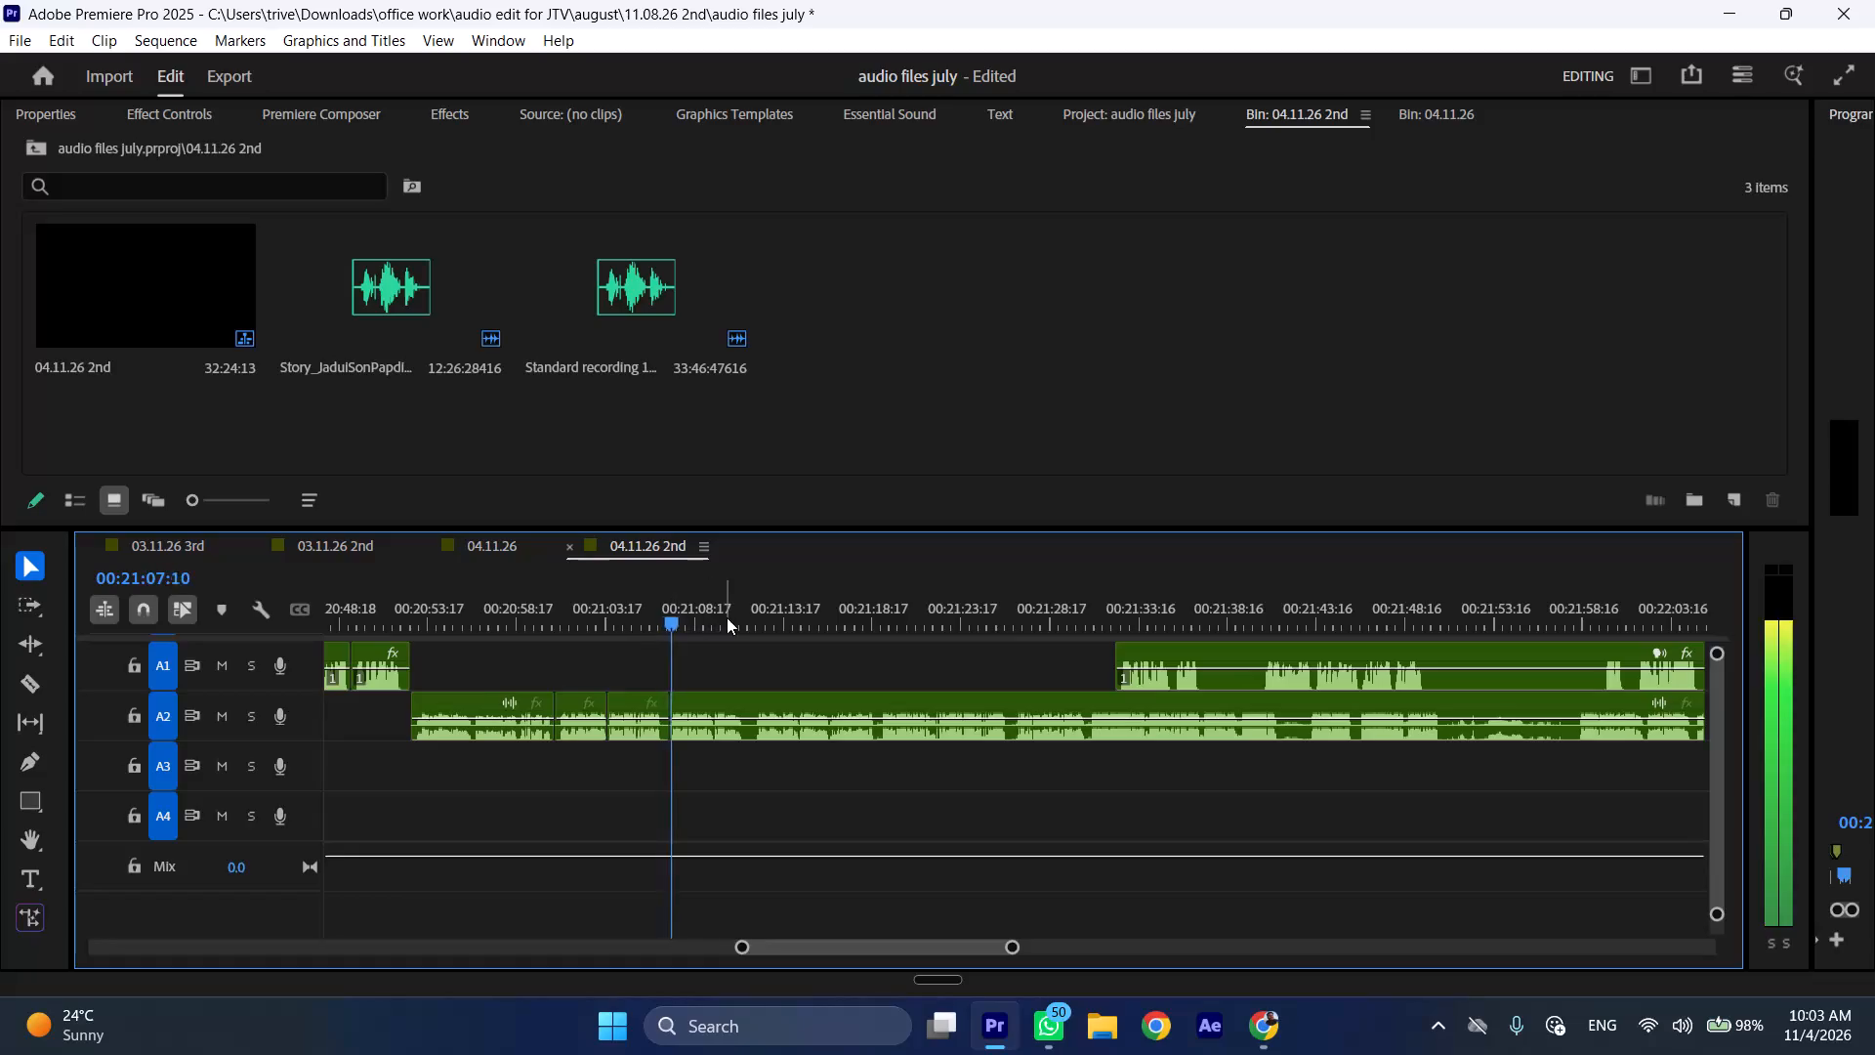
Split the A2 recording at 00:21:12:03, ripple delete the section back to about 00:21:07, and briefly play the new join.
{"action": "left_click_drag", "start_coordinate": [736, 617], "coordinate": [759, 619]}
{"action": "left_click", "coordinate": [784, 706]}
{"action": "key", "text": "shift+c"}
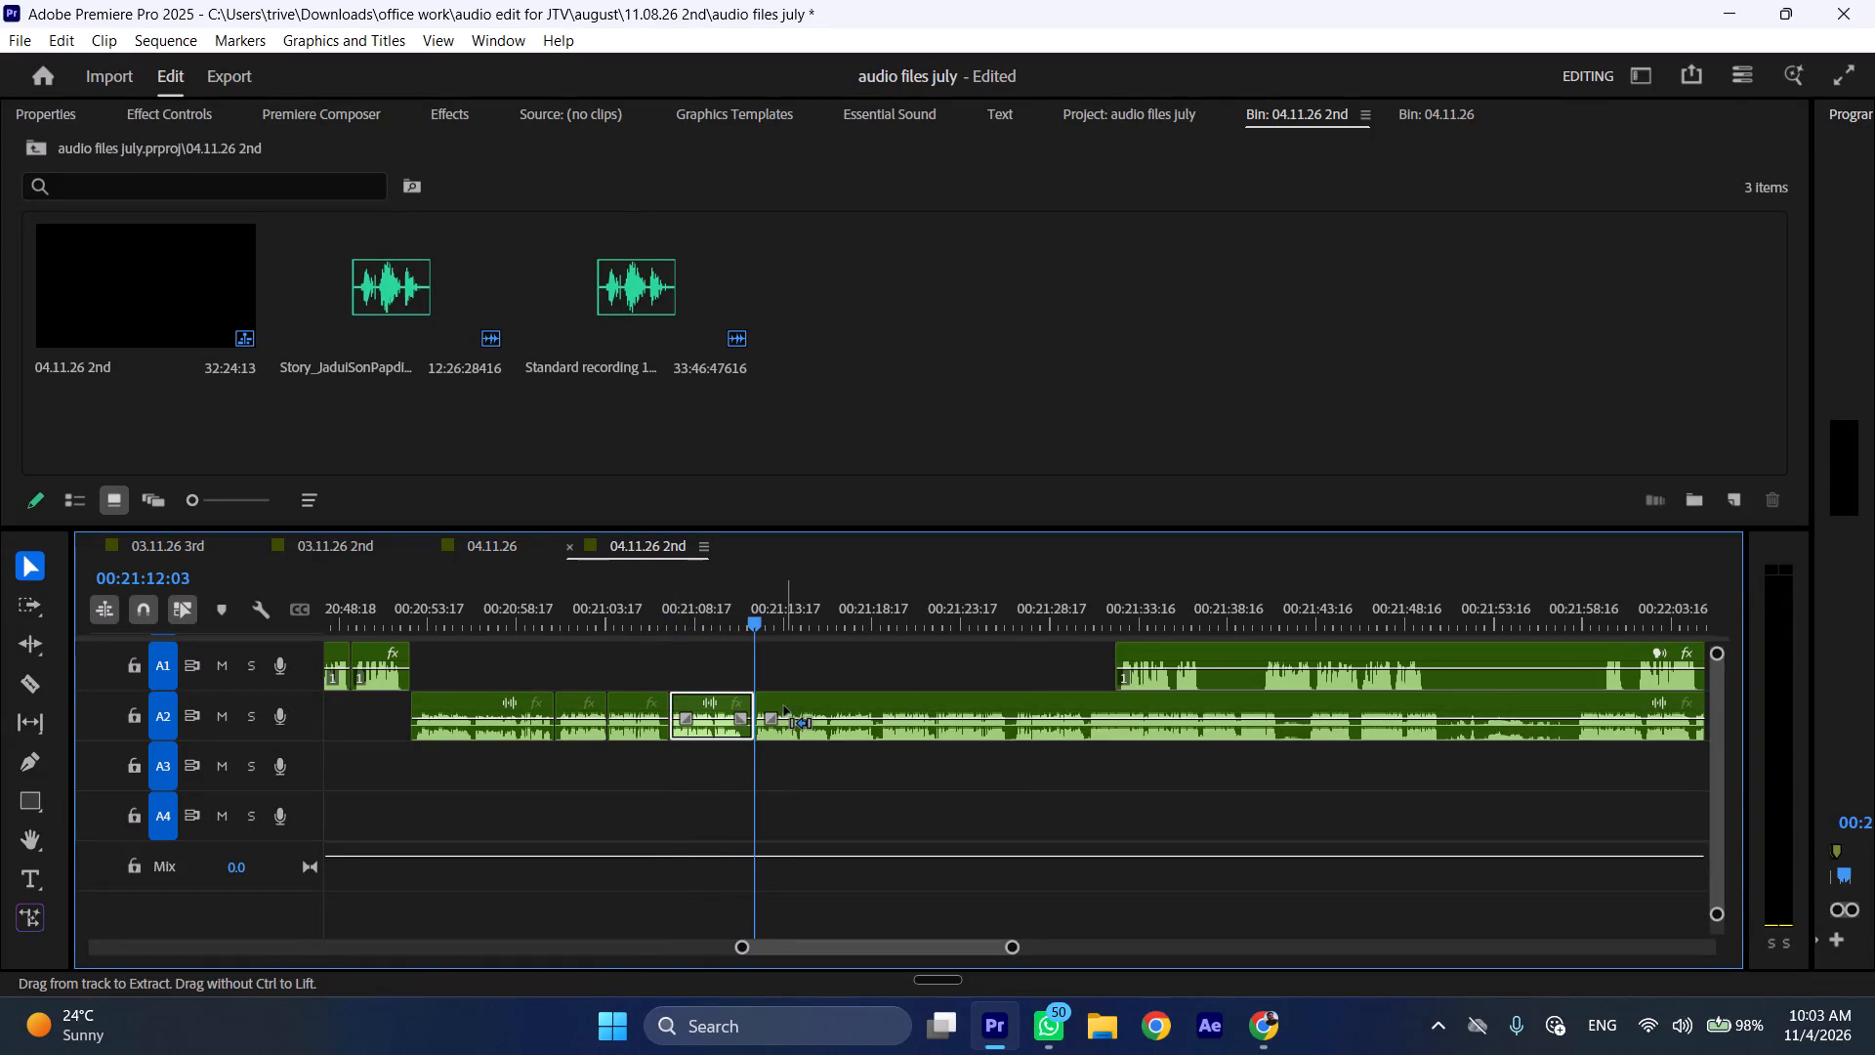
{"action": "key", "text": "ctrl+shift+d"}
{"action": "key", "text": "space"}
{"action": "key", "text": "space"}
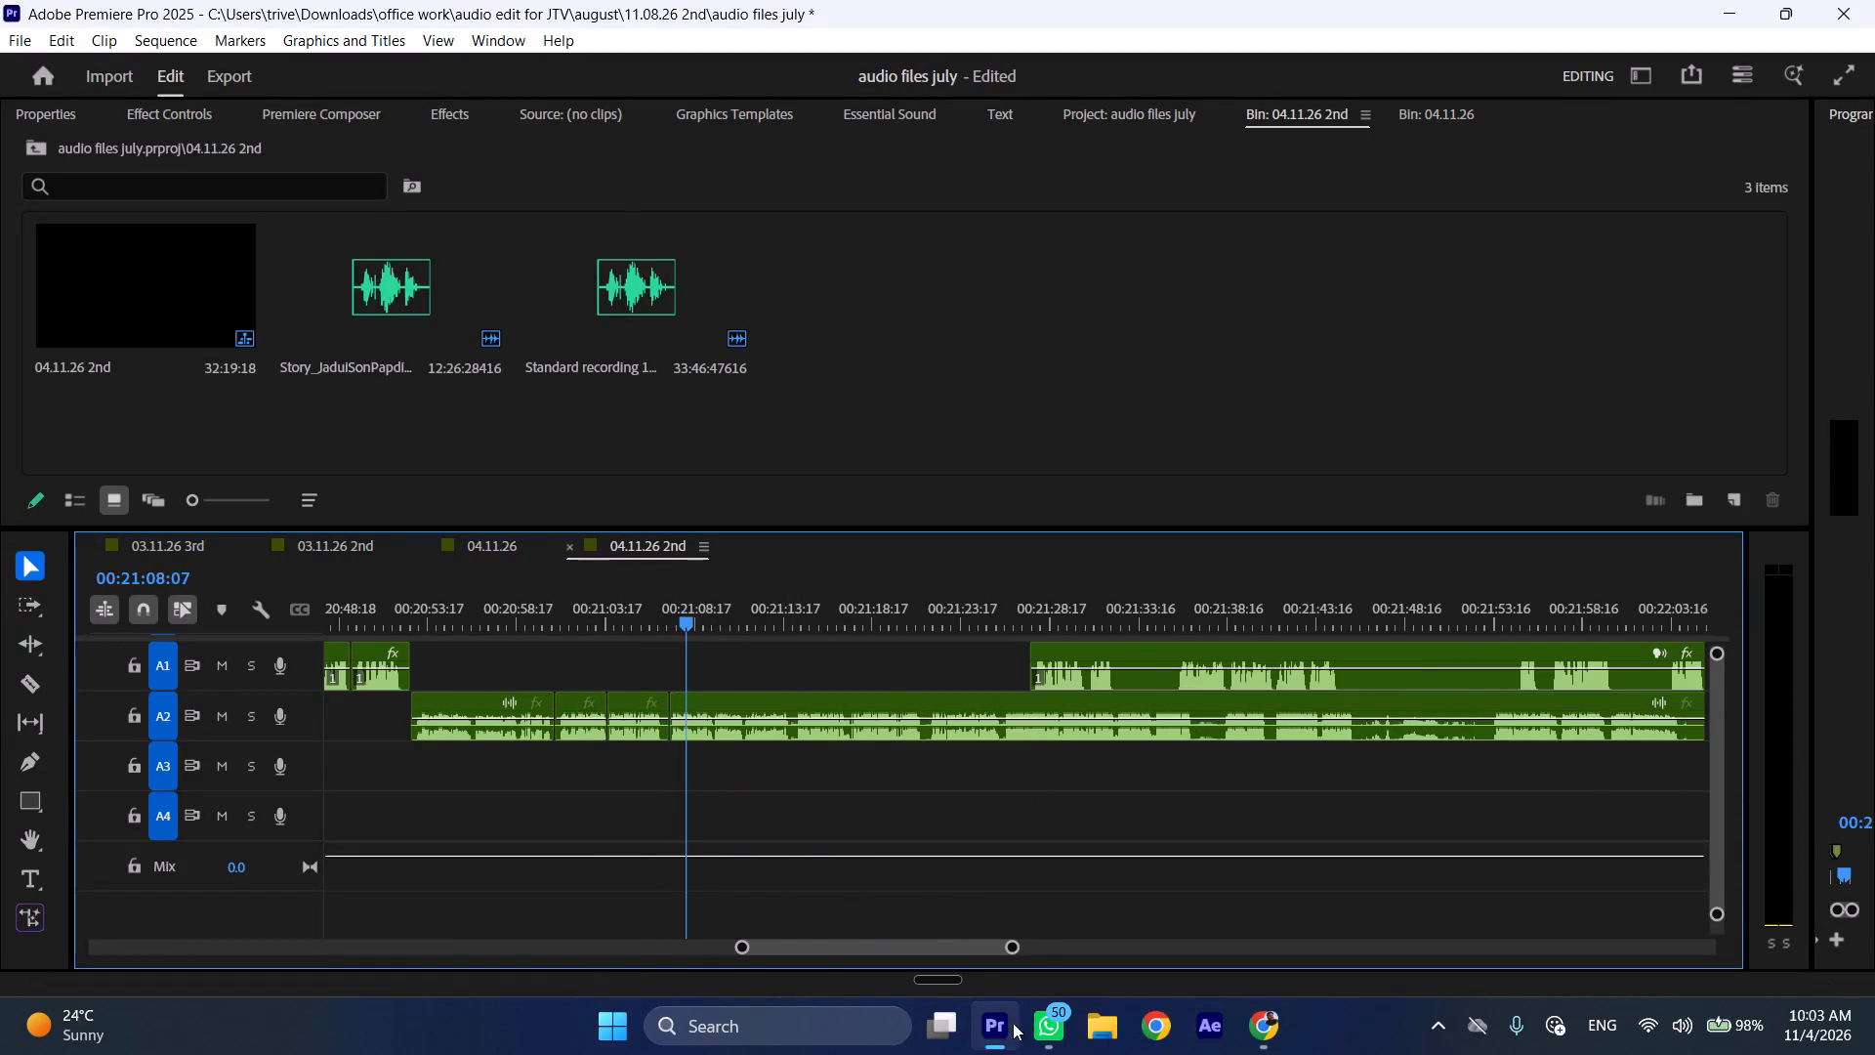
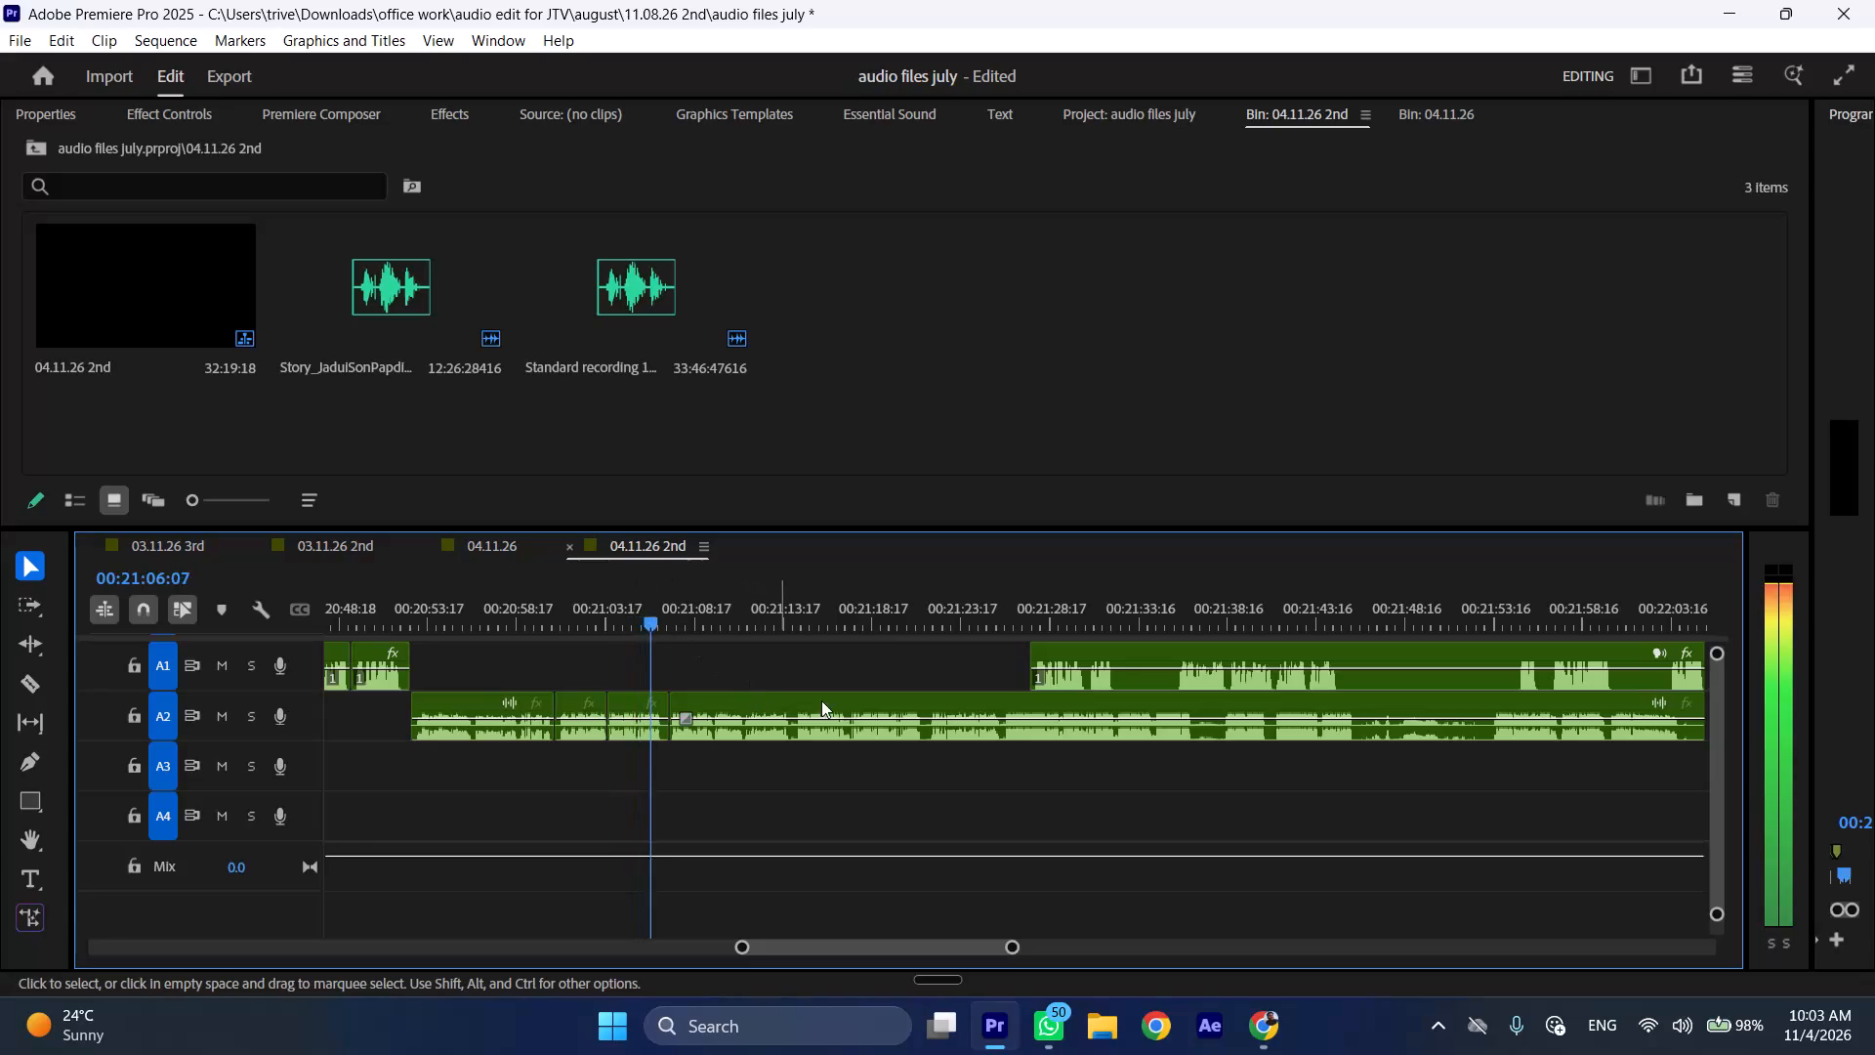
Move the A1 story clip that starts at about 00:21:28 later, so it begins at about 00:21:52.
{"action": "left_click_drag", "start_coordinate": [1055, 649], "coordinate": [1173, 649]}
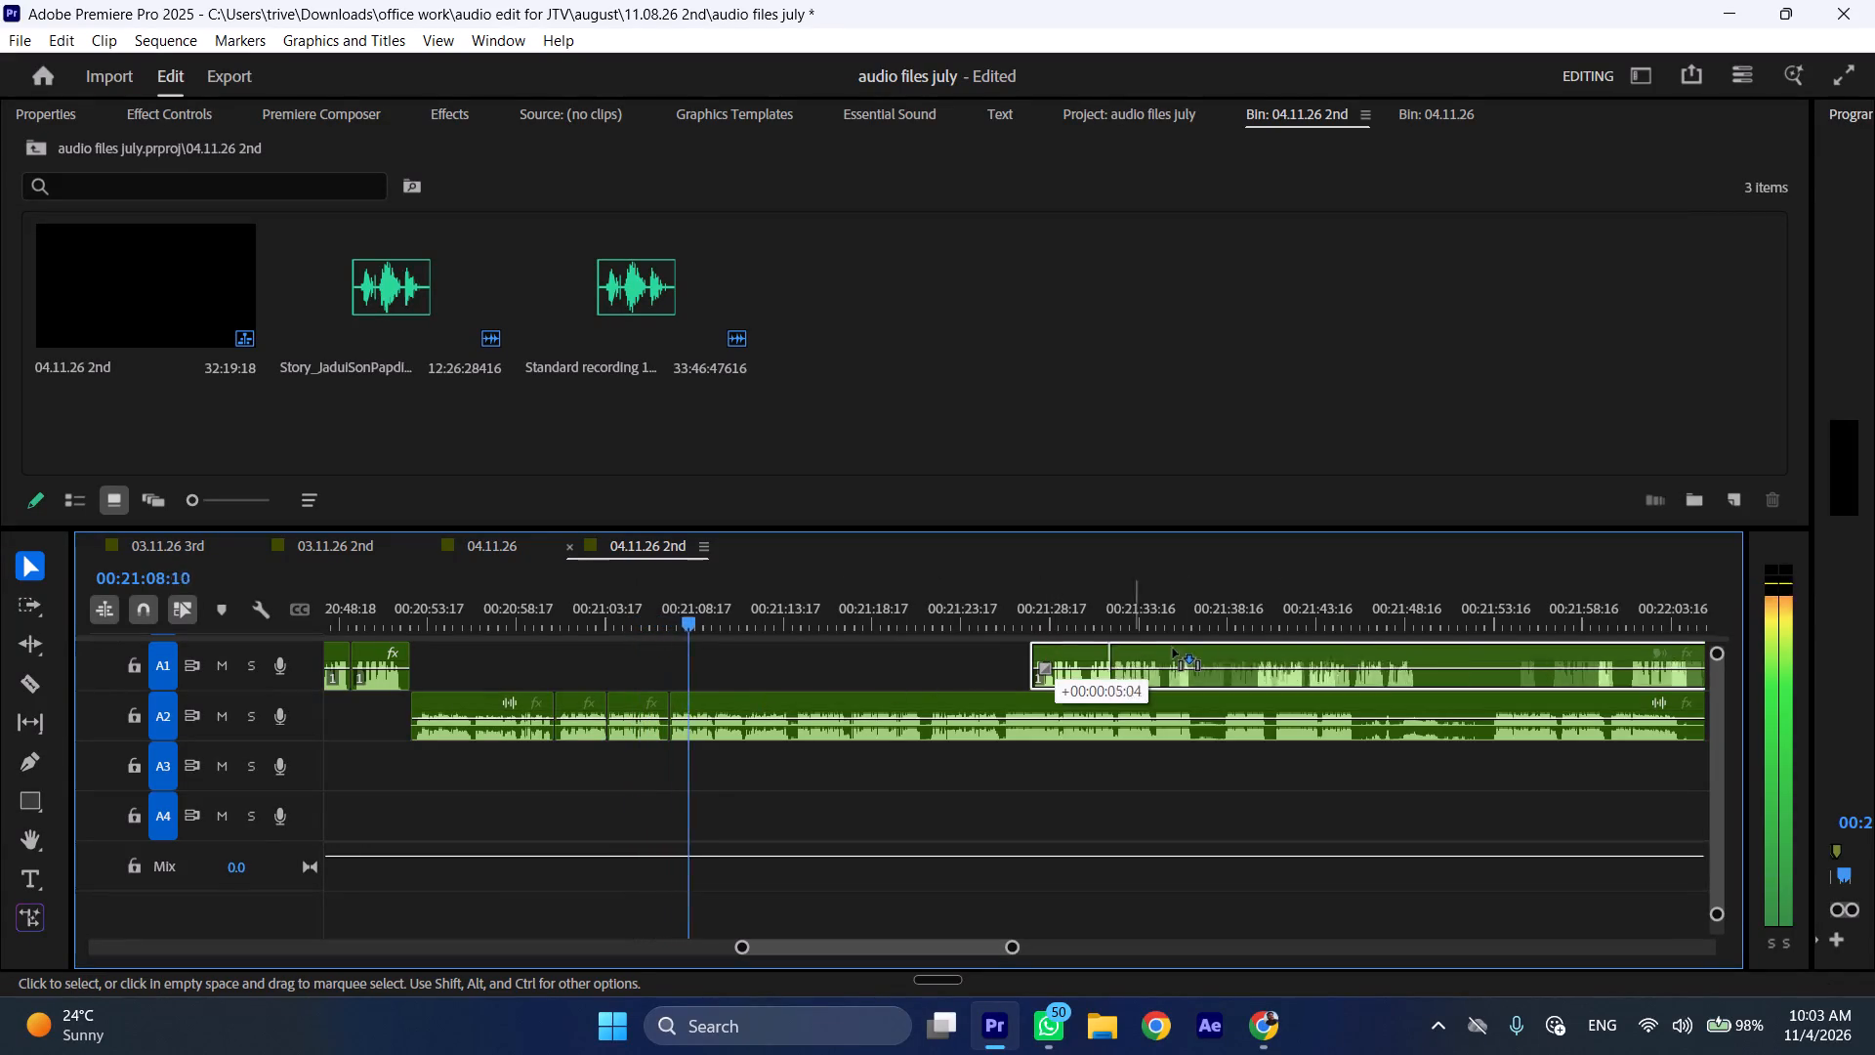
{"action": "left_click_drag", "start_coordinate": [1173, 649], "coordinate": [1486, 646]}
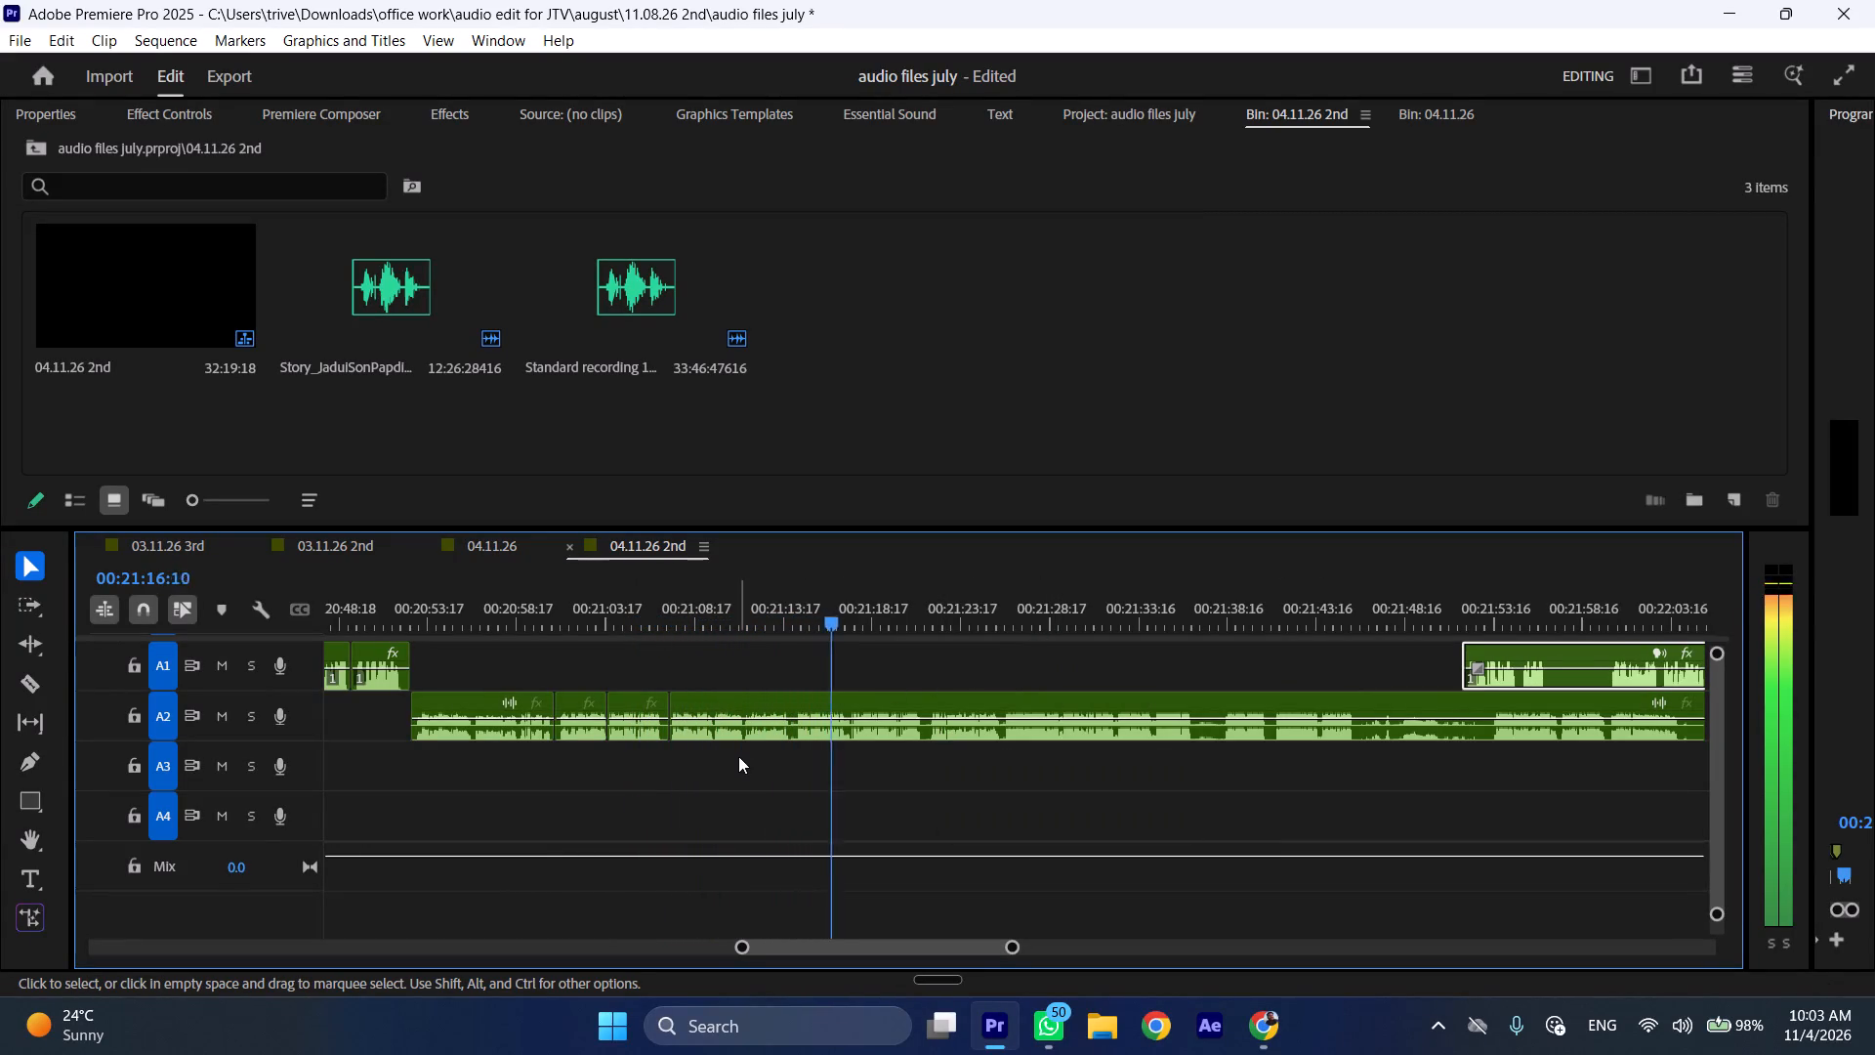
Play on through the A2 recording to about 00:21:36 and split it at 00:21:34:14.
{"action": "scroll", "coordinate": [737, 753], "scroll_direction": "down", "scroll_amount": 3}
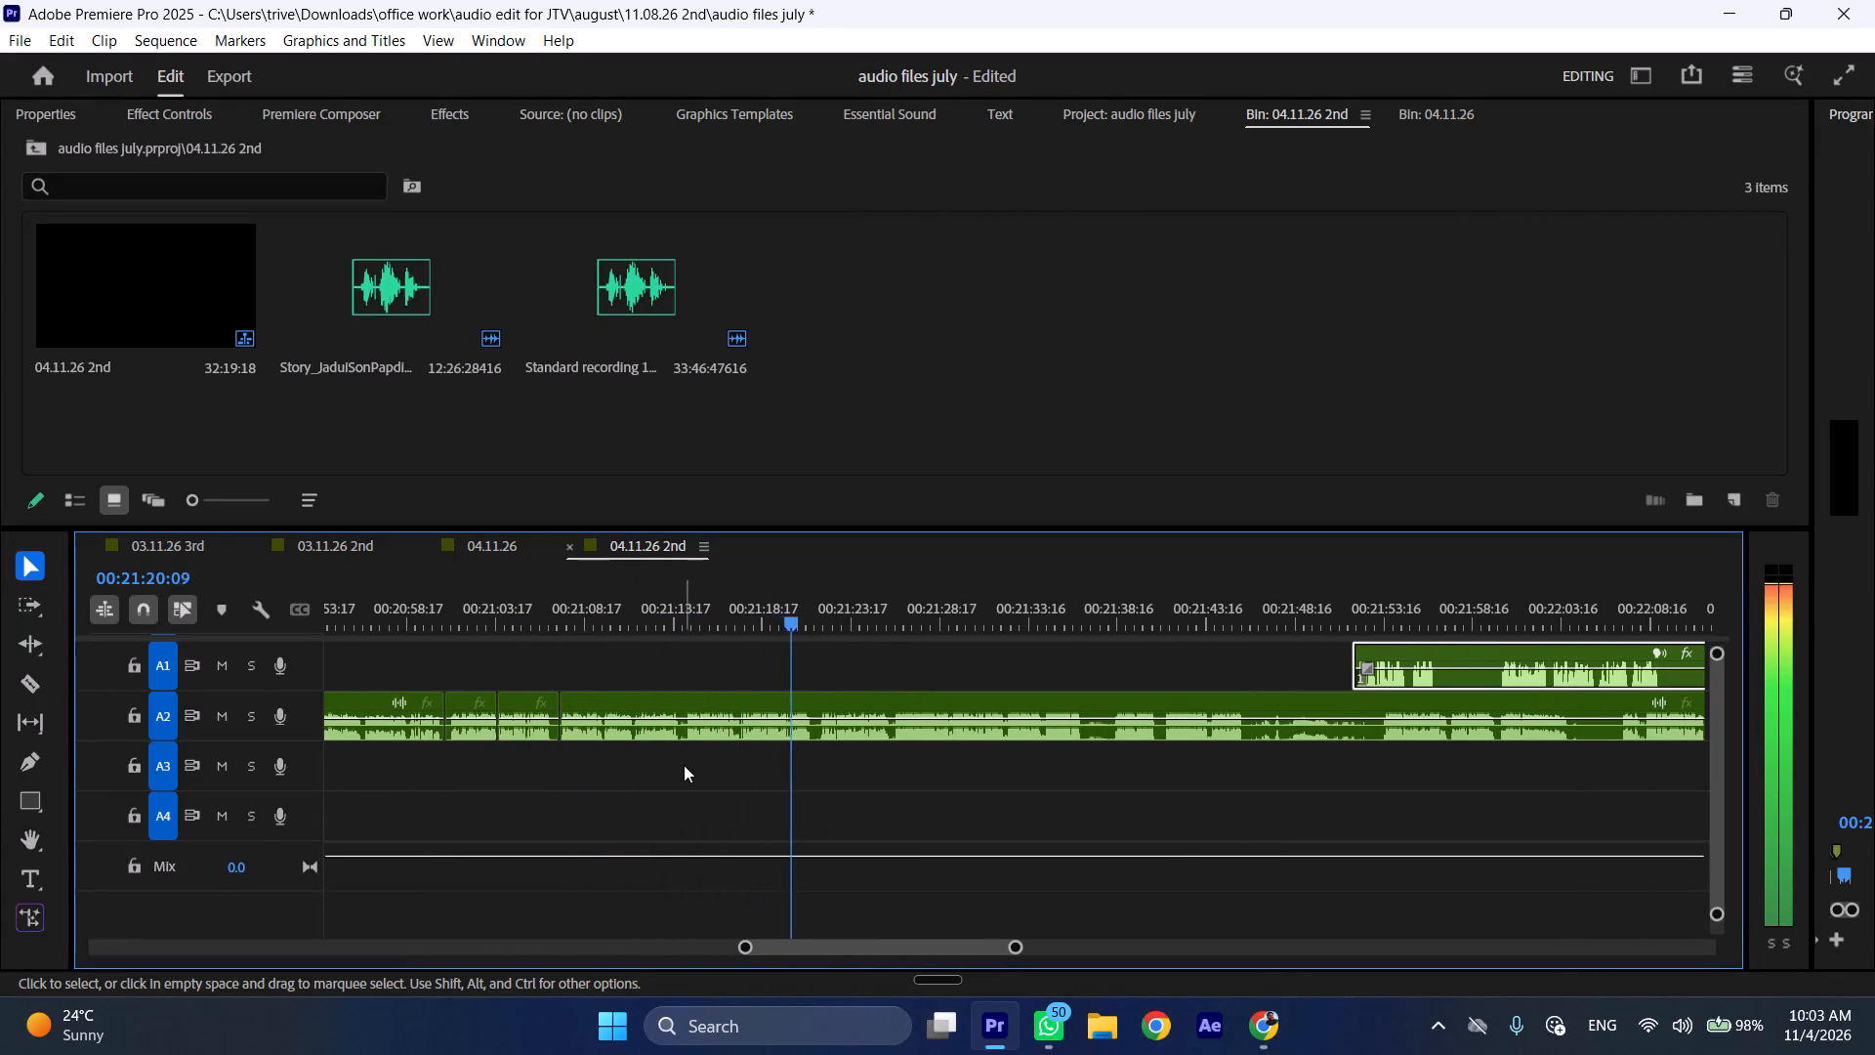
{"action": "scroll", "coordinate": [682, 765], "scroll_direction": "down", "scroll_amount": 3}
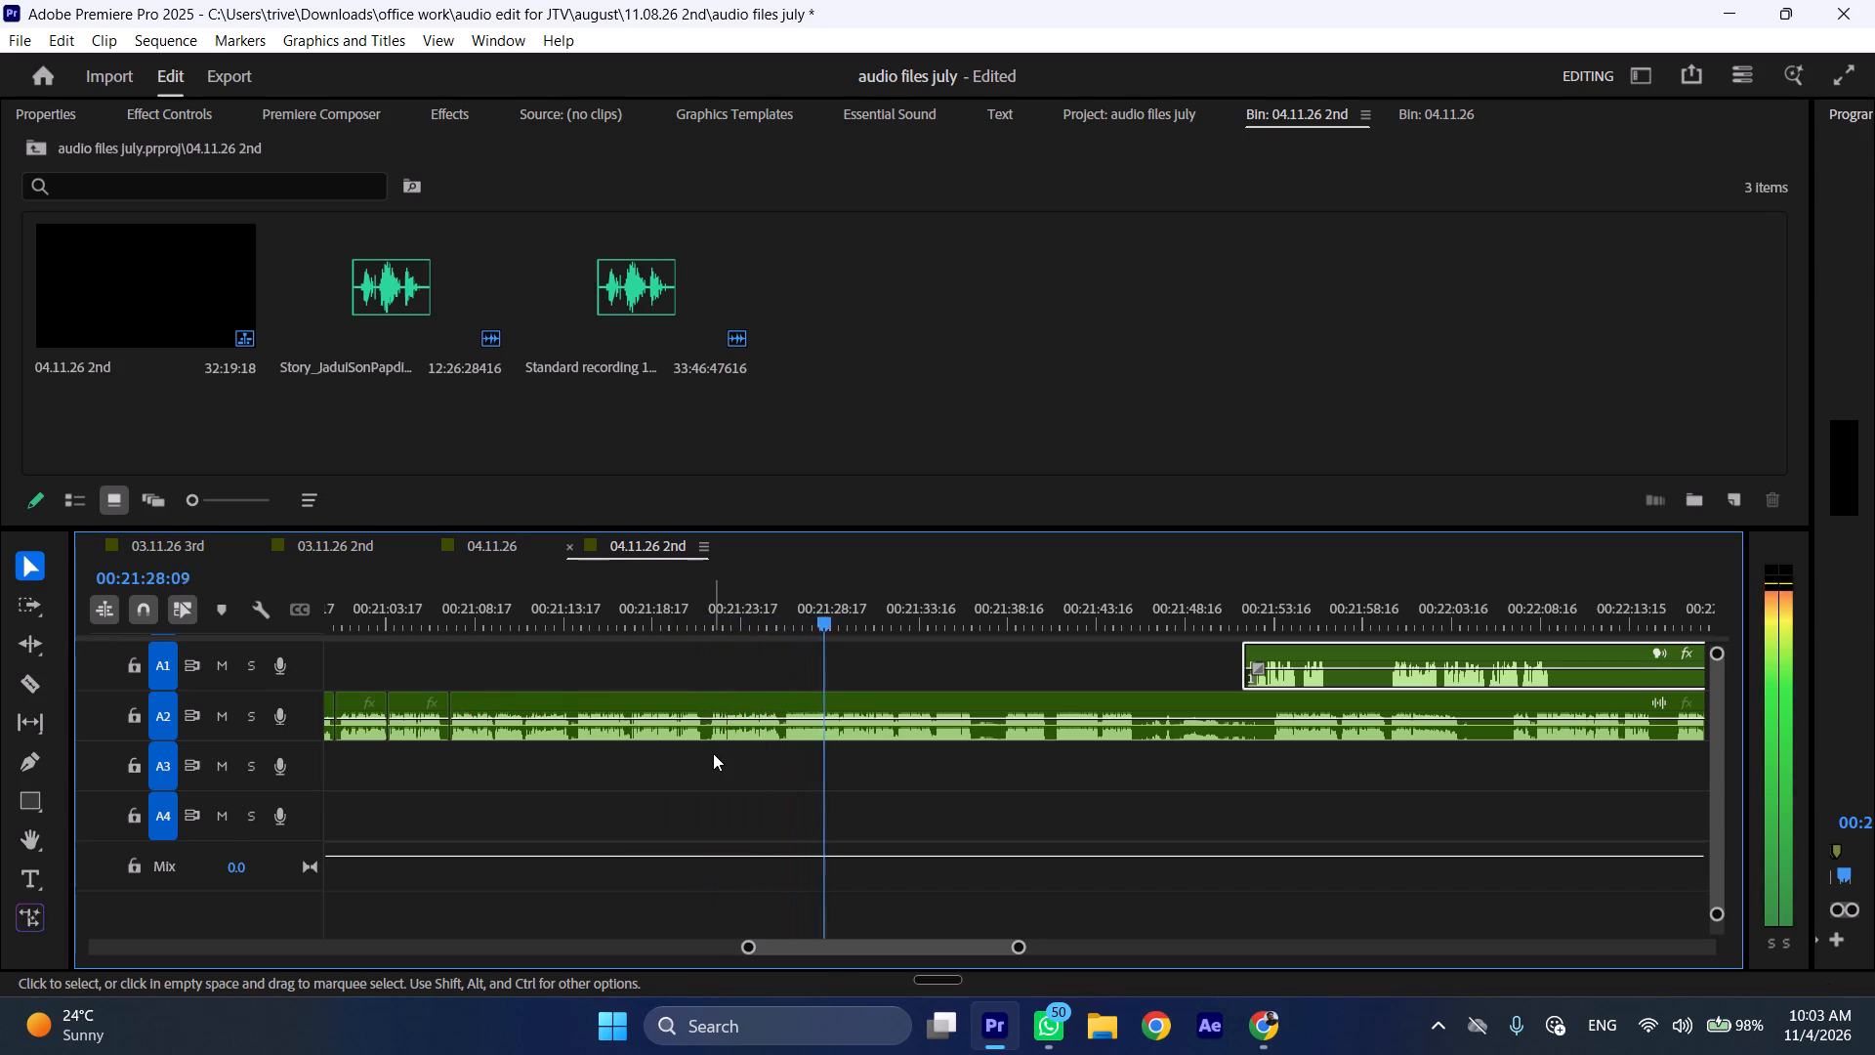
{"action": "scroll", "coordinate": [714, 752], "scroll_direction": "down", "scroll_amount": 3}
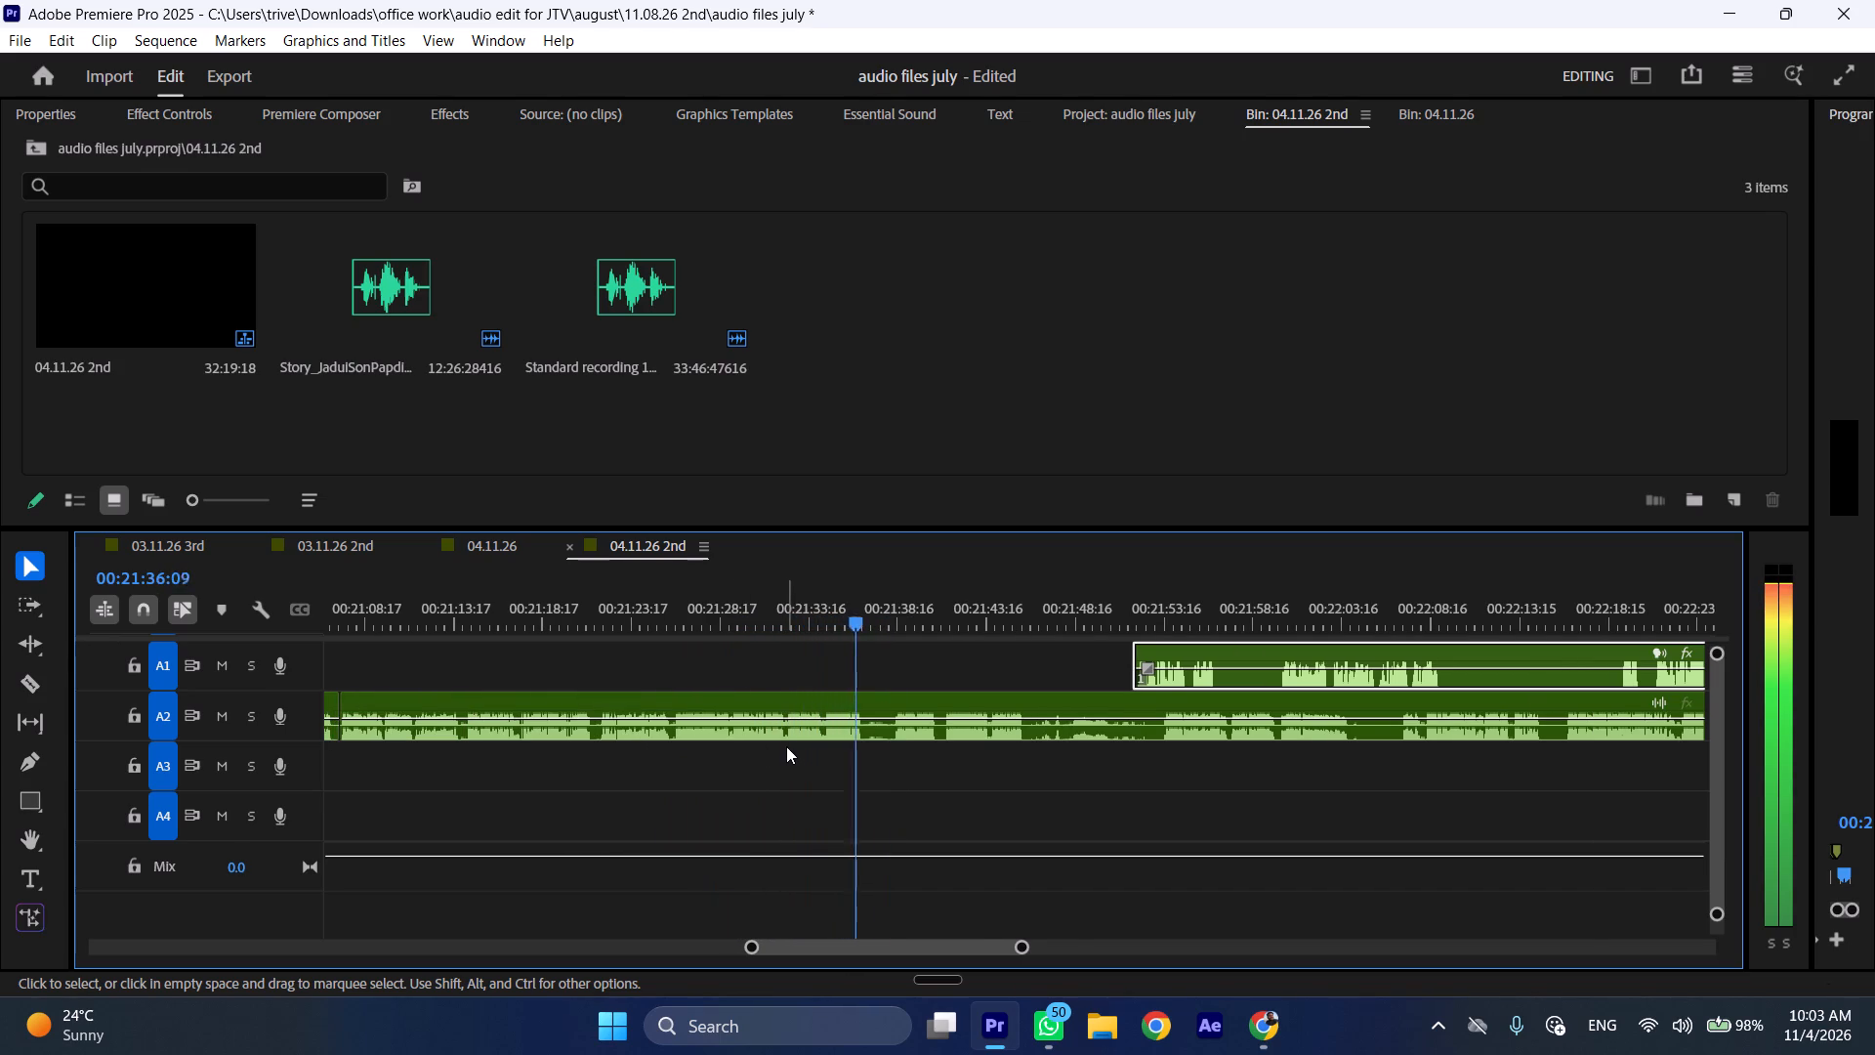
{"action": "key", "text": "space"}
{"action": "left_click_drag", "start_coordinate": [877, 606], "coordinate": [894, 606]}
{"action": "key", "text": "space"}
{"action": "left_click", "coordinate": [835, 613]}
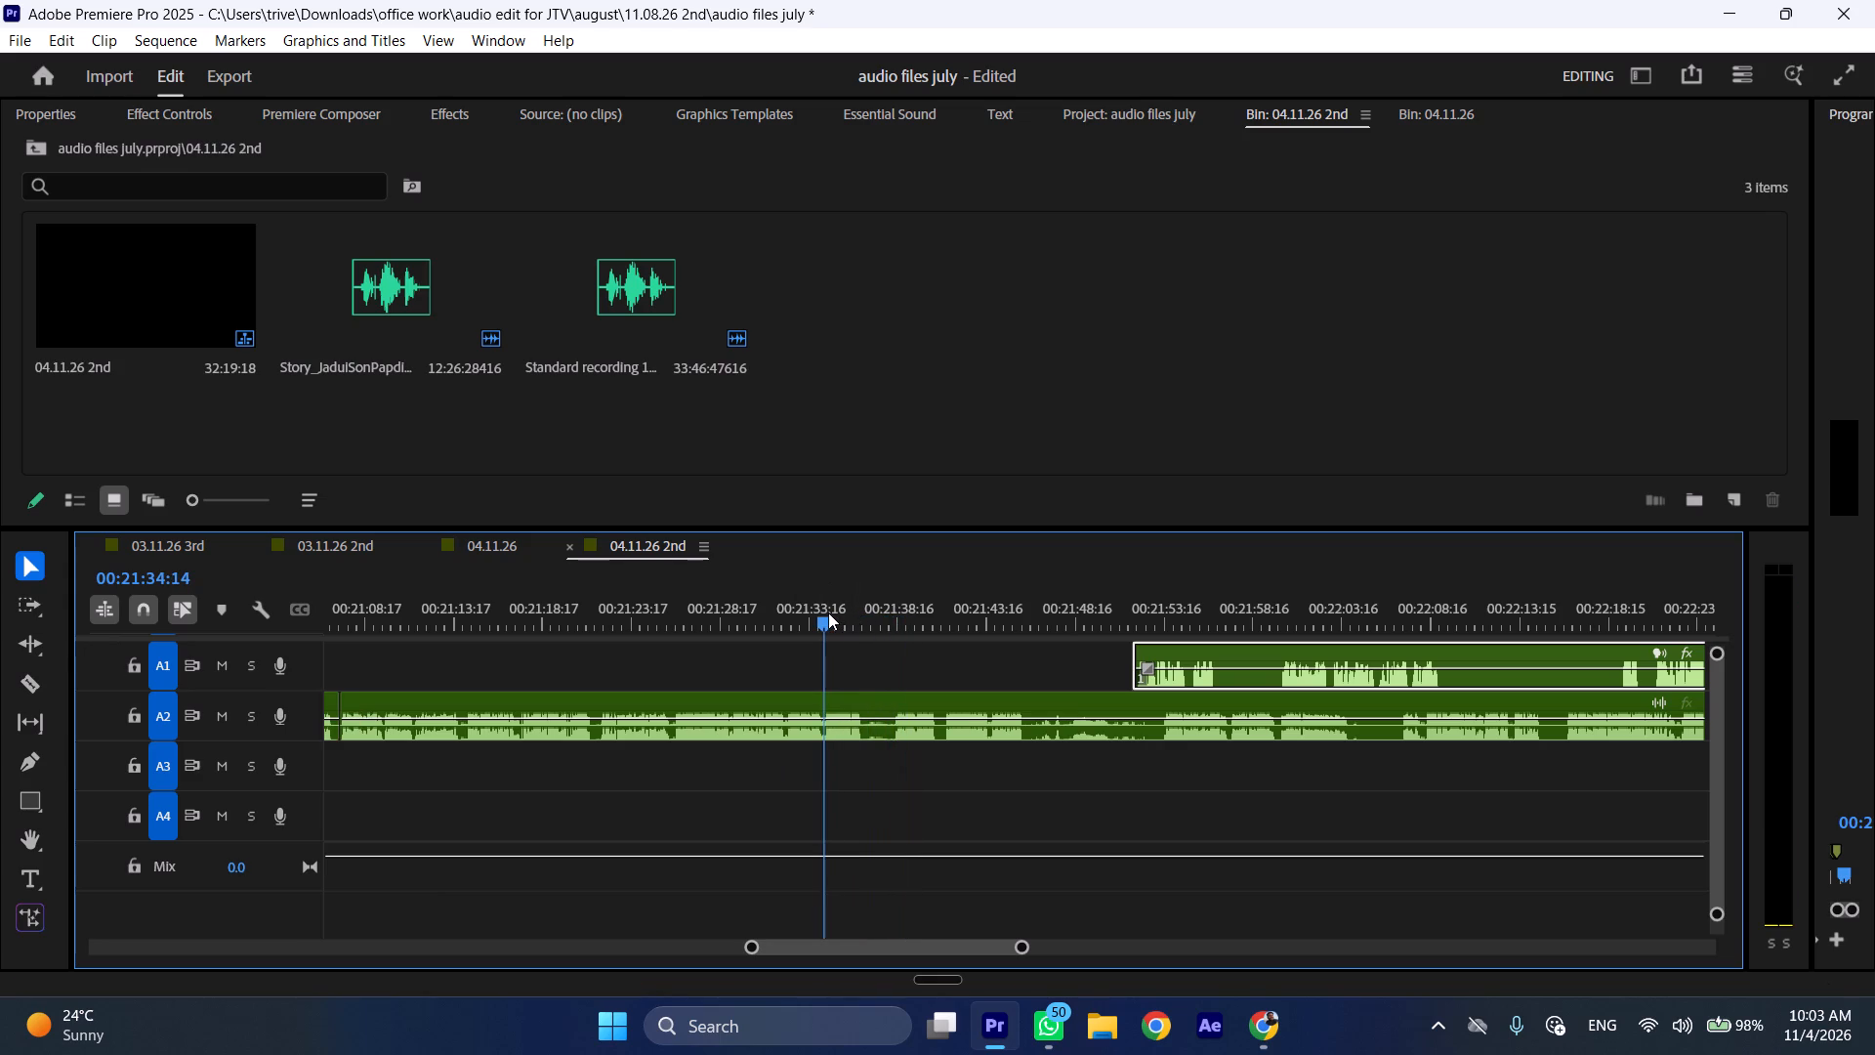
{"action": "type", "text": "C"}
Split the A2 recording at 00:21:41:04, ripple delete the section back to 00:21:34:14, and play on from the join.
{"action": "key", "text": "space"}
{"action": "left_click_drag", "start_coordinate": [877, 606], "coordinate": [896, 610]}
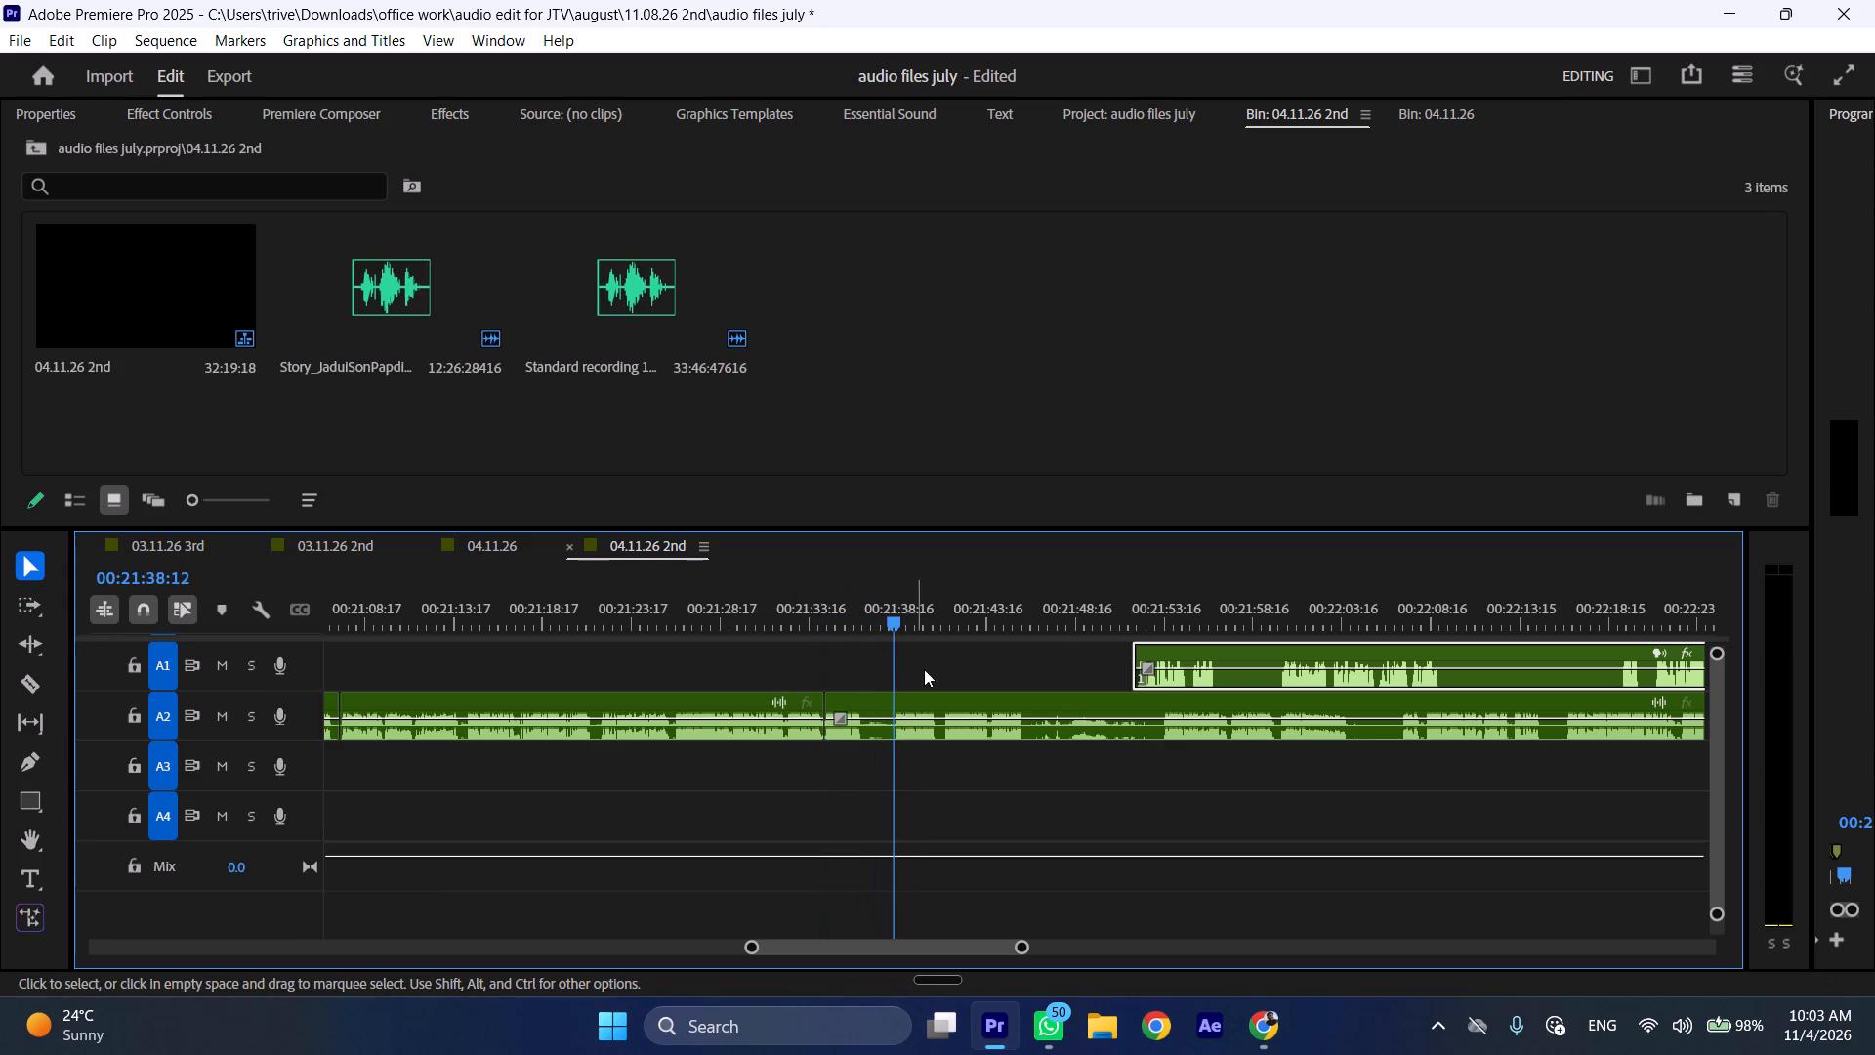
{"action": "left_click", "coordinate": [938, 604]}
{"action": "key", "text": "space"}
{"action": "left_click", "coordinate": [944, 604]}
{"action": "left_click", "coordinate": [963, 738]}
{"action": "key", "text": "shift+c"}
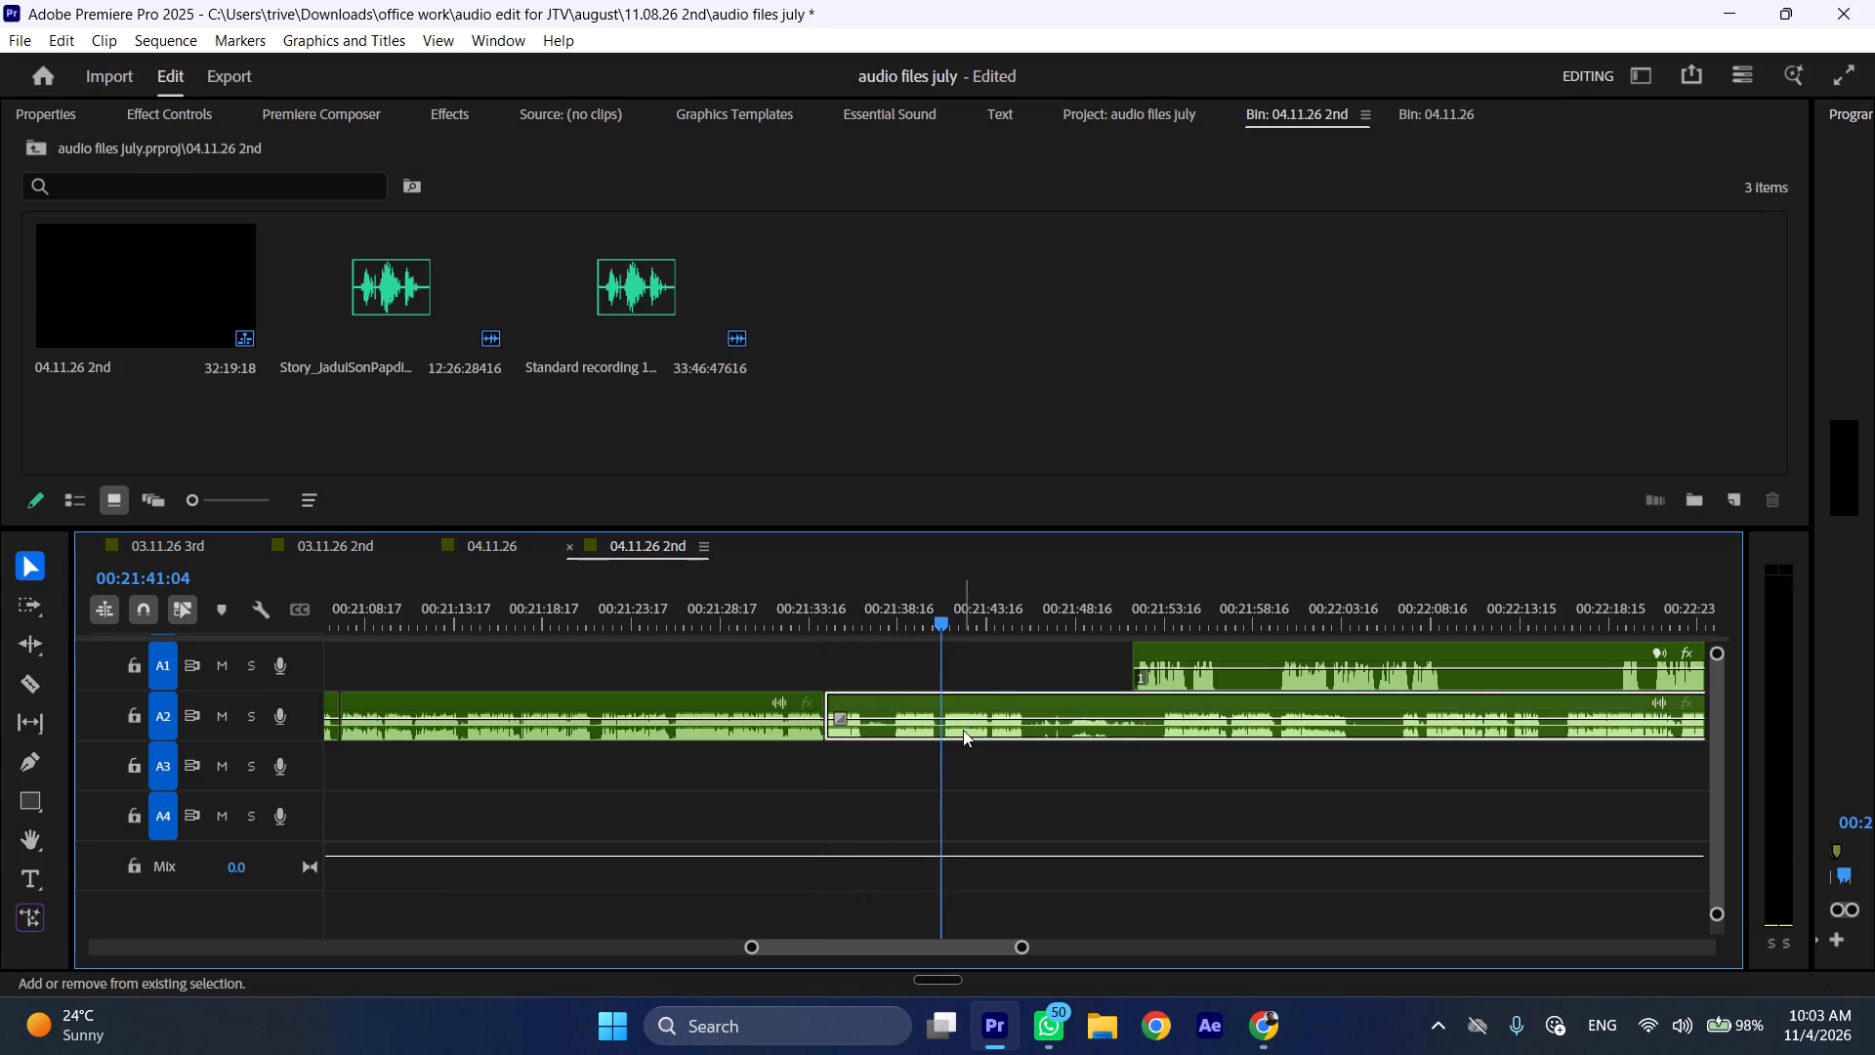
{"action": "key", "text": "ctrl+shift+d"}
{"action": "key", "text": "space"}
{"action": "type", "text": "l"}
Move the upcoming A1 story clip later again, so it begins at about 00:22:02.
{"action": "scroll", "coordinate": [973, 772], "scroll_direction": "down", "scroll_amount": 5}
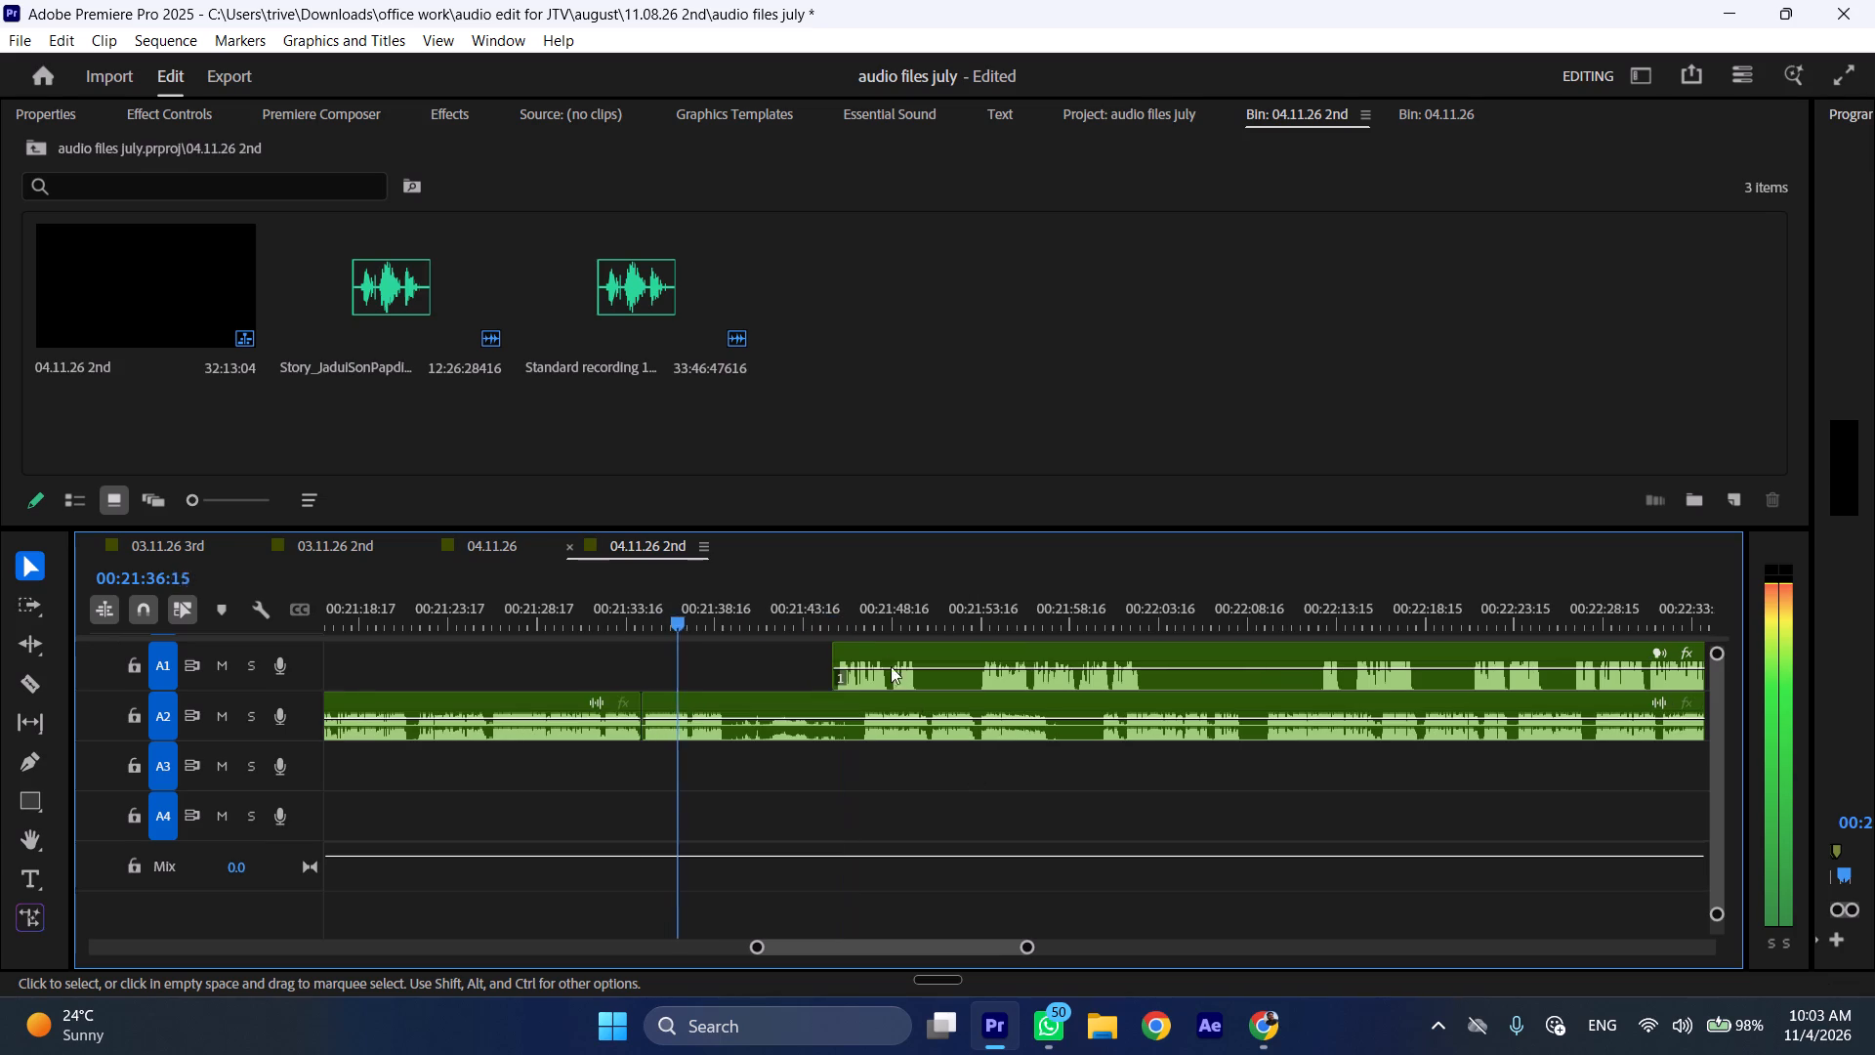
{"action": "left_click_drag", "start_coordinate": [885, 648], "coordinate": [1187, 649]}
Split the A2 recording at 00:21:39:08 and 00:21:47:00, ripple delete the section between, and play on from the join.
{"action": "key", "text": "space"}
{"action": "key", "text": "shift+c"}
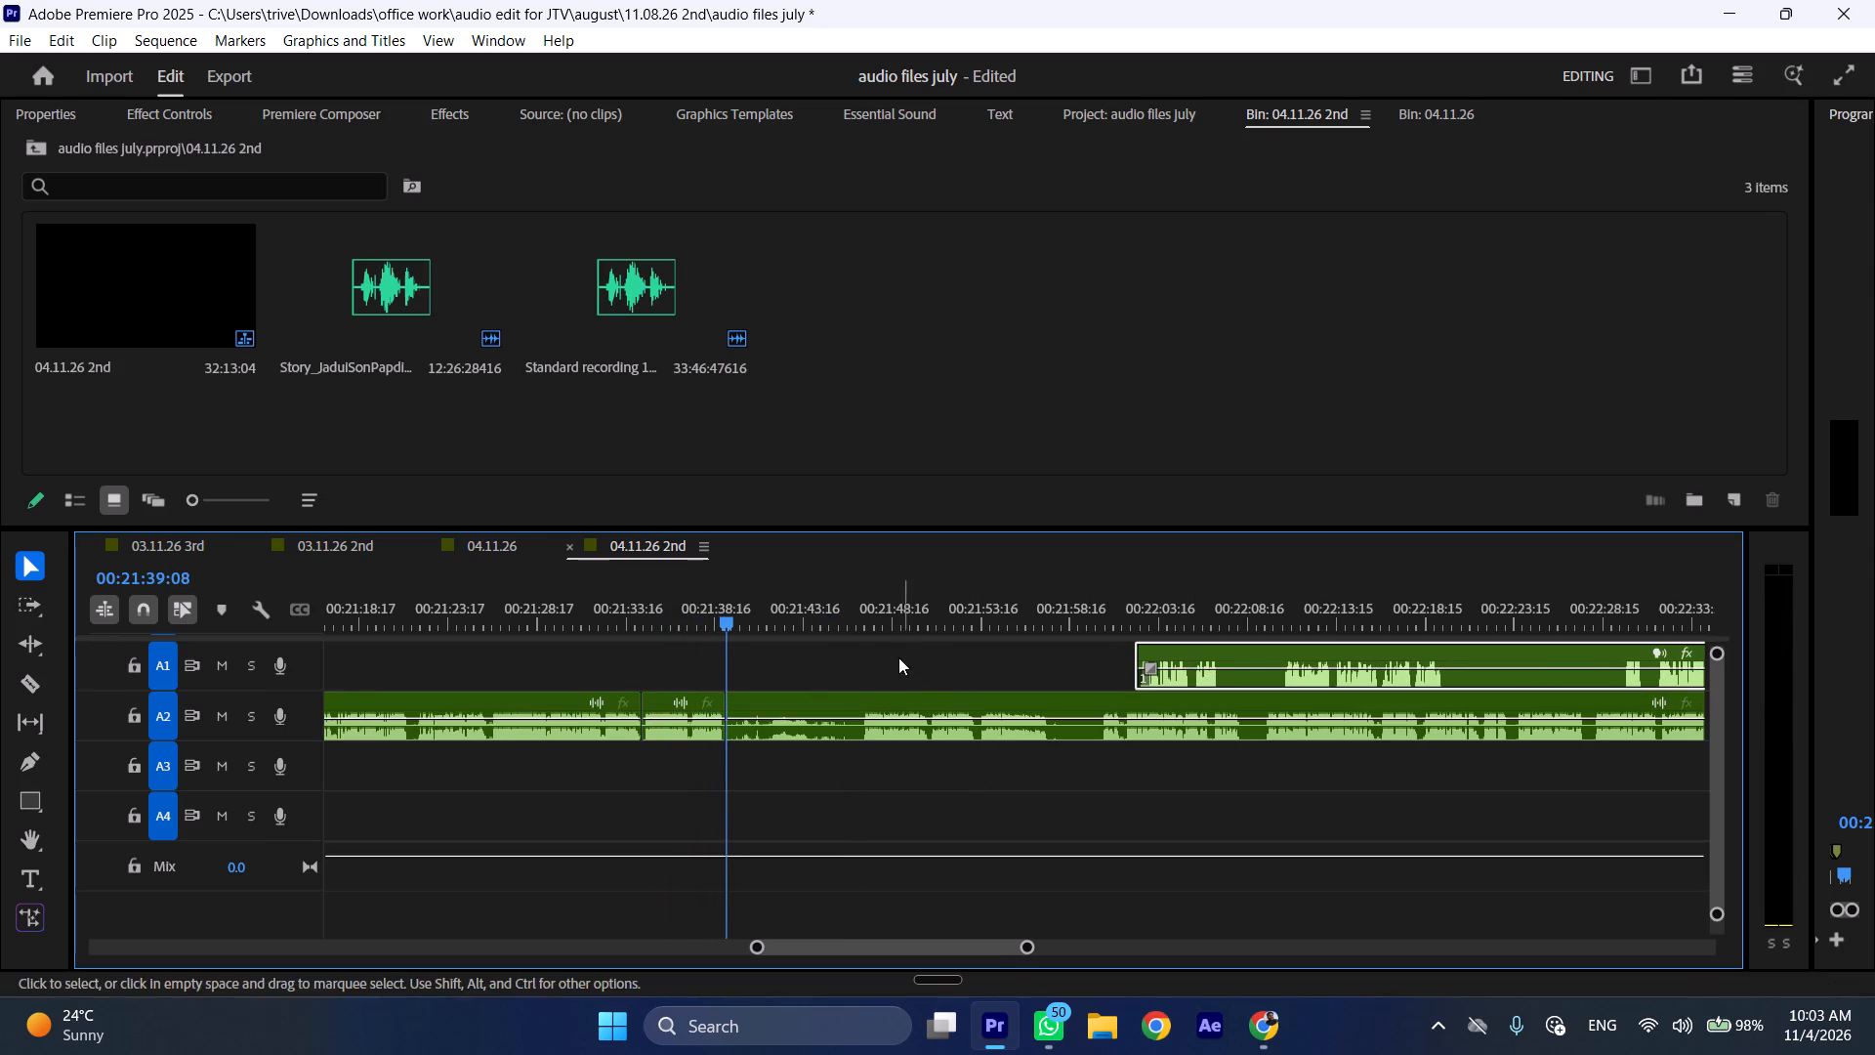
{"action": "left_click_drag", "start_coordinate": [855, 608], "coordinate": [866, 608]}
{"action": "left_click", "coordinate": [885, 699]}
{"action": "key", "text": "shift+c"}
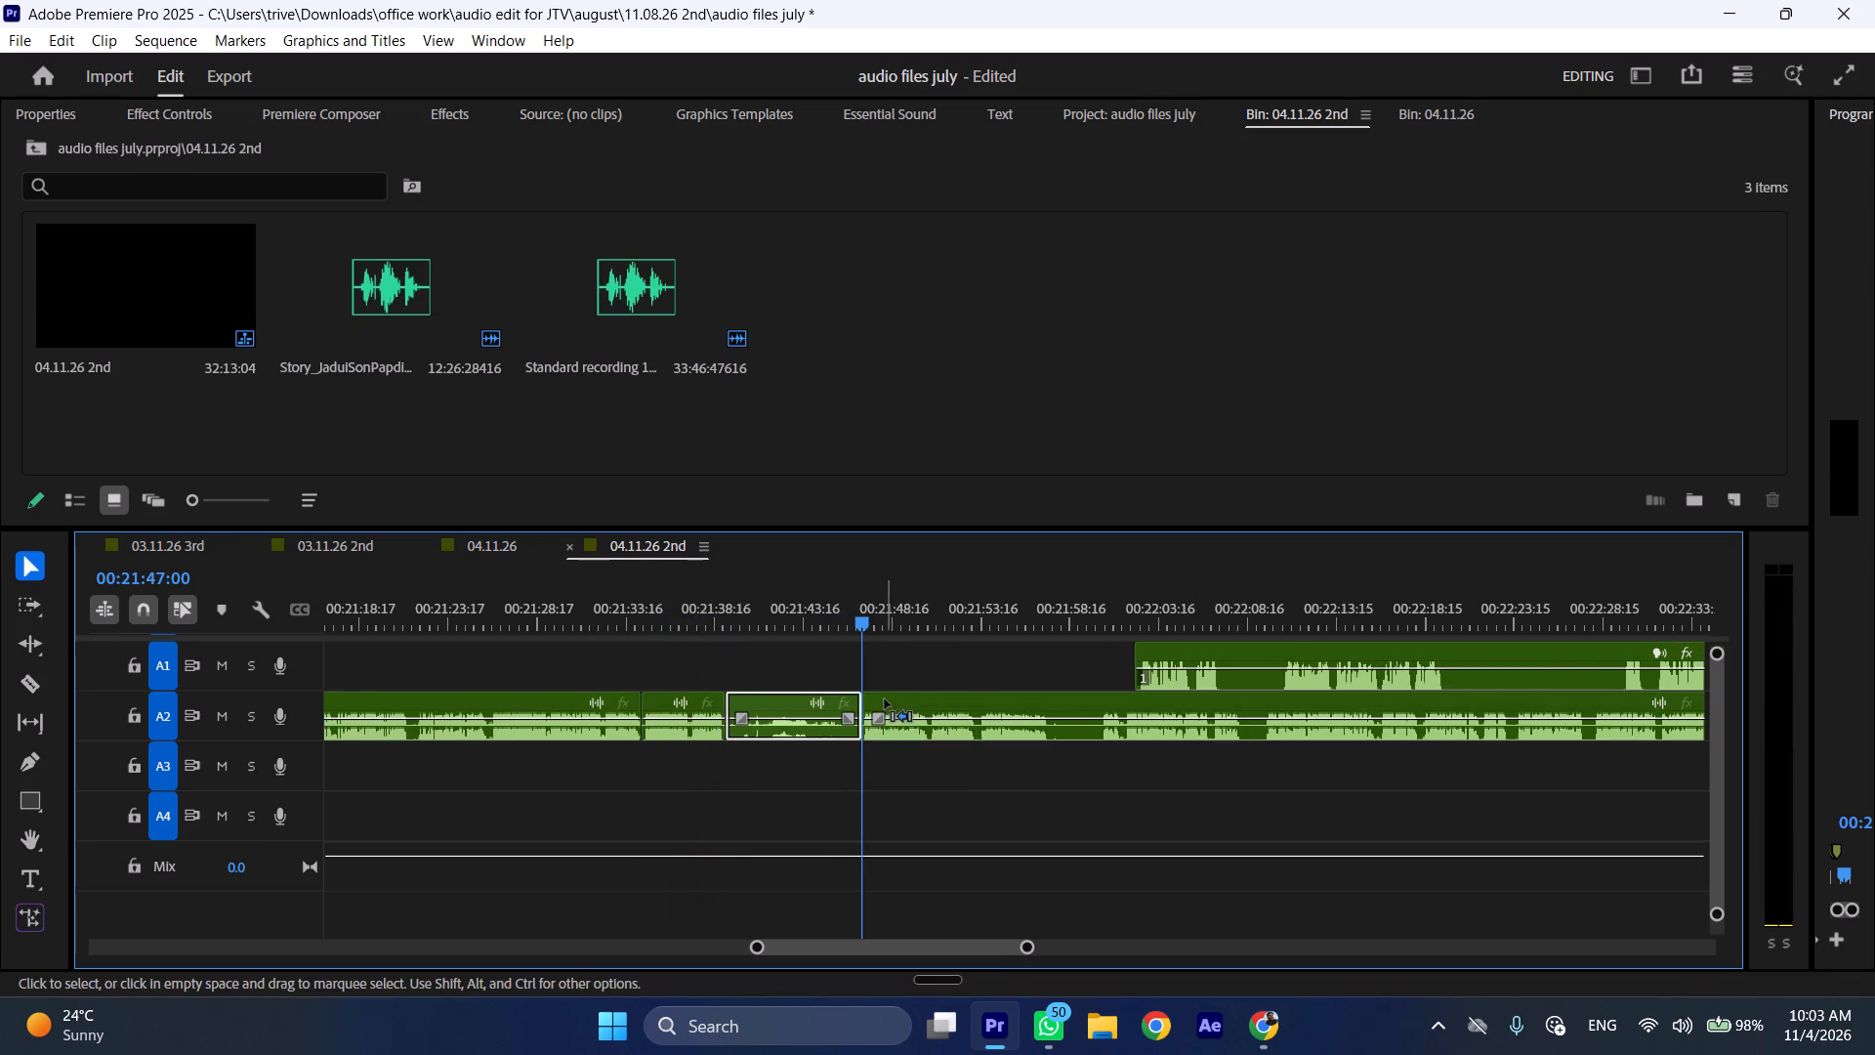
{"action": "key", "text": "ctrl+shift+d"}
{"action": "key", "text": "space"}
{"action": "type", "text": "l"}
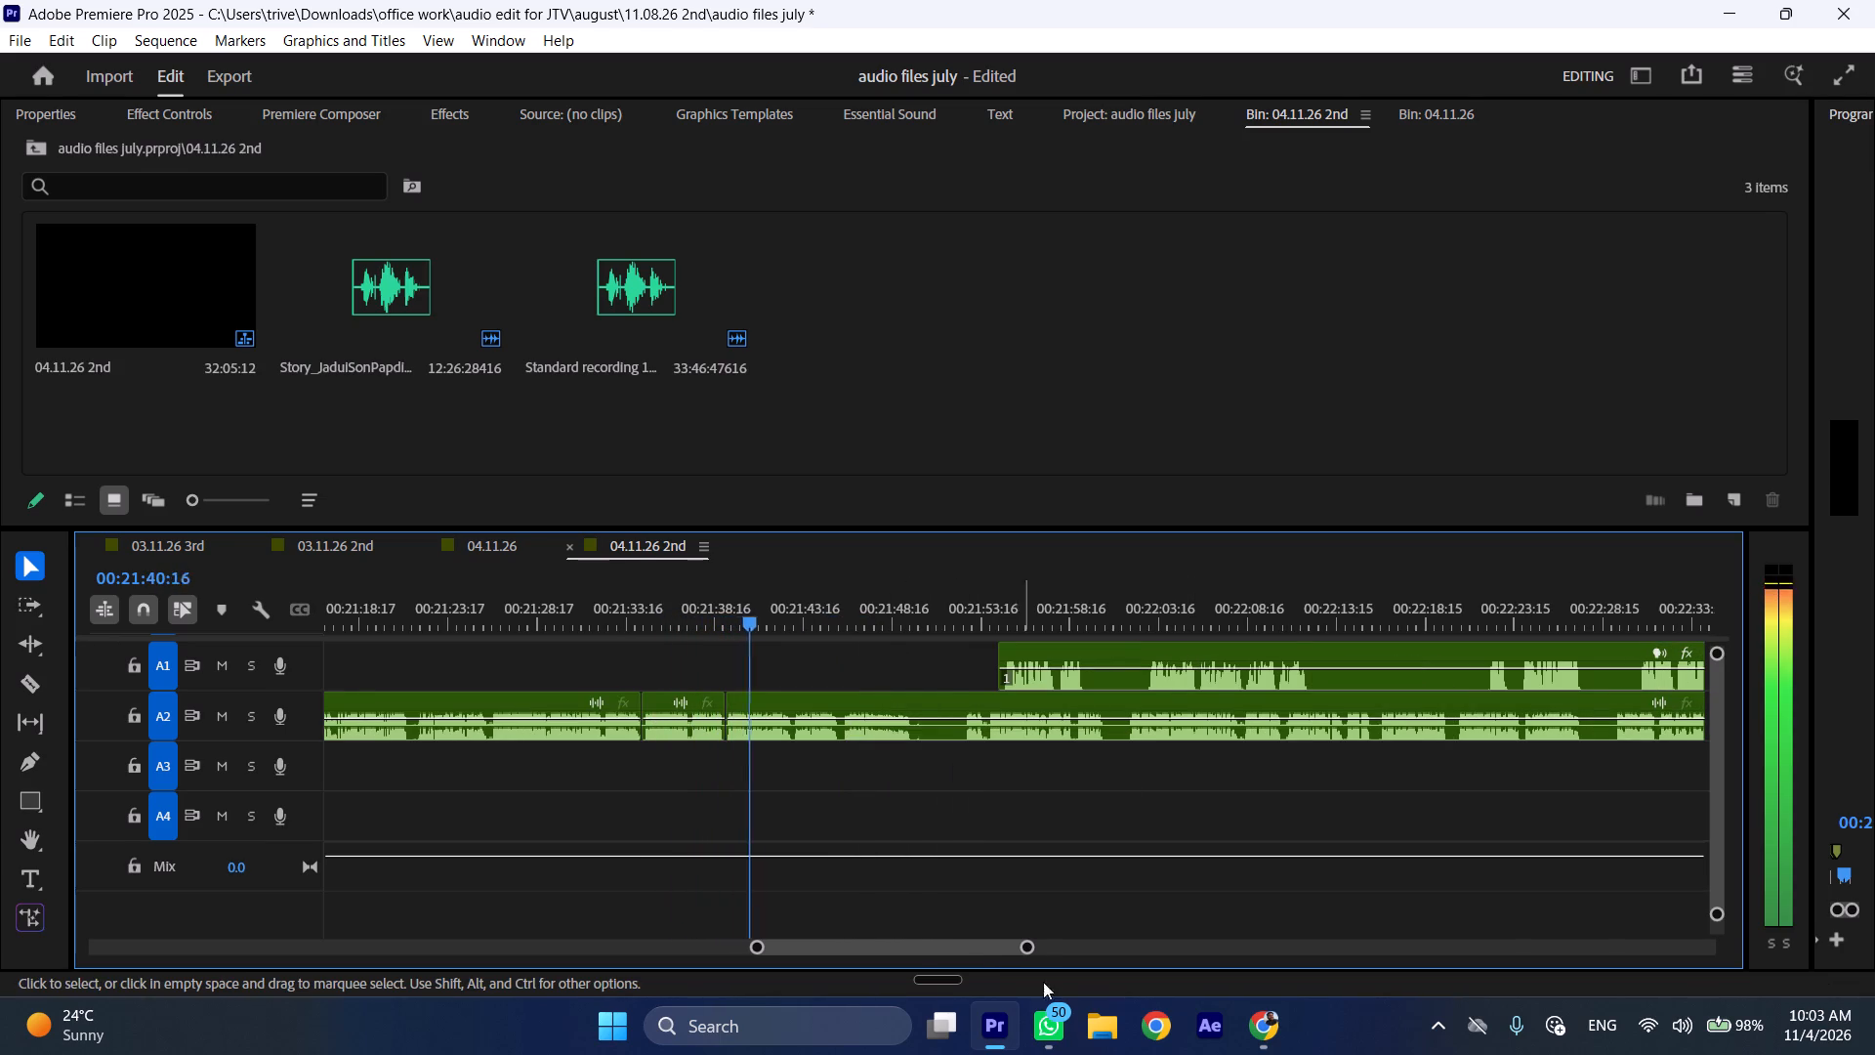
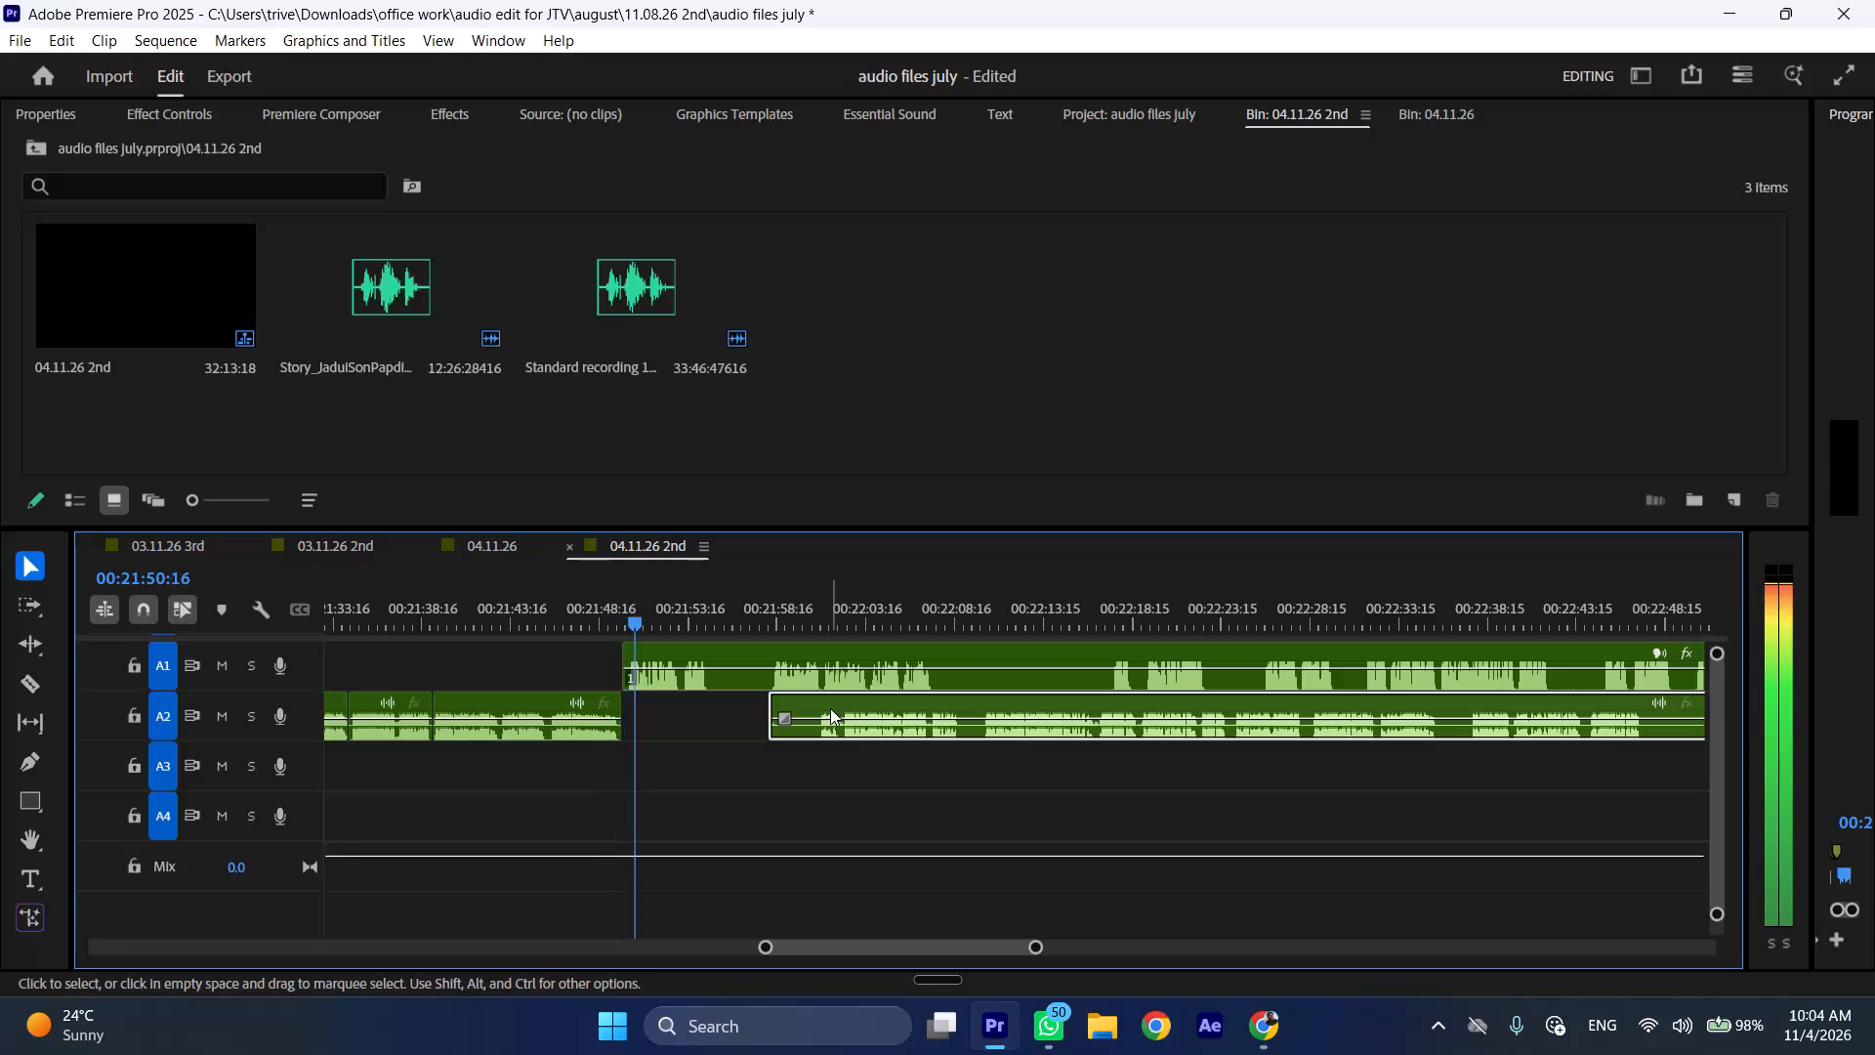
Trim the start of the A2 clip after the gap forward to about 00:22:00, just before its speech begins.
{"action": "left_click_drag", "start_coordinate": [787, 703], "coordinate": [803, 707]}
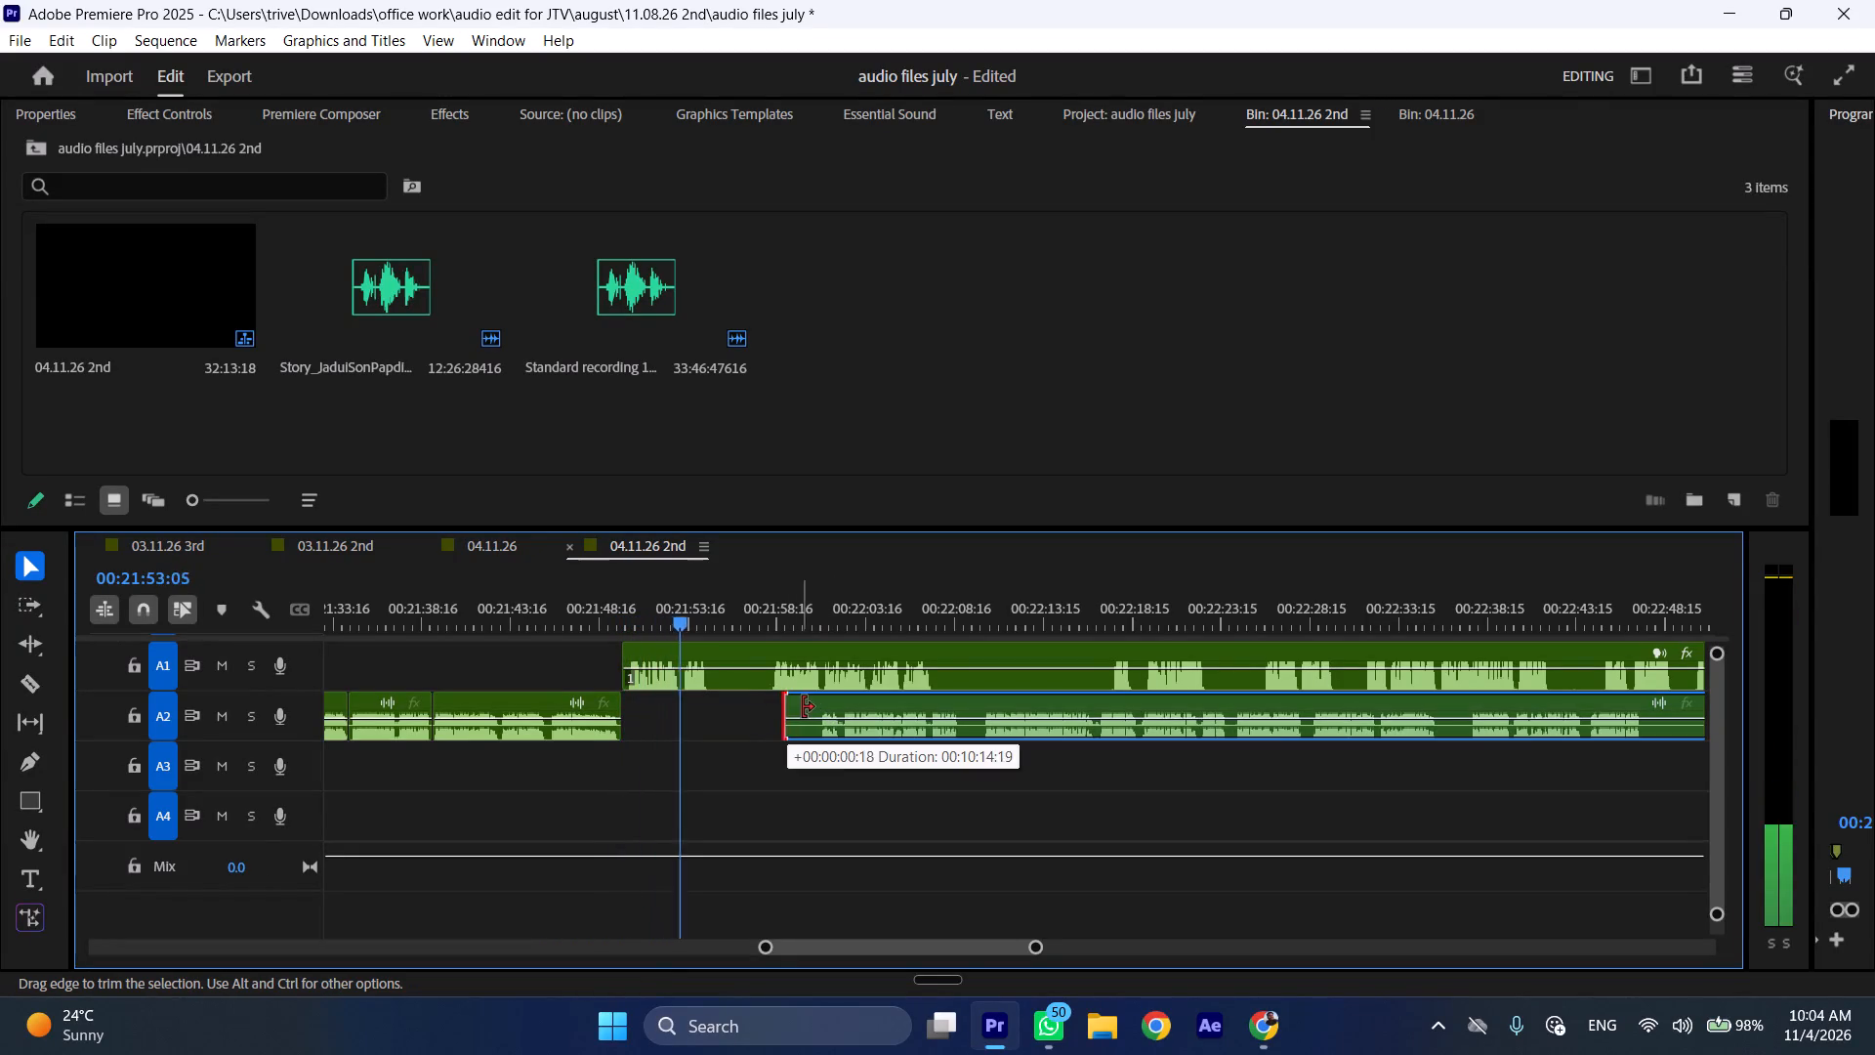
{"action": "left_click_drag", "start_coordinate": [803, 707], "coordinate": [833, 712]}
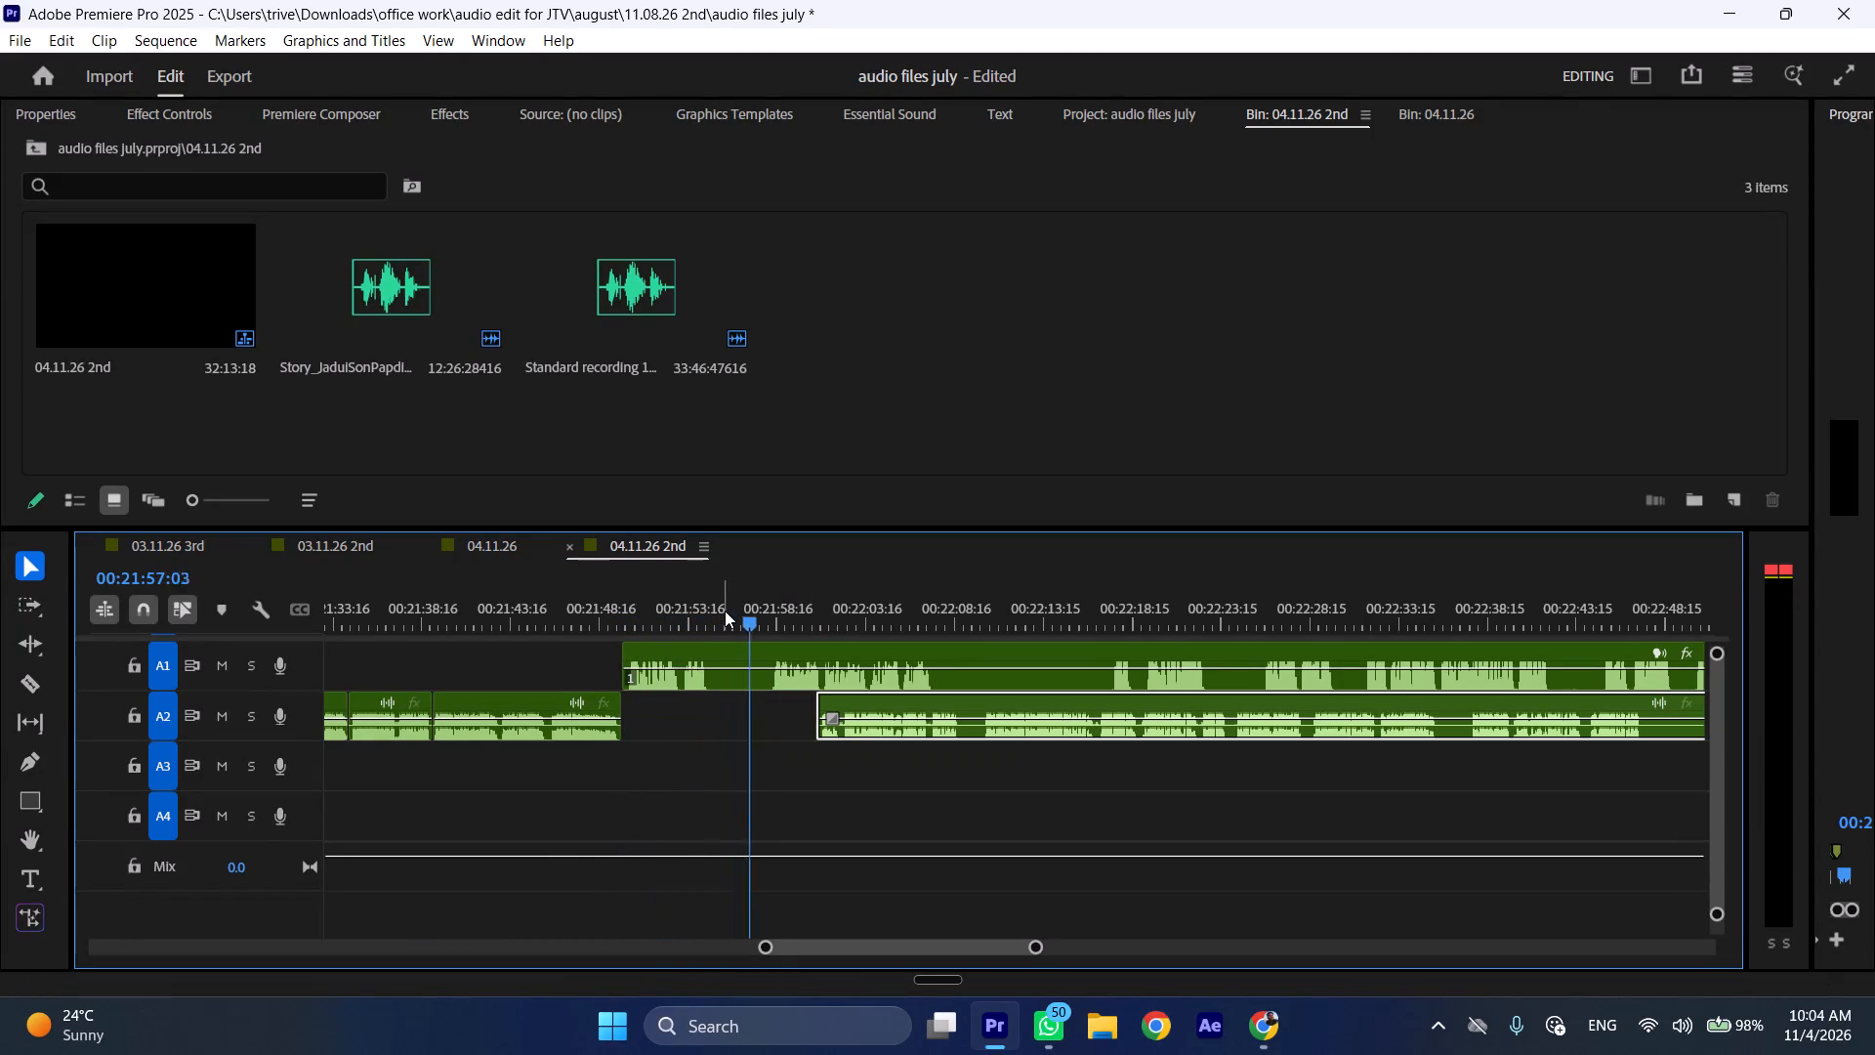
Split the A1 clip at 00:21:55:03 and move the trimmed A2 clip back so it starts at that cut.
{"action": "left_click", "coordinate": [725, 611]}
{"action": "key", "text": "shift+c"}
{"action": "left_click_drag", "start_coordinate": [864, 702], "coordinate": [767, 706]}
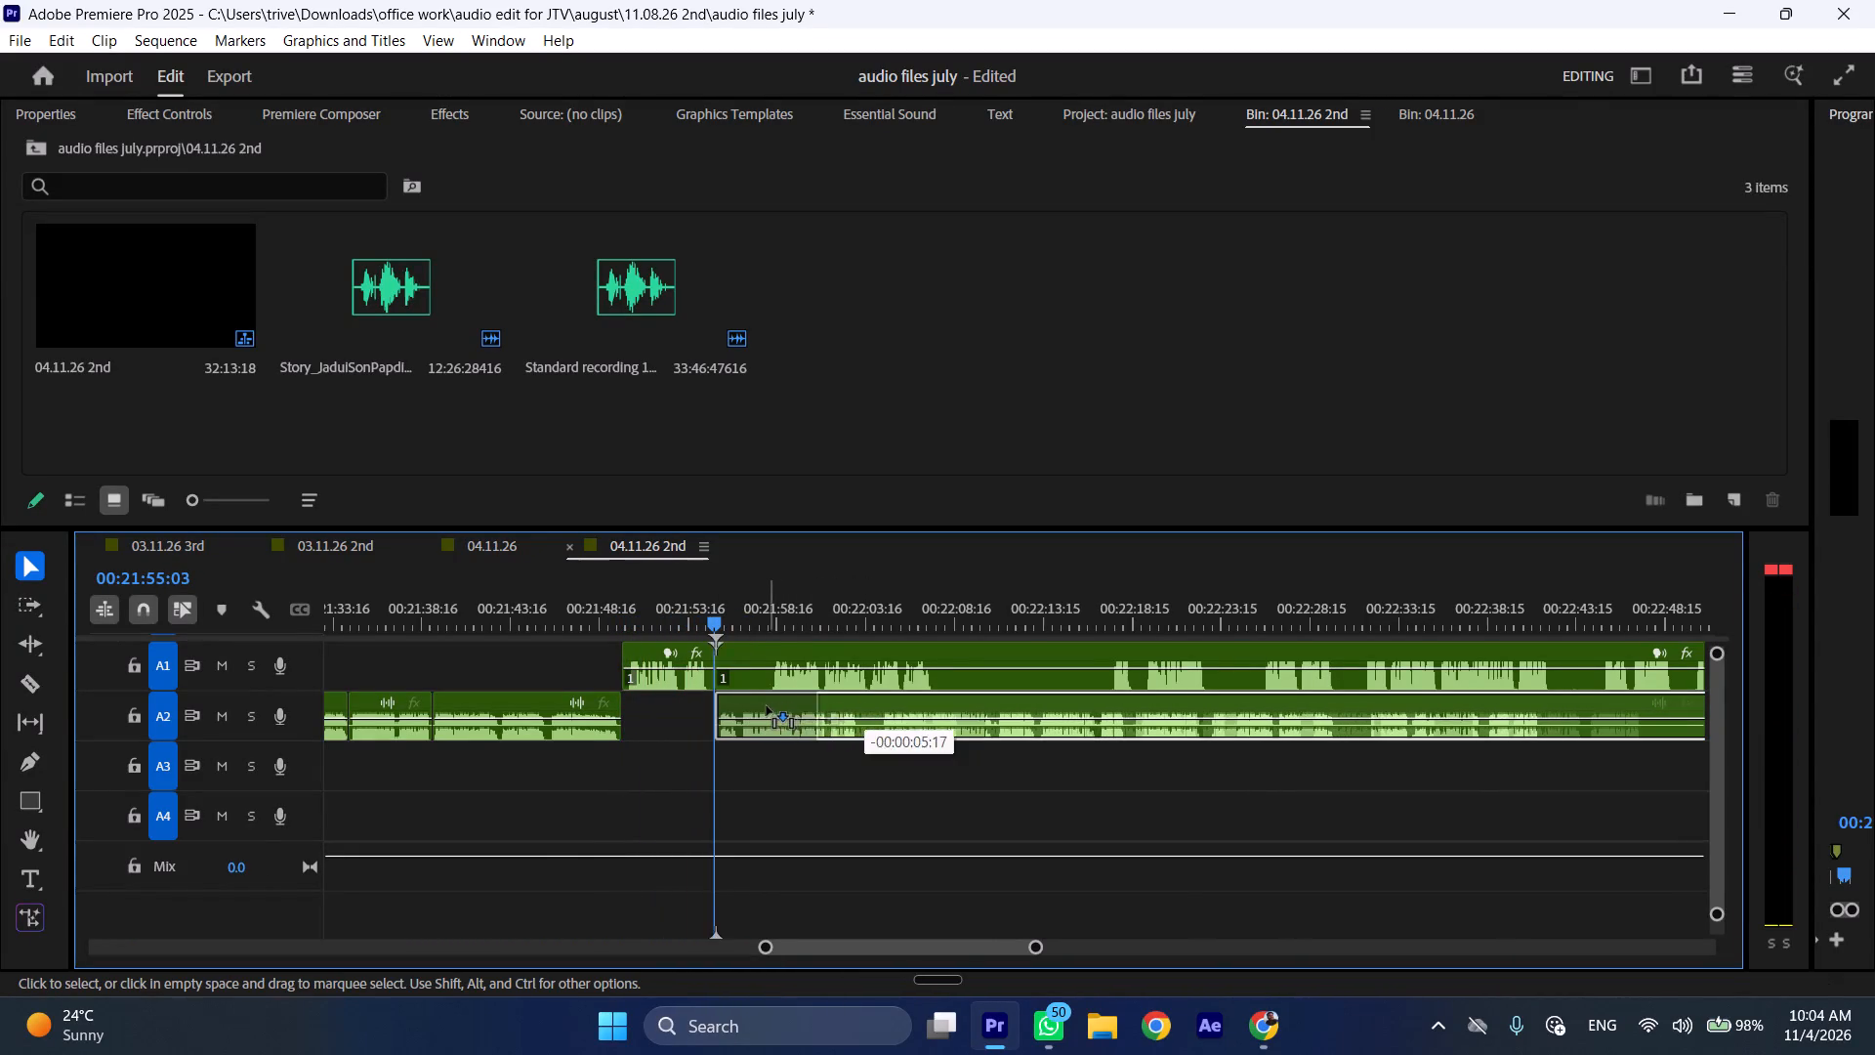
{"action": "left_click_drag", "start_coordinate": [767, 706], "coordinate": [763, 706]}
Move the A1 clip after the cut to about 00:22:41, where the A2 speech passage ends, and play back the edit.
{"action": "left_click_drag", "start_coordinate": [736, 647], "coordinate": [1562, 647]}
{"action": "key", "text": "space"}
{"action": "key", "text": "l"}
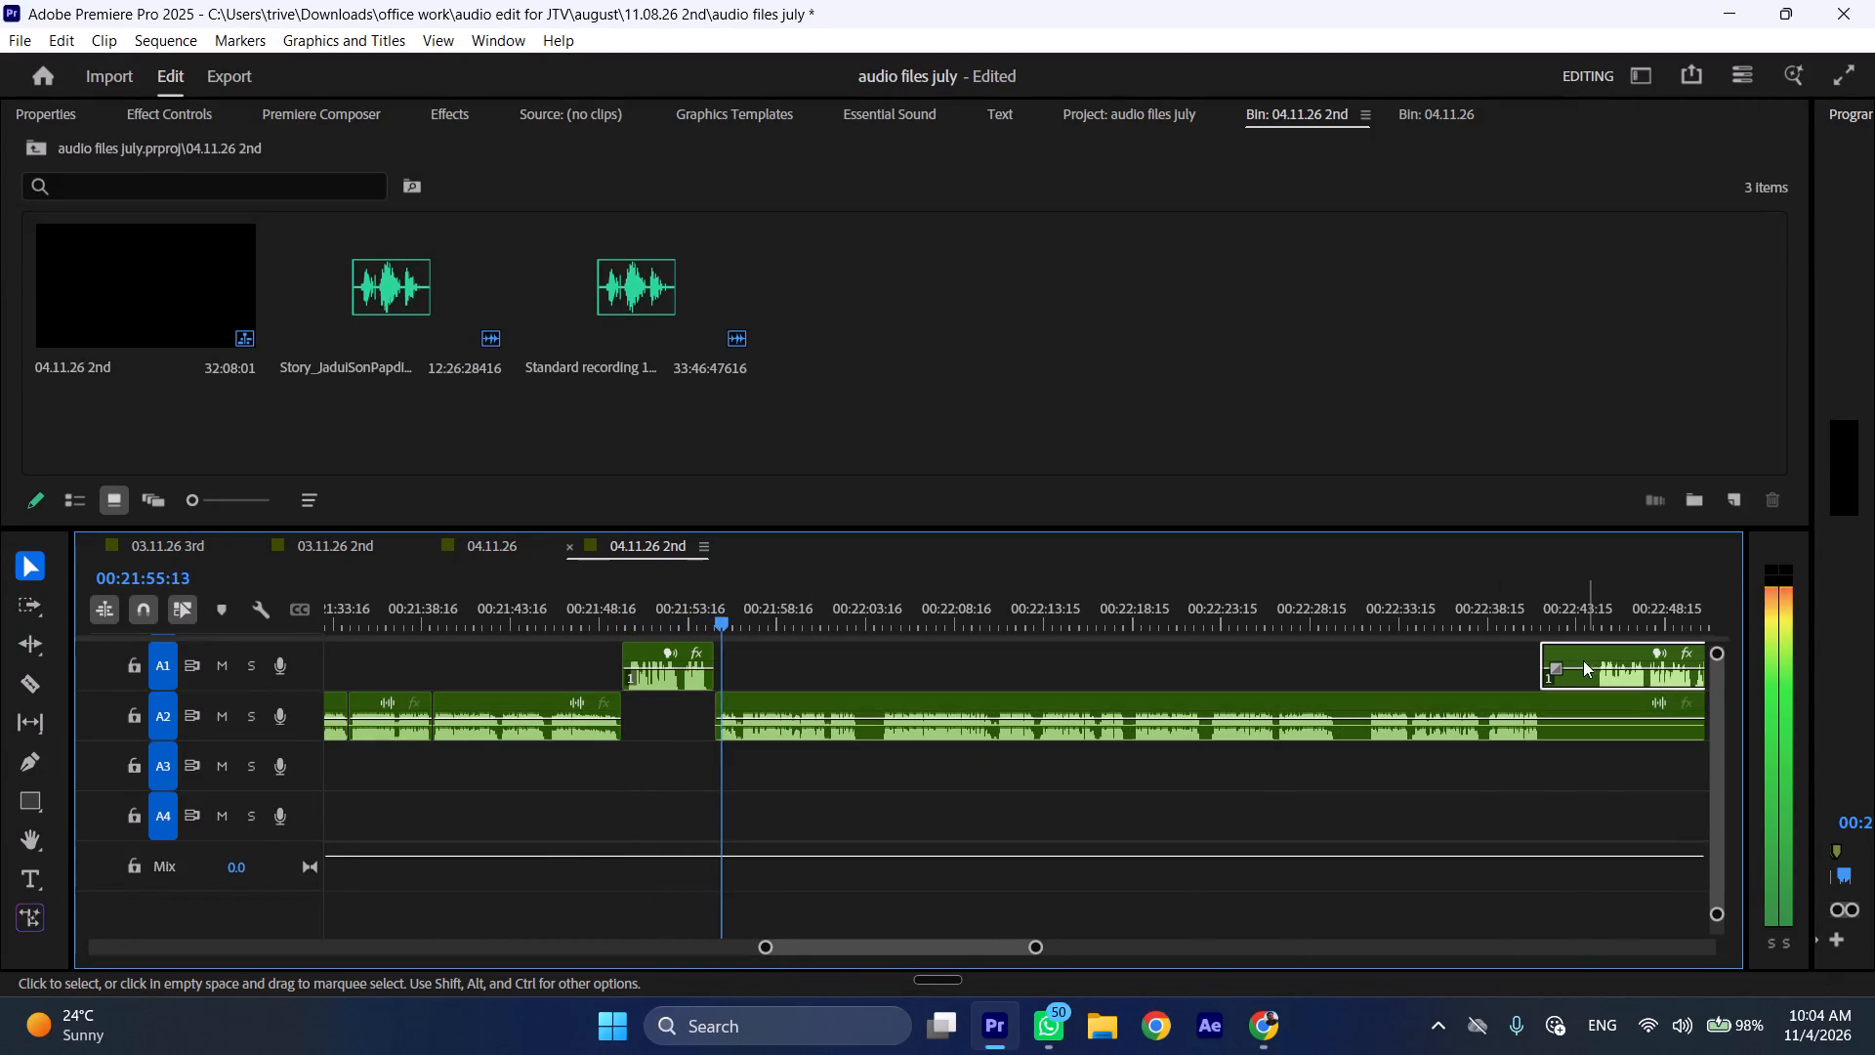
Trim the silence from the start of the moved A1 clip, up to about 00:22:44 where its speech begins.
{"action": "scroll", "coordinate": [1345, 703], "scroll_direction": "down", "scroll_amount": 6}
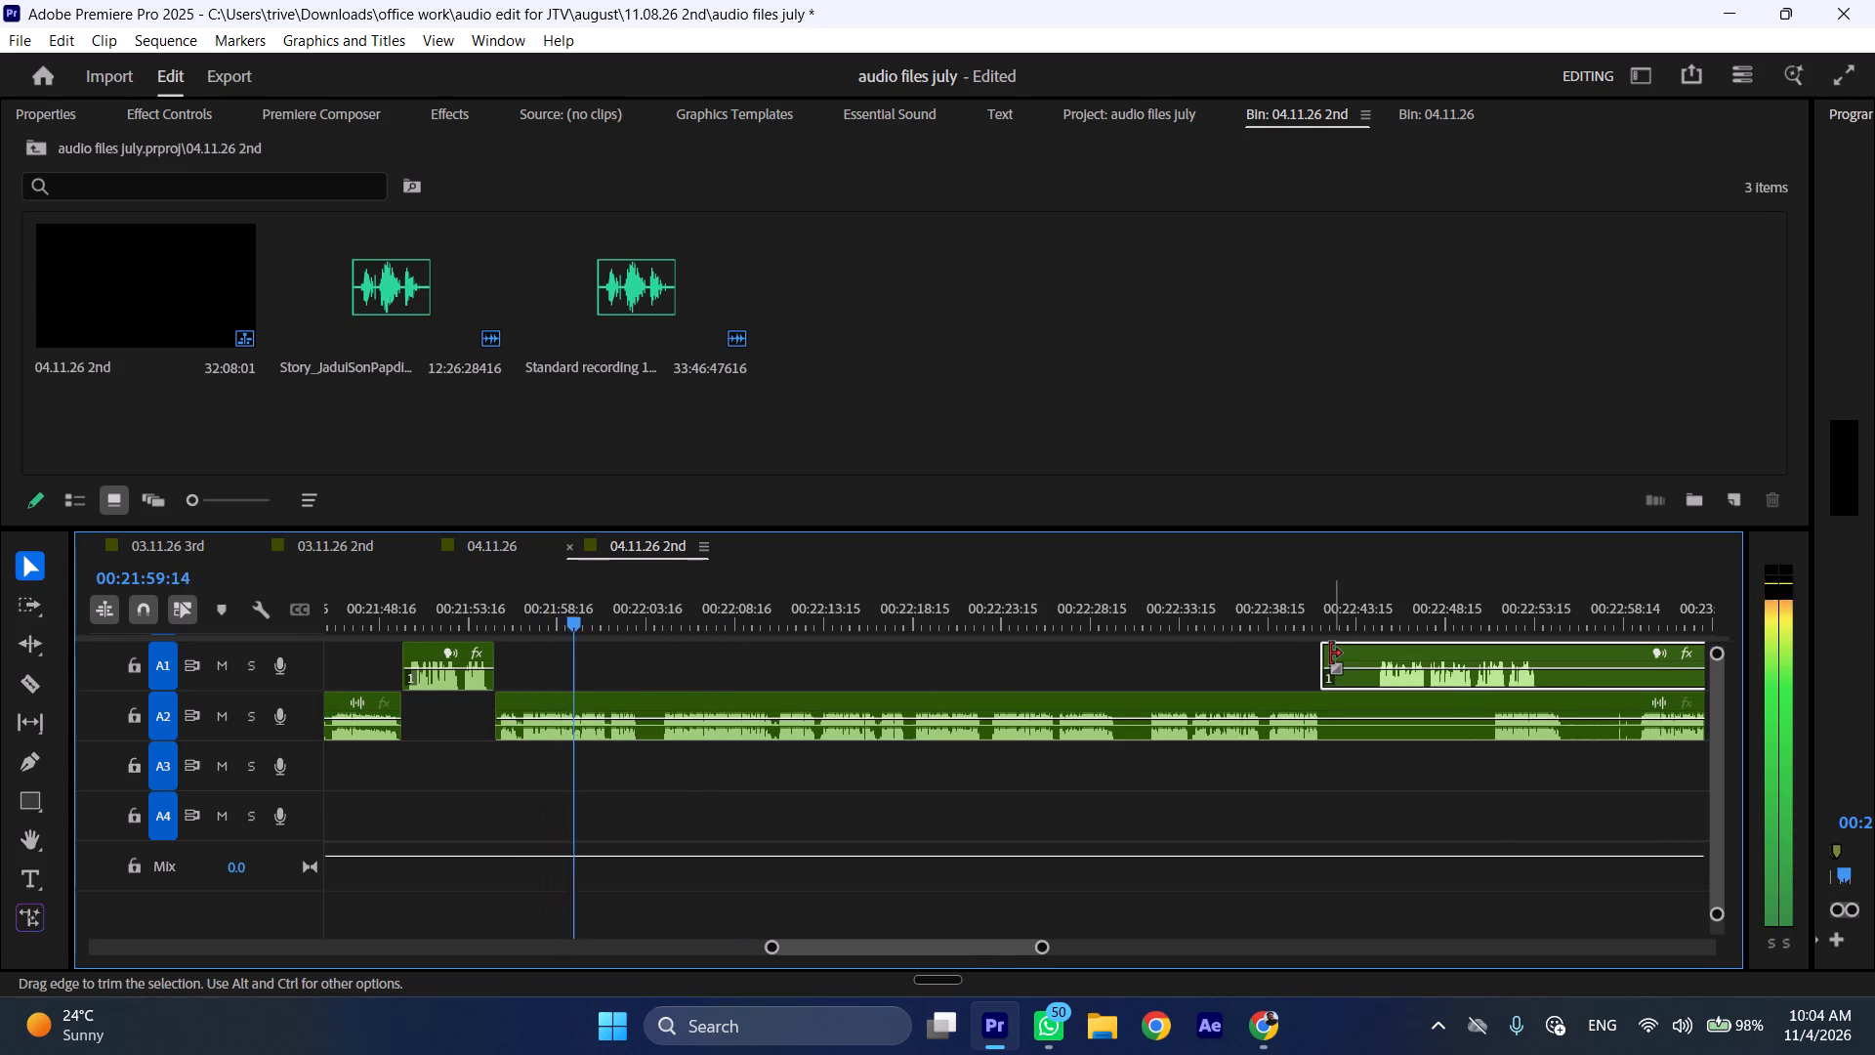
{"action": "left_click_drag", "start_coordinate": [1329, 654], "coordinate": [1376, 654]}
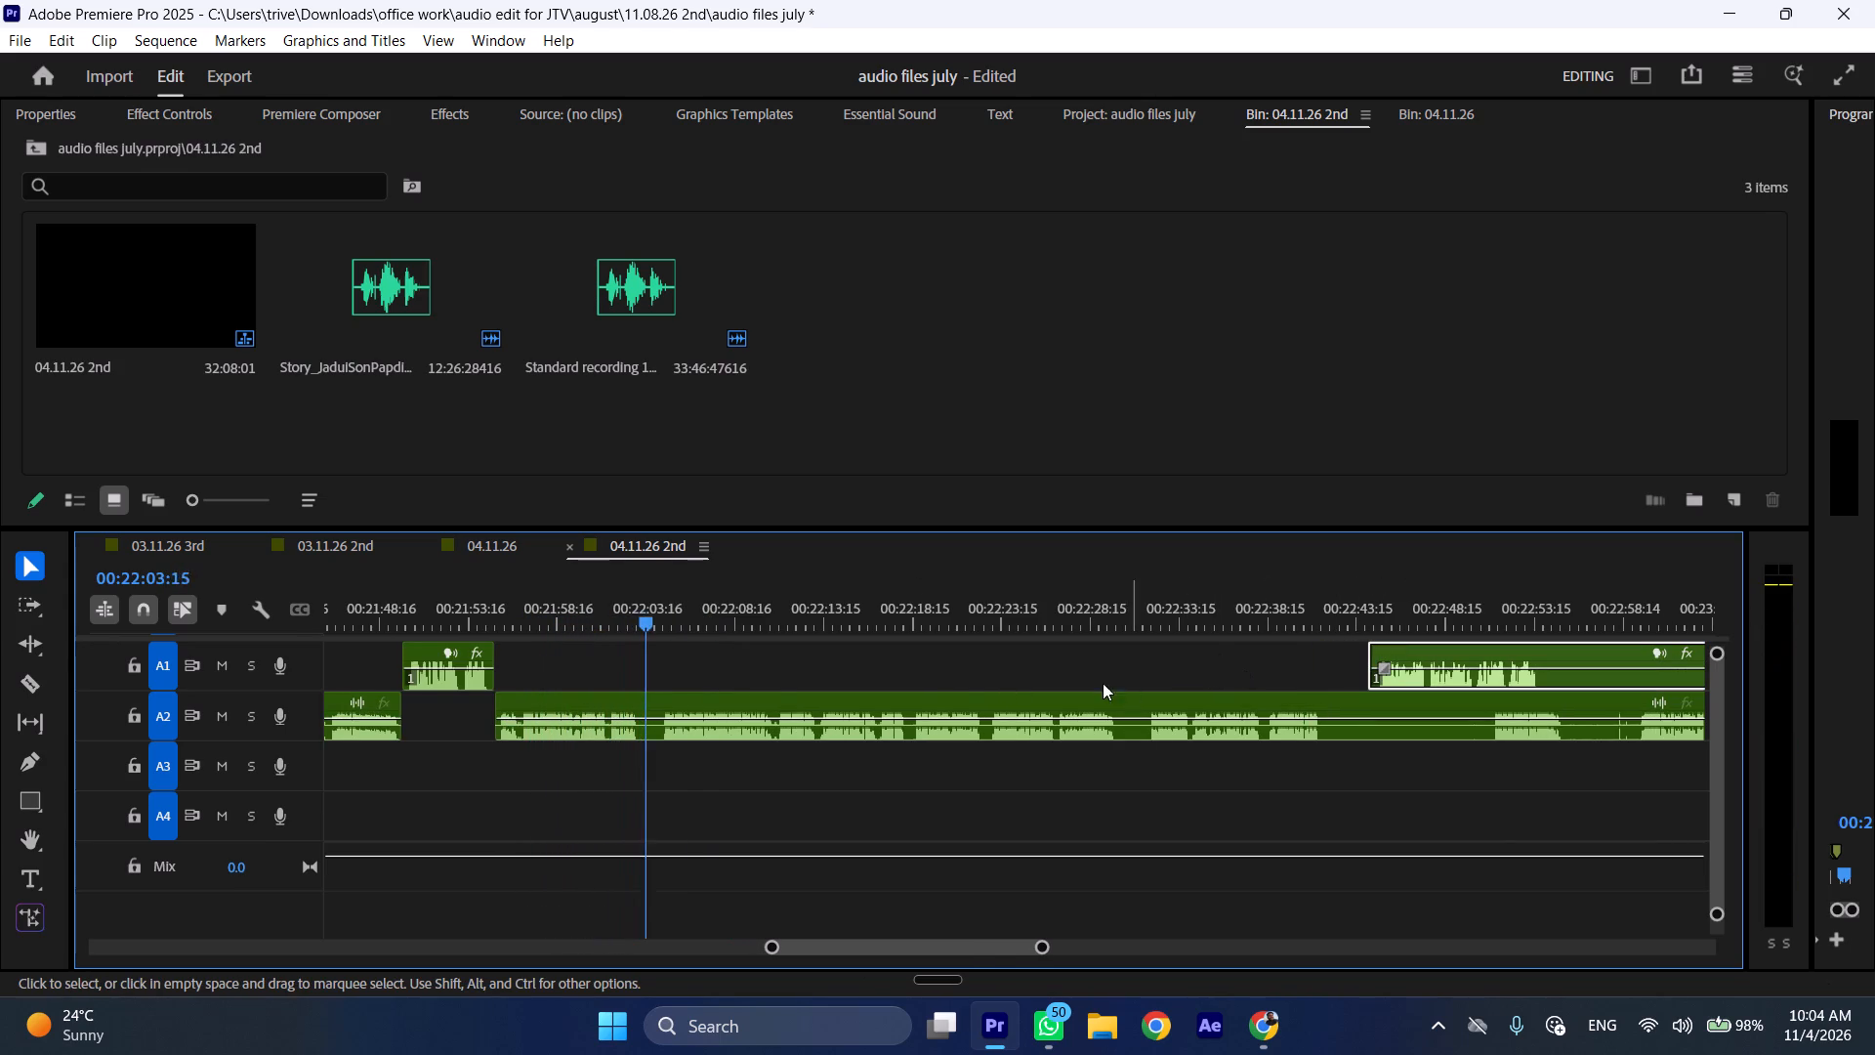
Split the A2 clip at 00:22:04:14, ripple delete the segment before the cut, and resume playback.
{"action": "left_click", "coordinate": [663, 612]}
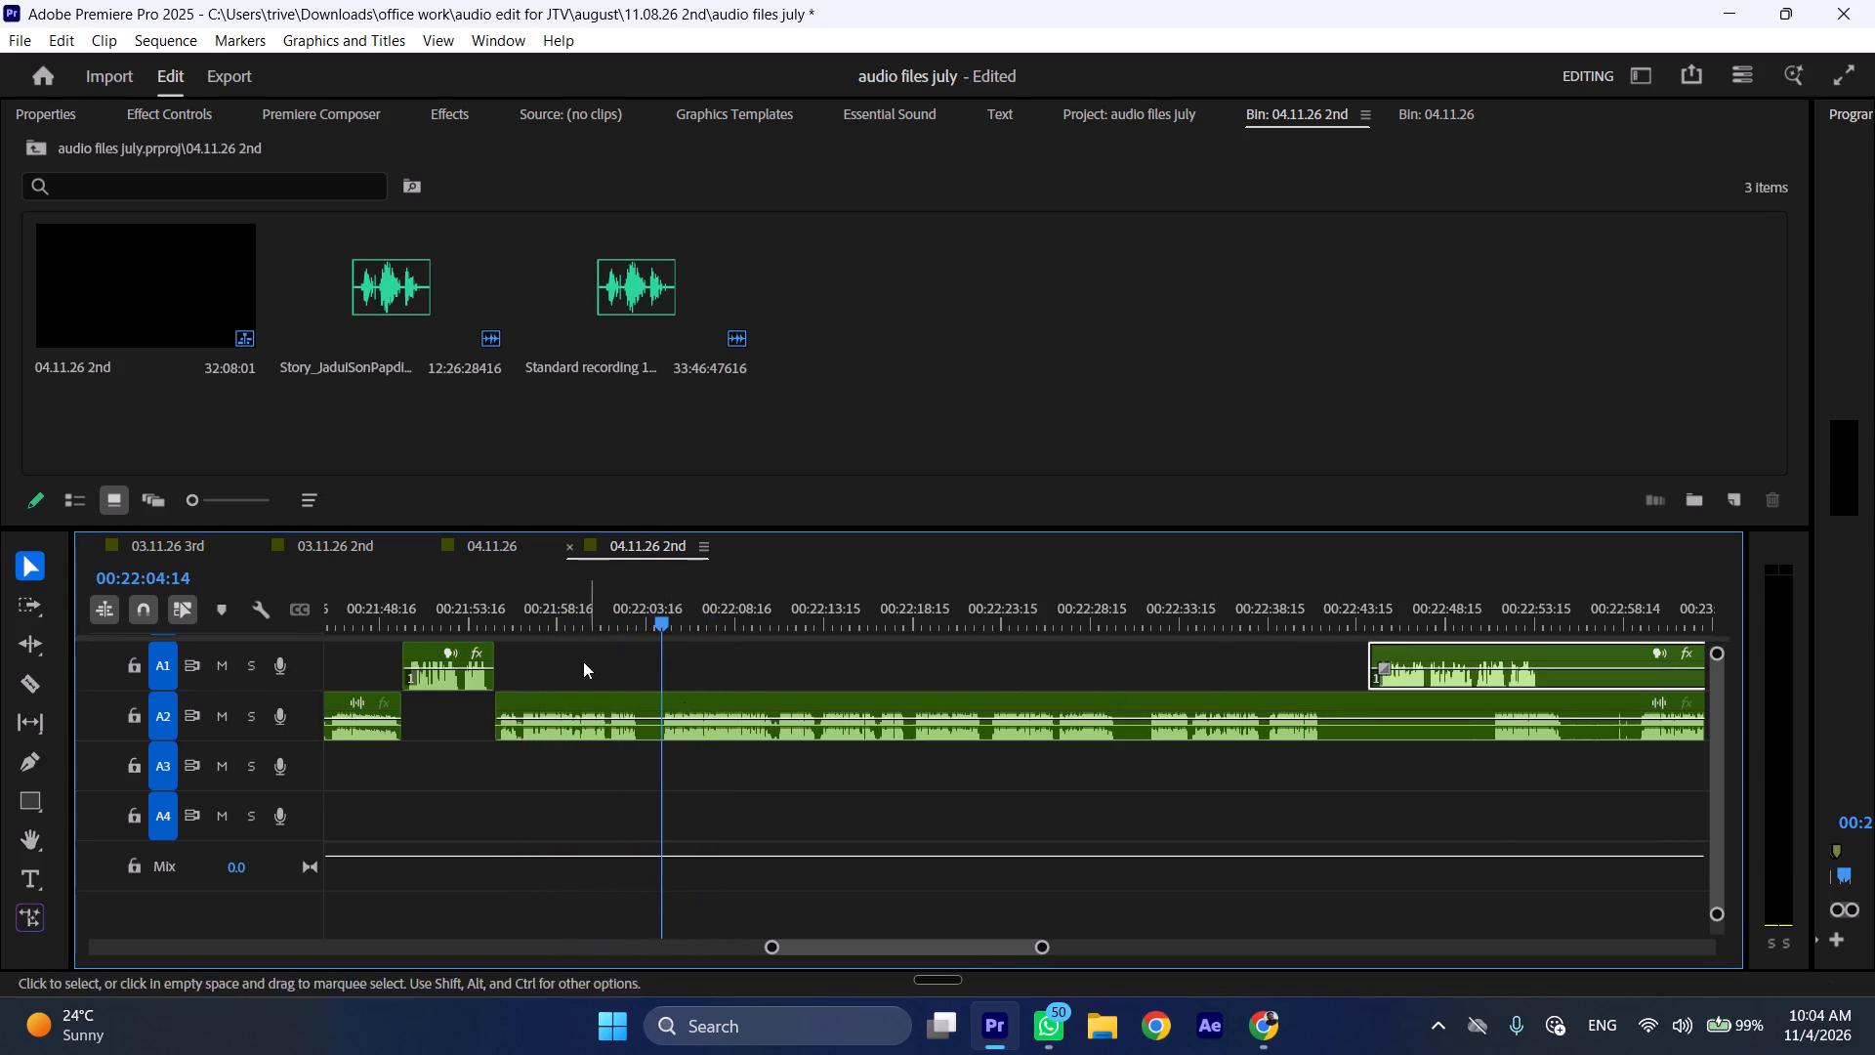
{"action": "key", "text": "shift+c"}
{"action": "left_click", "coordinate": [505, 612]}
{"action": "key", "text": "space"}
{"action": "left_click", "coordinate": [609, 721]}
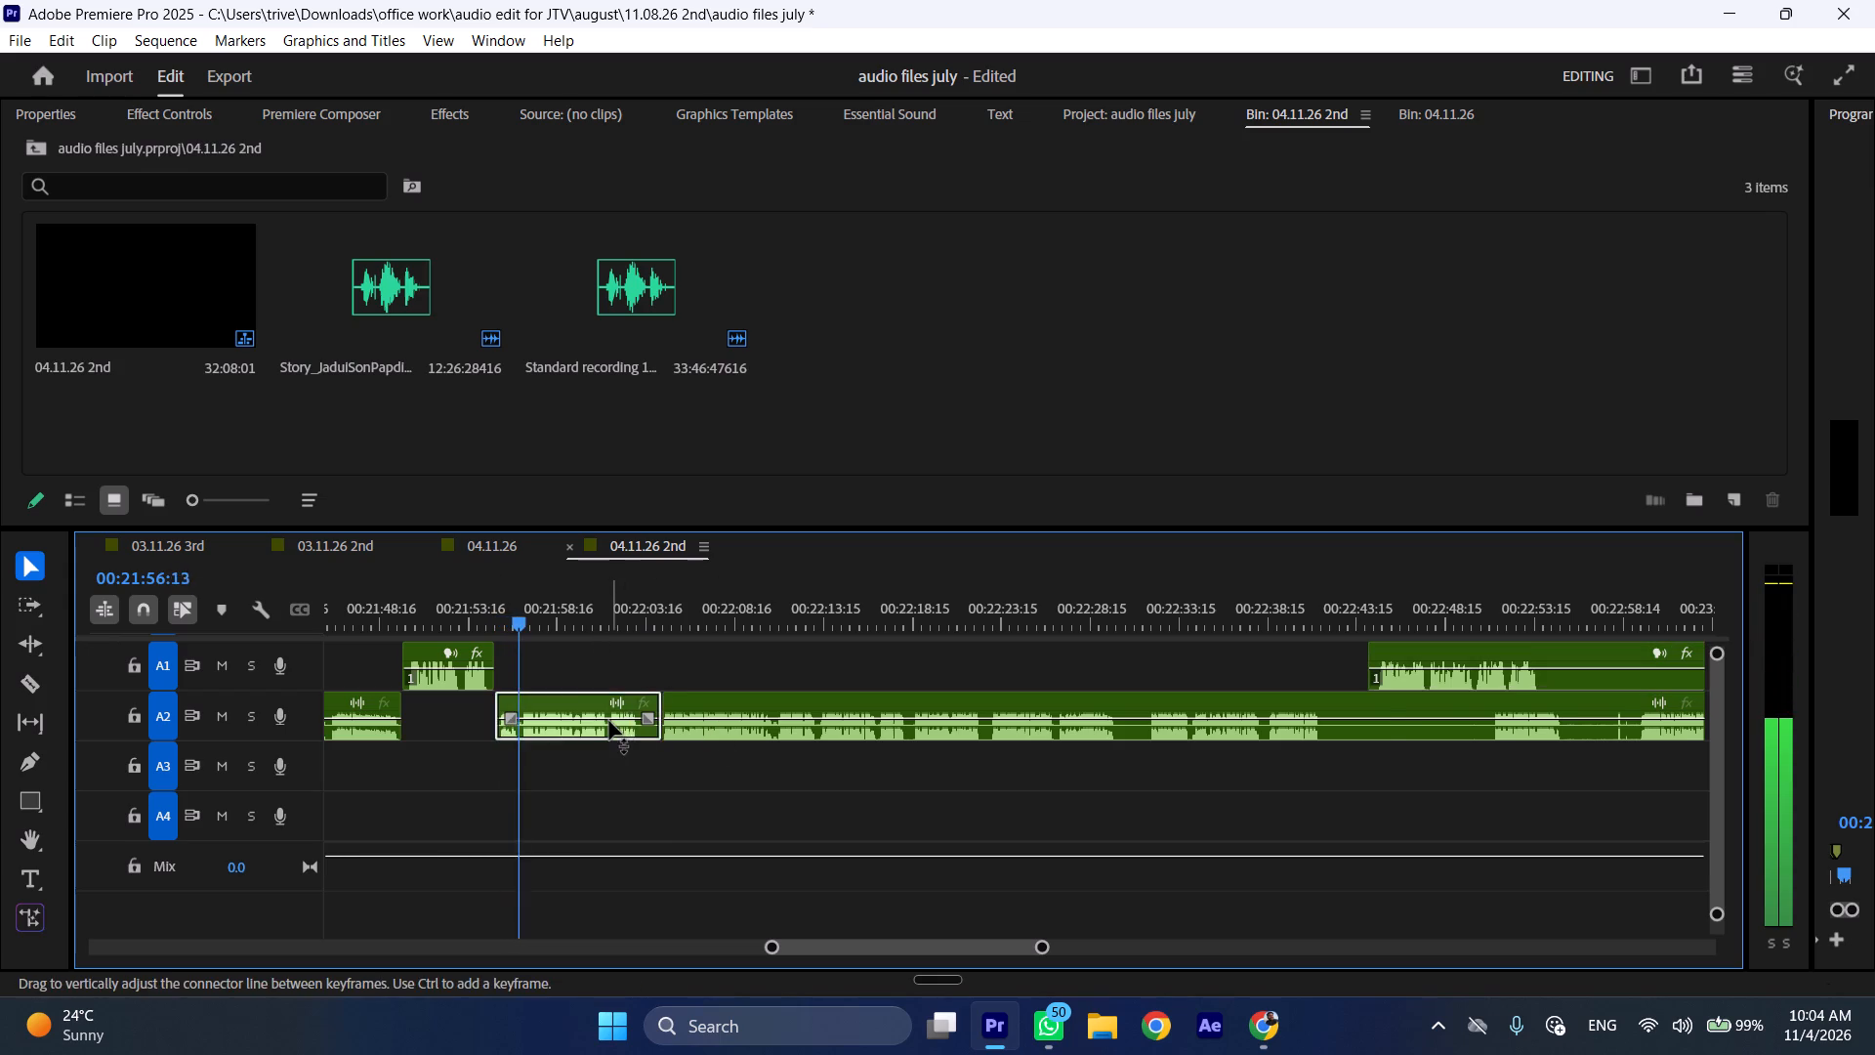
{"action": "key", "text": "ctrl+shift+d"}
{"action": "key", "text": "space"}
{"action": "type", "text": "l"}
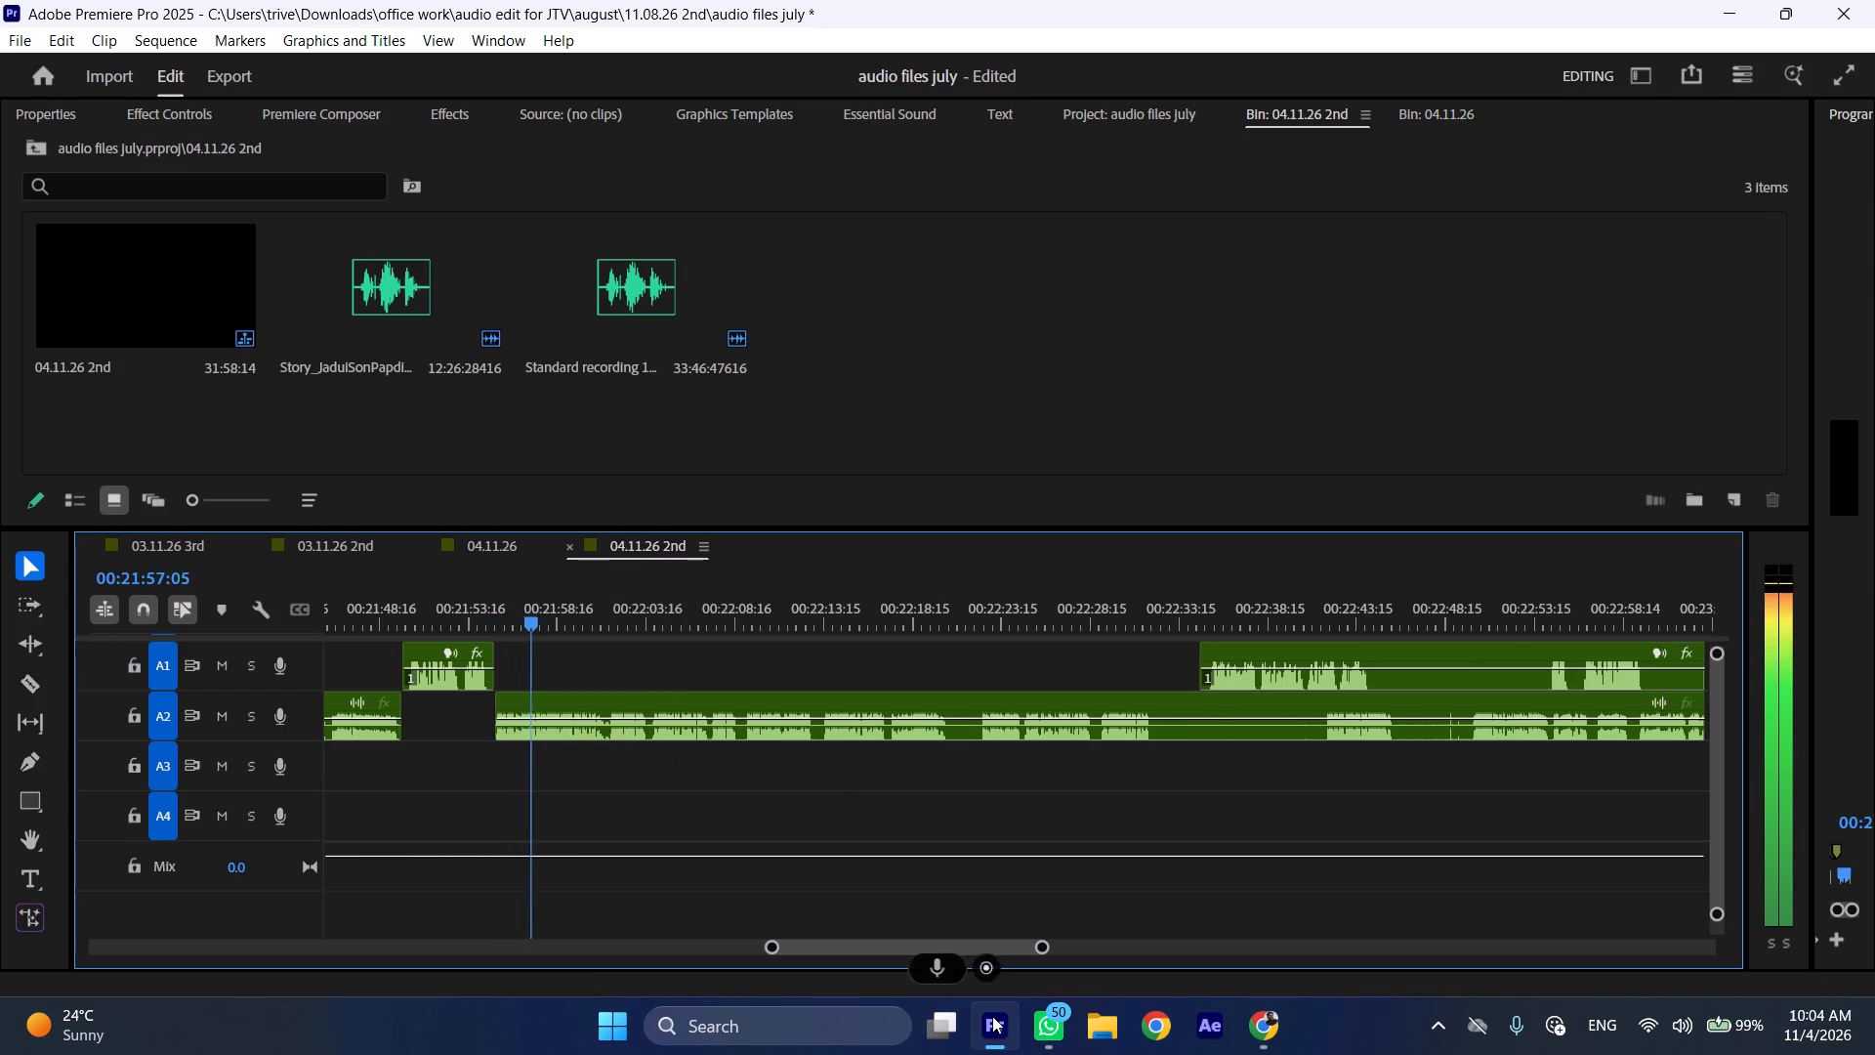
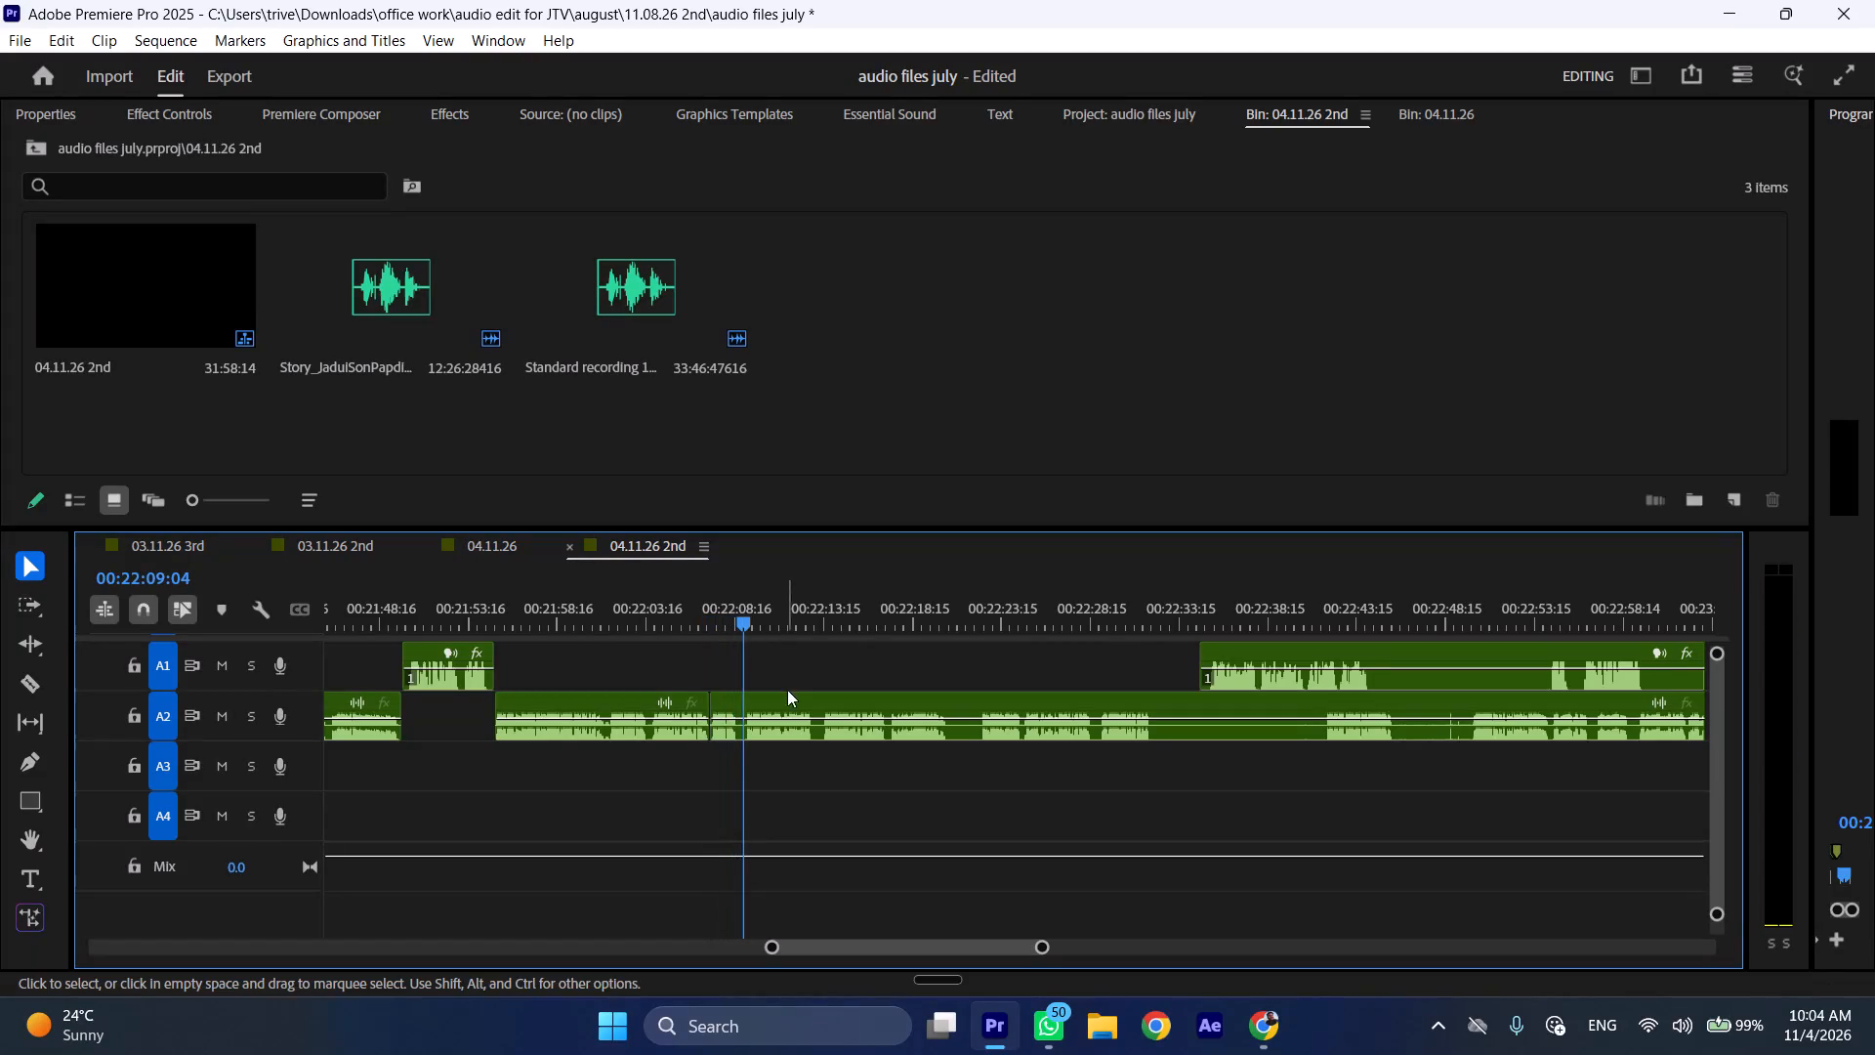
Split the A2 clip at 00:22:09:04, ripple delete the short segment before the cut, and play back faster.
{"action": "left_click", "coordinate": [796, 725]}
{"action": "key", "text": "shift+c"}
{"action": "key", "text": "ctrl+shift+d"}
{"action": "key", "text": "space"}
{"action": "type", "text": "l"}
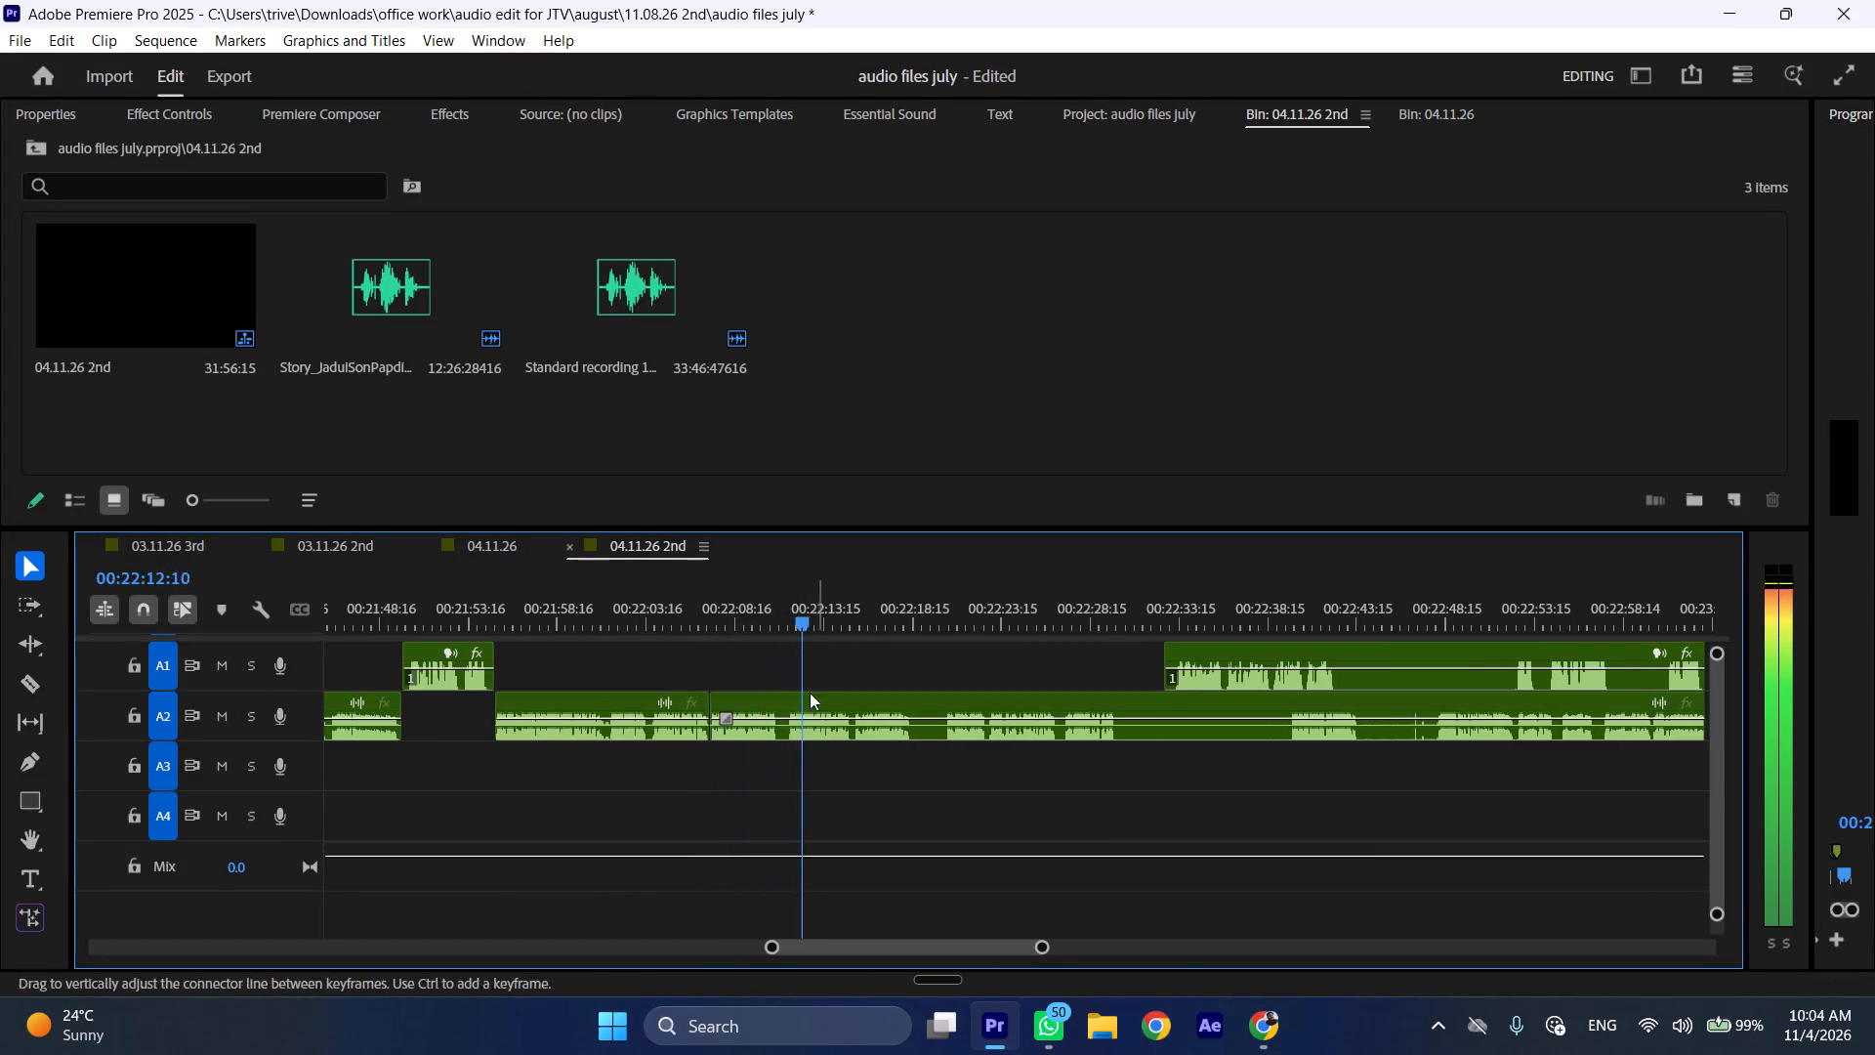
Split the A2 clip at 00:22:11:12, ripple delete the segment before the cut, and play on from just before there at increased speed.
{"action": "left_click", "coordinate": [791, 608]}
{"action": "left_click", "coordinate": [840, 716], "text": "shift"}
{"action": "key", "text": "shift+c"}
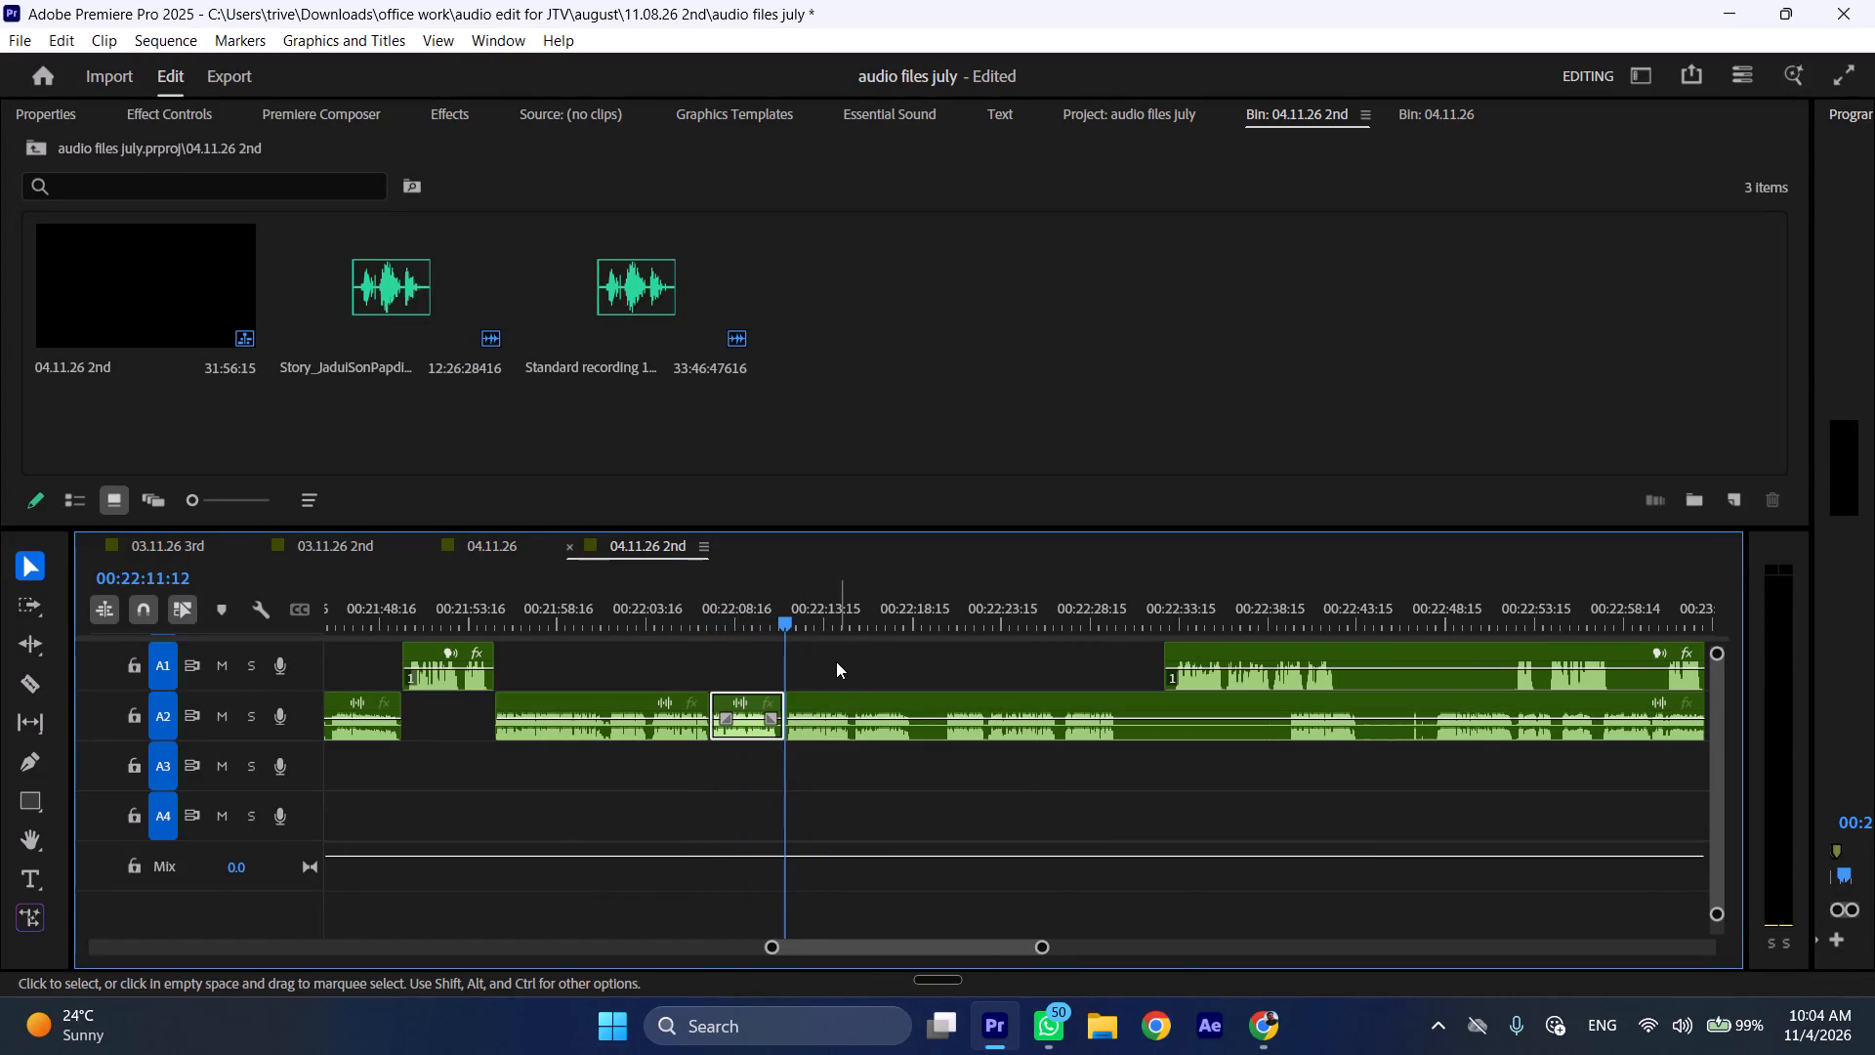
{"action": "key", "text": "ctrl+shift+d"}
{"action": "left_click", "coordinate": [771, 604]}
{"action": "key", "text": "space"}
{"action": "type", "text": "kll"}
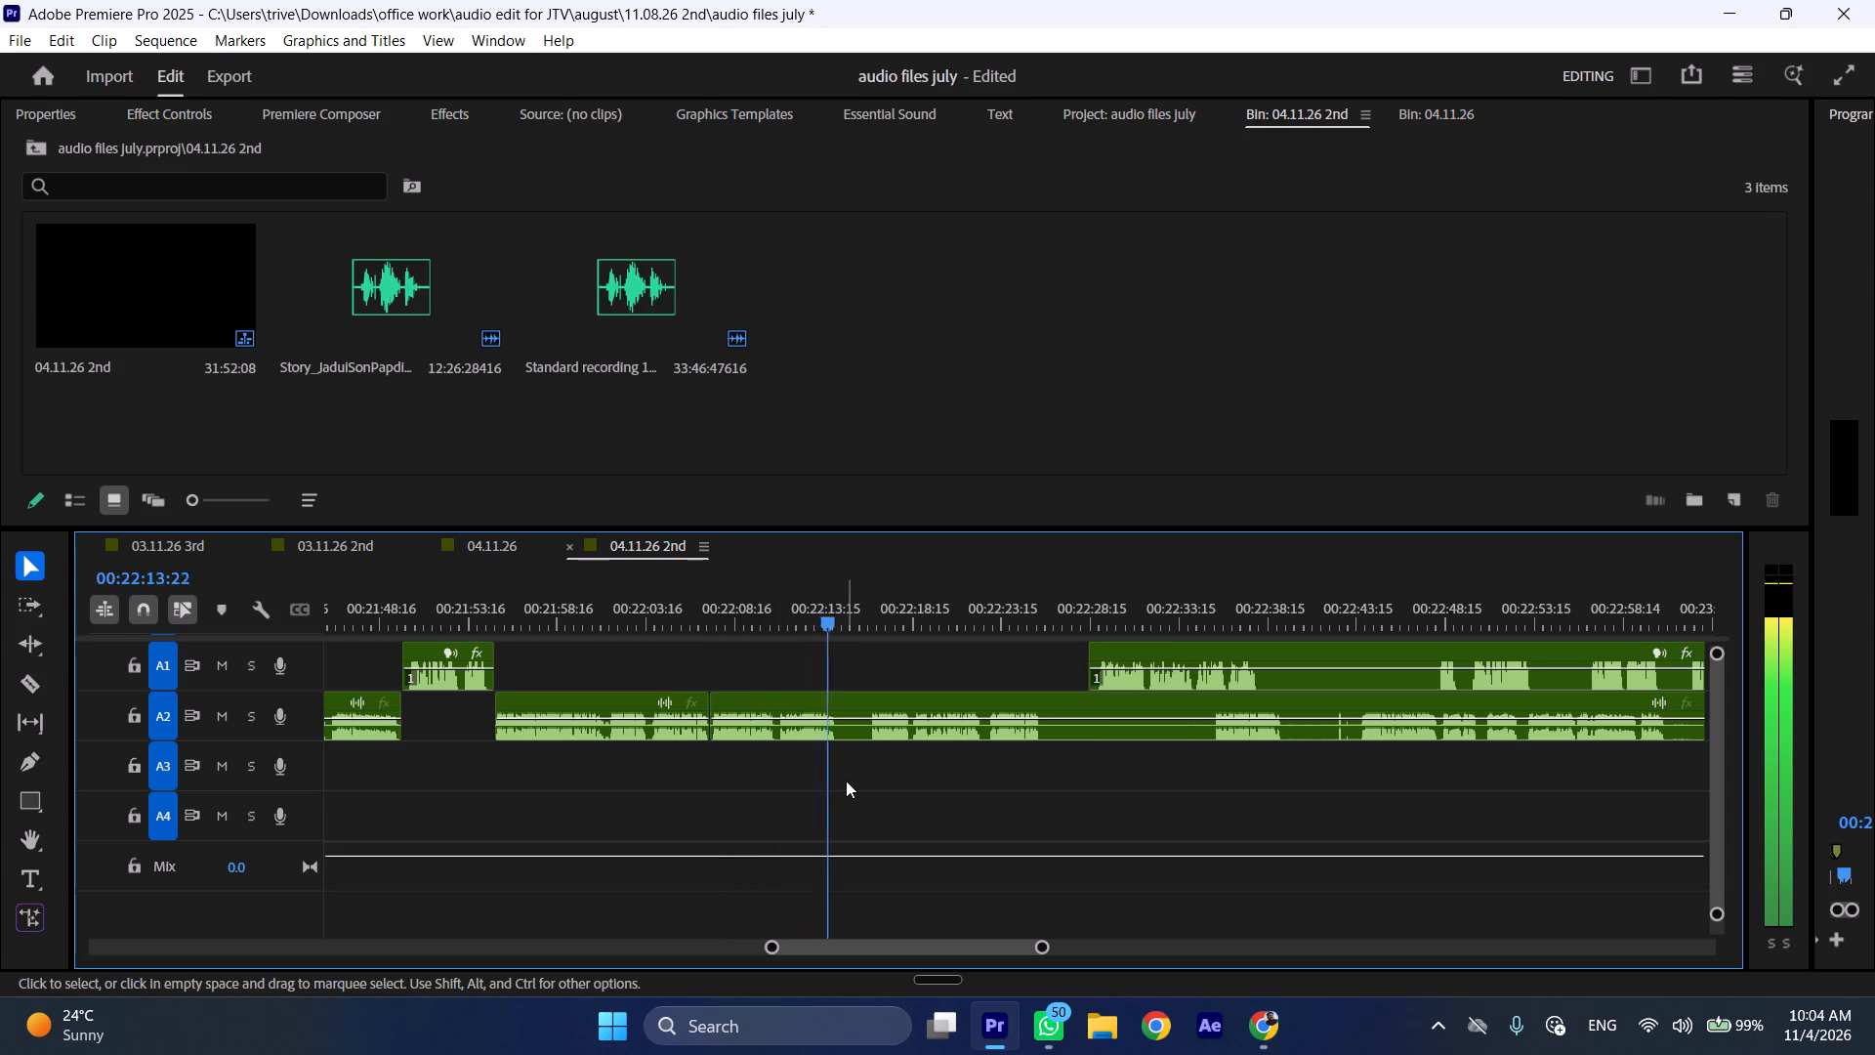
Stop playback in the pause after the A2 speech passage and split the A2 clip at 00:22:14:14.
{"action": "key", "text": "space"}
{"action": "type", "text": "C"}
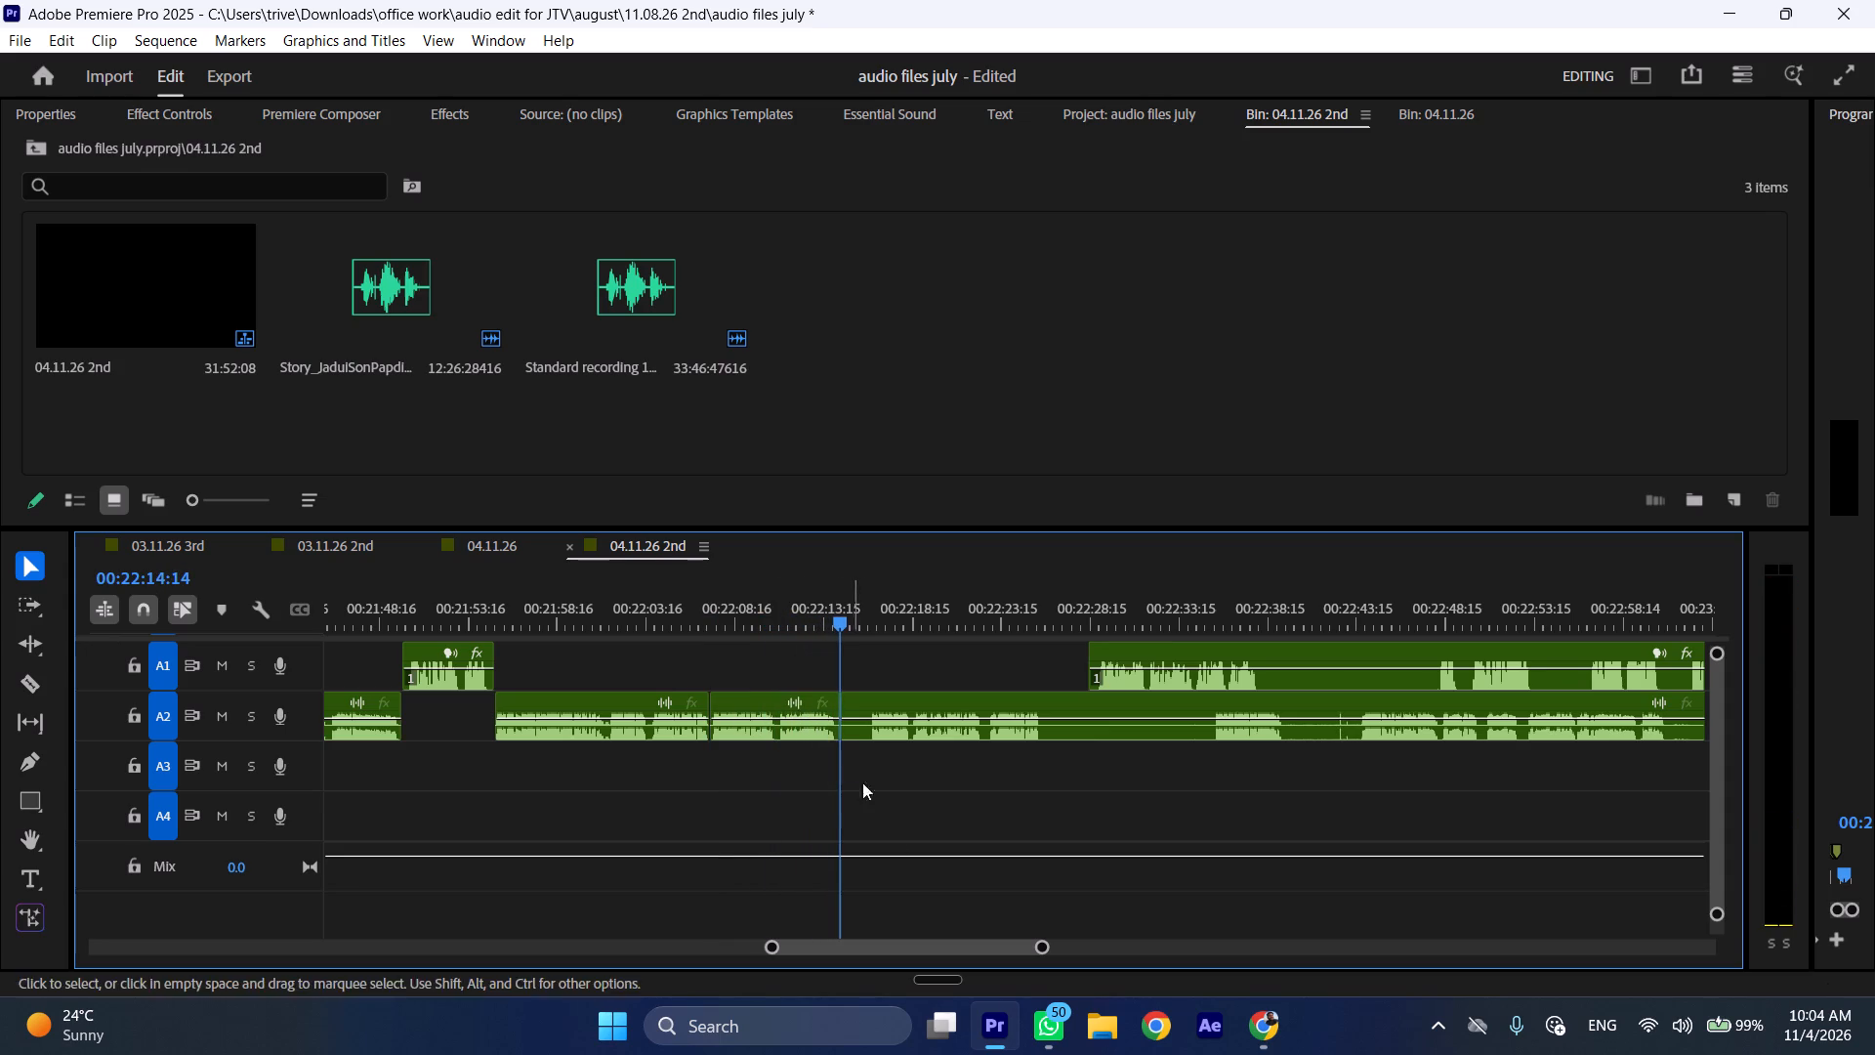
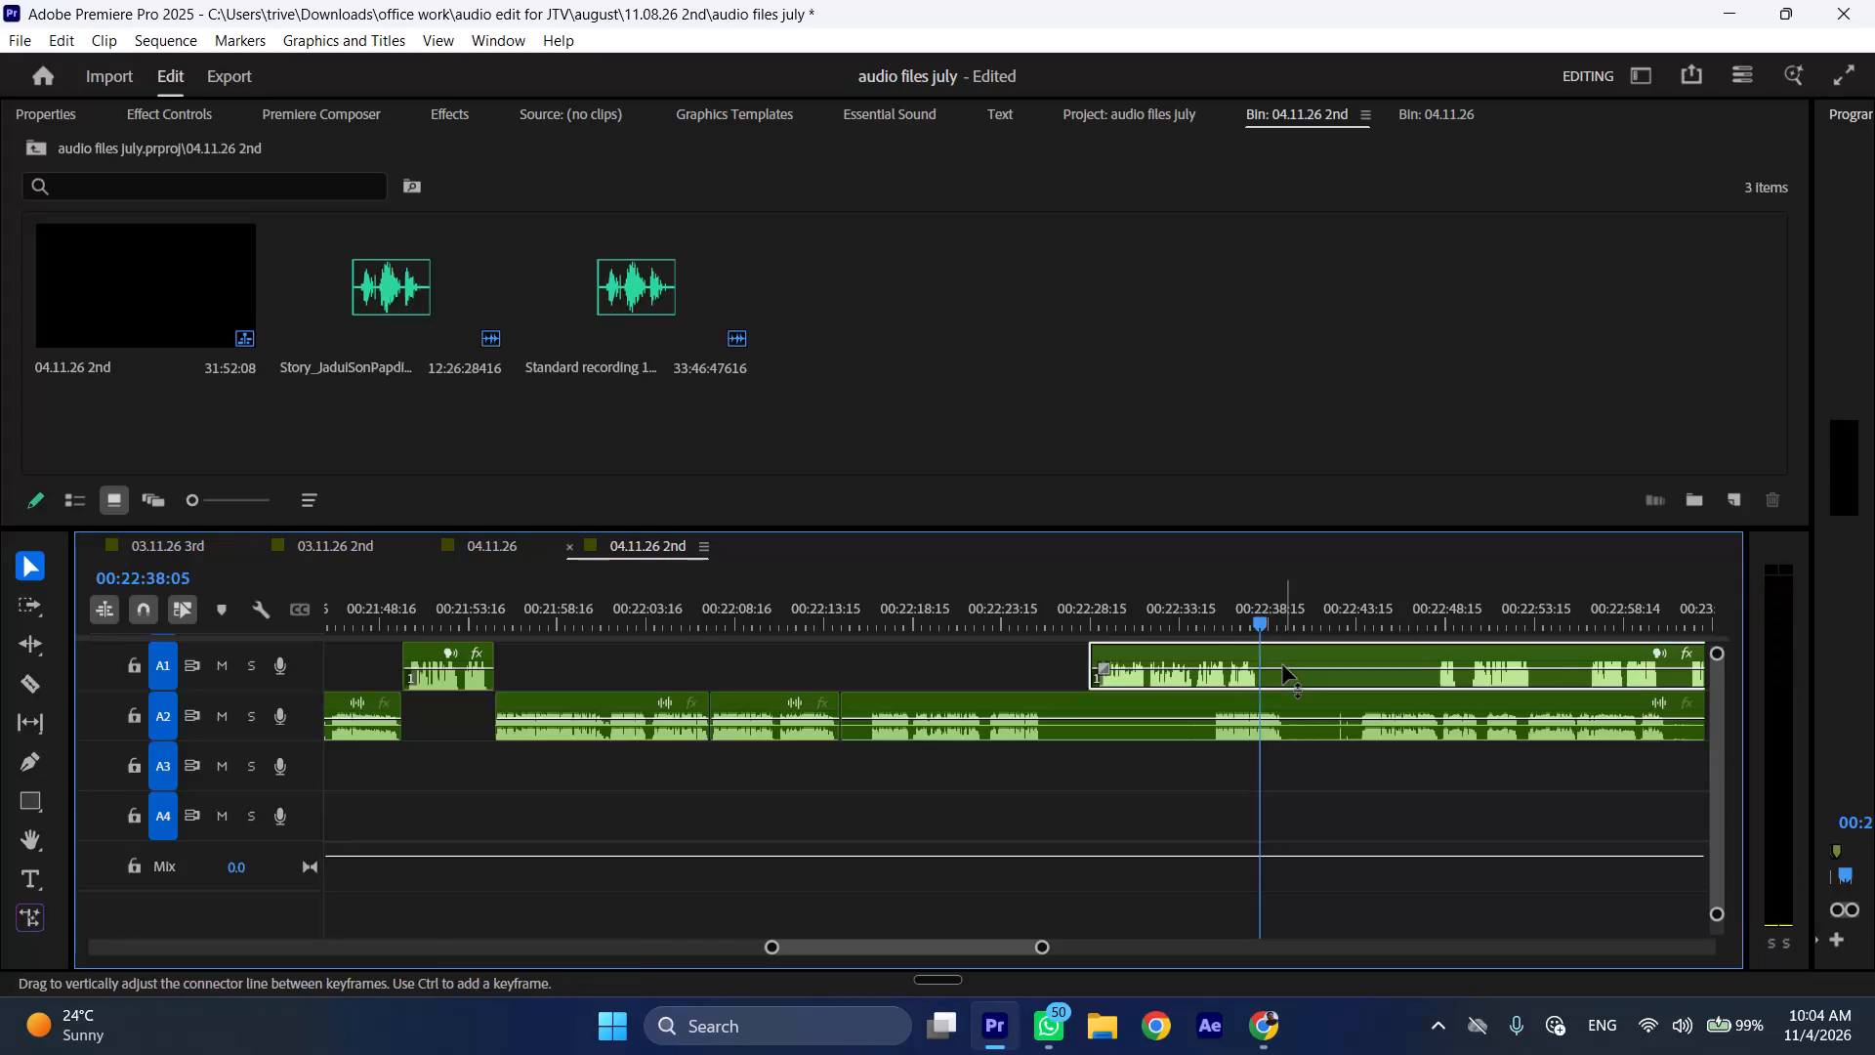
Insert the A1 speech segment ending at 00:22:38:05 after the A2 clip ending at about 00:22:14, shifting the following clips later.
{"action": "left_click_drag", "start_coordinate": [1135, 650], "coordinate": [875, 657]}
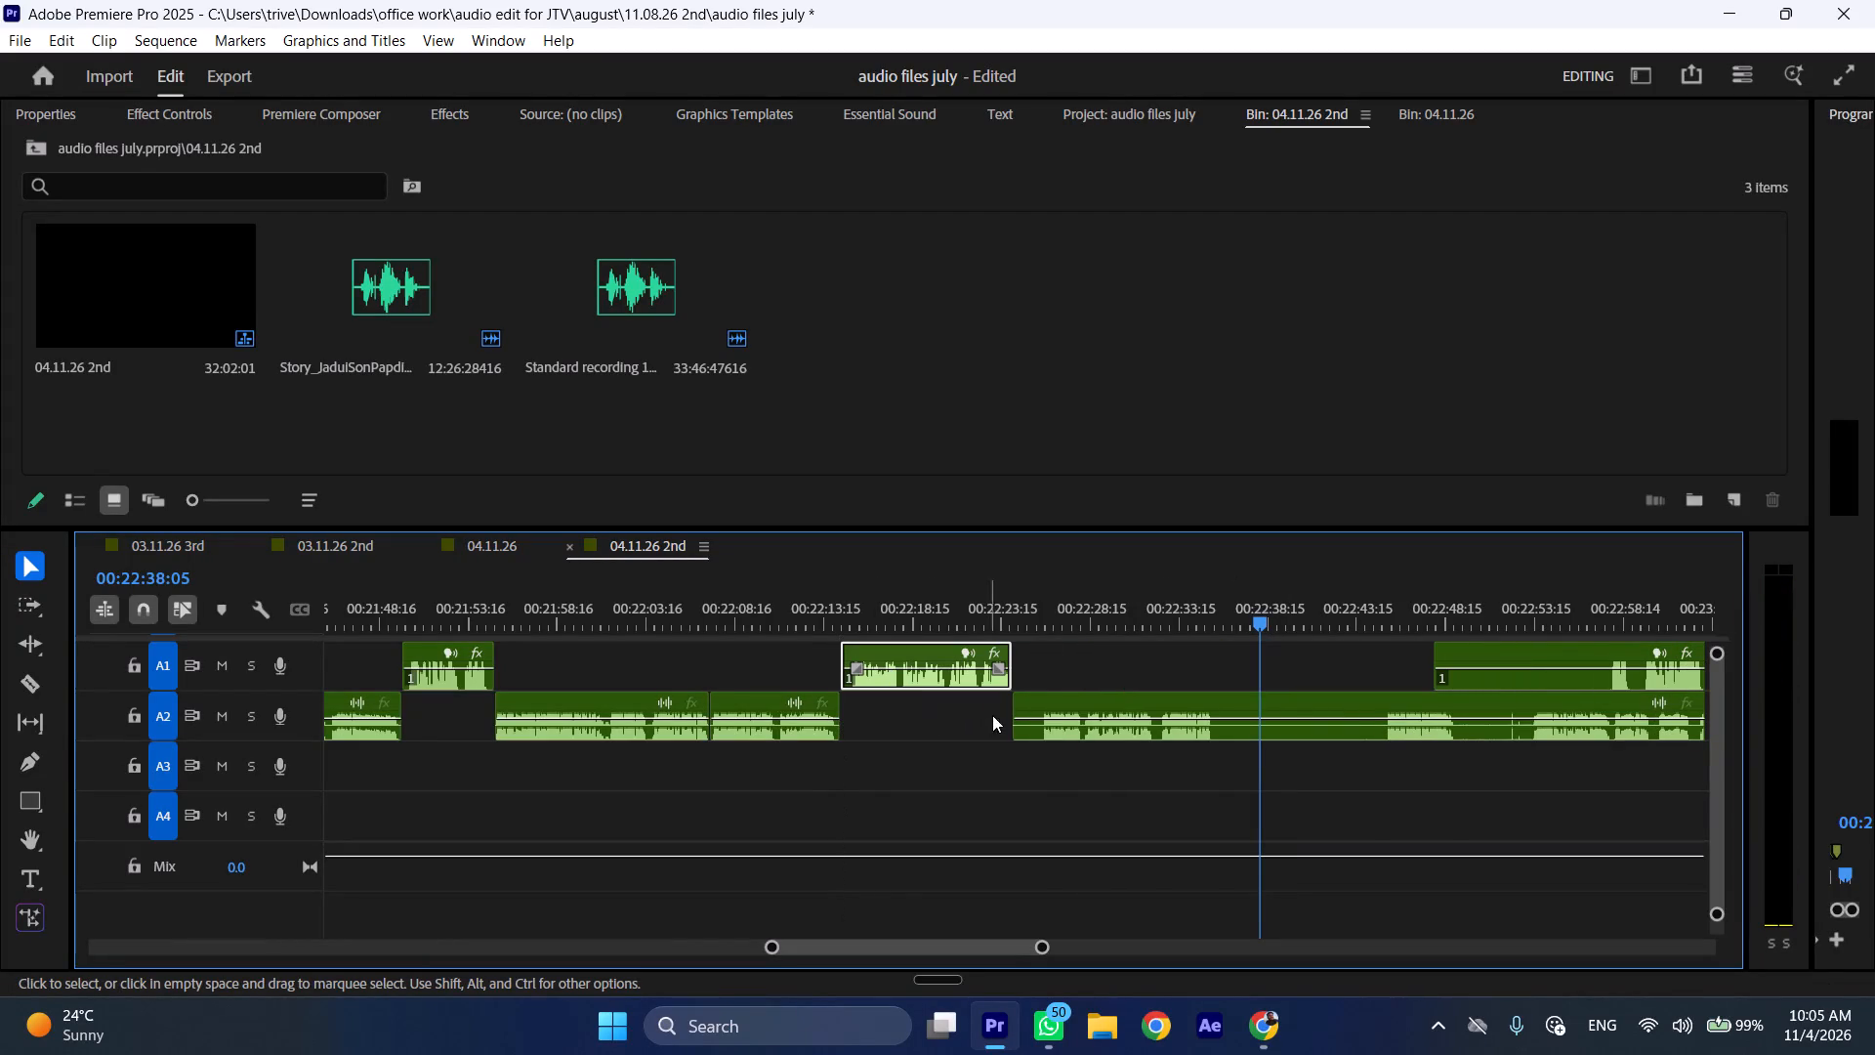
Trim the silence from the start of the following A2 clip and move it back against the end of the inserted A1 segment.
{"action": "left_click_drag", "start_coordinate": [1018, 702], "coordinate": [1042, 702]}
{"action": "left_click_drag", "start_coordinate": [1075, 713], "coordinate": [1031, 711]}
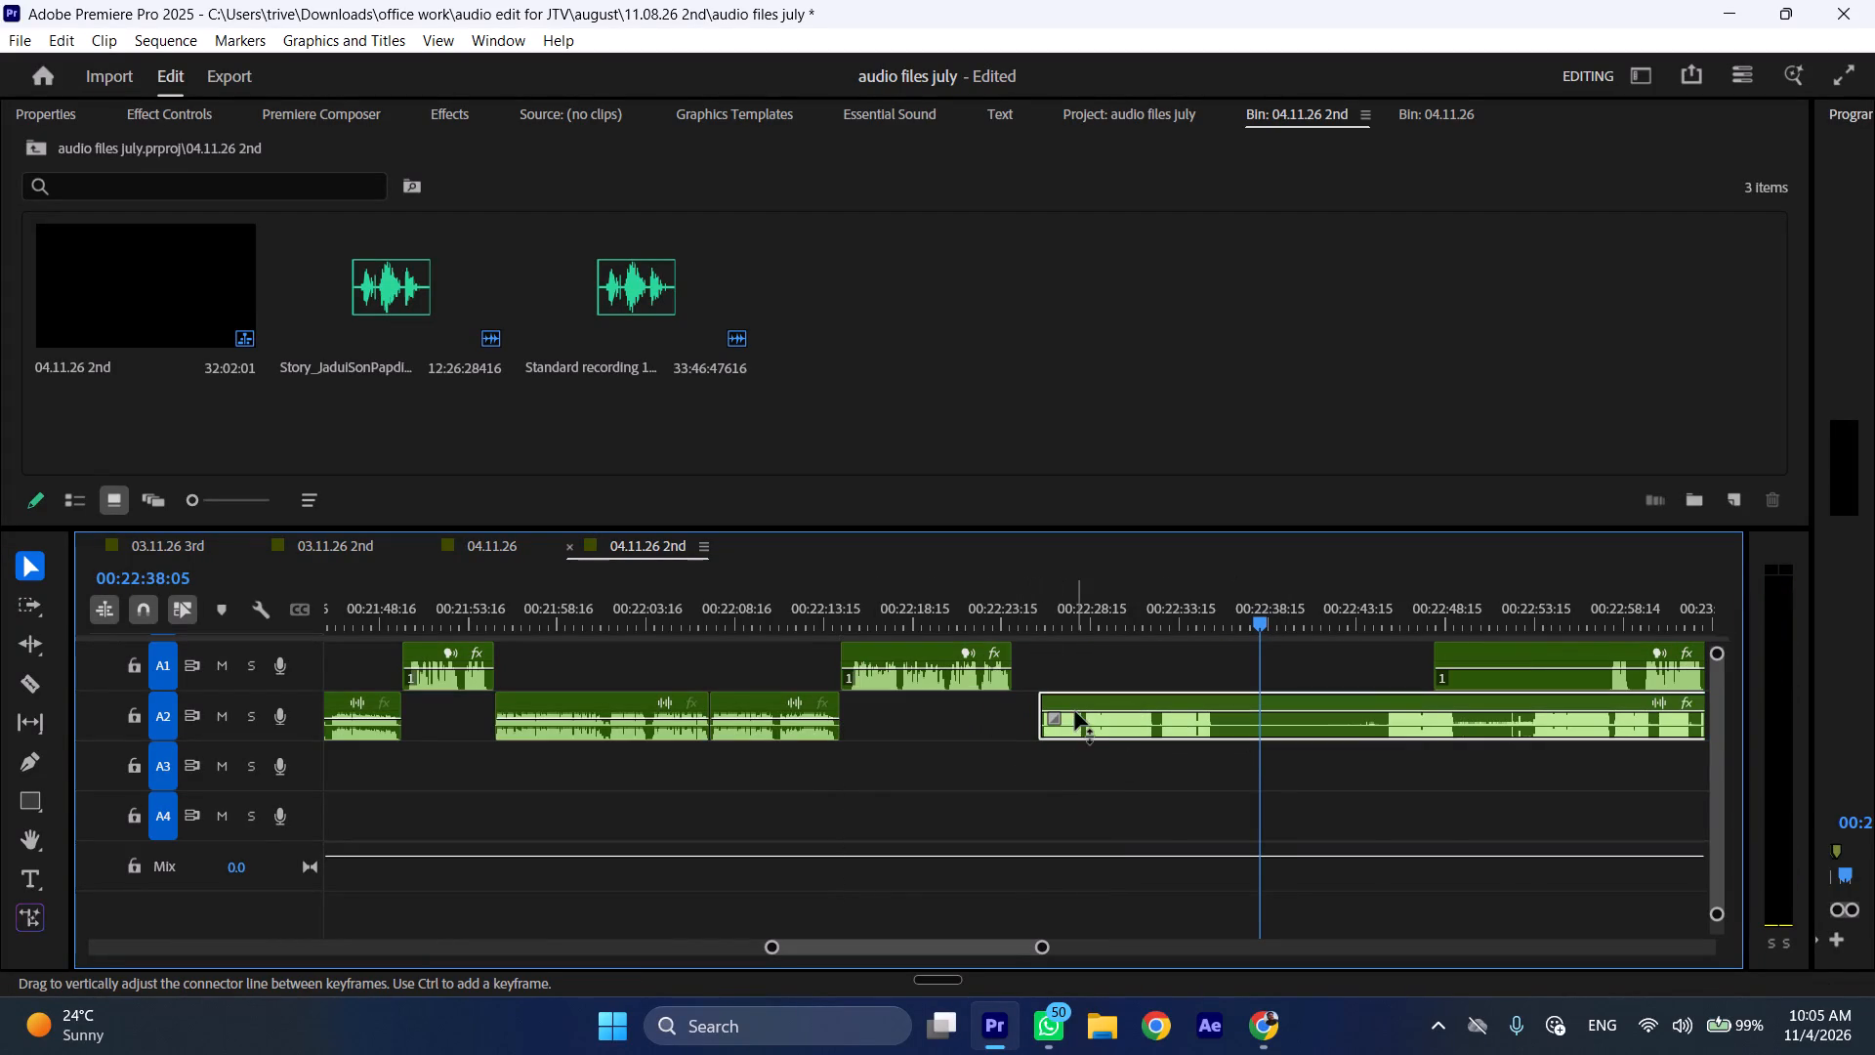
{"action": "key", "text": "ctrl+z"}
{"action": "left_click_drag", "start_coordinate": [1099, 696], "coordinate": [1059, 702]}
Play from 00:22:14:06, split the inserted A1 segment at 00:22:14:23, ripple delete the part before the cut, and resume playback faster.
{"action": "left_click", "coordinate": [838, 604]}
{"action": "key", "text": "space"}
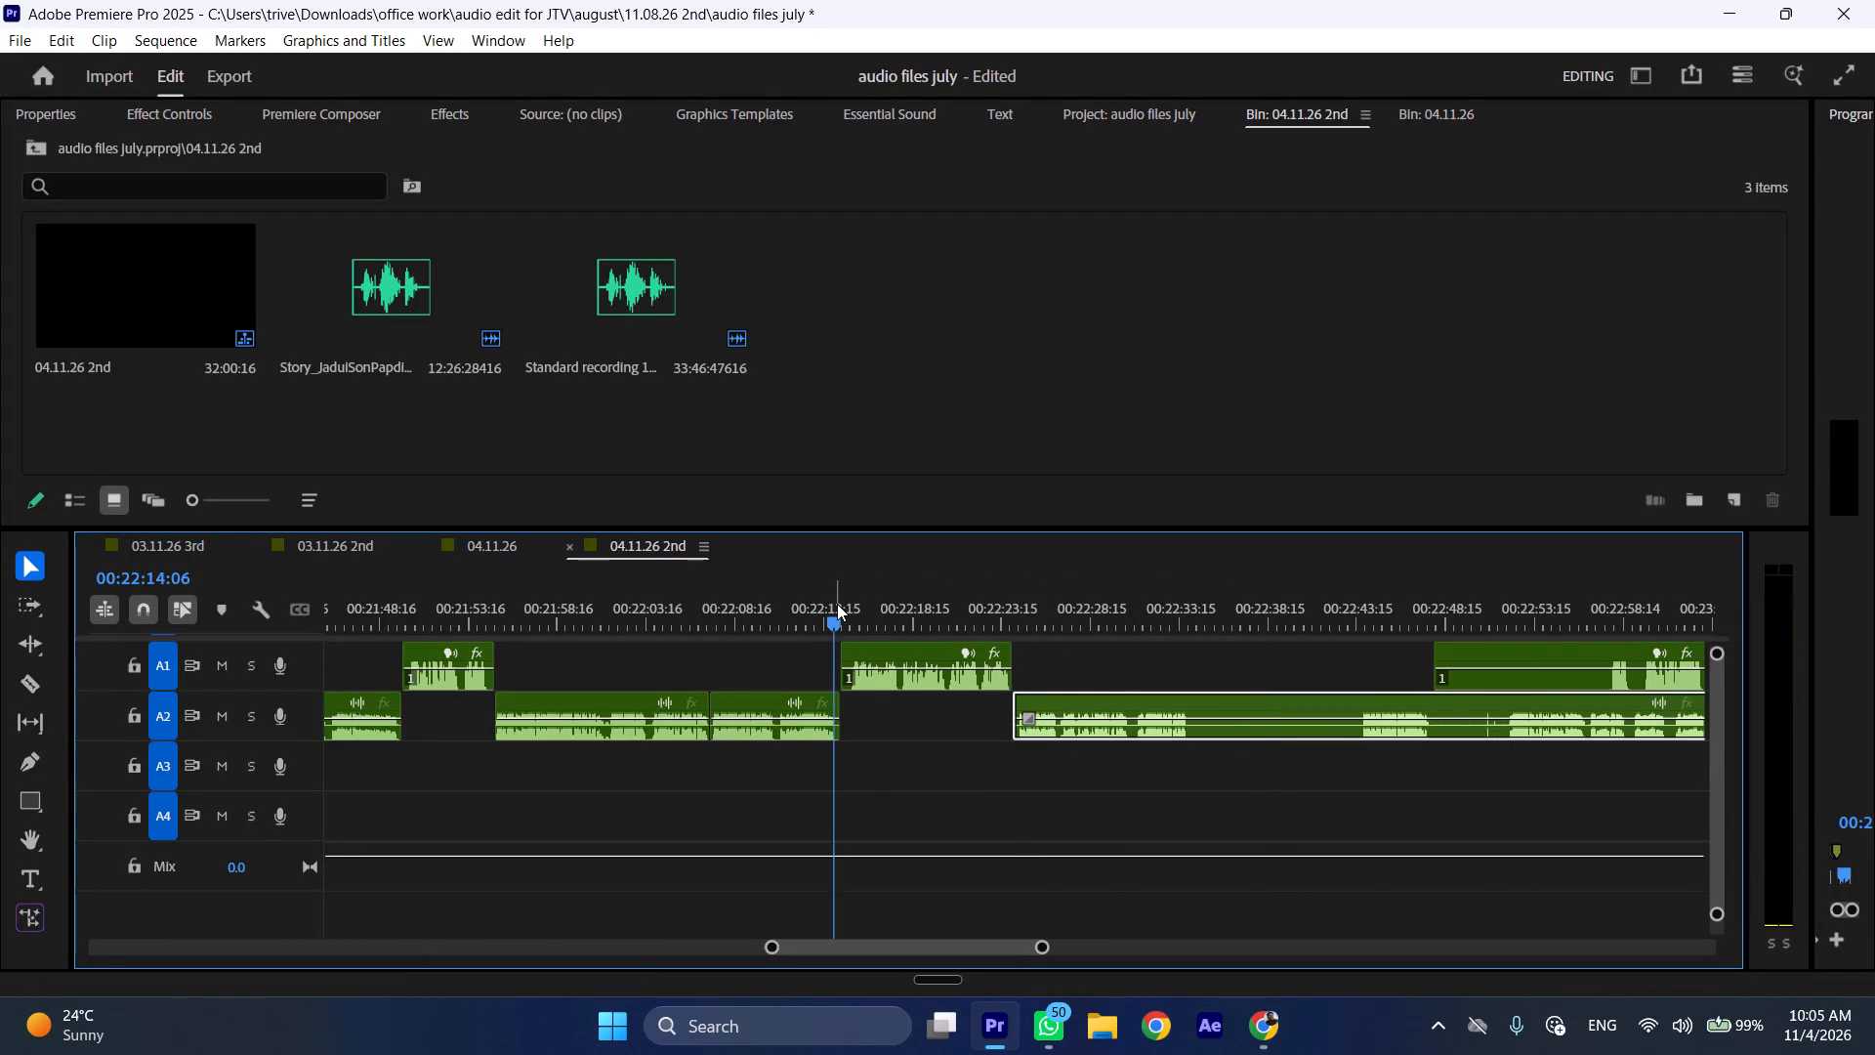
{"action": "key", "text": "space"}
{"action": "left_click", "coordinate": [910, 672]}
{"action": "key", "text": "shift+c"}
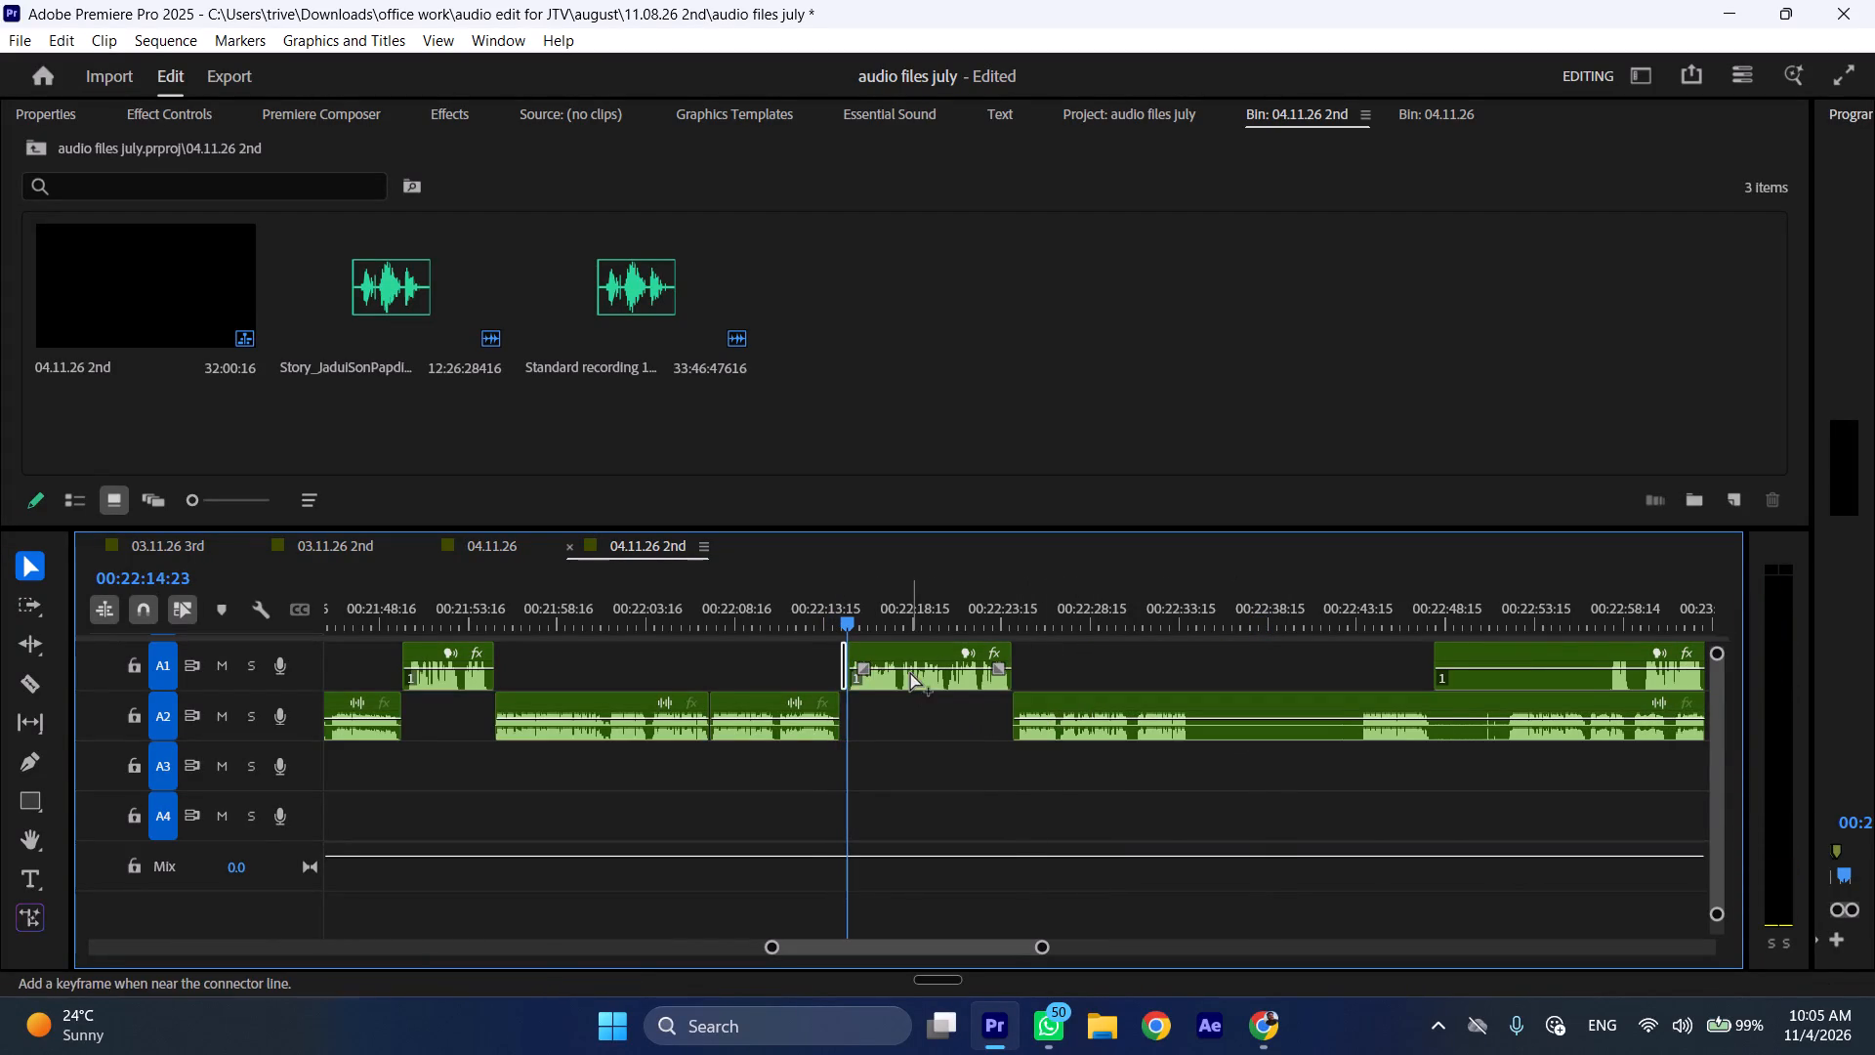
{"action": "key", "text": "ctrl+shift+d"}
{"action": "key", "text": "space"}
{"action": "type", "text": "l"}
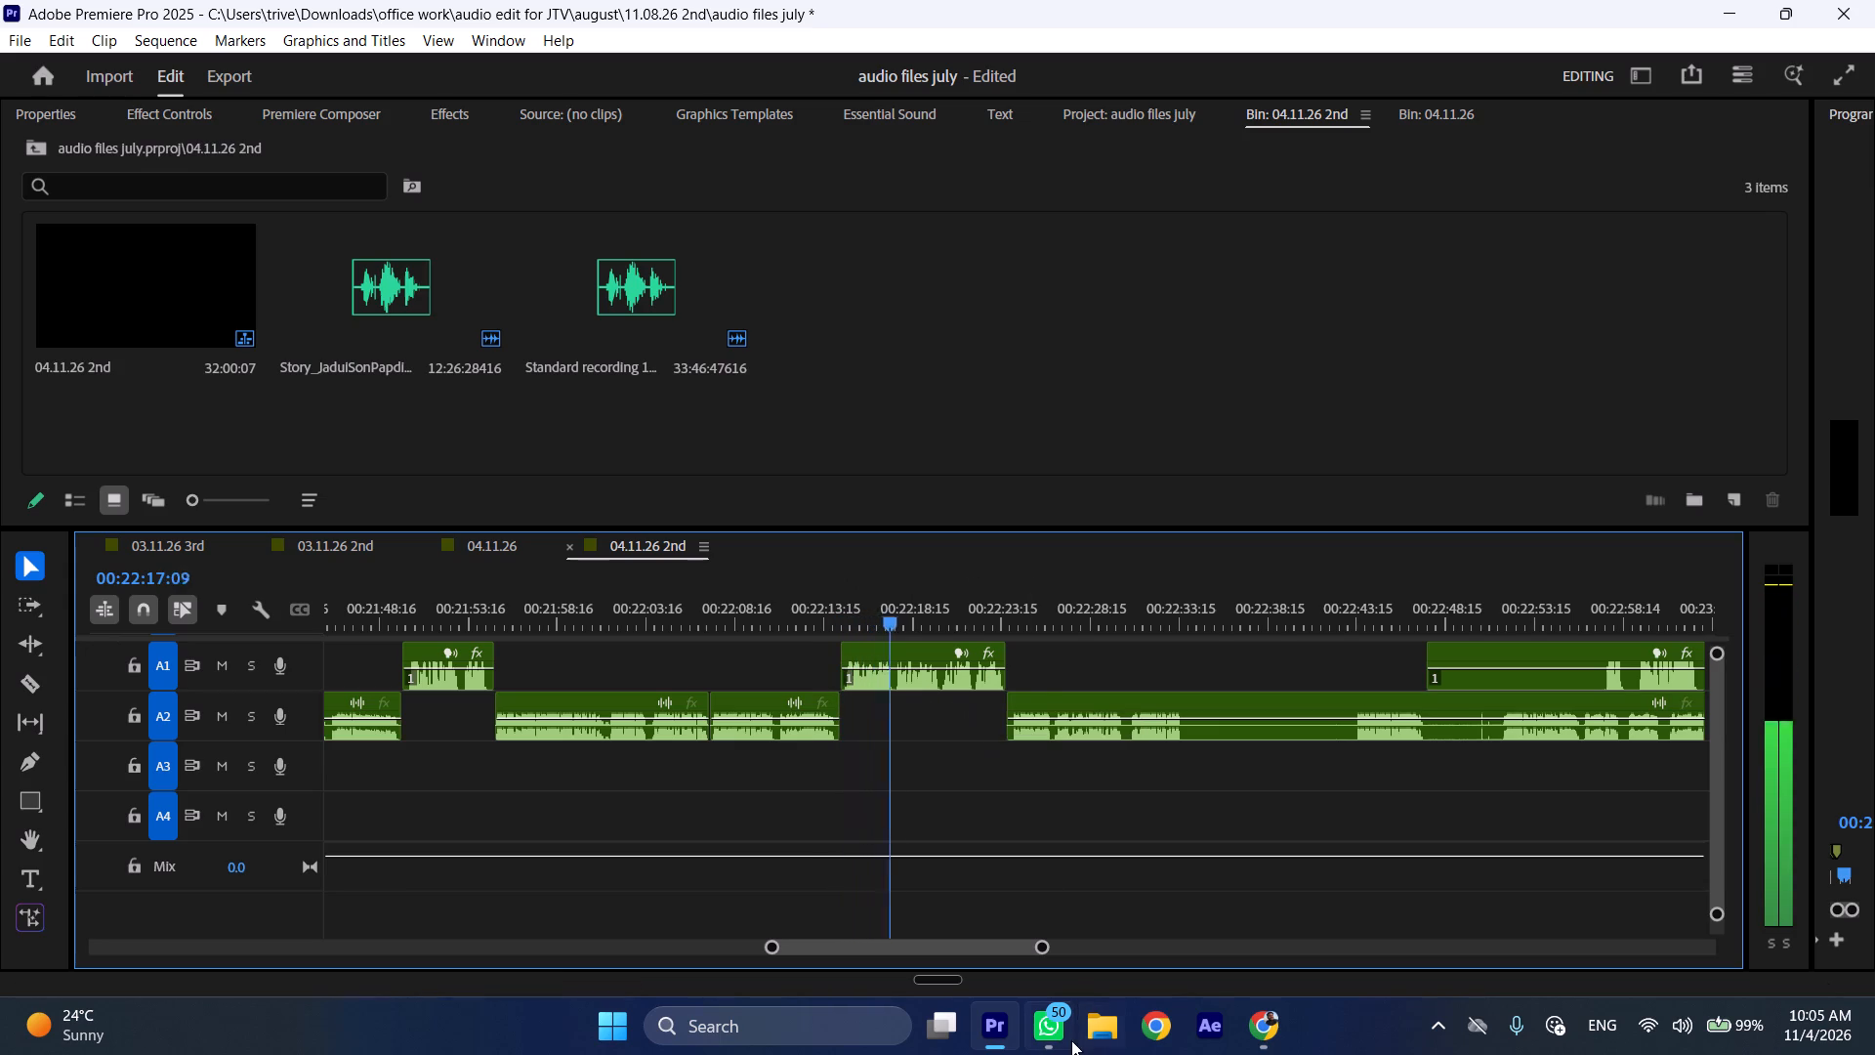
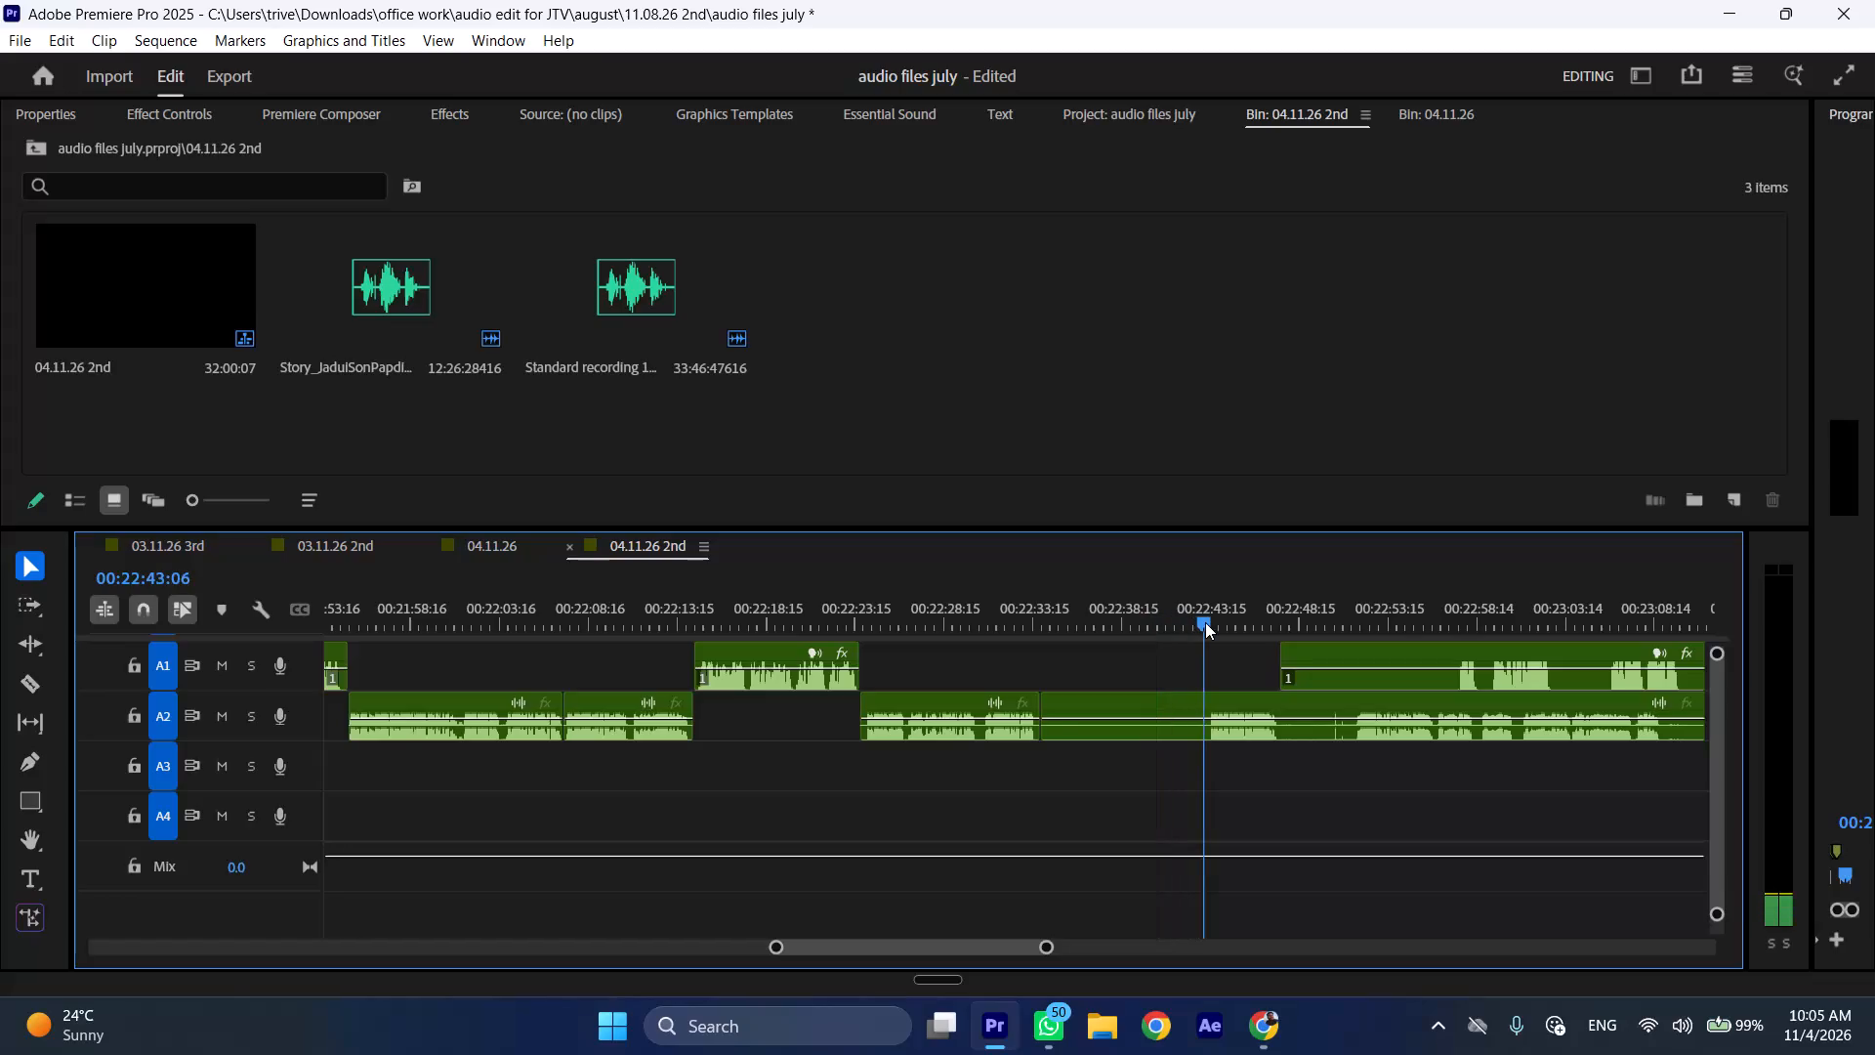
Split the A2 clip at 00:22:43:06, ripple delete the silent segment before the cut, and resume playback.
{"action": "left_click", "coordinate": [1226, 720]}
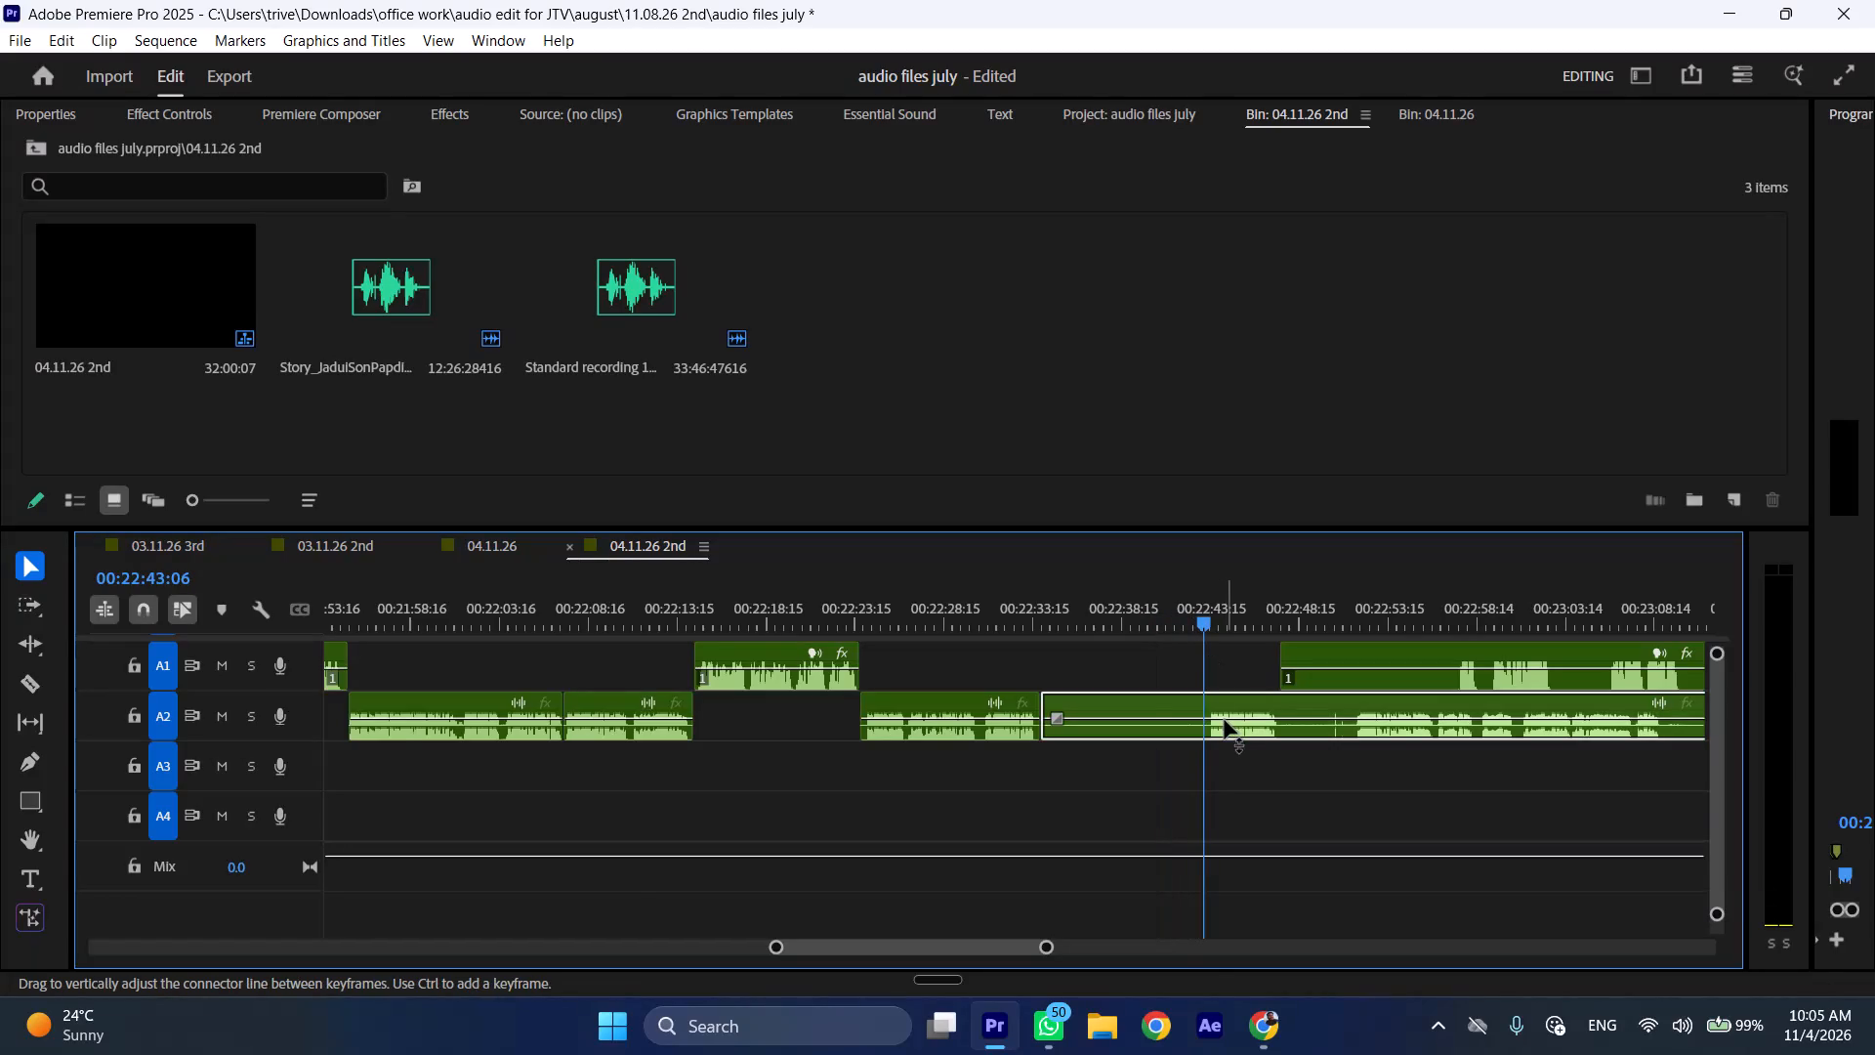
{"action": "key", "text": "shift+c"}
{"action": "key", "text": "ctrl+shift+d"}
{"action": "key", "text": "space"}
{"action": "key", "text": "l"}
{"action": "scroll", "coordinate": [1050, 780], "scroll_direction": "down", "scroll_amount": 6}
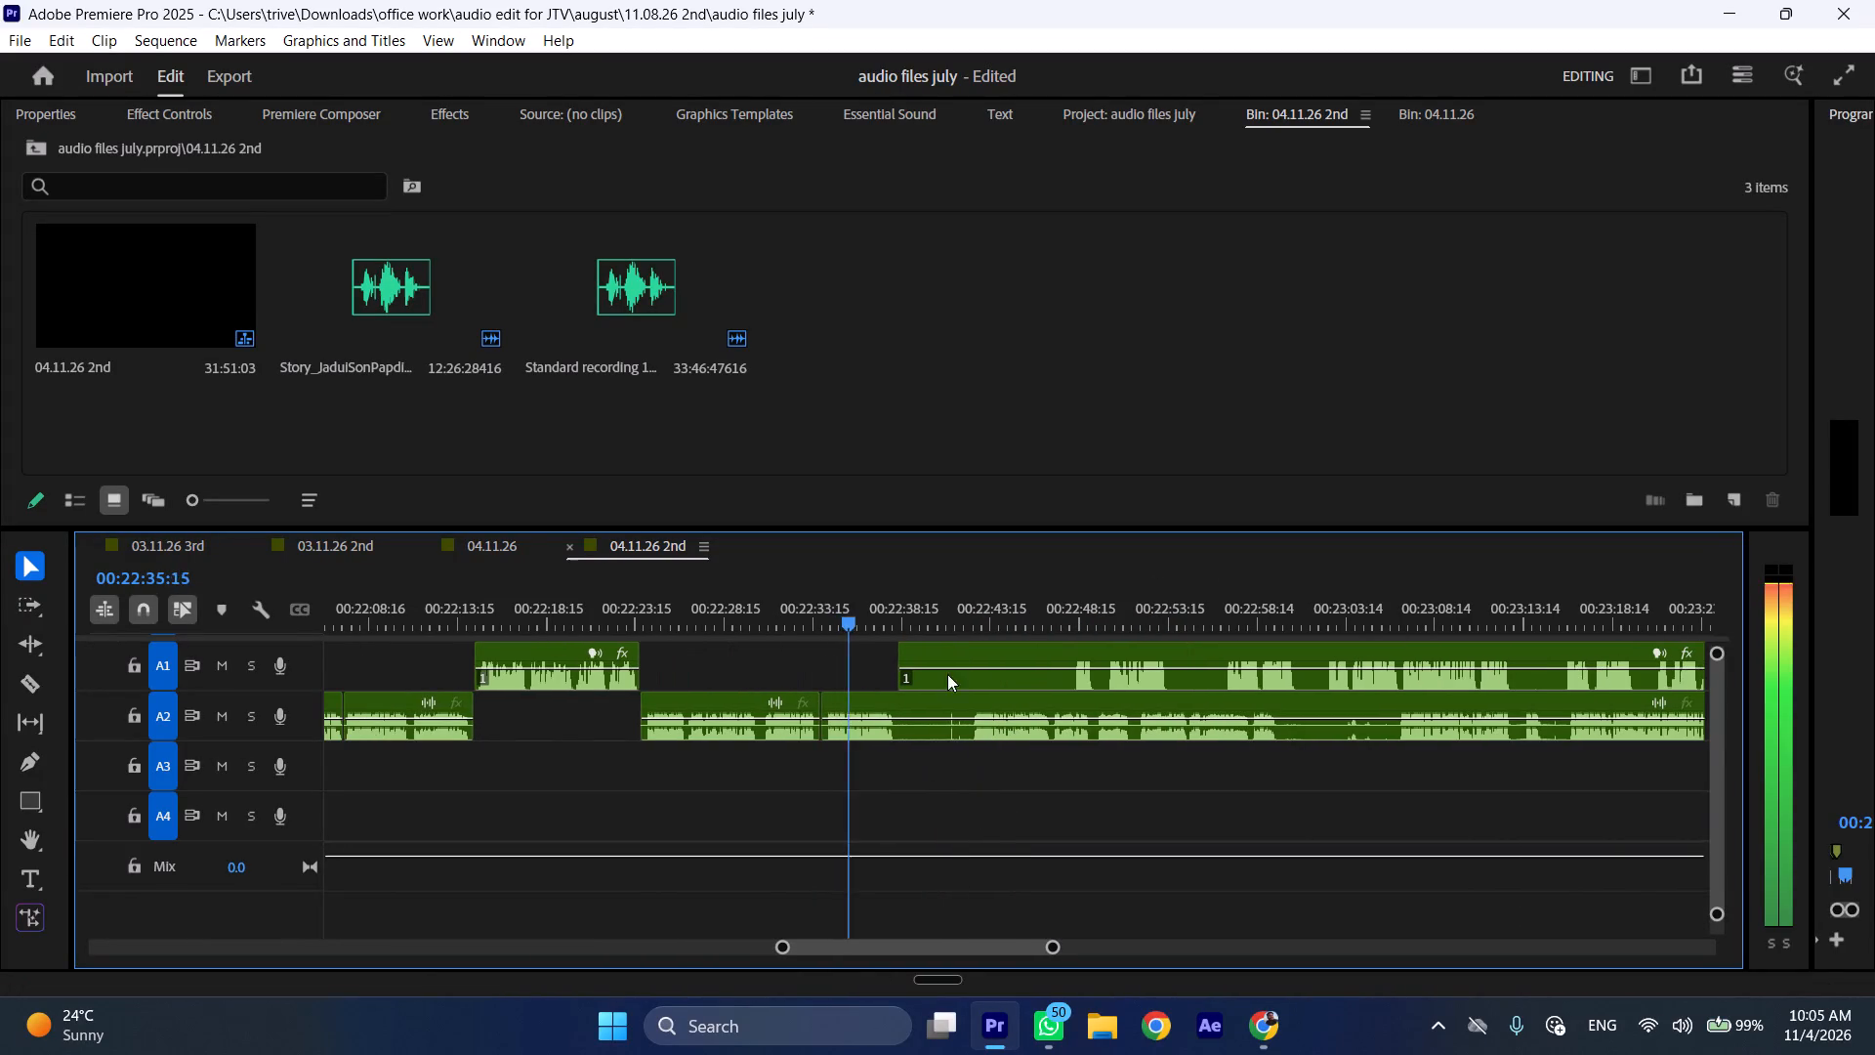
Move the A1 clip that starts near 00:22:38 later, so it starts at about 00:23:02.
{"action": "left_click_drag", "start_coordinate": [925, 649], "coordinate": [1357, 649]}
Stop playback and split the A2 clip at 00:22:38:15 and again at about 00:22:42, where the next speech begins.
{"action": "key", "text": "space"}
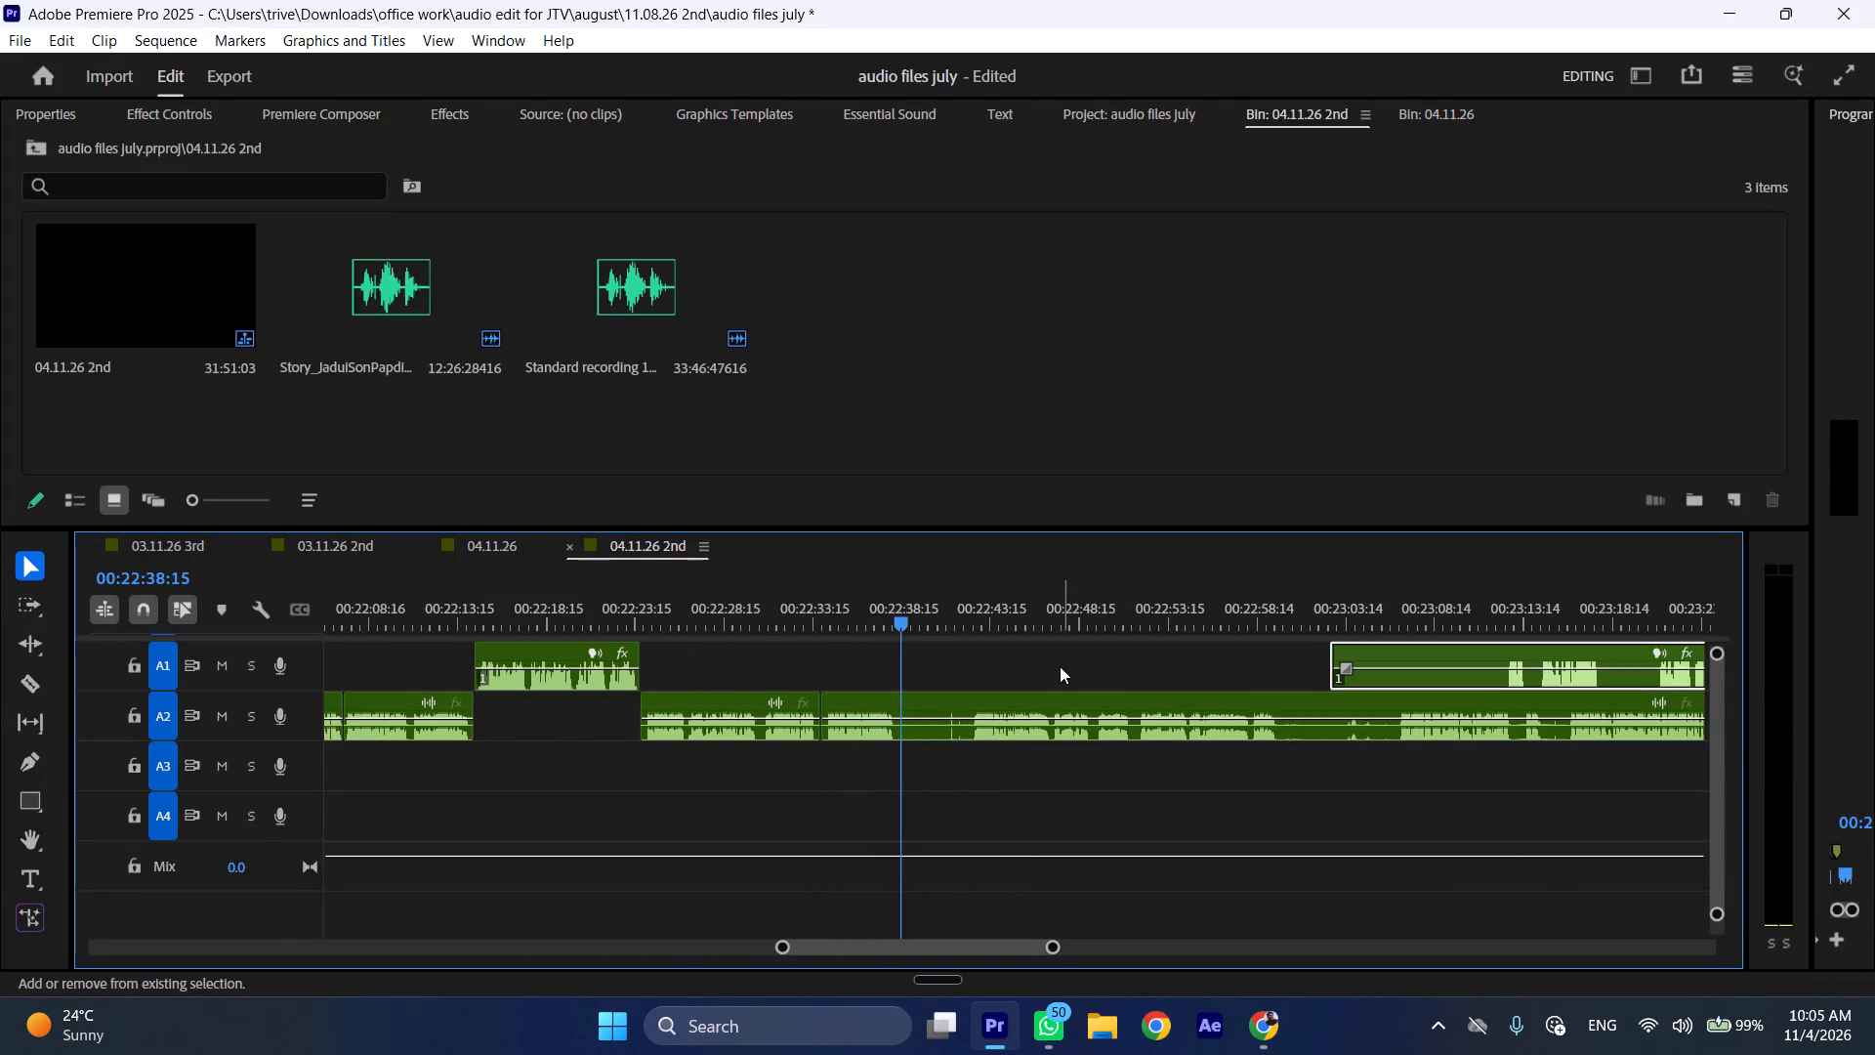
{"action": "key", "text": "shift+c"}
{"action": "left_click", "coordinate": [973, 617]}
{"action": "left_click", "coordinate": [1003, 730], "text": "shift"}
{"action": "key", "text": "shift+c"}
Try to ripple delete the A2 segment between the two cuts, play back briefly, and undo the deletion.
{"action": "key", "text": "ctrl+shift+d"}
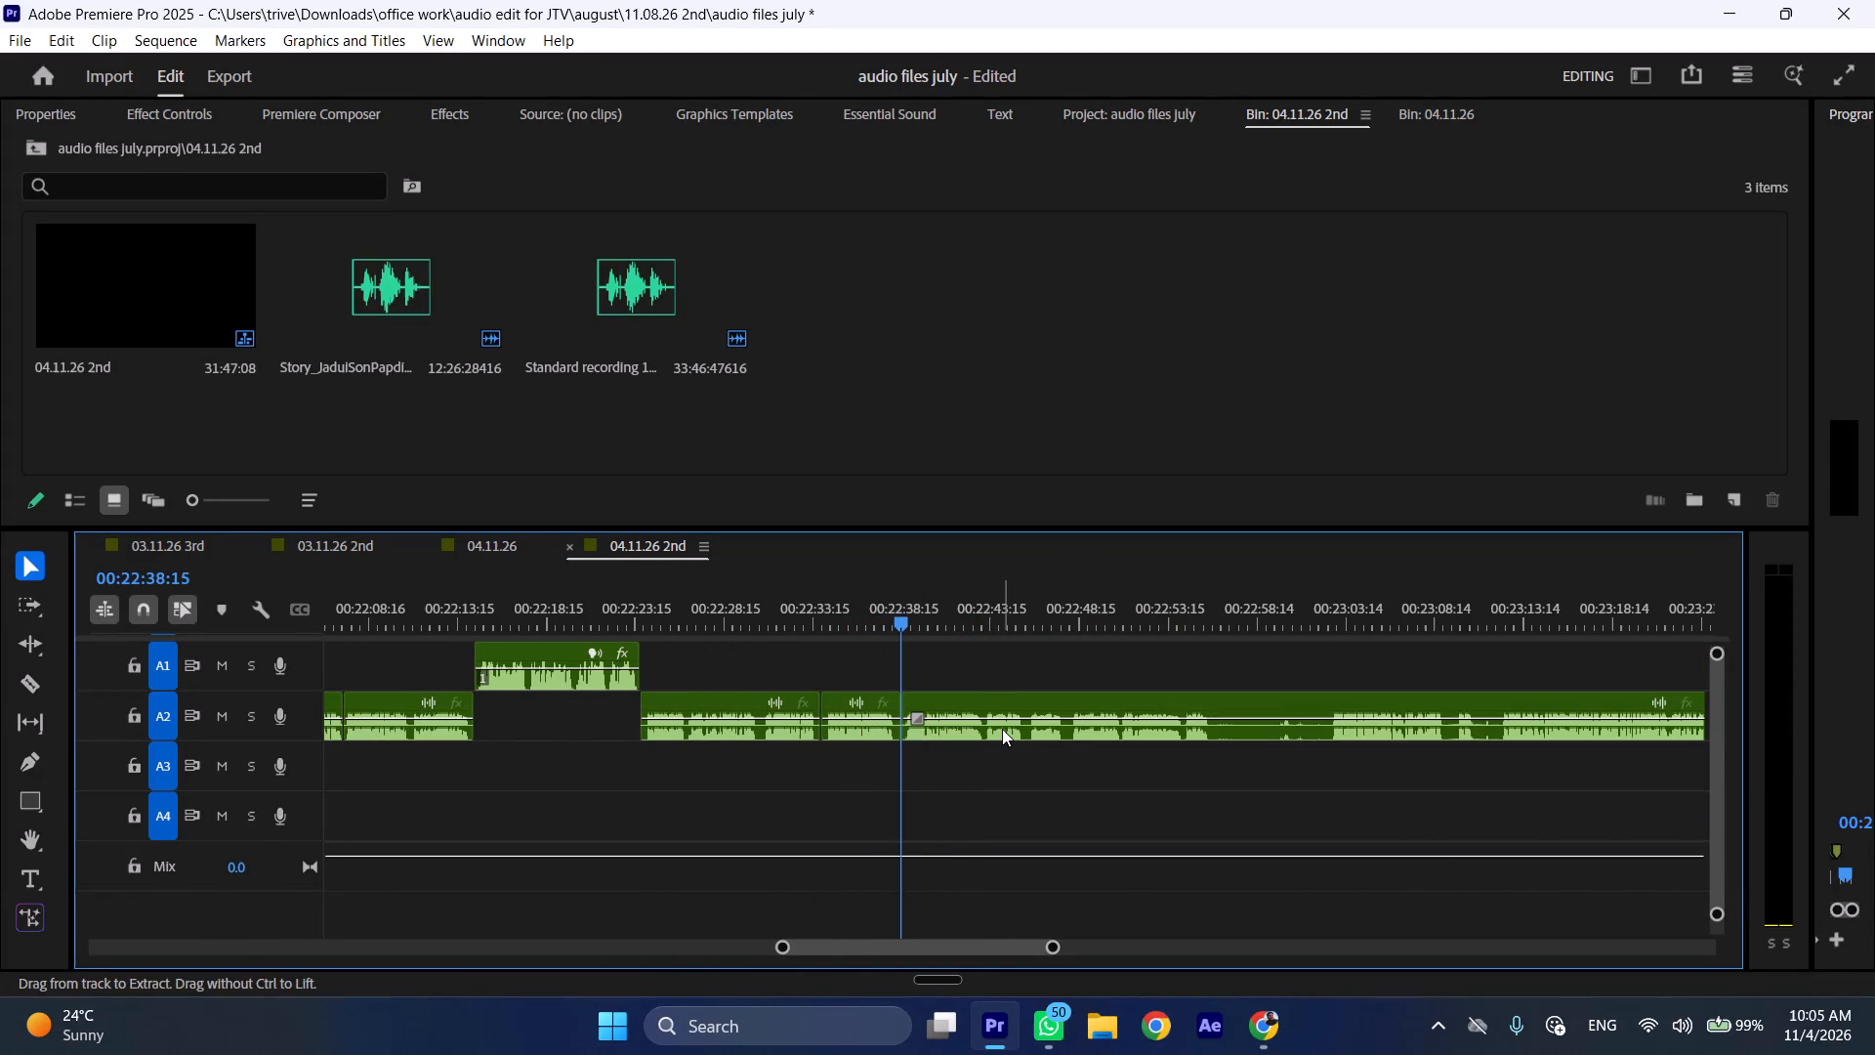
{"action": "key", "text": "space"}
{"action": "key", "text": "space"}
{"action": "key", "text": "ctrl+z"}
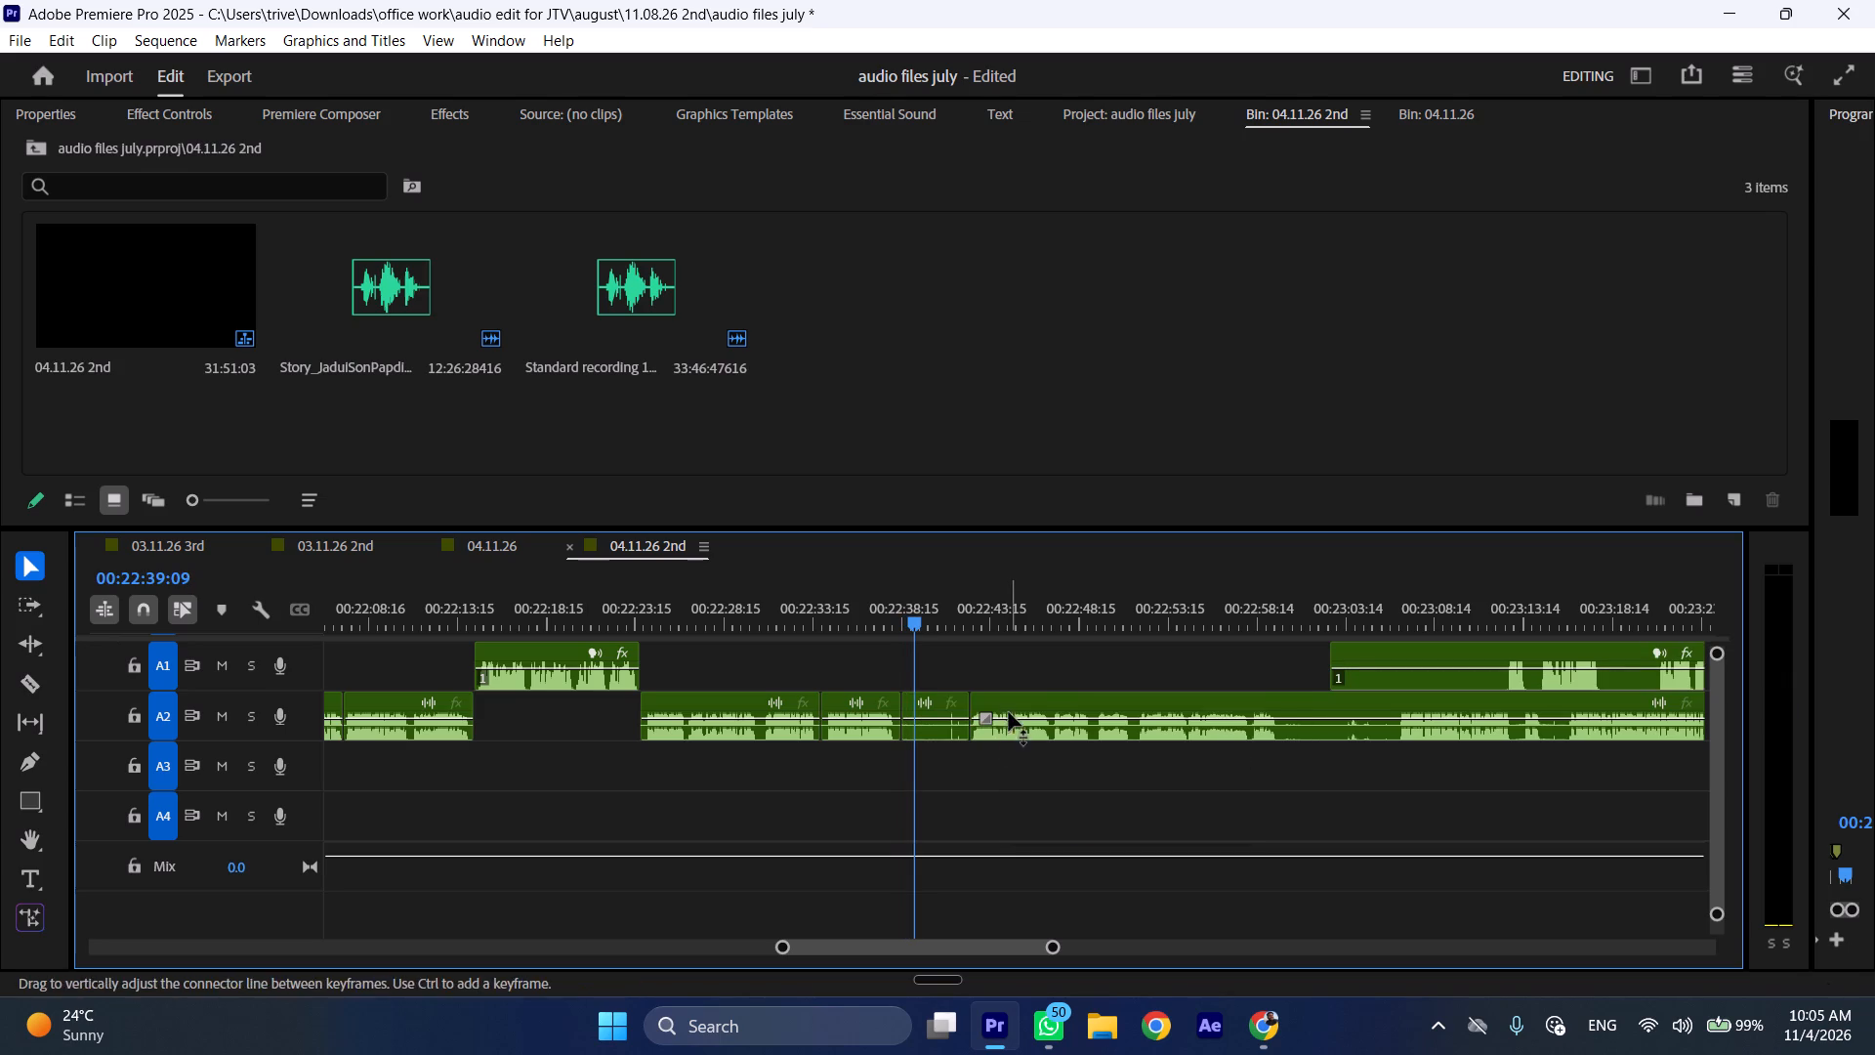
Ripple delete the A2 segment between 00:22:38:15 and about 00:22:42, and play back from about 00:22:37.
{"action": "left_click", "coordinate": [943, 737]}
{"action": "key", "text": "ctrl+shift+d"}
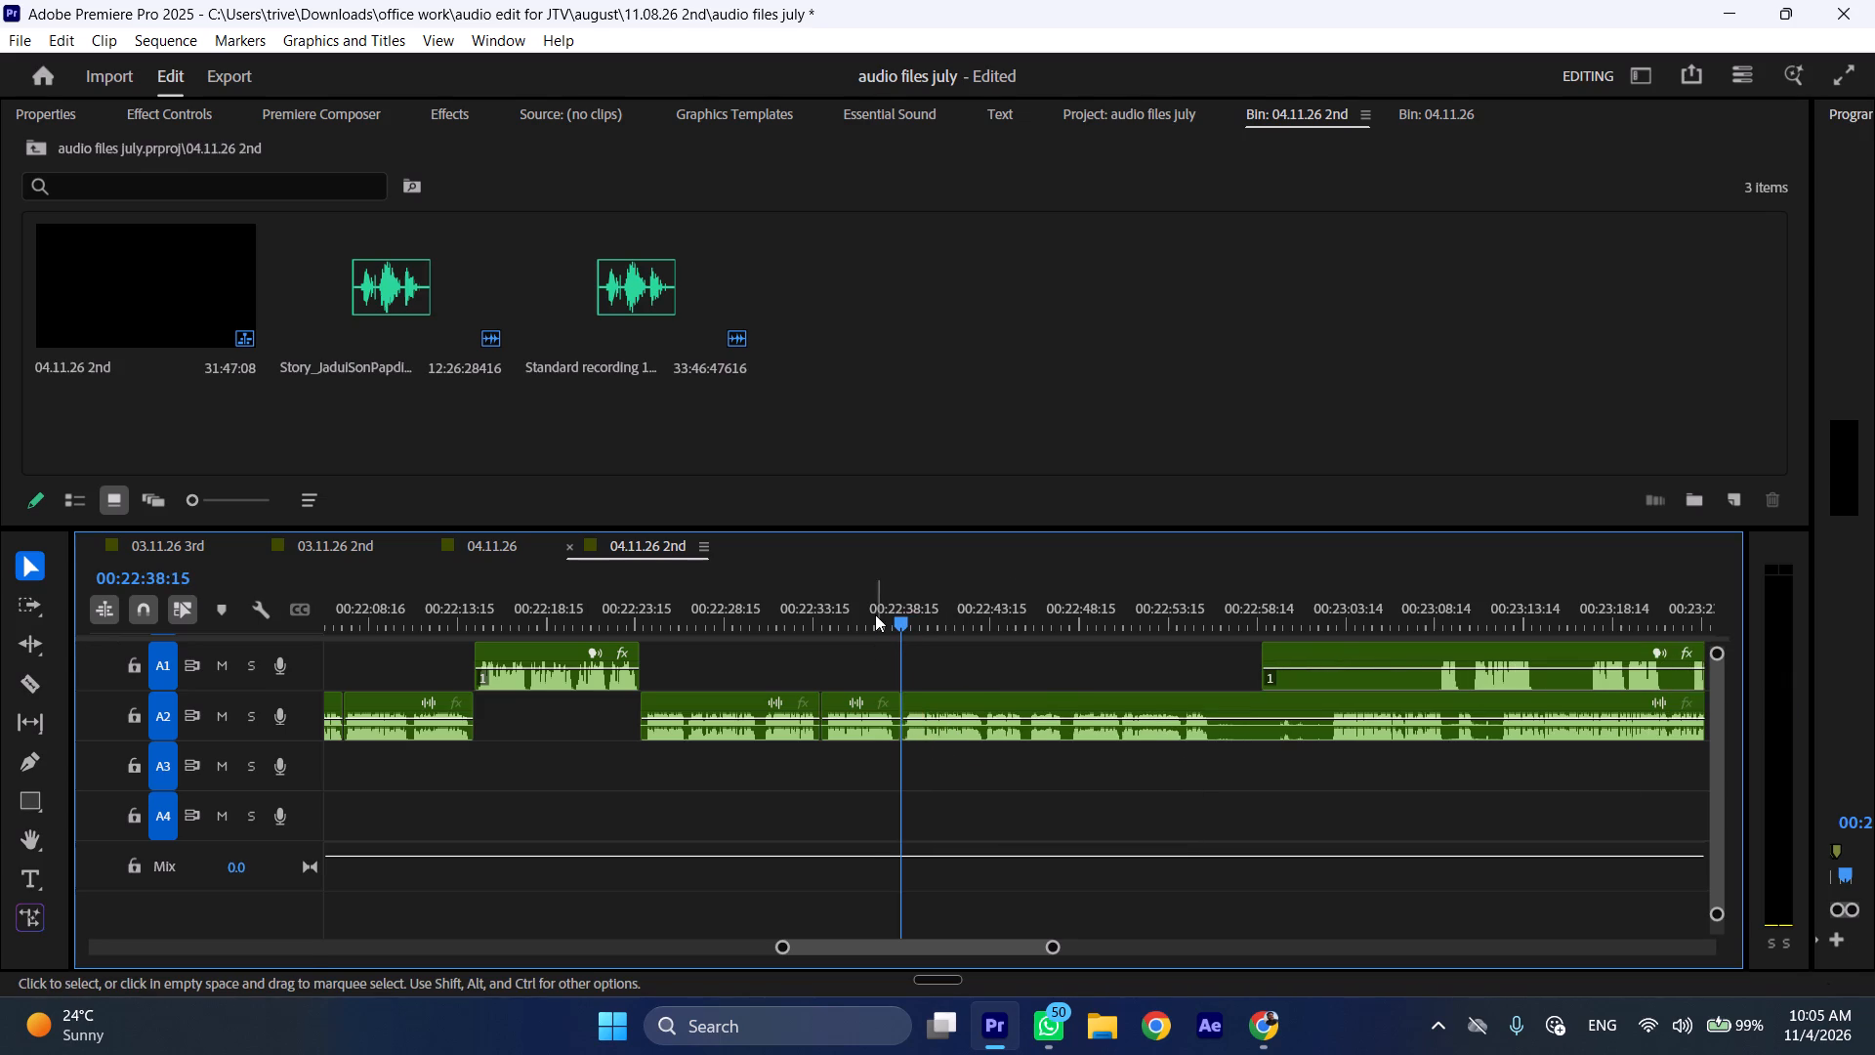
{"action": "left_click", "coordinate": [875, 614]}
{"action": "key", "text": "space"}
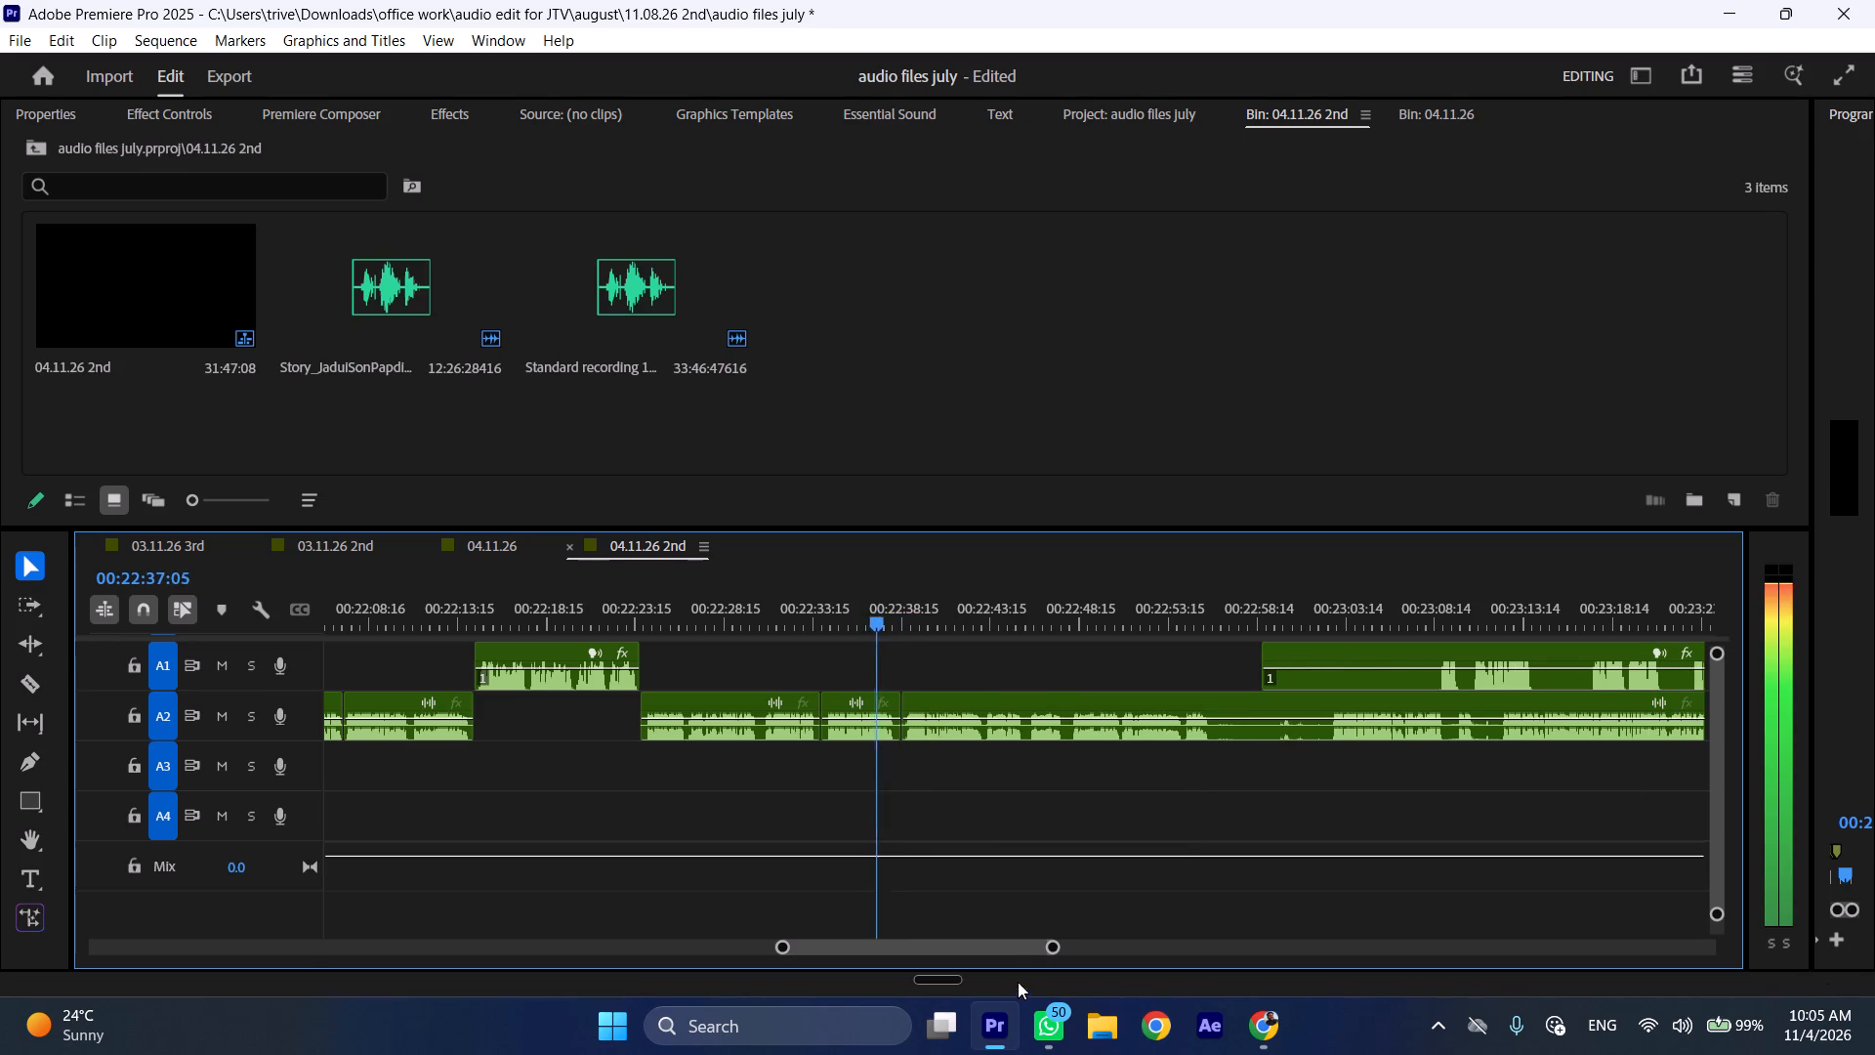
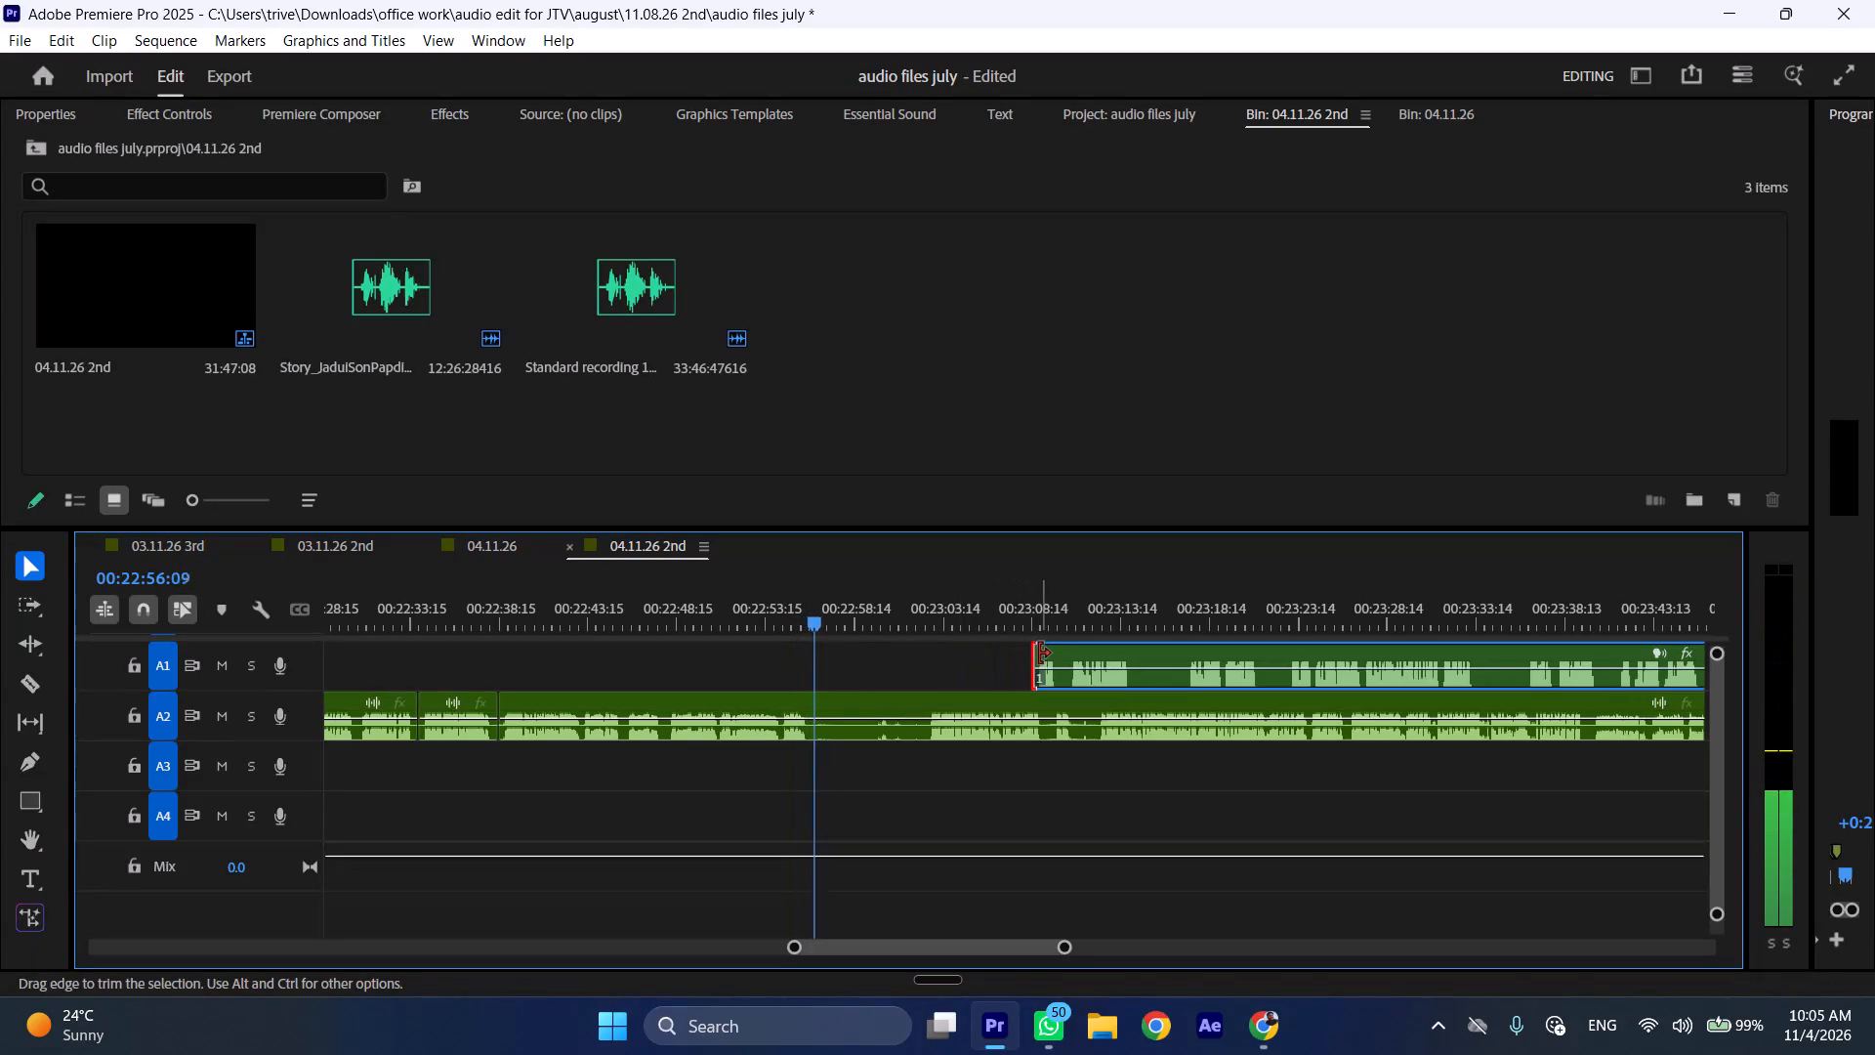
Move the A1 clip back to start at about 00:23:36, clear of the A2 speech being edited.
{"action": "left_click_drag", "start_coordinate": [1086, 647], "coordinate": [1587, 647]}
Ripple delete the A2 silence between cuts at 00:22:56:02 and about 00:23:02, and resume playback.
{"action": "left_click_drag", "start_coordinate": [817, 611], "coordinate": [812, 611]}
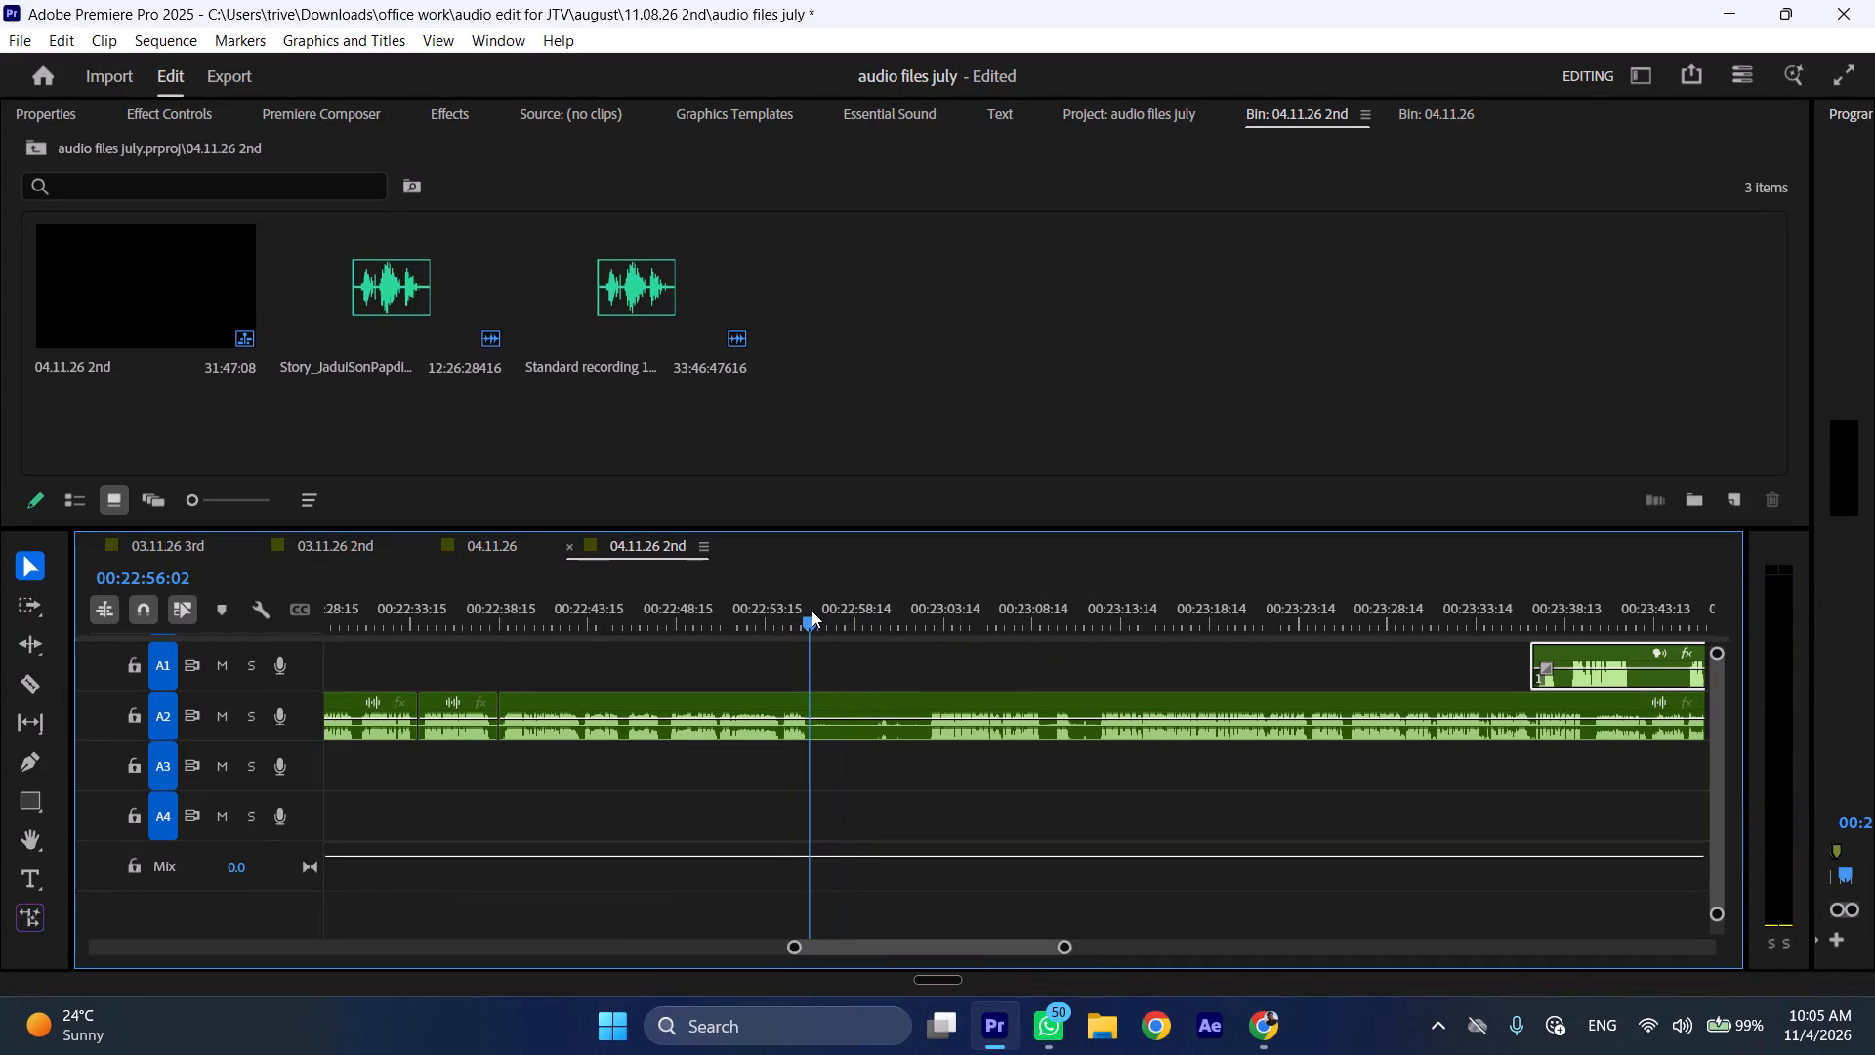
{"action": "left_click_drag", "start_coordinate": [812, 611], "coordinate": [928, 611]}
{"action": "key", "text": "shift+c"}
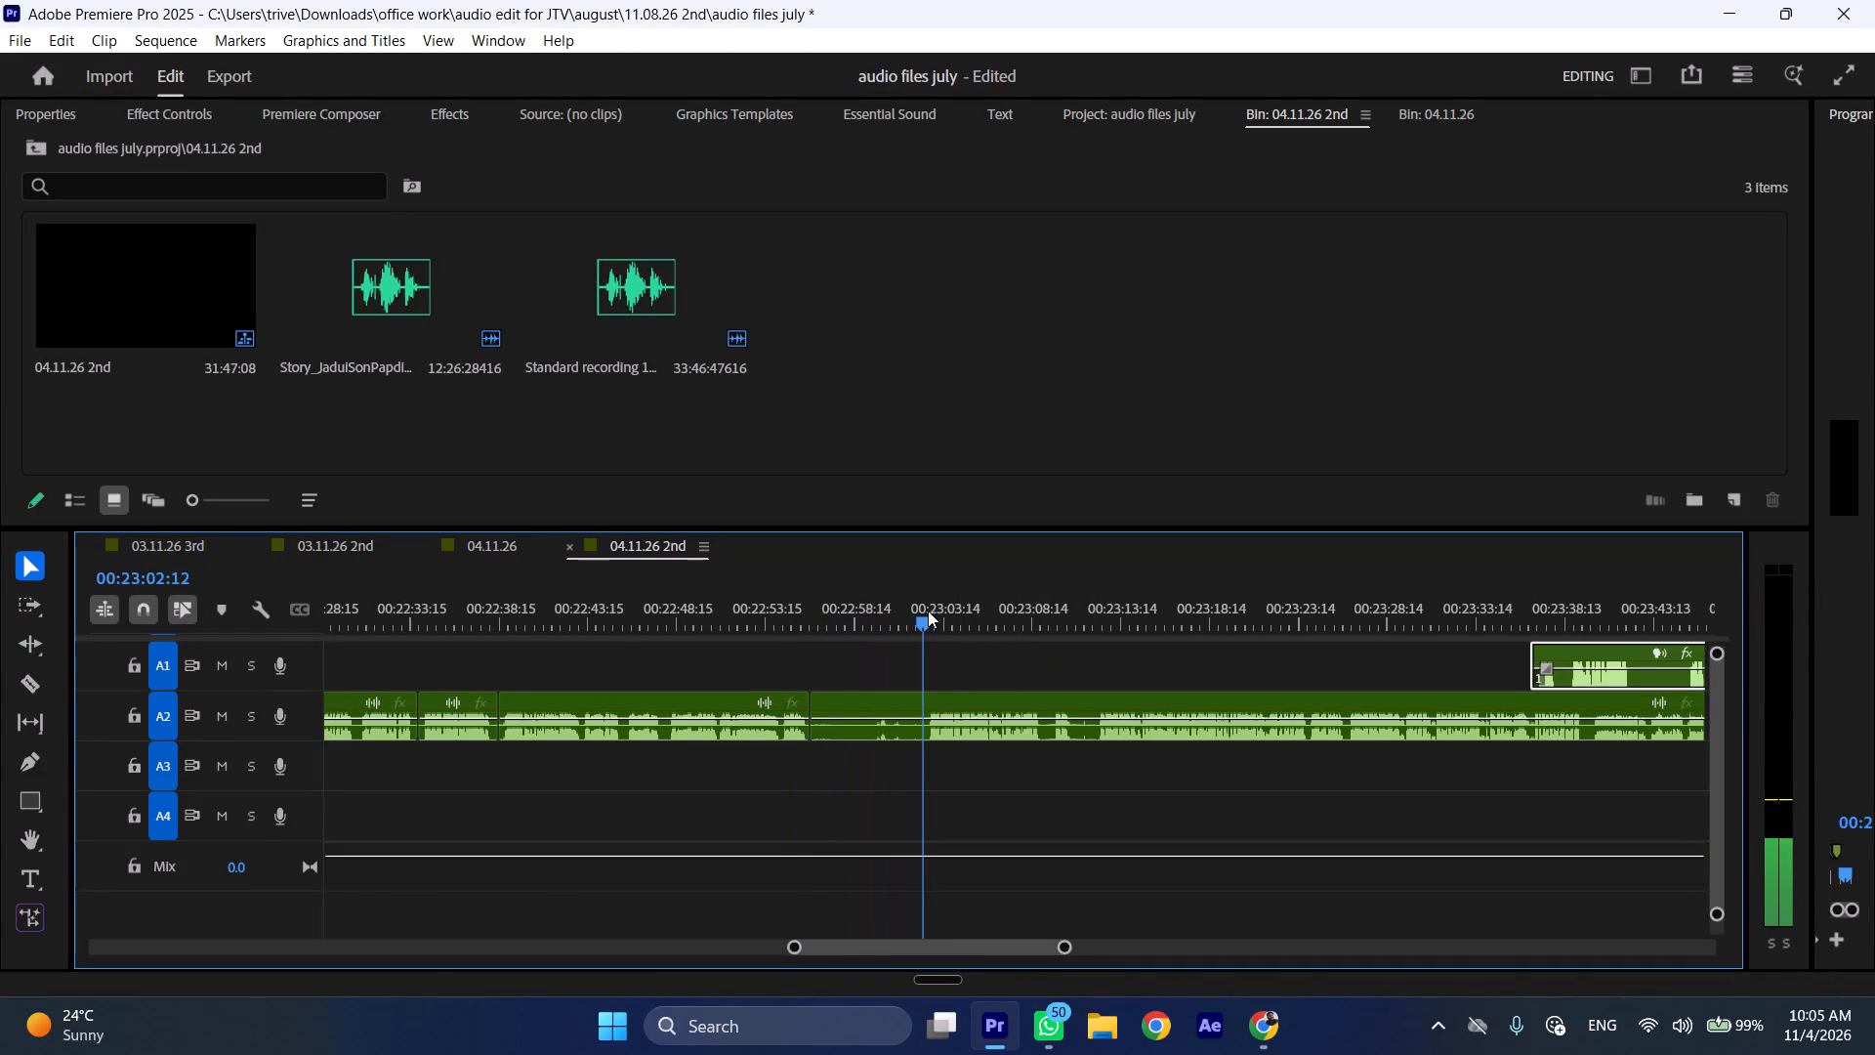
{"action": "left_click_drag", "start_coordinate": [928, 611], "coordinate": [929, 612]}
{"action": "left_click", "coordinate": [958, 731]}
{"action": "key", "text": "shift+c"}
{"action": "key", "text": "ctrl+shift+d"}
{"action": "key", "text": "space"}
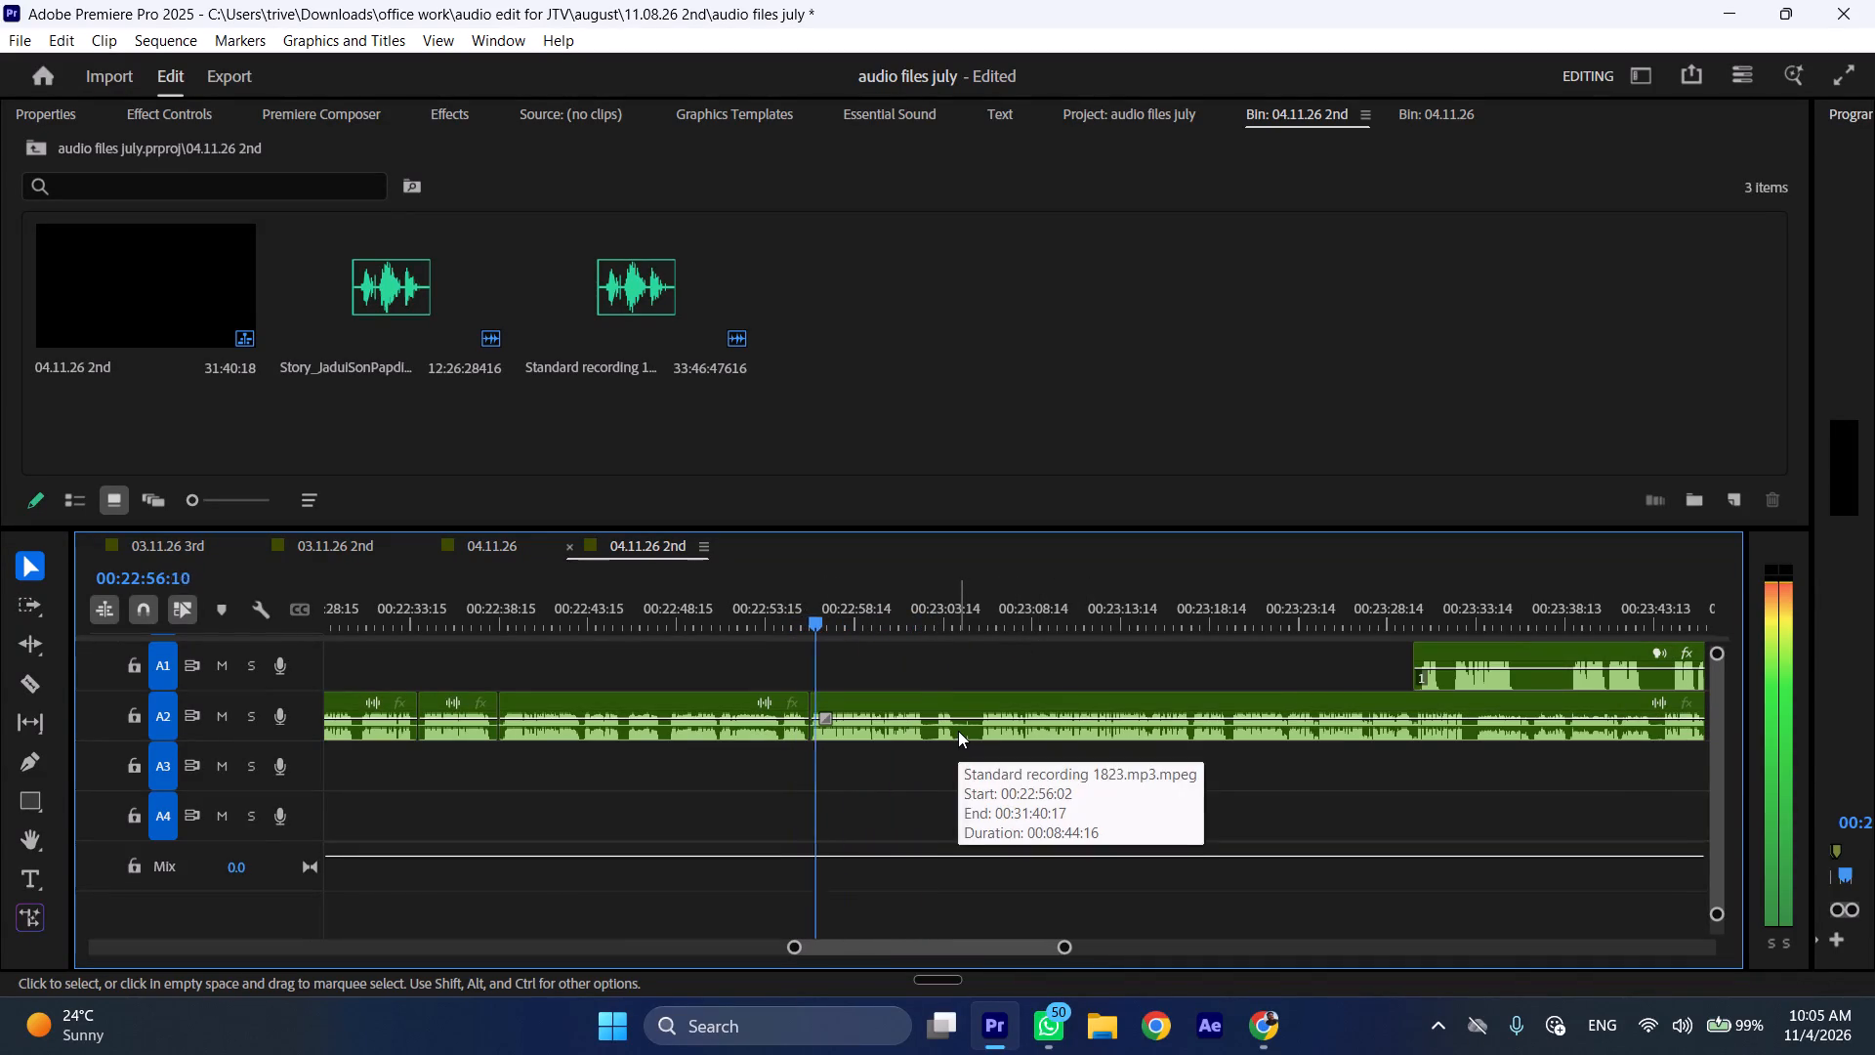
{"action": "type", "text": "l"}
{"action": "scroll", "coordinate": [841, 745], "scroll_direction": "down", "scroll_amount": 4}
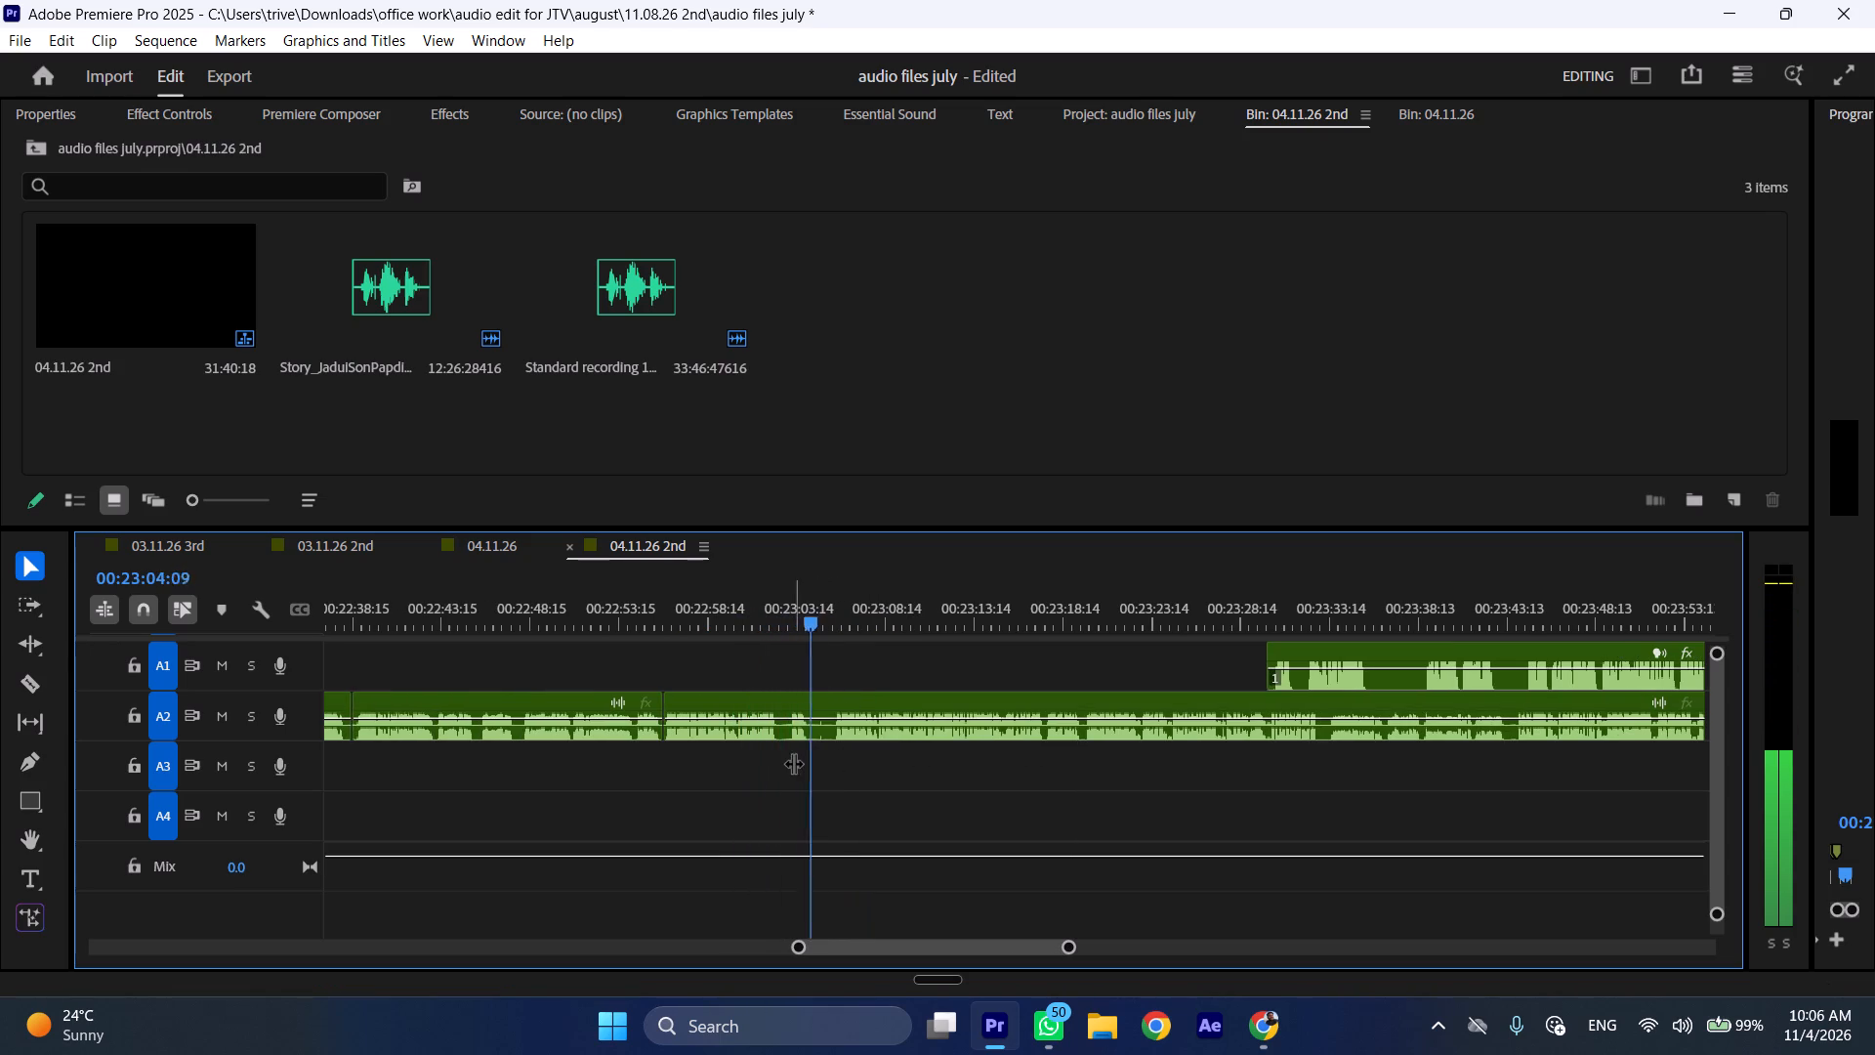
Ripple delete the A2 passage between cuts at 00:23:00:05 and 00:23:05:18, and play back across the join.
{"action": "left_click", "coordinate": [729, 622]}
{"action": "key", "text": "space"}
{"action": "left_click", "coordinate": [729, 622]}
{"action": "key", "text": "space"}
{"action": "key", "text": "space"}
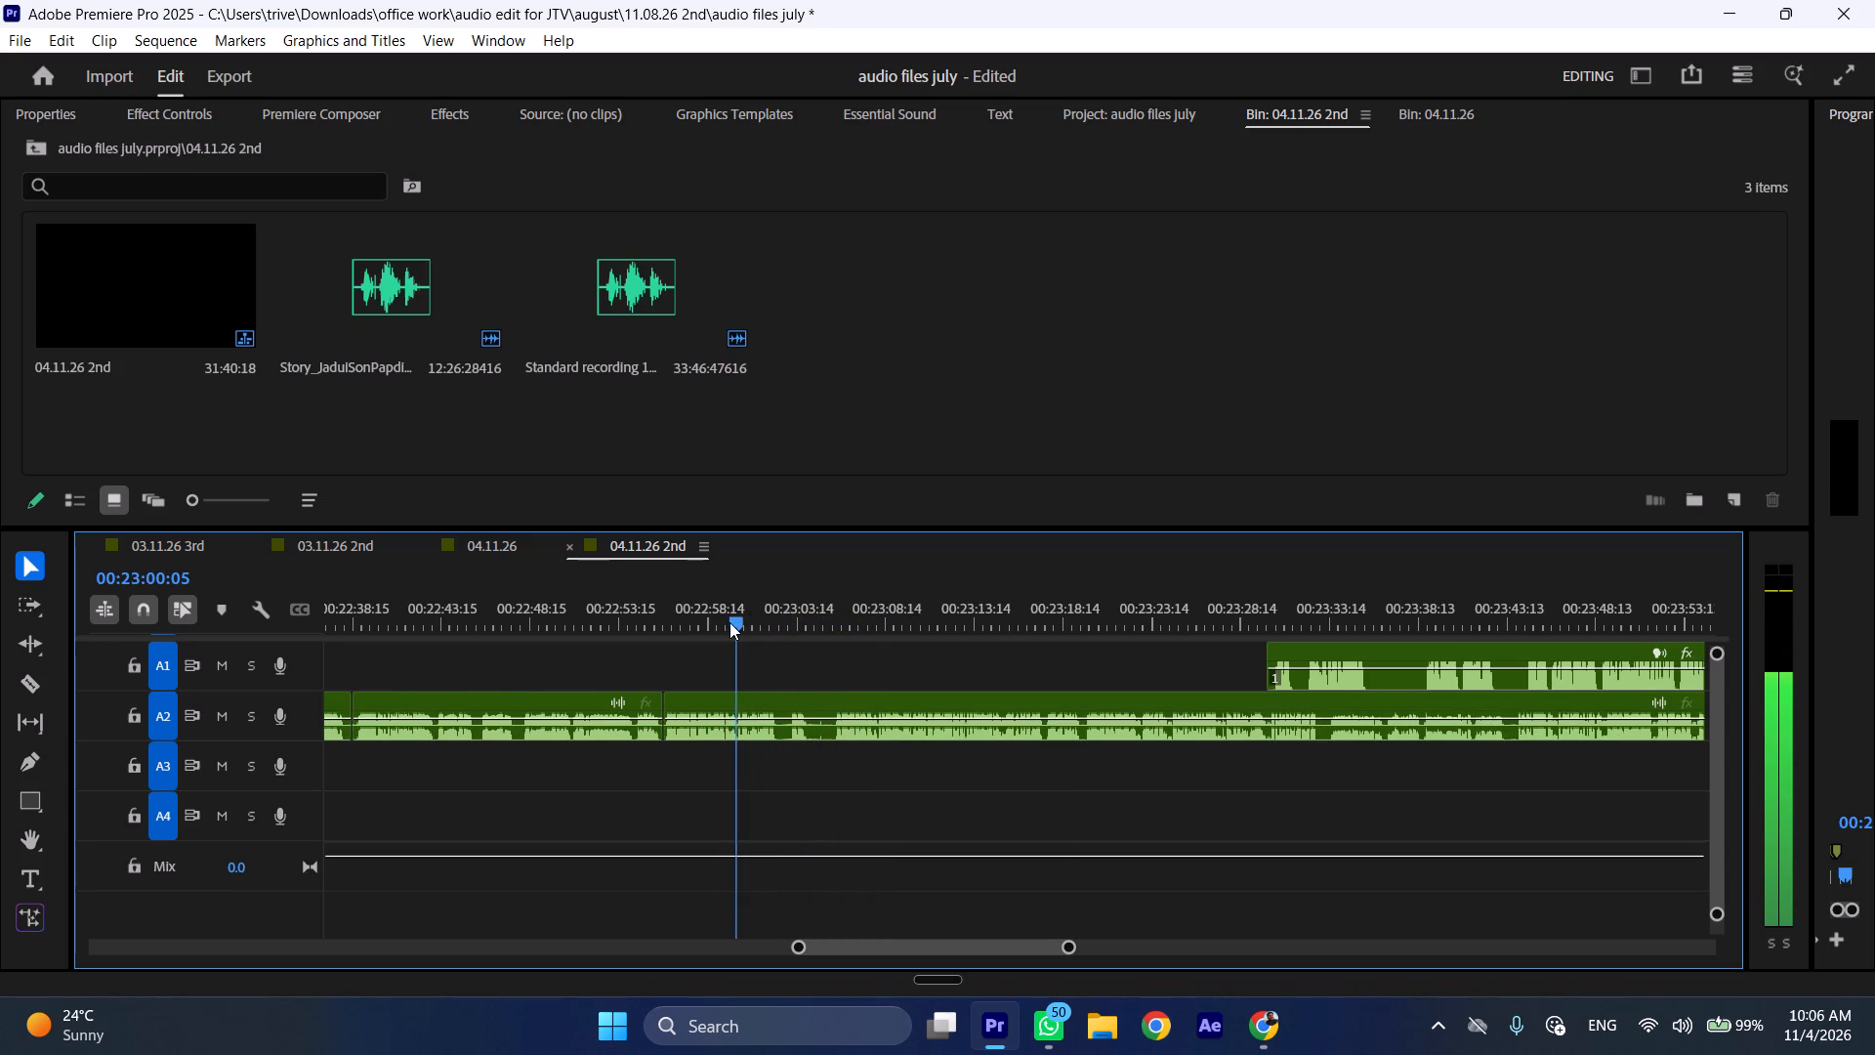
{"action": "key", "text": "shift+c"}
{"action": "left_click_drag", "start_coordinate": [810, 622], "coordinate": [837, 618]}
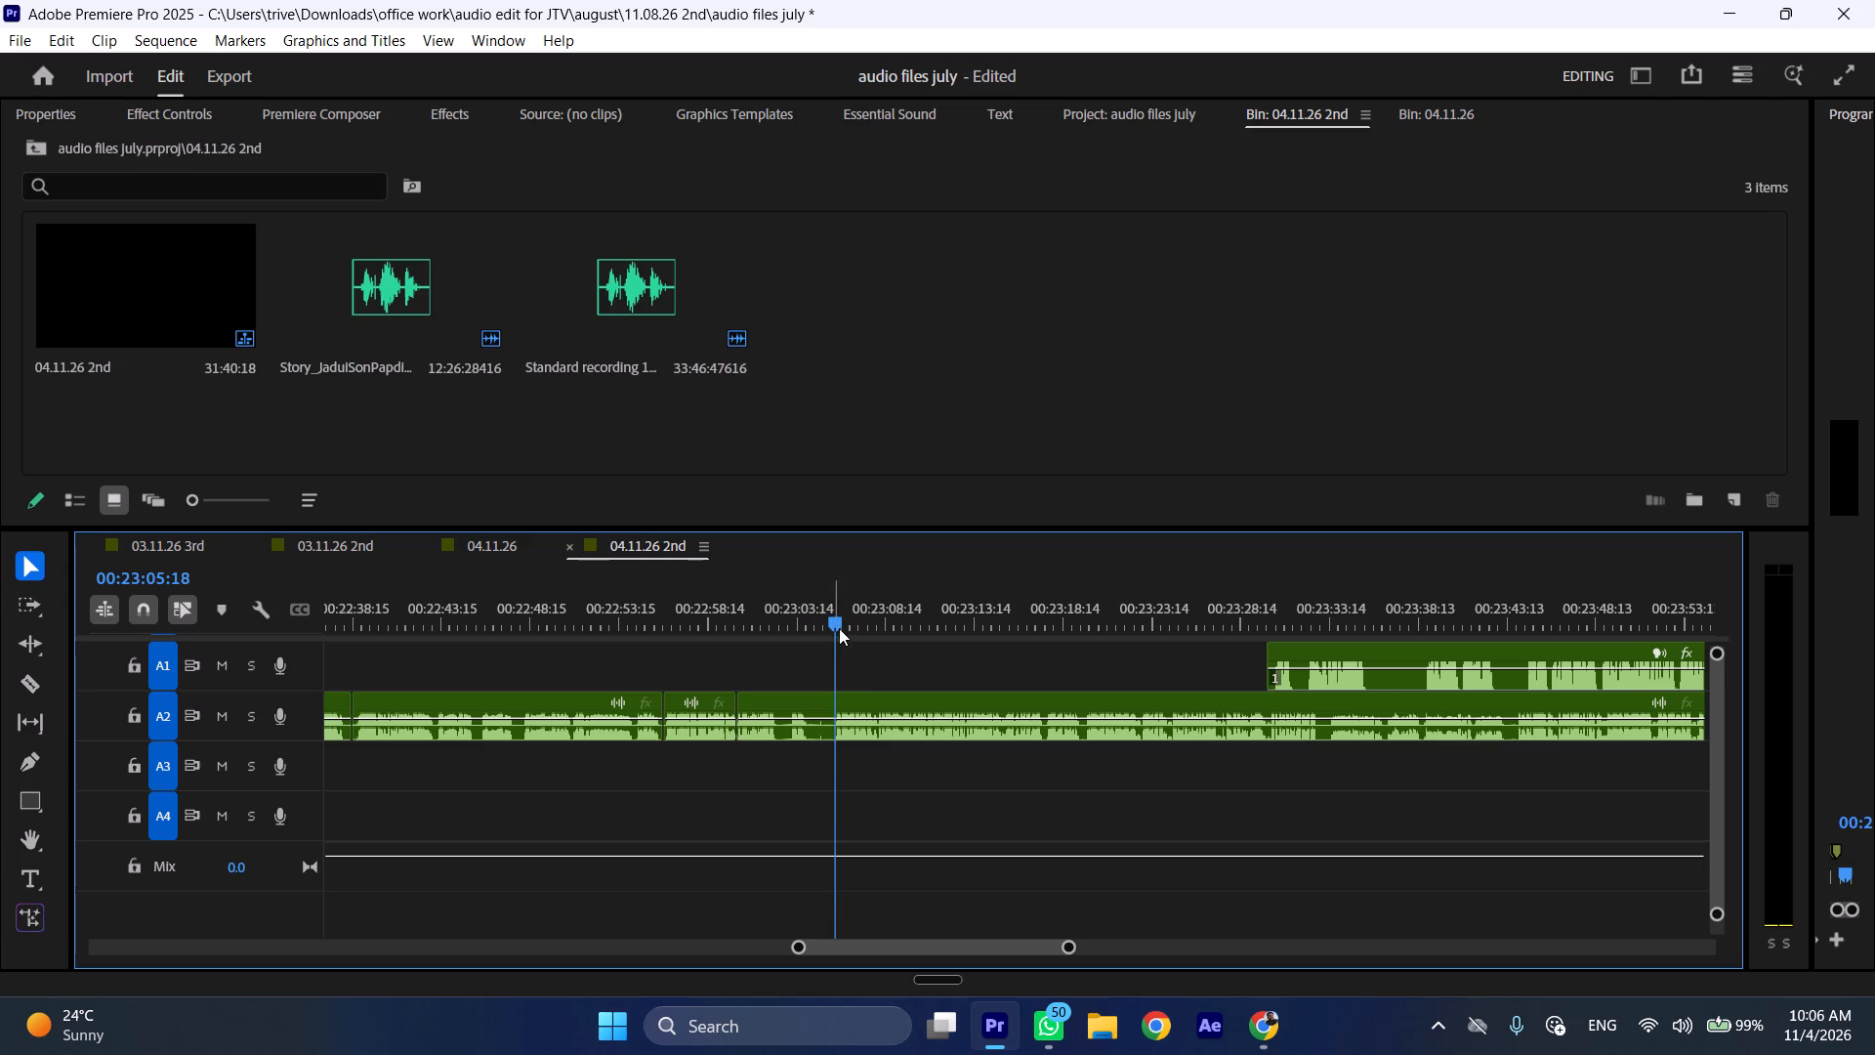
{"action": "left_click", "coordinate": [872, 703]}
{"action": "key", "text": "shift+c"}
{"action": "key", "text": "ctrl+shift+d"}
{"action": "left_click", "coordinate": [730, 630]}
{"action": "key", "text": "space"}
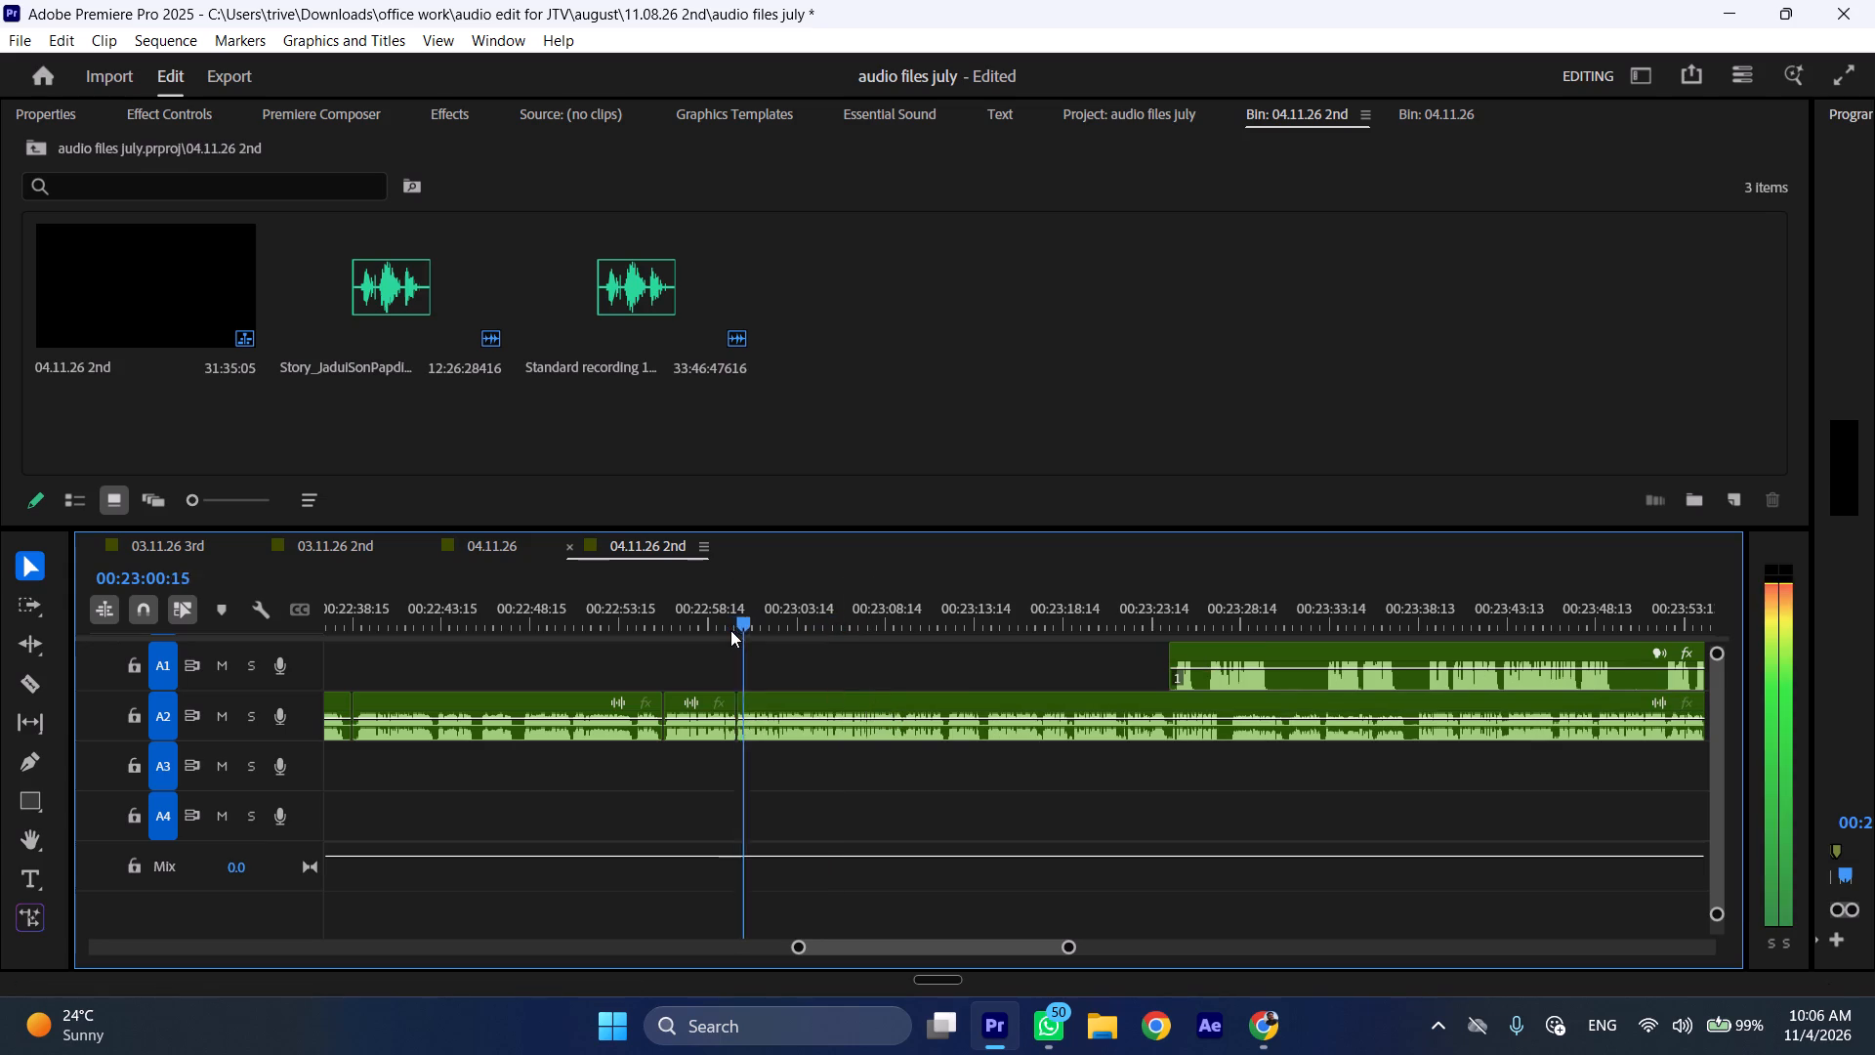
{"action": "left_click", "coordinate": [730, 630]}
{"action": "key", "text": "space"}
{"action": "key", "text": "l"}
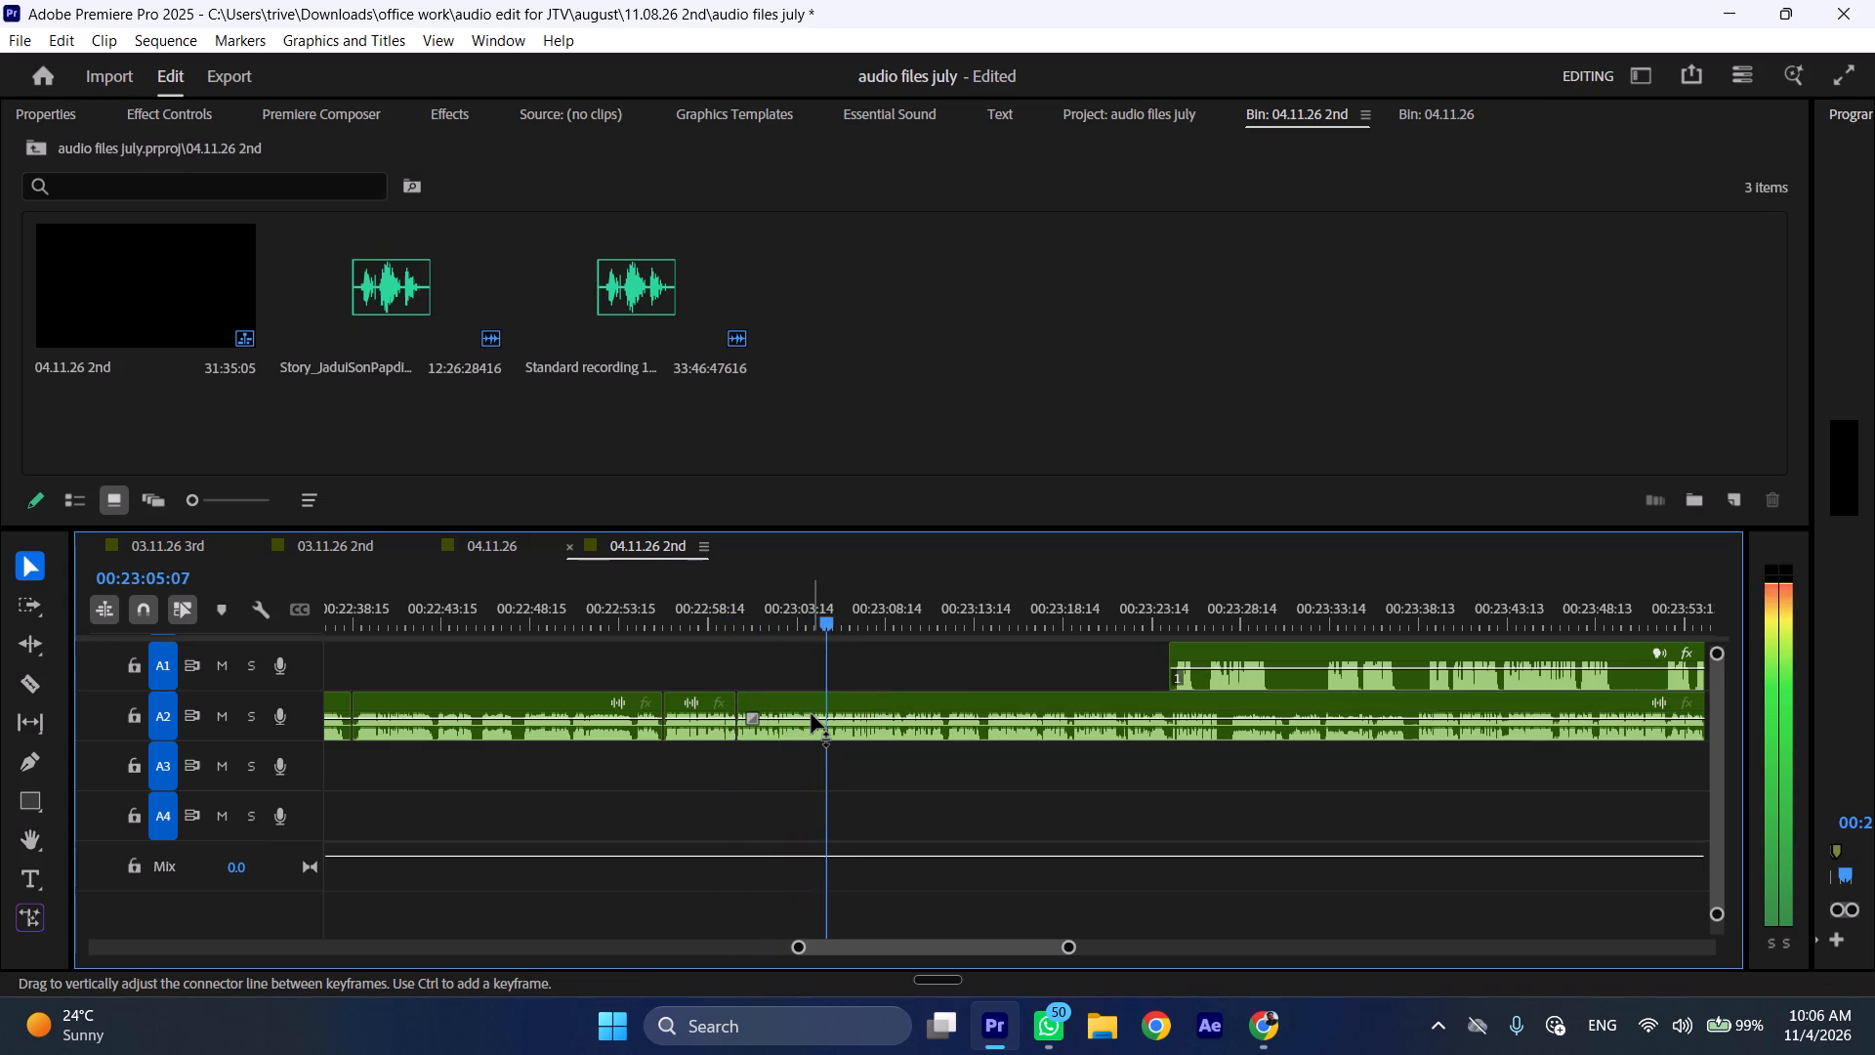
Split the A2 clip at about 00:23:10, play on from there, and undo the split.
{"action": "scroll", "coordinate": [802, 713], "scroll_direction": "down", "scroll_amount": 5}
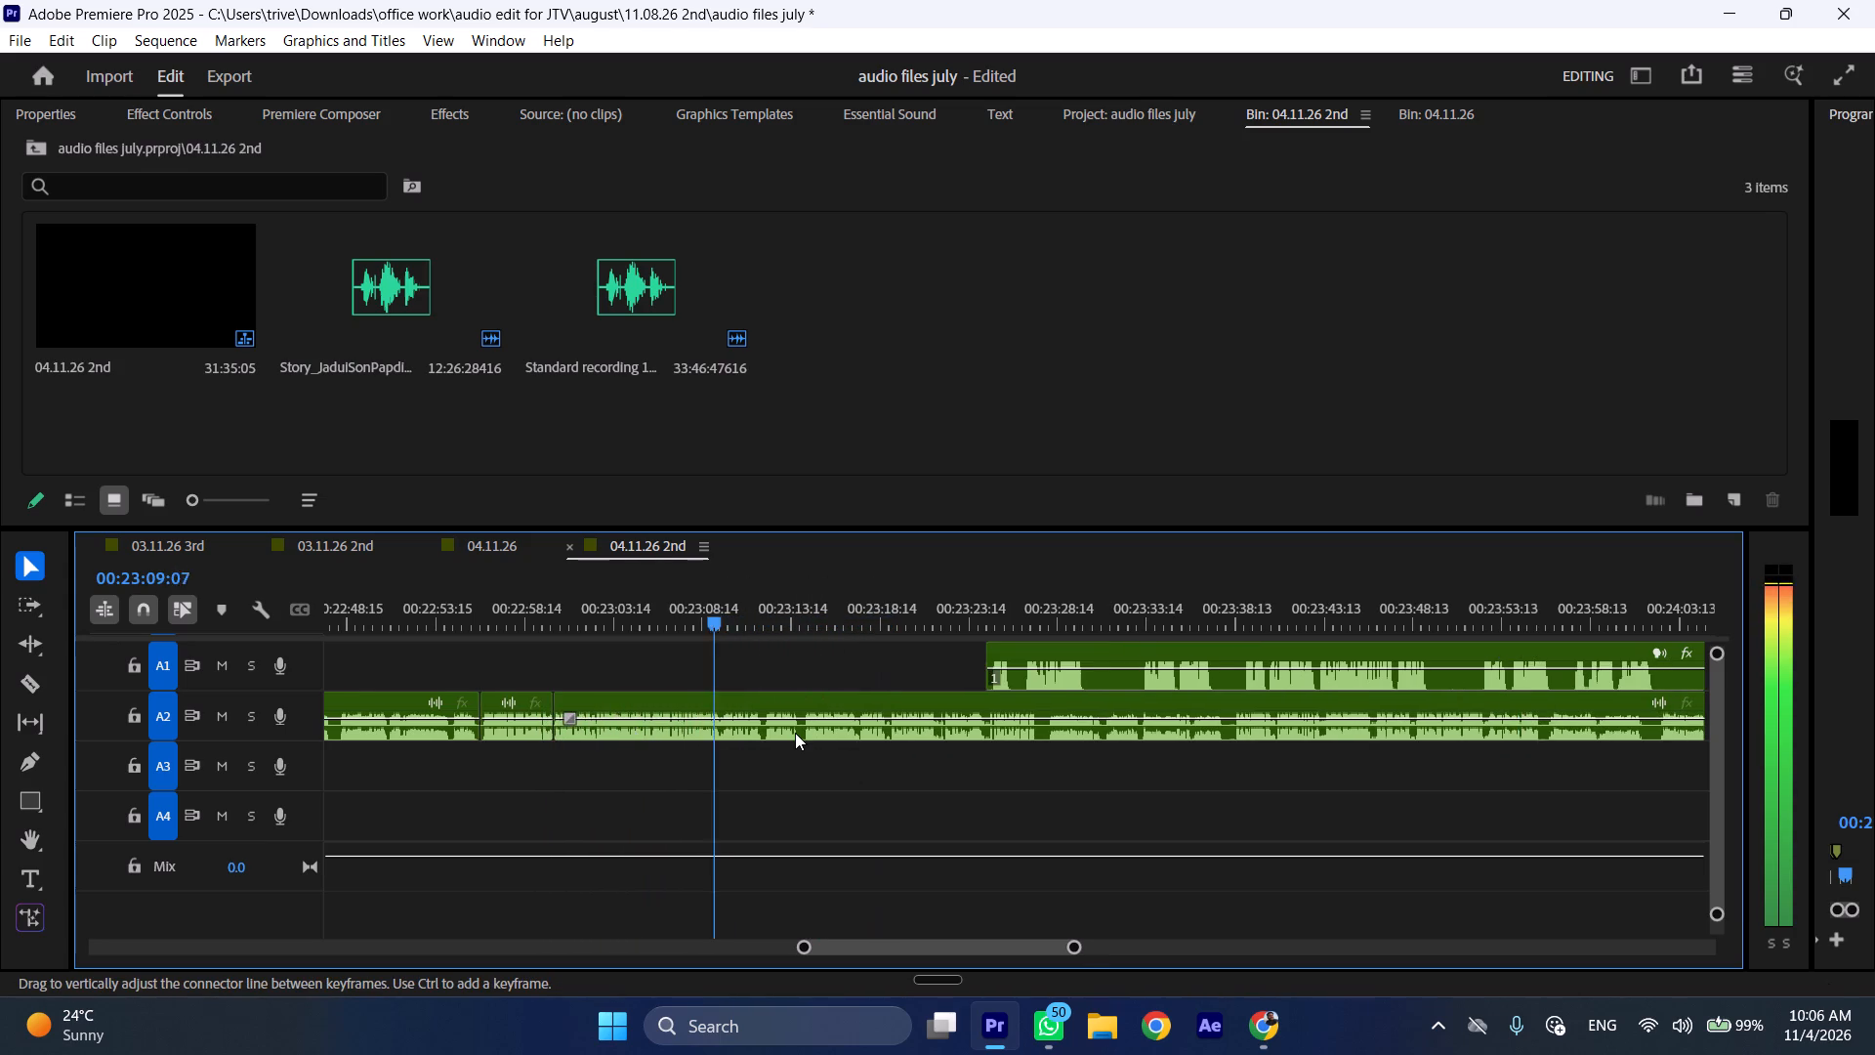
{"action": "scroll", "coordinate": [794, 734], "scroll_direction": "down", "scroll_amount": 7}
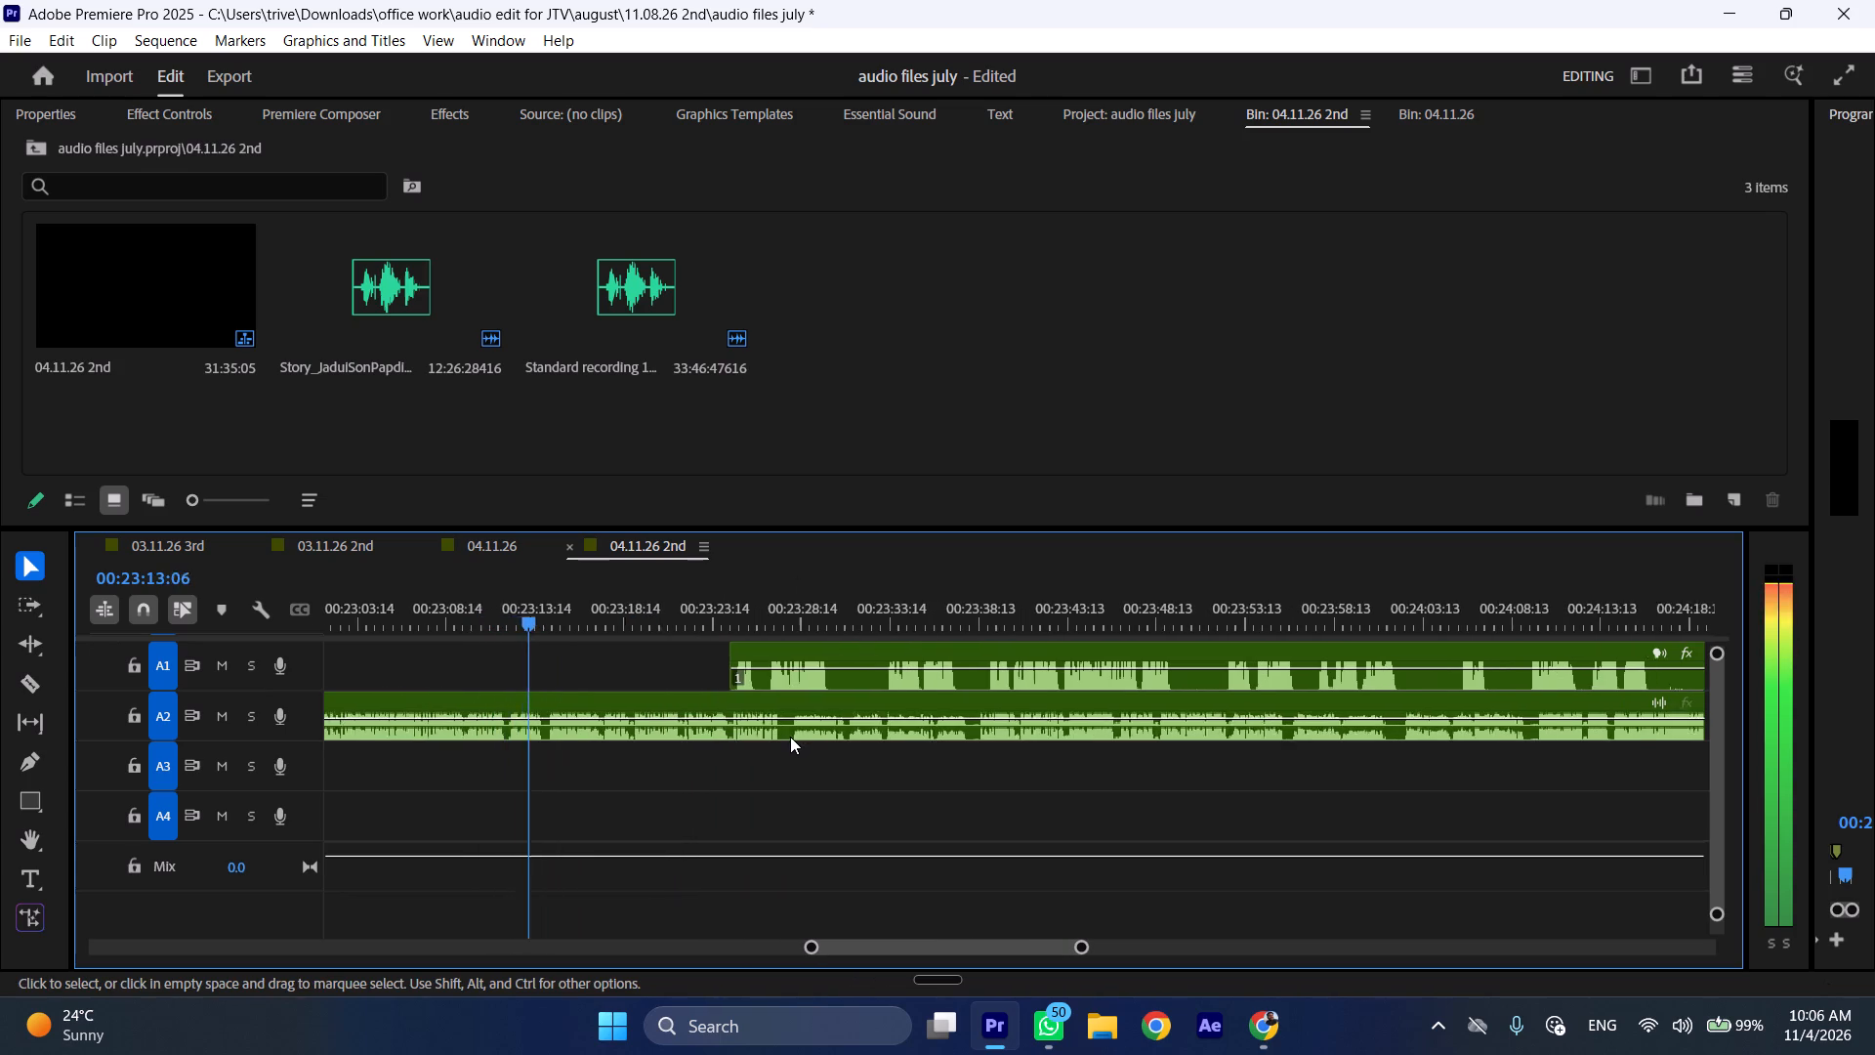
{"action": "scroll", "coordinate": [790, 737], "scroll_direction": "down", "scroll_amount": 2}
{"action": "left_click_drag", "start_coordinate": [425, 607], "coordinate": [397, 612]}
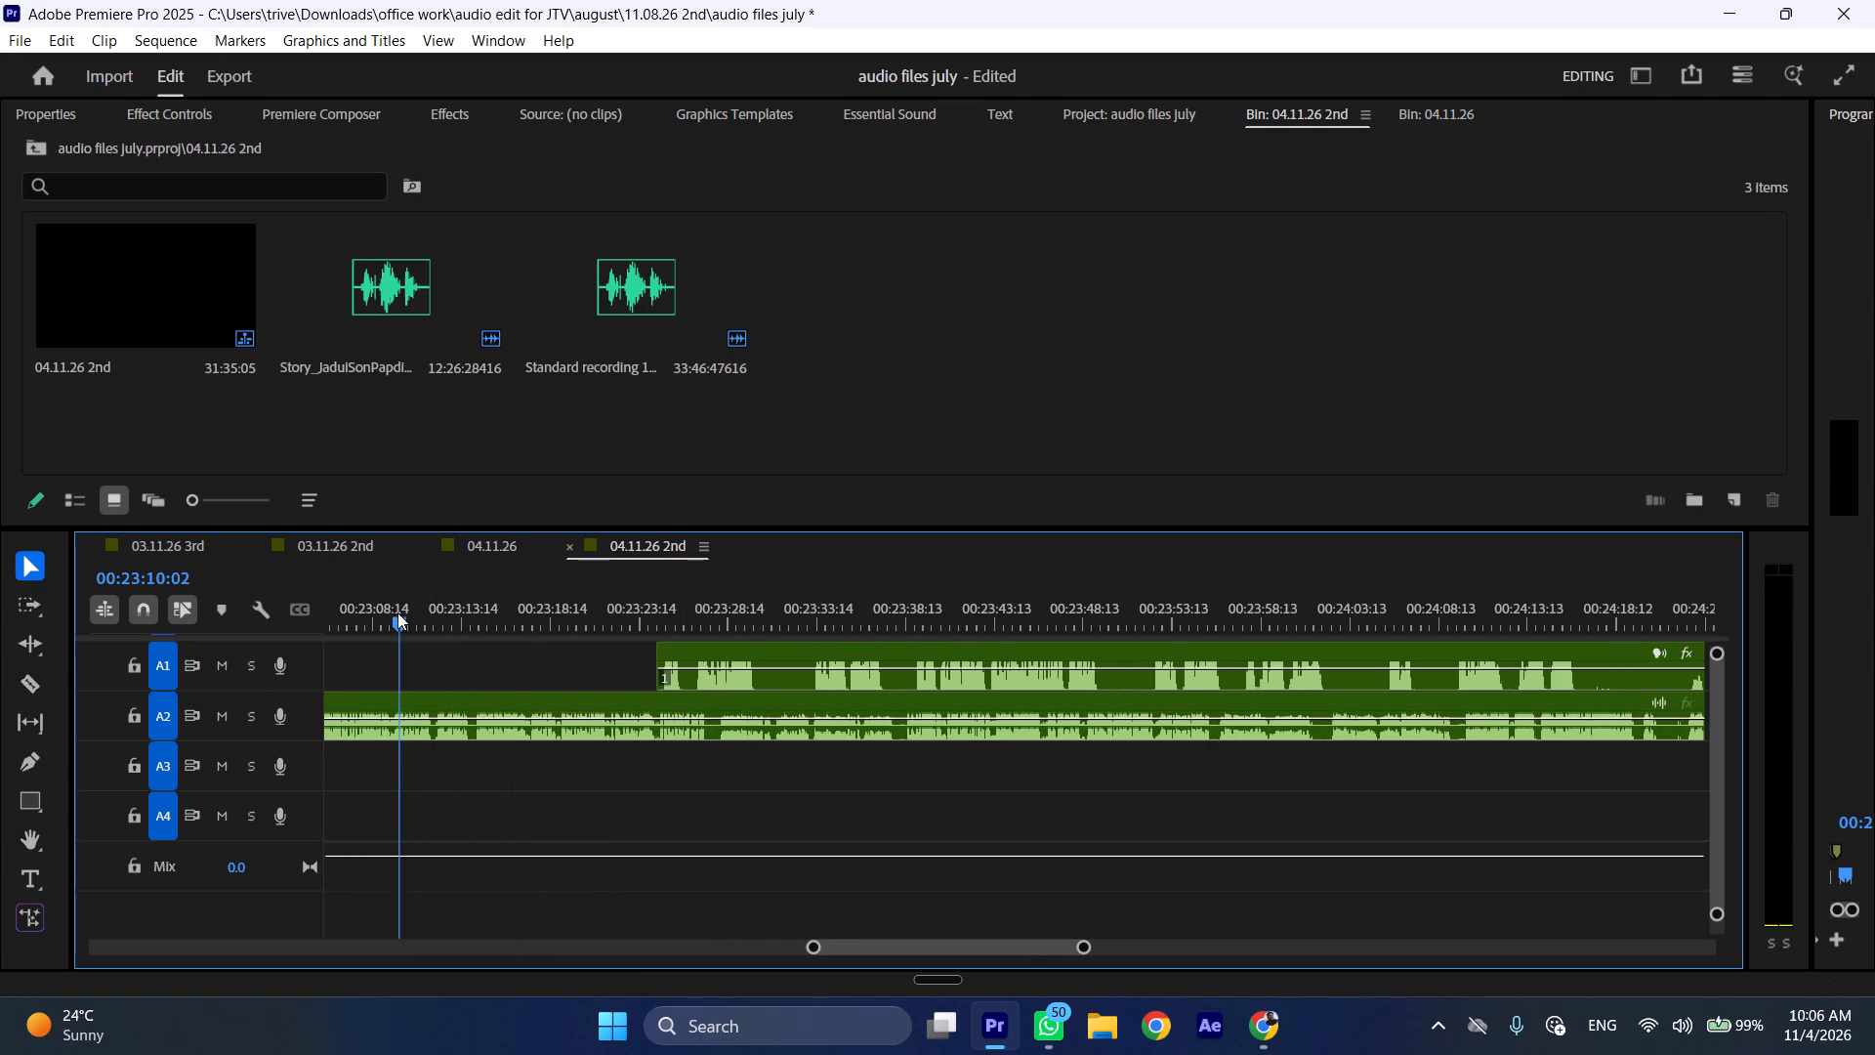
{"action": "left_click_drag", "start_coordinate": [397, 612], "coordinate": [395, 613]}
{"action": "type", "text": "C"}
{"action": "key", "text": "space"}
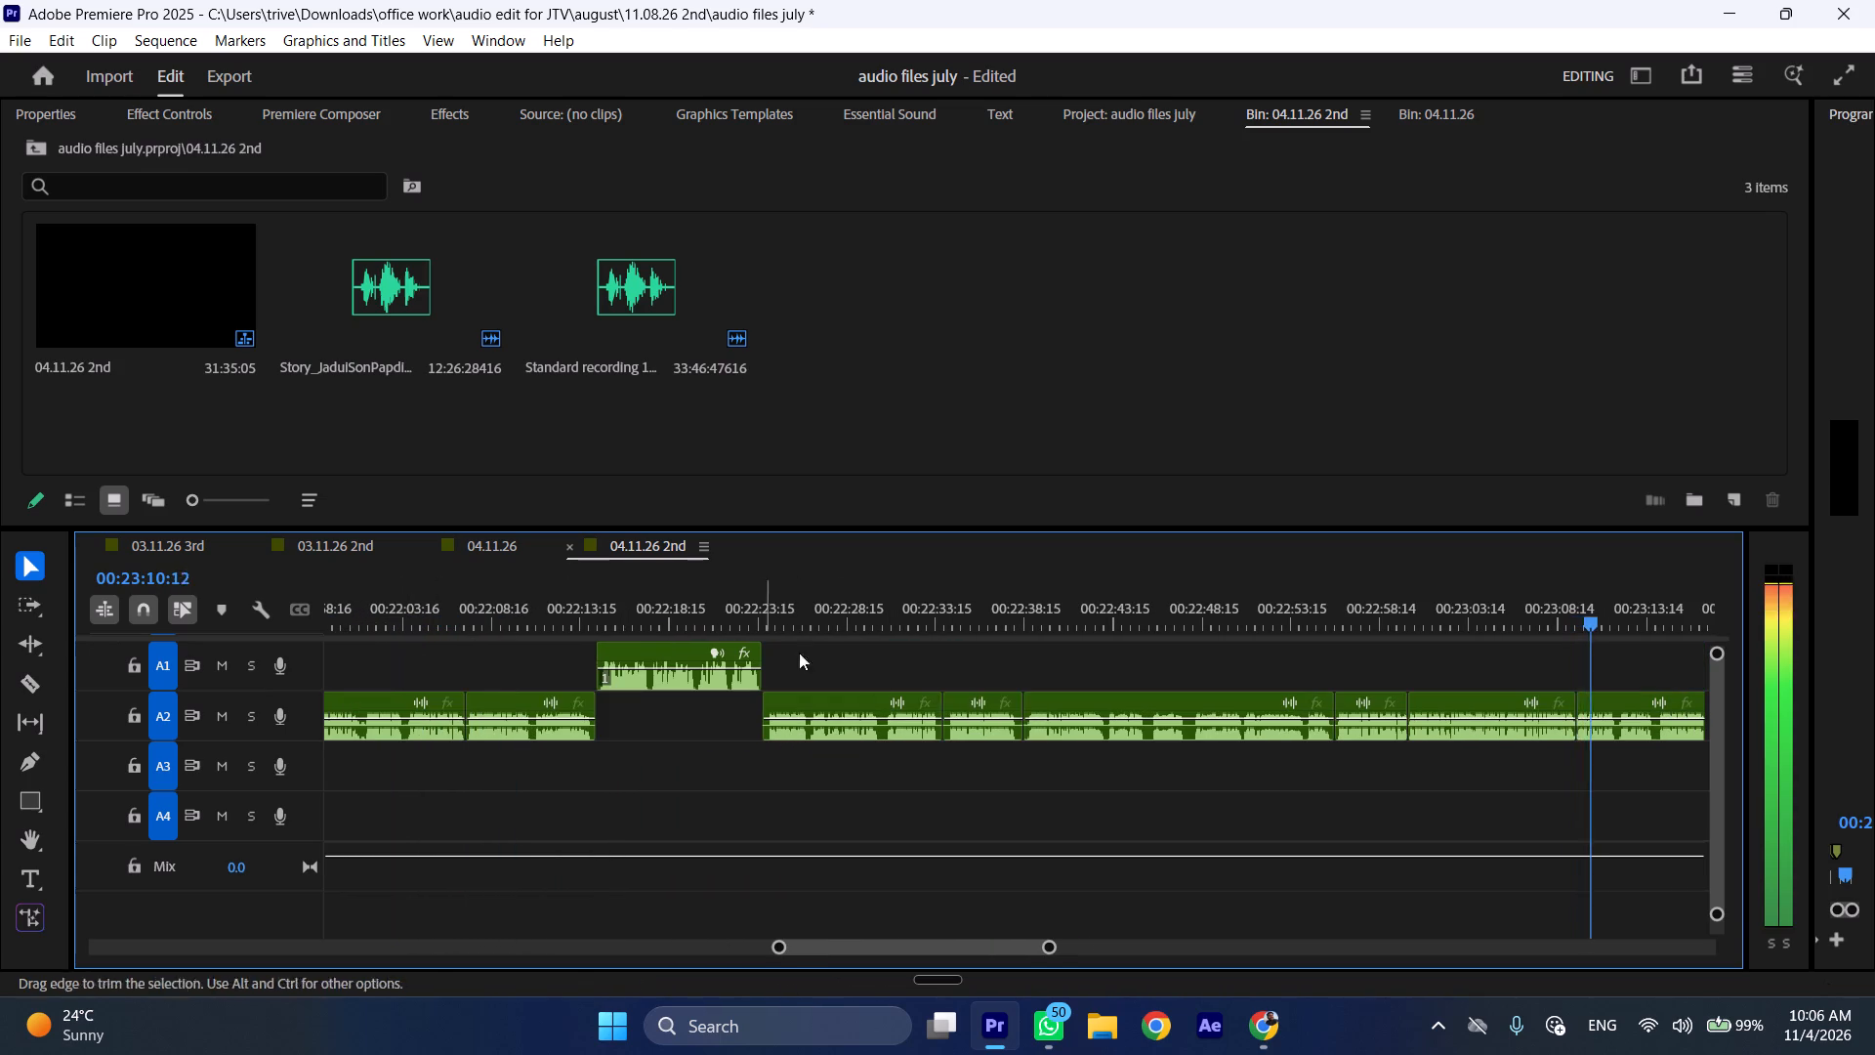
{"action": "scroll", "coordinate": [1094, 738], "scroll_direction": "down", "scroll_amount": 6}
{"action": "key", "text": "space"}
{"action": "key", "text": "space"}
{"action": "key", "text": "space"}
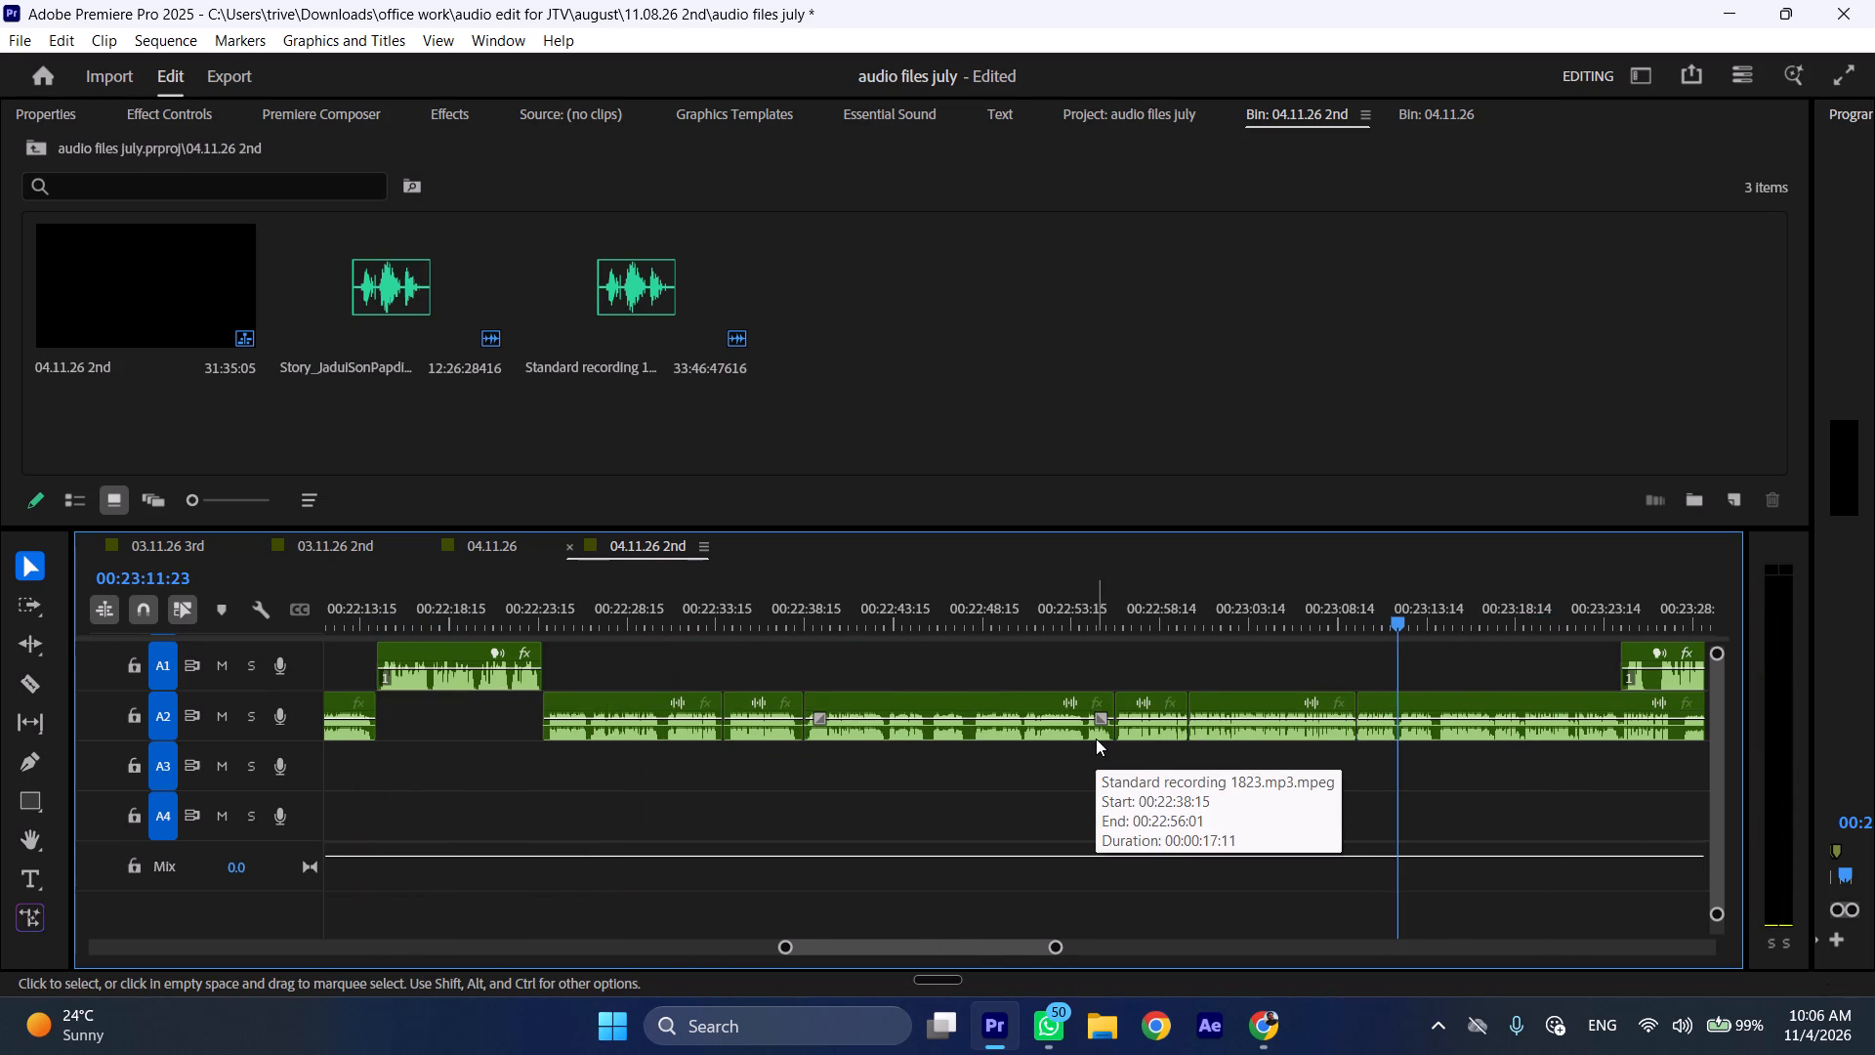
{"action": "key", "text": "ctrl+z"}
Ripple delete the A2 passage between cuts at 00:23:11:23 and 00:23:14:07, and resume playback.
{"action": "key", "text": "shift+c"}
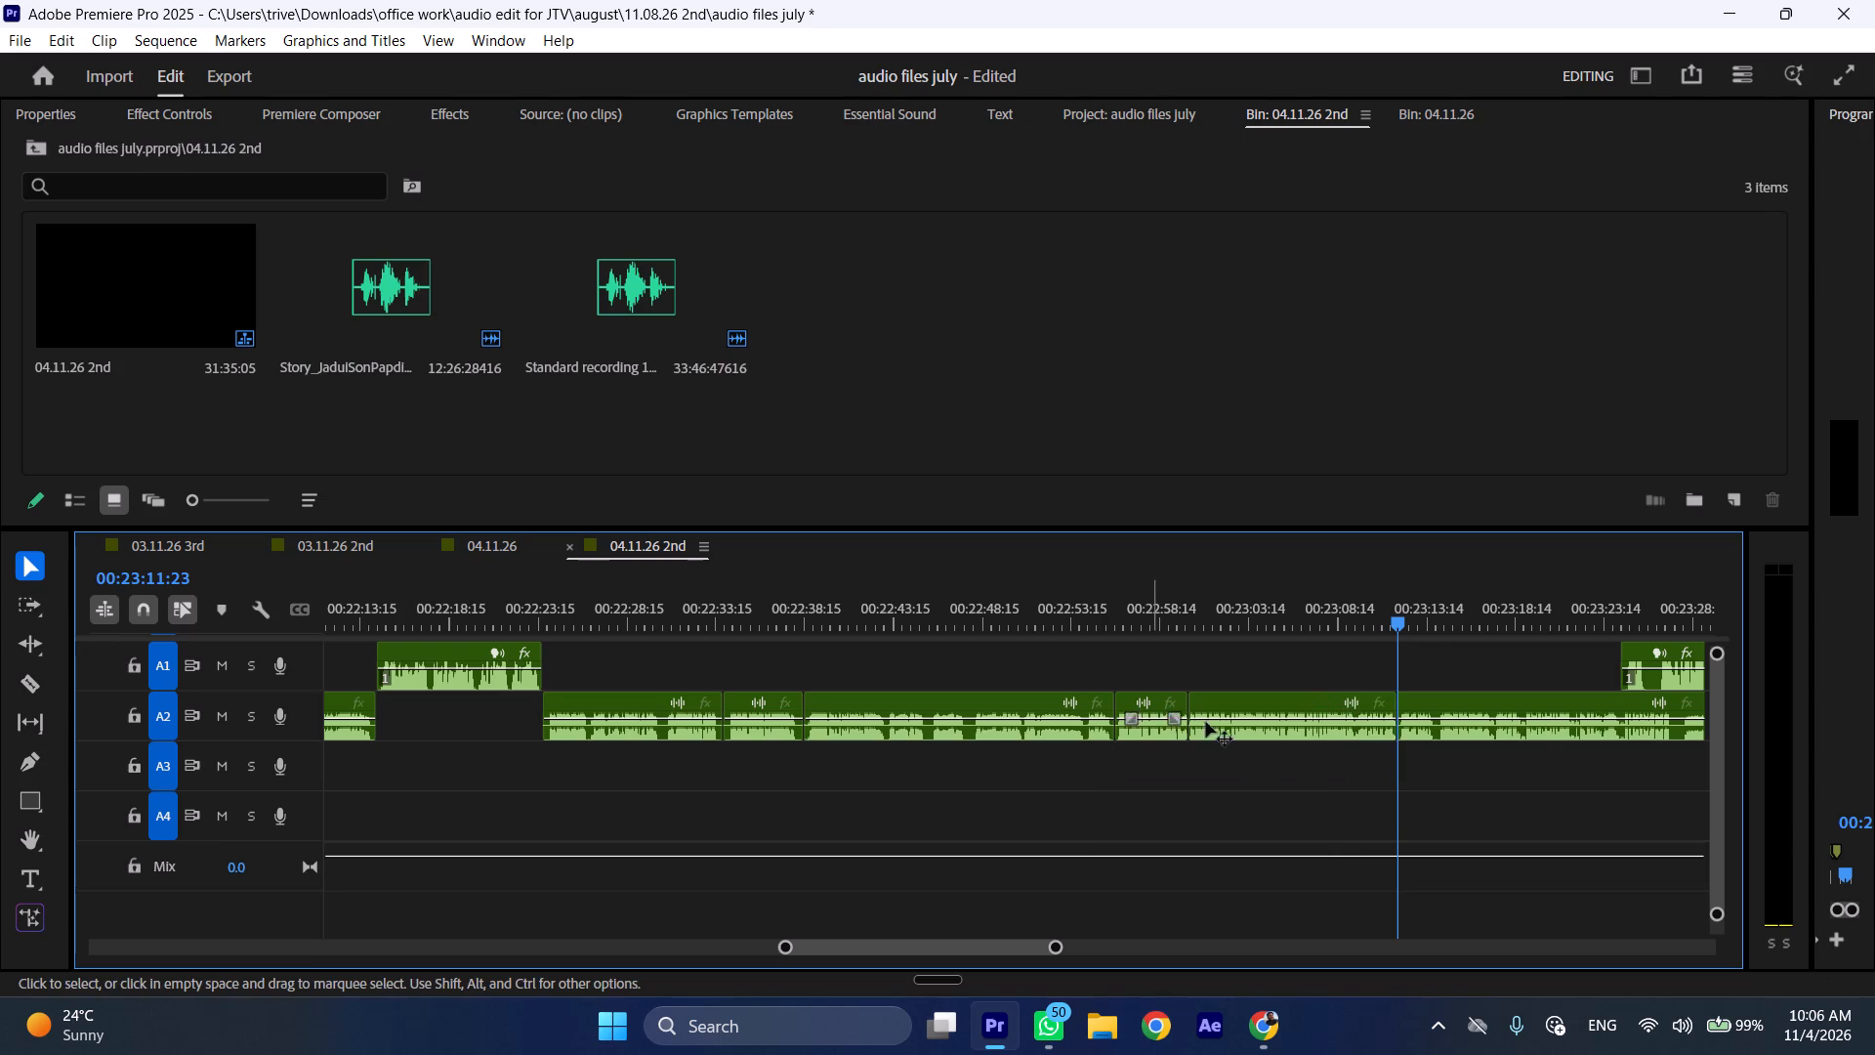
{"action": "left_click_drag", "start_coordinate": [1434, 597], "coordinate": [1442, 596]}
{"action": "left_click", "coordinate": [1435, 719]}
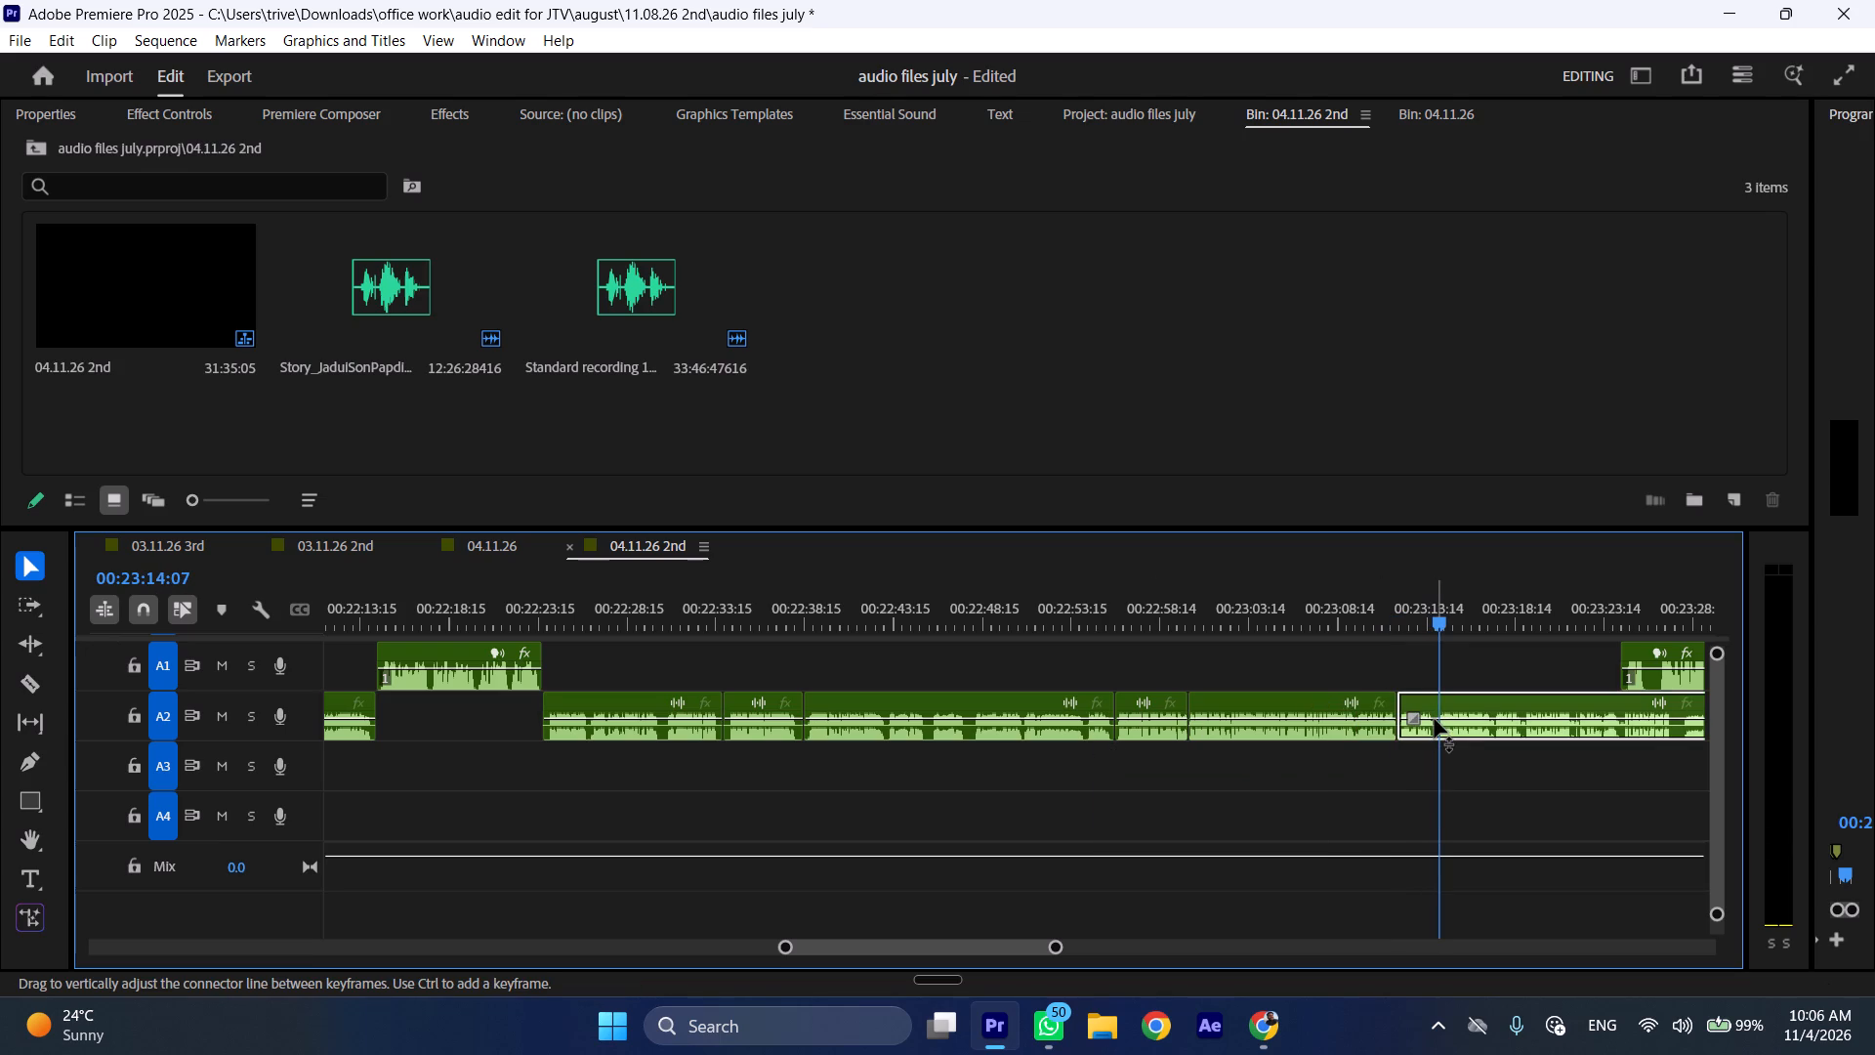
{"action": "key", "text": "shift+c"}
{"action": "key", "text": "ctrl+shift+d"}
{"action": "key", "text": "space"}
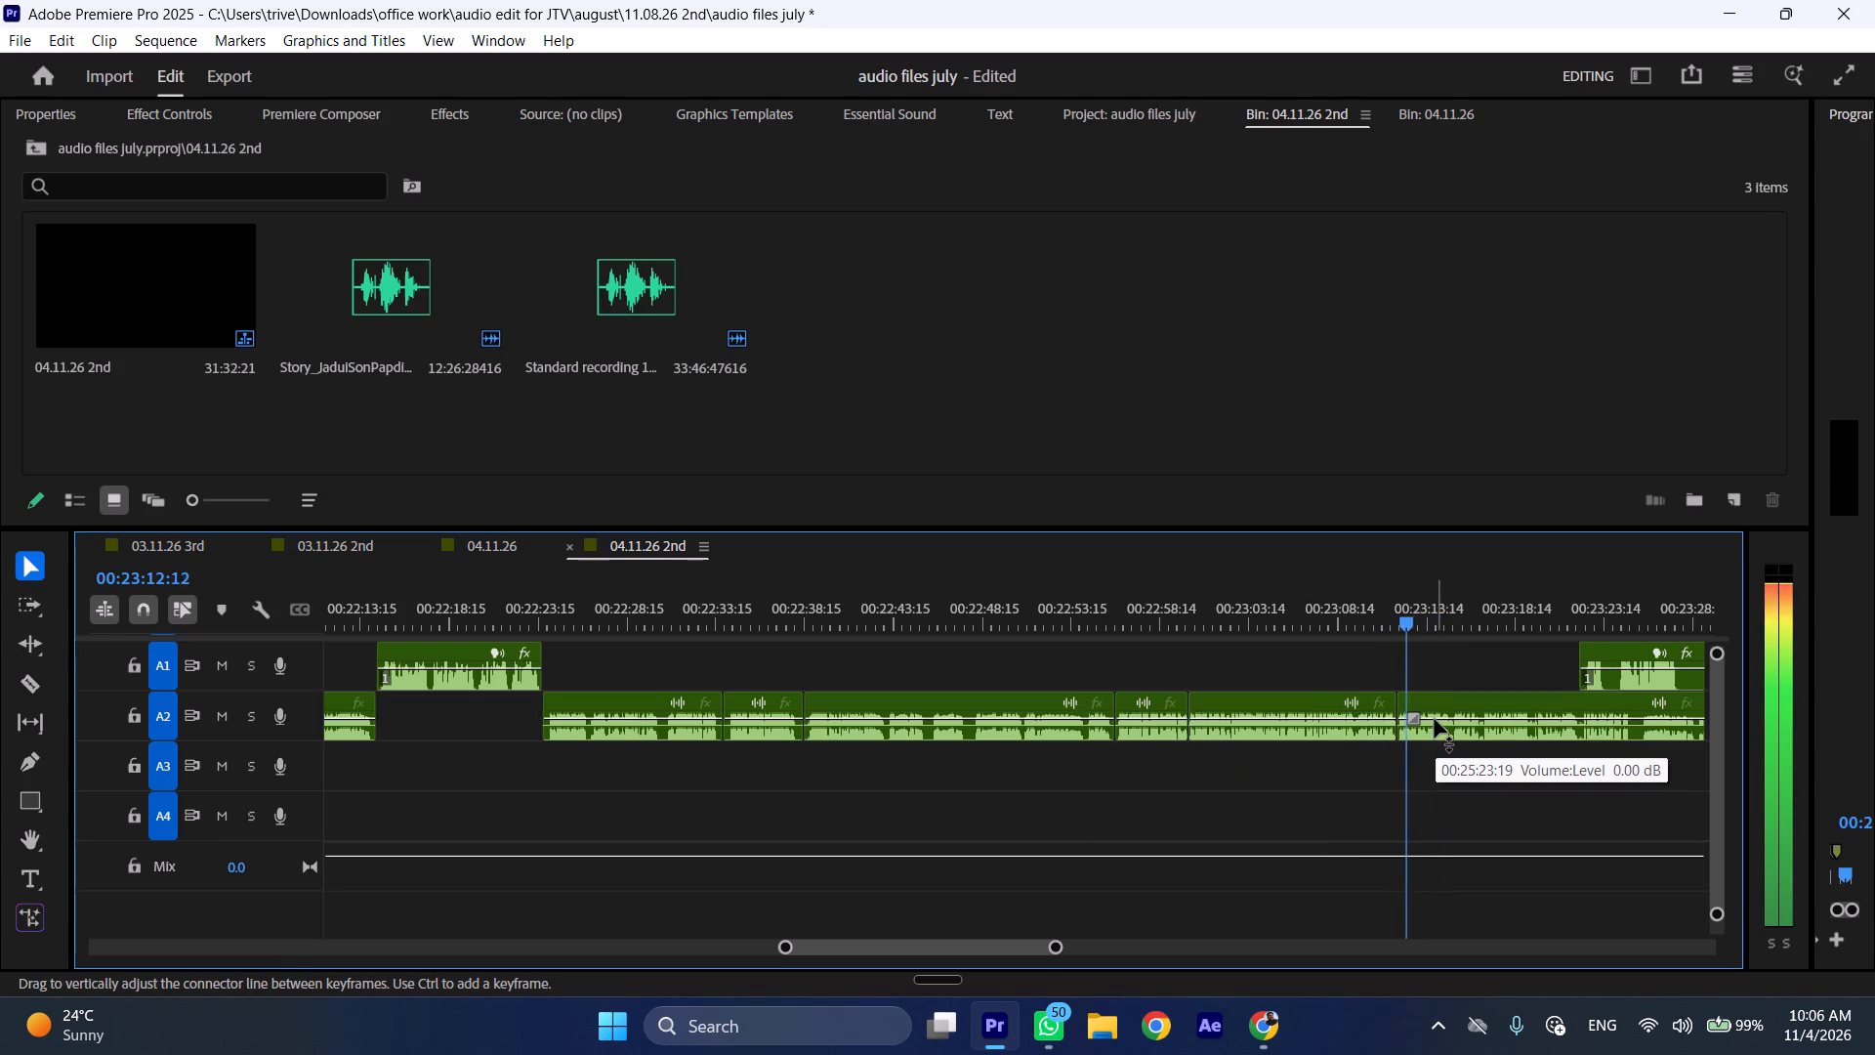
{"action": "type", "text": "l"}
{"action": "scroll", "coordinate": [1390, 735], "scroll_direction": "down", "scroll_amount": 20}
{"action": "scroll", "coordinate": [1390, 735], "scroll_direction": "down", "scroll_amount": 2}
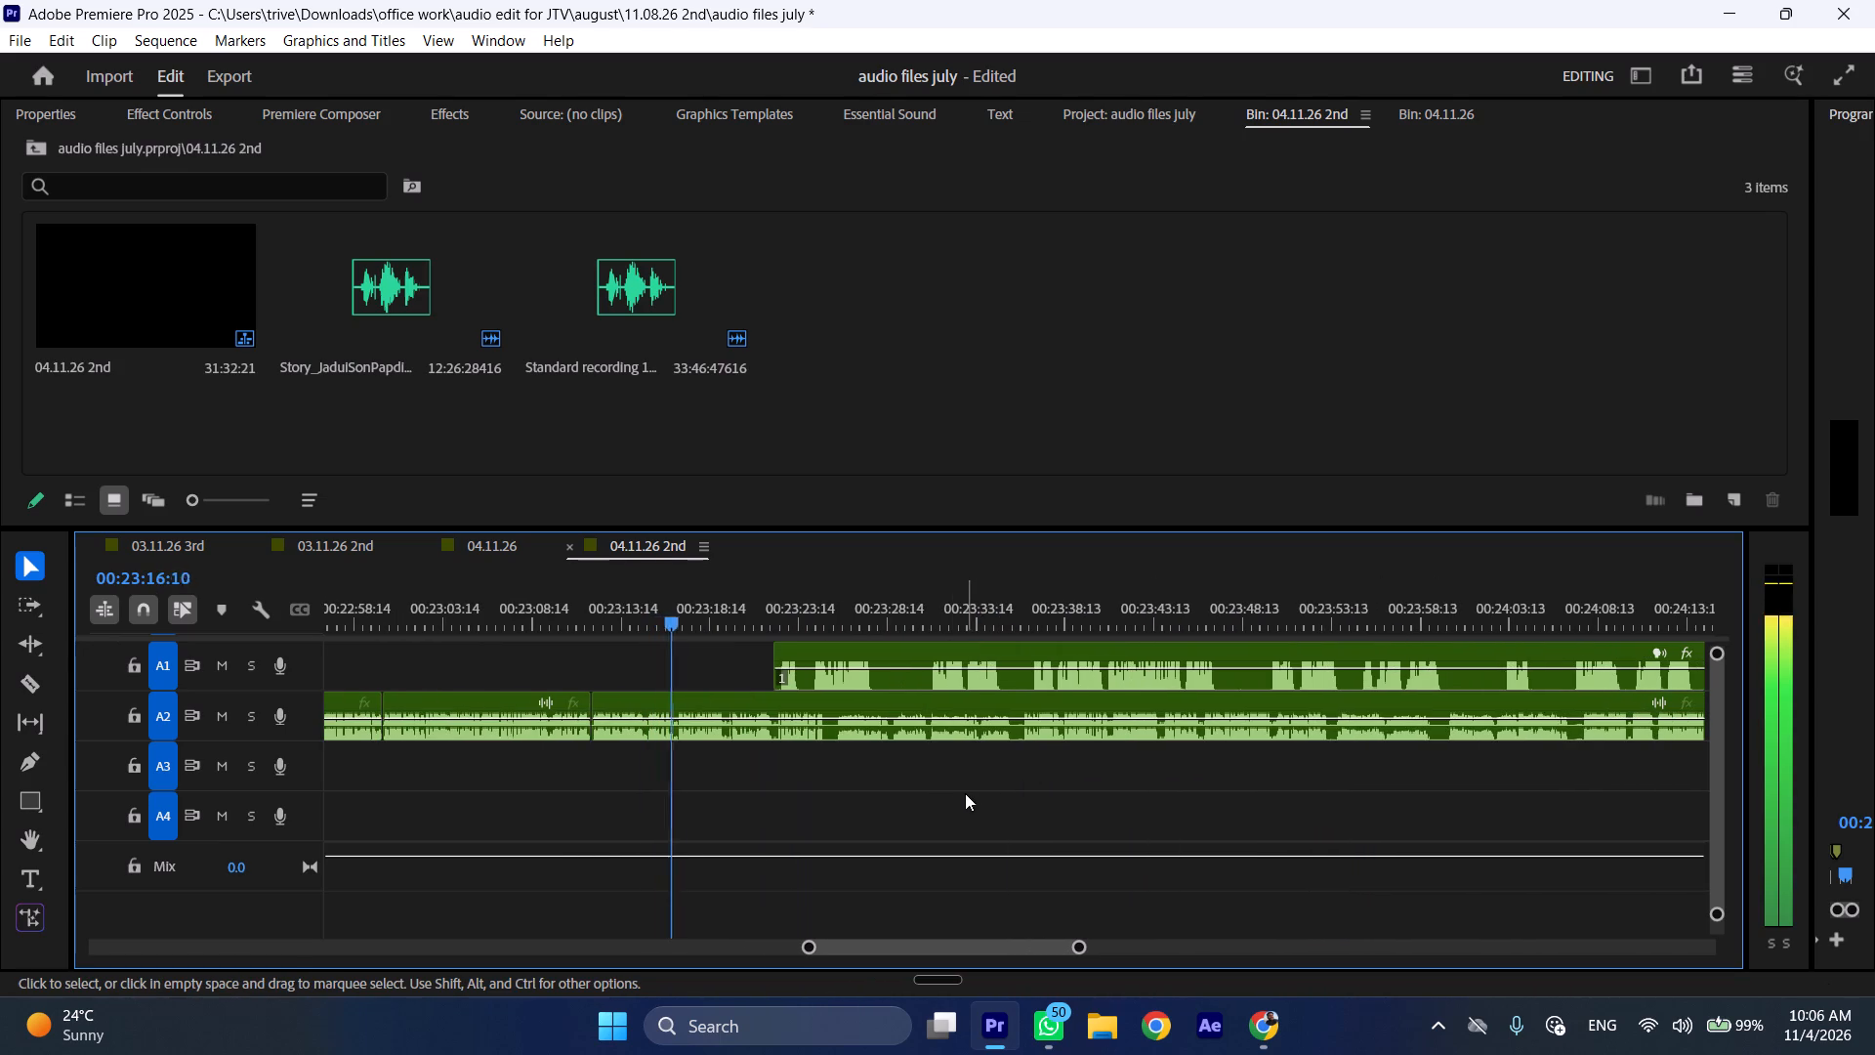
Move the A1 clip back to about 00:24:06 and on to about 00:24:45 while playing through the A2 speech.
{"action": "left_click_drag", "start_coordinate": [812, 646], "coordinate": [1602, 654]}
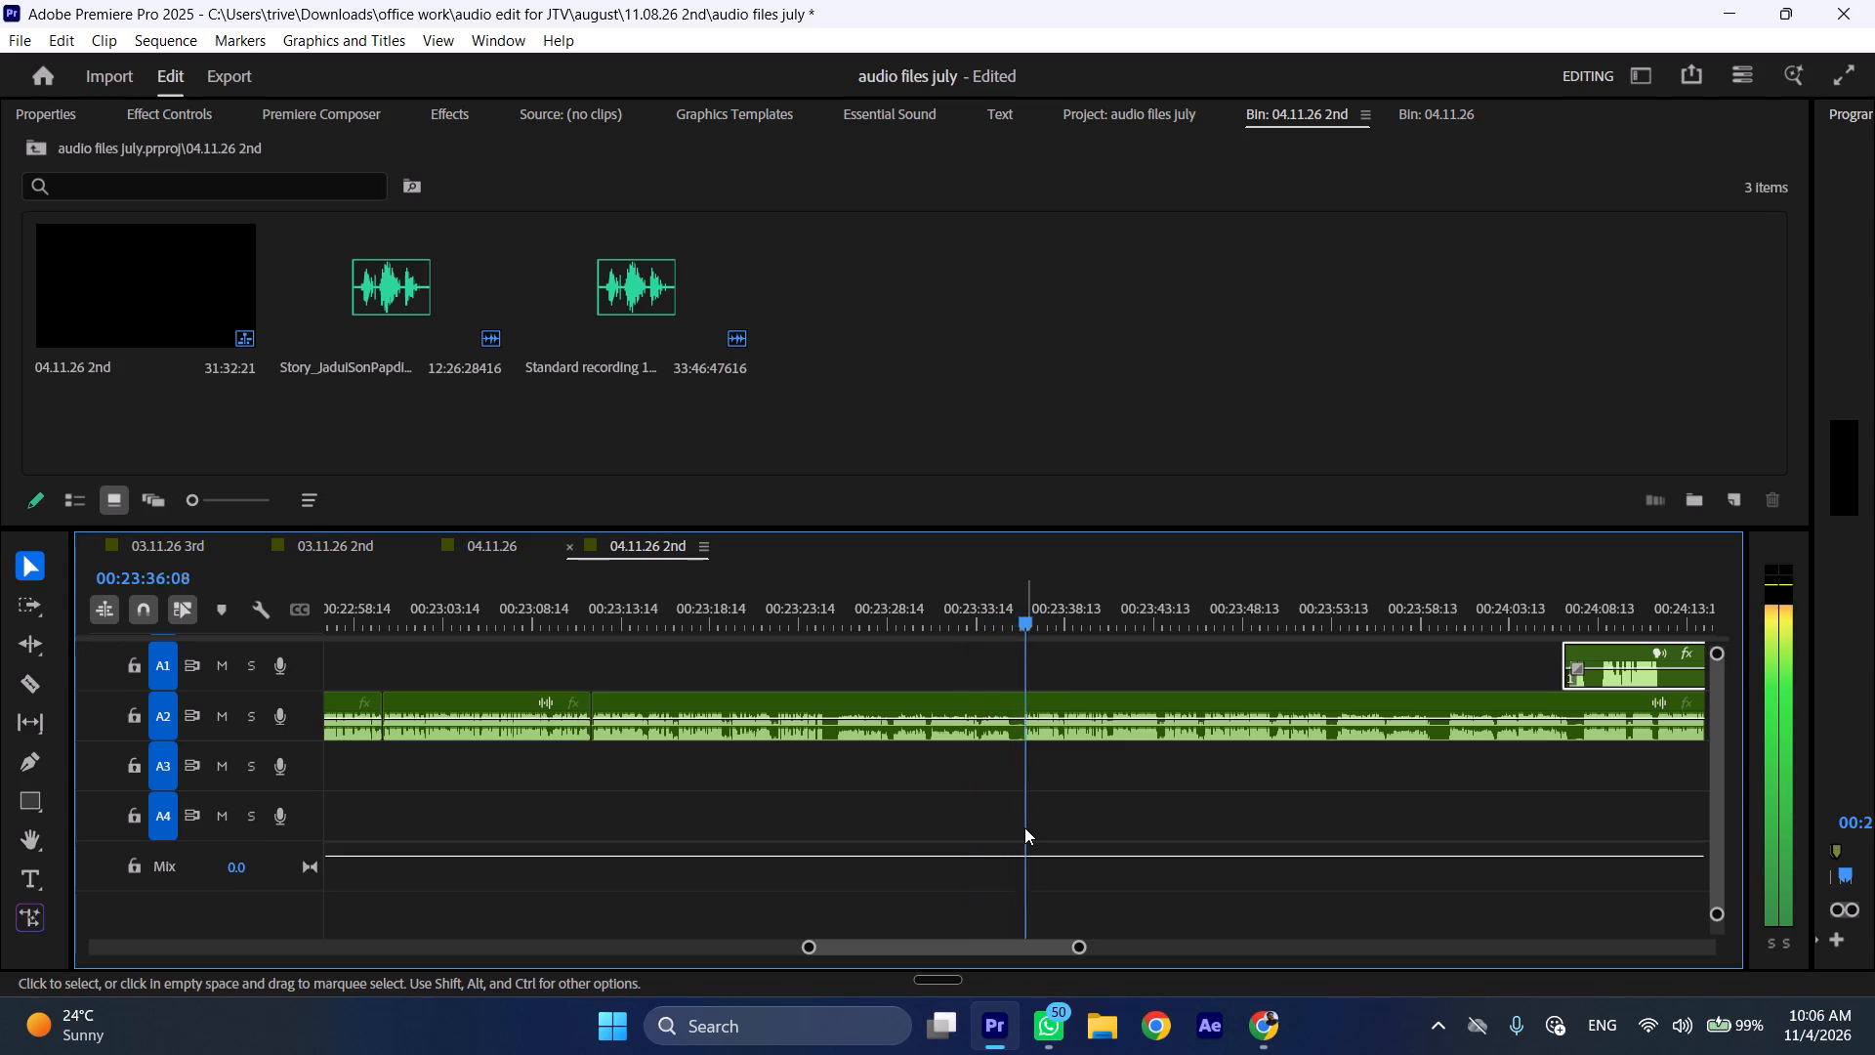
{"action": "scroll", "coordinate": [1037, 798], "scroll_direction": "down", "scroll_amount": 4}
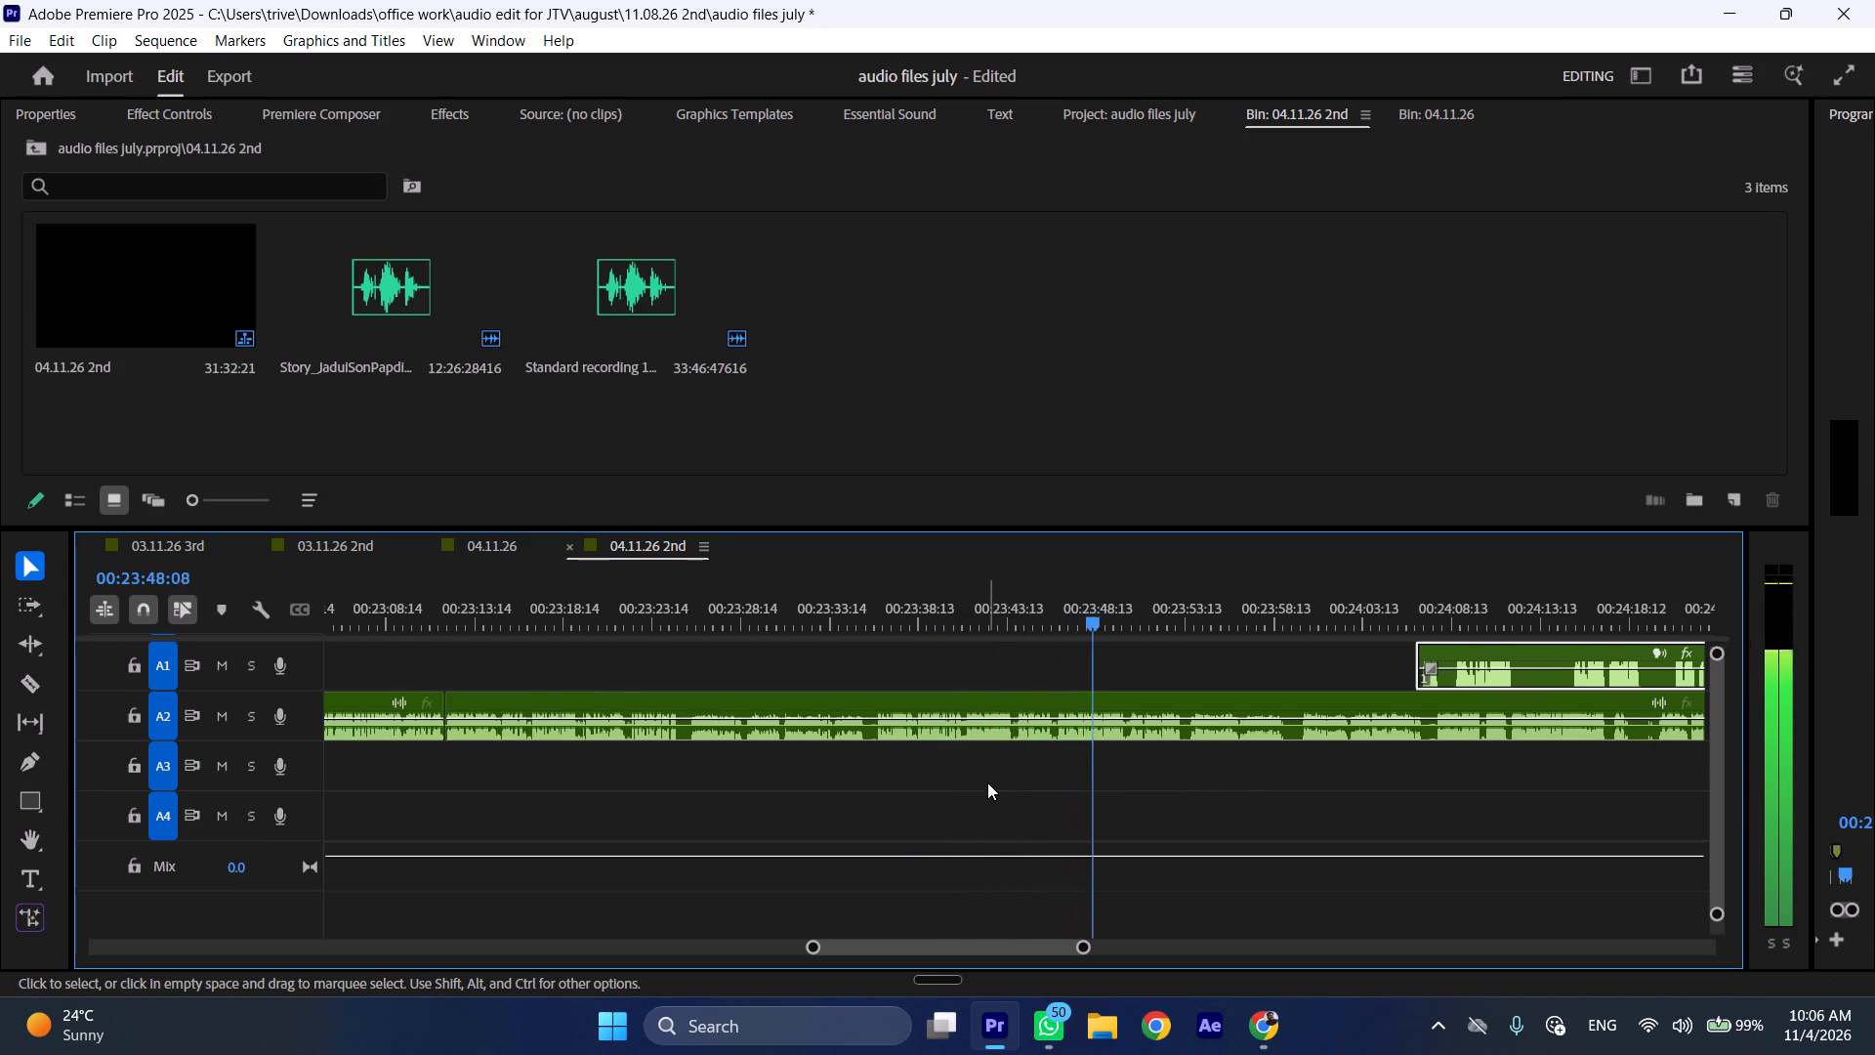
{"action": "scroll", "coordinate": [987, 782], "scroll_direction": "down", "scroll_amount": 5}
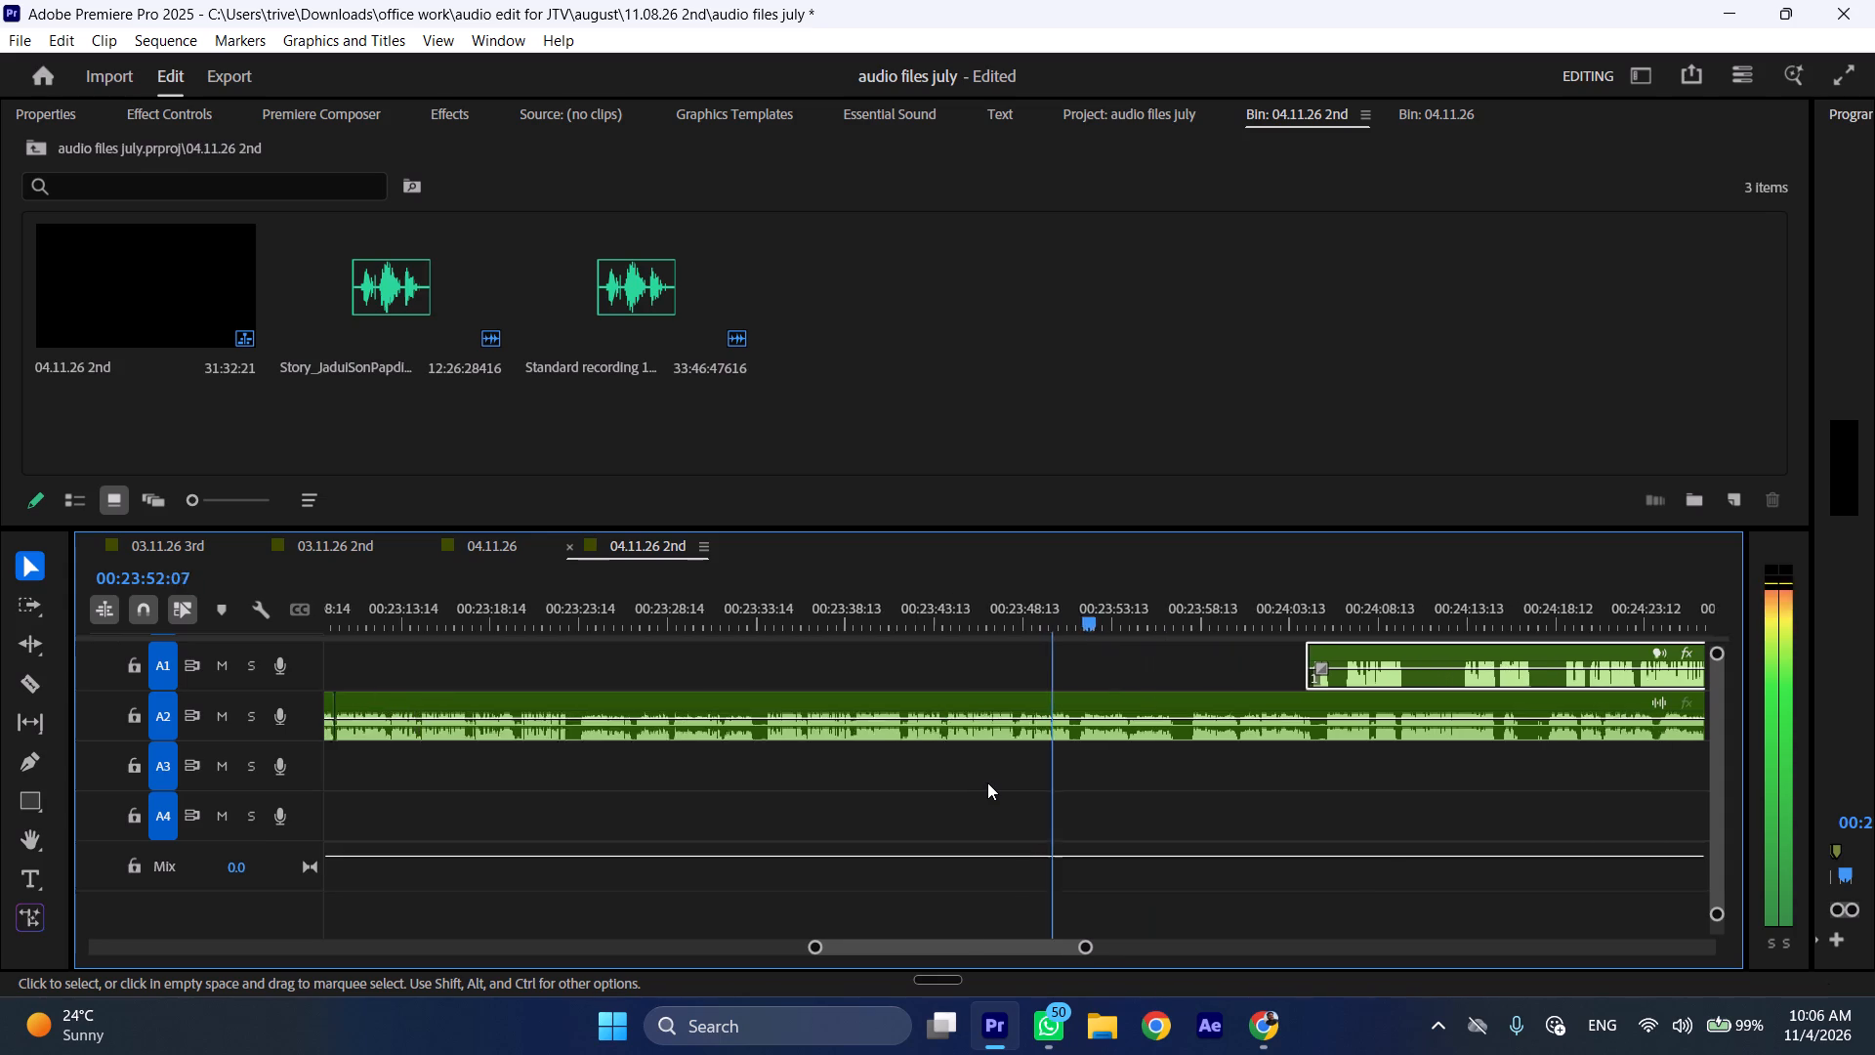
{"action": "scroll", "coordinate": [987, 781], "scroll_direction": "down", "scroll_amount": 9}
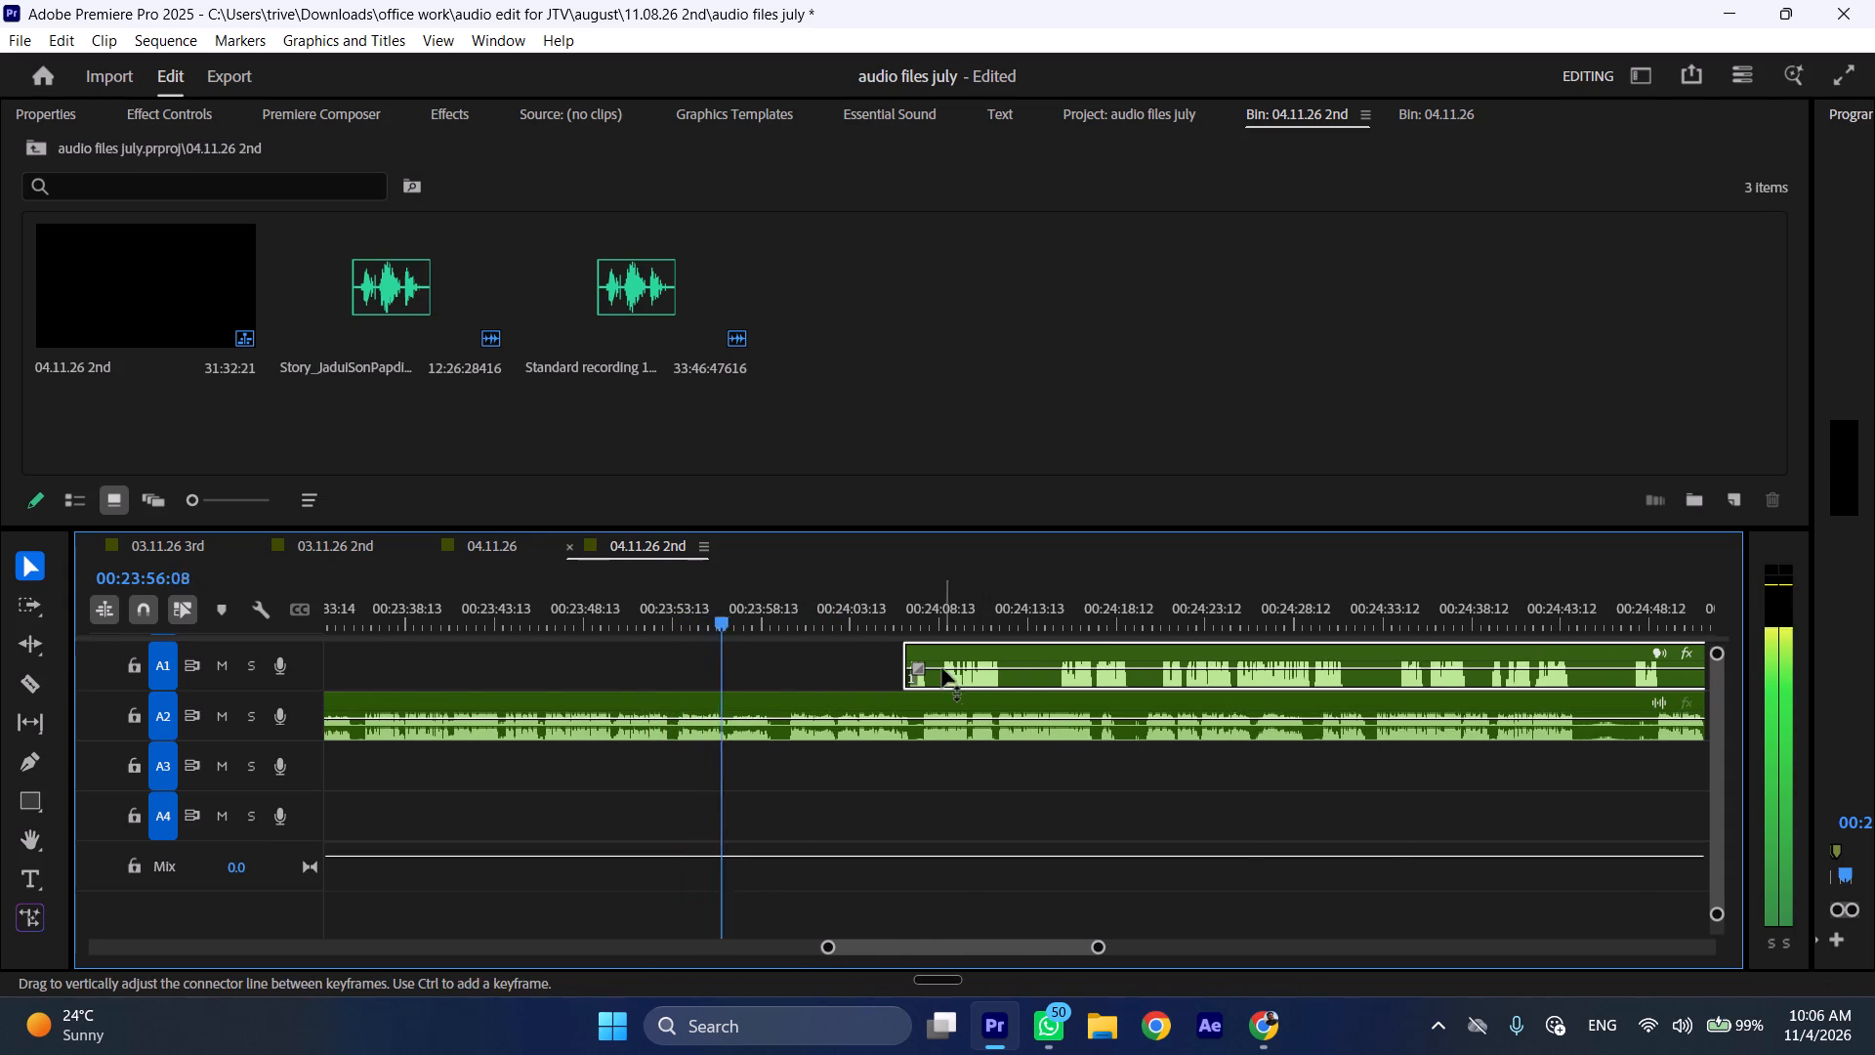
{"action": "left_click_drag", "start_coordinate": [937, 648], "coordinate": [1628, 671]}
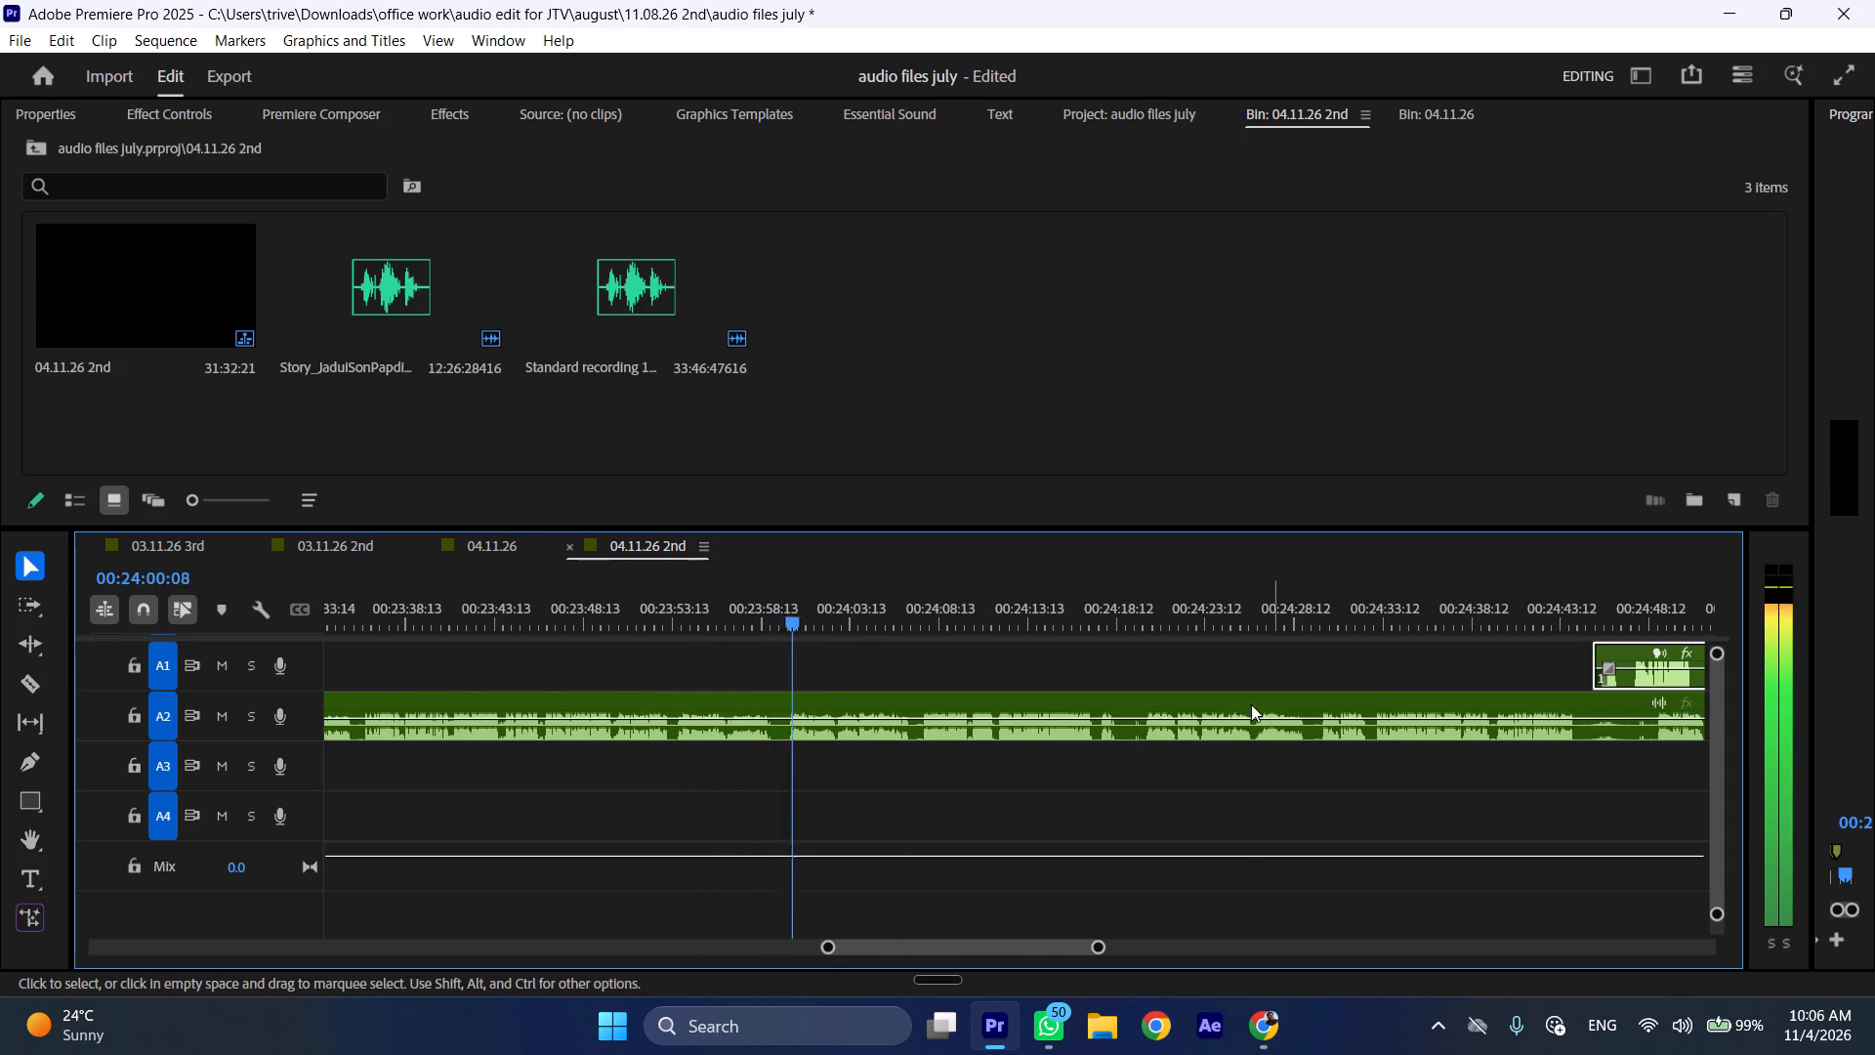
Ripple delete the A2 passage between cuts at 00:23:53:16 and about 00:23:59:21, and resume playback.
{"action": "left_click", "coordinate": [671, 613]}
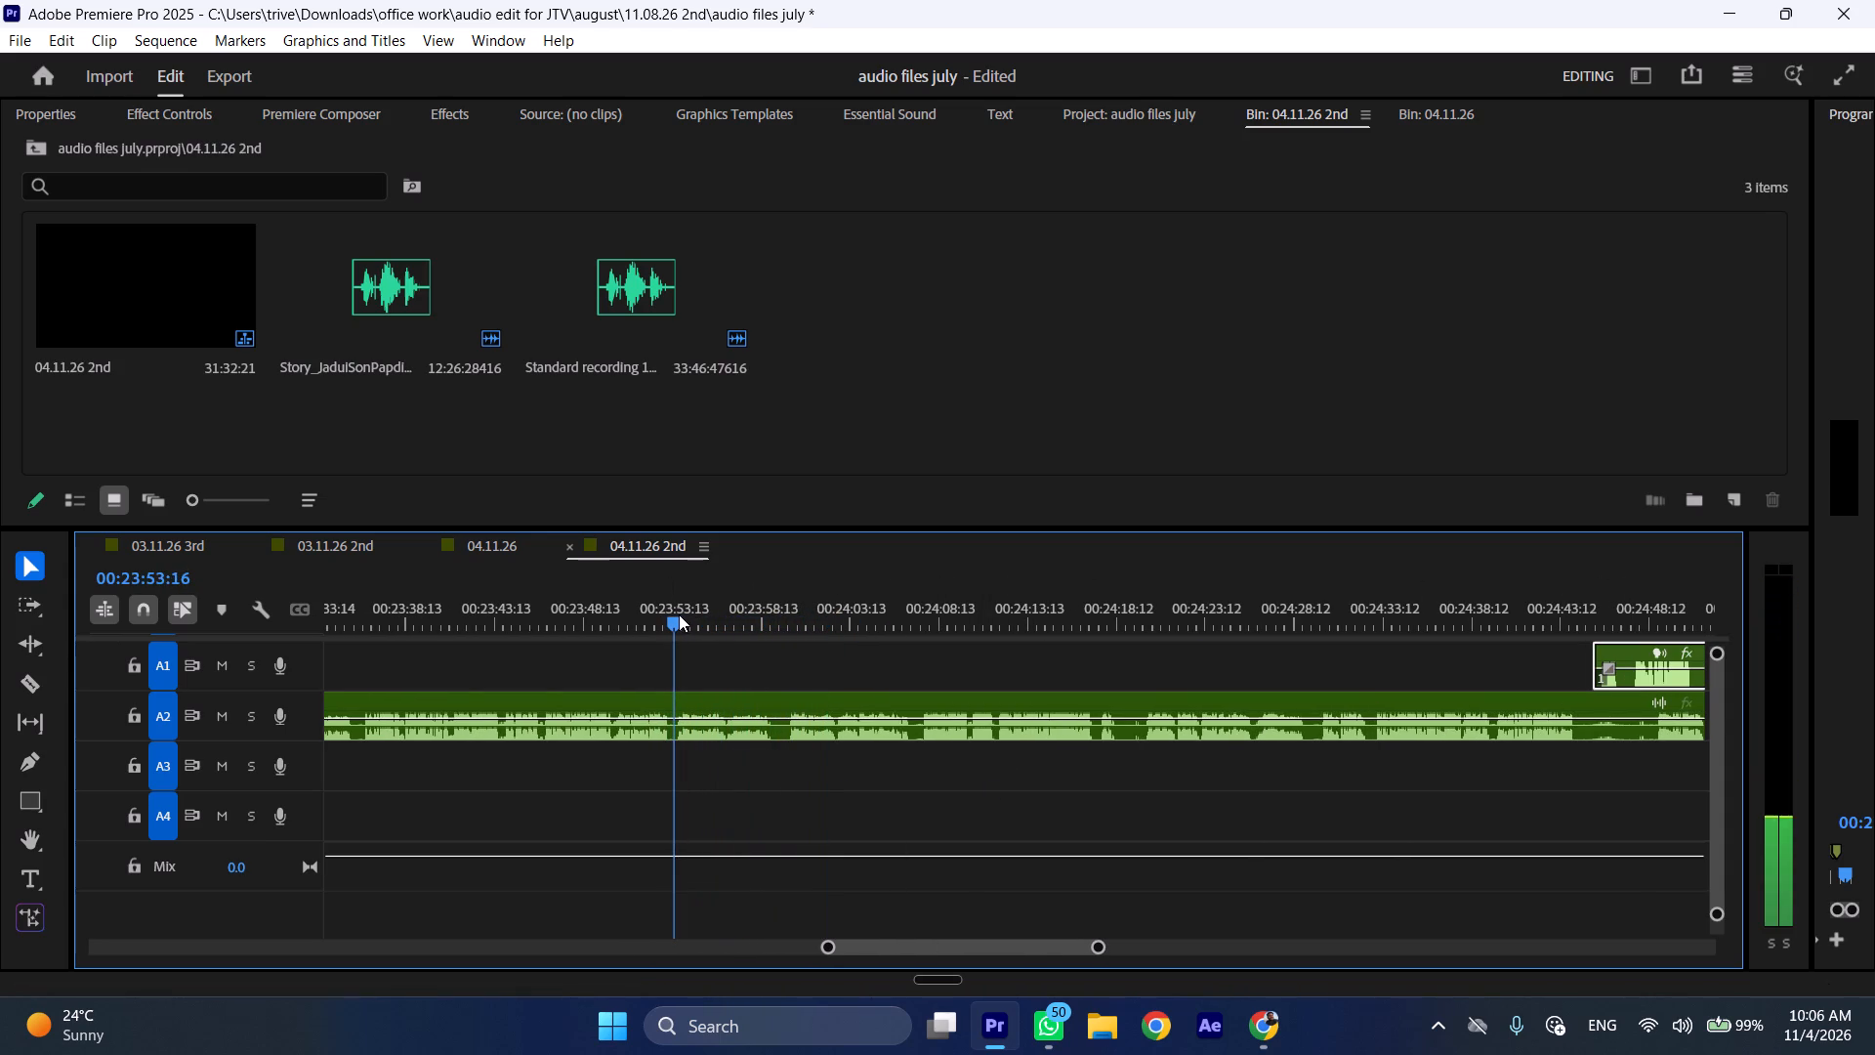
{"action": "type", "text": "C"}
{"action": "key", "text": "space"}
{"action": "left_click_drag", "start_coordinate": [760, 612], "coordinate": [788, 615]}
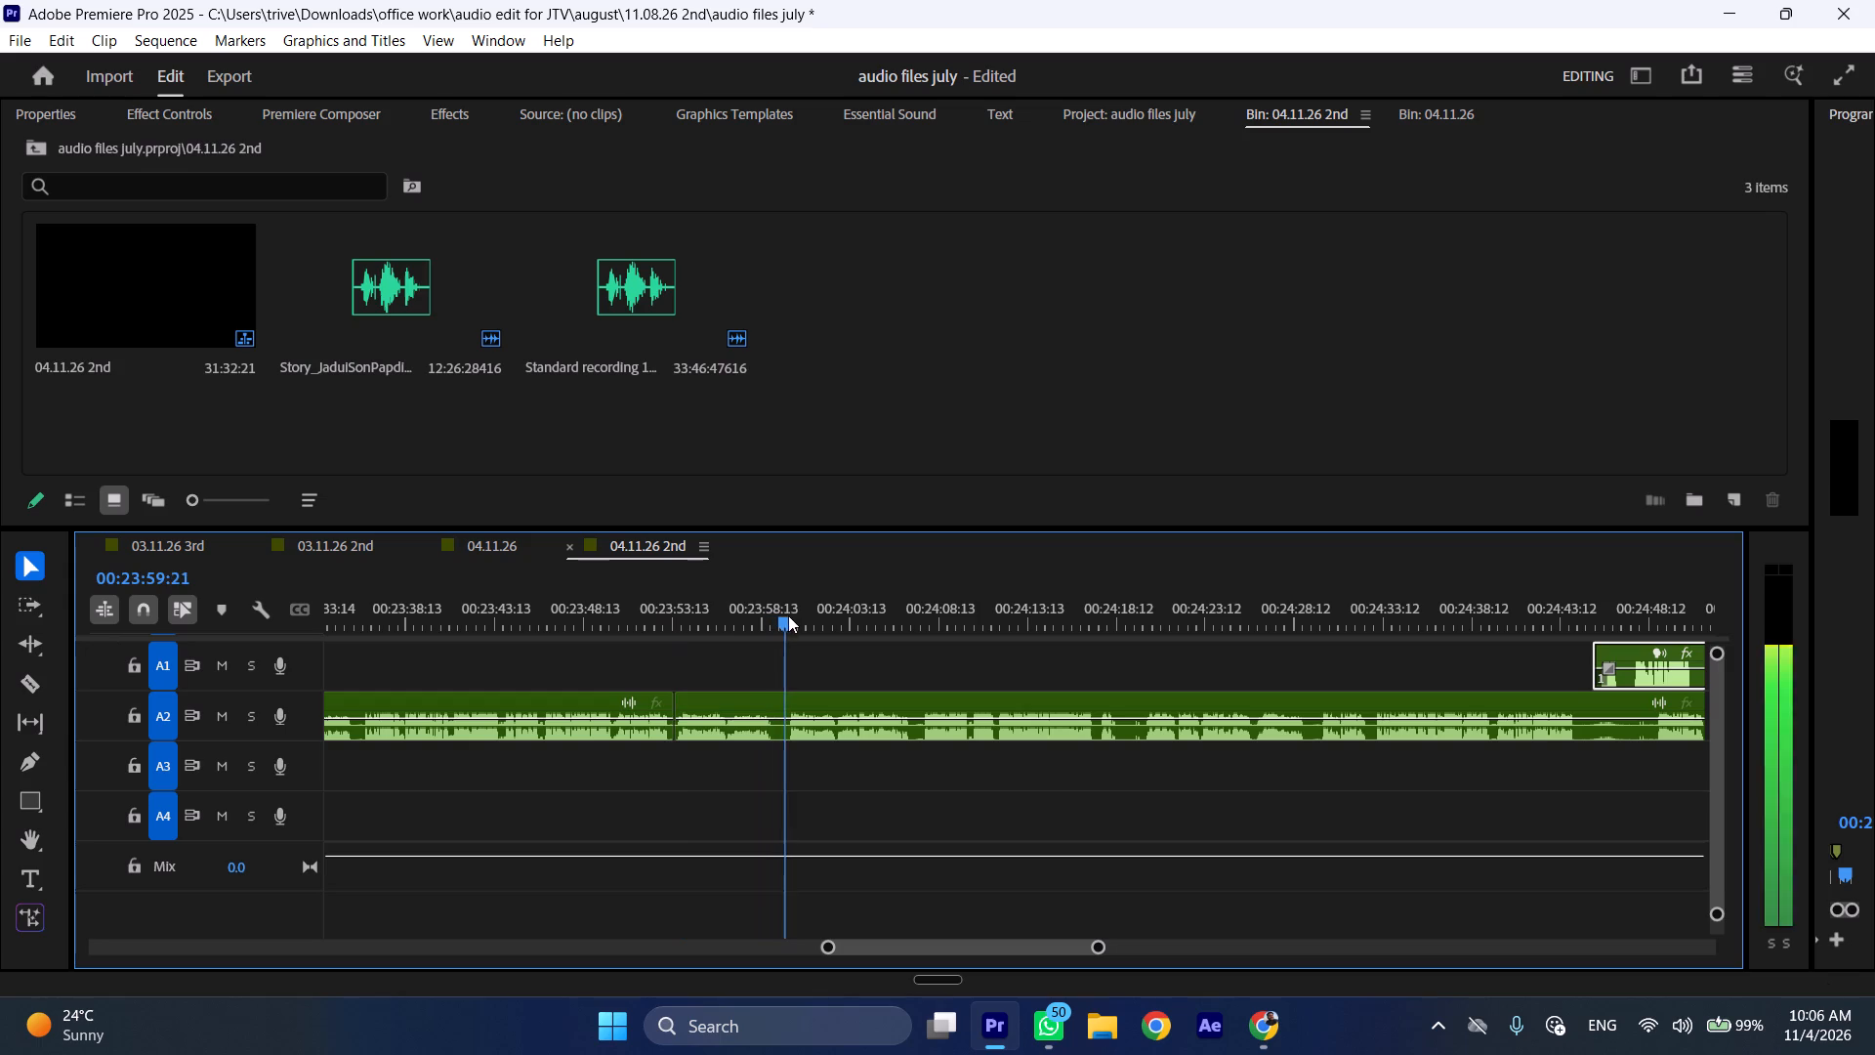
{"action": "left_click_drag", "start_coordinate": [788, 615], "coordinate": [789, 615]}
{"action": "left_click", "coordinate": [839, 725]}
{"action": "key", "text": "shift+c"}
{"action": "key", "text": "ctrl+shift+d"}
{"action": "key", "text": "space"}
{"action": "type", "text": "l"}
{"action": "scroll", "coordinate": [843, 746], "scroll_direction": "down", "scroll_amount": 3}
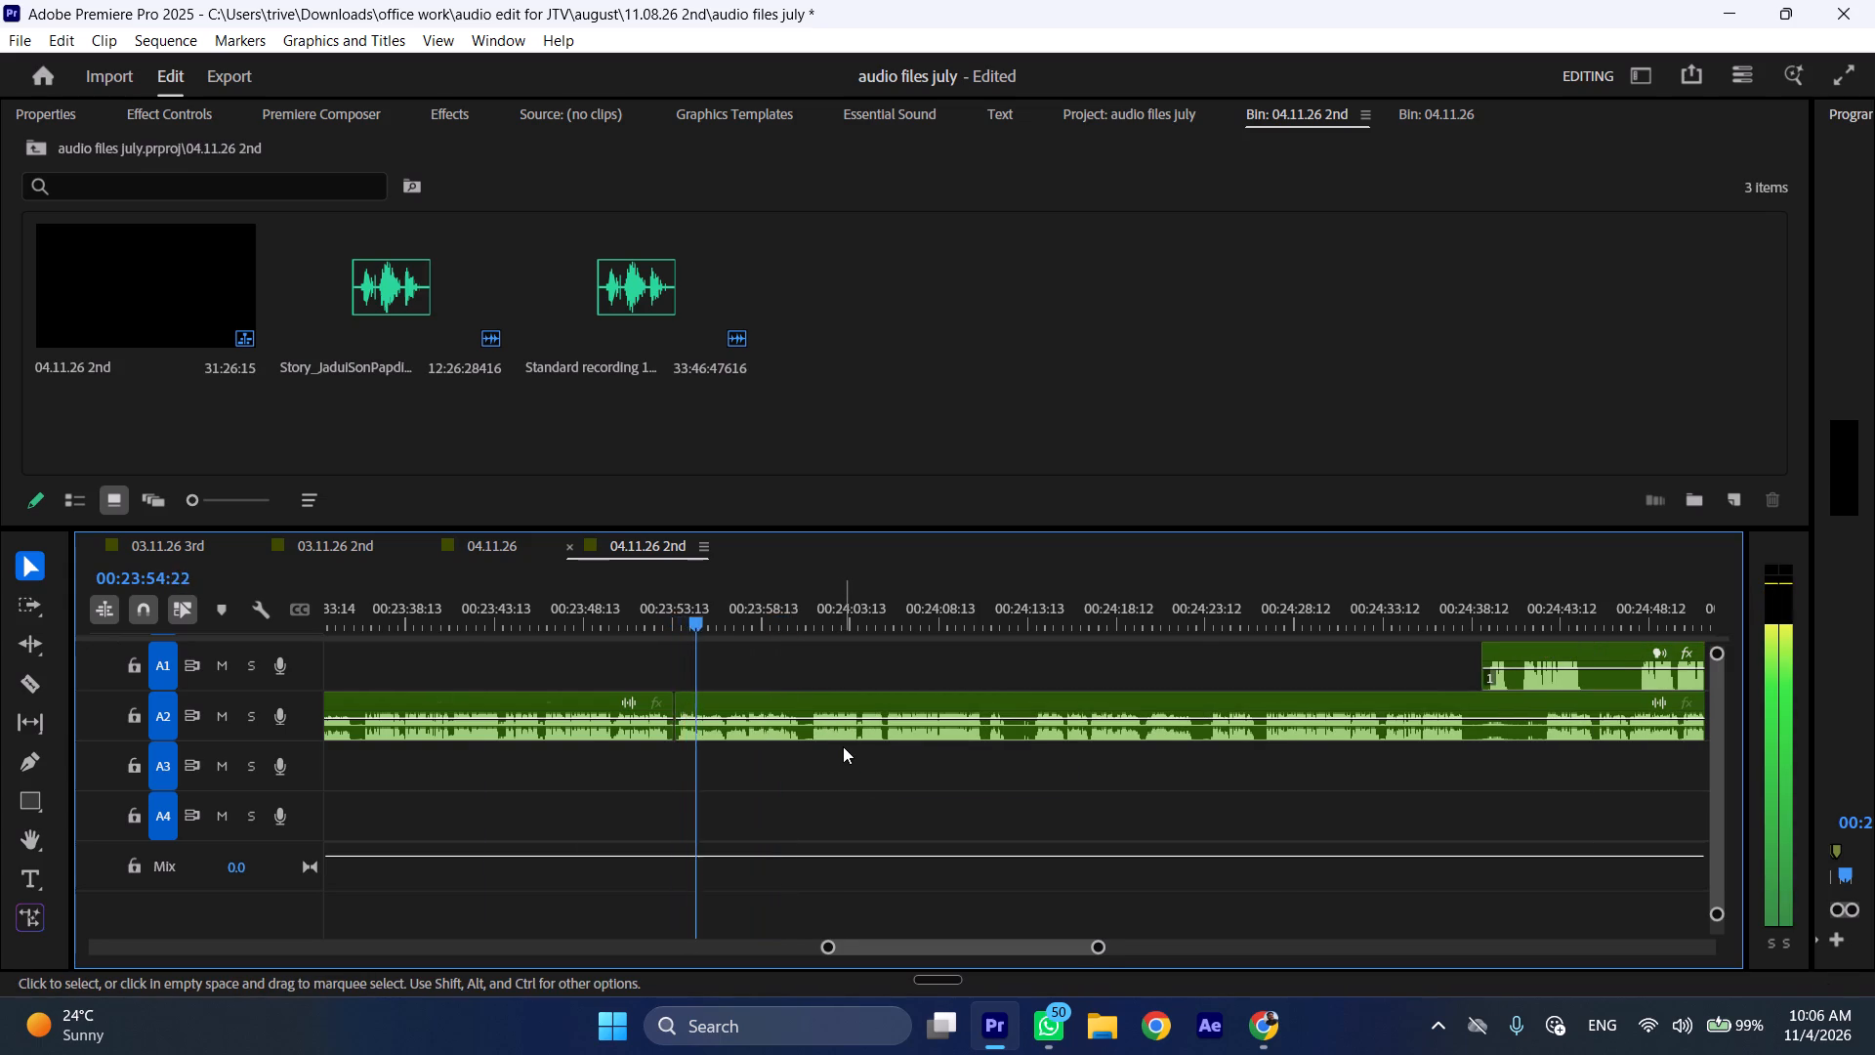
{"action": "scroll", "coordinate": [843, 746], "scroll_direction": "down", "scroll_amount": 3}
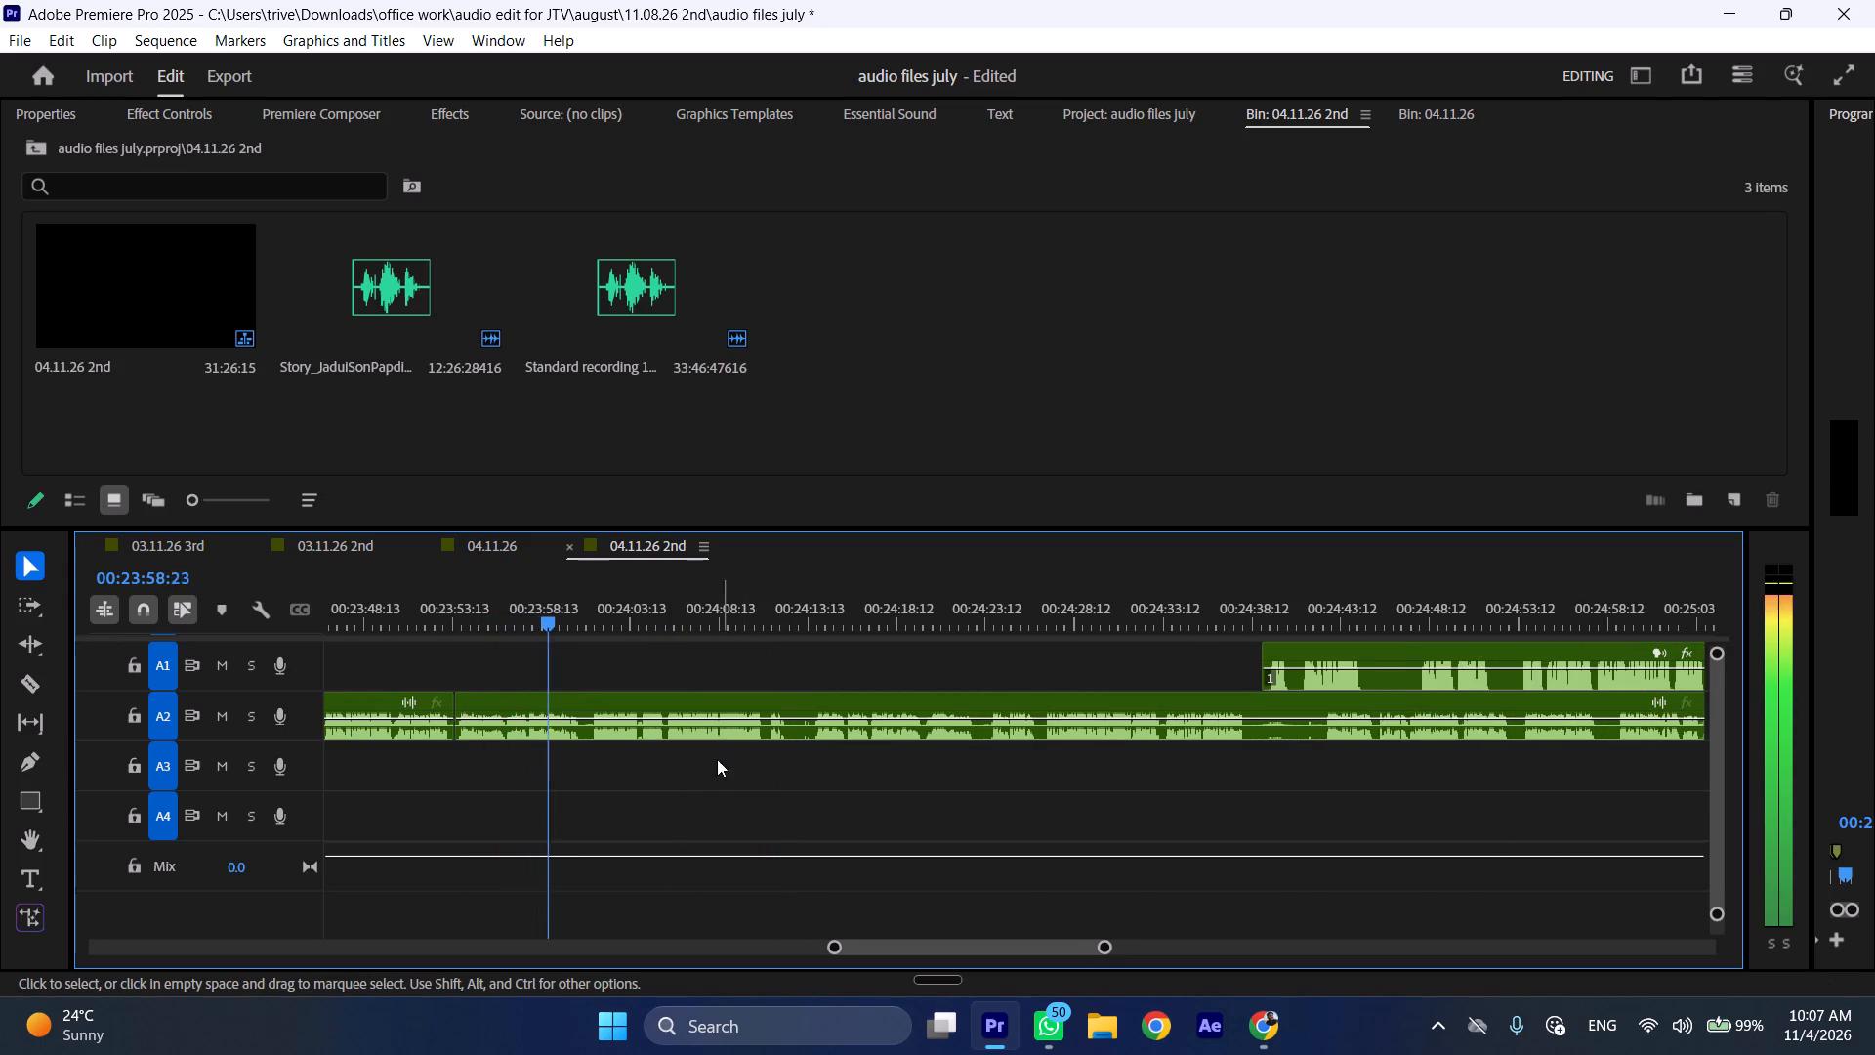
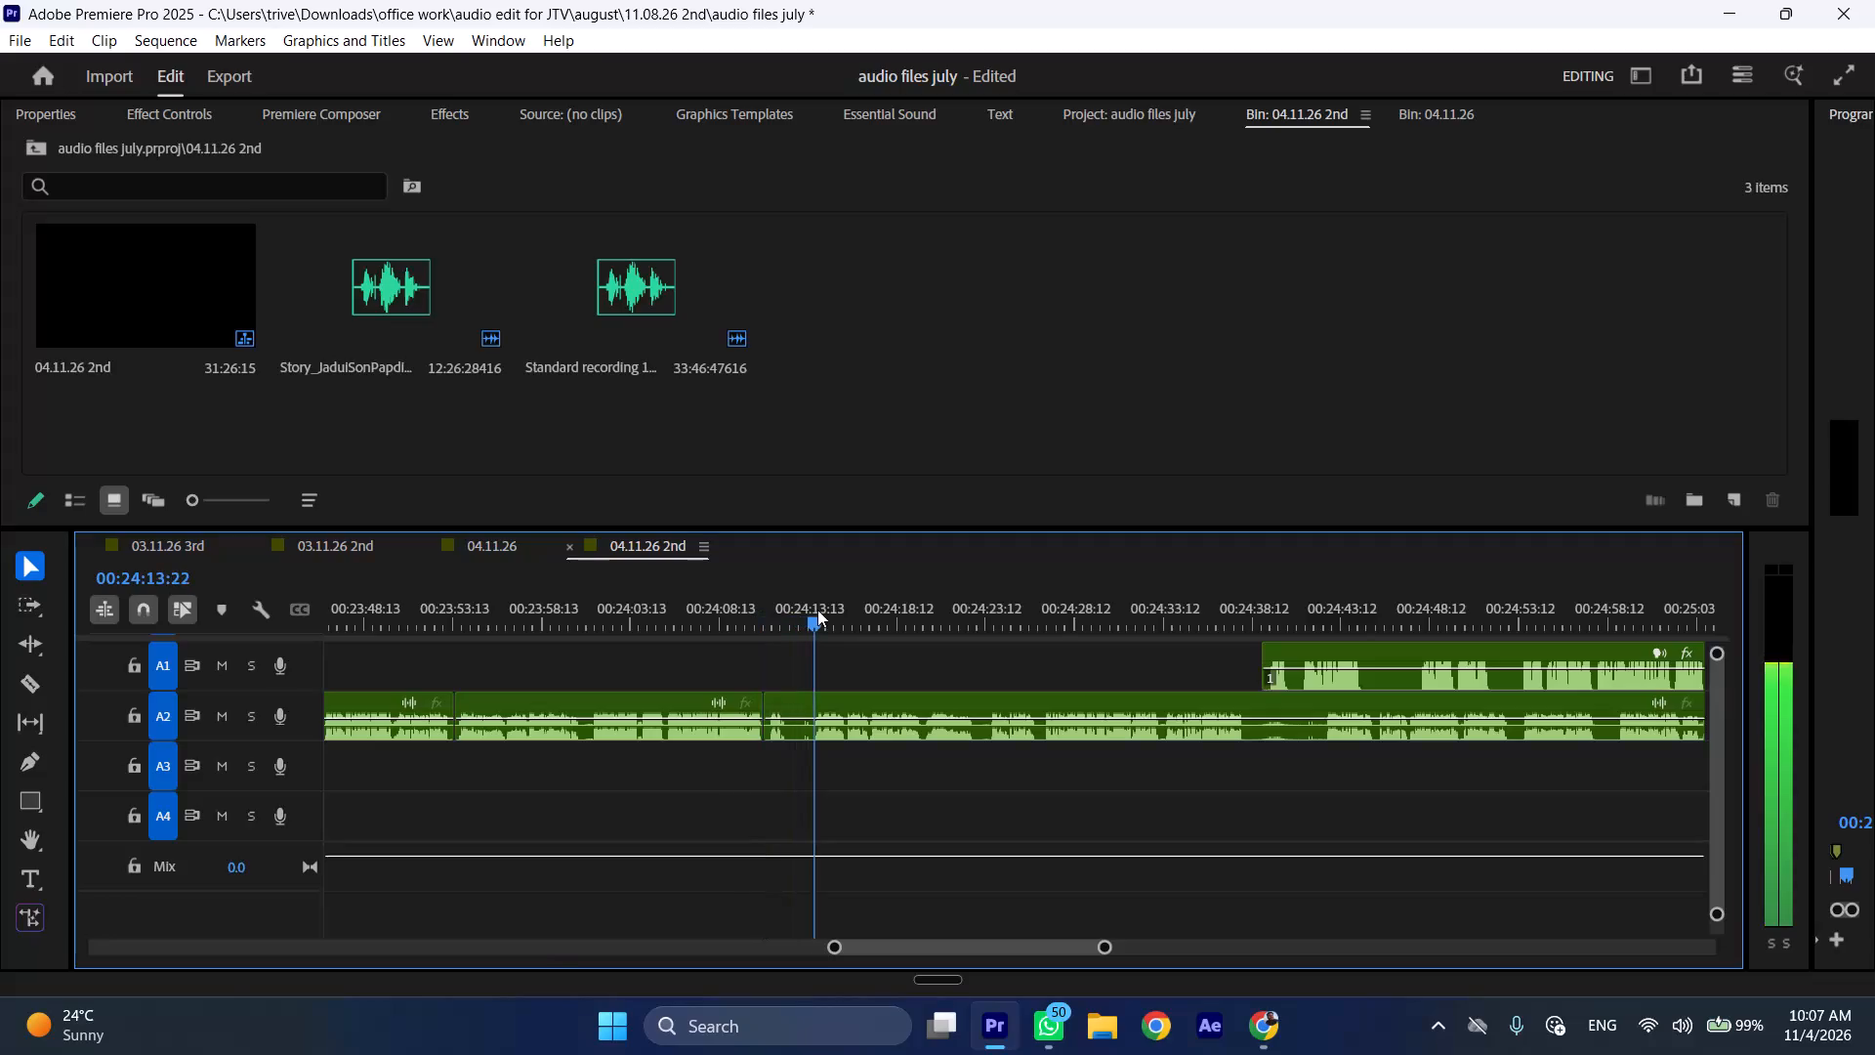
Ripple delete the A2 passage between the cut at about 00:24:11 and 00:24:14:00, and resume playback.
{"action": "left_click", "coordinate": [866, 717]}
{"action": "key", "text": "shift+c"}
{"action": "key", "text": "ctrl+shift+d"}
{"action": "key", "text": "space"}
{"action": "type", "text": "l"}
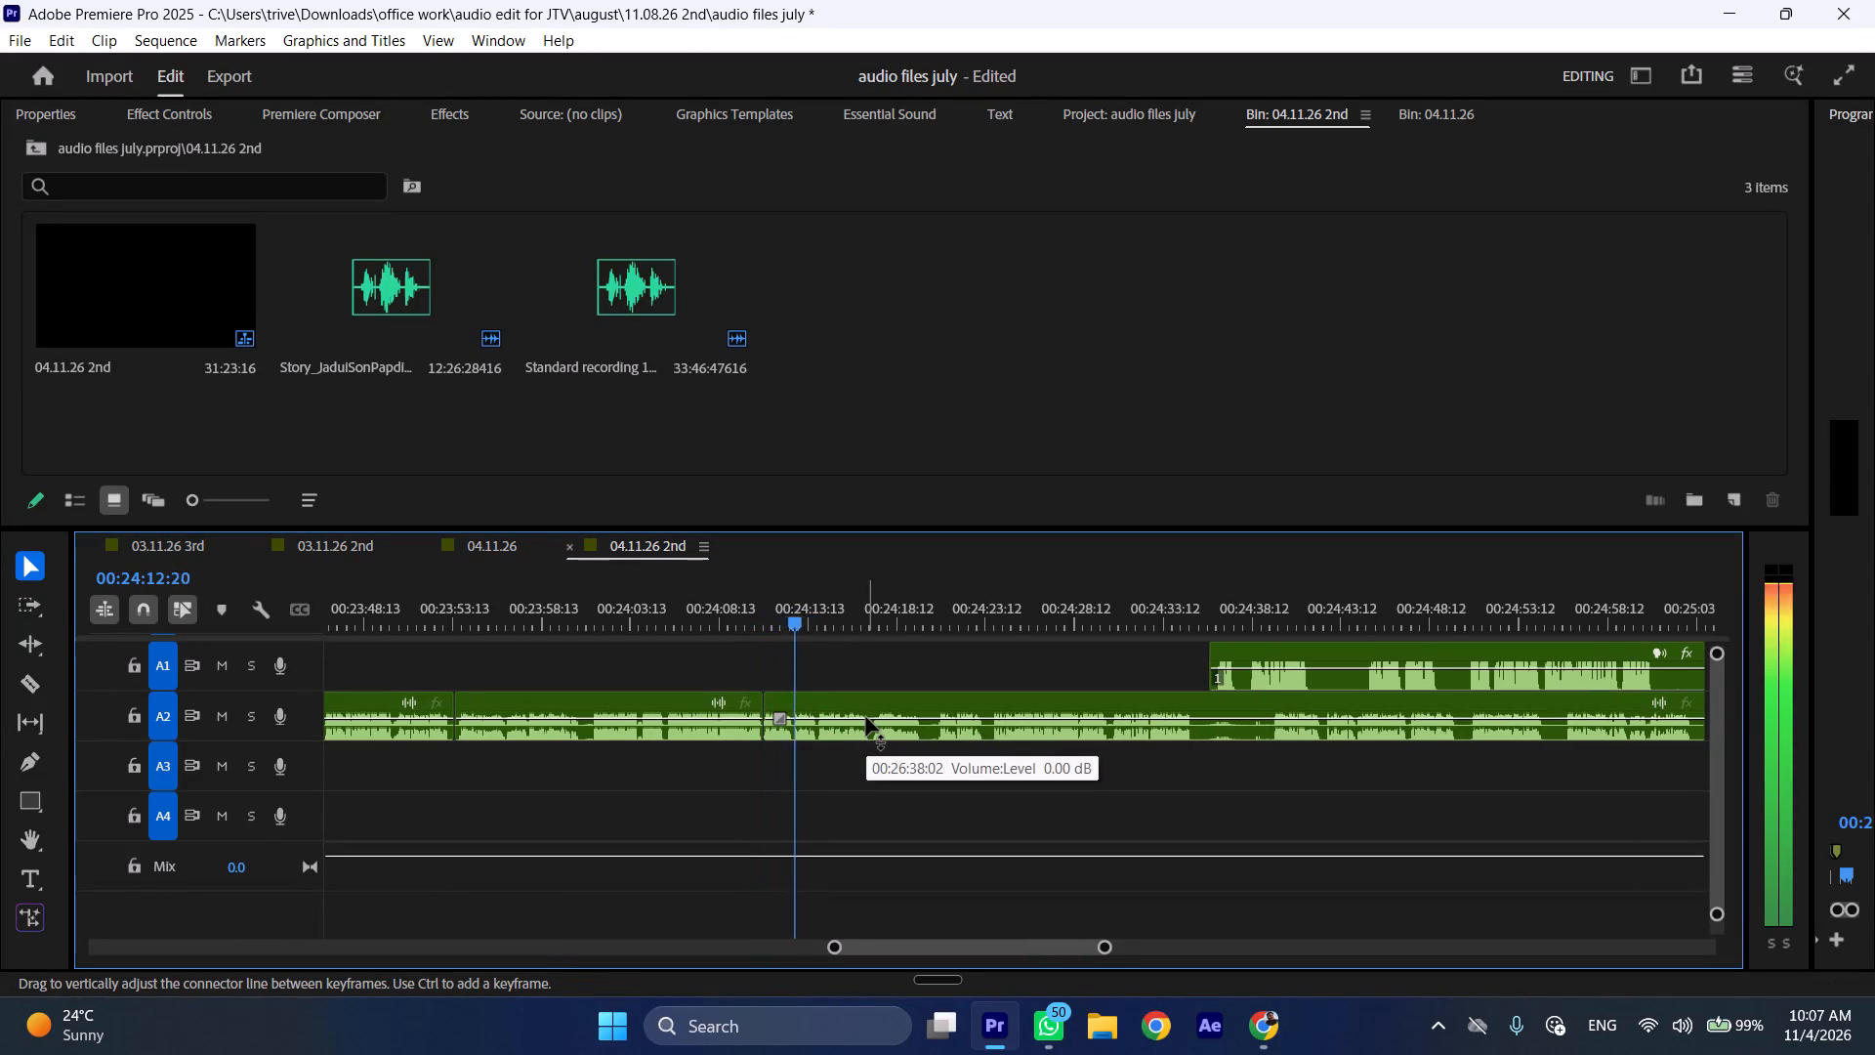
Replay the join at about 00:24:11, shift the following A2 clip later, extend its start slightly, and ripple delete the gap.
{"action": "left_click", "coordinate": [753, 609]}
{"action": "key", "text": "space"}
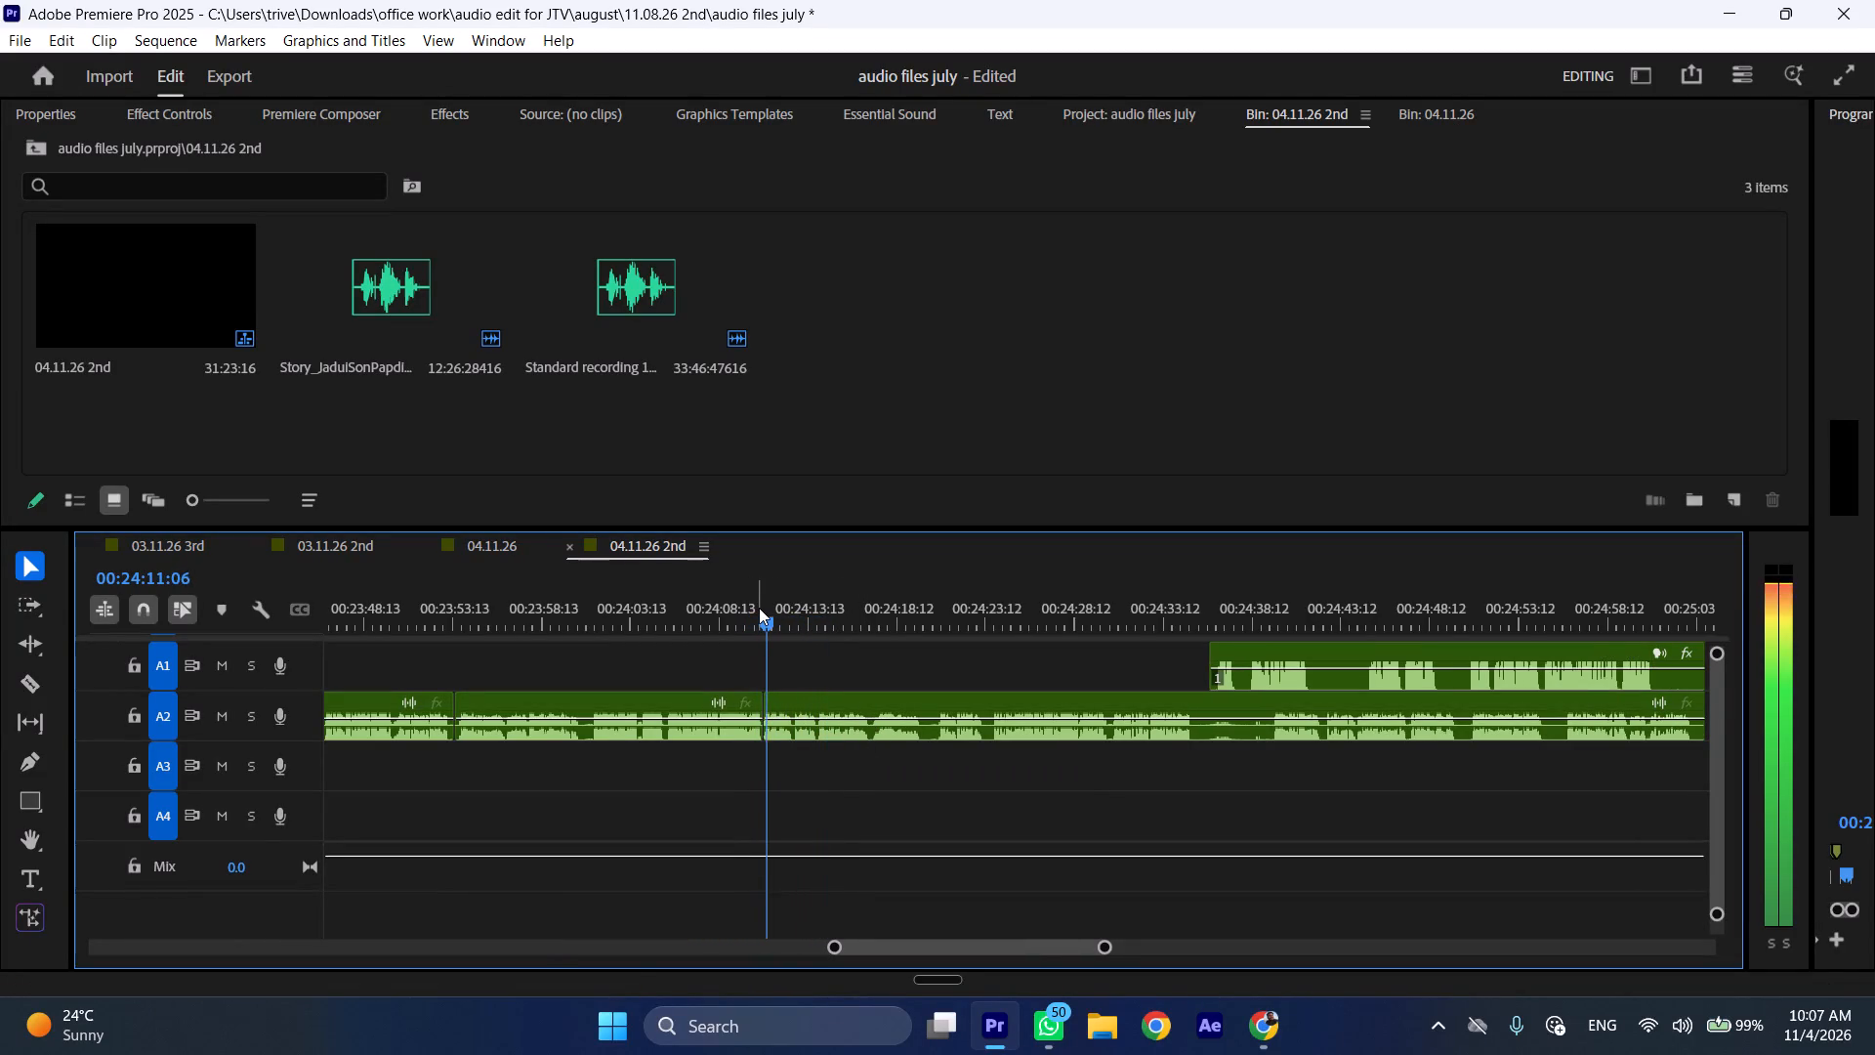
{"action": "key", "text": "space"}
{"action": "left_click_drag", "start_coordinate": [820, 701], "coordinate": [926, 706]}
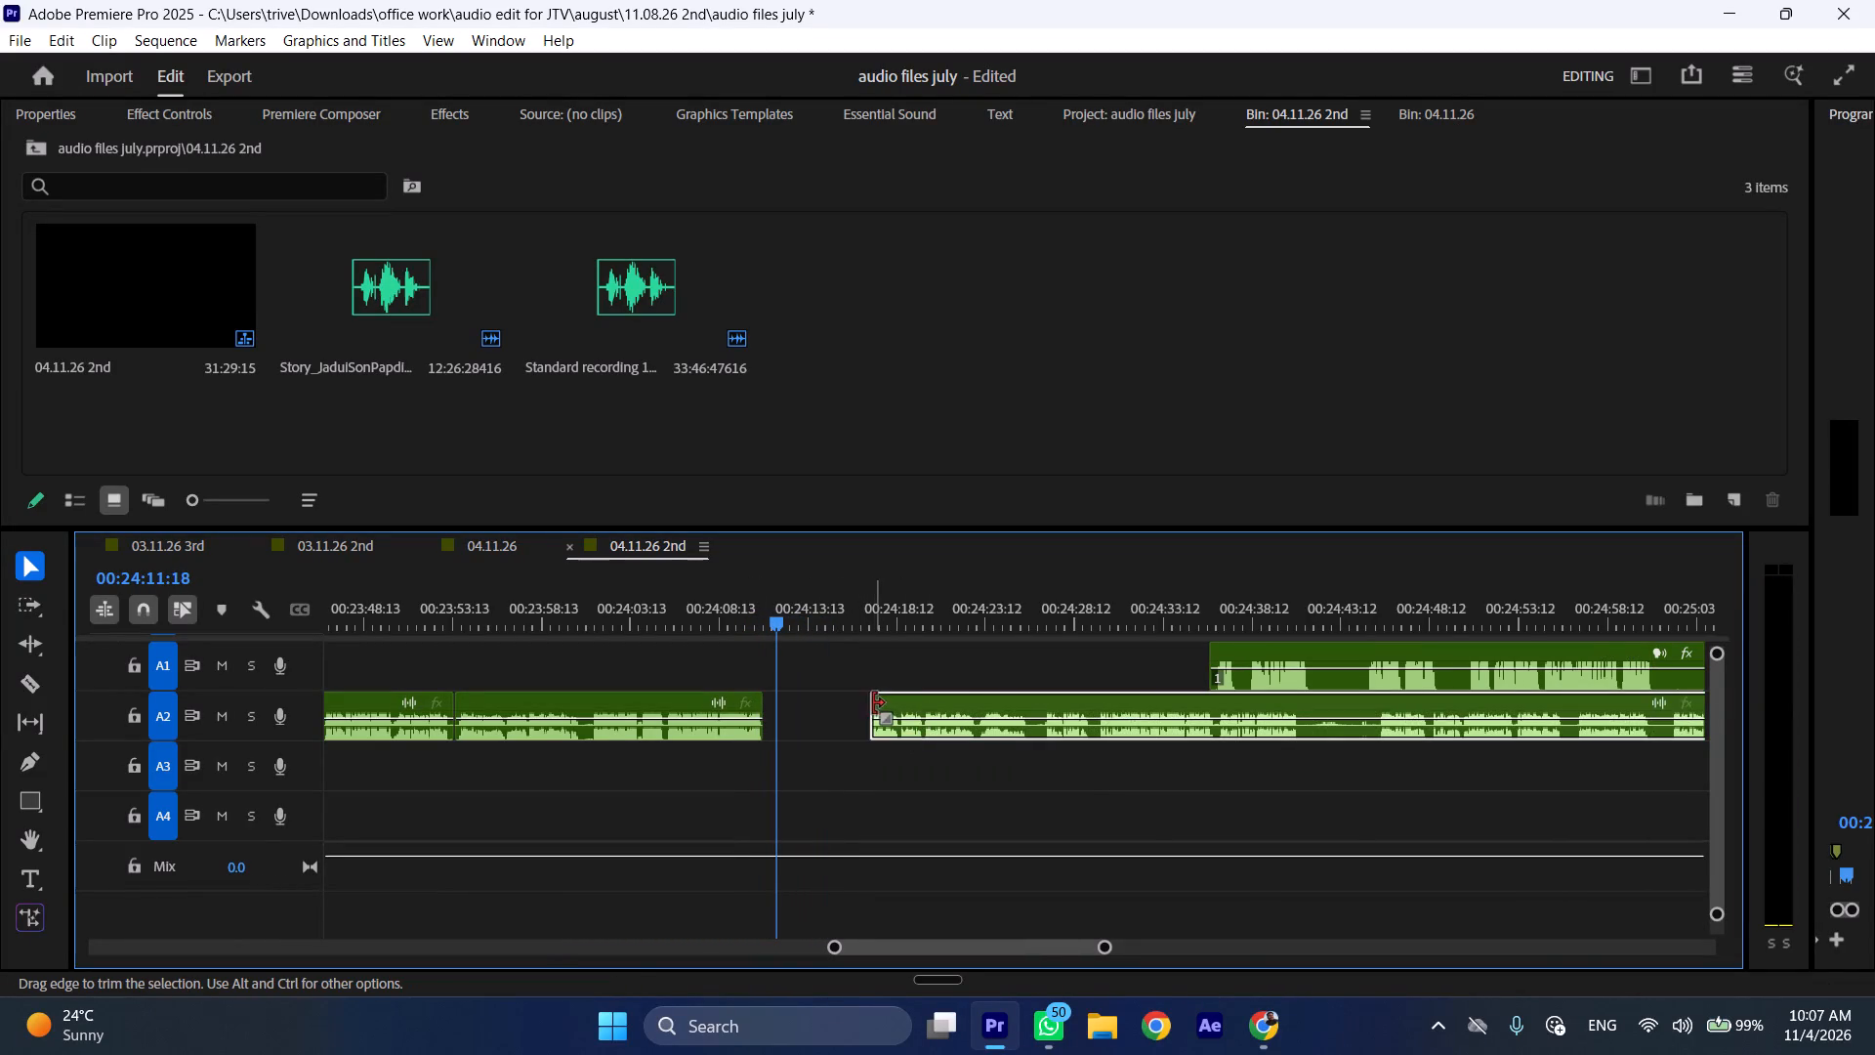
{"action": "left_click", "coordinate": [873, 703]}
{"action": "left_click", "coordinate": [831, 710]}
{"action": "right_click", "coordinate": [831, 710]}
{"action": "left_click", "coordinate": [863, 730]}
{"action": "key", "text": "space"}
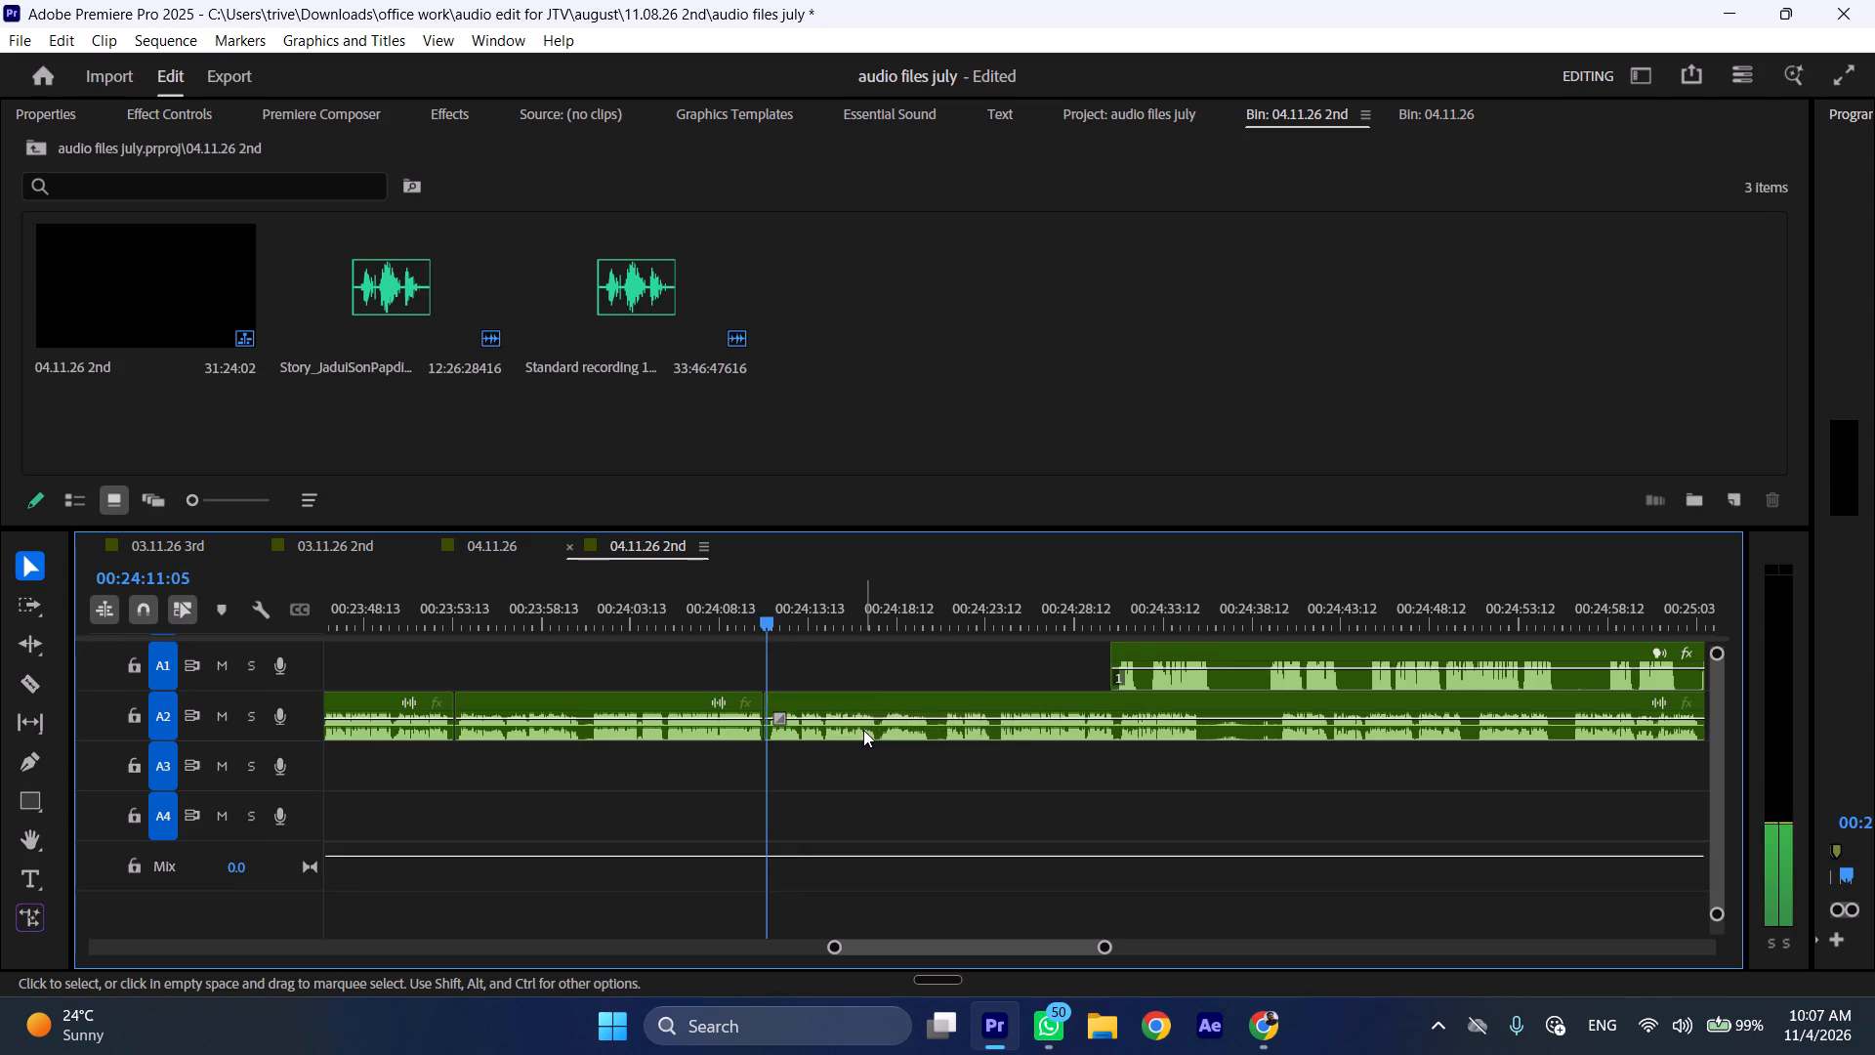
{"action": "type", "text": "l"}
Move the A1 clip on to start at about 00:24:48 while the A2 speech plays.
{"action": "scroll", "coordinate": [881, 785], "scroll_direction": "down", "scroll_amount": 6}
{"action": "left_click_drag", "start_coordinate": [937, 649], "coordinate": [1243, 653]}
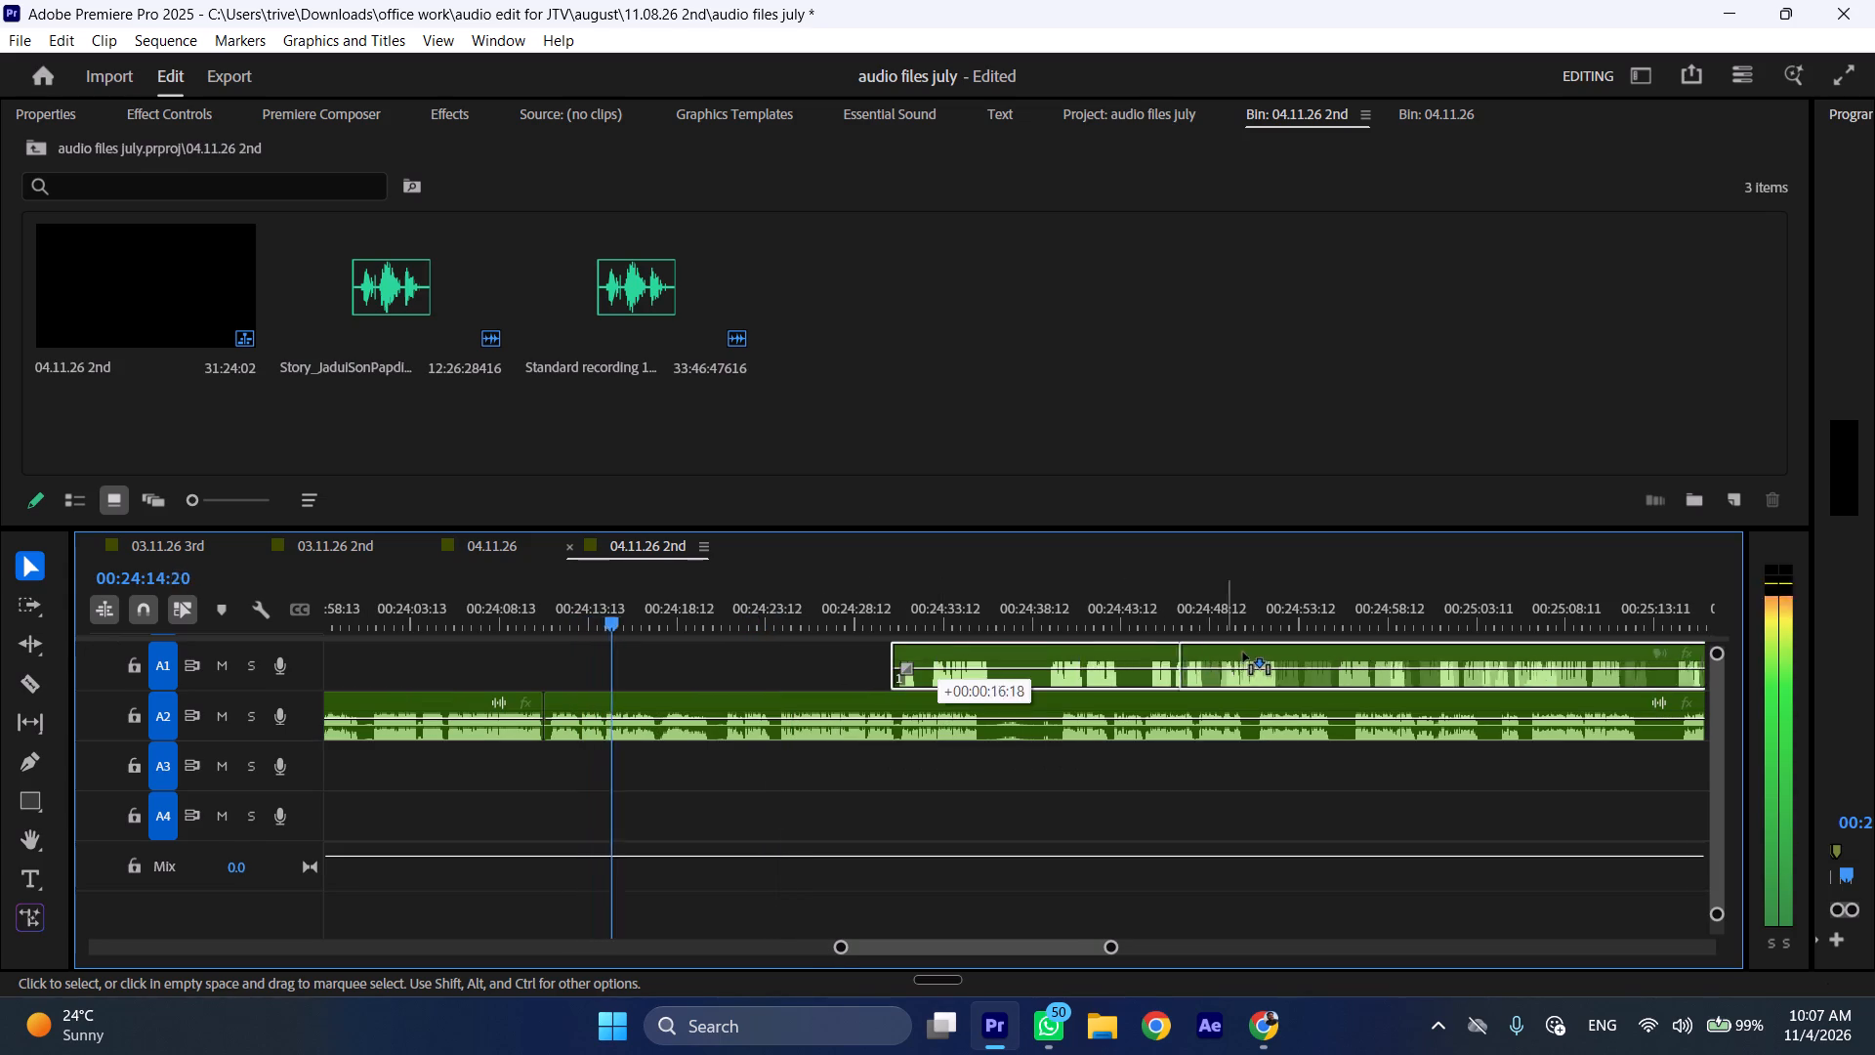
{"action": "left_click_drag", "start_coordinate": [1243, 653], "coordinate": [1246, 653]}
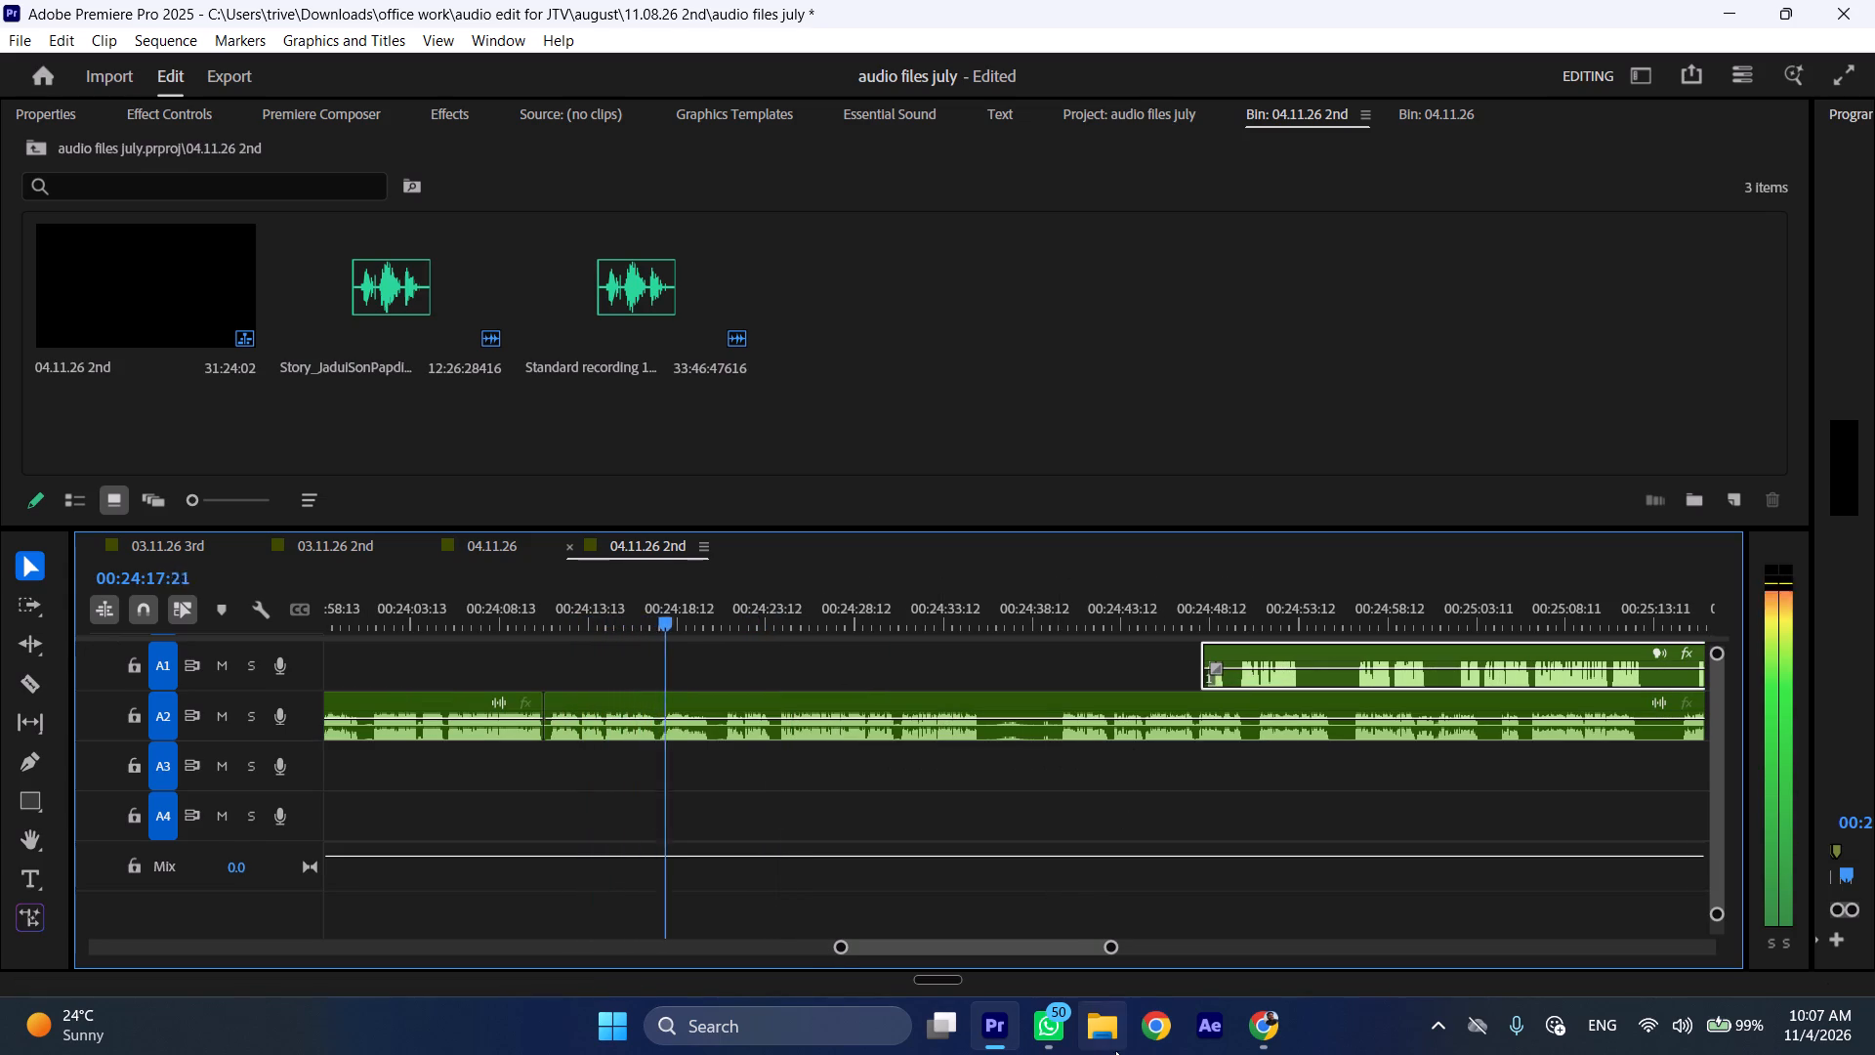
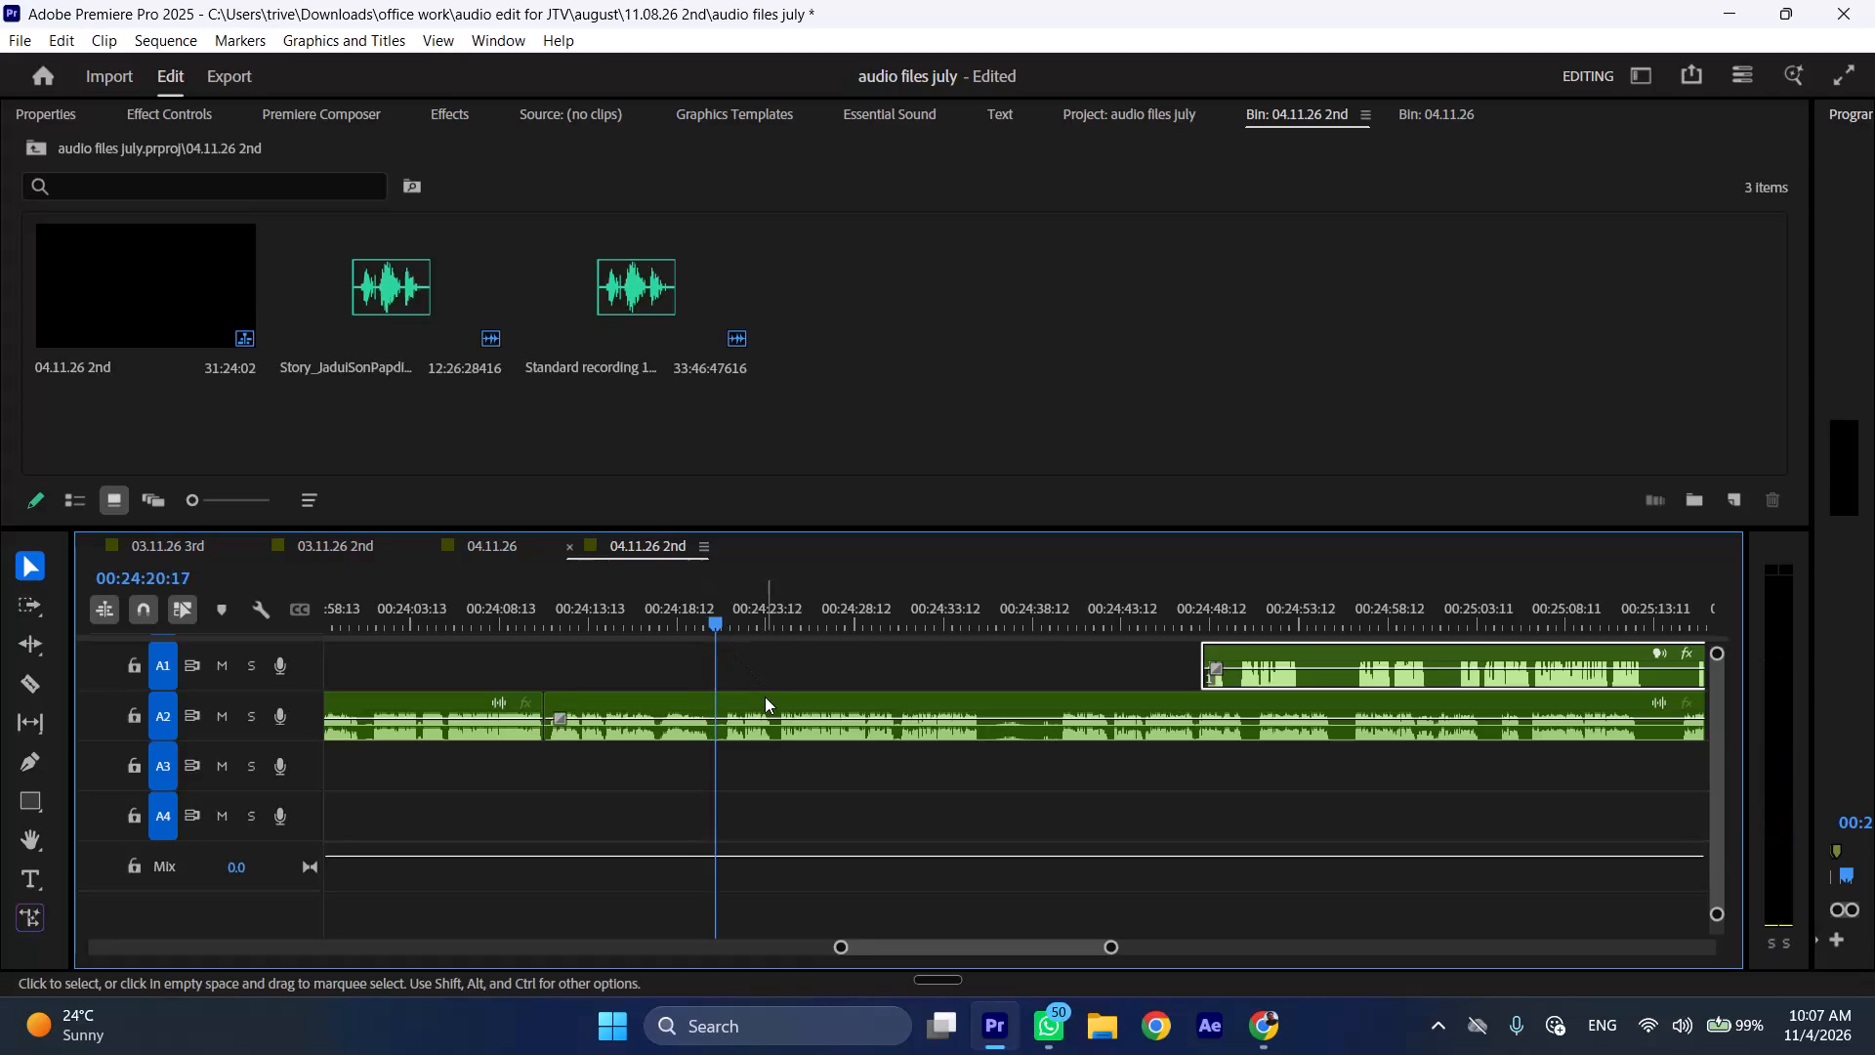
Split the A2 clip at 00:24:20:17, move its remainder to A3 at about 00:24:49, and butt the A1 clip against the cut.
{"action": "key", "text": "shift+c"}
{"action": "left_click_drag", "start_coordinate": [776, 695], "coordinate": [1182, 775]}
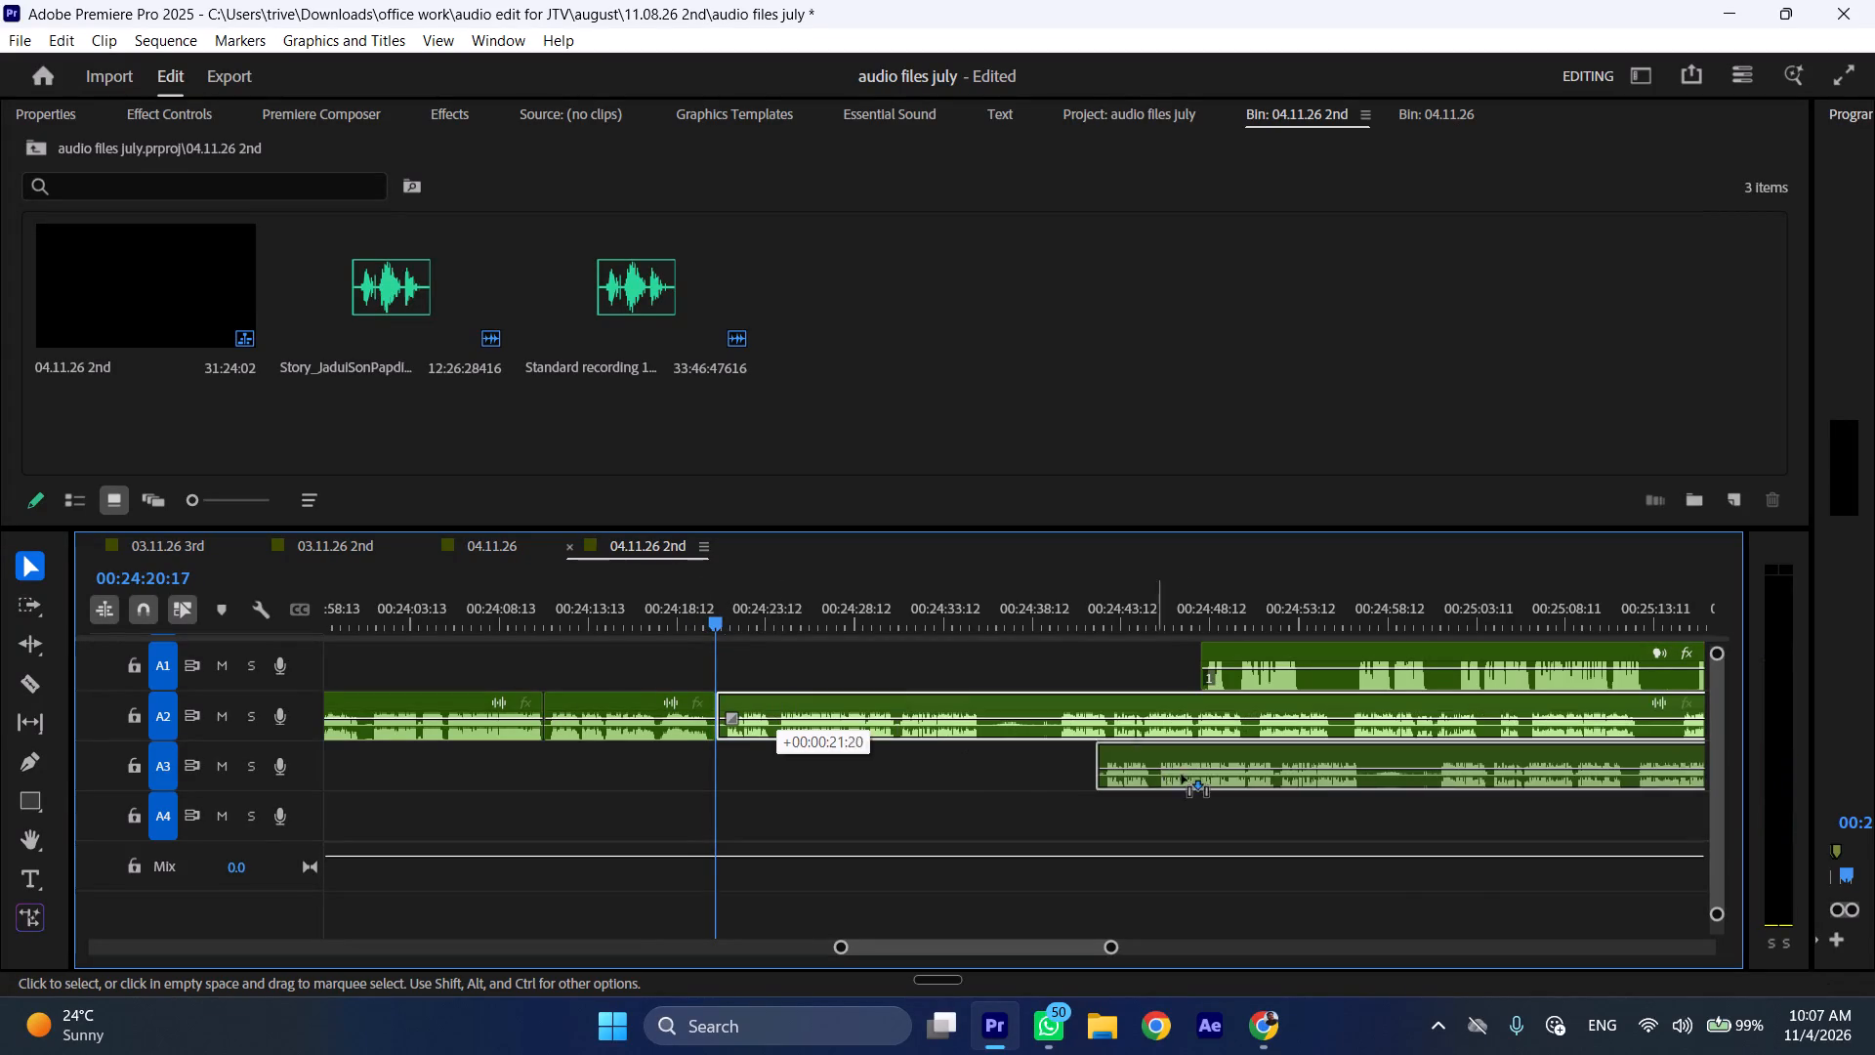
{"action": "left_click_drag", "start_coordinate": [1182, 775], "coordinate": [1289, 757]}
{"action": "left_click_drag", "start_coordinate": [1317, 647], "coordinate": [846, 648]}
Play the A1 speech from the join, split it at 00:24:22:16, and ripple delete the passage before that cut.
{"action": "key", "text": "space"}
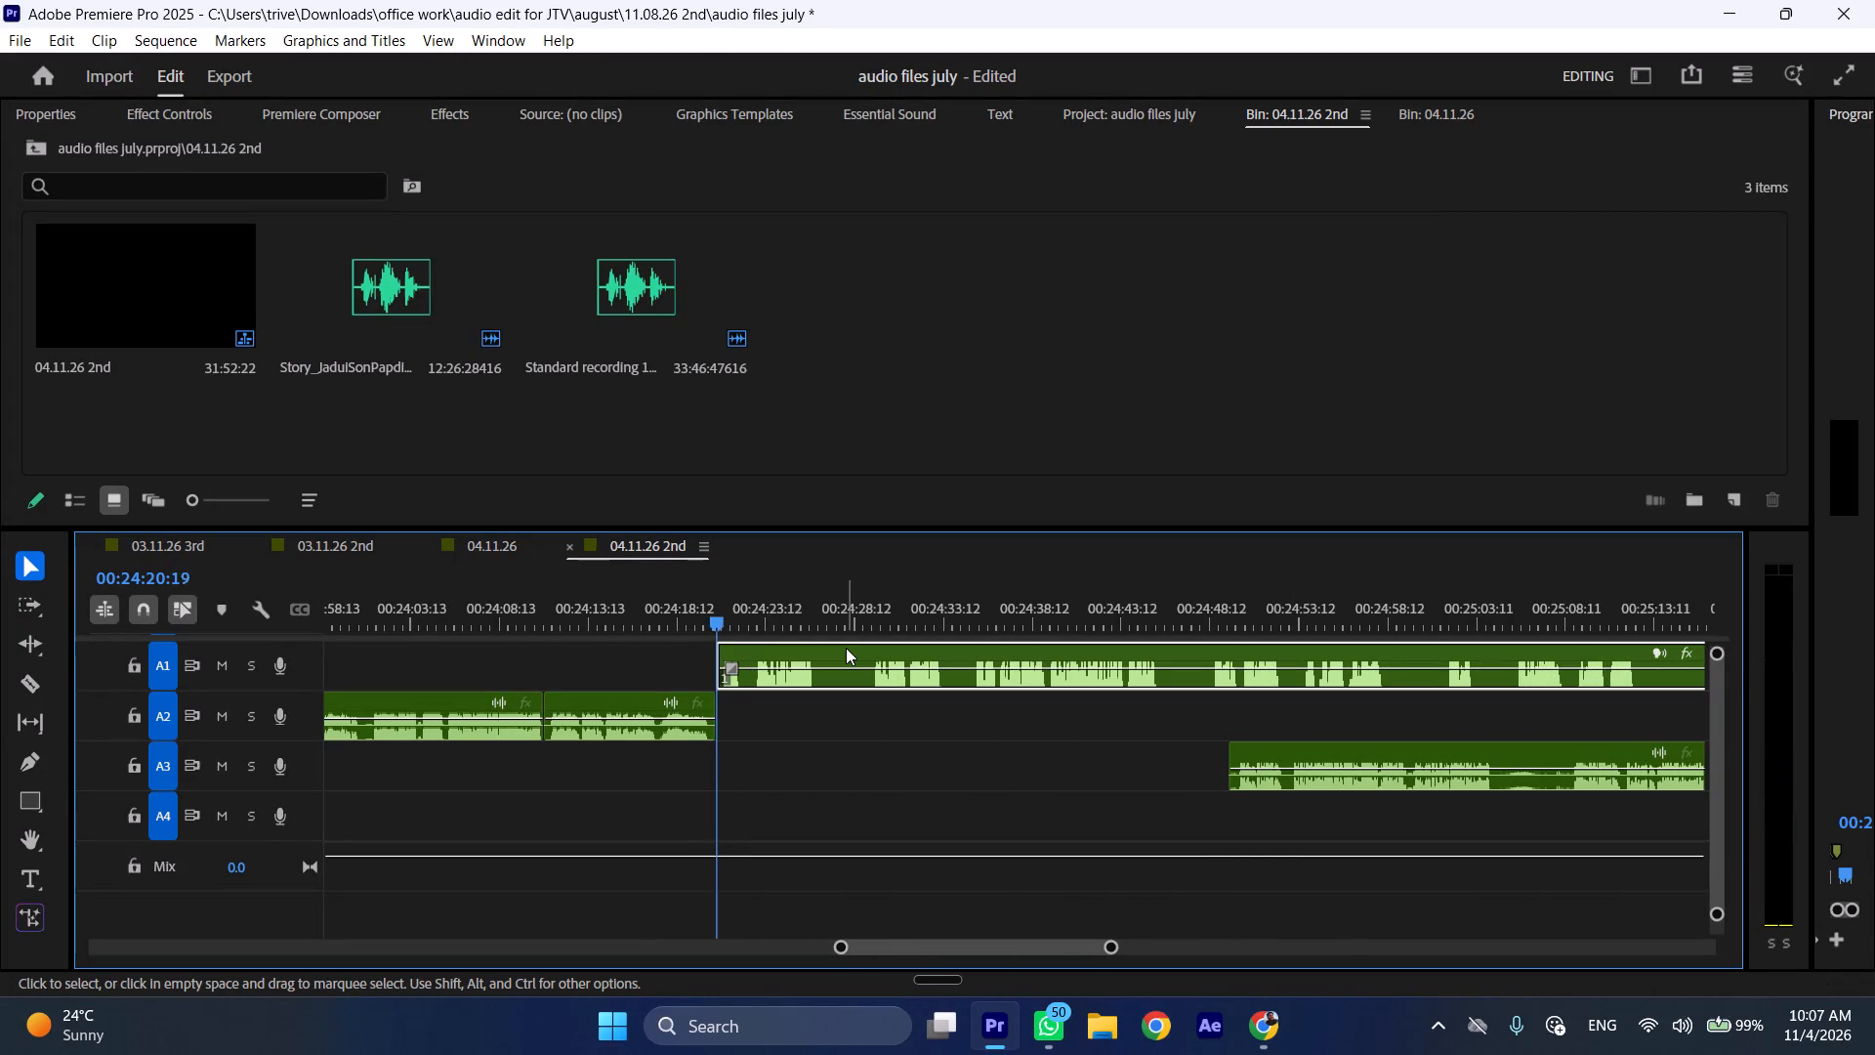
{"action": "type", "text": "l"}
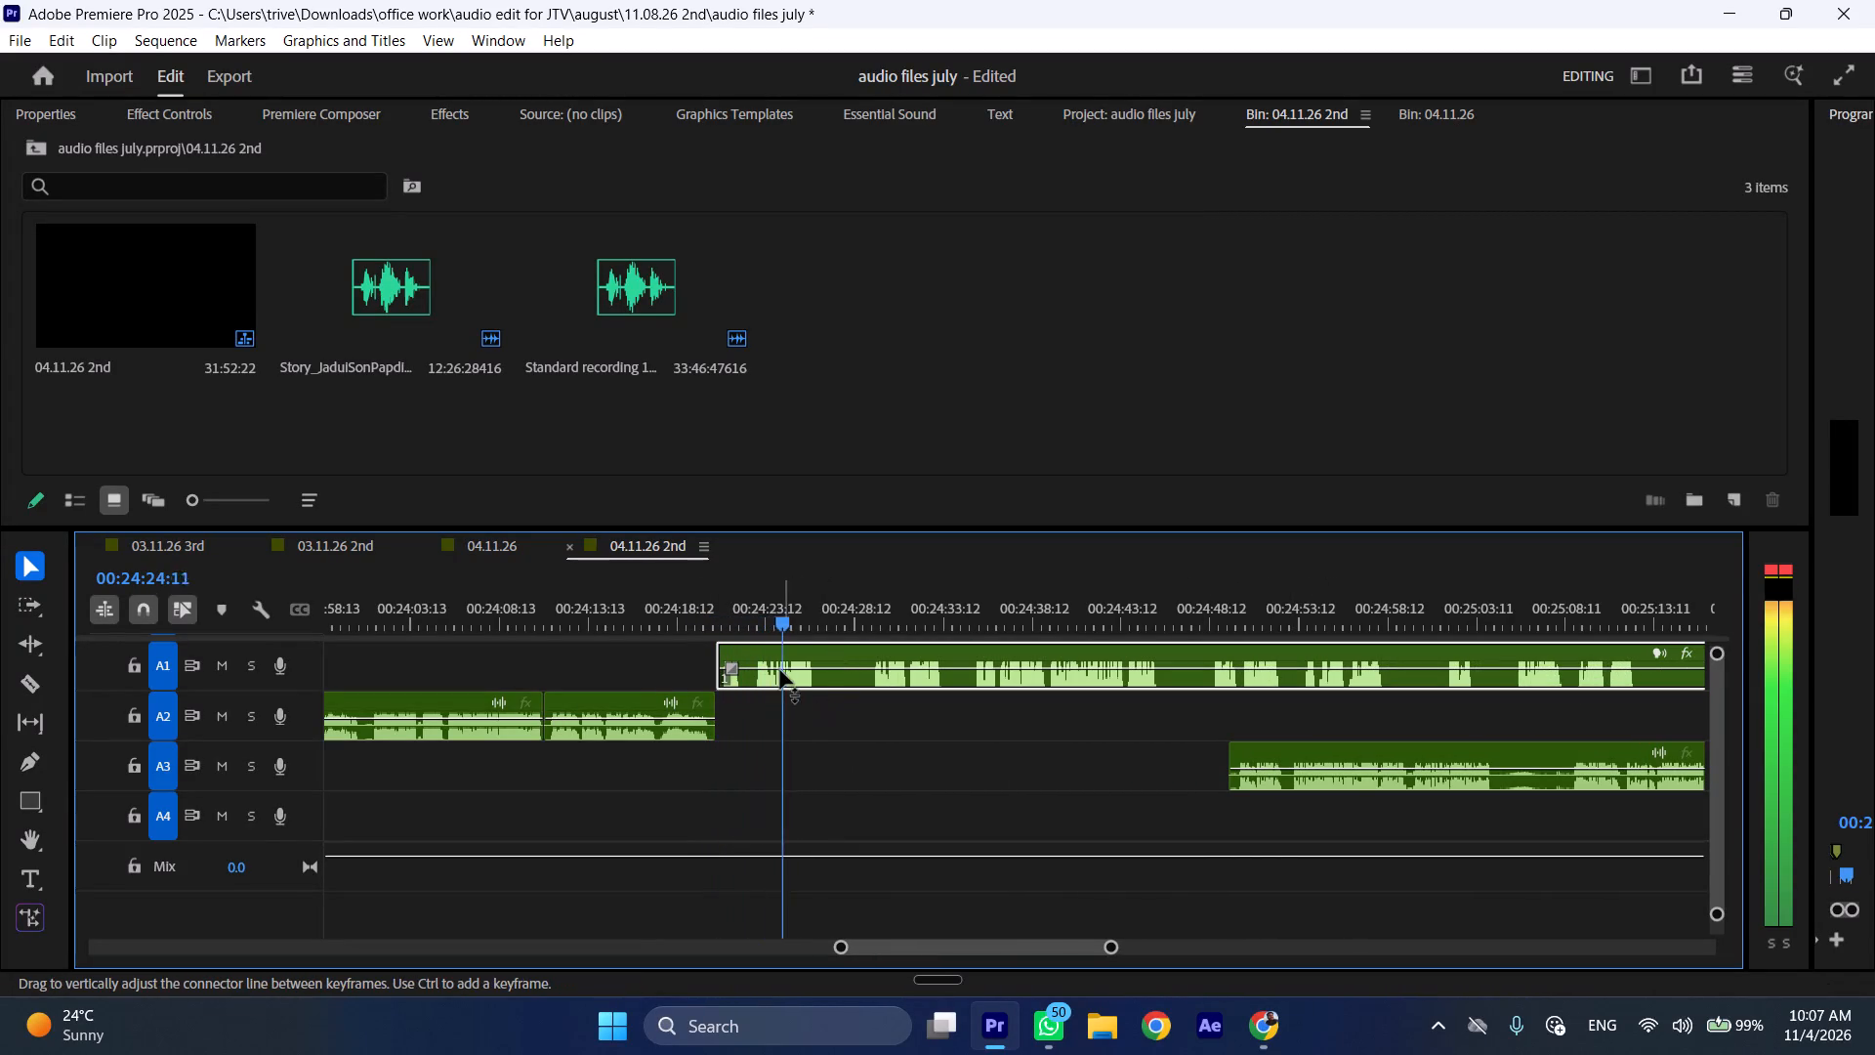
{"action": "left_click", "coordinate": [753, 603]}
{"action": "key", "text": "shift+c"}
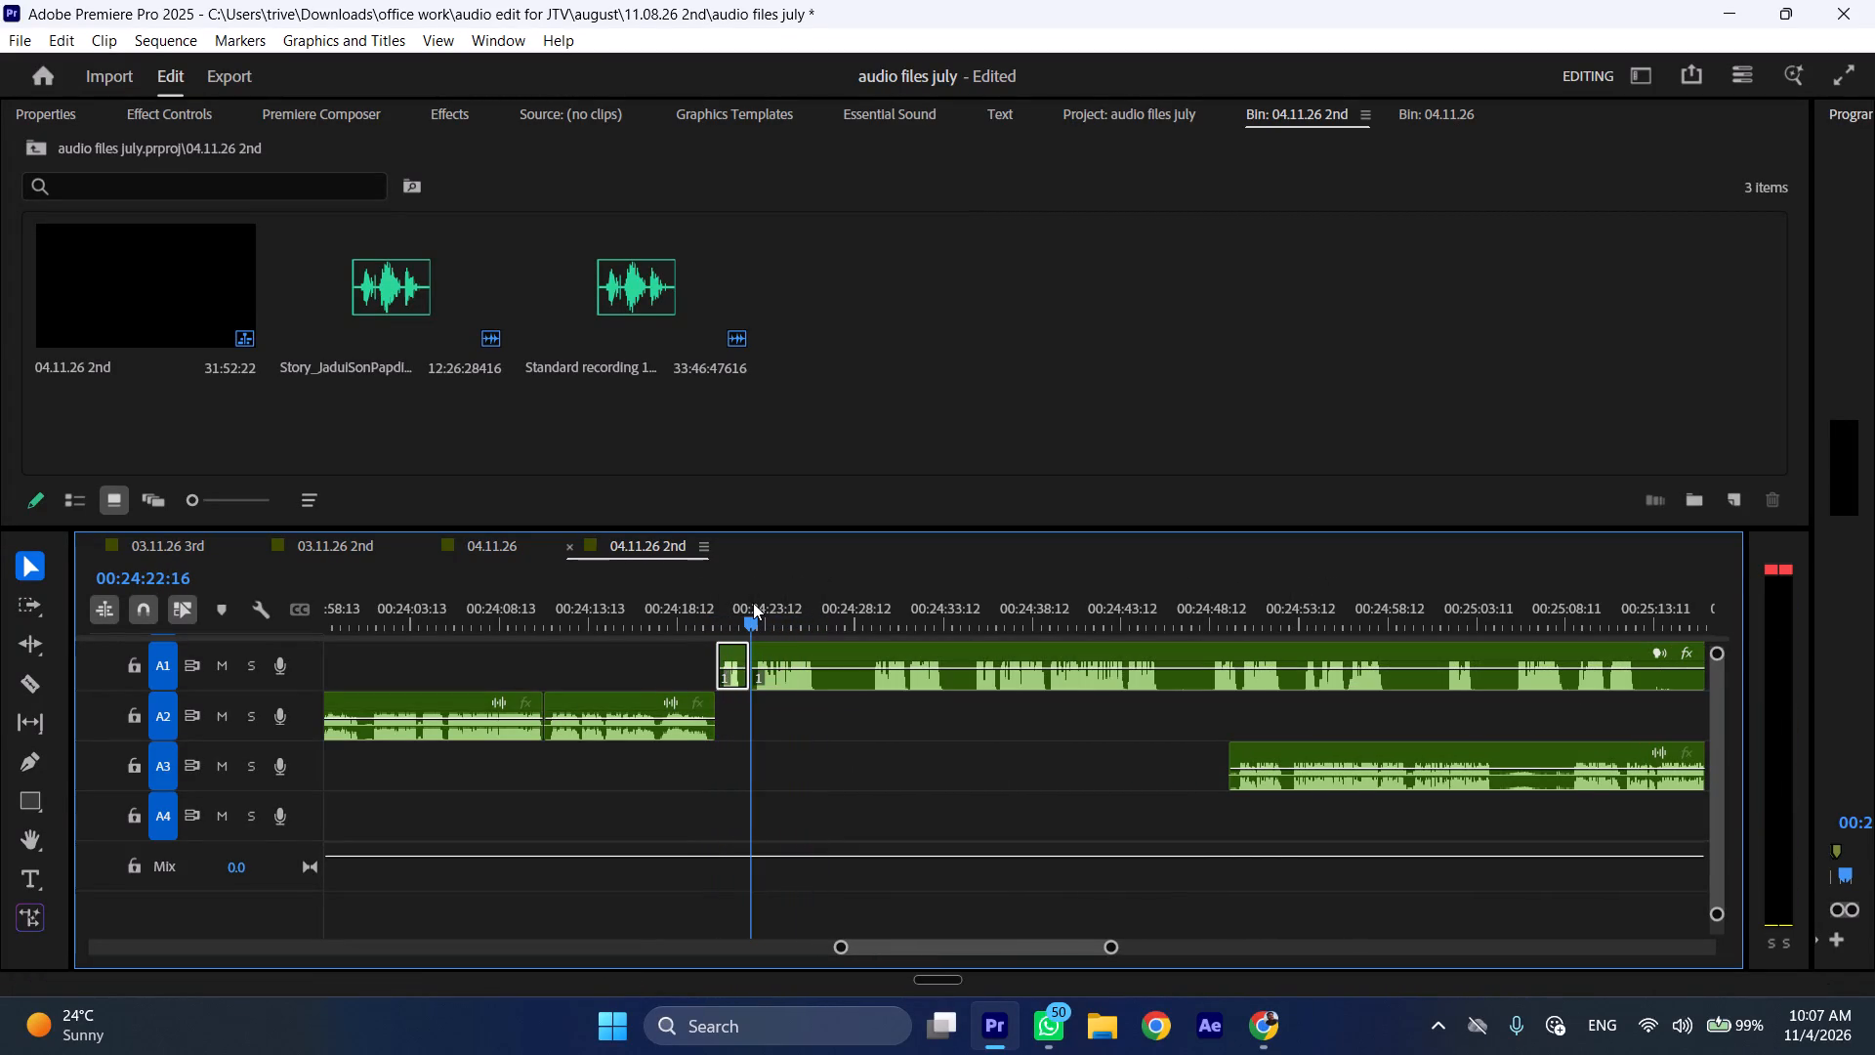
{"action": "key", "text": "ctrl+shift+d"}
Split the A1 clip at 00:24:24:22, return the A3 clip to A2 at that cut, and shift the A1 remainder to about 00:24:42.
{"action": "left_click_drag", "start_coordinate": [752, 603], "coordinate": [793, 610]}
{"action": "key", "text": "shift+c"}
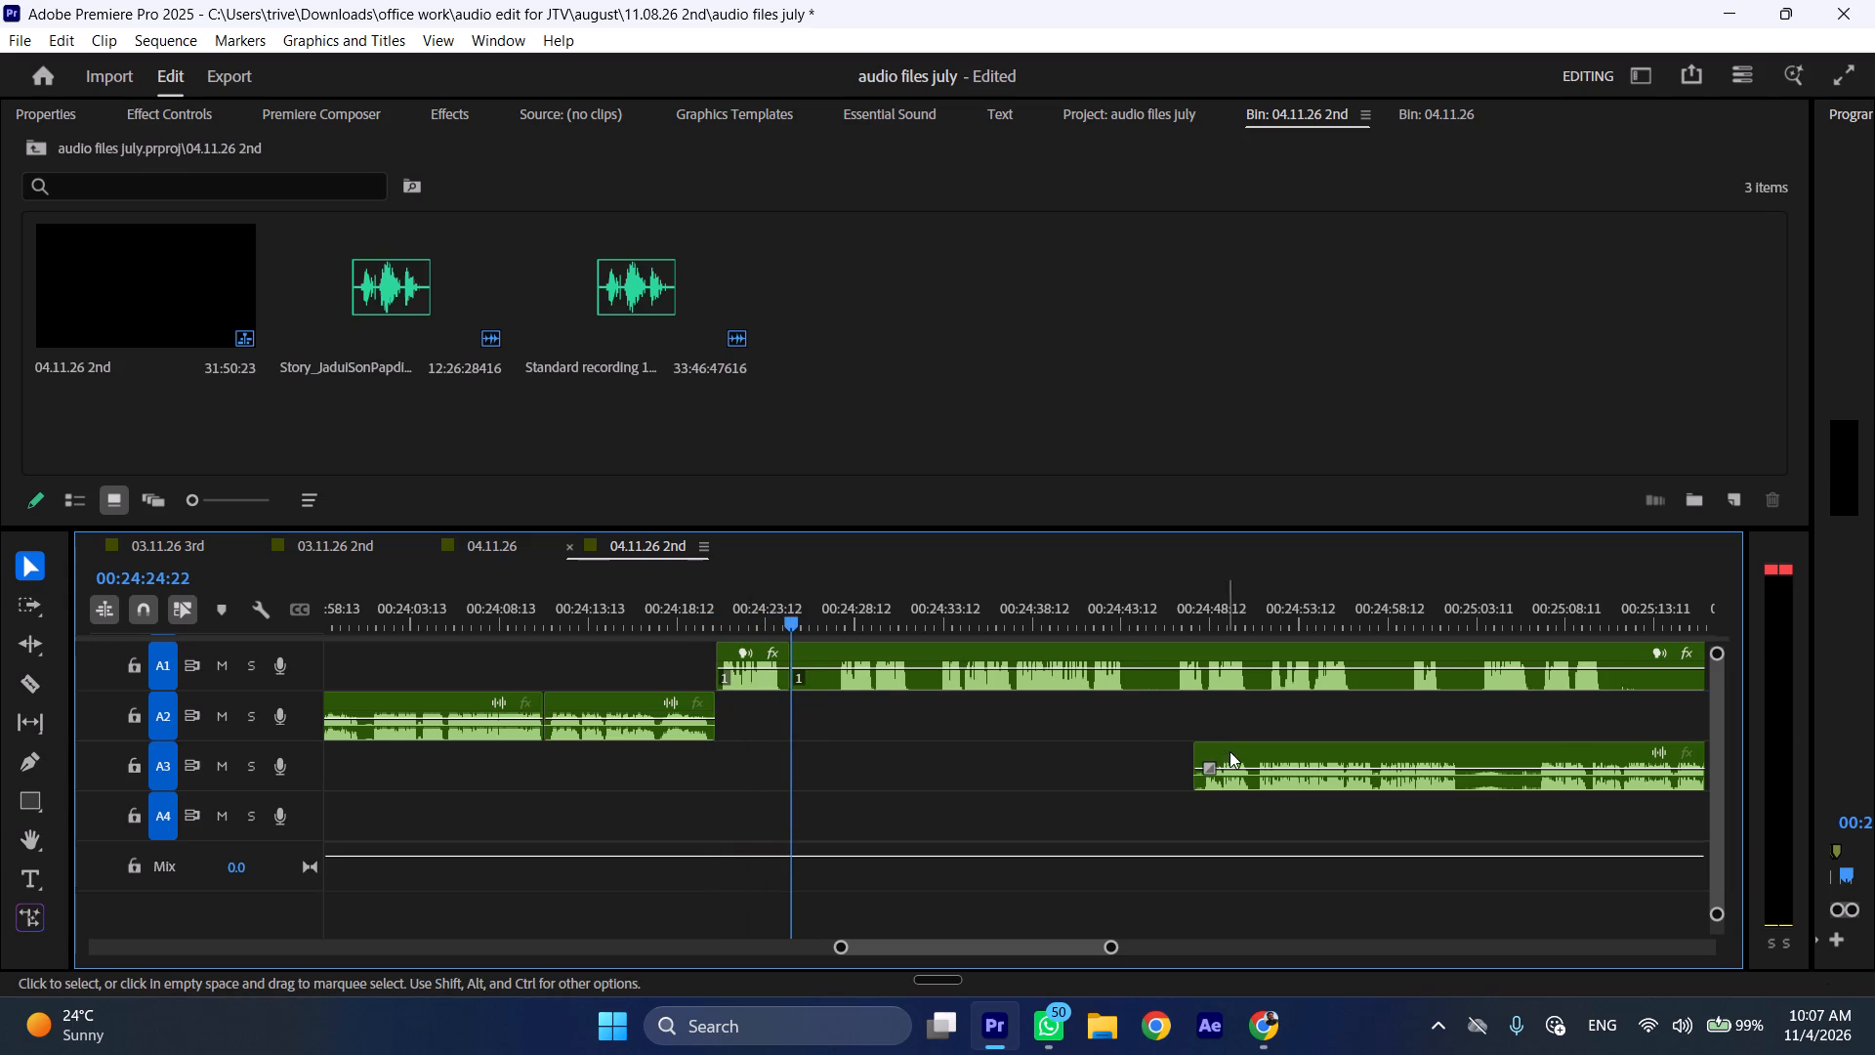
{"action": "left_click_drag", "start_coordinate": [1229, 751], "coordinate": [828, 723]}
{"action": "left_click_drag", "start_coordinate": [823, 656], "coordinate": [1128, 652]}
Play the A2 speech after the A1 phrase and split the A2 clip at 00:24:28:02.
{"action": "key", "text": "space"}
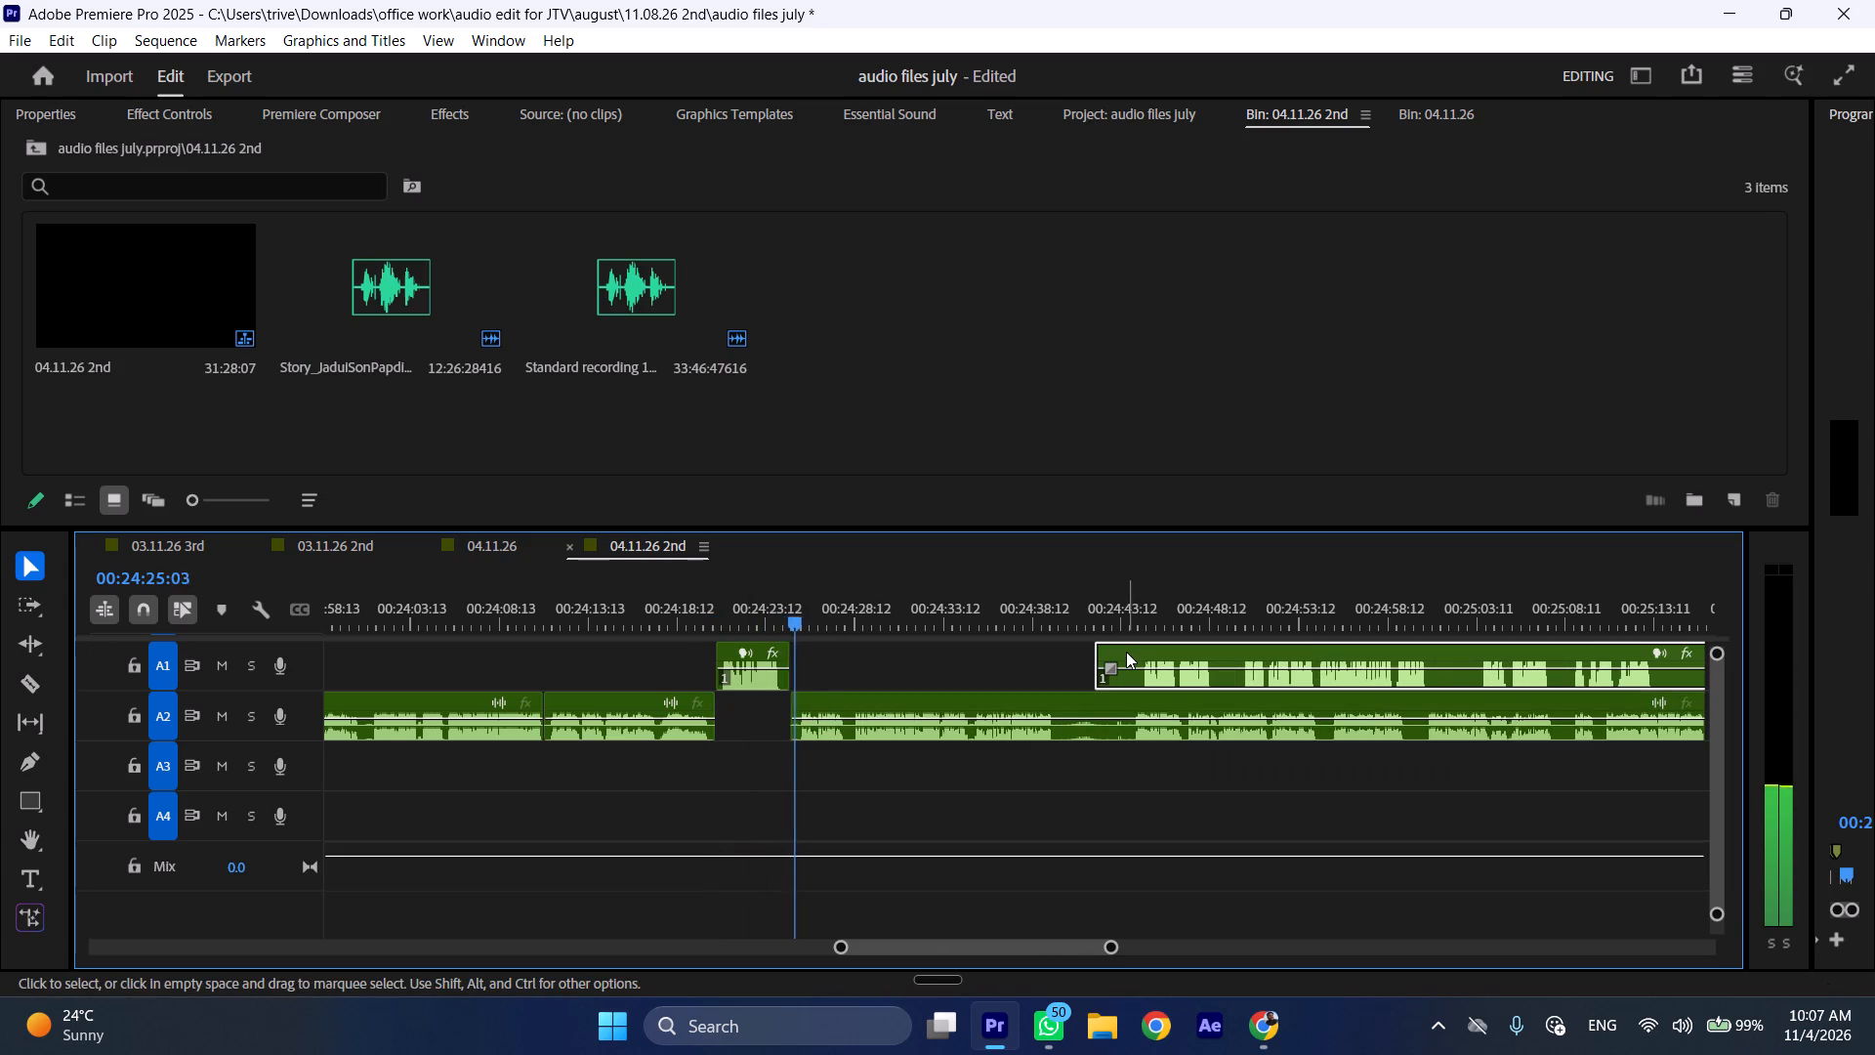
{"action": "key", "text": "l"}
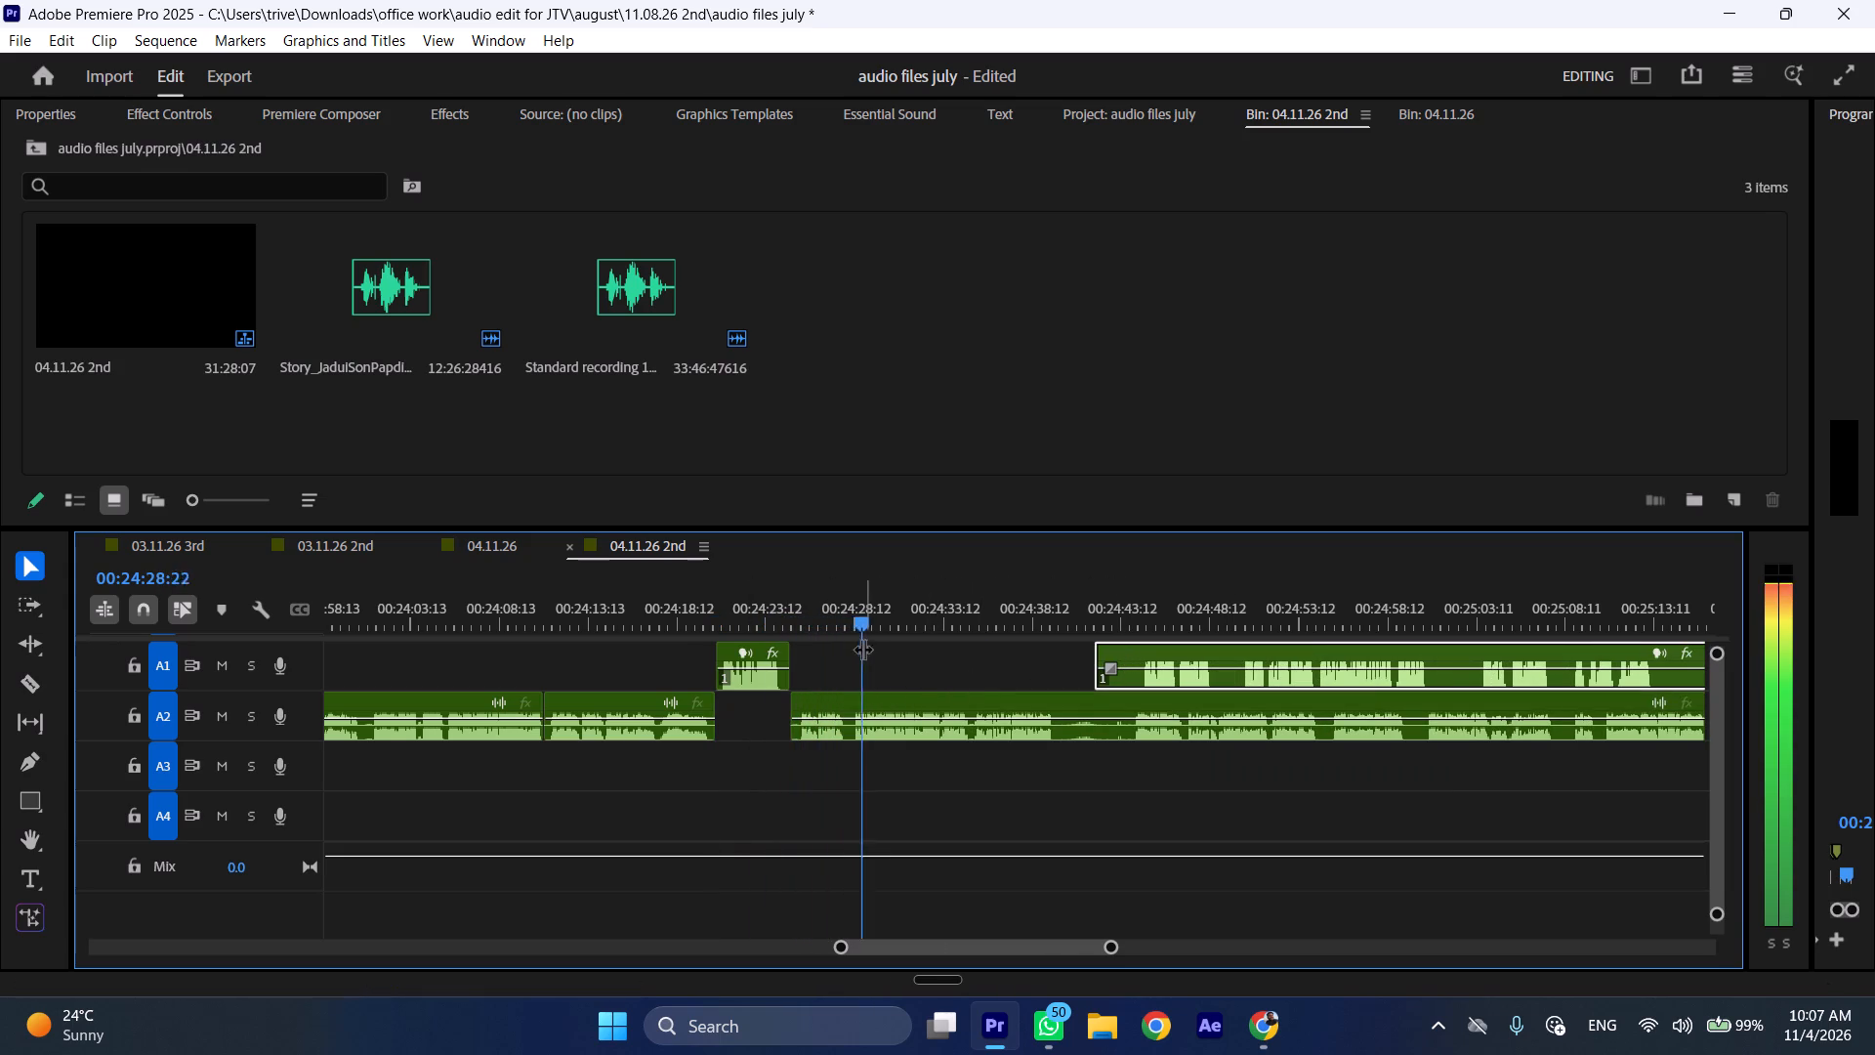
{"action": "left_click", "coordinate": [850, 613]}
{"action": "key", "text": "shift+c"}
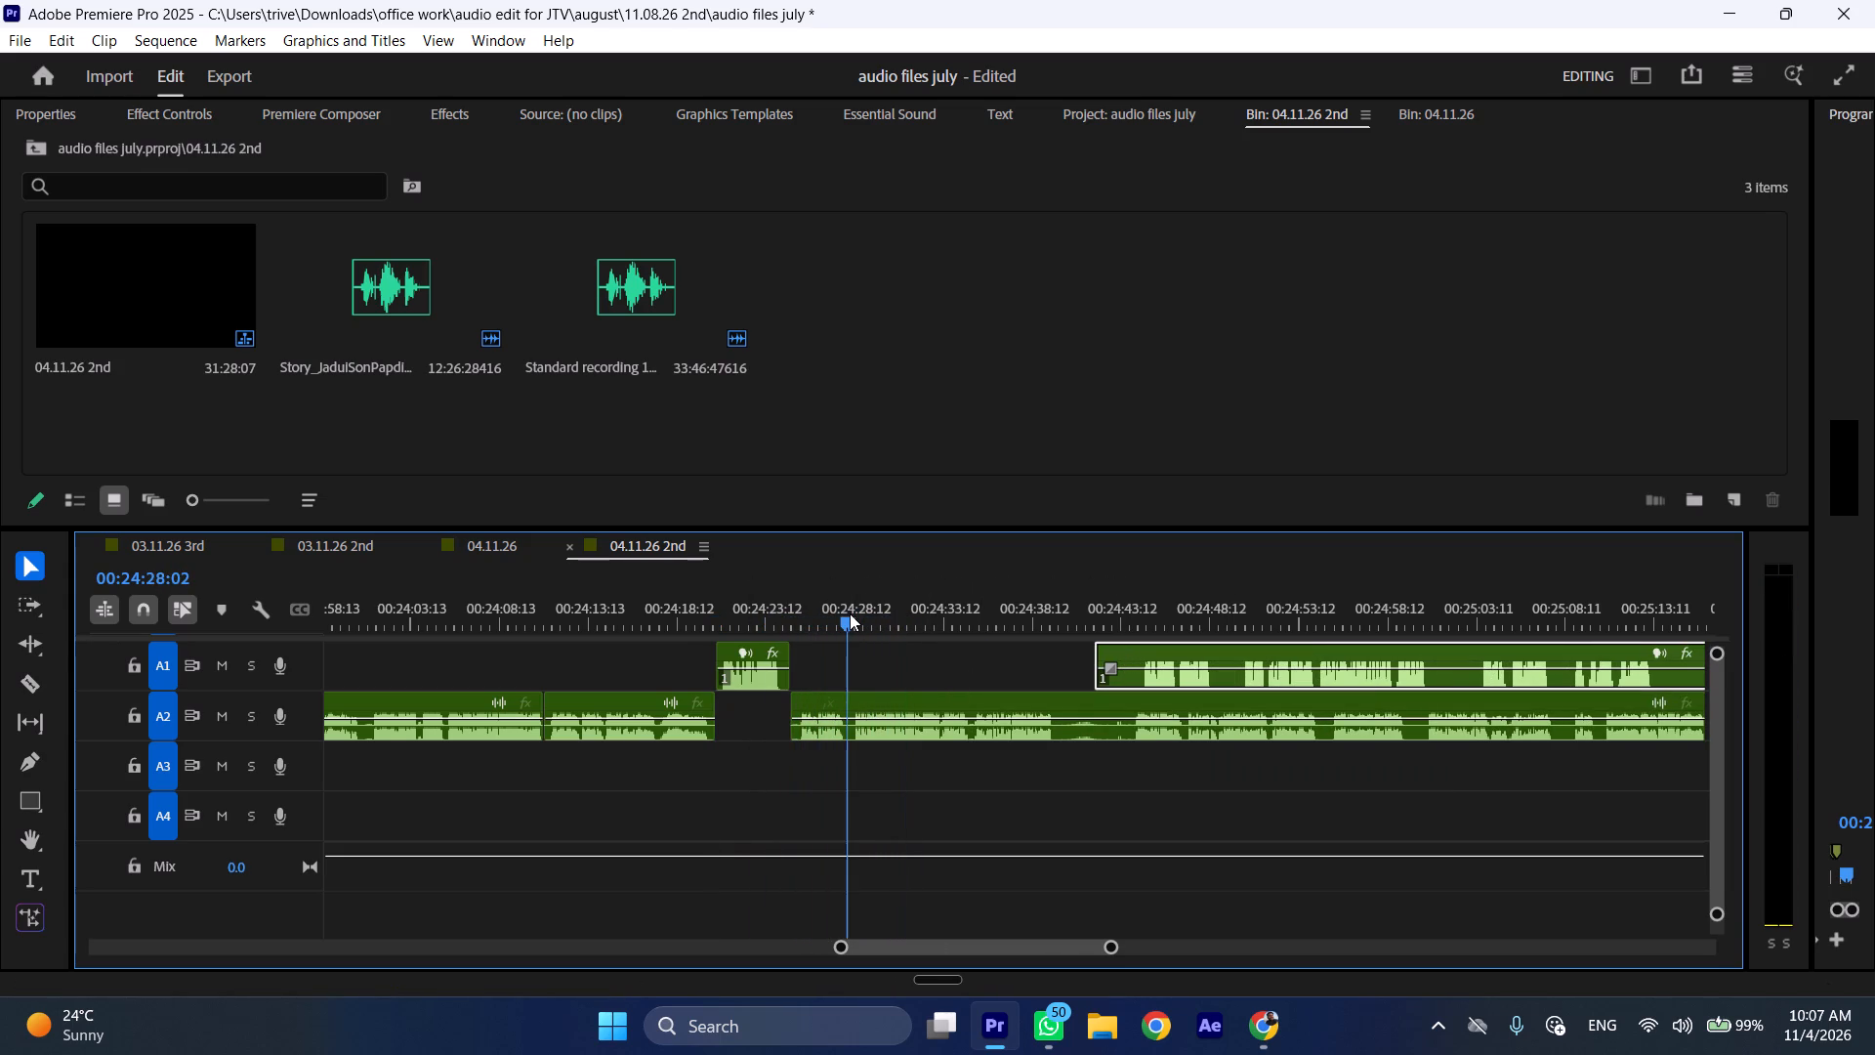
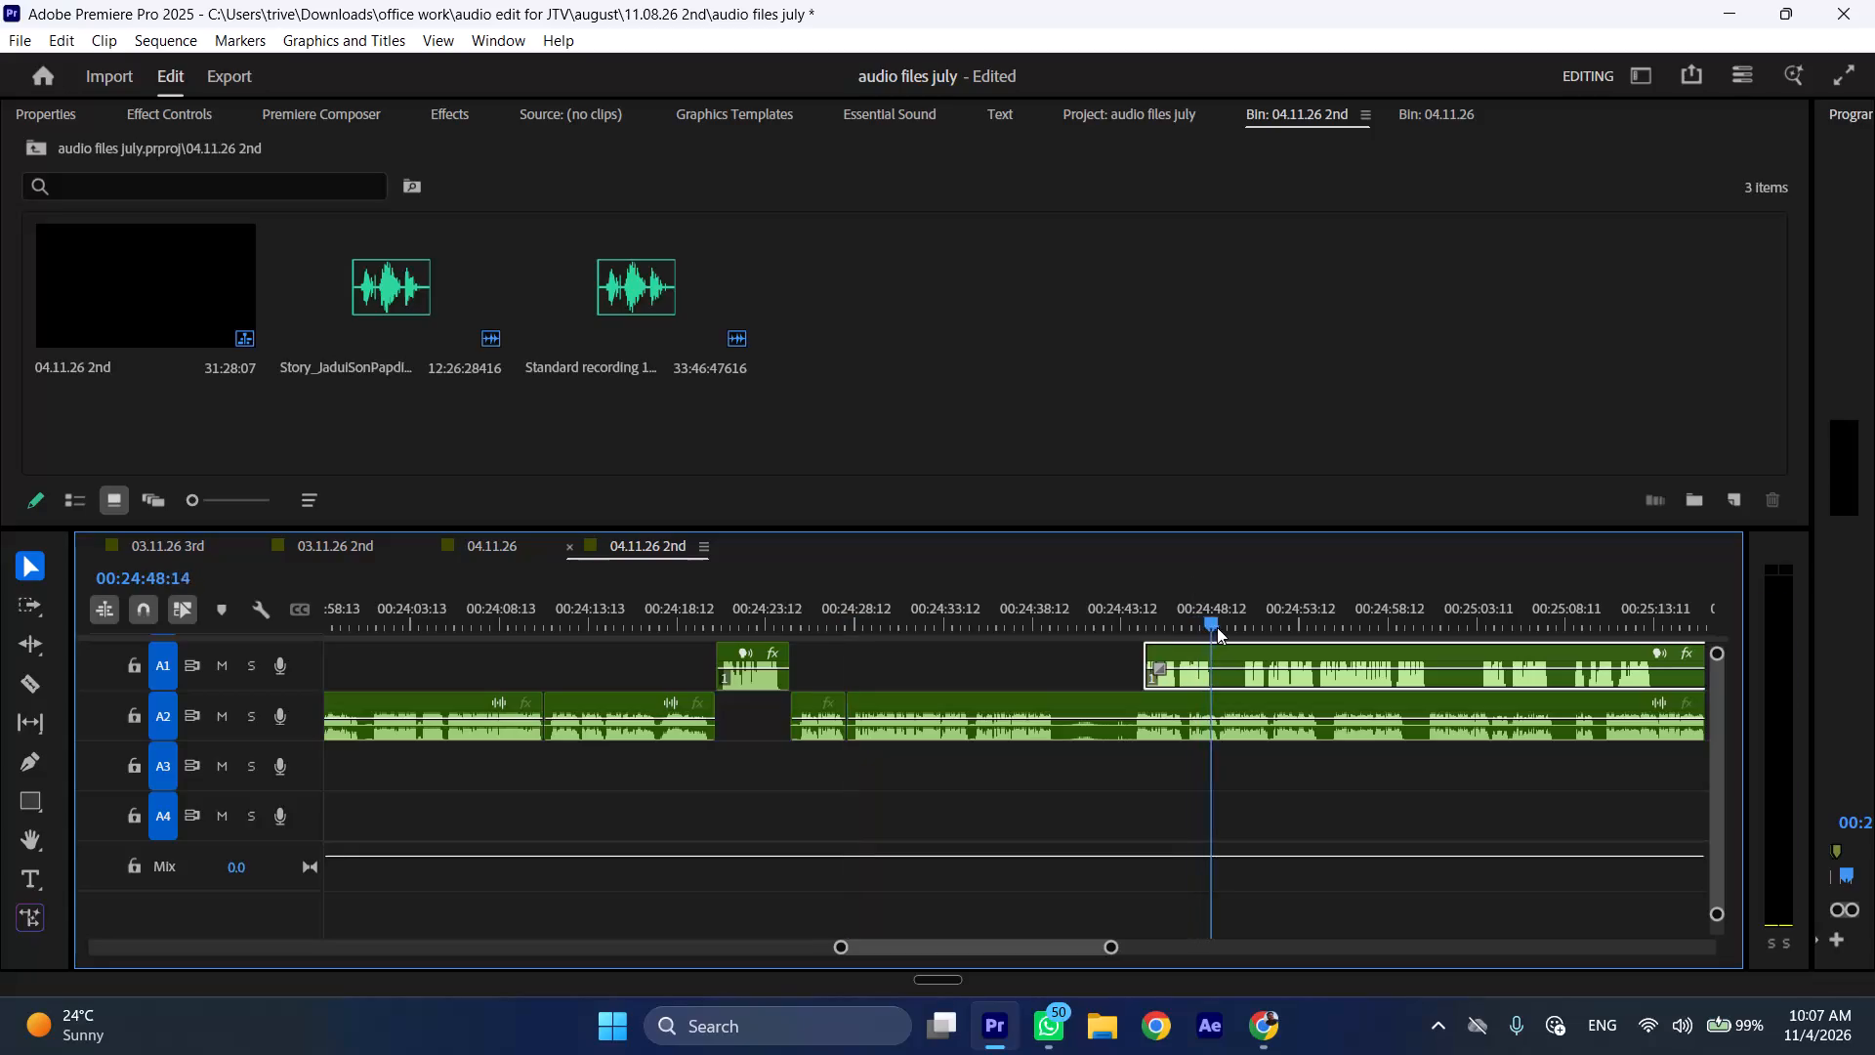
Split the shifted A1 clip at 00:24:48:19 and insert its opening phrase at the A2 cut at 00:24:28:02.
{"action": "left_click", "coordinate": [1147, 648]}
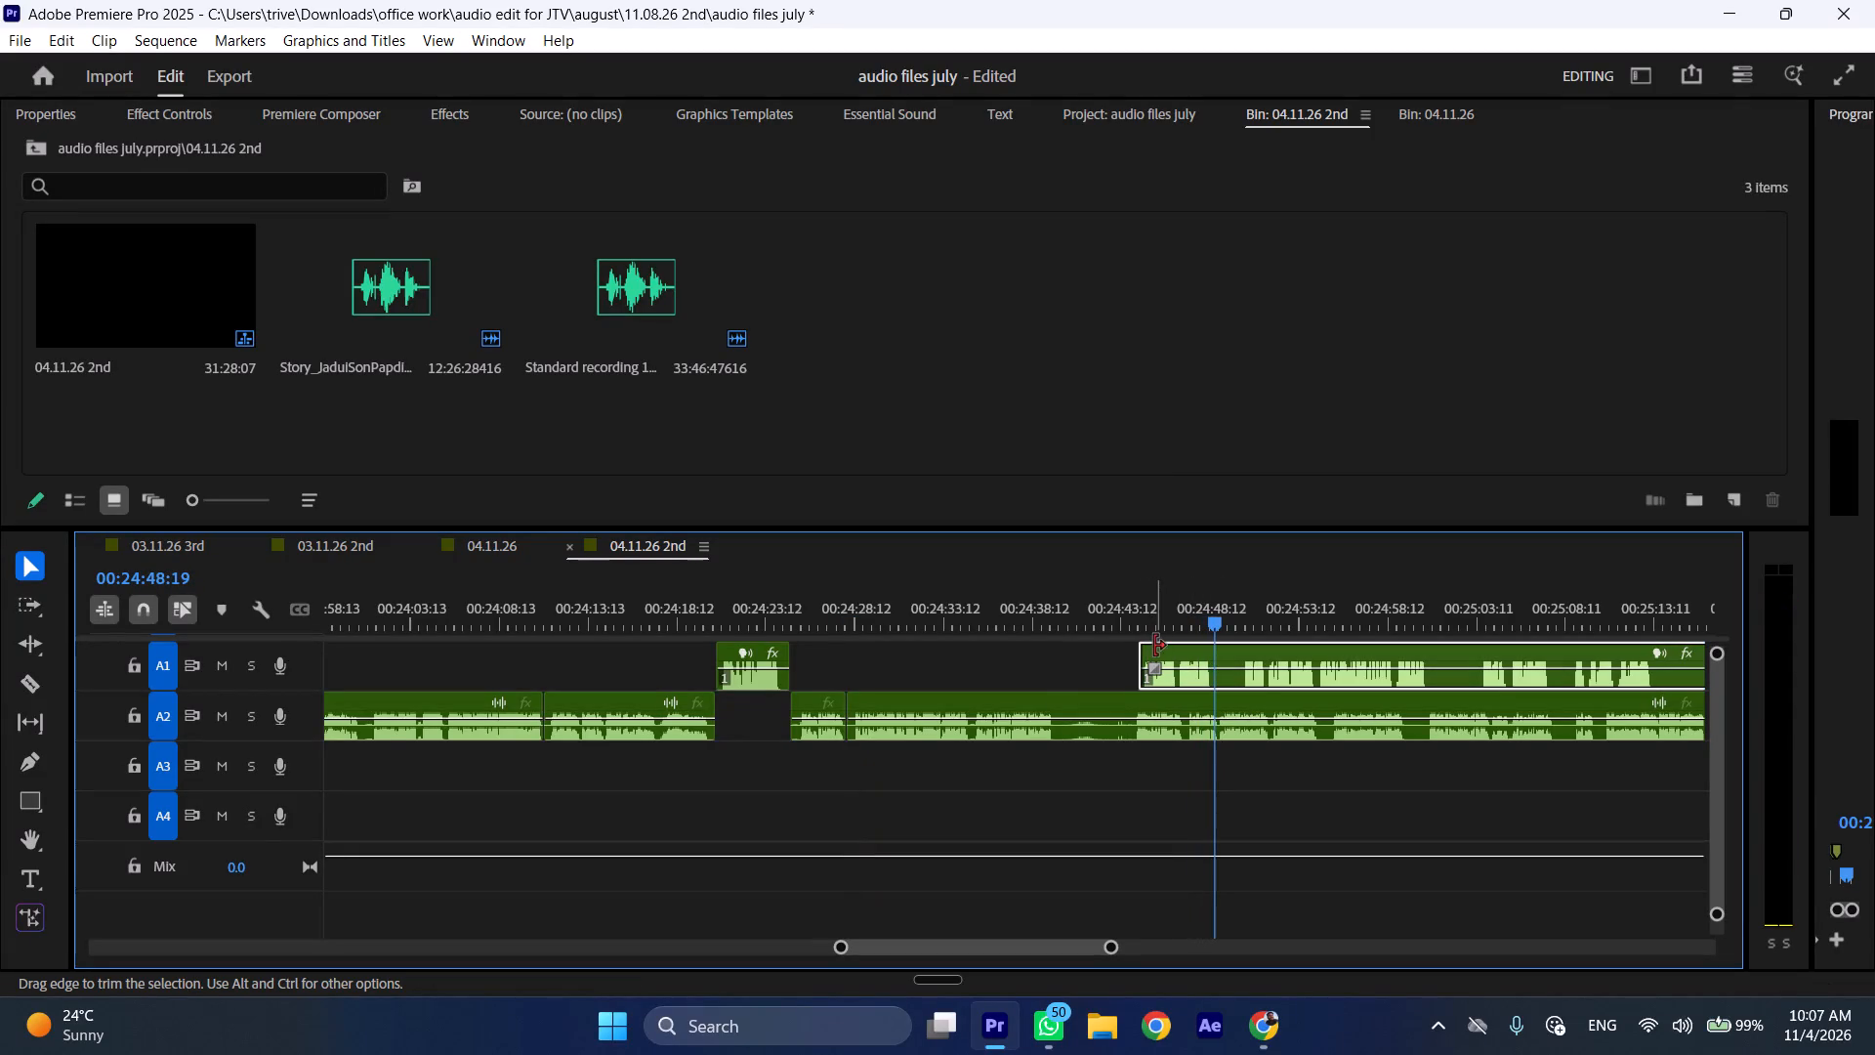
{"action": "key", "text": "shift+c"}
{"action": "left_click_drag", "start_coordinate": [1174, 680], "coordinate": [881, 683]}
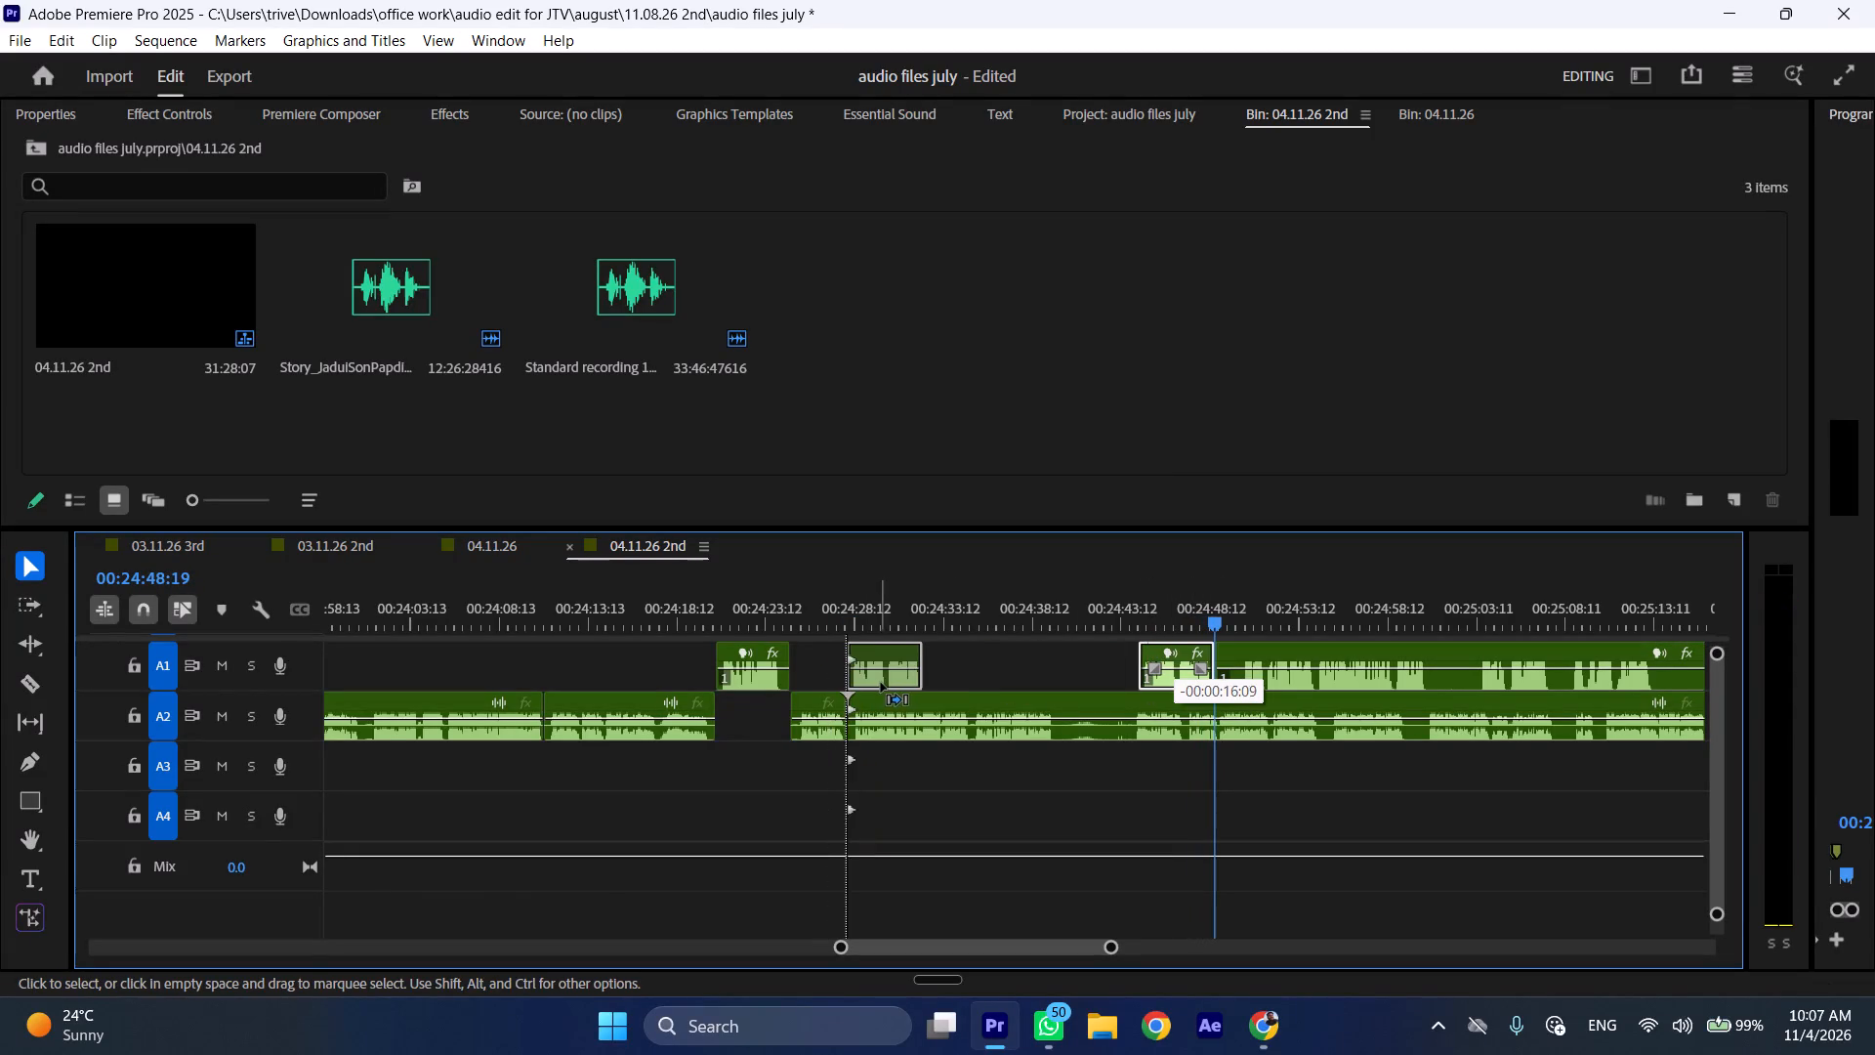
{"action": "left_click_drag", "start_coordinate": [881, 683], "coordinate": [882, 683]}
Play through the inserted A1 phrase, split the following A2 clip at 00:24:32:19, and ripple delete the sliver before that cut.
{"action": "left_click", "coordinate": [826, 617]}
{"action": "key", "text": "space"}
{"action": "type", "text": "l"}
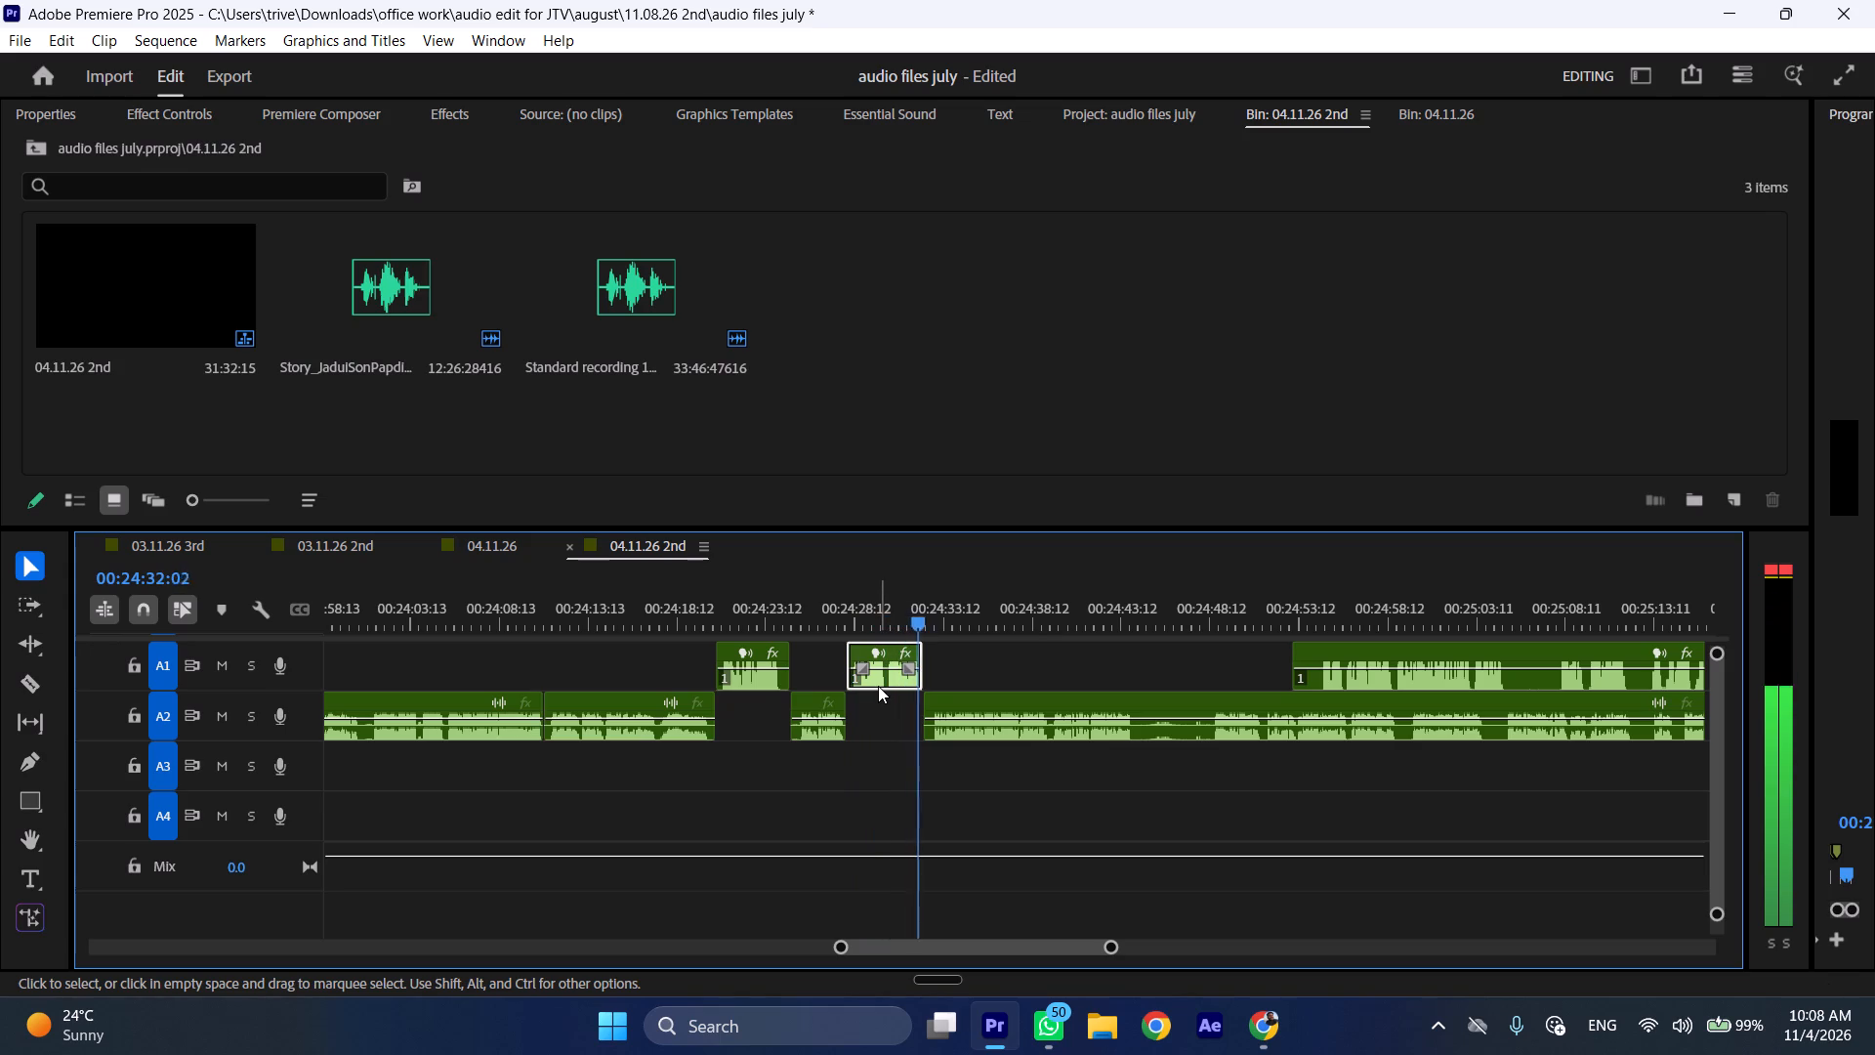
{"action": "left_click", "coordinate": [927, 608]}
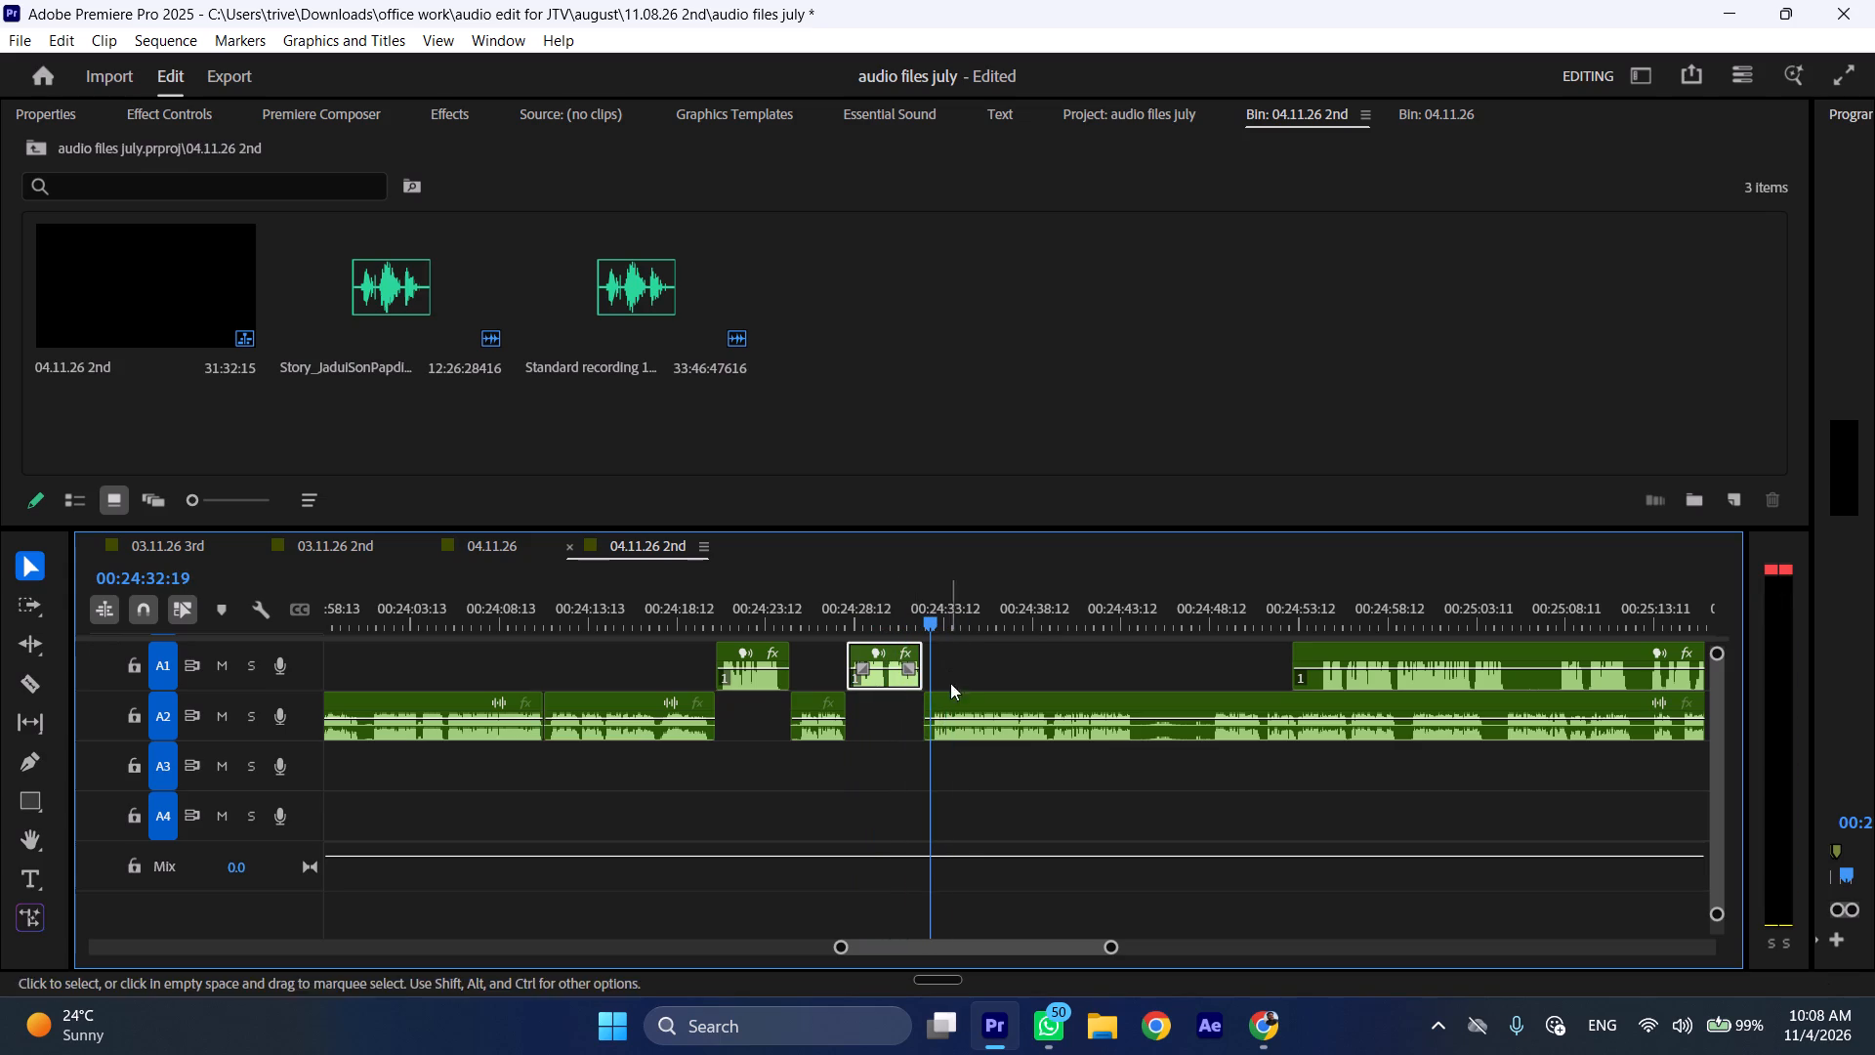
{"action": "left_click", "coordinate": [952, 696]}
{"action": "key", "text": "shift+c"}
{"action": "key", "text": "ctrl+shift+d"}
Split the short A2 clip between the two A1 phrases at 00:24:25:06 and ripple delete its opening sliver.
{"action": "left_click", "coordinate": [802, 609]}
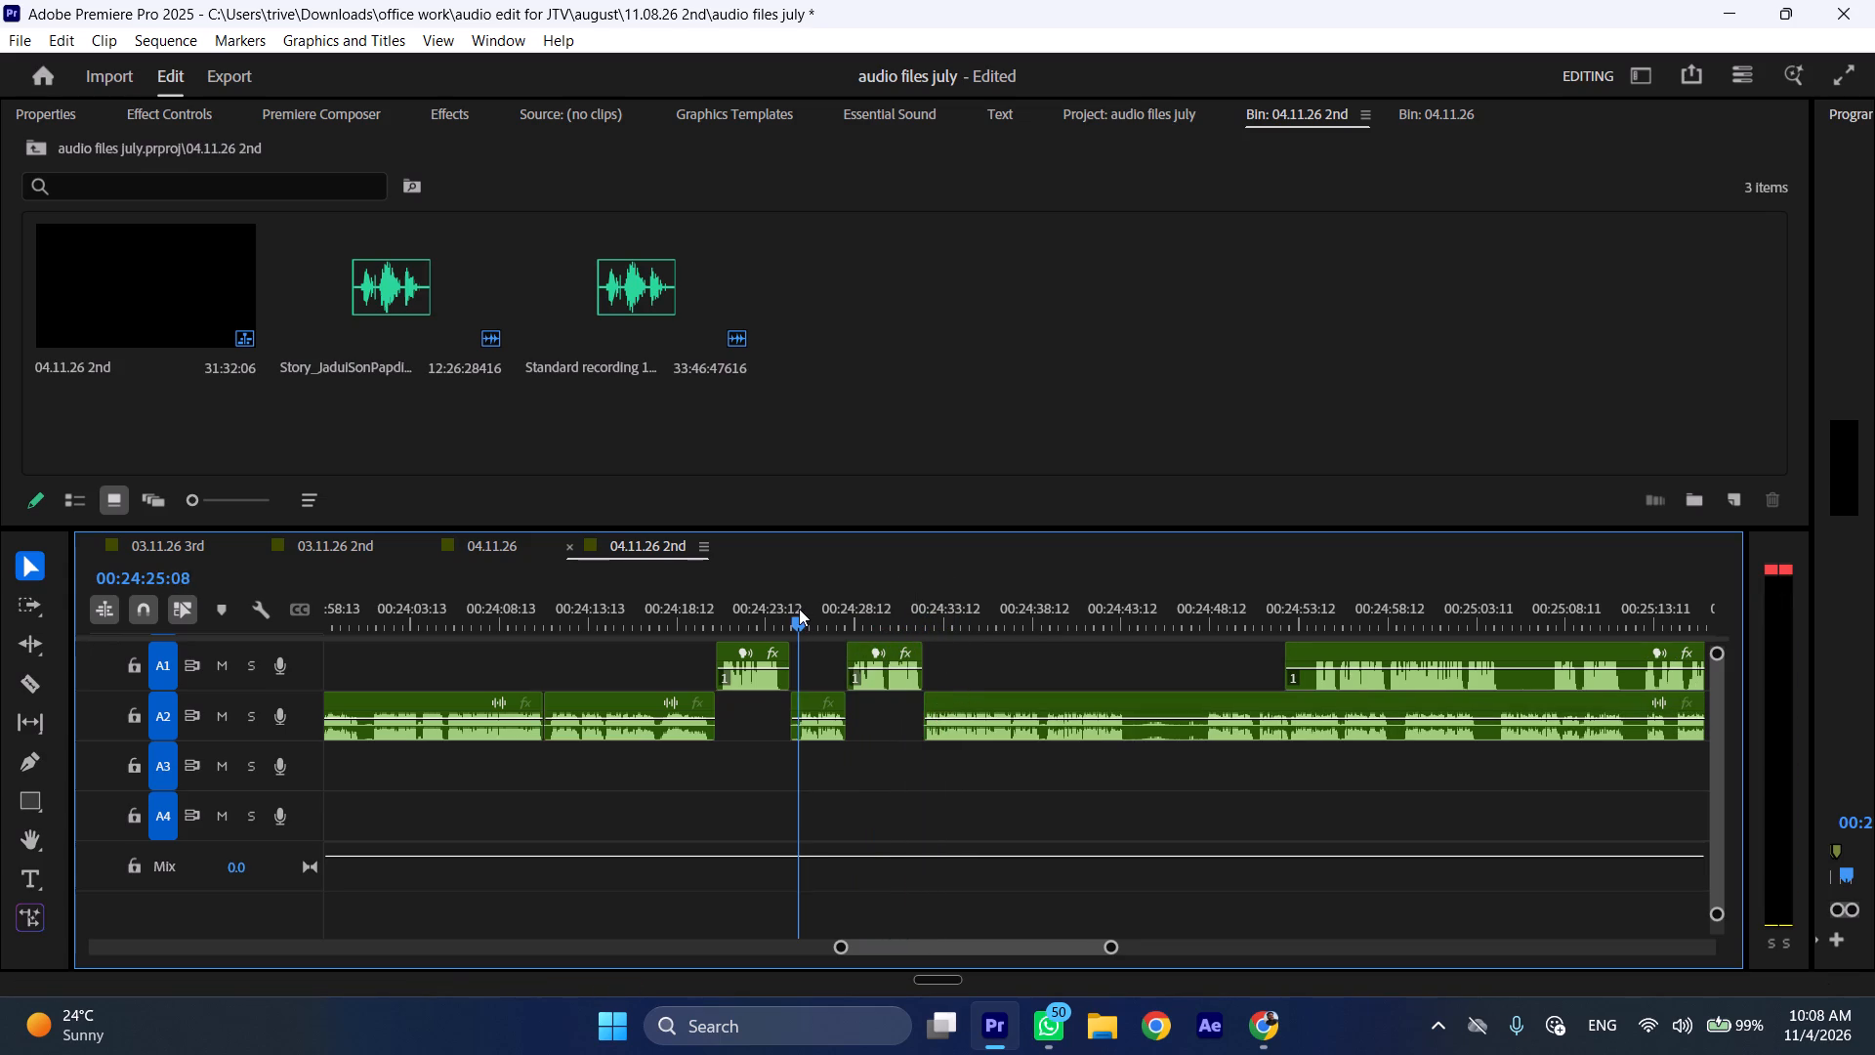
{"action": "left_click", "coordinate": [824, 731]}
{"action": "key", "text": "shift+c"}
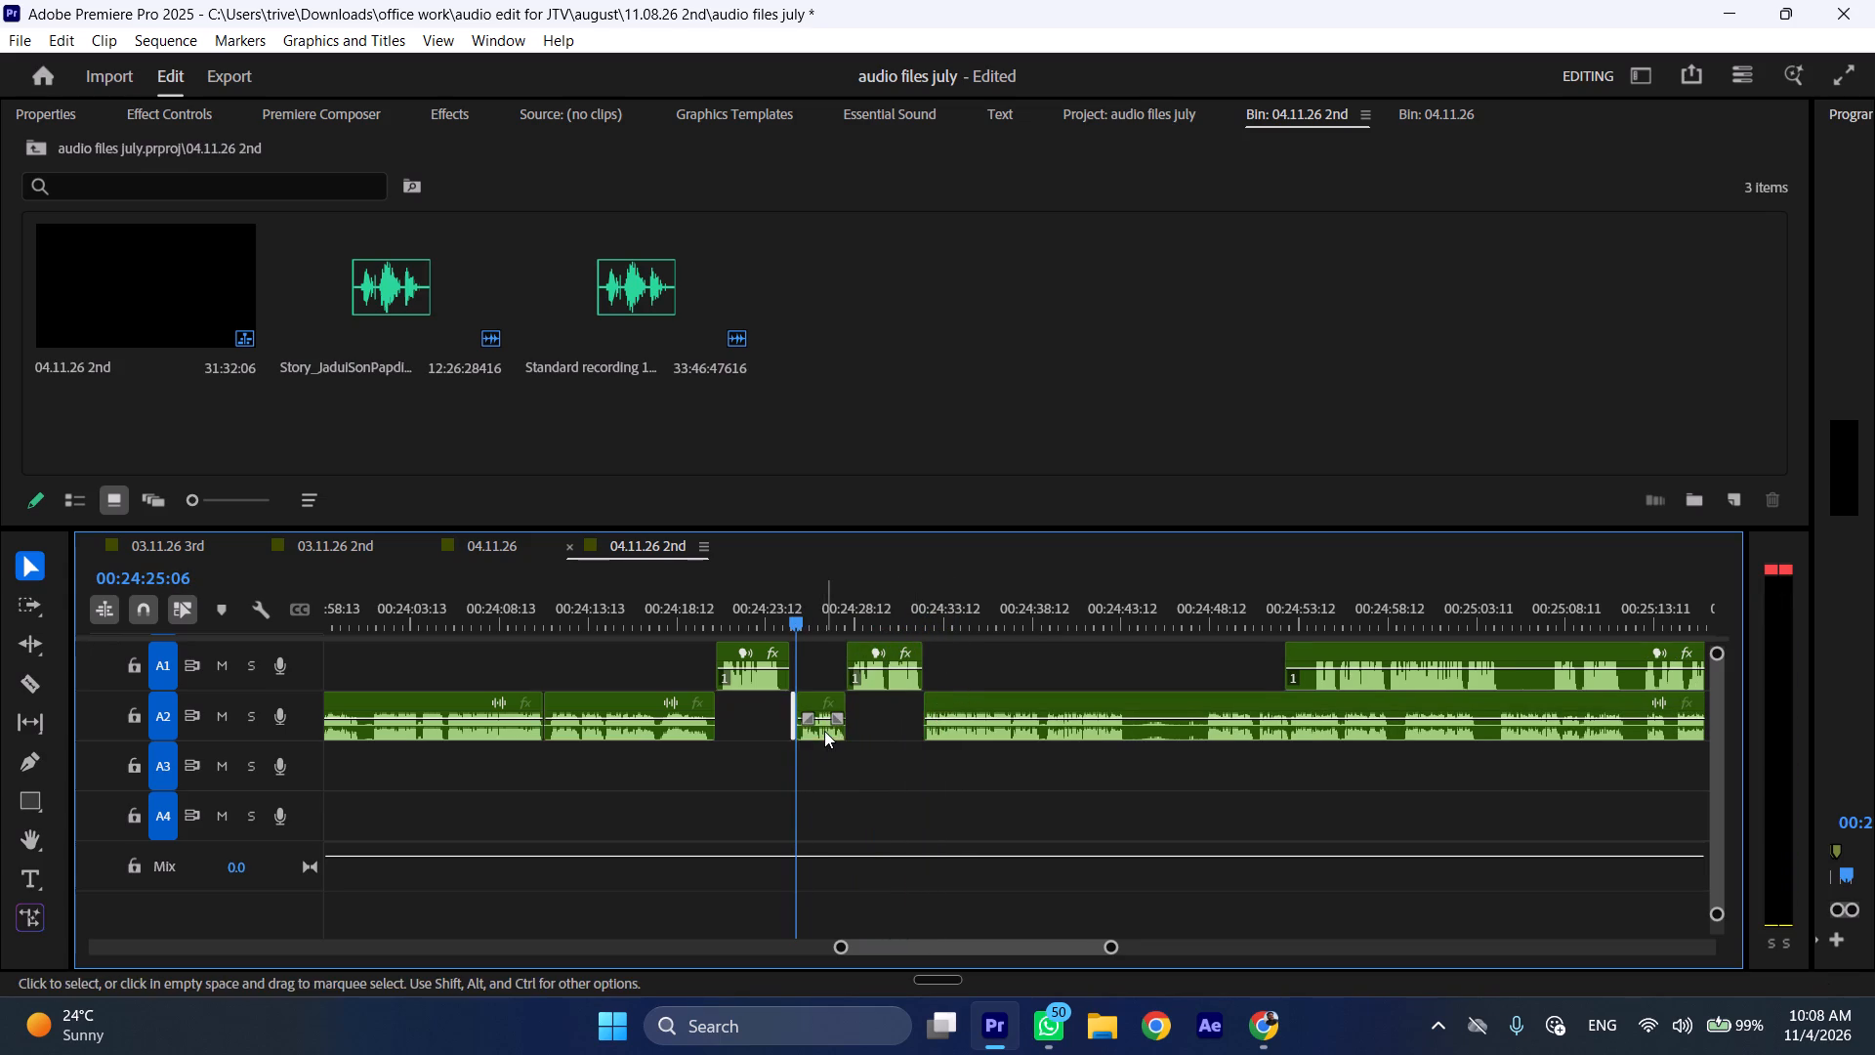
{"action": "key", "text": "ctrl+shift+d"}
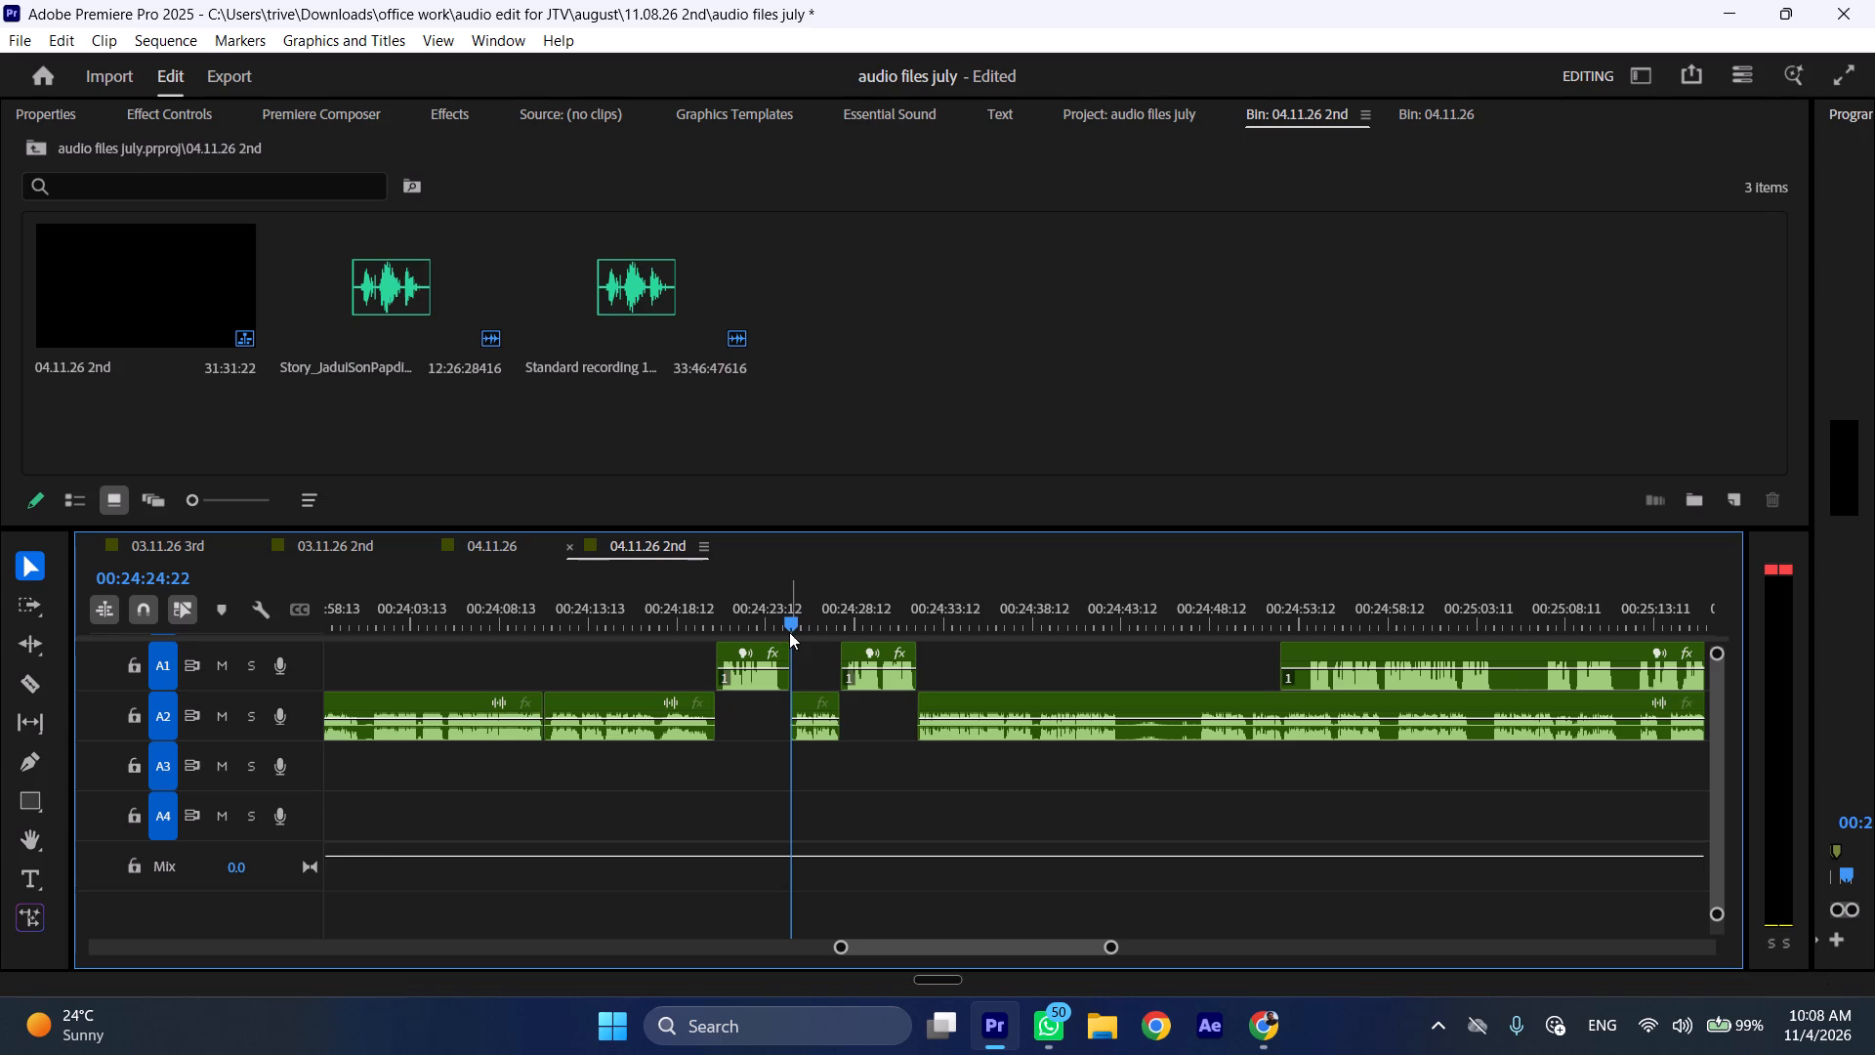
Play from the end of the second A1 phrase into the A2 speech that follows to find the next edit point.
{"action": "left_click_drag", "start_coordinate": [889, 609], "coordinate": [914, 609]}
{"action": "key", "text": "space"}
{"action": "key", "text": "k"}
{"action": "key", "text": "k"}
{"action": "type", "text": "ll"}
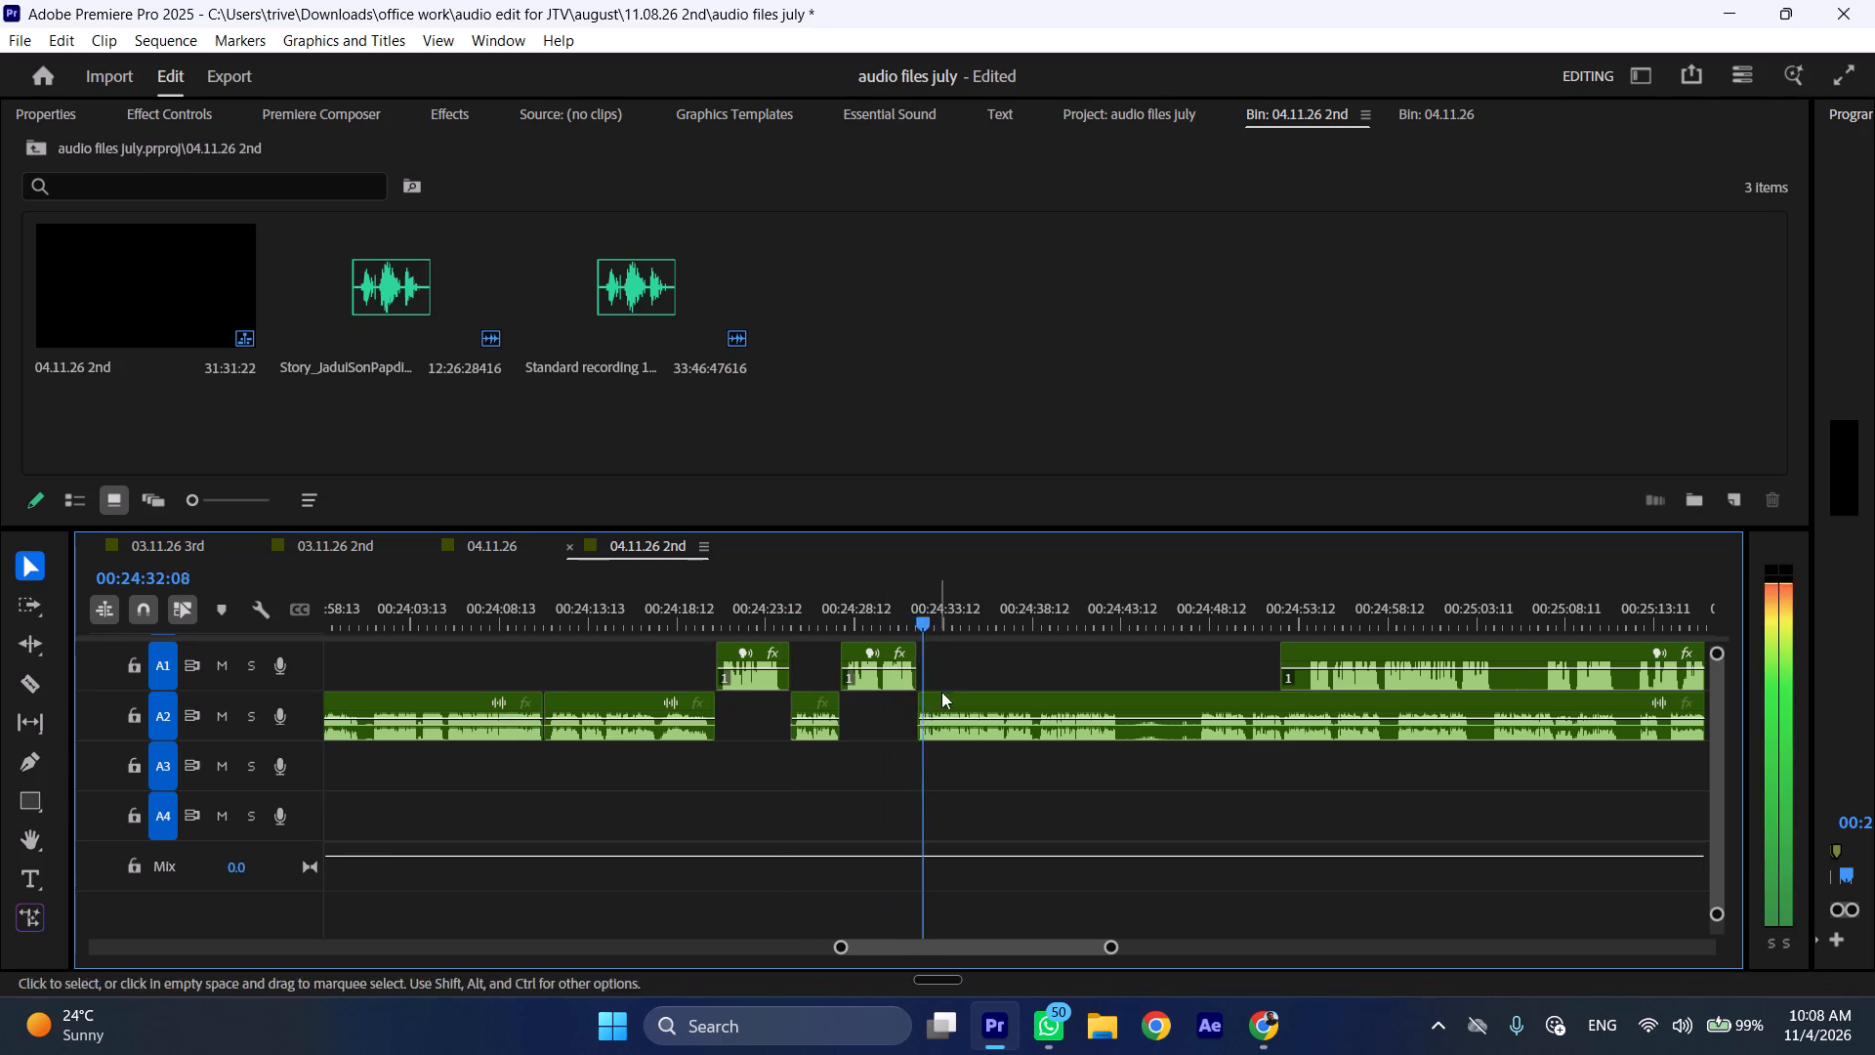
{"action": "scroll", "coordinate": [947, 743], "scroll_direction": "down", "scroll_amount": 6}
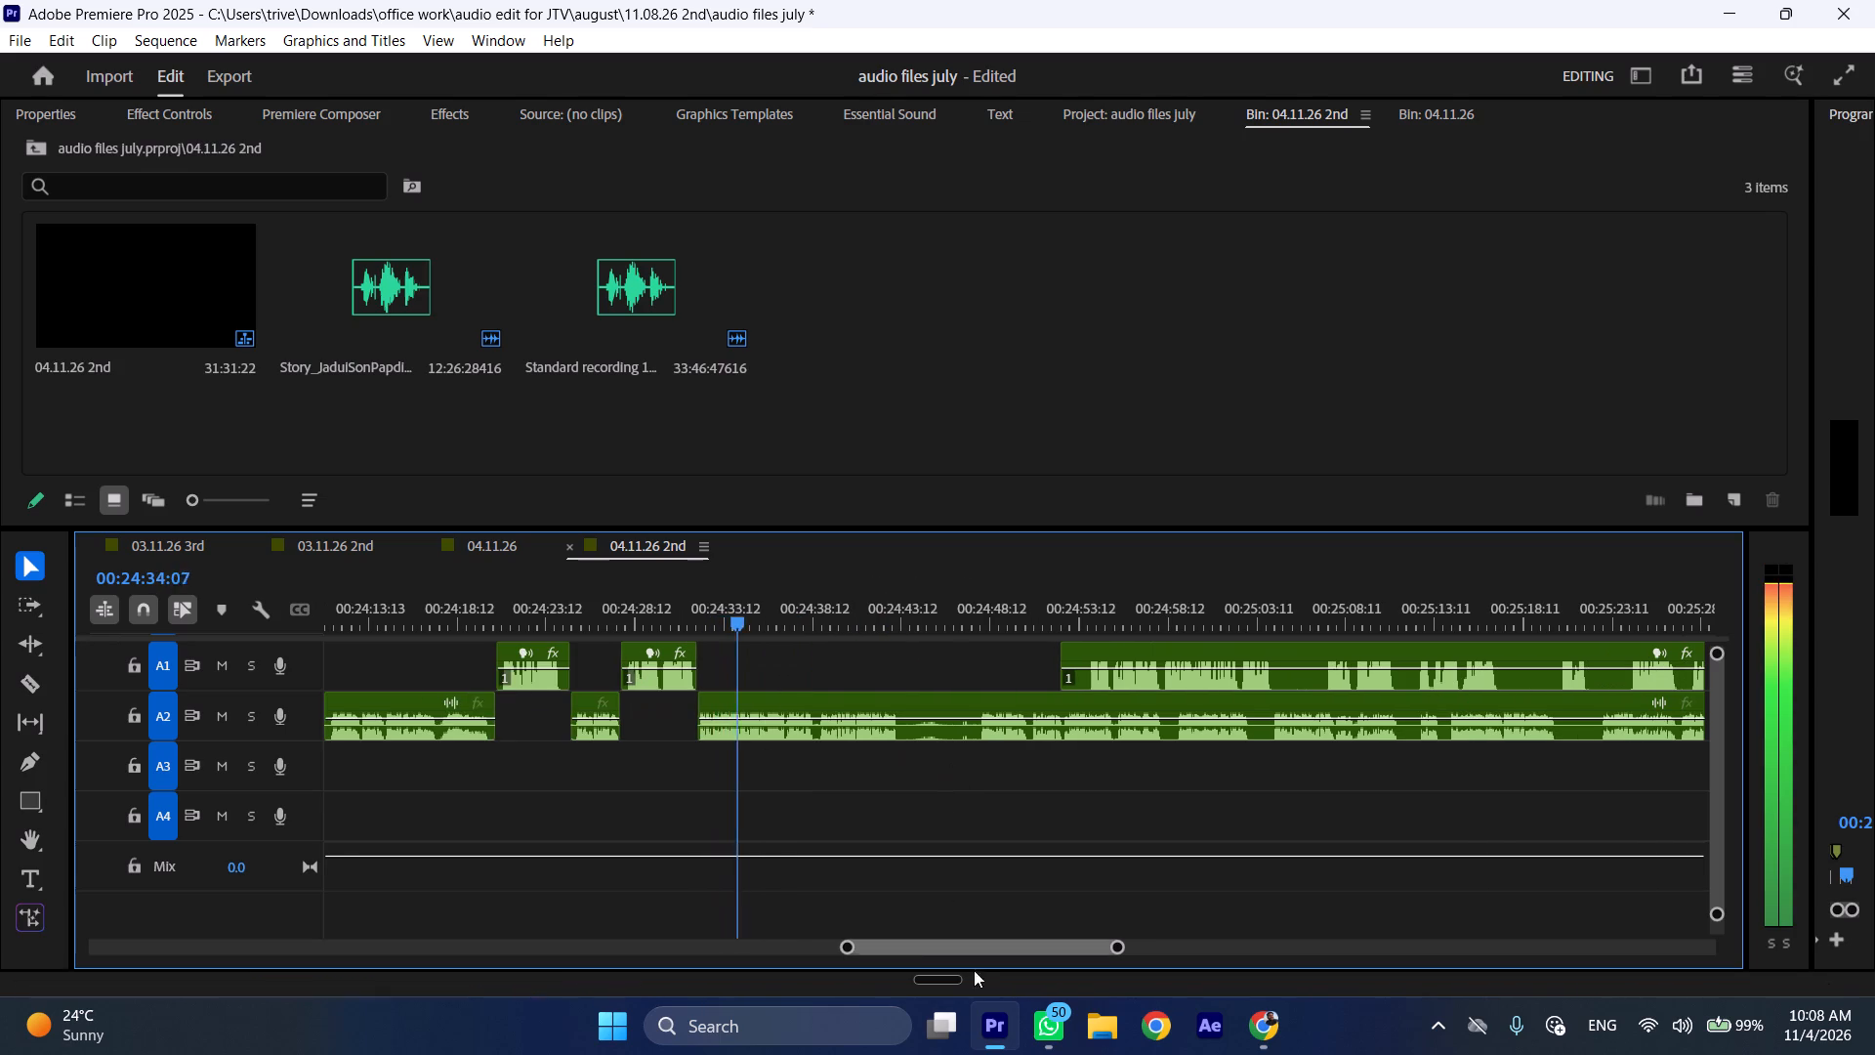
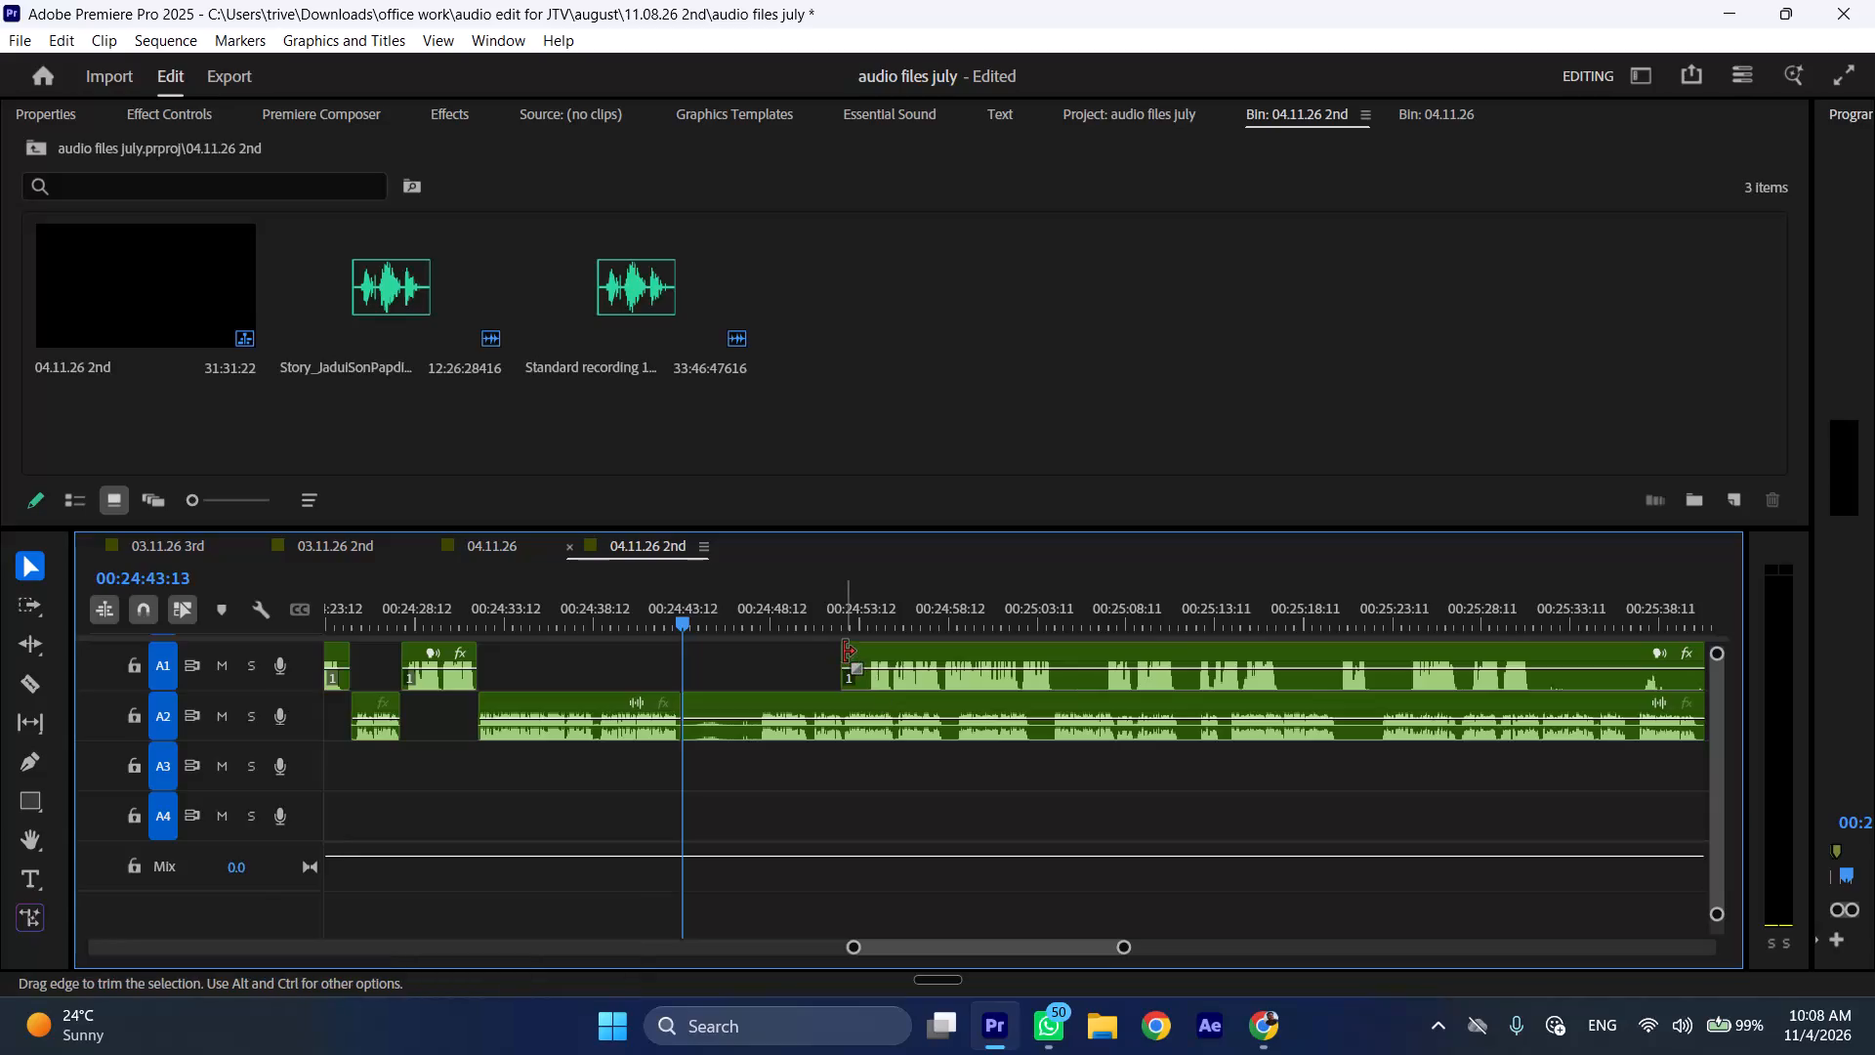
Isolate the A1 phrase ending at 00:25:04:09, without its opening silence, and insert it at the A2 cut at 00:24:43:13.
{"action": "left_click_drag", "start_coordinate": [844, 652], "coordinate": [868, 652]}
{"action": "left_click_drag", "start_coordinate": [1066, 614], "coordinate": [1057, 614]}
{"action": "left_click", "coordinate": [1060, 644]}
{"action": "key", "text": "shift+c"}
{"action": "left_click_drag", "start_coordinate": [961, 650], "coordinate": [952, 649]}
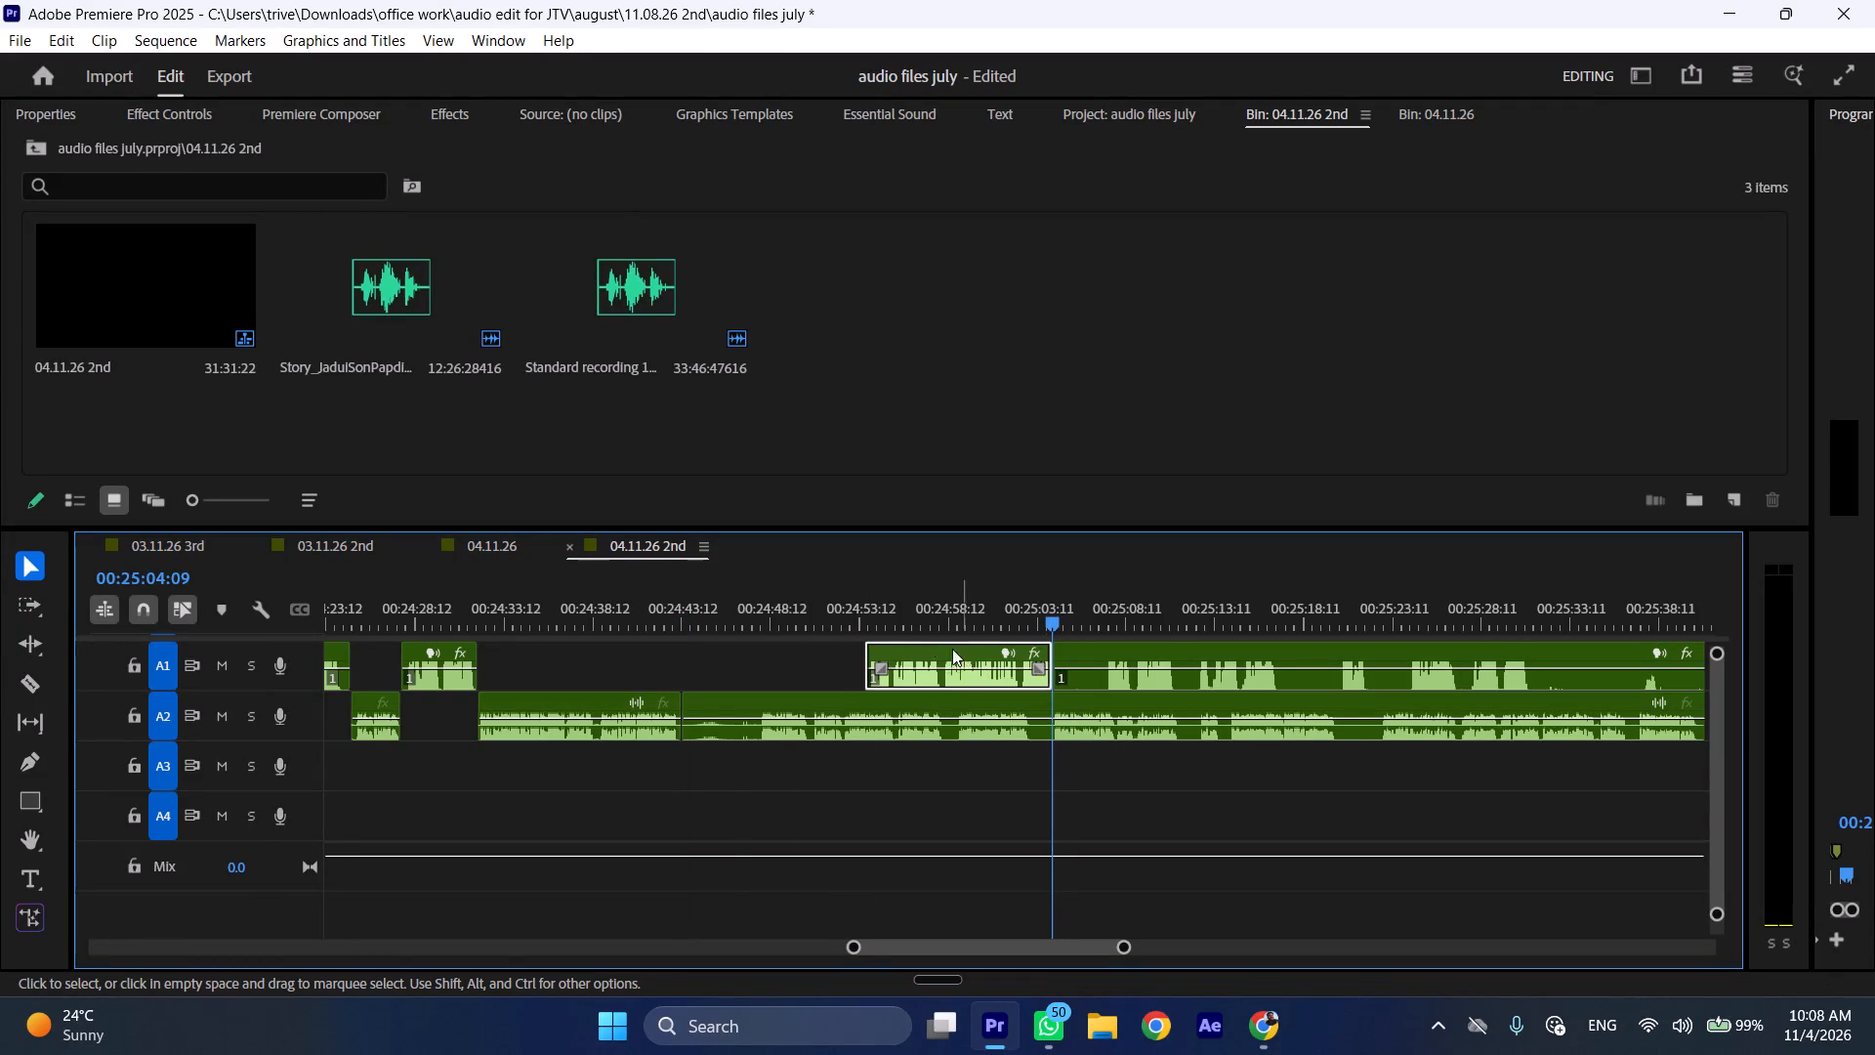
{"action": "left_click_drag", "start_coordinate": [952, 649], "coordinate": [789, 653]}
Trim the opening of the A2 clip following the inserted A1 phrase by about 4 seconds and move it against the phrase's end.
{"action": "left_click_drag", "start_coordinate": [885, 696], "coordinate": [954, 699]}
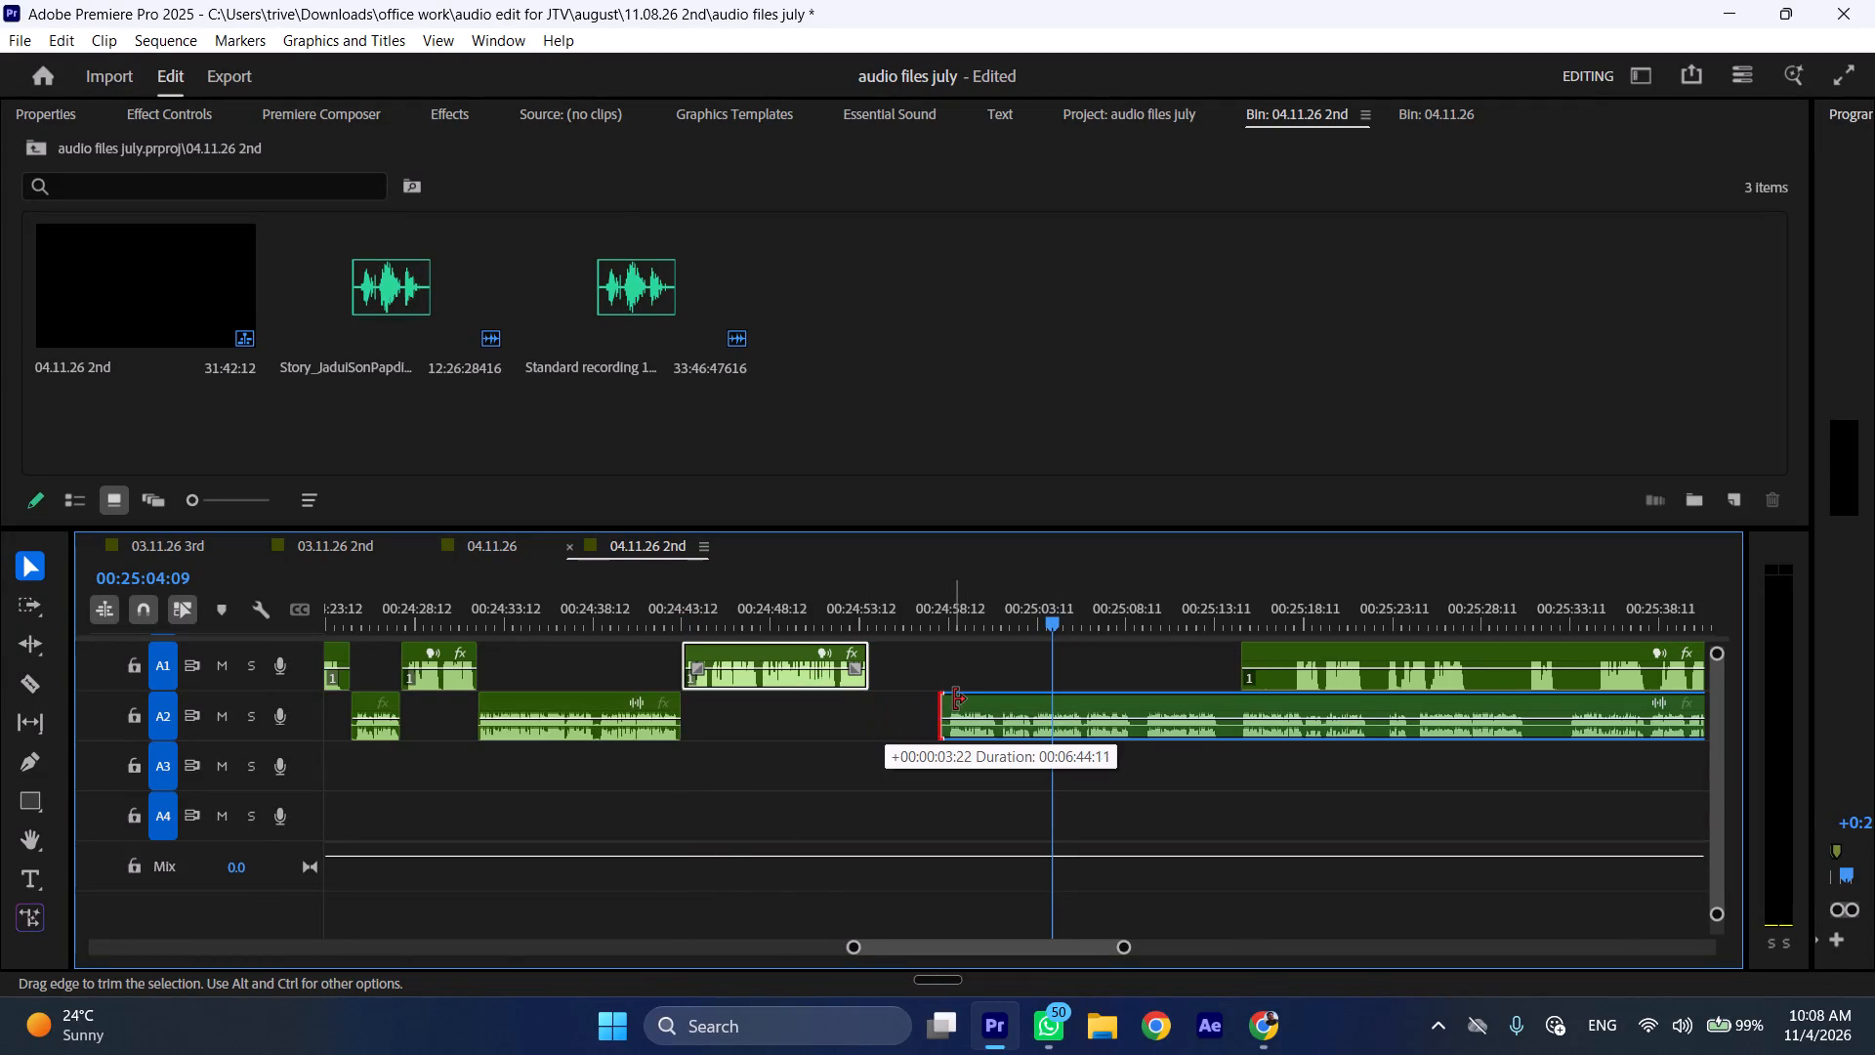
{"action": "left_click_drag", "start_coordinate": [954, 699], "coordinate": [956, 699]}
{"action": "left_click_drag", "start_coordinate": [979, 705], "coordinate": [908, 707]}
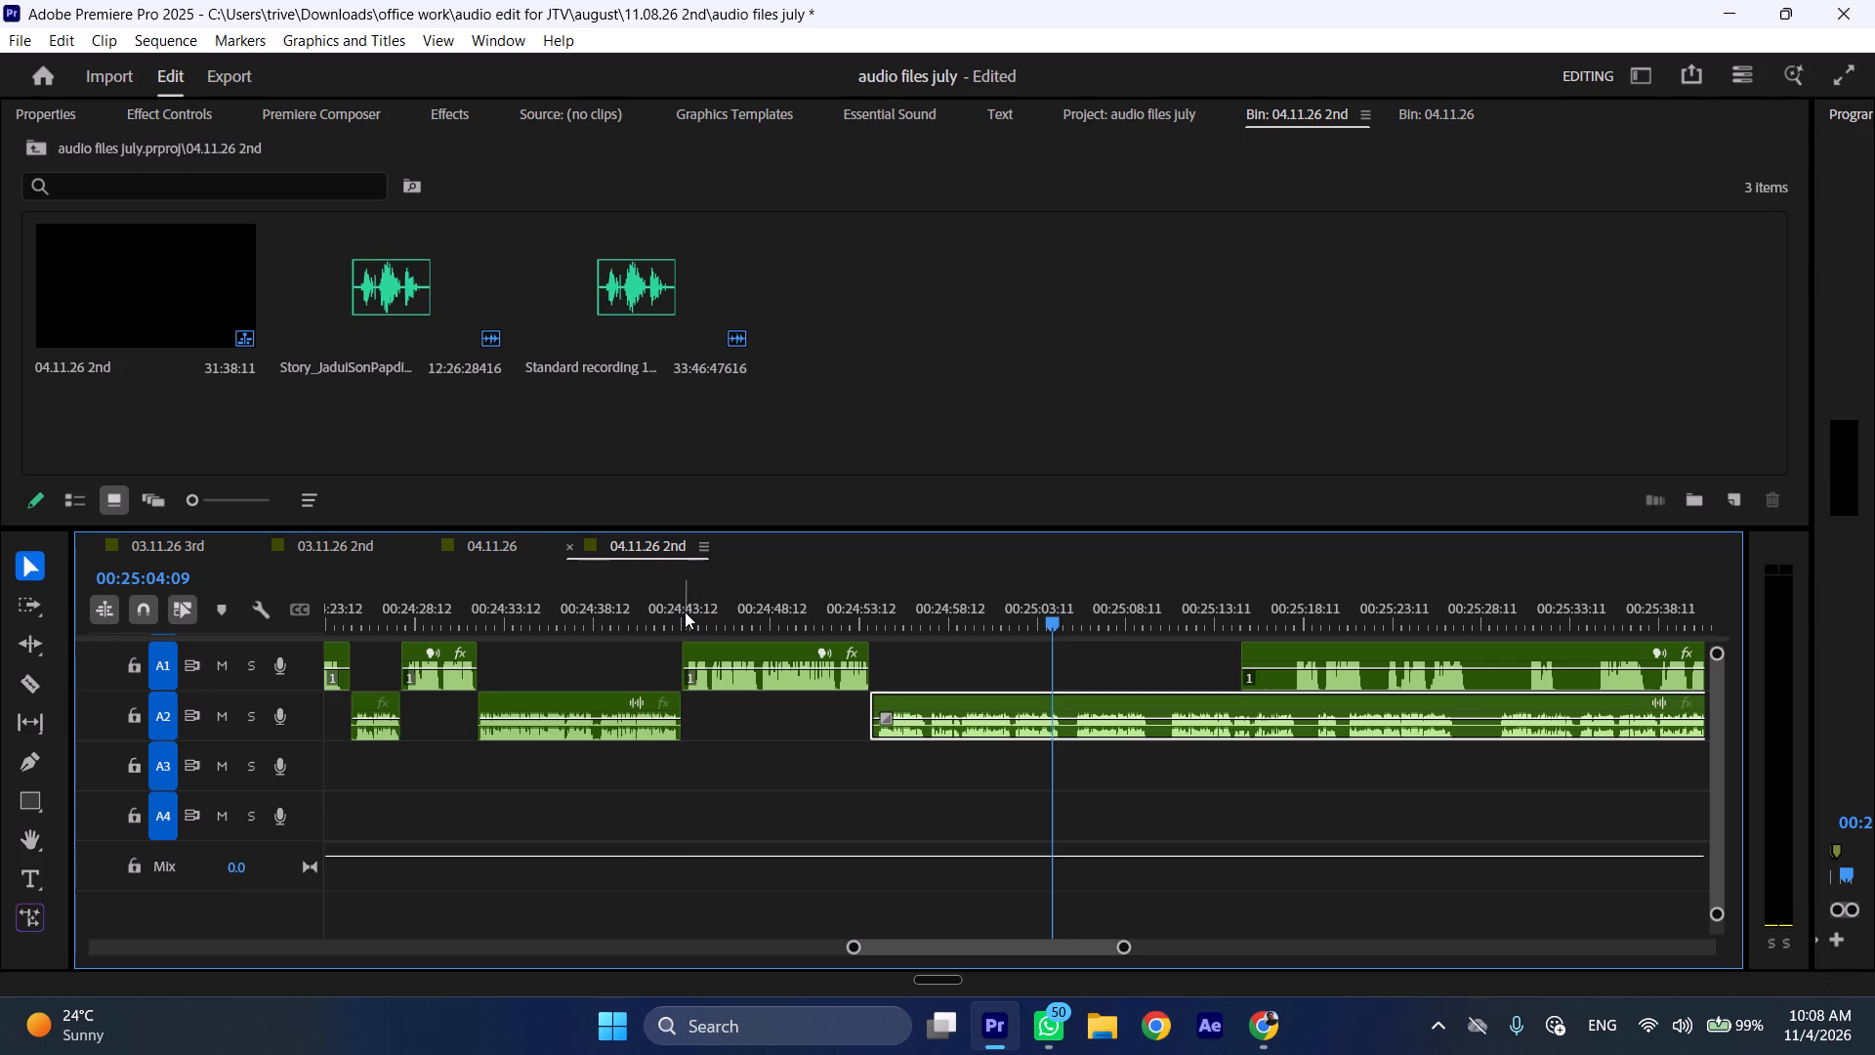
Play through the inserted A1 phrase from about 00:24:44:00 at increased speed to check the edit.
{"action": "left_click", "coordinate": [685, 612]}
{"action": "key", "text": "space"}
{"action": "type", "text": "ll"}
{"action": "left_click", "coordinate": [692, 616]}
{"action": "key", "text": "space"}
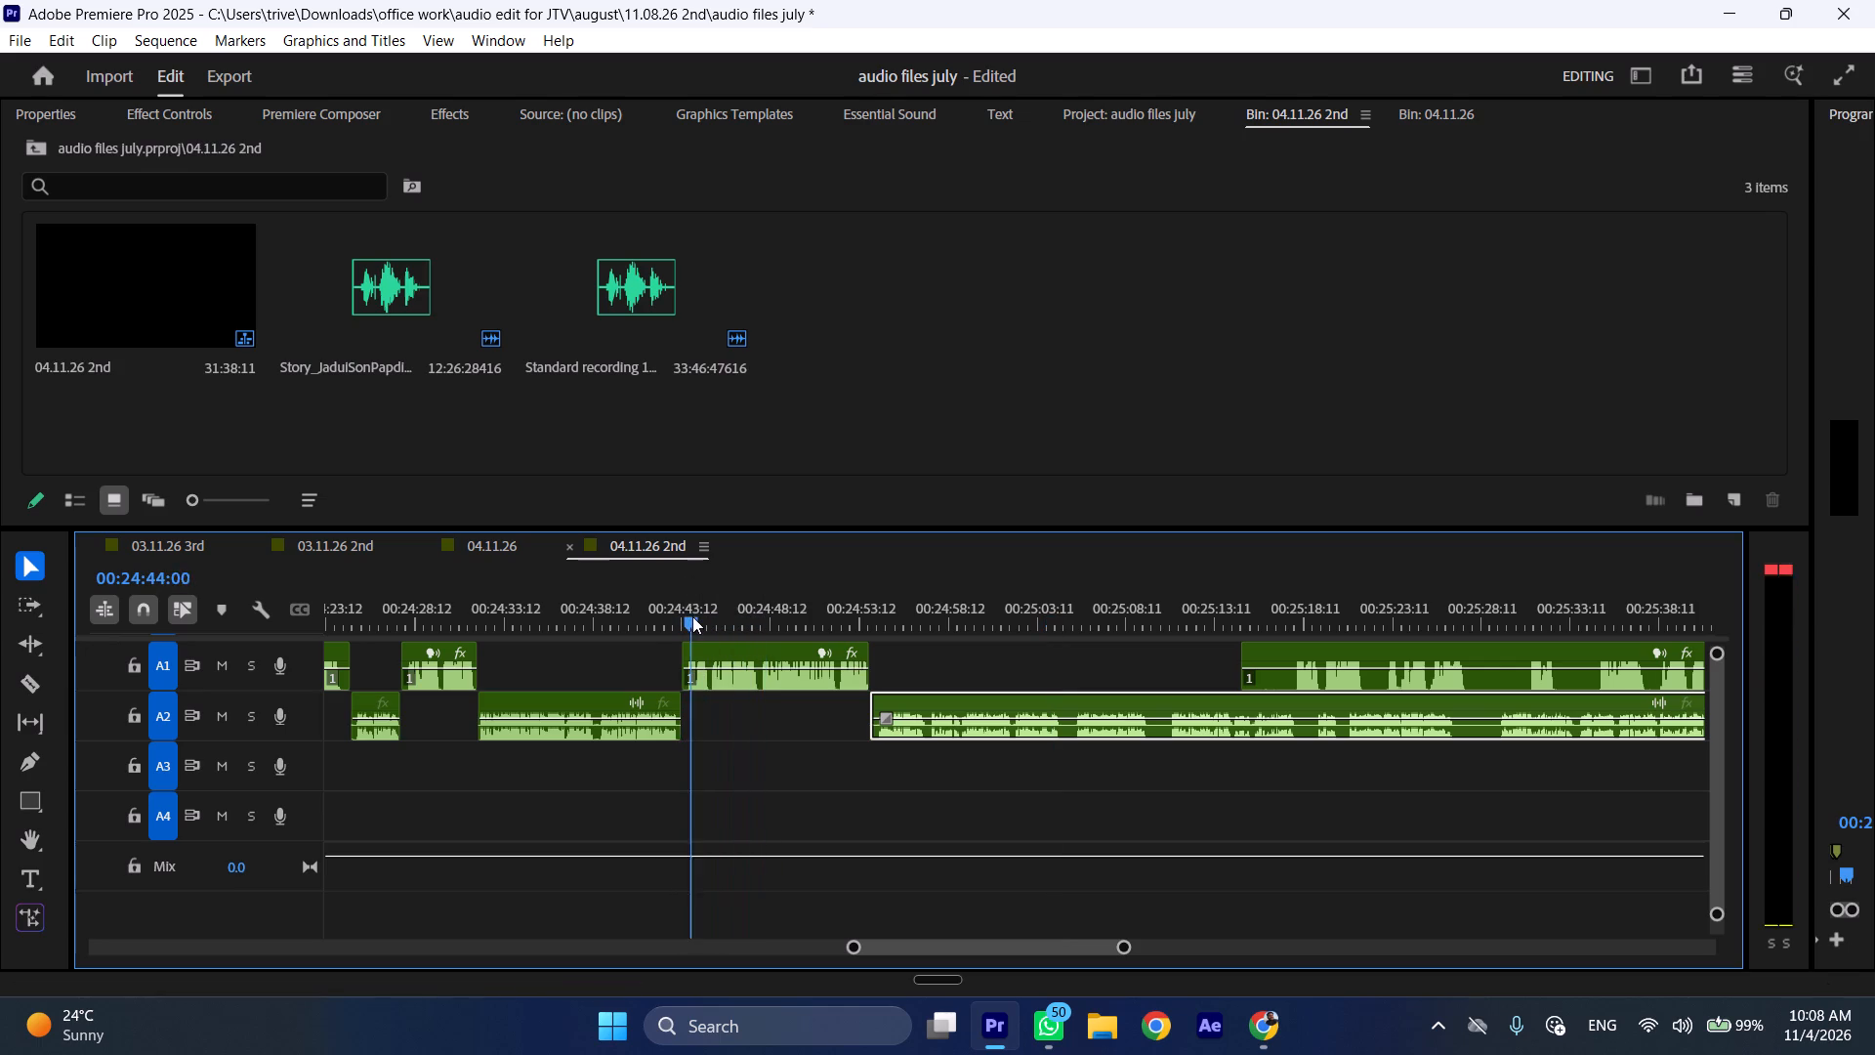
{"action": "type", "text": "l"}
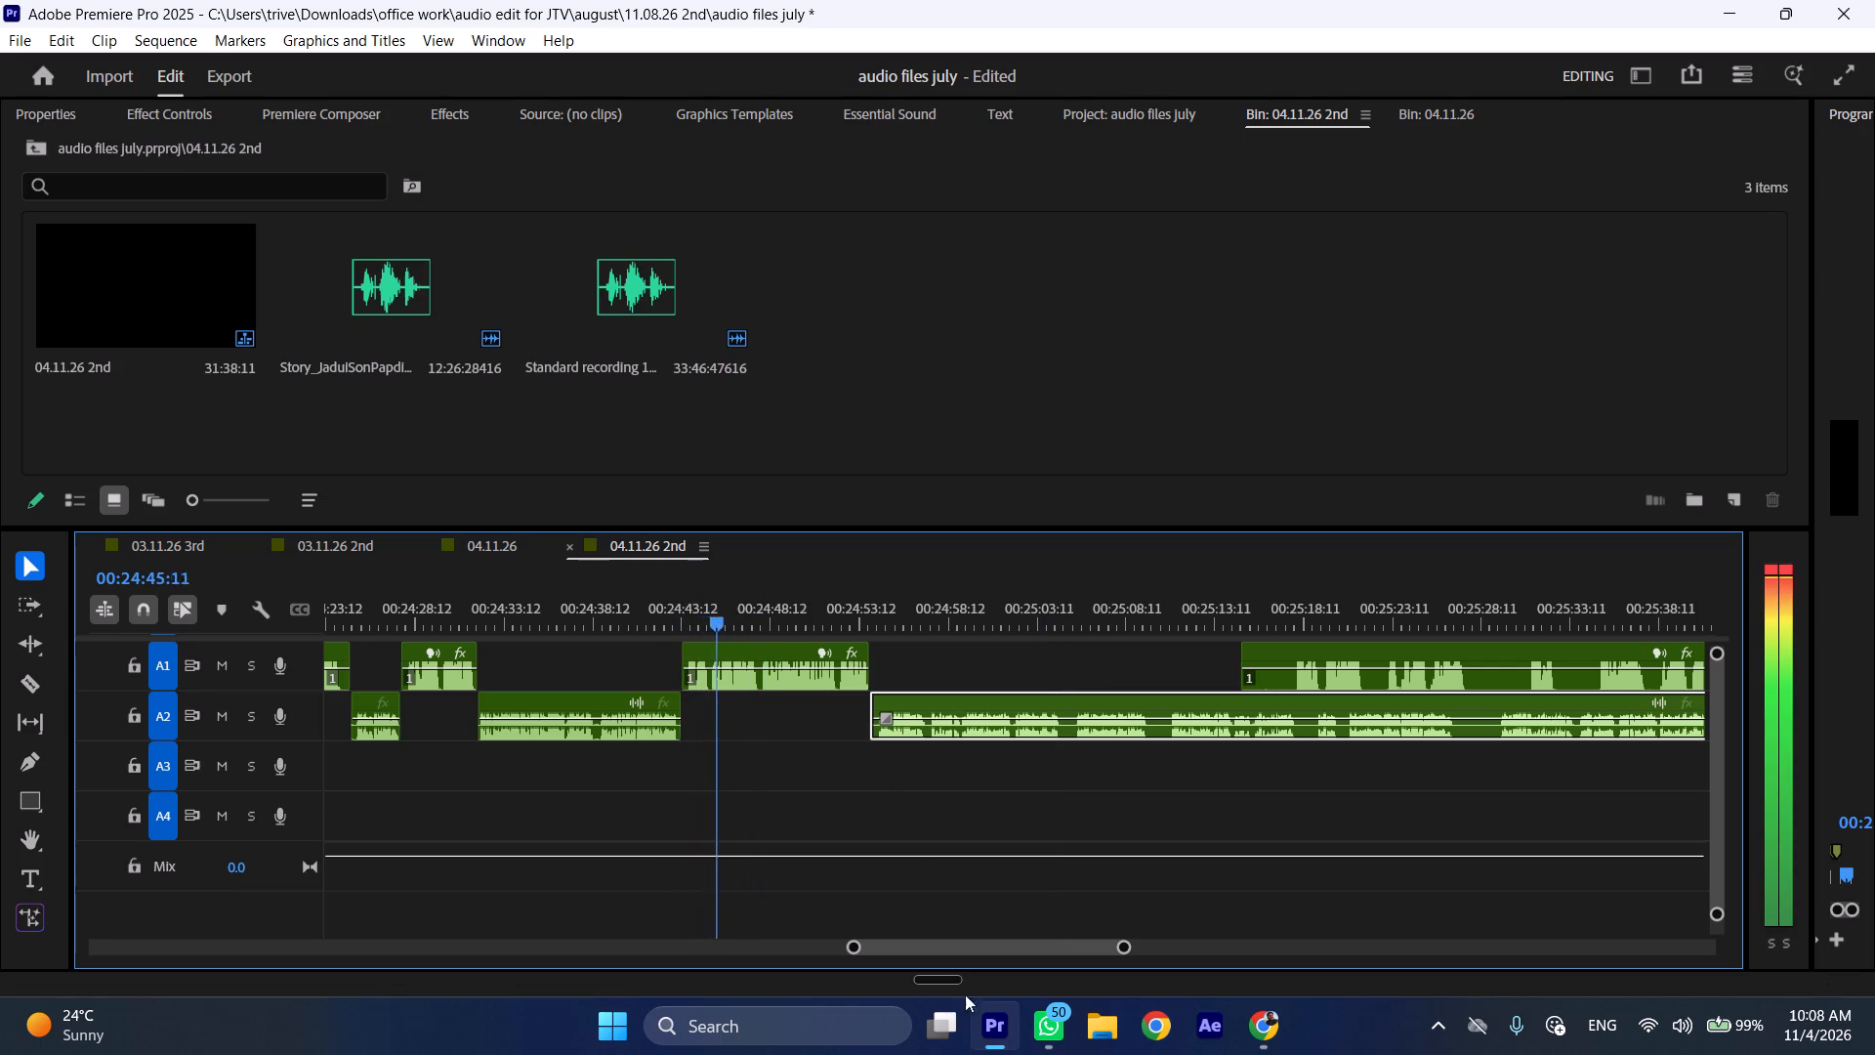
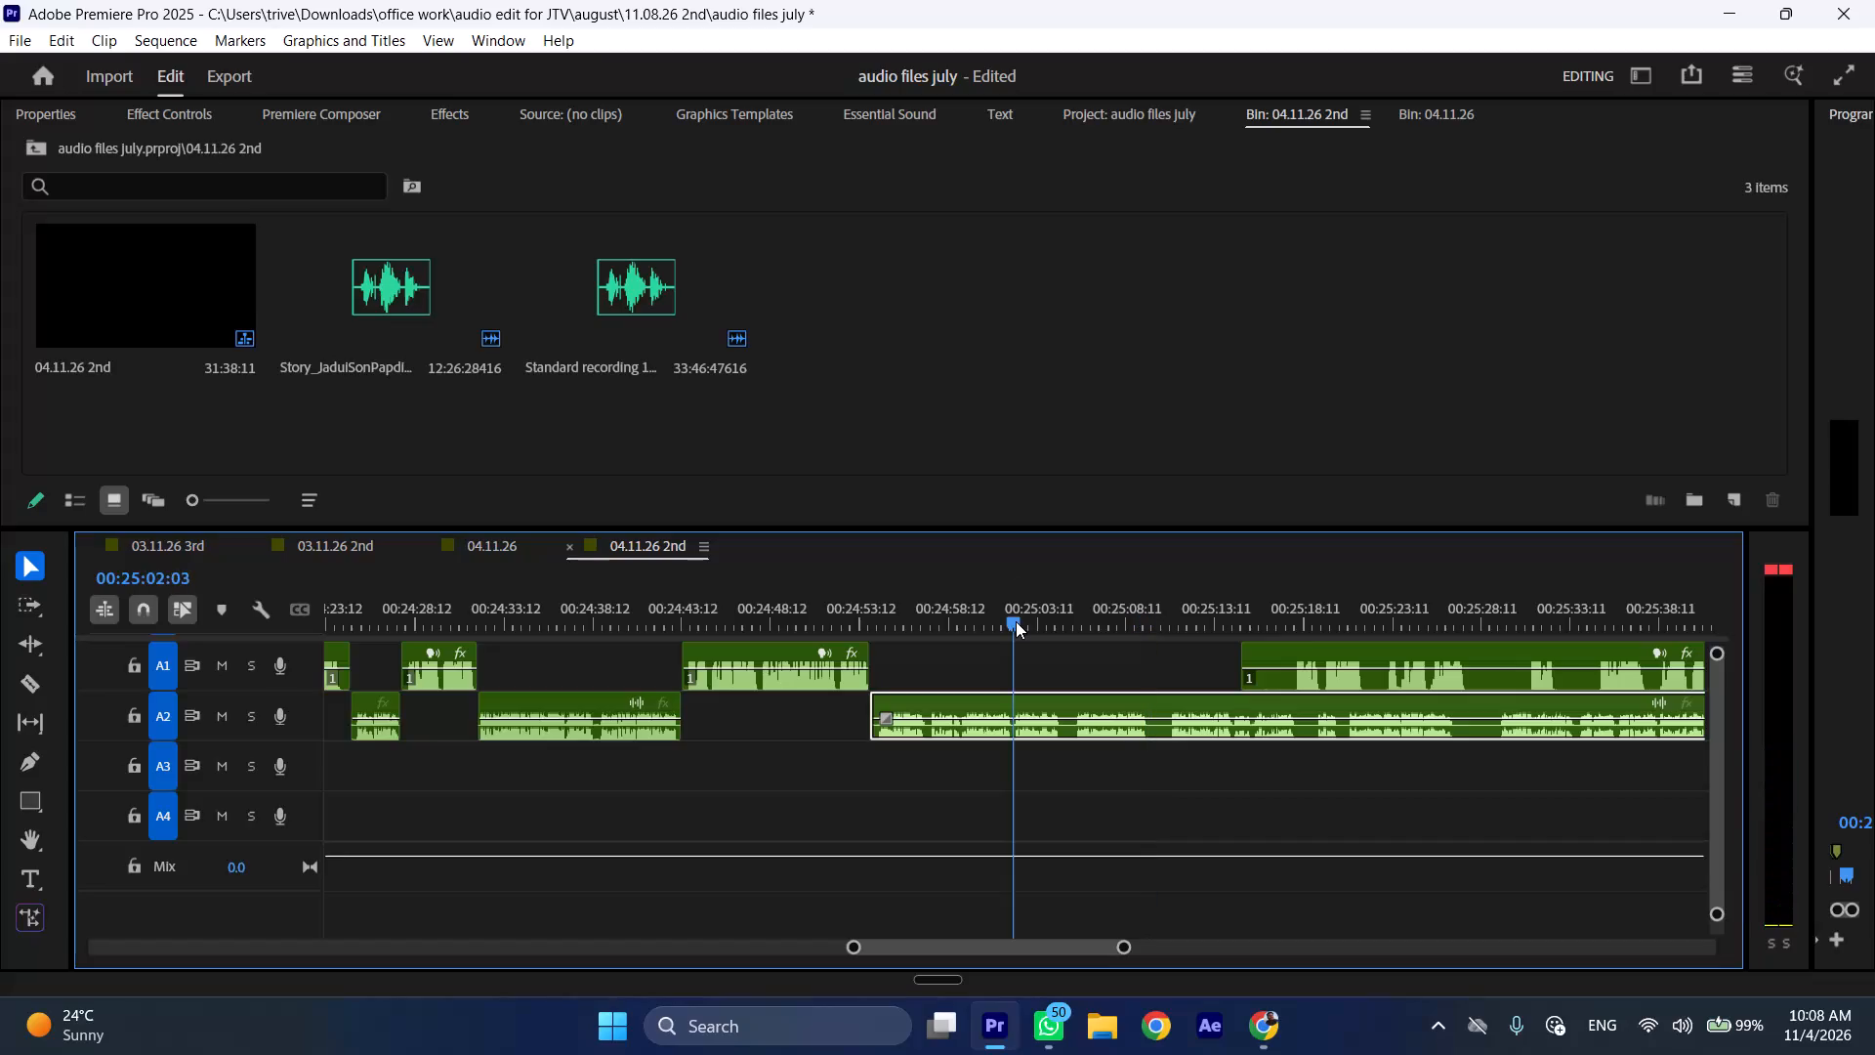
Cut the A2 clip at 00:25:02:03 and about 00:25:05:12 and ripple delete the passage between the cuts.
{"action": "key", "text": "shift+c"}
{"action": "key", "text": "space"}
{"action": "left_click_drag", "start_coordinate": [1064, 622], "coordinate": [1078, 625]}
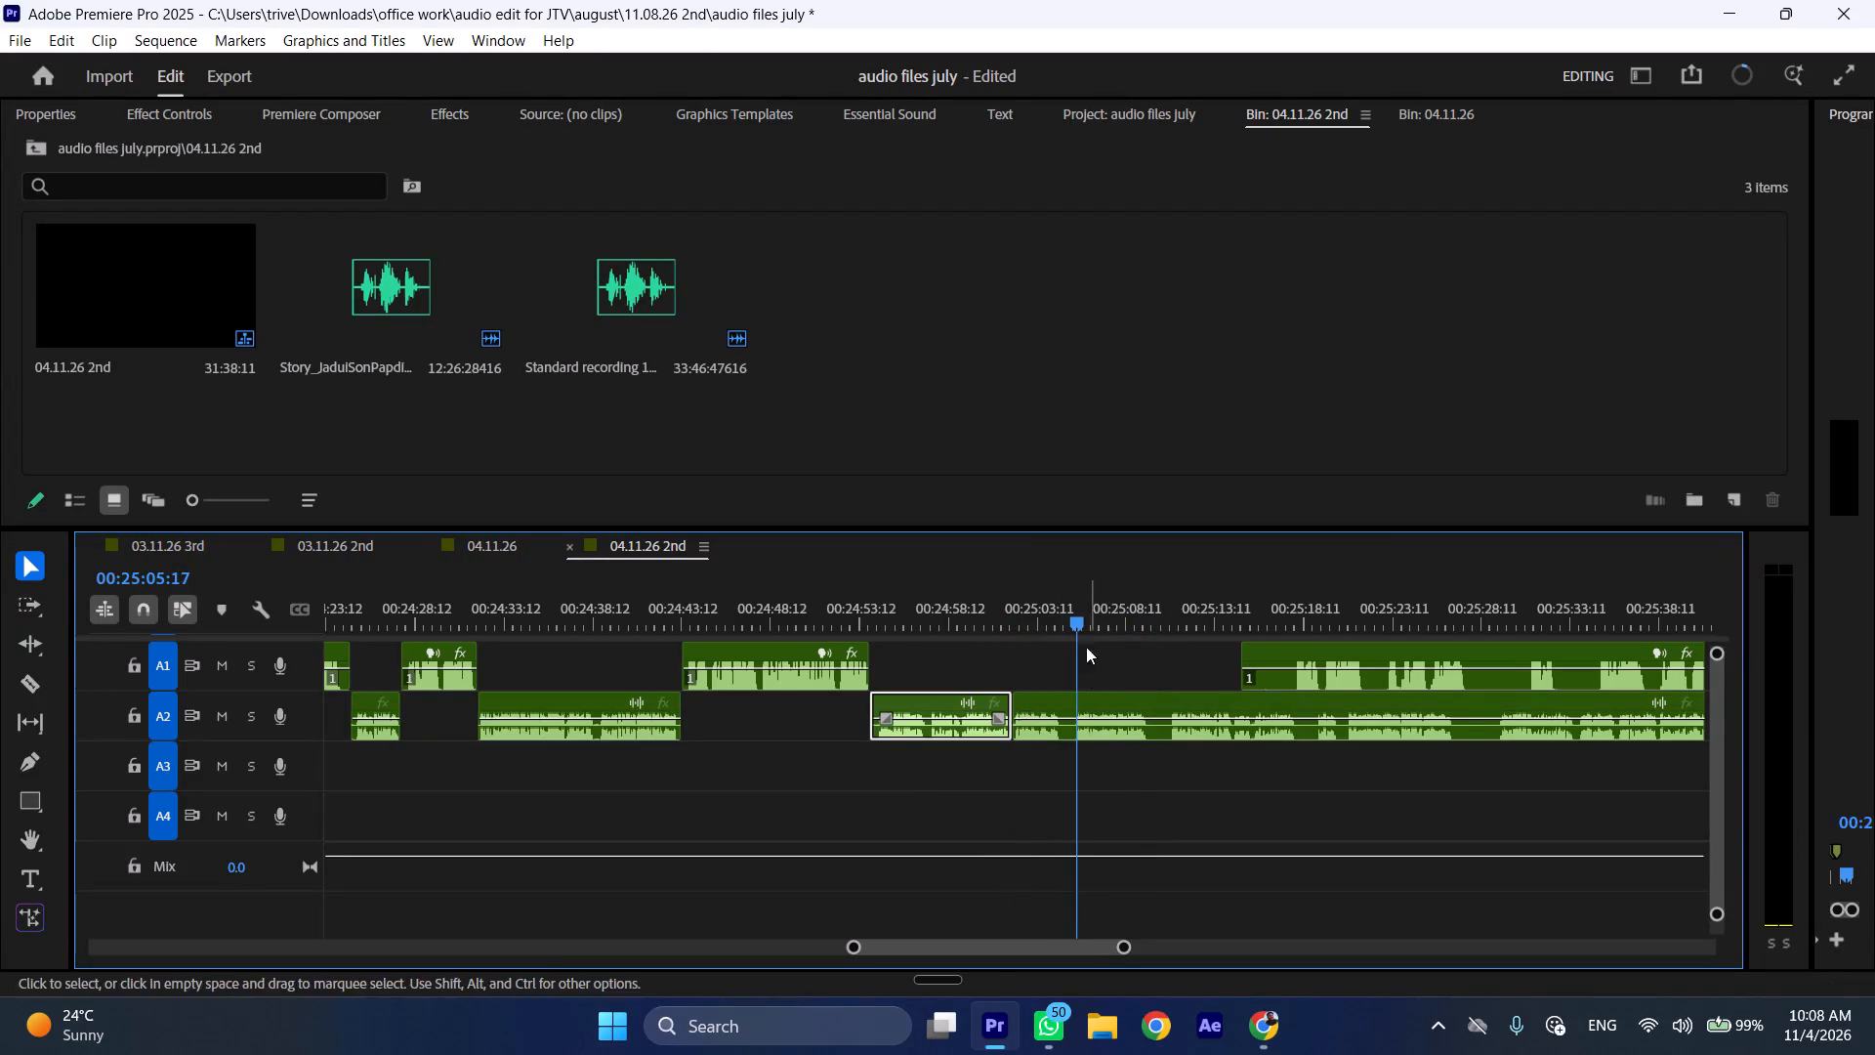
{"action": "left_click", "coordinate": [1079, 618]}
{"action": "left_click", "coordinate": [1098, 695]}
{"action": "key", "text": "shift+c"}
{"action": "key", "text": "ctrl+shift+d"}
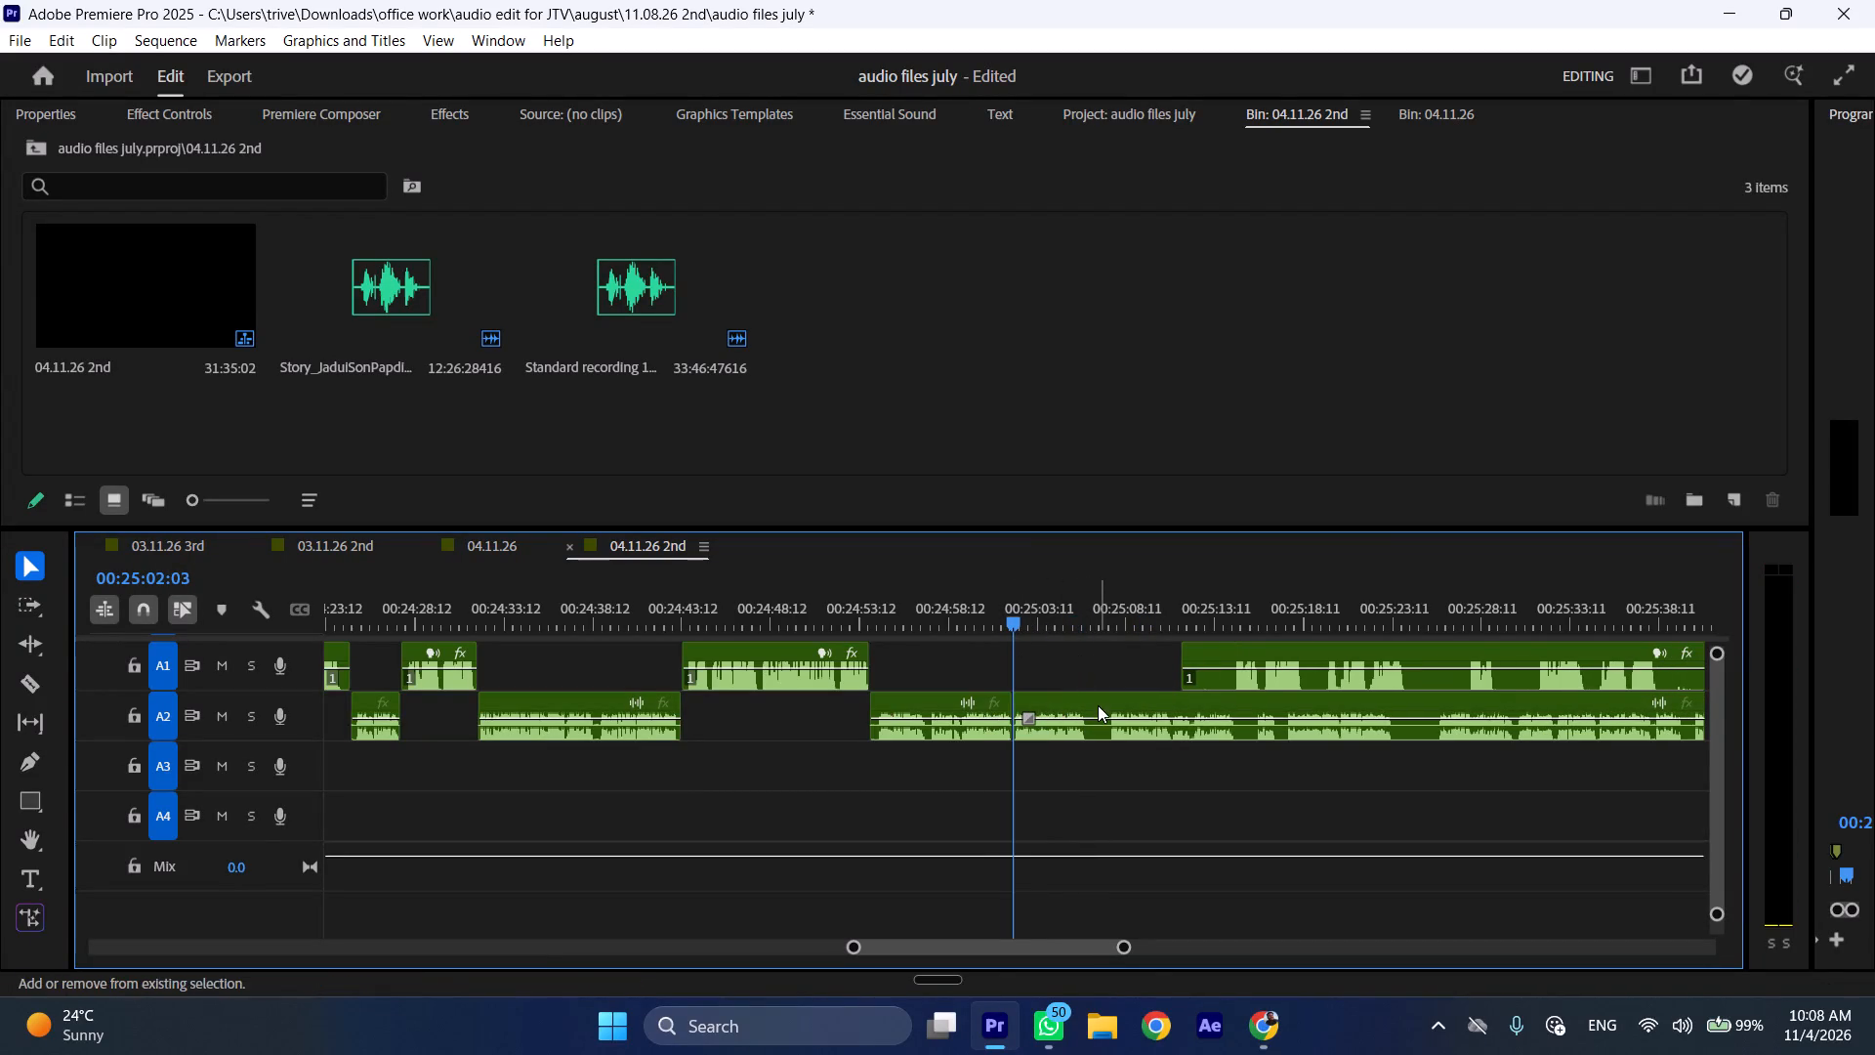
Cut the A2 clip at 00:25:06:12 and play the audio just before the cut.
{"action": "left_click", "coordinate": [1093, 599]}
{"action": "key", "text": "shift+c"}
{"action": "scroll", "coordinate": [1094, 688], "scroll_direction": "down", "scroll_amount": 6}
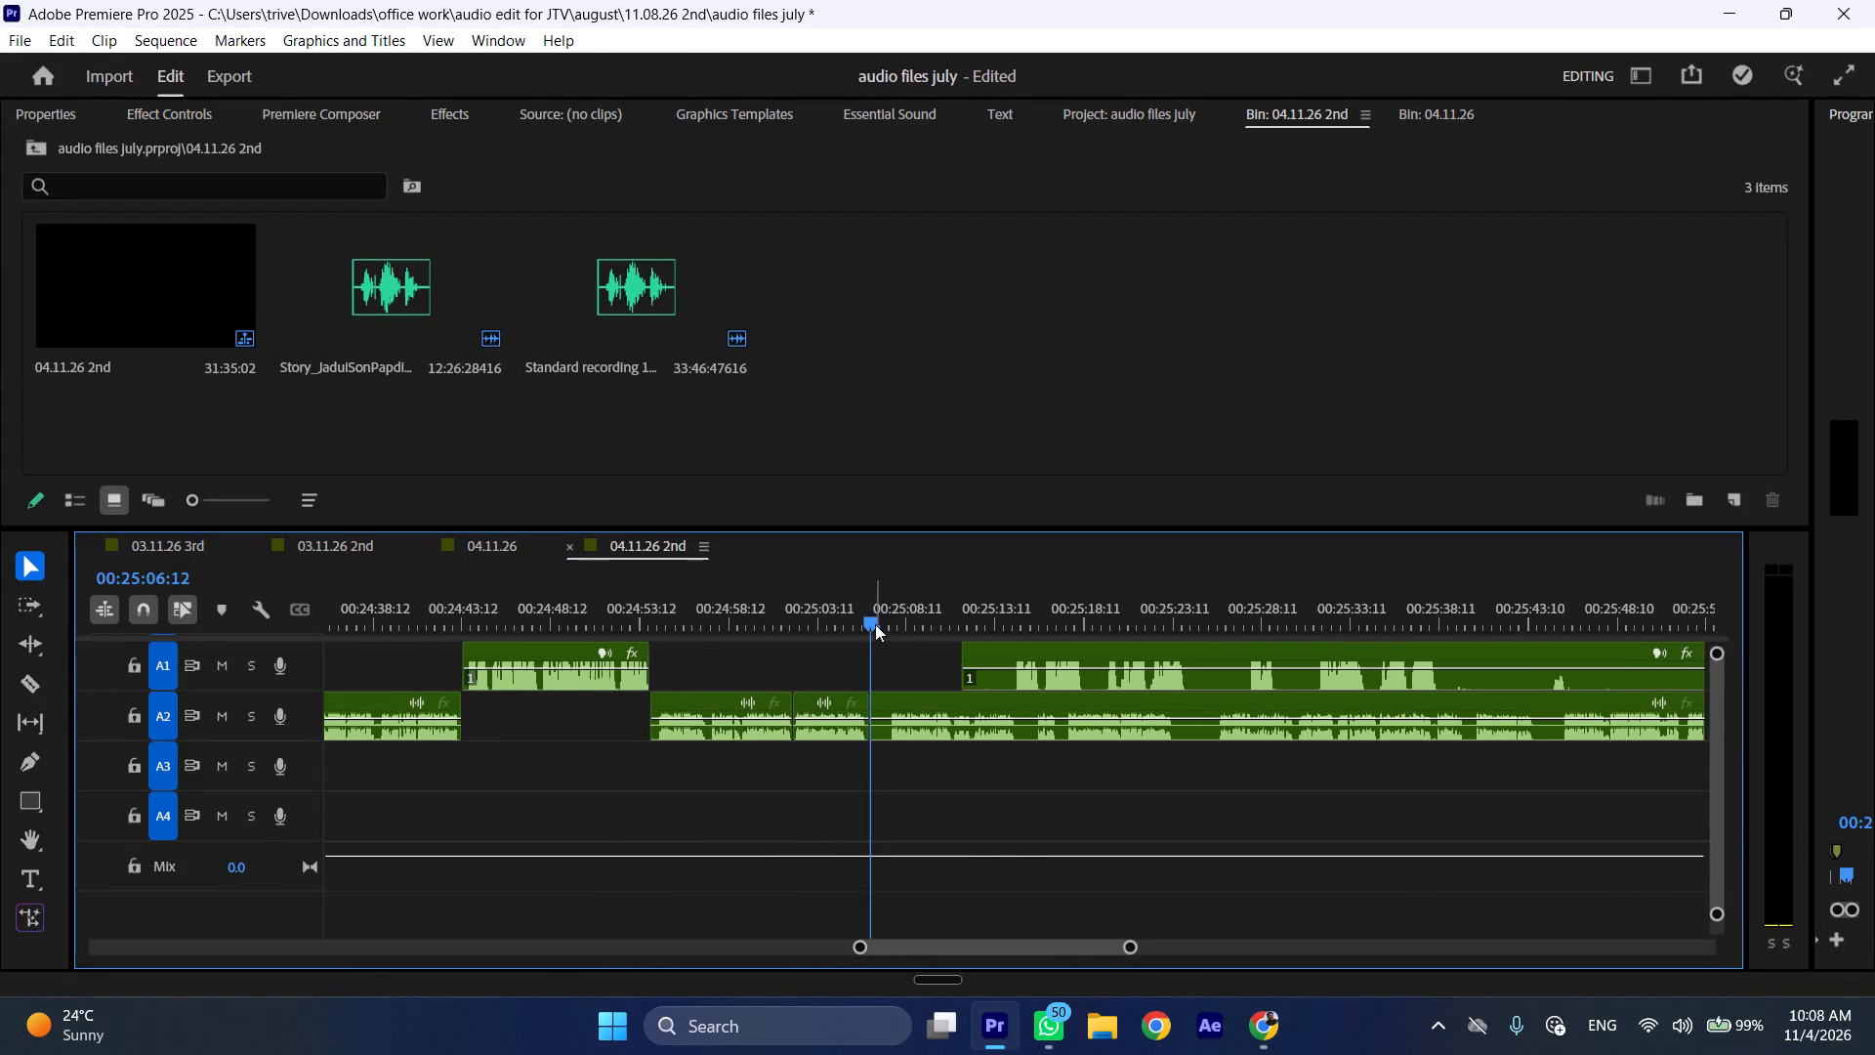
{"action": "left_click", "coordinate": [857, 612]}
{"action": "key", "text": "space"}
{"action": "key", "text": "space"}
Trim about 00:00:02:15 of opening silence from the next A1 clip and move its start to the A2 cut at 00:25:06:12.
{"action": "left_click_drag", "start_coordinate": [966, 653], "coordinate": [1016, 655]}
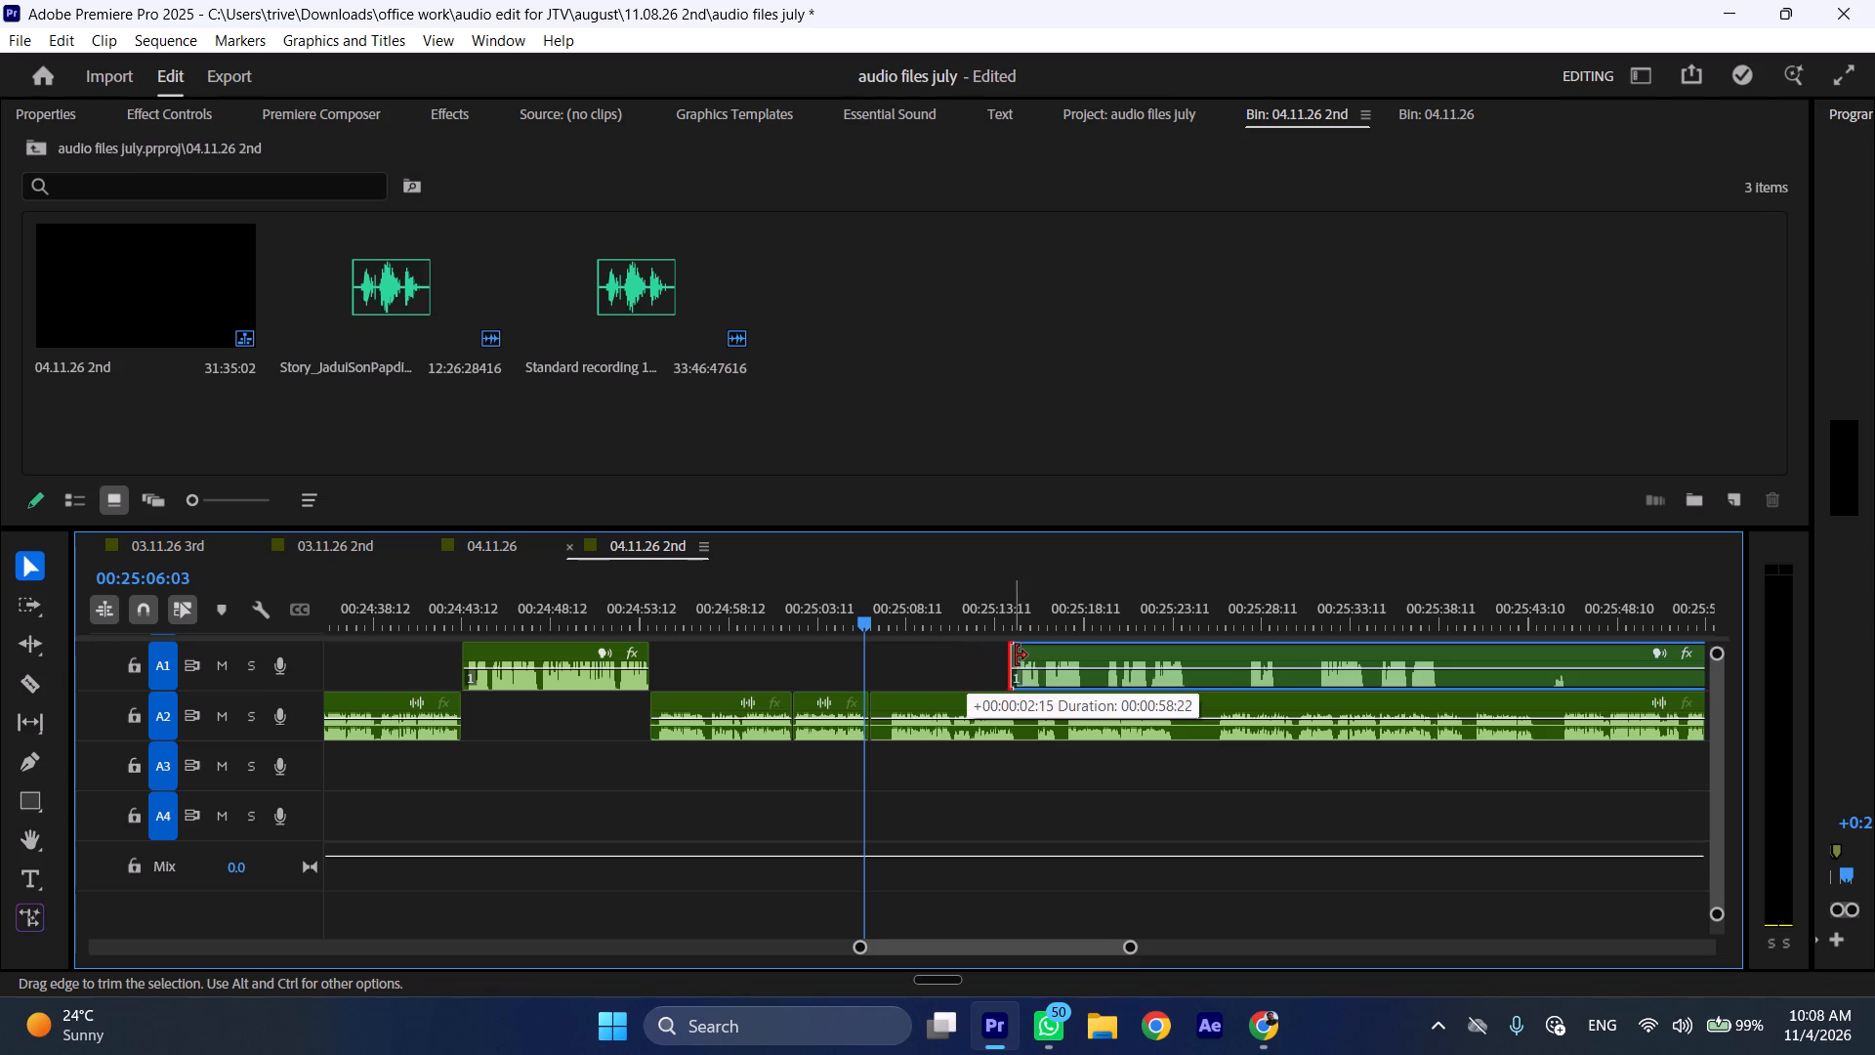
{"action": "left_click_drag", "start_coordinate": [1016, 655], "coordinate": [1017, 655]}
{"action": "left_click_drag", "start_coordinate": [1054, 654], "coordinate": [911, 675]}
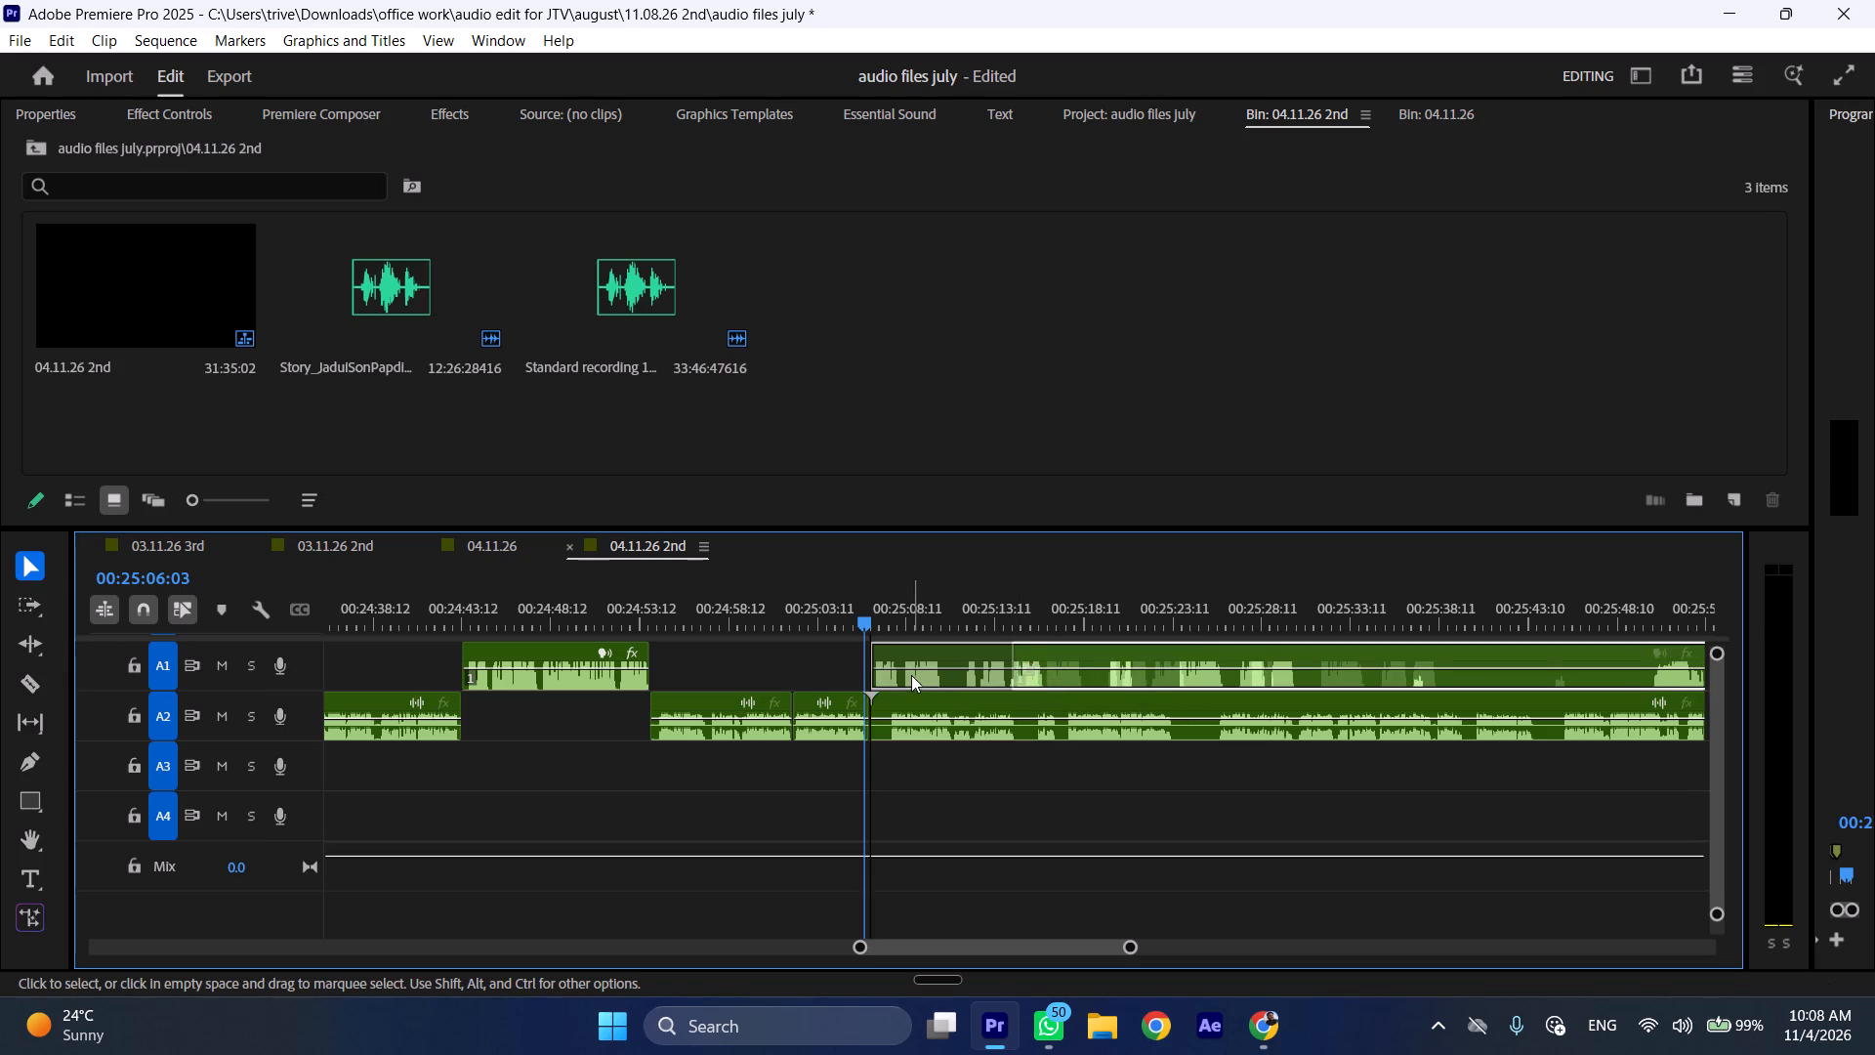
Shift the A2 clip after the cut about 15 seconds later and trim its opening by about 0.8 seconds.
{"action": "left_click_drag", "start_coordinate": [906, 701], "coordinate": [1172, 701]}
{"action": "key", "text": "space"}
{"action": "key", "text": "l"}
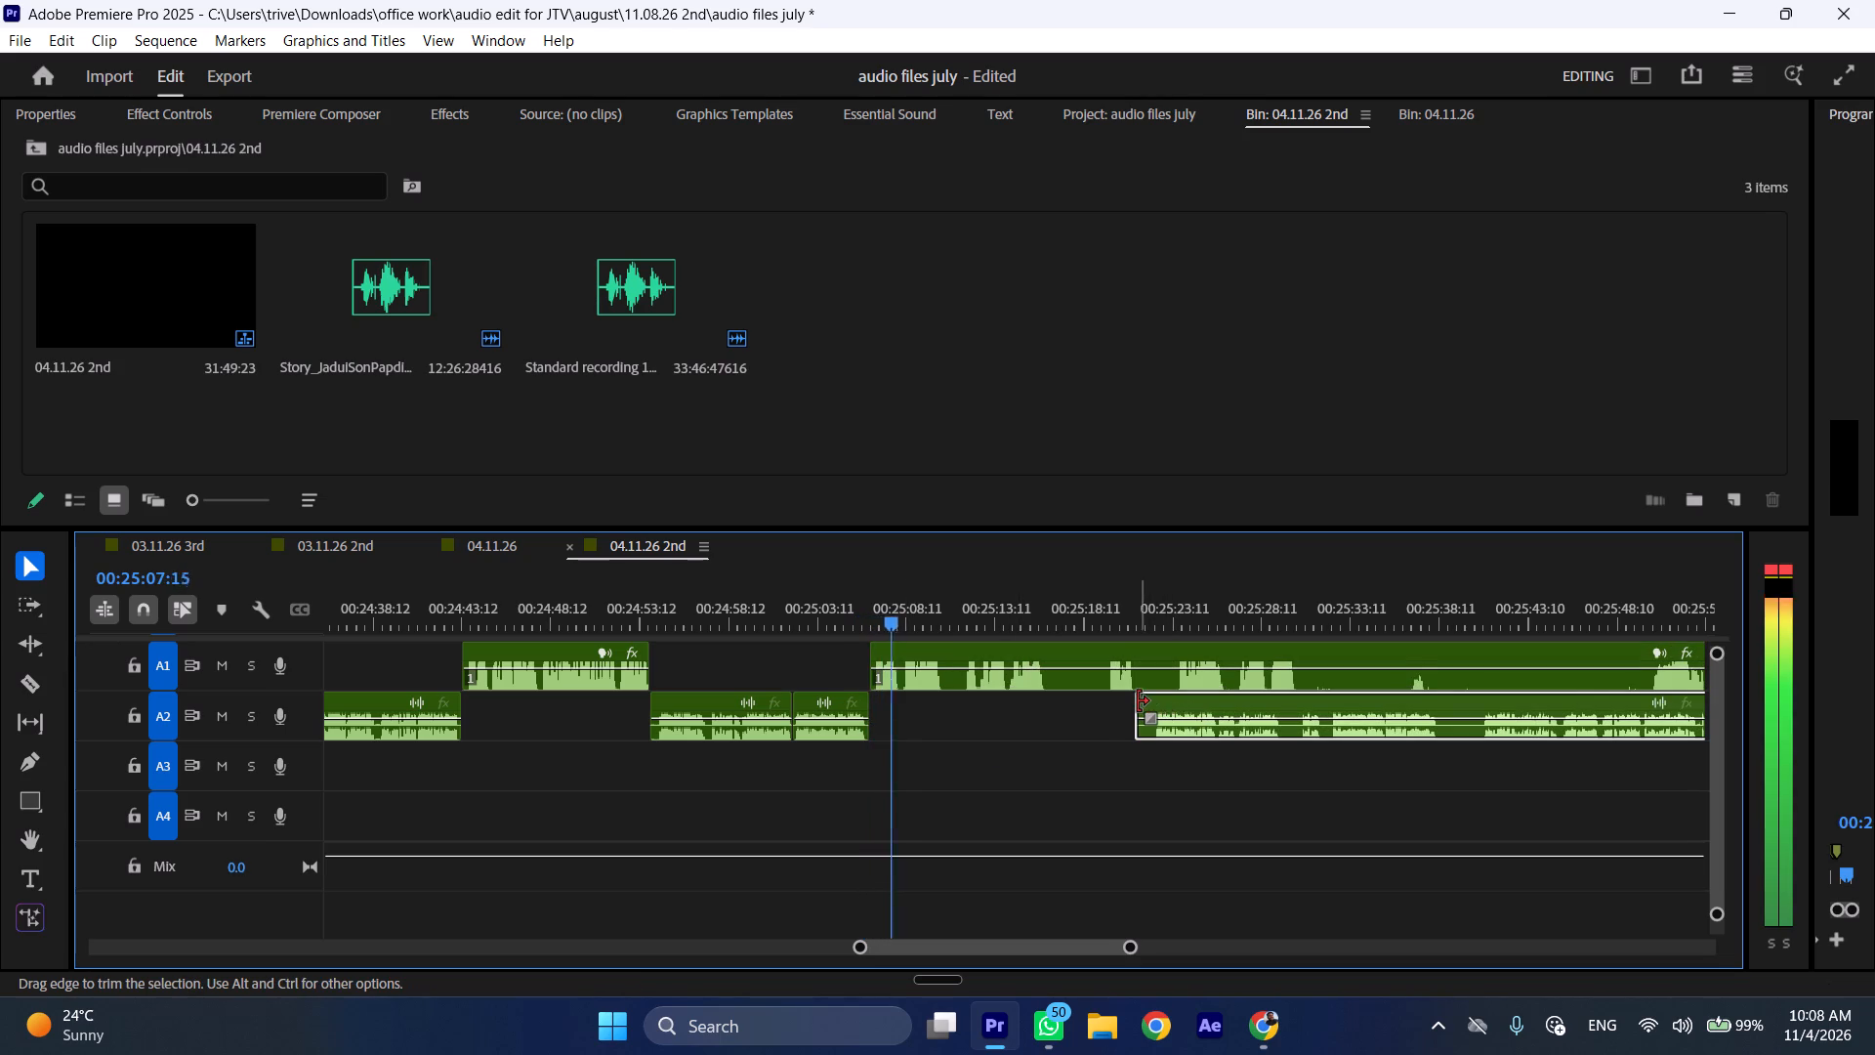
{"action": "left_click_drag", "start_coordinate": [1138, 701], "coordinate": [1152, 703]}
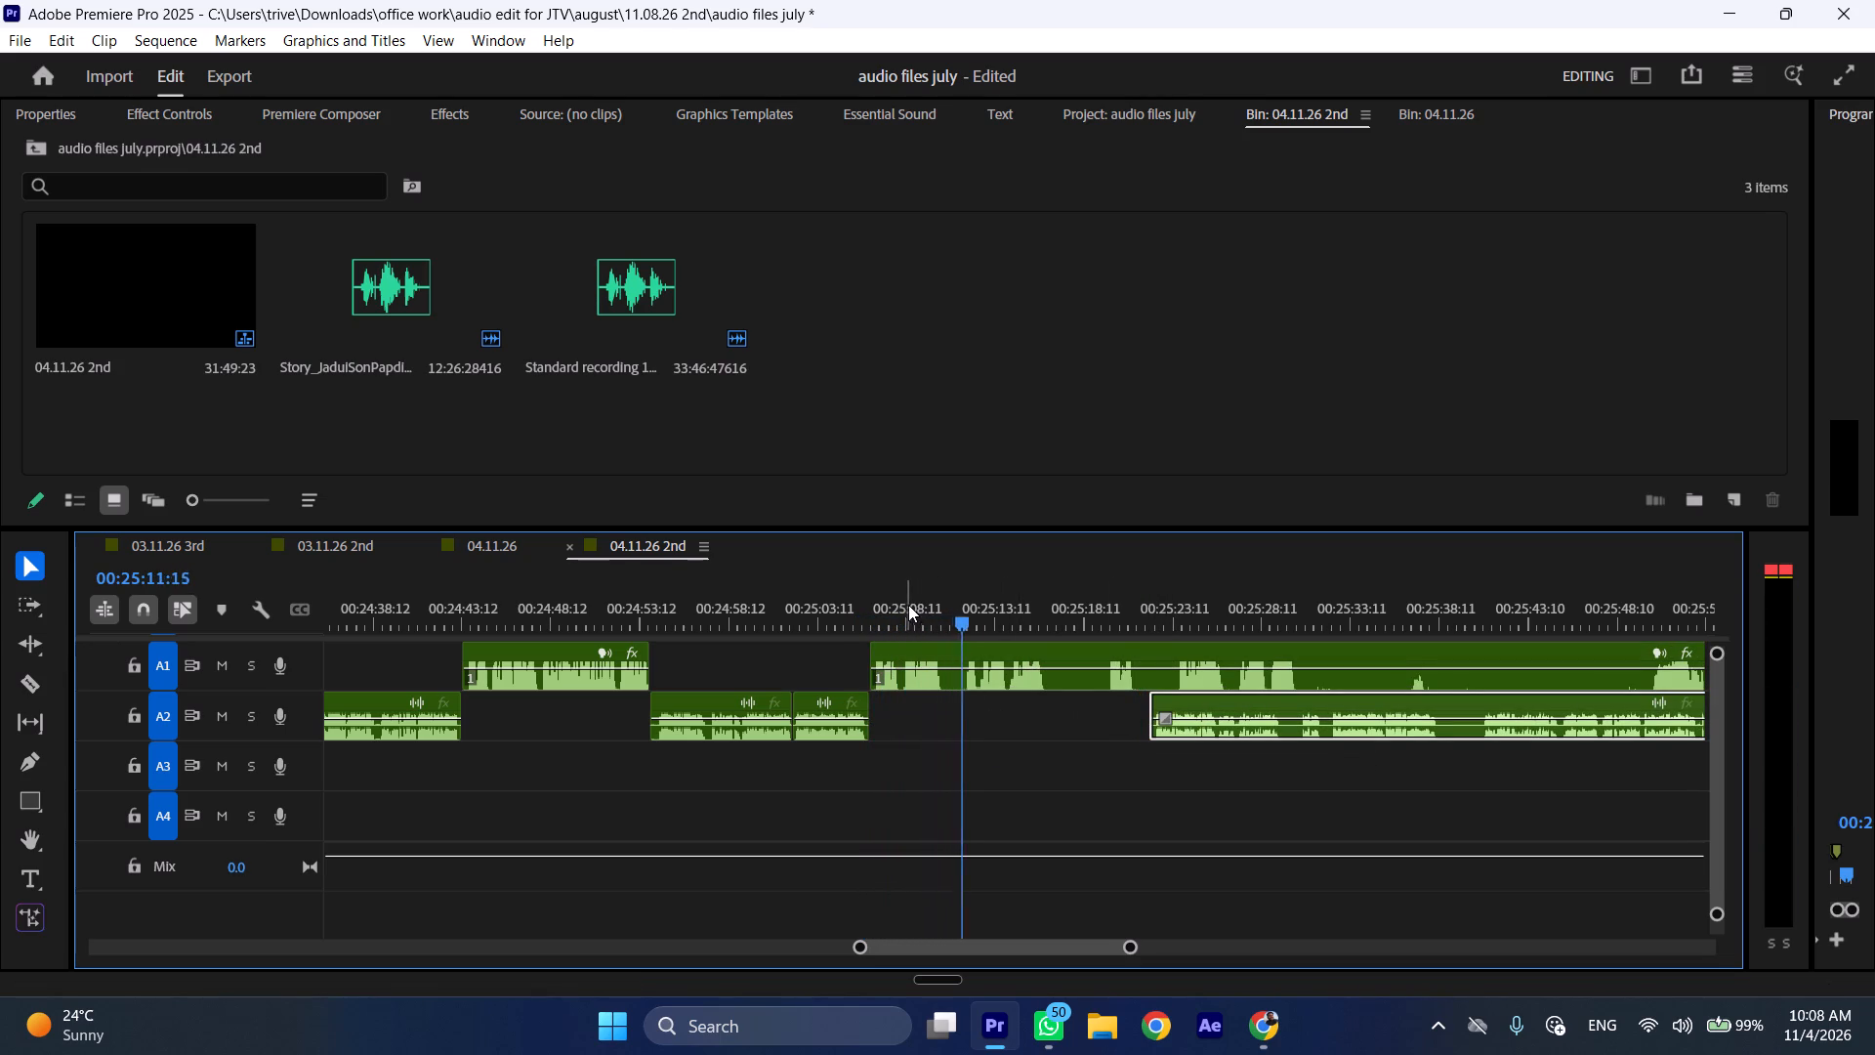
Split the A1 clip at about 00:25:08:04 and ripple delete only the short opening piece before the split.
{"action": "left_click", "coordinate": [904, 604]}
{"action": "left_click", "coordinate": [946, 680], "text": "shift"}
{"action": "key", "text": "shift+c"}
{"action": "key", "text": "ctrl+shift+d"}
{"action": "left_click", "coordinate": [926, 601]}
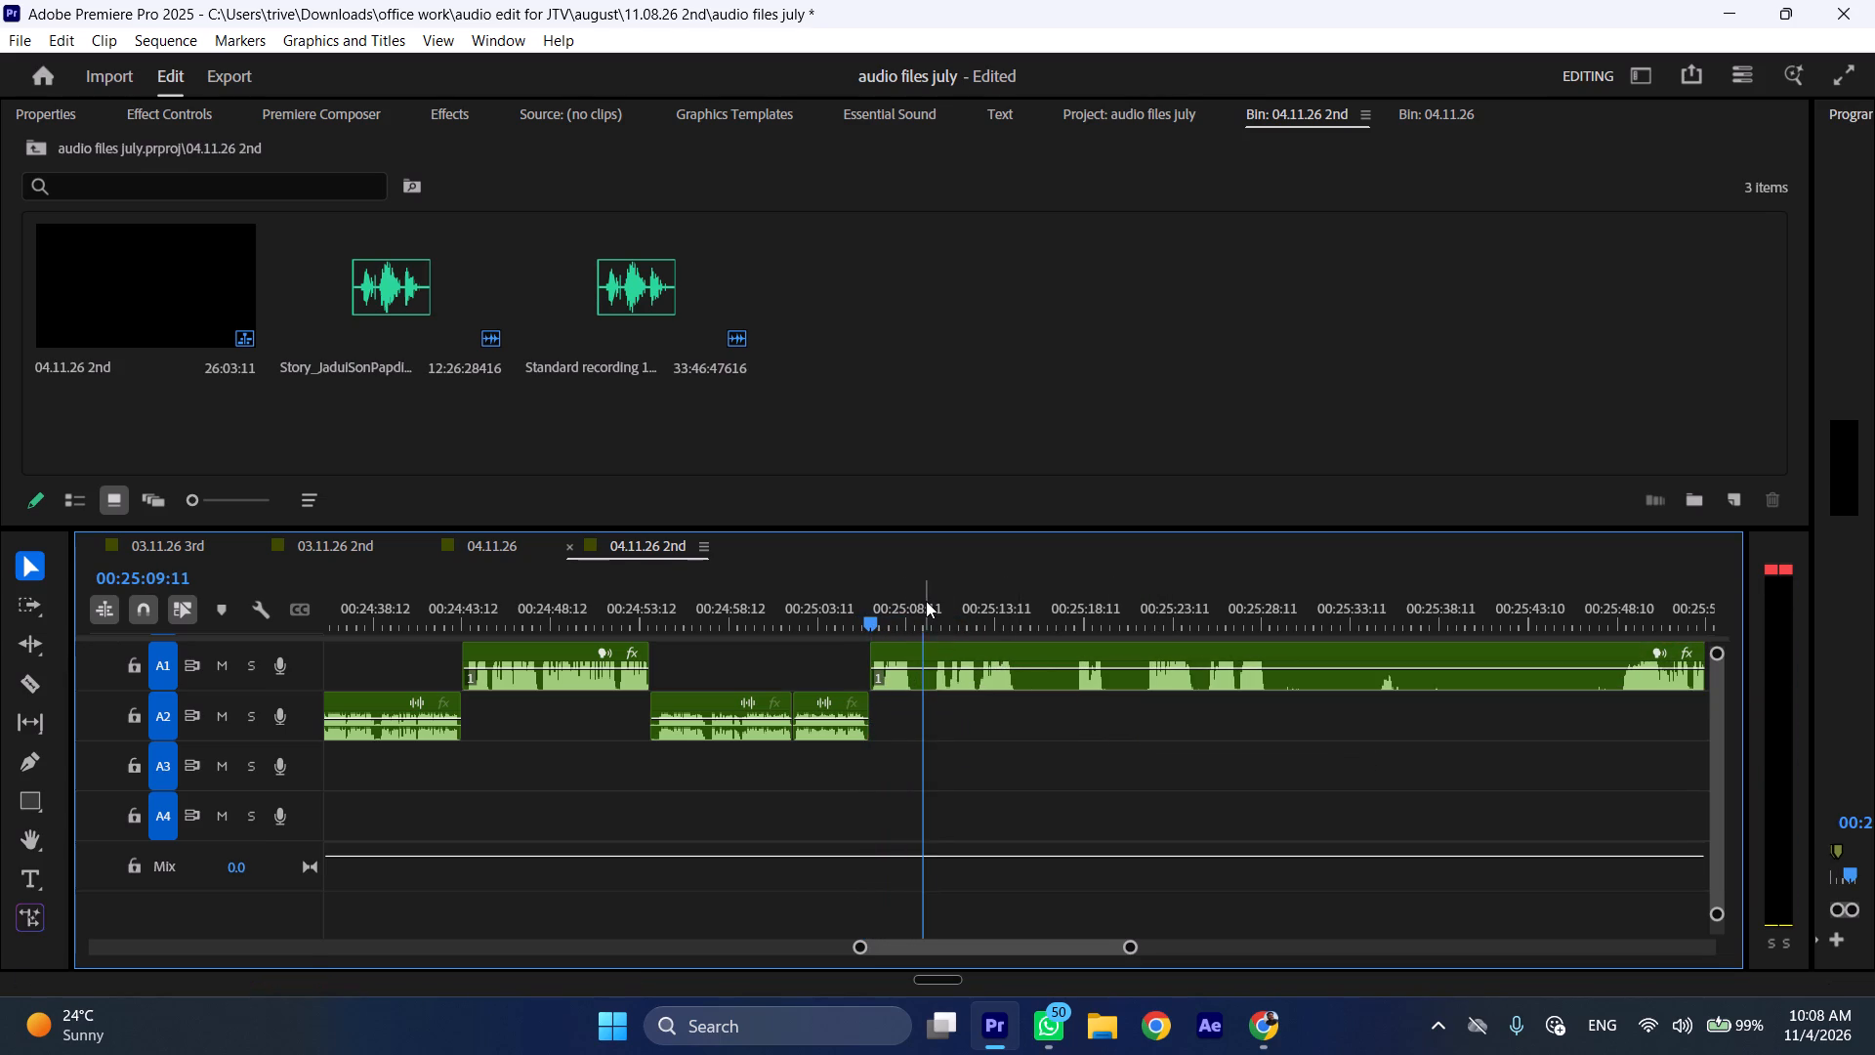
{"action": "key", "text": "ctrl+z"}
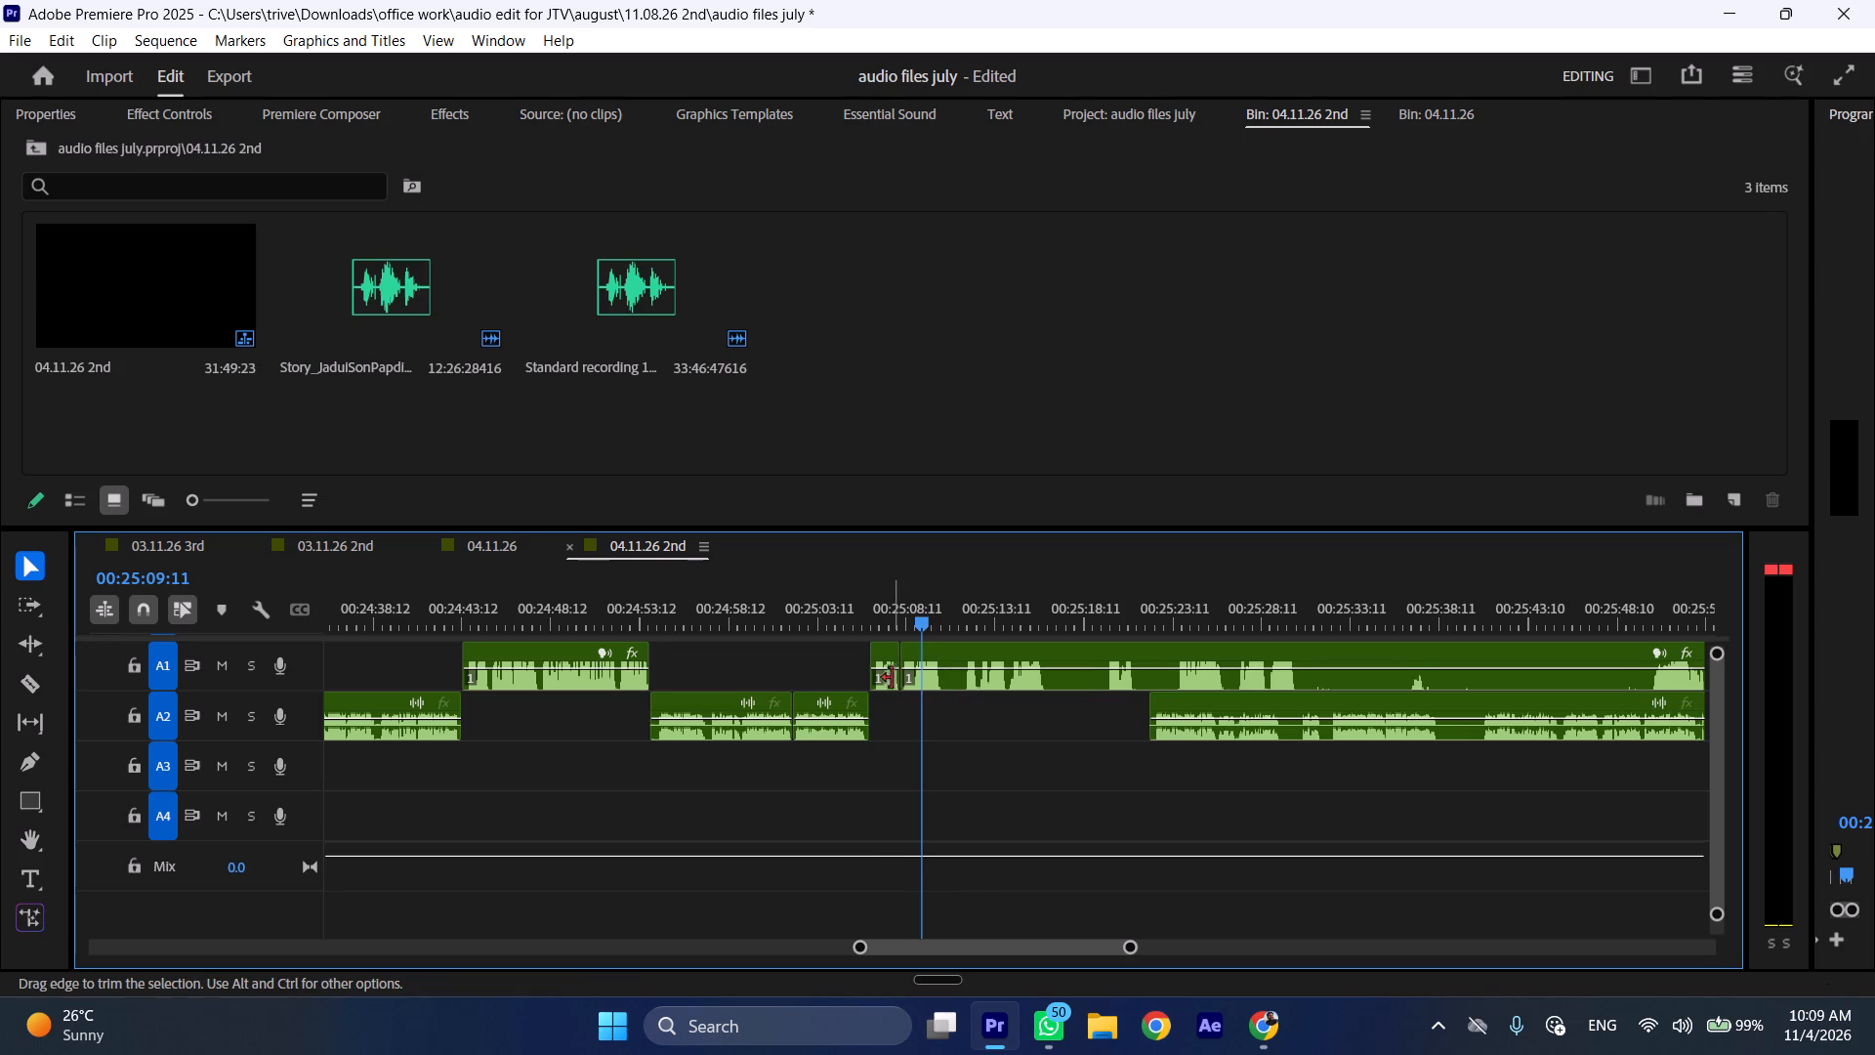
{"action": "left_click", "coordinate": [891, 678]}
{"action": "key", "text": "ctrl+shift+d"}
Cut the A1 clip at about 00:25:09:02 and 00:25:10:02 and ripple delete the one-second piece between the cuts.
{"action": "left_click_drag", "start_coordinate": [914, 601], "coordinate": [926, 601]}
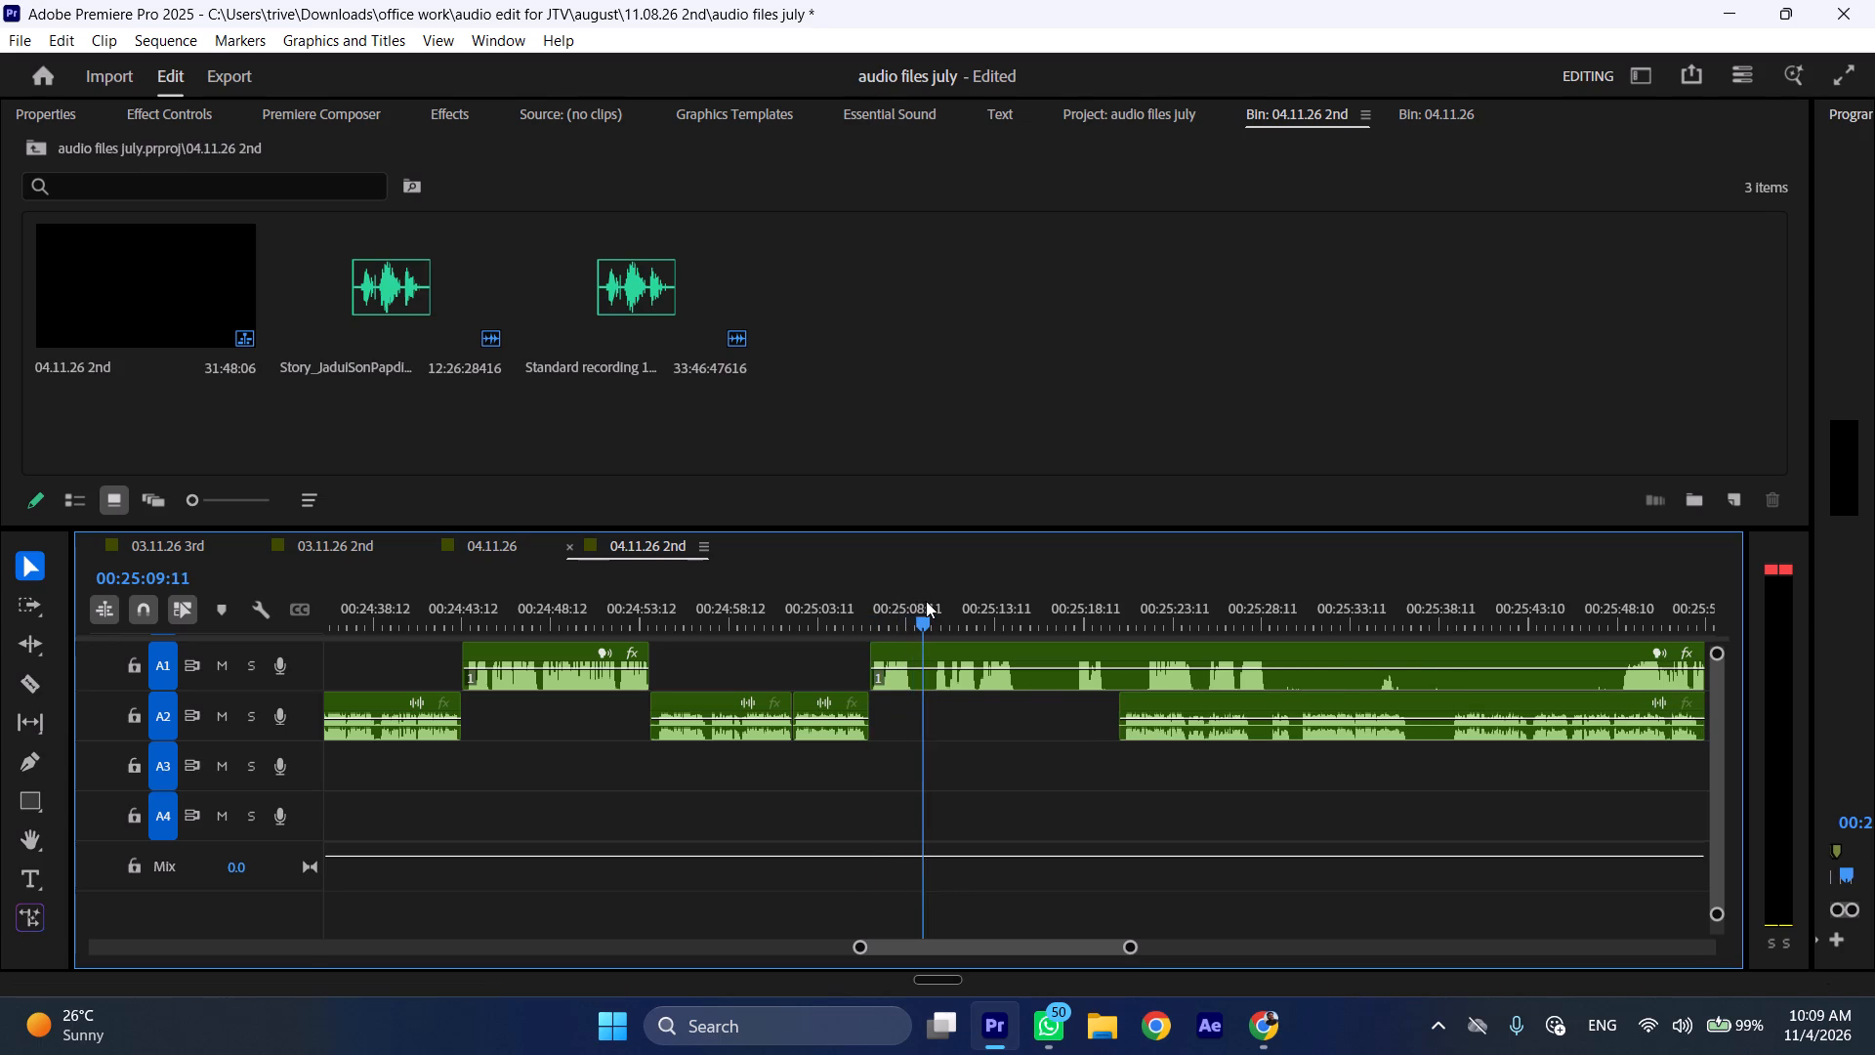
{"action": "left_click_drag", "start_coordinate": [926, 601], "coordinate": [933, 601]}
{"action": "key", "text": "shift+c"}
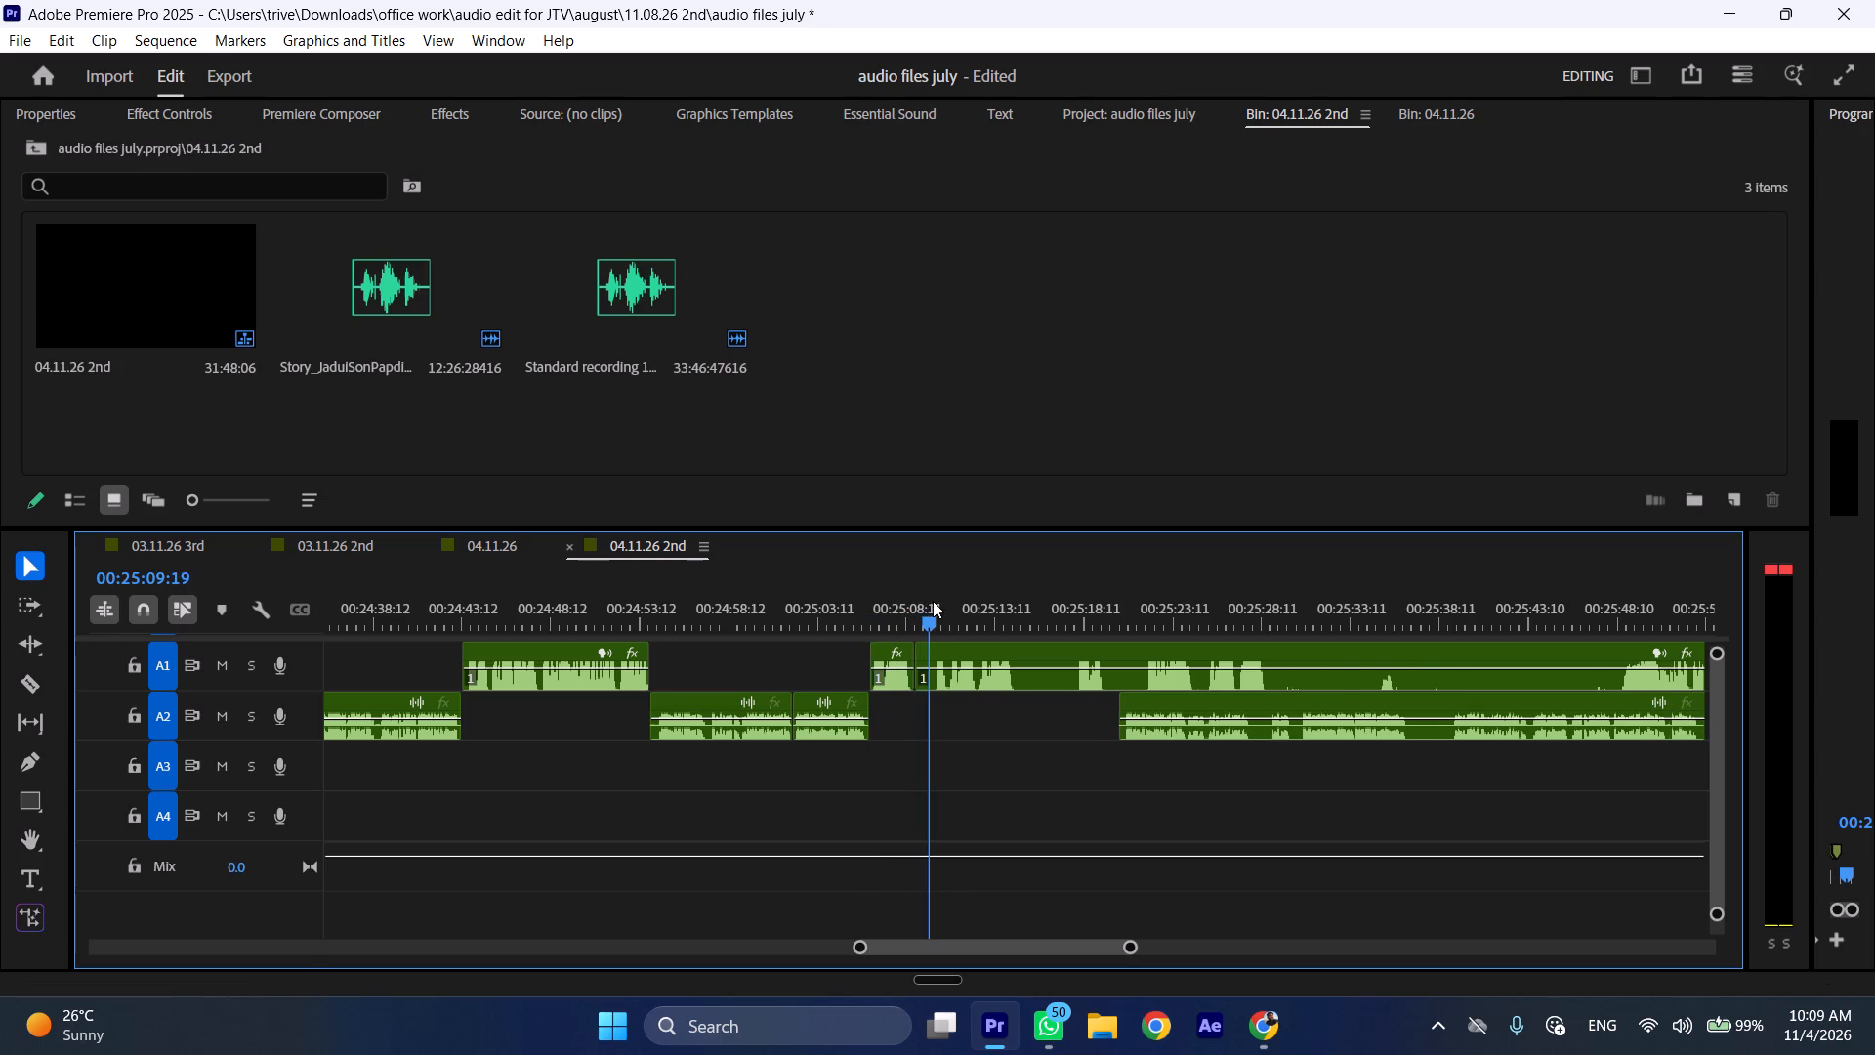
{"action": "left_click_drag", "start_coordinate": [933, 601], "coordinate": [936, 601]}
{"action": "left_click", "coordinate": [958, 675]}
{"action": "key", "text": "shift+c"}
{"action": "key", "text": "ctrl+shift+d"}
Play from about 00:25:03:00 at increased speed to check the transition from A2 into the trimmed A1 speech.
{"action": "left_click_drag", "start_coordinate": [870, 609], "coordinate": [861, 611]}
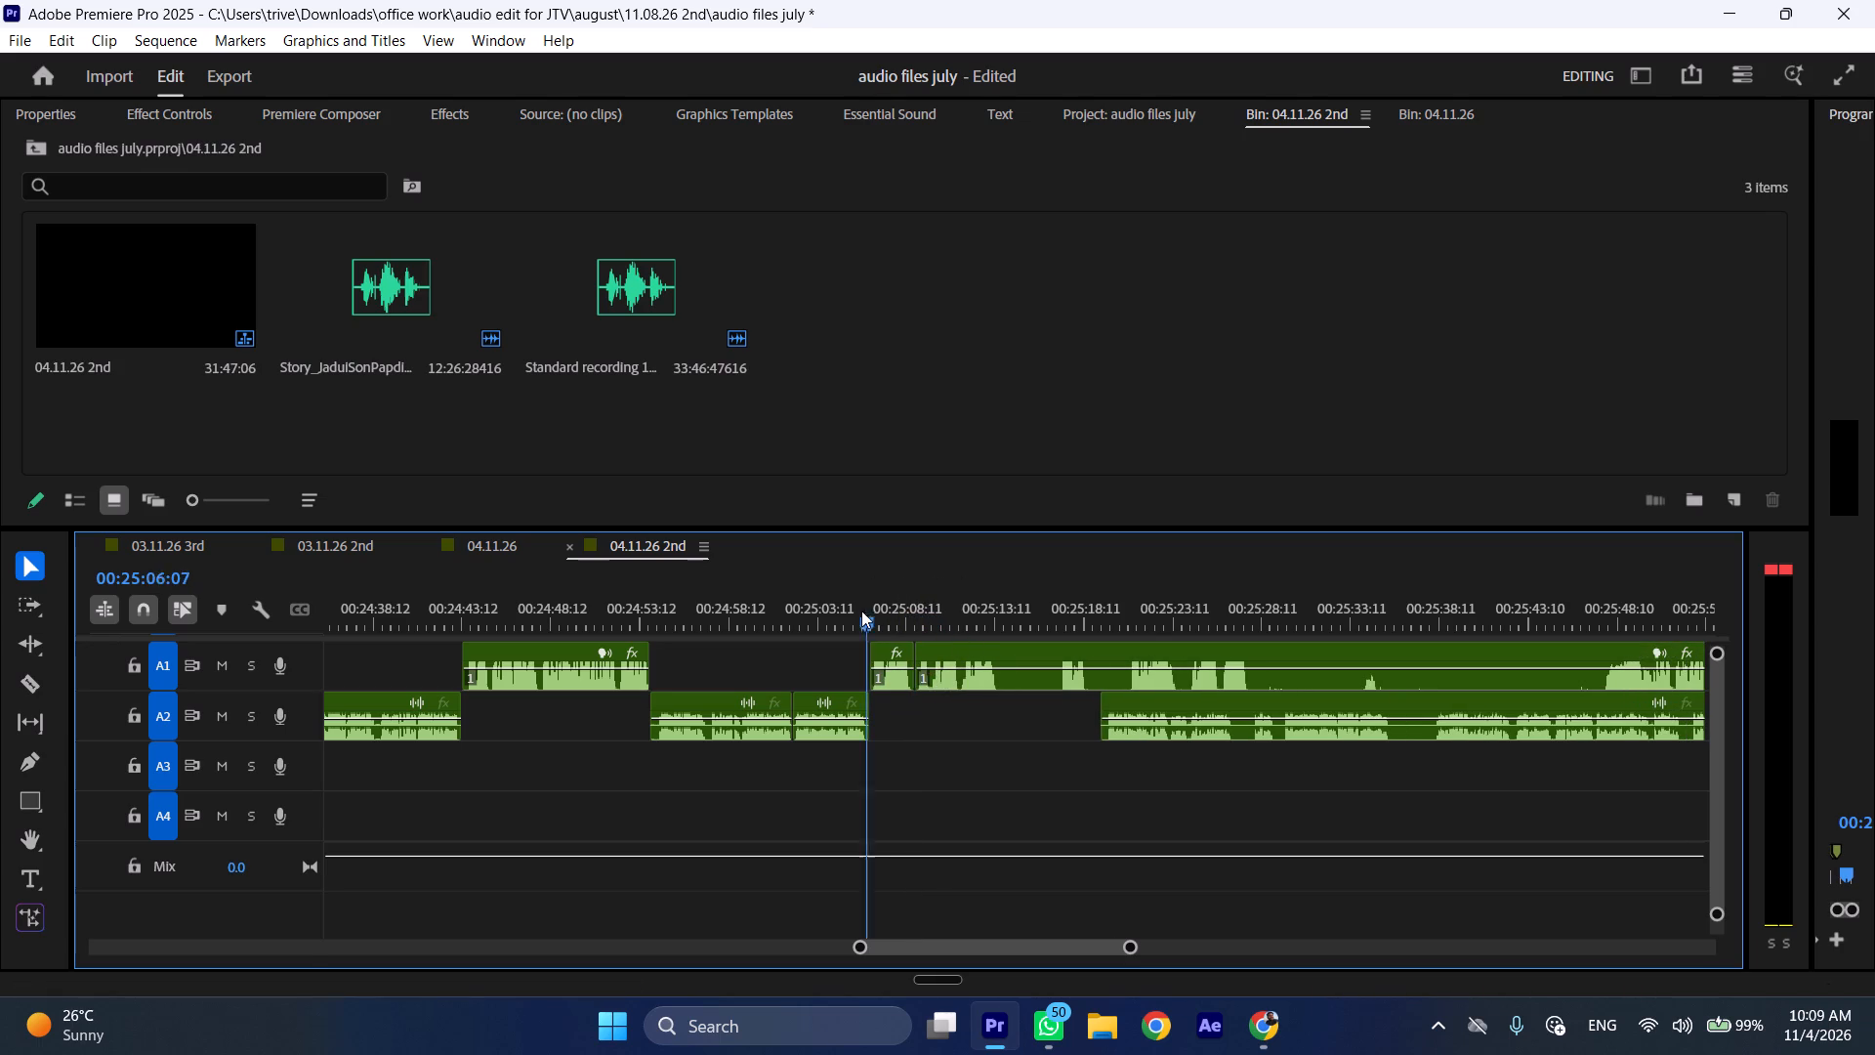
{"action": "left_click_drag", "start_coordinate": [861, 611], "coordinate": [807, 622]}
{"action": "key", "text": "space"}
{"action": "key", "text": "l"}
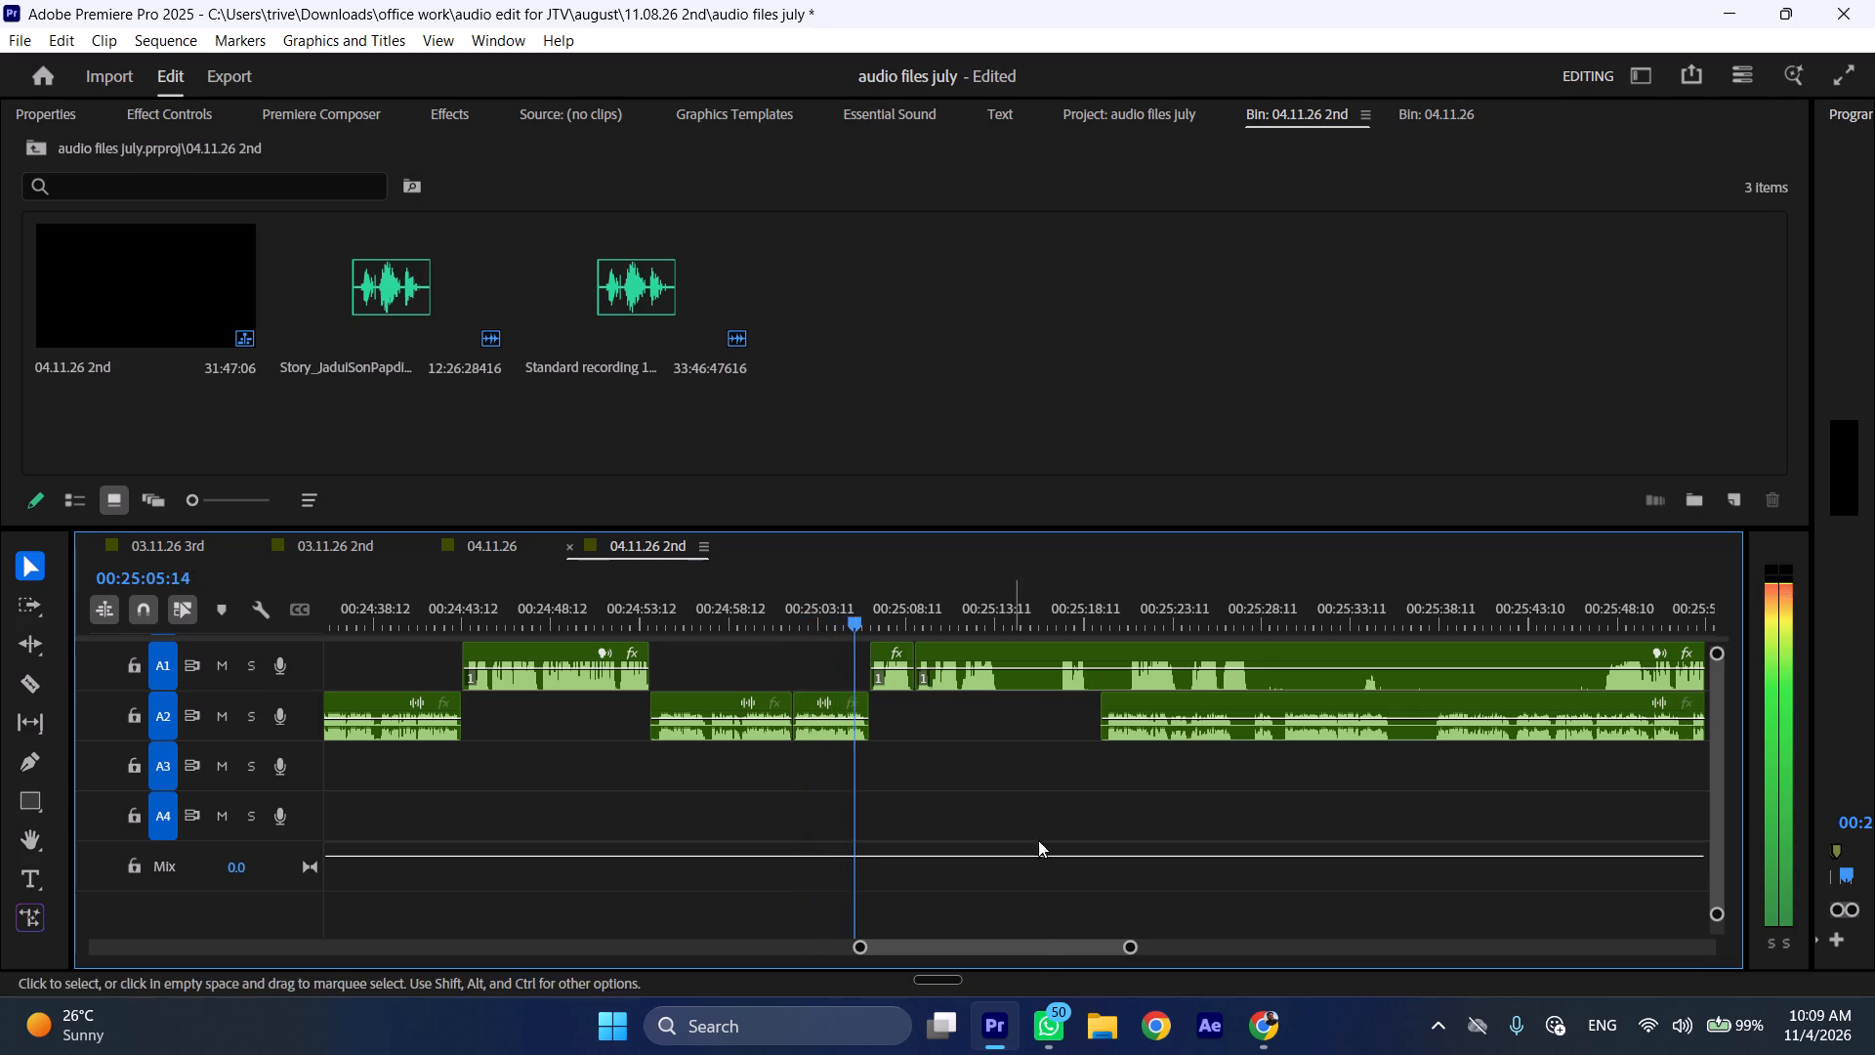
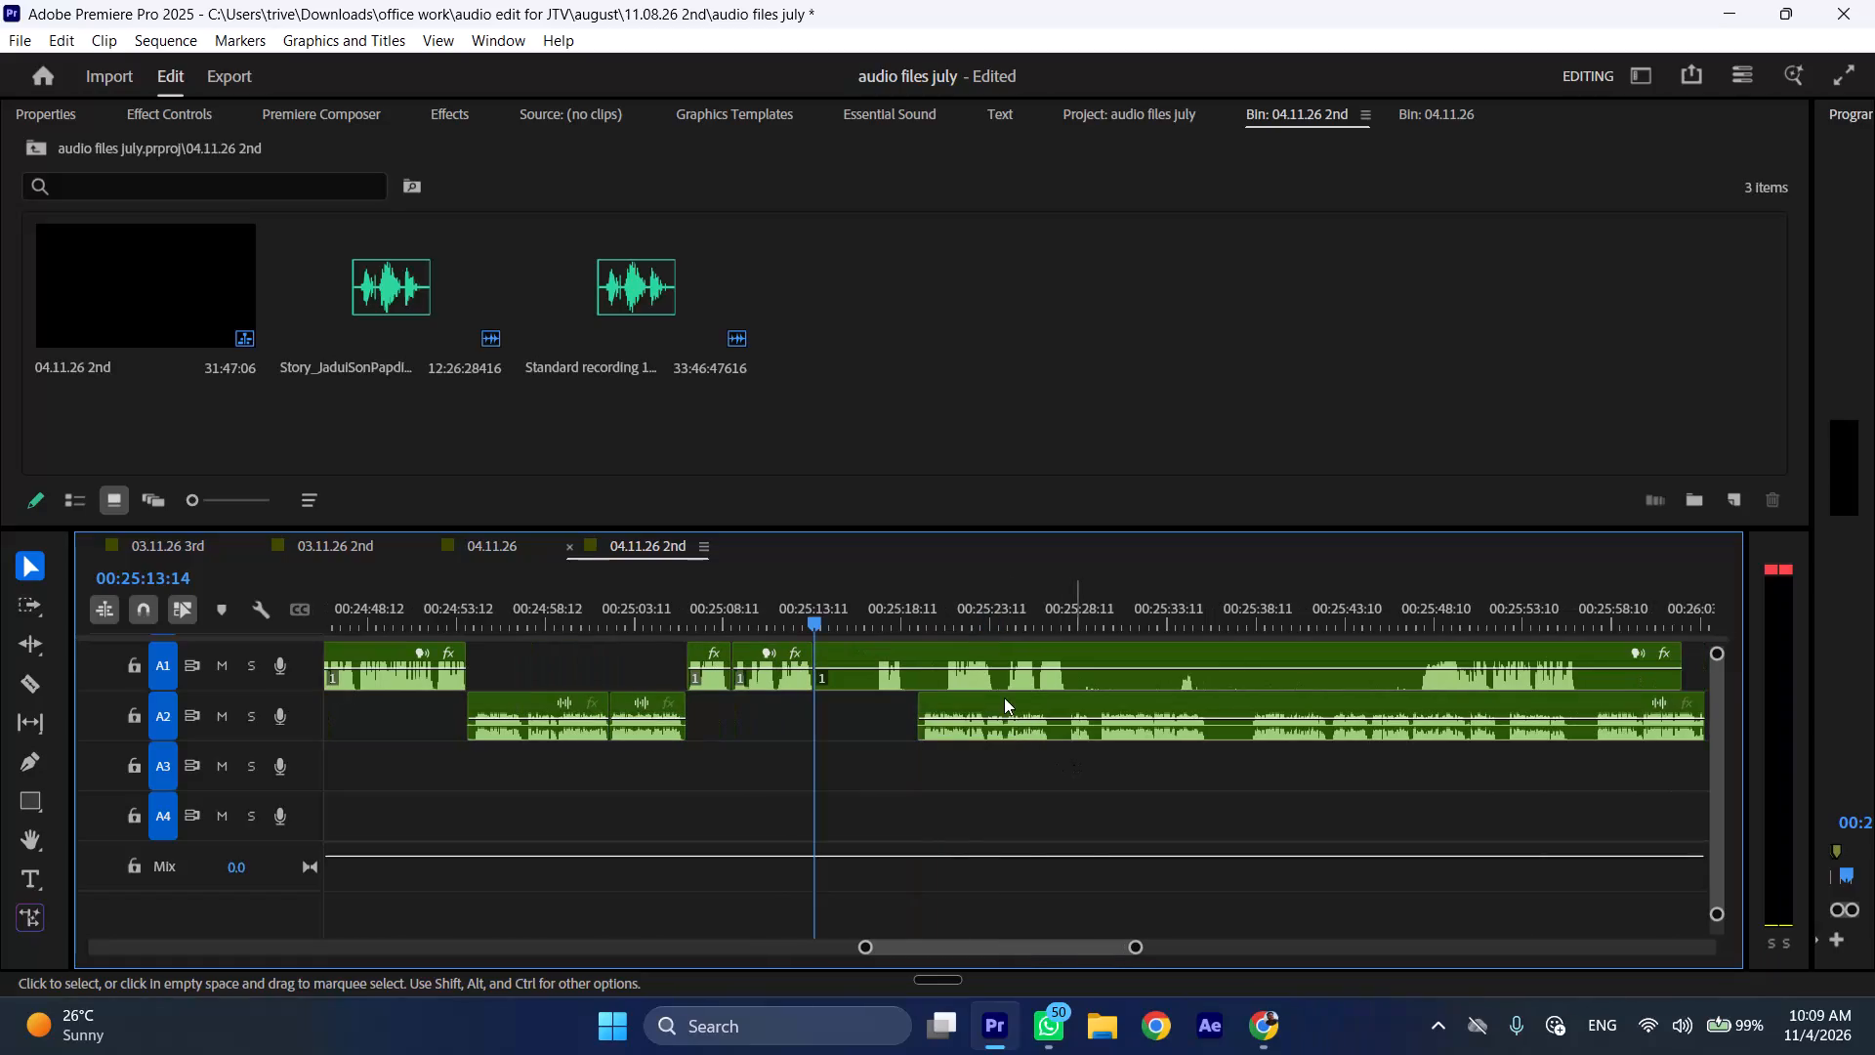
Move the next A2 clip about six seconds earlier so it starts at 00:25:13:14, where the trimmed A1 speech ends.
{"action": "left_click_drag", "start_coordinate": [1004, 697], "coordinate": [884, 719]}
{"action": "left_click", "coordinate": [884, 719]}
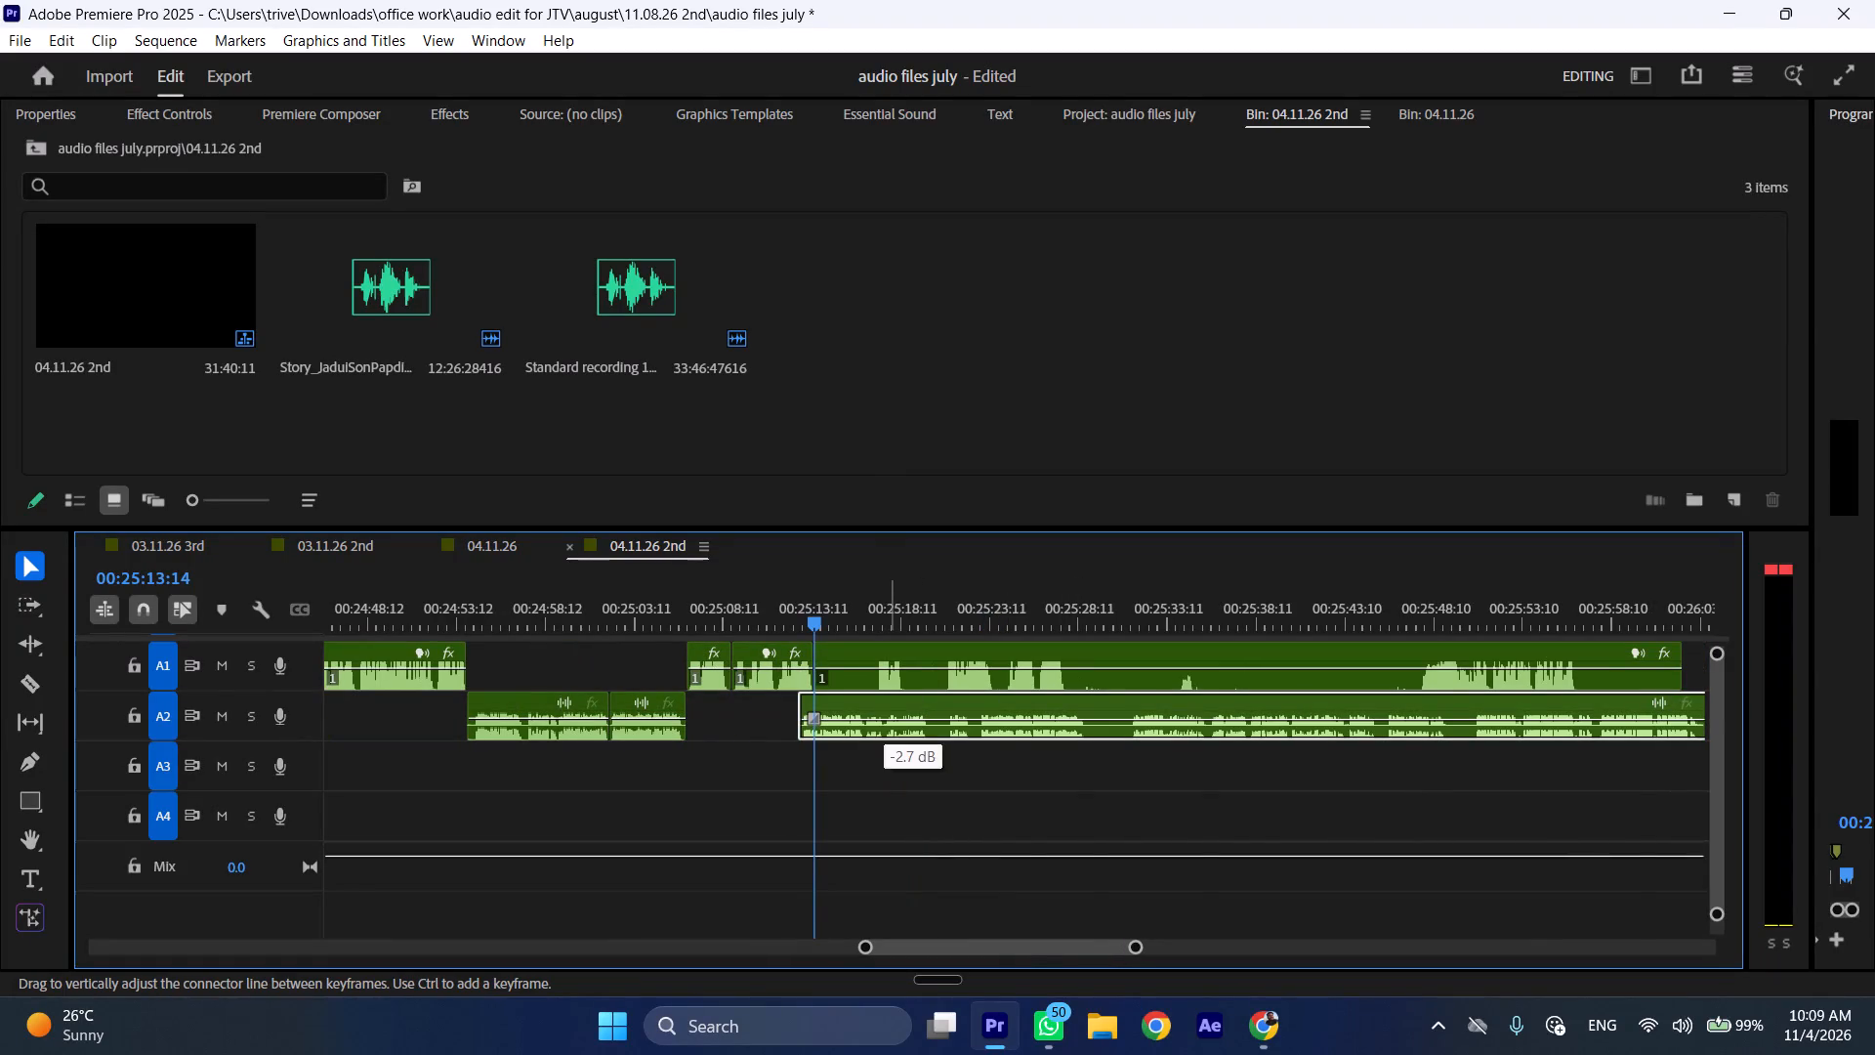
{"action": "key", "text": "ctrl+z"}
{"action": "left_click_drag", "start_coordinate": [885, 704], "coordinate": [904, 704]}
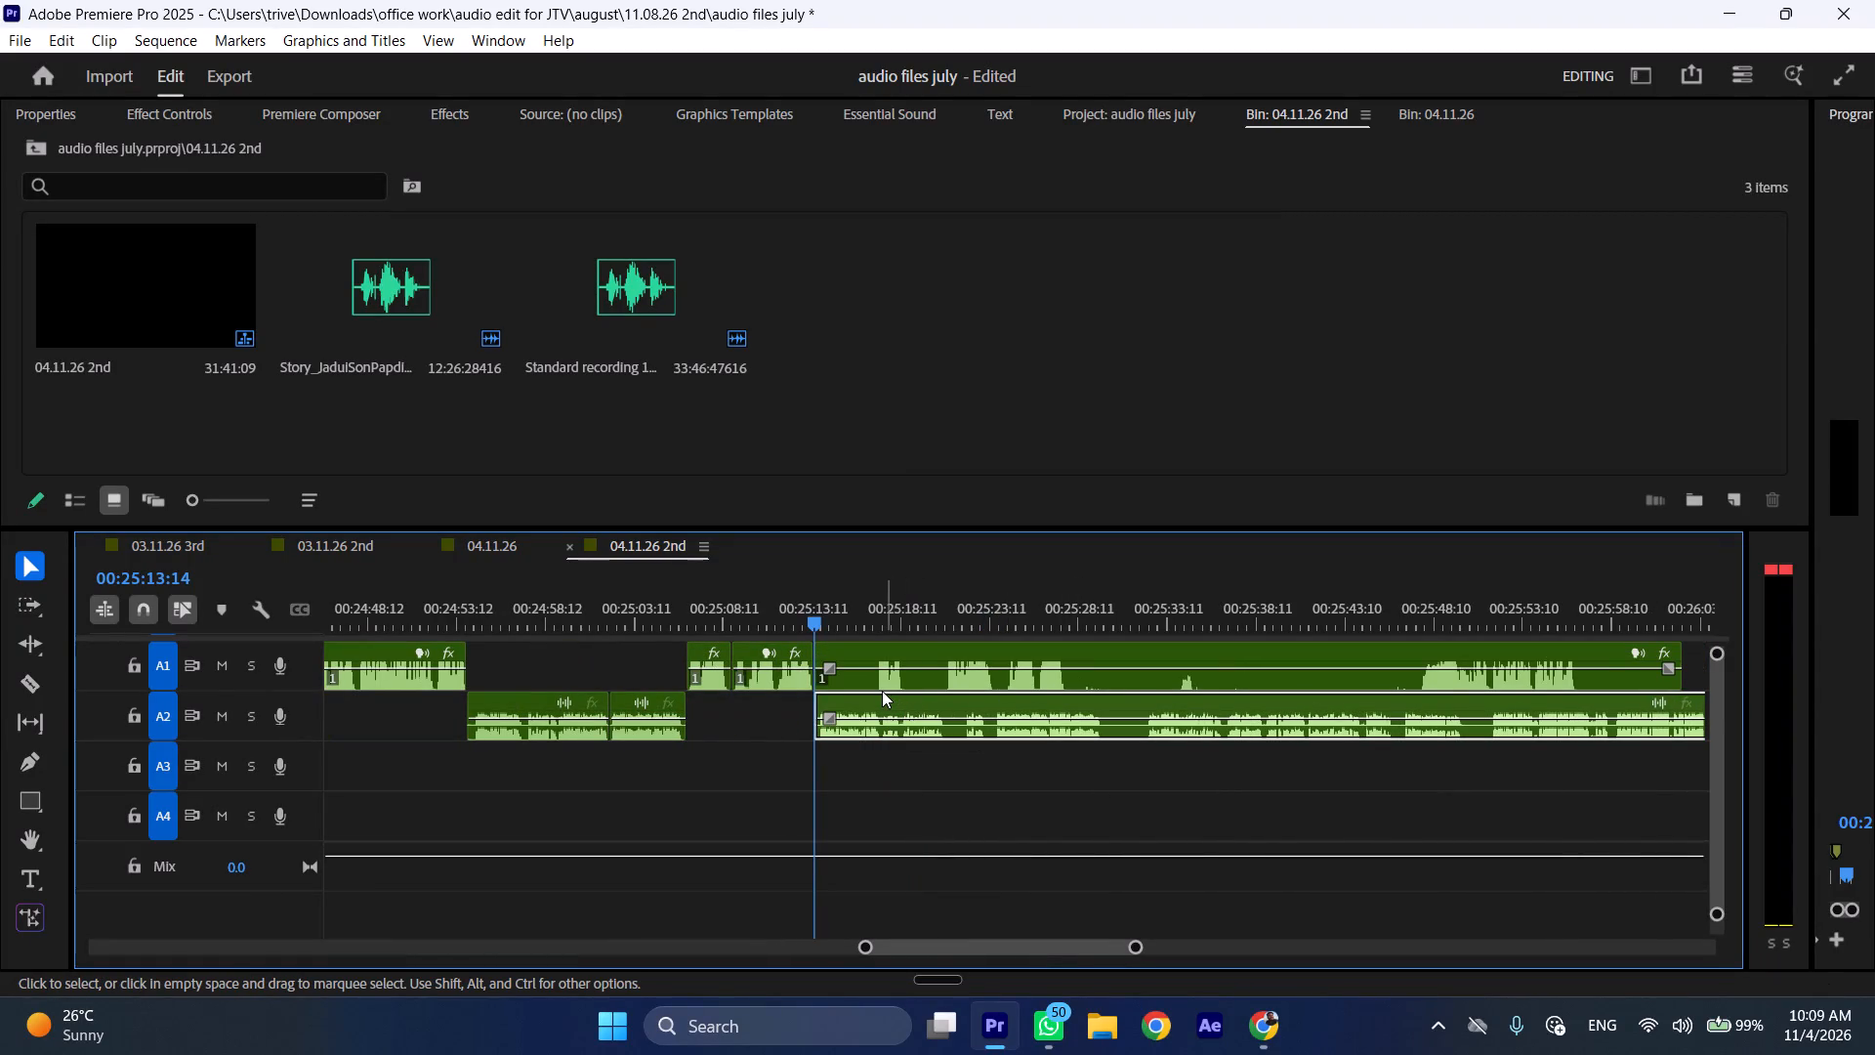
Shift the remaining long A1 clip about 32 seconds later, to about 00:25:45, clear of the opening A2 speech.
{"action": "left_click_drag", "start_coordinate": [837, 648], "coordinate": [1406, 643]}
Play the A2 speech from 00:25:13:14 at increased speed to review where it needs cutting.
{"action": "key", "text": "space"}
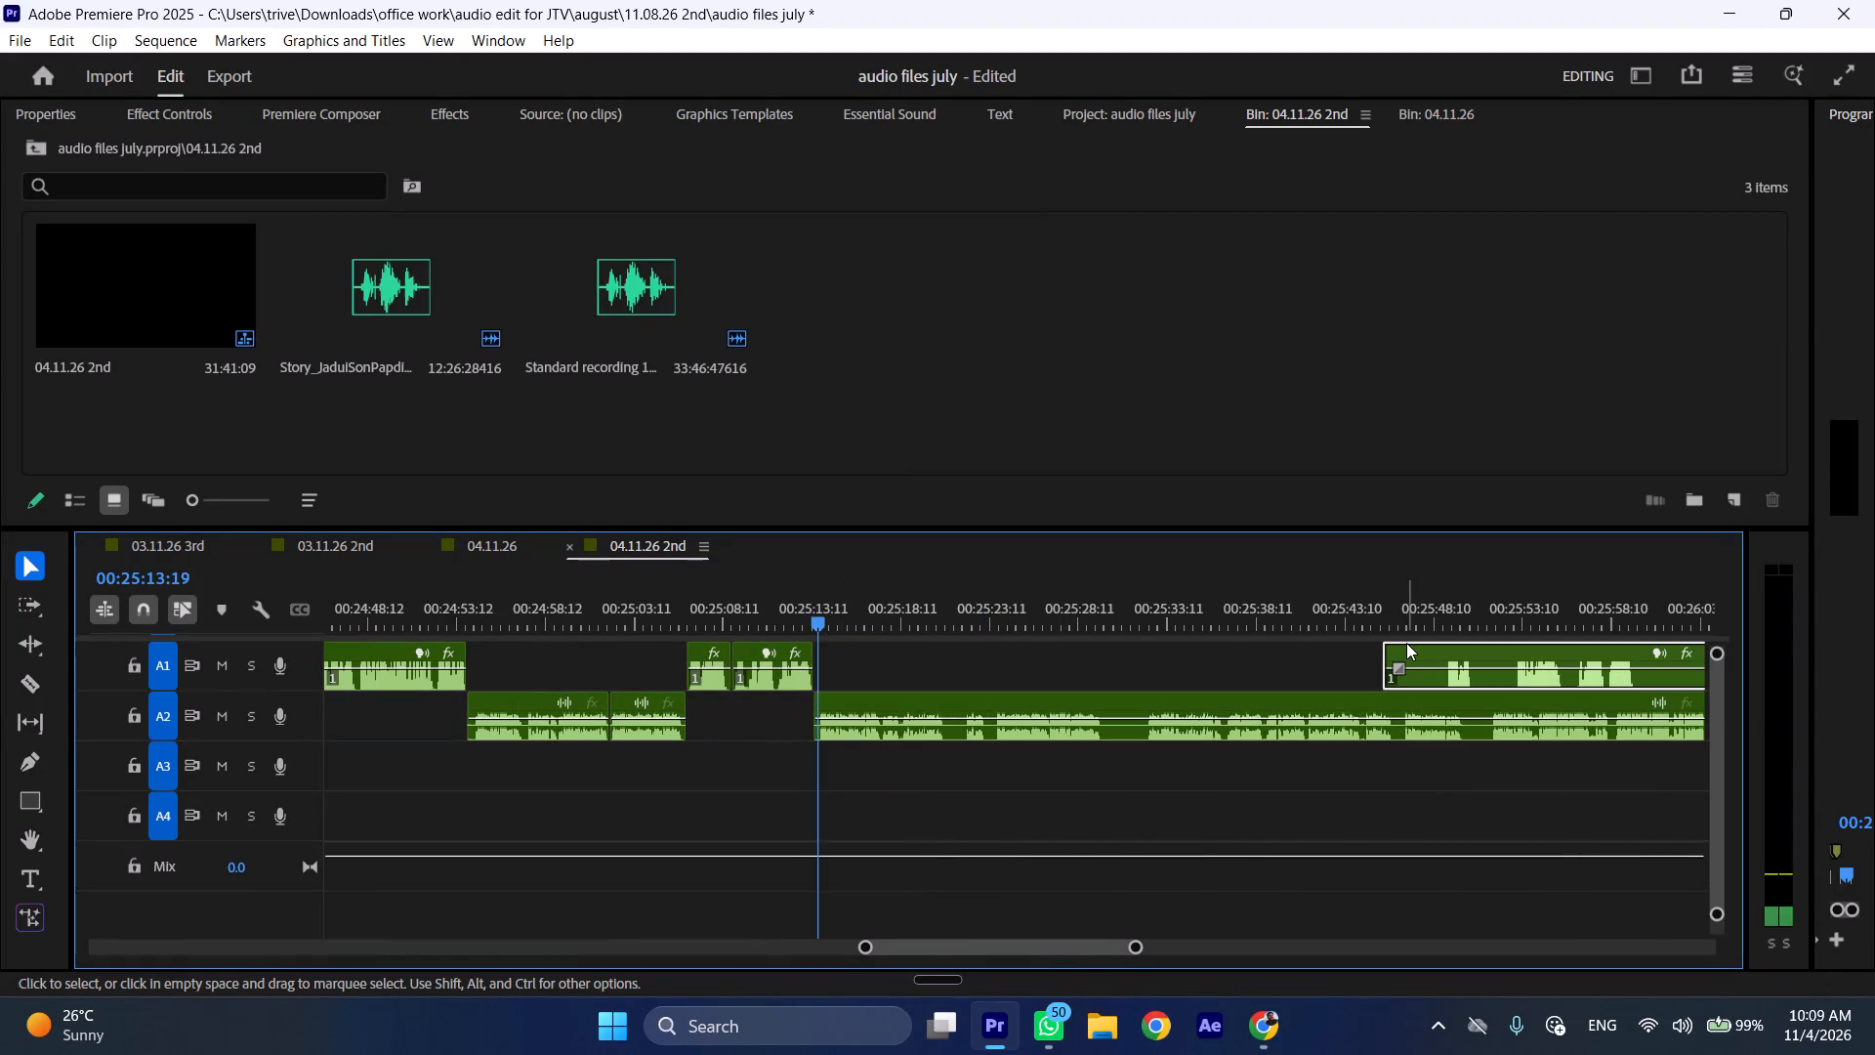
{"action": "key", "text": "l"}
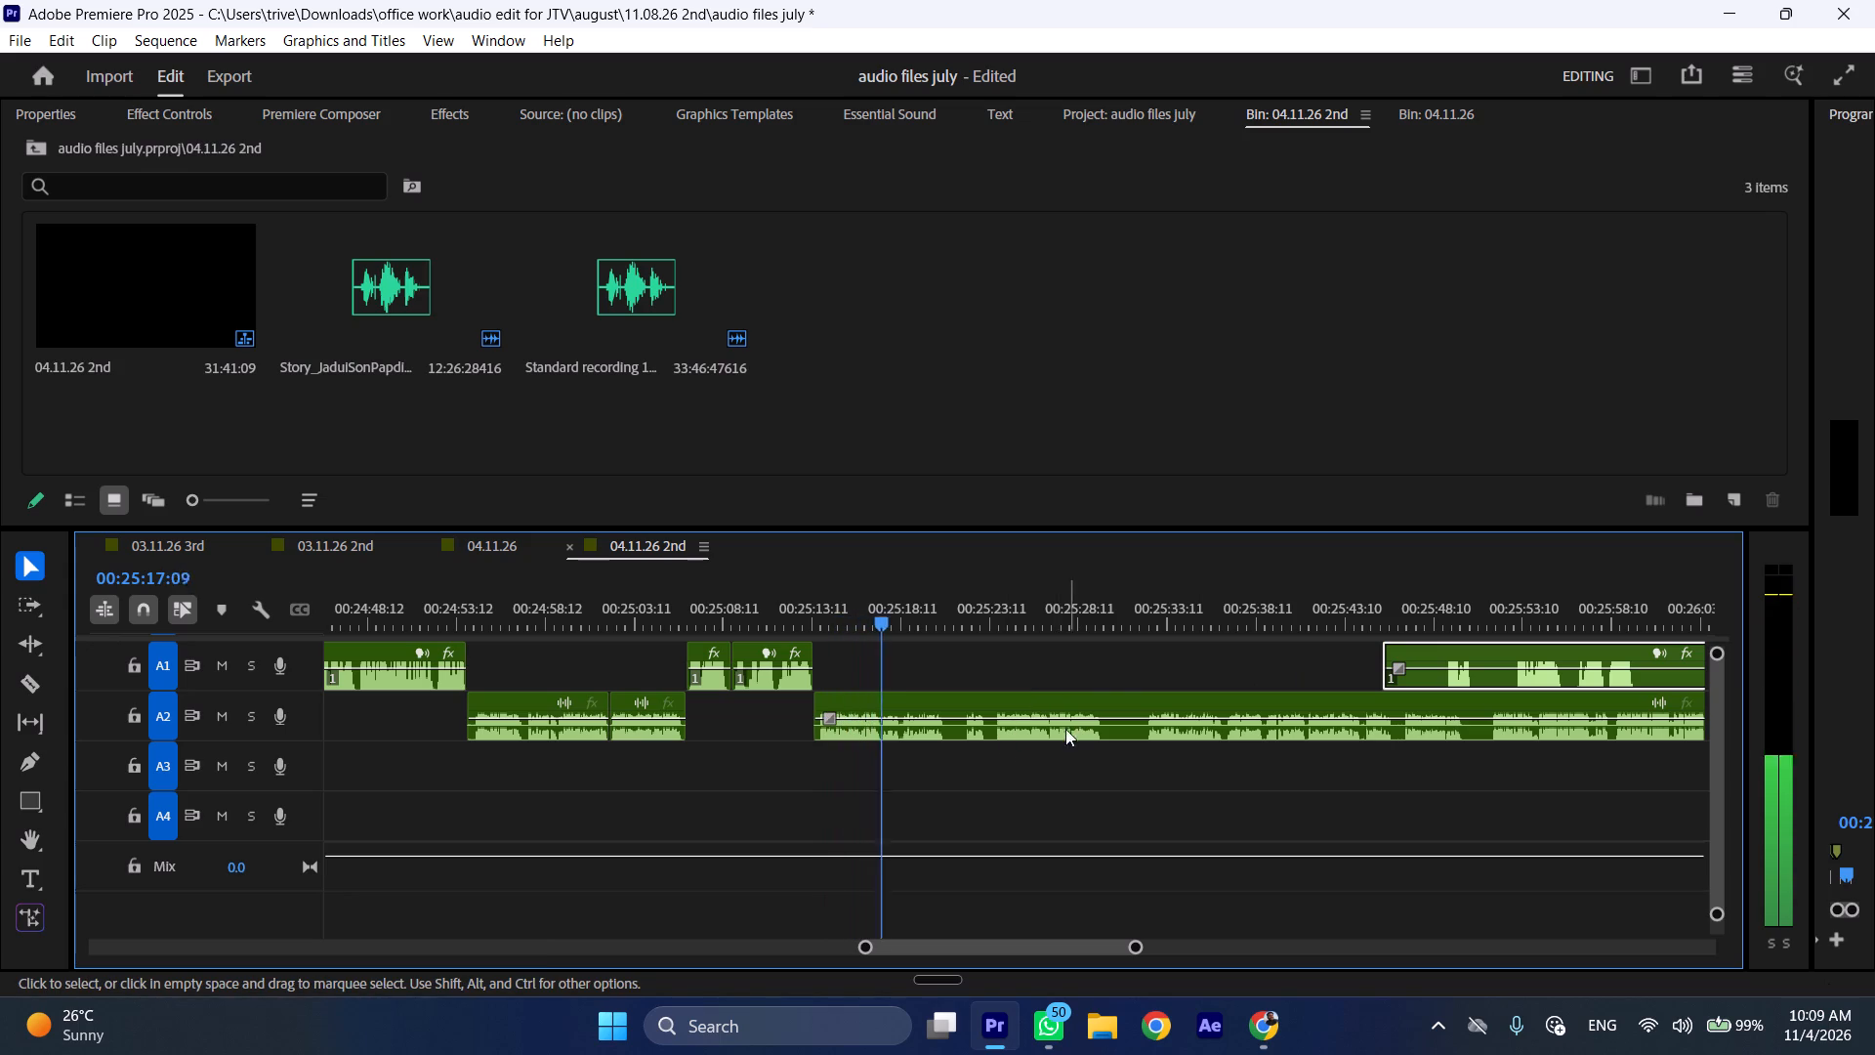
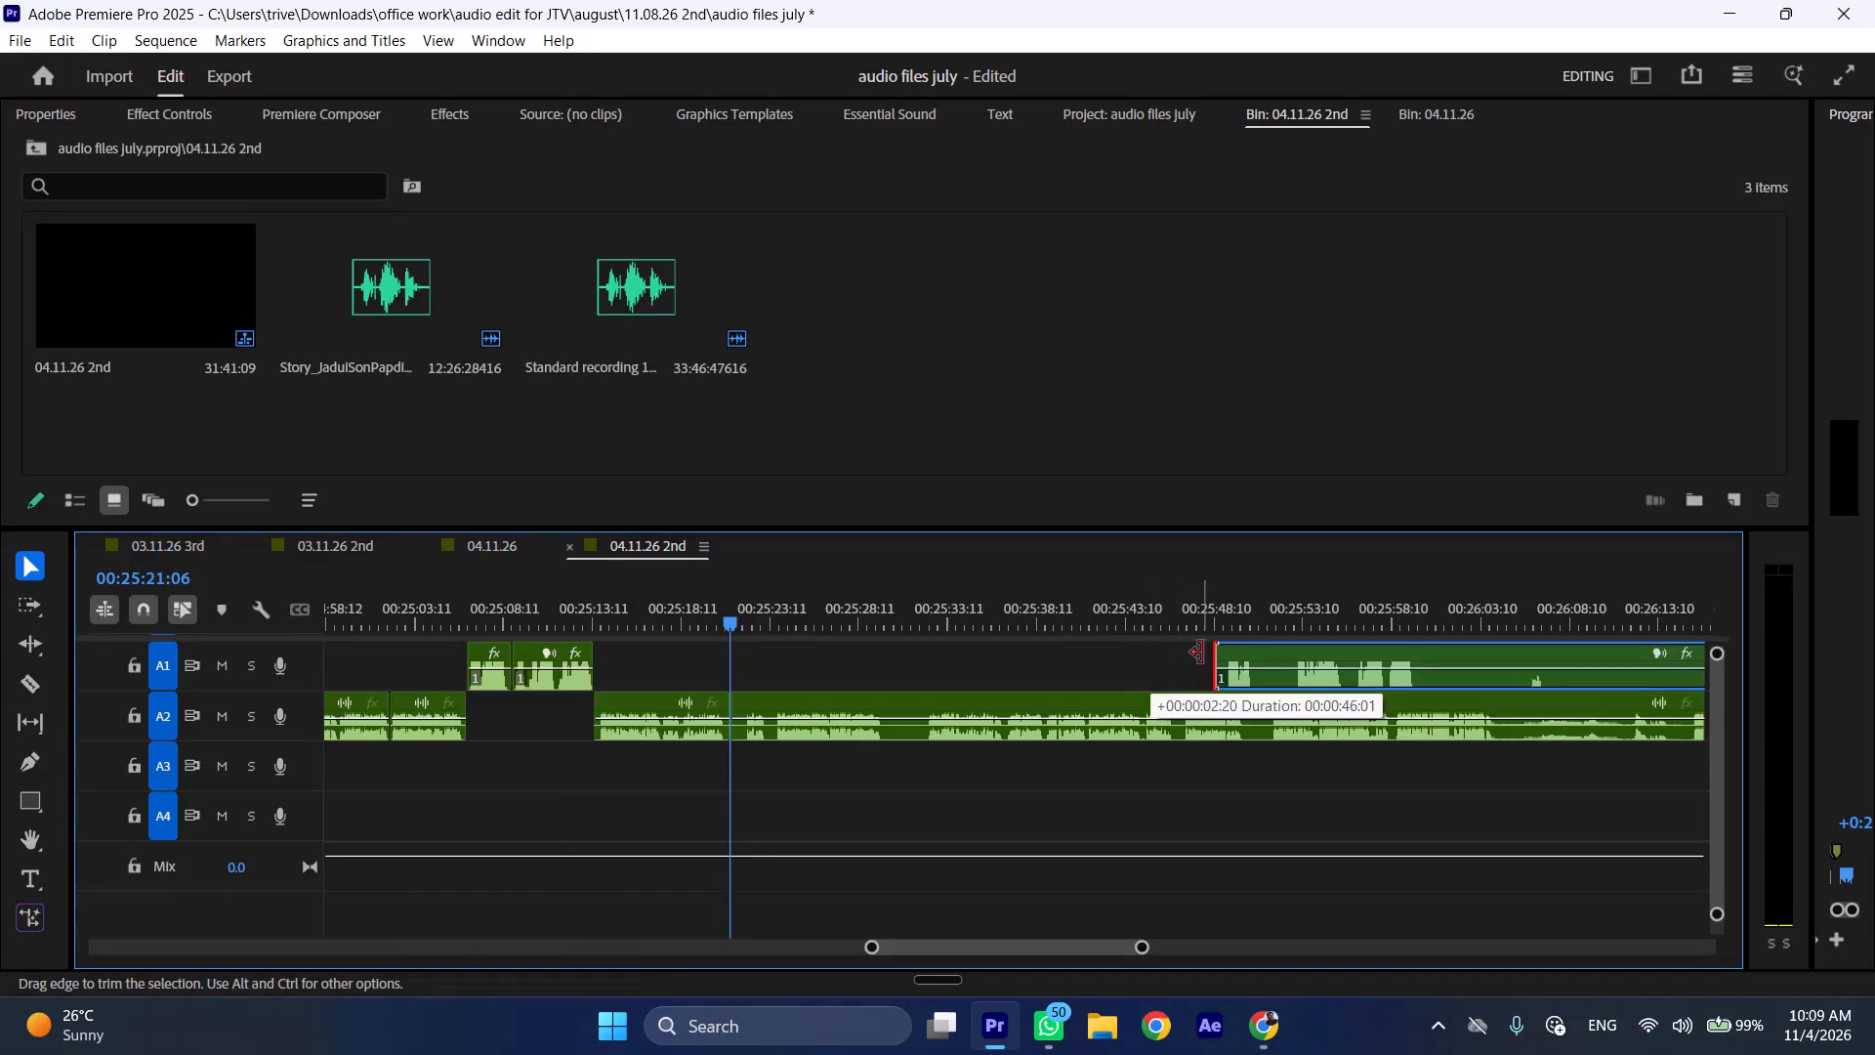
Move the long A1 clip about 27 seconds earlier so it starts at the playhead position, 00:25:21:06.
{"action": "left_click_drag", "start_coordinate": [1251, 647], "coordinate": [782, 651]}
{"action": "left_click", "coordinate": [775, 653]}
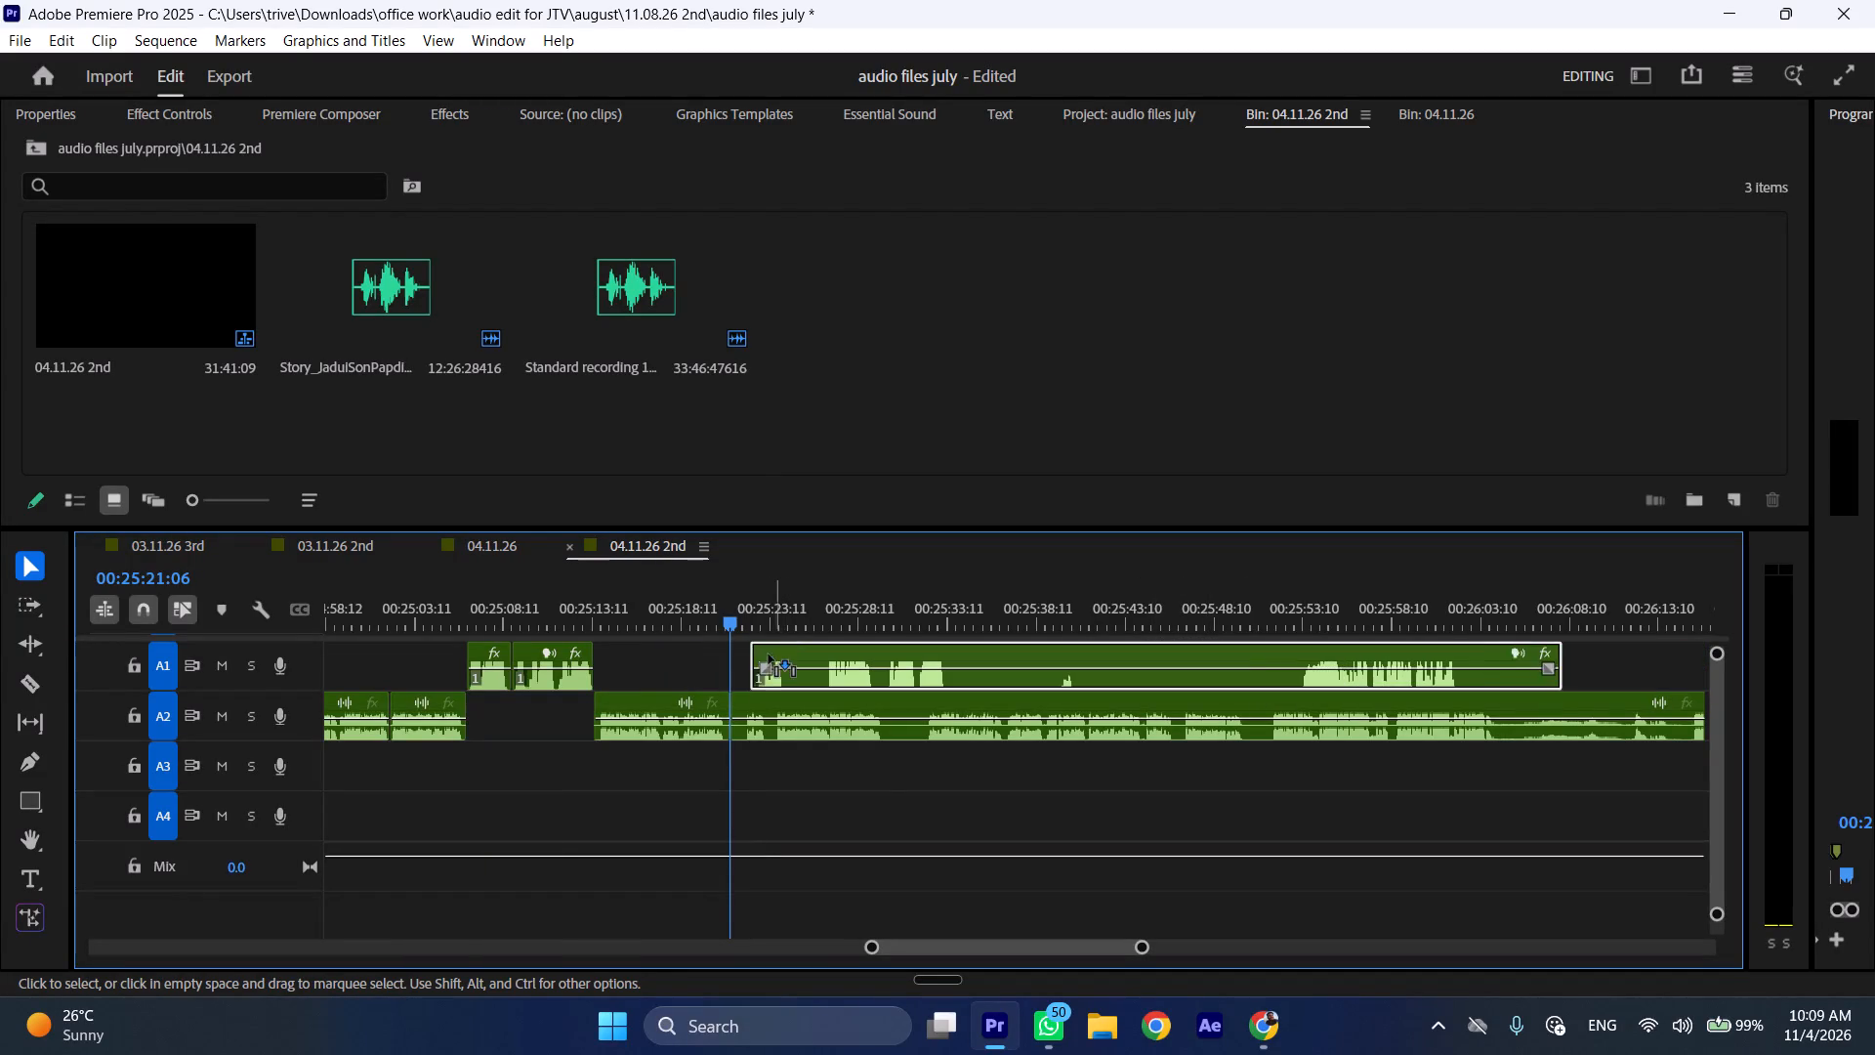
{"action": "left_click_drag", "start_coordinate": [797, 654], "coordinate": [772, 654]}
Shift the A2 speech that follows 00:25:21:06 about seven seconds later, to about 00:25:28, making room for the A1 speech.
{"action": "left_click_drag", "start_coordinate": [771, 695], "coordinate": [898, 695]}
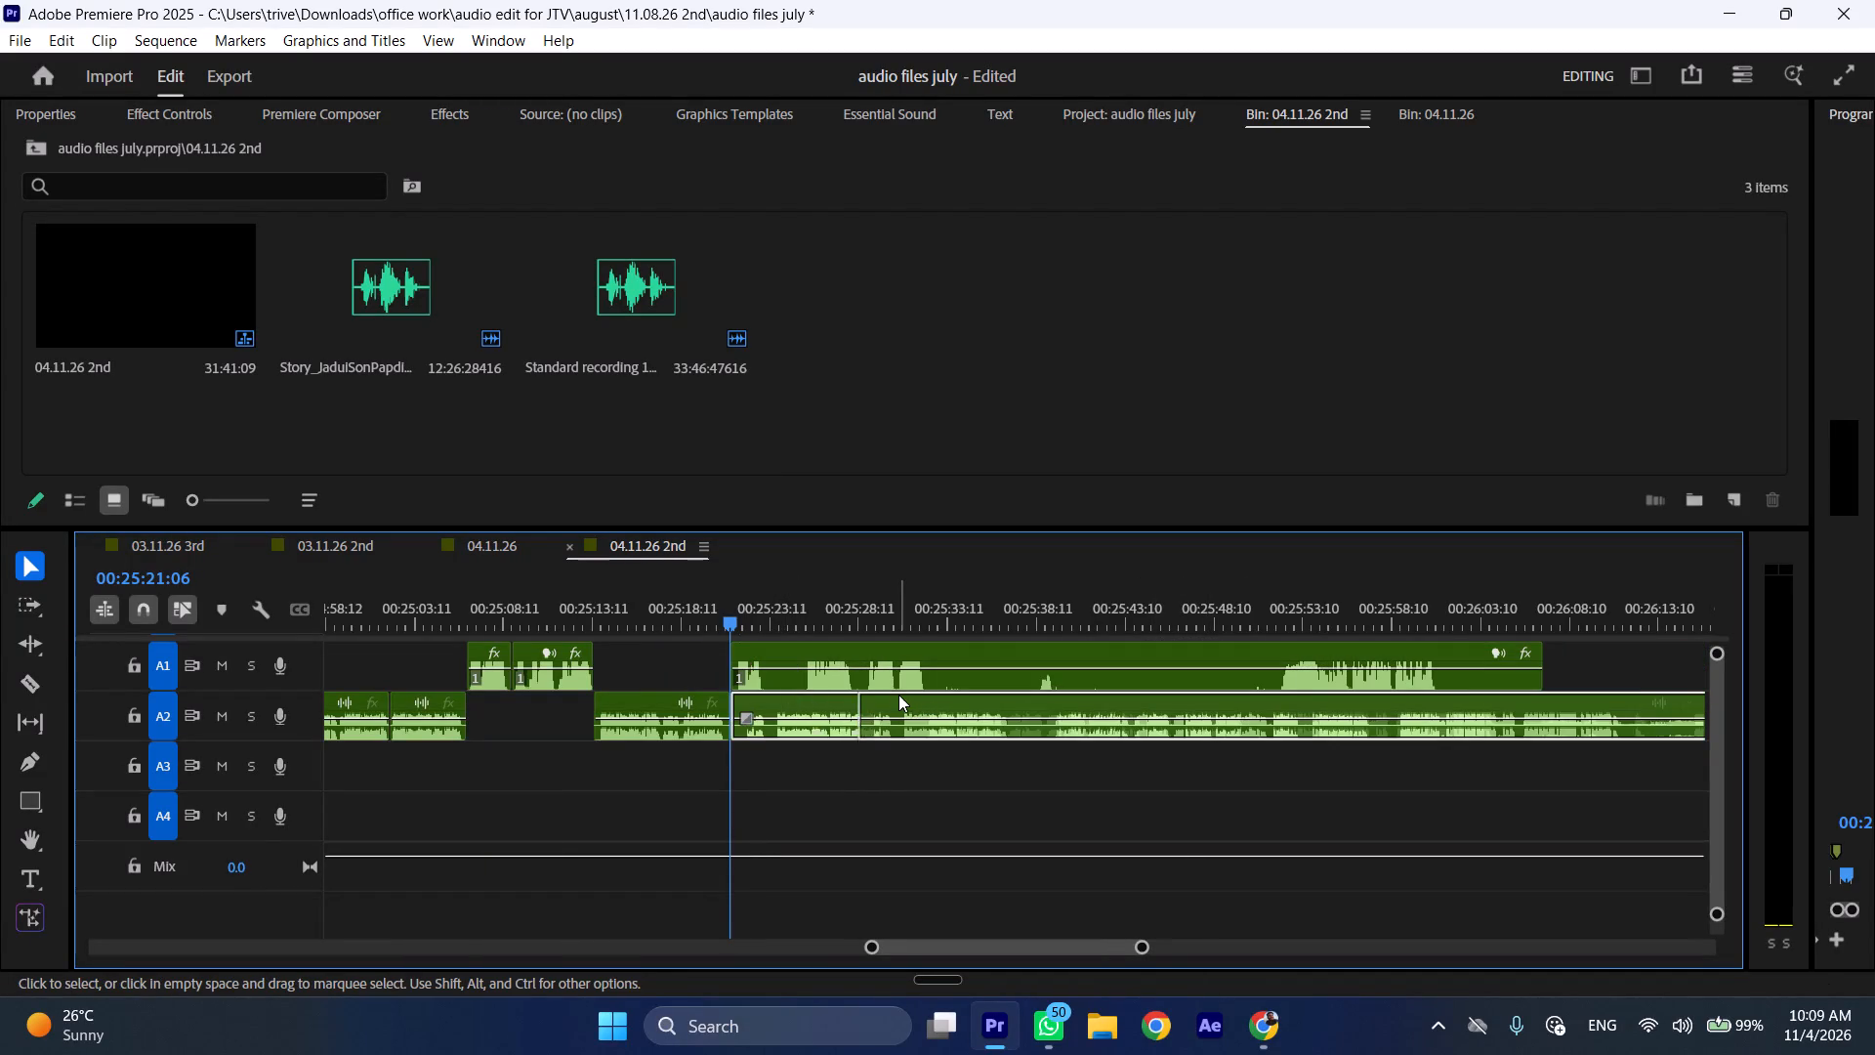
Split the A1 clip at 00:25:25:04 and ripple delete its opening part from 00:25:21:06.
{"action": "key", "text": "space"}
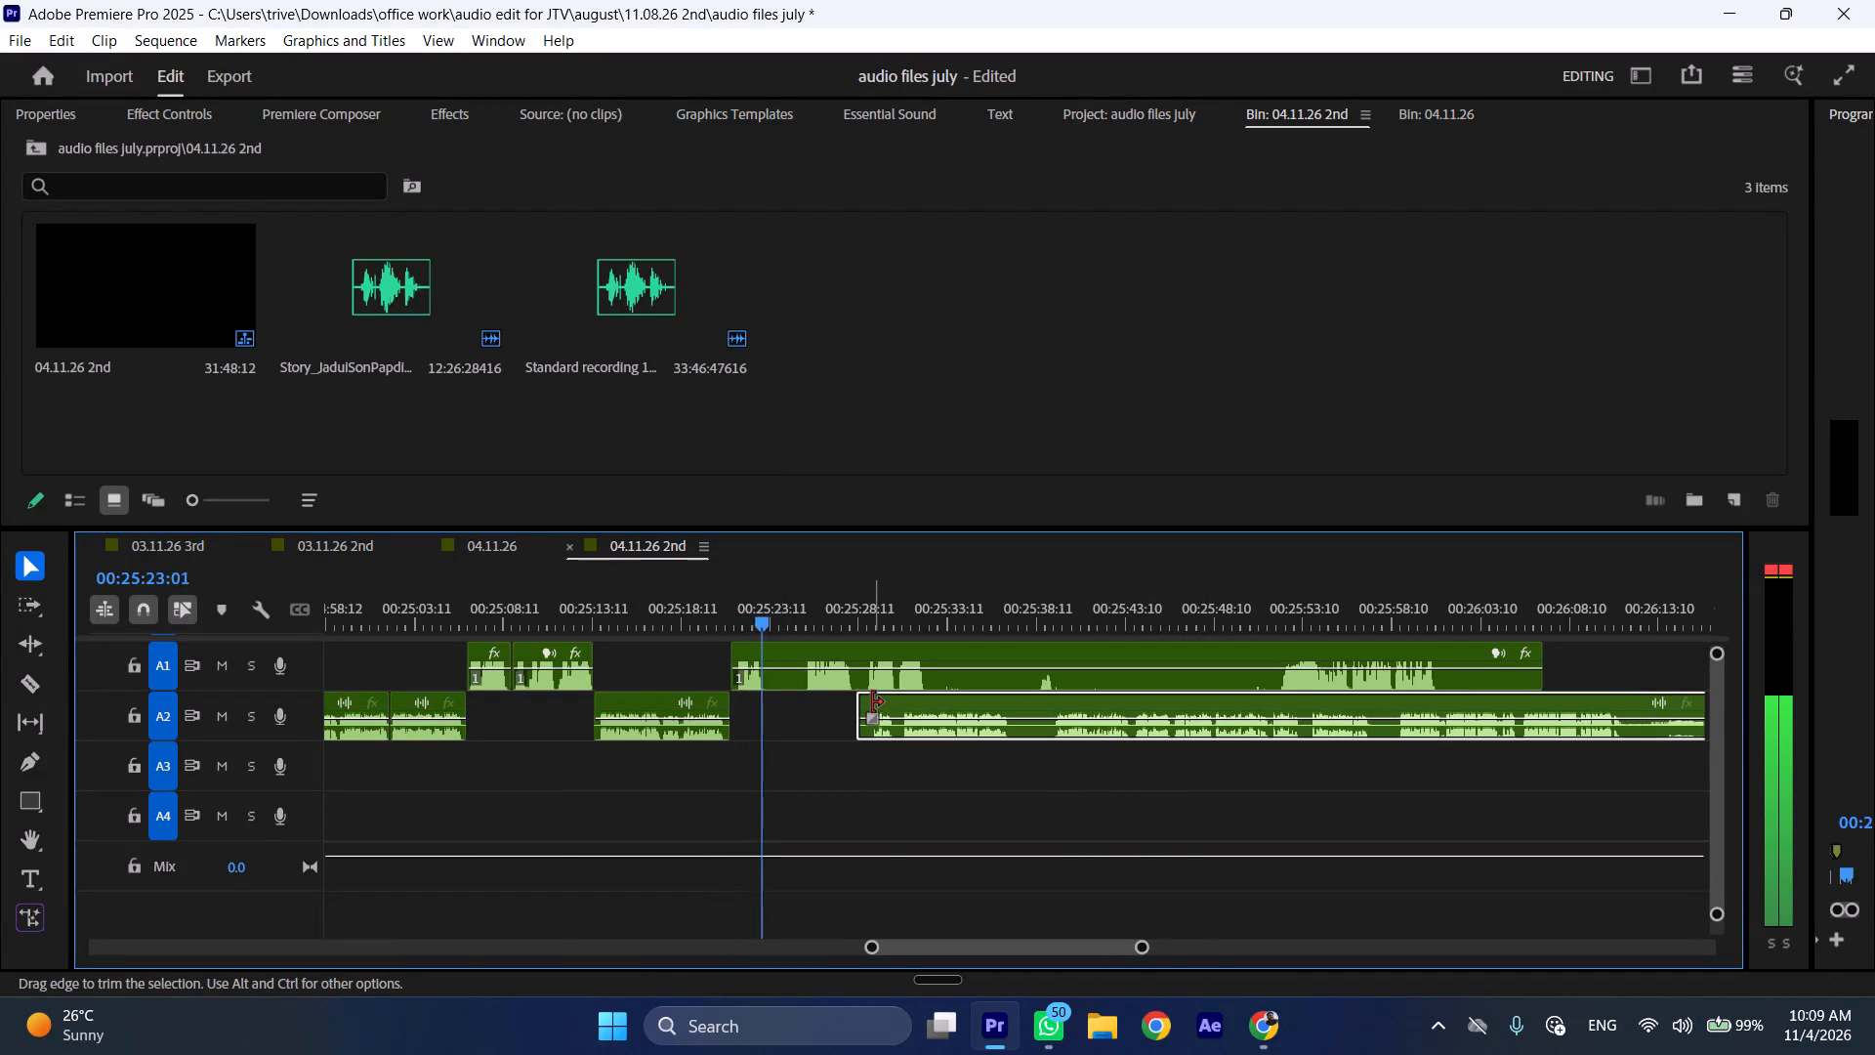
{"action": "left_click", "coordinate": [803, 616]}
{"action": "left_click", "coordinate": [830, 658]}
{"action": "key", "text": "shift+c"}
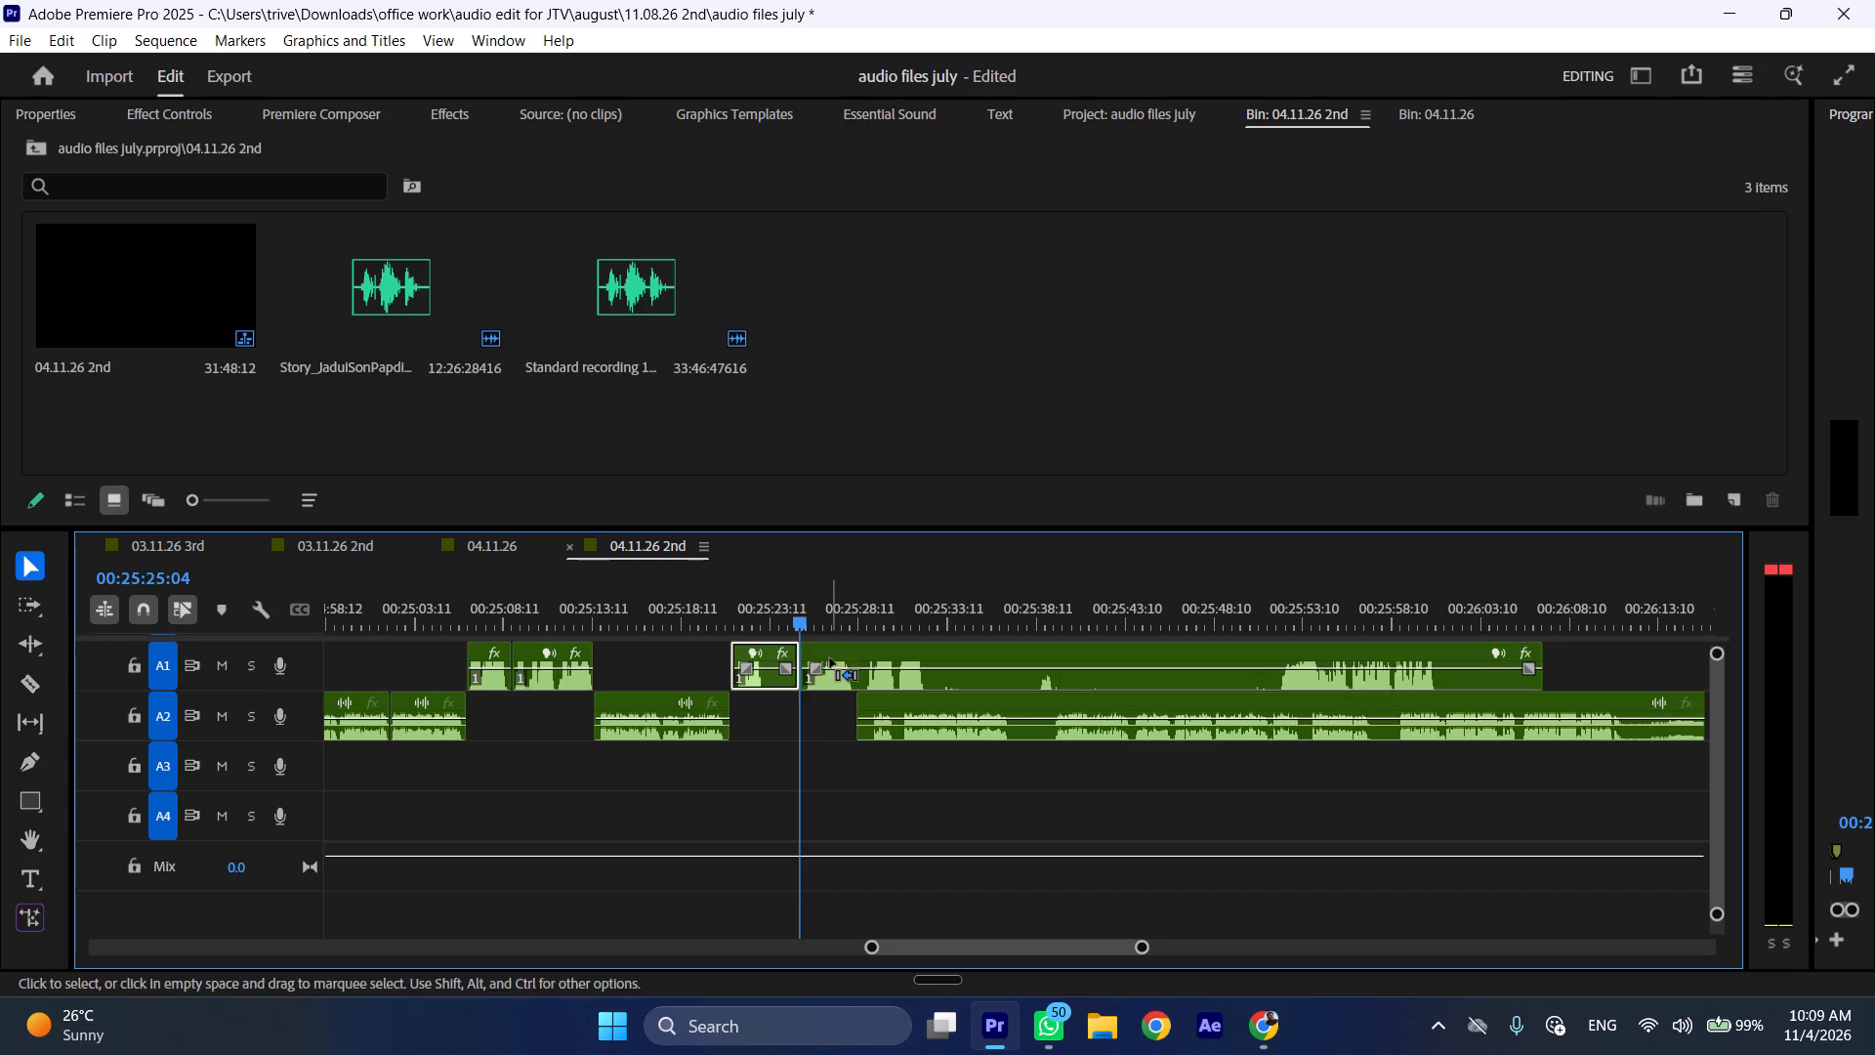
{"action": "key", "text": "ctrl+shift+d"}
Move the remaining A2 clip about five seconds later, to about 00:25:29, clear of the A1 speech.
{"action": "key", "text": "space"}
{"action": "left_click_drag", "start_coordinate": [839, 701], "coordinate": [930, 701]}
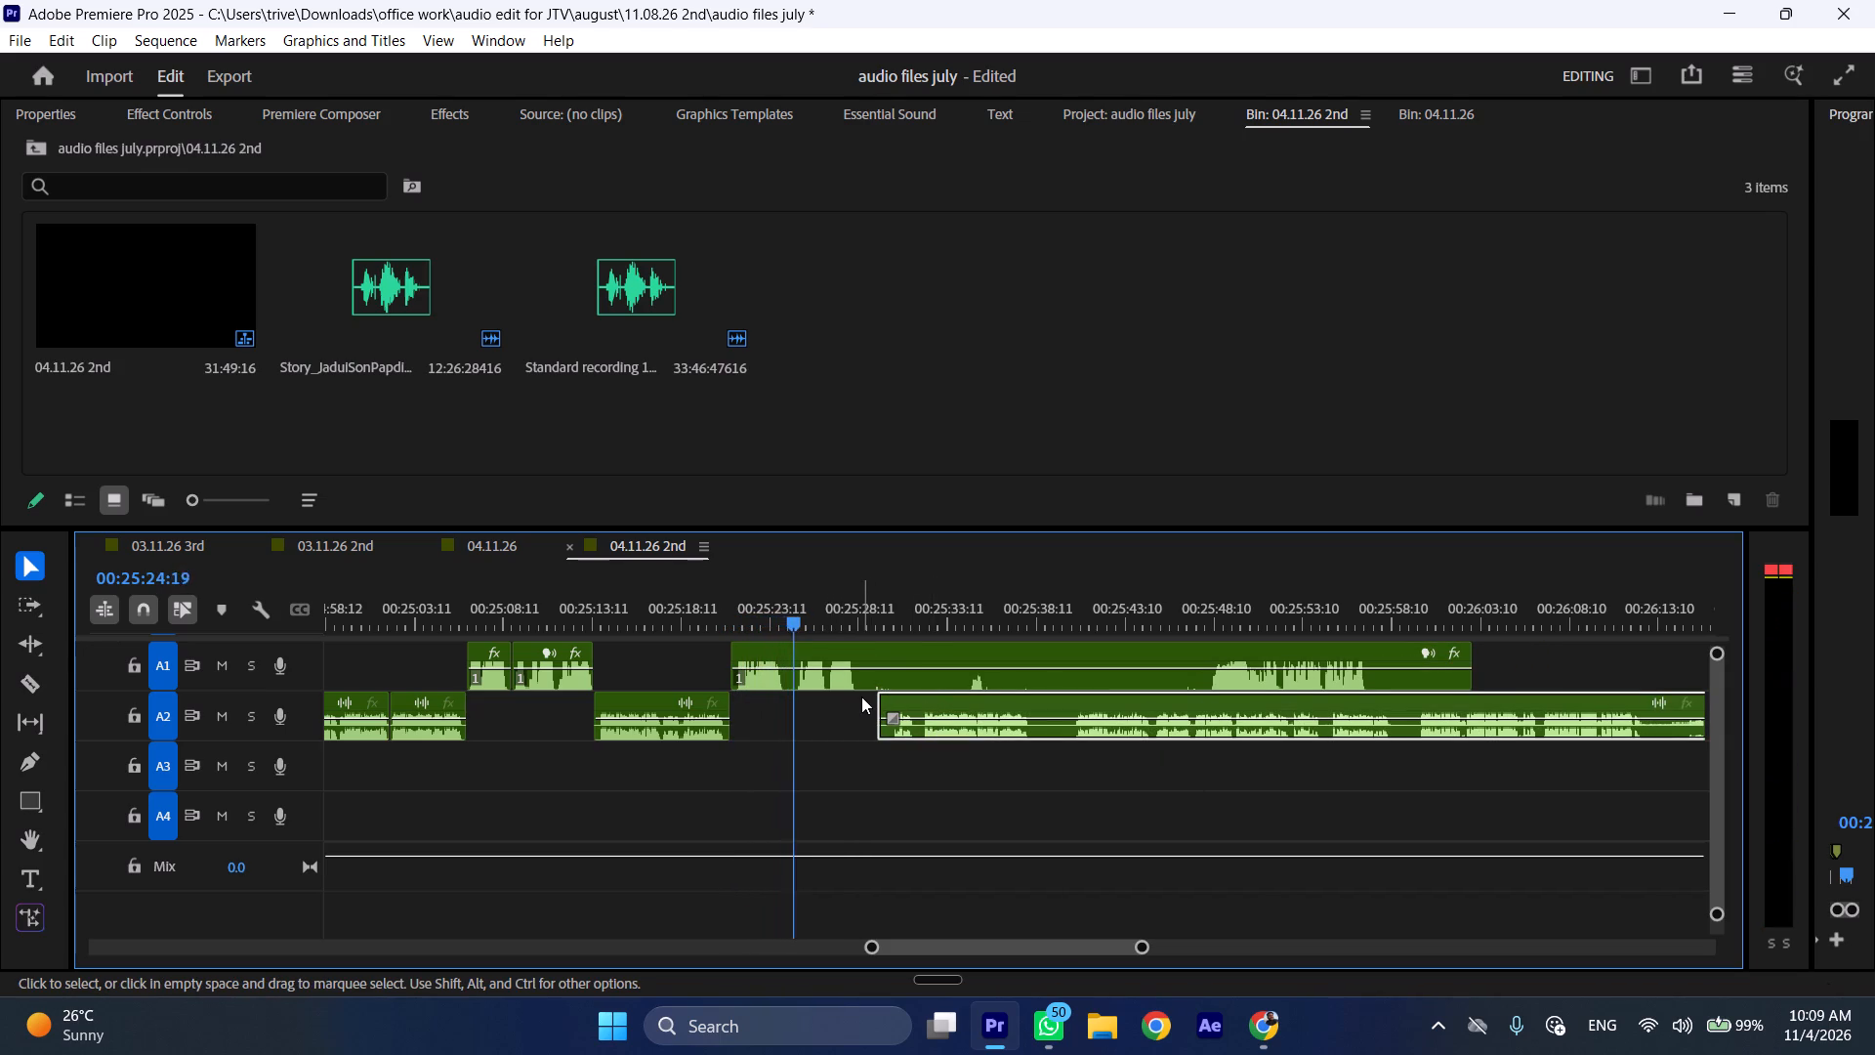
Split the A1 clip around the short pause between about 00:25:24 and 00:25:25 and ripple delete that pause.
{"action": "left_click_drag", "start_coordinate": [785, 610], "coordinate": [798, 609]}
{"action": "key", "text": "shift+c"}
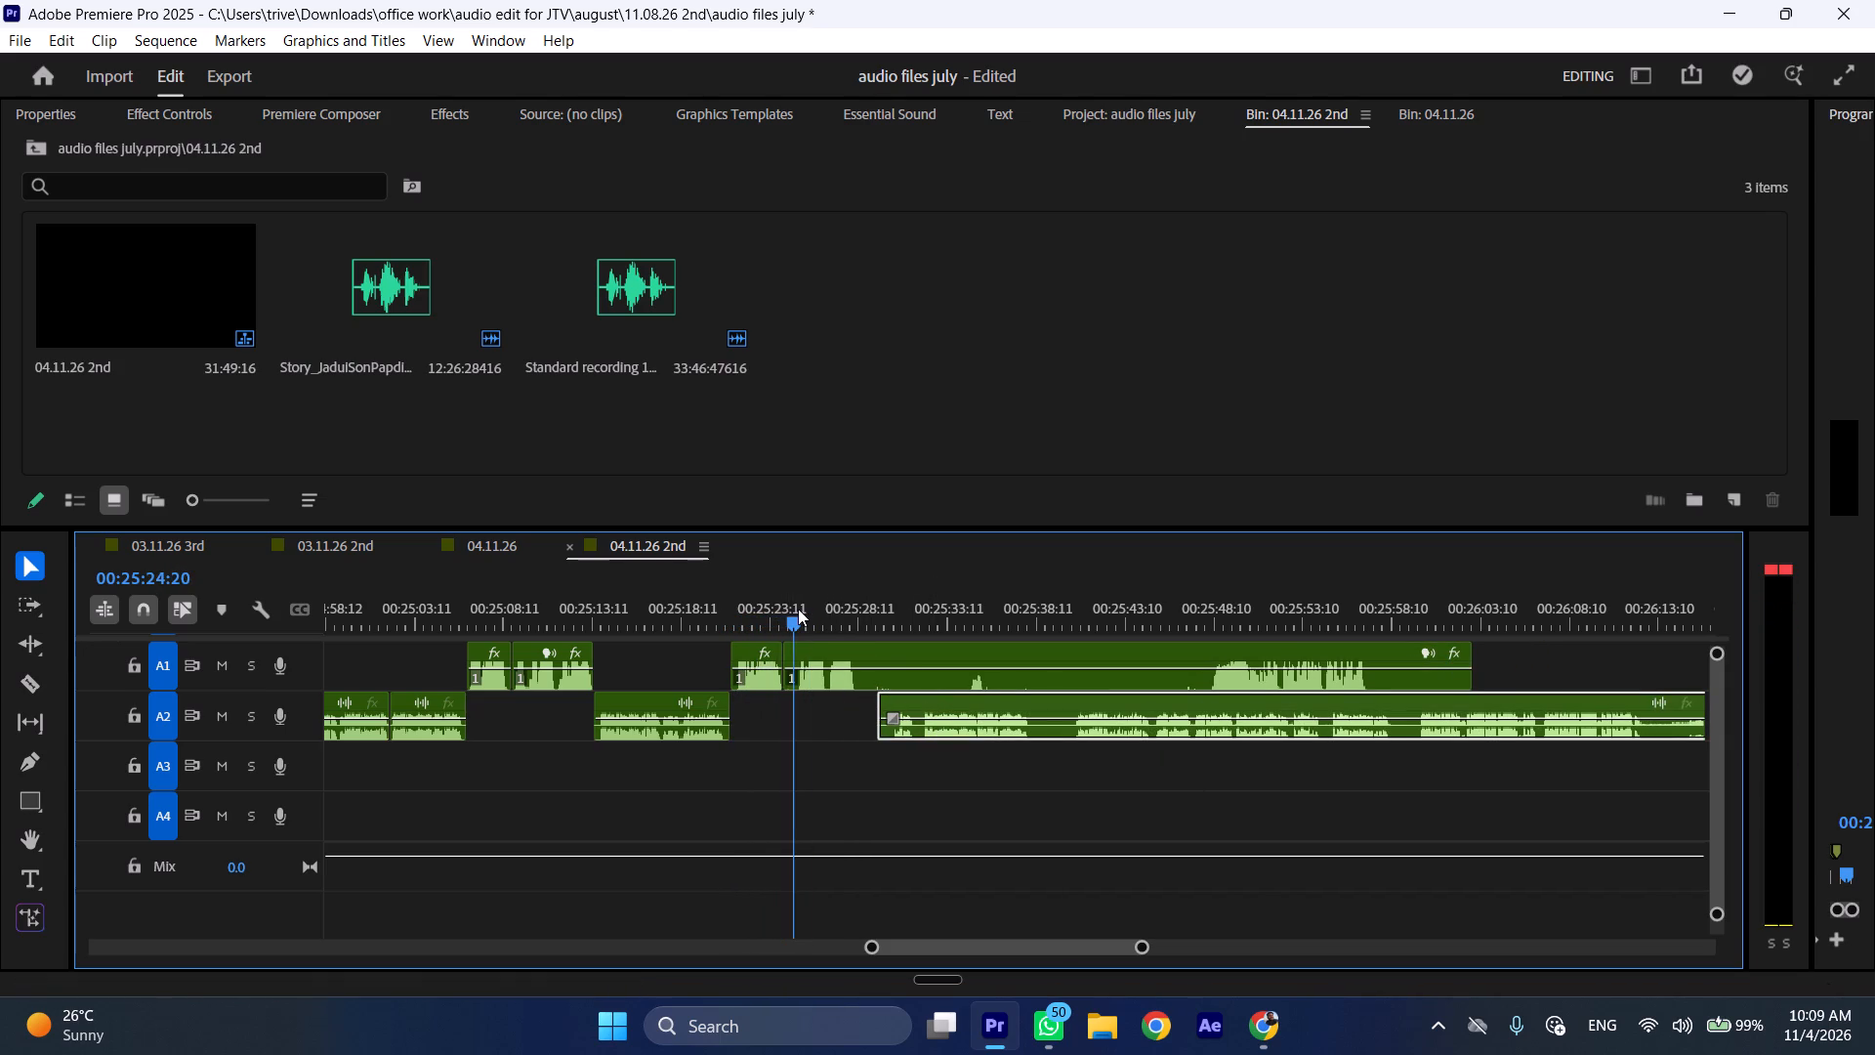
{"action": "left_click_drag", "start_coordinate": [798, 609], "coordinate": [799, 609]}
{"action": "left_click", "coordinate": [814, 666]}
{"action": "key", "text": "shift+c"}
{"action": "key", "text": "ctrl+shift+d"}
Play the sequence at increased speed from about 00:25:20:22 to review the transition from A2 into the trimmed A1 speech.
{"action": "left_click", "coordinate": [728, 613]}
{"action": "key", "text": "space"}
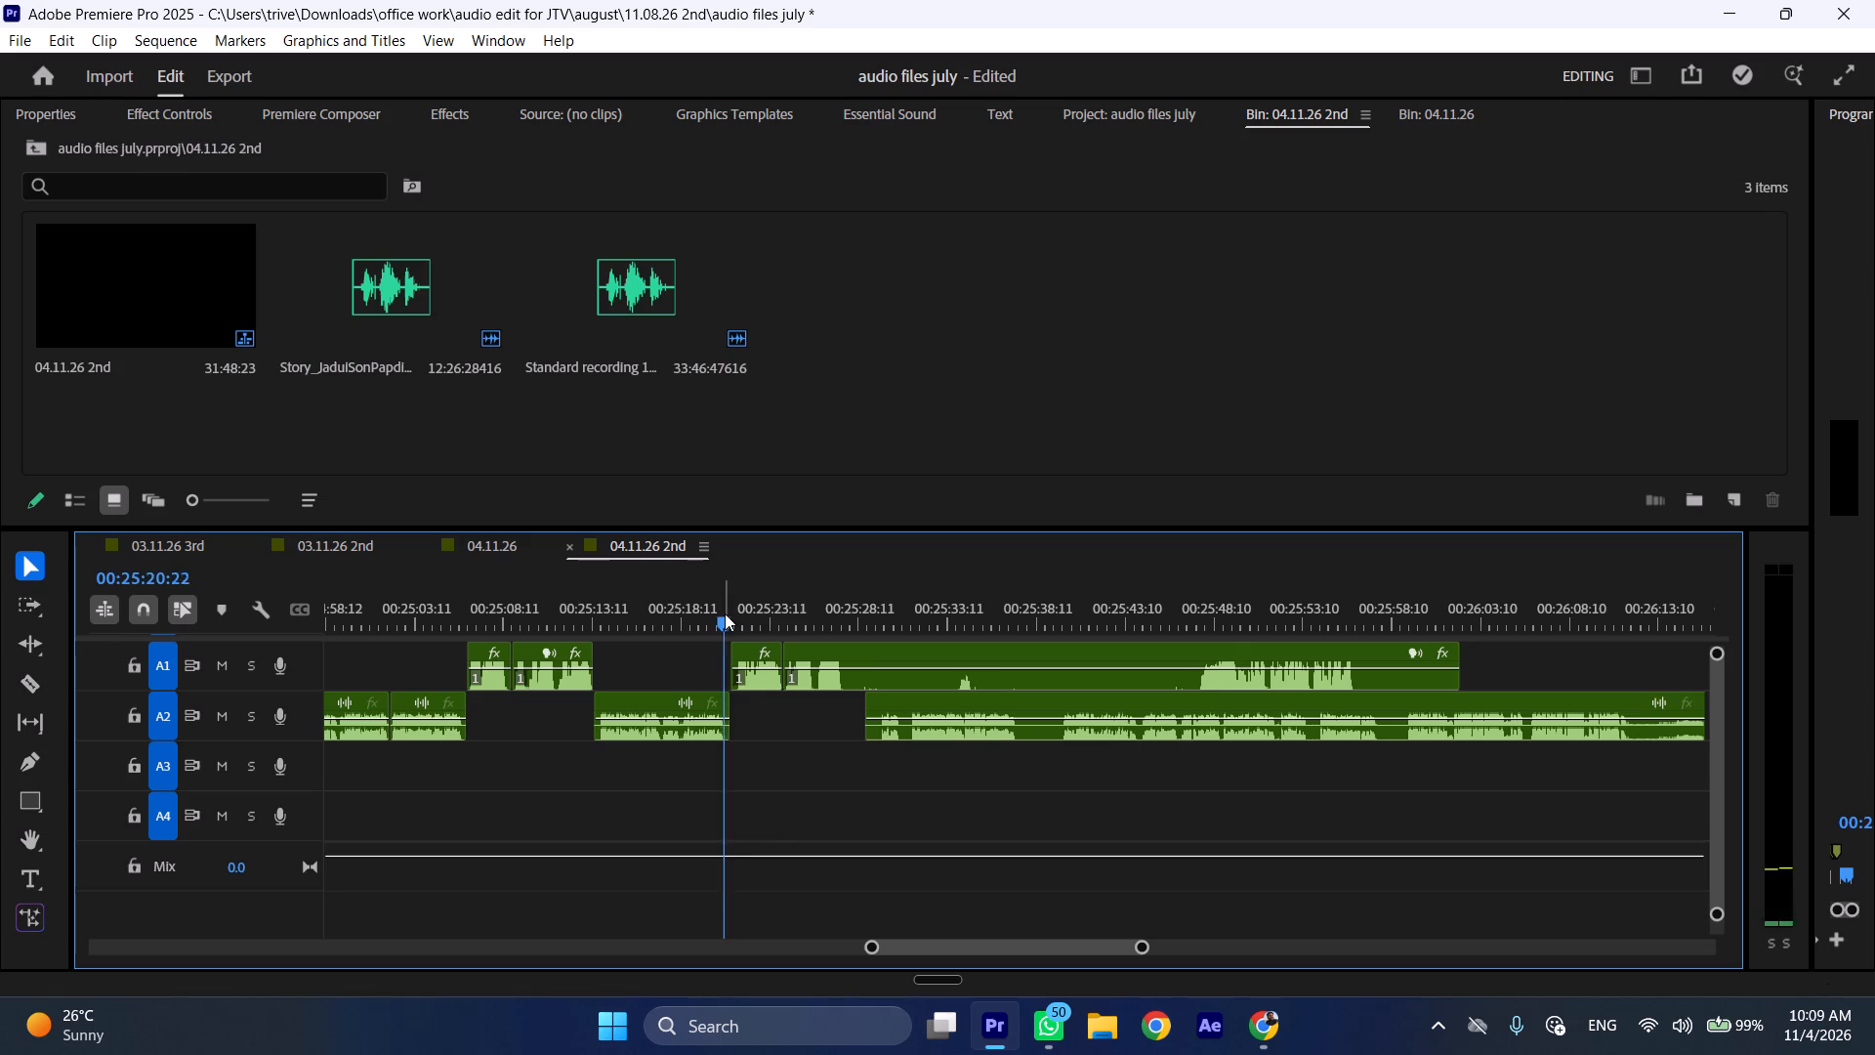
{"action": "type", "text": "l"}
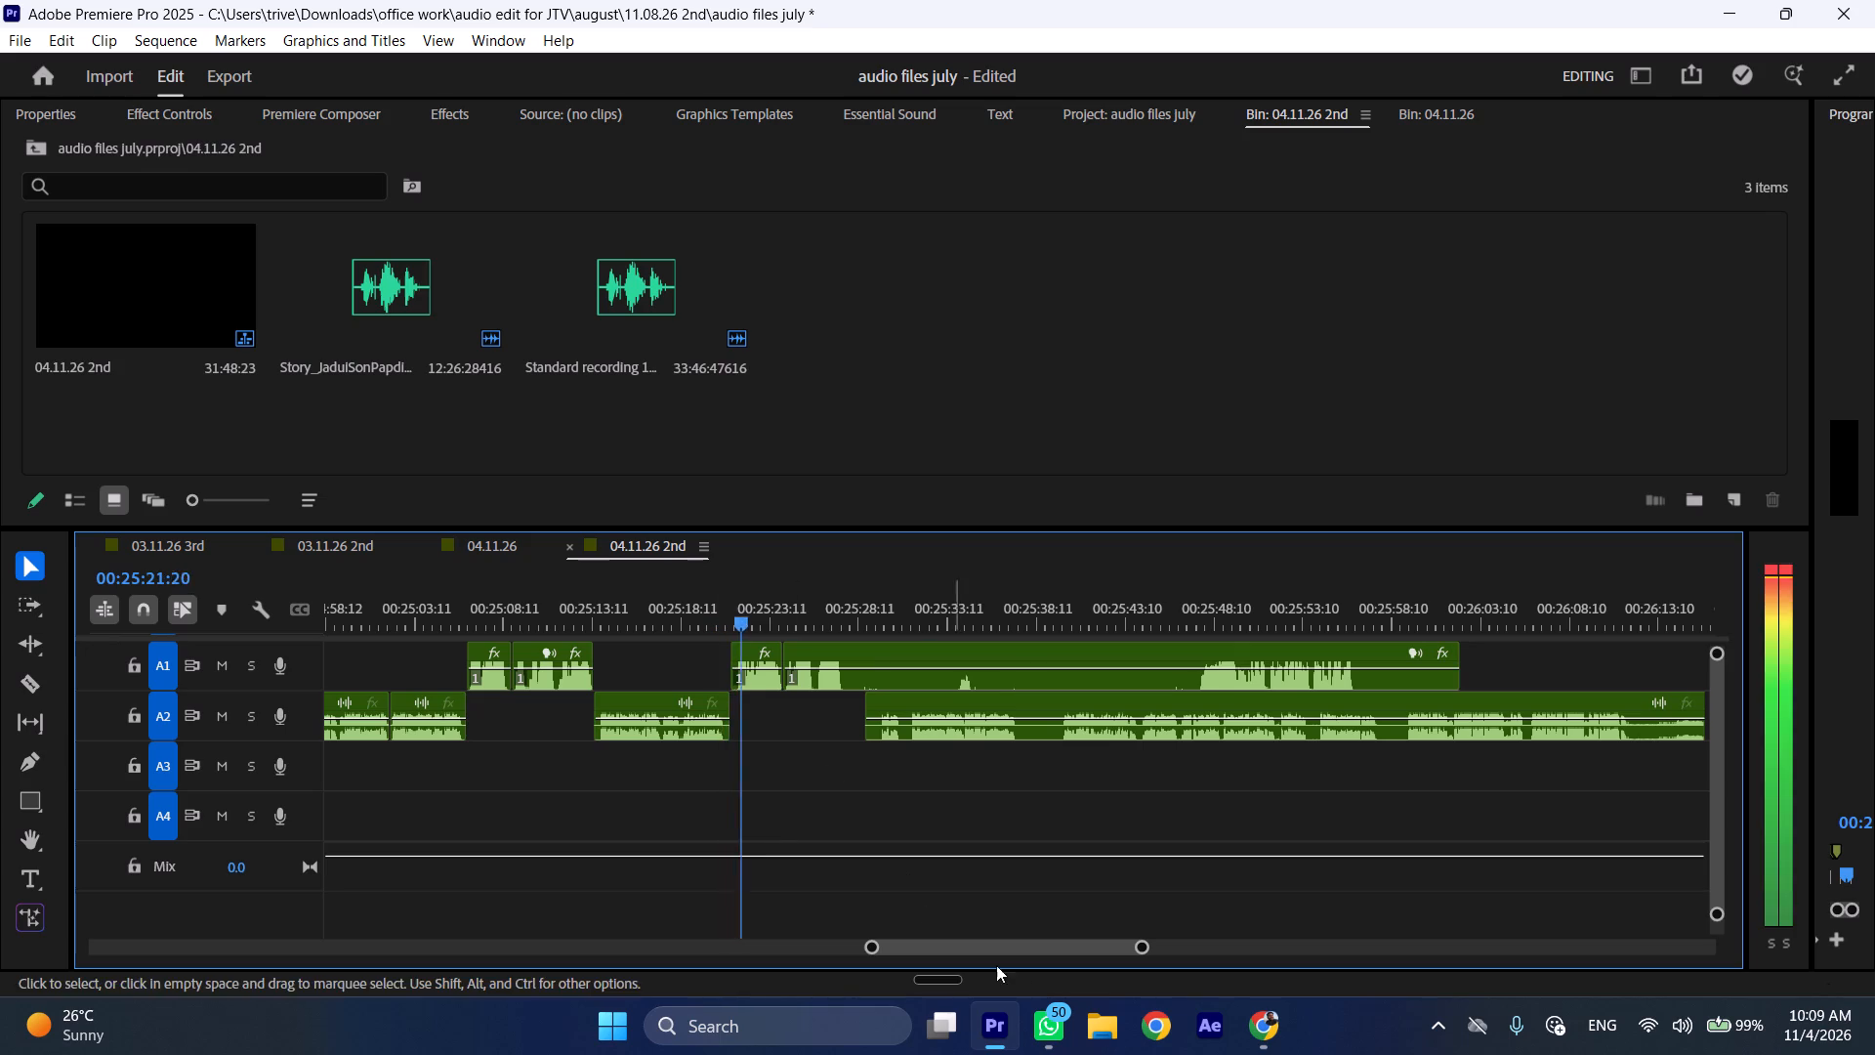
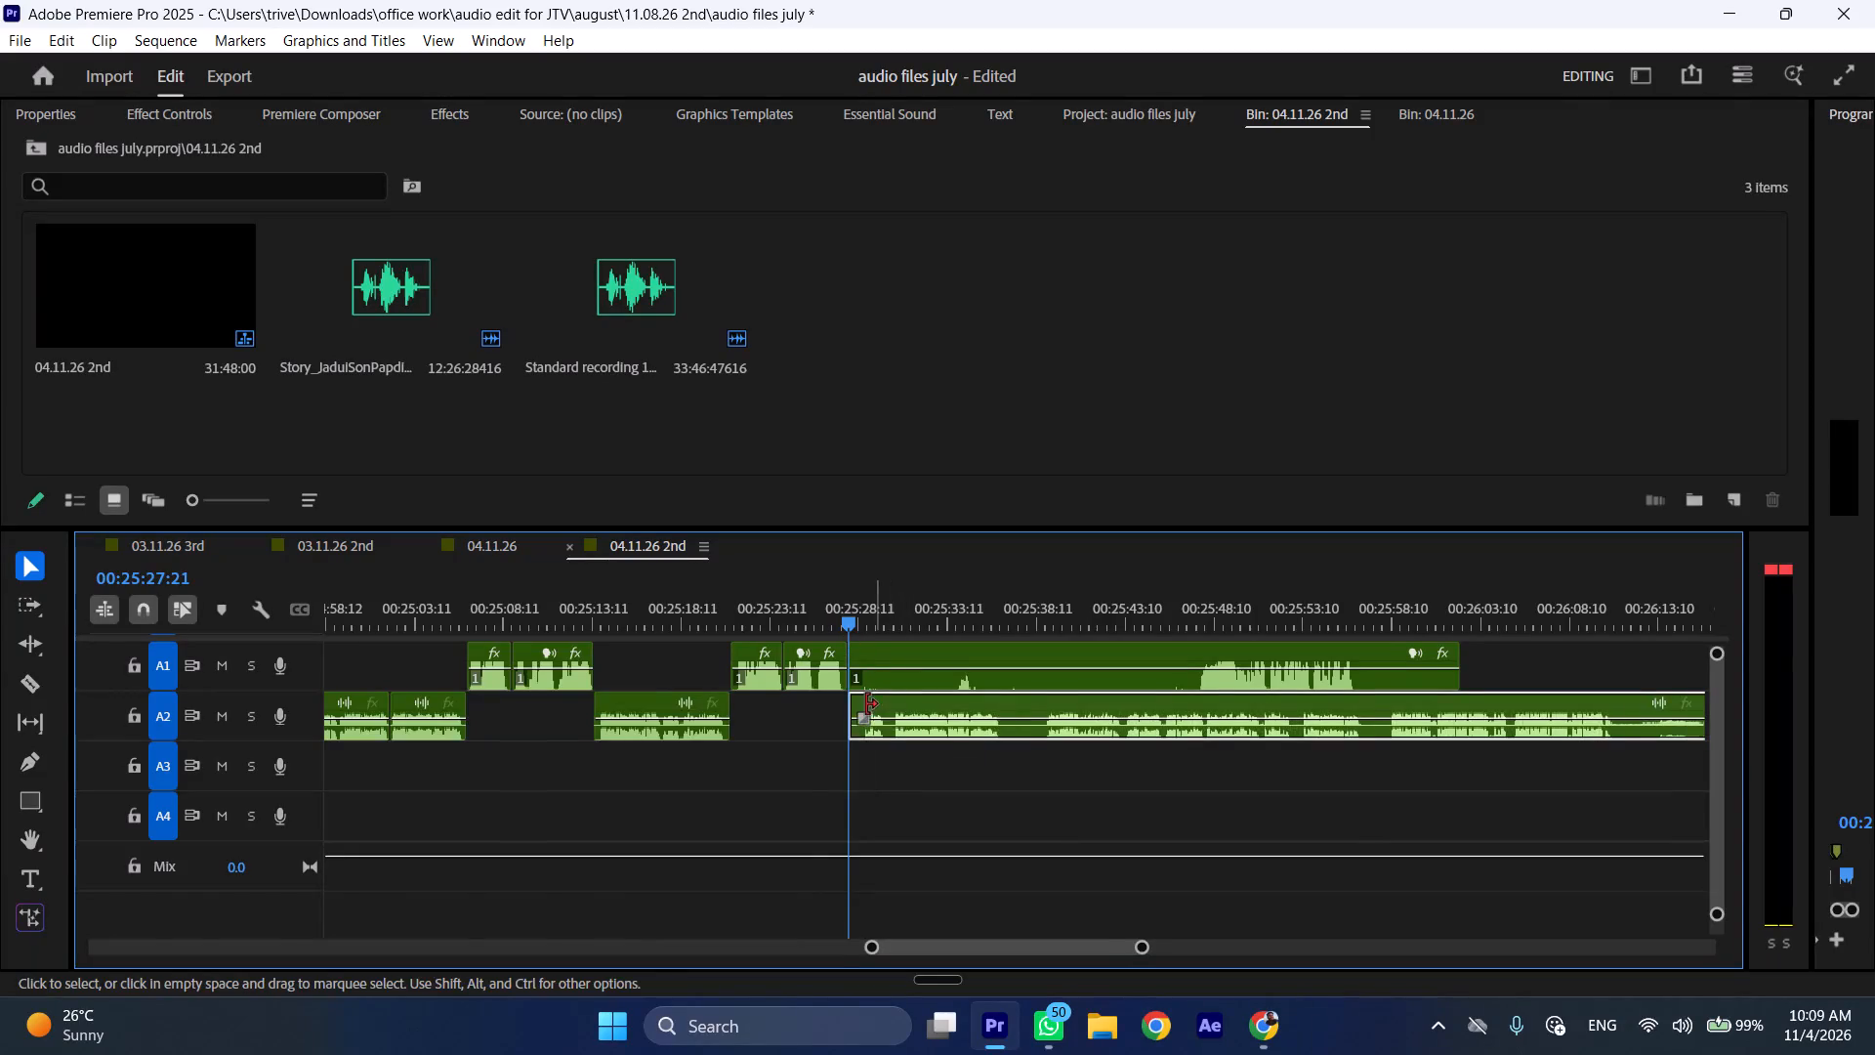
Move the remaining A1 clip about 38 seconds later, so it starts at about 00:26:06 over the A2 speech.
{"action": "scroll", "coordinate": [859, 704], "scroll_direction": "down", "scroll_amount": 10}
{"action": "left_click_drag", "start_coordinate": [523, 655], "coordinate": [1211, 655]}
Play the A2 clip from 00:25:27:21 at increased speed, split it at 00:25:30:11 and ripple delete its opening part.
{"action": "key", "text": "space"}
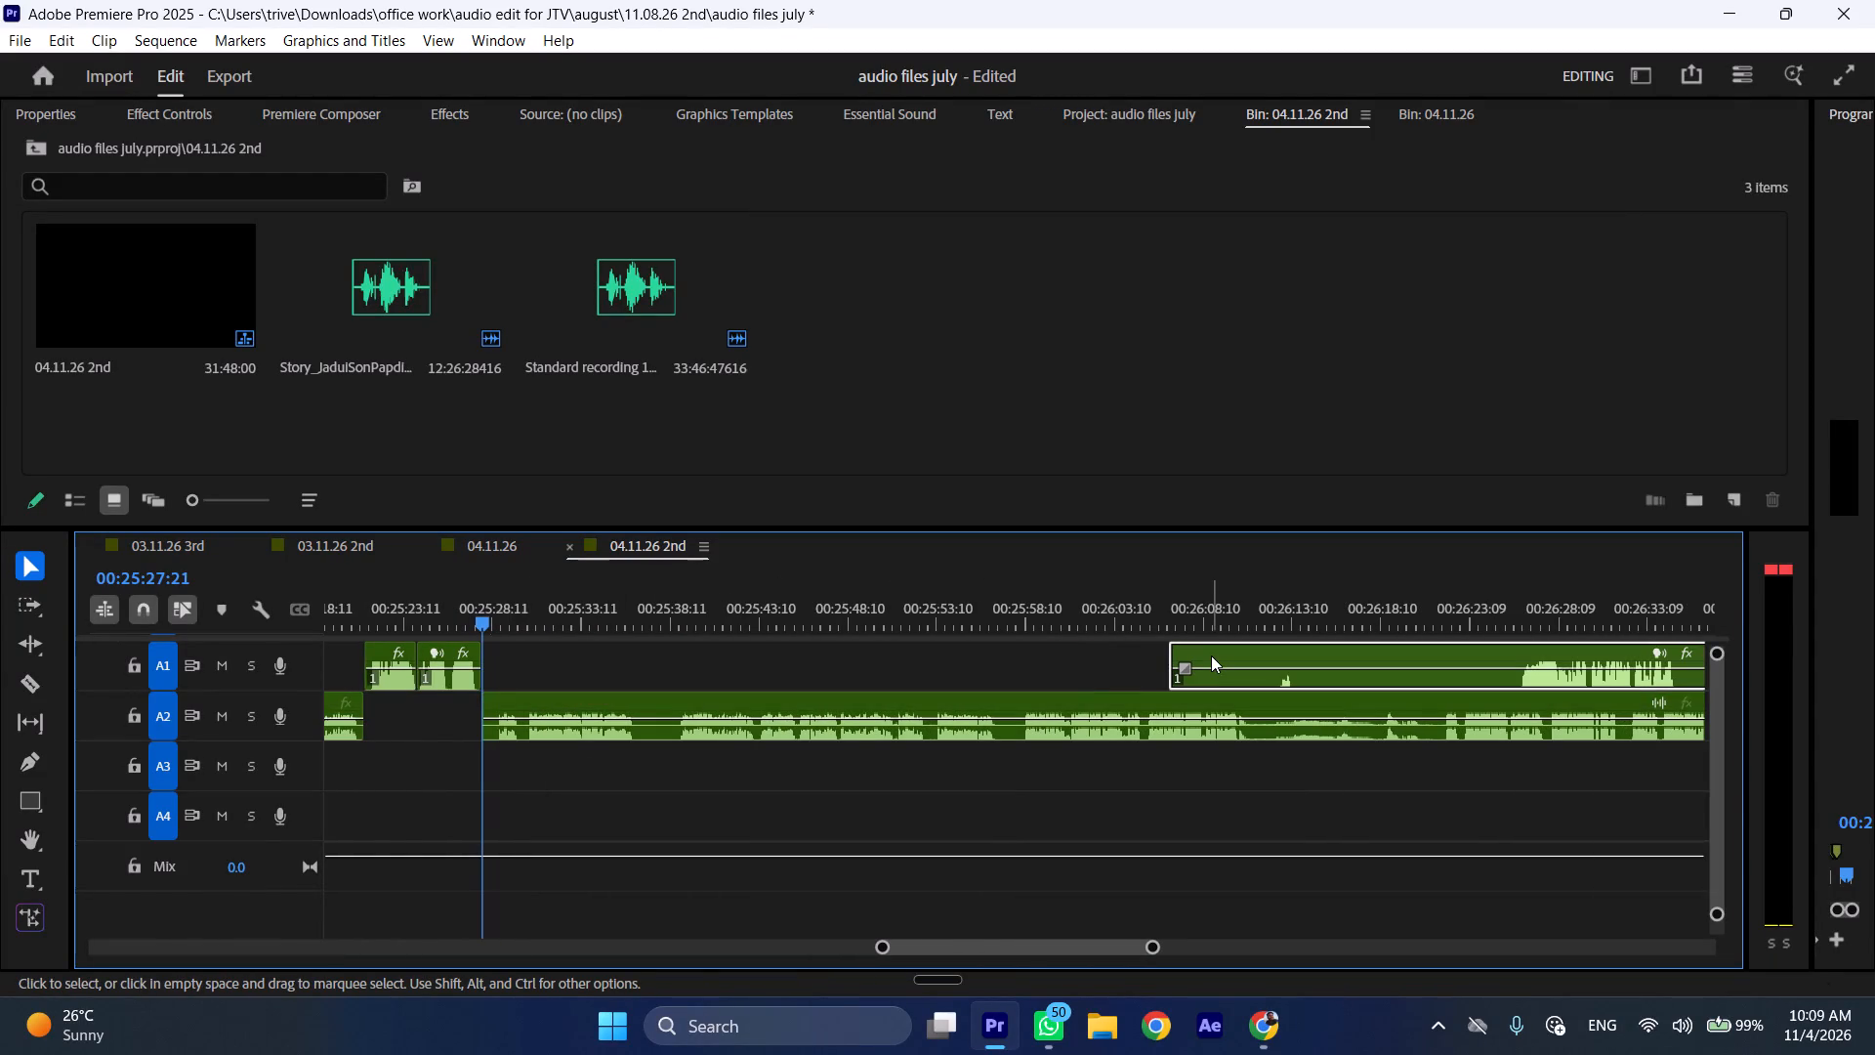
{"action": "type", "text": "l"}
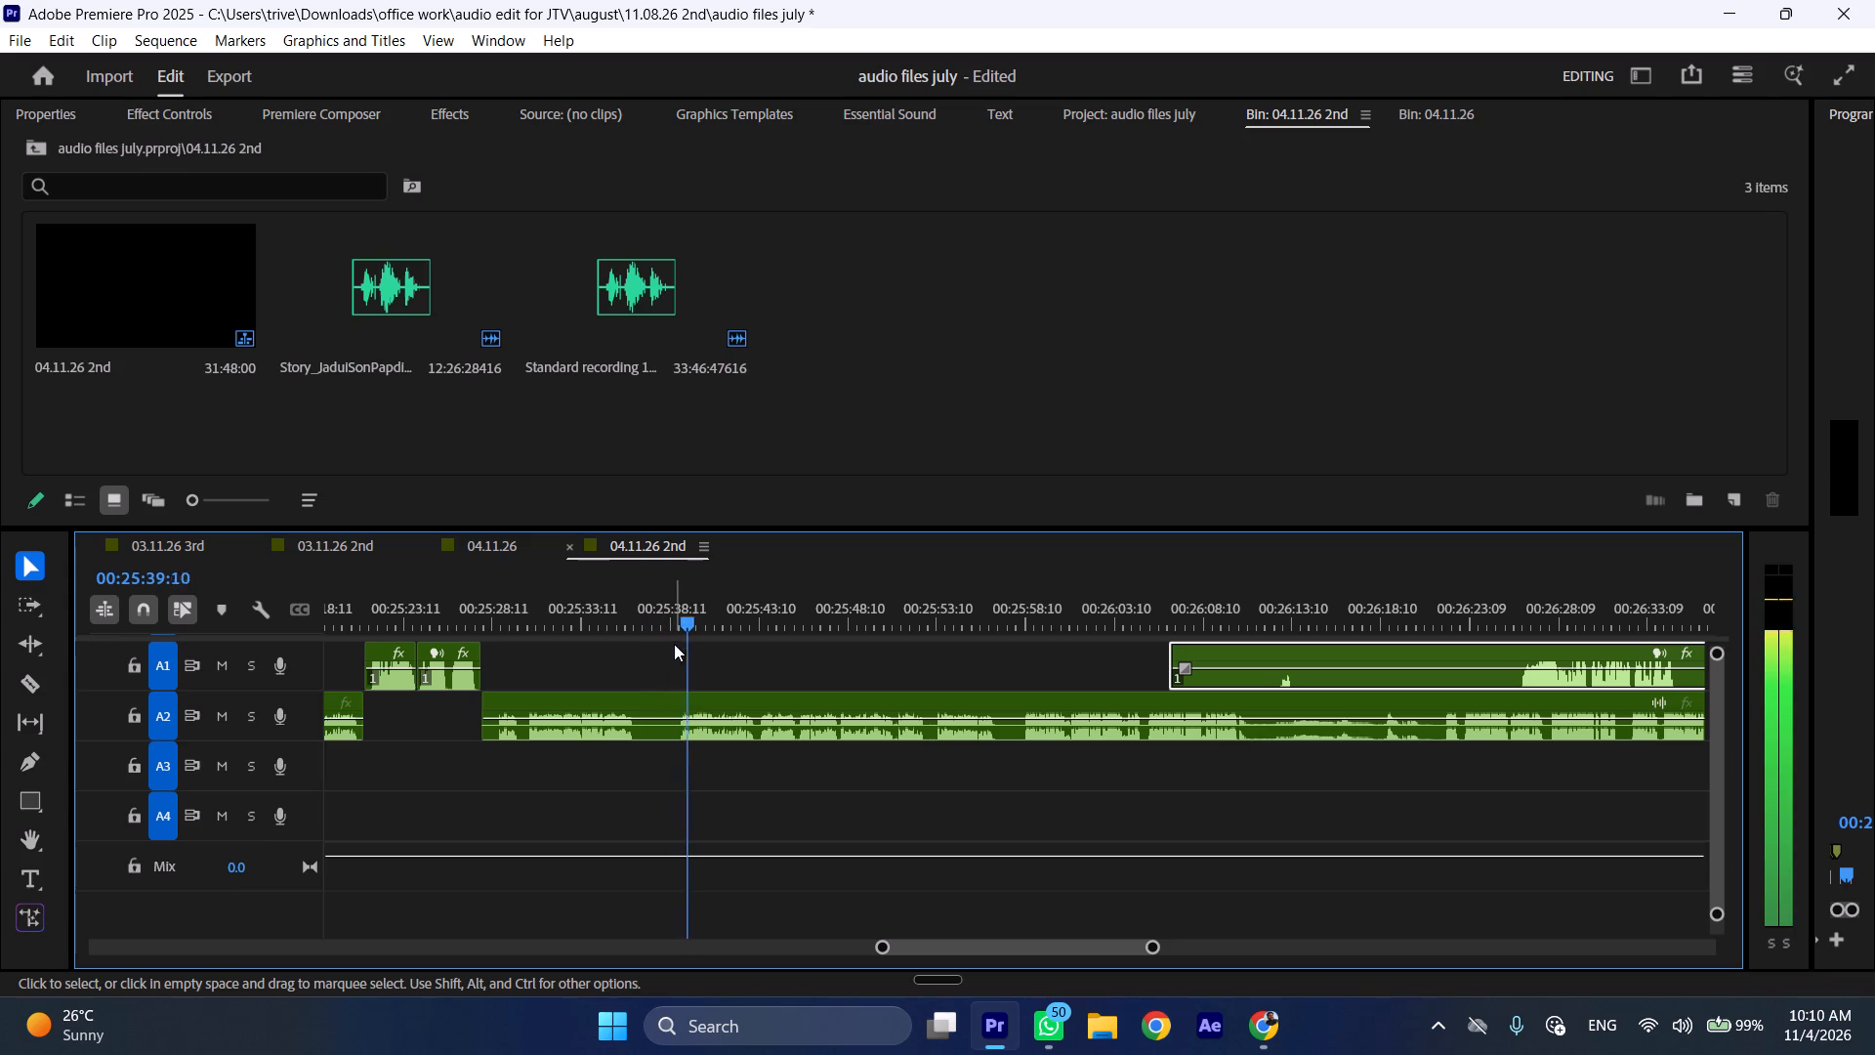
{"action": "left_click", "coordinate": [523, 619]}
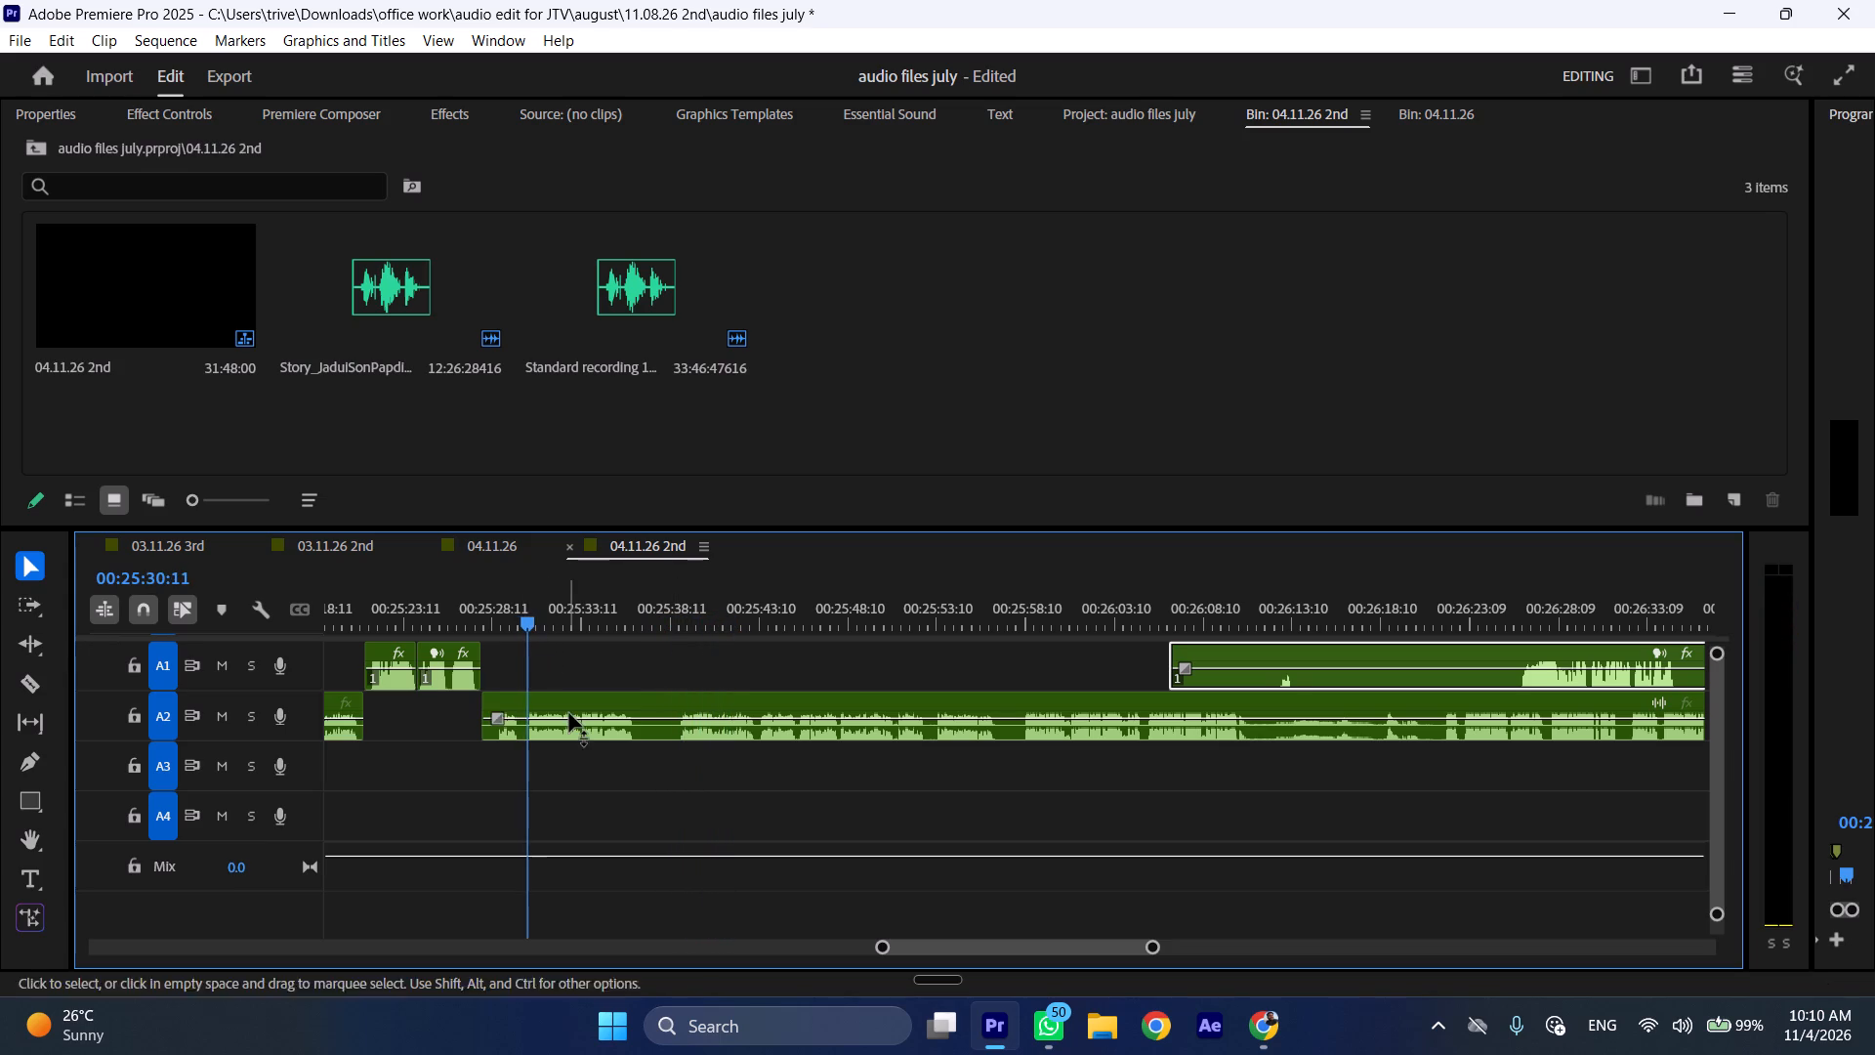
{"action": "left_click", "coordinate": [569, 713]}
{"action": "key", "text": "shift+c"}
{"action": "key", "text": "ctrl+shift+d"}
Split the A2 clip around the pause between about 00:25:34 and 00:25:36:09 and ripple delete that pause.
{"action": "left_click_drag", "start_coordinate": [586, 619], "coordinate": [608, 623]}
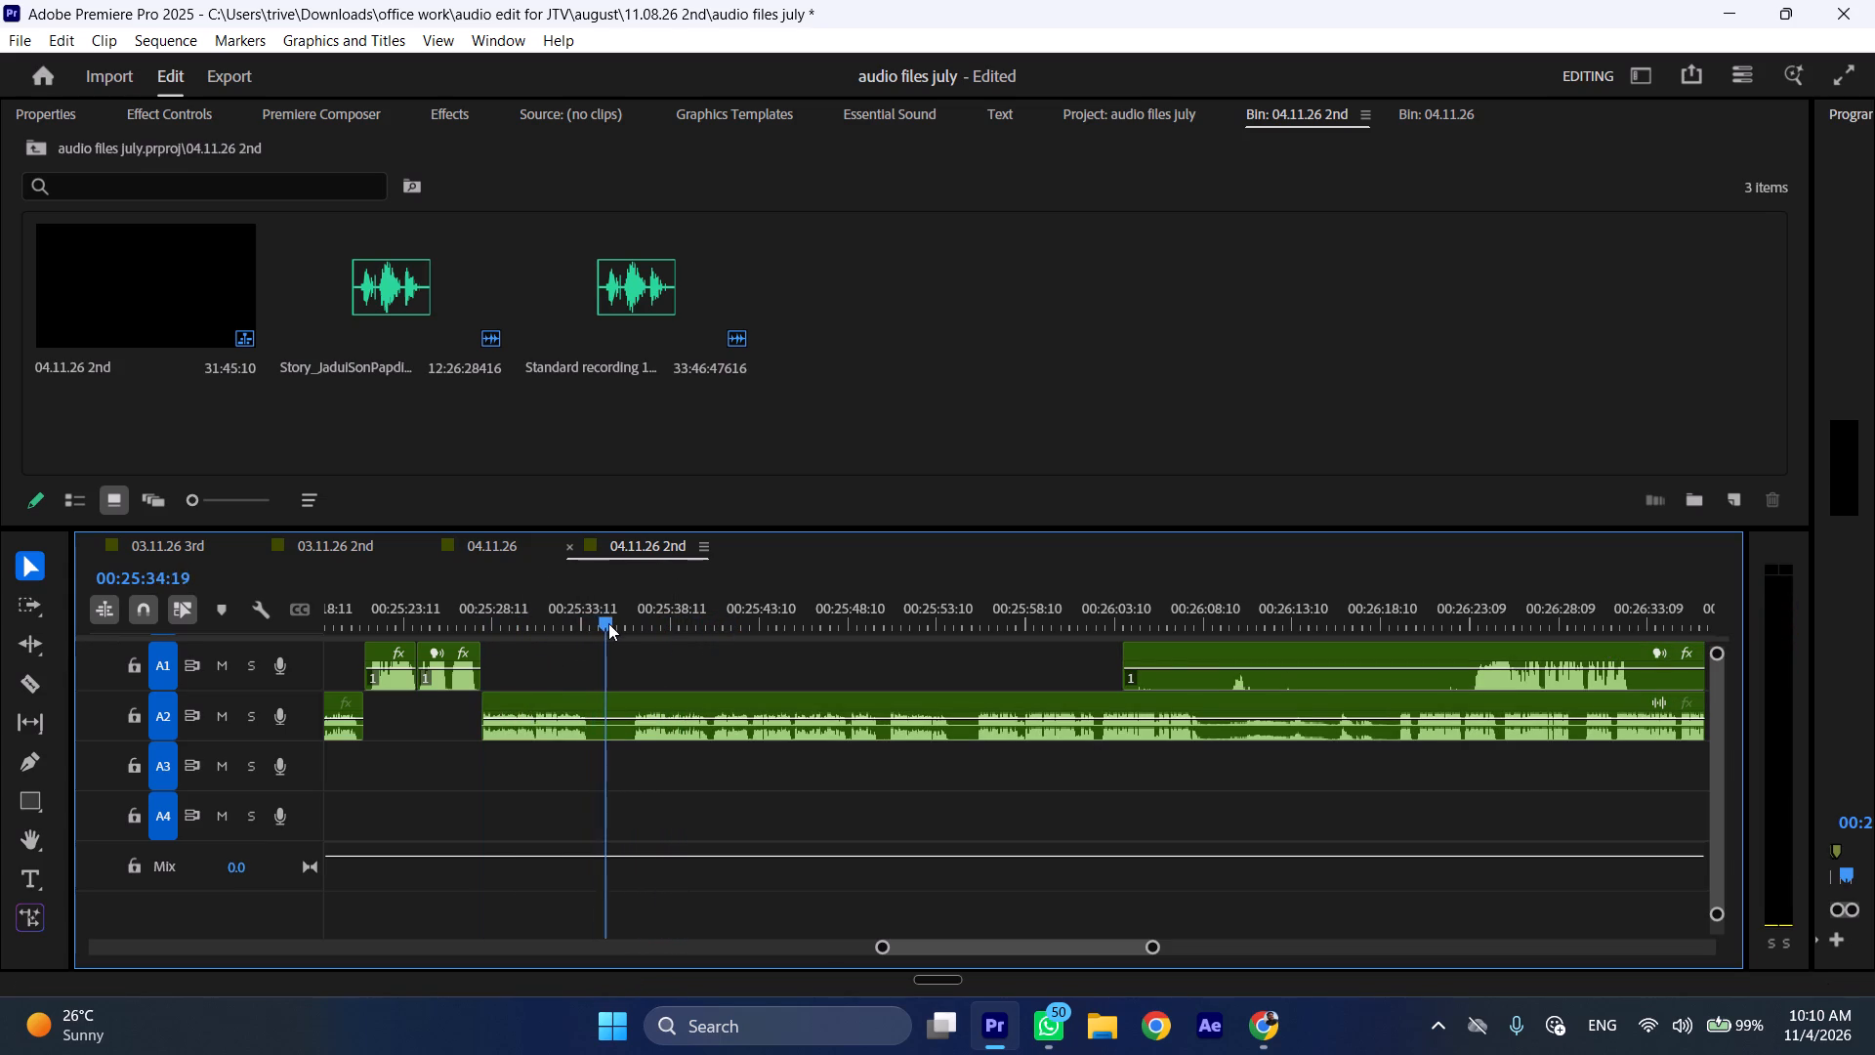
{"action": "left_click_drag", "start_coordinate": [608, 623], "coordinate": [637, 622]}
{"action": "key", "text": "shift+c"}
{"action": "left_click", "coordinate": [667, 745]}
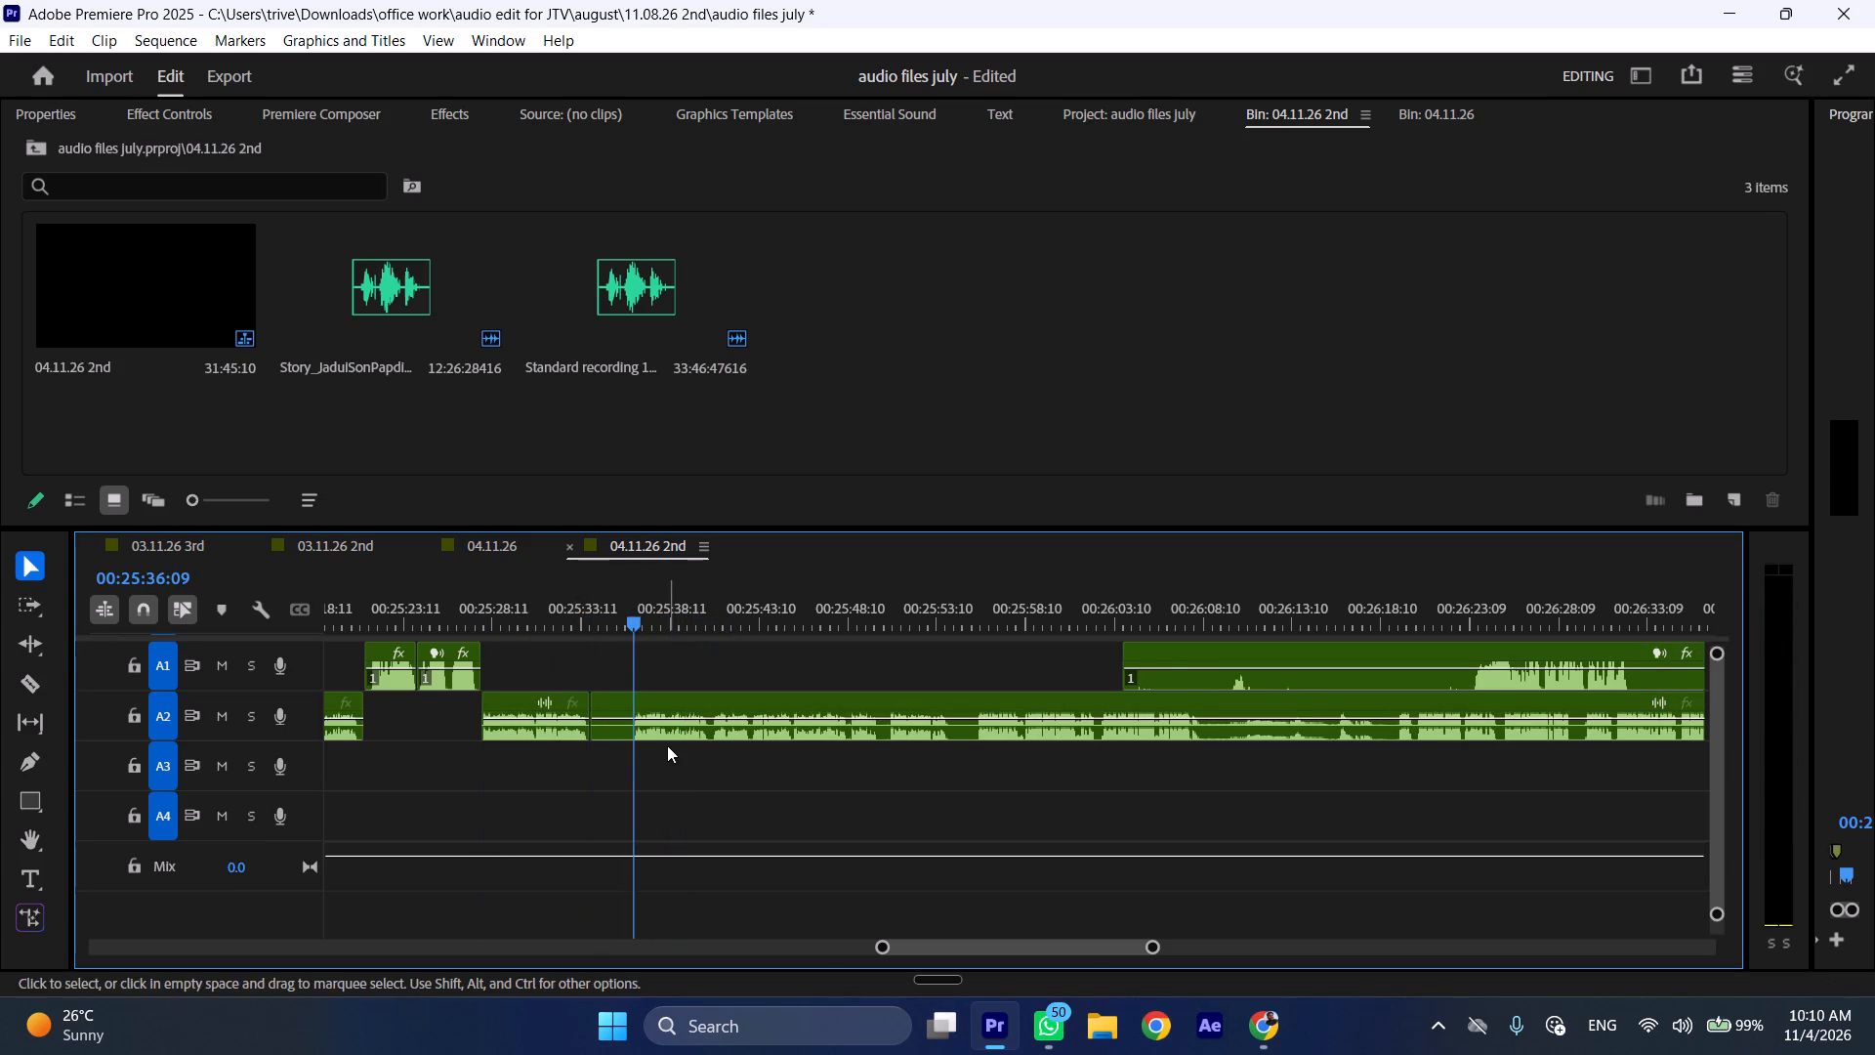
{"action": "left_click", "coordinate": [670, 730]}
{"action": "key", "text": "shift+c"}
{"action": "key", "text": "ctrl+shift+d"}
With the sequence playing at increased speed, trim both ends of the A1 clip to its speech, about 00:26:20 to 00:26:30.
{"action": "key", "text": "space"}
{"action": "type", "text": "l"}
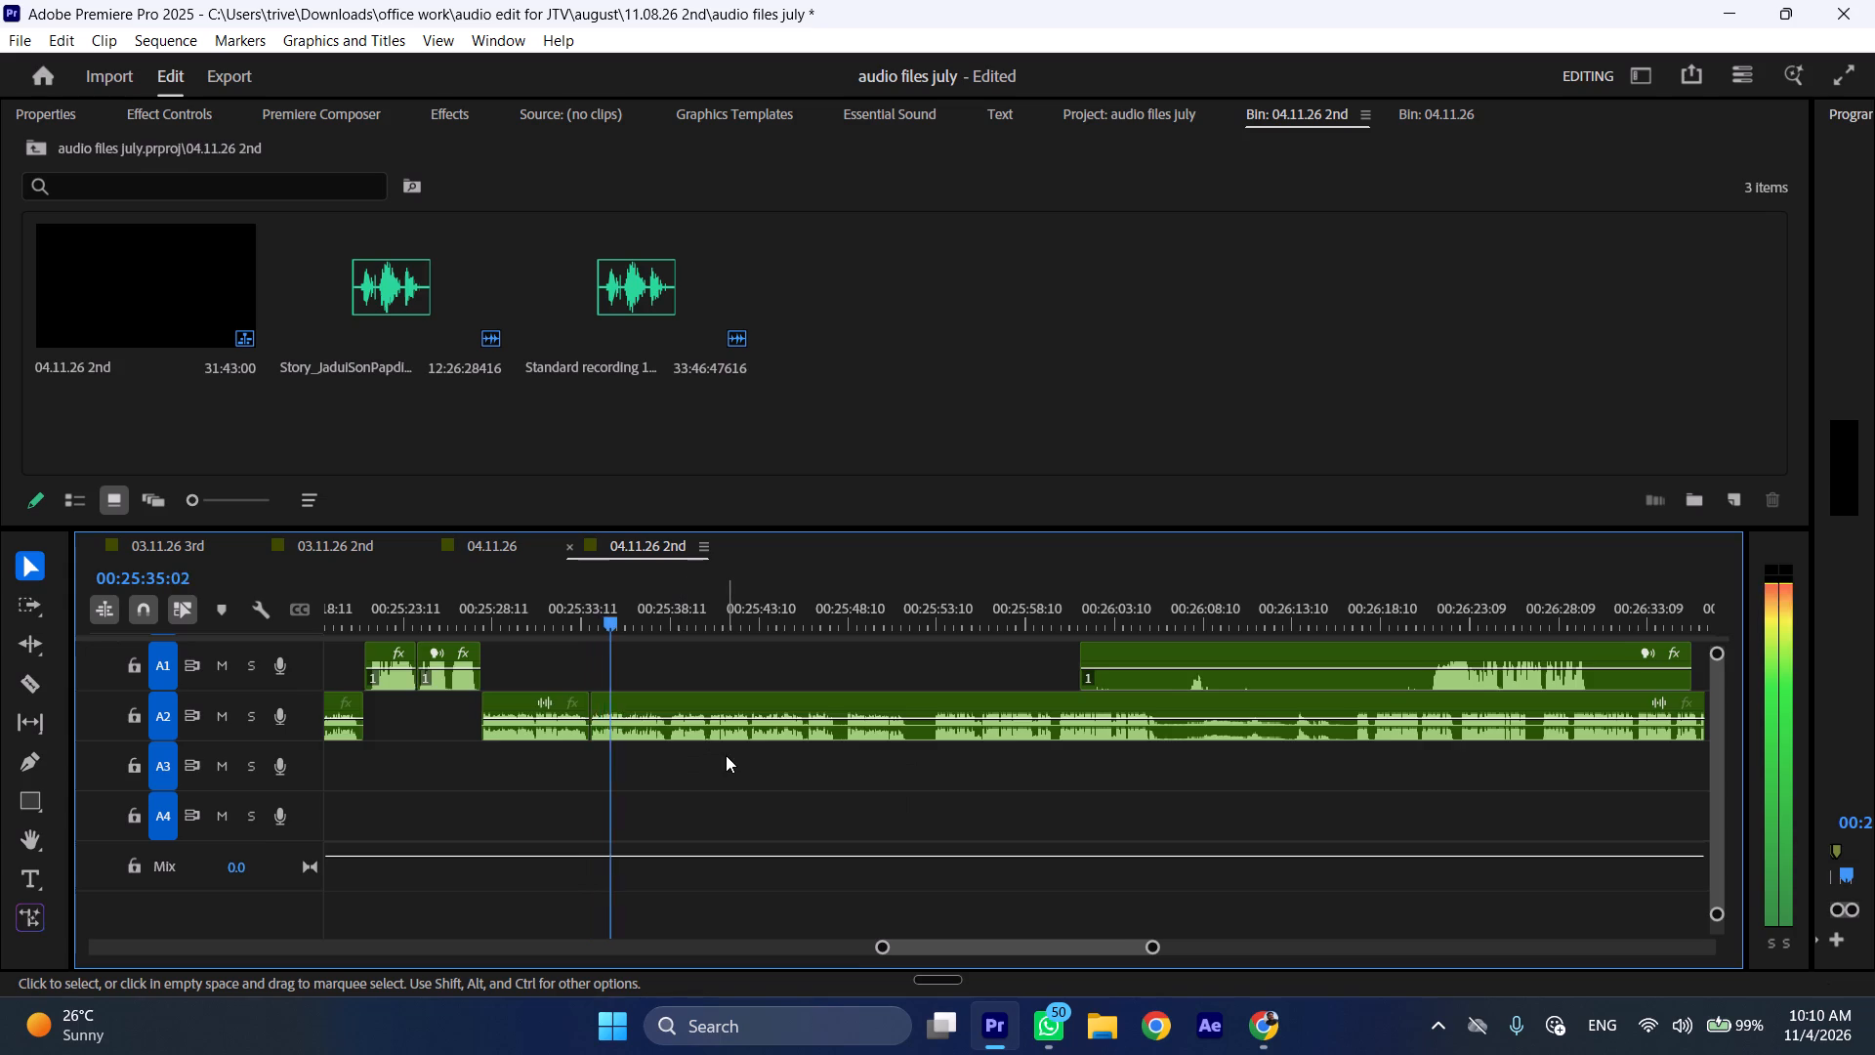
{"action": "scroll", "coordinate": [726, 755], "scroll_direction": "down", "scroll_amount": 5}
{"action": "left_click_drag", "start_coordinate": [887, 647], "coordinate": [1226, 647]}
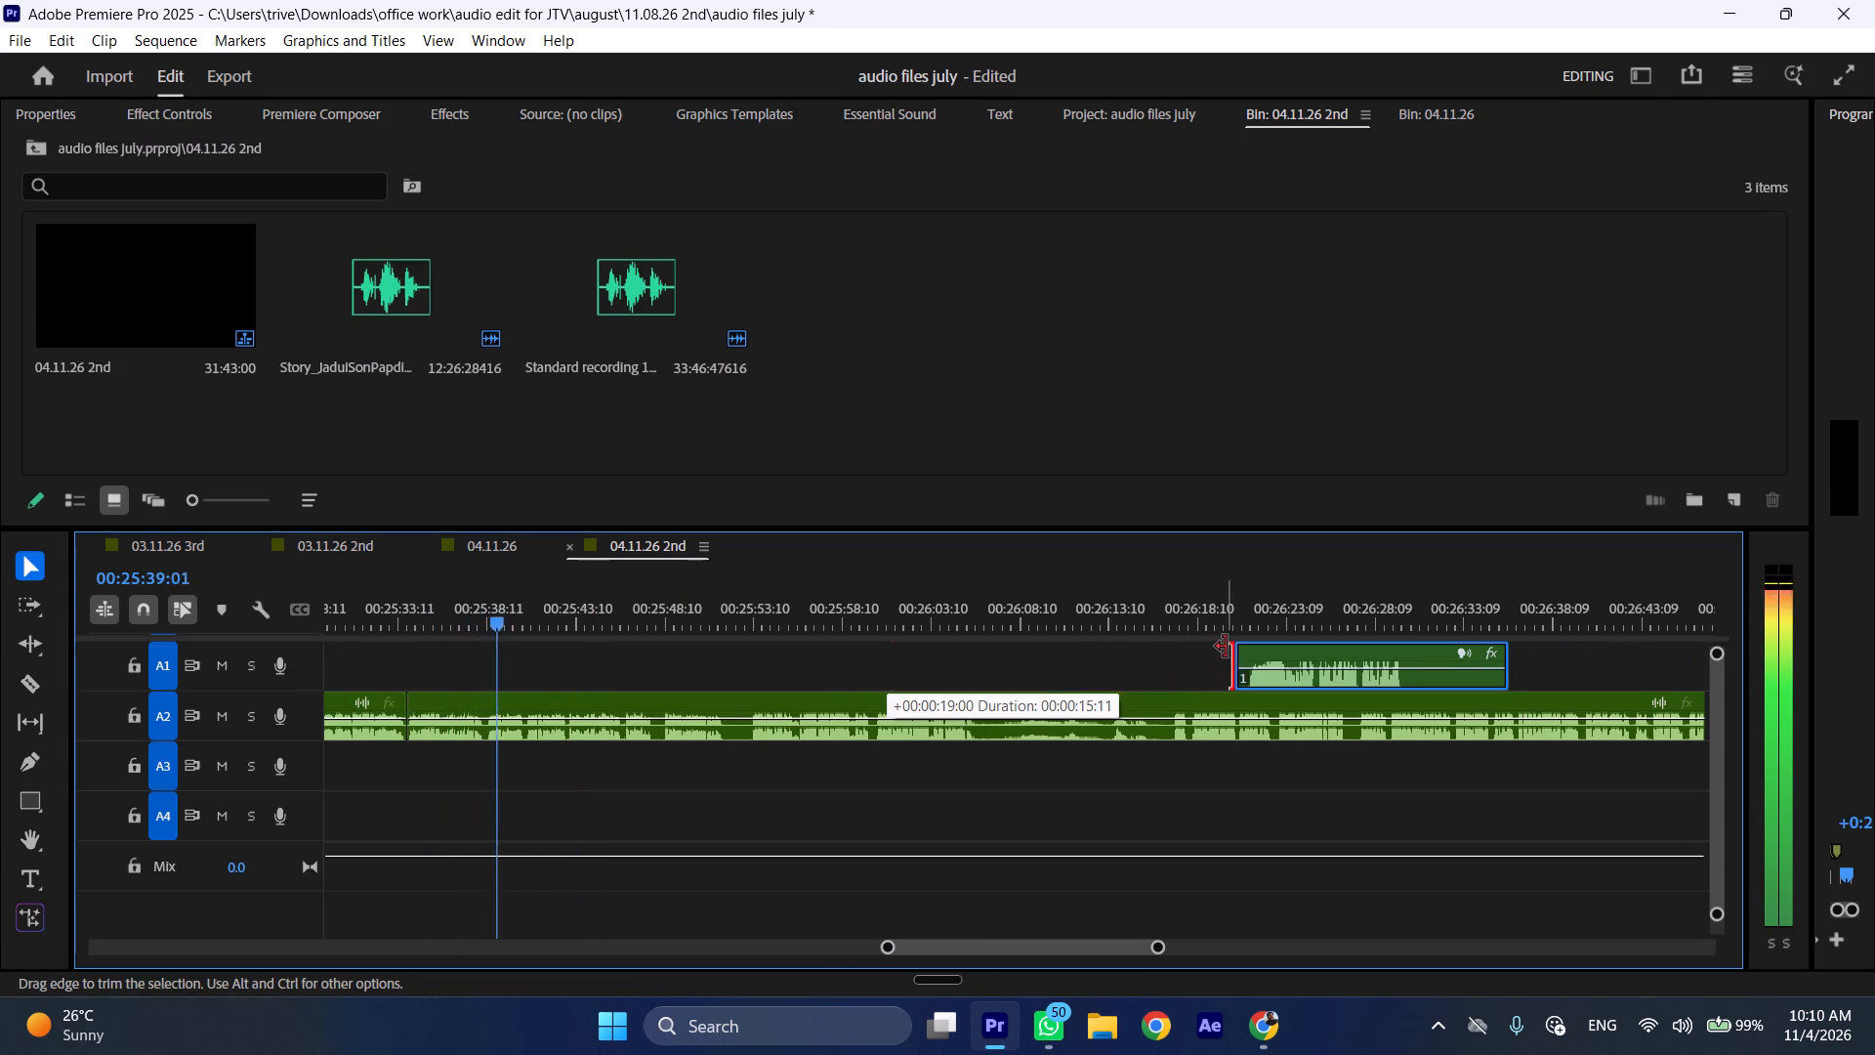
{"action": "left_click_drag", "start_coordinate": [1226, 647], "coordinate": [1229, 647]}
{"action": "left_click_drag", "start_coordinate": [1504, 643], "coordinate": [1404, 646]}
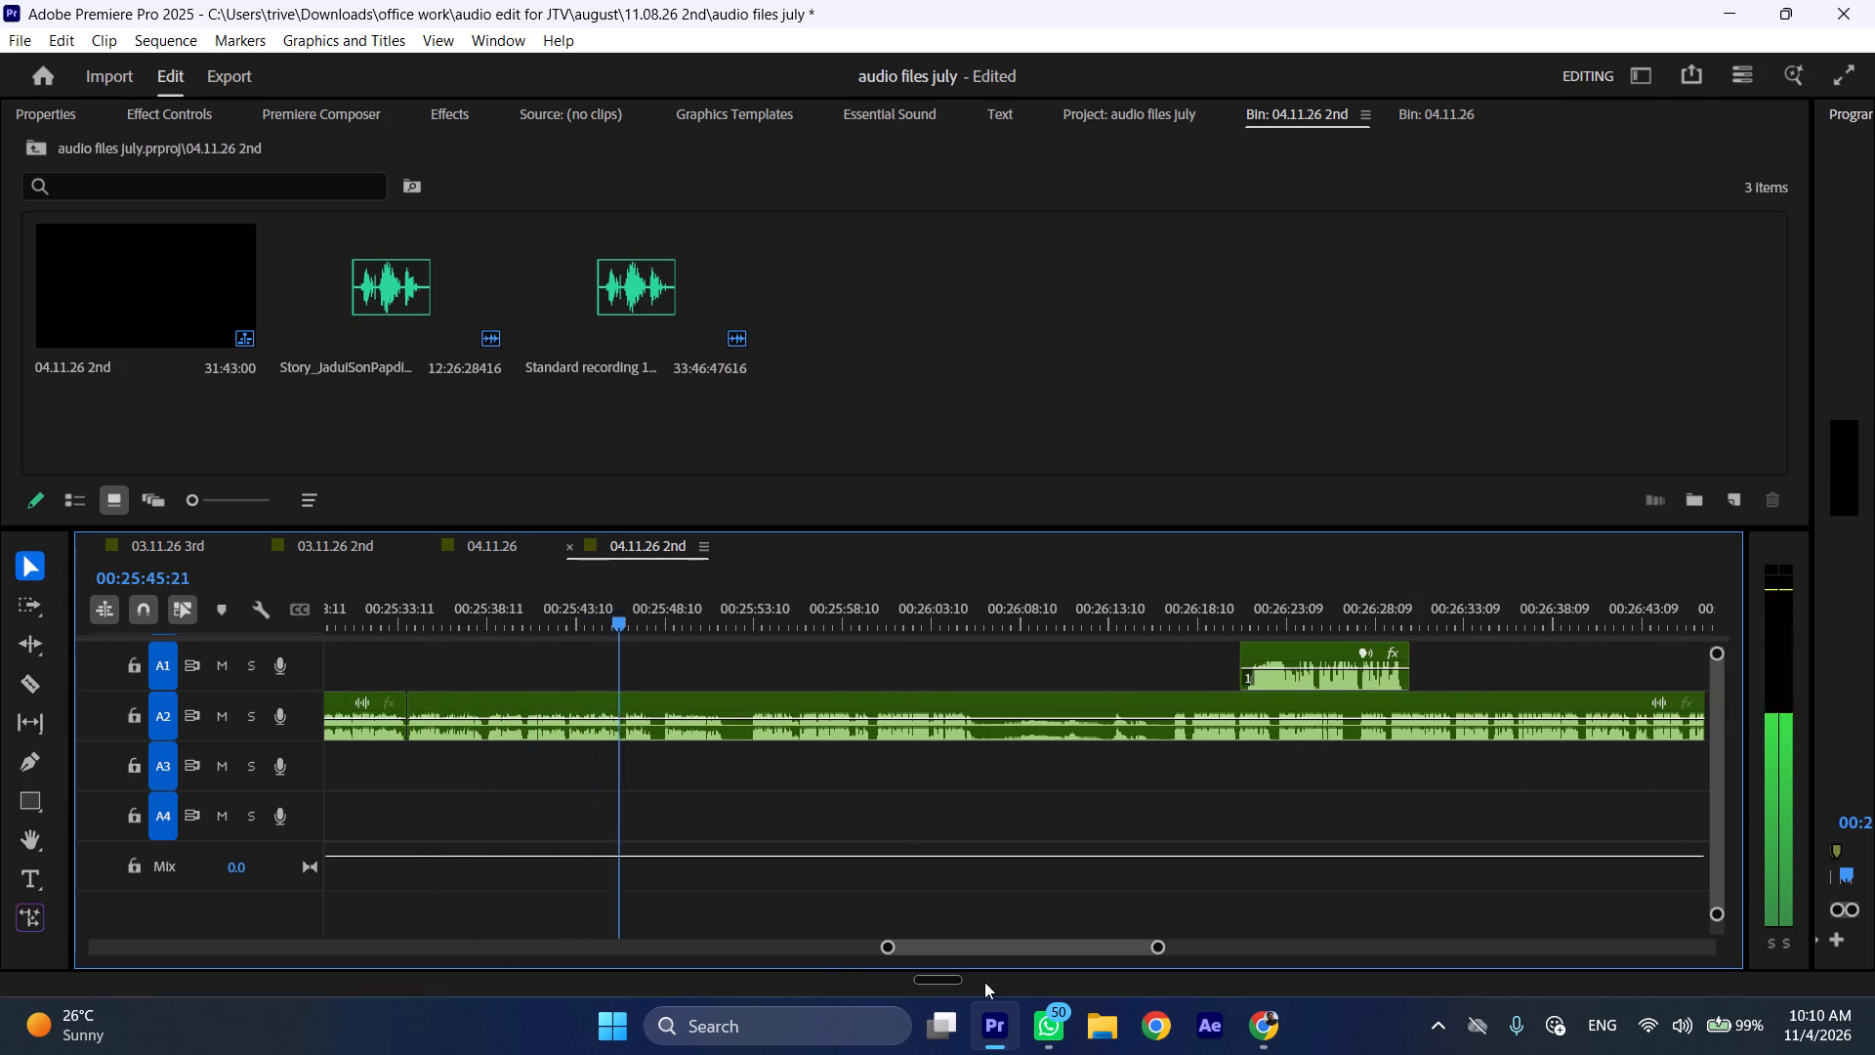
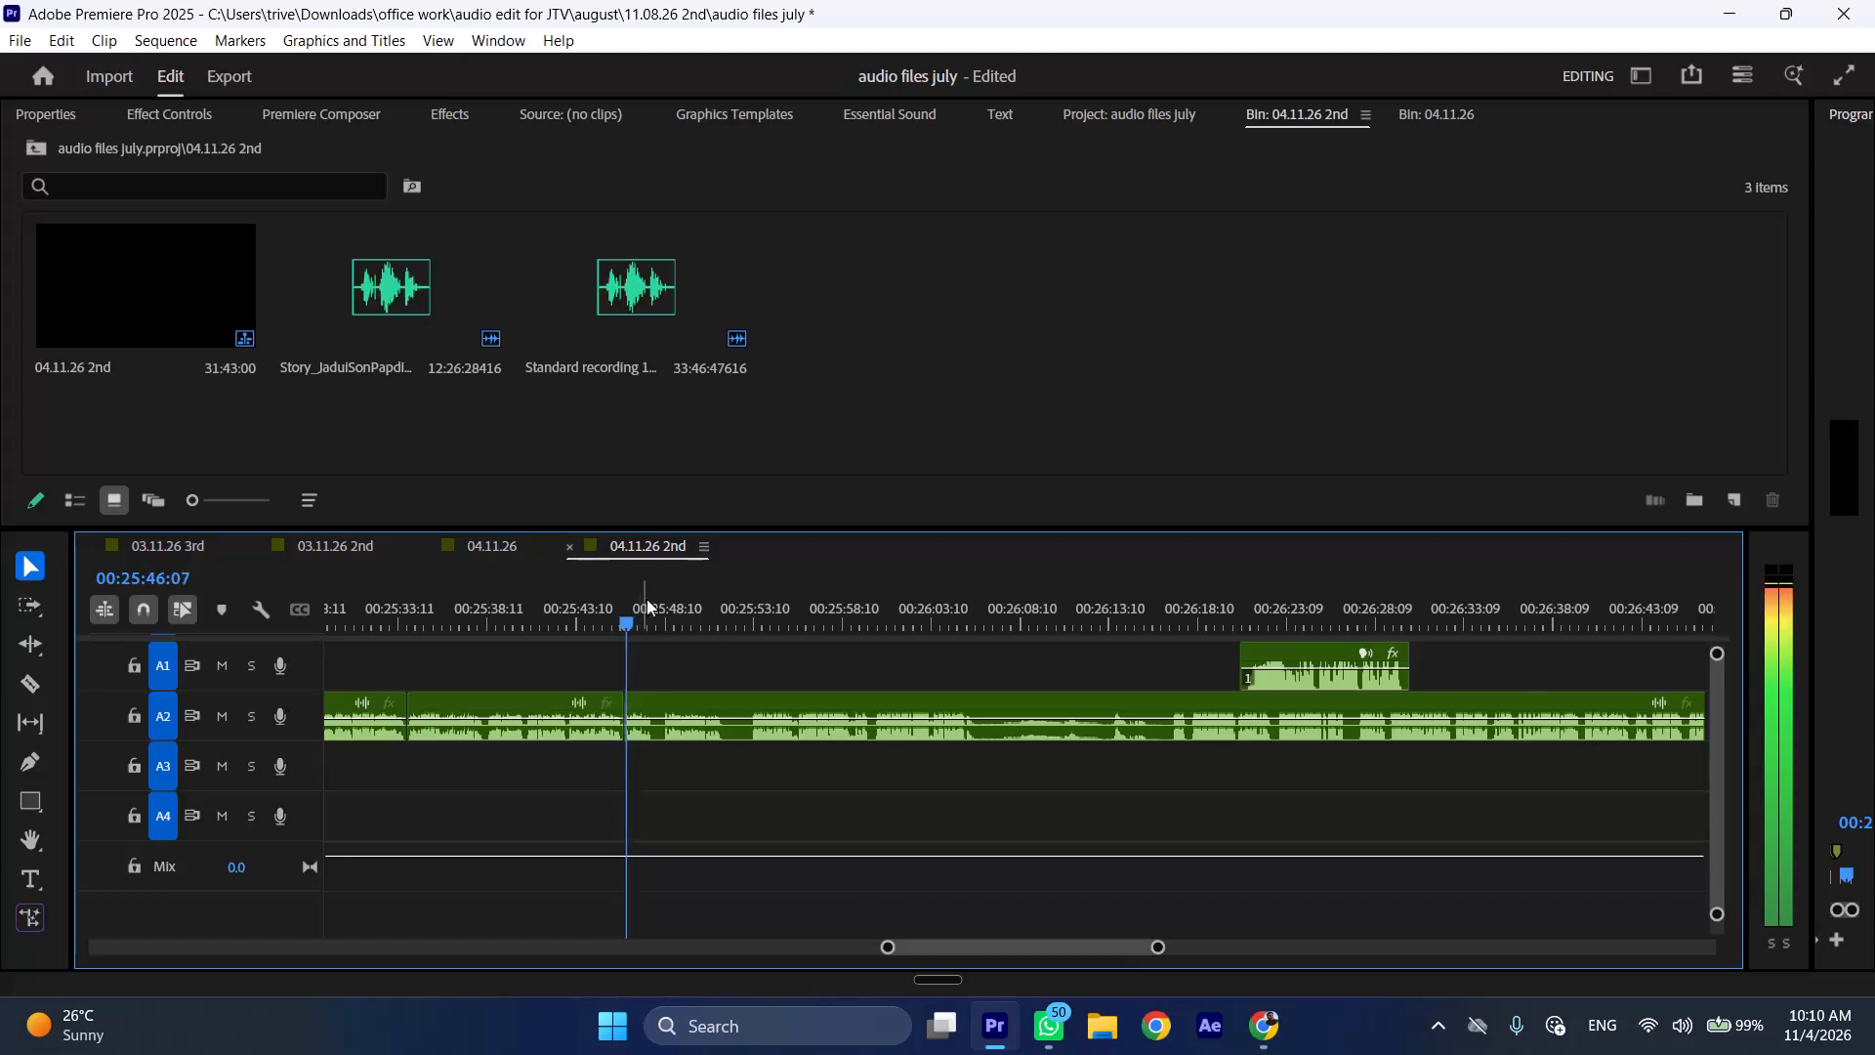
Split the A2 clip at 00:25:48:09 and ripple delete the short piece between 00:25:46:07 and that cut.
{"action": "left_click_drag", "start_coordinate": [652, 599], "coordinate": [667, 600]}
{"action": "left_click", "coordinate": [685, 747]}
{"action": "key", "text": "shift+c"}
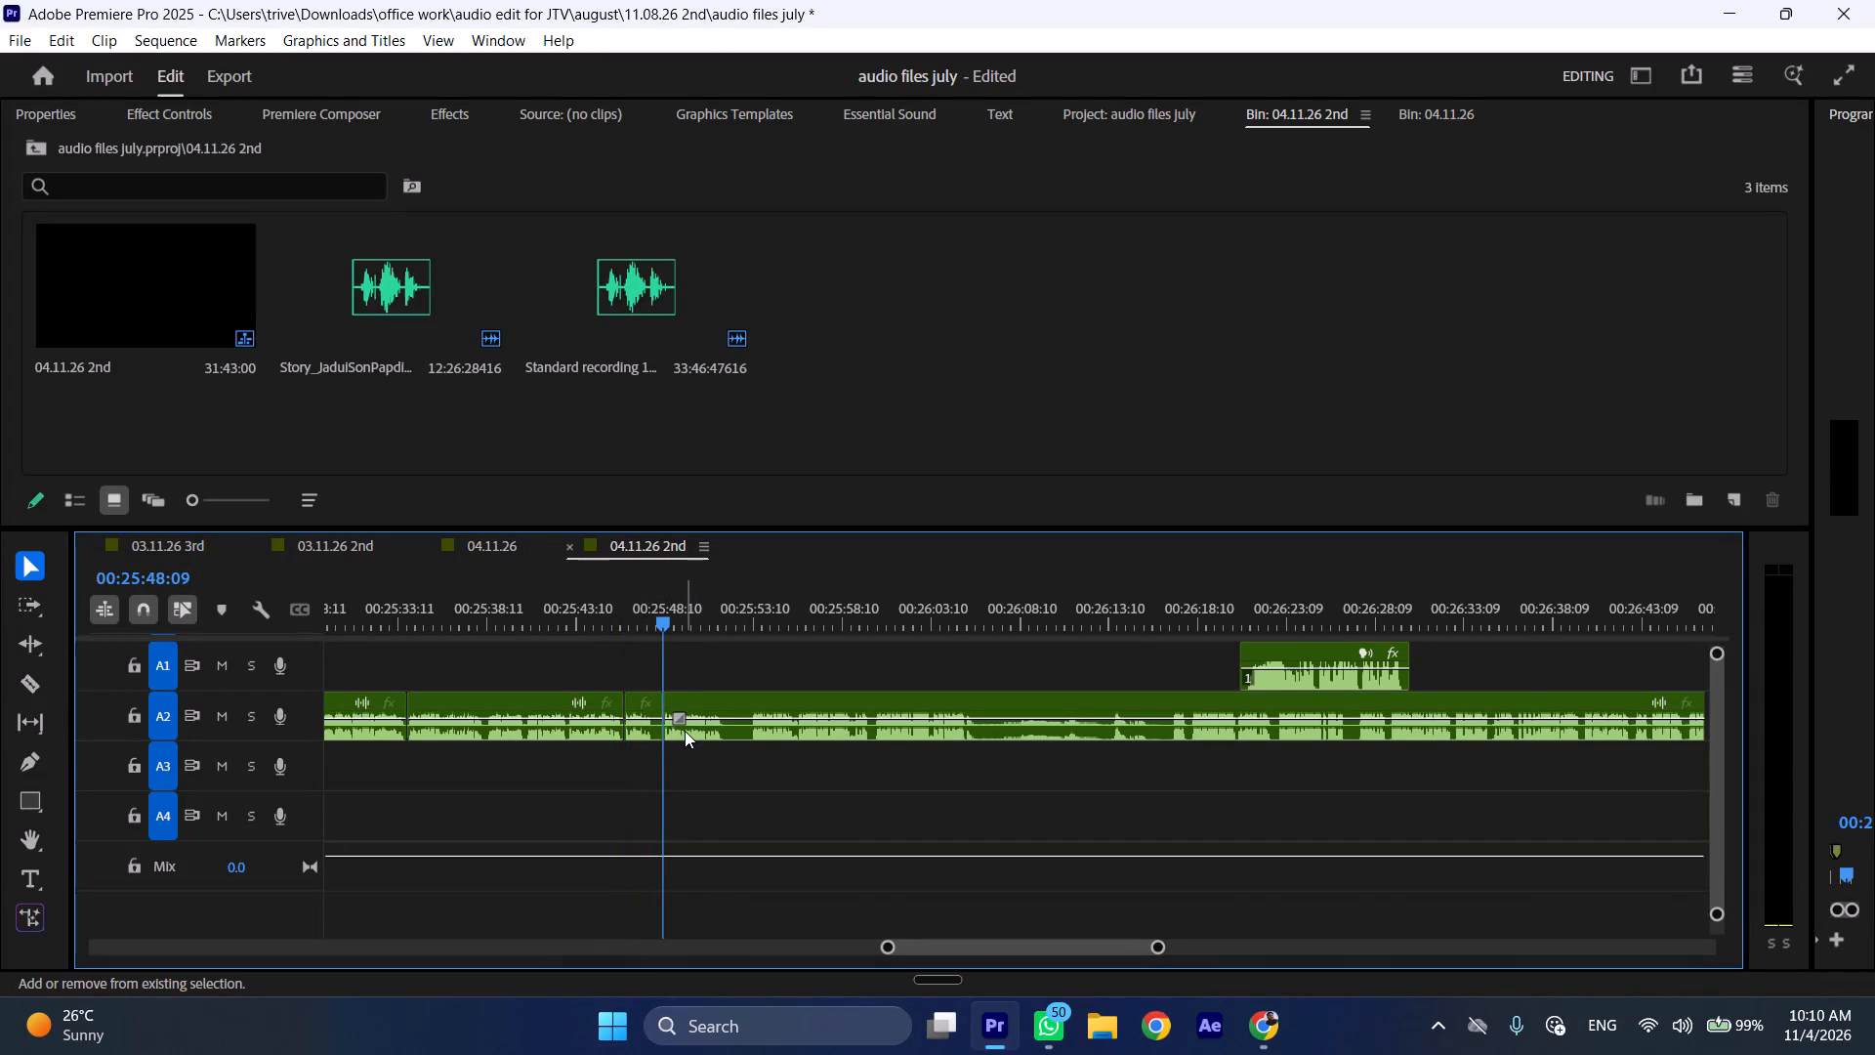
{"action": "left_click", "coordinate": [645, 731]}
{"action": "key", "text": "ctrl+shift+d"}
Split the A2 clip around the pause between 00:25:49:20 and about 00:25:51 and ripple delete that pause.
{"action": "key", "text": "space"}
{"action": "left_click_drag", "start_coordinate": [700, 617], "coordinate": [692, 616]}
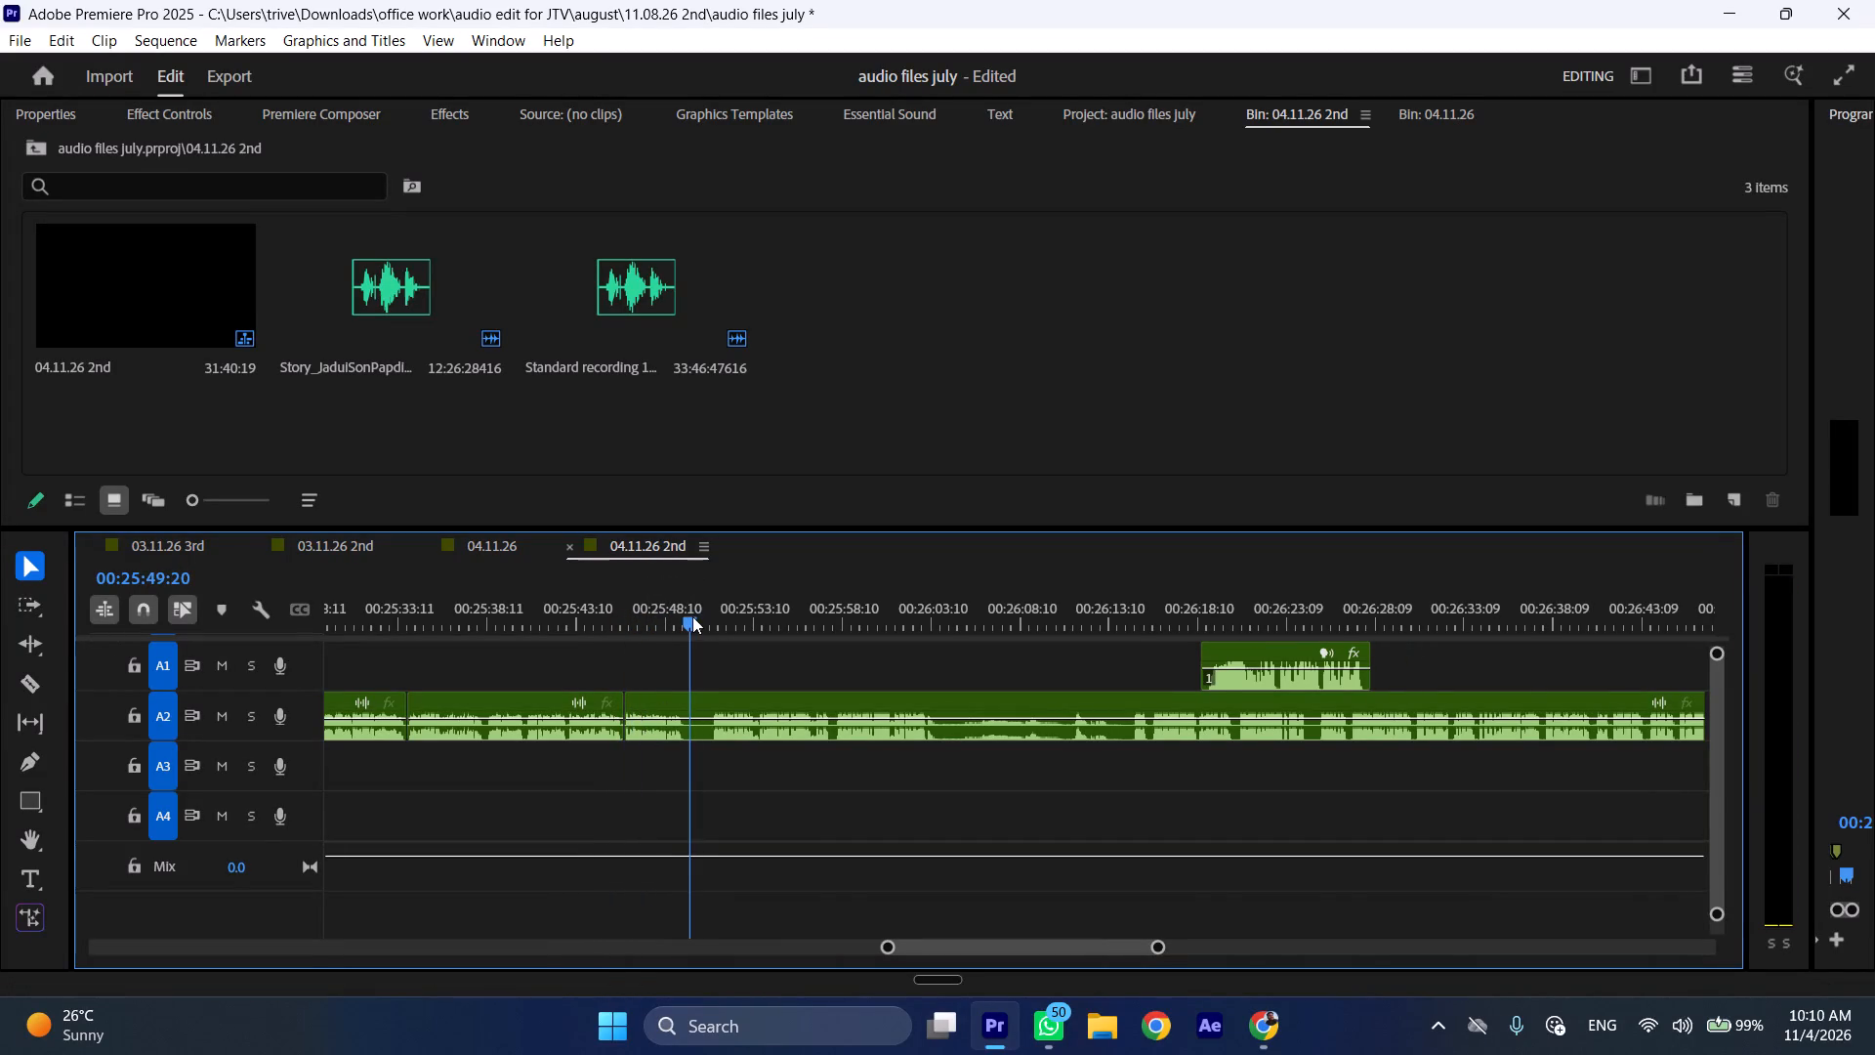
{"action": "left_click_drag", "start_coordinate": [692, 616], "coordinate": [714, 617]}
{"action": "key", "text": "shift+c"}
{"action": "left_click", "coordinate": [746, 722]}
{"action": "key", "text": "shift+c"}
{"action": "key", "text": "ctrl+shift+d"}
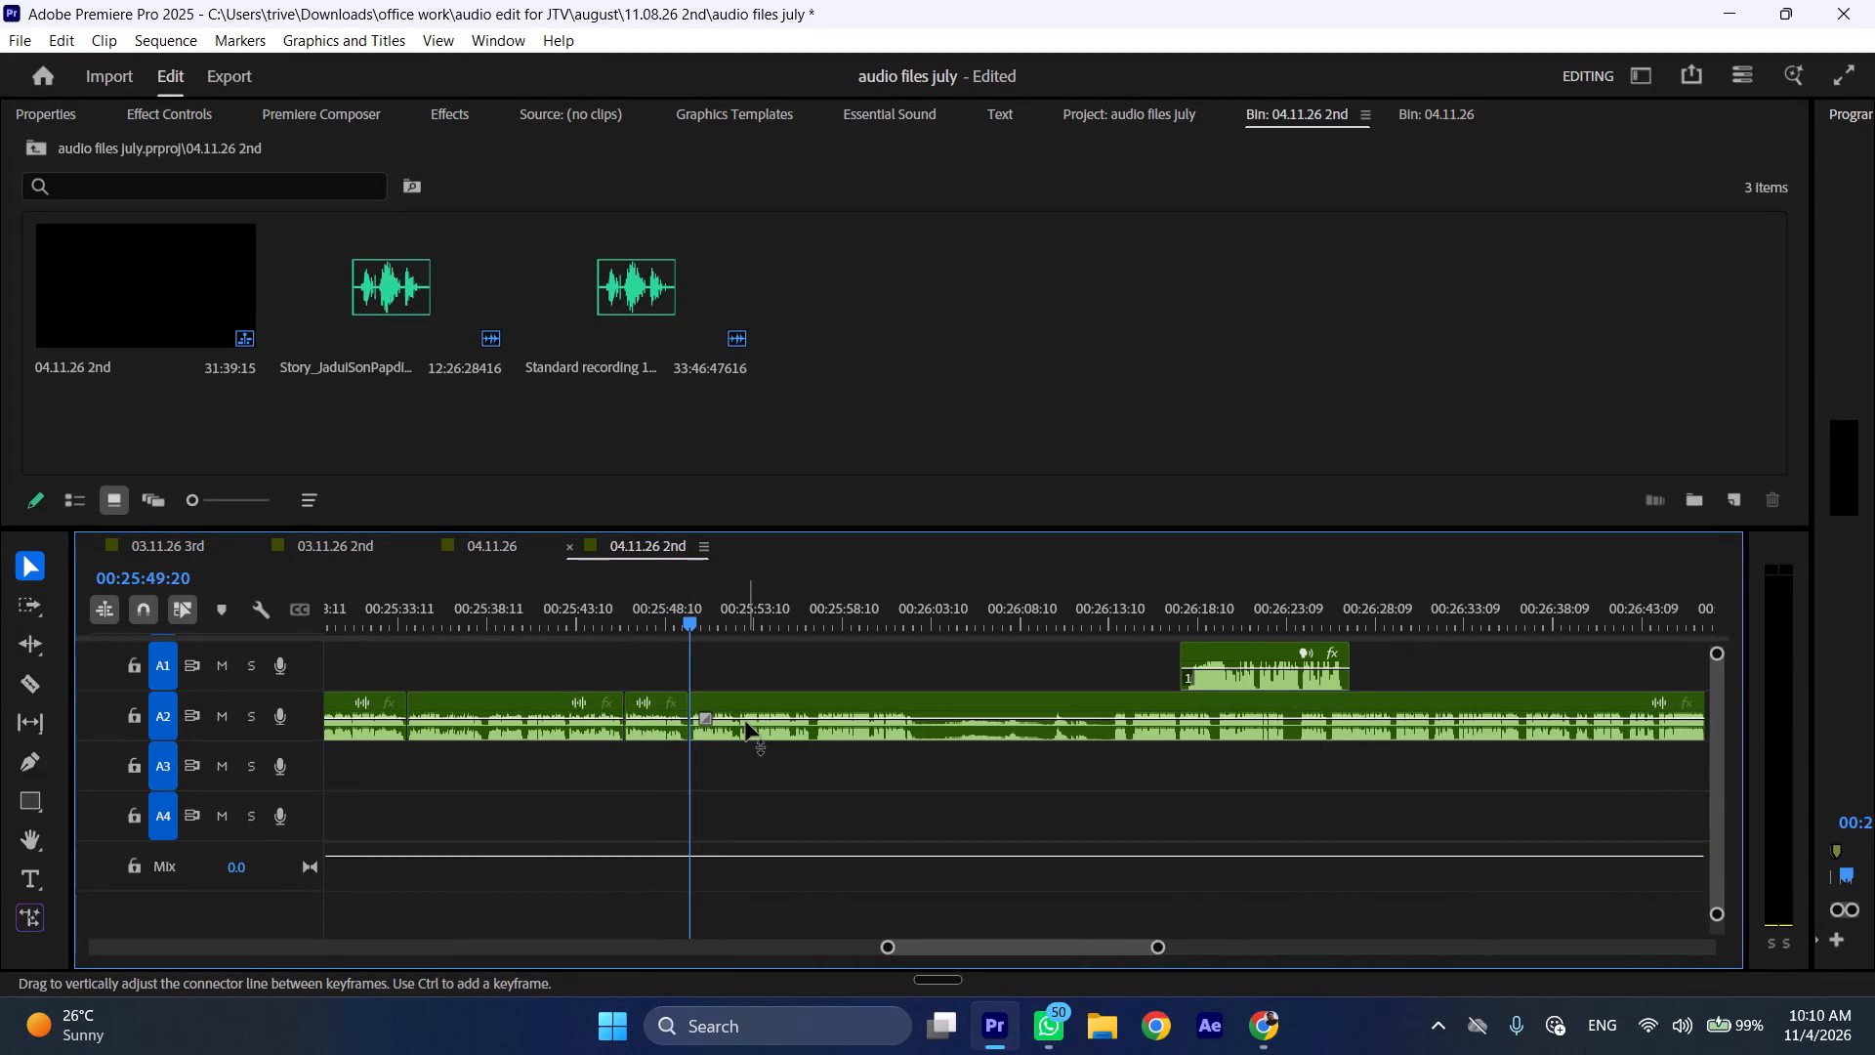
With the sequence playing at increased speed, move the A1 clip about 32 seconds later, so it starts at about 00:26:50.
{"action": "key", "text": "space"}
{"action": "type", "text": "l"}
{"action": "scroll", "coordinate": [747, 725], "scroll_direction": "down", "scroll_amount": 5}
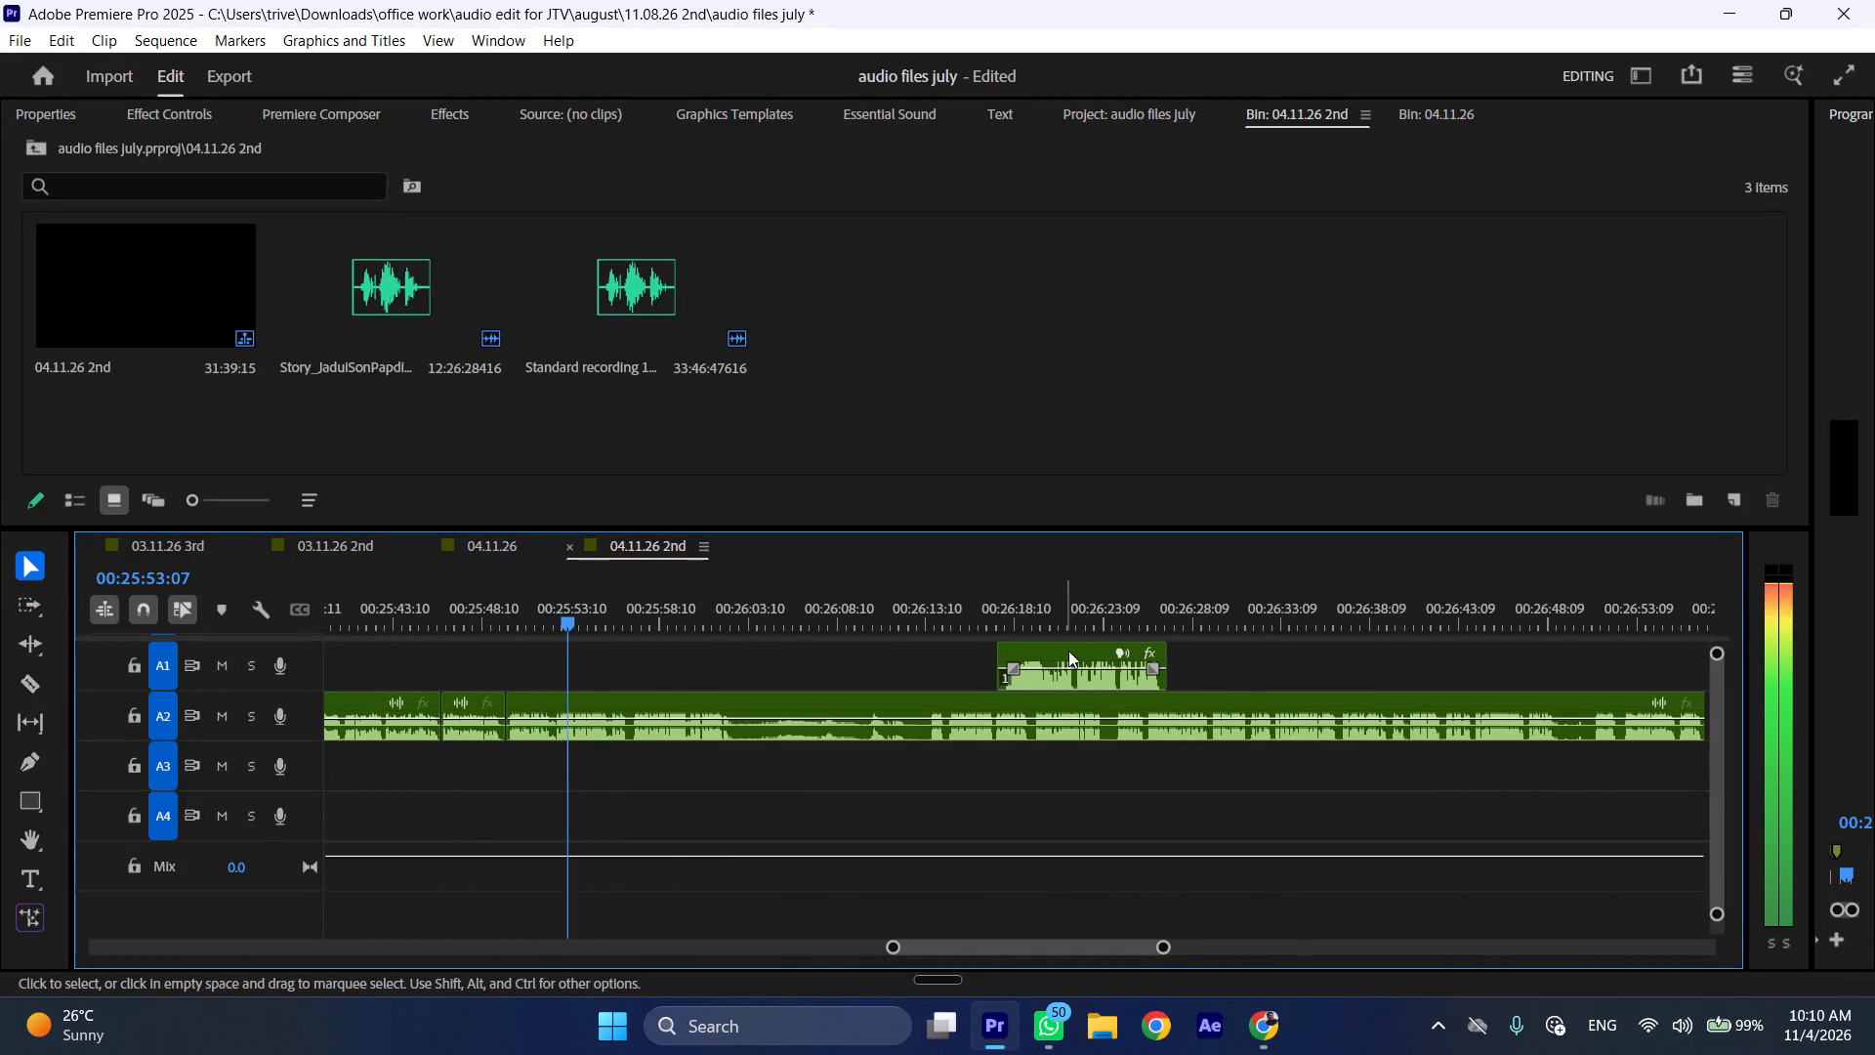
{"action": "left_click_drag", "start_coordinate": [1027, 655], "coordinate": [1600, 655]}
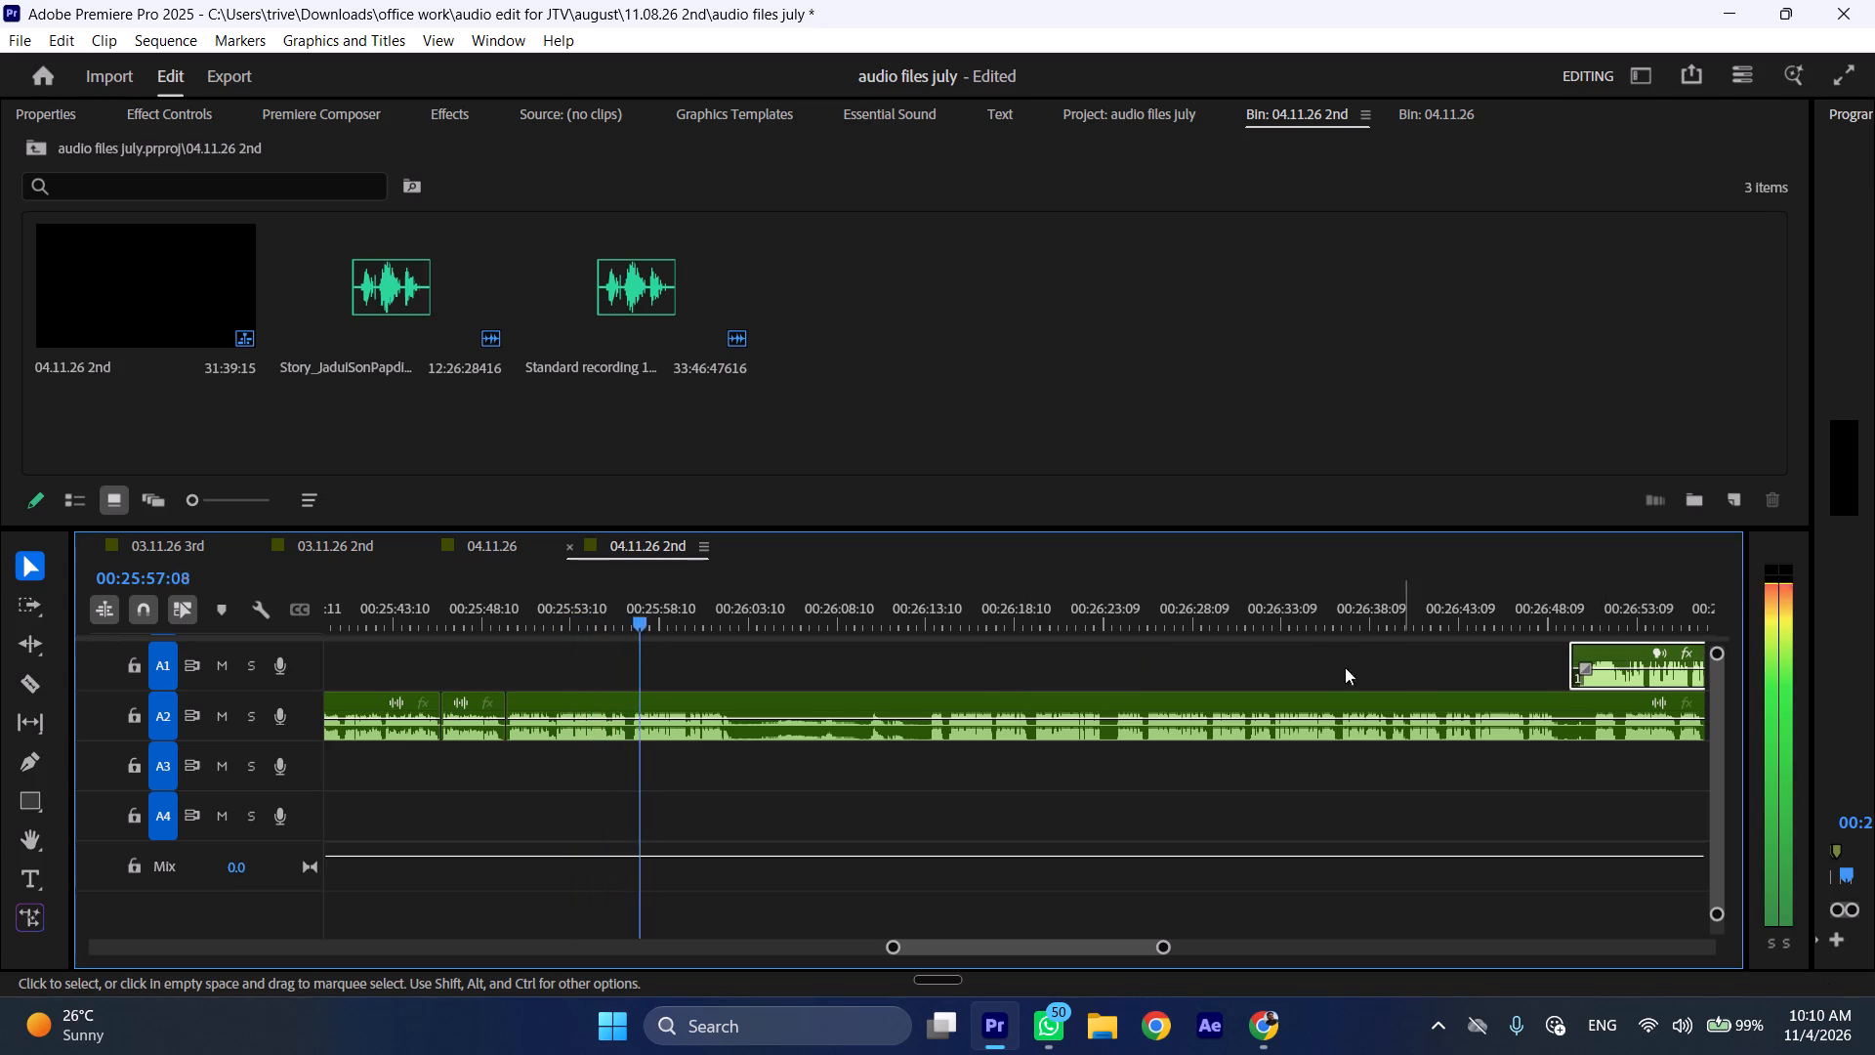
Split the A2 clip around the pause between about 00:25:55:15 and 00:25:56:20, ripple delete that pause and resume playback at increased speed.
{"action": "left_click", "coordinate": [611, 596]}
{"action": "key", "text": "space"}
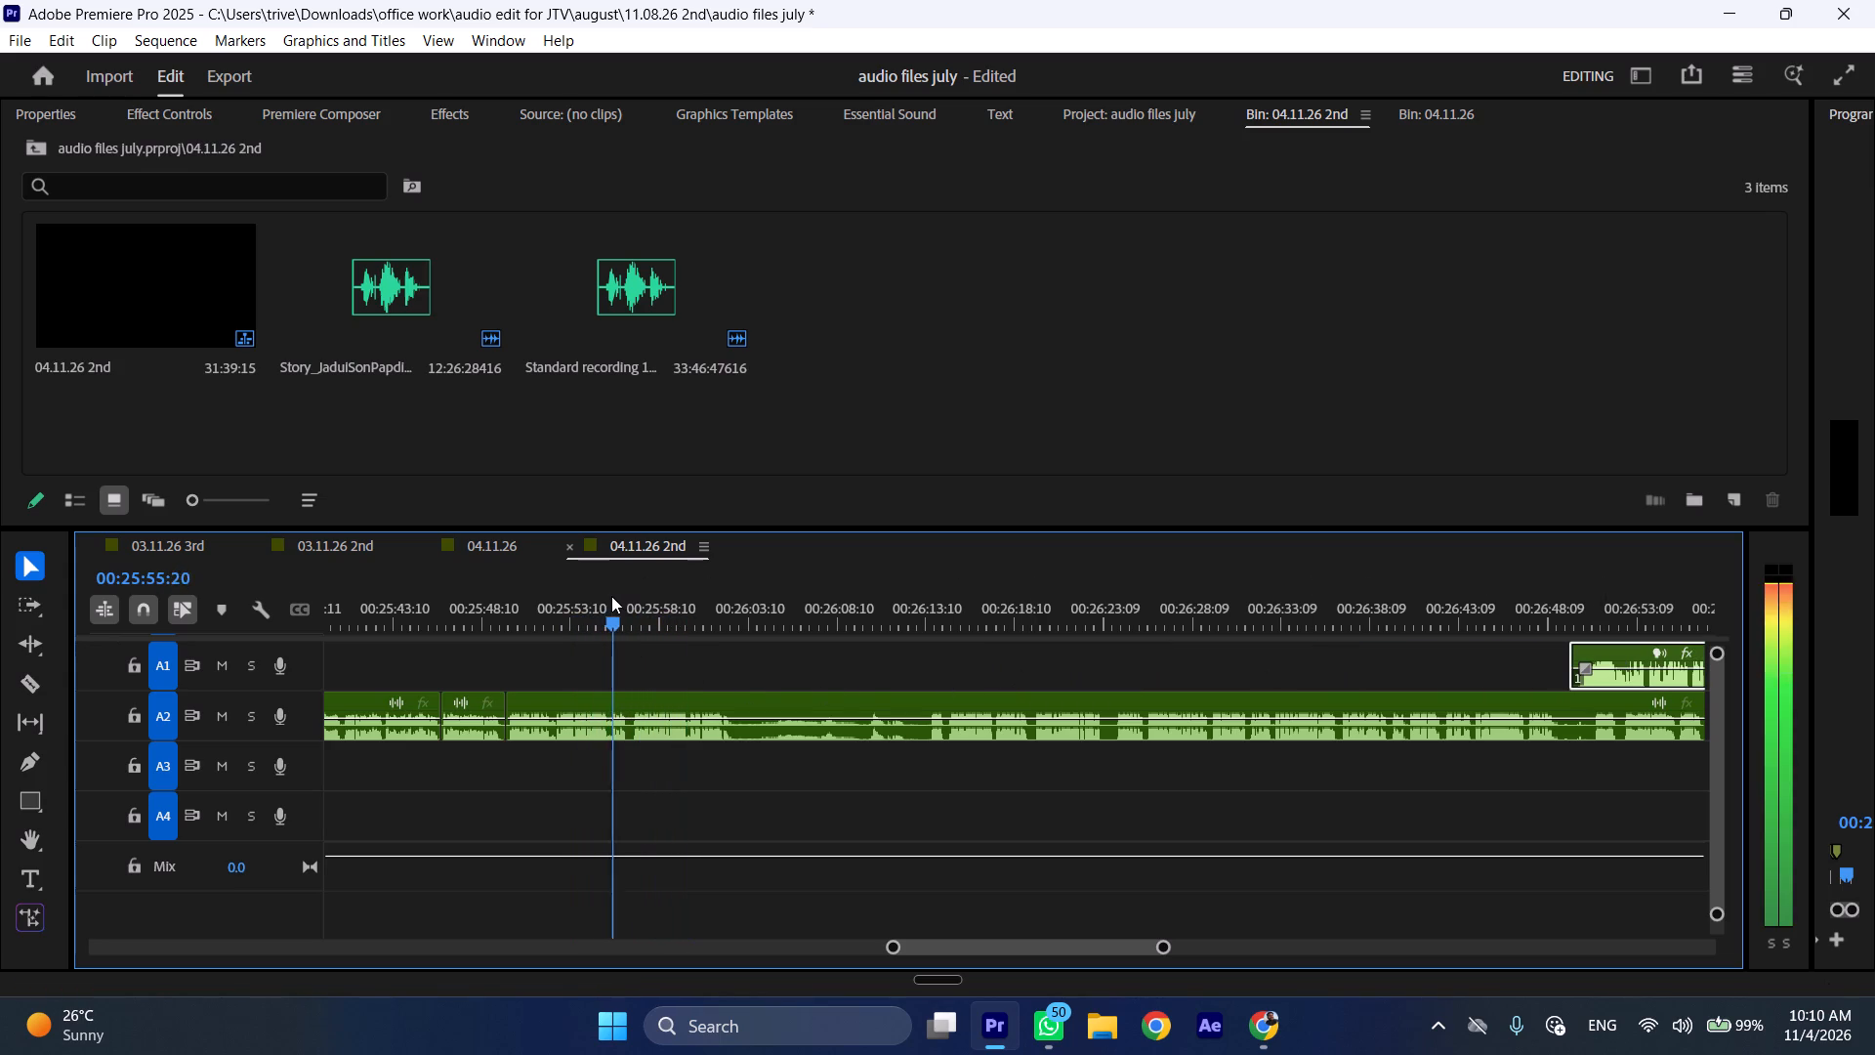
{"action": "left_click_drag", "start_coordinate": [611, 596], "coordinate": [635, 596]}
{"action": "key", "text": "shift+c"}
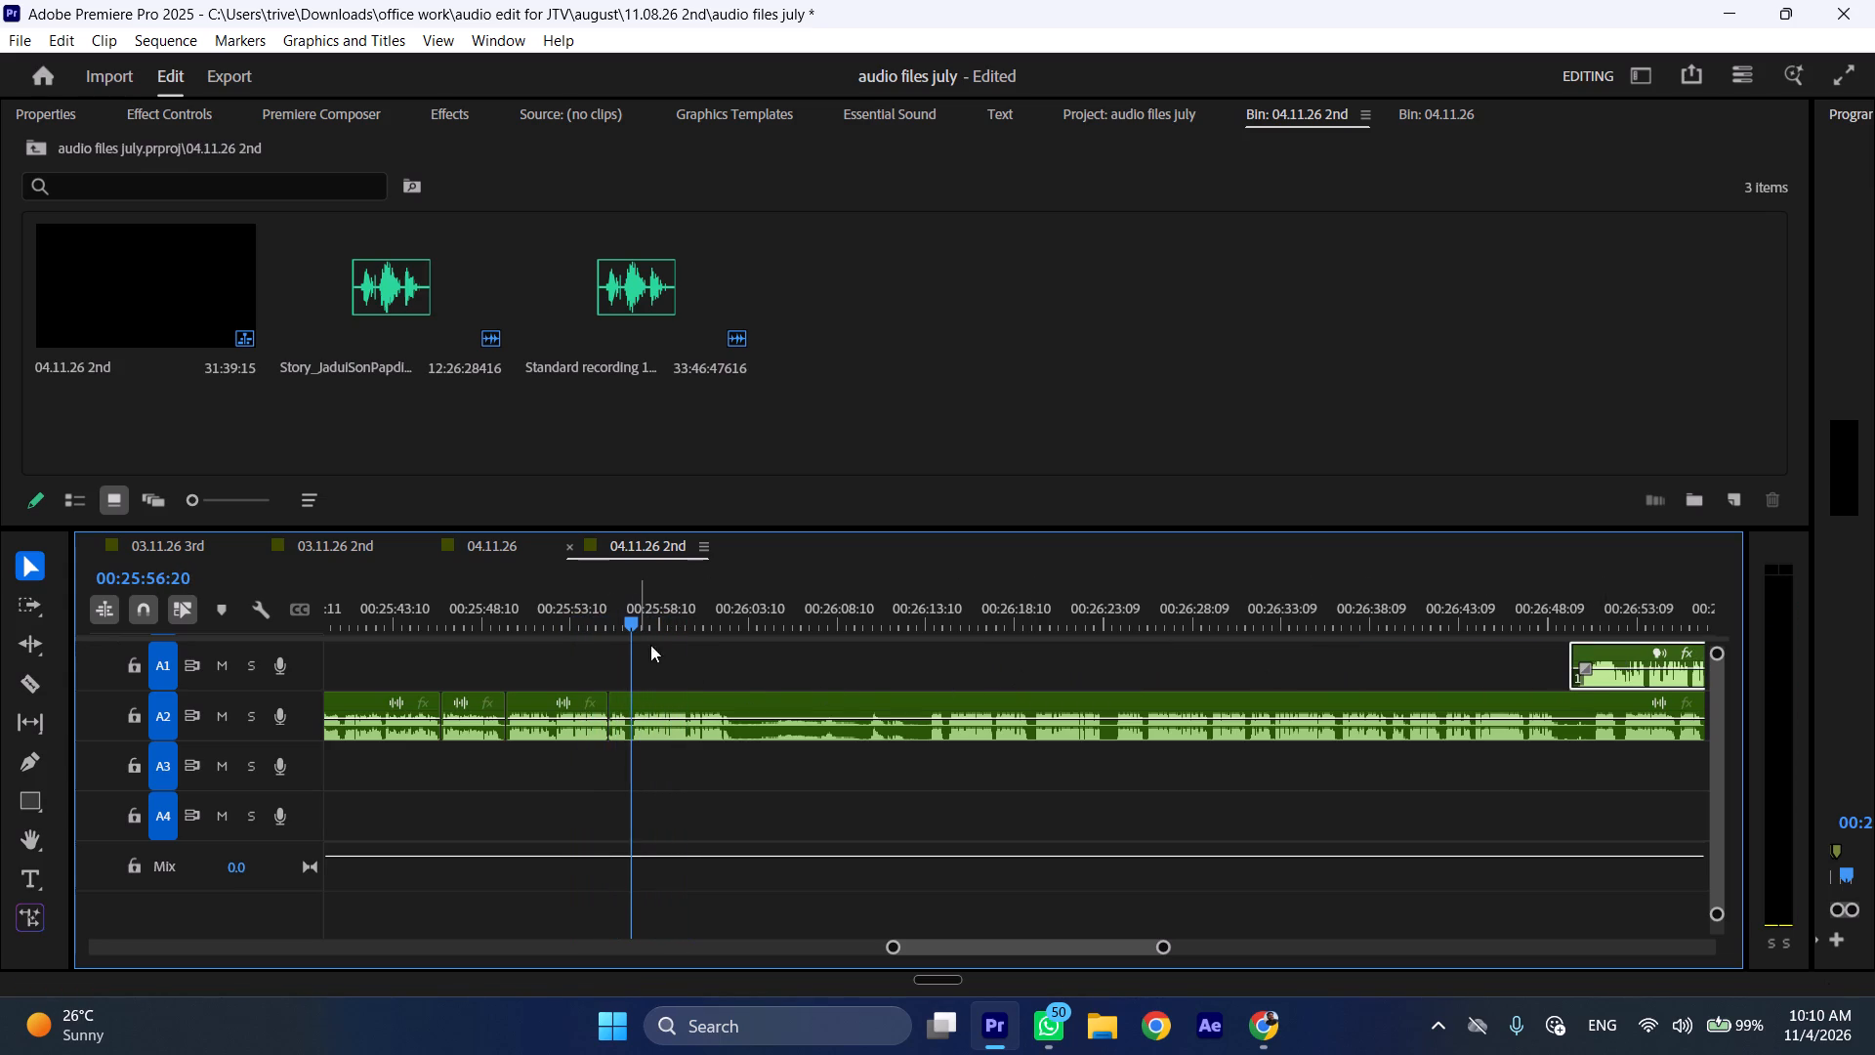
{"action": "left_click", "coordinate": [667, 719]}
{"action": "key", "text": "shift+c"}
{"action": "key", "text": "ctrl+shift+d"}
{"action": "key", "text": "space"}
{"action": "type", "text": "kll"}
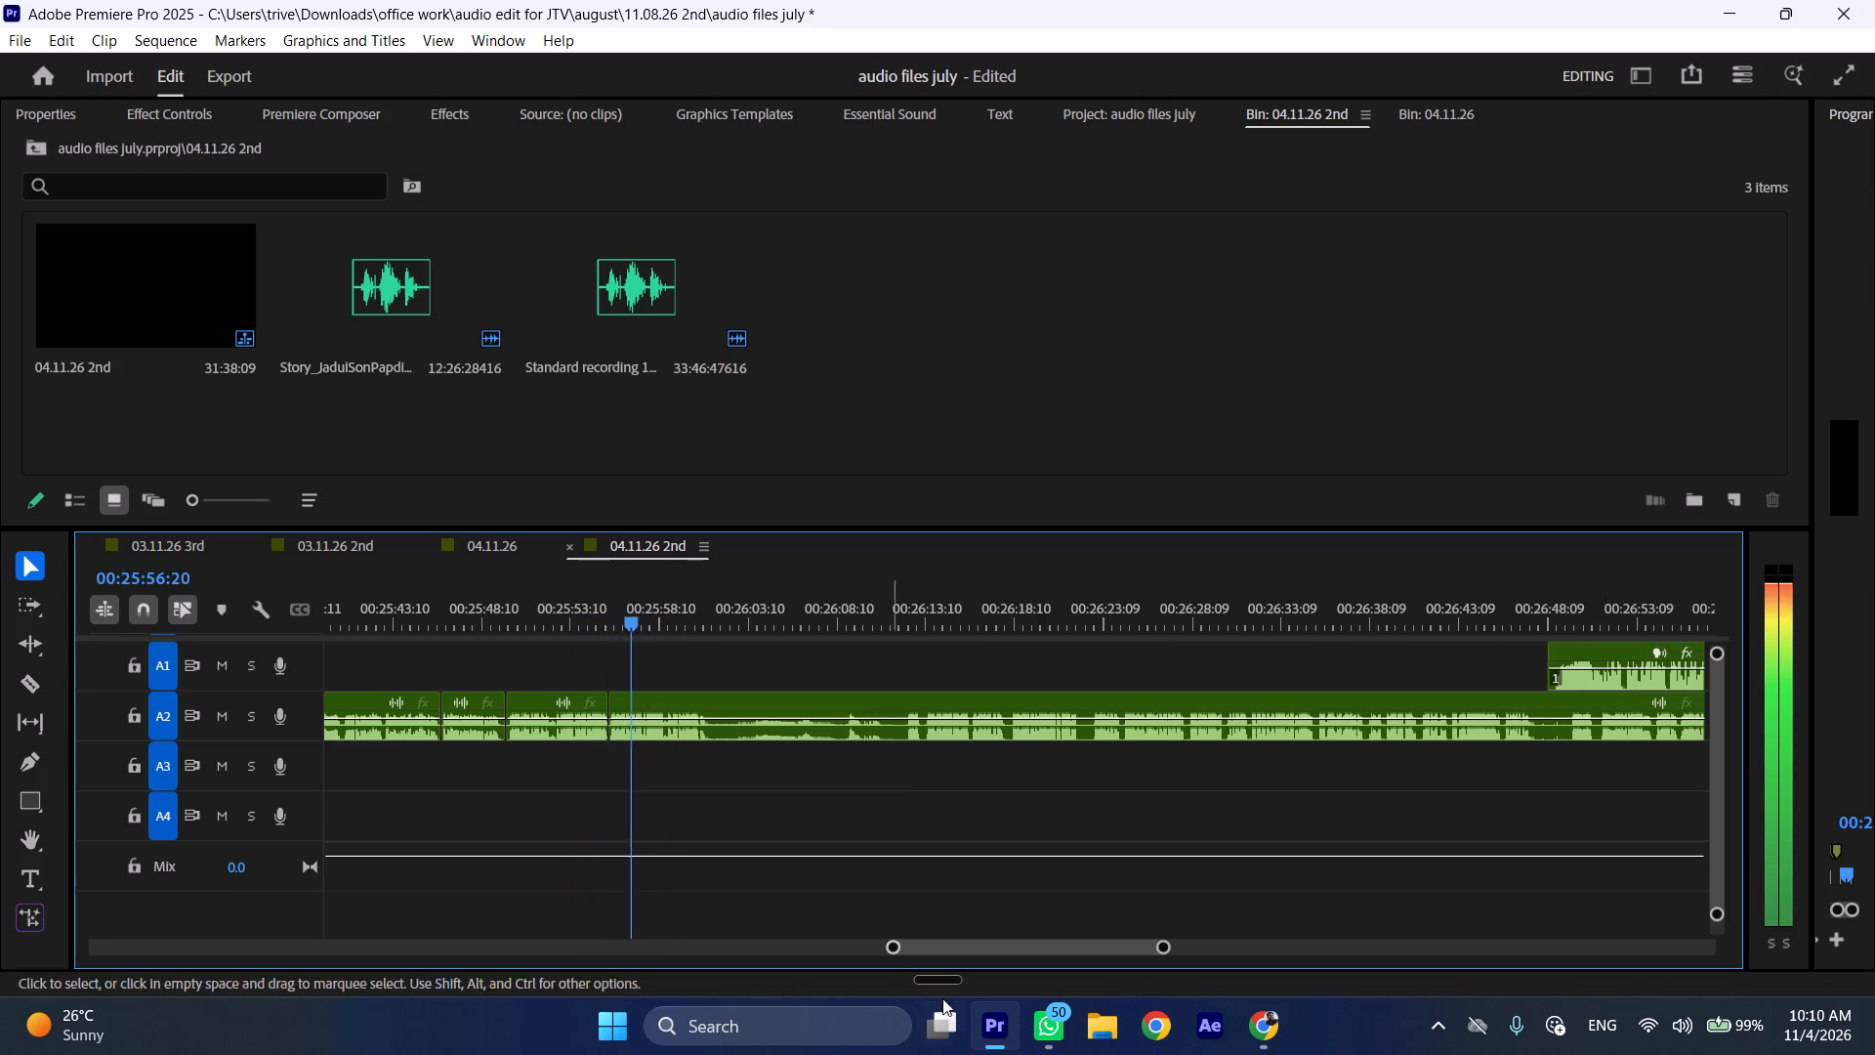
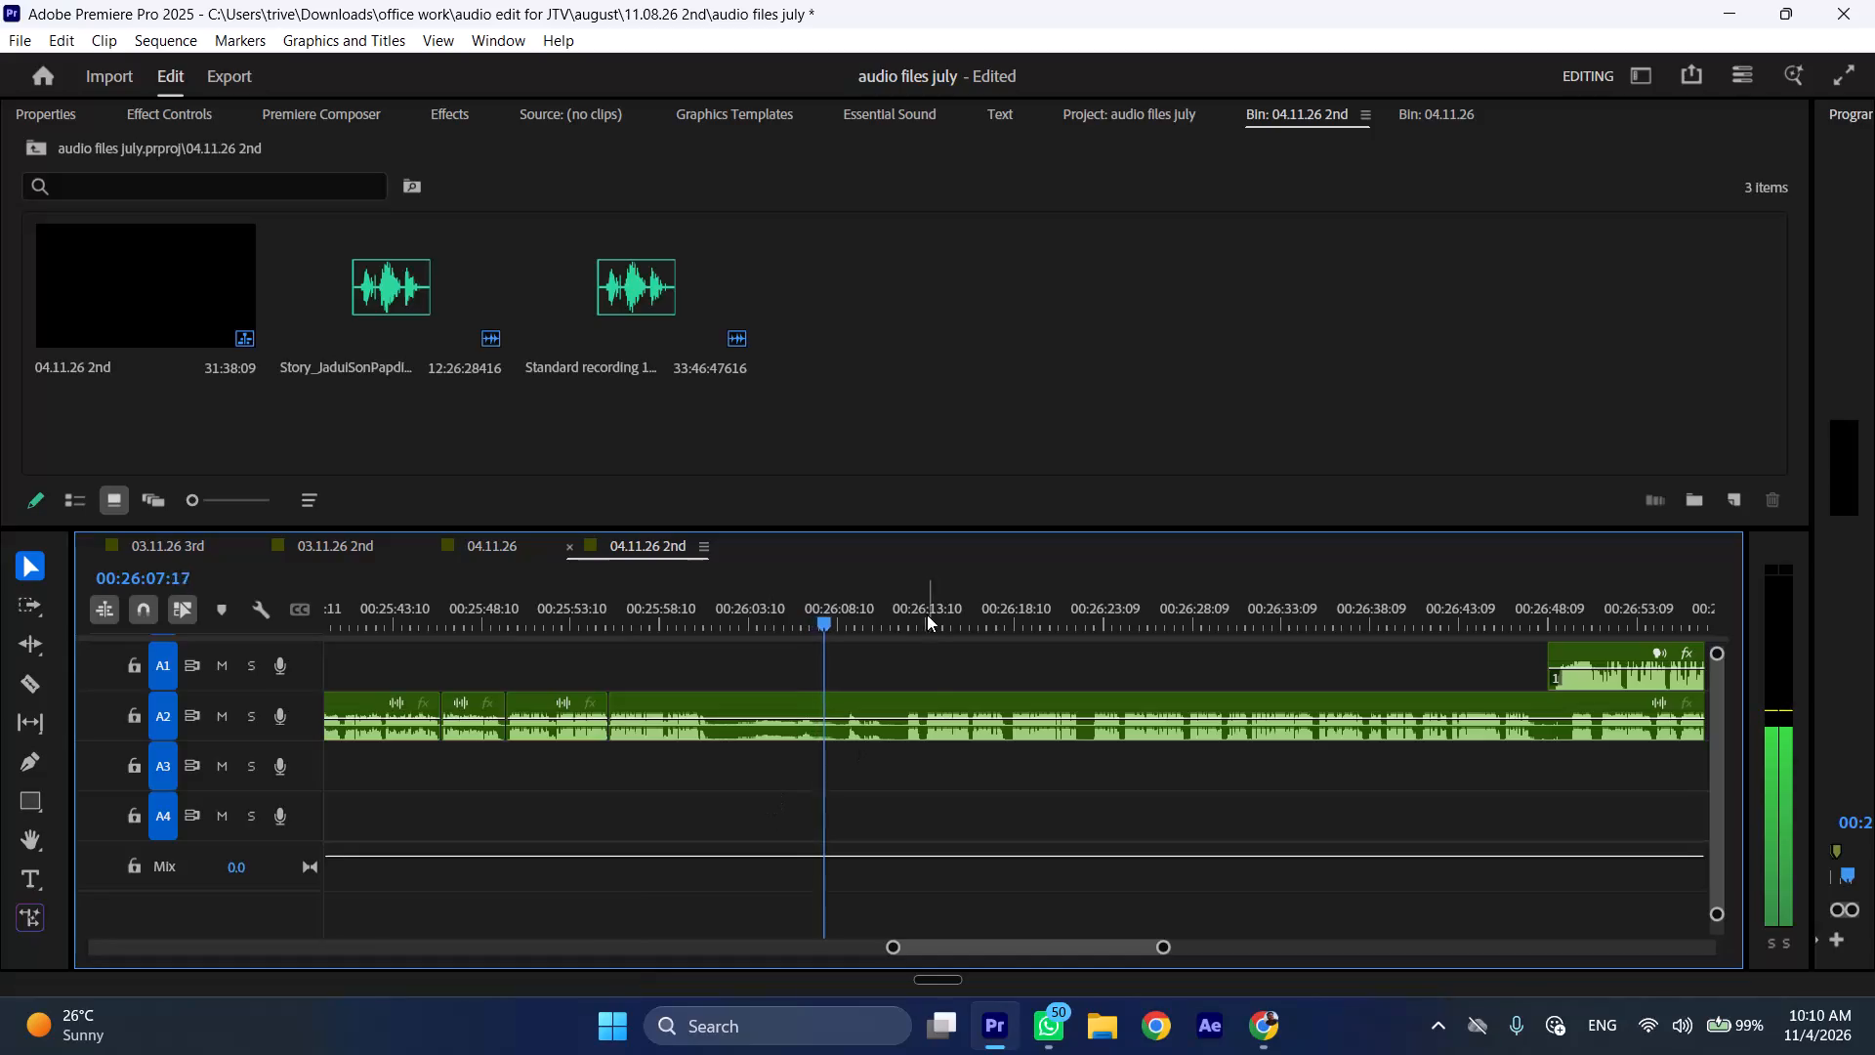
Split the A2 clip at 00:26:12:06, where the speech resumes after the long quiet passage, and briefly play on at increased speed.
{"action": "left_click", "coordinate": [908, 599]}
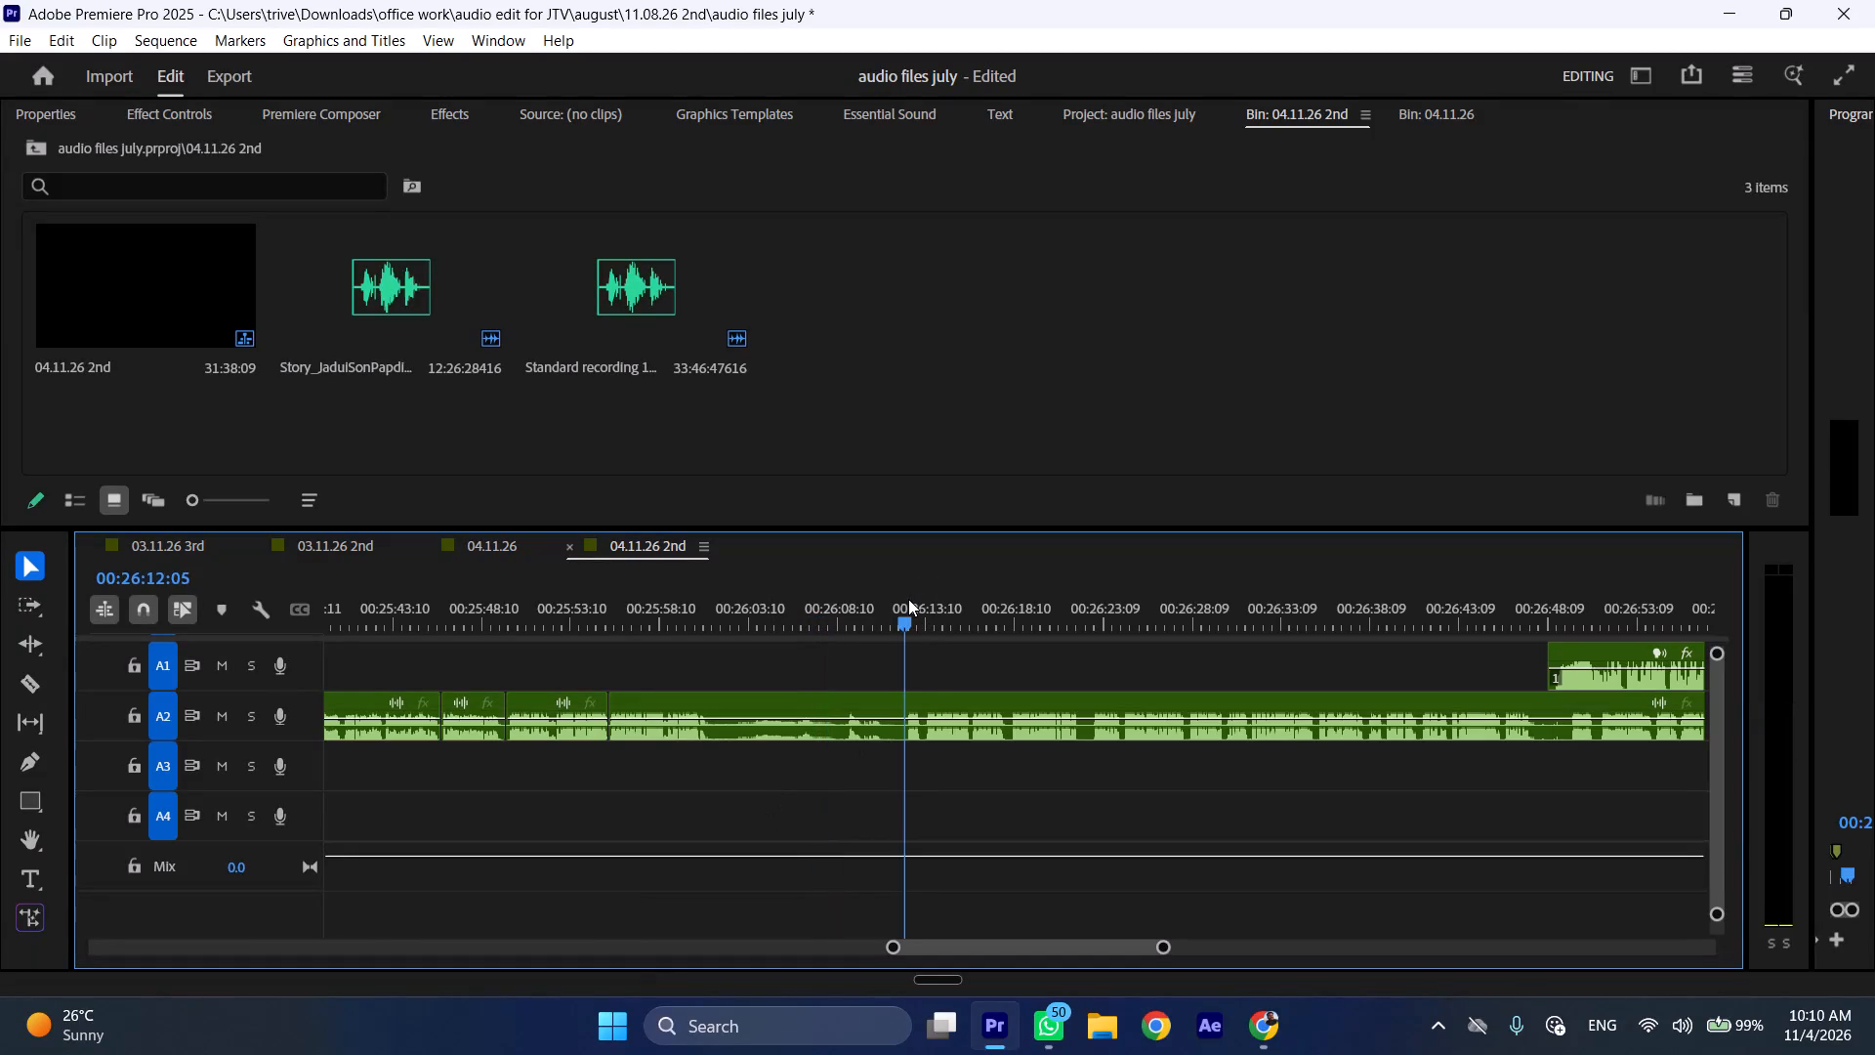
{"action": "key", "text": "space"}
{"action": "left_click", "coordinate": [908, 599]}
{"action": "key", "text": "shift+c"}
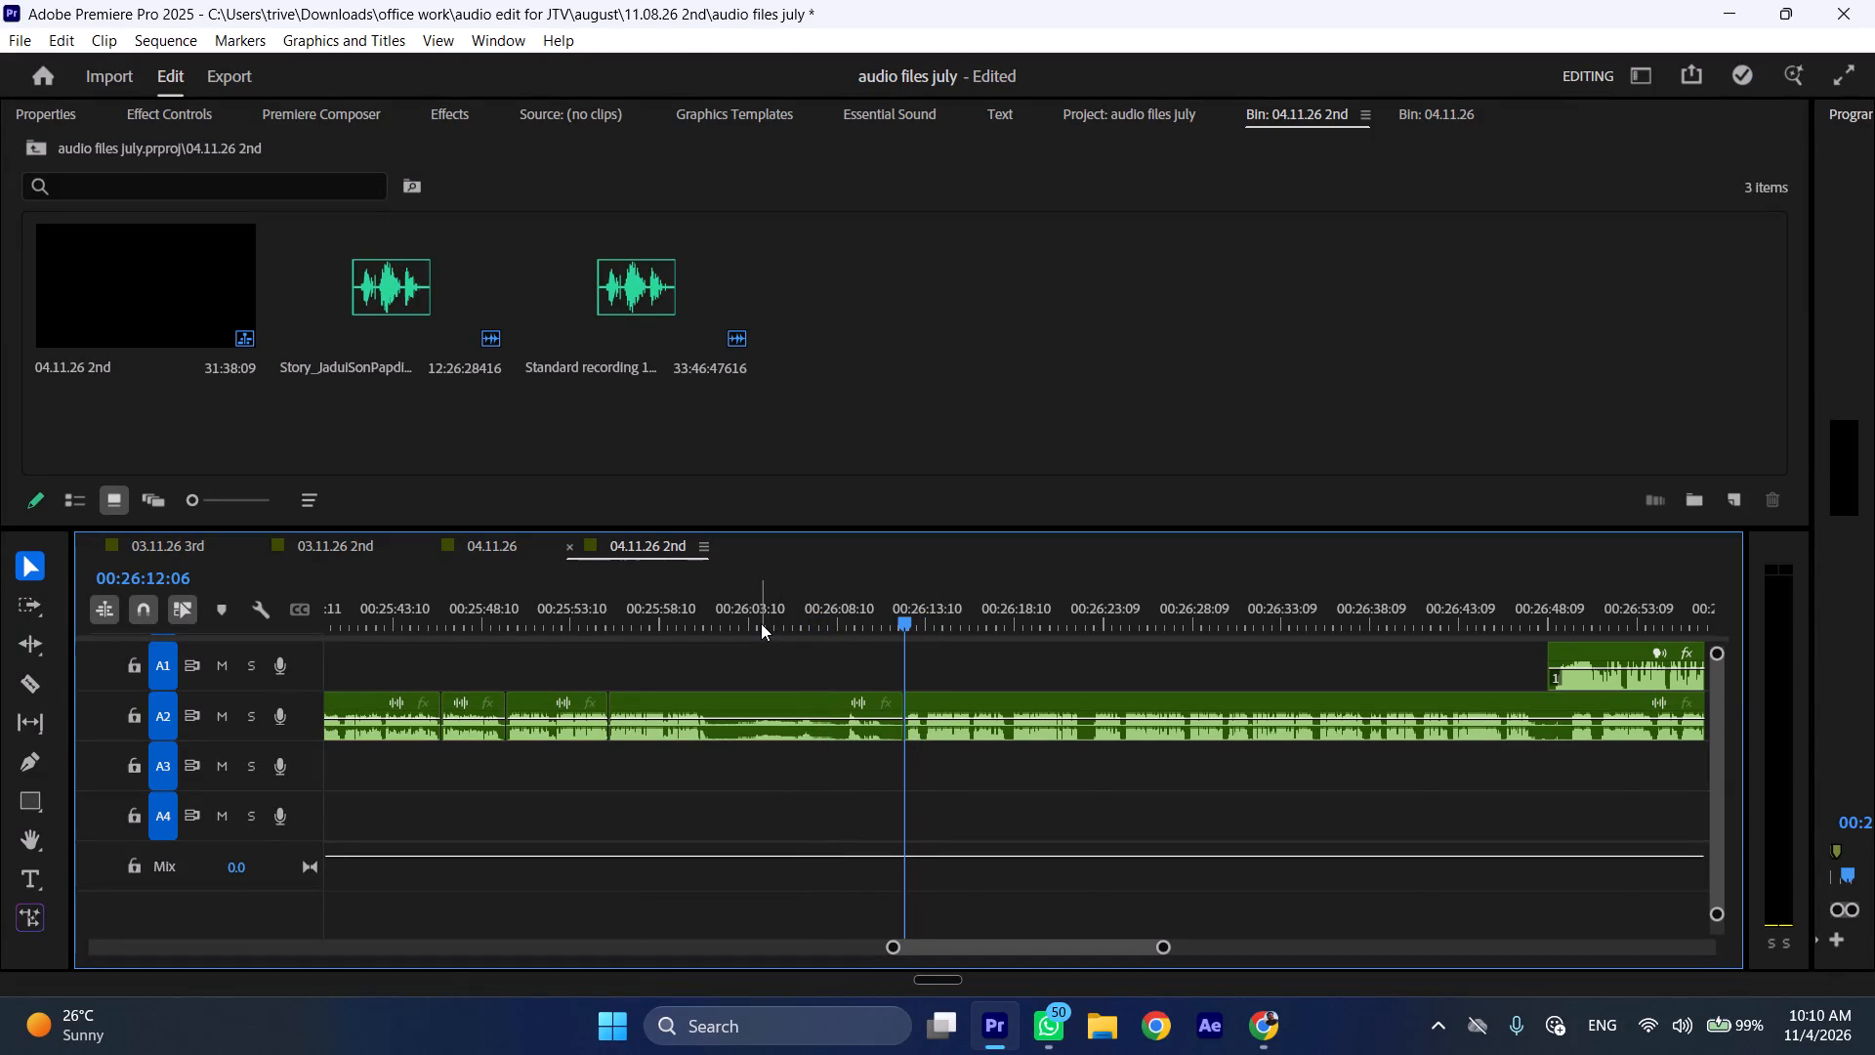
{"action": "type", "text": "ll"}
{"action": "key", "text": "space"}
{"action": "scroll", "coordinate": [821, 680], "scroll_direction": "up", "scroll_amount": 3}
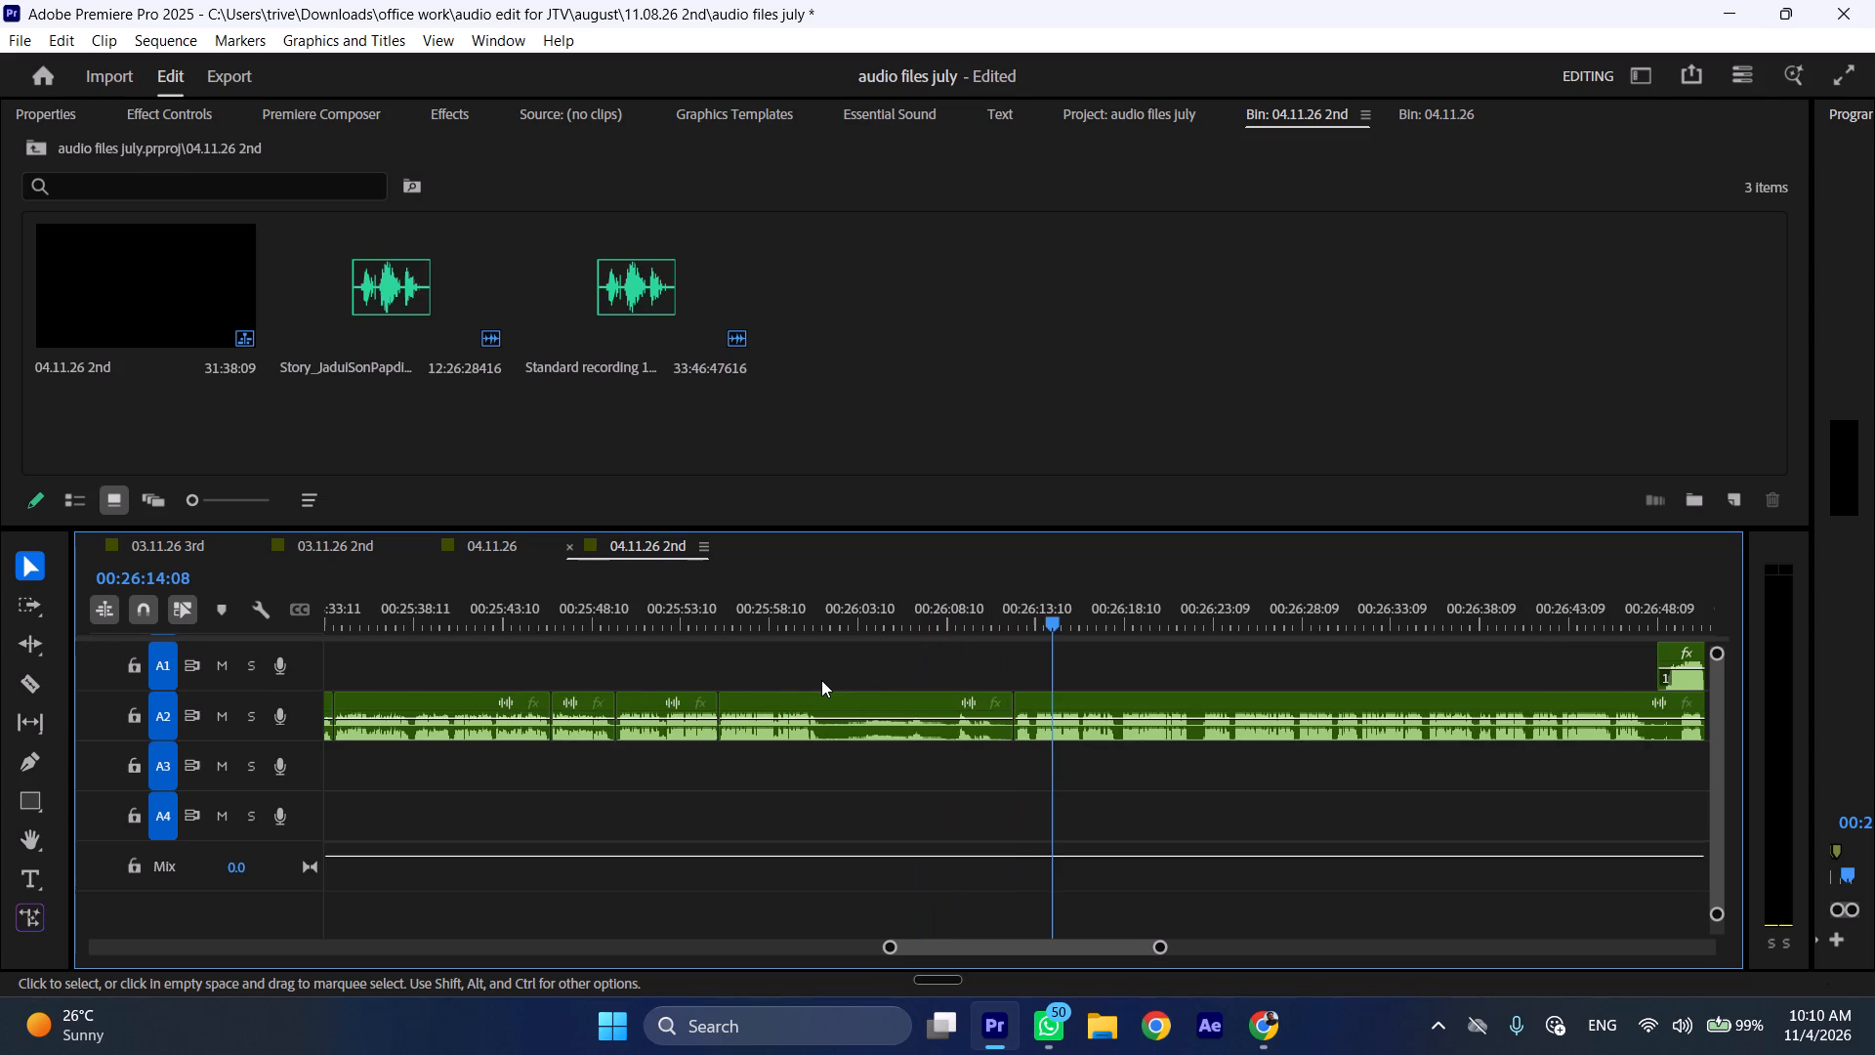
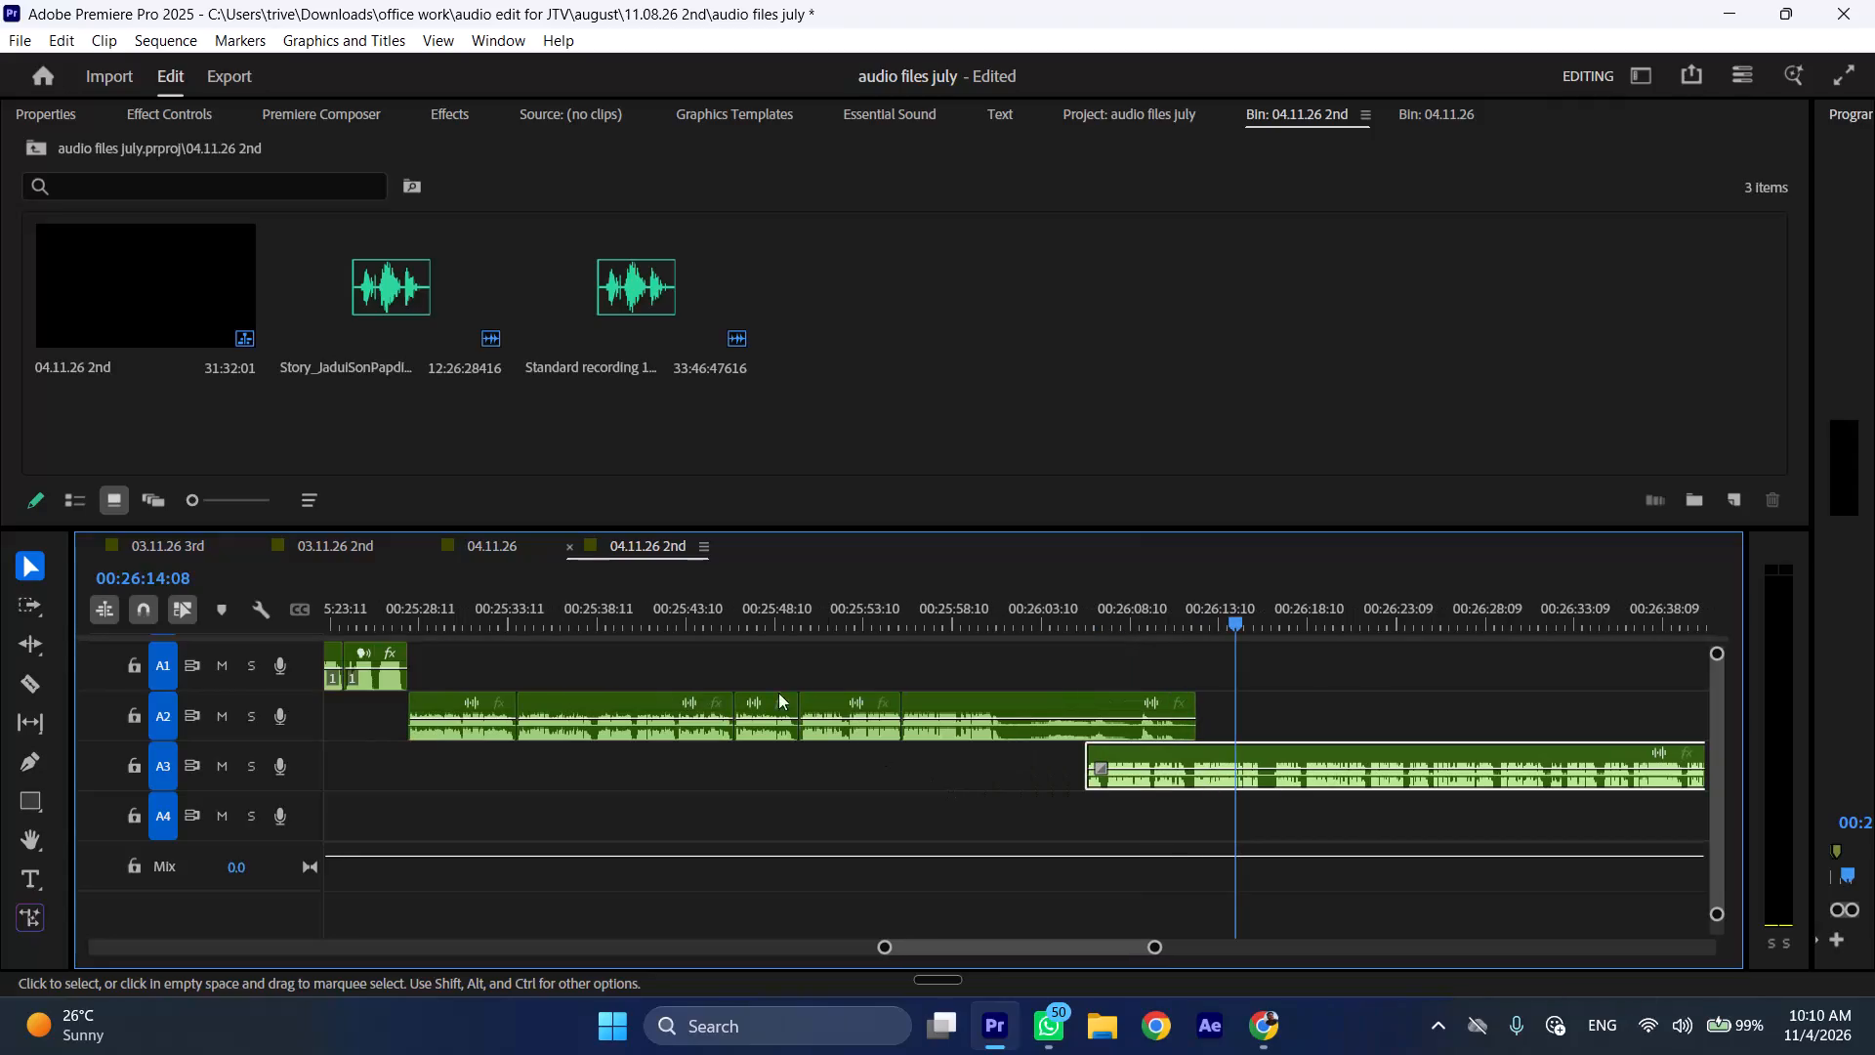
Play back the A2 speech clips from about 00:25:42 at increased speed to review the passage before the A3 clip.
{"action": "left_click", "coordinate": [675, 610]}
{"action": "key", "text": "space"}
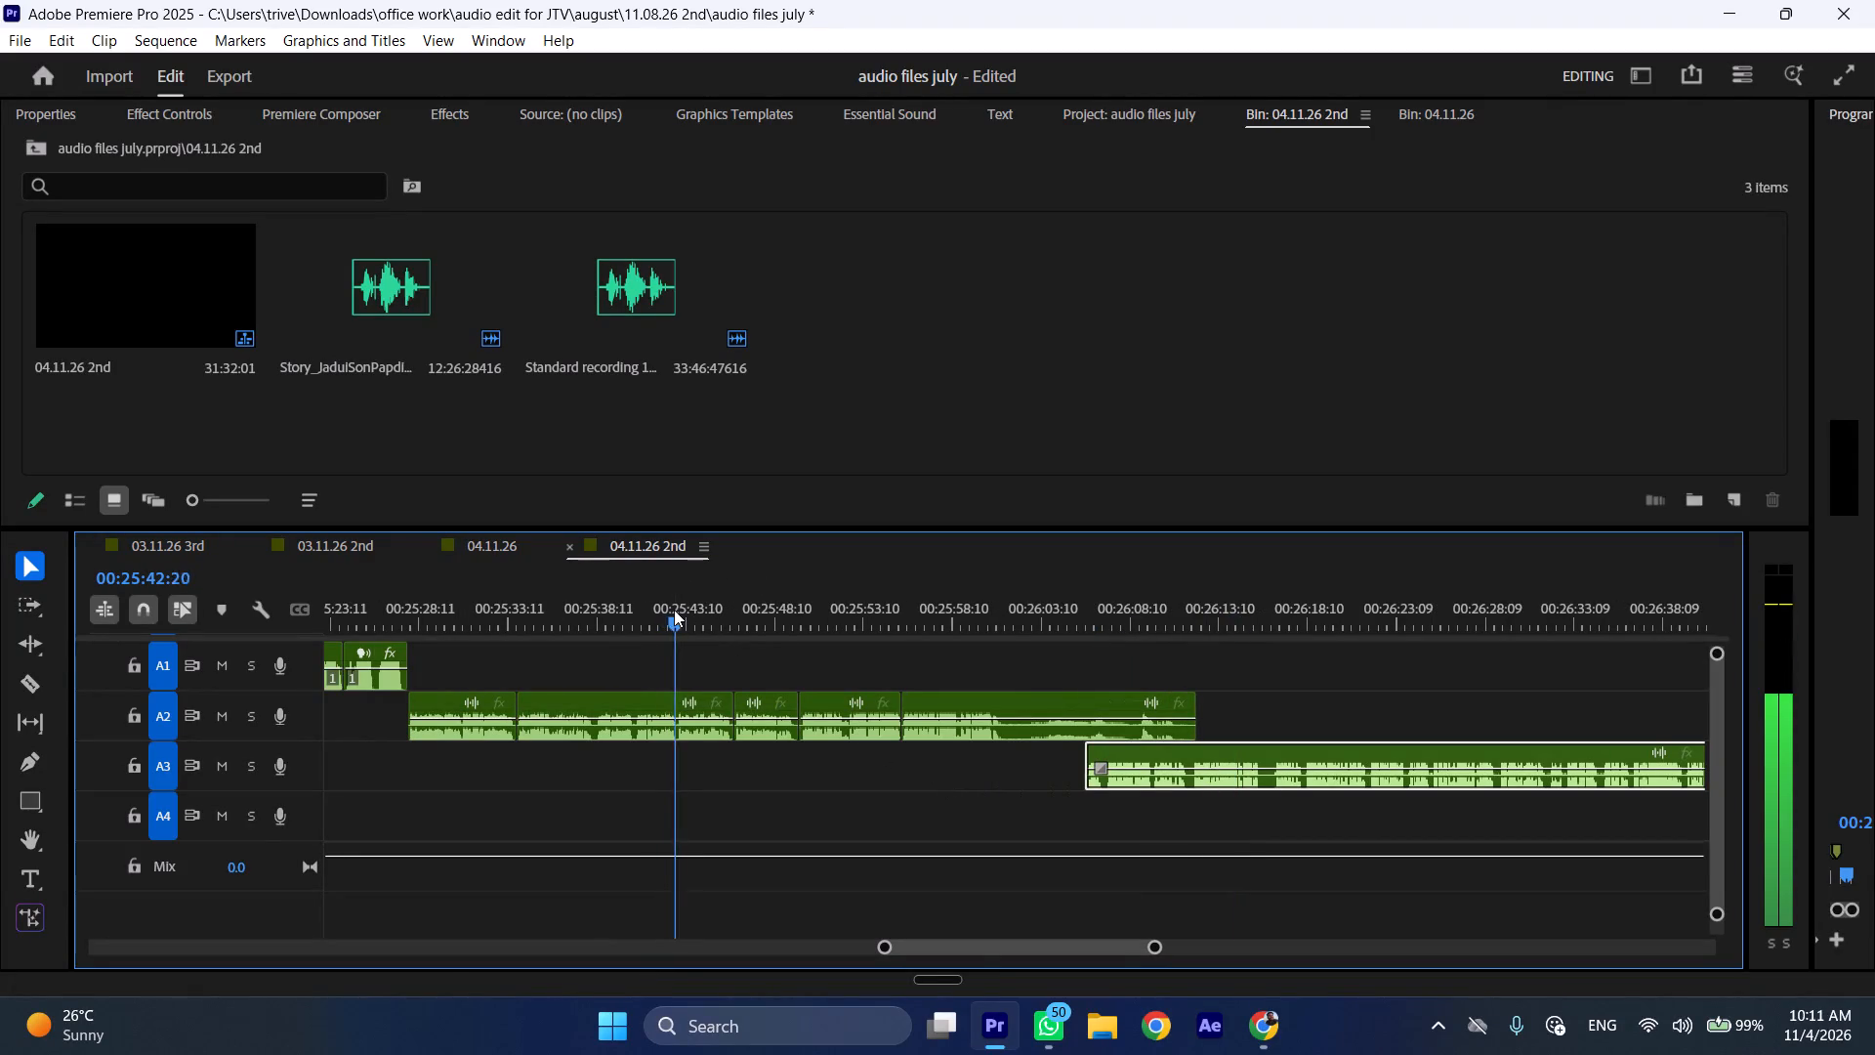
{"action": "key", "text": "l"}
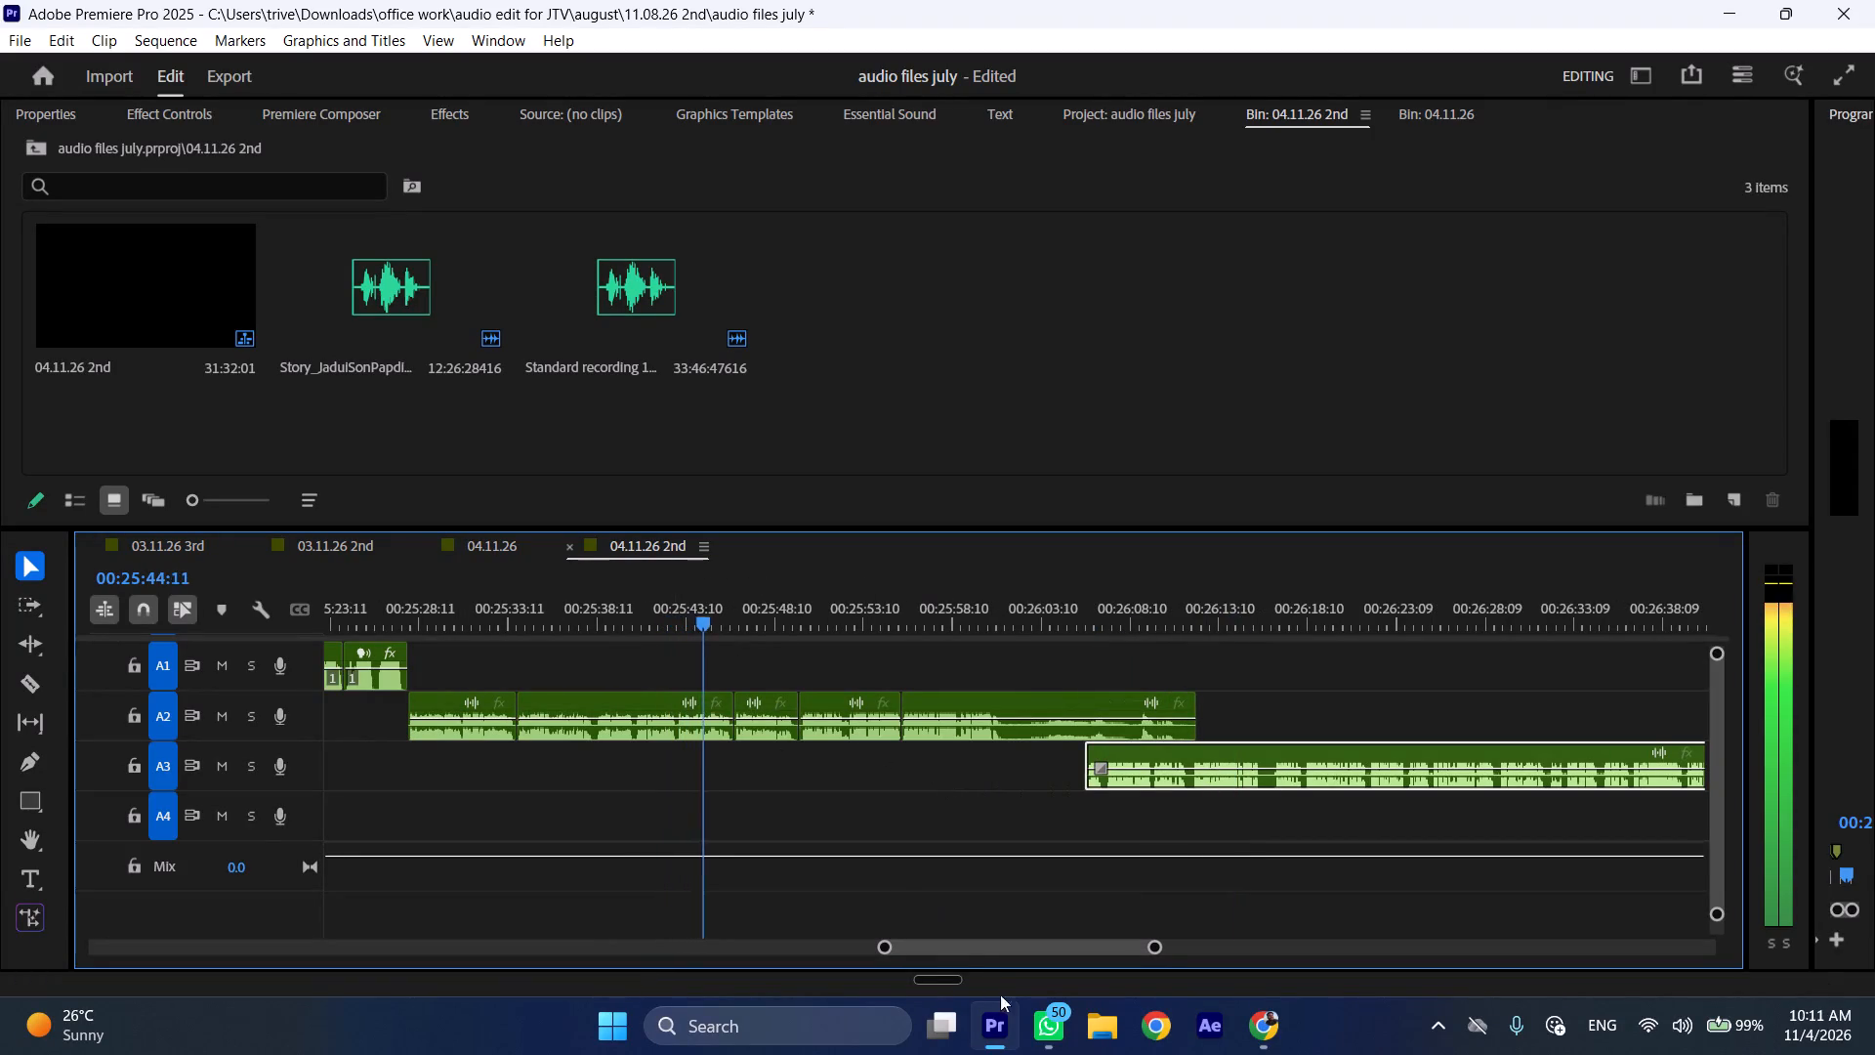
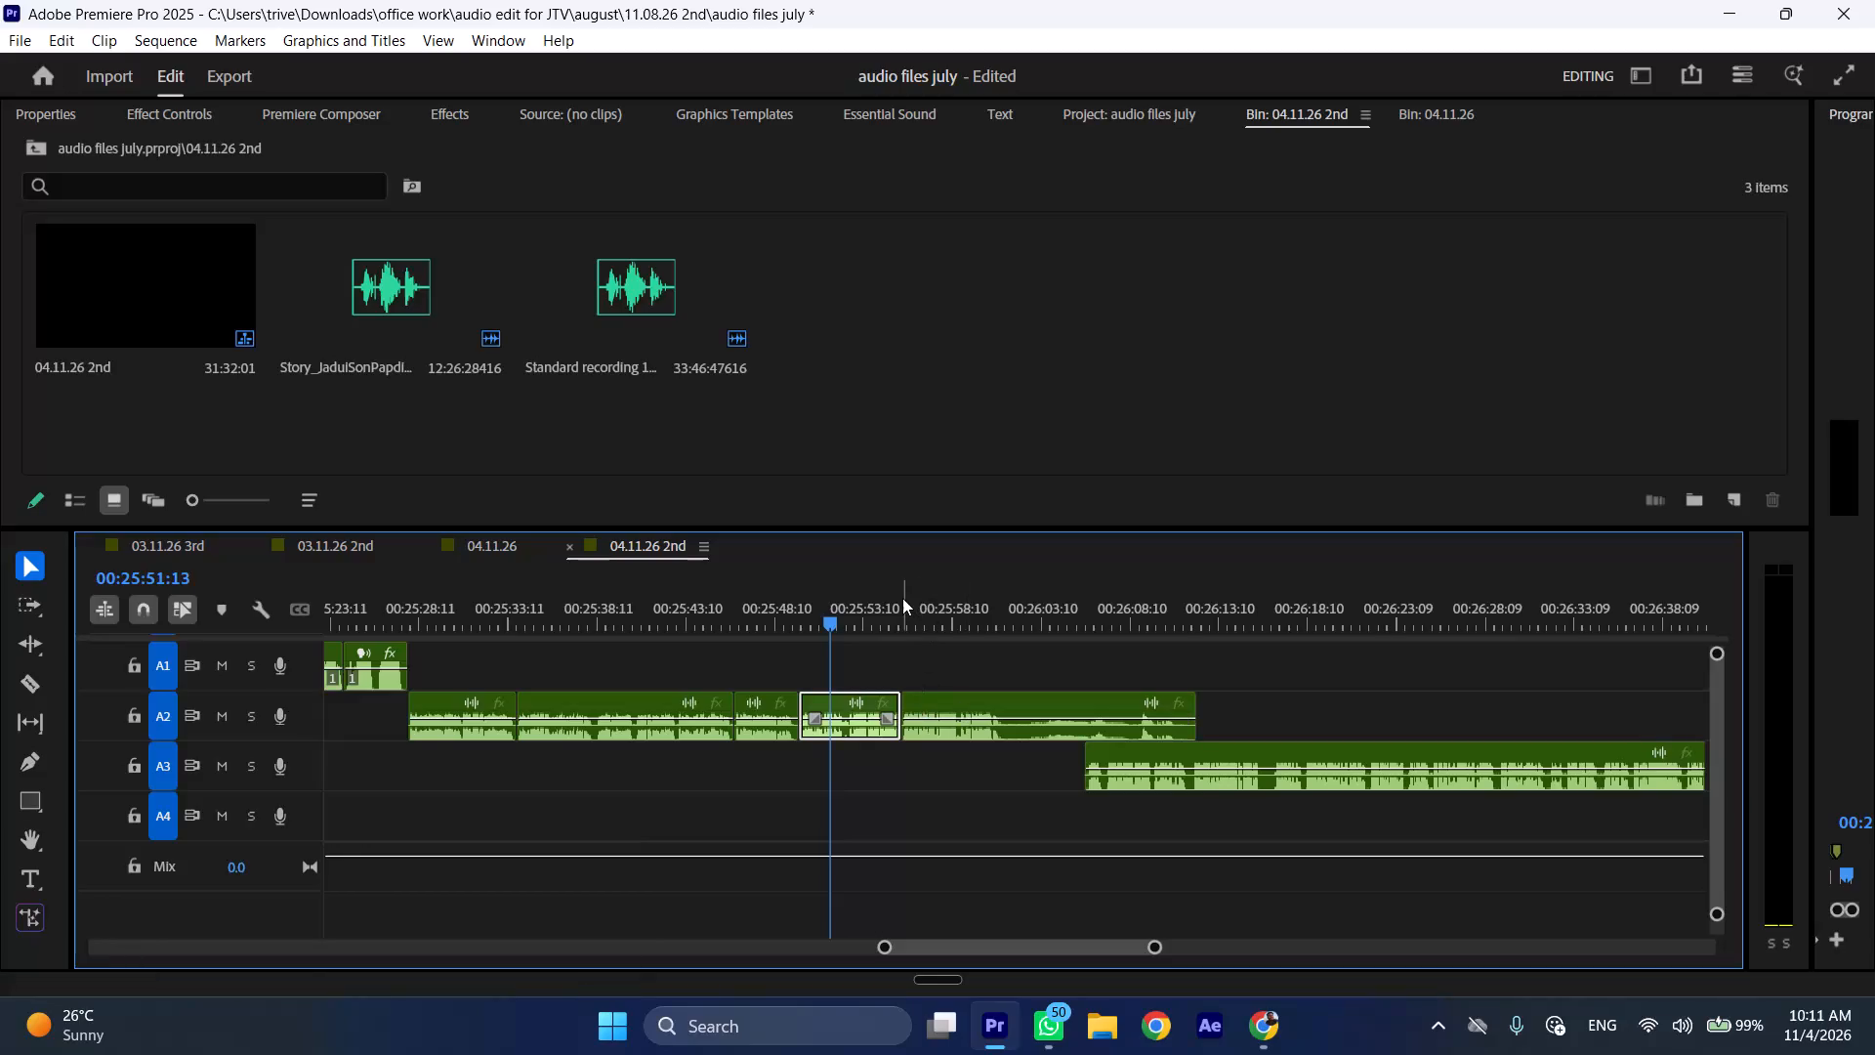
Cut the last A2 speech clip at 00:26:01:13 and delete the portion after the cut.
{"action": "left_click", "coordinate": [902, 598]}
{"action": "key", "text": "space"}
{"action": "left_click_drag", "start_coordinate": [993, 609], "coordinate": [1012, 611]}
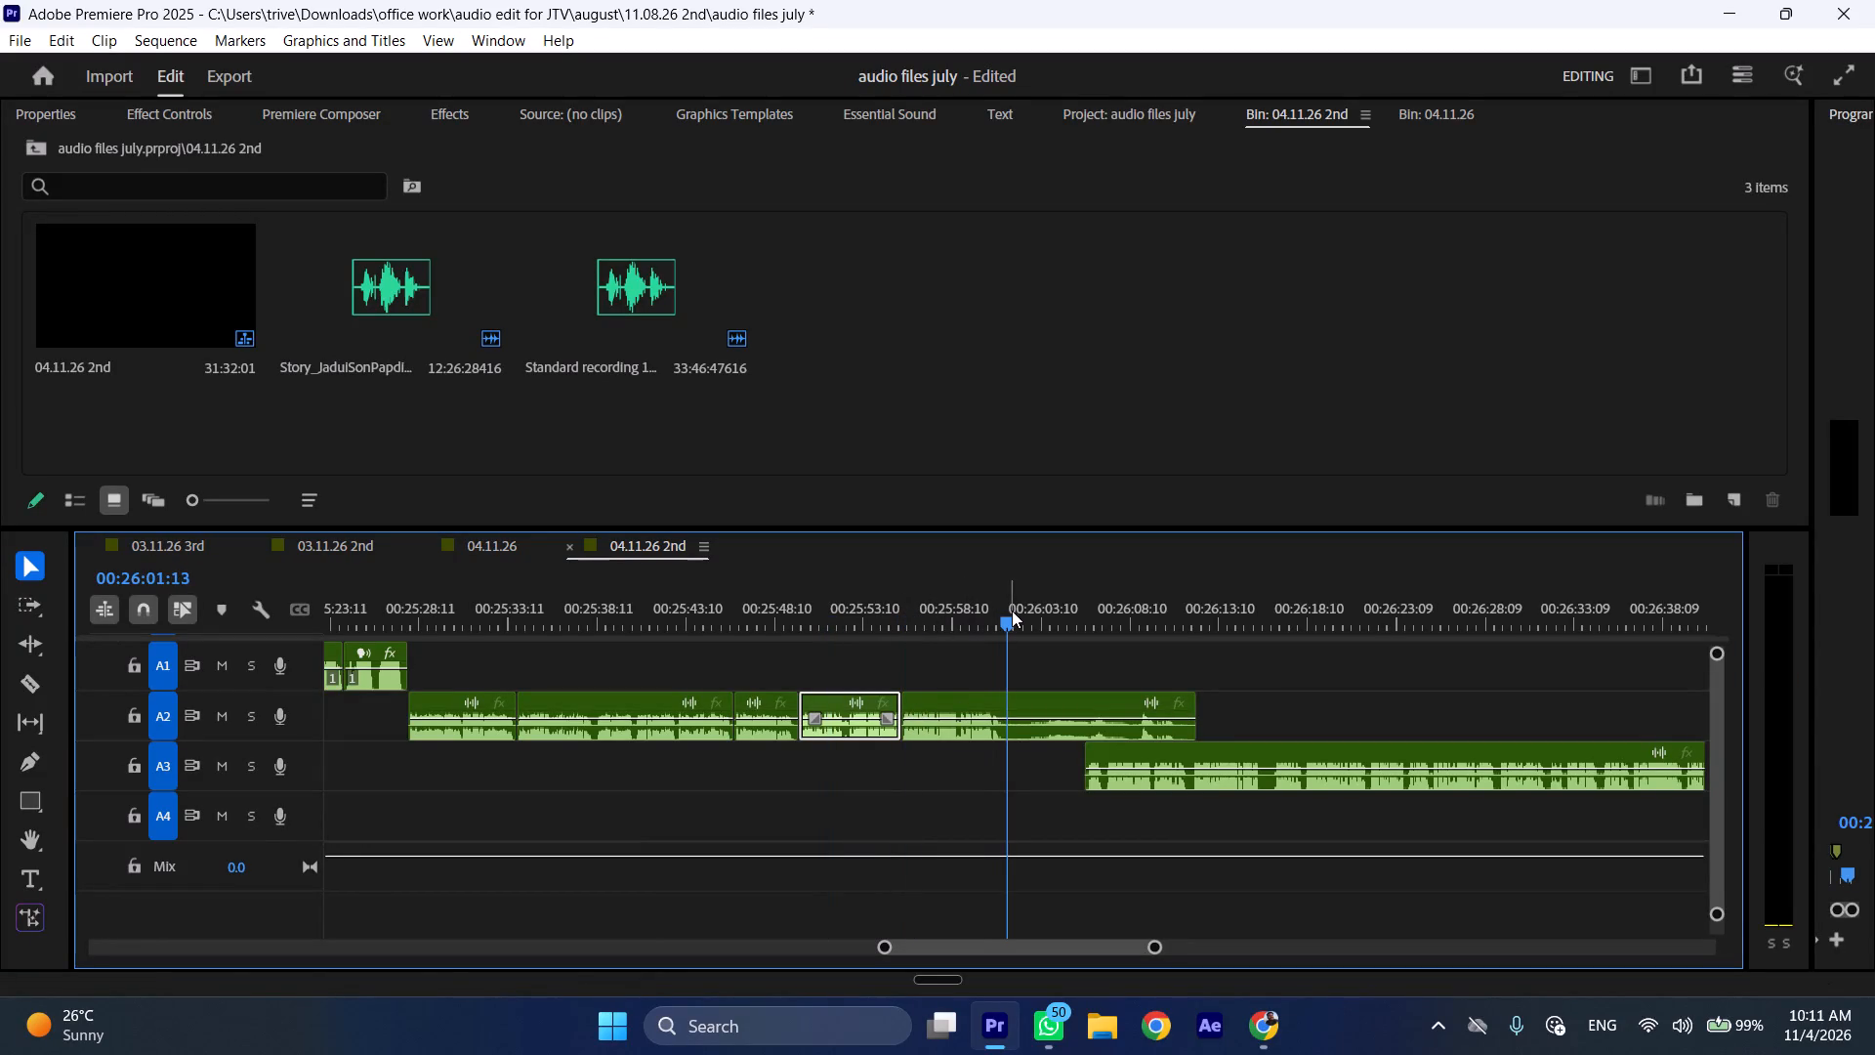
{"action": "key", "text": "shift+c"}
{"action": "left_click_drag", "start_coordinate": [1193, 696], "coordinate": [1016, 700]}
{"action": "left_click_drag", "start_coordinate": [1021, 699], "coordinate": [1037, 699]}
{"action": "left_click", "coordinate": [1016, 709]}
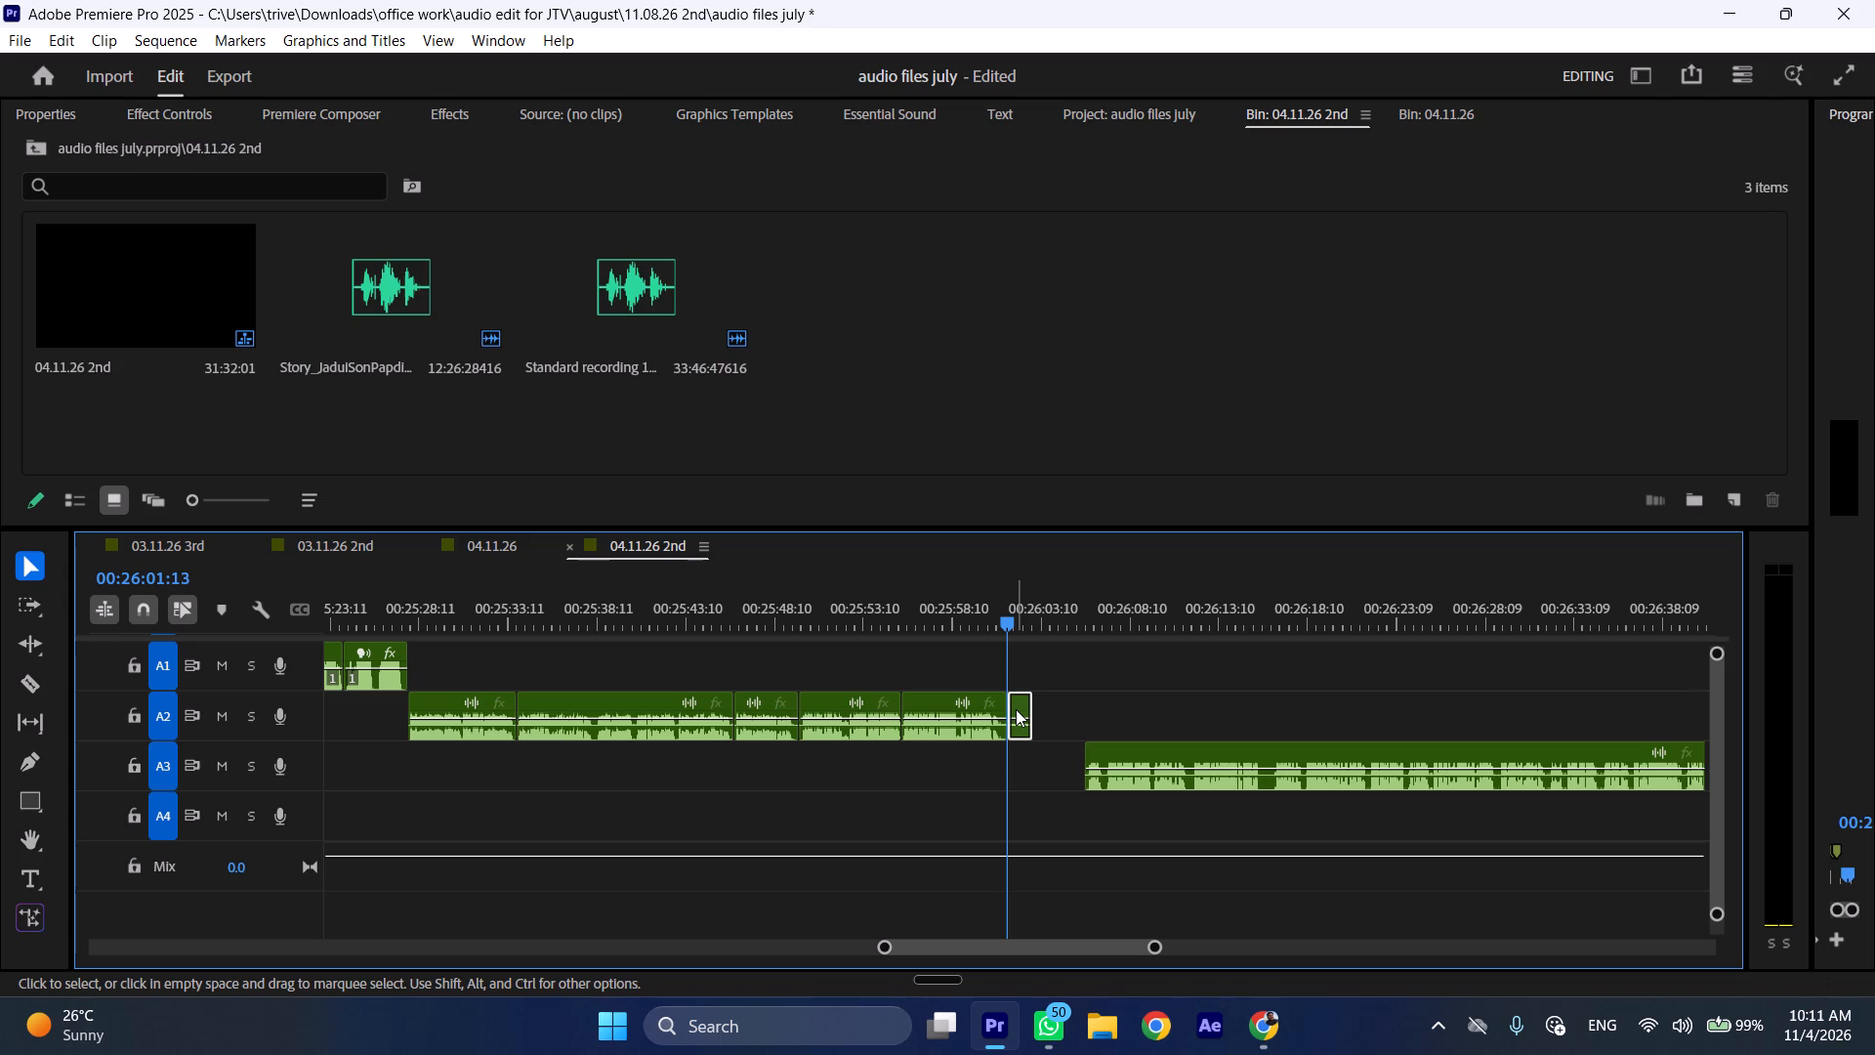
{"action": "key", "text": "BackSpace"}
Move the A3 clip earlier so it starts level with the second-to-last A2 clip, at about 00:25:49.
{"action": "left_click_drag", "start_coordinate": [1142, 745], "coordinate": [878, 746]}
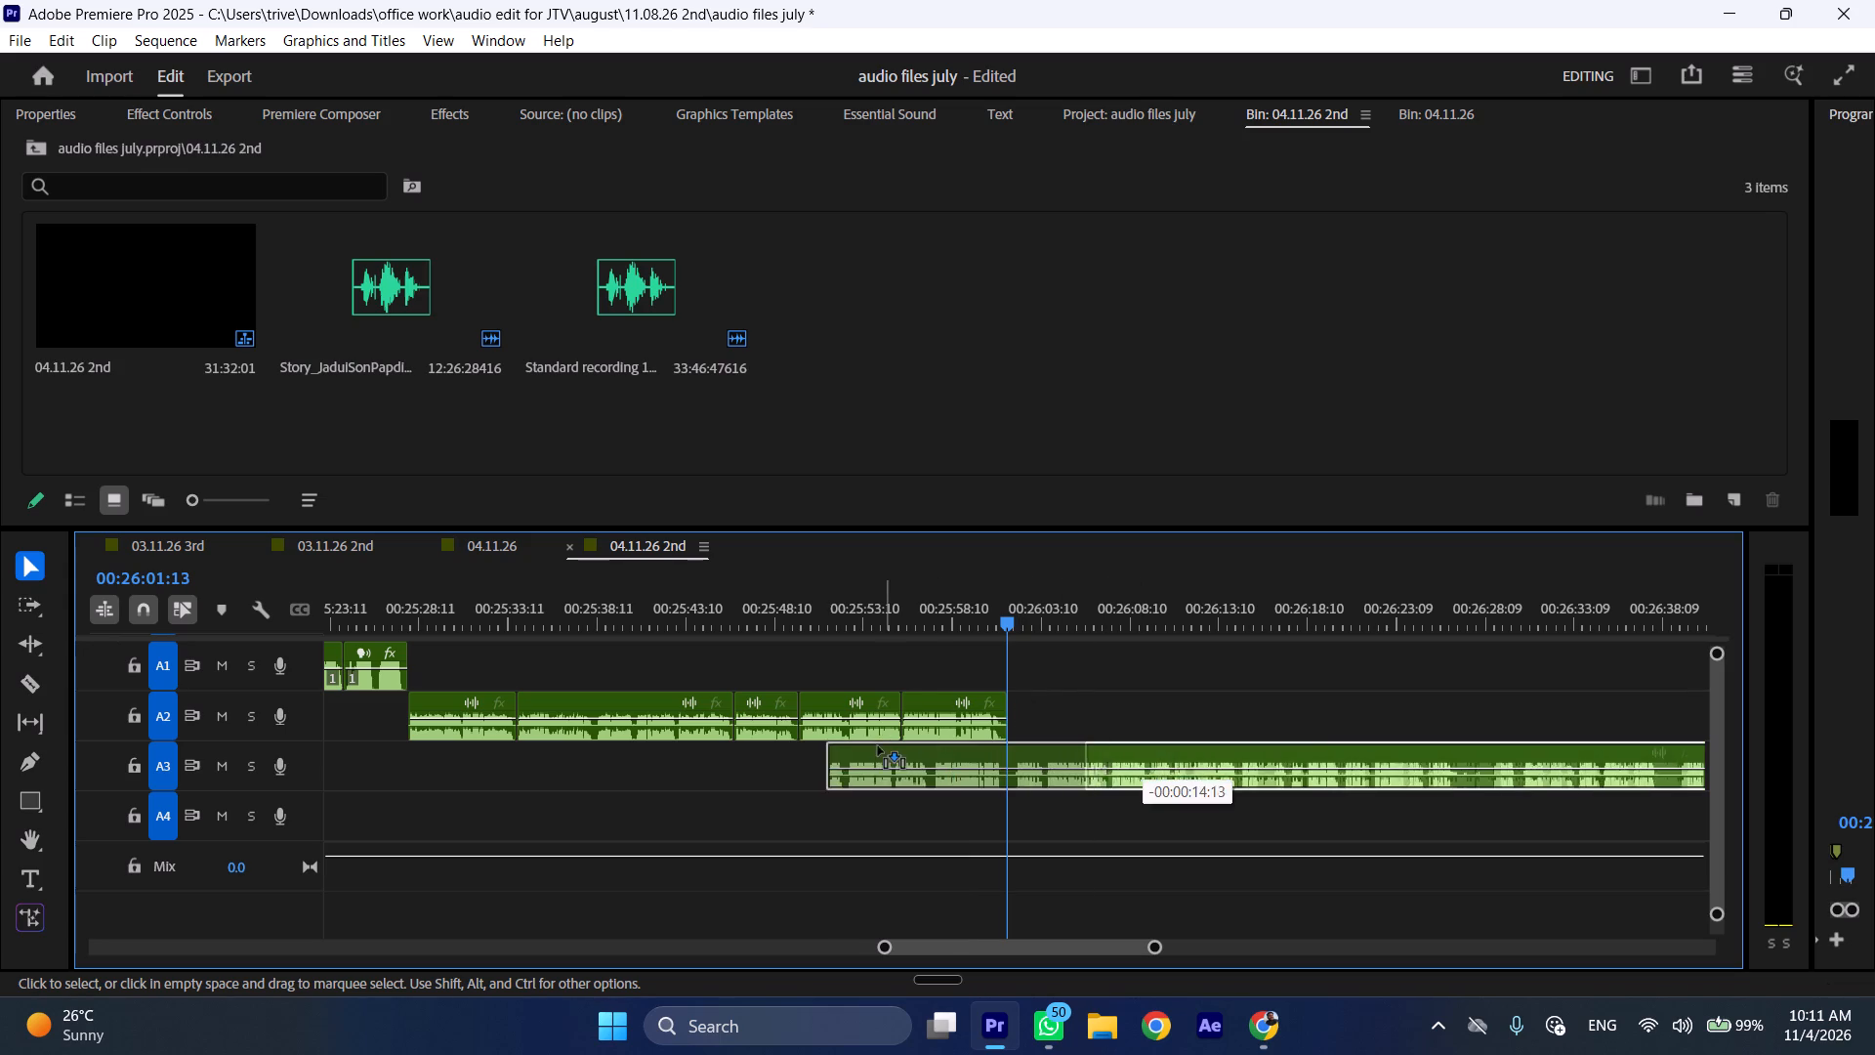
{"action": "left_click_drag", "start_coordinate": [878, 746], "coordinate": [865, 746]}
Move the last two A2 clips together later along A2 so they start at about 00:26:25.
{"action": "left_click_drag", "start_coordinate": [857, 656], "coordinate": [951, 696]}
{"action": "left_click_drag", "start_coordinate": [929, 698], "coordinate": [967, 698]}
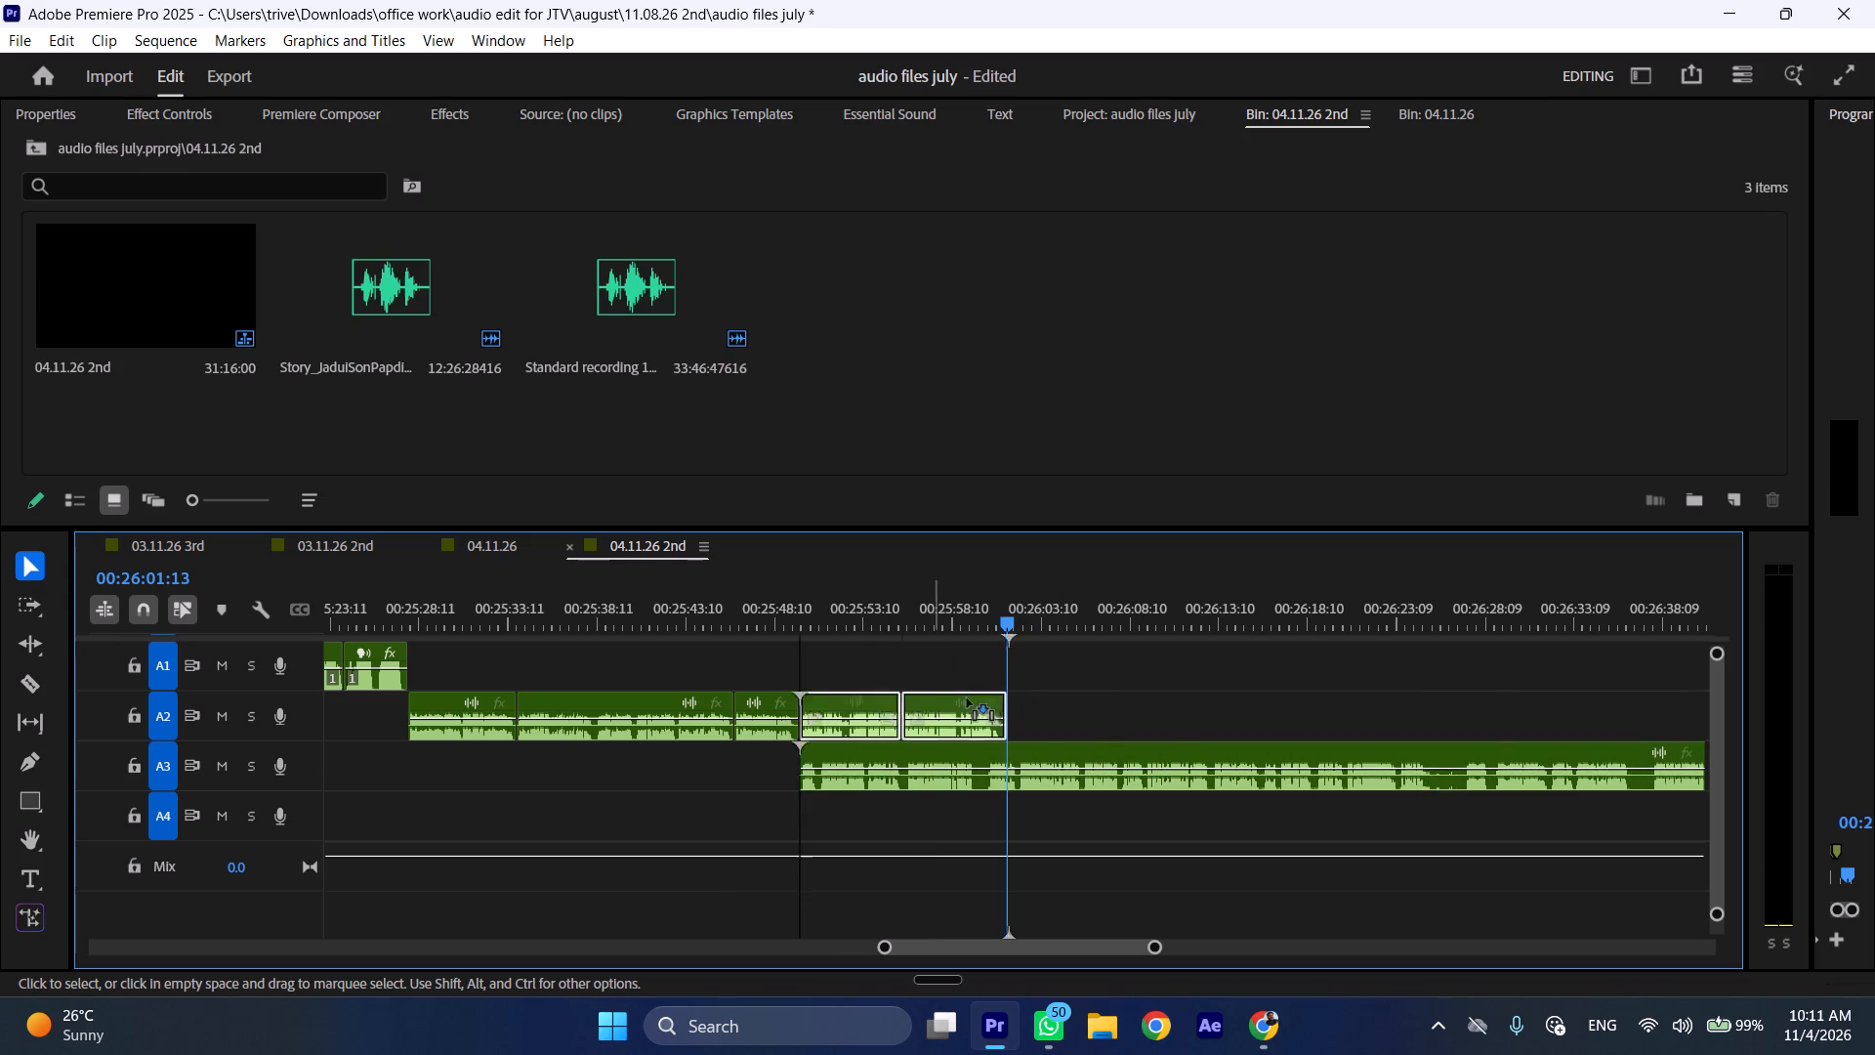
{"action": "left_click_drag", "start_coordinate": [967, 698], "coordinate": [1555, 698]}
Play back from 00:25:48:03 at increased speed to review the transition from the A2 clip into the A3 clip.
{"action": "left_click", "coordinate": [770, 620]}
{"action": "key", "text": "space"}
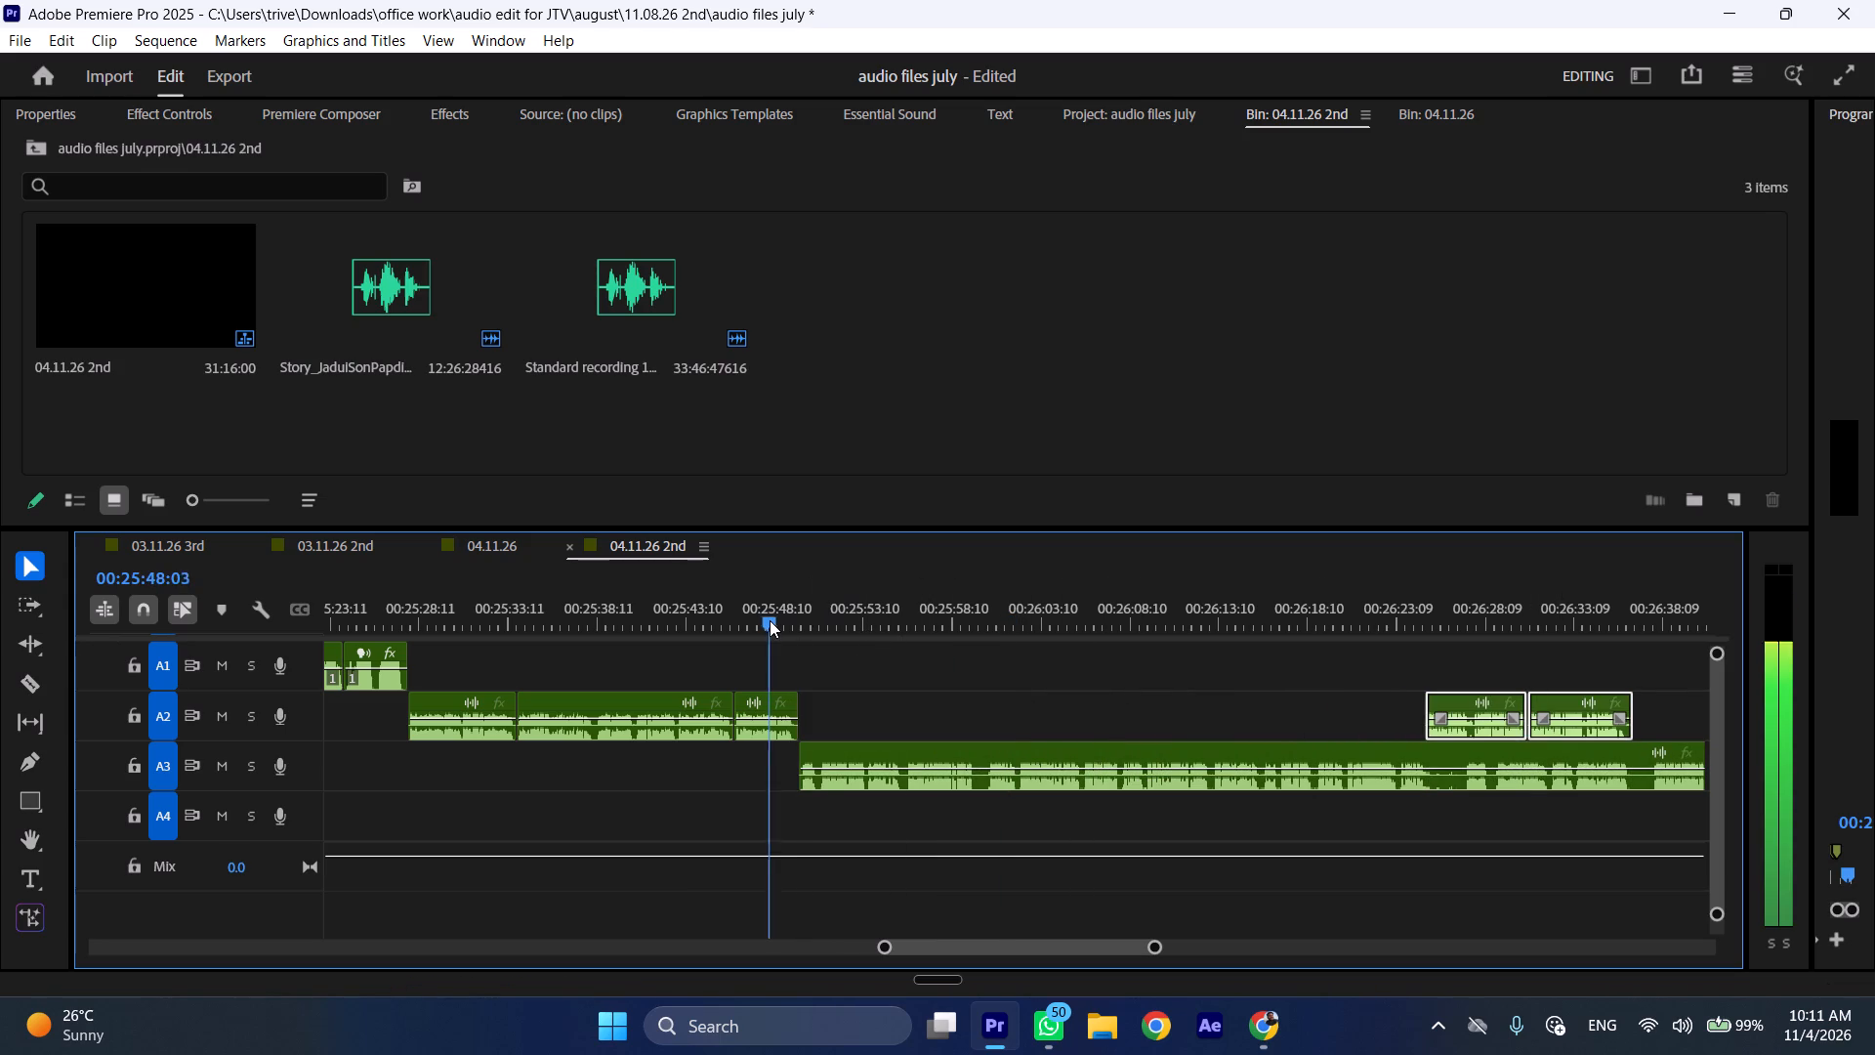
{"action": "type", "text": "l"}
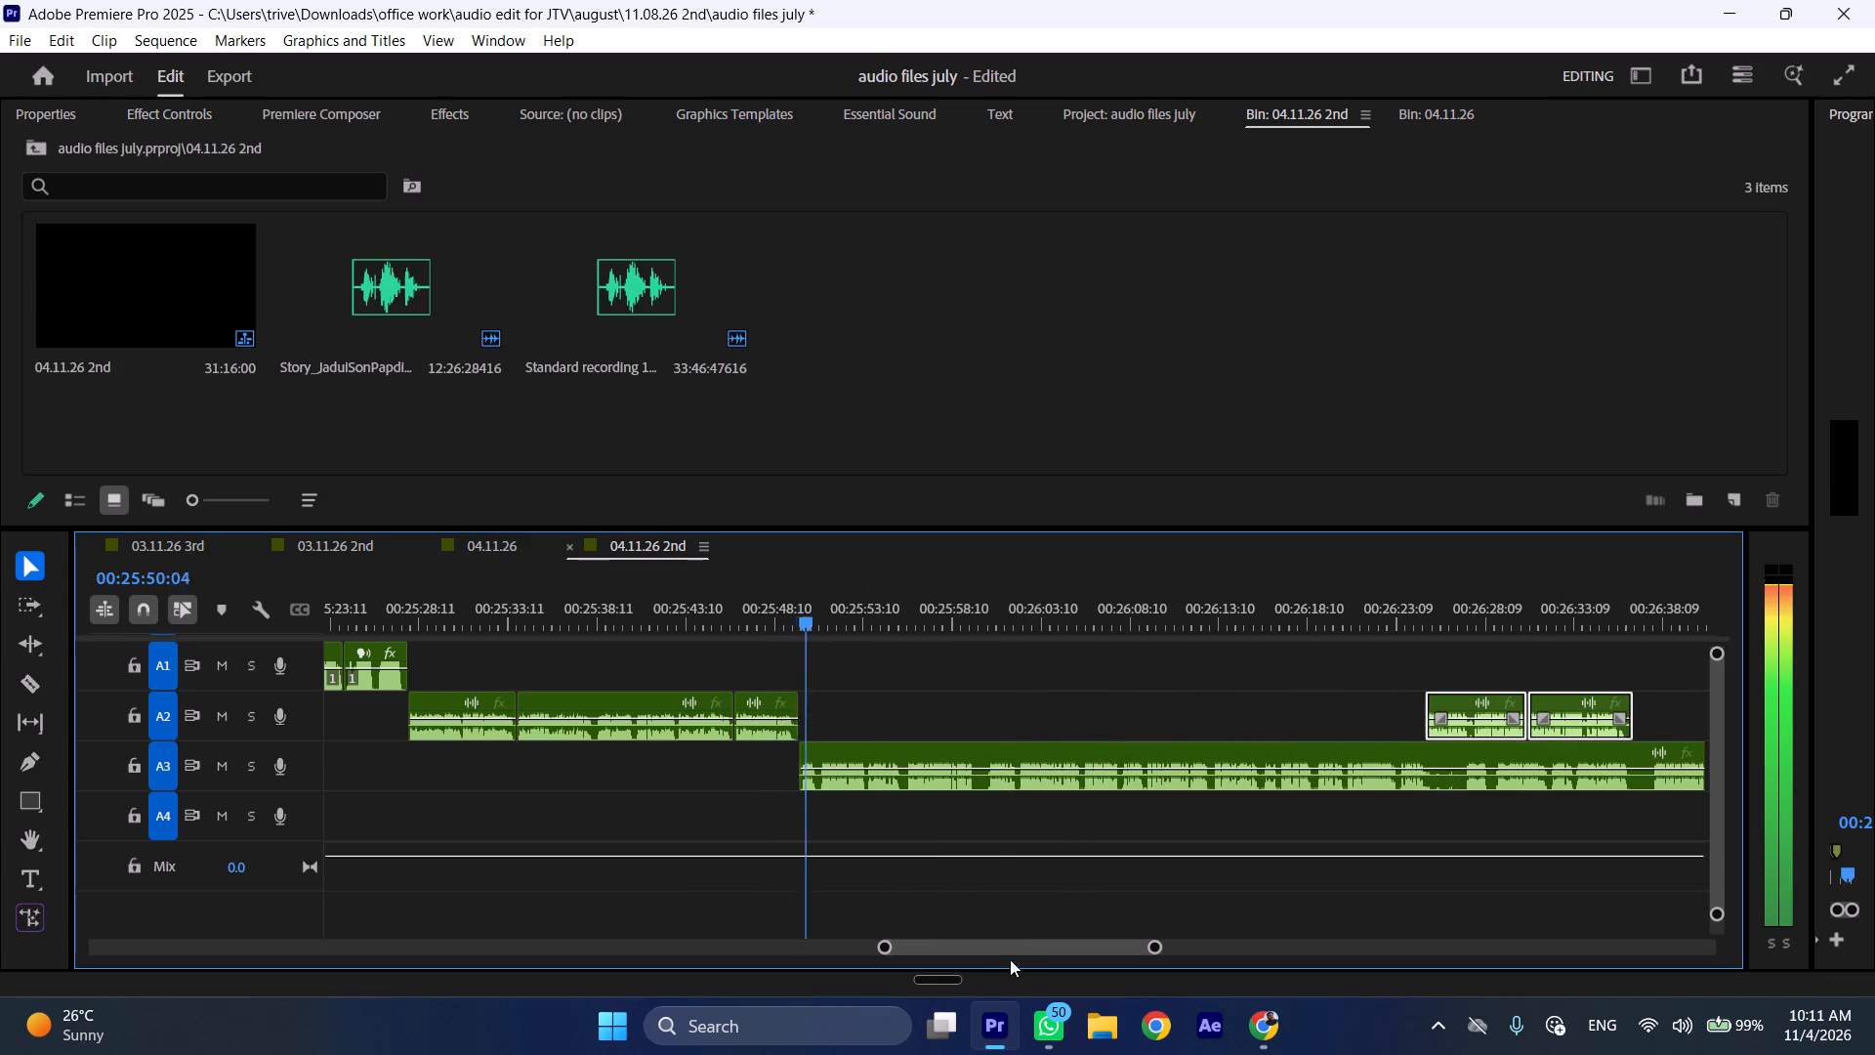
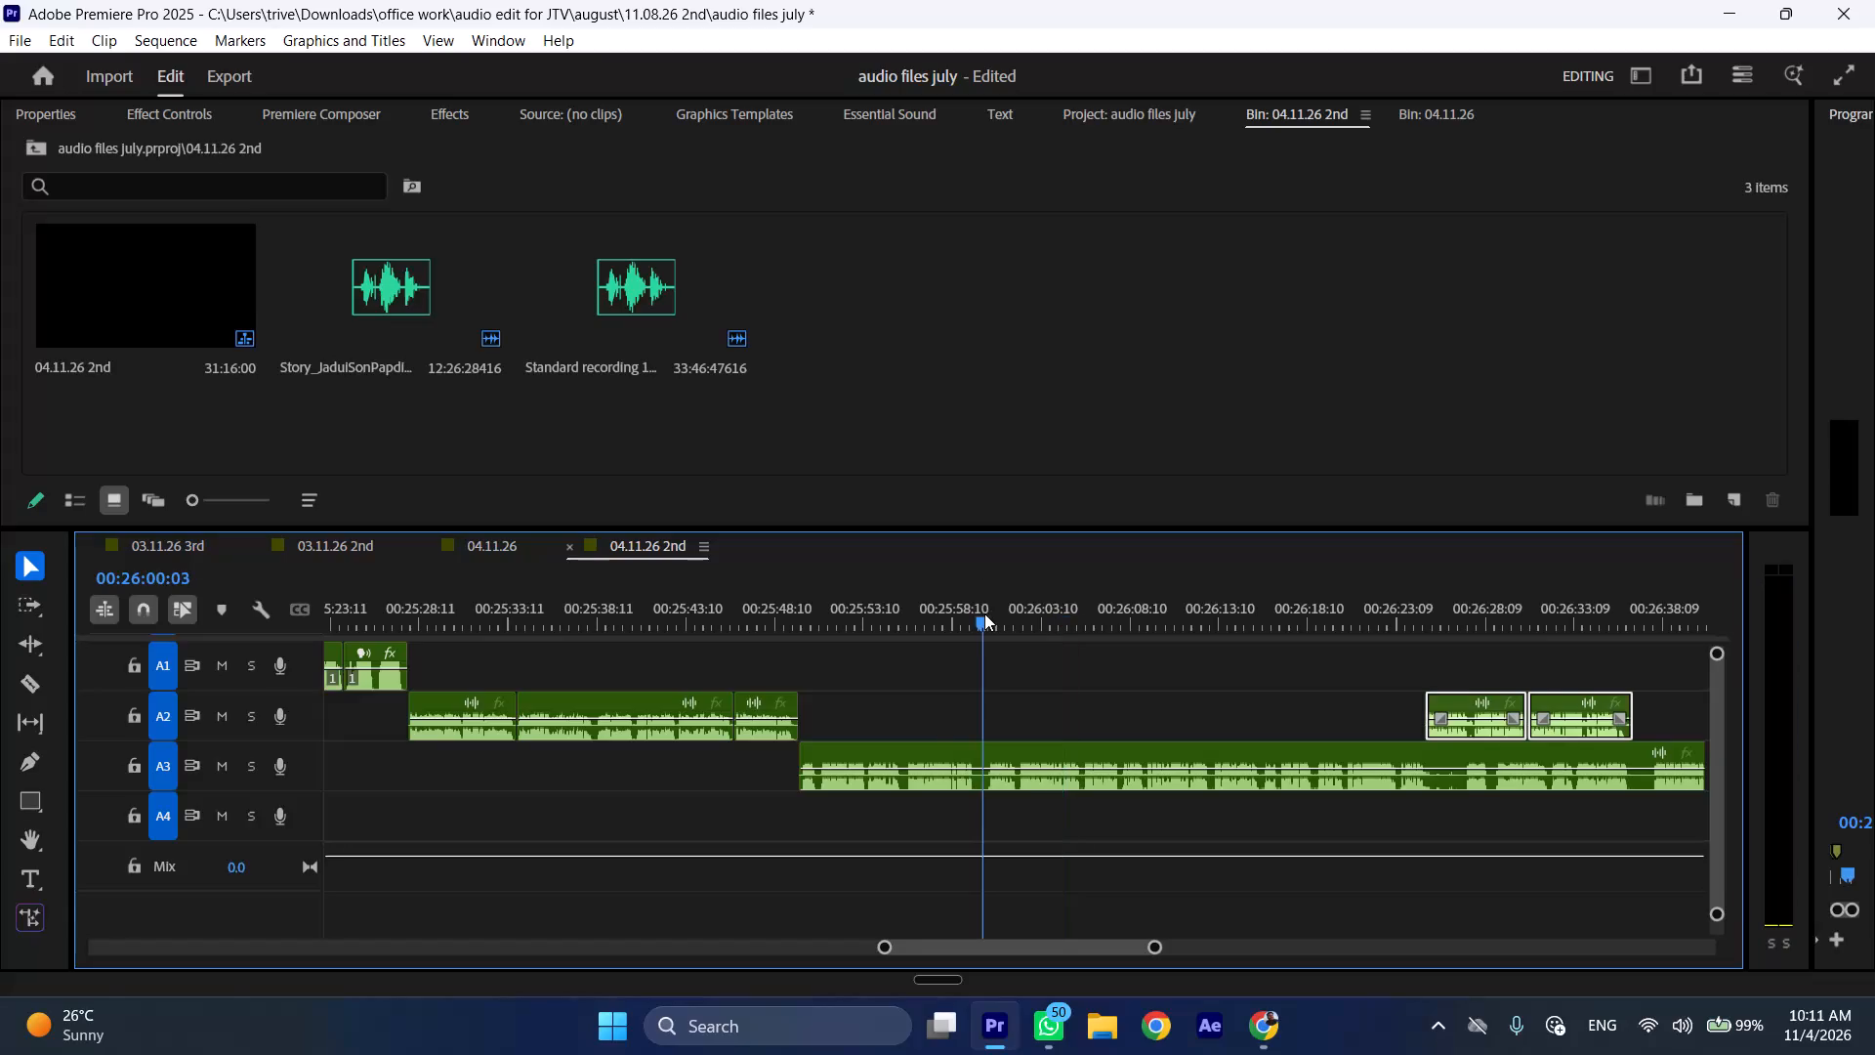
Cut the A3 clip at 00:26:00:03 and move the portion after the cut later along A3 to about 00:26:22.
{"action": "key", "text": "shift+c"}
{"action": "left_click_drag", "start_coordinate": [1031, 746], "coordinate": [1427, 750]}
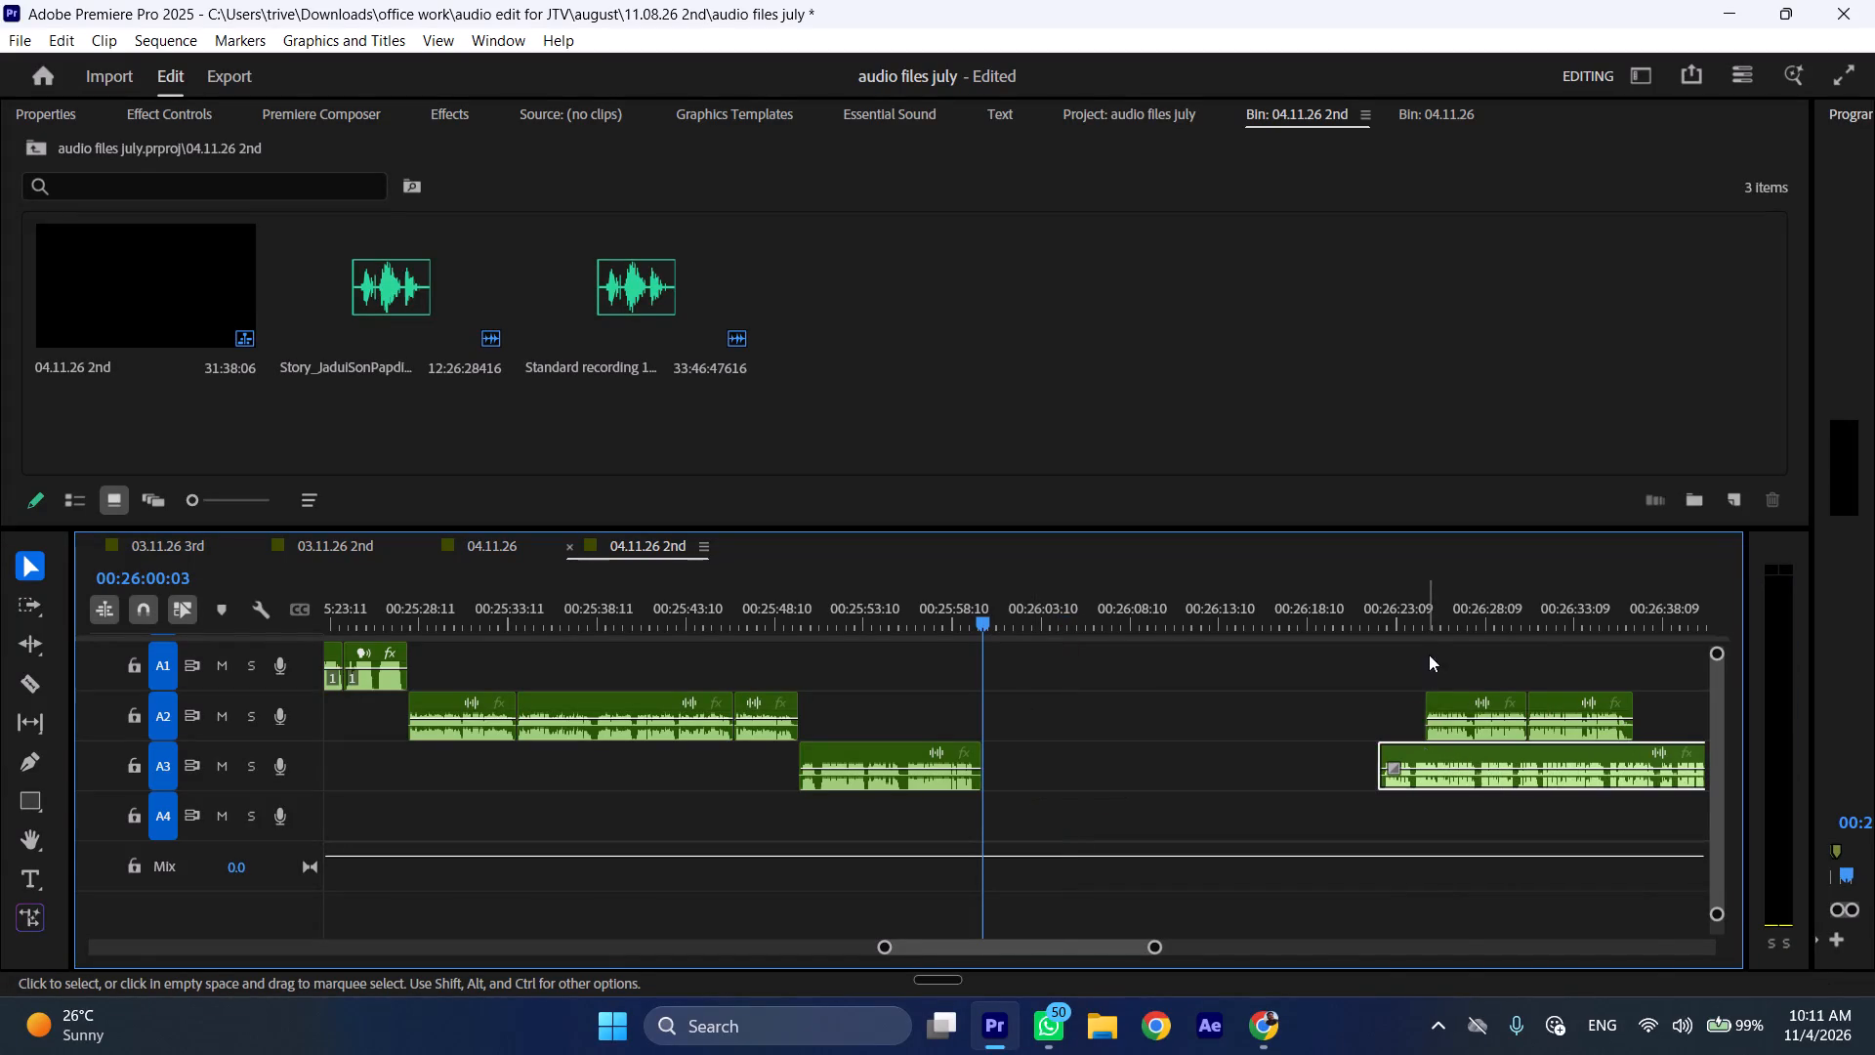
Move the last two A2 clips together back along A2 so they start at the 00:26:00:03 cut point.
{"action": "left_click_drag", "start_coordinate": [1436, 654], "coordinate": [1557, 697]}
{"action": "left_click_drag", "start_coordinate": [1556, 699], "coordinate": [1114, 719]}
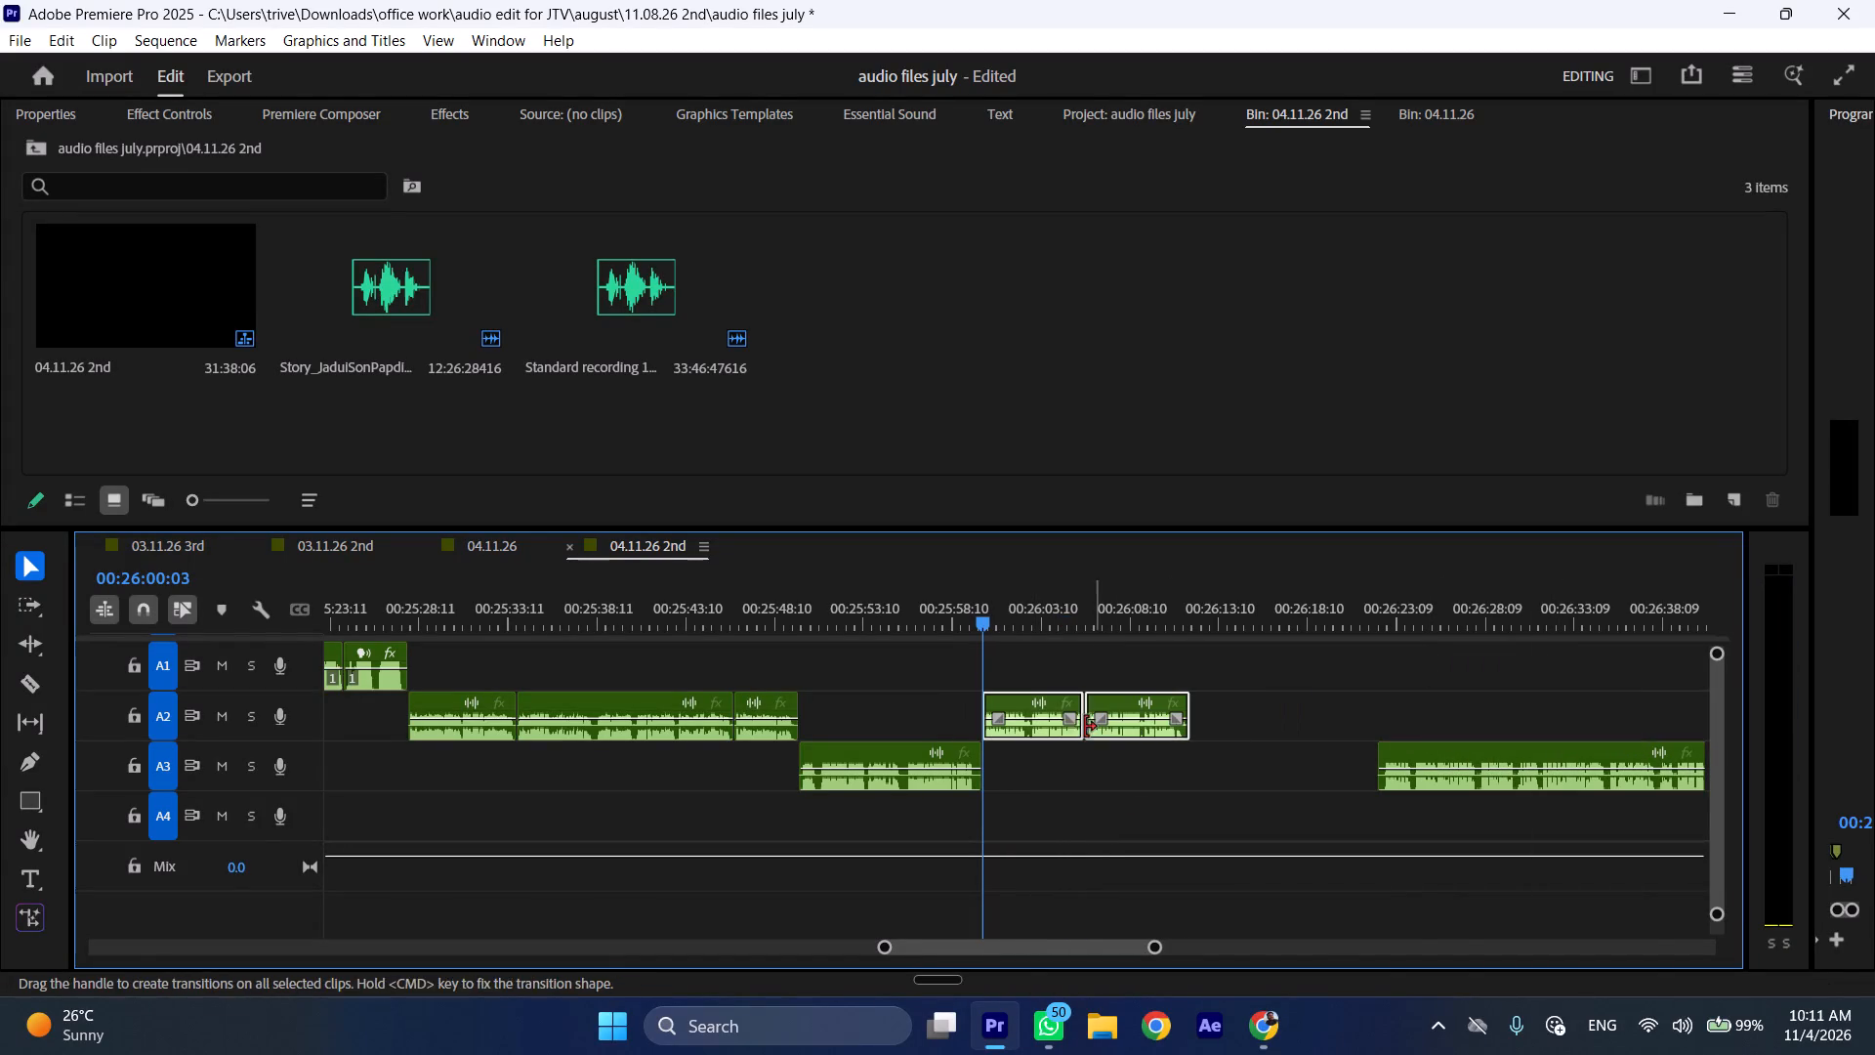
Move the short A3 clip before the cut up onto A2, filling the gap between the A2 clips at the same time position.
{"action": "left_click_drag", "start_coordinate": [874, 747], "coordinate": [878, 729]}
Play back from 00:26:00:03 at increased speed to review the two repositioned A2 clips.
{"action": "key", "text": "space"}
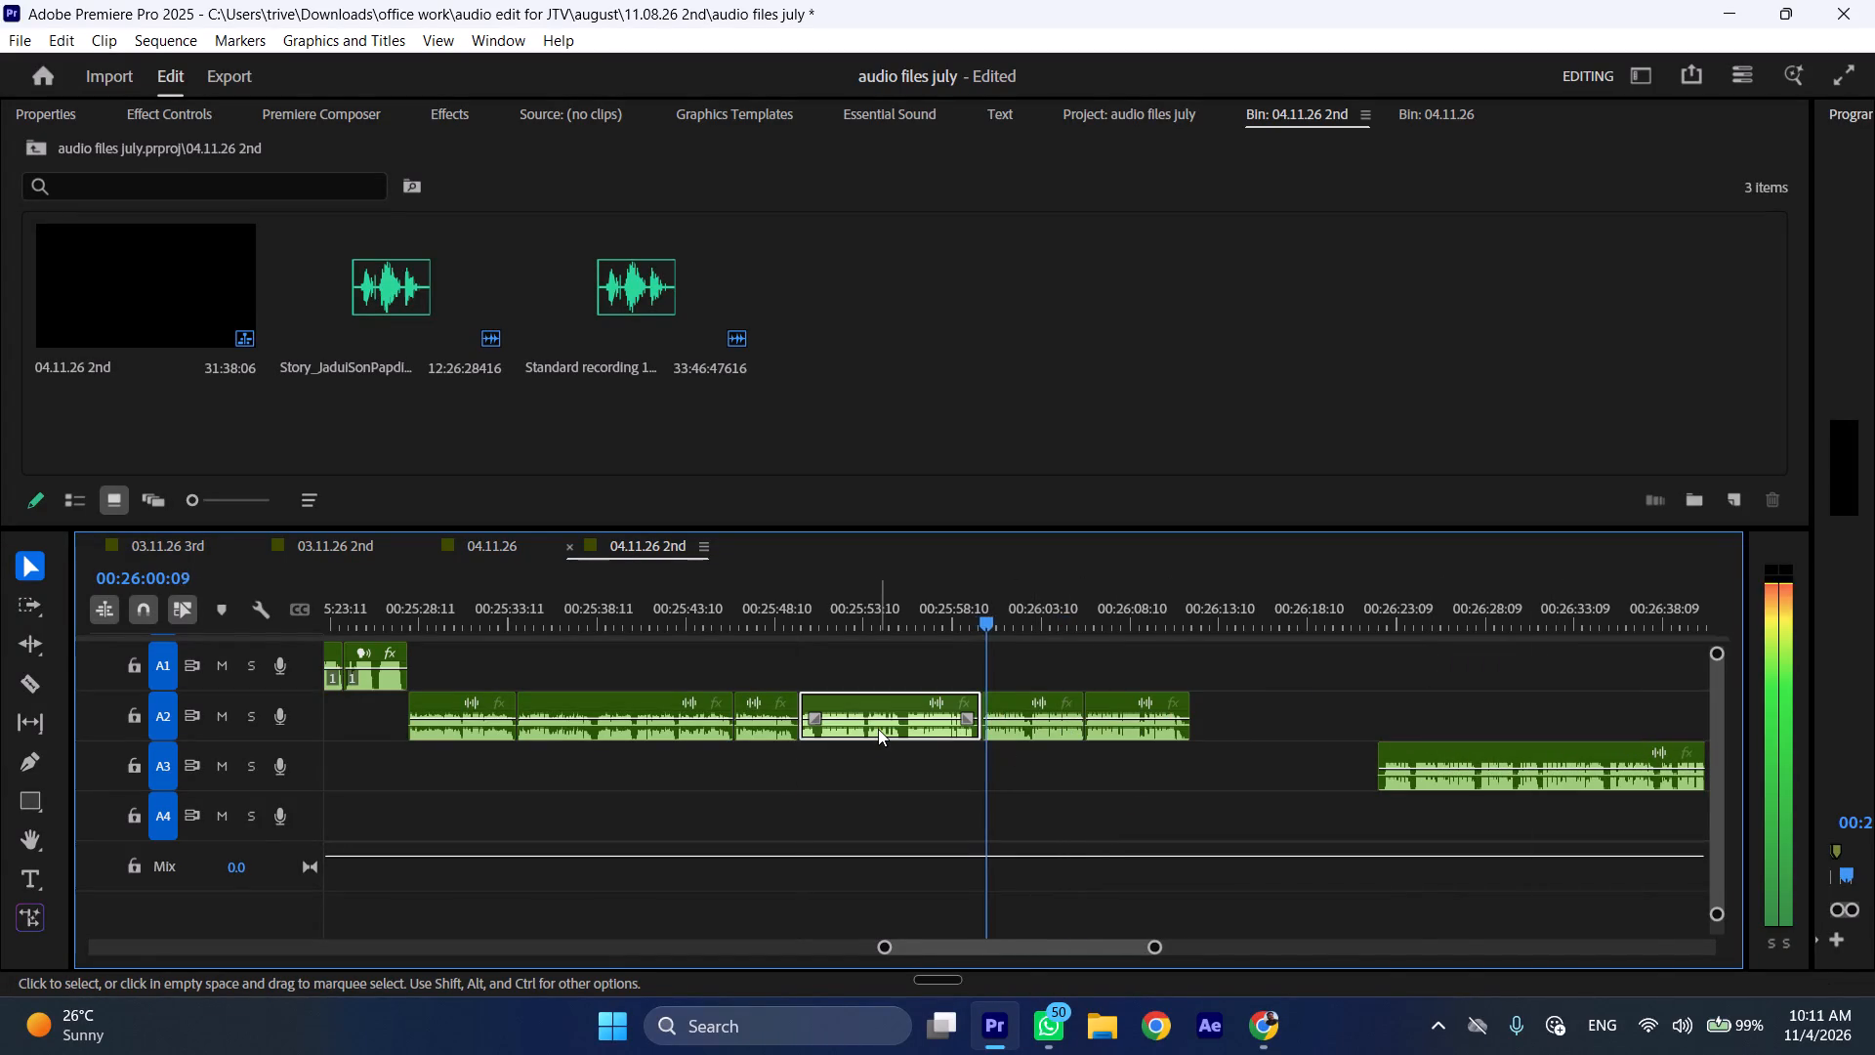
{"action": "type", "text": "l"}
{"action": "scroll", "coordinate": [956, 832], "scroll_direction": "down", "scroll_amount": 5}
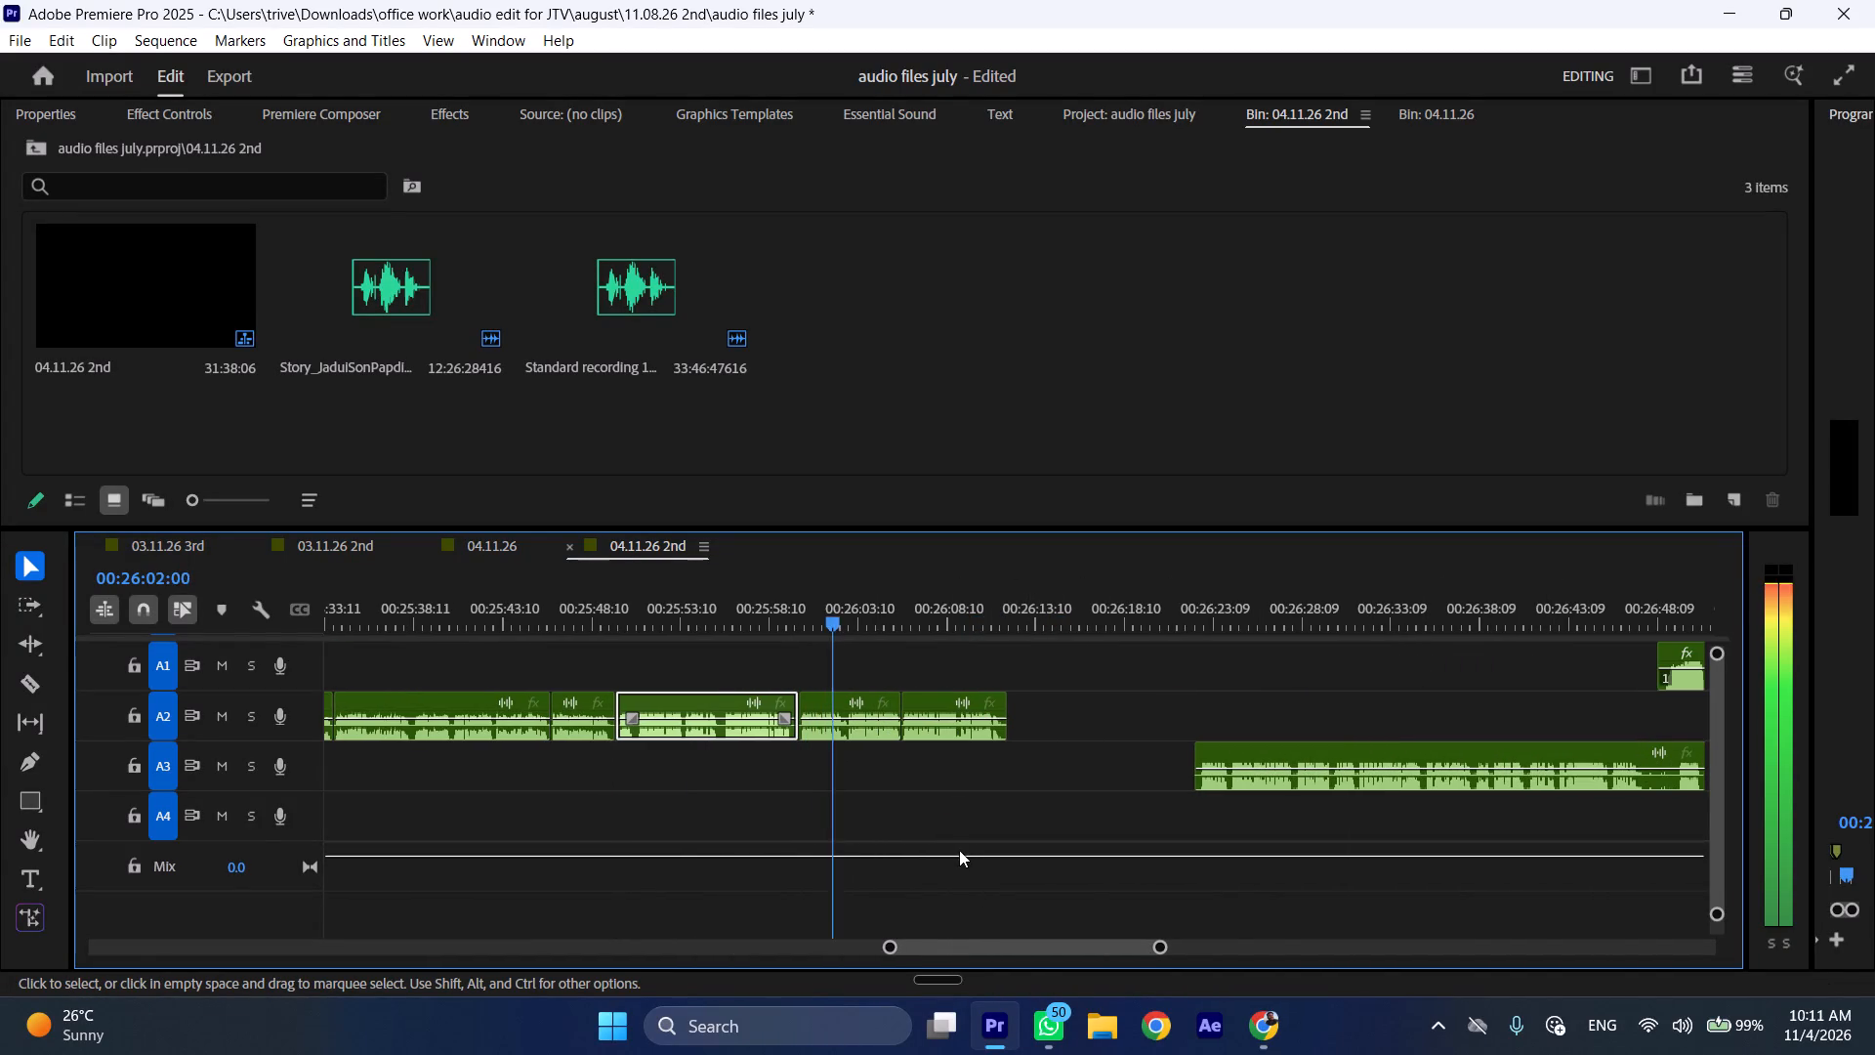
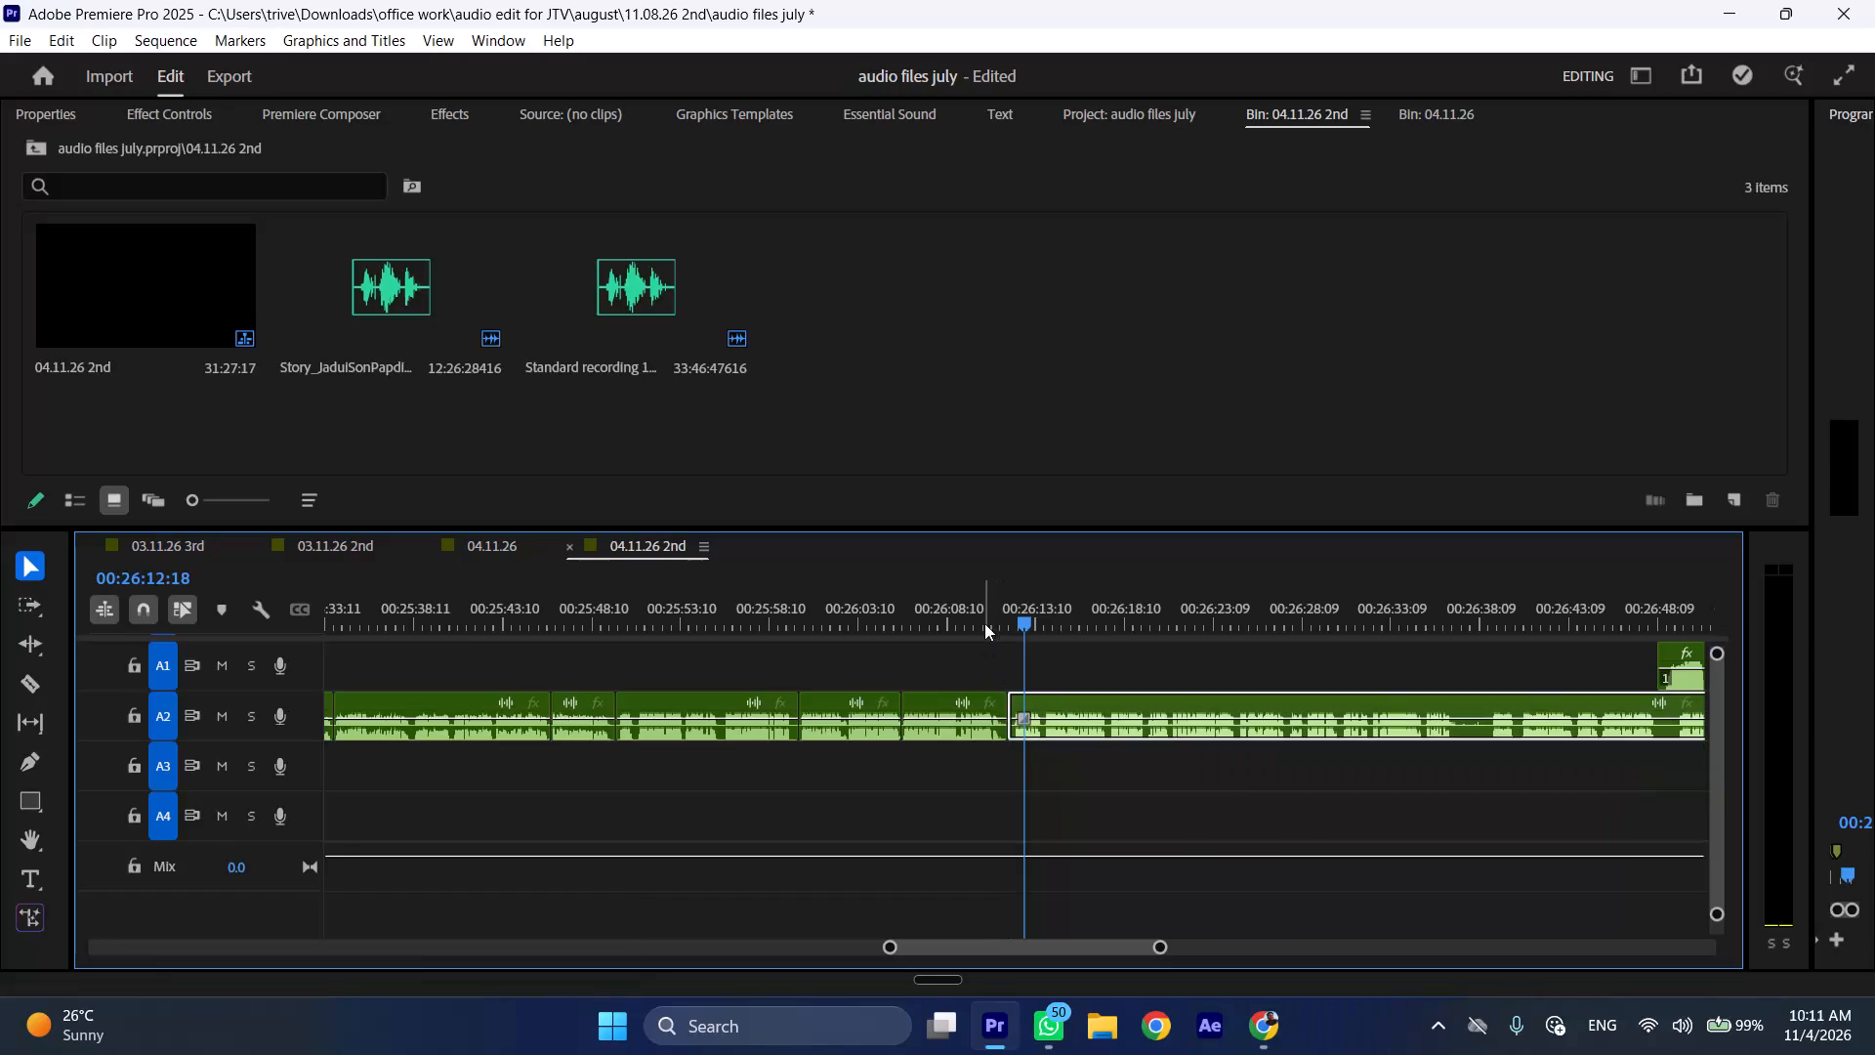
Trim the end of the A2 clip before the long last clip back to 00:26:11:01 and ripple delete the resulting gap.
{"action": "left_click", "coordinate": [991, 609]}
{"action": "key", "text": "space"}
{"action": "type", "text": "l"}
{"action": "left_click", "coordinate": [998, 609]}
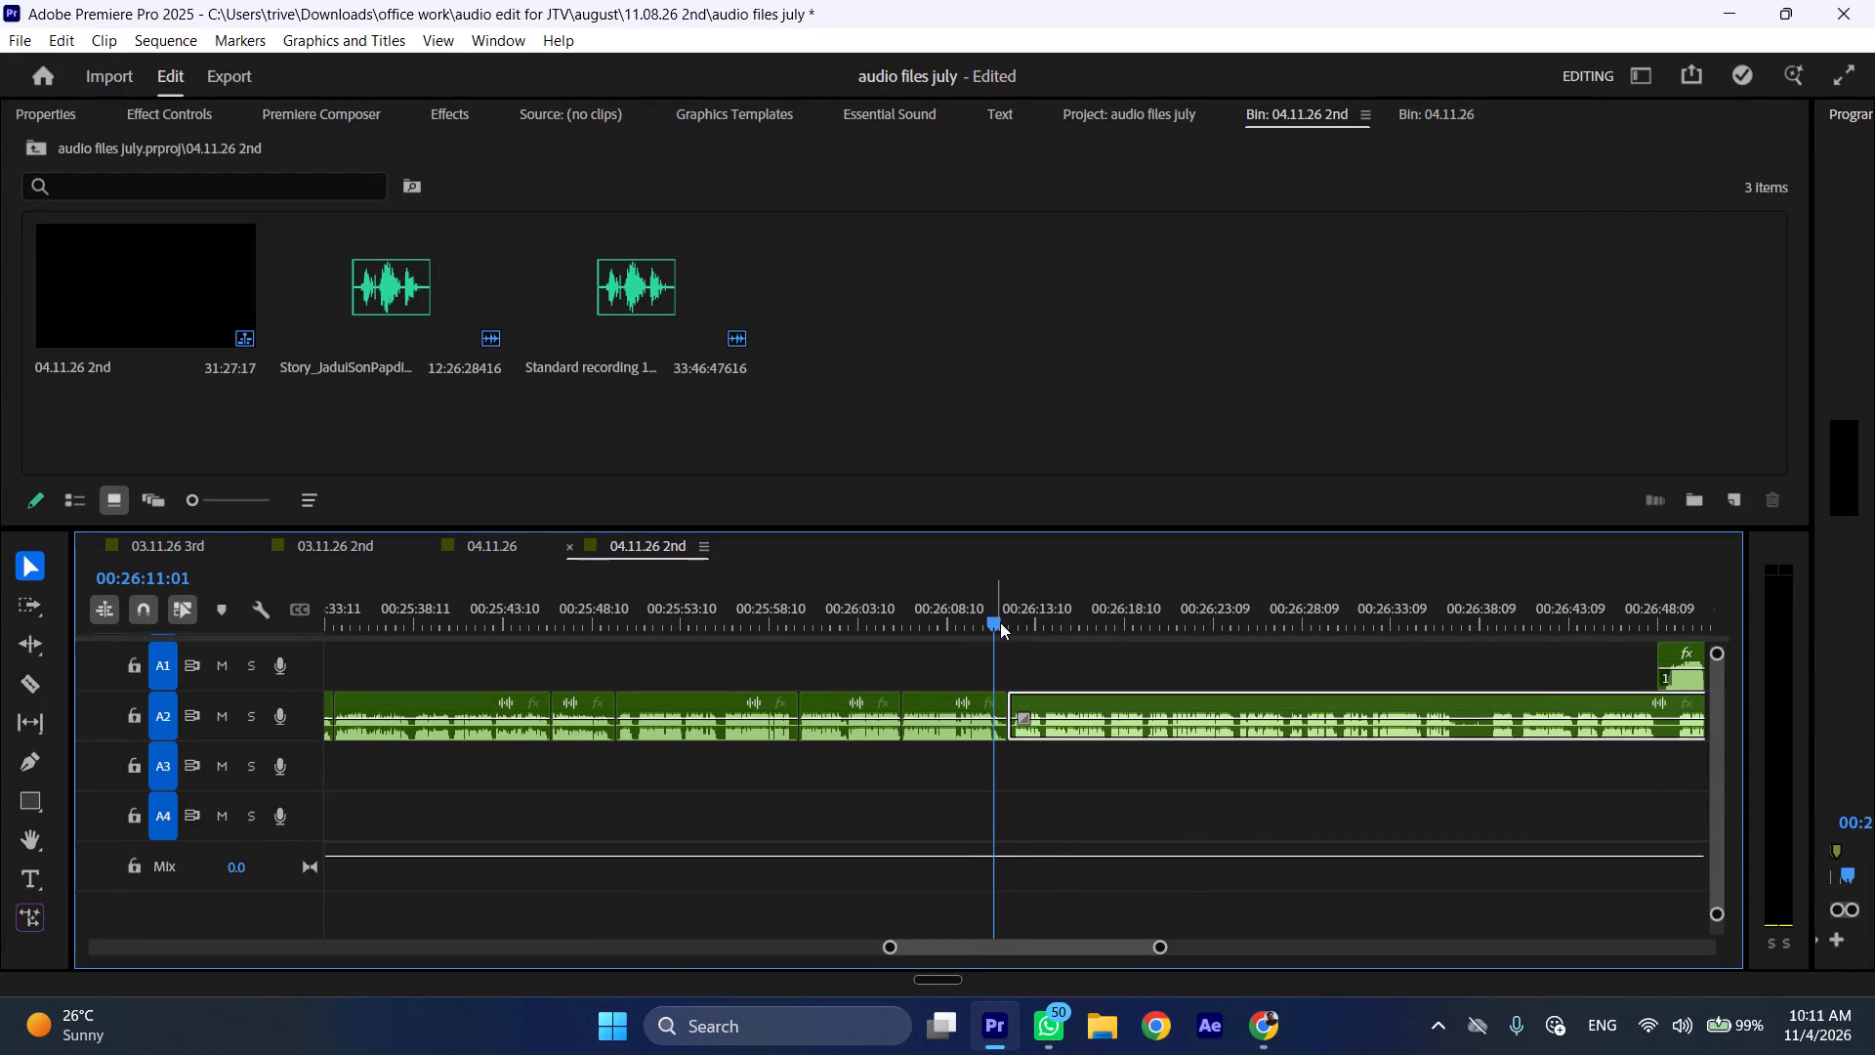
{"action": "left_click_drag", "start_coordinate": [1002, 696], "coordinate": [991, 696]}
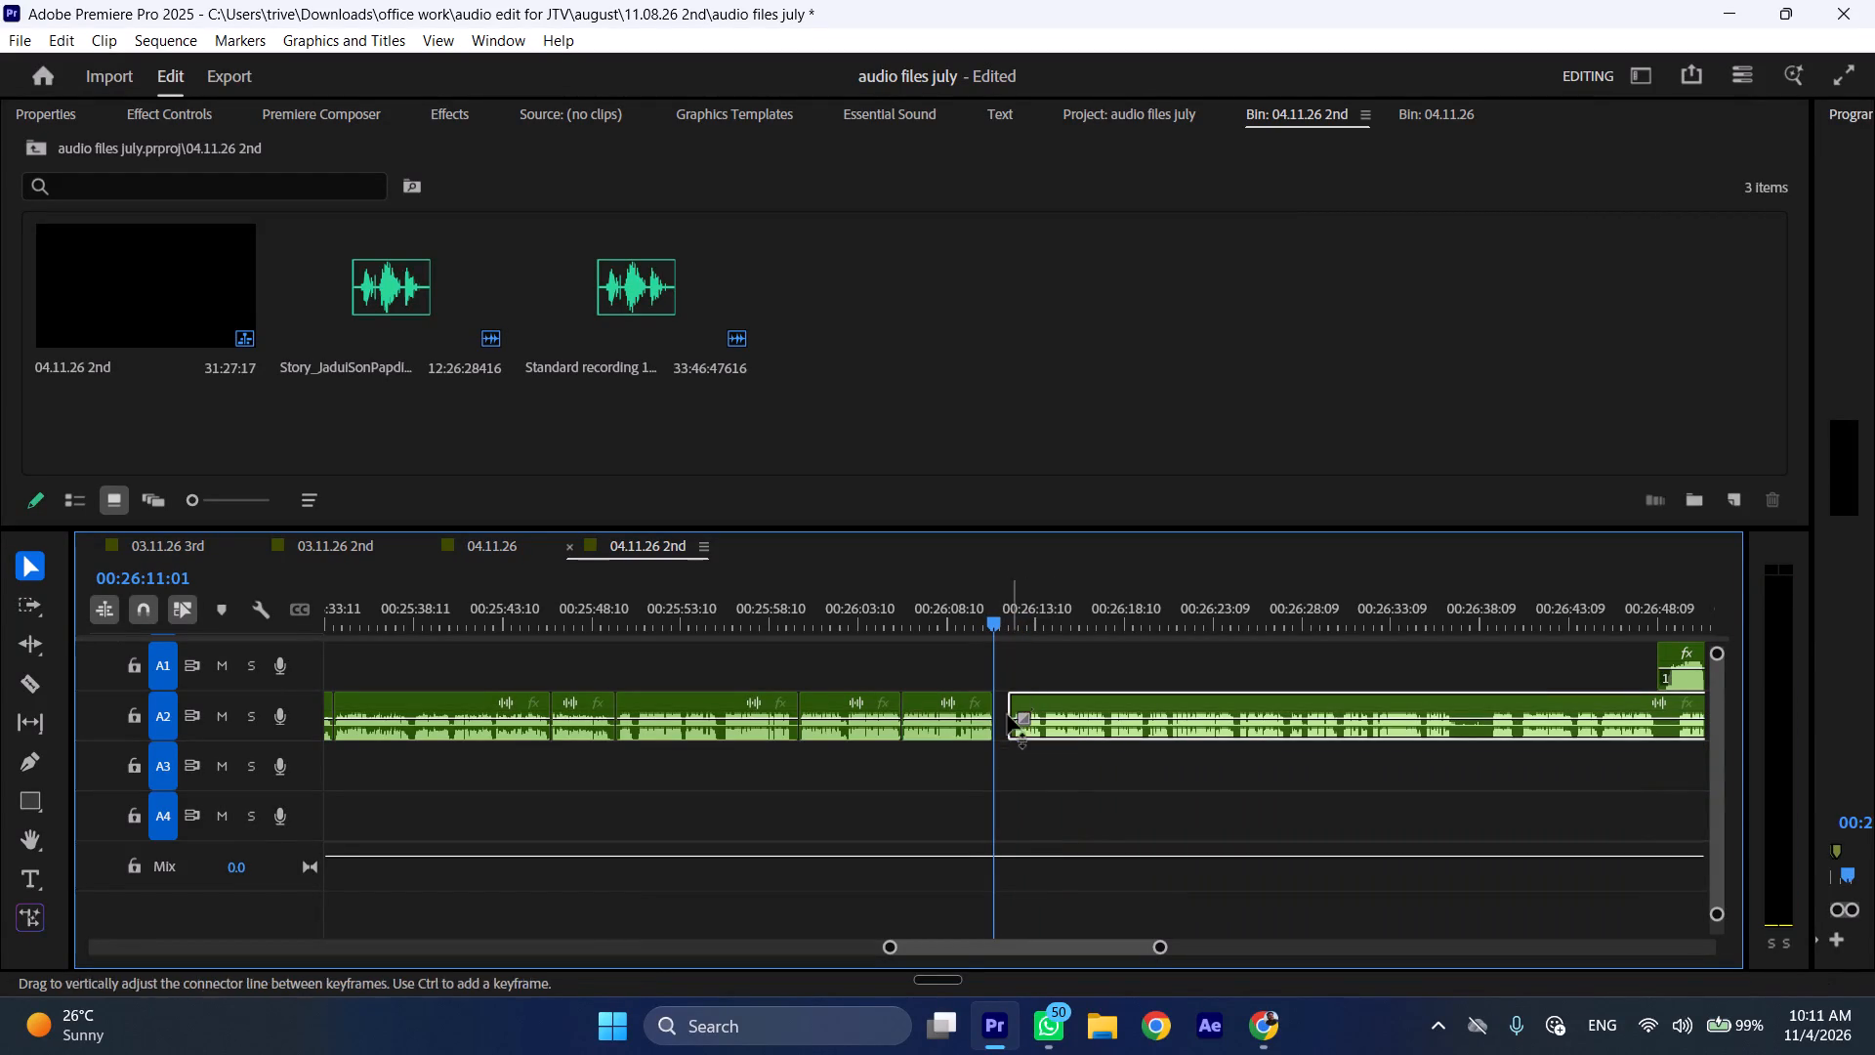
{"action": "left_click", "coordinate": [1002, 717]}
{"action": "right_click", "coordinate": [1002, 717]}
{"action": "left_click", "coordinate": [1015, 725]}
Play back from 00:26:10:06 at increased speed to review the closed A2 join and the speech after it.
{"action": "left_click", "coordinate": [980, 612]}
{"action": "key", "text": "space"}
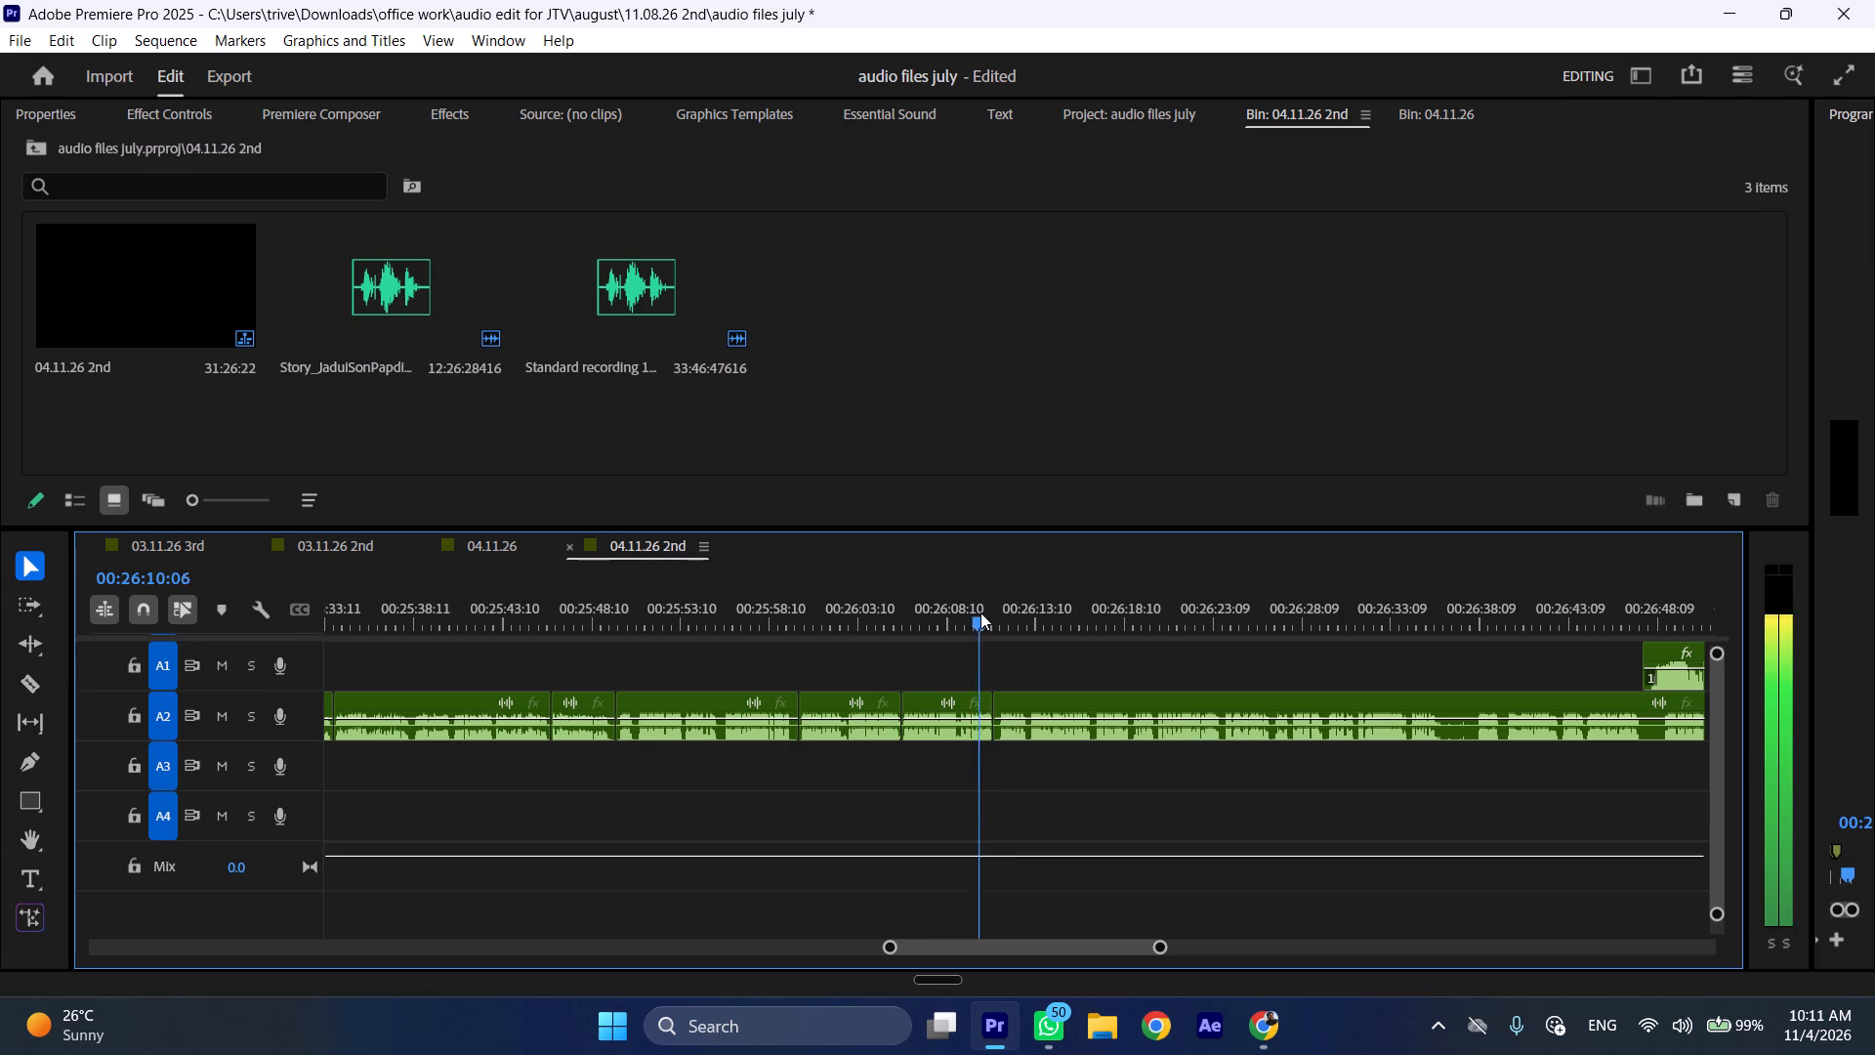
{"action": "key", "text": "l"}
{"action": "scroll", "coordinate": [1014, 796], "scroll_direction": "down", "scroll_amount": 6}
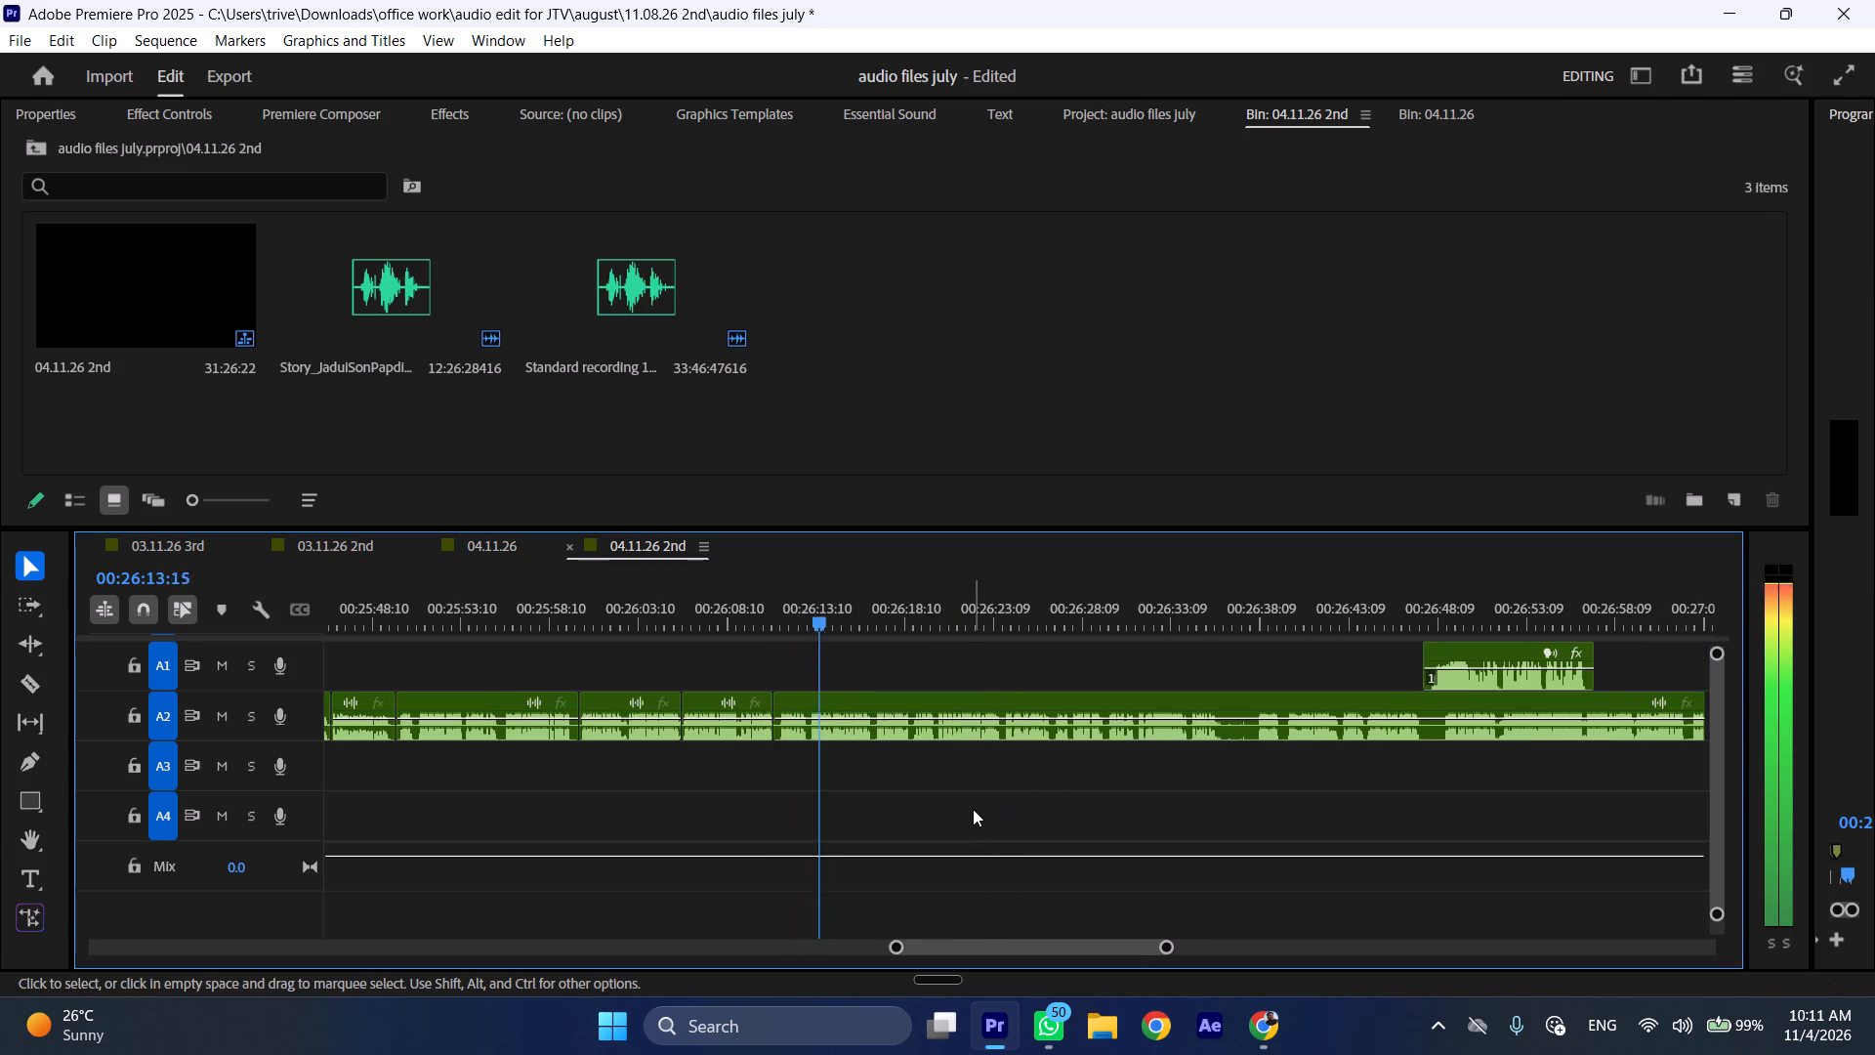
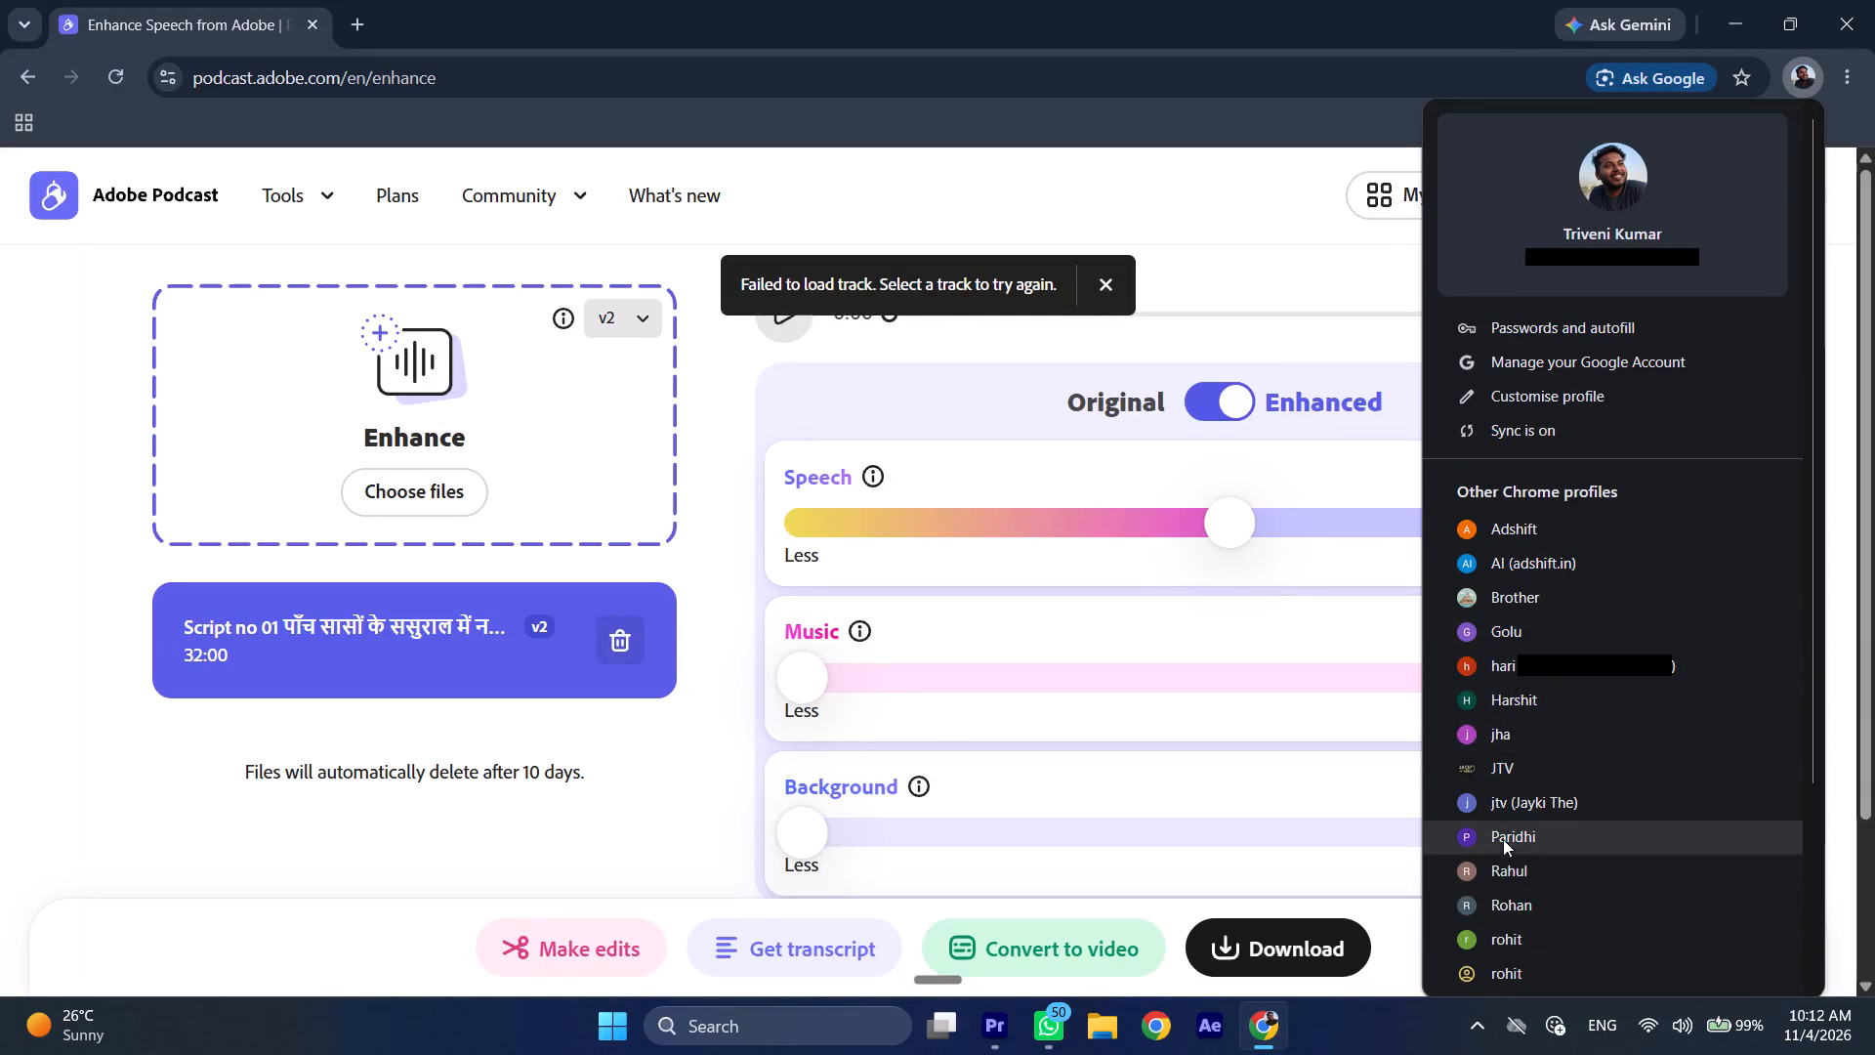
Open a Chrome window under the jha browser profile.
{"action": "left_click", "coordinate": [1502, 740]}
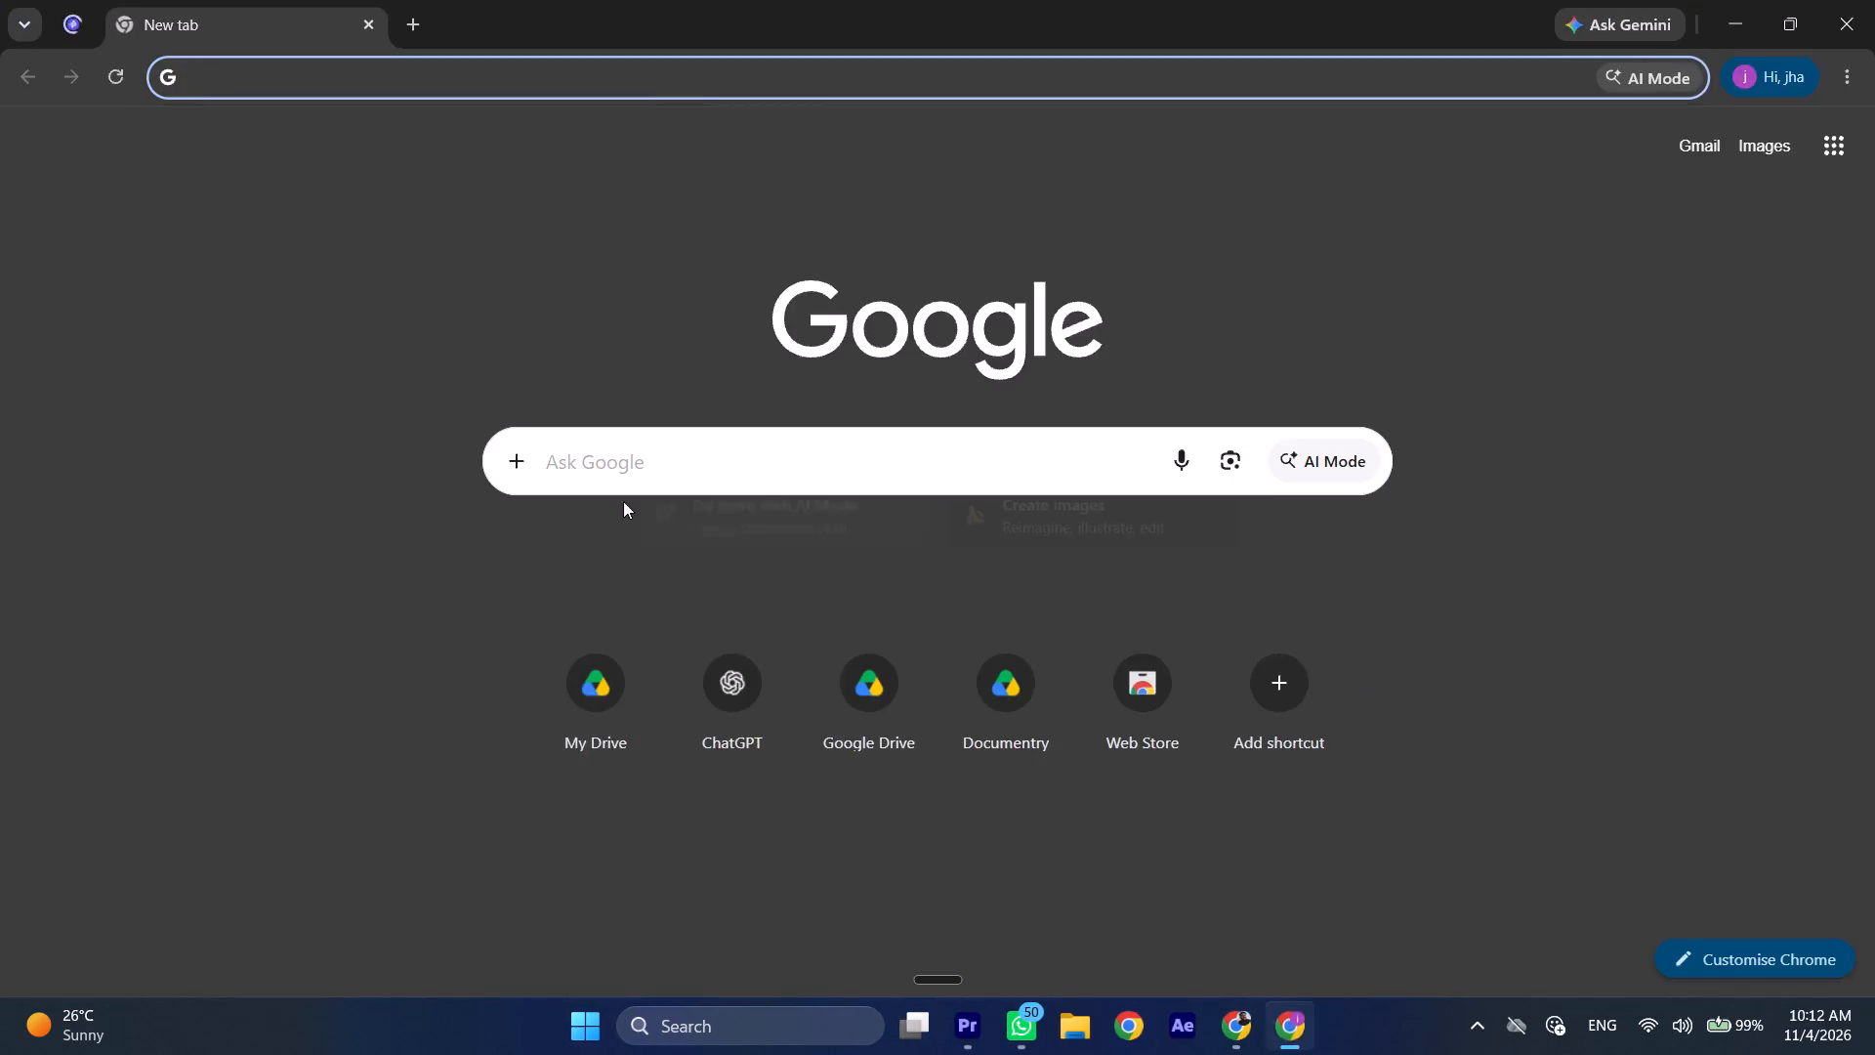
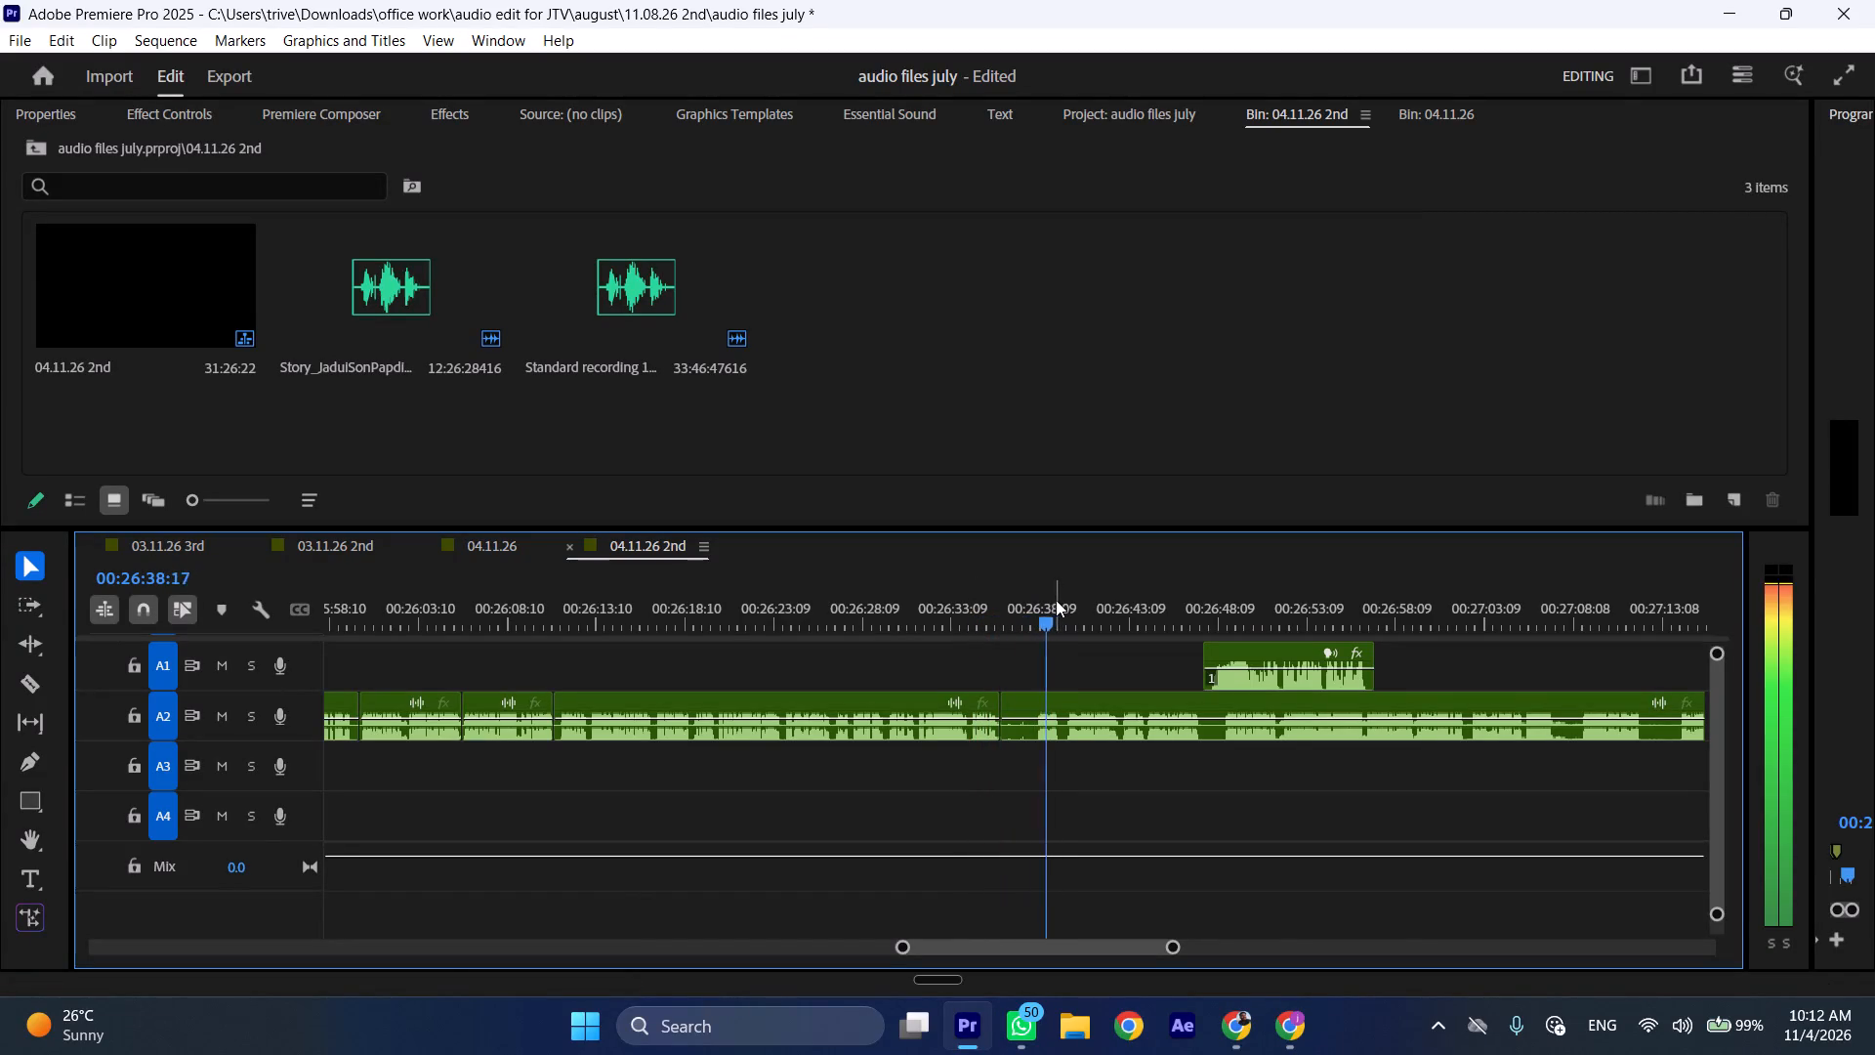
Ripple trim the start of the A2 clip beginning at 00:26:36:04 up to 00:26:39:17, closing the gap.
{"action": "left_click", "coordinate": [1064, 601]}
{"action": "left_click", "coordinate": [1104, 701]}
{"action": "key", "text": "shift+c"}
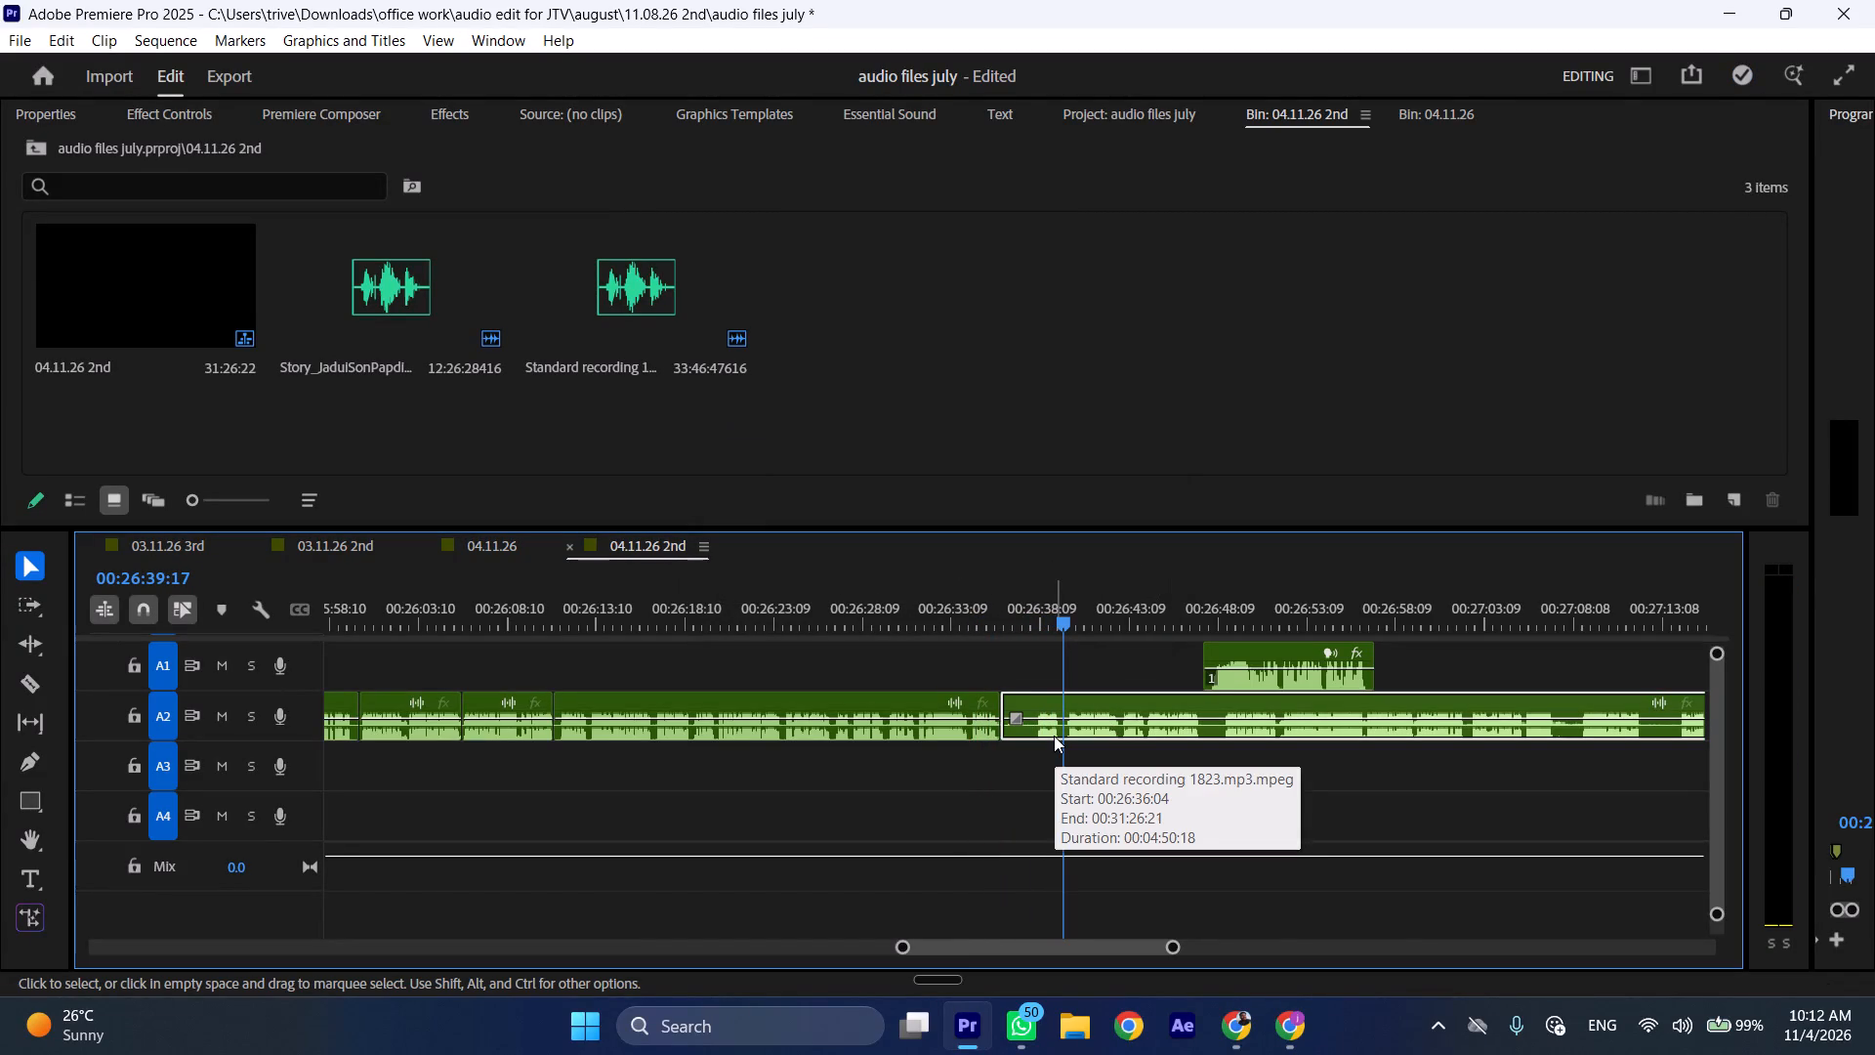
{"action": "key", "text": "shift+c"}
{"action": "key", "text": "ctrl+shift+d"}
Play on from the trimmed cut and move the short A1 clip forward along its track to start at about 00:27:20.
{"action": "key", "text": "space"}
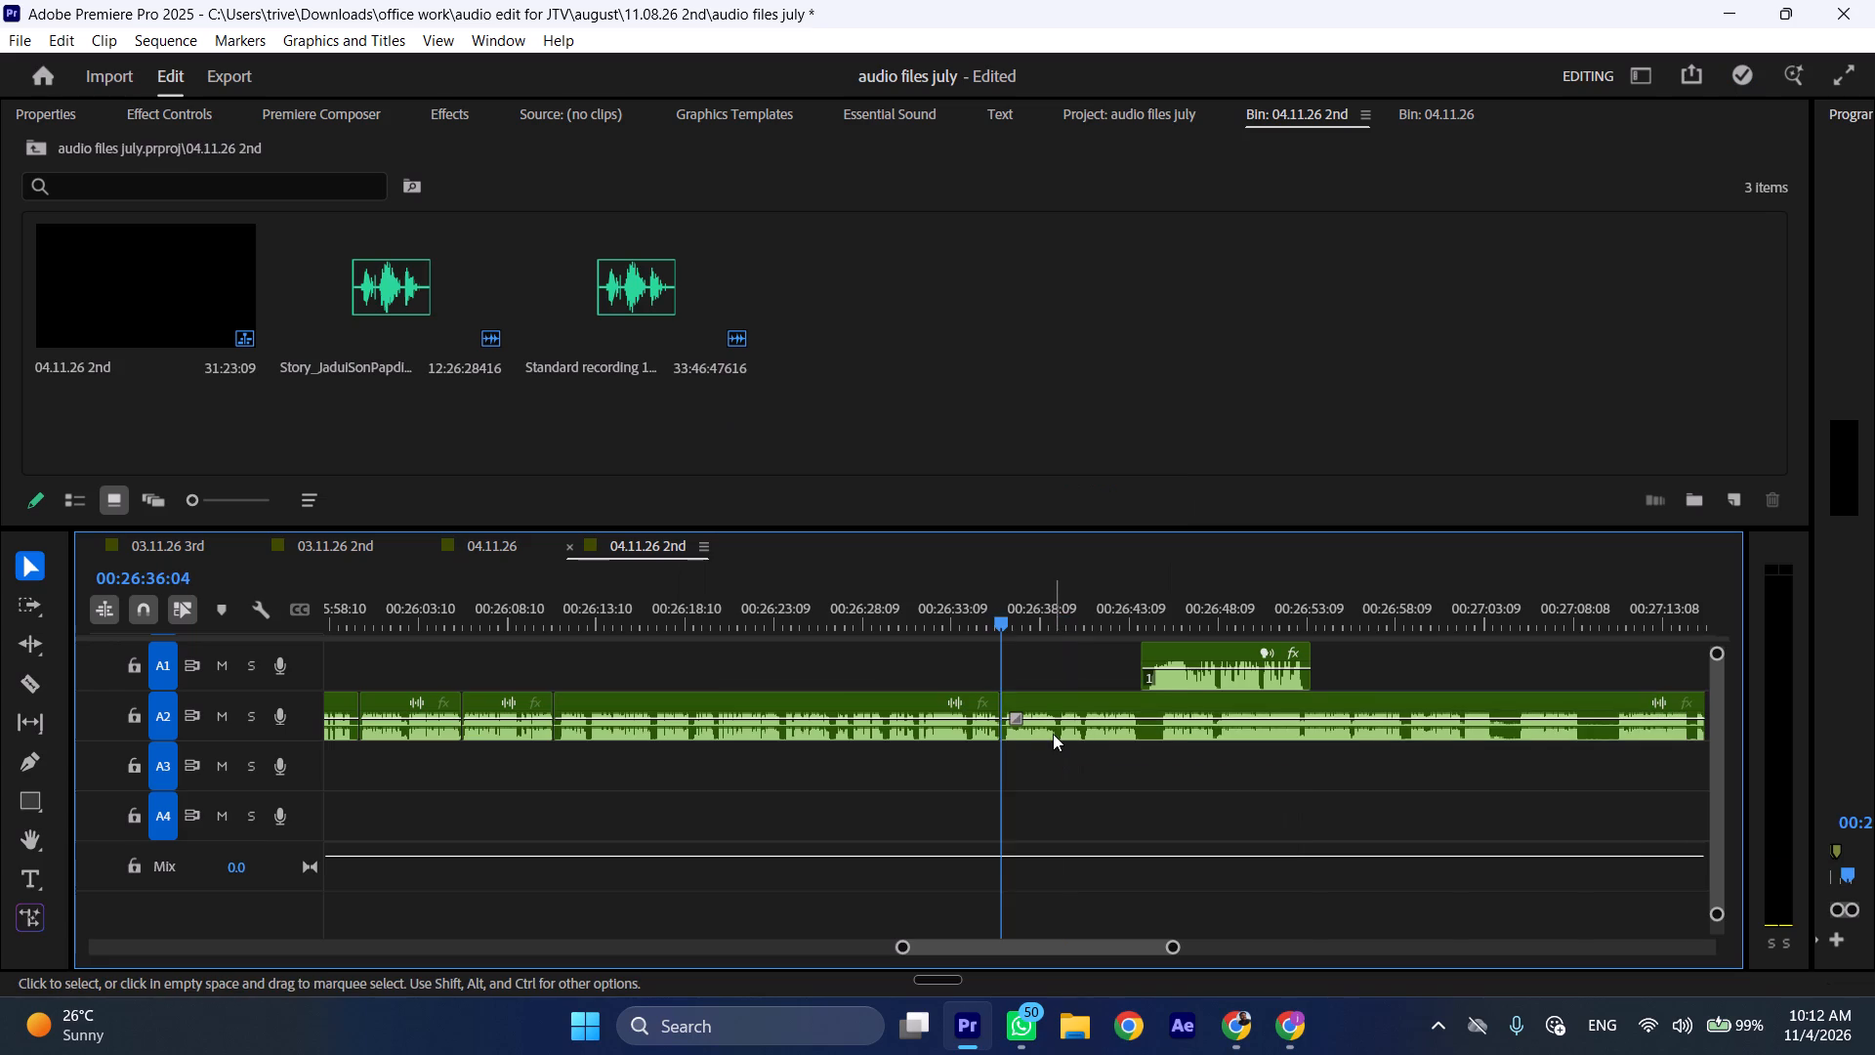
{"action": "key", "text": "l"}
{"action": "scroll", "coordinate": [1091, 745], "scroll_direction": "down", "scroll_amount": 10}
{"action": "left_click_drag", "start_coordinate": [835, 649], "coordinate": [1463, 649]}
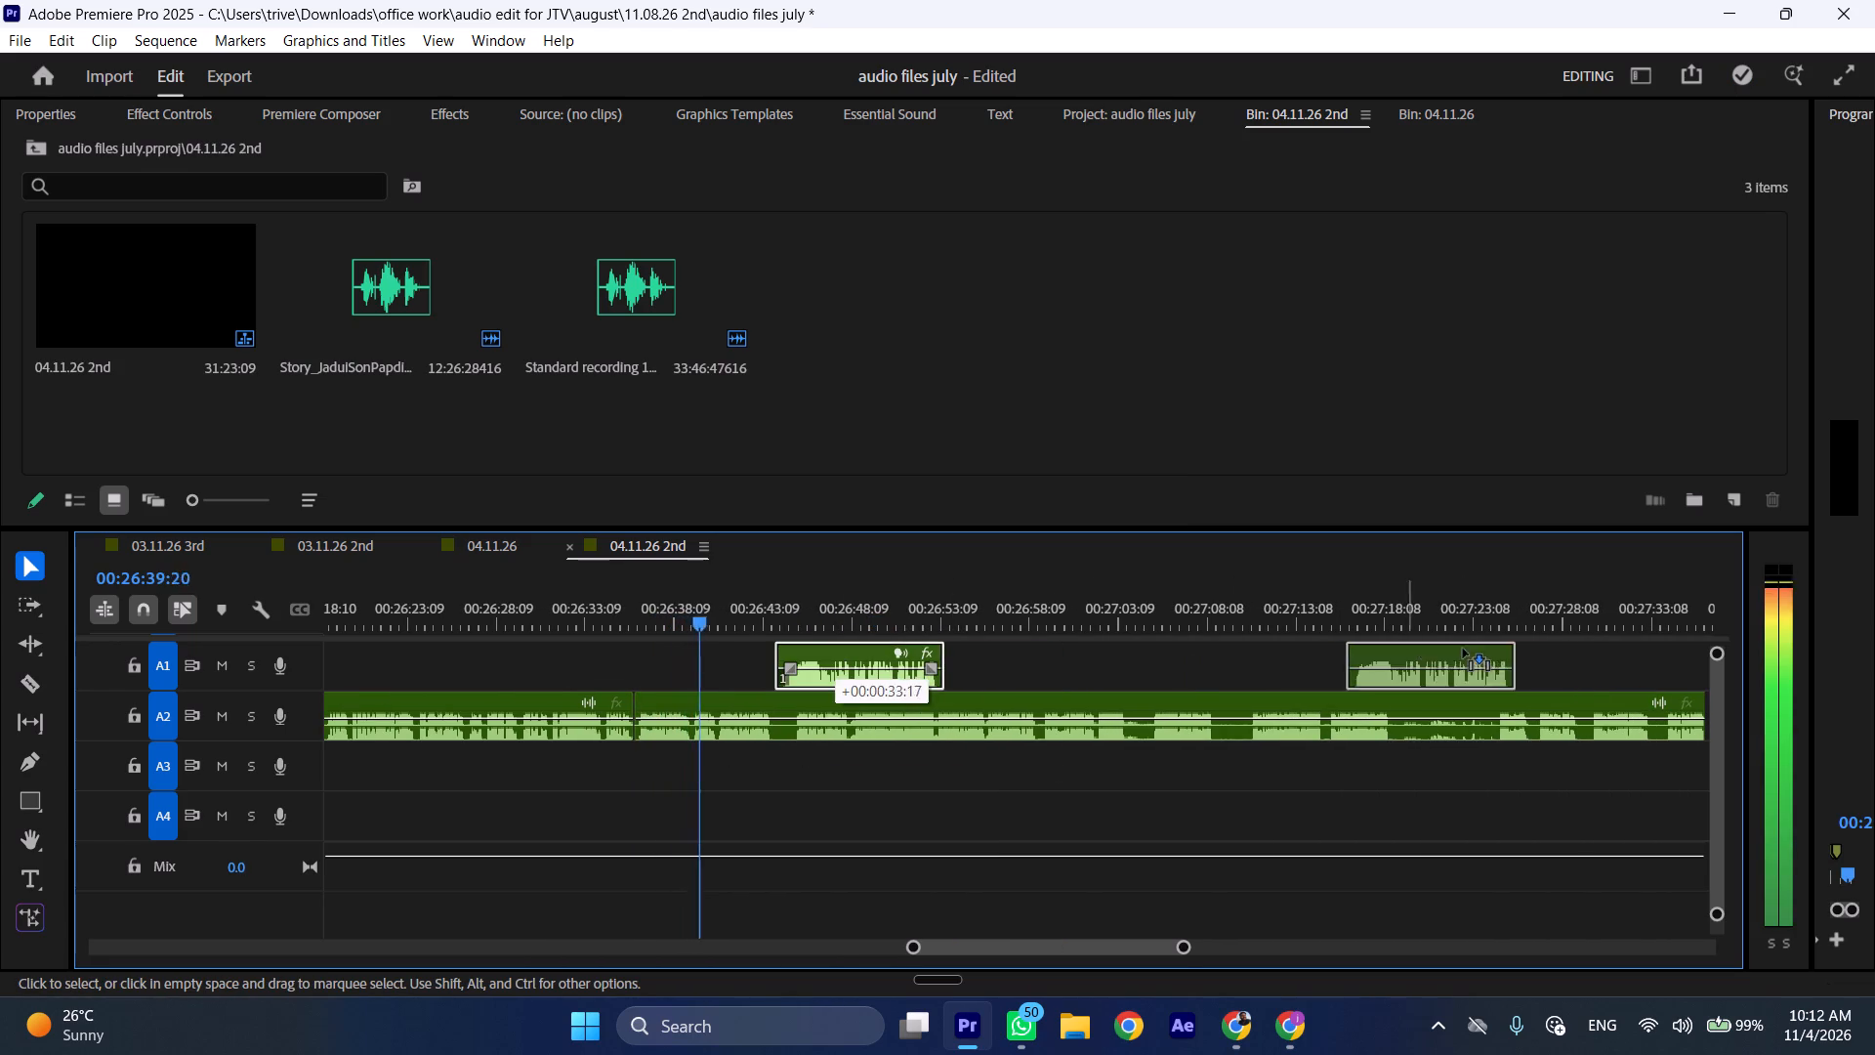
{"action": "left_click_drag", "start_coordinate": [1463, 649], "coordinate": [1485, 649]}
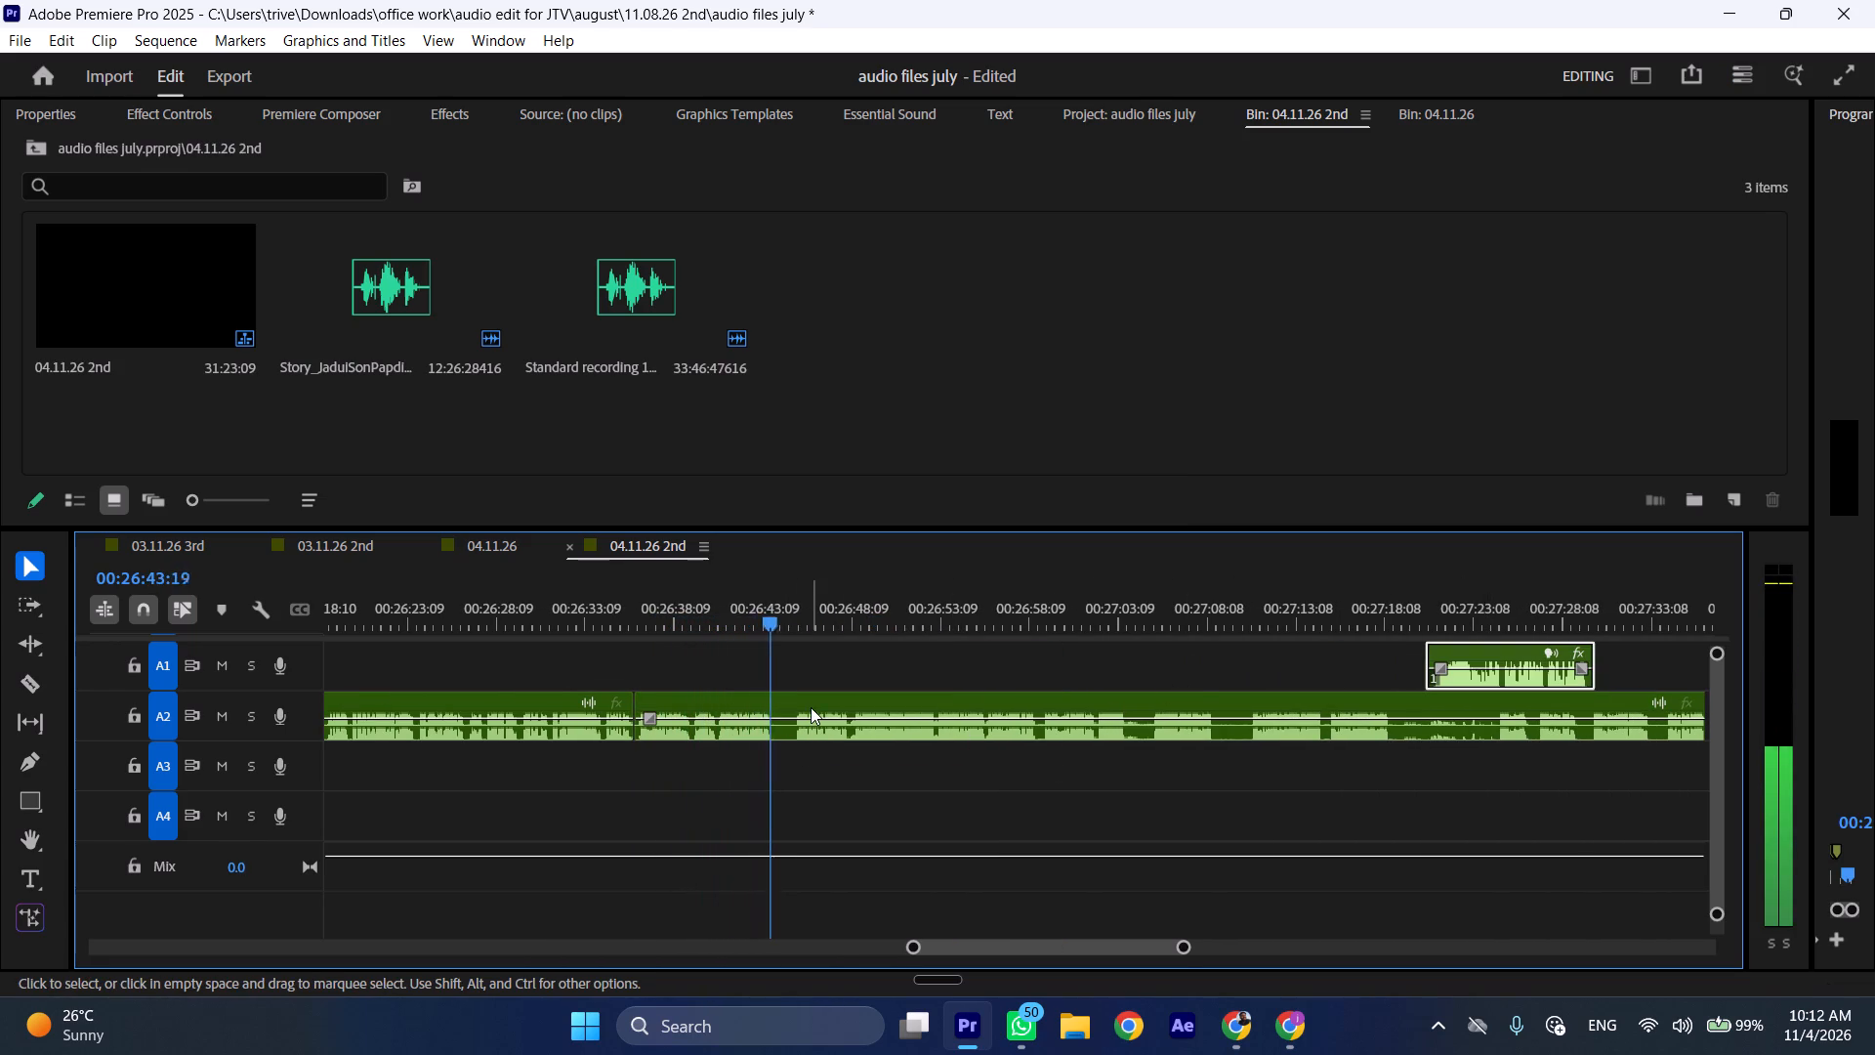
Cut the A2 speech at 00:26:44:00 and ripple delete the portion up to 00:26:45:02, closing the gap.
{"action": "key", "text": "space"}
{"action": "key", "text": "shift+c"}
{"action": "left_click", "coordinate": [795, 622]}
{"action": "left_click", "coordinate": [836, 686]}
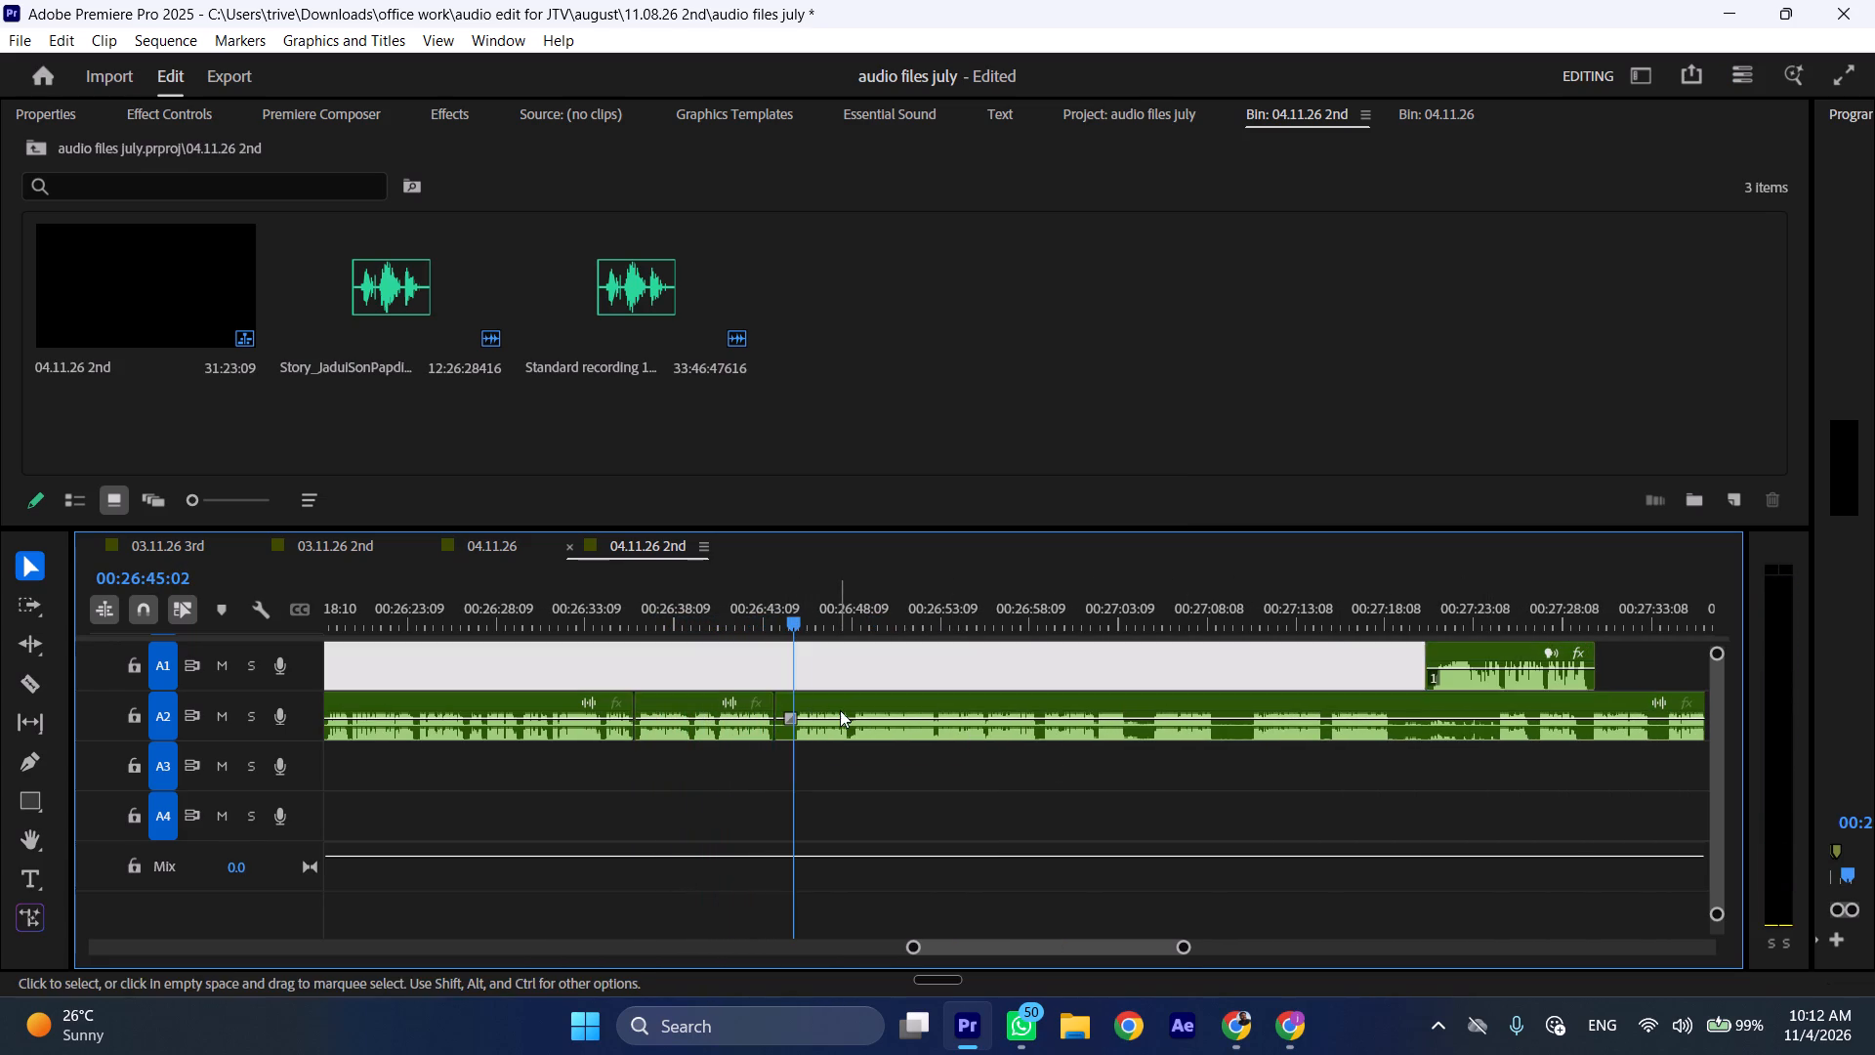
{"action": "left_click", "coordinate": [840, 710]}
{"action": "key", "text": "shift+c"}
{"action": "key", "text": "ctrl+shift+d"}
Play back the closed A2 join at increased speed, and replay the preceding speech from 00:26:36:02.
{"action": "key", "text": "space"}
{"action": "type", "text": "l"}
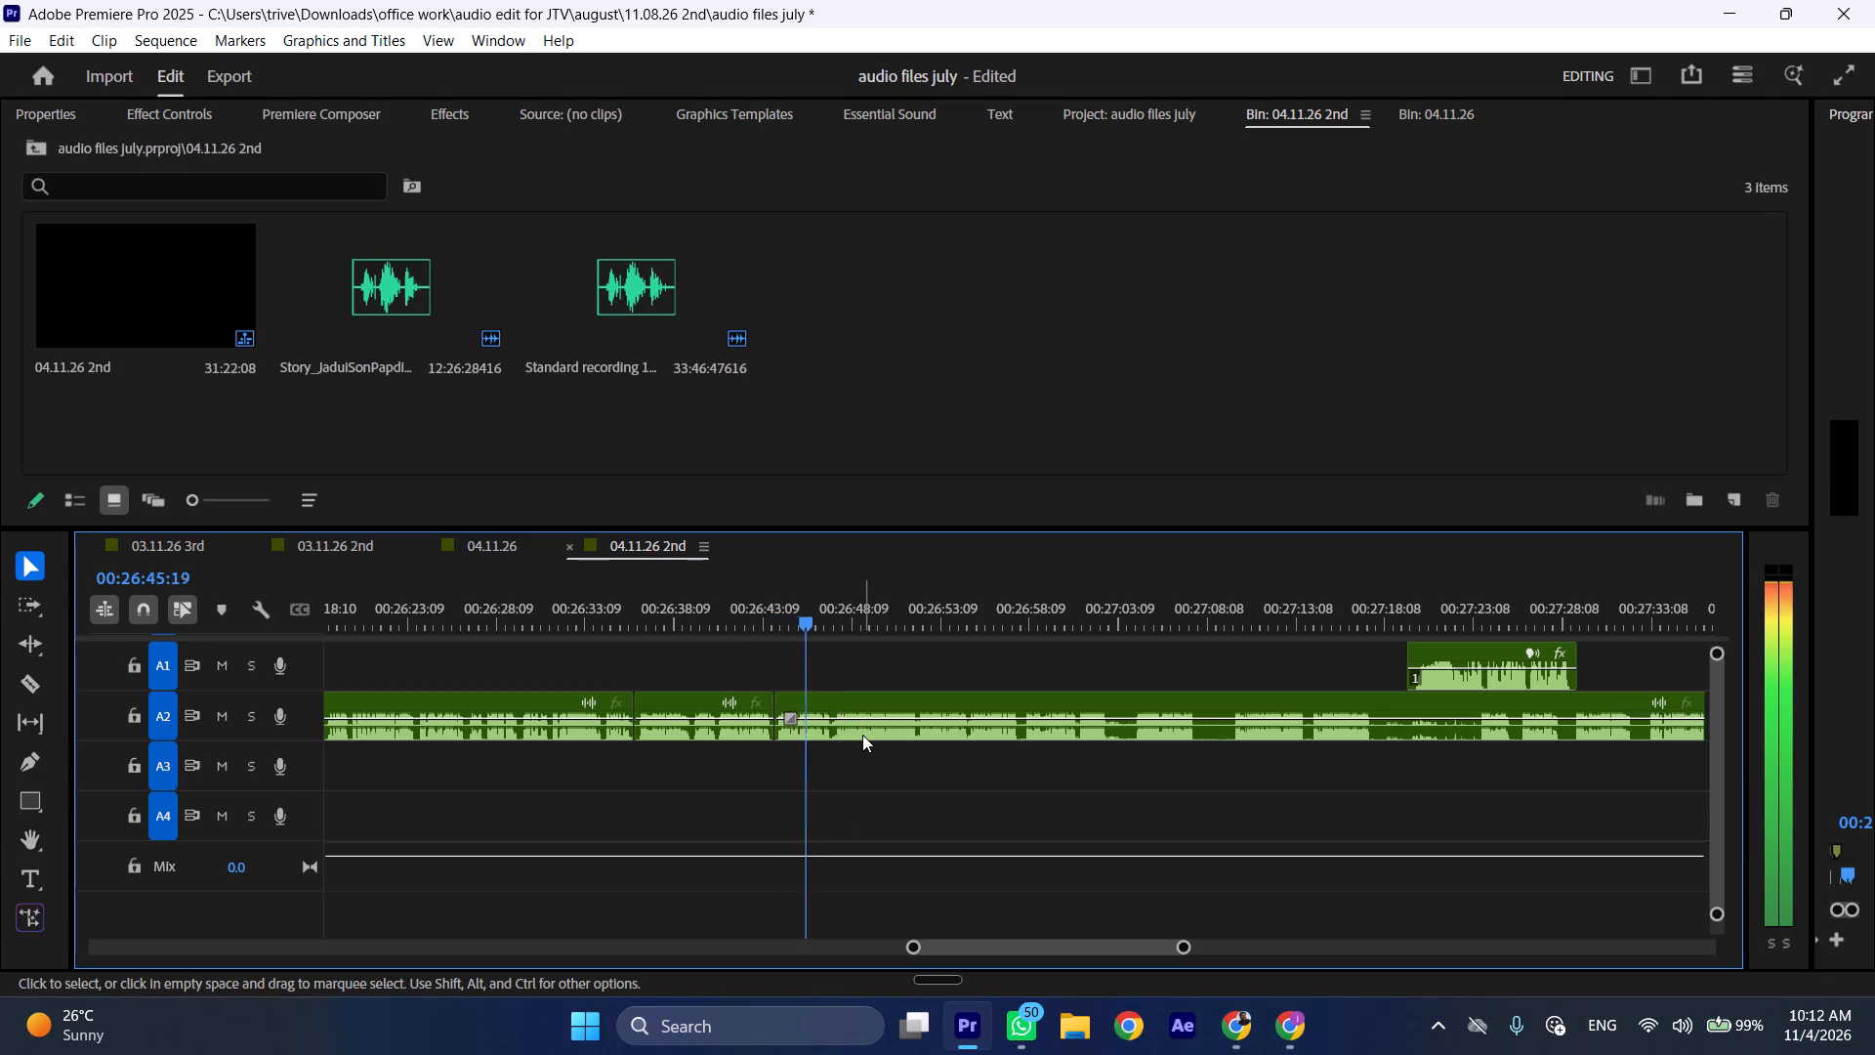
{"action": "left_click", "coordinate": [637, 615]}
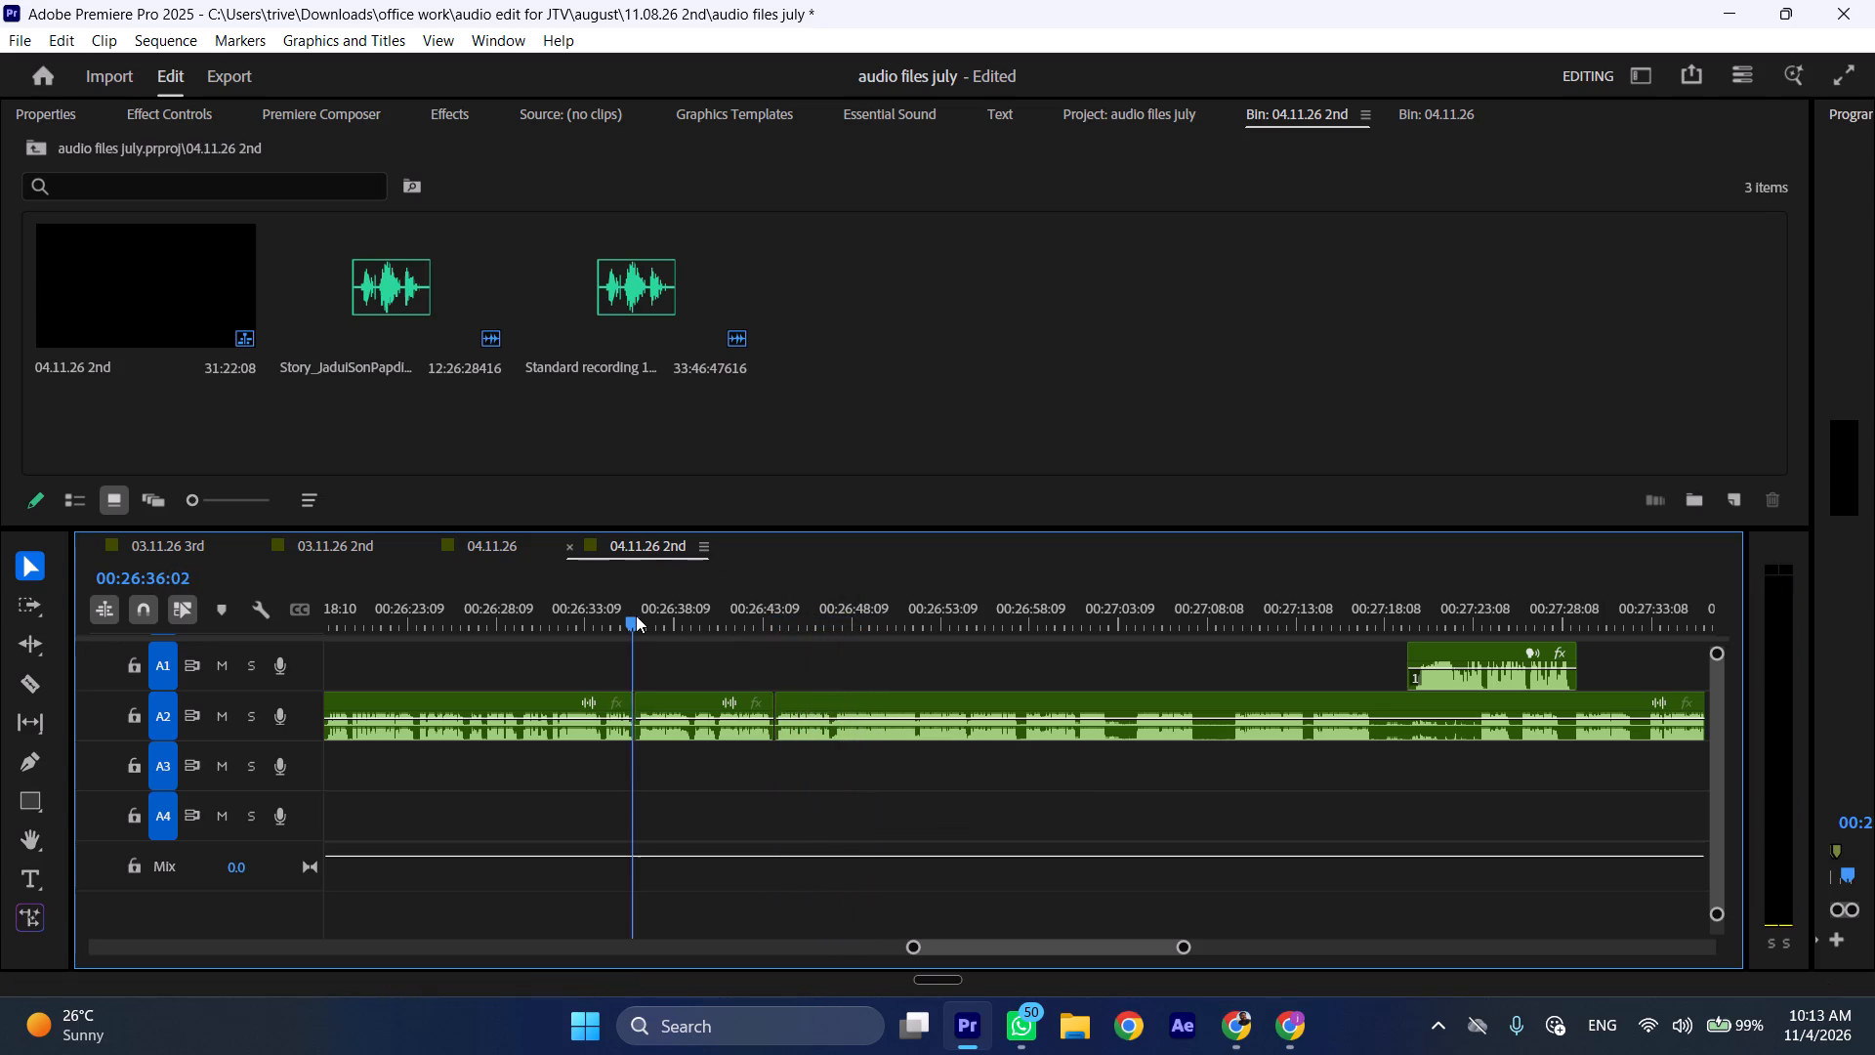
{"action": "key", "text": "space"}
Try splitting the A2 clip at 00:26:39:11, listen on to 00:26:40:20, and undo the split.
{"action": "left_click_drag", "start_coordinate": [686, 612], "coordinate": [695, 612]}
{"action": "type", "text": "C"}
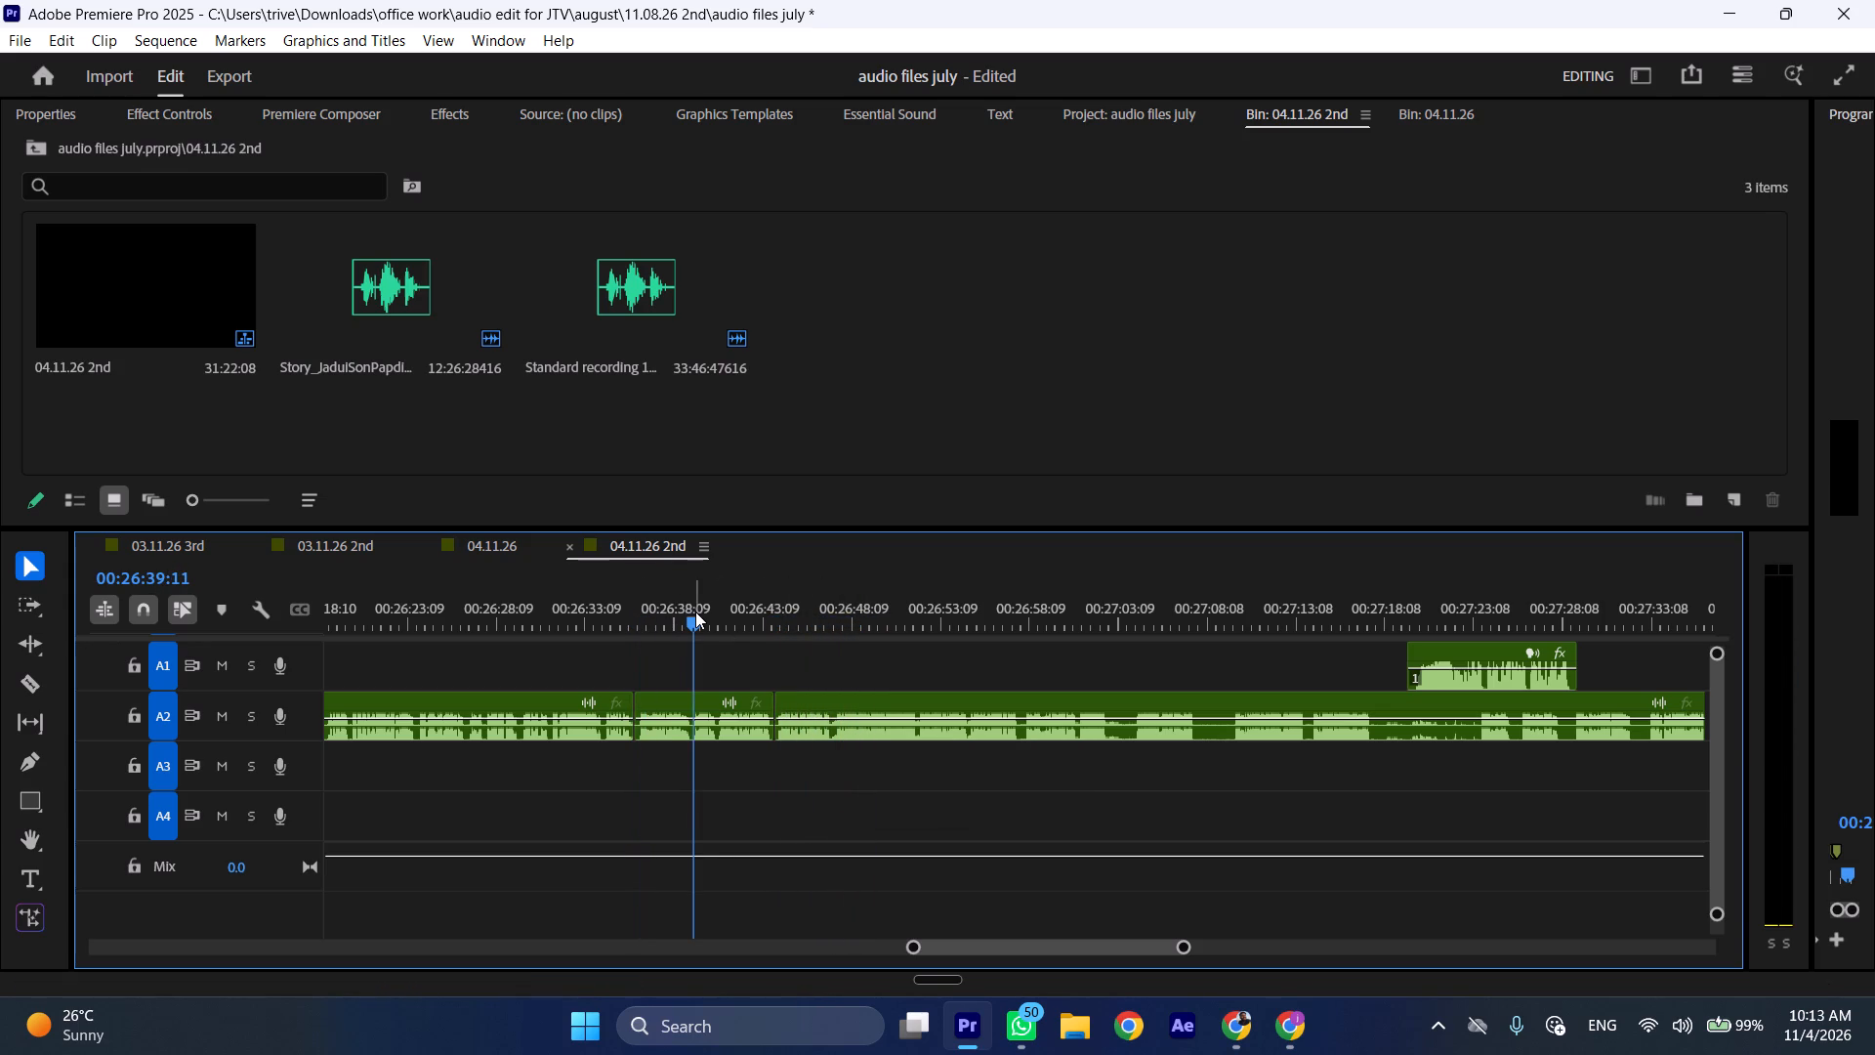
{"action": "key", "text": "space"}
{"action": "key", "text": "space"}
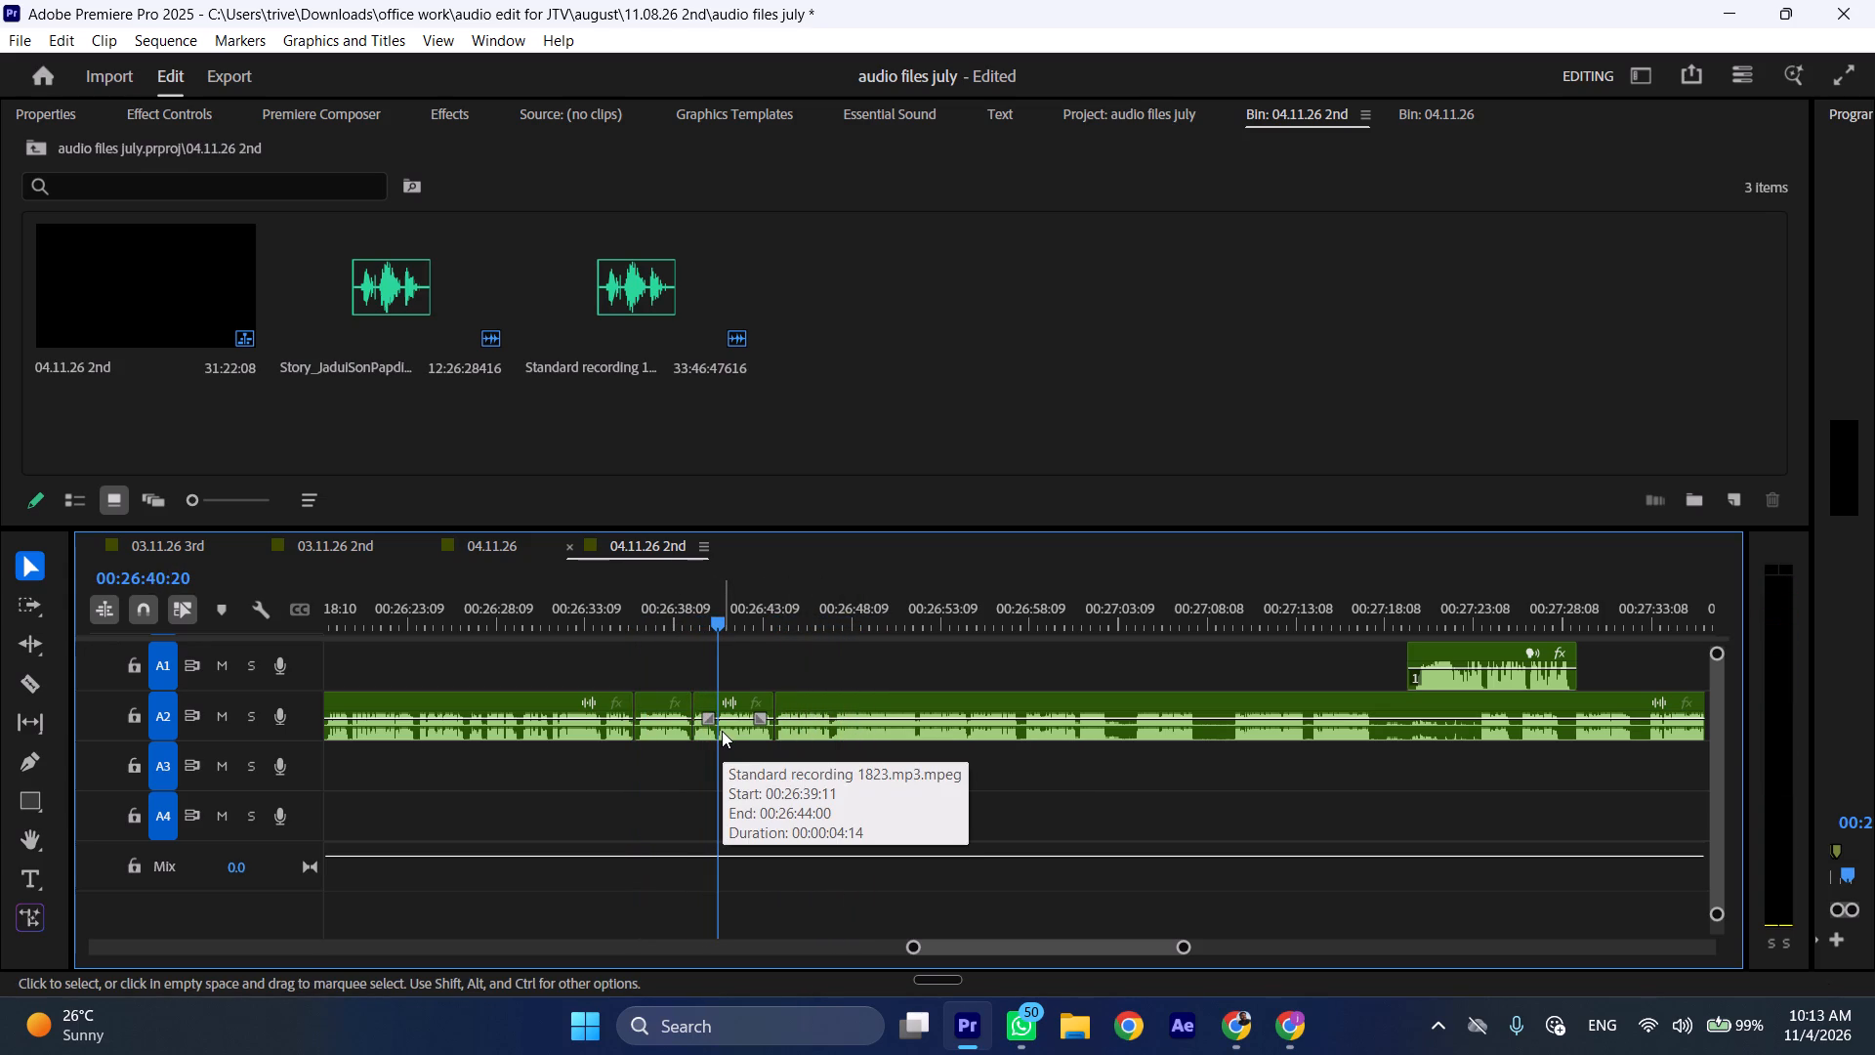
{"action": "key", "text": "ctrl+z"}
Split the A2 clip at 00:26:40:20, play on from there, and select the piece after the split.
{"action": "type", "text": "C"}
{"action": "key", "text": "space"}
{"action": "left_click", "coordinate": [735, 731]}
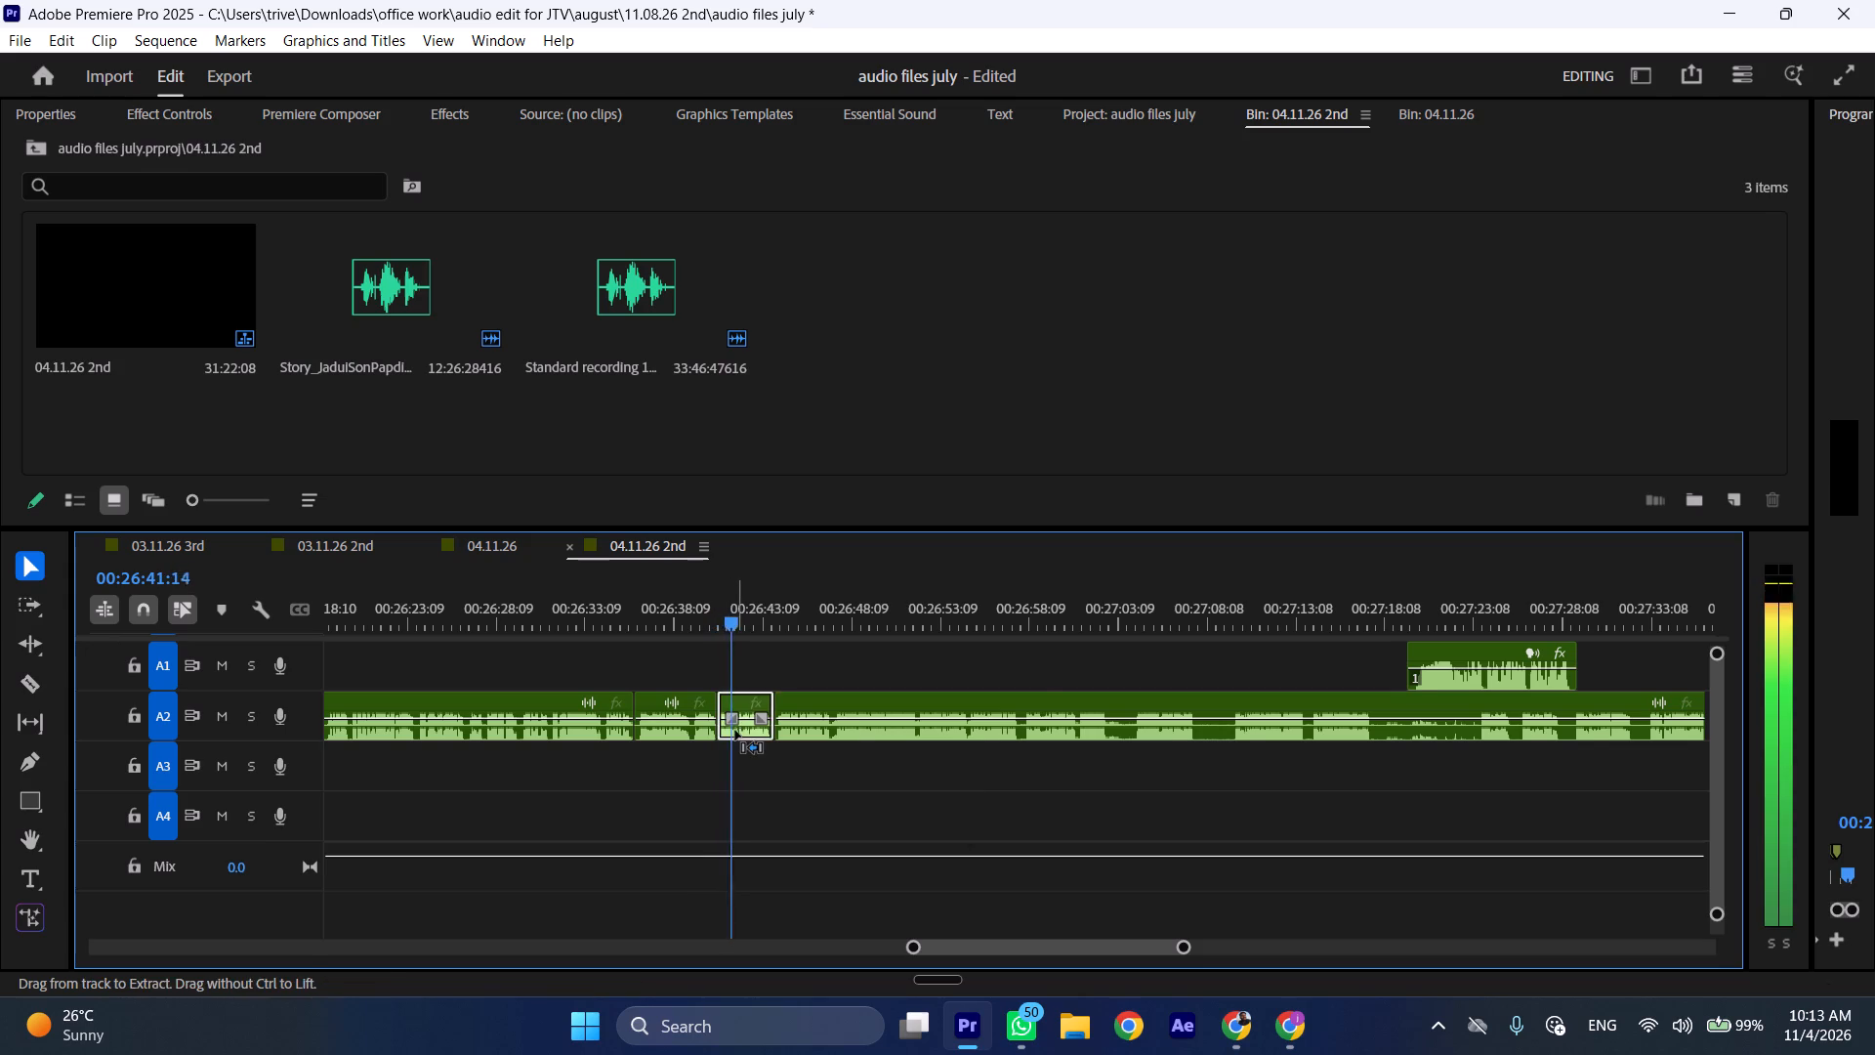
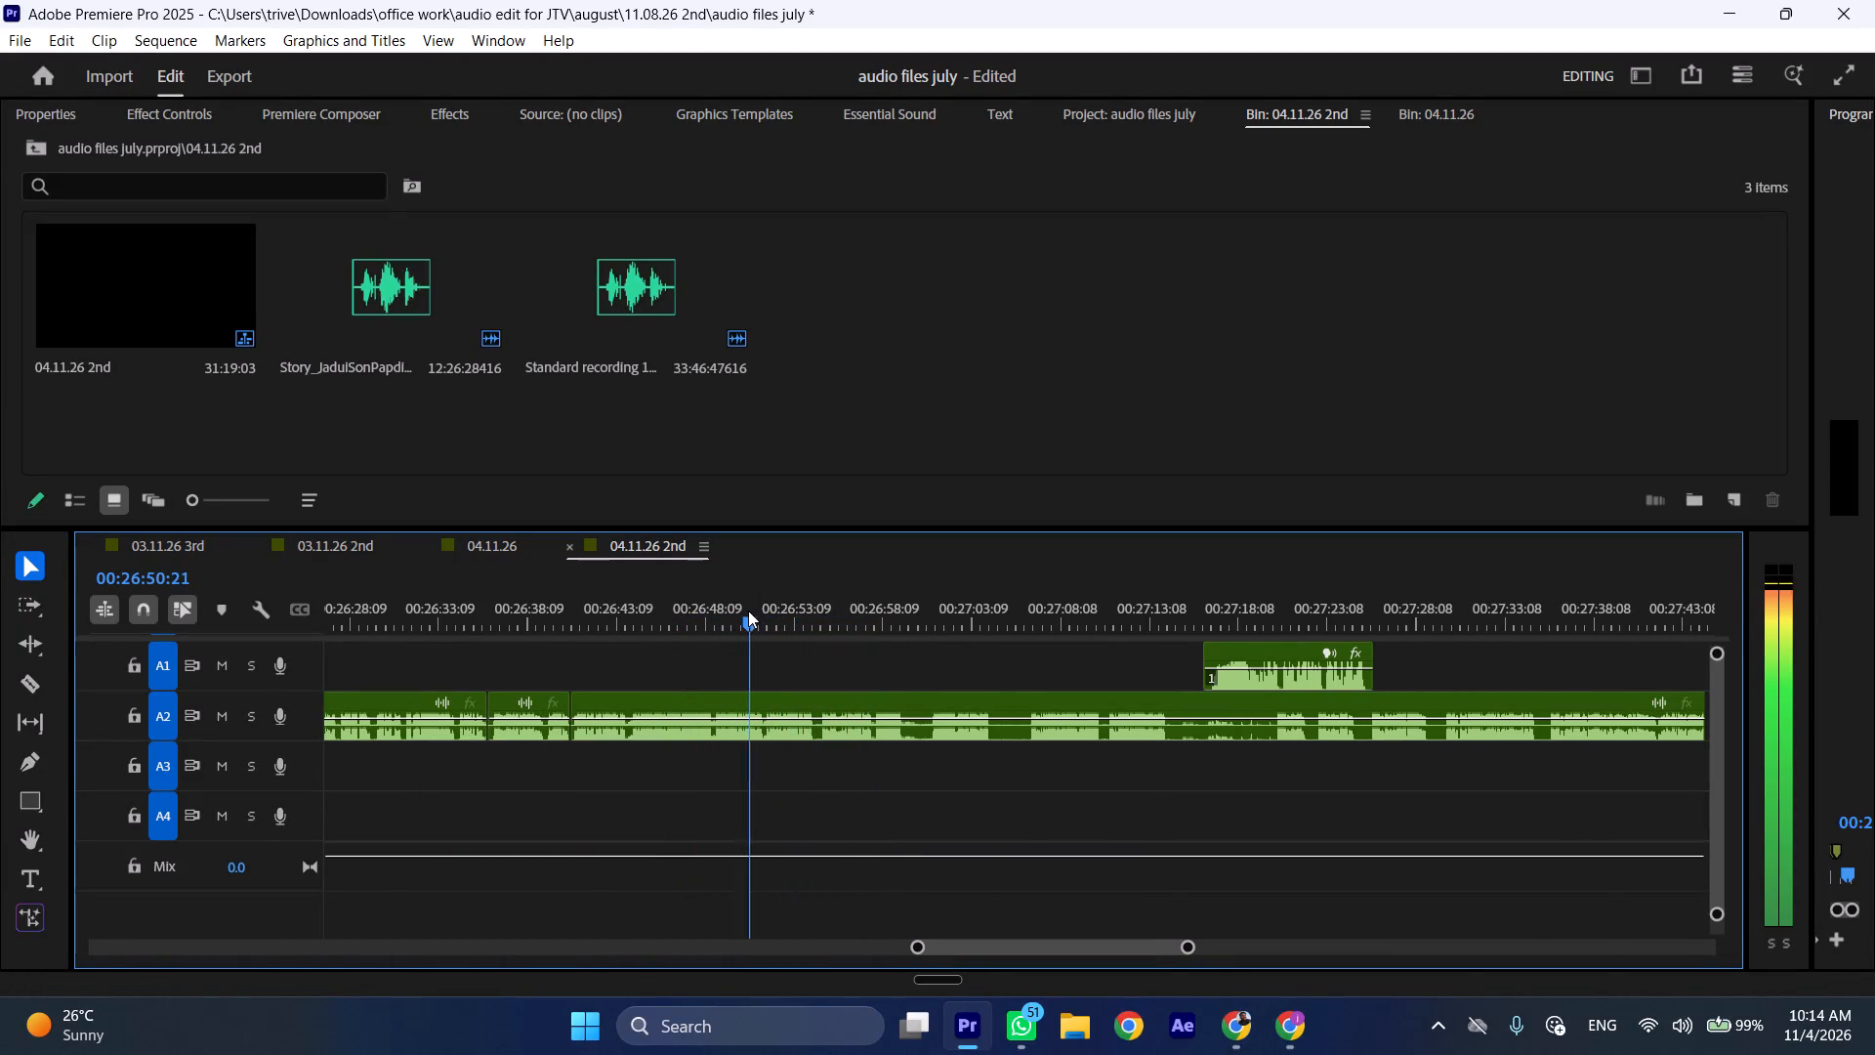
Stop playback and split the A2 clip at about 00:26:51, with the playhead moved on to about 00:26:53:17.
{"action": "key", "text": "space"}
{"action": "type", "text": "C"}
{"action": "left_click_drag", "start_coordinate": [799, 606], "coordinate": [807, 607]}
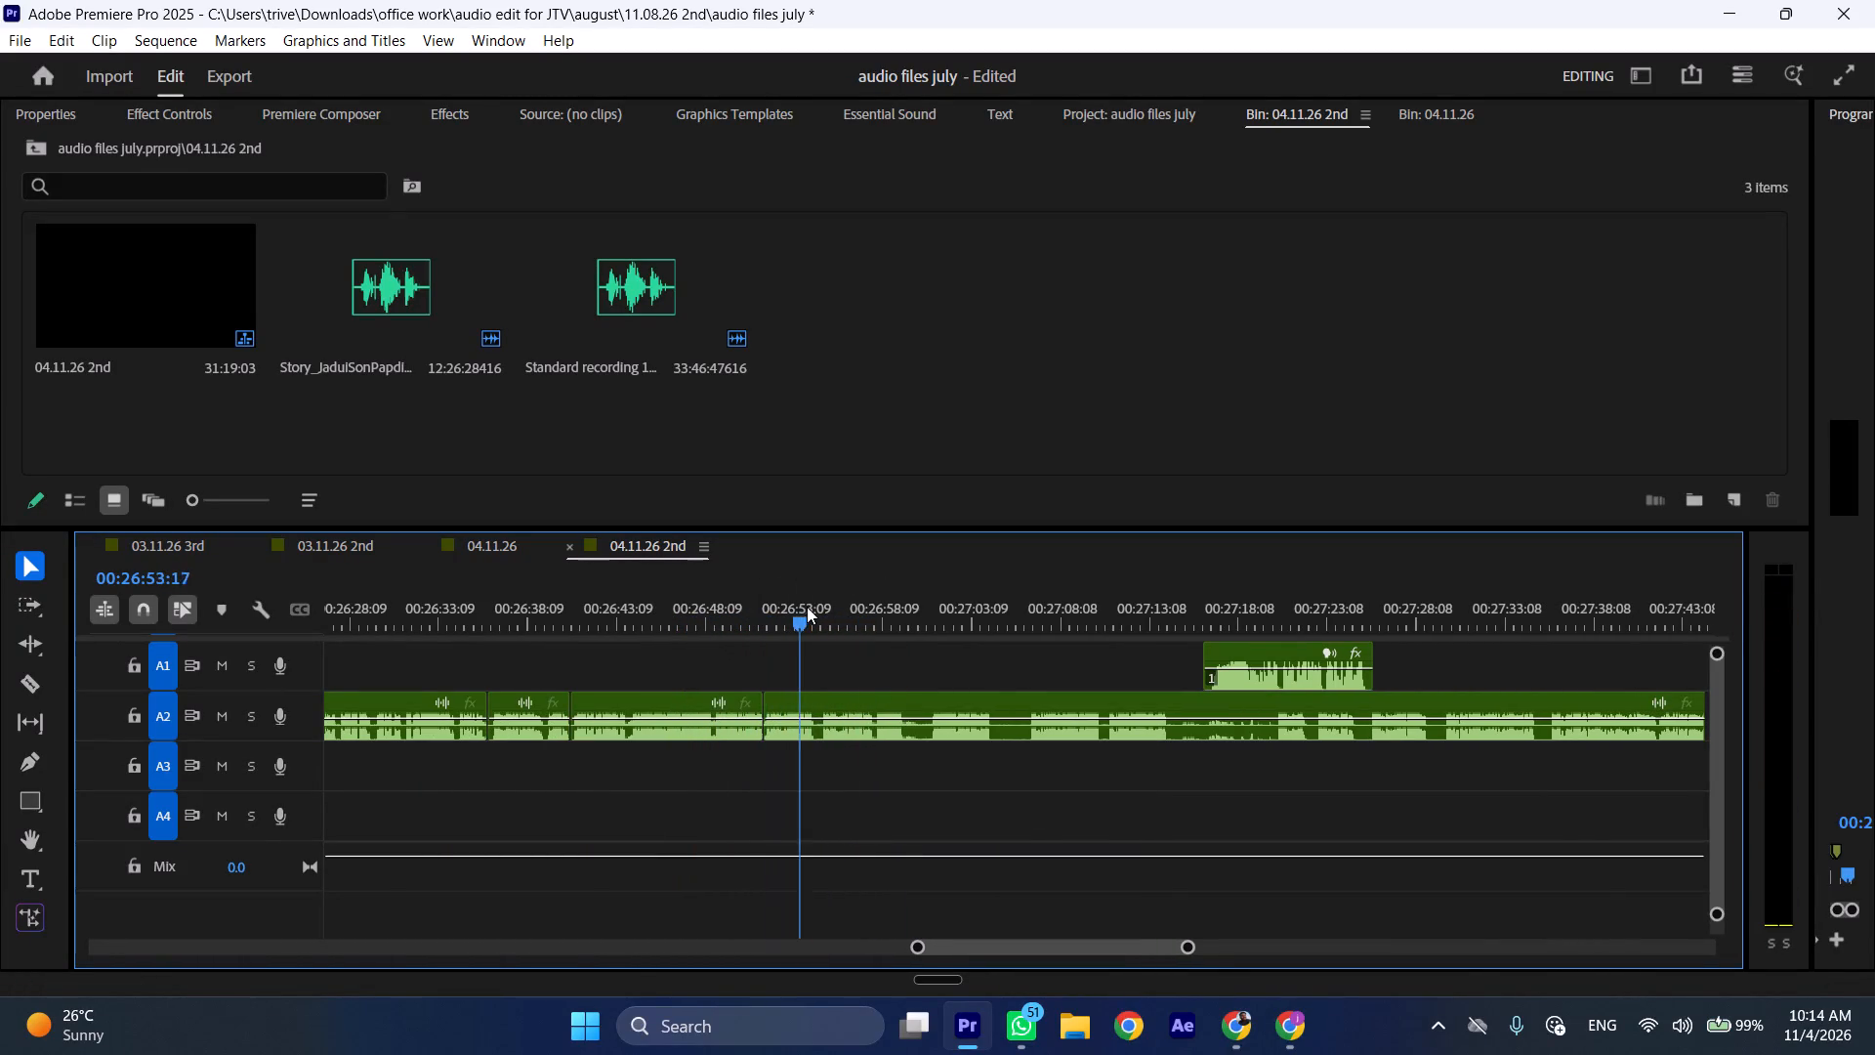
Split the A2 clip at 00:26:54:16 and ripple delete the piece between the preceding cut and that point.
{"action": "left_click_drag", "start_coordinate": [807, 607], "coordinate": [821, 610]}
{"action": "left_click", "coordinate": [854, 714]}
{"action": "key", "text": "shift+c"}
{"action": "key", "text": "ctrl+shift+d"}
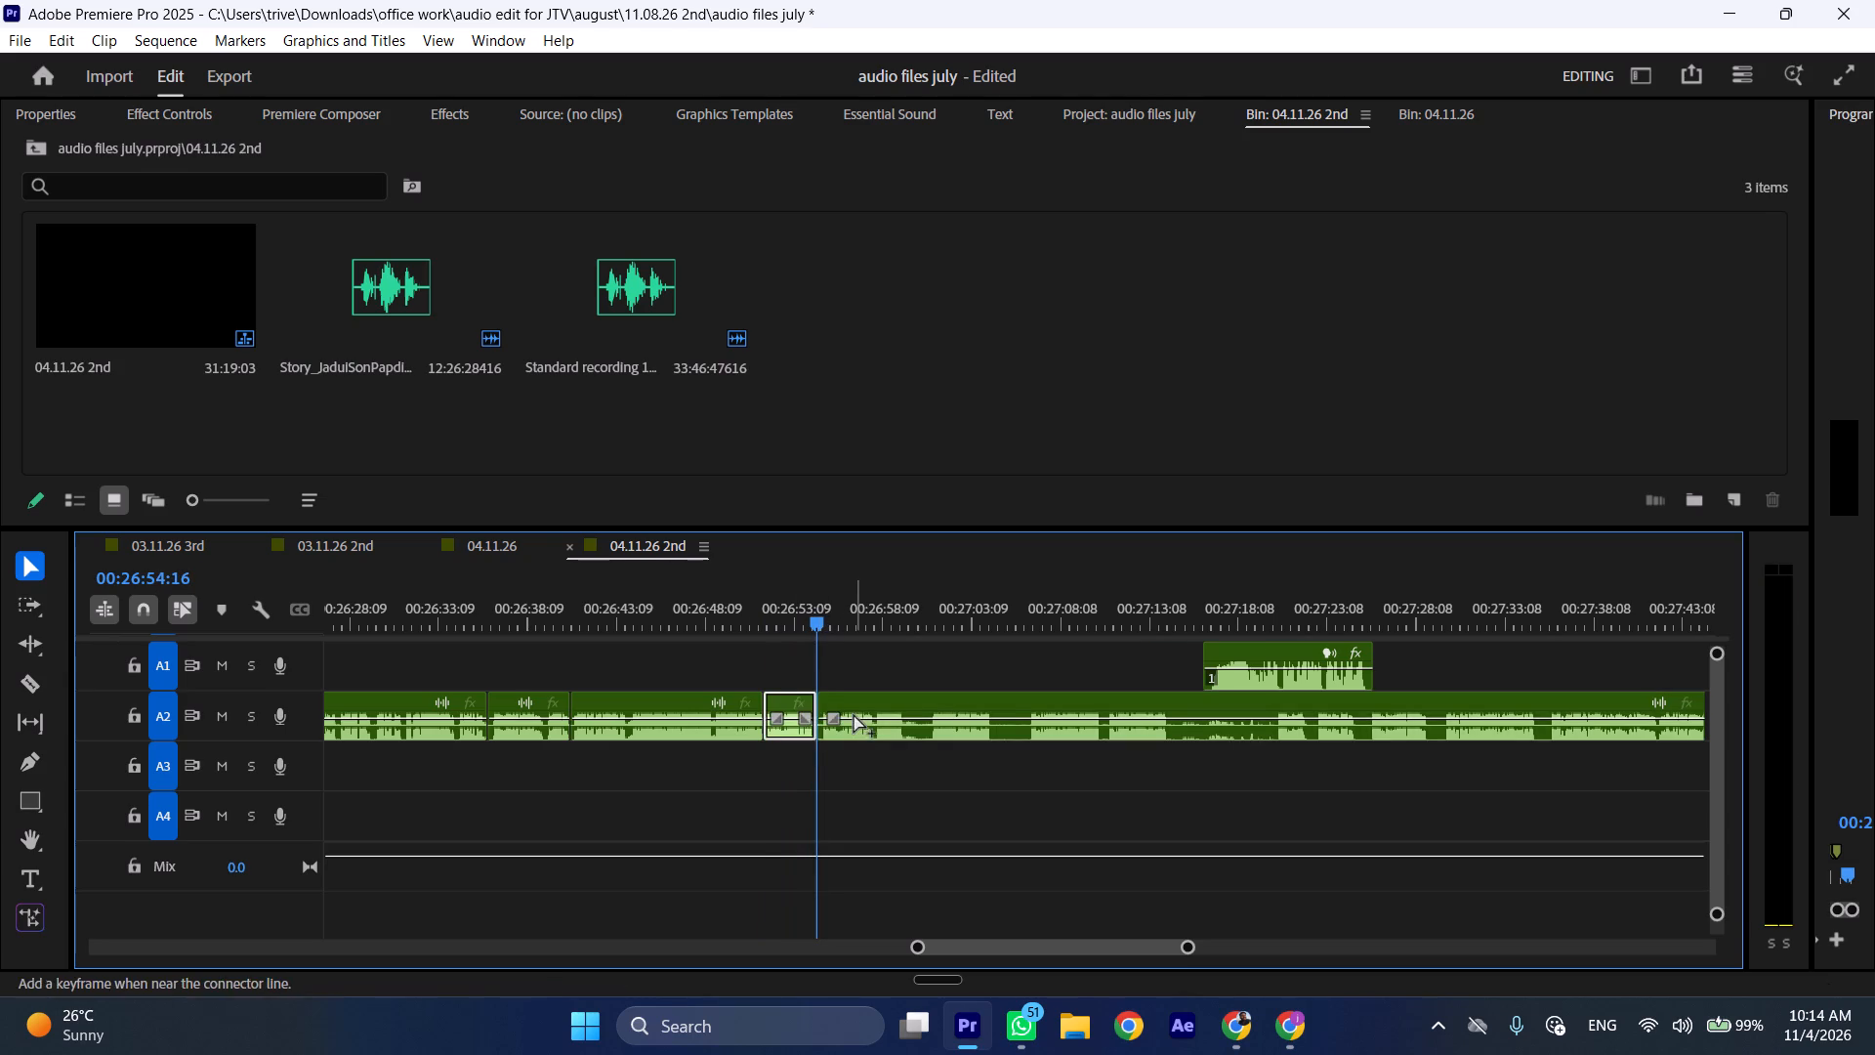
Play on and split the A2 clip at about 00:26:56:14 and at 00:26:57:20, ripple deleting the piece between.
{"action": "key", "text": "space"}
{"action": "type", "text": "l"}
{"action": "scroll", "coordinate": [882, 756], "scroll_direction": "down", "scroll_amount": 5}
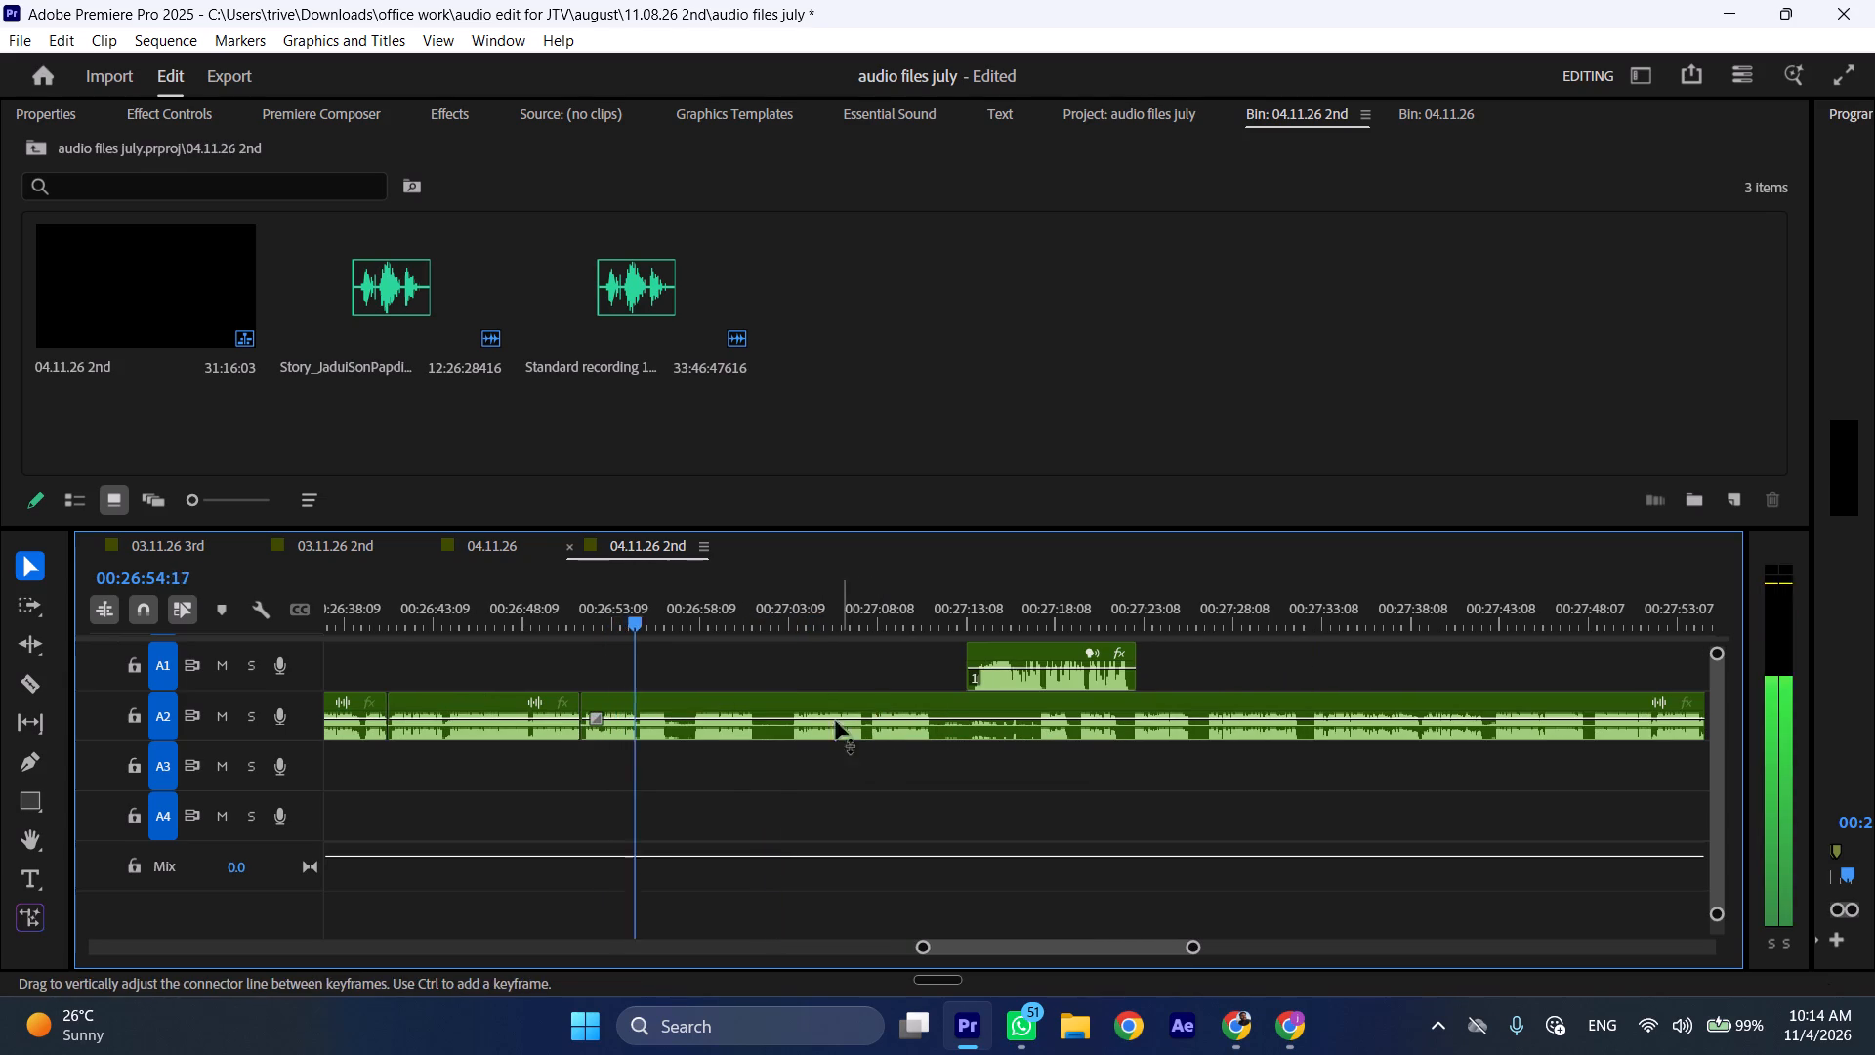
{"action": "key", "text": "space"}
{"action": "key", "text": "shift+c"}
{"action": "left_click", "coordinate": [692, 617]}
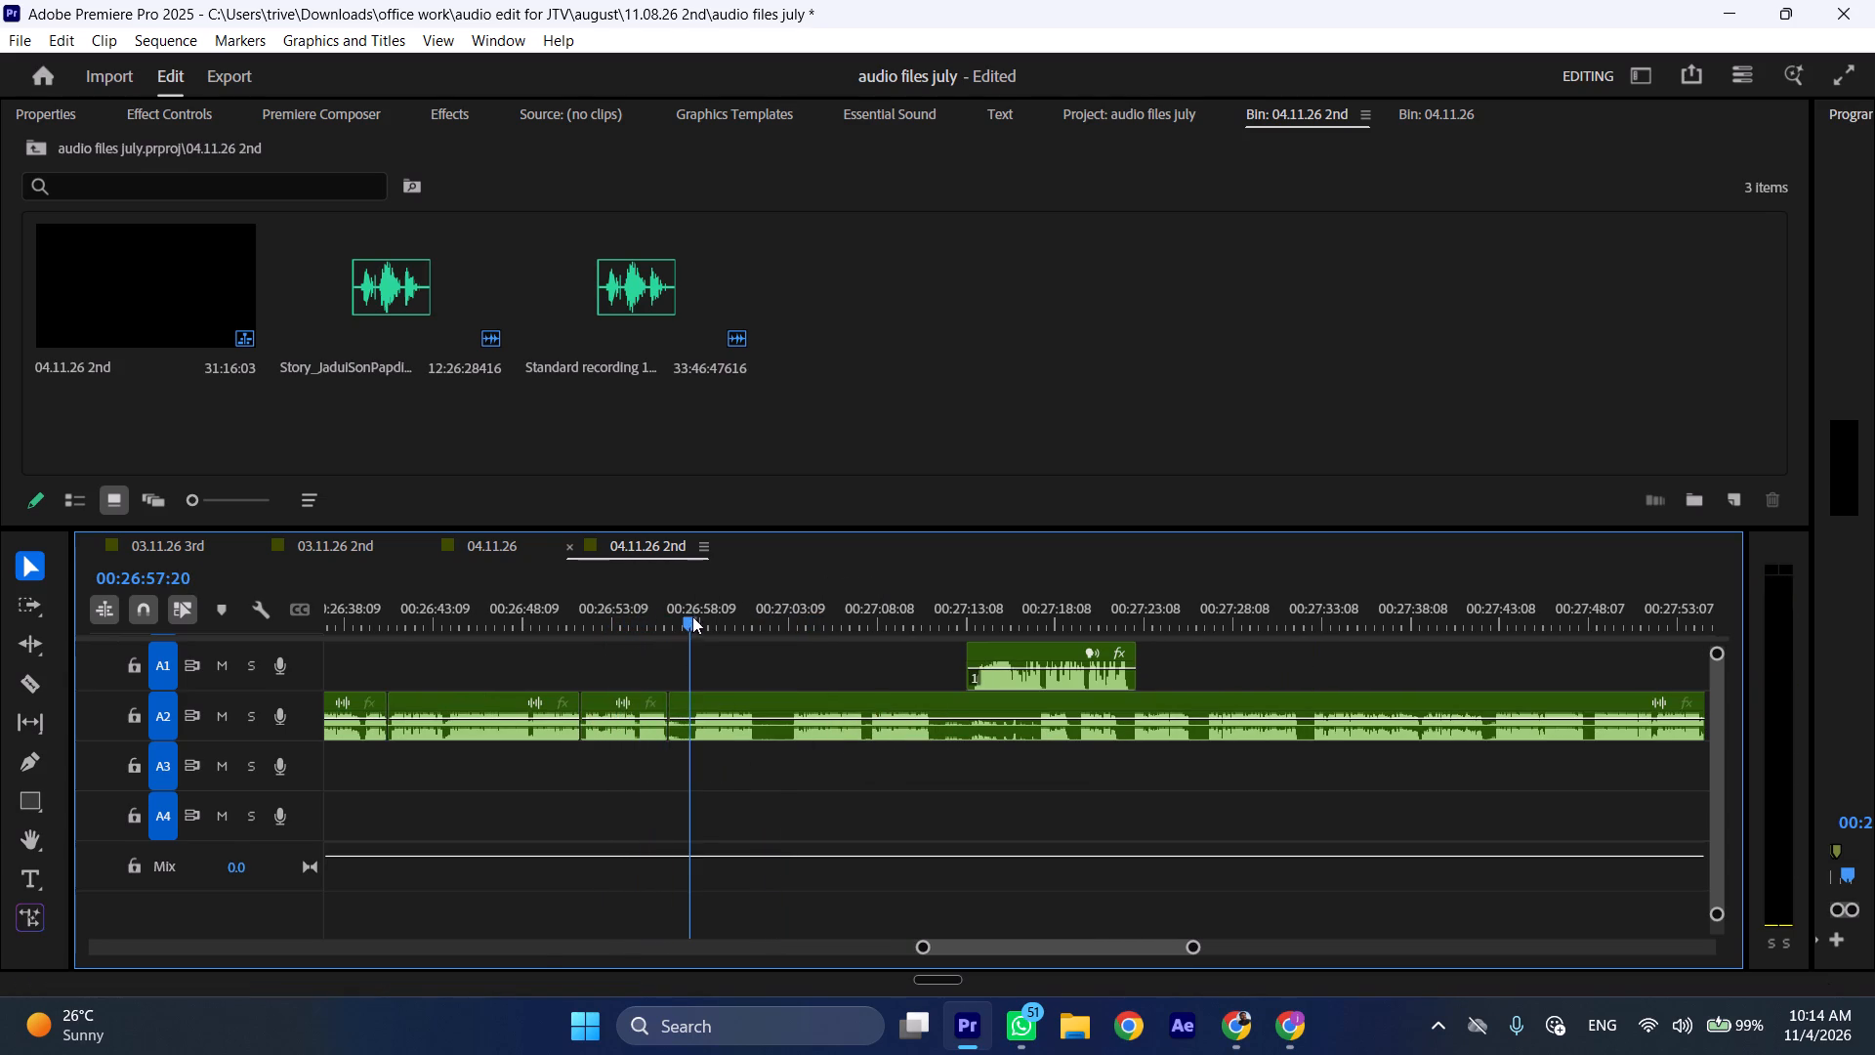
{"action": "left_click", "coordinate": [723, 717]}
{"action": "key", "text": "shift+c"}
{"action": "key", "text": "ctrl+shift+d"}
Replay the edit from about 00:26:54:00, split the A2 clip at 00:26:54:20 and ripple delete from there to the following cut.
{"action": "key", "text": "space"}
{"action": "type", "text": "l"}
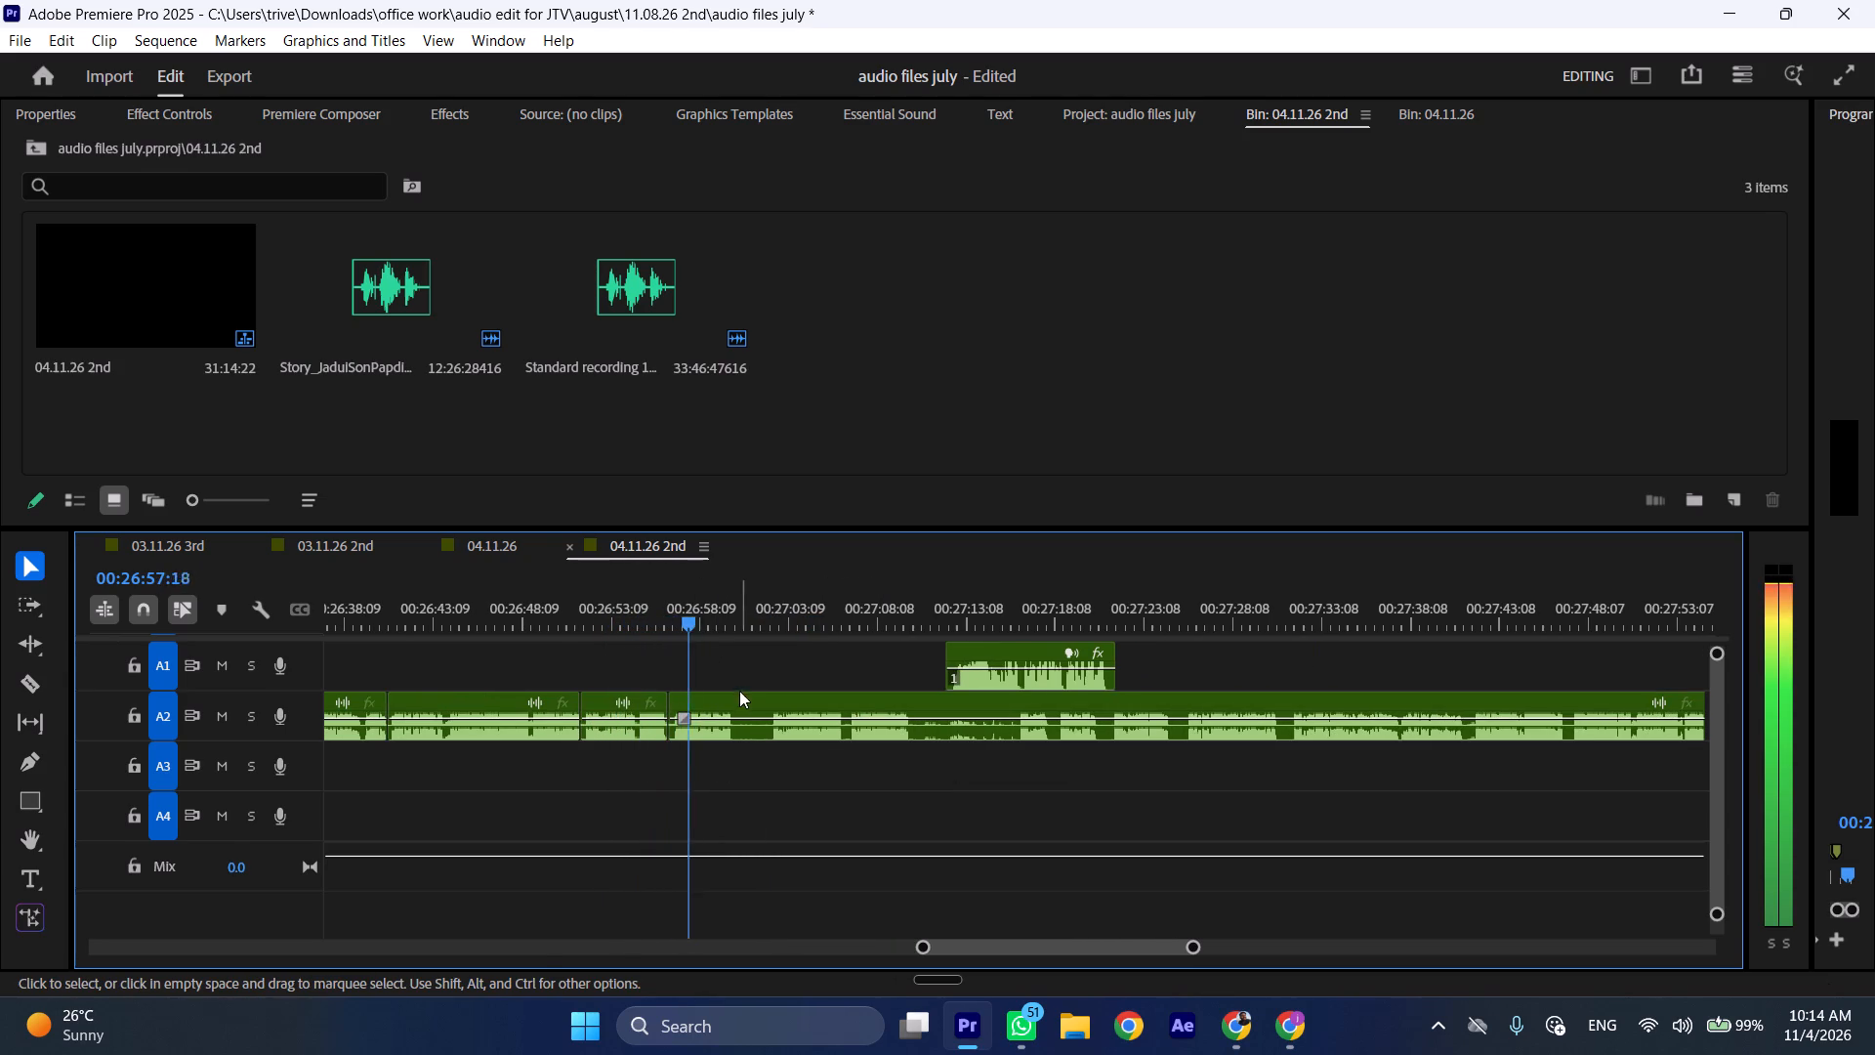
{"action": "left_click", "coordinate": [625, 631]}
{"action": "key", "text": "space"}
{"action": "left_click", "coordinate": [625, 608]}
{"action": "key", "text": "space"}
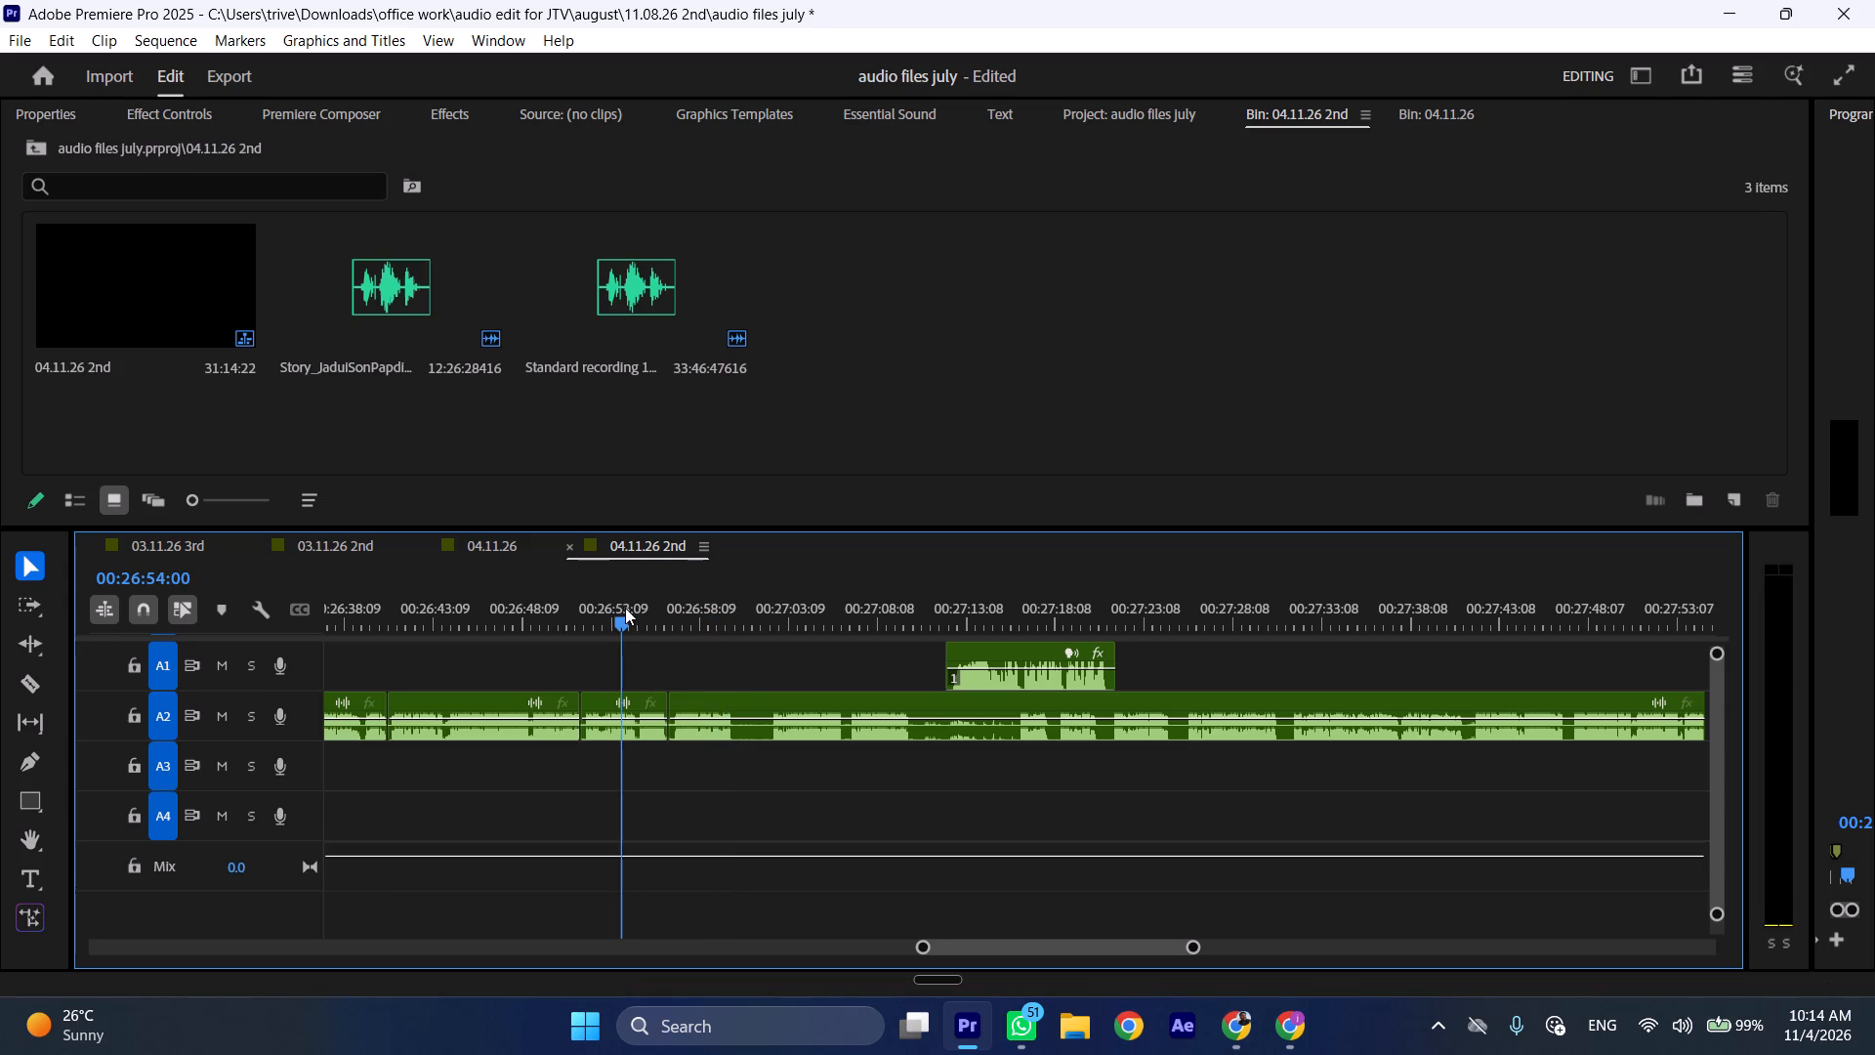
{"action": "key", "text": "space"}
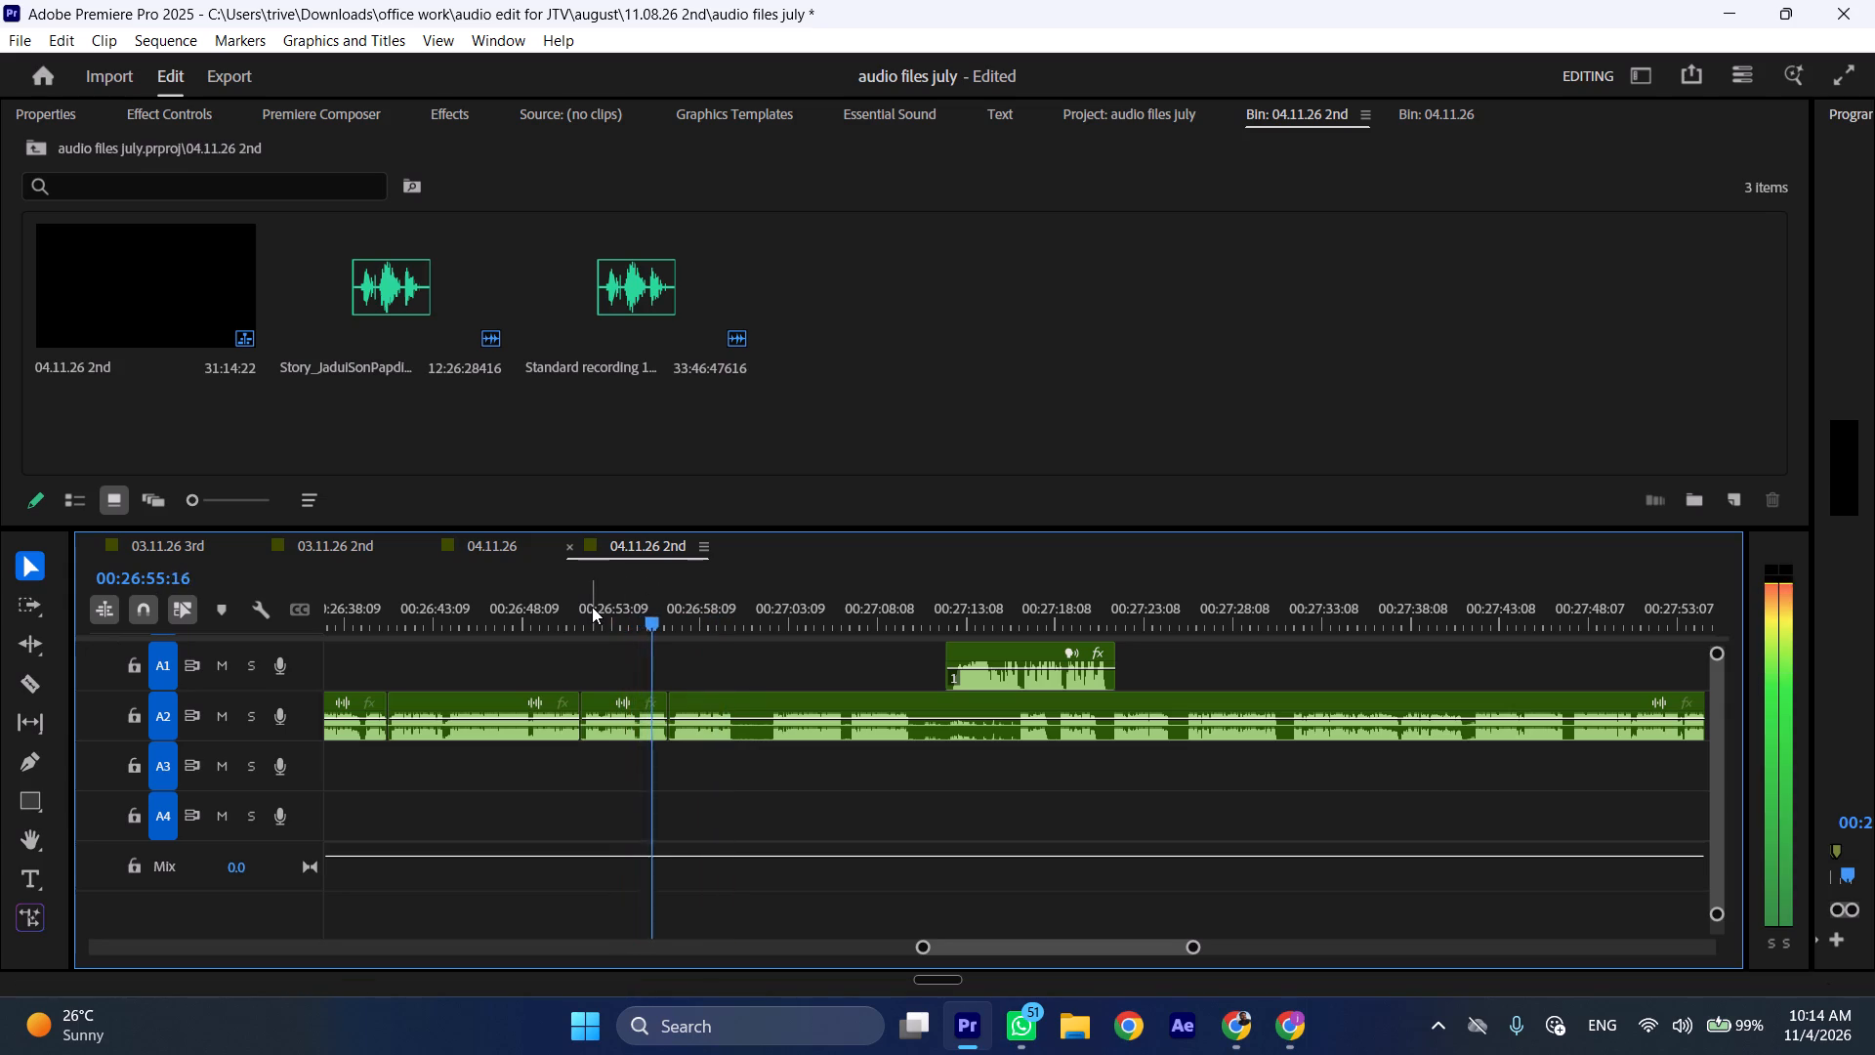
{"action": "left_click", "coordinate": [642, 610]}
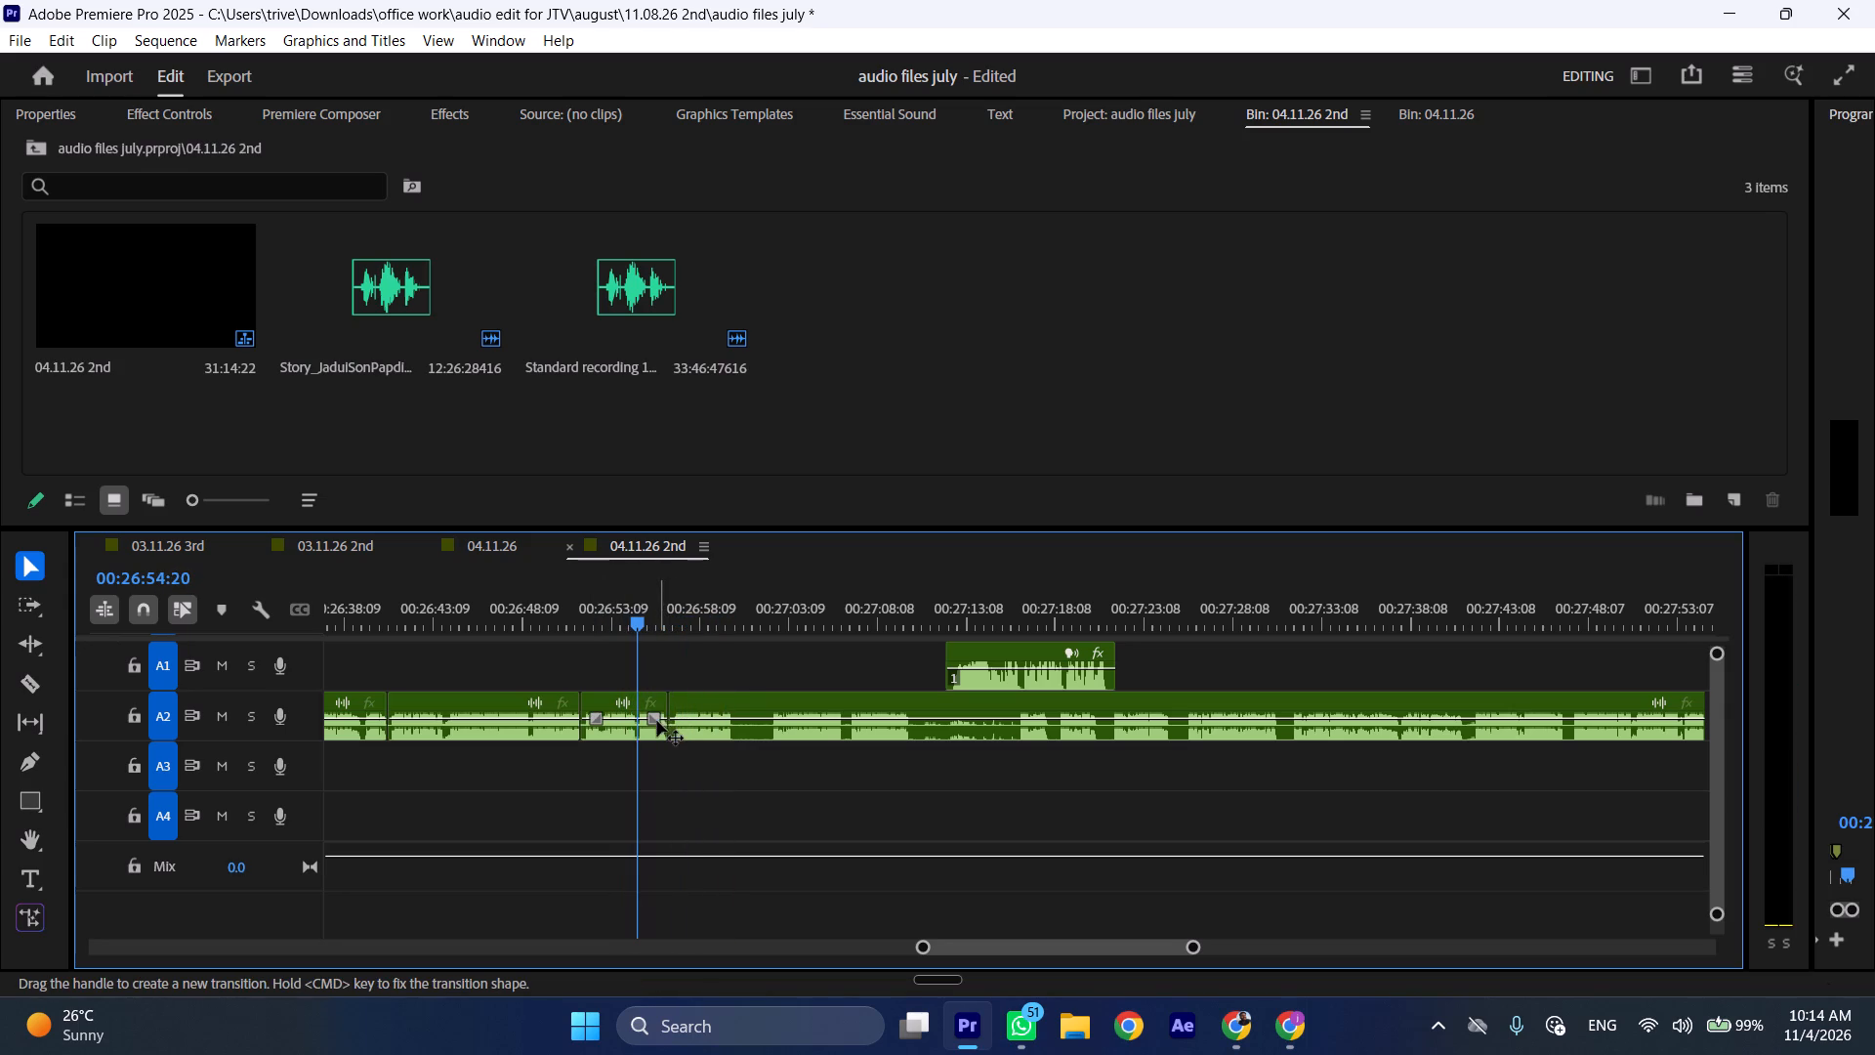
{"action": "left_click", "coordinate": [655, 724]}
{"action": "key", "text": "shift+c"}
{"action": "left_click", "coordinate": [652, 734]}
{"action": "key", "text": "ctrl+shift+d"}
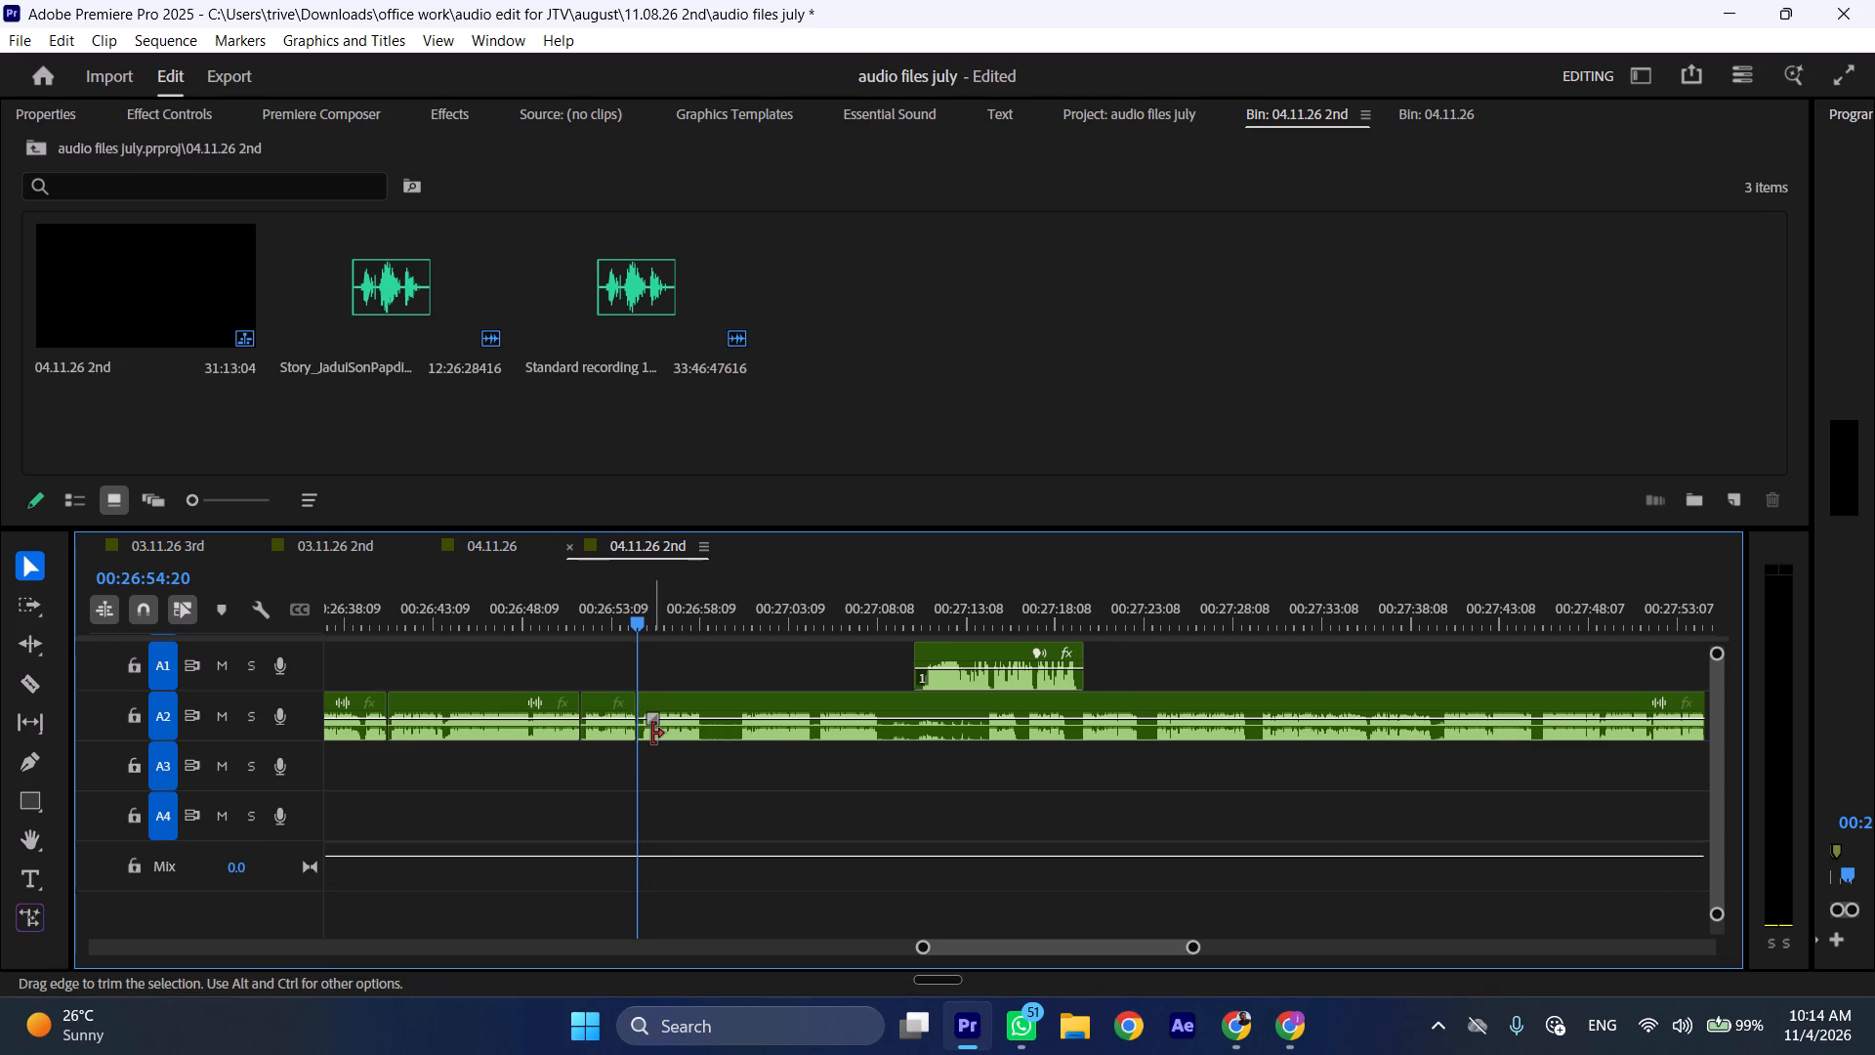
Play on and split the A2 clip at 00:26:58:13 and 00:27:00:06, ripple deleting the piece between.
{"action": "key", "text": "space"}
{"action": "type", "text": "klll"}
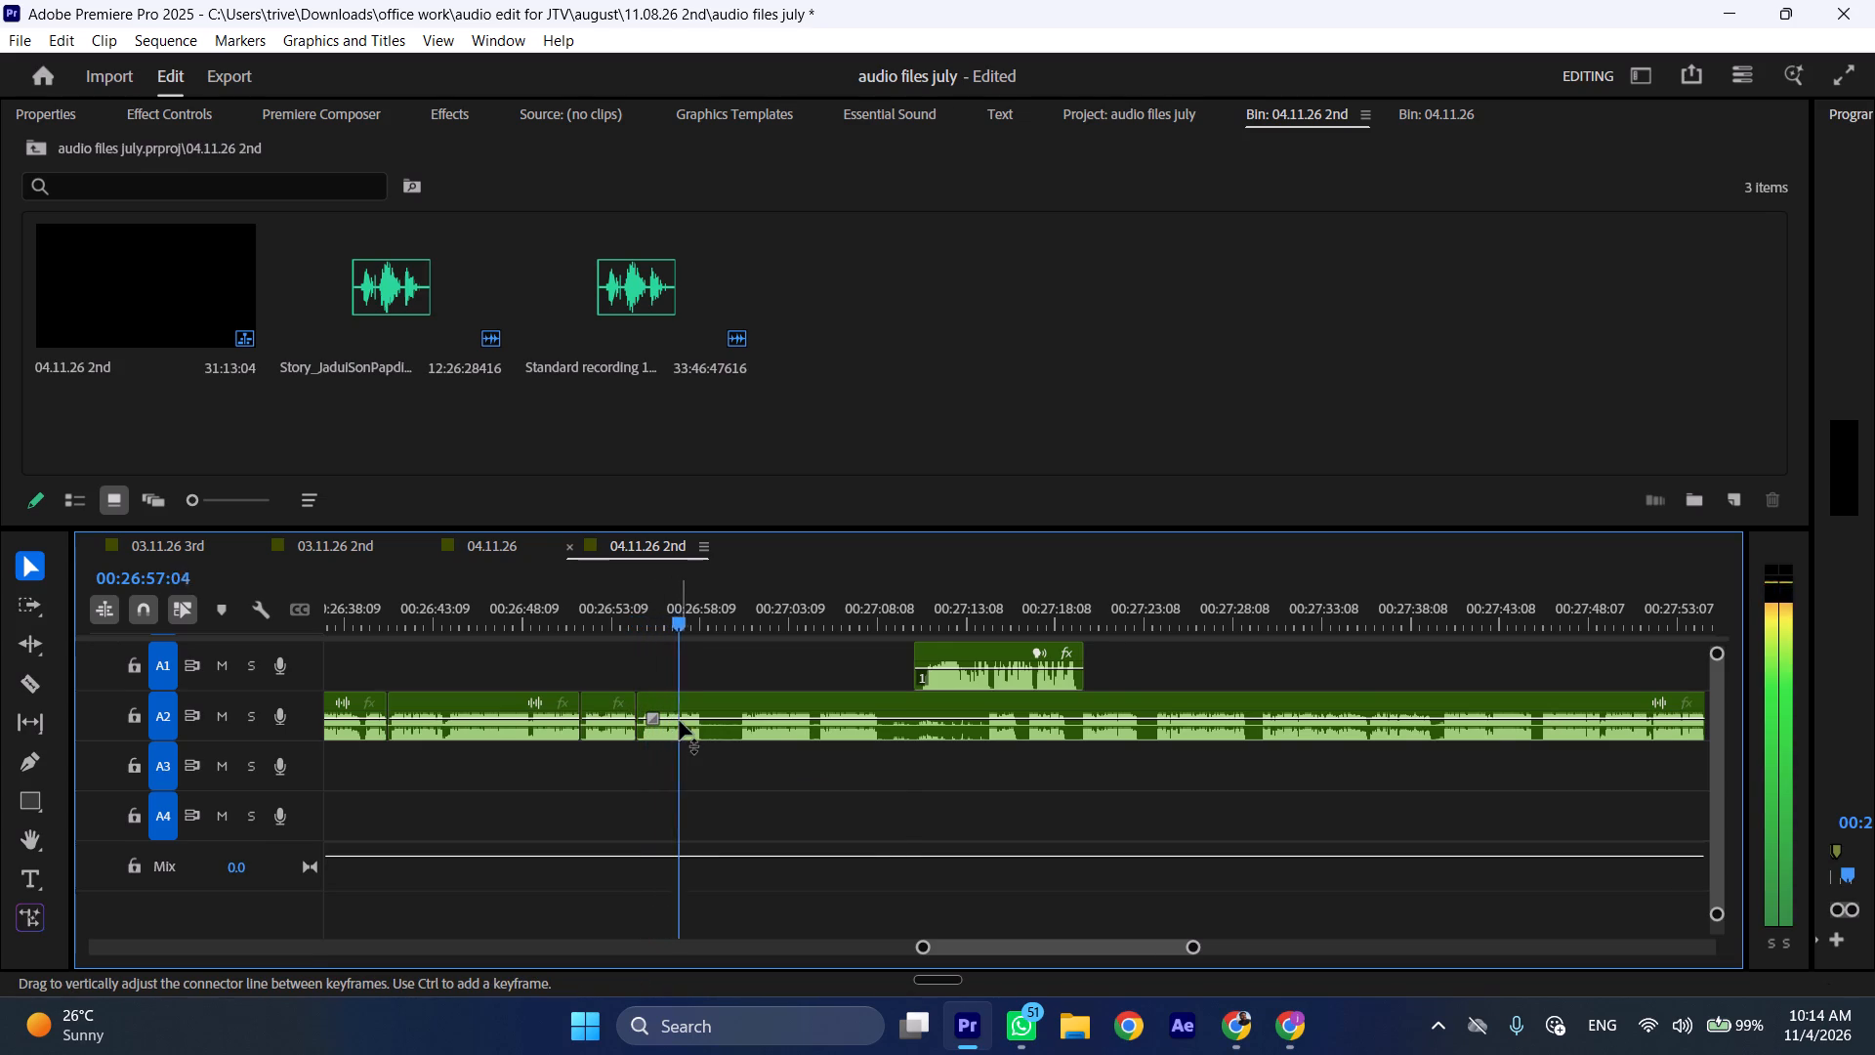
{"action": "key", "text": "space"}
{"action": "key", "text": "shift+c"}
{"action": "left_click", "coordinate": [741, 608]}
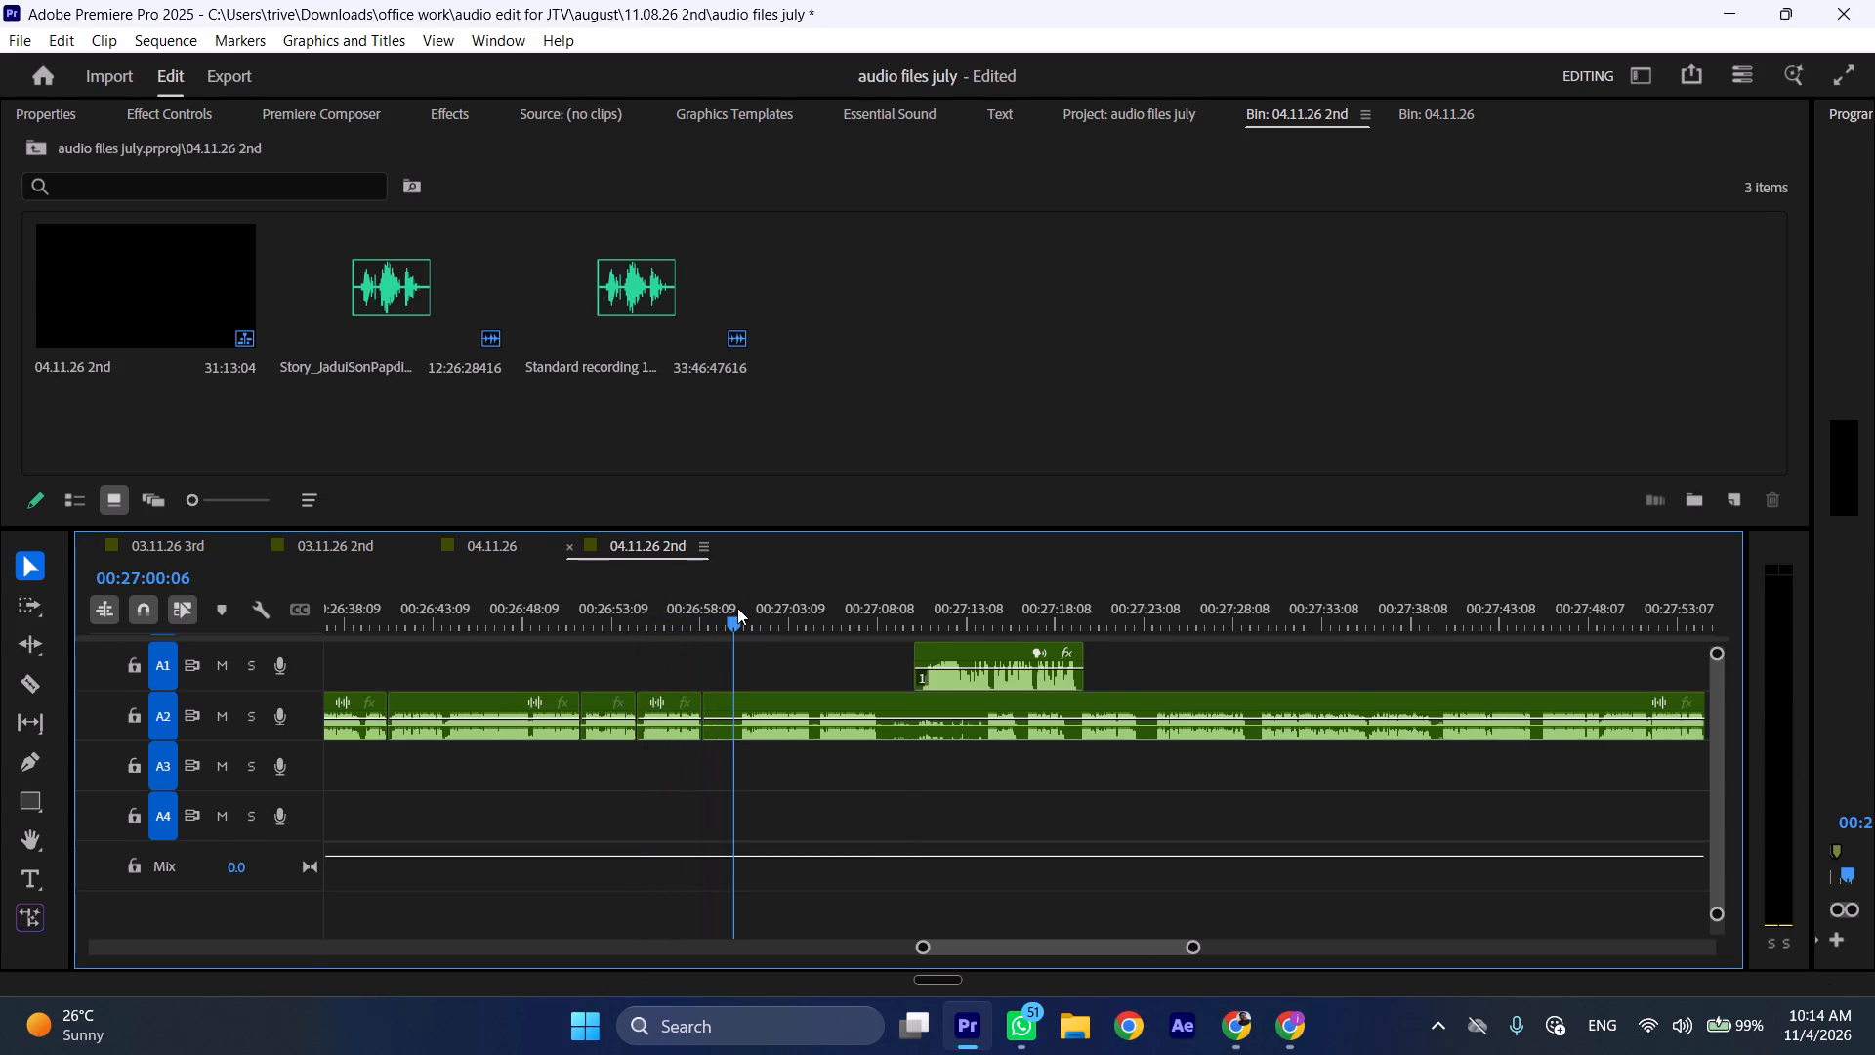
{"action": "left_click", "coordinate": [766, 716]}
{"action": "key", "text": "shift+c"}
{"action": "key", "text": "ctrl+shift+d"}
Play on from the new cut and move the short A1 clip forward along its track to start at about 00:27:34.
{"action": "key", "text": "space"}
{"action": "type", "text": "l"}
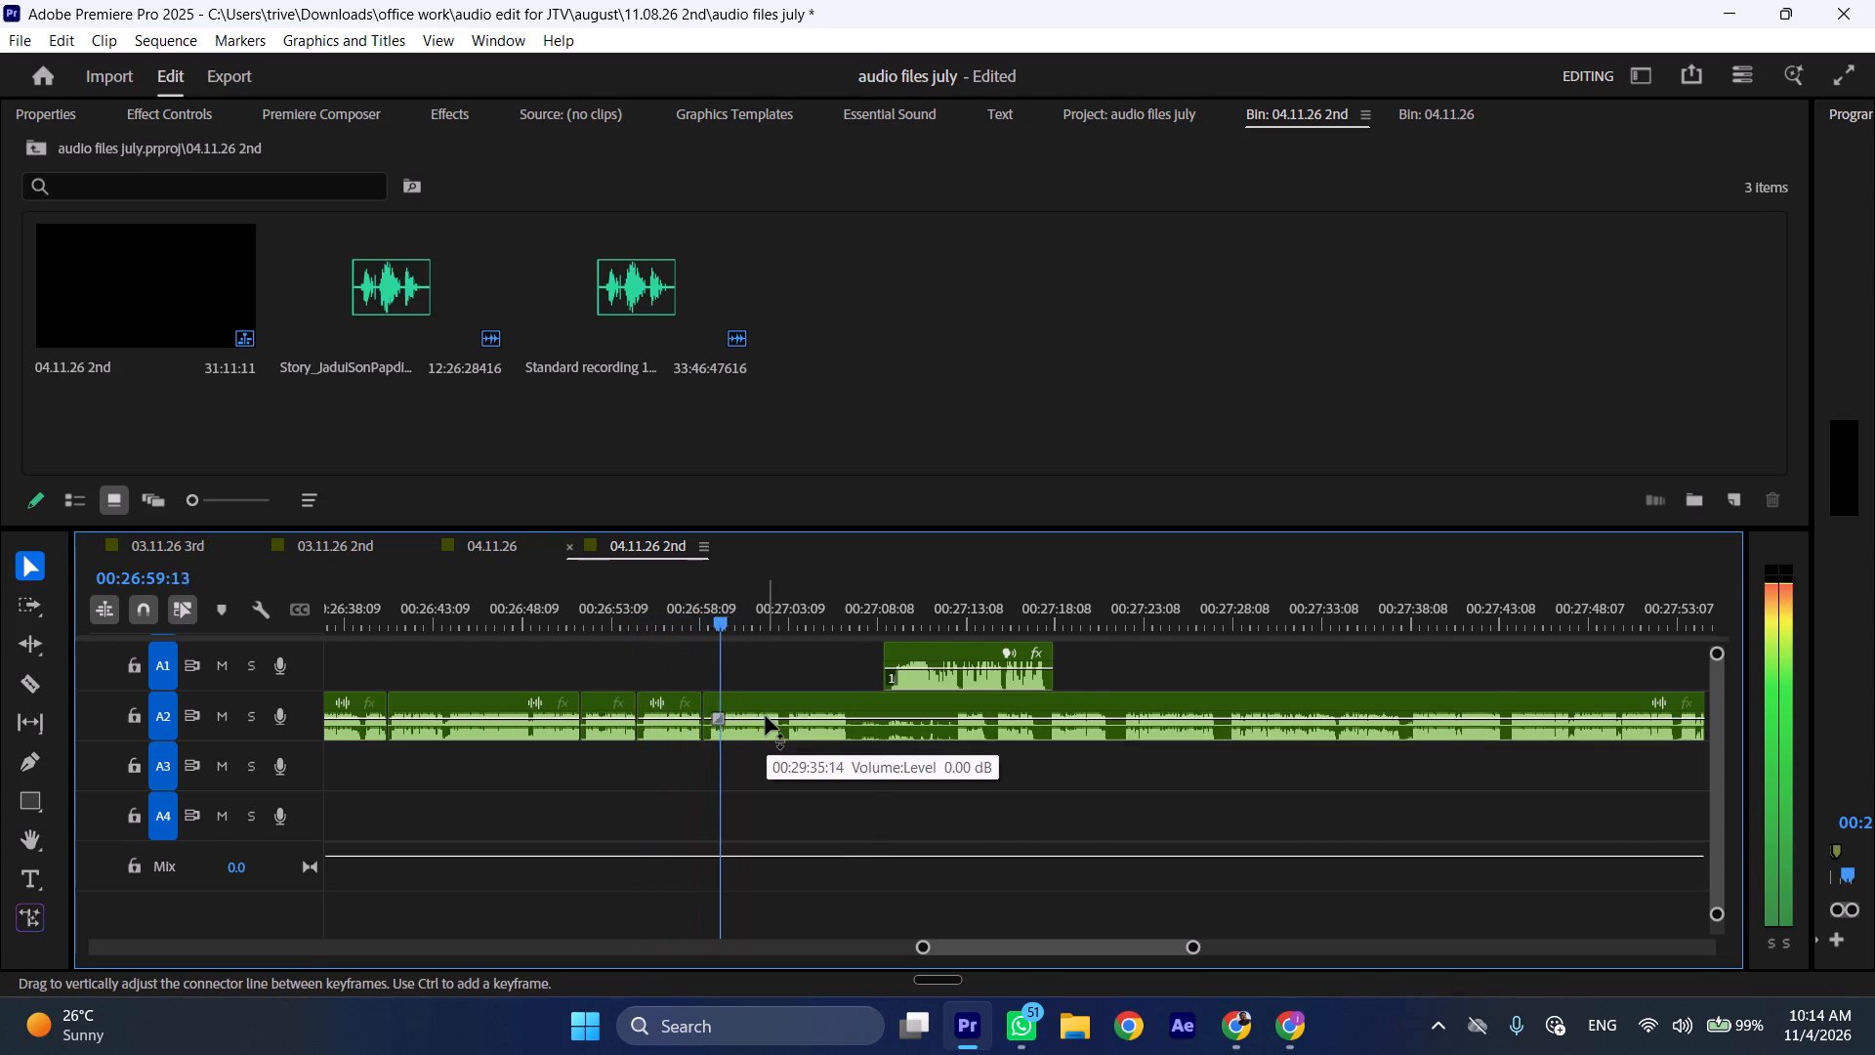
{"action": "left_click_drag", "start_coordinate": [929, 649], "coordinate": [1376, 648]}
Split the A2 clip at 00:27:07:00 and 00:27:12:19 and ripple delete the piece between.
{"action": "key", "text": "space"}
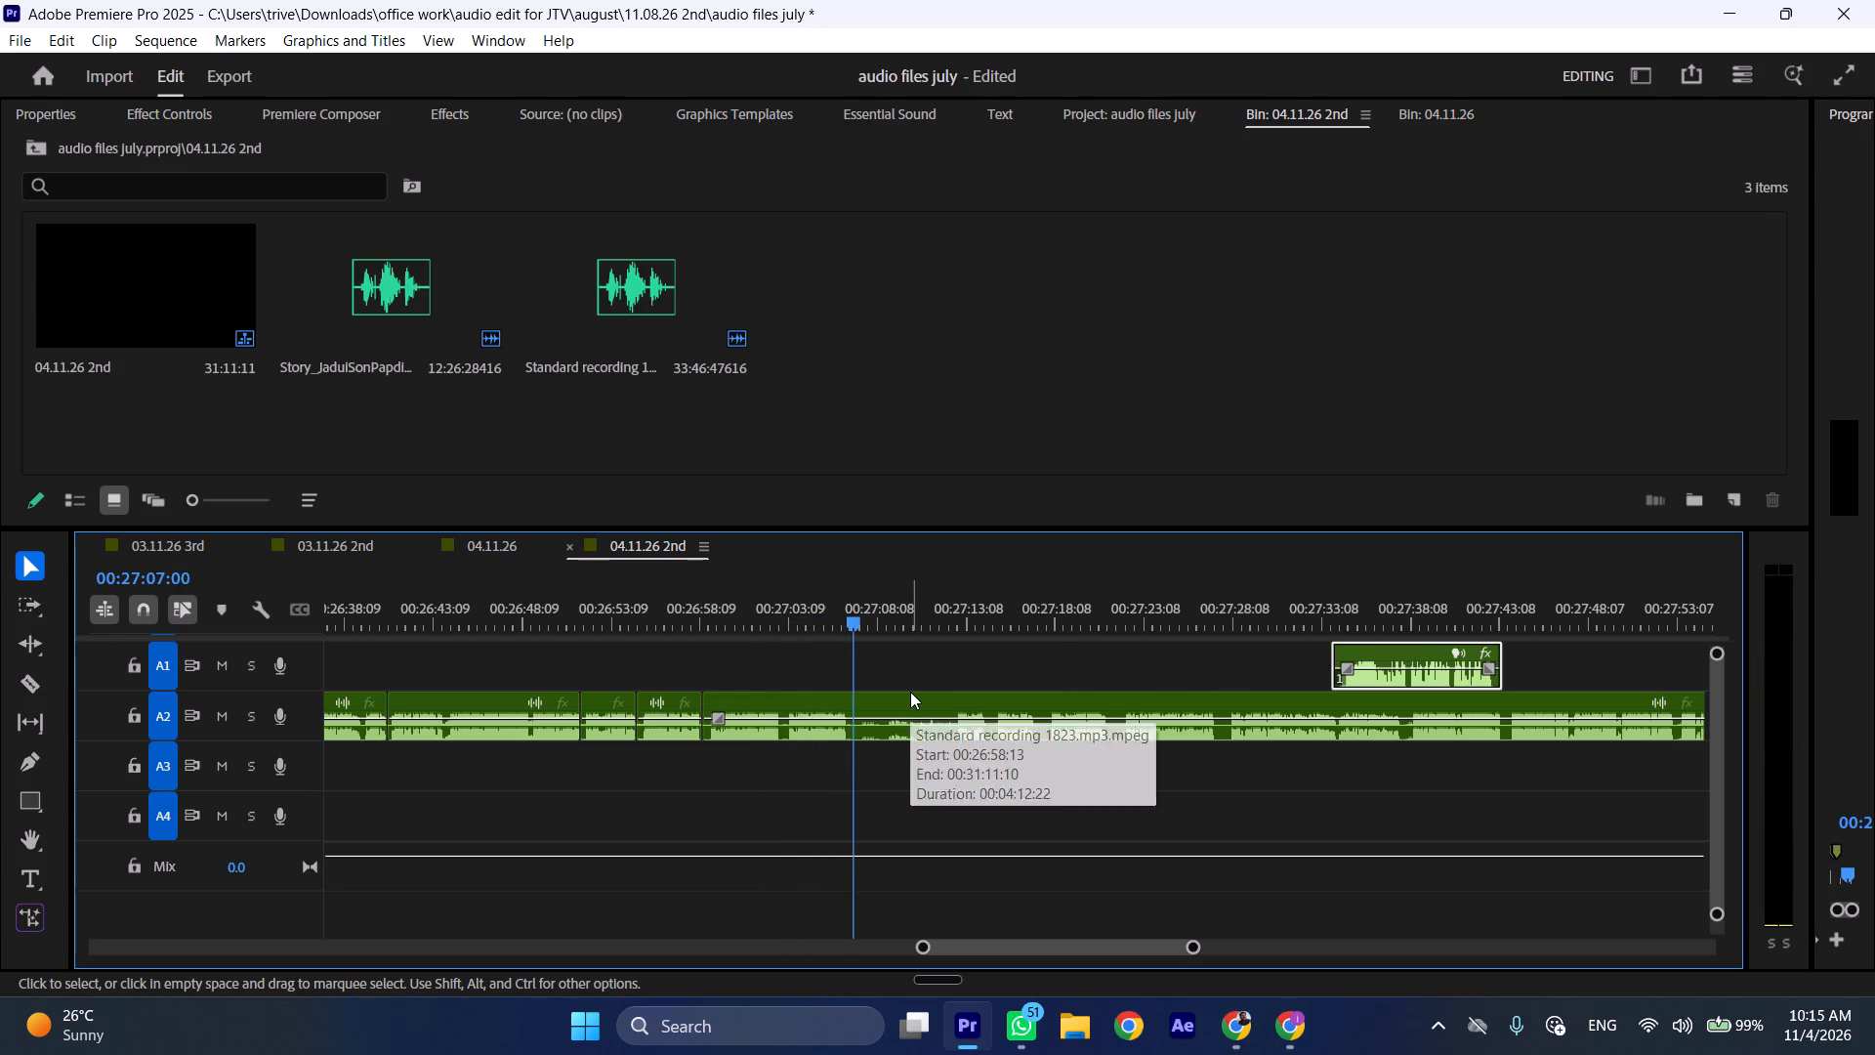
{"action": "type", "text": "C"}
{"action": "left_click_drag", "start_coordinate": [945, 622], "coordinate": [960, 622]}
{"action": "left_click", "coordinate": [986, 718]}
{"action": "key", "text": "shift+c"}
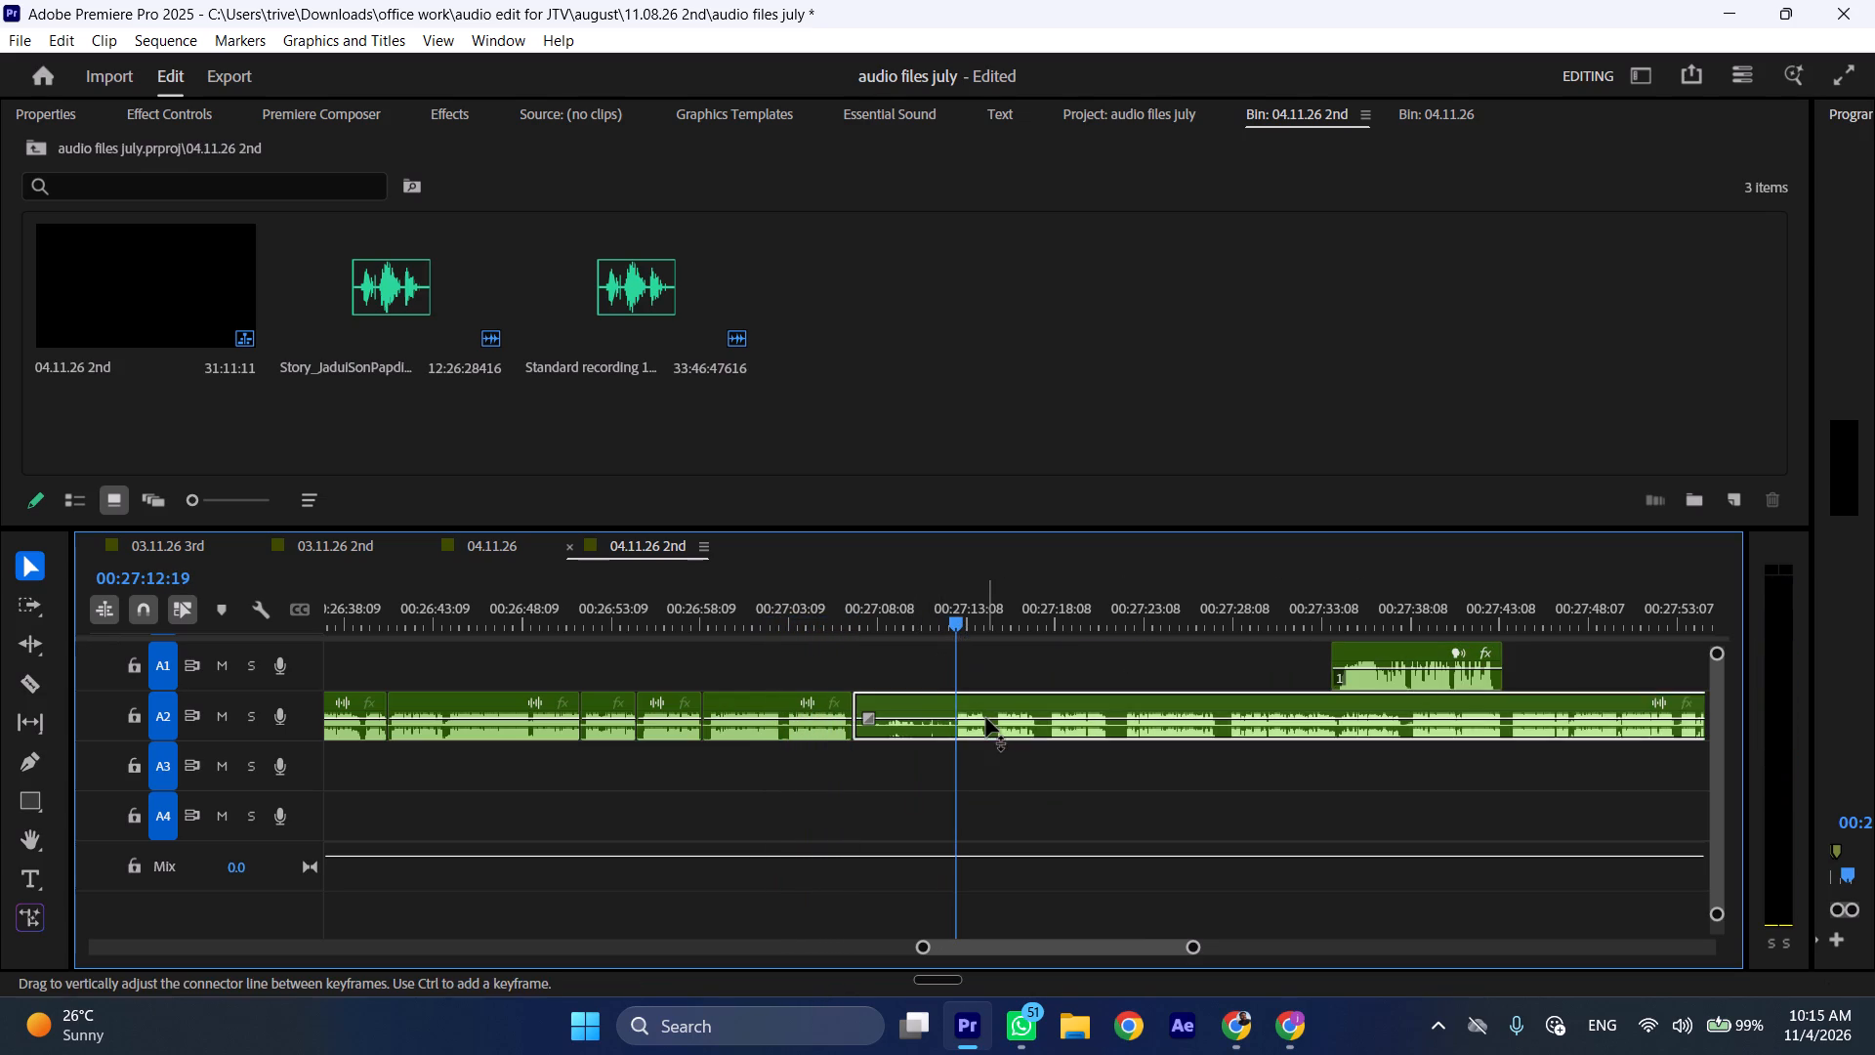
{"action": "key", "text": "ctrl+shift+d"}
Play on, split the A2 clip at 00:27:16:09 and ripple delete the piece back to the cut at about 00:27:07.
{"action": "key", "text": "space"}
{"action": "type", "text": "l"}
{"action": "scroll", "coordinate": [992, 728], "scroll_direction": "down", "scroll_amount": 5}
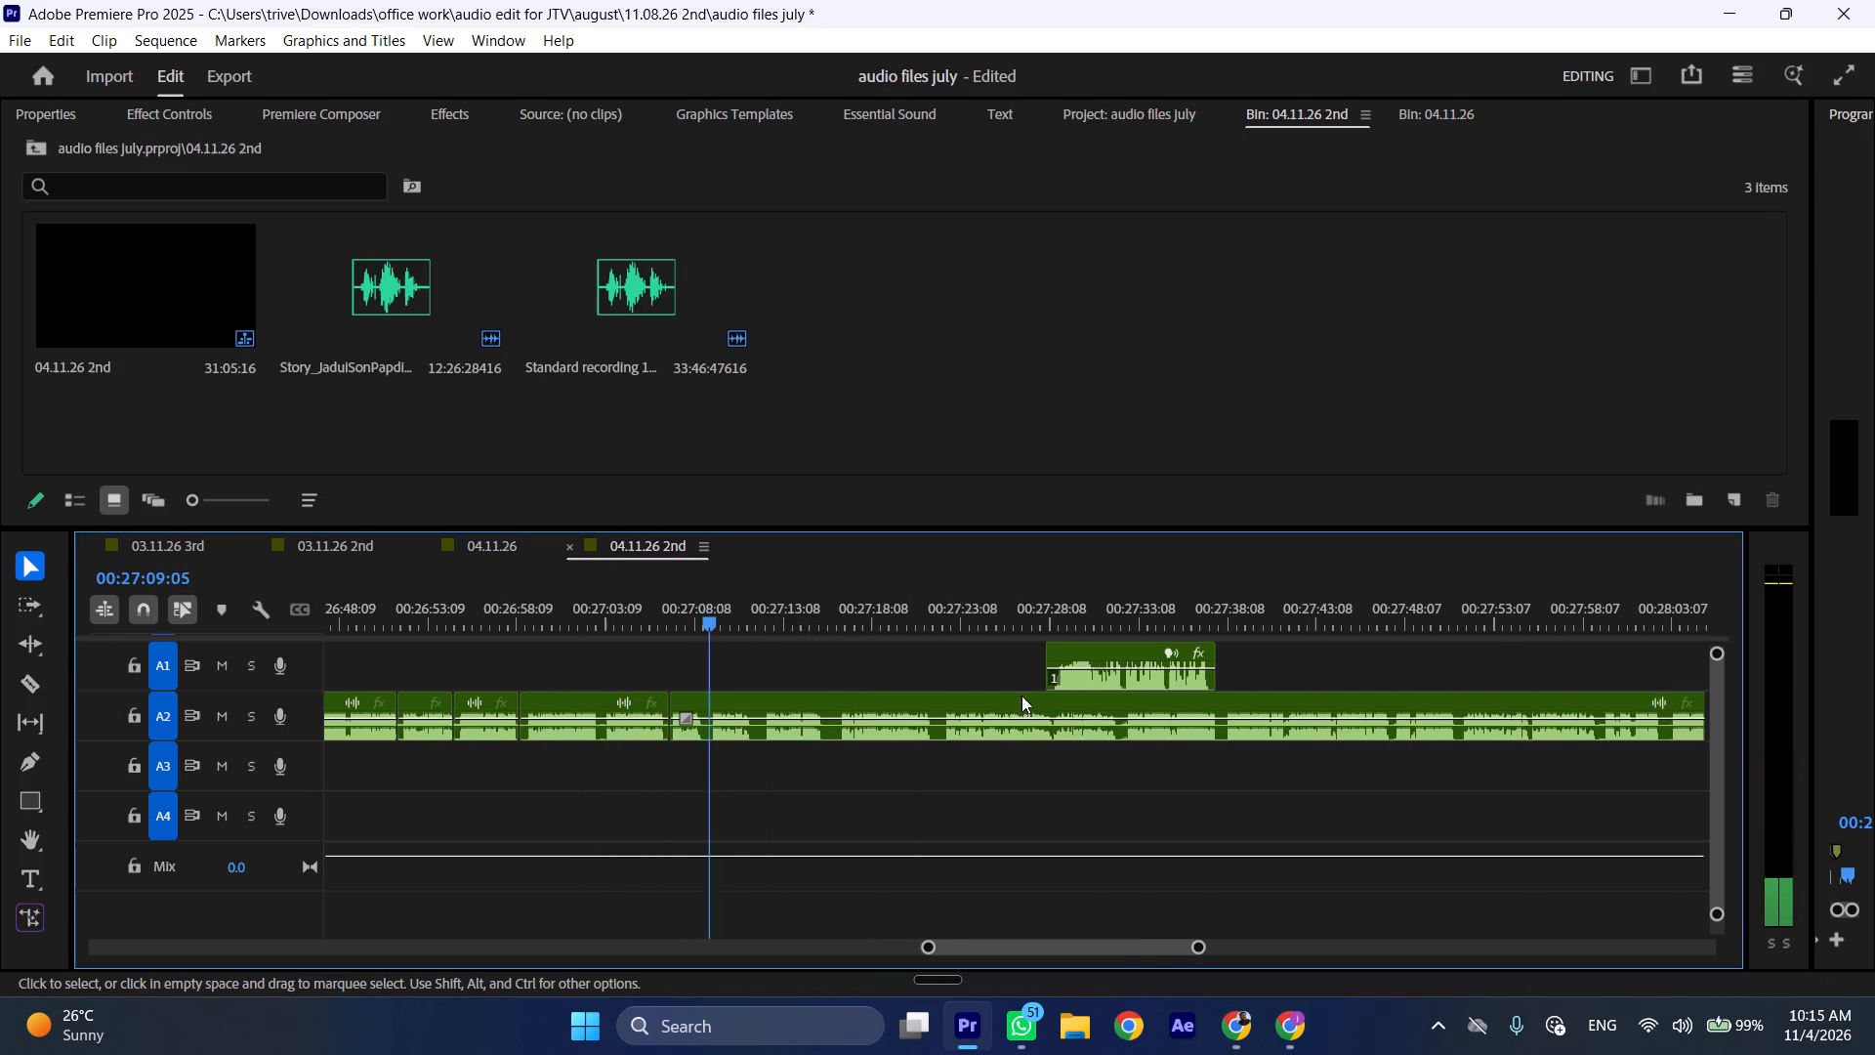
{"action": "left_click", "coordinate": [839, 612]}
{"action": "left_click", "coordinate": [871, 696]}
{"action": "key", "text": "shift+c"}
{"action": "key", "text": "ctrl+shift+d"}
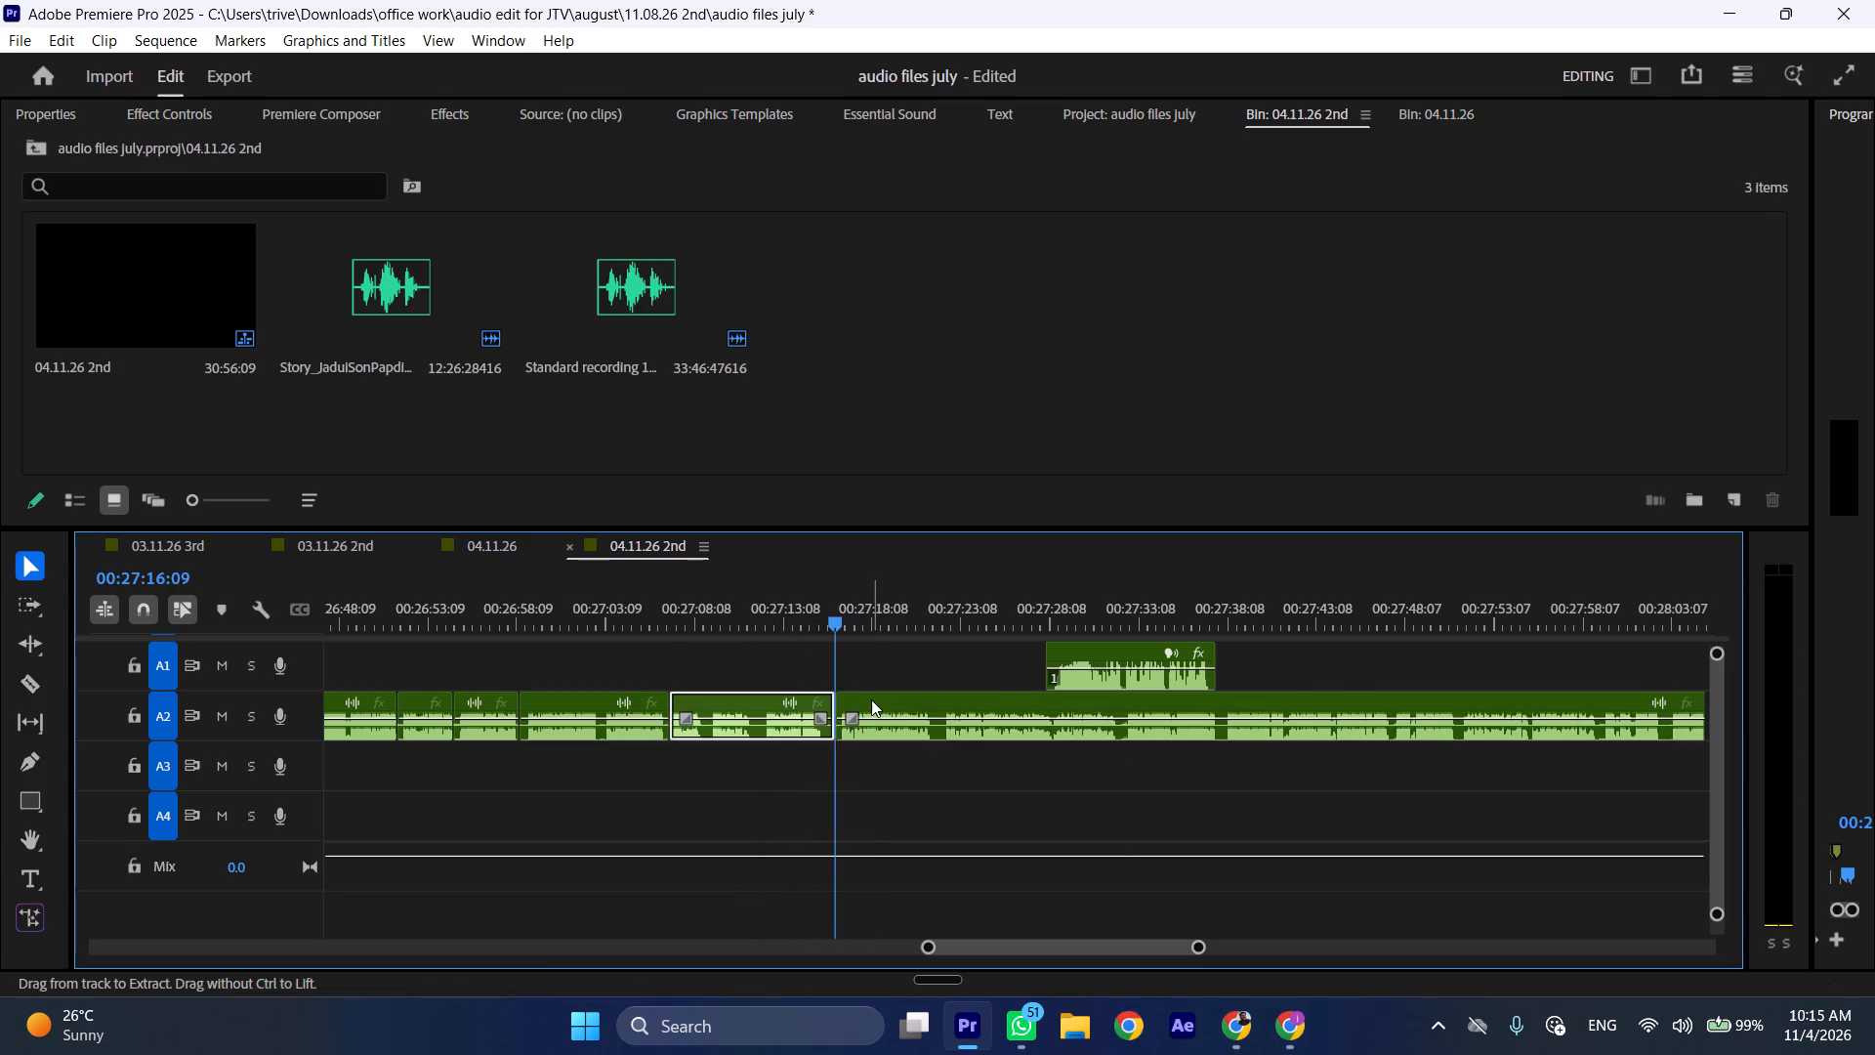
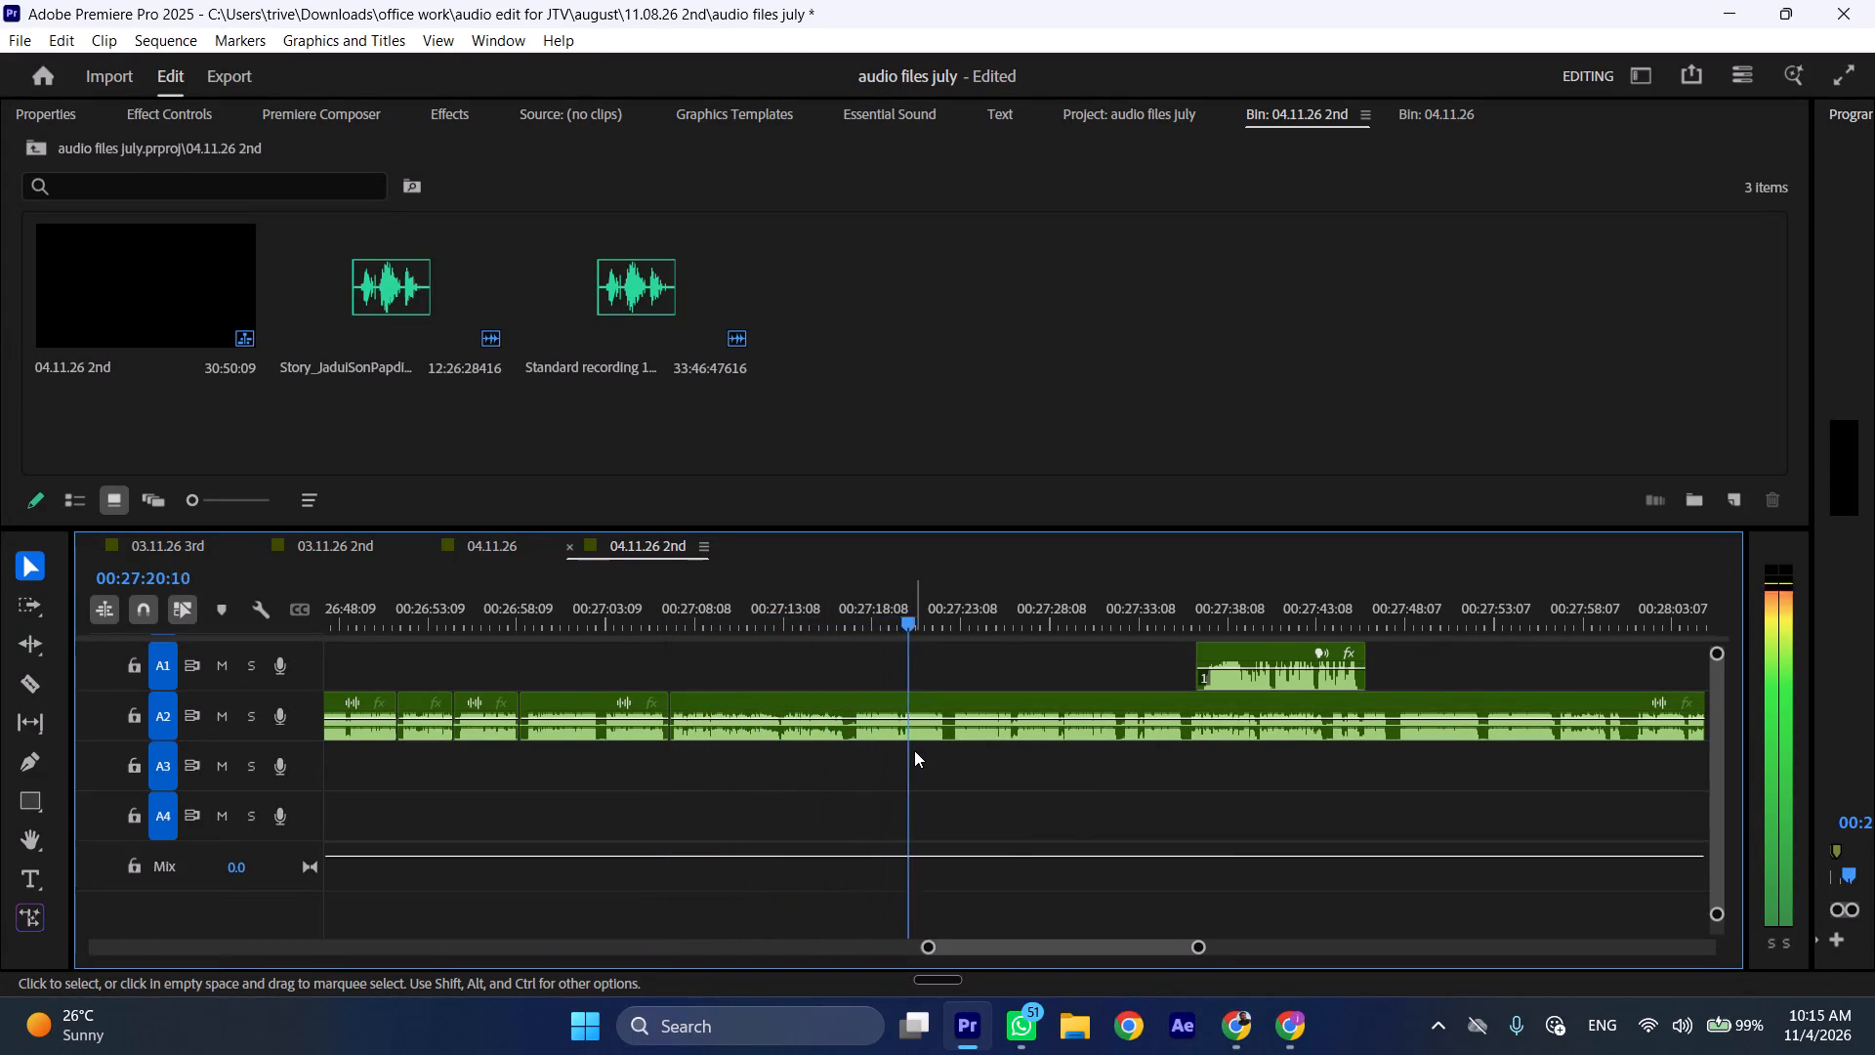
Move the short A1 clip forward along its track to start at about 00:27:58.
{"action": "scroll", "coordinate": [914, 750], "scroll_direction": "down", "scroll_amount": 8}
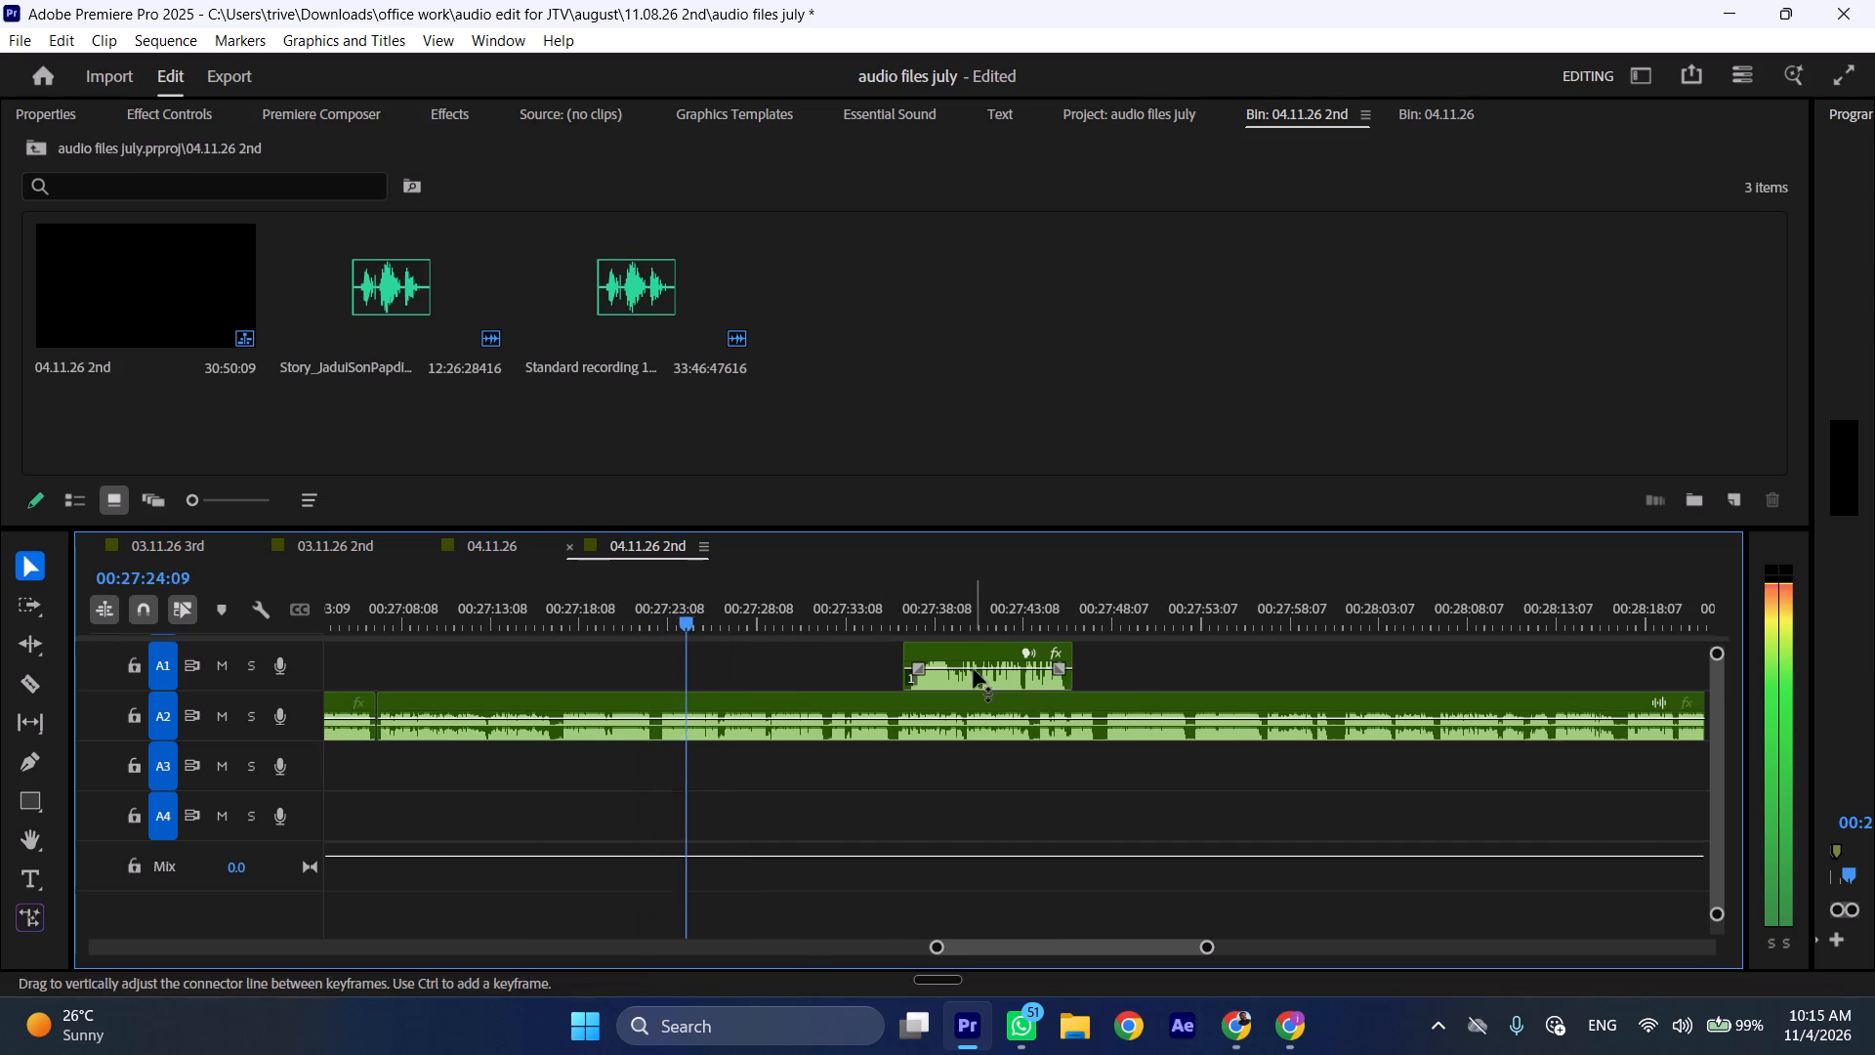
{"action": "left_click_drag", "start_coordinate": [970, 653], "coordinate": [1349, 680]}
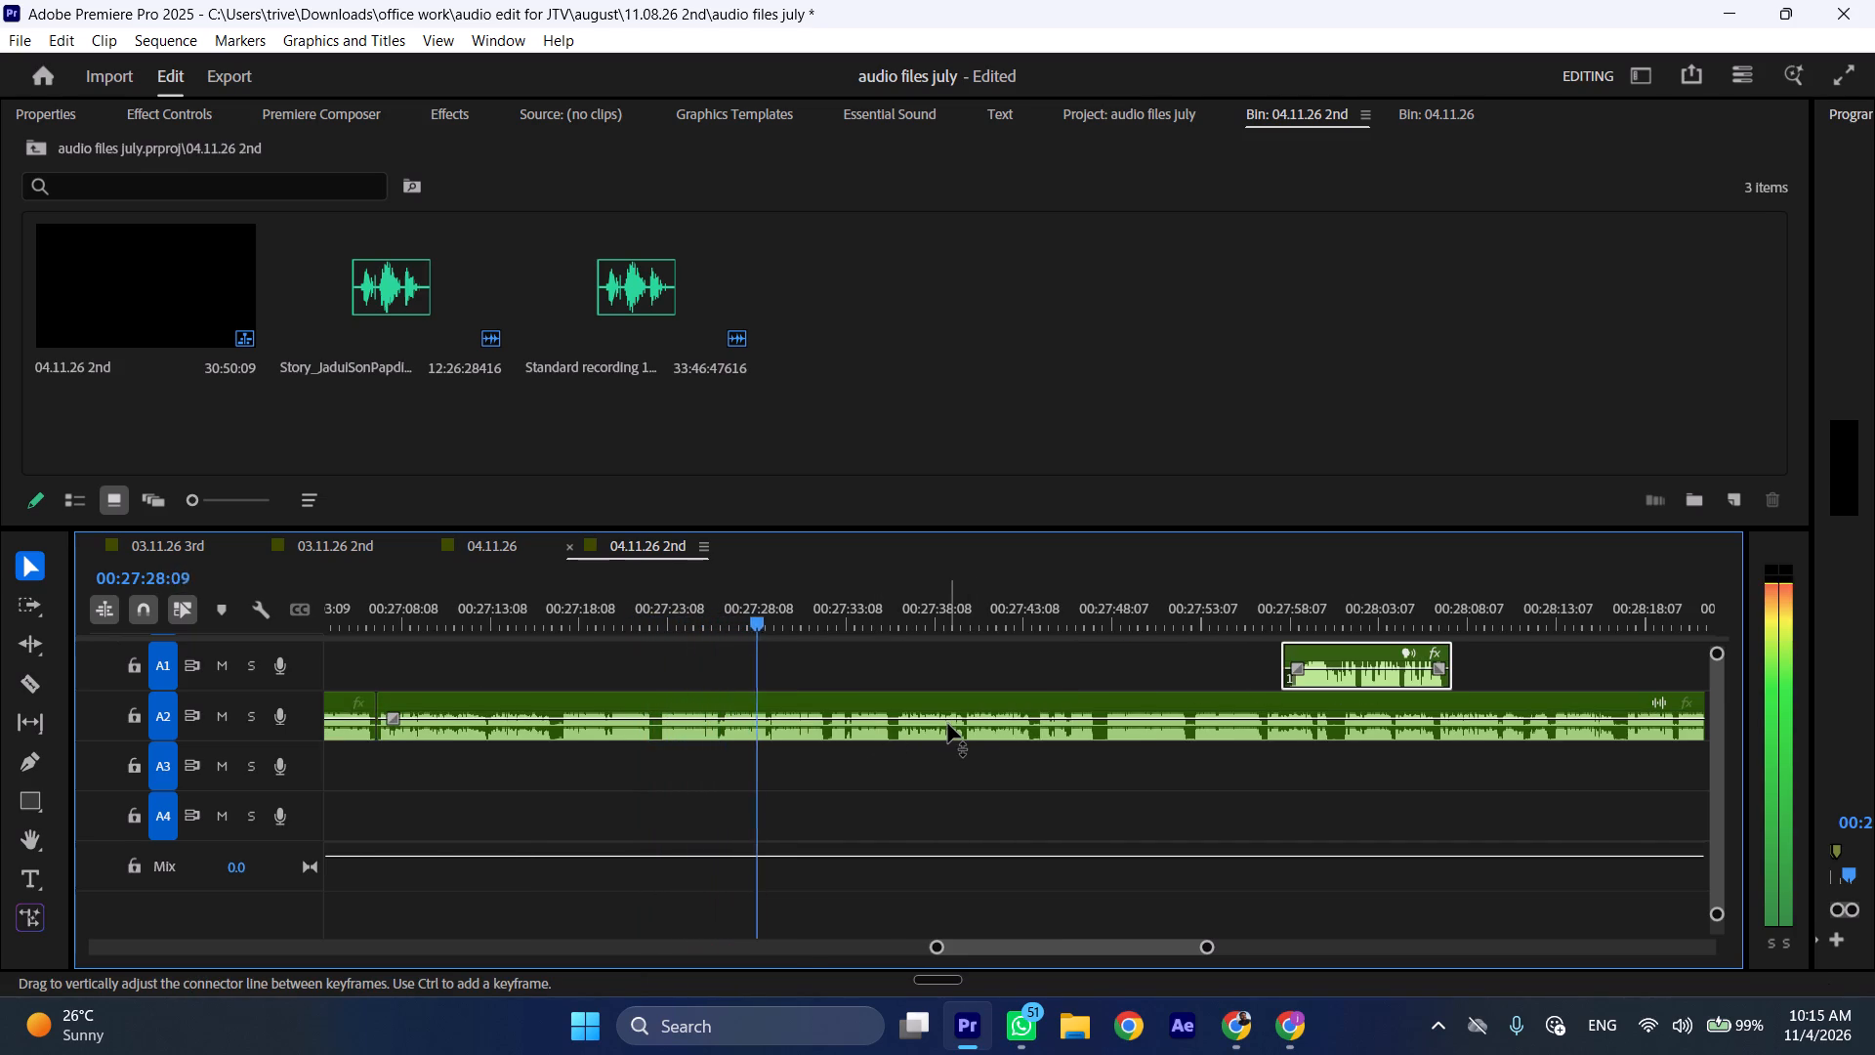
Split the A2 clip at 00:27:17:06 and 00:27:22:17 and ripple delete the piece between.
{"action": "left_click", "coordinate": [525, 606]}
{"action": "key", "text": "space"}
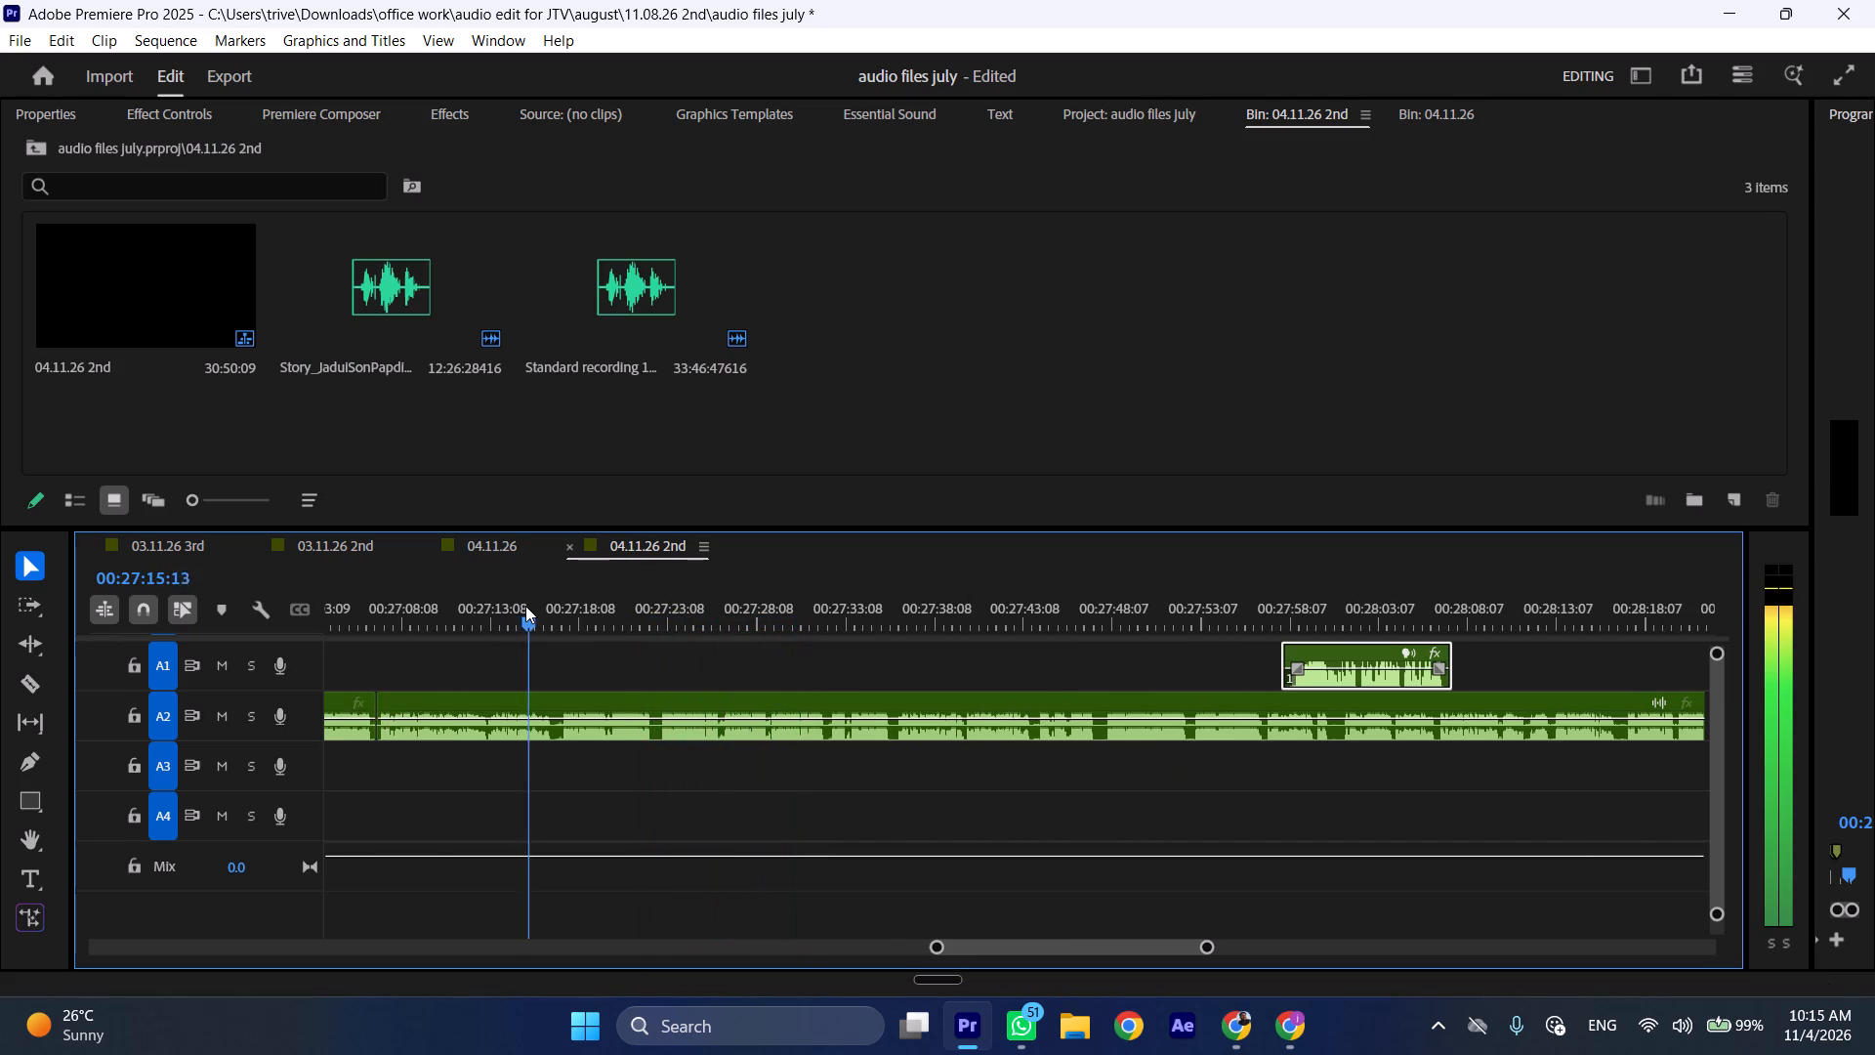
{"action": "key", "text": "l"}
{"action": "key", "text": "space"}
{"action": "type", "text": "C"}
{"action": "key", "text": "space"}
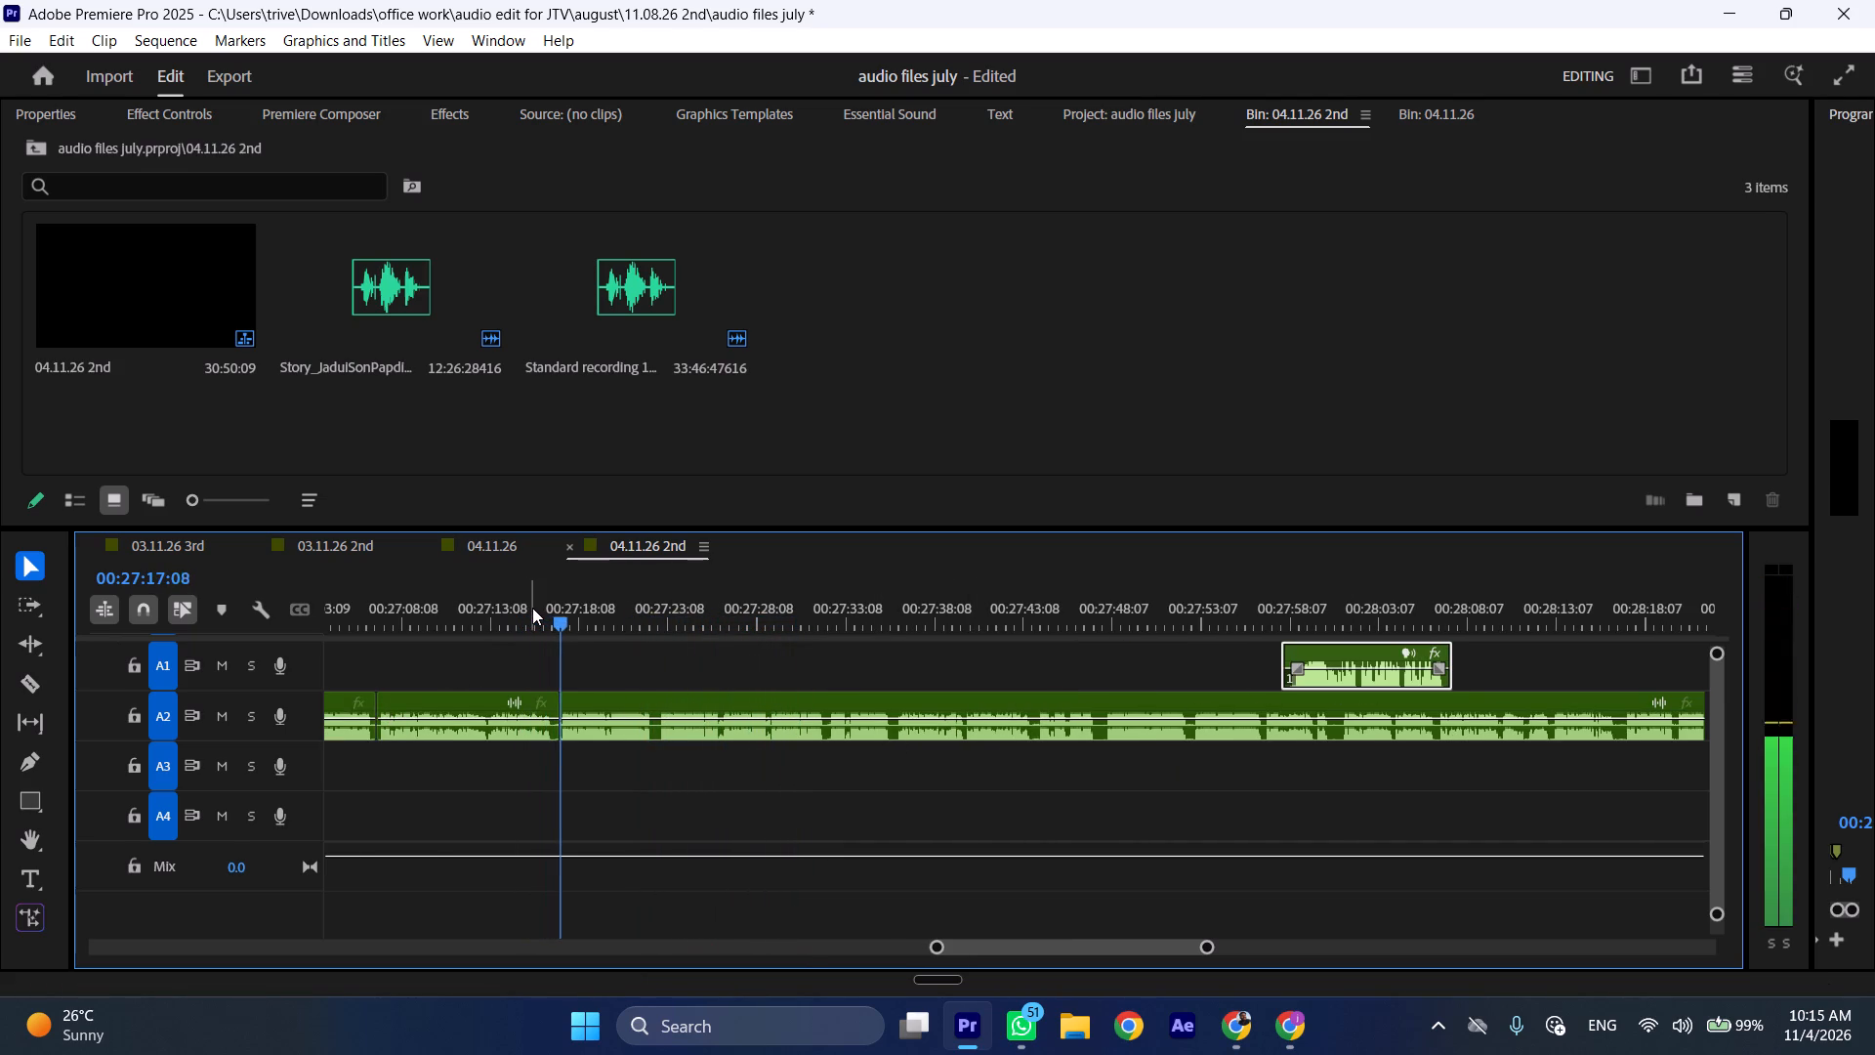
{"action": "left_click", "coordinate": [655, 607]}
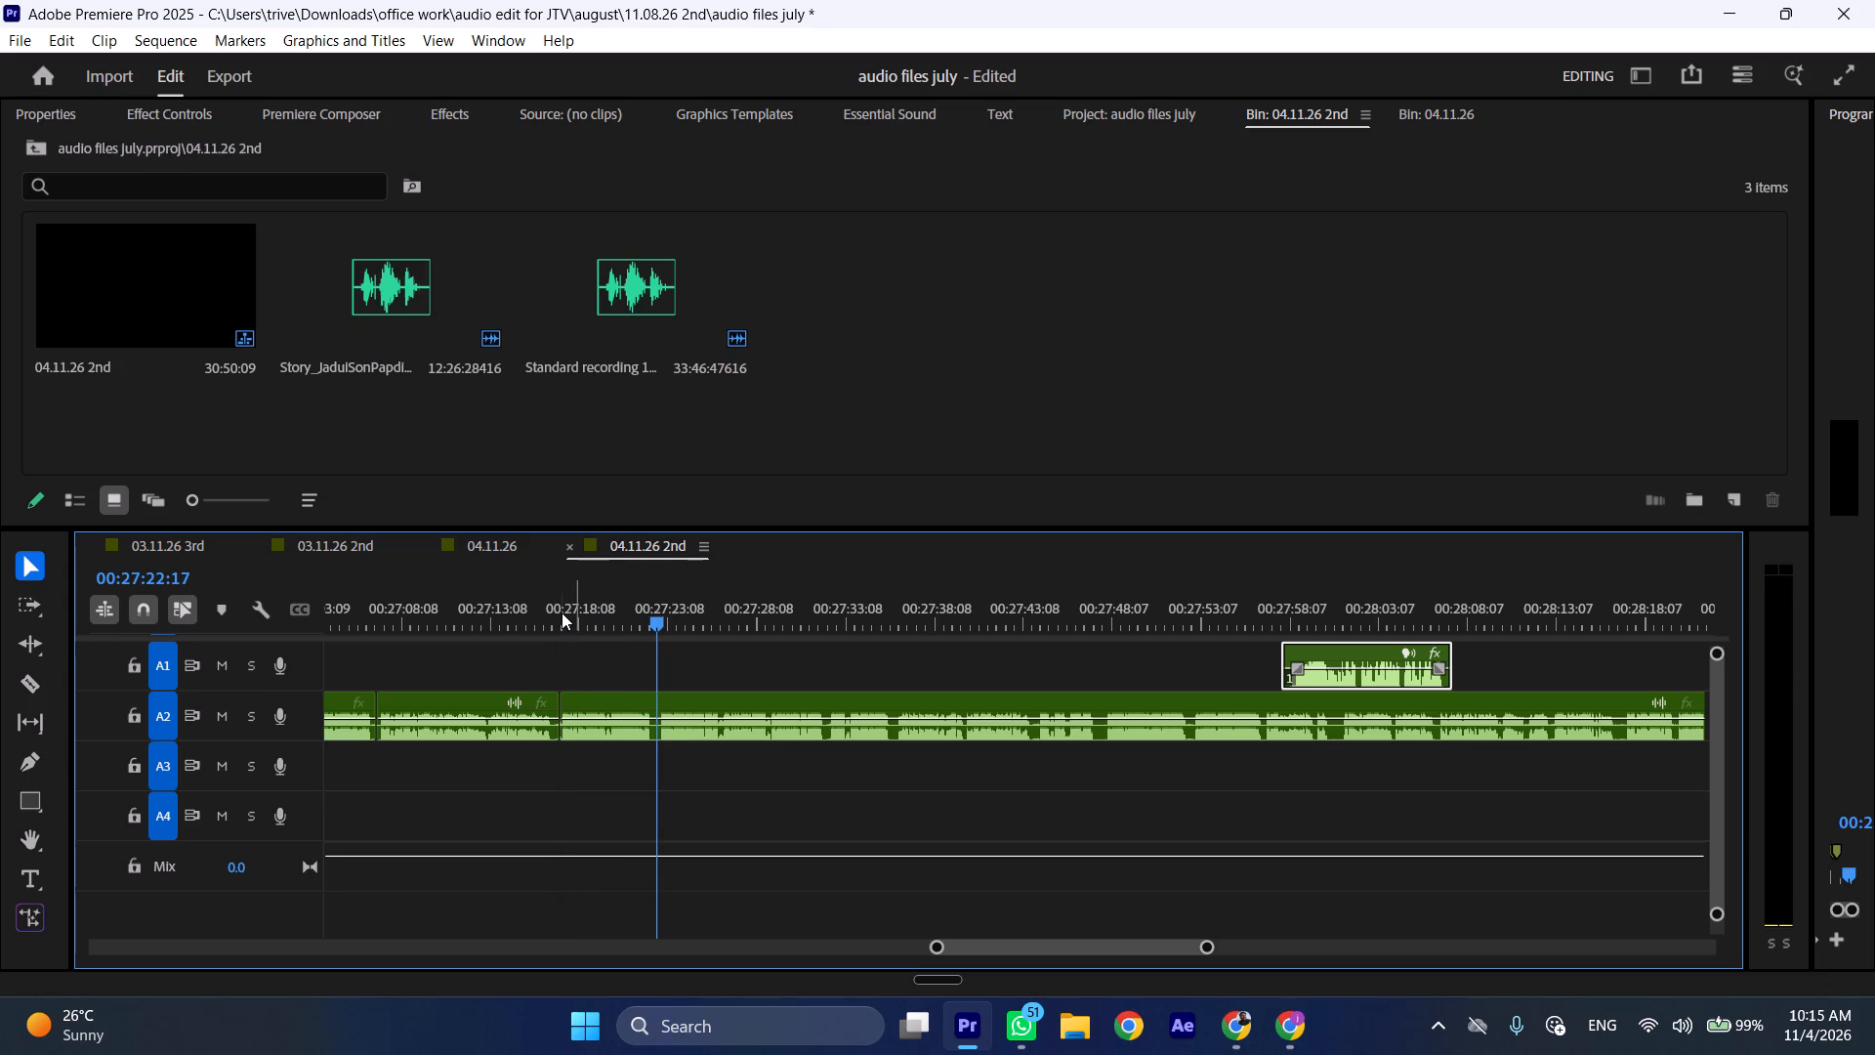
{"action": "left_click", "coordinate": [562, 612]}
{"action": "key", "text": "space"}
{"action": "type", "text": "l"}
{"action": "left_click_drag", "start_coordinate": [646, 612], "coordinate": [652, 612]}
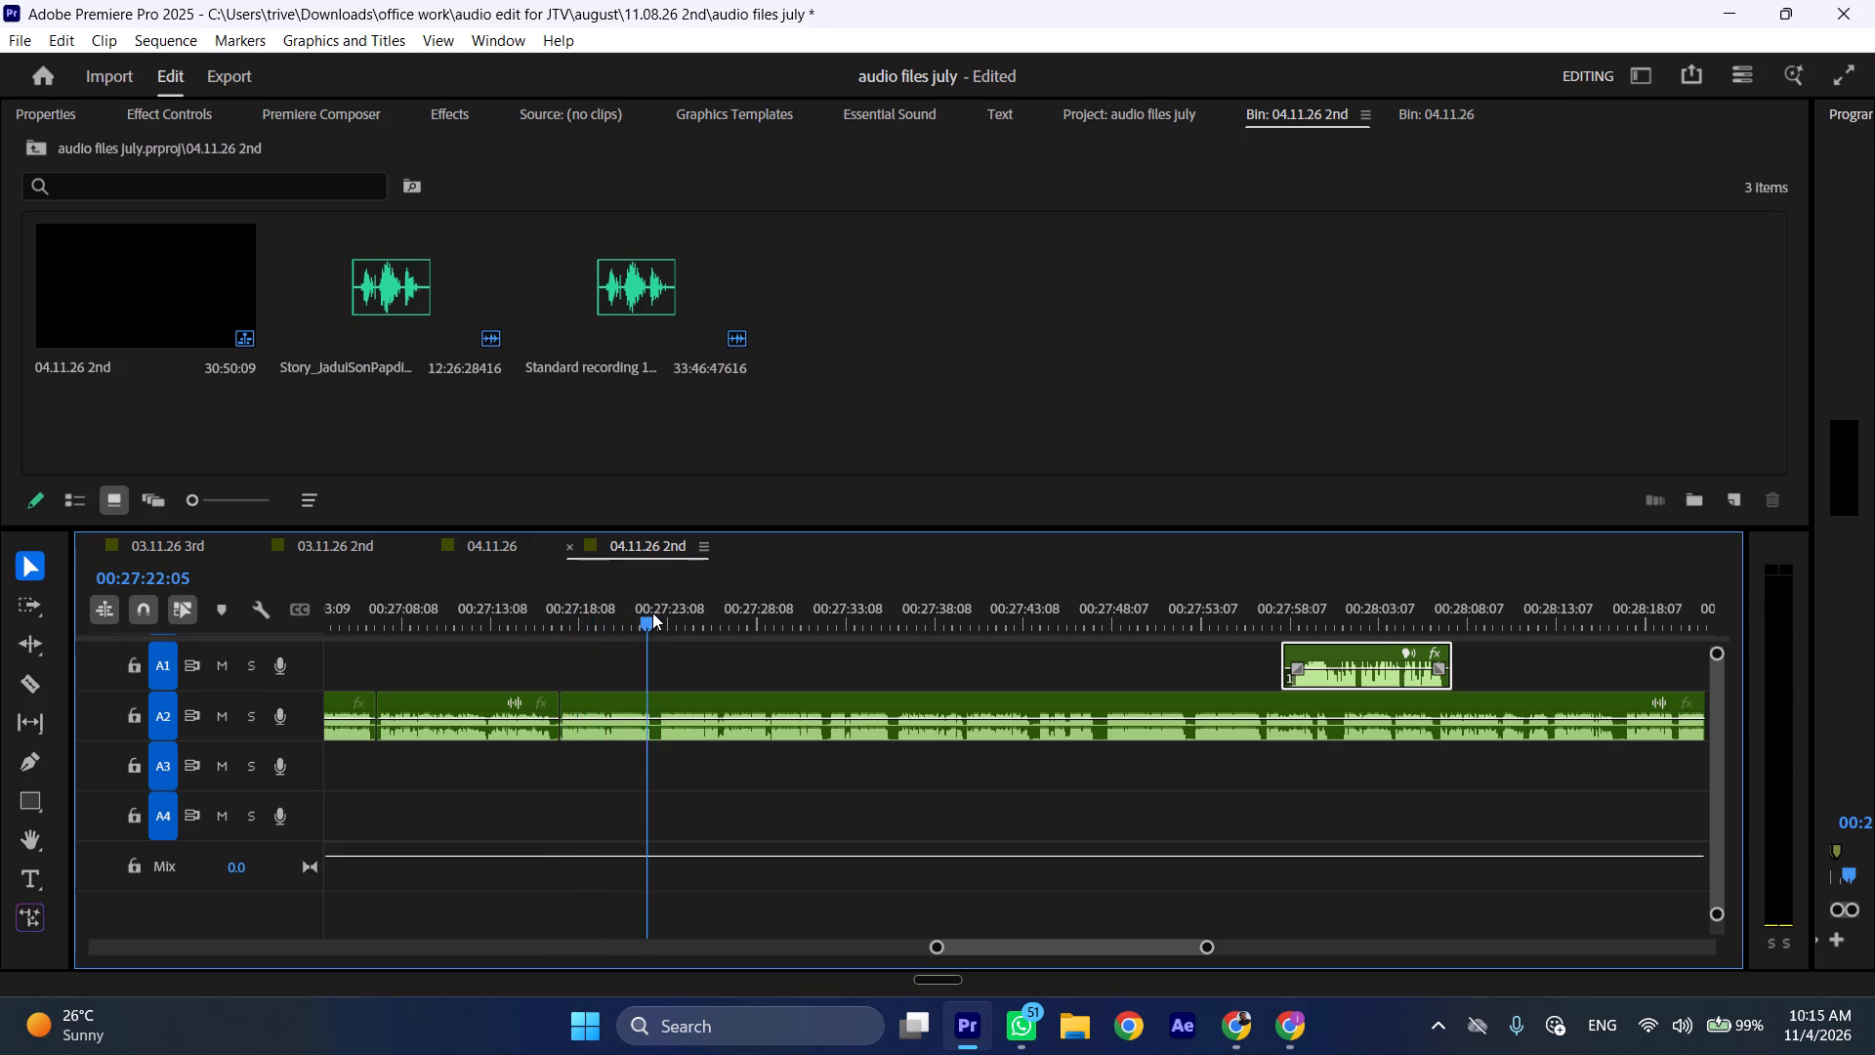
{"action": "left_click_drag", "start_coordinate": [652, 612], "coordinate": [660, 613]}
{"action": "left_click", "coordinate": [672, 704]}
{"action": "key", "text": "shift+c"}
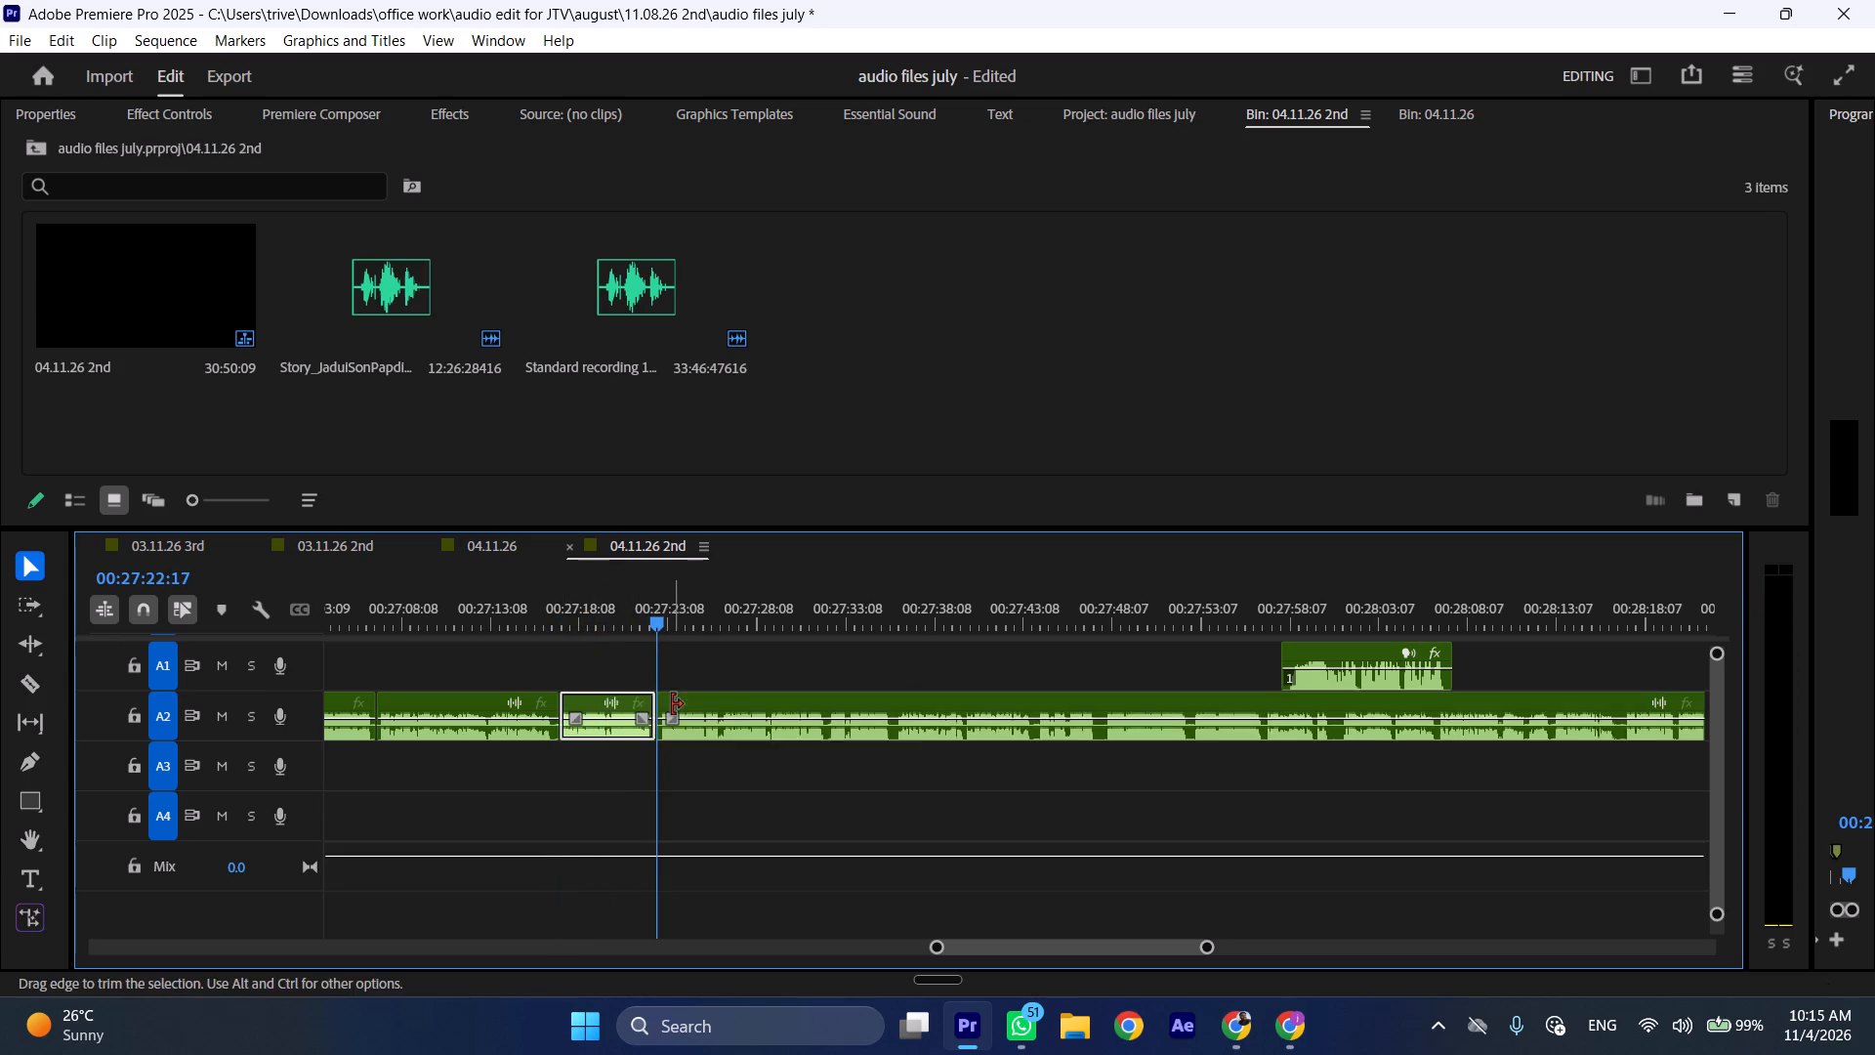
{"action": "key", "text": "ctrl+shift+d"}
Play on from the cut at 00:27:17:06 to check the following A2 speech for unwanted parts.
{"action": "key", "text": "space"}
{"action": "type", "text": "l"}
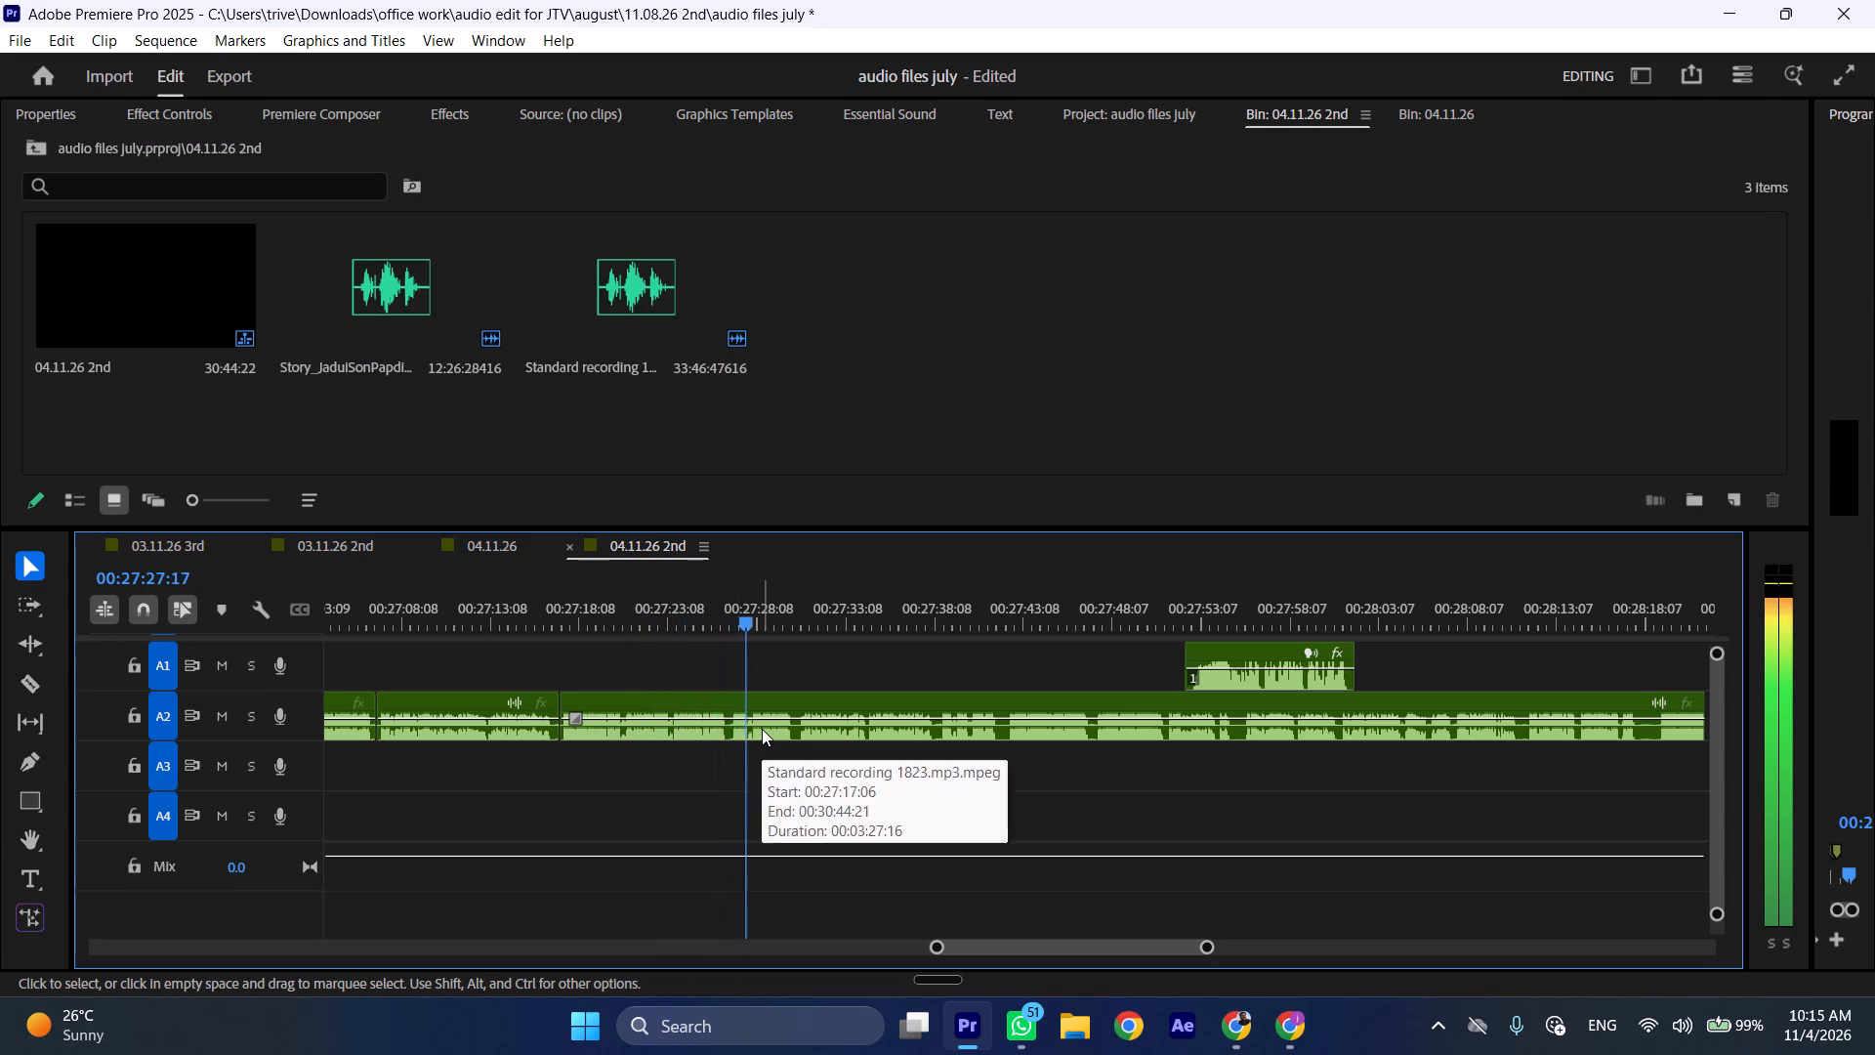
{"action": "scroll", "coordinate": [782, 725], "scroll_direction": "down", "scroll_amount": 4}
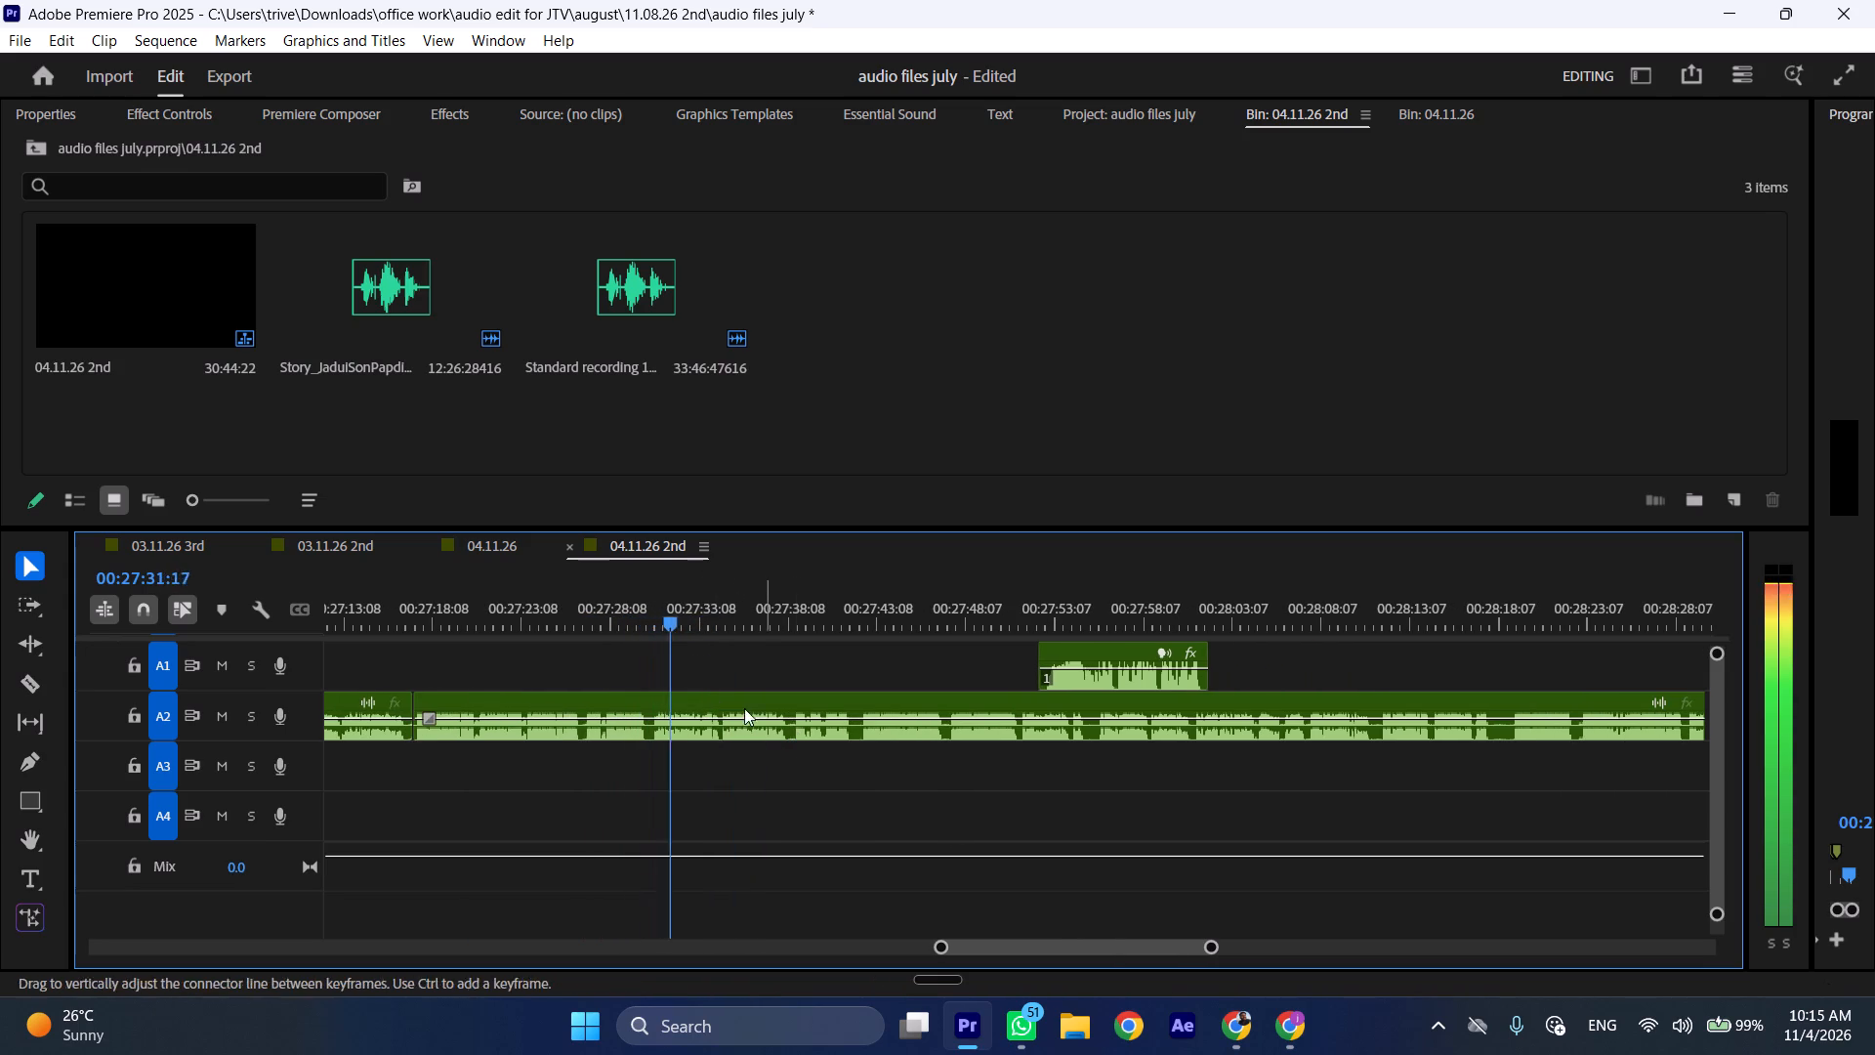
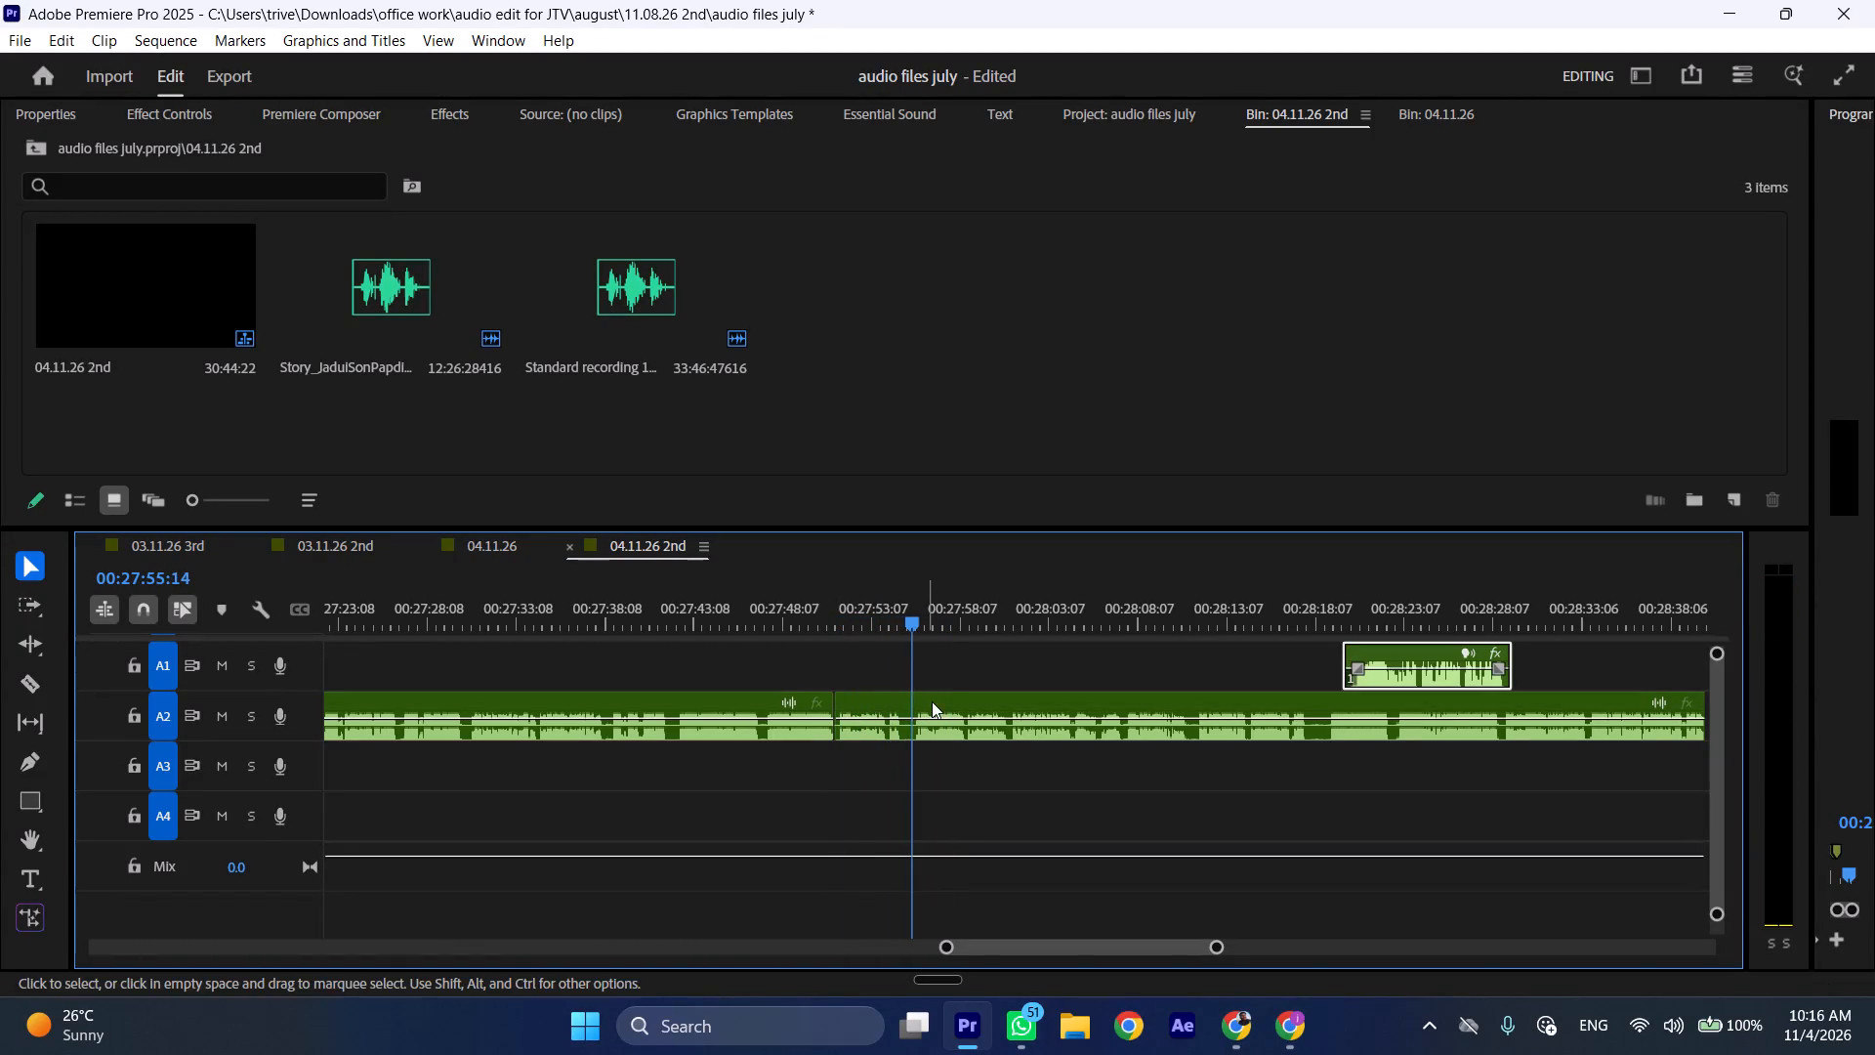
Split the A2 clip at 00:27:55:14 and ripple delete the piece between the 00:27:51:06 cut and this point.
{"action": "left_click", "coordinate": [933, 704]}
{"action": "key", "text": "shift+c"}
{"action": "key", "text": "ctrl+shift+d"}
Play on from the new cut and move the short A1 clip forward along its track to start at about 00:28:40.
{"action": "key", "text": "space"}
{"action": "type", "text": "l"}
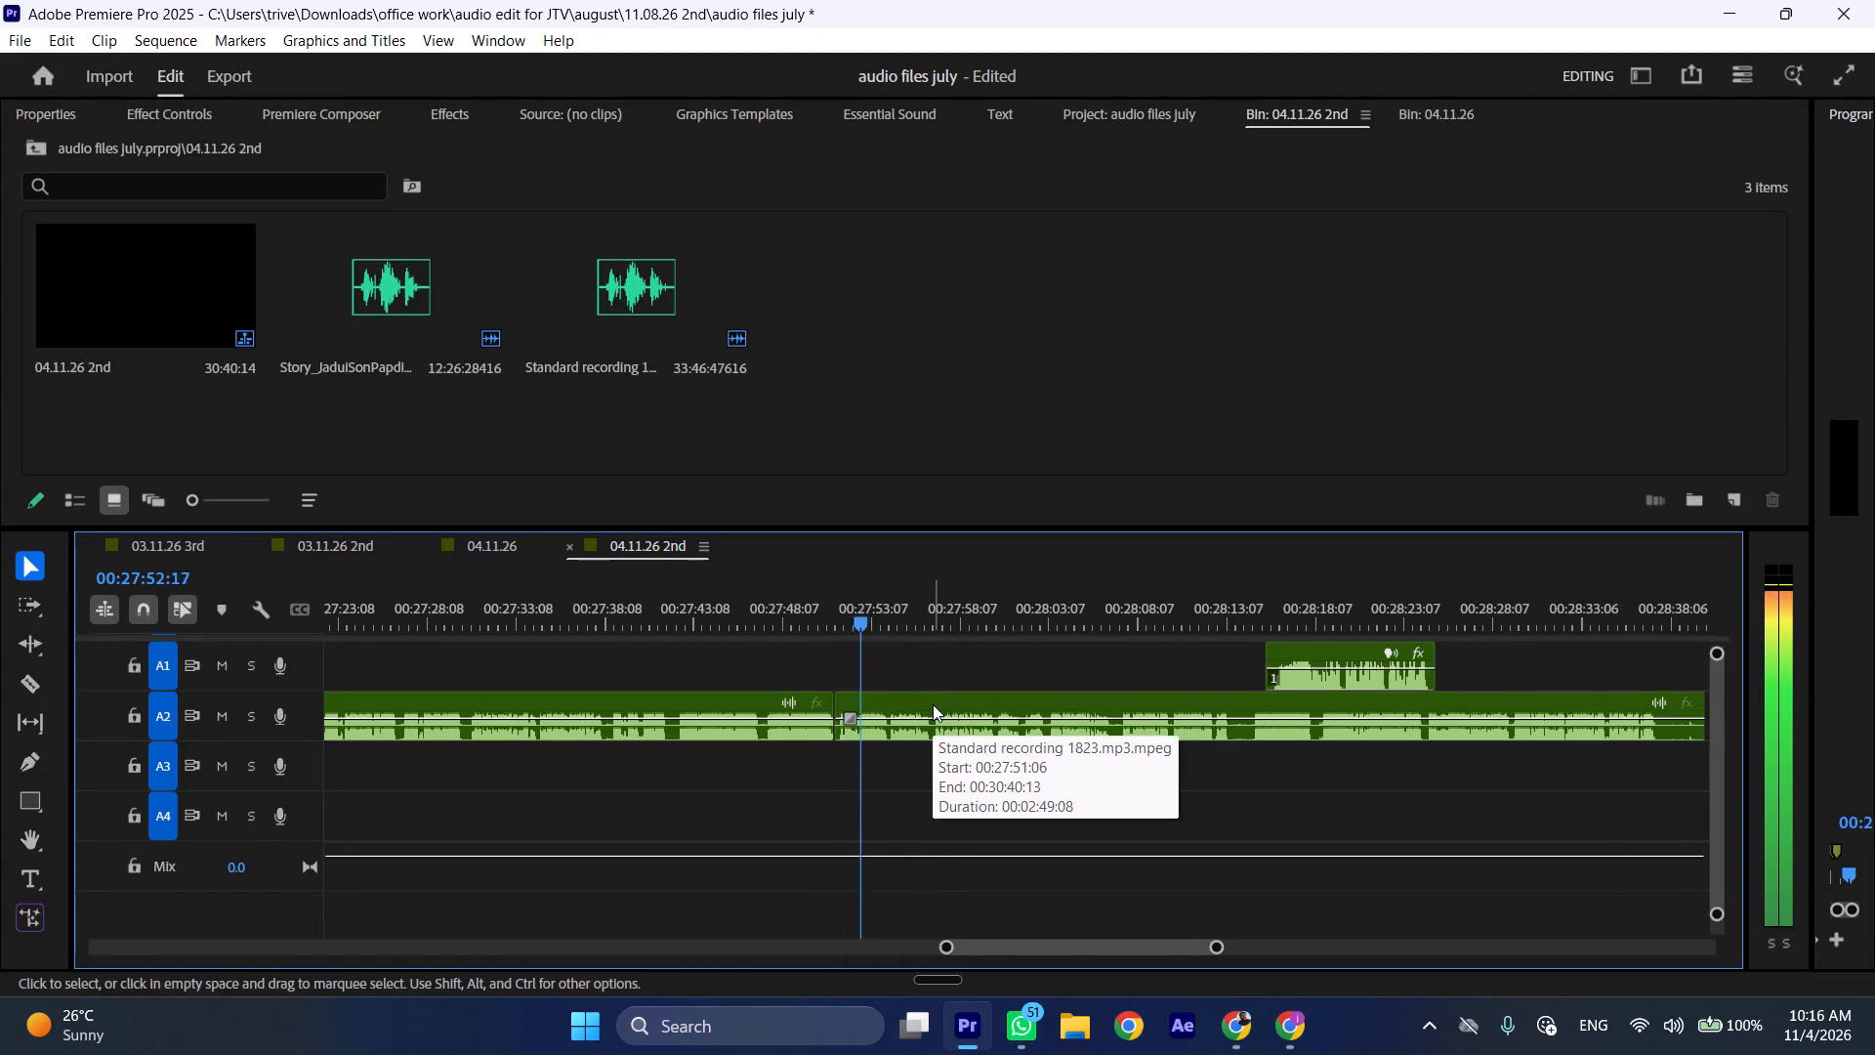
{"action": "scroll", "coordinate": [945, 714], "scroll_direction": "down", "scroll_amount": 5}
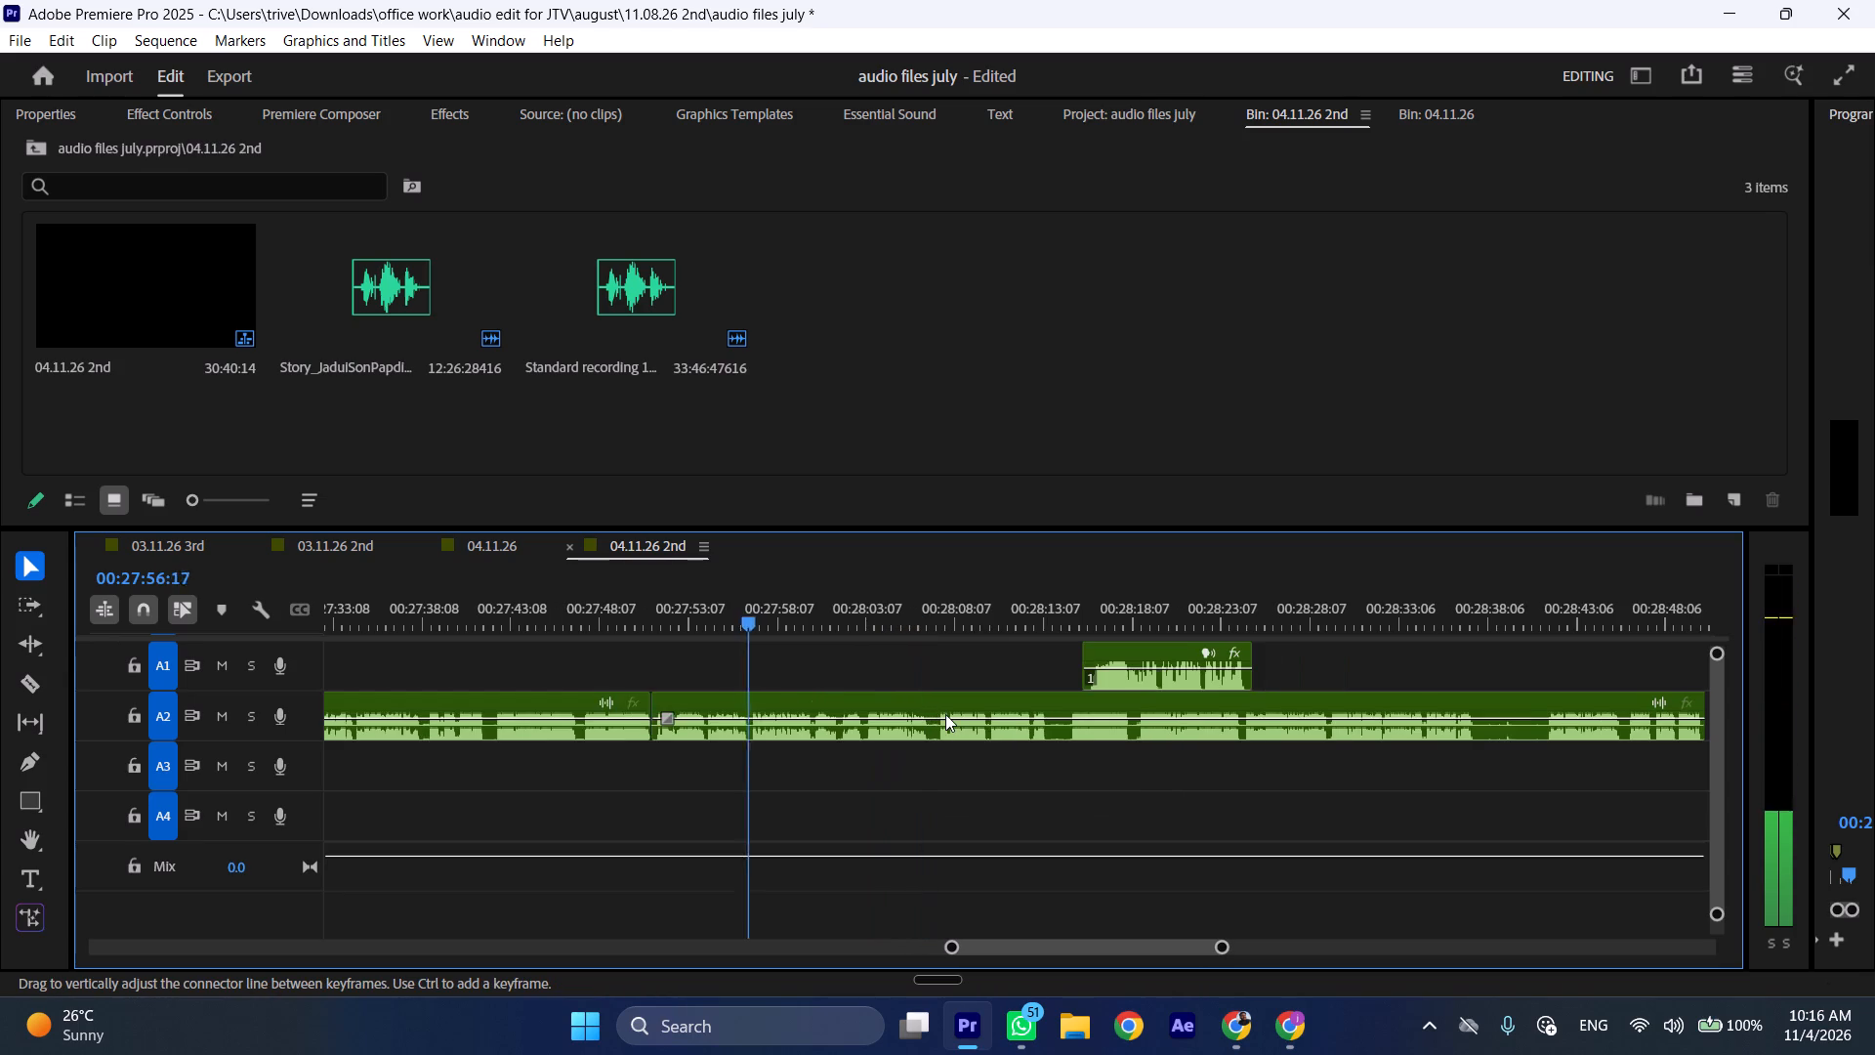
{"action": "scroll", "coordinate": [945, 714], "scroll_direction": "down", "scroll_amount": 6}
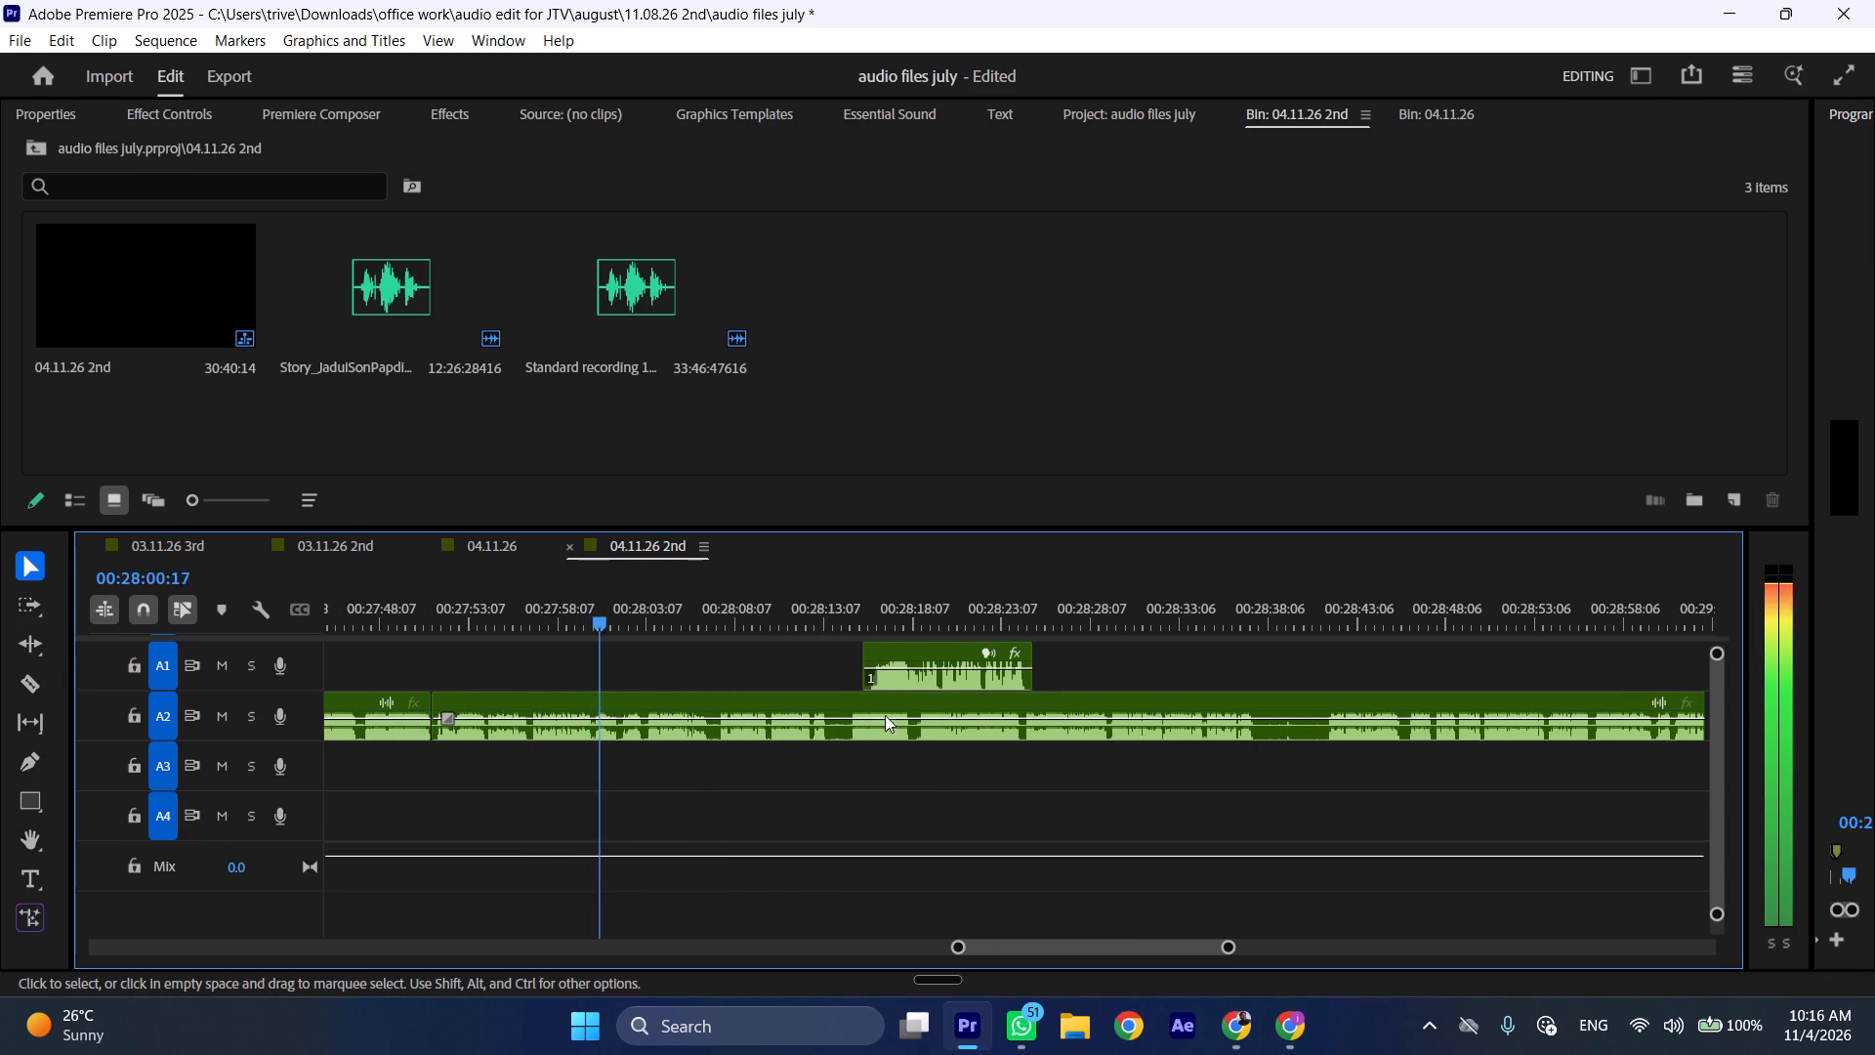
{"action": "left_click_drag", "start_coordinate": [905, 652], "coordinate": [1350, 654]}
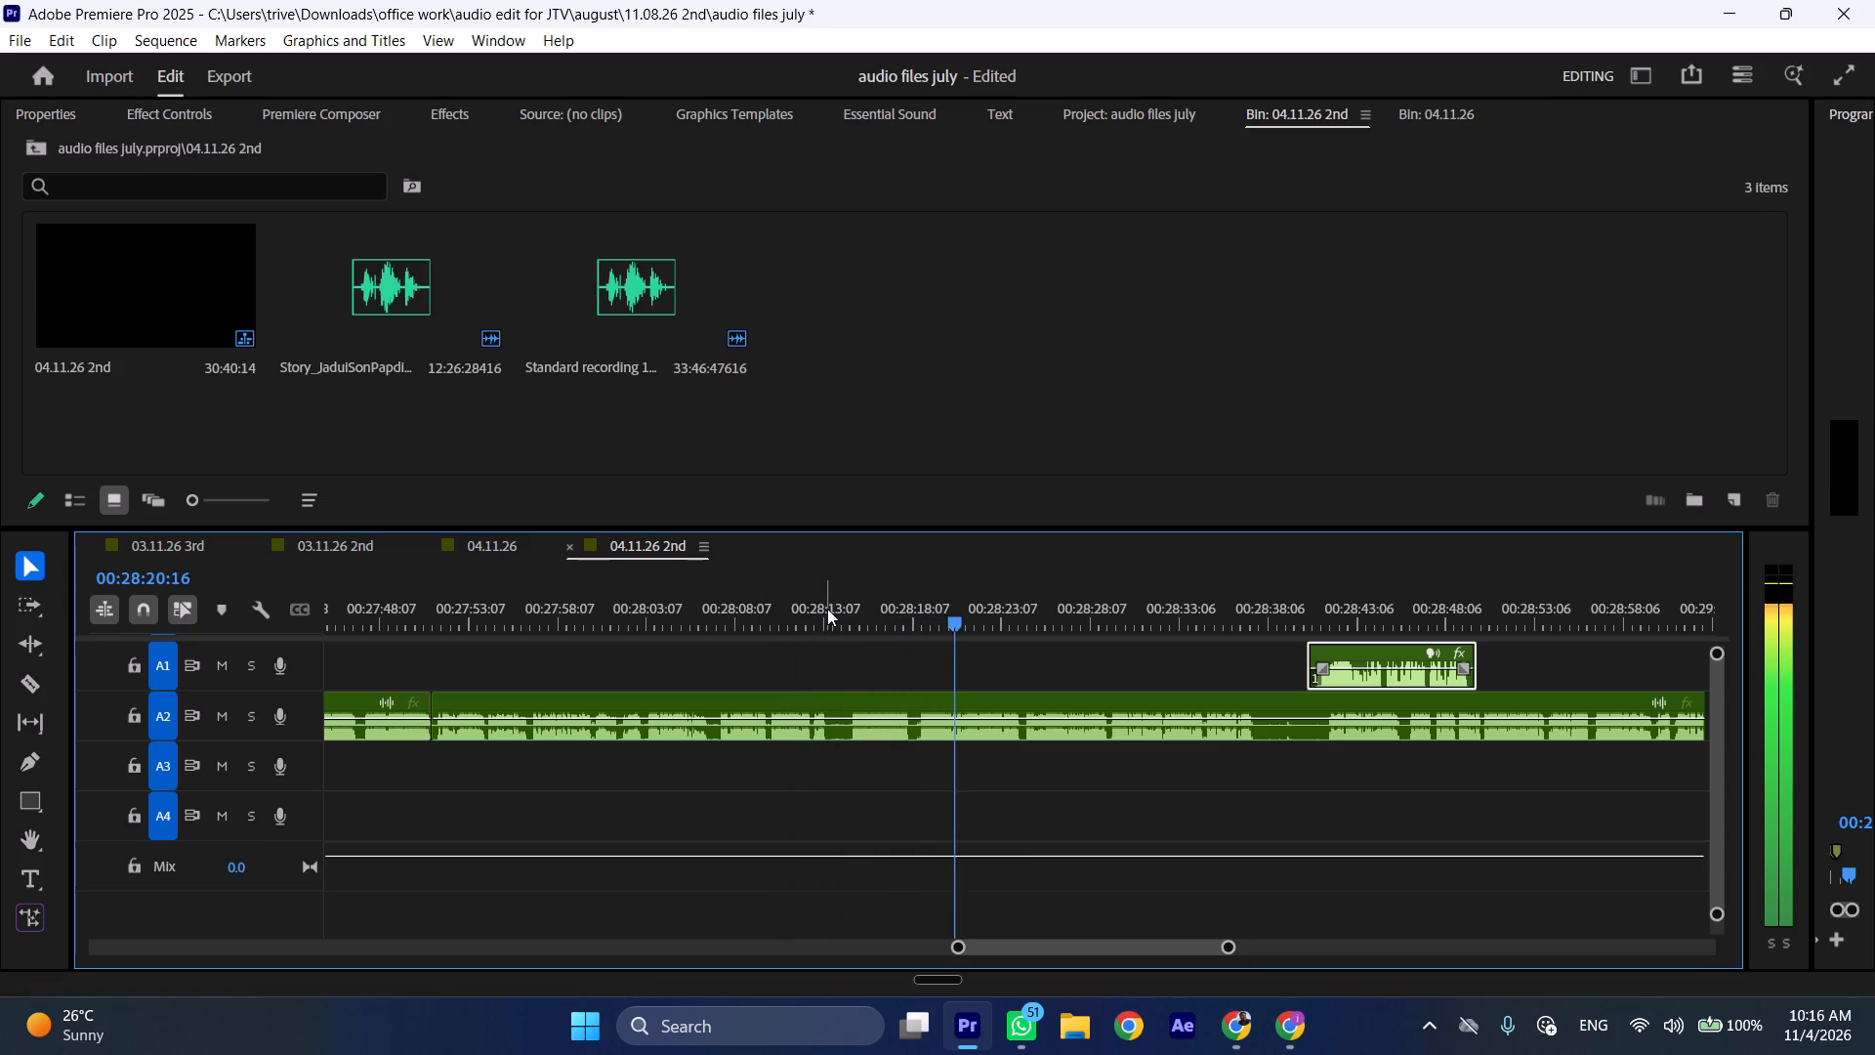
Split the A2 clip at about 00:28:13 and 00:28:18 and ripple delete the piece between.
{"action": "left_click_drag", "start_coordinate": [828, 609], "coordinate": [921, 603]}
{"action": "key", "text": "shift+c"}
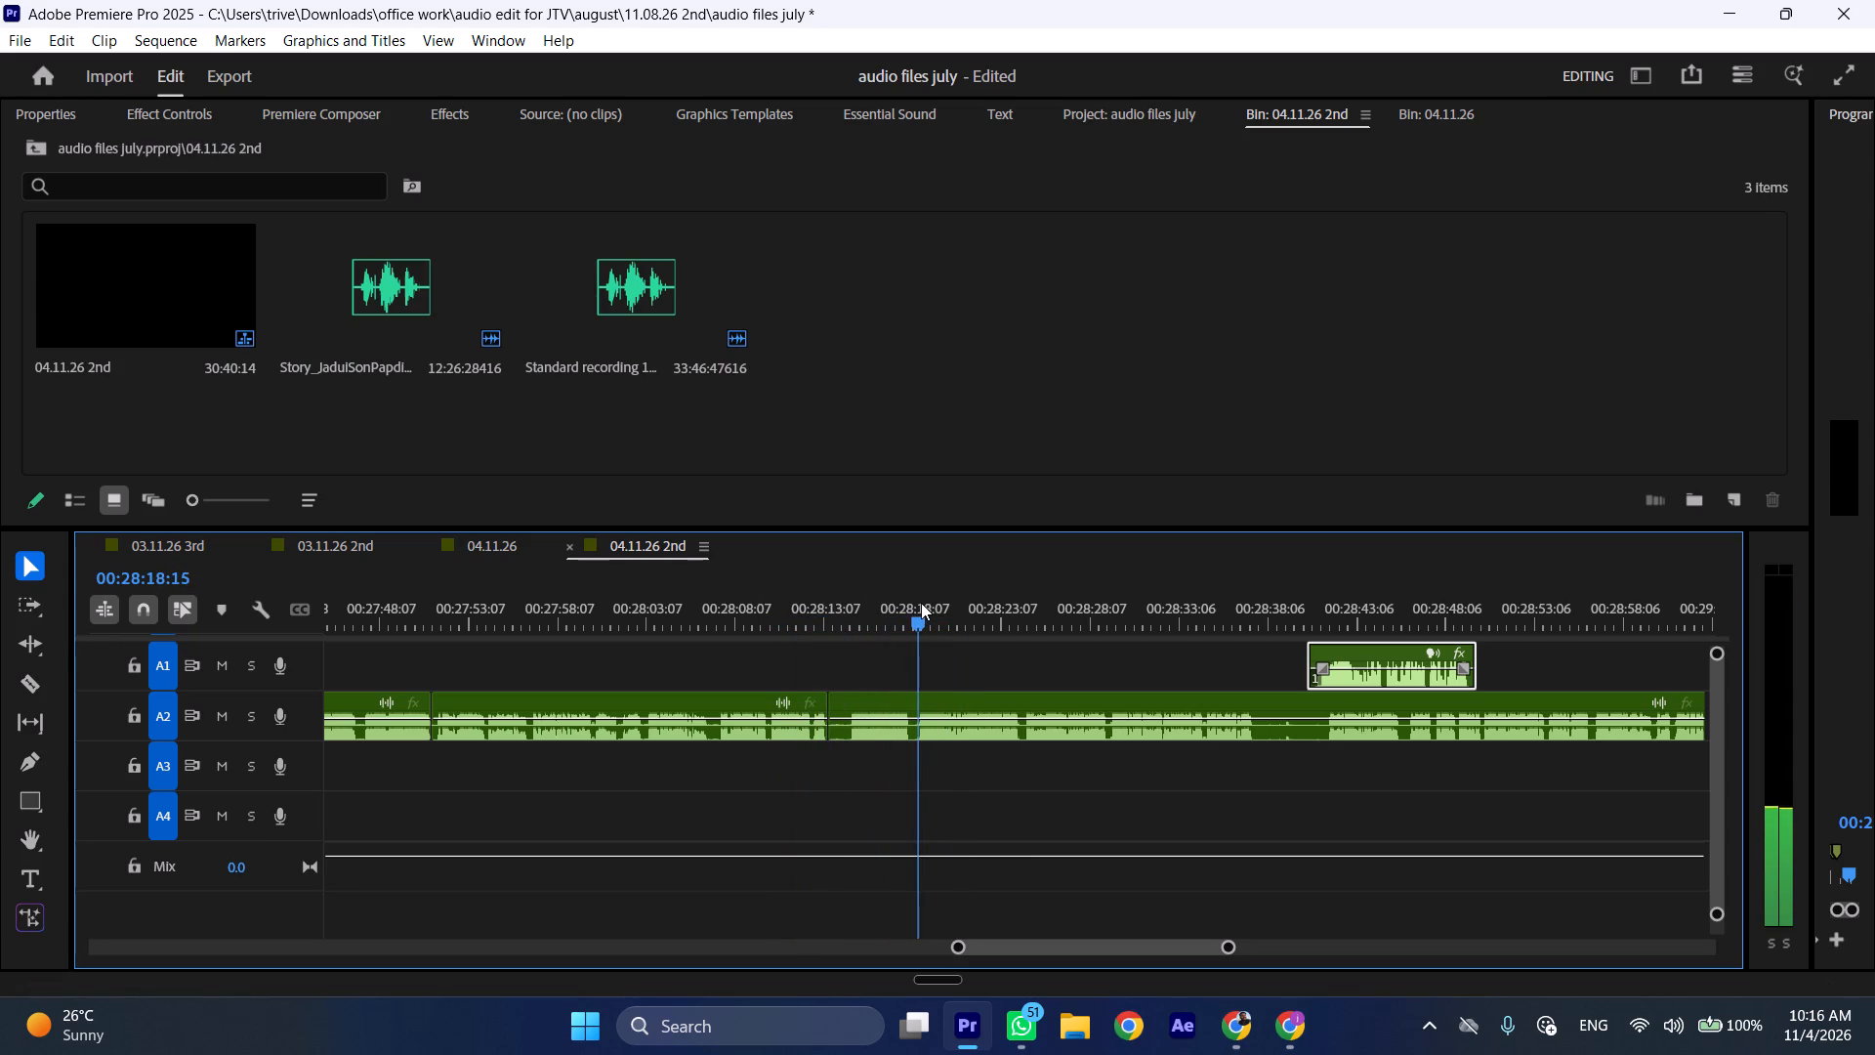
{"action": "left_click_drag", "start_coordinate": [921, 603], "coordinate": [917, 601]}
{"action": "left_click", "coordinate": [944, 677]}
{"action": "left_click", "coordinate": [944, 714]}
{"action": "key", "text": "shift+c"}
{"action": "key", "text": "ctrl+shift+d"}
Play on from the new cut and split the A2 clip at 00:28:32:23, where the long pause starts.
{"action": "key", "text": "space"}
{"action": "type", "text": "l"}
{"action": "scroll", "coordinate": [944, 716], "scroll_direction": "down", "scroll_amount": 6}
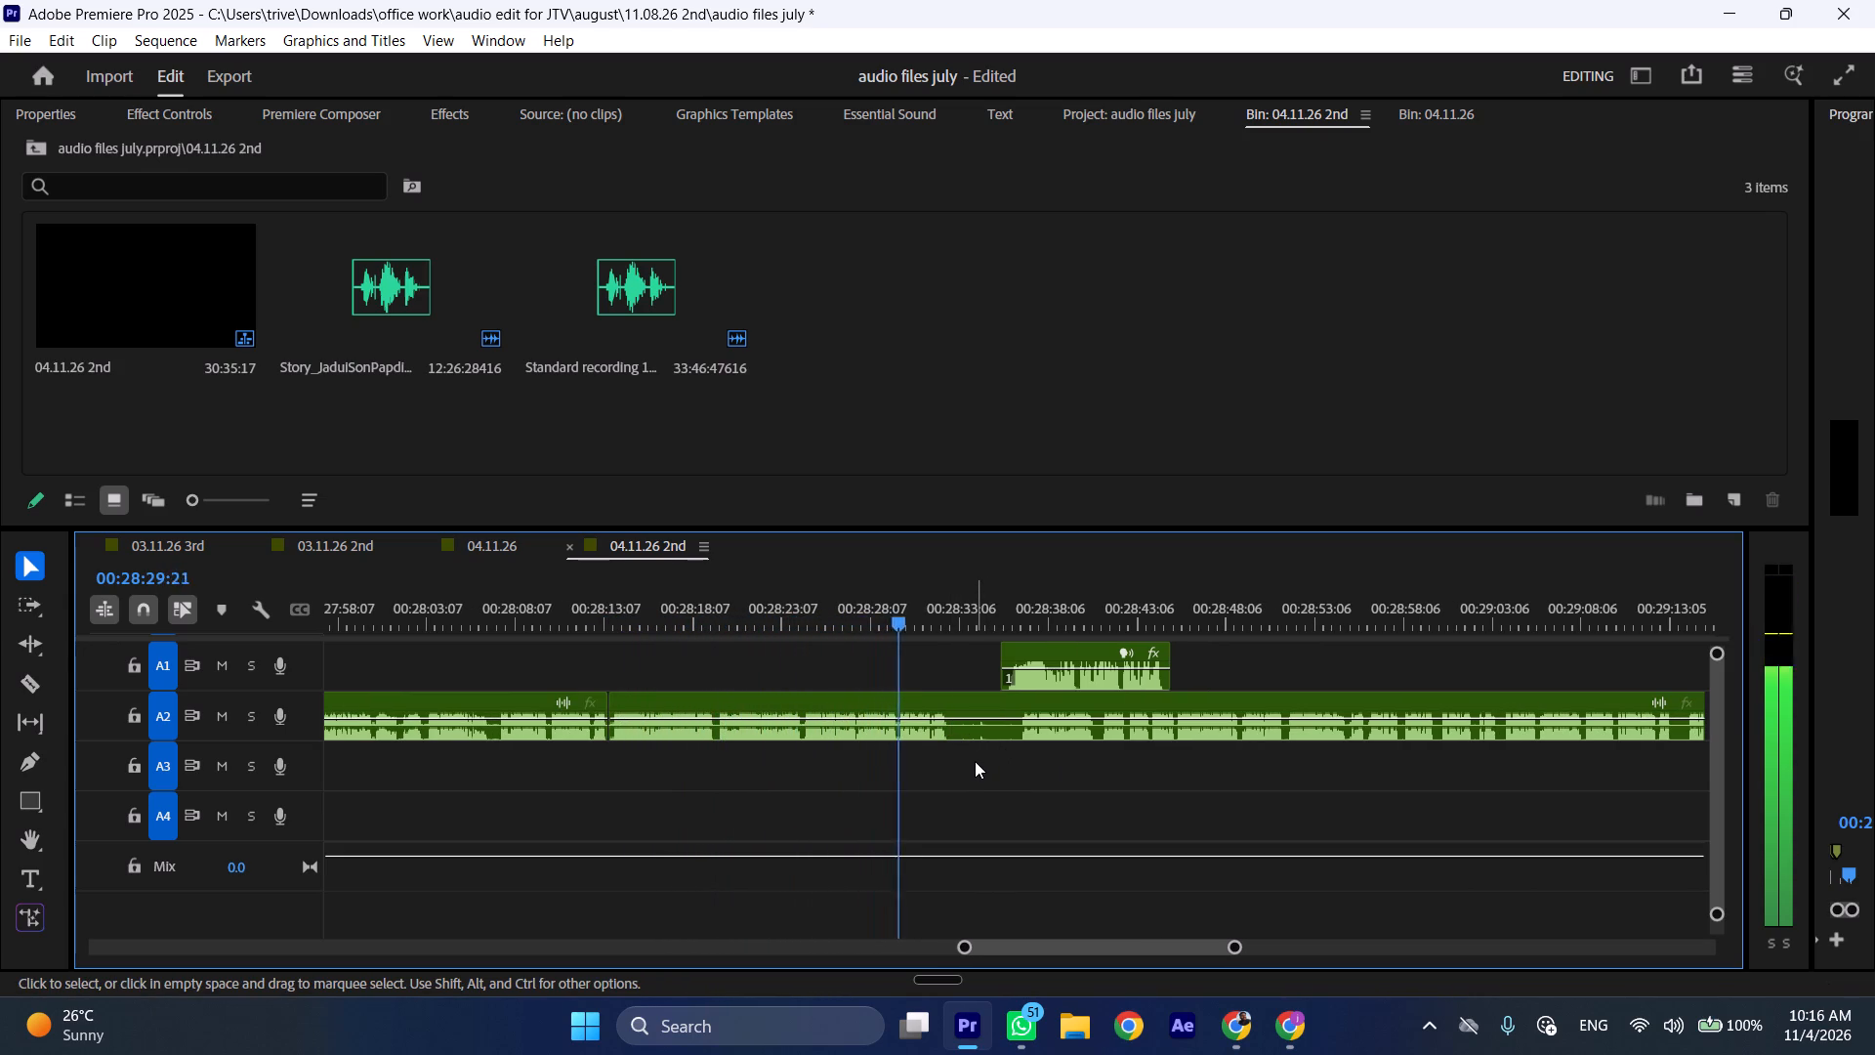
{"action": "key", "text": "space"}
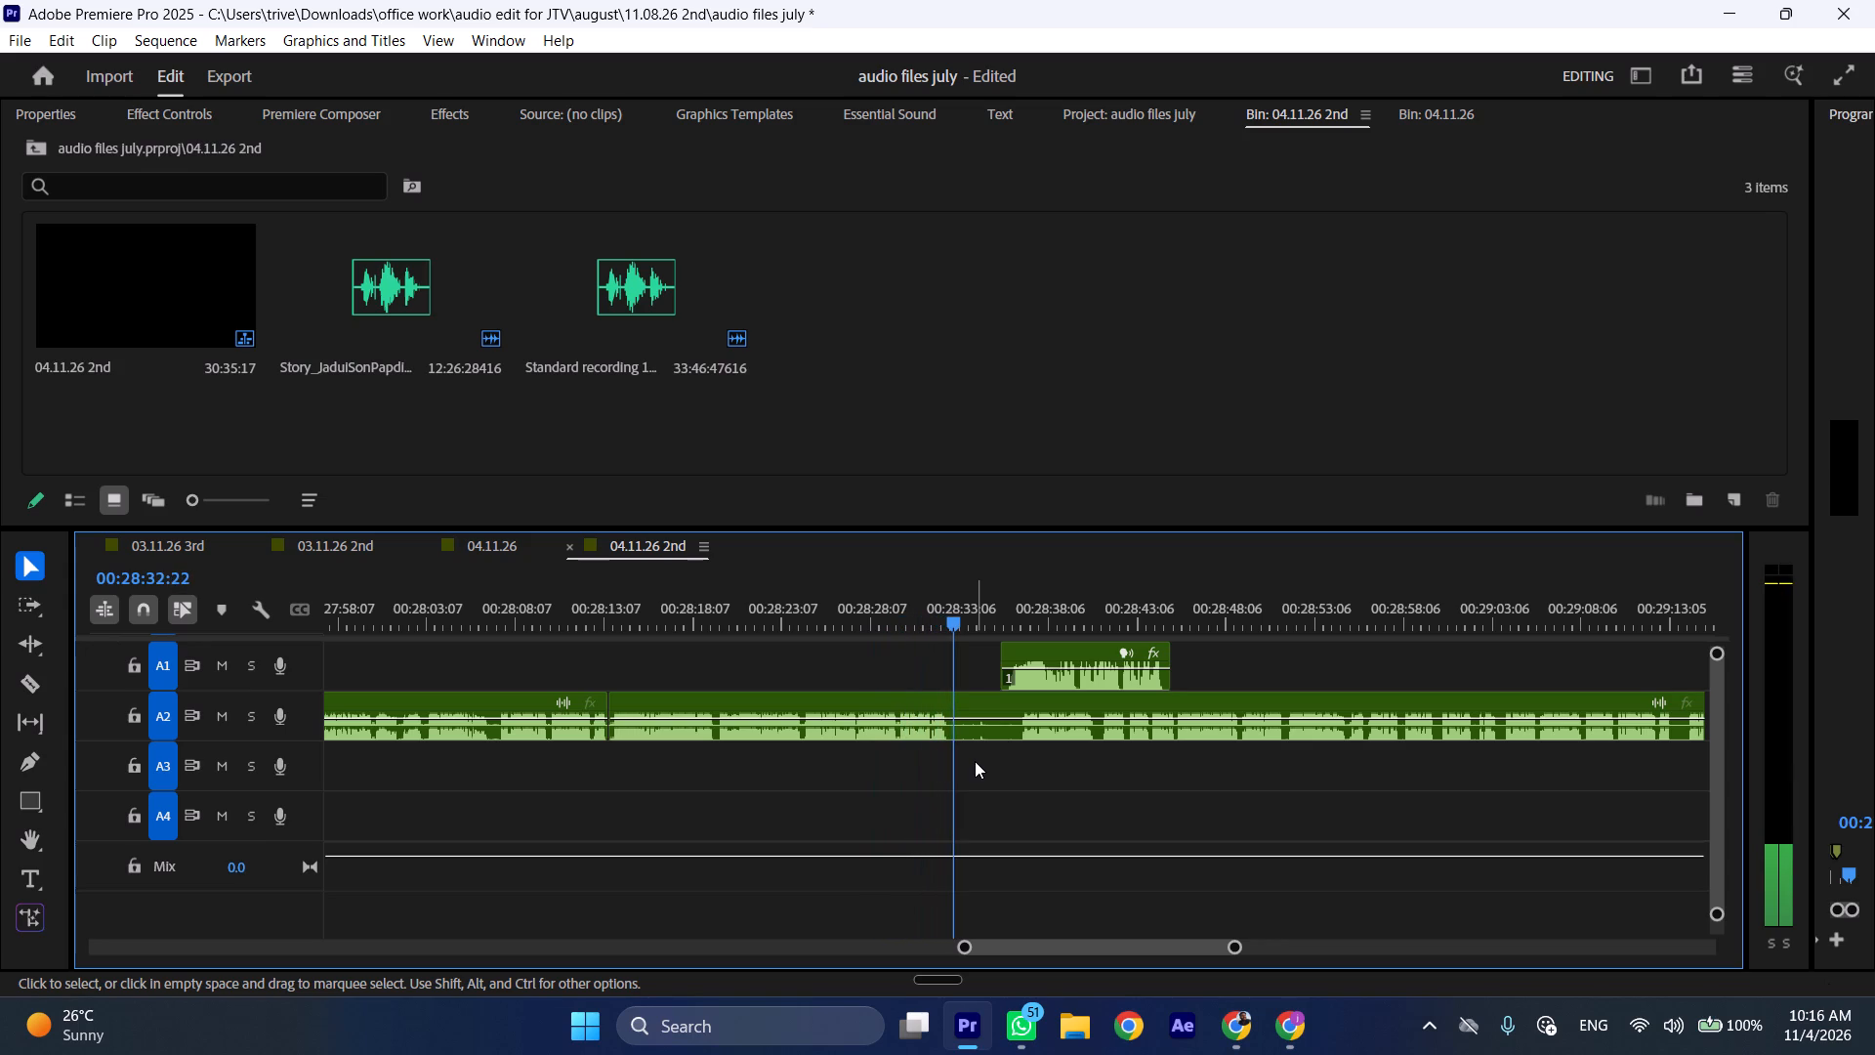
{"action": "type", "text": "C"}
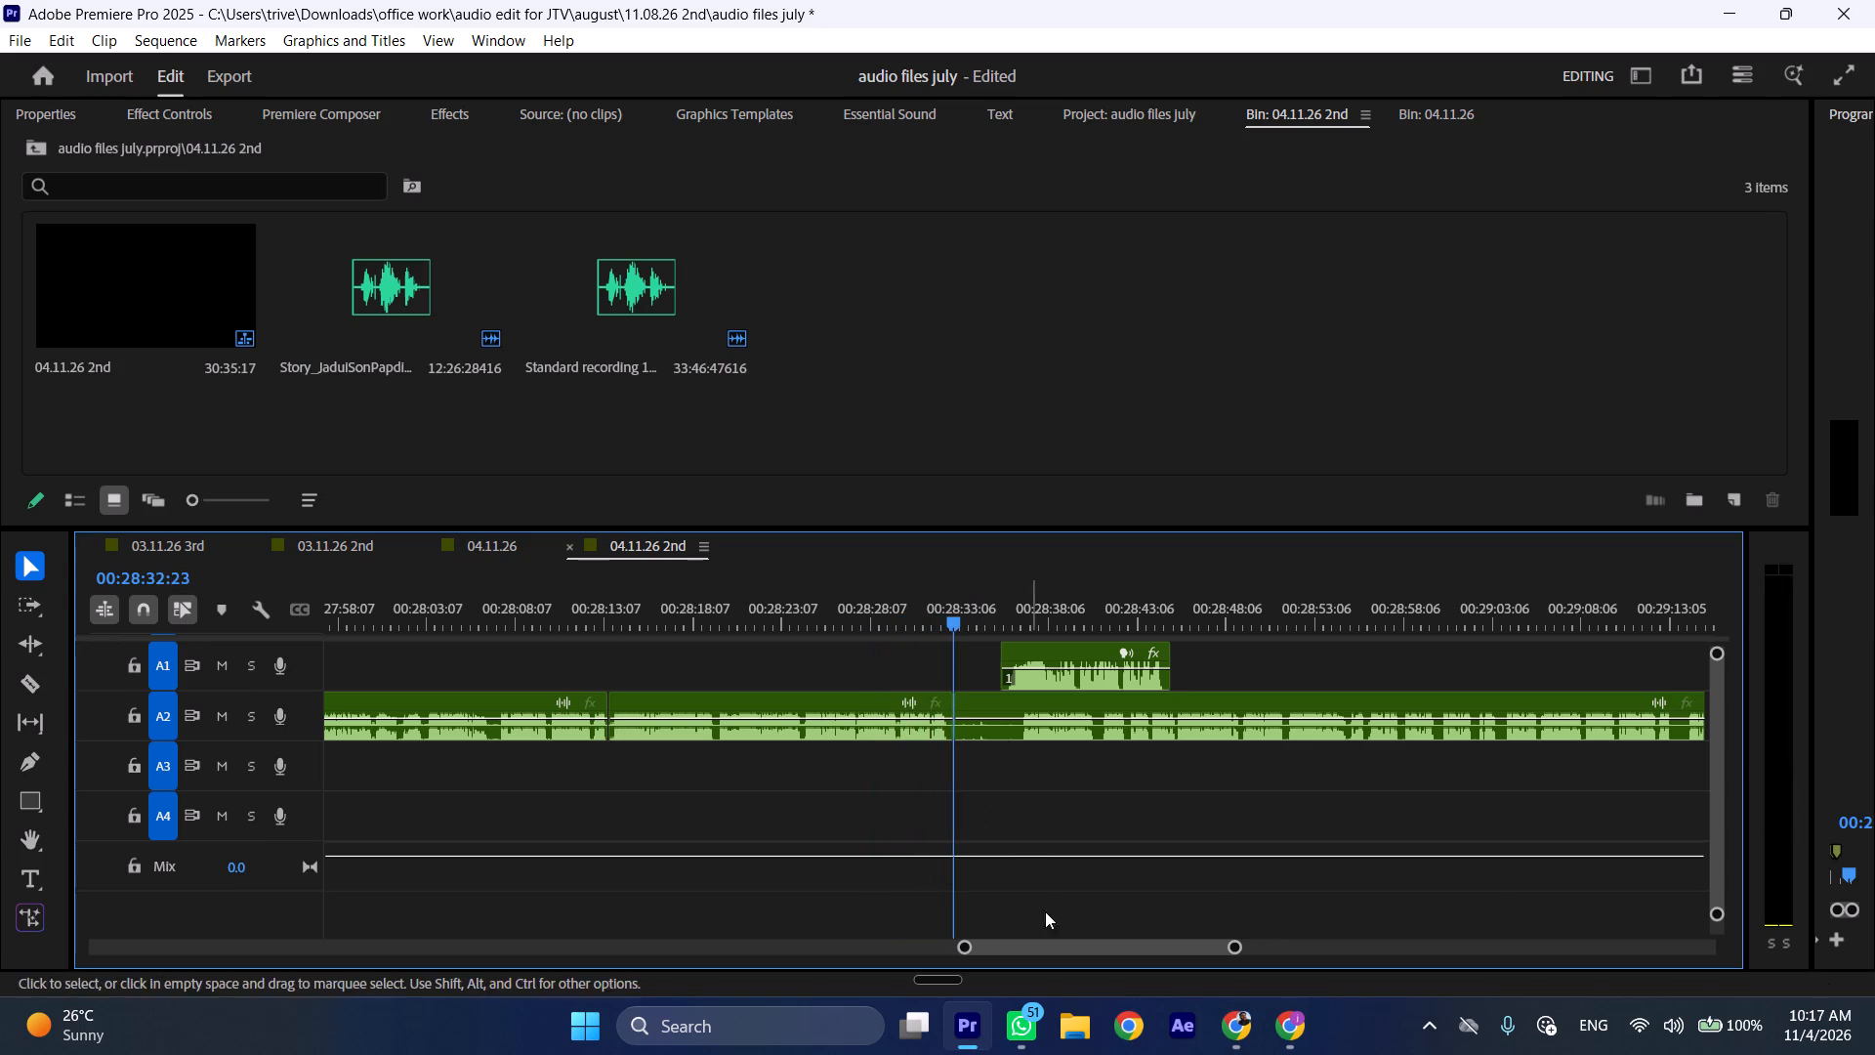
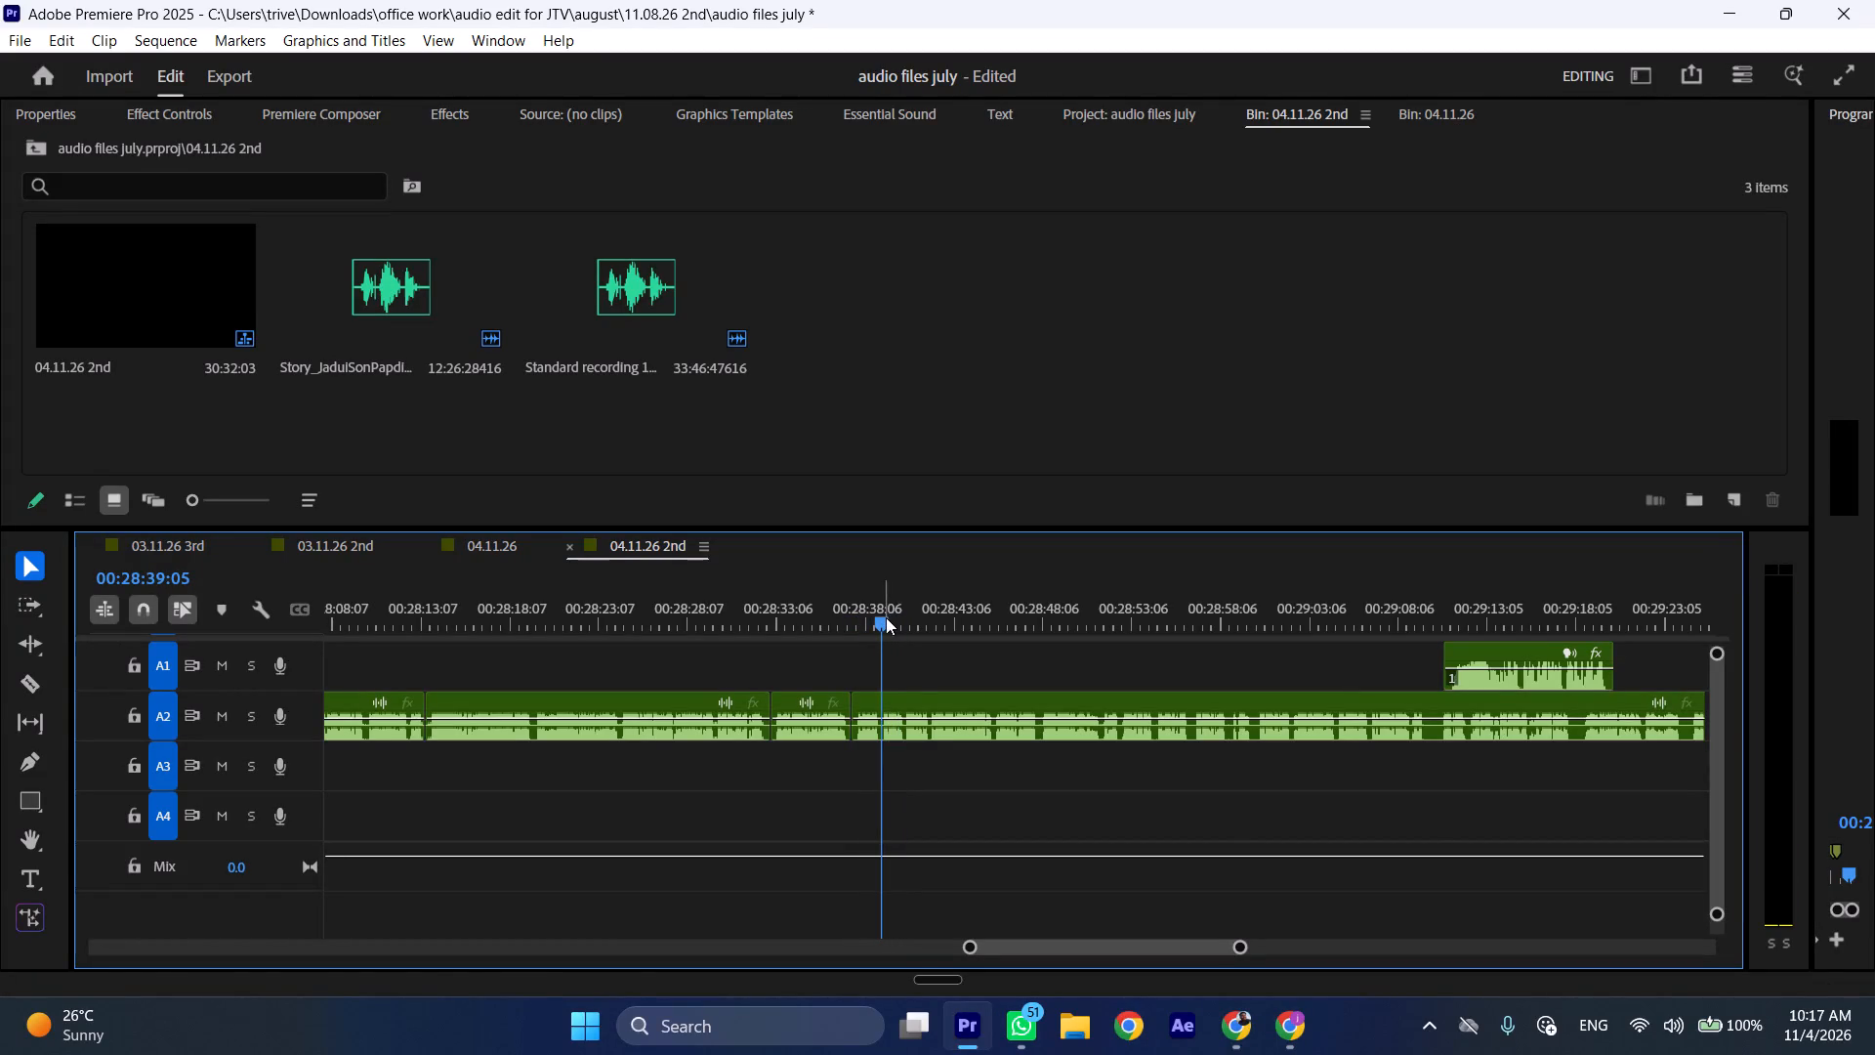
Split the A2 clip at 00:28:39:05 and ripple delete the piece between the cut at about 00:28:37 and this point.
{"action": "left_click", "coordinate": [932, 733]}
{"action": "key", "text": "shift+c"}
{"action": "key", "text": "ctrl+shift+d"}
Play on from the new cut at faster speed and move the short A1 clip forward along its track to start at about 00:29:35.
{"action": "key", "text": "space"}
{"action": "type", "text": "l"}
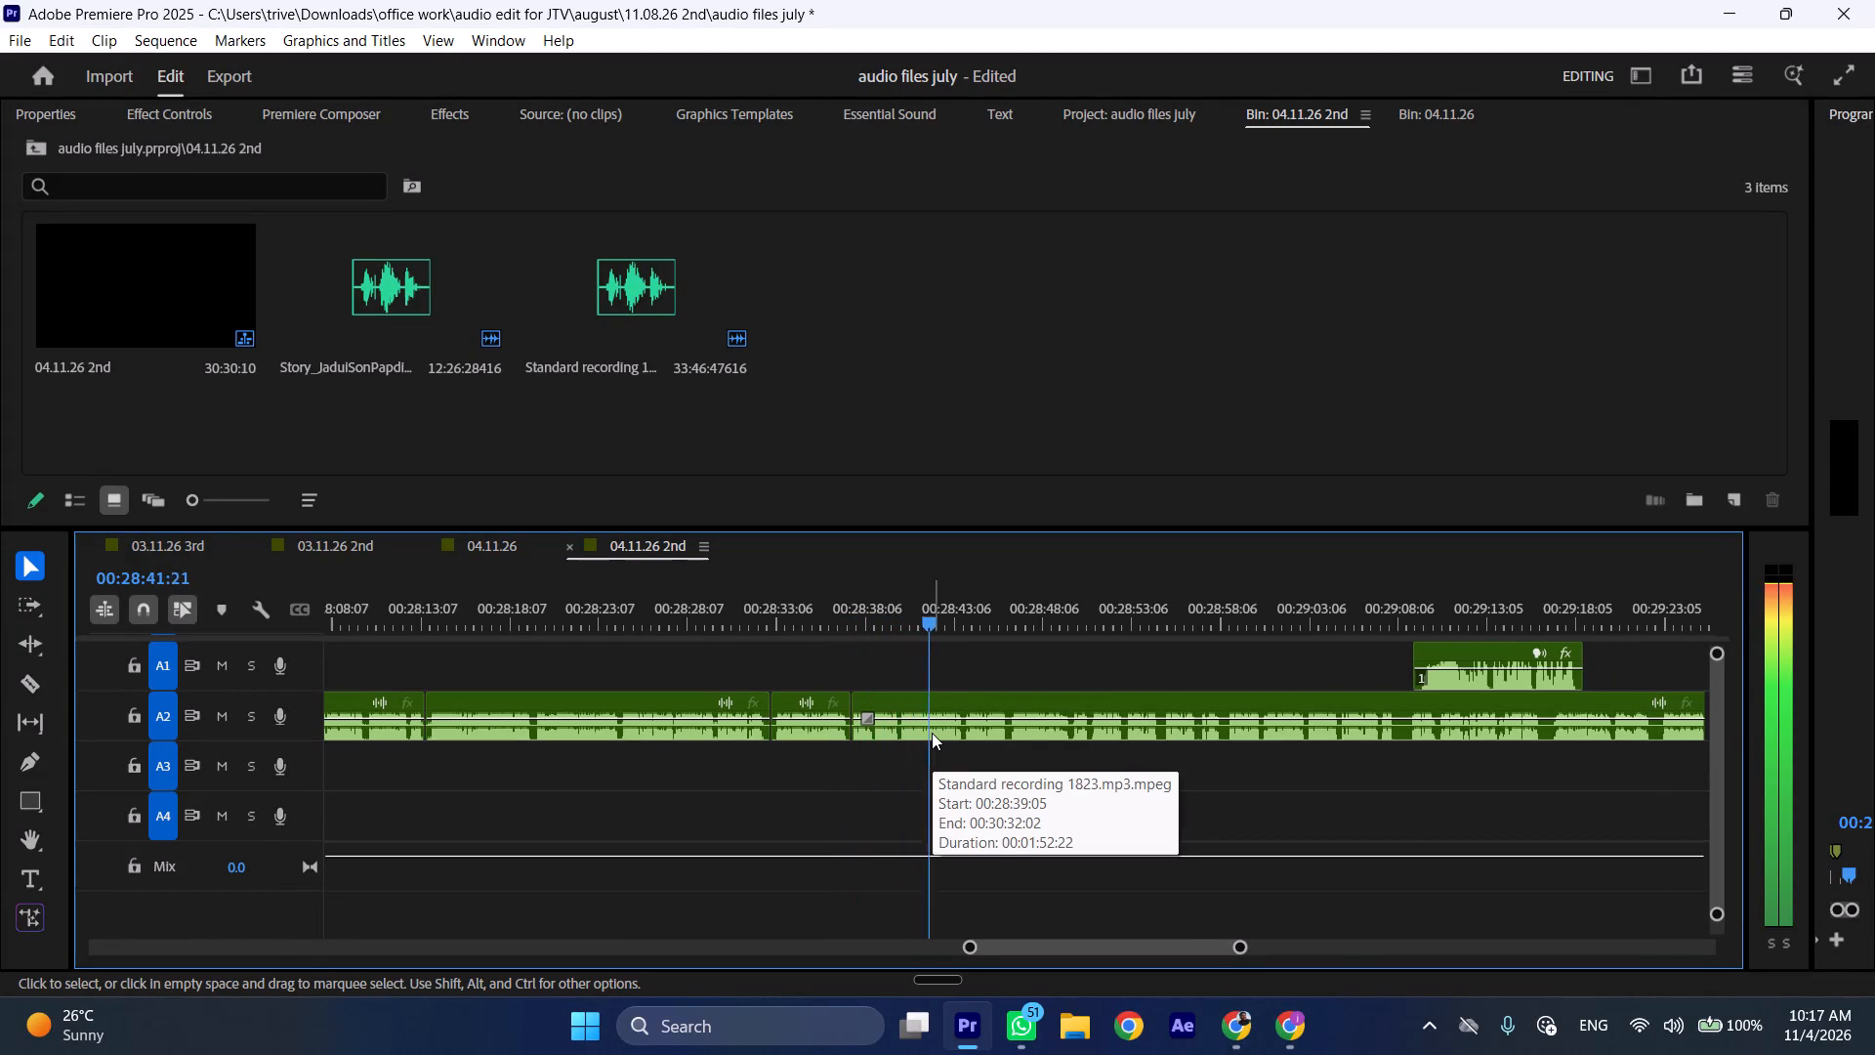
{"action": "scroll", "coordinate": [1155, 784], "scroll_direction": "down", "scroll_amount": 6}
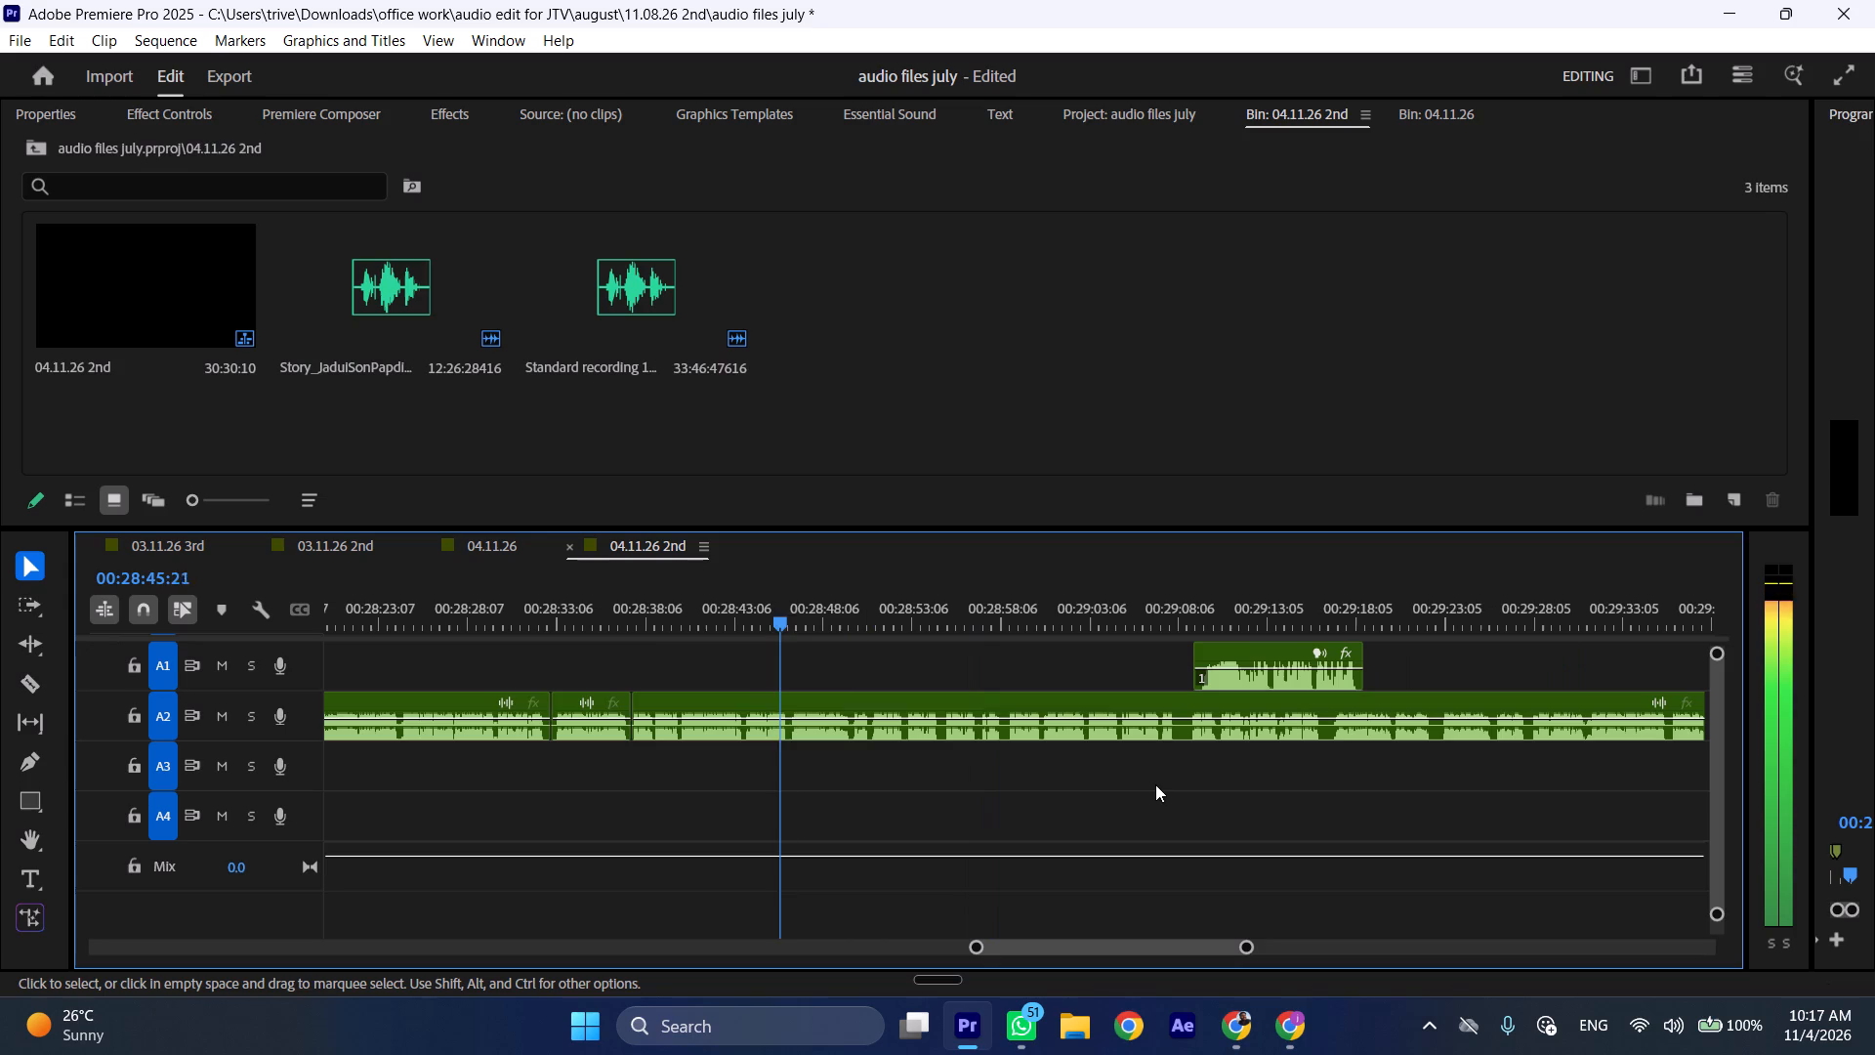
{"action": "scroll", "coordinate": [1140, 752], "scroll_direction": "down", "scroll_amount": 5}
{"action": "left_click_drag", "start_coordinate": [1043, 651], "coordinate": [1501, 654]}
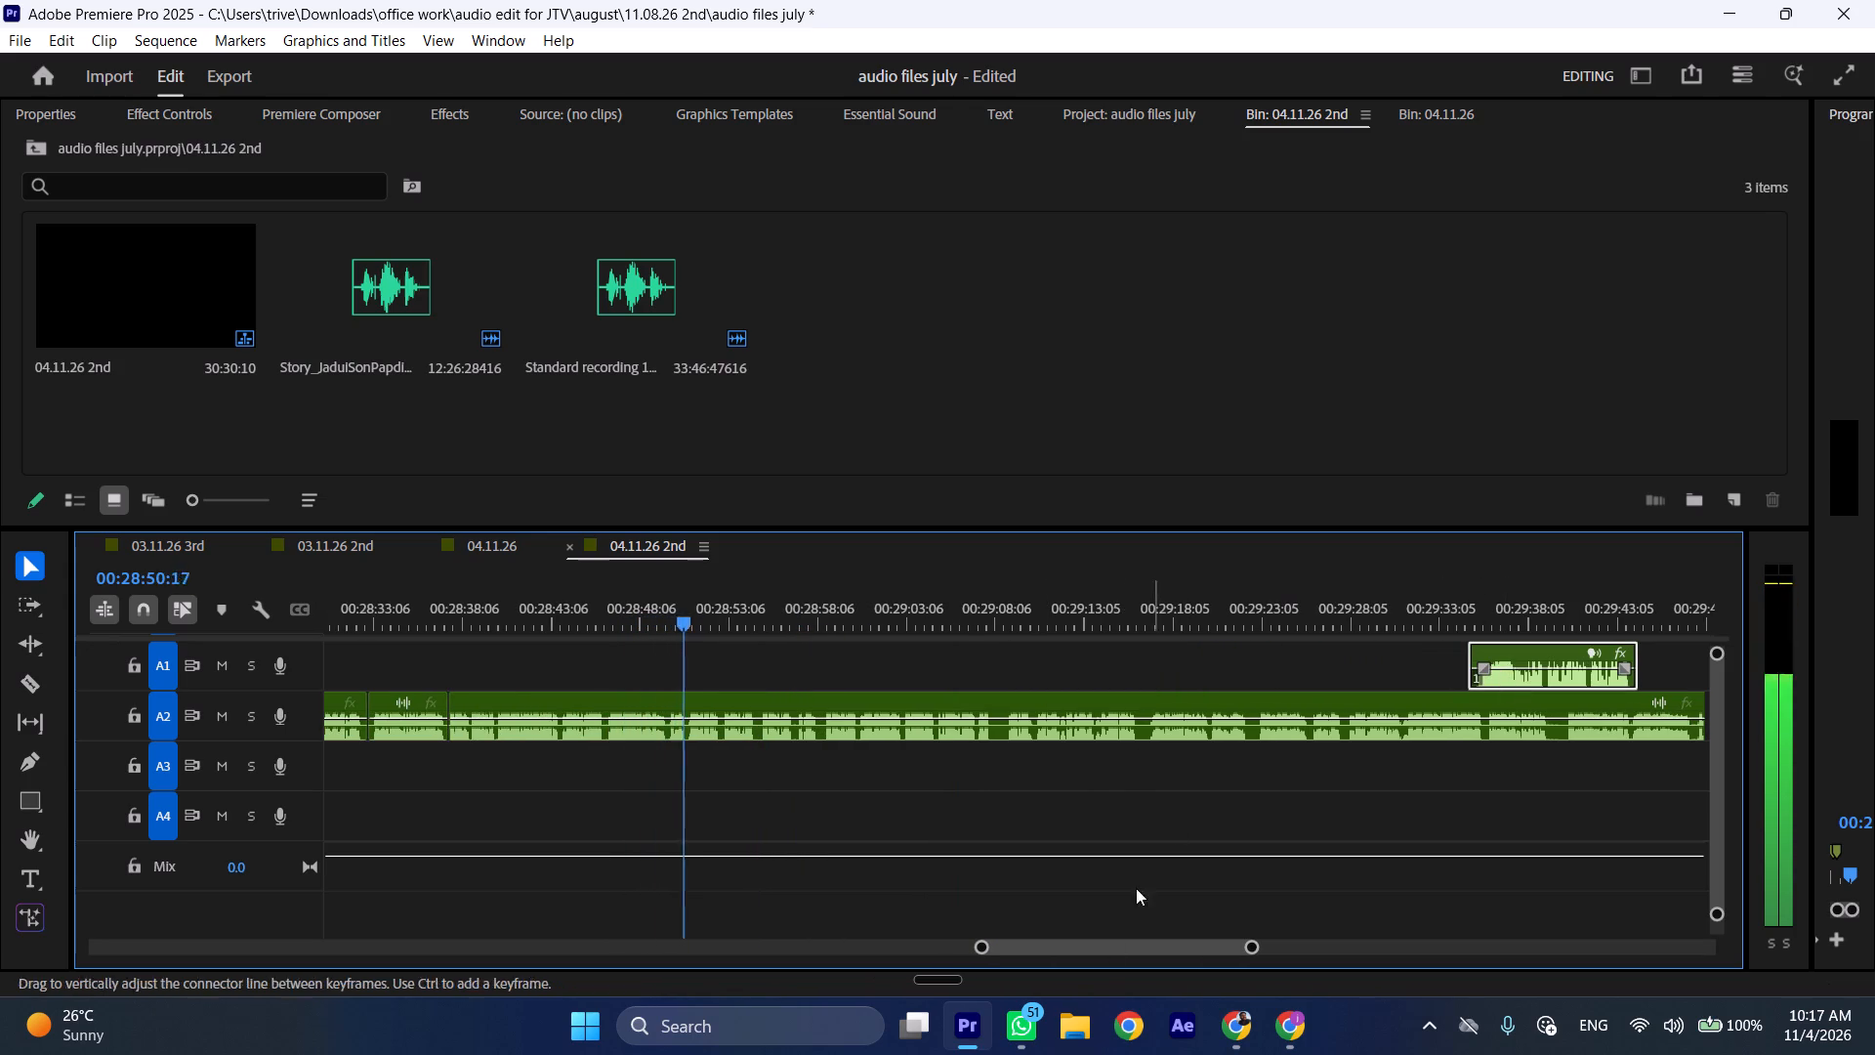
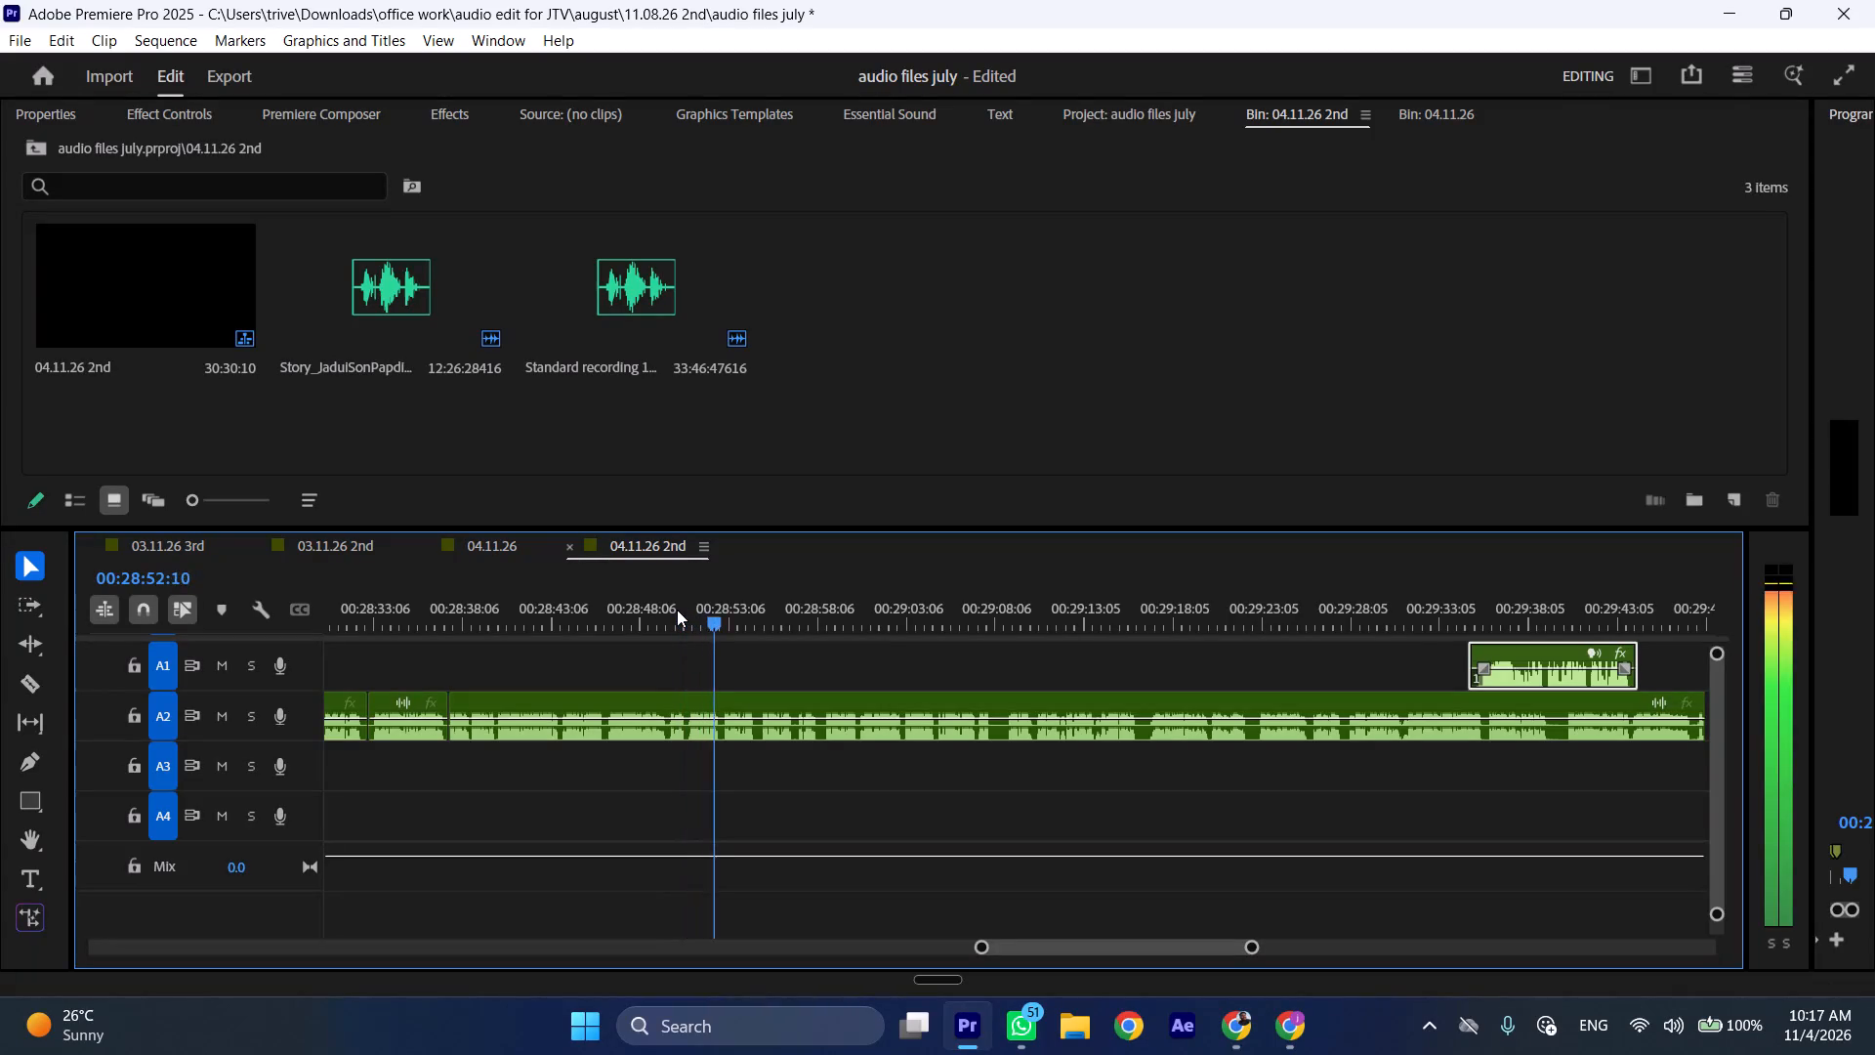
Split the A2 clip at about 00:28:53 and at 00:28:58:12, and ripple delete the piece between the two cuts.
{"action": "left_click", "coordinate": [720, 602]}
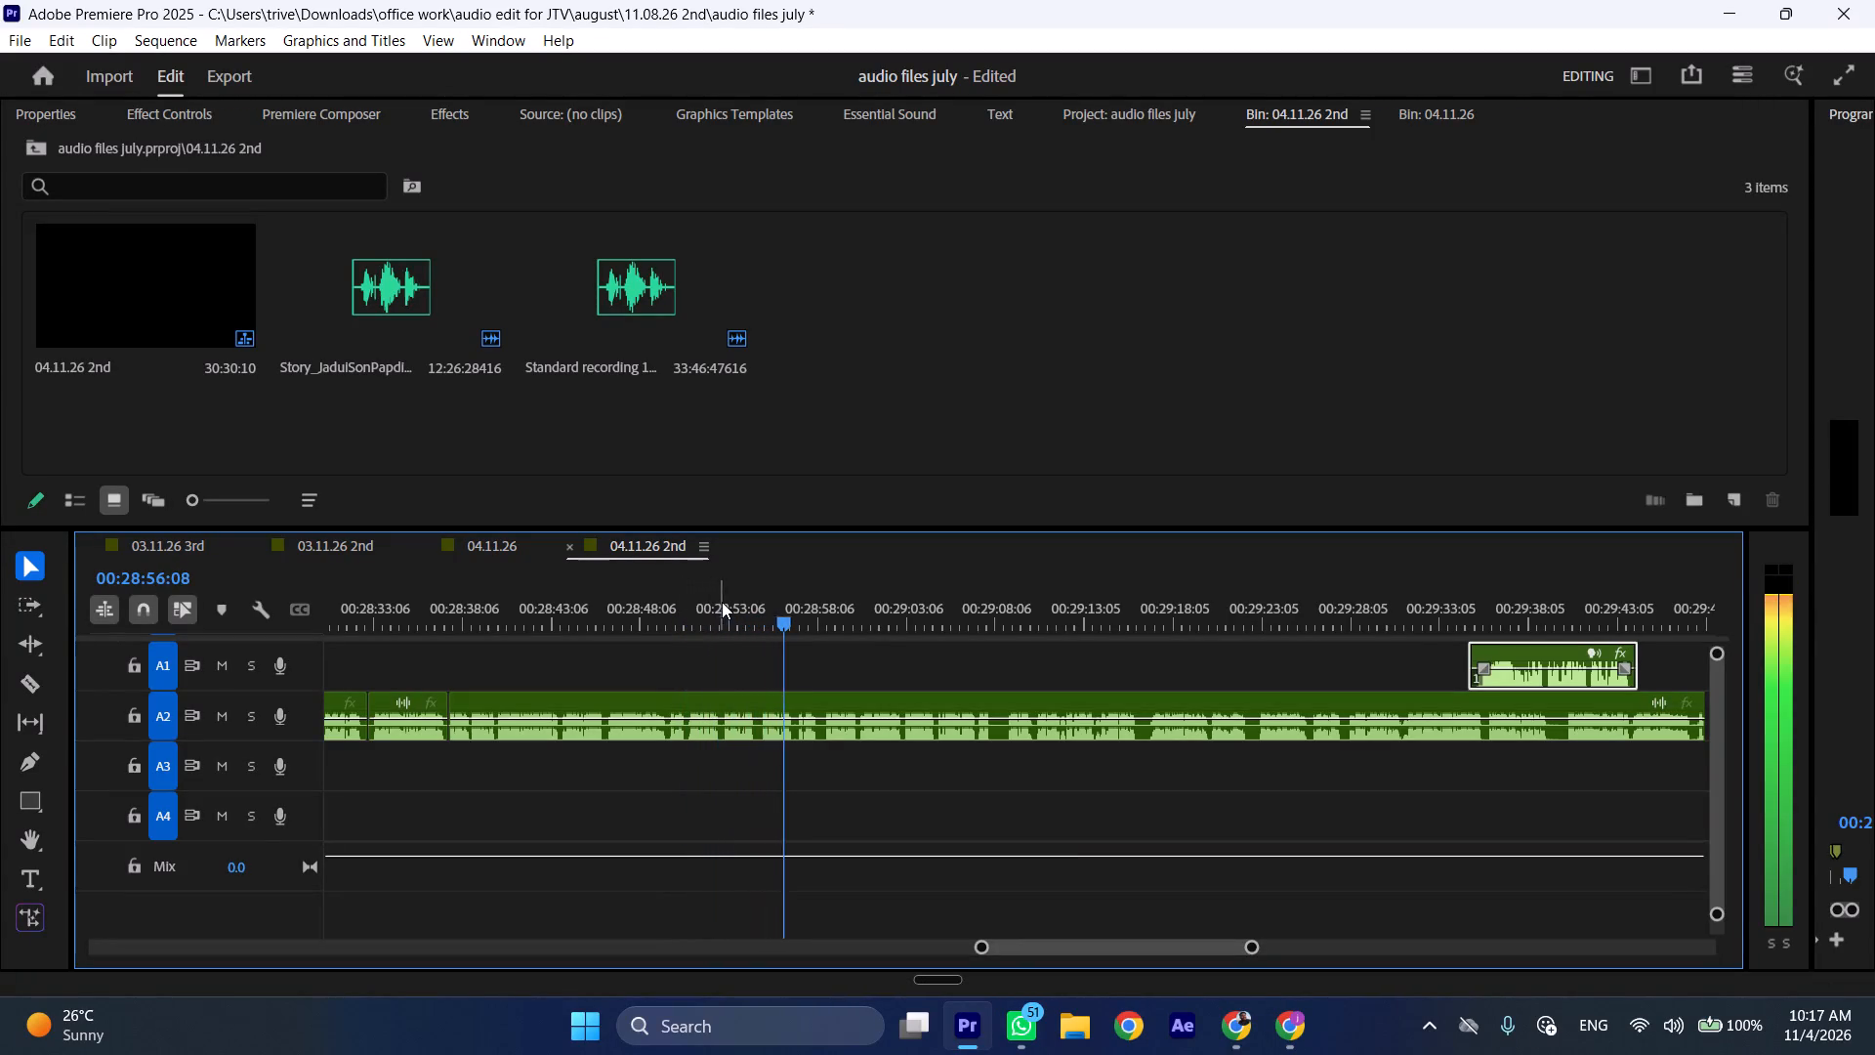
{"action": "key", "text": "shift+c"}
{"action": "left_click_drag", "start_coordinate": [761, 602], "coordinate": [821, 602]}
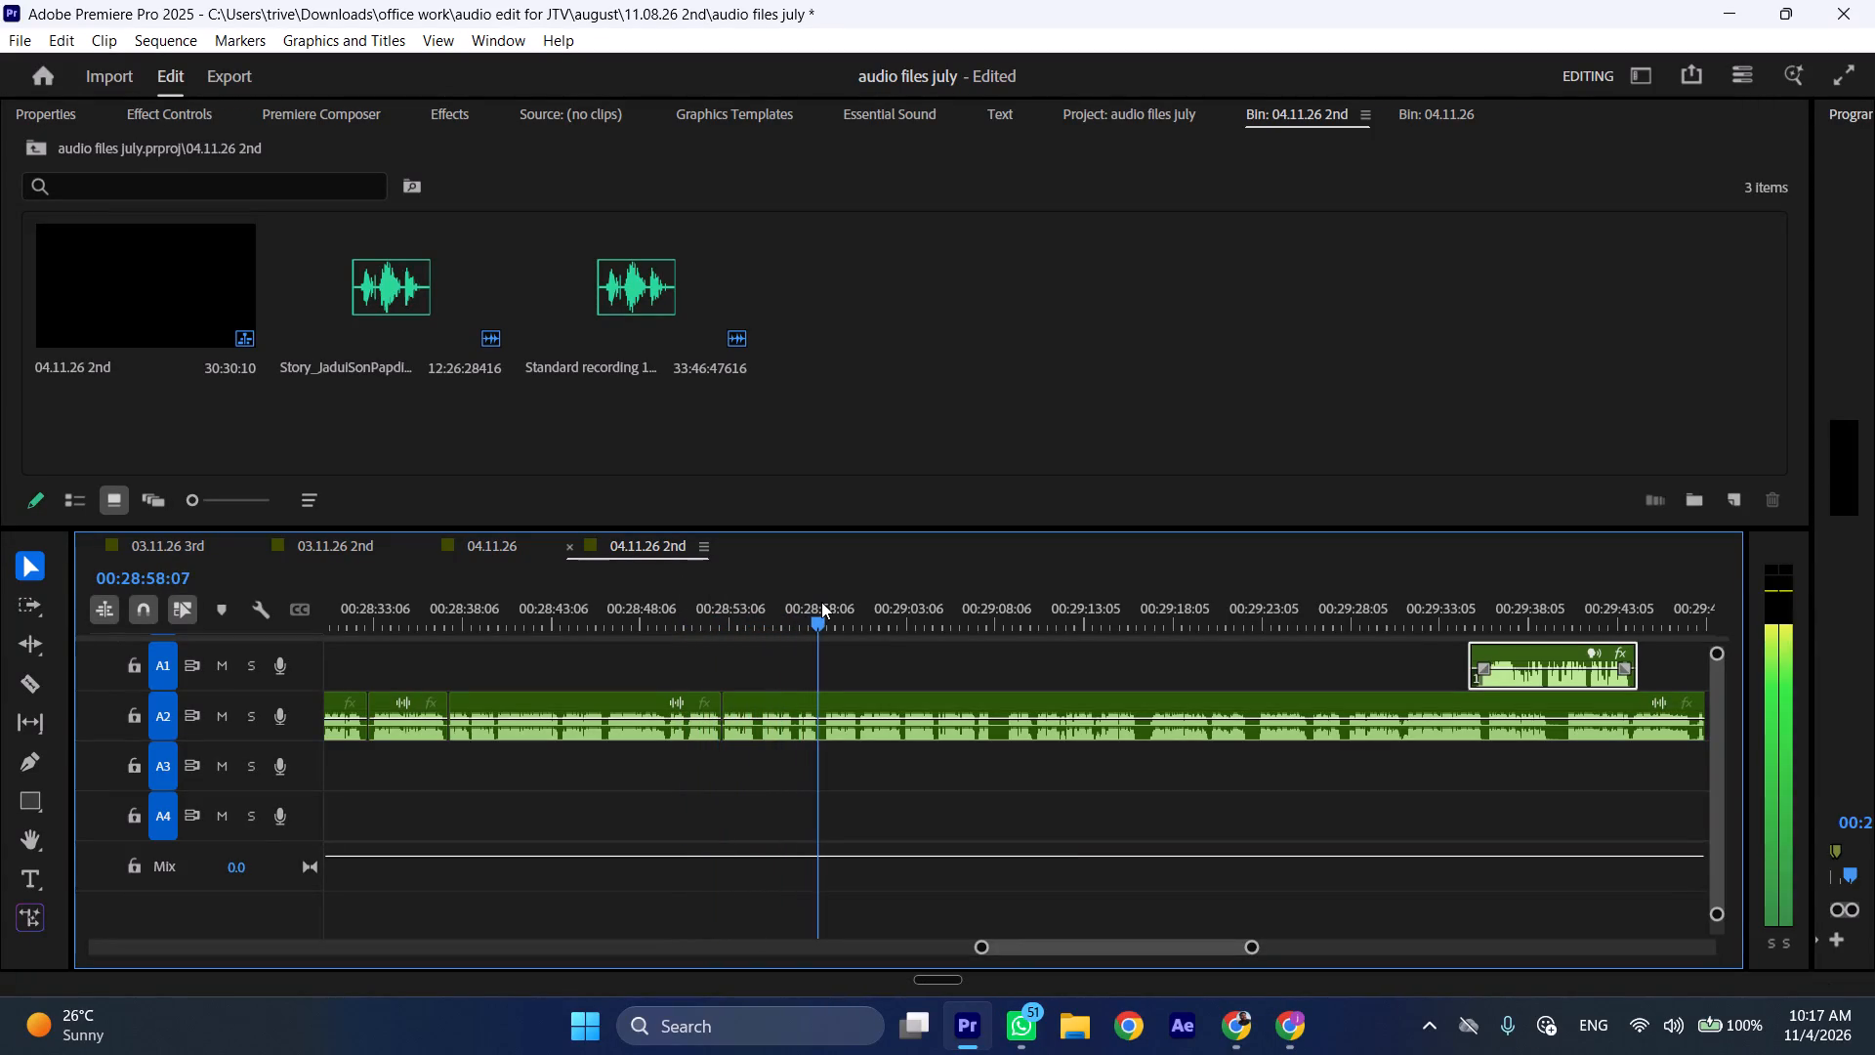
{"action": "left_click_drag", "start_coordinate": [821, 602], "coordinate": [822, 602]}
{"action": "key", "text": "space"}
{"action": "left_click", "coordinate": [822, 602]}
{"action": "left_click", "coordinate": [847, 694]}
{"action": "key", "text": "shift+c"}
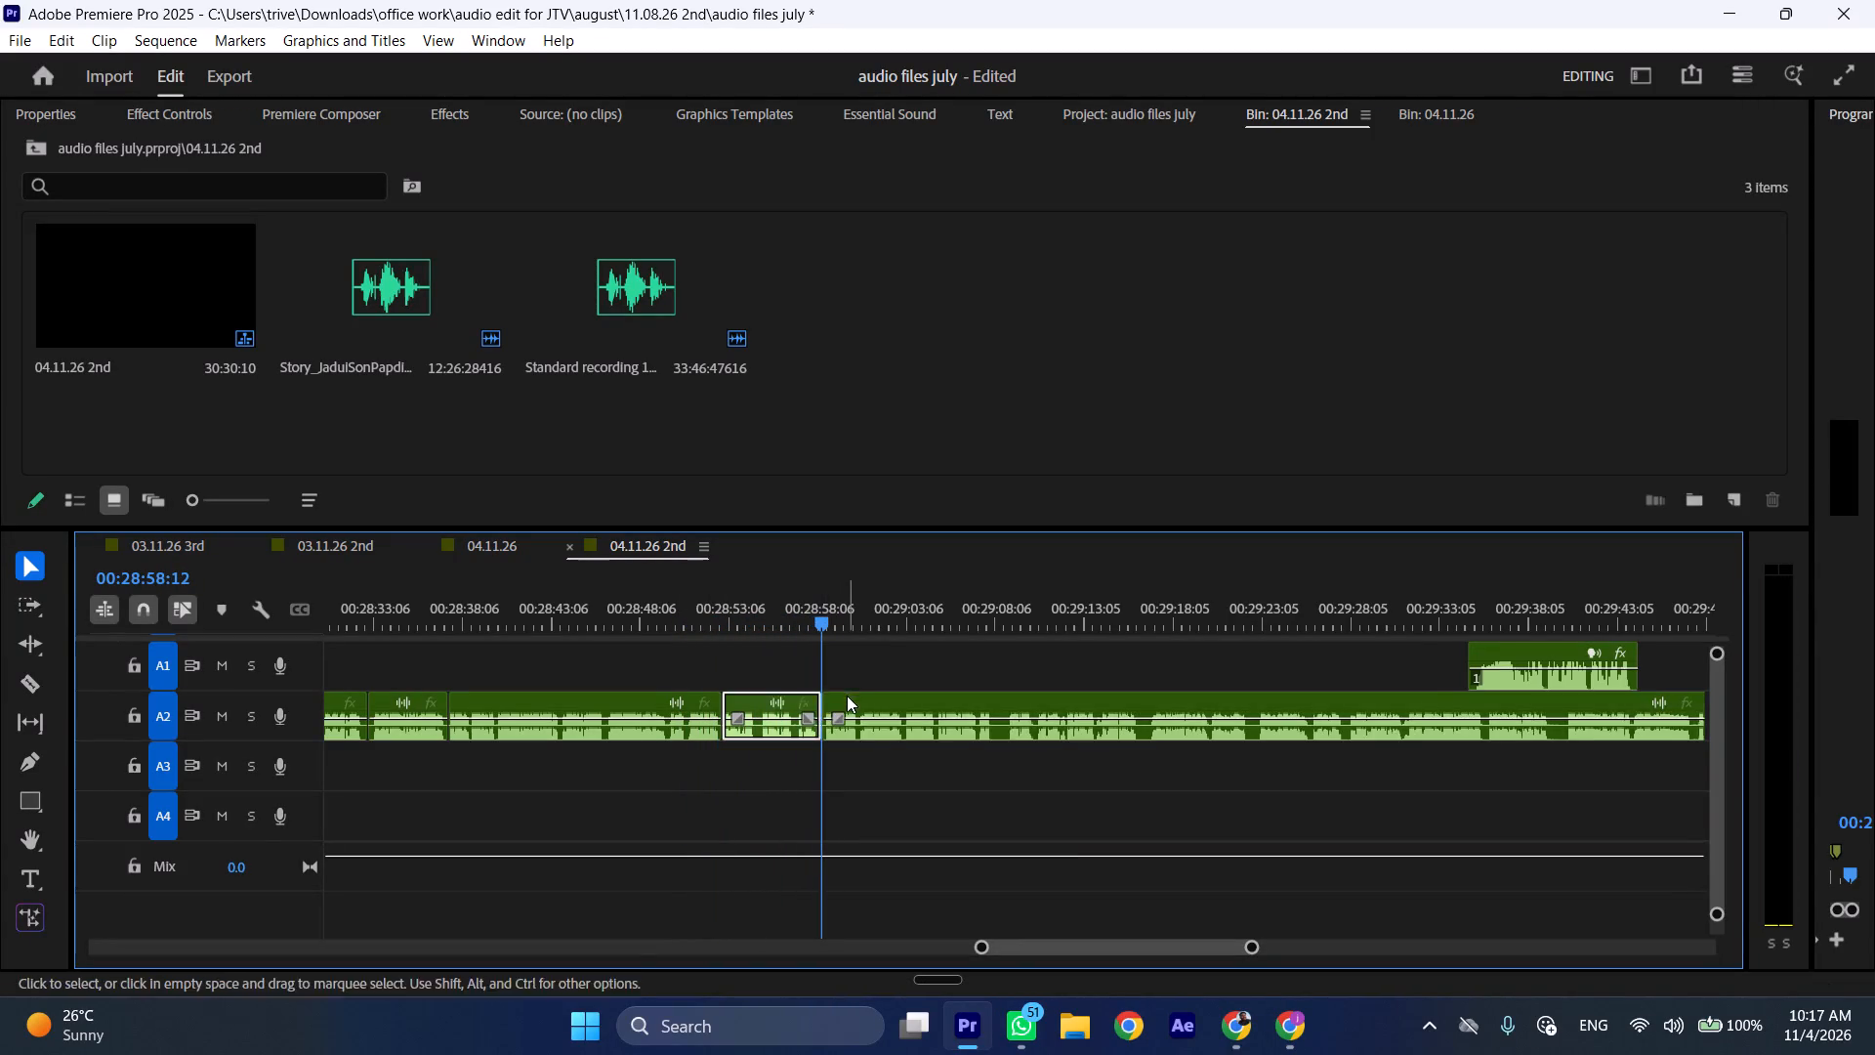
{"action": "key", "text": "ctrl+shift+d"}
Play on to 00:29:02:18, split the A2 clip there and insert the short A1 clip at the cut, pushing the following A2 audio back.
{"action": "key", "text": "space"}
{"action": "type", "text": "l"}
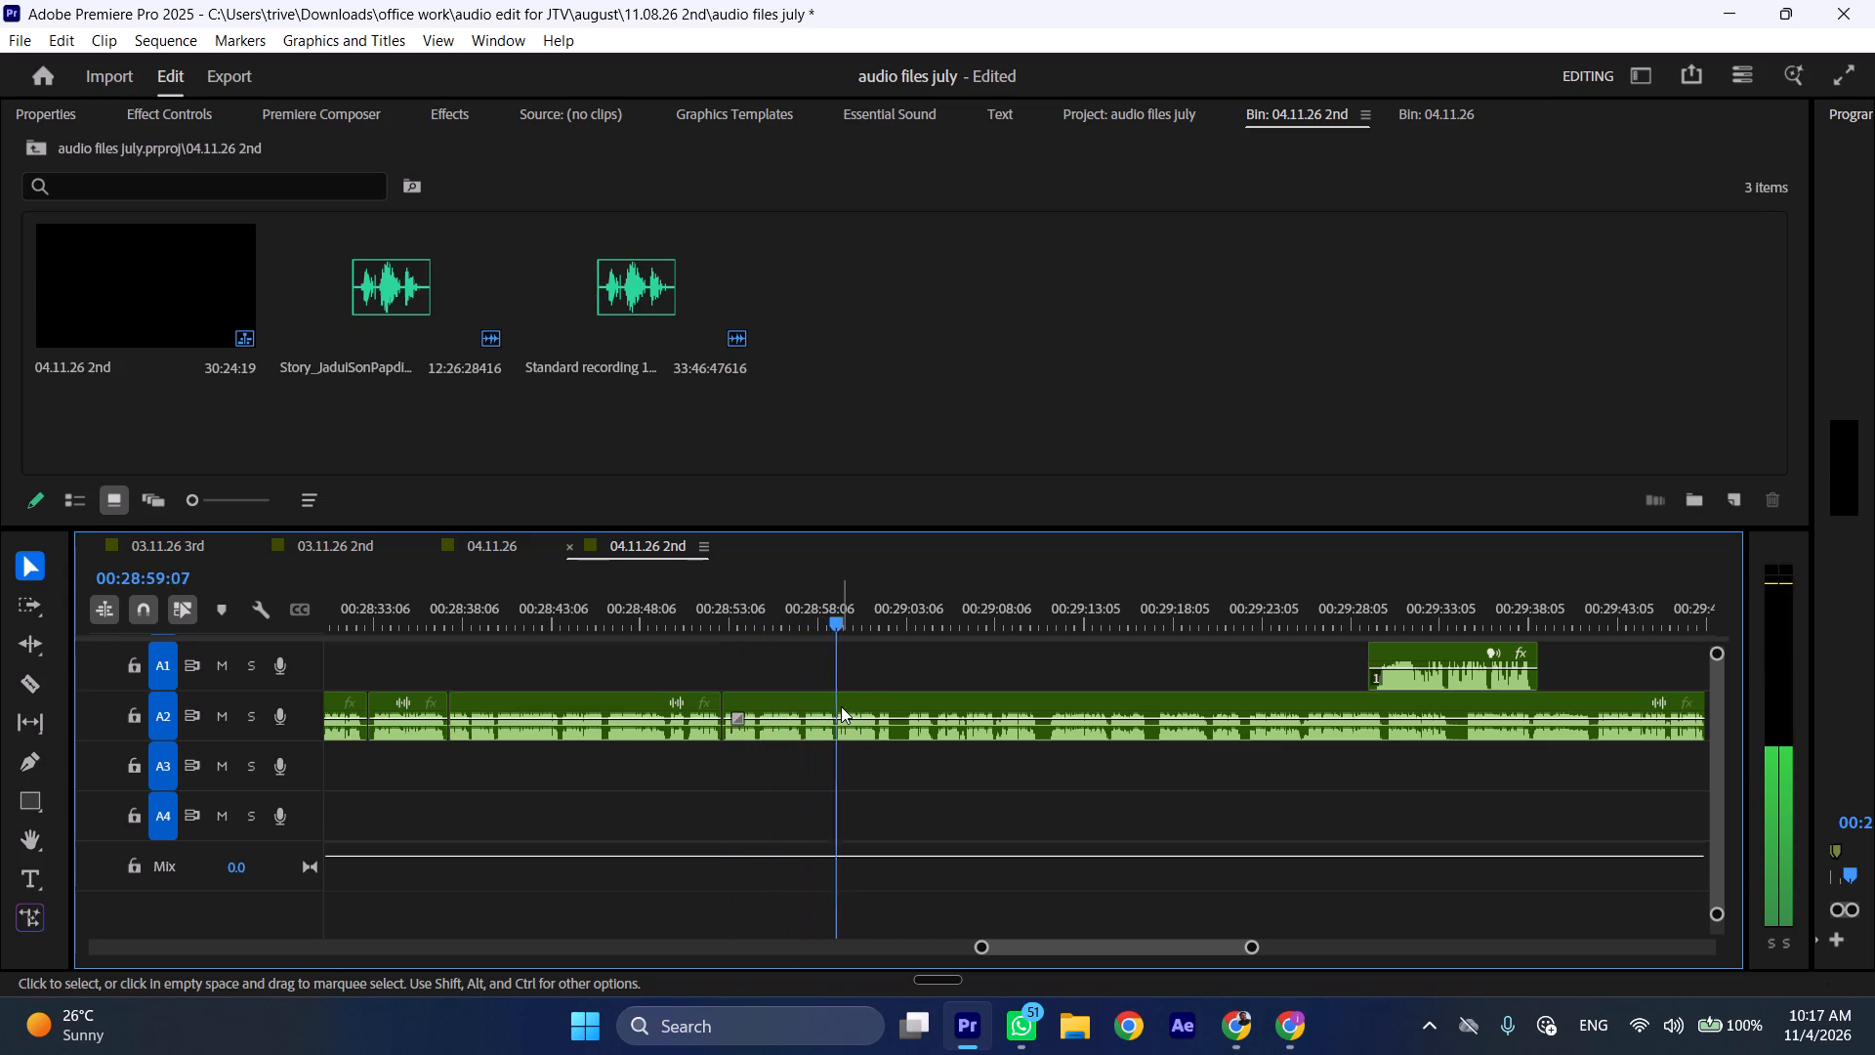
{"action": "key", "text": "space"}
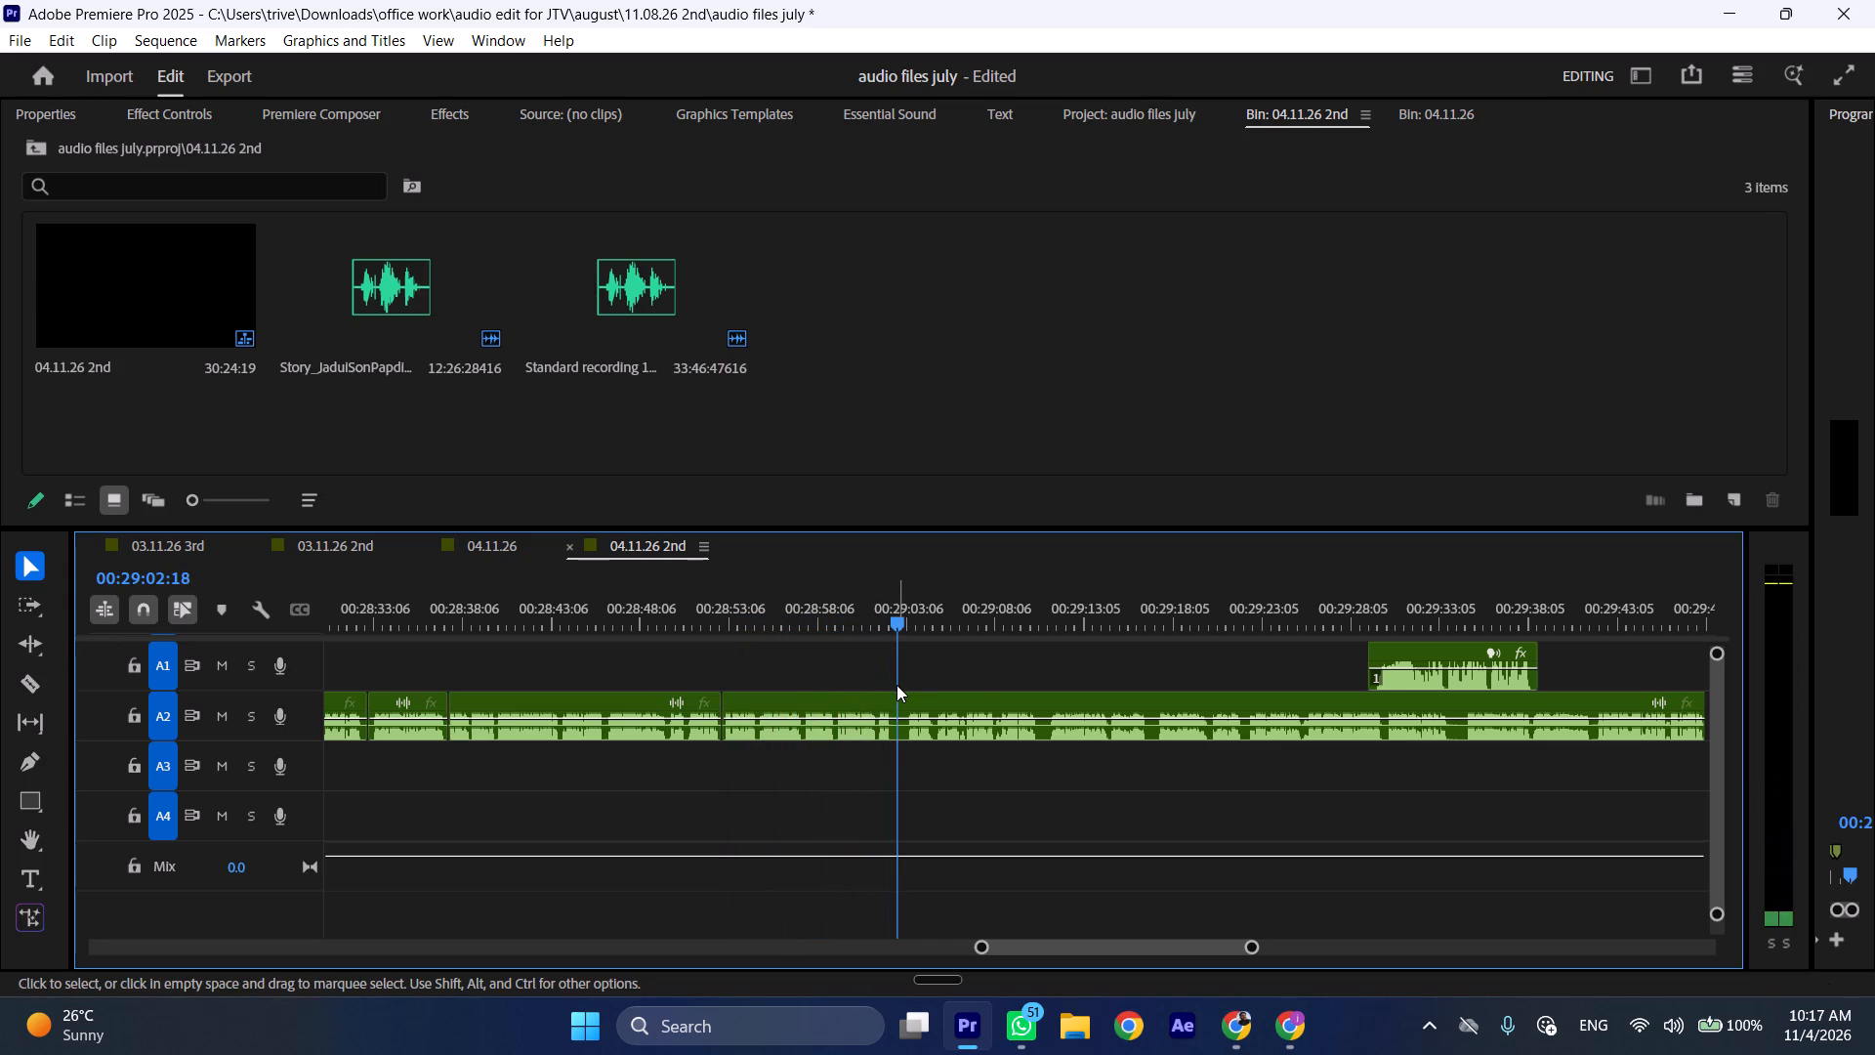
{"action": "type", "text": "C"}
{"action": "left_click_drag", "start_coordinate": [1412, 649], "coordinate": [951, 688]}
Play back at faster speed from about 00:29:01 to check the transition into the inserted A1 clip.
{"action": "left_click", "coordinate": [867, 625]}
{"action": "key", "text": "space"}
{"action": "type", "text": "l"}
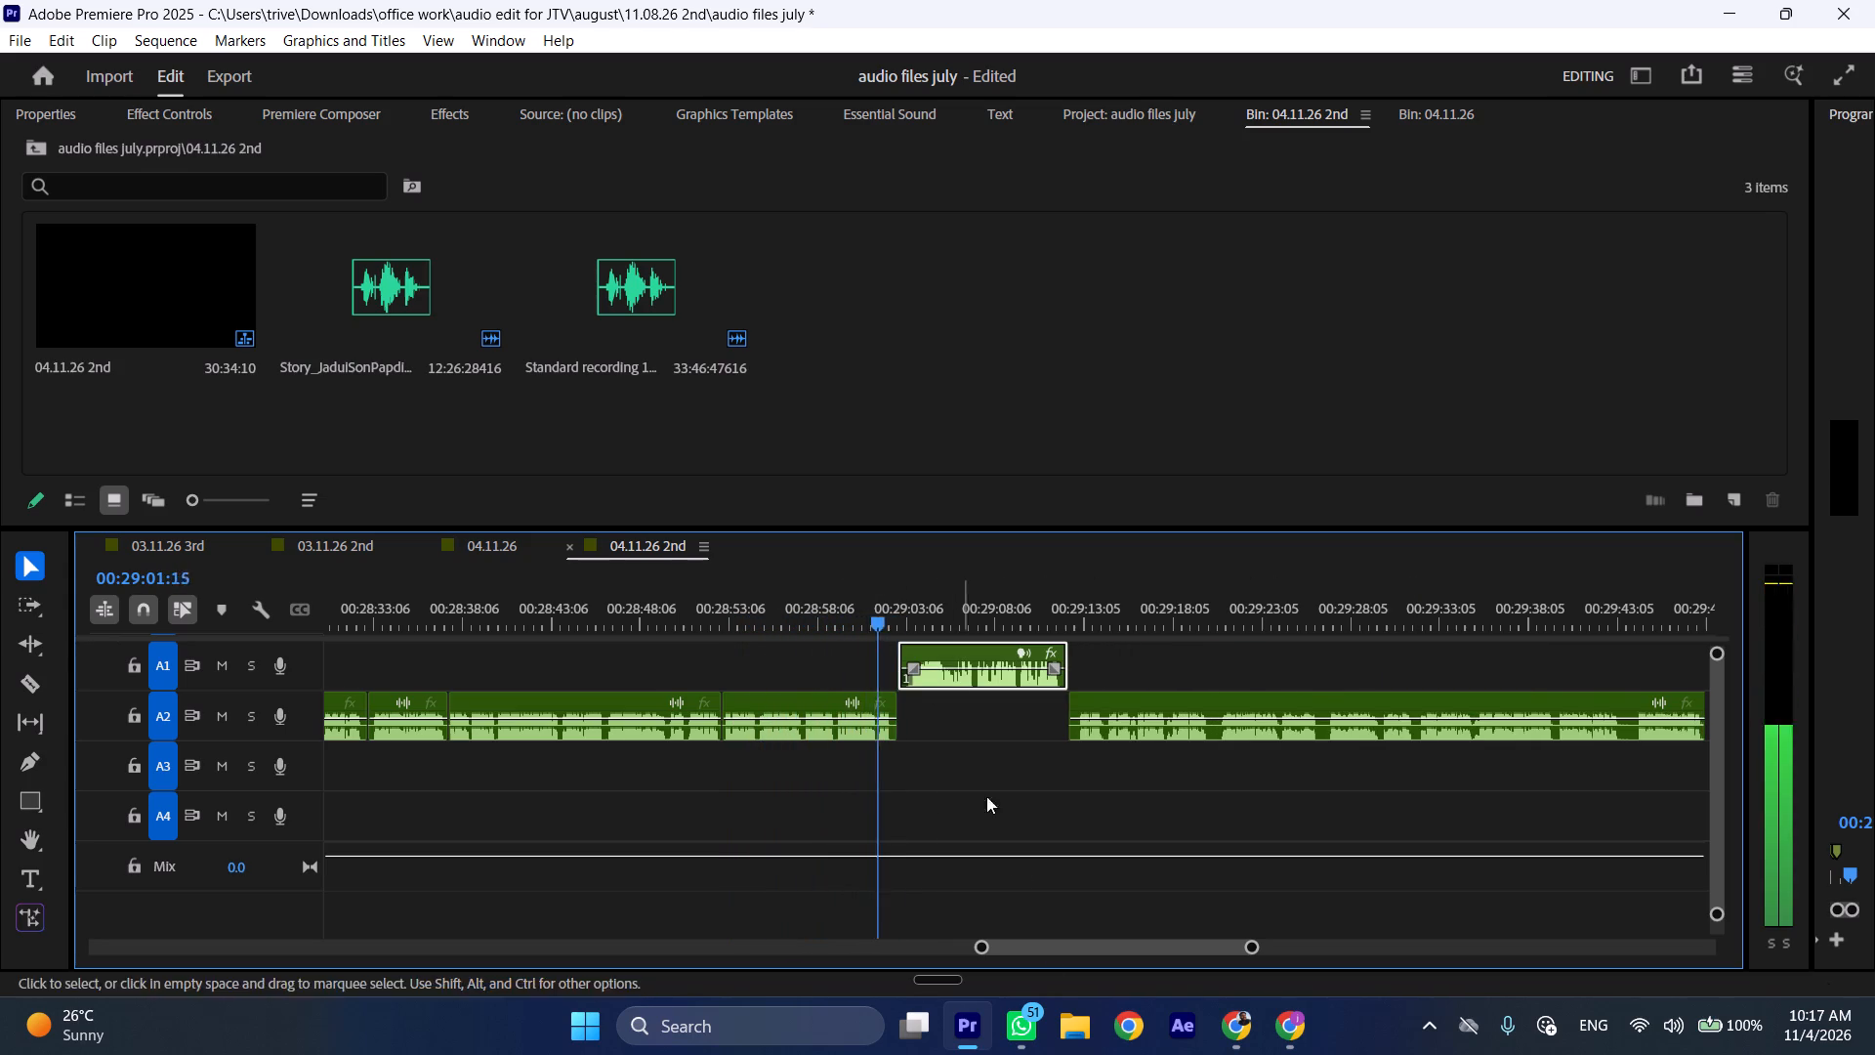
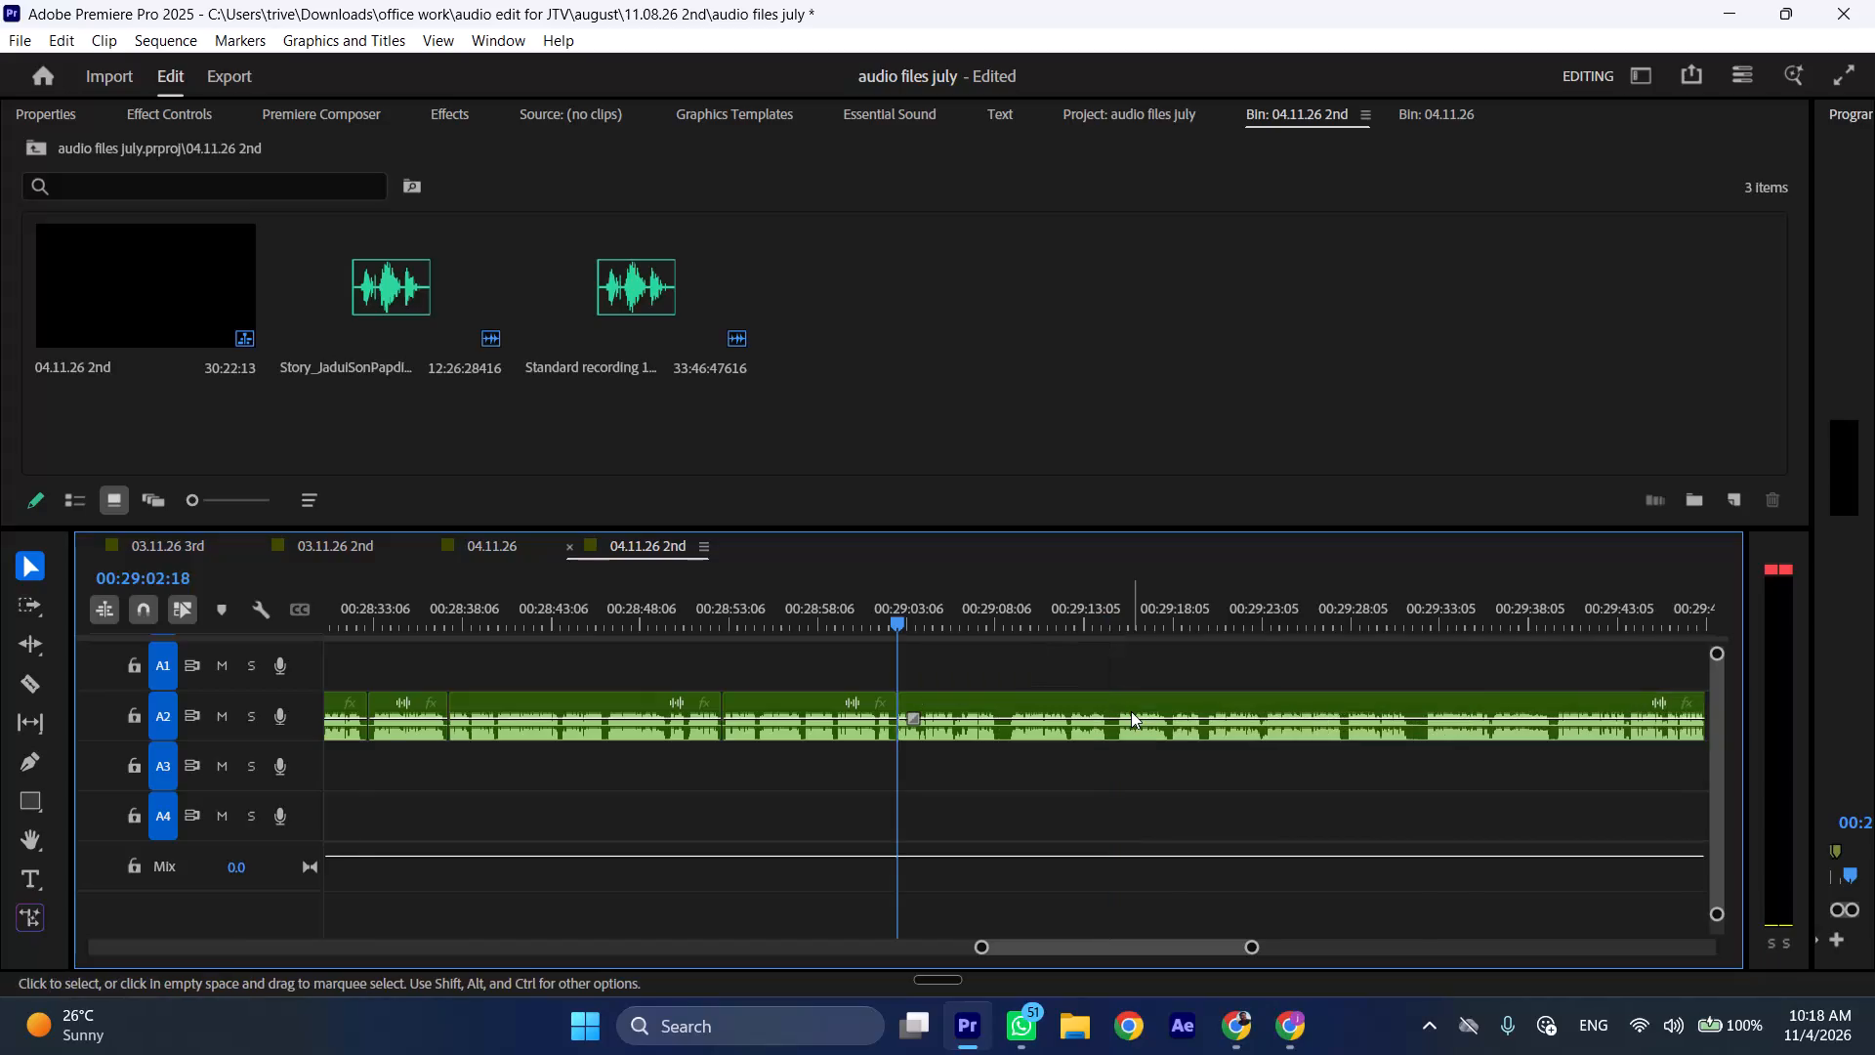
Undo the last deletion to restore the A1 clip at 00:29:02:18, and ripple delete the short A2 piece right after it.
{"action": "key", "text": "space"}
{"action": "key", "text": "space"}
{"action": "key", "text": "ctrl+z"}
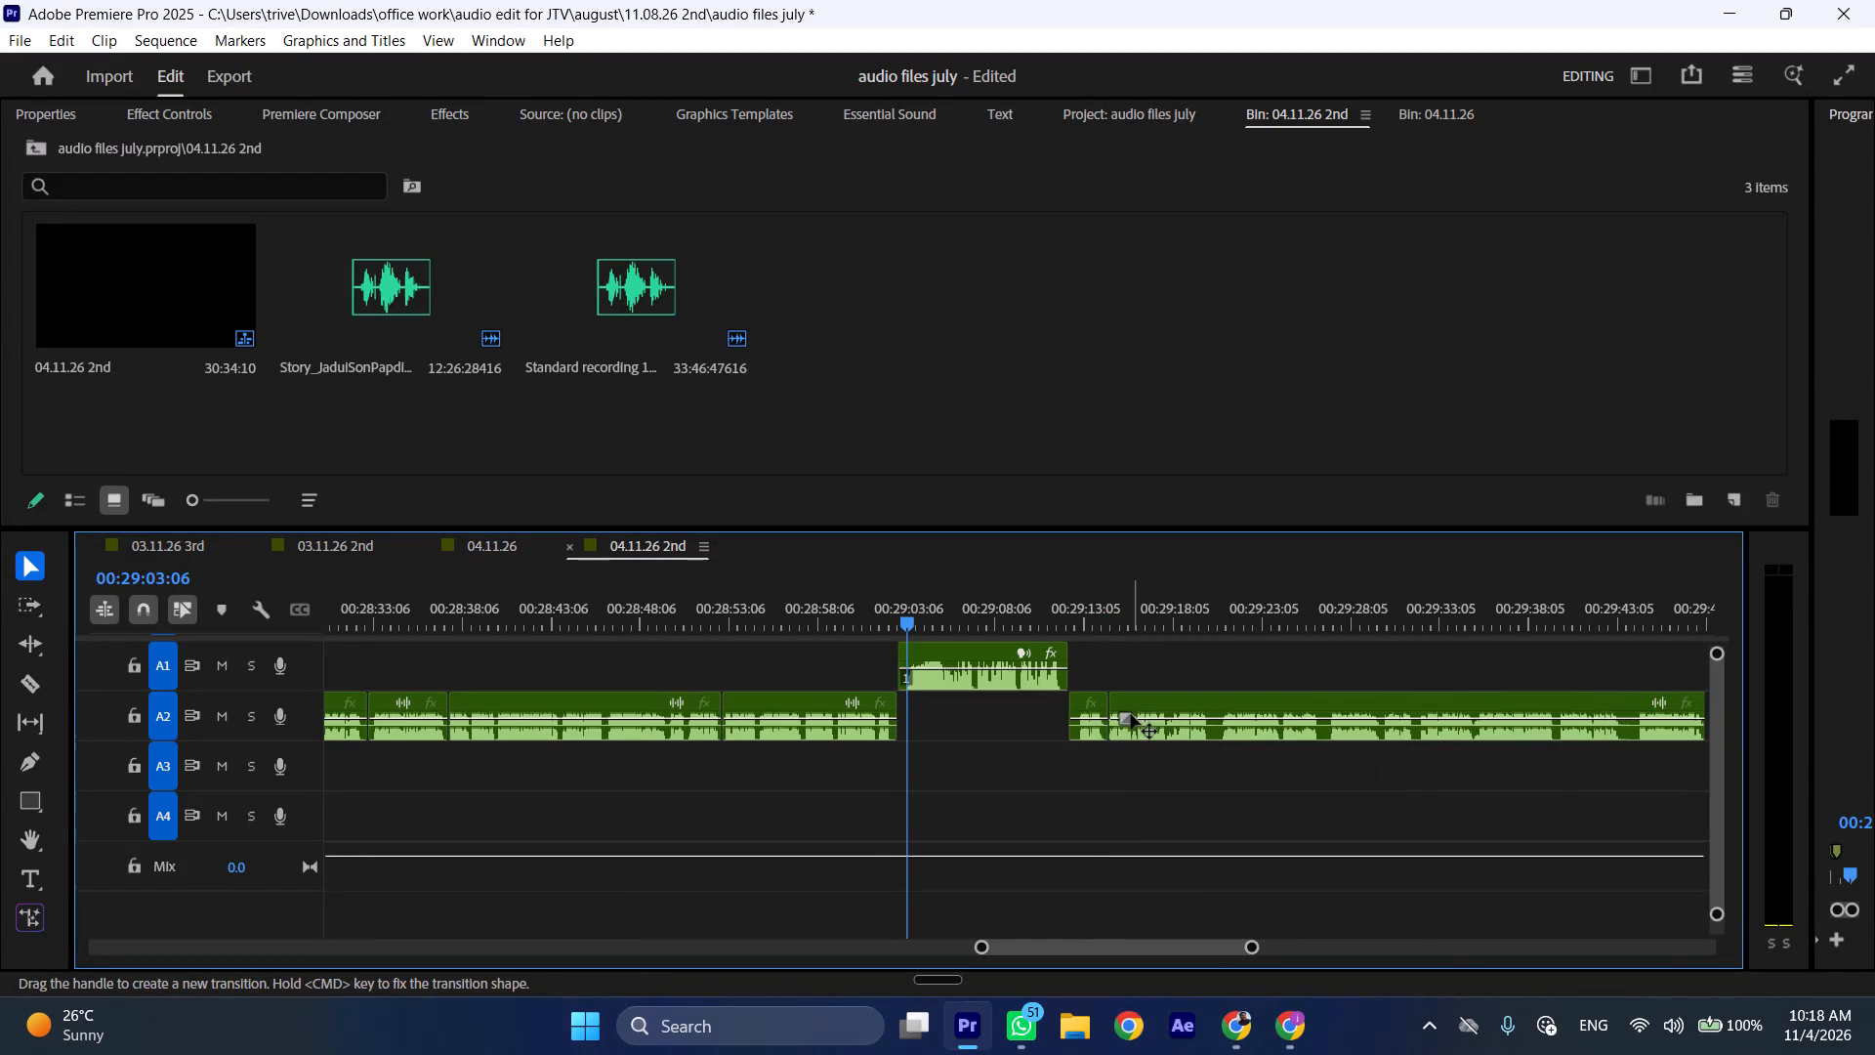
{"action": "left_click", "coordinate": [1093, 727]}
{"action": "key", "text": "ctrl+shift+d"}
Play on, split the A2 clip at about 00:29:18 and at 00:29:24:11, and ripple delete the piece between the cuts.
{"action": "key", "text": "space"}
{"action": "type", "text": "l"}
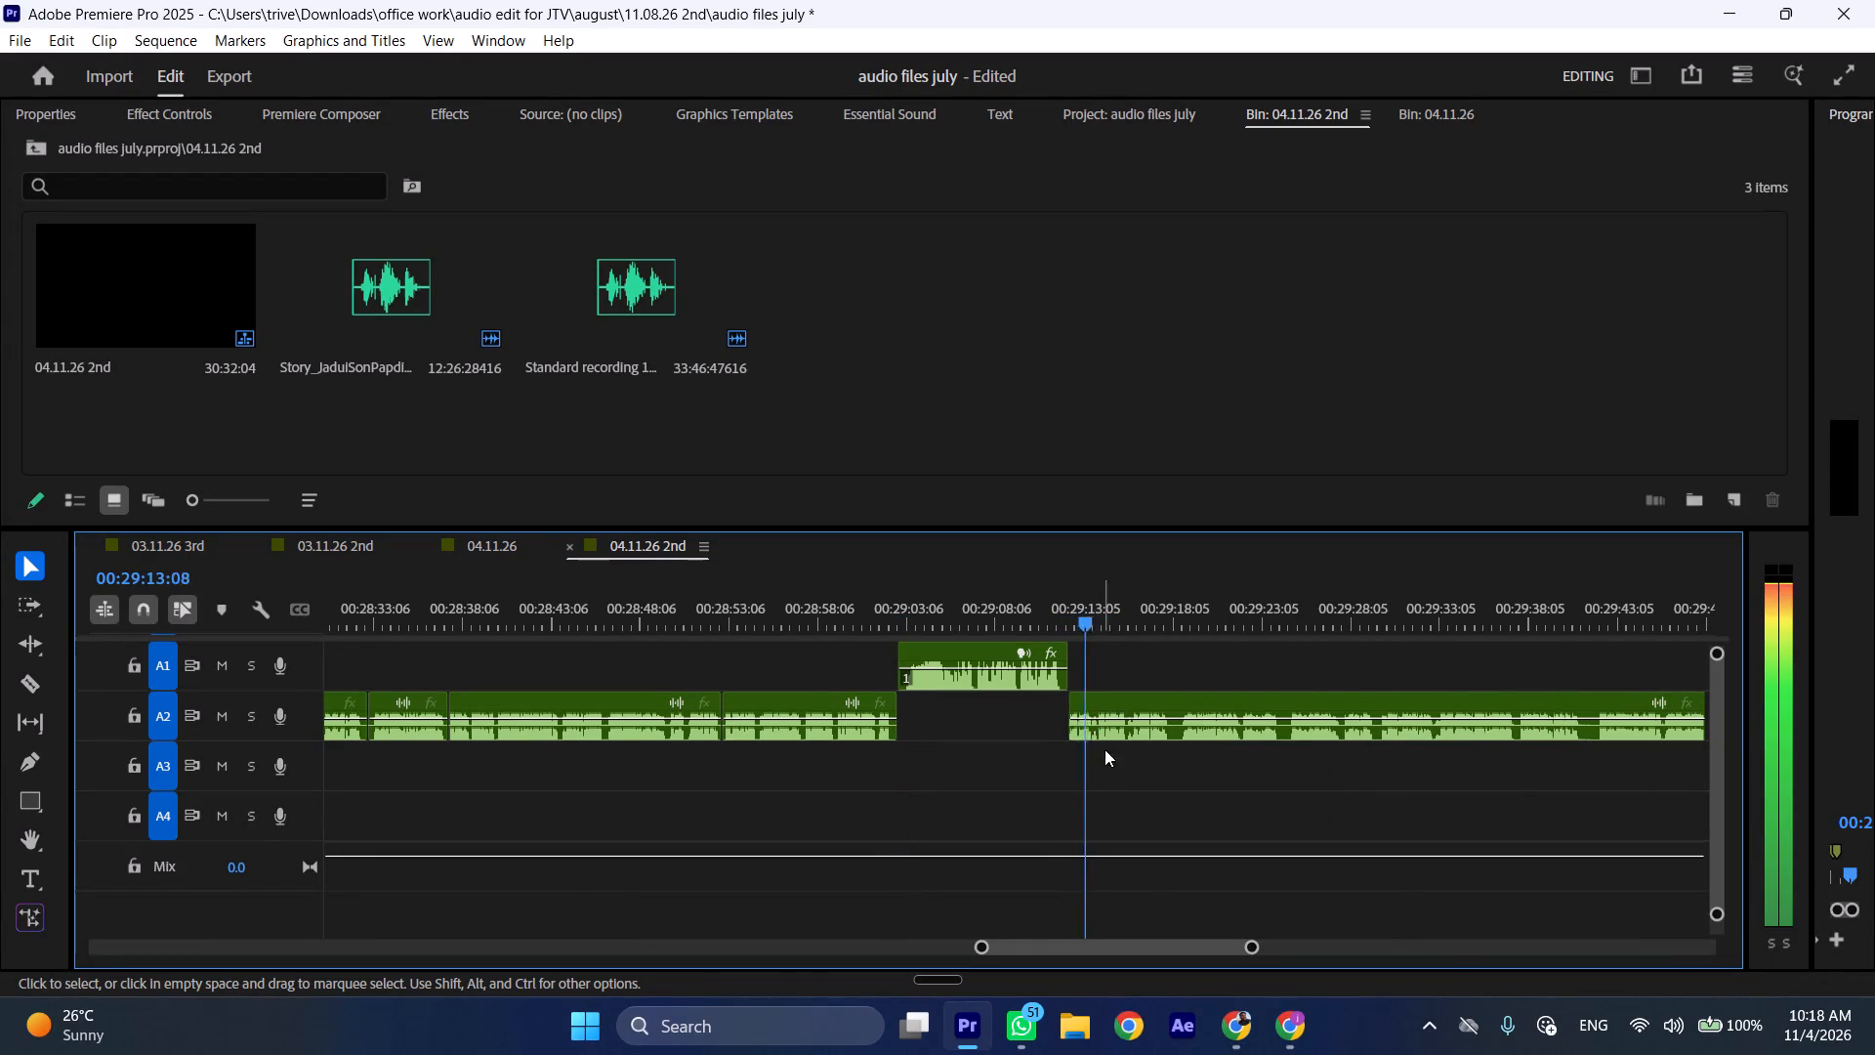
{"action": "scroll", "coordinate": [1117, 763], "scroll_direction": "down", "scroll_amount": 10}
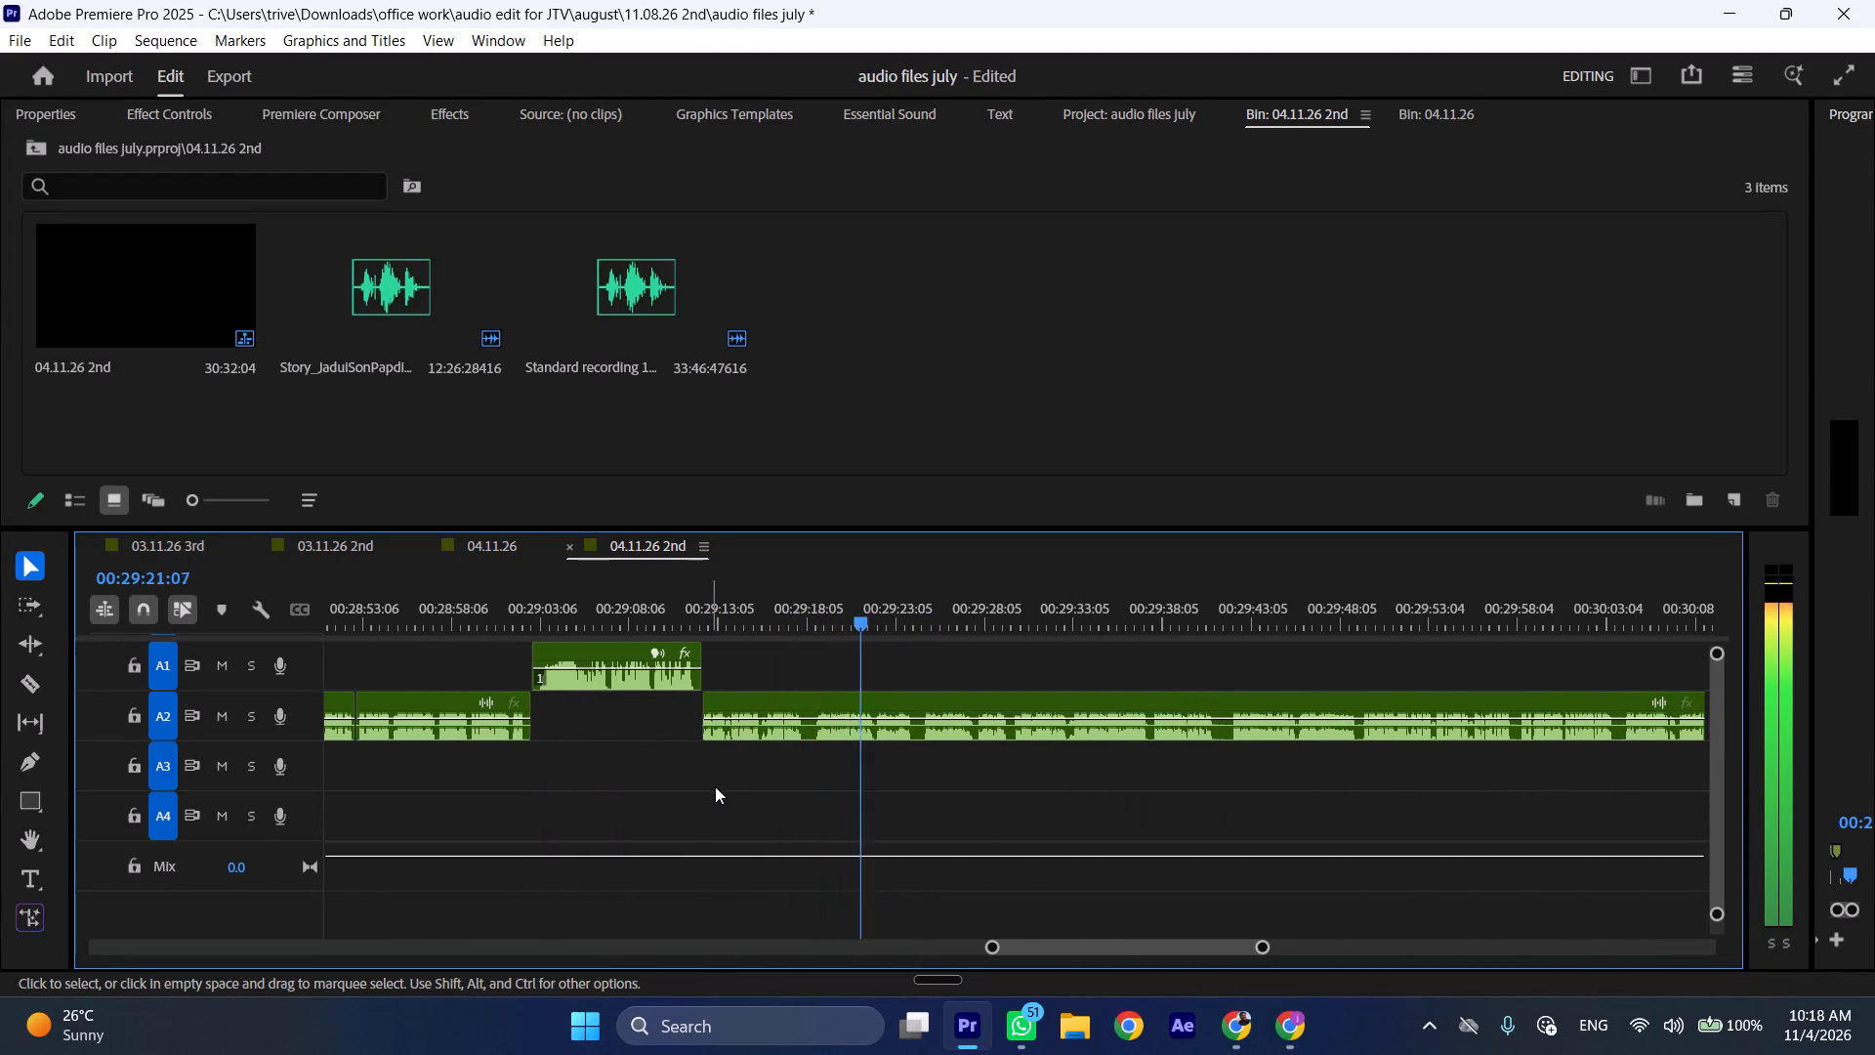
{"action": "scroll", "coordinate": [808, 803], "scroll_direction": "down", "scroll_amount": 4}
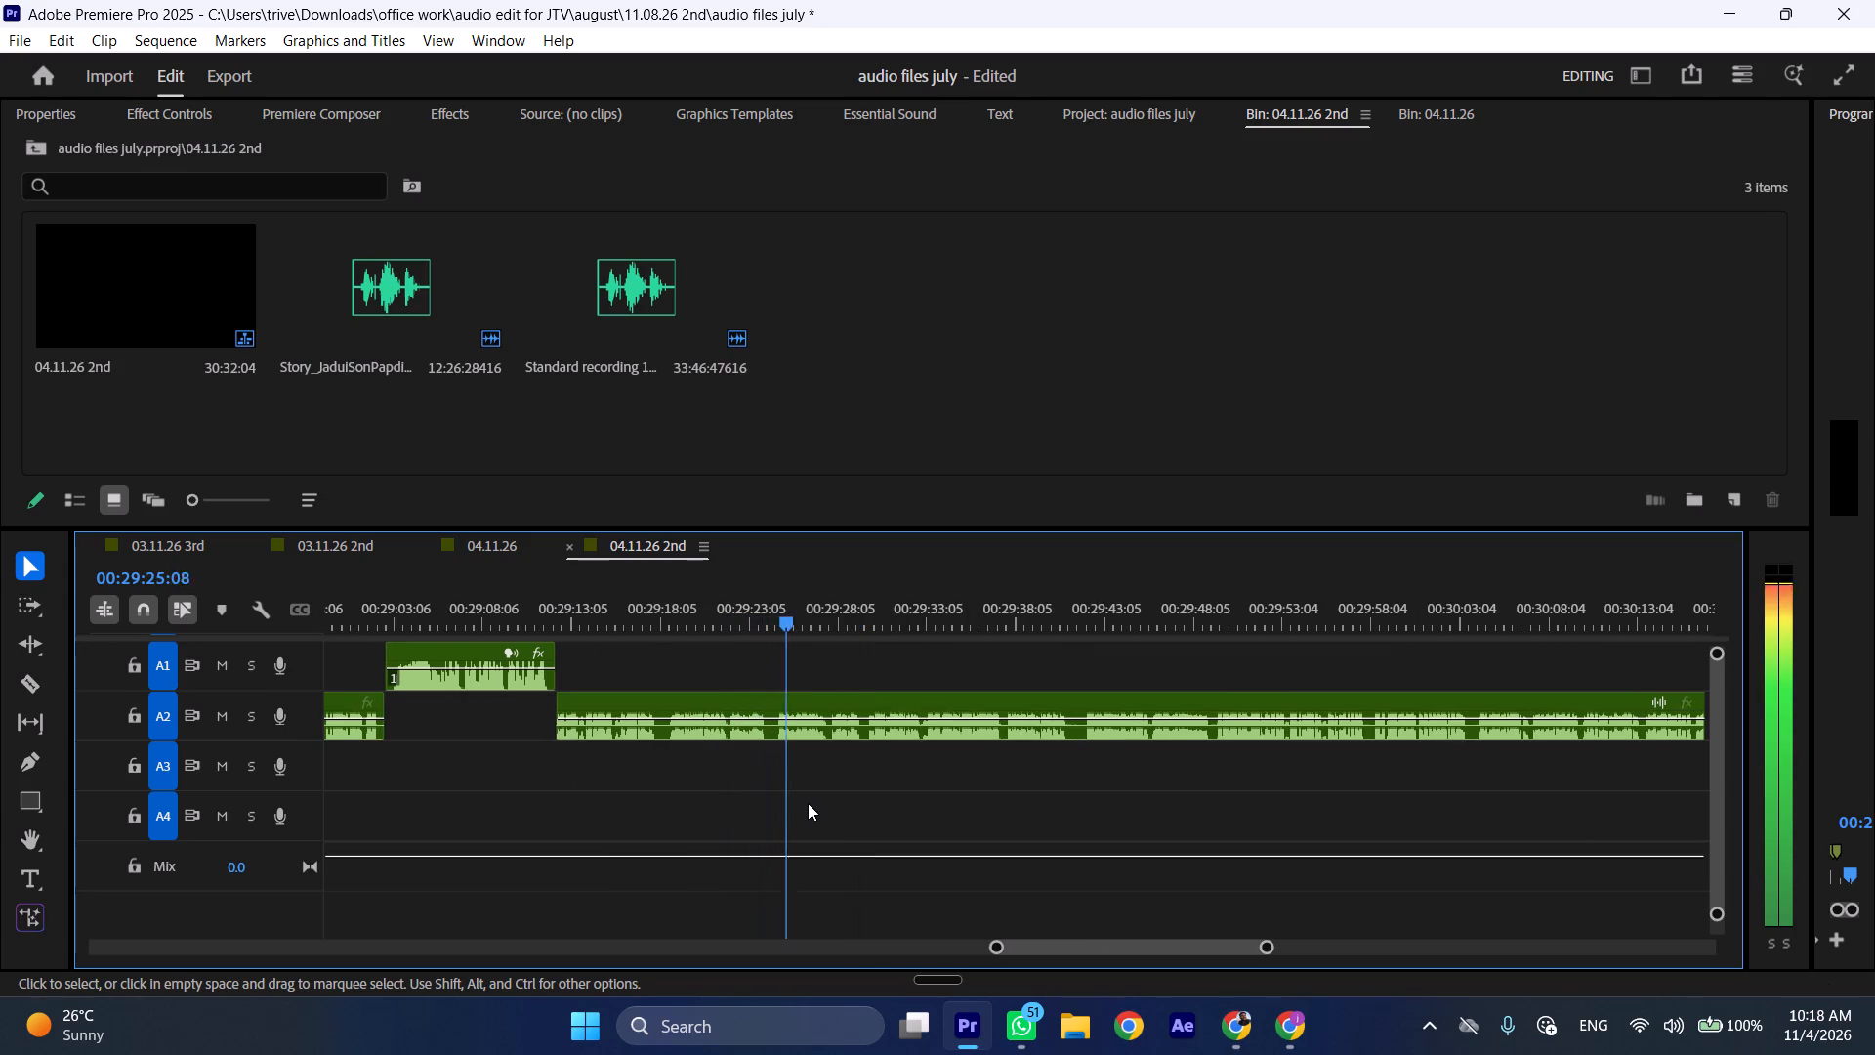
{"action": "left_click_drag", "start_coordinate": [661, 613], "coordinate": [774, 612]}
{"action": "key", "text": "shift+c"}
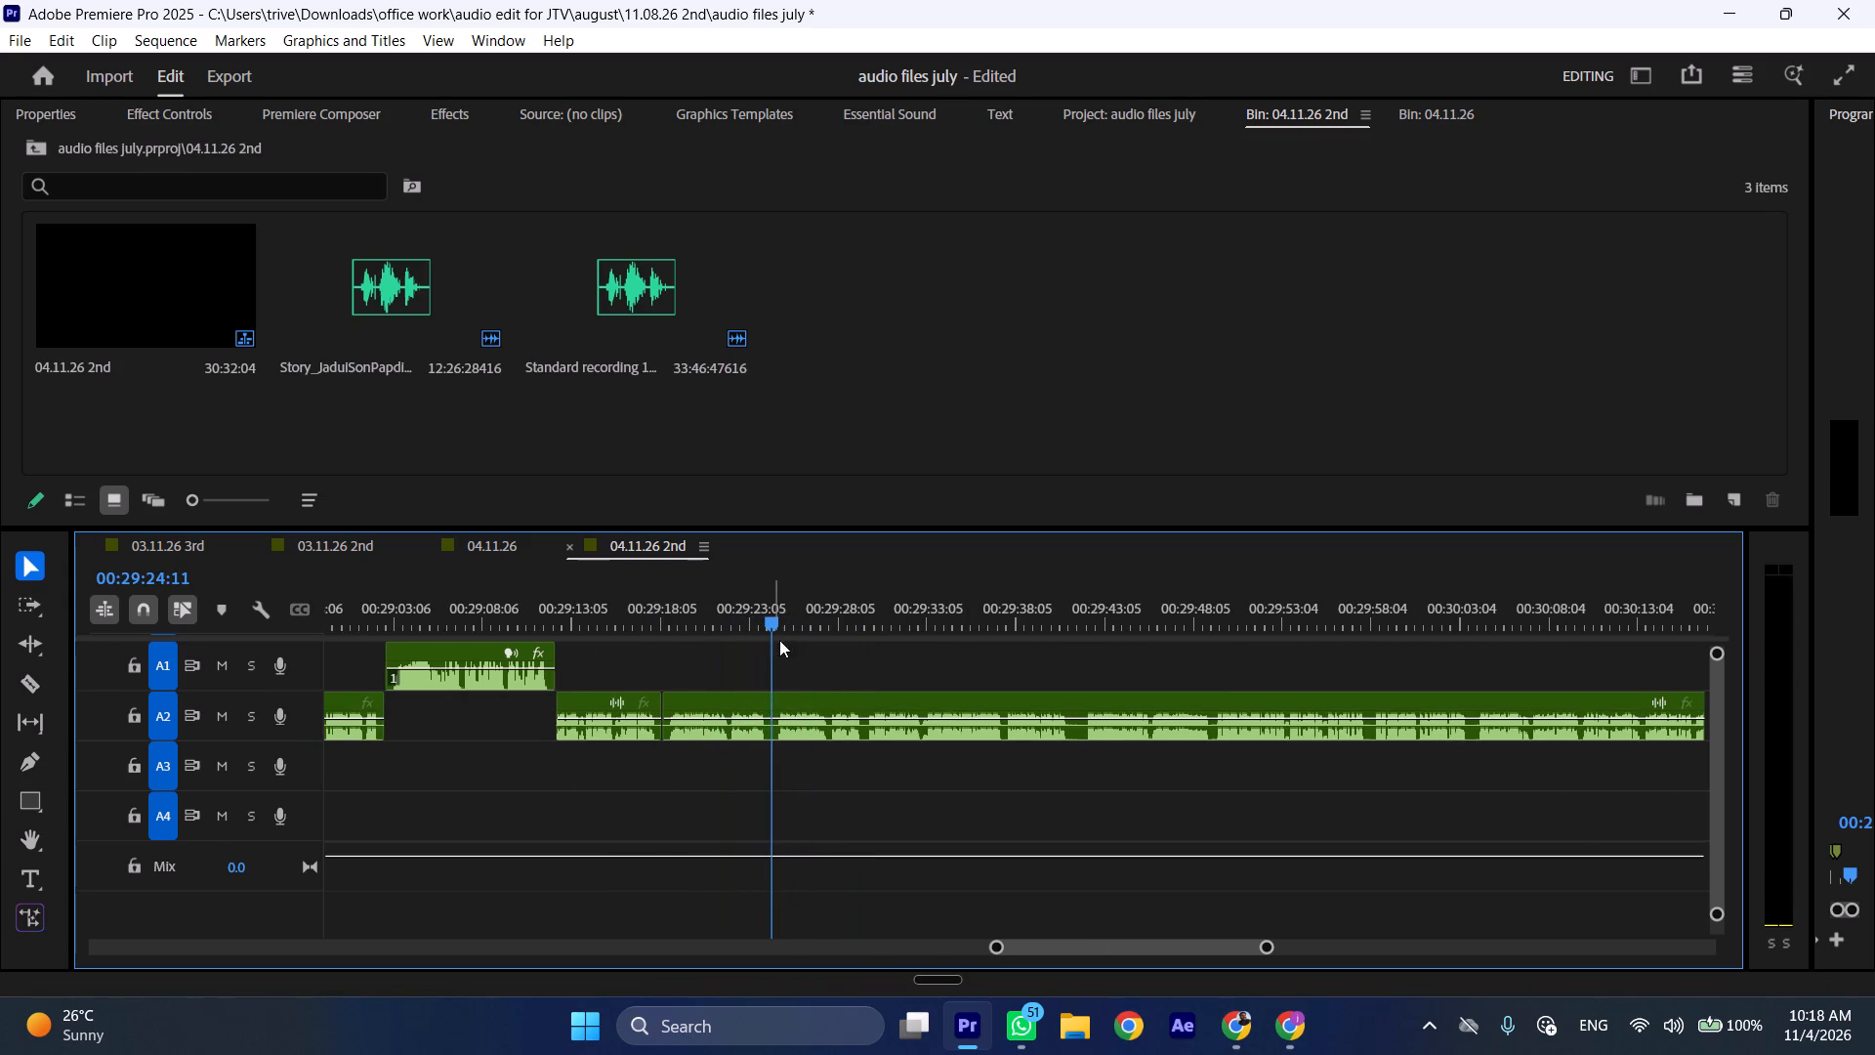
{"action": "left_click", "coordinate": [799, 699]}
{"action": "key", "text": "shift+c"}
{"action": "key", "text": "ctrl+shift+d"}
Play on, split the A2 clip at 00:29:21:12 and about 00:29:23:20, and ripple delete the piece between the cuts.
{"action": "key", "text": "space"}
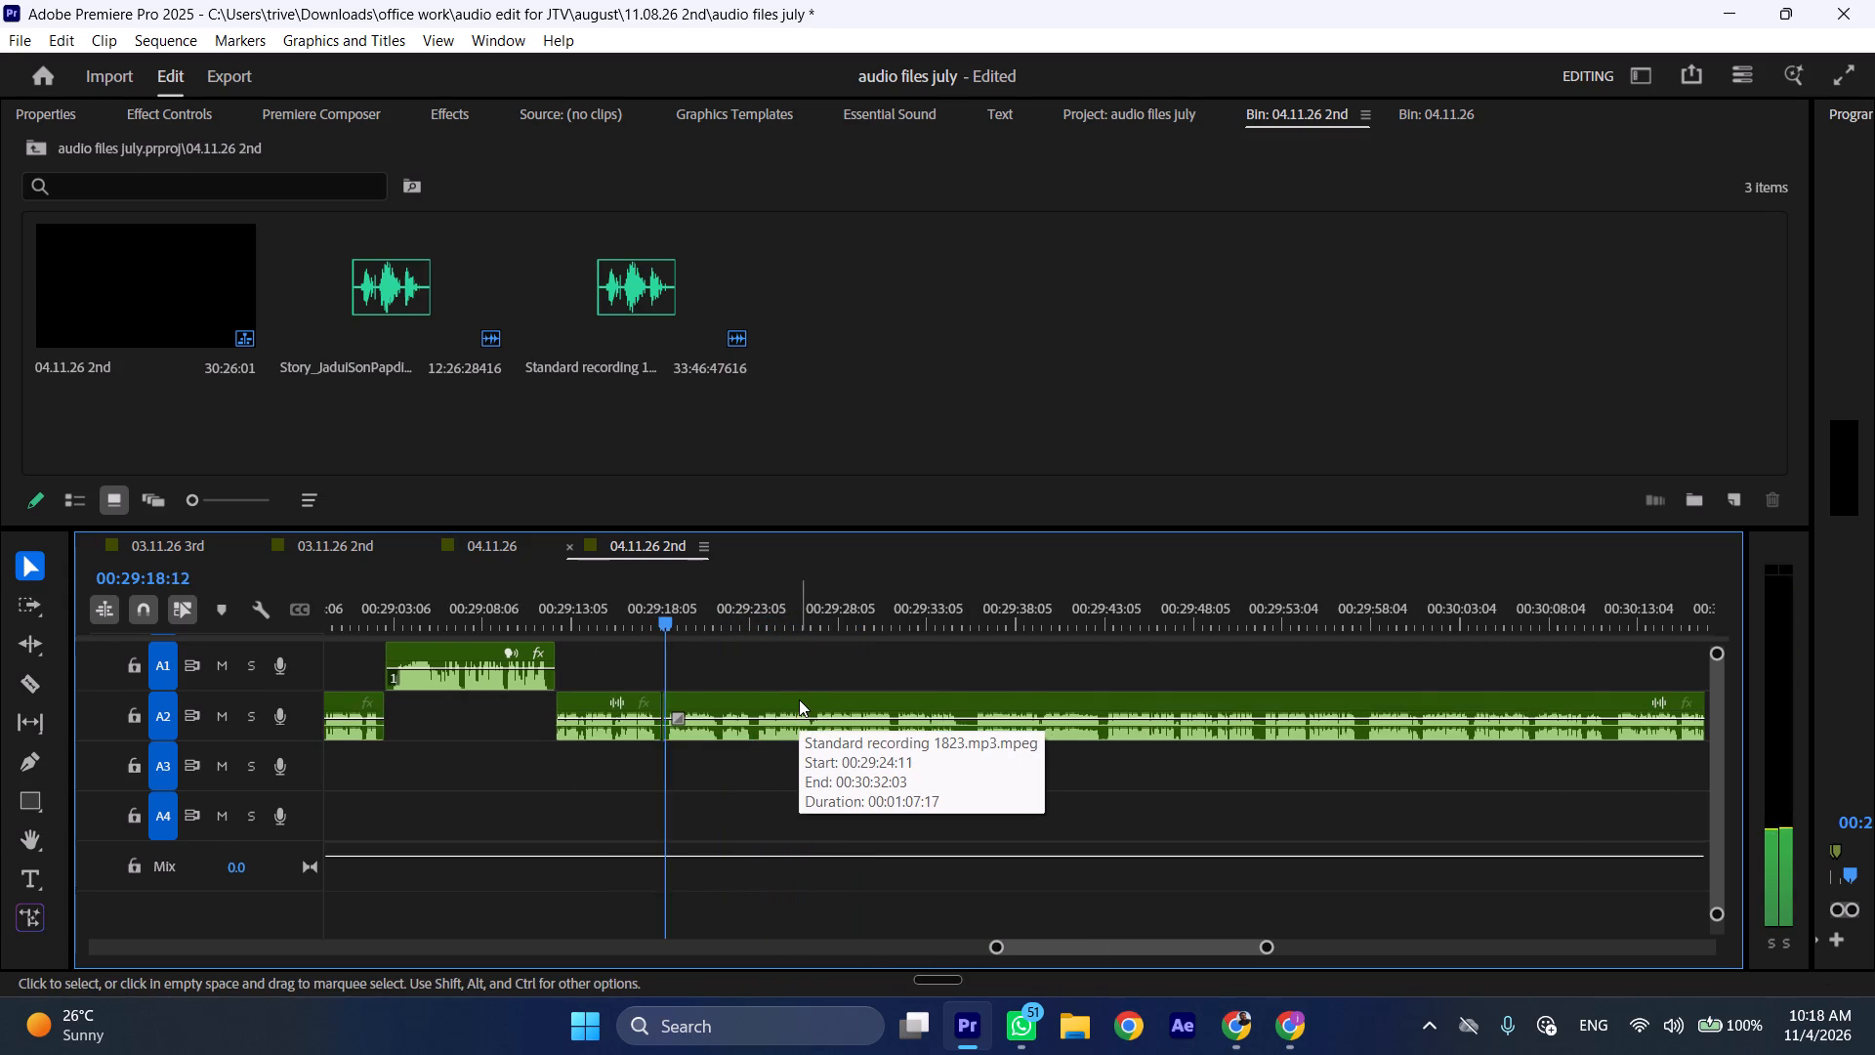
{"action": "type", "text": "l"}
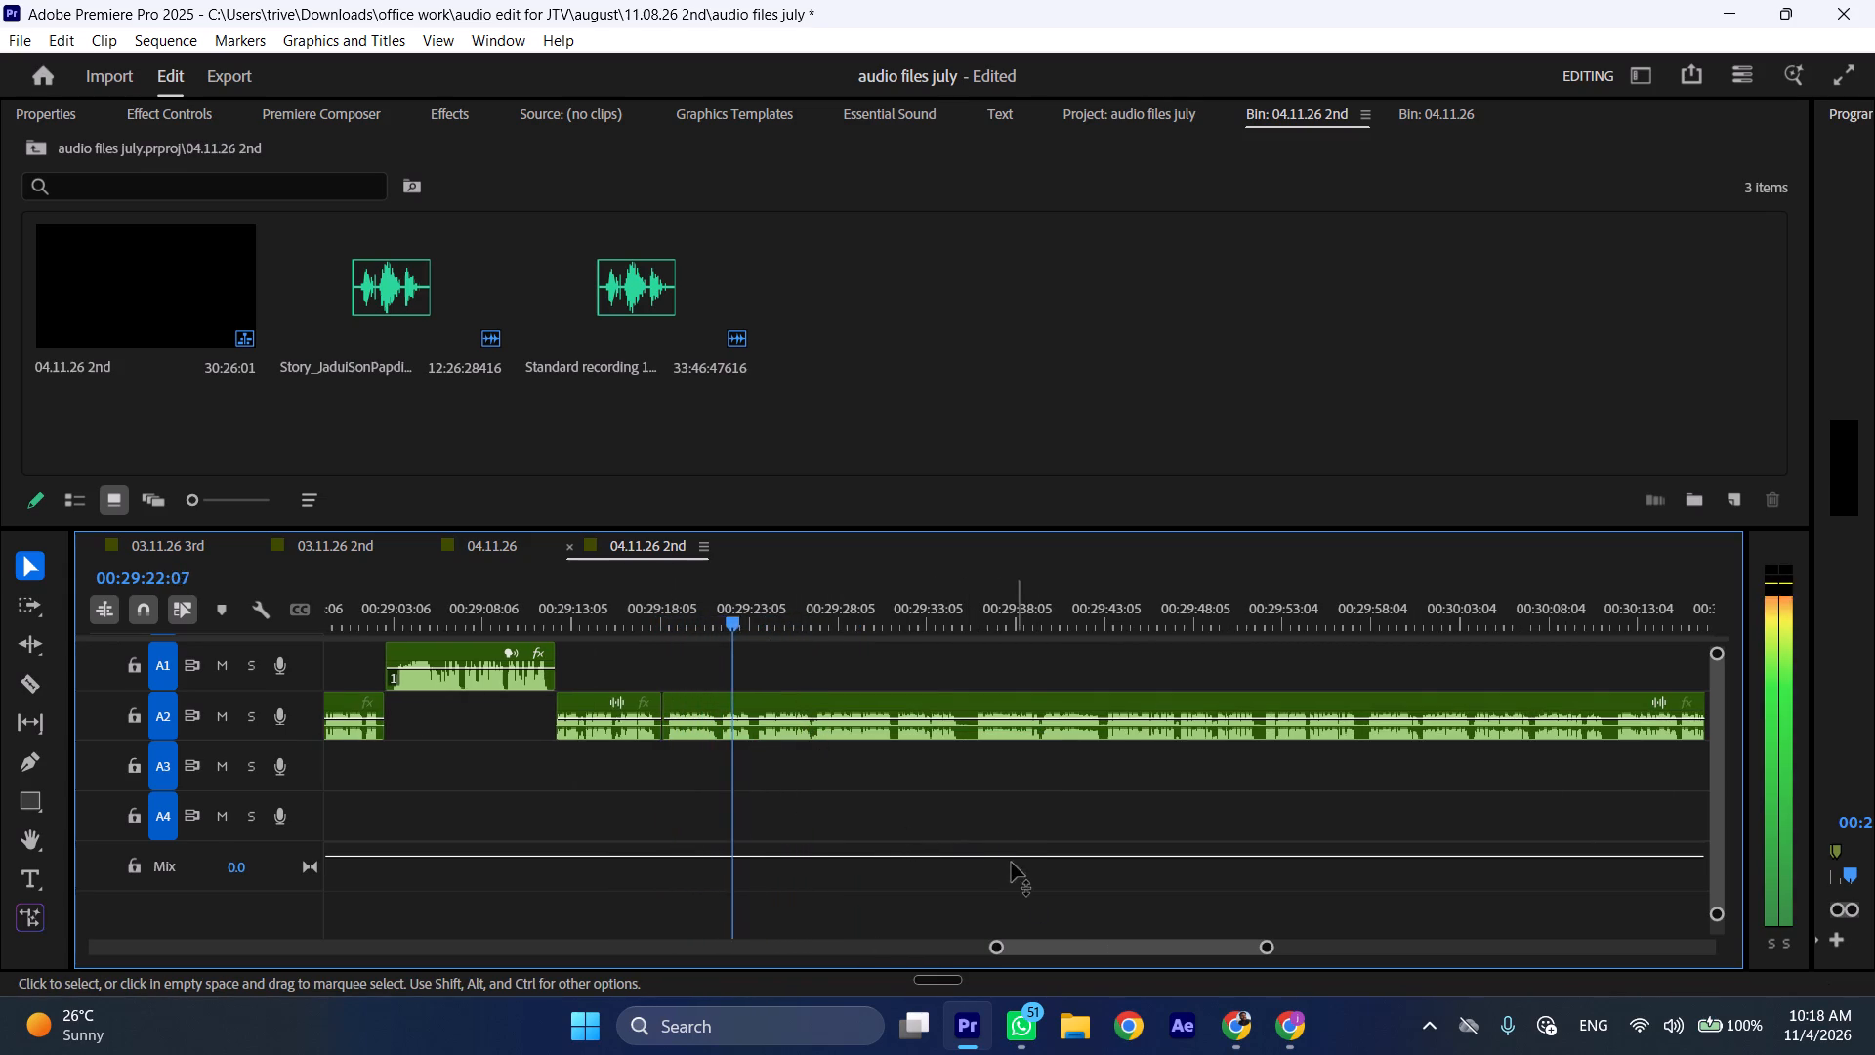
{"action": "left_click_drag", "start_coordinate": [720, 603], "coordinate": [724, 603]}
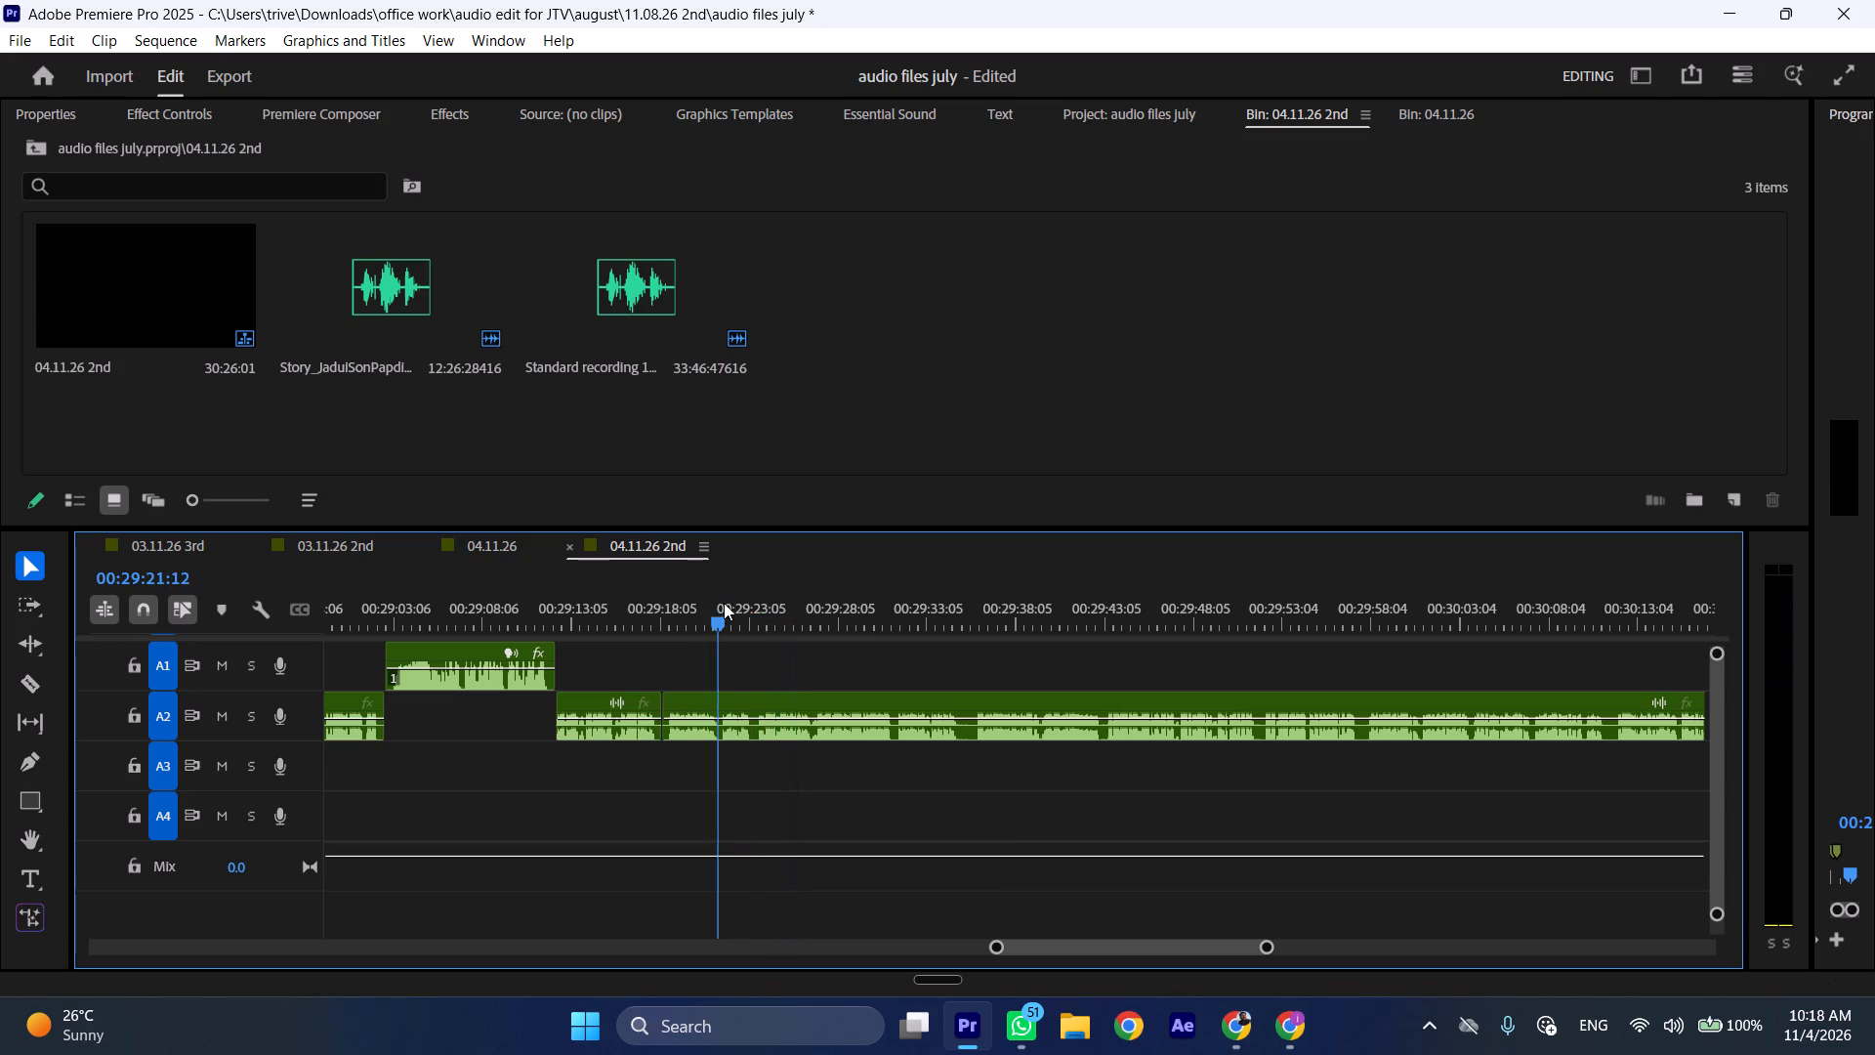
{"action": "left_click_drag", "start_coordinate": [724, 603], "coordinate": [766, 609]}
{"action": "key", "text": "shift+c"}
{"action": "left_click", "coordinate": [755, 624]}
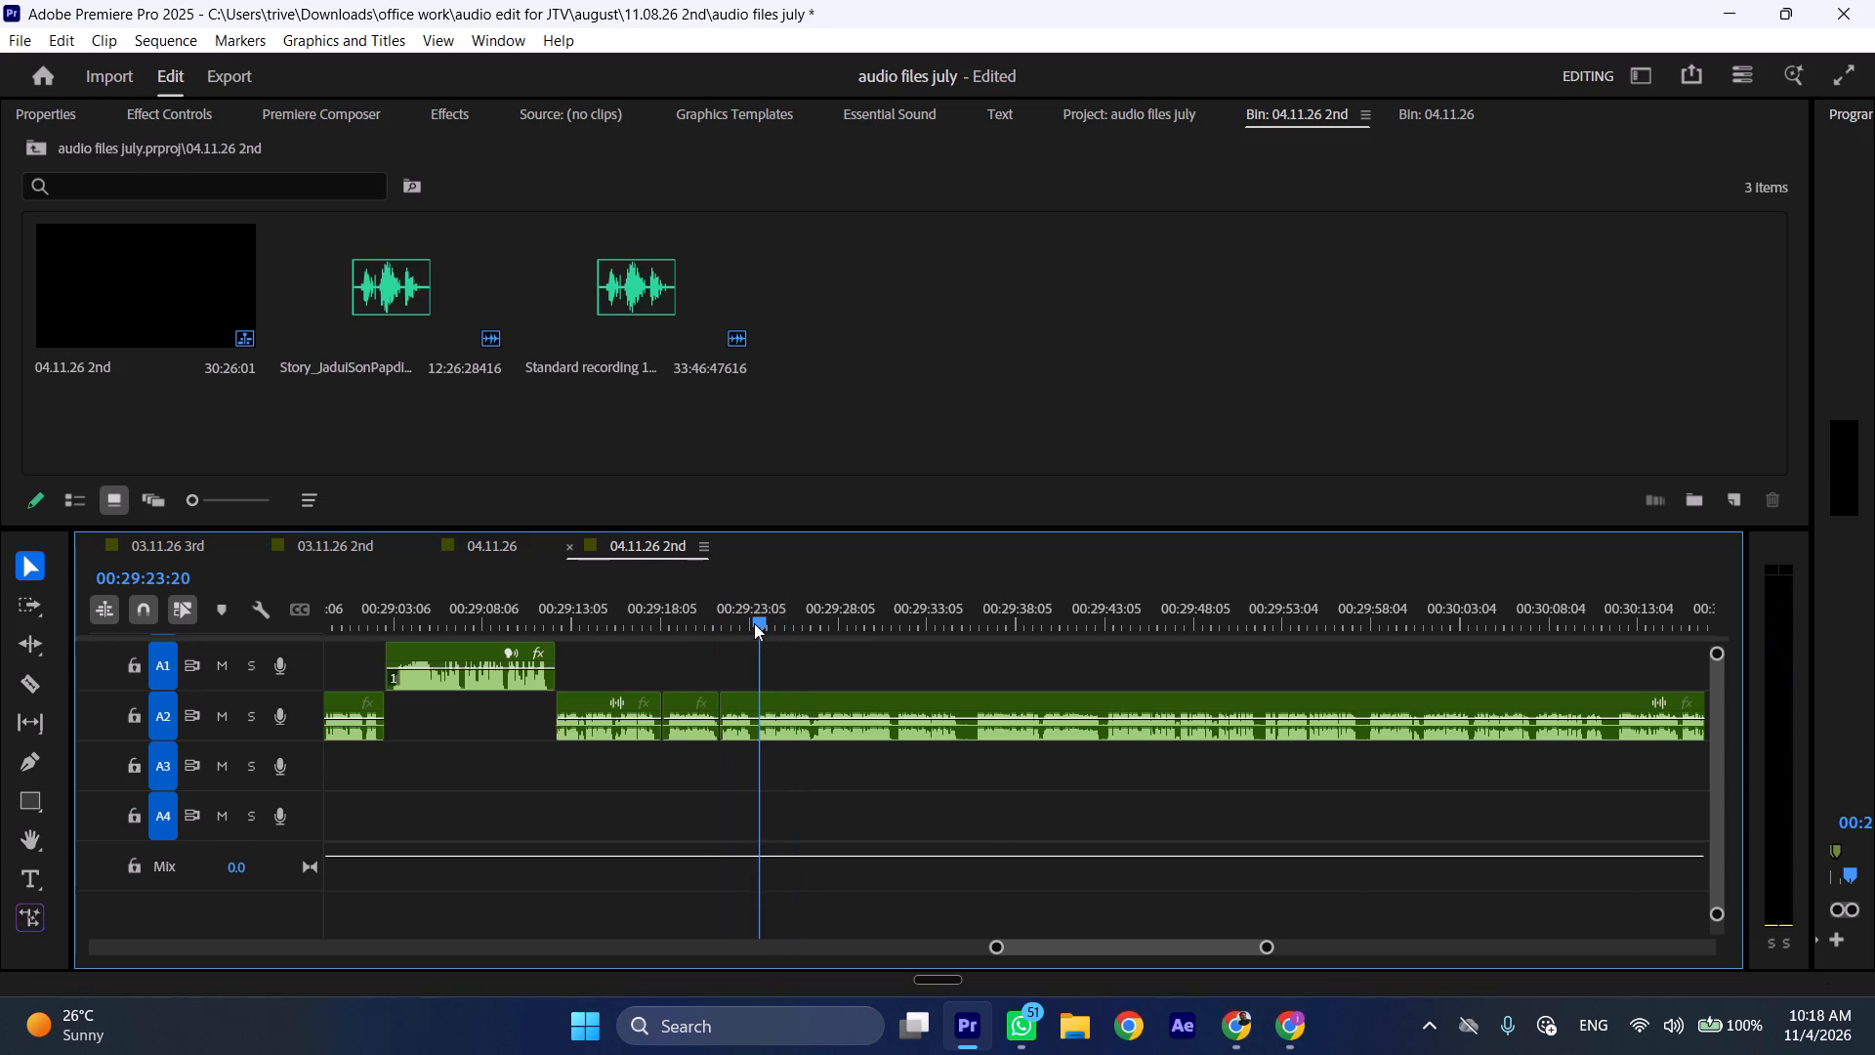
{"action": "left_click", "coordinate": [782, 718]}
{"action": "key", "text": "shift+c"}
{"action": "key", "text": "ctrl+shift+d"}
Play on, split the A2 clip at 00:29:32:23 and 00:29:33:17, and ripple delete the short pause between the cuts.
{"action": "key", "text": "space"}
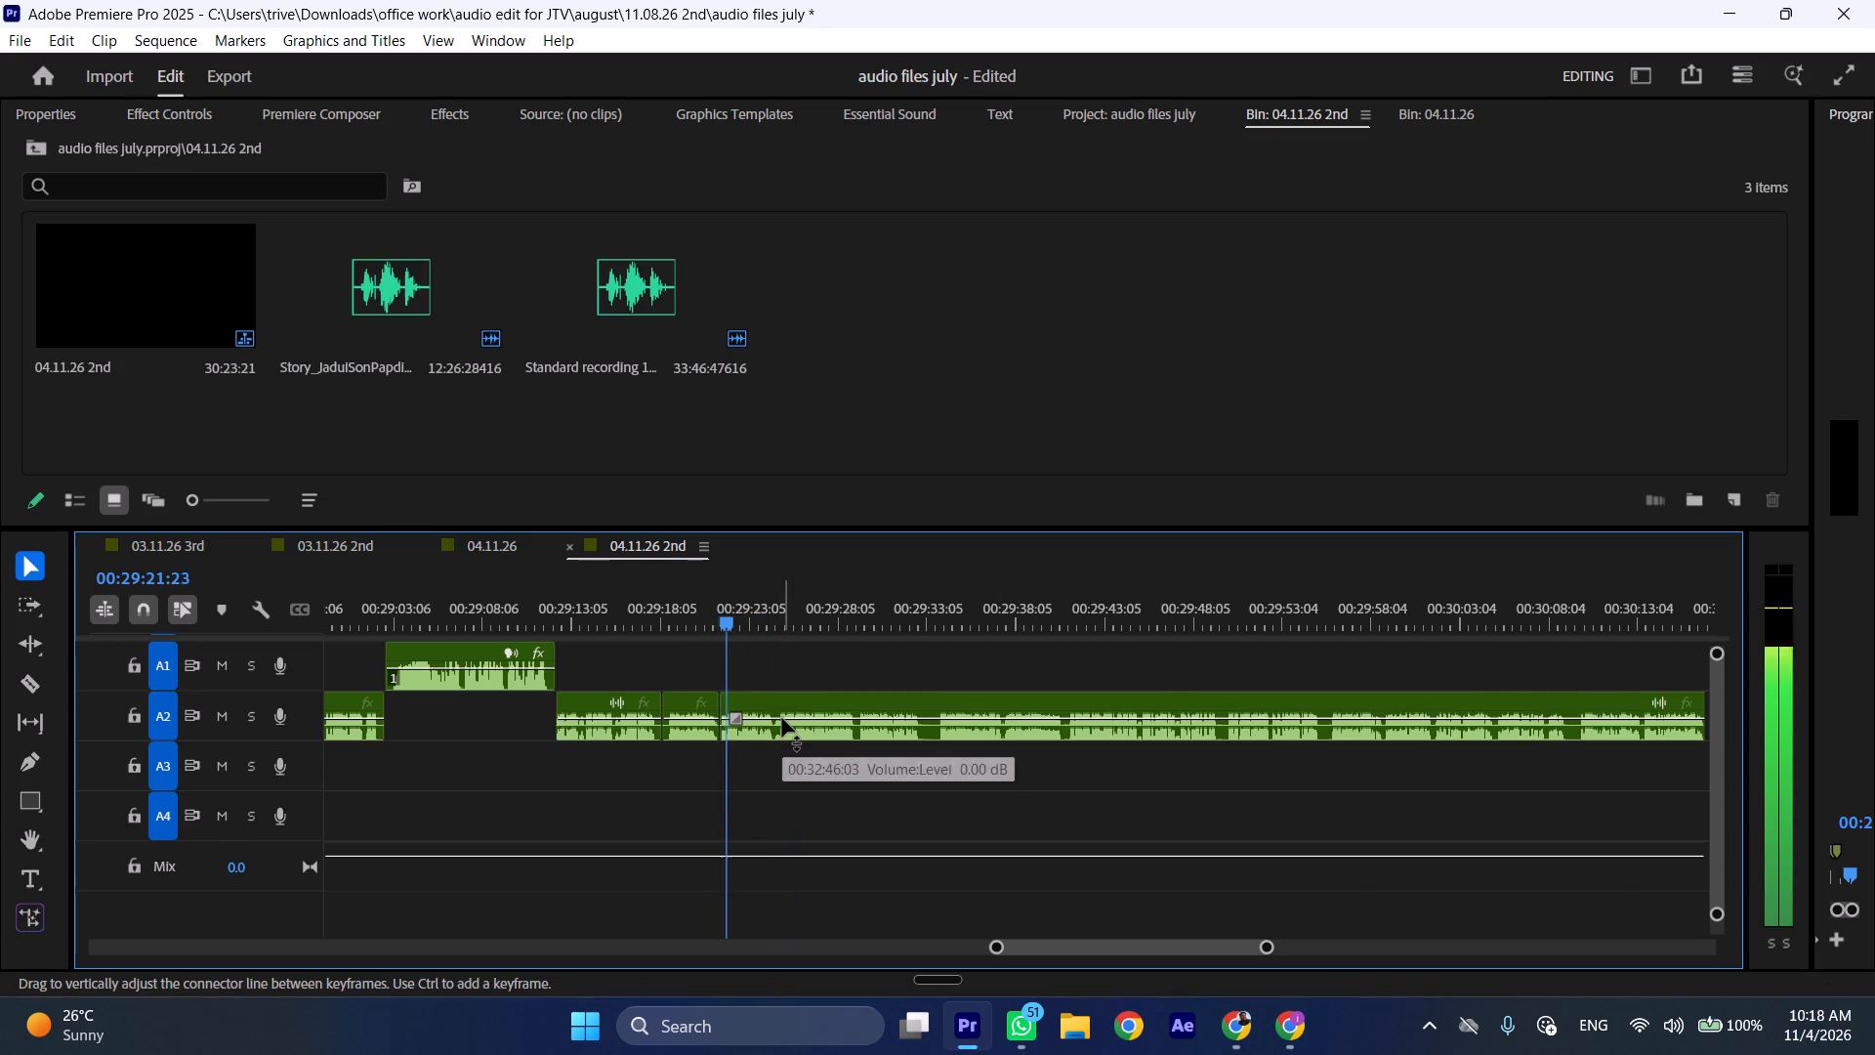
{"action": "type", "text": "l"}
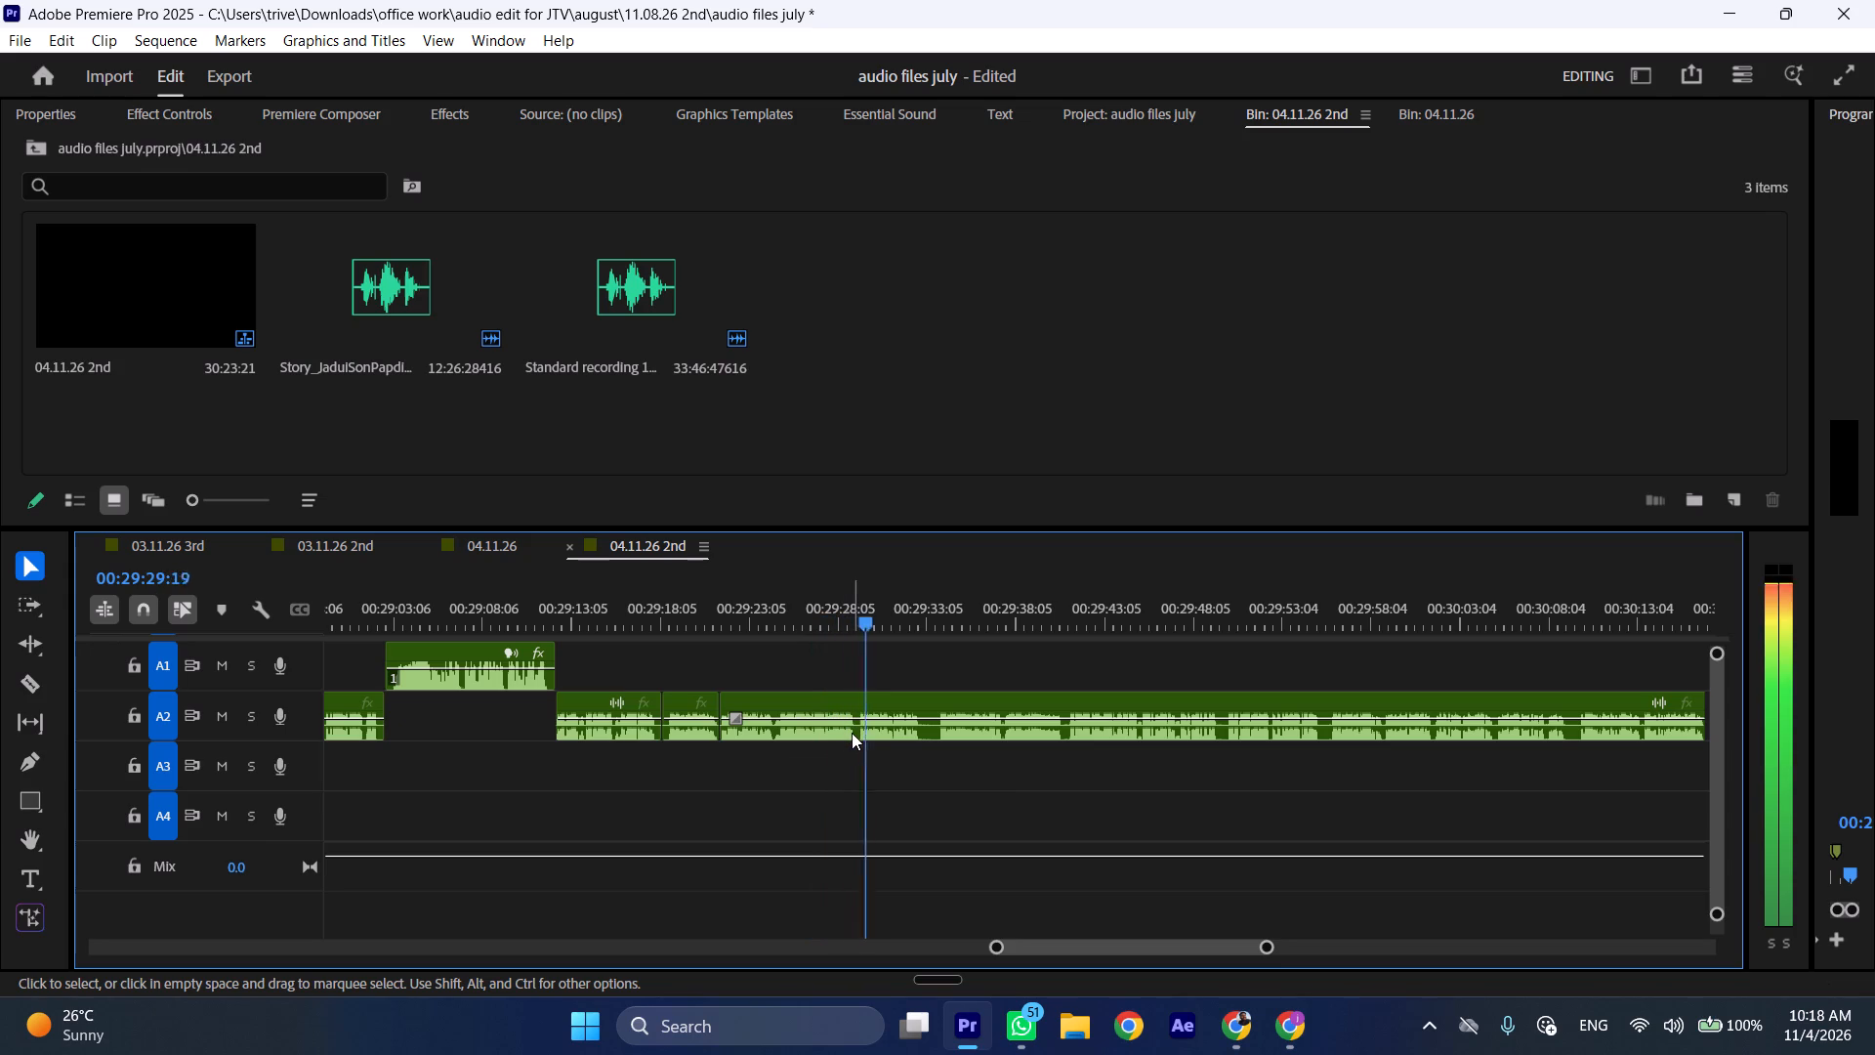
{"action": "key", "text": "space"}
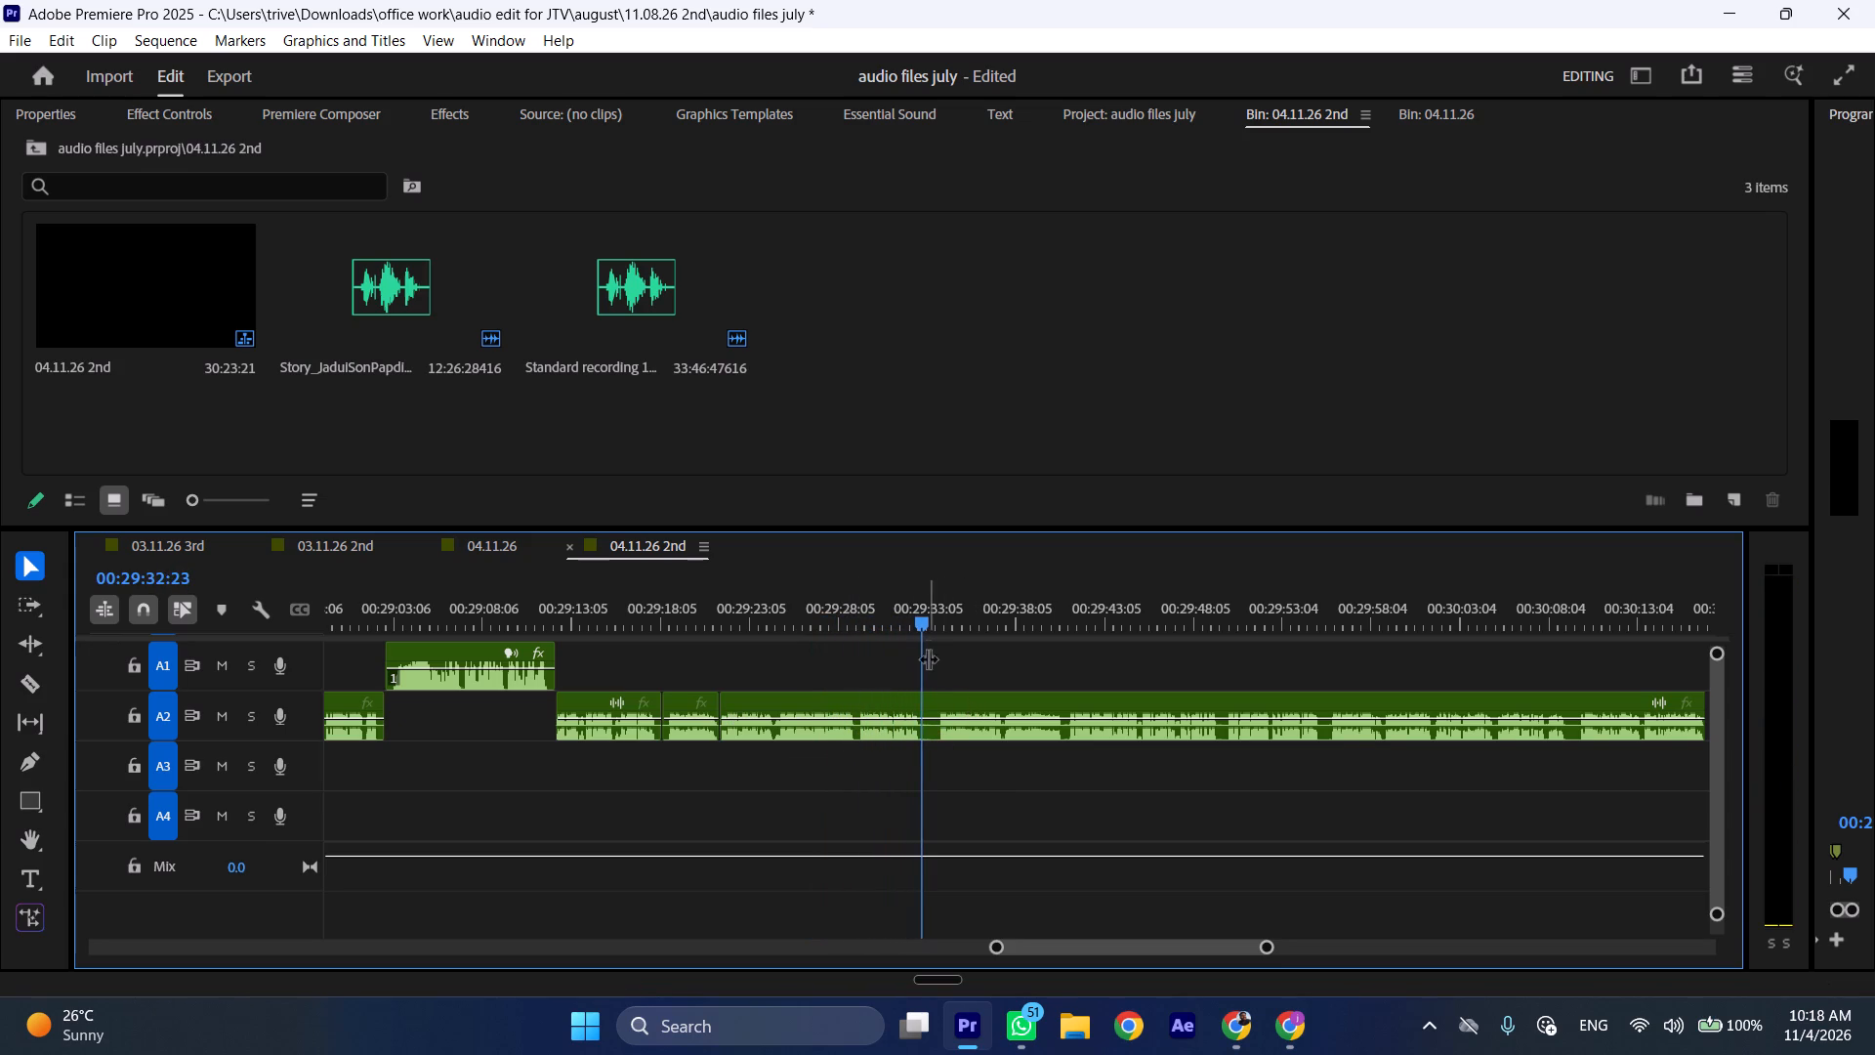
{"action": "key", "text": "shift+c"}
{"action": "left_click_drag", "start_coordinate": [931, 611], "coordinate": [939, 612]}
{"action": "left_click", "coordinate": [957, 719]}
{"action": "key", "text": "shift+c"}
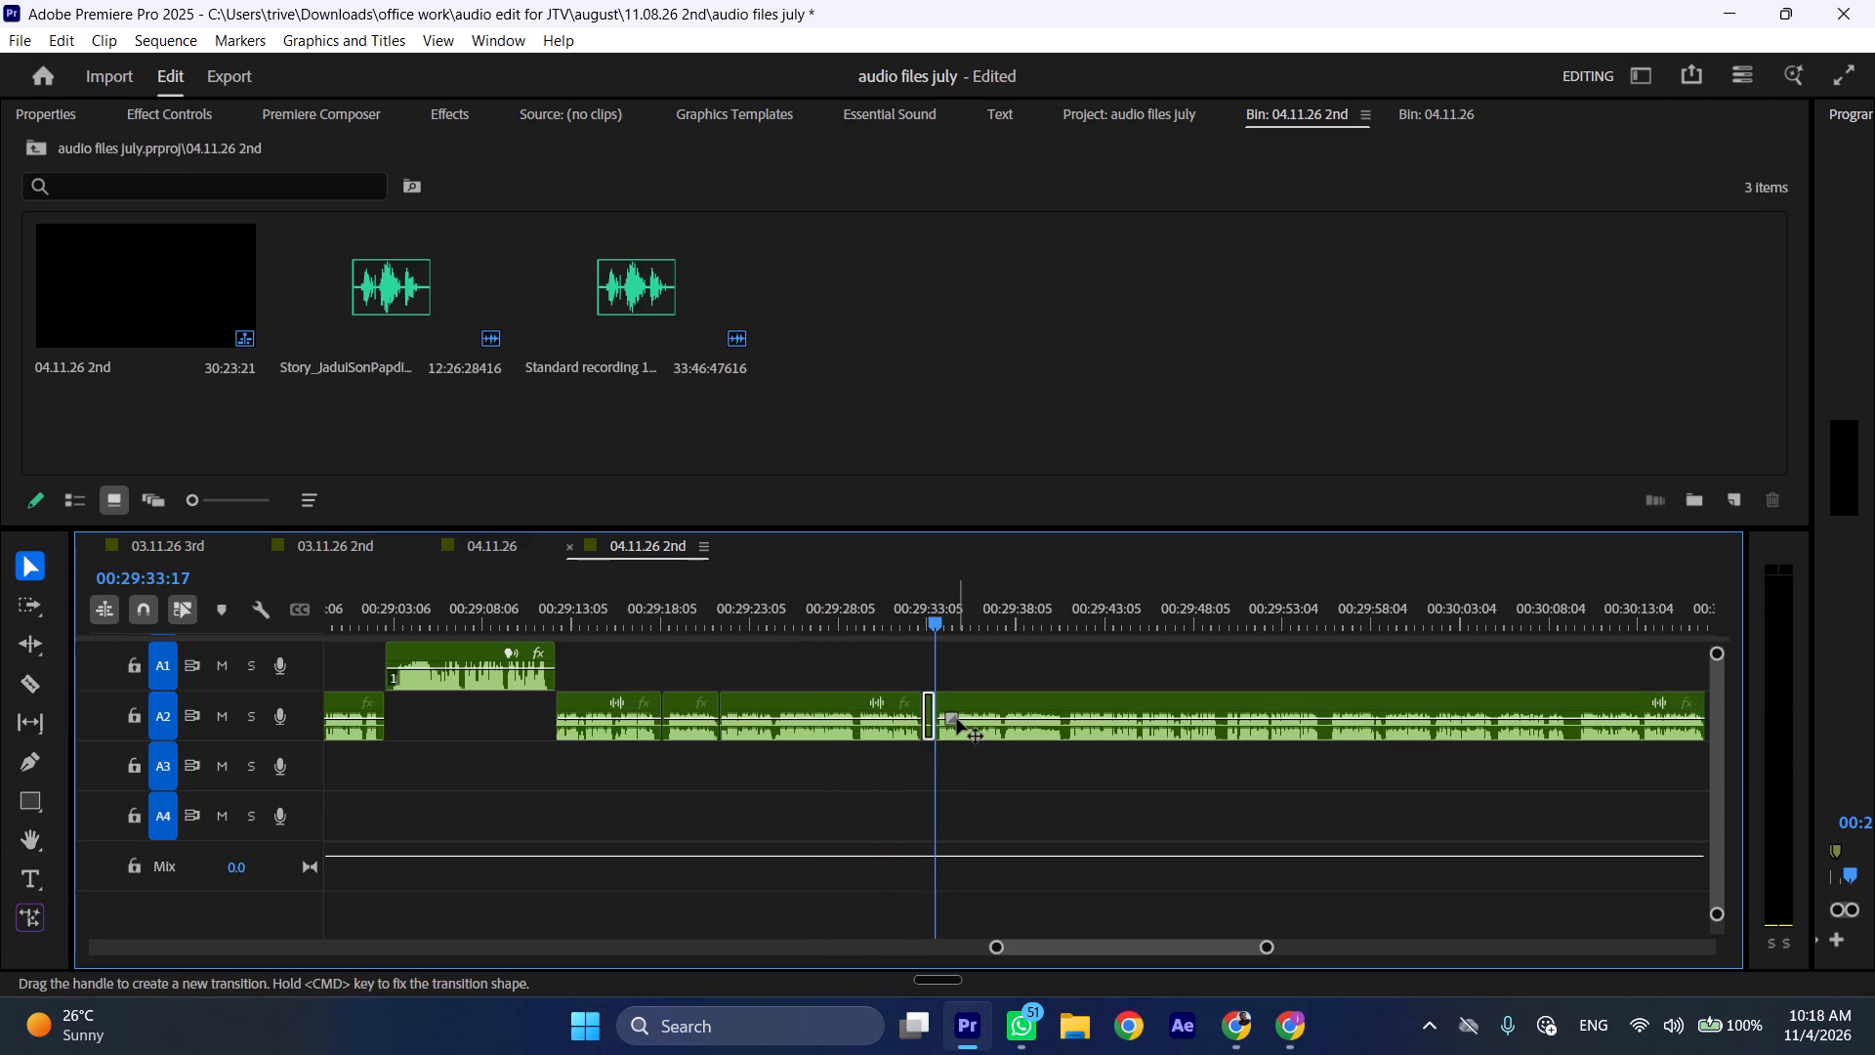
{"action": "key", "text": "ctrl+shift+d"}
Play on, split the A2 clip at 00:29:46:12 and 00:29:49:04, and ripple delete the piece between the cuts.
{"action": "key", "text": "space"}
{"action": "type", "text": "l"}
{"action": "scroll", "coordinate": [968, 738], "scroll_direction": "down", "scroll_amount": 5}
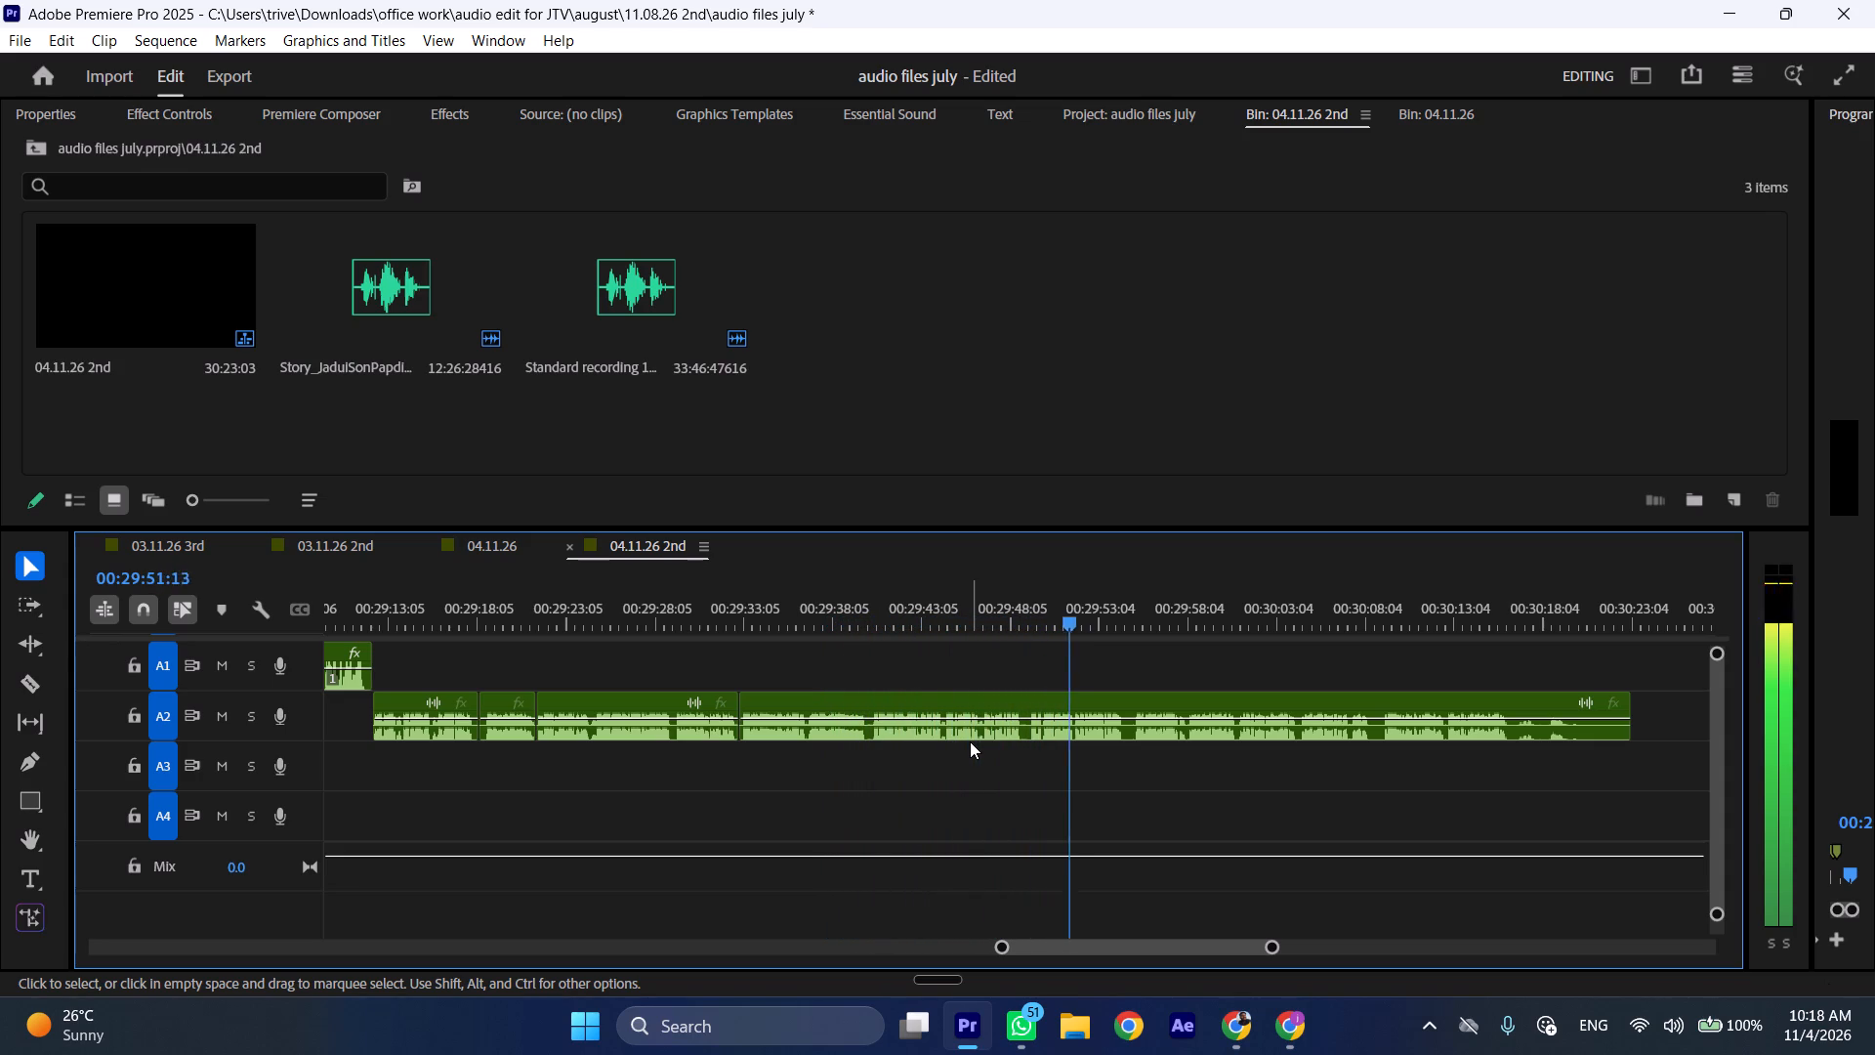
{"action": "left_click_drag", "start_coordinate": [972, 603], "coordinate": [982, 611]}
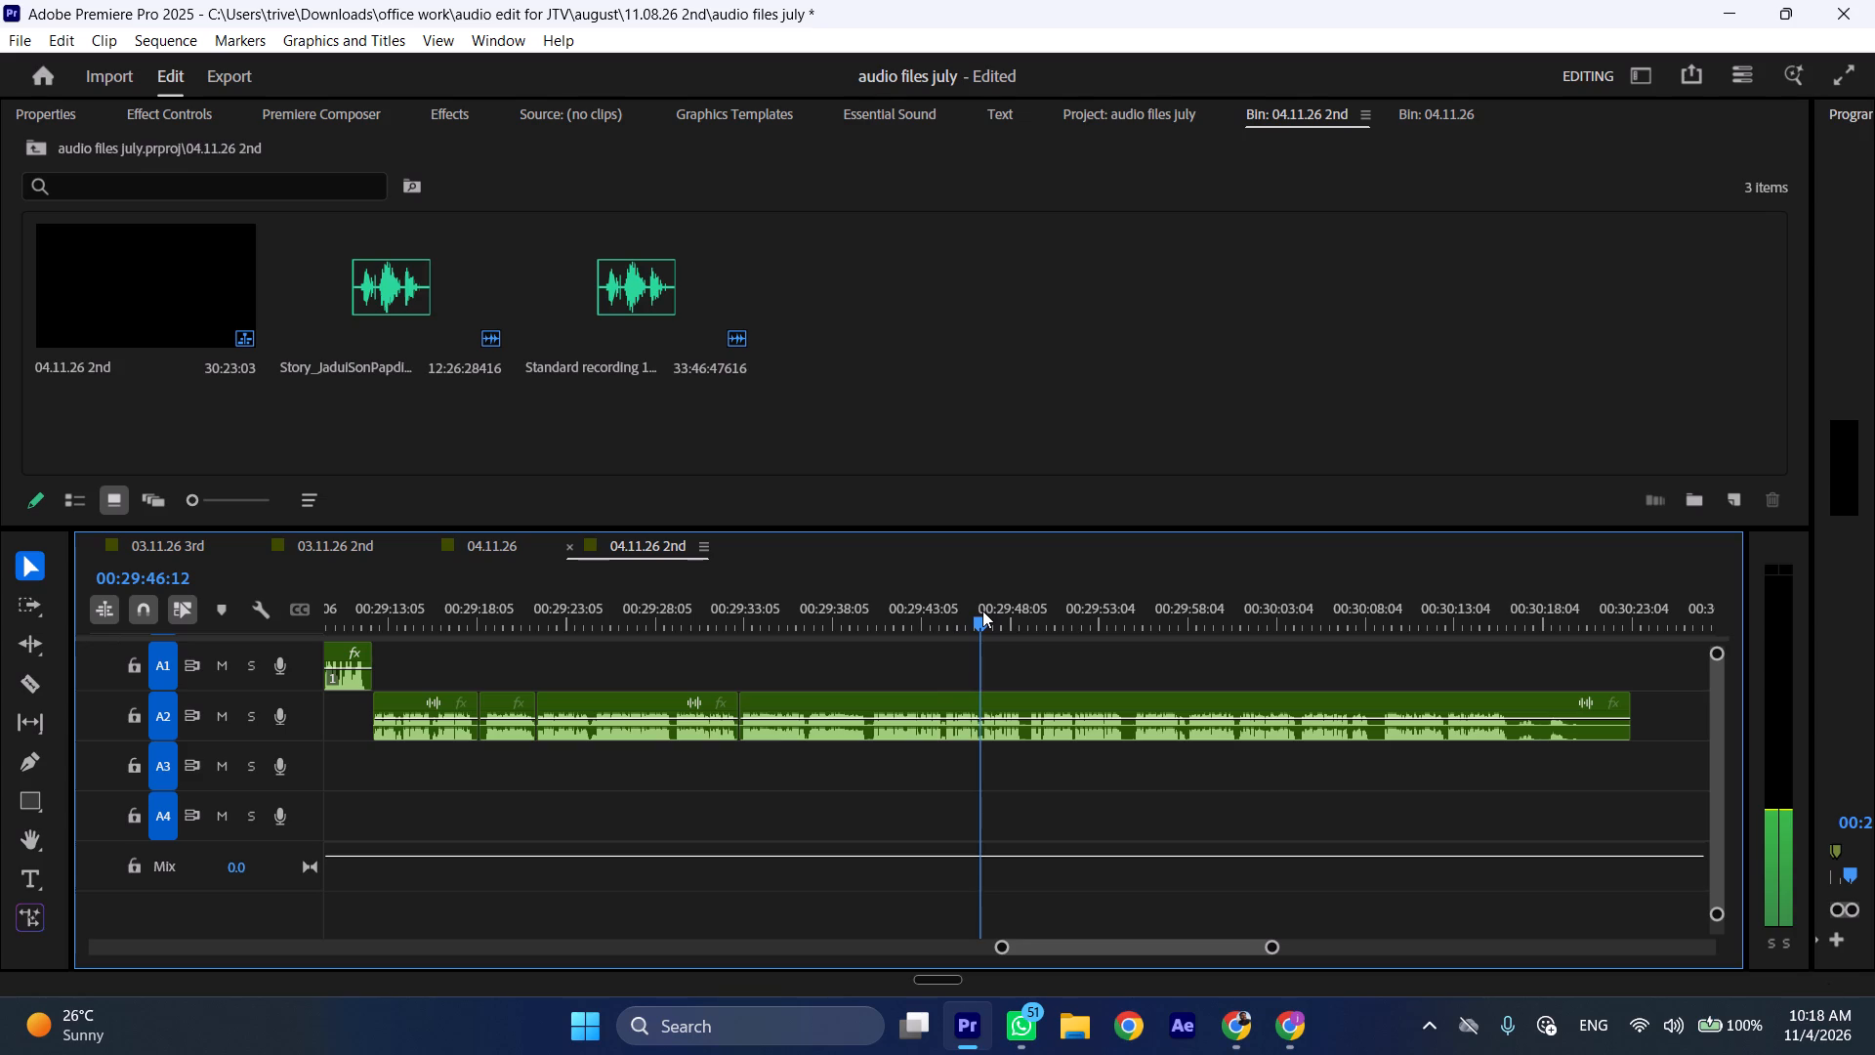
{"action": "type", "text": "C"}
{"action": "key", "text": "space"}
{"action": "left_click_drag", "start_coordinate": [1014, 607], "coordinate": [1029, 607]}
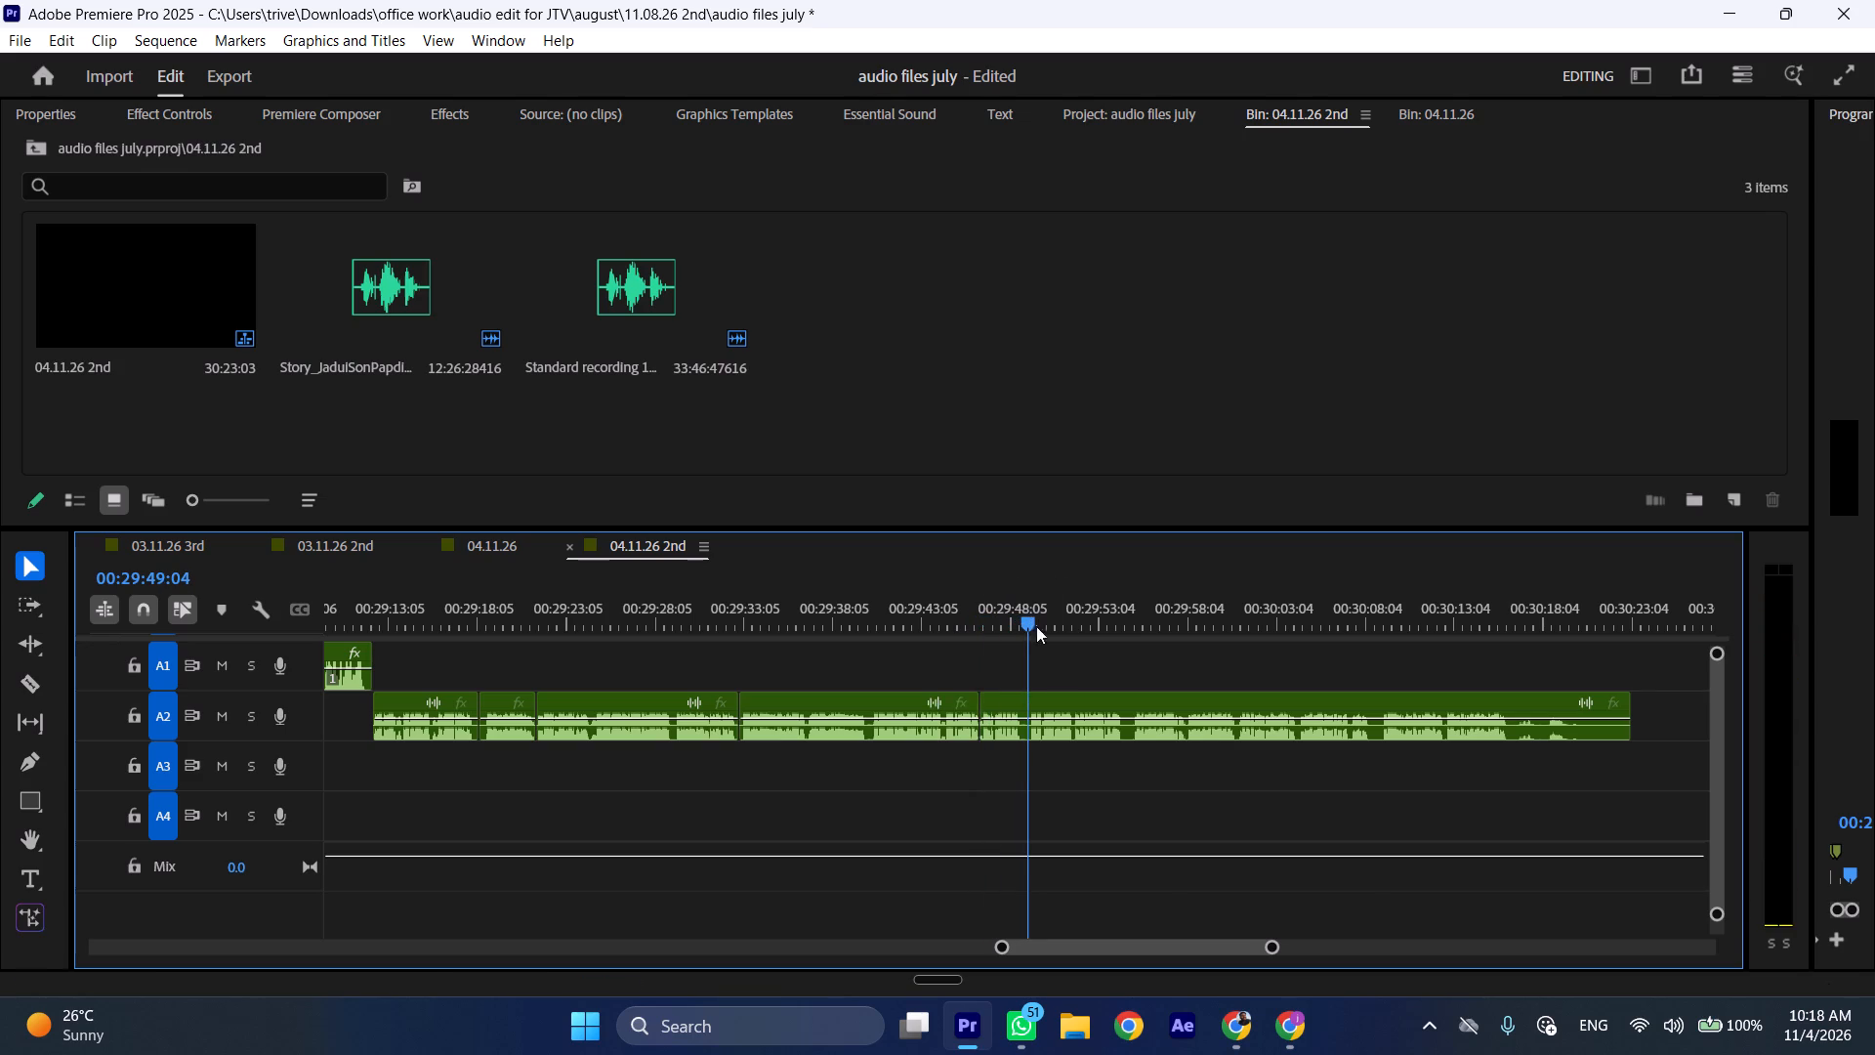
{"action": "left_click", "coordinate": [1061, 723]}
{"action": "key", "text": "shift+c"}
{"action": "key", "text": "ctrl+shift+d"}
Play on, split the A2 clip at 00:30:05:20 and 00:30:06:08, and ripple delete the short pause between the cuts.
{"action": "key", "text": "space"}
{"action": "key", "text": "l"}
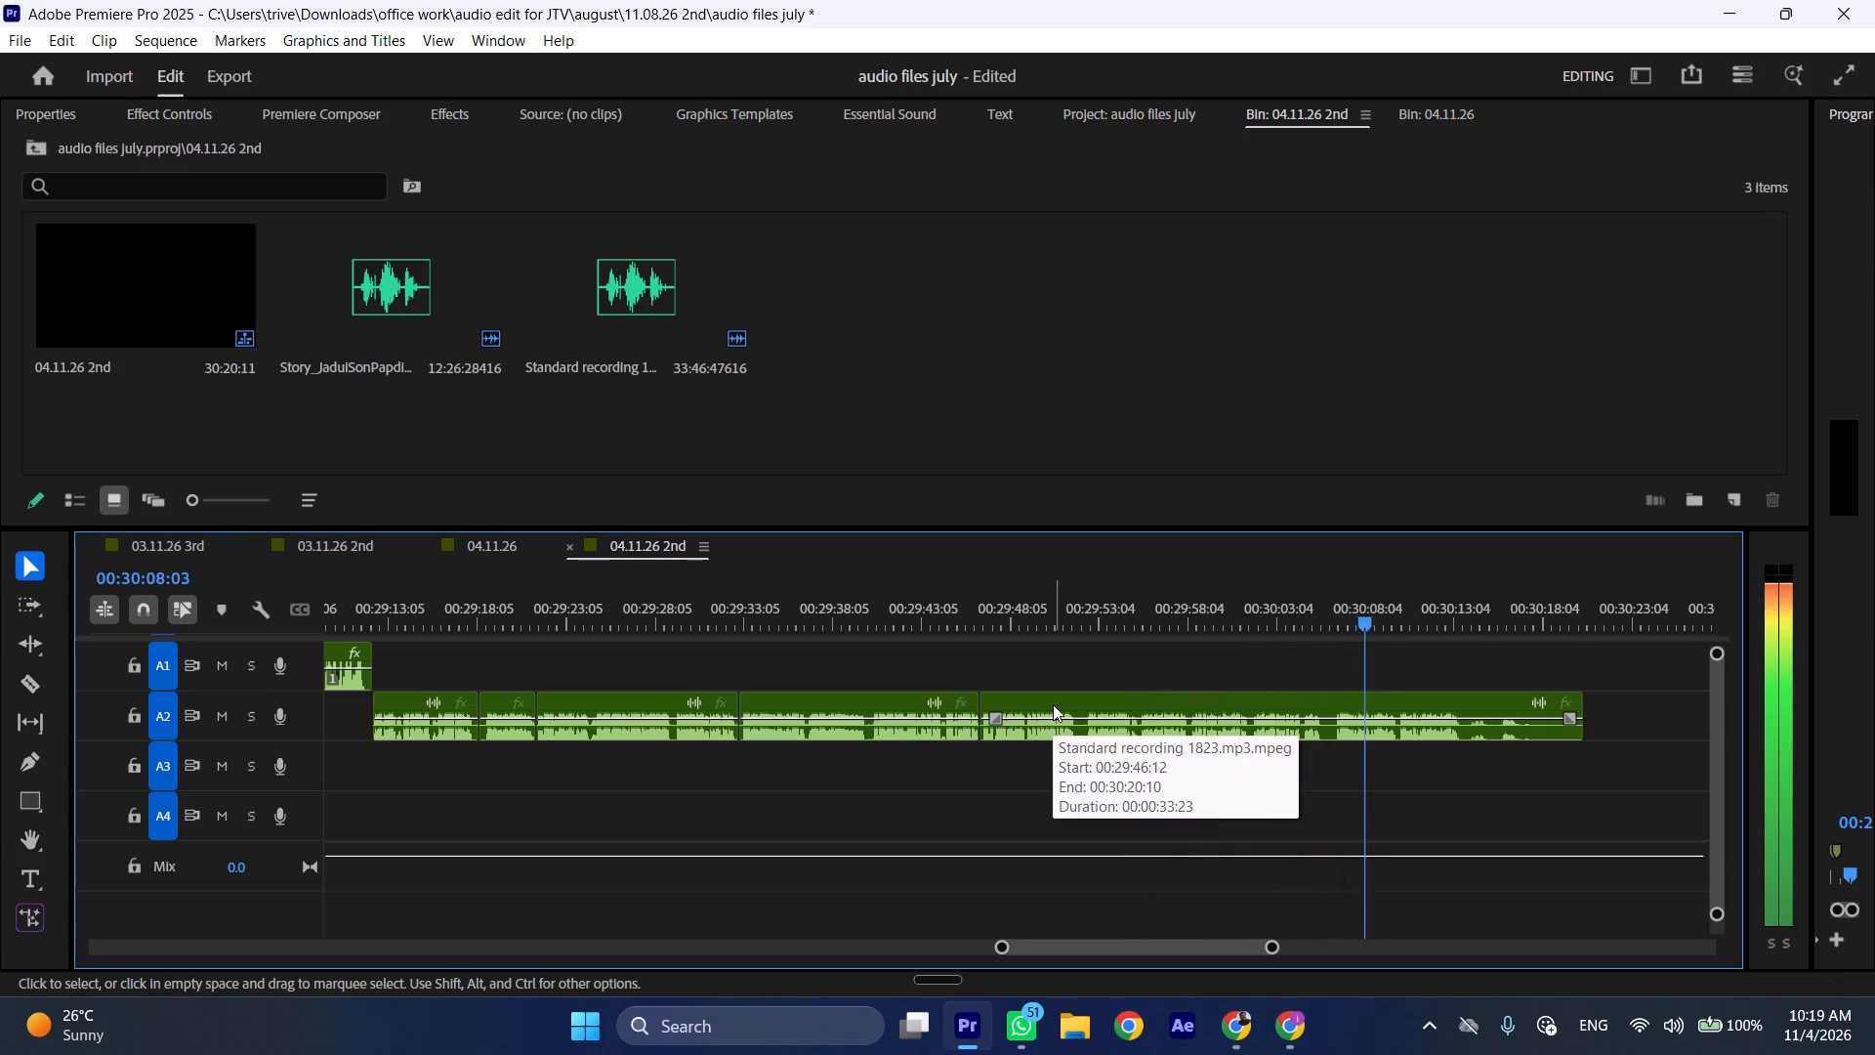
{"action": "scroll", "coordinate": [1053, 704], "scroll_direction": "down", "scroll_amount": 5}
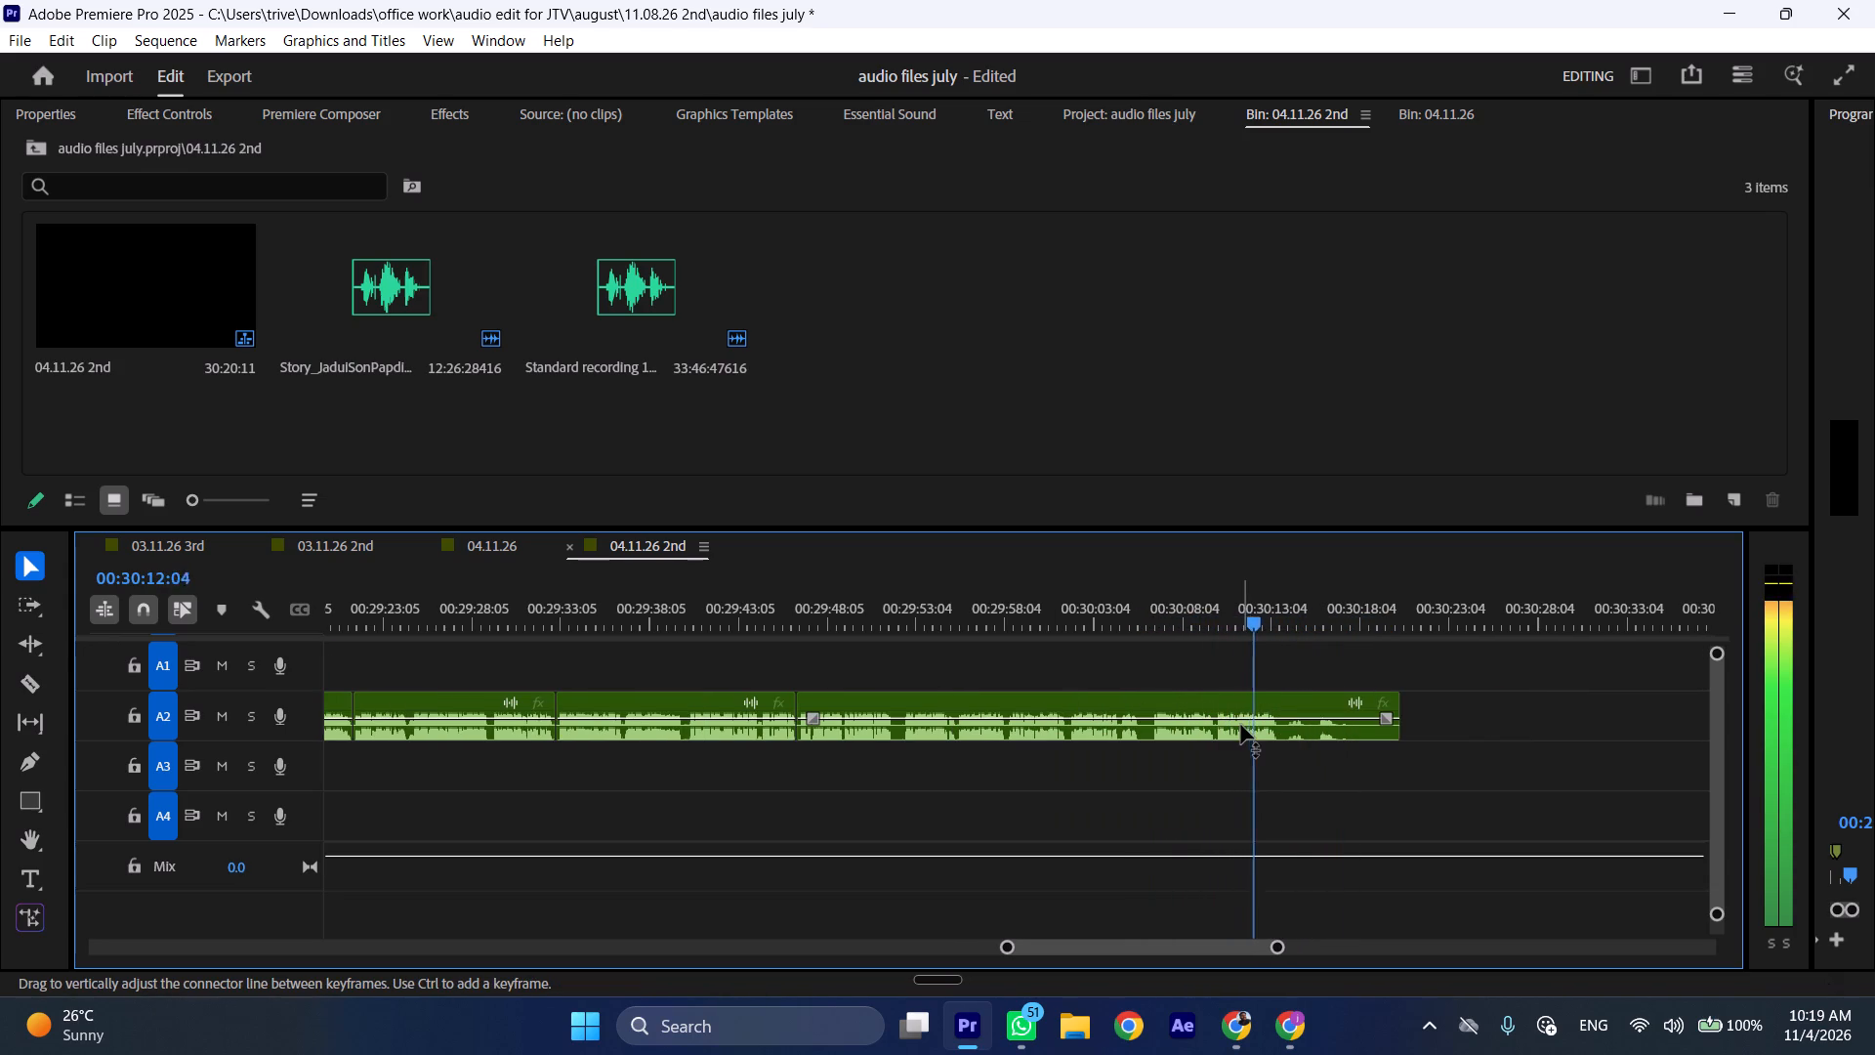
{"action": "left_click", "coordinate": [1146, 617]}
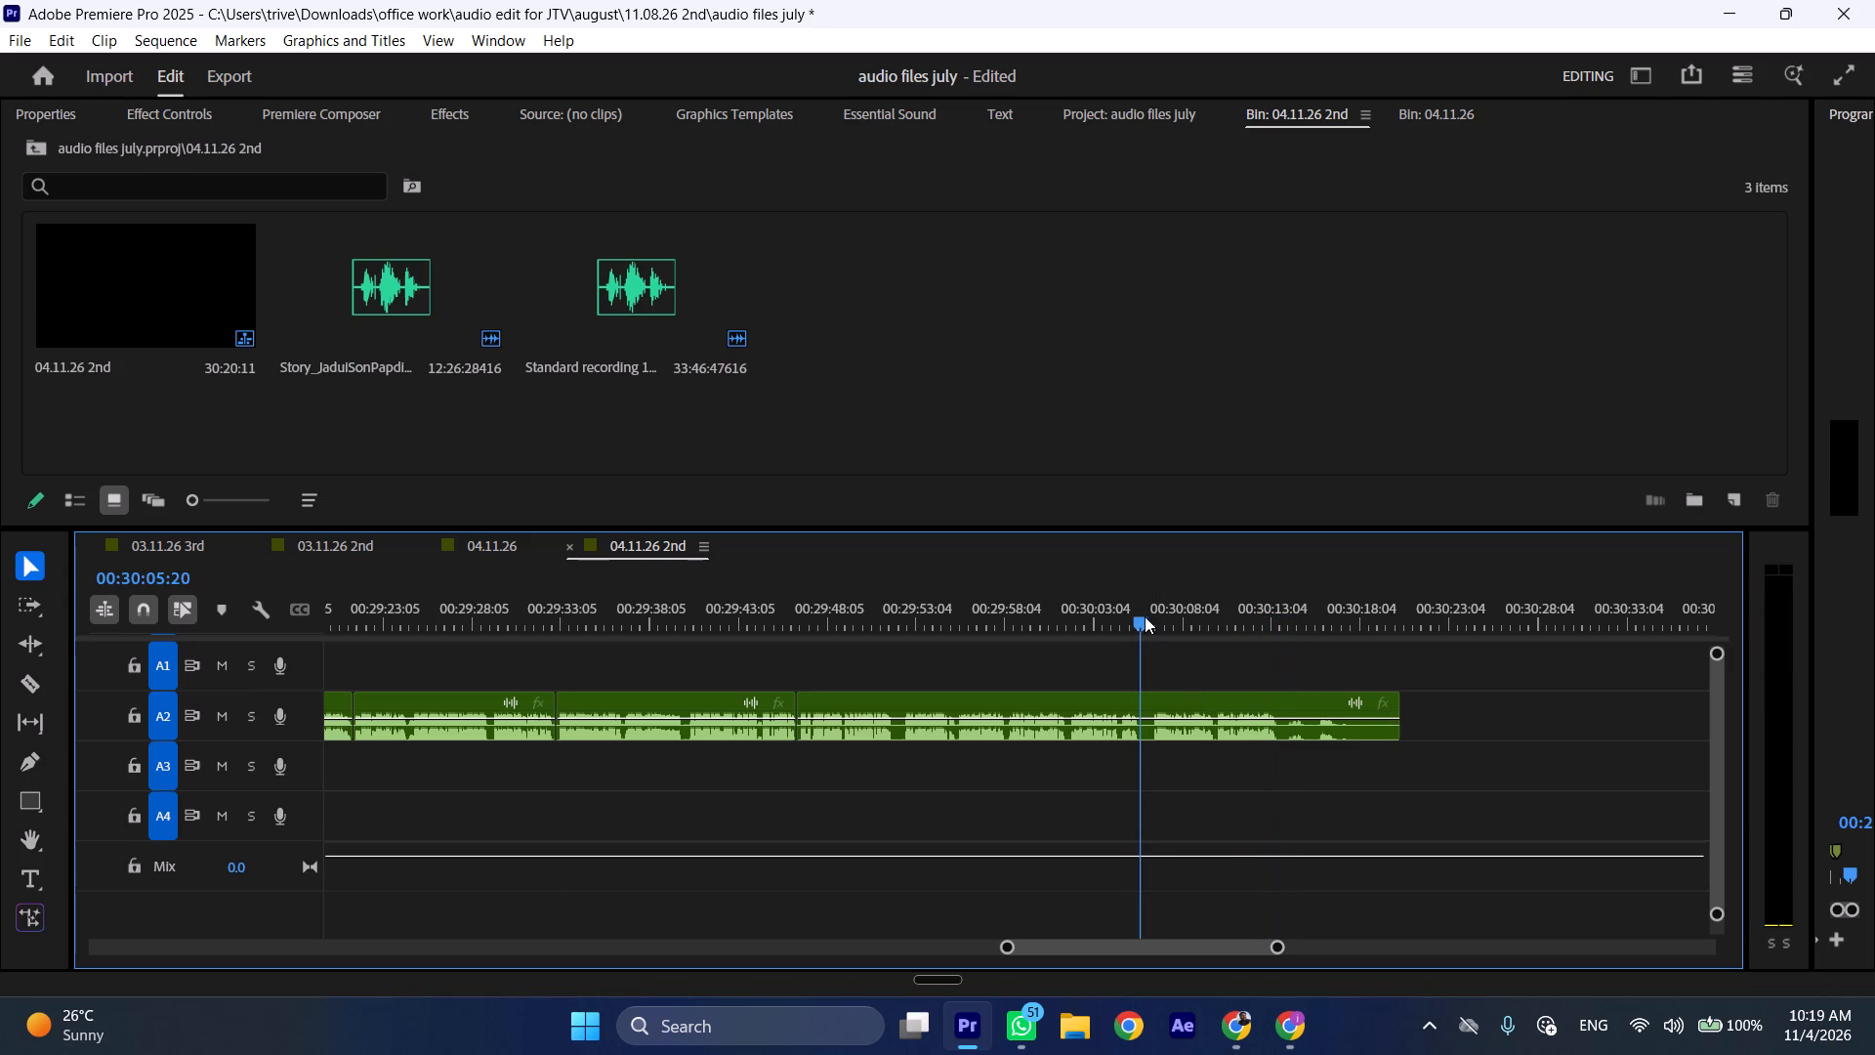
{"action": "key", "text": "shift+c"}
{"action": "left_click", "coordinate": [1183, 727]}
{"action": "key", "text": "shift+c"}
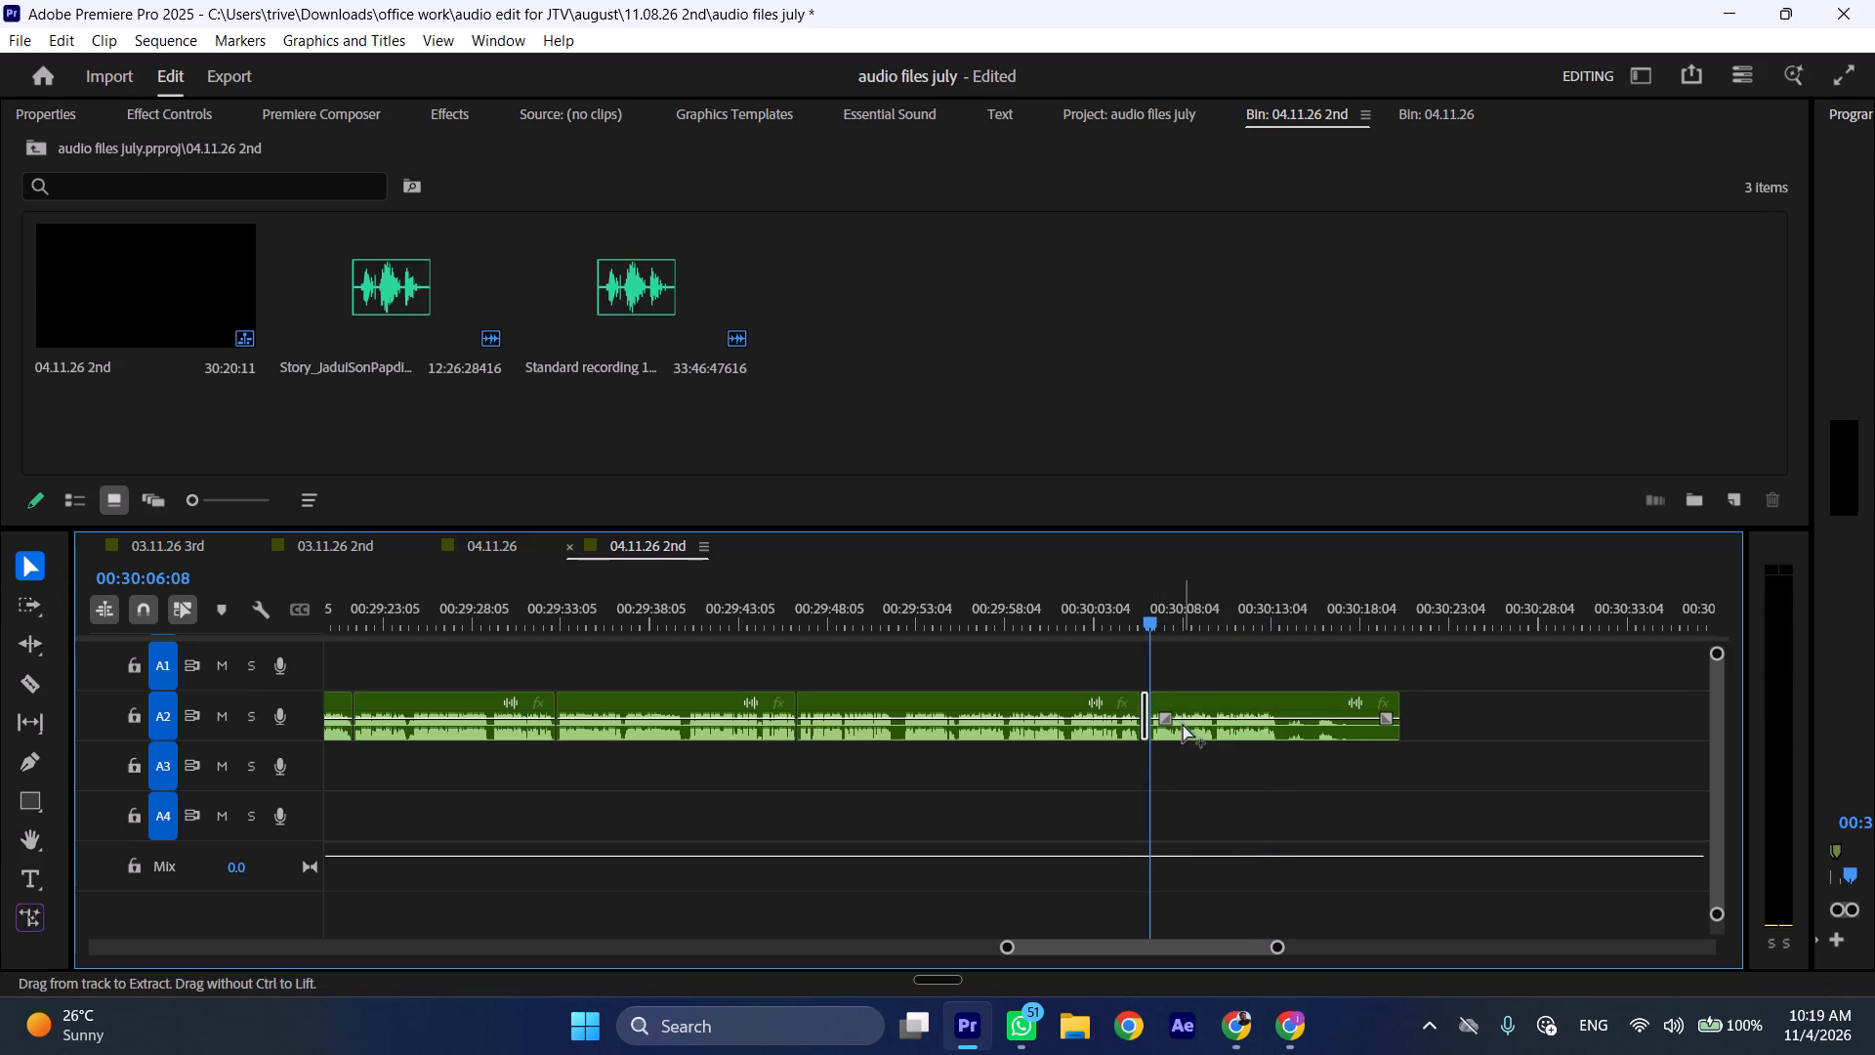
{"action": "key", "text": "ctrl+shift+d"}
Split the last A2 clip at 00:30:13:05, delete the trailing piece, and extend the remaining clip's end to 00:30:13:23.
{"action": "left_click_drag", "start_coordinate": [1247, 625], "coordinate": [1275, 629]}
{"action": "key", "text": "shift+c"}
{"action": "left_click", "coordinate": [1321, 712]}
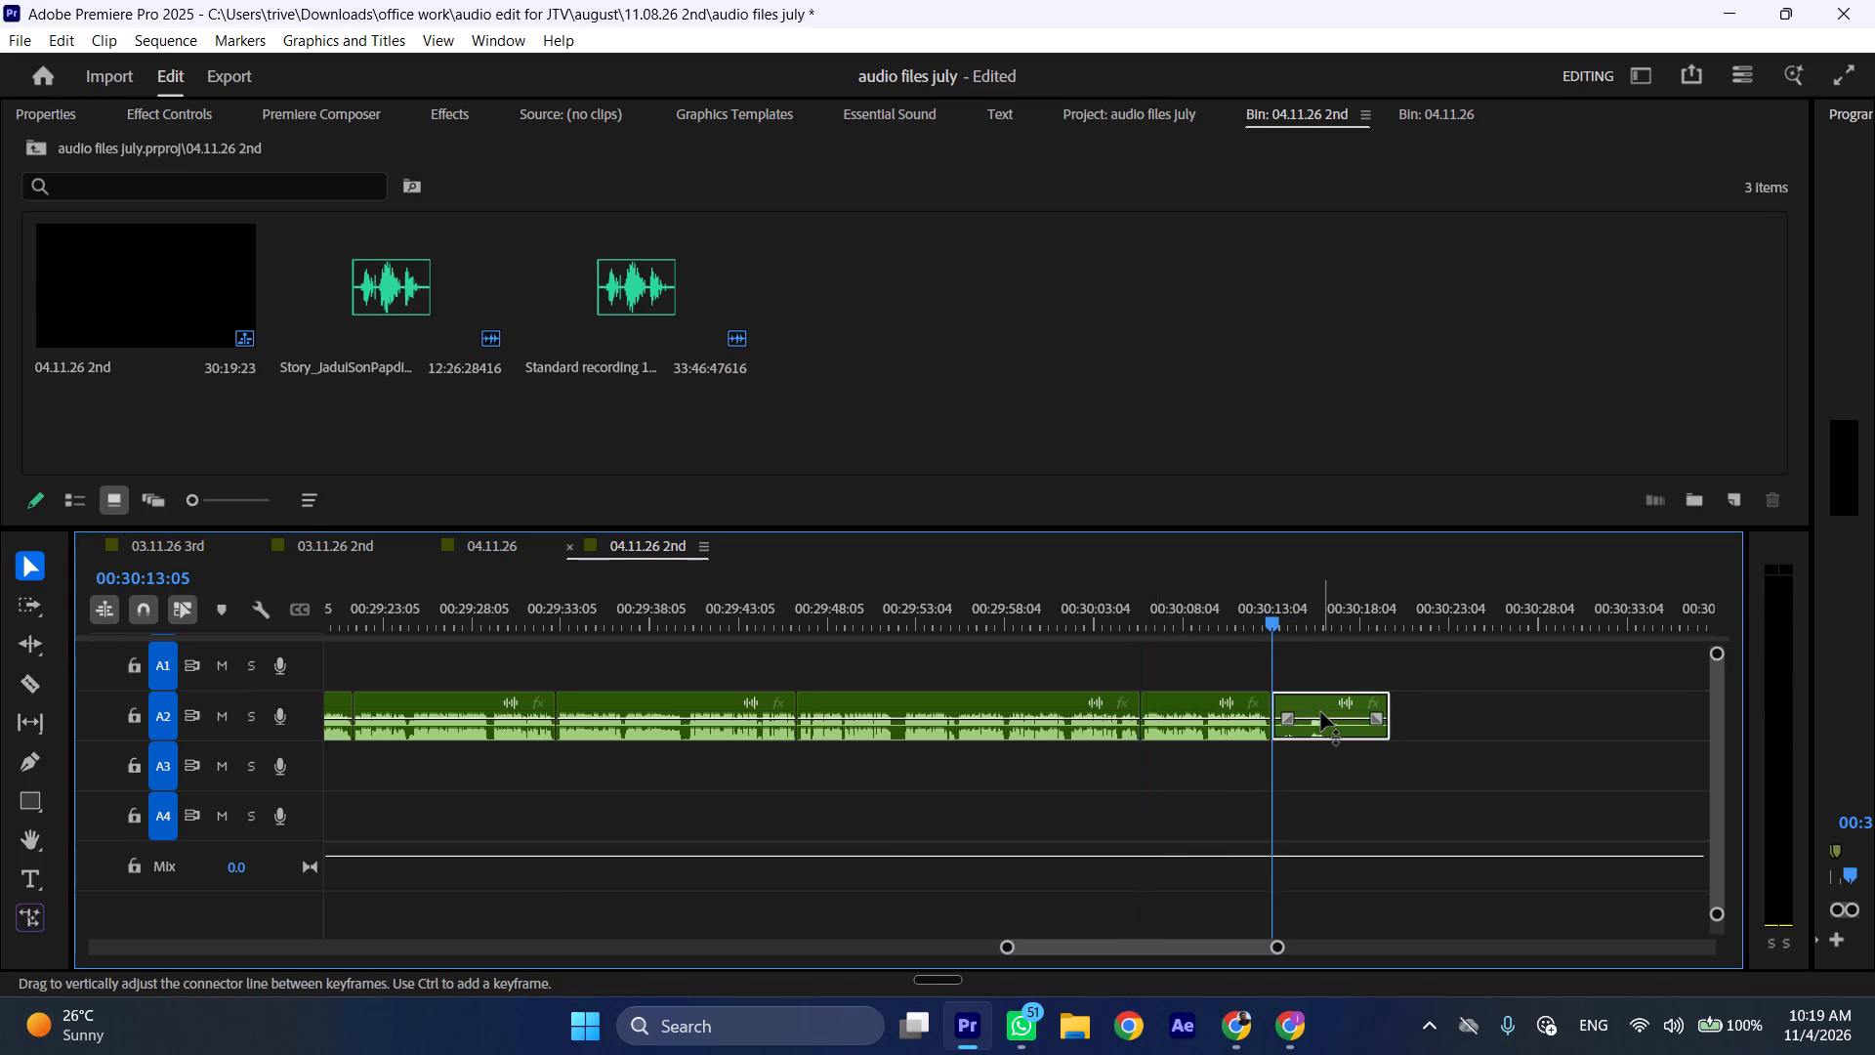
{"action": "key", "text": "BackSpace"}
{"action": "left_click_drag", "start_coordinate": [1279, 709], "coordinate": [1286, 709]}
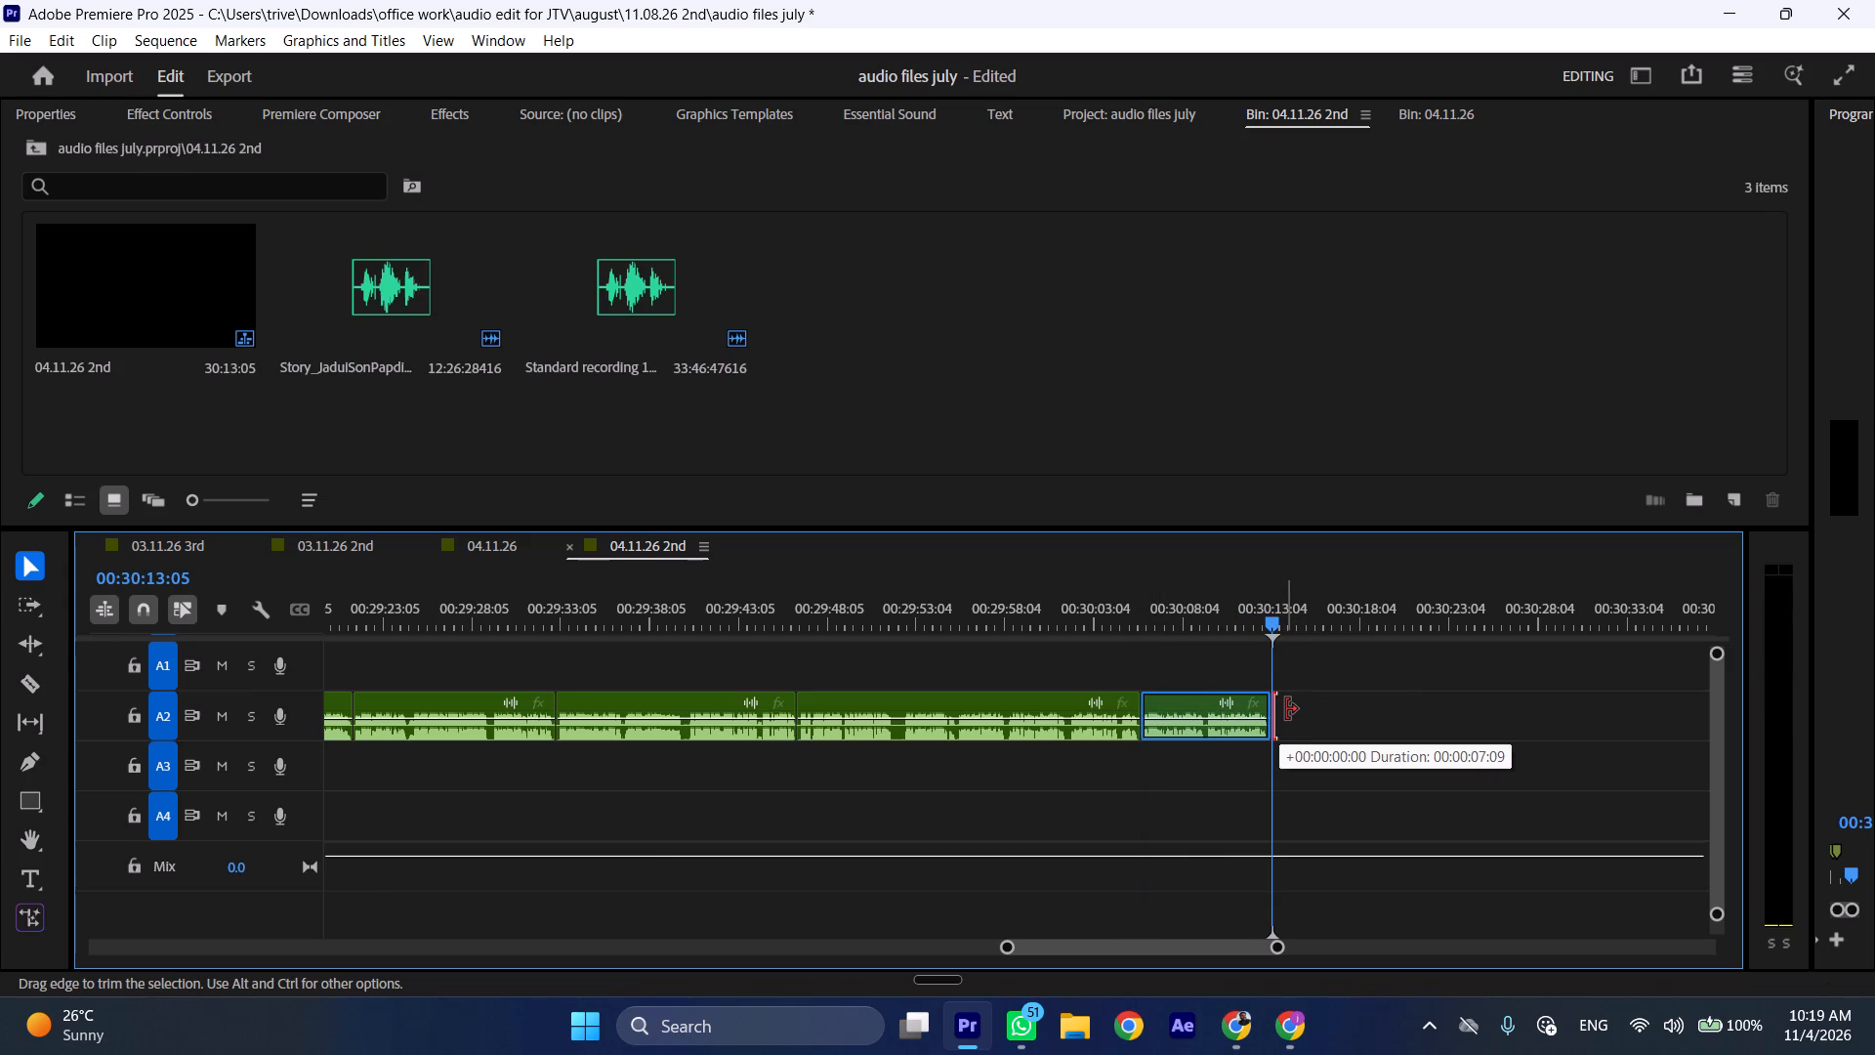
{"action": "left_click_drag", "start_coordinate": [1286, 709], "coordinate": [1292, 709]}
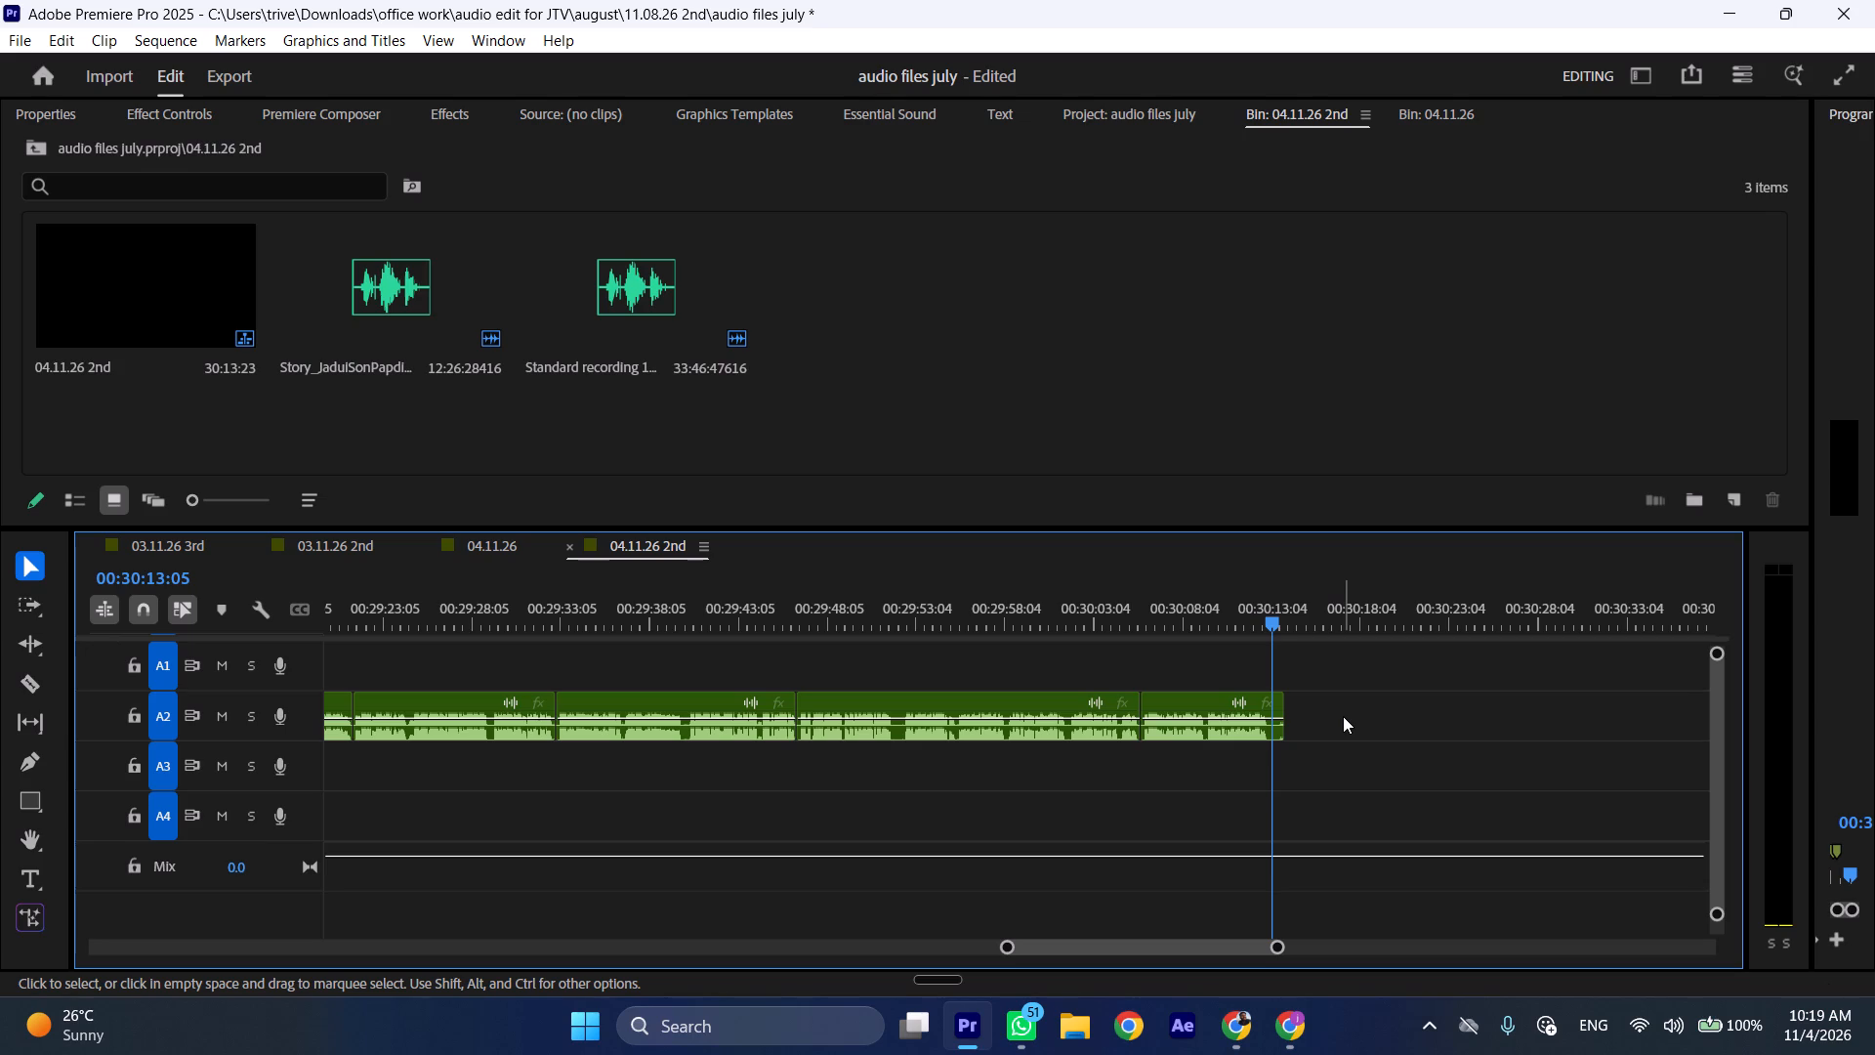
Play the ending, return to the end of the sequence, and trim the last A2 clip's end back to 00:30:13:12.
{"action": "key", "text": "space"}
{"action": "key", "text": "space"}
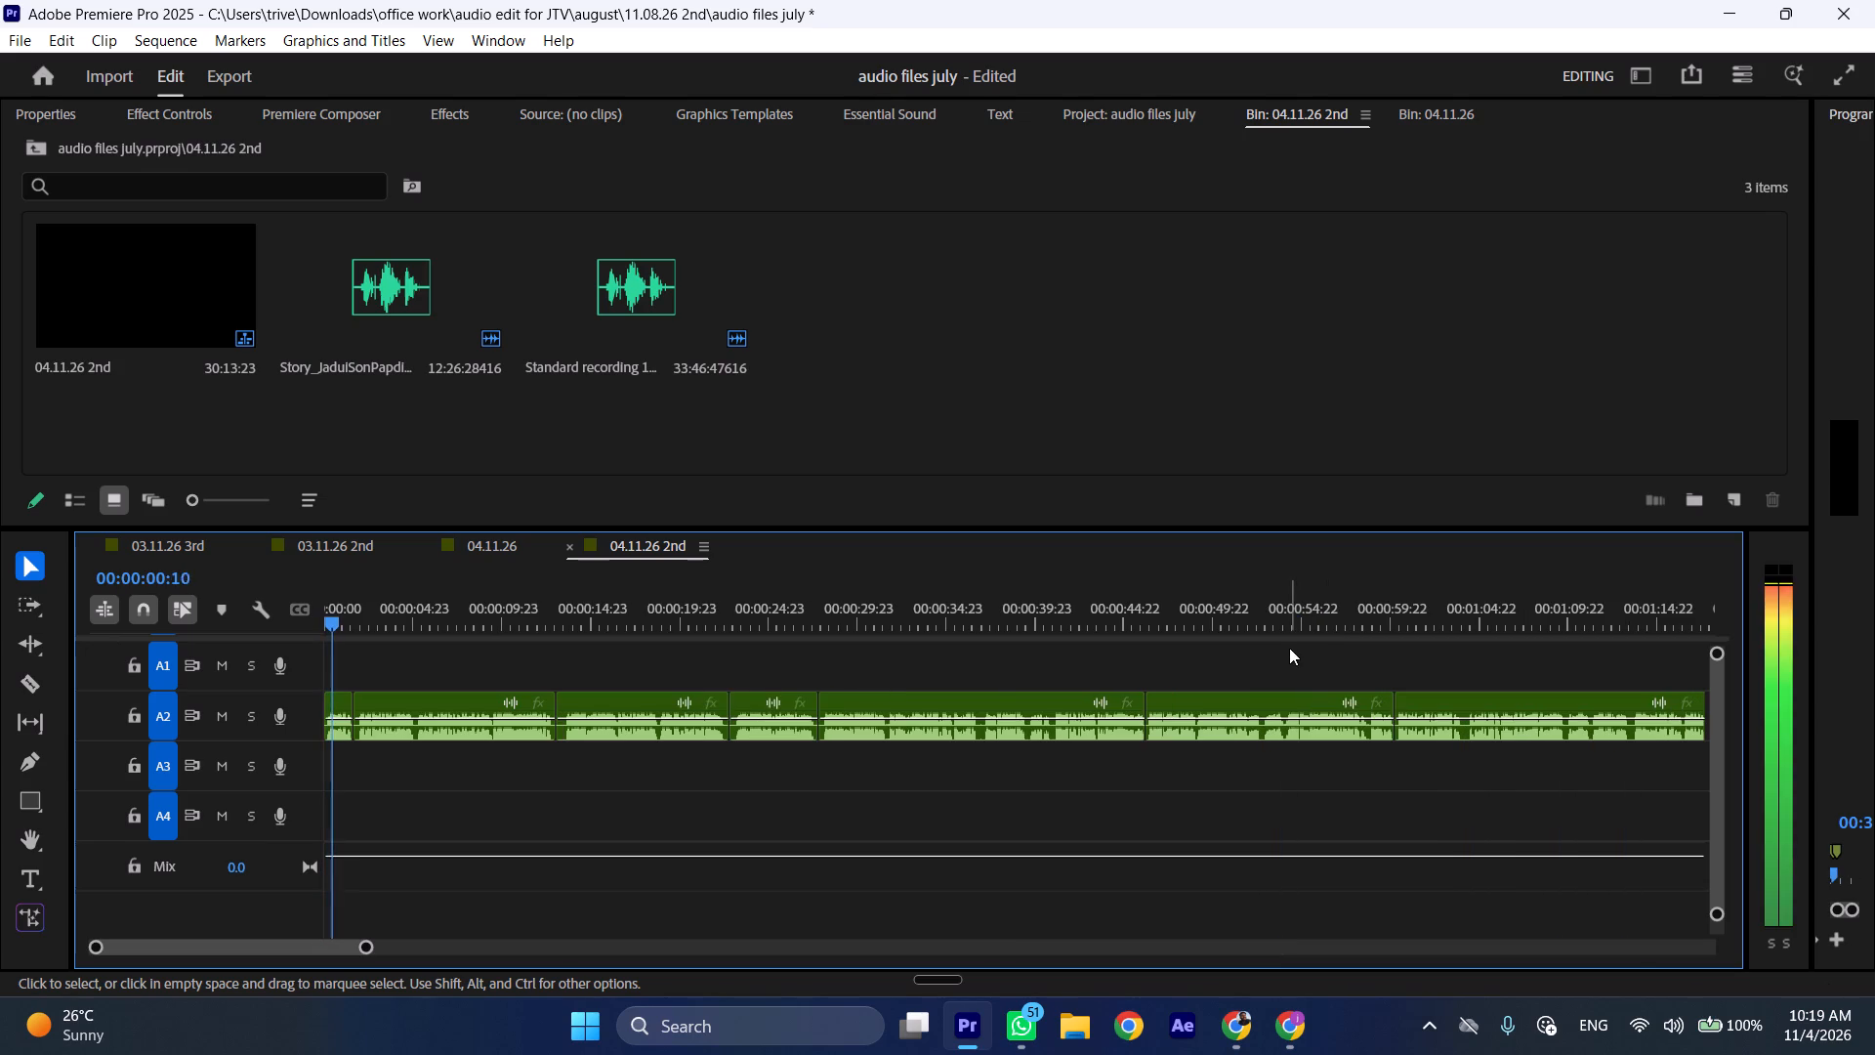
{"action": "key", "text": "space"}
{"action": "left_click_drag", "start_coordinate": [325, 952], "coordinate": [1321, 909]}
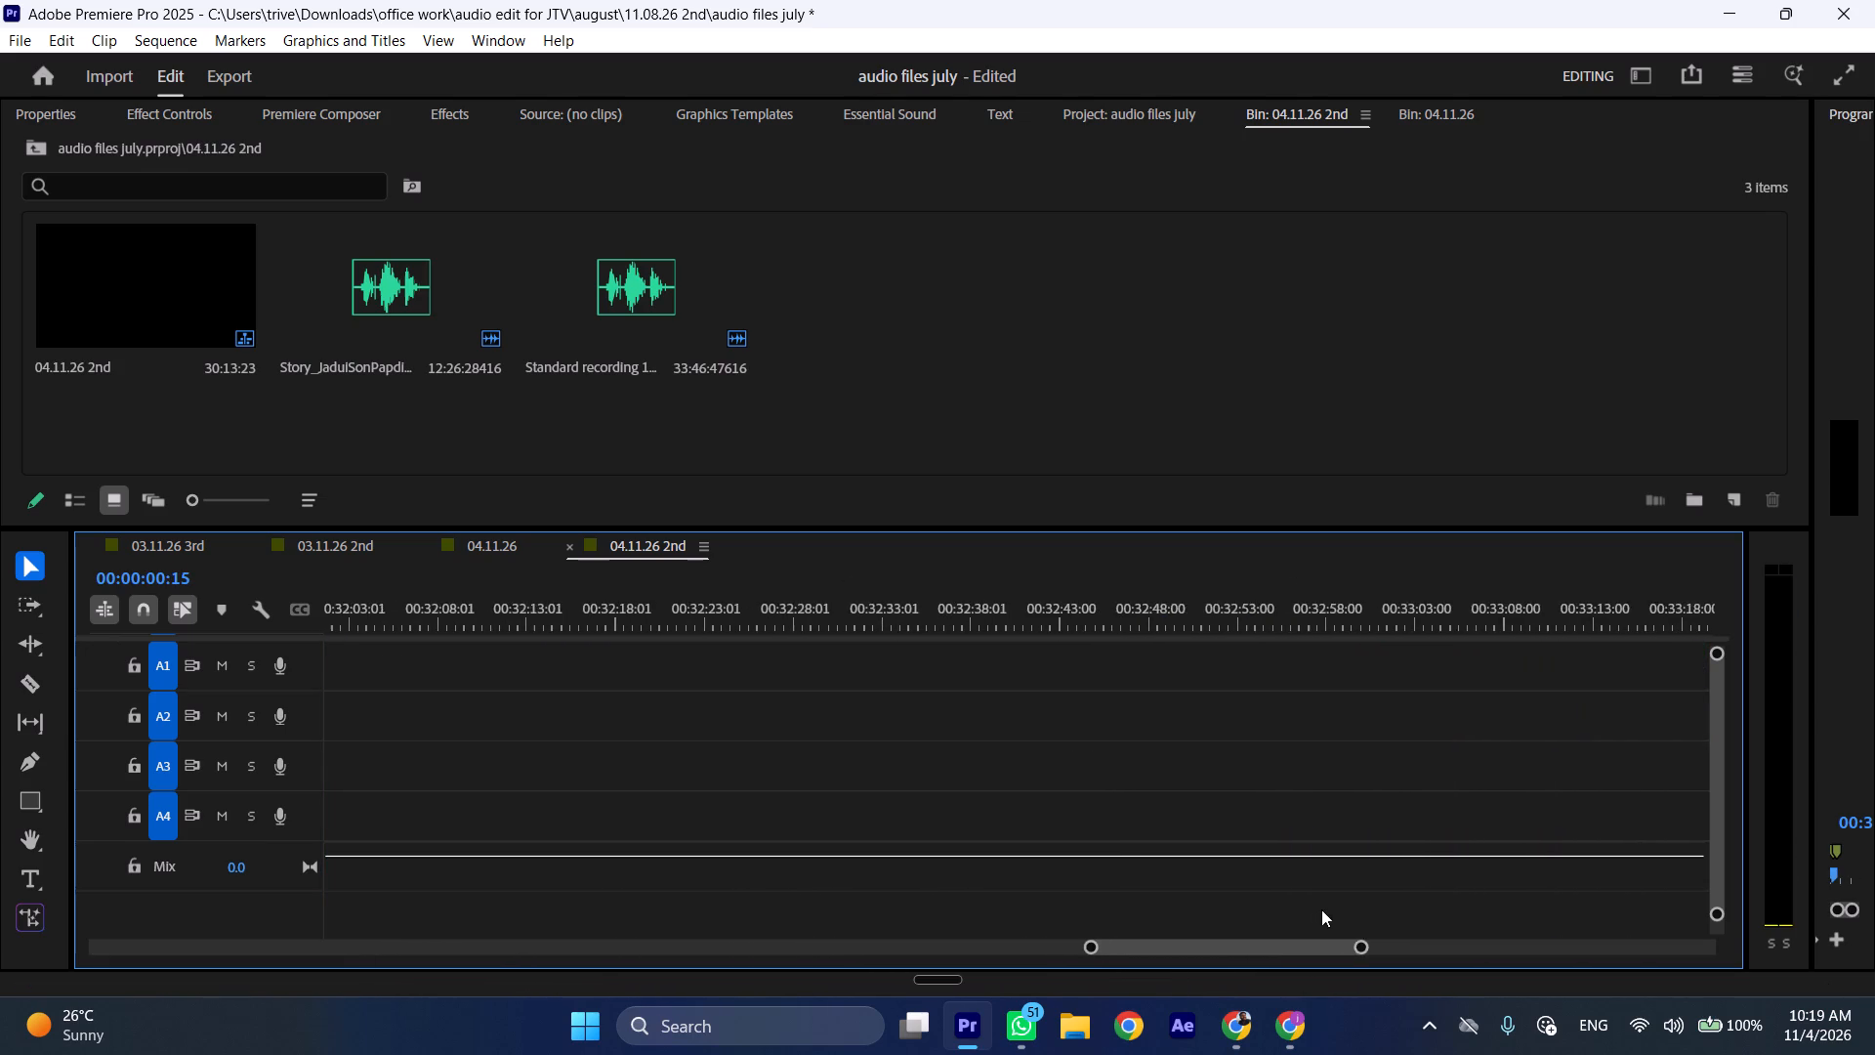
{"action": "left_click_drag", "start_coordinate": [1321, 909], "coordinate": [1240, 909]}
{"action": "left_click_drag", "start_coordinate": [1144, 627], "coordinate": [1153, 624]}
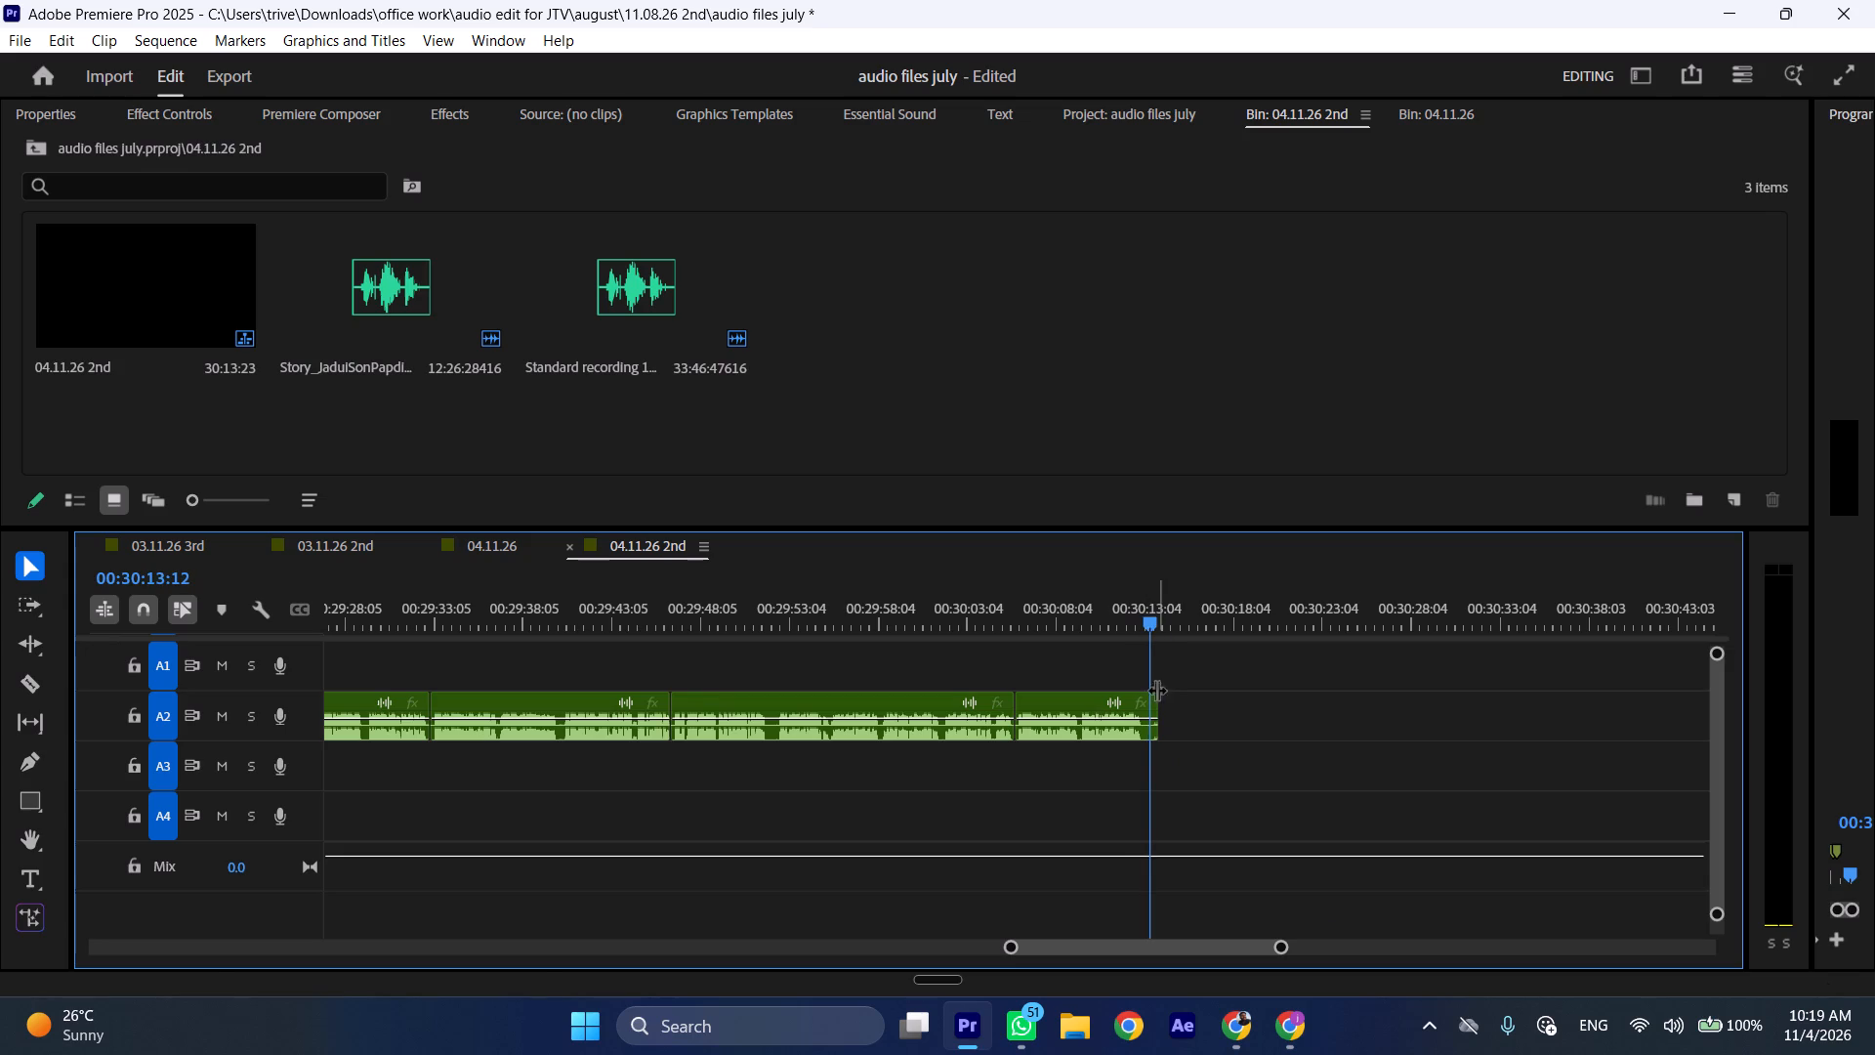
{"action": "left_click", "coordinate": [1157, 702]}
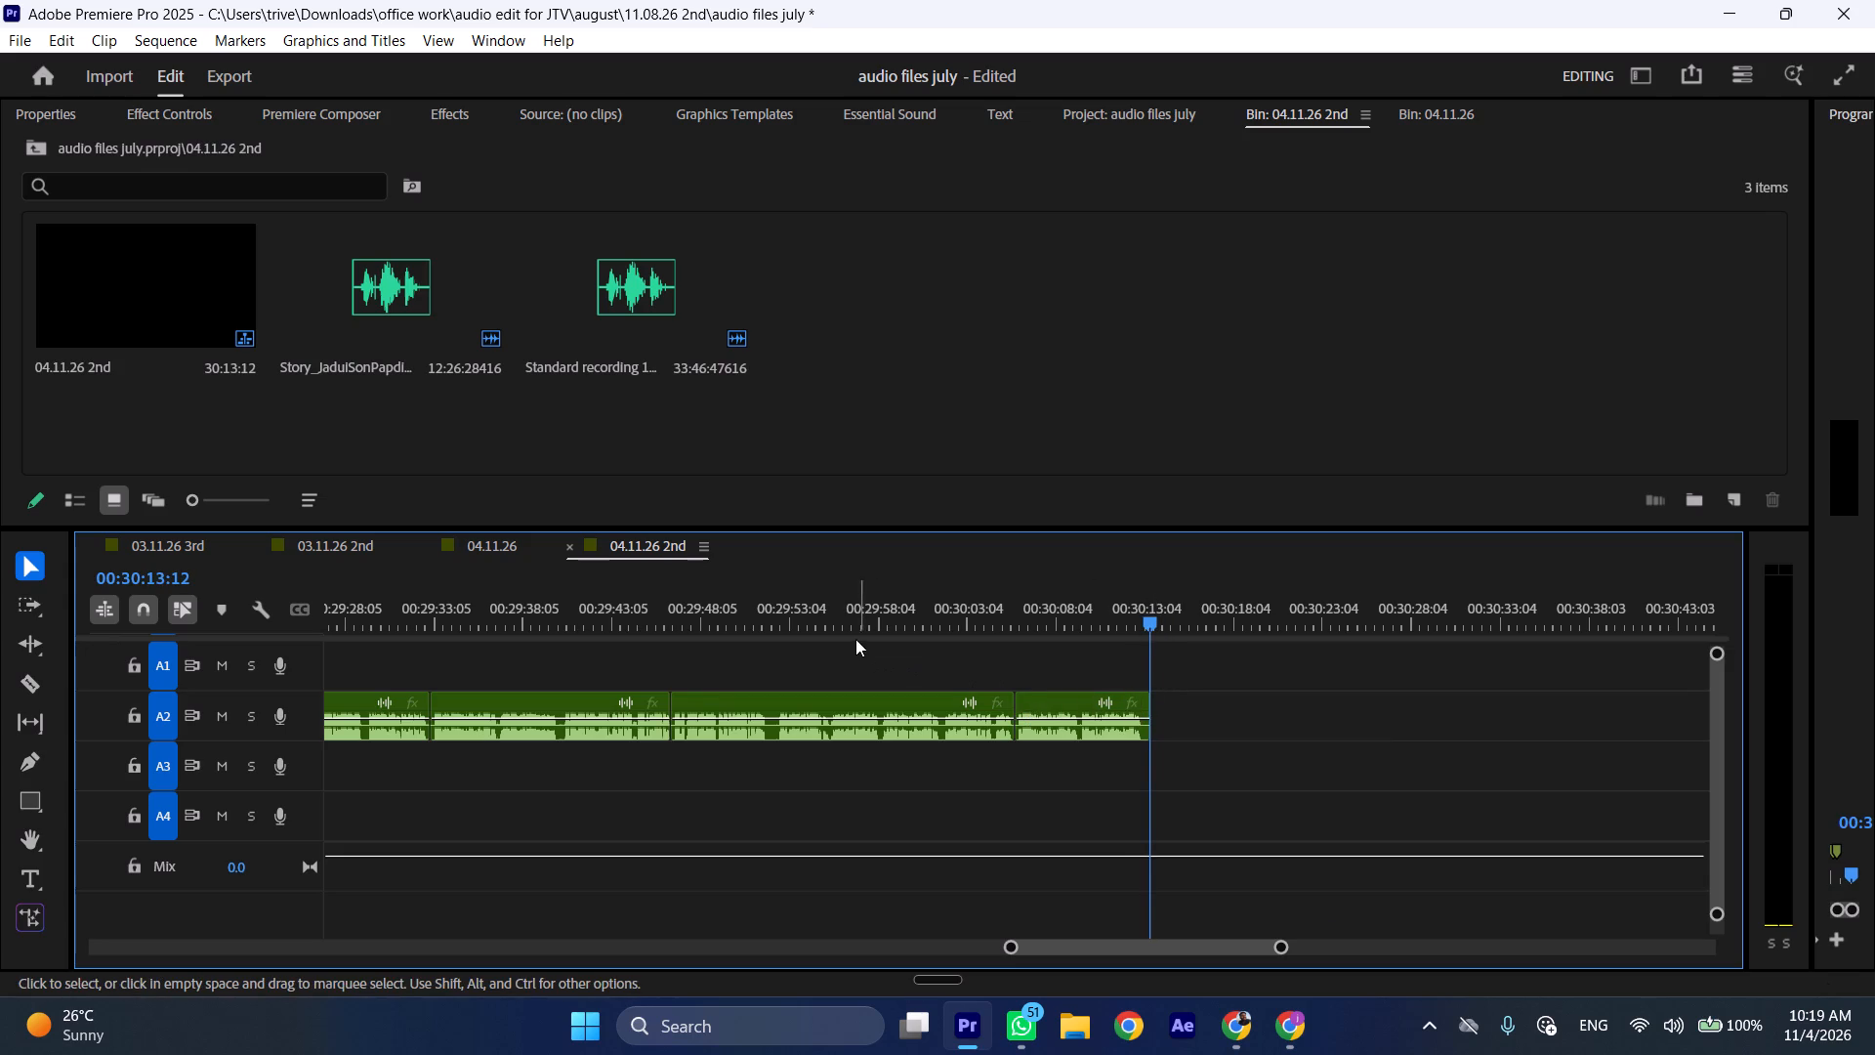
Spot-check the audio at about 00:29:52 and examine the clip layout across the whole sequence.
{"action": "left_click_drag", "start_coordinate": [854, 624], "coordinate": [761, 623]}
{"action": "key", "text": "space"}
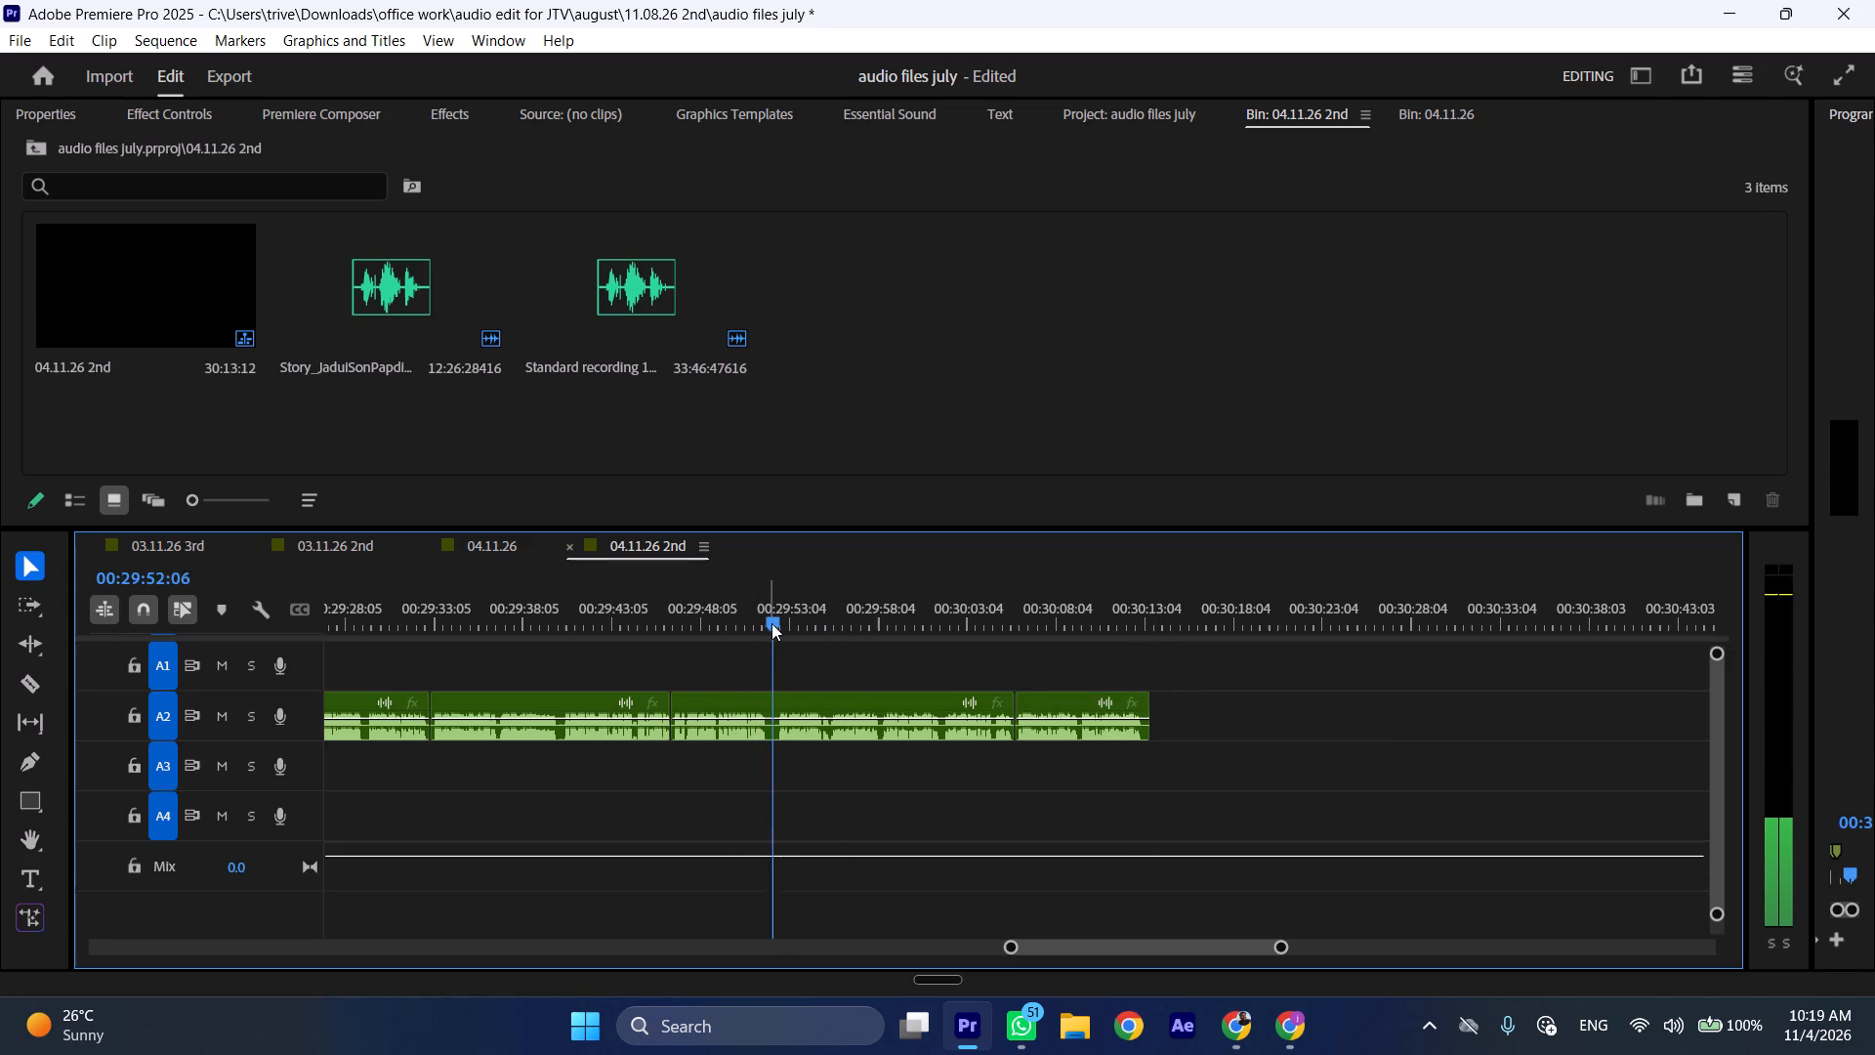
{"action": "key", "text": "space"}
{"action": "key", "text": "ctrl+shift+x"}
{"action": "key", "text": "ctrl+shift+x"}
{"action": "key", "text": "ctrl+shift+x"}
{"action": "key", "text": "ctrl+shift+x"}
{"action": "key", "text": "ctrl+shift+x"}
{"action": "key", "text": "ctrl+shift+x"}
{"action": "key", "text": "ctrl+shift+x"}
{"action": "key", "text": "ctrl+shift+x"}
{"action": "key", "text": "ctrl+shift+x"}
{"action": "key", "text": "ctrl+shift+x"}
{"action": "key", "text": "ctrl+shift+x"}
{"action": "key", "text": "ctrl+shift+x"}
{"action": "key", "text": "ctrl+shift+x"}
{"action": "key", "text": "ctrl+shift+x"}
{"action": "key", "text": "ctrl+shift+x"}
{"action": "key", "text": "ctrl+shift+x"}
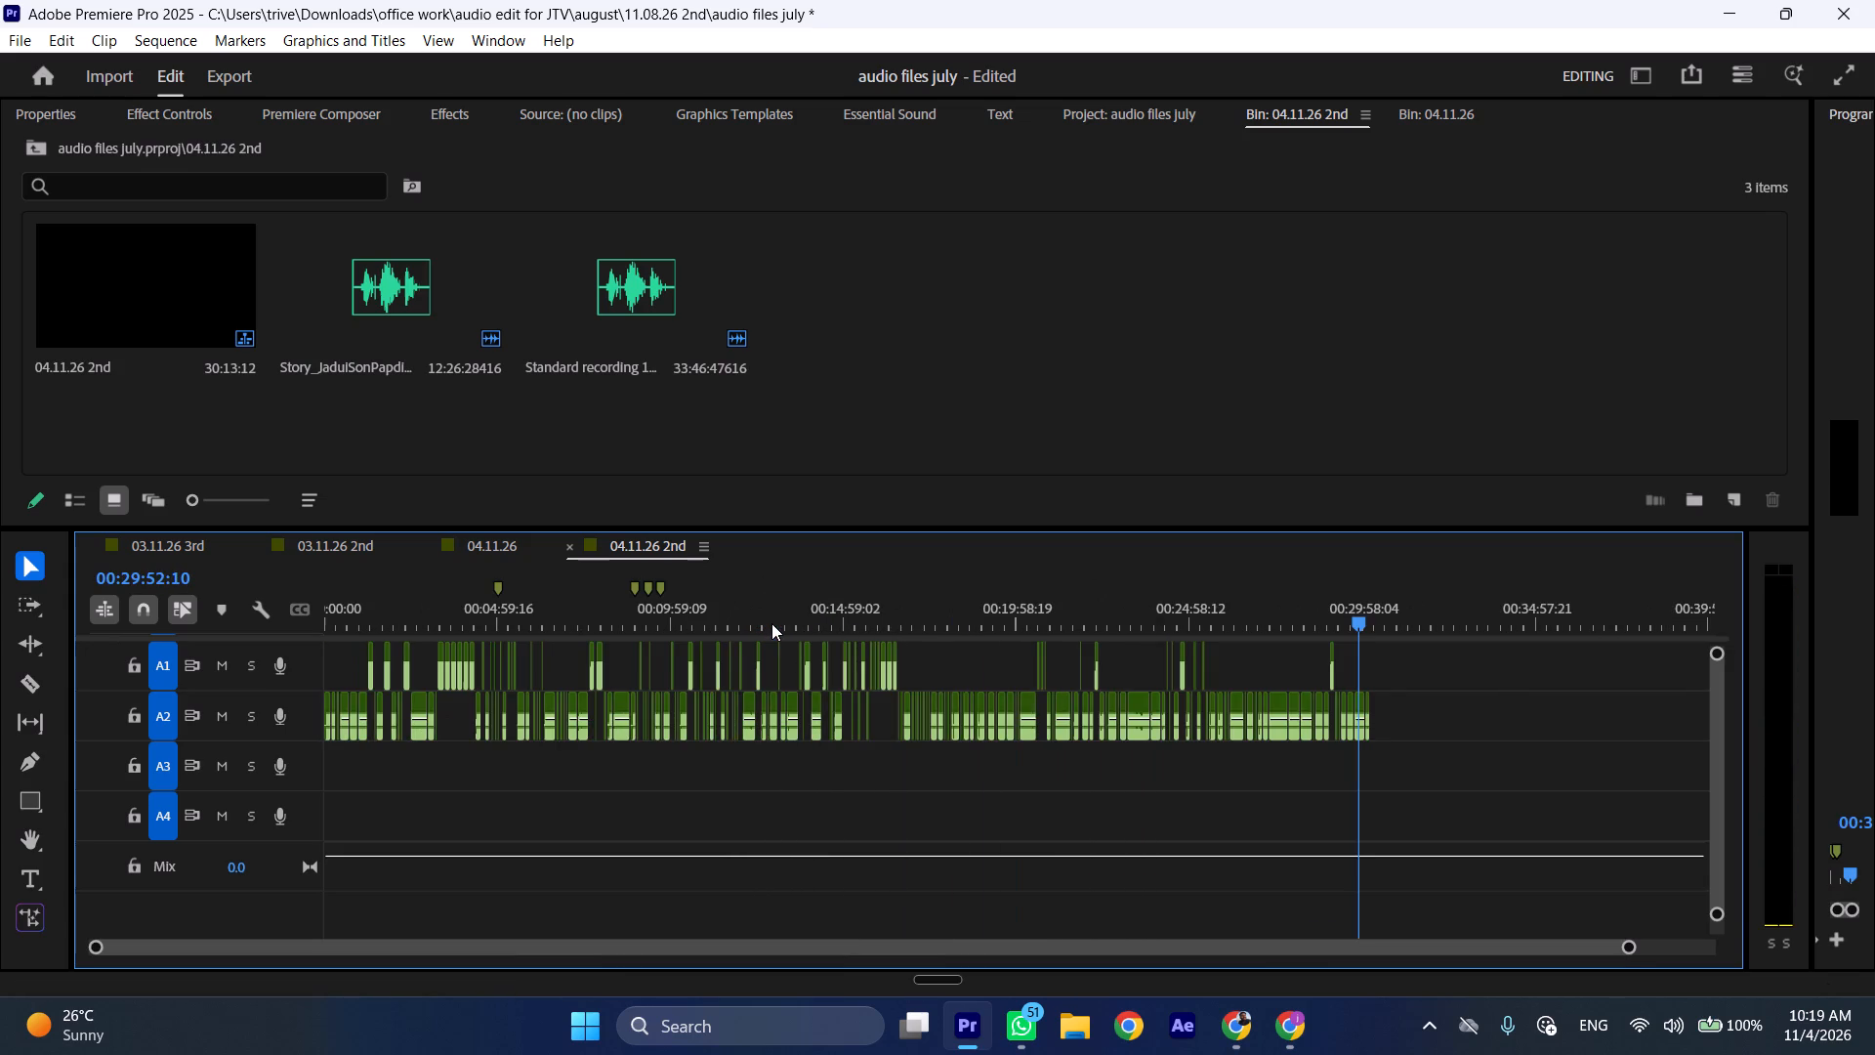
{"action": "left_click", "coordinate": [1090, 815]}
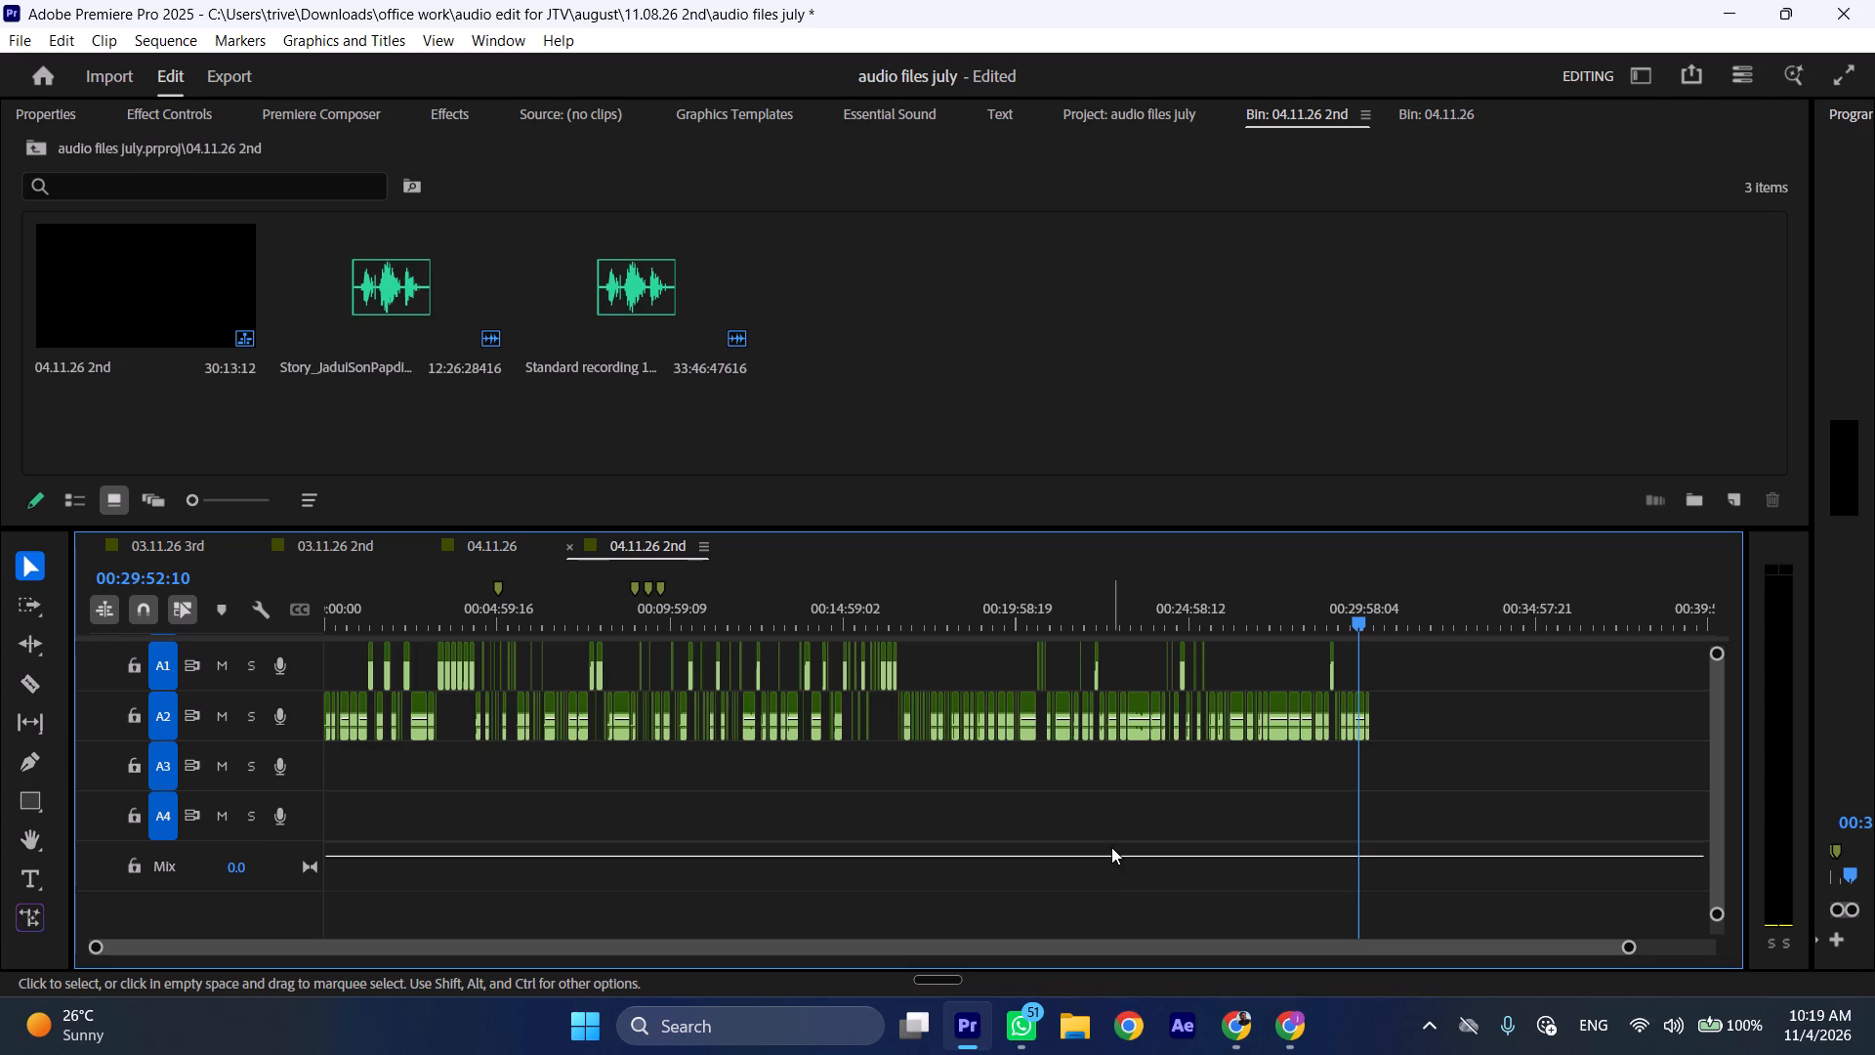
Switch to the Adobe Podcast Enhance Speech page in the browser.
{"action": "left_click", "coordinate": [1246, 1034]}
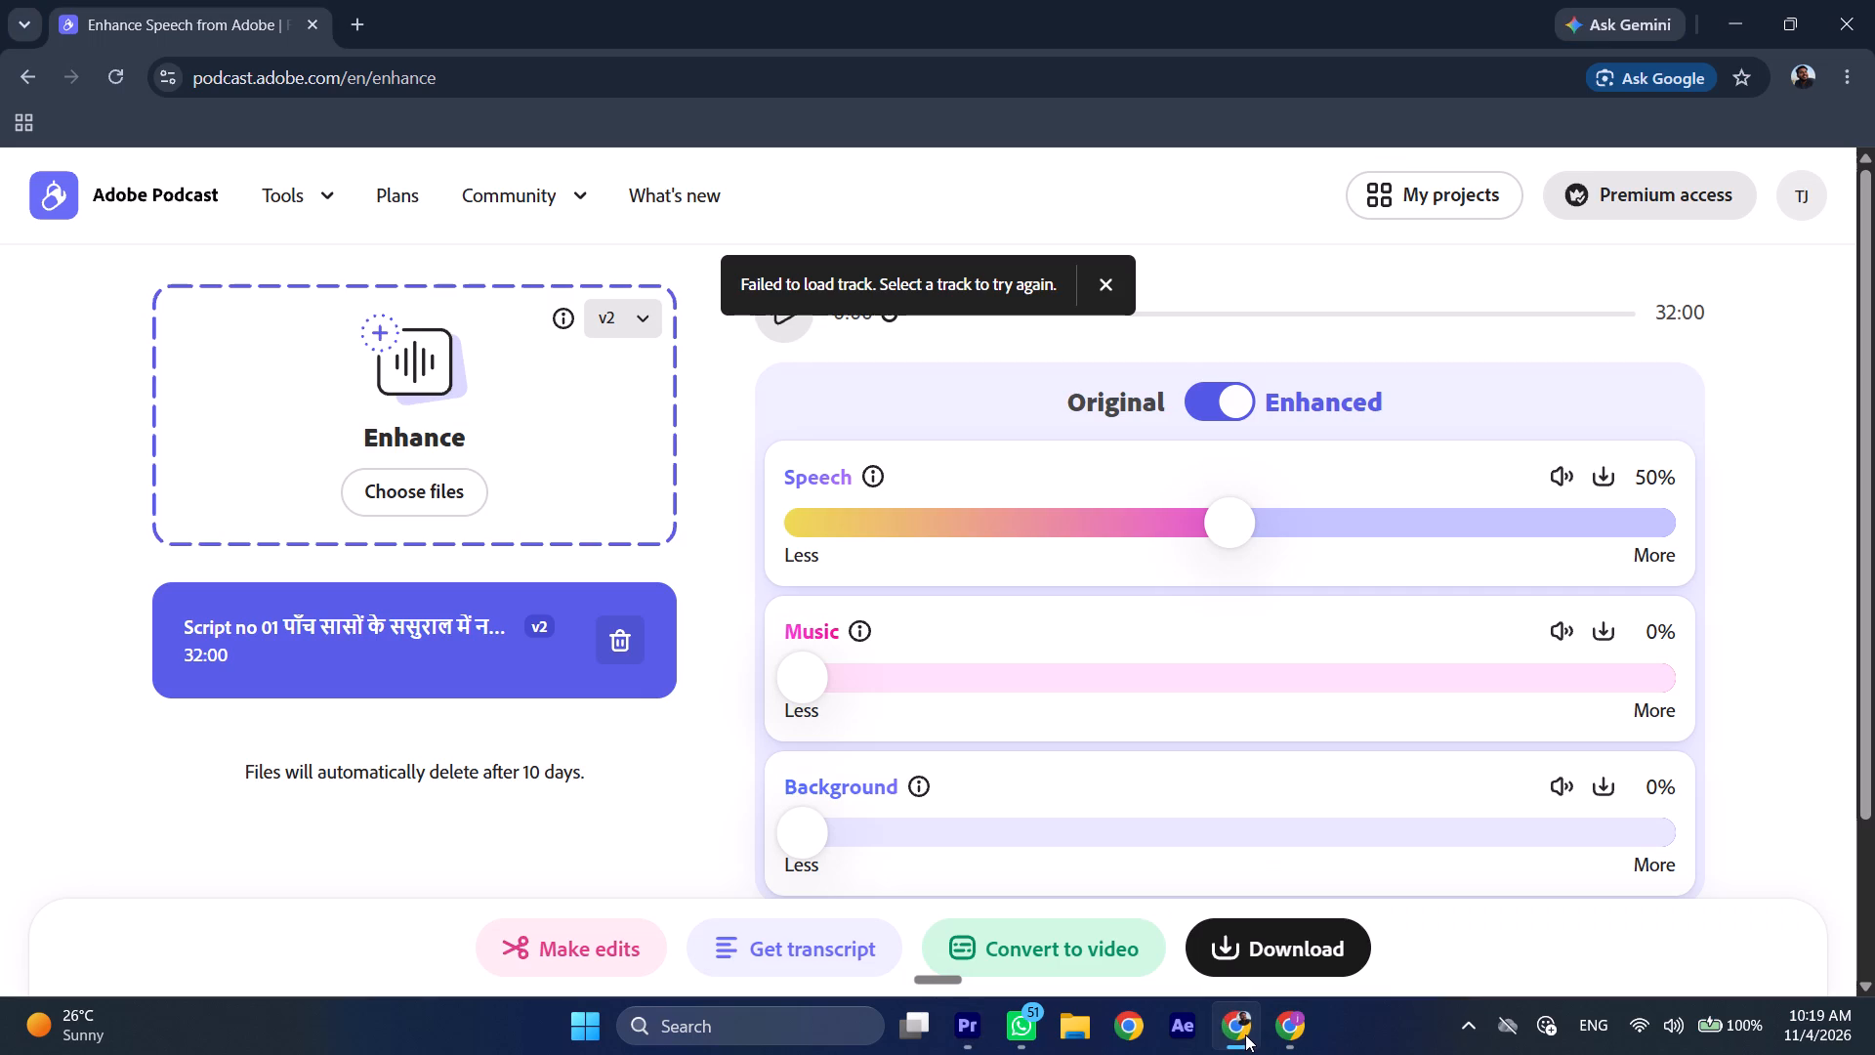
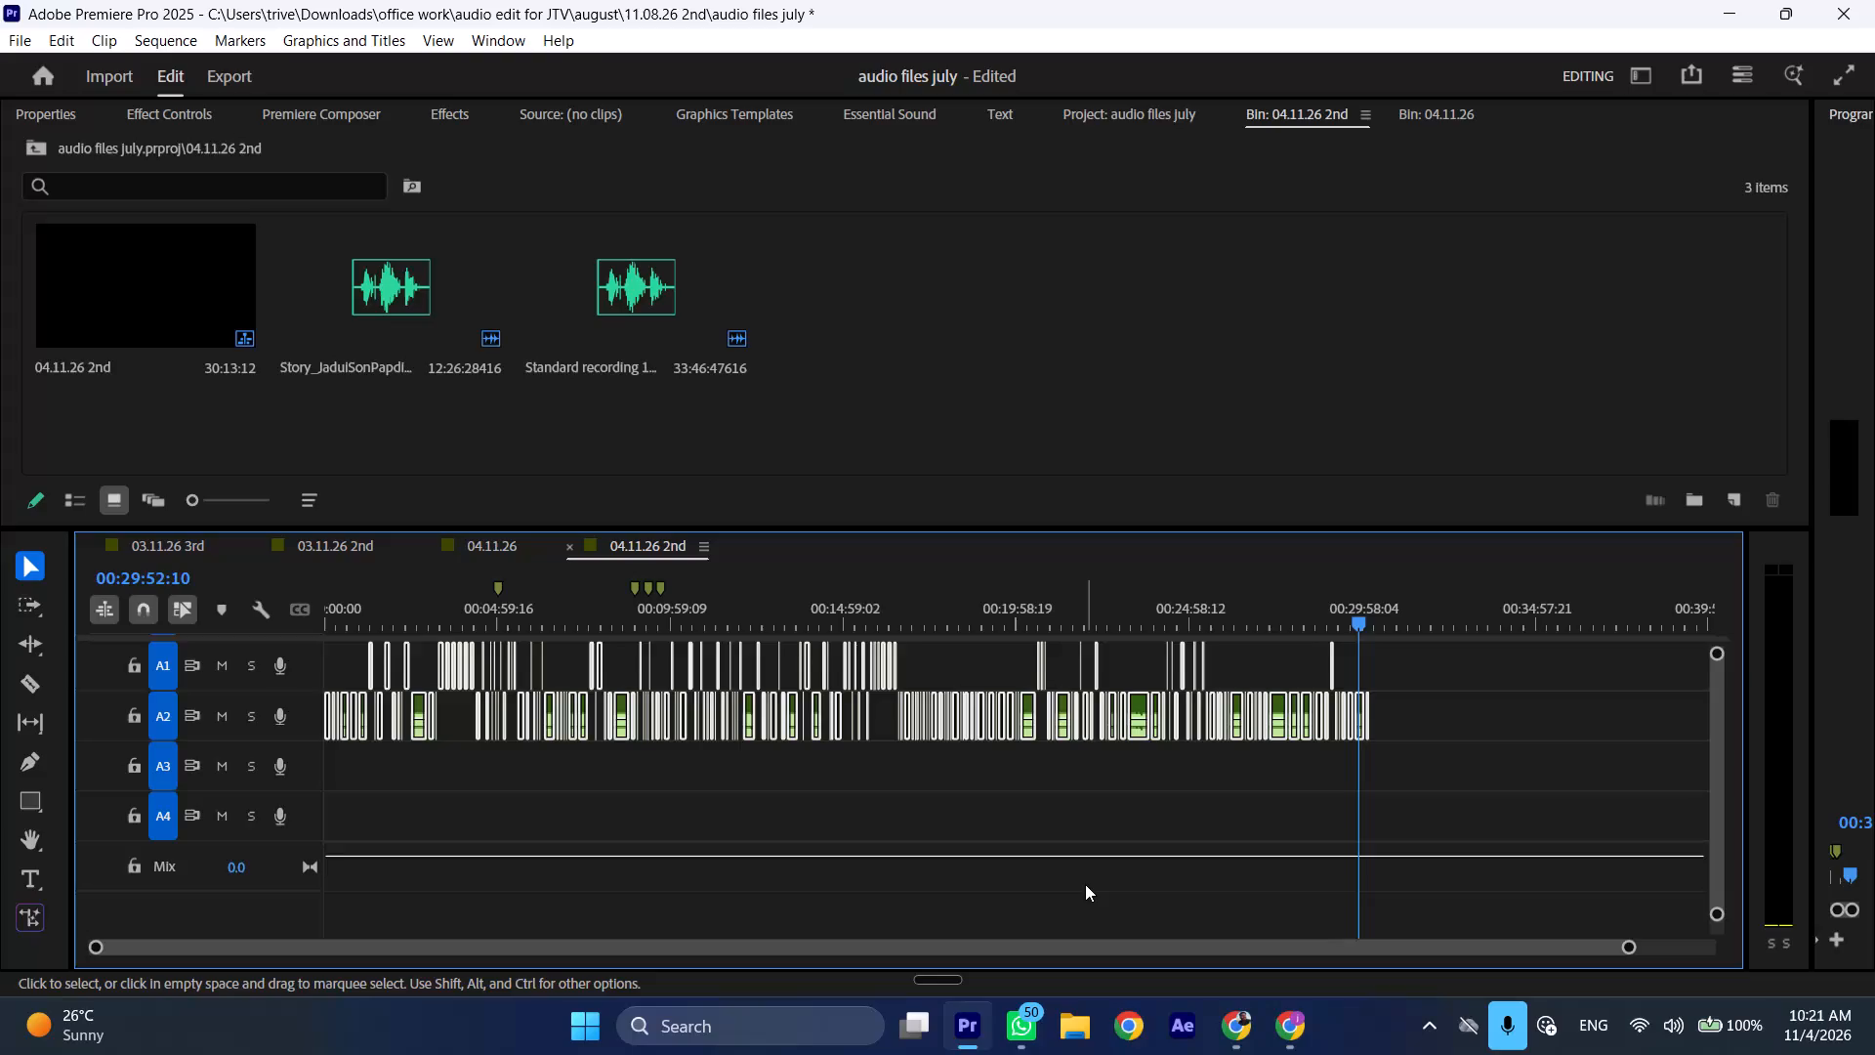
Start a media export of the 04.11.26 2nd sequence and choose november\04.11.26 2nd as the MP3's destination folder.
{"action": "key", "text": "slash"}
{"action": "key", "text": "ctrl+m"}
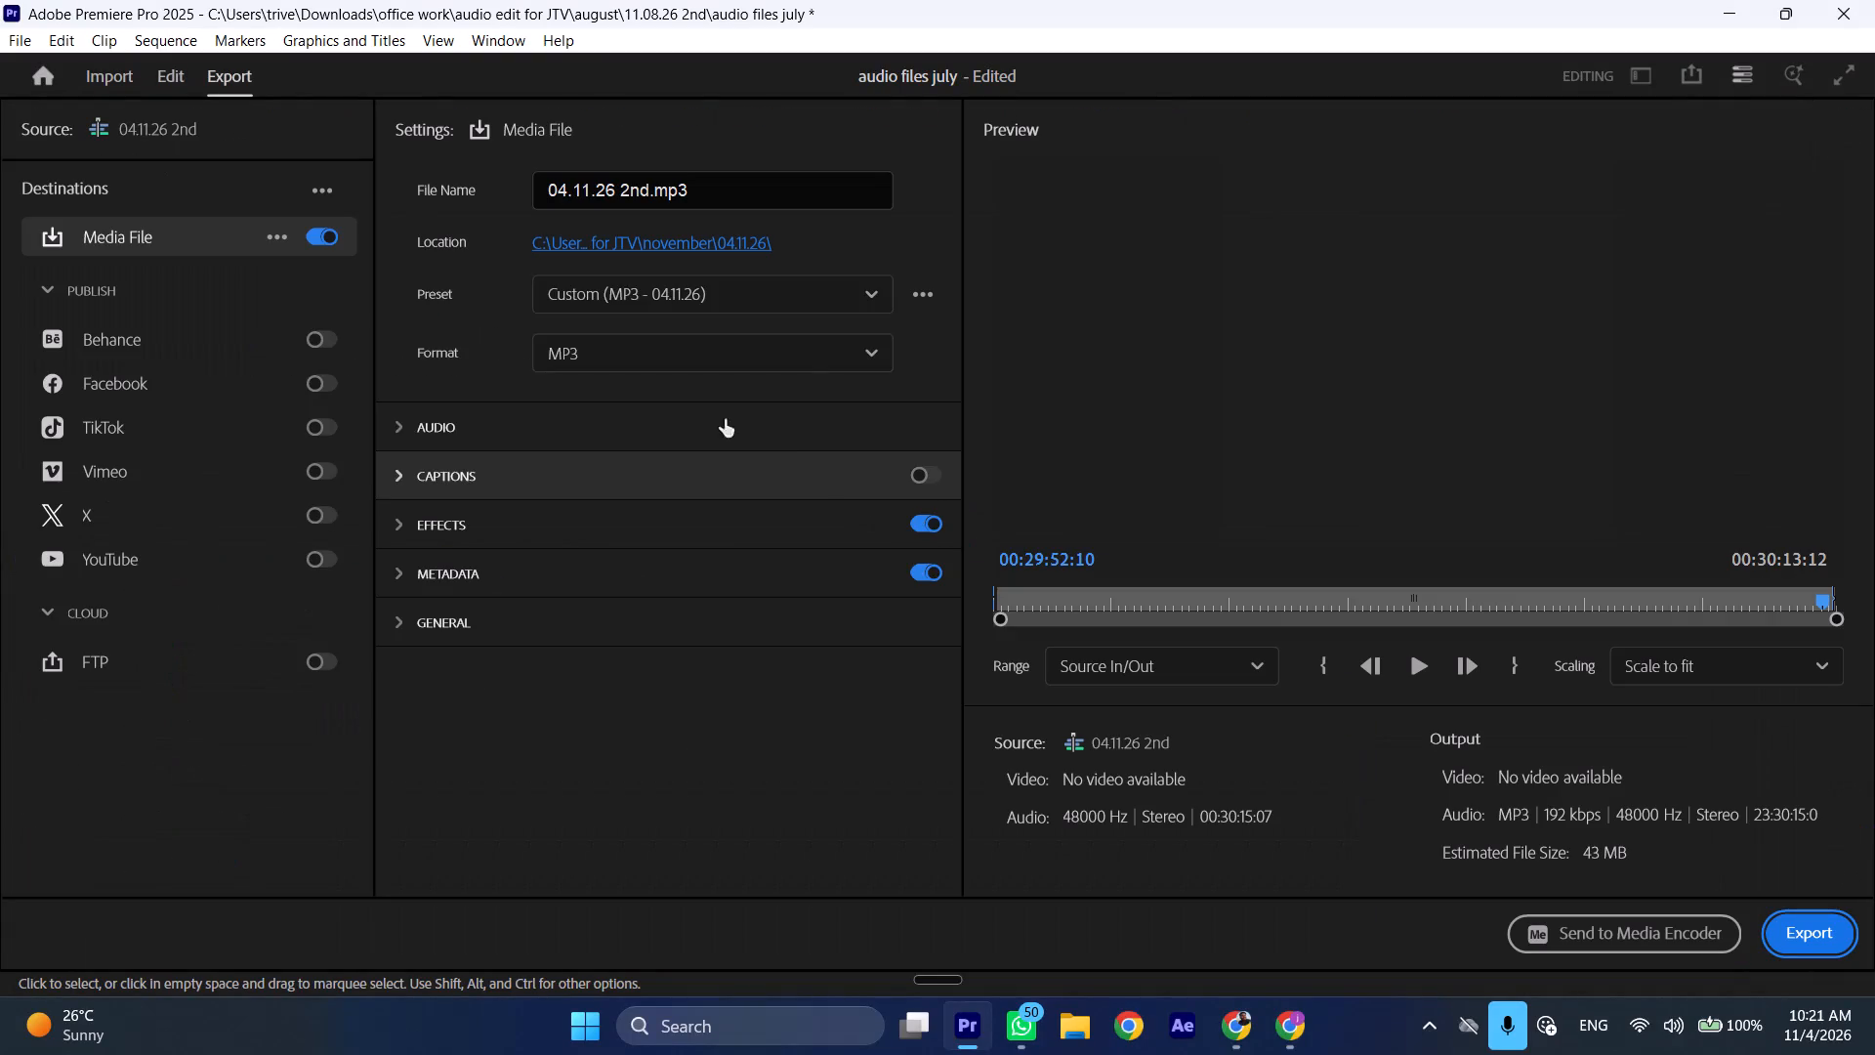
{"action": "left_click", "coordinate": [617, 251]}
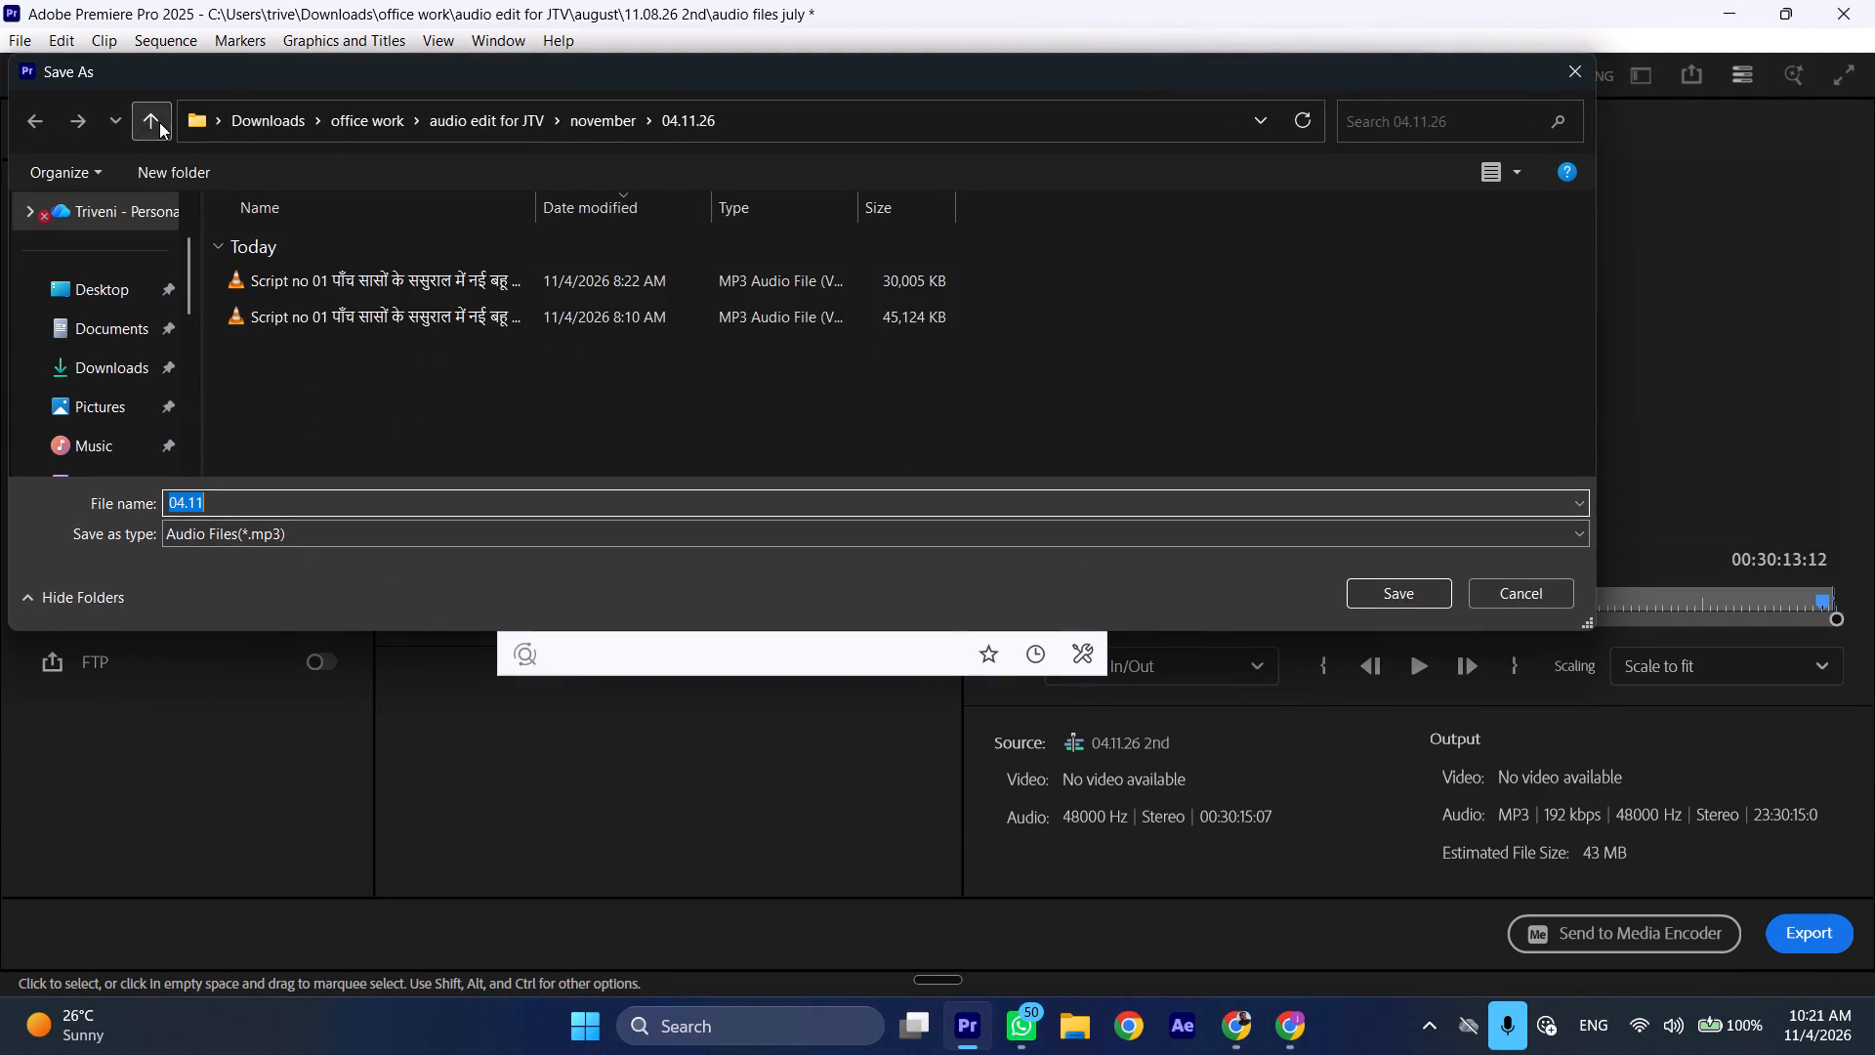
{"action": "left_click", "coordinate": [160, 123]}
{"action": "double_click", "coordinate": [383, 293]}
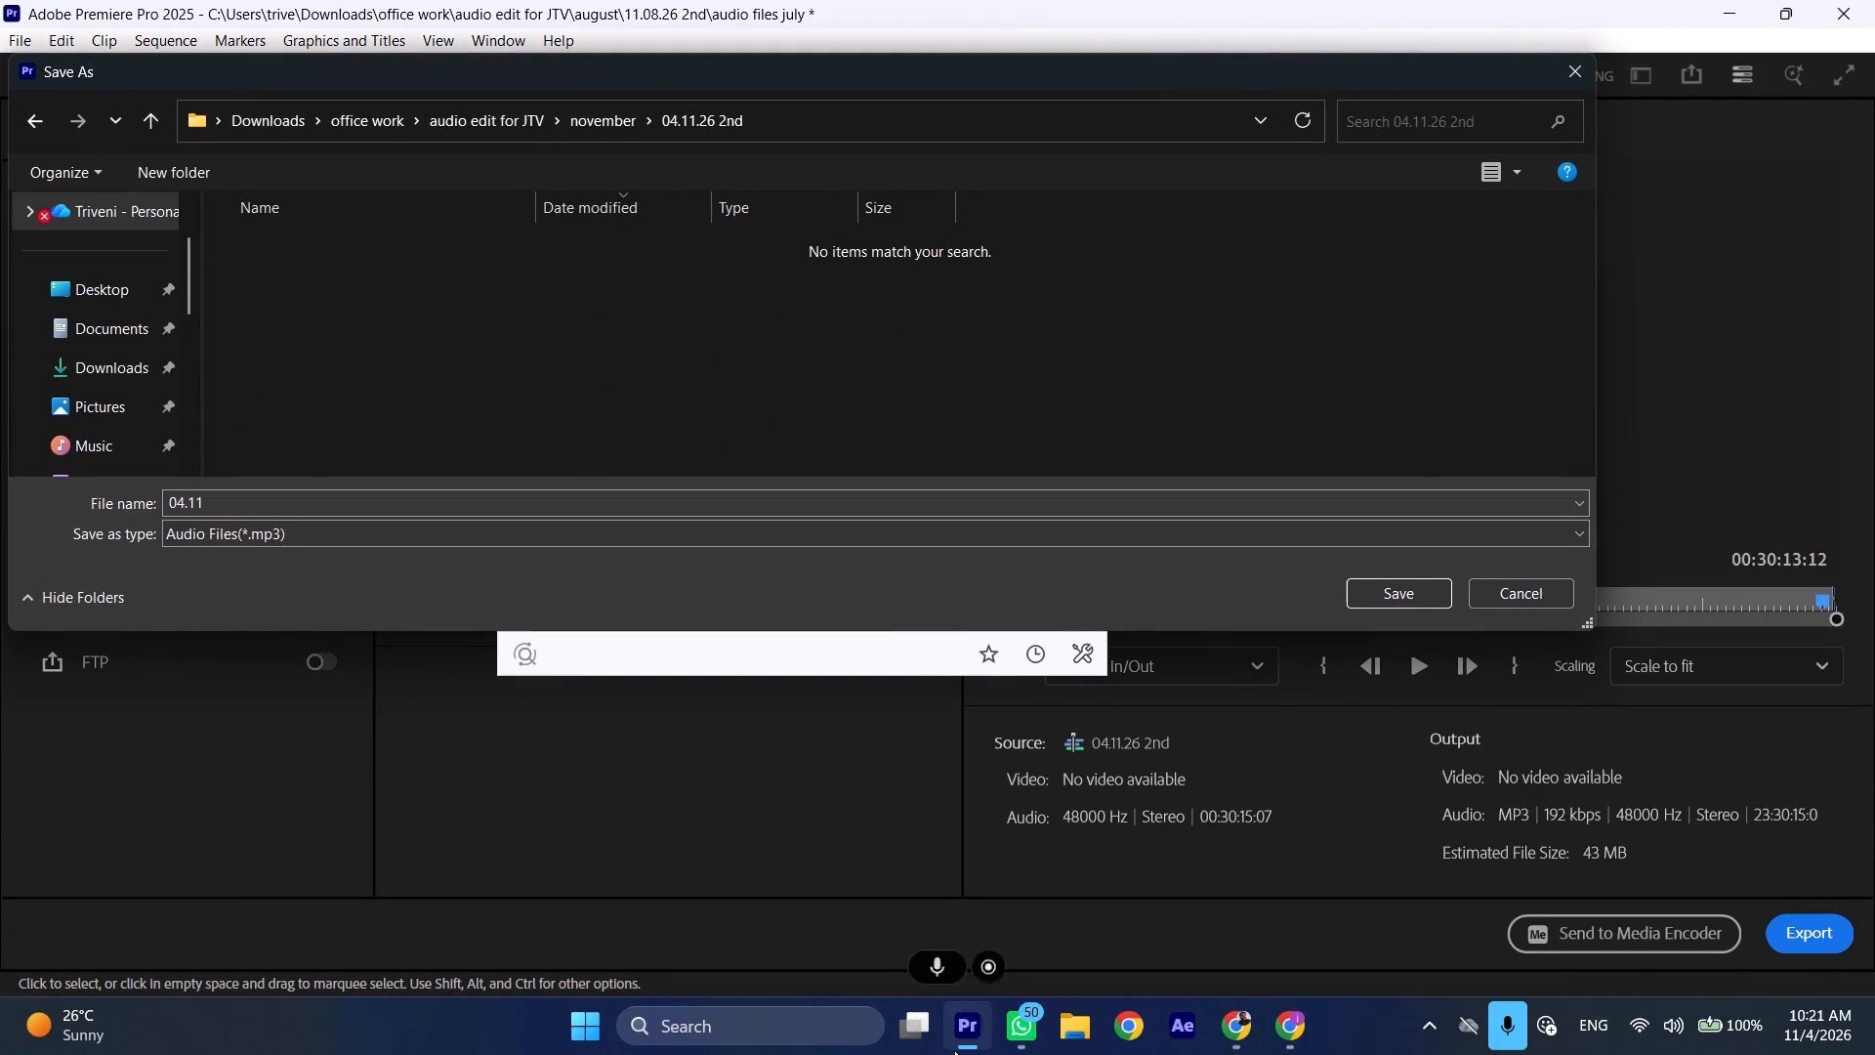
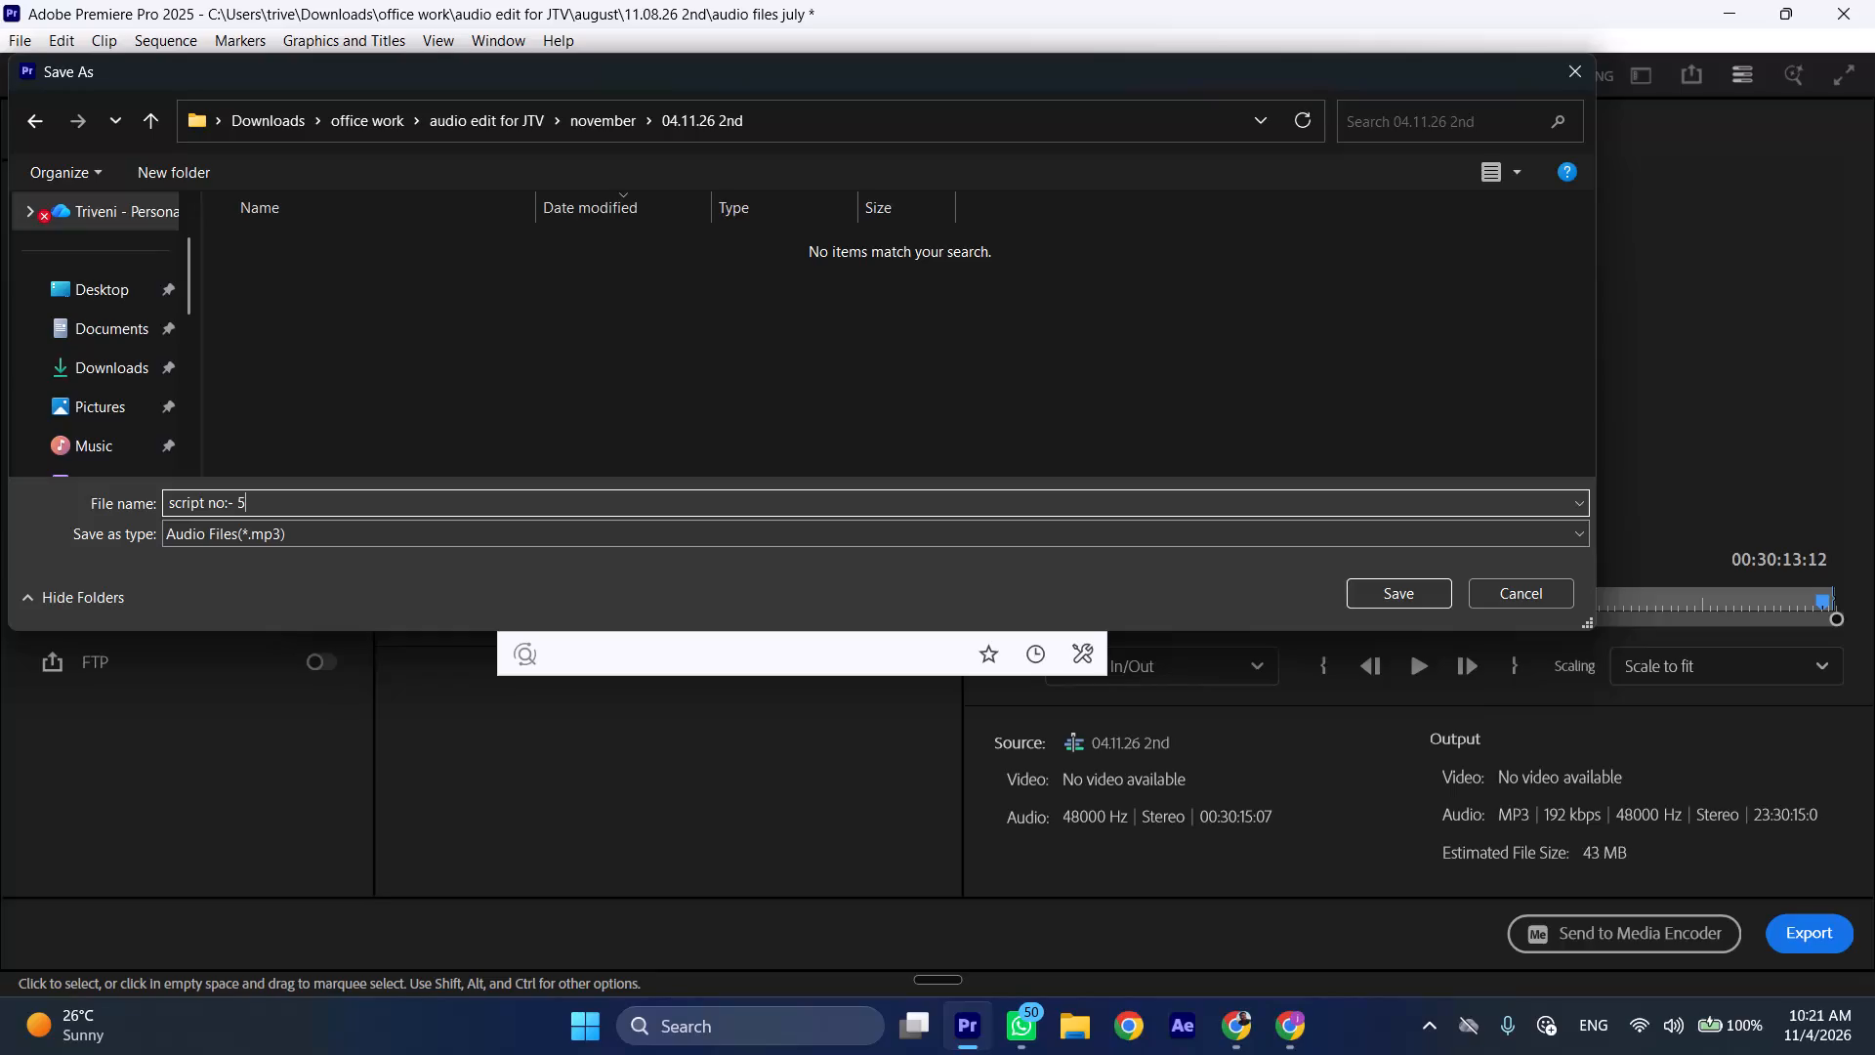
Edit the MP3's file name to "script no - 5 ", replacing the colon with a space and adding a trailing space.
{"action": "left_click", "coordinate": [228, 498]}
{"action": "key", "text": "BackSpace"}
{"action": "key", "text": "space"}
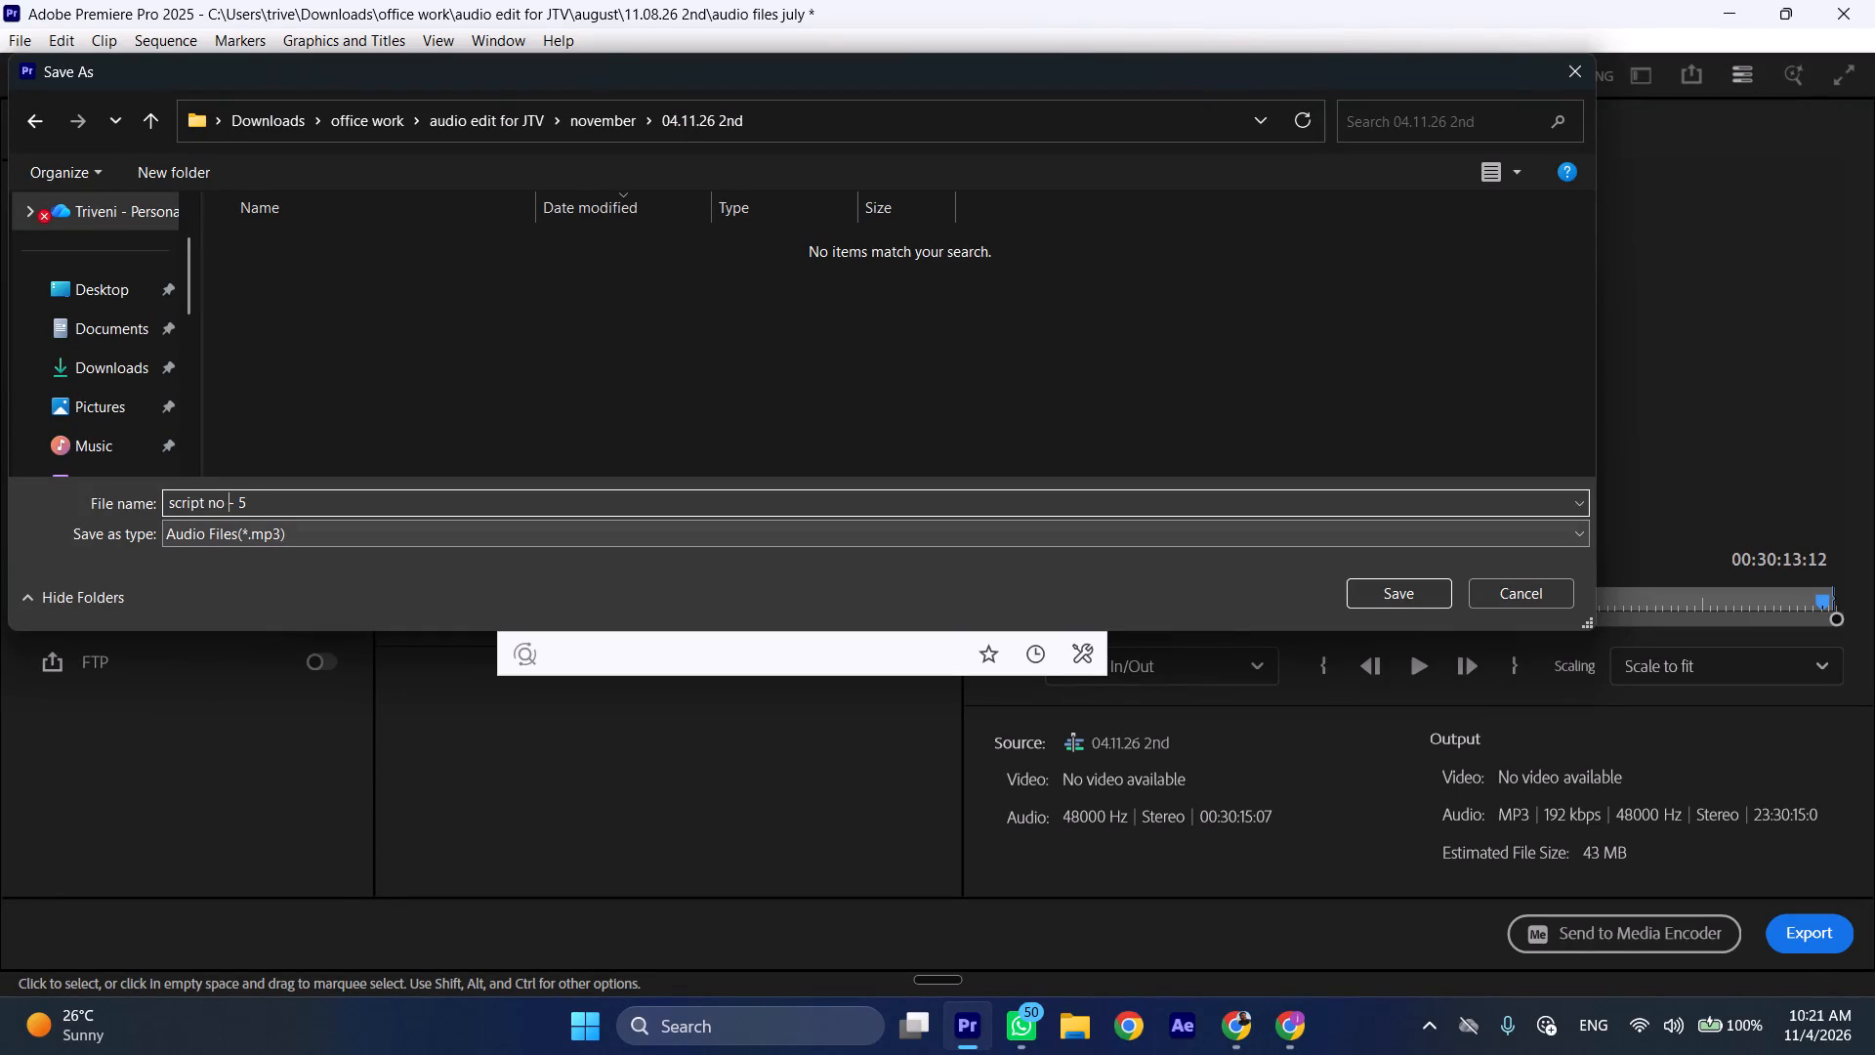
{"action": "left_click", "coordinate": [280, 503]}
{"action": "key", "text": "space"}
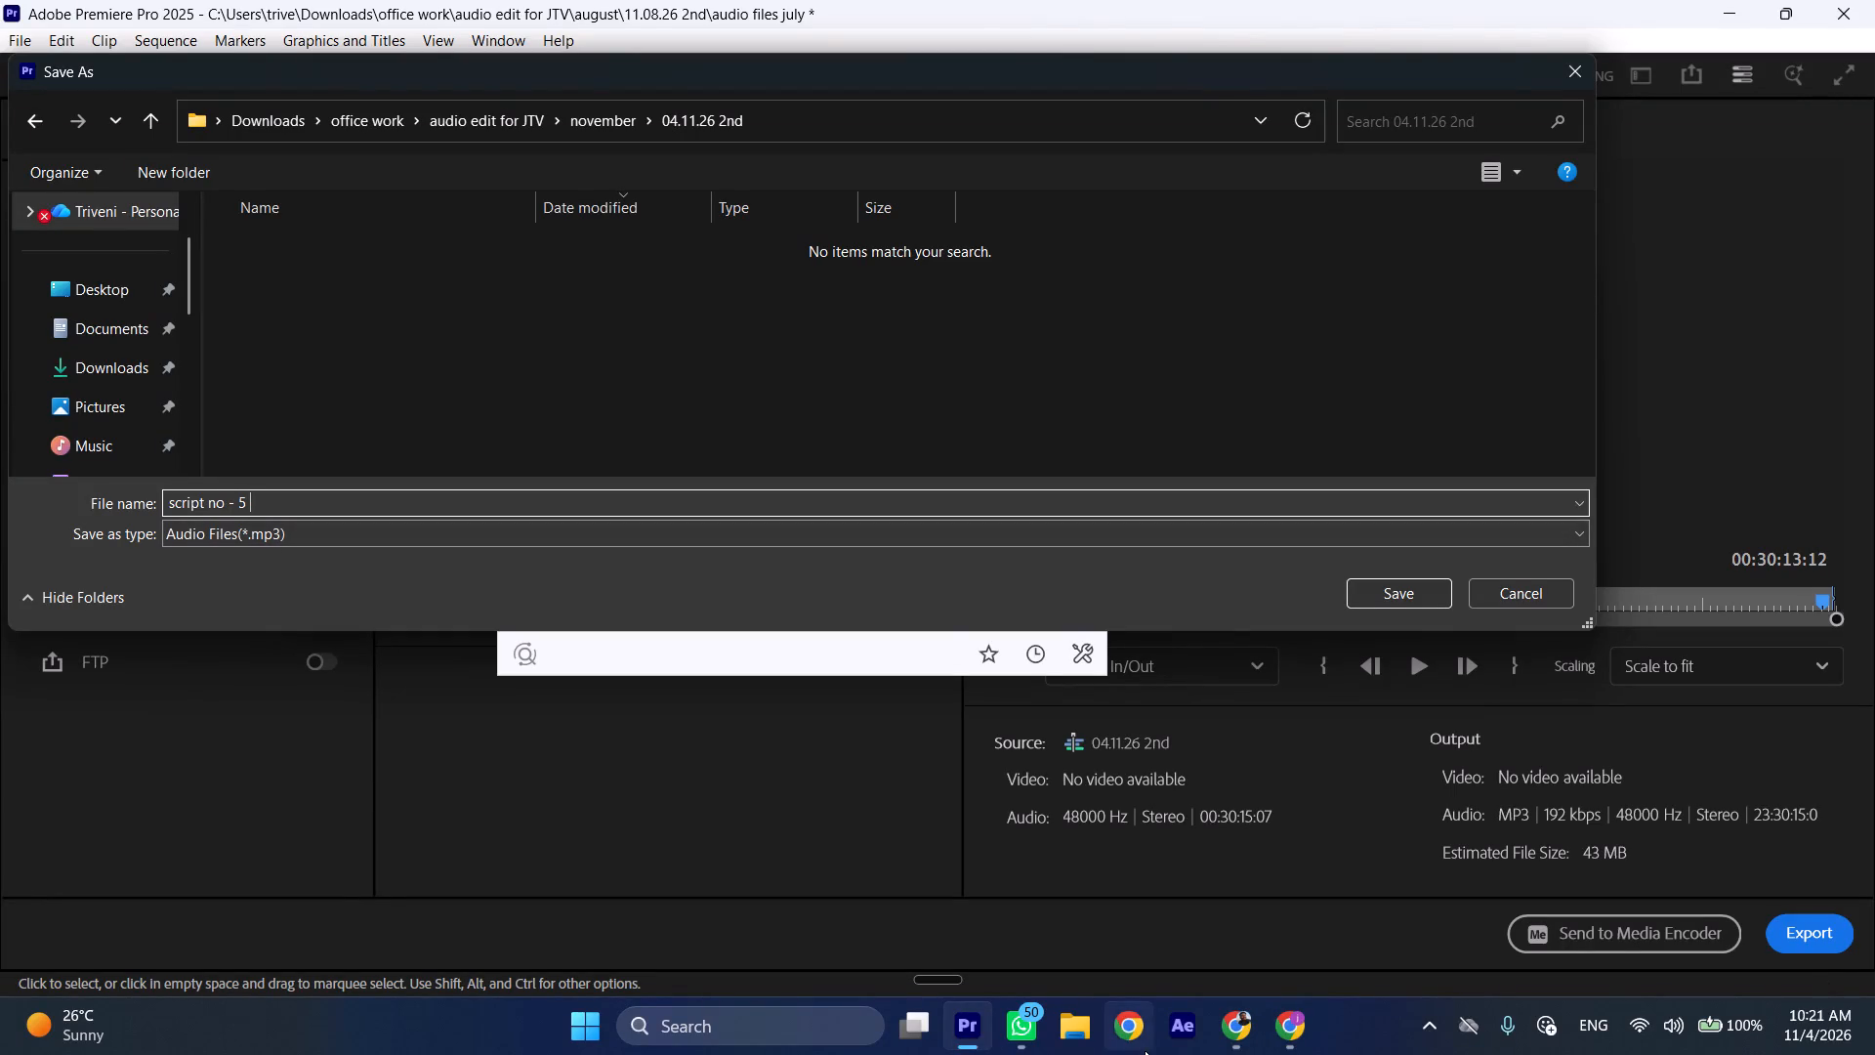
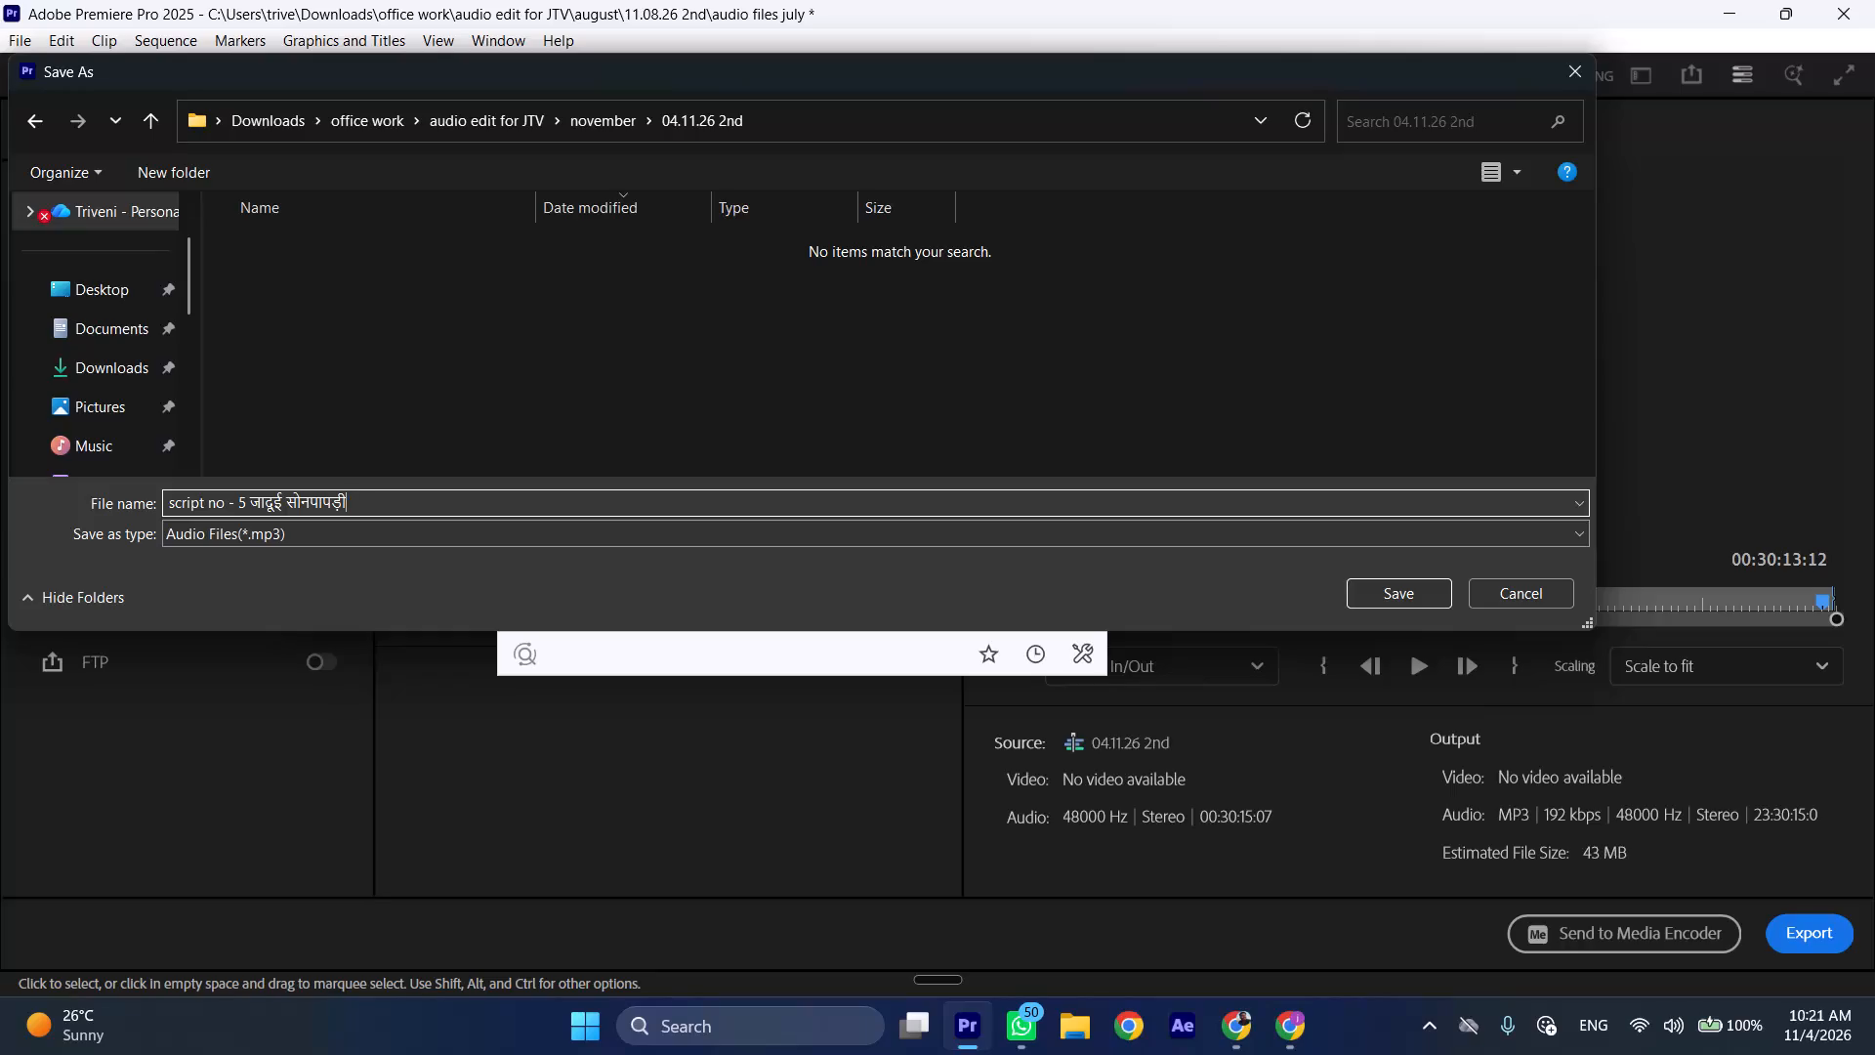
Append "..." to the file name "script no - 5 जादूई सोनपापड़ी", save it, and export the 04.11.26 2nd sequence as MP3.
{"action": "type", "text": "..."}
{"action": "left_click", "coordinate": [1414, 594]}
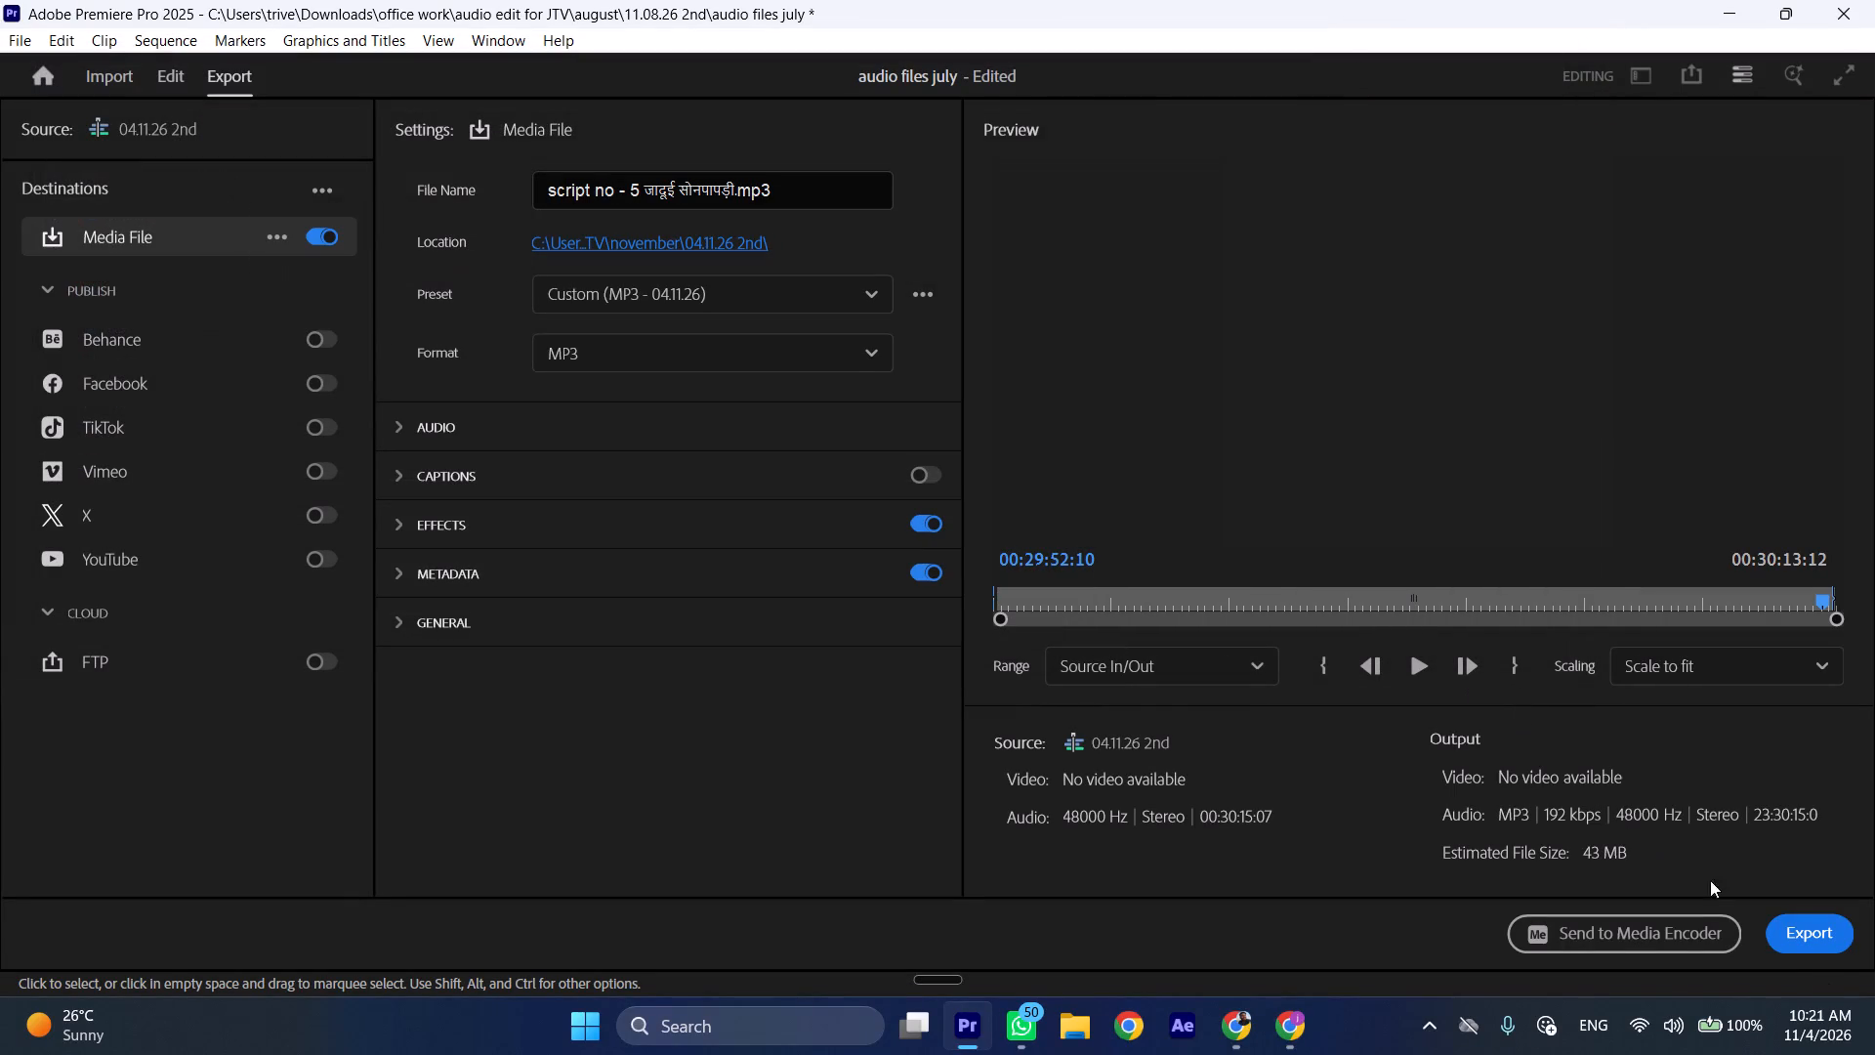
{"action": "left_click", "coordinate": [1801, 941]}
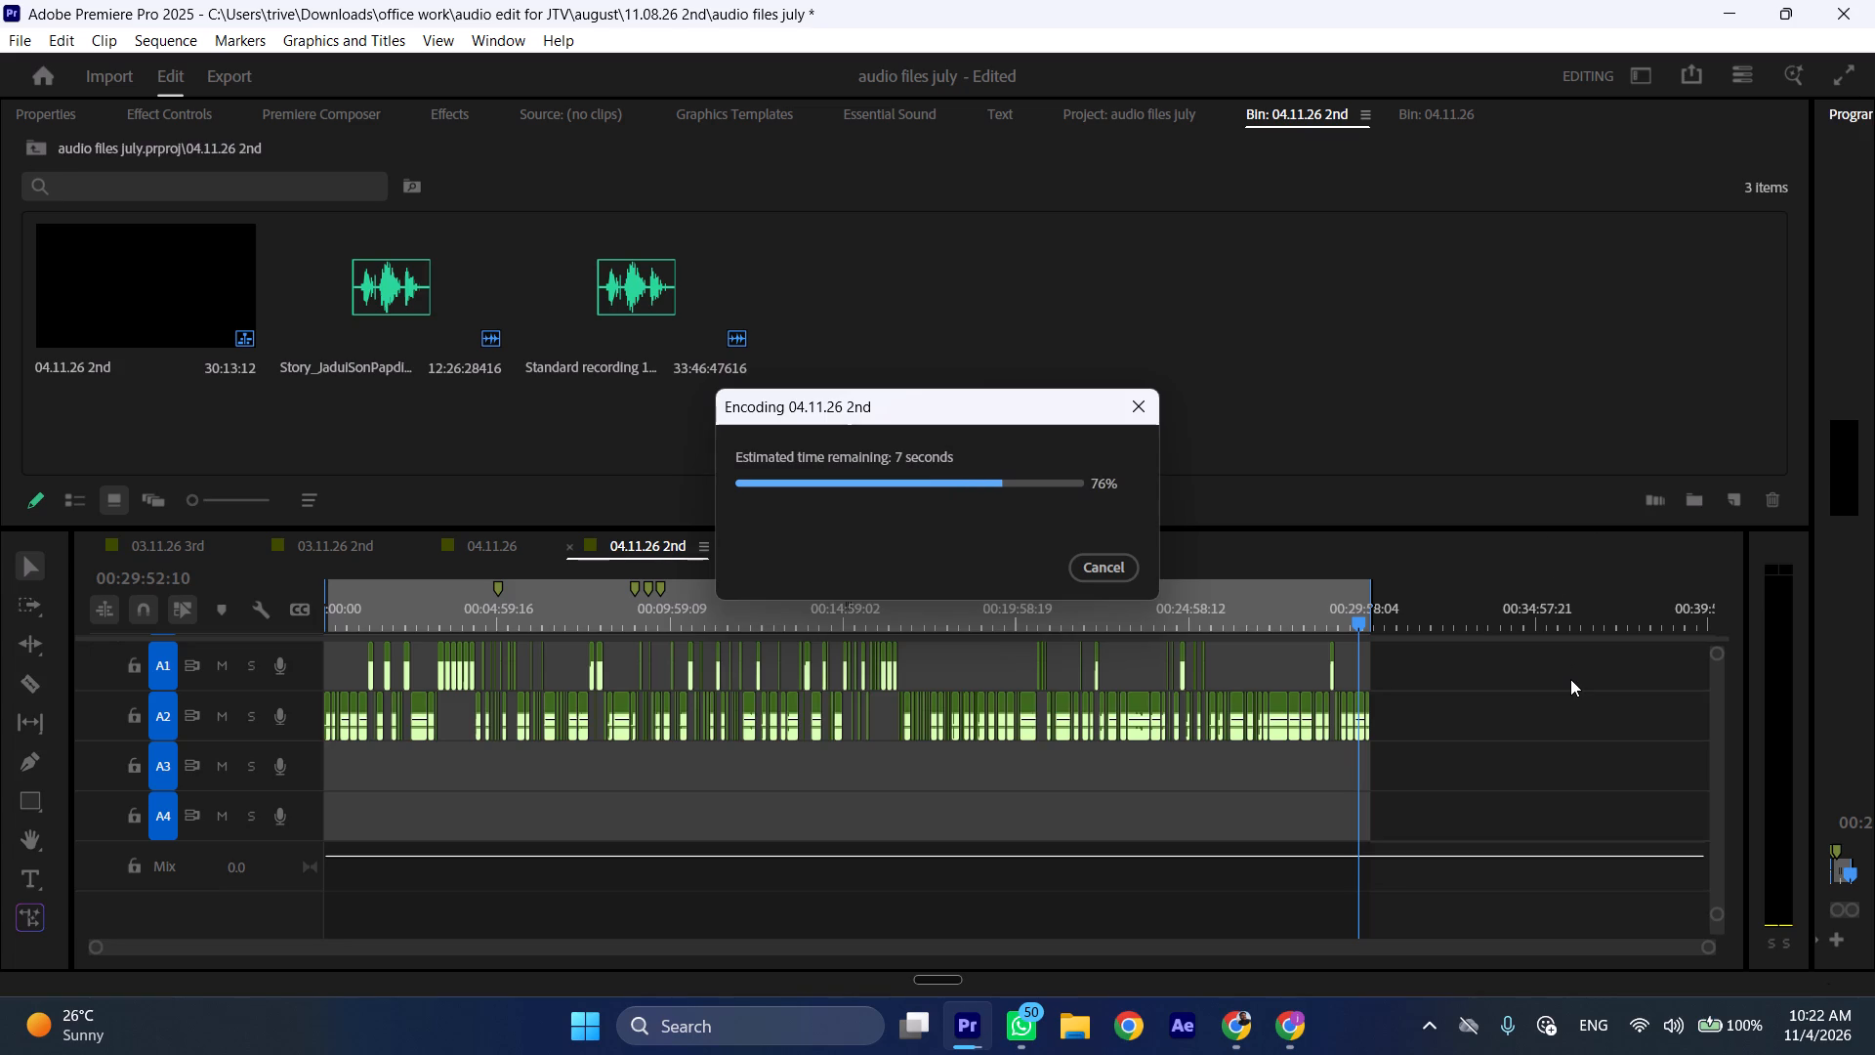
Switch to Adobe Podcast in Chrome and choose "script no - 5 जादूई सोनपापड़ी" from the november folder 04.11.26 2nd for speech enhancement.
{"action": "left_click", "coordinate": [1248, 1030]}
{"action": "left_click_drag", "start_coordinate": [620, 627], "coordinate": [610, 627]}
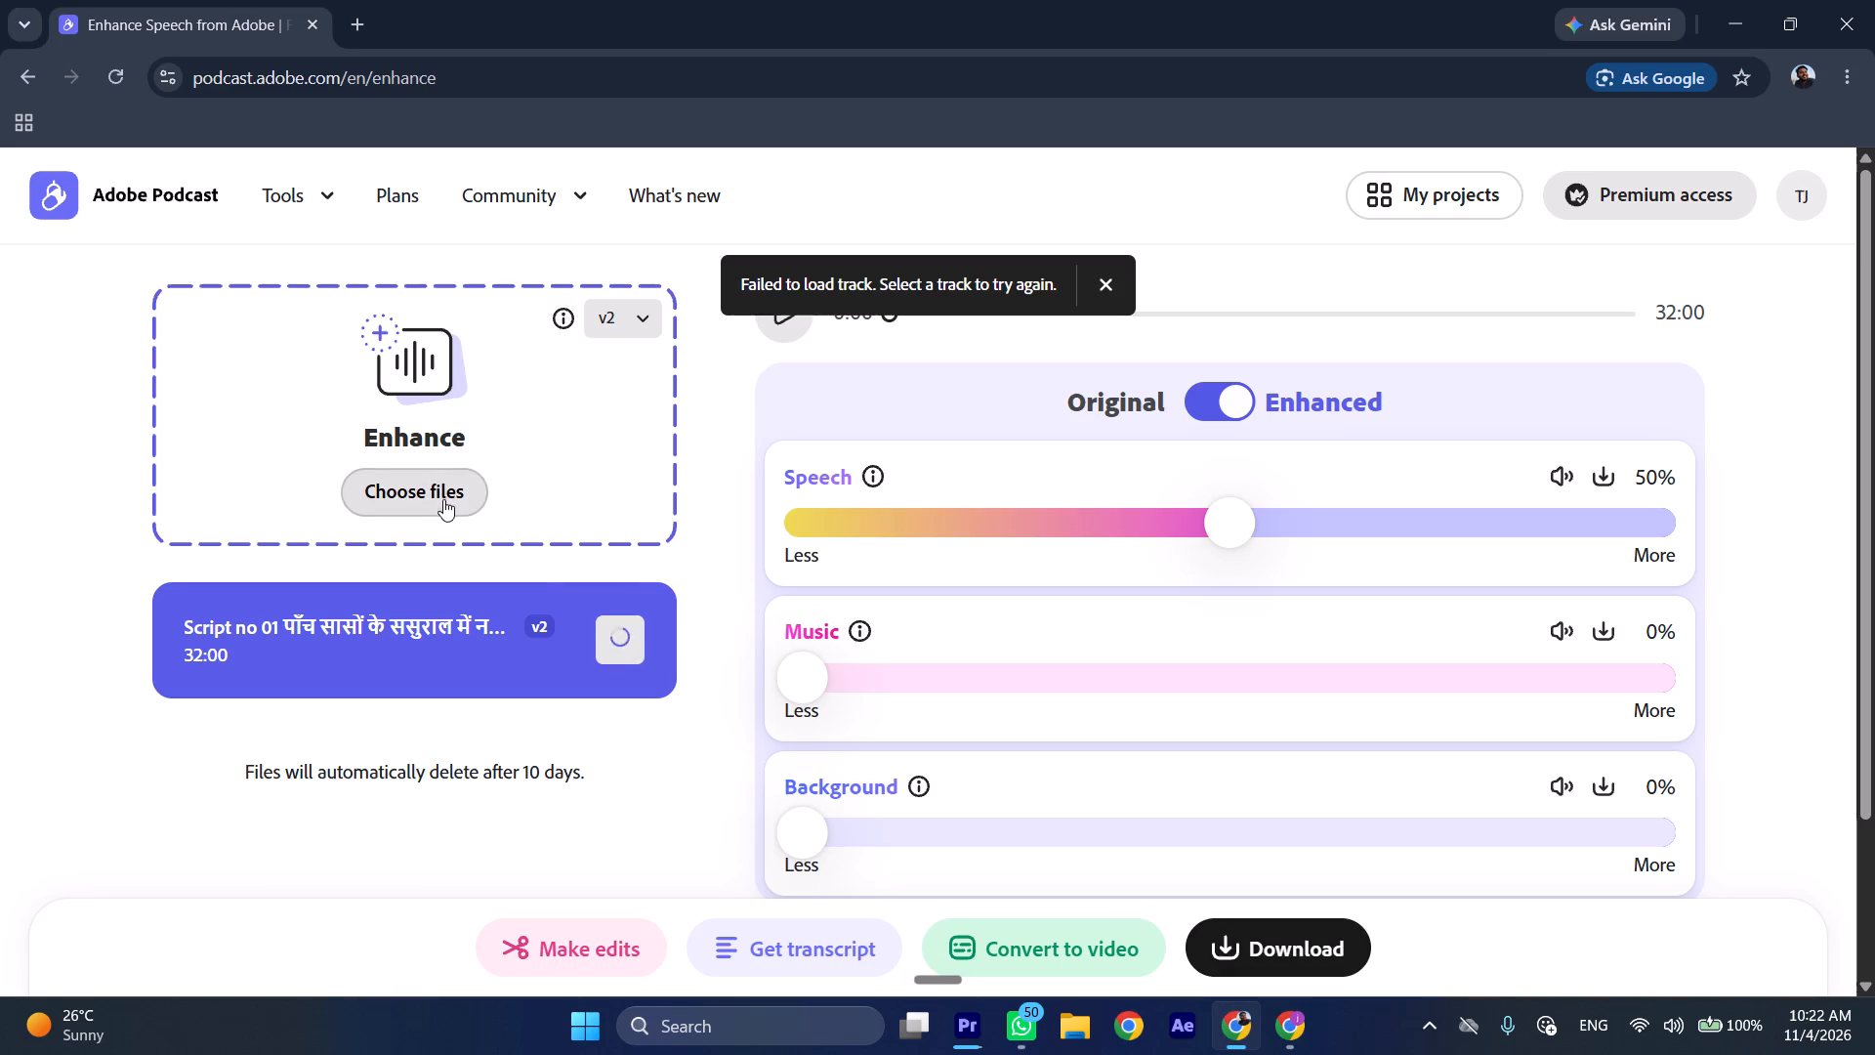
{"action": "left_click", "coordinate": [443, 498]}
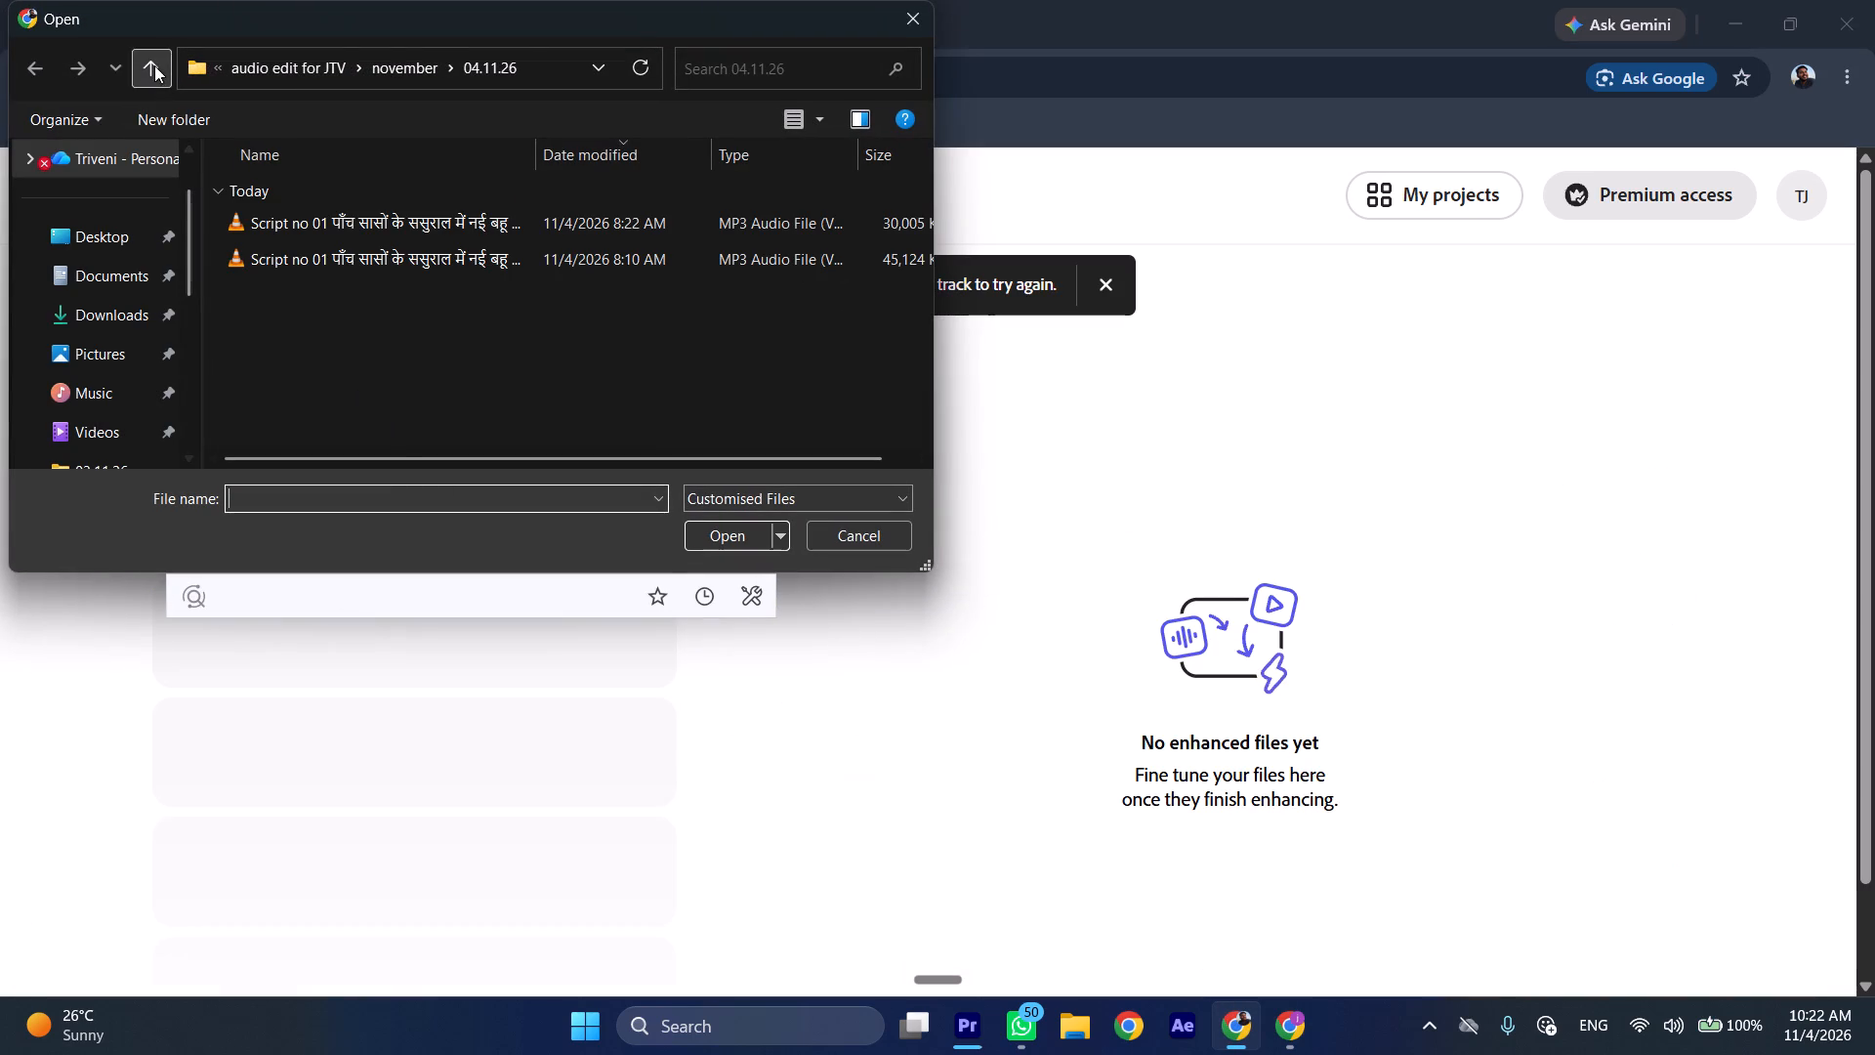
{"action": "left_click", "coordinate": [154, 65]}
{"action": "double_click", "coordinate": [286, 221]}
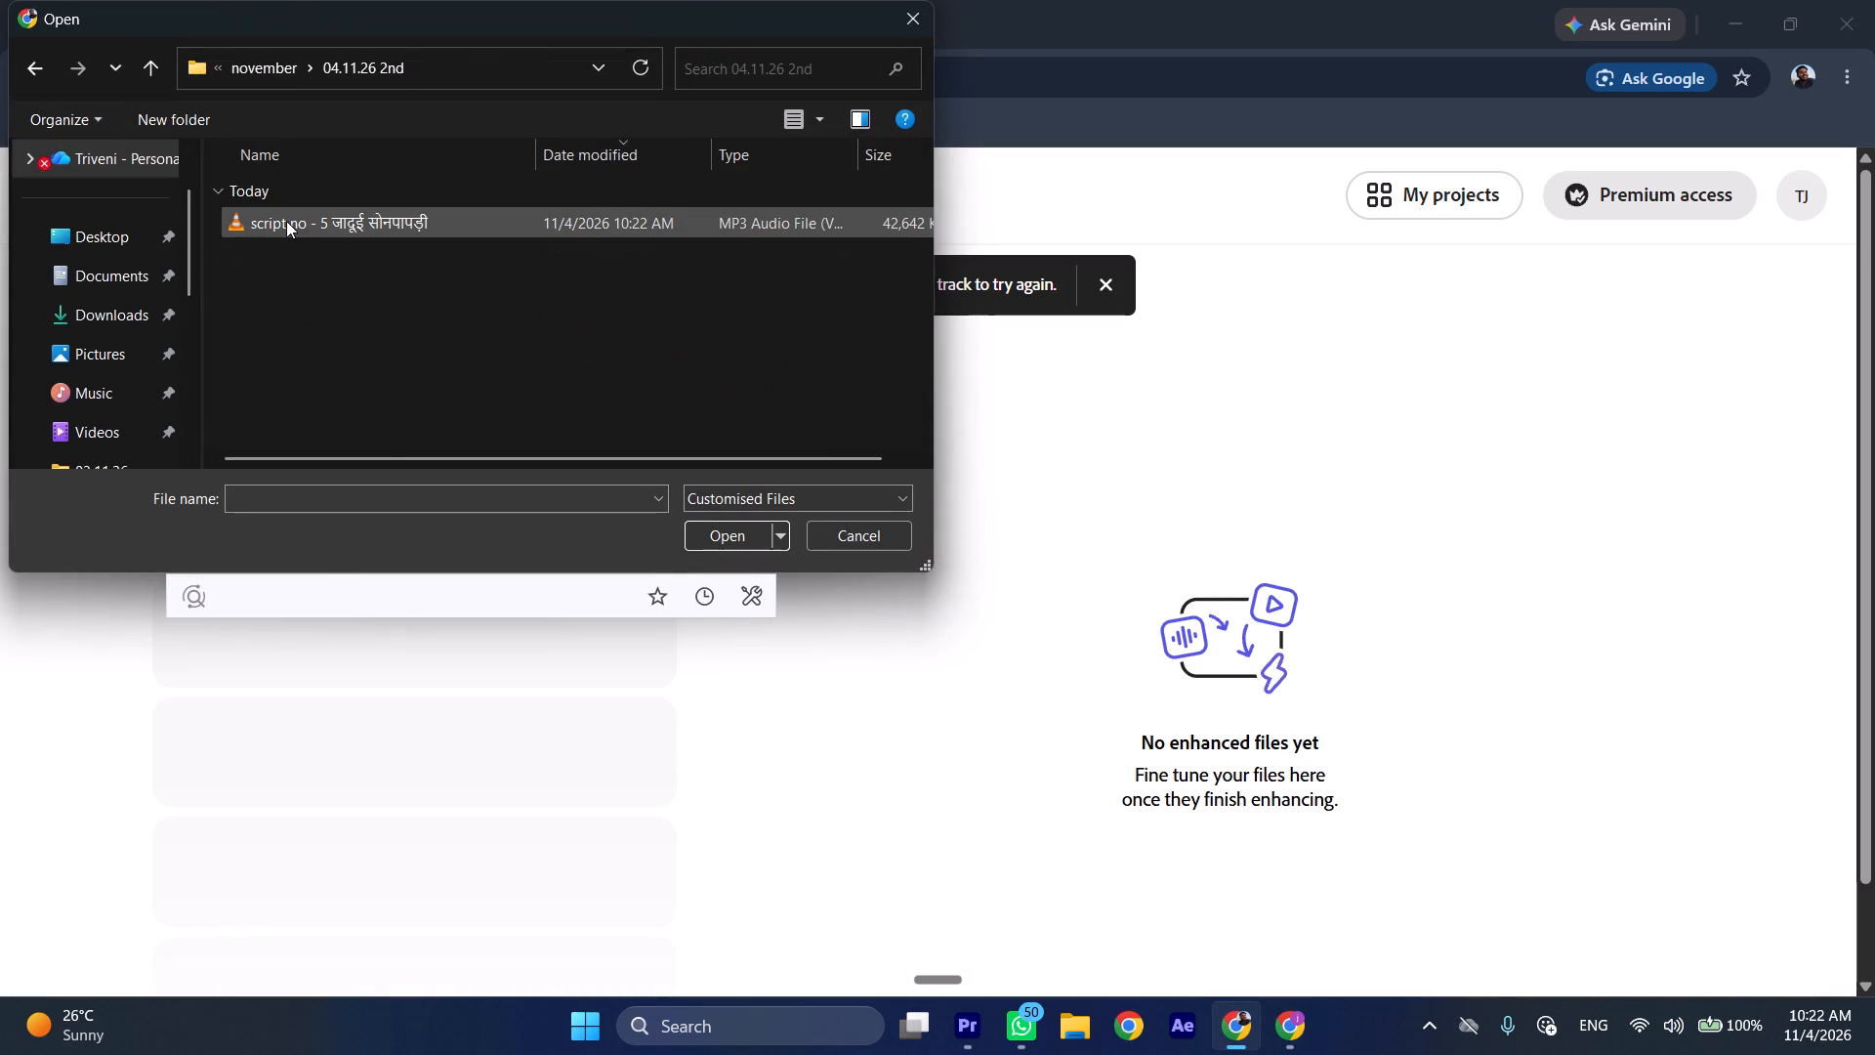
{"action": "double_click", "coordinate": [287, 219]}
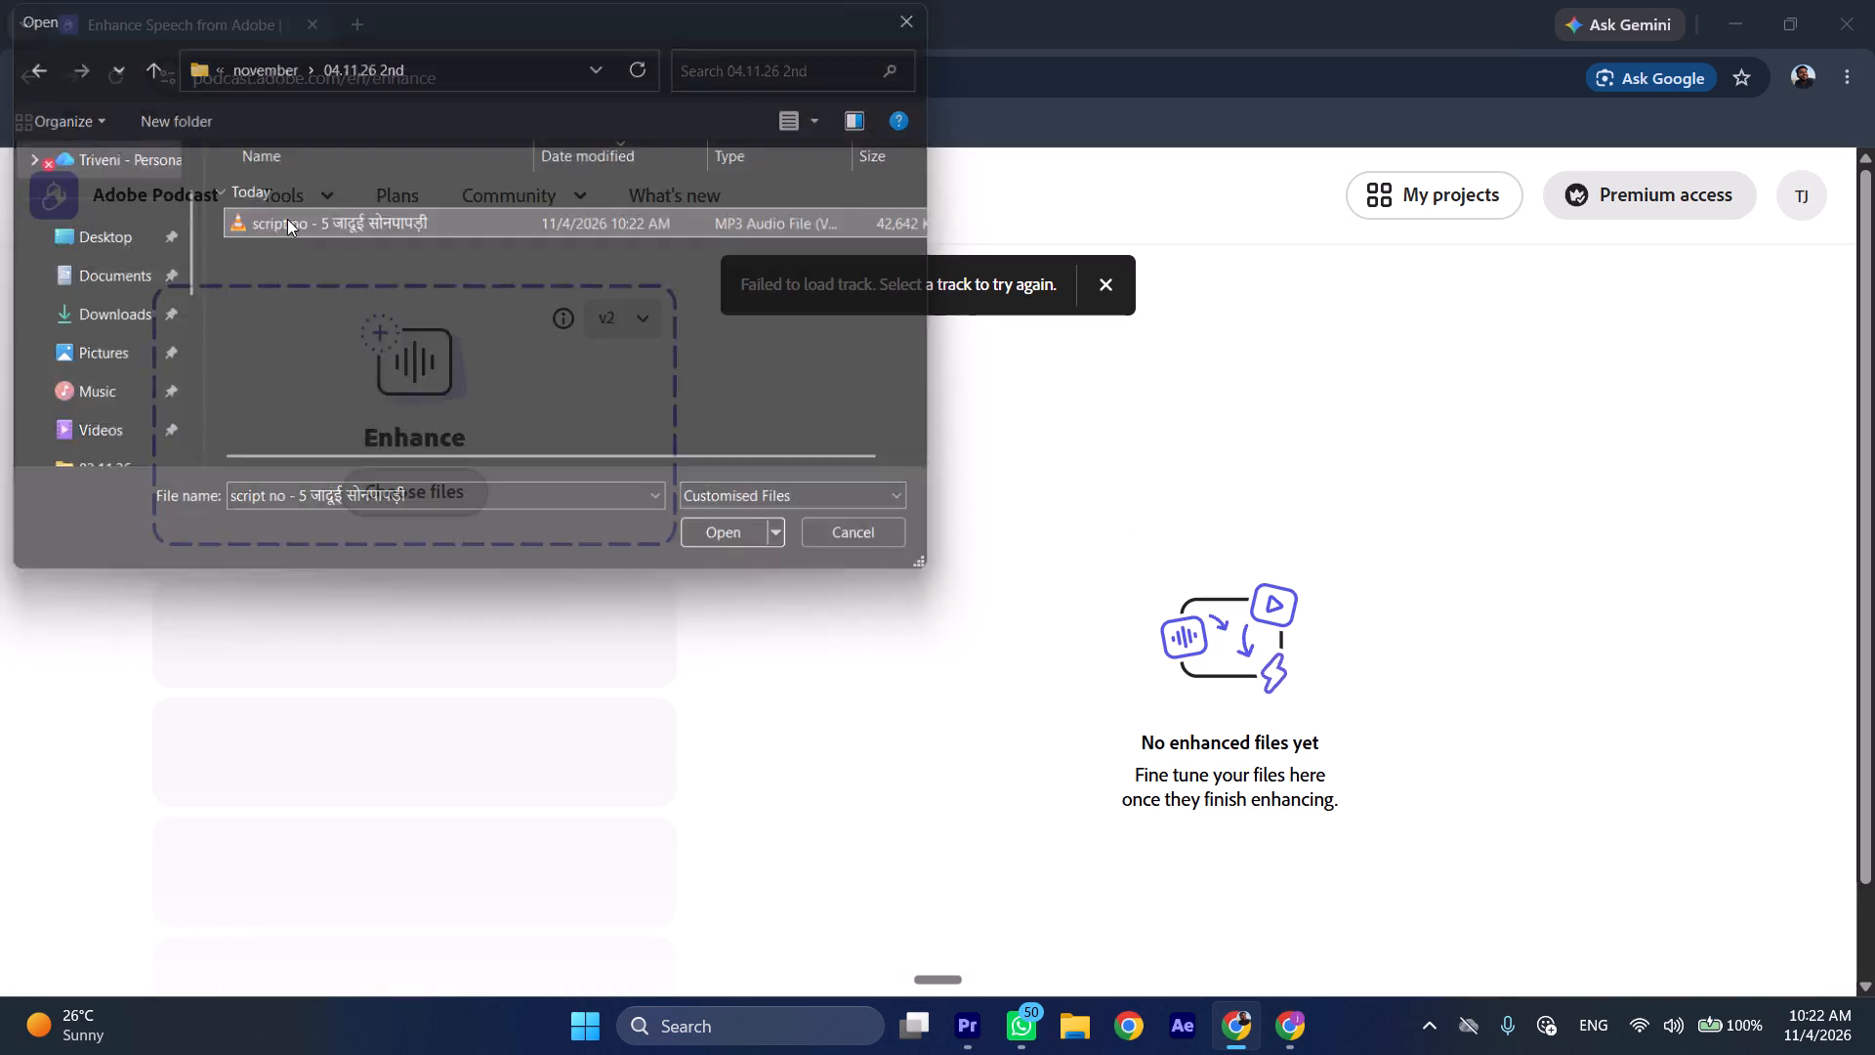
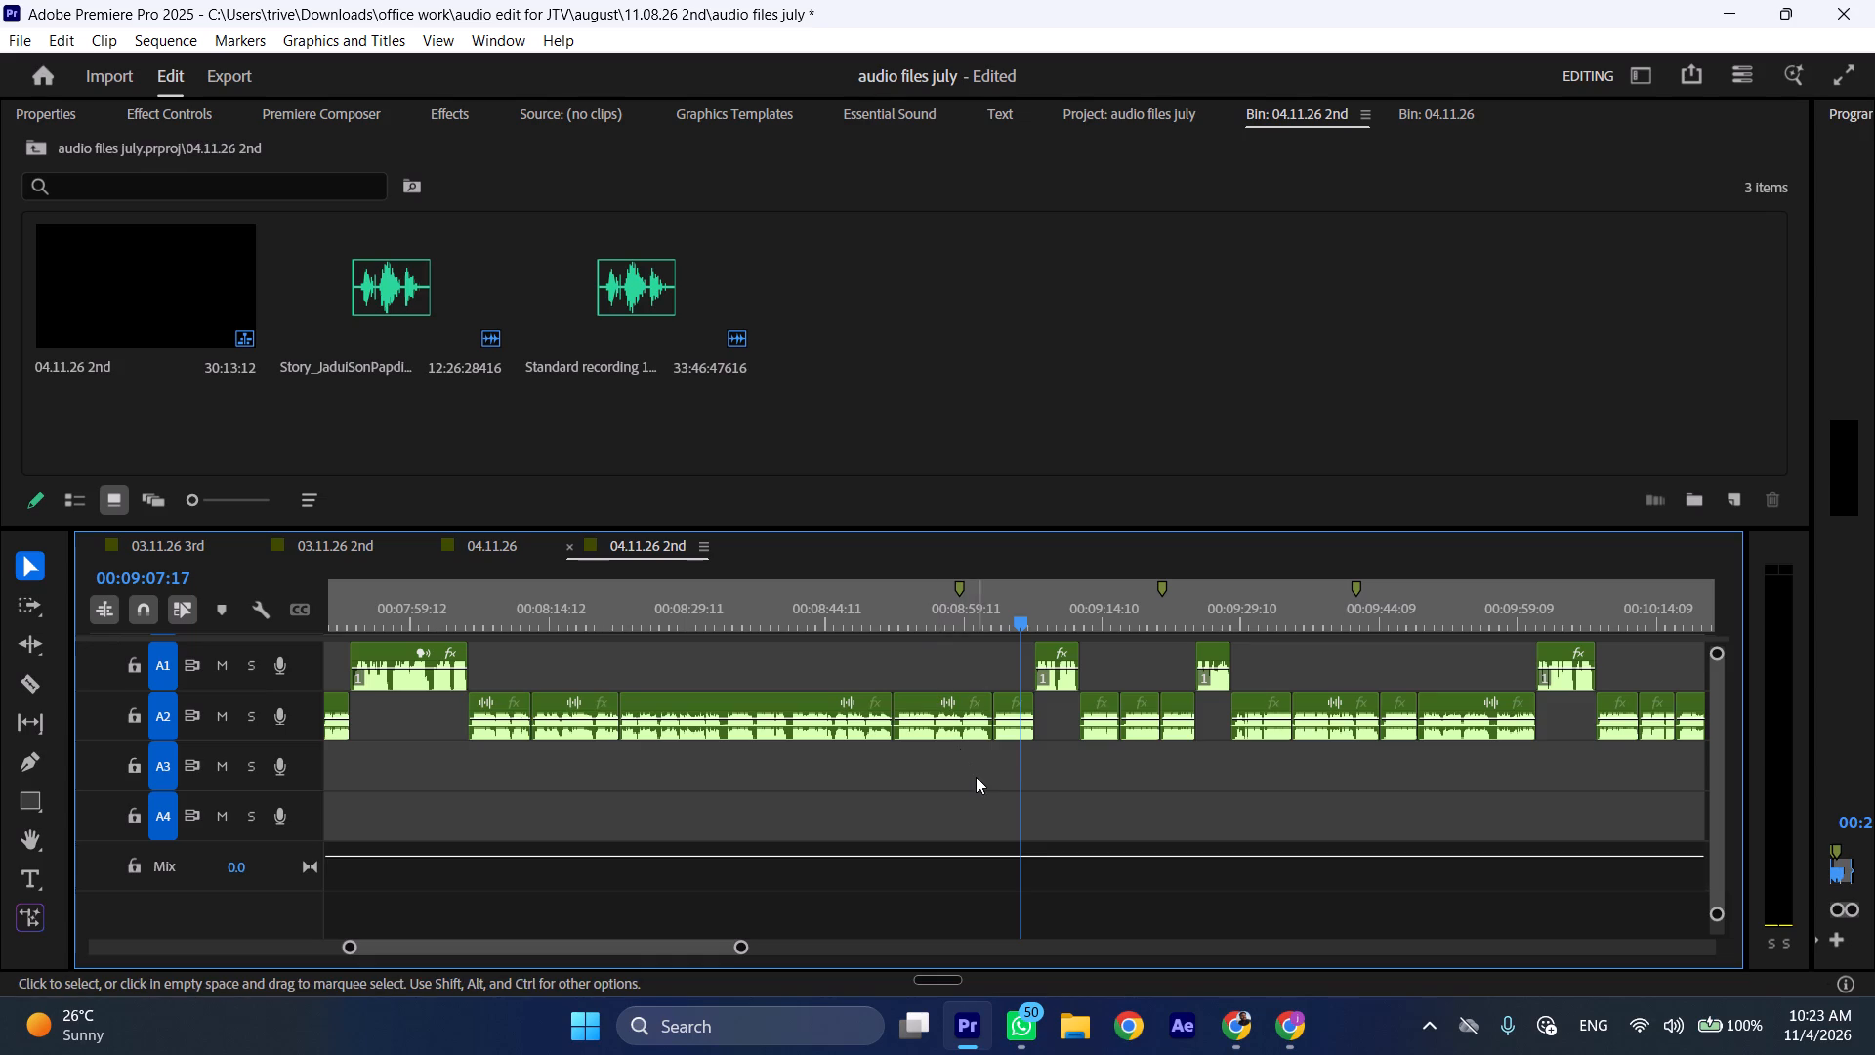
Listen to the 04.11.26 2nd sequence around the marker near 00:05:00, replaying it from about 00:04:58 to check the audio.
{"action": "scroll", "coordinate": [976, 777], "scroll_direction": "down", "scroll_amount": 2, "text": "ctrl"}
{"action": "scroll", "coordinate": [976, 777], "scroll_direction": "up", "scroll_amount": 2, "text": "ctrl"}
{"action": "key", "text": "ctrl+shift+x"}
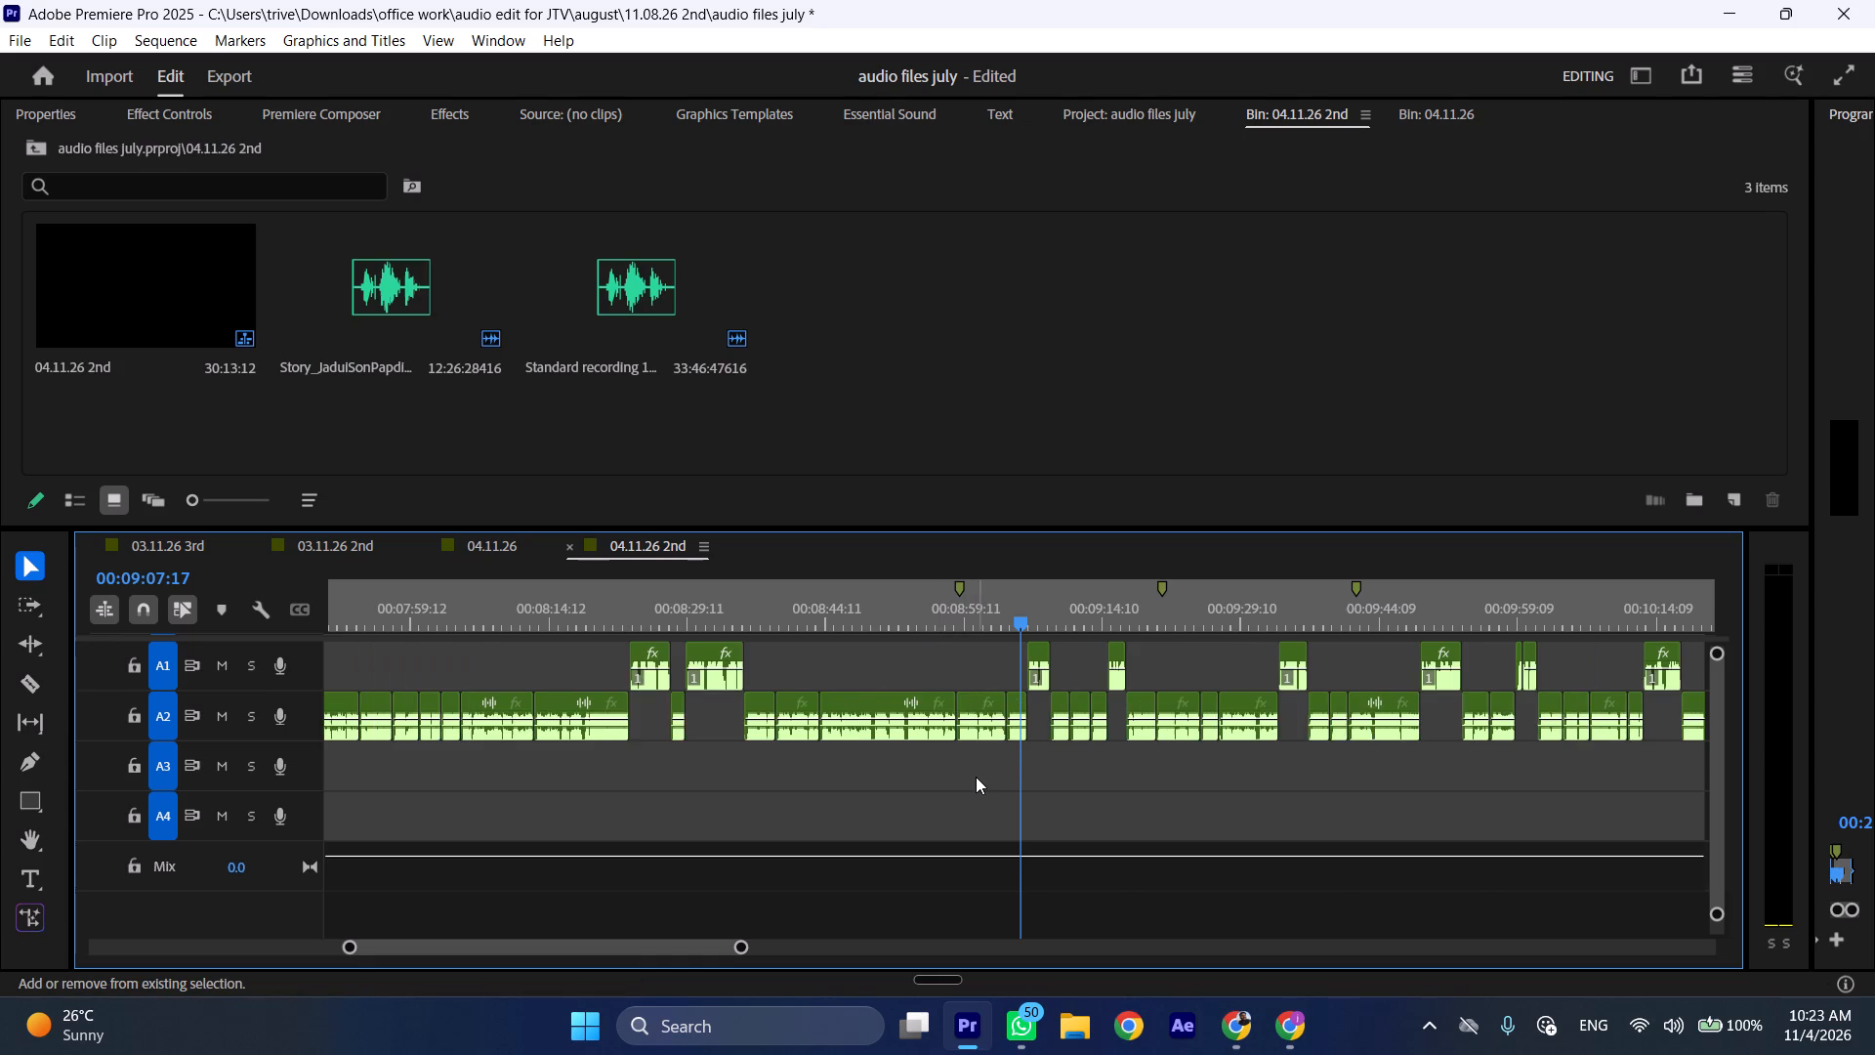
{"action": "key", "text": "ctrl+shift+x"}
{"action": "key", "text": "ctrl+shift+x"}
{"action": "left_click", "coordinate": [674, 611], "text": "ctrl+shift"}
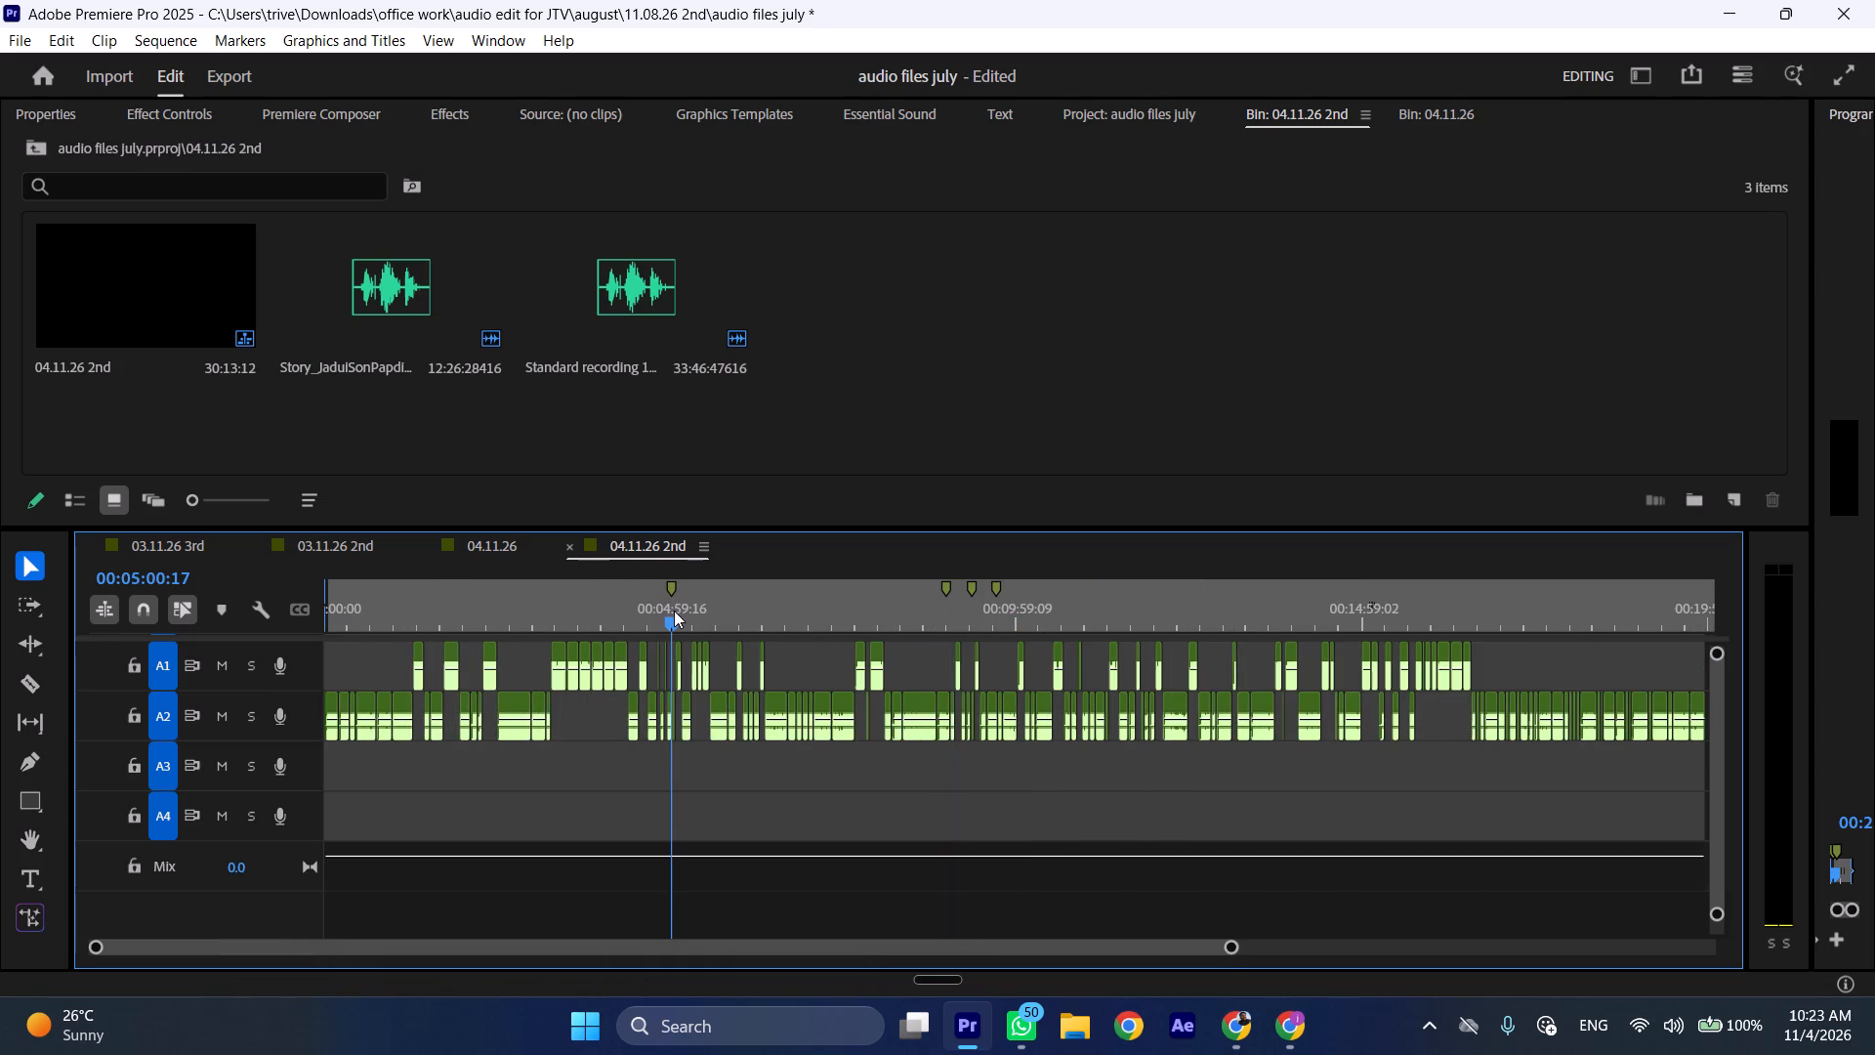
{"action": "key", "text": "ctrl+shift+c"}
{"action": "key", "text": "ctrl+shift+c"}
{"action": "key", "text": "ctrl+shift+c"}
{"action": "key", "text": "ctrl+shift+c"}
{"action": "key", "text": "ctrl+shift+c"}
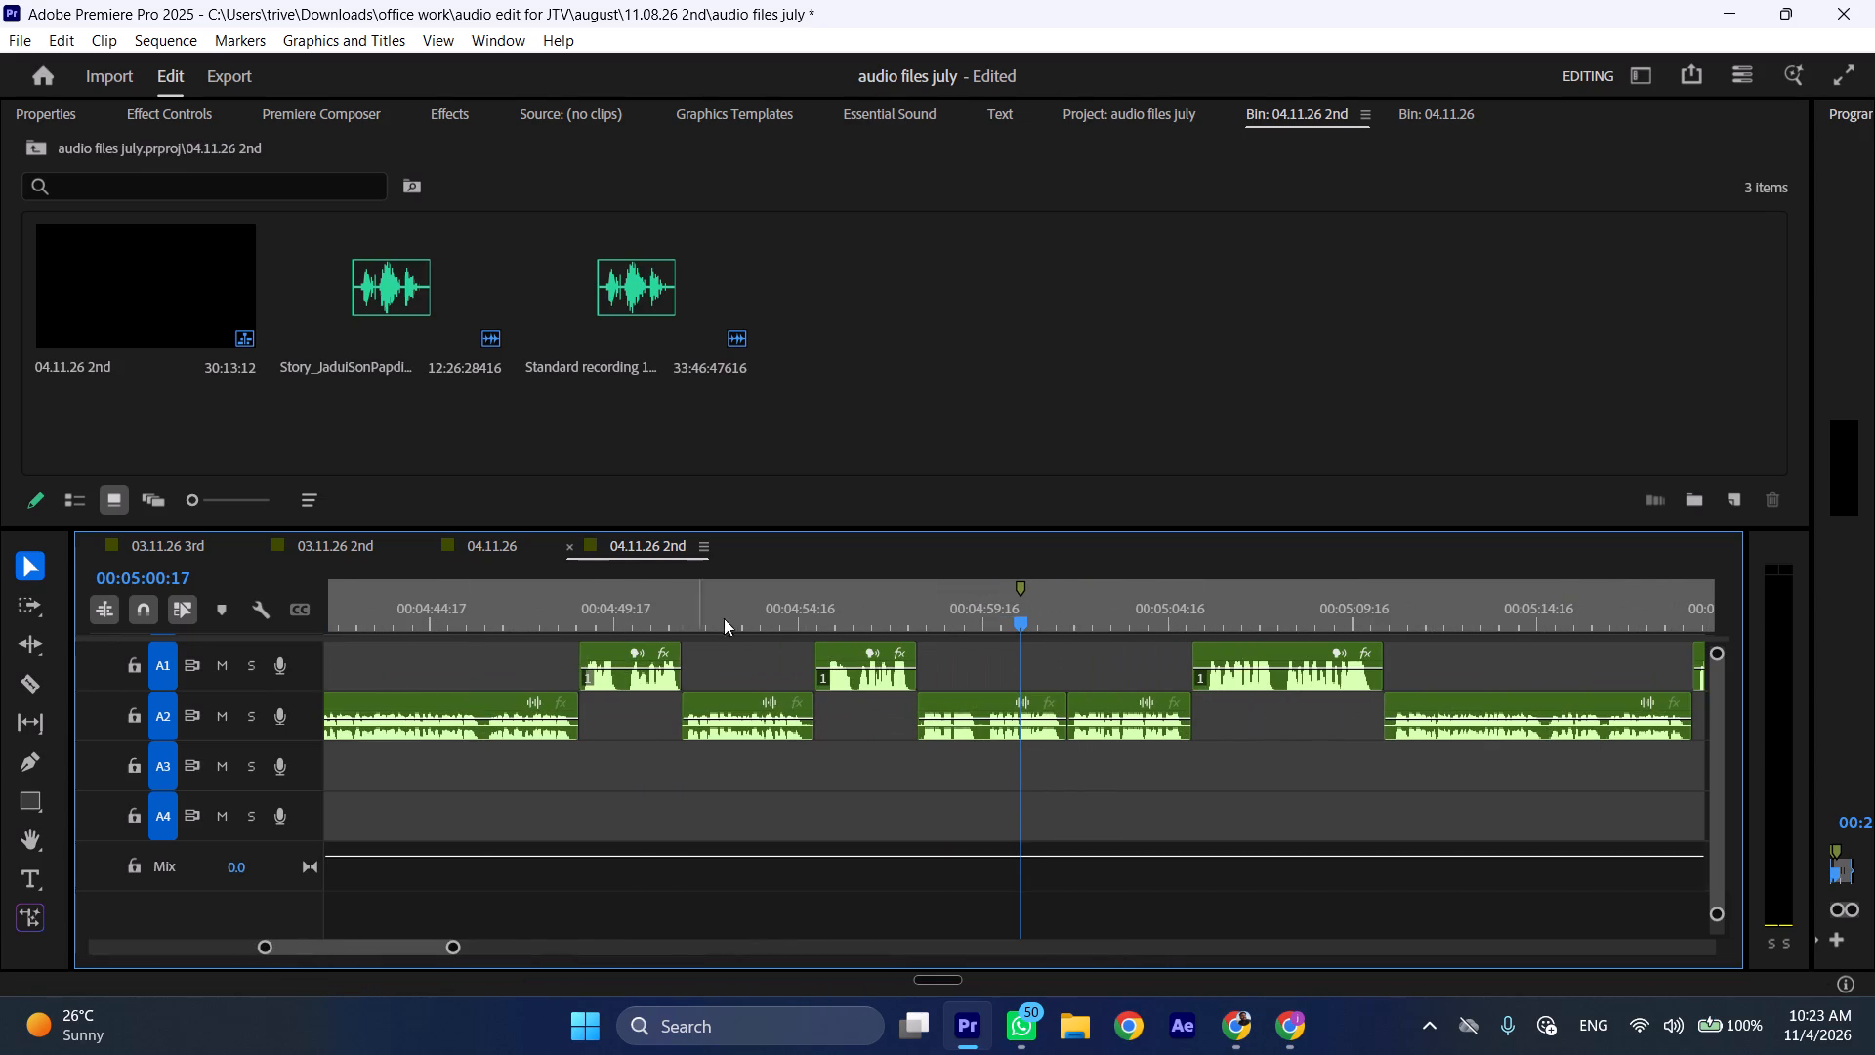
{"action": "left_click", "coordinate": [923, 605]}
{"action": "key", "text": "space"}
{"action": "left_click", "coordinate": [929, 607]}
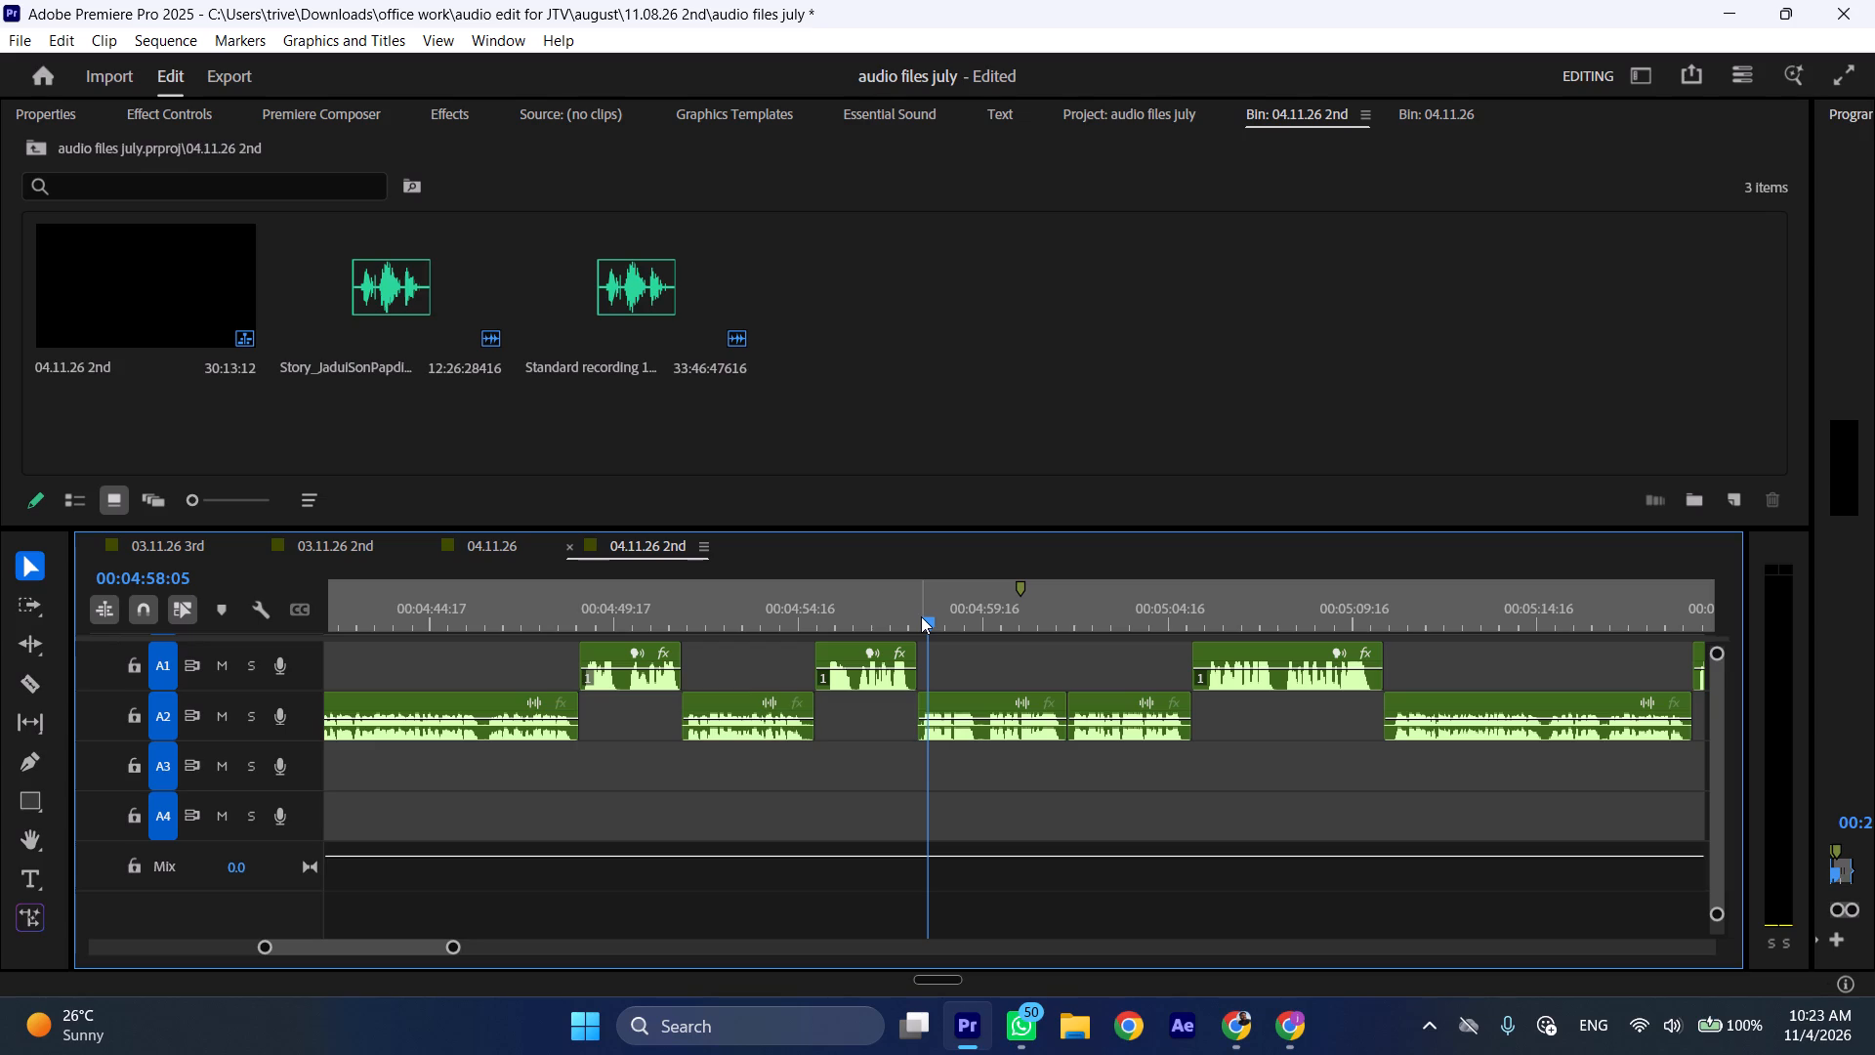
{"action": "key", "text": "space"}
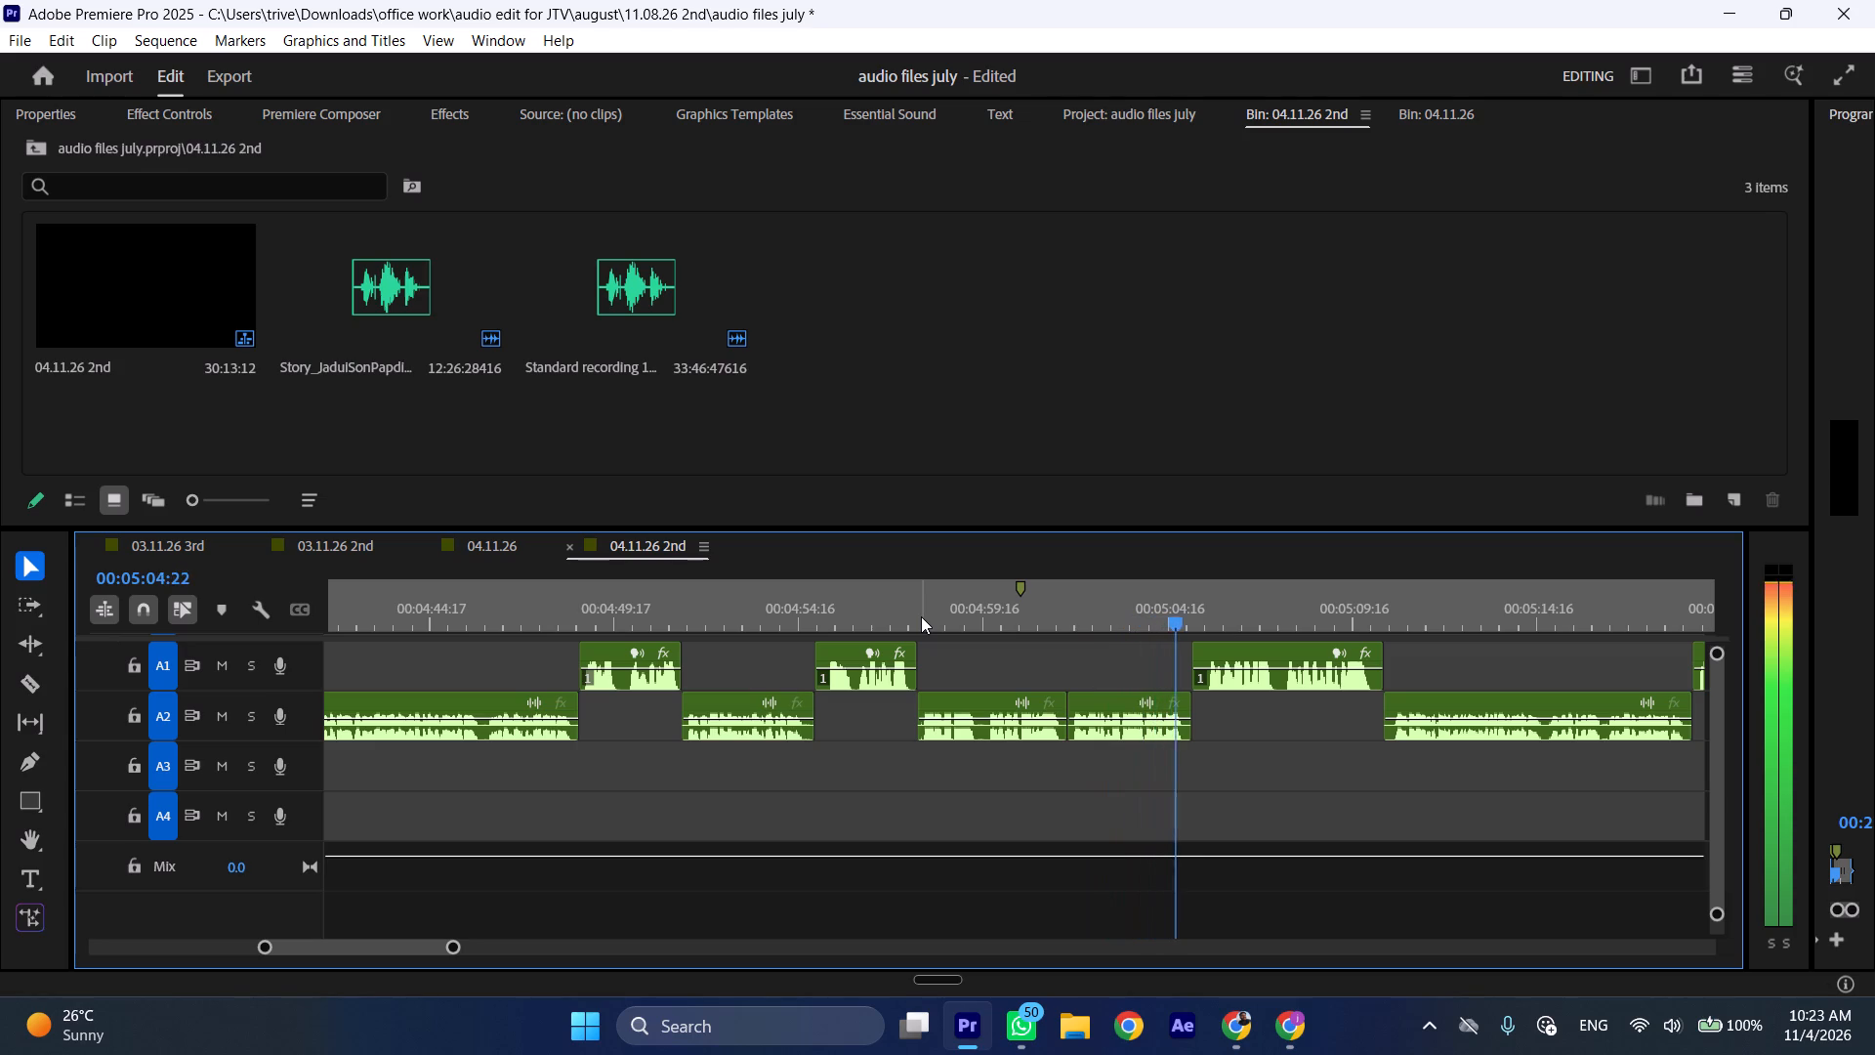
{"action": "key", "text": "space"}
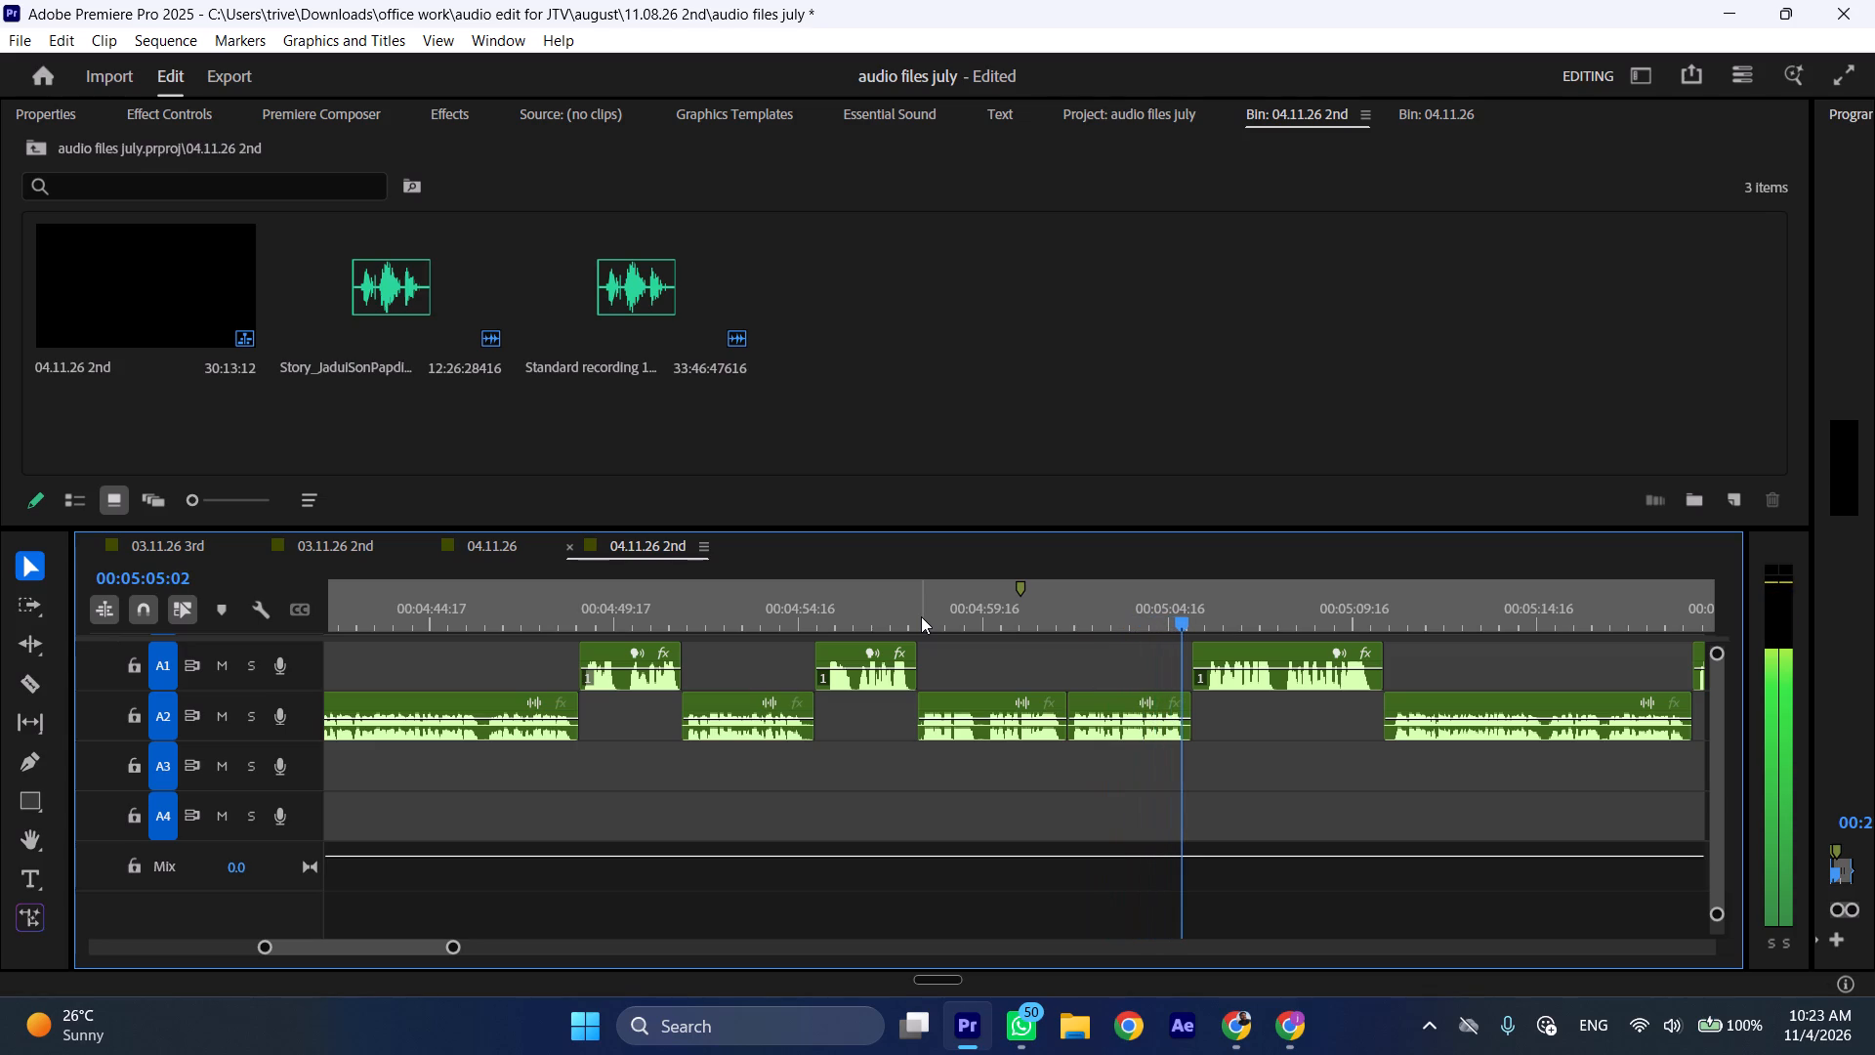
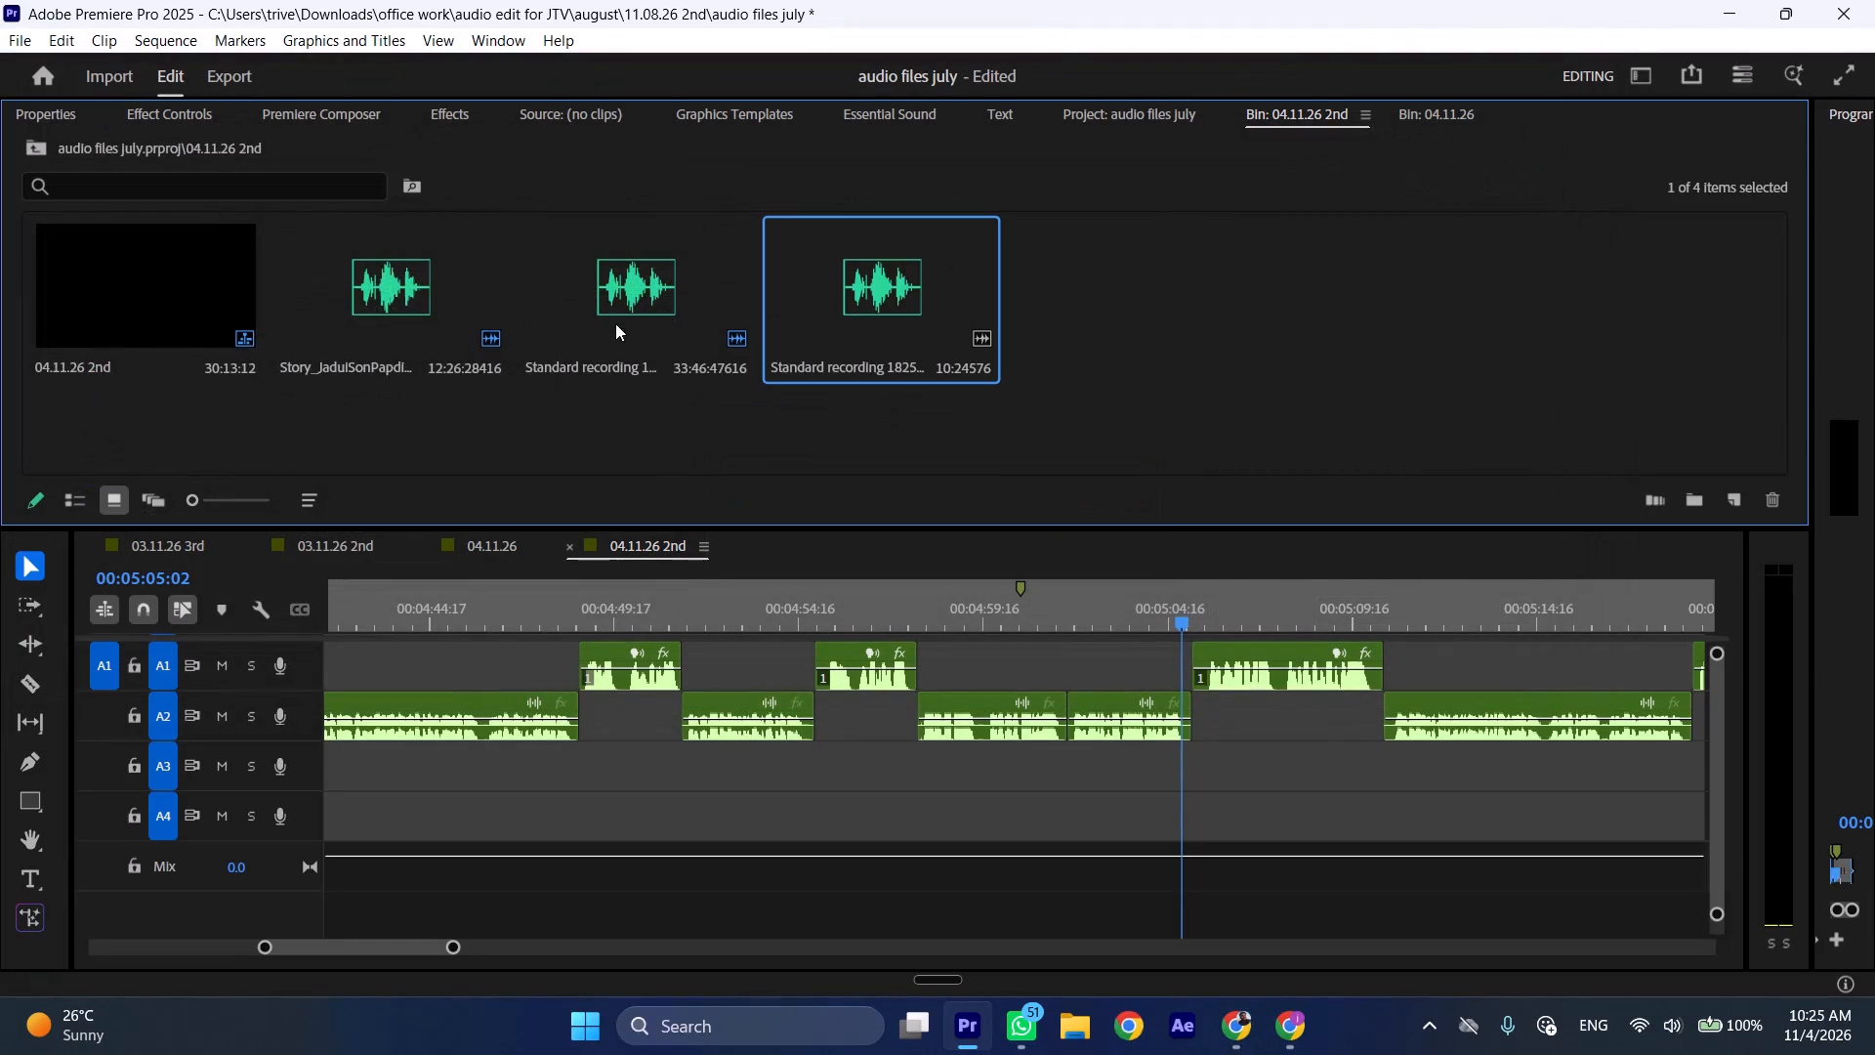
Open Standard recording 1825 in the Source monitor and mark its In point just before the speech and Out point at 00;00;08;24.
{"action": "double_click", "coordinate": [874, 284]}
{"action": "left_click", "coordinate": [493, 300]}
{"action": "key", "text": "space"}
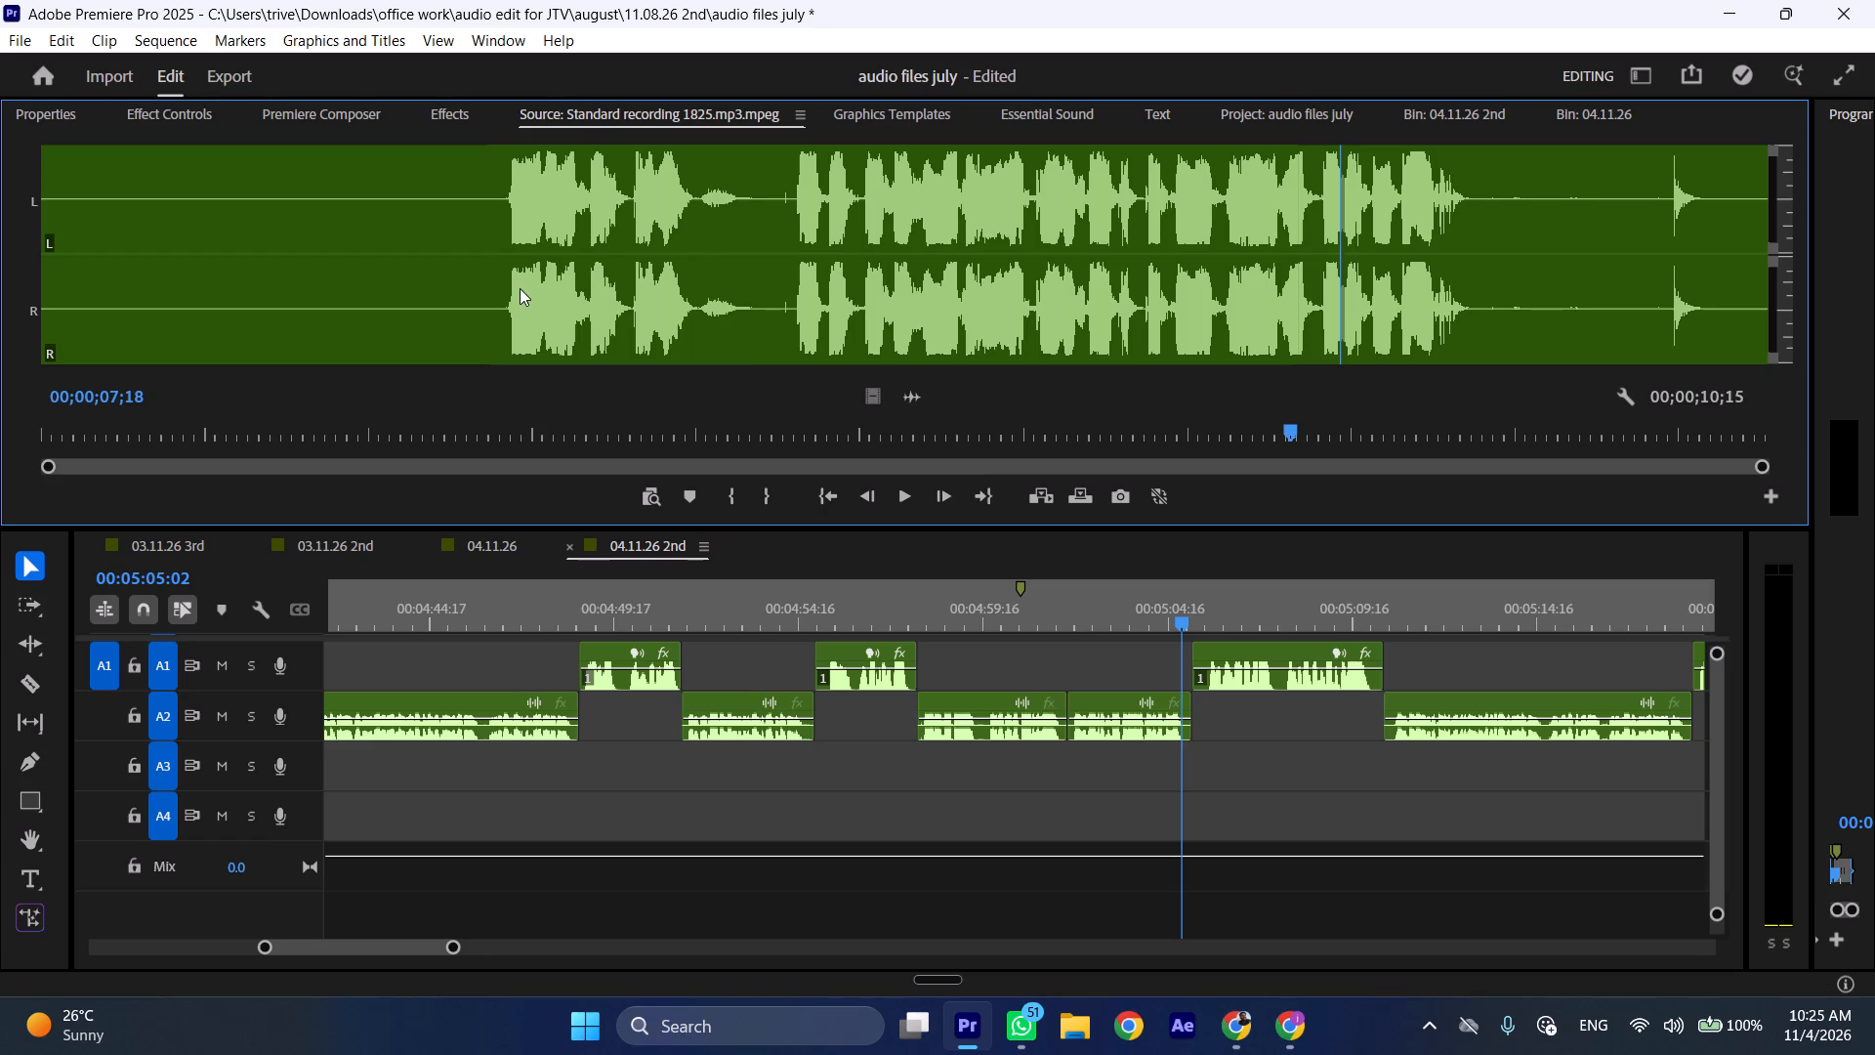
{"action": "left_click", "coordinate": [487, 289]}
{"action": "key", "text": "space"}
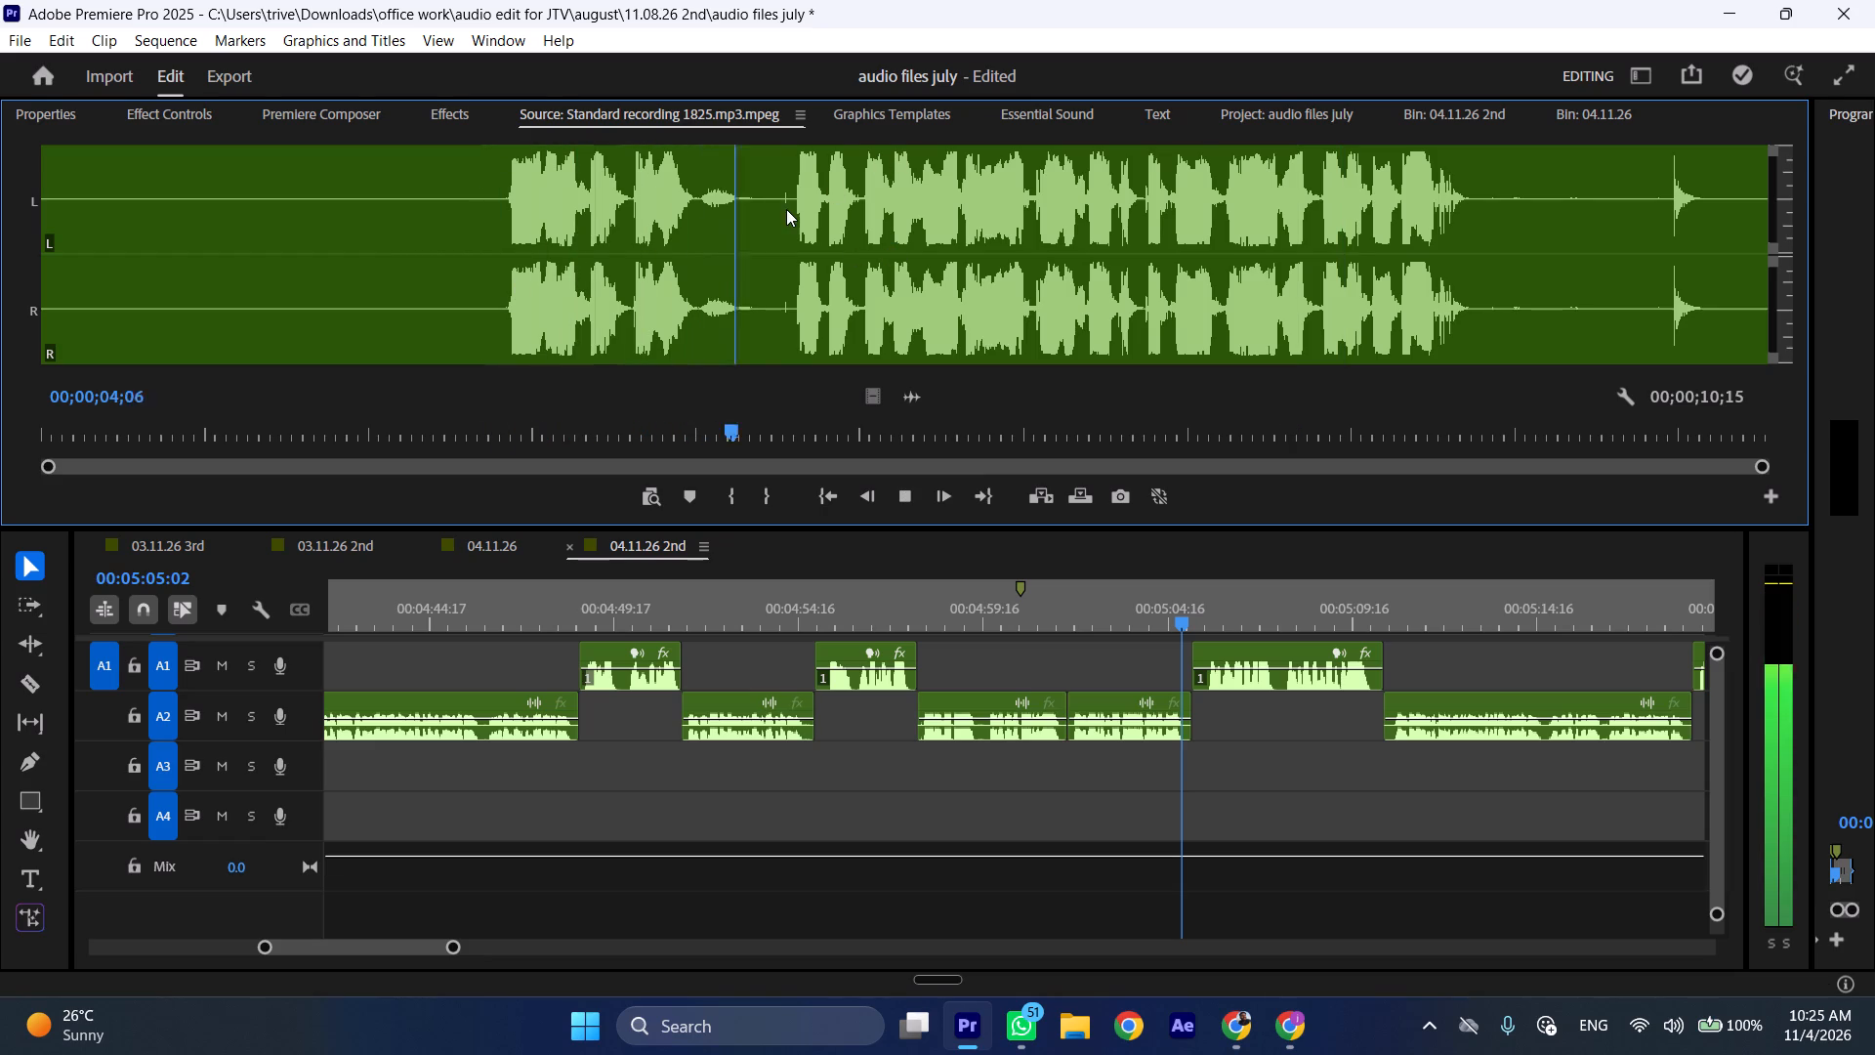
{"action": "left_click", "coordinate": [498, 302]}
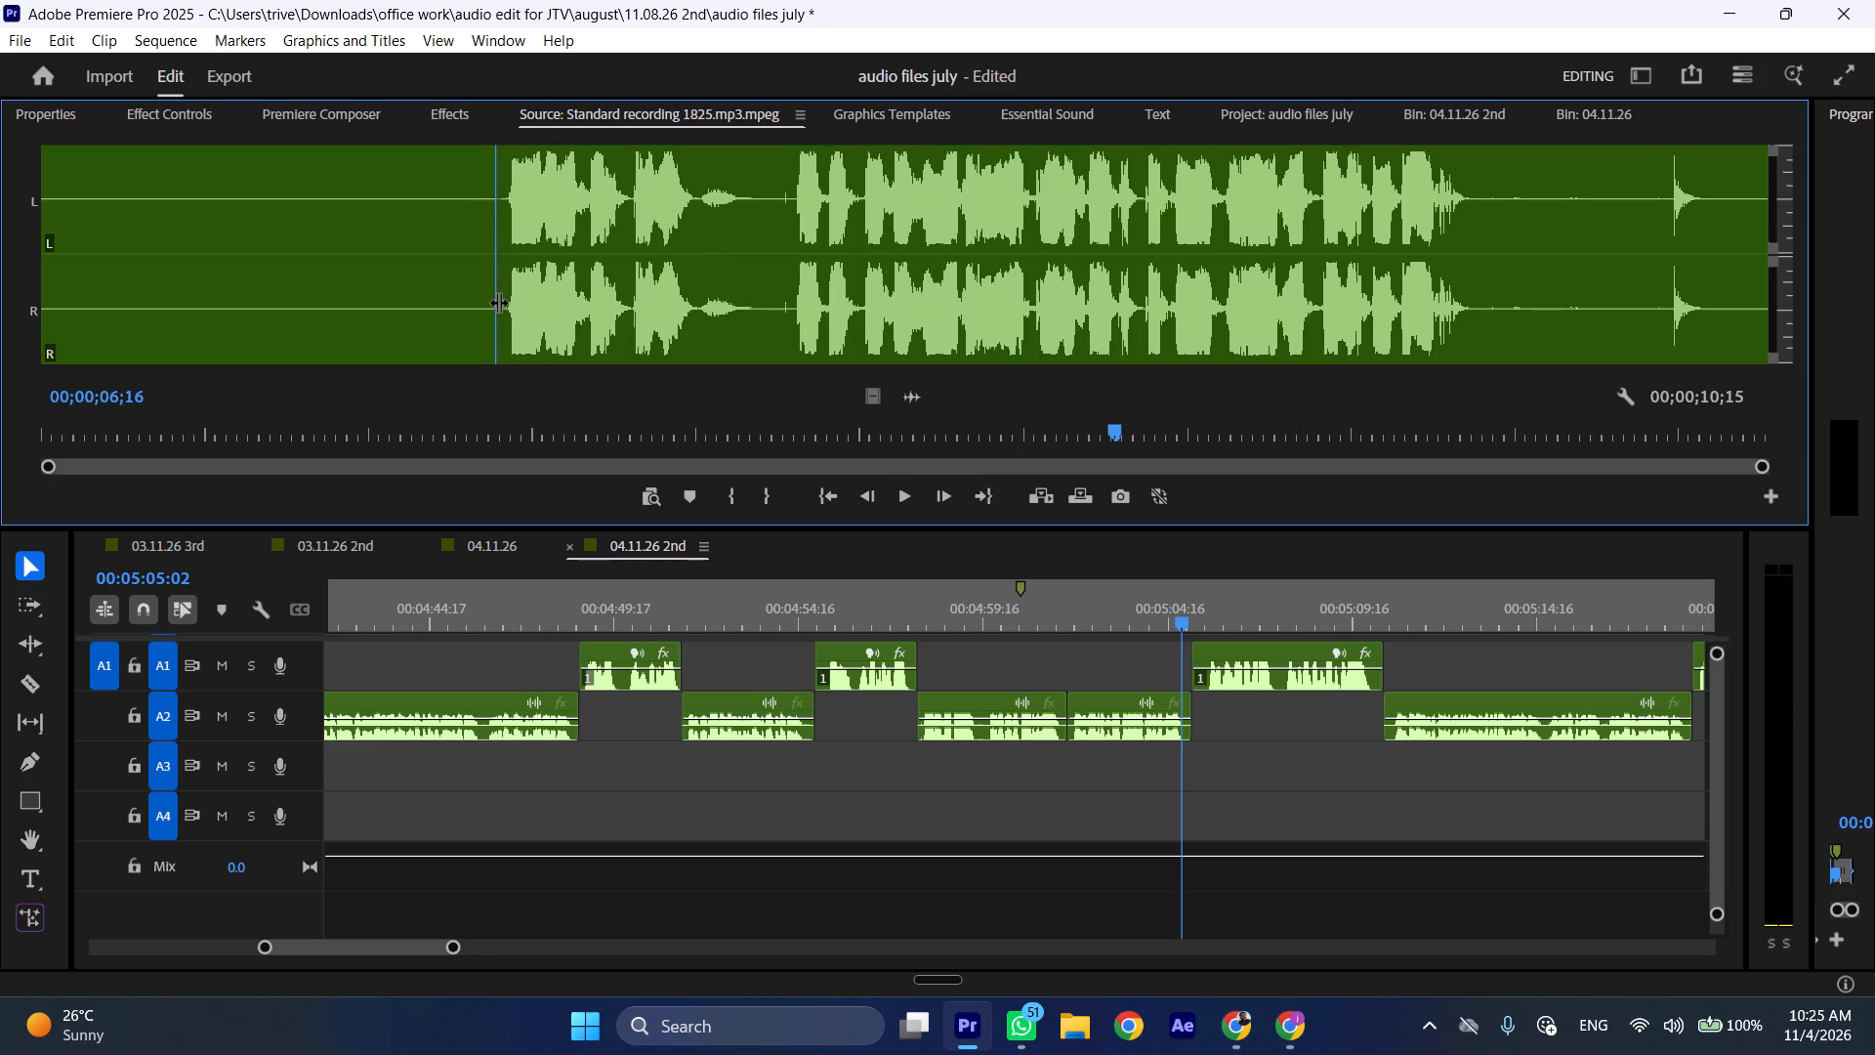
{"action": "type", "text": "ii"}
{"action": "key", "text": "space"}
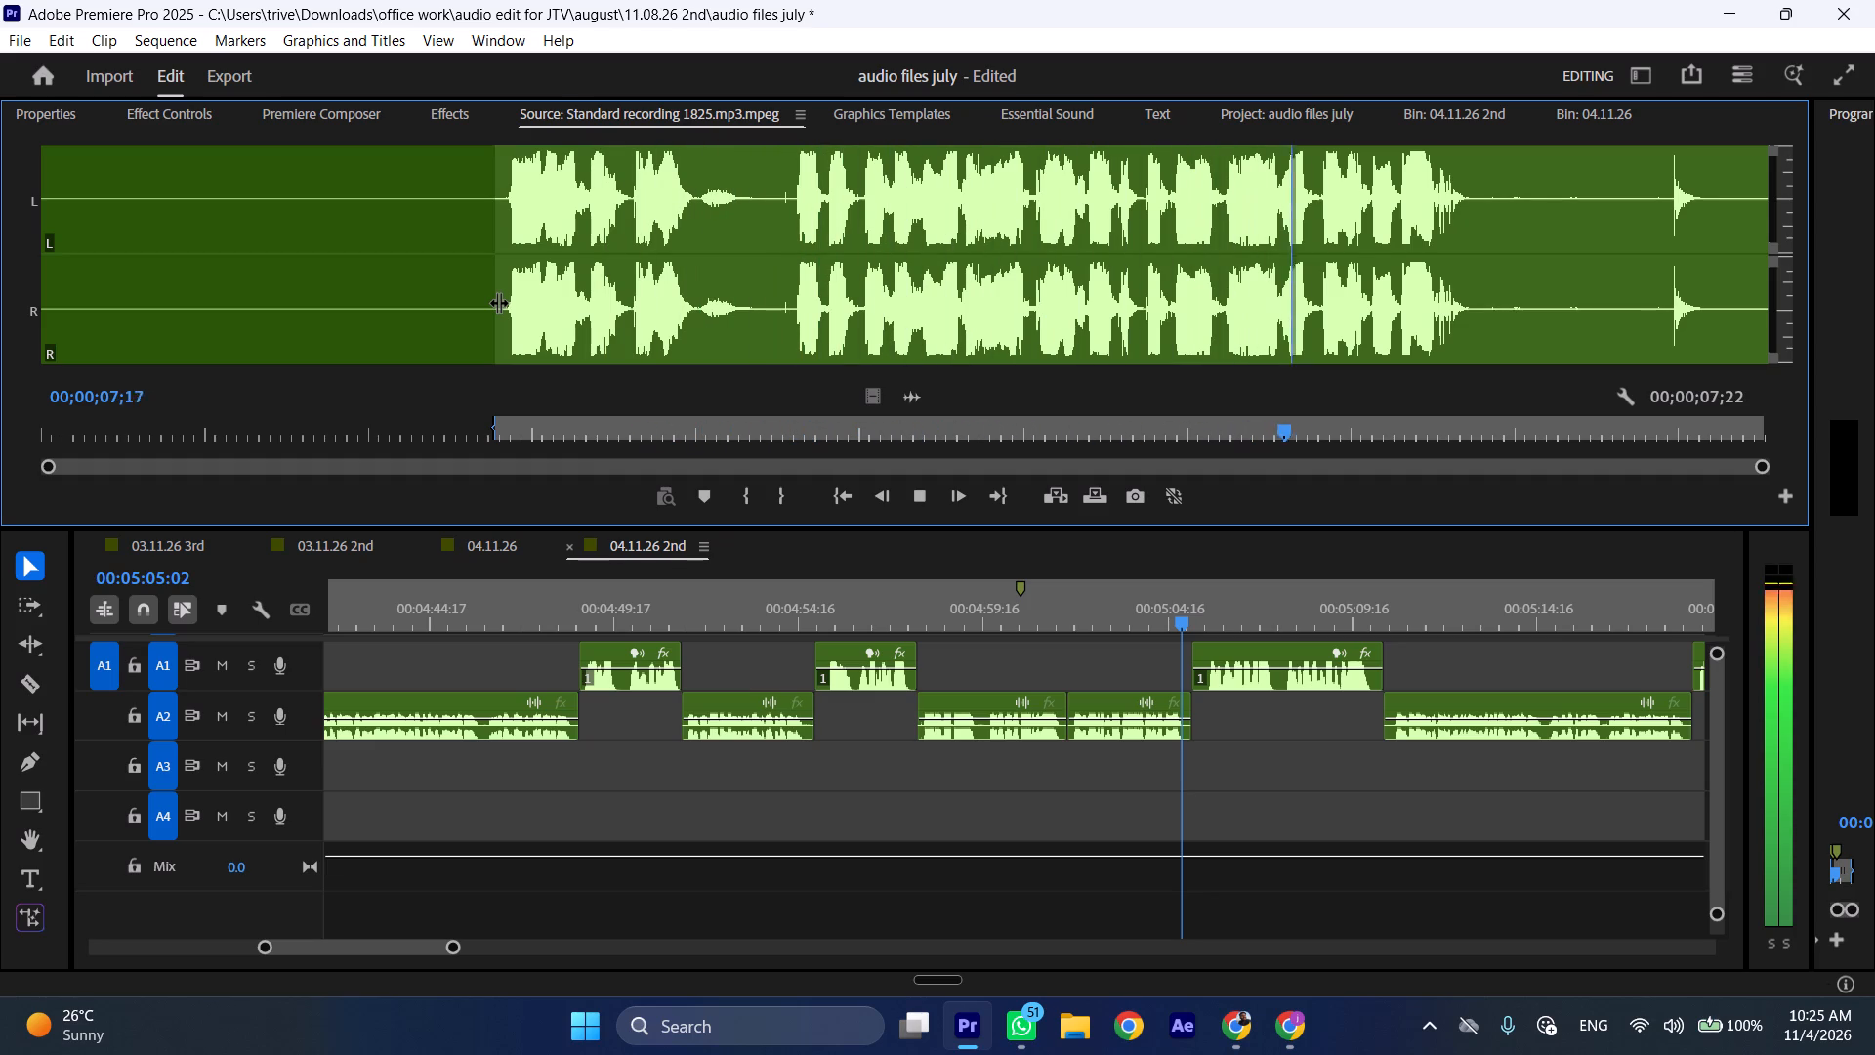
{"action": "key", "text": "space"}
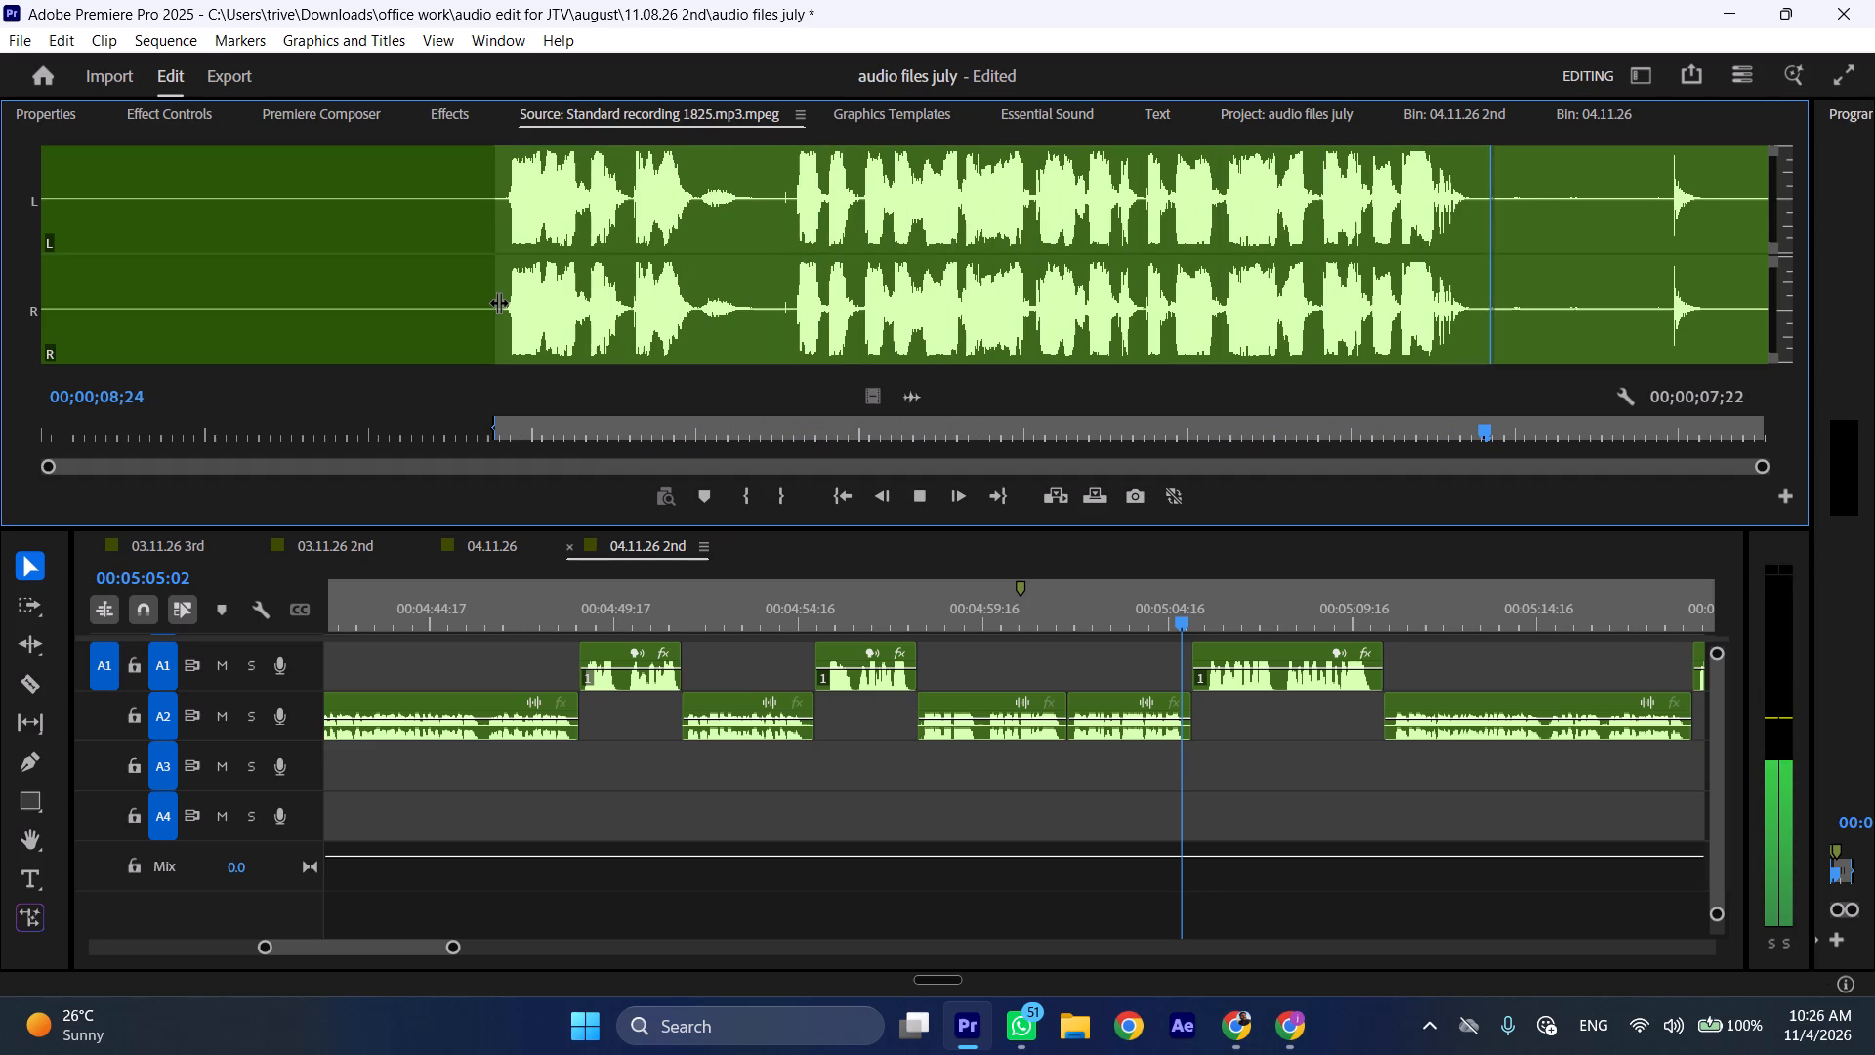
{"action": "key", "text": "o"}
Place the marked audio of Standard recording 1825 on track A4 at about 00:05:06 in the 04.11.26 2nd sequence.
{"action": "left_click_drag", "start_coordinate": [917, 398], "coordinate": [1079, 608]}
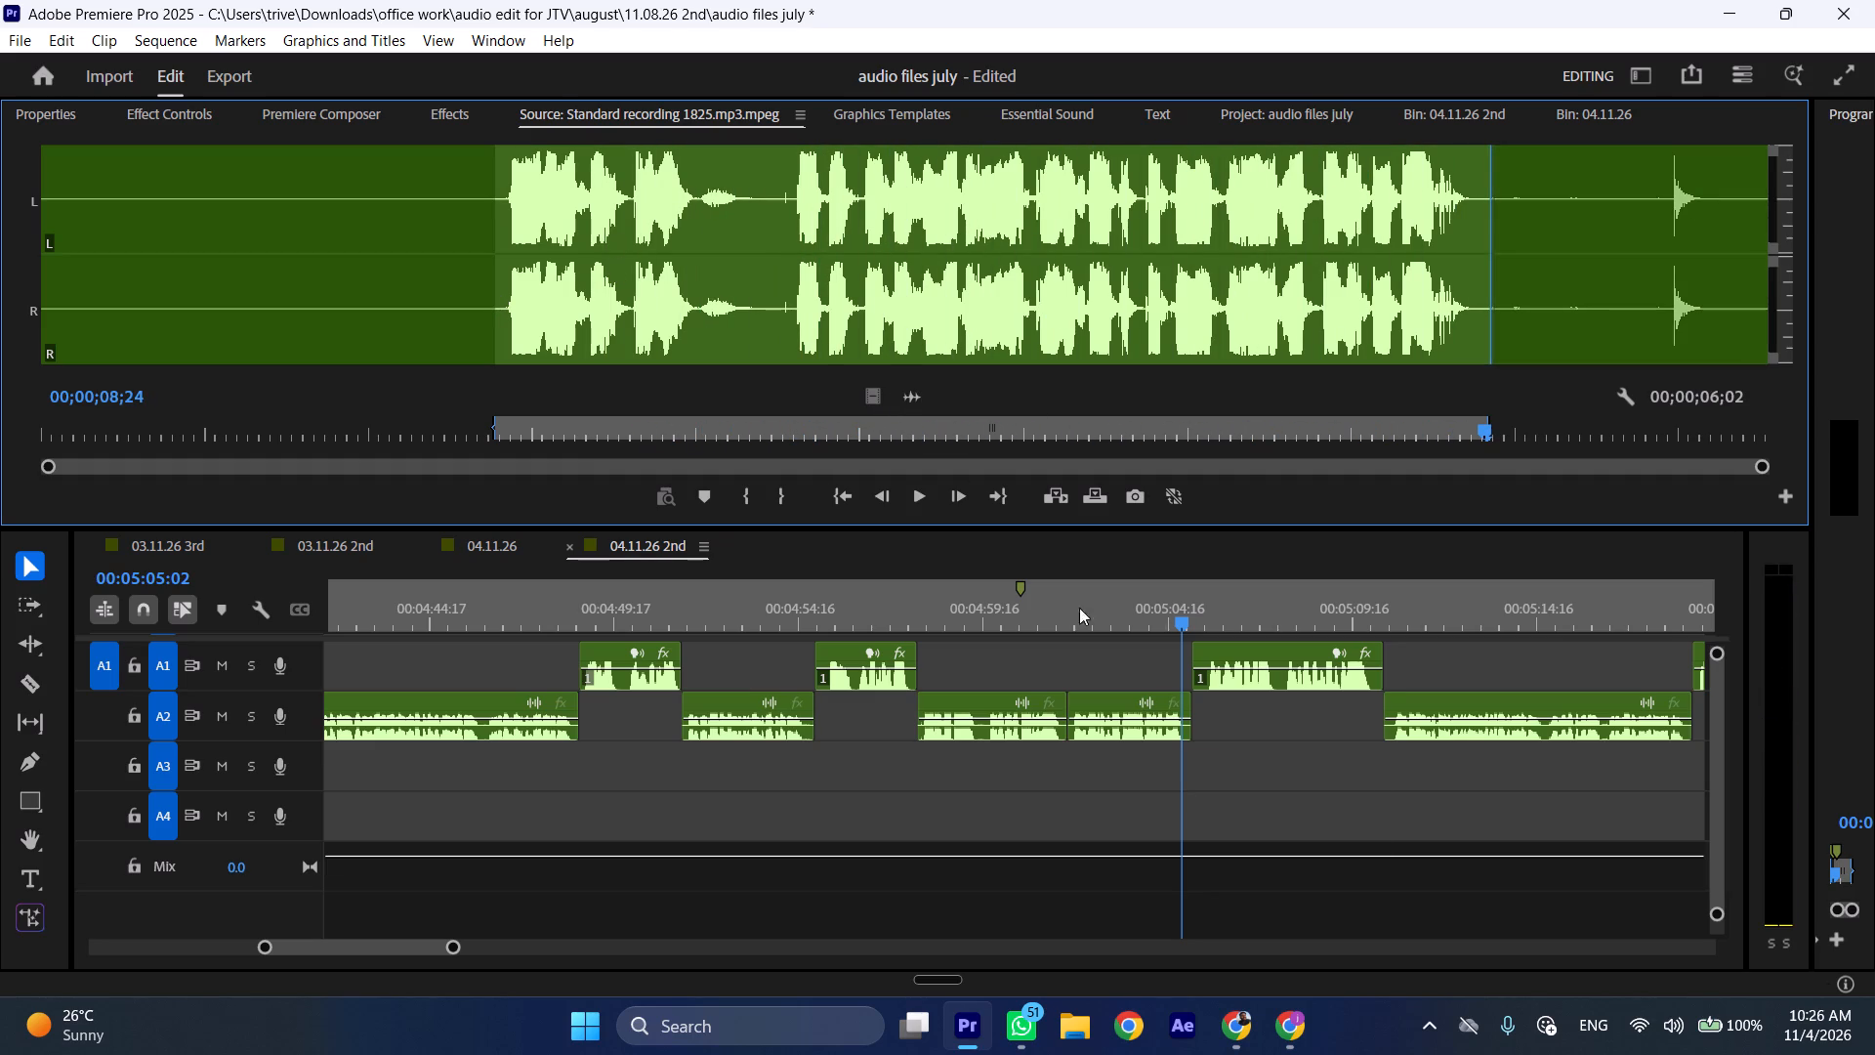
{"action": "left_click_drag", "start_coordinate": [1079, 608], "coordinate": [1237, 813]}
Play through the two adjacent A2 clips between about 00:04:58 and 00:05:05, and delete them.
{"action": "left_click", "coordinate": [937, 621]}
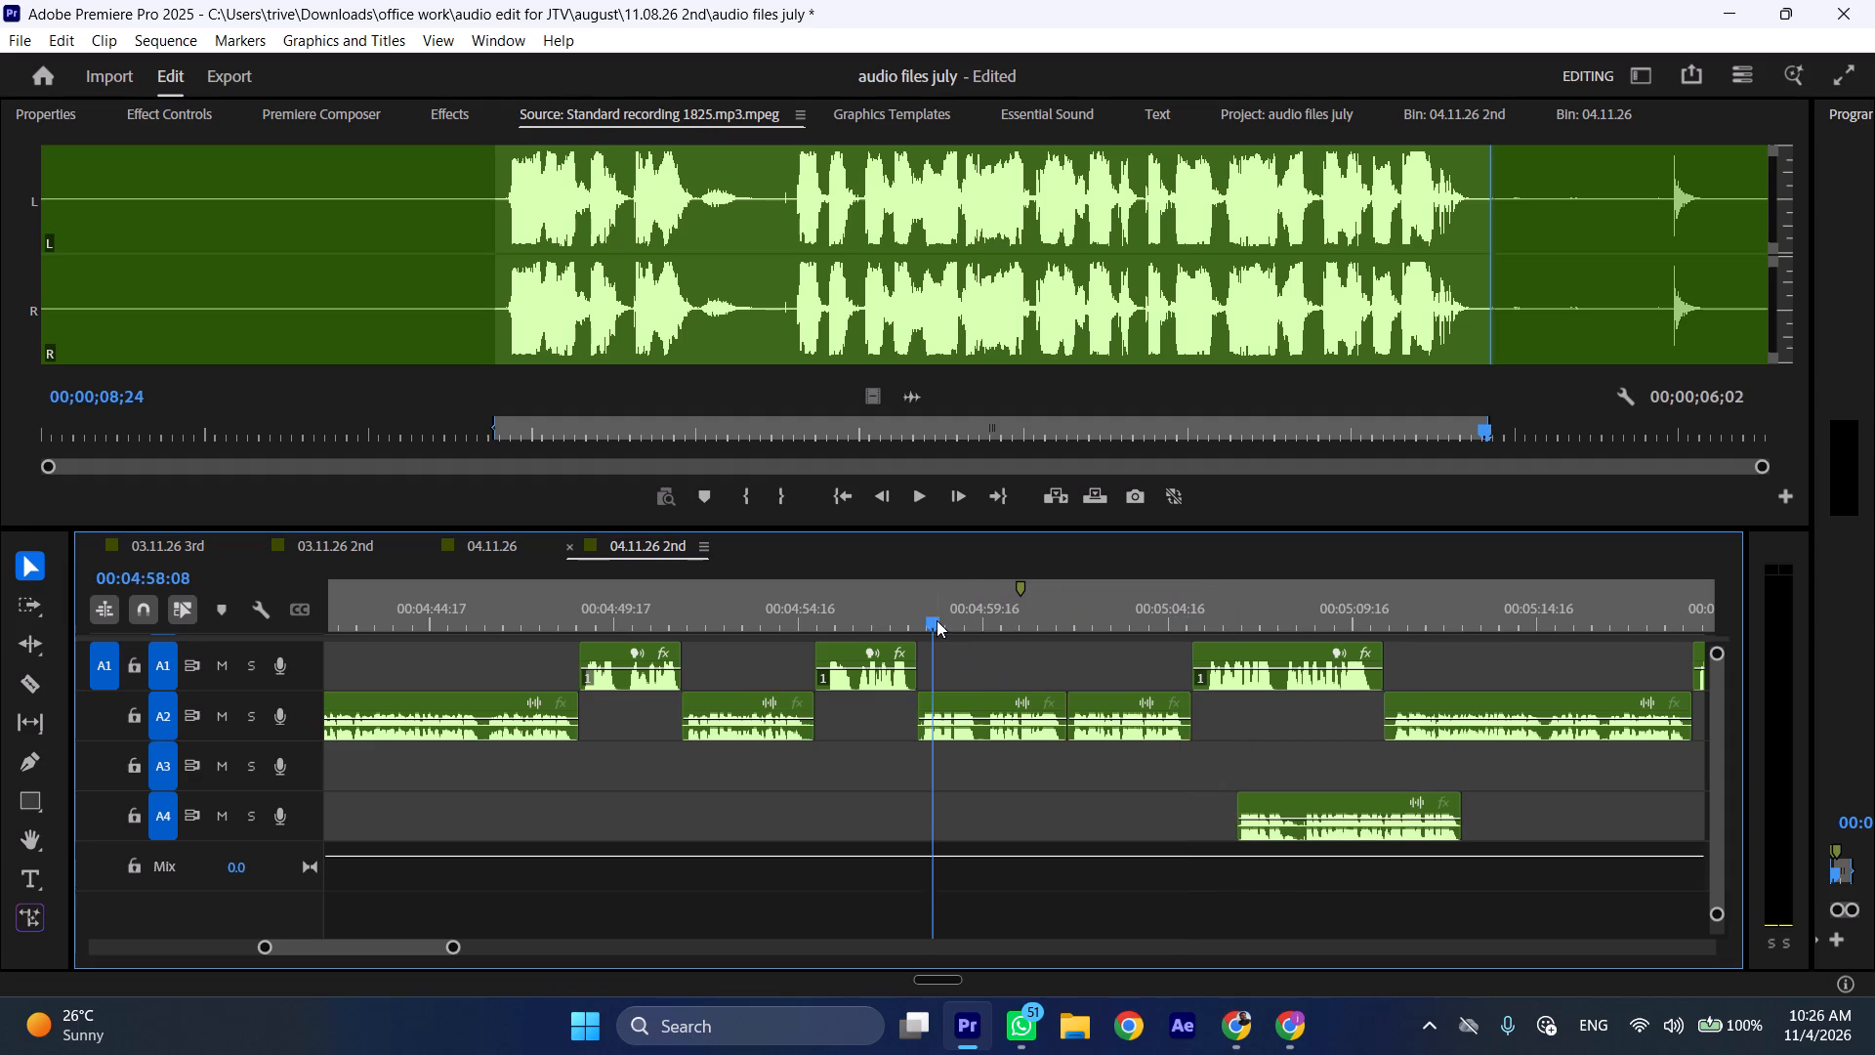
{"action": "key", "text": "space"}
{"action": "left_click_drag", "start_coordinate": [1097, 605], "coordinate": [1108, 606]}
{"action": "key", "text": "space"}
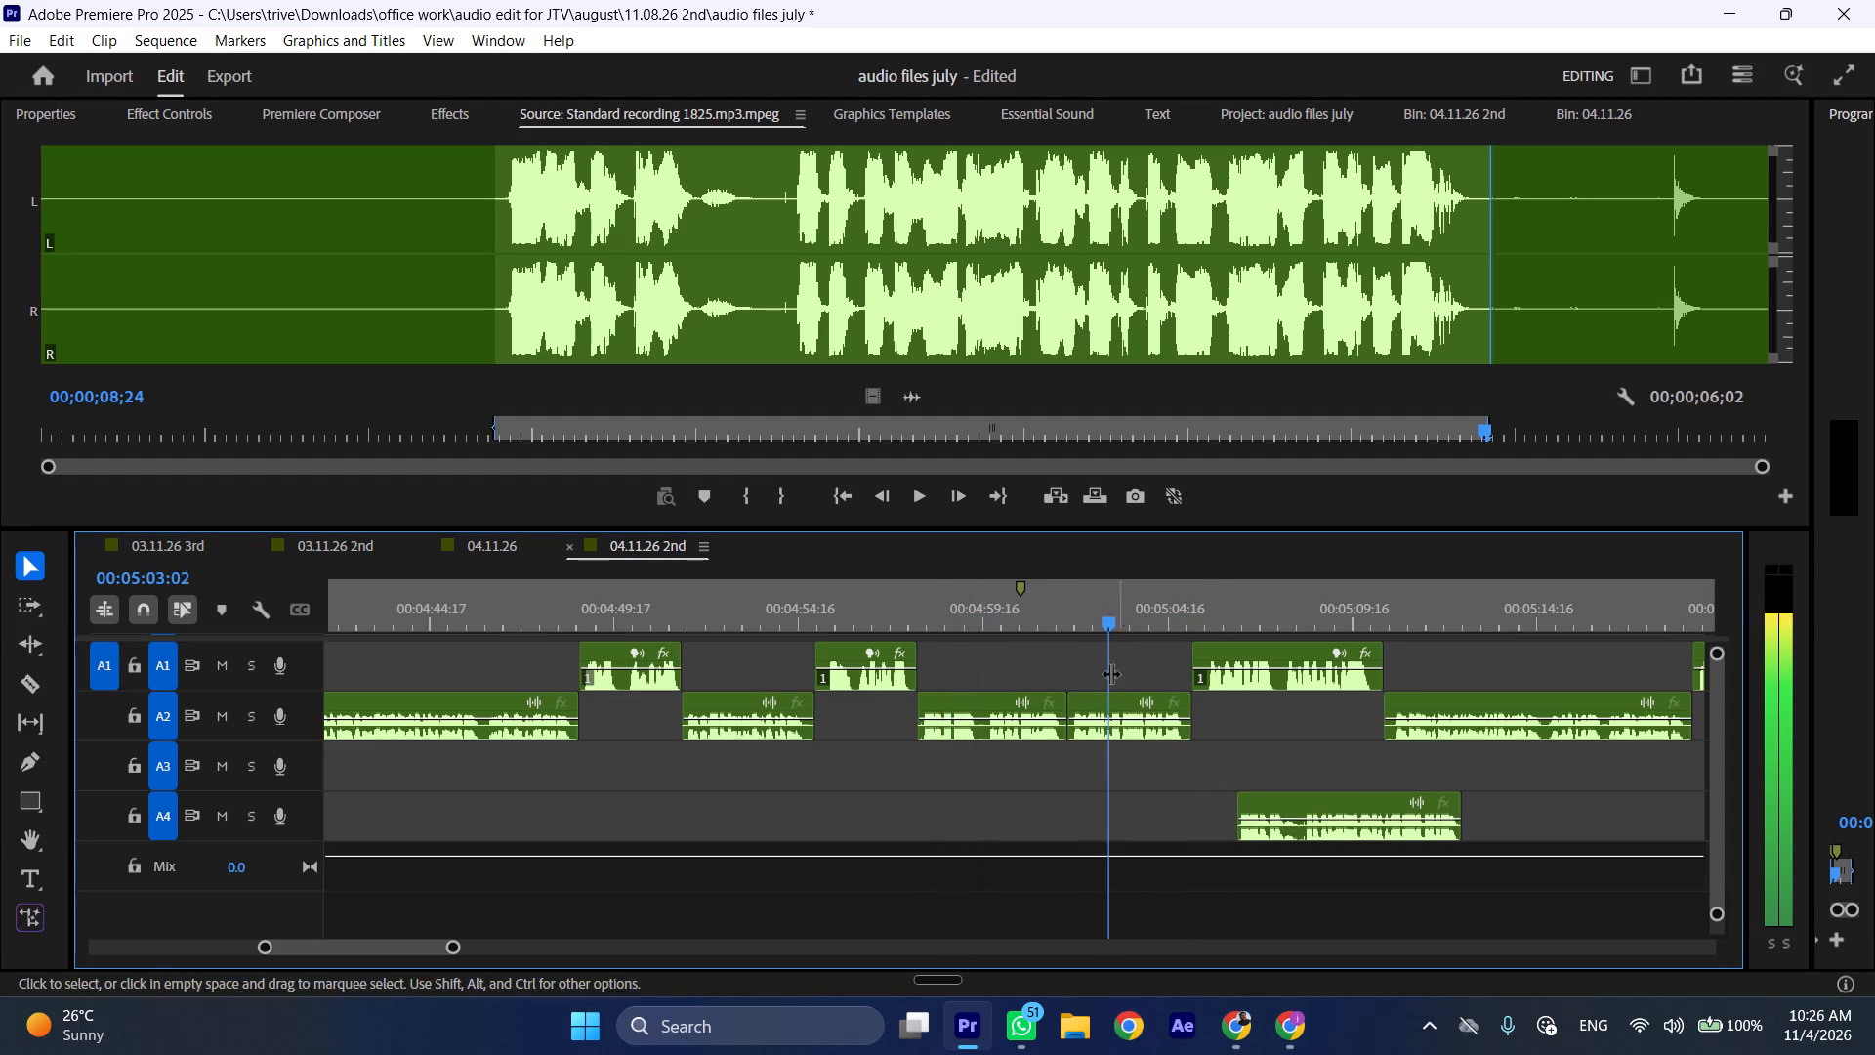
{"action": "key", "text": "space"}
{"action": "key", "text": "space"}
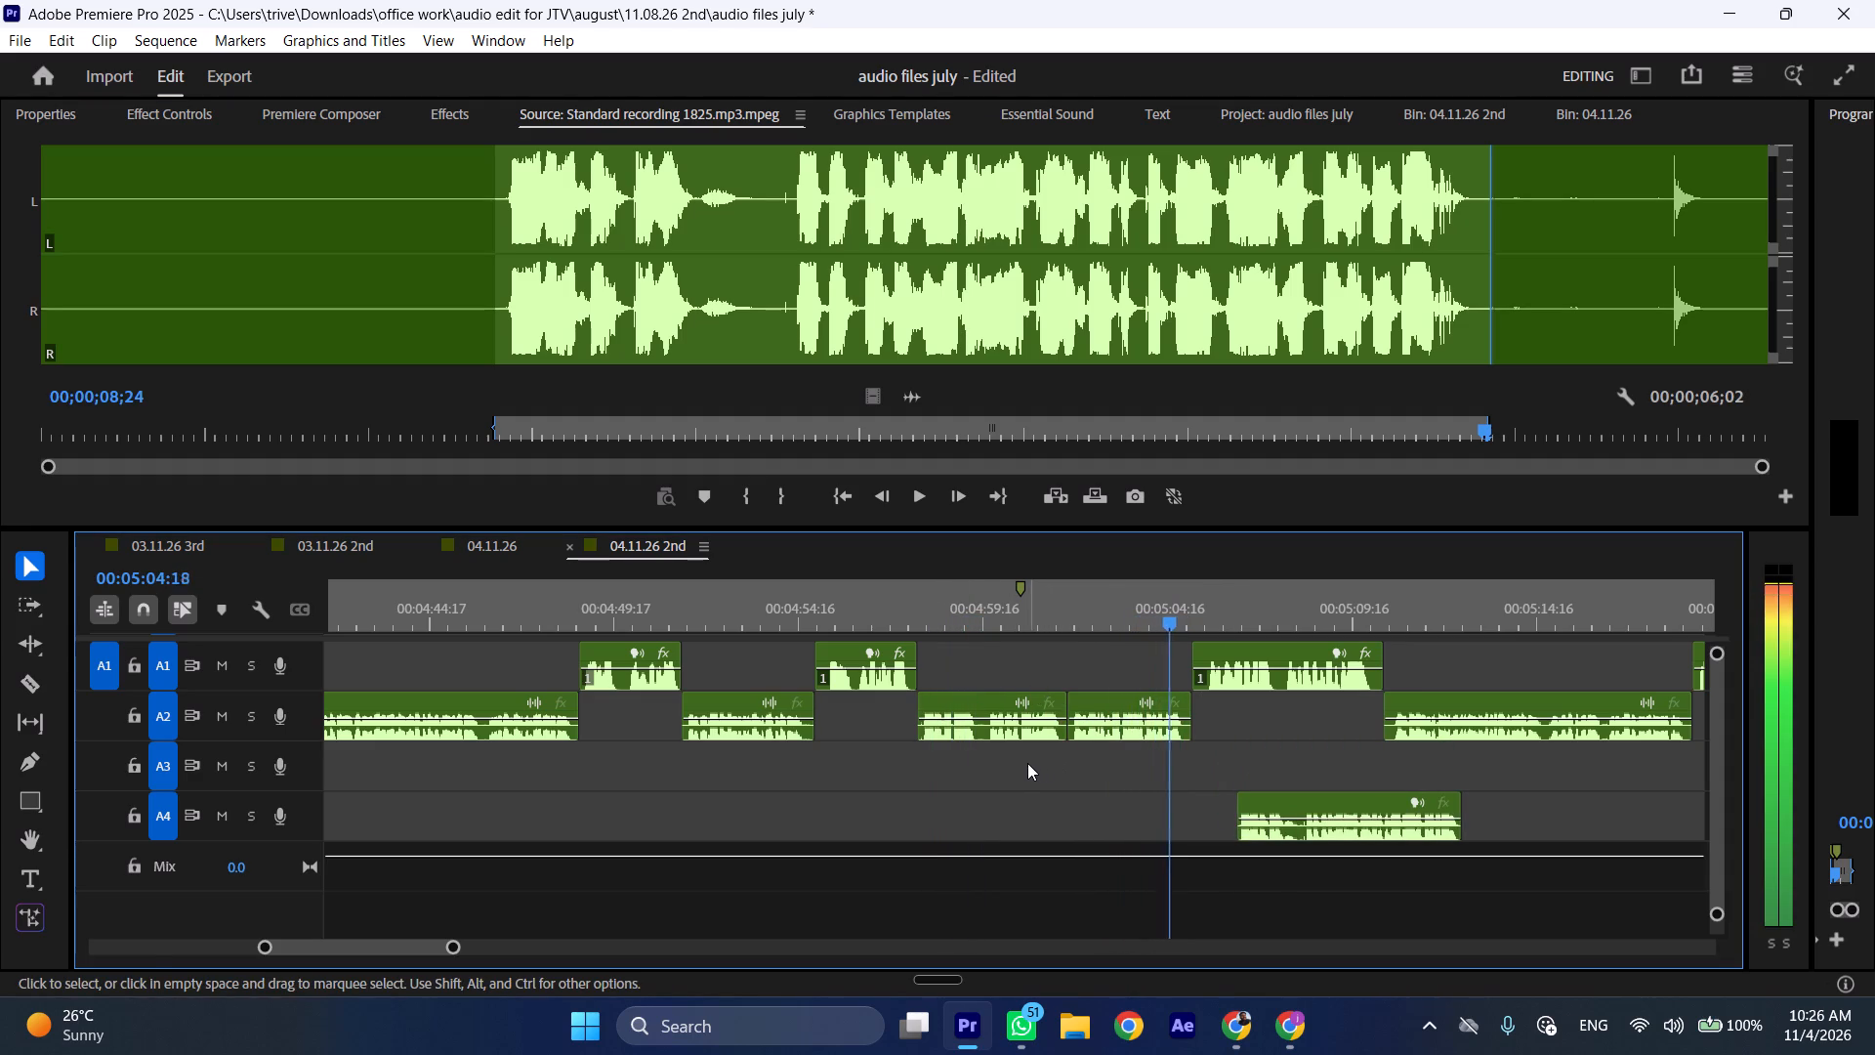
{"action": "key", "text": "space"}
{"action": "left_click_drag", "start_coordinate": [1027, 763], "coordinate": [1068, 739]}
{"action": "key", "text": "BackSpace"}
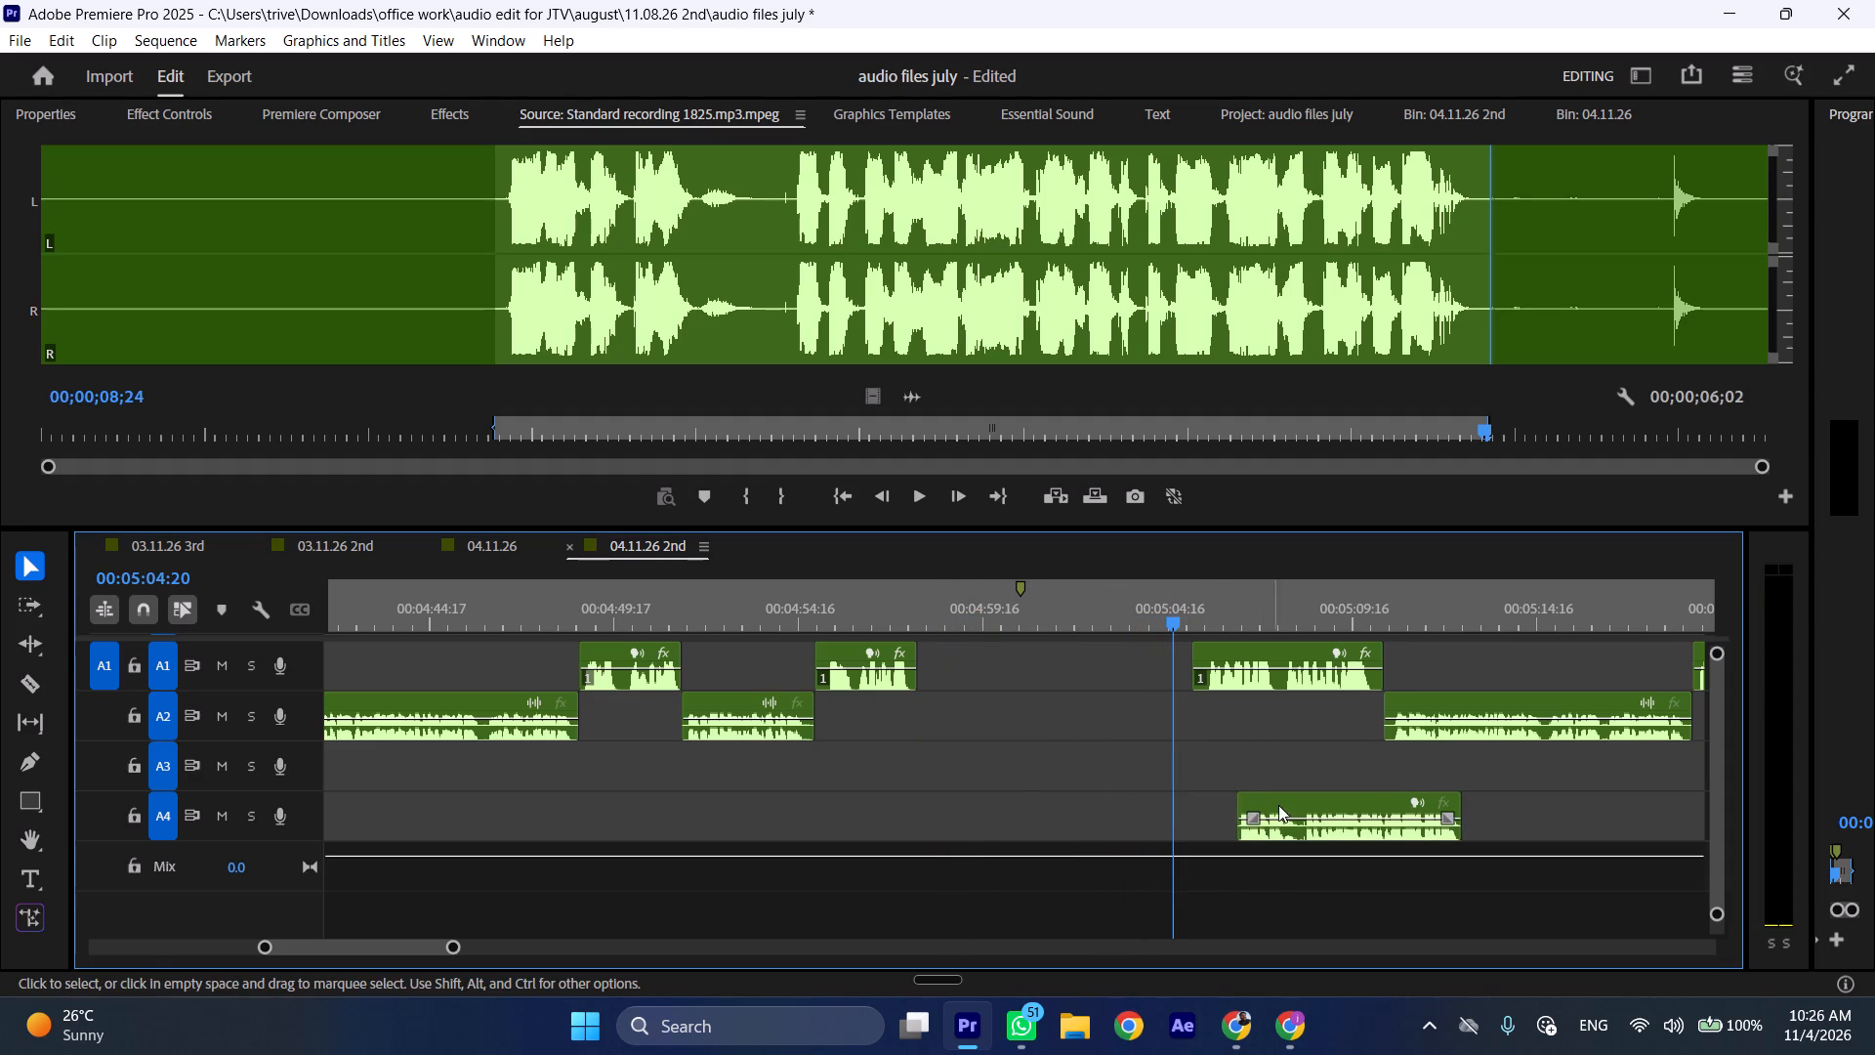
Move the A4 clip into the emptied A2 space at about 00:04:58 and ripple delete the gap remaining after it.
{"action": "left_click_drag", "start_coordinate": [1281, 805], "coordinate": [956, 729]}
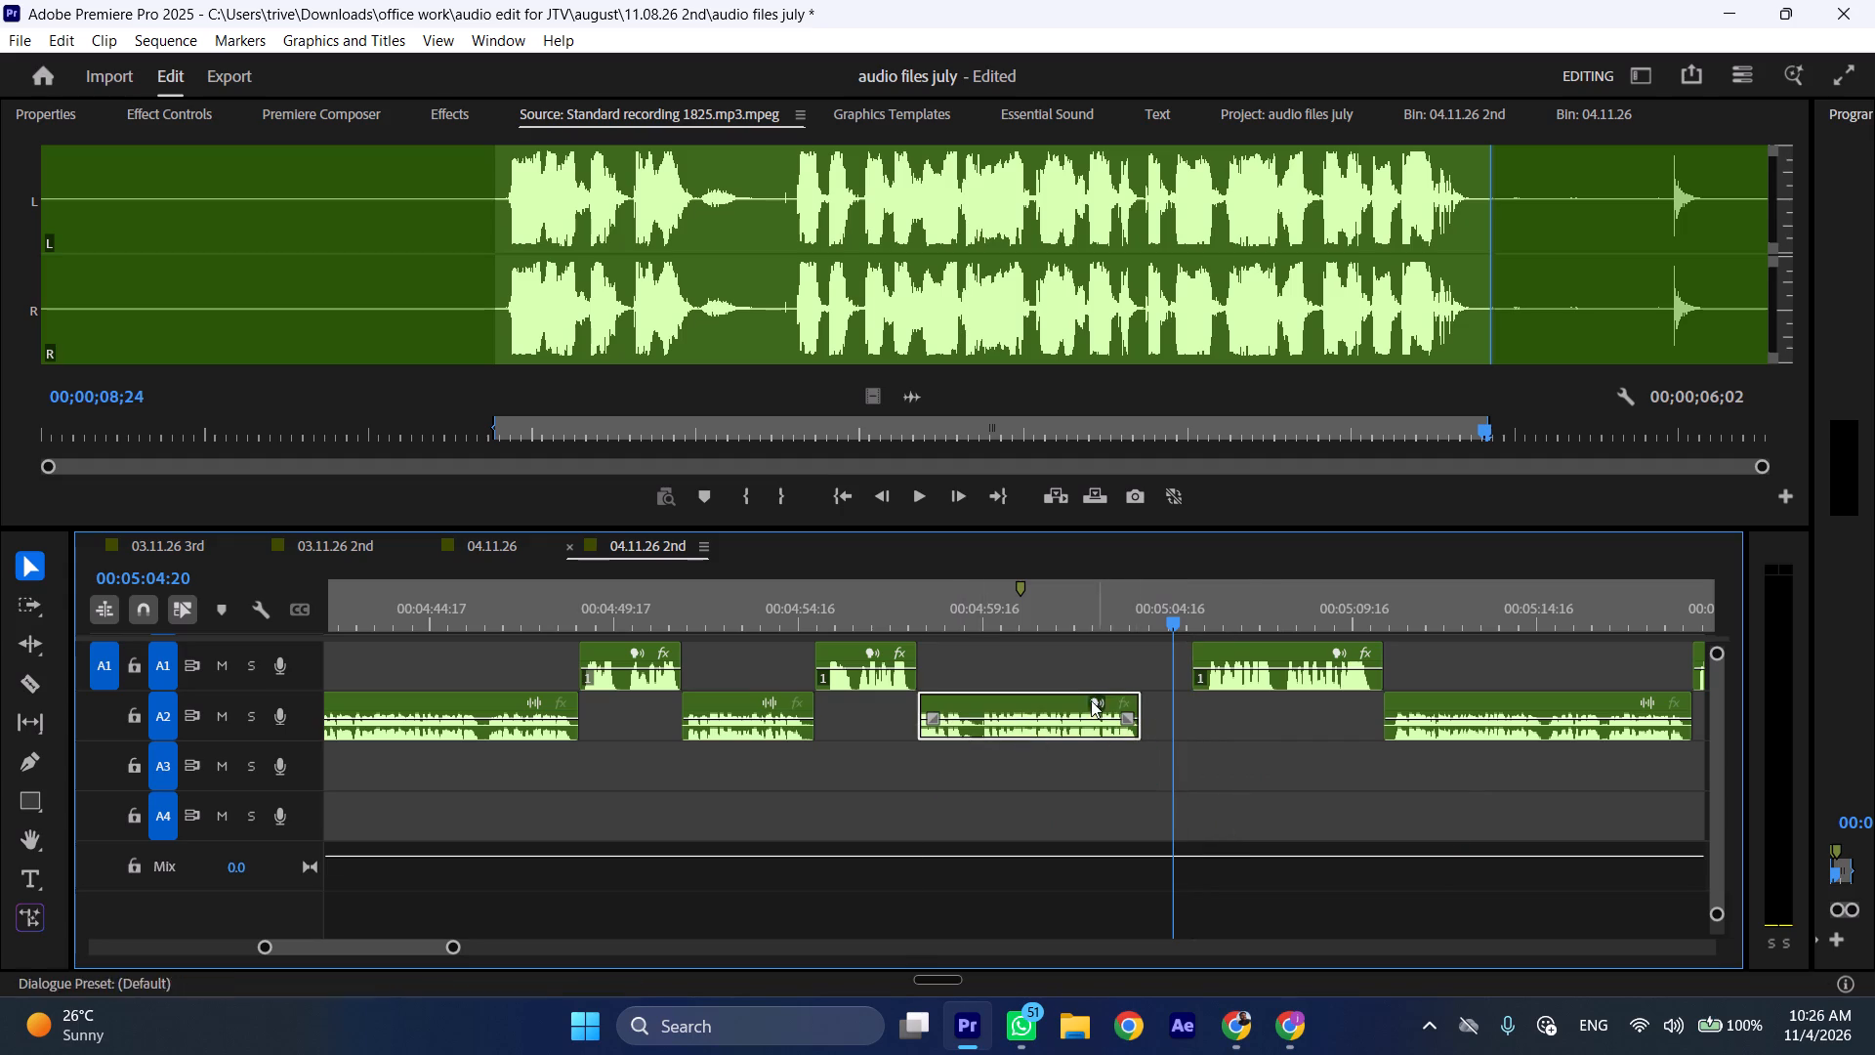
{"action": "left_click_drag", "start_coordinate": [1080, 698], "coordinate": [1078, 686]}
{"action": "left_click", "coordinate": [1153, 678]}
{"action": "left_click", "coordinate": [1160, 678]}
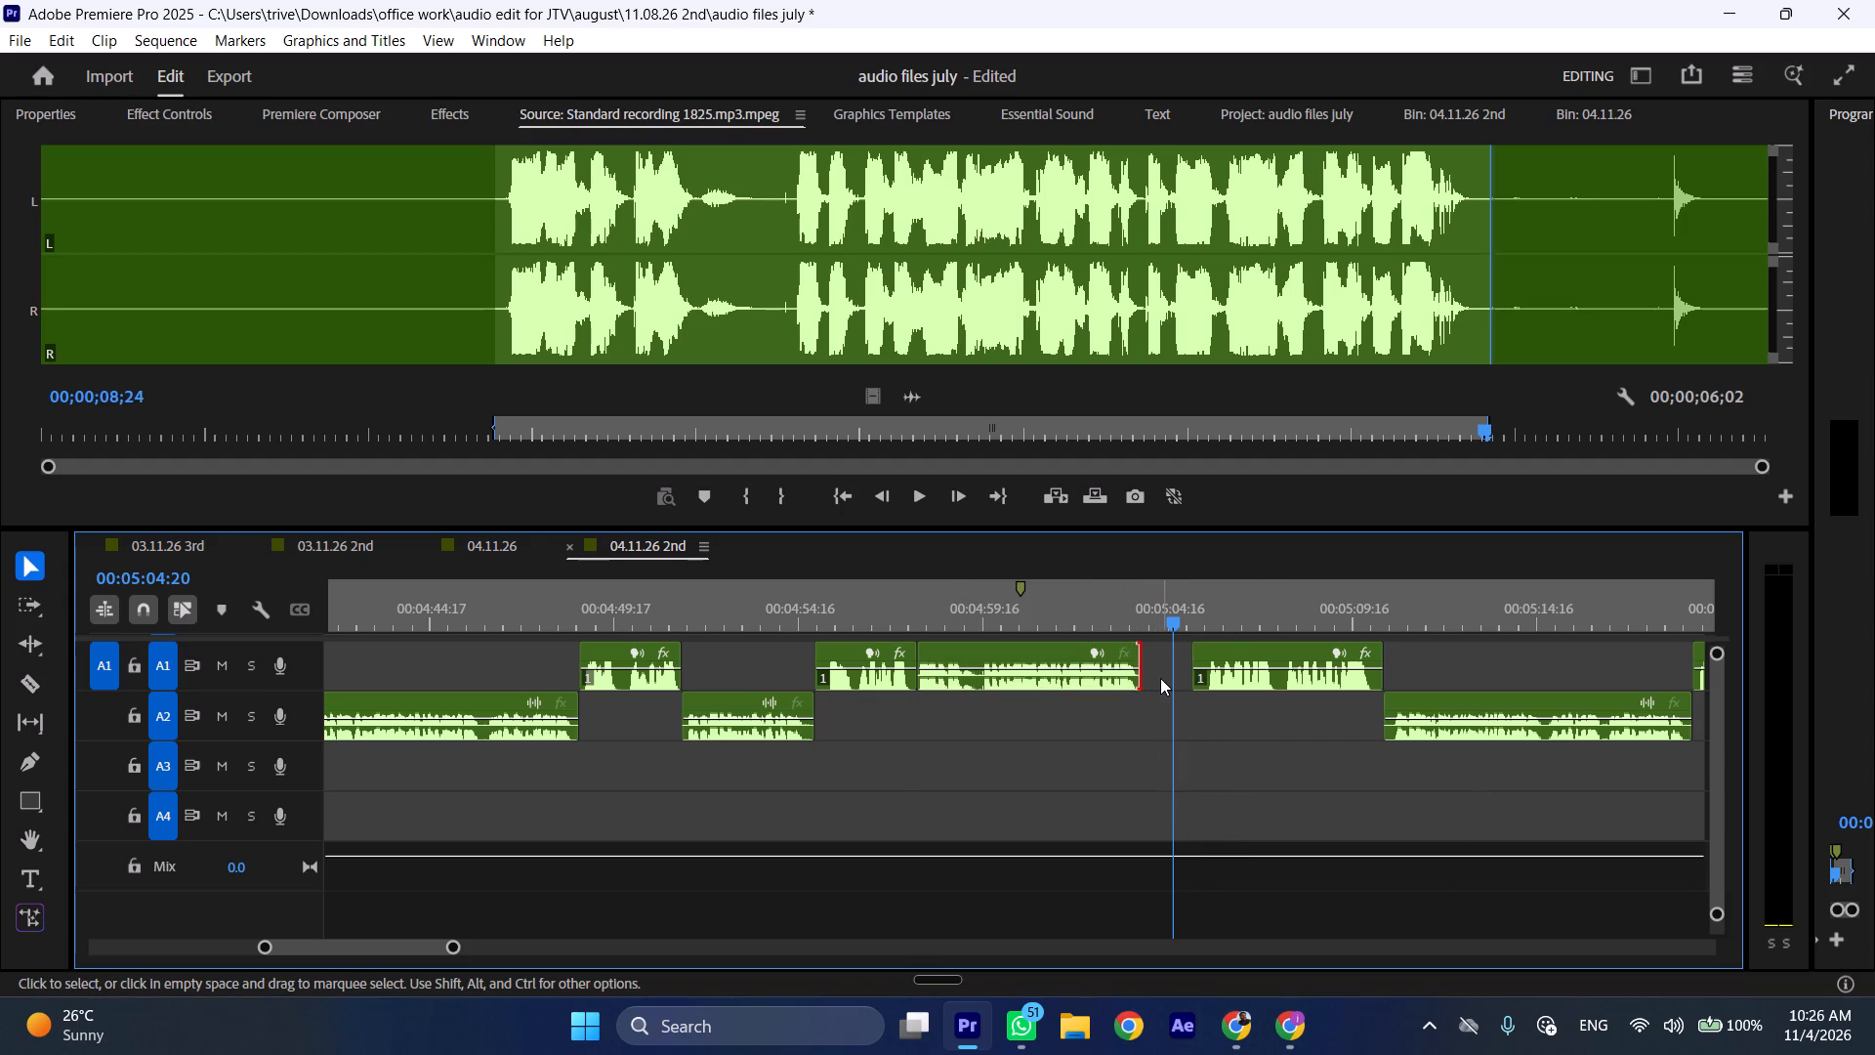
{"action": "right_click", "coordinate": [1160, 678]}
{"action": "left_click", "coordinate": [1195, 696]}
{"action": "left_click_drag", "start_coordinate": [1053, 683], "coordinate": [1054, 703]}
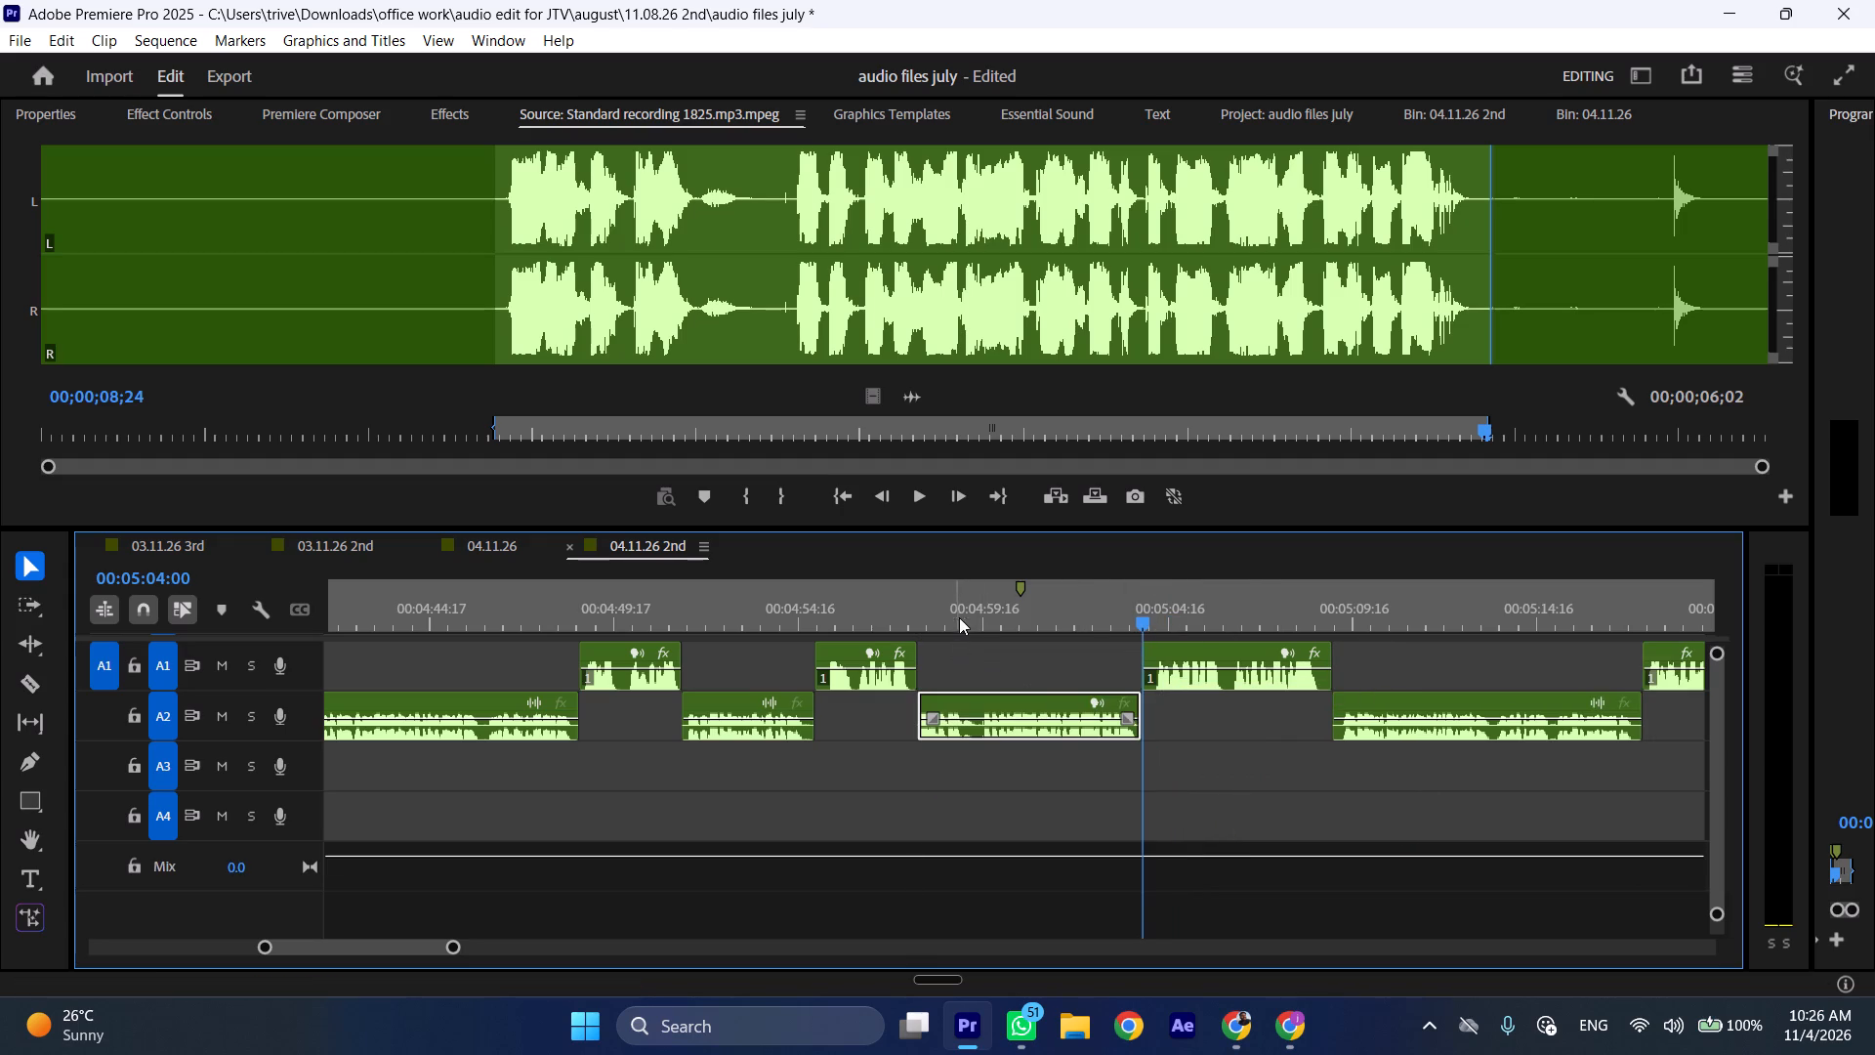
Listen to the replacement A2 clip from about 00:04:58 to check how it sounds.
{"action": "left_click", "coordinate": [961, 604]}
{"action": "key", "text": "space"}
{"action": "left_click", "coordinate": [936, 611]}
{"action": "key", "text": "space"}
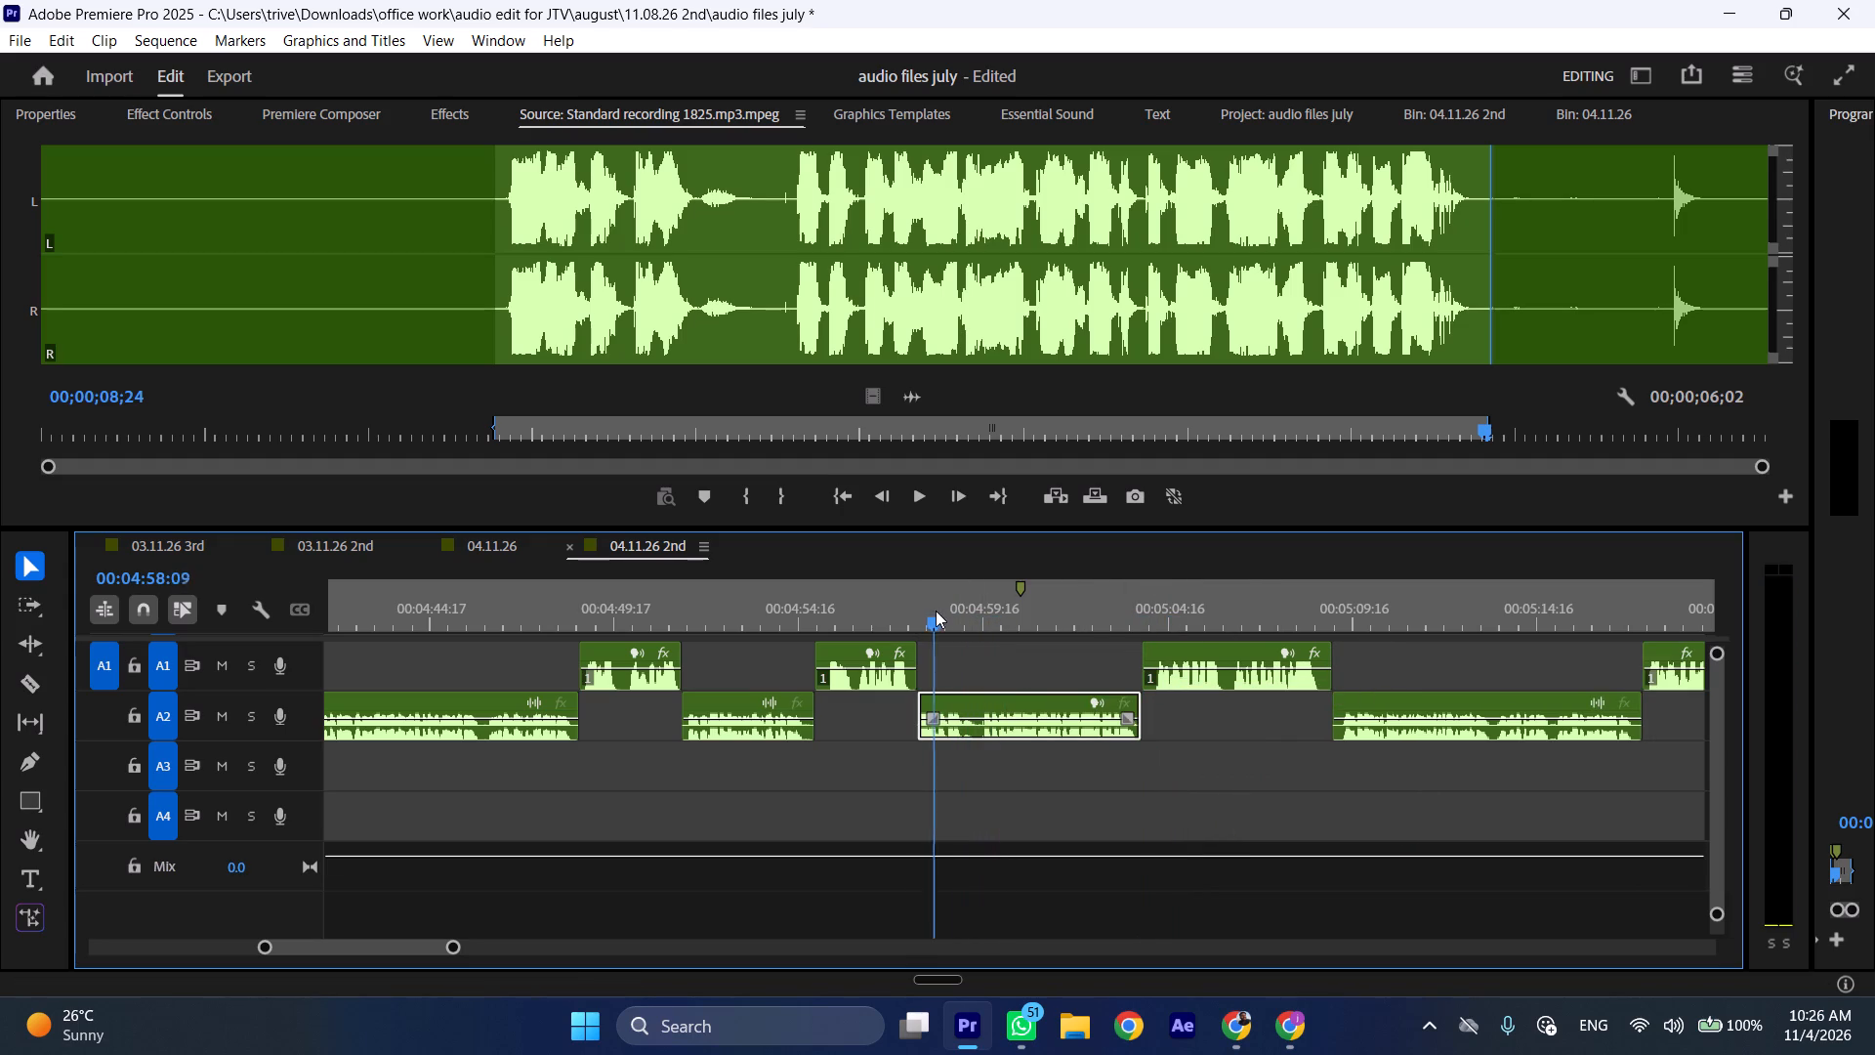
{"action": "key", "text": "space"}
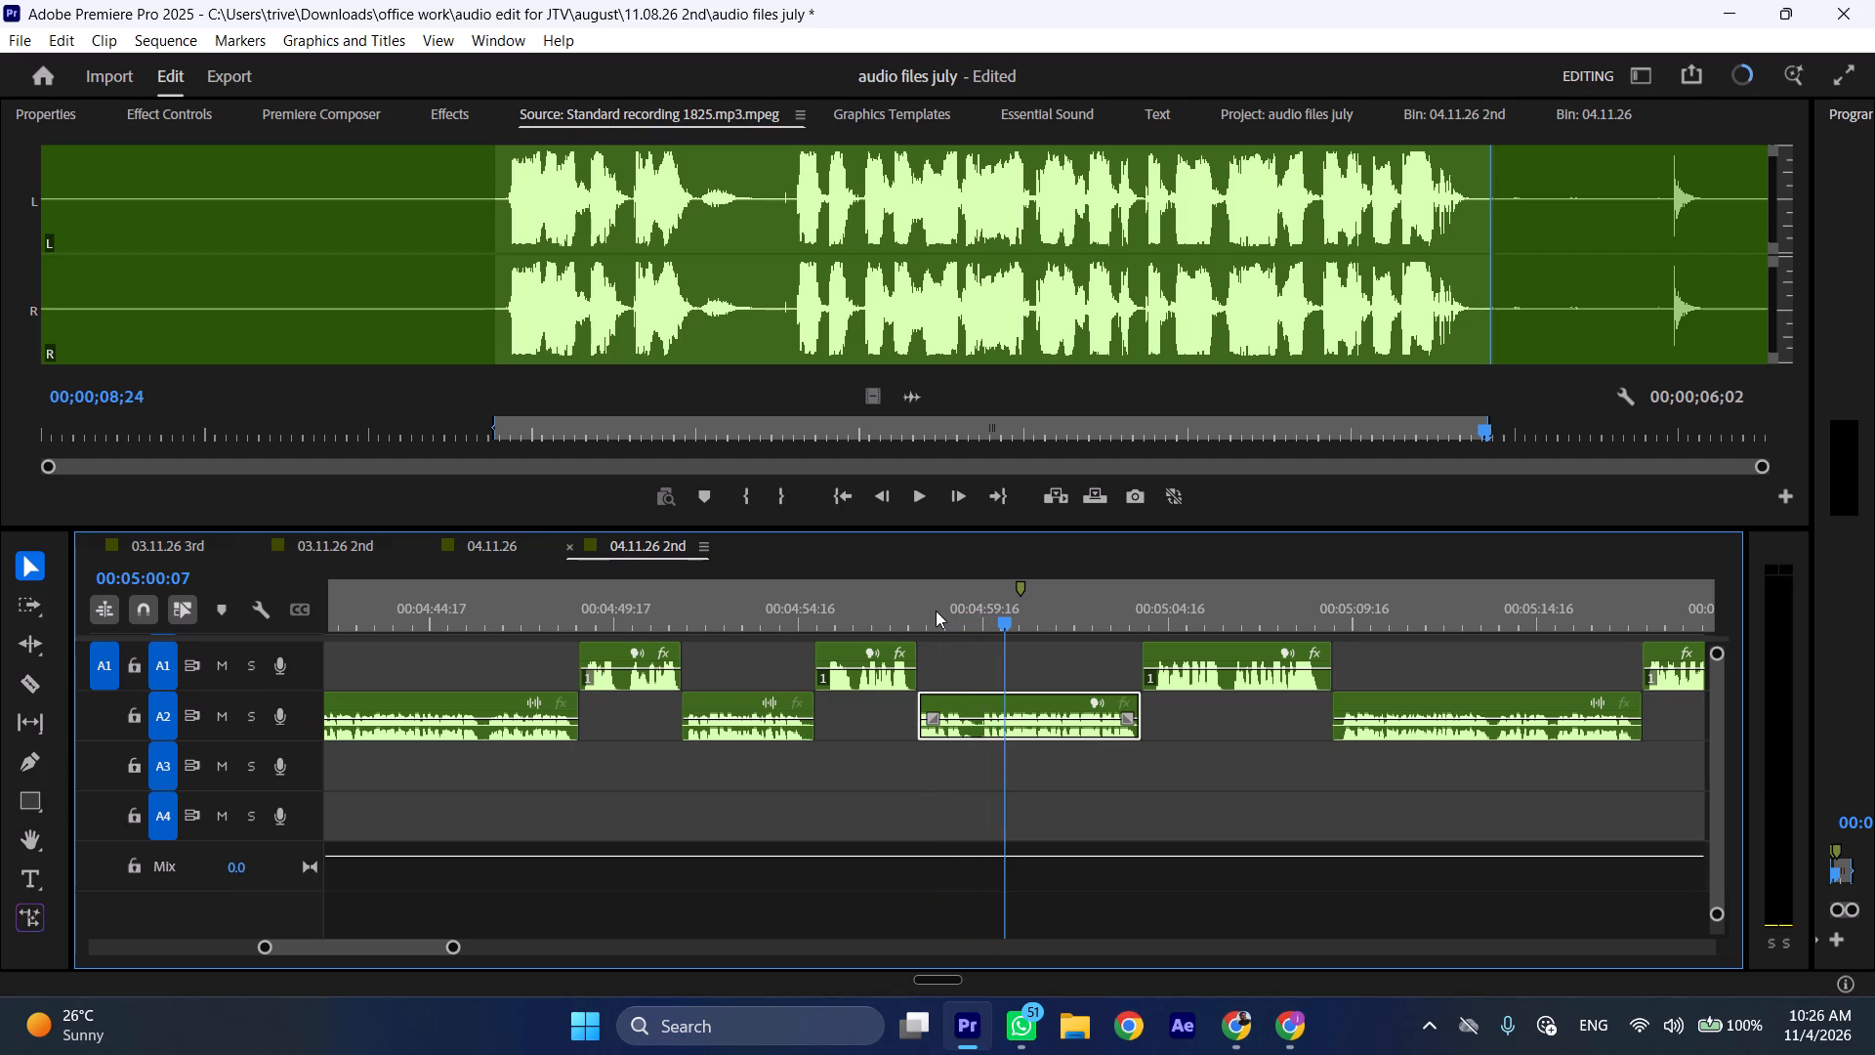
Select all clips in the 04.11.26 2nd sequence and mark the In/Out range around the selection.
{"action": "key", "text": "ctrl+shift+x"}
{"action": "key", "text": "ctrl+shift+x"}
{"action": "key", "text": "ctrl+shift+x"}
{"action": "key", "text": "ctrl+shift+x"}
{"action": "key", "text": "ctrl+shift+x"}
{"action": "key", "text": "ctrl+shift+x"}
{"action": "key", "text": "ctrl+shift+x"}
{"action": "key", "text": "ctrl+shift+x"}
{"action": "key", "text": "ctrl+shift+x"}
{"action": "key", "text": "ctrl+shift+x"}
{"action": "key", "text": "ctrl+shift+x"}
{"action": "key", "text": "ctrl+shift+x"}
{"action": "key", "text": "ctrl+shift+x"}
{"action": "key", "text": "ctrl+shift+x"}
{"action": "key", "text": "ctrl+shift+x"}
{"action": "key", "text": "ctrl+shift+x"}
{"action": "key", "text": "ctrl+shift+x"}
{"action": "key", "text": "ctrl+shift+x"}
{"action": "key", "text": "ctrl+shift+x"}
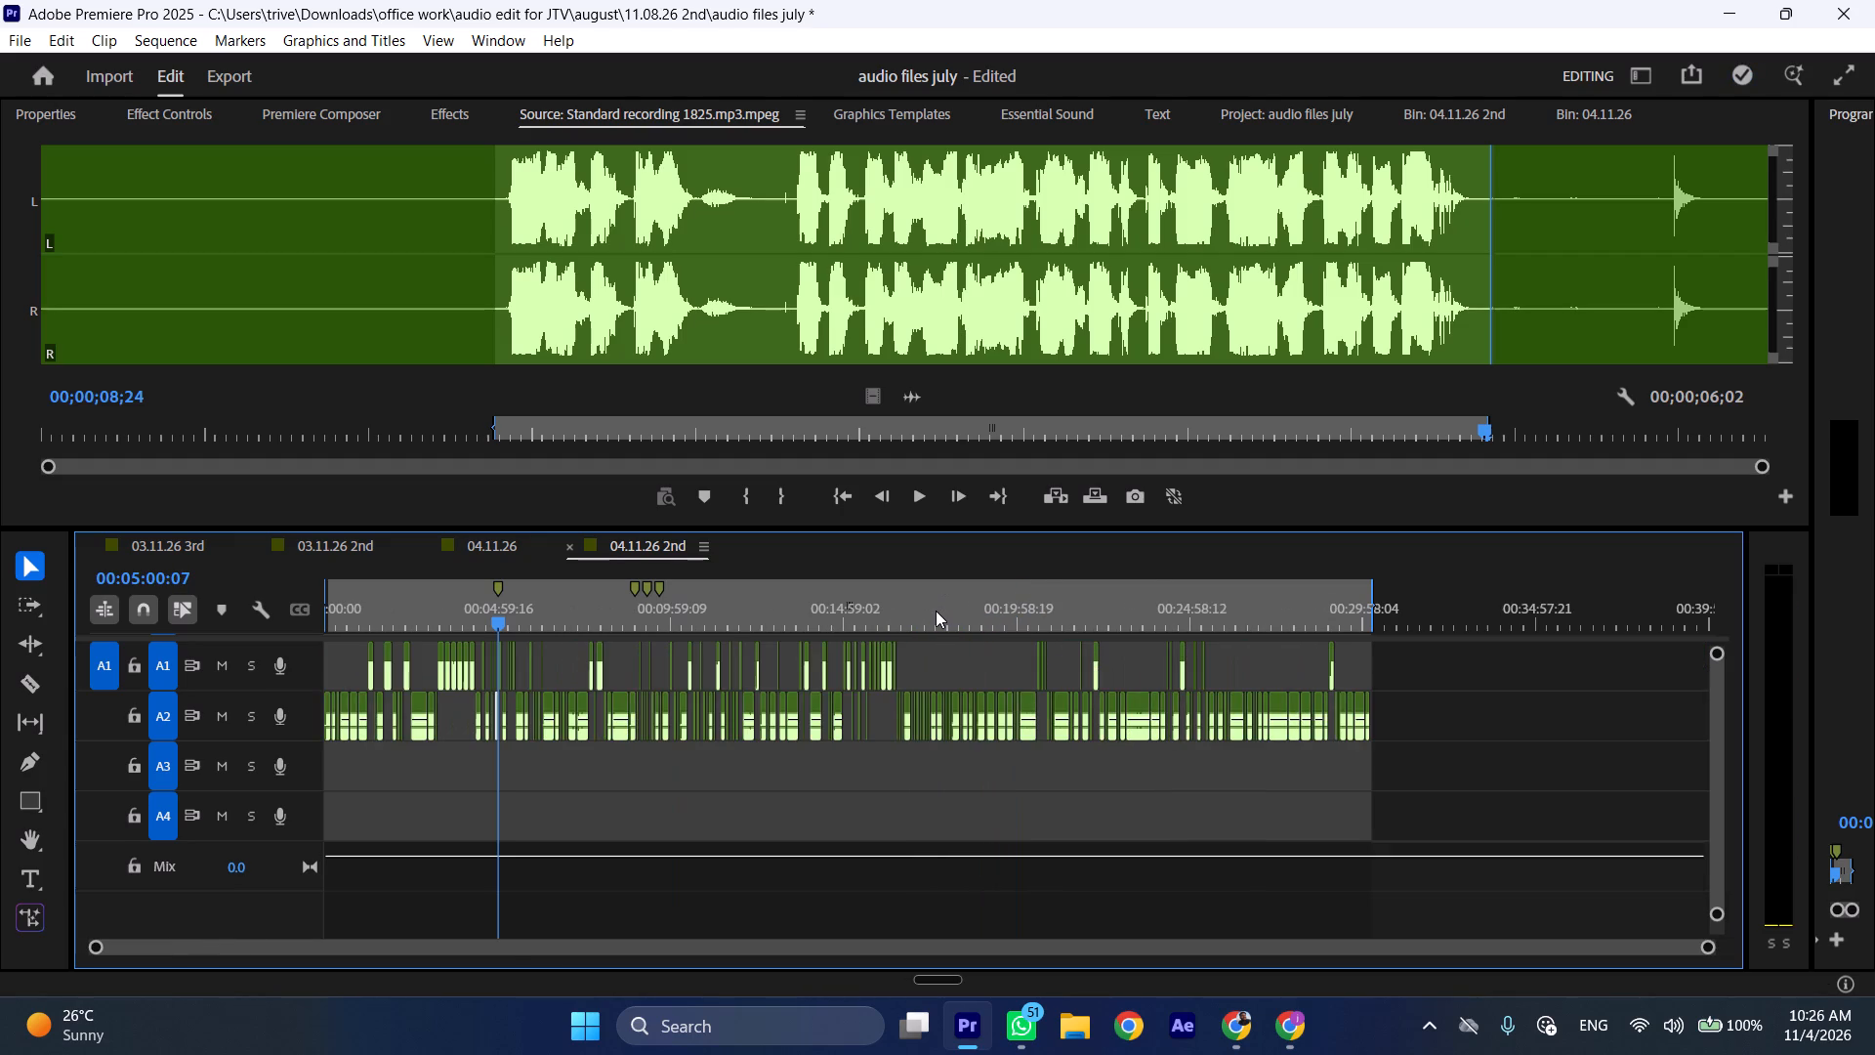
{"action": "key", "text": "ctrl+a"}
{"action": "key", "text": "slash"}
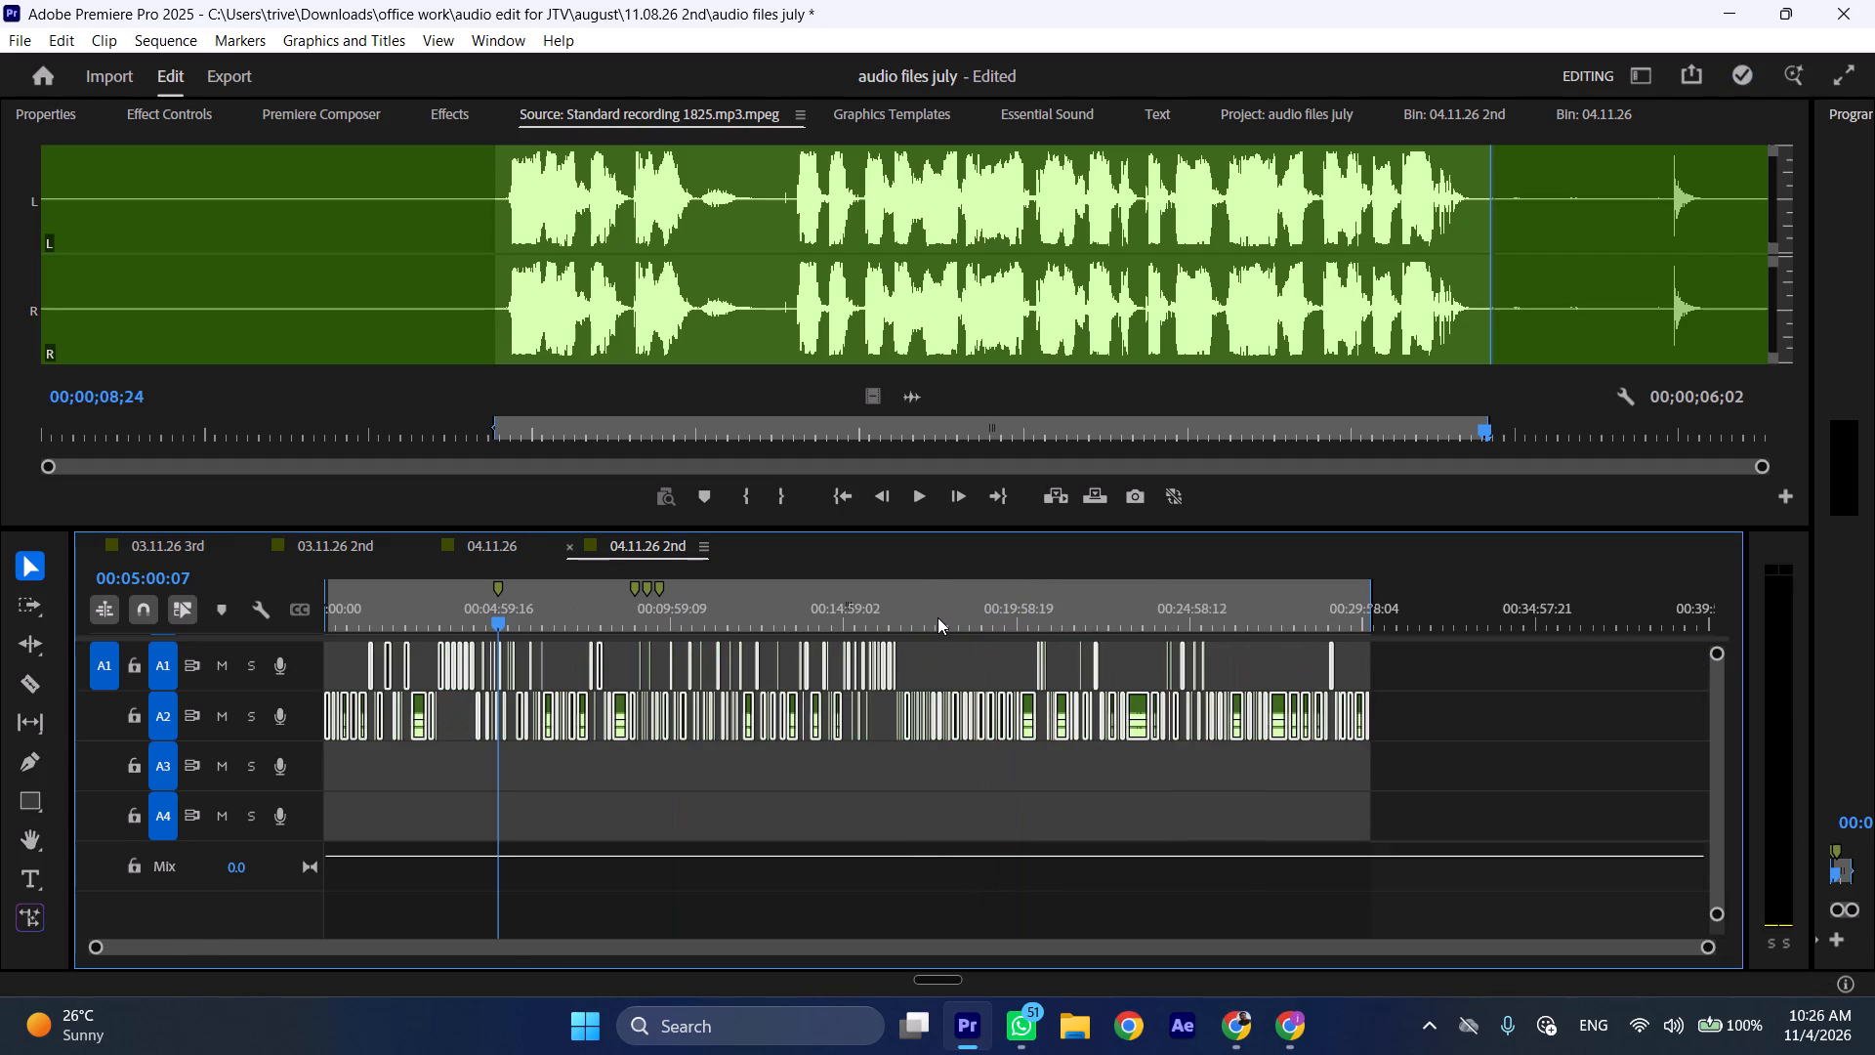
Set the MP3 export to overwrite the existing file "script no - 5 जादूई सोनपापड़ी" in the november 04.11.26 2nd folder.
{"action": "key", "text": "ctrl+m"}
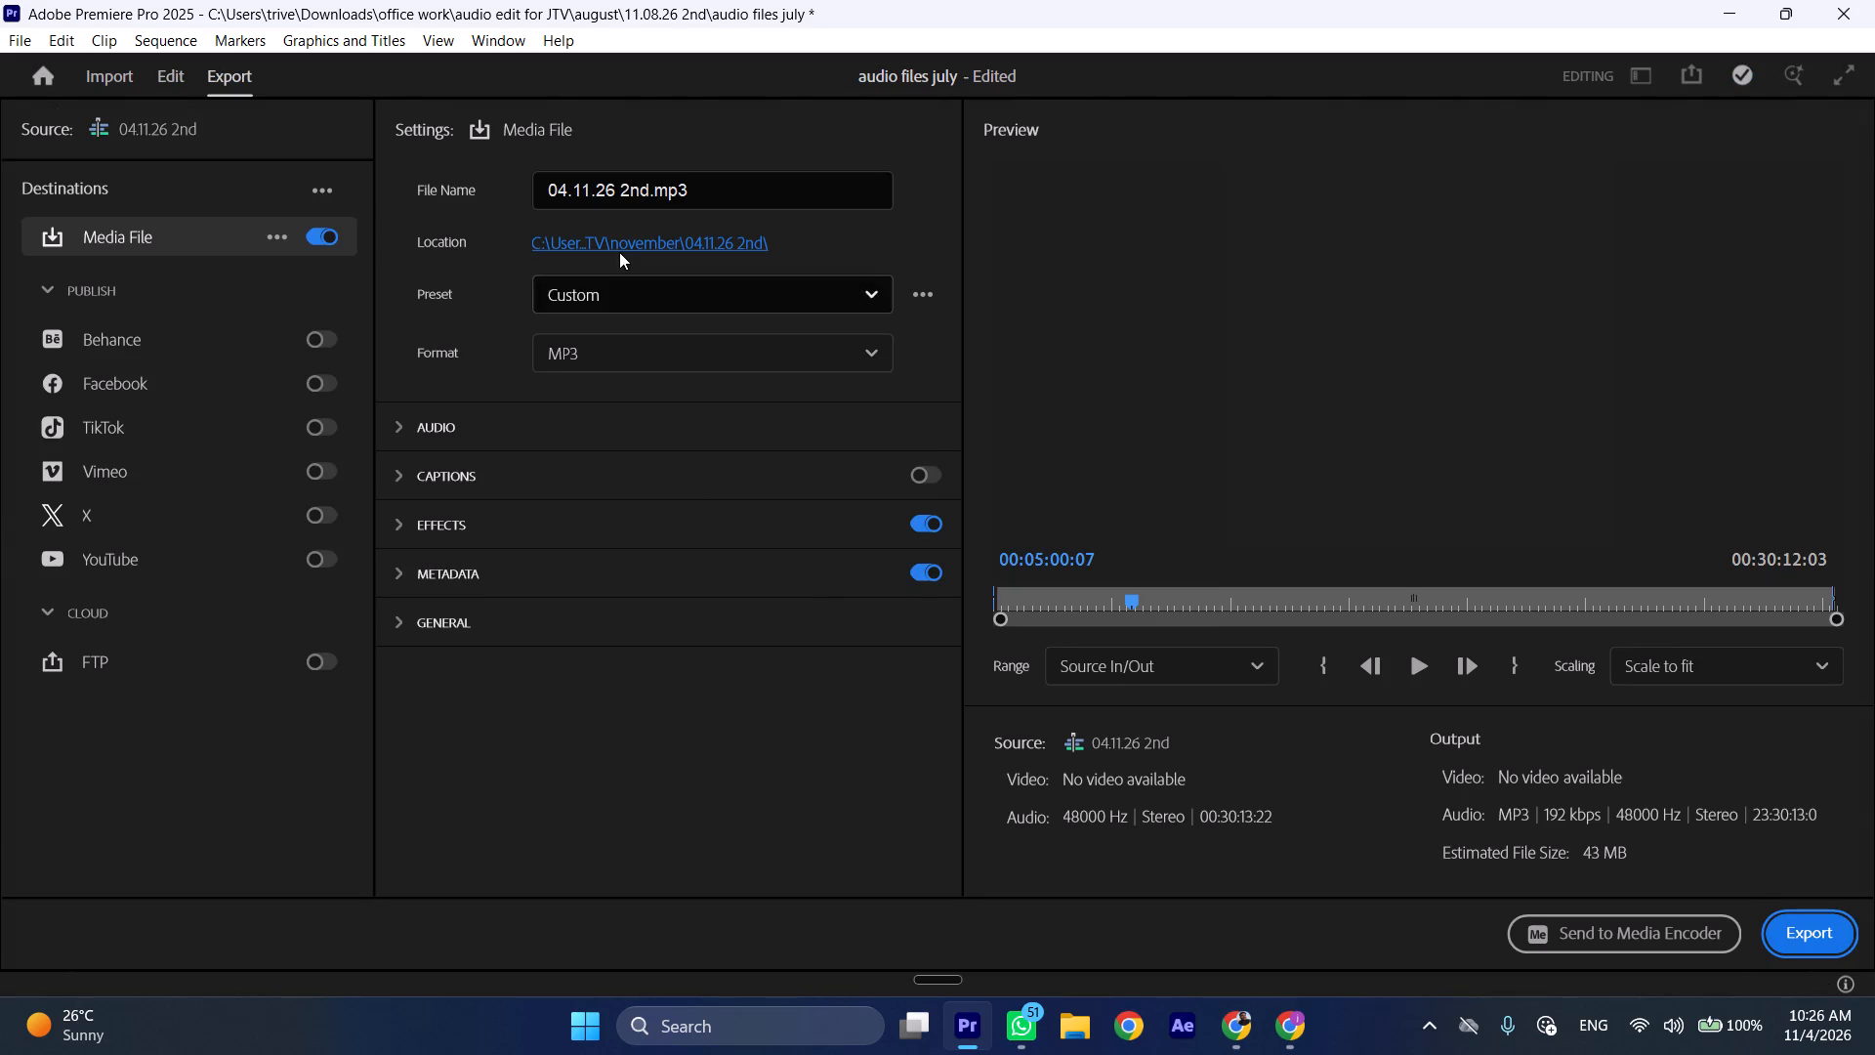
{"action": "left_click", "coordinate": [619, 252]}
{"action": "left_click", "coordinate": [469, 290]}
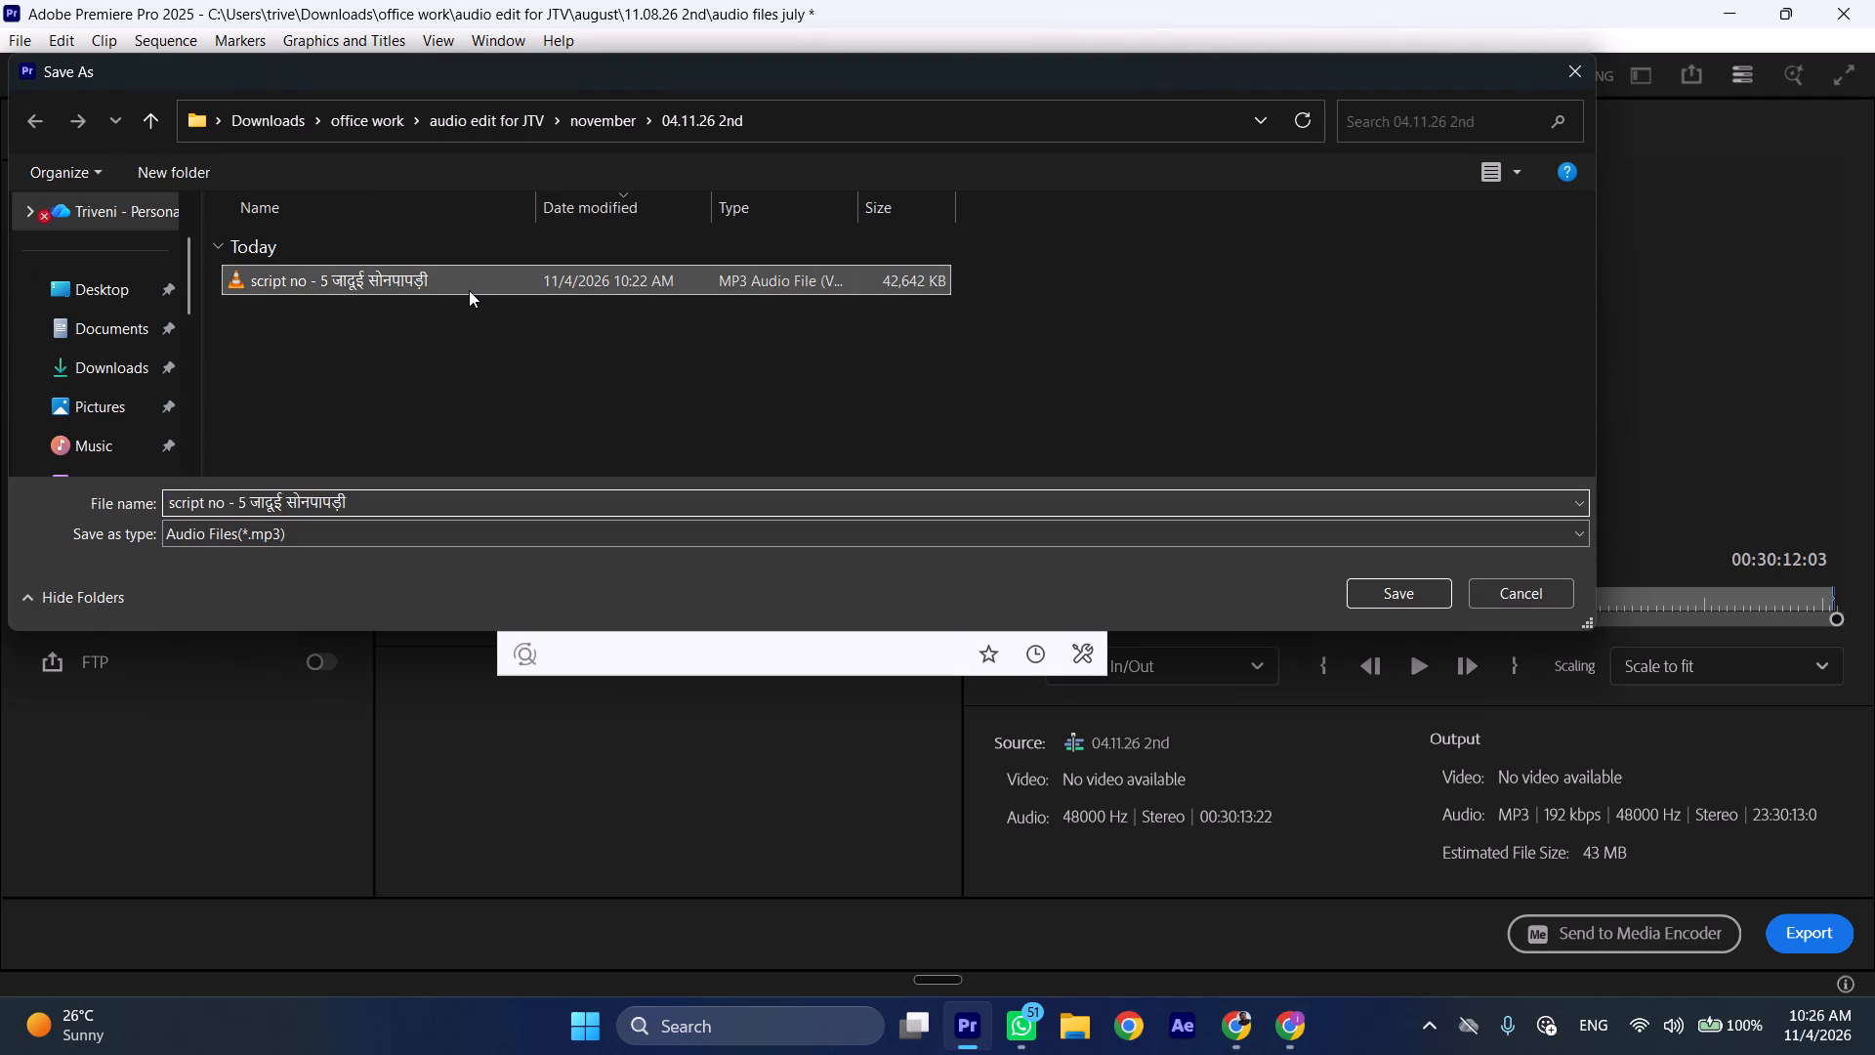
{"action": "left_click", "coordinate": [1389, 583]}
{"action": "left_click", "coordinate": [972, 449]}
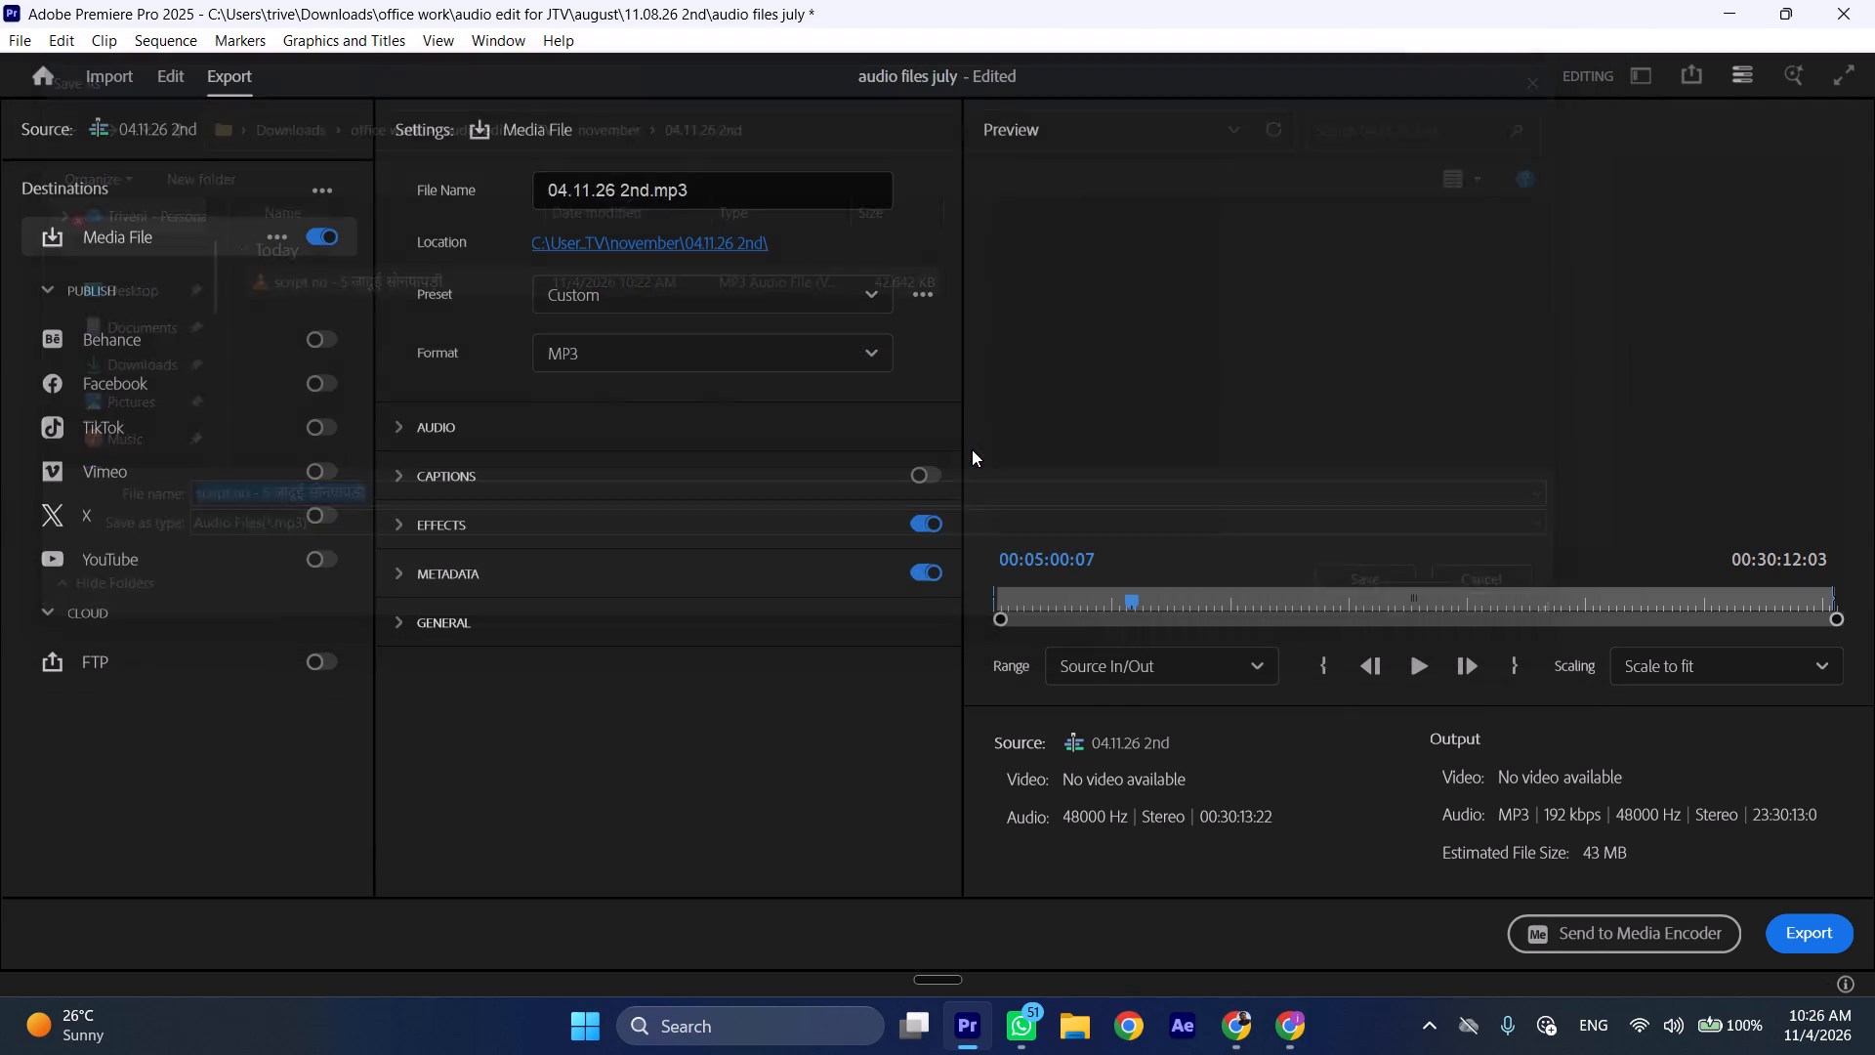
Export the marked In/Out range of the 04.11.26 2nd sequence as an MP3 to the november 04.11.26 2nd folder.
{"action": "left_click", "coordinate": [1830, 936]}
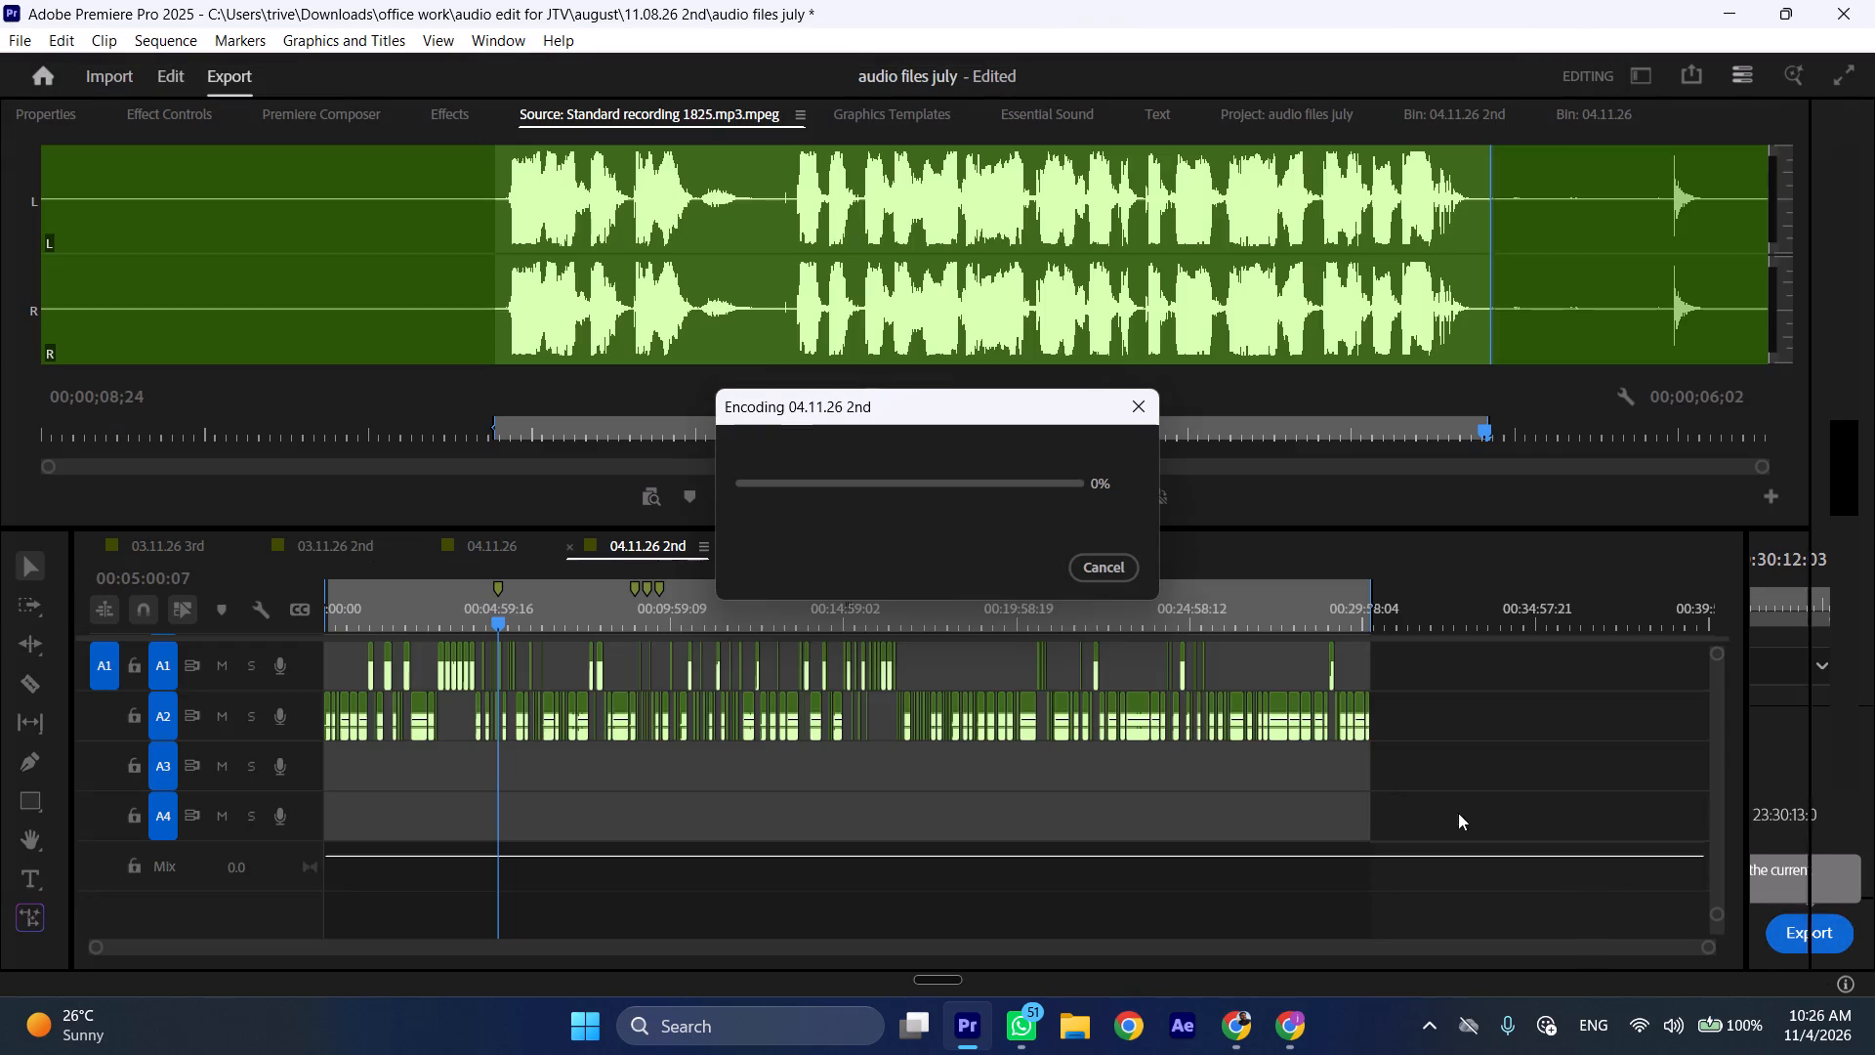
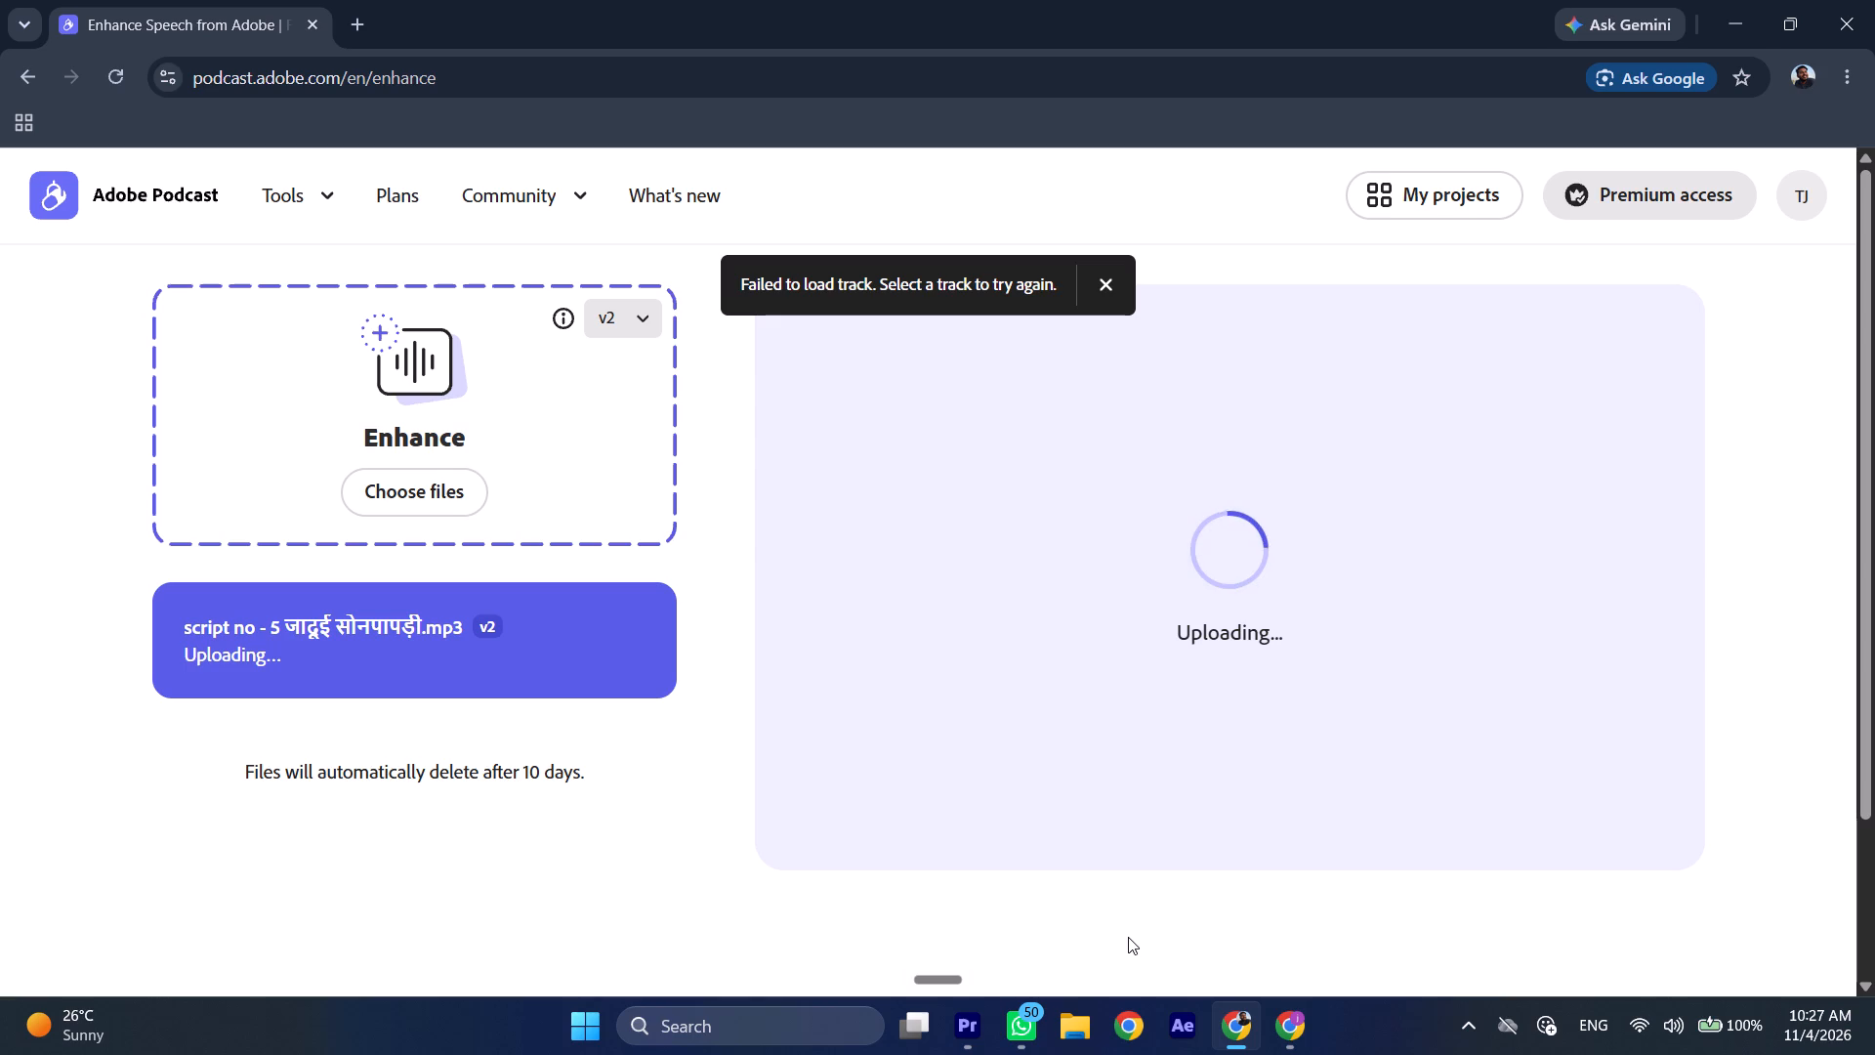
Switch to Premiere Pro and create a new bin at the root of the audio files july project.
{"action": "left_click", "coordinate": [968, 1014]}
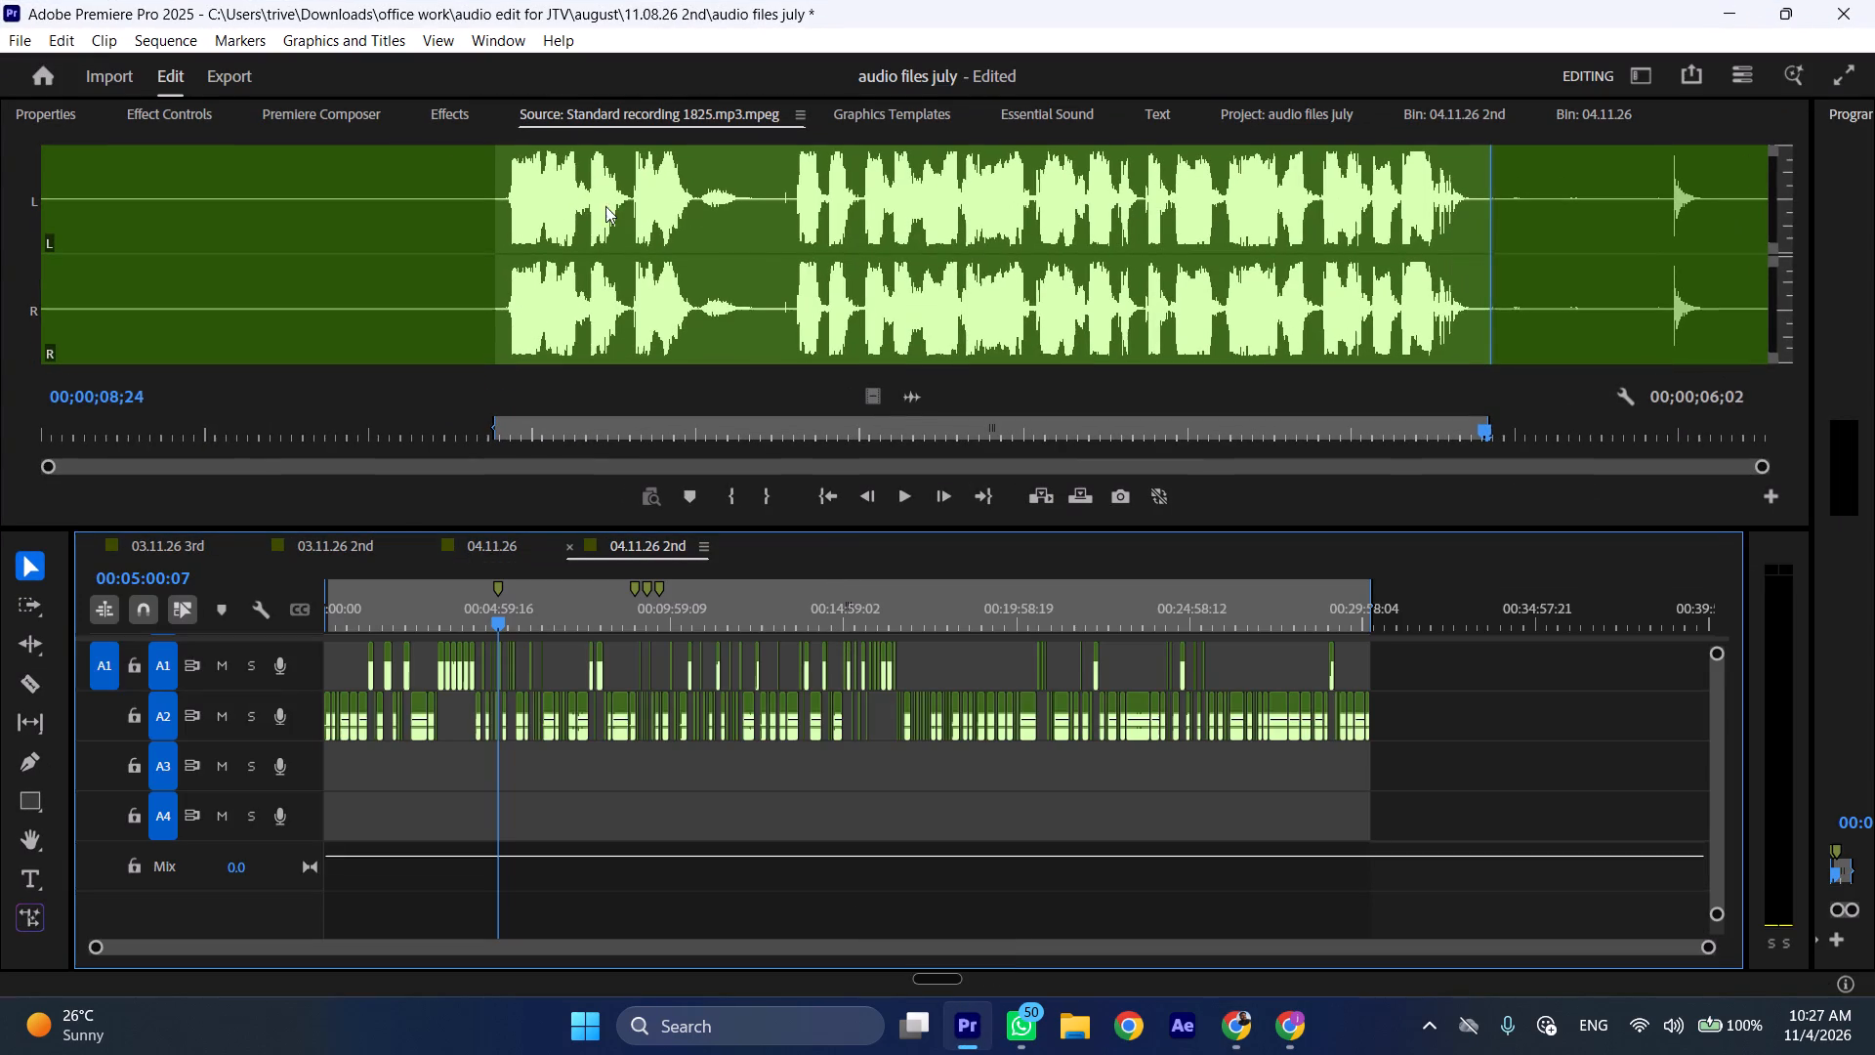
{"action": "left_click", "coordinate": [1301, 106]}
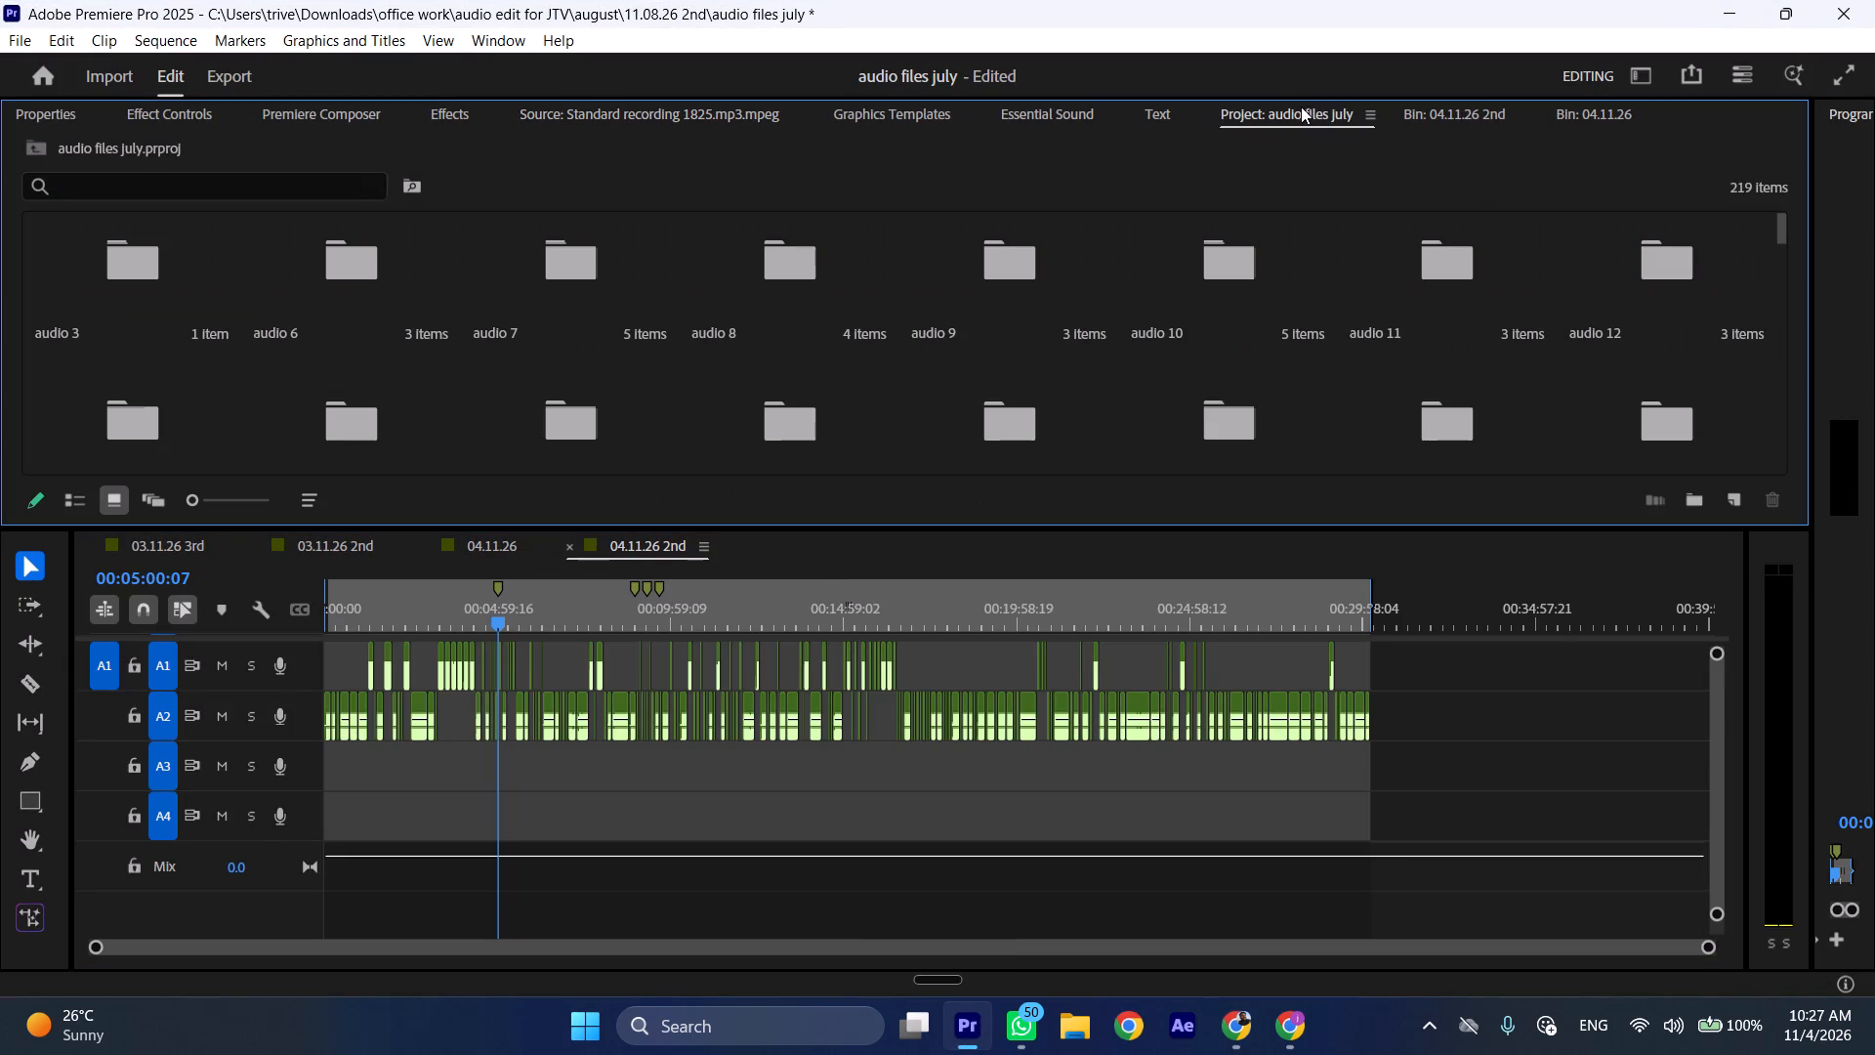
{"action": "scroll", "coordinate": [1600, 375], "scroll_direction": "down", "scroll_amount": 3}
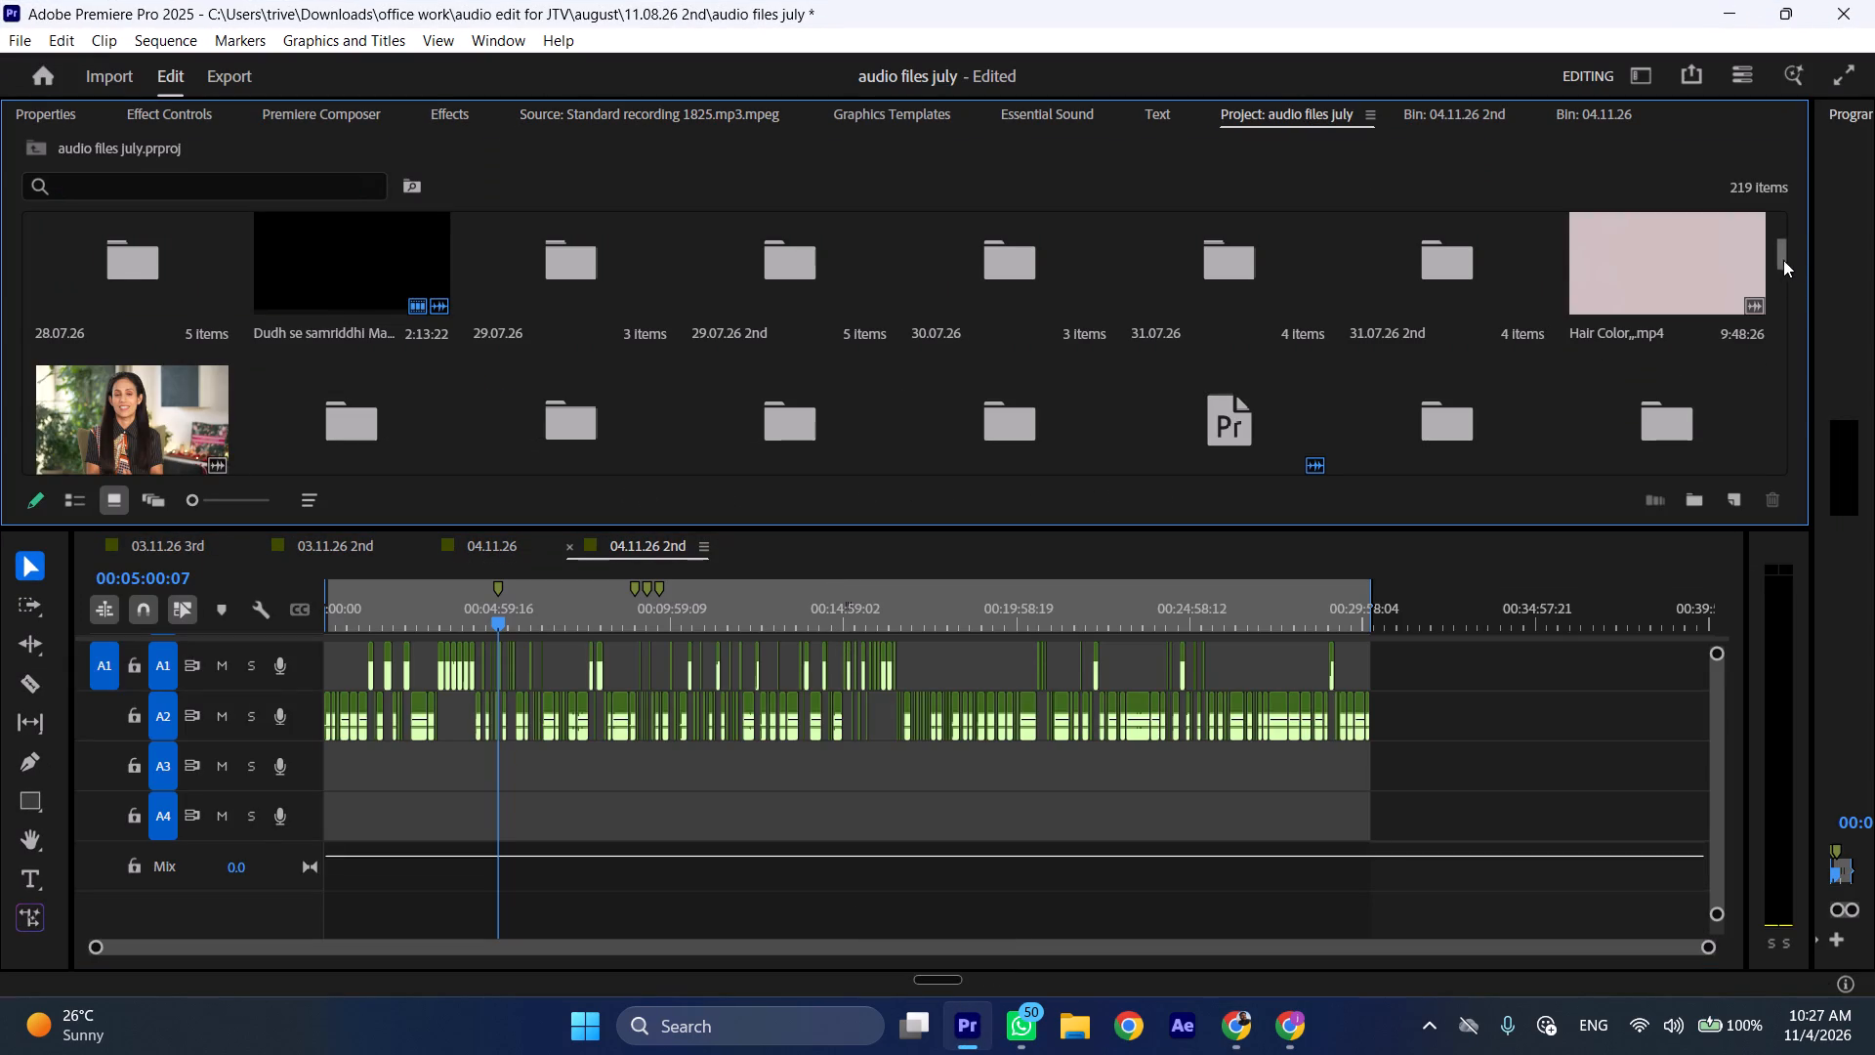
{"action": "left_click_drag", "start_coordinate": [1775, 259], "coordinate": [1789, 411]}
{"action": "left_click_drag", "start_coordinate": [1782, 259], "coordinate": [1797, 439]}
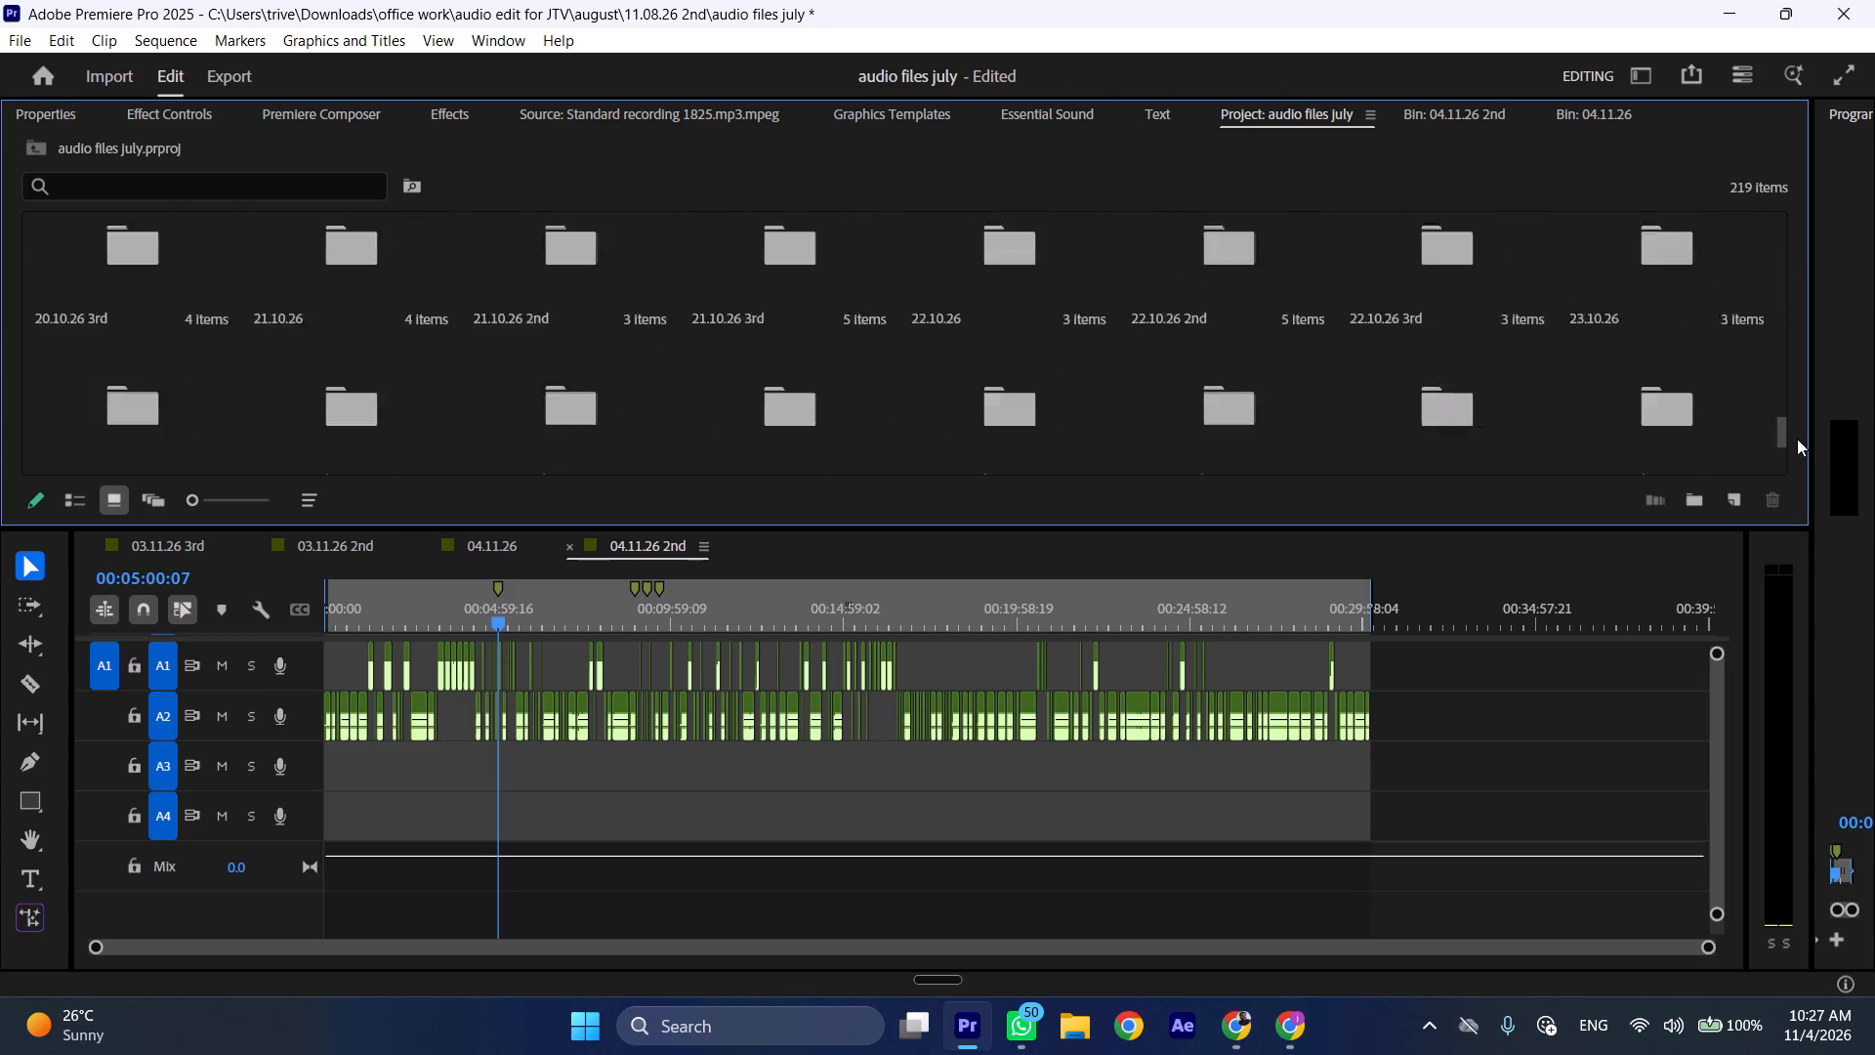
{"action": "left_click_drag", "start_coordinate": [1797, 439], "coordinate": [1782, 483]}
{"action": "left_click", "coordinate": [1717, 421]}
{"action": "left_click", "coordinate": [1691, 492]}
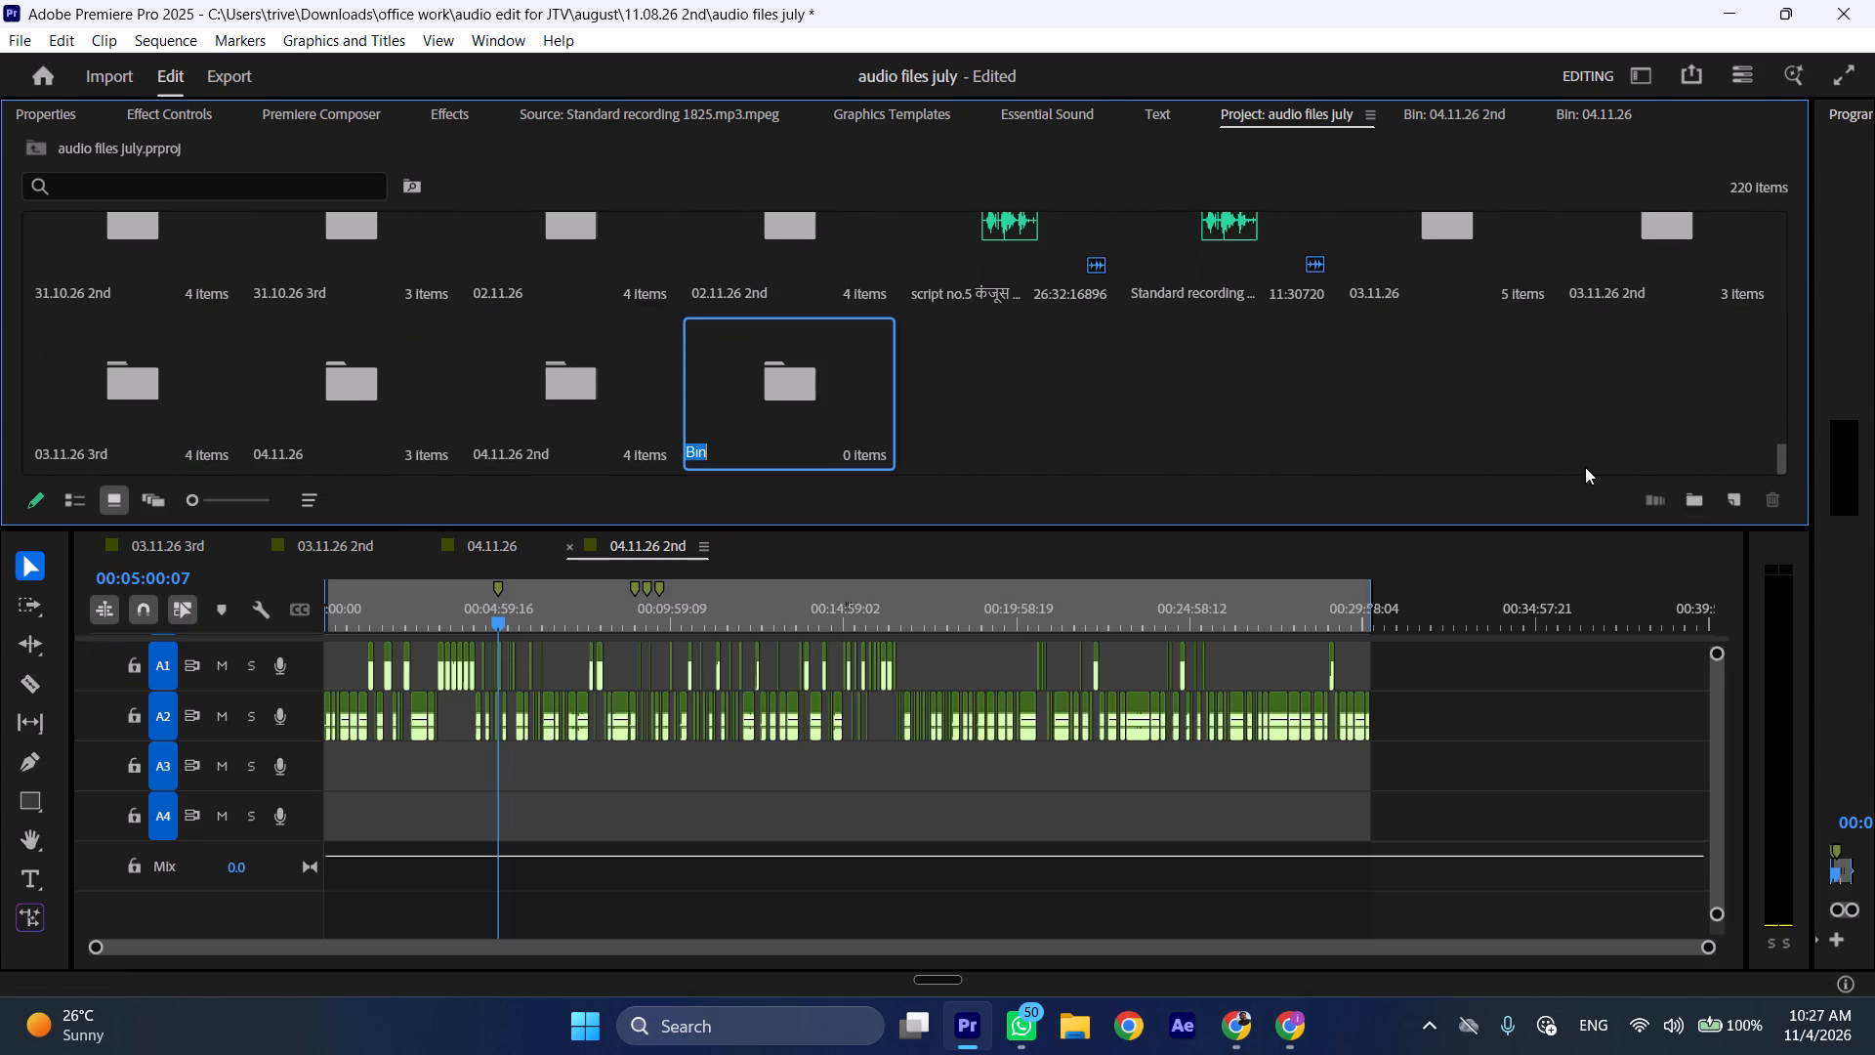
Name the new bin 04.11.26 3rd, reusing the name of the 04.11.26 2nd bin.
{"action": "left_click", "coordinate": [558, 419]}
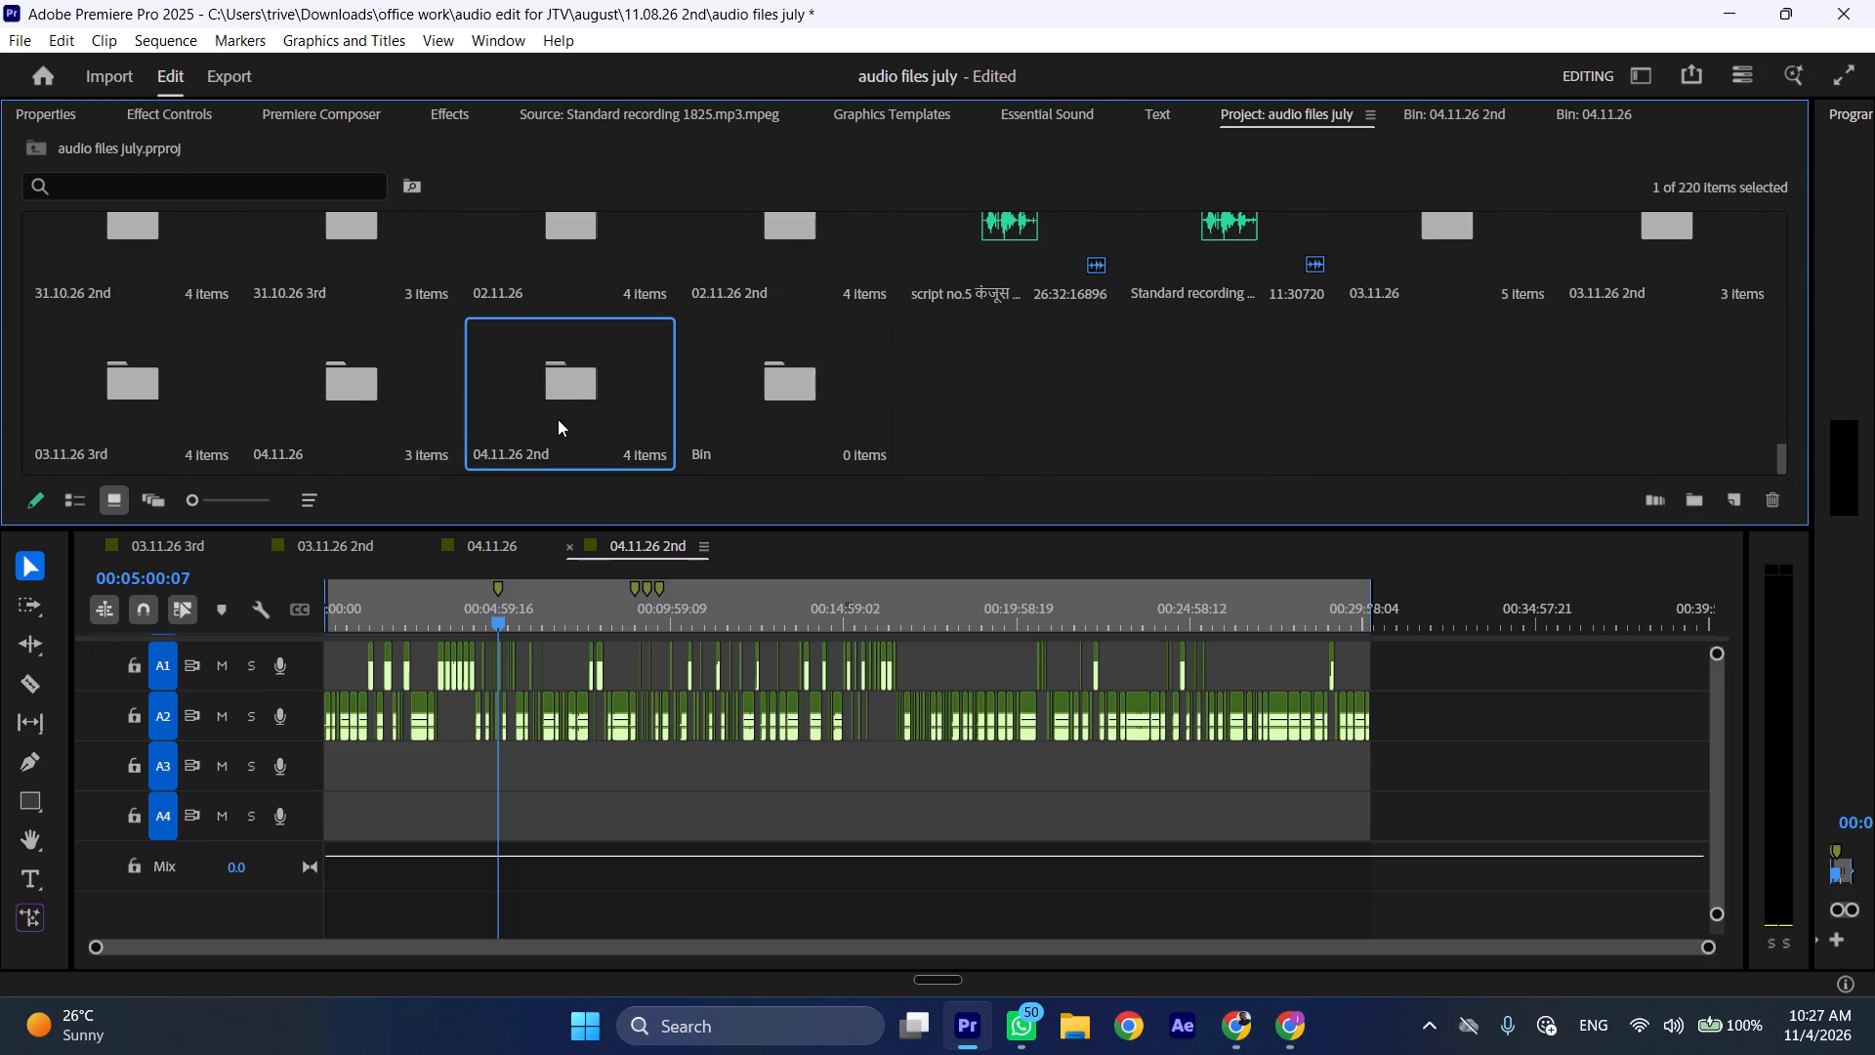
{"action": "key", "text": "Return"}
{"action": "key", "text": "ctrl+c"}
{"action": "left_click", "coordinate": [783, 400]}
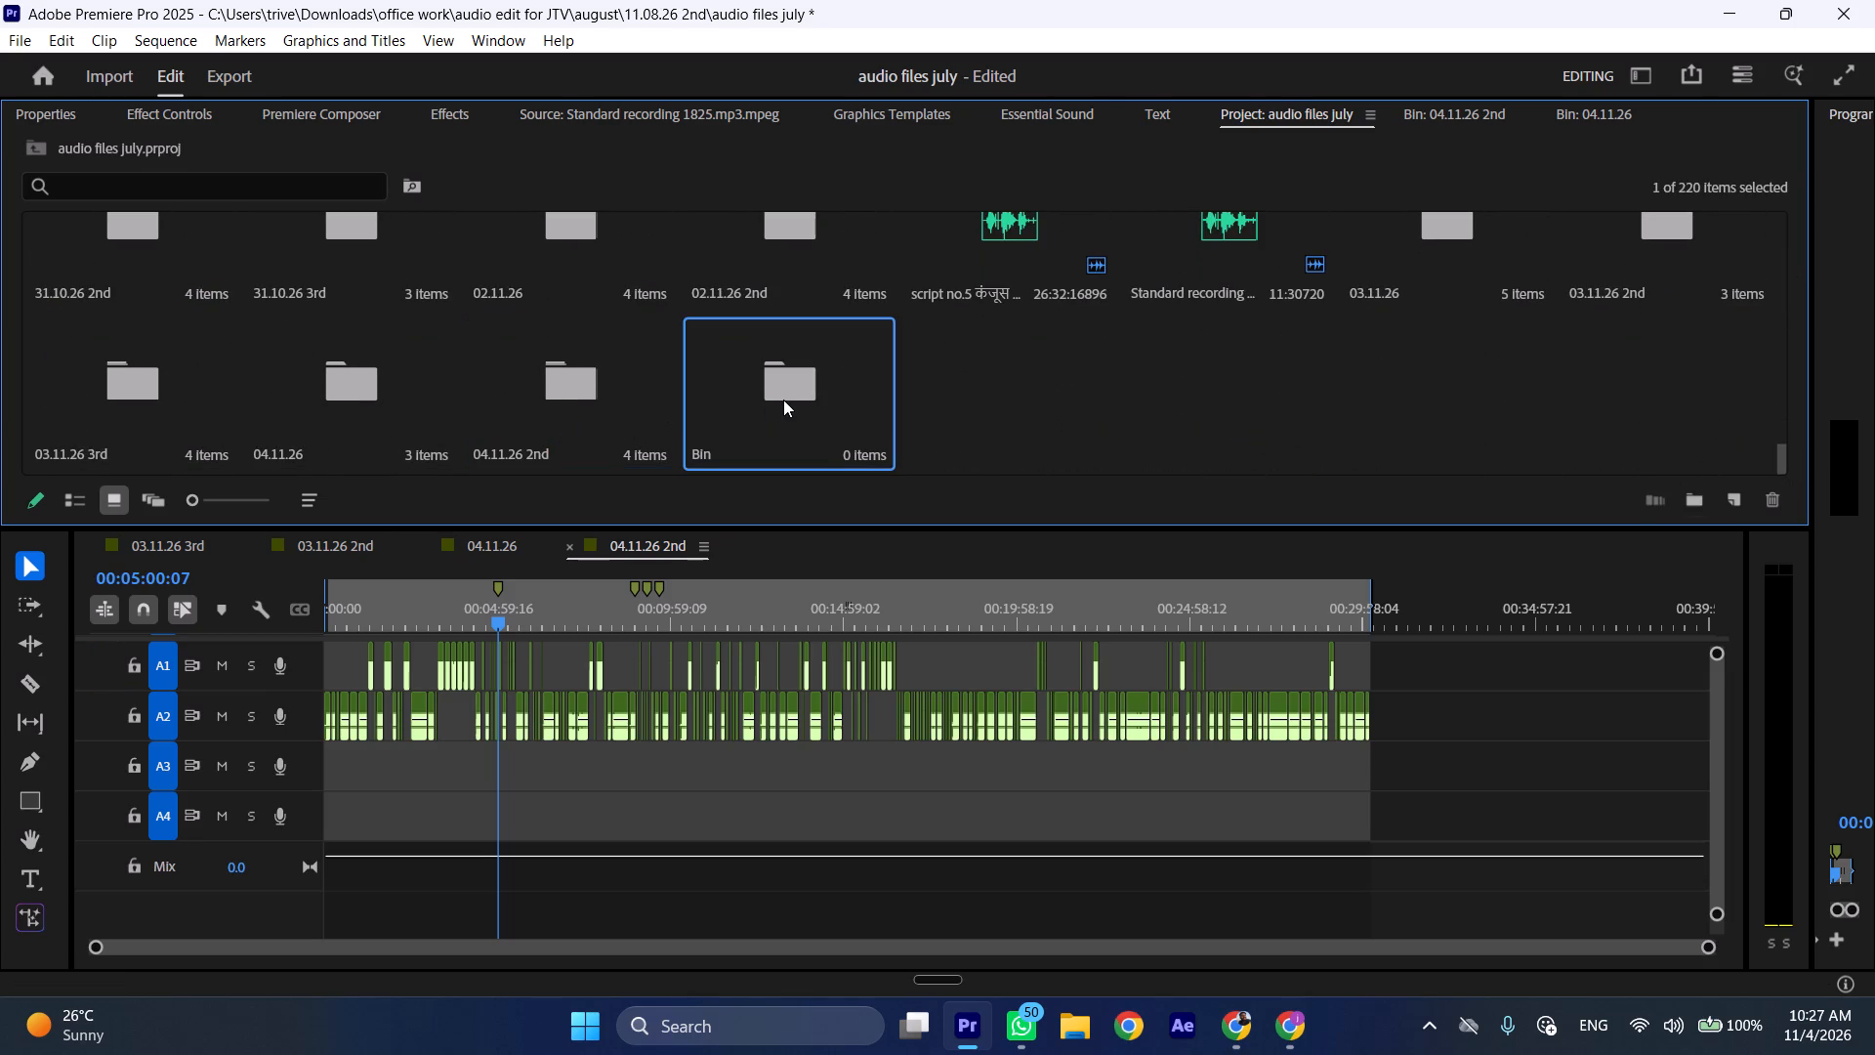
{"action": "key", "text": "Return"}
{"action": "key", "text": "ctrl+v"}
{"action": "left_click", "coordinate": [750, 452]}
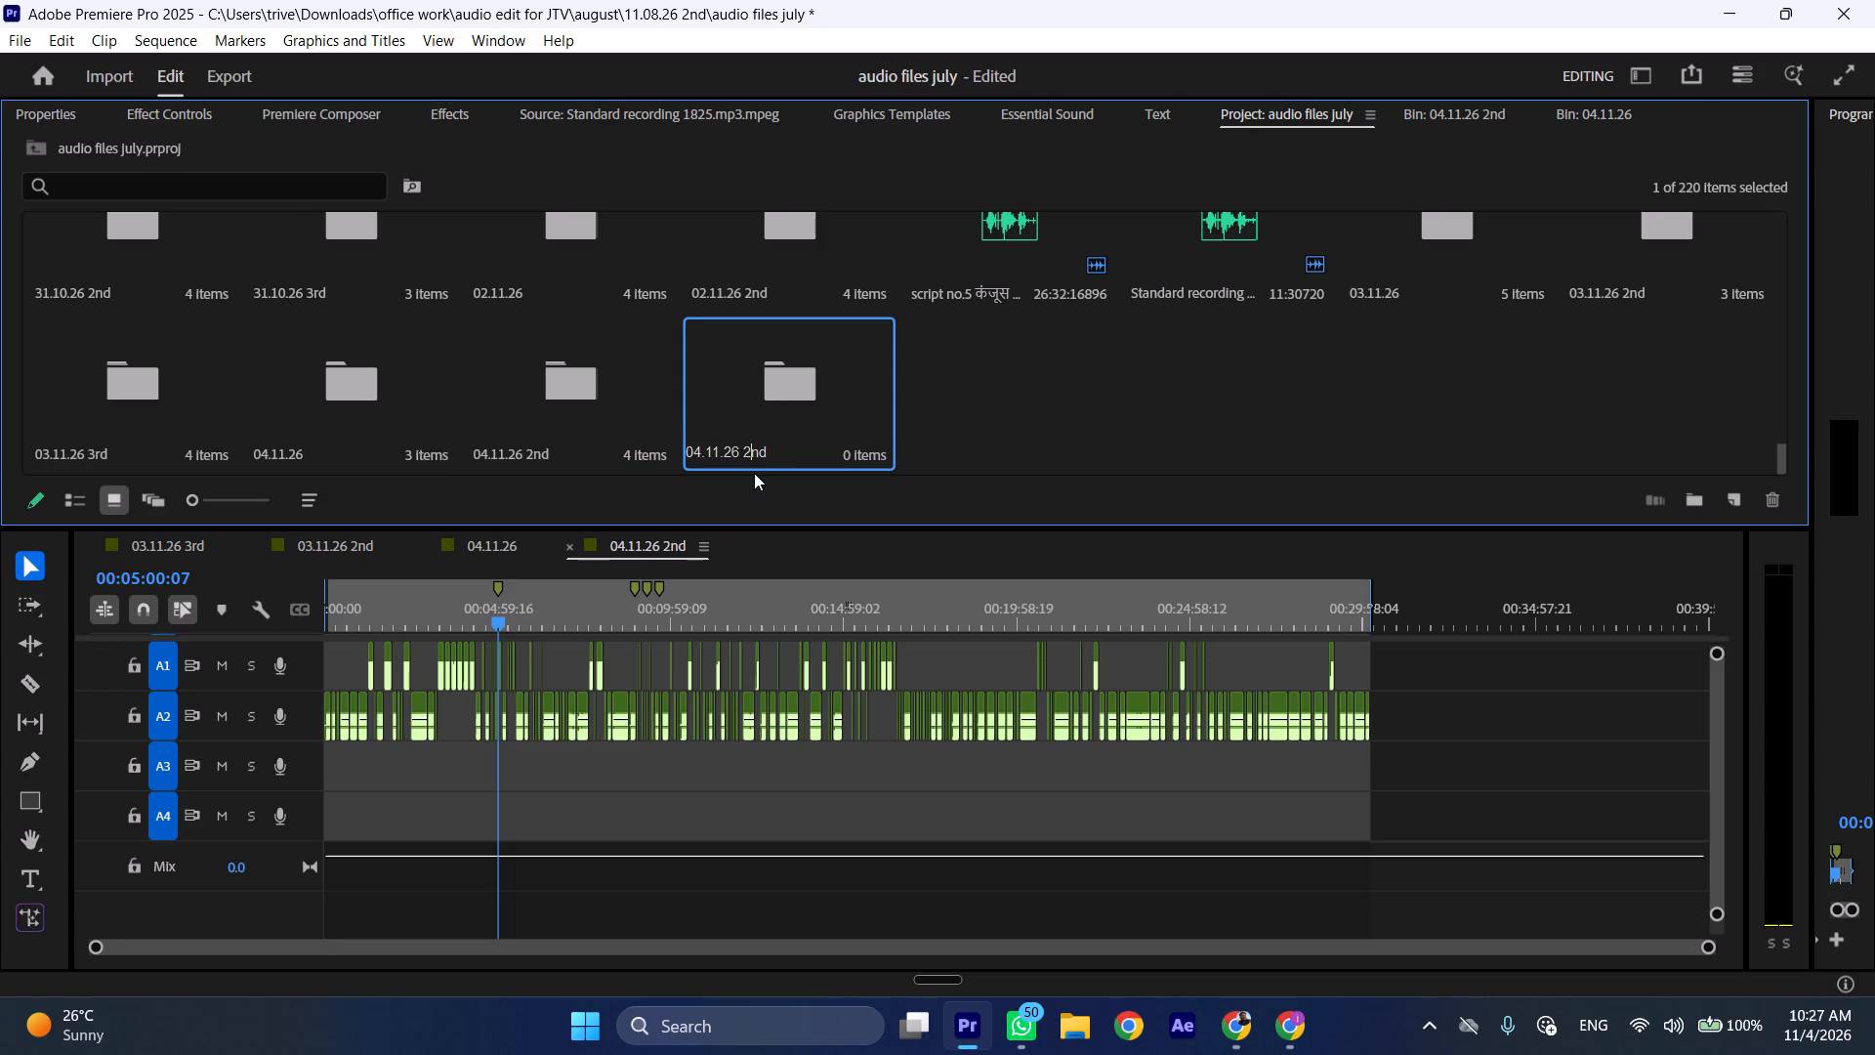
{"action": "key", "text": "BackSpace"}
{"action": "left_click", "coordinate": [768, 453]}
{"action": "key", "text": "BackSpace"}
{"action": "key", "text": "BackSpace"}
{"action": "type", "text": "3r"}
{"action": "key", "text": "d"}
Create a sequence inside the new bin, named 04.11.26 3rd like the bin, with the HD 1080p 23.976 fps preset.
{"action": "key", "text": "ctrl+a"}
{"action": "key", "text": "ctrl+c"}
{"action": "double_click", "coordinate": [828, 413]}
{"action": "left_click", "coordinate": [1727, 495]}
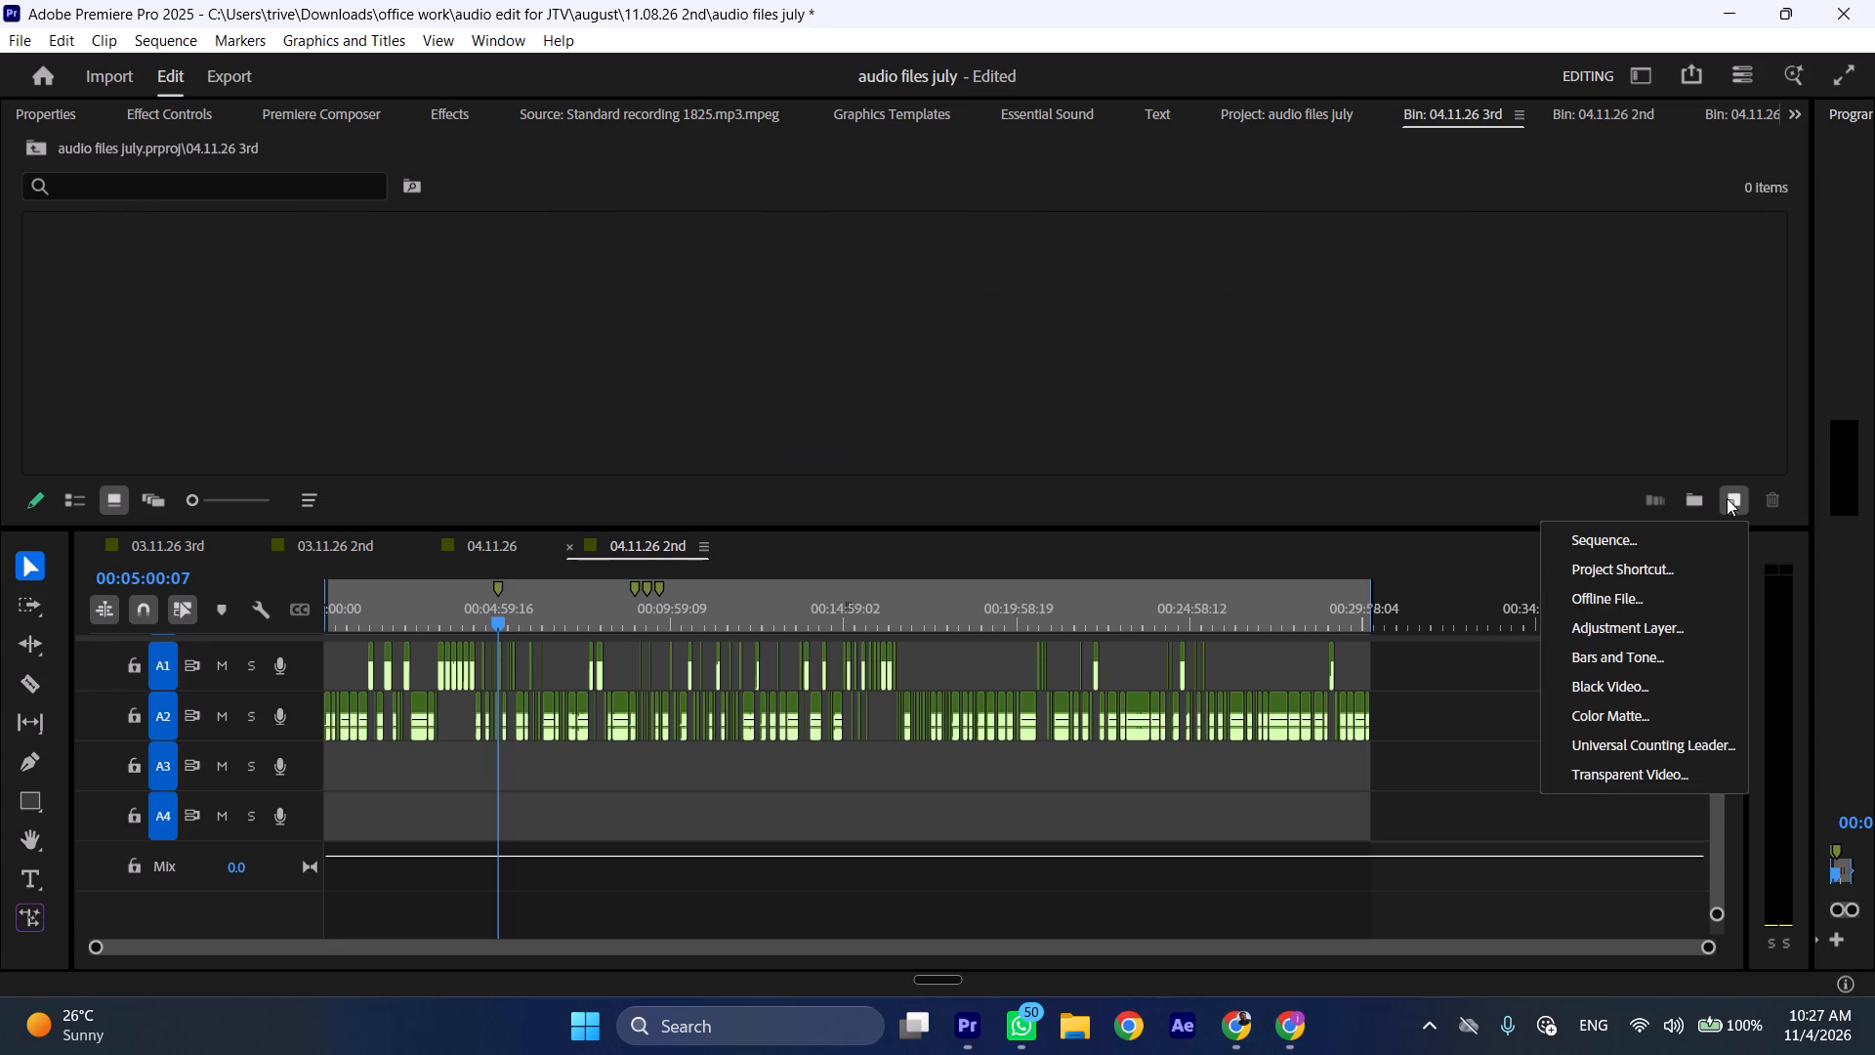
{"action": "left_click", "coordinate": [1723, 532]}
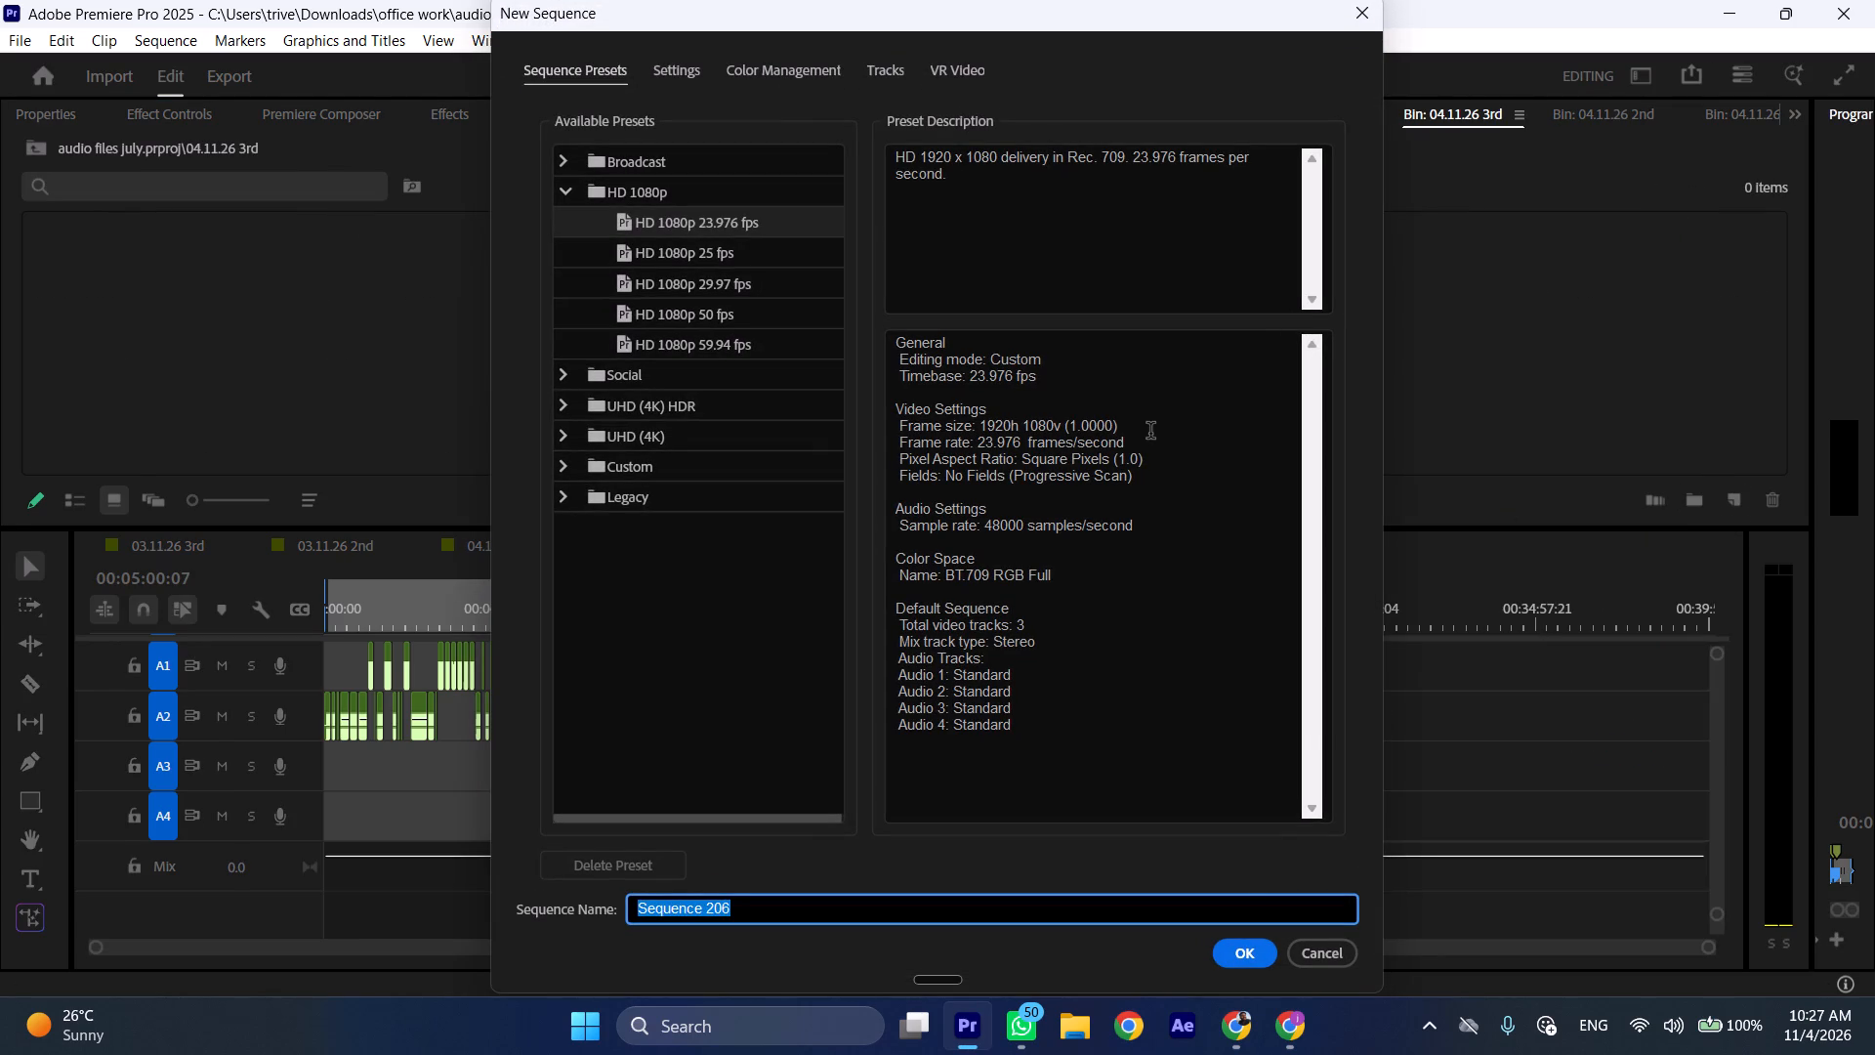
{"action": "key", "text": "ctrl+v"}
{"action": "left_click", "coordinate": [1248, 969]}
{"action": "left_click", "coordinate": [1238, 946]}
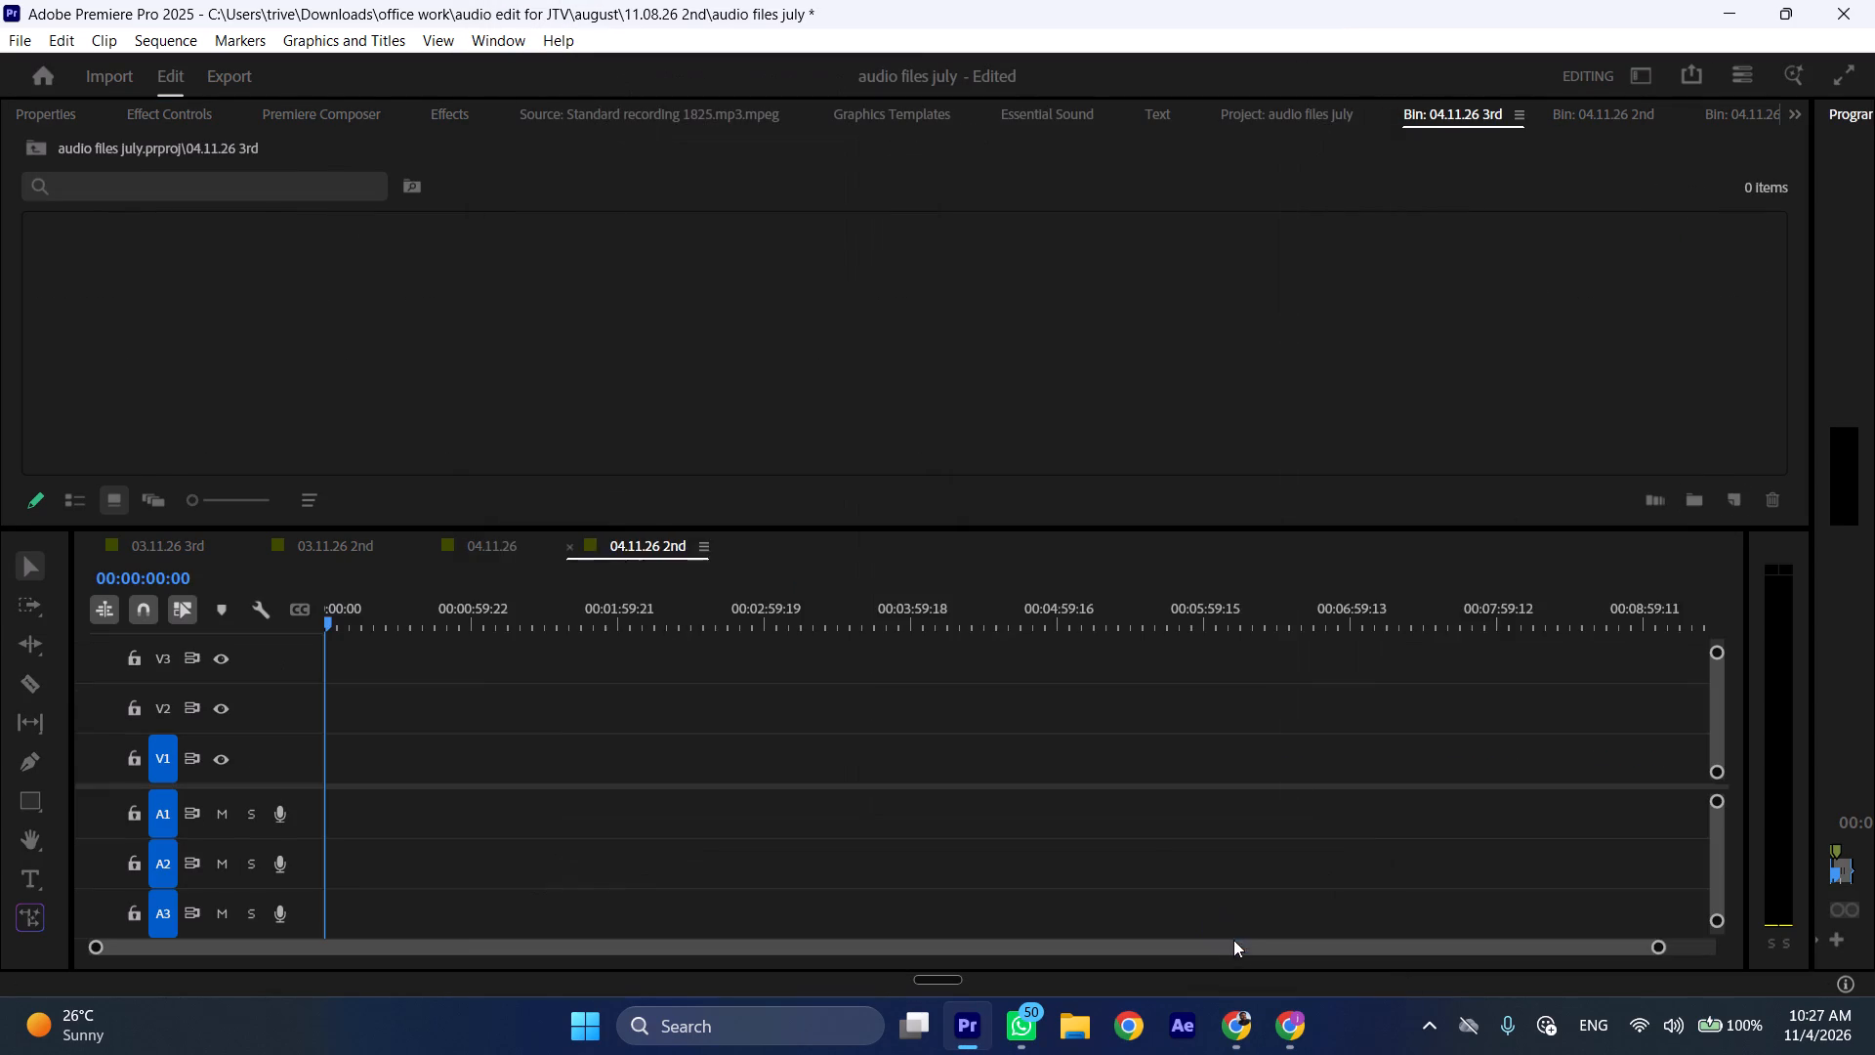
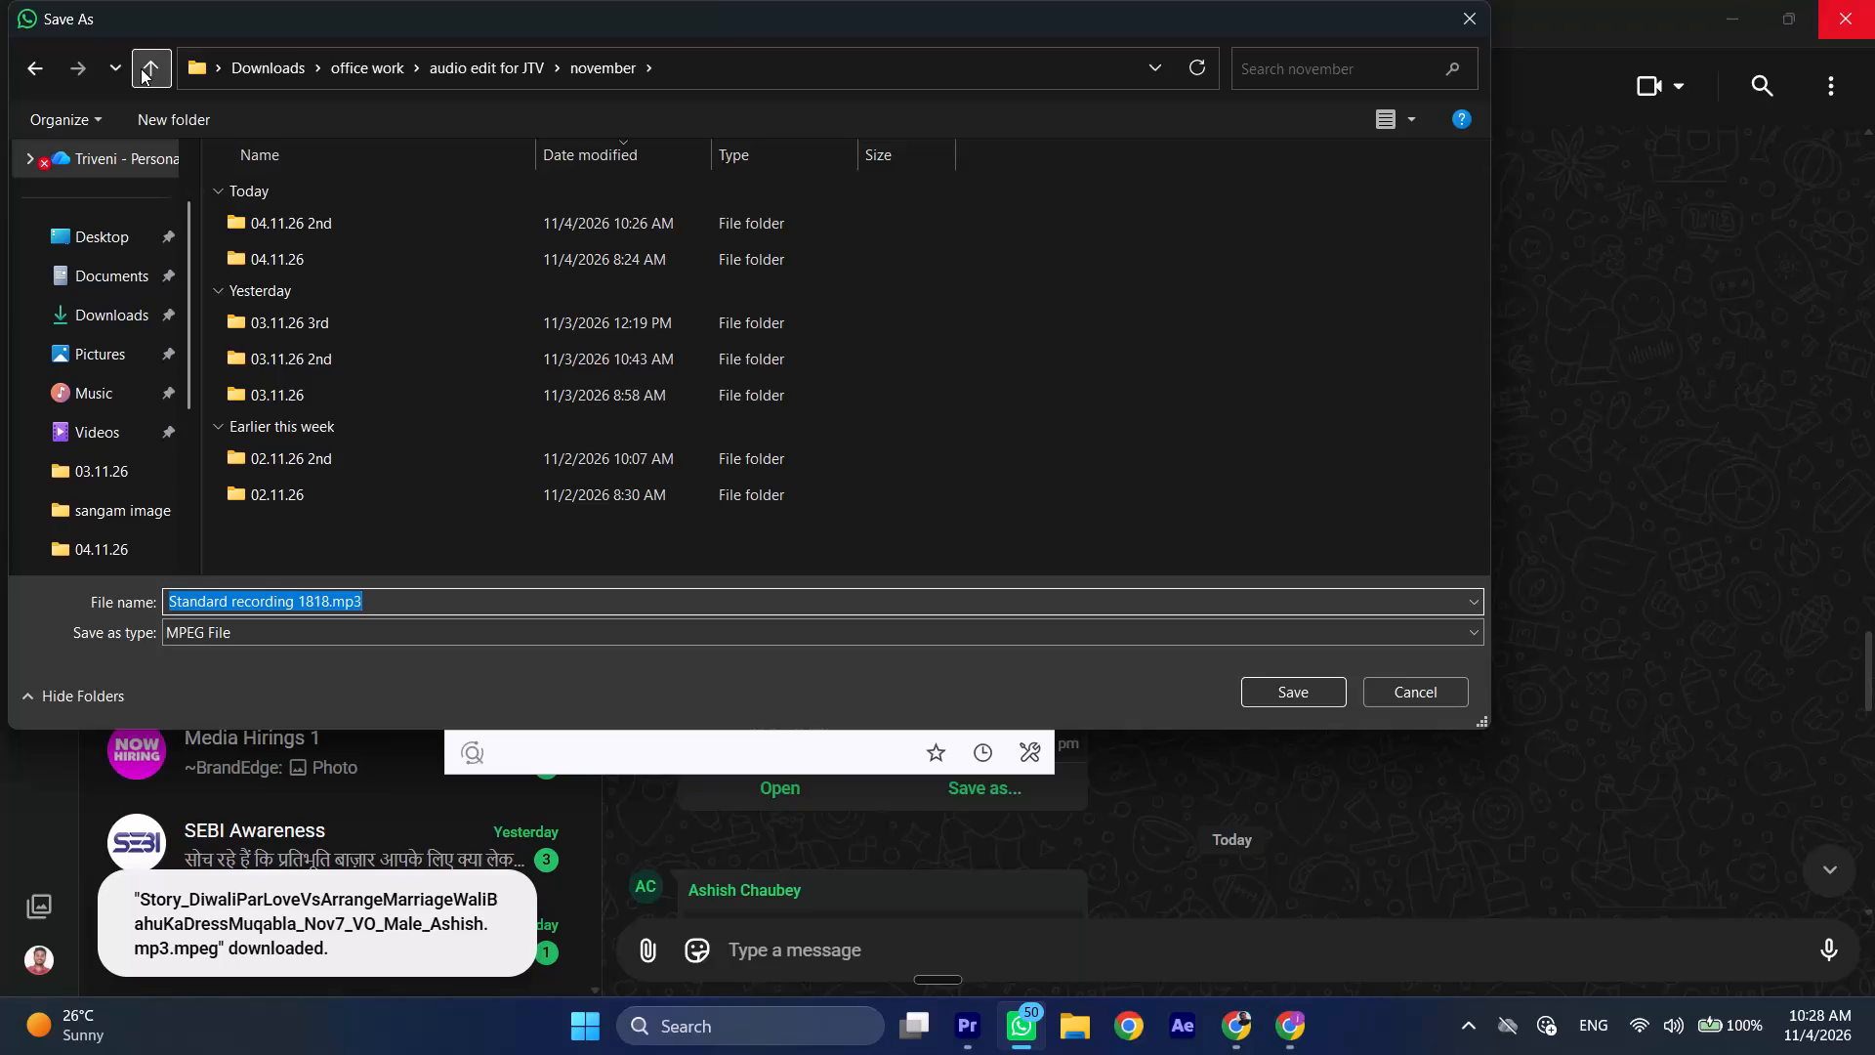
Create a folder named 04.11.26 3rd inside the november folder and open it as the save location for the recording.
{"action": "key", "text": "ctrl+shift+n"}
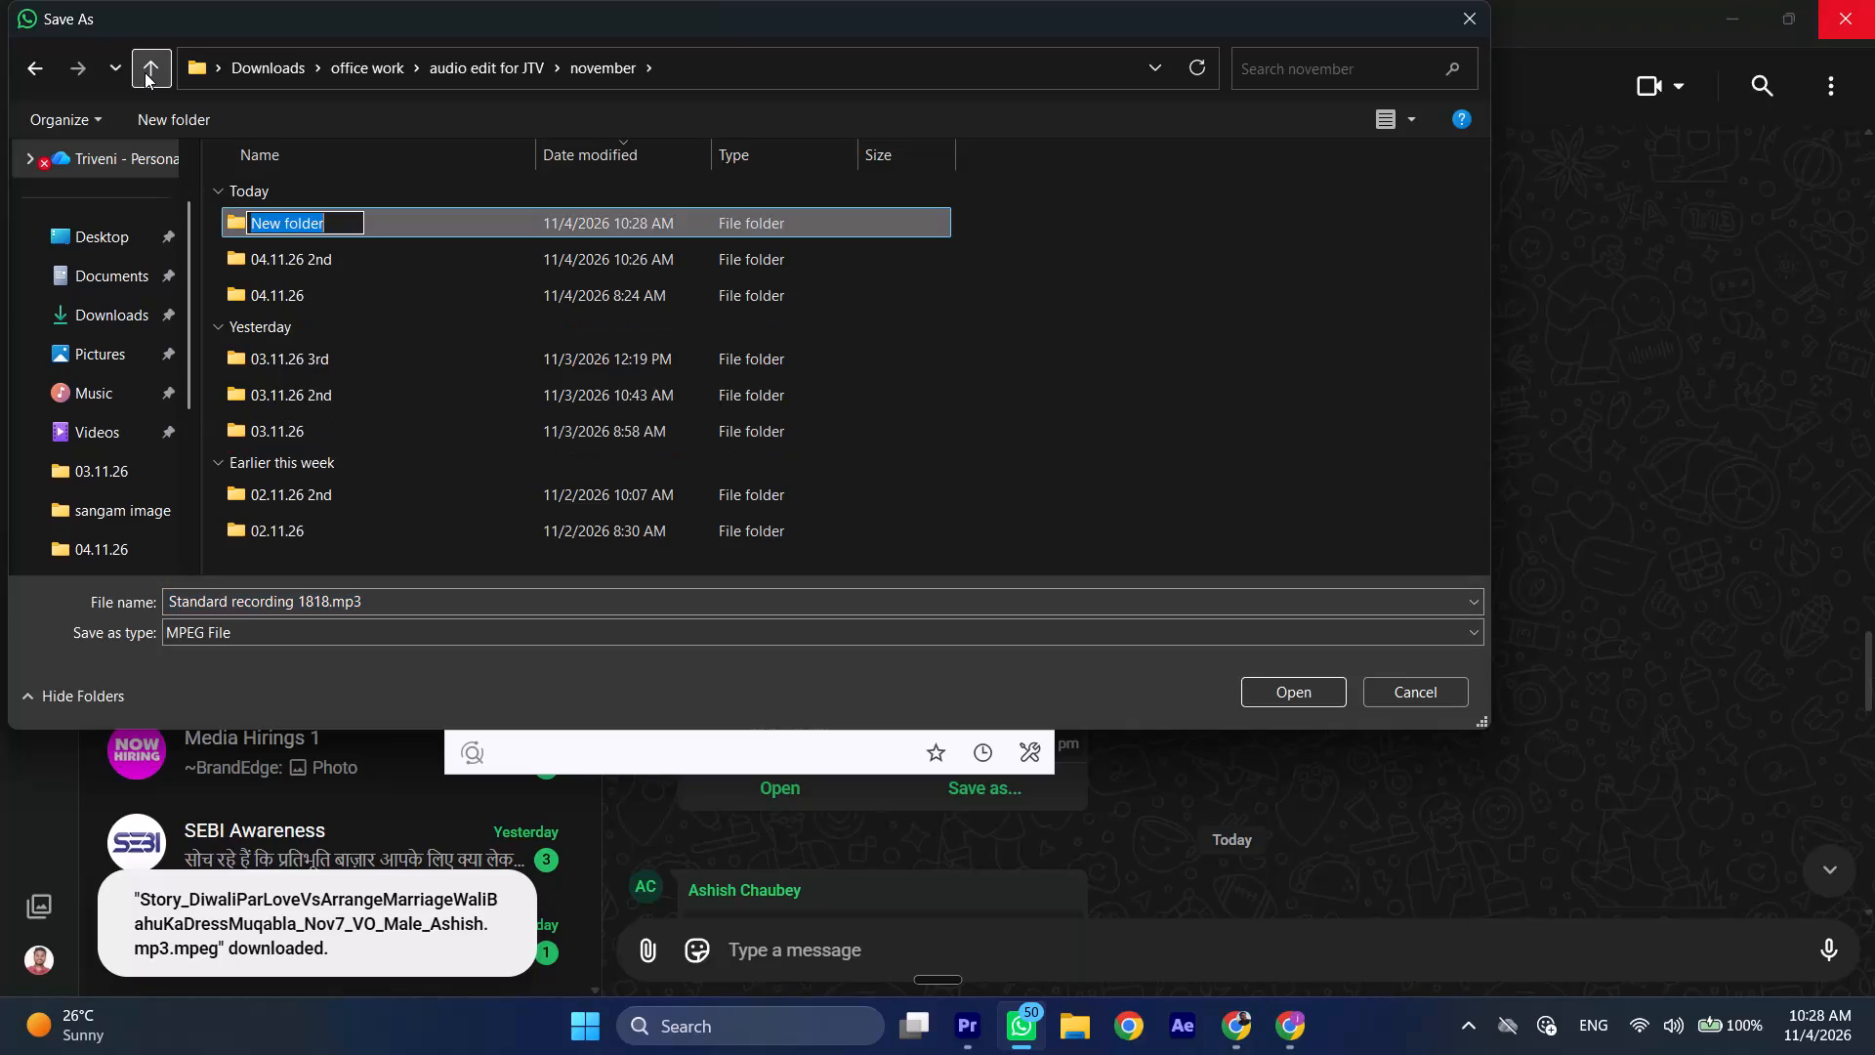
{"action": "key", "text": "ctrl+v"}
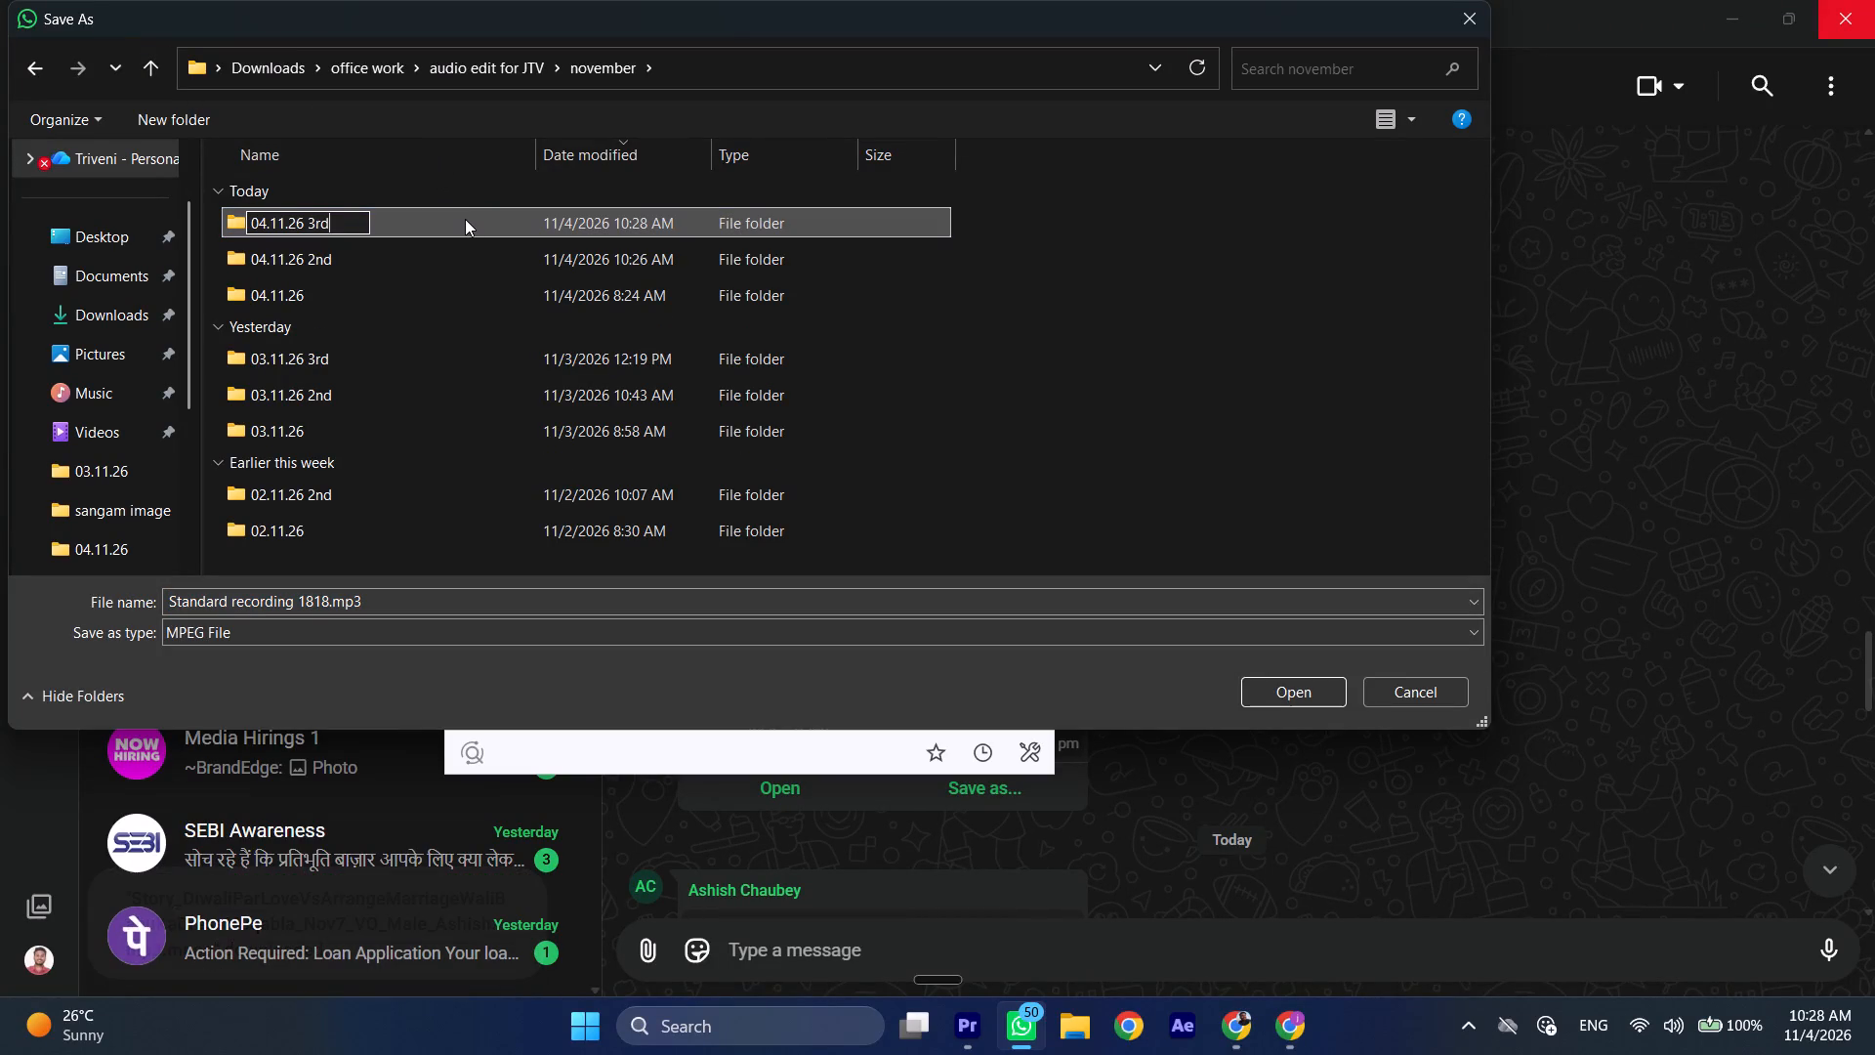
{"action": "double_click", "coordinate": [465, 219]}
{"action": "double_click", "coordinate": [466, 231]}
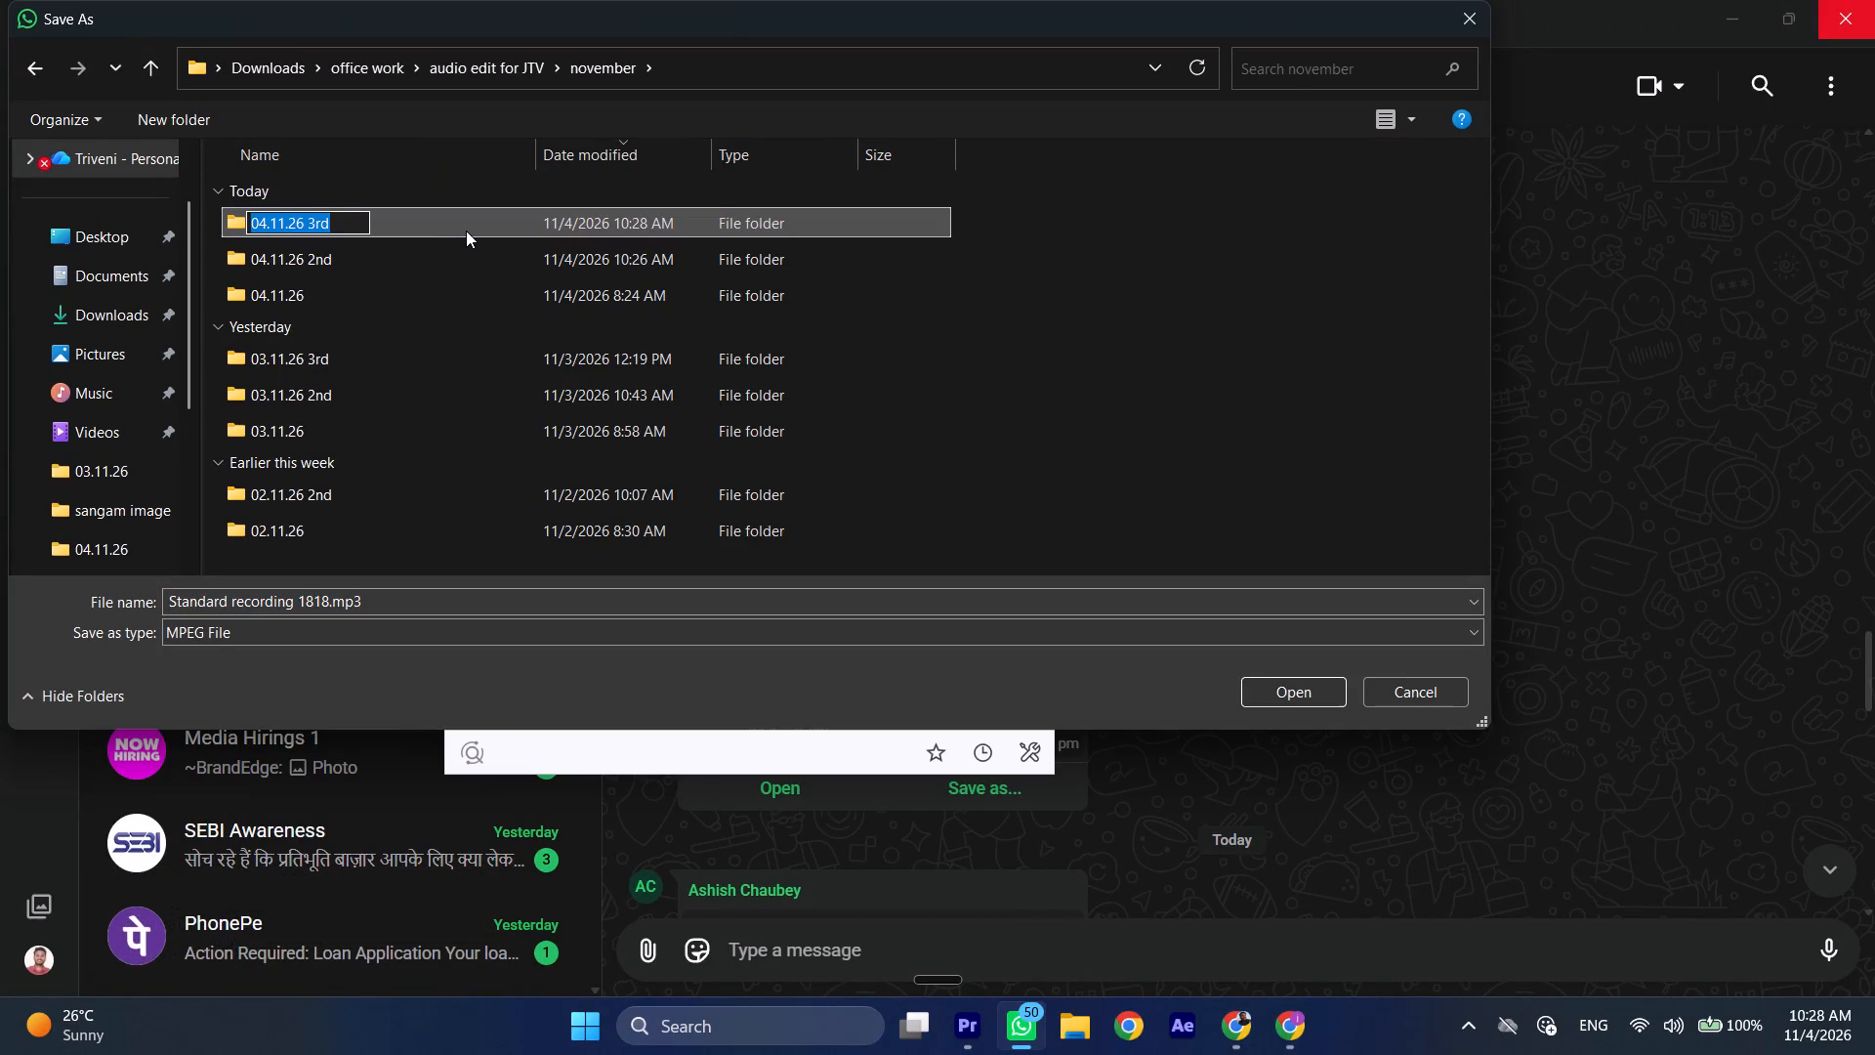
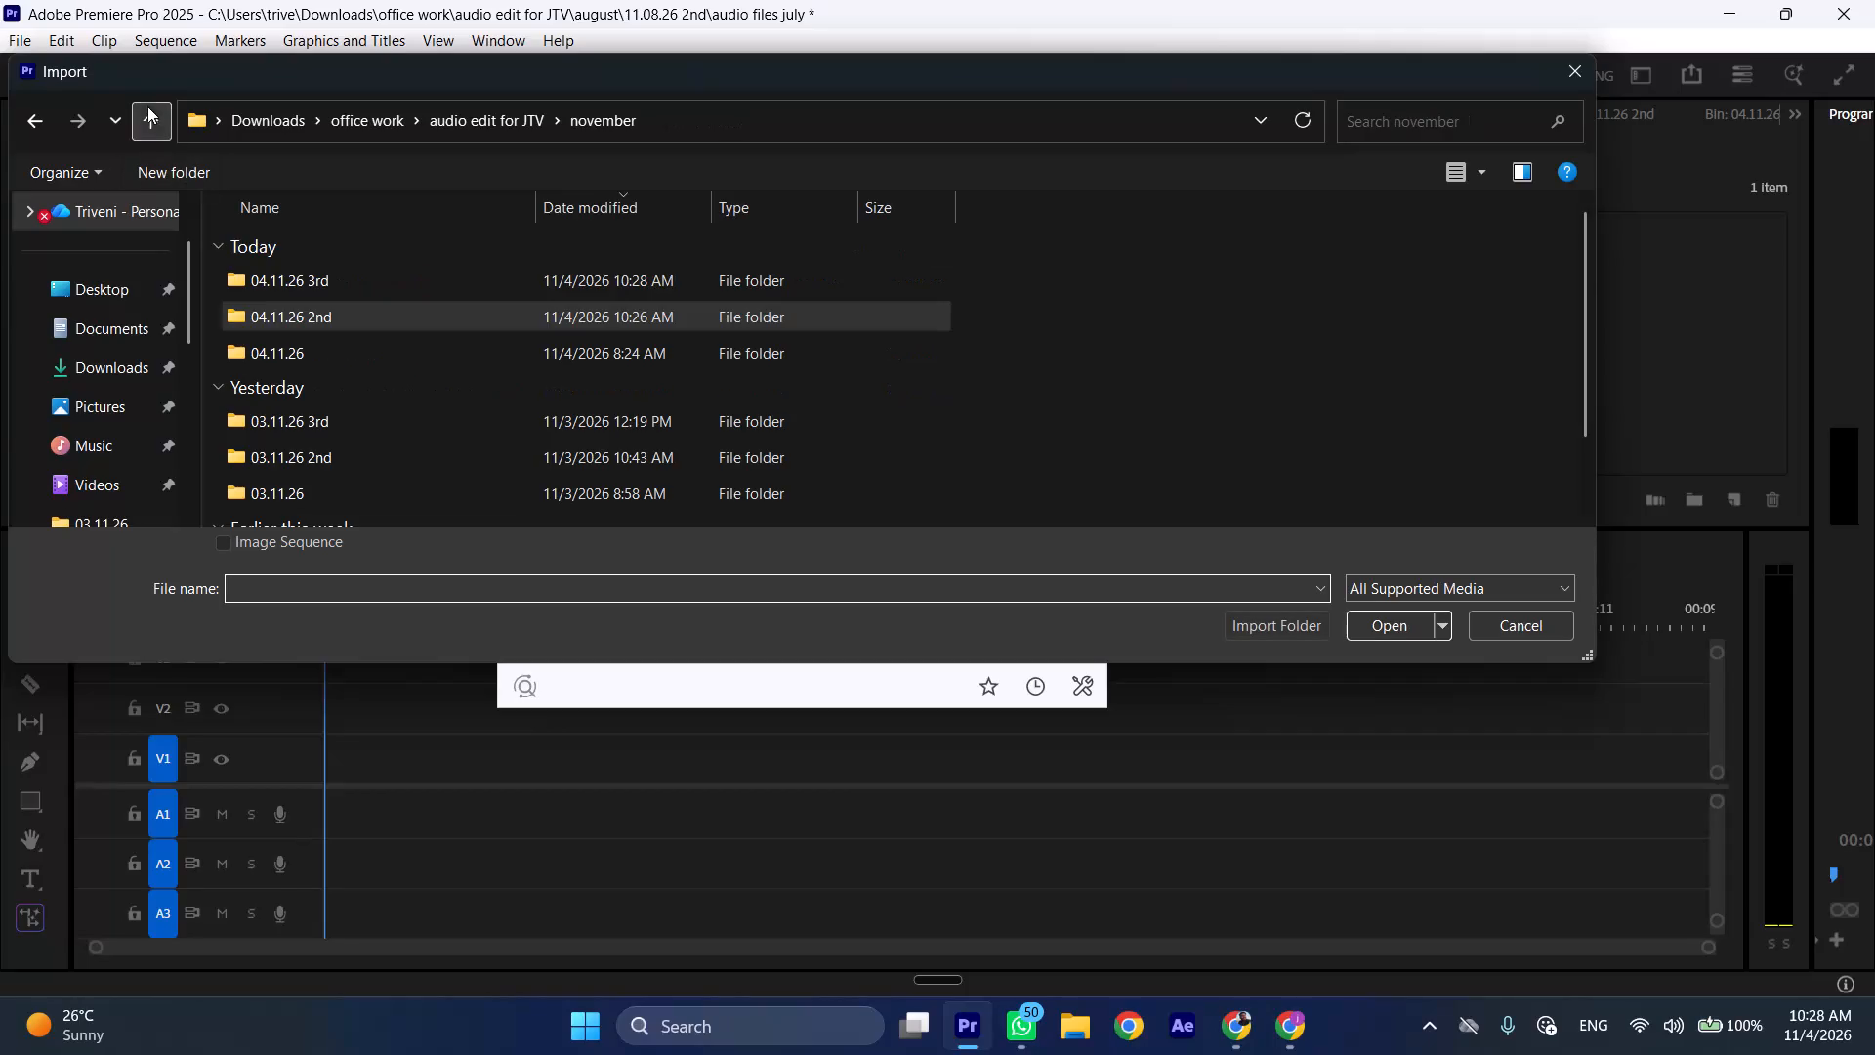
Import the Story_DiwaliParLoveVsArrangeMarriage and Standard recording 1818 MP3 files from the 04.11.26 3rd folder into the bin.
{"action": "double_click", "coordinate": [310, 274]}
{"action": "left_click_drag", "start_coordinate": [335, 371], "coordinate": [355, 286]}
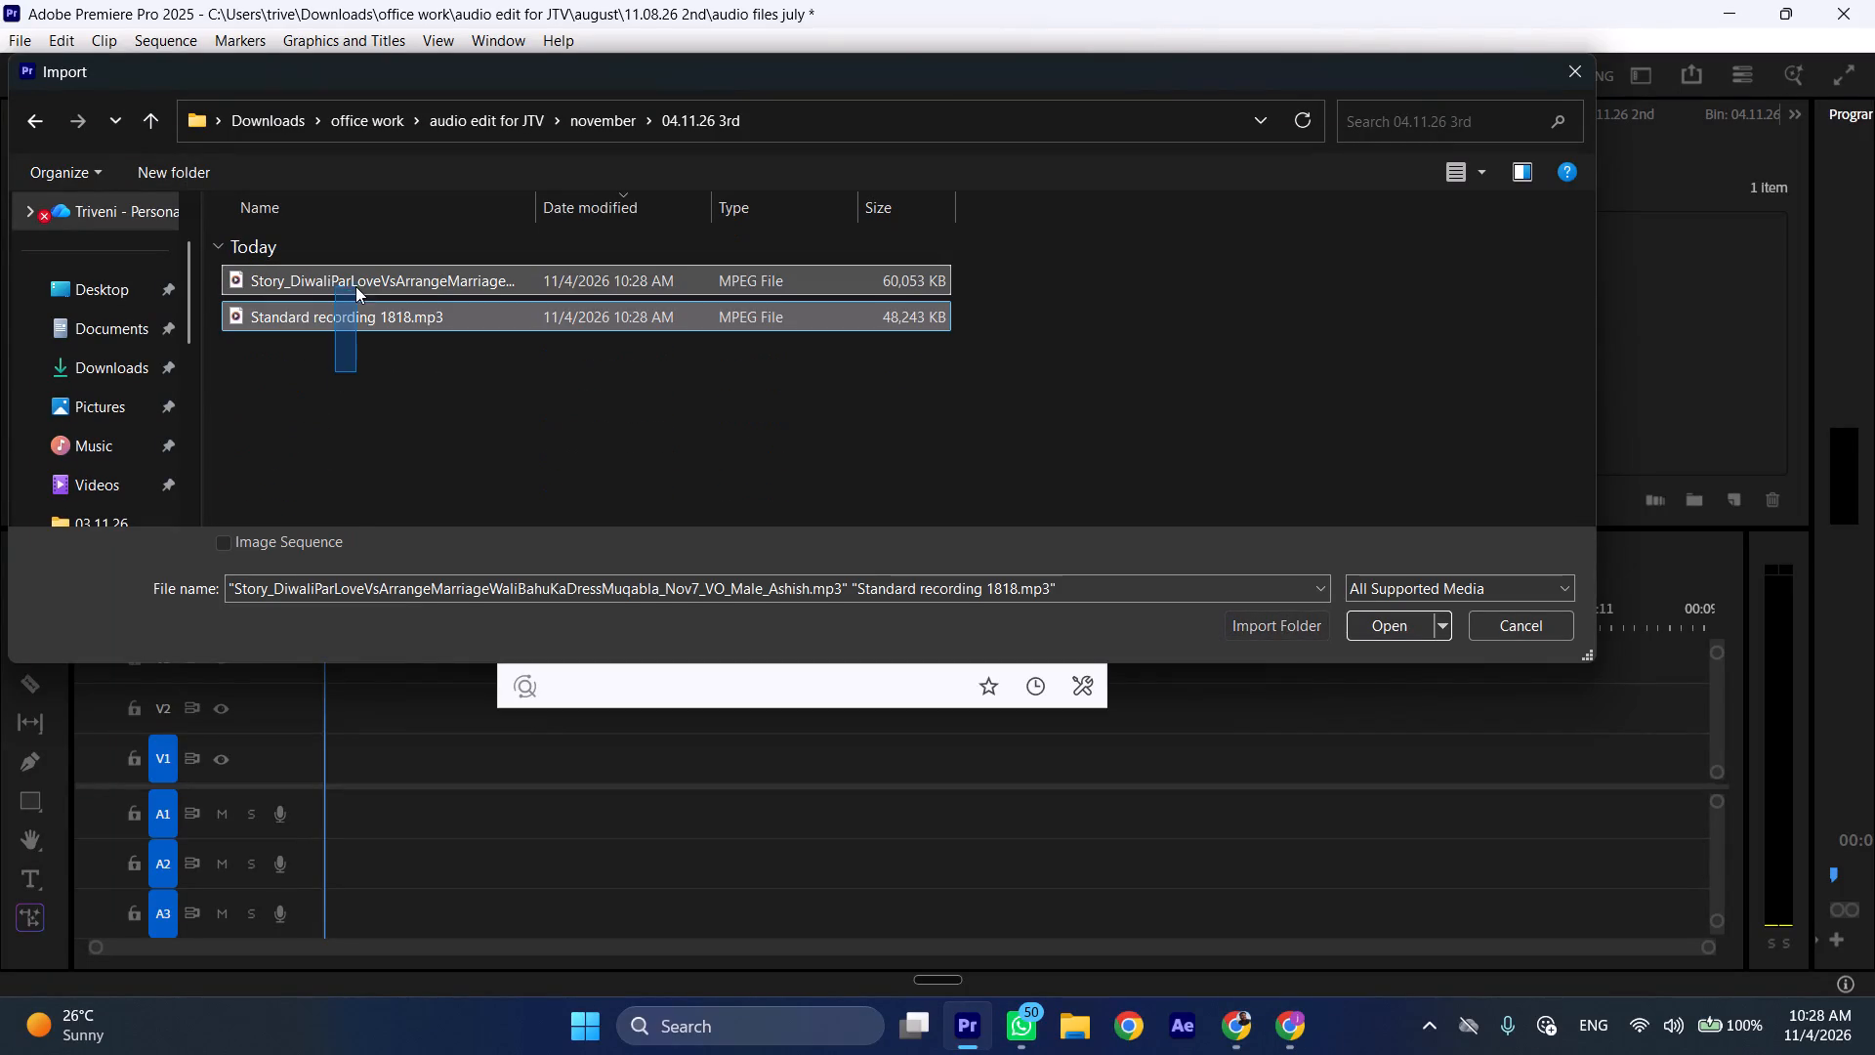
{"action": "left_click", "coordinate": [1398, 623]}
{"action": "left_click", "coordinate": [1044, 363]}
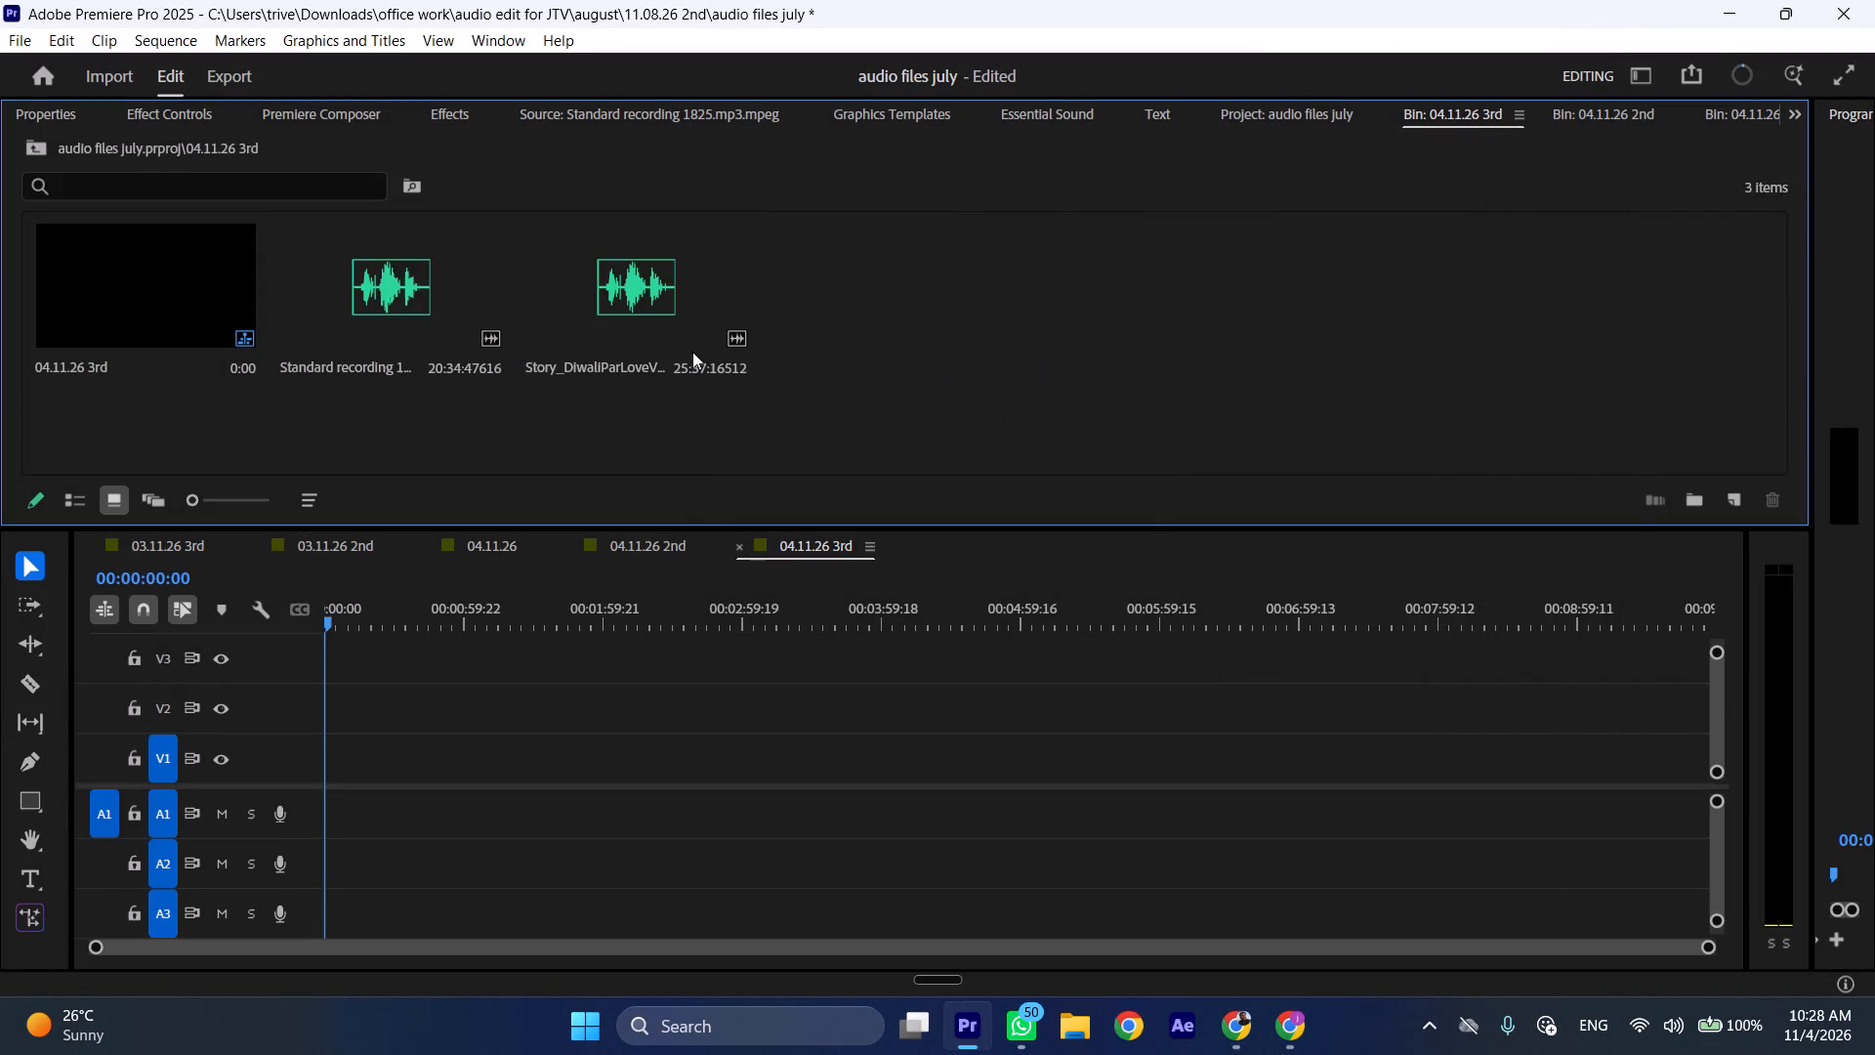
Place the Story_Diwali recording on track A1 and Standard recording 1818 on track A2, both starting at 00:00 in the 04.11.26 3rd sequence.
{"action": "left_click_drag", "start_coordinate": [644, 315], "coordinate": [305, 799]}
{"action": "left_click_drag", "start_coordinate": [366, 294], "coordinate": [428, 538]}
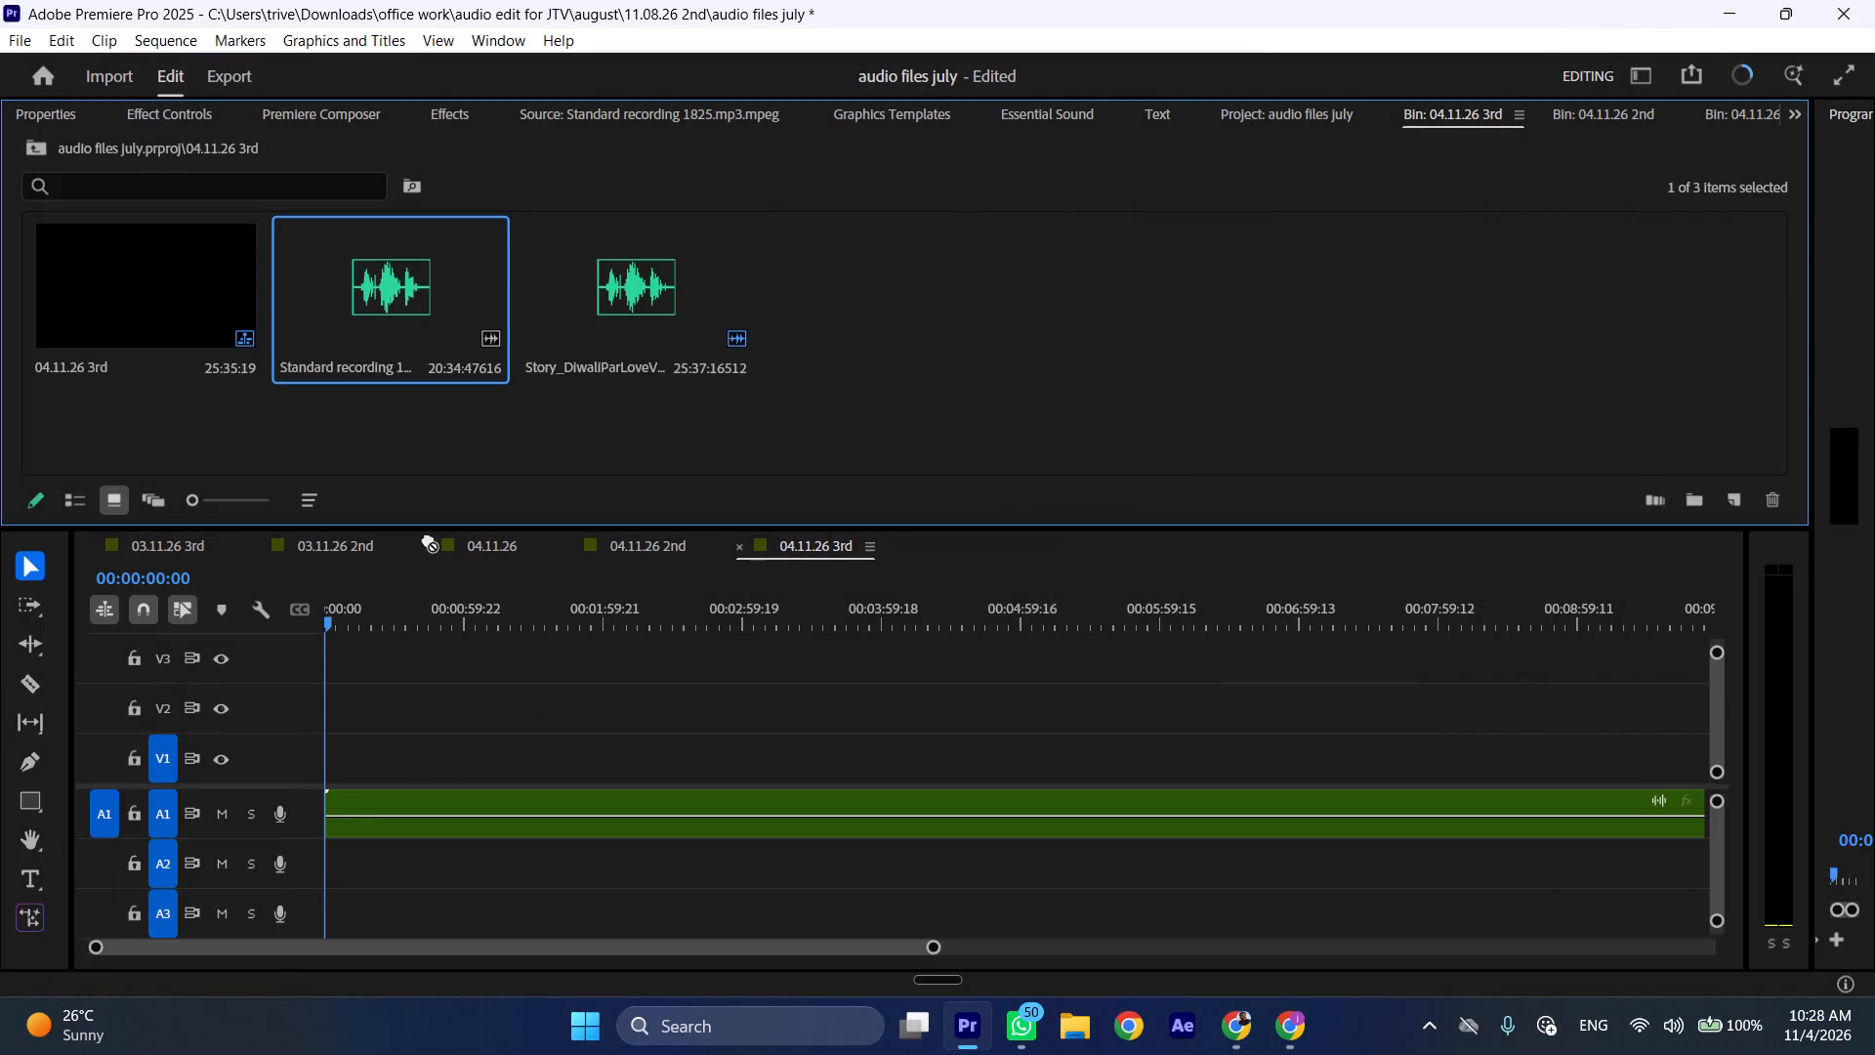
{"action": "left_click_drag", "start_coordinate": [428, 538], "coordinate": [309, 868]}
{"action": "left_click_drag", "start_coordinate": [308, 784], "coordinate": [312, 649]}
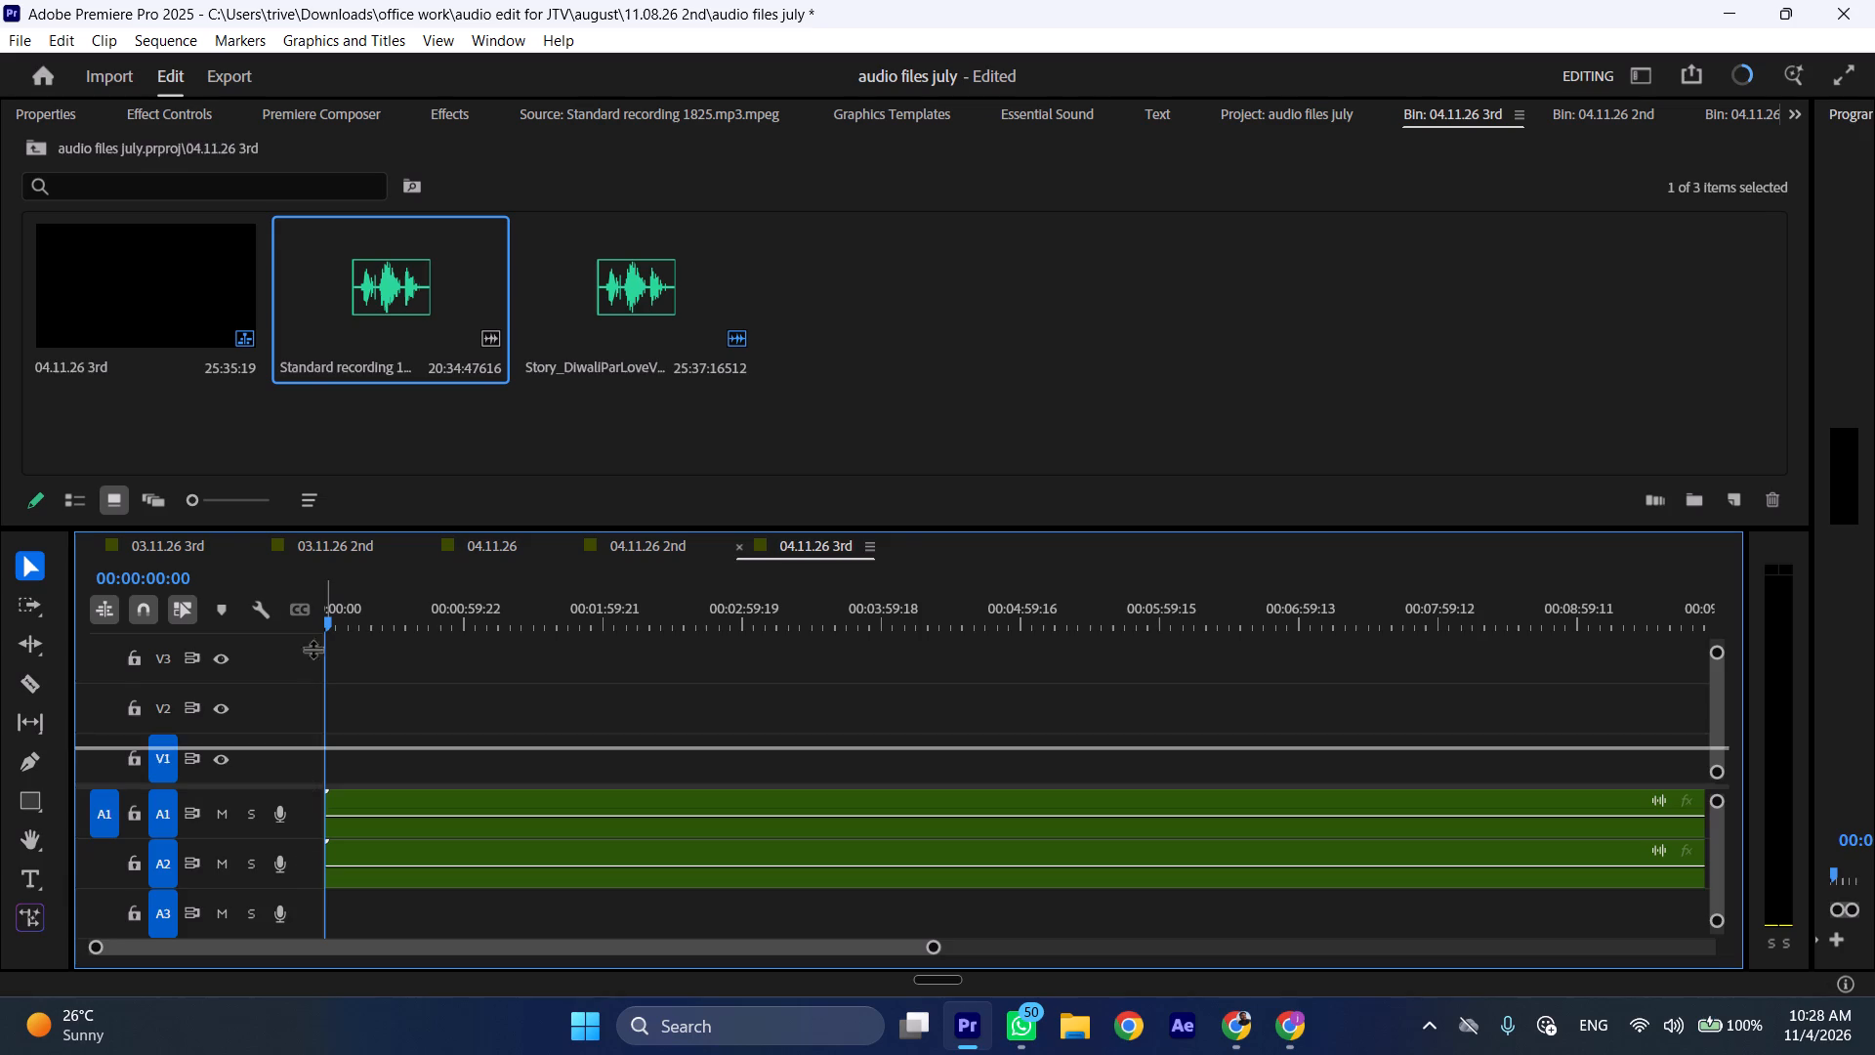
{"action": "left_click_drag", "start_coordinate": [312, 649], "coordinate": [311, 542]}
{"action": "left_click_drag", "start_coordinate": [930, 939], "coordinate": [1519, 939]}
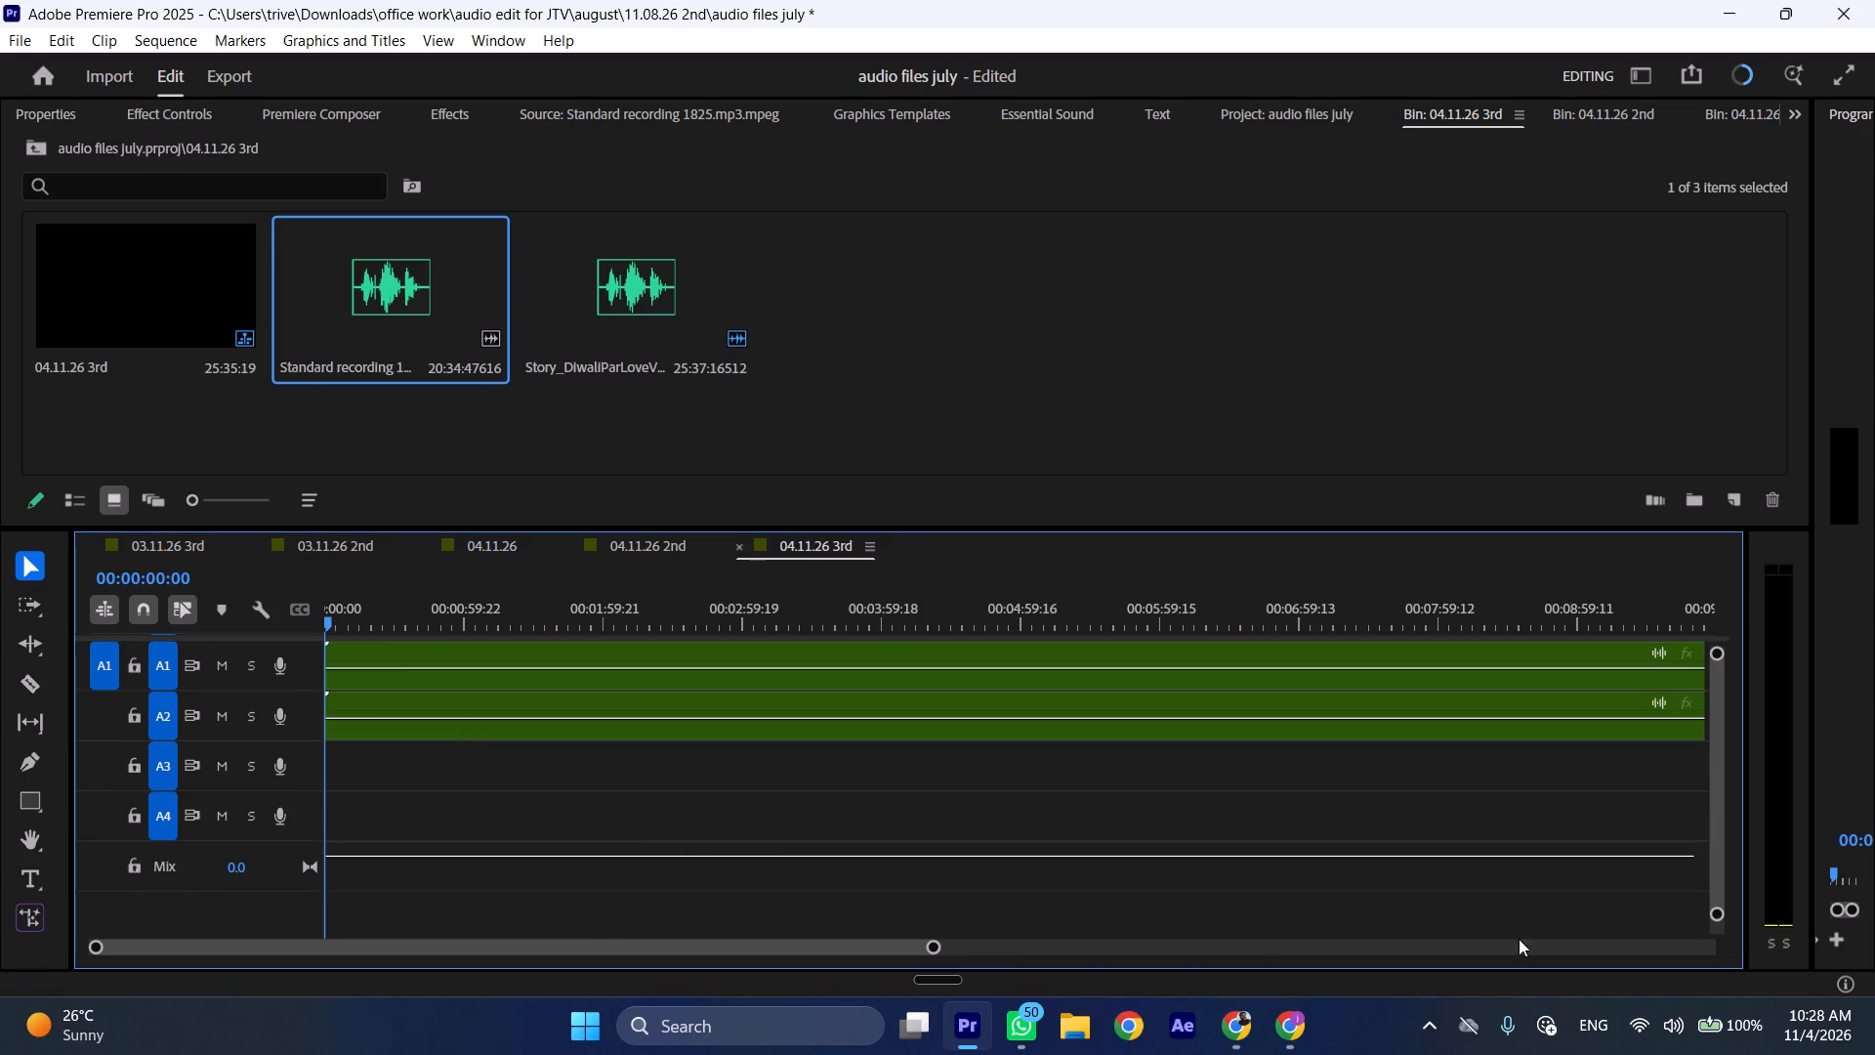
{"action": "left_click_drag", "start_coordinate": [1519, 939], "coordinate": [1580, 933]}
{"action": "left_click_drag", "start_coordinate": [941, 943], "coordinate": [1039, 938]}
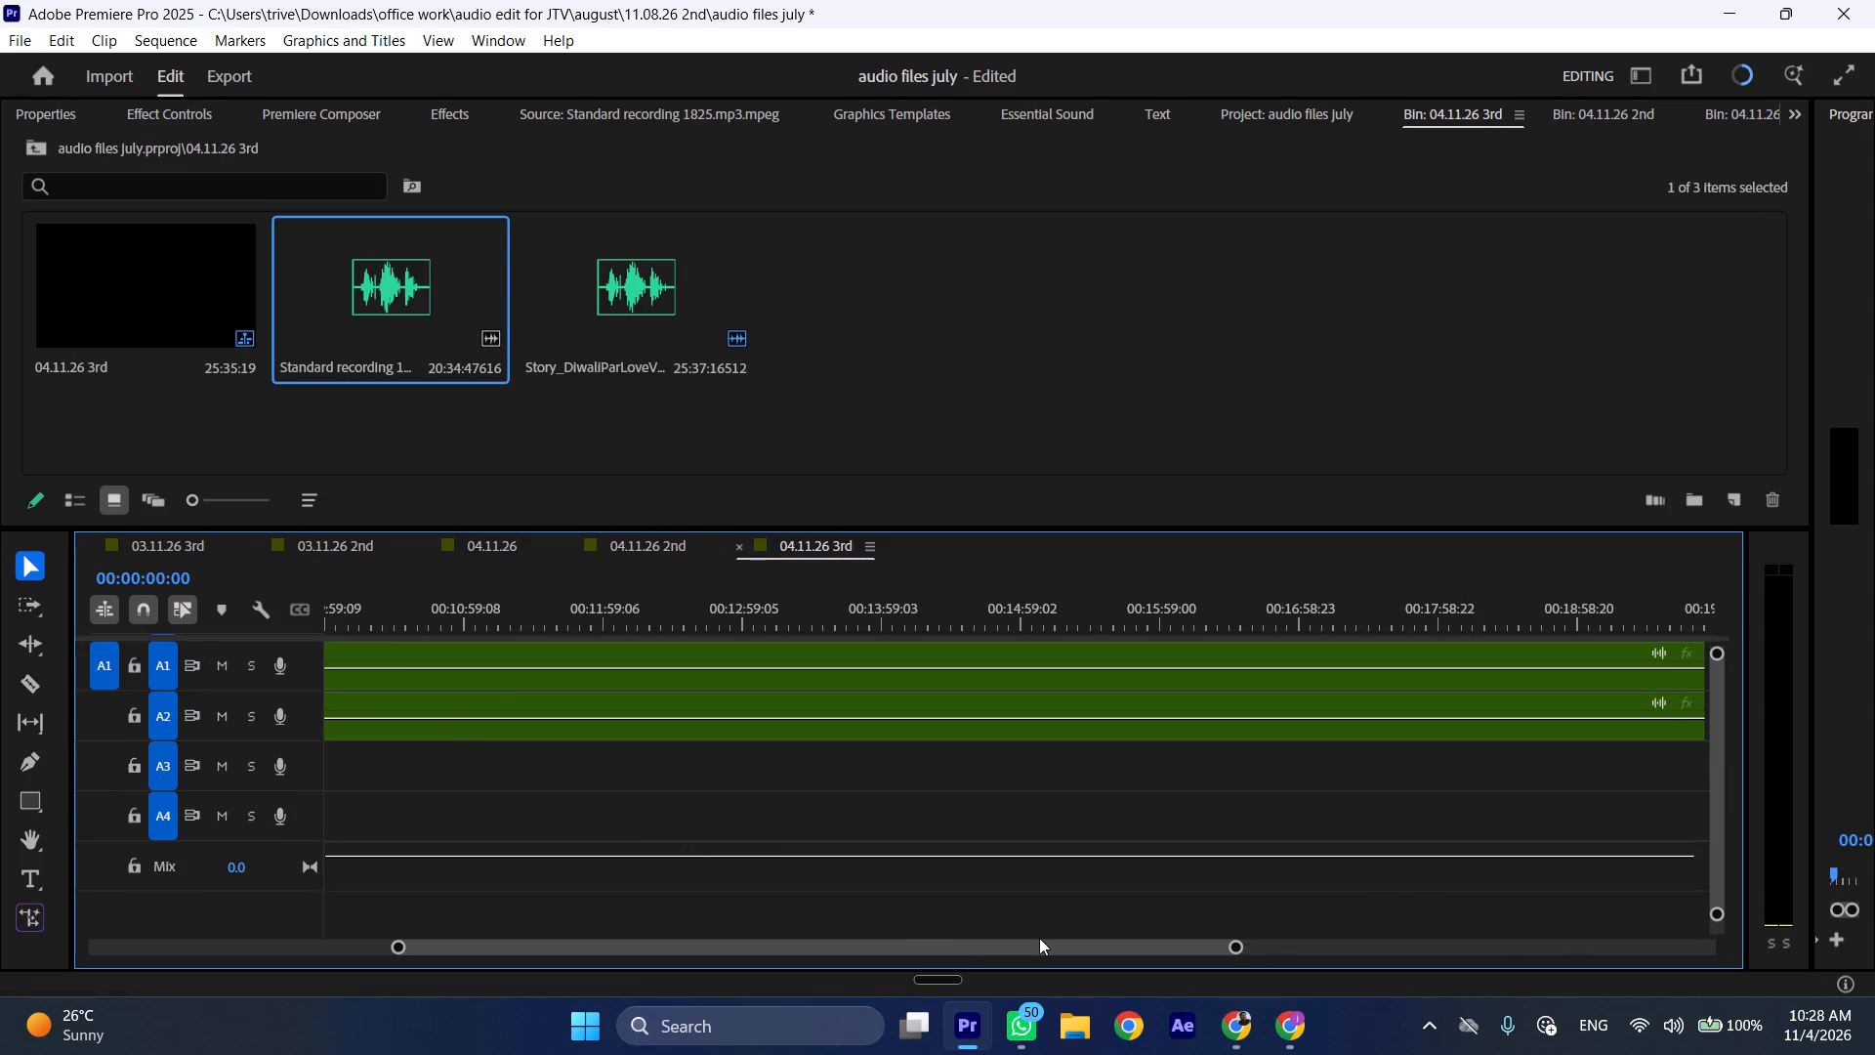
{"action": "left_click_drag", "start_coordinate": [1039, 938], "coordinate": [1411, 898]}
{"action": "left_click_drag", "start_coordinate": [393, 951], "coordinate": [160, 942]}
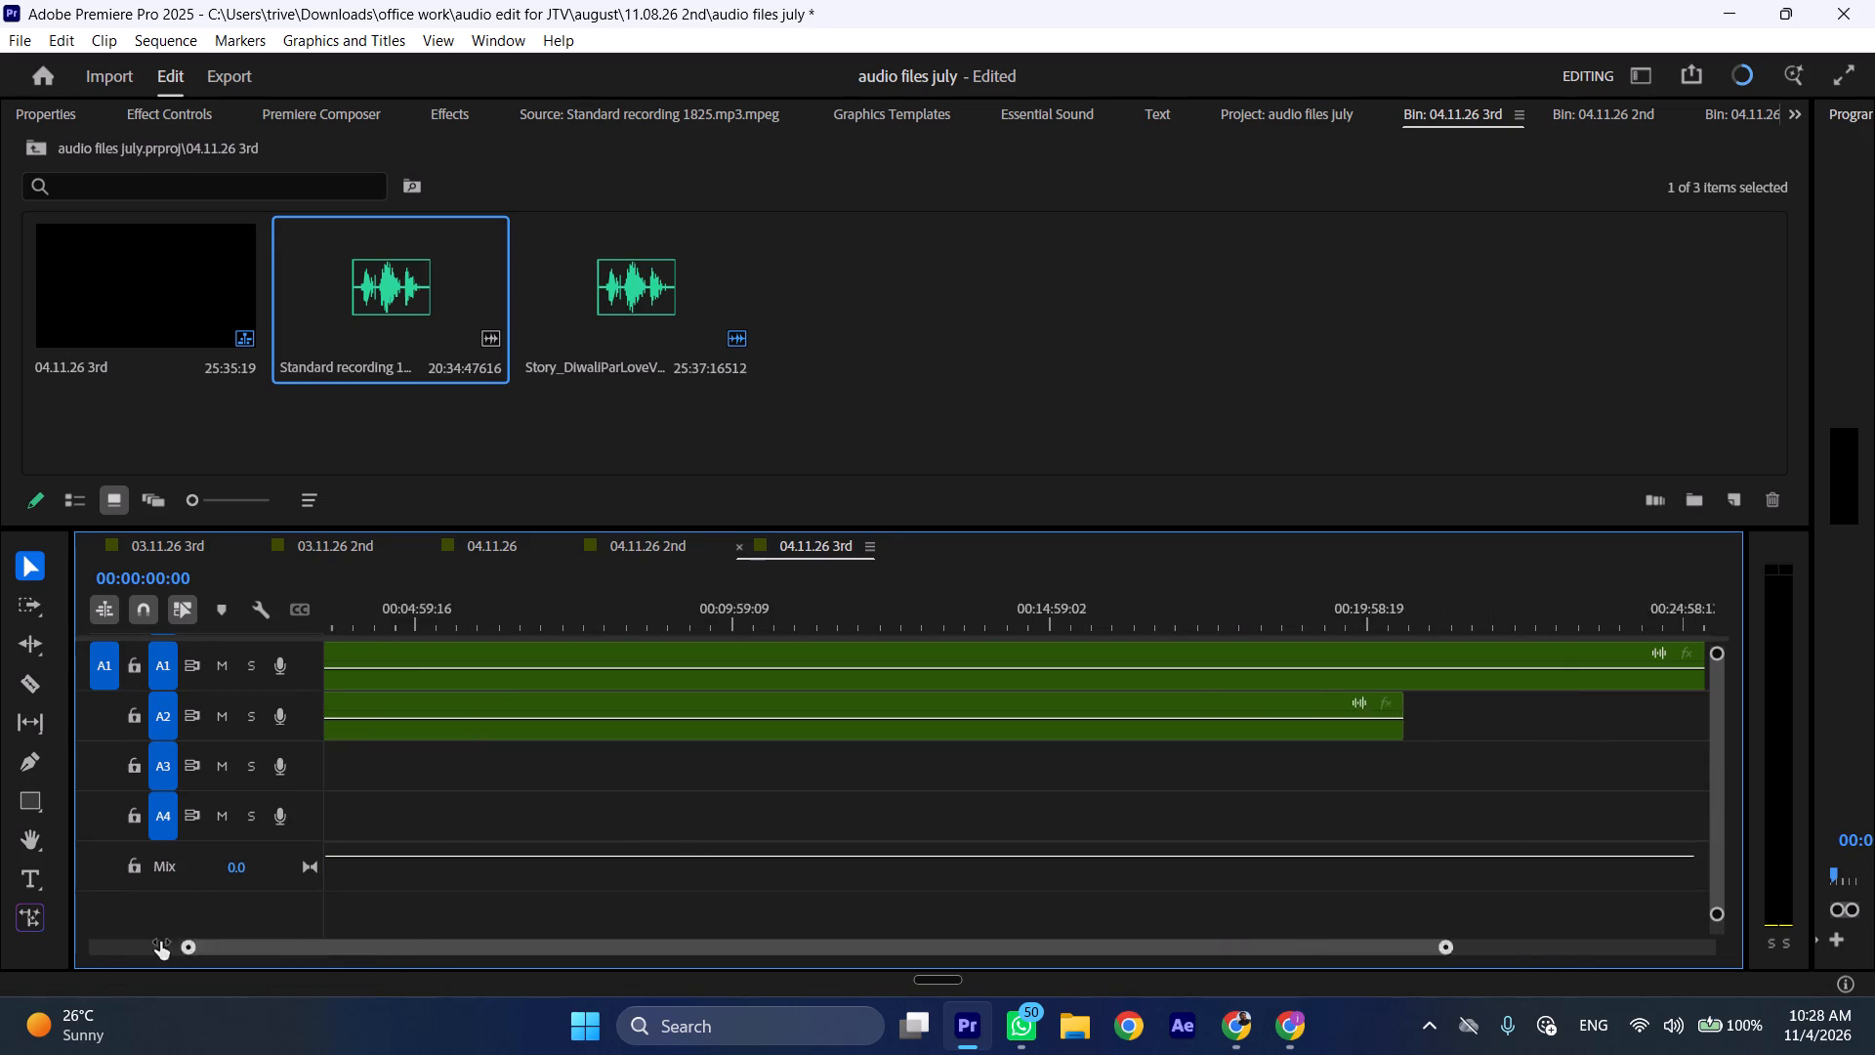
{"action": "left_click_drag", "start_coordinate": [160, 942], "coordinate": [38, 941]}
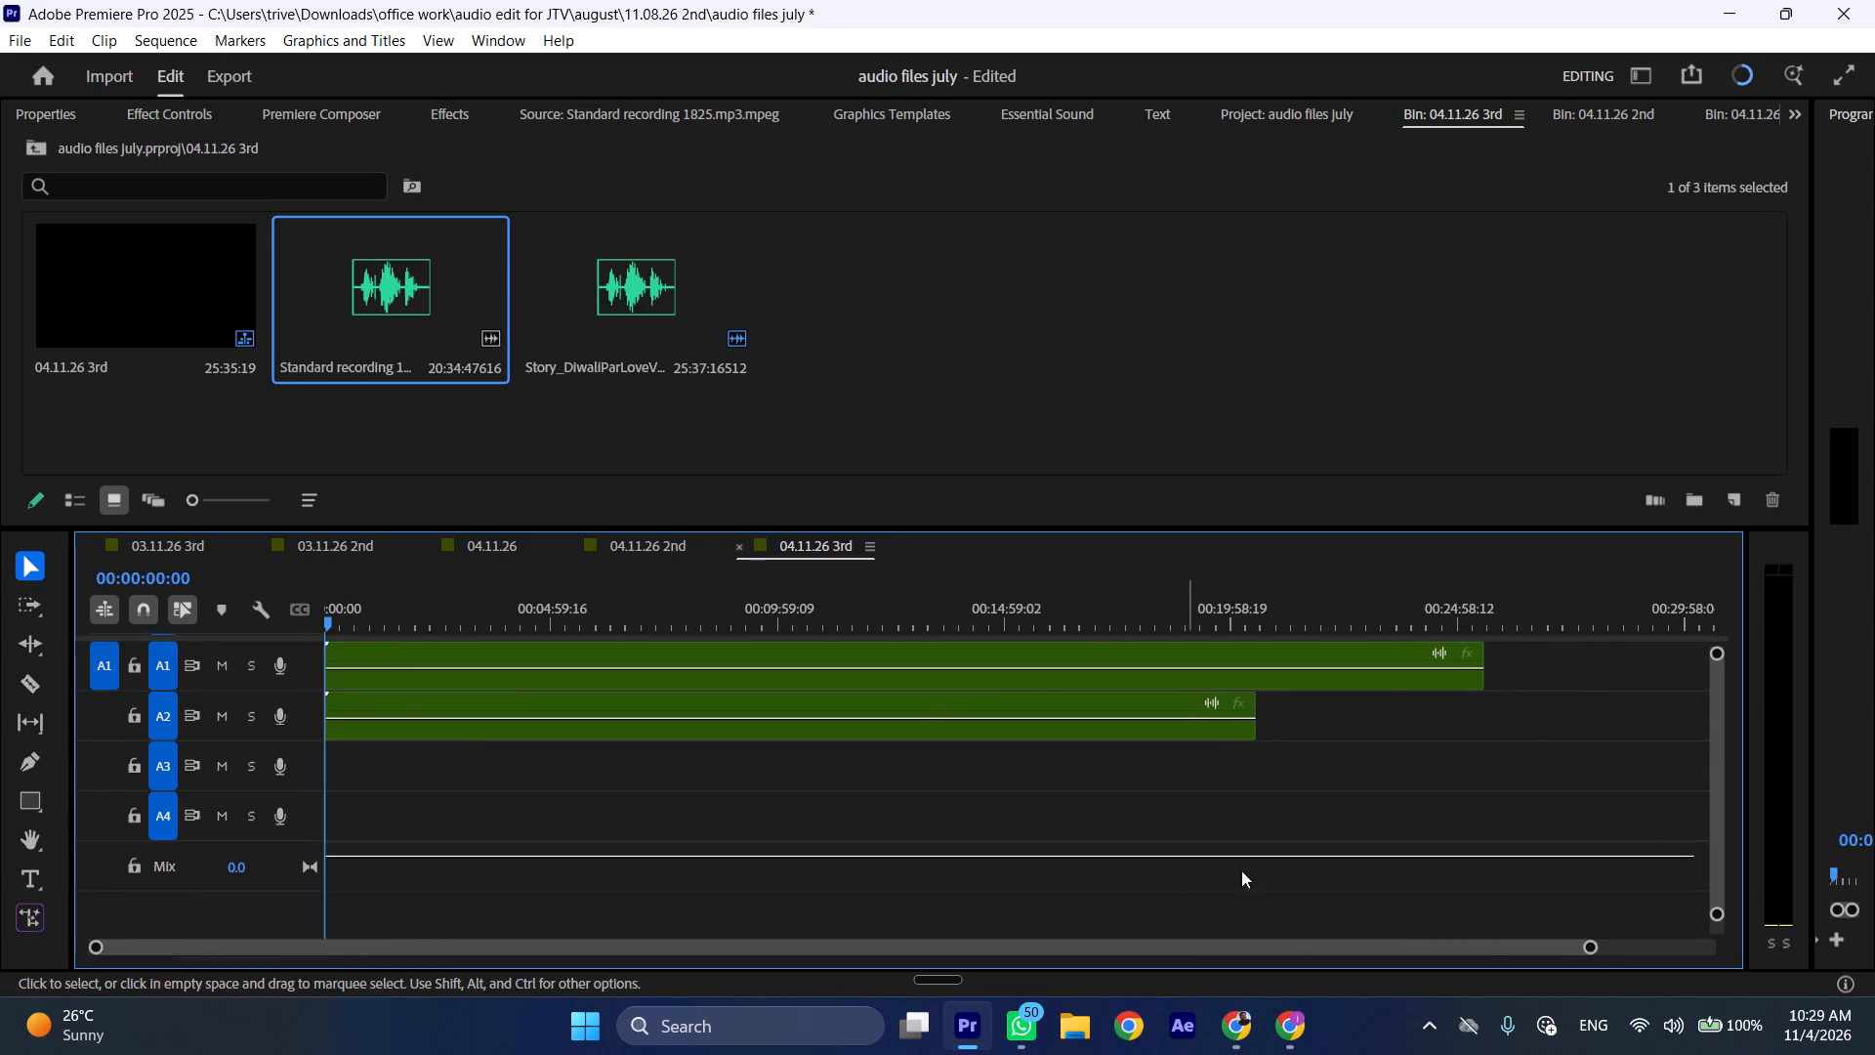
Switch to the Adobe Podcast page in Chrome to check the speech enhancement of the script no - 5 MP3.
{"action": "left_click", "coordinate": [1241, 1021]}
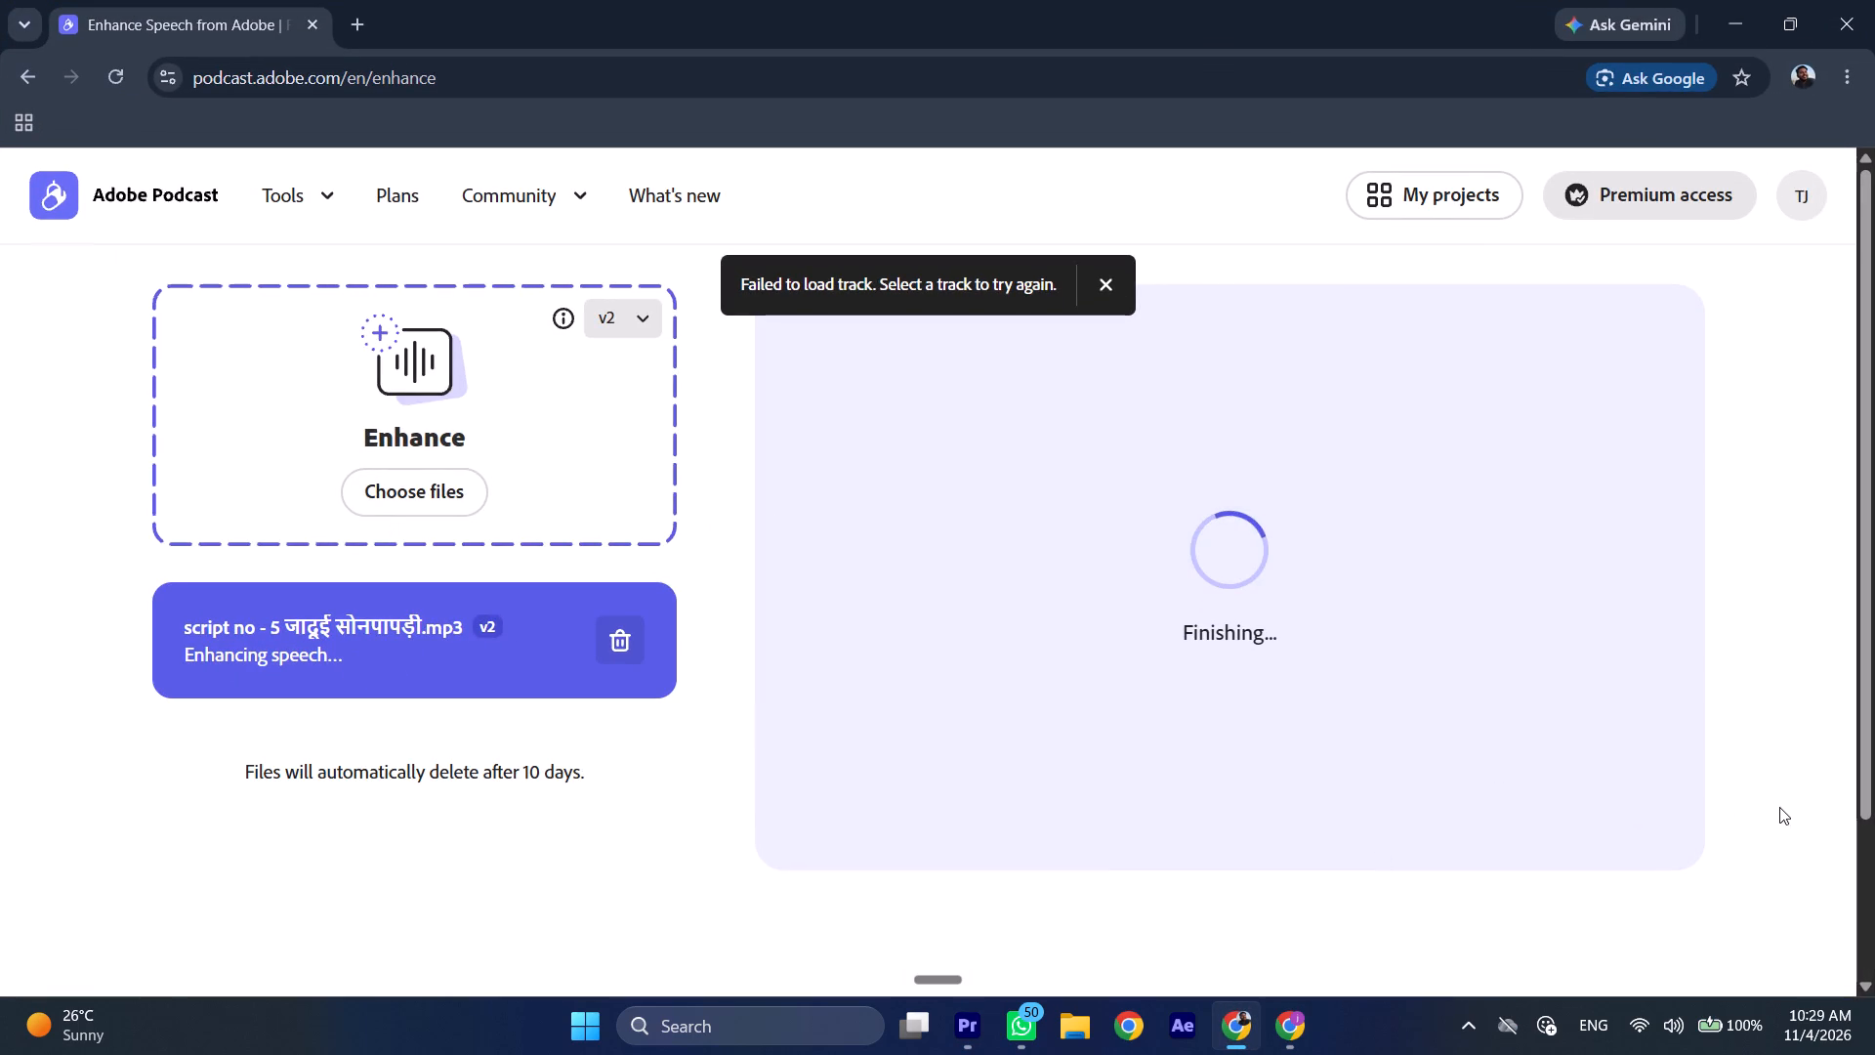
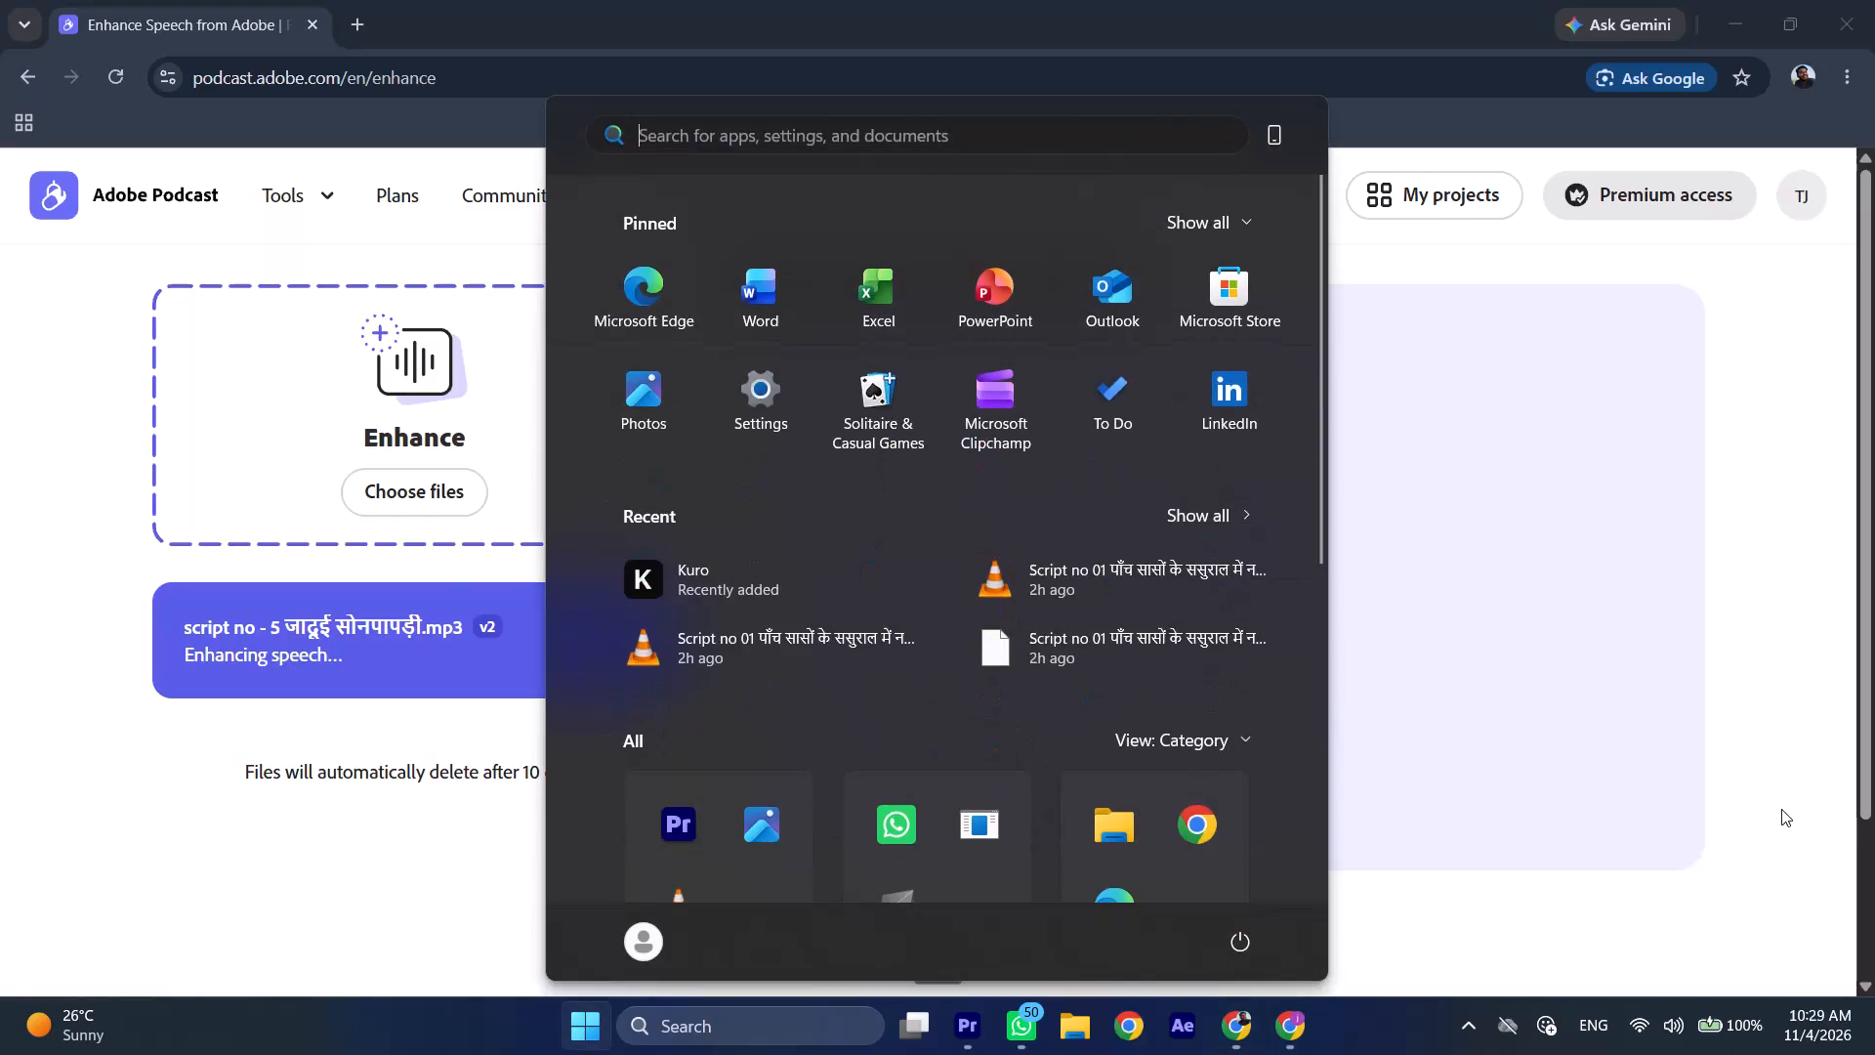
Open the Windows Camera app to check the webcam view, and close it to return to the Adobe Podcast page.
{"action": "key", "text": "space"}
{"action": "key", "text": "Down"}
{"action": "key", "text": "Down"}
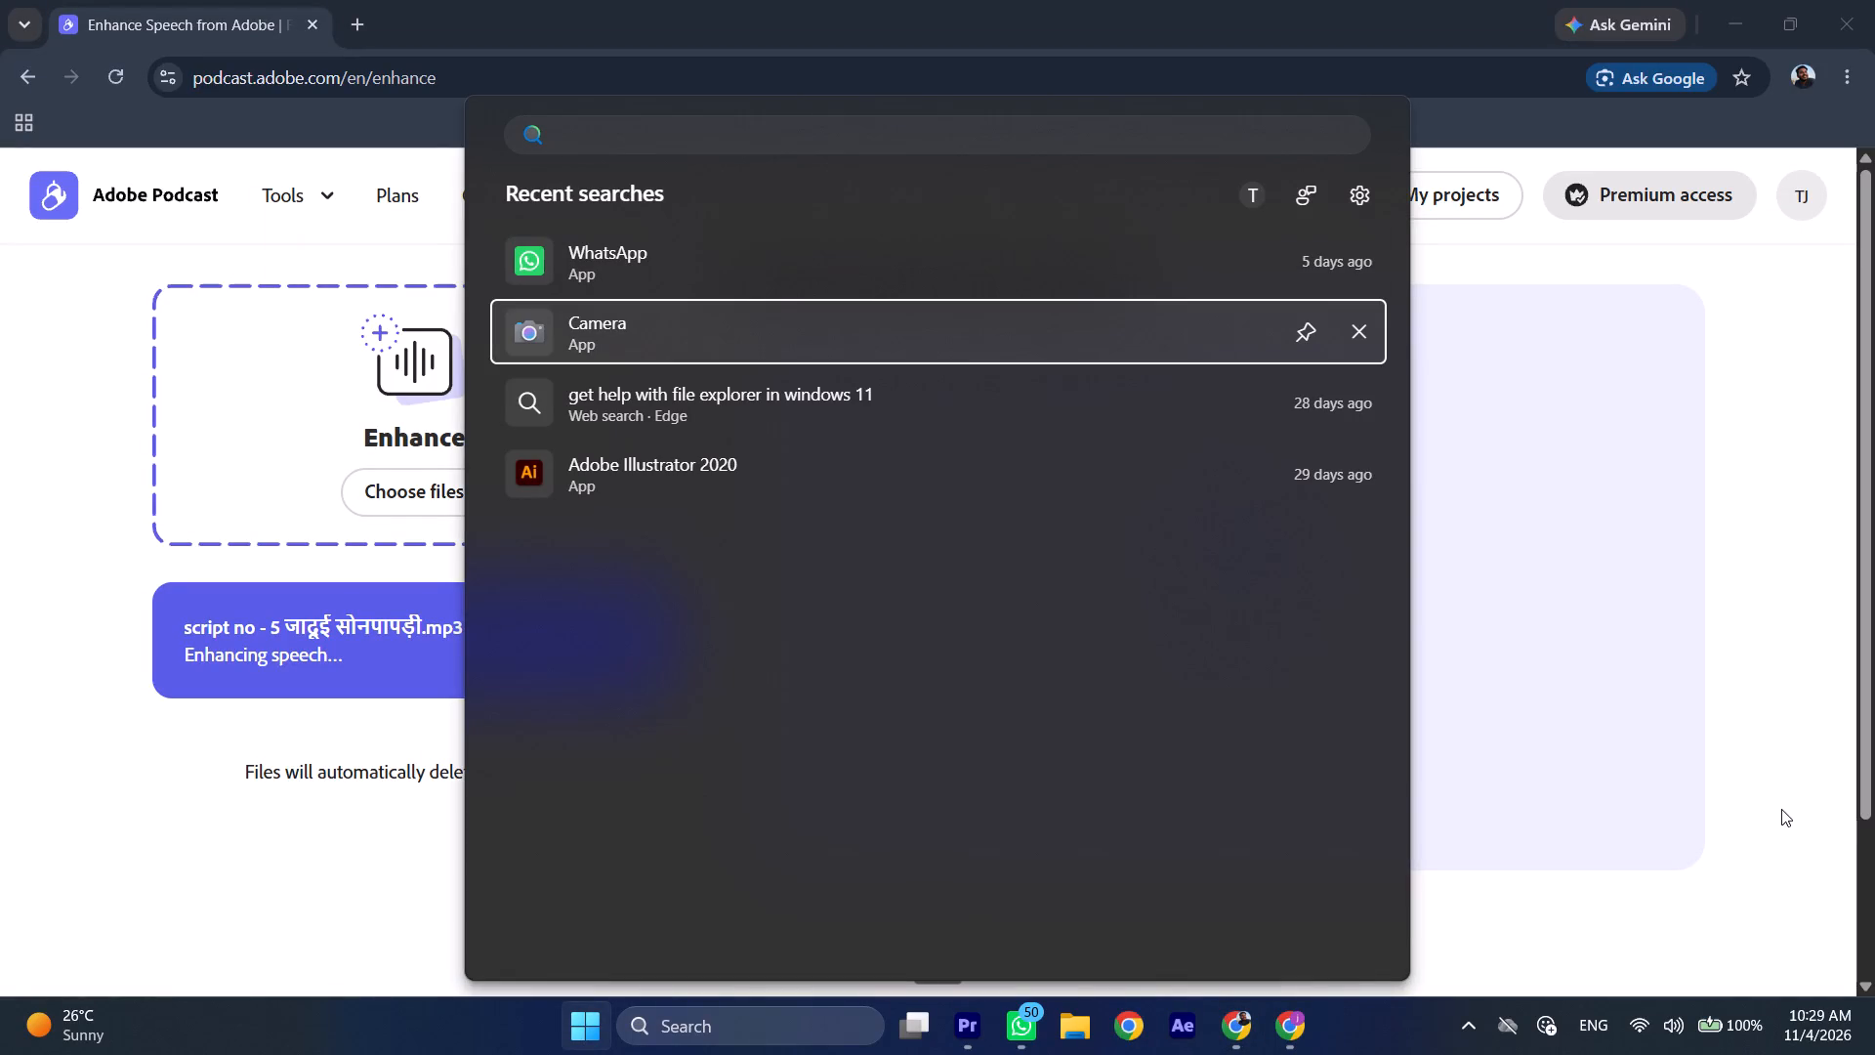
{"action": "key", "text": "Return"}
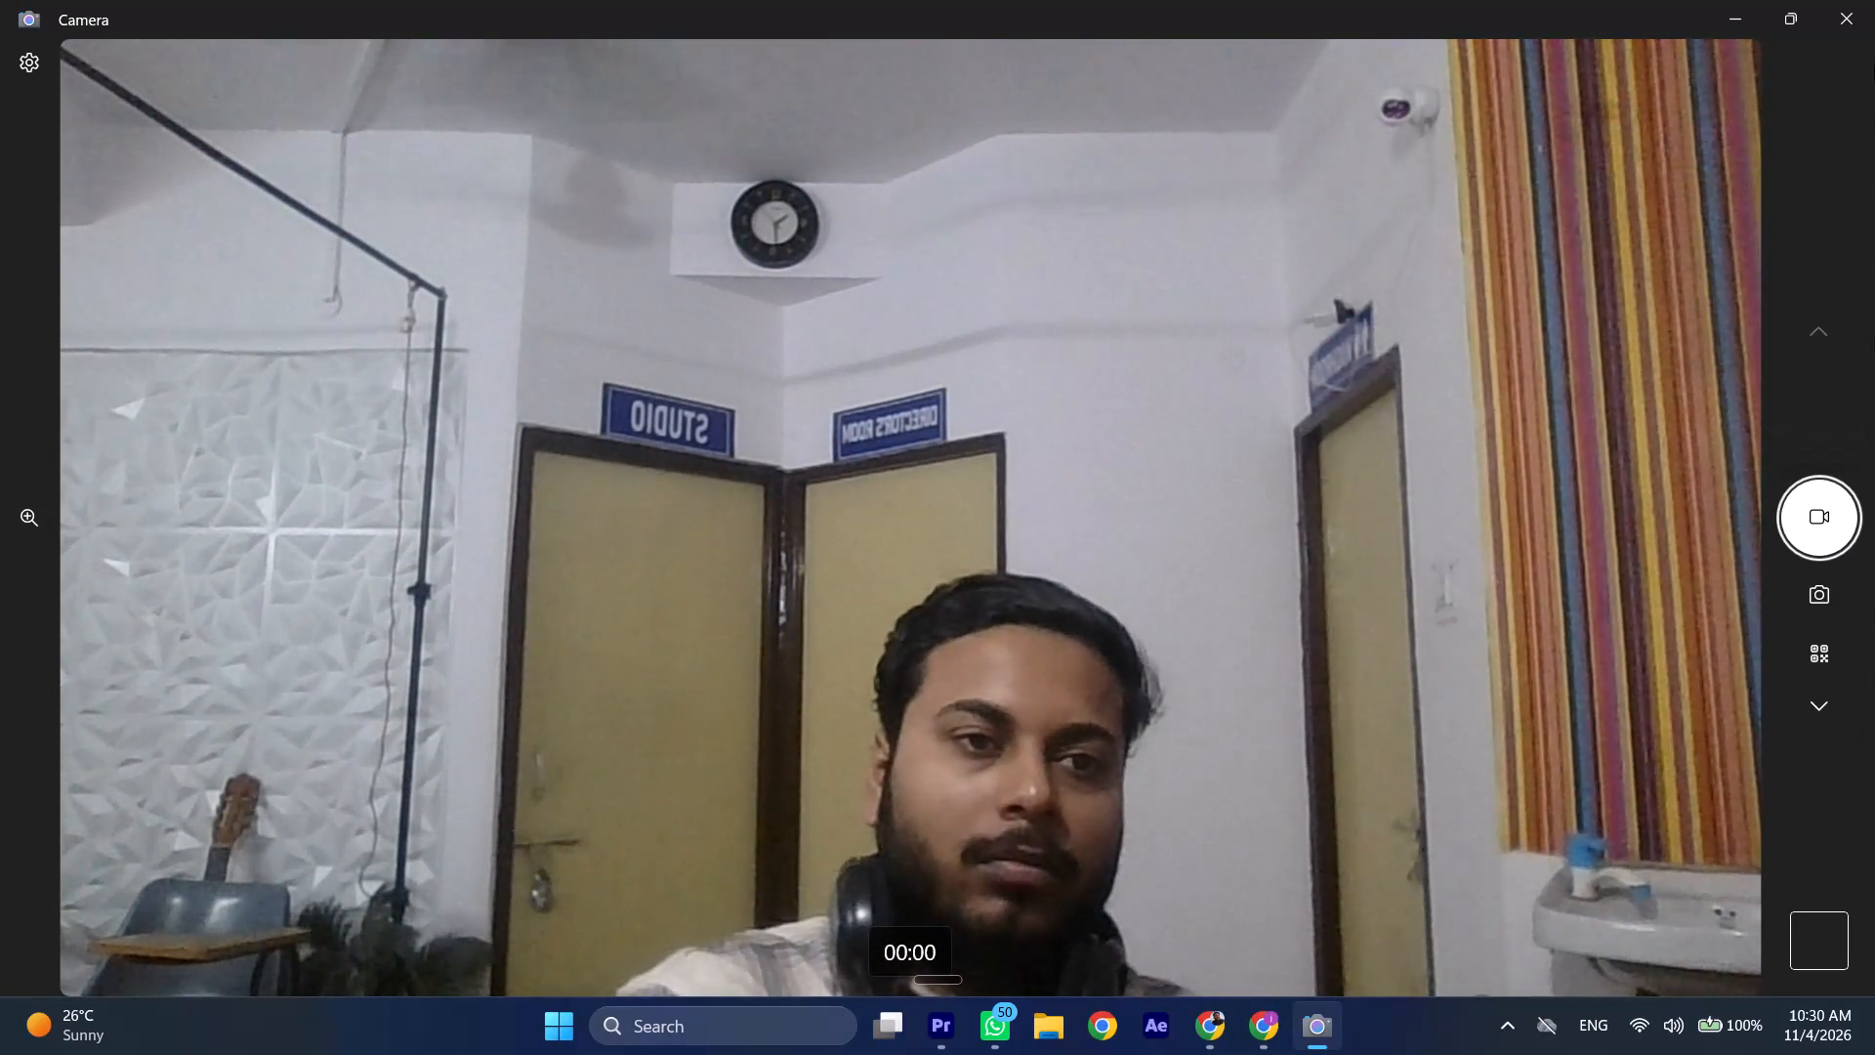
{"action": "left_click", "coordinate": [1874, 1]}
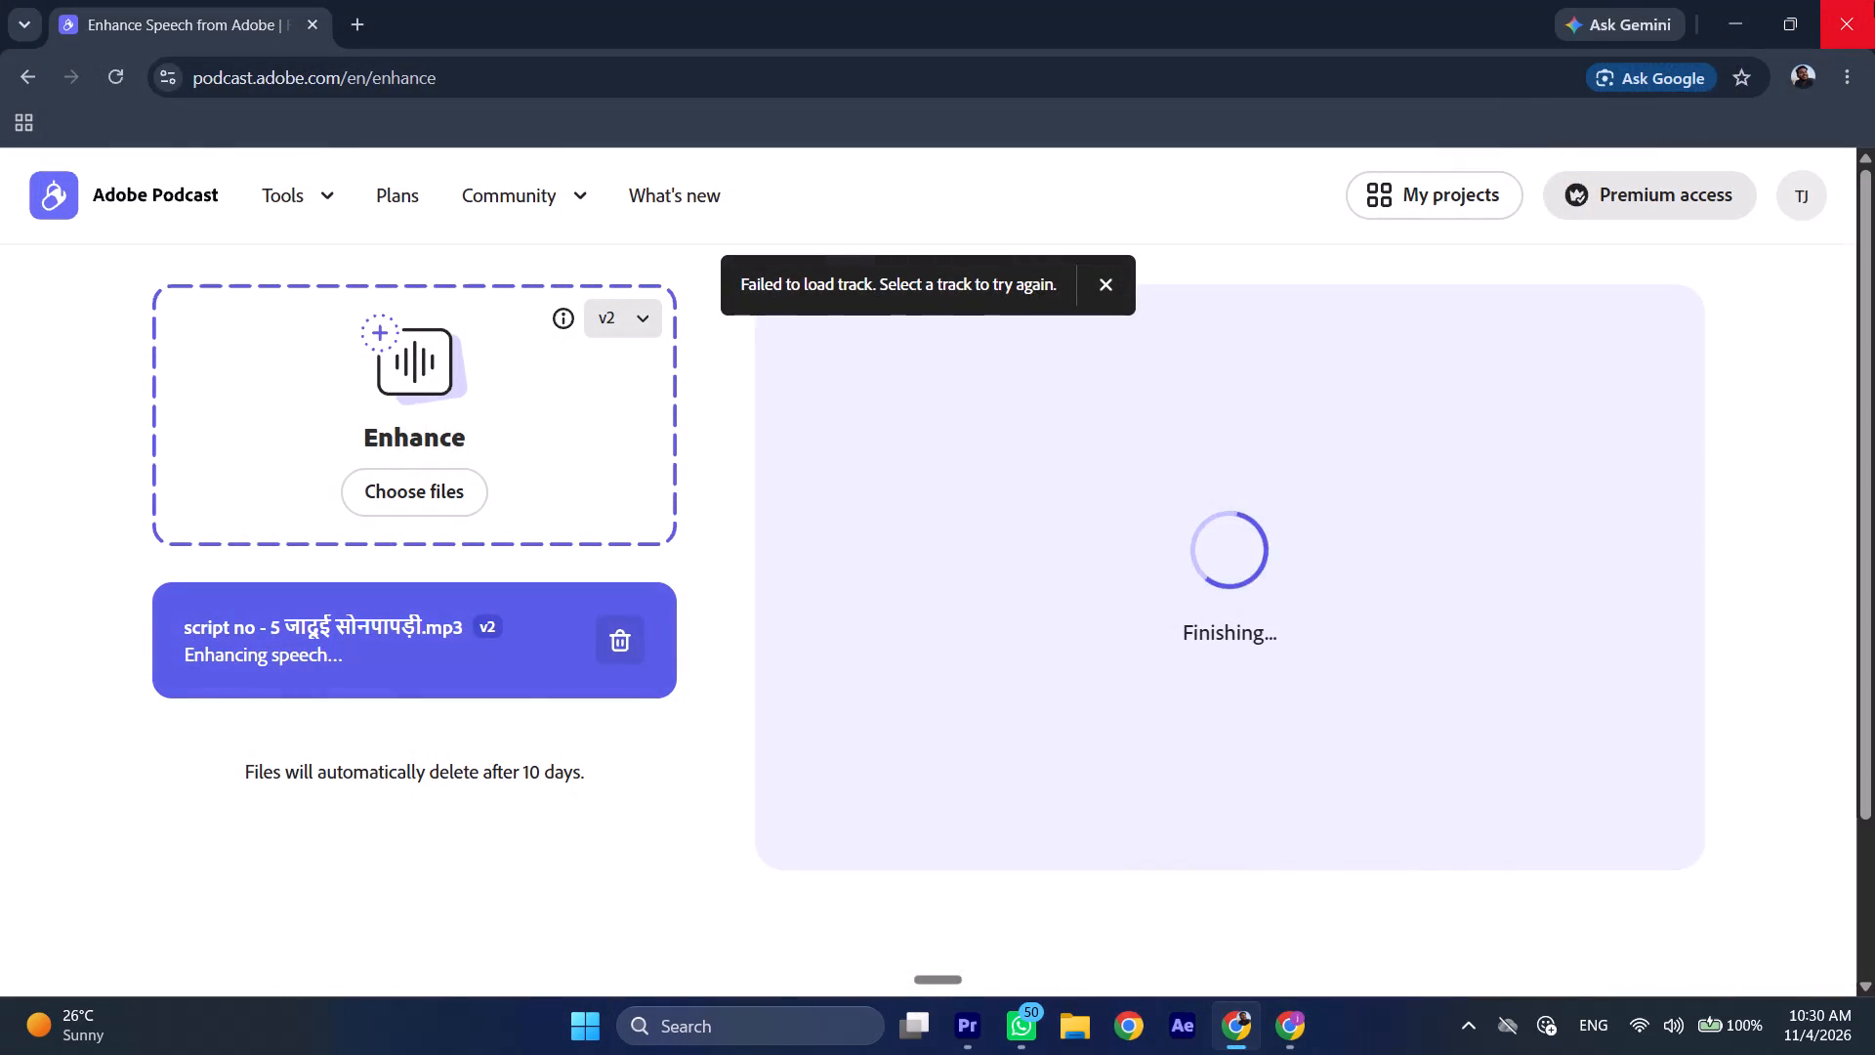
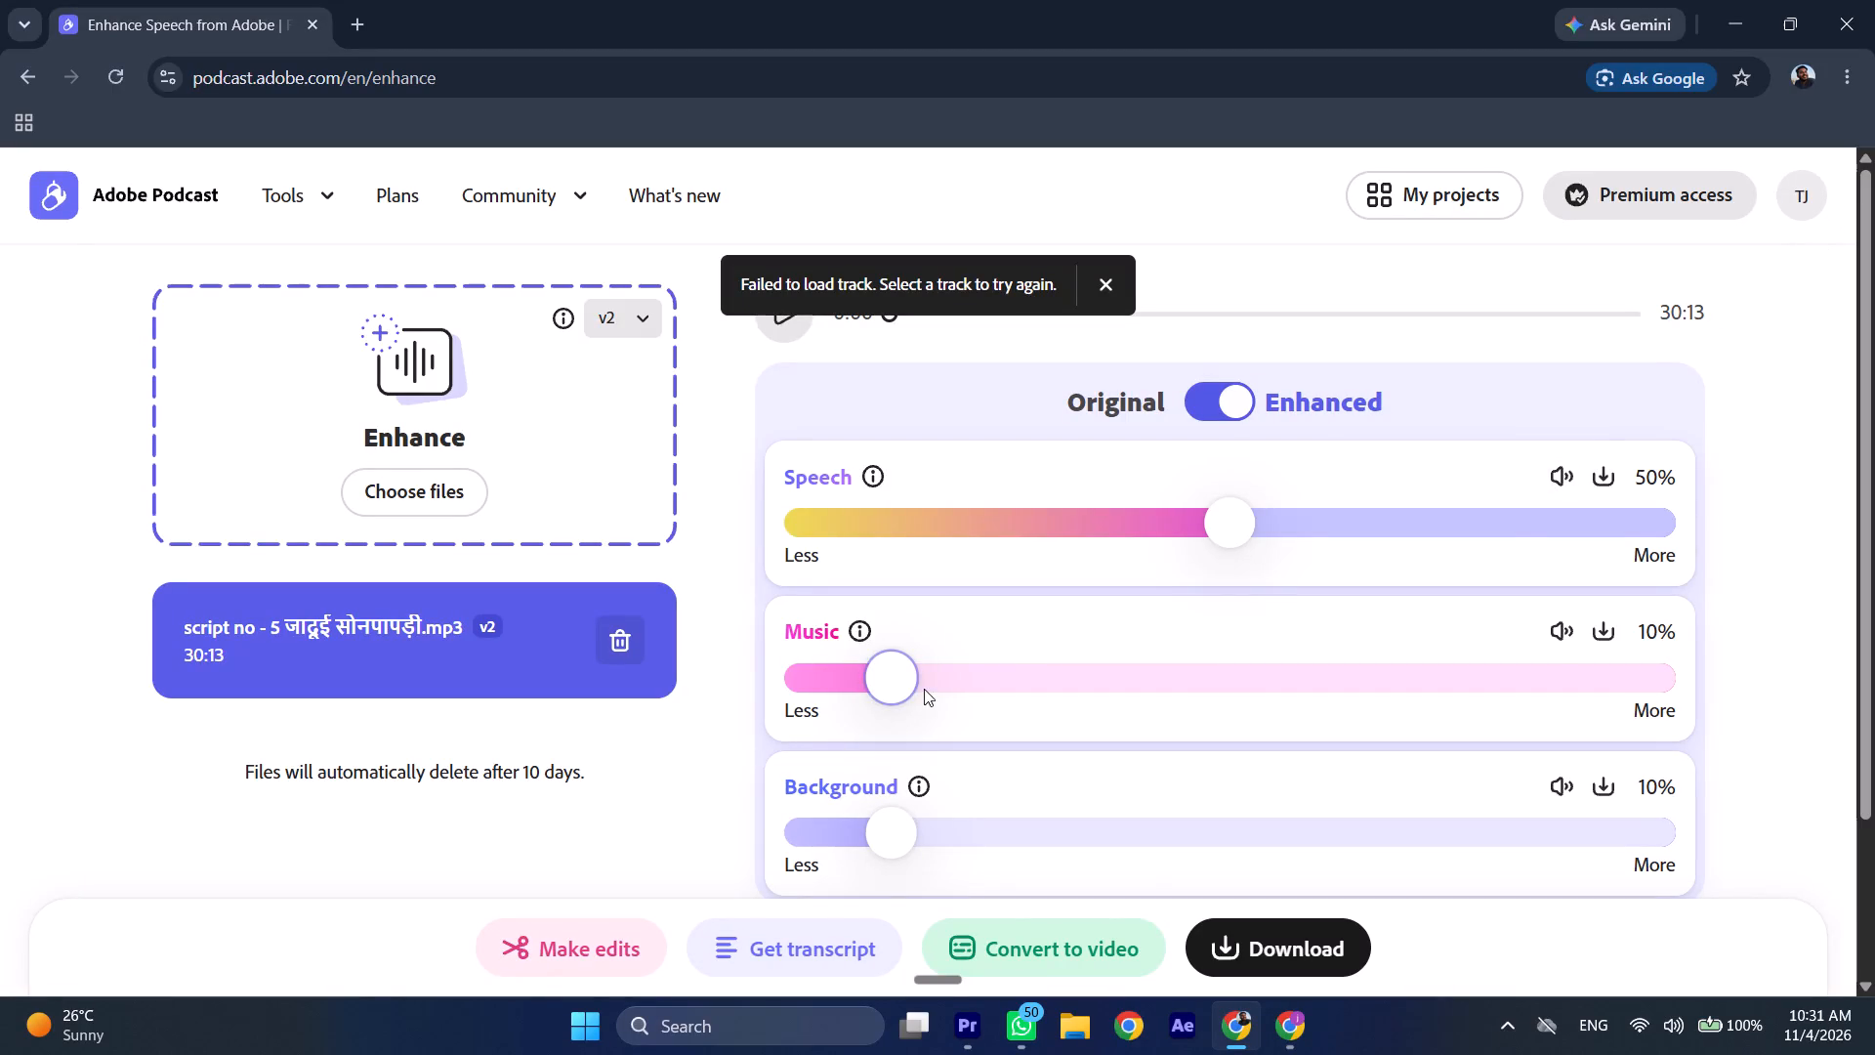
Set the enhanced track's music and background levels to 0% and its speech level to 55%.
{"action": "left_click_drag", "start_coordinate": [885, 690], "coordinate": [728, 690]}
{"action": "left_click_drag", "start_coordinate": [886, 843], "coordinate": [690, 839]}
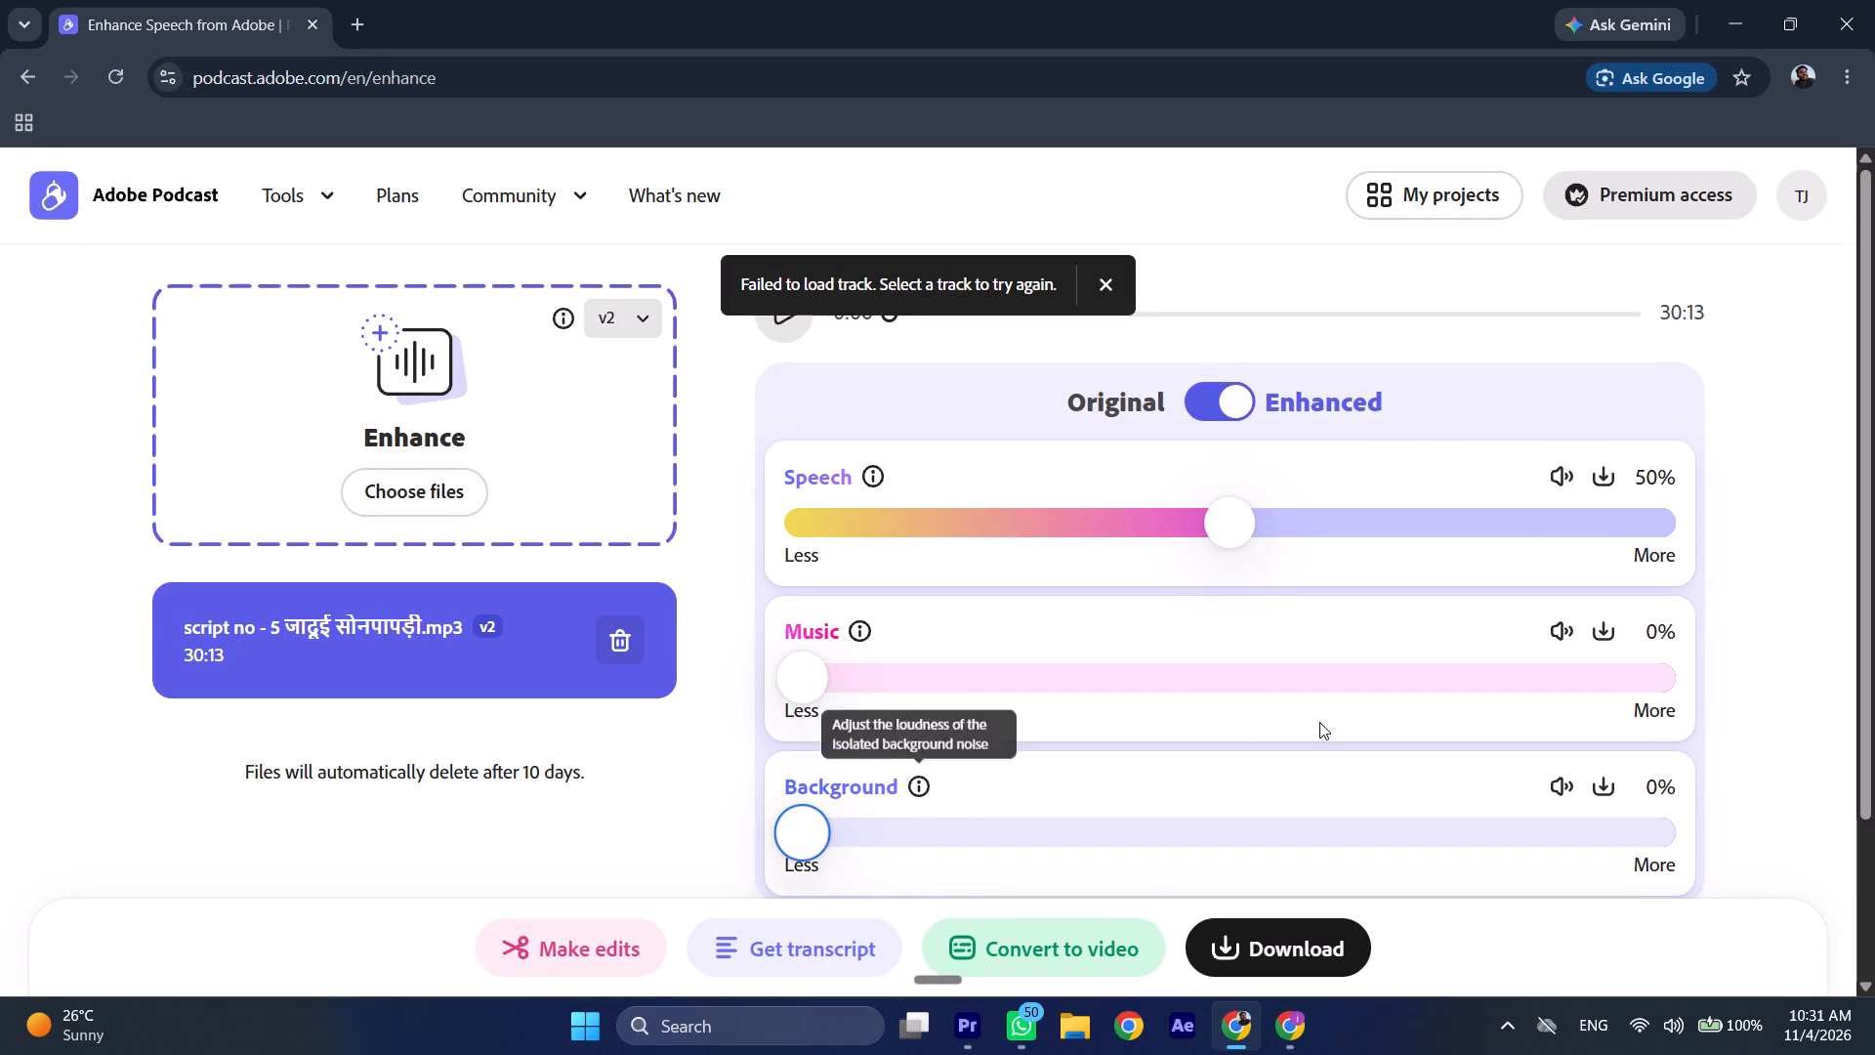
{"action": "scroll", "coordinate": [1319, 722], "scroll_direction": "down", "scroll_amount": 1}
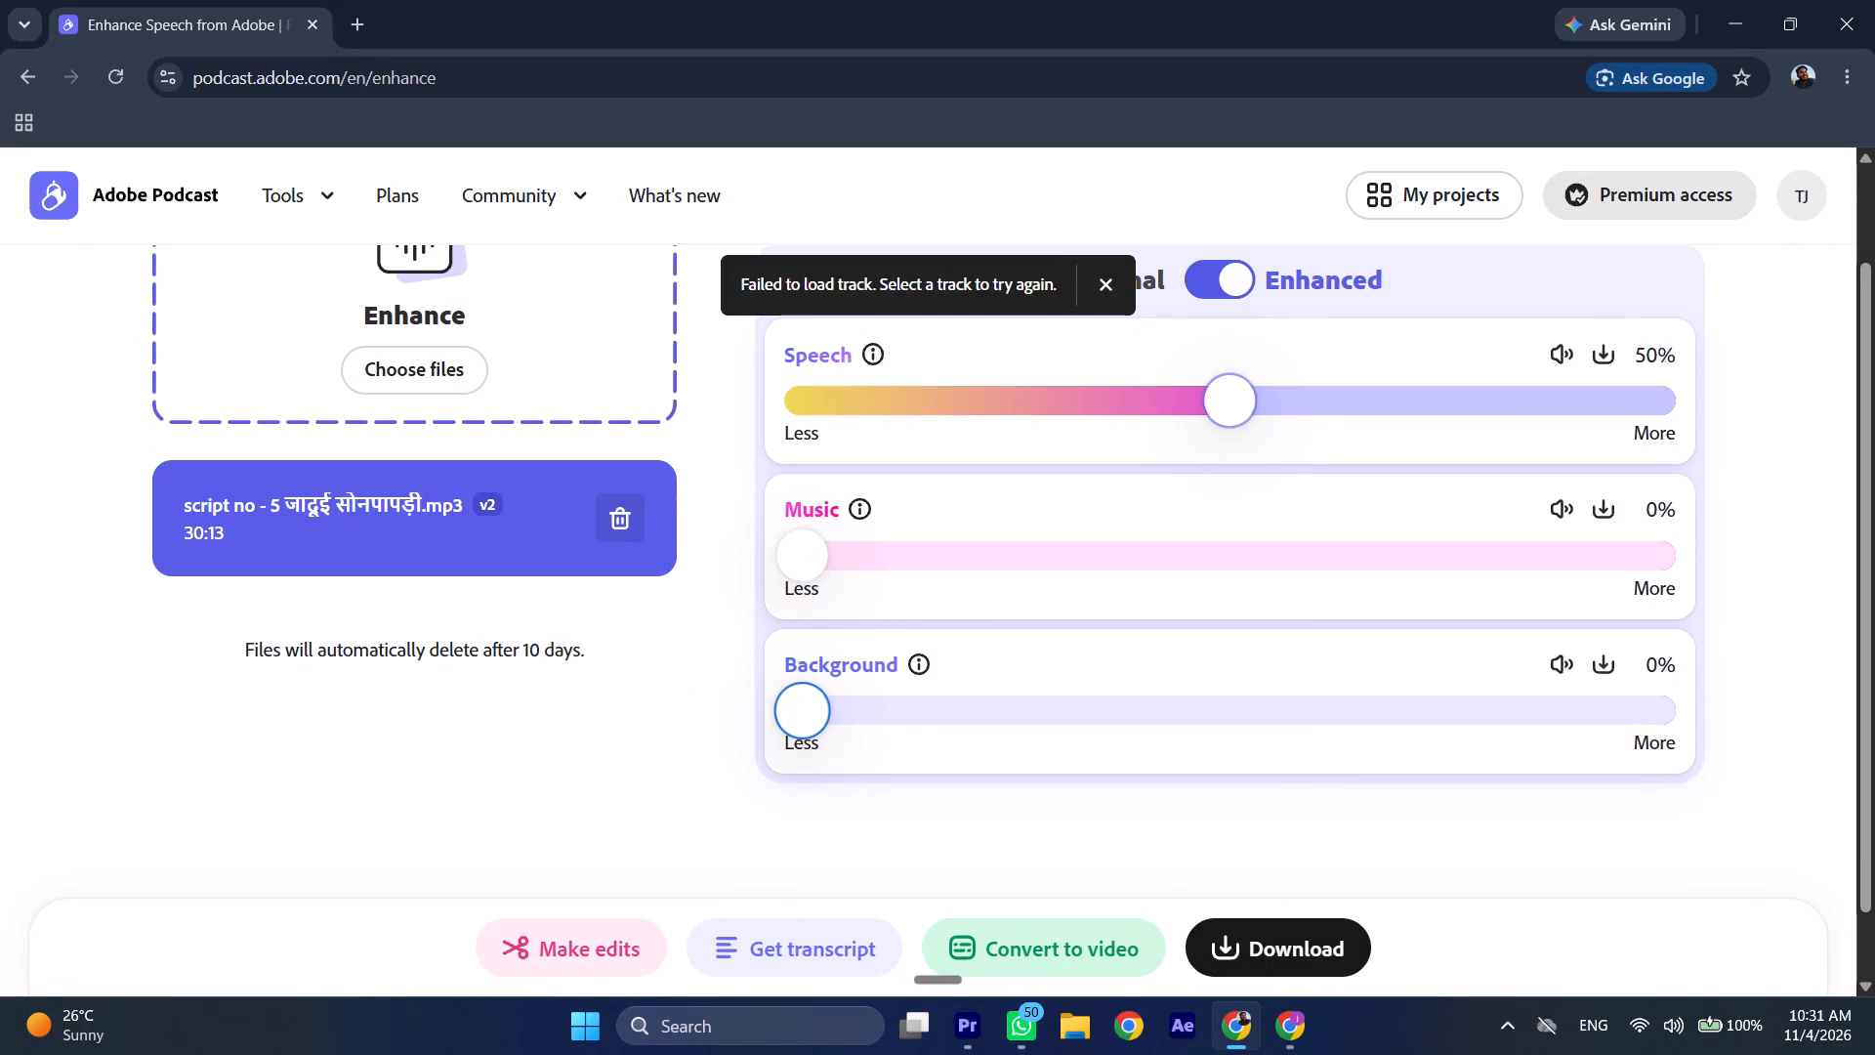
{"action": "left_click_drag", "start_coordinate": [1239, 405], "coordinate": [1279, 414]}
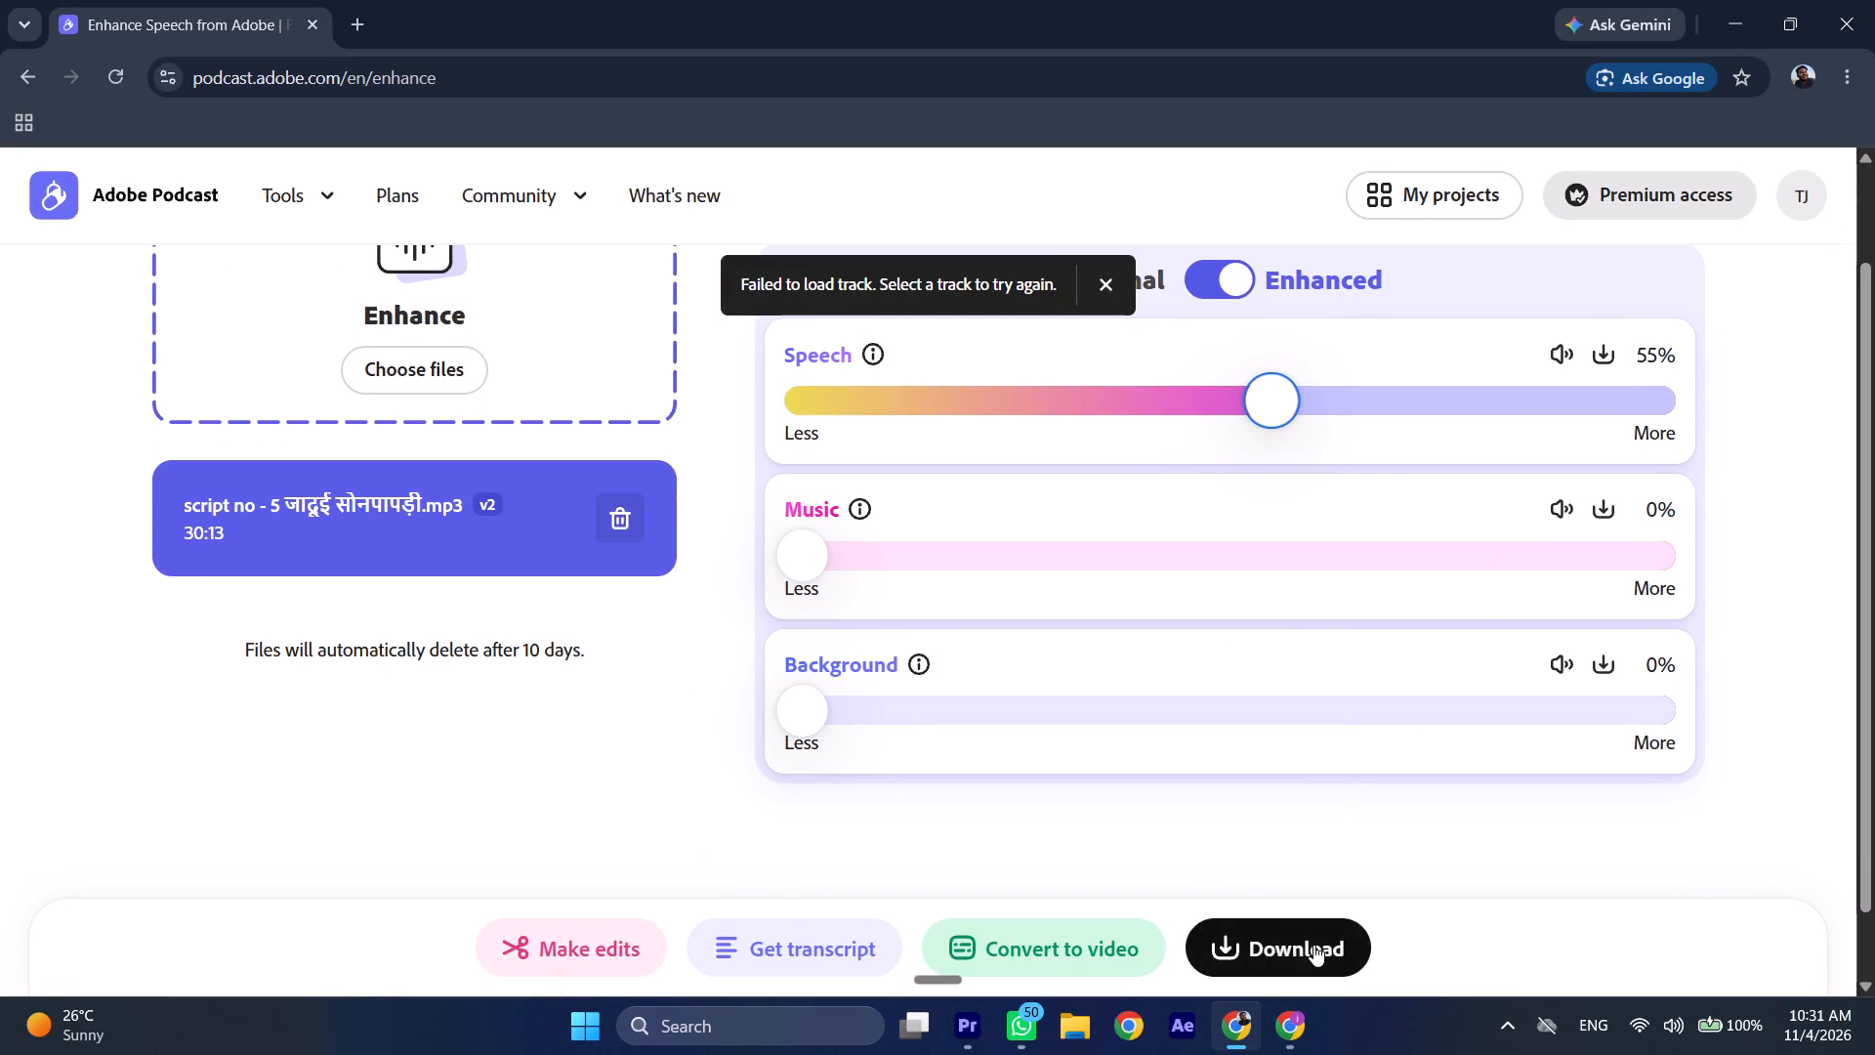
Start the download of the enhanced script no - 5 audio track.
{"action": "left_click", "coordinate": [1313, 945]}
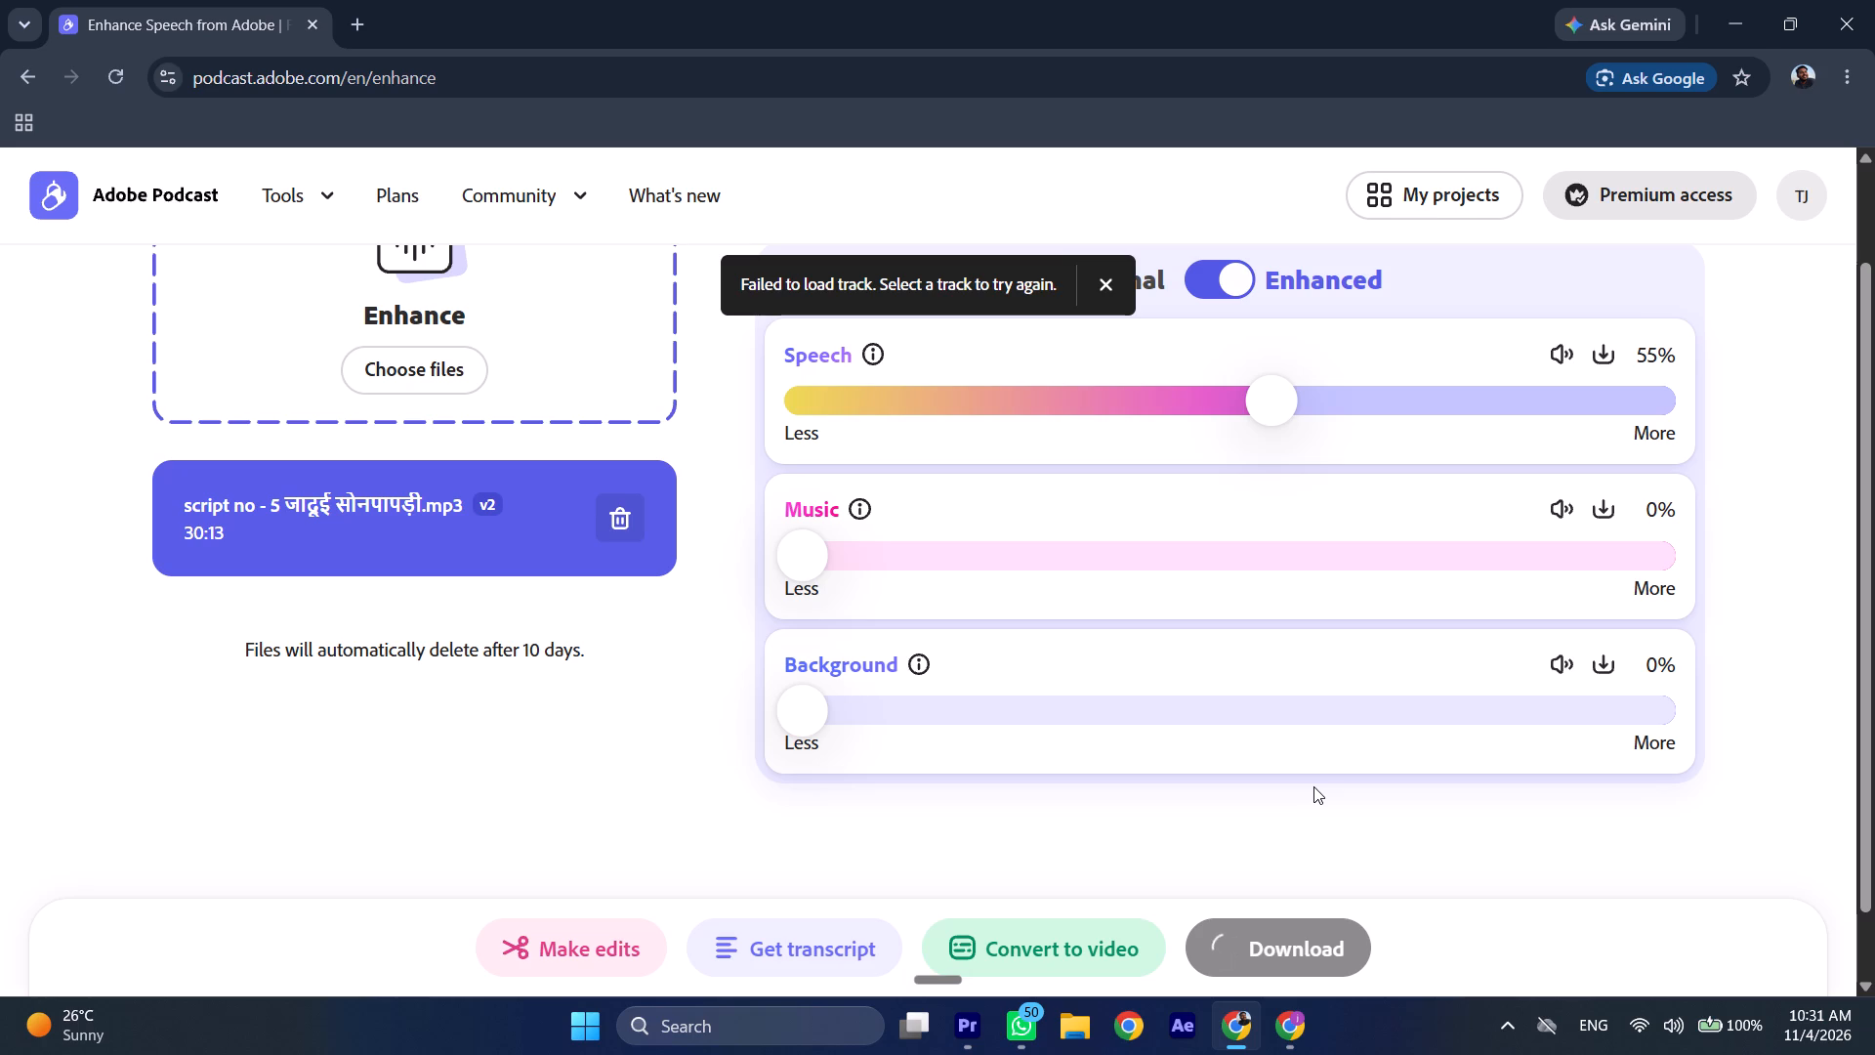
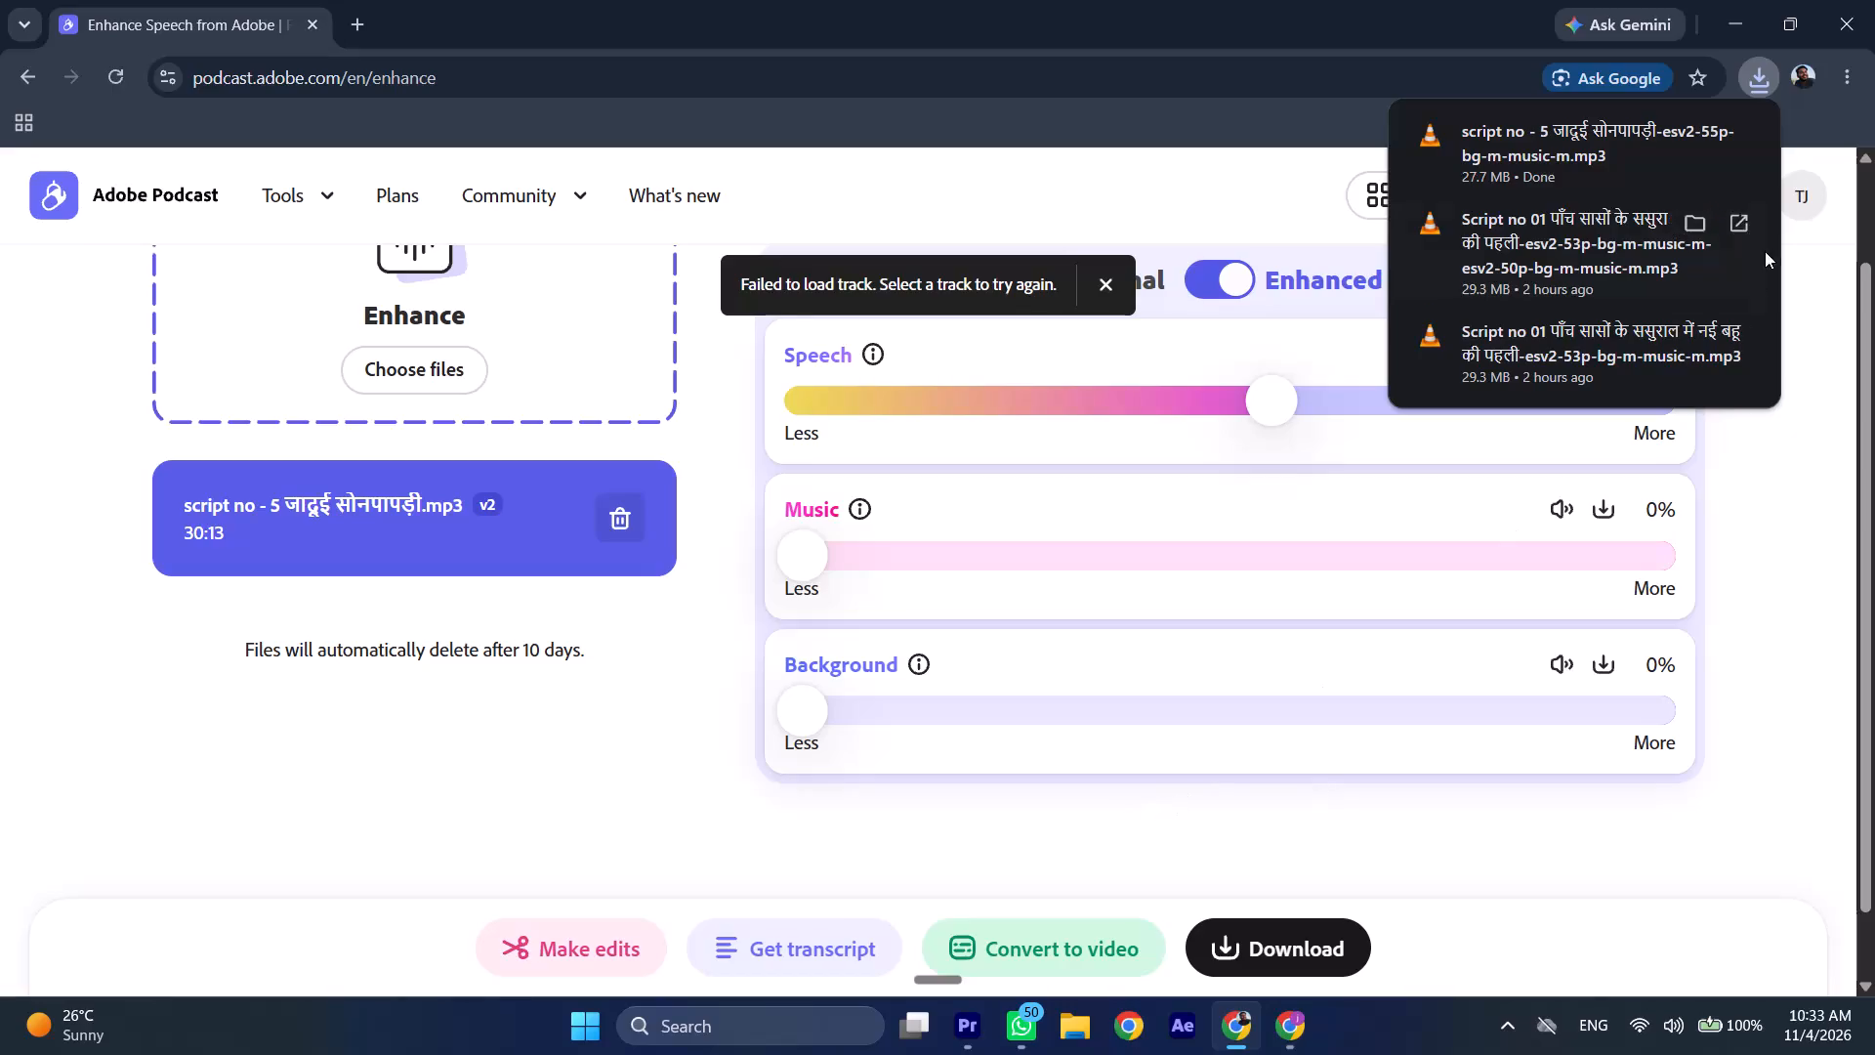
Upload the downloaded enhanced script no - 5 MP3 from the Downloads folder to Adobe Podcast Enhance for another pass.
{"action": "left_click", "coordinate": [1688, 126]}
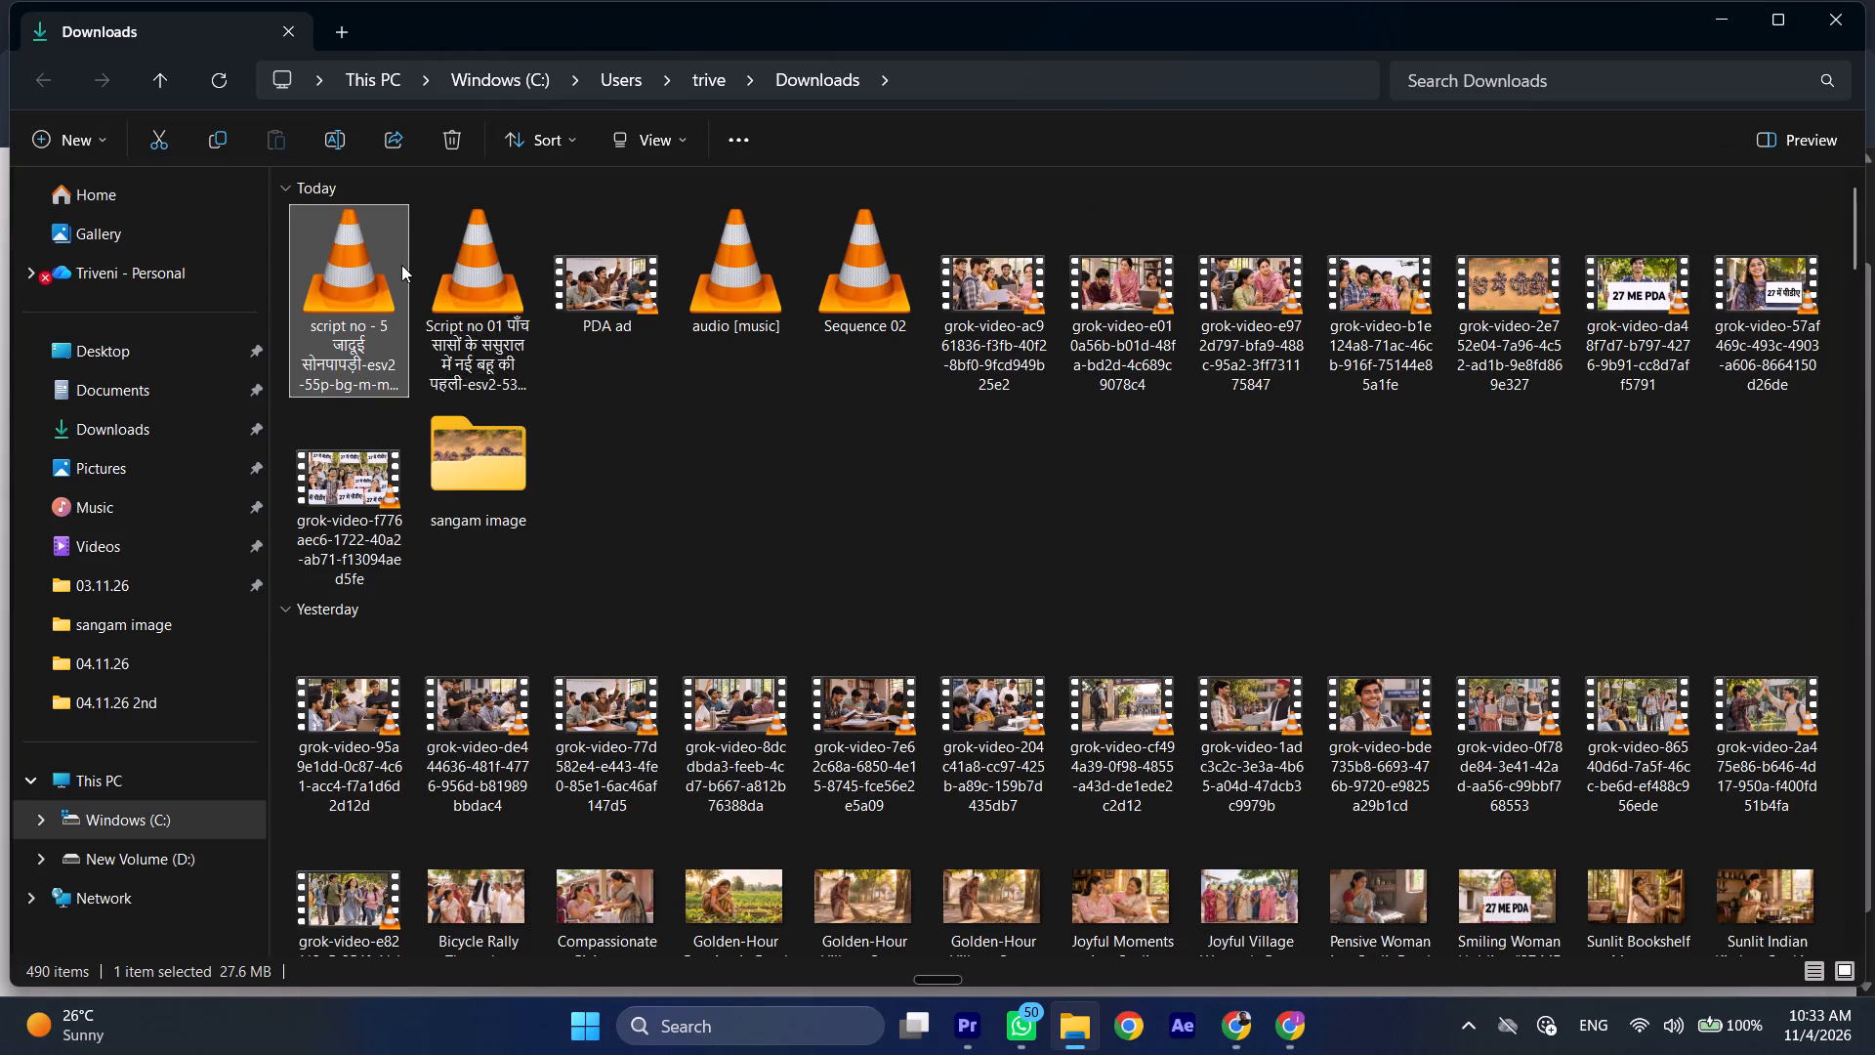
{"action": "left_click_drag", "start_coordinate": [367, 266], "coordinate": [1006, 462]}
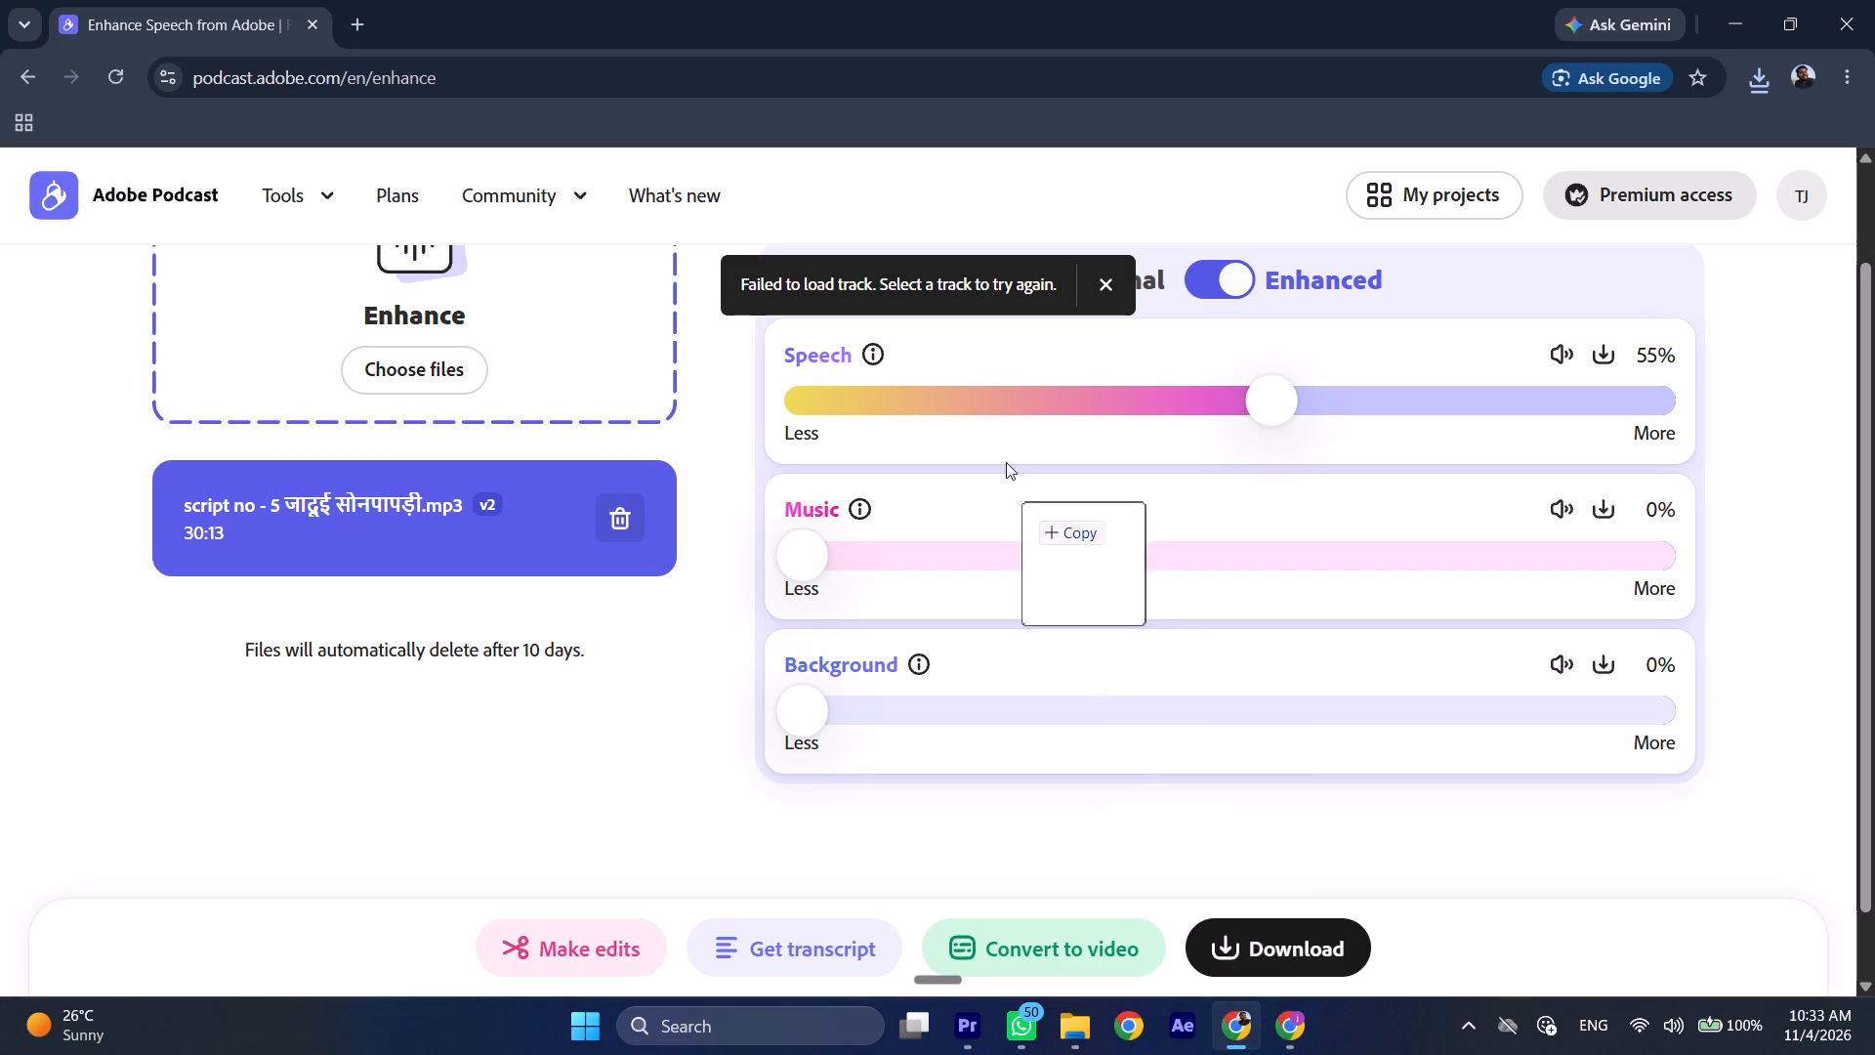
{"action": "left_click_drag", "start_coordinate": [1006, 462], "coordinate": [485, 306]}
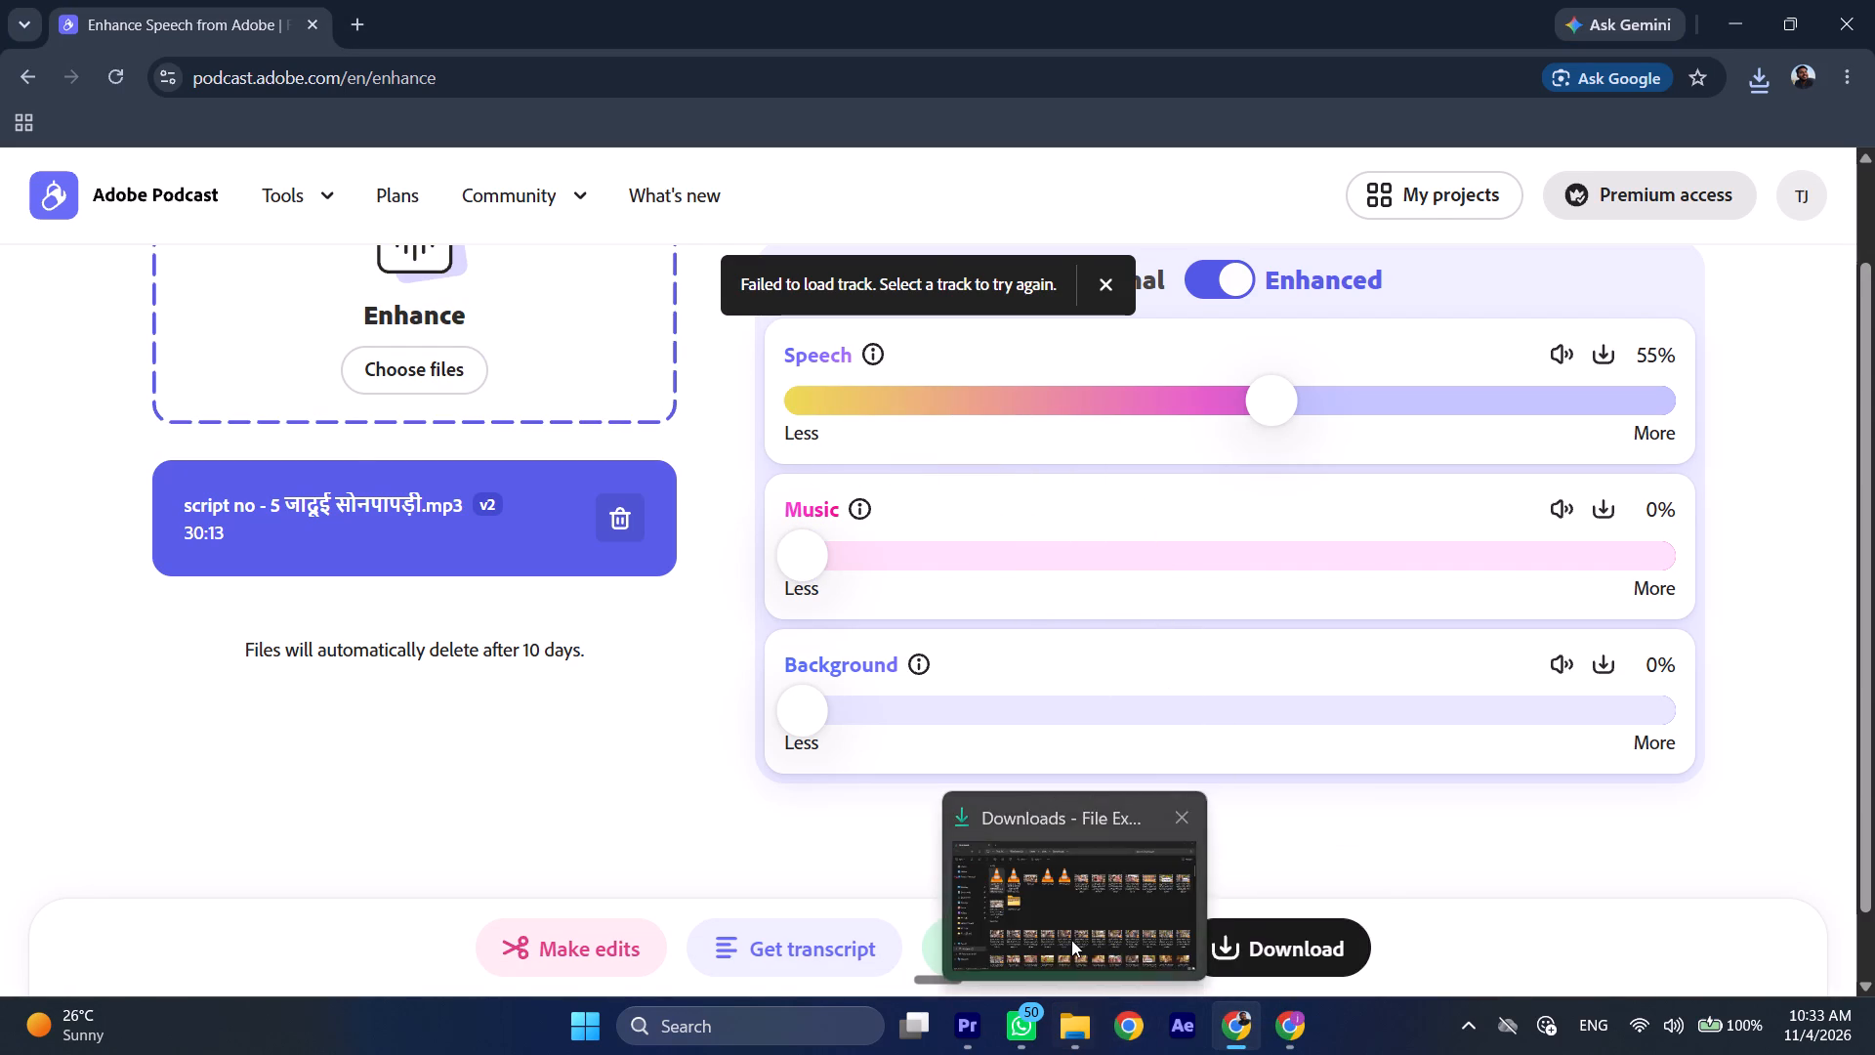
{"action": "left_click", "coordinate": [1070, 939]}
{"action": "left_click_drag", "start_coordinate": [366, 301], "coordinate": [1250, 1045]}
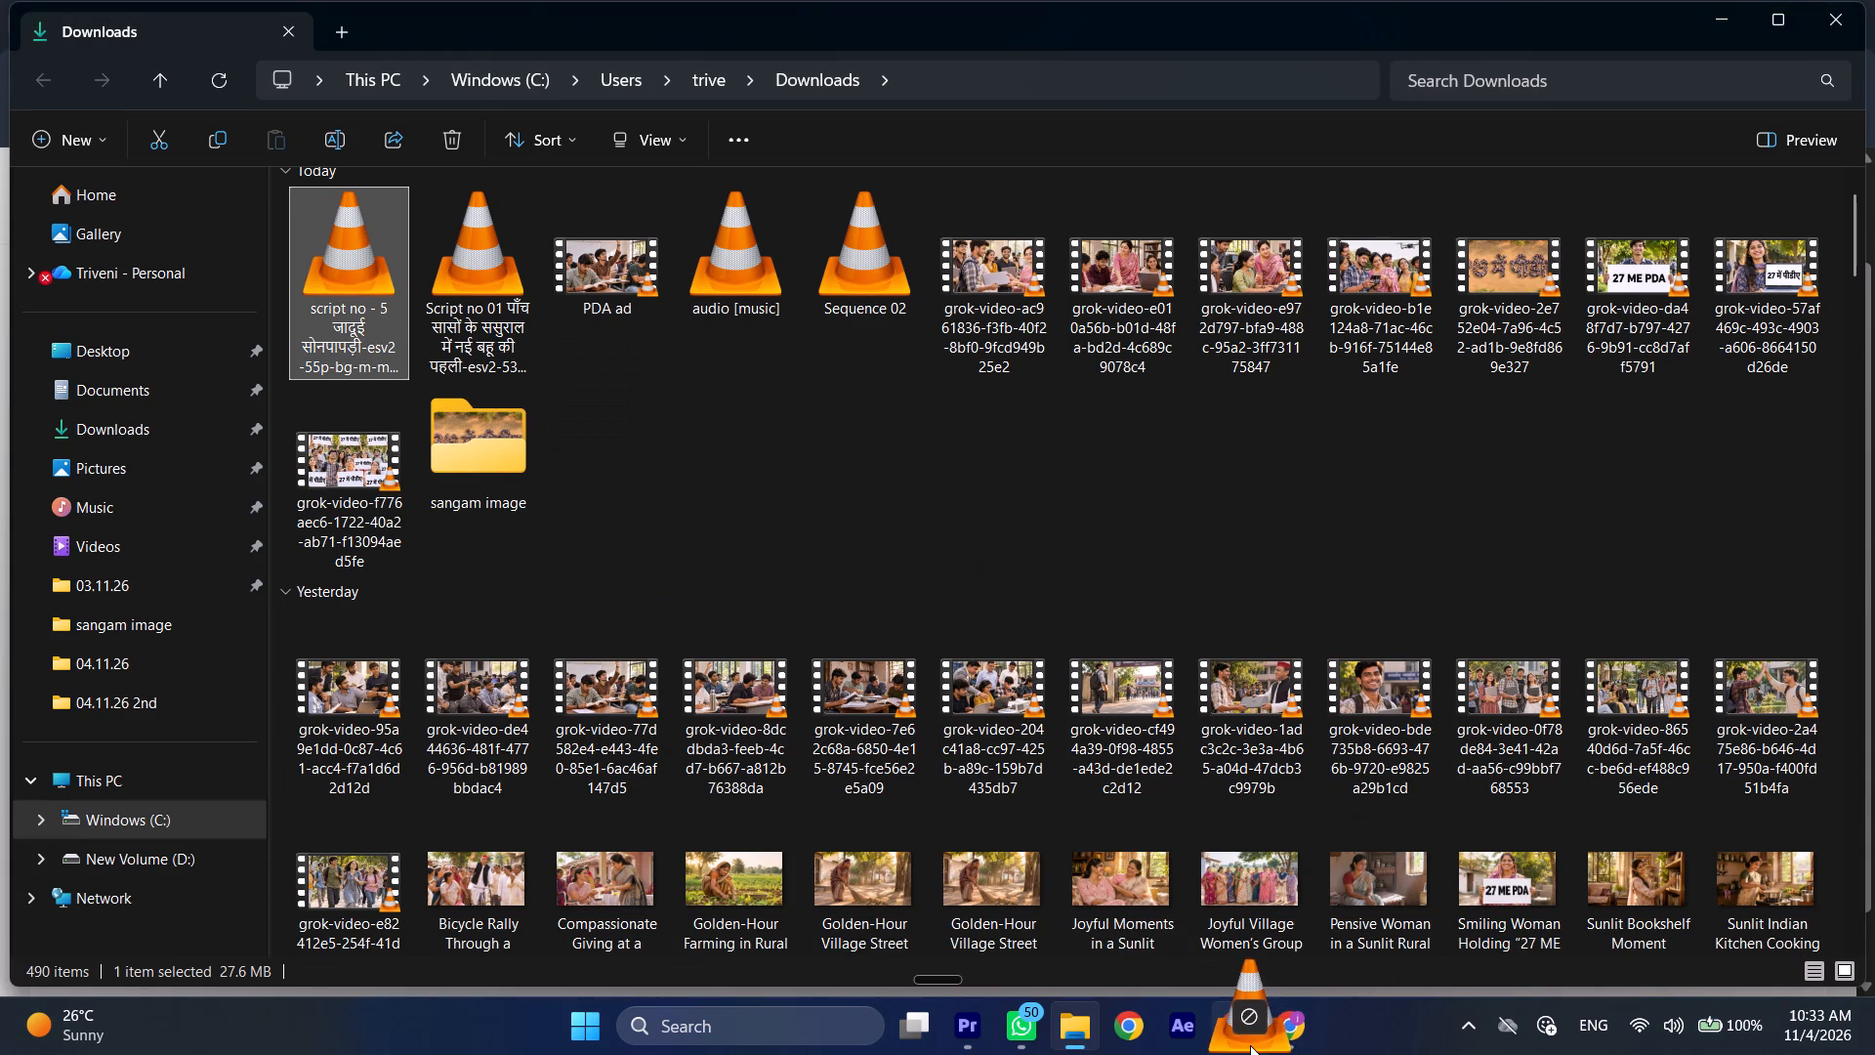
{"action": "left_click_drag", "start_coordinate": [1250, 1045], "coordinate": [393, 404]}
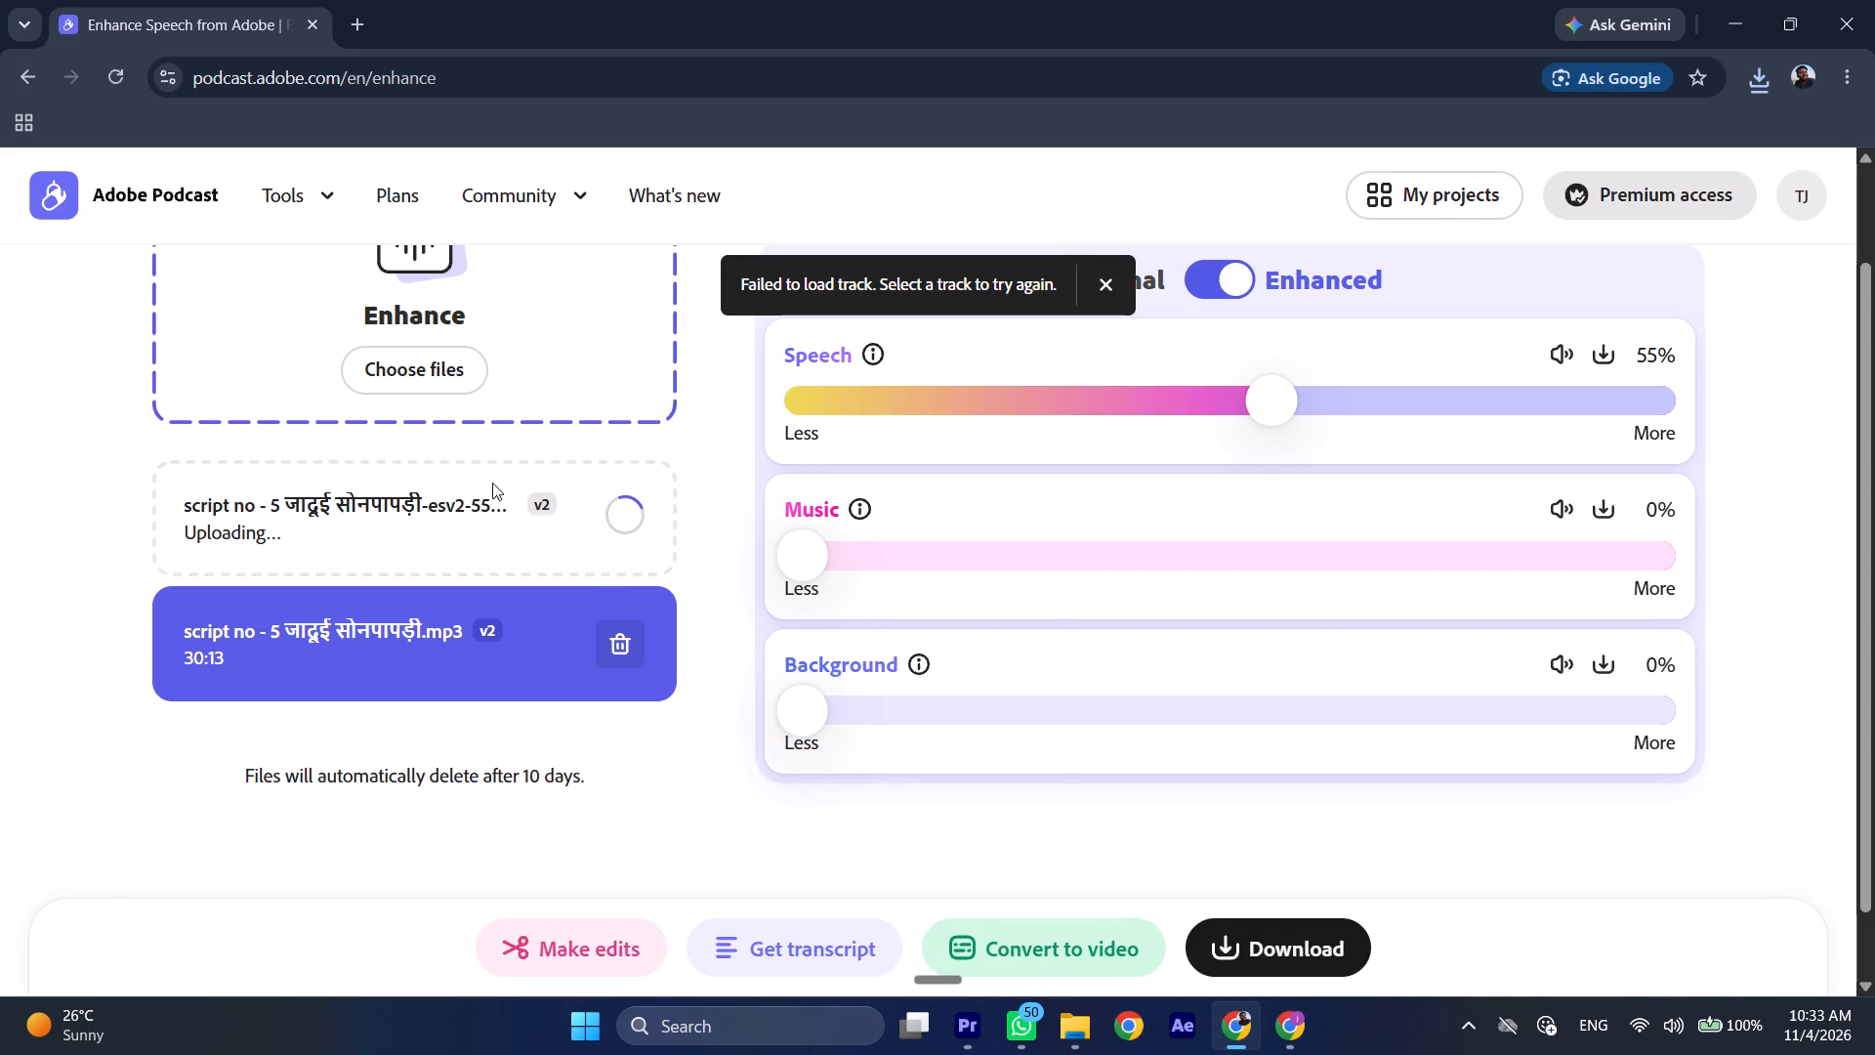
Delete the original script no - 5 track (30:13) from the Enhance file list.
{"action": "left_click", "coordinate": [613, 635]}
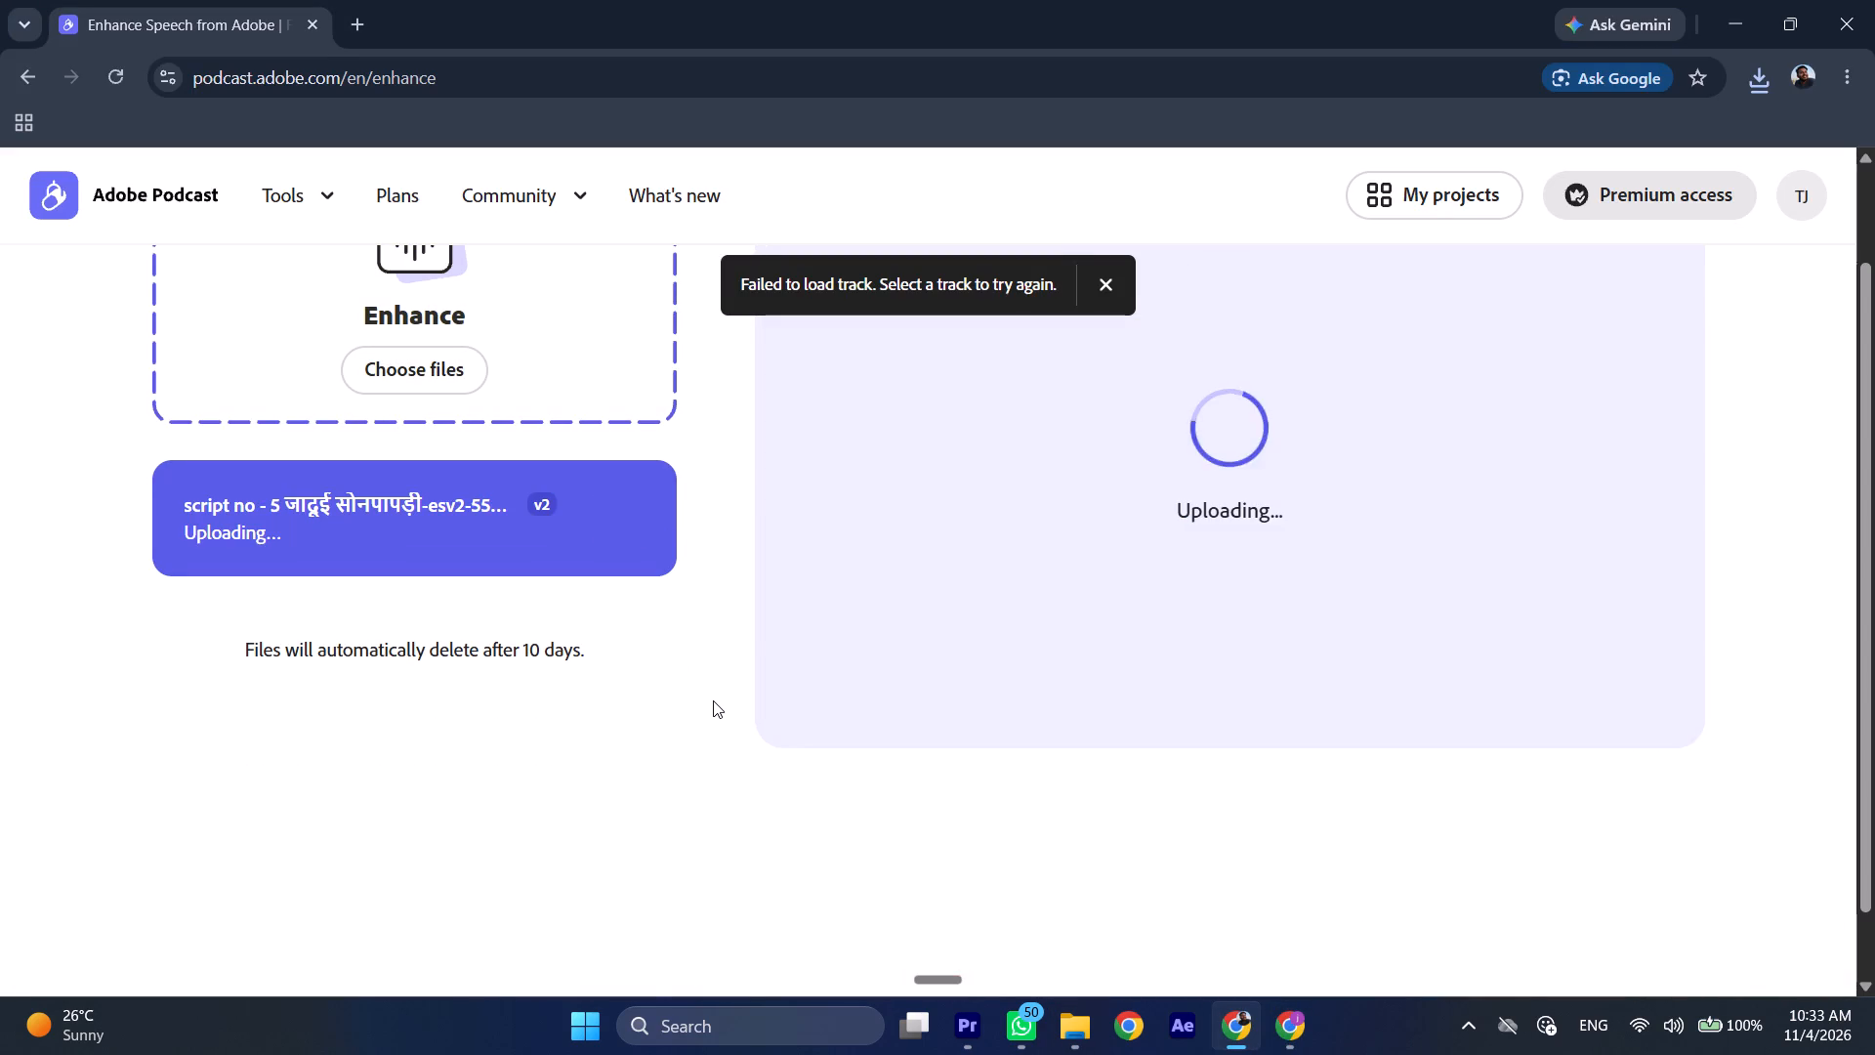
{"action": "scroll", "coordinate": [709, 699], "scroll_direction": "up", "scroll_amount": 2}
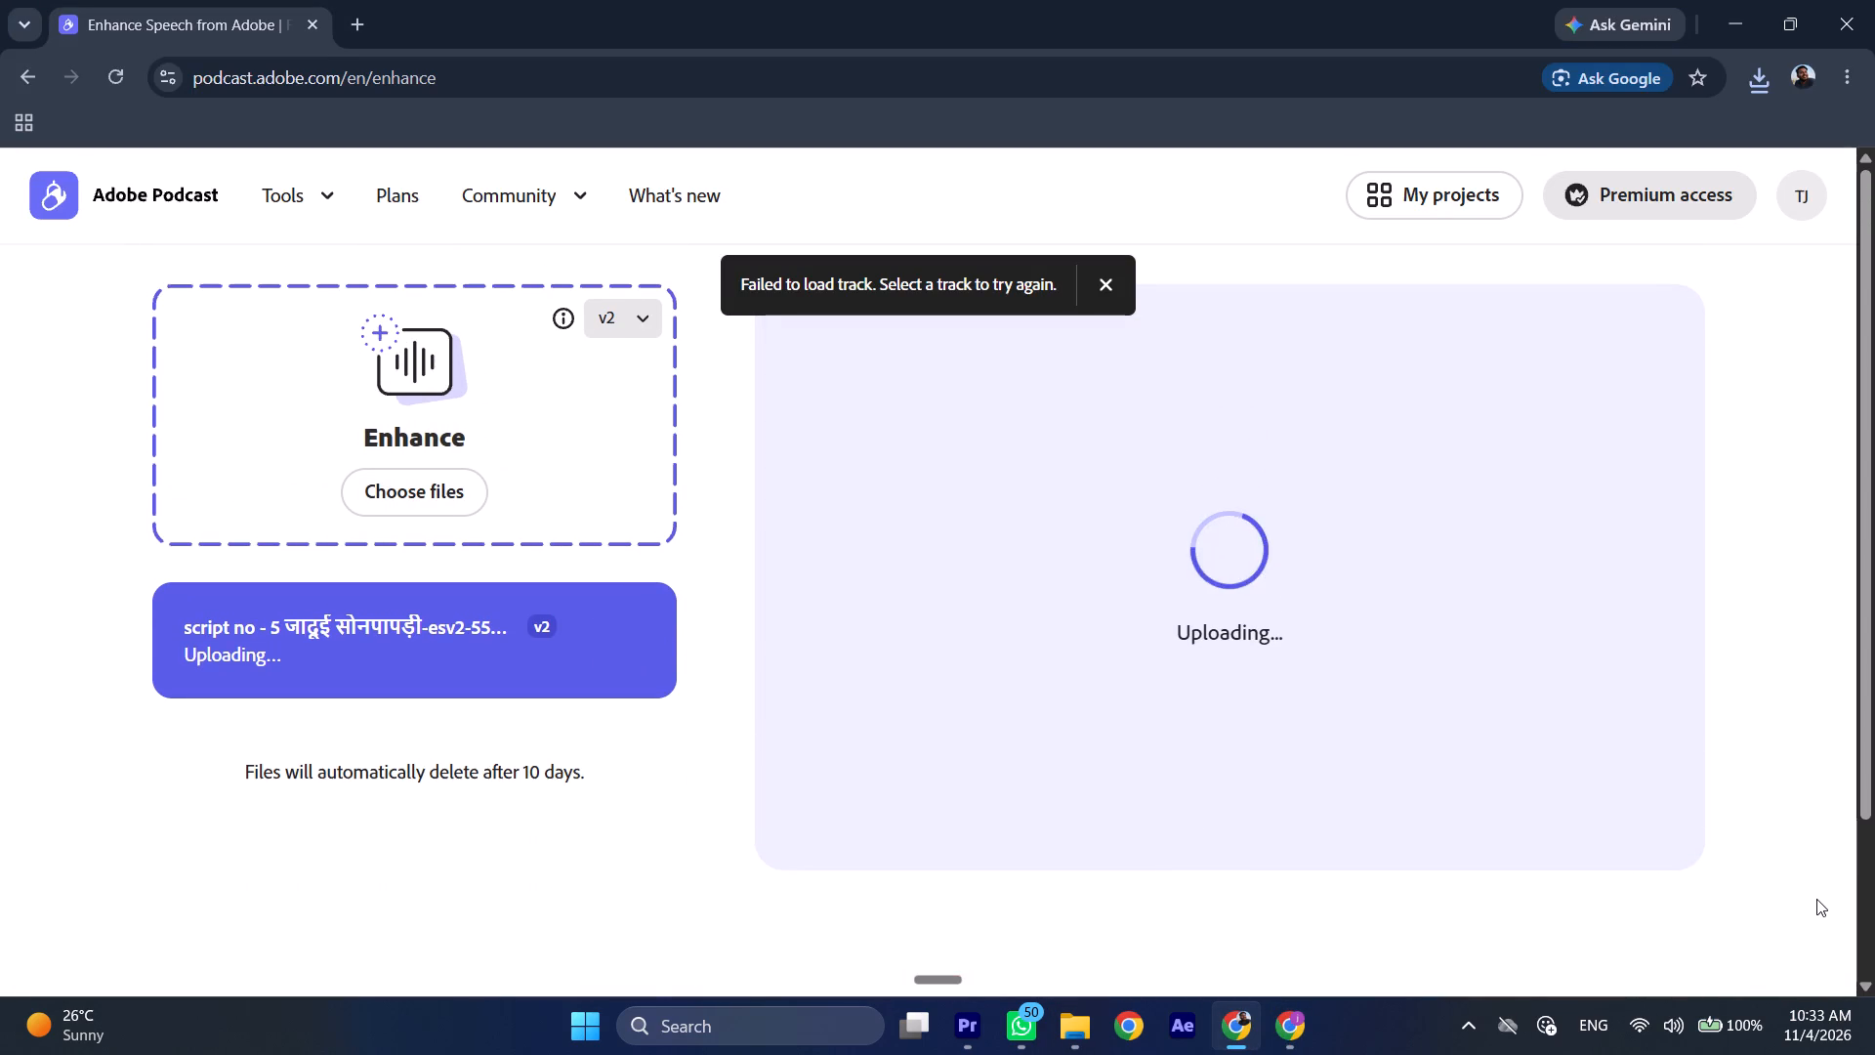
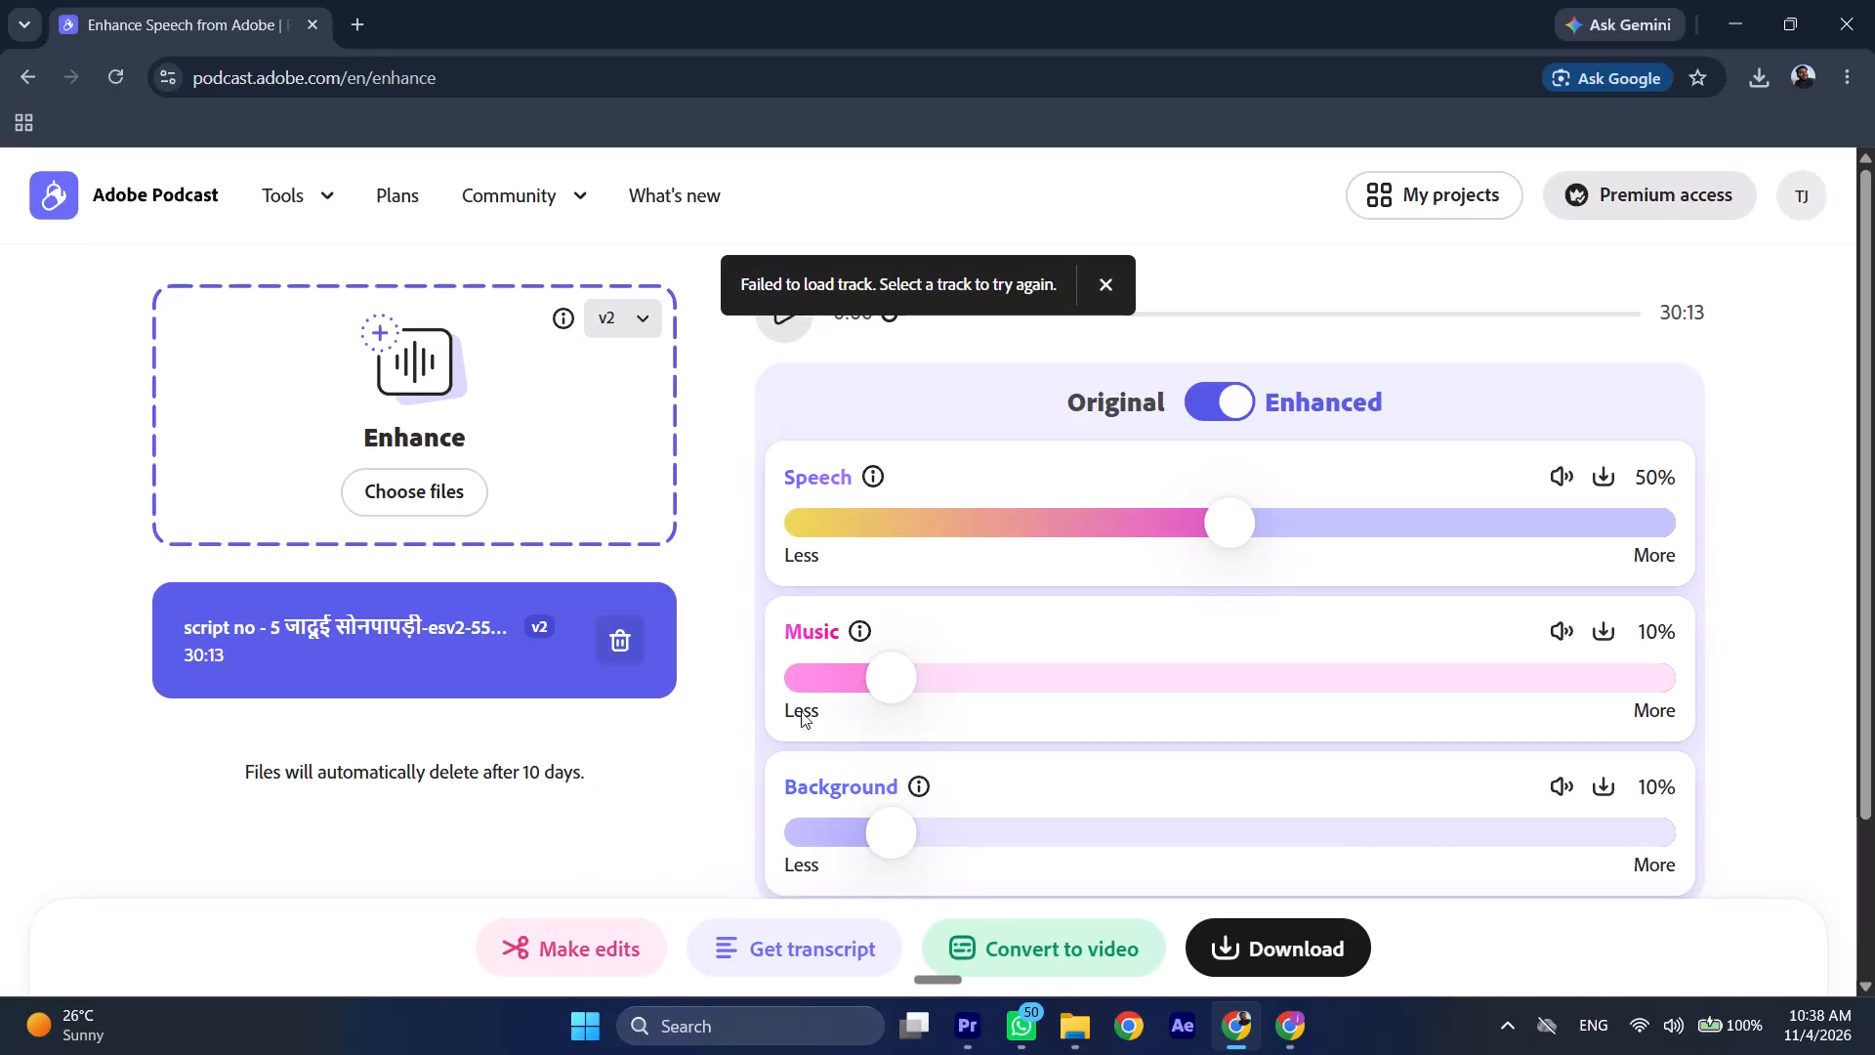
Set both the Music and Background levels of the re-enhanced script no - 5 track to 0%.
{"action": "left_click_drag", "start_coordinate": [878, 687], "coordinate": [630, 719]}
{"action": "left_click_drag", "start_coordinate": [884, 832], "coordinate": [640, 870]}
Download the re-enhanced script no - 5 track with its adjusted levels.
{"action": "left_click", "coordinate": [1300, 930]}
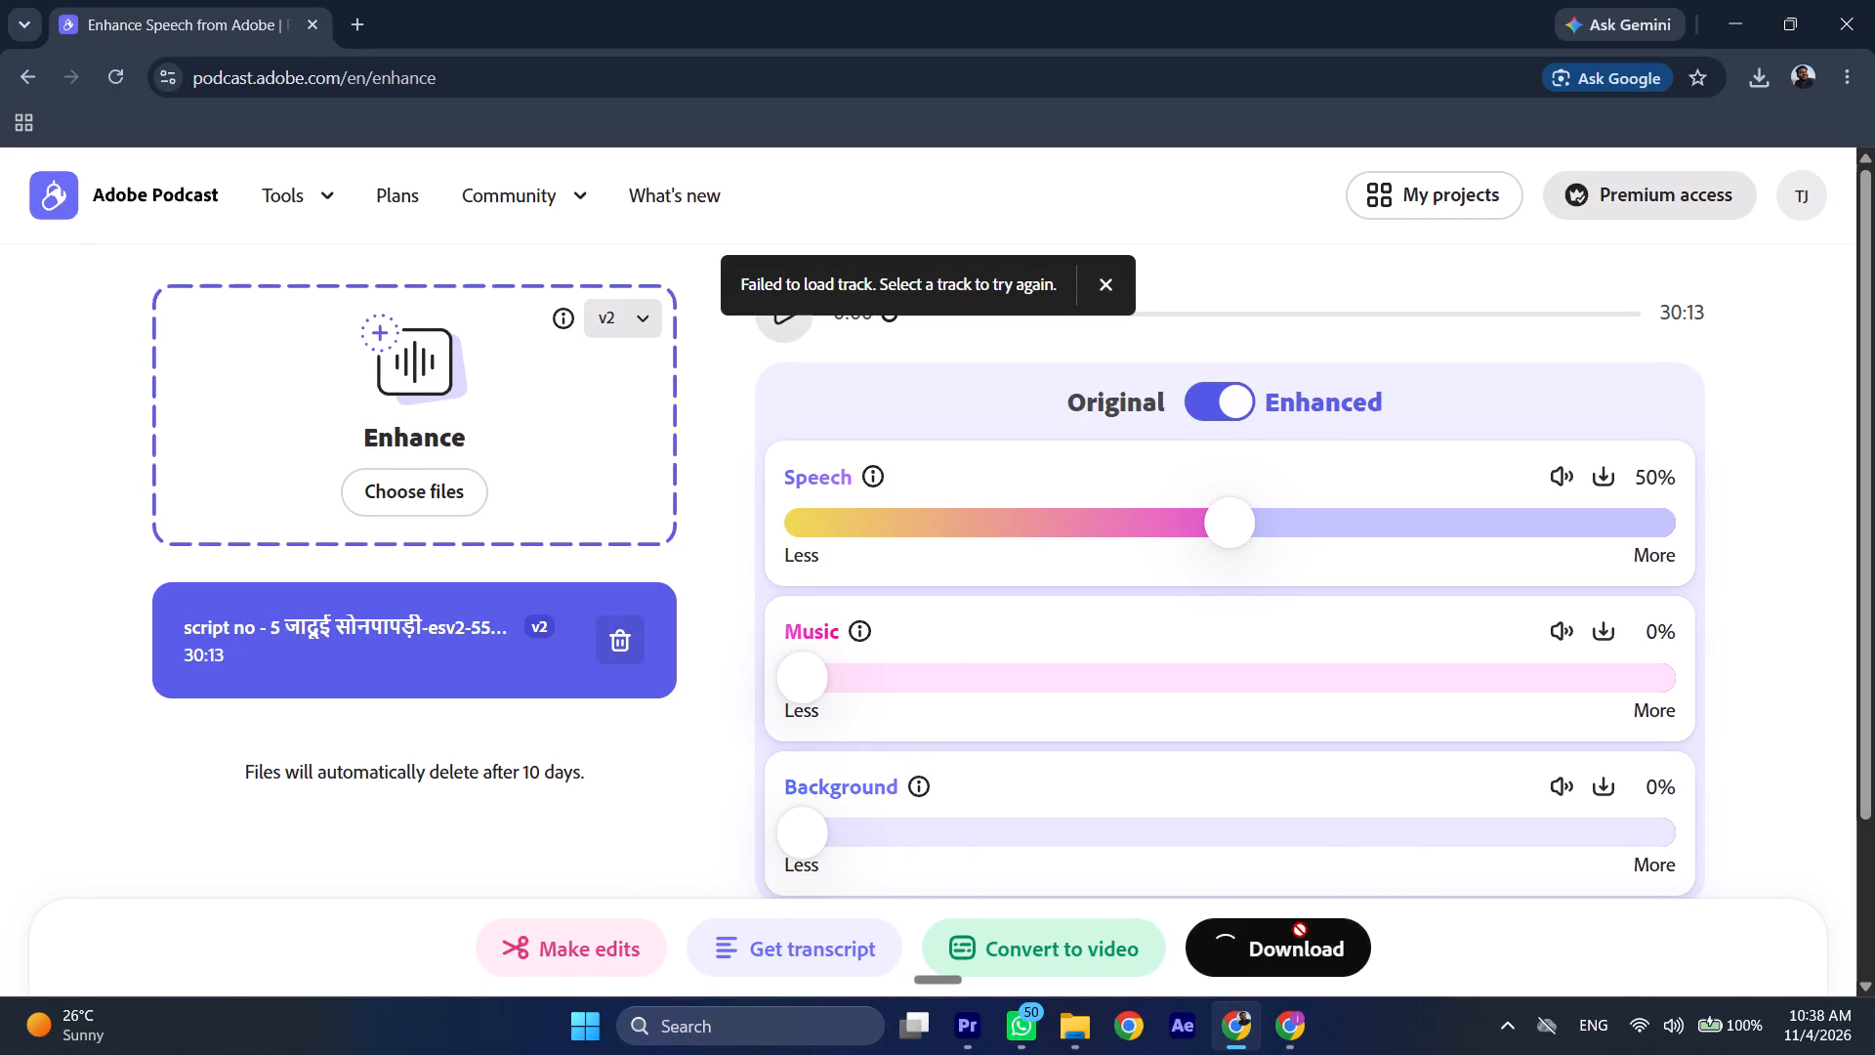
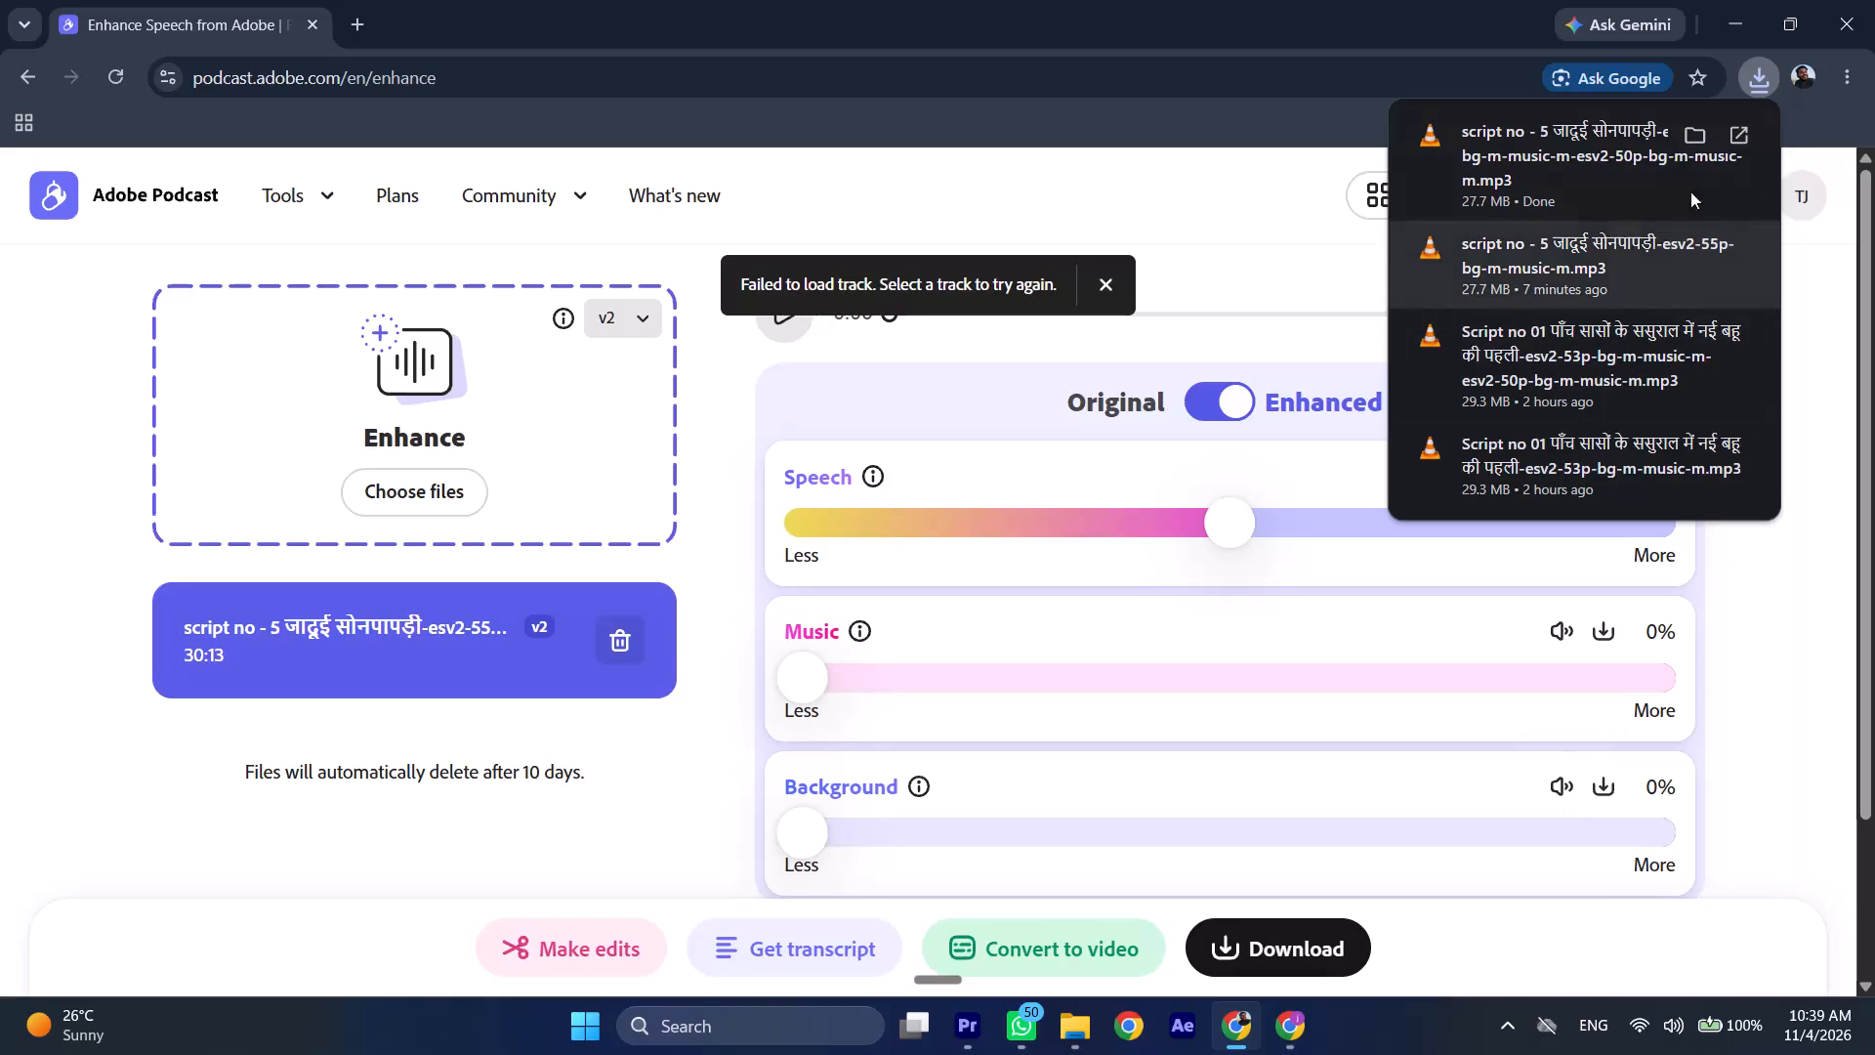
Move the newly downloaded script no - 5 MP3 from Downloads into office work > audio edit for JTV > november > 04.11.26 2nd.
{"action": "left_click", "coordinate": [1692, 130]}
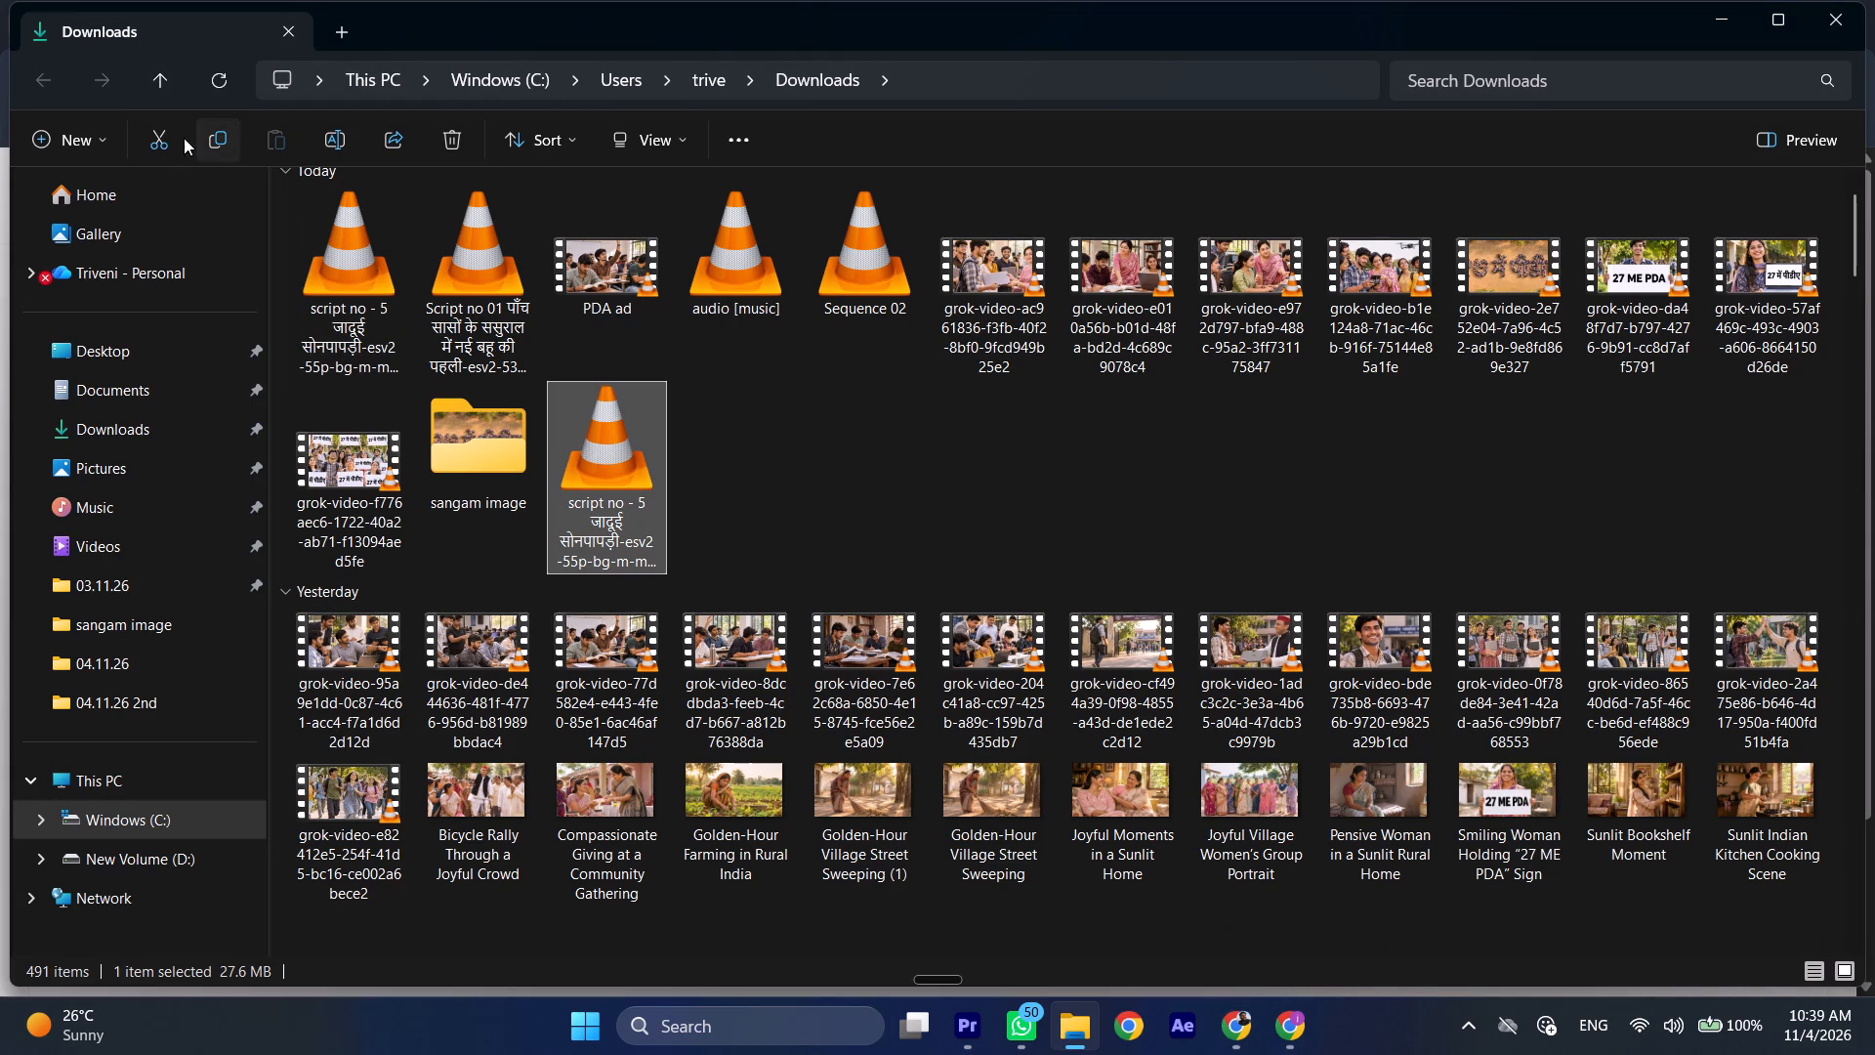
{"action": "left_click", "coordinate": [165, 135]}
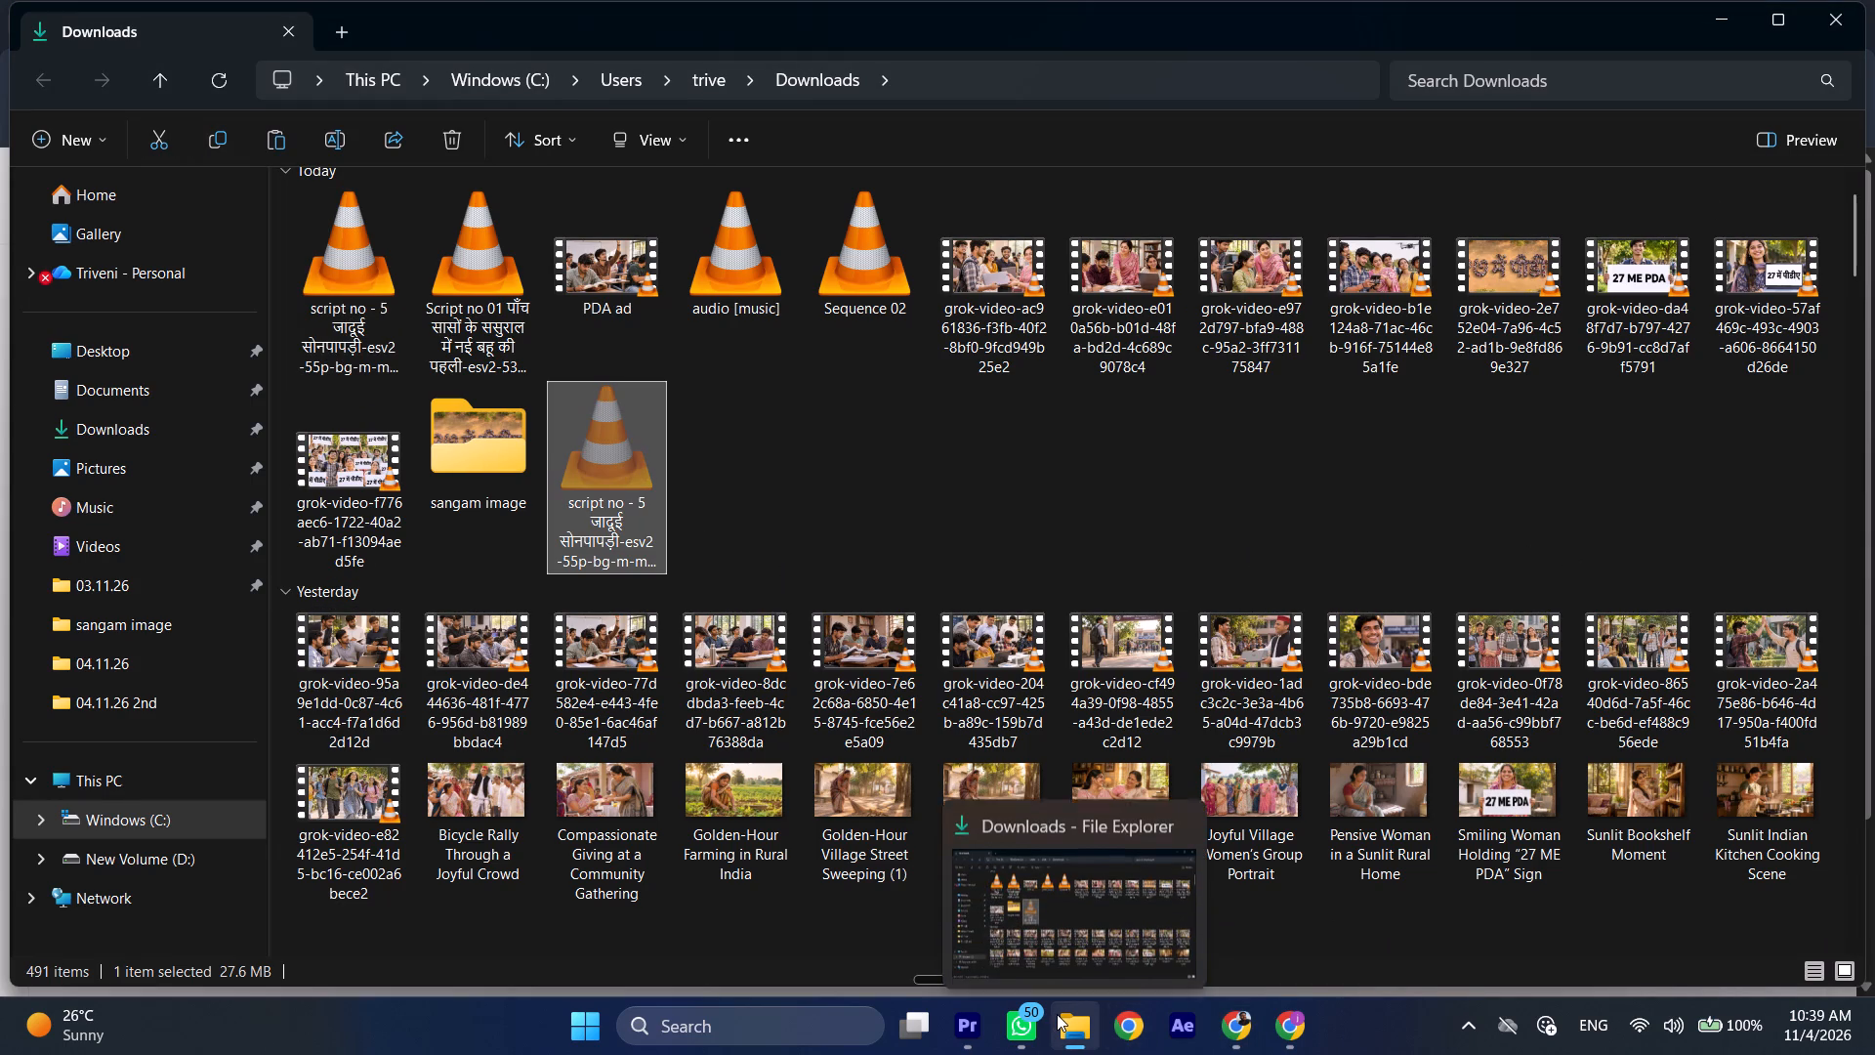
{"action": "scroll", "coordinate": [809, 678], "scroll_direction": "down", "scroll_amount": 2}
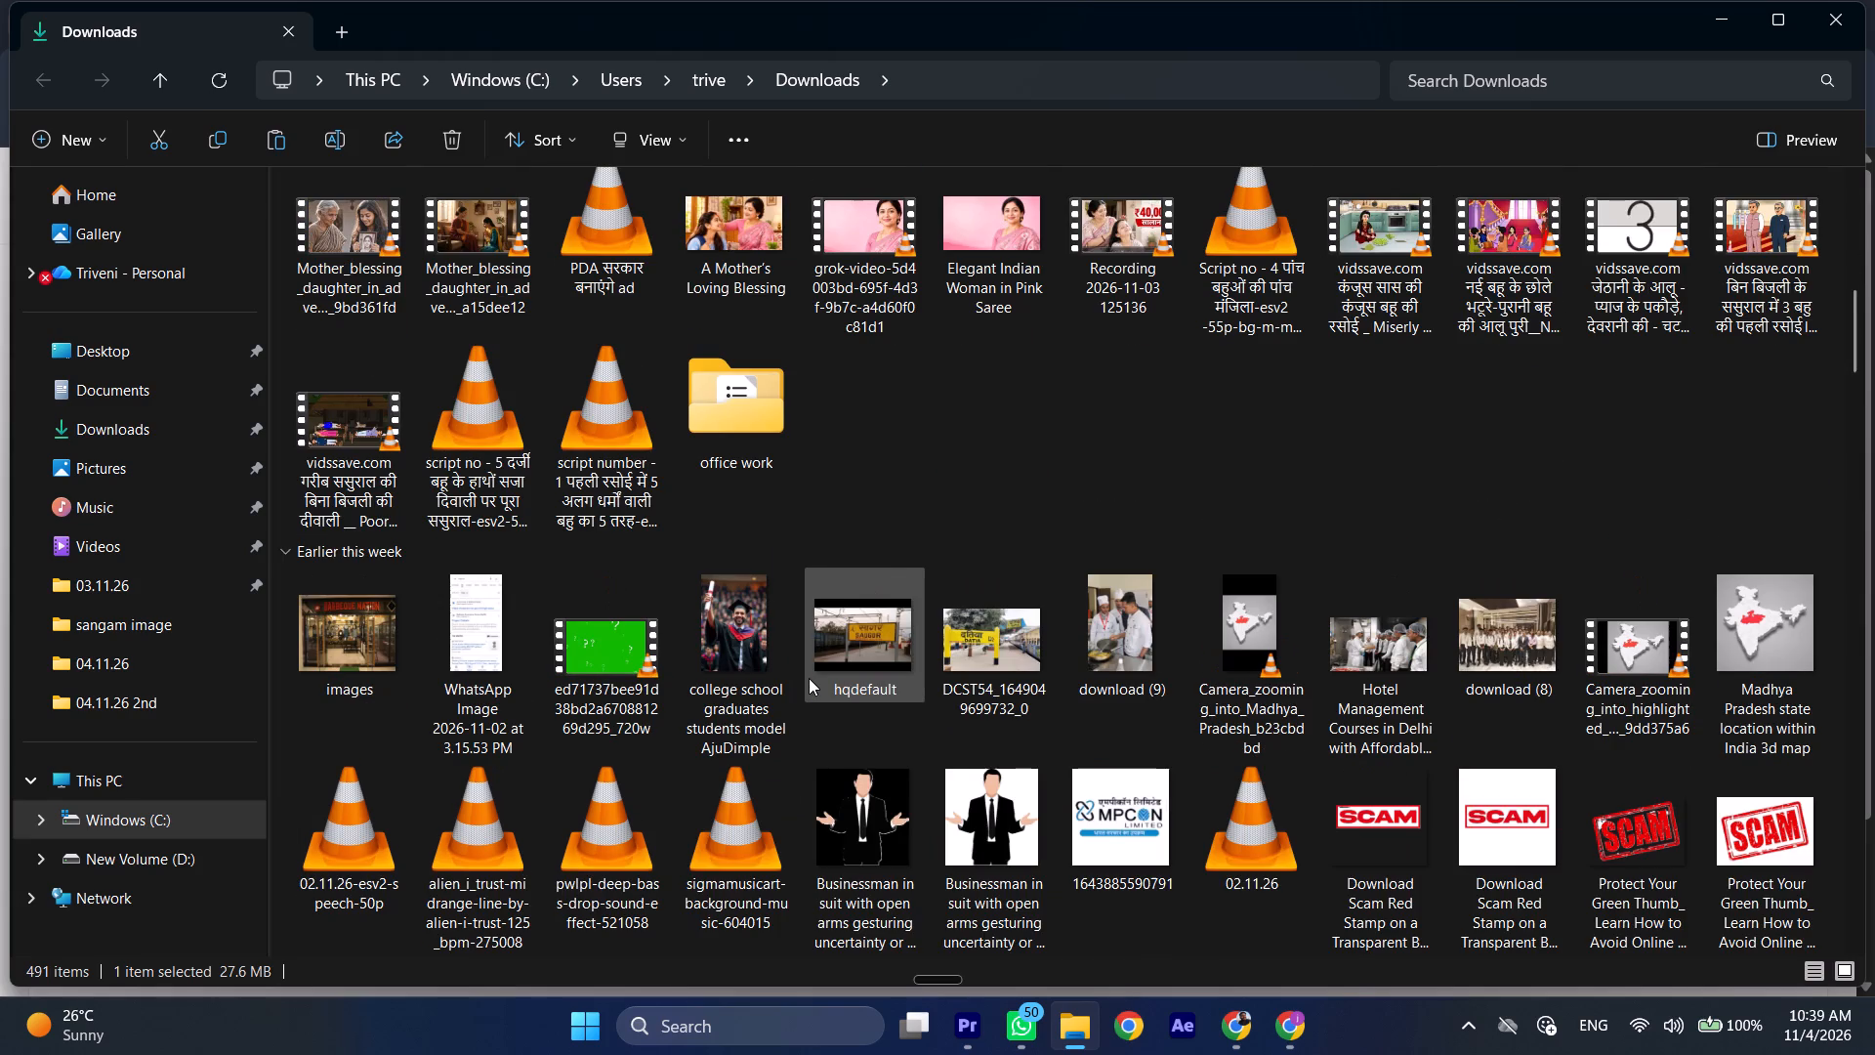
{"action": "double_click", "coordinate": [741, 388]}
{"action": "double_click", "coordinate": [531, 259]}
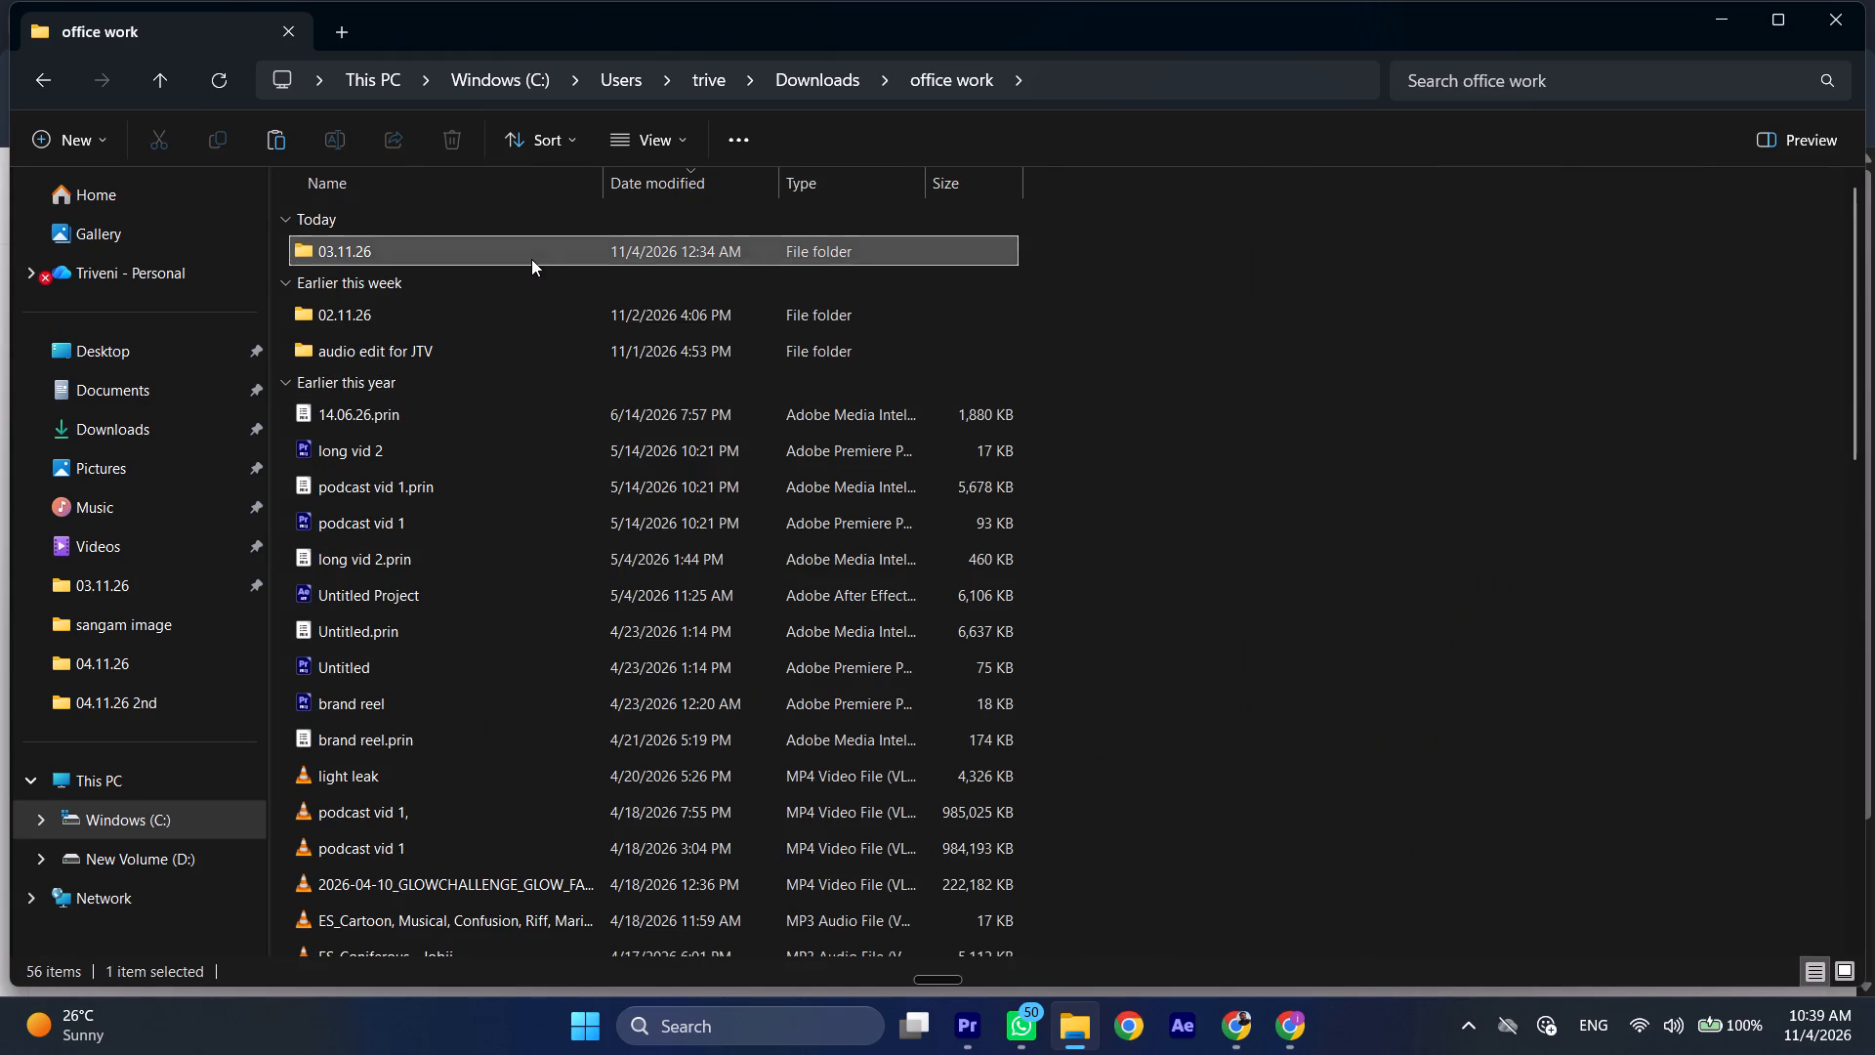
{"action": "left_click", "coordinate": [153, 75]}
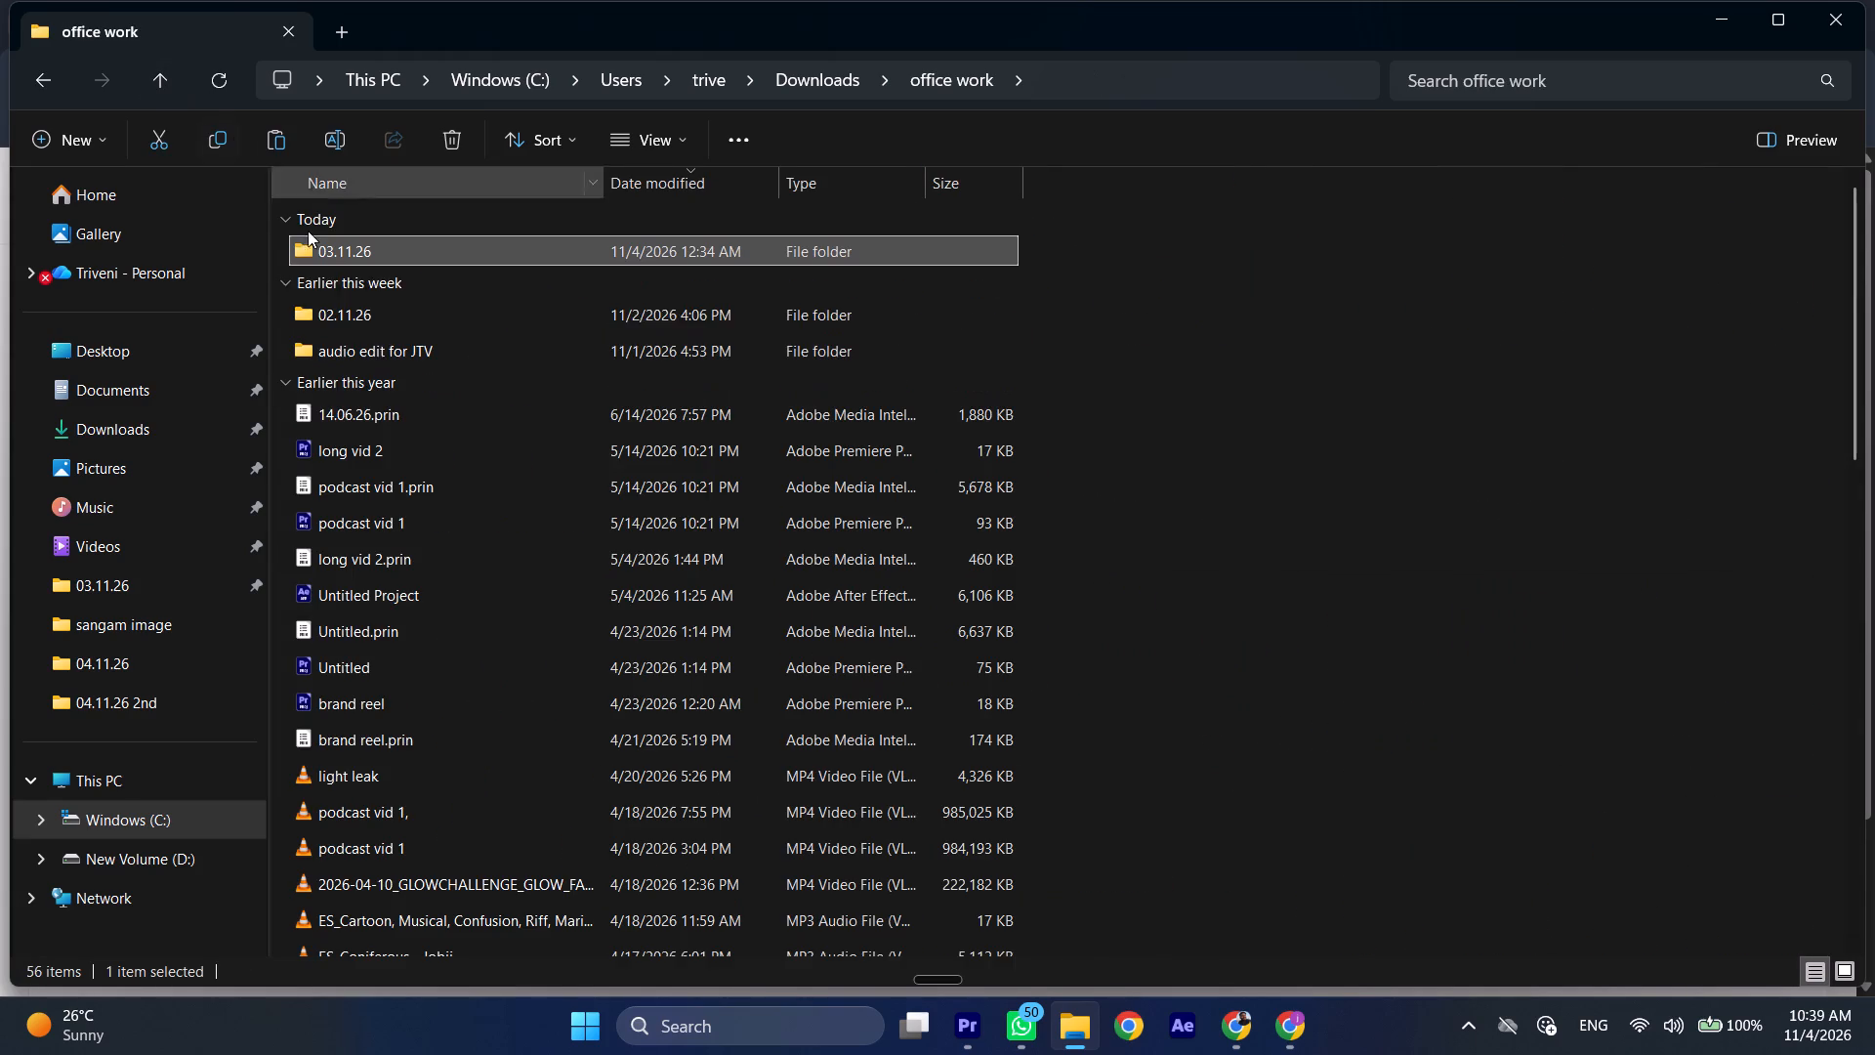
{"action": "double_click", "coordinate": [381, 346]}
{"action": "double_click", "coordinate": [357, 255]}
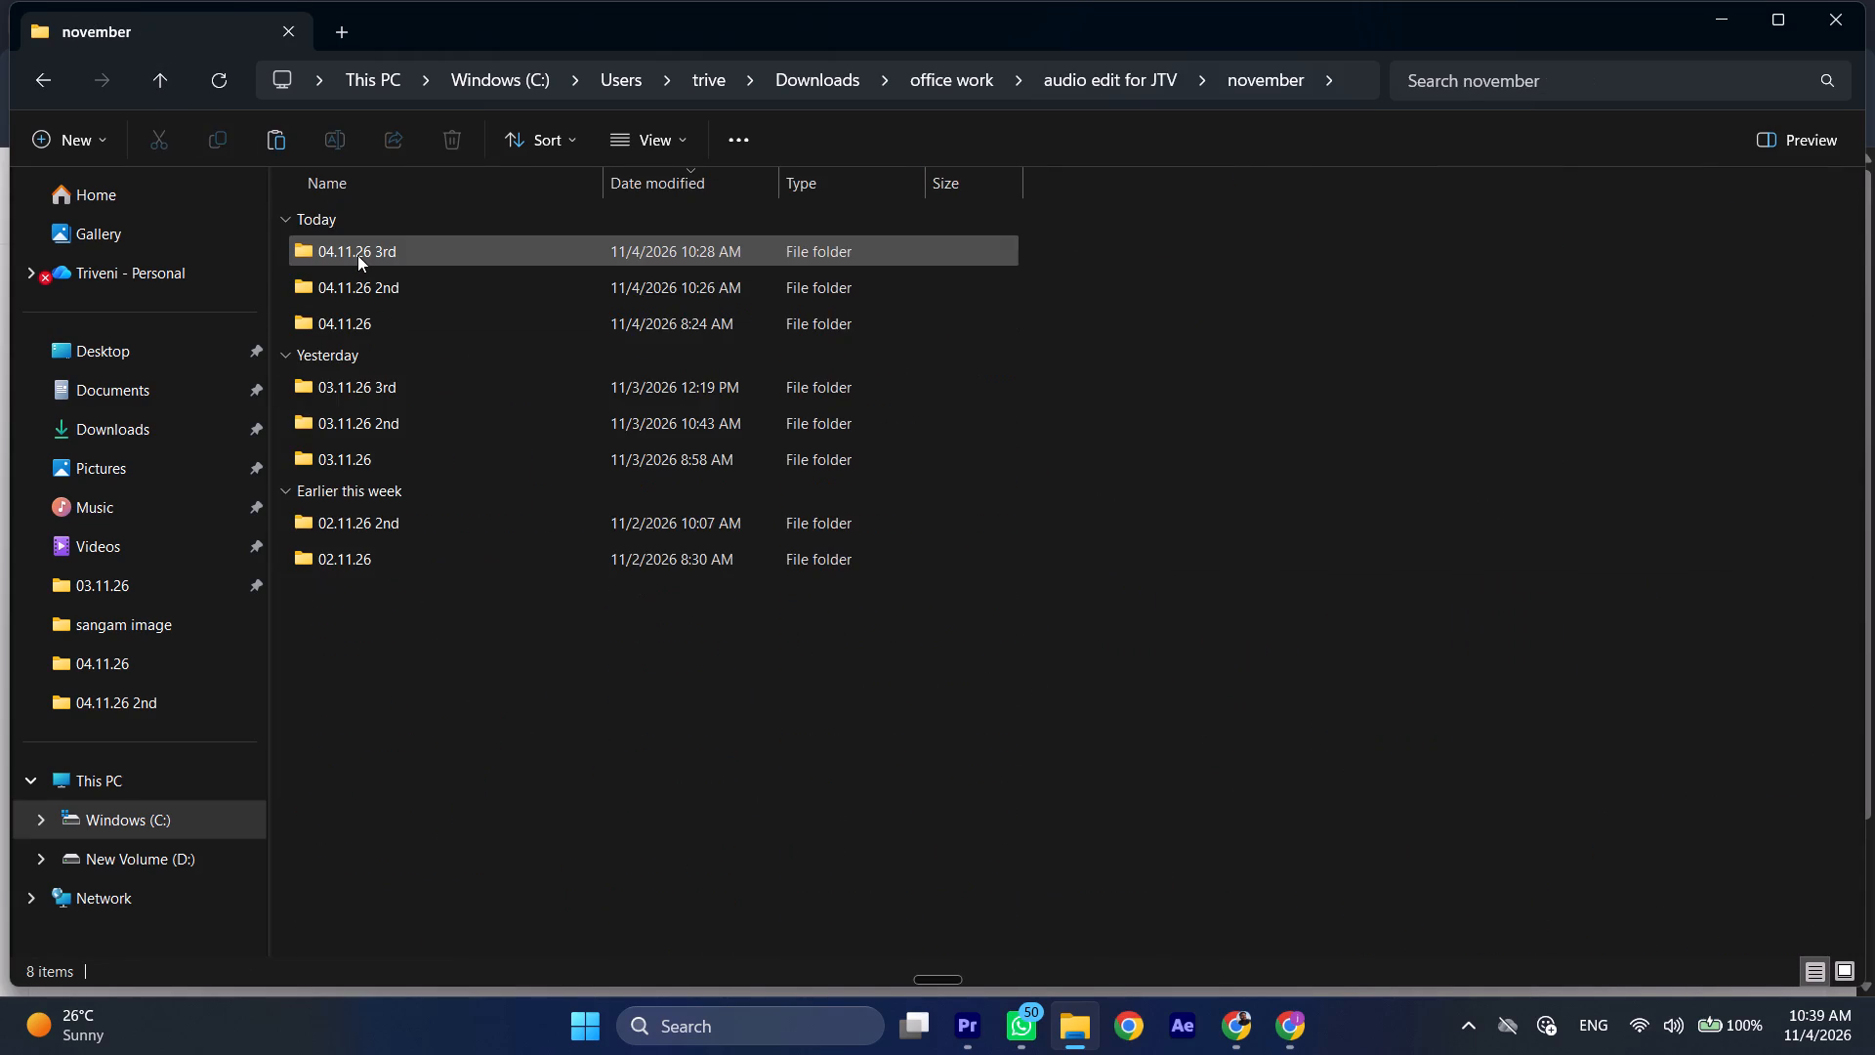
{"action": "double_click", "coordinate": [357, 255]}
{"action": "left_click", "coordinate": [166, 96]}
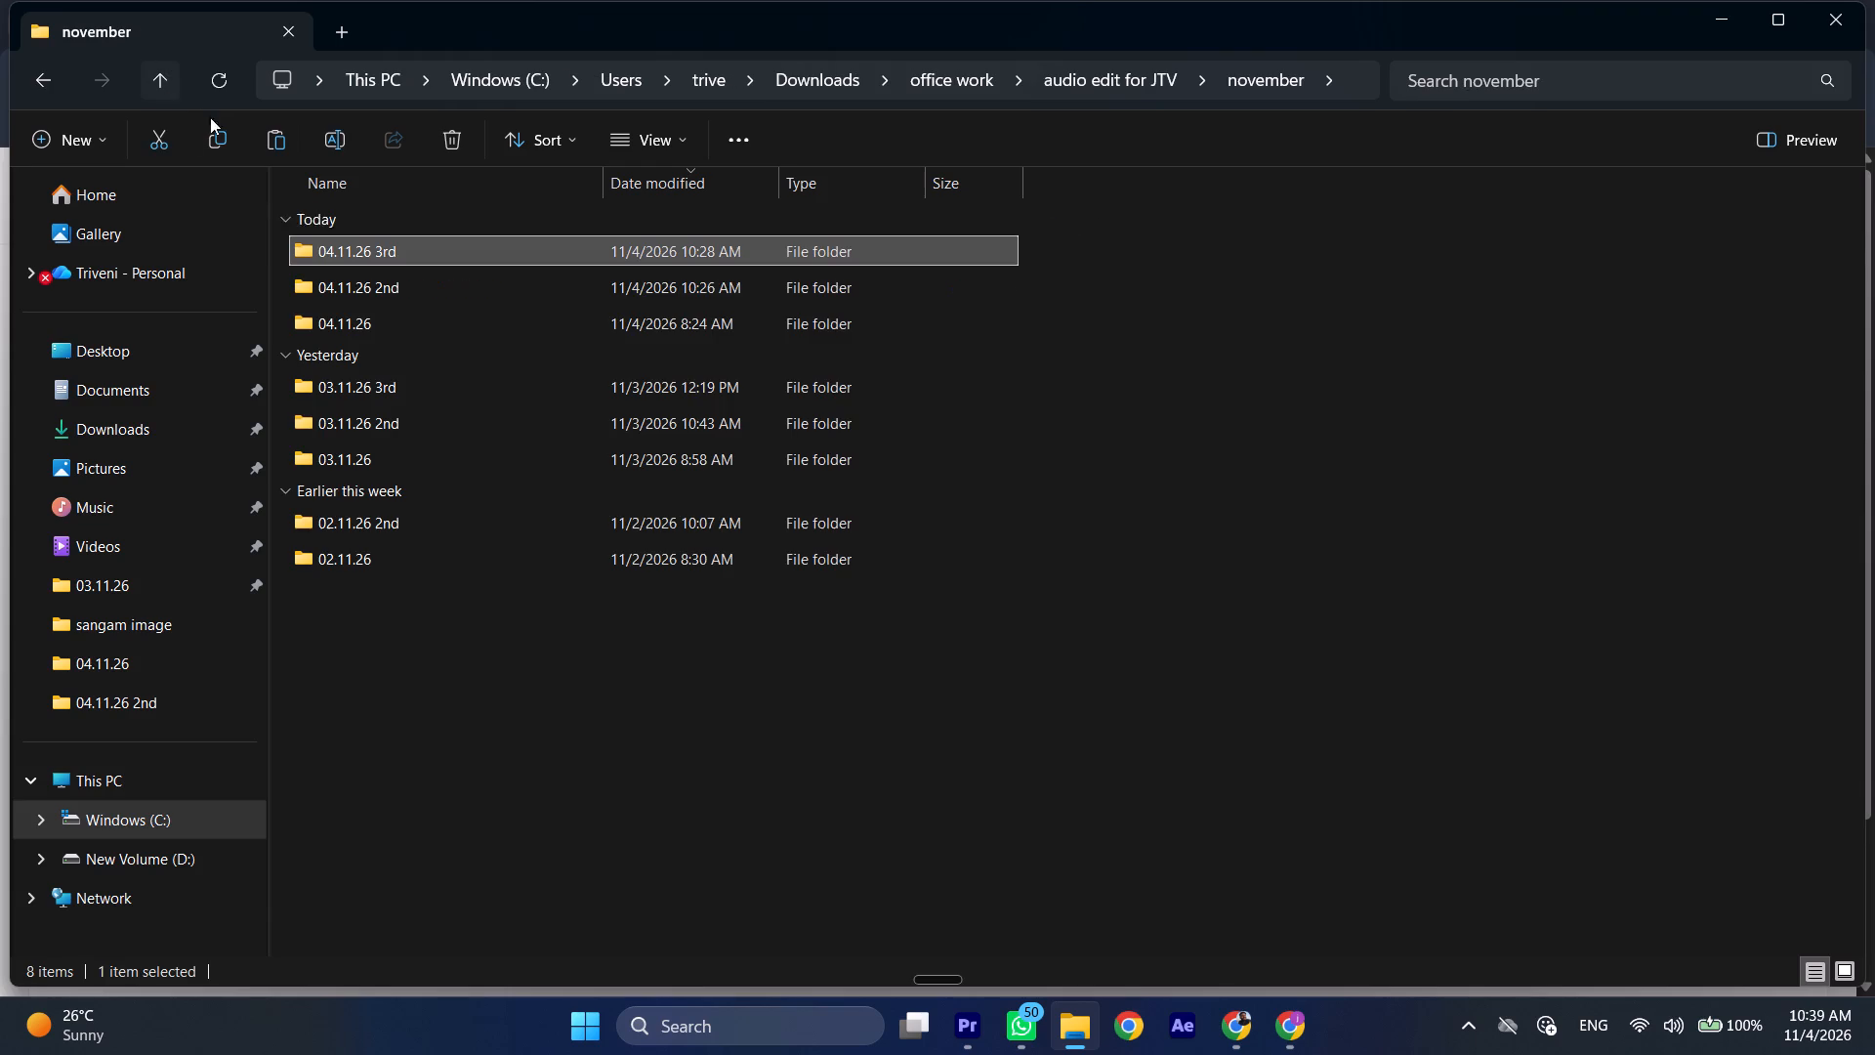
{"action": "double_click", "coordinate": [358, 287]}
{"action": "left_click", "coordinate": [276, 150]}
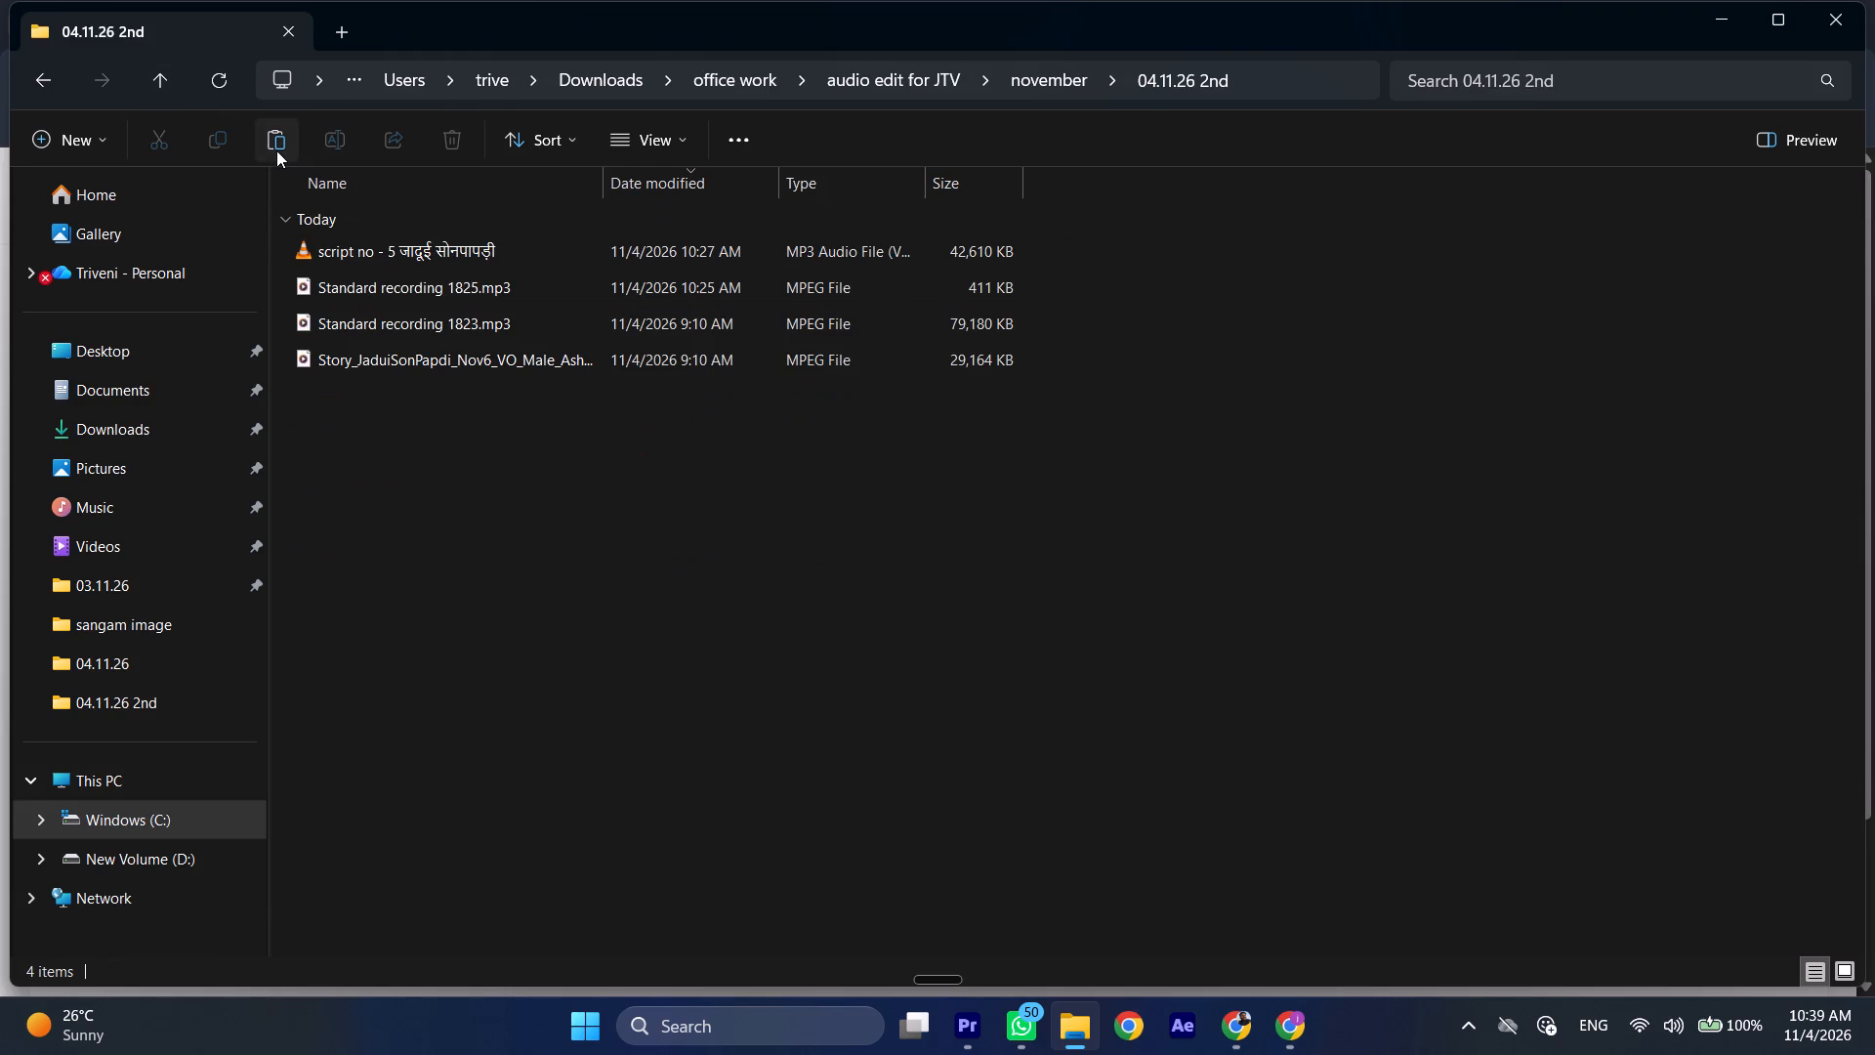
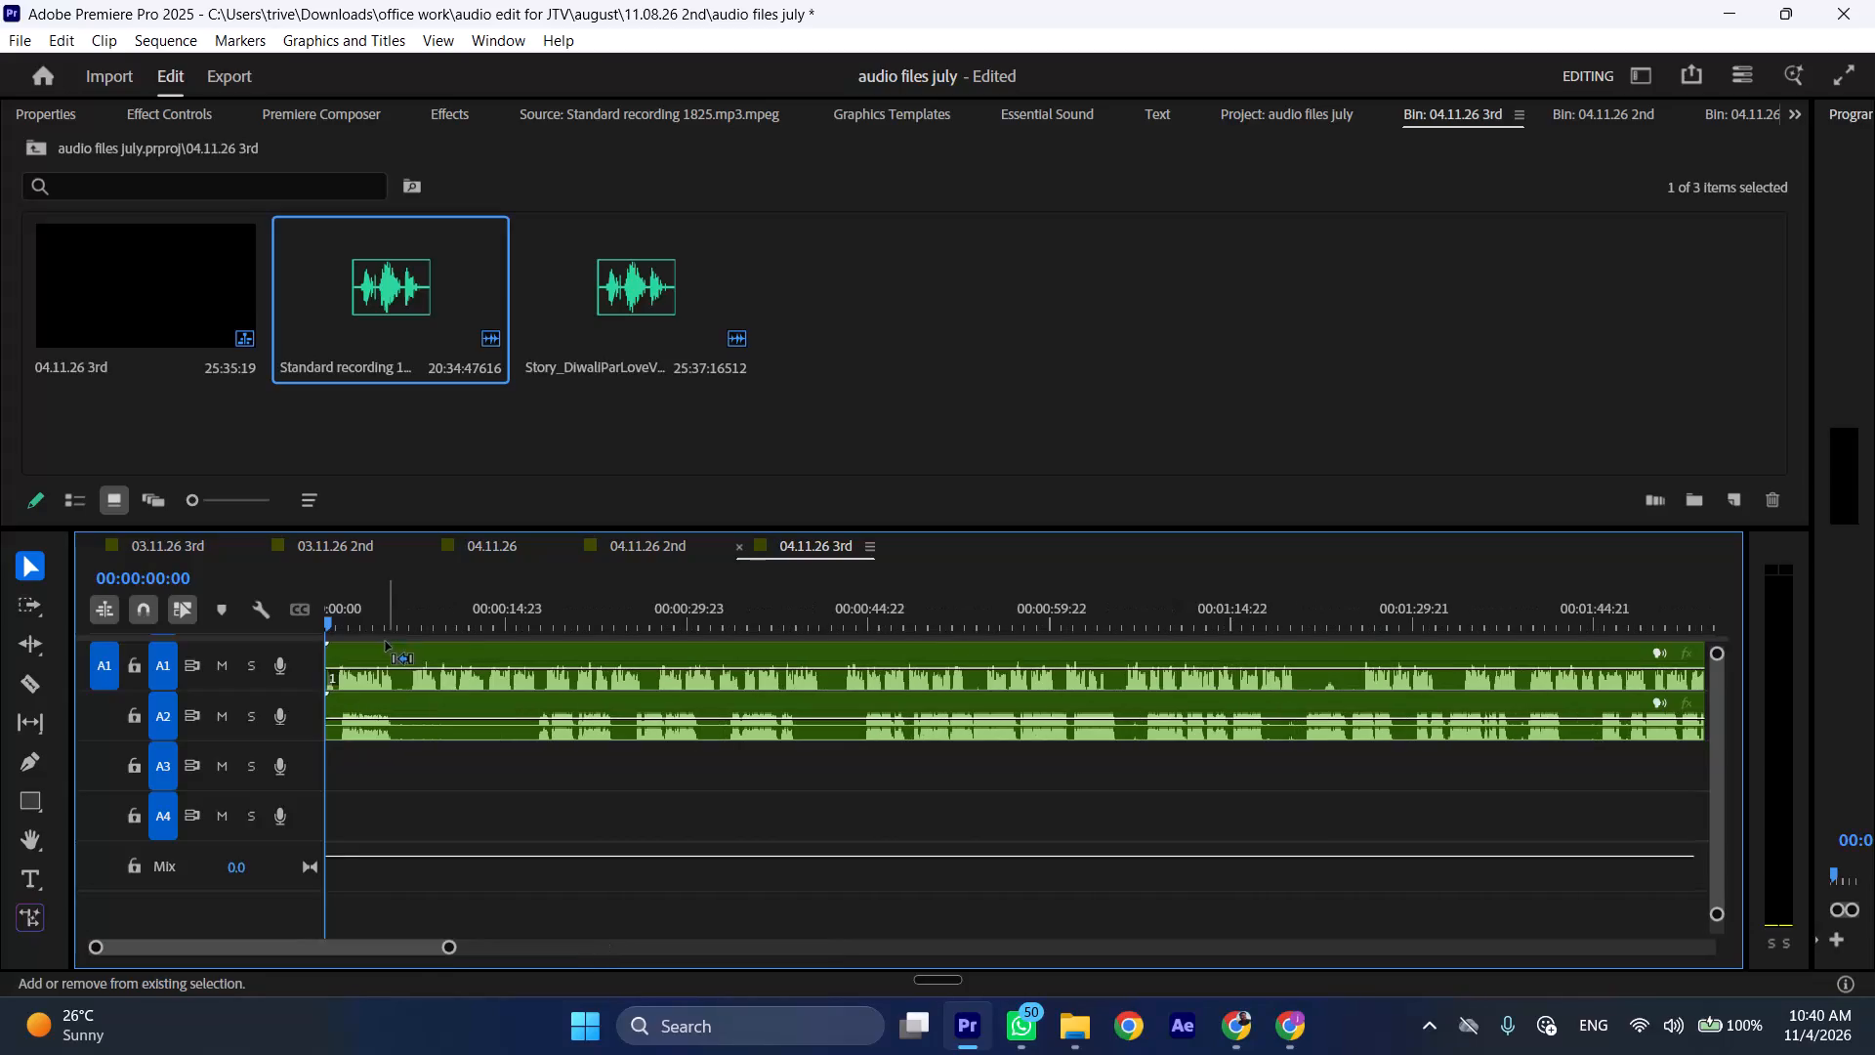
Apply a 5 dB audio gain adjustment to the clip on track A1 and play the sequence from the start.
{"action": "left_click", "coordinate": [385, 642]}
{"action": "type", "text": "g5"}
{"action": "key", "text": "Return"}
{"action": "key", "text": "space"}
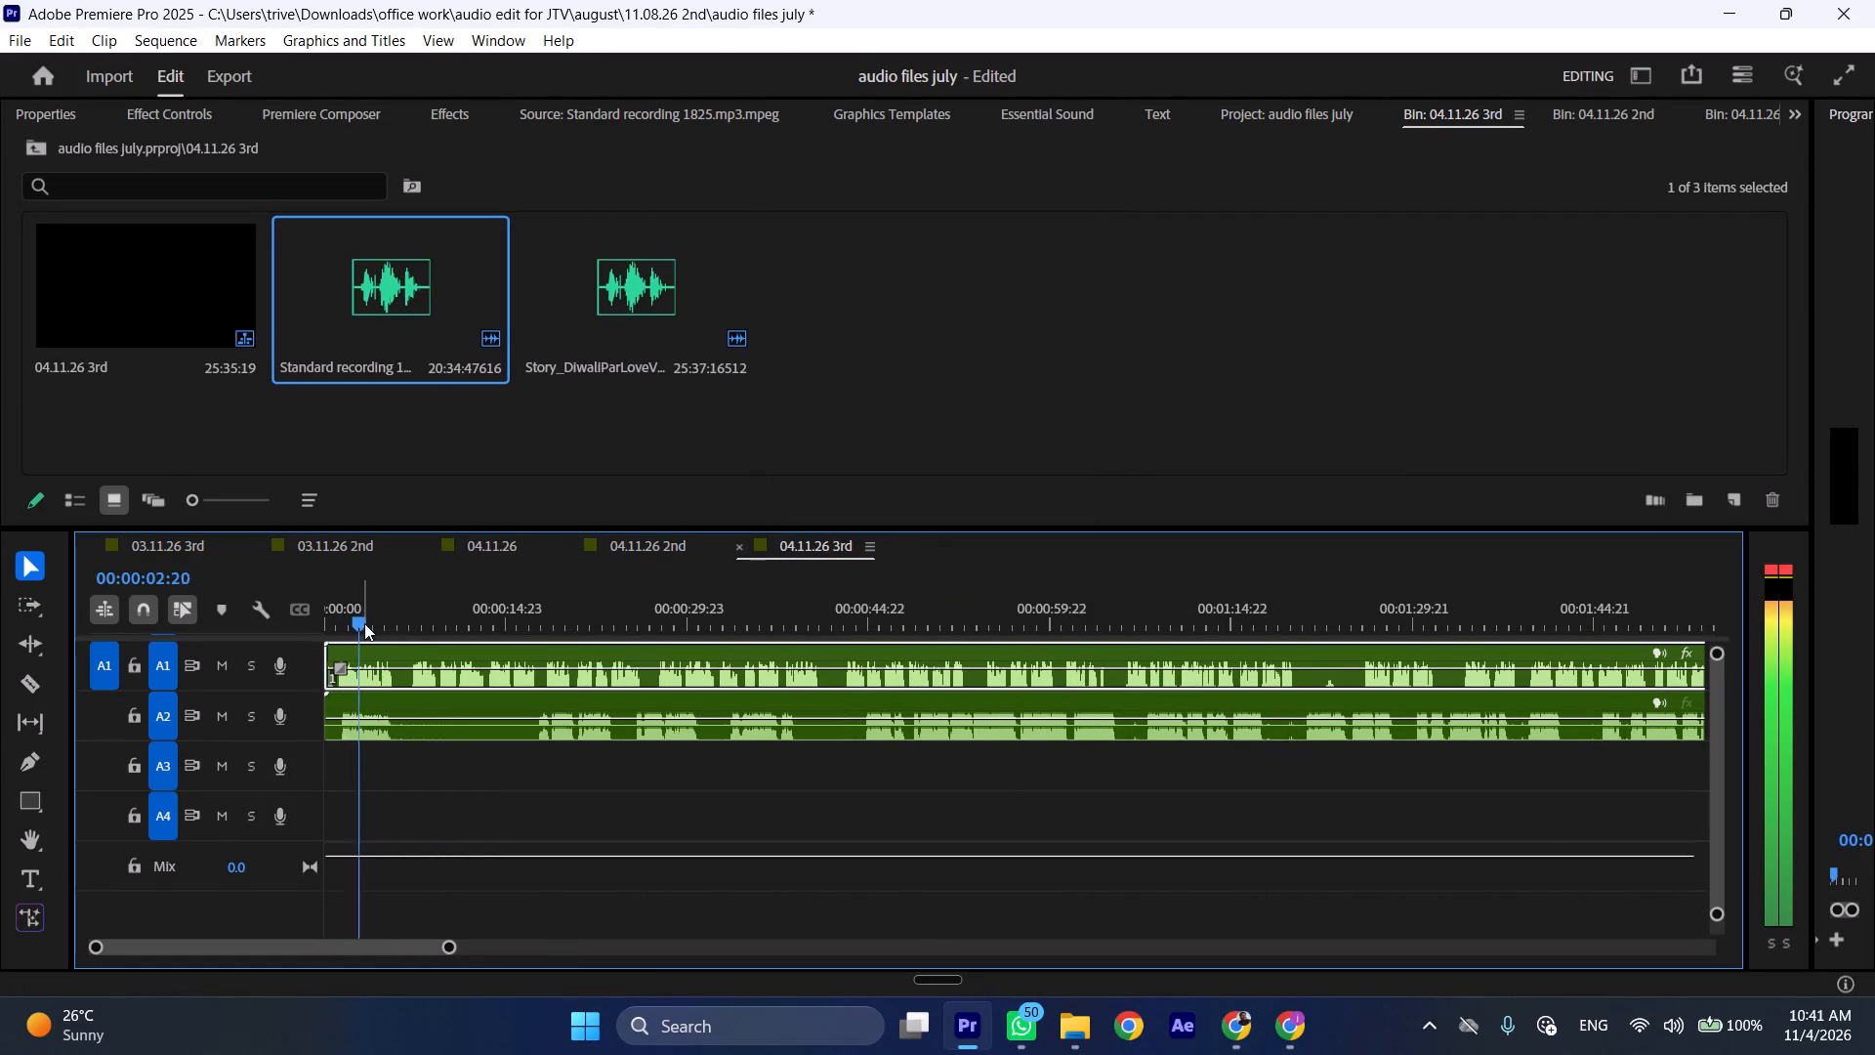
Trim the start of the track A2 clip forward to about the 13-second mark, leaving only A1 at the opening.
{"action": "key", "text": "ctrl+shift+c"}
{"action": "key", "text": "ctrl+shift+c"}
{"action": "key", "text": "ctrl+shift+c"}
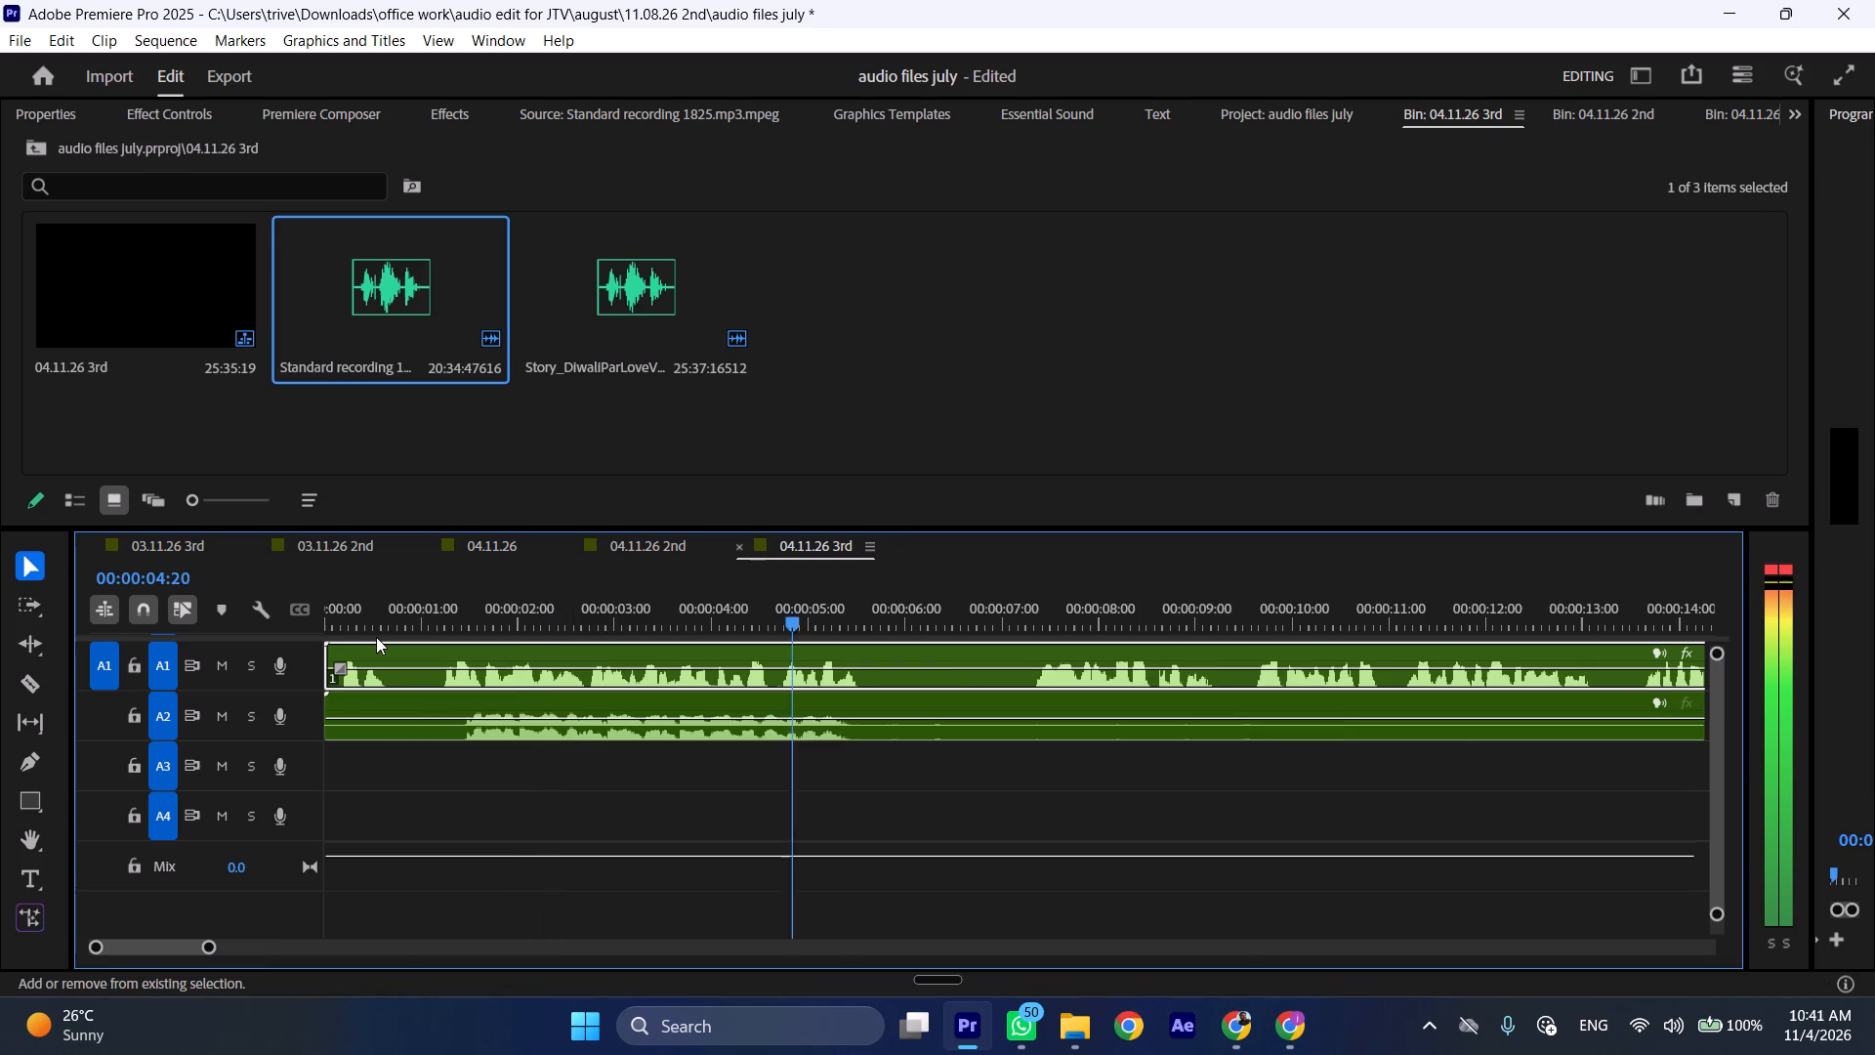
{"action": "key", "text": "space"}
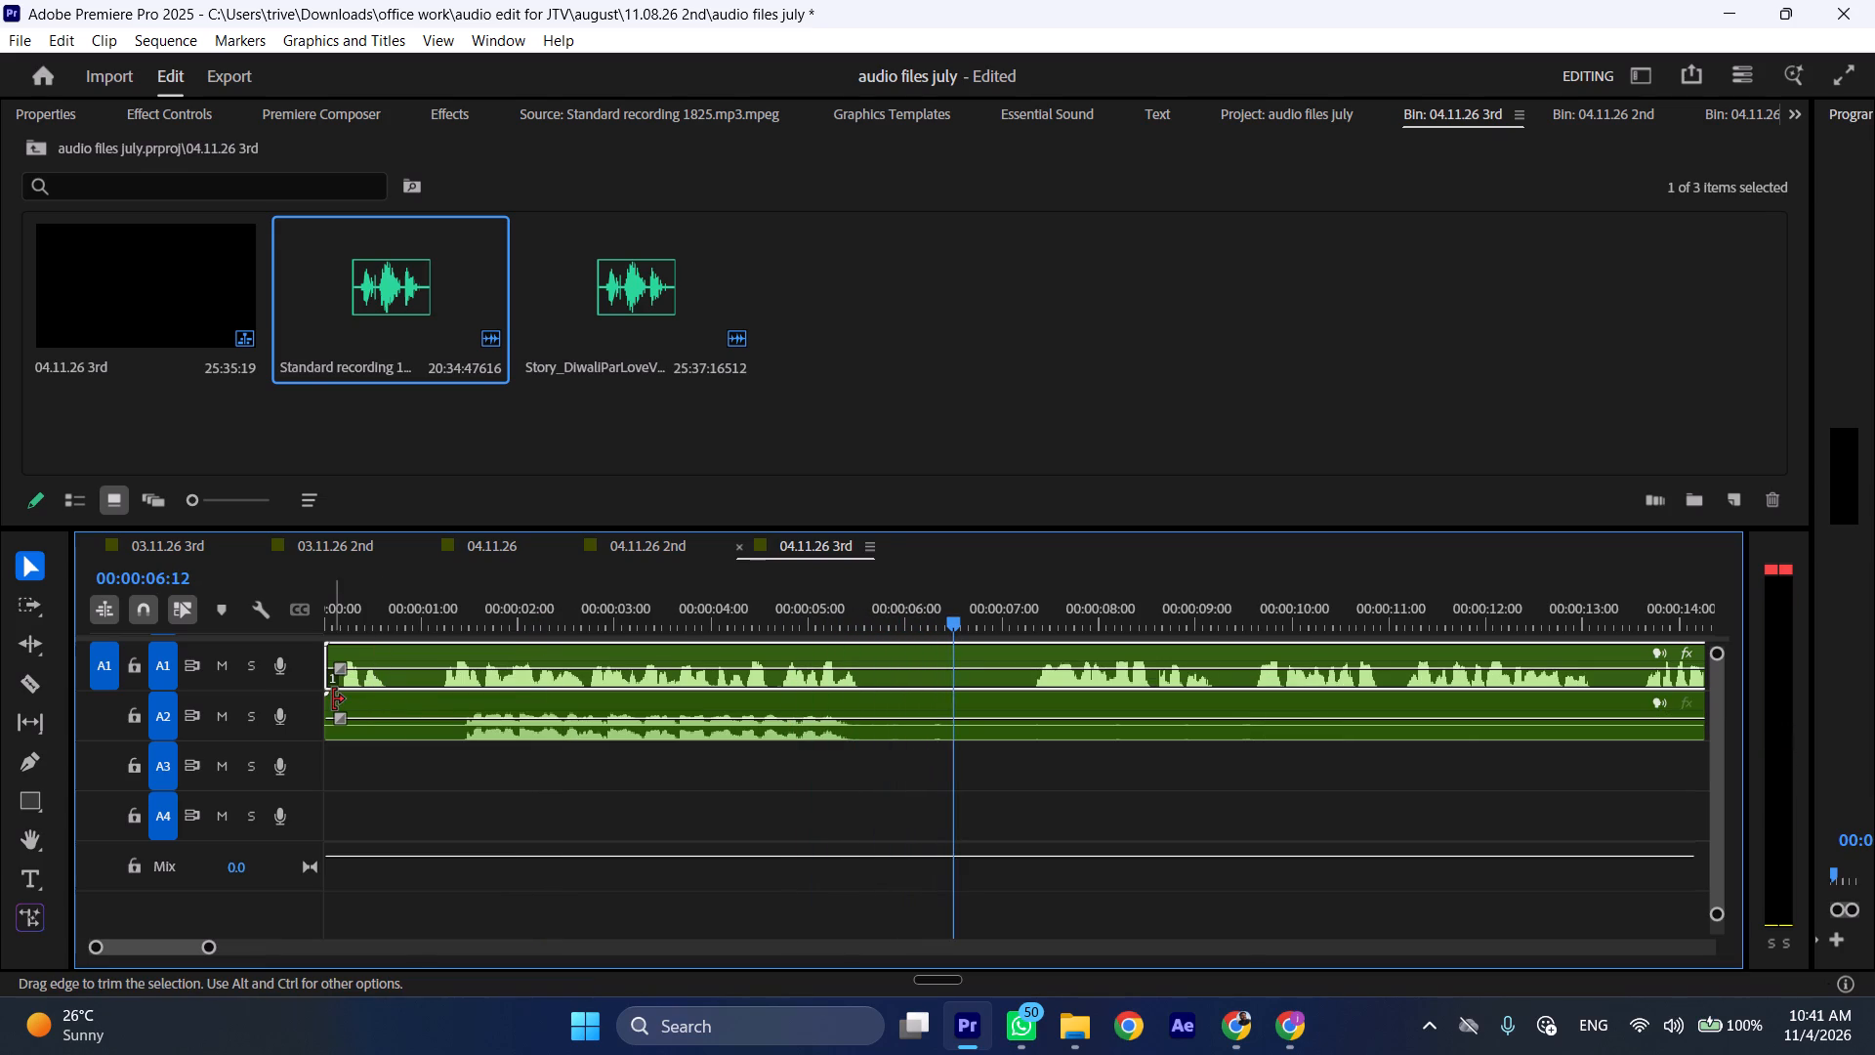
{"action": "left_click_drag", "start_coordinate": [333, 699], "coordinate": [1630, 741]}
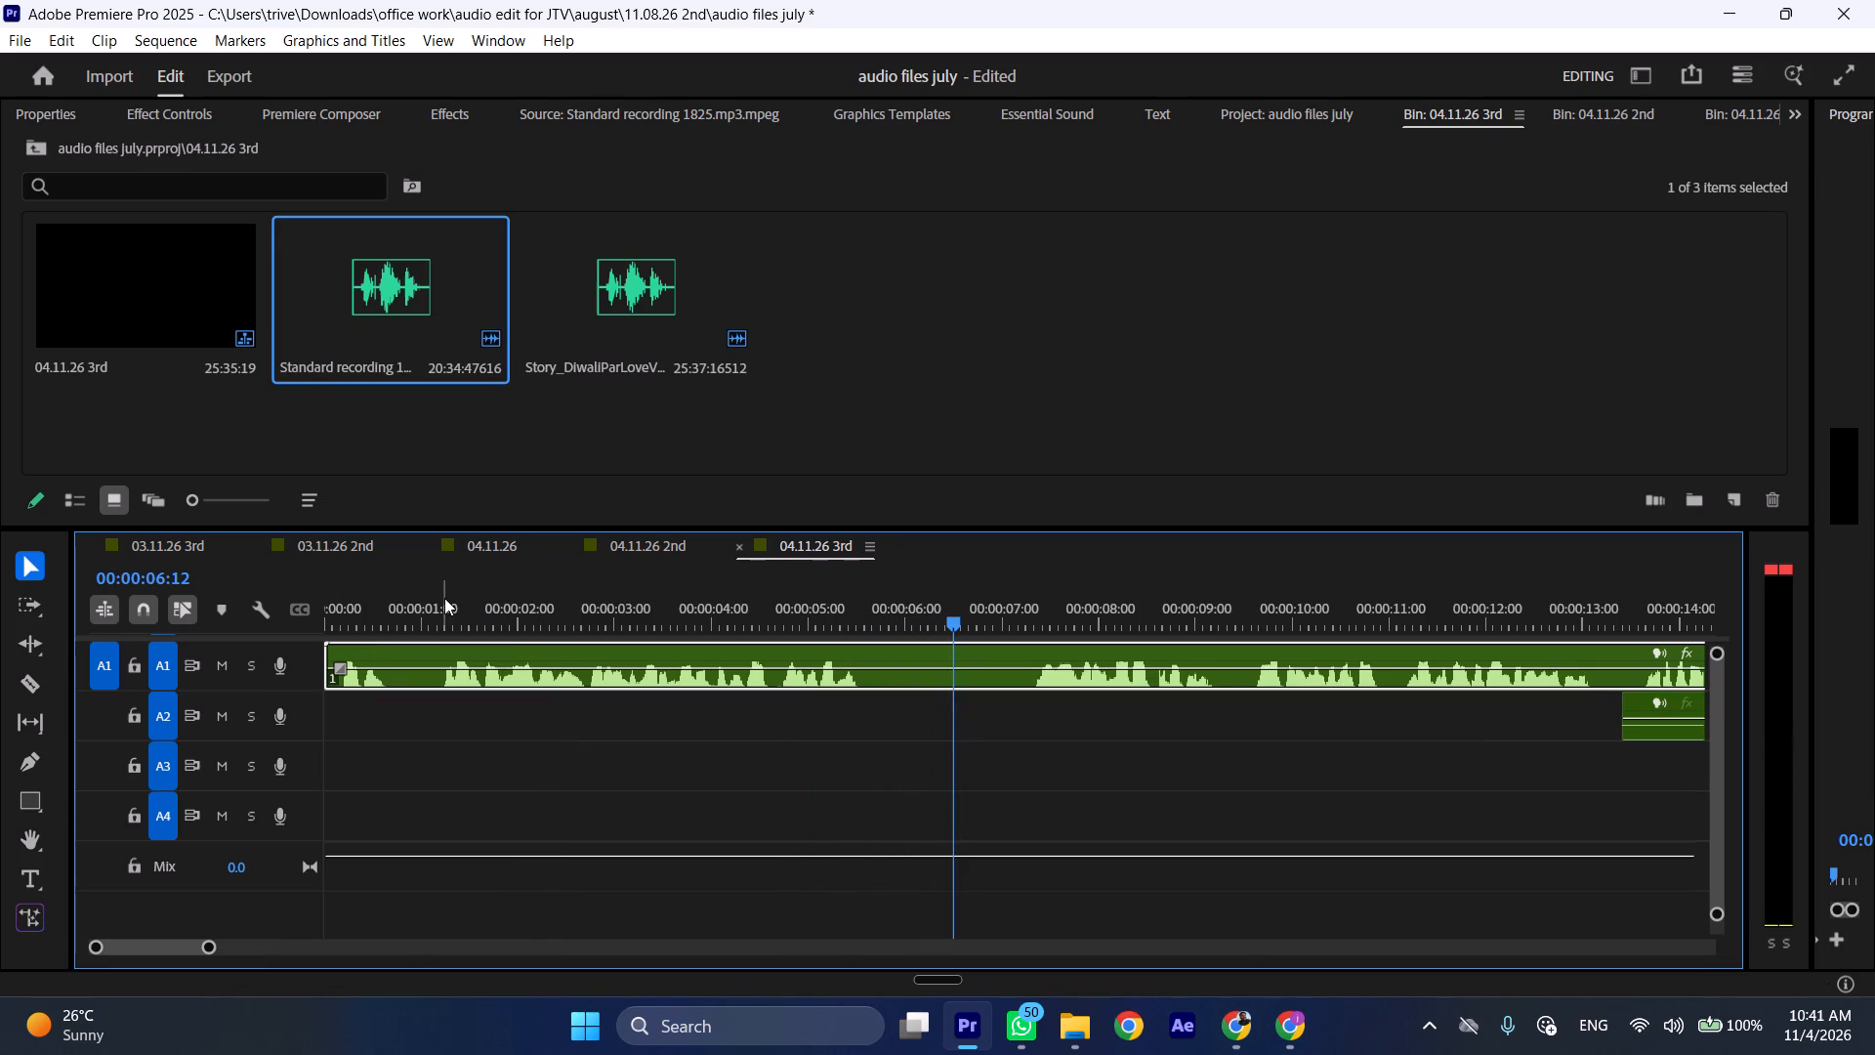
Cut off about the first 1.2 seconds of the A1 recording, close the gap, and play from the new opening.
{"action": "left_click", "coordinate": [444, 598]}
{"action": "key", "text": "shift+c"}
{"action": "key", "text": "ctrl+shift+d"}
{"action": "key", "text": "space"}
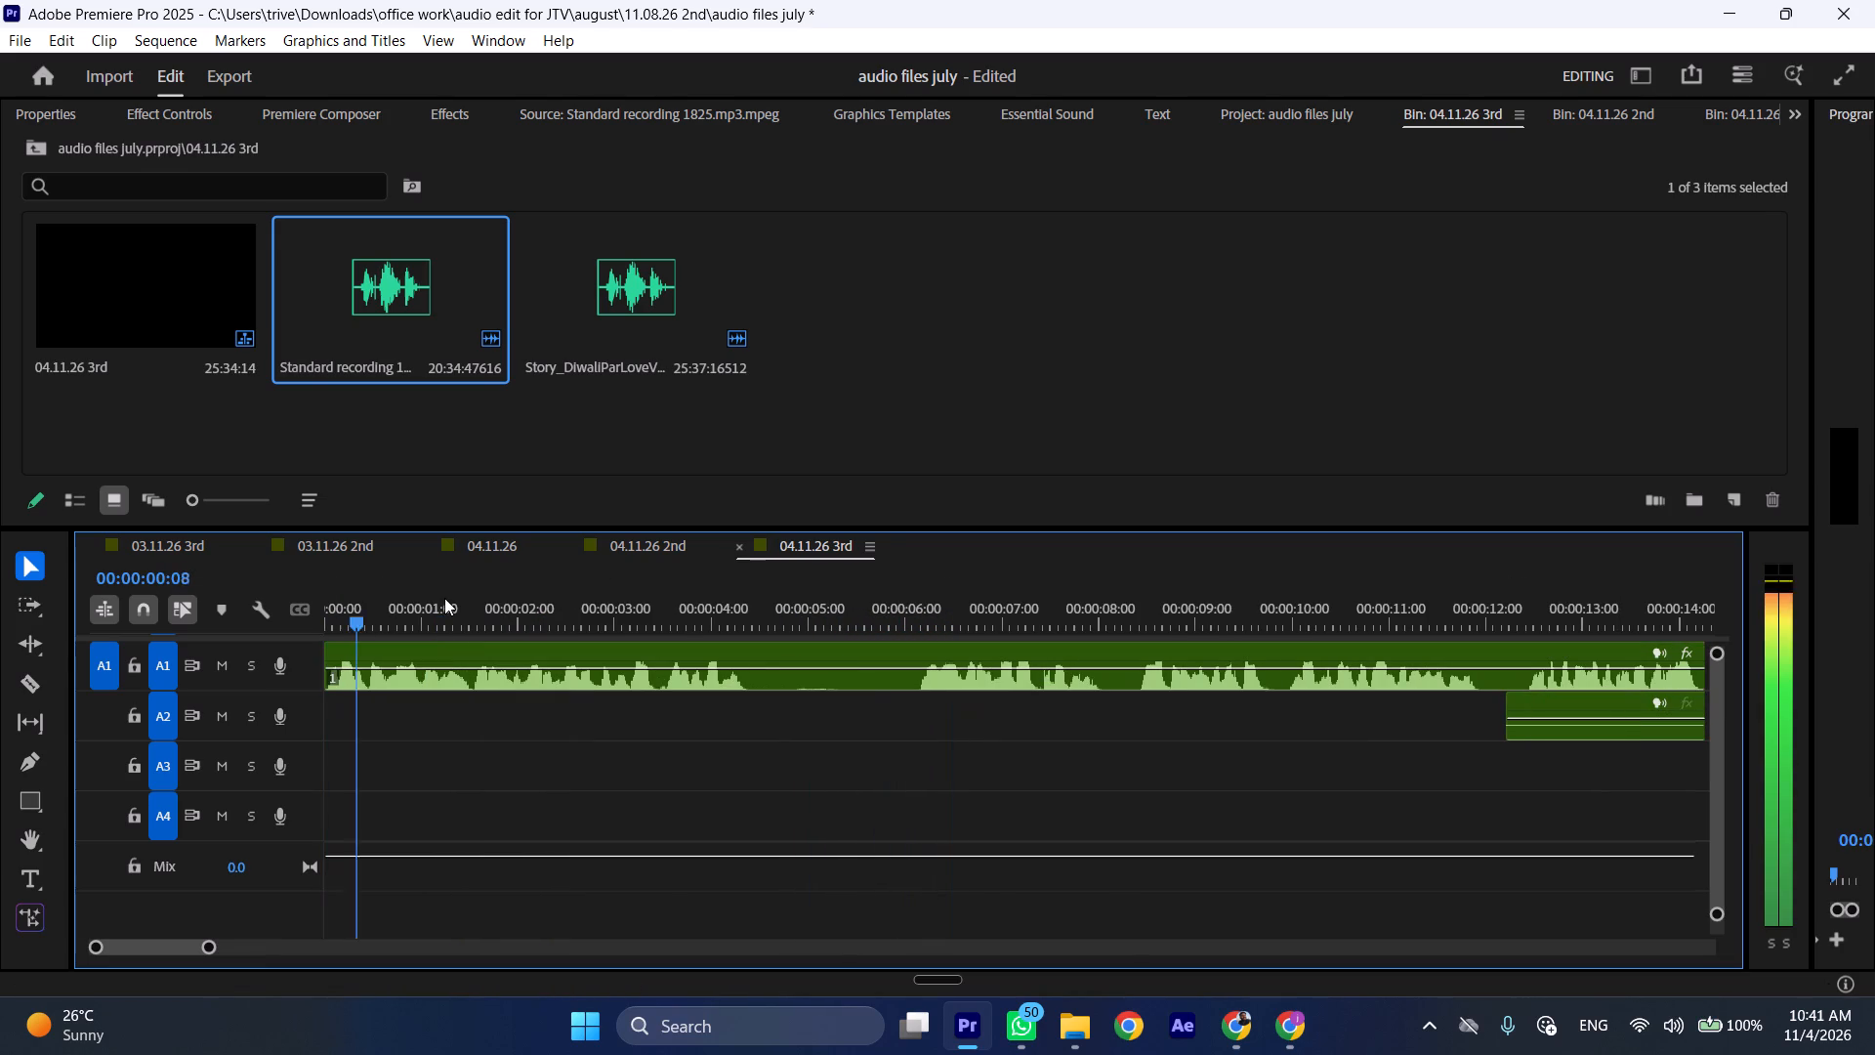
Restore about three frames at the beginning of the A1 clip and ripple delete the empty space before it.
{"action": "key", "text": "space"}
{"action": "left_click_drag", "start_coordinate": [378, 651], "coordinate": [417, 660]}
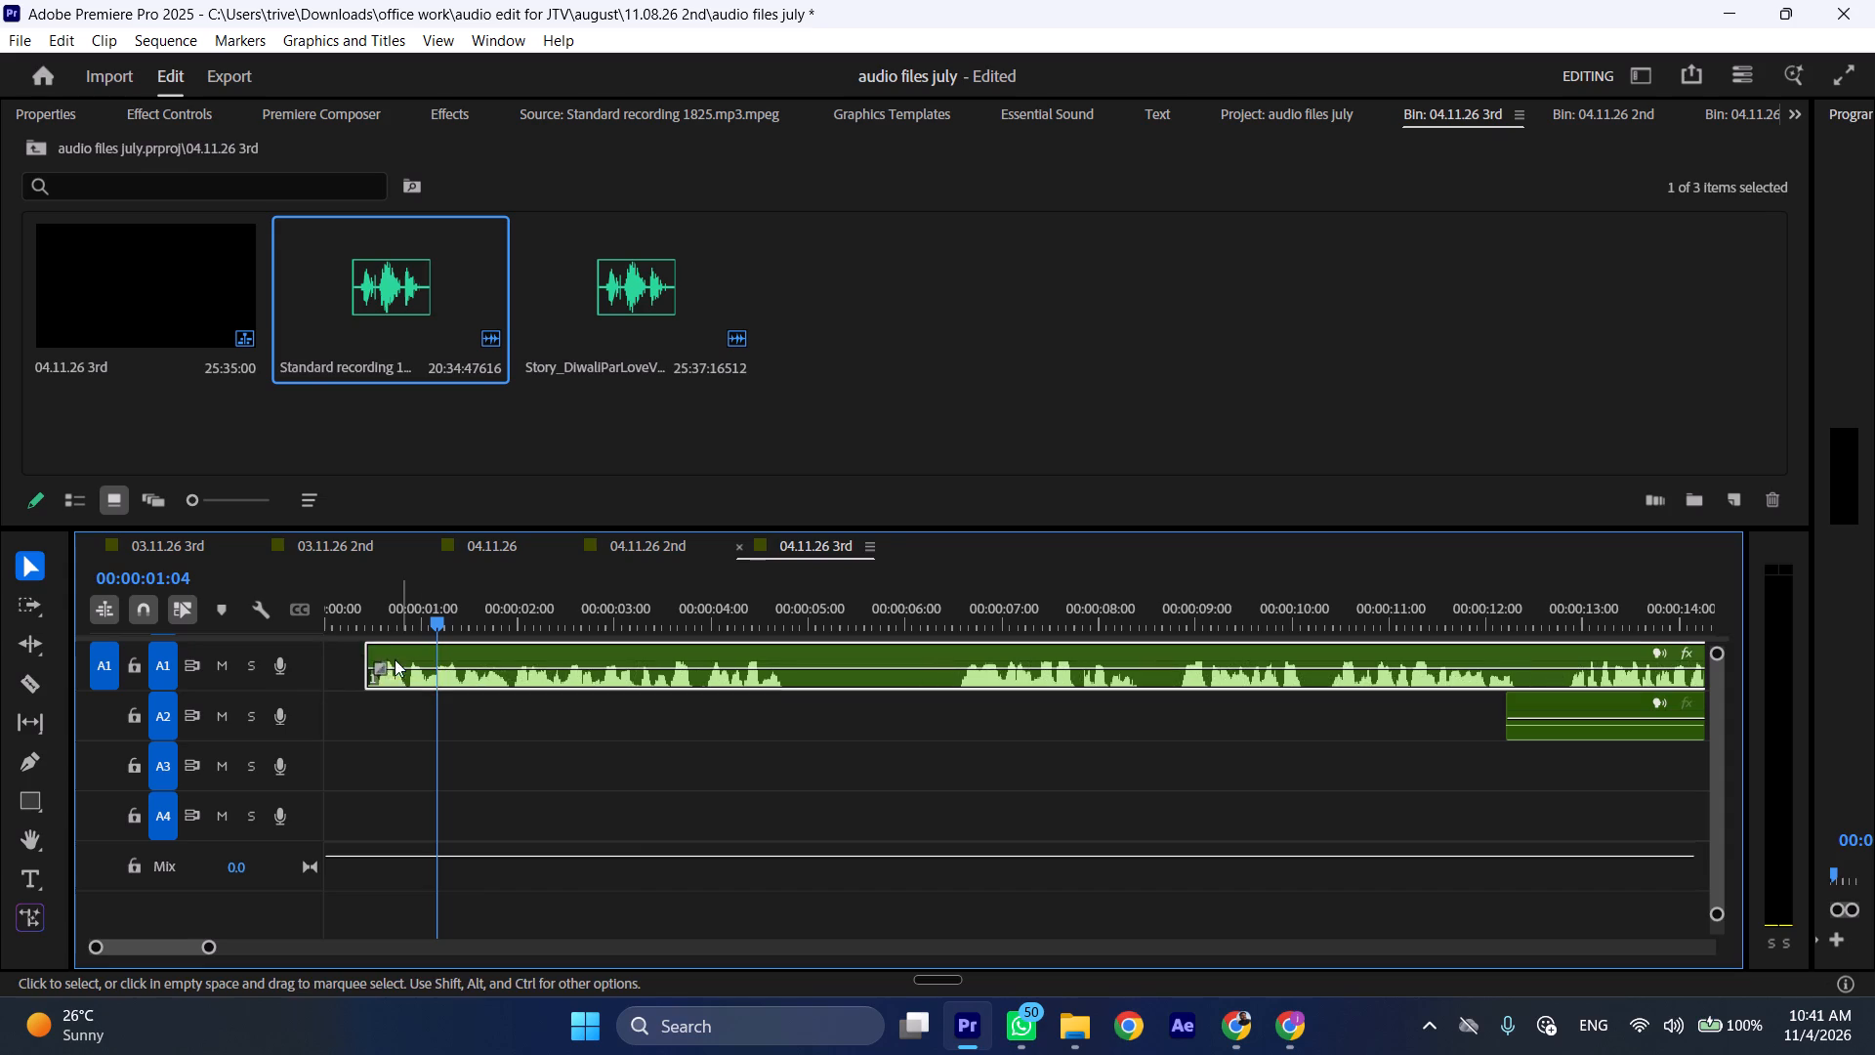
{"action": "left_click_drag", "start_coordinate": [370, 655], "coordinate": [358, 656]}
{"action": "left_click", "coordinate": [344, 662]}
{"action": "right_click", "coordinate": [344, 662]}
{"action": "left_click", "coordinate": [380, 677]}
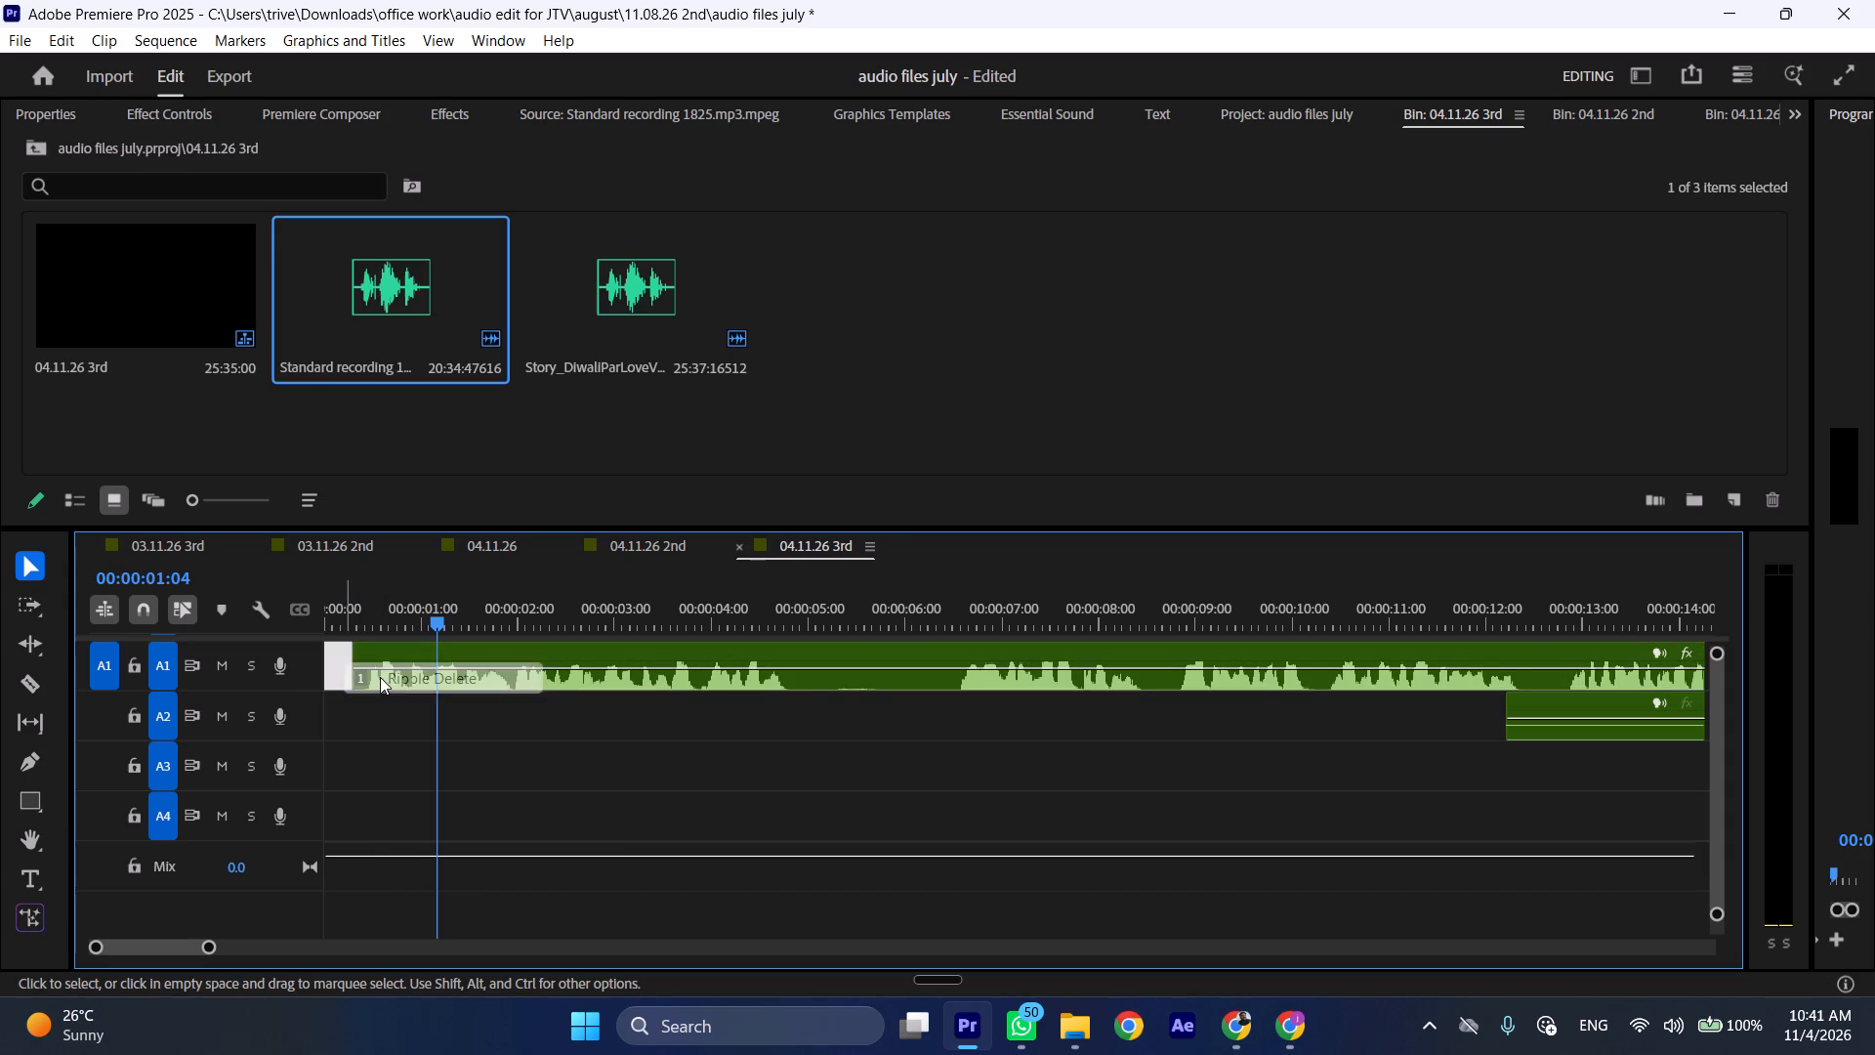
Cut out about 1.3 seconds of silence on track A1 starting at 00:00:04:20 and close the gap.
{"action": "key", "text": "space"}
{"action": "key", "text": "l"}
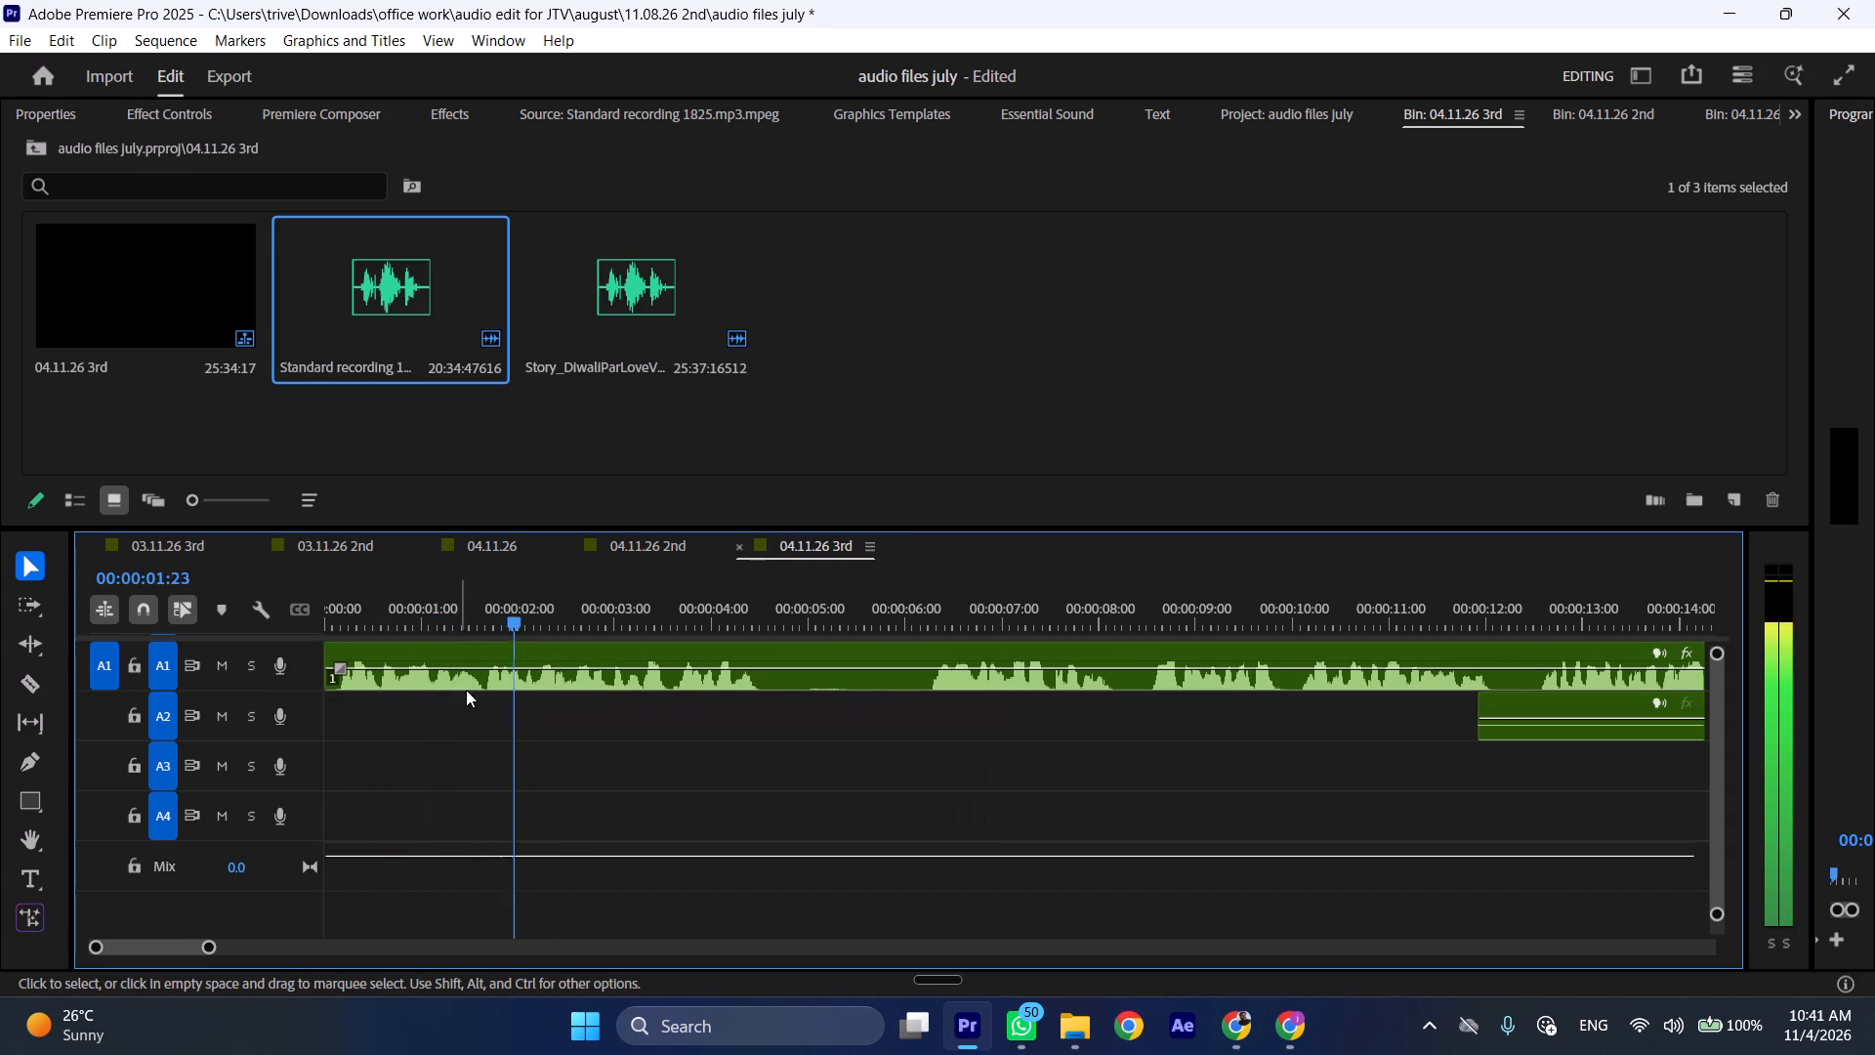
{"action": "scroll", "coordinate": [506, 696], "scroll_direction": "down", "scroll_amount": 4}
{"action": "key", "text": "space"}
{"action": "key", "text": "shift+c"}
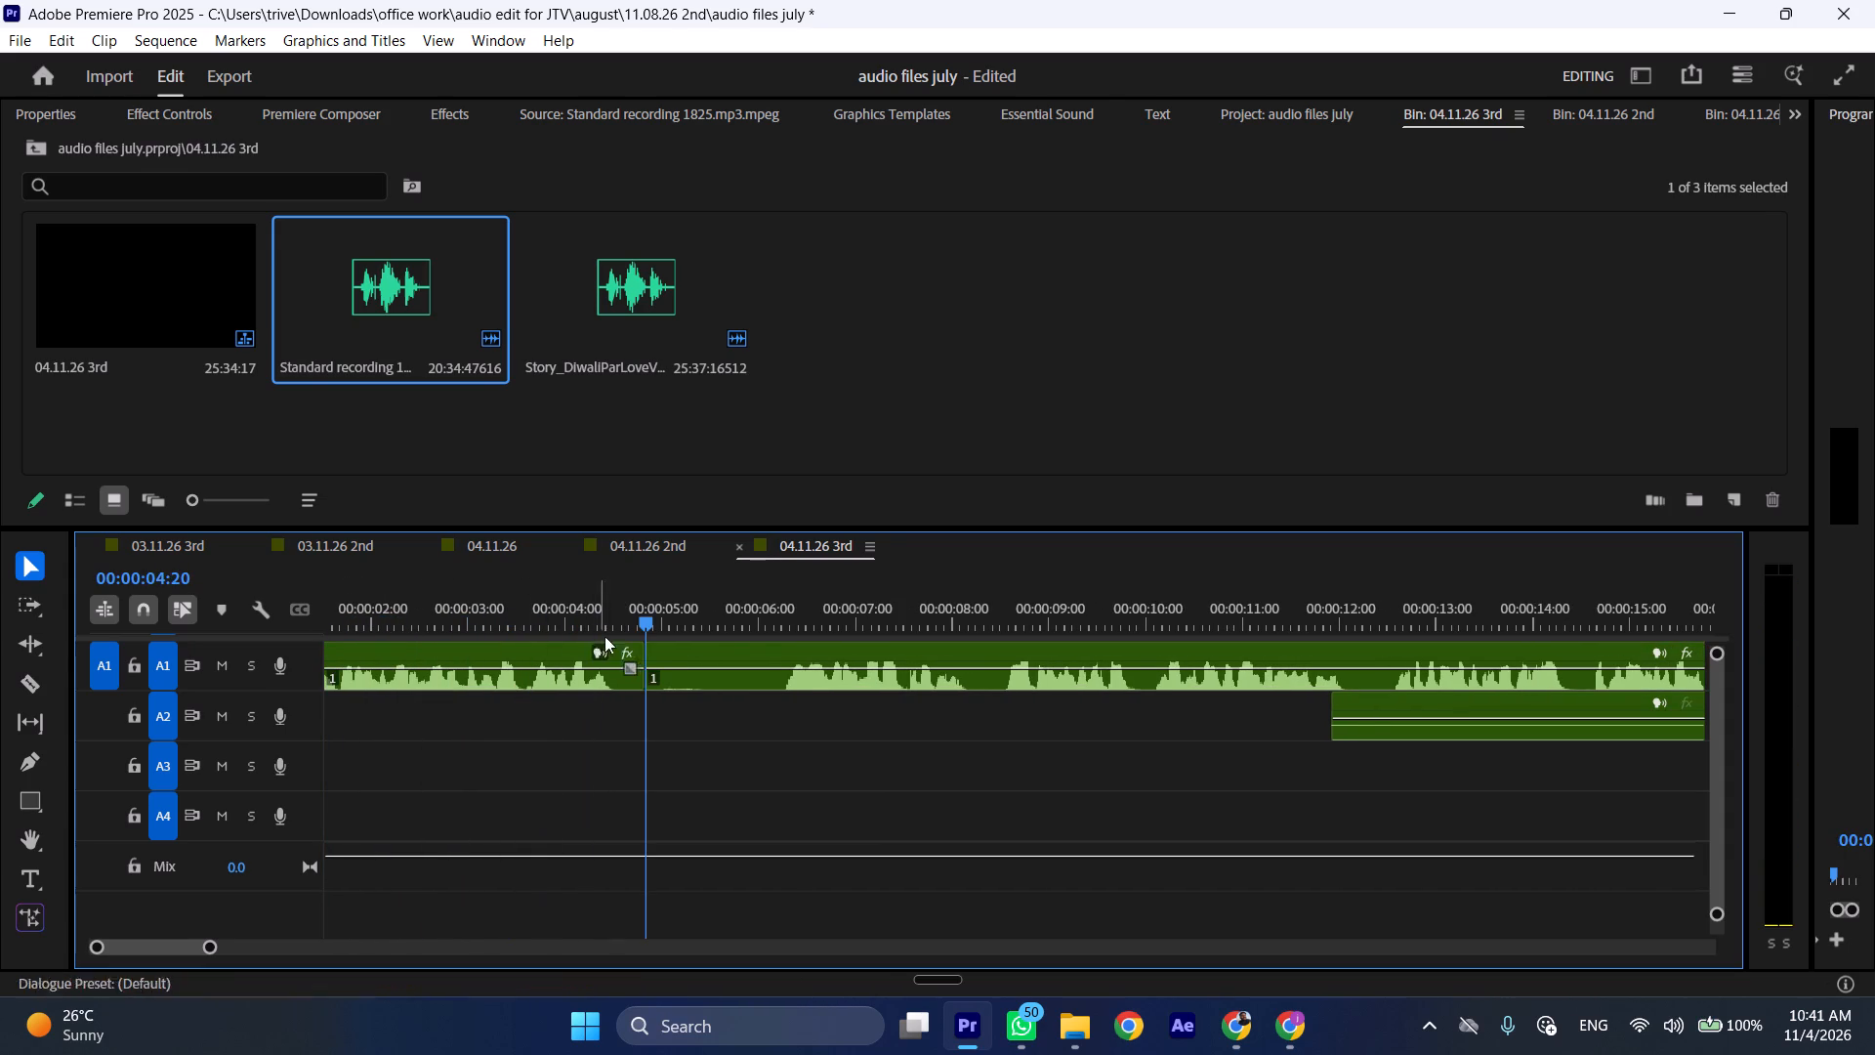
{"action": "left_click_drag", "start_coordinate": [722, 608], "coordinate": [774, 617]}
{"action": "left_click", "coordinate": [792, 658]}
{"action": "key", "text": "shift+c"}
{"action": "key", "text": "ctrl+shift+d"}
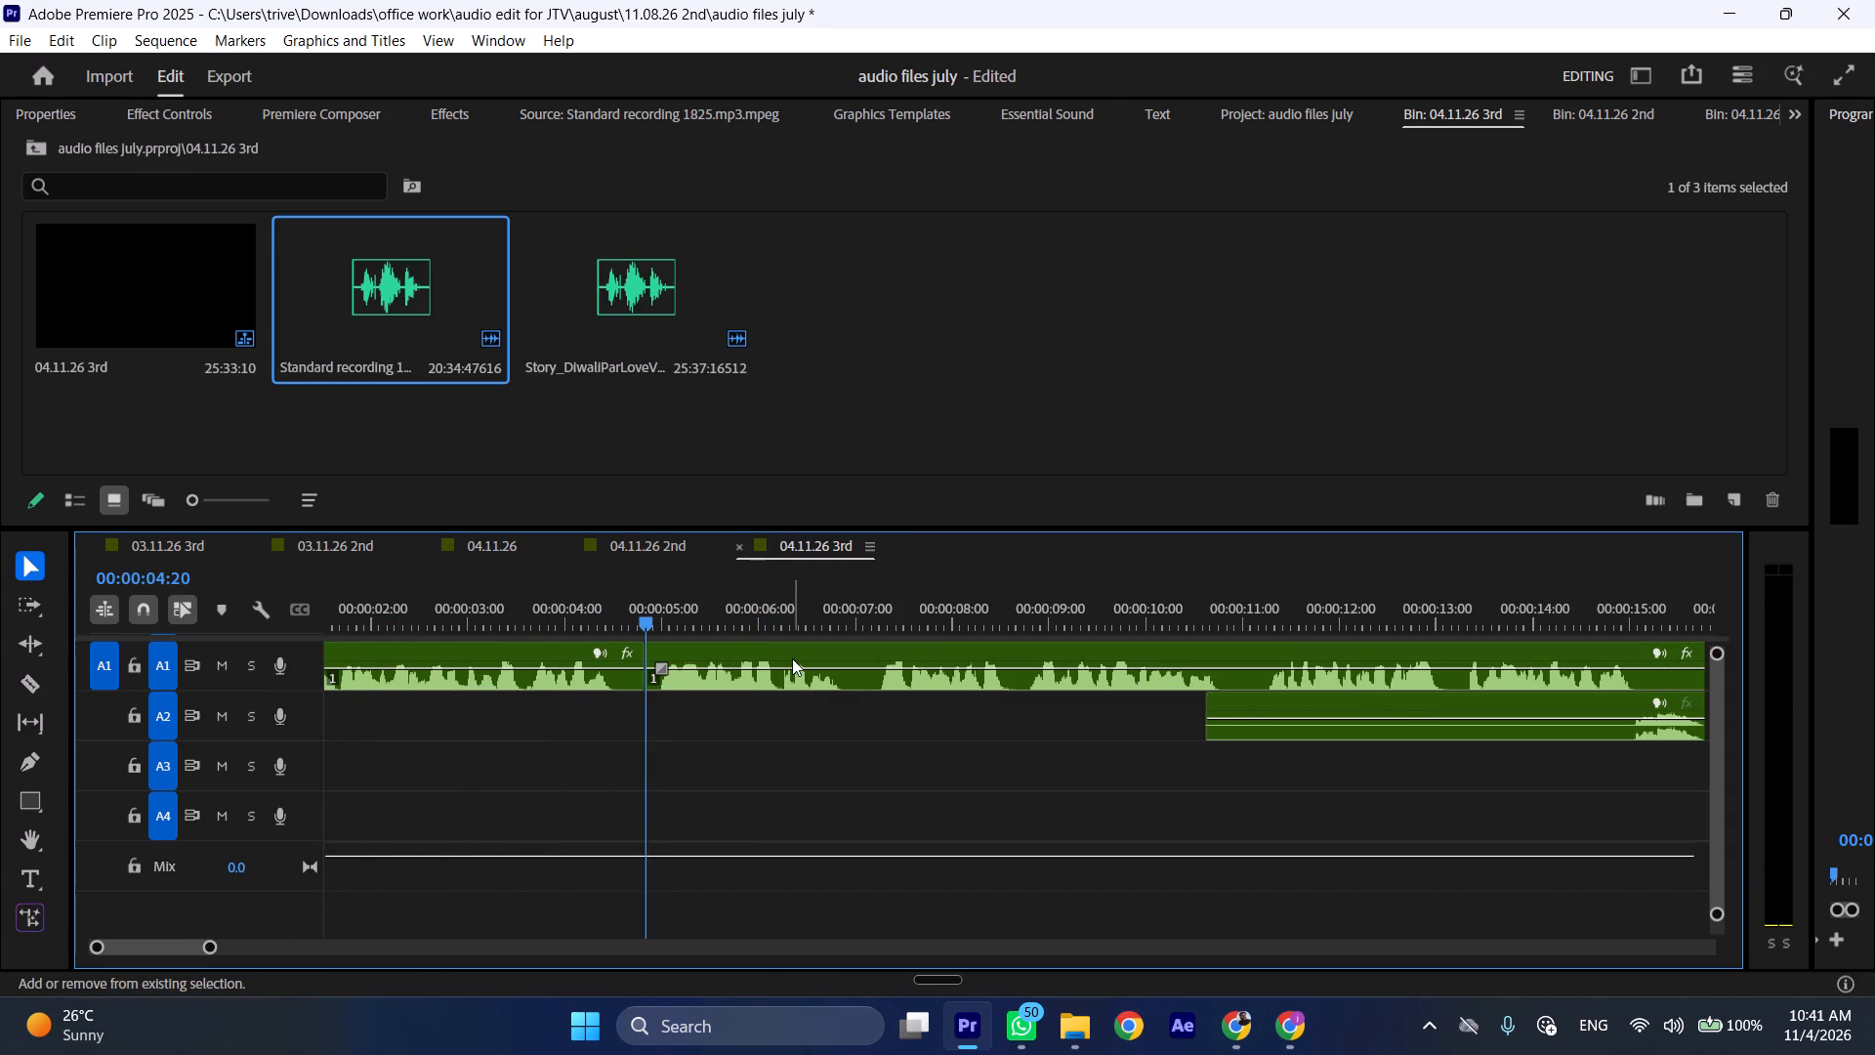
Trim the A2 clip's start to about the 15-second mark, move the clip to about 47 seconds, and resume playback.
{"action": "key", "text": "ctrl+shift+x"}
{"action": "key", "text": "ctrl+shift+x"}
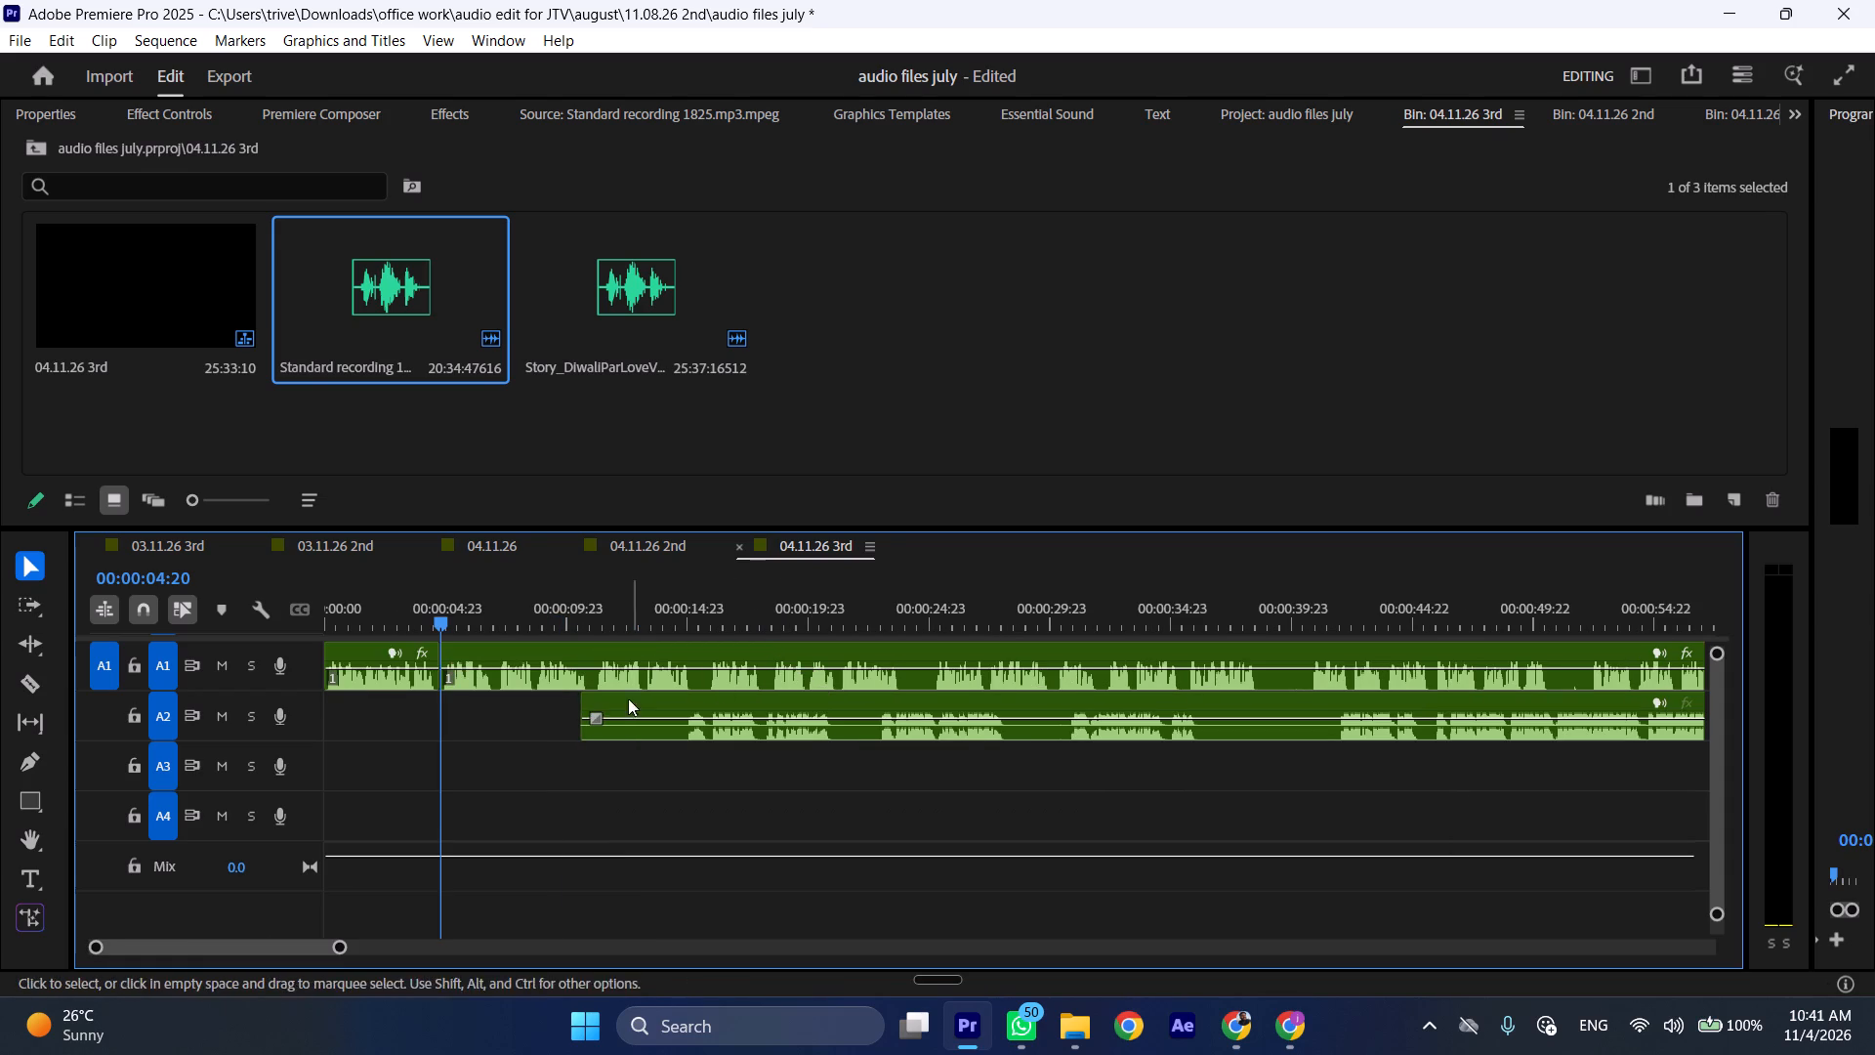
{"action": "left_click_drag", "start_coordinate": [582, 704], "coordinate": [683, 713]}
{"action": "left_click_drag", "start_coordinate": [733, 706], "coordinate": [1063, 705]}
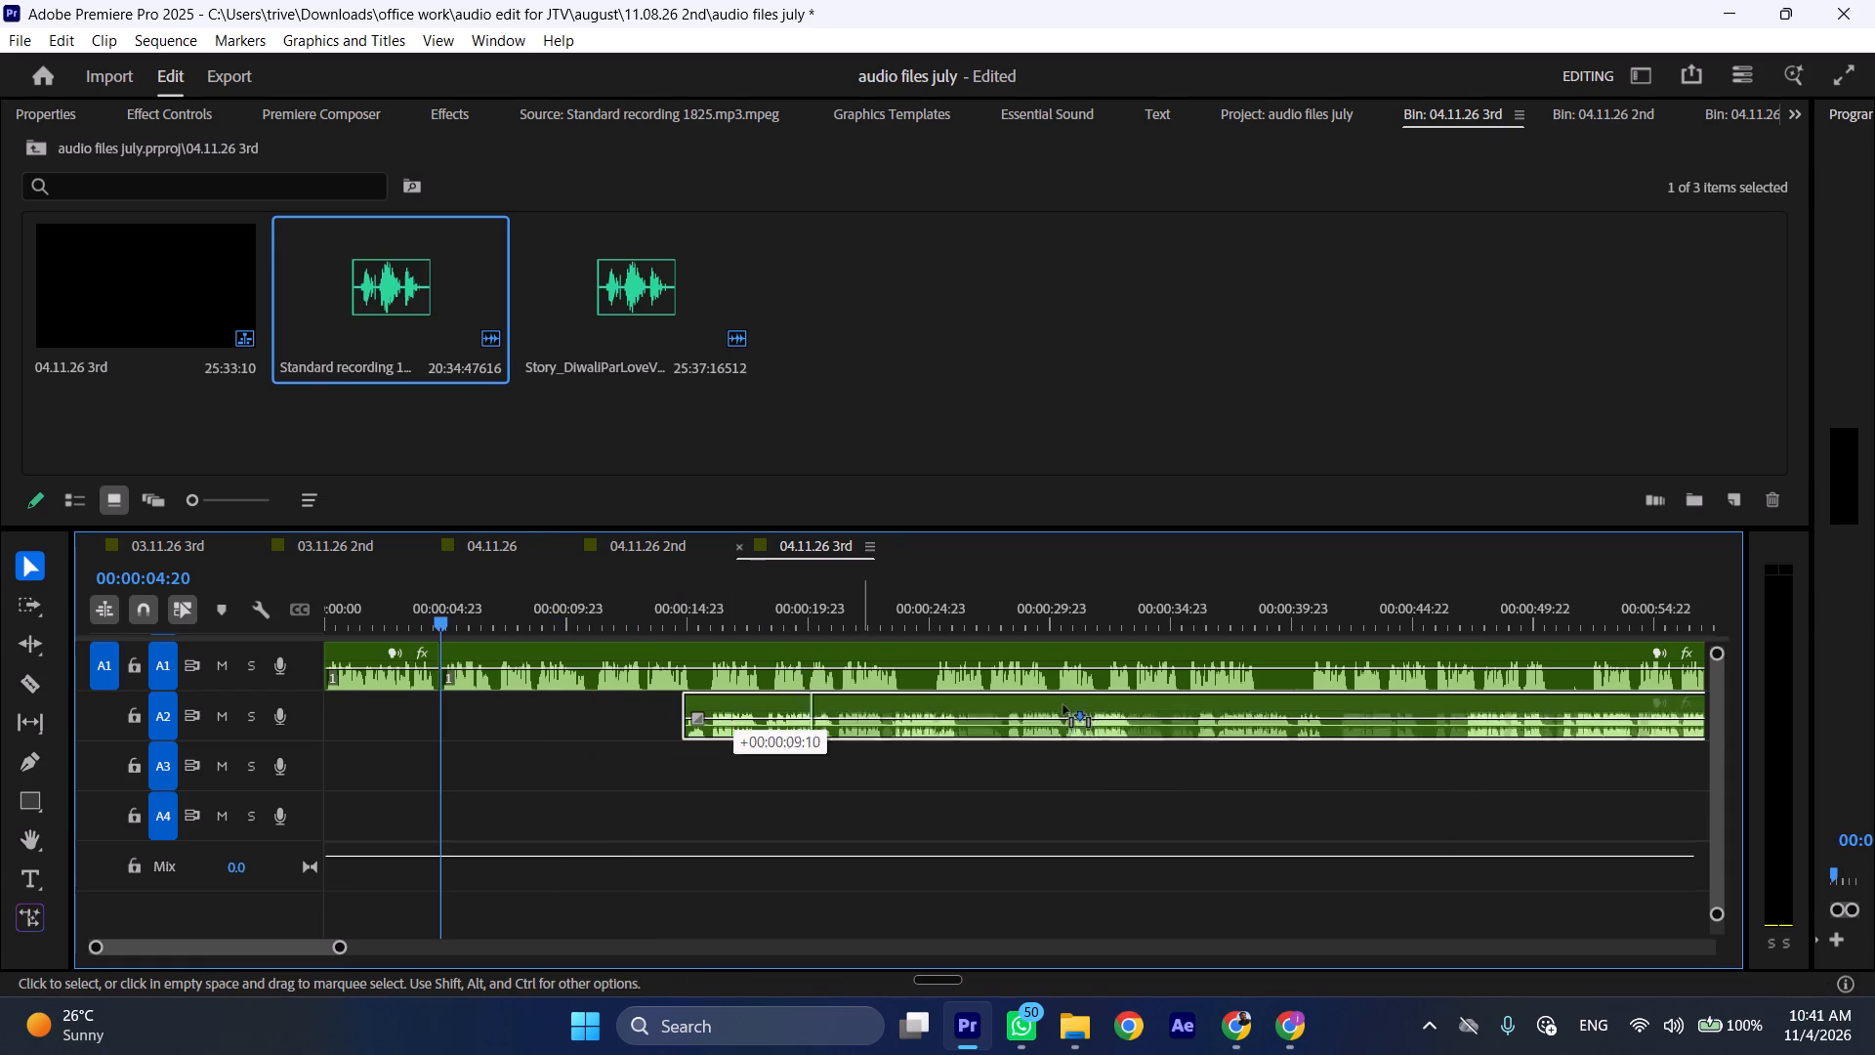
{"action": "left_click_drag", "start_coordinate": [1063, 705], "coordinate": [1506, 705]}
{"action": "key", "text": "space"}
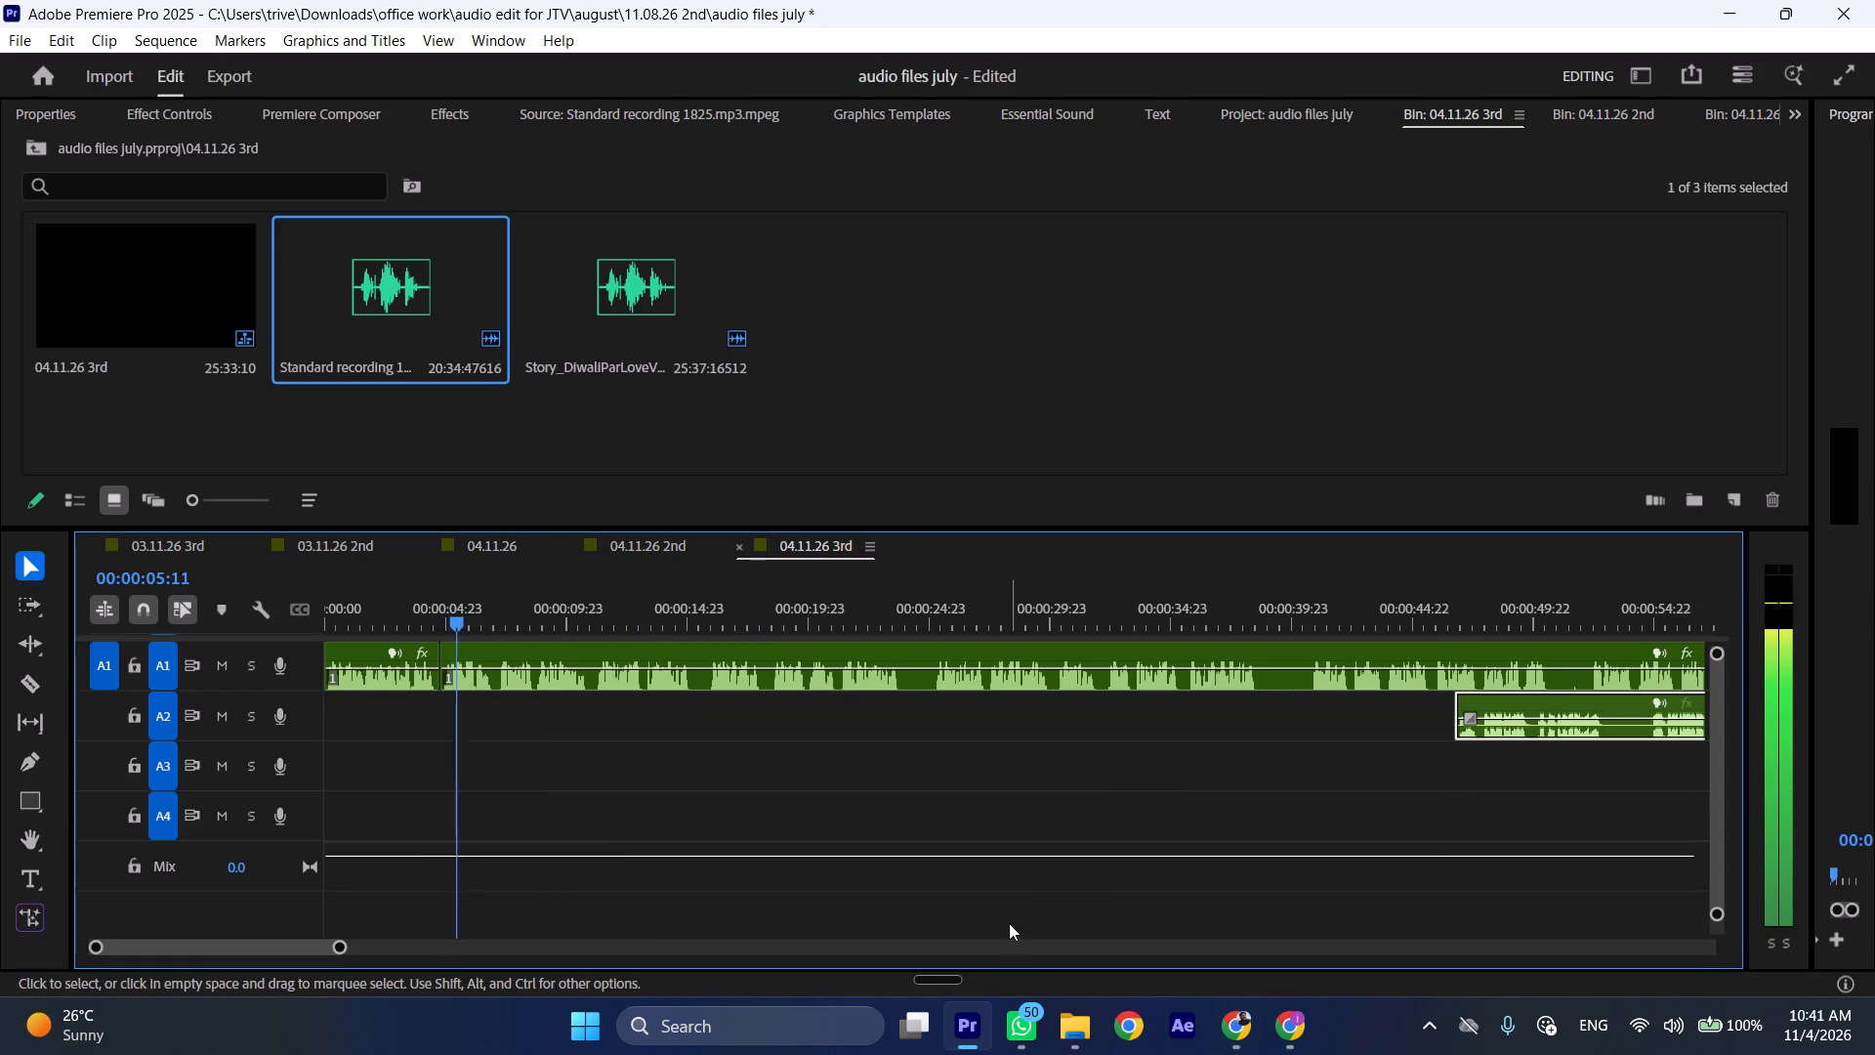
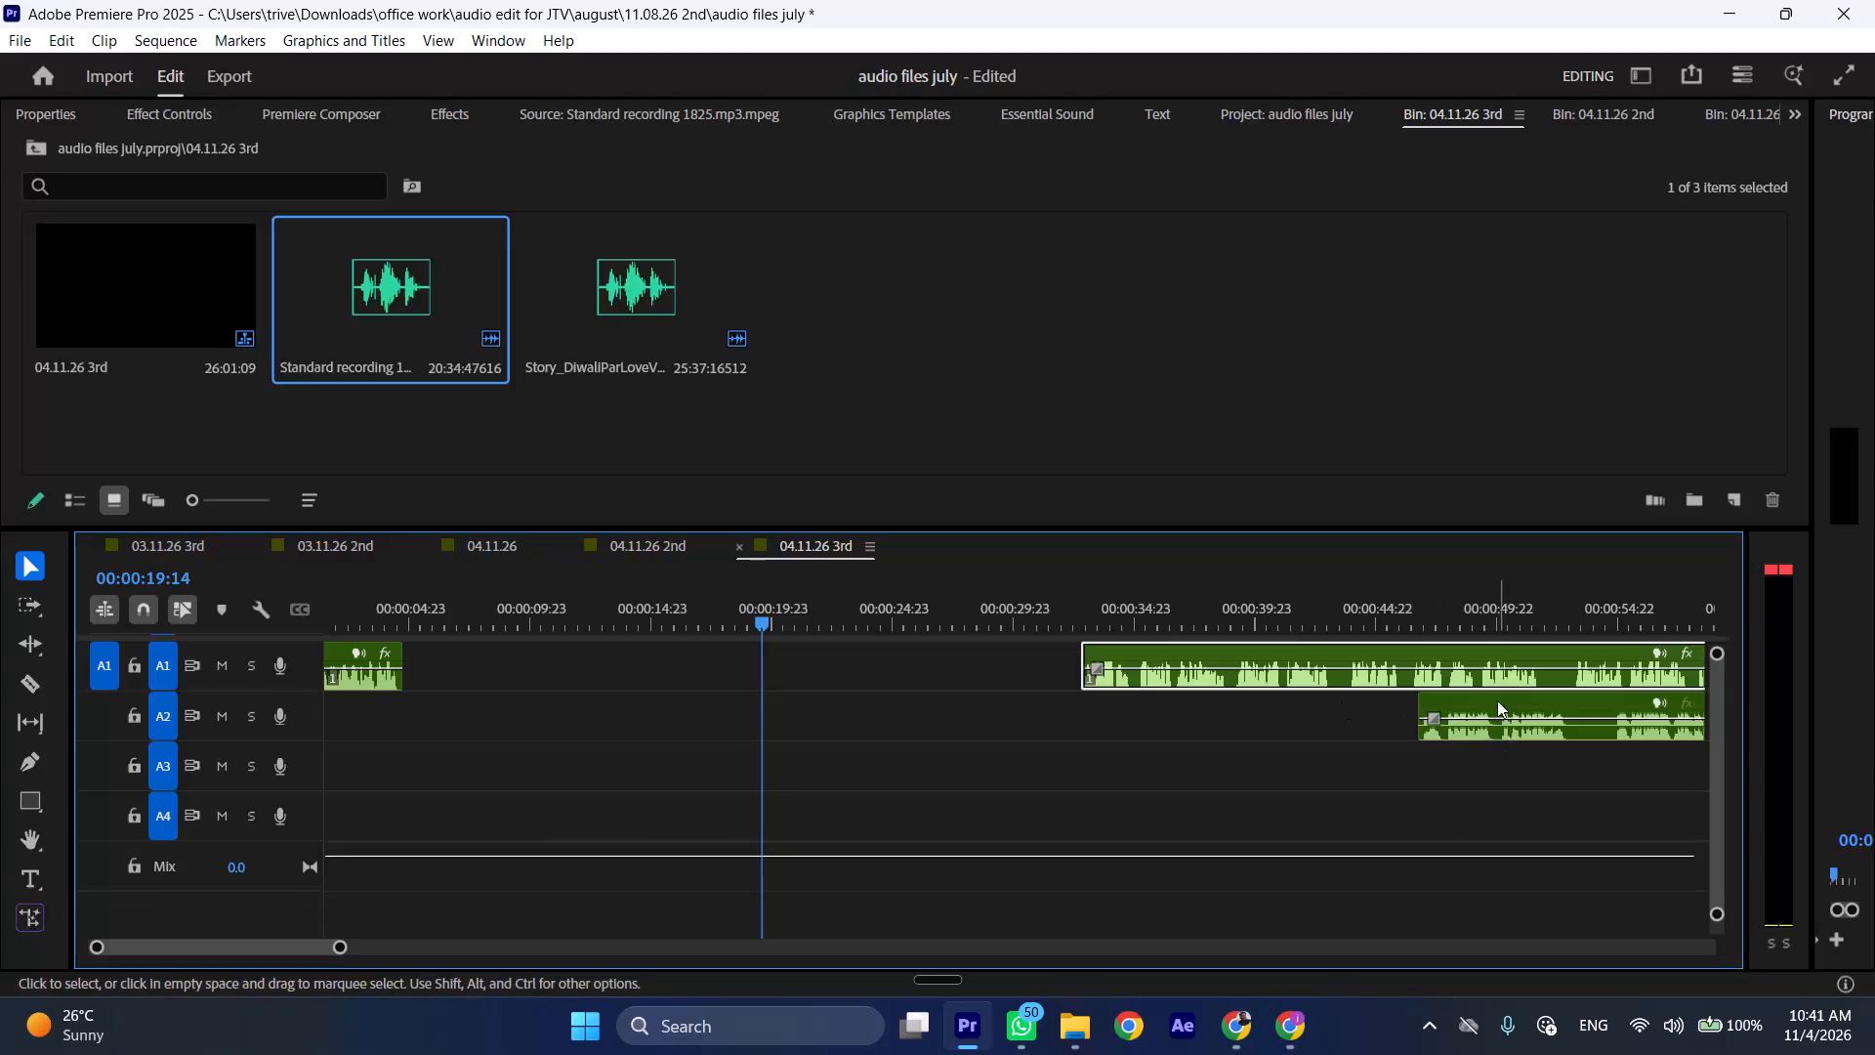
Play from about 00:00:03:21, cut about 1.7 seconds of pause from A2 near the 11-second mark, and close the gap.
{"action": "left_click", "coordinate": [386, 597]}
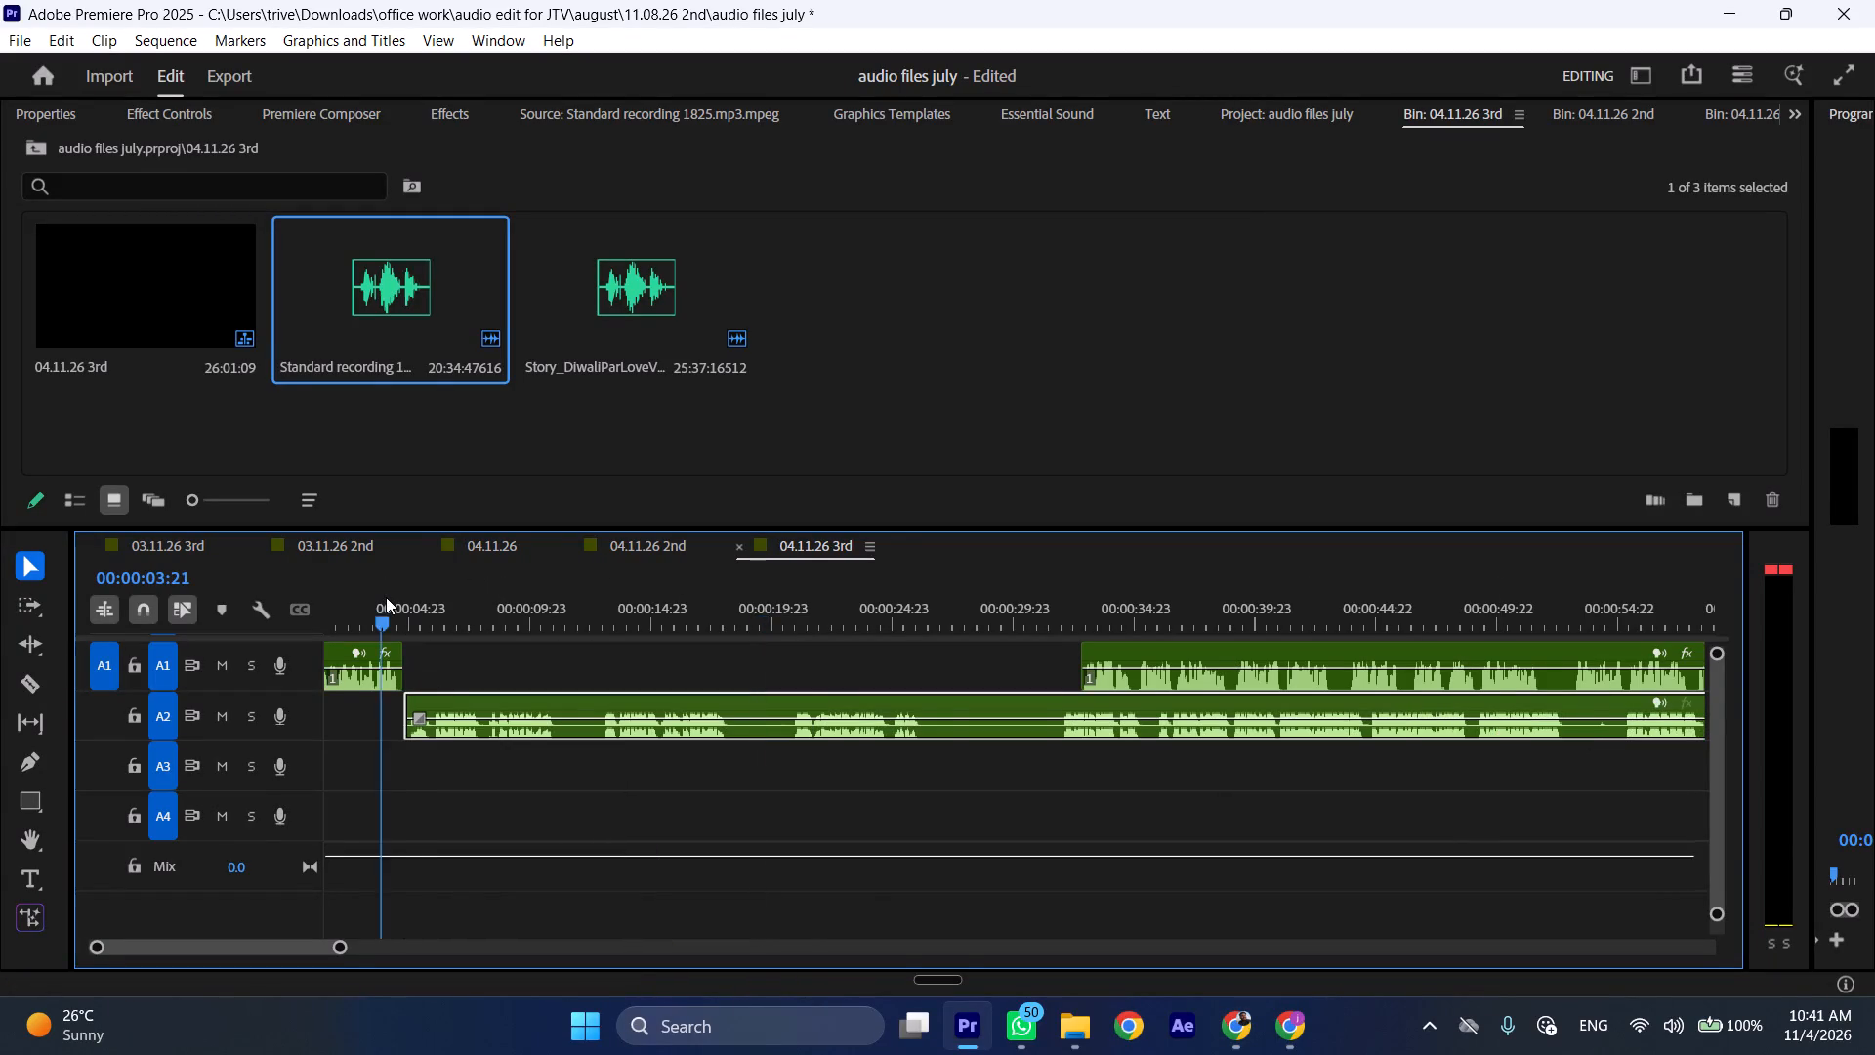
{"action": "key", "text": "space"}
{"action": "type", "text": "l"}
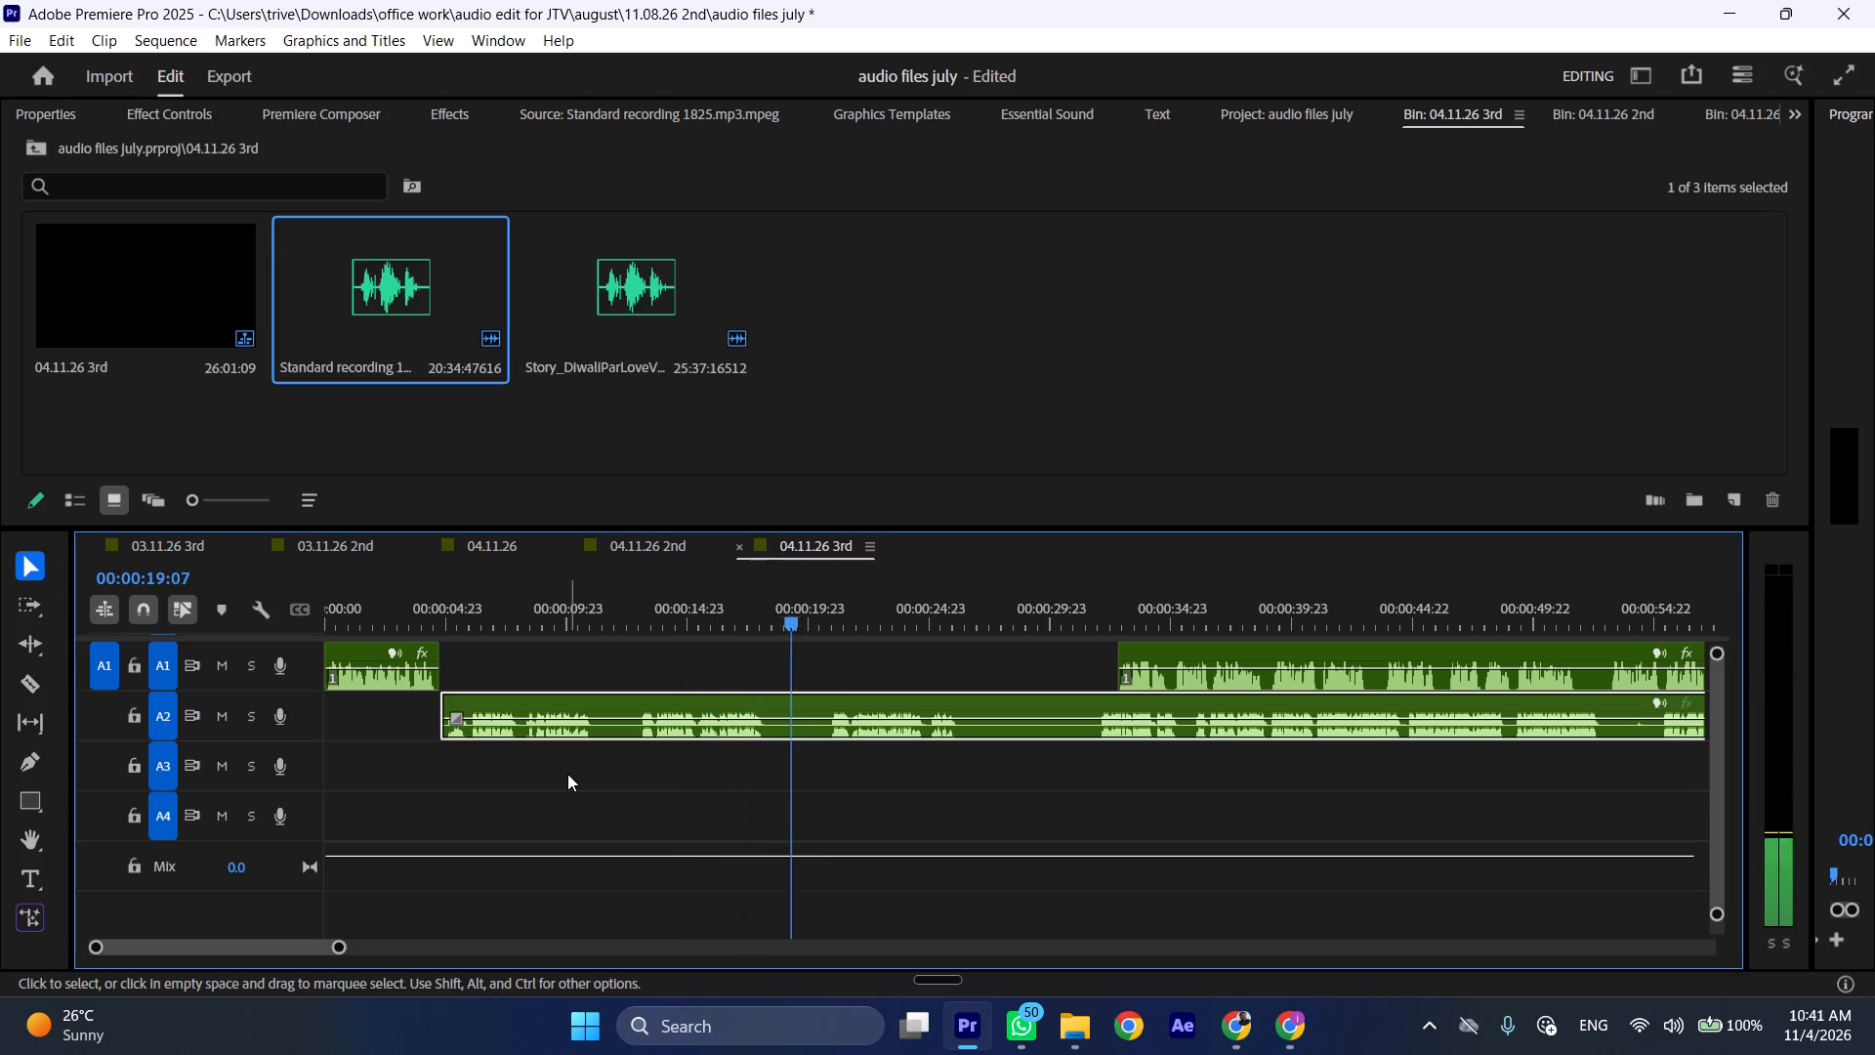
{"action": "left_click_drag", "start_coordinate": [599, 621], "coordinate": [639, 624]}
{"action": "key", "text": "shift+c"}
{"action": "left_click", "coordinate": [671, 708]}
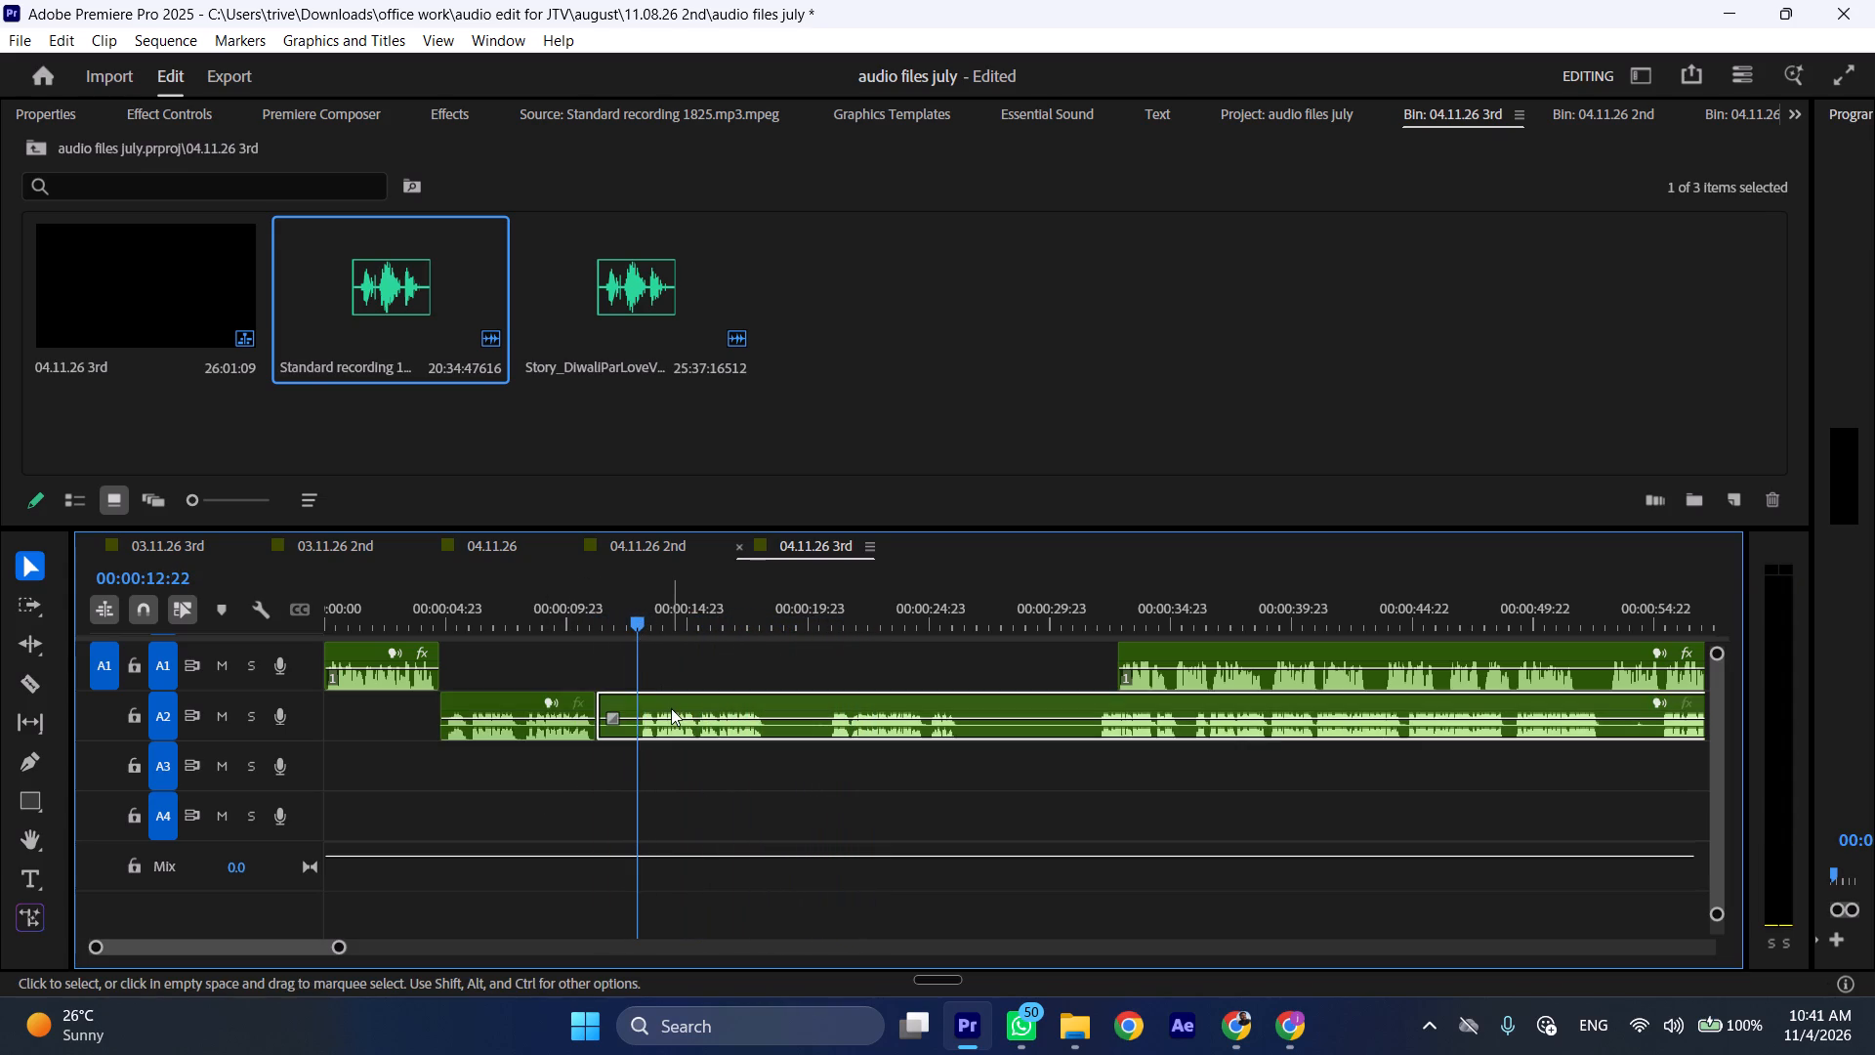
{"action": "key", "text": "shift+c"}
{"action": "key", "text": "ctrl+shift+d"}
Split the A2 clip at 00:00:16:15 and move its remaining part along the track to about 44 seconds.
{"action": "left_click_drag", "start_coordinate": [719, 612], "coordinate": [727, 612]}
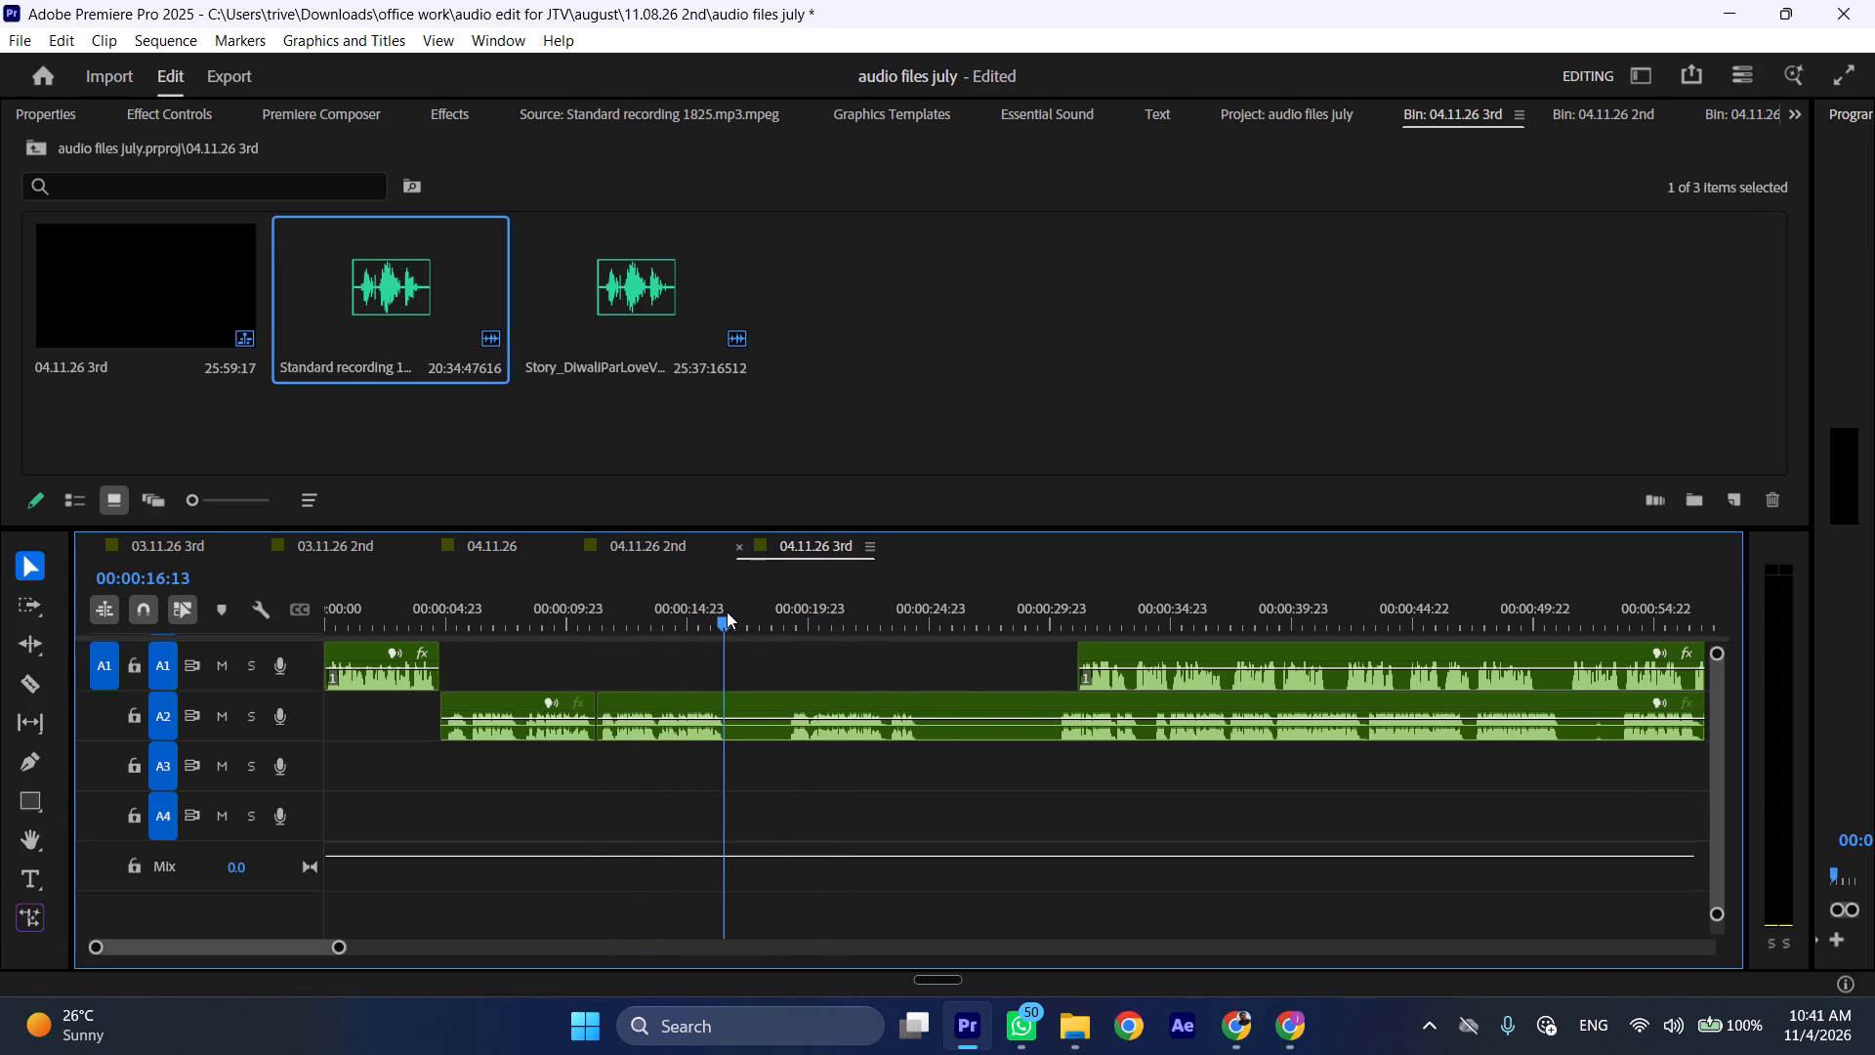
{"action": "left_click_drag", "start_coordinate": [727, 612], "coordinate": [729, 612]}
{"action": "key", "text": "shift+c"}
{"action": "left_click_drag", "start_coordinate": [761, 700], "coordinate": [1417, 707]}
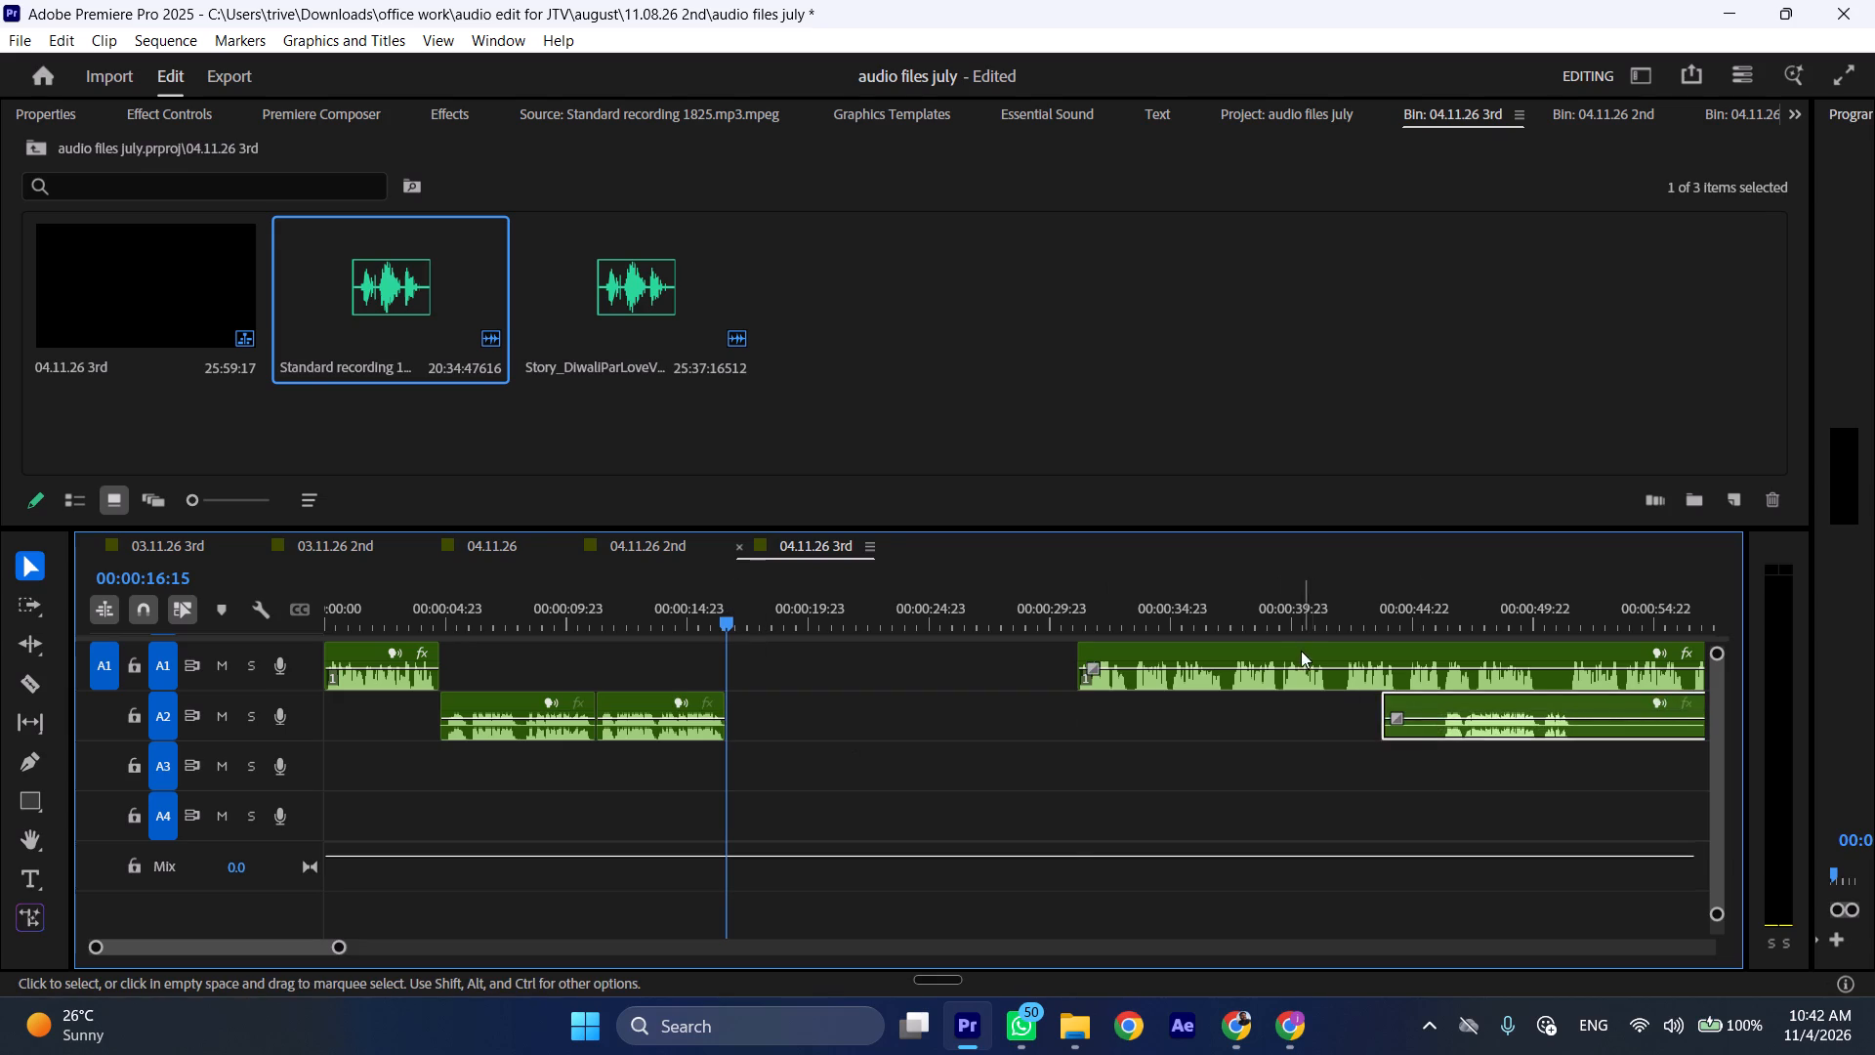
Move the second A1 clip back to start at 00:00:16:15, where the A2 speech ends, and play on from there.
{"action": "left_click_drag", "start_coordinate": [1295, 647], "coordinate": [955, 653]}
{"action": "key", "text": "space"}
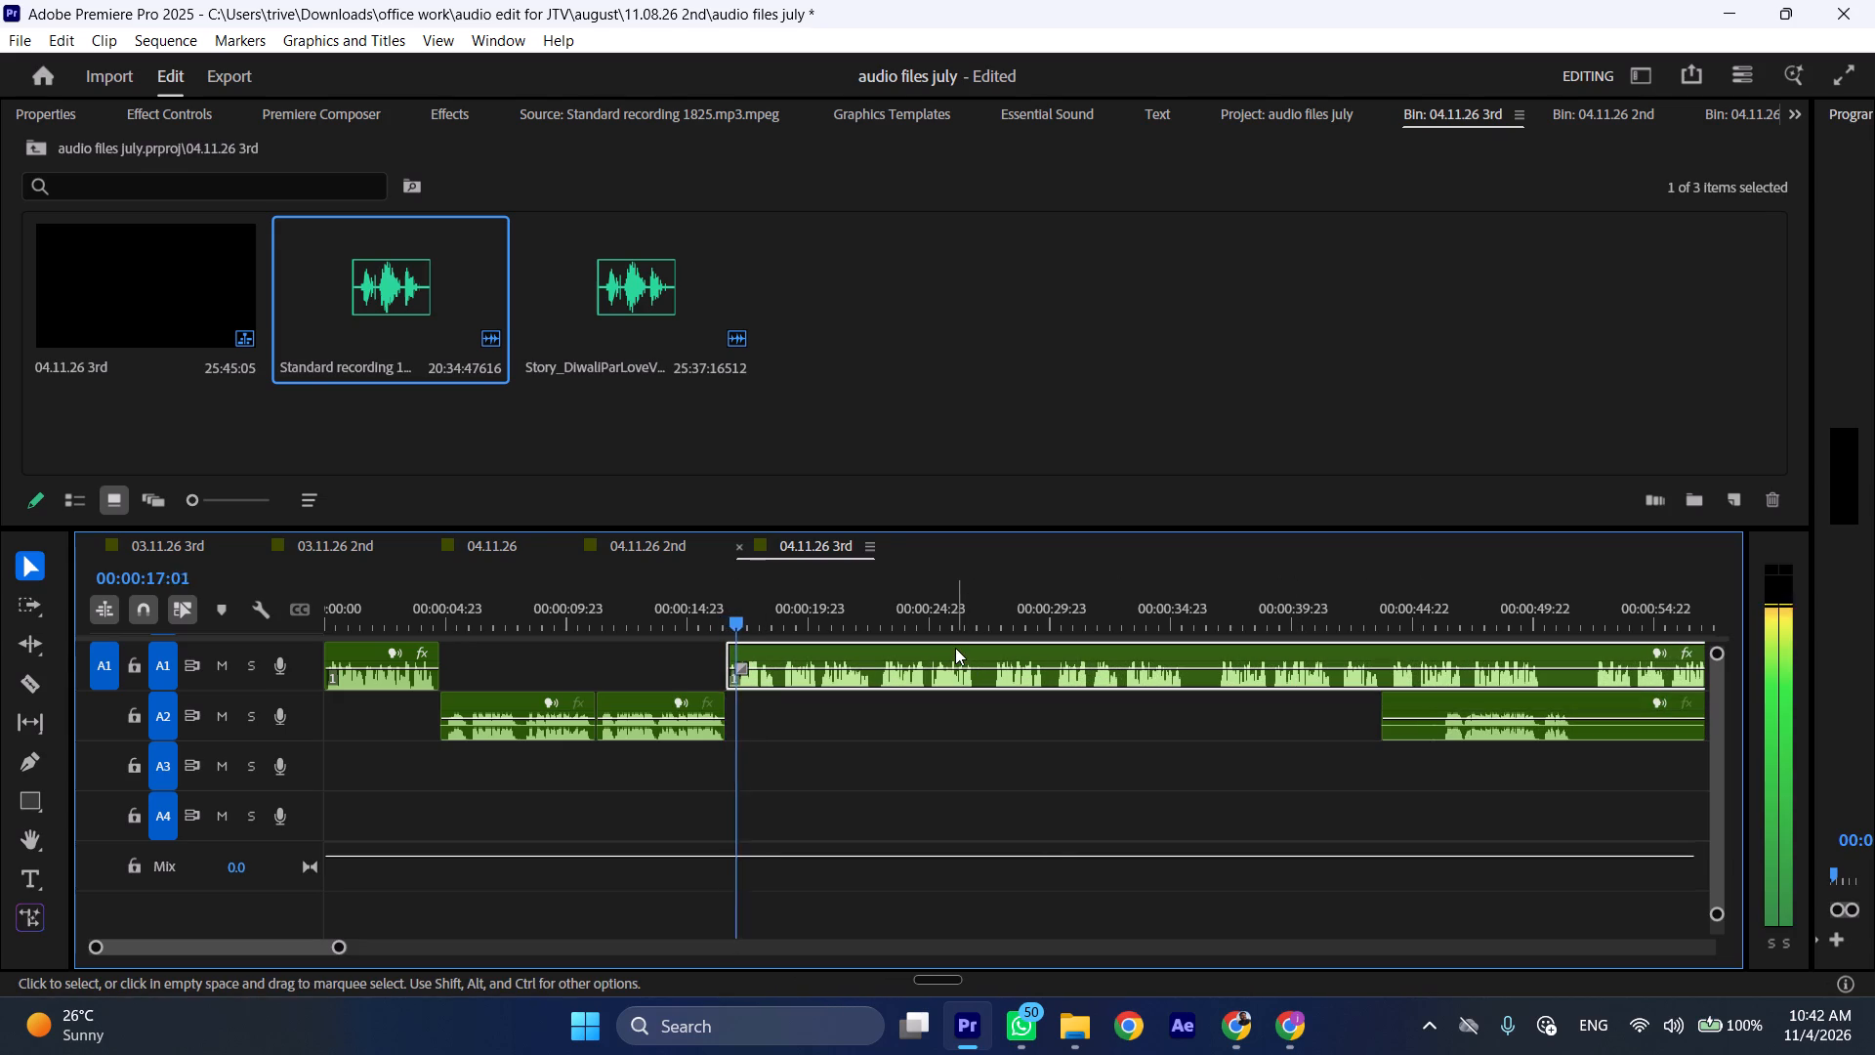
{"action": "key", "text": "l"}
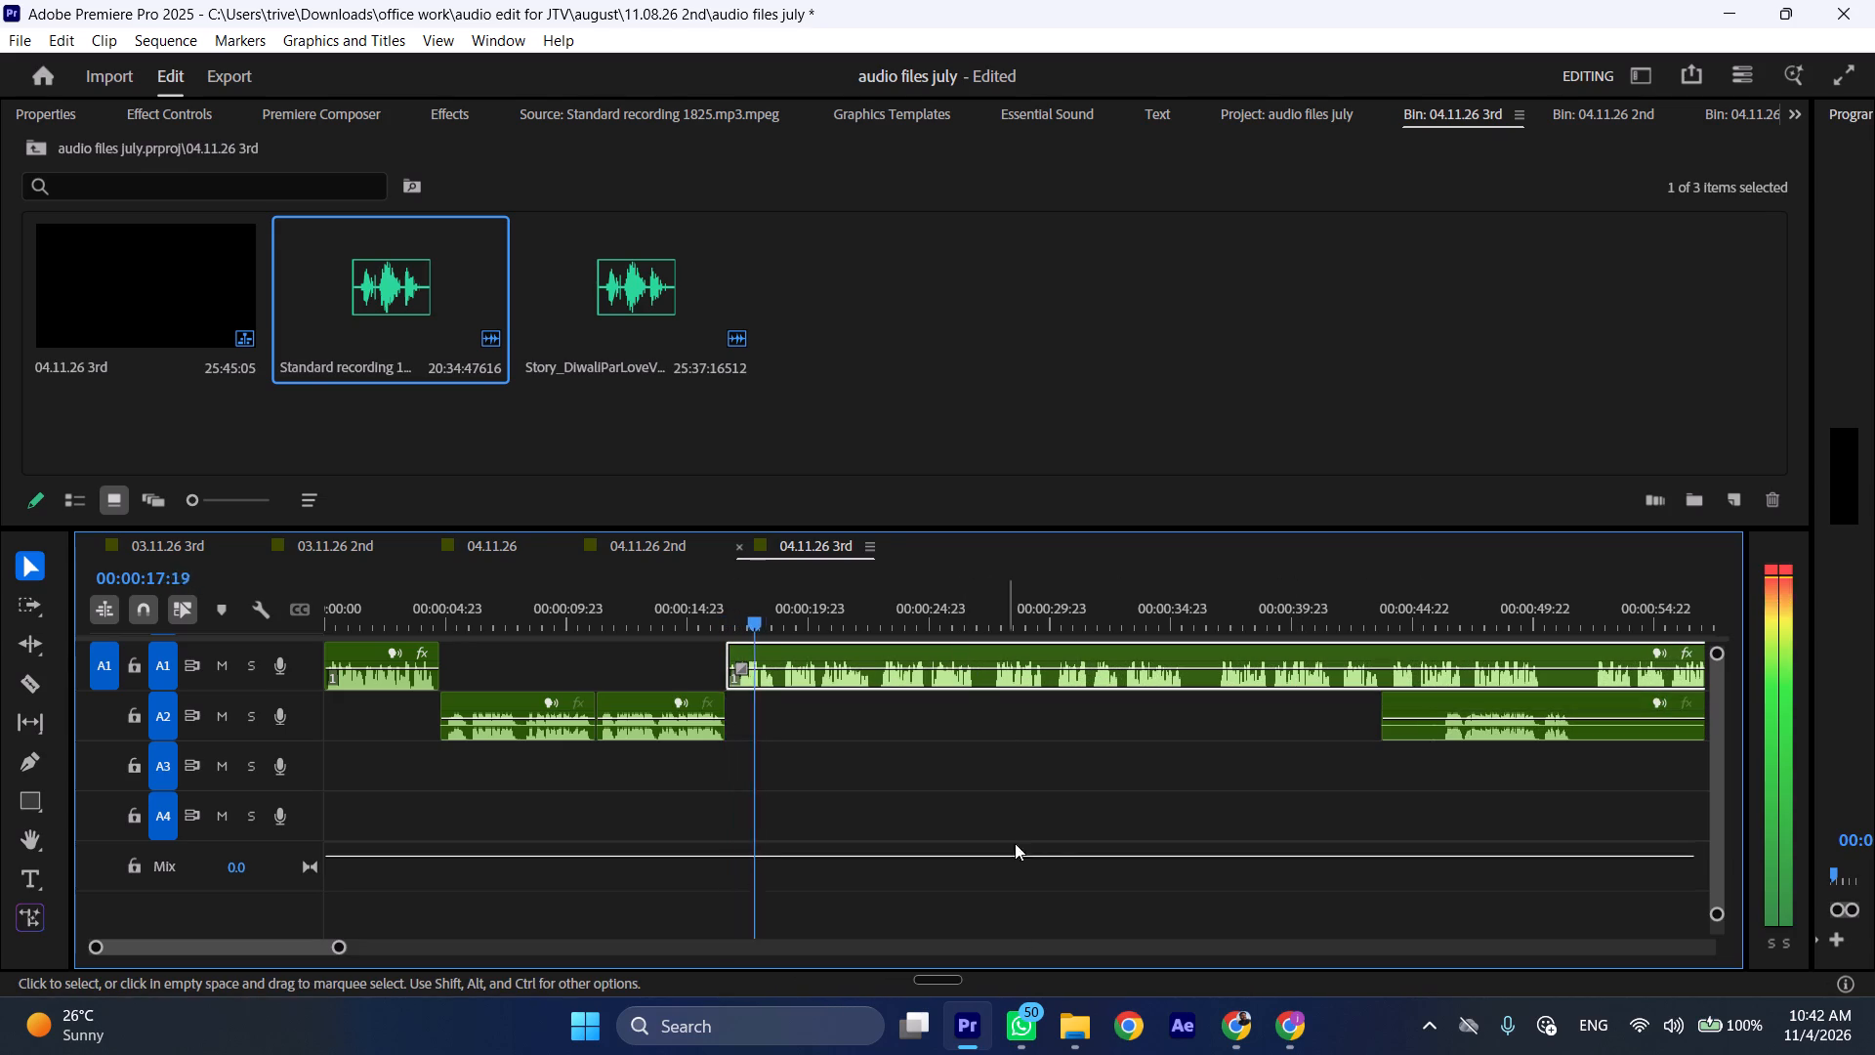
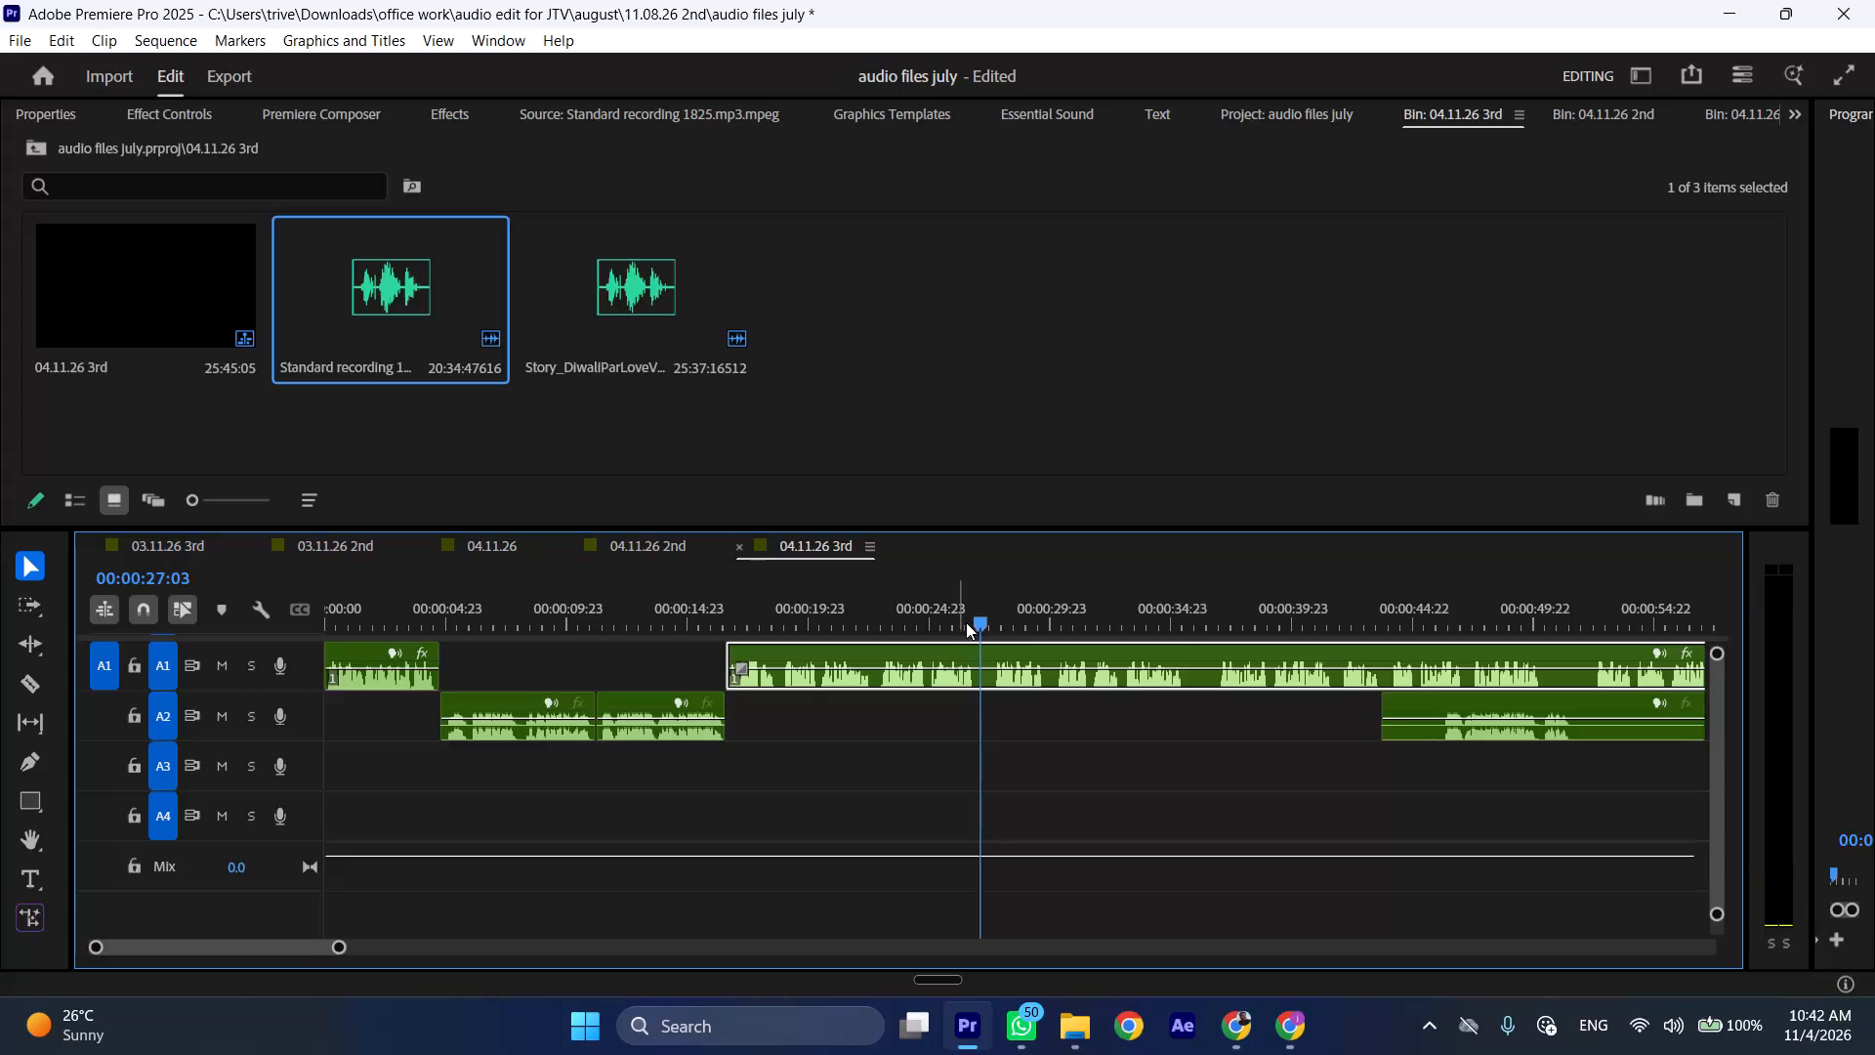
Trim about 2 seconds of silence off the start of the A2 clip near 44 seconds and split the clip at 00:00:51:17.
{"action": "scroll", "coordinate": [1021, 691], "scroll_direction": "down", "scroll_amount": 5}
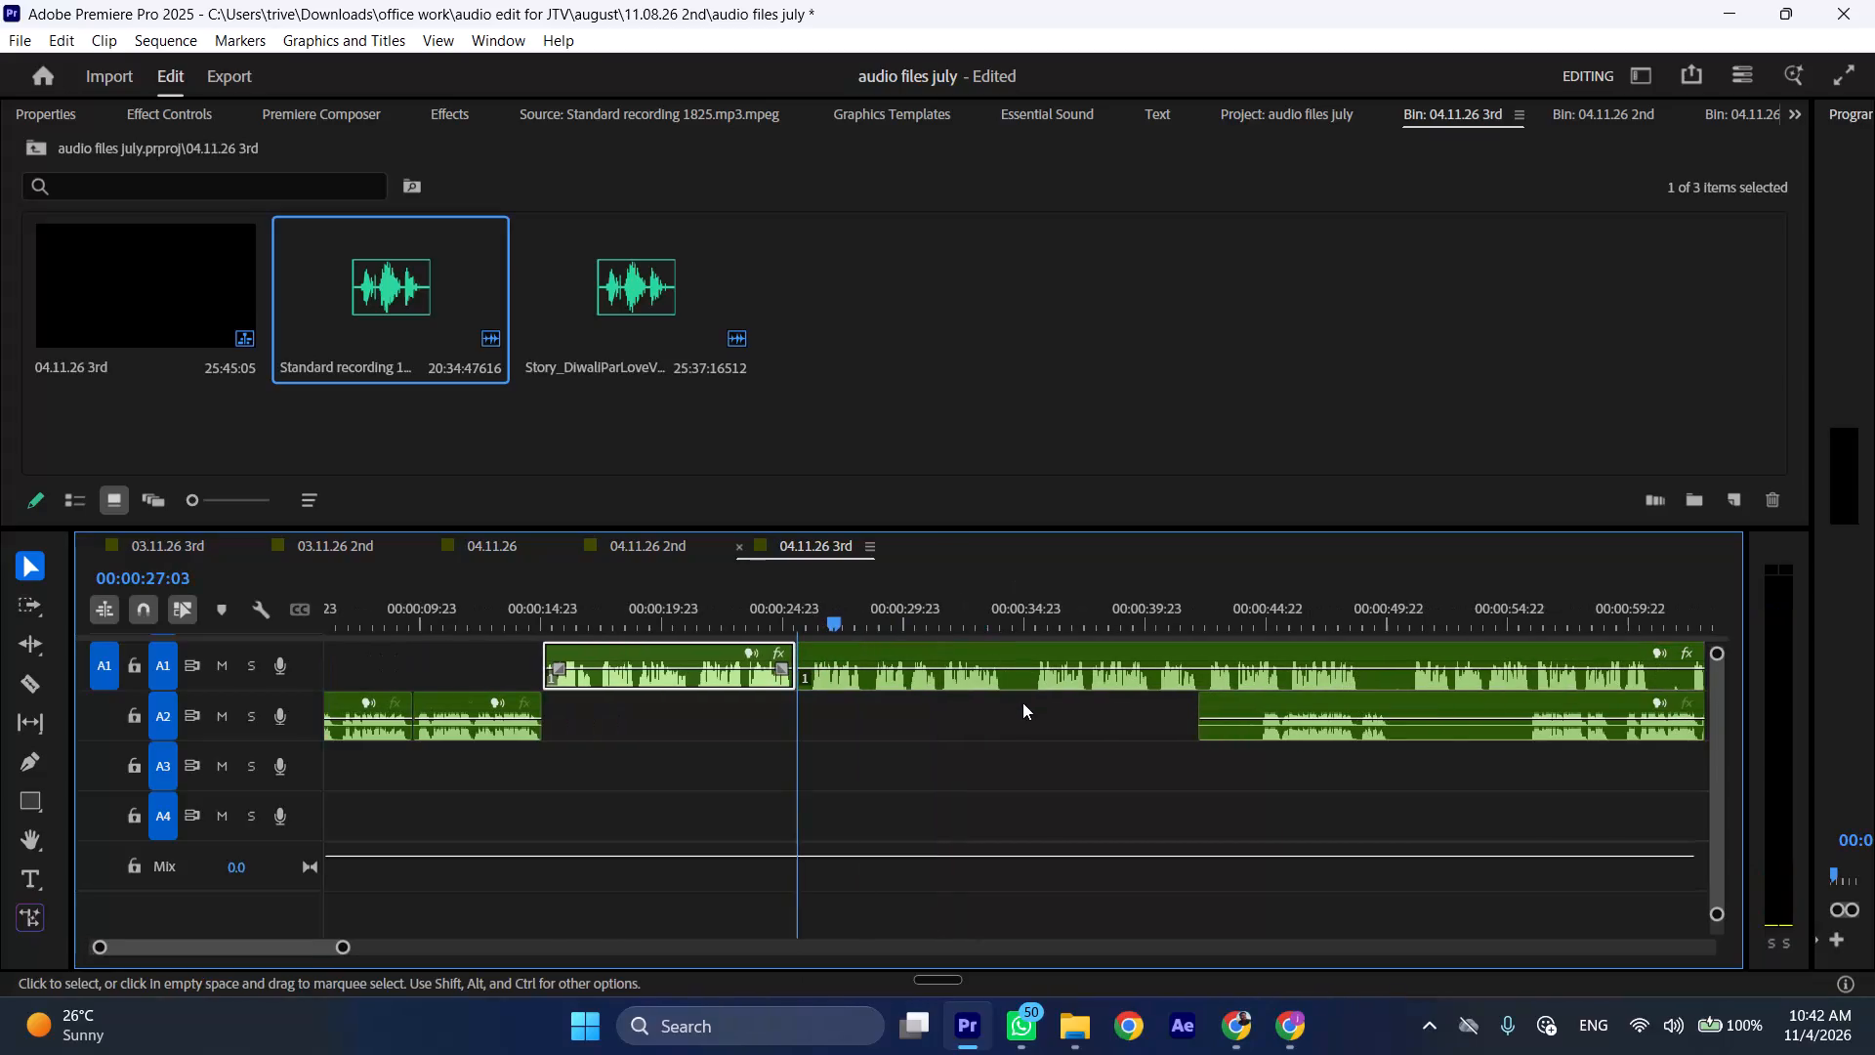
{"action": "left_click_drag", "start_coordinate": [1184, 703], "coordinate": [1235, 701]}
{"action": "left_click", "coordinate": [1395, 613]}
{"action": "left_click", "coordinate": [1414, 726]}
{"action": "key", "text": "shift+c"}
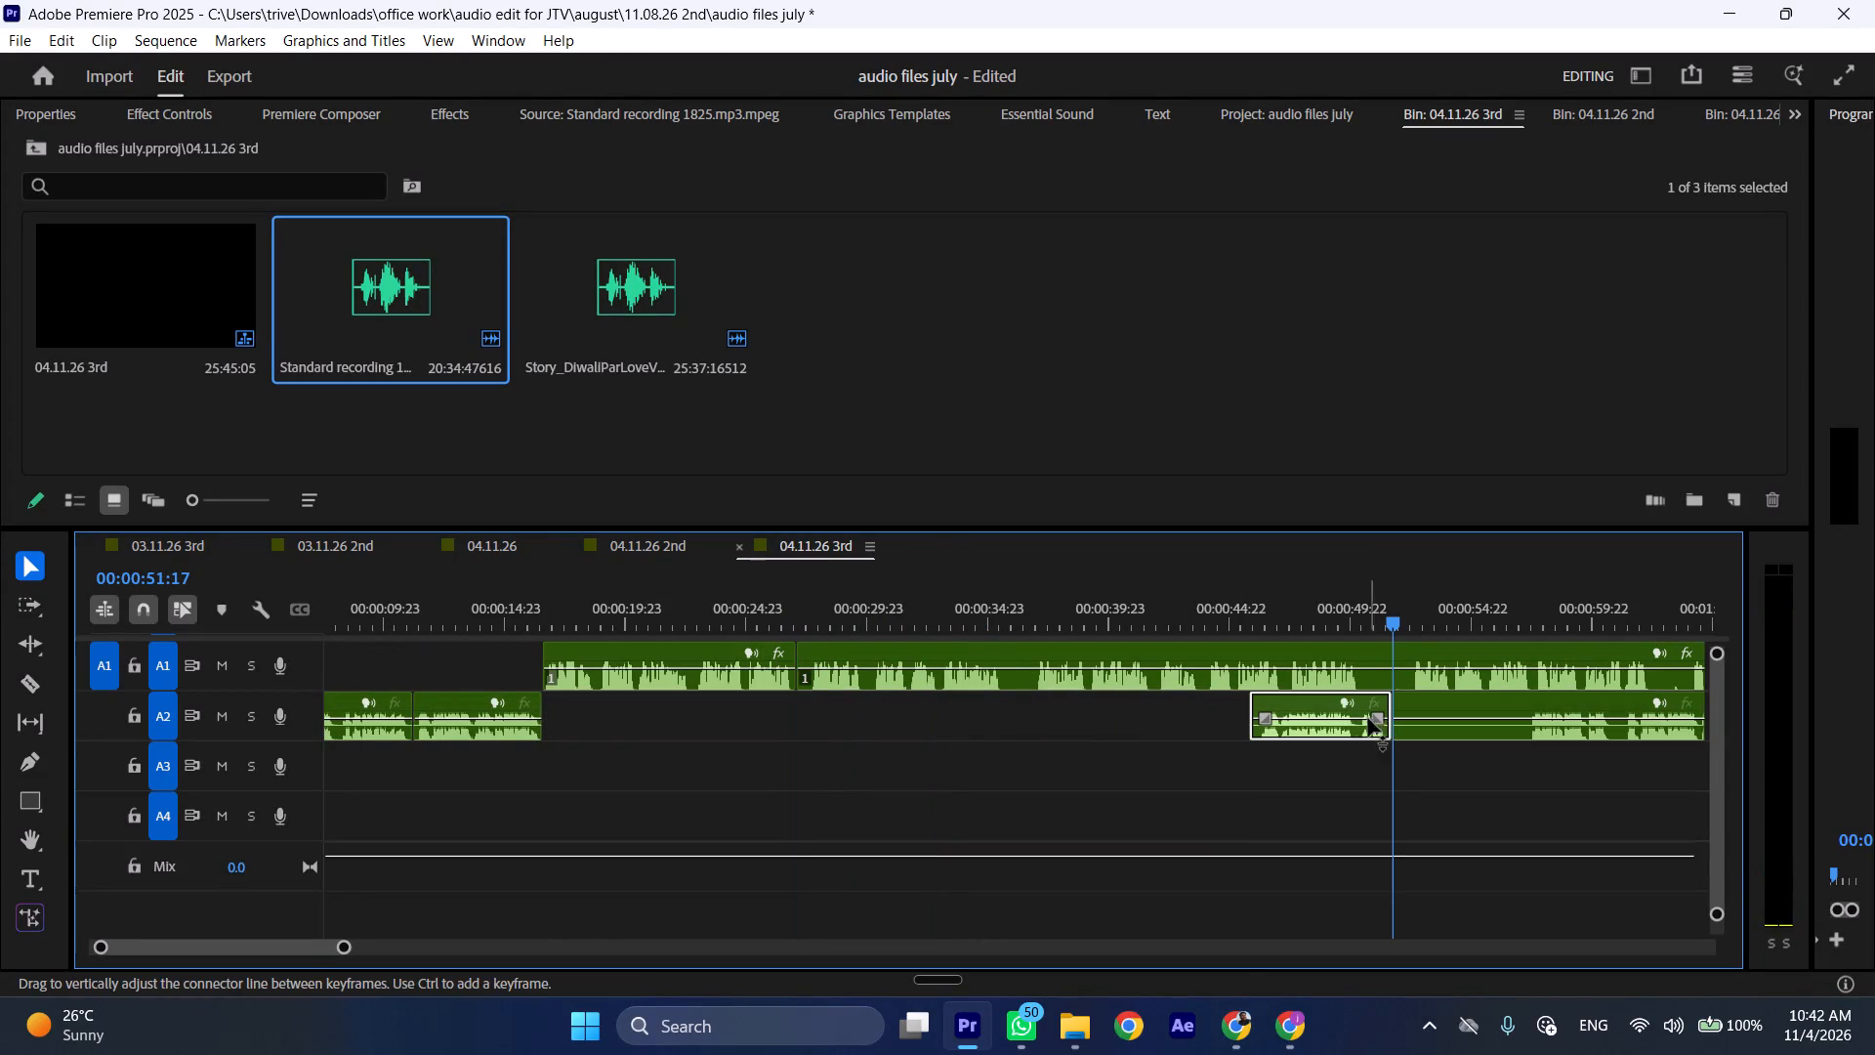
Insert the trimmed A2 segment at the A1 cut at 00:00:27:03, pushing later clips along, and play the join from about 00:00:25.
{"action": "left_click_drag", "start_coordinate": [1316, 702], "coordinate": [861, 706]}
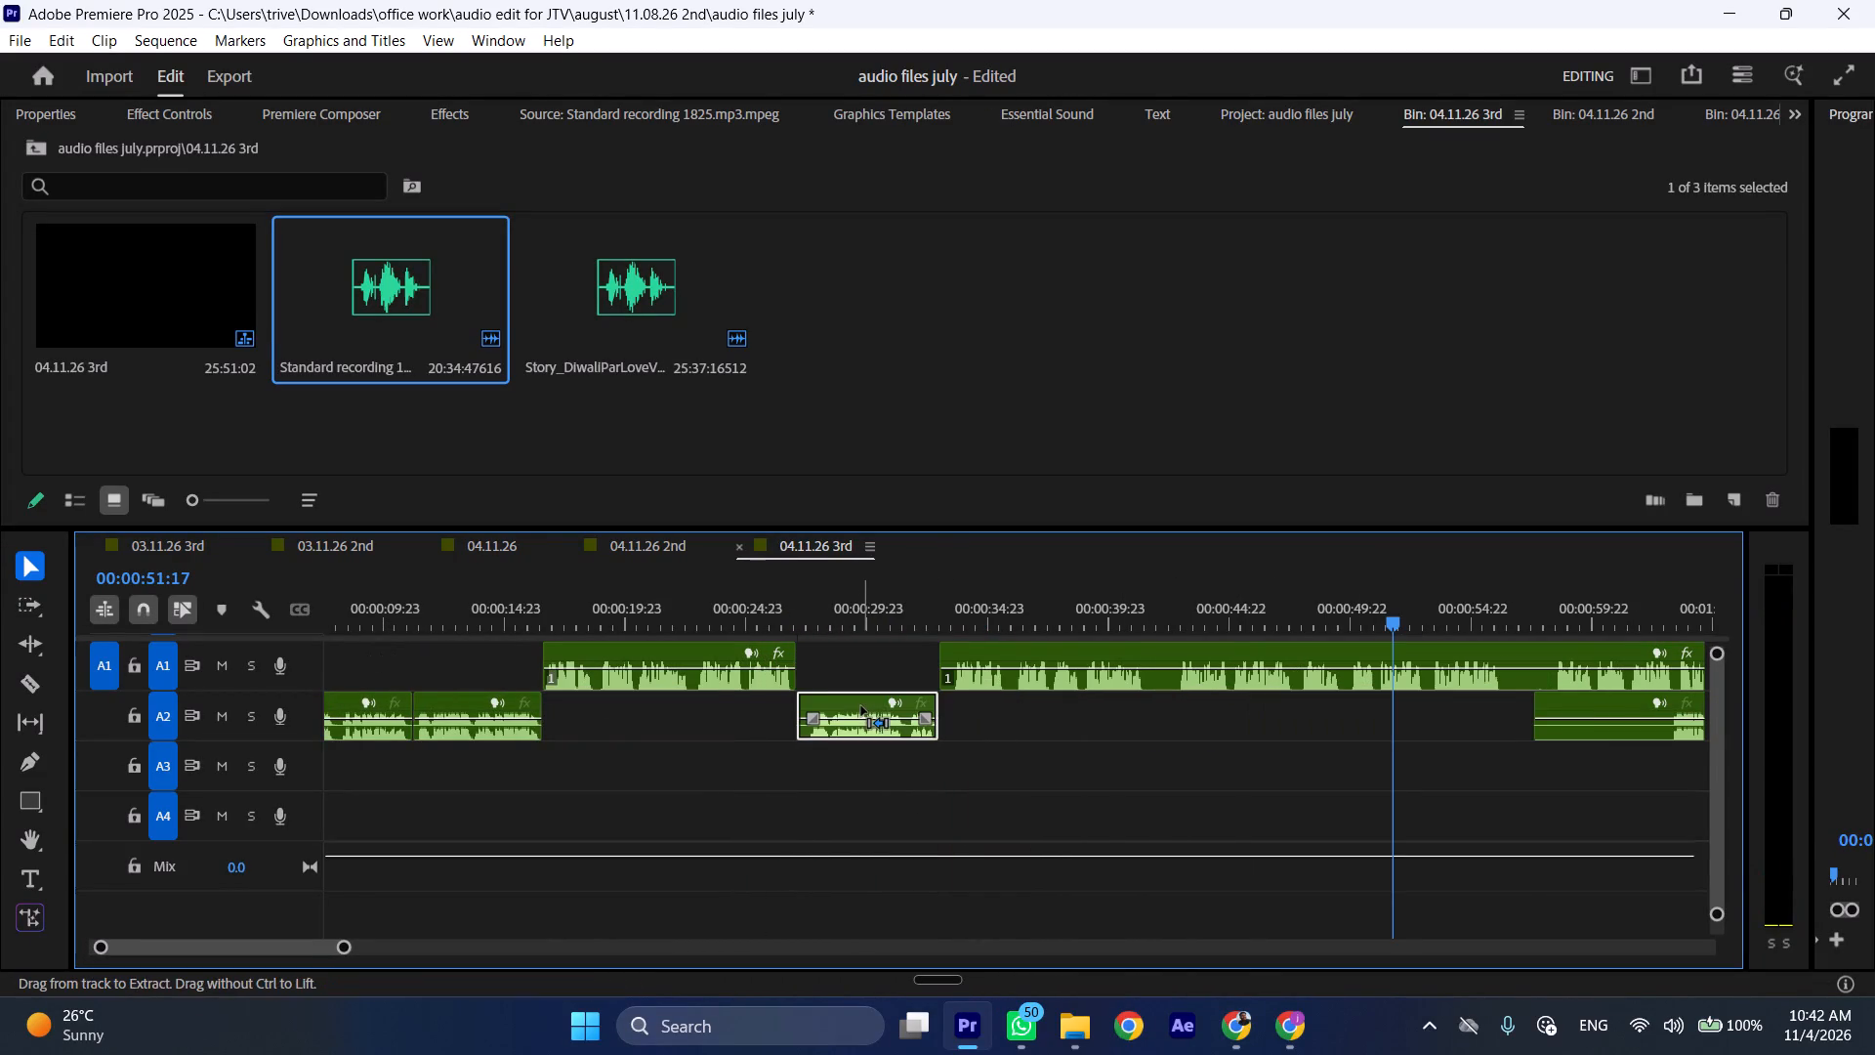
{"action": "left_click", "coordinate": [748, 598]}
{"action": "key", "text": "space"}
{"action": "key", "text": "l"}
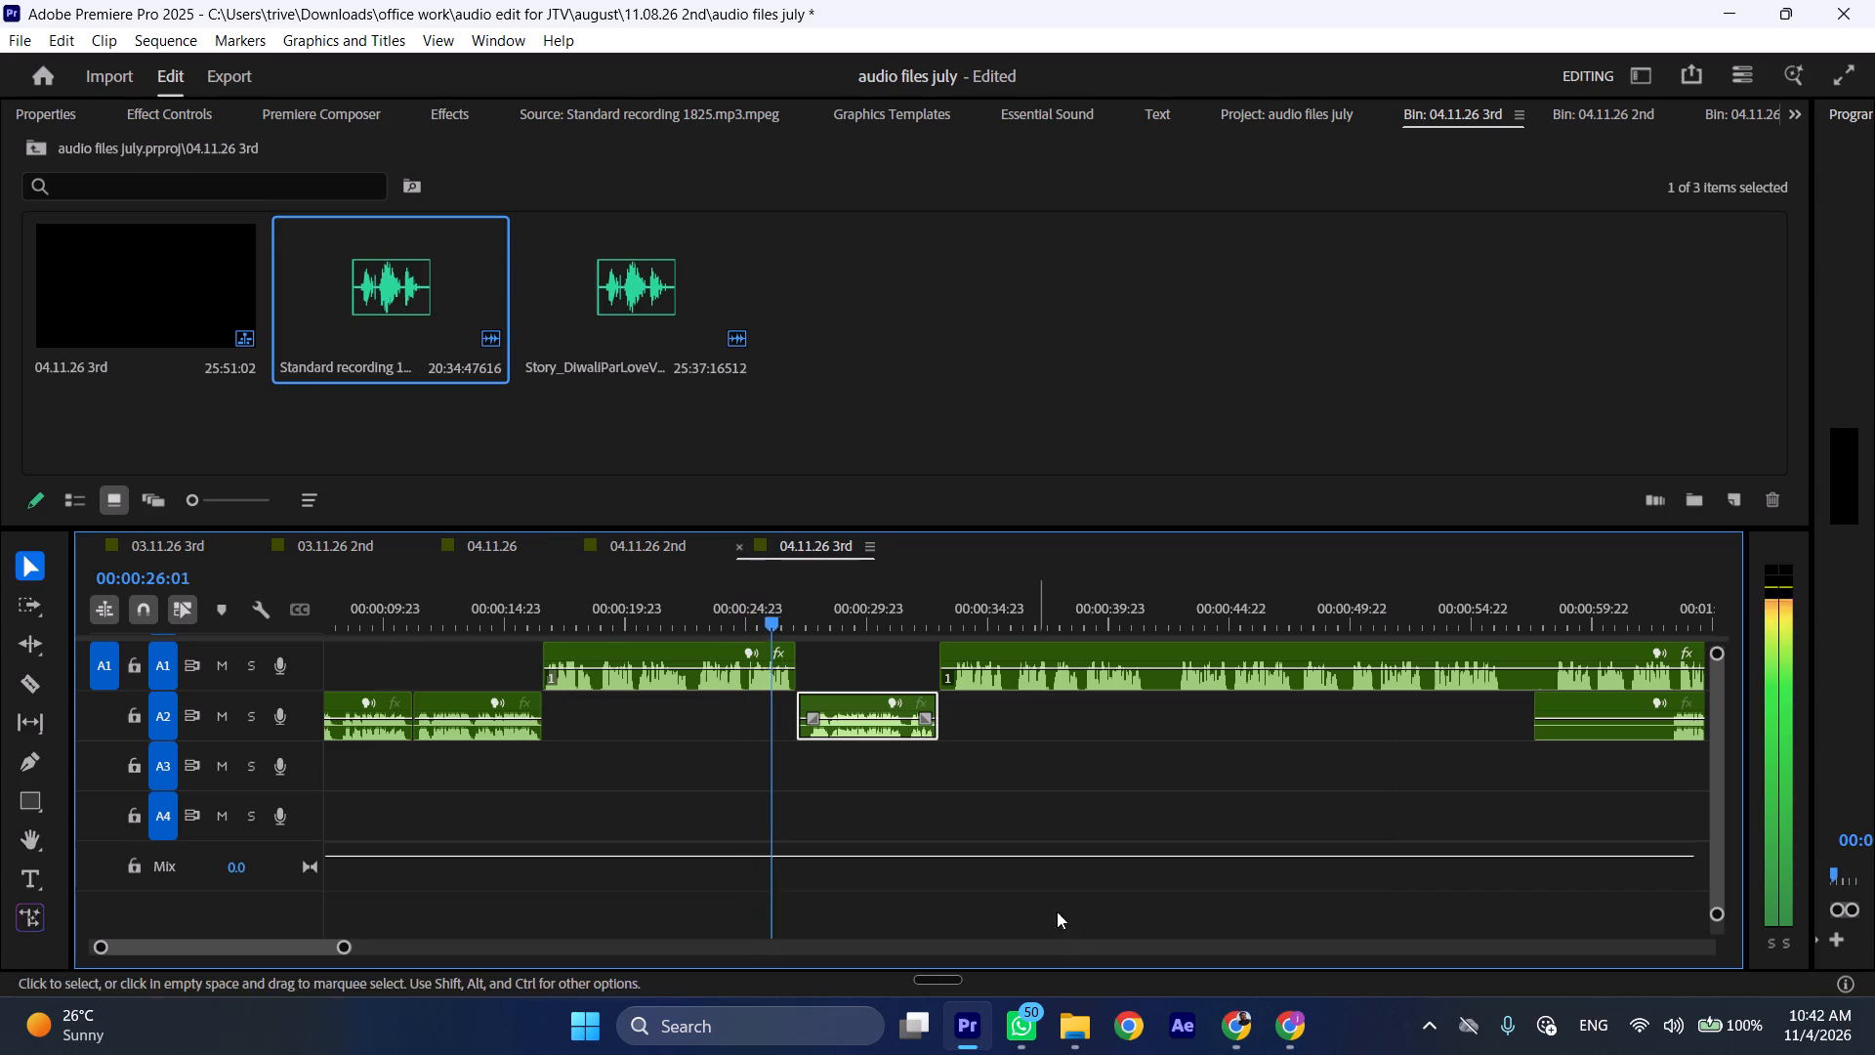
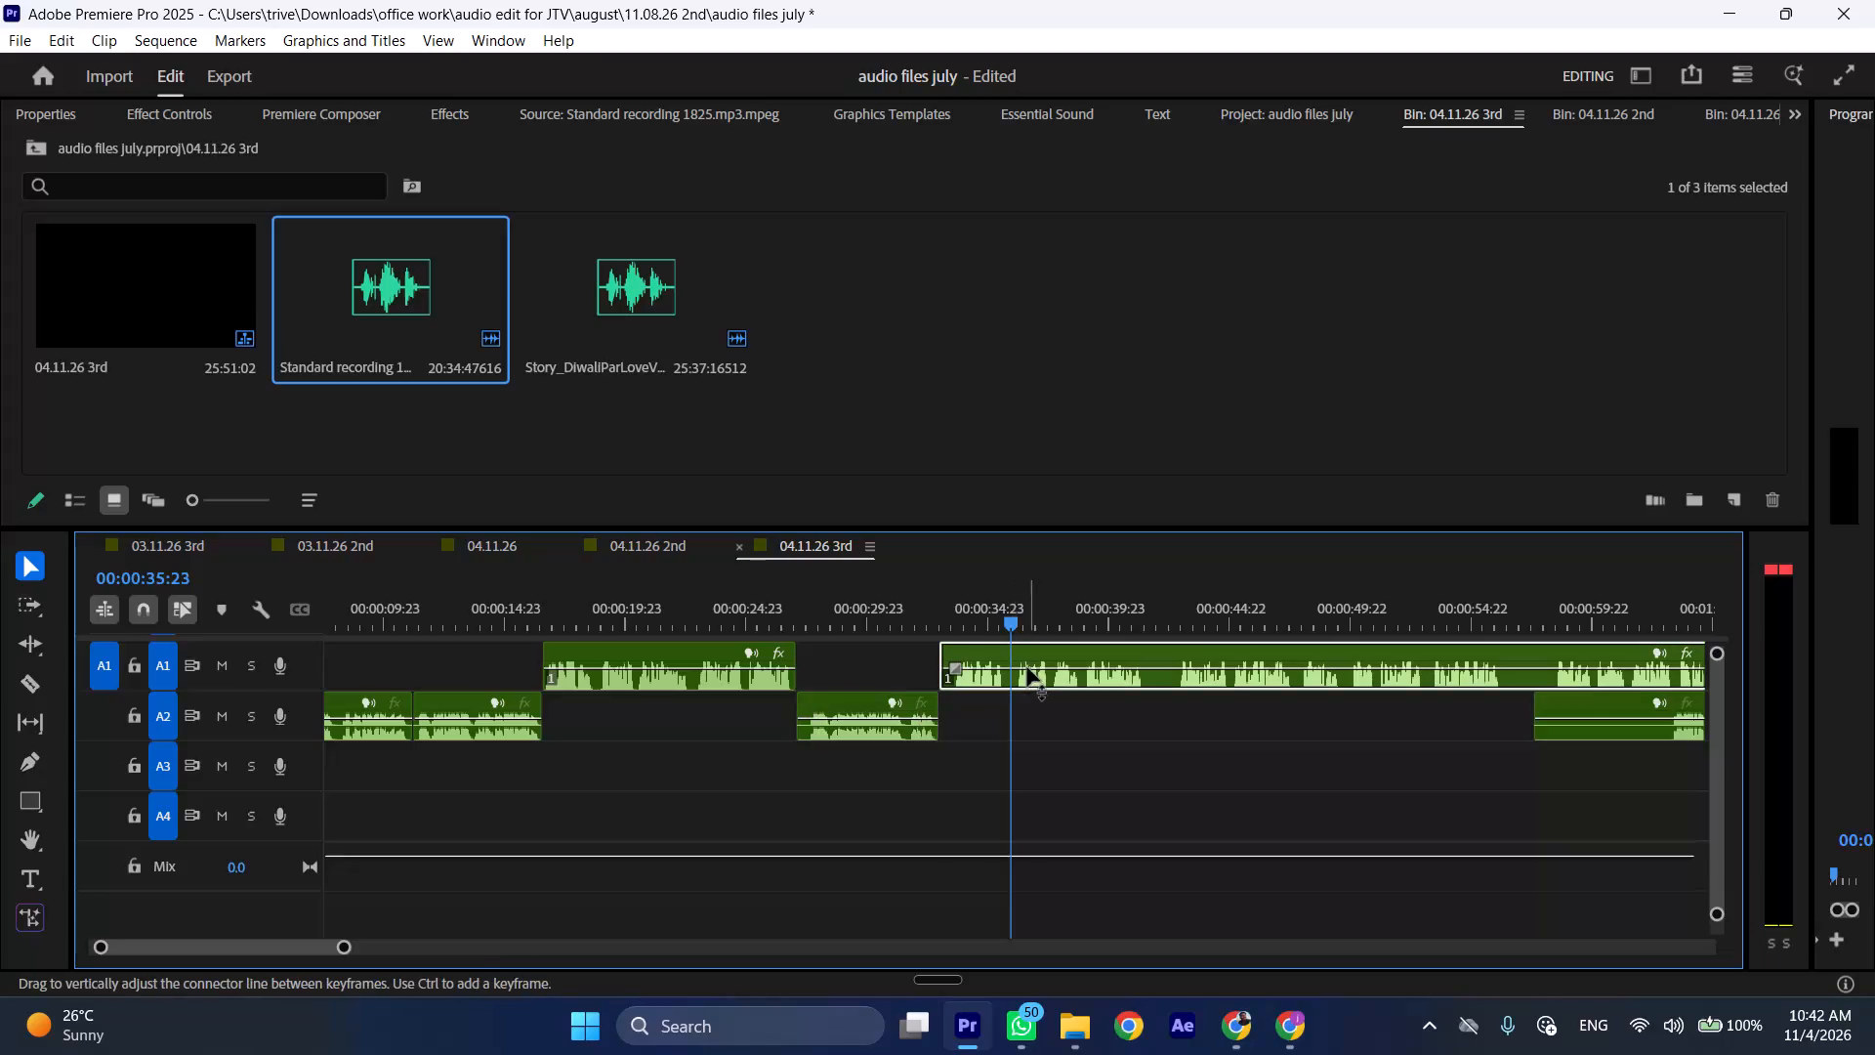
Cut the A1 clip at 00:00:35:23 and ripple-remove its opening part back to 00:00:33:00, closing the gap.
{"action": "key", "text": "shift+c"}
{"action": "key", "text": "ctrl+shift+d"}
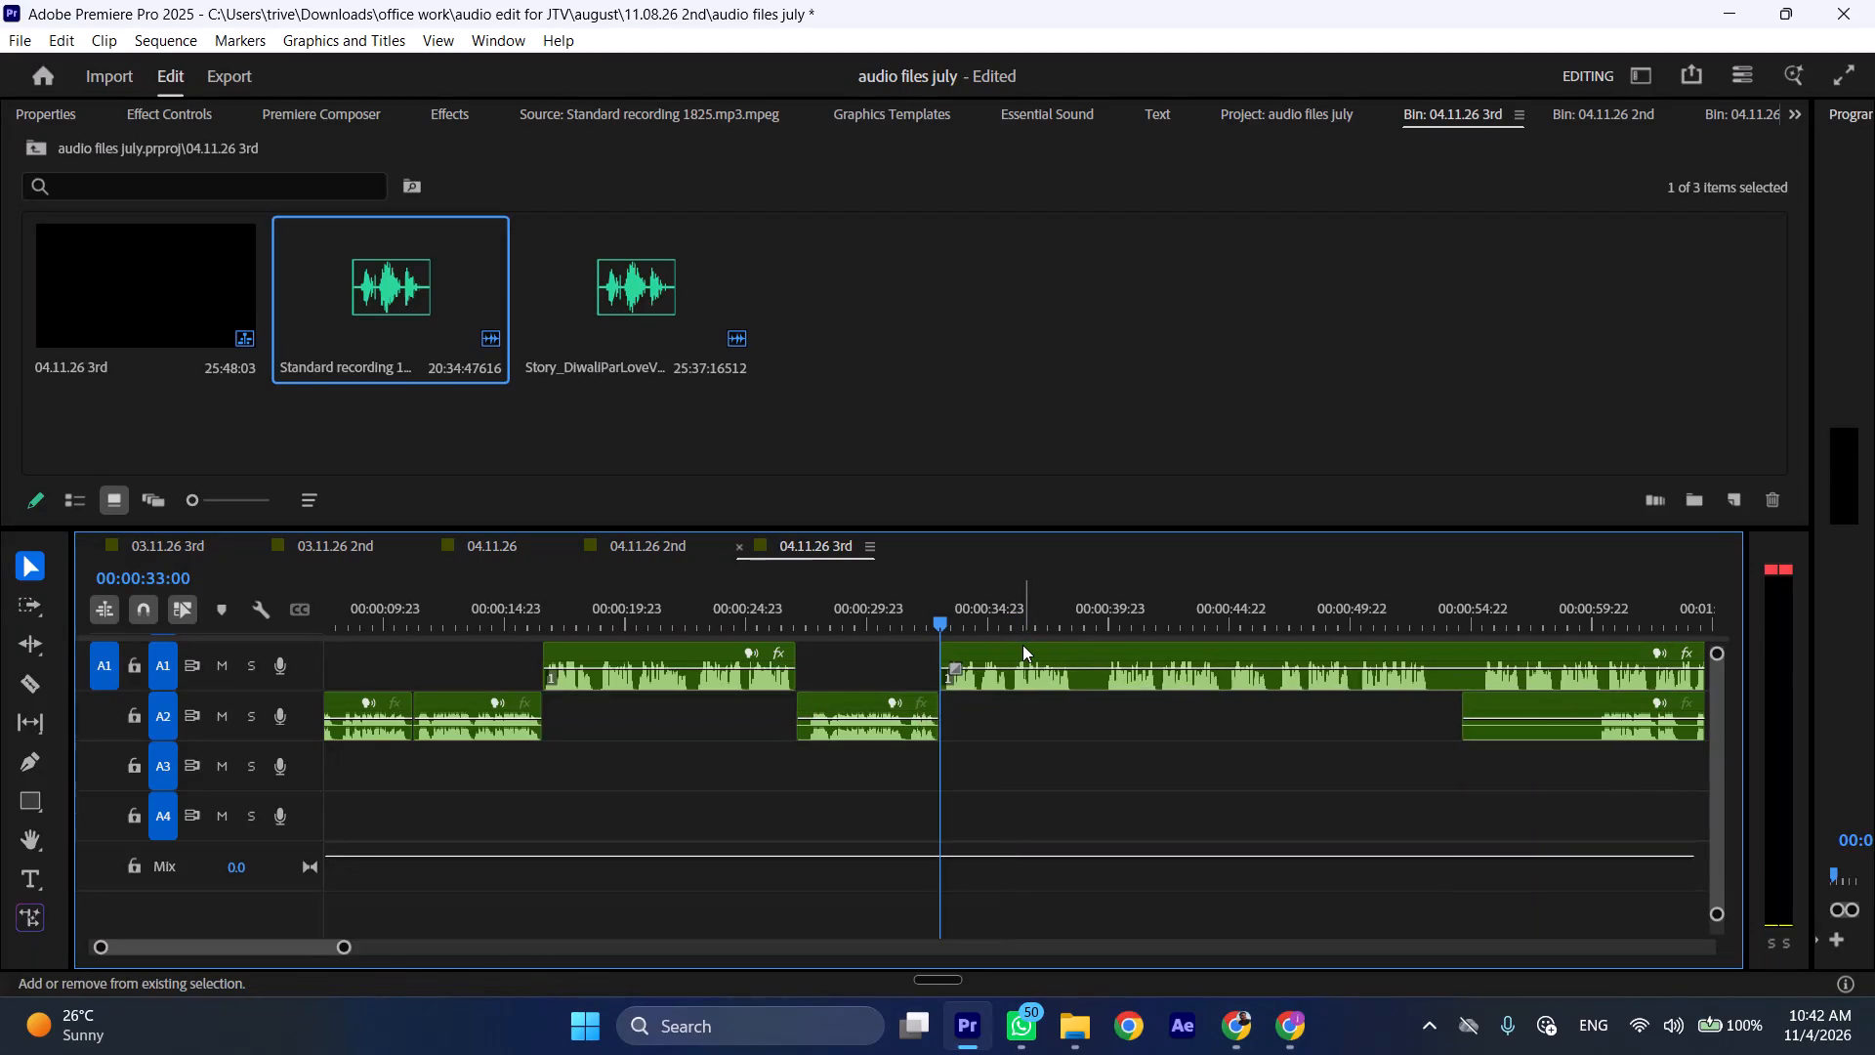
Play on from 00:00:33:00 and split the A1 clip after its first speech passage, at 00:00:38:14.
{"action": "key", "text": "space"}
{"action": "left_click_drag", "start_coordinate": [1060, 612], "coordinate": [1077, 614]}
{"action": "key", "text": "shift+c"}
Trim about 5.5 seconds of silence off the start of the next A2 clip and move it back to start at 00:00:38:14.
{"action": "scroll", "coordinate": [1094, 751], "scroll_direction": "down", "scroll_amount": 5}
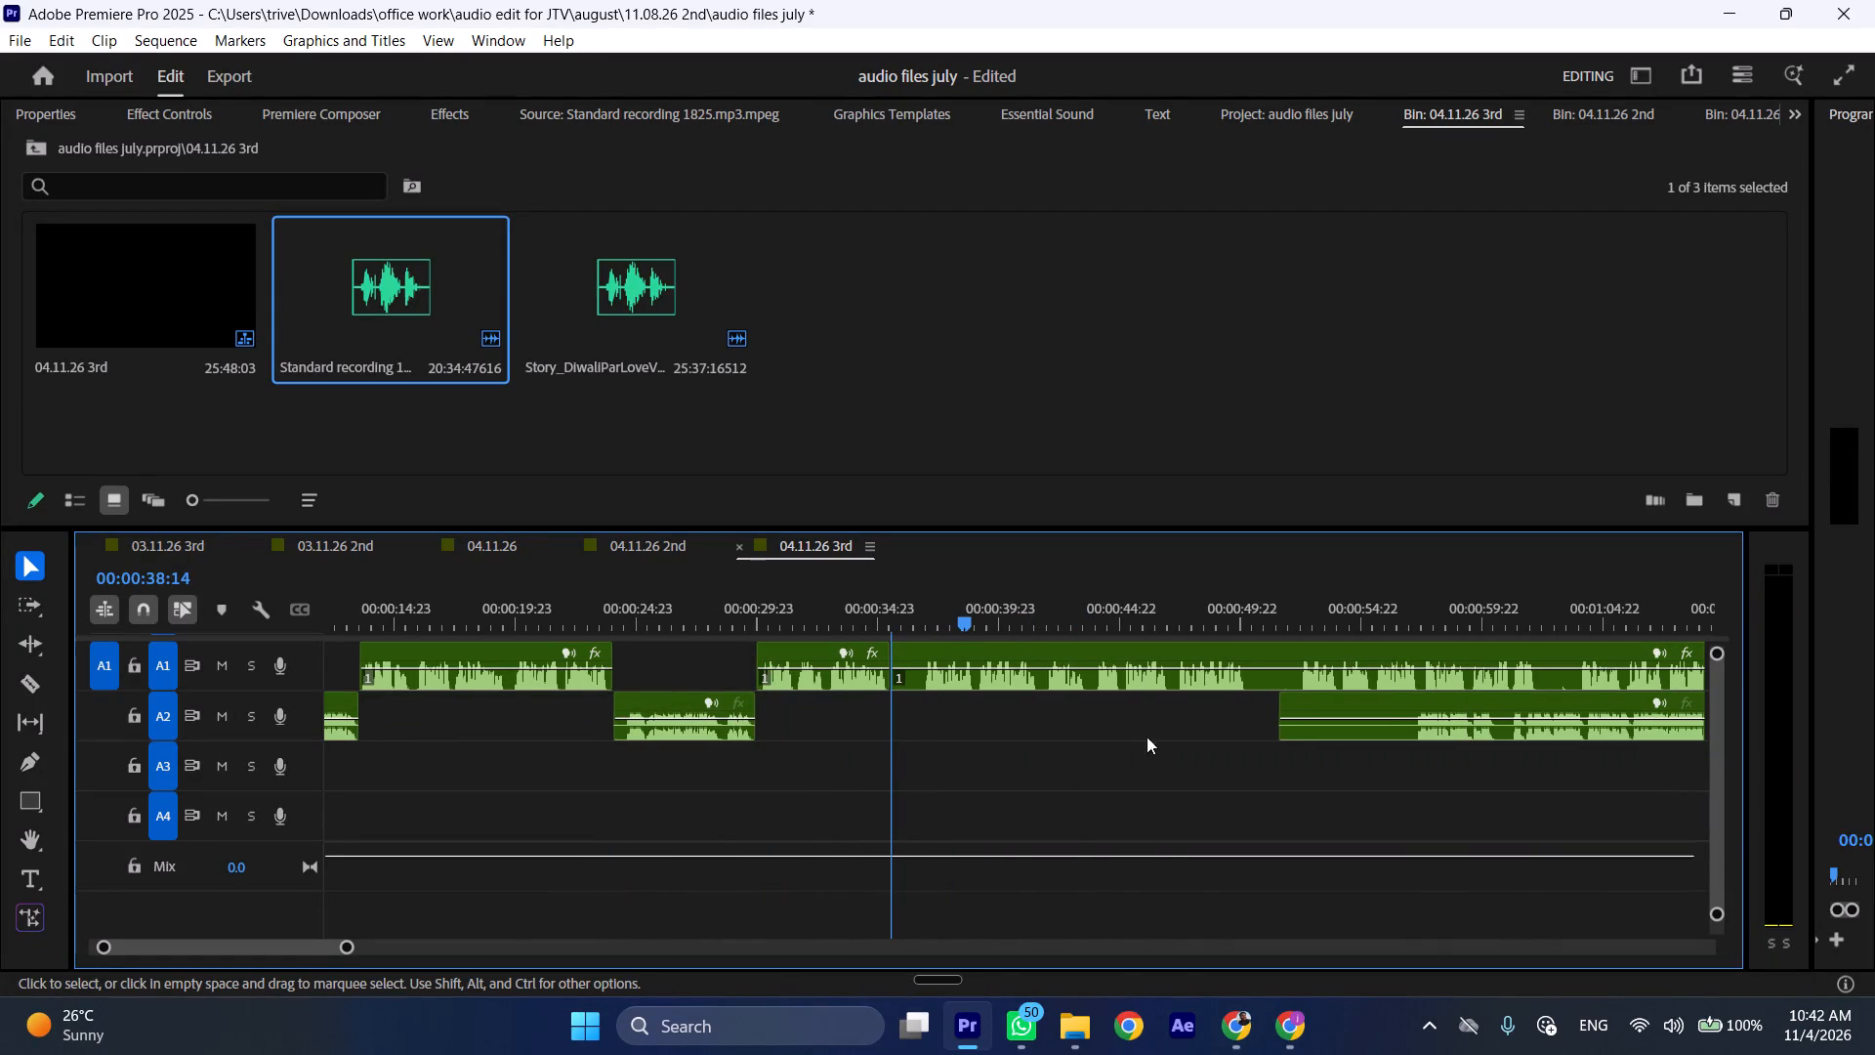
{"action": "left_click_drag", "start_coordinate": [1265, 706], "coordinate": [1397, 700]}
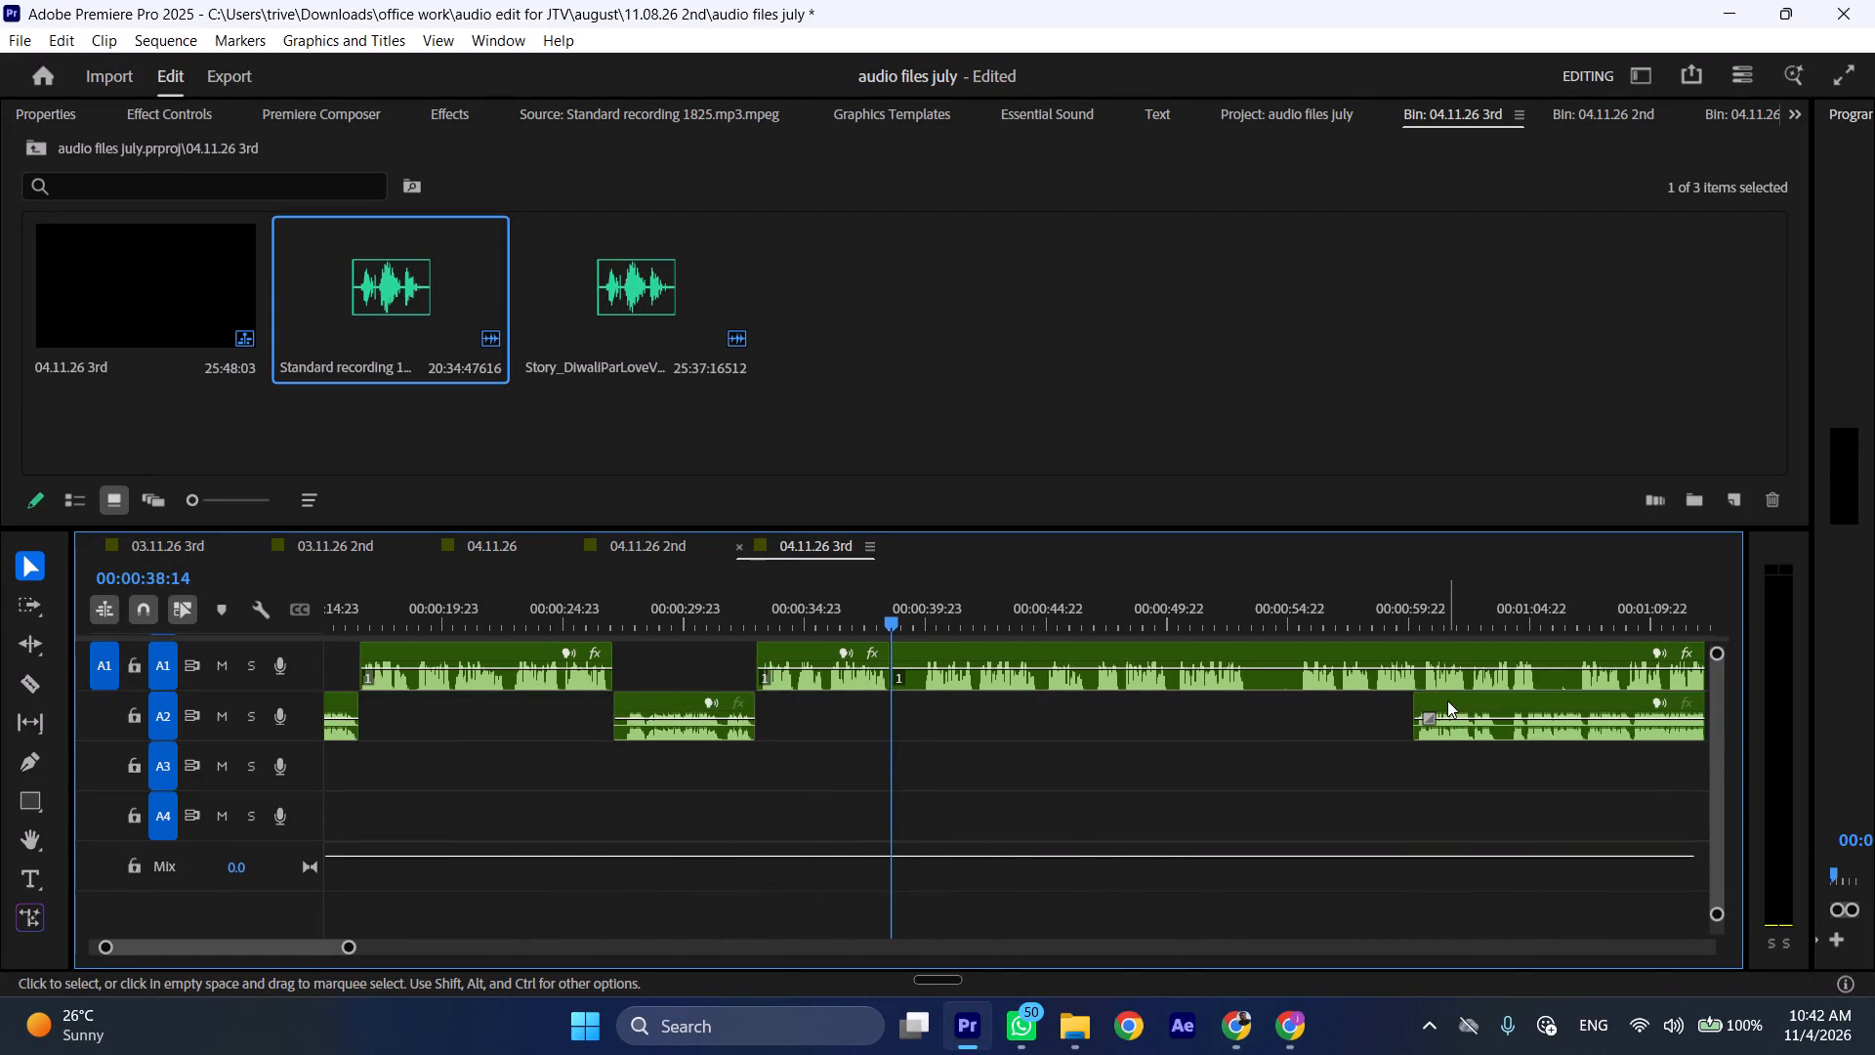
{"action": "left_click_drag", "start_coordinate": [1447, 700], "coordinate": [932, 710]}
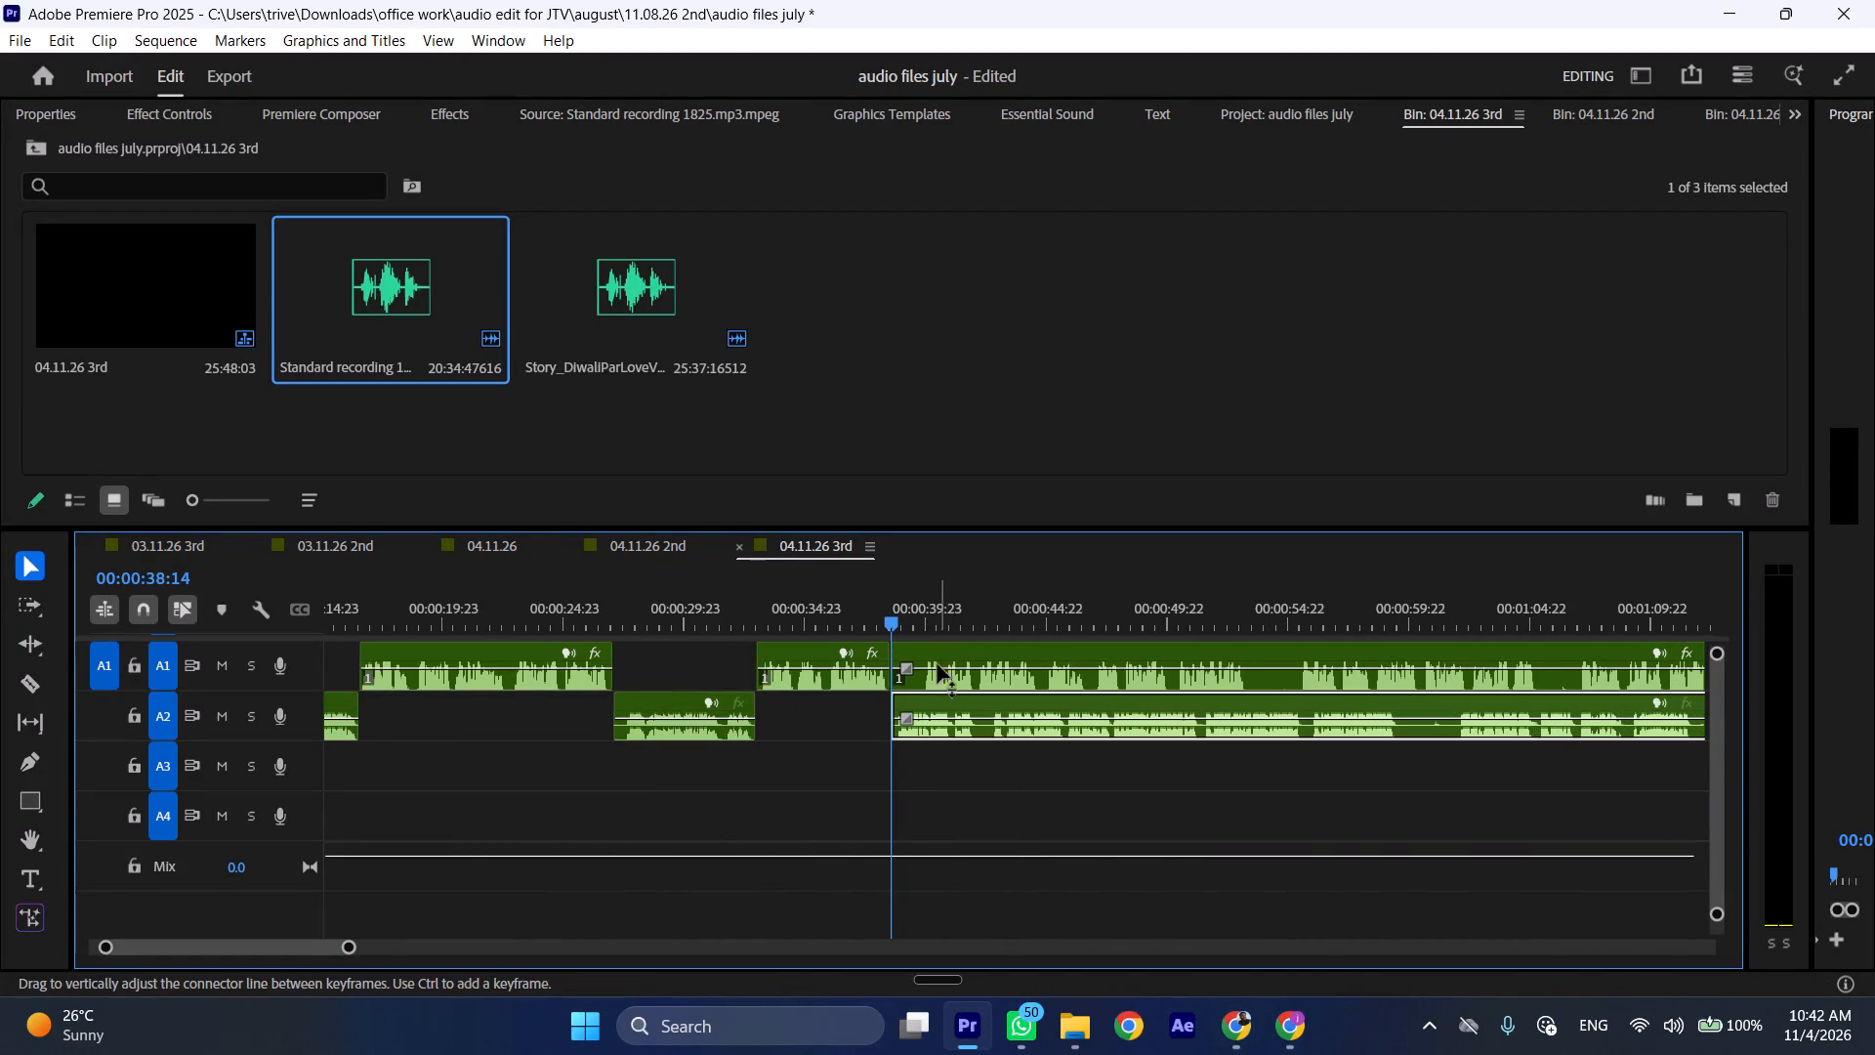
Move the A1 clip after the 00:00:38:14 cut about 21 seconds along the track and play the A2 speech from the cut.
{"action": "left_click_drag", "start_coordinate": [930, 650], "coordinate": [1437, 652]}
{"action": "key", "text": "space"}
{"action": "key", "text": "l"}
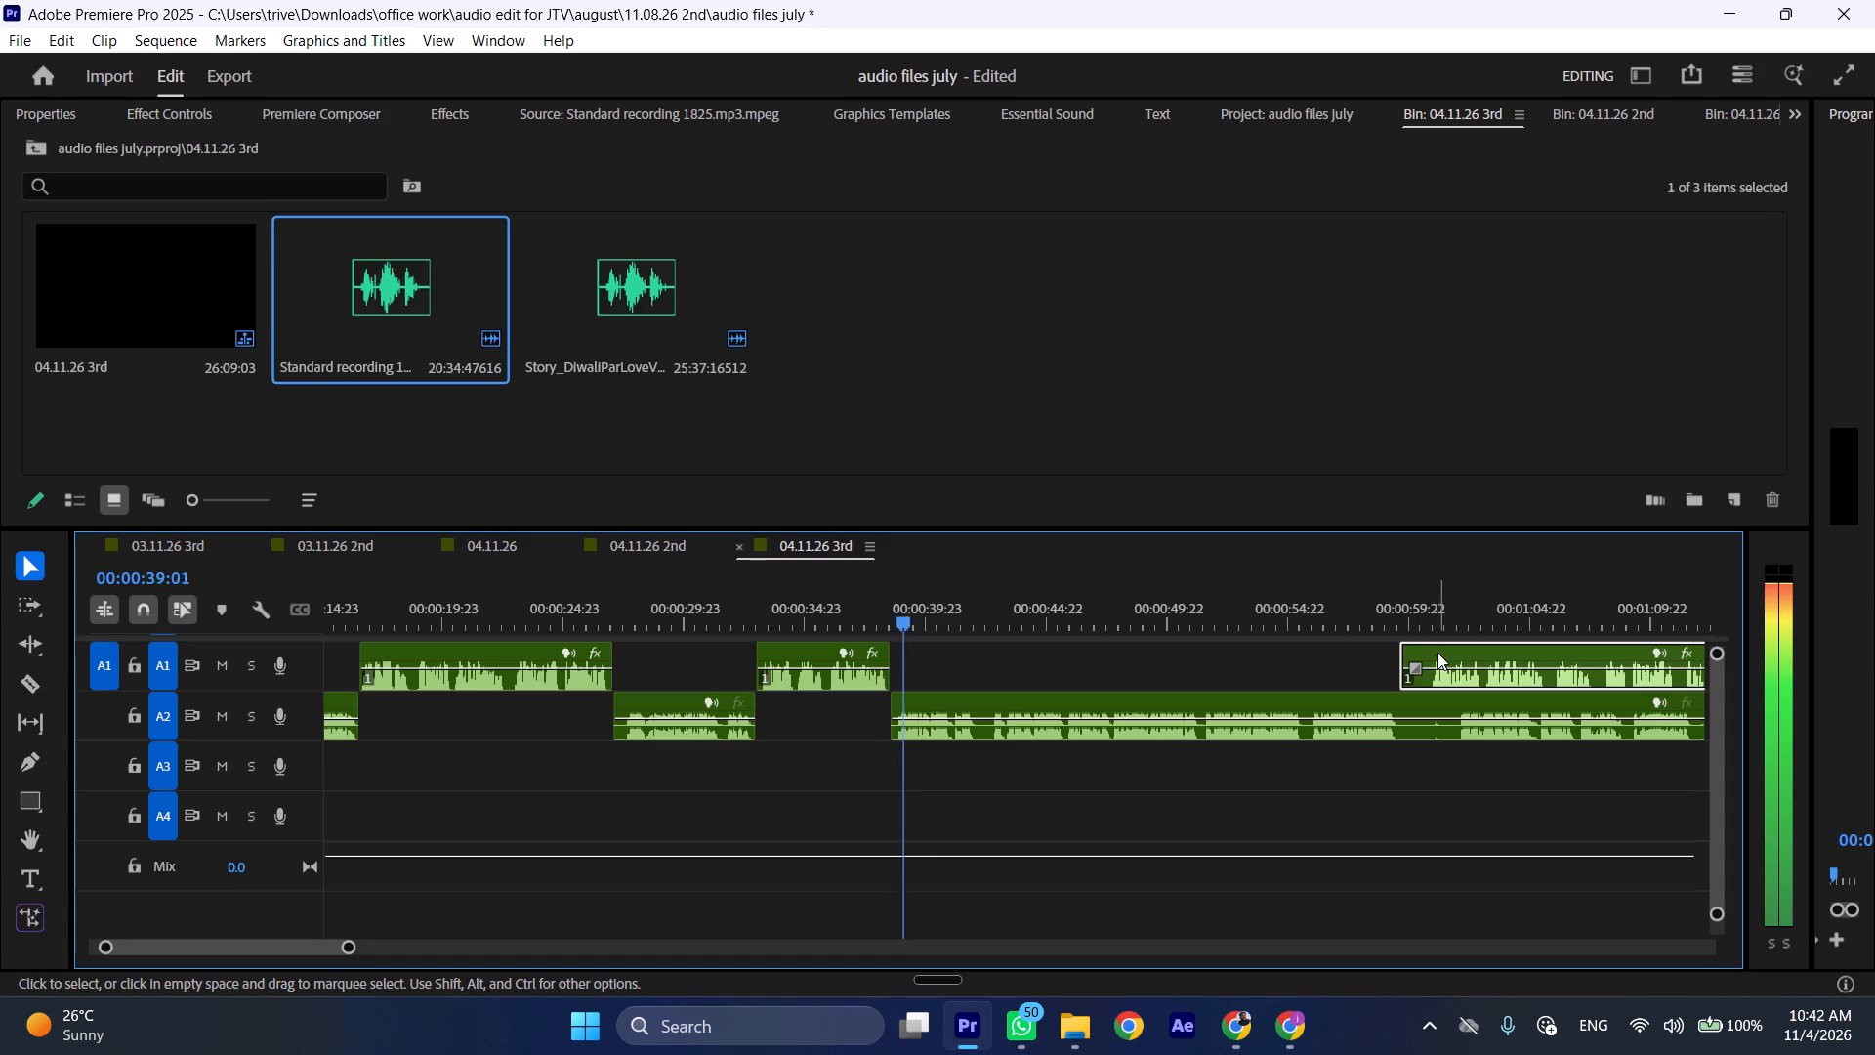
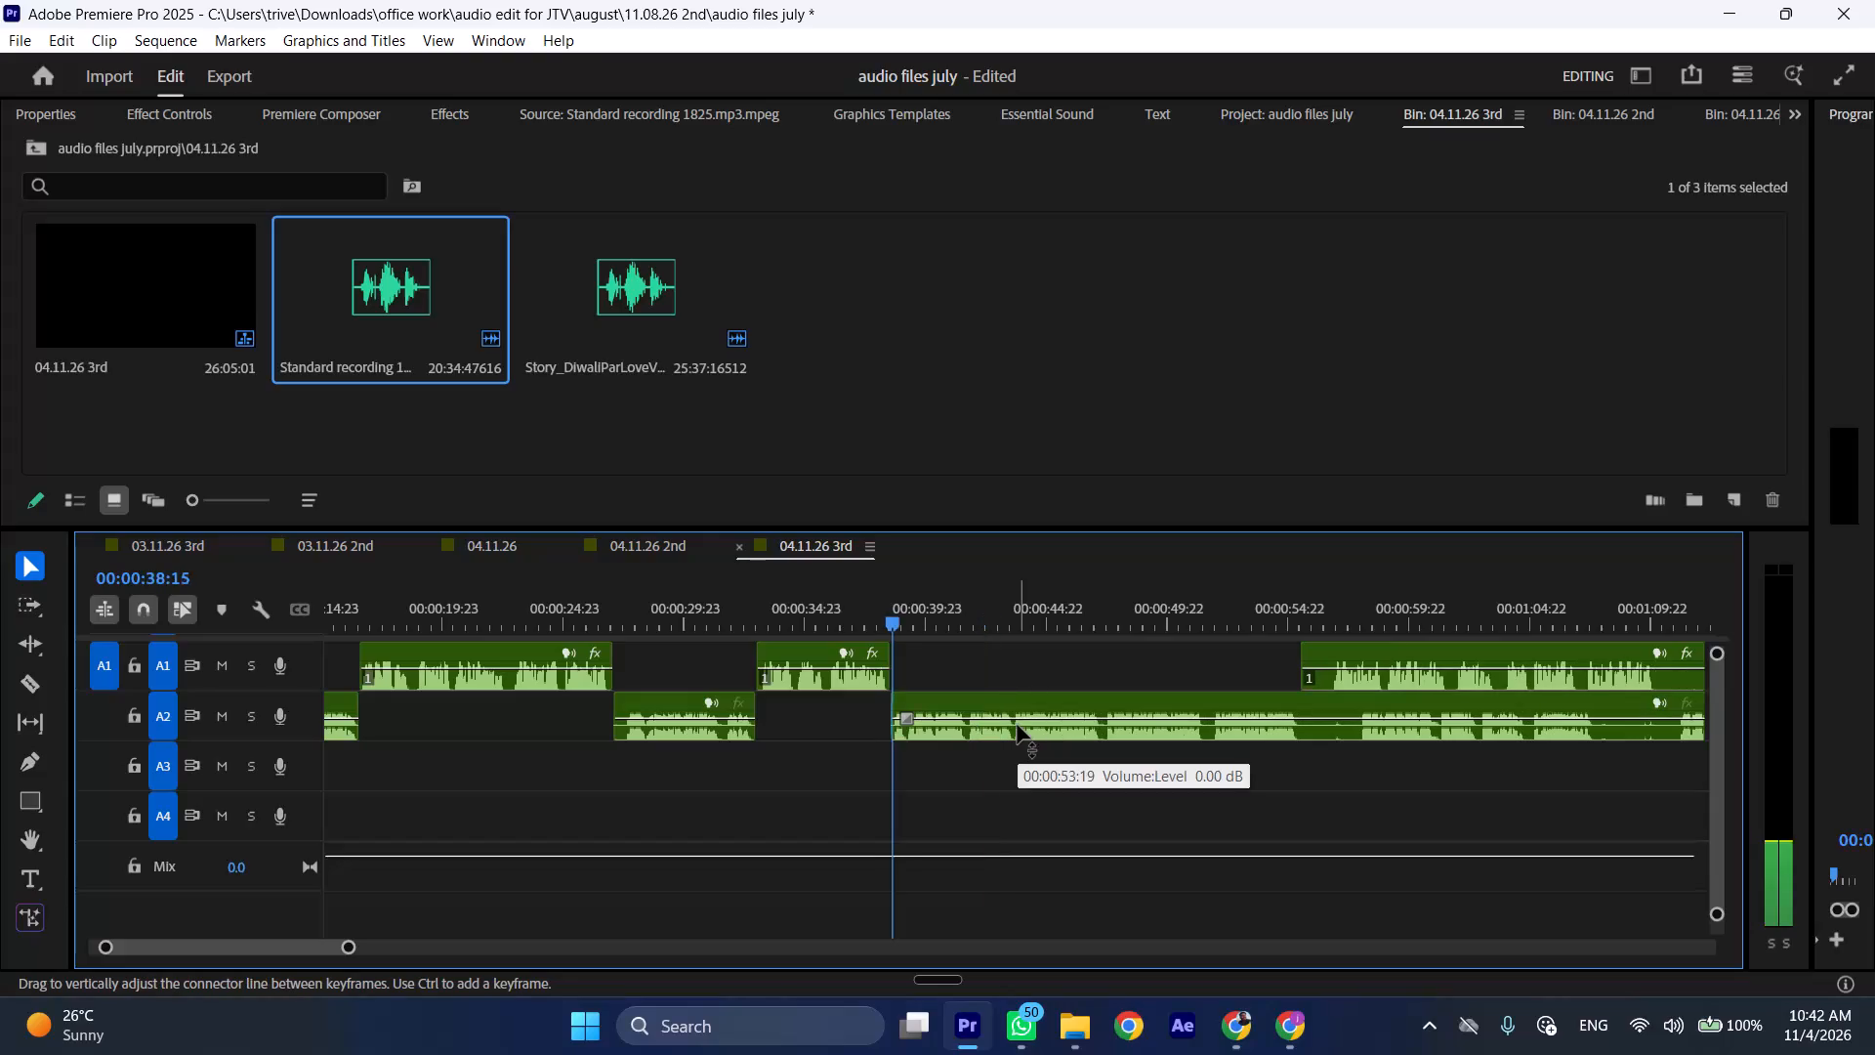
Trim about 1 second of silence off the start of the A1 clip that begins near 00:00:55.
{"action": "scroll", "coordinate": [1044, 773], "scroll_direction": "down", "scroll_amount": 5}
{"action": "left_click_drag", "start_coordinate": [1108, 646], "coordinate": [1127, 646]}
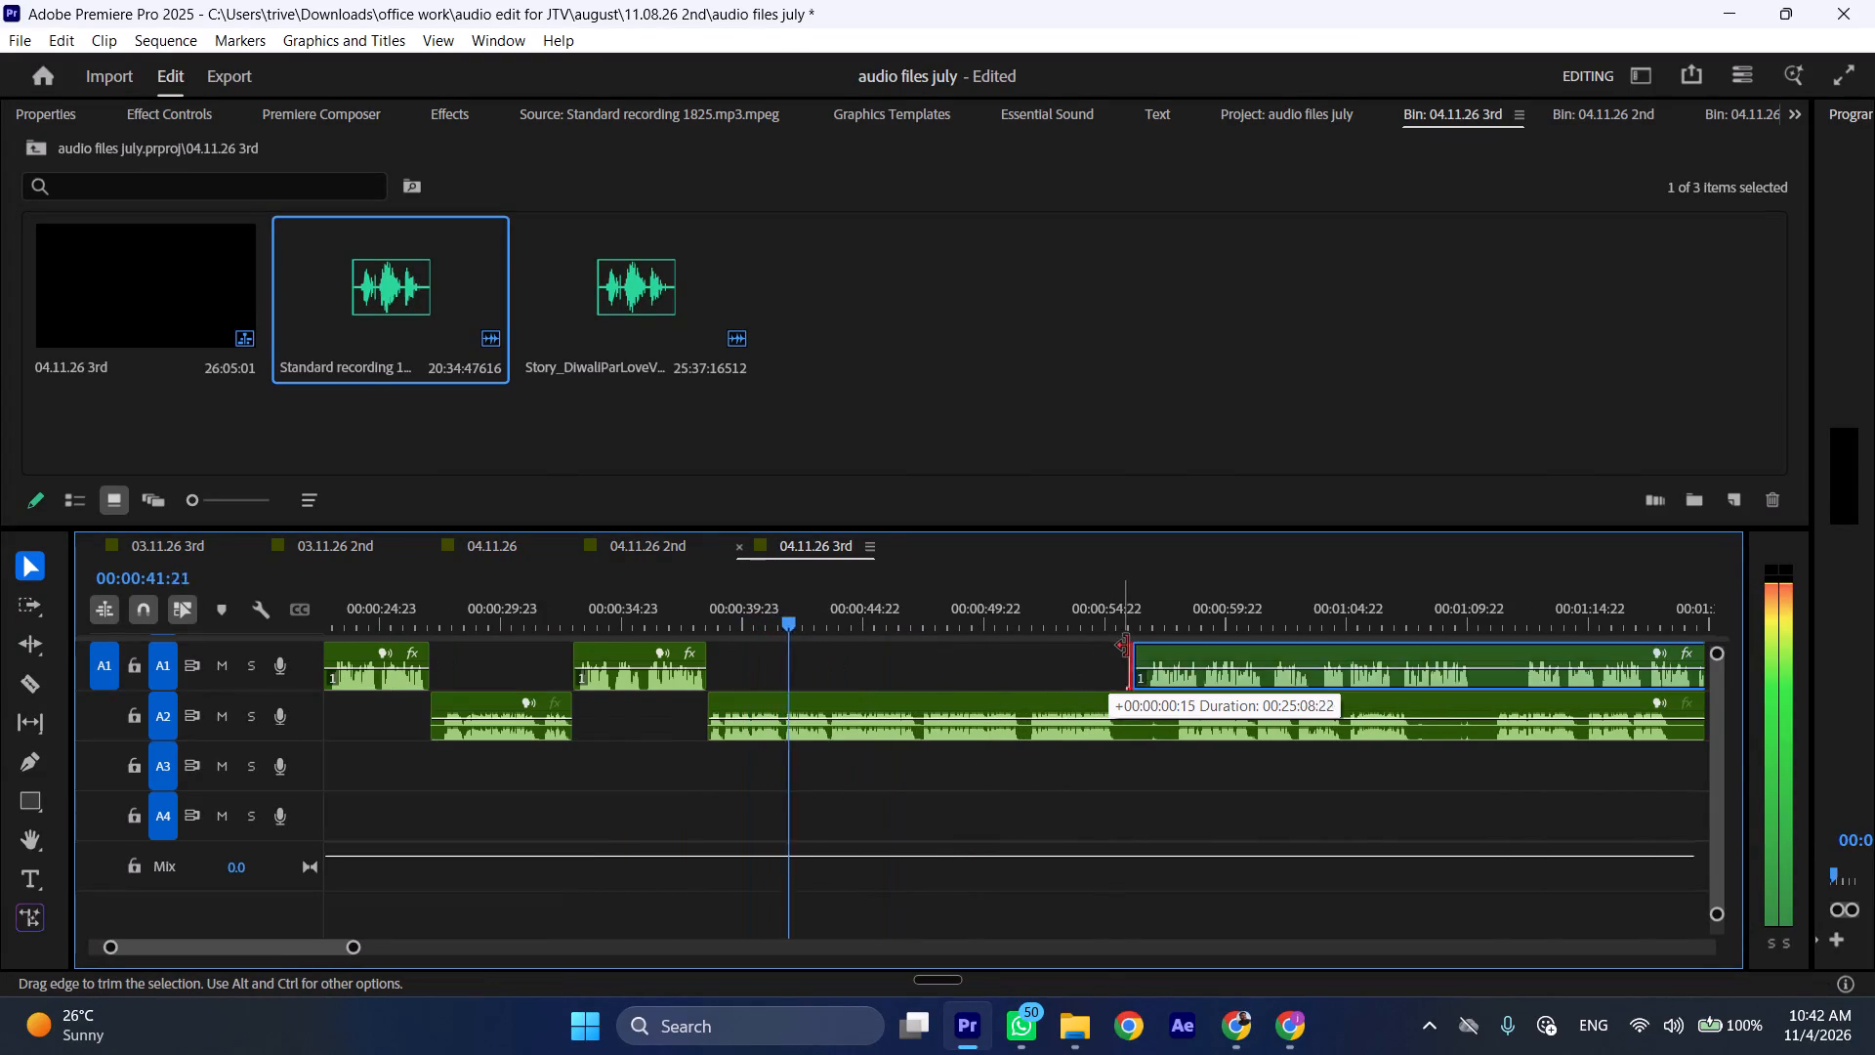
{"action": "left_click_drag", "start_coordinate": [1127, 646], "coordinate": [1140, 646]}
Cut the A2 clip at 00:00:47:06 and 00:00:51:14 and ripple-delete the section between, closing the gap.
{"action": "scroll", "coordinate": [1060, 710], "scroll_direction": "down", "scroll_amount": 3}
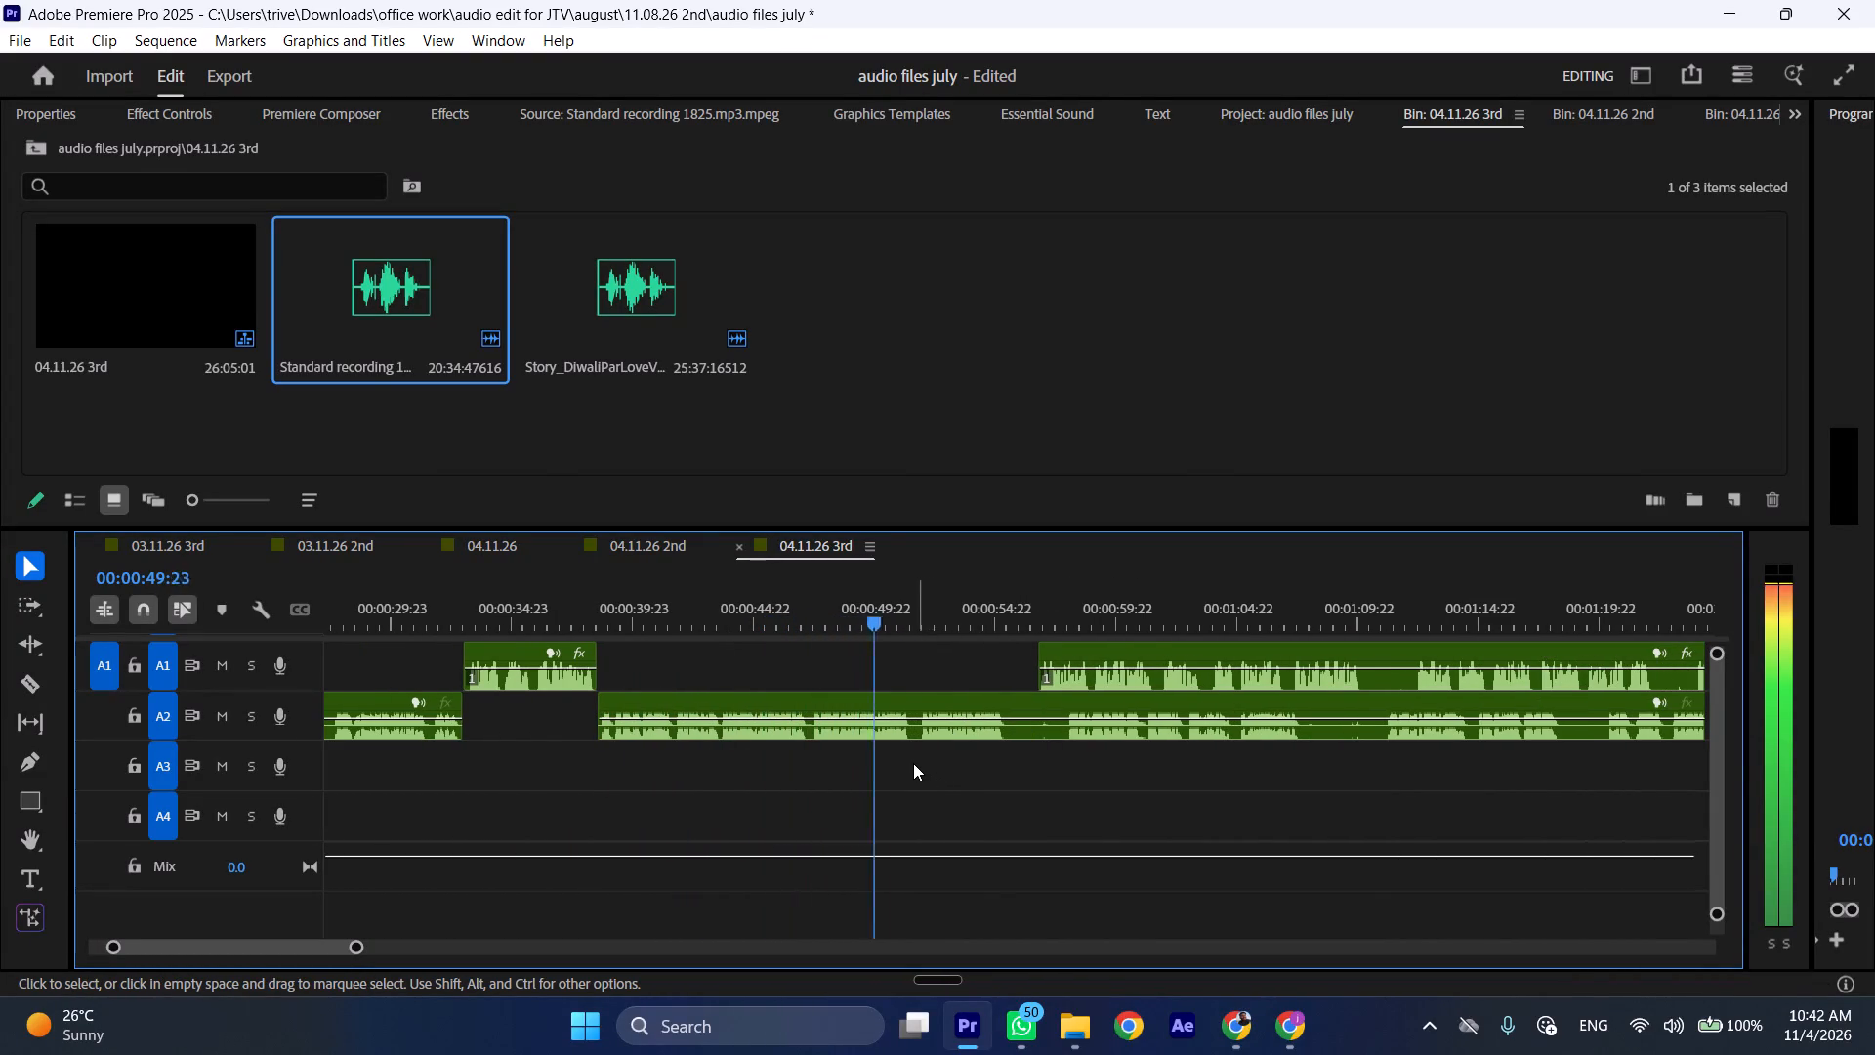
{"action": "scroll", "coordinate": [908, 756], "scroll_direction": "down", "scroll_amount": 5}
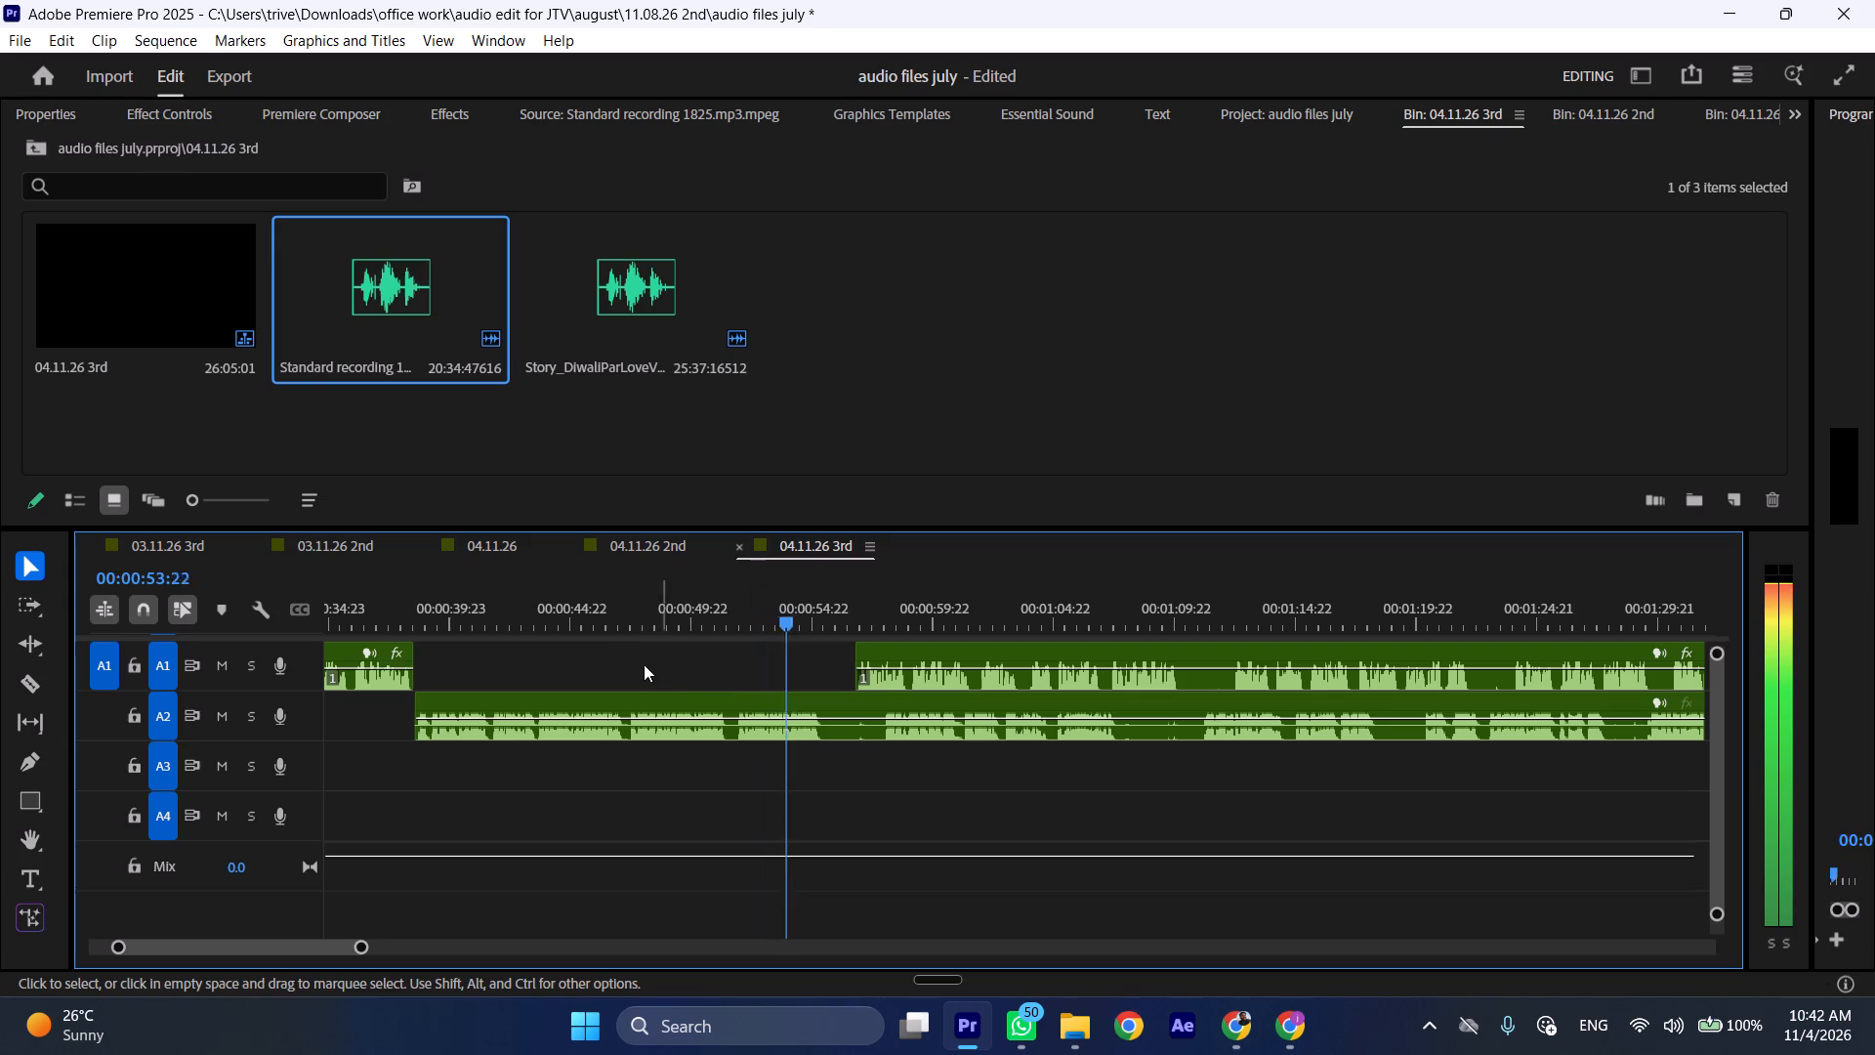
{"action": "left_click_drag", "start_coordinate": [622, 616], "coordinate": [629, 617]}
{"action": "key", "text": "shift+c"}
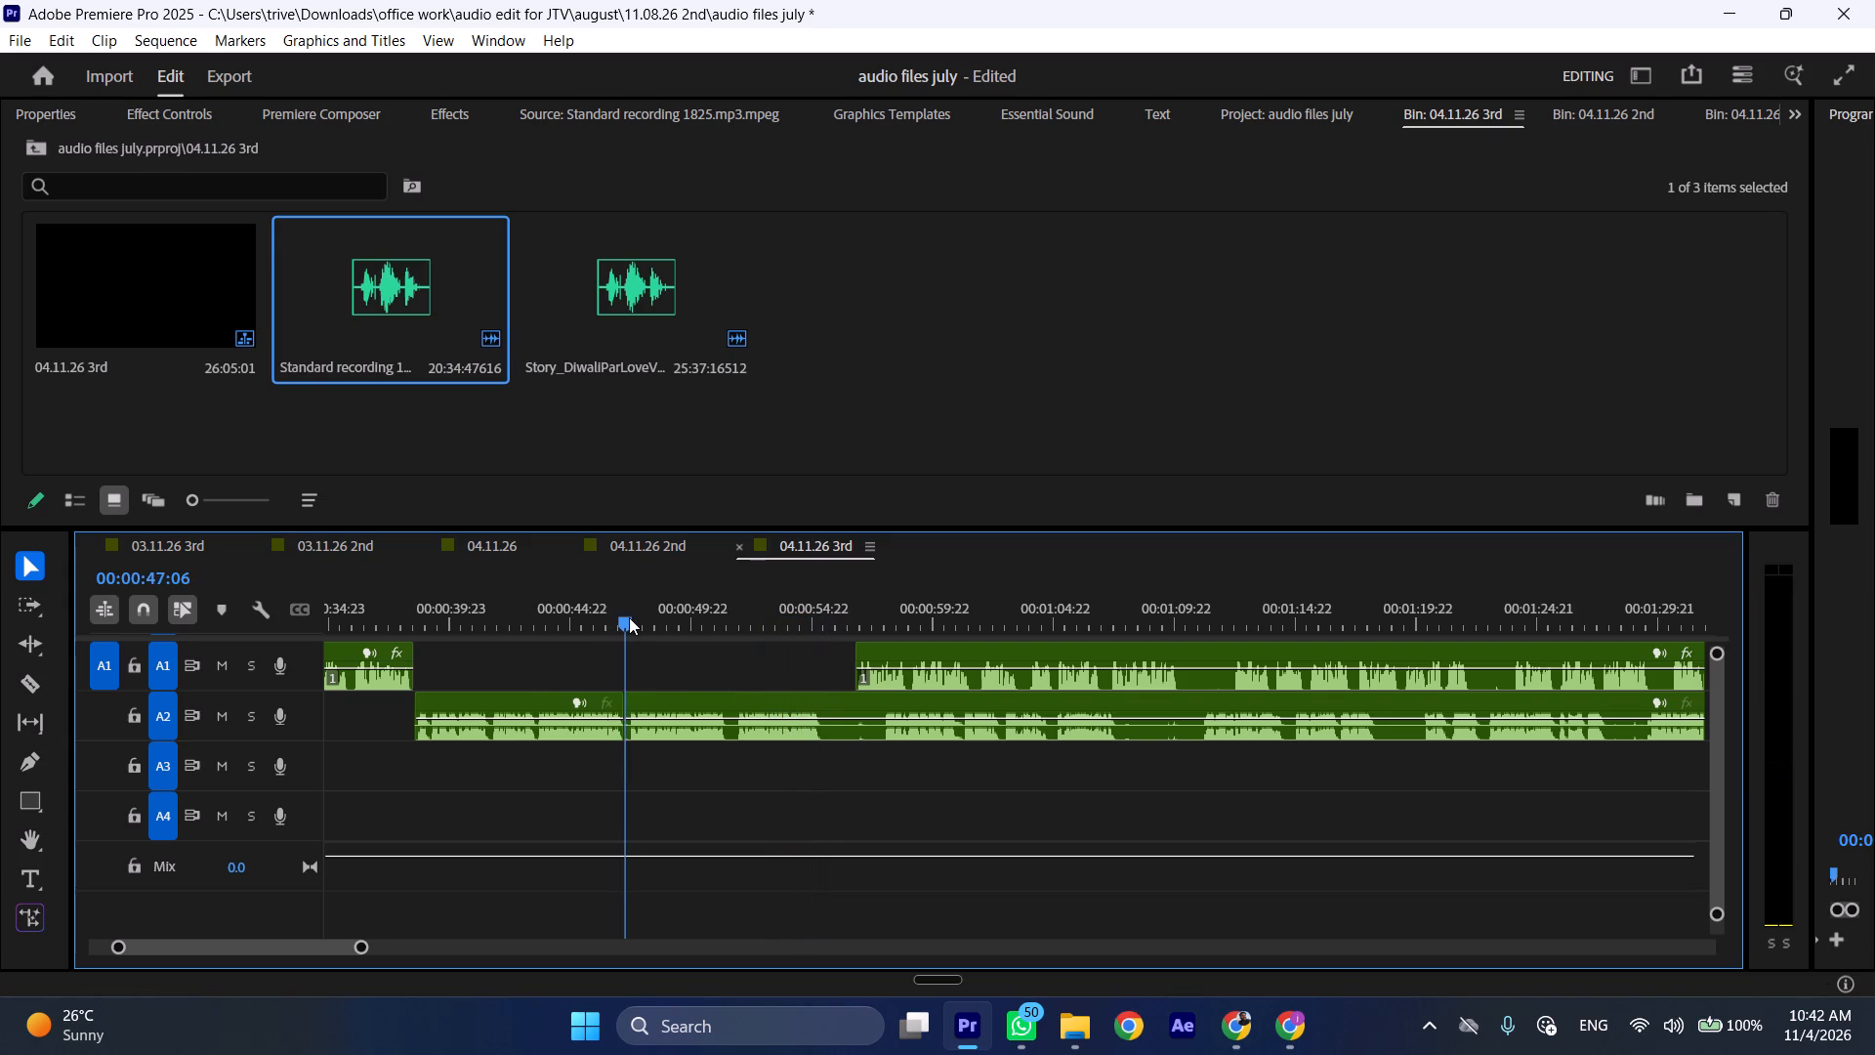
{"action": "left_click_drag", "start_coordinate": [629, 617], "coordinate": [734, 633]}
{"action": "left_click", "coordinate": [762, 724]}
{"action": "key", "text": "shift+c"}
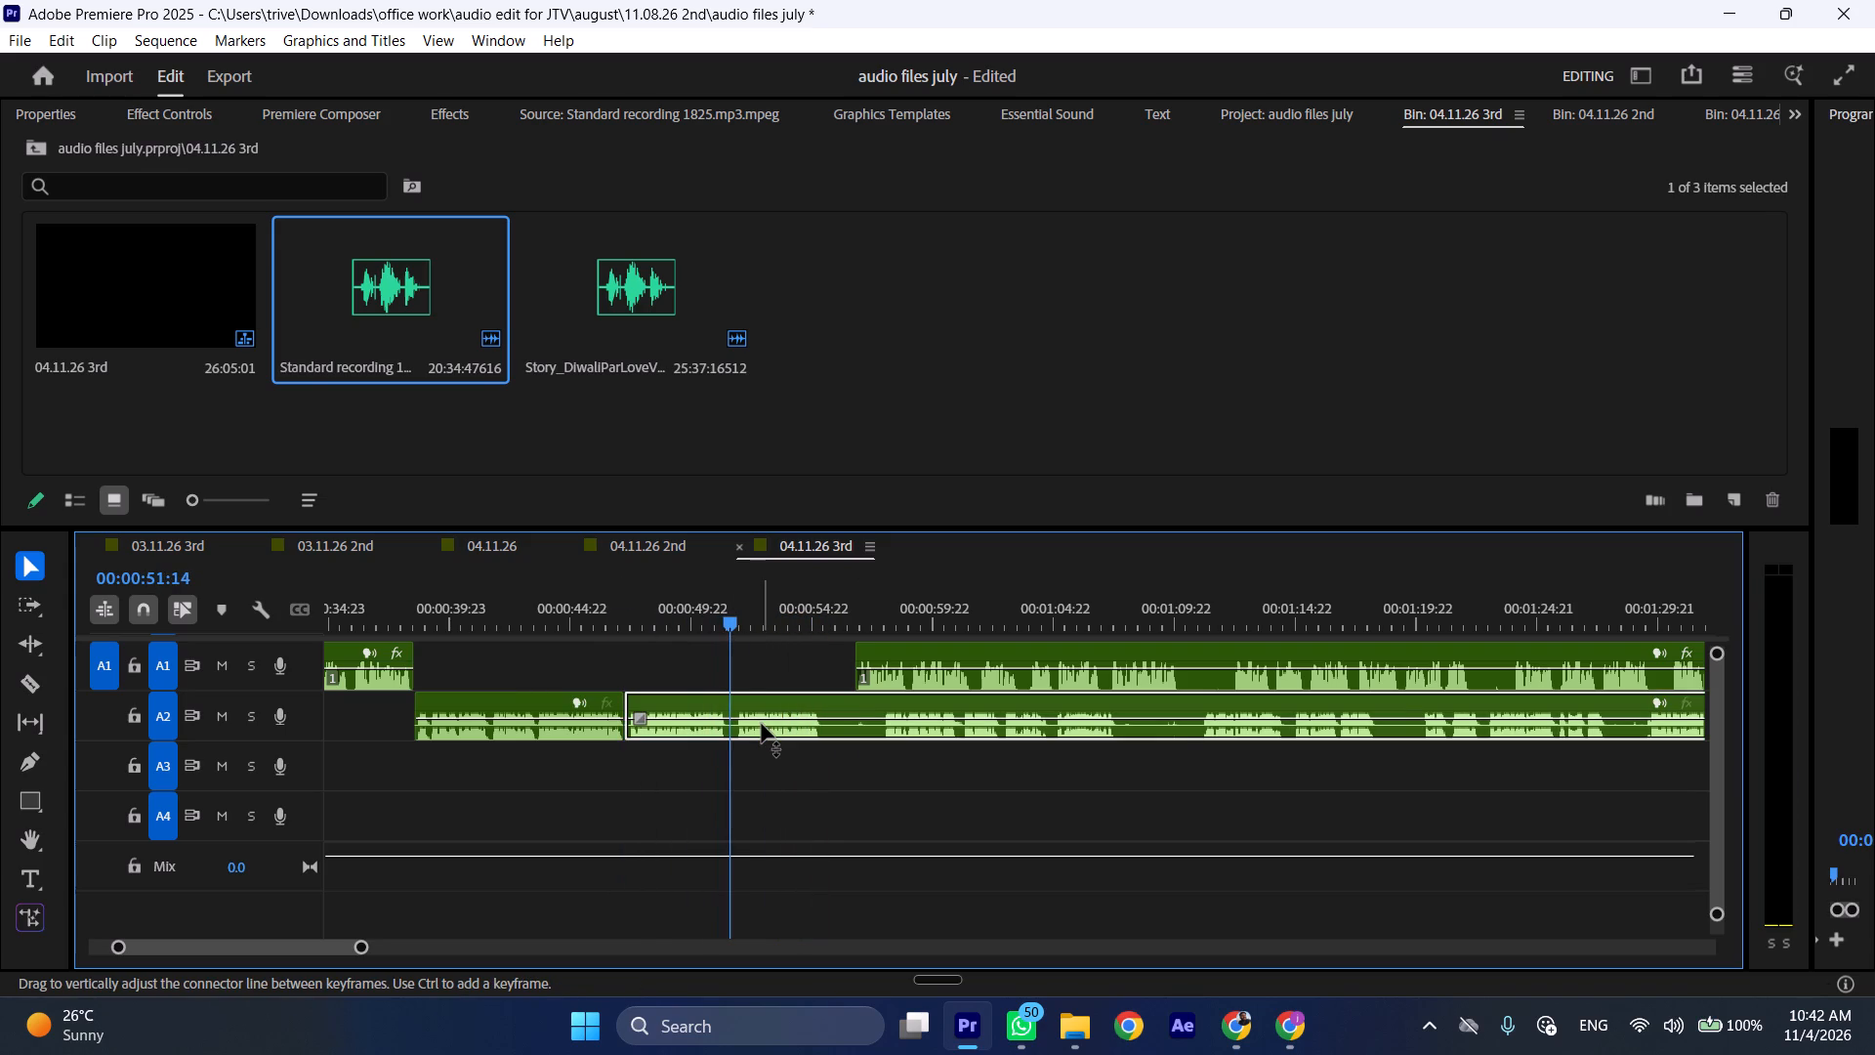
{"action": "key", "text": "ctrl+shift+d"}
Split the A2 clip at 00:00:51:07, start the next A1 clip there, move the A2 remainder to about 00:01:14, and play on.
{"action": "left_click", "coordinate": [726, 599]}
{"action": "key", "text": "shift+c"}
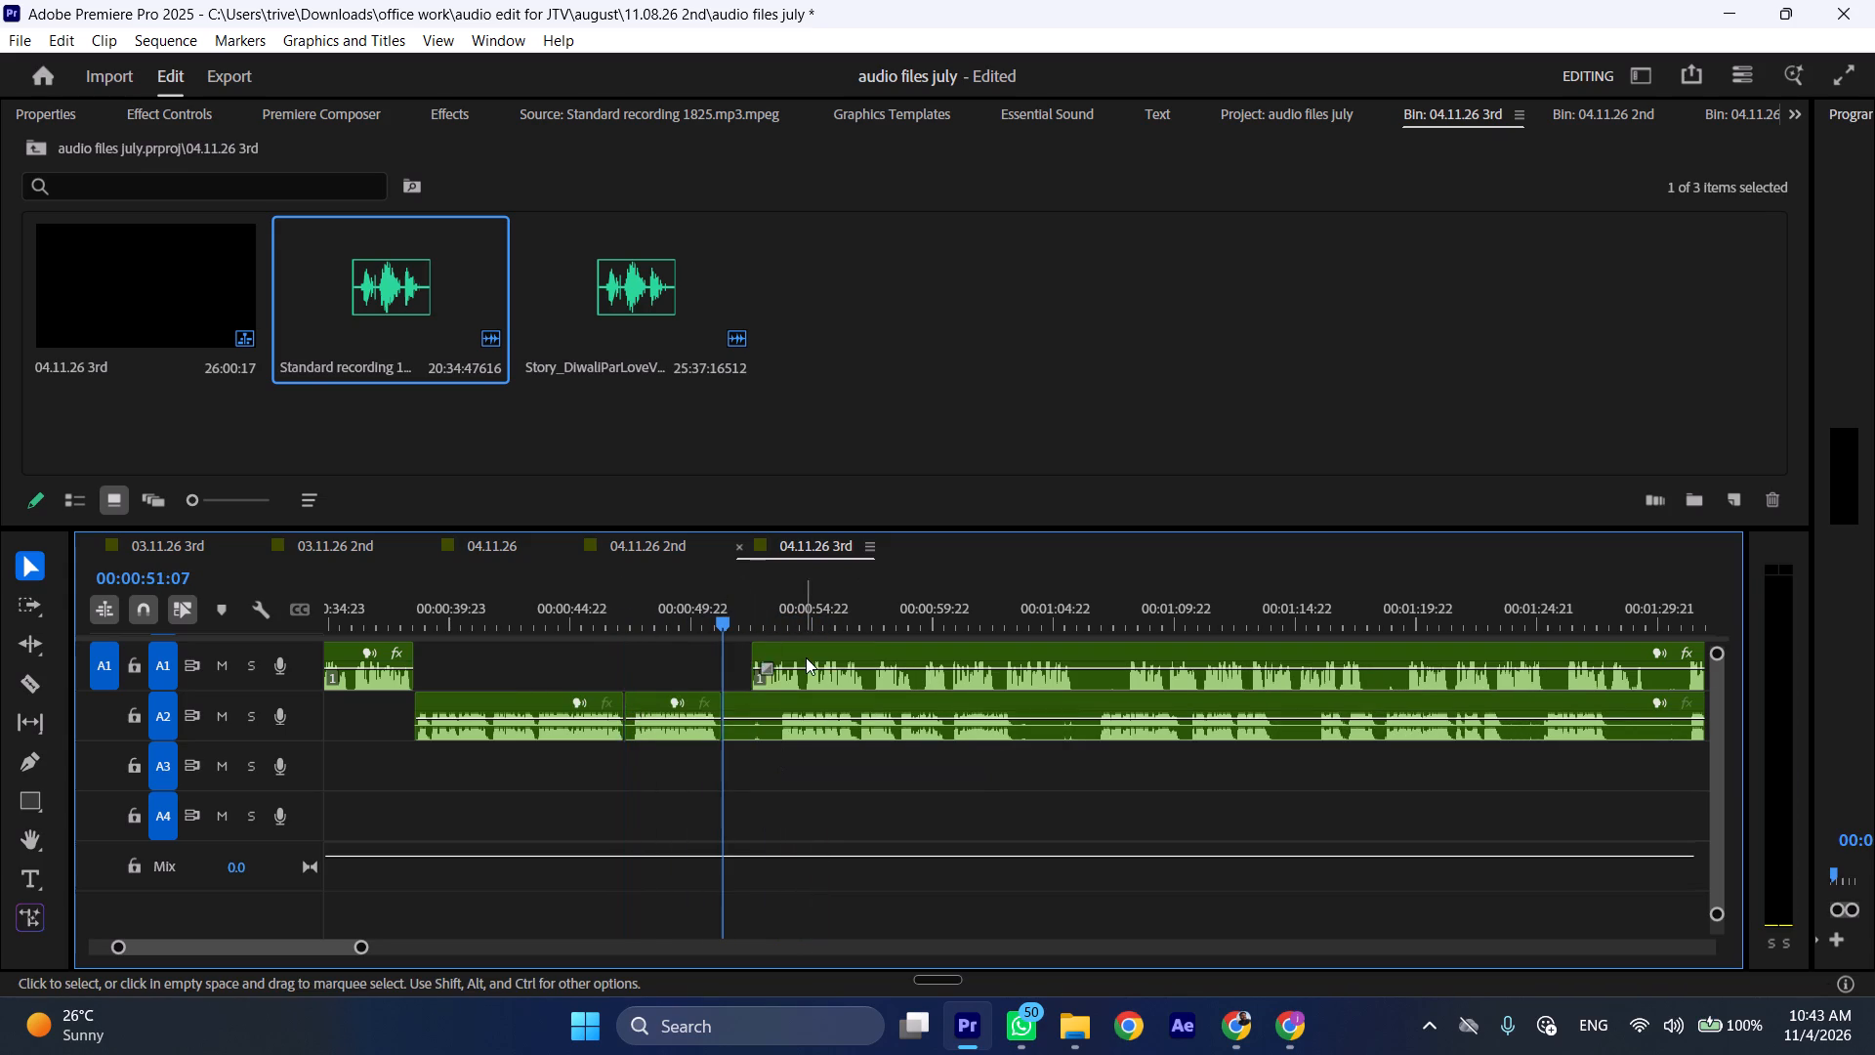
{"action": "left_click_drag", "start_coordinate": [806, 657], "coordinate": [779, 665]}
{"action": "left_click_drag", "start_coordinate": [766, 705], "coordinate": [1313, 705]}
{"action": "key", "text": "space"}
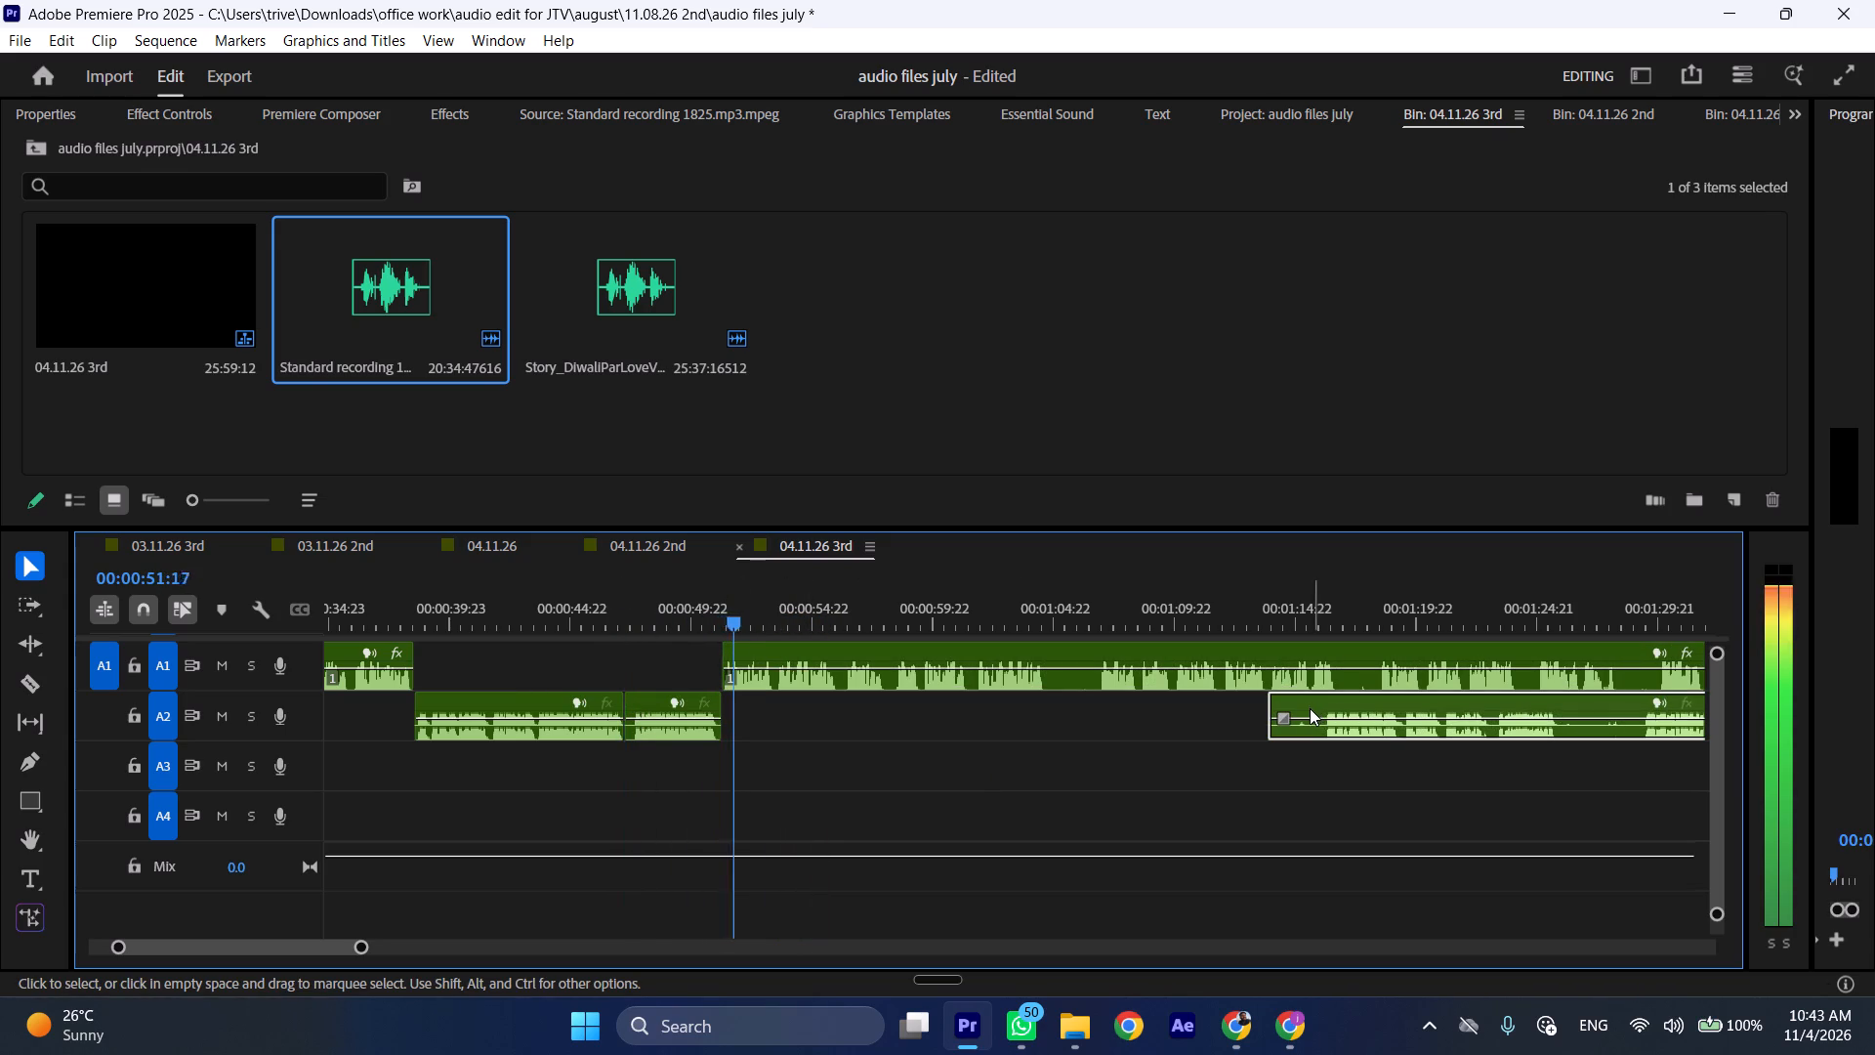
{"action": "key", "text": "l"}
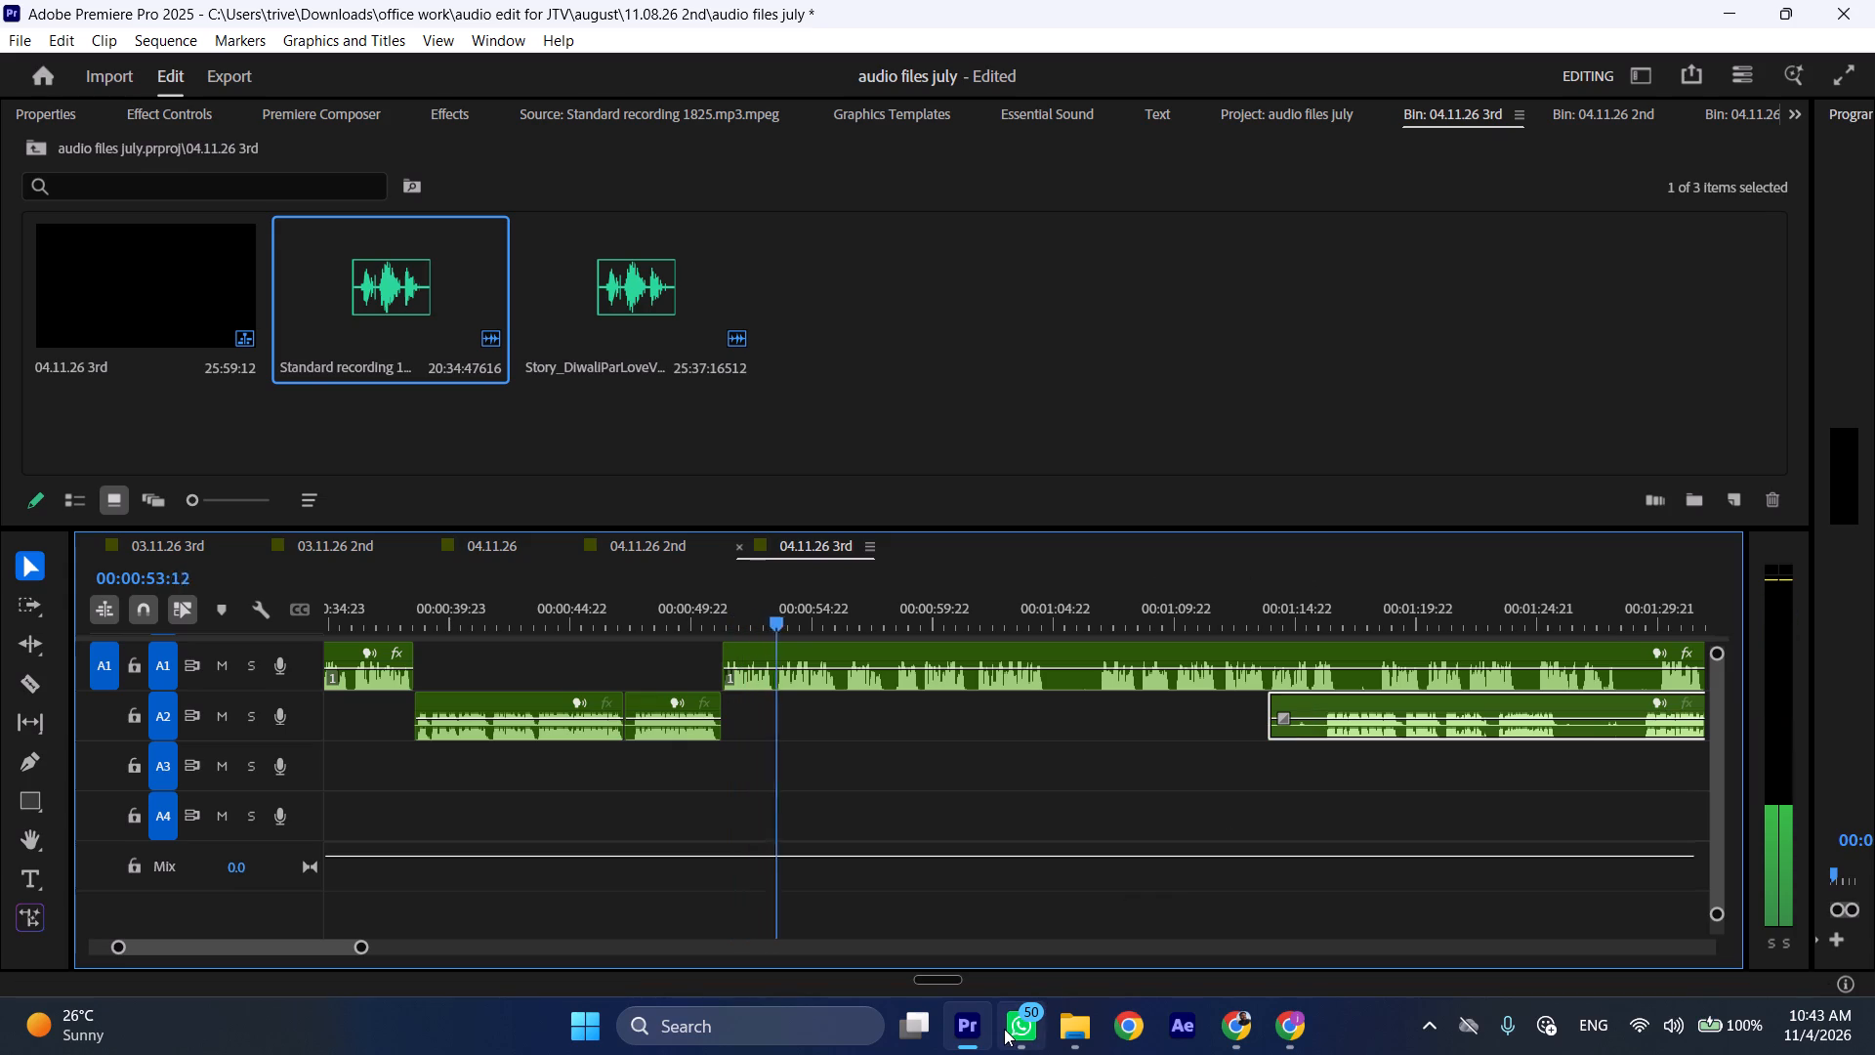
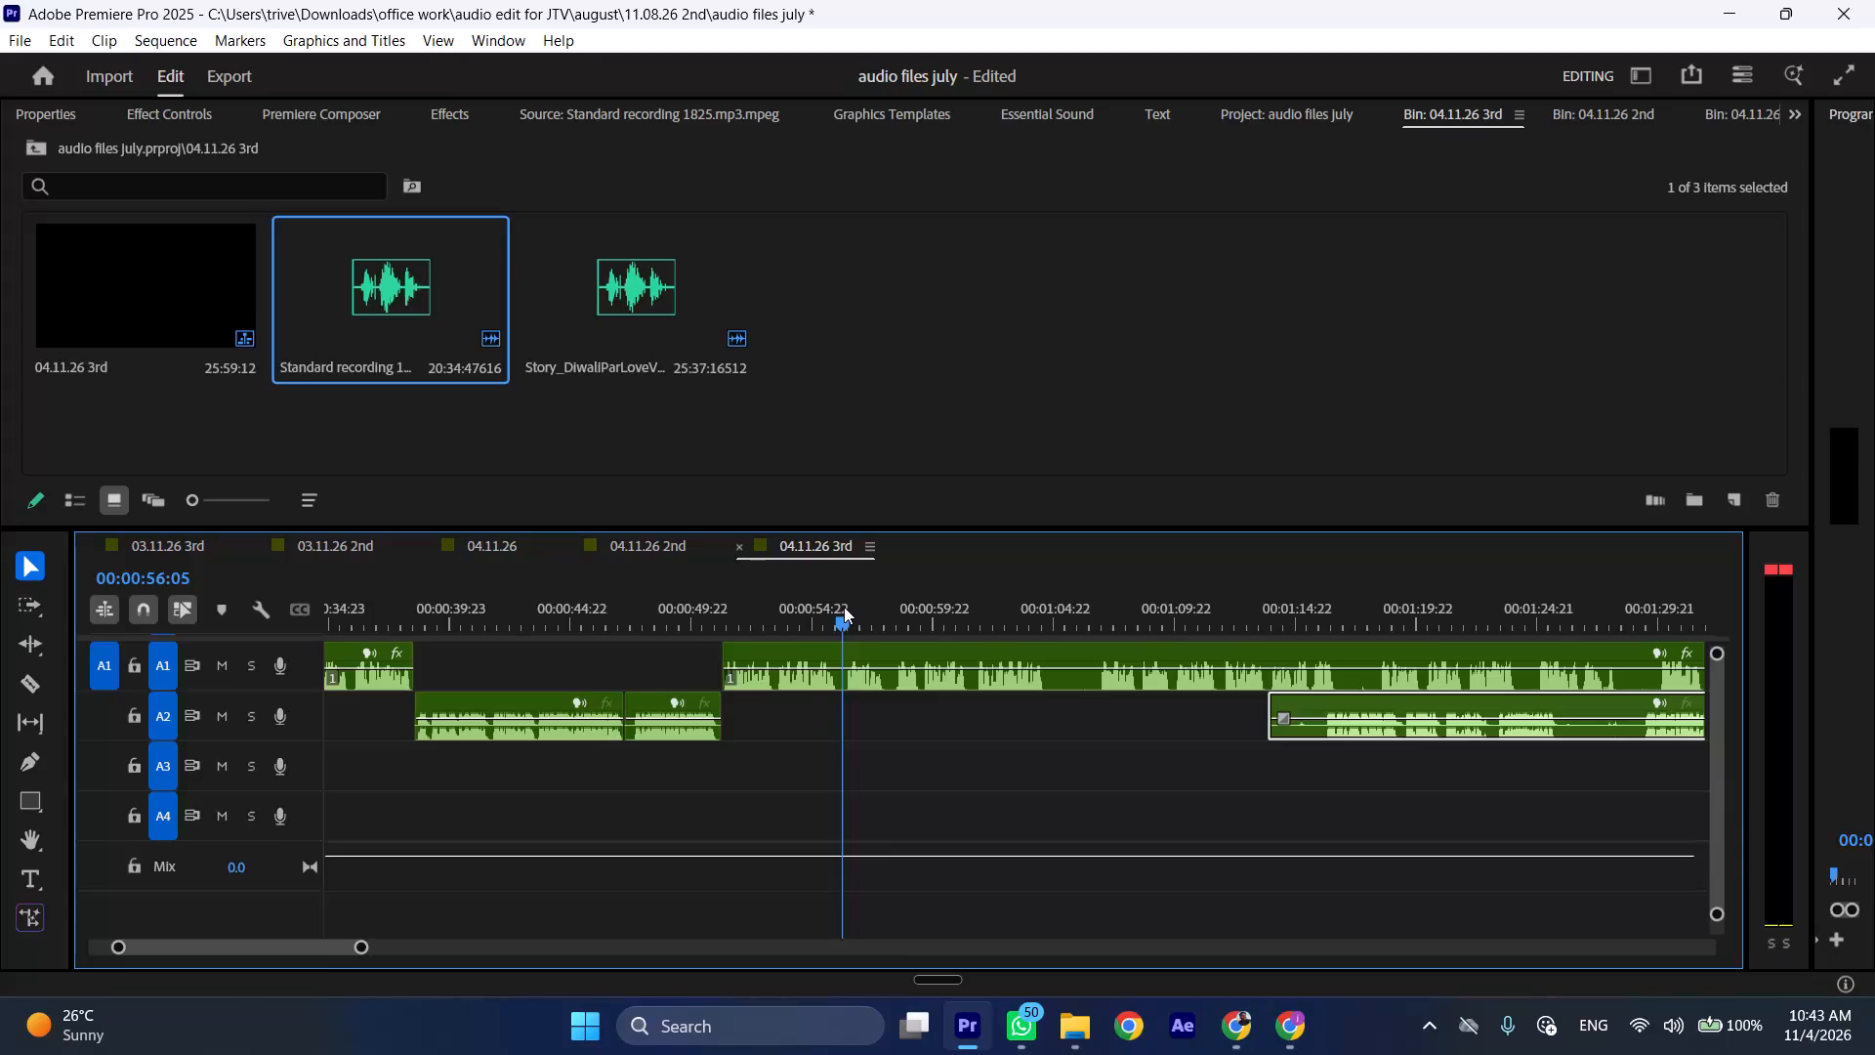
Cut about 2 seconds out of the A1 clip at 00:00:56:05, pulling later clips back to close the gap, and play the join.
{"action": "left_click", "coordinate": [924, 658]}
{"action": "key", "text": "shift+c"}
{"action": "key", "text": "ctrl+shift+d"}
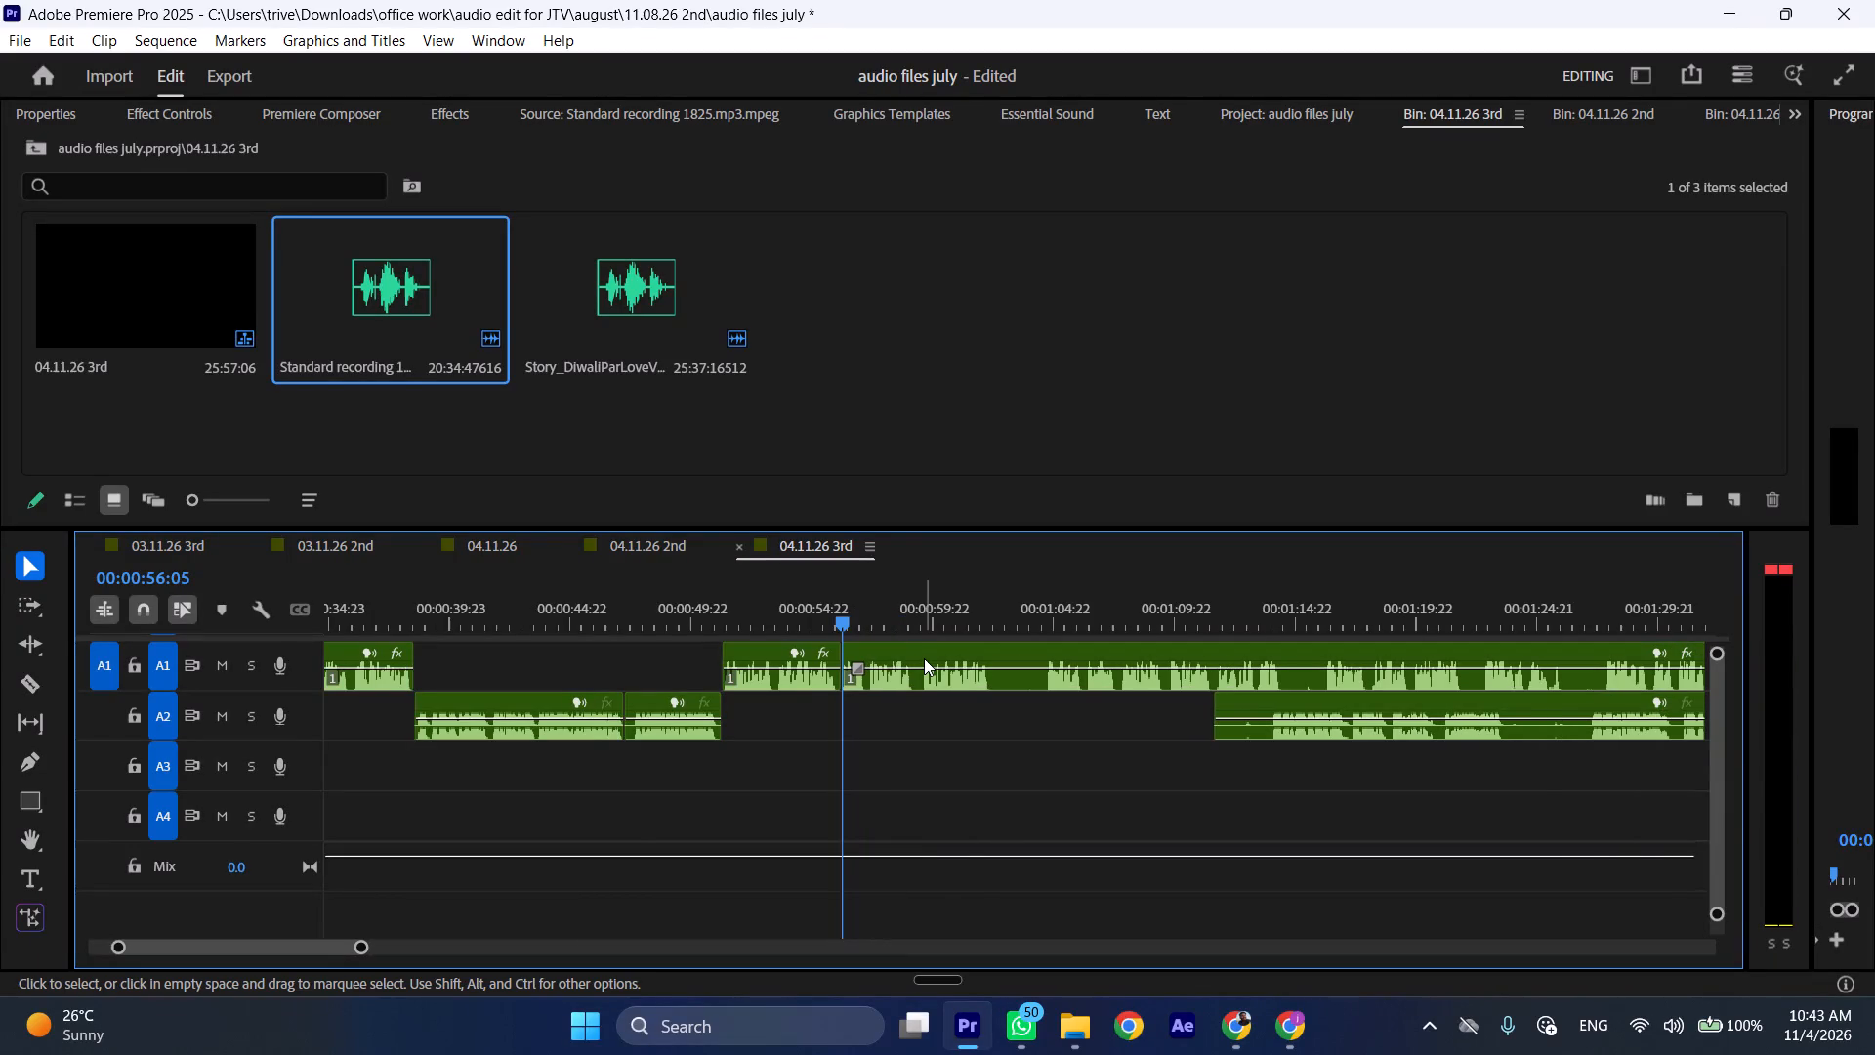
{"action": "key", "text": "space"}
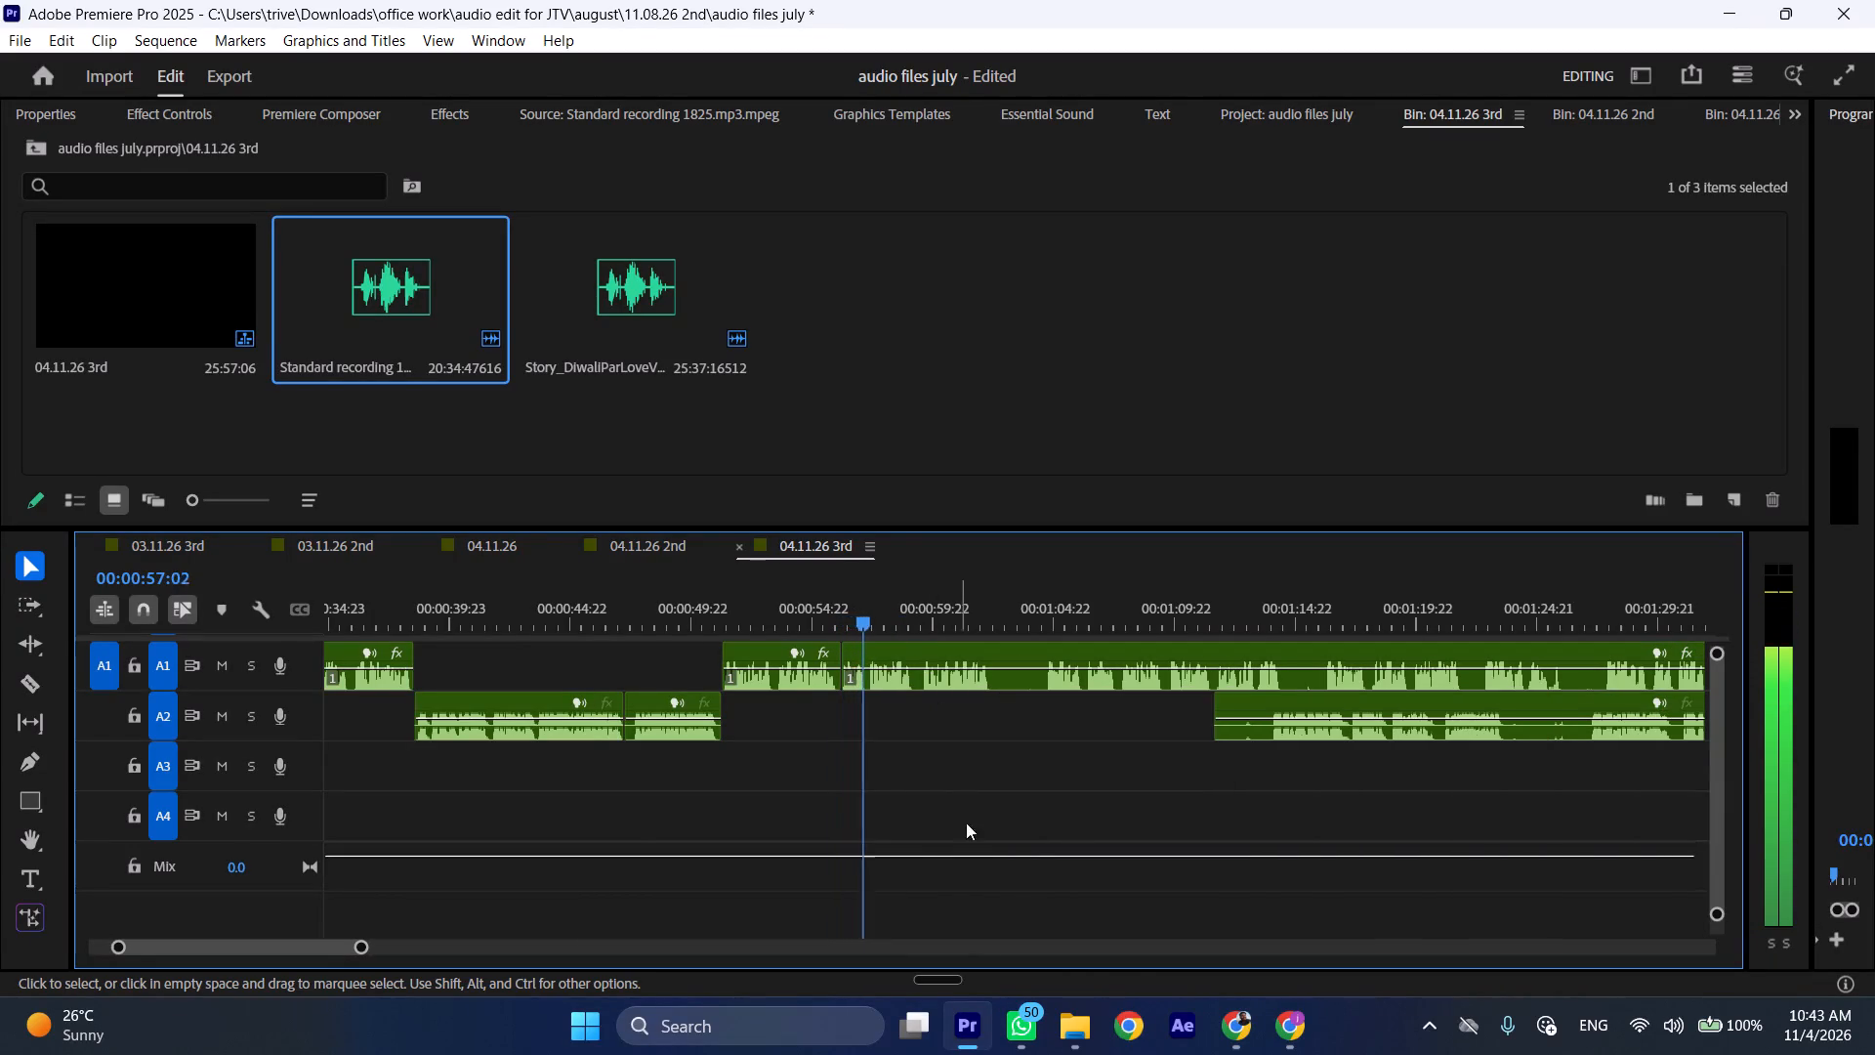
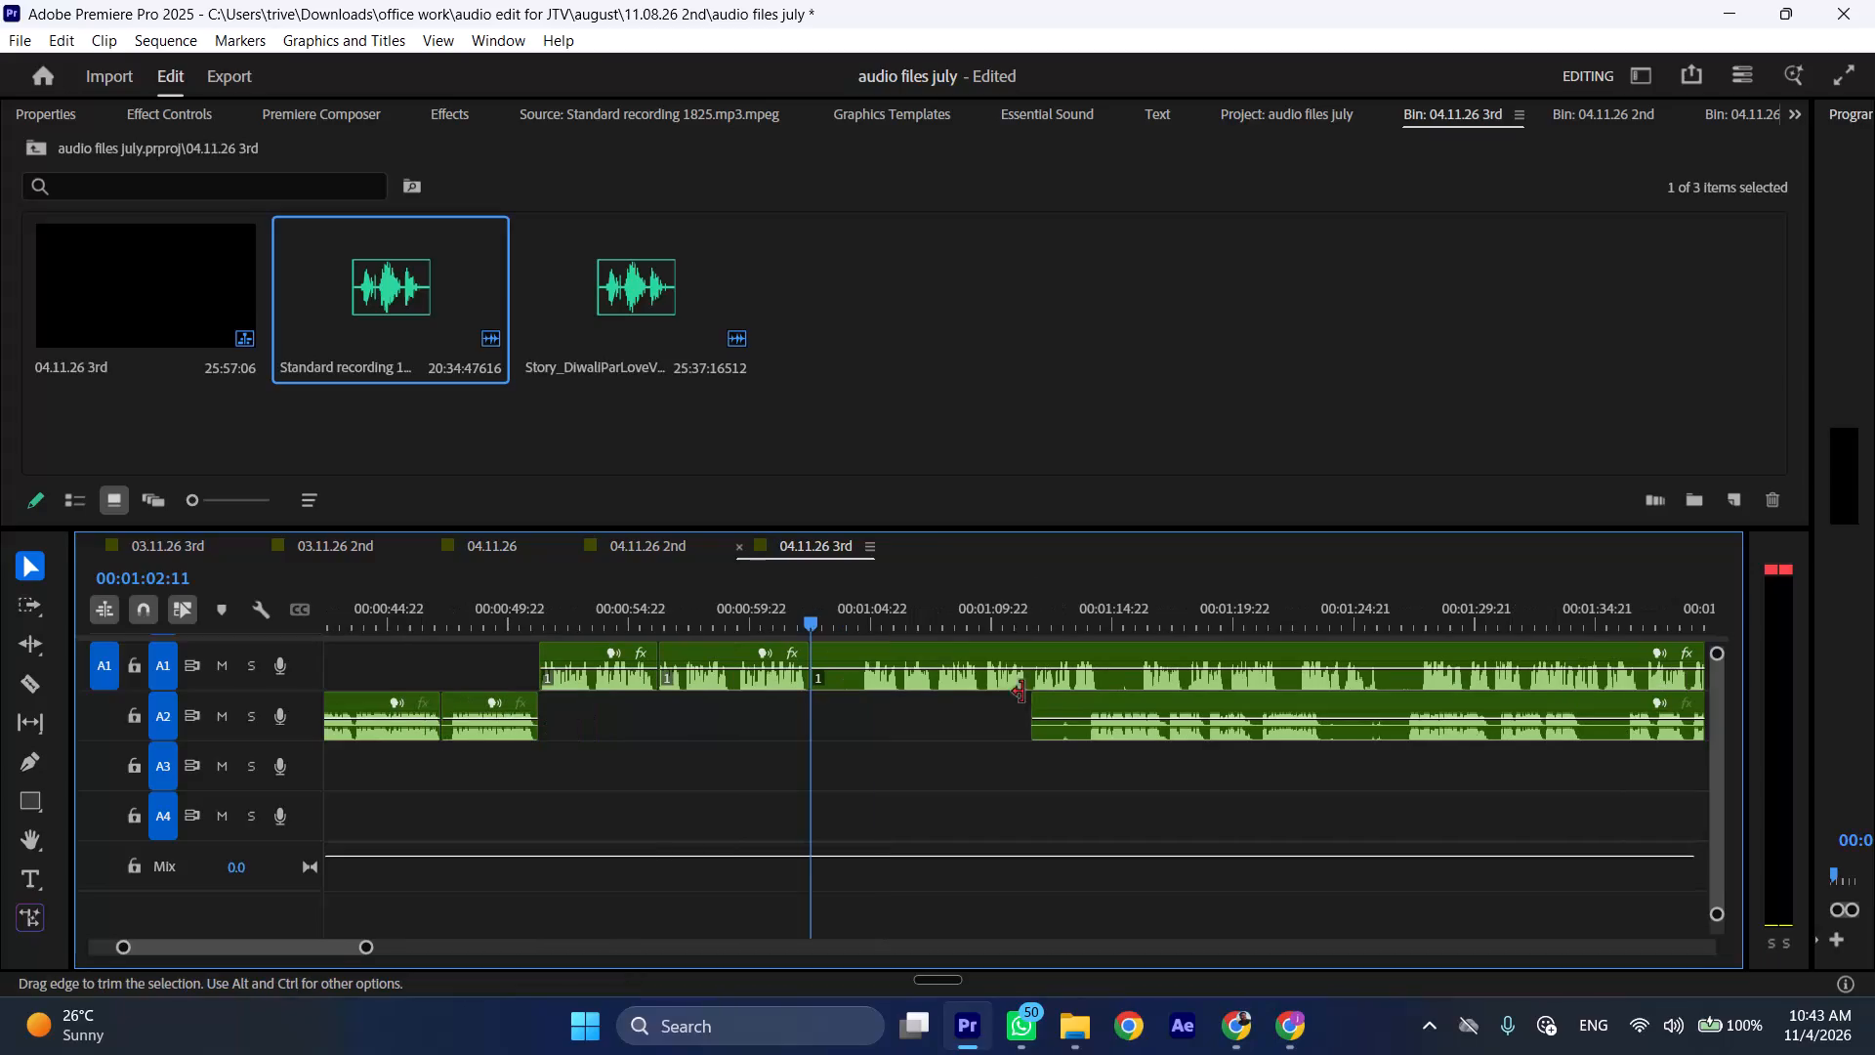
Trim about 2 seconds of silence off the A2 clip's start and move it to the A1 cut at 00:01:02:11, shifting the following A1 clip later.
{"action": "left_click_drag", "start_coordinate": [1037, 697], "coordinate": [1086, 697]}
{"action": "left_click_drag", "start_coordinate": [1135, 704], "coordinate": [897, 707]}
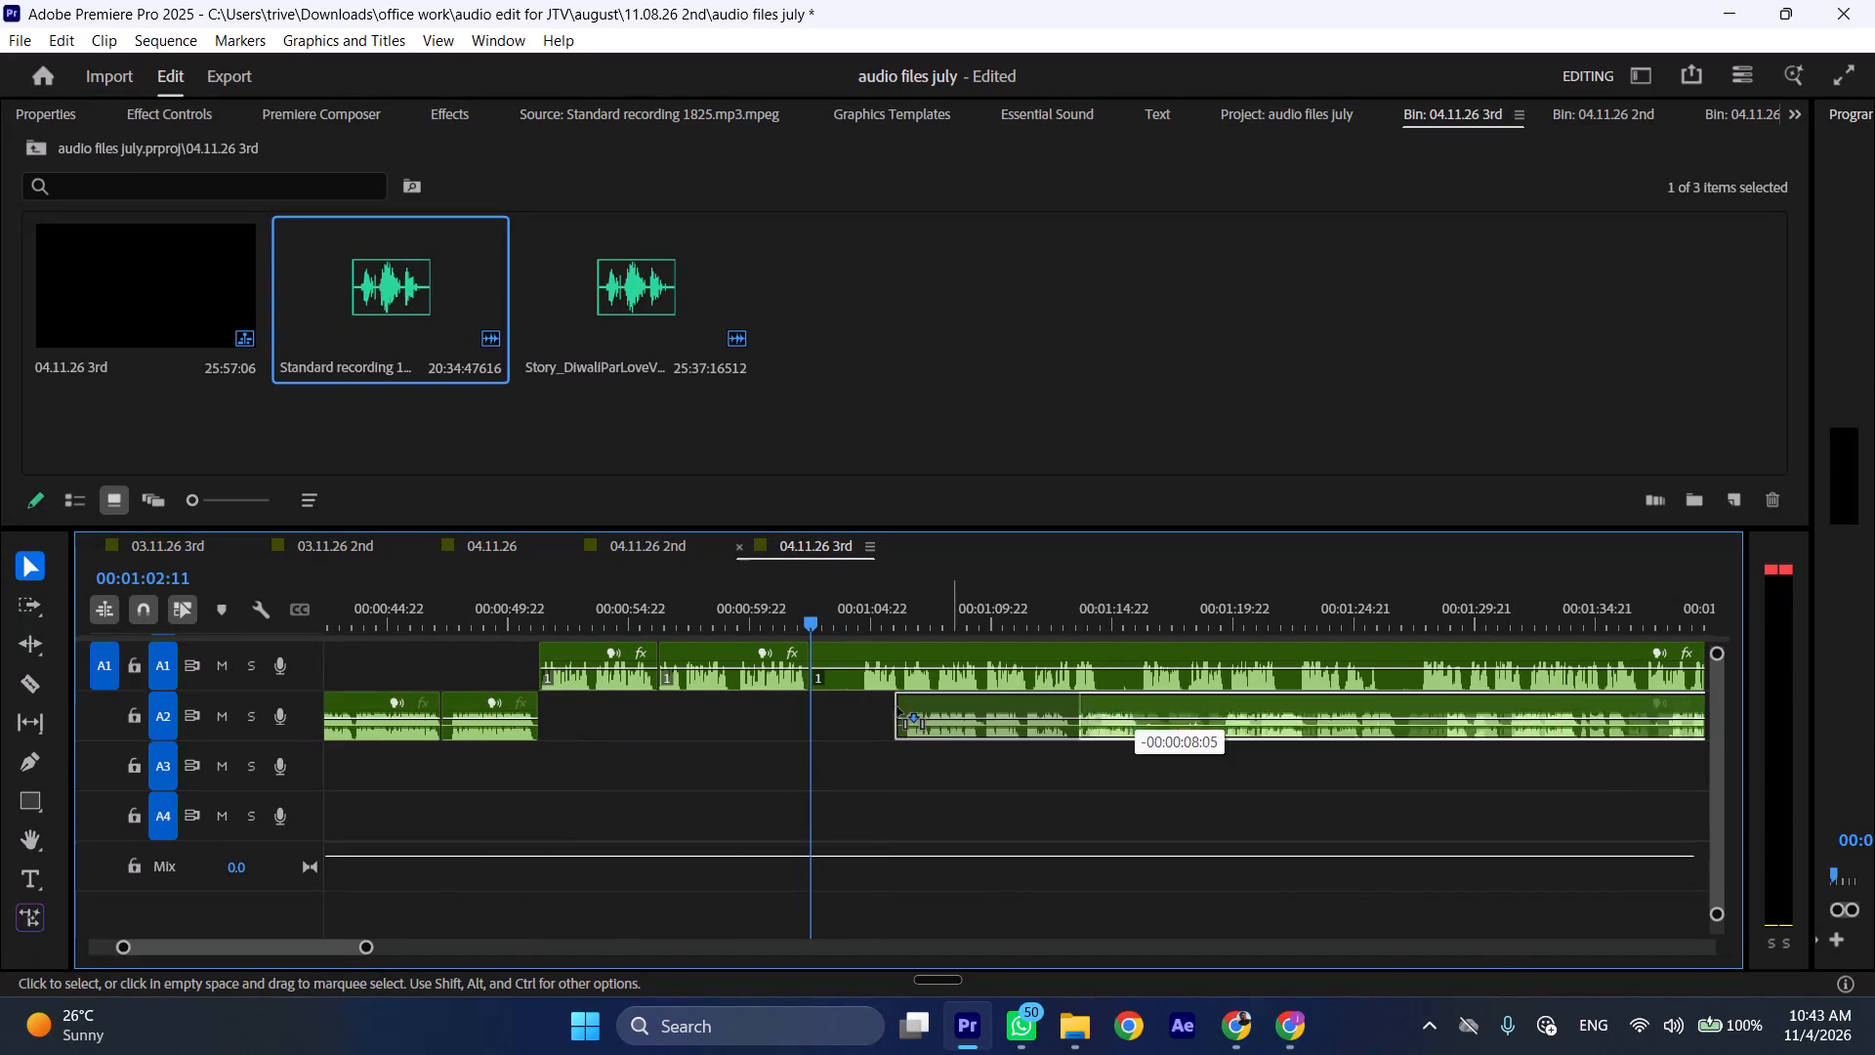
{"action": "left_click_drag", "start_coordinate": [897, 707], "coordinate": [874, 707]}
{"action": "left_click_drag", "start_coordinate": [855, 647], "coordinate": [1187, 656]}
Split the A2 clip at 00:01:12:14 and align the following A1 clip to that cut, with about 2 seconds of silence trimmed off its start.
{"action": "left_click", "coordinate": [1061, 601]}
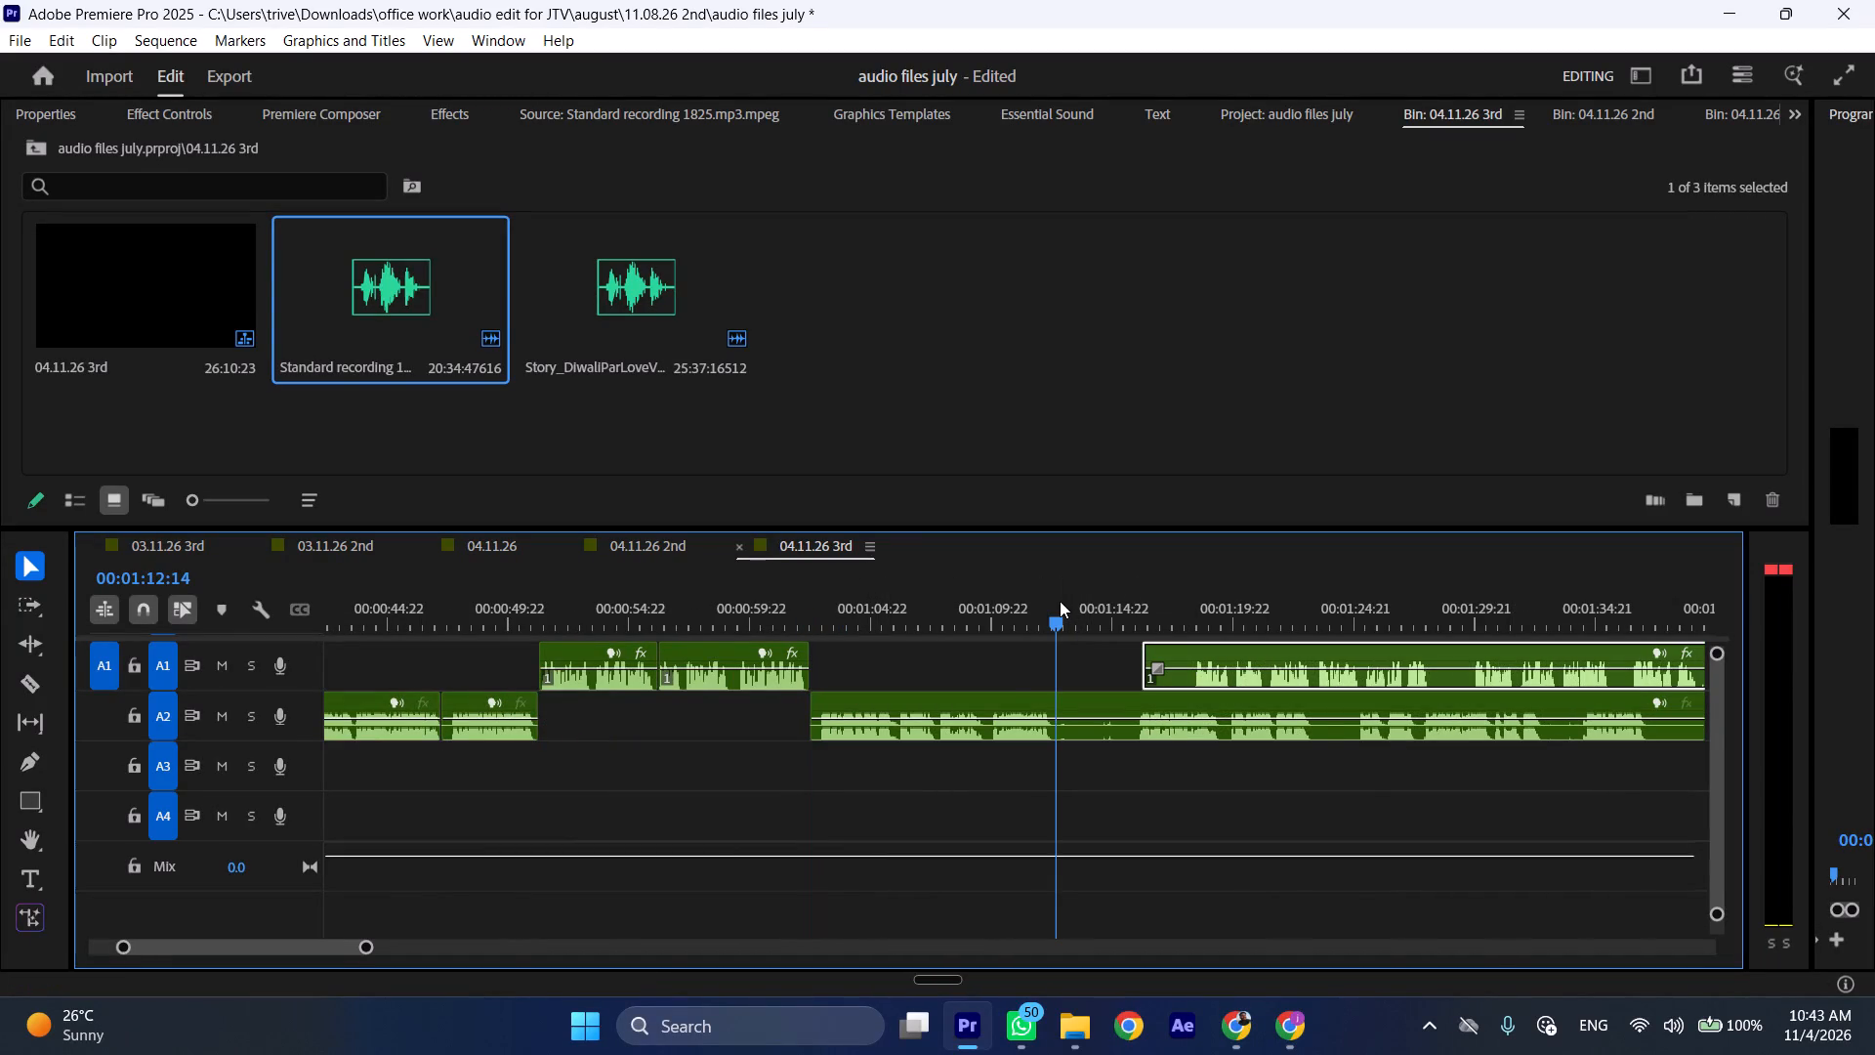
{"action": "key", "text": "shift+c"}
{"action": "left_click_drag", "start_coordinate": [1156, 645], "coordinate": [1201, 652]}
{"action": "left_click_drag", "start_coordinate": [1222, 653], "coordinate": [1218, 654]}
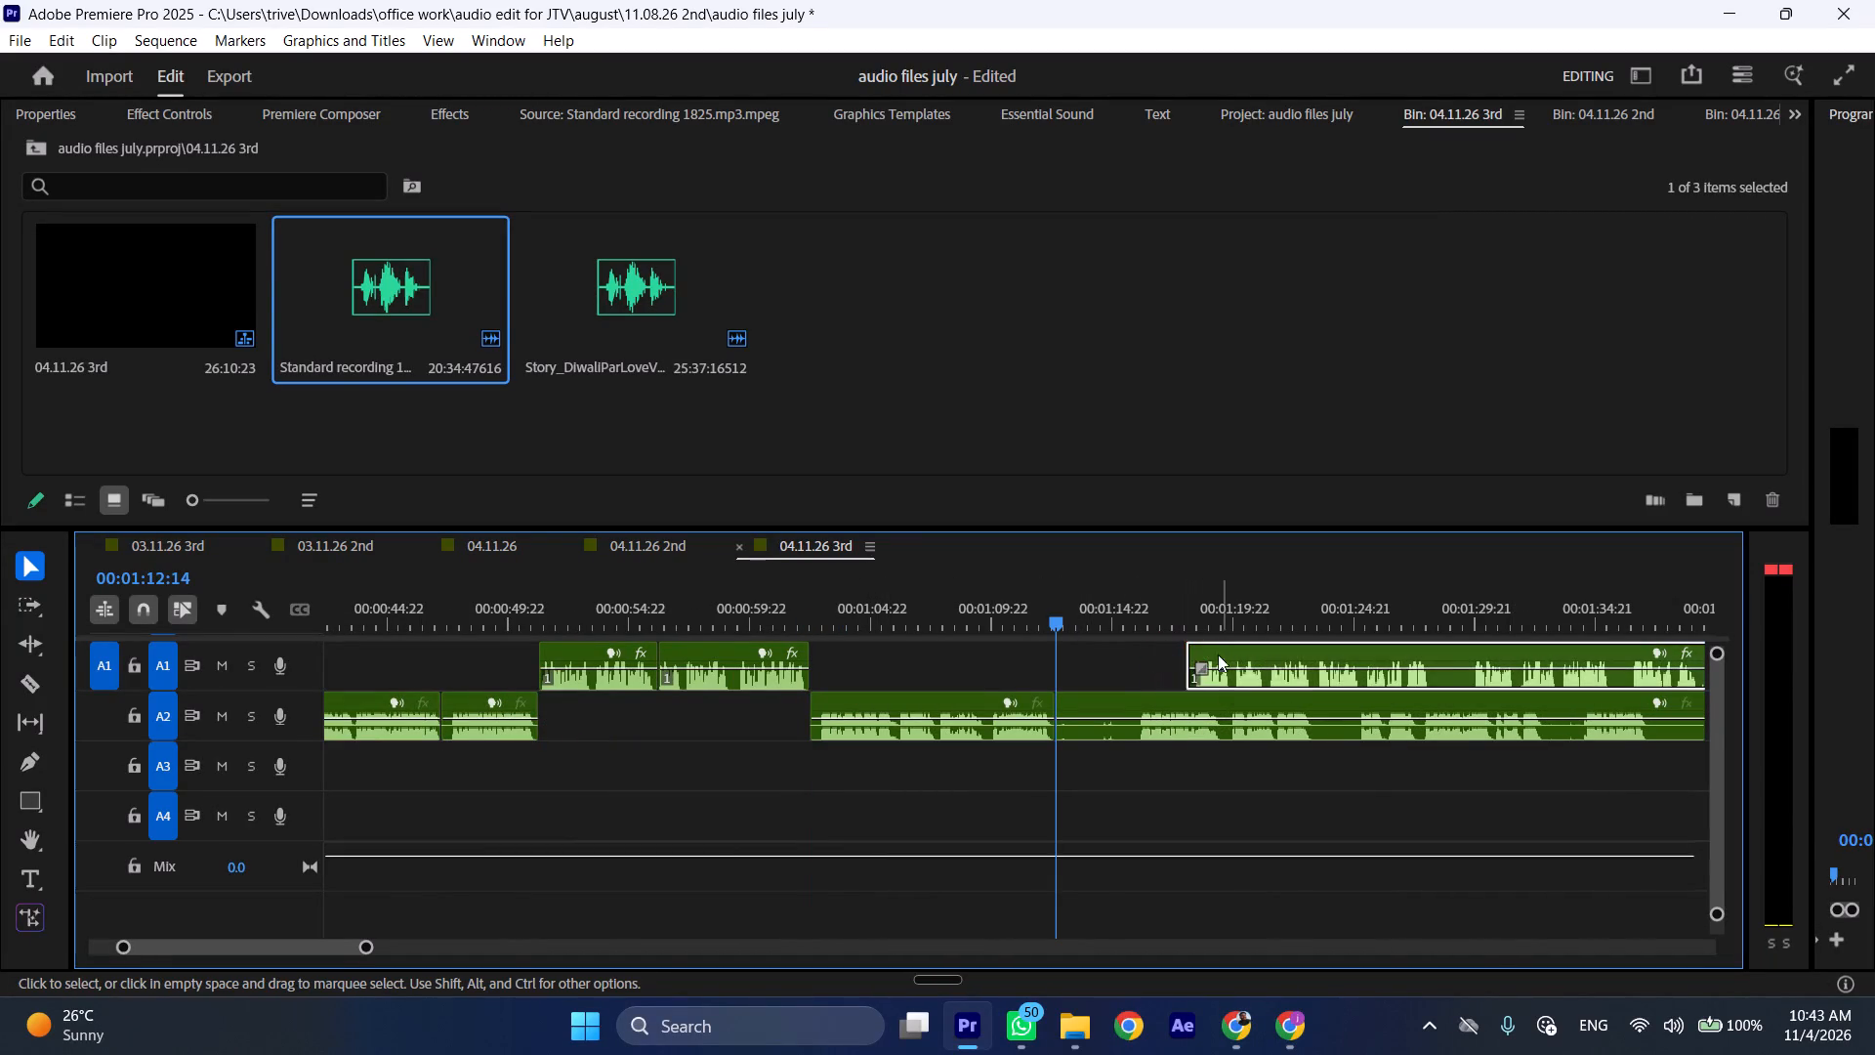
{"action": "left_click_drag", "start_coordinate": [1218, 654], "coordinate": [1091, 656]}
Trim about 3 seconds of silence off the start of the remaining A2 segment and move it later to about 00:01:27.
{"action": "left_click_drag", "start_coordinate": [1065, 699], "coordinate": [1144, 699]}
{"action": "left_click_drag", "start_coordinate": [1160, 704], "coordinate": [1429, 704]}
Play the sequence from about 00:01:01 to check the A1-to-A2 join near 00:01:02.
{"action": "left_click_drag", "start_coordinate": [745, 588], "coordinate": [780, 596]}
{"action": "key", "text": "space"}
{"action": "key", "text": "l"}
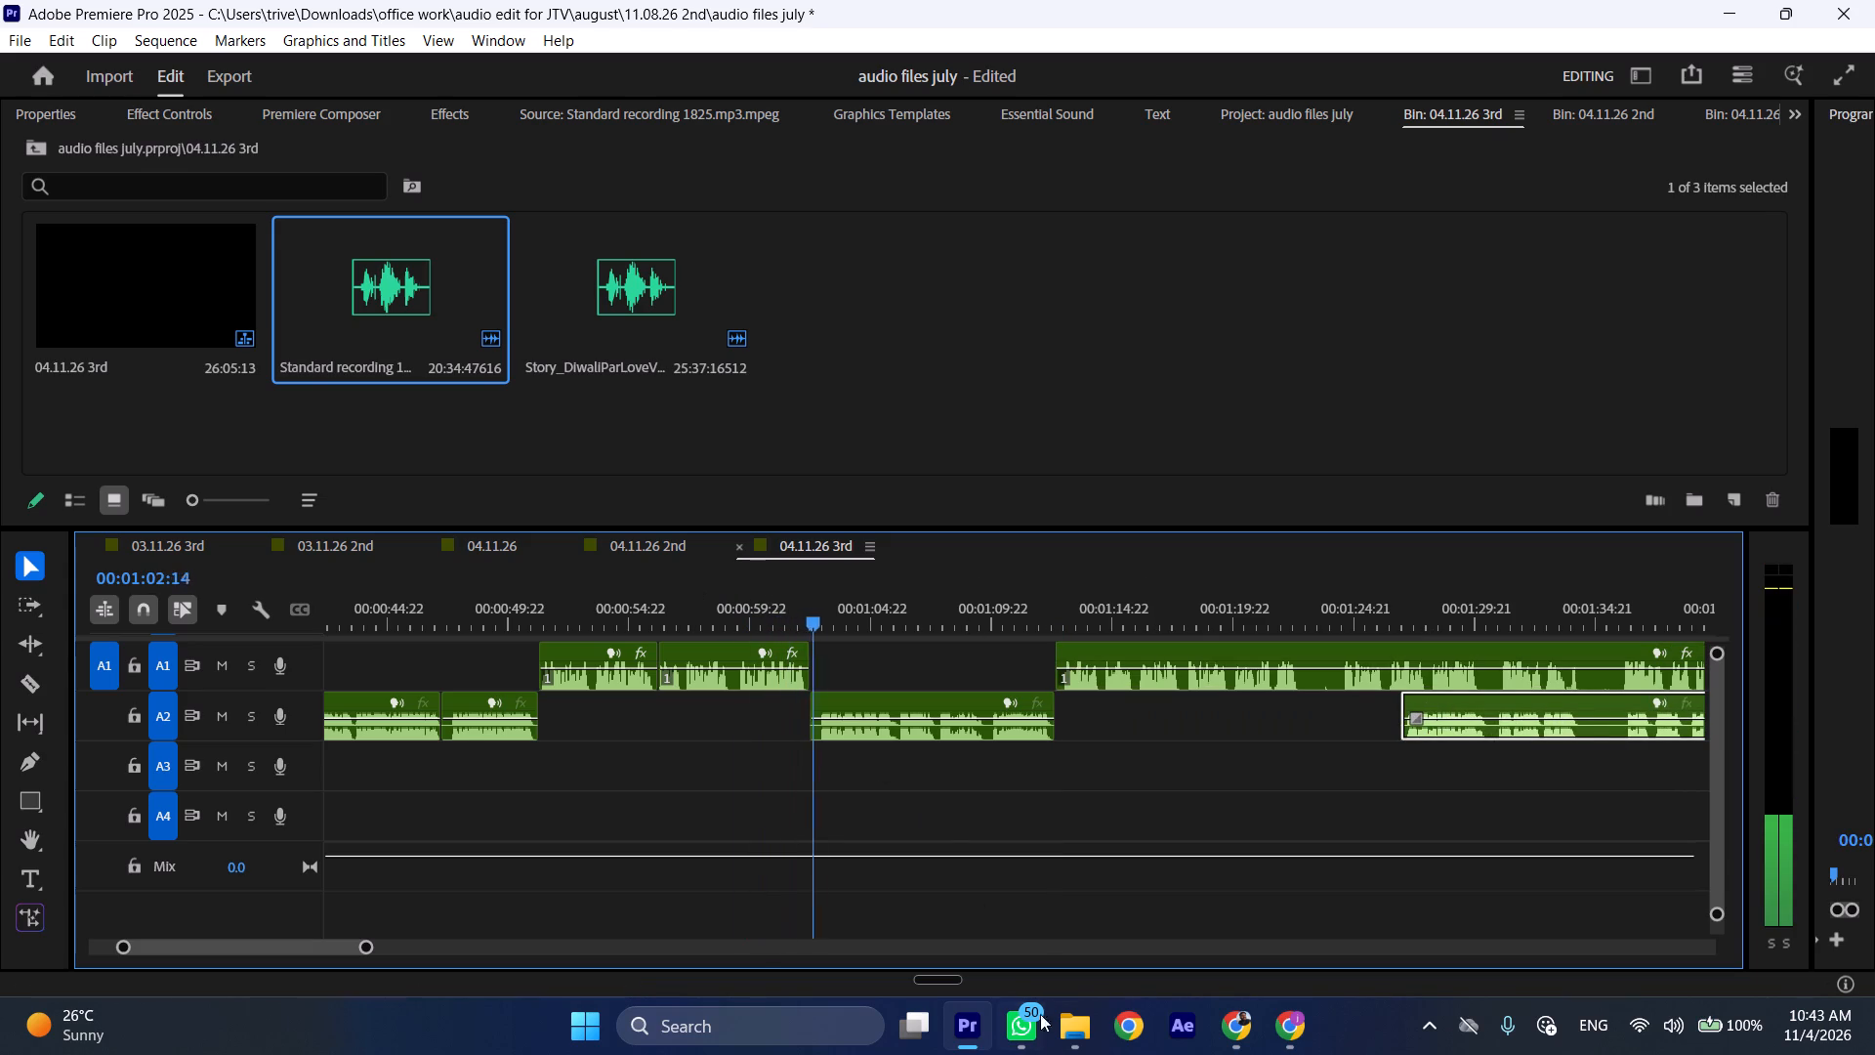
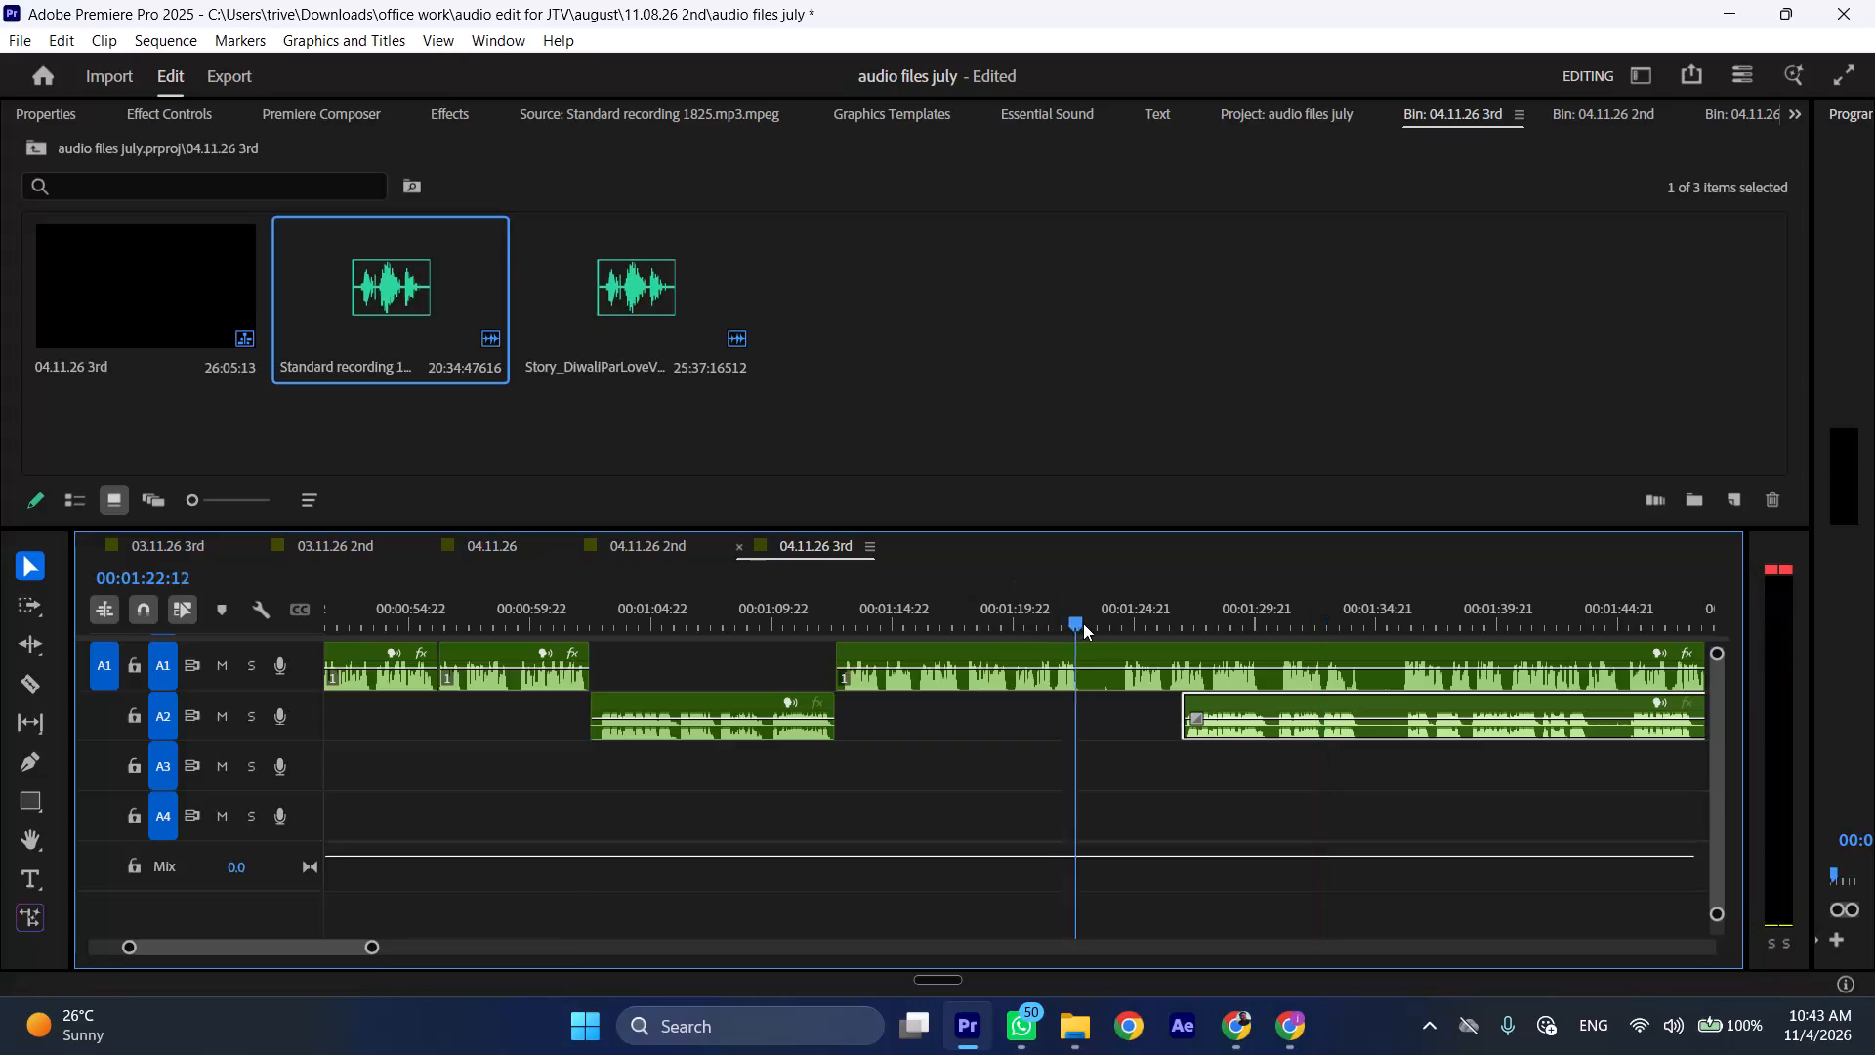
Split the A1 clip at 00:01:22:21 and move the following A2 clip earlier to start at that cut.
{"action": "key", "text": "shift+c"}
{"action": "scroll", "coordinate": [1047, 690], "scroll_direction": "down", "scroll_amount": 5}
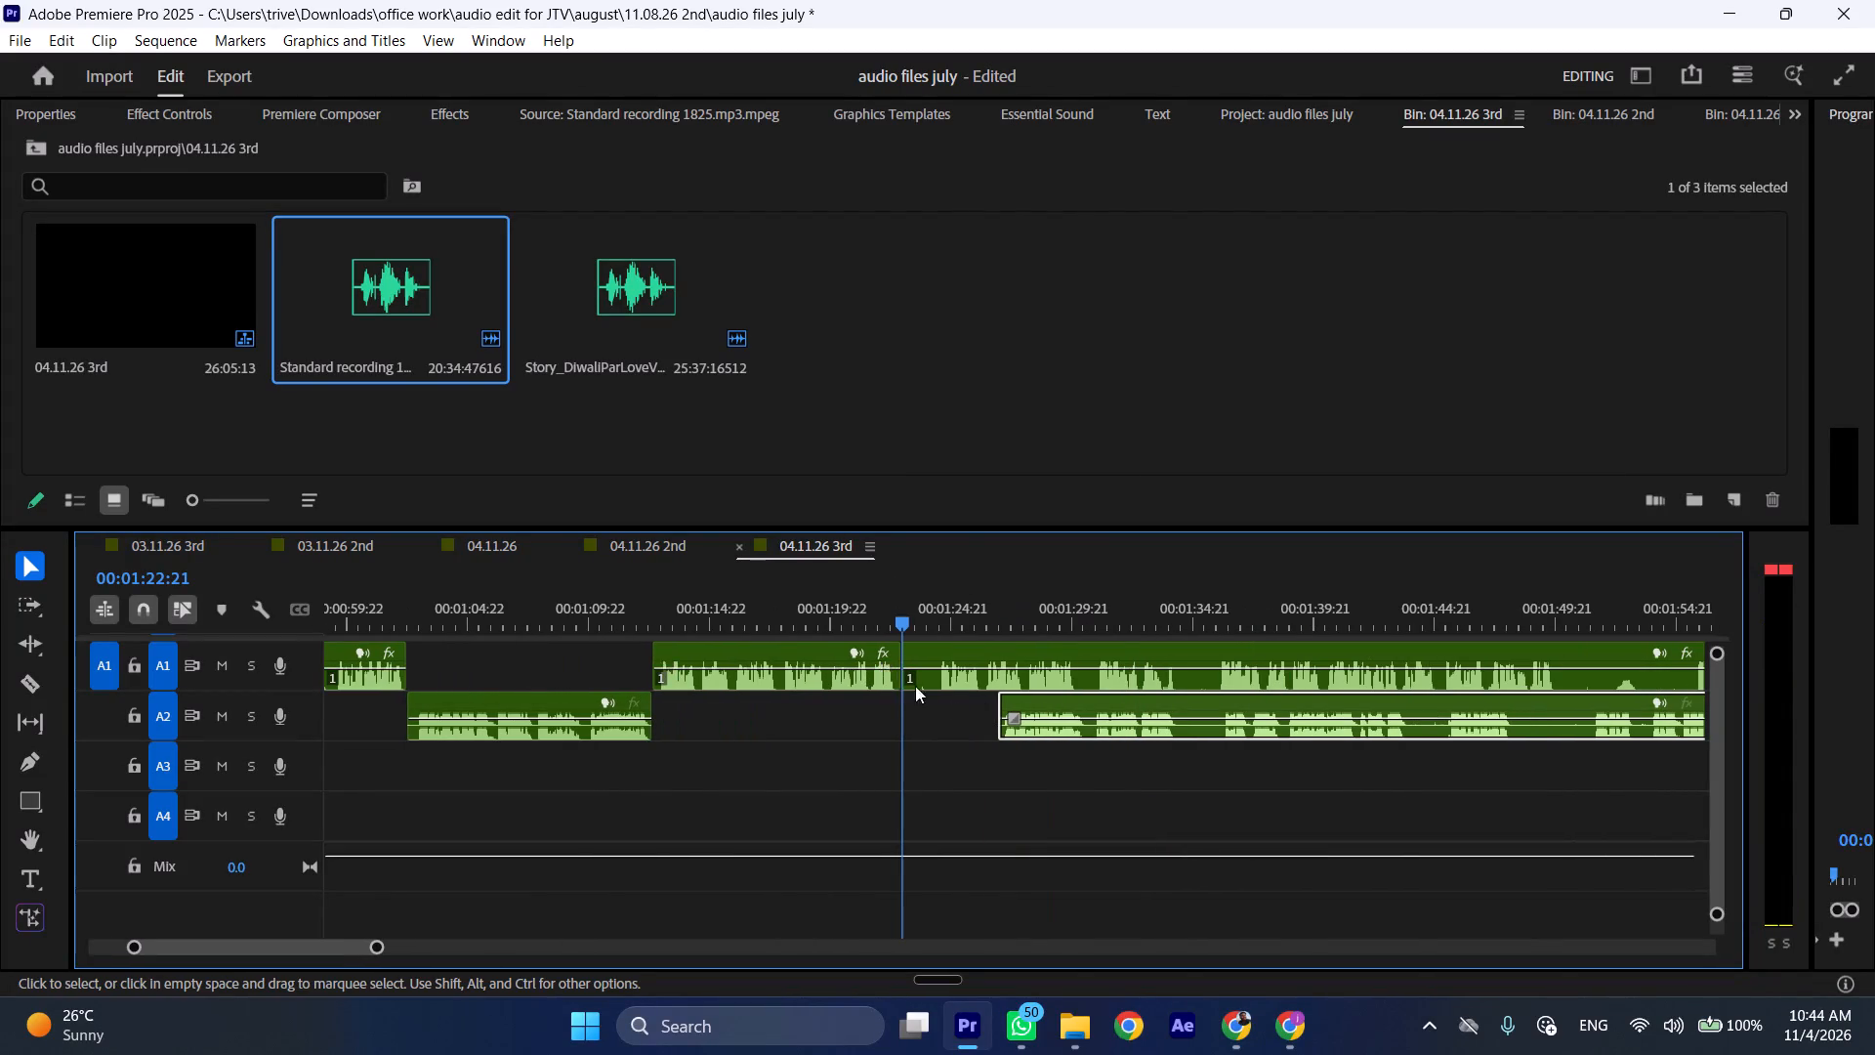
{"action": "left_click", "coordinate": [863, 626]}
{"action": "key", "text": "space"}
{"action": "key", "text": "space"}
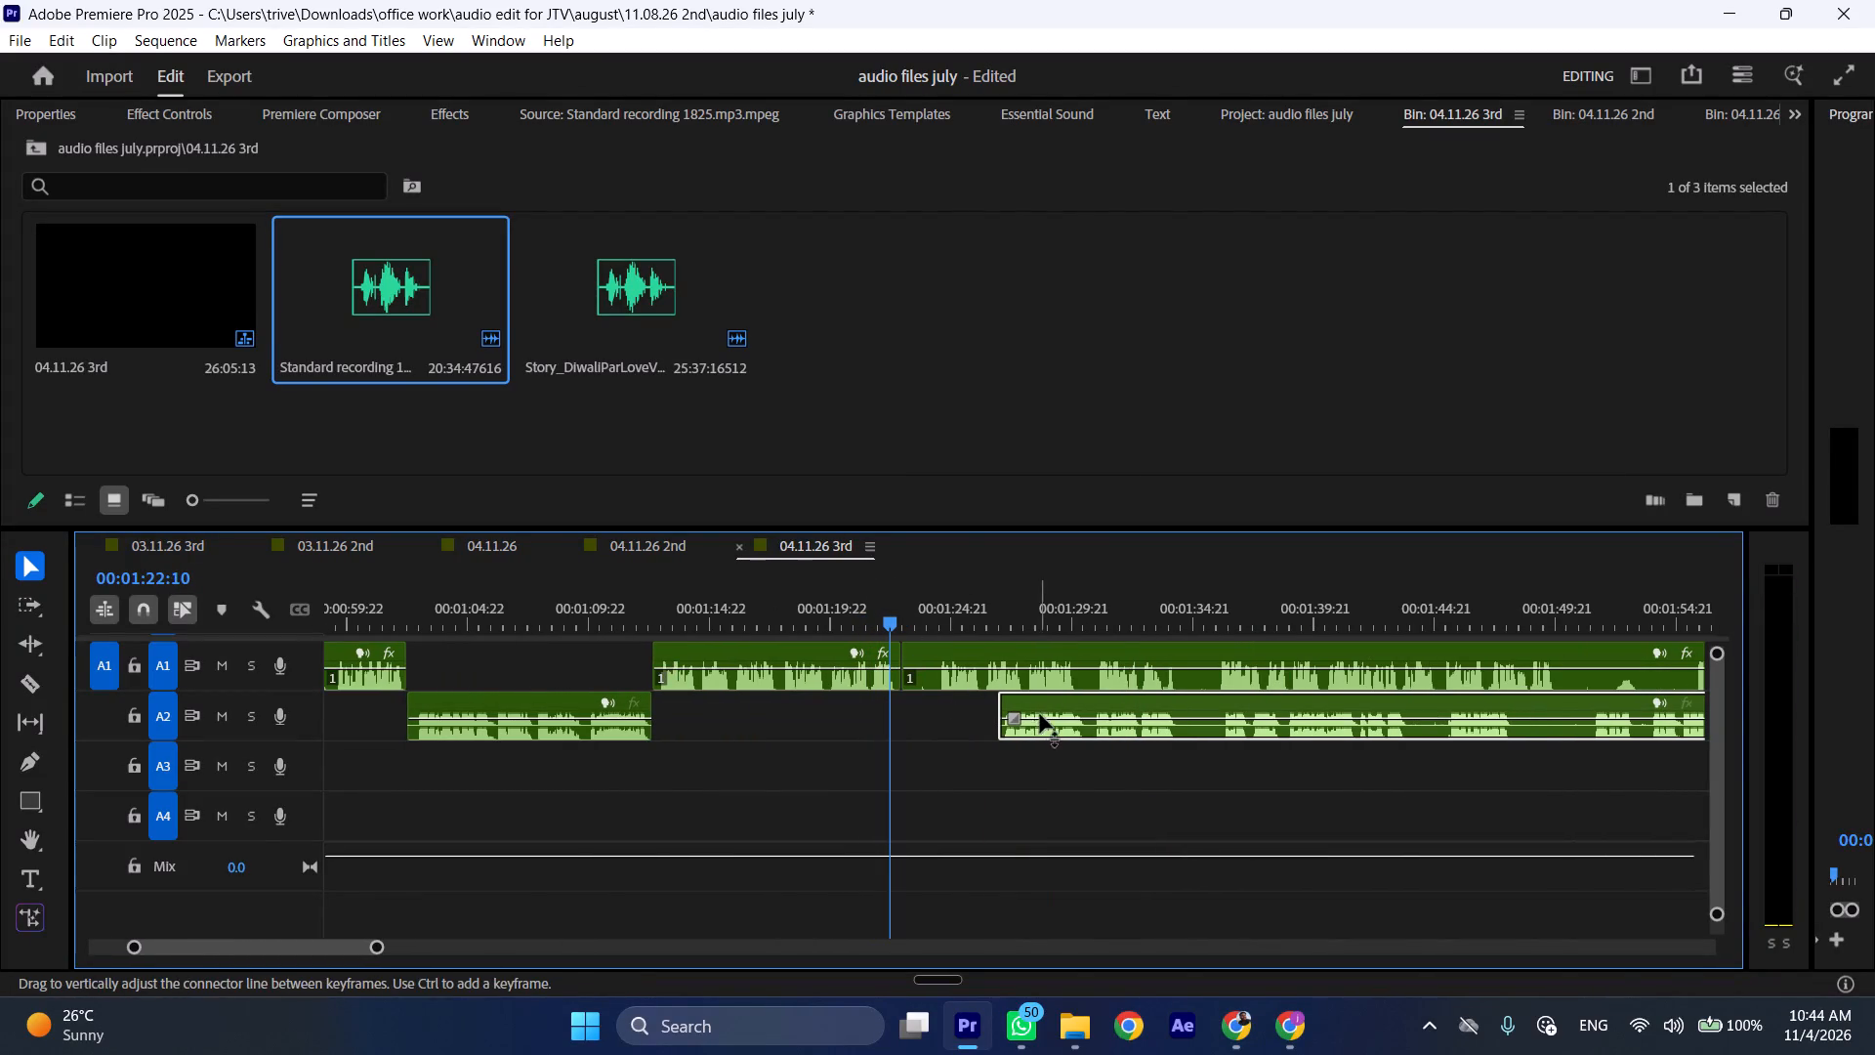
{"action": "left_click_drag", "start_coordinate": [1040, 707], "coordinate": [950, 713]}
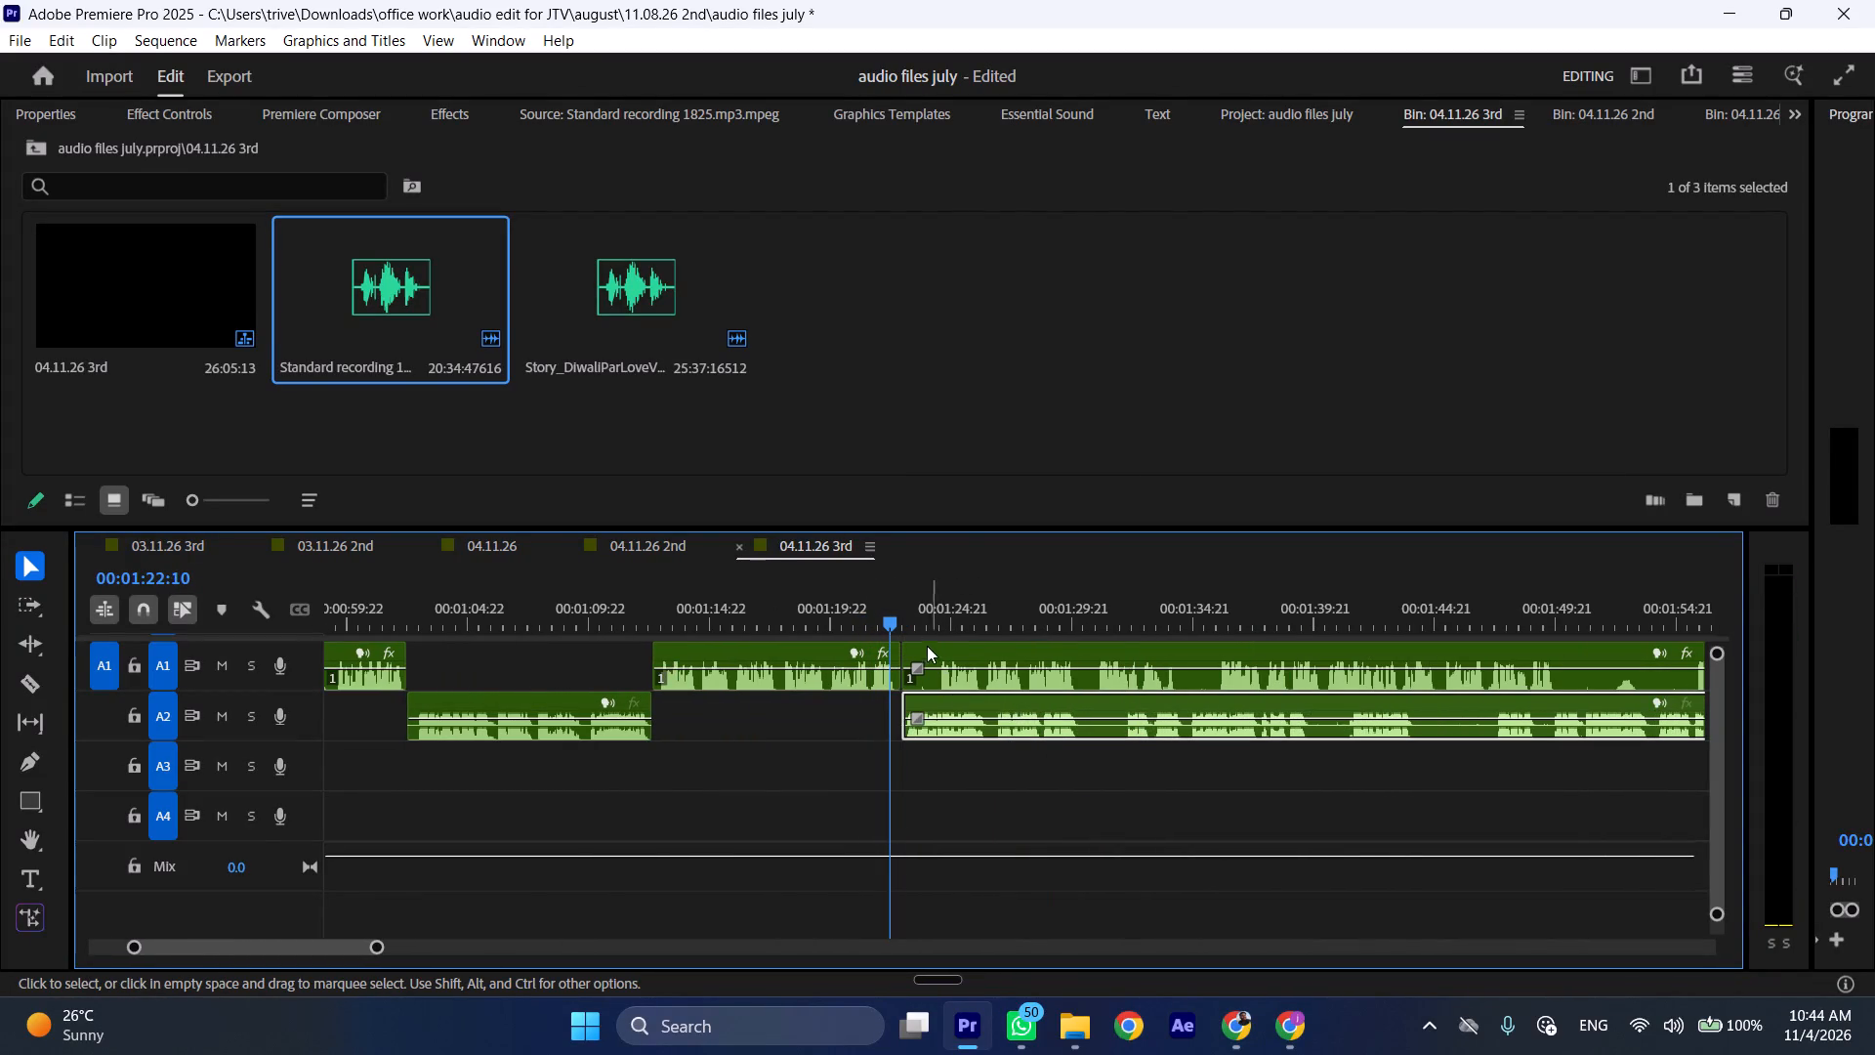
Trim about 1.4 seconds of silence off the start of the remaining A1 segment and move it later to about 00:01:35.
{"action": "left_click_drag", "start_coordinate": [914, 649], "coordinate": [946, 656]}
{"action": "left_click_drag", "start_coordinate": [964, 656], "coordinate": [1220, 666]}
Split the A2 clip after its spoken passage at 00:01:30:07 and move the following A1 clip earlier to that cut.
{"action": "key", "text": "space"}
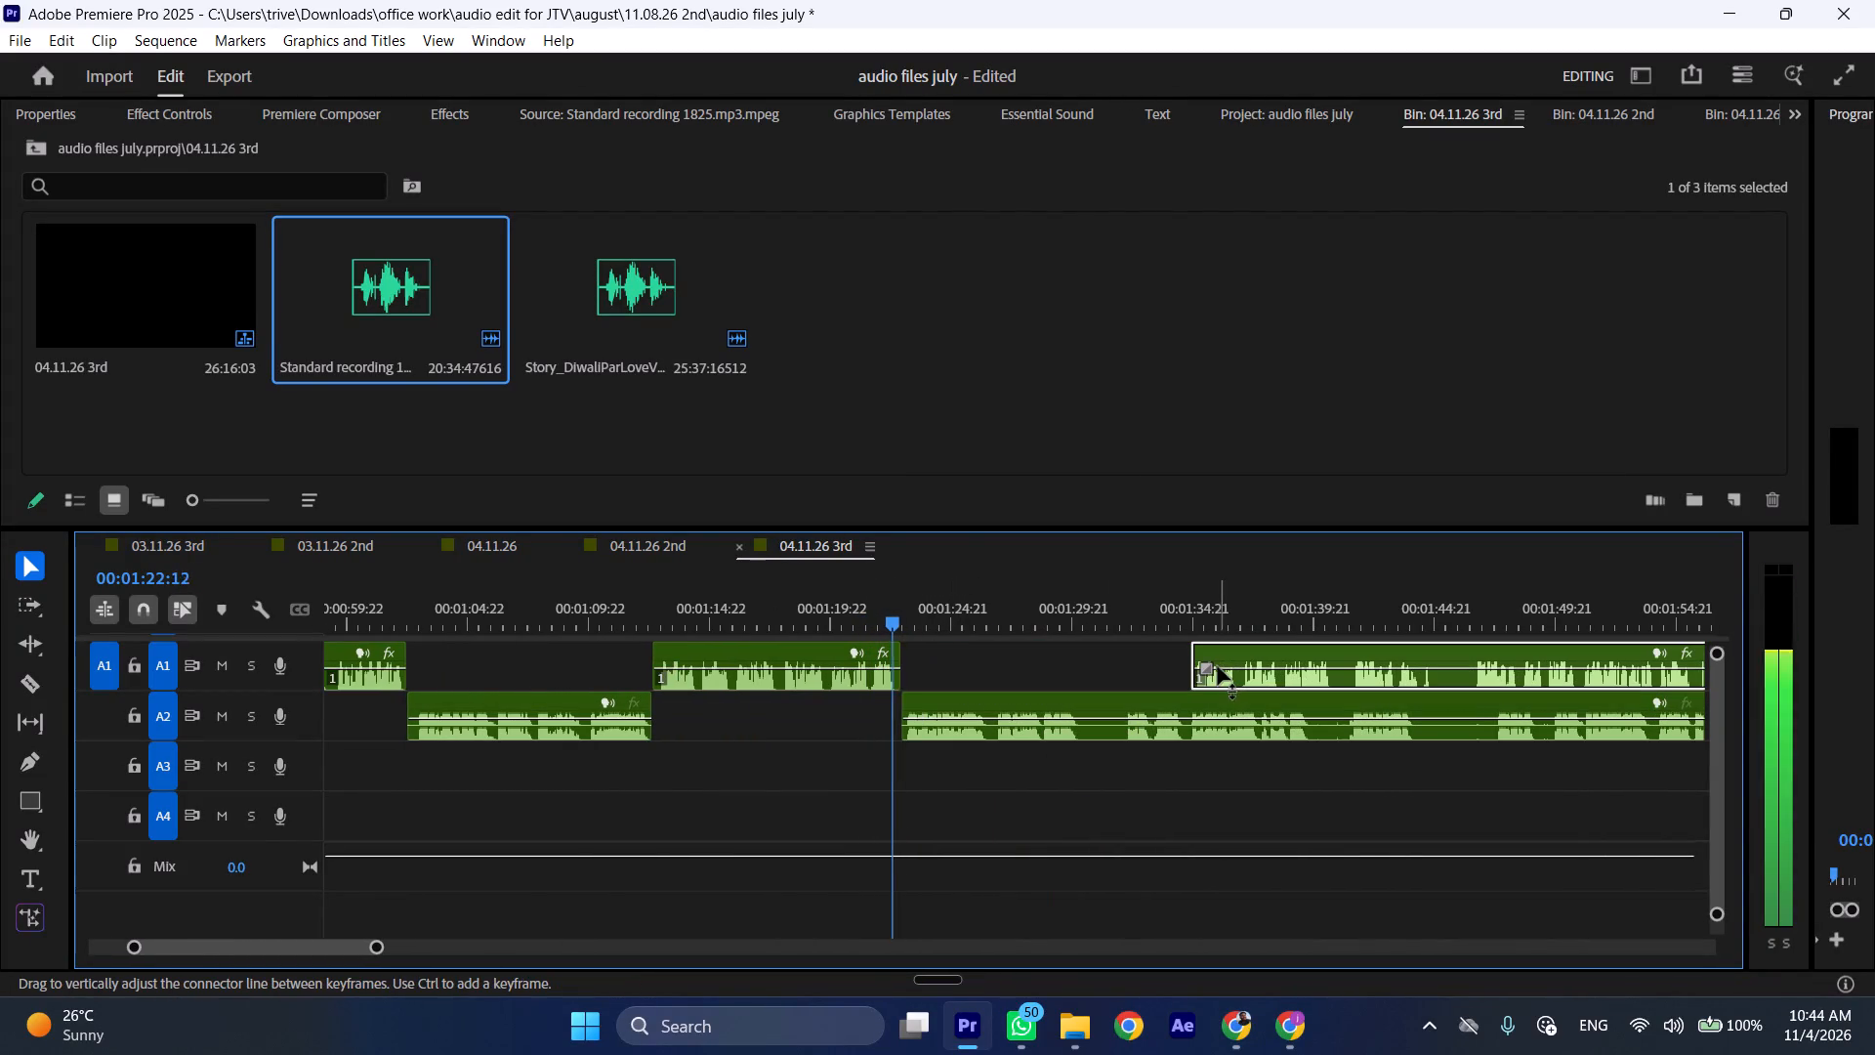
{"action": "key", "text": "l"}
{"action": "scroll", "coordinate": [991, 803], "scroll_direction": "down", "scroll_amount": 6}
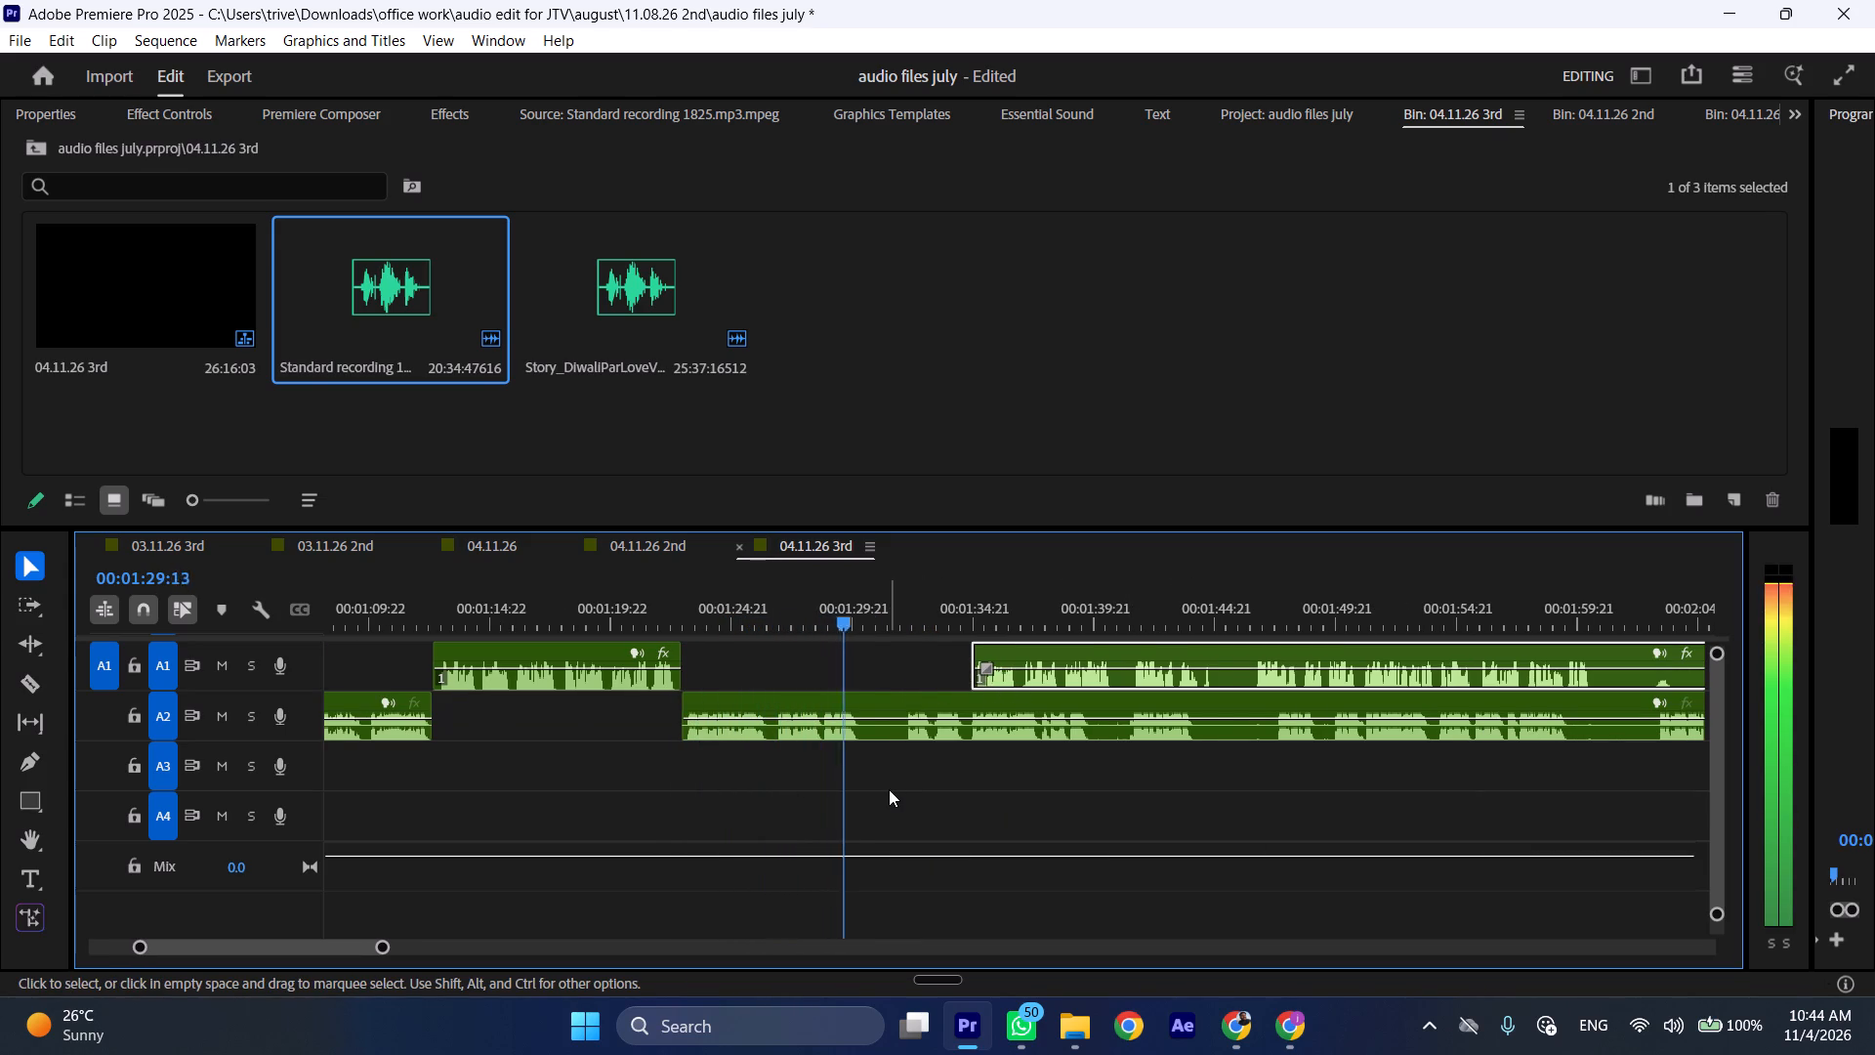
{"action": "key", "text": "space"}
{"action": "type", "text": "C"}
{"action": "left_click_drag", "start_coordinate": [1038, 653], "coordinate": [911, 653]}
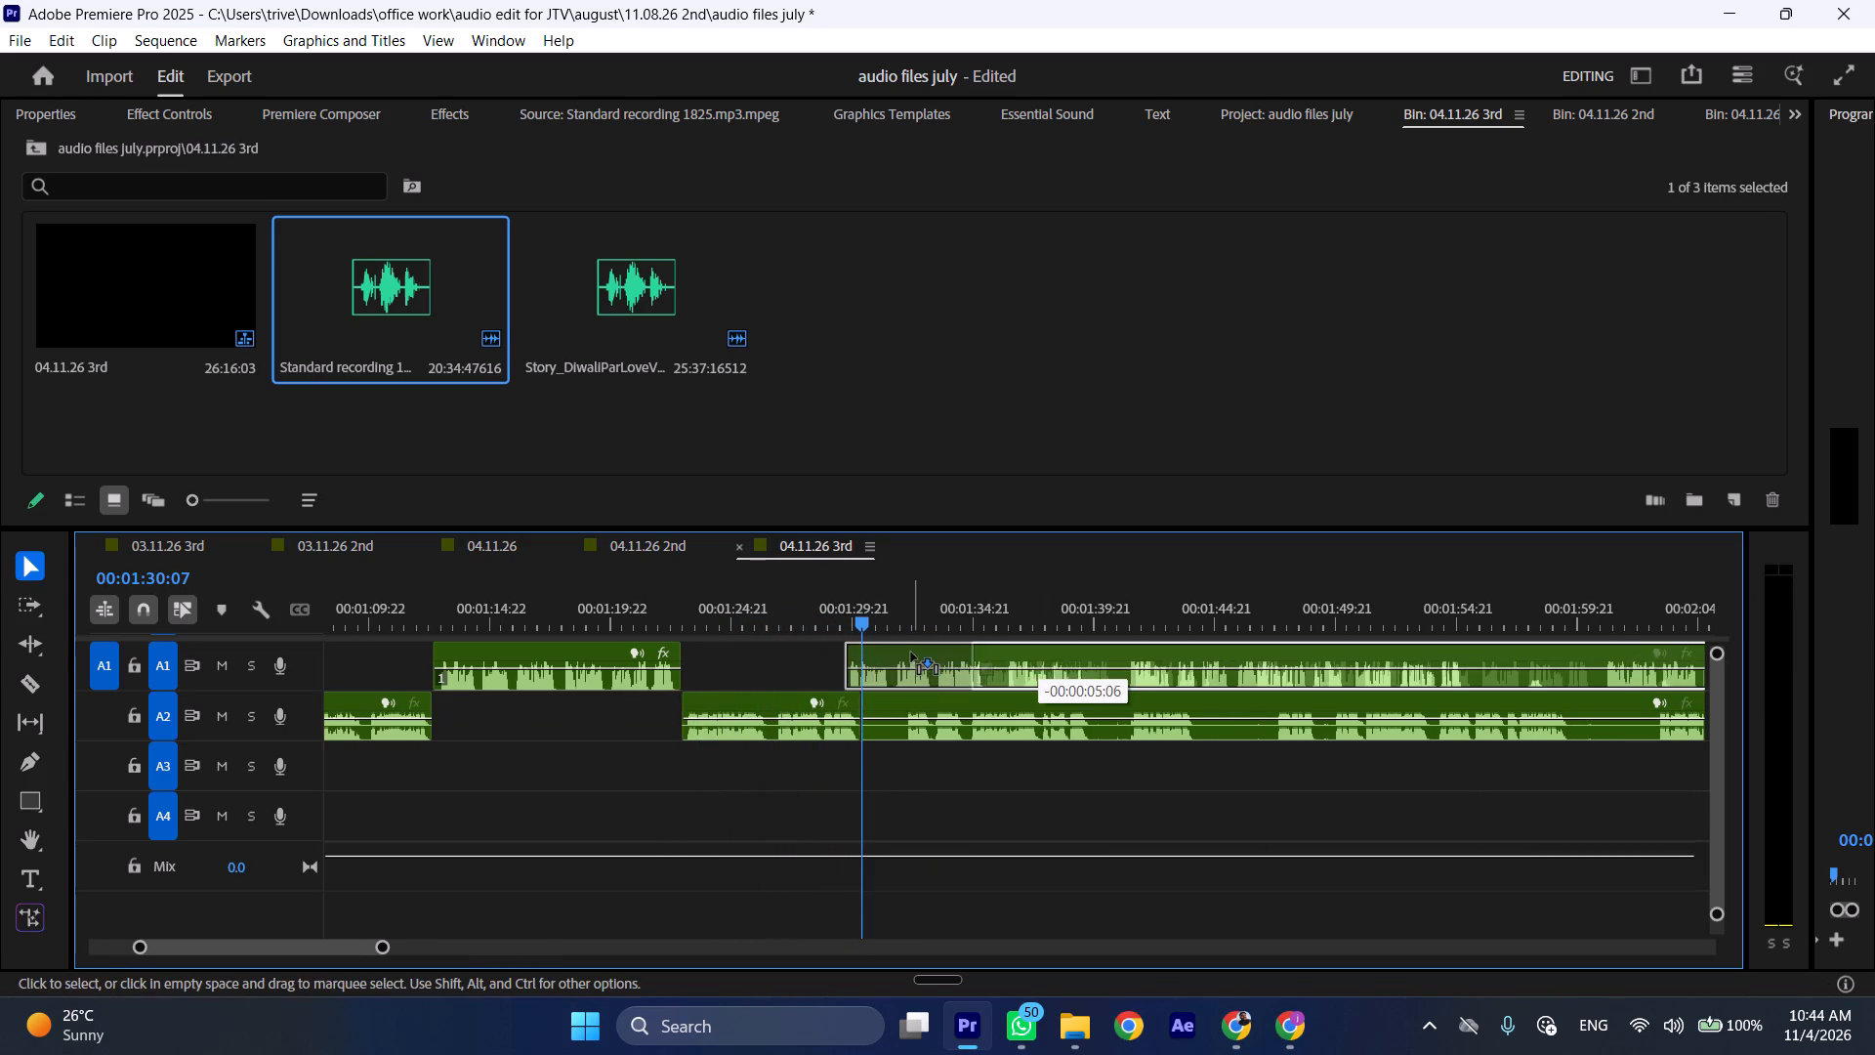
{"action": "left_click_drag", "start_coordinate": [911, 653], "coordinate": [922, 653]}
Trim about 1.7 seconds of silence off the start of the remaining A2 segment and move it later to about 00:01:43.
{"action": "left_click_drag", "start_coordinate": [877, 699], "coordinate": [900, 700]}
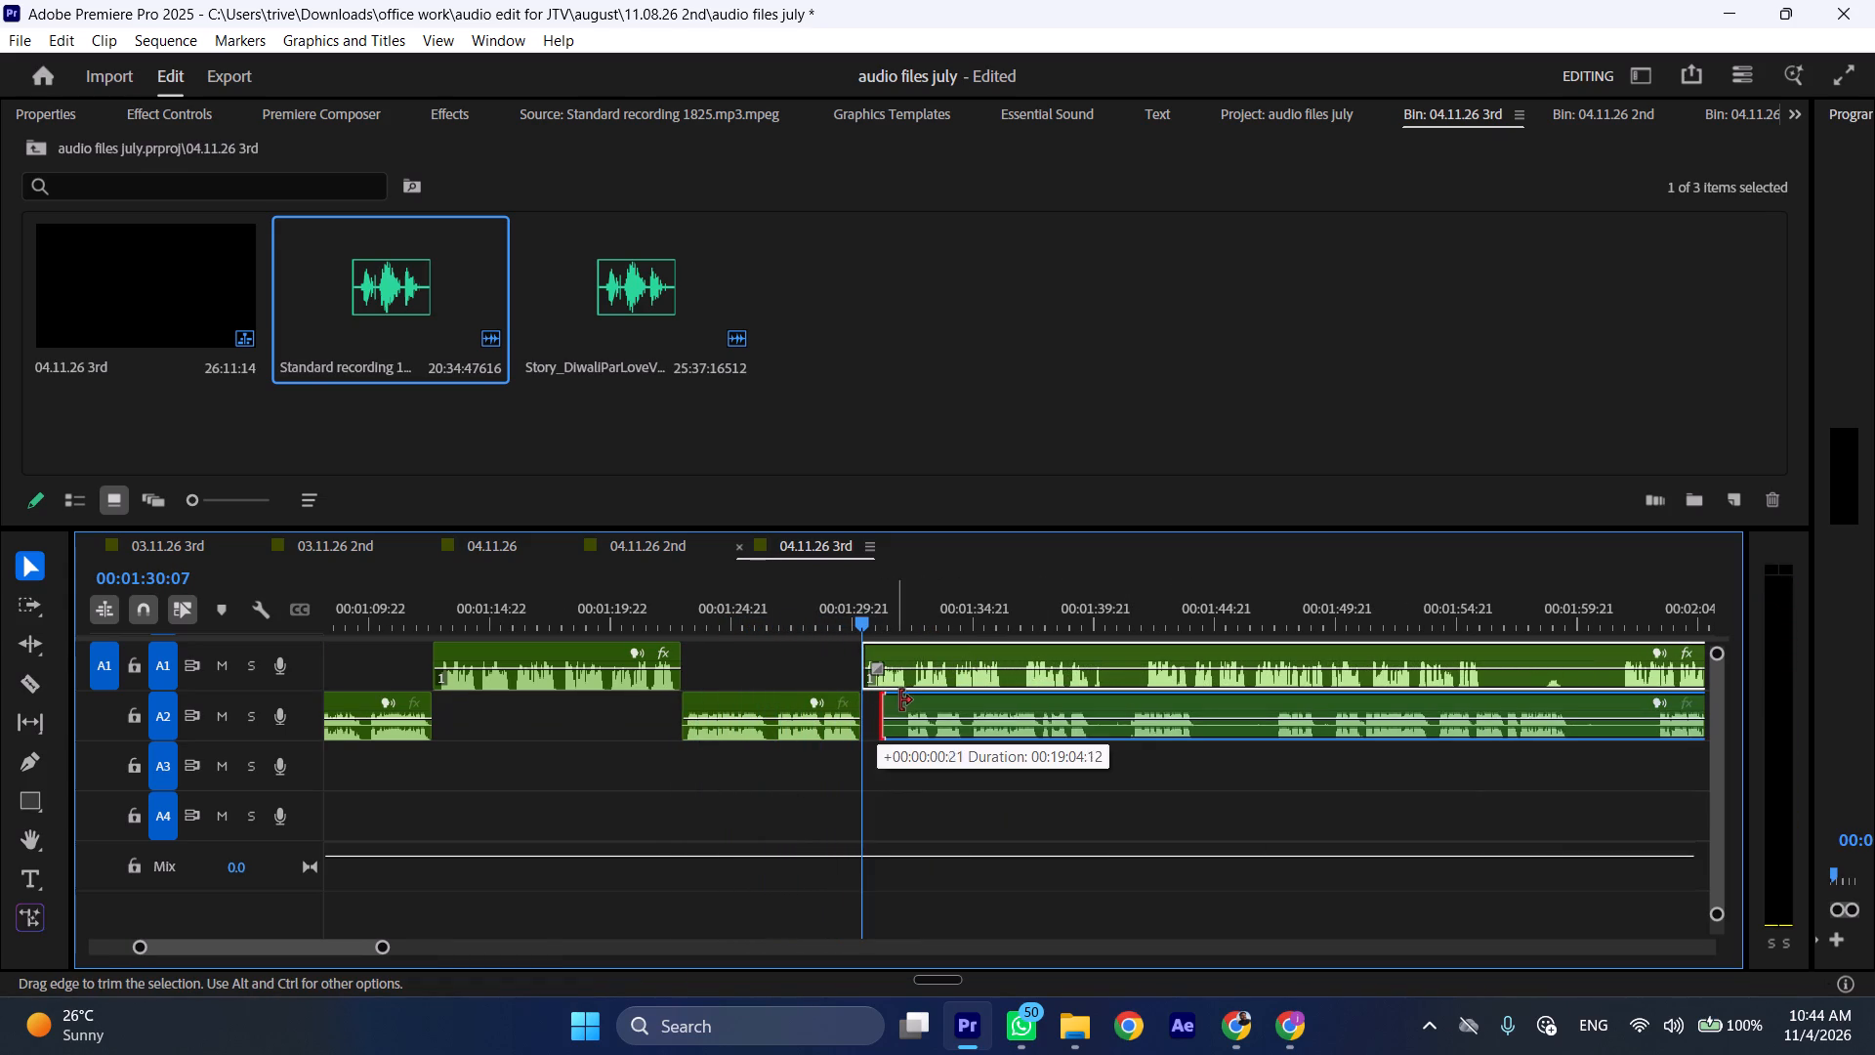
{"action": "left_click_drag", "start_coordinate": [900, 700], "coordinate": [918, 700]}
{"action": "left_click_drag", "start_coordinate": [964, 701], "coordinate": [1231, 710]}
Play the sequence on from the A1 join at 00:01:30:07 to listen for the end of the A1 passage.
{"action": "key", "text": "space"}
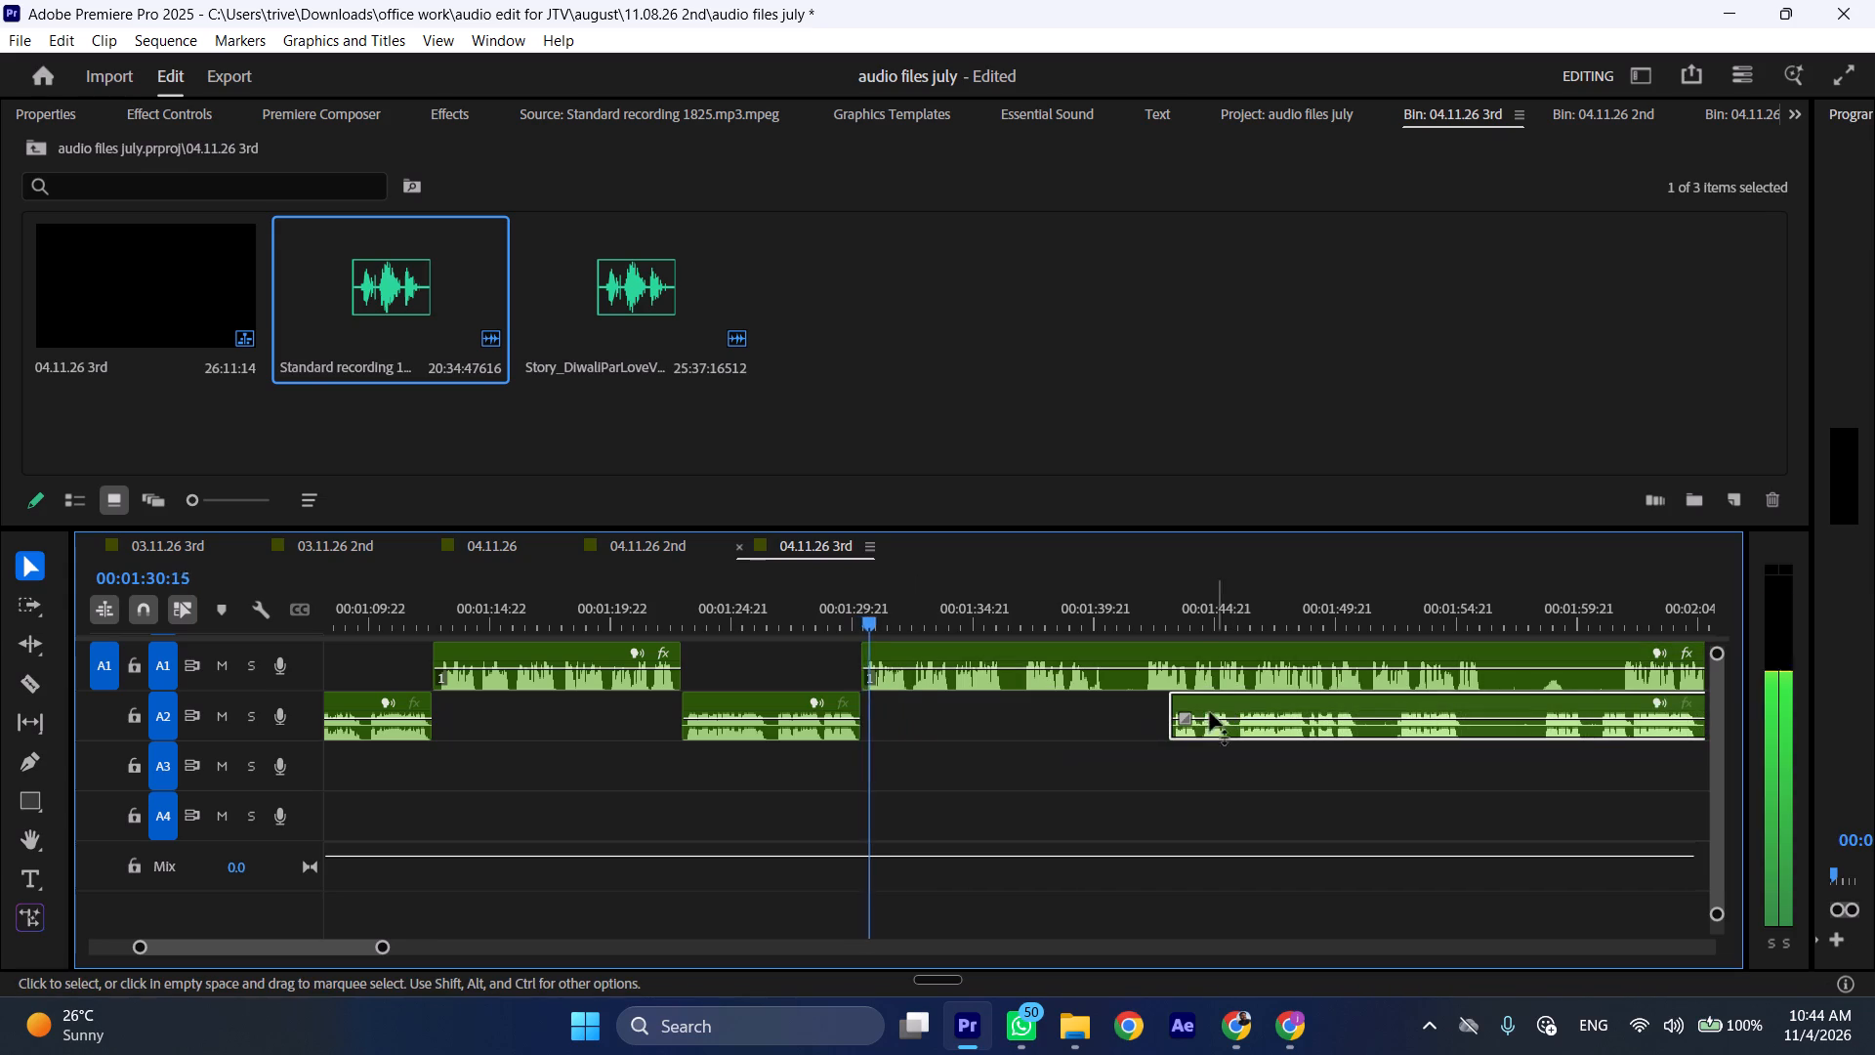
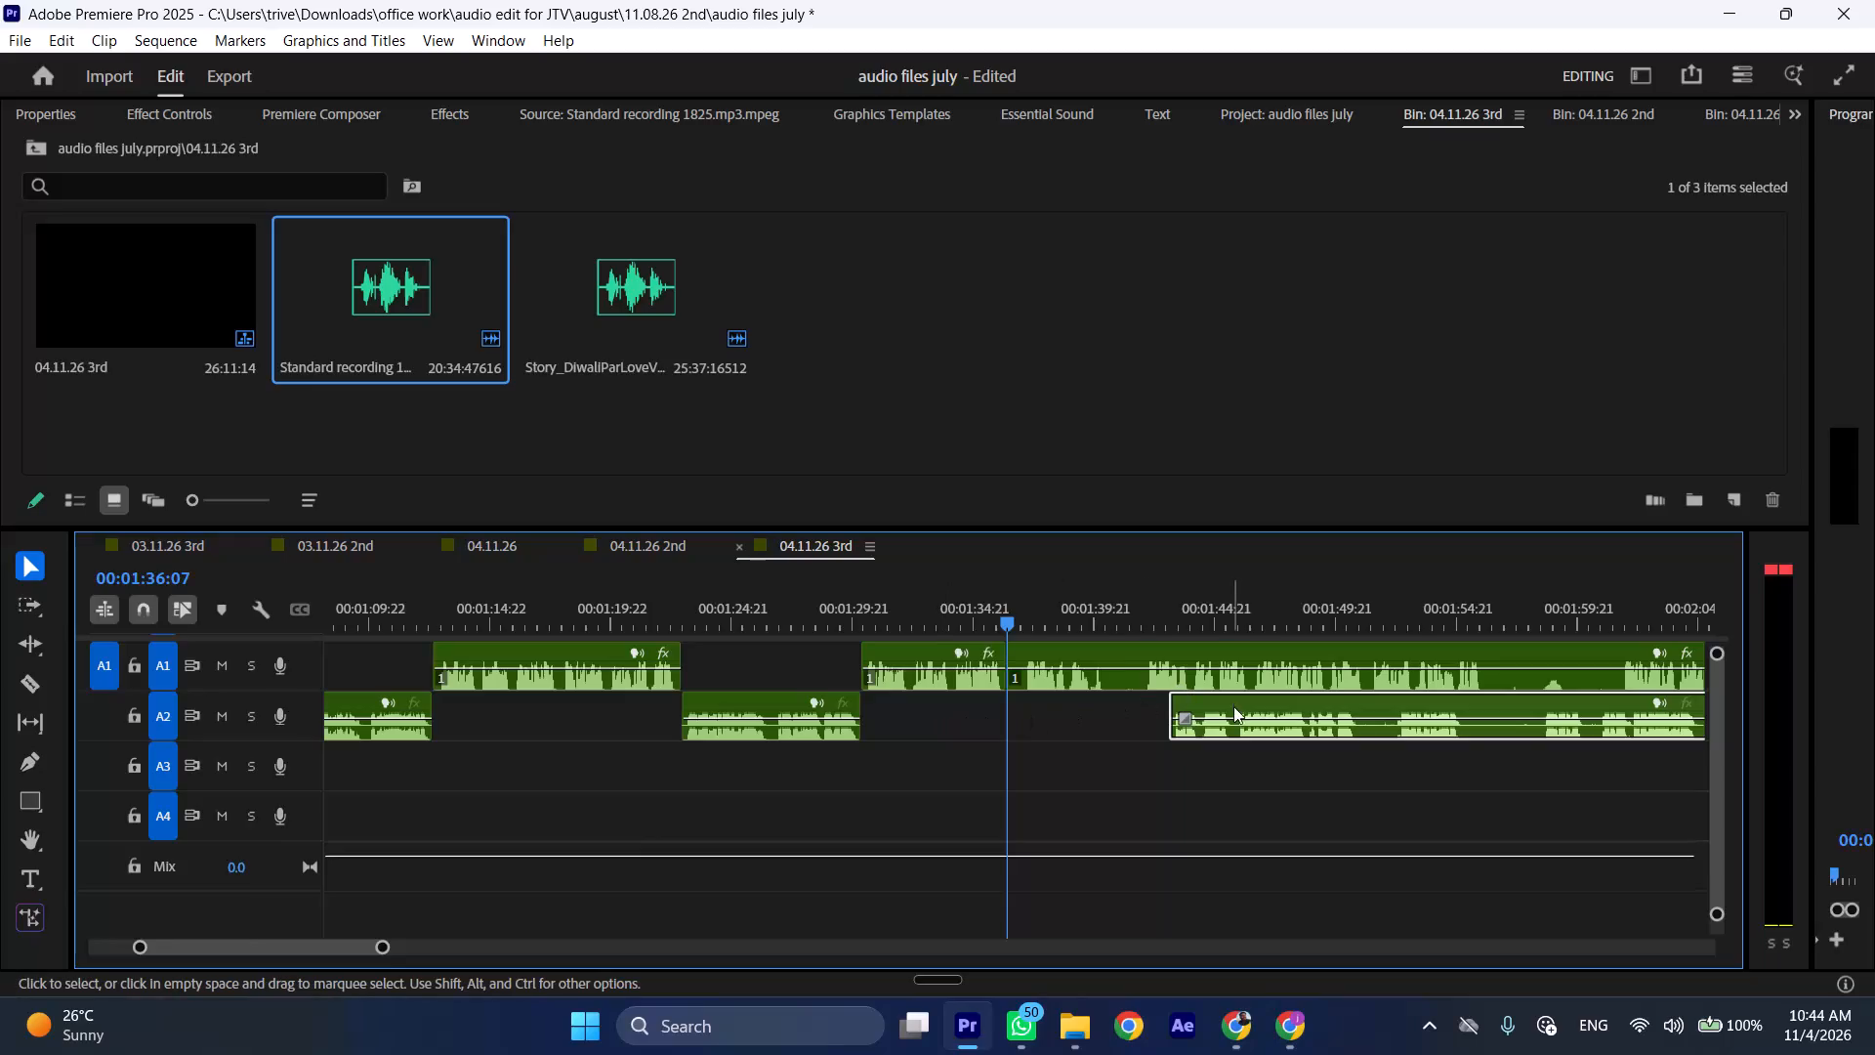
Move the A2 clip earlier to the A1 cut at 00:01:36:07 and the remaining A1 segment later to about 00:01:47.
{"action": "left_click_drag", "start_coordinate": [1222, 709], "coordinate": [1066, 709]}
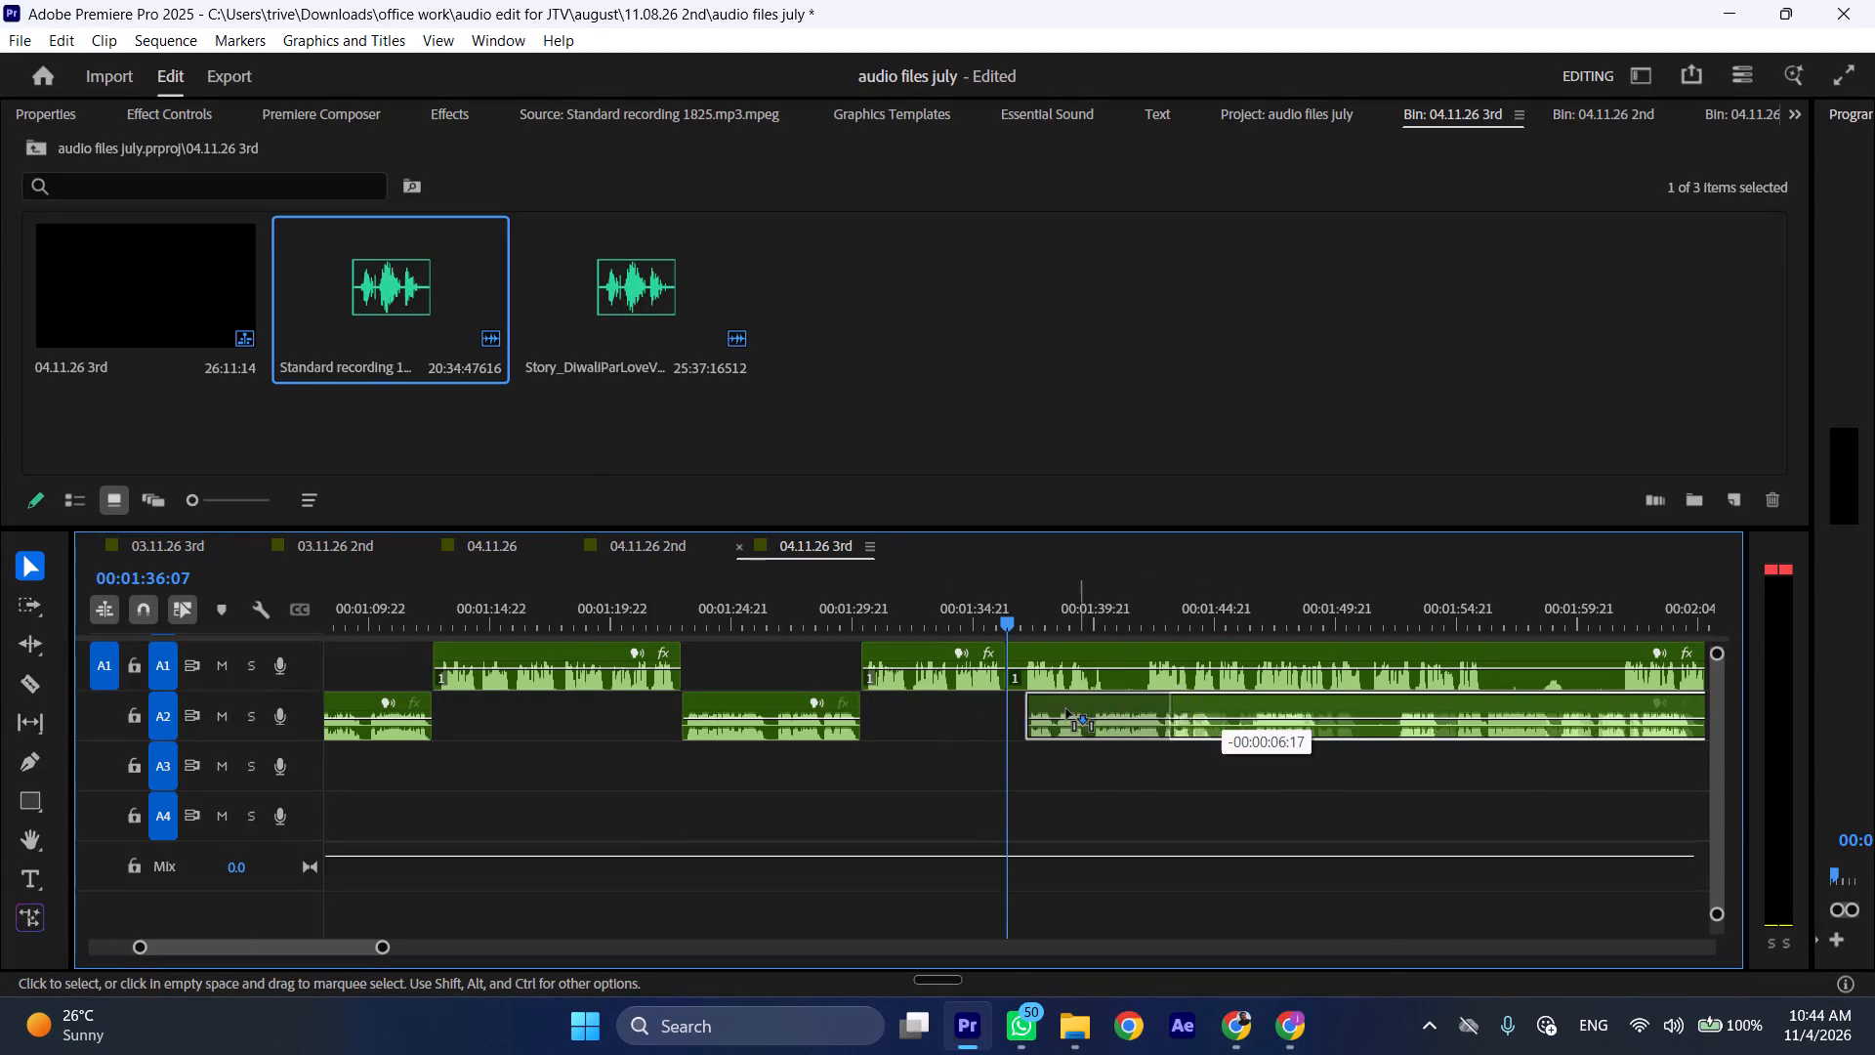
{"action": "left_click_drag", "start_coordinate": [1066, 709], "coordinate": [1062, 708]}
{"action": "left_click_drag", "start_coordinate": [1051, 651], "coordinate": [1322, 659]}
Listen to the A2 clip from 00:01:36:07, cut off about its first 2.7 seconds and close the gap.
{"action": "key", "text": "space"}
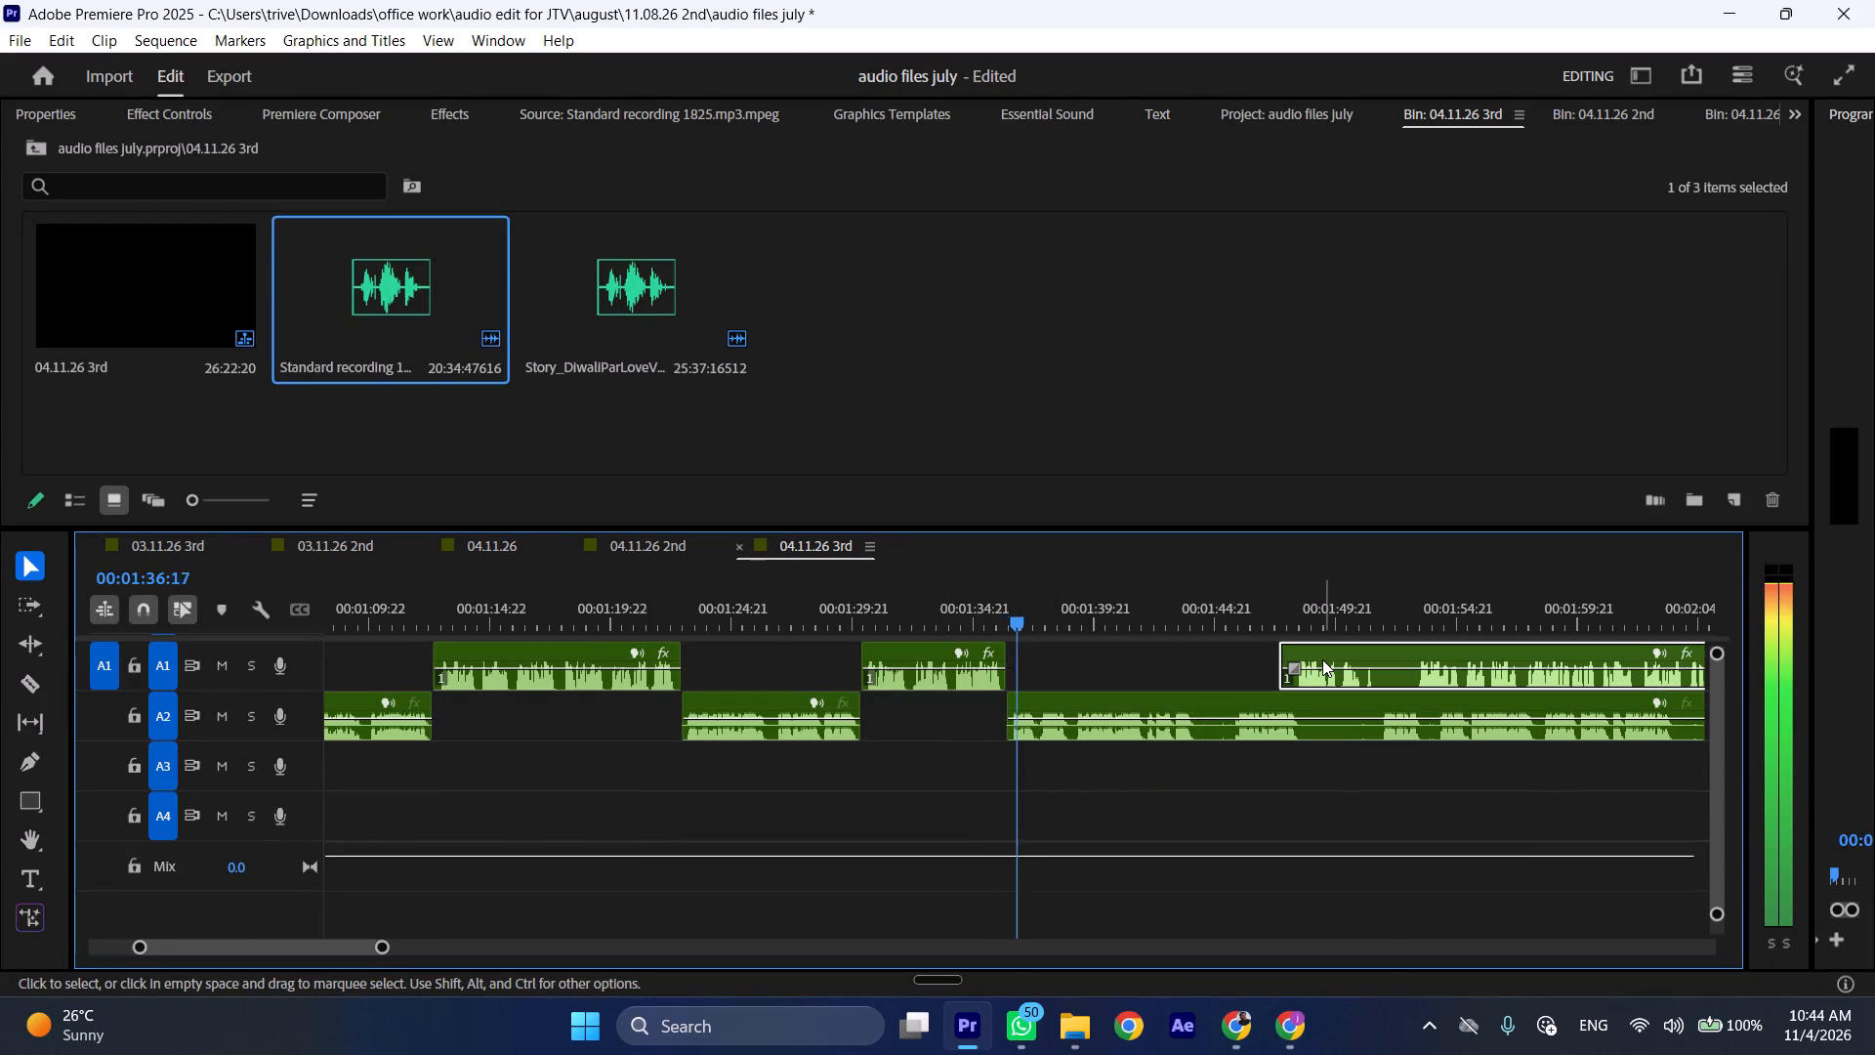
{"action": "key", "text": "l"}
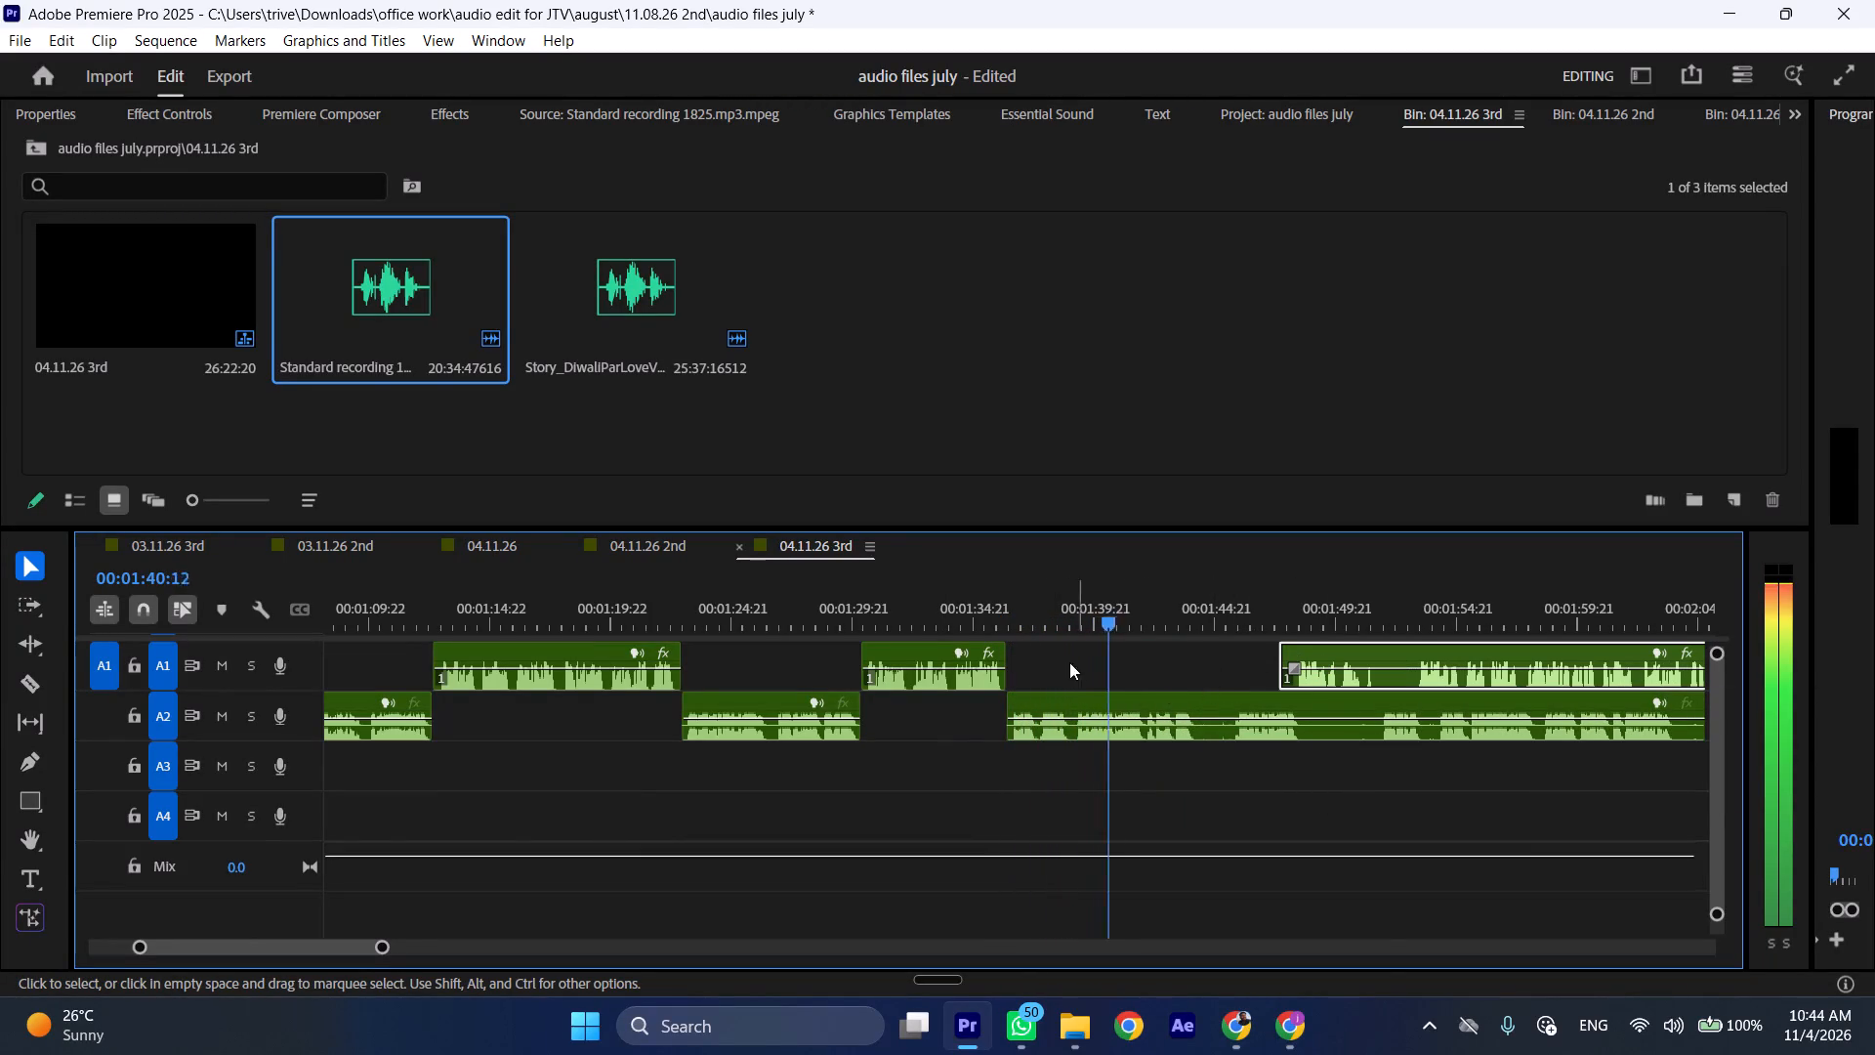
{"action": "left_click", "coordinate": [1071, 617]}
{"action": "left_click", "coordinate": [1075, 620]}
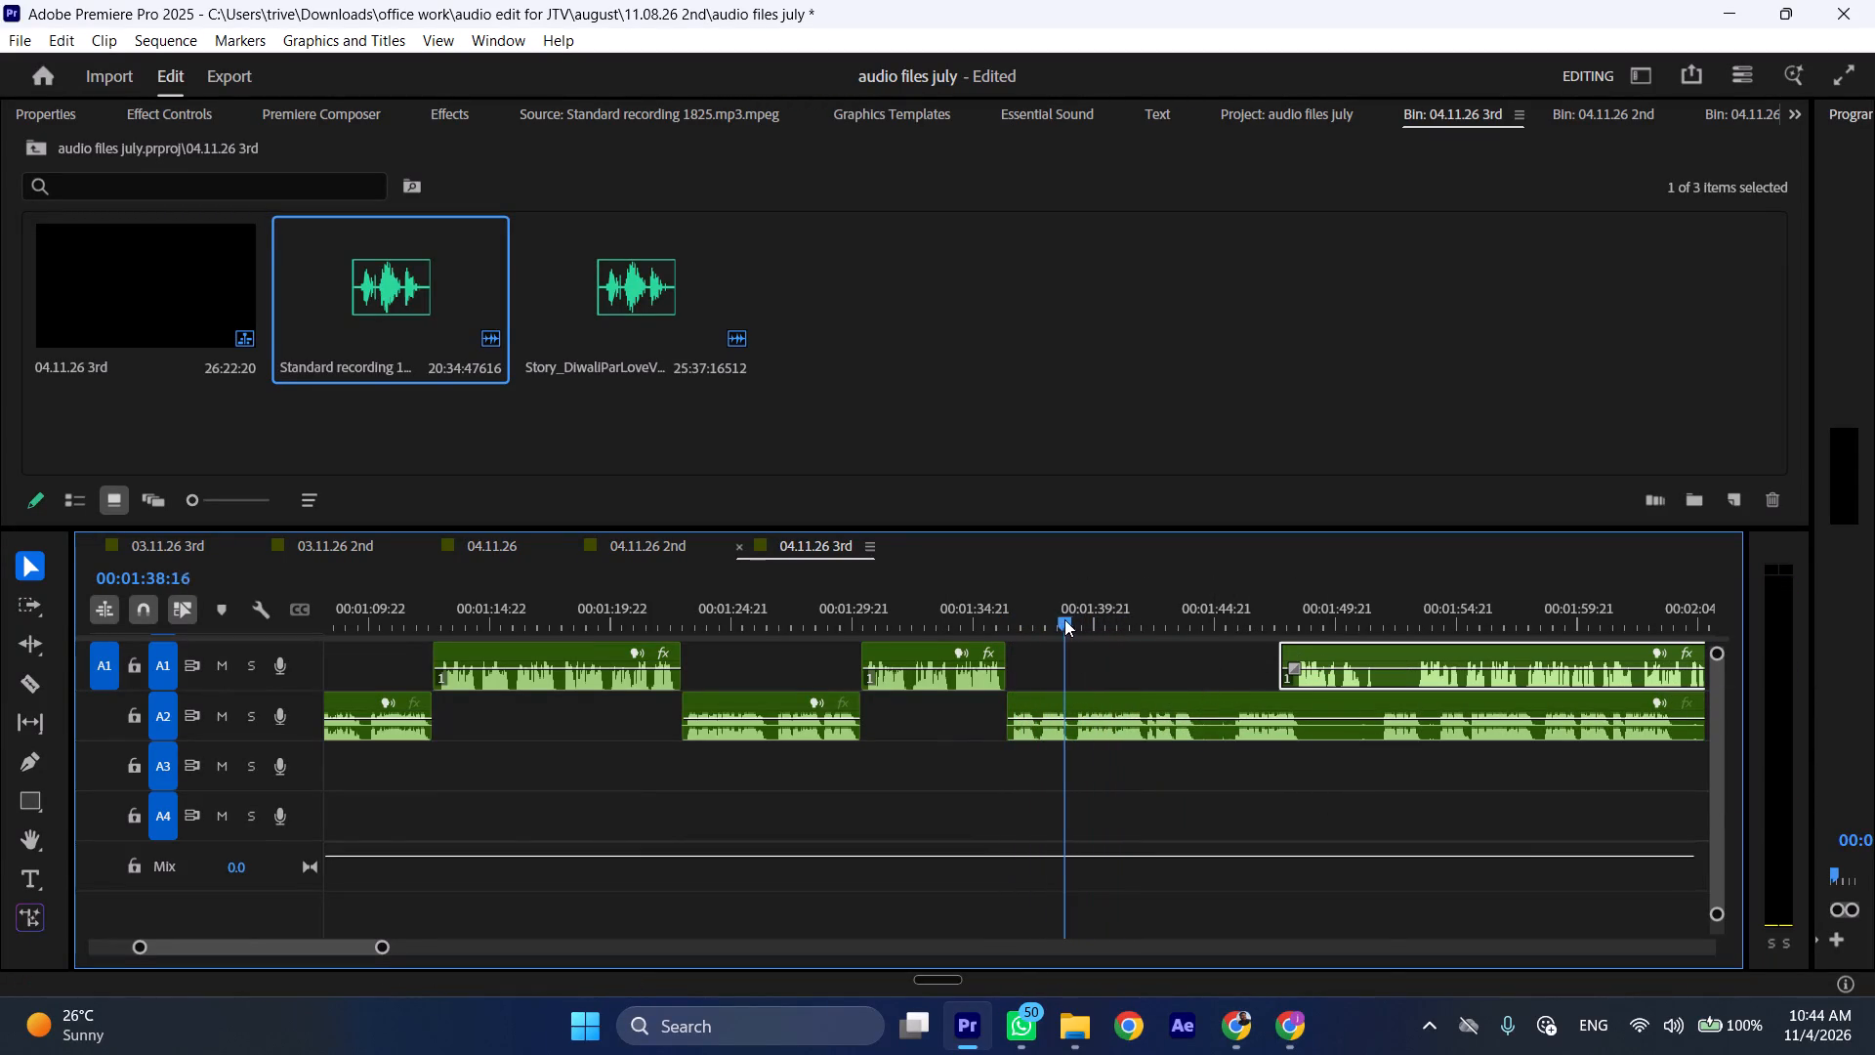
{"action": "left_click", "coordinate": [1104, 704]}
{"action": "key", "text": "shift+c"}
{"action": "key", "text": "ctrl+shift+d"}
Play the A2 clip on from 00:01:36:07 and split it after its spoken passage at 00:01:41:12.
{"action": "key", "text": "space"}
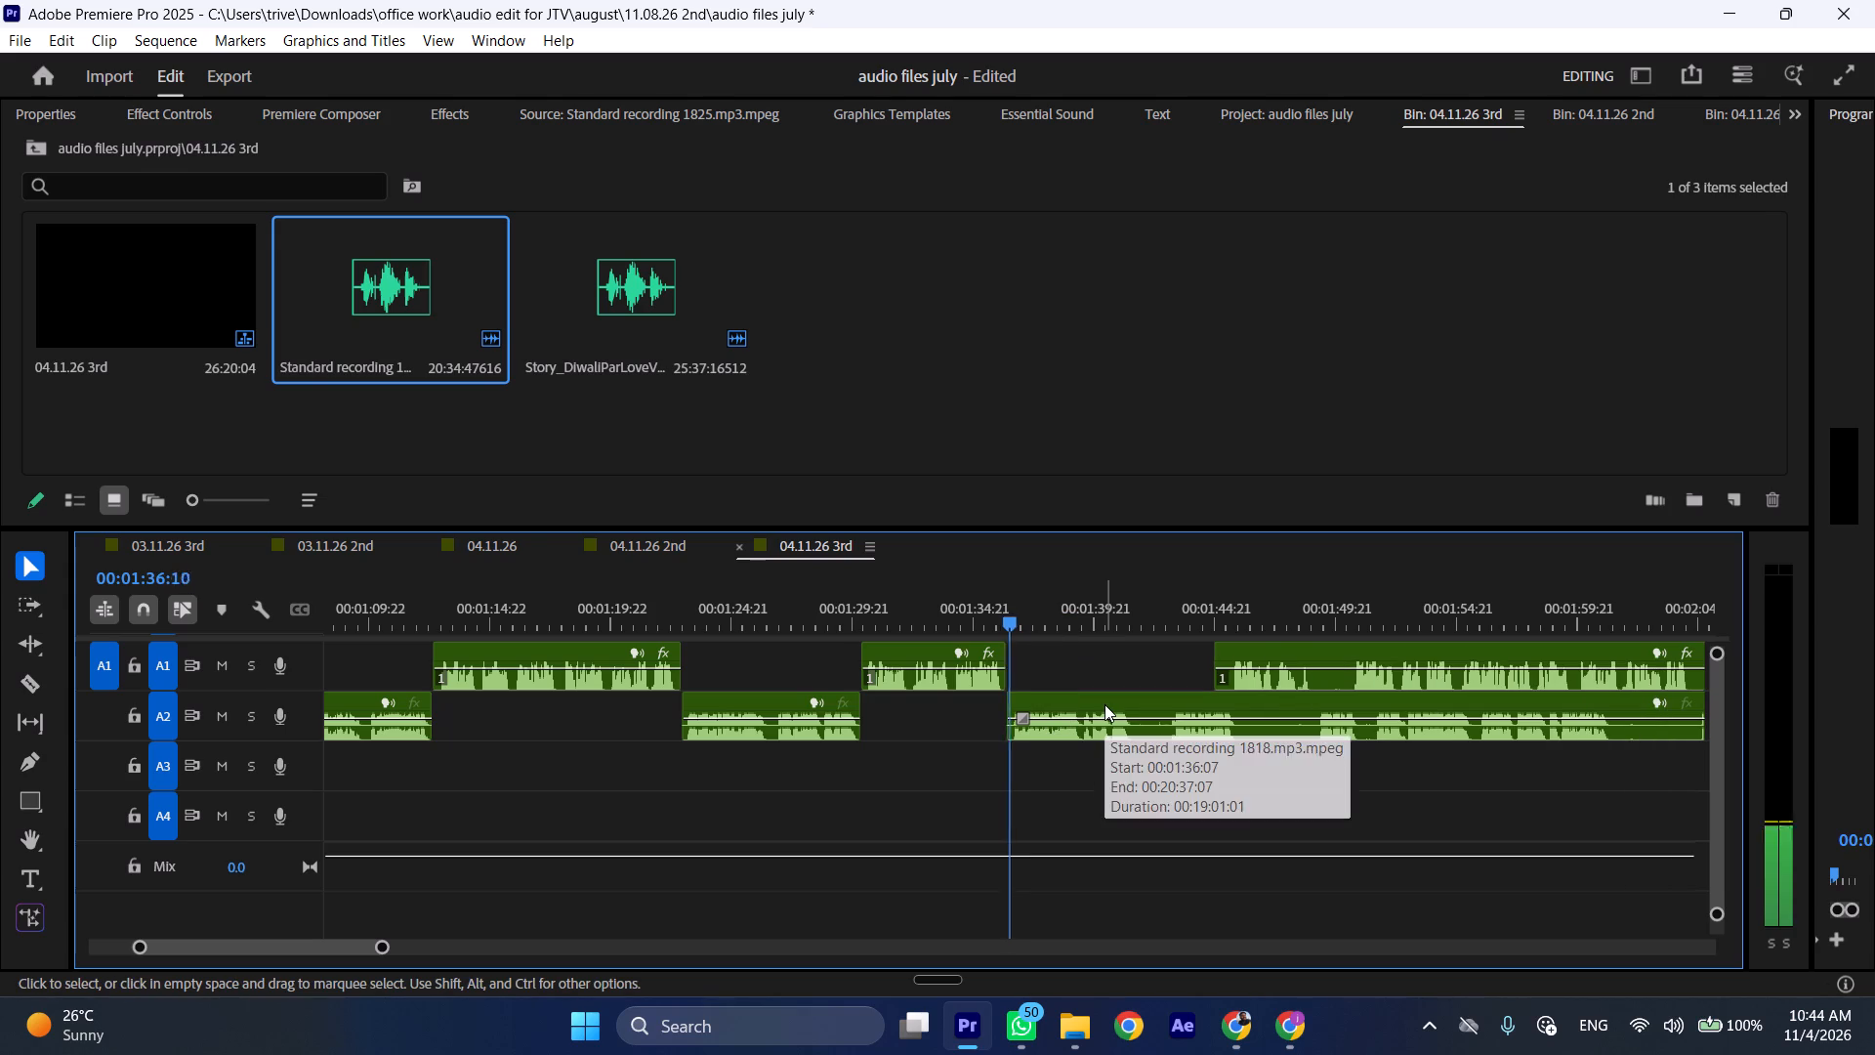
{"action": "type", "text": "l"}
{"action": "scroll", "coordinate": [1082, 707], "scroll_direction": "down", "scroll_amount": 4}
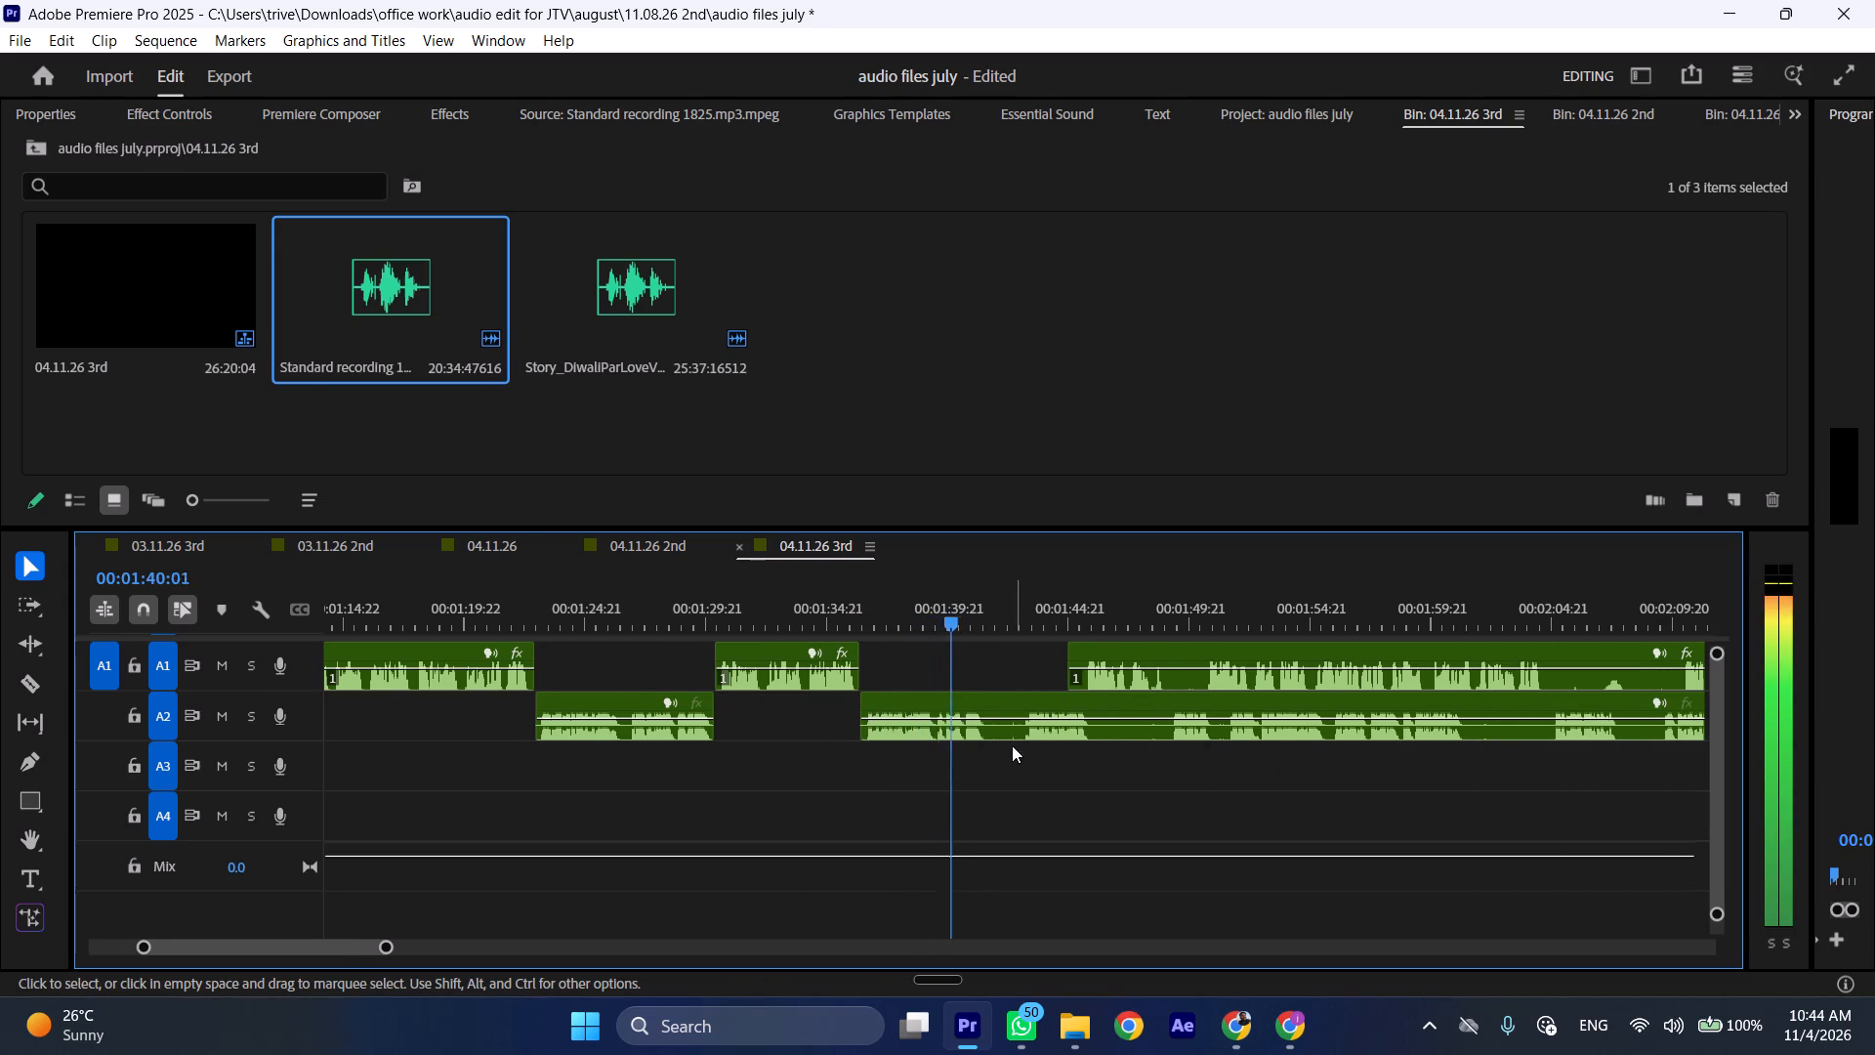
{"action": "scroll", "coordinate": [985, 744], "scroll_direction": "down", "scroll_amount": 5}
{"action": "key", "text": "space"}
{"action": "key", "text": "shift+c"}
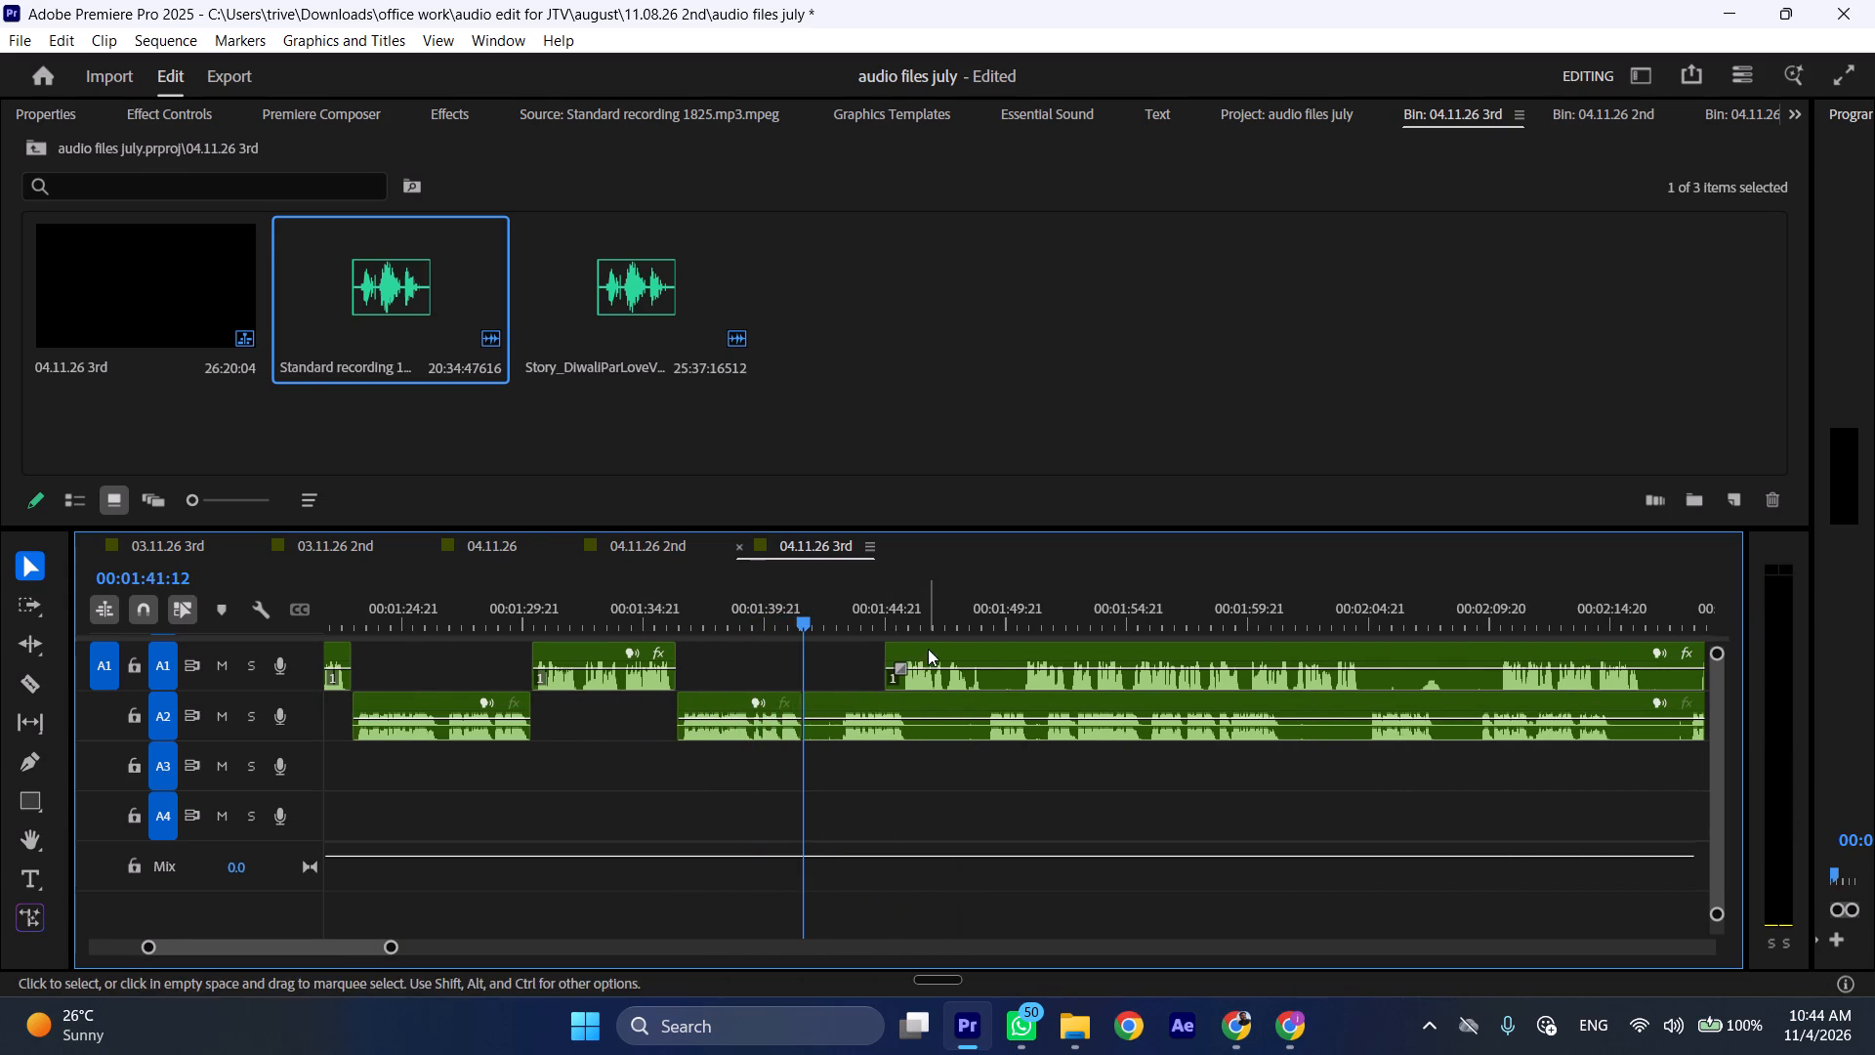
Trim about half a second off the start of the following A1 clip and move it earlier to the cut at 00:01:41:12.
{"action": "left_click_drag", "start_coordinate": [879, 648], "coordinate": [892, 649]}
{"action": "left_click_drag", "start_coordinate": [961, 648], "coordinate": [876, 648]}
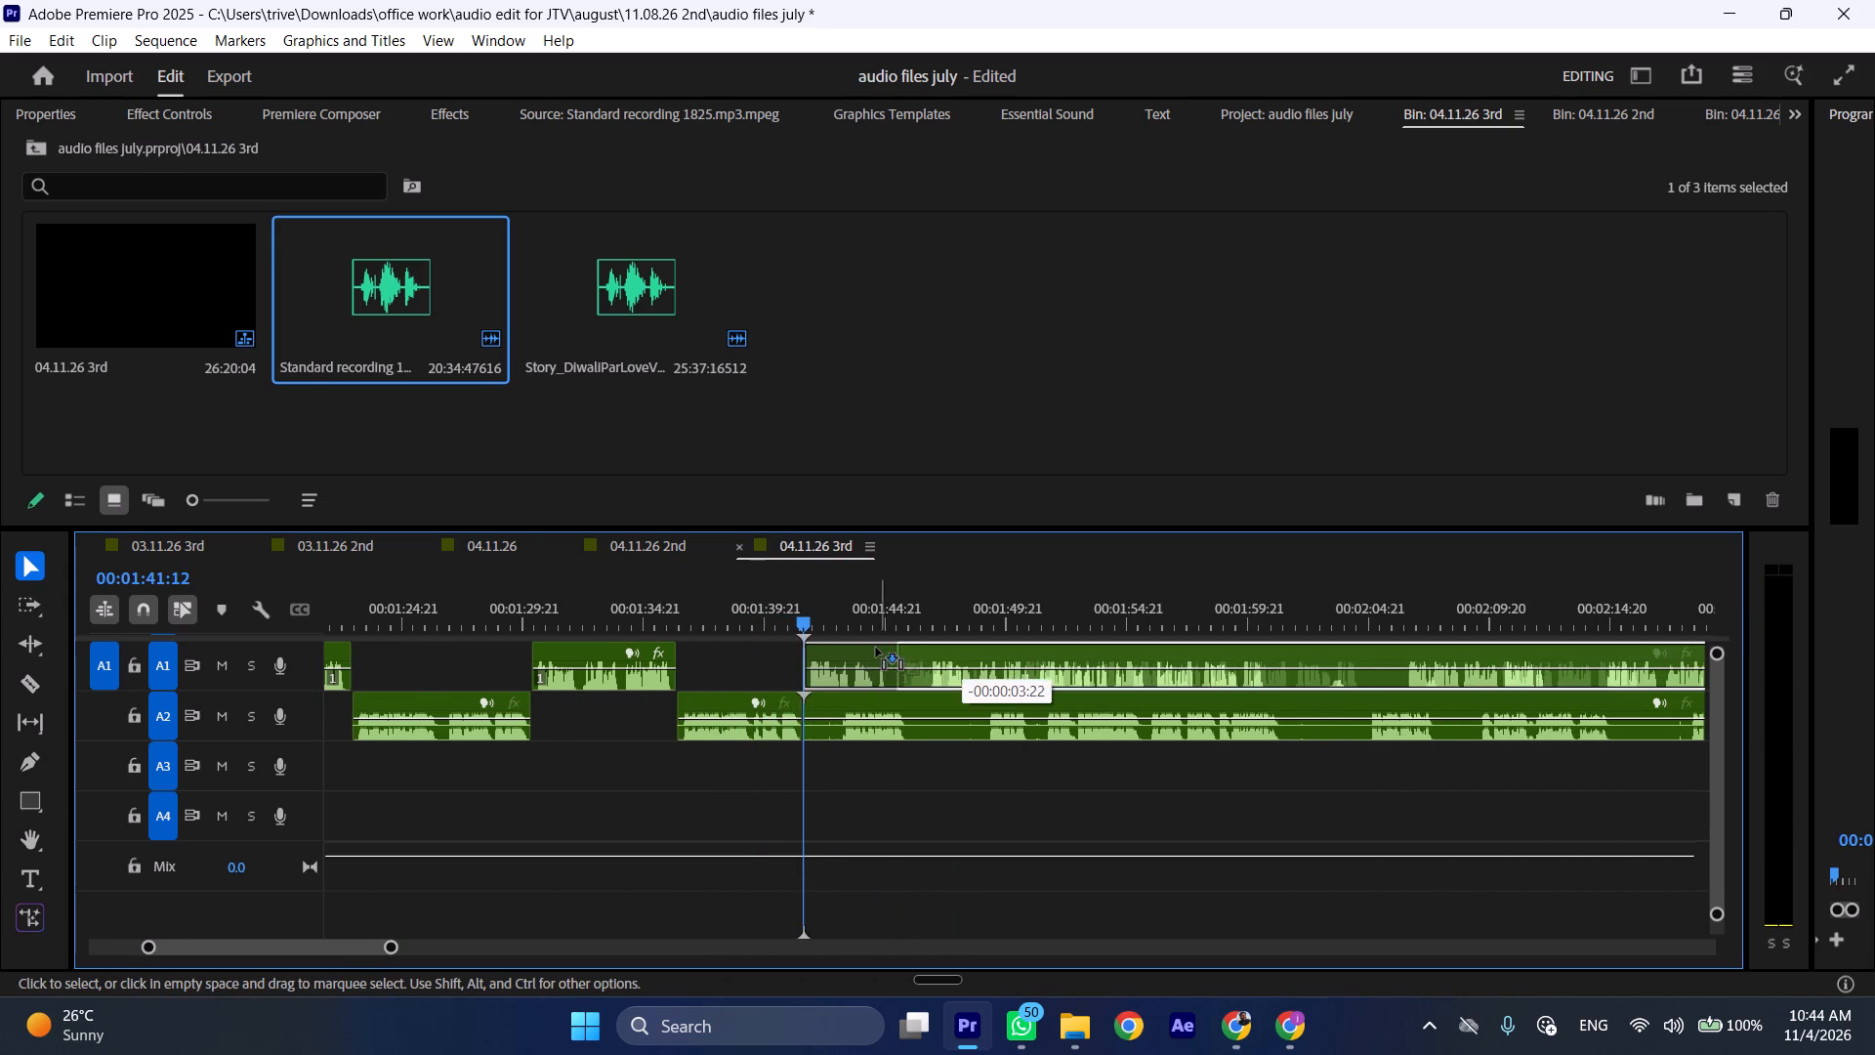
{"action": "left_click_drag", "start_coordinate": [876, 648], "coordinate": [873, 648]}
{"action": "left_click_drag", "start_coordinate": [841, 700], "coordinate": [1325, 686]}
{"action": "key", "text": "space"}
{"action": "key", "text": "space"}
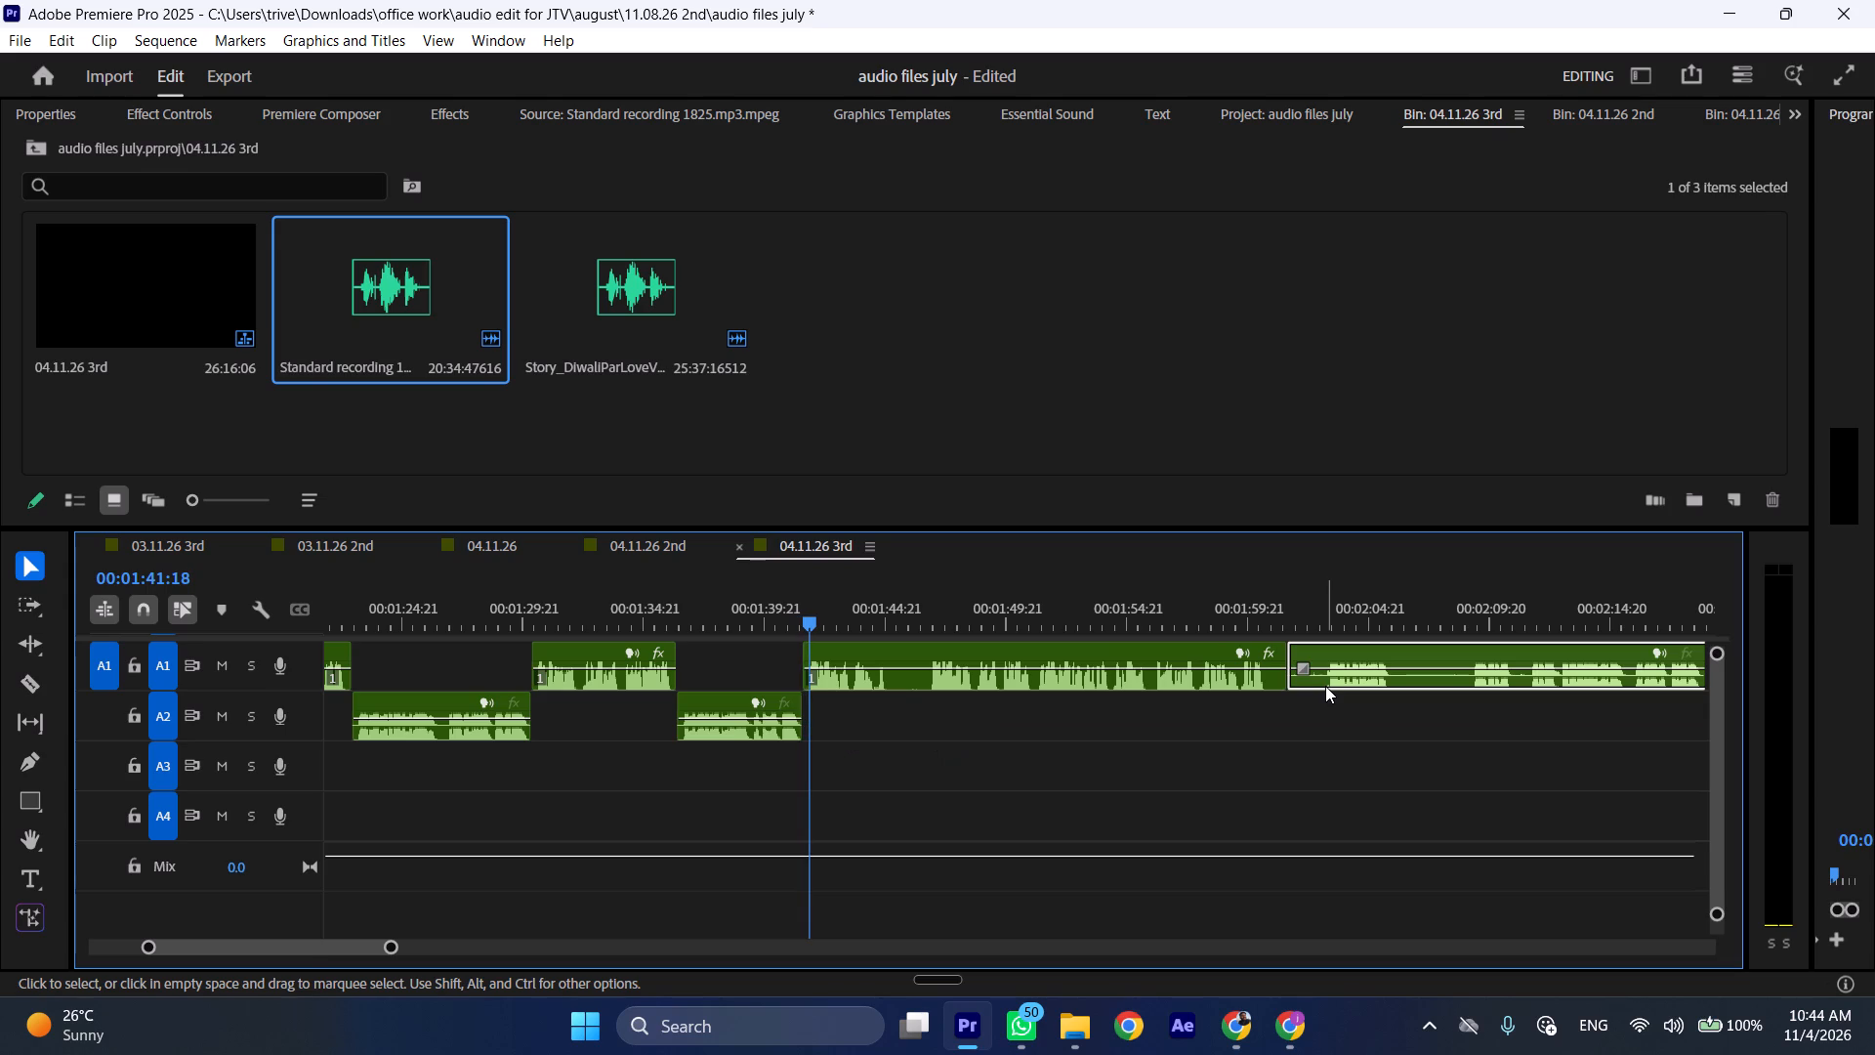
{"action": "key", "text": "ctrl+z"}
Move the remaining A2 segment later and trim about 1.2 seconds of silence off its start so it begins at about 00:02:06.
{"action": "left_click_drag", "start_coordinate": [844, 704], "coordinate": [1406, 704]}
{"action": "key", "text": "space"}
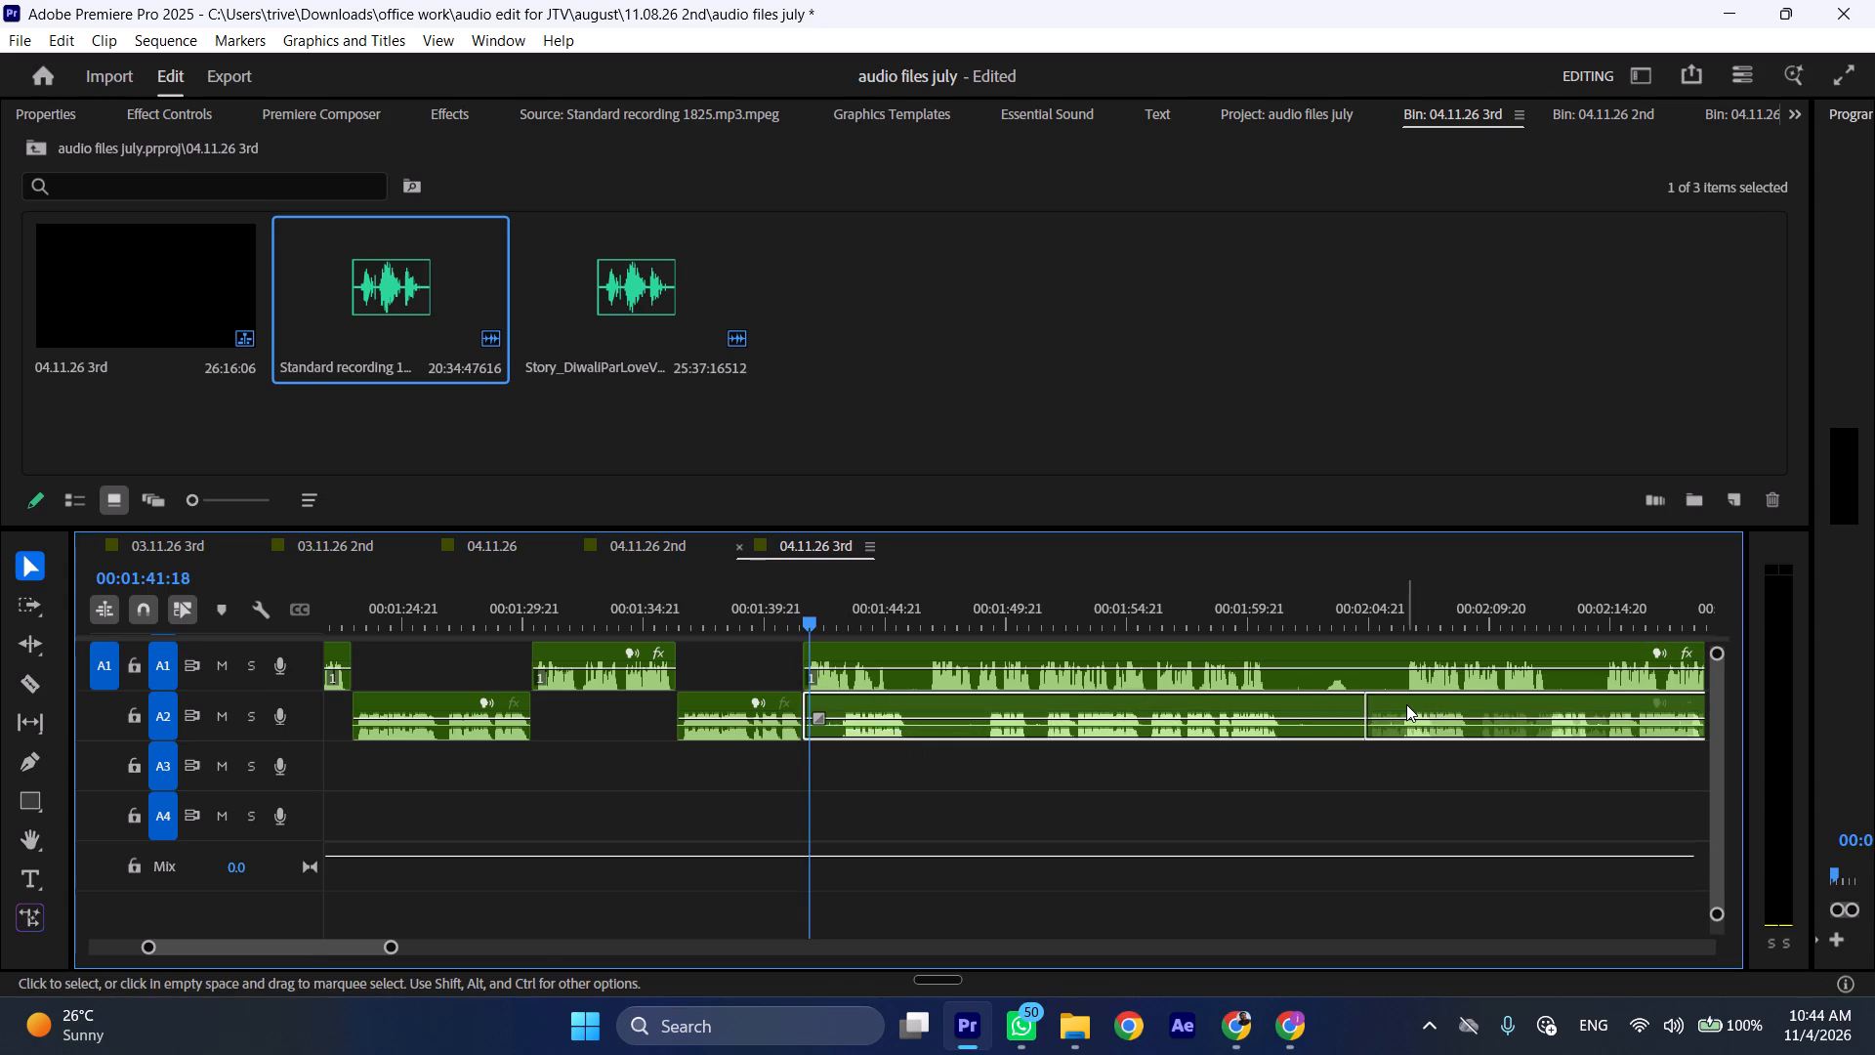
{"action": "key", "text": "l"}
{"action": "left_click_drag", "start_coordinate": [1365, 700], "coordinate": [1395, 700]}
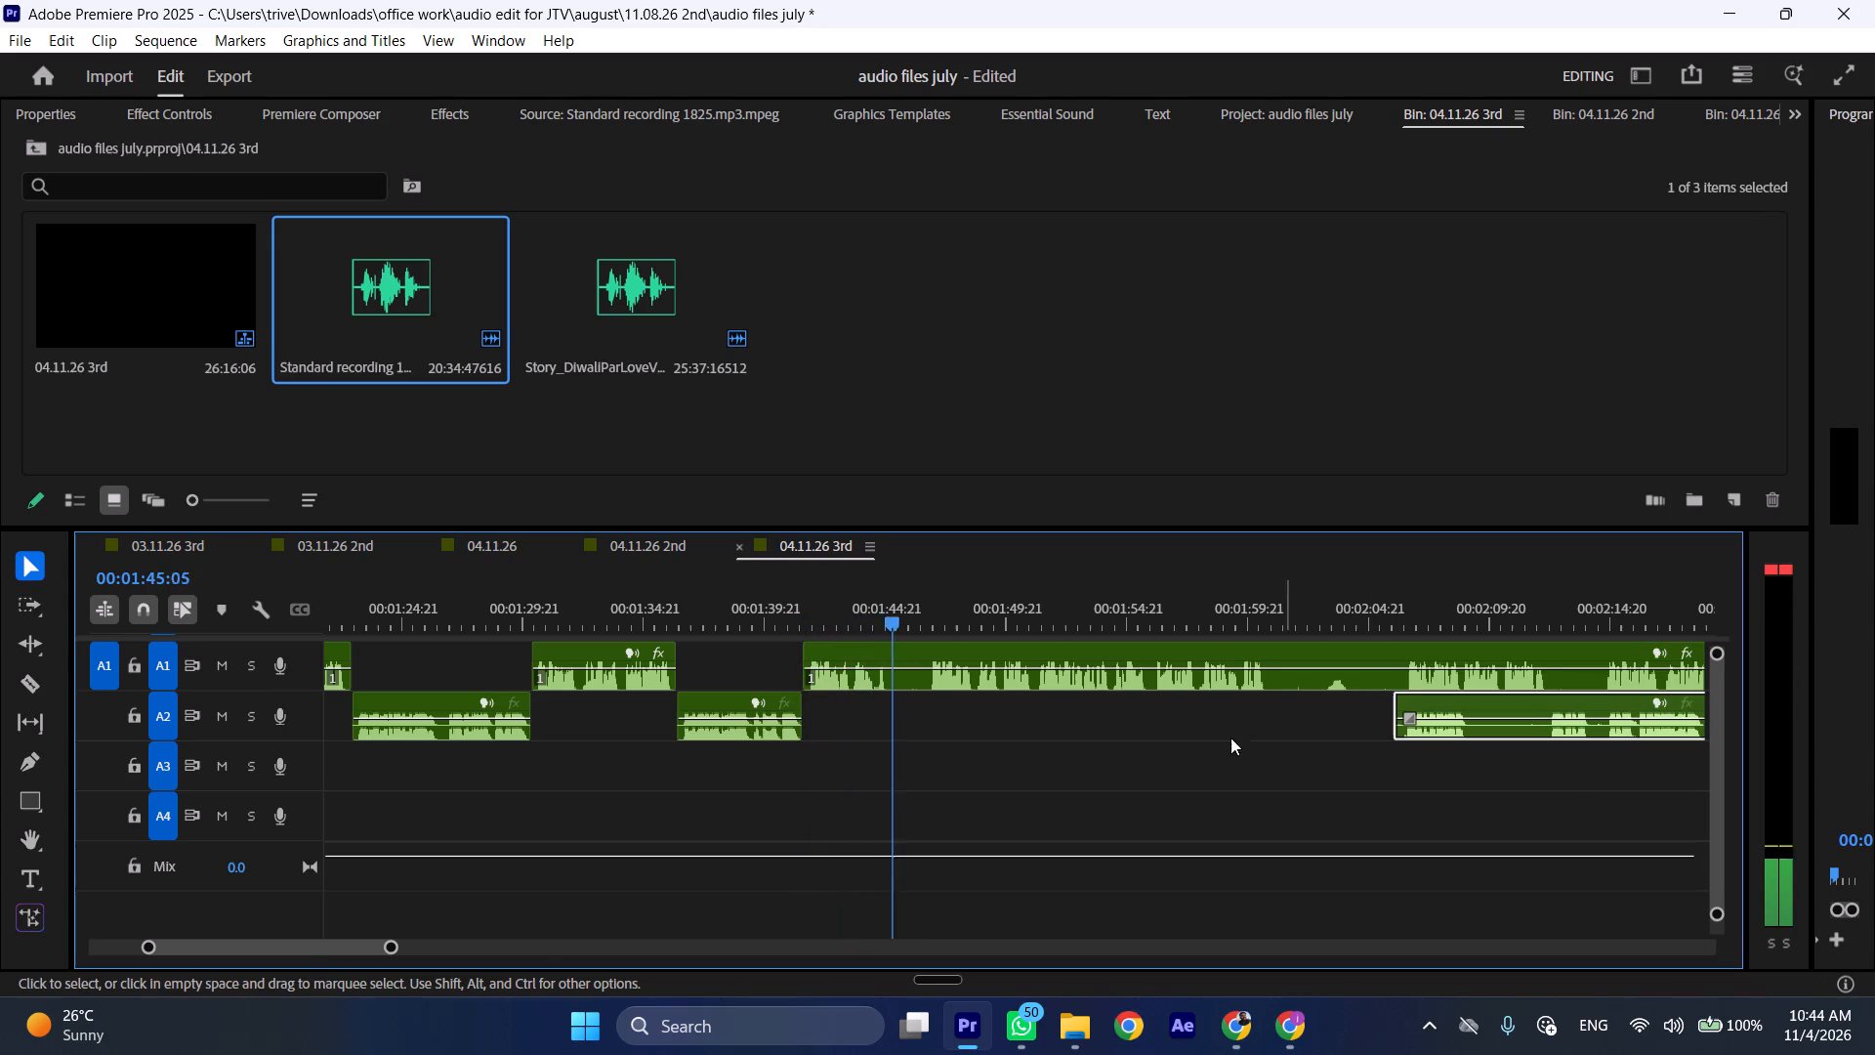
Split the A1 clip at 00:01:46:15, just before its second spoken passage.
{"action": "left_click", "coordinate": [932, 599]}
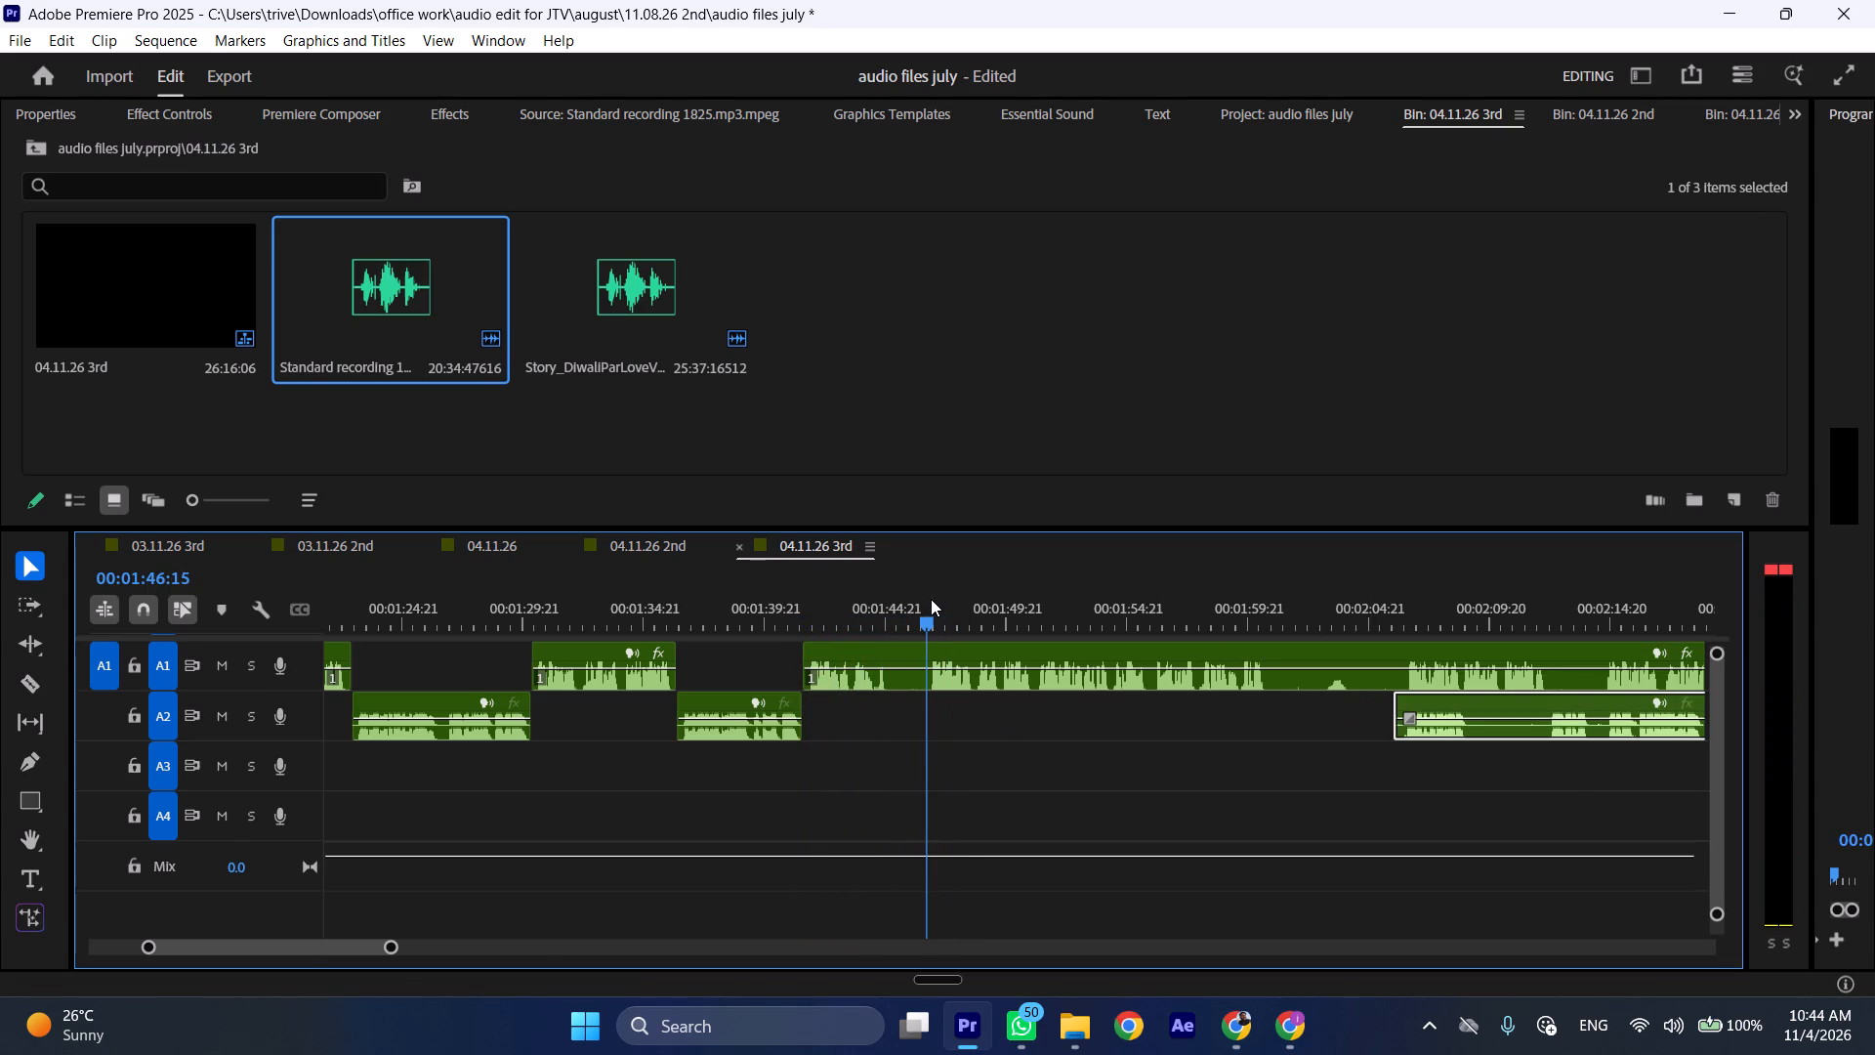
{"action": "key", "text": "shift+c"}
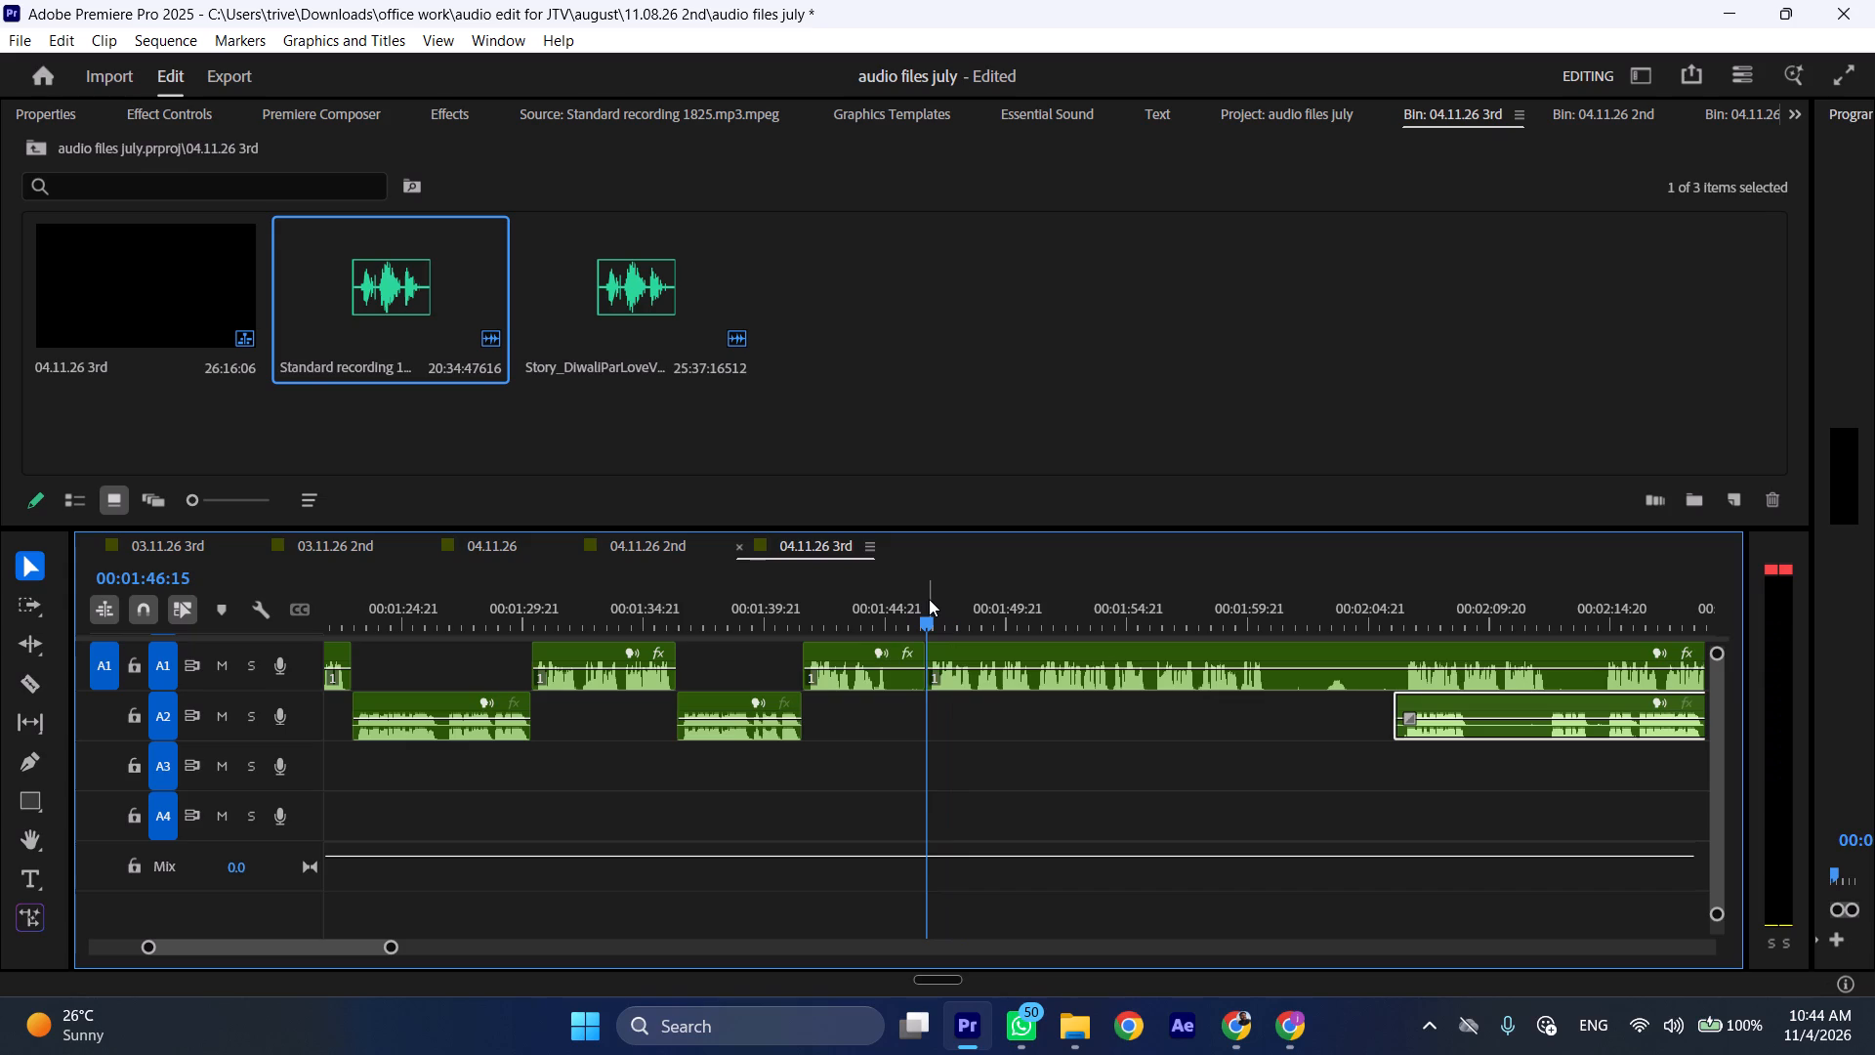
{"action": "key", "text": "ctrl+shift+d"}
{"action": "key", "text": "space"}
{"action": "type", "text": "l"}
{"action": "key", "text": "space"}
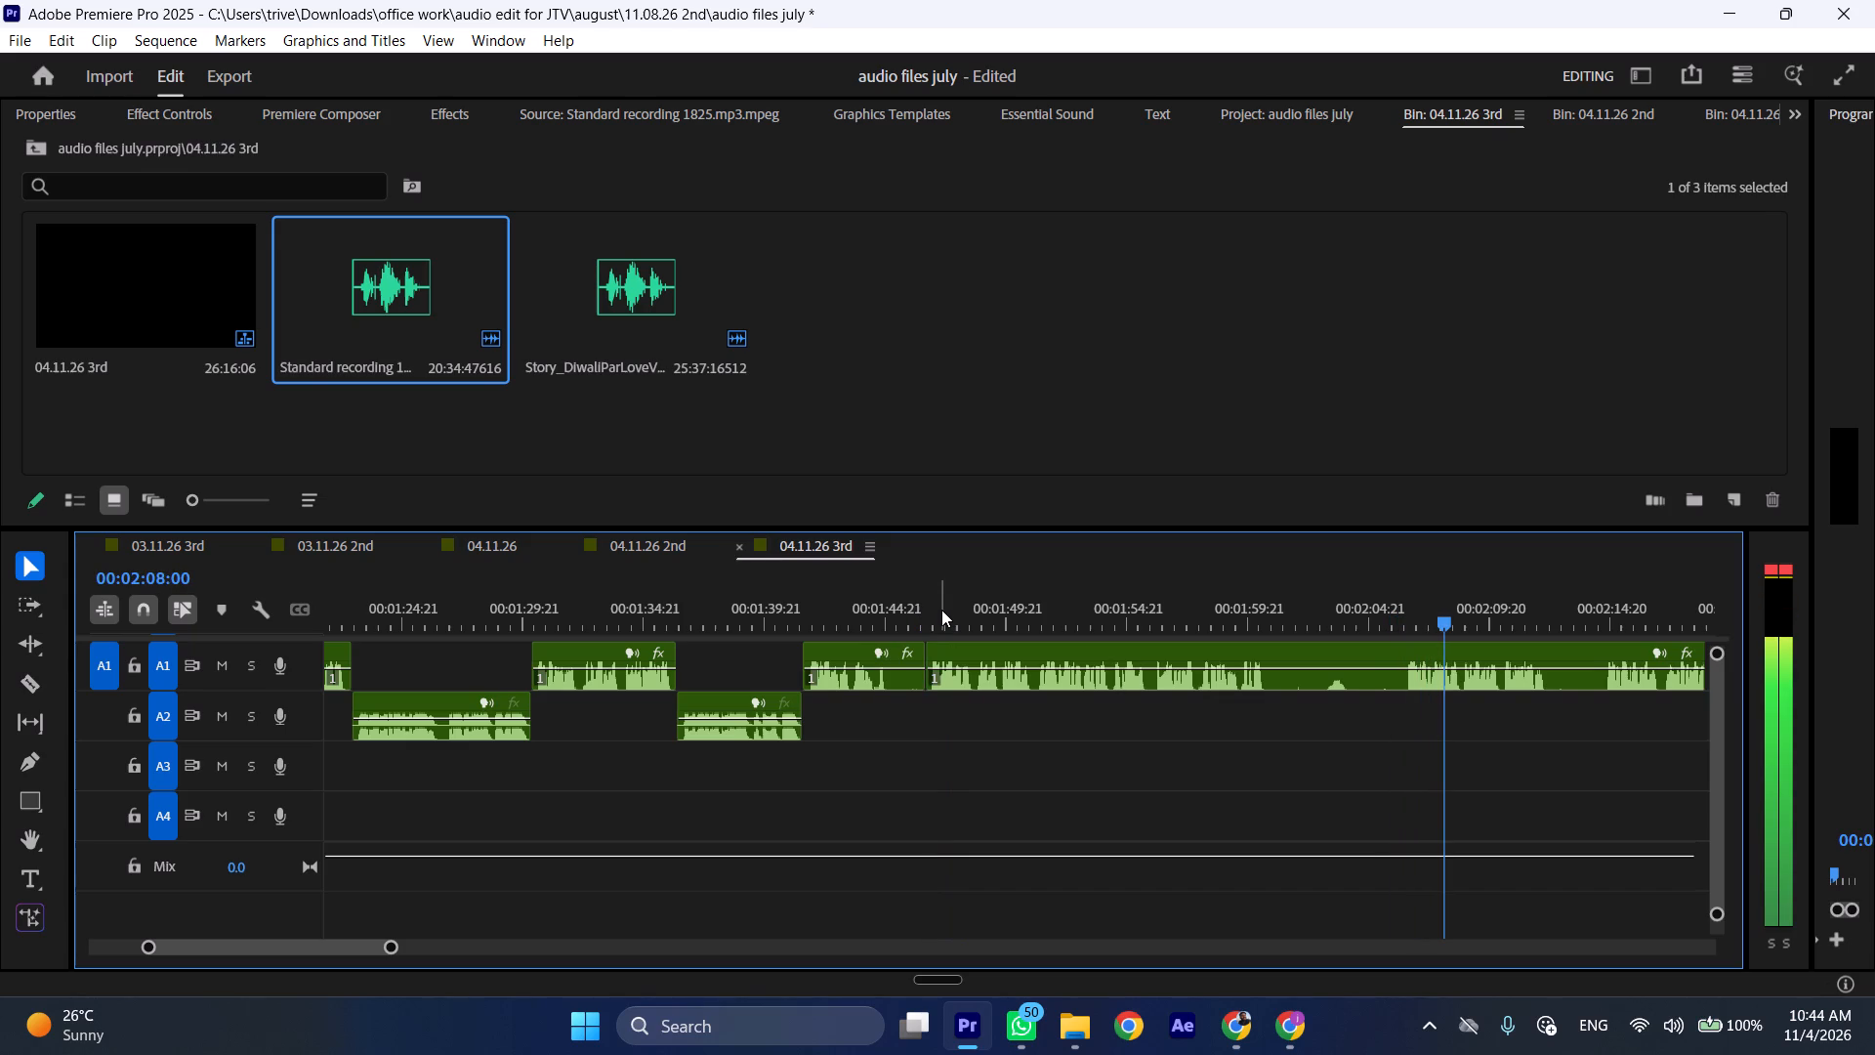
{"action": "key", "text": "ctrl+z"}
Ripple delete the unwanted A1 segment between 00:01:41:12 and 00:01:46:15.
{"action": "left_click", "coordinate": [852, 682]}
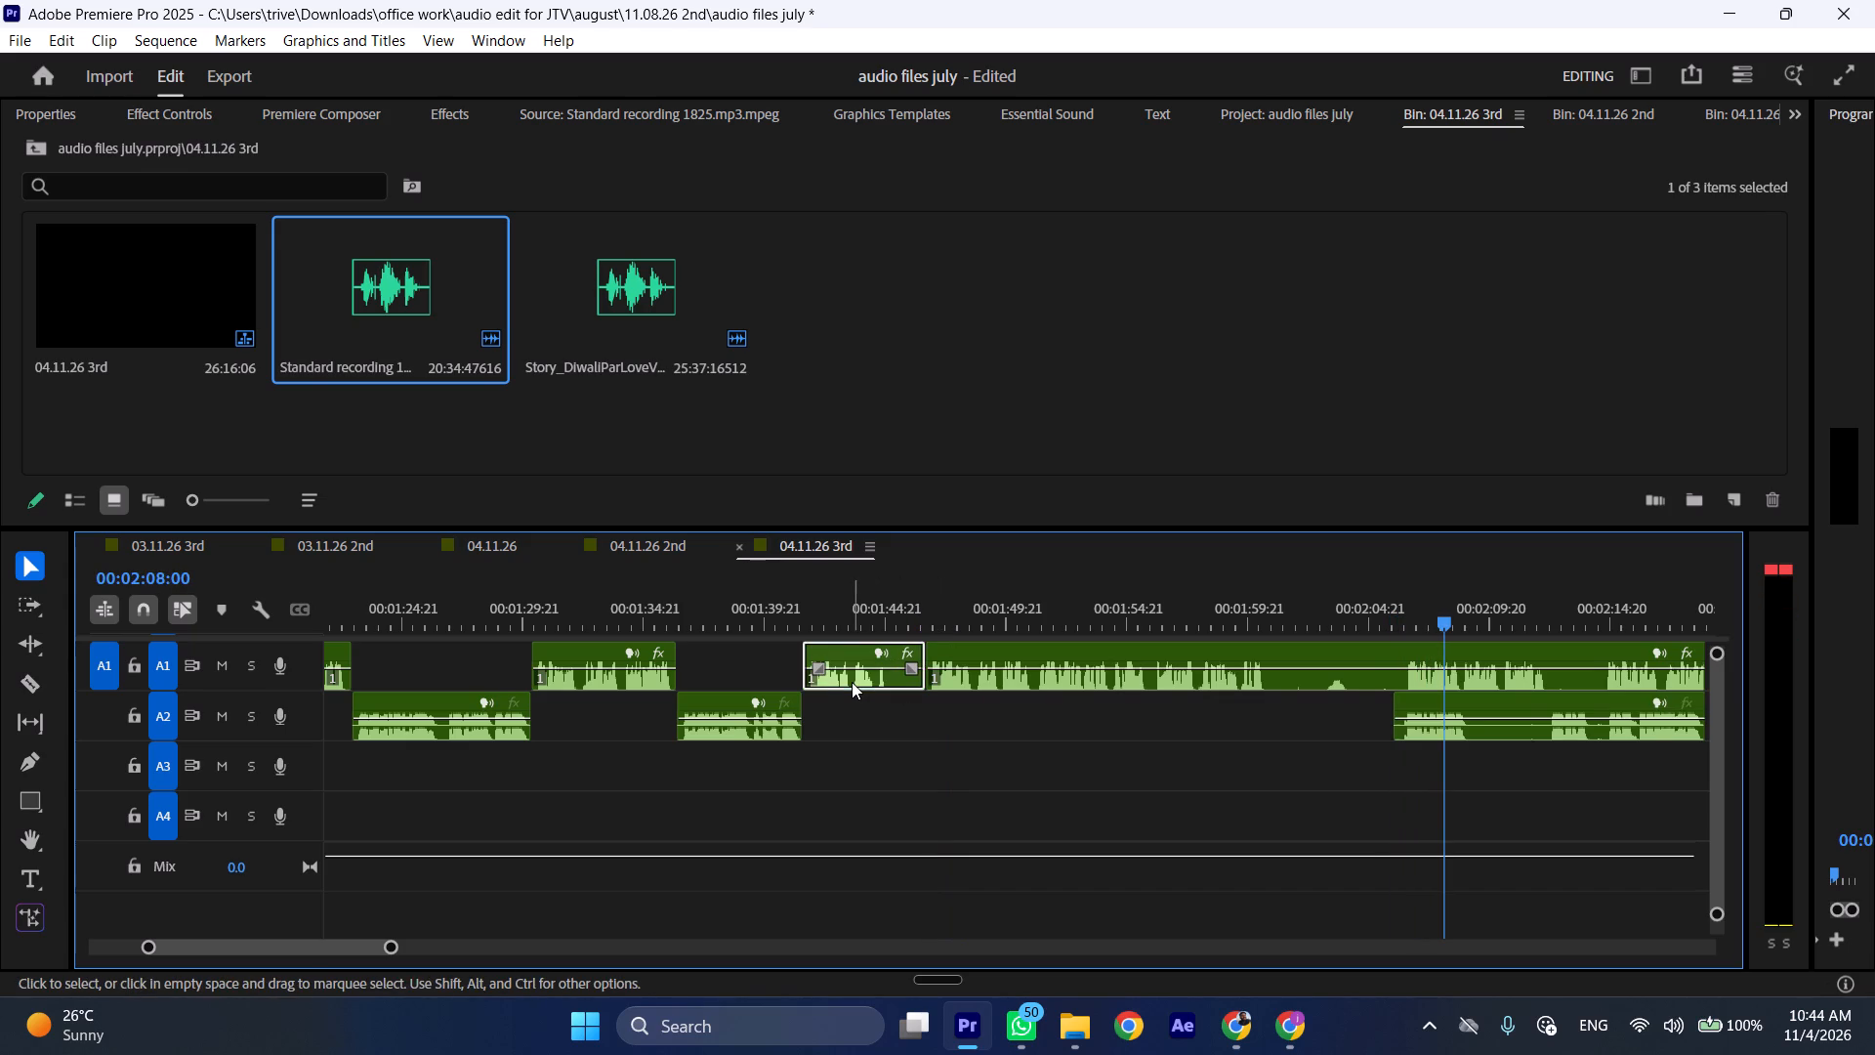
{"action": "key", "text": "ctrl+shift+d"}
Play the A1 clip on from 00:01:41:12 and split it after its spoken passage at 00:01:55:10.
{"action": "key", "text": "space"}
{"action": "type", "text": "l"}
{"action": "scroll", "coordinate": [913, 757], "scroll_direction": "down", "scroll_amount": 2}
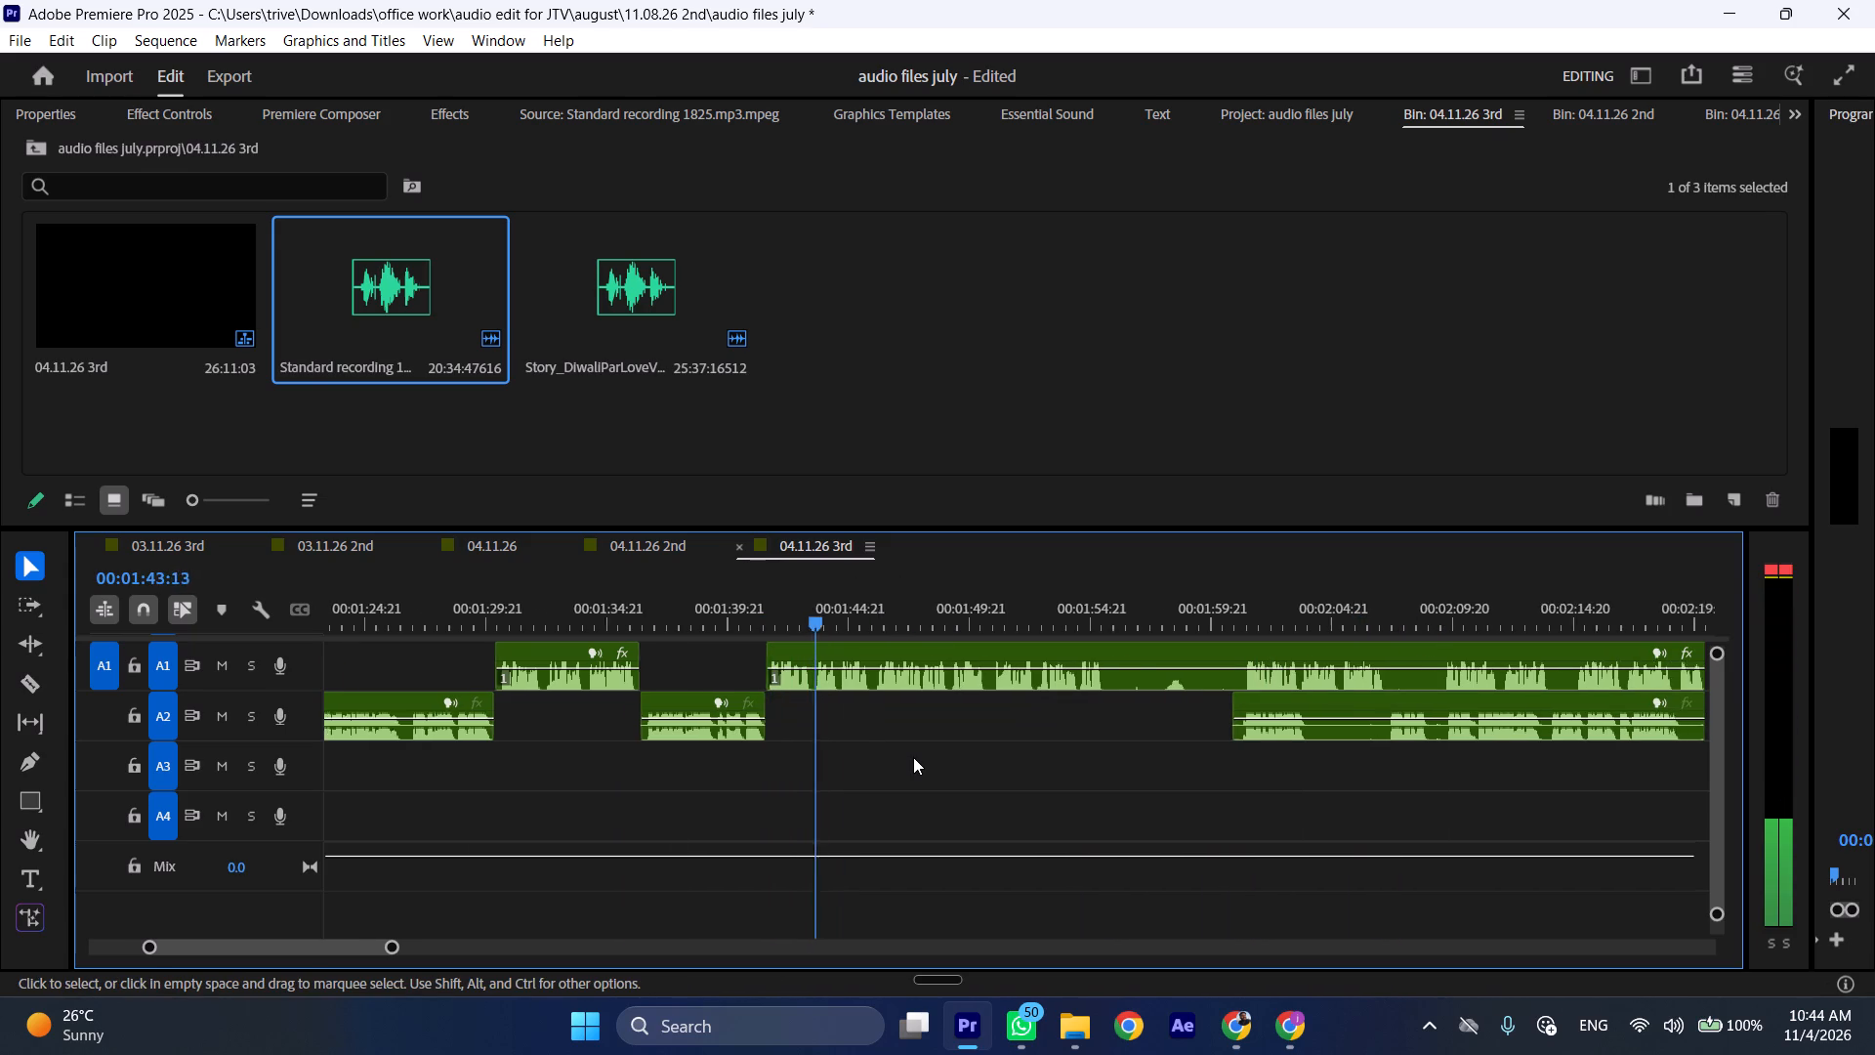
{"action": "scroll", "coordinate": [913, 757], "scroll_direction": "down", "scroll_amount": 3}
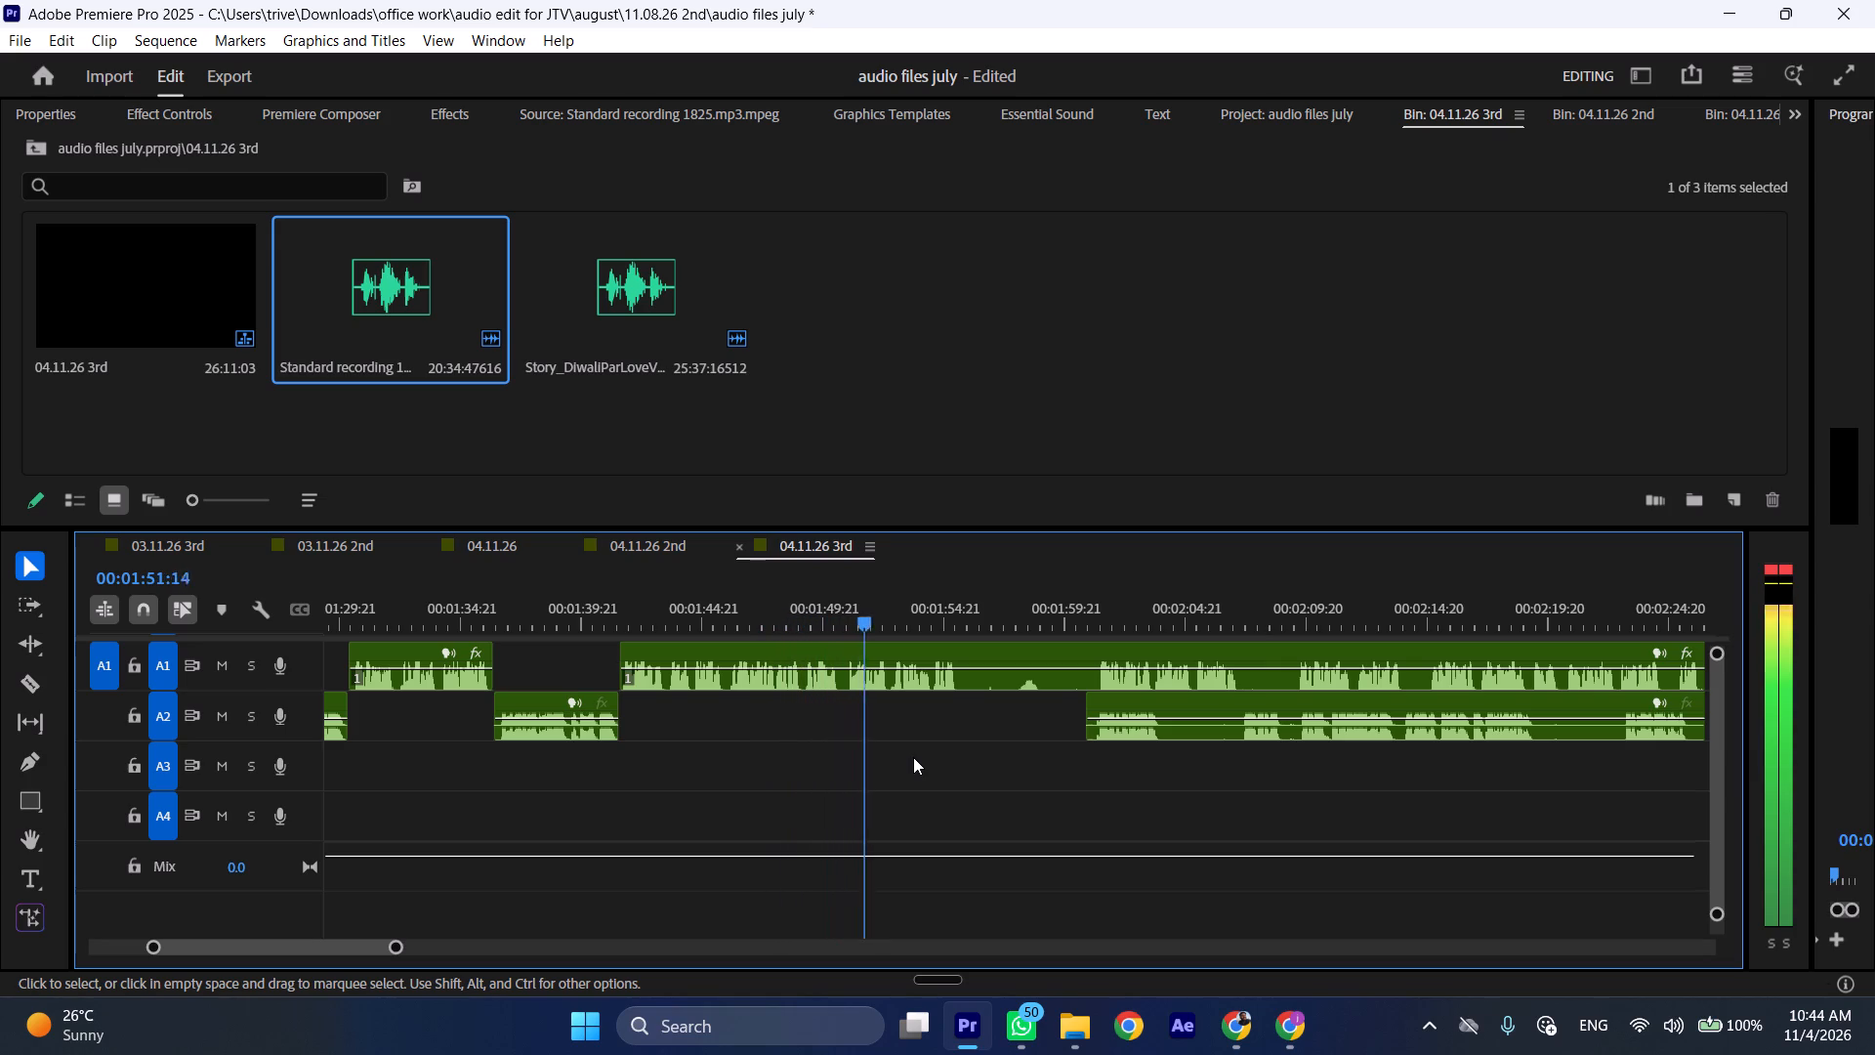
{"action": "scroll", "coordinate": [867, 748], "scroll_direction": "down", "scroll_amount": 4}
{"action": "key", "text": "space"}
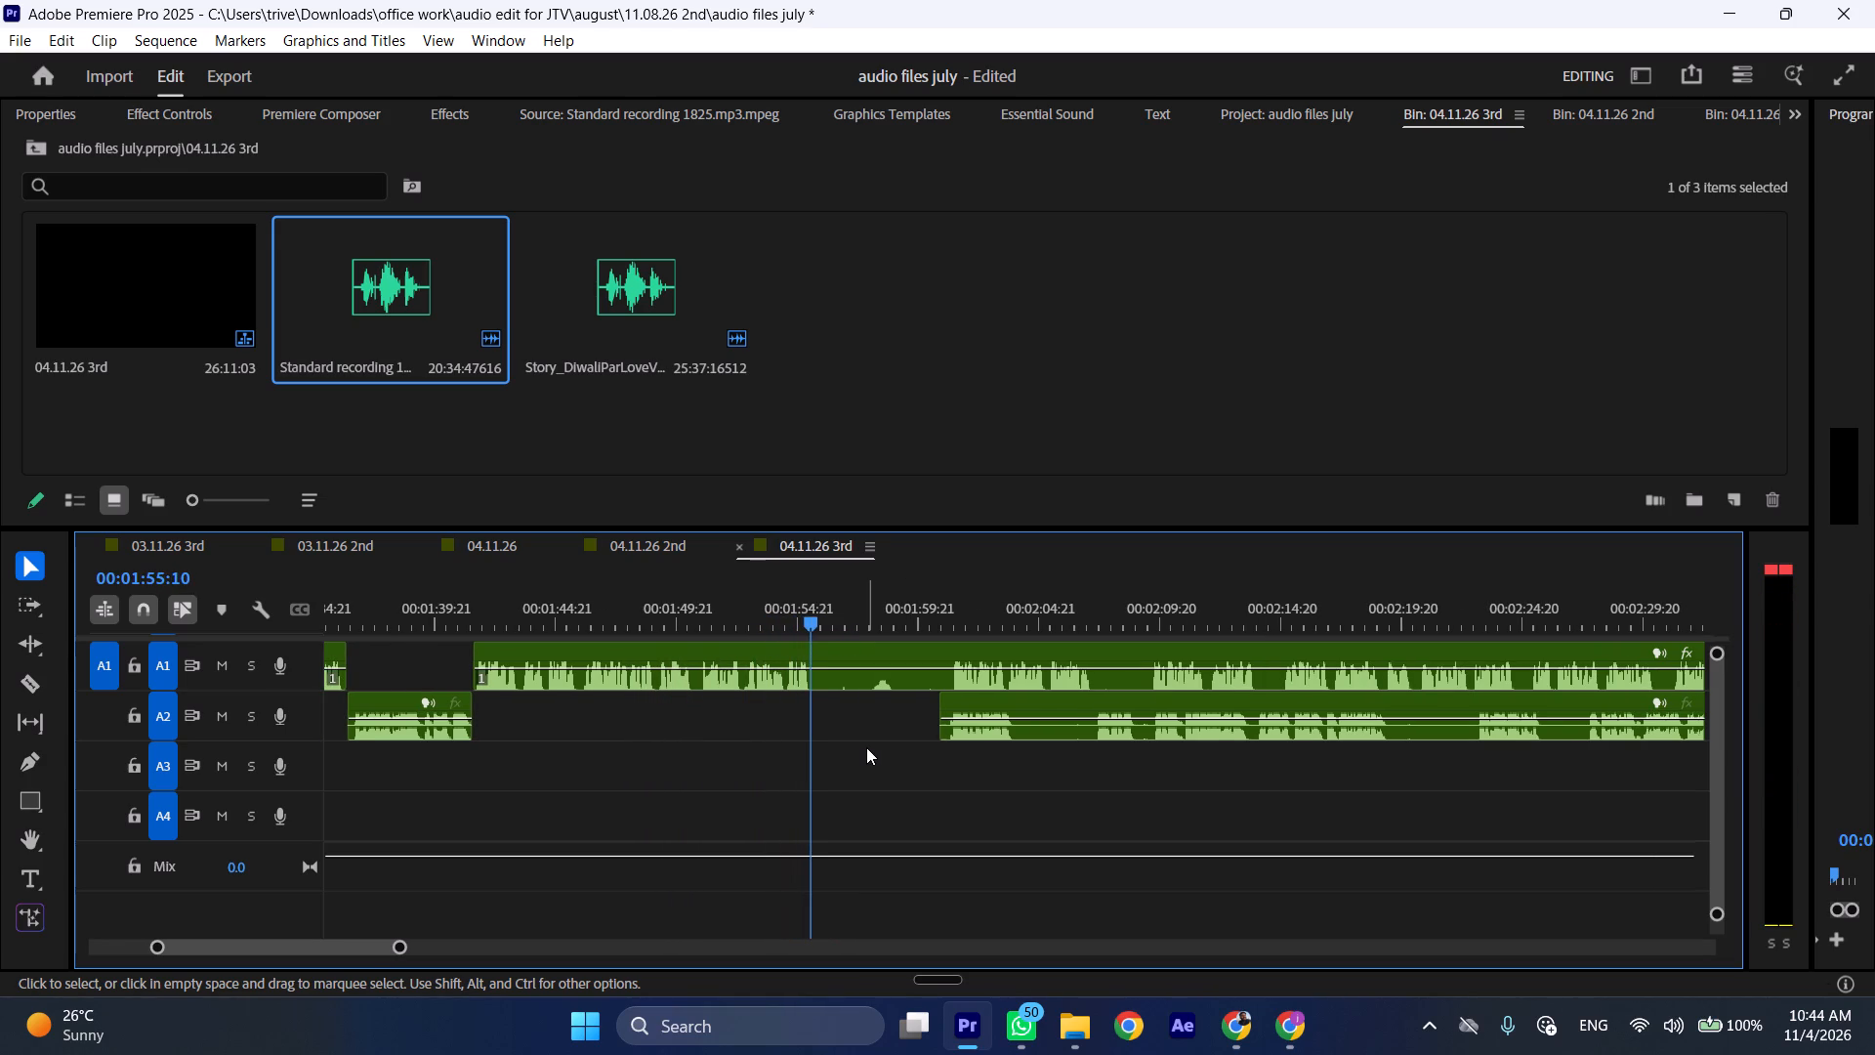
{"action": "type", "text": "C"}
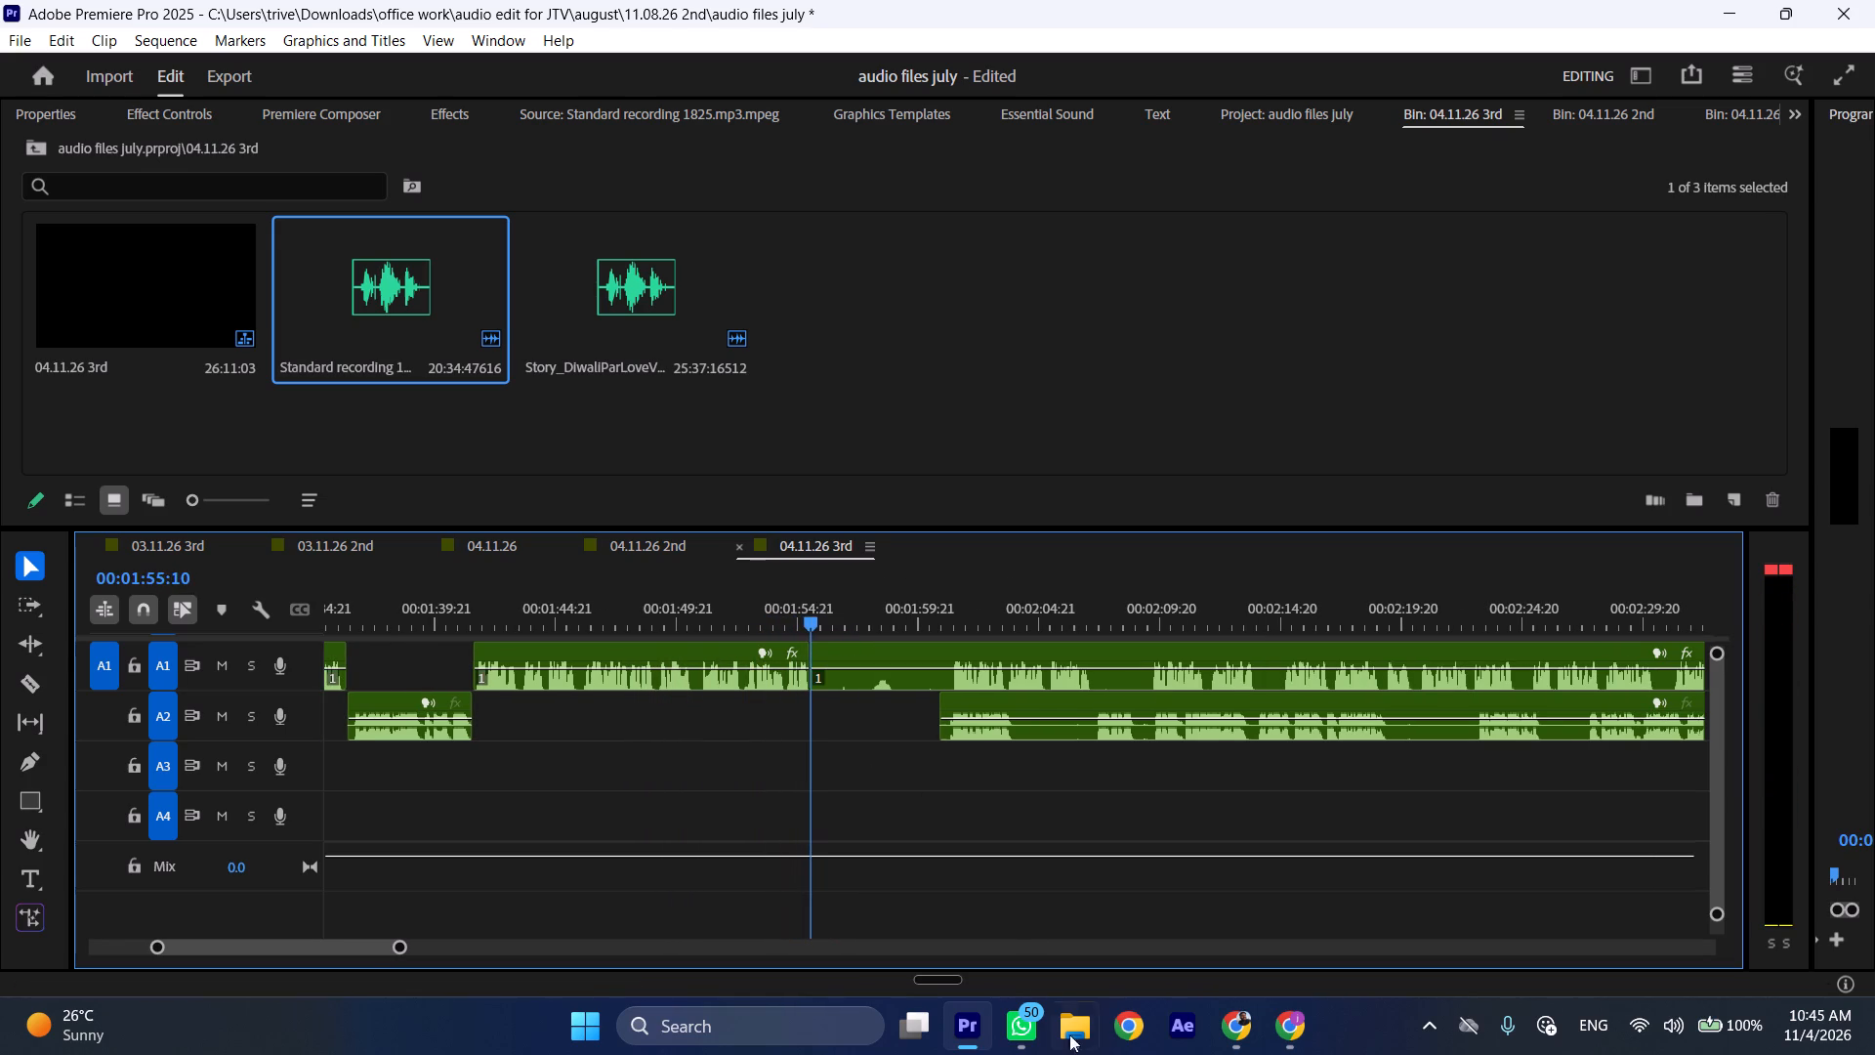
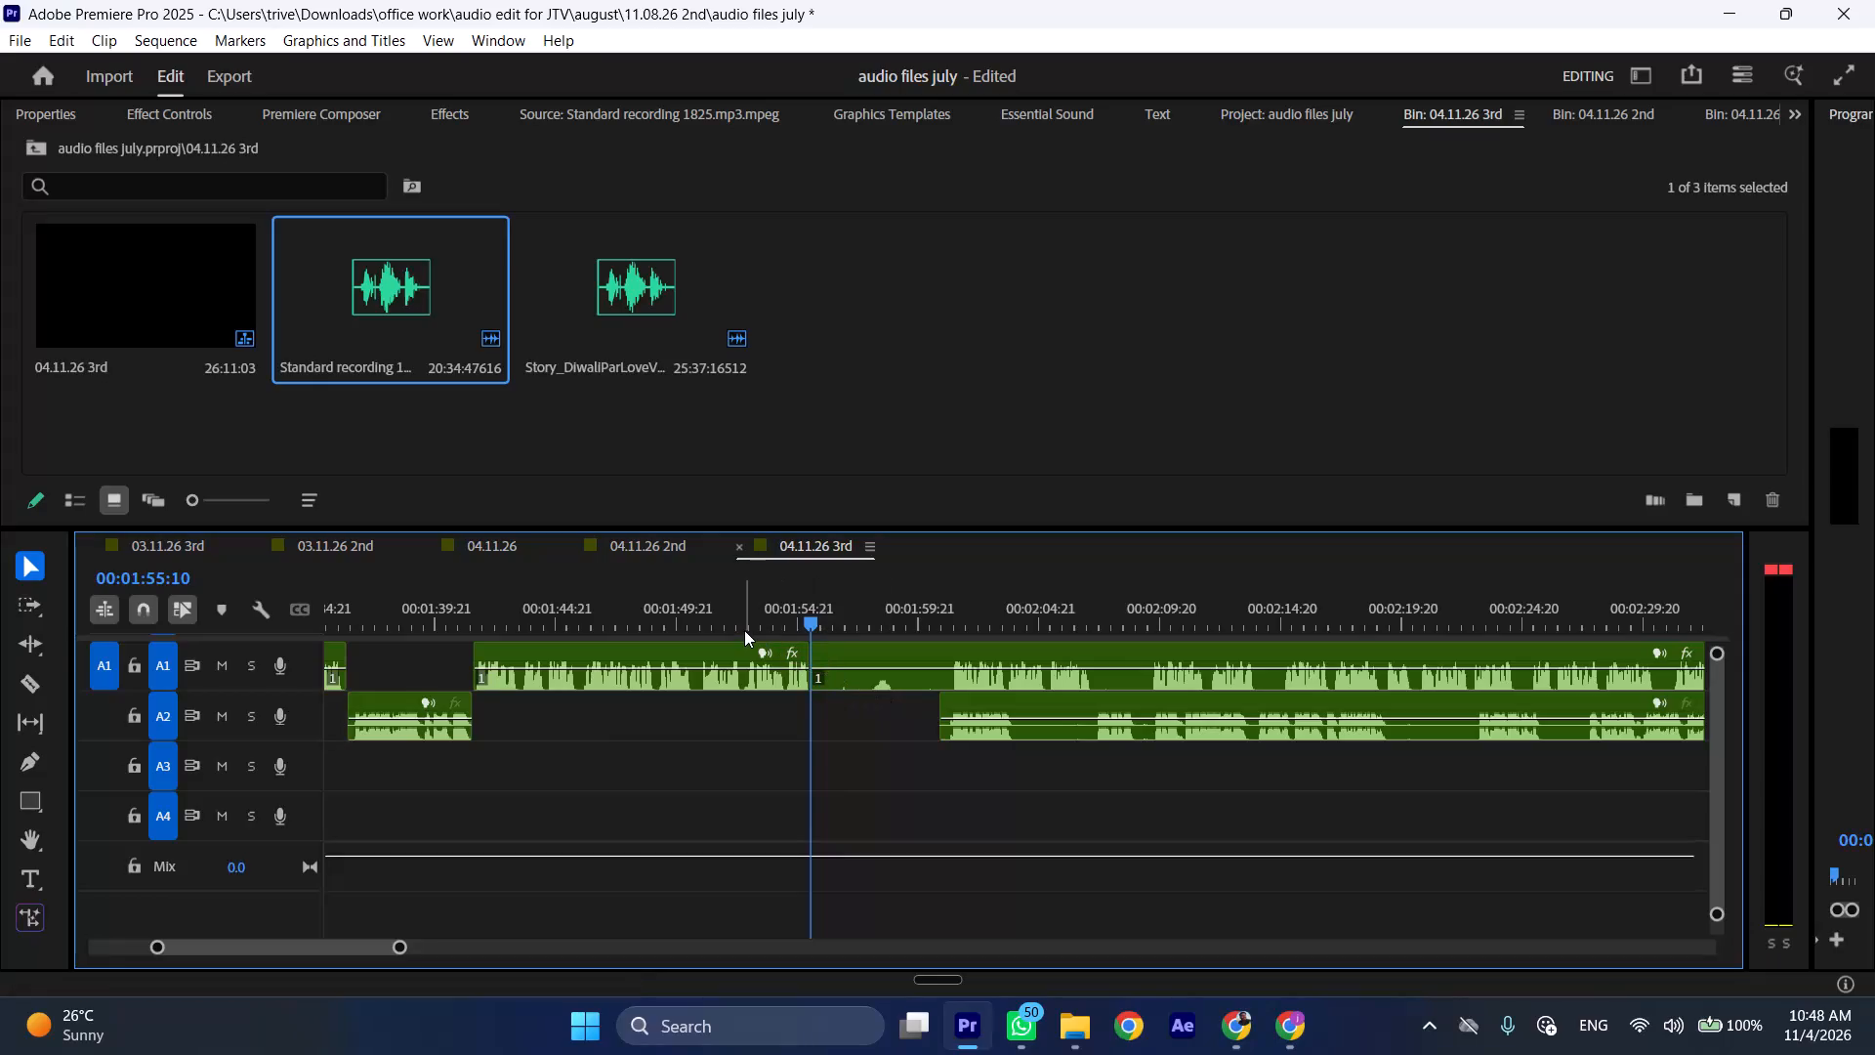
Move the remaining A2 clip earlier to start at 00:01:55:10 and shift the remaining A1 clip later to about 00:02:09.
{"action": "left_click_drag", "start_coordinate": [730, 630], "coordinate": [712, 631]}
{"action": "key", "text": "space"}
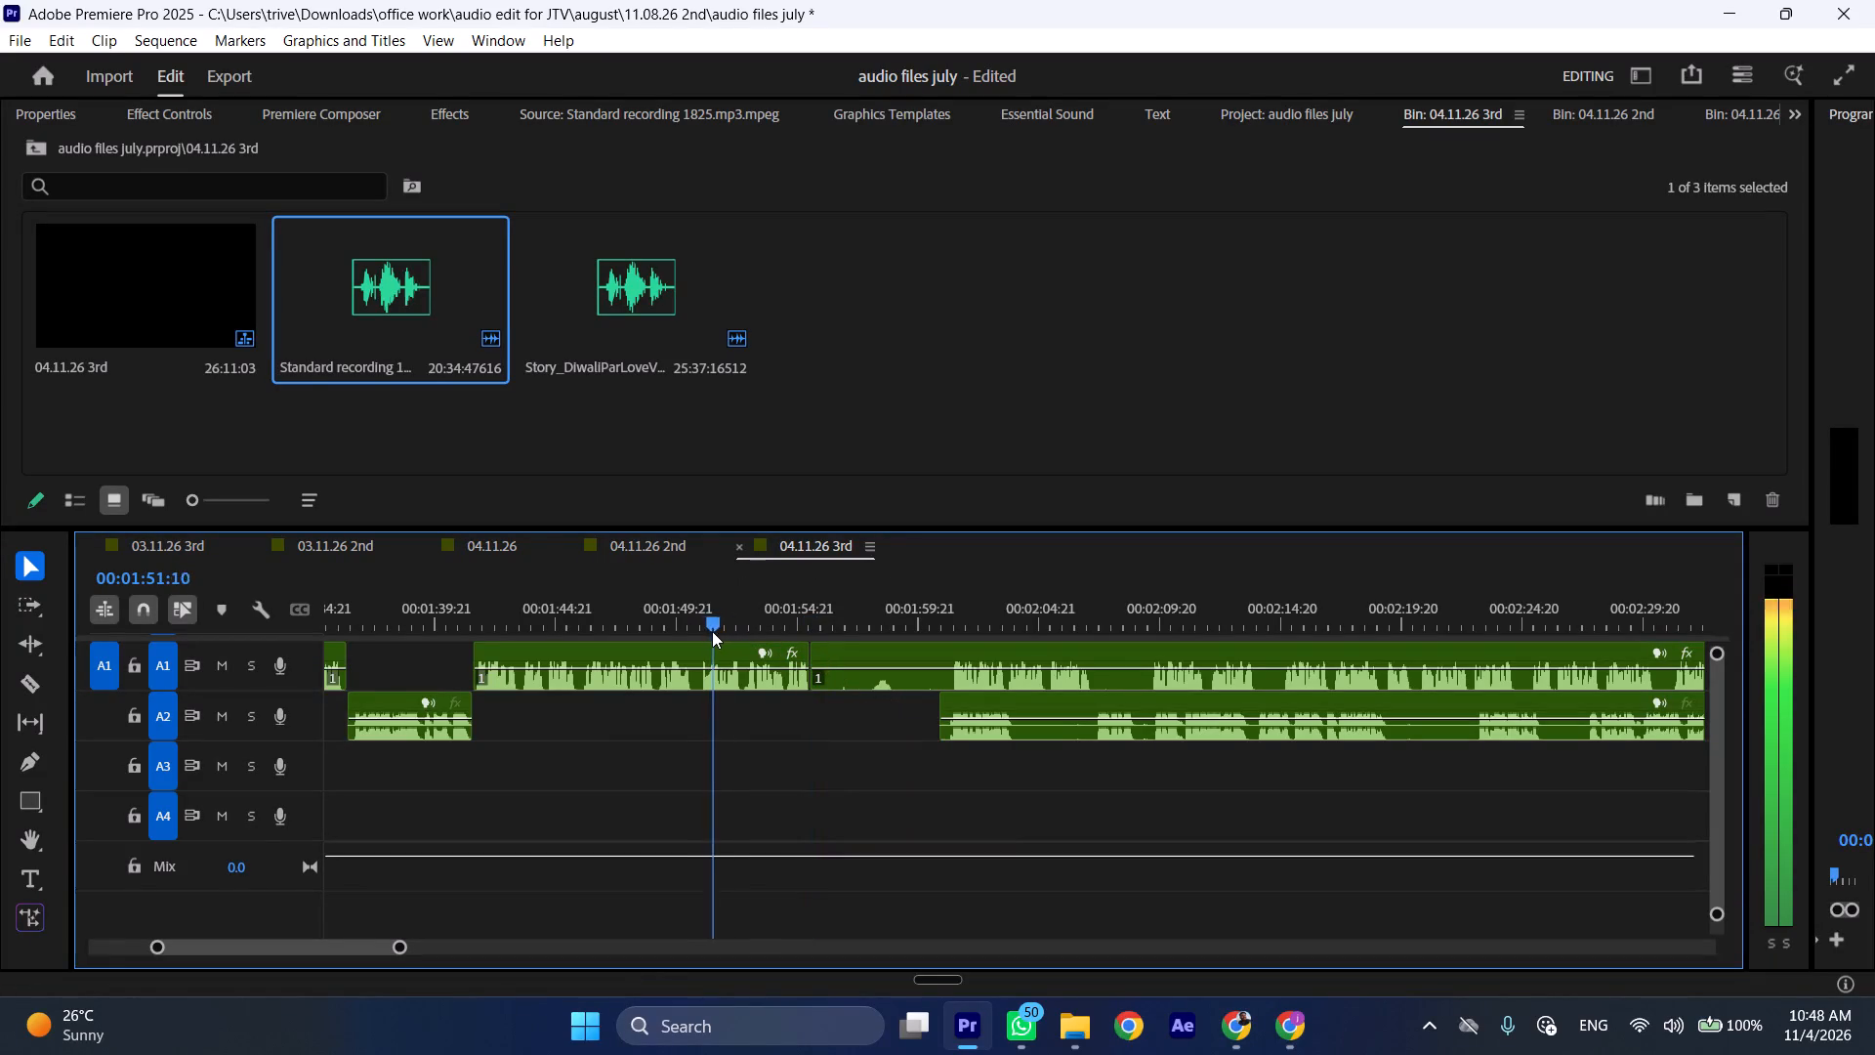
{"action": "left_click_drag", "start_coordinate": [968, 702], "coordinate": [934, 707]}
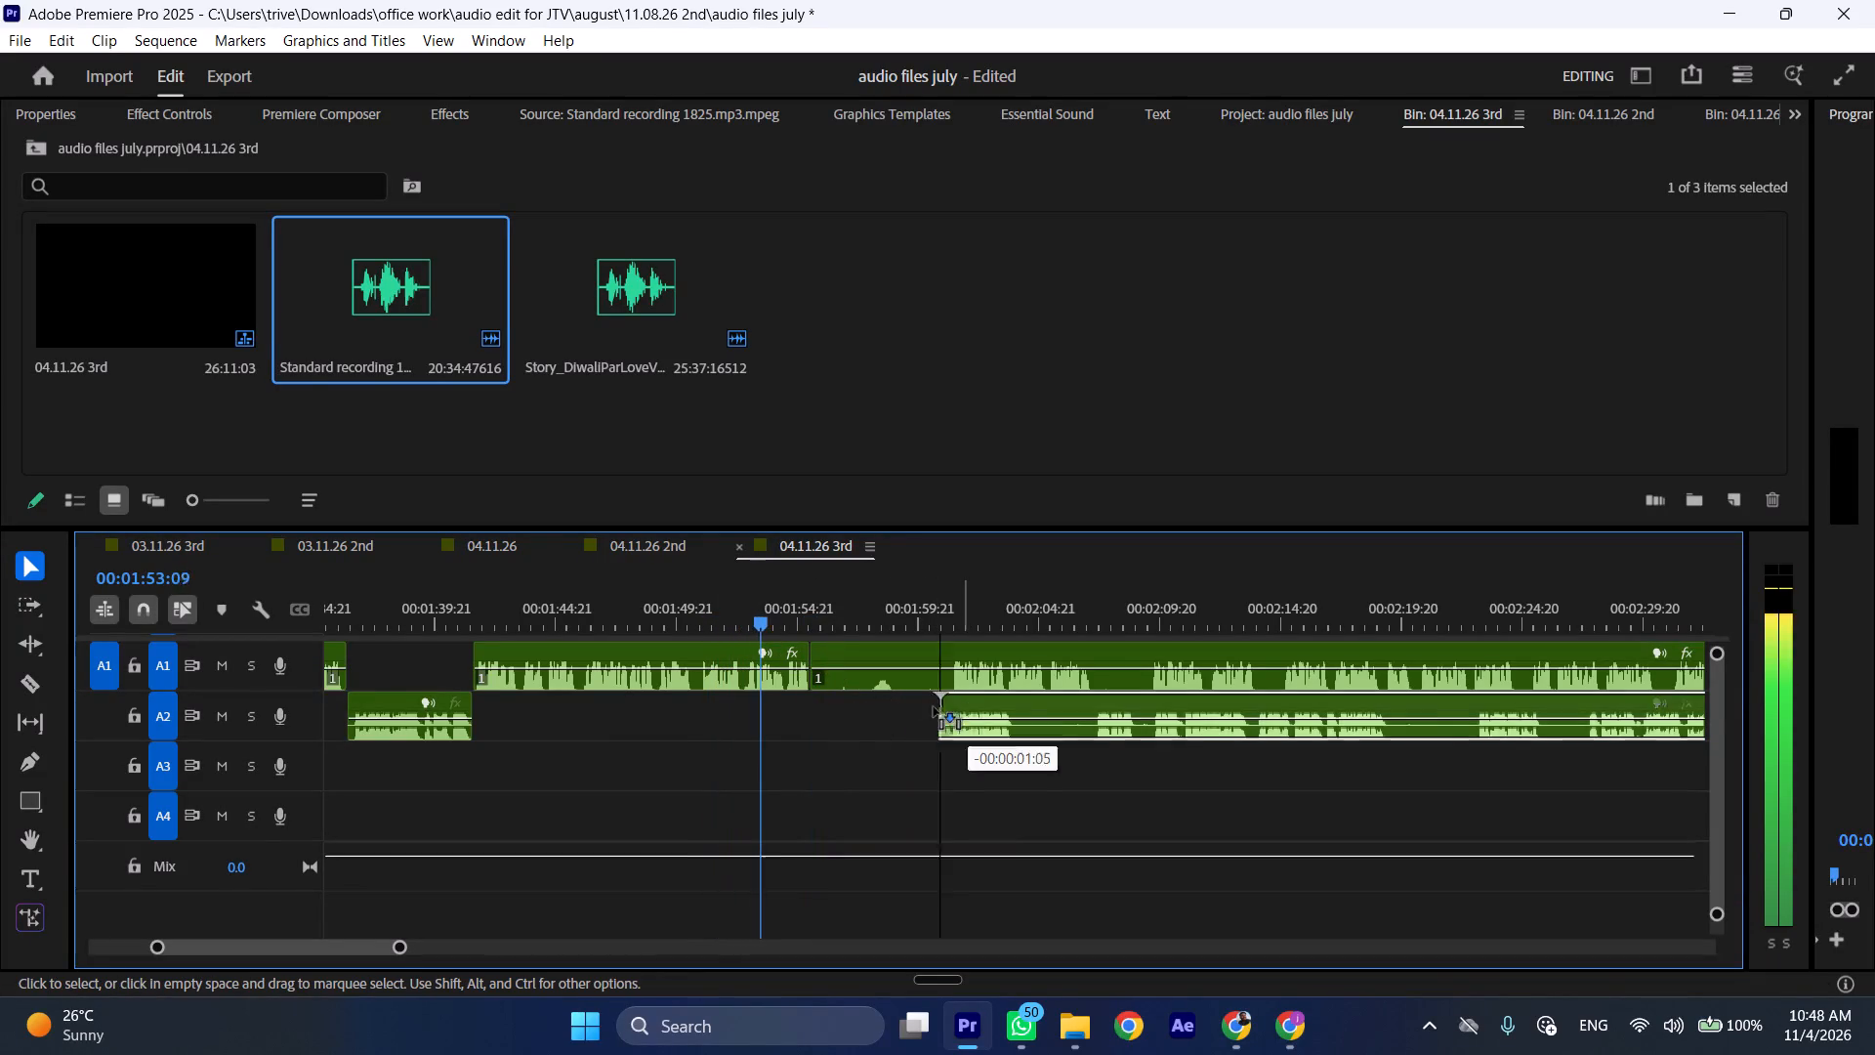
{"action": "left_click_drag", "start_coordinate": [934, 707], "coordinate": [851, 722]}
{"action": "left_click_drag", "start_coordinate": [863, 658], "coordinate": [1062, 664]}
{"action": "left_click_drag", "start_coordinate": [1021, 651], "coordinate": [1148, 659]}
Split the A2 clip at 00:01:58:11, at the end of its first spoken passage.
{"action": "key", "text": "space"}
{"action": "type", "text": "C"}
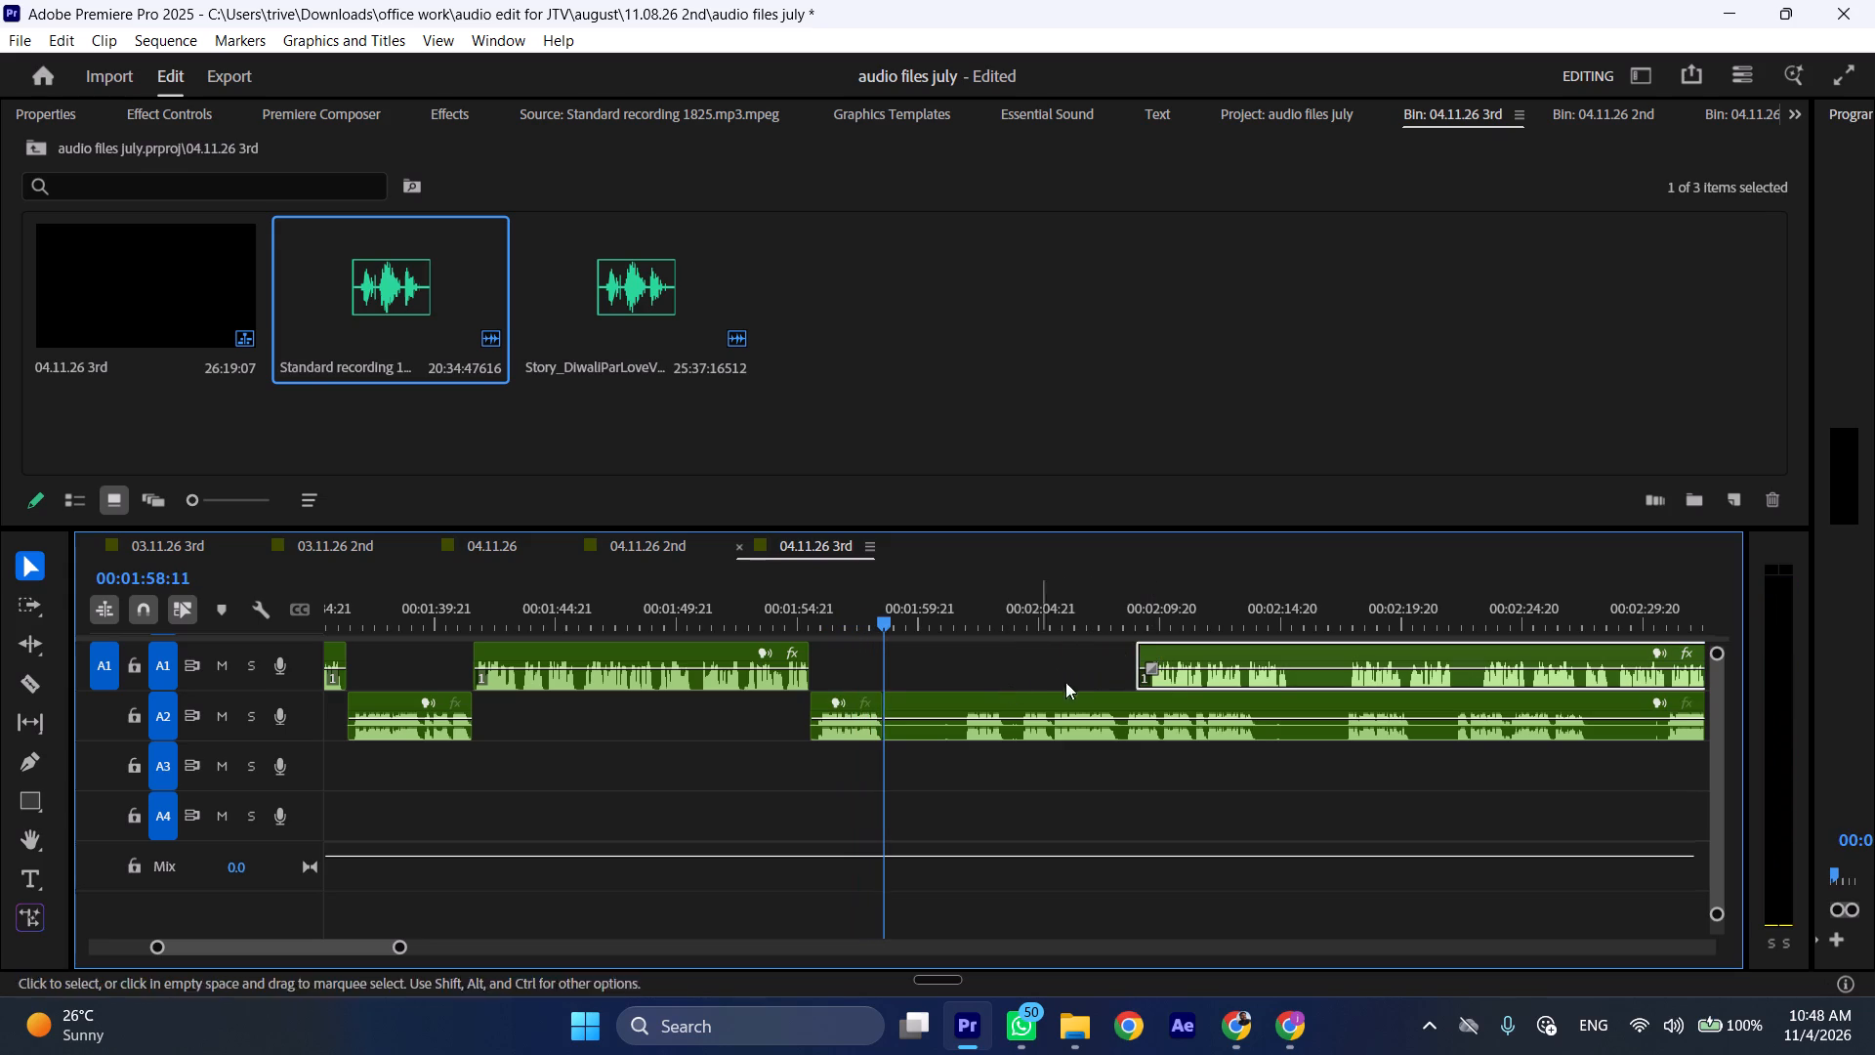
Move the remaining A1 clip to start at 00:01:58:11 and shift the remaining A2 segment later to about 00:02:14.
{"action": "left_click_drag", "start_coordinate": [1190, 653], "coordinate": [942, 676]}
{"action": "left_click_drag", "start_coordinate": [929, 698], "coordinate": [1305, 720]}
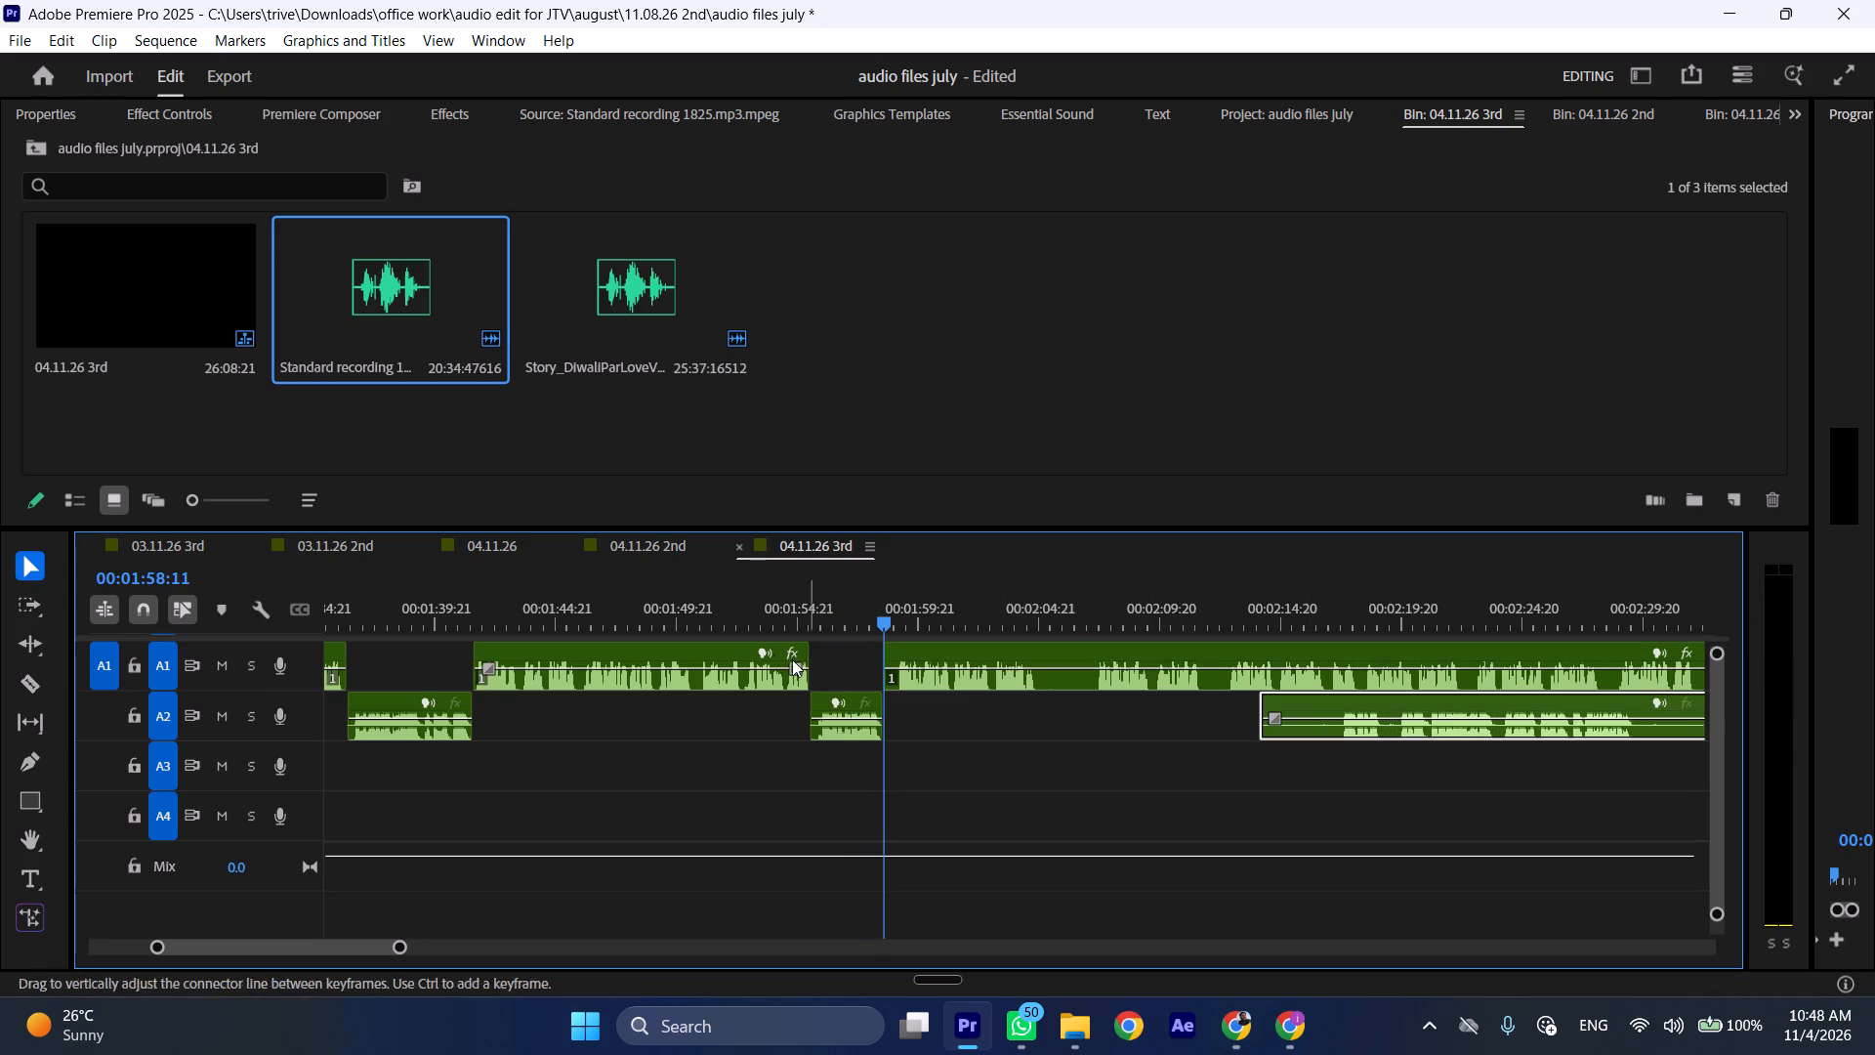
Play the sequence from about 00:01:51 to review the transitions between the A1 and A2 clips.
{"action": "left_click", "coordinate": [719, 631]}
{"action": "key", "text": "space"}
{"action": "left_click", "coordinate": [707, 612]}
{"action": "key", "text": "space"}
{"action": "type", "text": "l"}
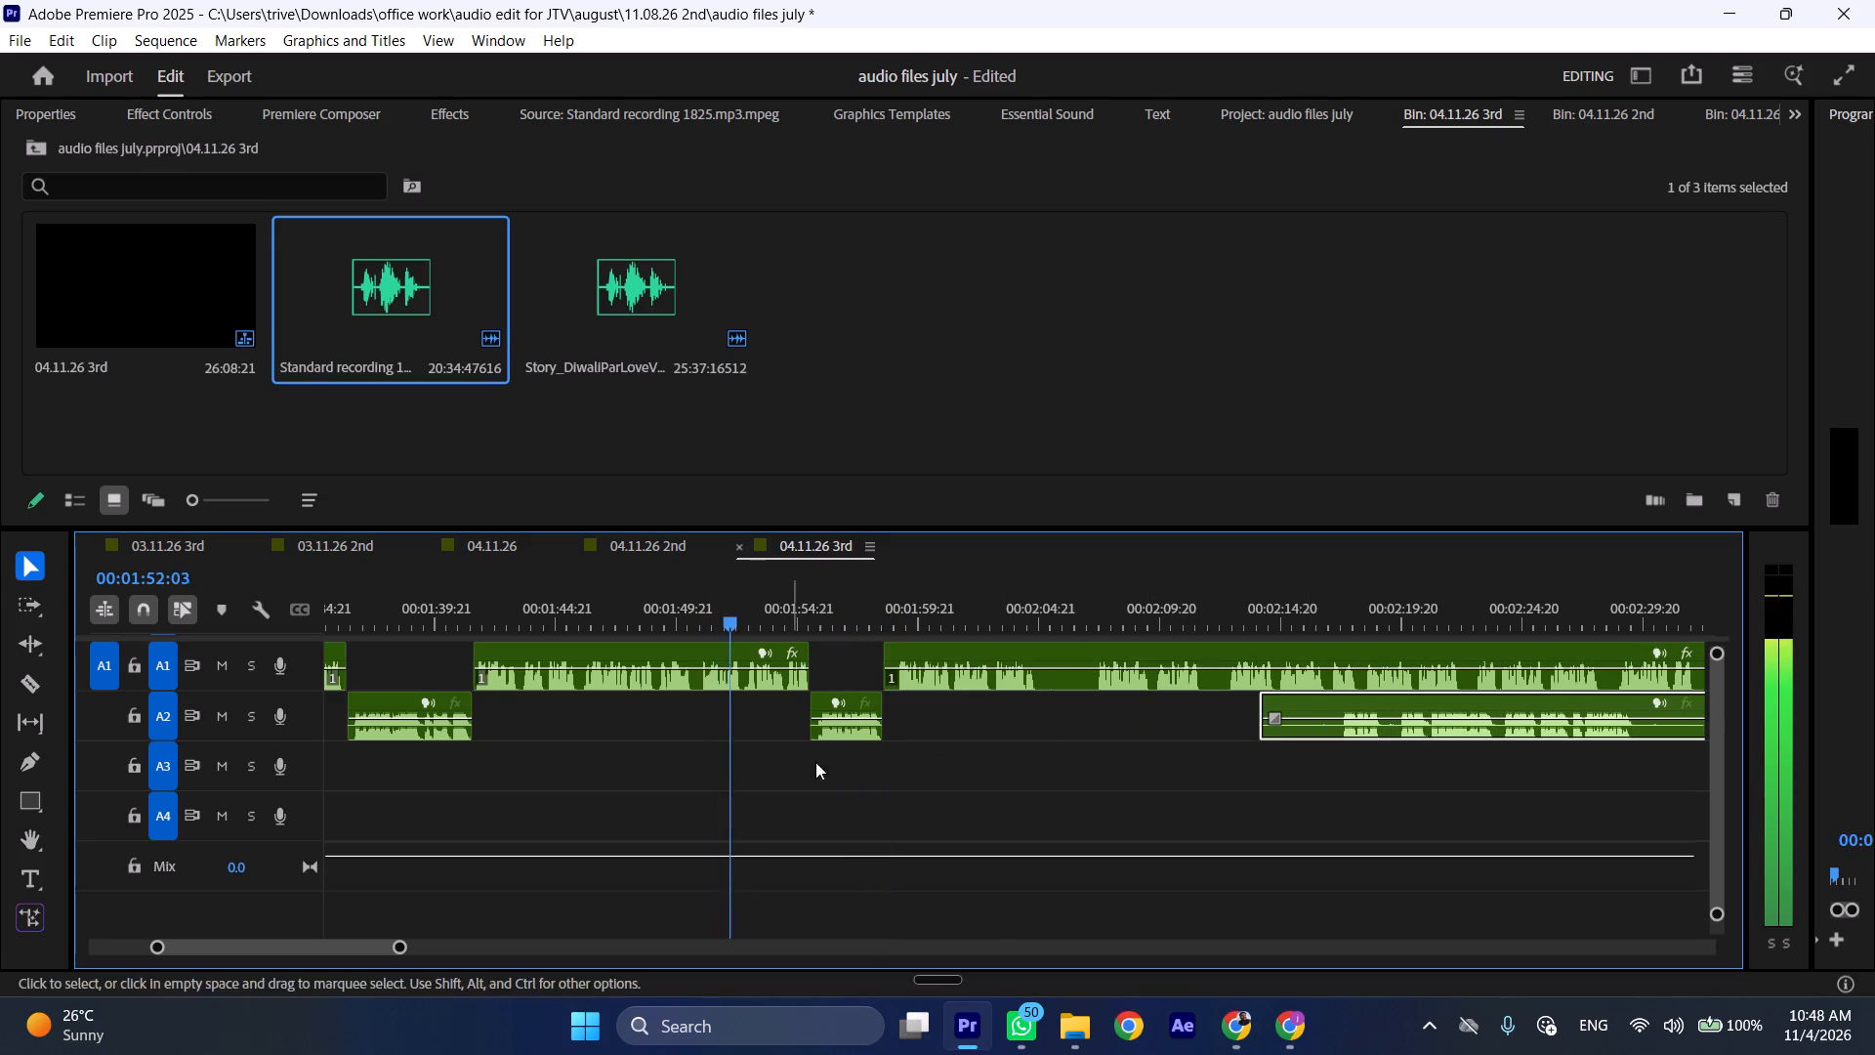
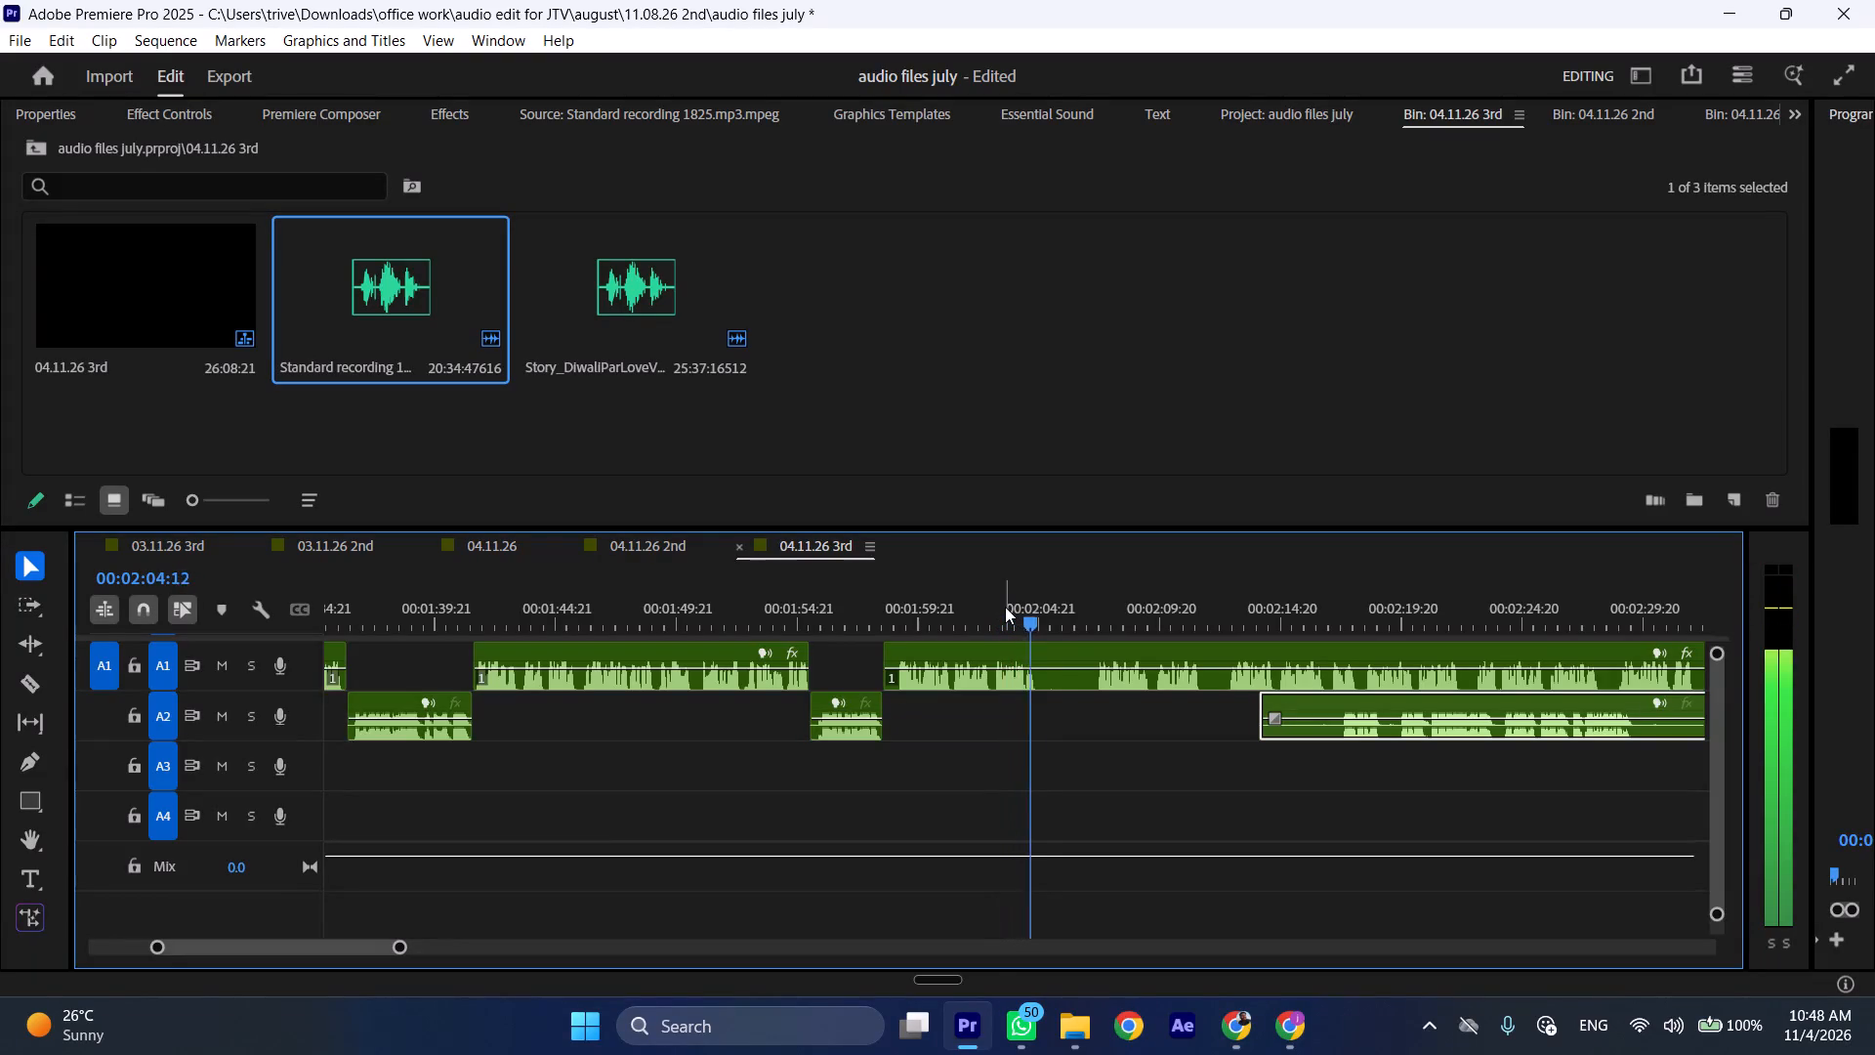
Split the A1 clip at 00:02:05:04, at the end of its spoken passage.
{"action": "key", "text": "space"}
{"action": "type", "text": "C"}
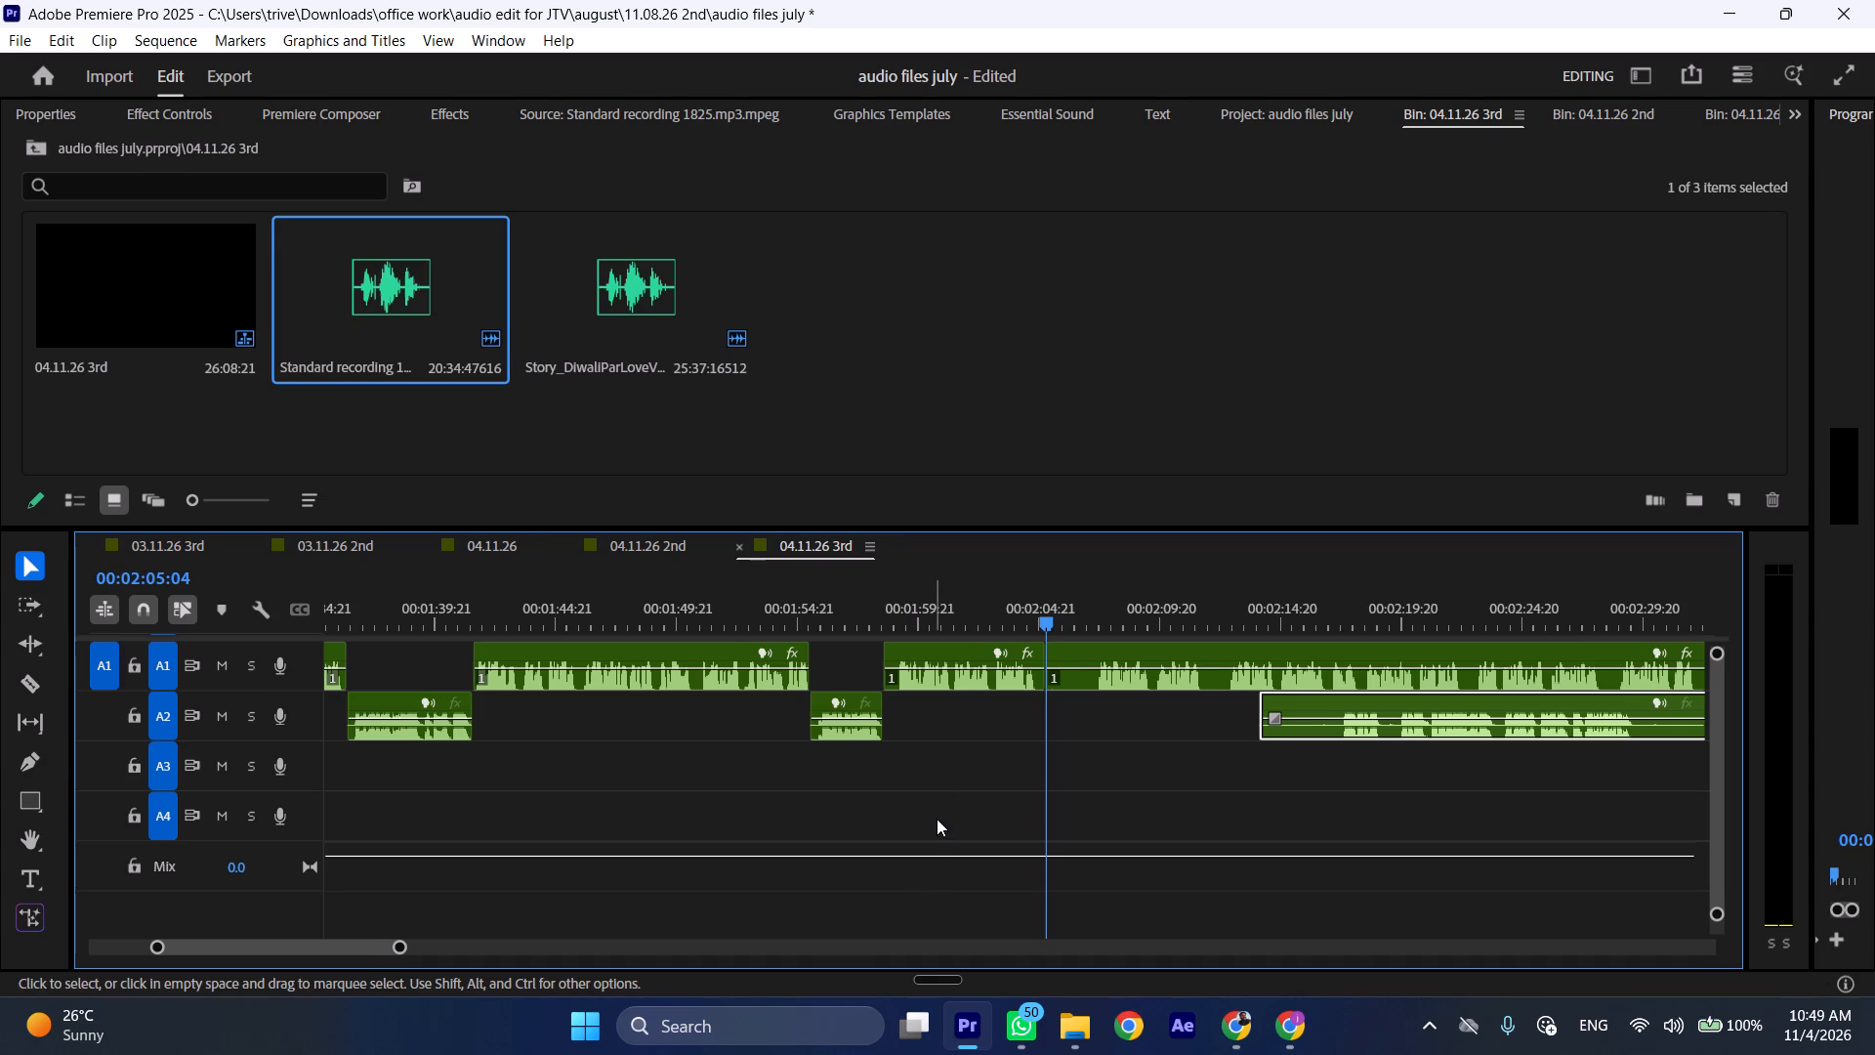
Trim about 3 seconds of silence off the start of the last A2 clip and shift it later to about 00:02:33.
{"action": "scroll", "coordinate": [937, 819], "scroll_direction": "down", "scroll_amount": 5}
{"action": "left_click_drag", "start_coordinate": [1079, 707], "coordinate": [1154, 708]}
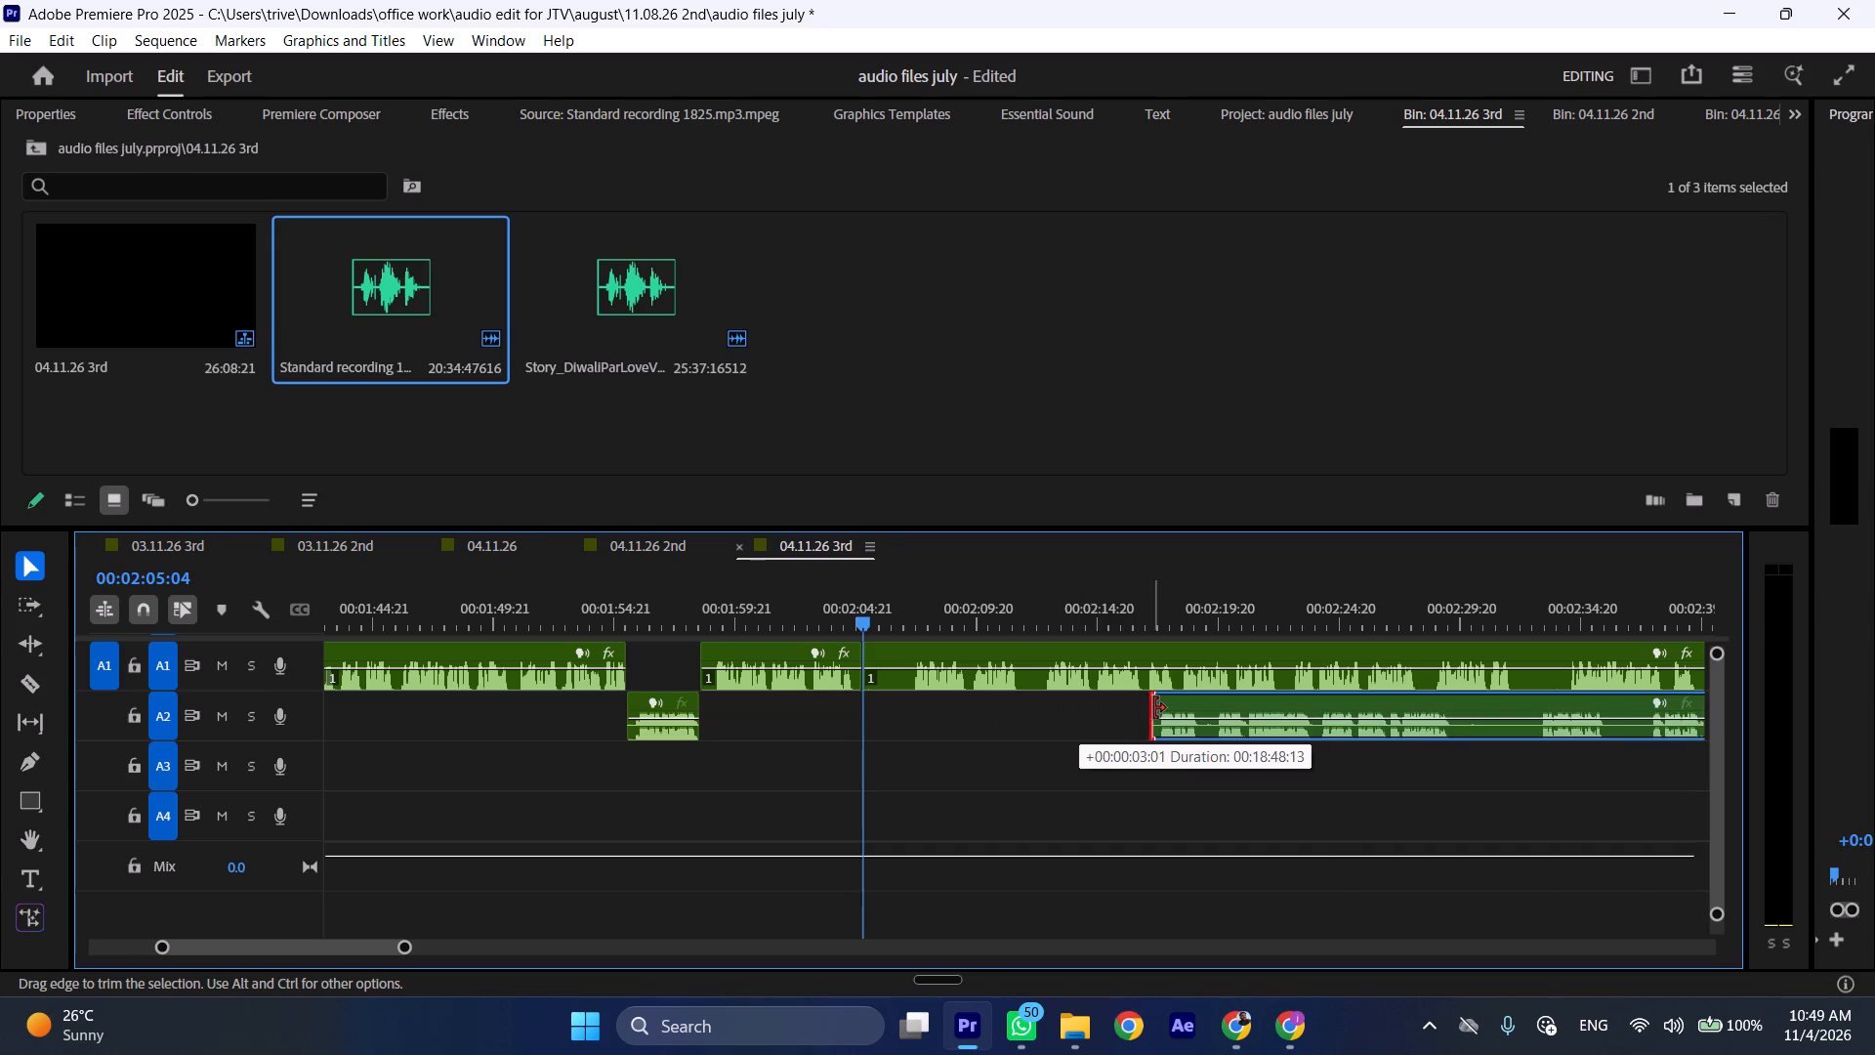
{"action": "left_click_drag", "start_coordinate": [1154, 708], "coordinate": [1155, 708]}
{"action": "left_click_drag", "start_coordinate": [1189, 702], "coordinate": [1575, 695]}
Ripple delete the silent opening of the remaining A1 clip, about 2 seconds from 00:02:05:04 up to its first speech.
{"action": "left_click", "coordinate": [805, 608]}
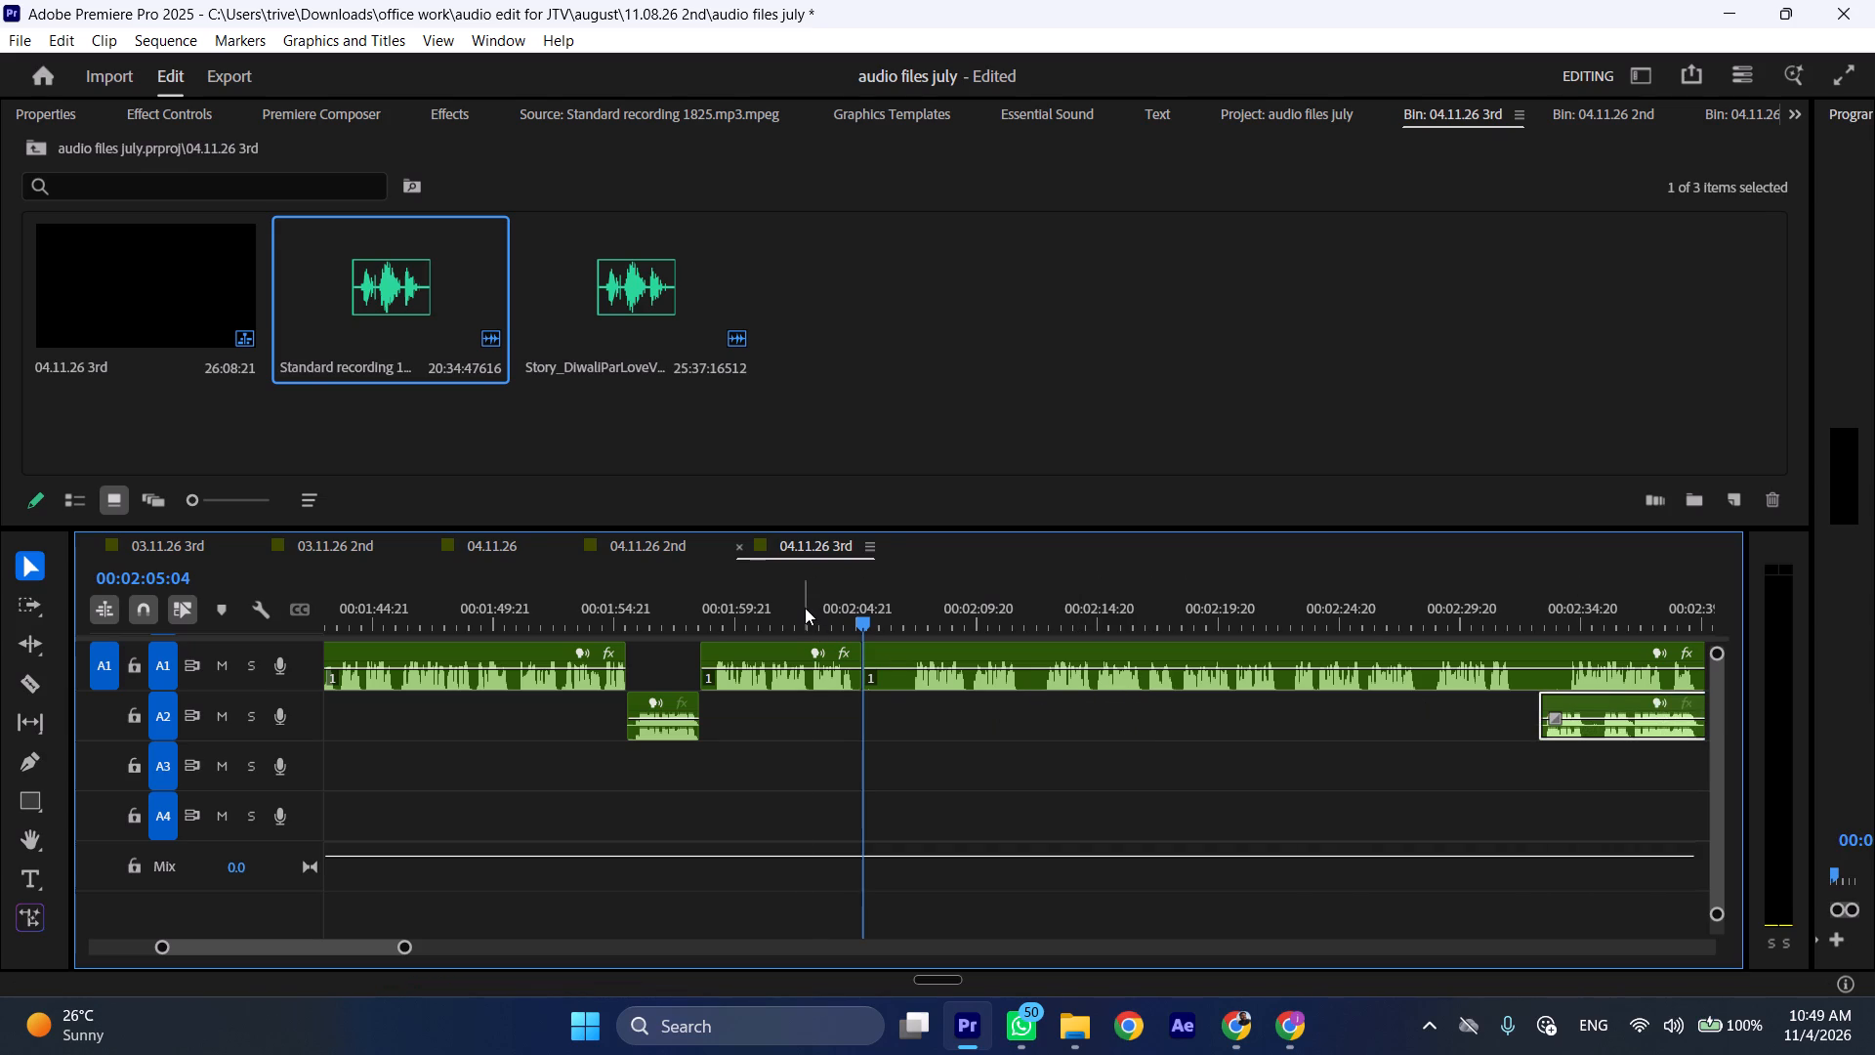
{"action": "key", "text": "space"}
{"action": "type", "text": "l"}
{"action": "scroll", "coordinate": [861, 724], "scroll_direction": "down", "scroll_amount": 5}
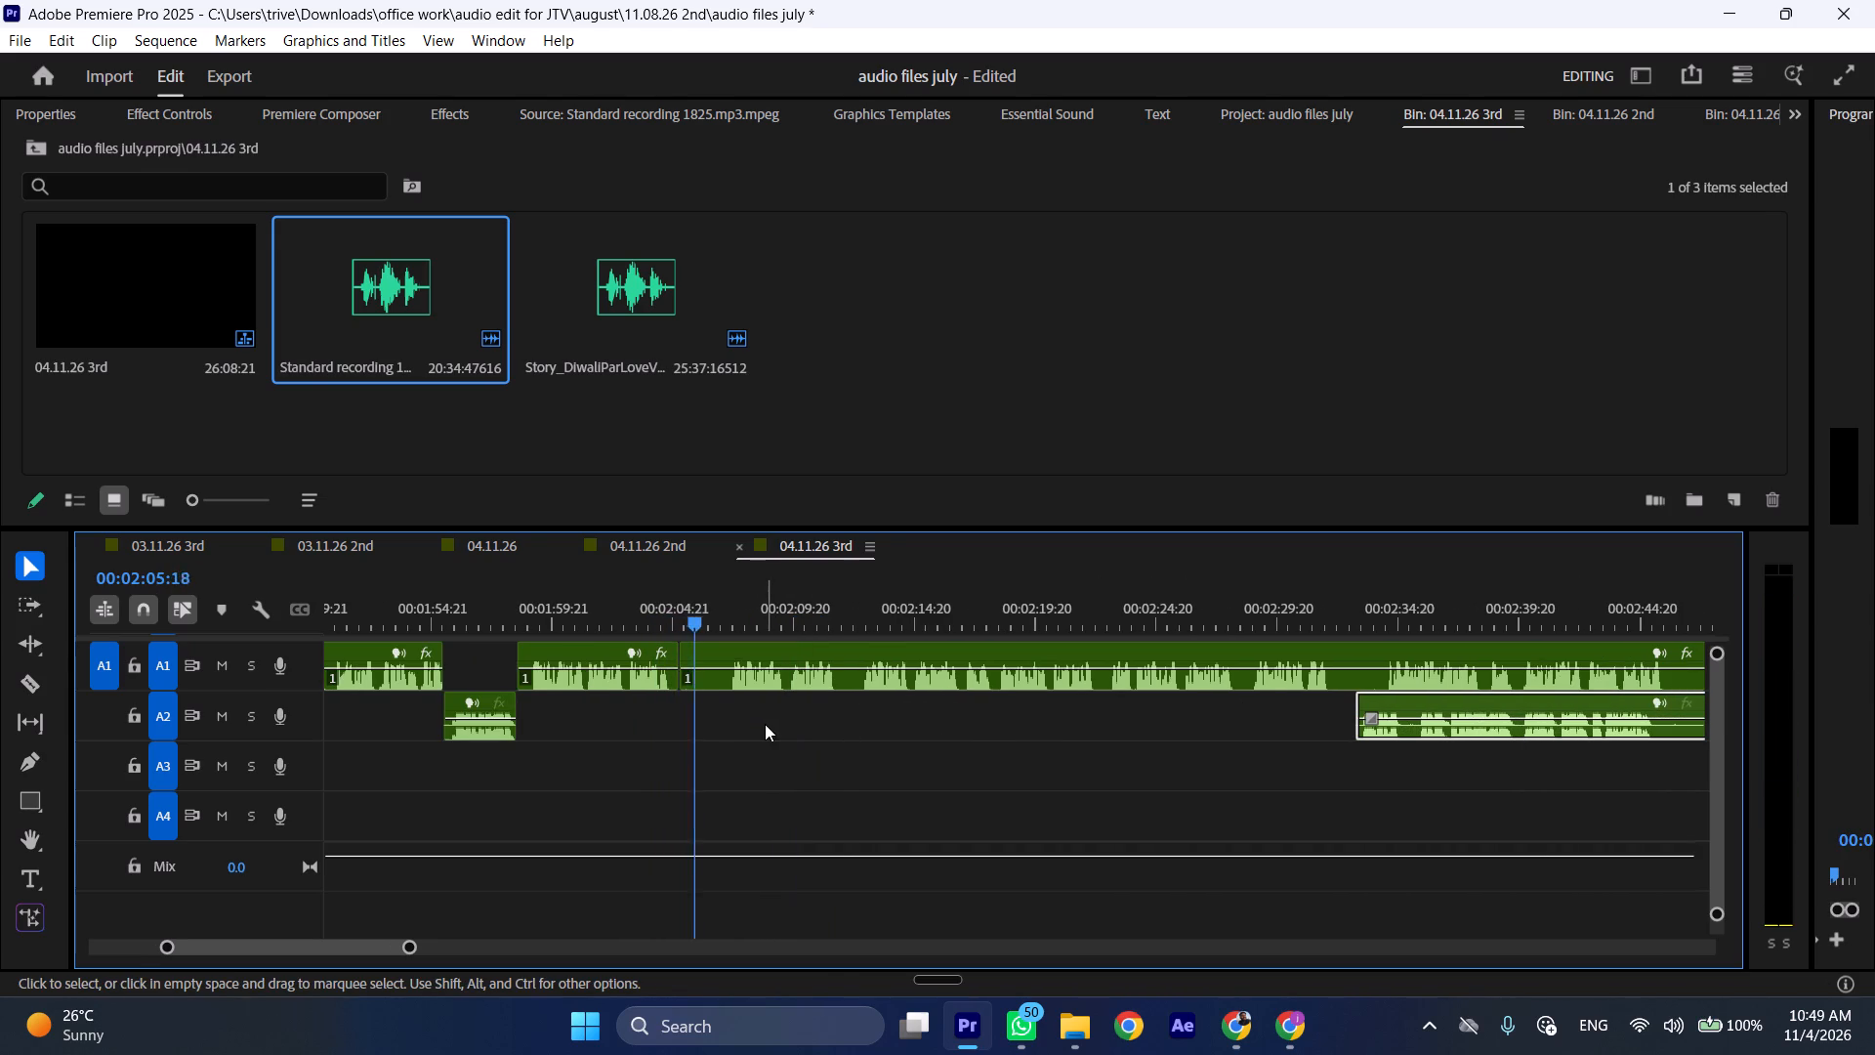
{"action": "left_click", "coordinate": [732, 618]}
{"action": "left_click", "coordinate": [748, 663]}
{"action": "key", "text": "shift+c"}
{"action": "key", "text": "ctrl+shift+d"}
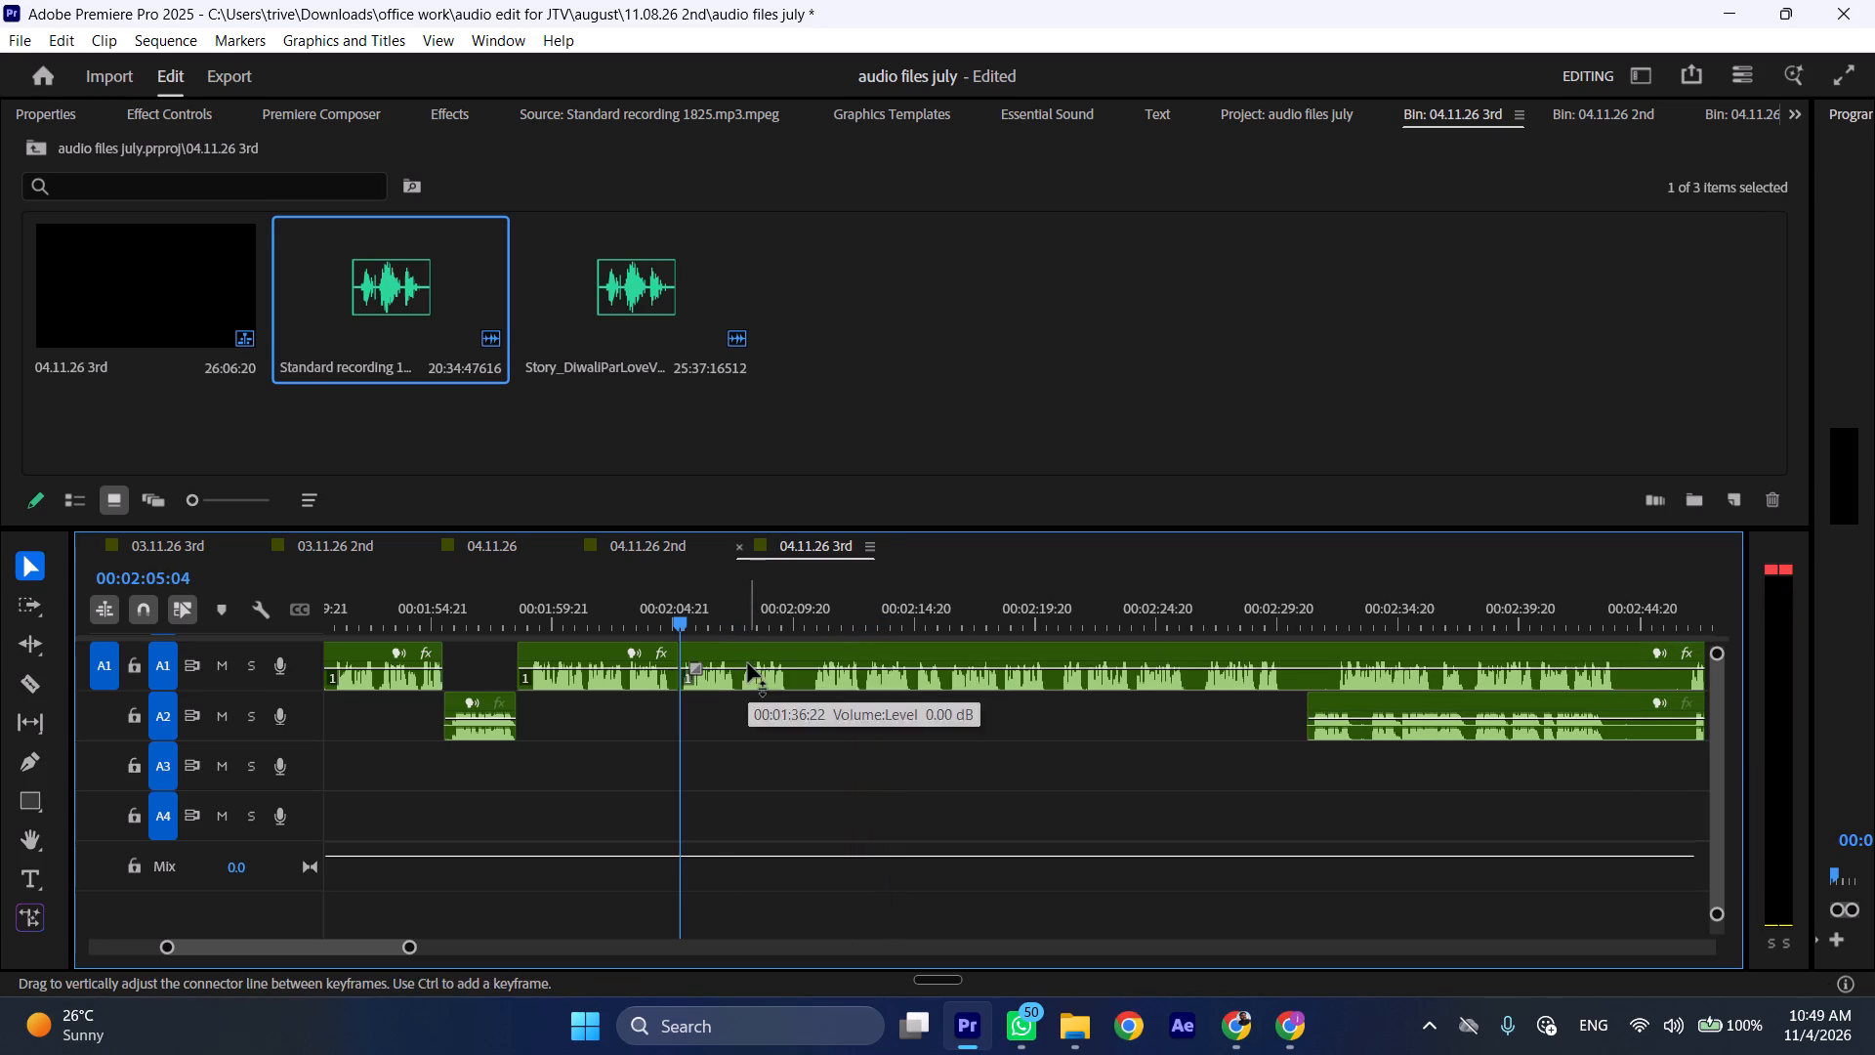
Shift the remaining A1 clip later to about 00:02:35 and move the remaining A2 clip to start at 00:02:05:04.
{"action": "left_click_drag", "start_coordinate": [736, 657], "coordinate": [1463, 662]}
{"action": "left_click_drag", "start_coordinate": [1391, 695], "coordinate": [777, 699]}
Play the sequence from about 00:01:58 to review the transition from the A1 clip to the A2 clip.
{"action": "left_click_drag", "start_coordinate": [575, 613], "coordinate": [511, 623]}
{"action": "key", "text": "space"}
{"action": "key", "text": "l"}
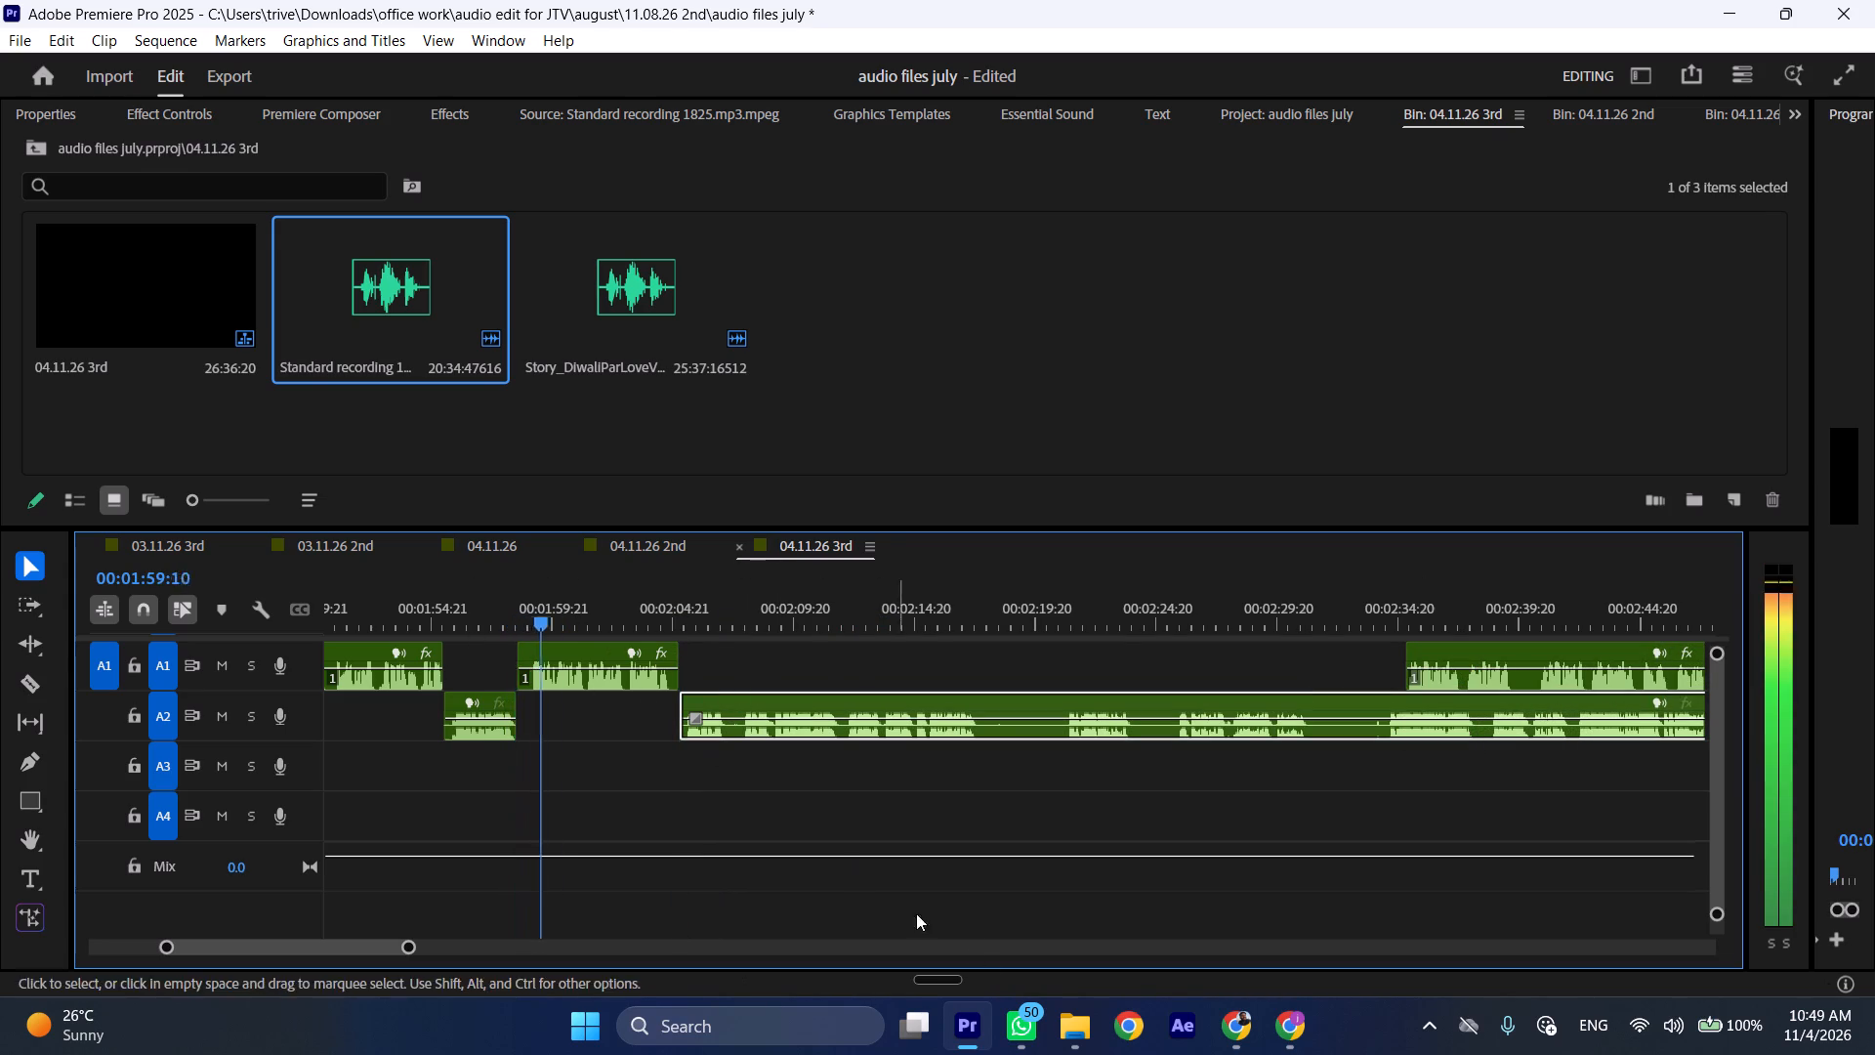
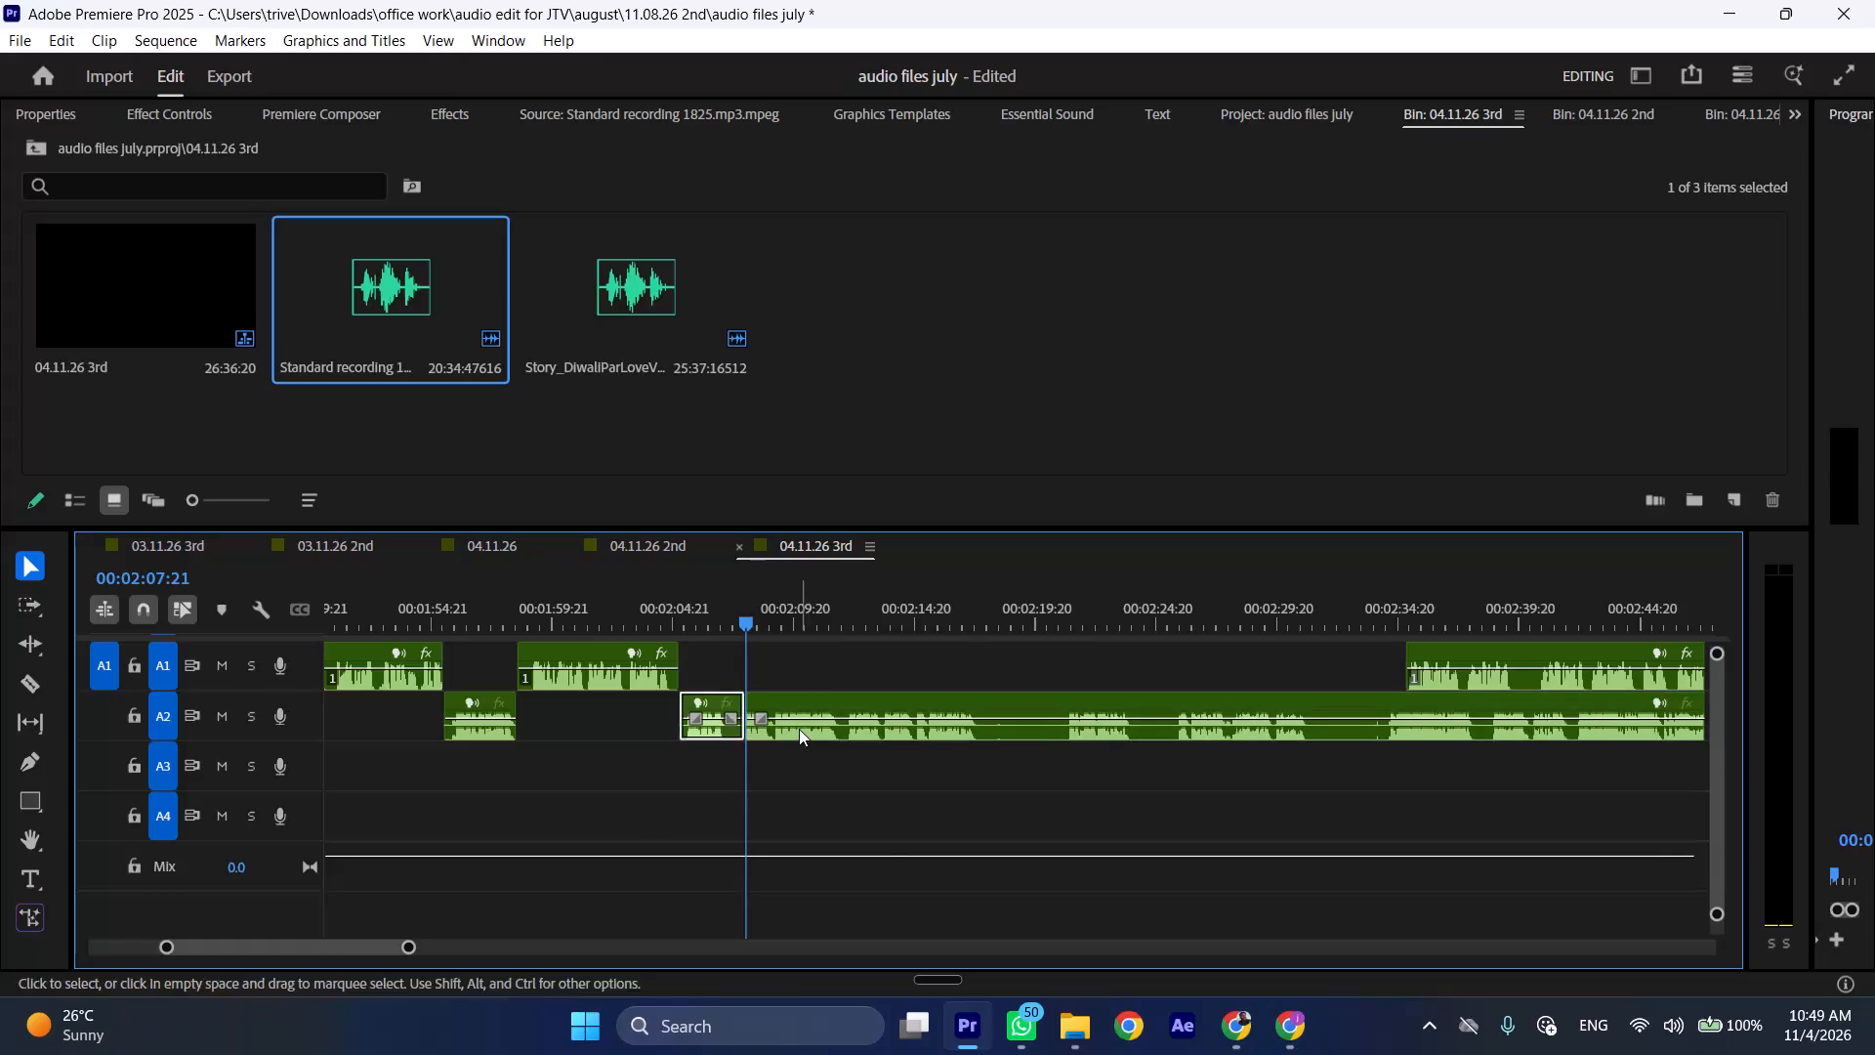
Ripple delete the short opening A2 segment from 00:02:05:04 to 00:02:07:21 and play the audio across the new cut.
{"action": "key", "text": "ctrl+shift+d"}
{"action": "key", "text": "space"}
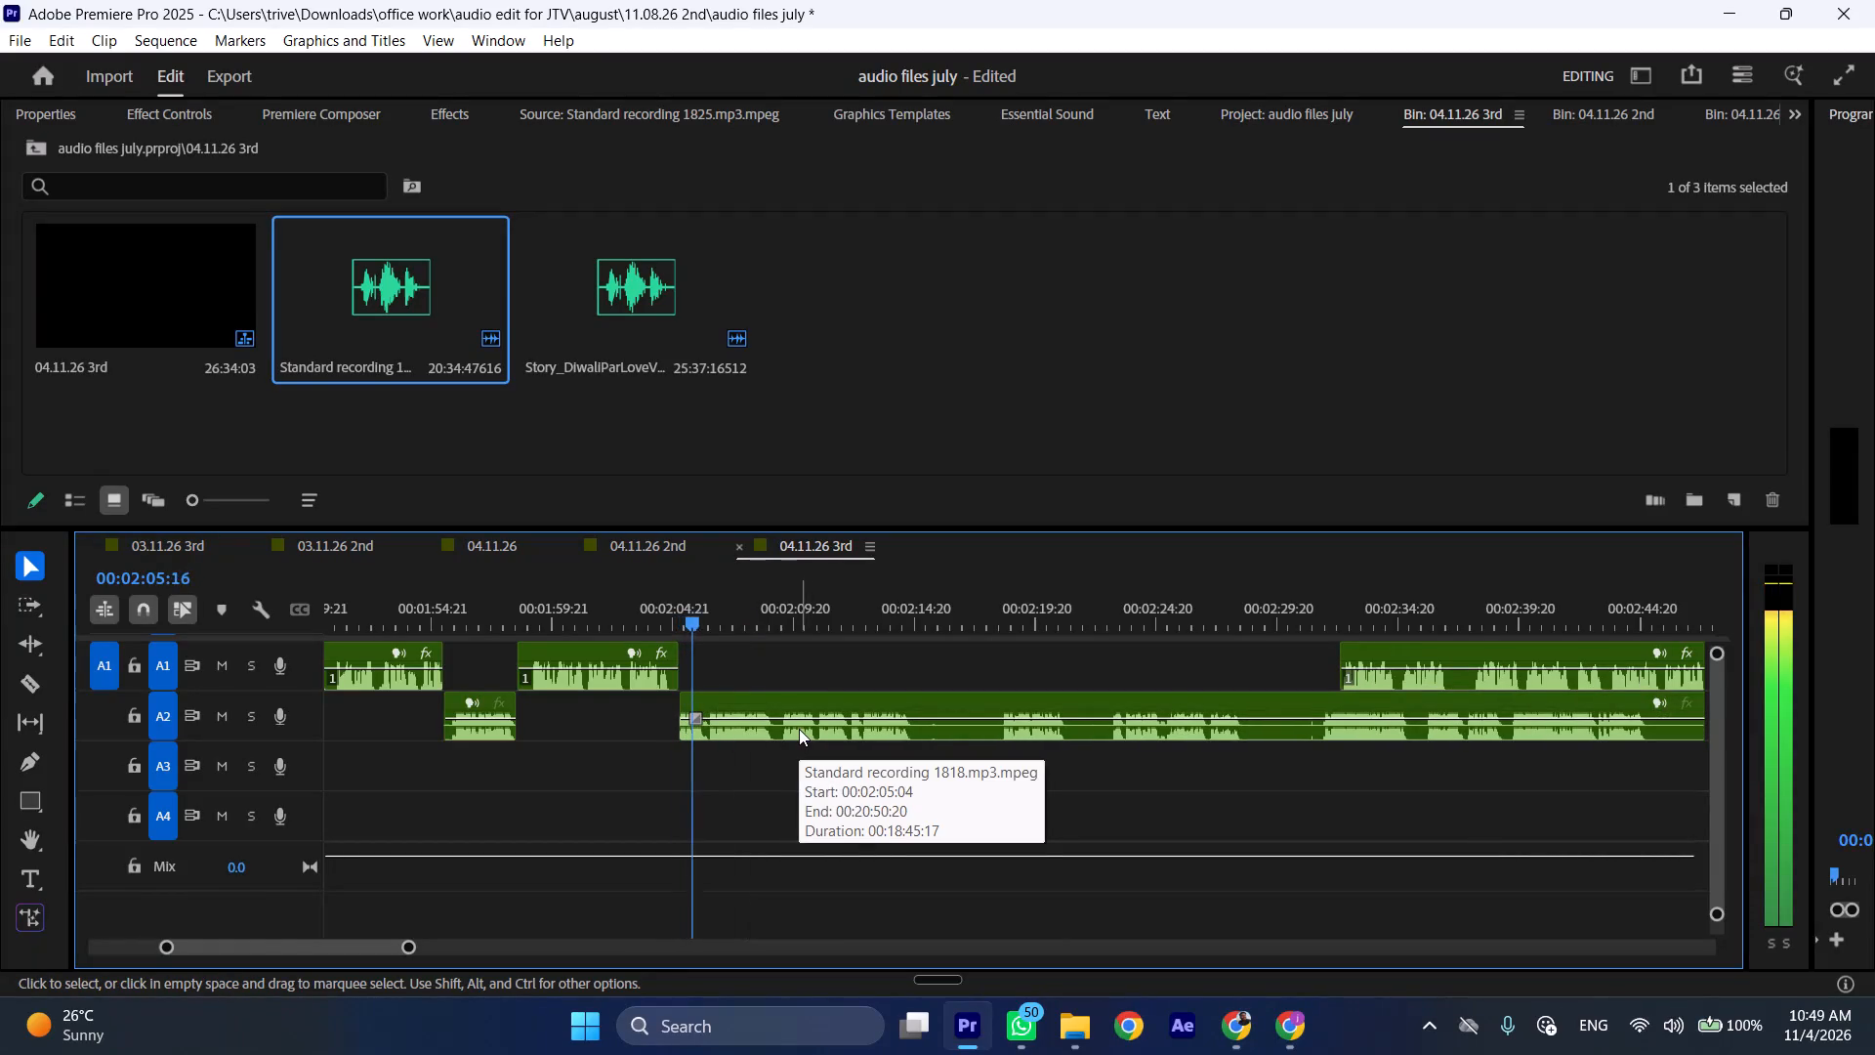
{"action": "type", "text": "l"}
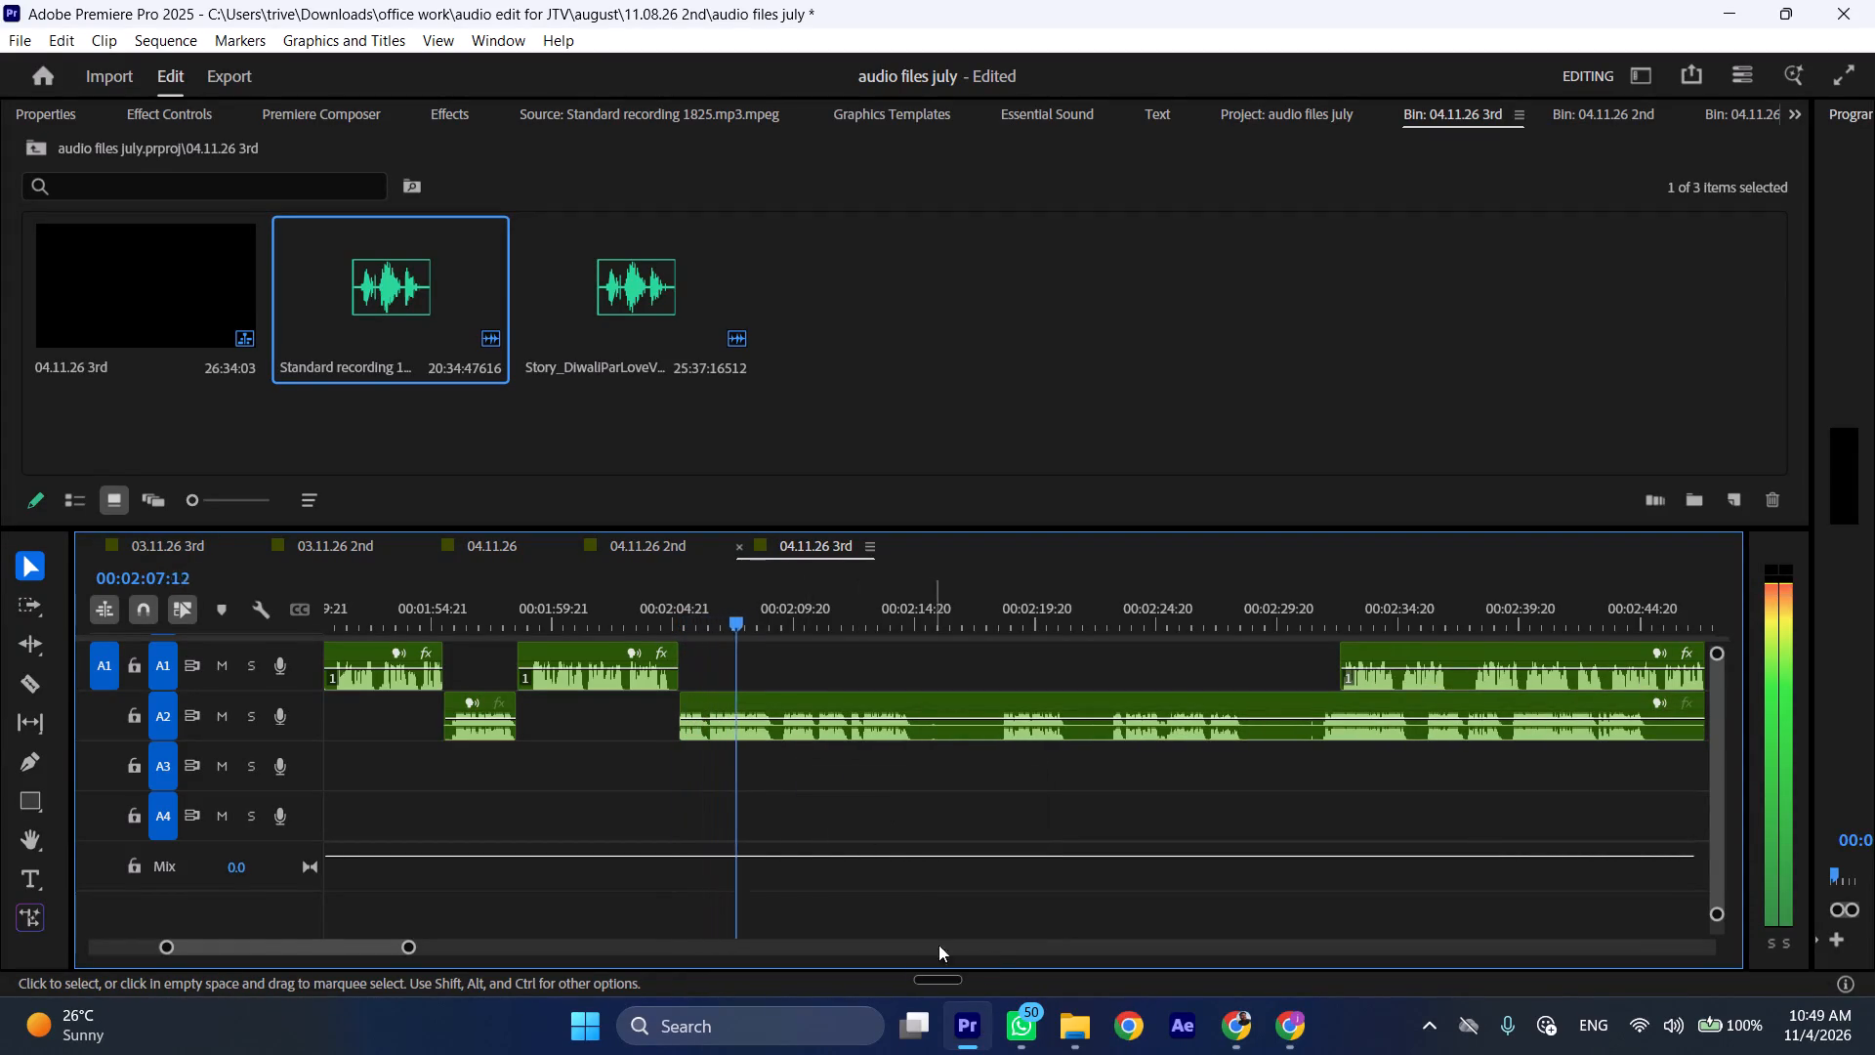
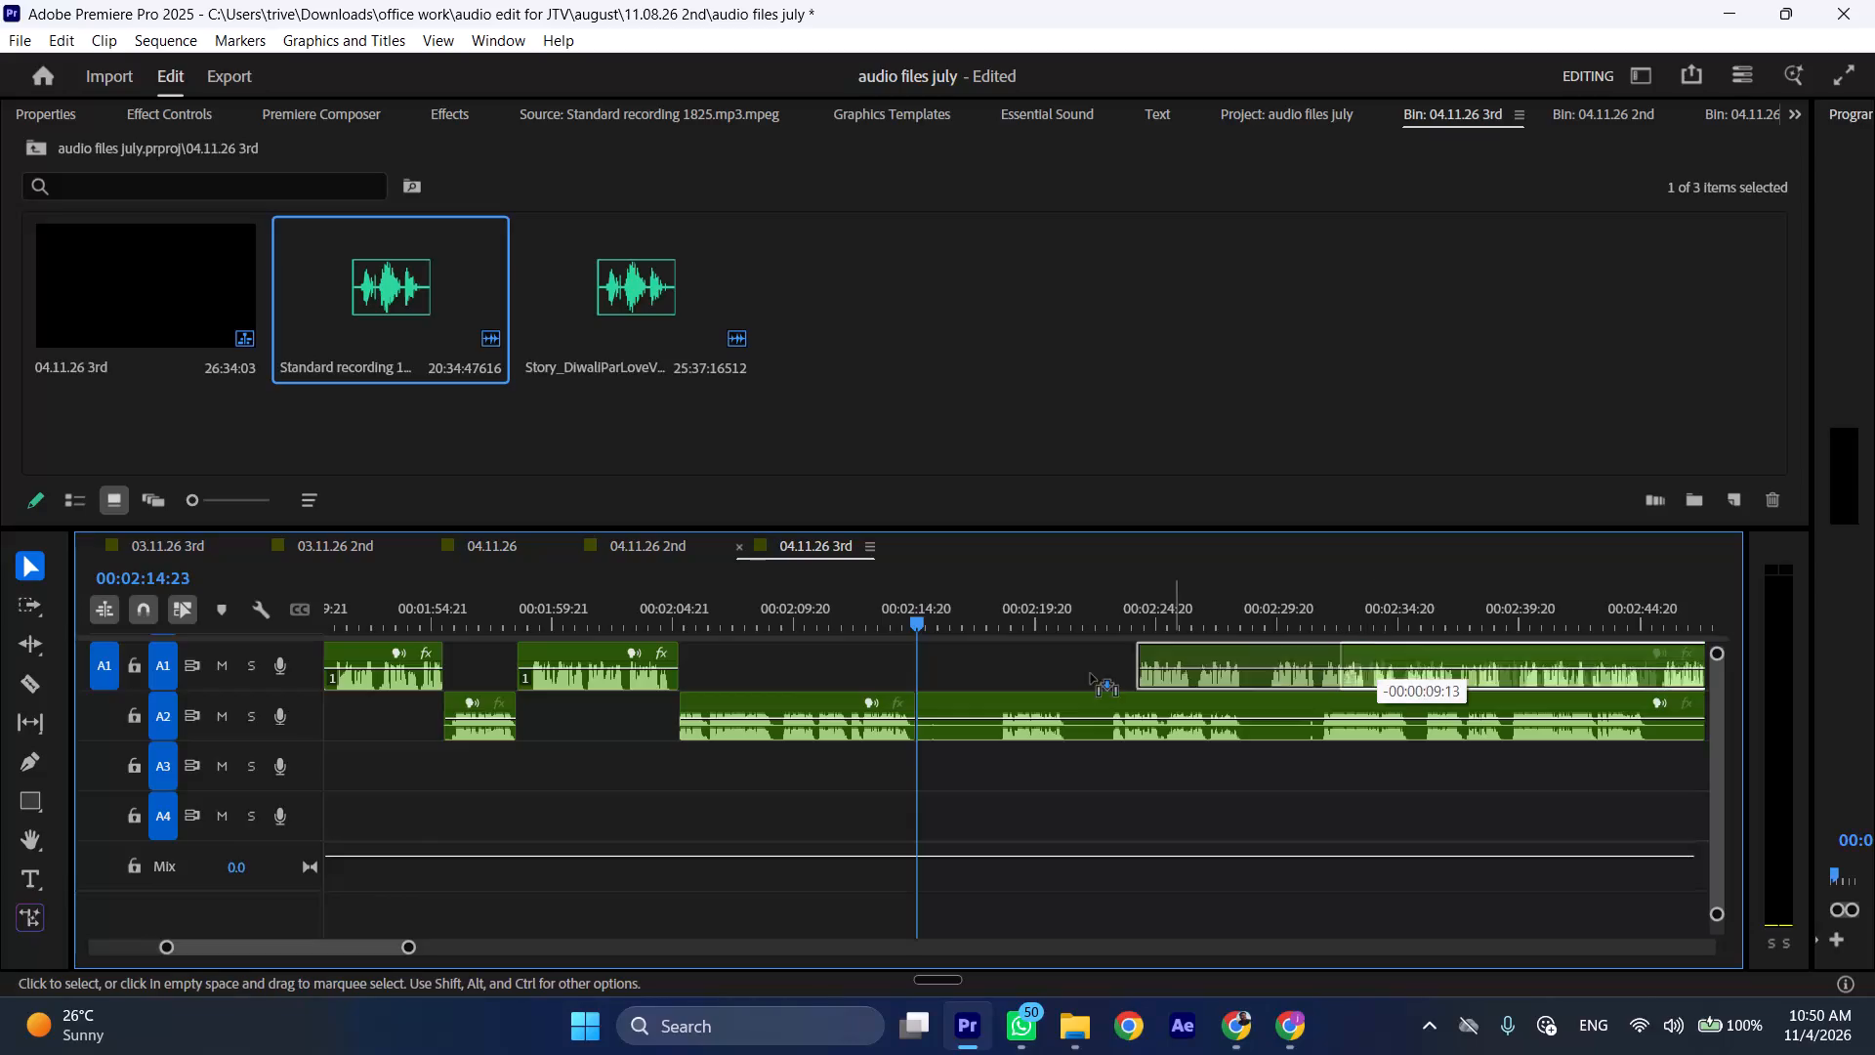
Shift the A2 clip starting at 00:02:14:23 about 11 seconds later, leaving the A1 clip to play alone.
{"action": "left_click_drag", "start_coordinate": [979, 717], "coordinate": [1123, 719]}
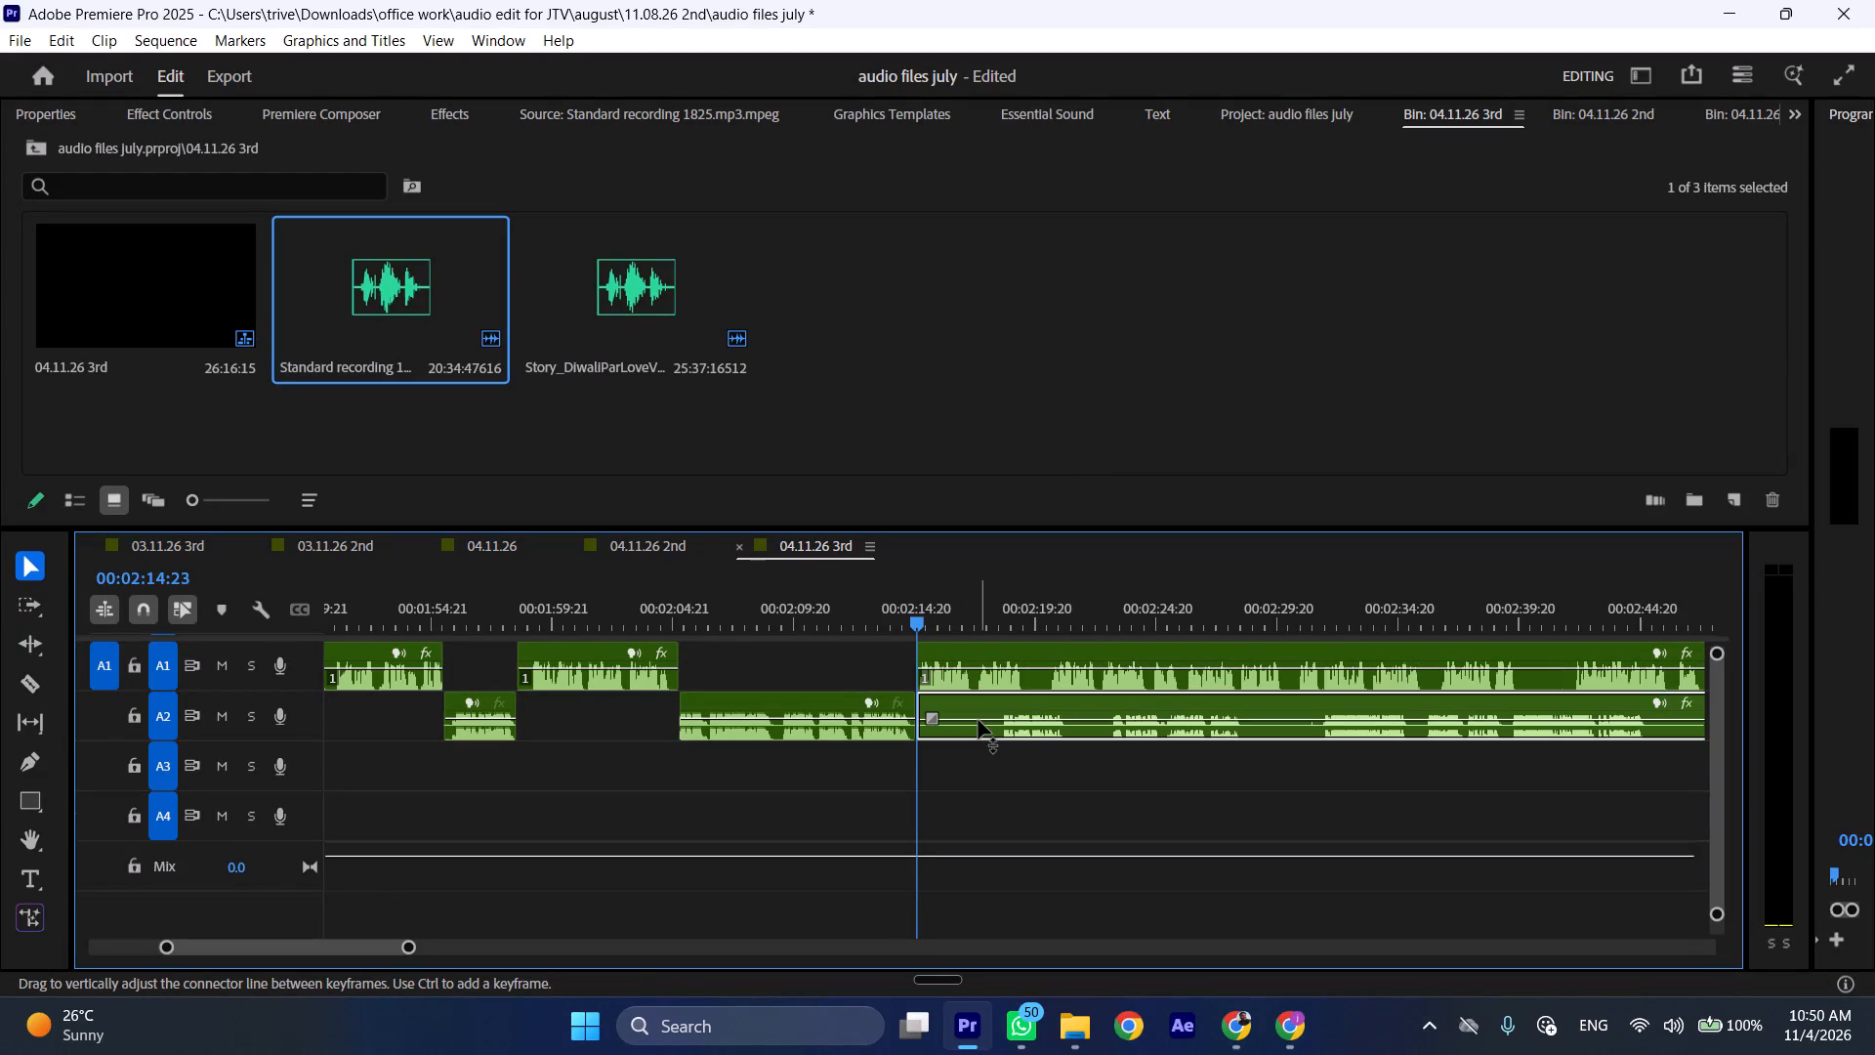
{"action": "key", "text": "ctrl+z"}
{"action": "left_click_drag", "start_coordinate": [959, 702], "coordinate": [1146, 703]}
{"action": "key", "text": "space"}
{"action": "key", "text": "l"}
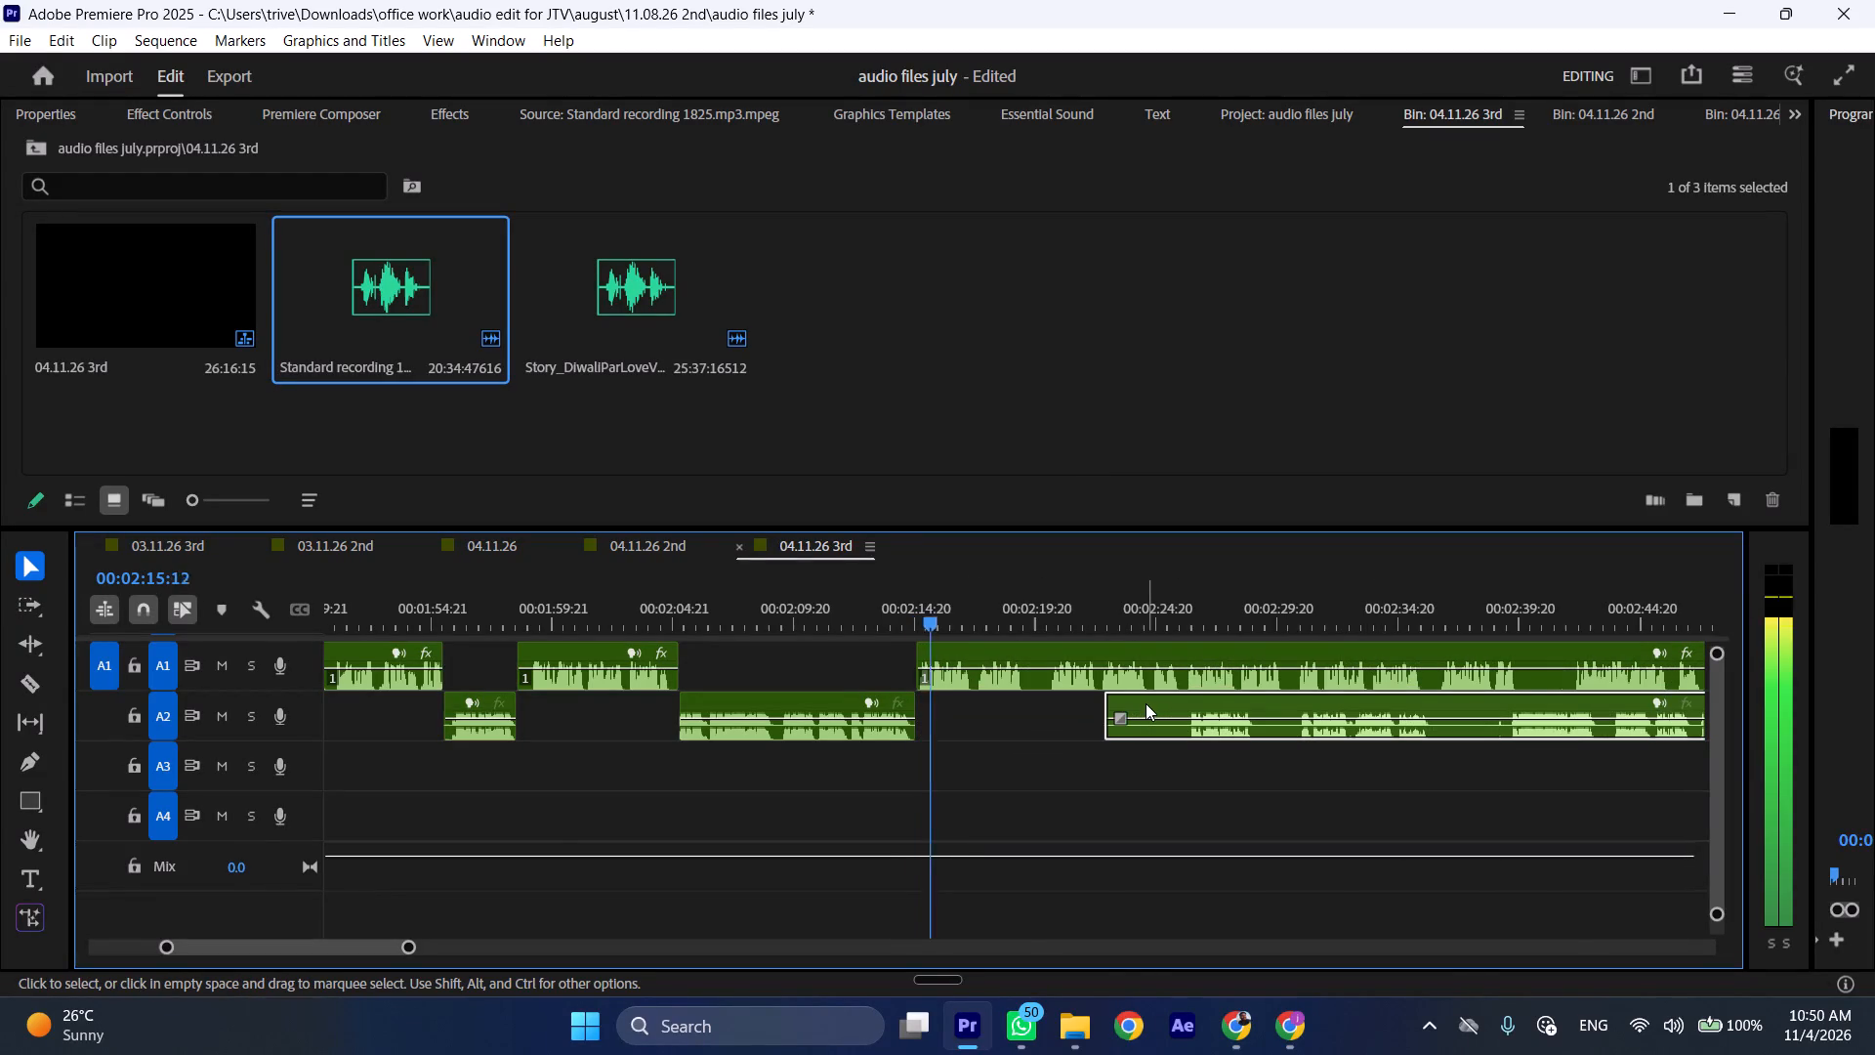
{"action": "left_click_drag", "start_coordinate": [1095, 697], "coordinate": [1174, 711]}
Split the A1 clip at 00:02:19:10, move the following A2 clip up to the cut, and shift the A1 remainder about 9 seconds later.
{"action": "key", "text": "space"}
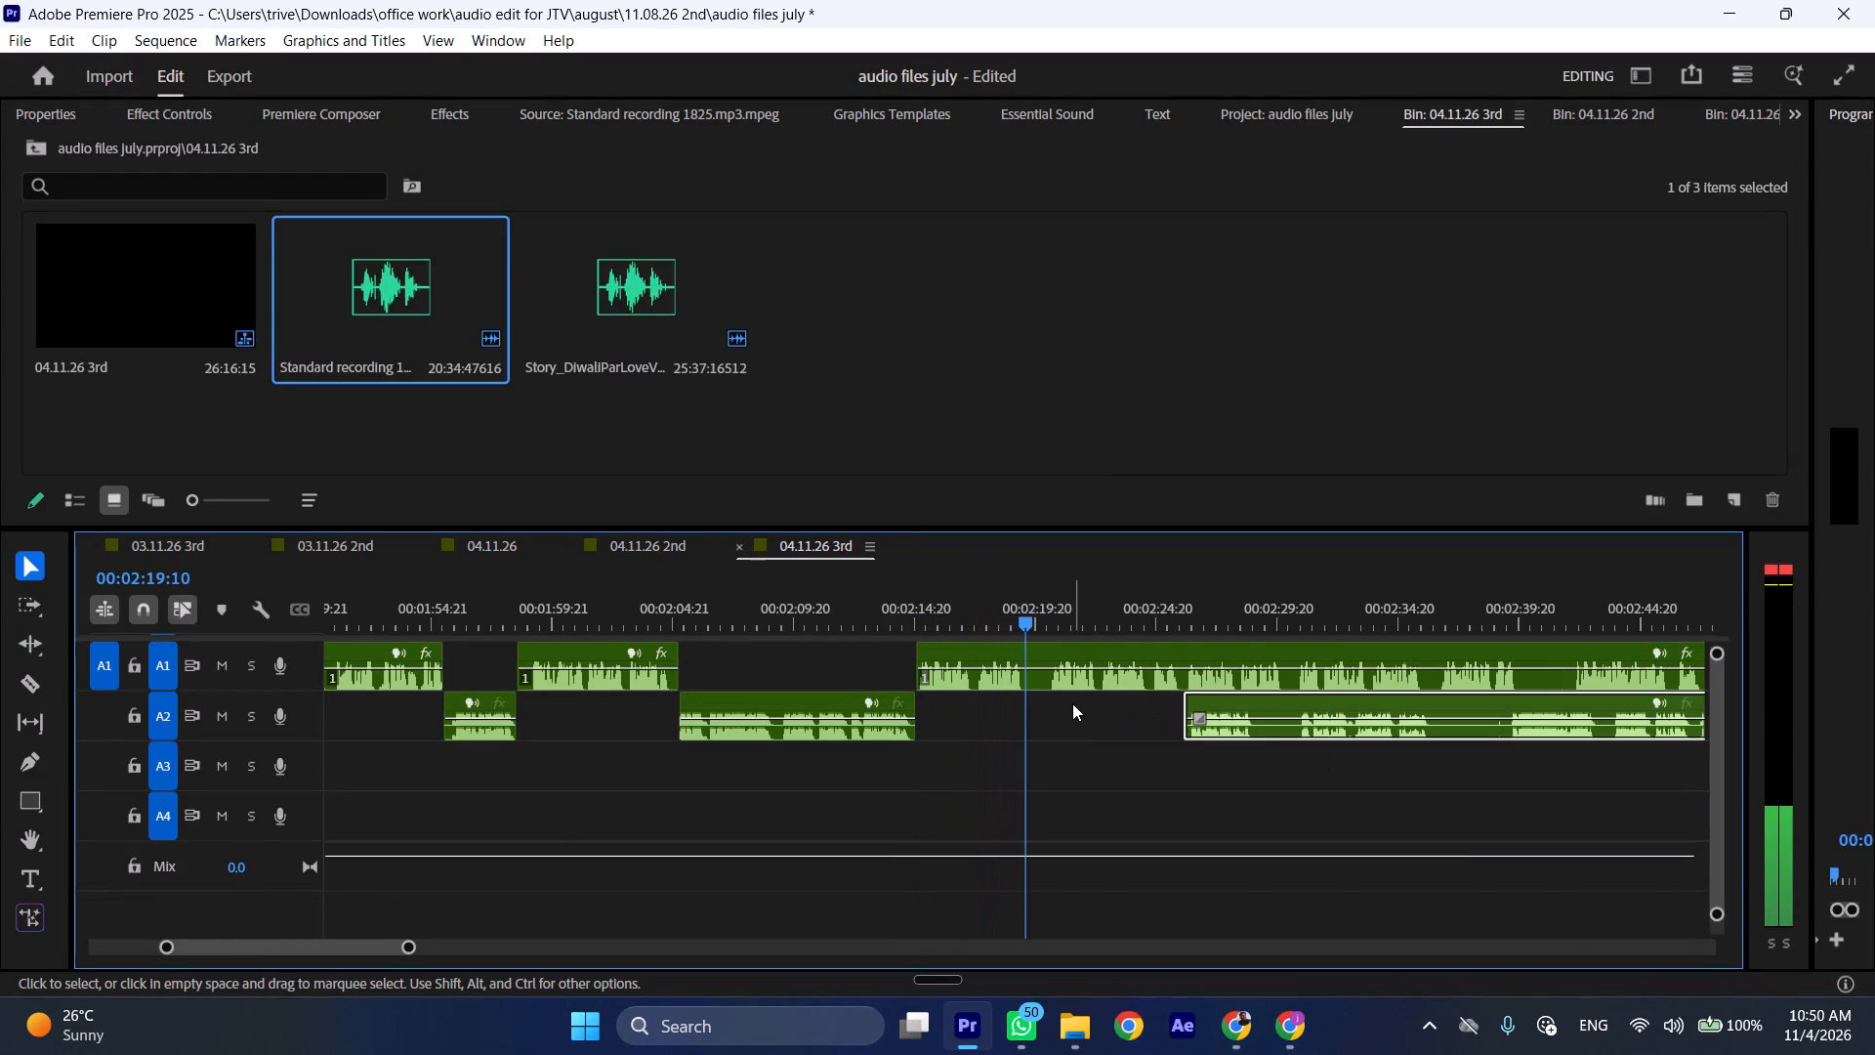
{"action": "type", "text": "C"}
{"action": "left_click_drag", "start_coordinate": [1229, 700], "coordinate": [1072, 711]}
{"action": "left_click_drag", "start_coordinate": [1053, 656], "coordinate": [1266, 664]}
Play the audio on from 00:02:19:10 and split the A2 clip at 00:02:22:15.
{"action": "key", "text": "space"}
{"action": "key", "text": "l"}
{"action": "scroll", "coordinate": [1062, 765], "scroll_direction": "down", "scroll_amount": 6}
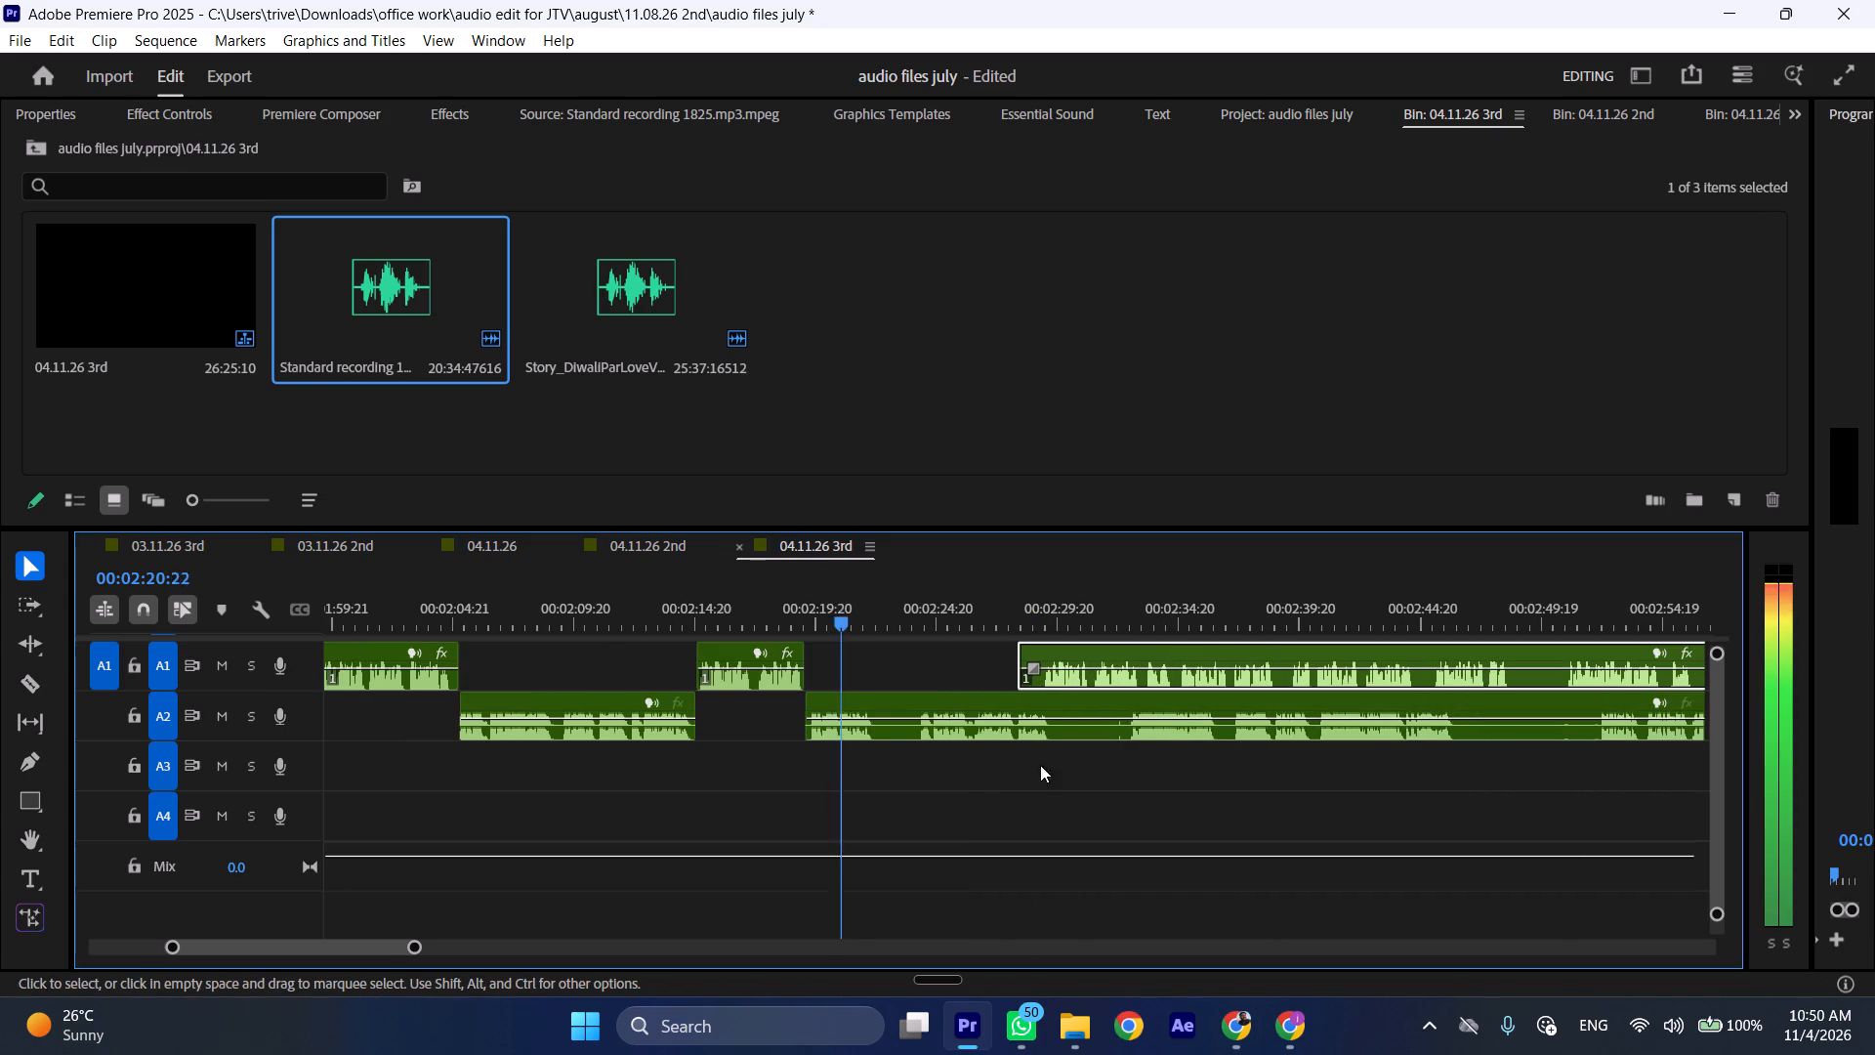
{"action": "key", "text": "space"}
{"action": "type", "text": "C"}
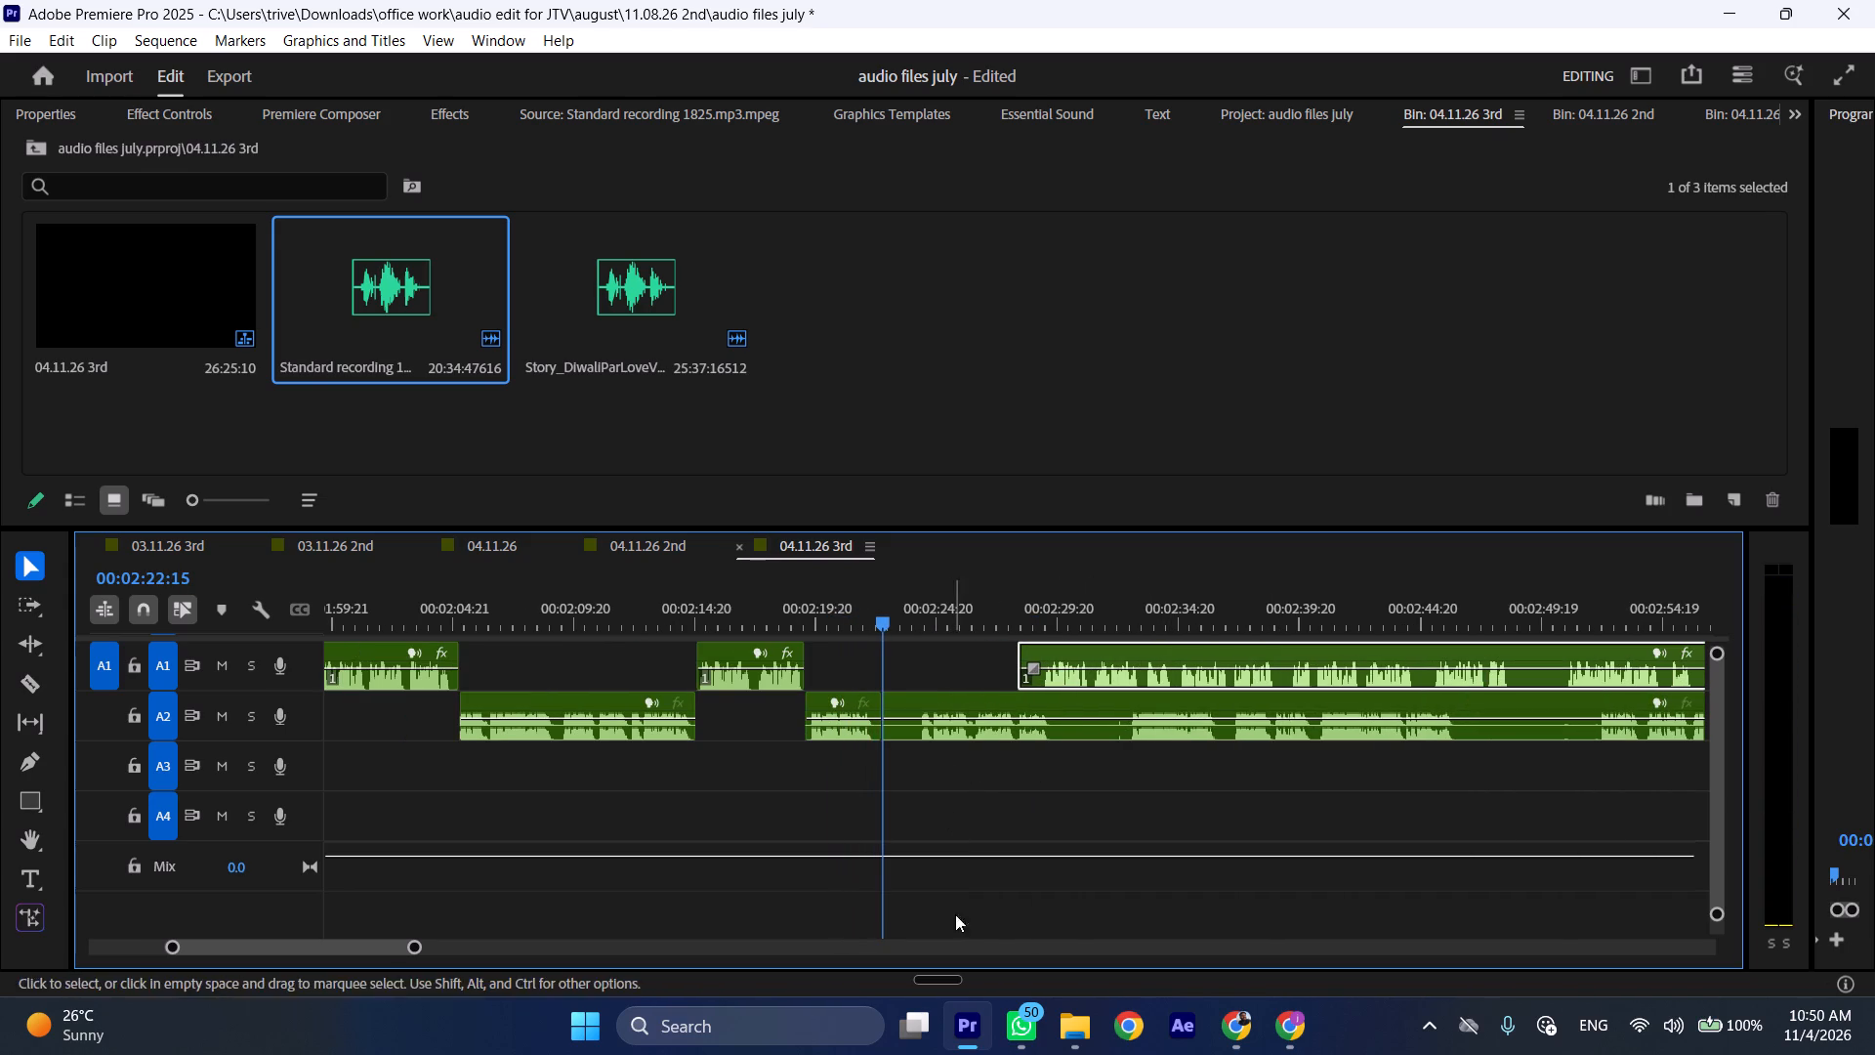
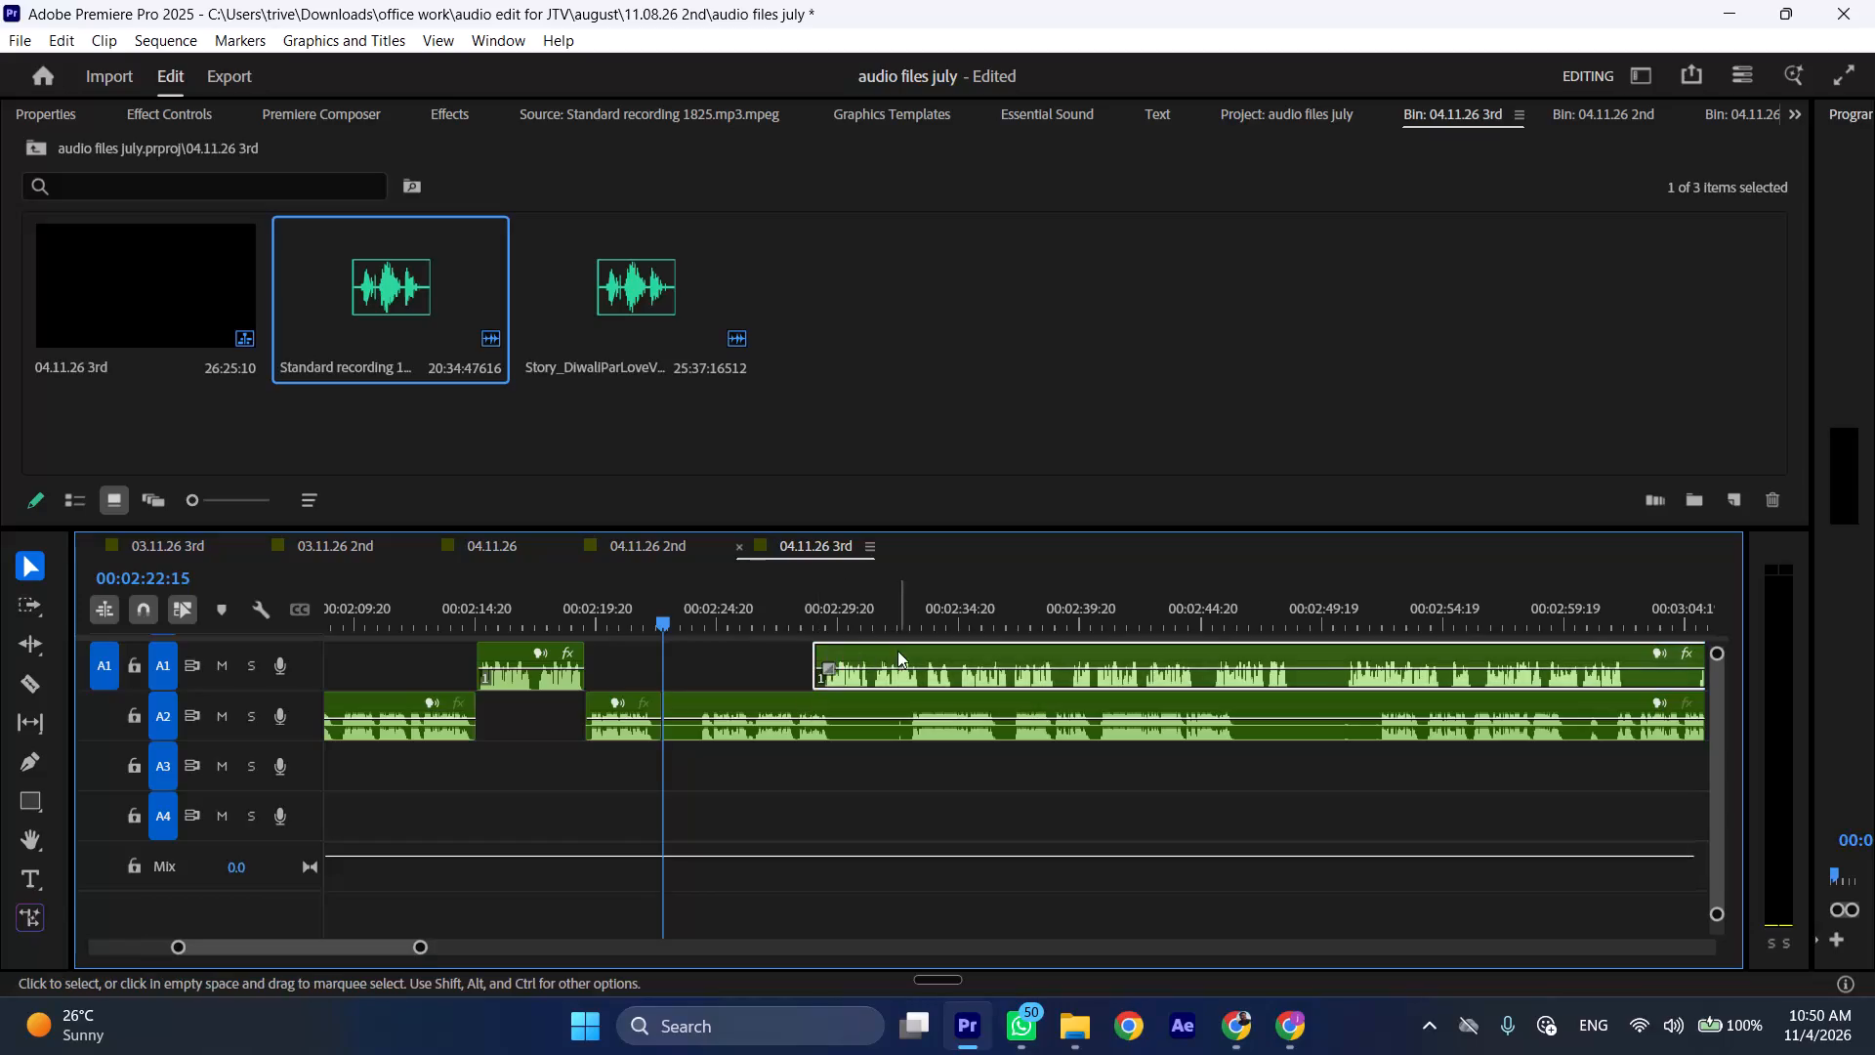
Move the following A1 clip up to the cut at 00:02:22:15 and shift the A2 remainder about 18 seconds later.
{"action": "left_click_drag", "start_coordinate": [897, 651], "coordinate": [751, 659]}
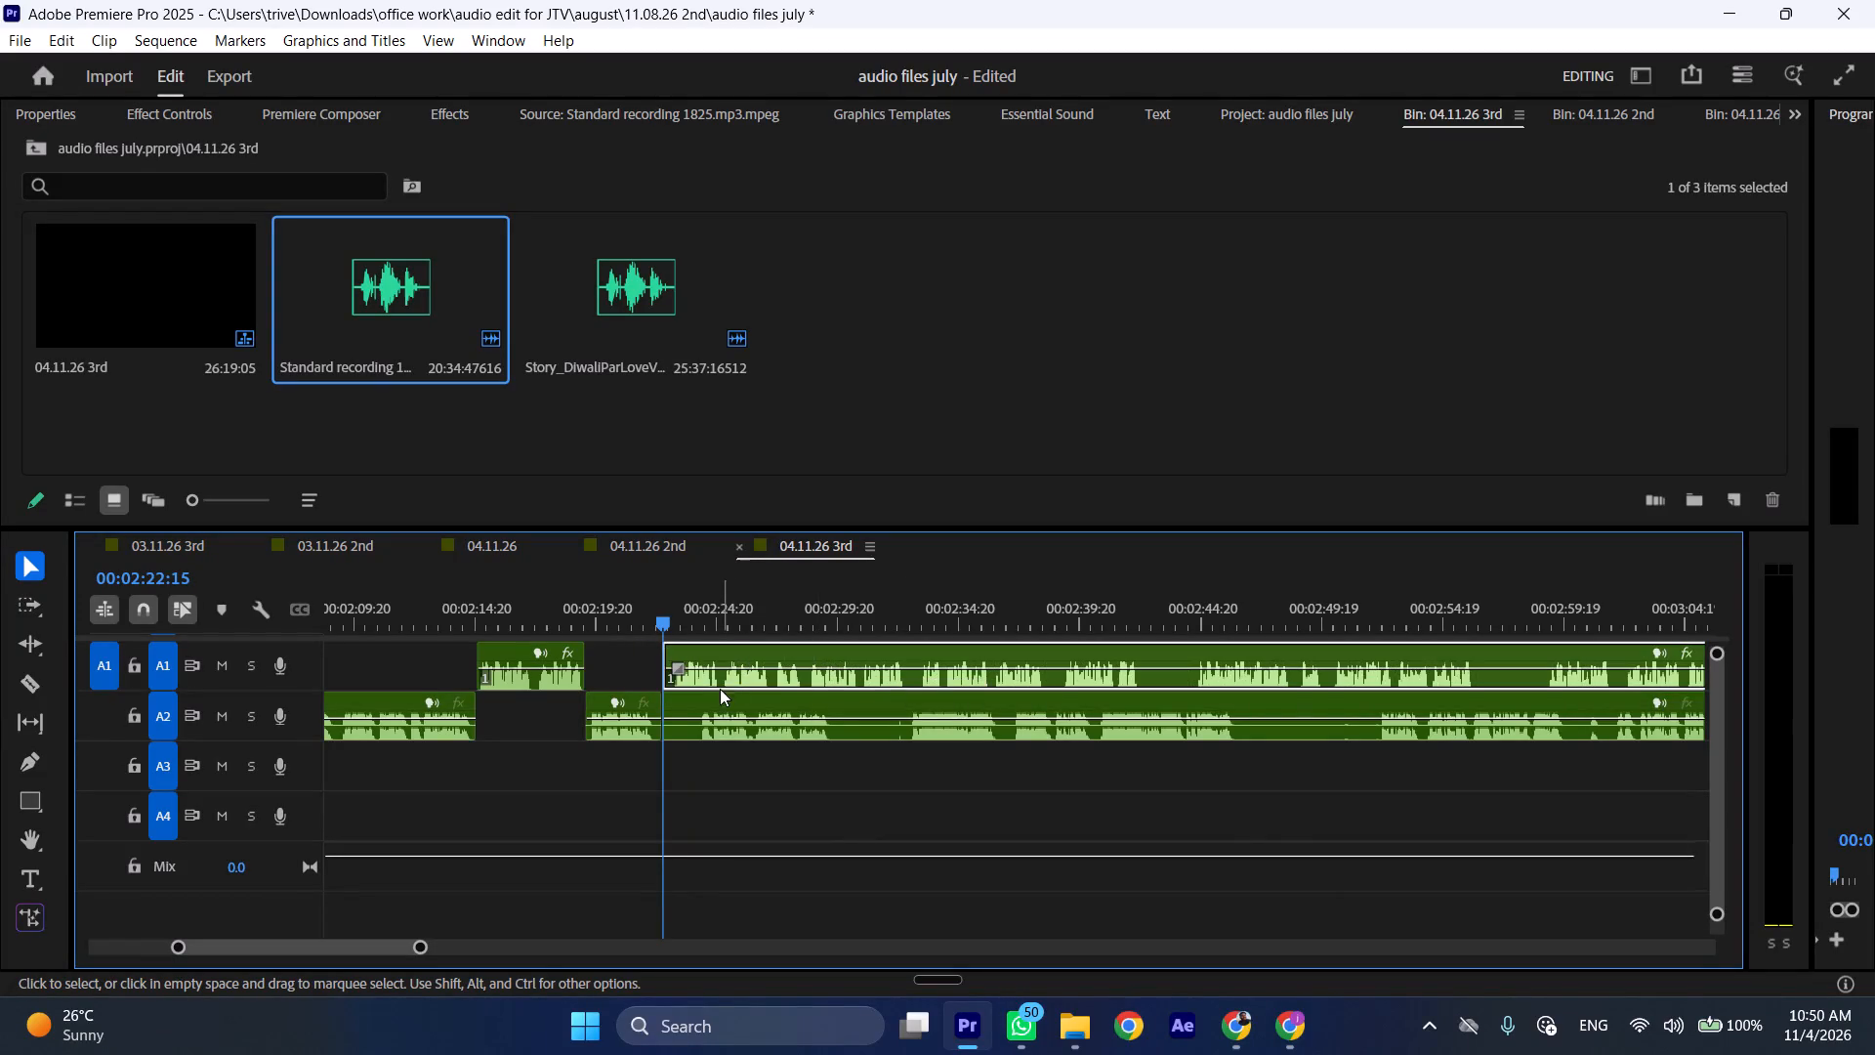
{"action": "left_click_drag", "start_coordinate": [696, 695], "coordinate": [1132, 700]}
Play the audio on from 00:02:22:15 and trim about 1 second off the start of the shifted A2 clip.
{"action": "key", "text": "space"}
{"action": "key", "text": "l"}
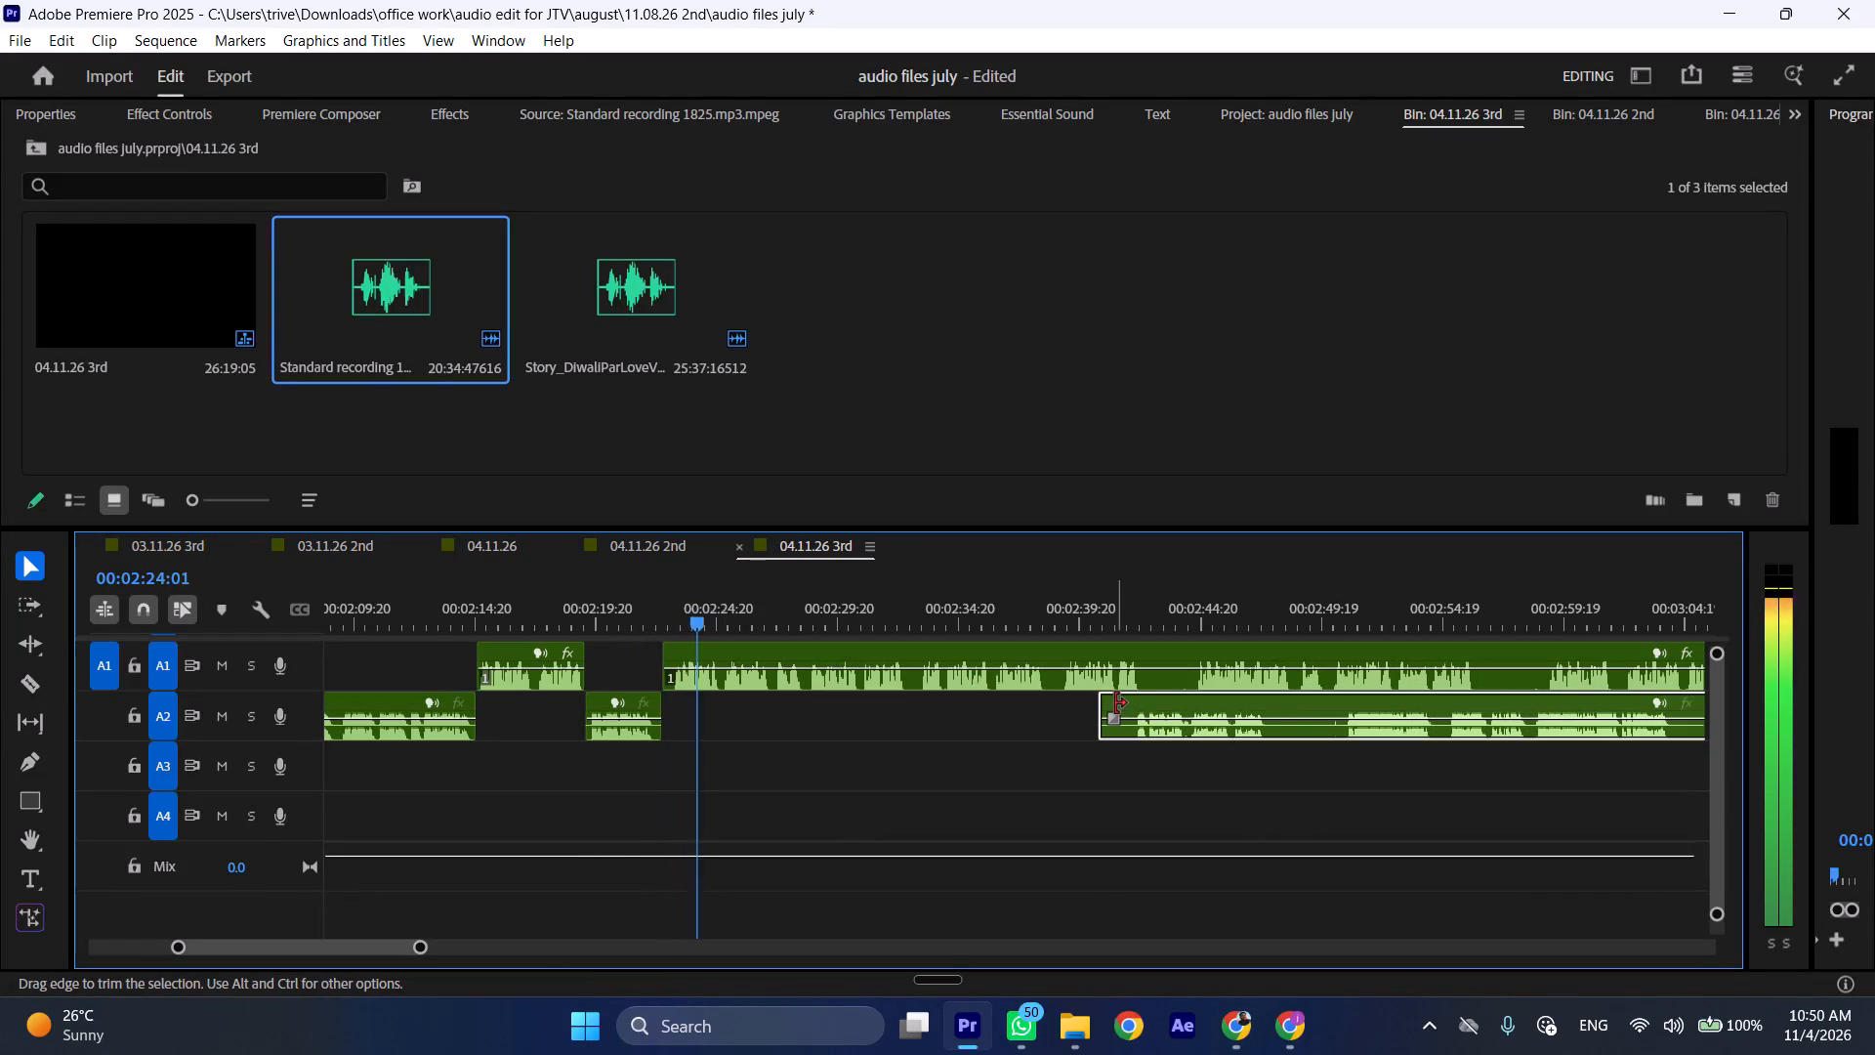
{"action": "left_click_drag", "start_coordinate": [1115, 703], "coordinate": [1142, 707]}
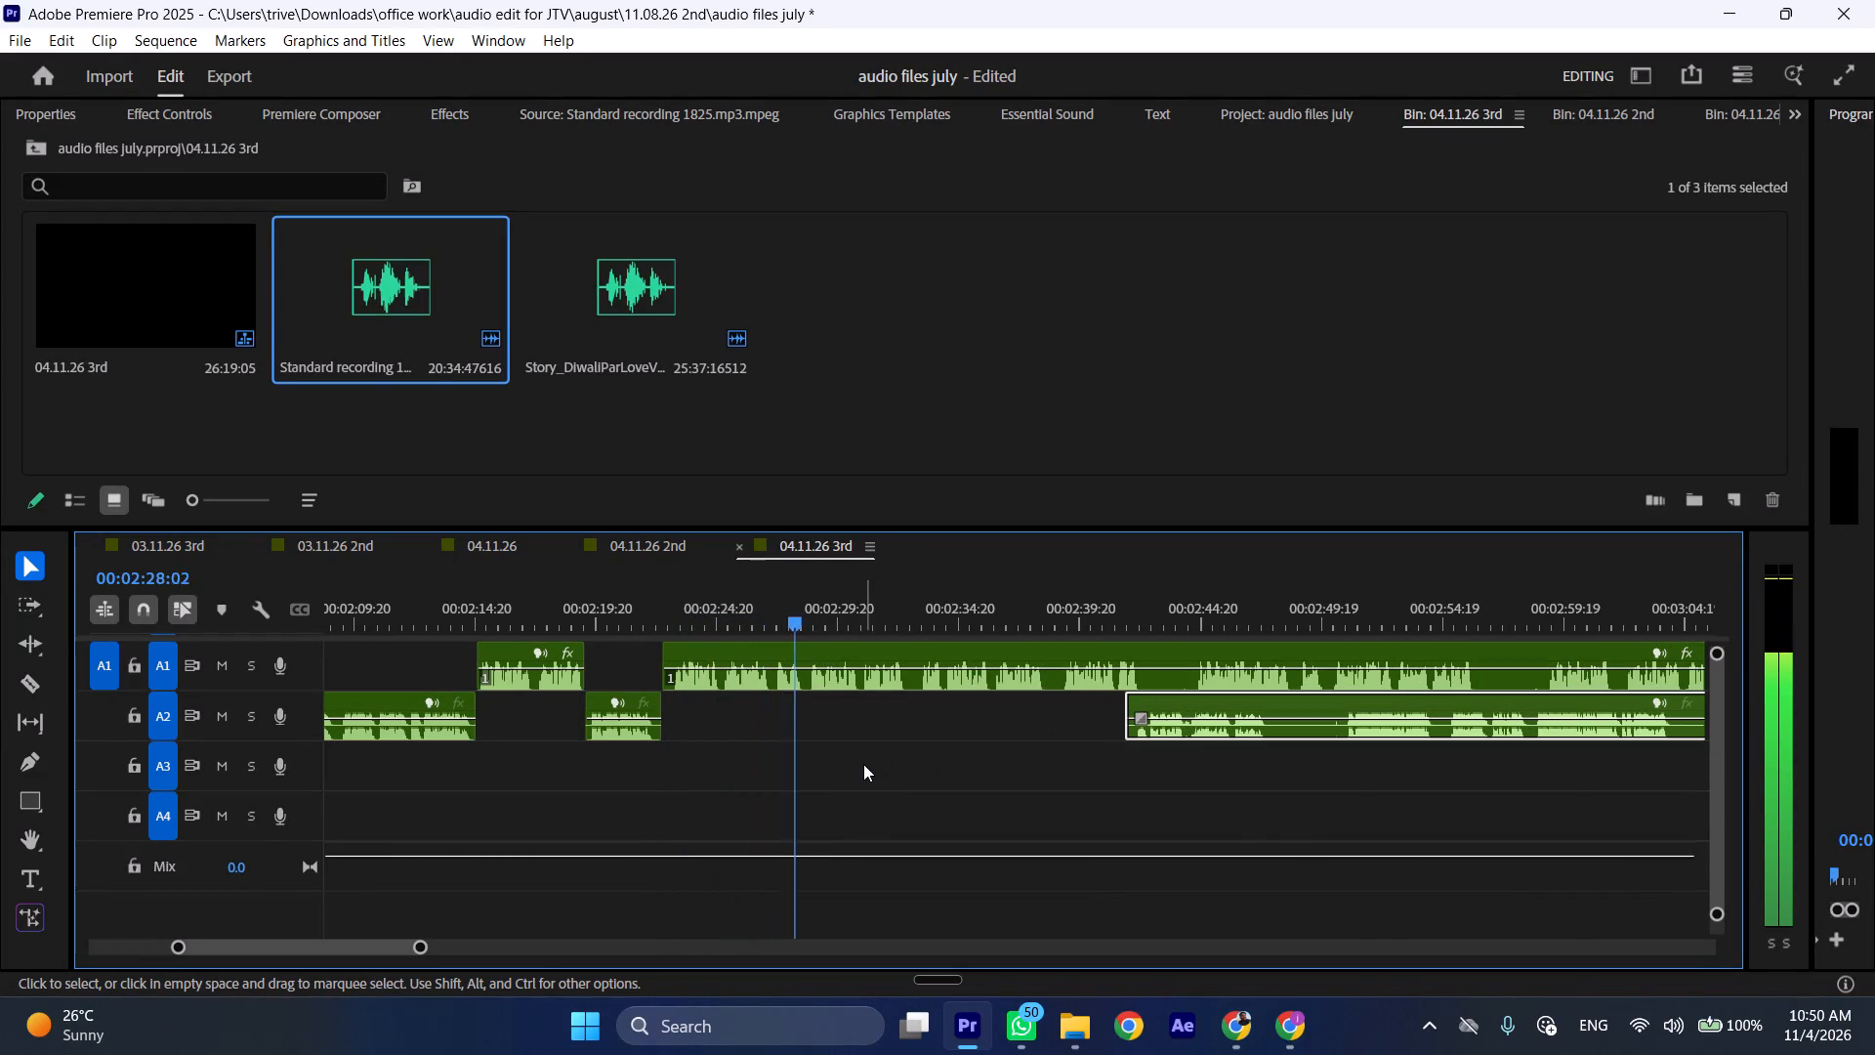
Cut out the A1 section from about 00:02:27:05 to 00:02:28:13, closing the gap on both tracks, and resume playback.
{"action": "left_click_drag", "start_coordinate": [773, 614], "coordinate": [809, 614]}
{"action": "key", "text": "shift+c"}
{"action": "left_click", "coordinate": [845, 686]}
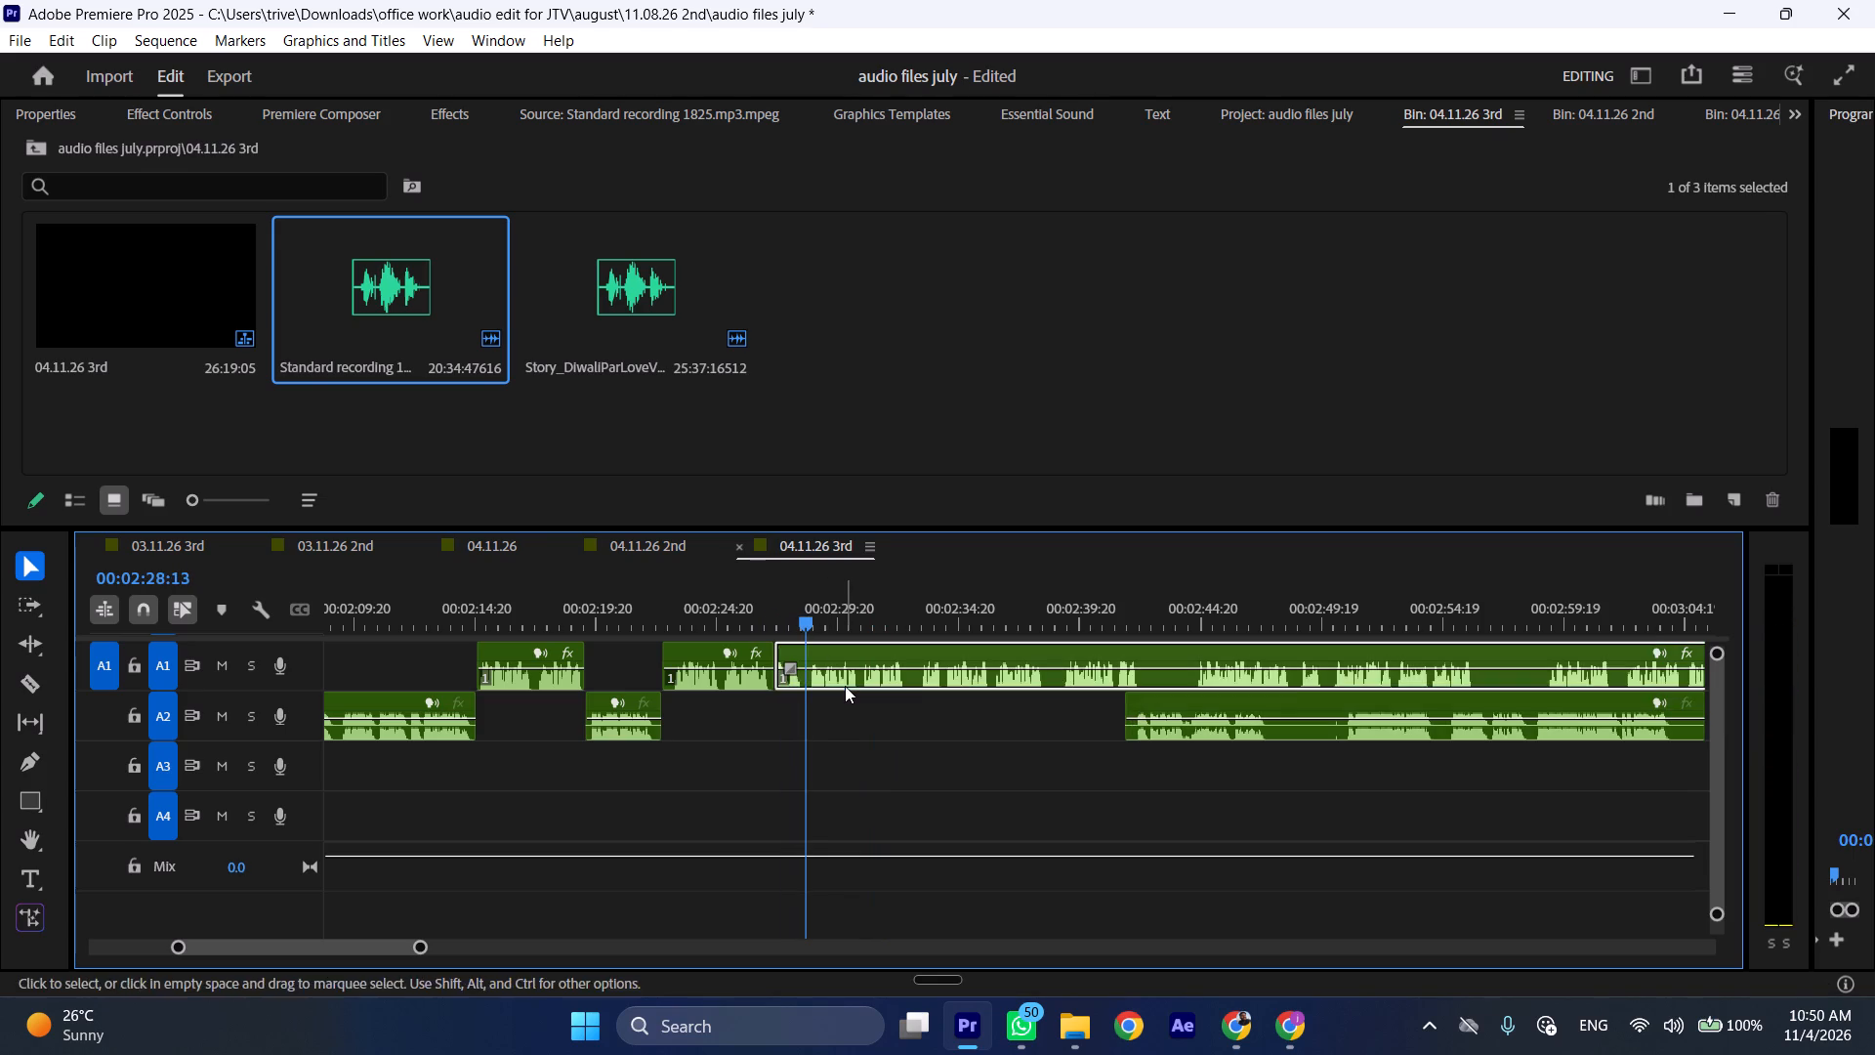
{"action": "key", "text": "shift+c"}
{"action": "key", "text": "ctrl+shift+d"}
{"action": "key", "text": "space"}
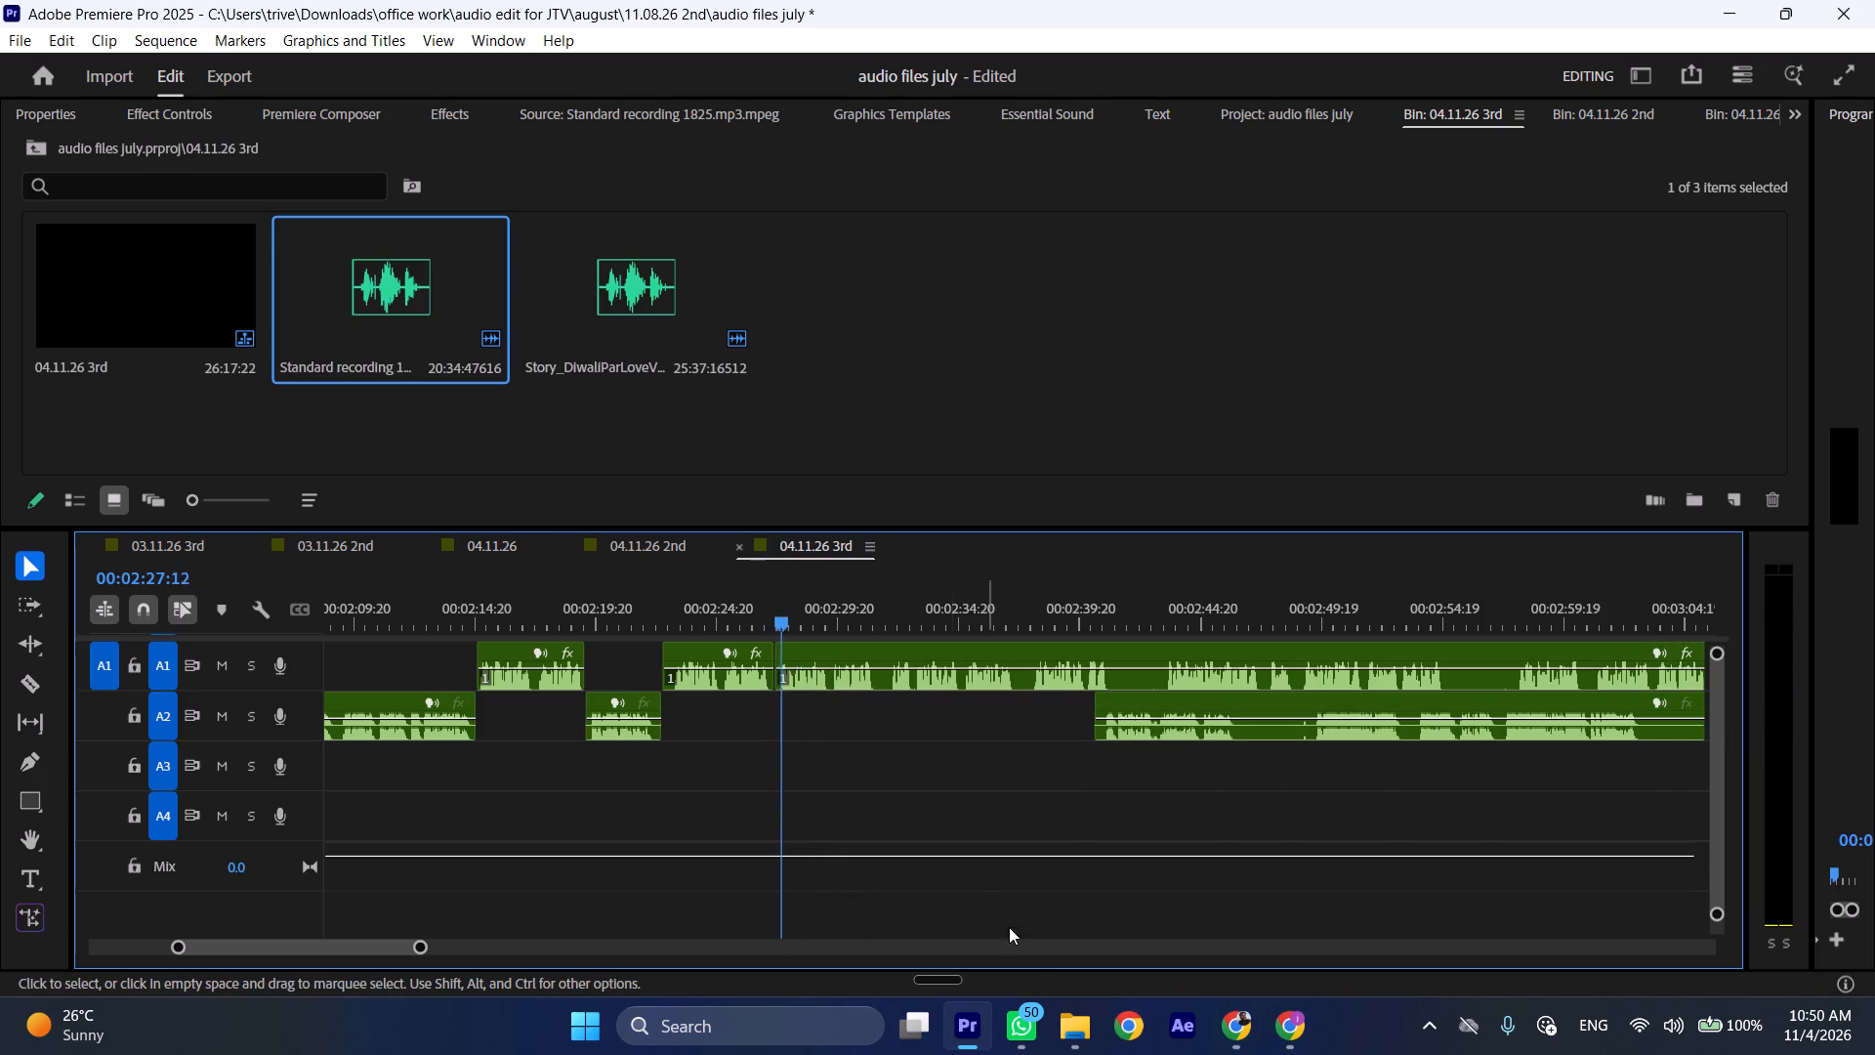
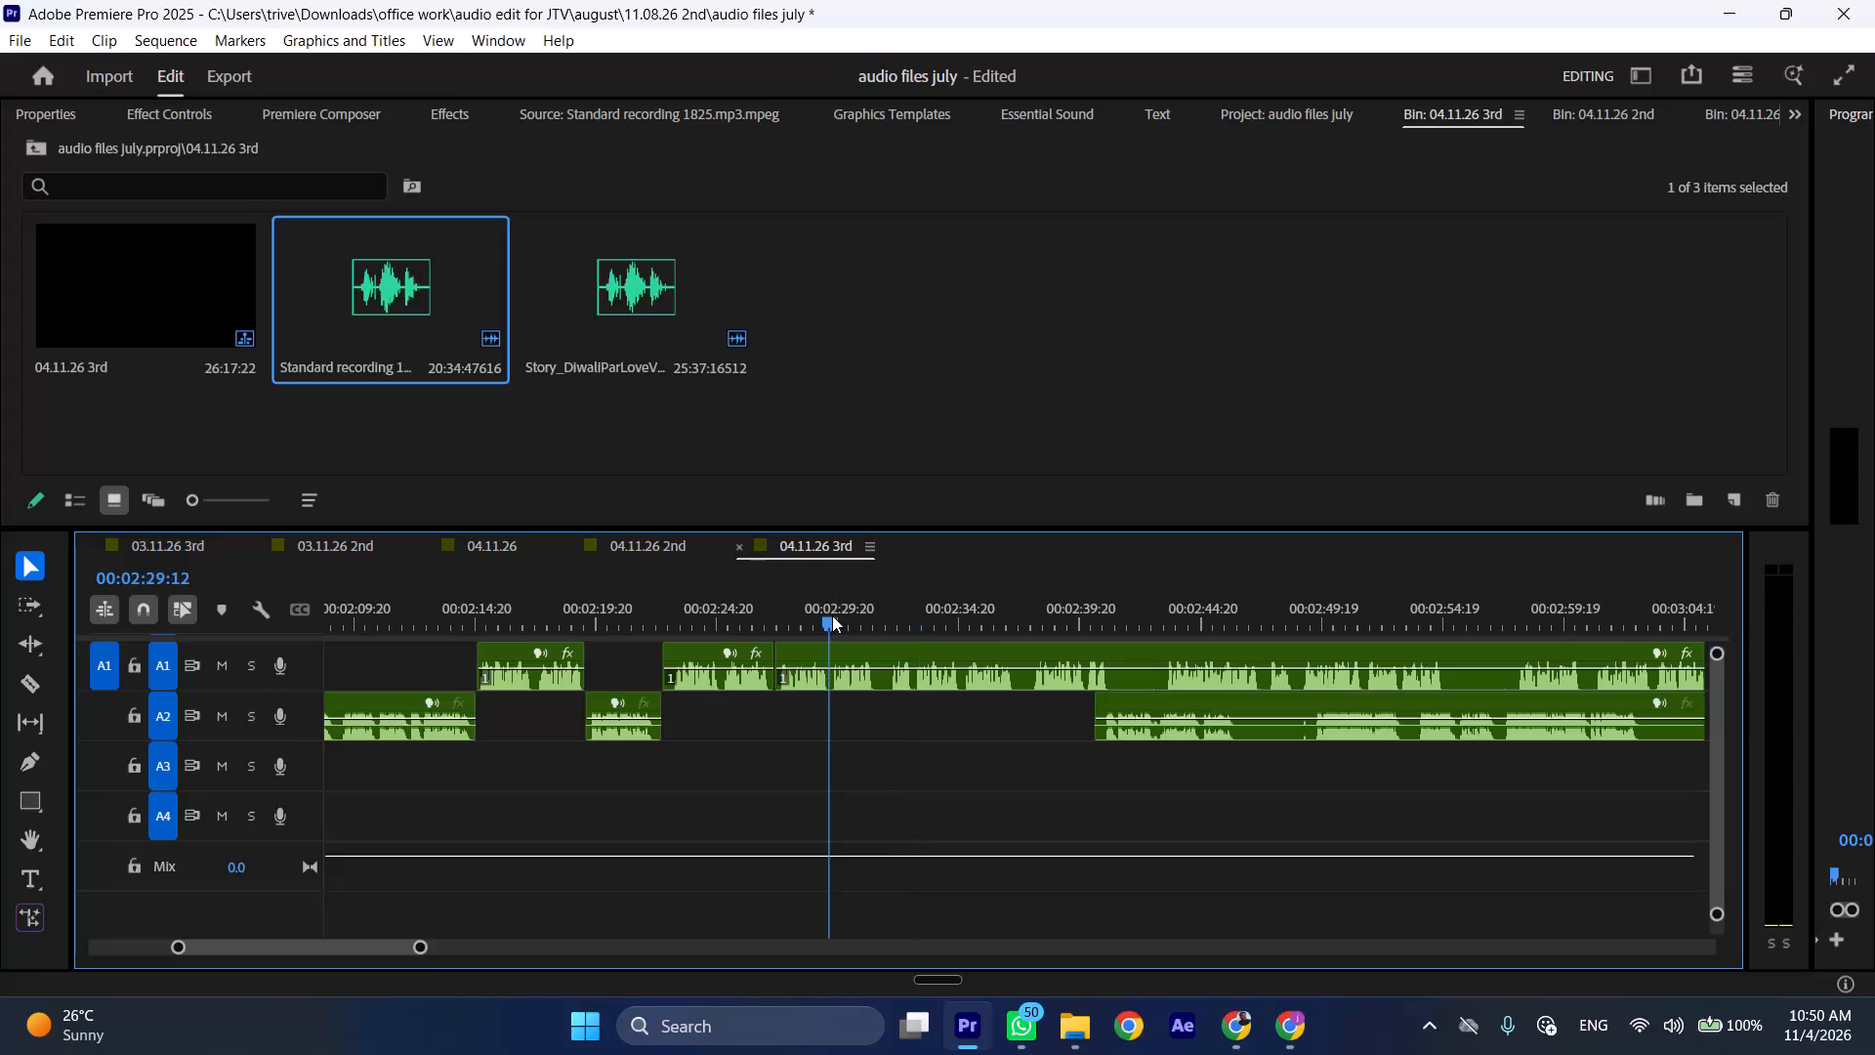
Cut out the A1 section from 00:02:29:12 to about 00:02:31:22, closing the gap on both tracks, and resume playback.
{"action": "key", "text": "shift+c"}
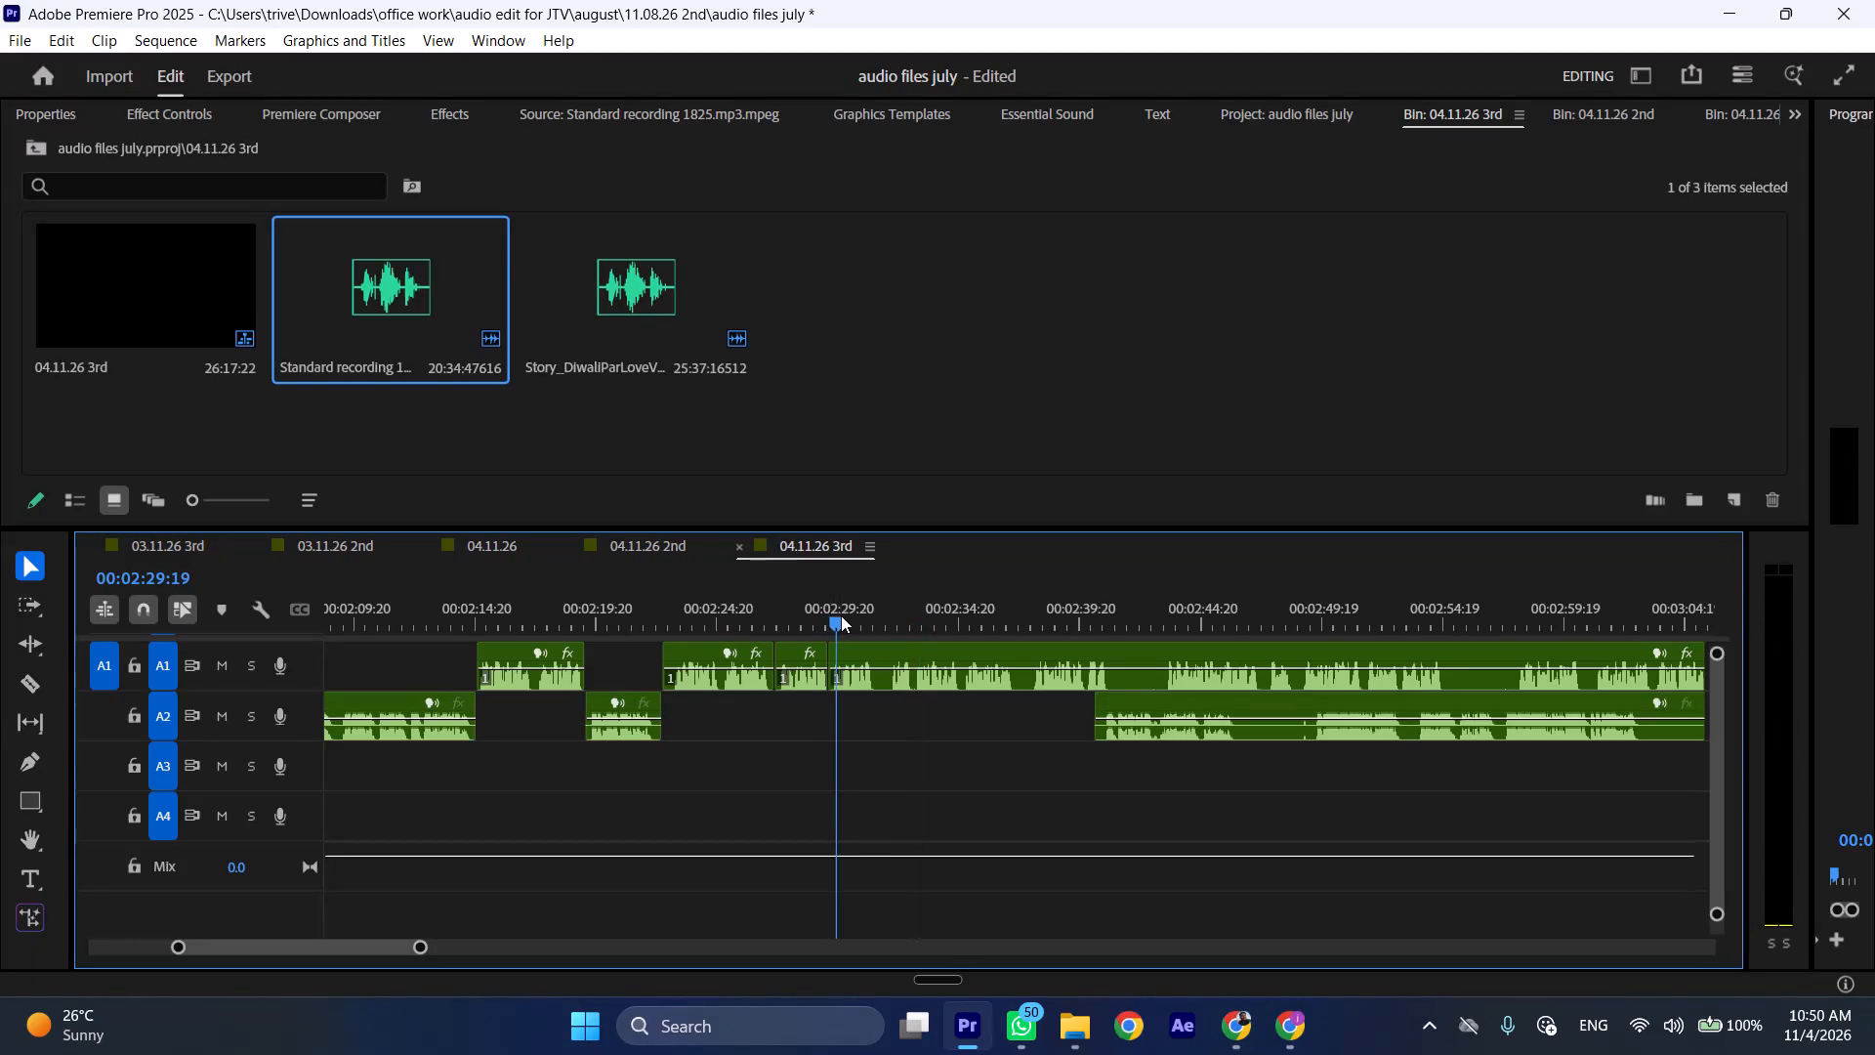
{"action": "key", "text": "space"}
{"action": "left_click_drag", "start_coordinate": [879, 607], "coordinate": [888, 608]}
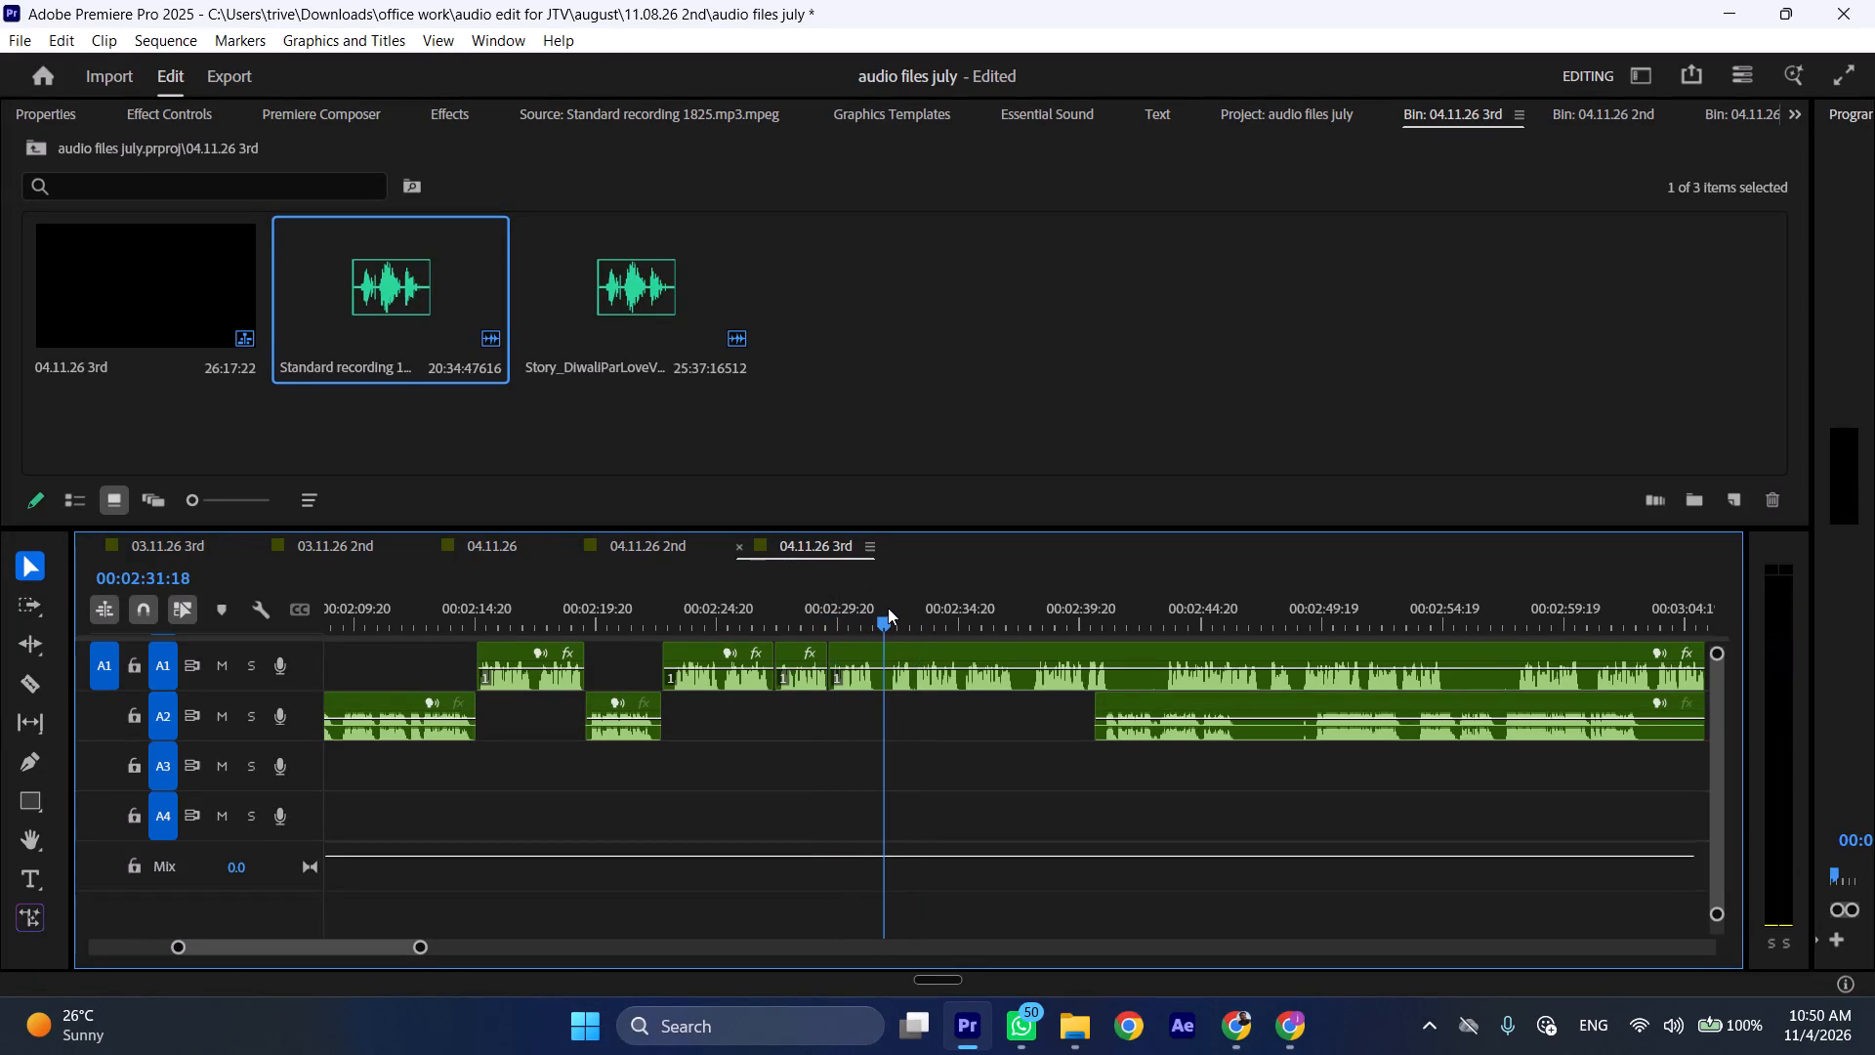
{"action": "left_click_drag", "start_coordinate": [888, 608], "coordinate": [892, 608]}
{"action": "left_click", "coordinate": [913, 660]}
{"action": "key", "text": "shift+c"}
{"action": "key", "text": "ctrl+shift+d"}
{"action": "key", "text": "space"}
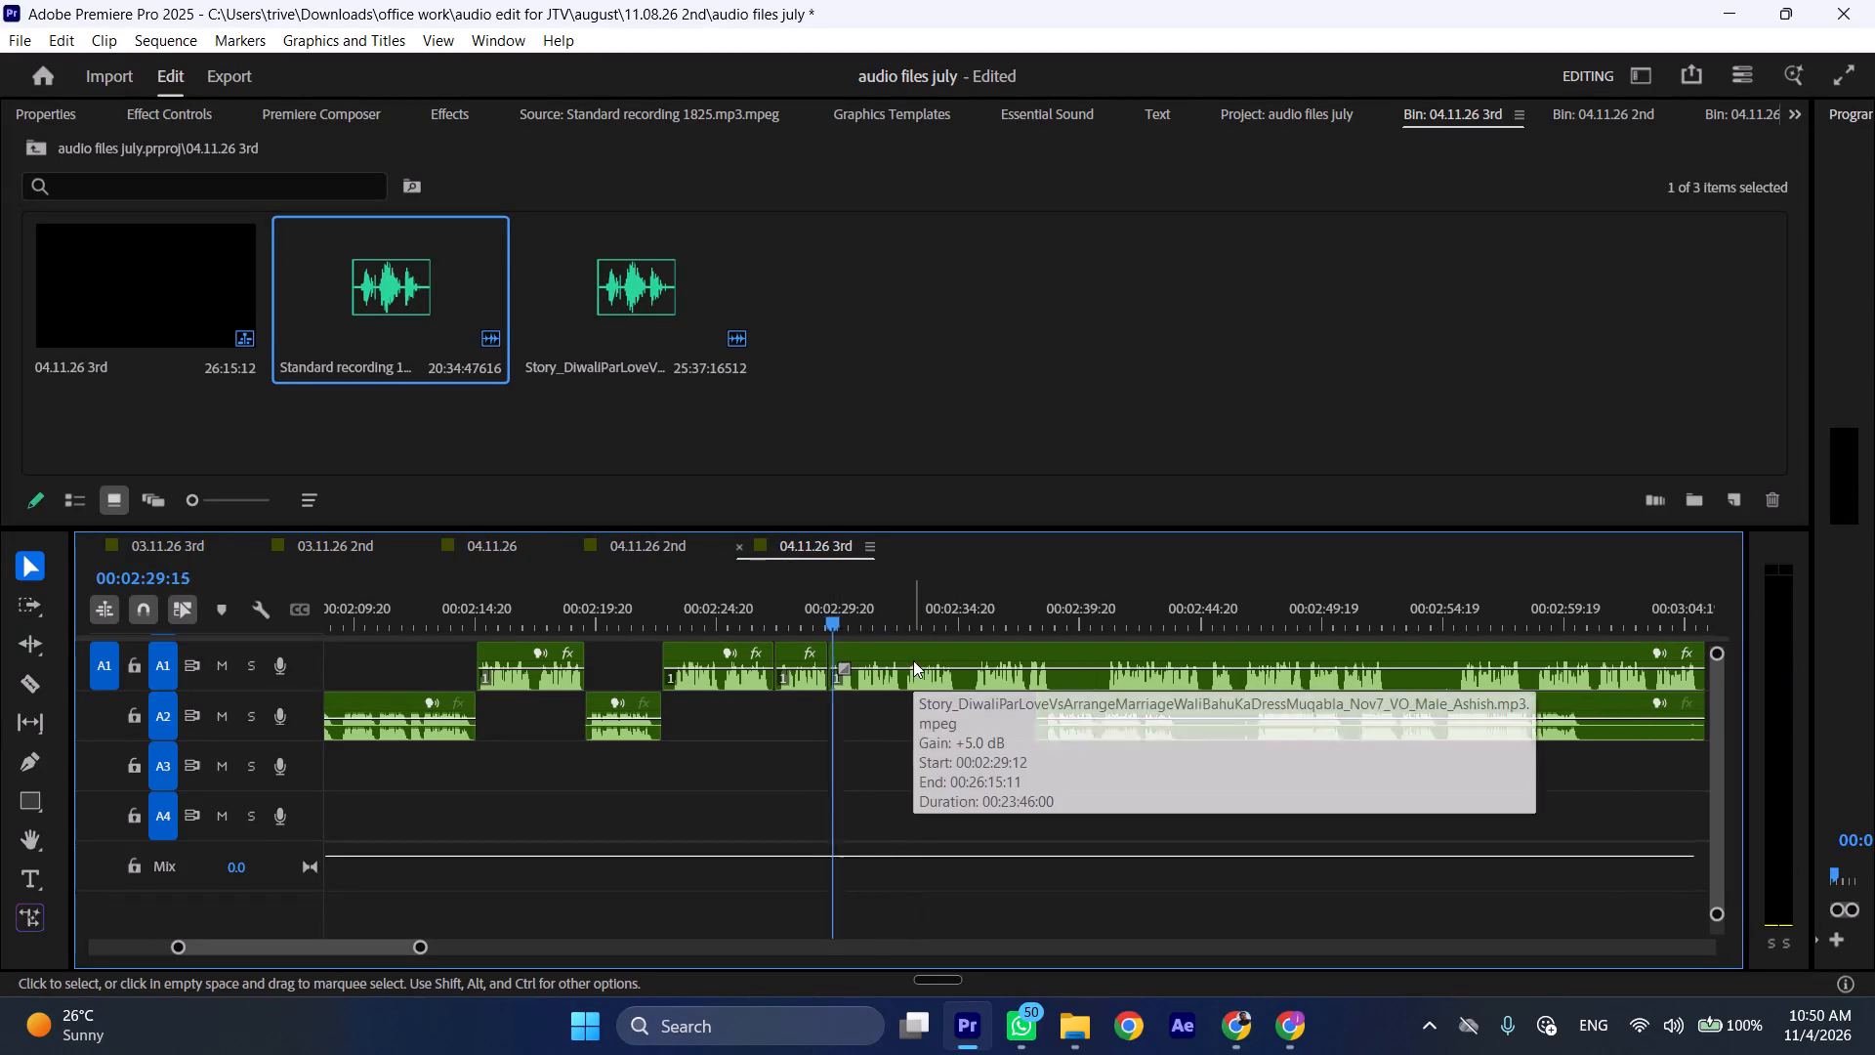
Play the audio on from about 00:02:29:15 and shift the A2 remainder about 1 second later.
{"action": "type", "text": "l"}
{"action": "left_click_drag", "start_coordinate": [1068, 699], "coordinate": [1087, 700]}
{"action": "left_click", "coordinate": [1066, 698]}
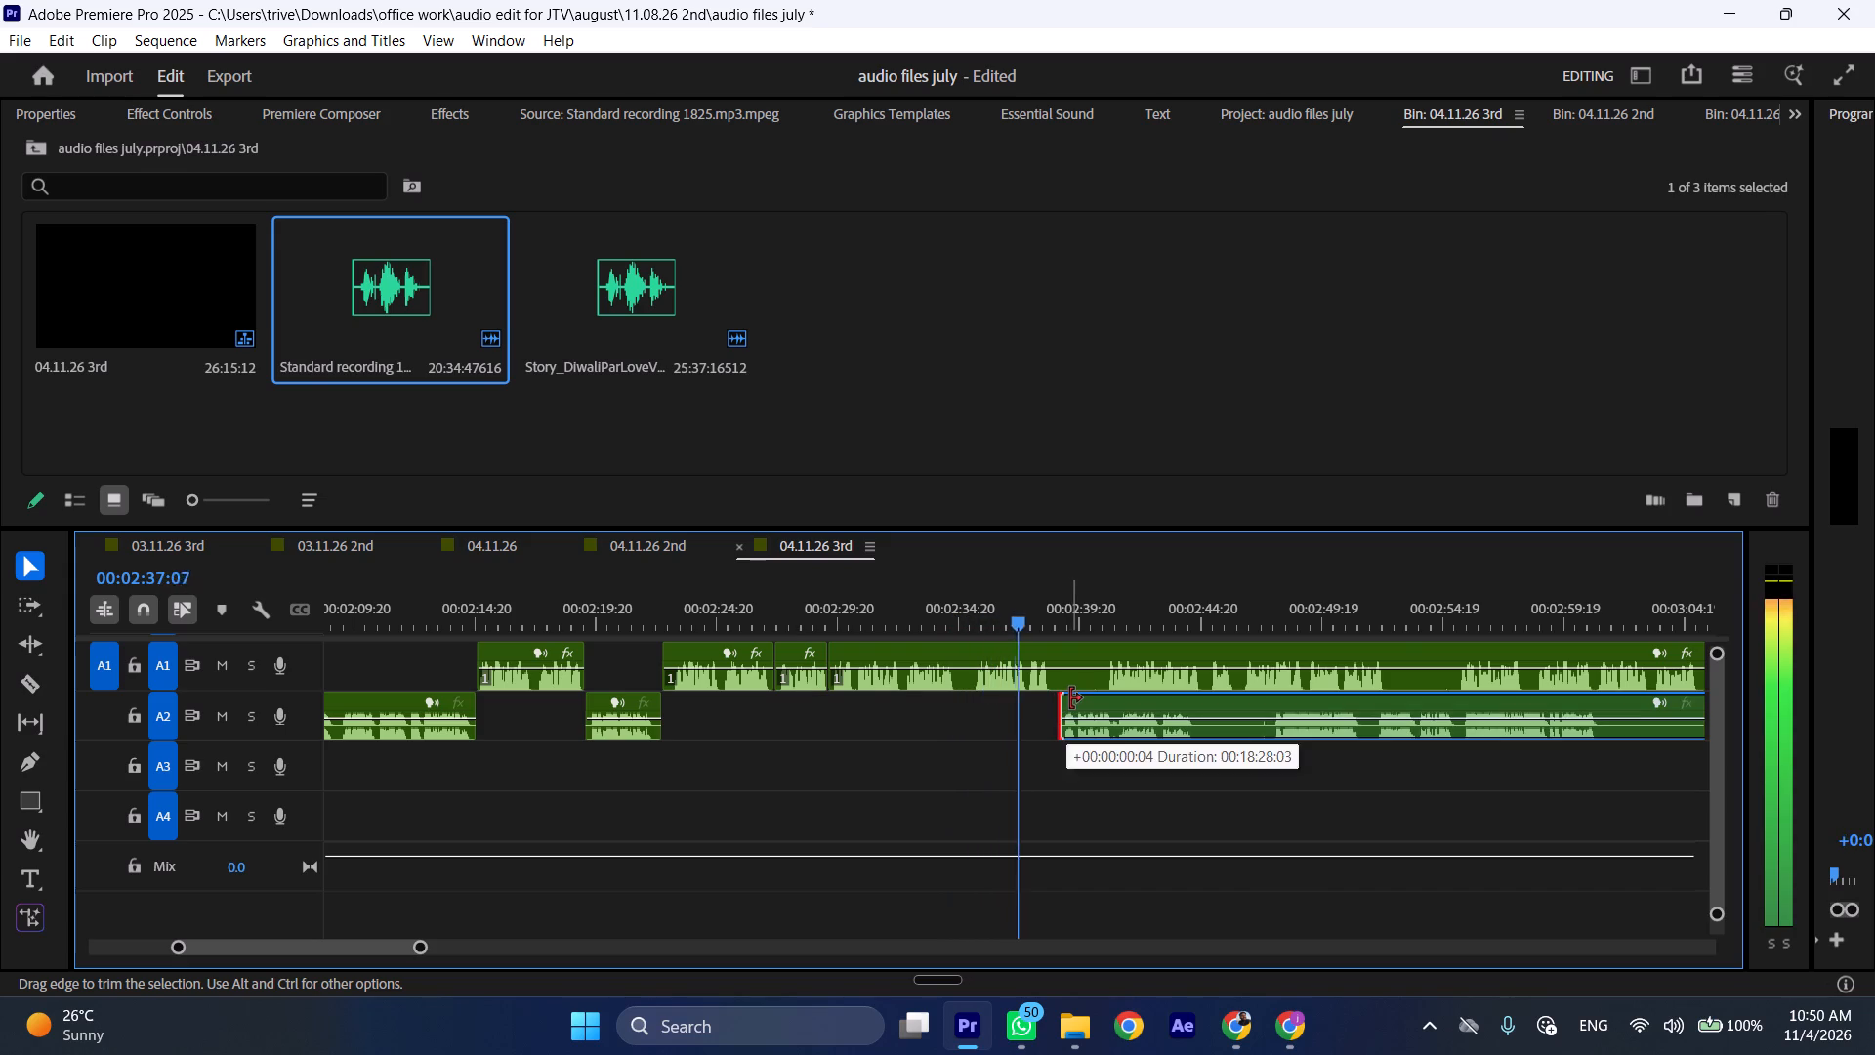
Cut out the A1 section from 00:02:32:15 to 00:02:35:13, closing the gap on both tracks, and resume playback.
{"action": "left_click_drag", "start_coordinate": [900, 612], "coordinate": [908, 615]}
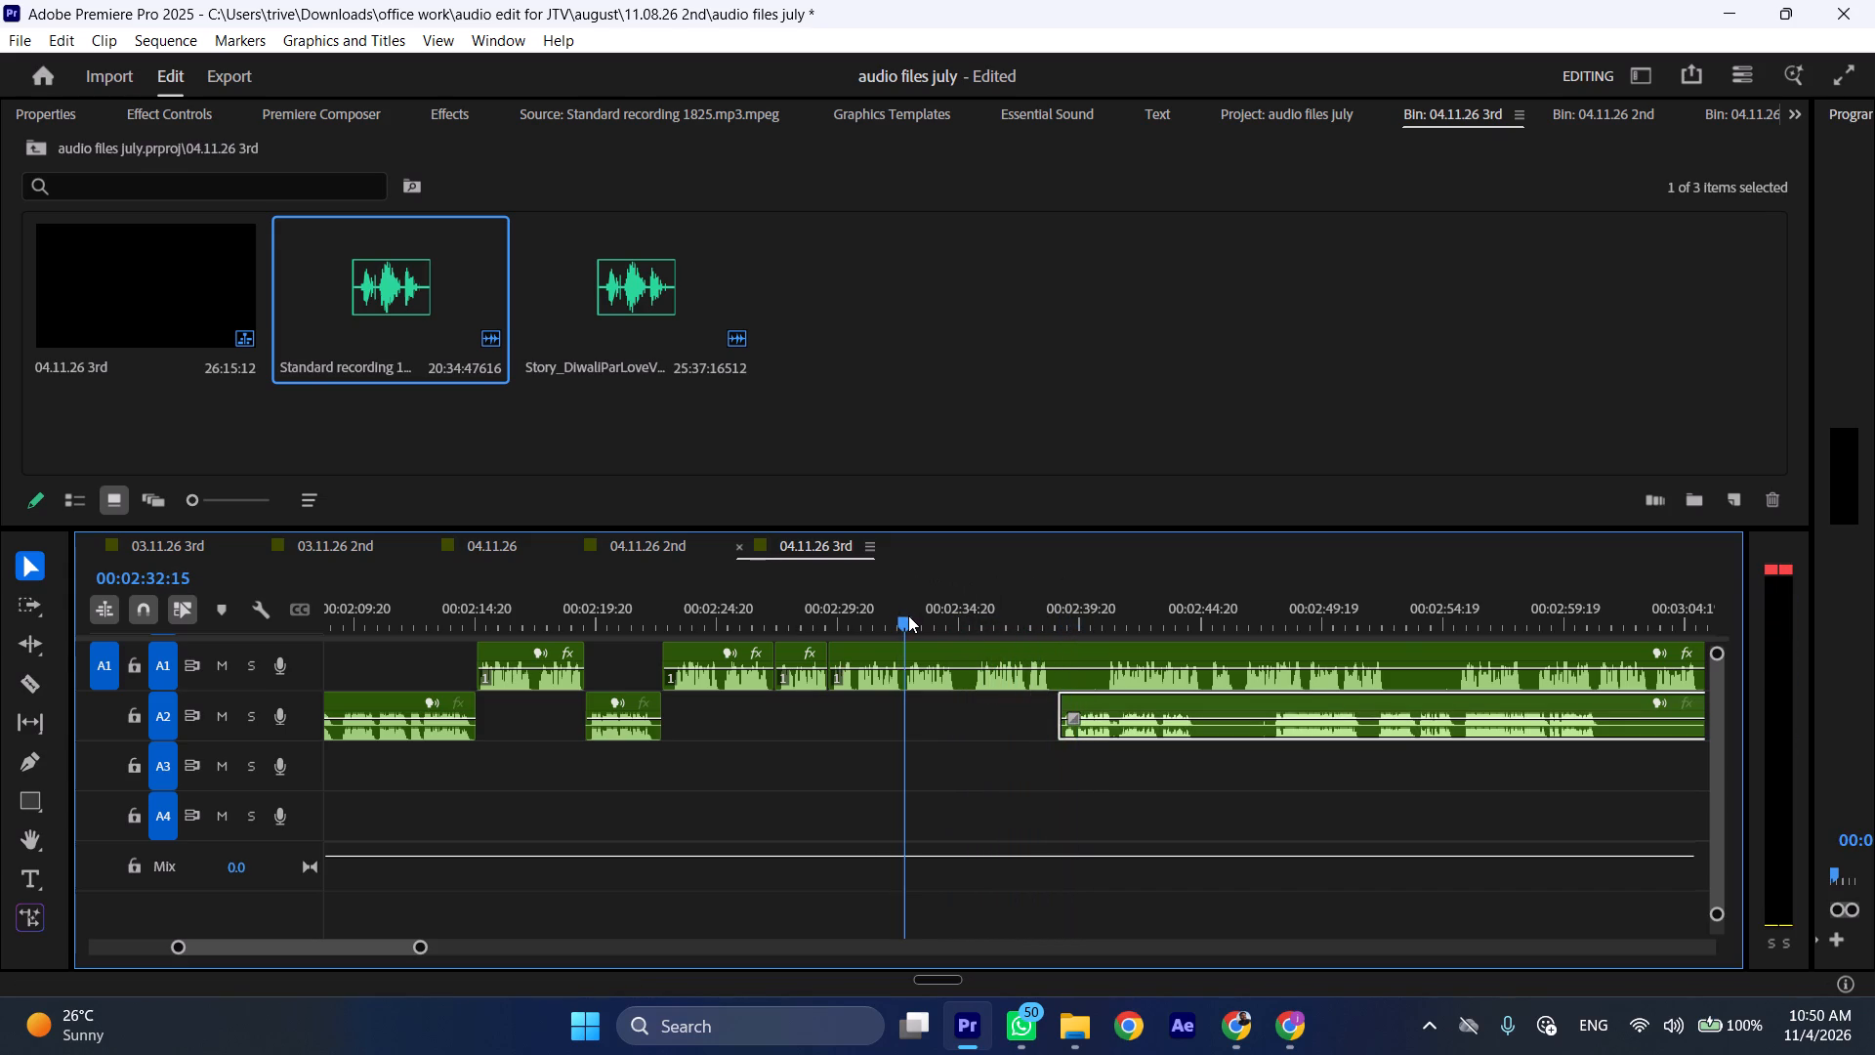
{"action": "left_click_drag", "start_coordinate": [908, 615], "coordinate": [979, 620]}
{"action": "key", "text": "shift+c"}
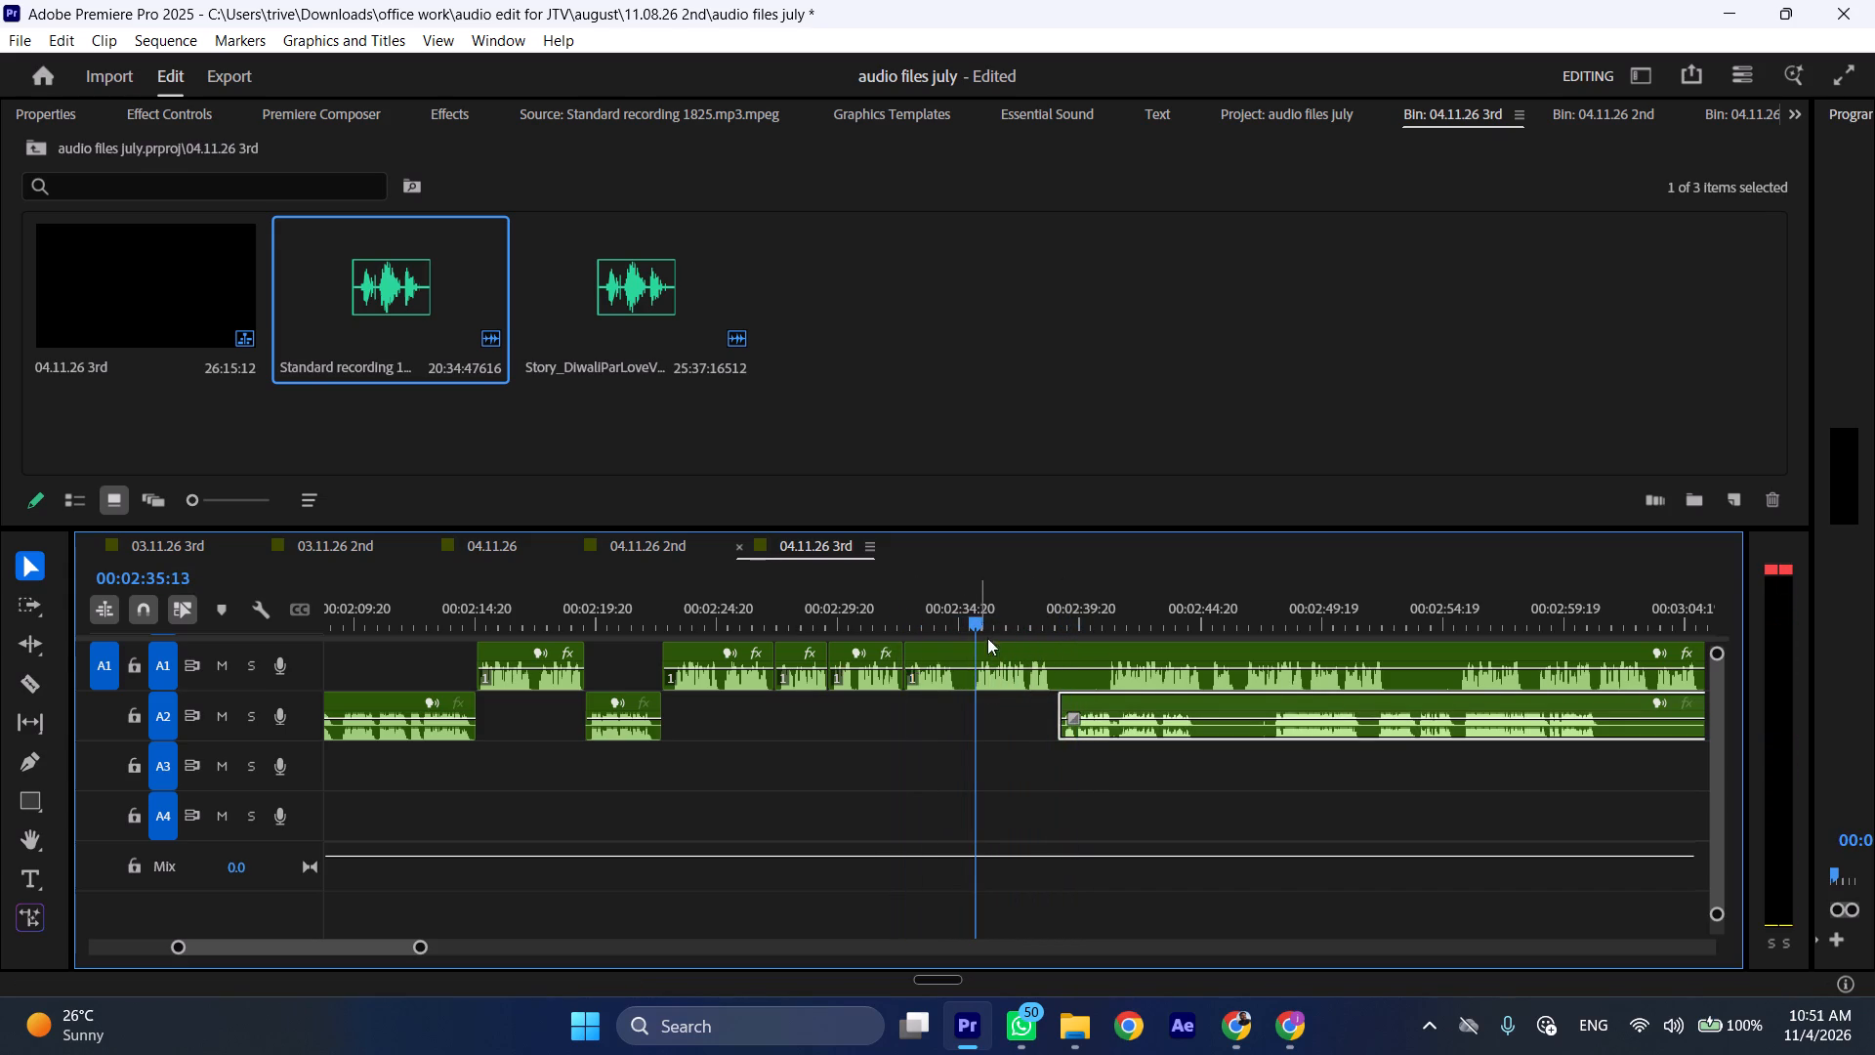
{"action": "left_click", "coordinate": [994, 654]}
{"action": "key", "text": "shift+c"}
{"action": "key", "text": "ctrl+shift+d"}
{"action": "key", "text": "space"}
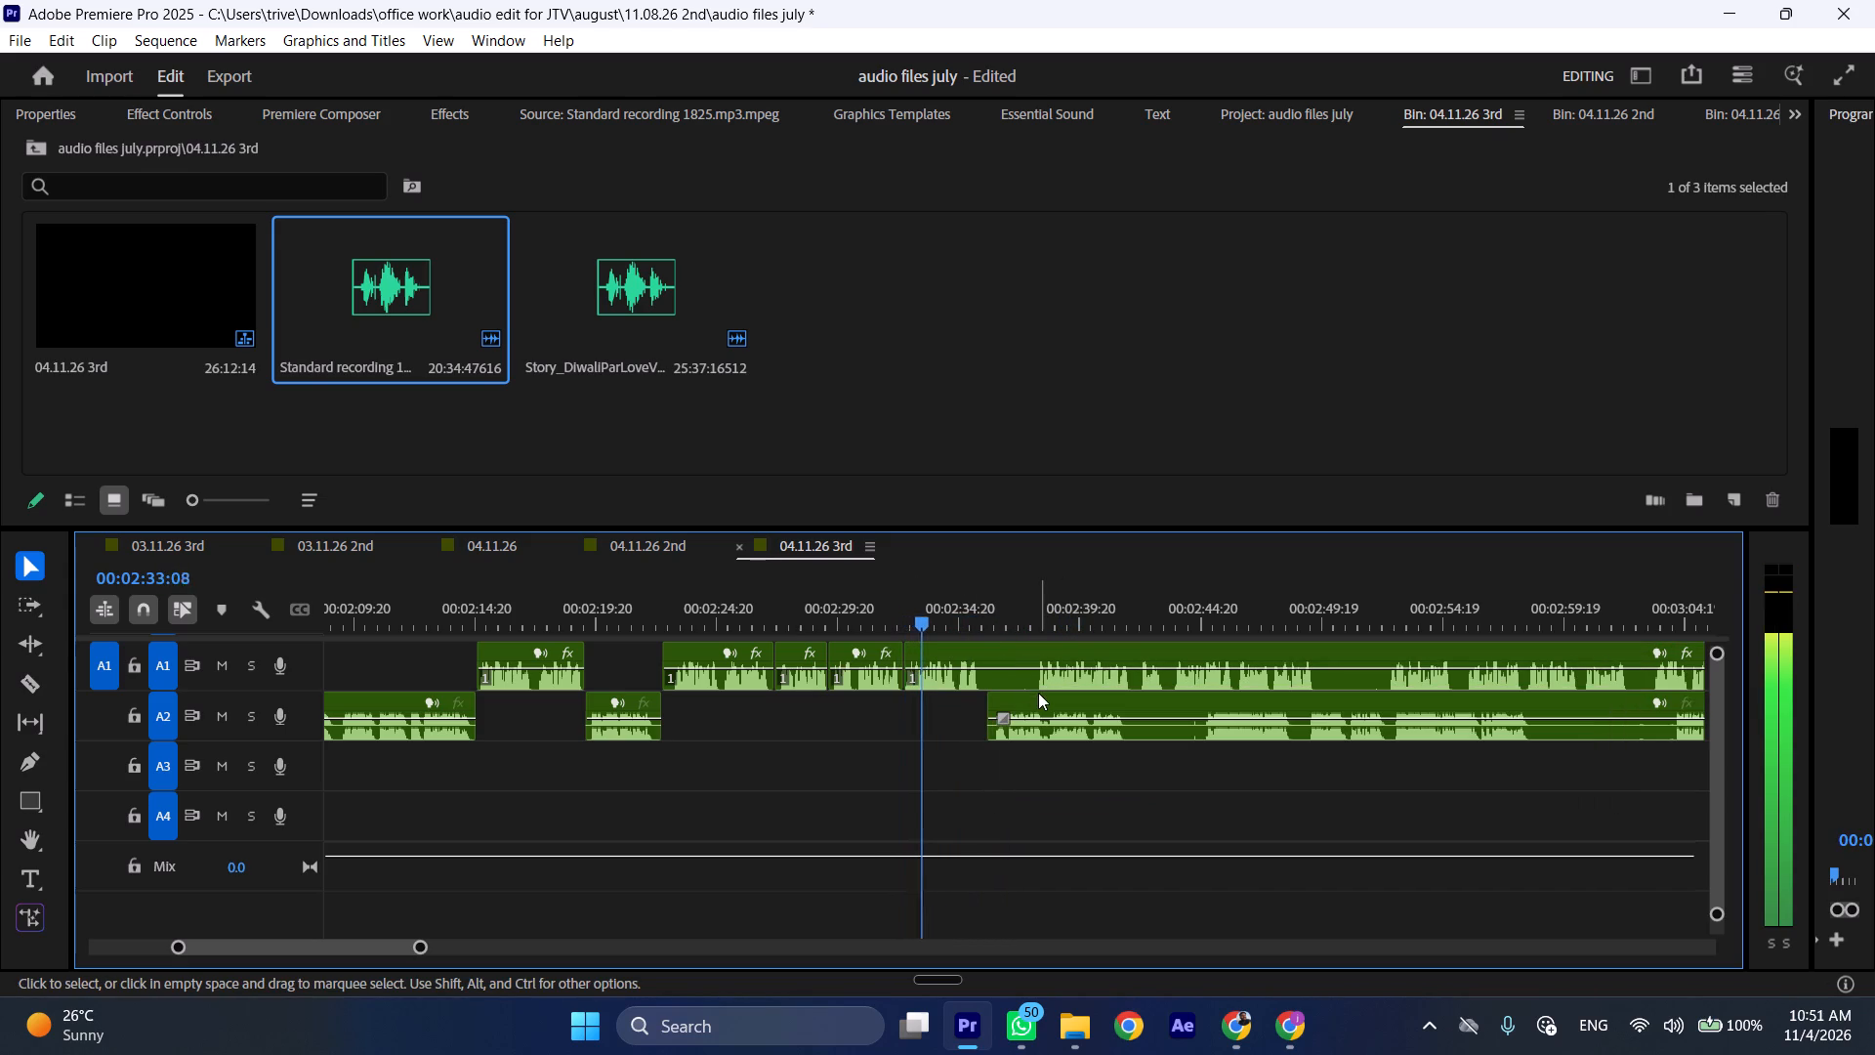
Stop playback at 00:02:35:21, split the A1 clip there and move the A2 remainder up to that cut.
{"action": "left_click_drag", "start_coordinate": [1035, 701], "coordinate": [1091, 704]}
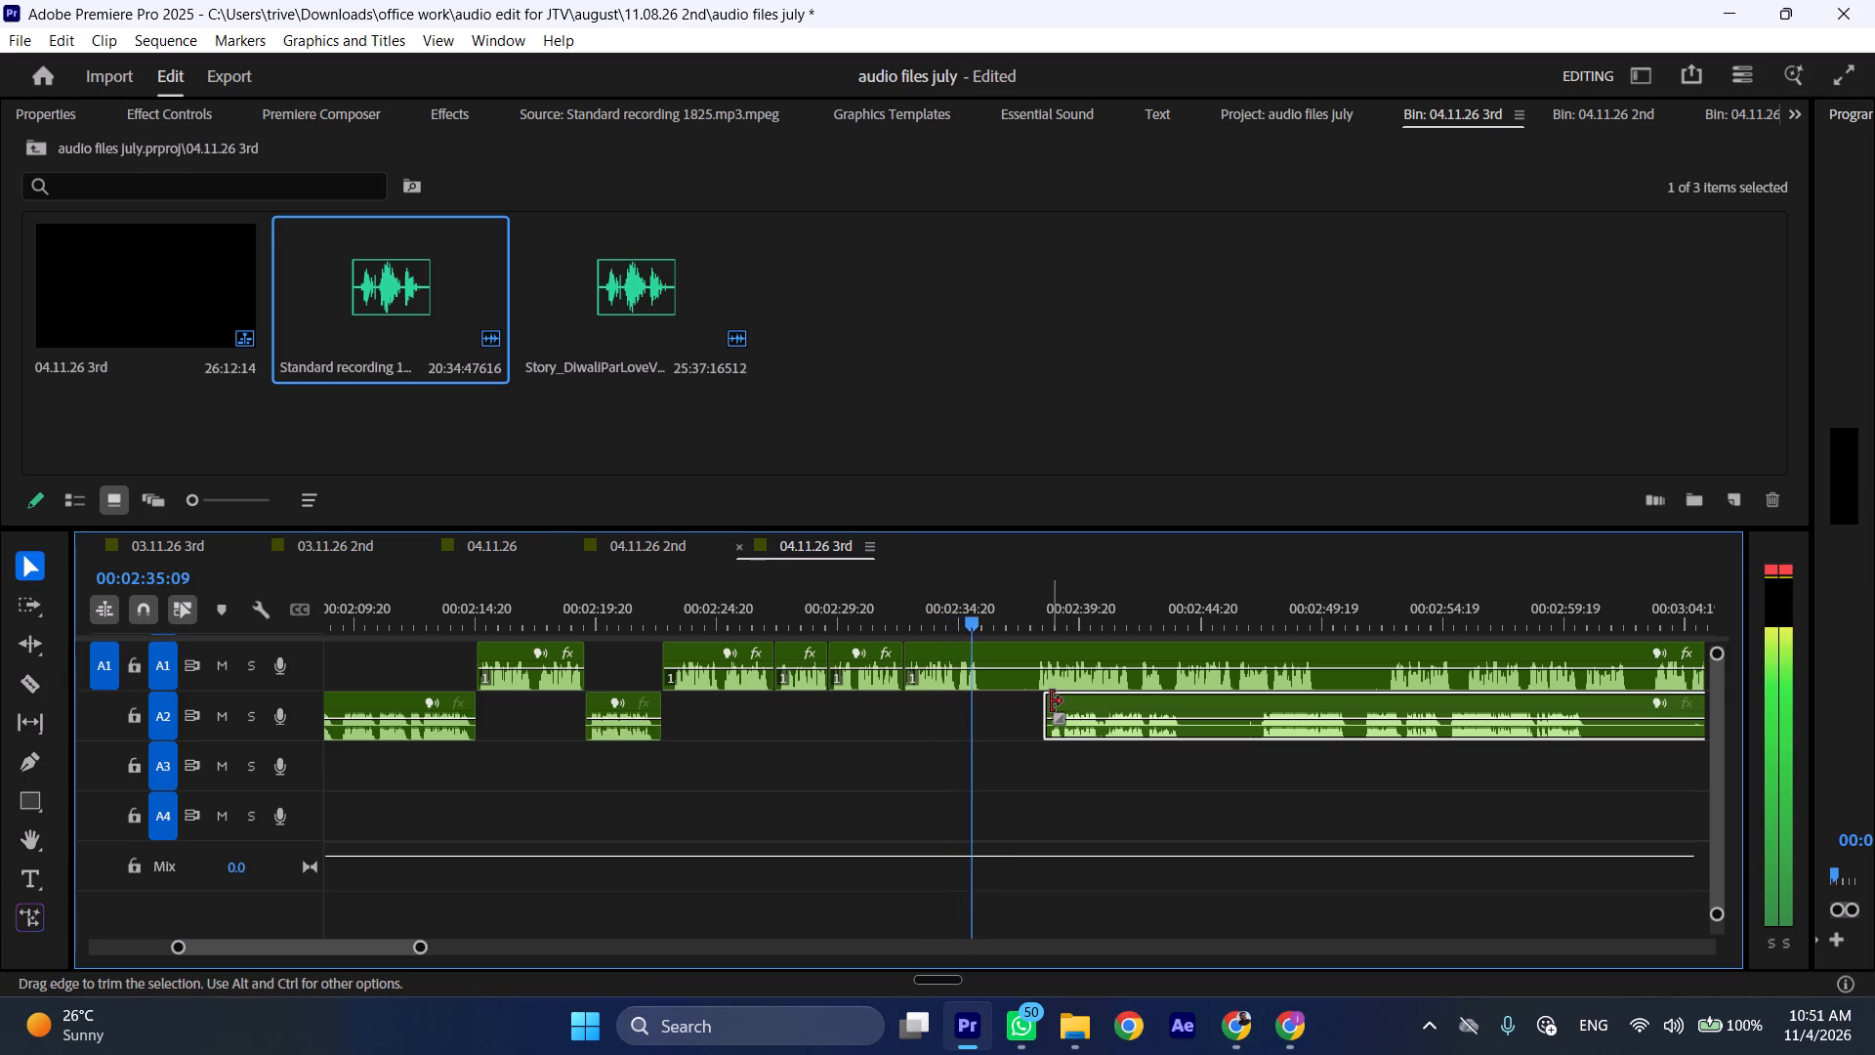
{"action": "key", "text": "space"}
{"action": "type", "text": "C"}
{"action": "left_click_drag", "start_coordinate": [1081, 705], "coordinate": [1025, 711]}
Shift the A1 remainder after the 00:02:35:21 cut about 14 seconds later.
{"action": "scroll", "coordinate": [1025, 711], "scroll_direction": "down", "scroll_amount": 4}
{"action": "left_click_drag", "start_coordinate": [860, 650], "coordinate": [912, 657]}
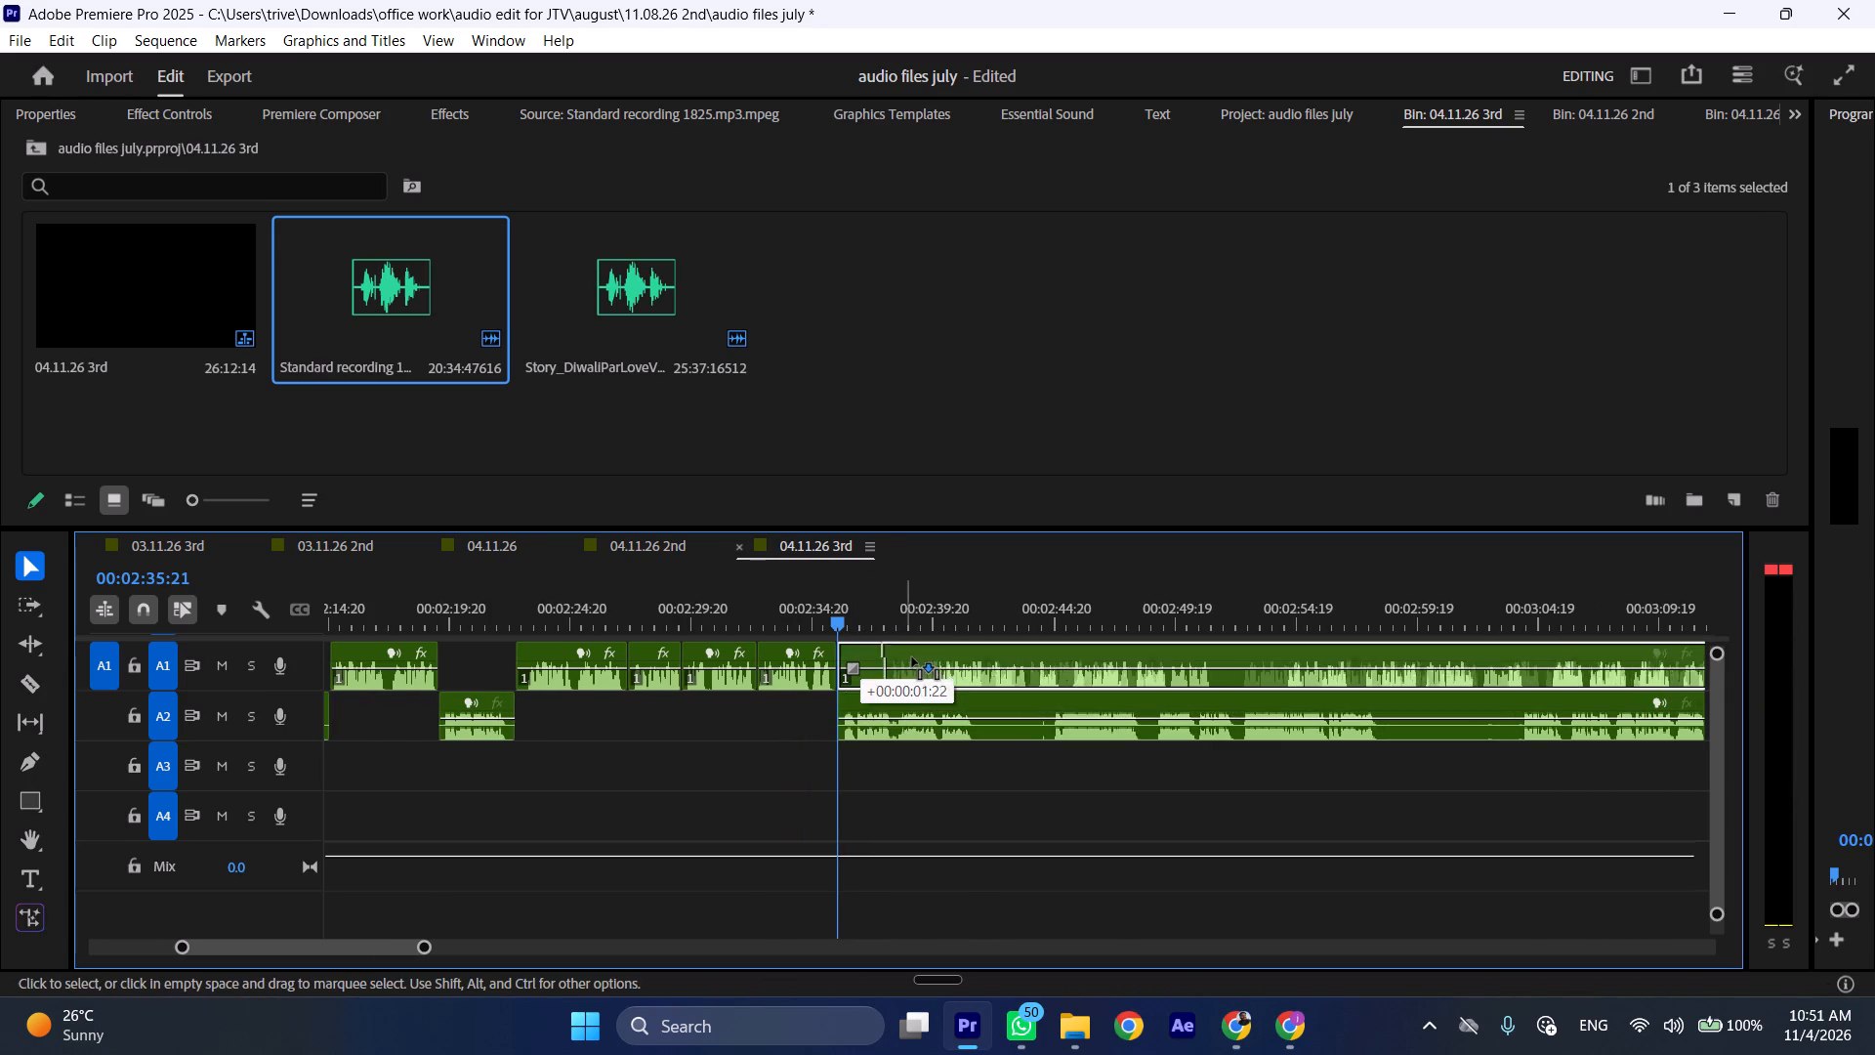
{"action": "left_click_drag", "start_coordinate": [912, 657], "coordinate": [913, 657]}
{"action": "left_click_drag", "start_coordinate": [902, 654], "coordinate": [949, 660]}
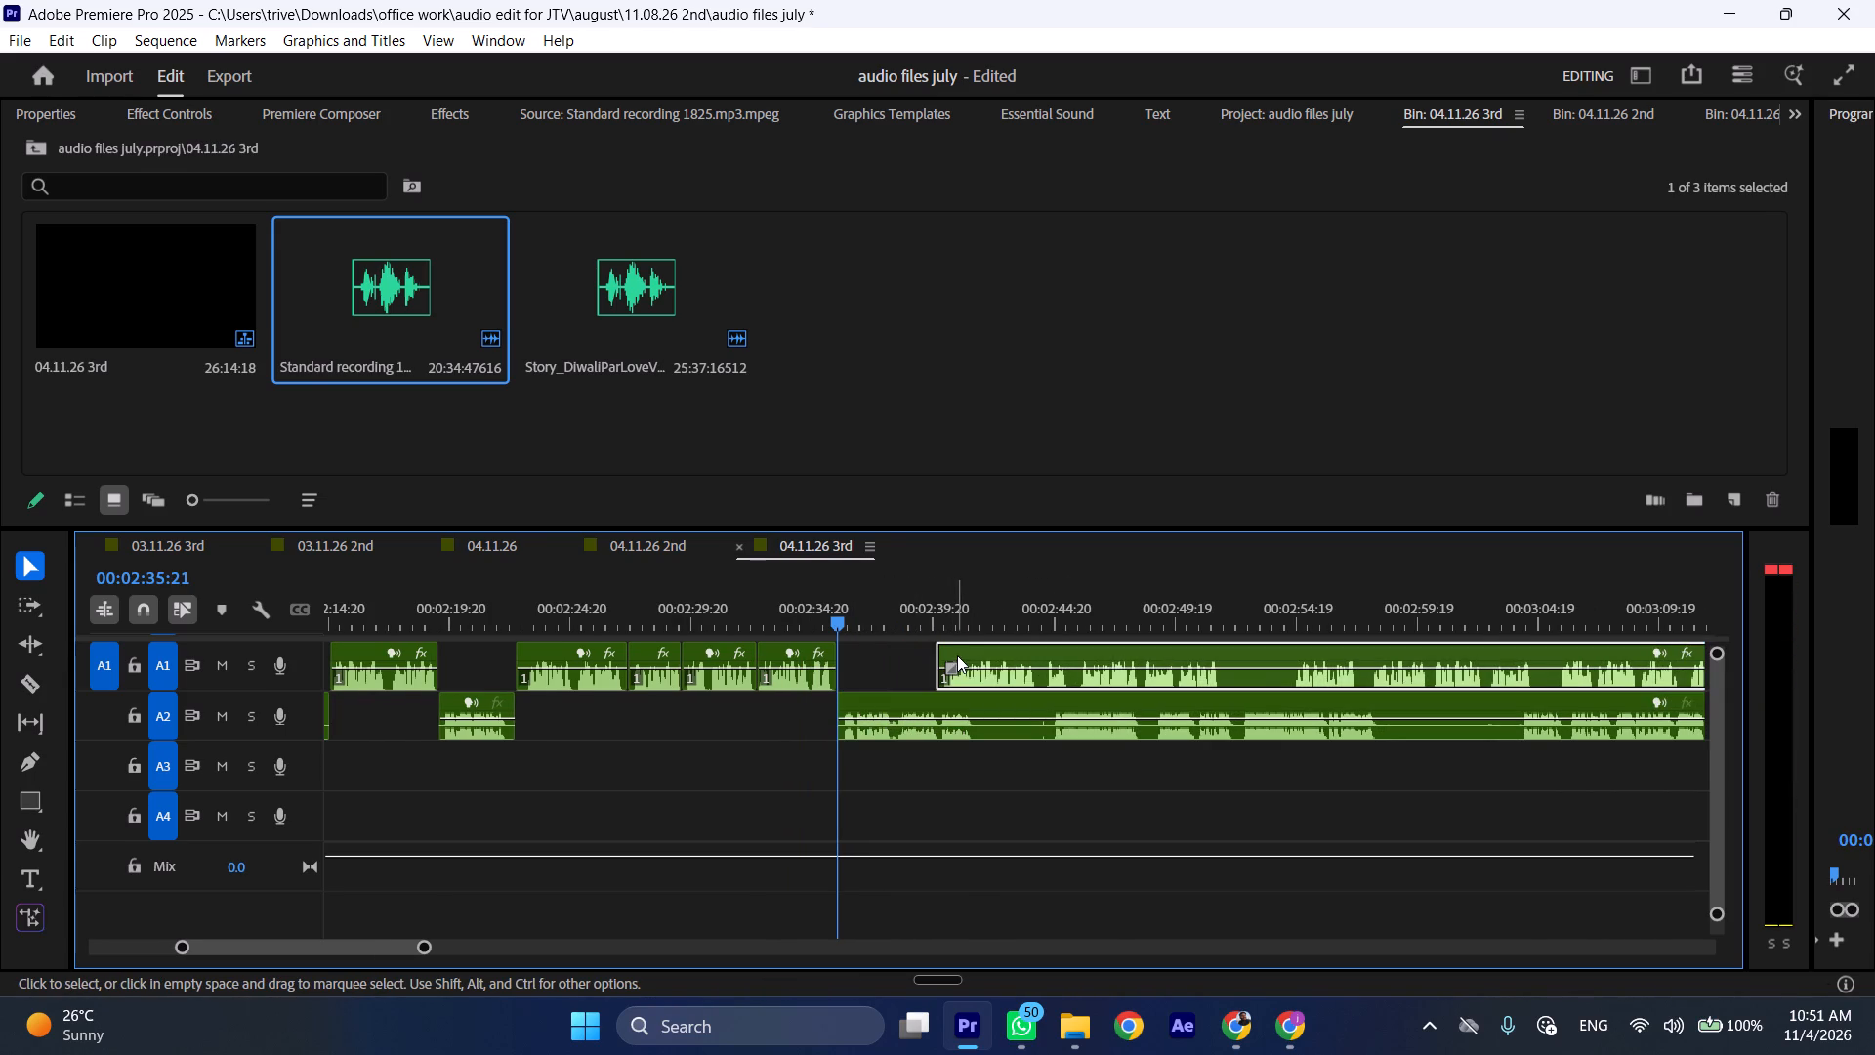
{"action": "left_click_drag", "start_coordinate": [959, 654], "coordinate": [1193, 654]}
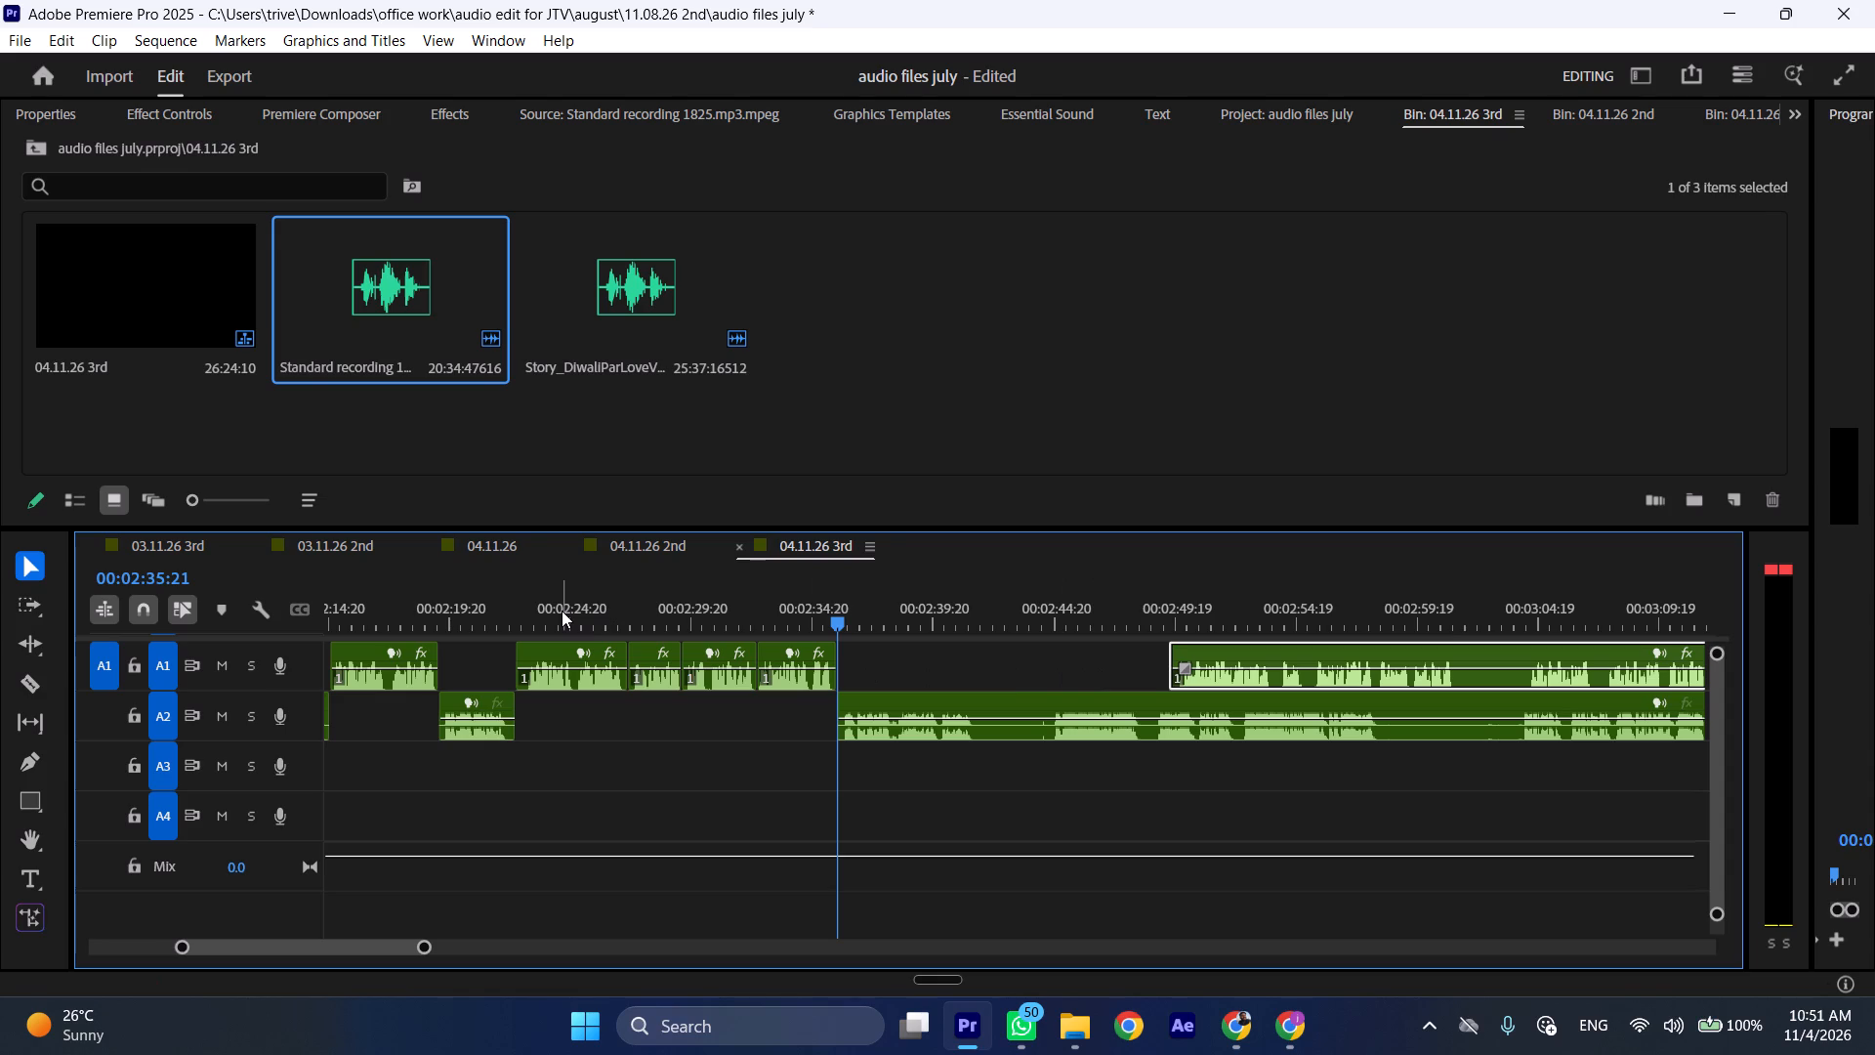
Cut the first 6 frames off the A1 clip at 00:02:22:15, closing the gap on both tracks, and play on from there.
{"action": "left_click", "coordinate": [532, 603]}
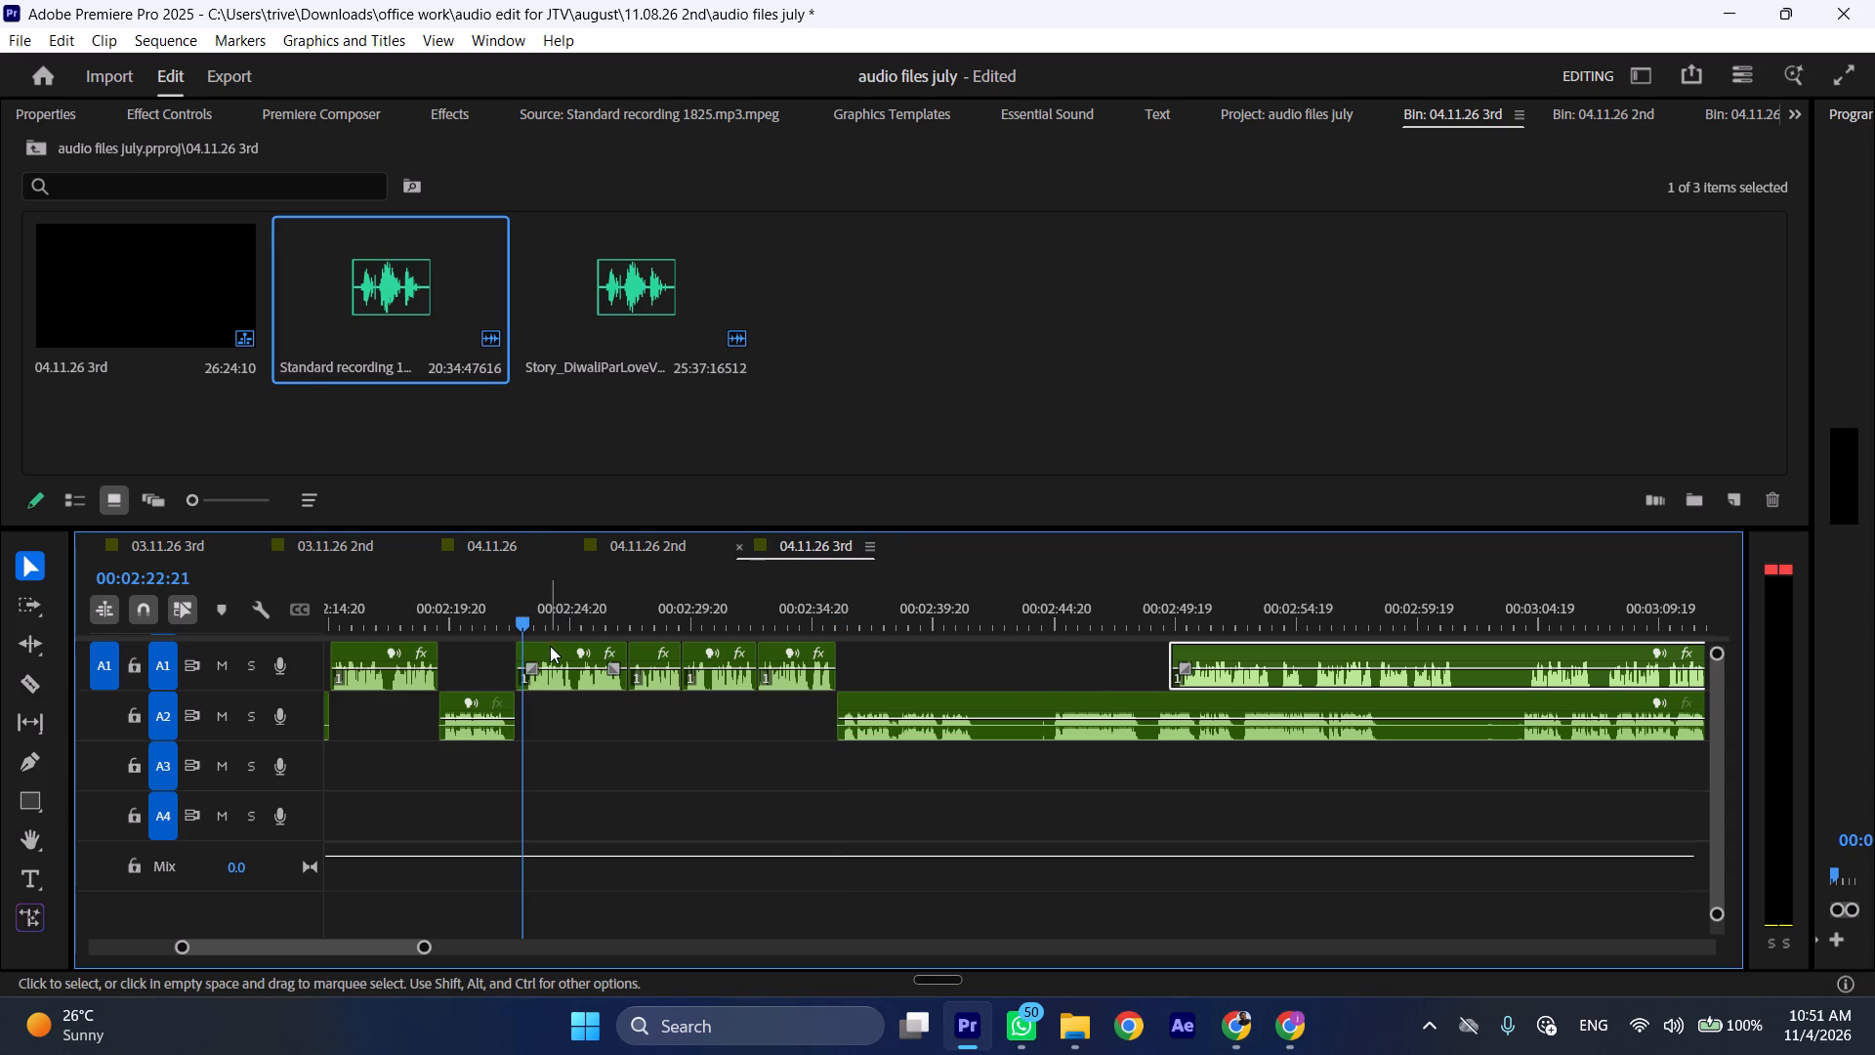
{"action": "left_click", "coordinate": [550, 646]}
{"action": "key", "text": "shift+c"}
{"action": "key", "text": "ctrl+shift+d"}
{"action": "key", "text": "space"}
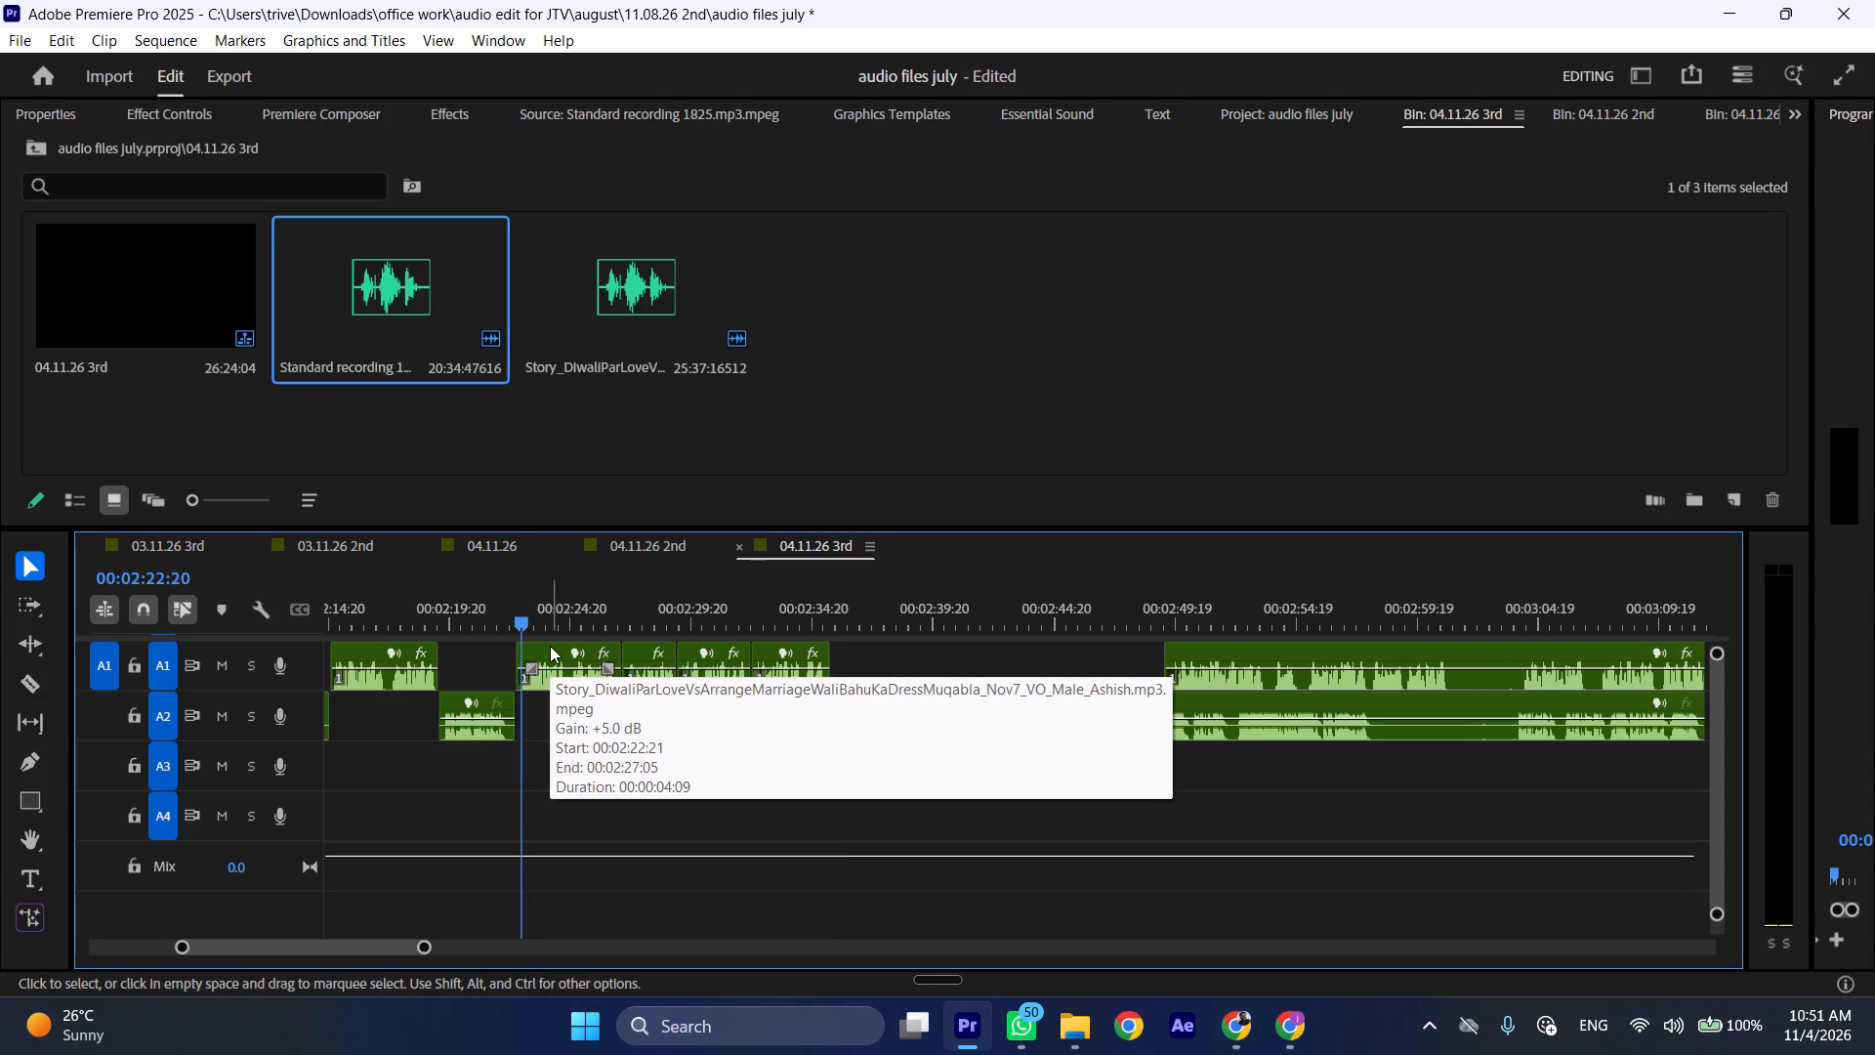
{"action": "key", "text": "l"}
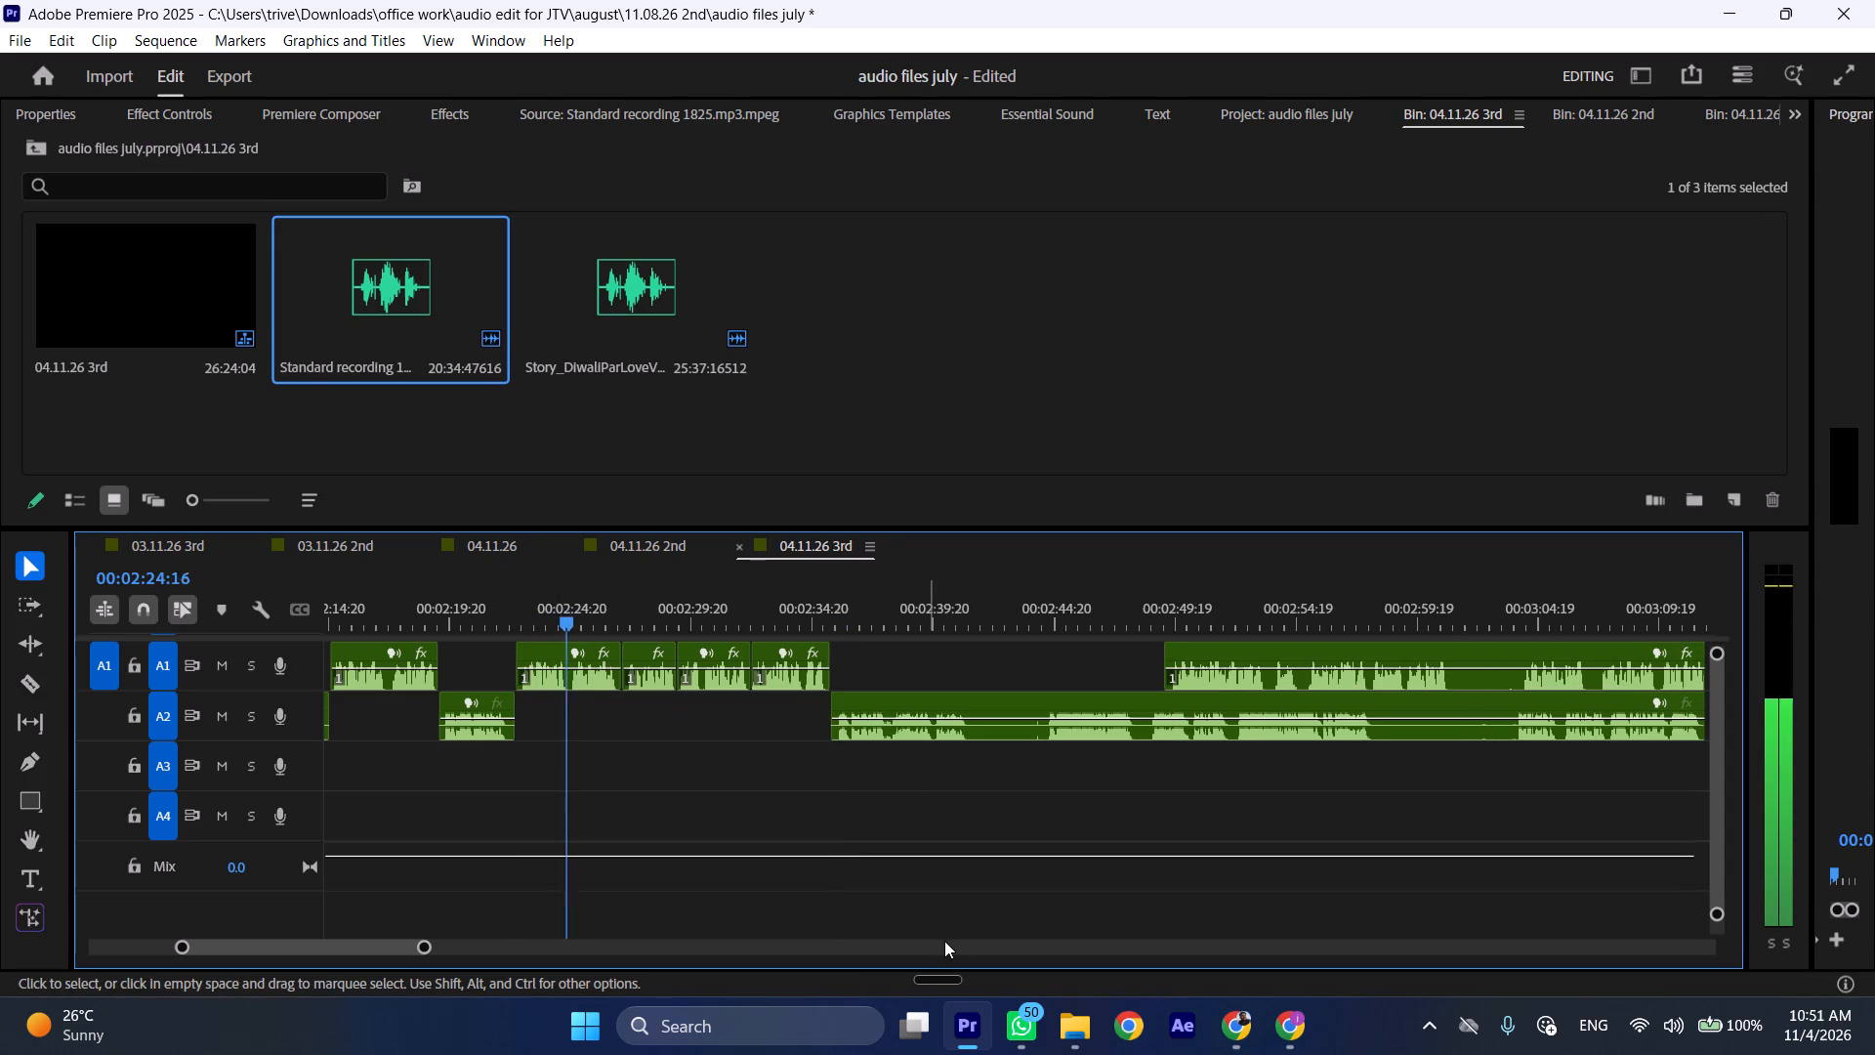
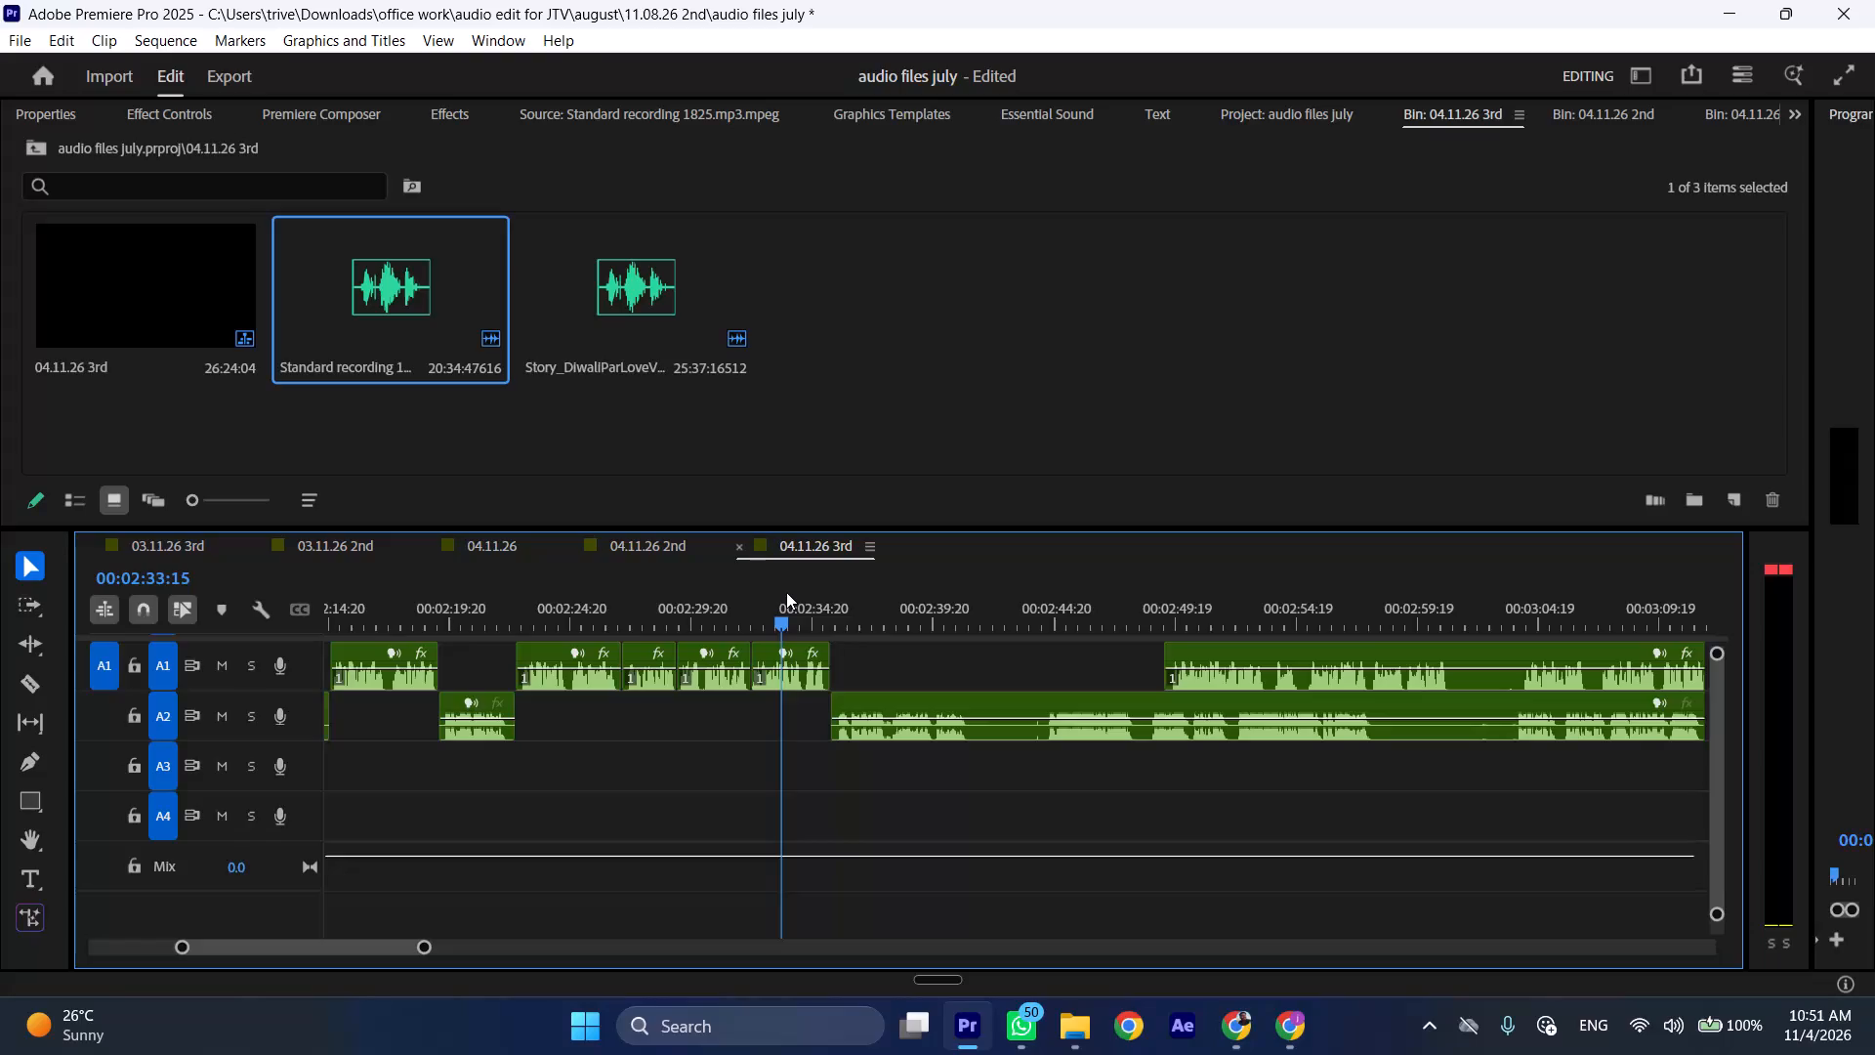
Play the sequence on from 00:02:33:15 to review the audio around the end of the A1 clip.
{"action": "key", "text": "space"}
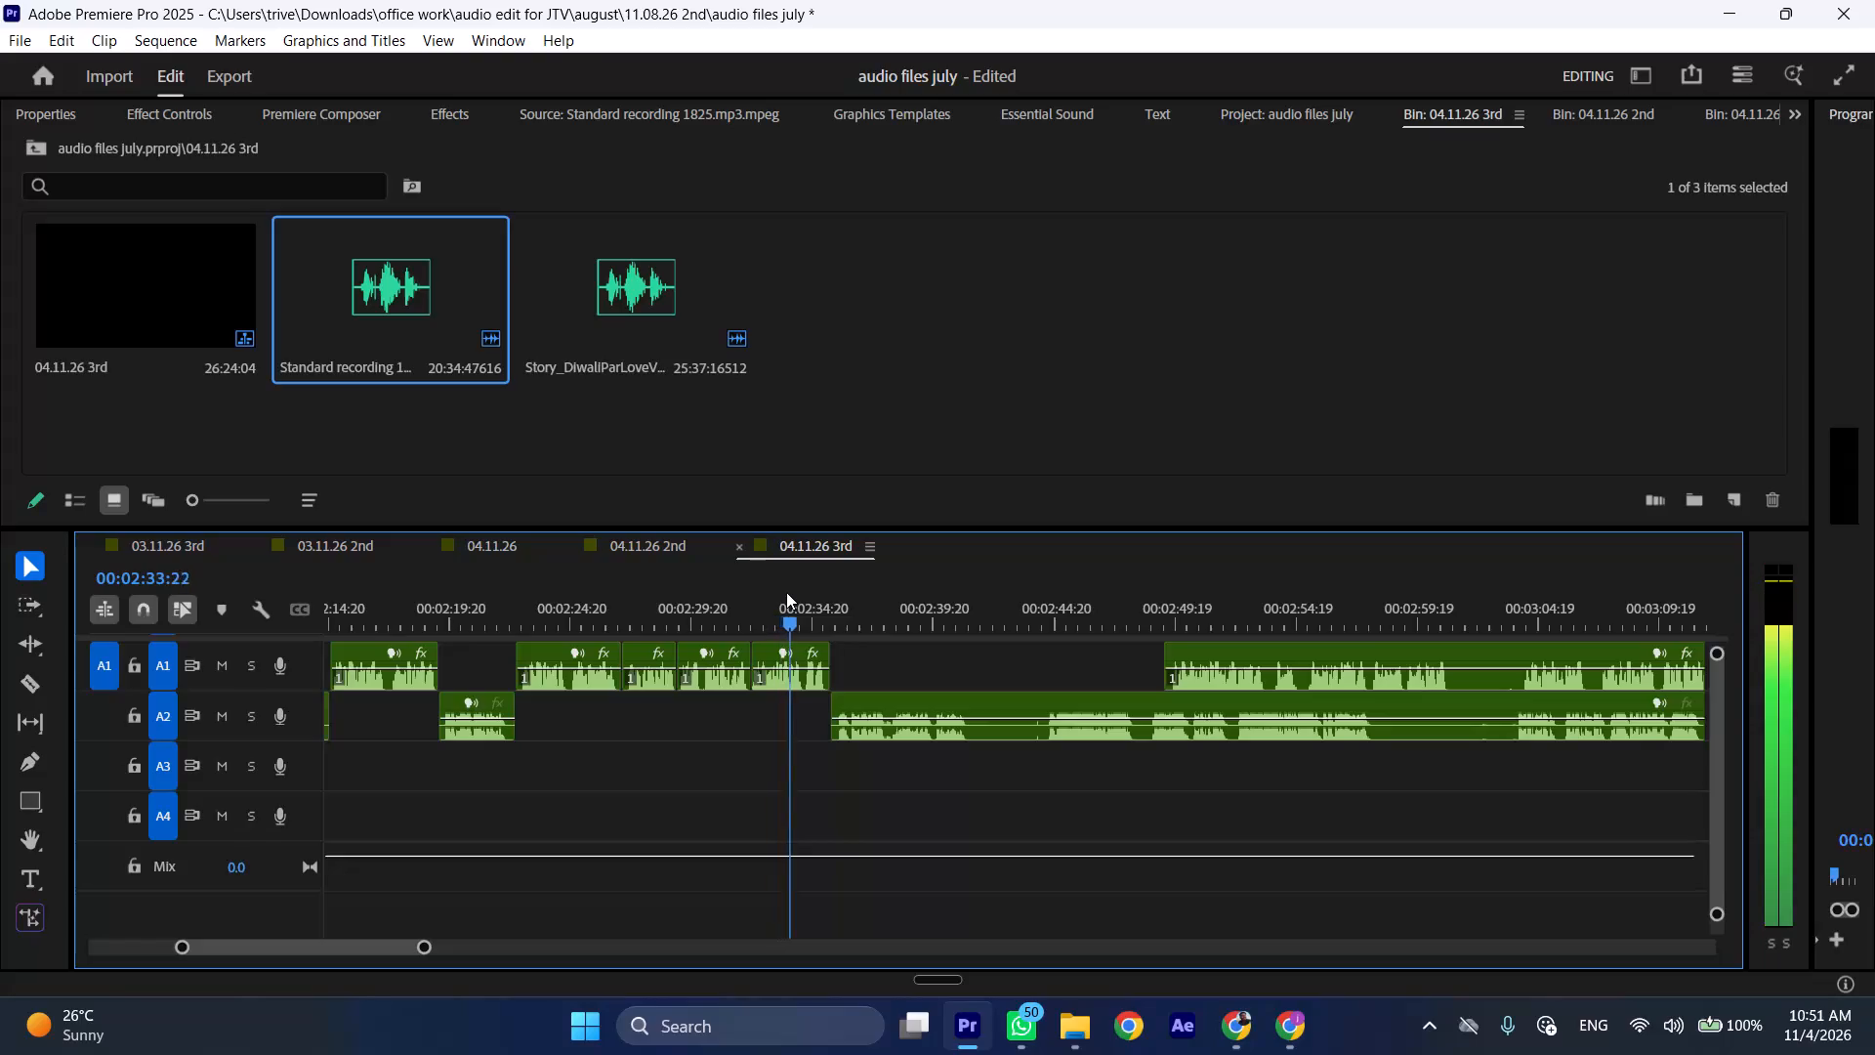
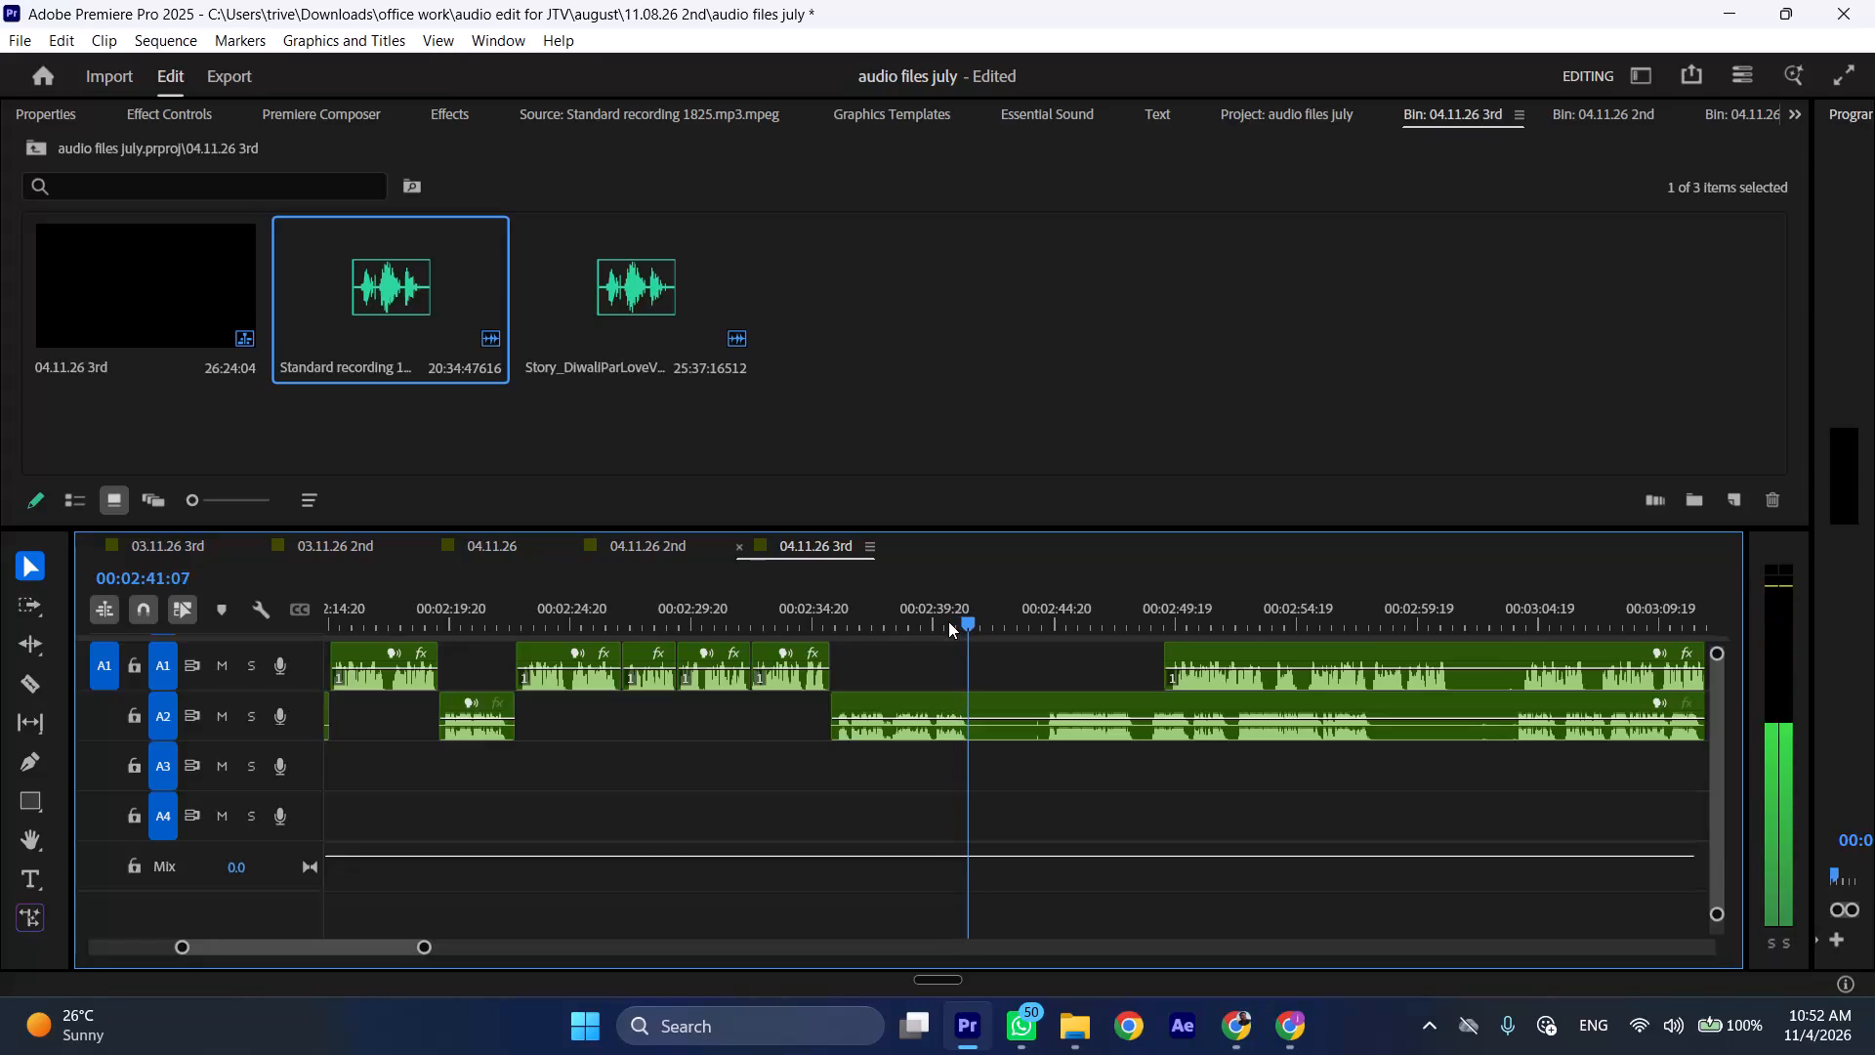
Stop playback at 00:02:41:10 and split the A2 clip there, at the end of the spoken passage.
{"action": "key", "text": "space"}
{"action": "type", "text": "C"}
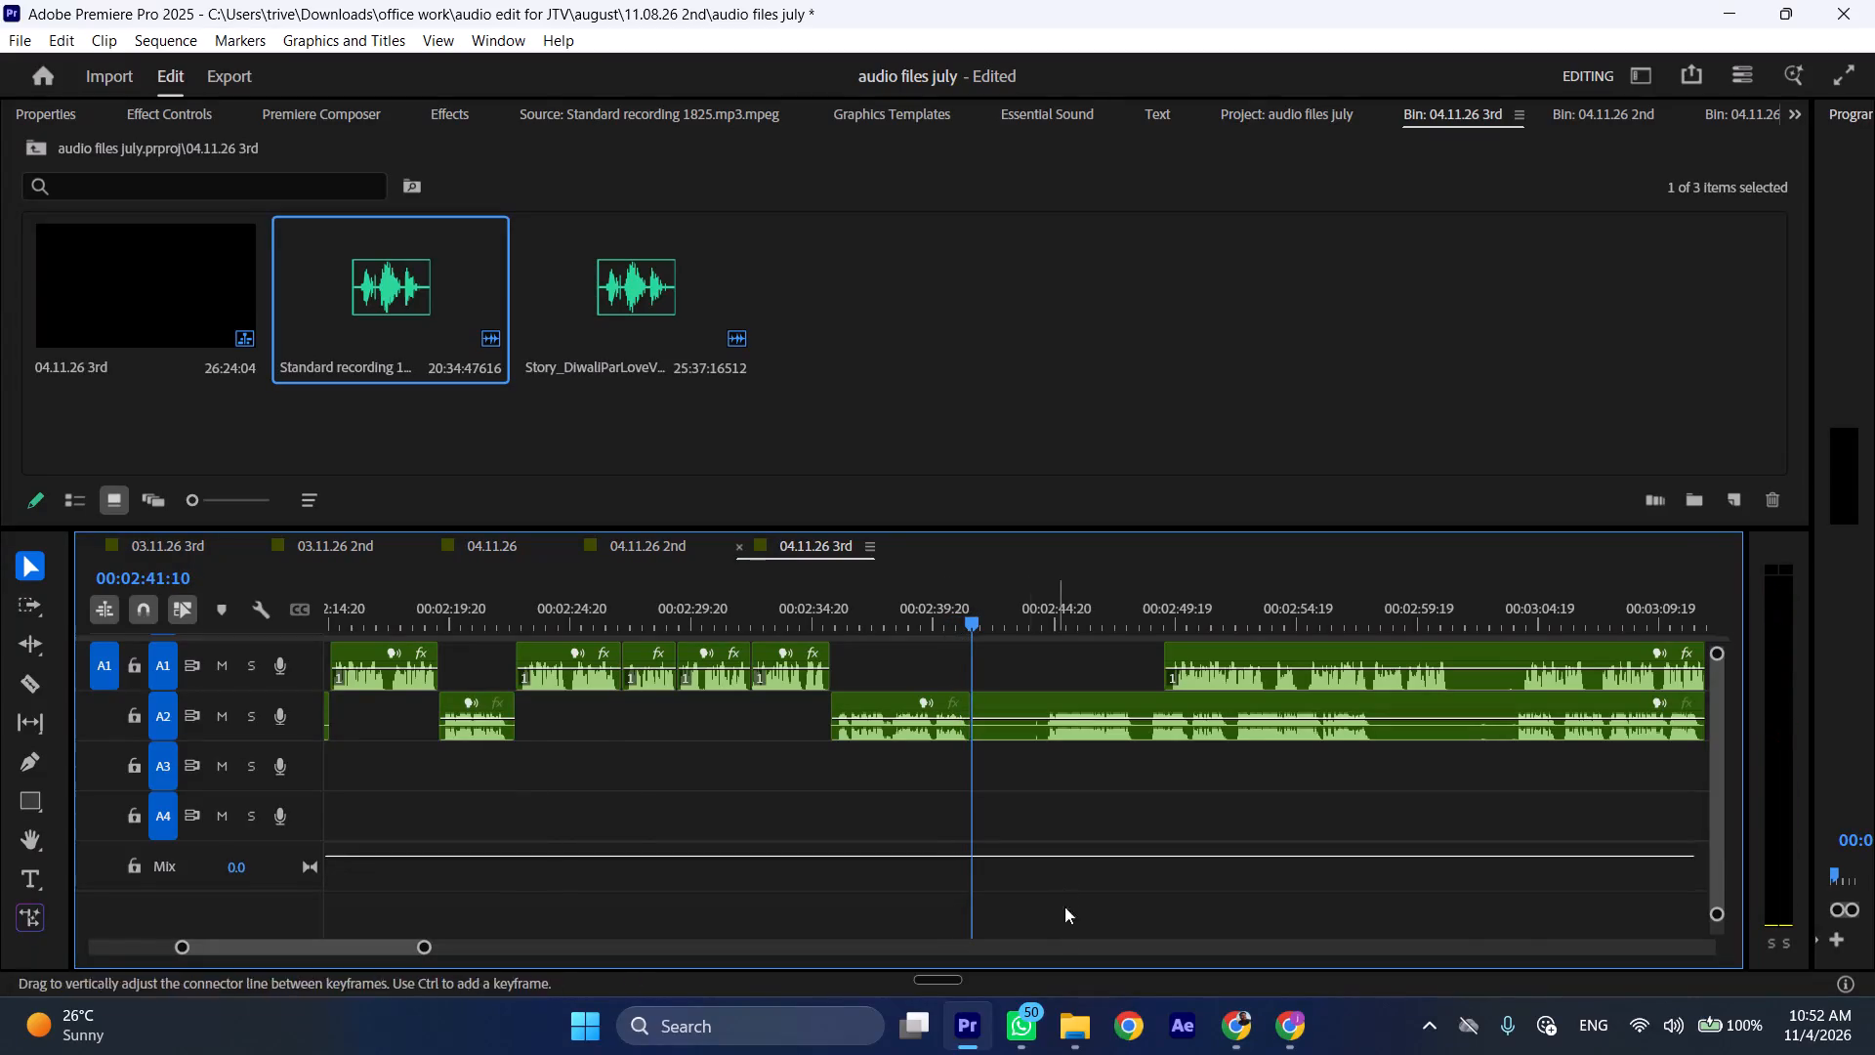
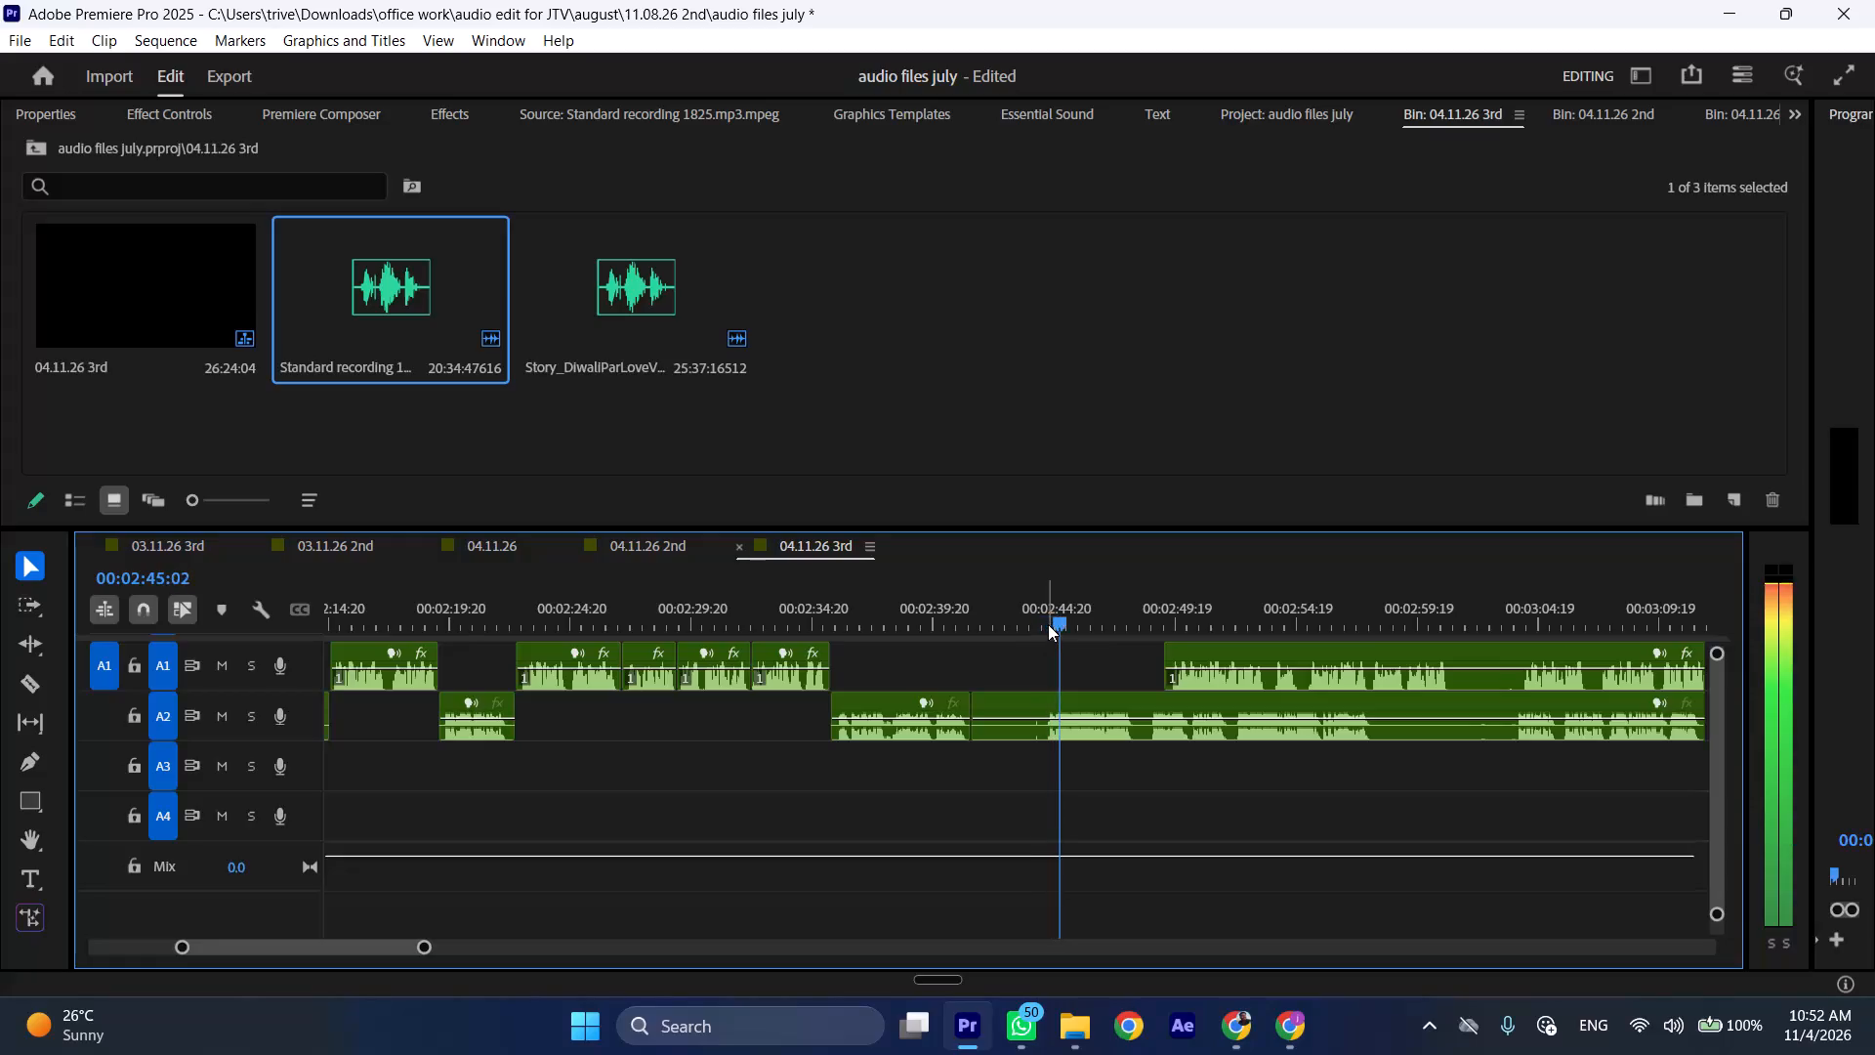
Trim the pause before 00:02:44:12 from the last A2 clip with a ripple, and move the last A1 clip later to about 00:02:53.
{"action": "left_click", "coordinate": [1048, 624]}
{"action": "left_click", "coordinate": [1077, 744]}
{"action": "left_click", "coordinate": [1076, 725]}
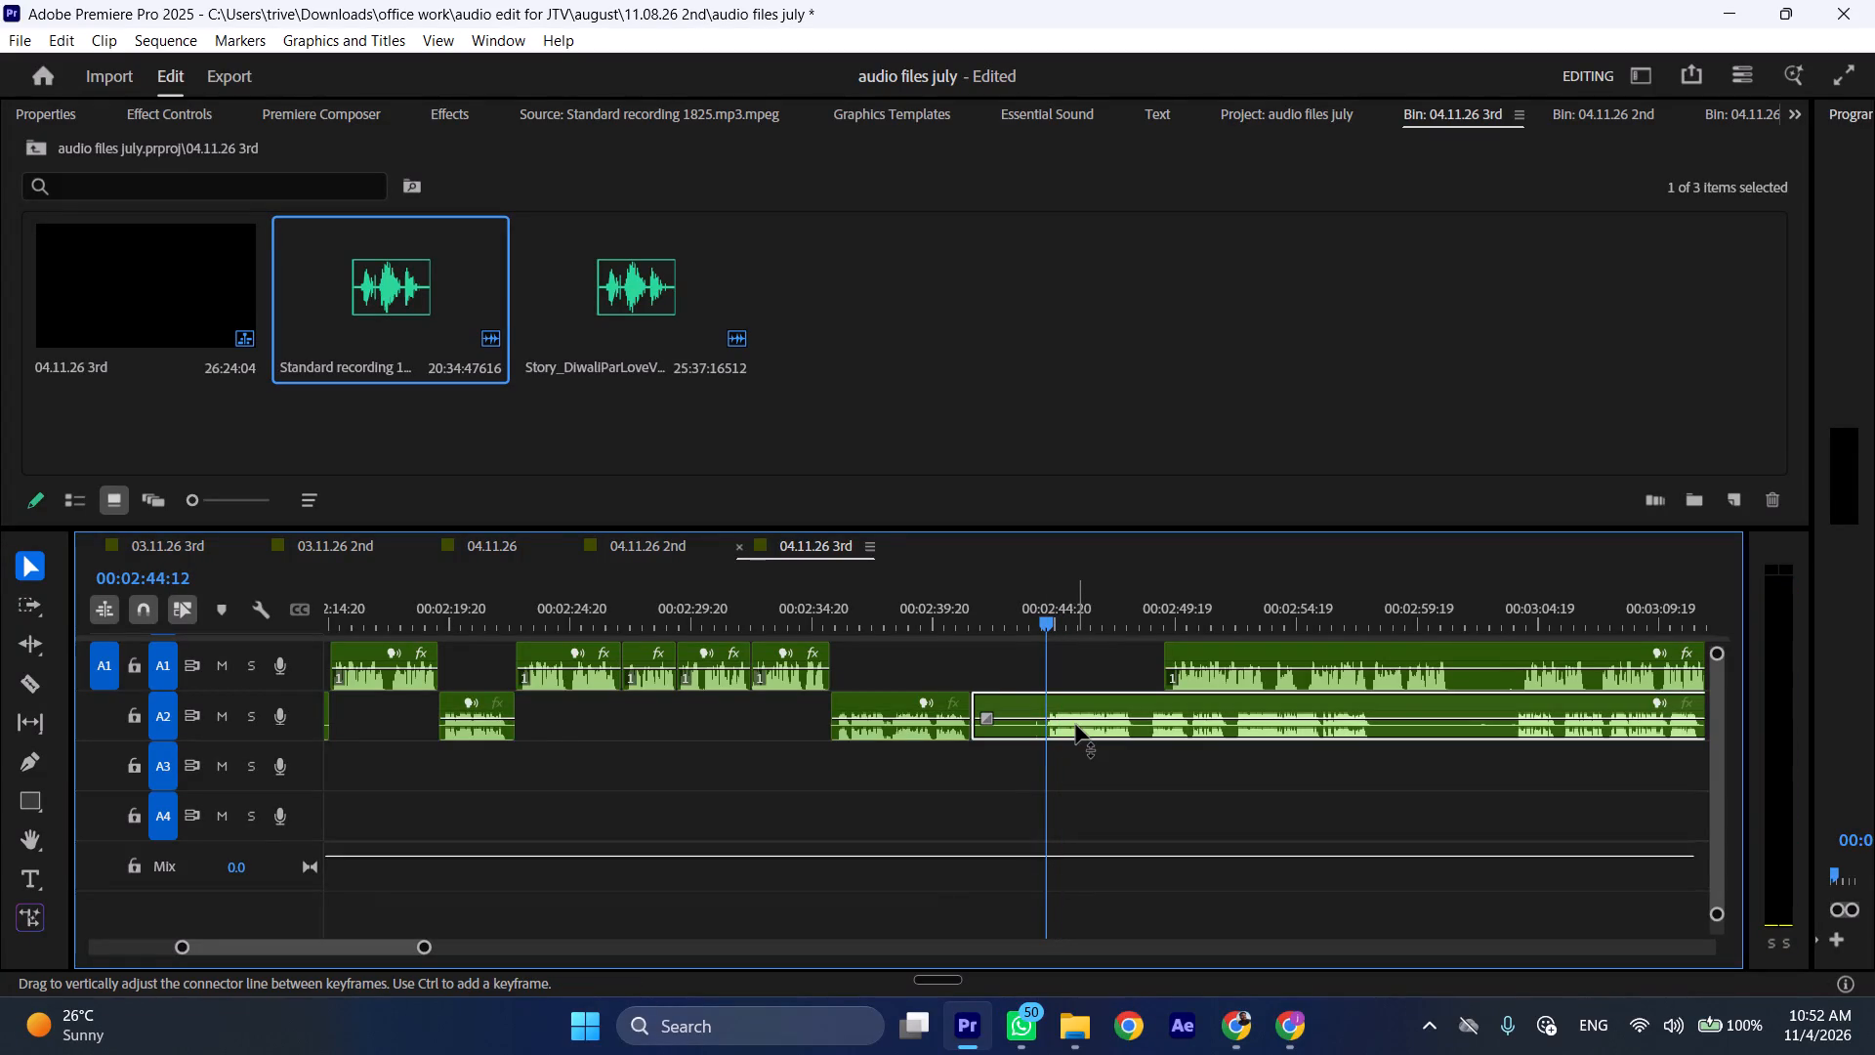
{"action": "key", "text": "shift+c"}
{"action": "key", "text": "ctrl+shift+d"}
{"action": "left_click_drag", "start_coordinate": [1125, 651], "coordinate": [1293, 664]}
Play the A2 passage, ripple-remove its unwanted audio before 00:02:49:02, and move the last A1 clip later to about 00:02:50.
{"action": "key", "text": "space"}
{"action": "key", "text": "k"}
{"action": "key", "text": "l"}
{"action": "key", "text": "l"}
{"action": "scroll", "coordinate": [944, 736], "scroll_direction": "down", "scroll_amount": 6}
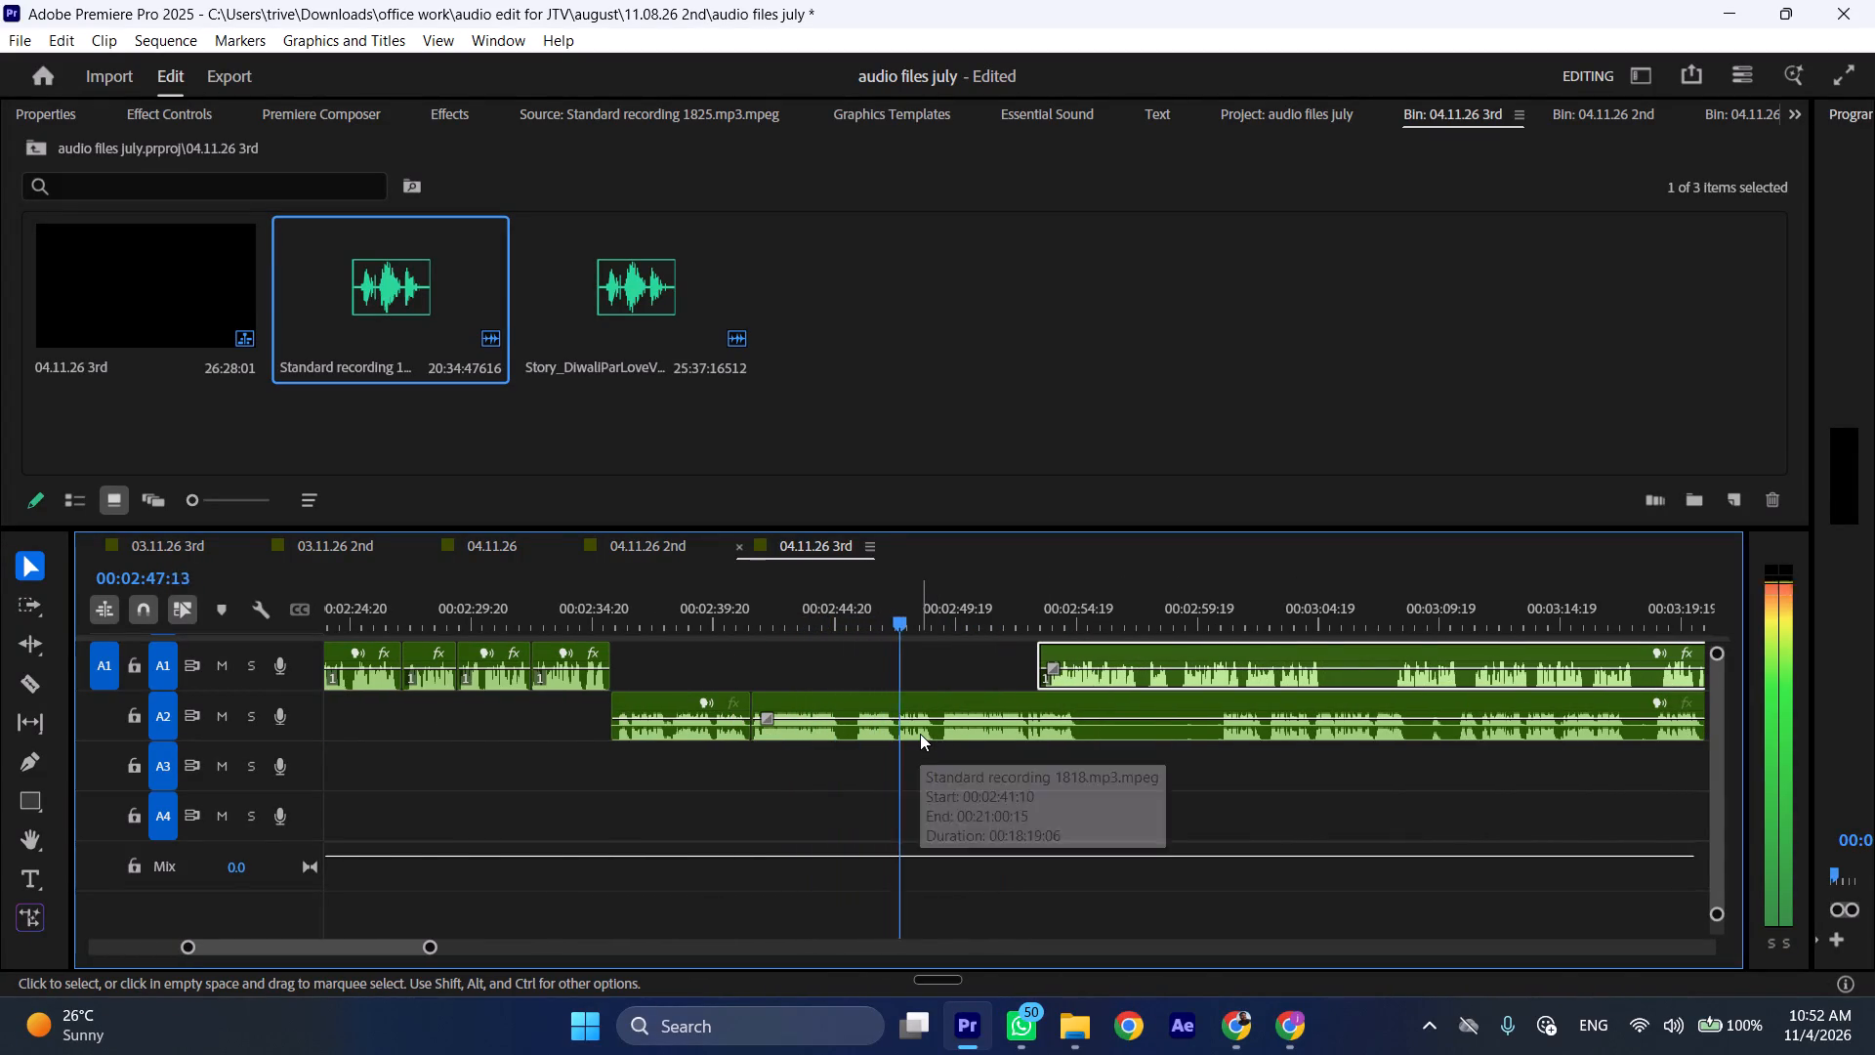
{"action": "left_click", "coordinate": [939, 612]}
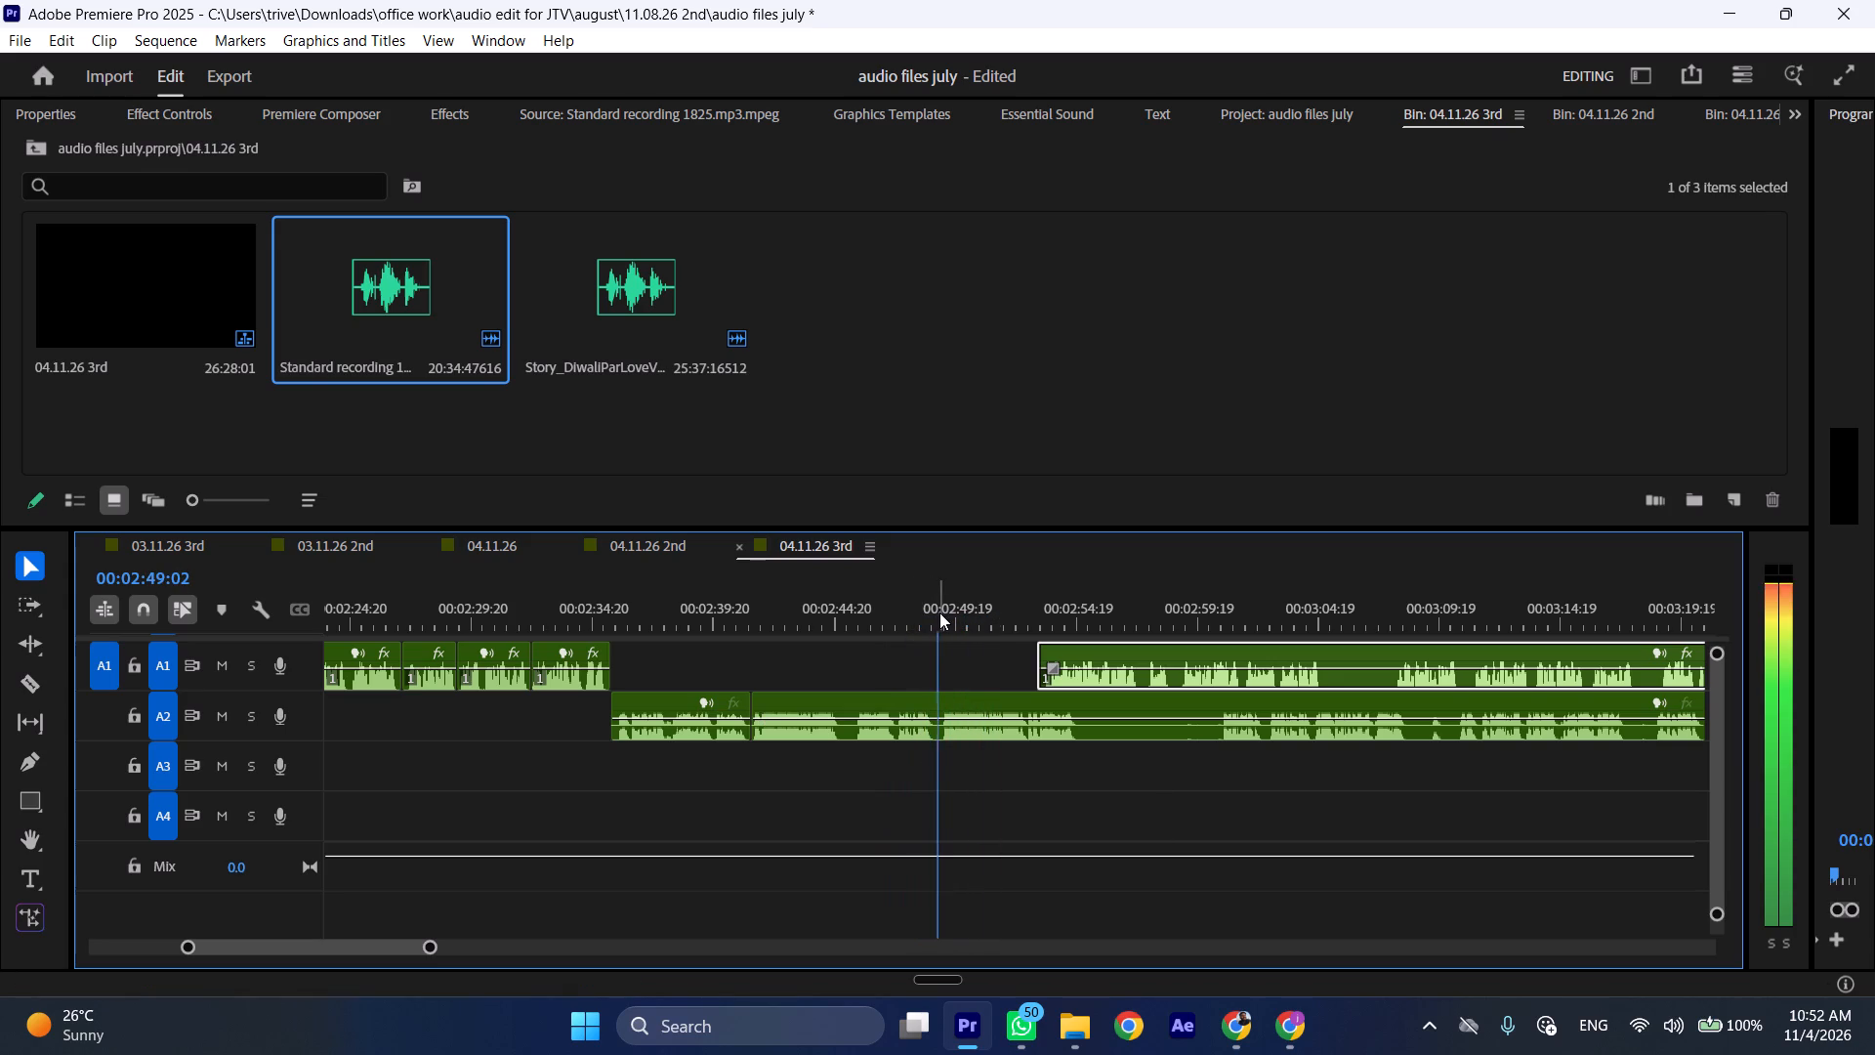
{"action": "left_click", "coordinate": [969, 717]}
{"action": "key", "text": "shift+c"}
{"action": "key", "text": "ctrl+shift+d"}
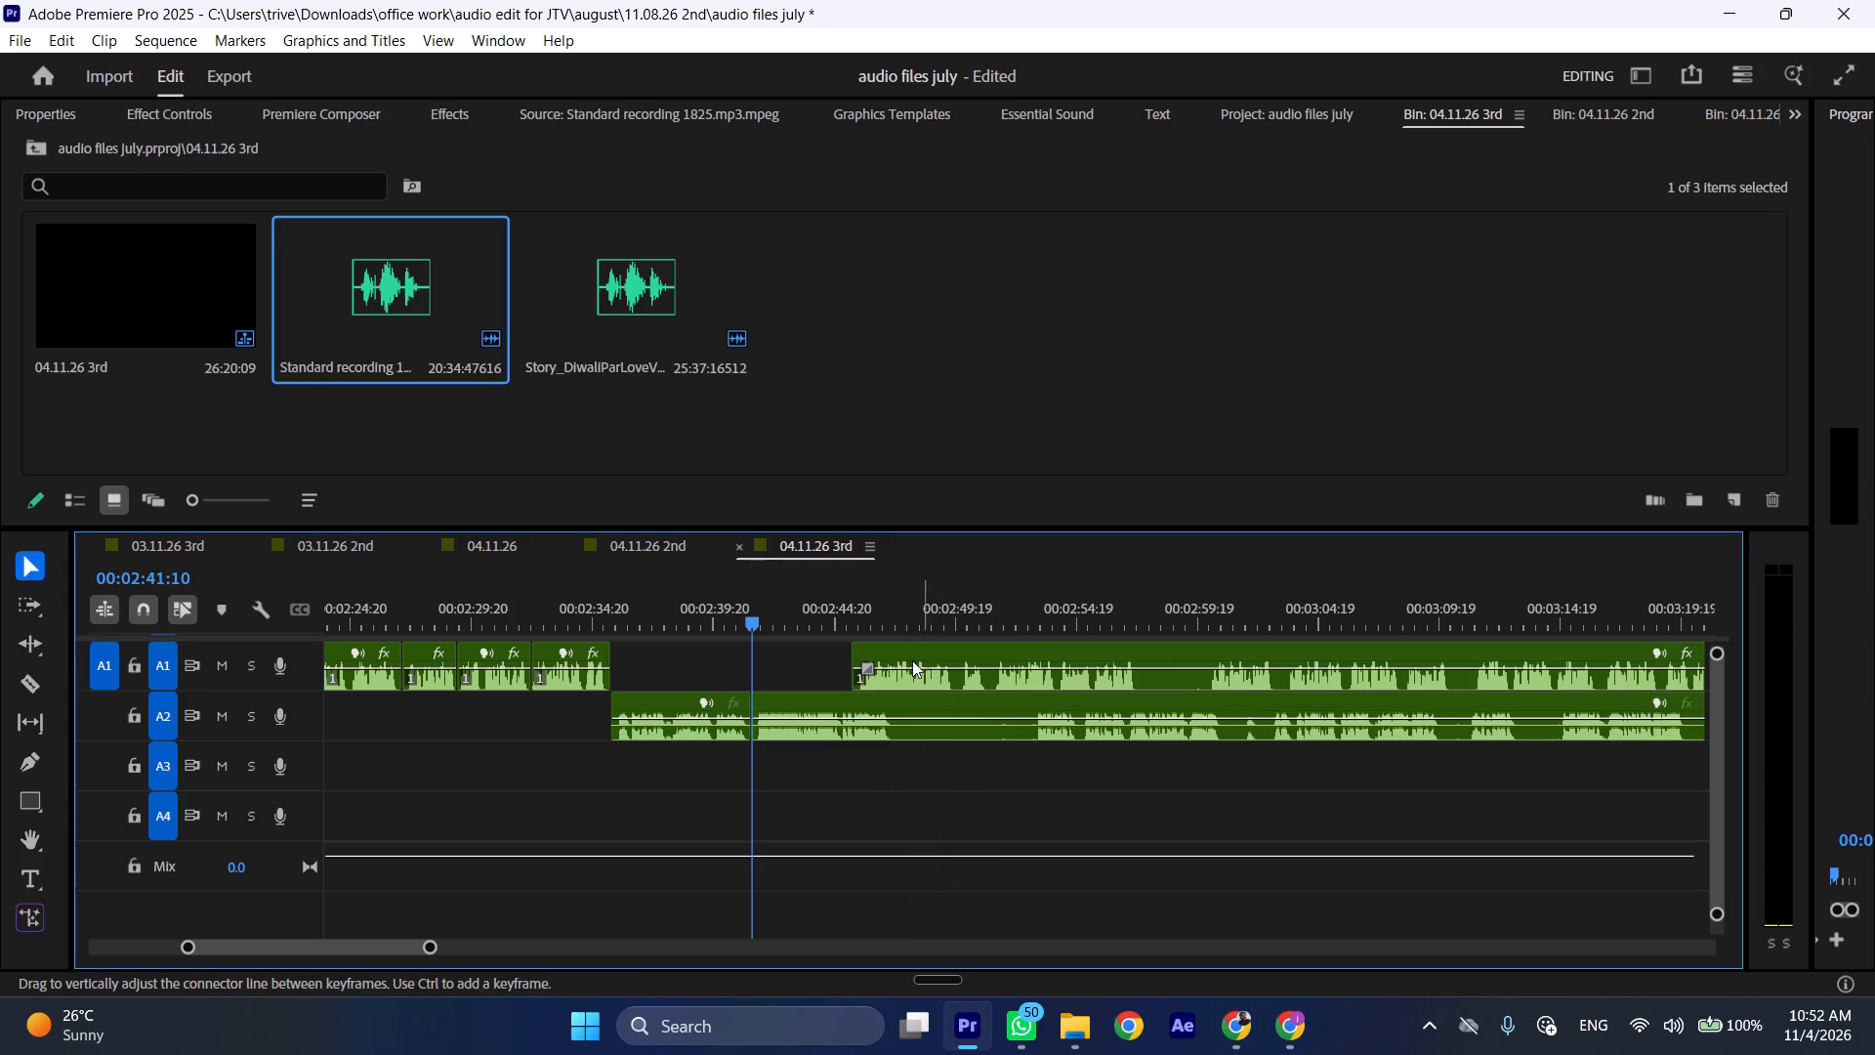
{"action": "left_click_drag", "start_coordinate": [913, 654], "coordinate": [1014, 654]}
Play the A2 passage to its end, split it at 00:02:47:07, and move the remainder later to about 00:03:02.
{"action": "key", "text": "space"}
{"action": "type", "text": "l"}
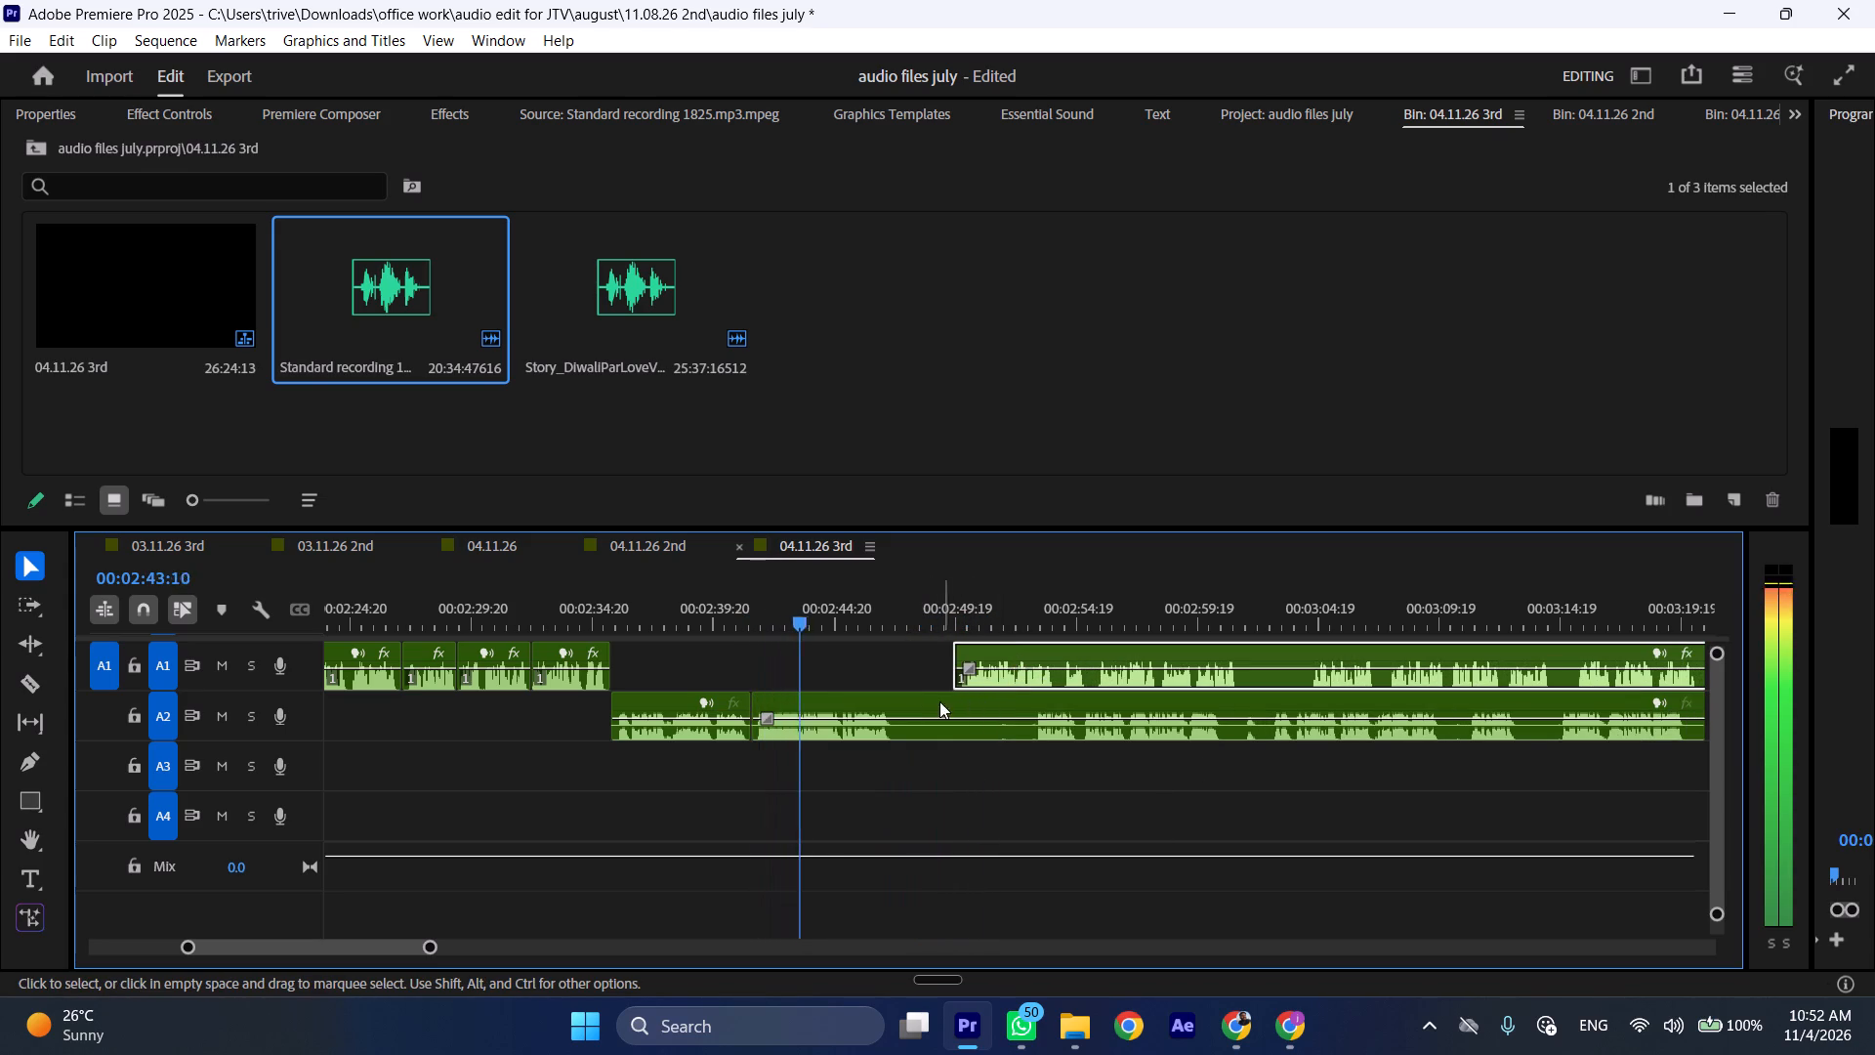
{"action": "key", "text": "space"}
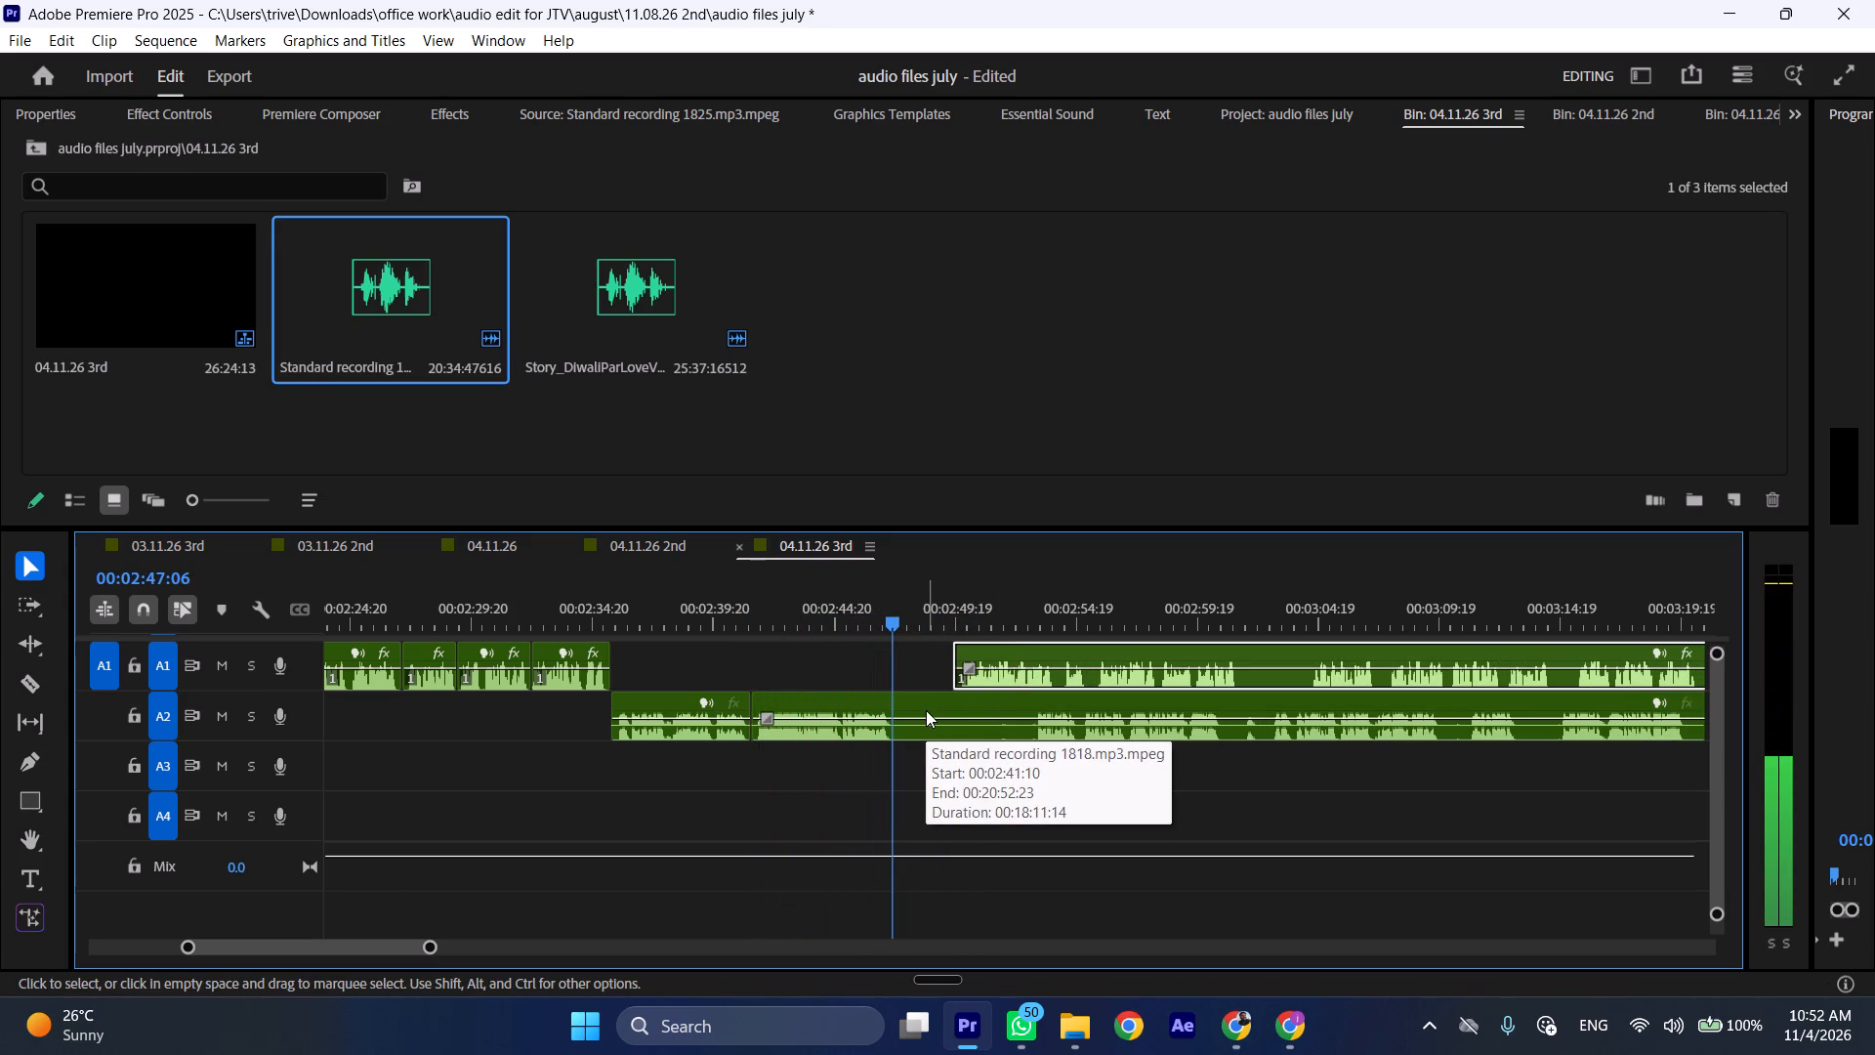
{"action": "type", "text": "C"}
{"action": "left_click_drag", "start_coordinate": [929, 701], "coordinate": [1288, 716]}
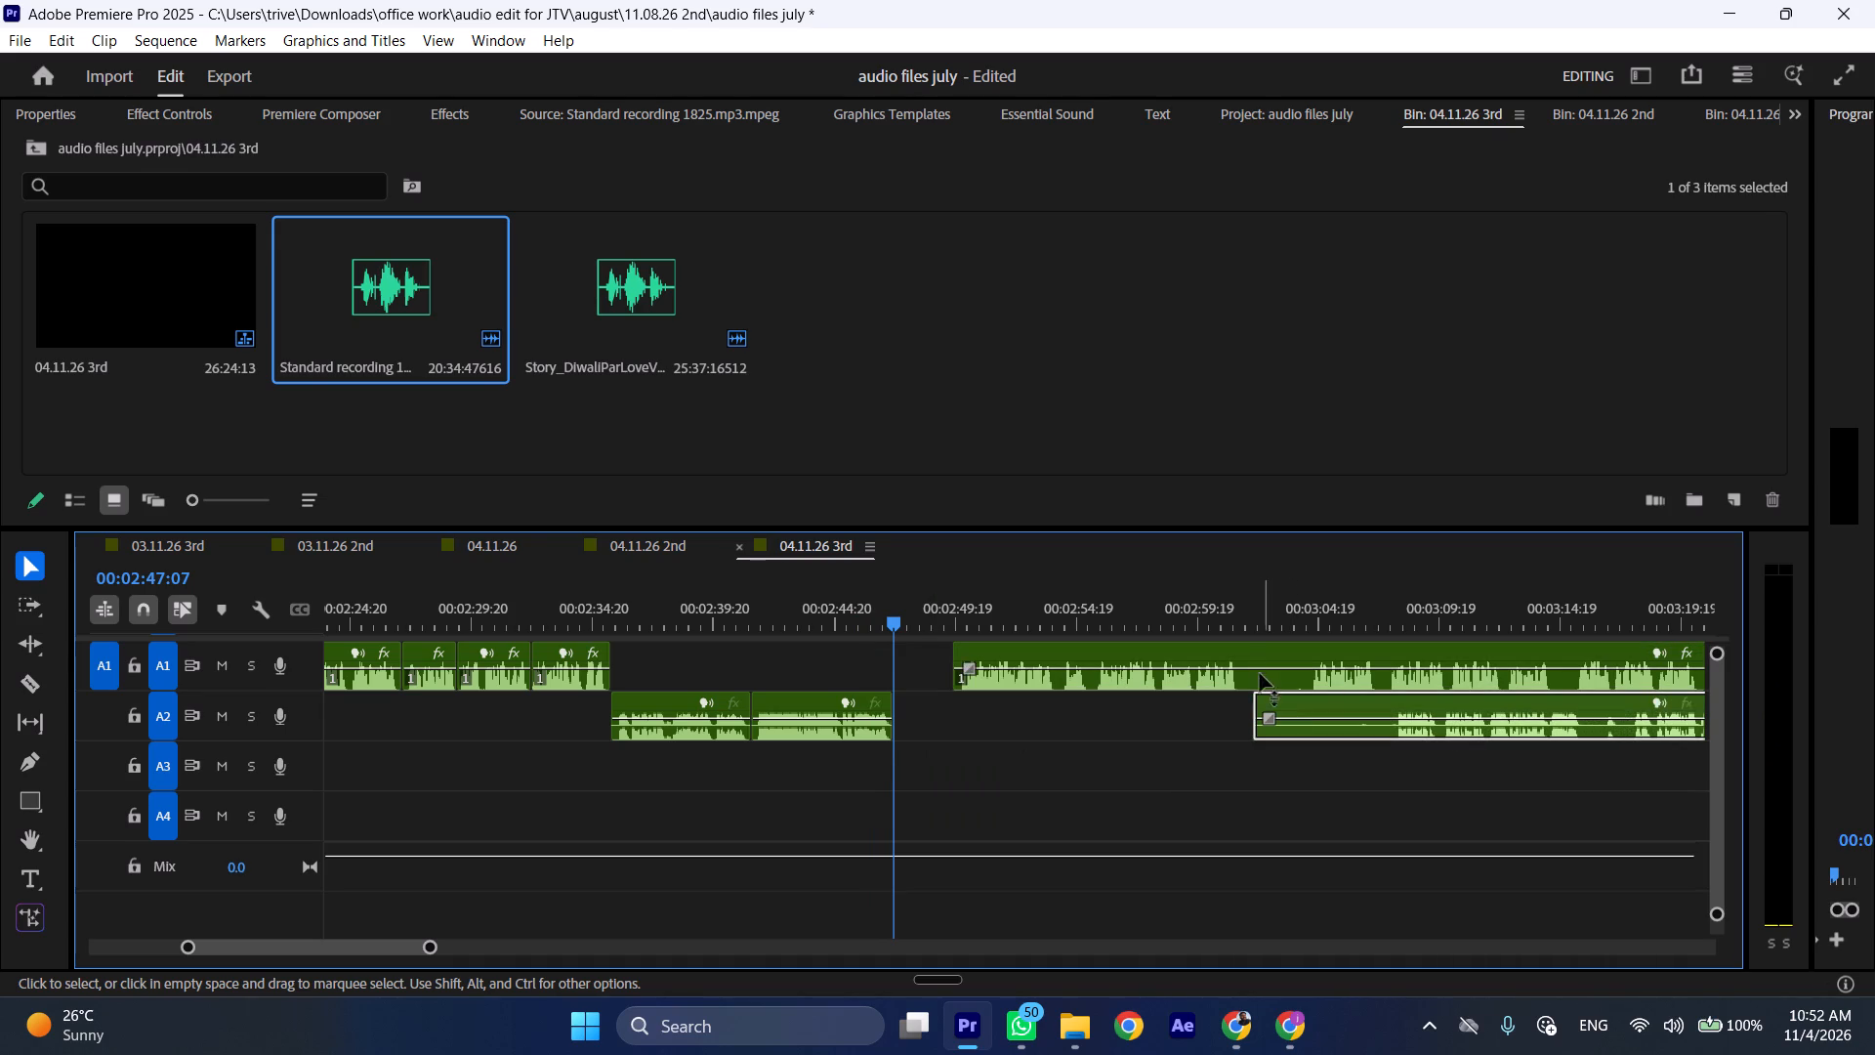
Move the last A1 clip back so it starts at 00:02:47:07, directly after the A2 passage, and play it.
{"action": "left_click_drag", "start_coordinate": [1251, 655], "coordinate": [1180, 666]}
{"action": "key", "text": "space"}
{"action": "key", "text": "l"}
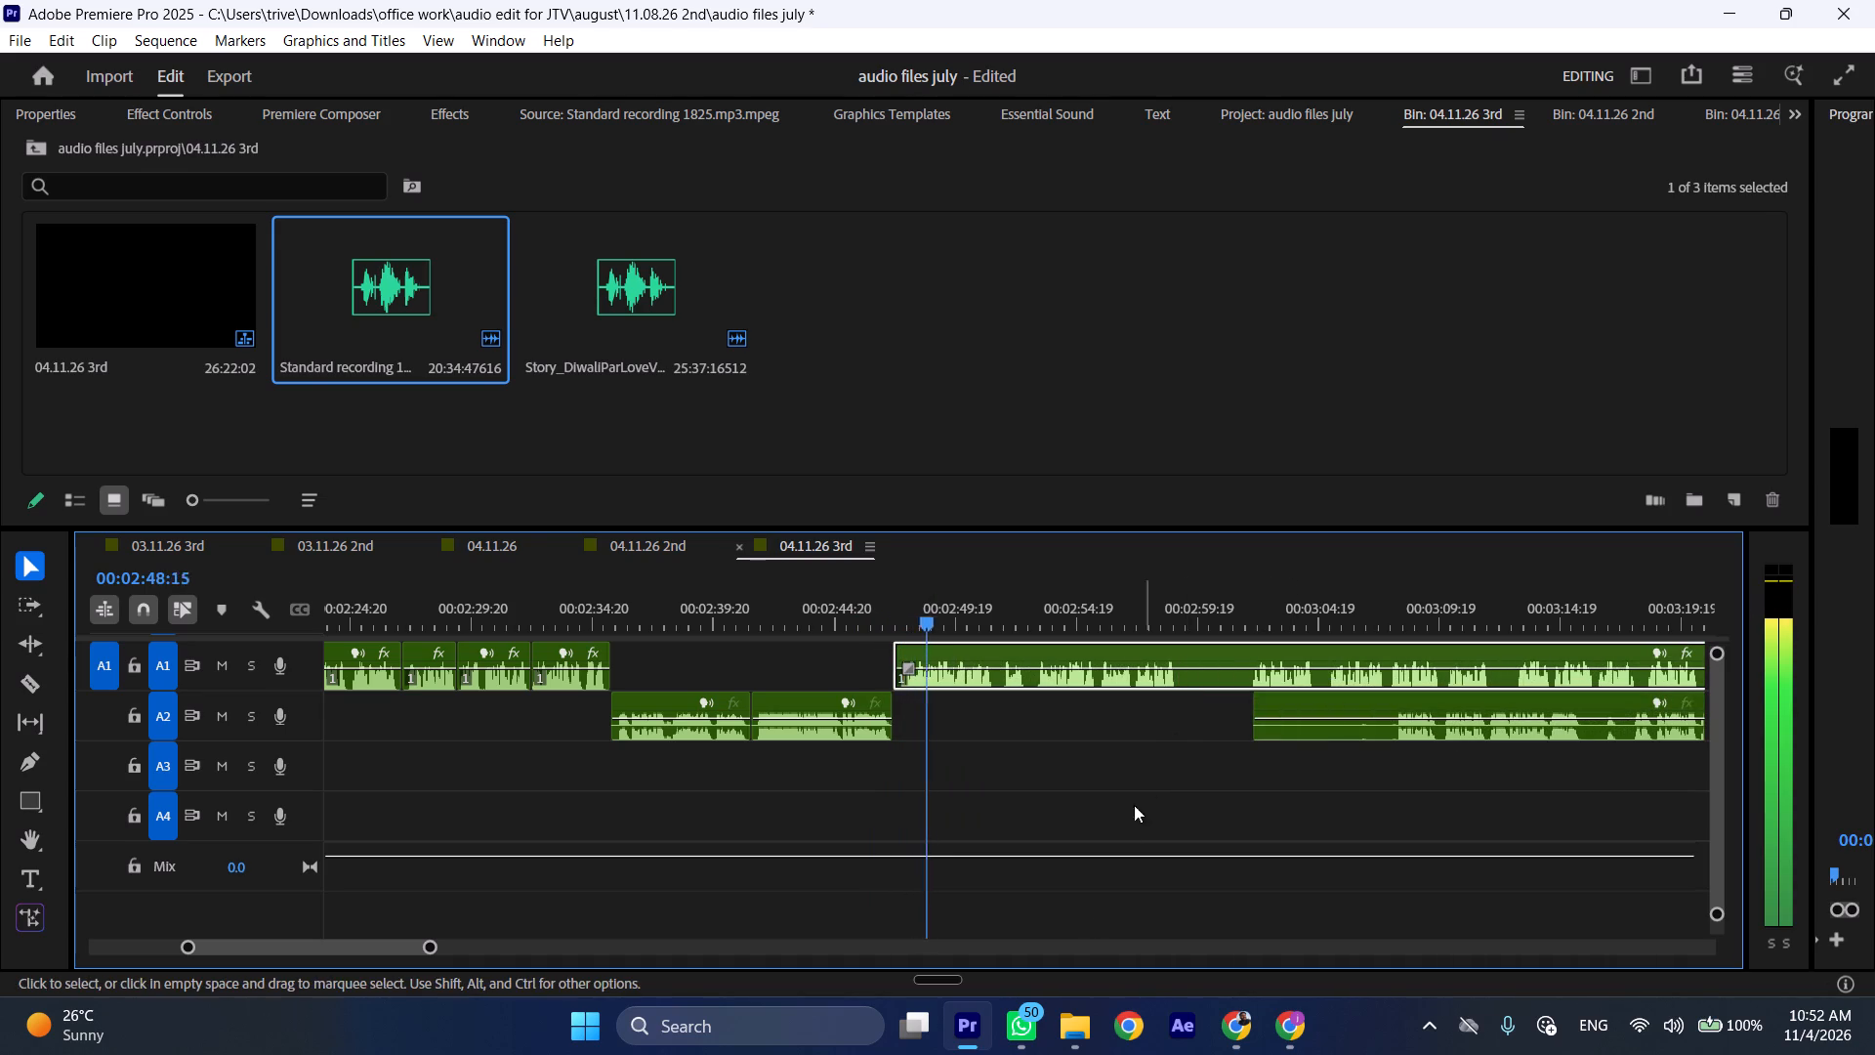
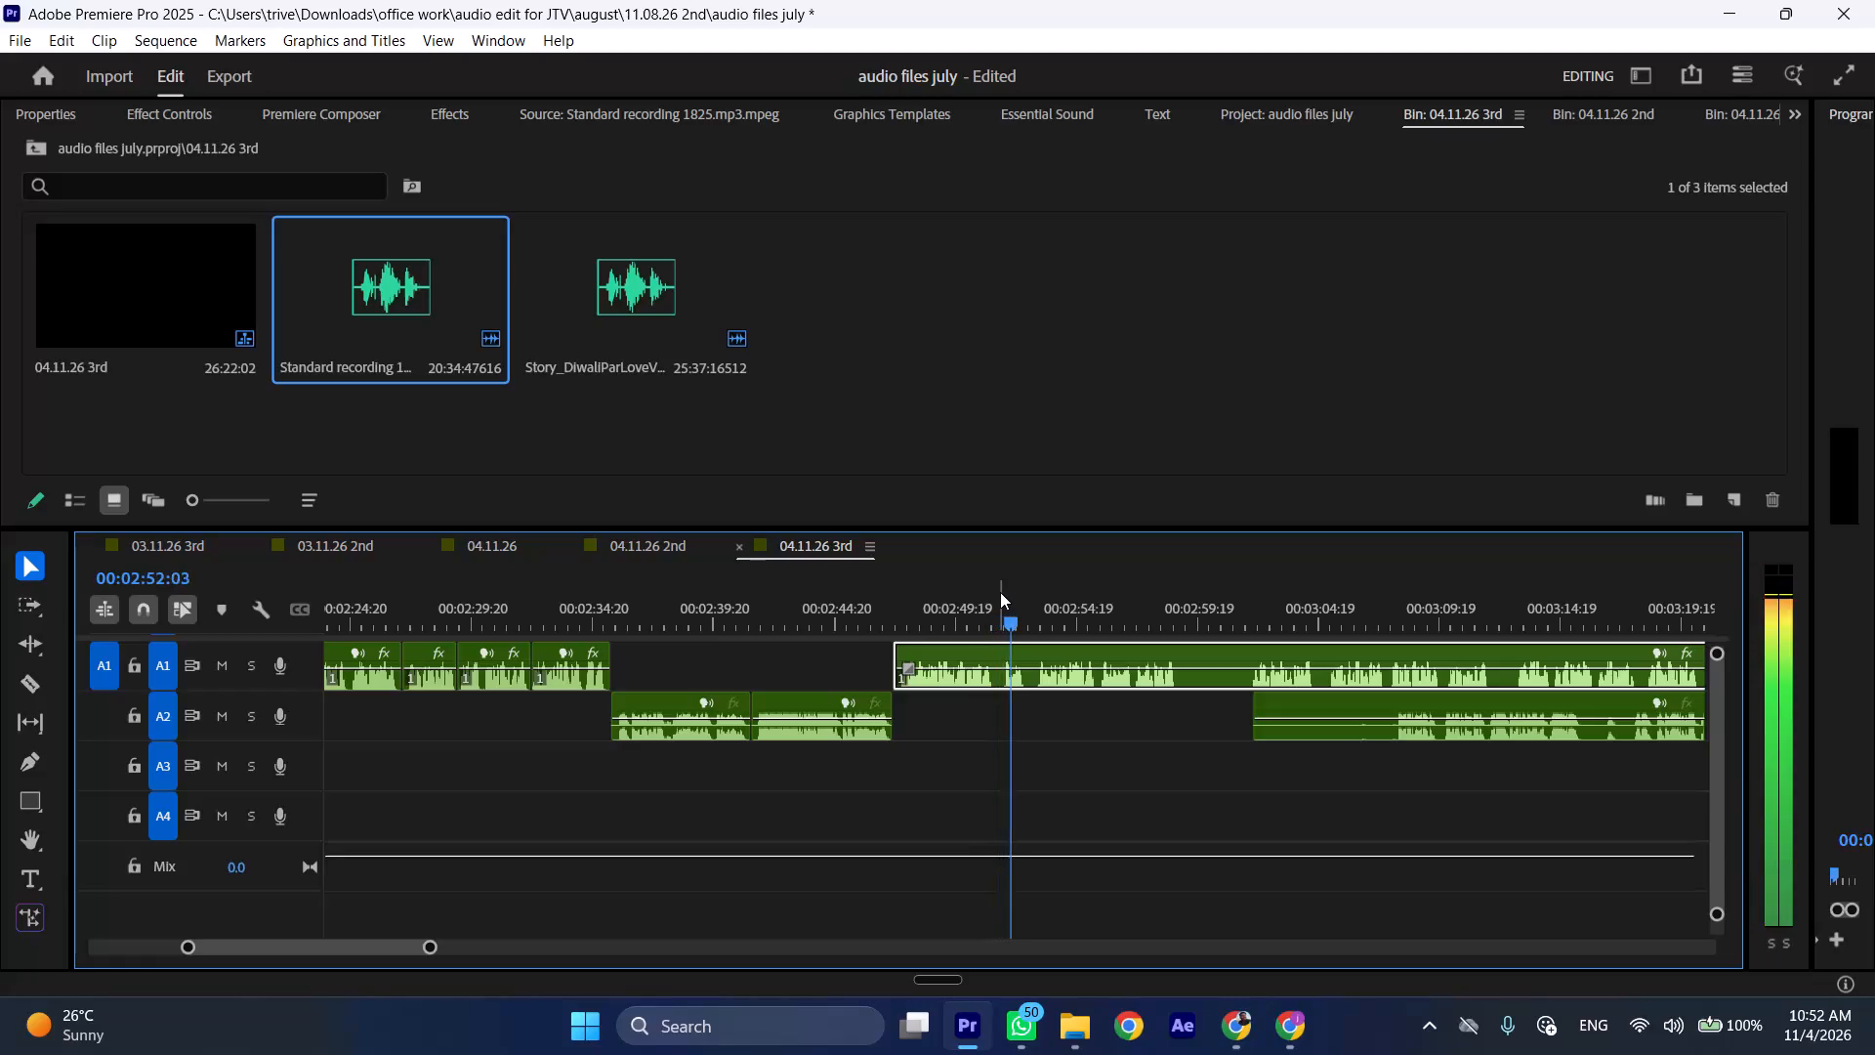
Split the last A1 clip at 00:02:51:14 and ripple-remove the unwanted audio directly after the cut, playing across the join.
{"action": "left_click", "coordinate": [1000, 592]}
{"action": "type", "text": "C"}
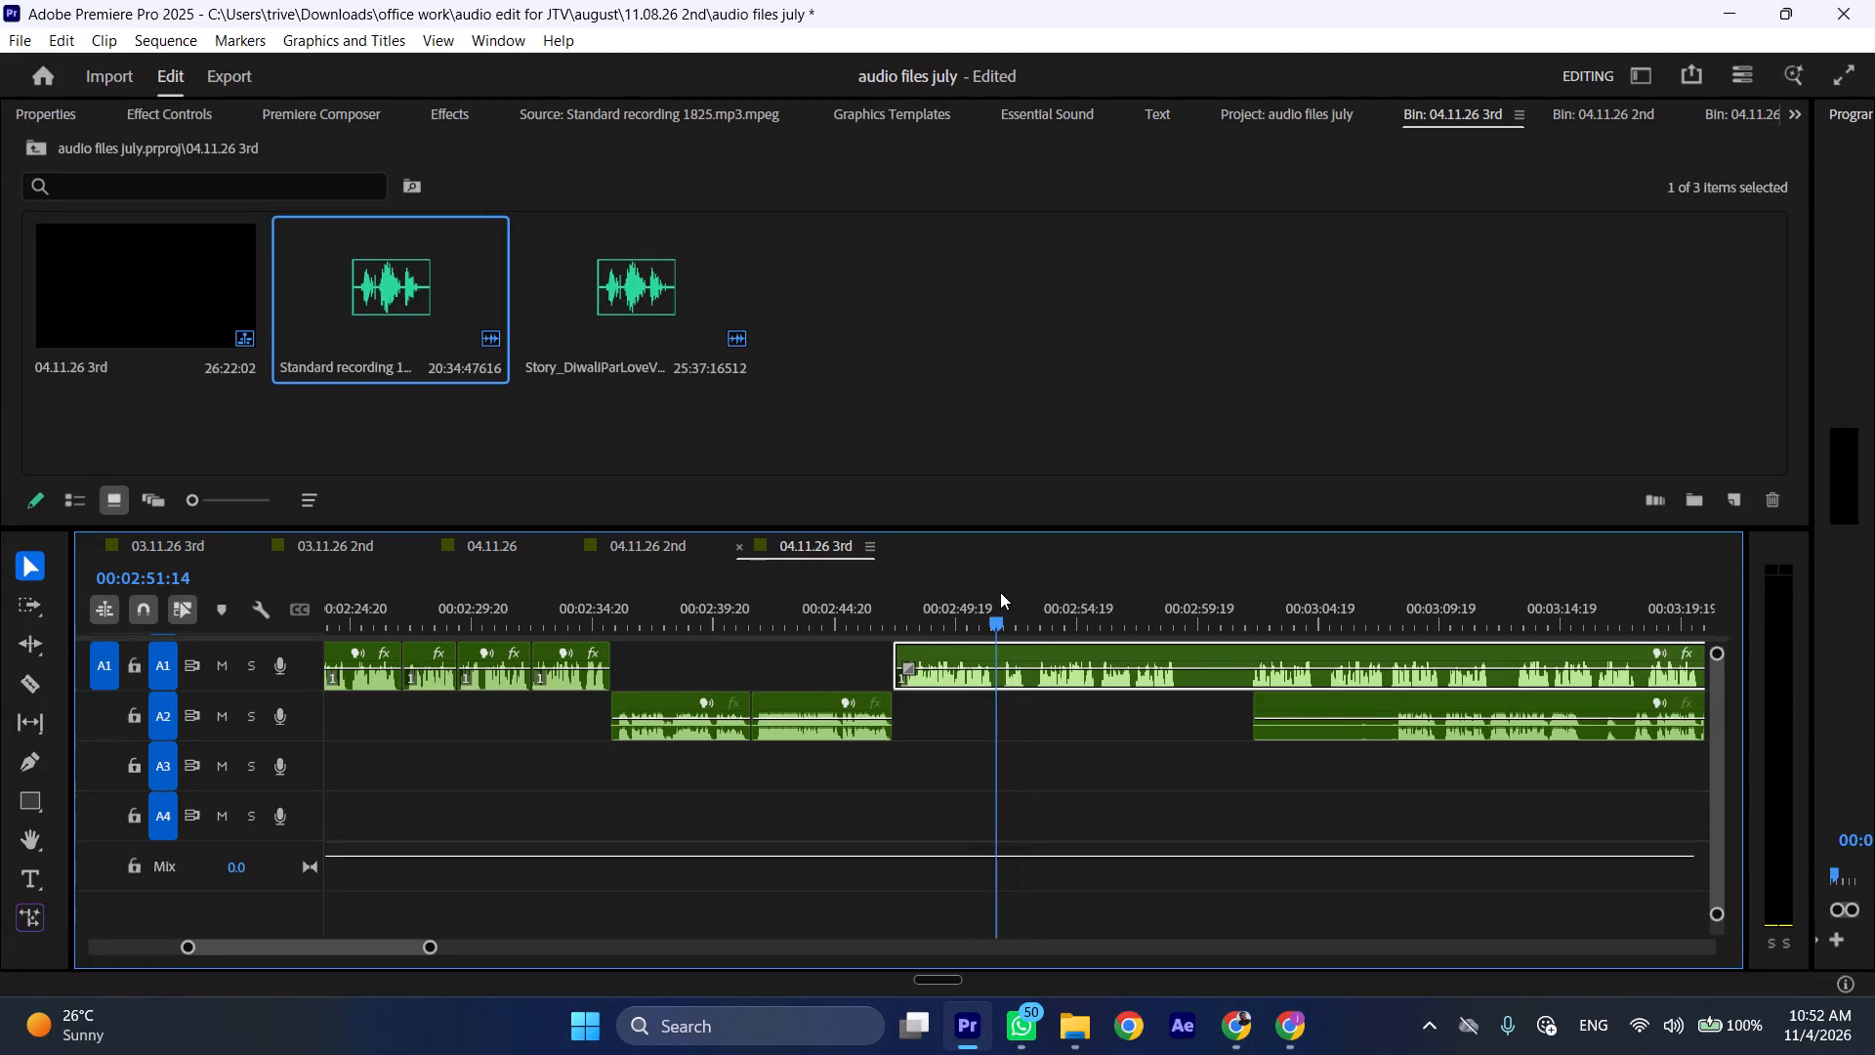
{"action": "key", "text": "space"}
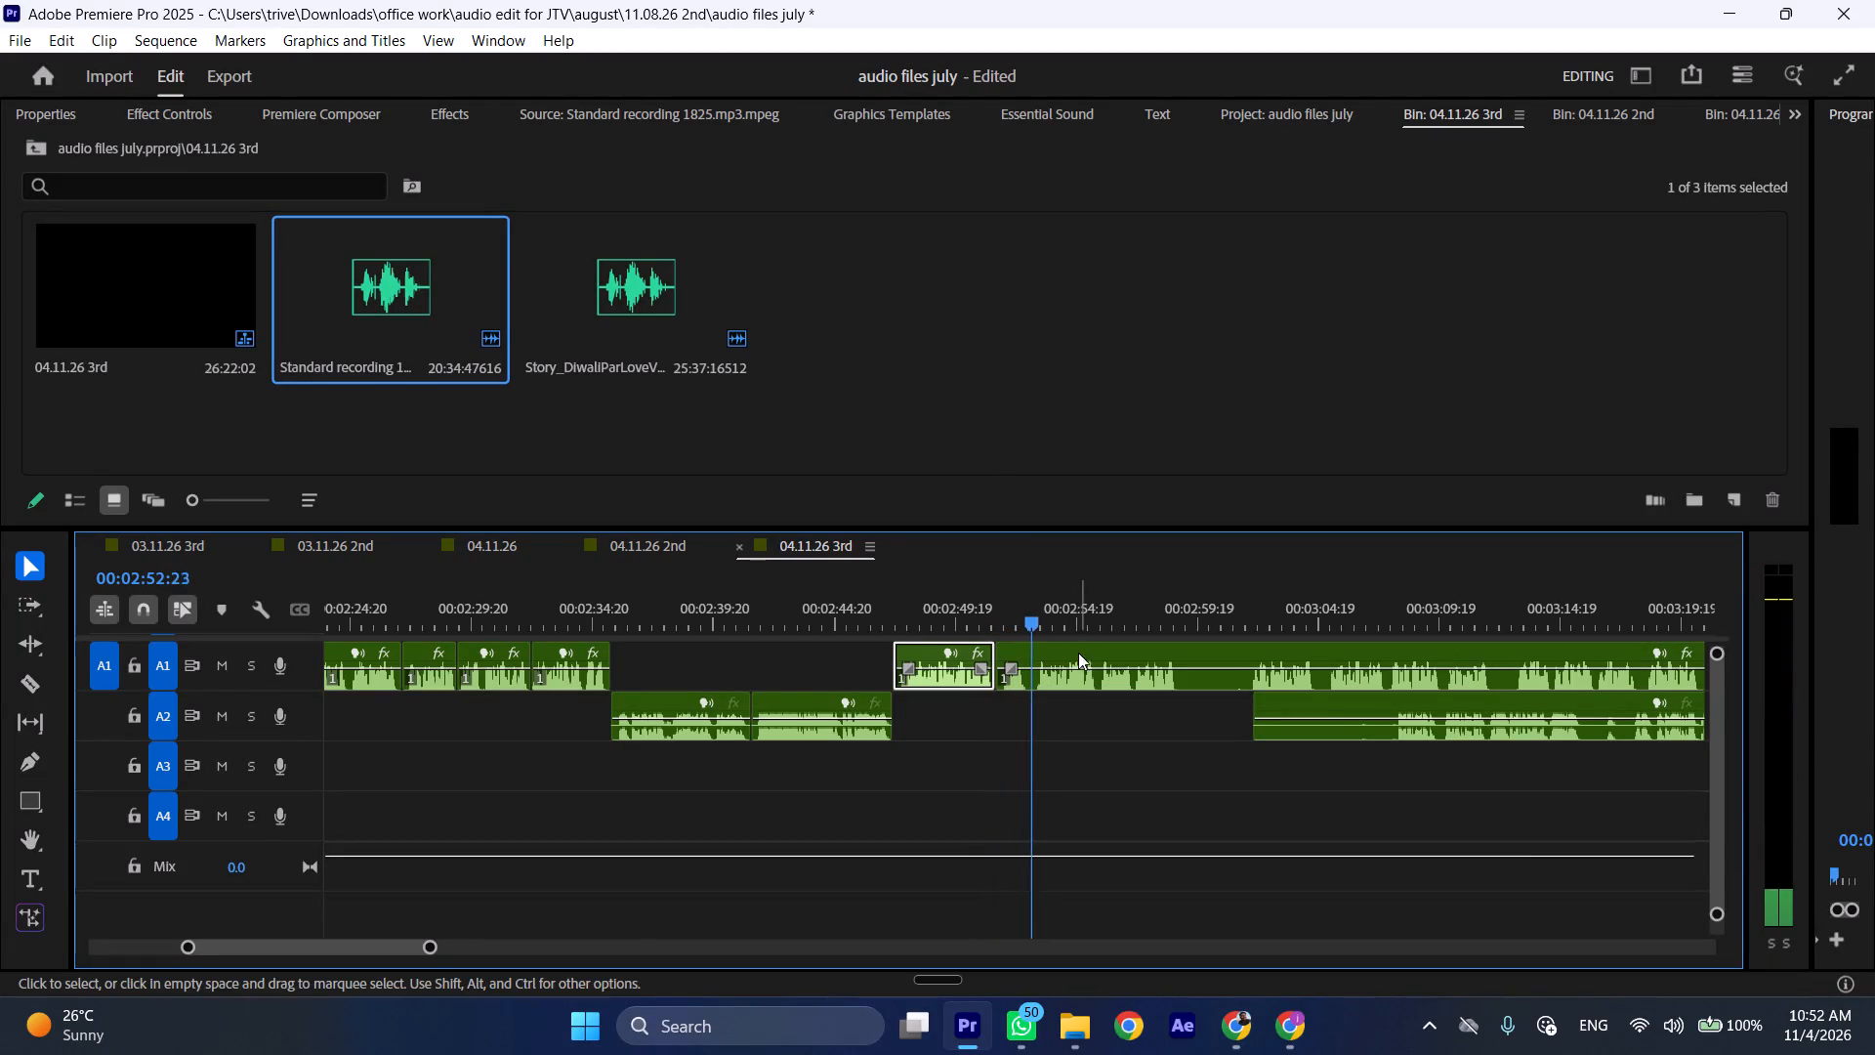
{"action": "key", "text": "space"}
{"action": "left_click", "coordinate": [1078, 665]}
{"action": "key", "text": "shift+c"}
{"action": "key", "text": "ctrl+shift+d"}
{"action": "key", "text": "space"}
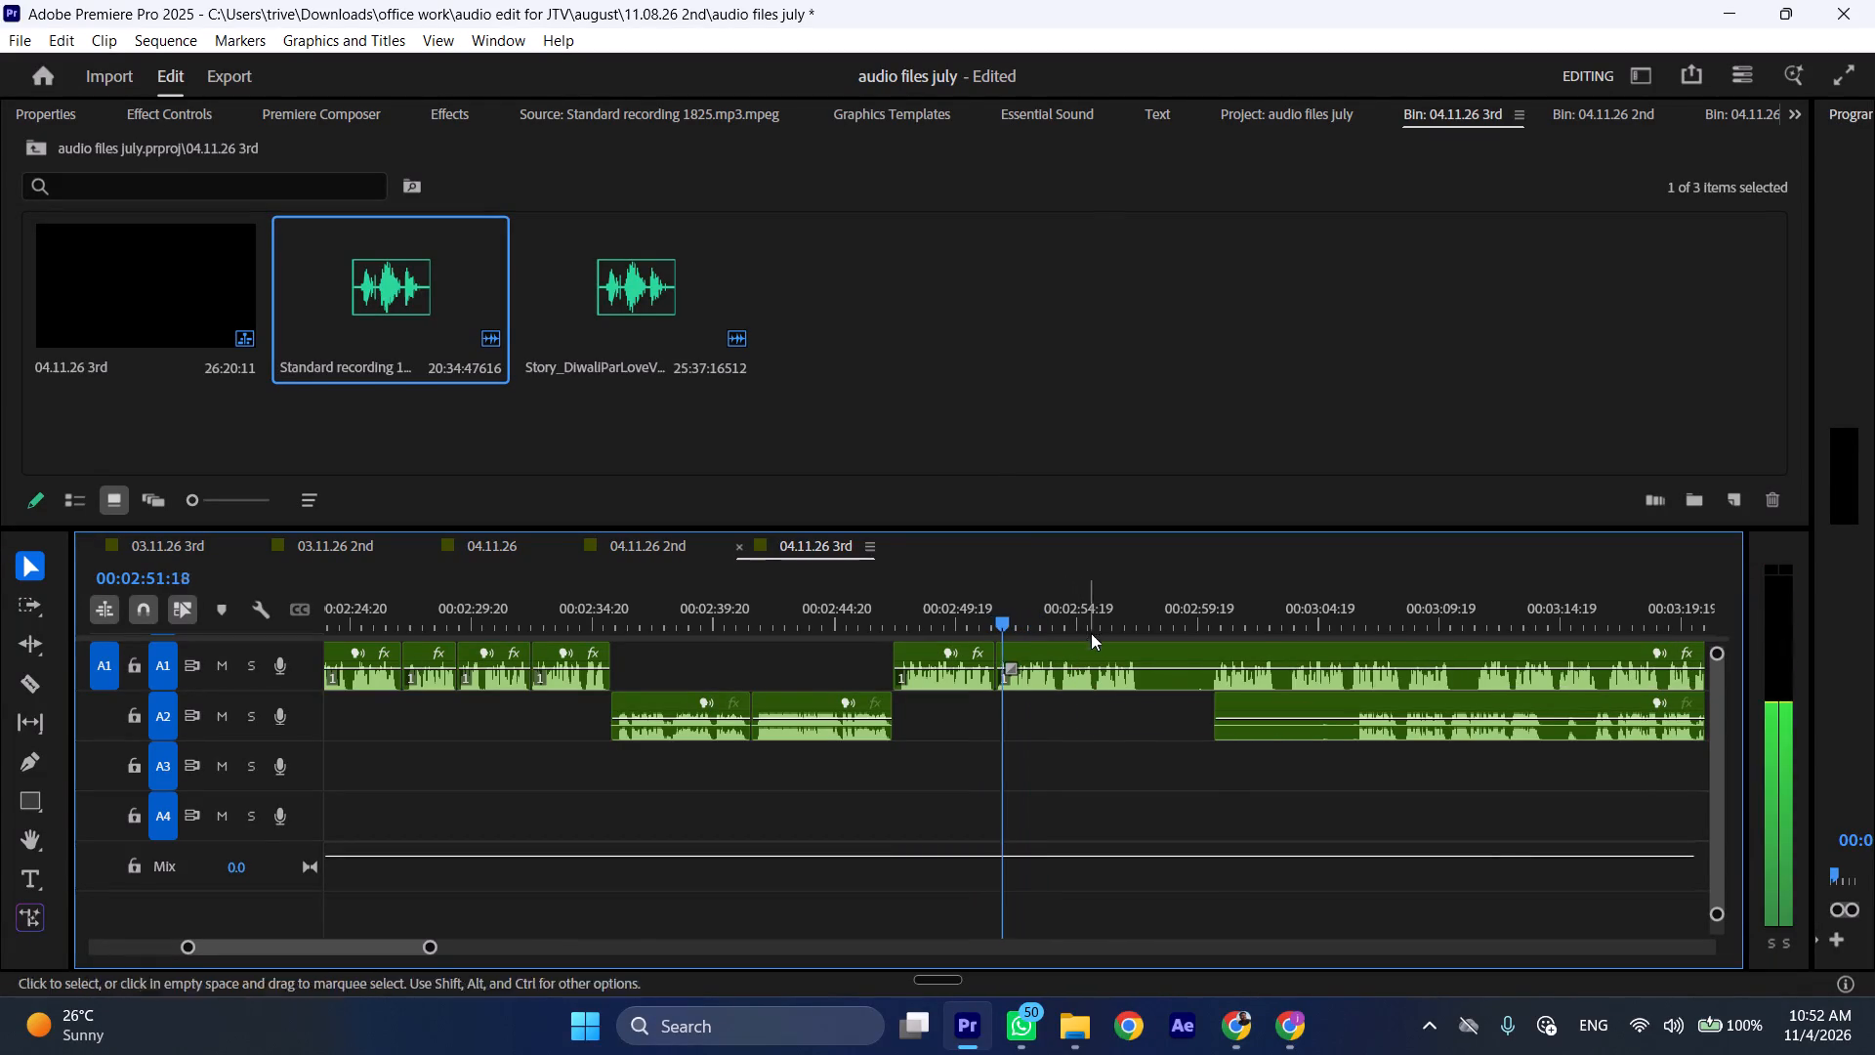
Split the A1 passage at 00:02:57:15, trim the silent start of the last A2 clip and move that clip back to the cut.
{"action": "left_click_drag", "start_coordinate": [1106, 609], "coordinate": [1147, 621]}
{"action": "key", "text": "shift+c"}
{"action": "scroll", "coordinate": [1133, 644], "scroll_direction": "down", "scroll_amount": 10}
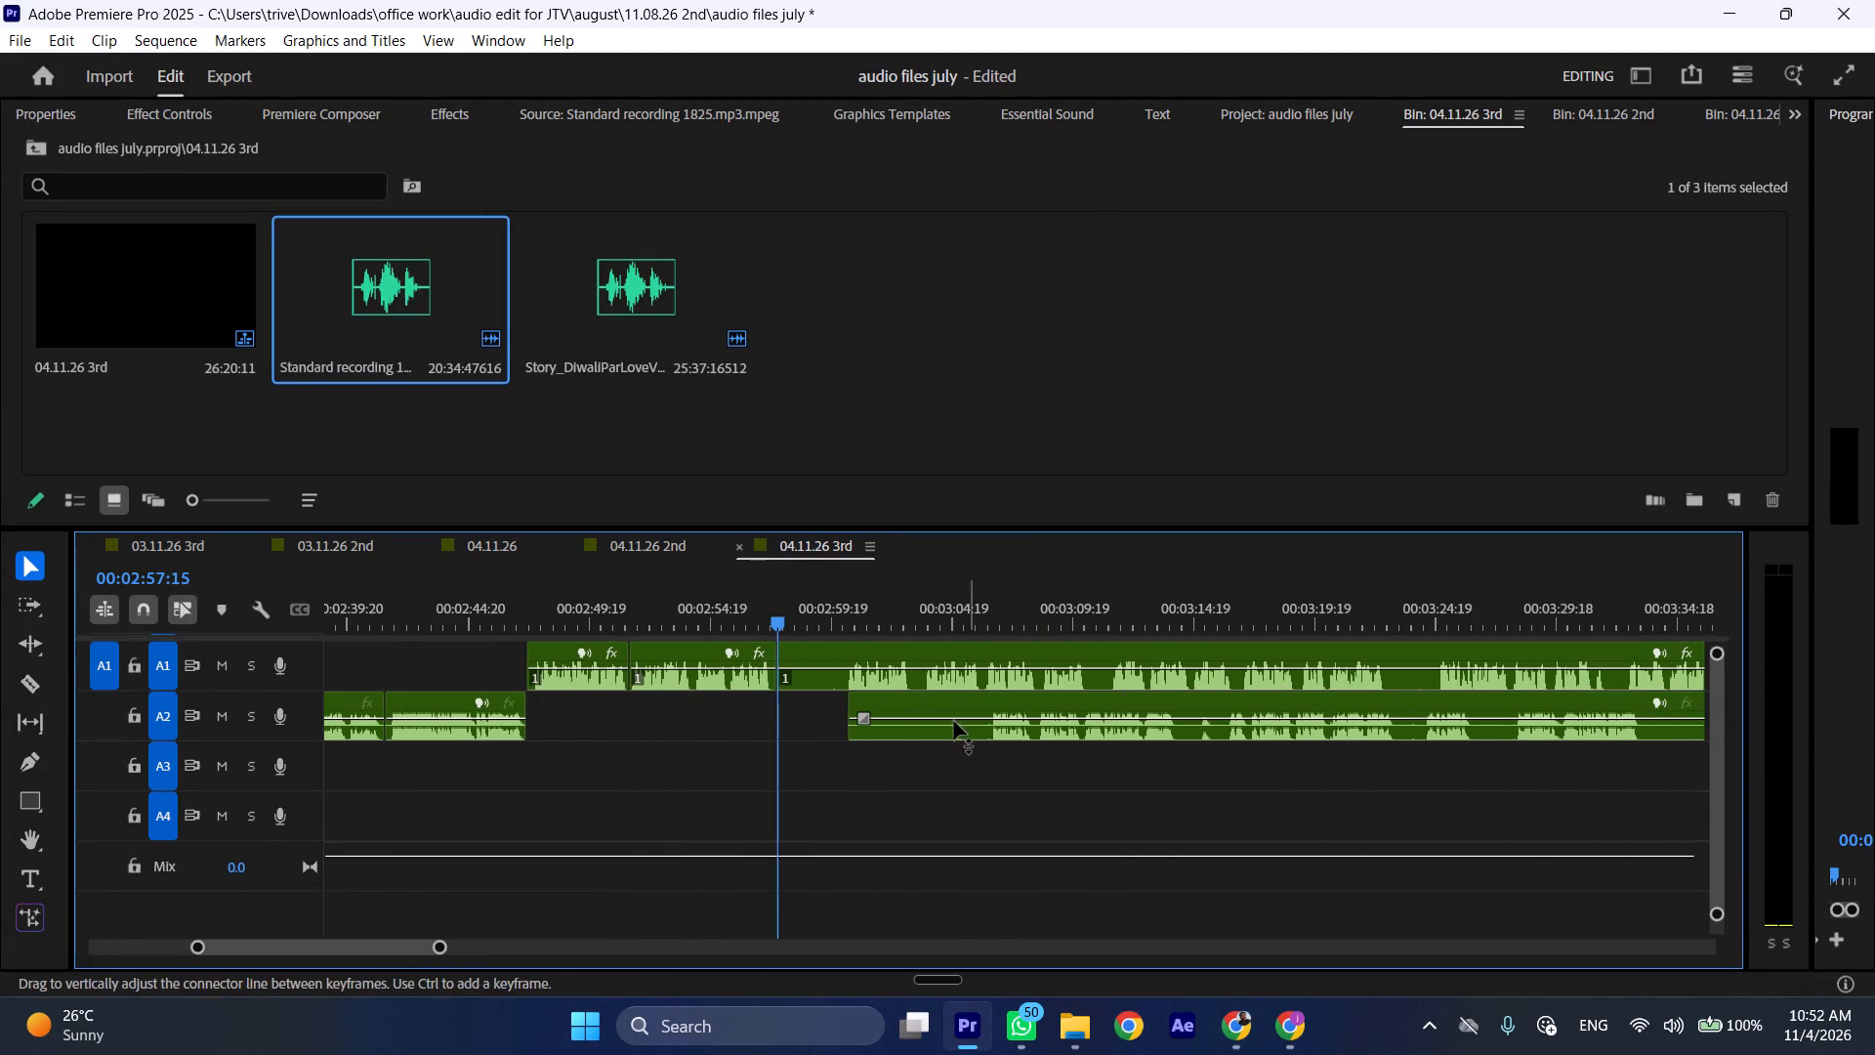
{"action": "left_click_drag", "start_coordinate": [858, 700], "coordinate": [995, 711]}
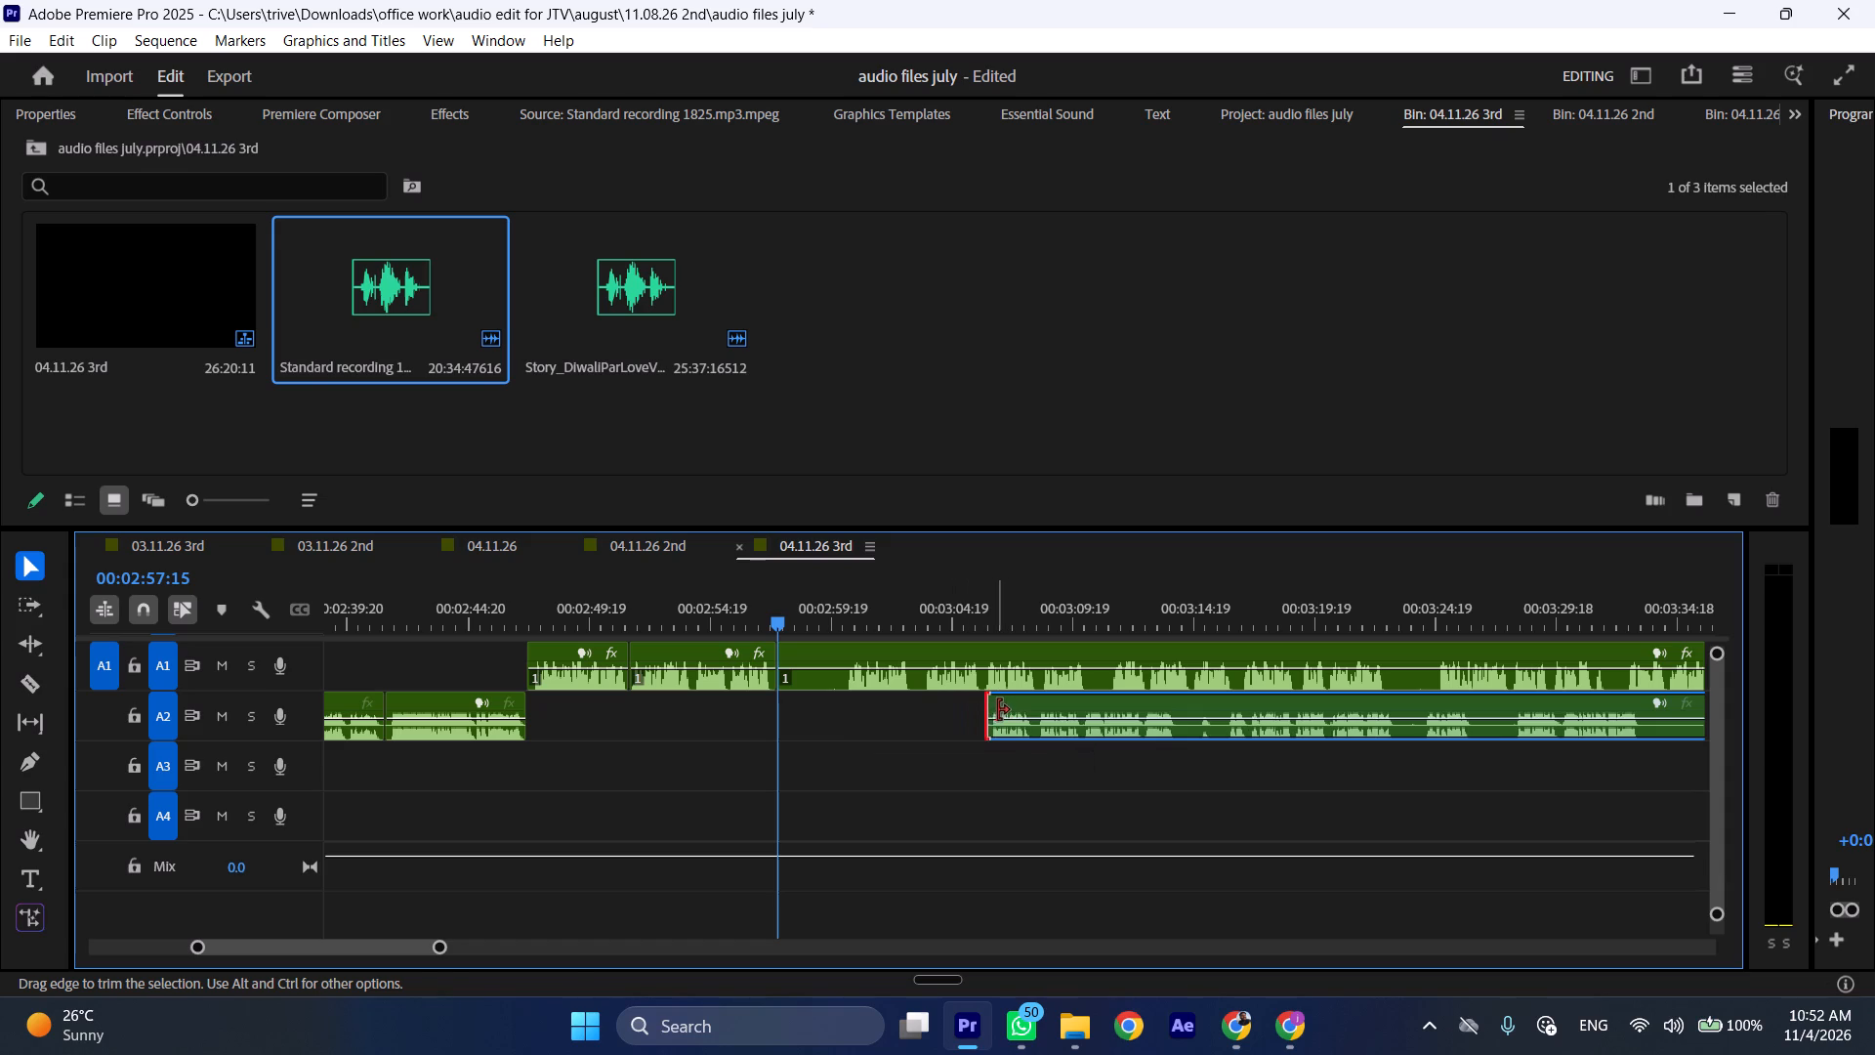
{"action": "left_click_drag", "start_coordinate": [1056, 696], "coordinate": [834, 704]}
Move the last A1 clip later and trim its silent start so that it begins at about 00:03:31.
{"action": "scroll", "coordinate": [834, 704], "scroll_direction": "down", "scroll_amount": 7}
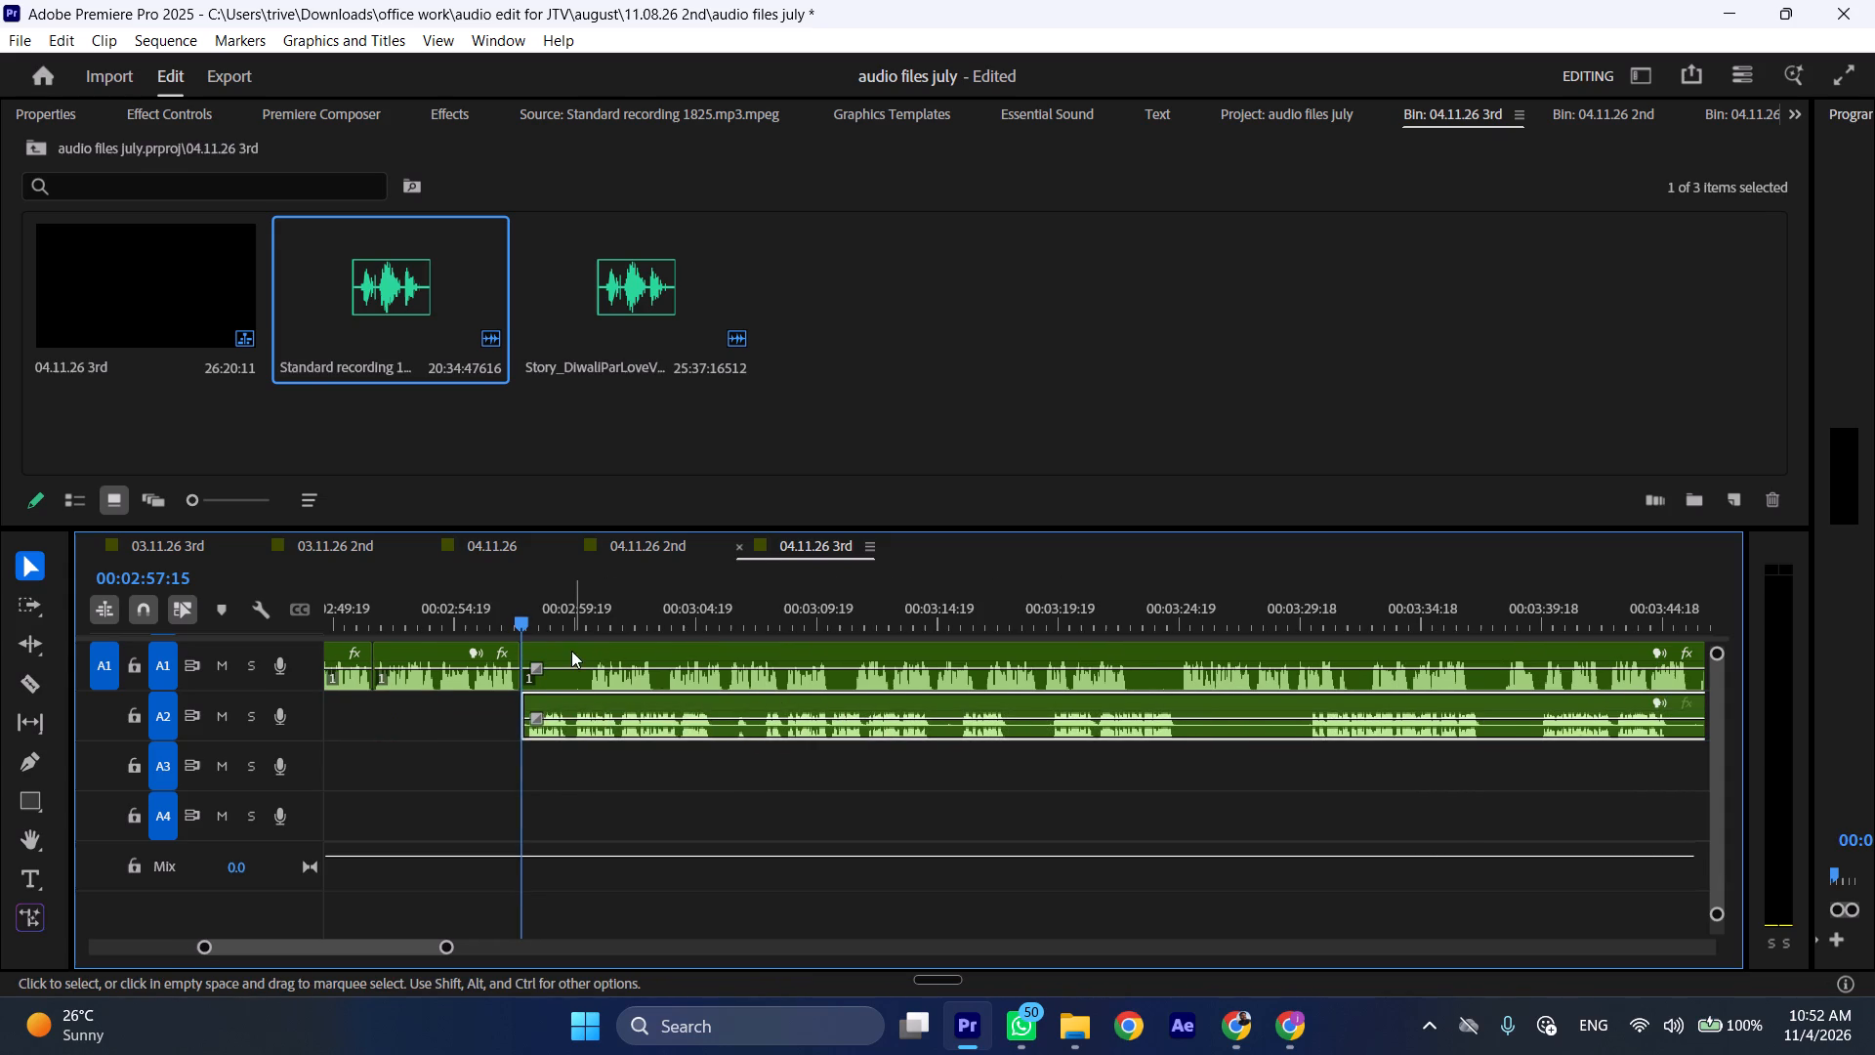
{"action": "left_click_drag", "start_coordinate": [565, 651], "coordinate": [1325, 662]}
{"action": "left_click_drag", "start_coordinate": [1286, 656], "coordinate": [1349, 656]}
Play the start of the last A2 clip and ripple-remove its unwanted opening audio up to 00:02:59:15.
{"action": "key", "text": "space"}
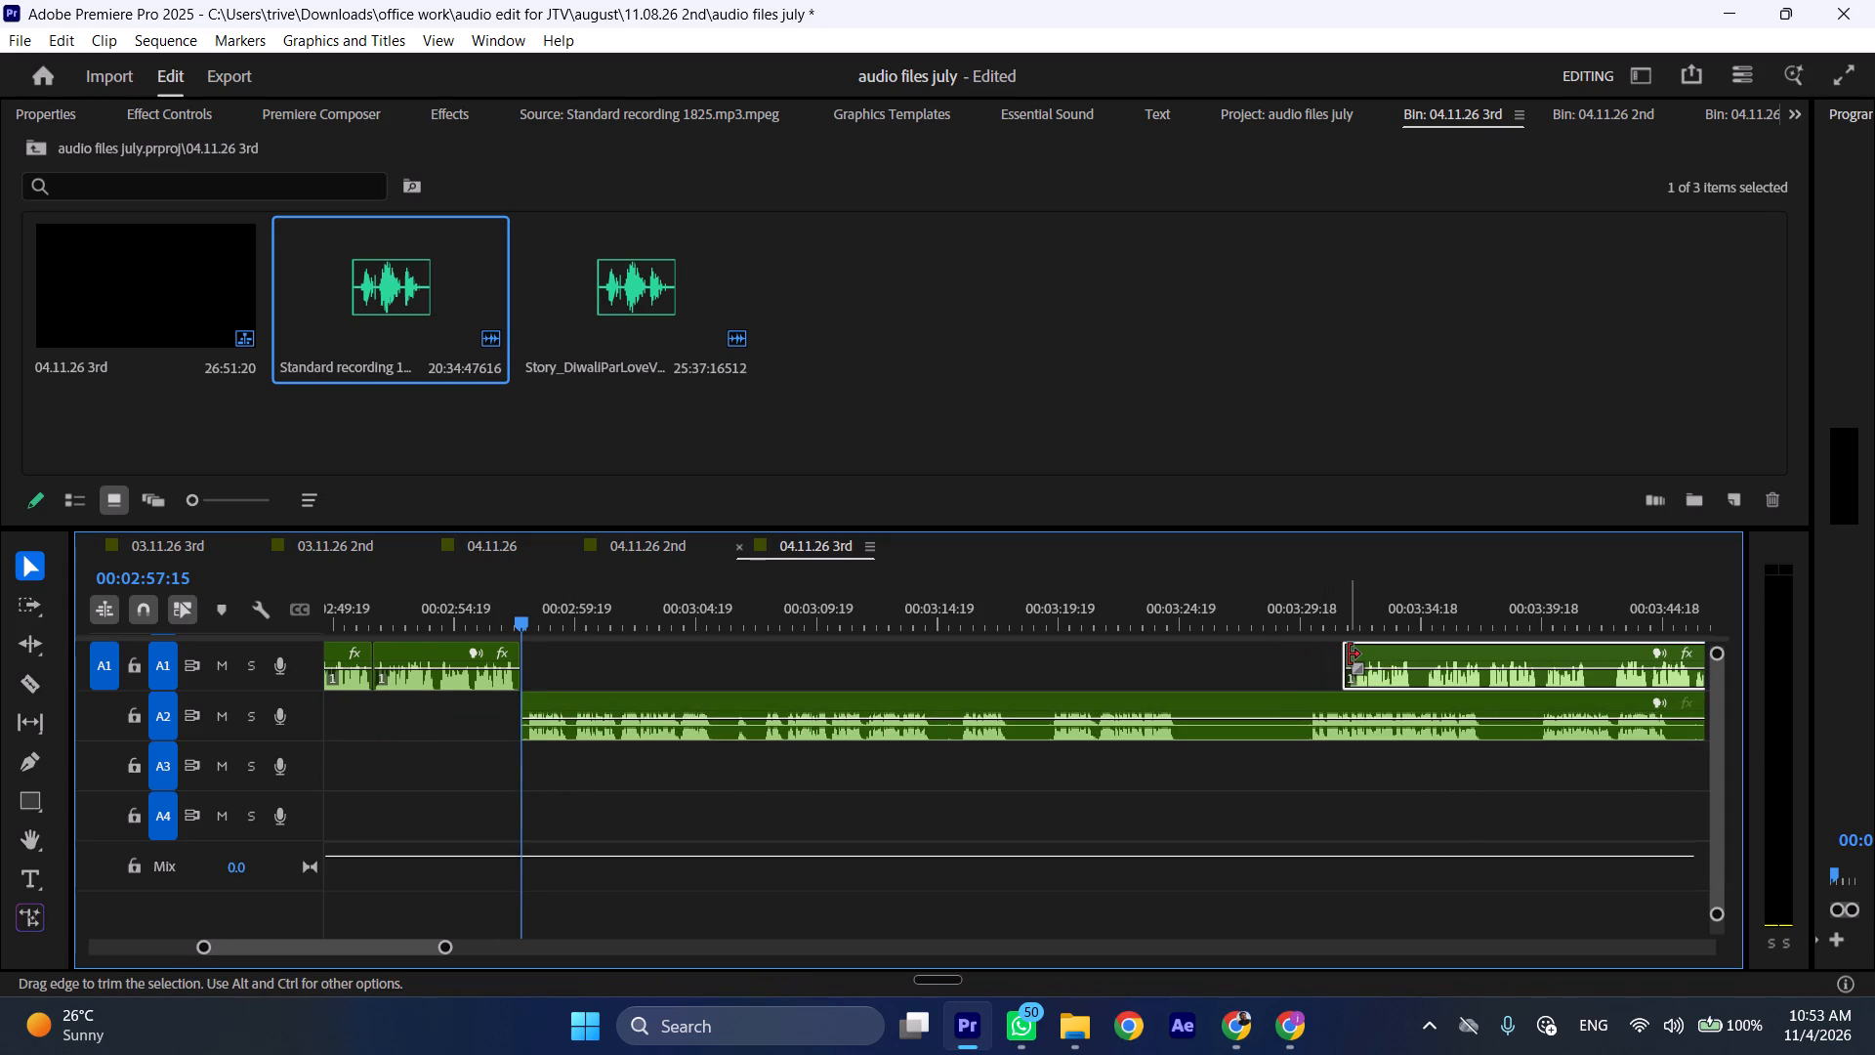
{"action": "key", "text": "l"}
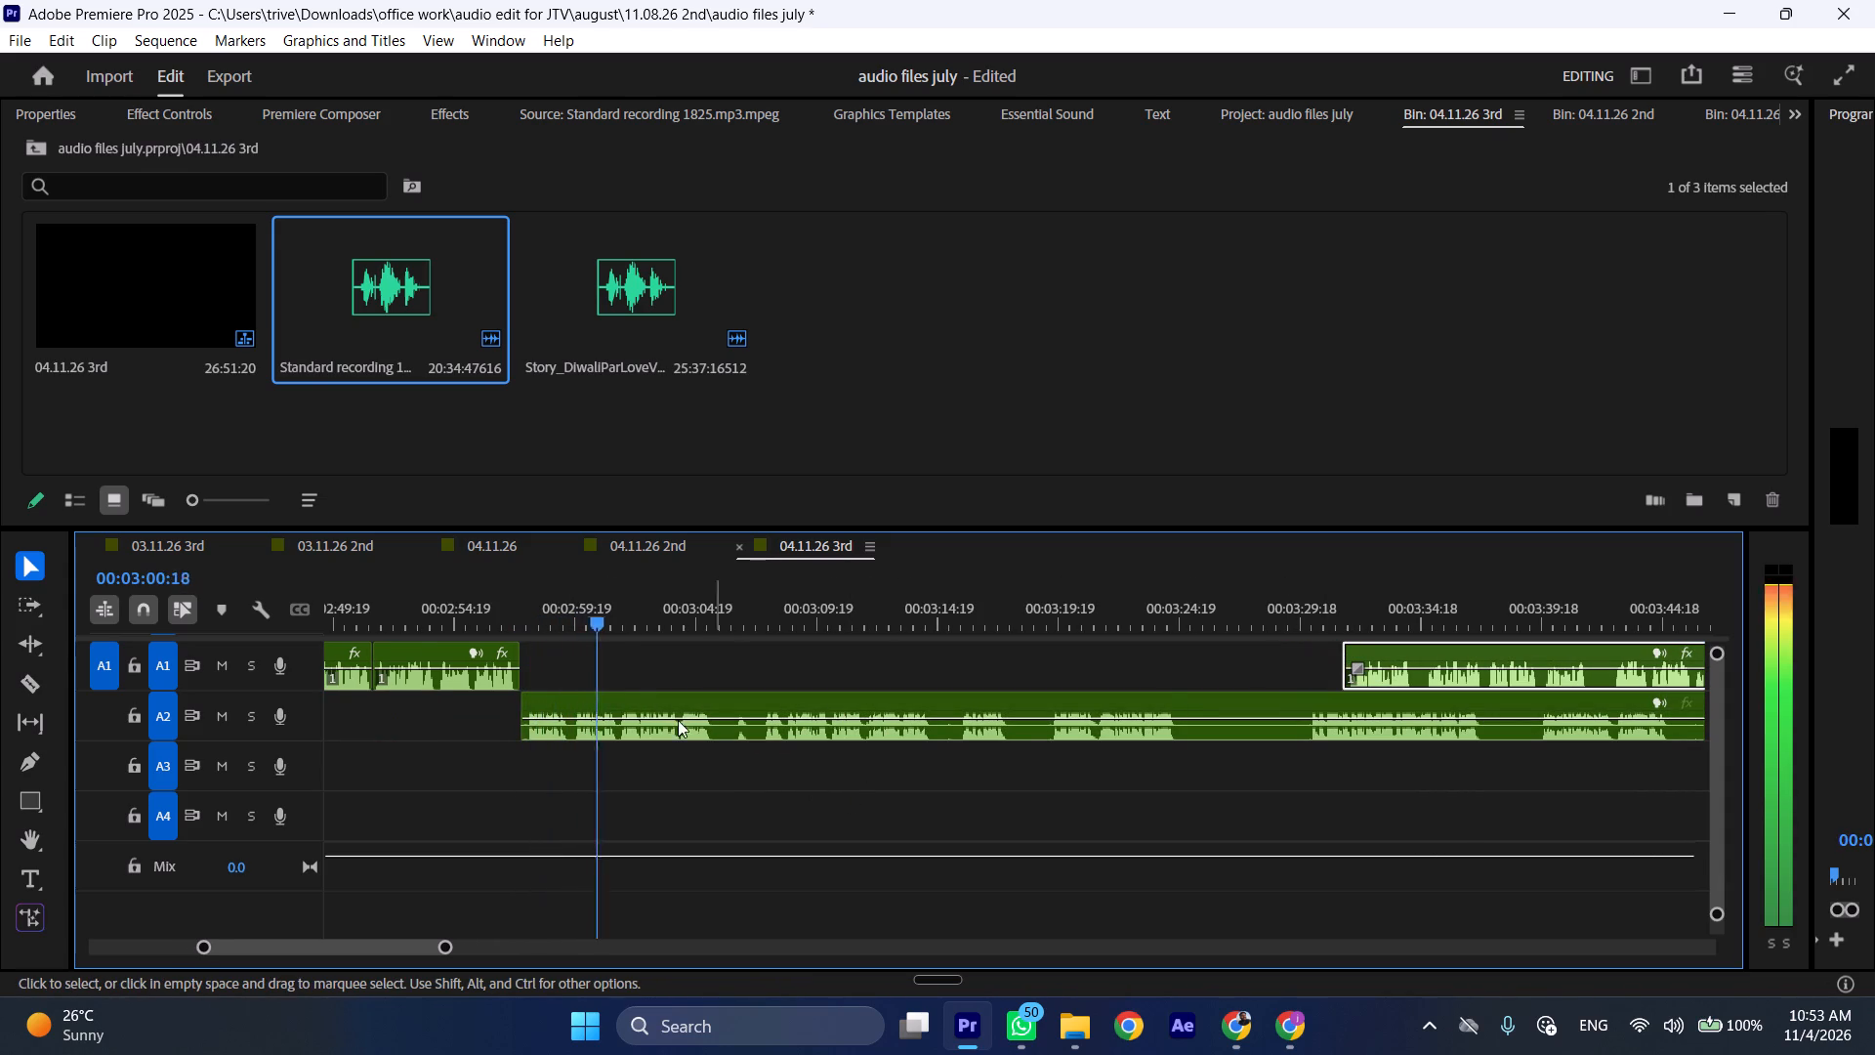
{"action": "left_click", "coordinate": [578, 620]}
{"action": "left_click", "coordinate": [622, 717]}
{"action": "key", "text": "shift+c"}
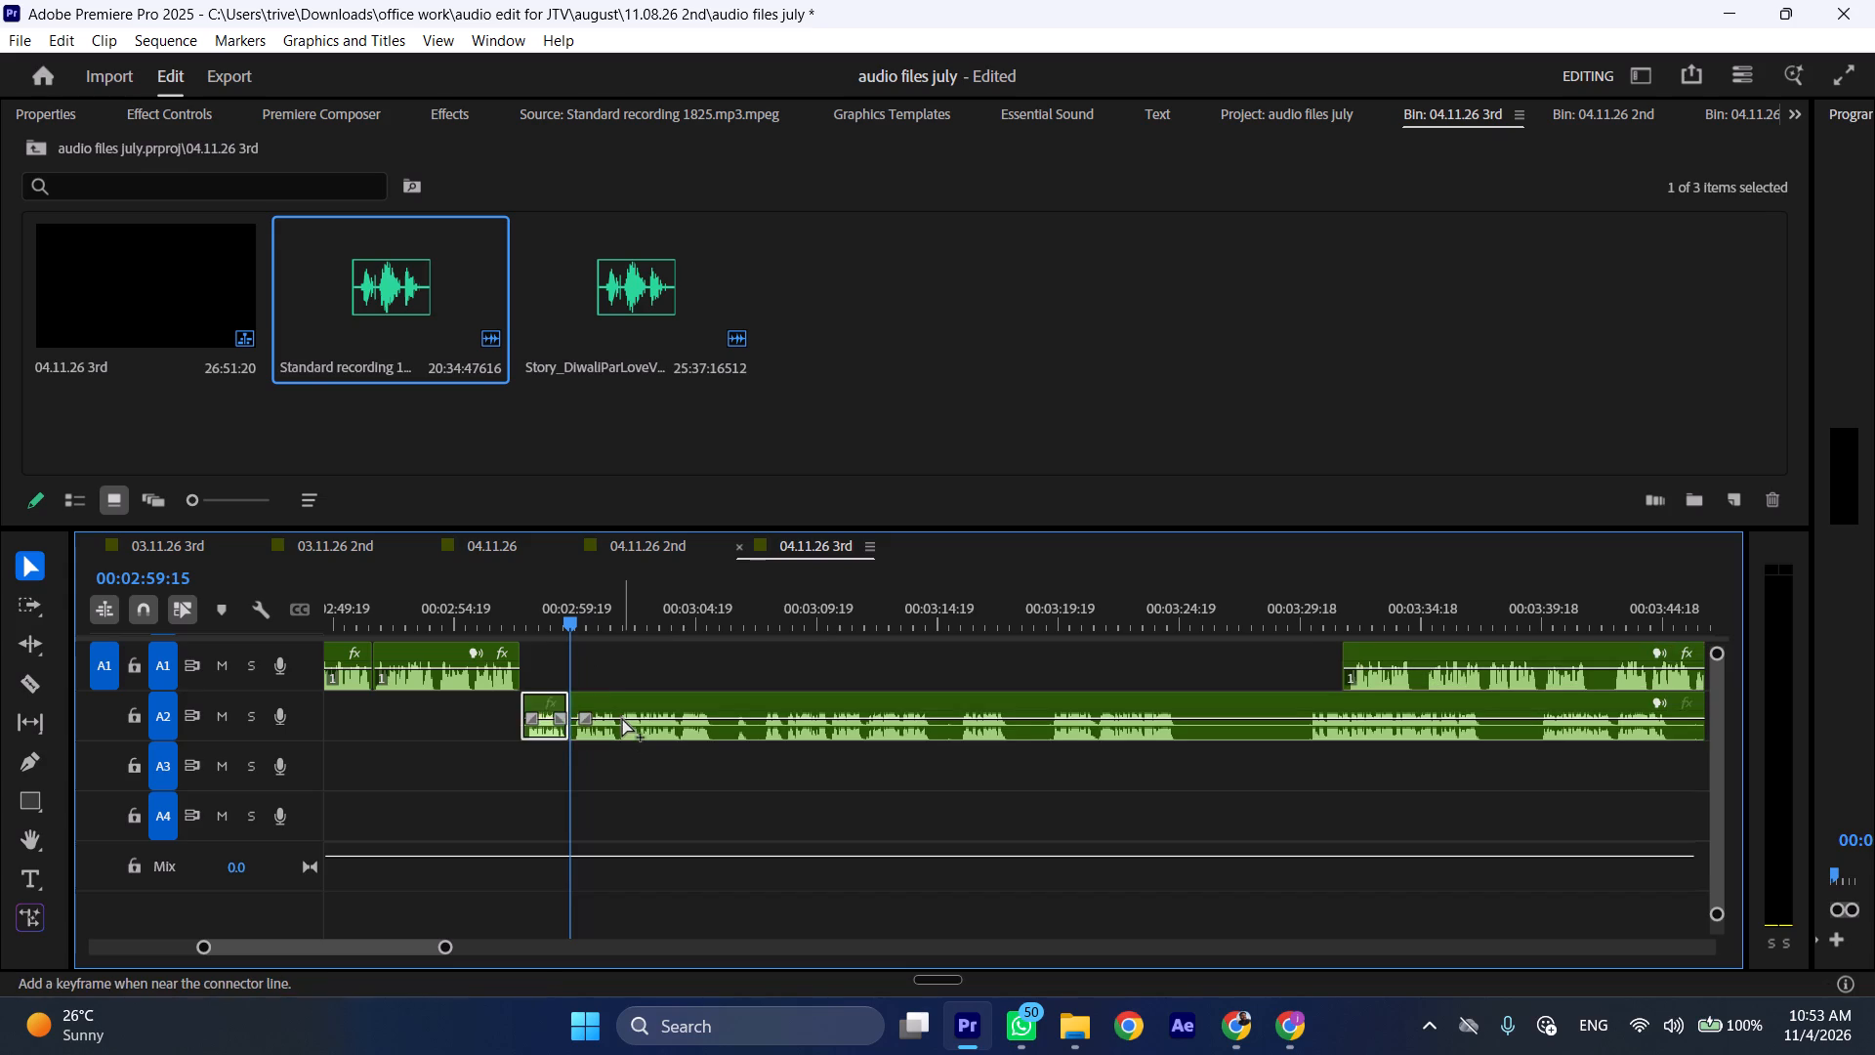
{"action": "key", "text": "ctrl+shift+d"}
Play the A2 passage that follows the 00:02:57:15 cut and replay it from just before its start to check the audio.
{"action": "key", "text": "space"}
{"action": "type", "text": "l"}
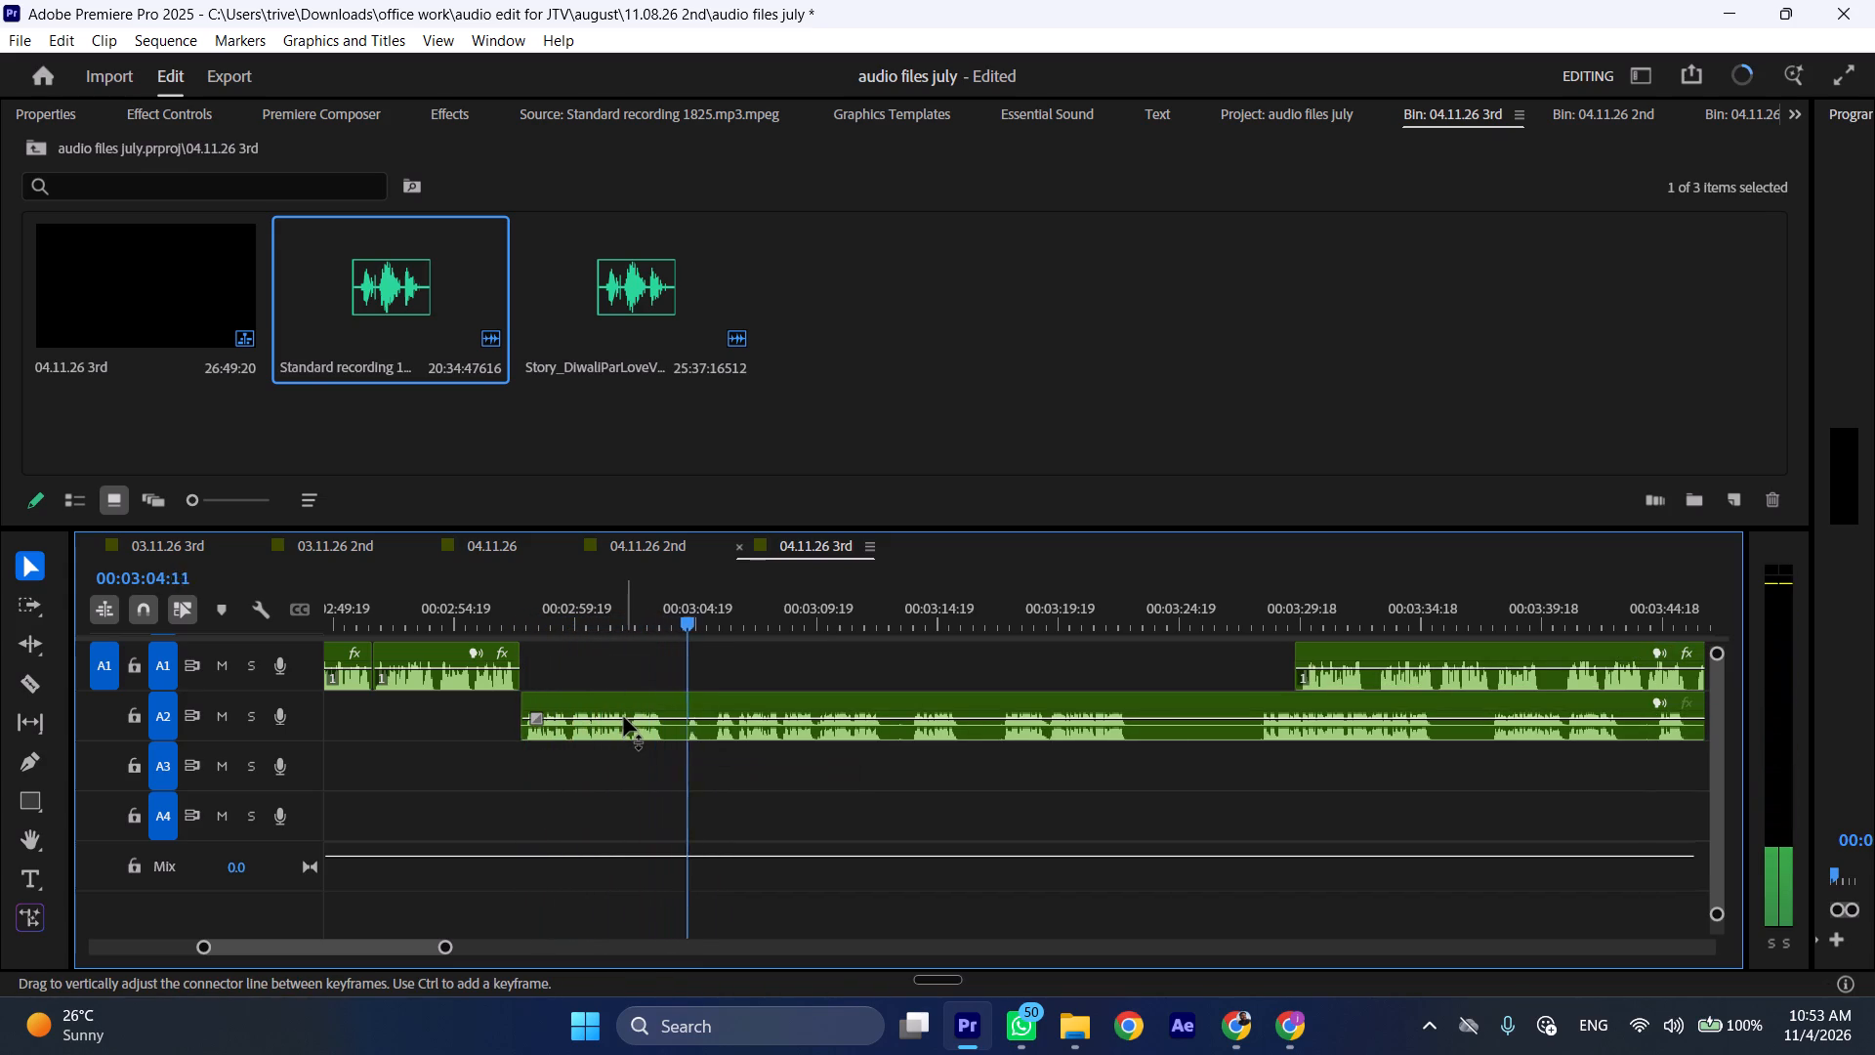
{"action": "left_click", "coordinate": [664, 614]}
{"action": "left_click_drag", "start_coordinate": [668, 614], "coordinate": [693, 617]}
{"action": "key", "text": "space"}
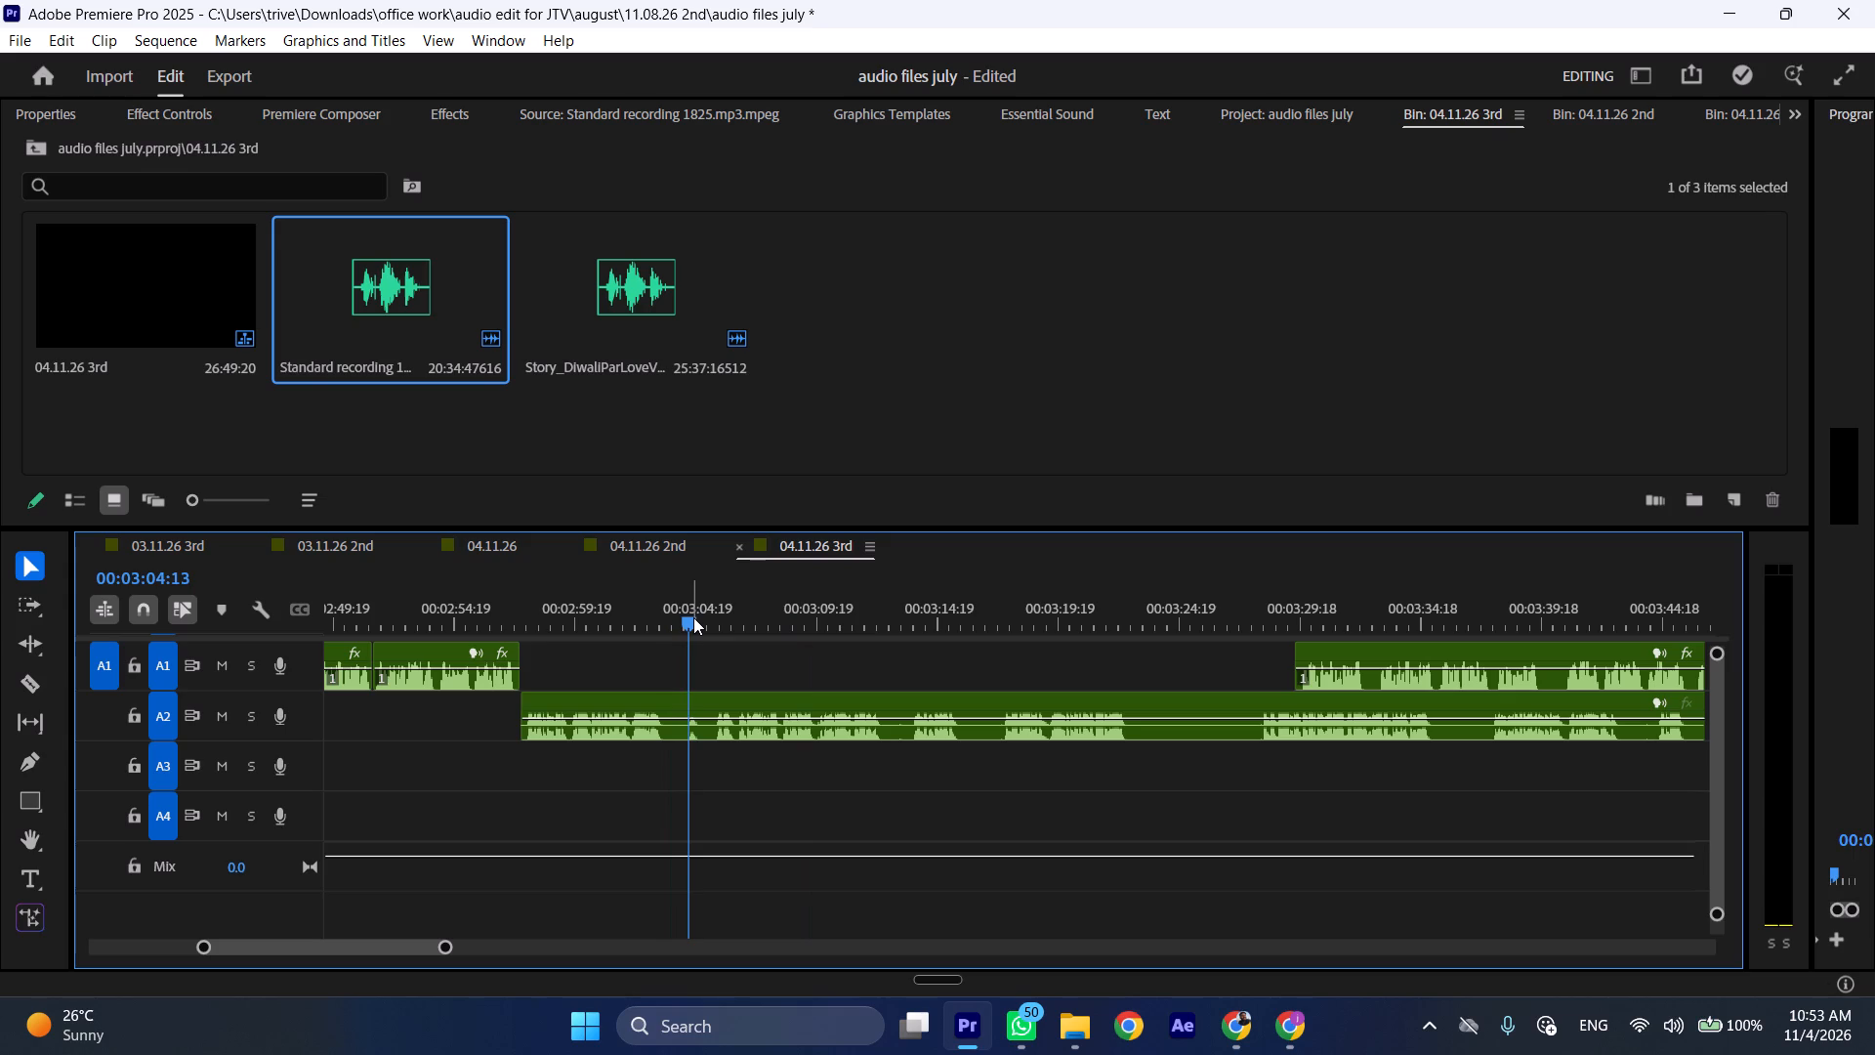
{"action": "left_click_drag", "start_coordinate": [665, 610], "coordinate": [514, 617]}
{"action": "key", "text": "space"}
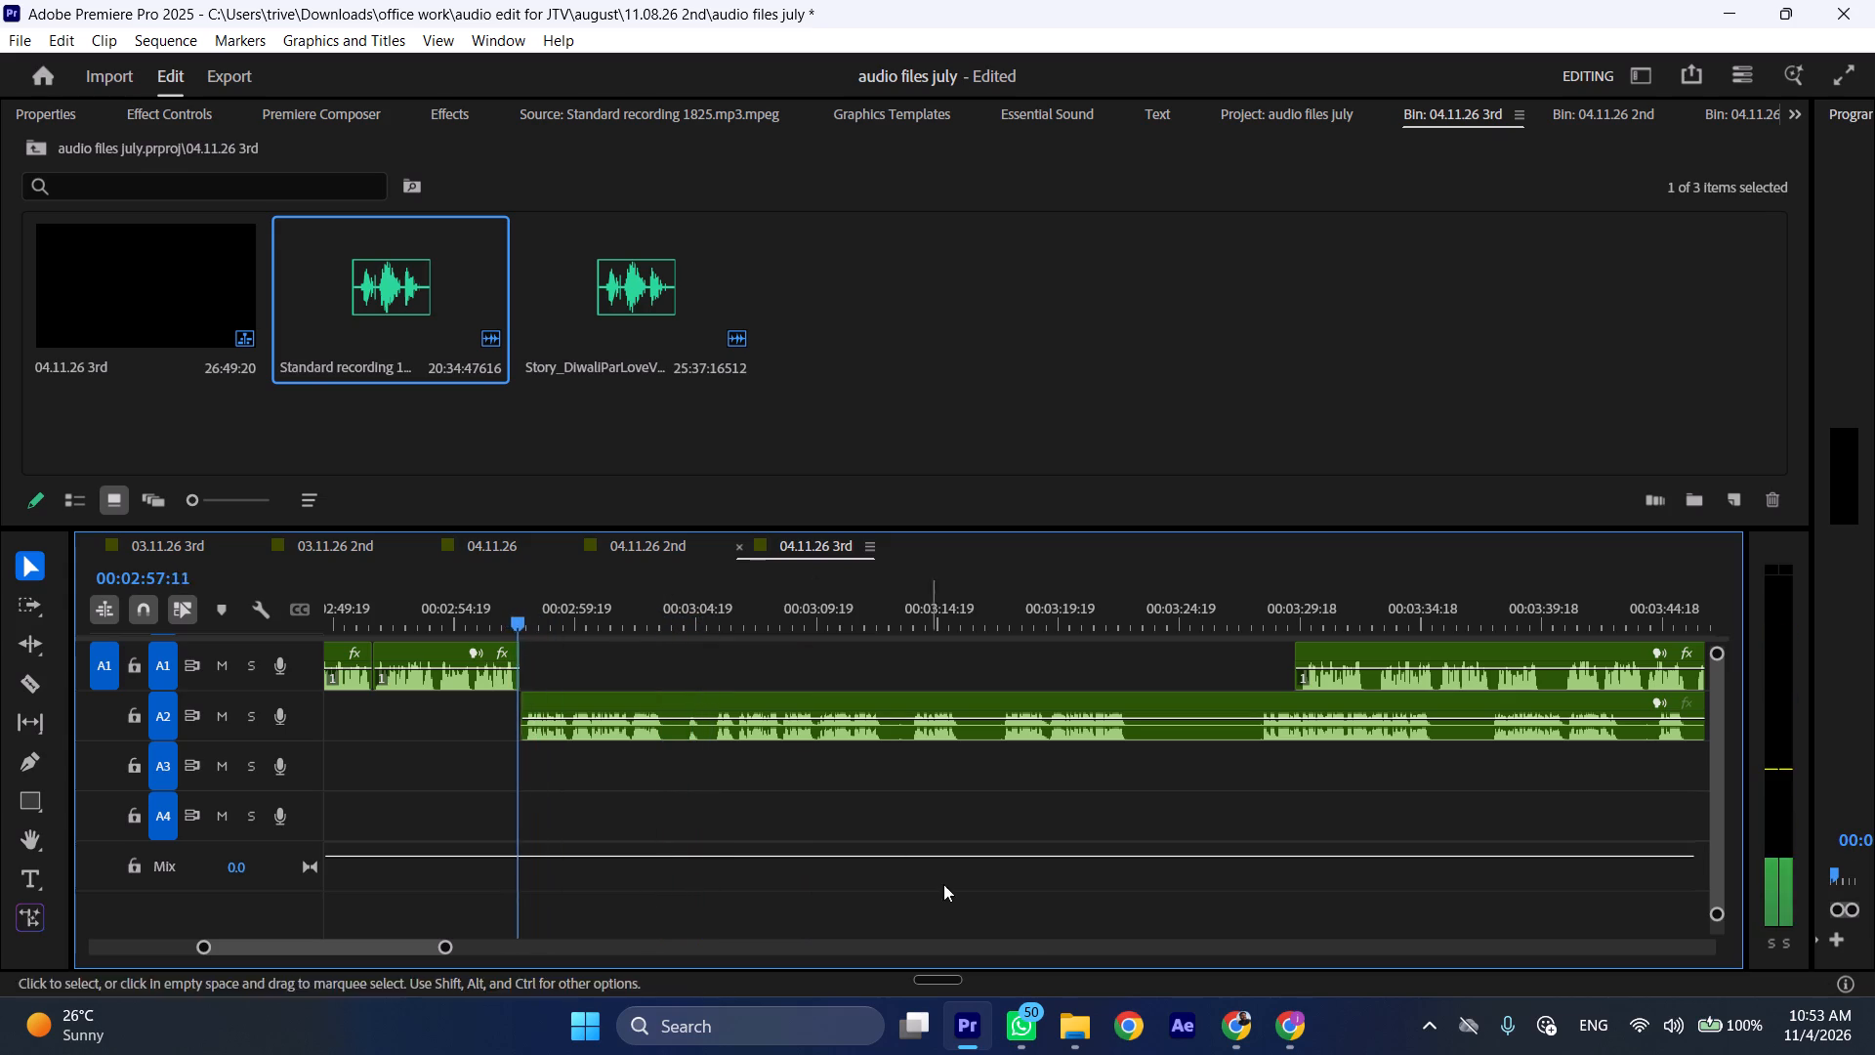
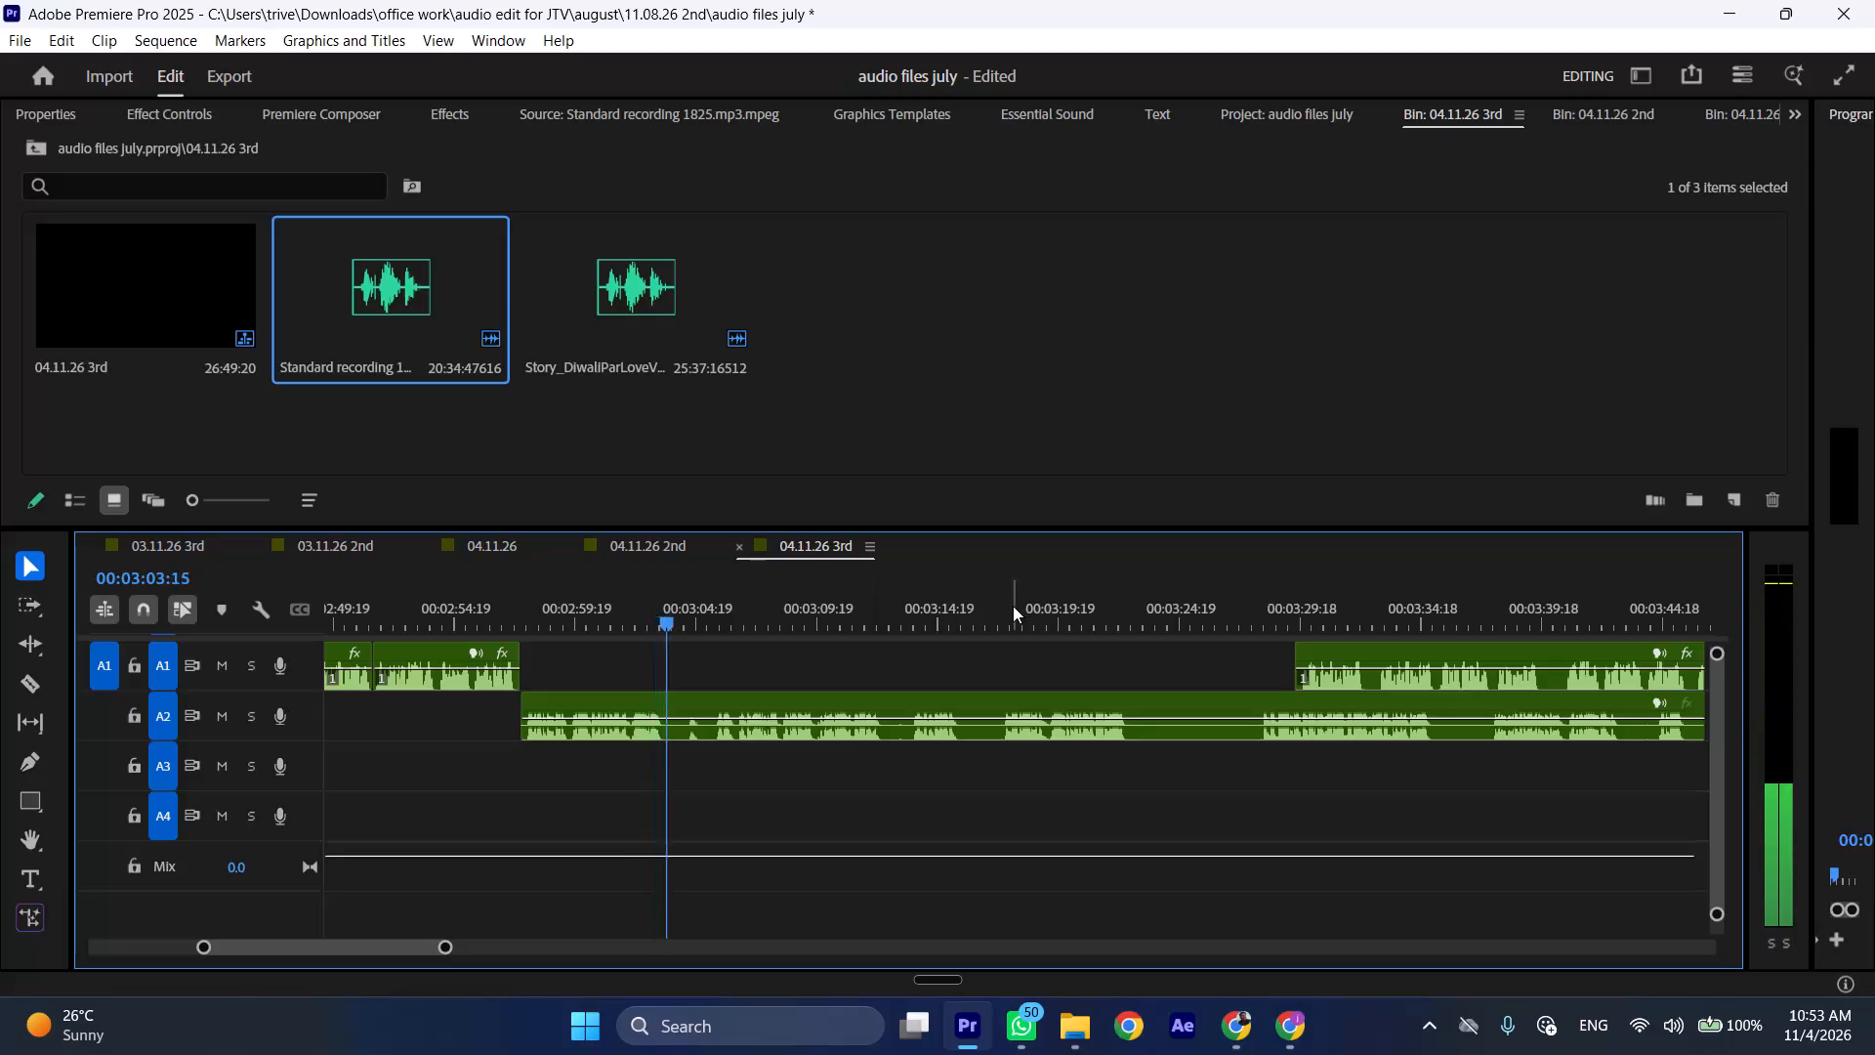
Split the last A2 clip at 00:03:05:14 and ripple-remove its unwanted opening audio before that point.
{"action": "key", "text": "space"}
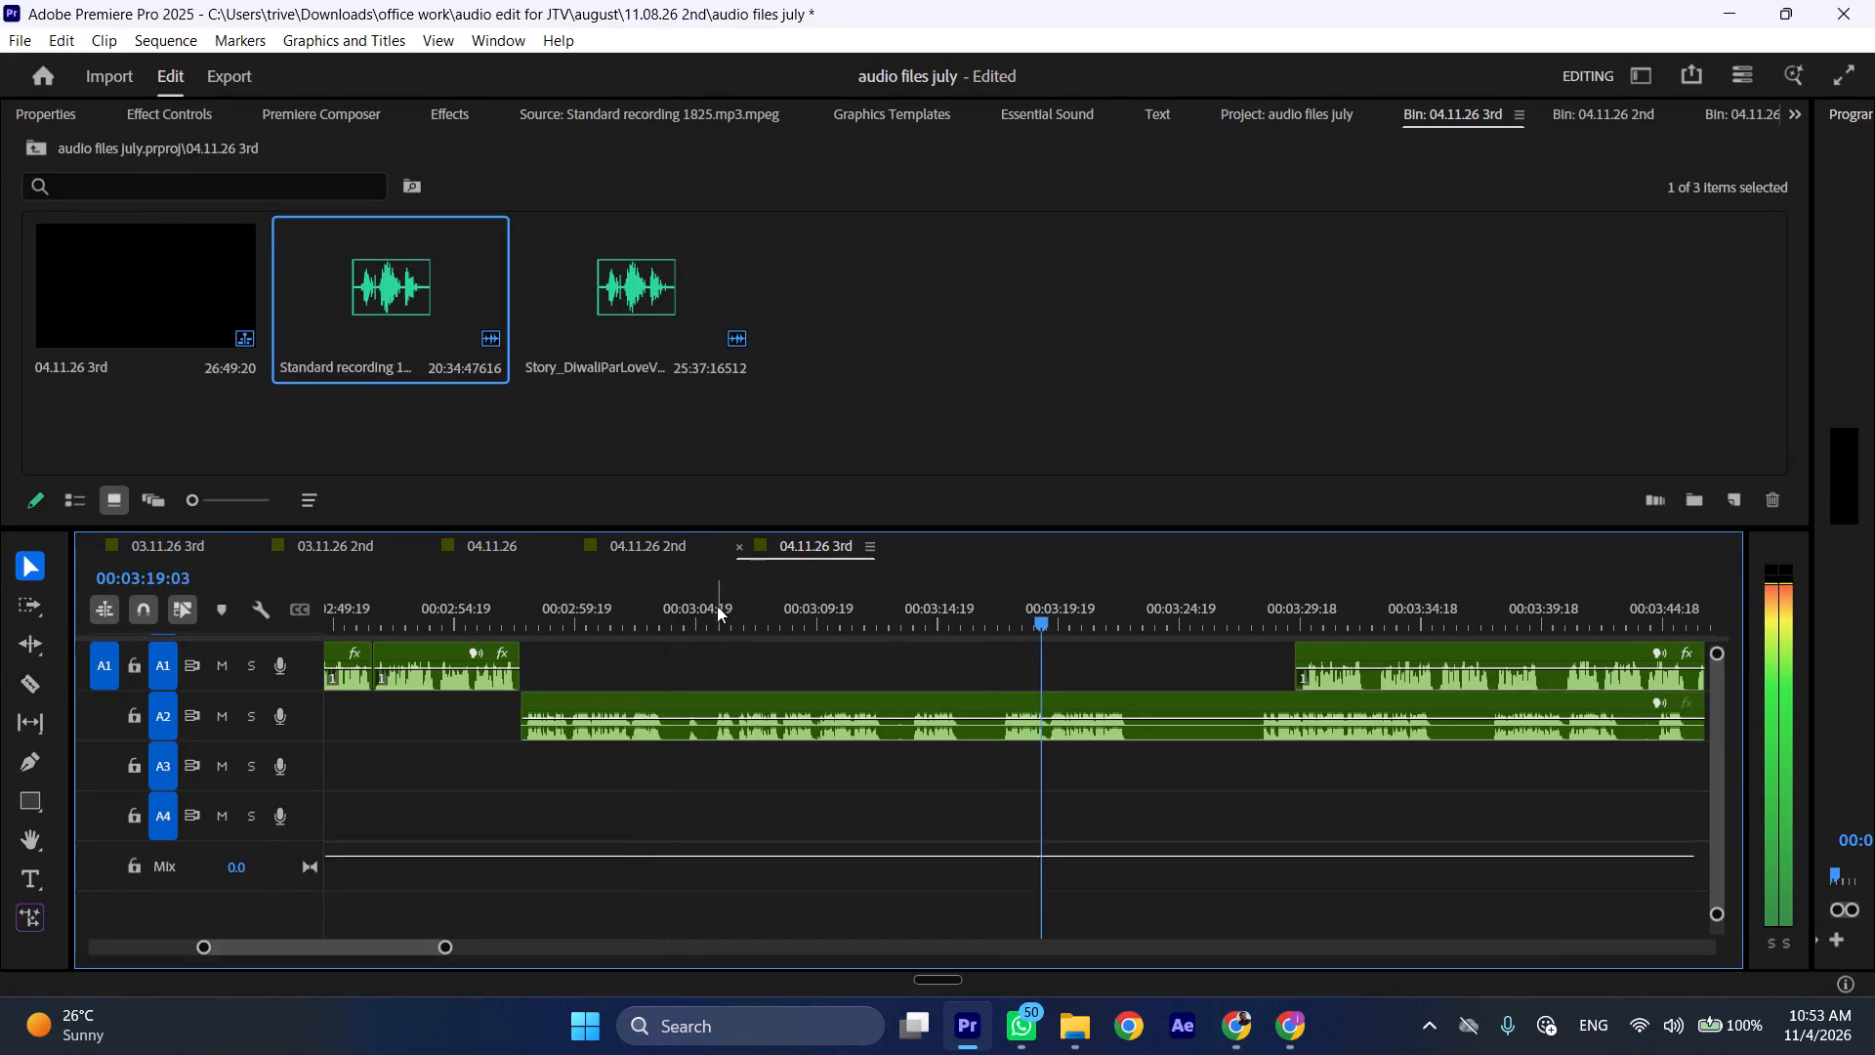
{"action": "left_click", "coordinate": [711, 597]}
{"action": "left_click", "coordinate": [789, 696]}
{"action": "key", "text": "shift+c"}
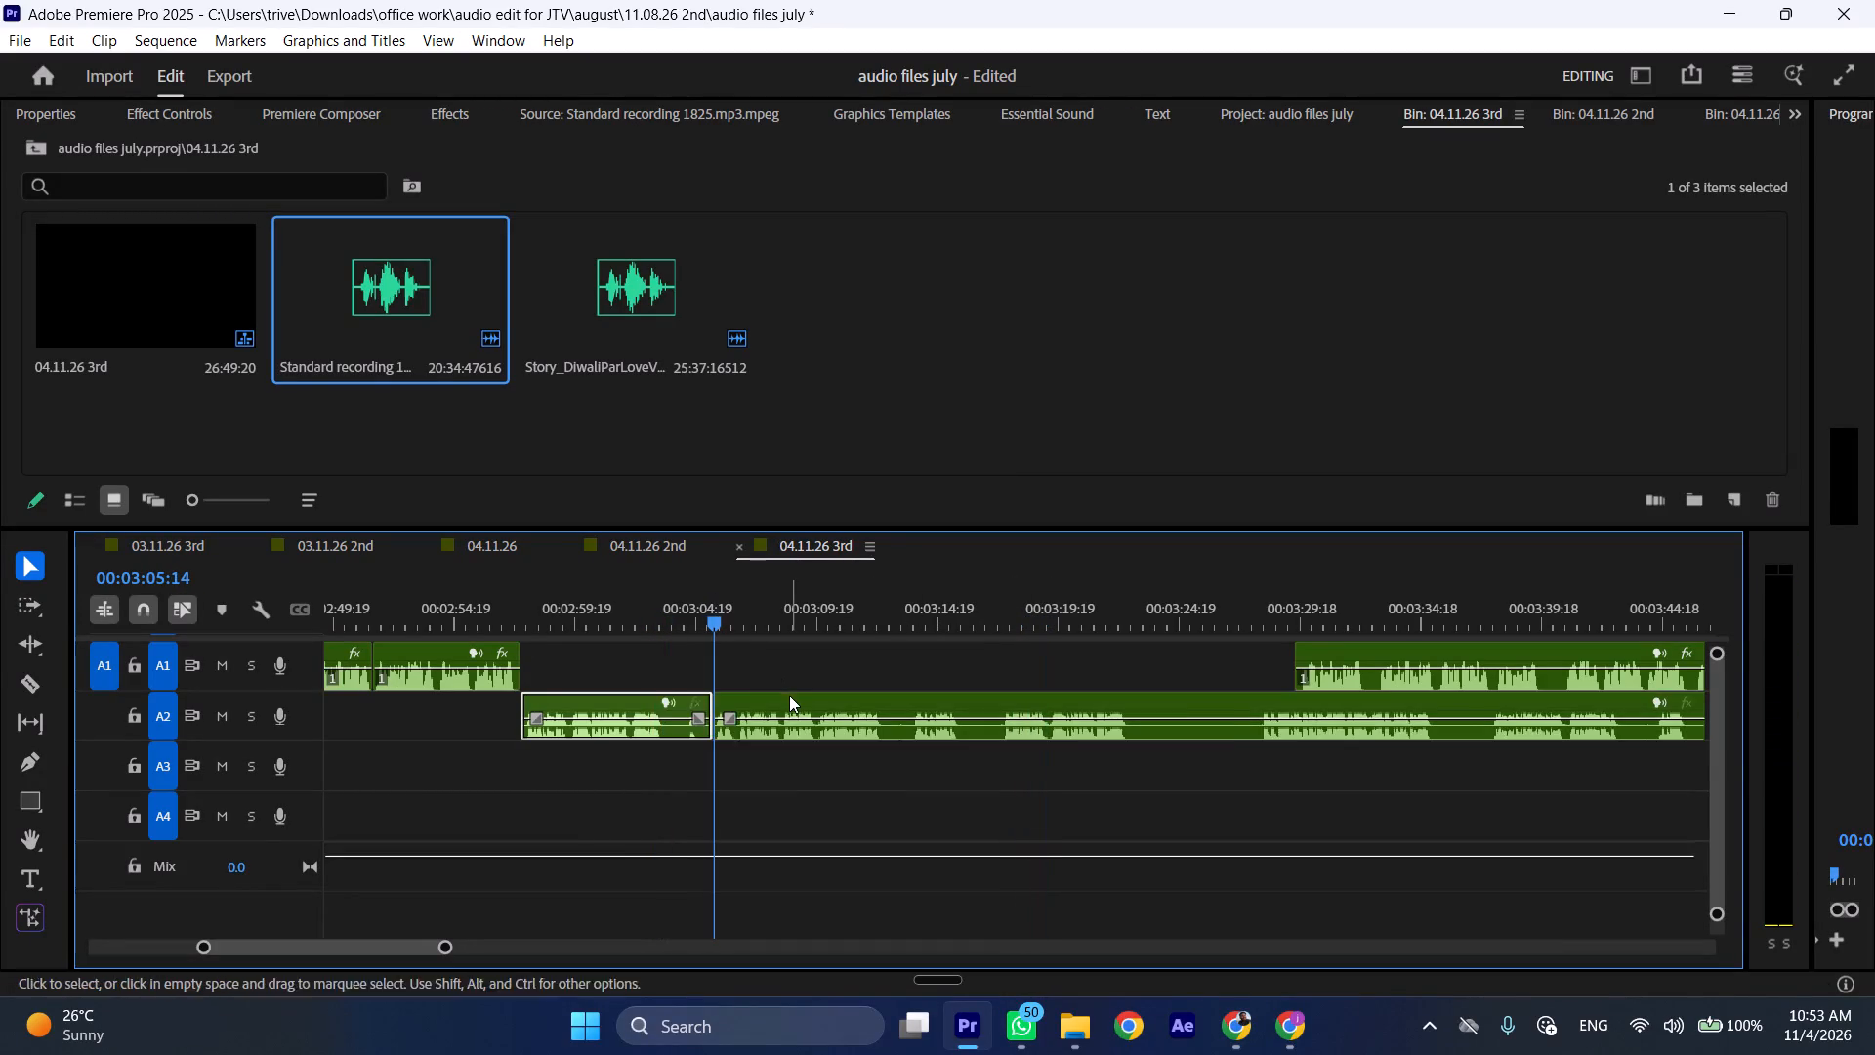
{"action": "key", "text": "ctrl+shift+d"}
Play the A2 passage from the 00:02:57:15 cut and ripple-remove its unwanted audio from 00:03:04:13 to just past 00:03:09.
{"action": "key", "text": "space"}
{"action": "key", "text": "l"}
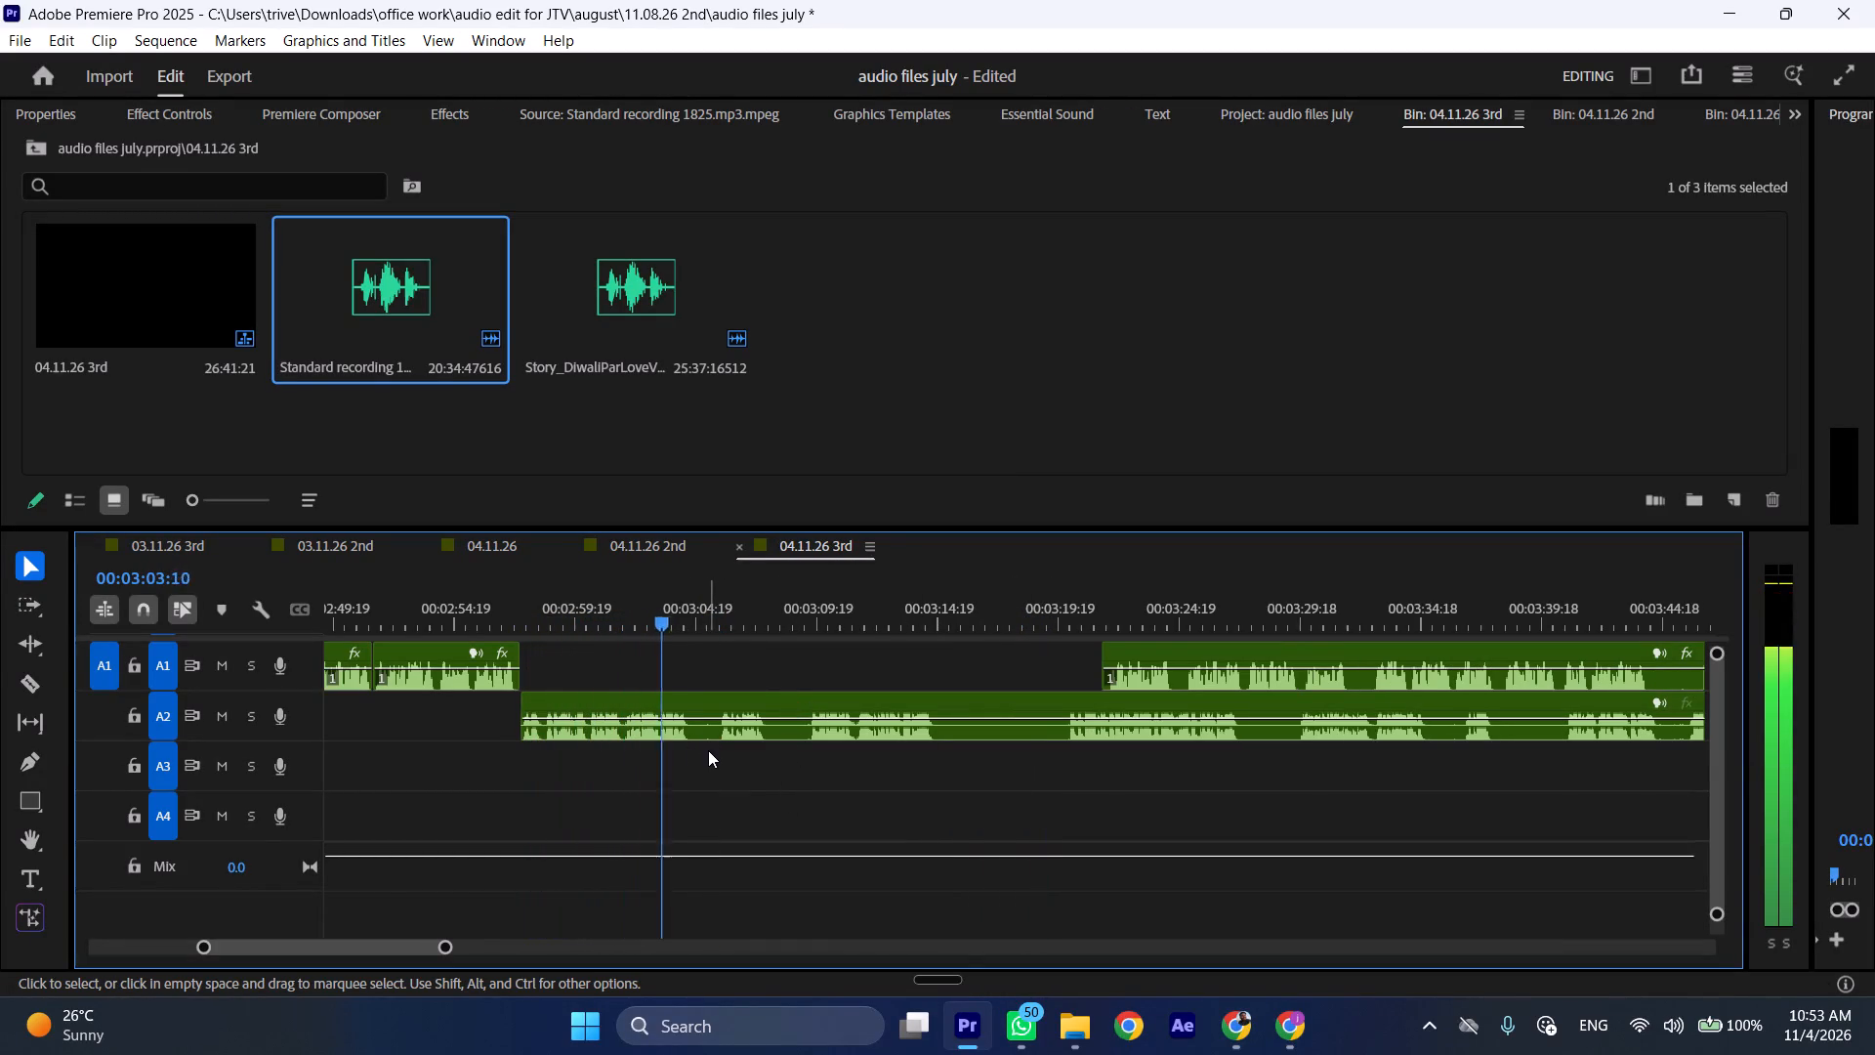
{"action": "key", "text": "space"}
{"action": "key", "text": "shift+c"}
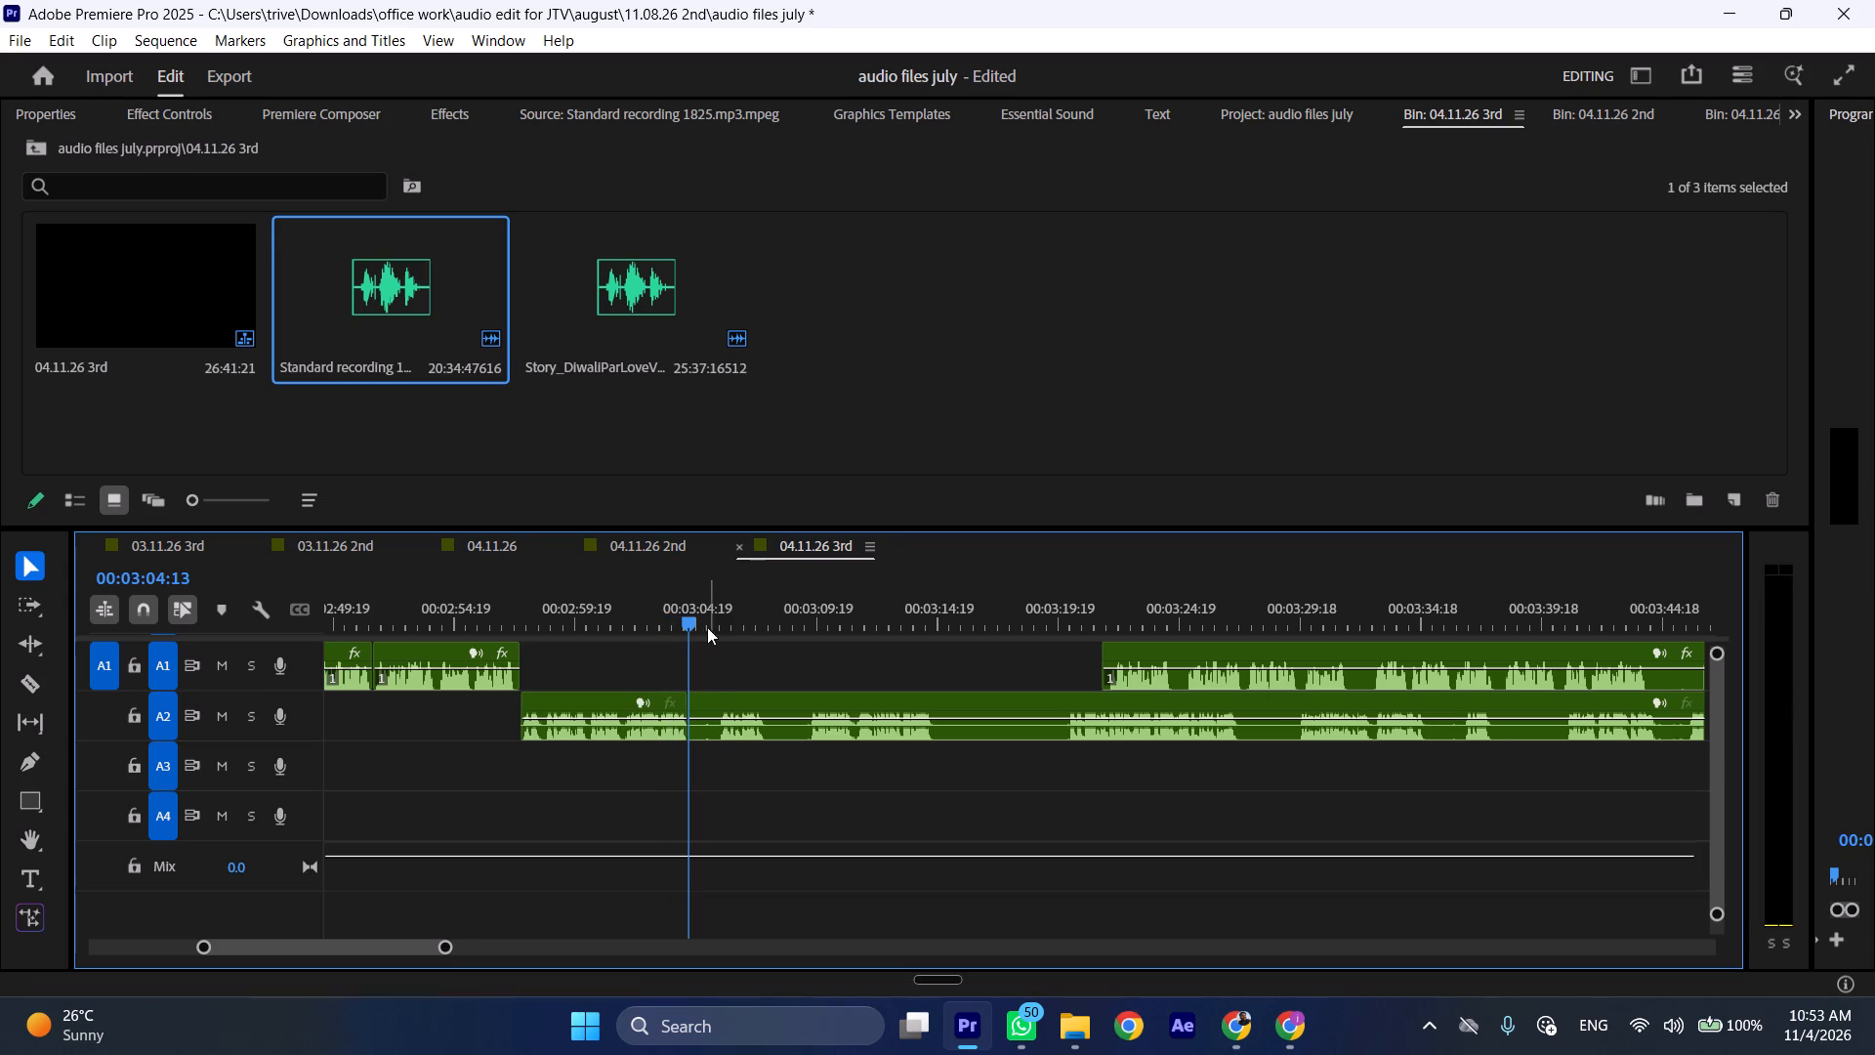
{"action": "left_click", "coordinate": [723, 604]}
{"action": "key", "text": "space"}
{"action": "left_click_drag", "start_coordinate": [762, 610], "coordinate": [794, 612]}
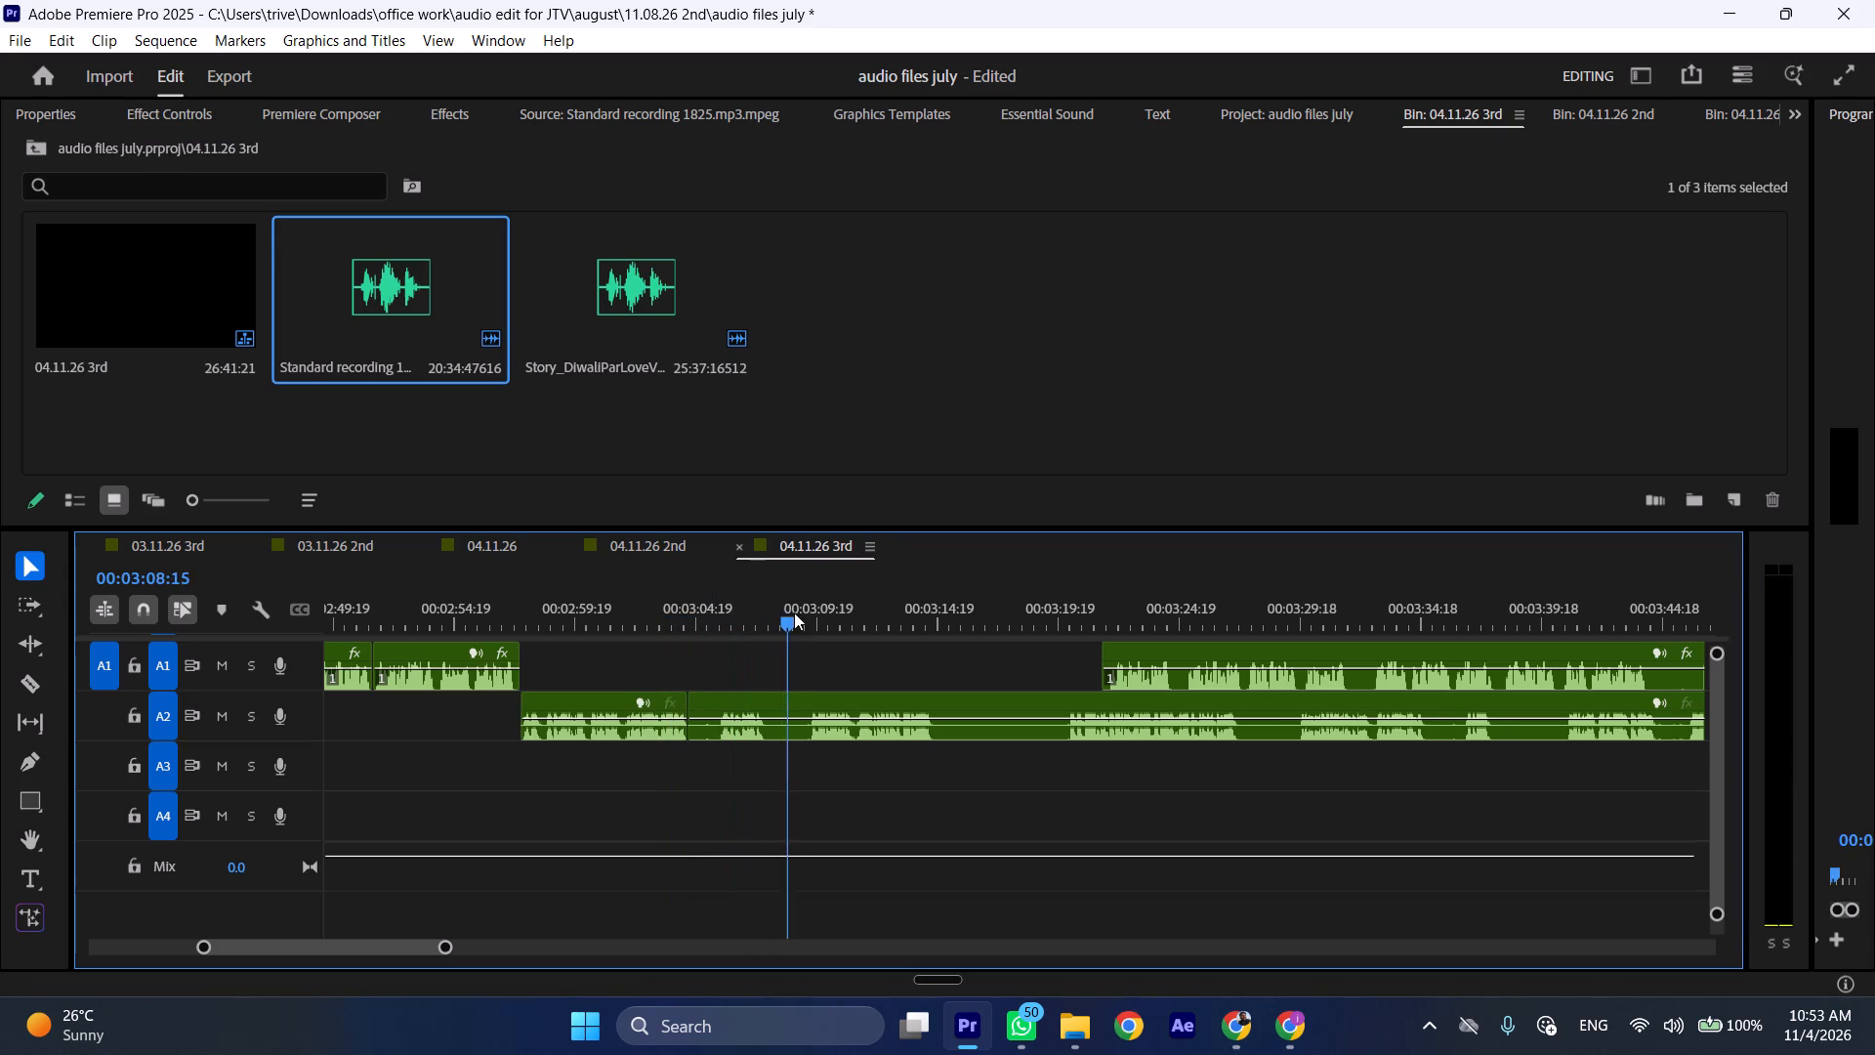
{"action": "left_click_drag", "start_coordinate": [794, 612], "coordinate": [813, 616]}
{"action": "left_click", "coordinate": [829, 715]}
{"action": "key", "text": "shift+c"}
{"action": "key", "text": "ctrl+shift+d"}
Play the A2 passage that follows the 00:03:04:13 cut and split it at 00:03:09:19.
{"action": "key", "text": "space"}
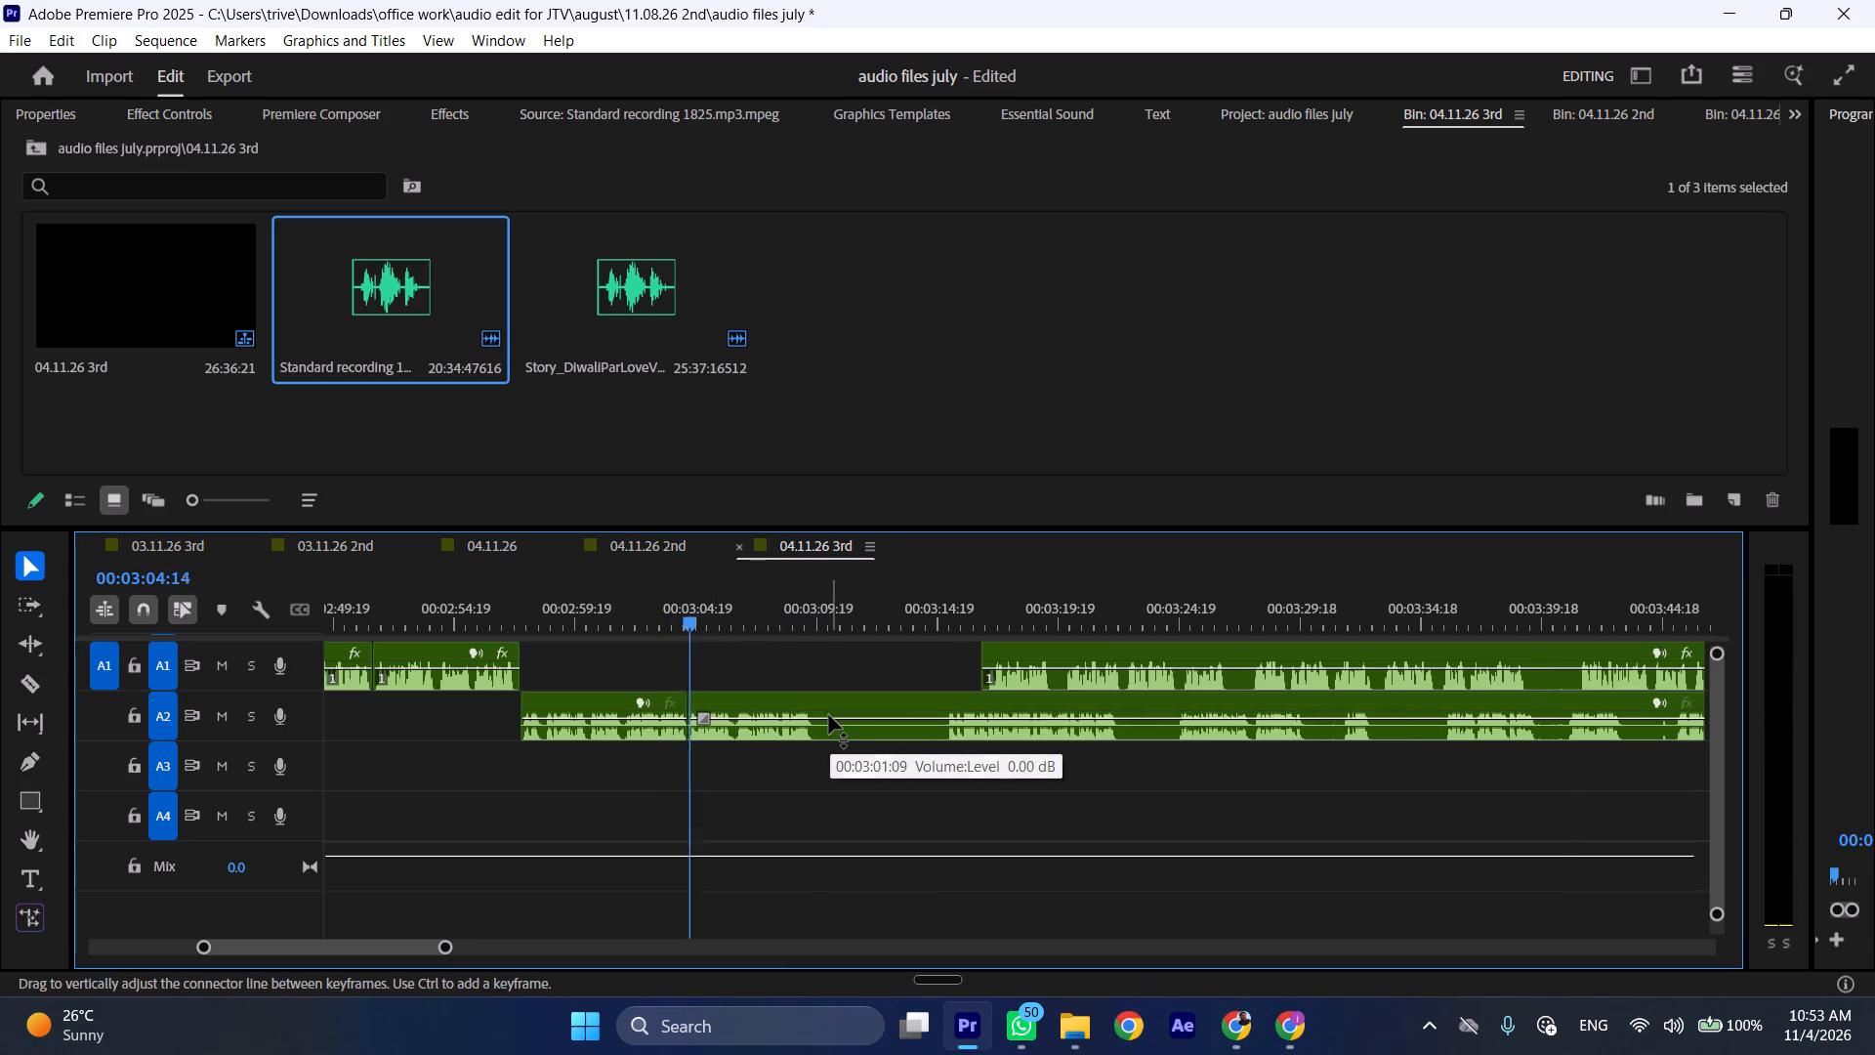
{"action": "type", "text": "l"}
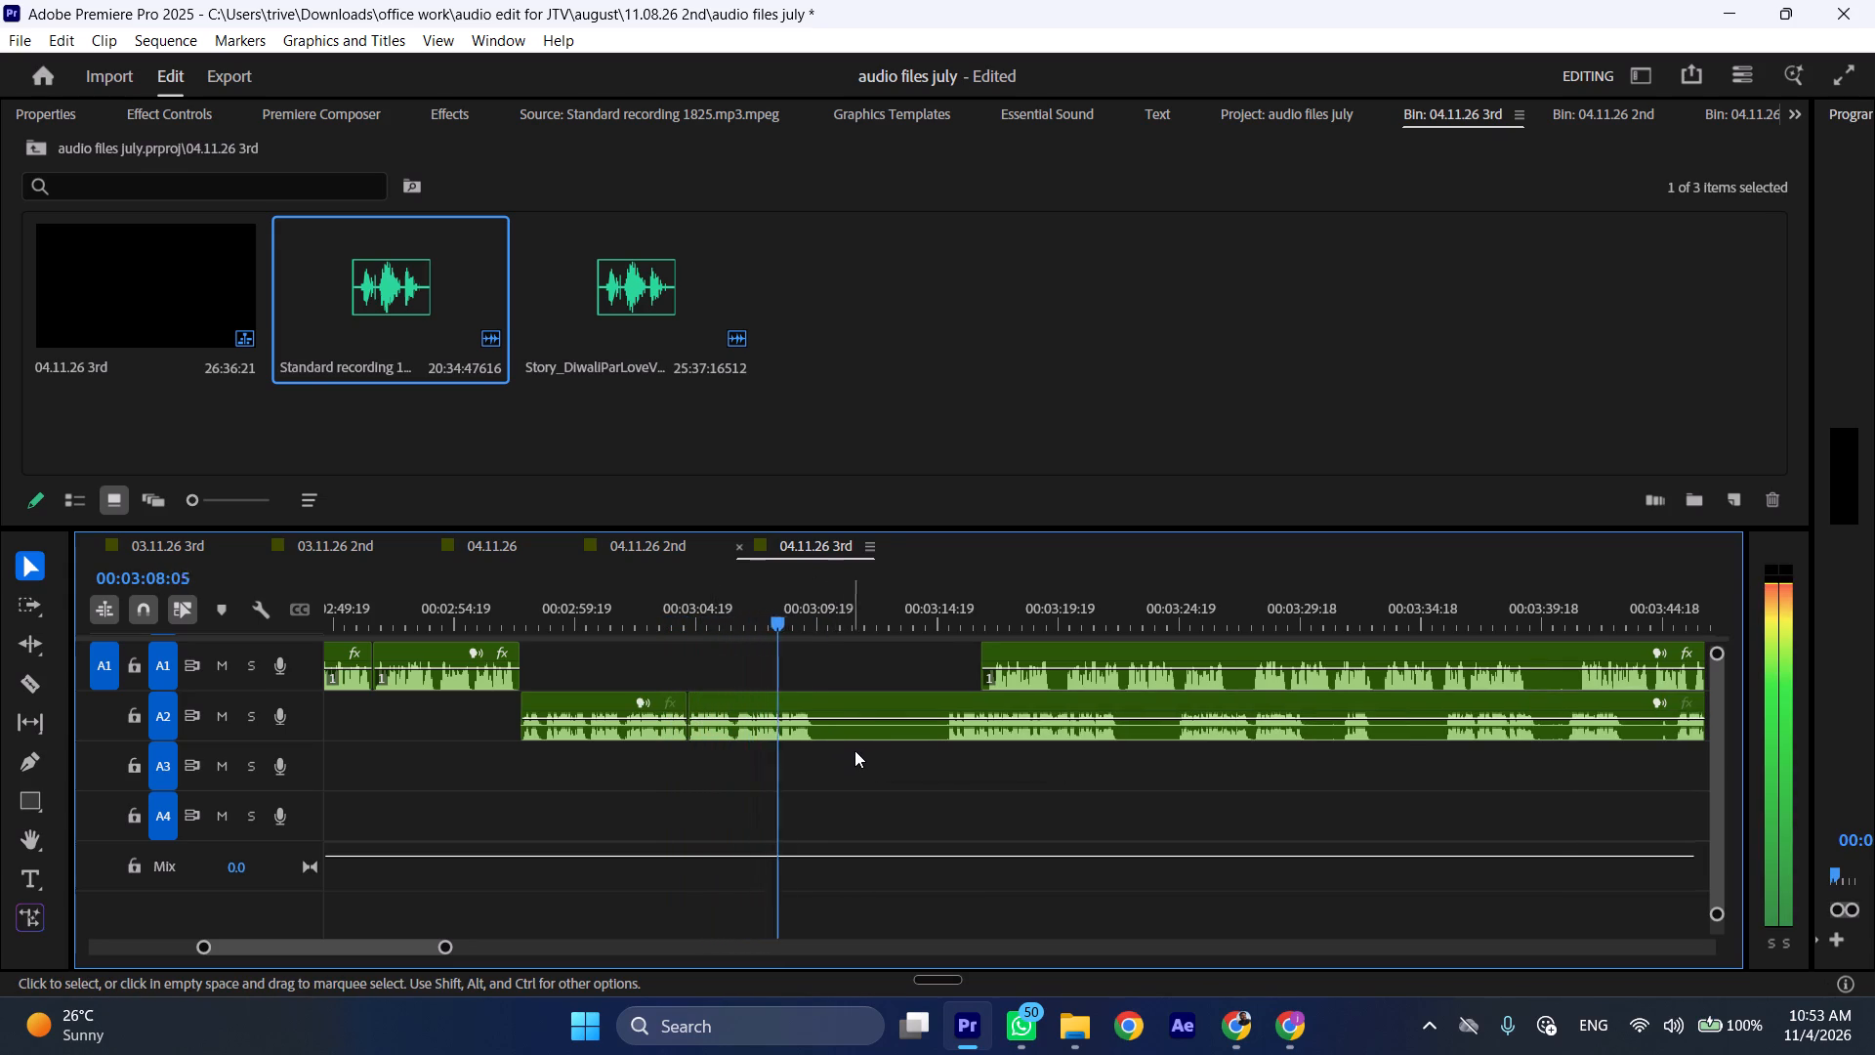
{"action": "key", "text": "space"}
{"action": "key", "text": "shift+c"}
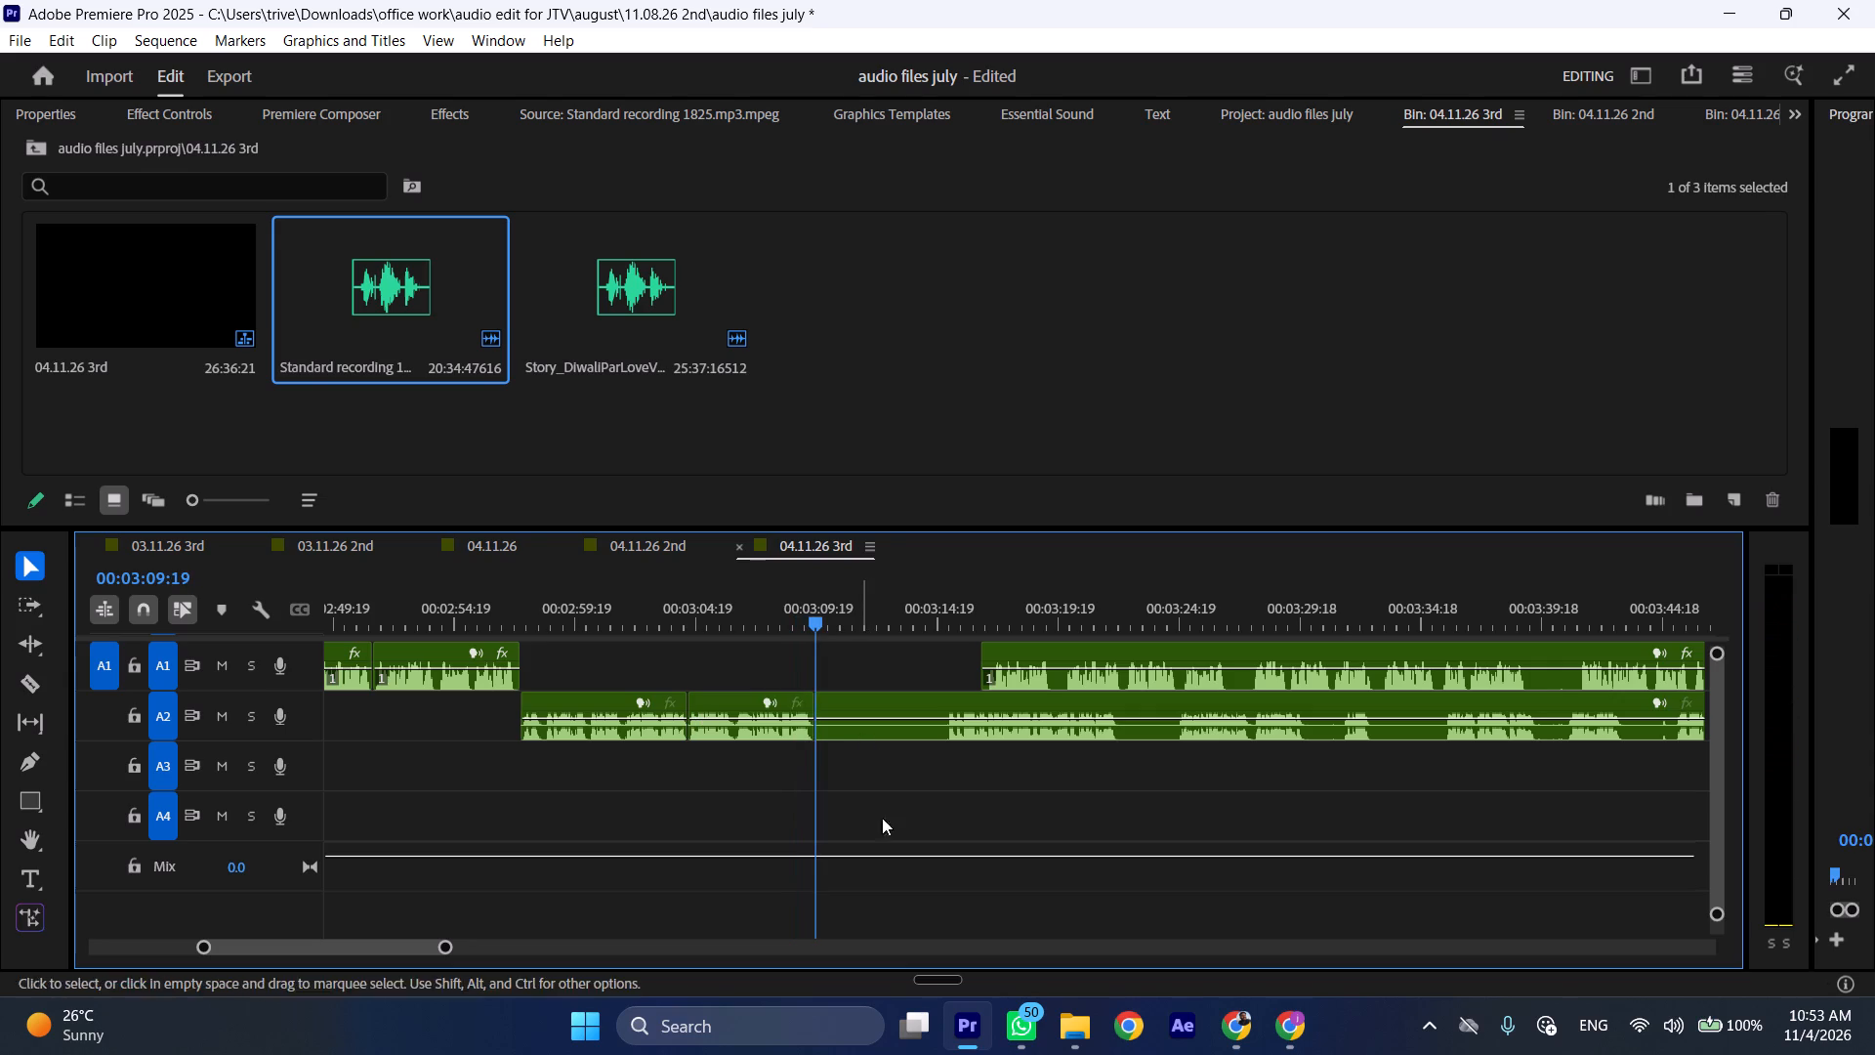
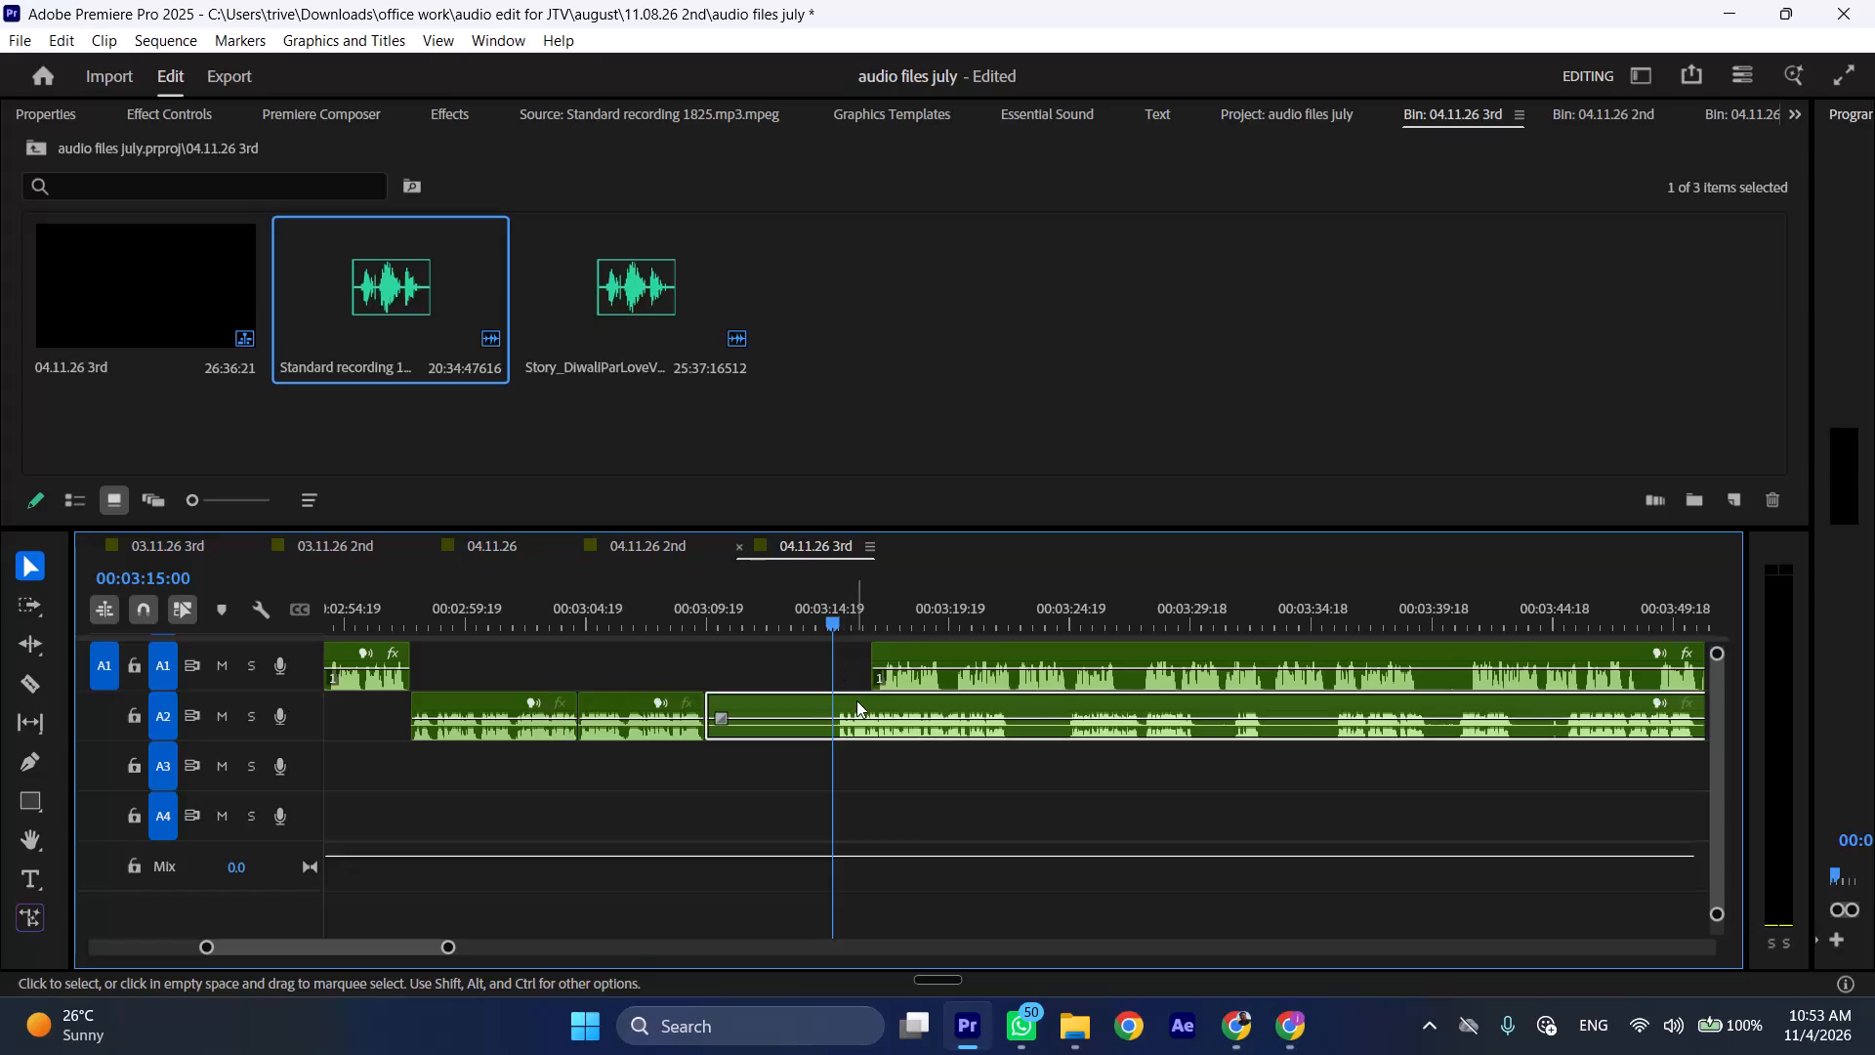
Split the last A2 clip at 00:03:15:00 and ripple-remove its unwanted audio back to the 00:03:09:19 cut.
{"action": "key", "text": "shift+c"}
{"action": "key", "text": "ctrl+shift+d"}
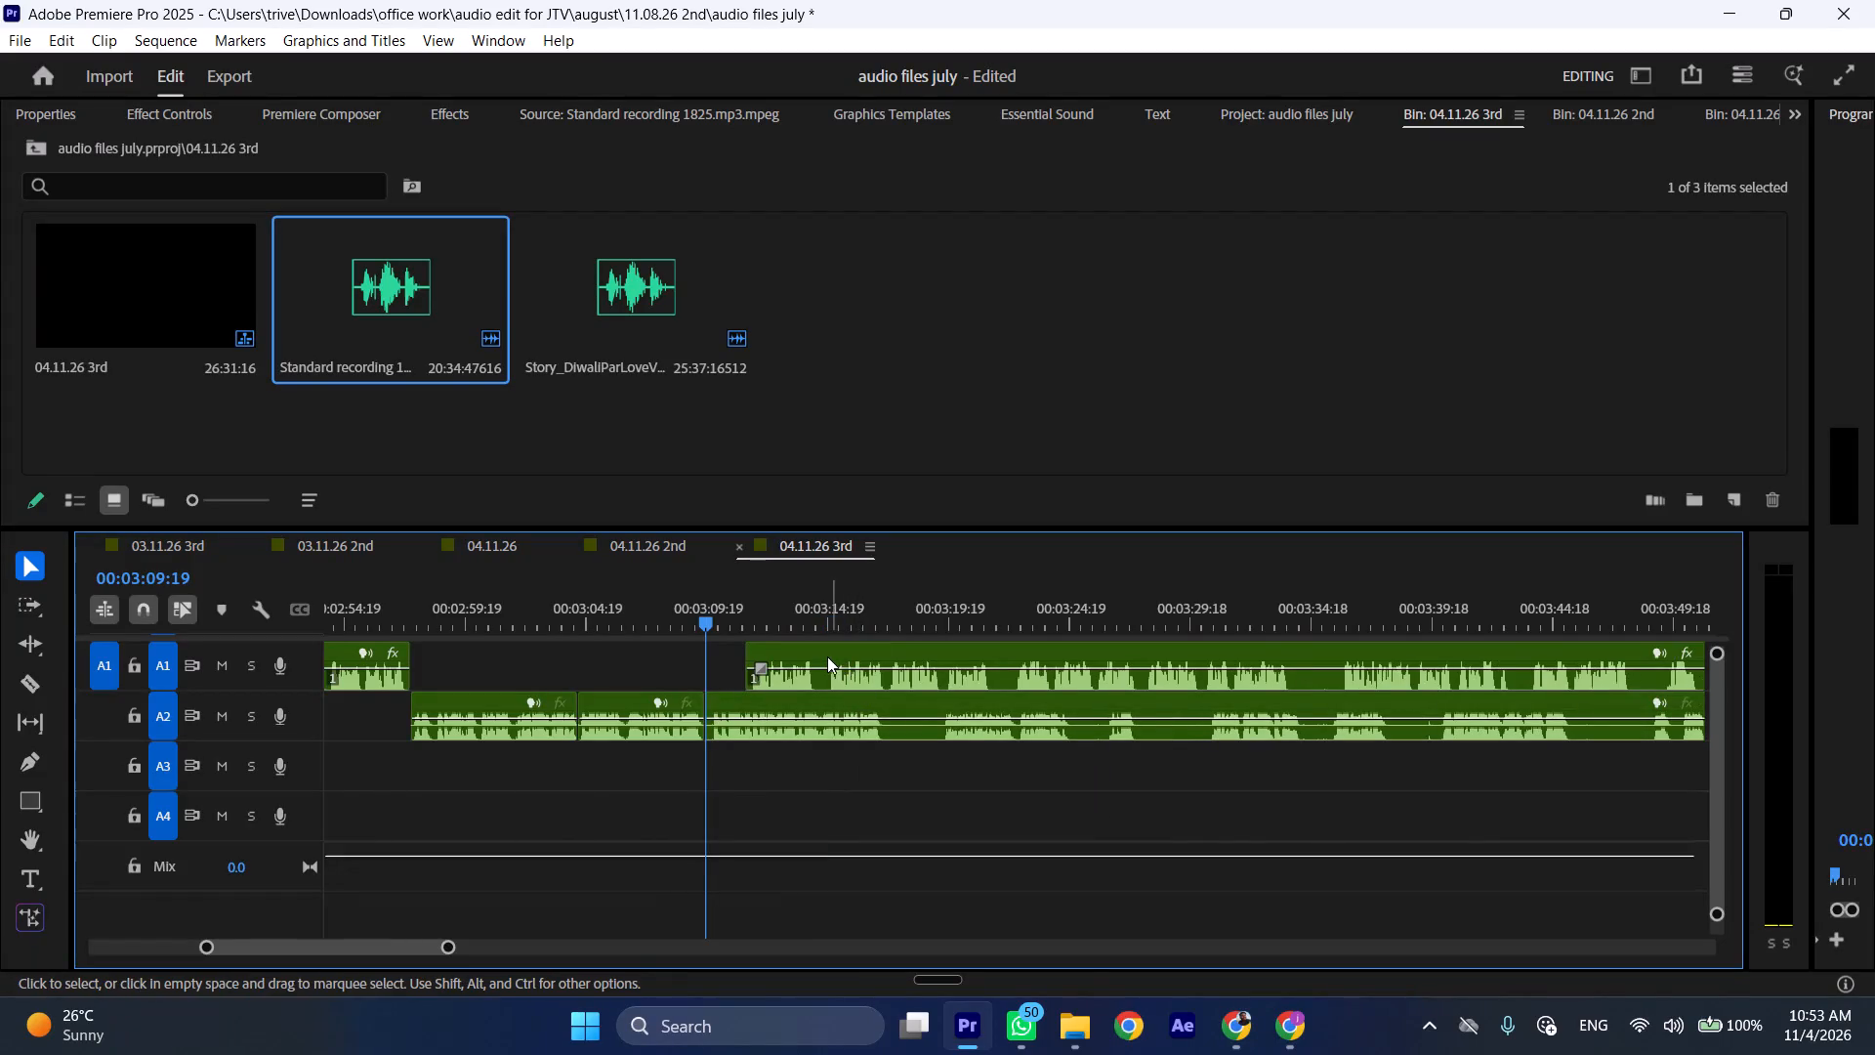
Move the last A1 clip about 6.5 seconds later, play A2 from the 00:03:09:19 cut and split it at 00:03:17:04.
{"action": "left_click_drag", "start_coordinate": [823, 655], "coordinate": [982, 665]}
{"action": "key", "text": "space"}
{"action": "type", "text": "l"}
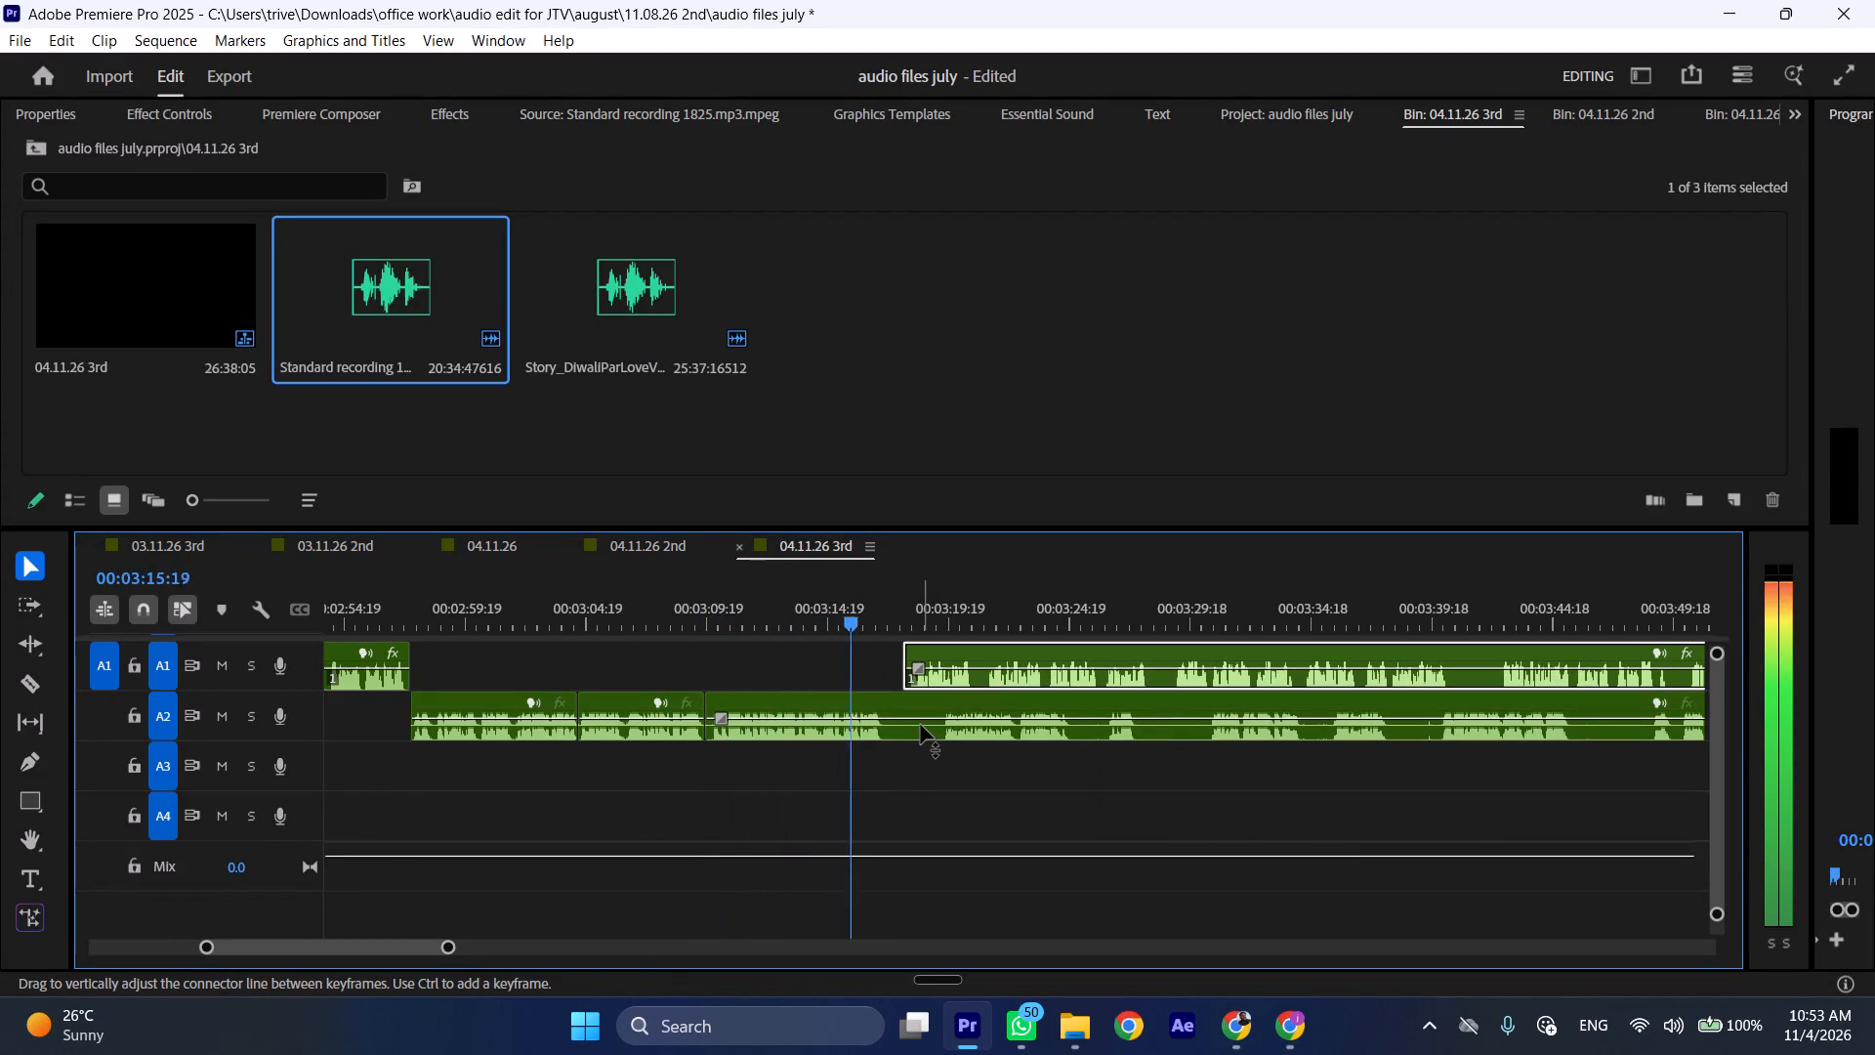
{"action": "key", "text": "space"}
{"action": "key", "text": "space"}
{"action": "key", "text": "space"}
{"action": "left_click", "coordinate": [917, 726]}
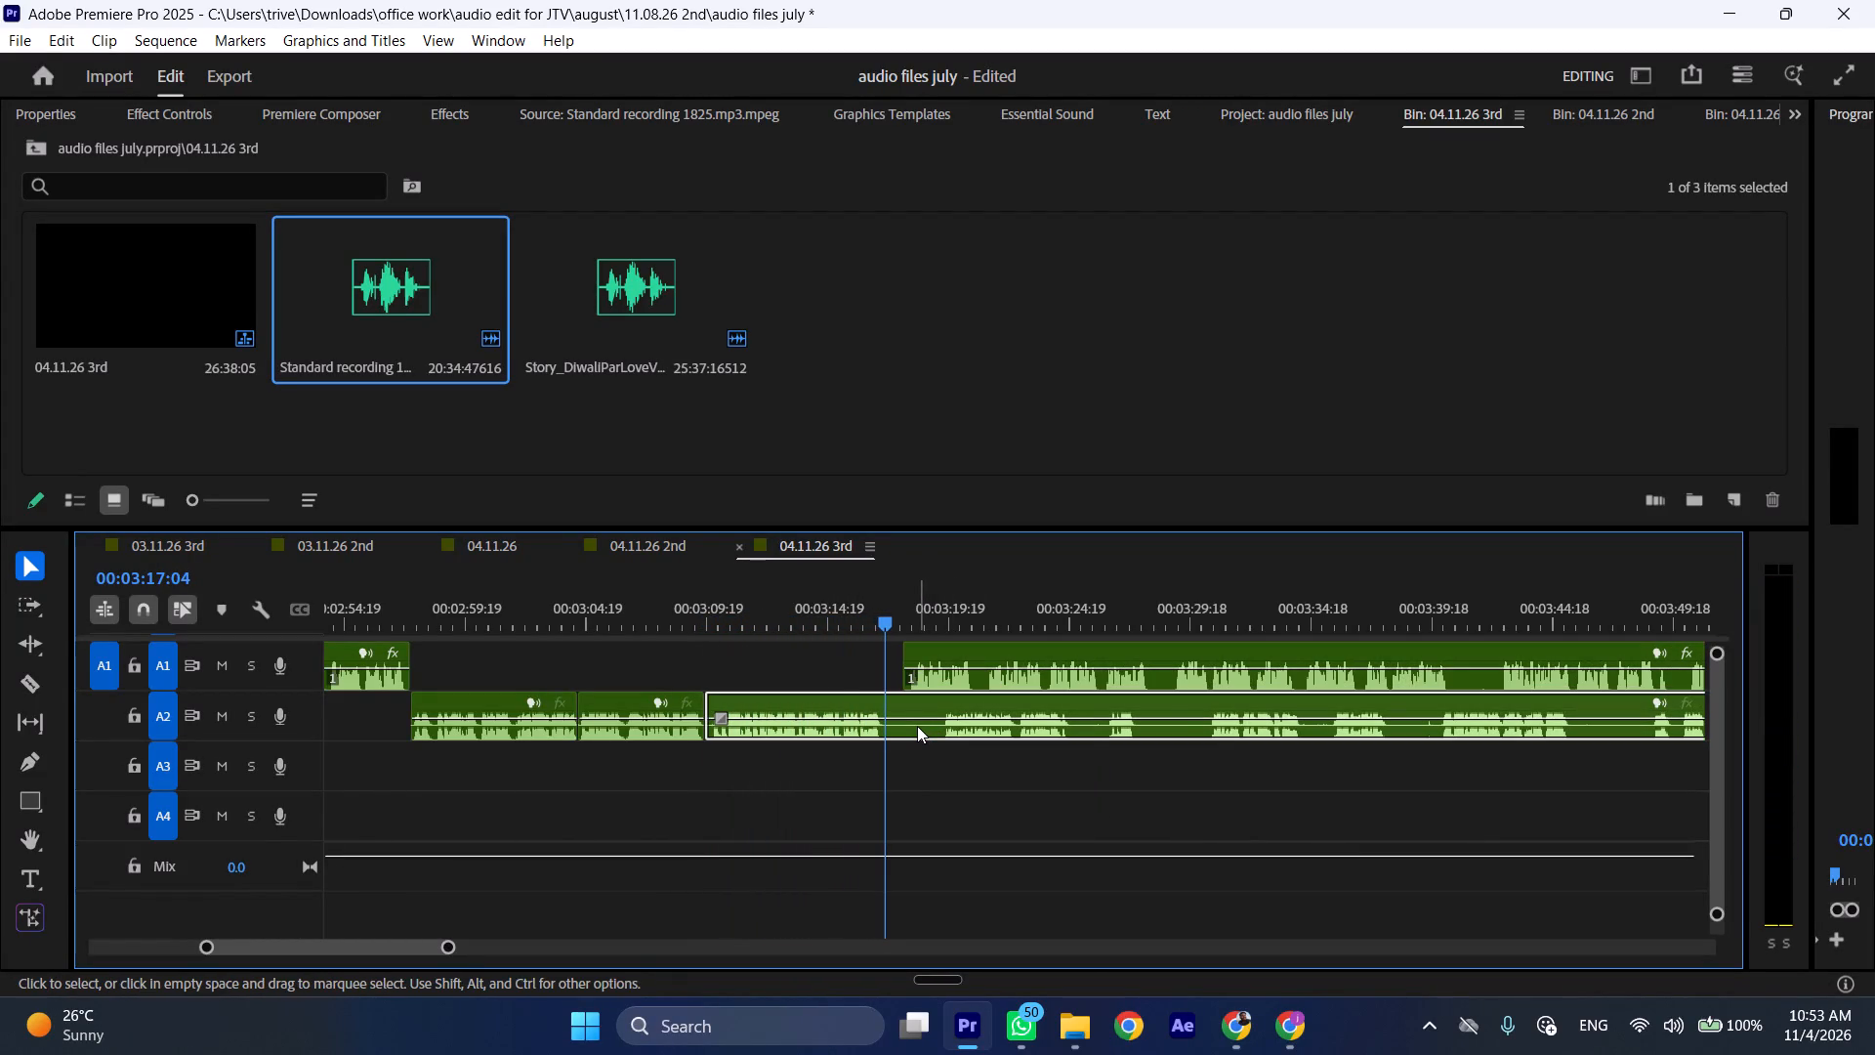
{"action": "key", "text": "shift+c"}
Start the last A1 clip at the 00:03:17:04 cut and move the remaining A2 clip about 13 seconds later.
{"action": "left_click_drag", "start_coordinate": [943, 655], "coordinate": [926, 656]}
{"action": "left_click_drag", "start_coordinate": [921, 701], "coordinate": [1228, 706]}
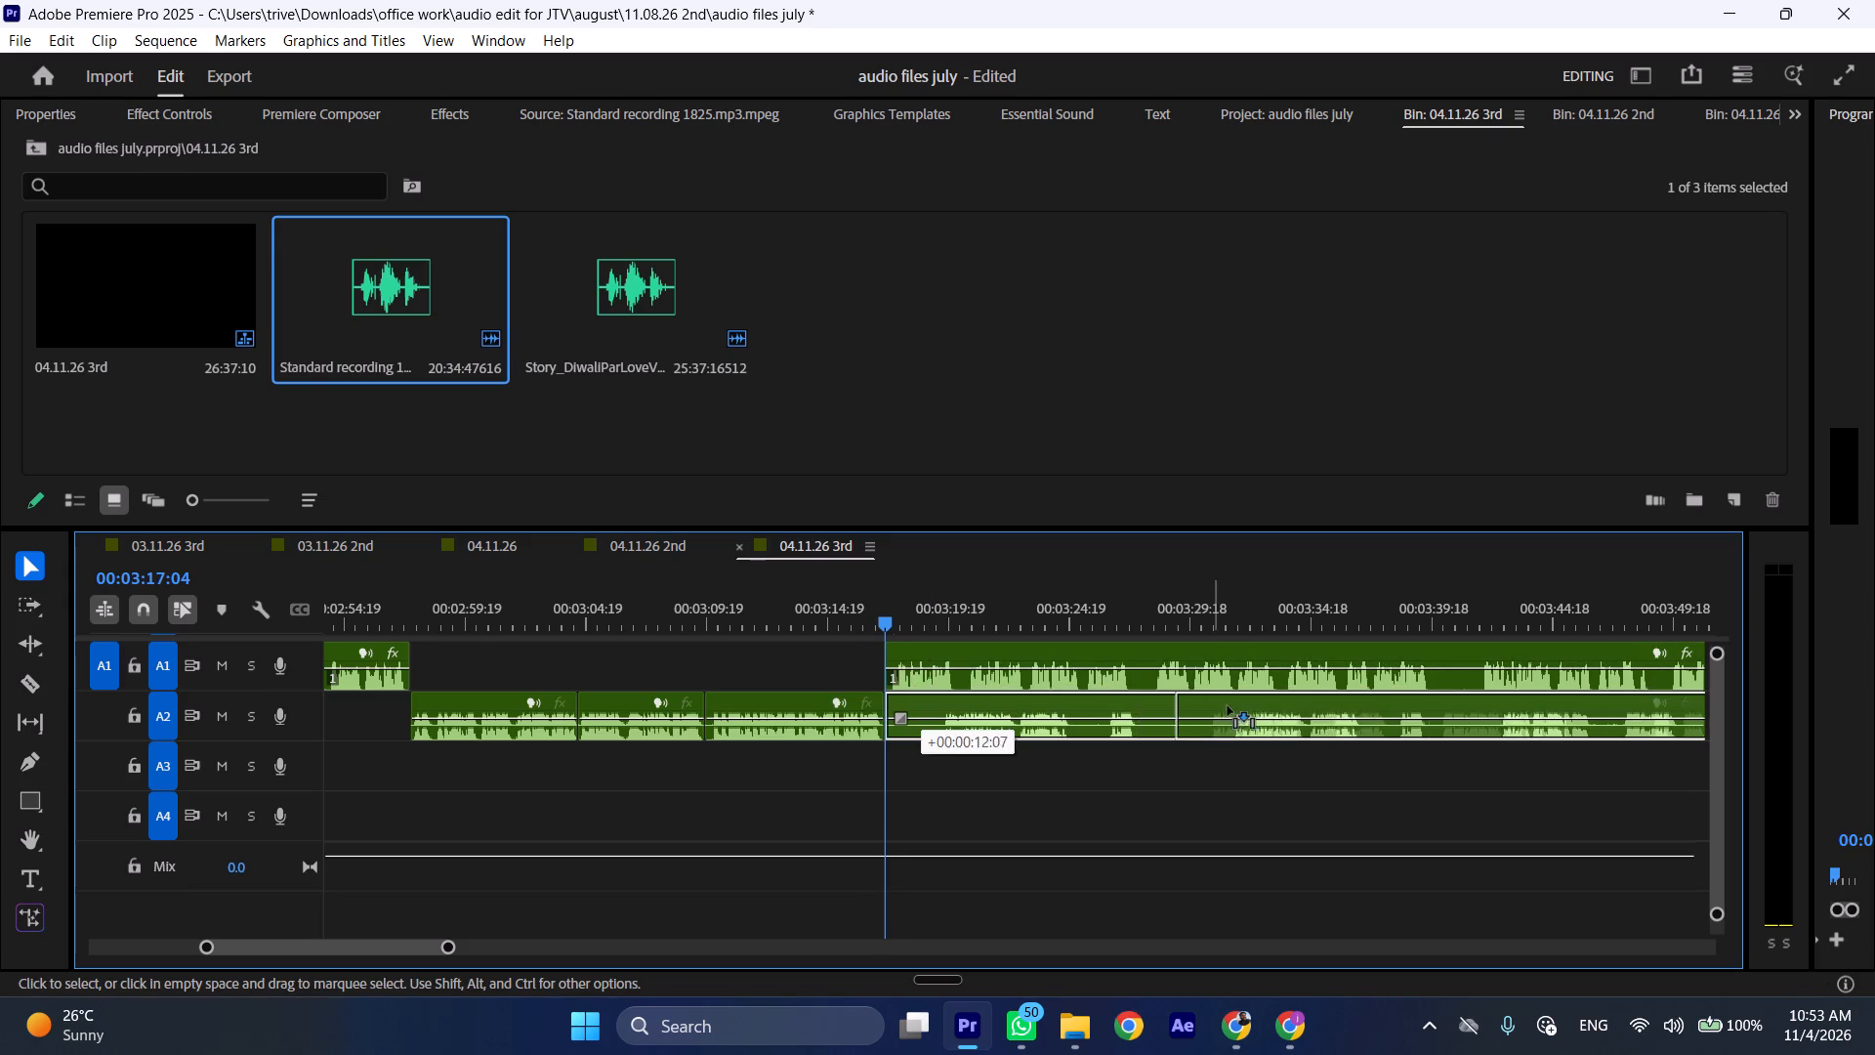
{"action": "left_click_drag", "start_coordinate": [1228, 706], "coordinate": [1230, 706]}
Play A1 from 00:03:17:04 and trim about 2 seconds off the start of the moved A2 clip.
{"action": "key", "text": "space"}
{"action": "type", "text": "l"}
{"action": "left_click_drag", "start_coordinate": [1205, 698], "coordinate": [1251, 705]}
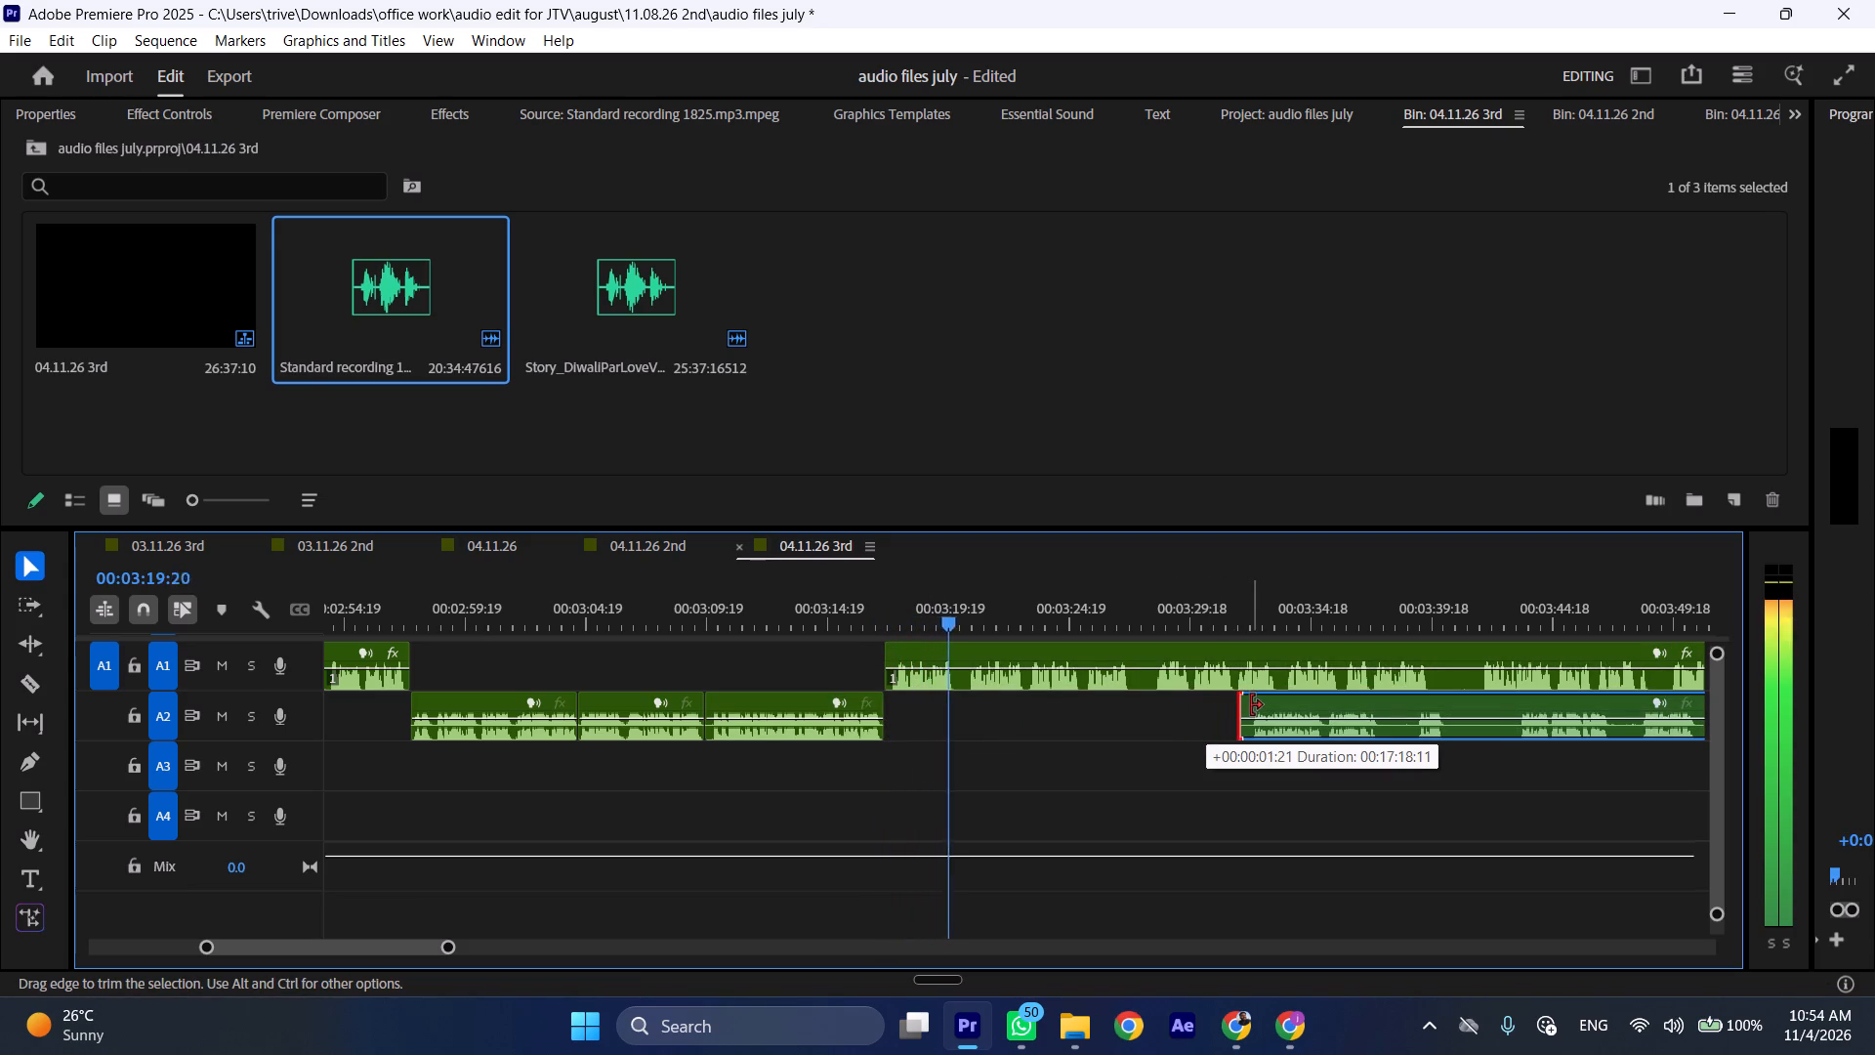
{"action": "left_click_drag", "start_coordinate": [1251, 705], "coordinate": [1260, 705]}
Split the last A1 clip about 3 seconds after 00:03:17:04 and ripple-remove its unwanted opening audio.
{"action": "left_click_drag", "start_coordinate": [982, 611], "coordinate": [972, 611]}
{"action": "left_click", "coordinate": [1014, 666]}
{"action": "key", "text": "shift+c"}
{"action": "key", "text": "ctrl+shift+d"}
Play the A1 passage from the 00:03:17:04 cut and split it at 00:03:24:01.
{"action": "key", "text": "space"}
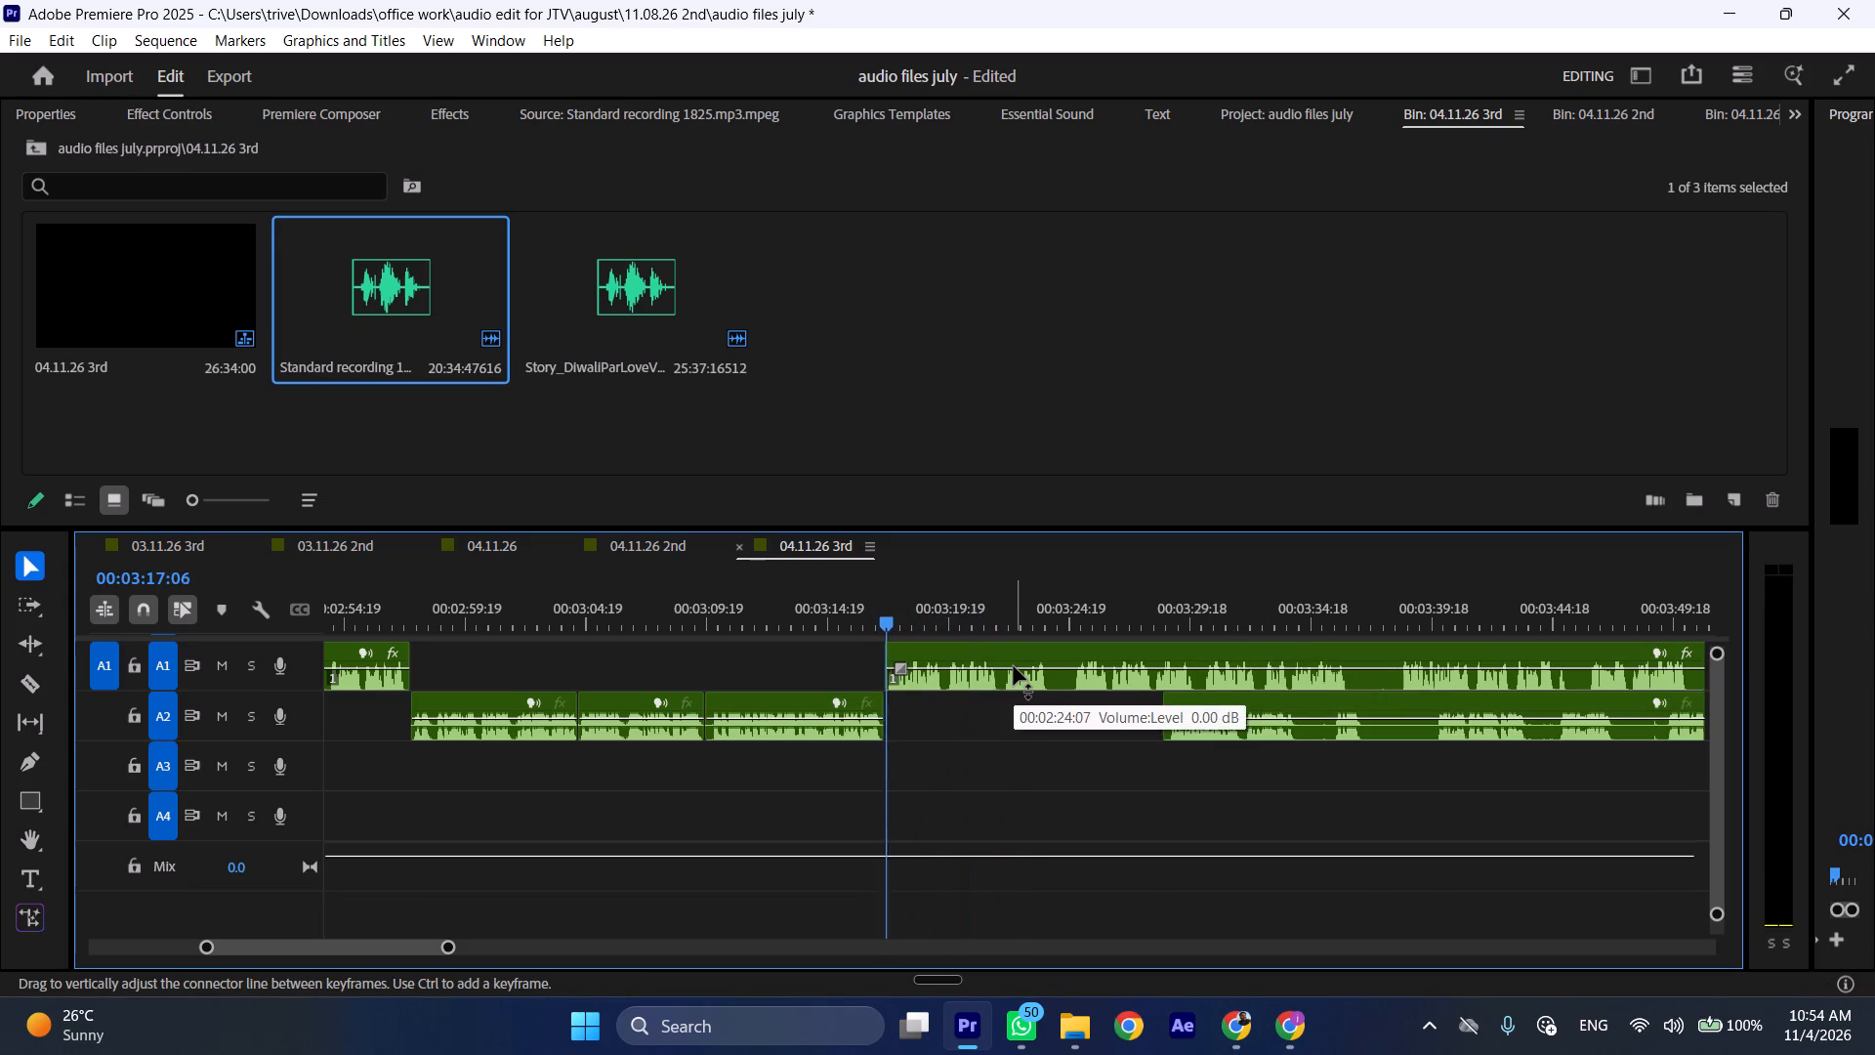
{"action": "type", "text": "l"}
{"action": "scroll", "coordinate": [1050, 721], "scroll_direction": "down", "scroll_amount": 6}
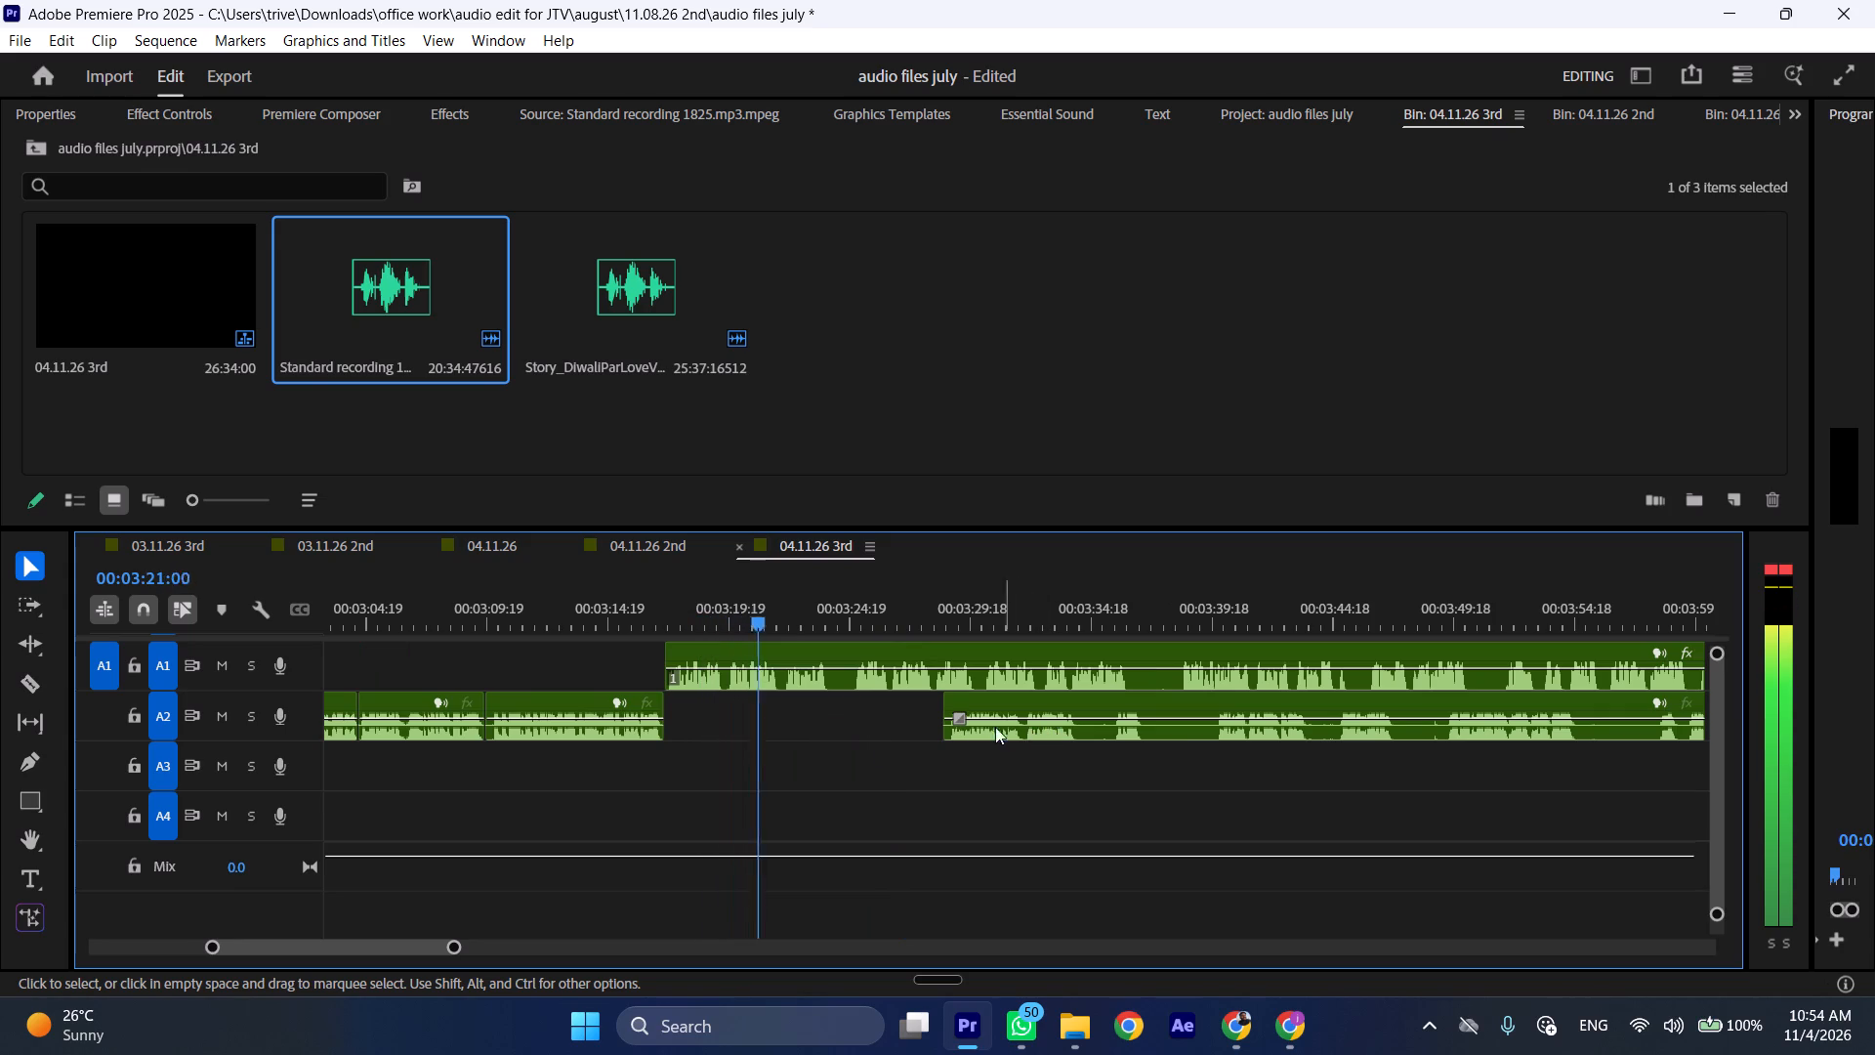
{"action": "key", "text": "space"}
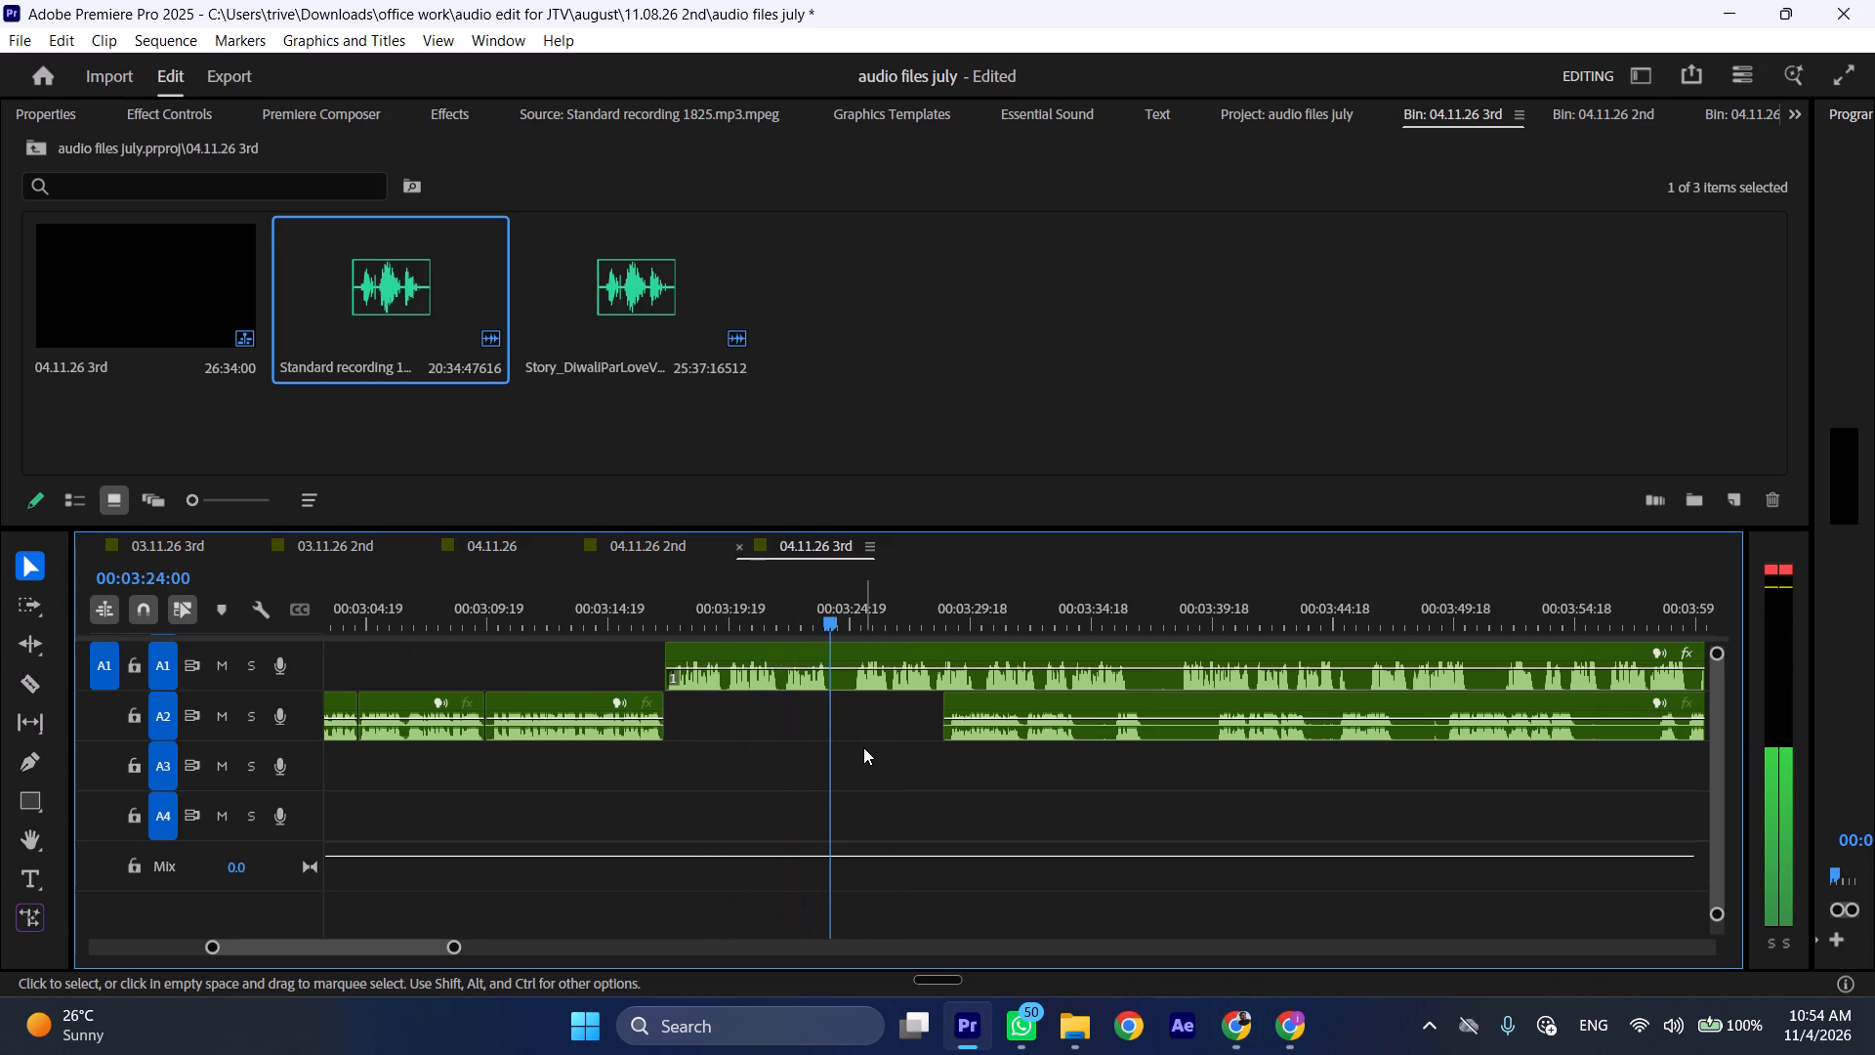
{"action": "type", "text": "C"}
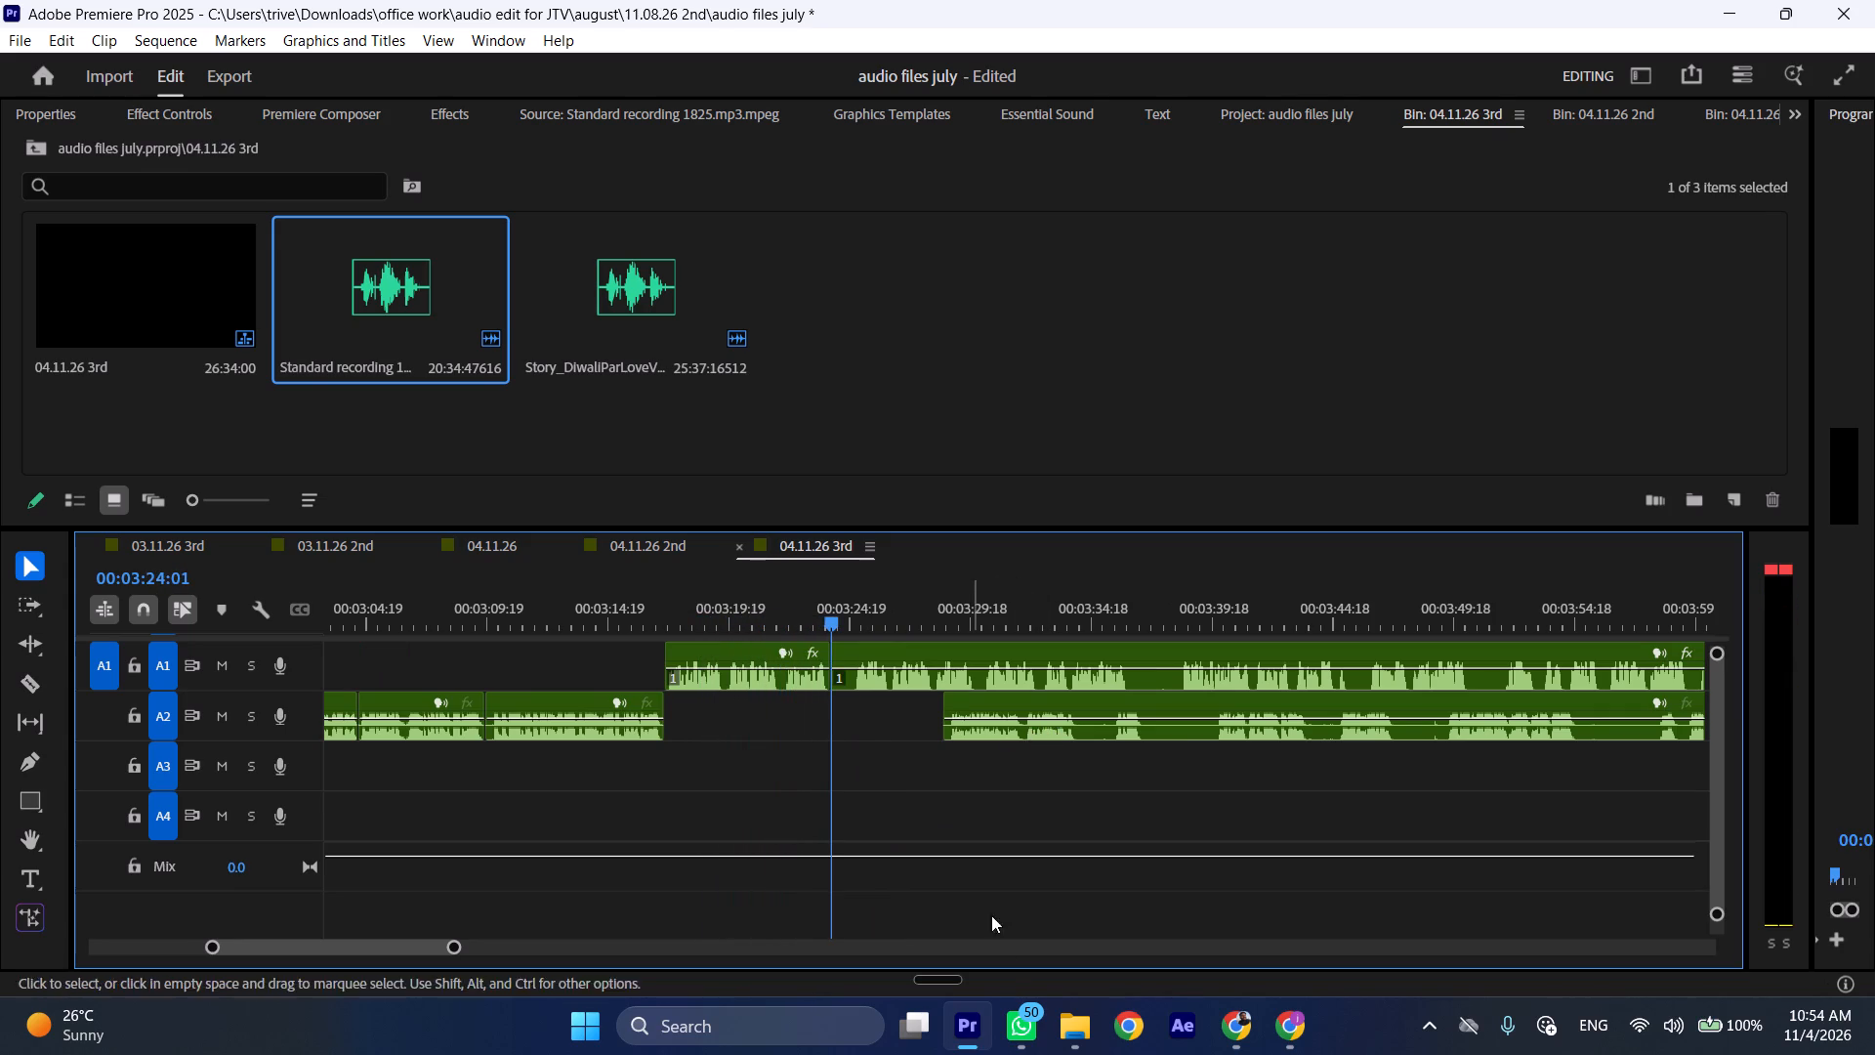
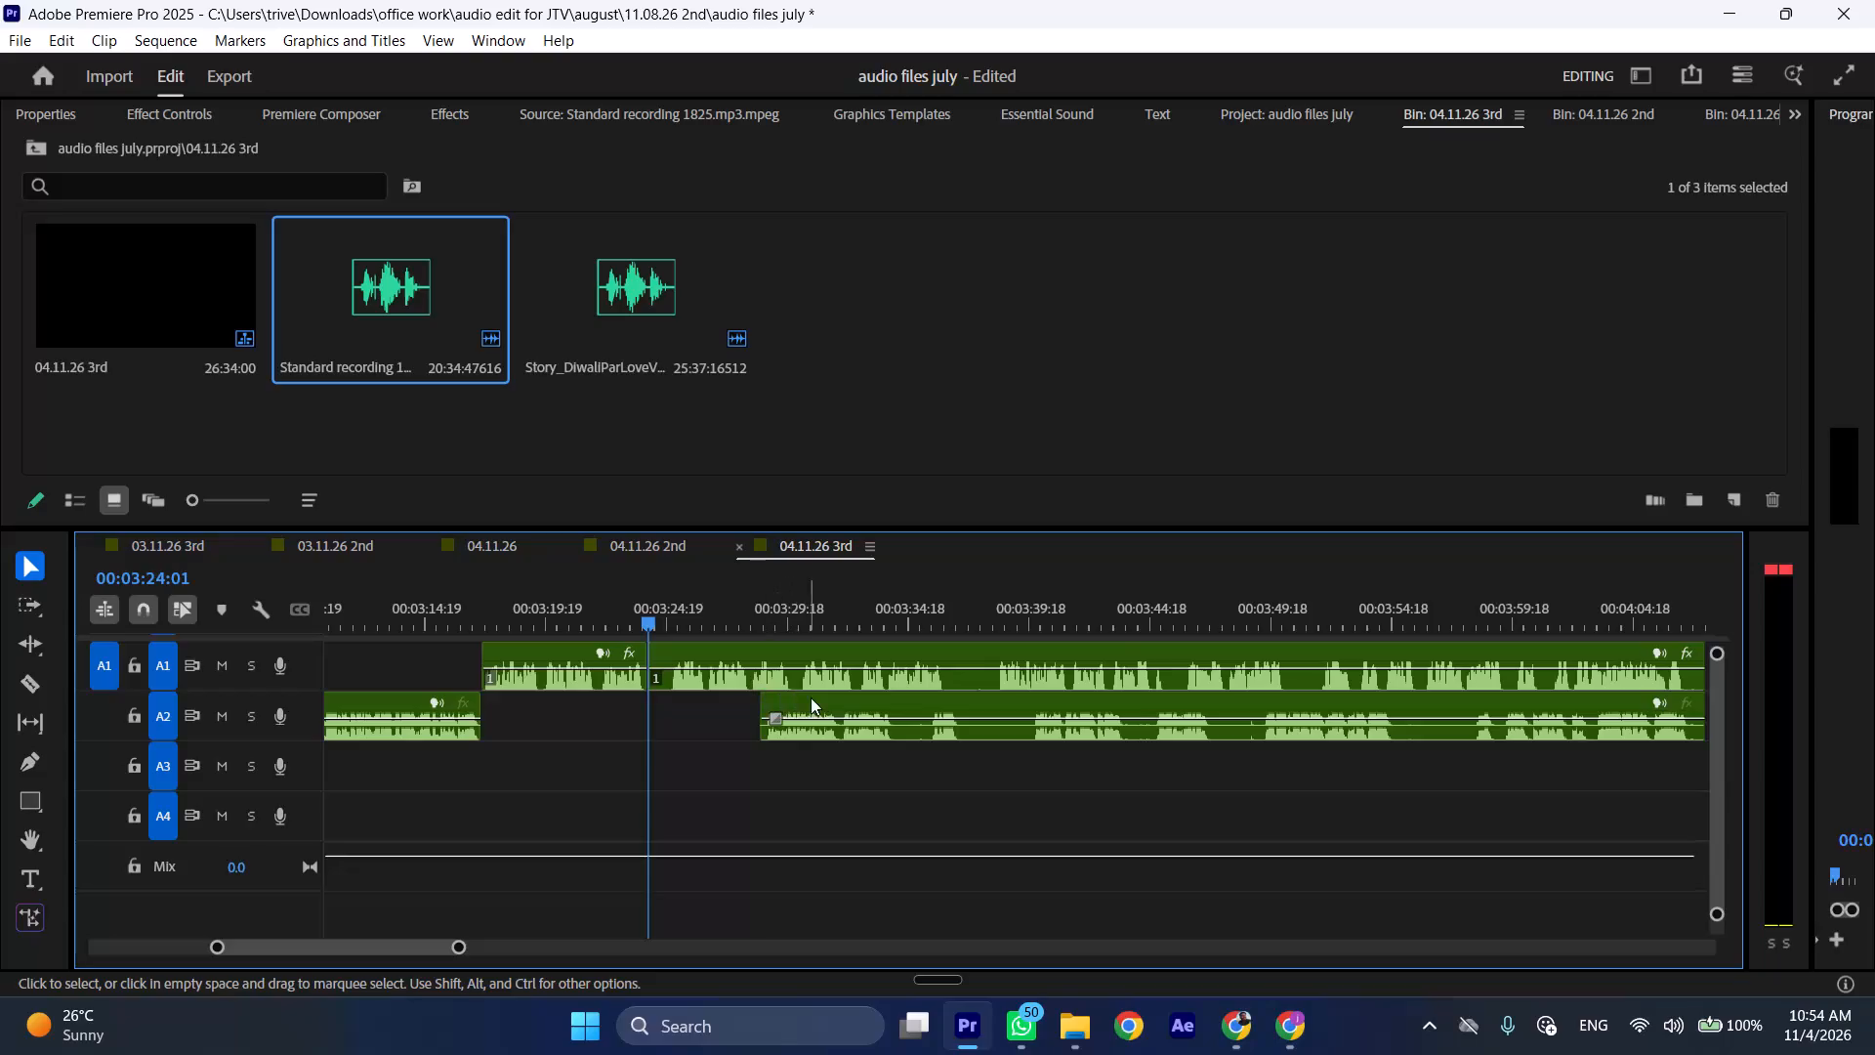
Start the last A2 clip at the 00:03:24:01 cut and move the remaining A1 clip about 11 seconds later.
{"action": "left_click_drag", "start_coordinate": [813, 699], "coordinate": [705, 724]}
{"action": "left_click_drag", "start_coordinate": [708, 647], "coordinate": [972, 662]}
Play A2 from 00:03:24:01 and trim just under 1 second off the start of the moved A1 clip.
{"action": "key", "text": "space"}
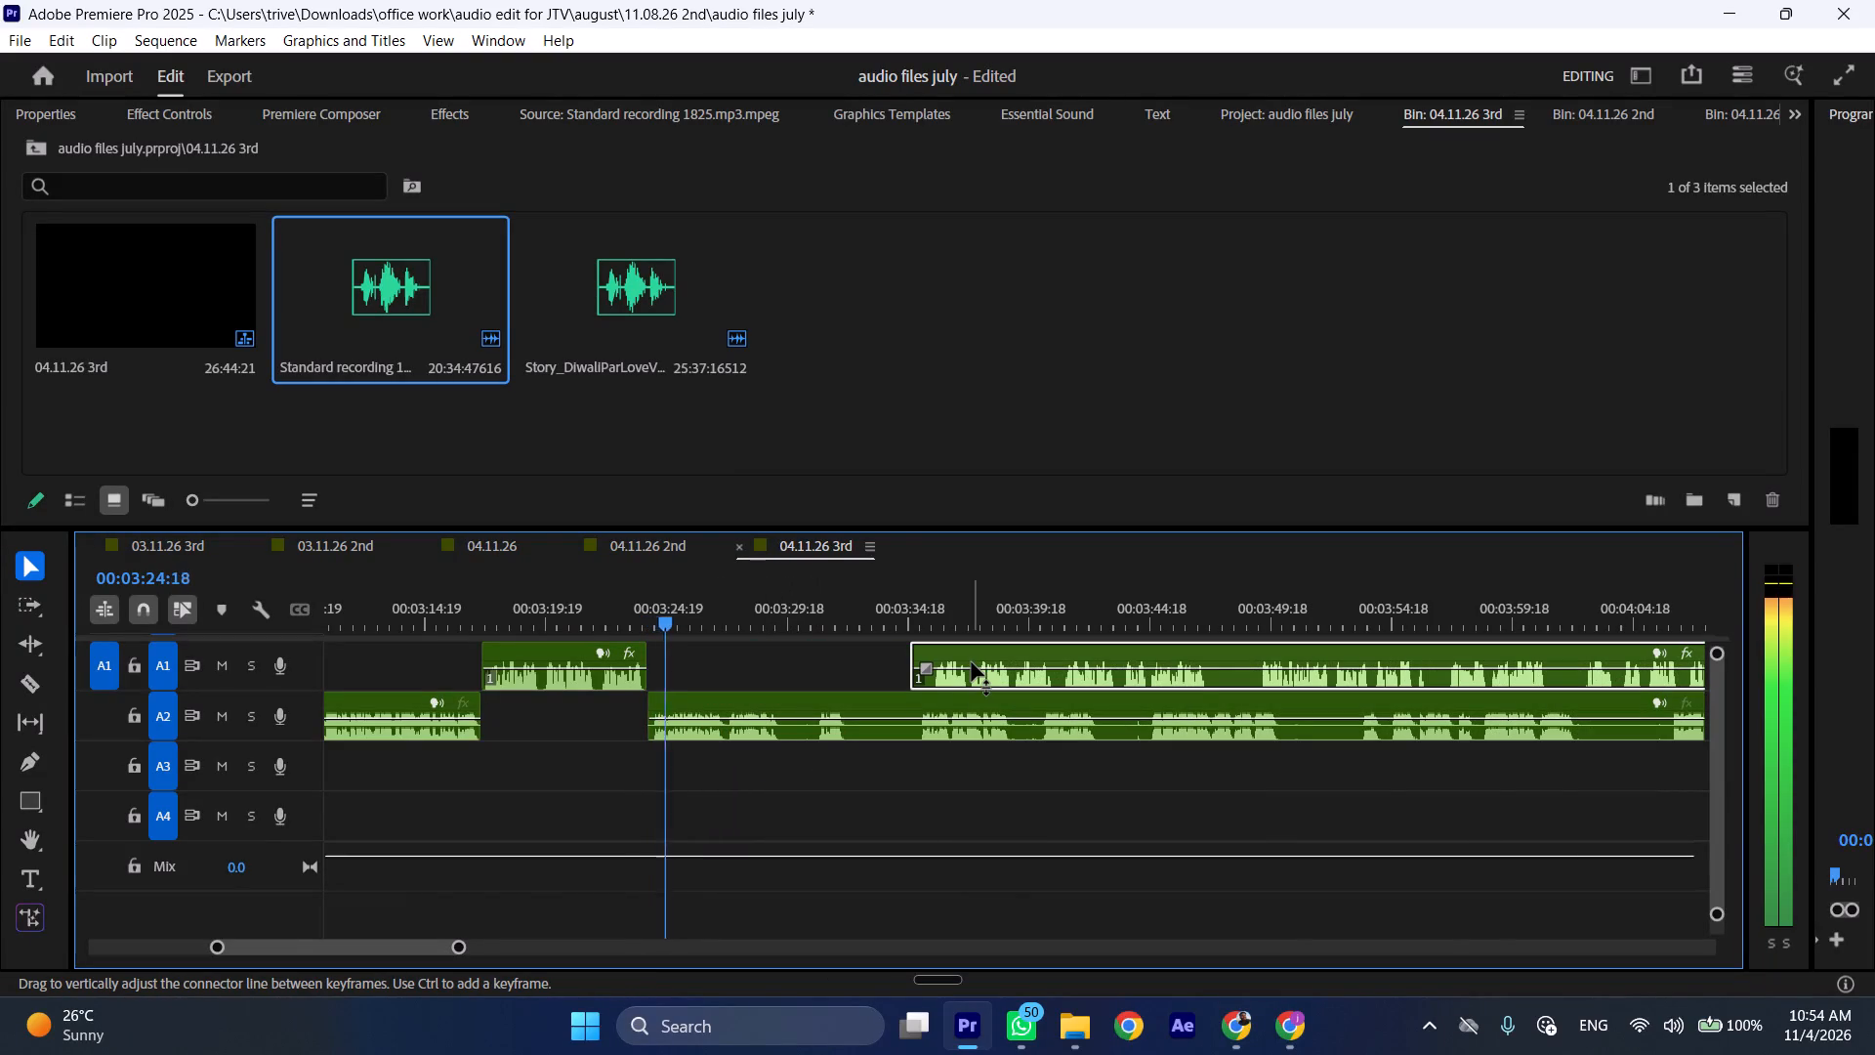
{"action": "key", "text": "l"}
{"action": "left_click_drag", "start_coordinate": [914, 653], "coordinate": [932, 657]}
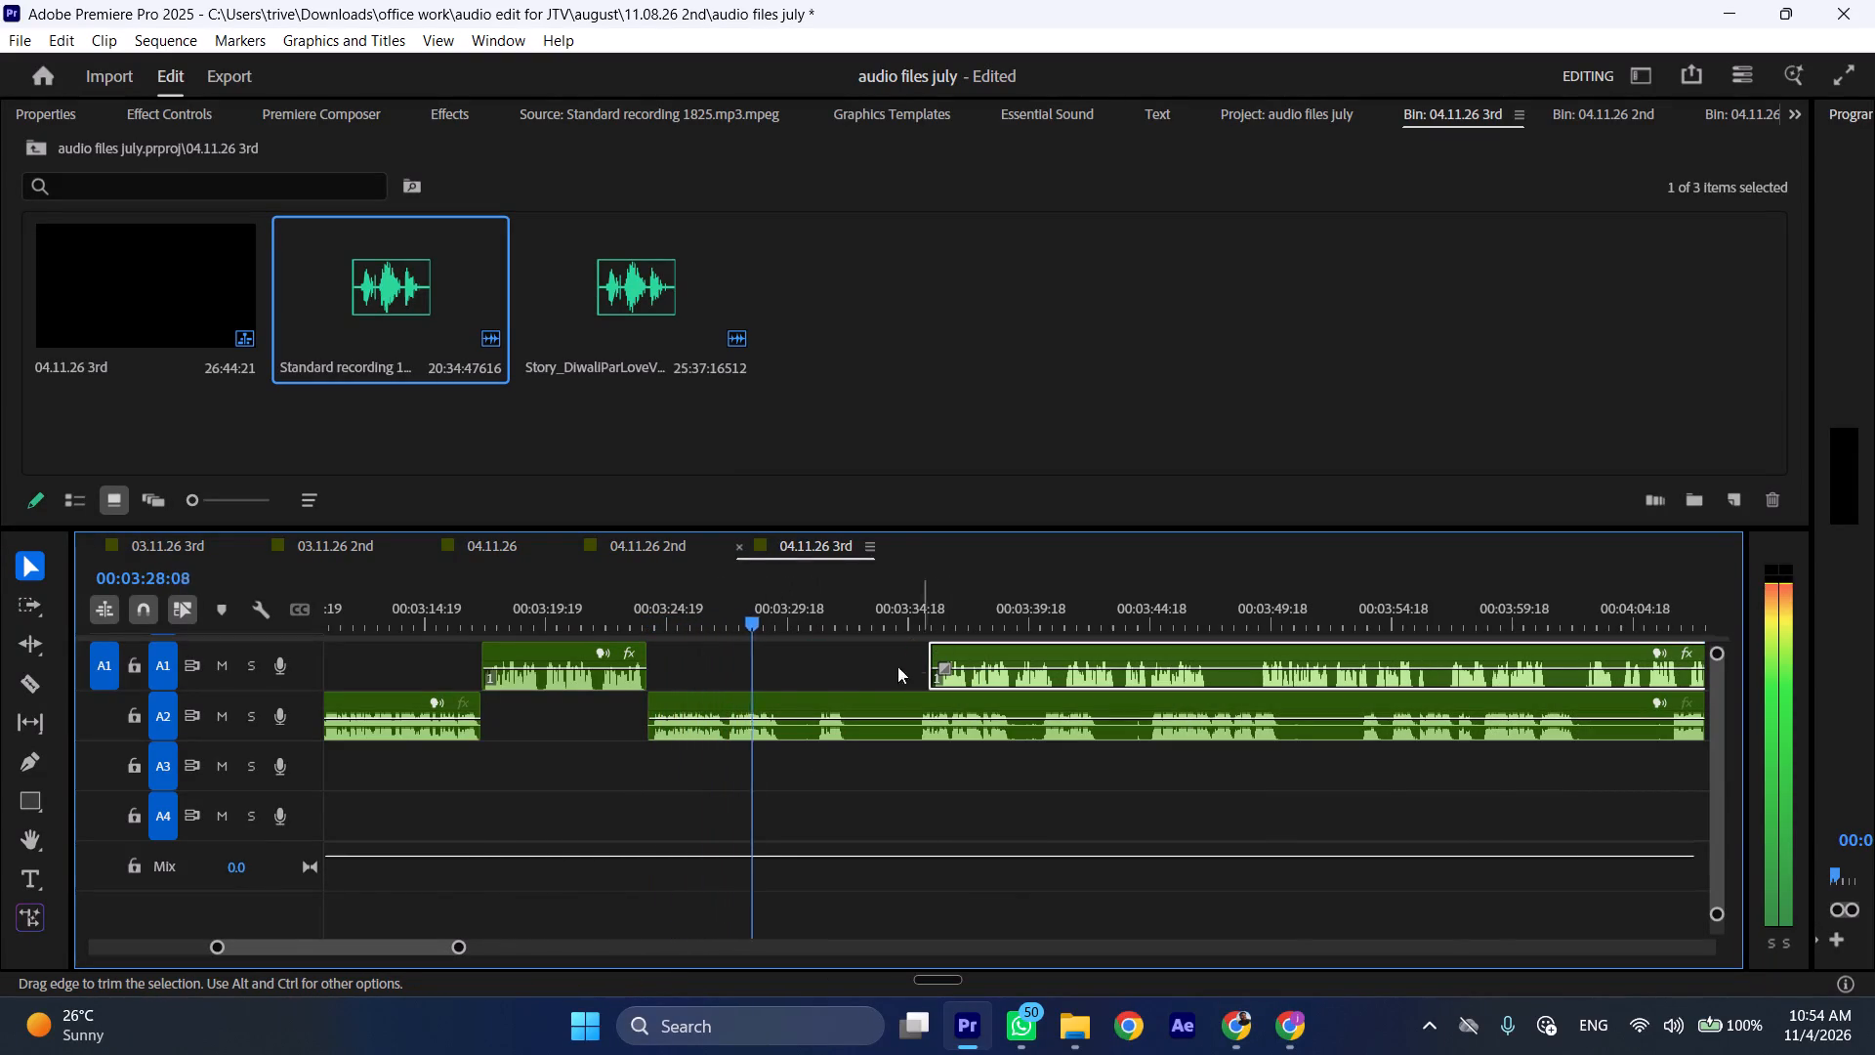
Split the last A2 clip at 00:03:29:13, after its first spoken passage.
{"action": "left_click", "coordinate": [779, 607]}
{"action": "key", "text": "shift+c"}
Start the last A1 clip at the 00:03:29:13 cut and move the remaining A2 clip about 12 seconds later.
{"action": "left_click_drag", "start_coordinate": [981, 654], "coordinate": [858, 655]}
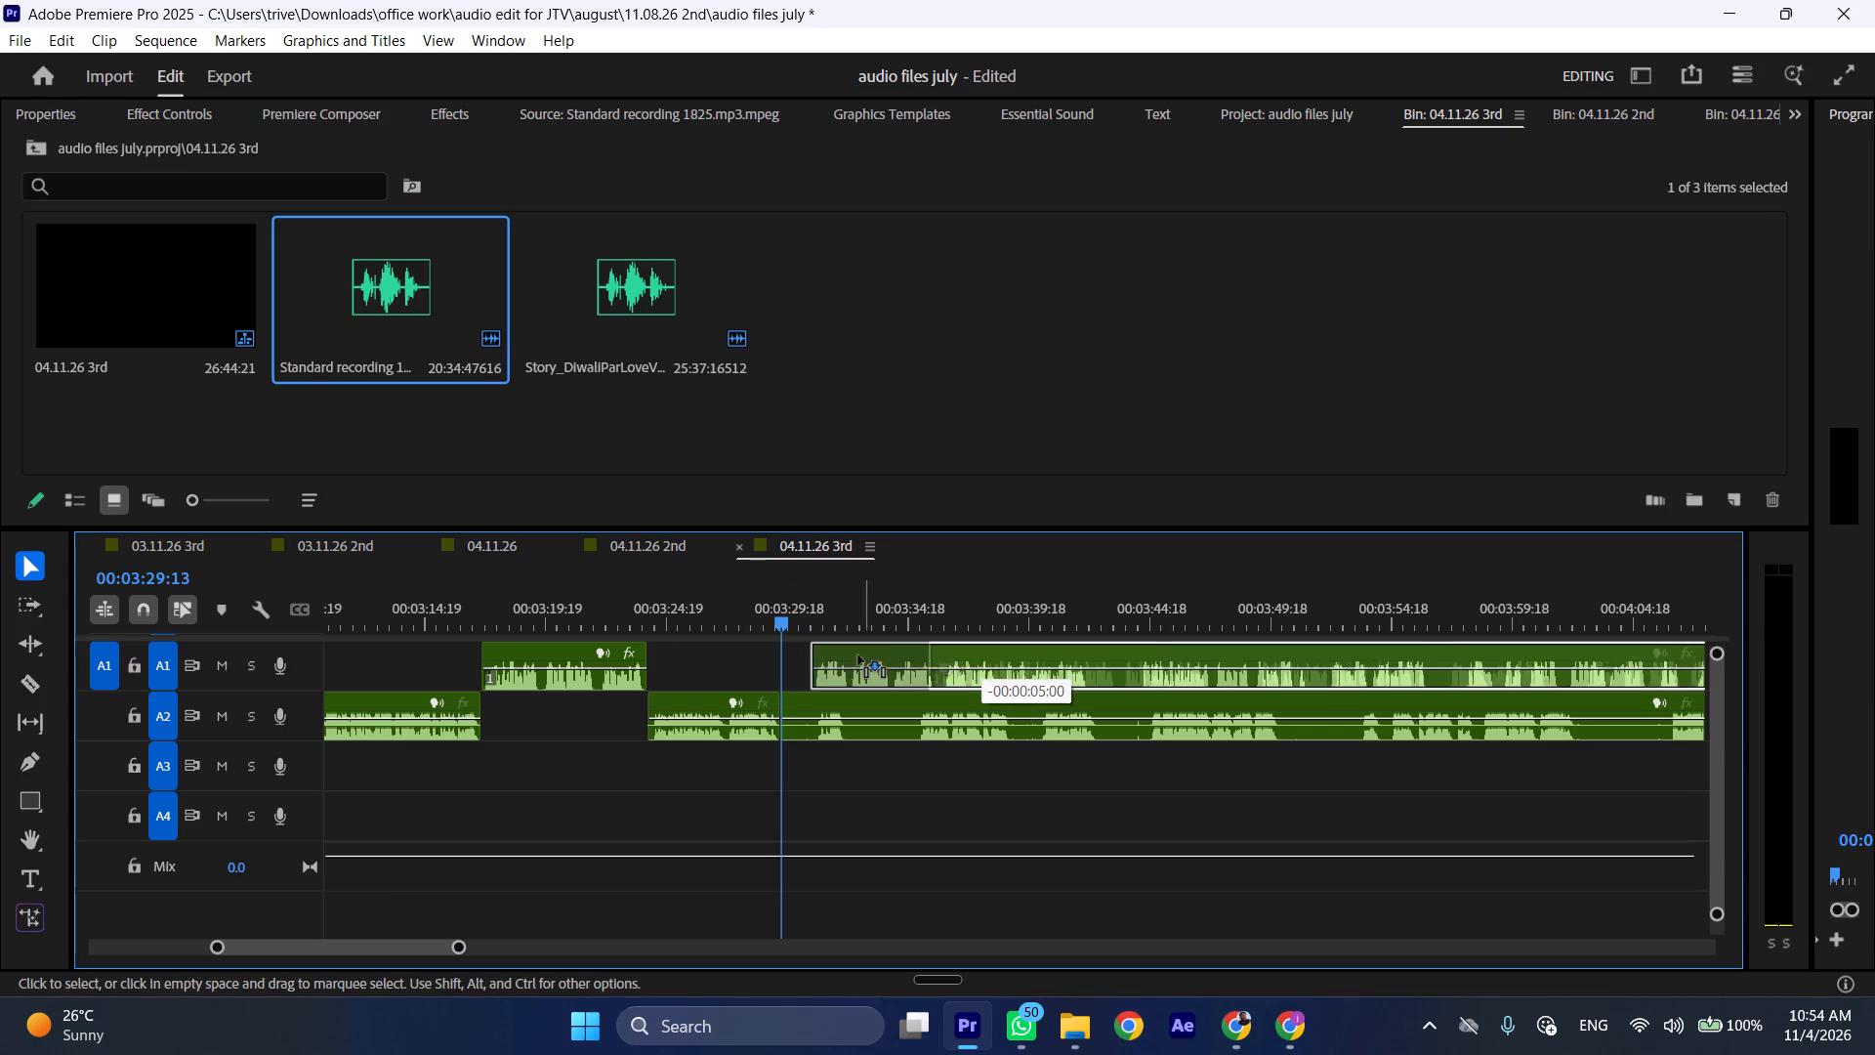
{"action": "left_click_drag", "start_coordinate": [858, 655], "coordinate": [849, 655]}
{"action": "left_click_drag", "start_coordinate": [851, 653], "coordinate": [831, 655]}
{"action": "left_click_drag", "start_coordinate": [812, 698], "coordinate": [1114, 708]}
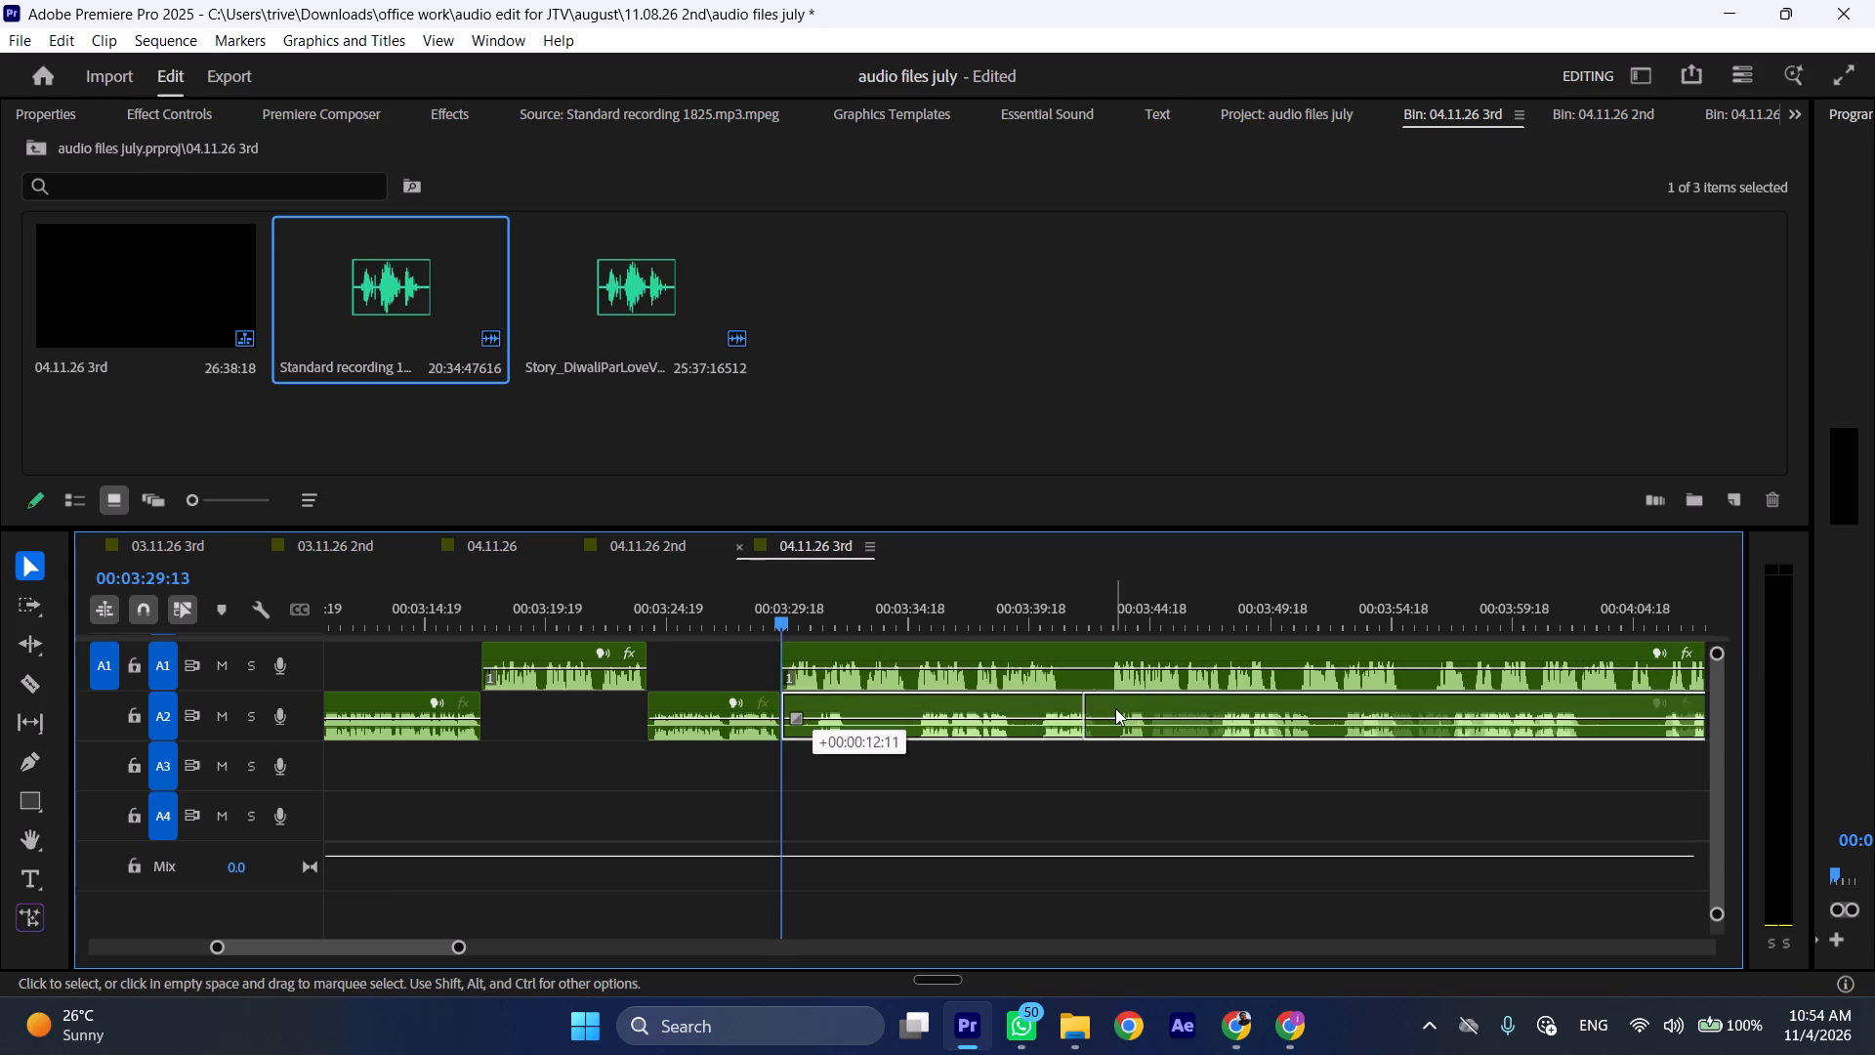
Play the A1 passage from the 00:03:29:13 cut at increased speed.
{"action": "key", "text": "space"}
{"action": "type", "text": "l"}
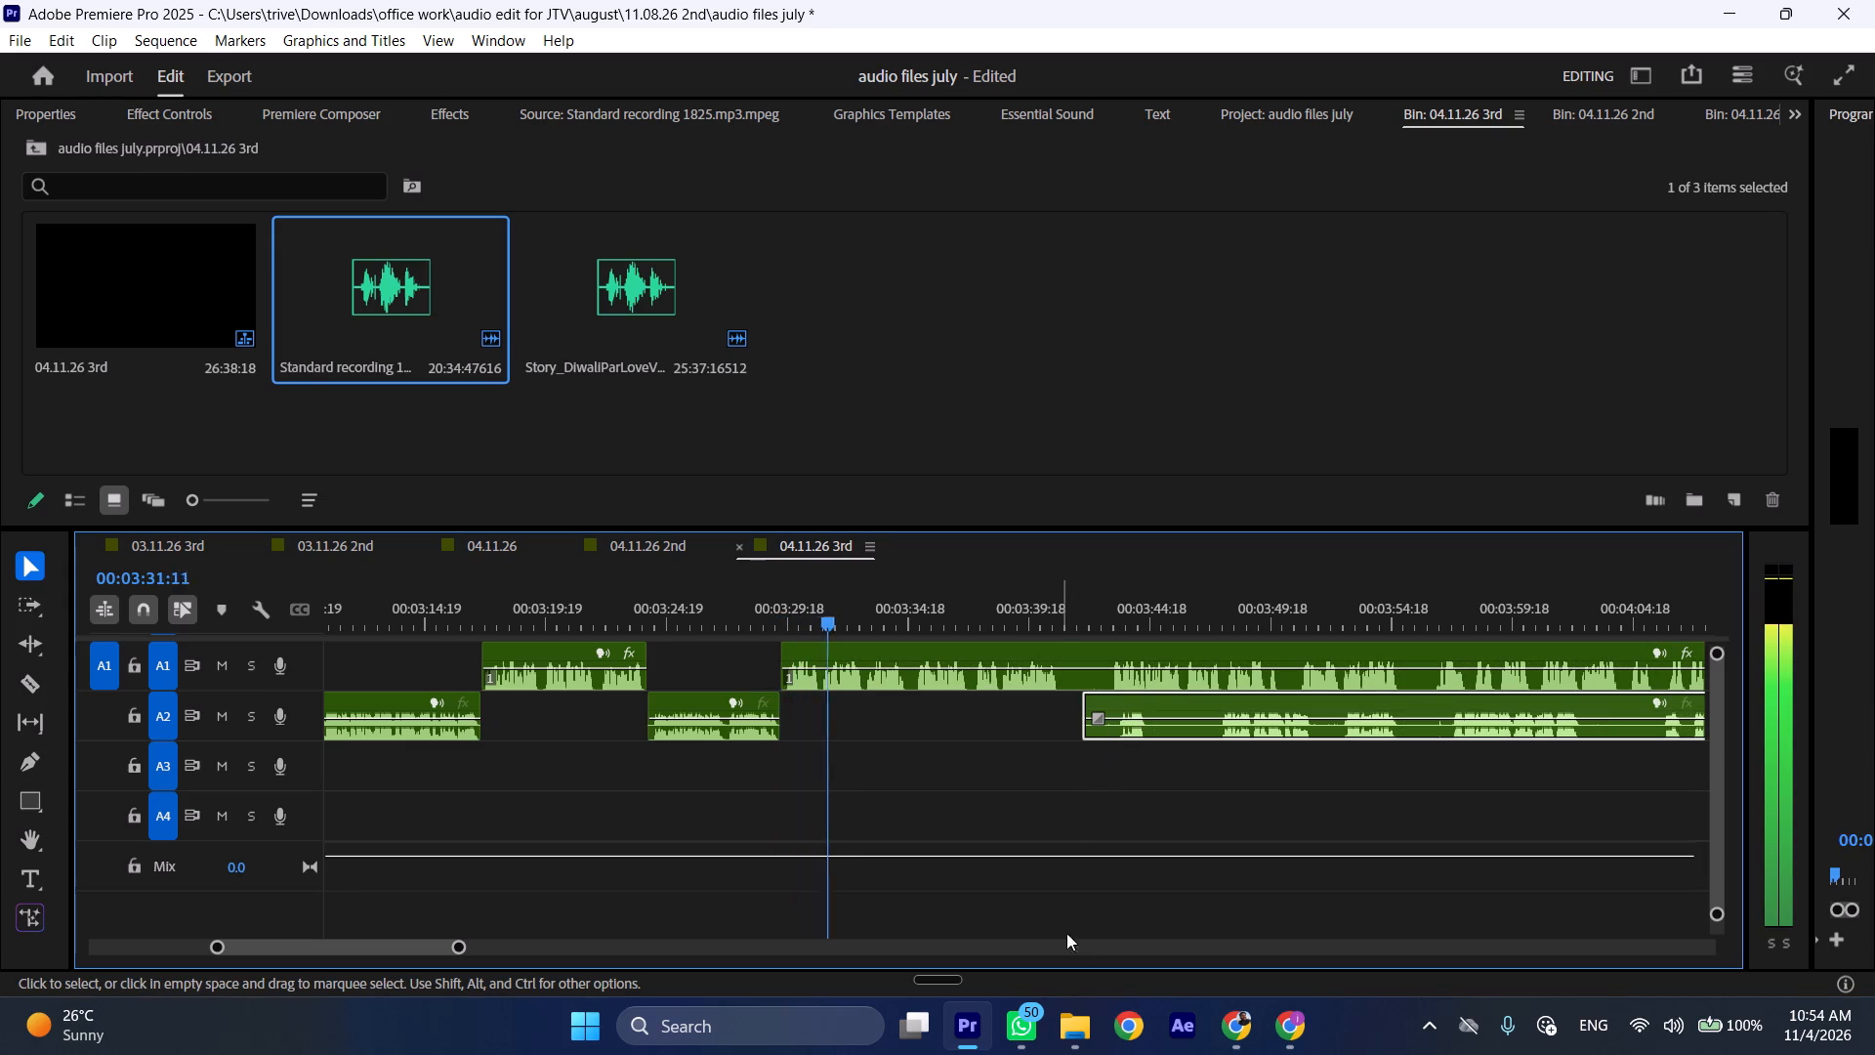
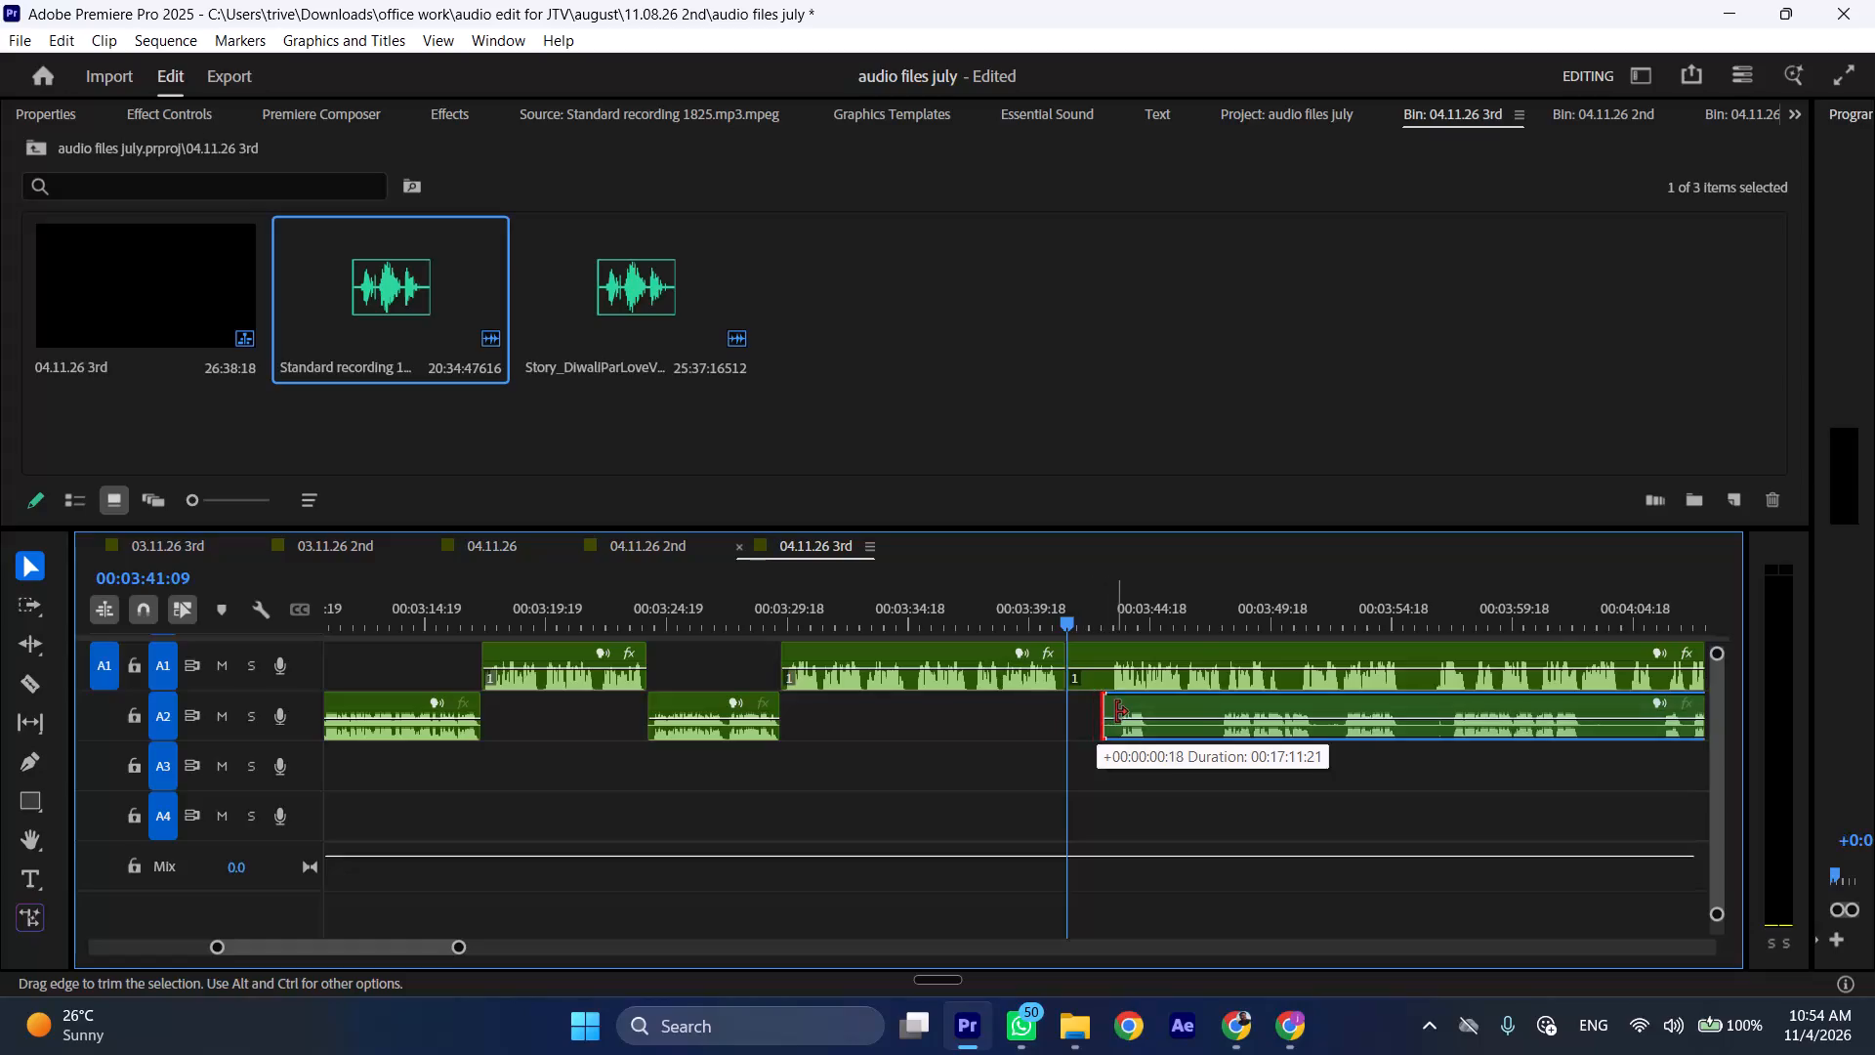
Move the last A2 clip earlier so it starts at the A1 cut at 00:03:41:09.
{"action": "left_click_drag", "start_coordinate": [1161, 708], "coordinate": [1111, 715]}
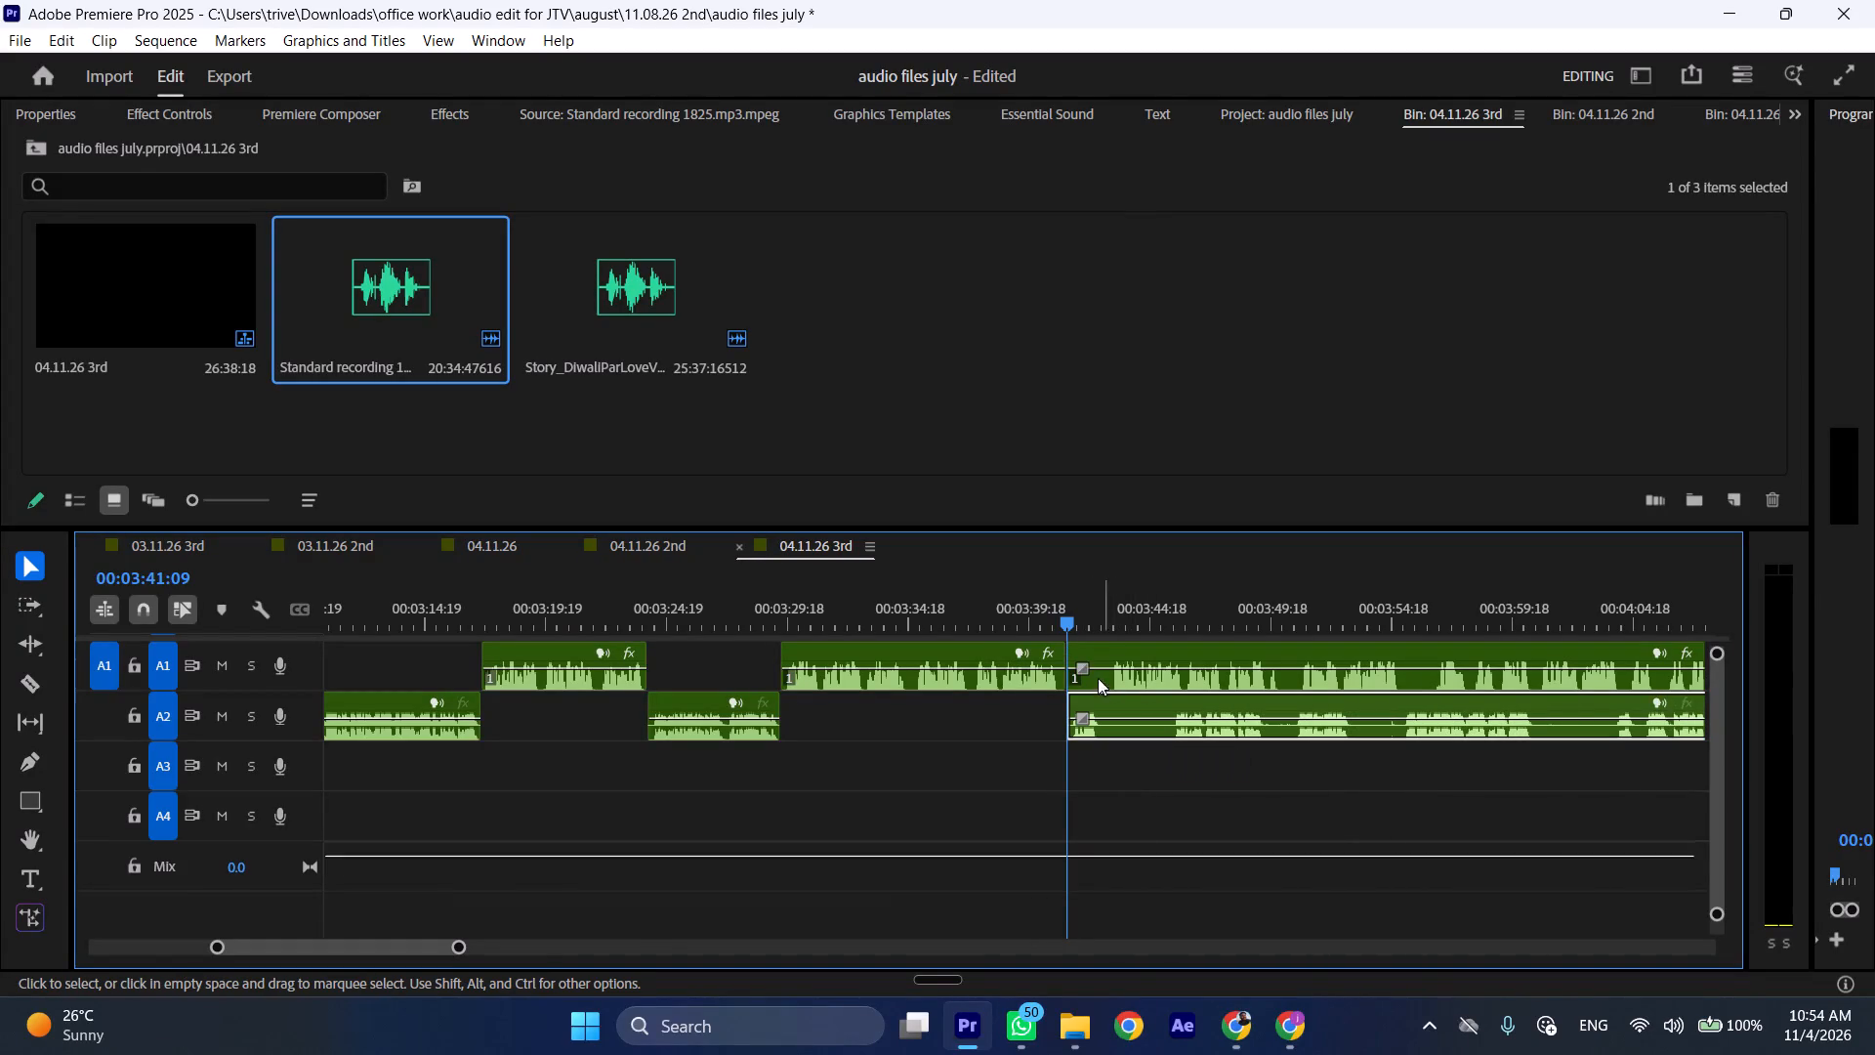
Trim about 1.6 seconds off the start of the last A1 clip and move the clip about 9 seconds later.
{"action": "left_click_drag", "start_coordinate": [1081, 648], "coordinate": [1120, 654]}
{"action": "left_click_drag", "start_coordinate": [1141, 650], "coordinate": [1357, 648]}
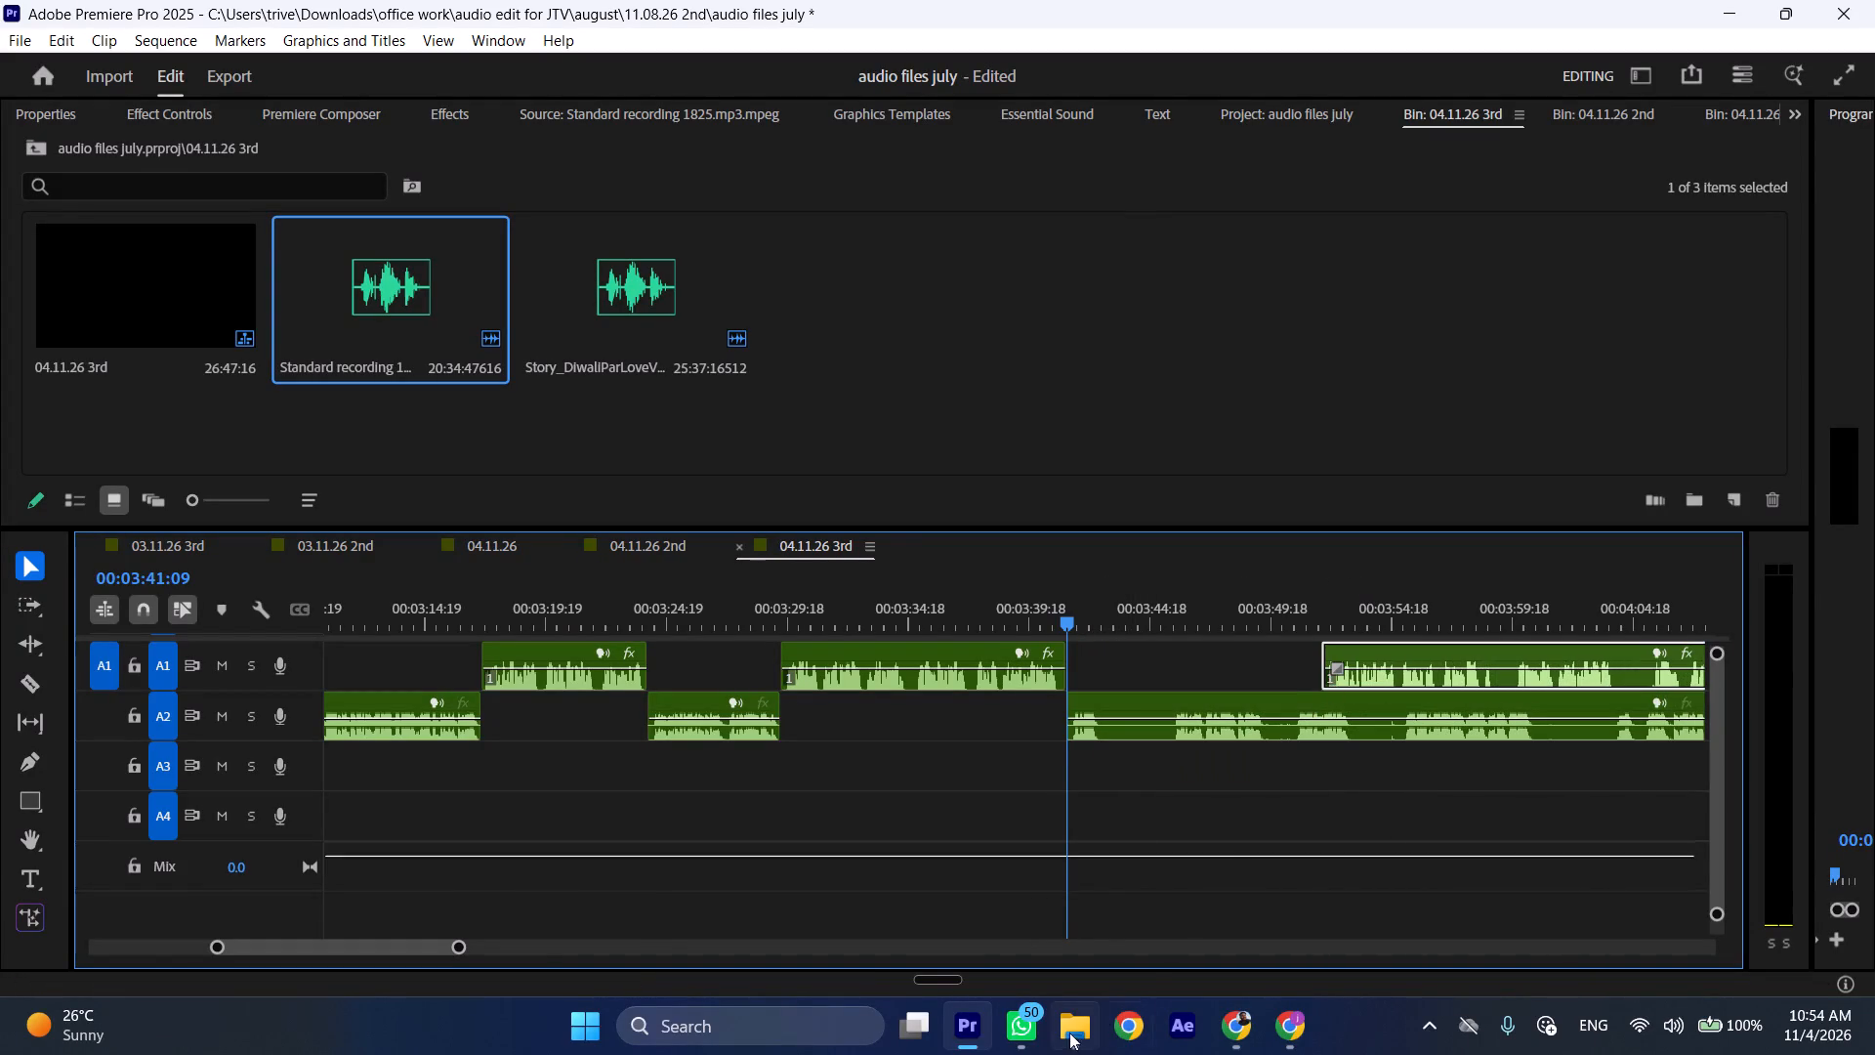
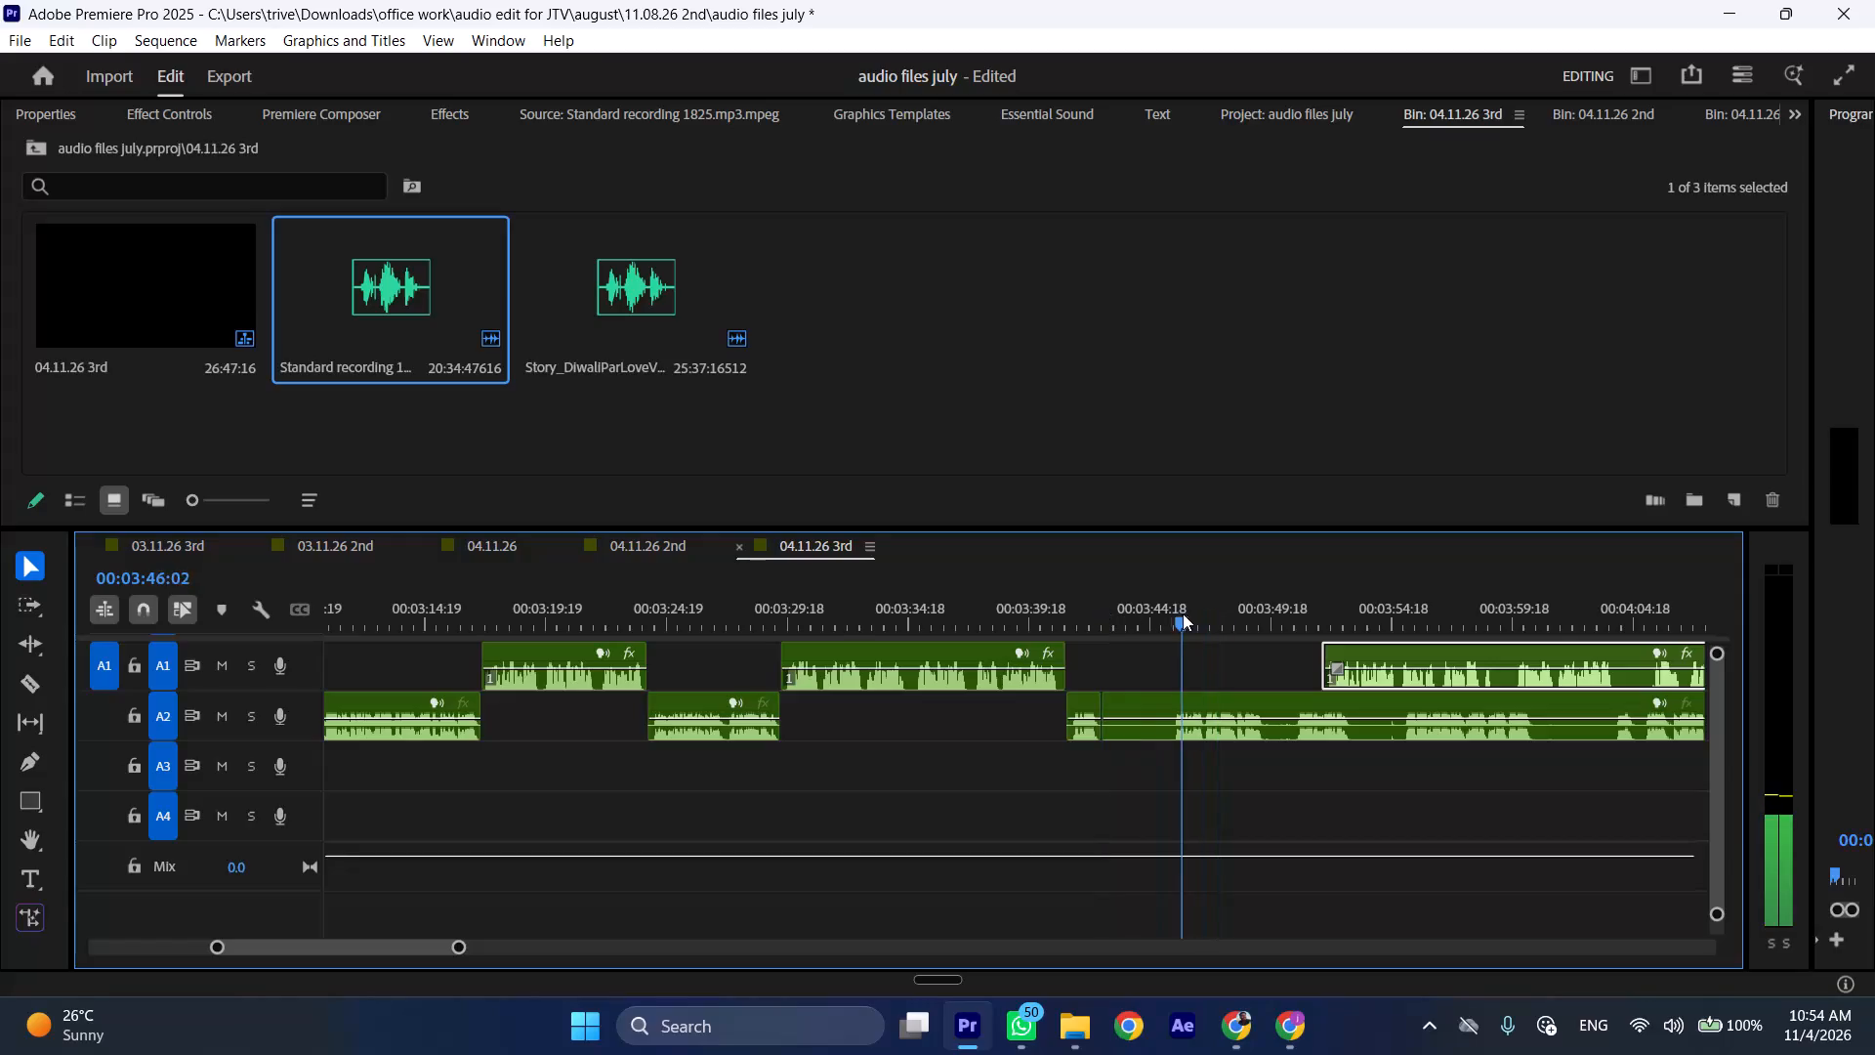
Cut the last A2 clip at 00:03:46:02 and ripple-delete the roughly 3-second segment back to the cut at 00:03:42:19.
{"action": "left_click", "coordinate": [1213, 725]}
{"action": "key", "text": "shift+c"}
{"action": "key", "text": "ctrl+shift+d"}
Cut the last A2 clip at about 00:03:46:15 and move the last A1 clip earlier so it starts at that cut.
{"action": "key", "text": "space"}
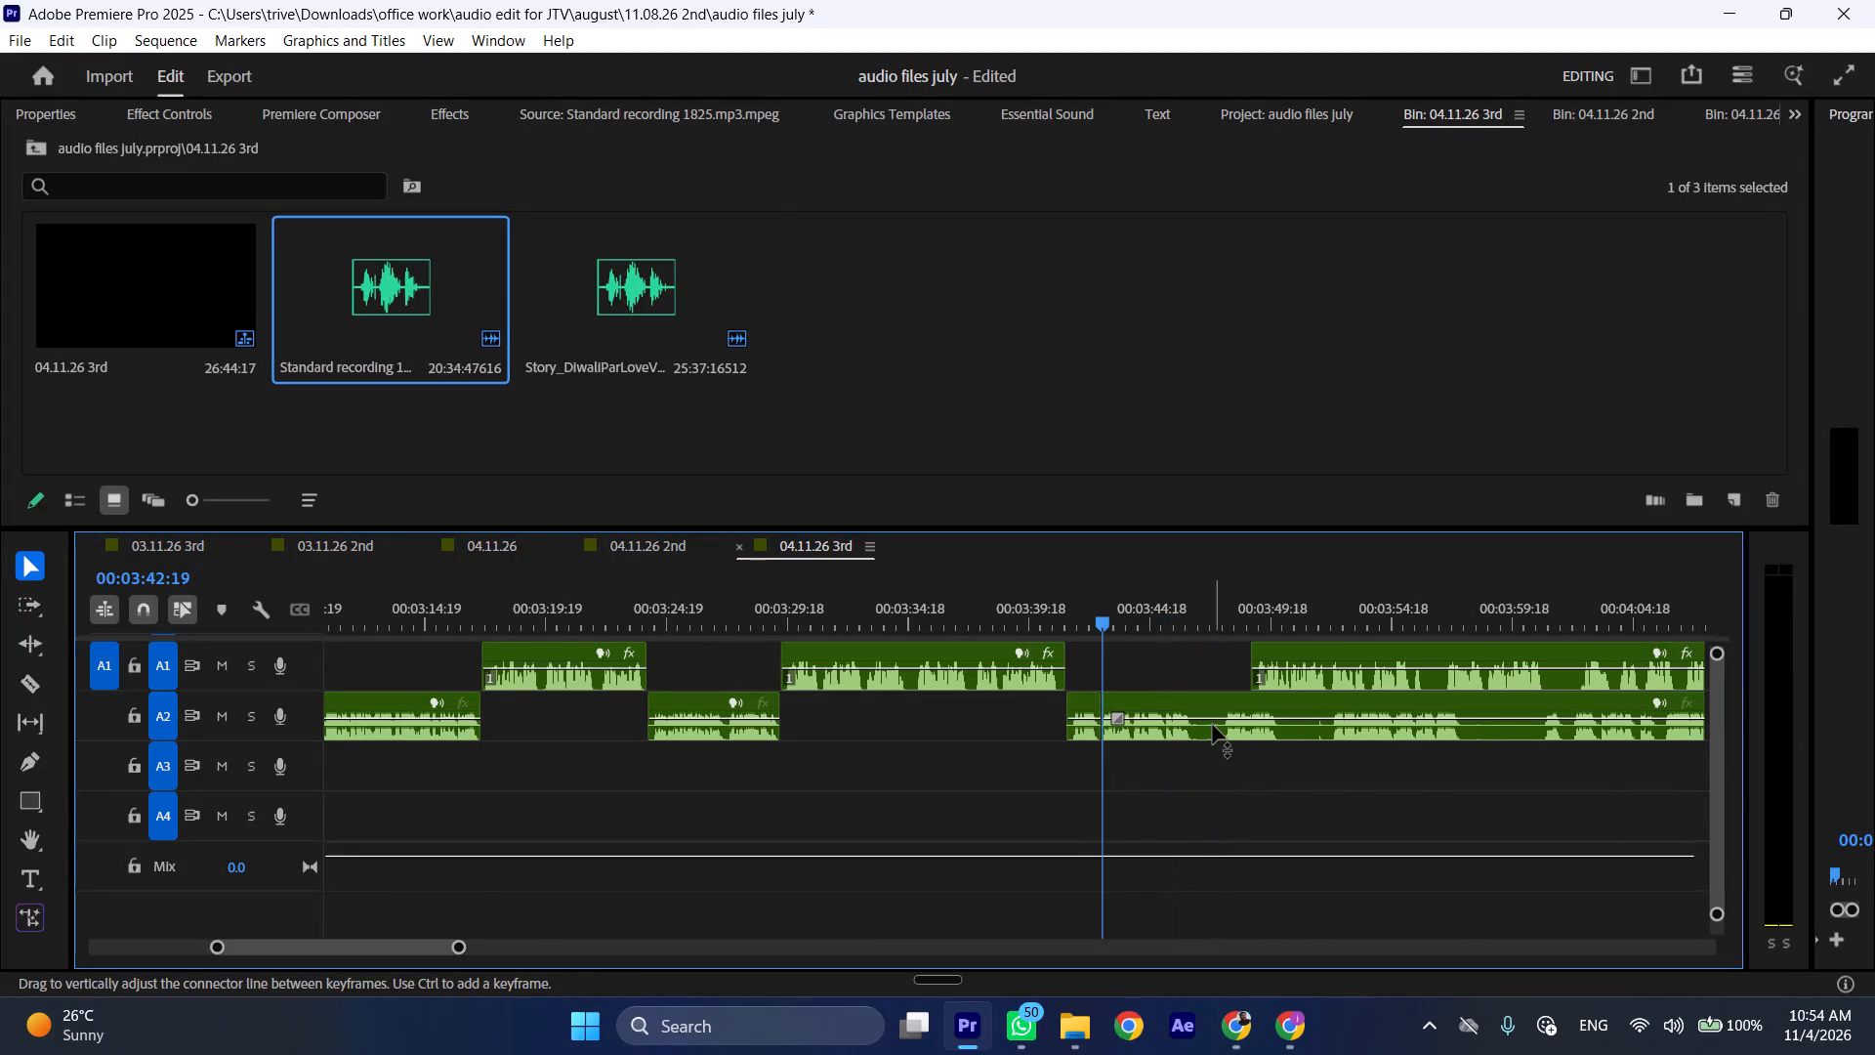
{"action": "key", "text": "l"}
{"action": "scroll", "coordinate": [1219, 726], "scroll_direction": "down", "scroll_amount": 7}
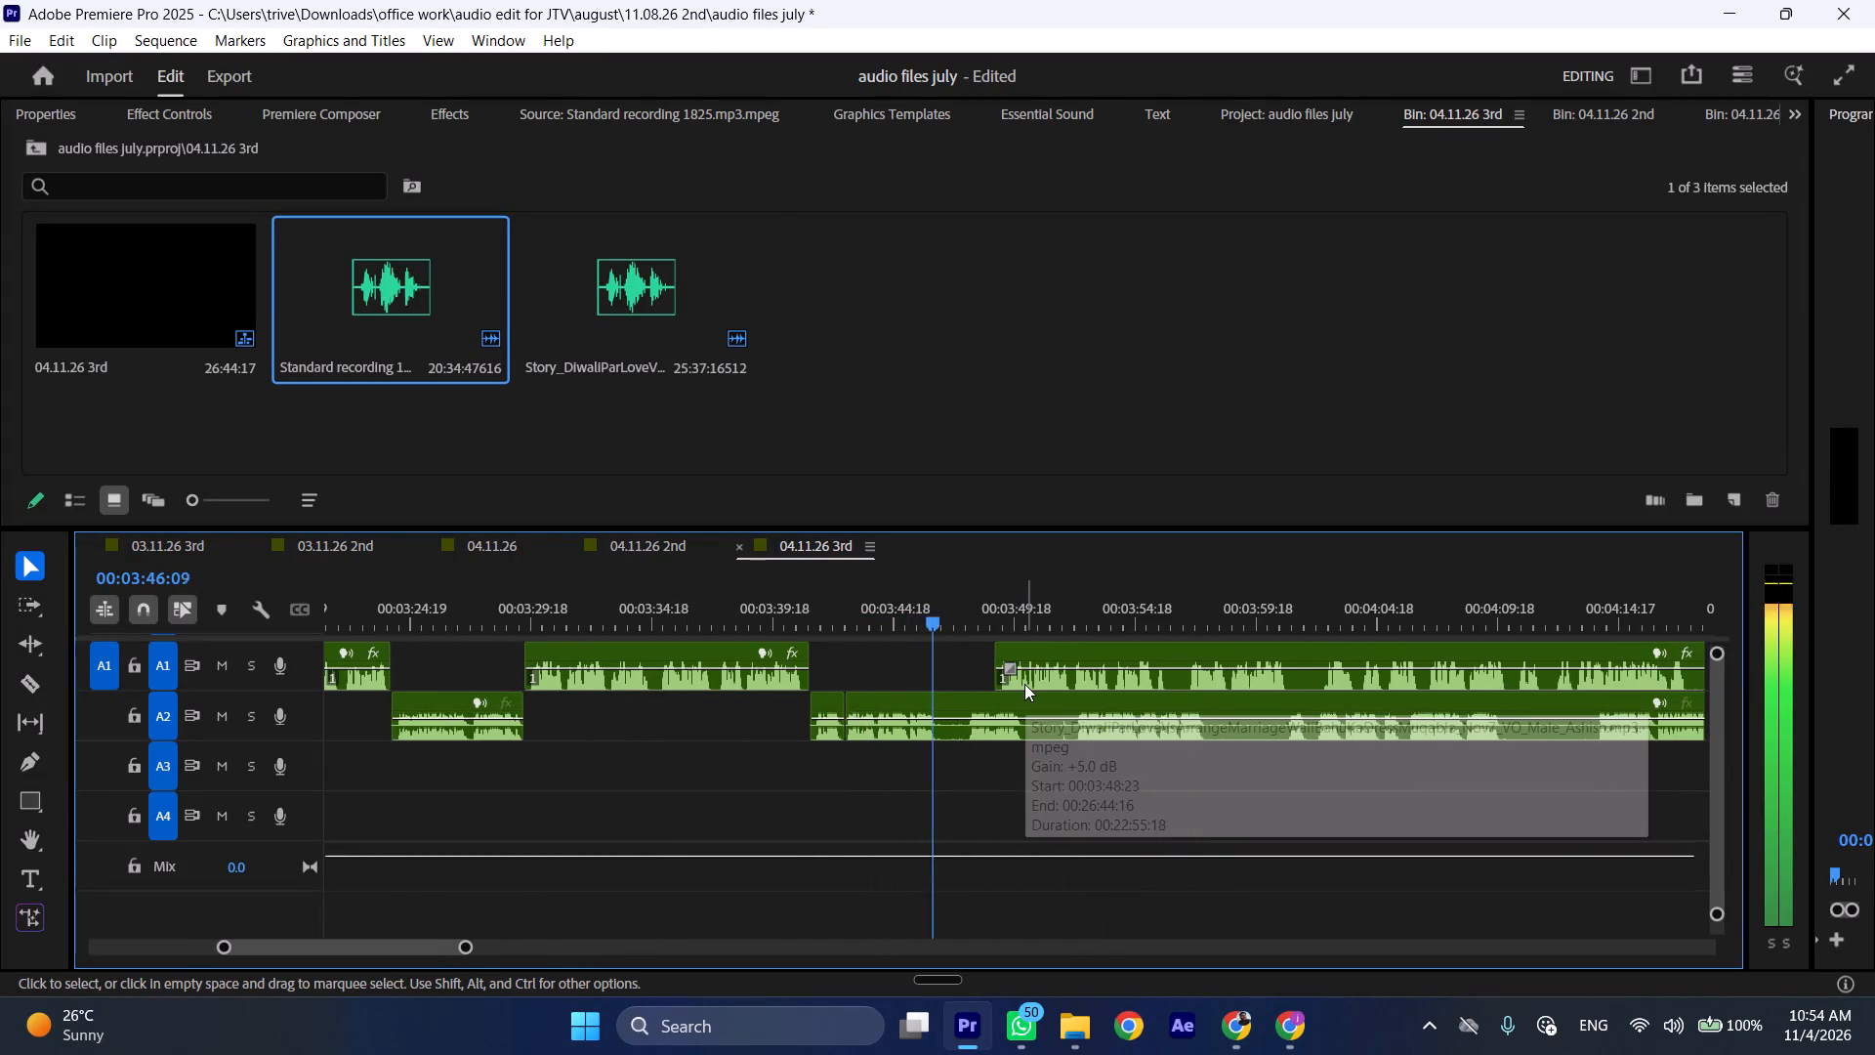
{"action": "key", "text": "space"}
{"action": "type", "text": "C"}
{"action": "left_click_drag", "start_coordinate": [1038, 651], "coordinate": [995, 656]}
Move the last A2 clip about 13.5 seconds later, leaving a gap beneath the A1 speech.
{"action": "left_click_drag", "start_coordinate": [979, 700], "coordinate": [1282, 707]}
{"action": "key", "text": "space"}
{"action": "type", "text": "l"}
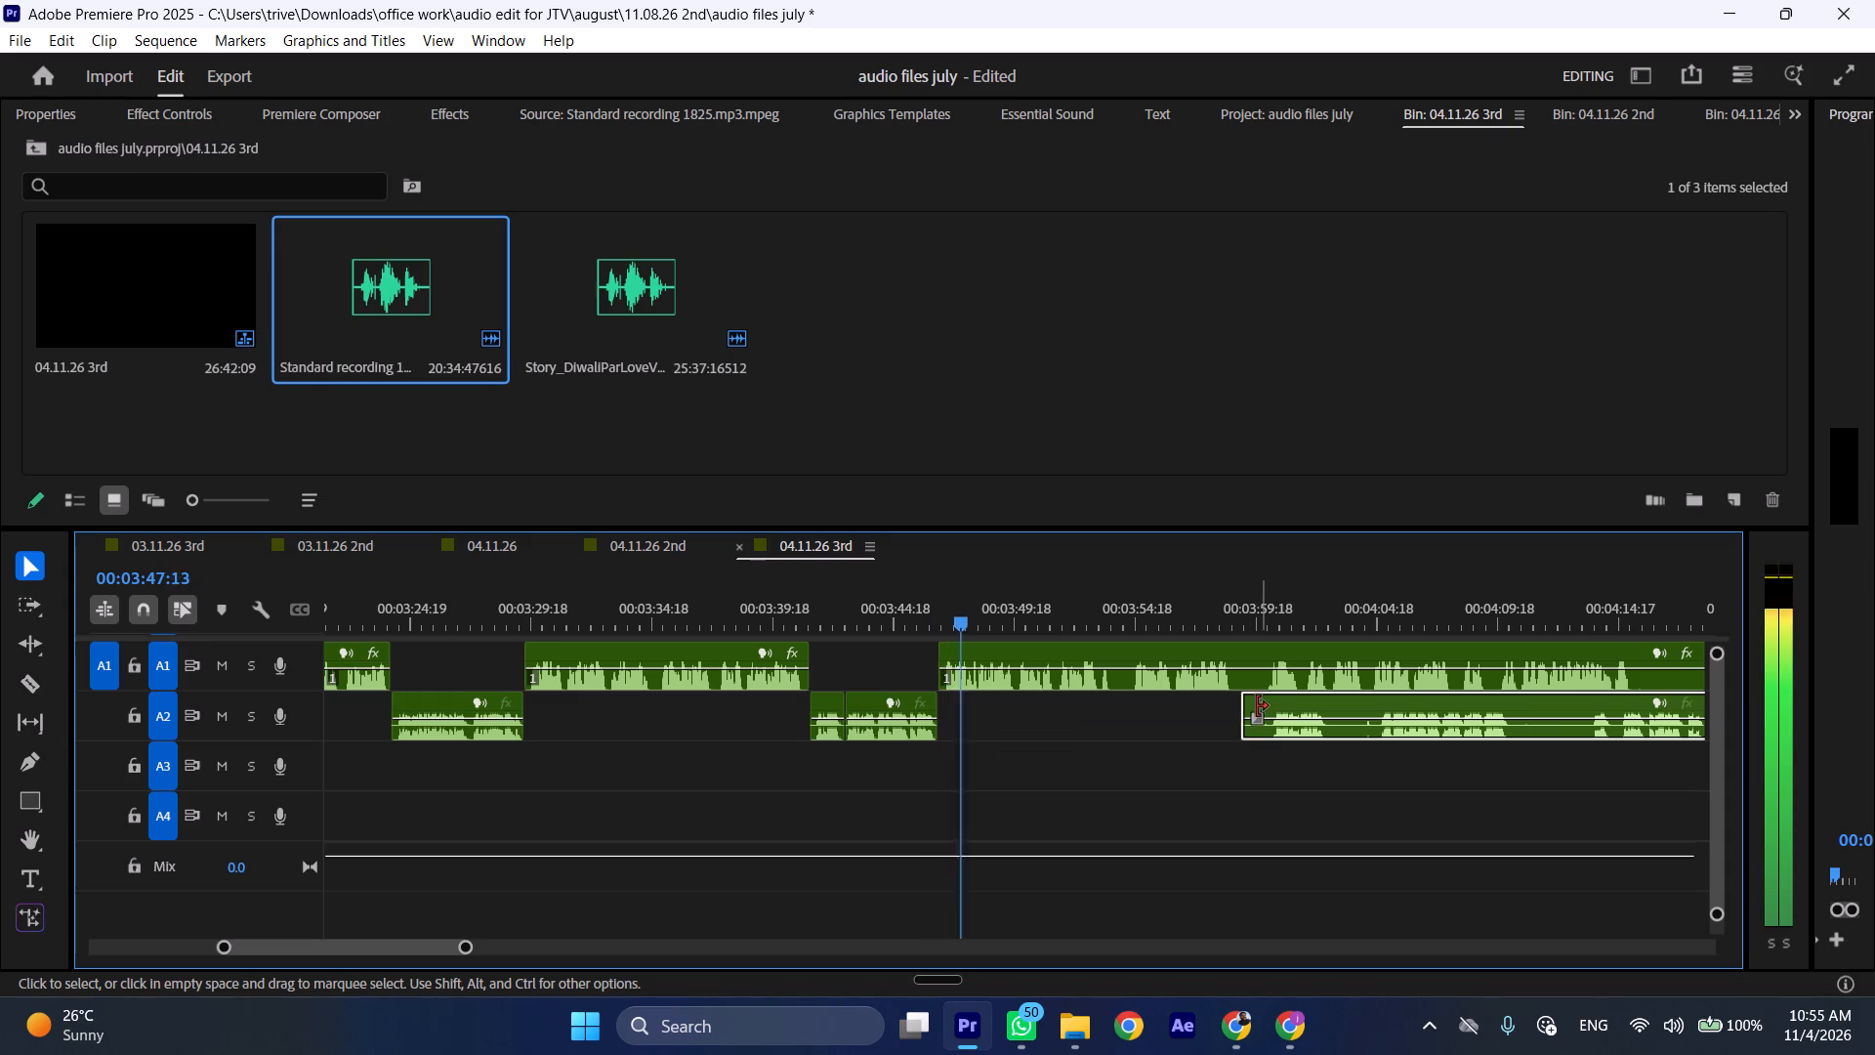
{"action": "left_click_drag", "start_coordinate": [1251, 702], "coordinate": [1276, 706]}
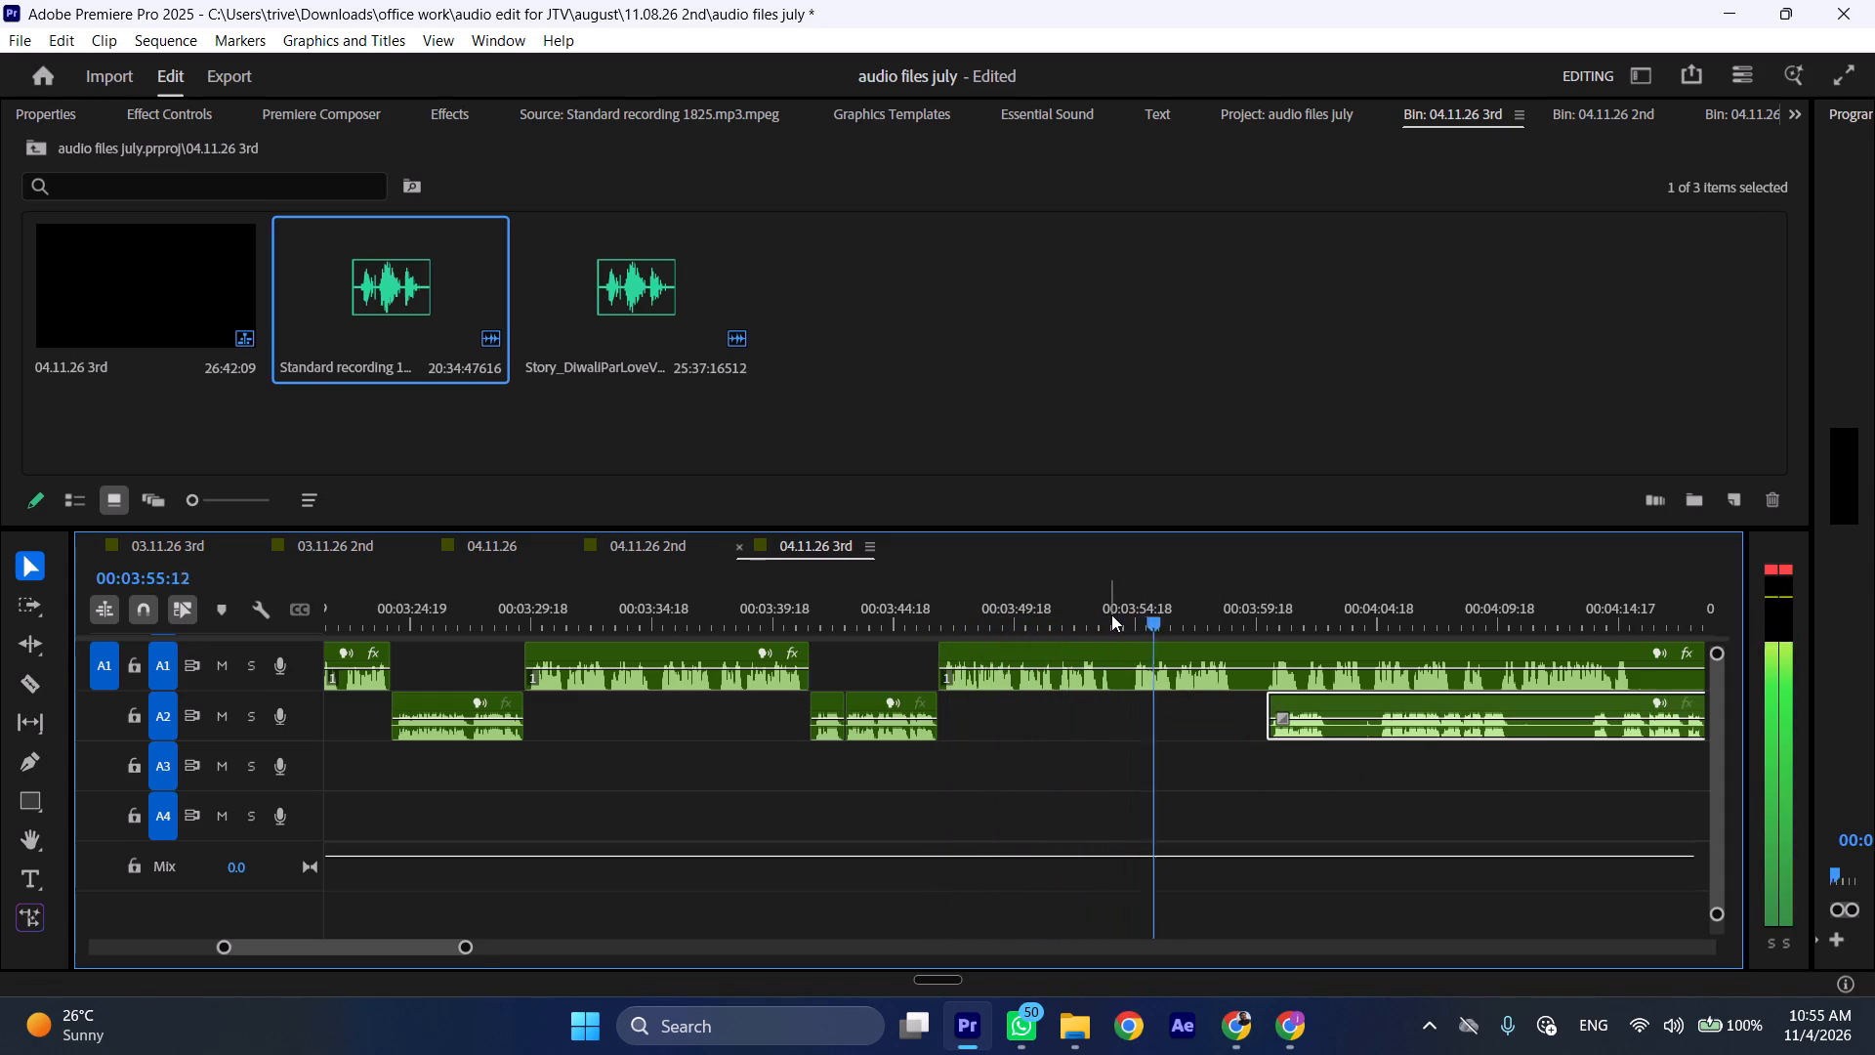
Cut the last A1 clip at 00:03:51:15 and again at about 00:03:54:13 to isolate the segment between.
{"action": "left_click", "coordinate": [1061, 606]}
{"action": "type", "text": "C"}
{"action": "key", "text": "space"}
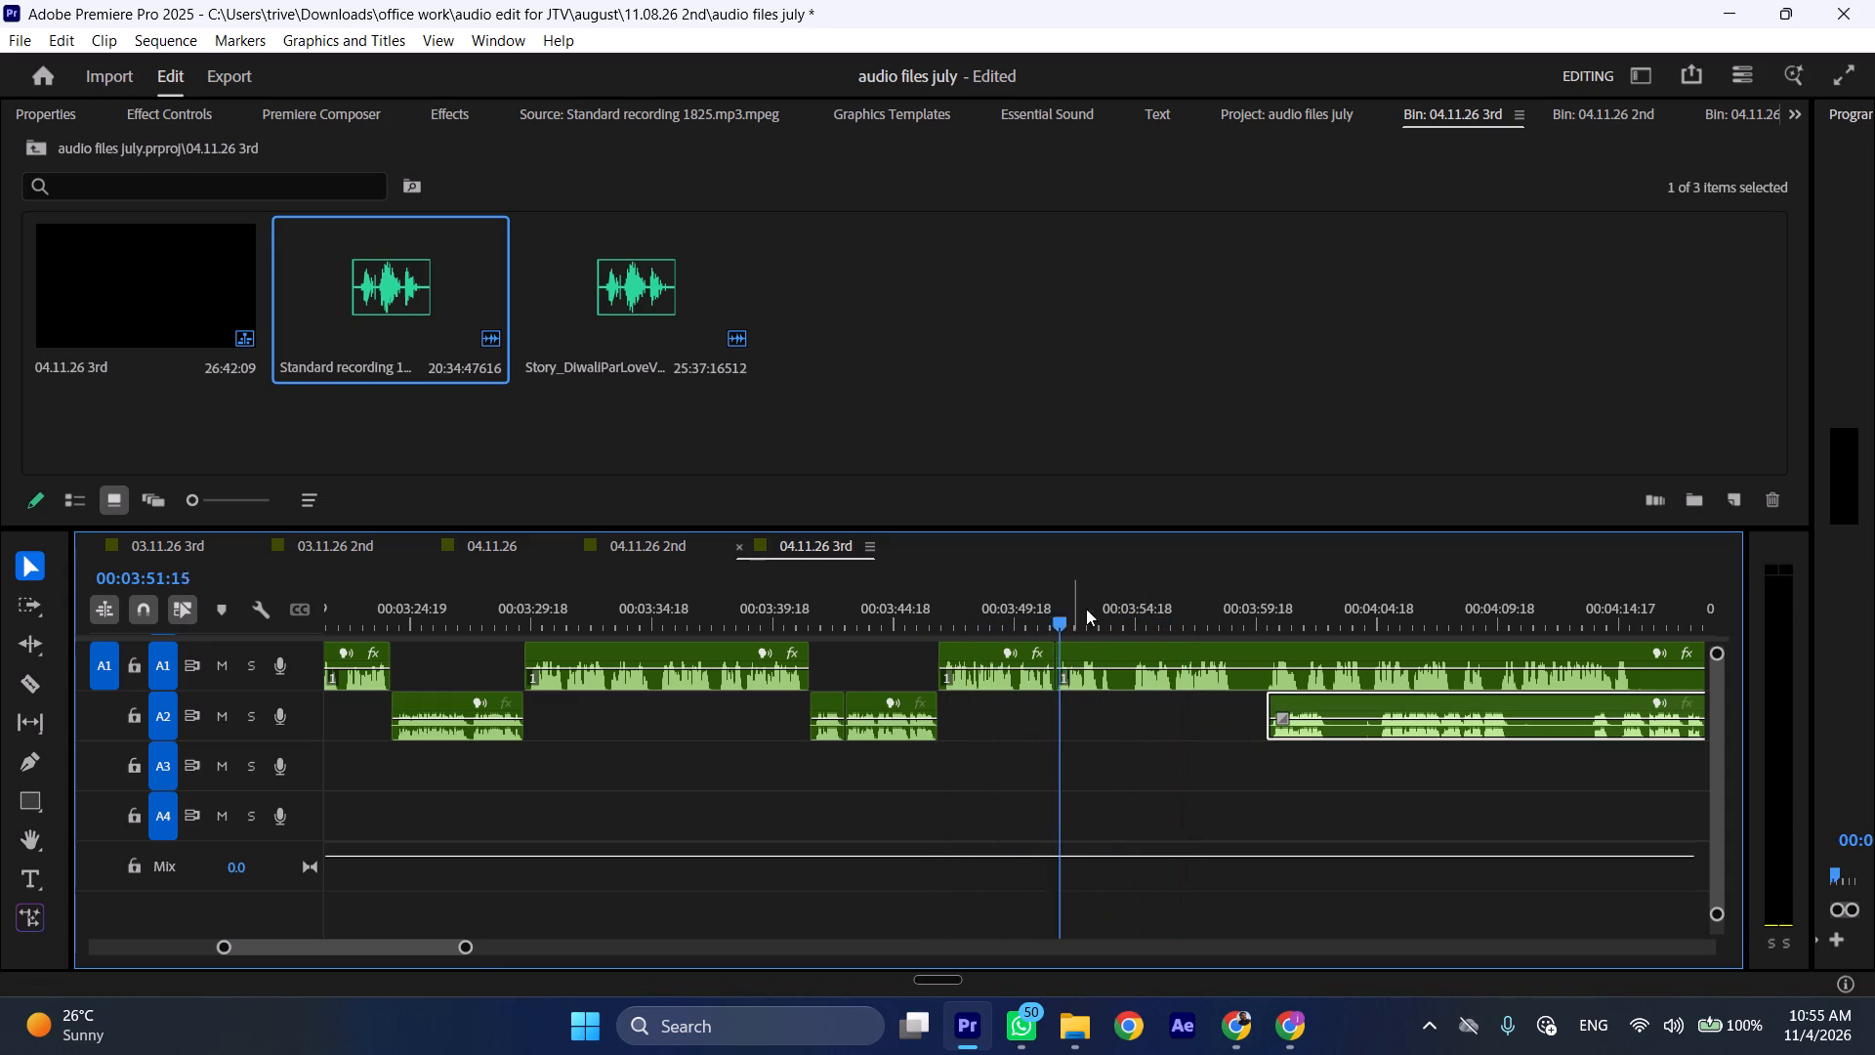
{"action": "left_click_drag", "start_coordinate": [1123, 612], "coordinate": [1134, 615]}
{"action": "left_click", "coordinate": [1151, 665], "text": "shift"}
{"action": "key", "text": "shift+c"}
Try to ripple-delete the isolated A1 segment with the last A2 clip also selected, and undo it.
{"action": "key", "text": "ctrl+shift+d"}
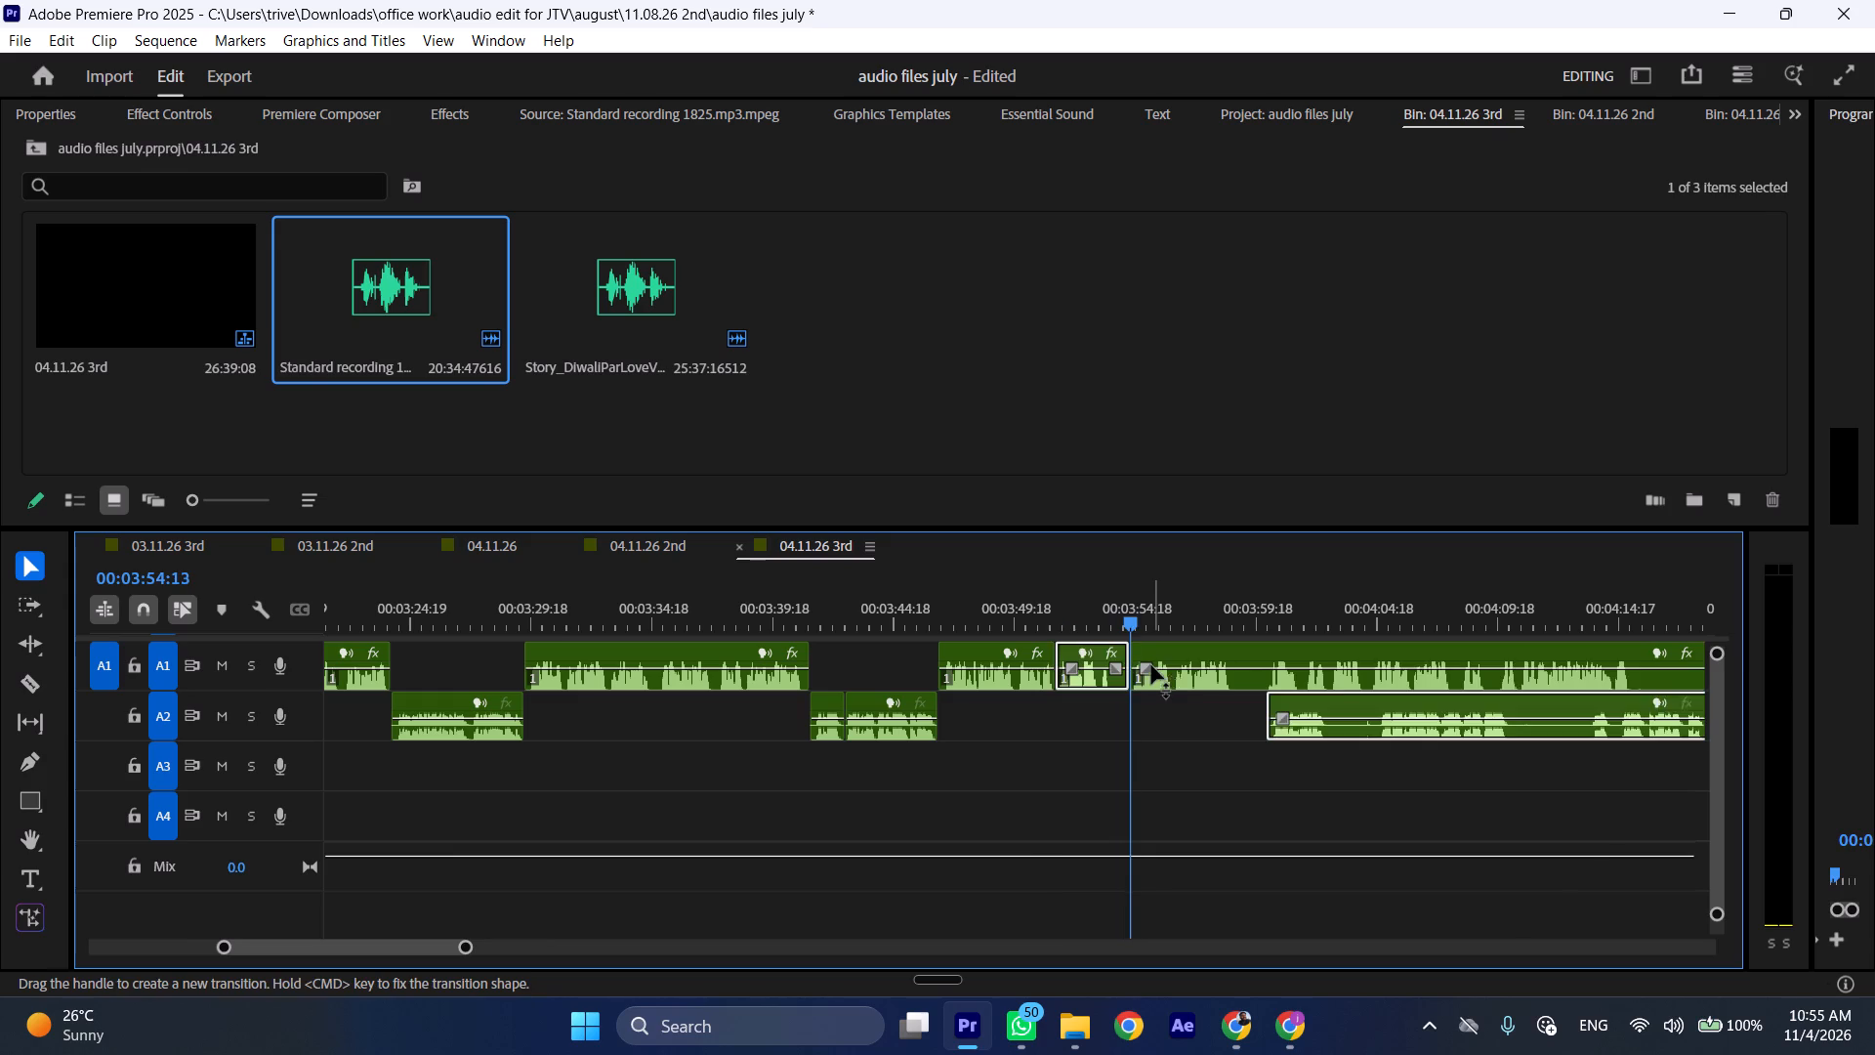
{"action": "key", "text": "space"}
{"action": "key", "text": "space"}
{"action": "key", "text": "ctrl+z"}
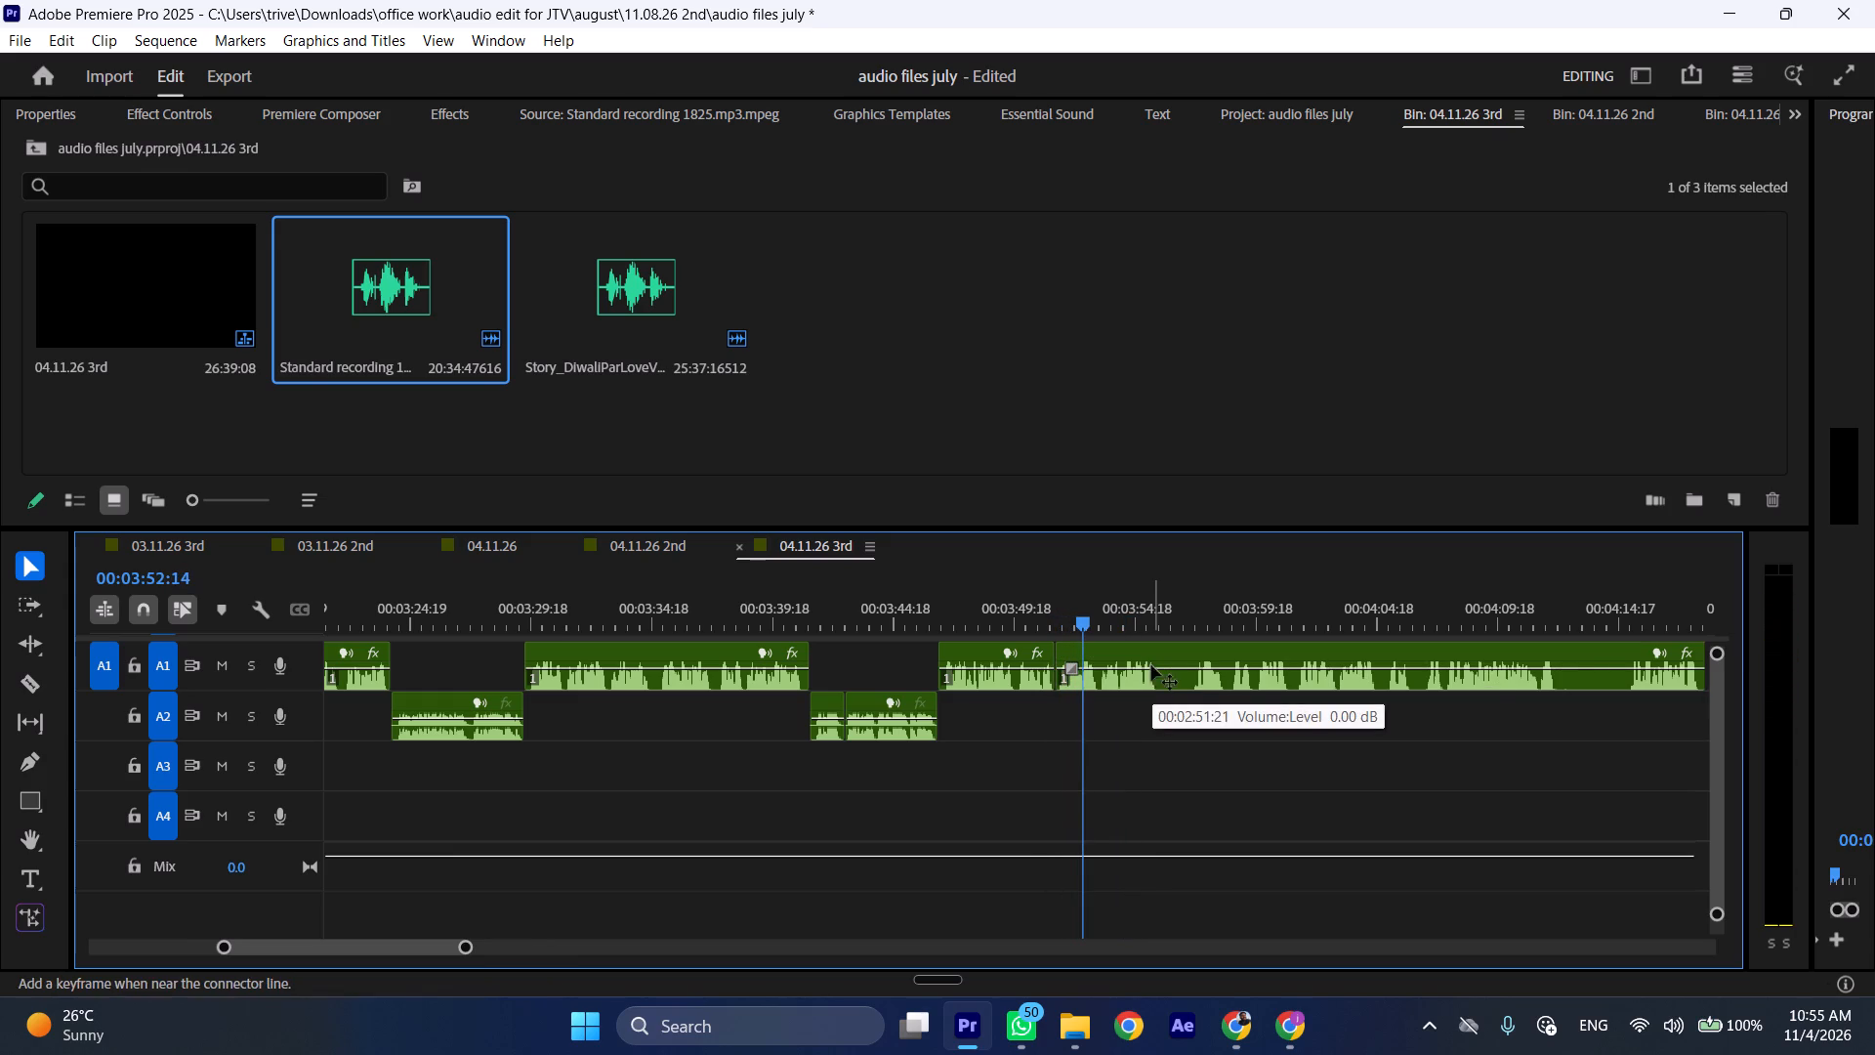
Ripple-delete only the isolated A1 segment of about 3 seconds that starts at 00:03:51:15.
{"action": "left_click", "coordinate": [1109, 680]}
{"action": "key", "text": "ctrl+shift+d"}
Play on to the end of the A1 phrase and cut the last A1 clip at 00:03:55:17.
{"action": "key", "text": "space"}
{"action": "type", "text": "l"}
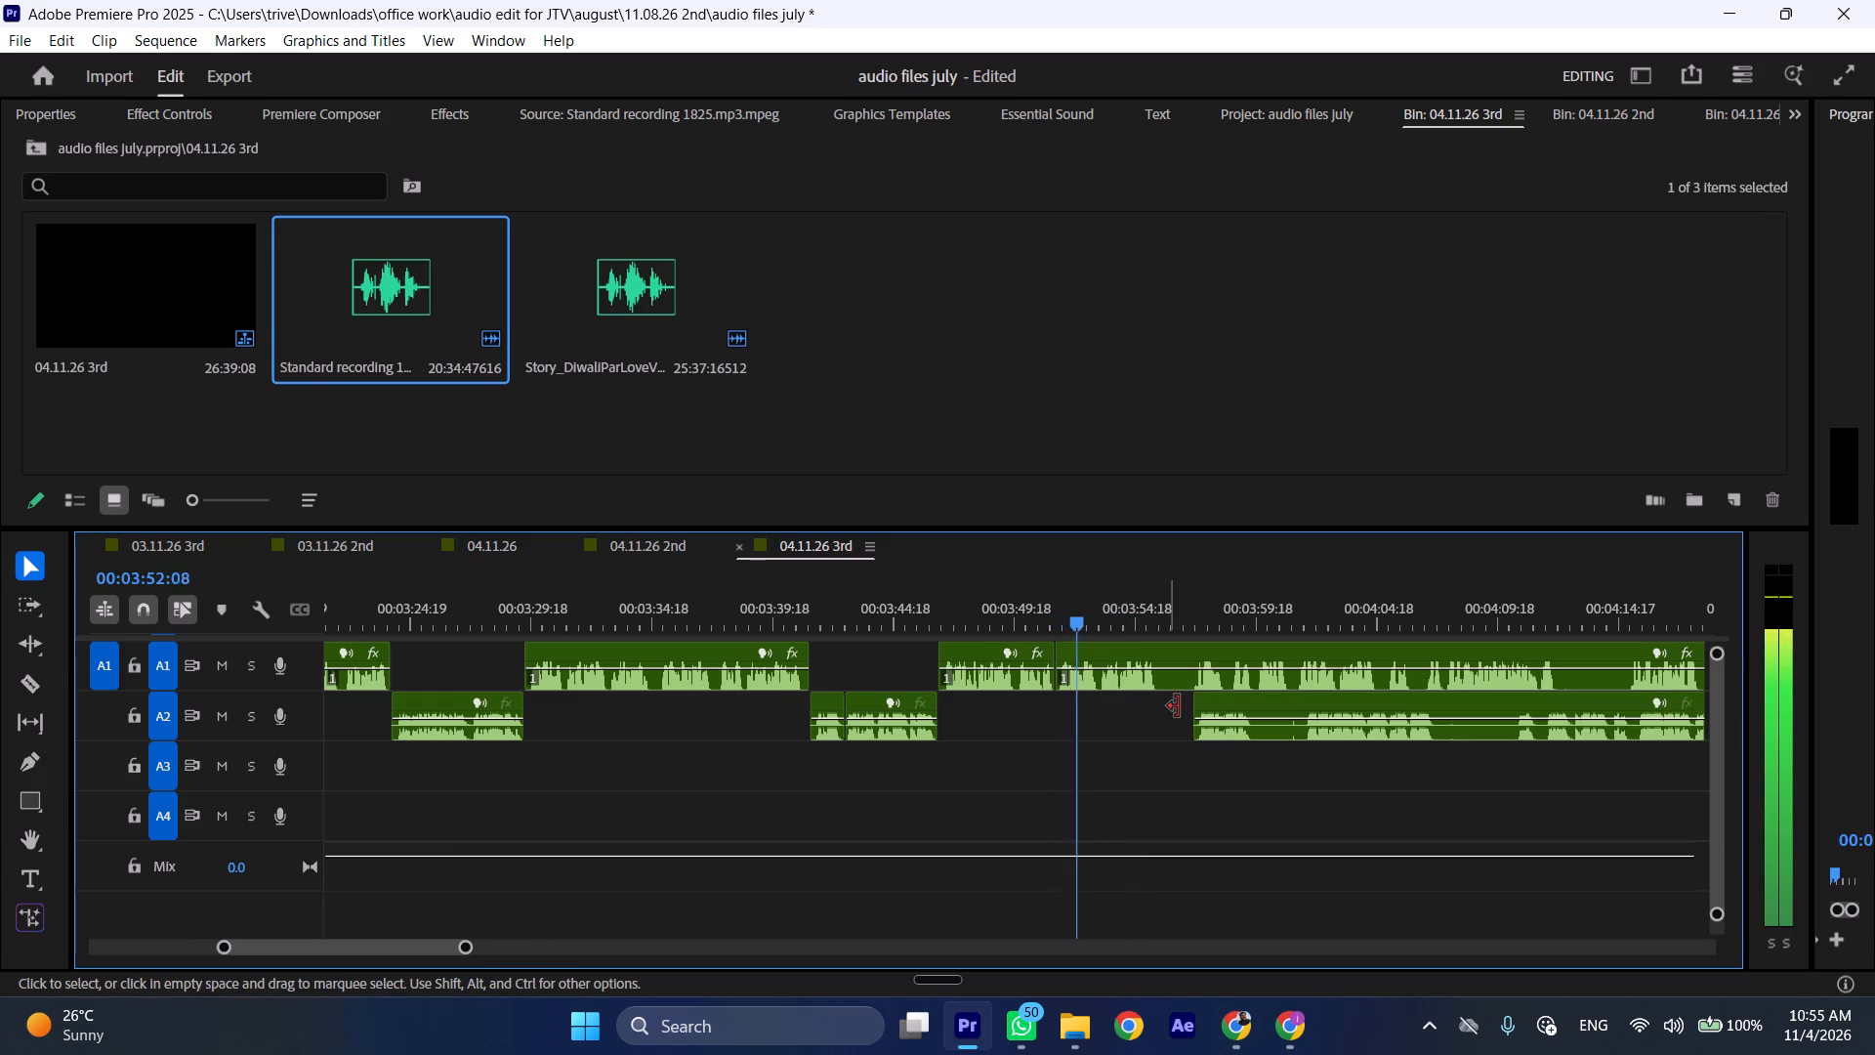
{"action": "scroll", "coordinate": [1180, 699], "scroll_direction": "down", "scroll_amount": 6}
{"action": "key", "text": "space"}
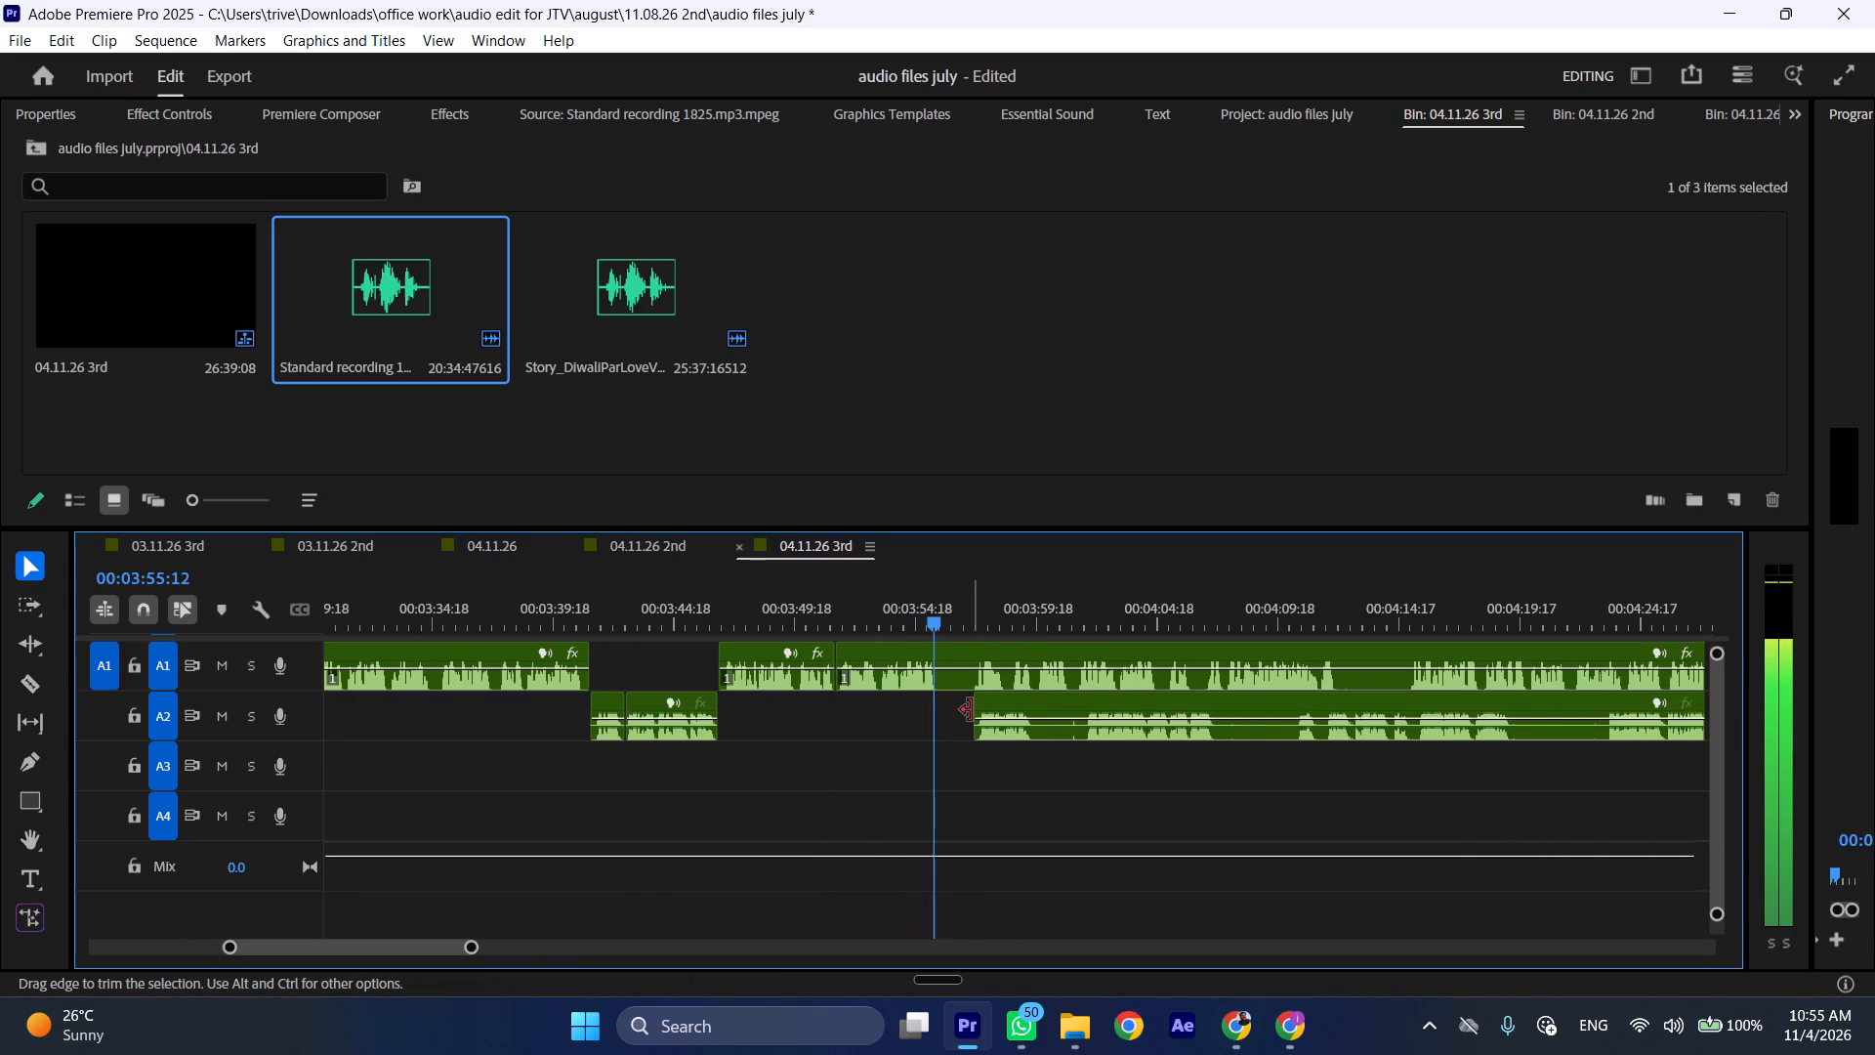
{"action": "key", "text": "space"}
{"action": "key", "text": "space"}
{"action": "type", "text": "C"}
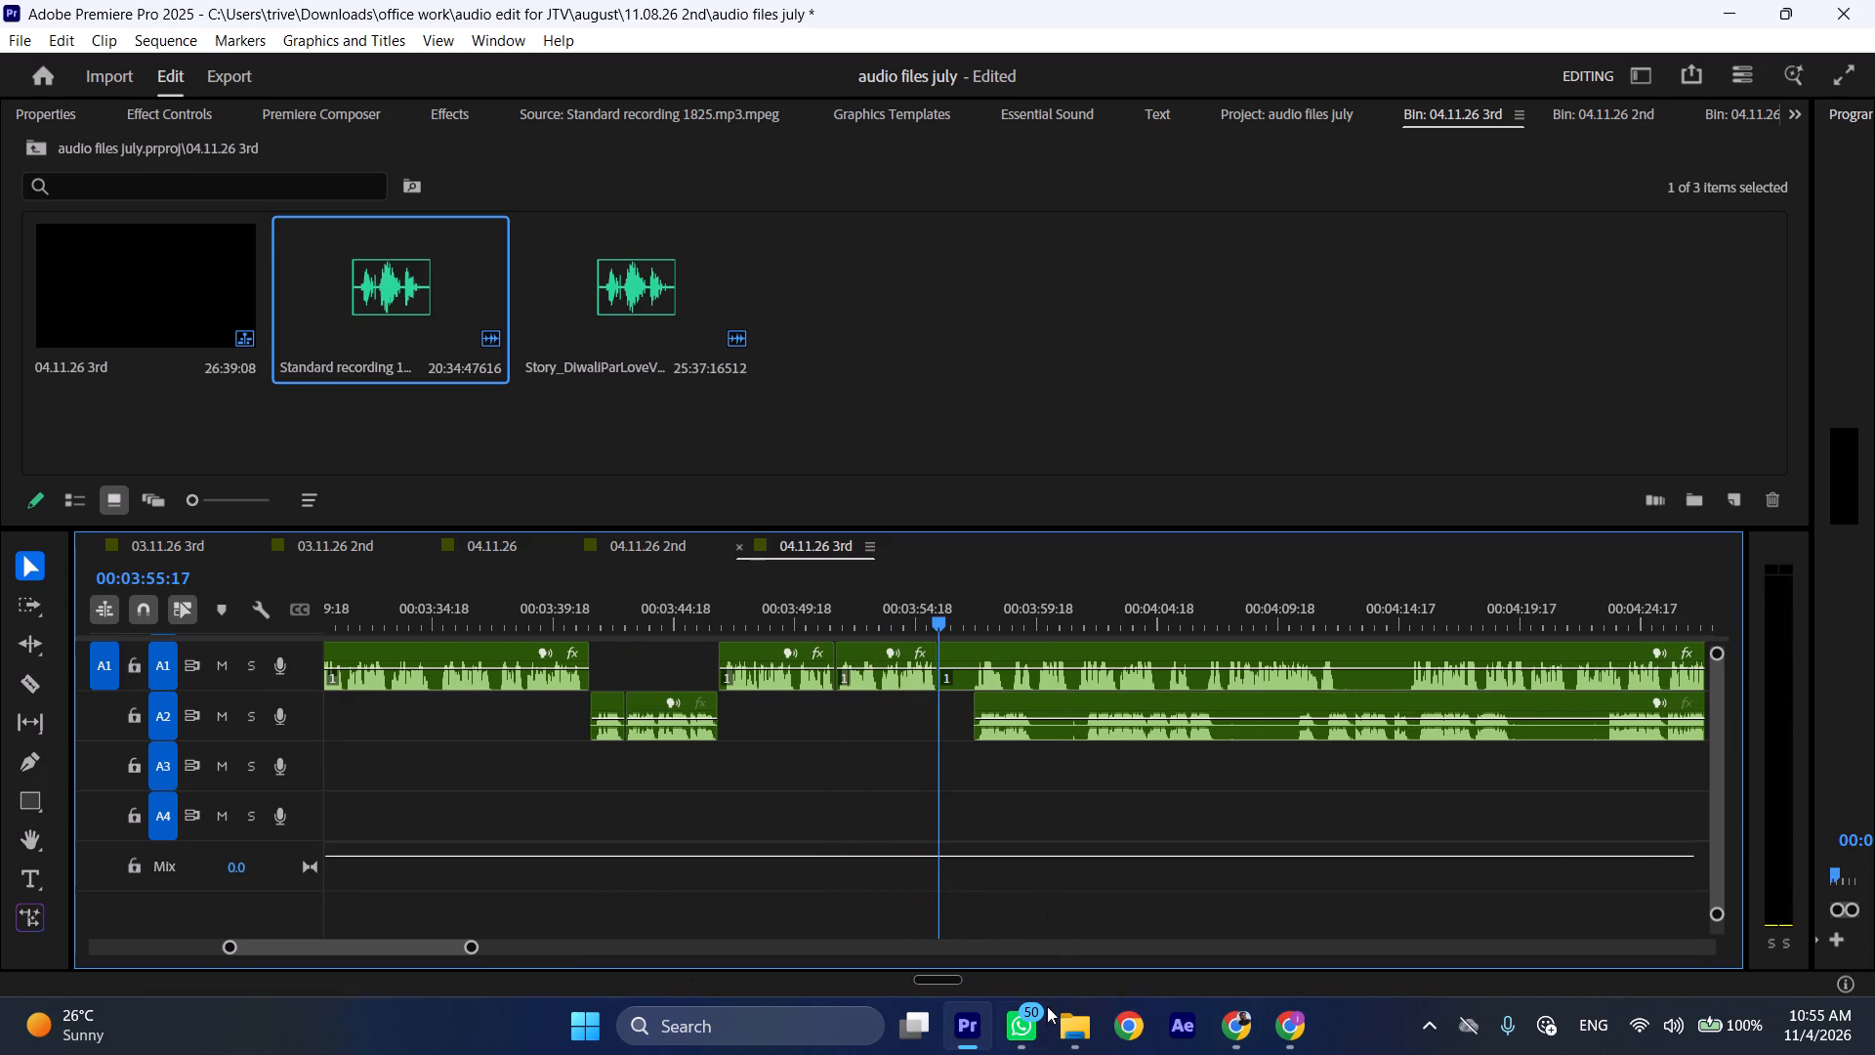
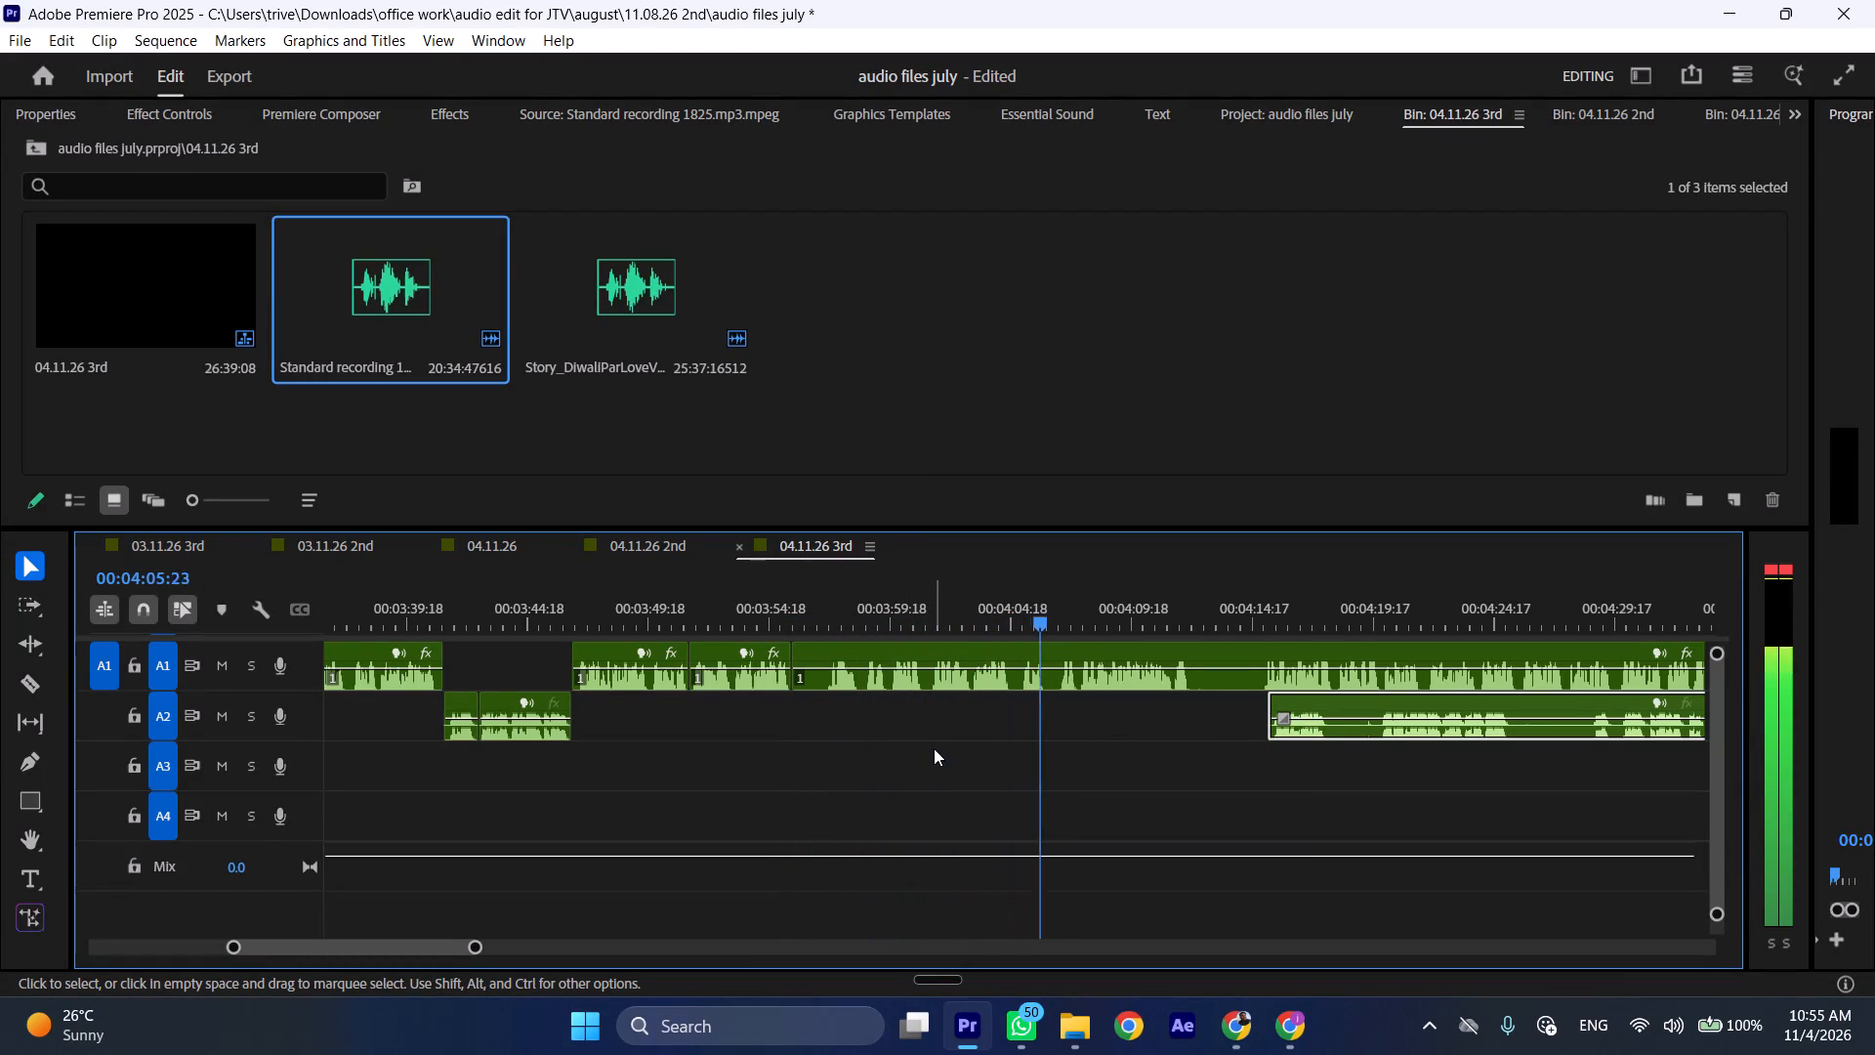
Cut the last A1 clip at about 00:03:56:23 and ripple-delete the roughly 1-second piece starting at 00:03:55:17.
{"action": "left_click", "coordinate": [826, 612]}
{"action": "left_click", "coordinate": [843, 670]}
{"action": "key", "text": "shift+c"}
{"action": "key", "text": "ctrl+shift+d"}
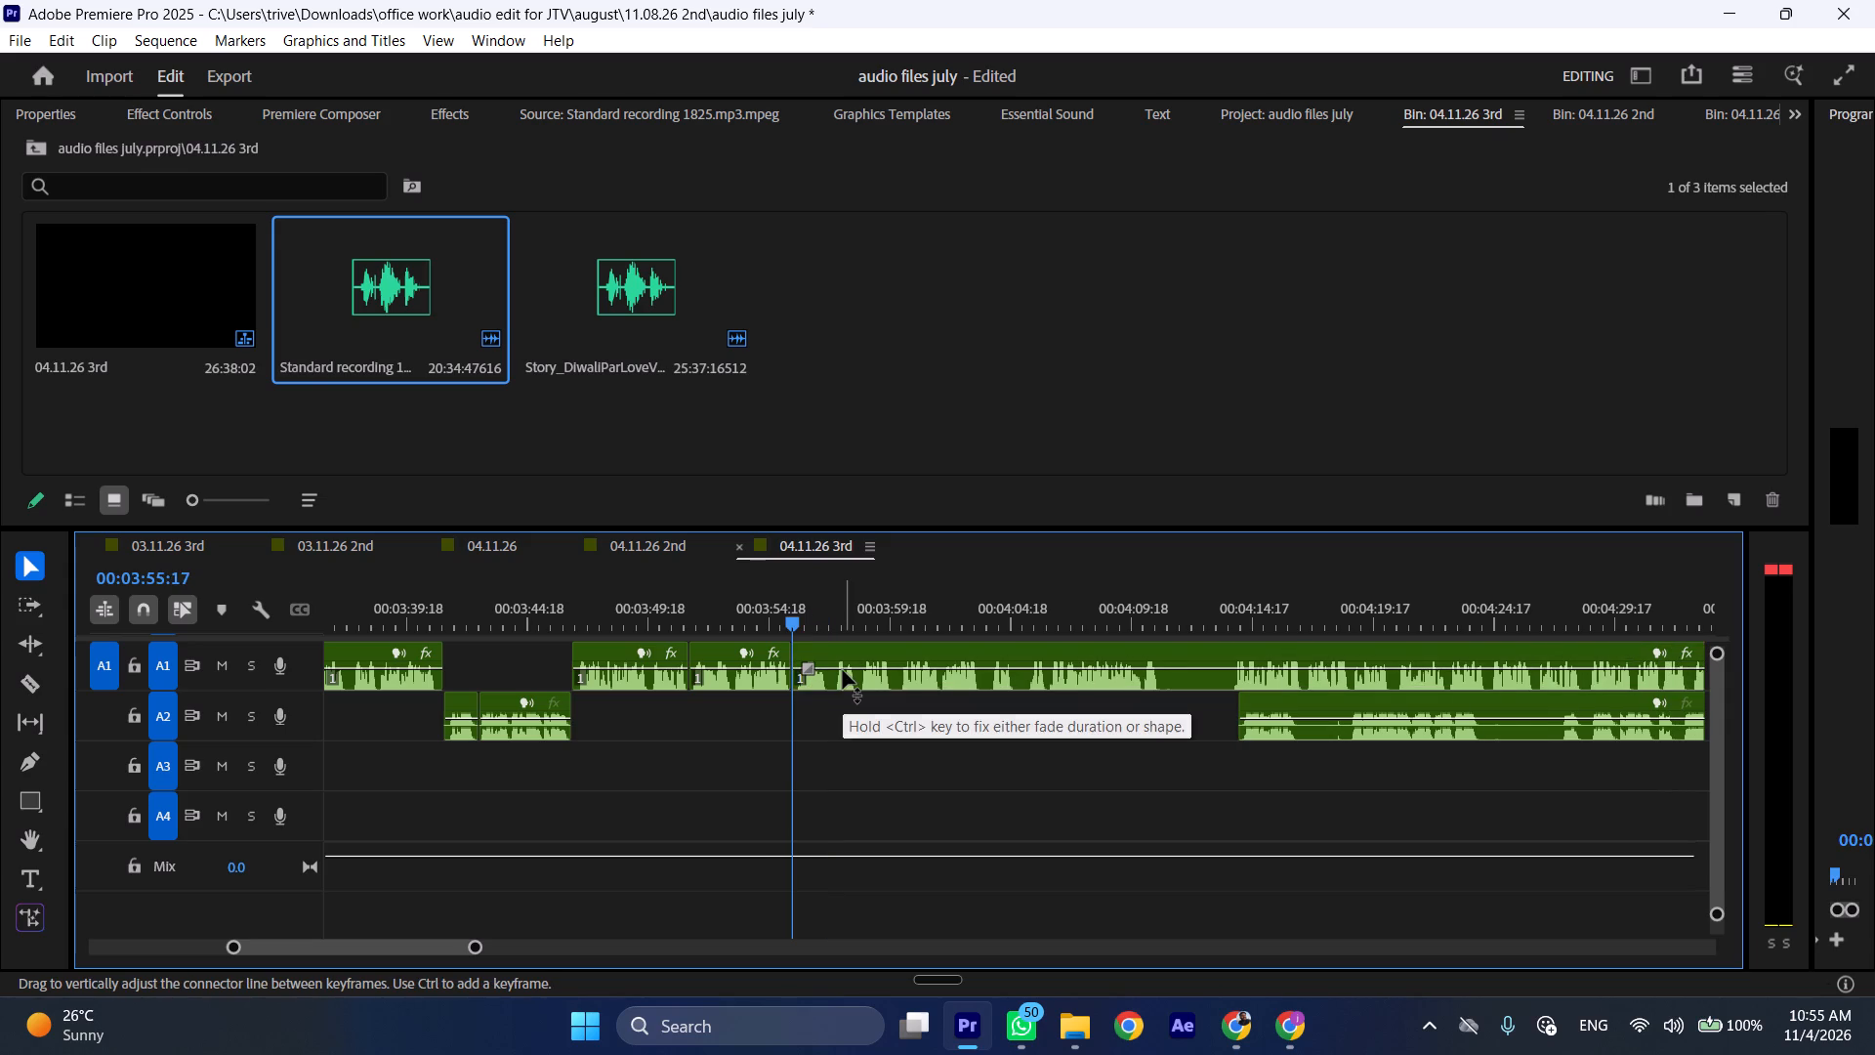
Play on, cut the last A1 clip at 00:04:00:01 and 00:04:05:12, and ripple-delete the segment between the cuts.
{"action": "key", "text": "space"}
{"action": "key", "text": "l"}
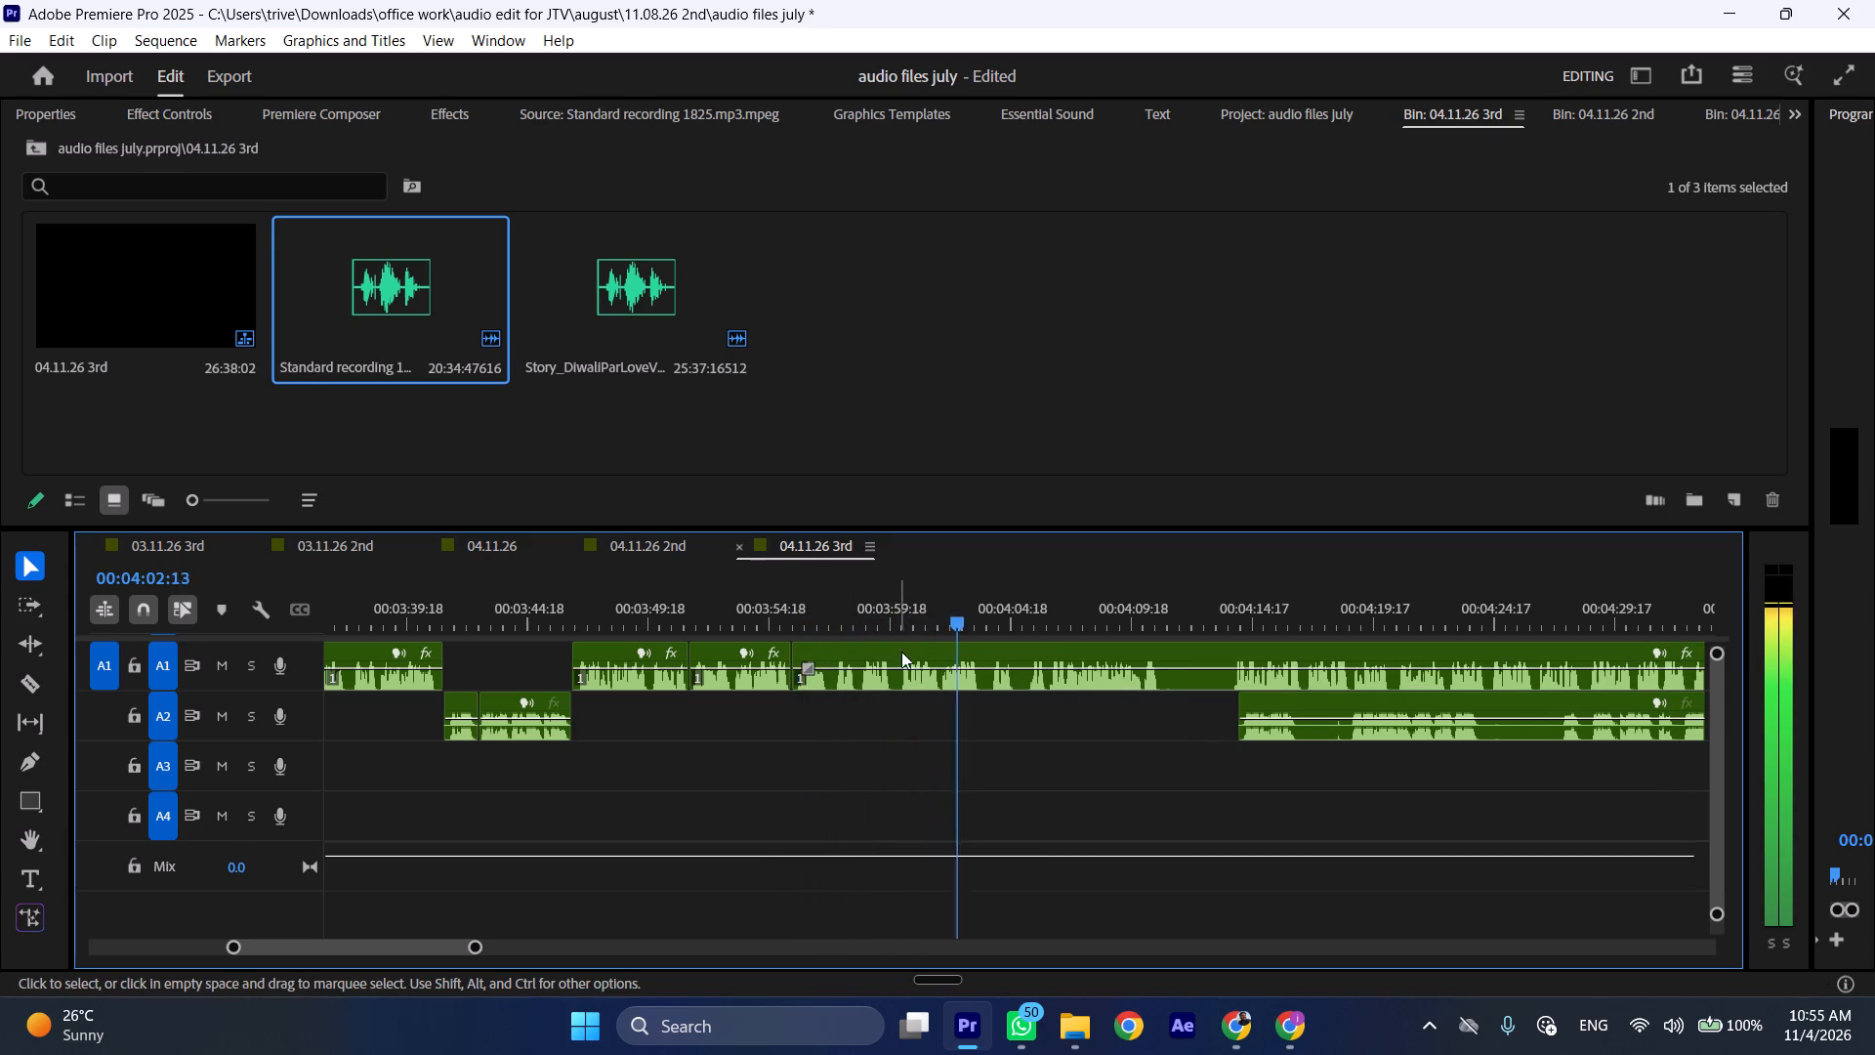
{"action": "left_click", "coordinate": [899, 612]}
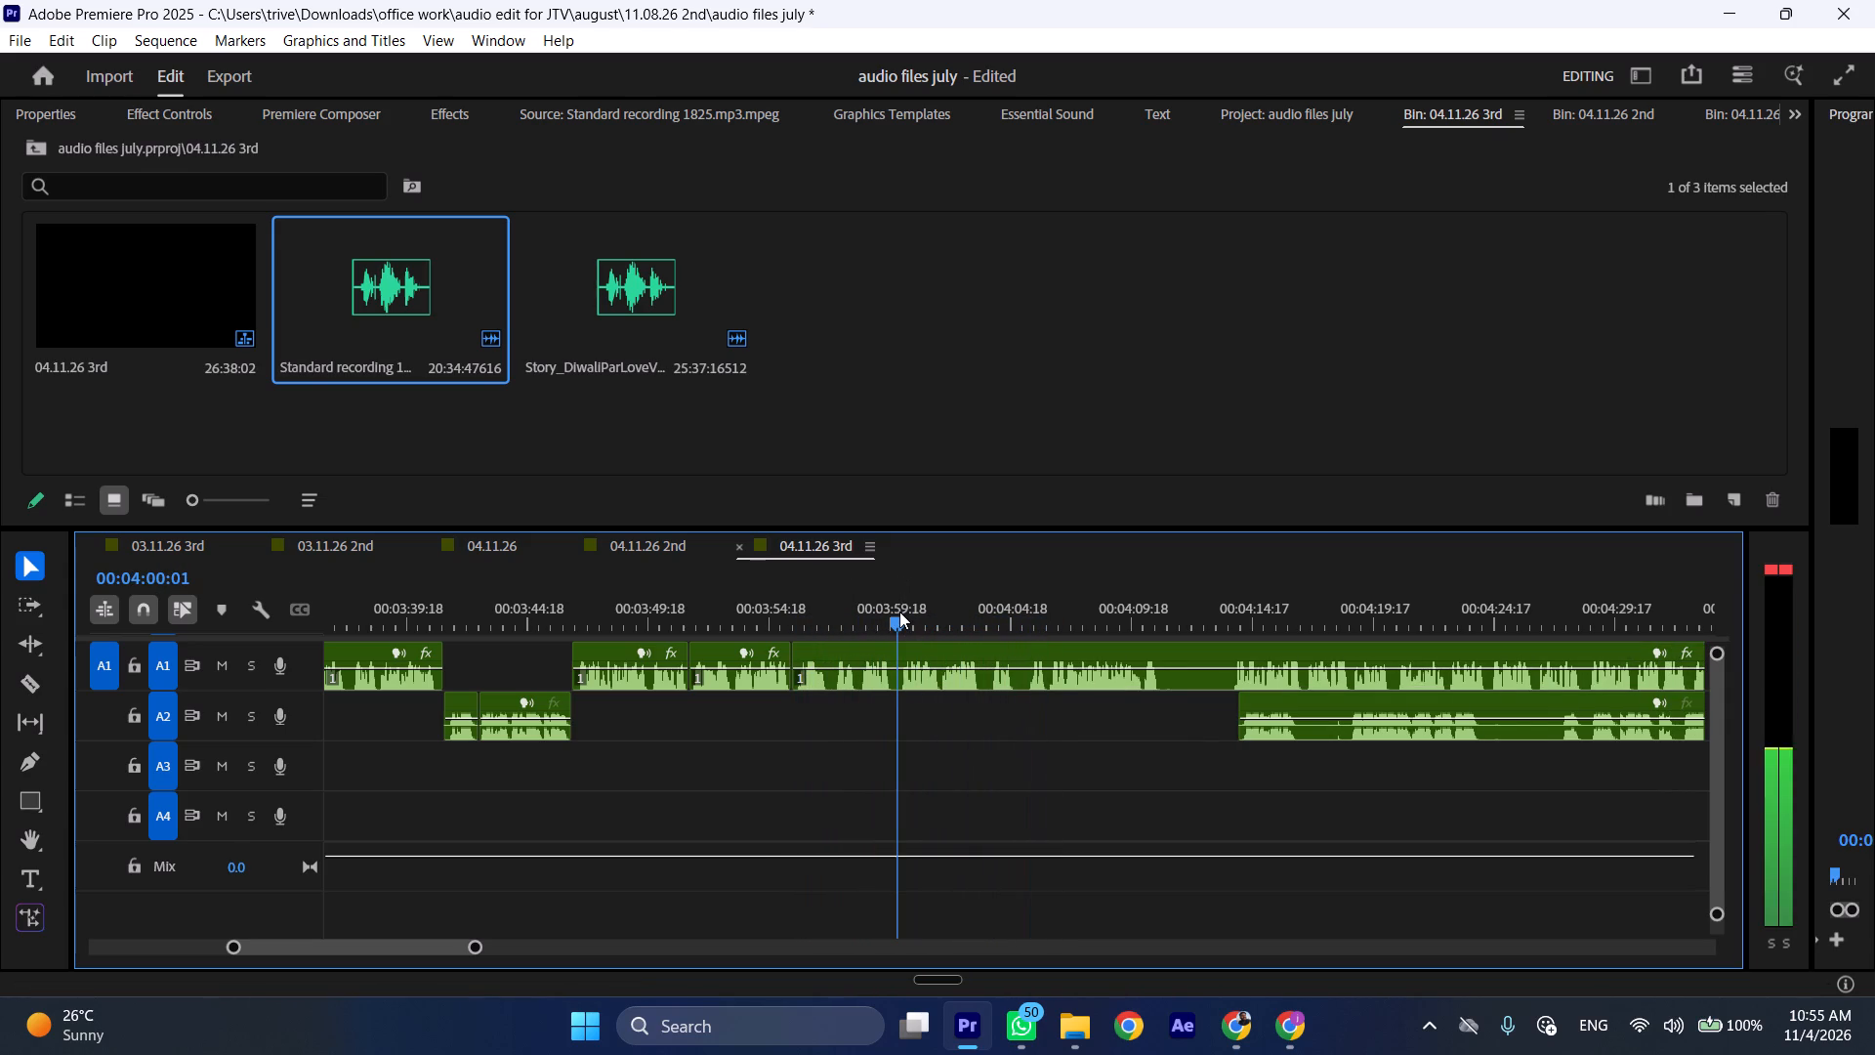
{"action": "key", "text": "shift+c"}
{"action": "left_click_drag", "start_coordinate": [1015, 620], "coordinate": [1031, 622]}
{"action": "left_click", "coordinate": [1046, 668]}
{"action": "key", "text": "shift+c"}
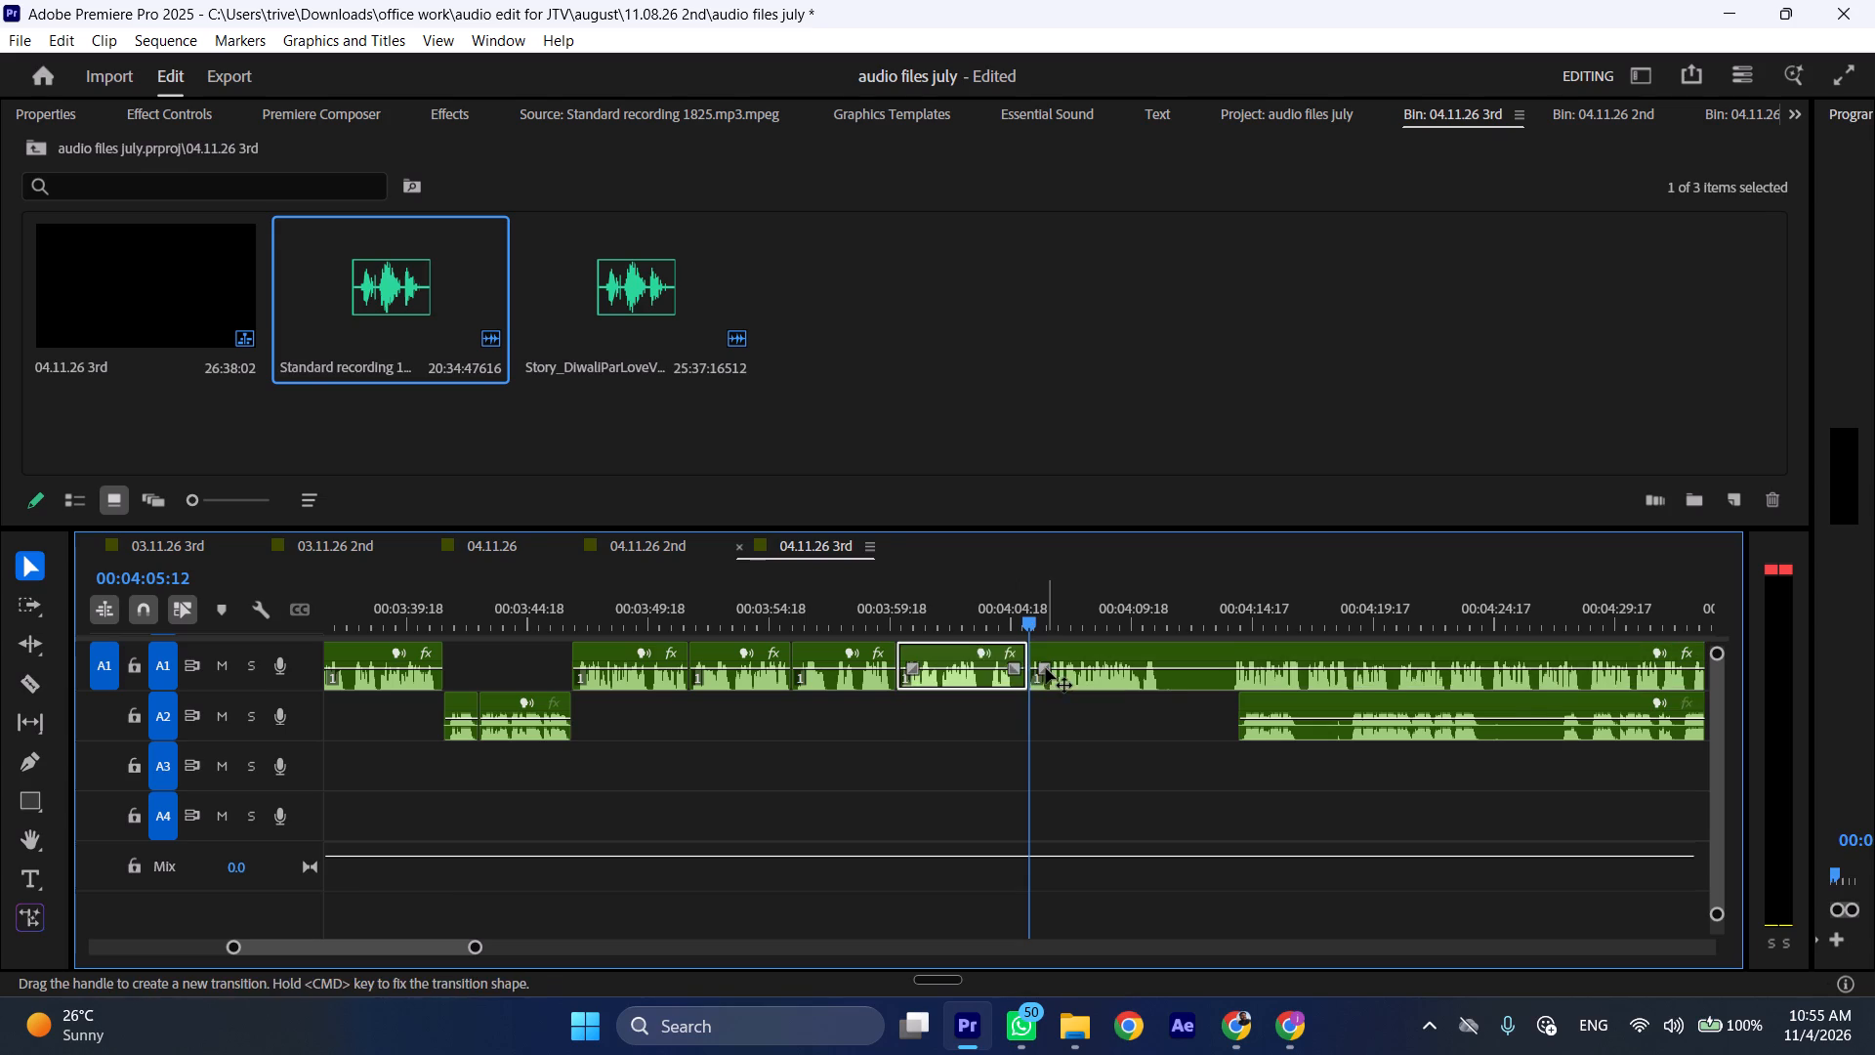
{"action": "key", "text": "ctrl+shift+d"}
Play on to the end of the A1 phrase and cut the last A1 clip at 00:04:05:17.
{"action": "key", "text": "space"}
{"action": "type", "text": "l"}
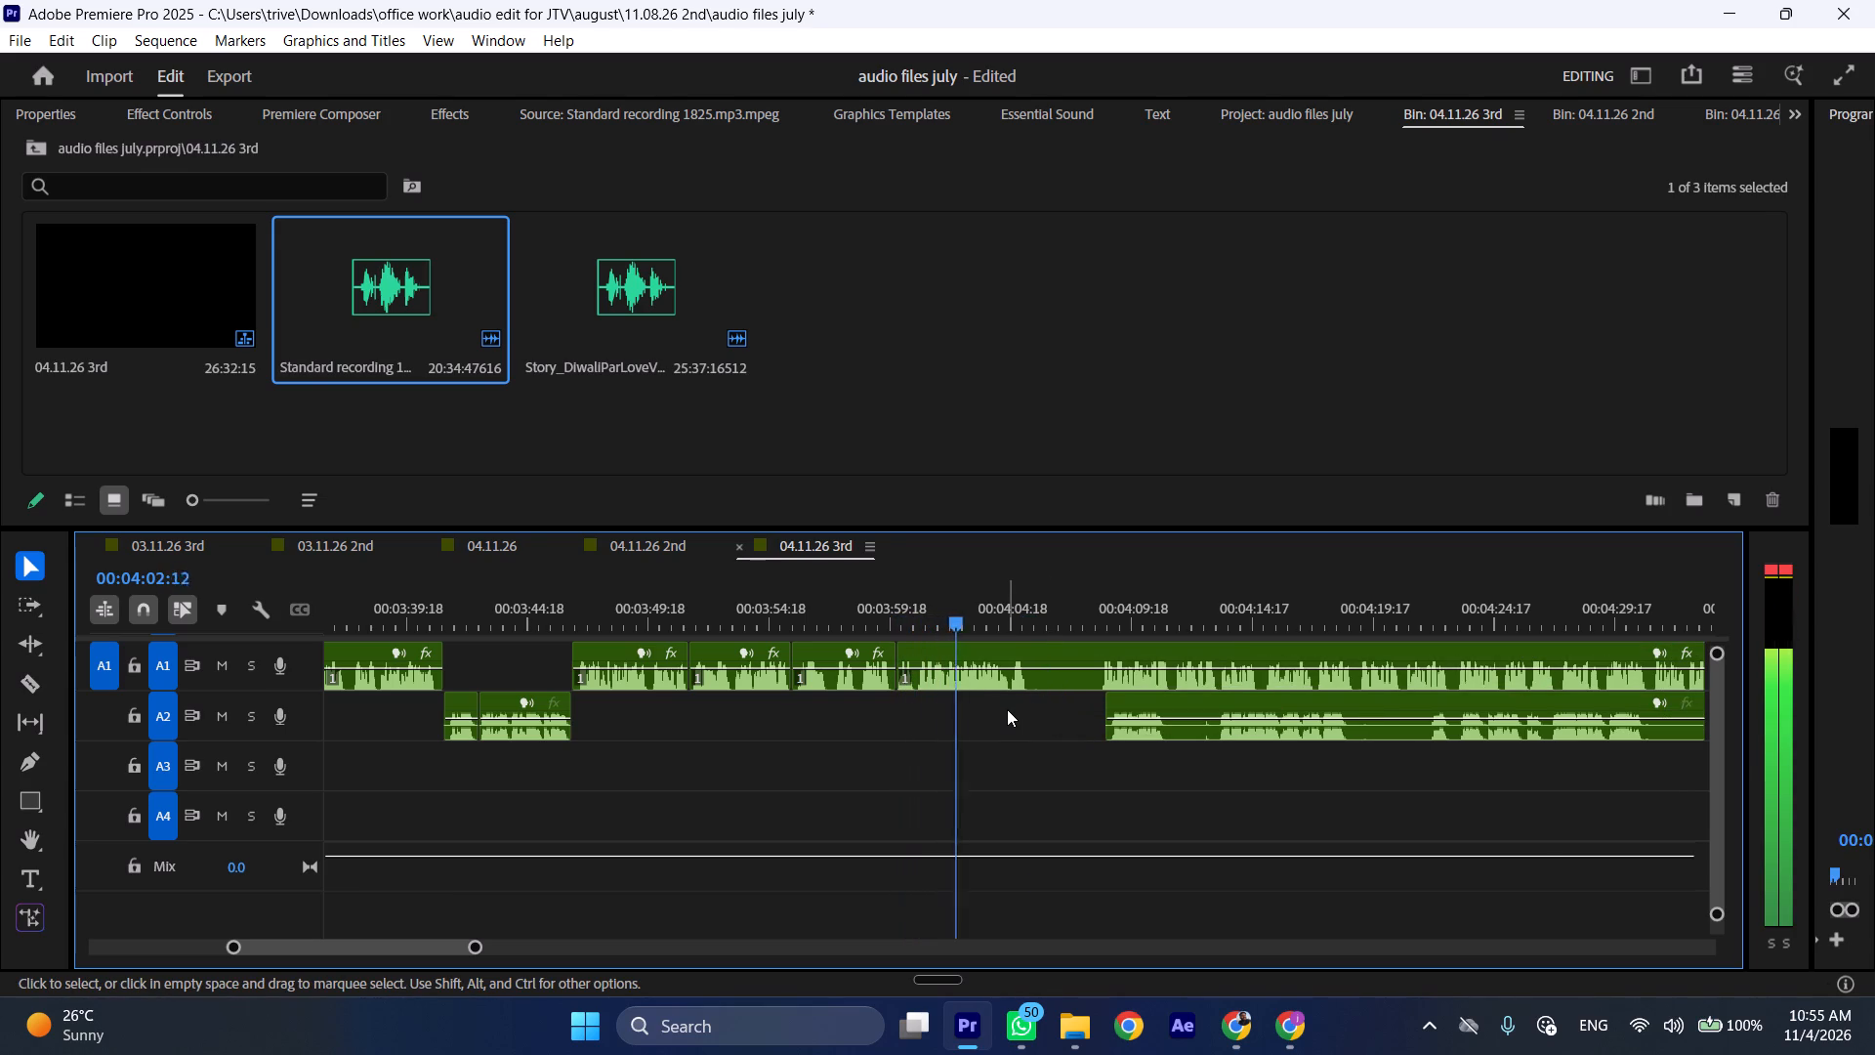
{"action": "key", "text": "space"}
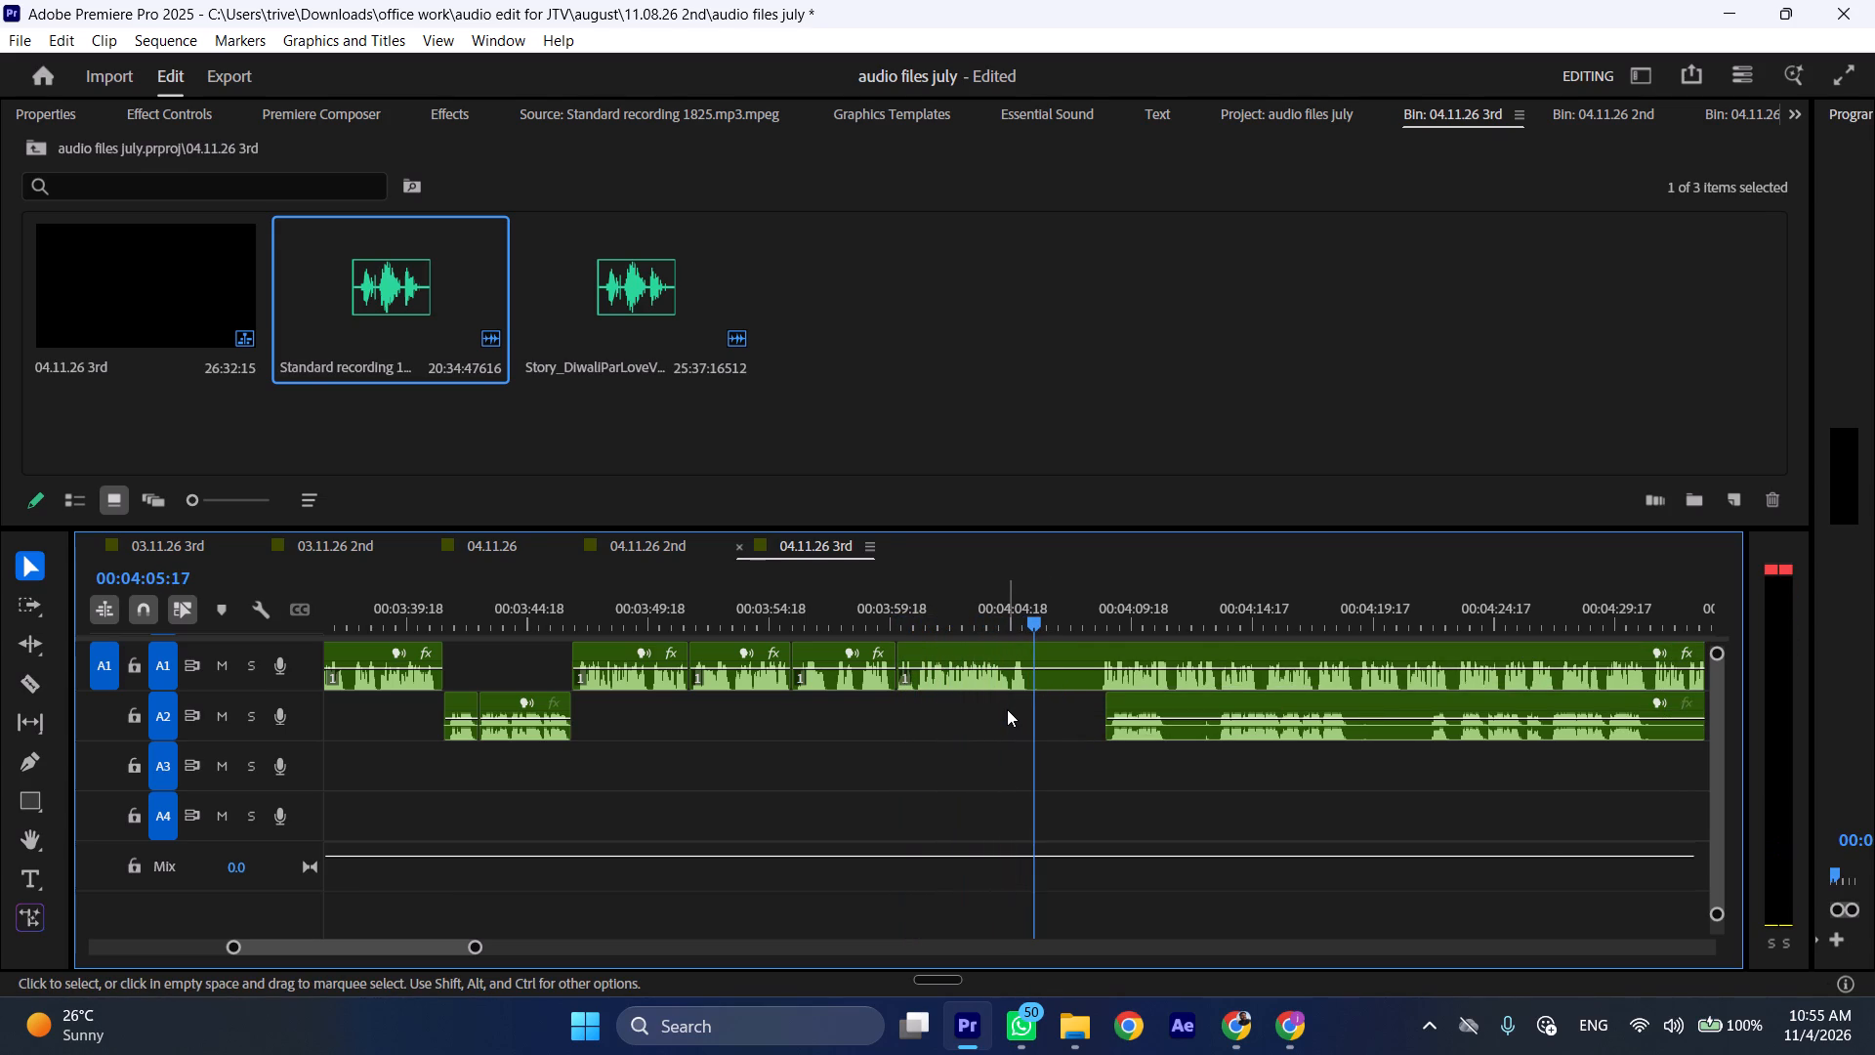
{"action": "type", "text": "C"}
Move the last A2 clip back to start at 00:04:05:17 and shift the last A1 clip about 13 seconds later.
{"action": "left_click_drag", "start_coordinate": [1134, 696], "coordinate": [1048, 710]}
{"action": "left_click_drag", "start_coordinate": [1066, 646], "coordinate": [1080, 648]}
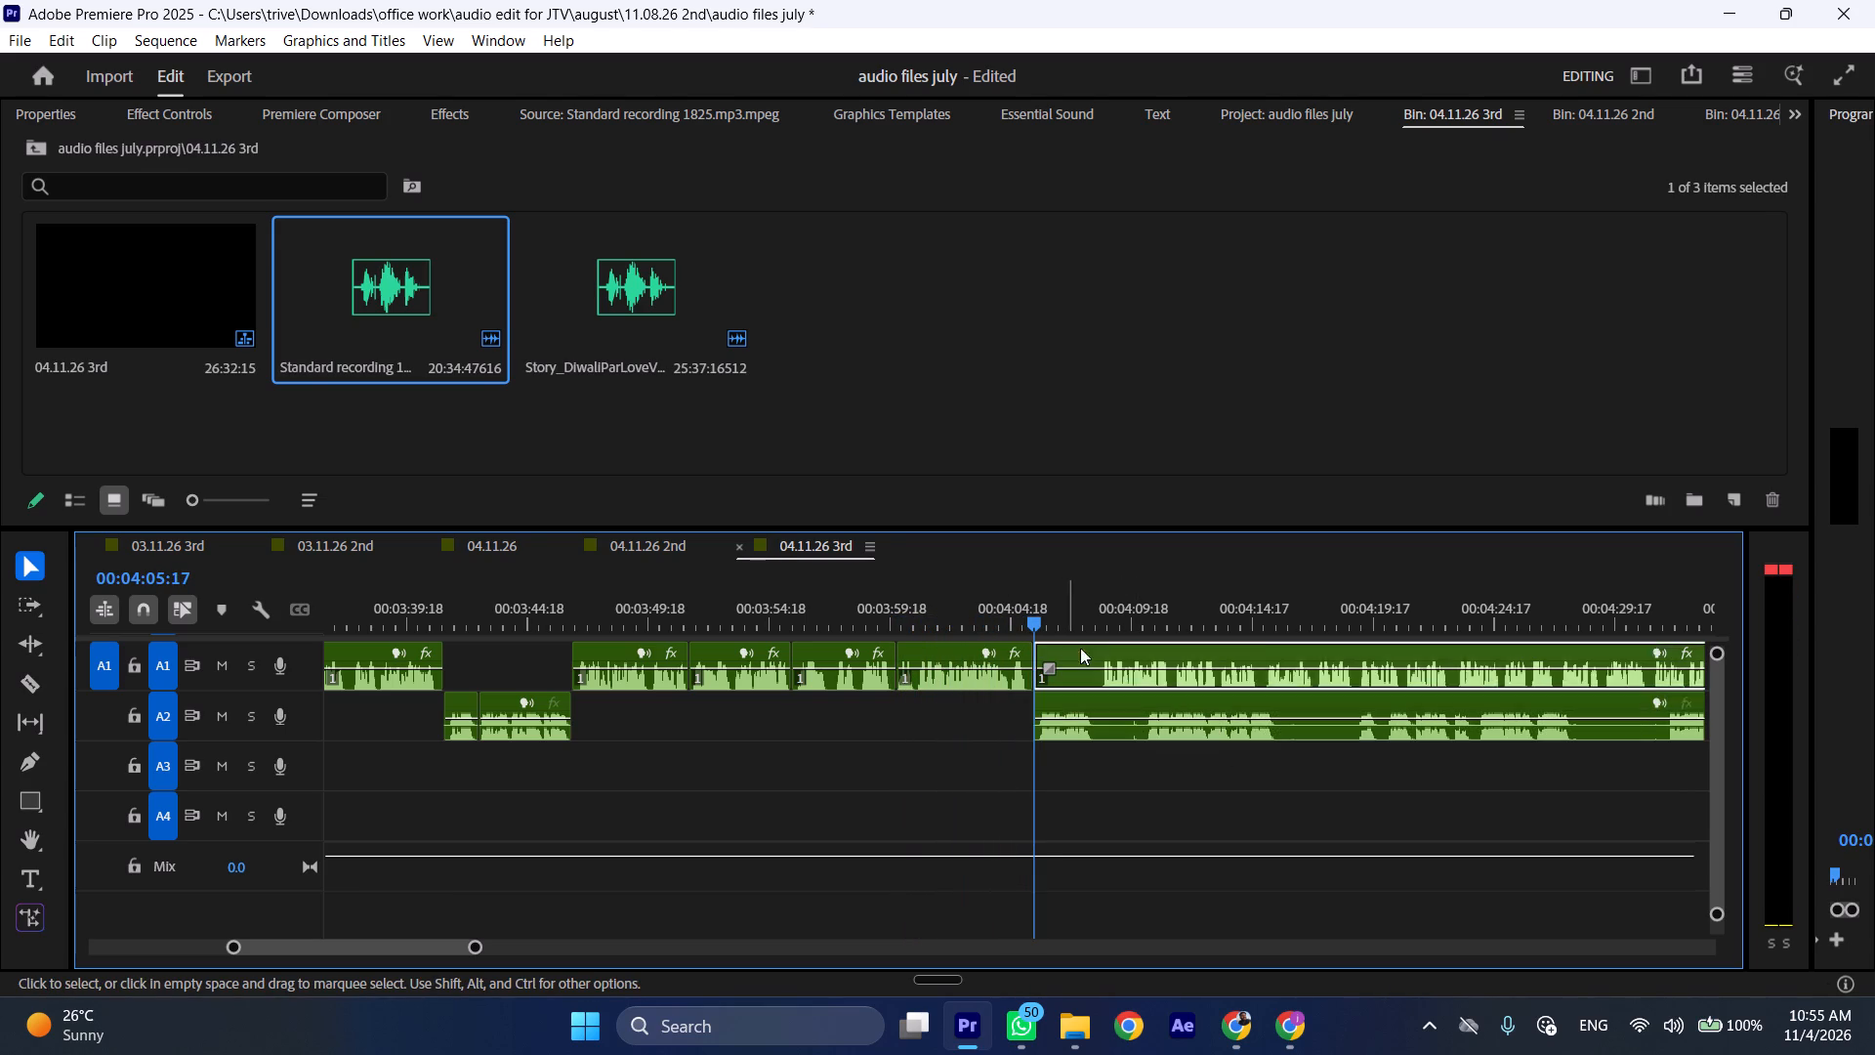
{"action": "left_click_drag", "start_coordinate": [1080, 648], "coordinate": [1378, 655]}
Play the A2 phrase, cut the last A2 clip at about 00:04:08:07 and at 00:04:10:07, and ripple-delete the pause between.
{"action": "key", "text": "space"}
{"action": "type", "text": "l"}
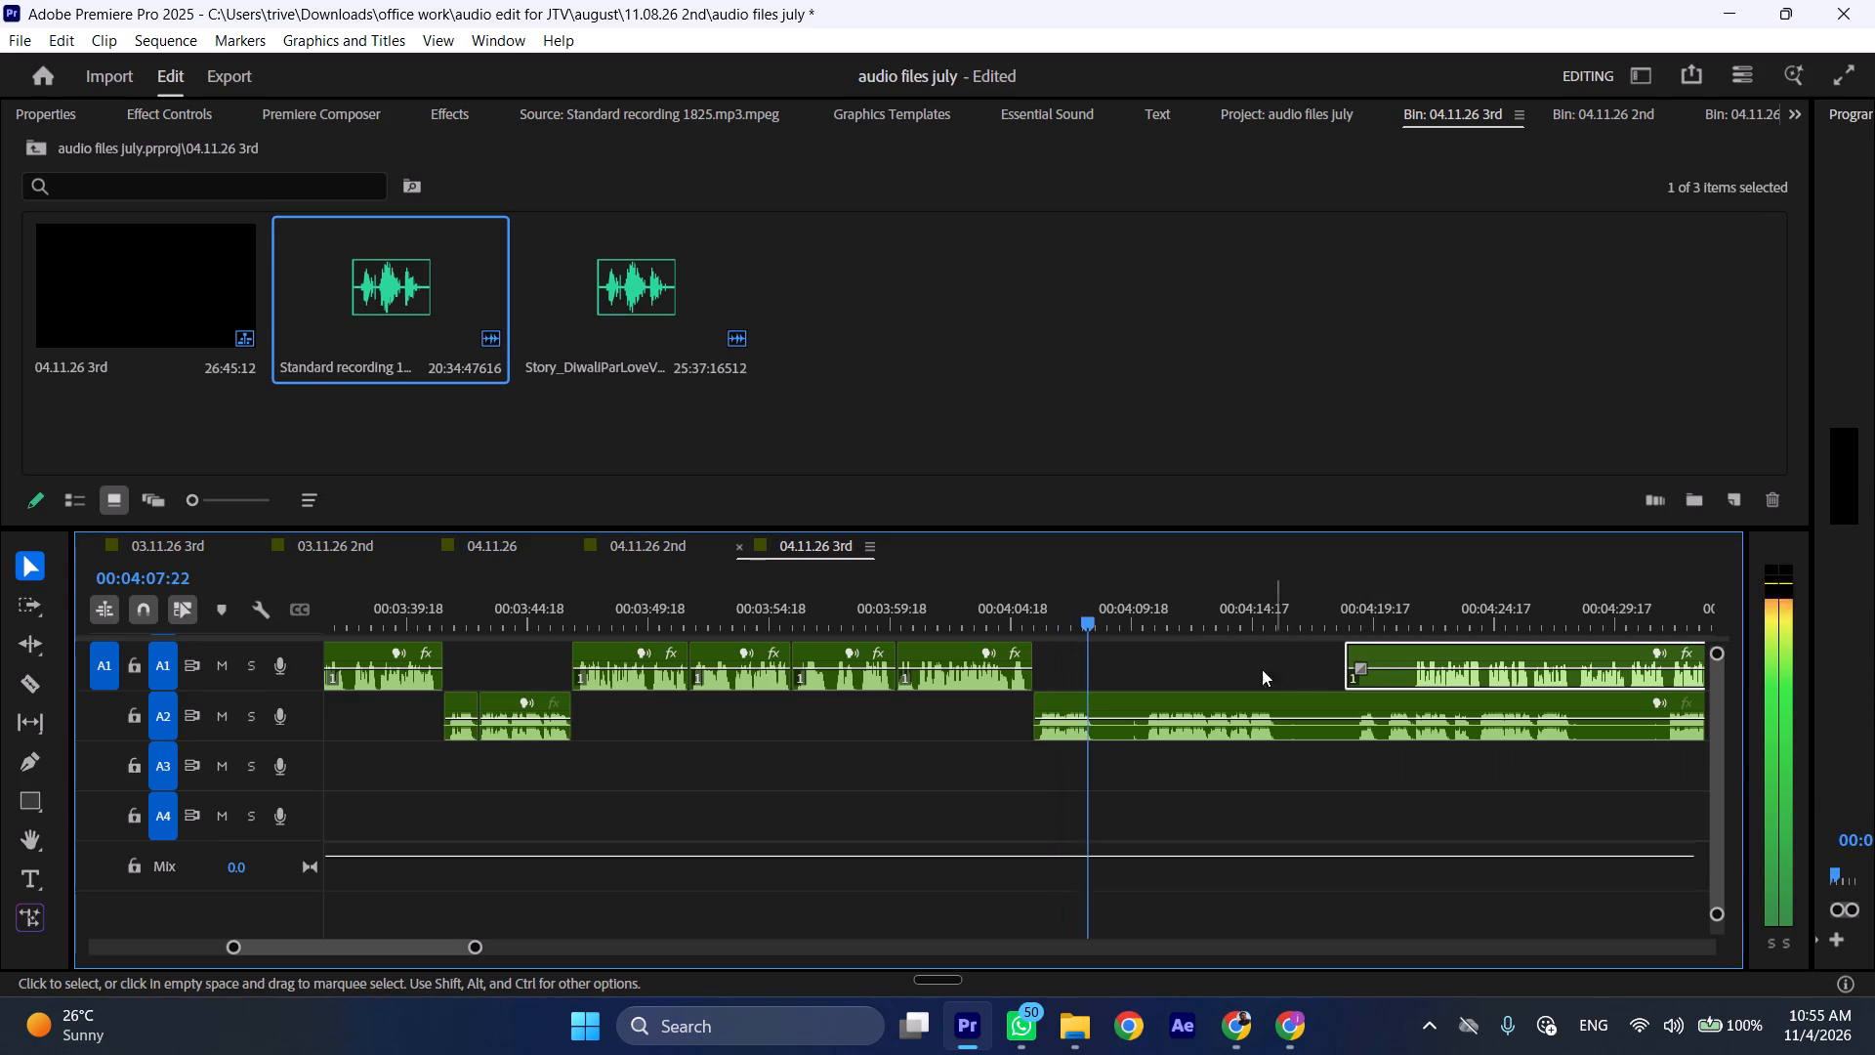
{"action": "key", "text": "space"}
{"action": "key", "text": "shift+c"}
{"action": "left_click", "coordinate": [1146, 612]}
{"action": "left_click", "coordinate": [1209, 744]}
{"action": "key", "text": "shift+c"}
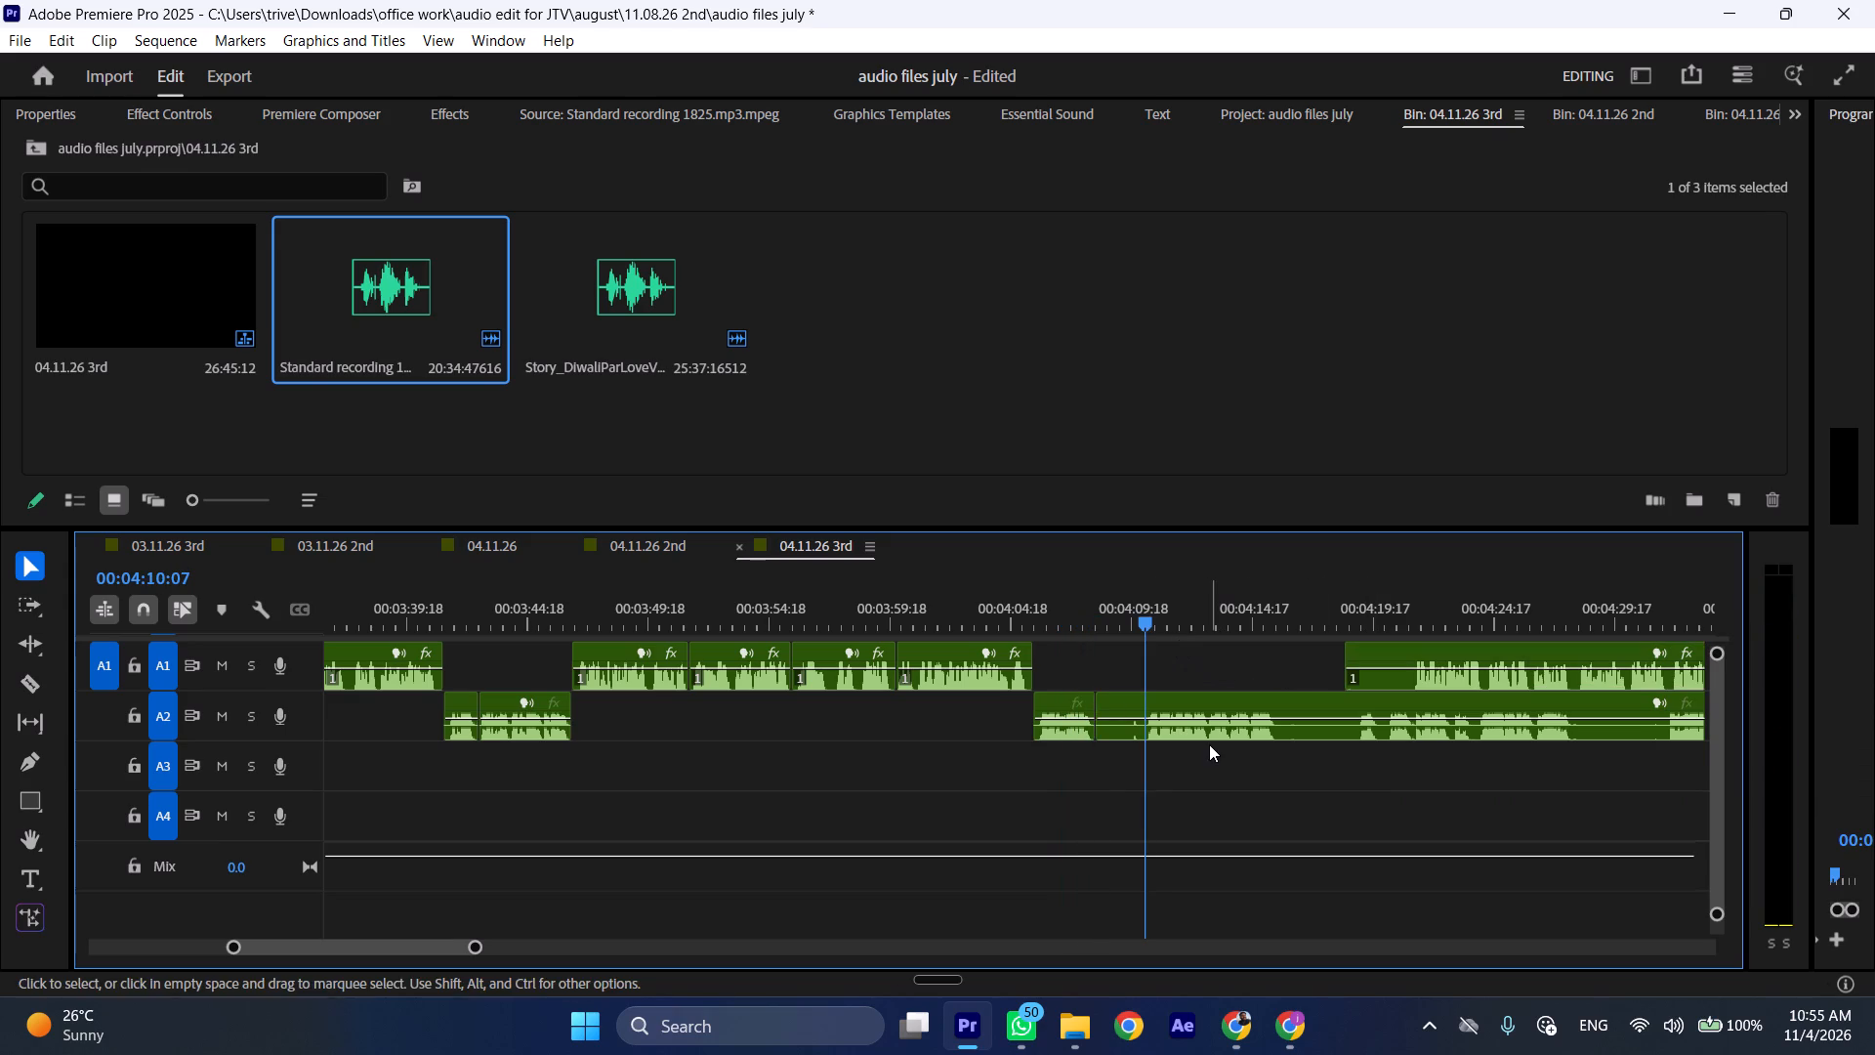
{"action": "left_click", "coordinate": [1106, 733]}
{"action": "left_click", "coordinate": [1126, 733]}
{"action": "key", "text": "ctrl+shift+d"}
Play on to the end of the A2 phrase and cut the last A2 clip at 00:04:13:21.
{"action": "key", "text": "space"}
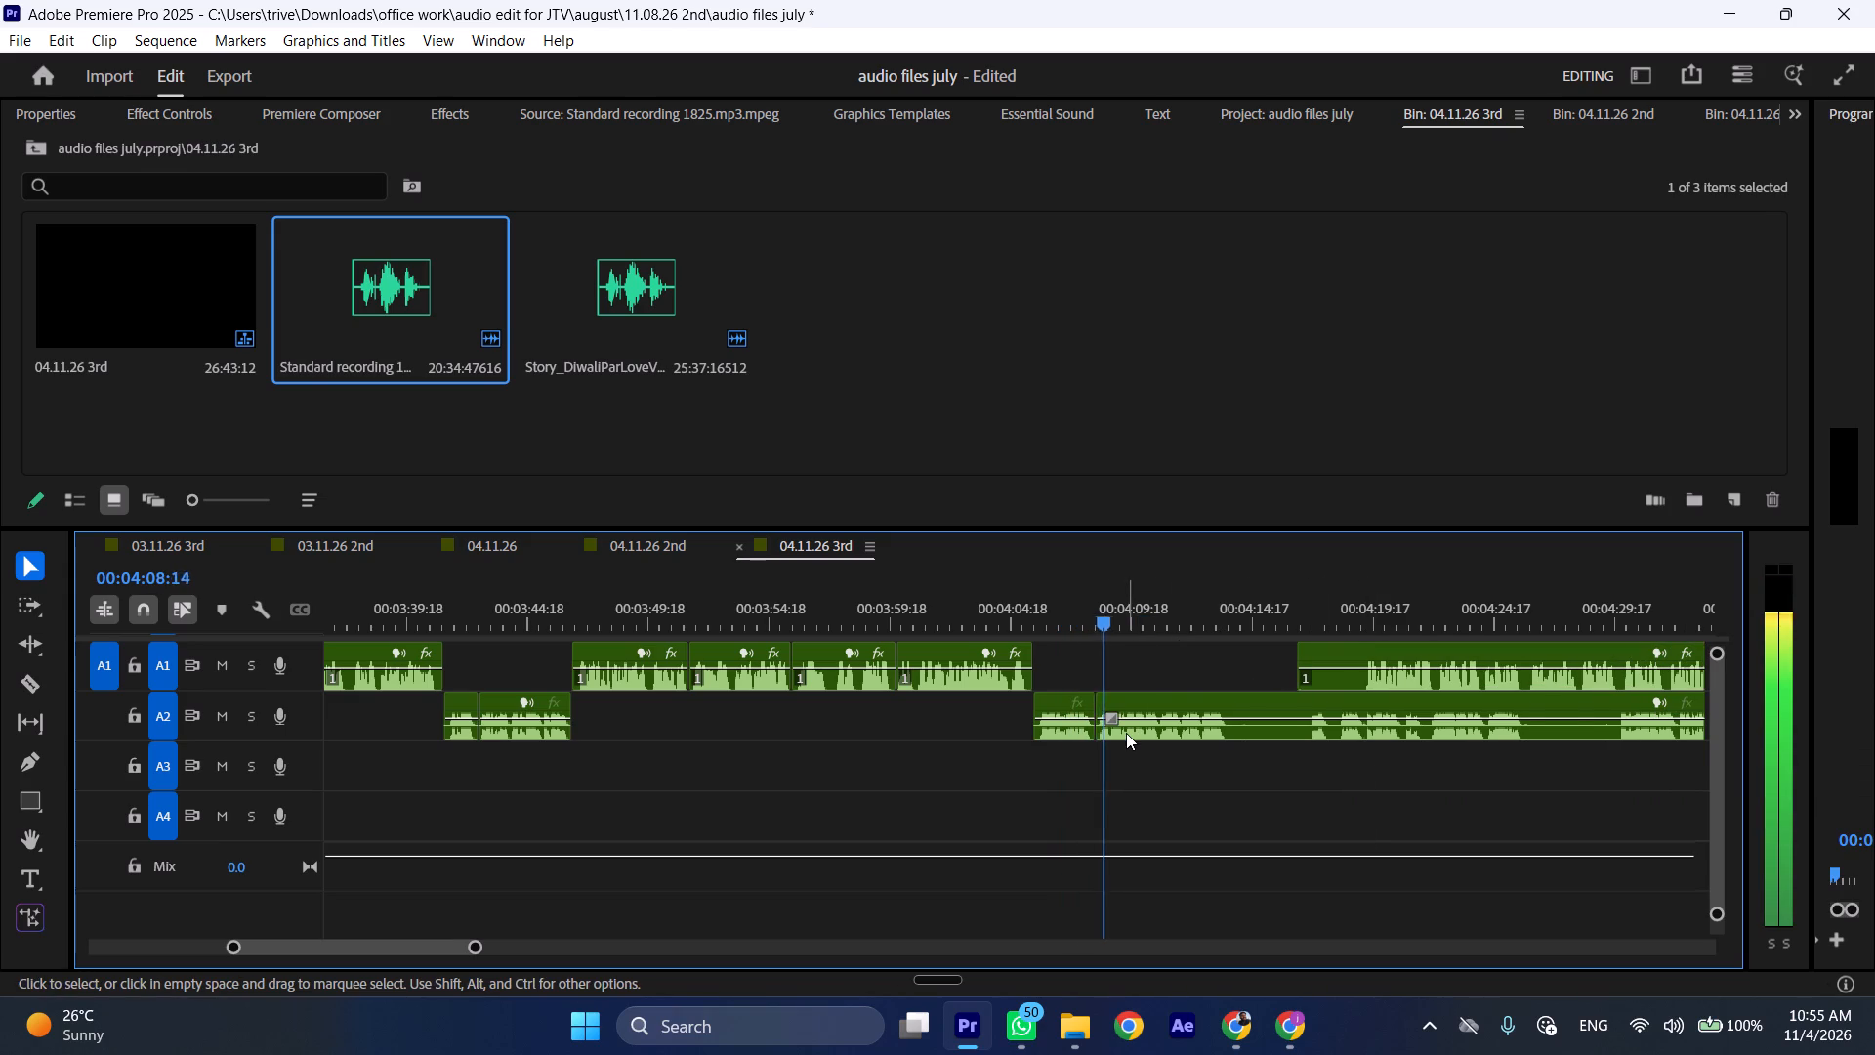
{"action": "type", "text": "l"}
{"action": "scroll", "coordinate": [1175, 760], "scroll_direction": "down", "scroll_amount": 5}
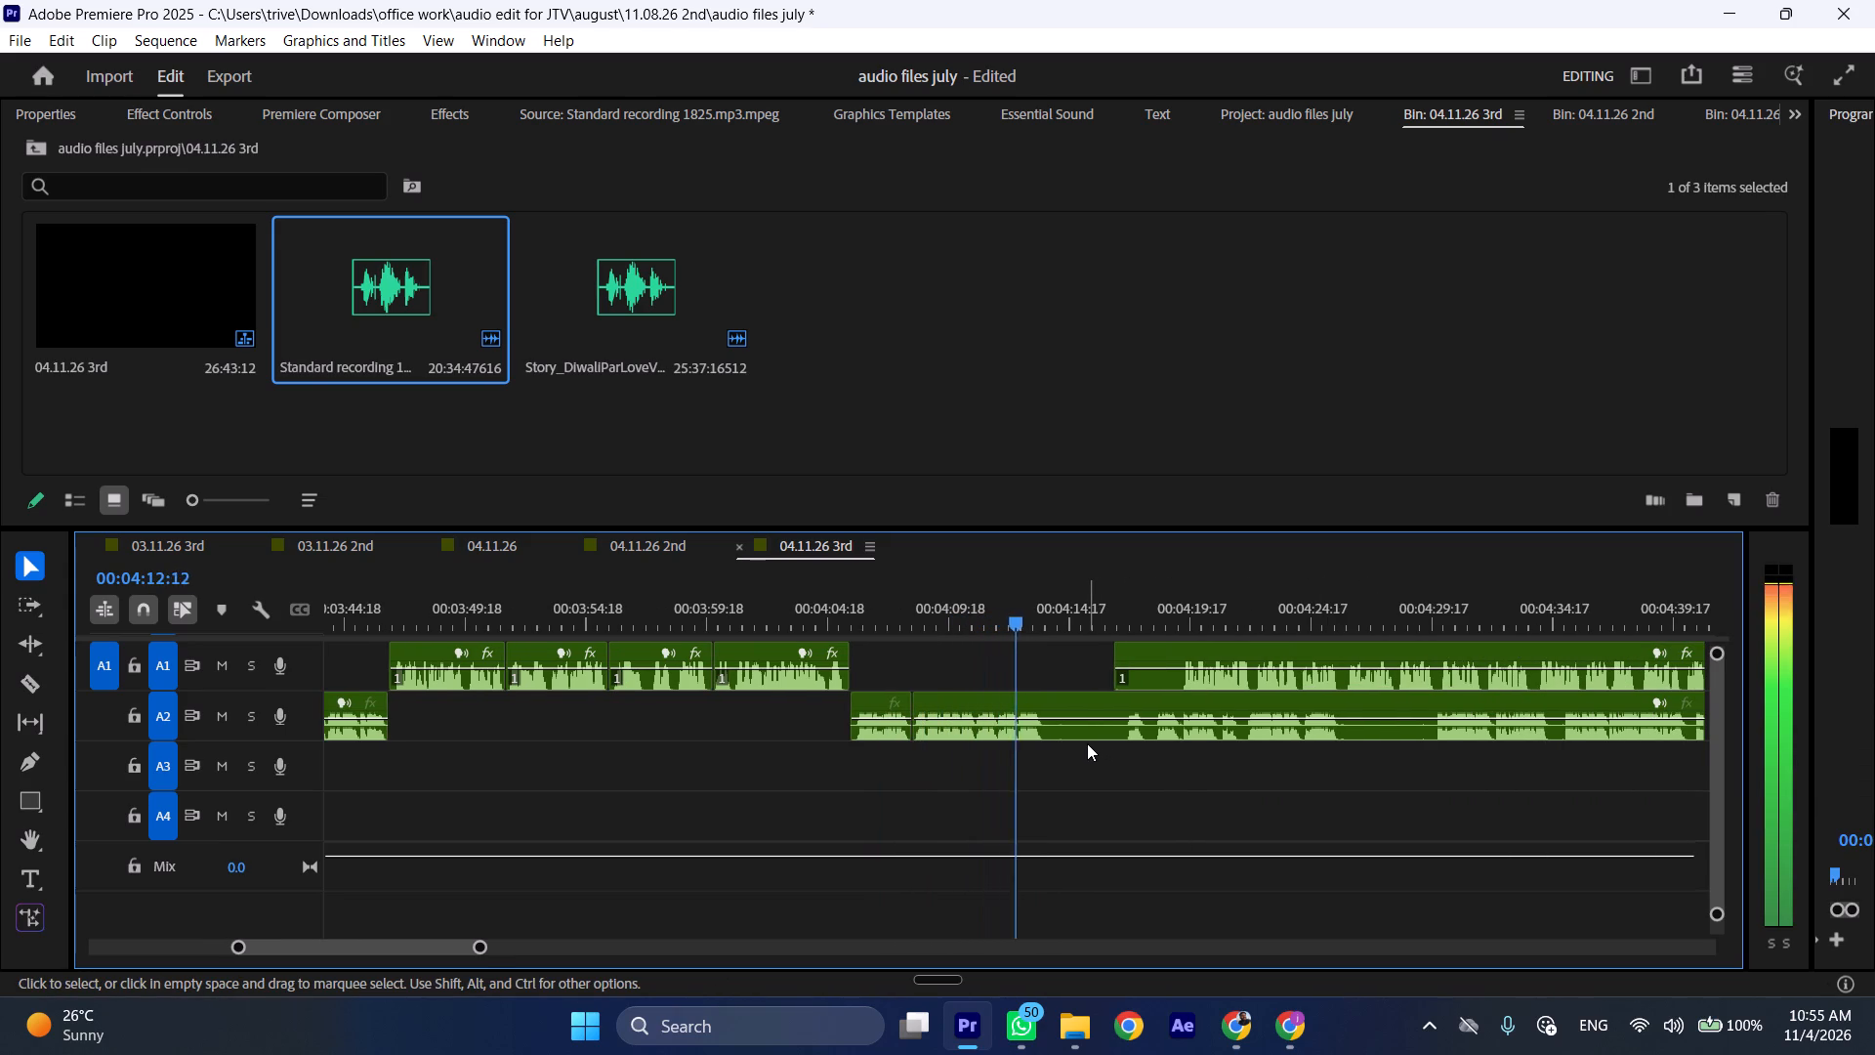
{"action": "key", "text": "space"}
{"action": "type", "text": "C"}
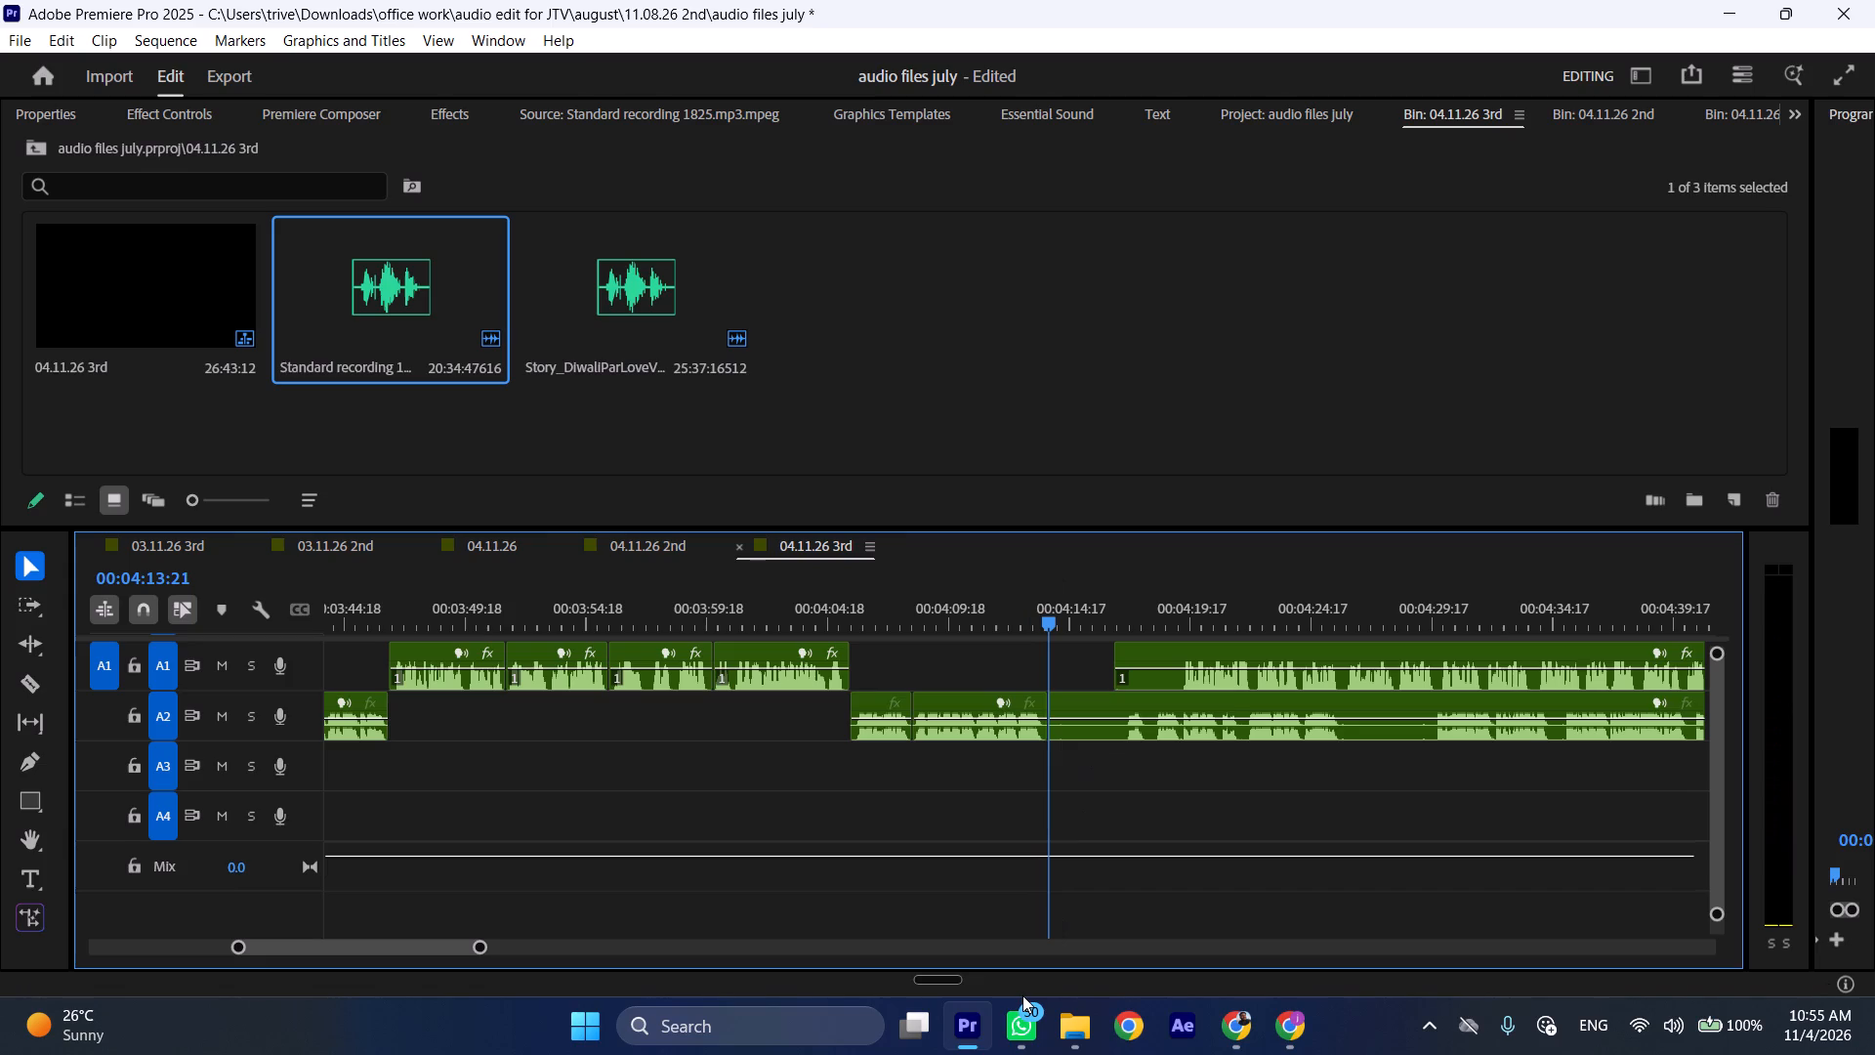
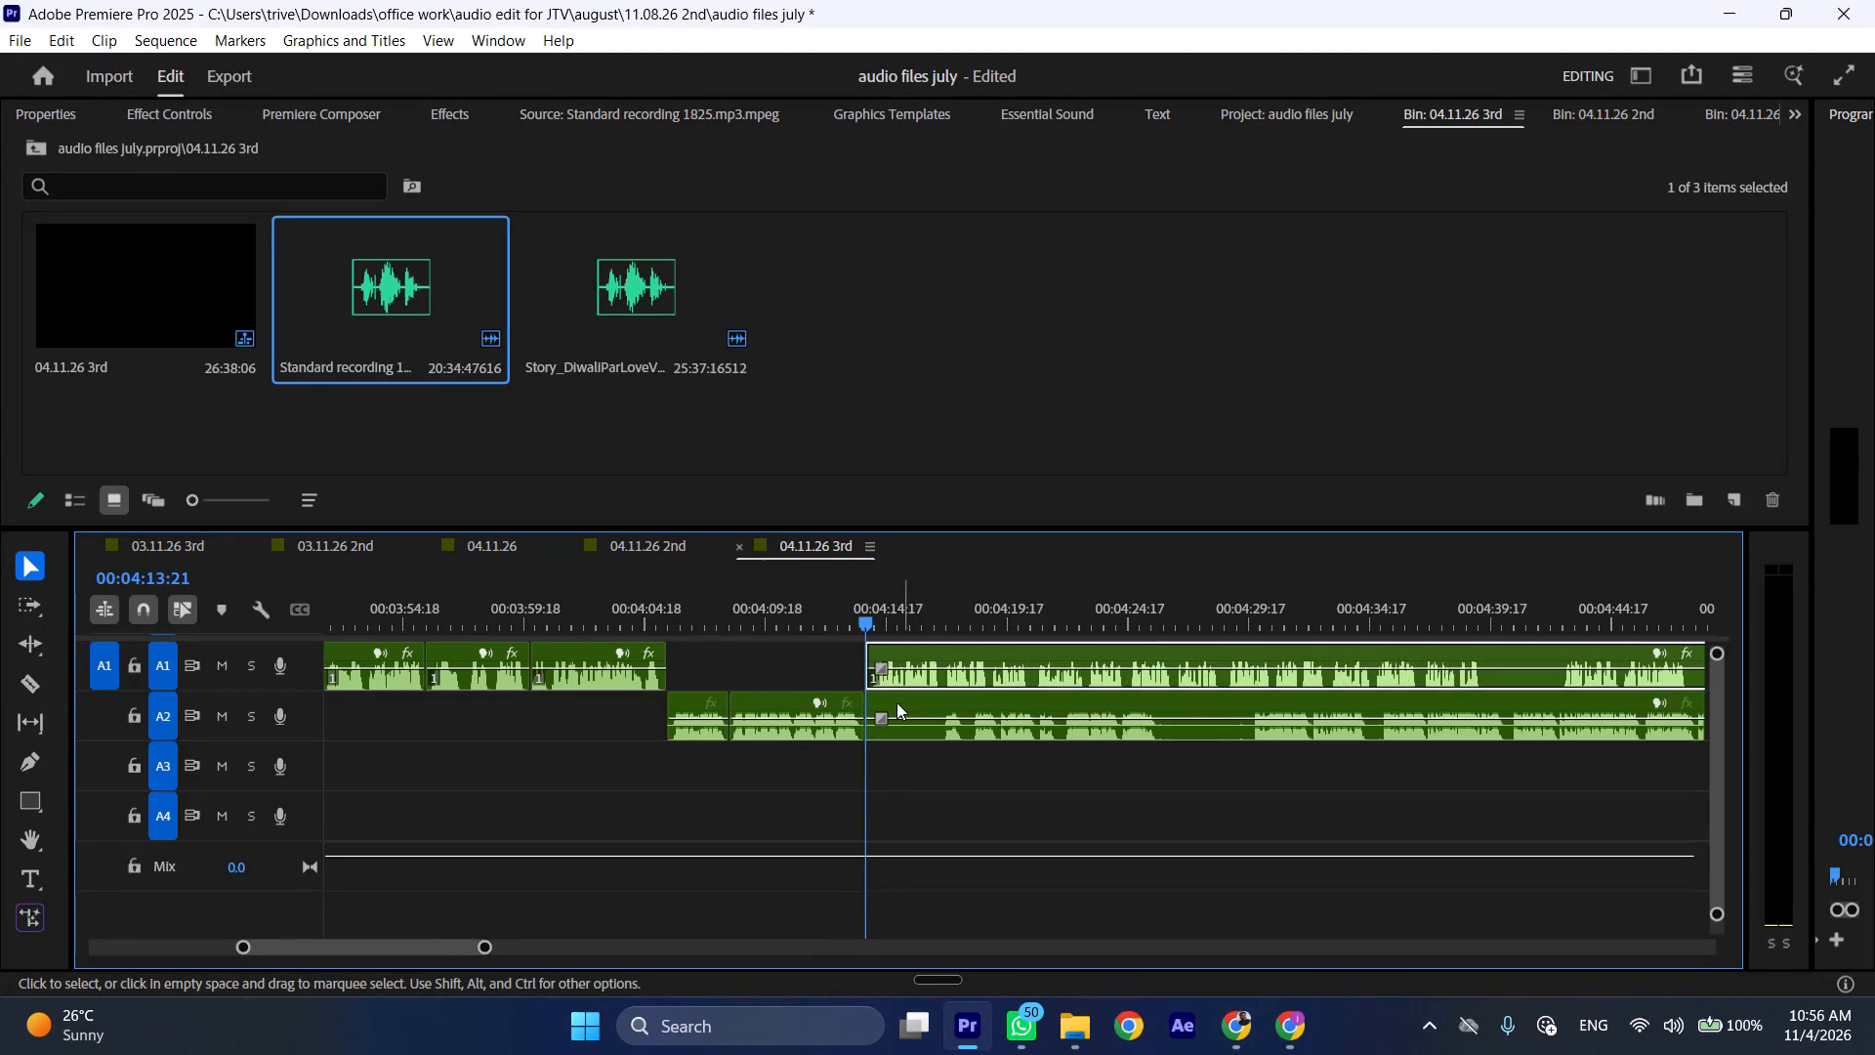
Shift the last A2 clip about 50 seconds later, clear of the A1 phrase that starts at 00:04:13:21.
{"action": "left_click_drag", "start_coordinate": [905, 703], "coordinate": [1701, 703]}
Play the A1 phrase, cut its clip at 00:04:37:00 and 00:04:42:17, and ripple-delete the unwanted audio and pause between.
{"action": "key", "text": "space"}
{"action": "key", "text": "l"}
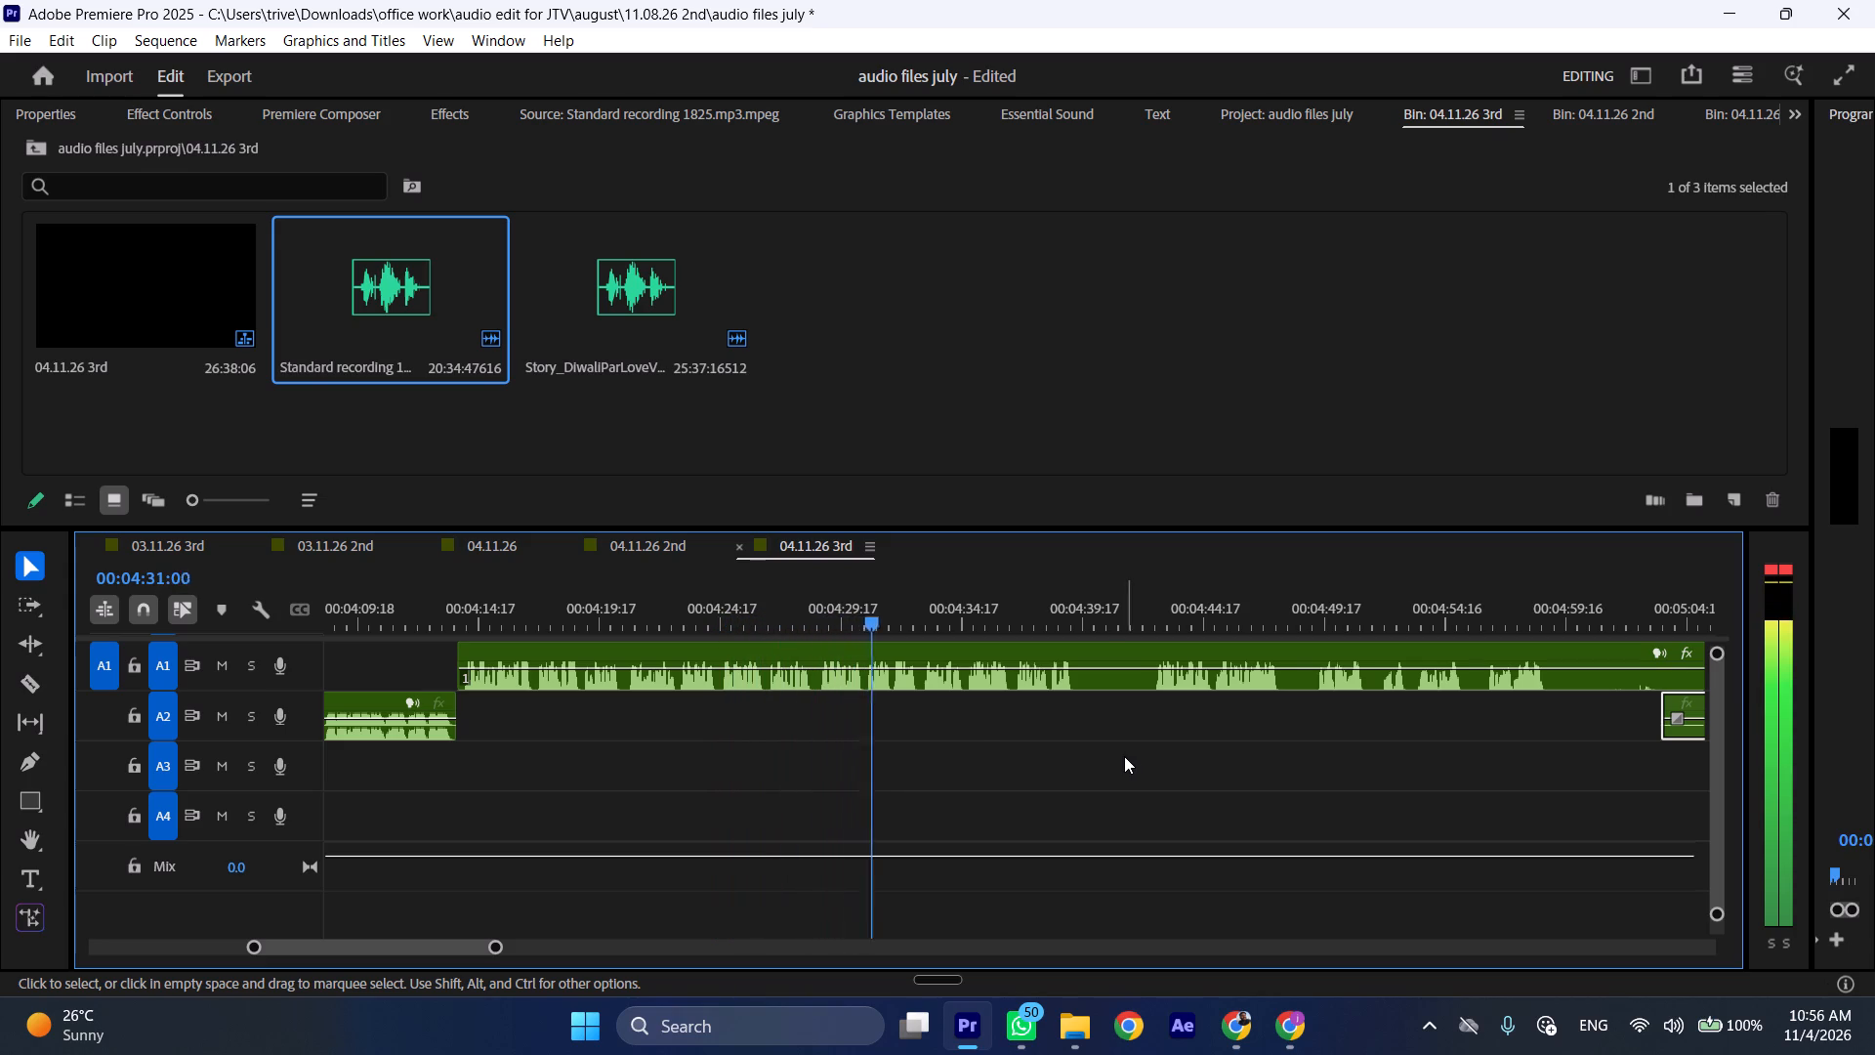
{"action": "scroll", "coordinate": [965, 738], "scroll_direction": "down", "scroll_amount": 5}
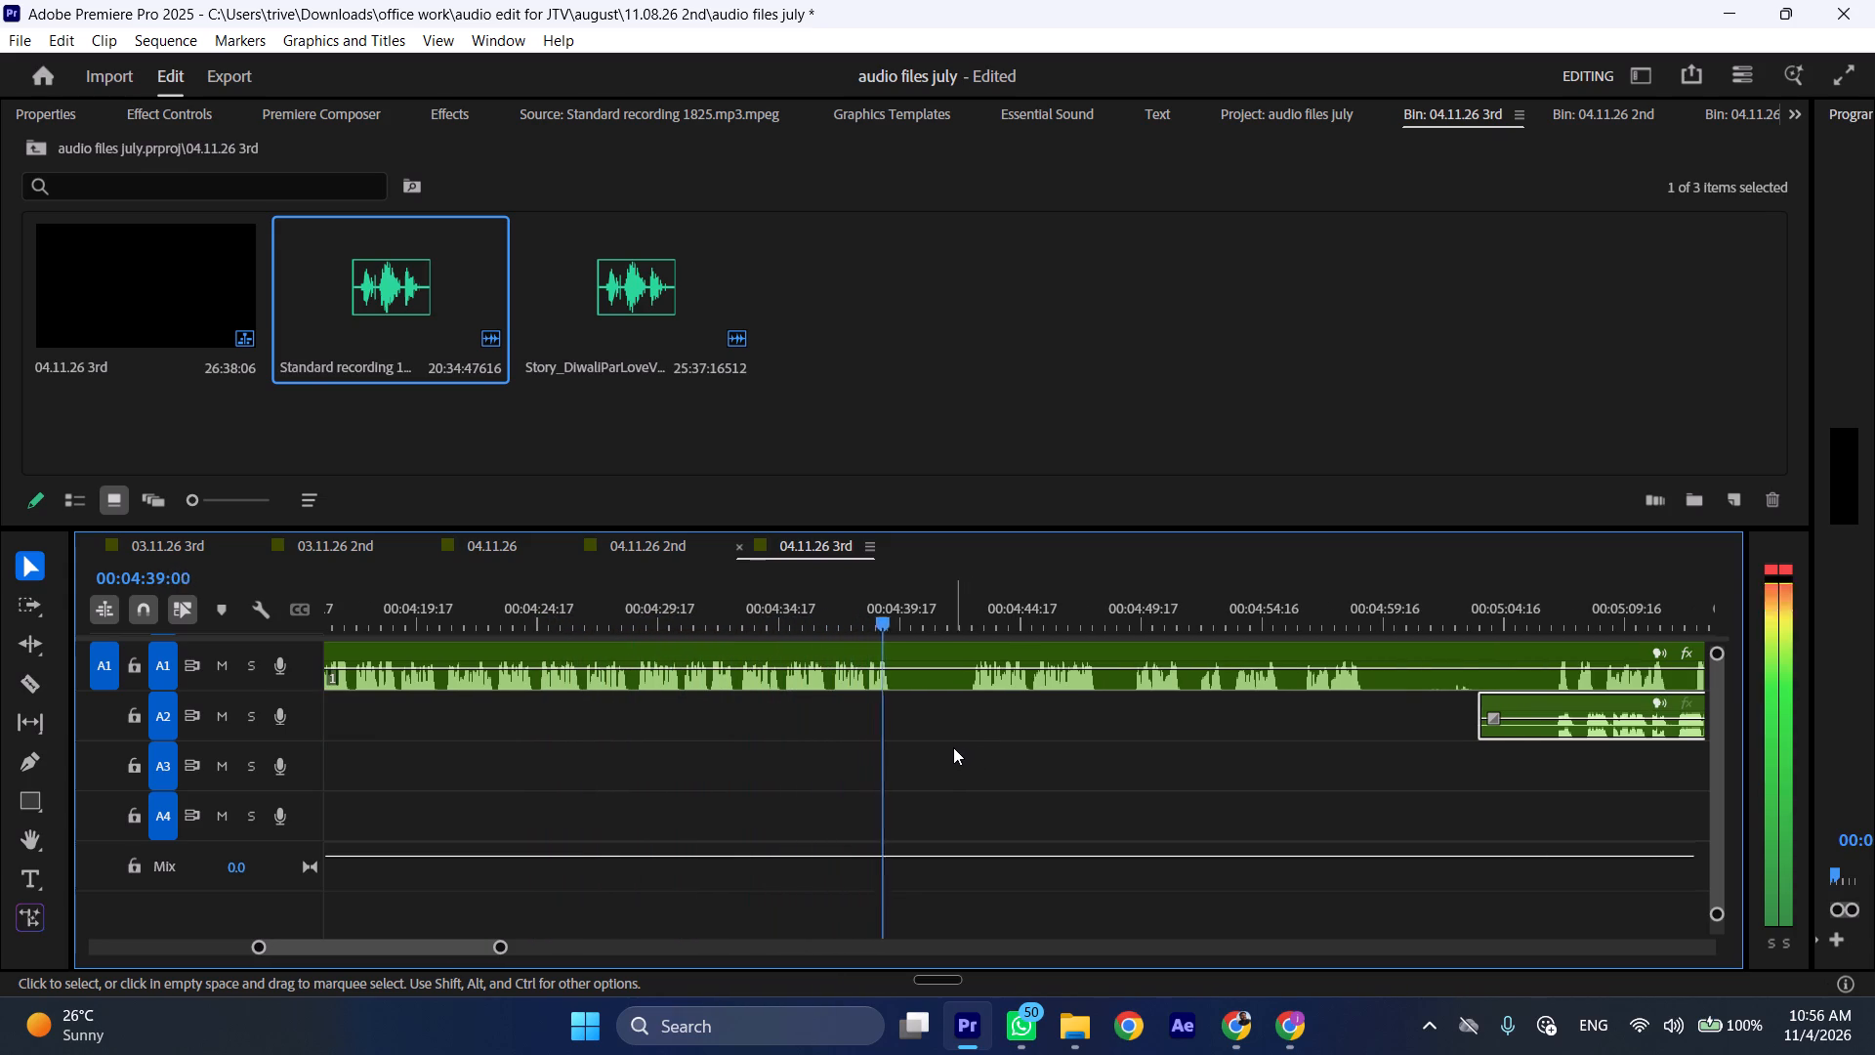
{"action": "key", "text": "space"}
{"action": "key", "text": "shift+c"}
{"action": "left_click", "coordinate": [977, 597]}
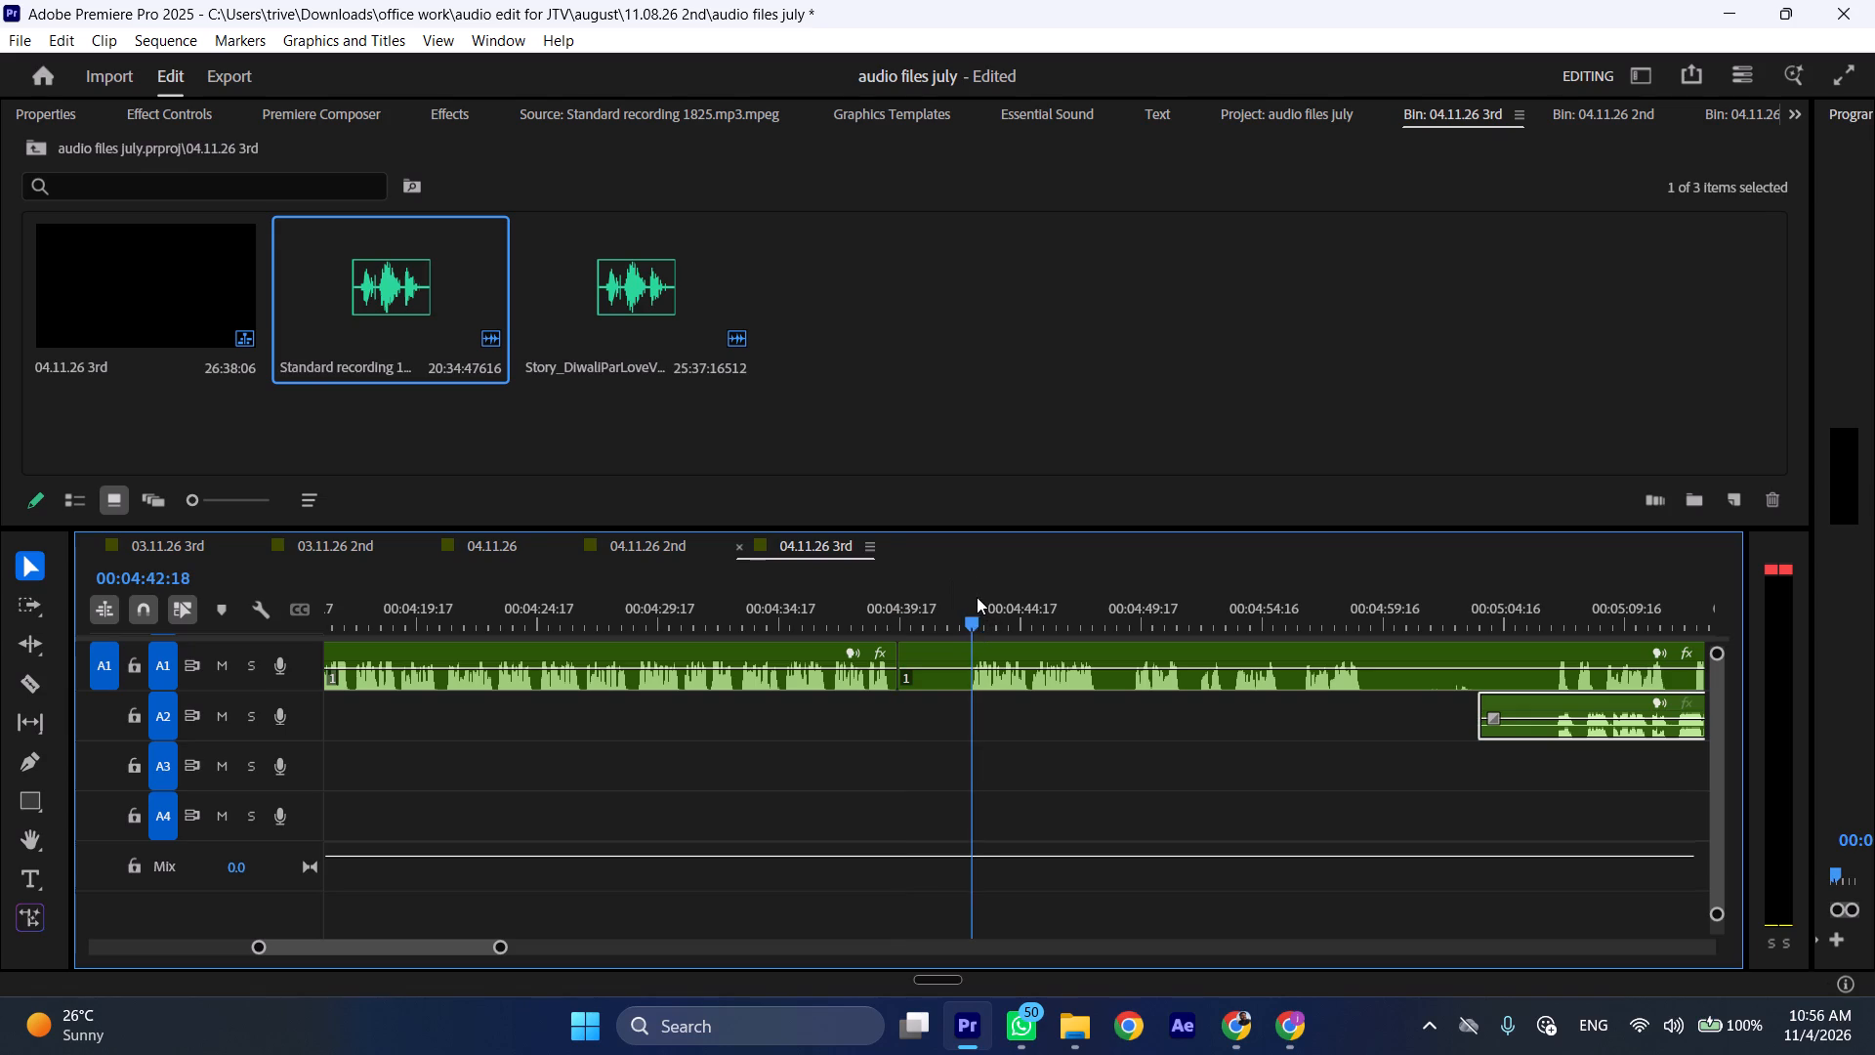
{"action": "key", "text": "space"}
{"action": "left_click", "coordinate": [837, 600]}
{"action": "key", "text": "space"}
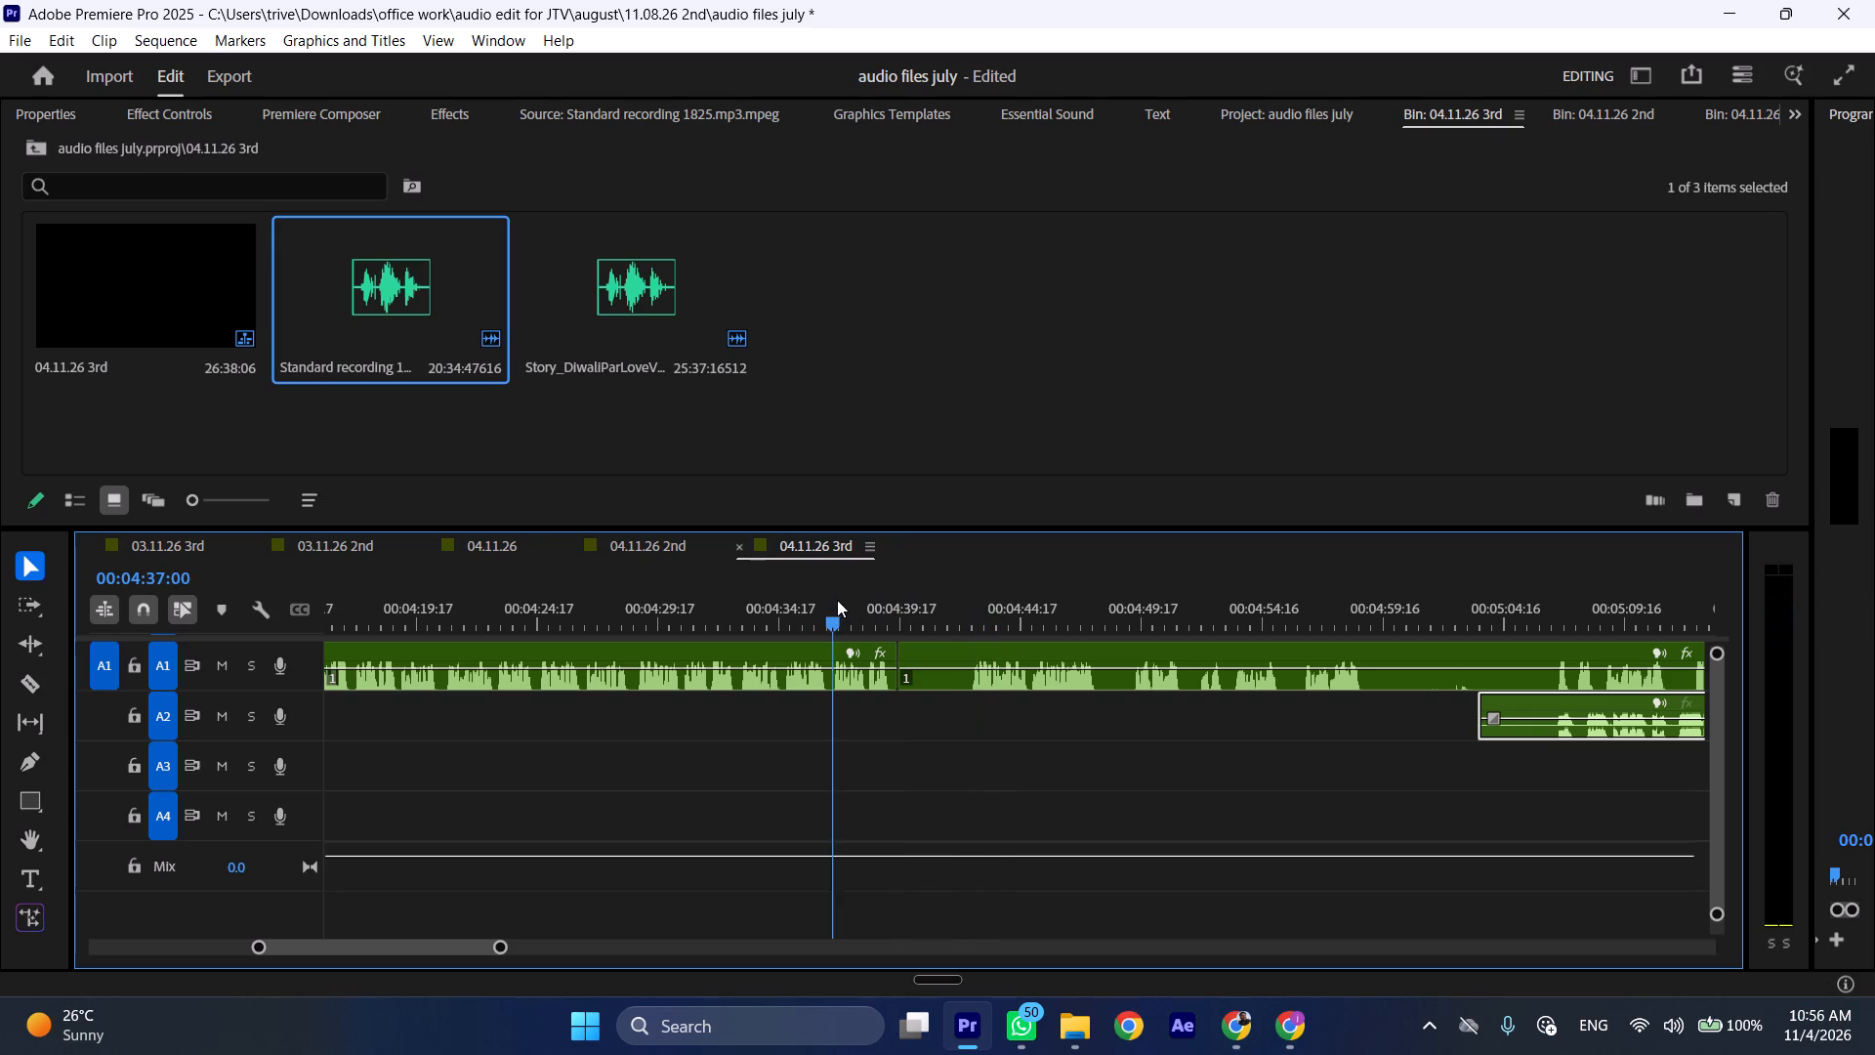
{"action": "left_click", "coordinate": [835, 600]}
{"action": "key", "text": "shift+c"}
{"action": "left_click_drag", "start_coordinate": [929, 602], "coordinate": [973, 602]}
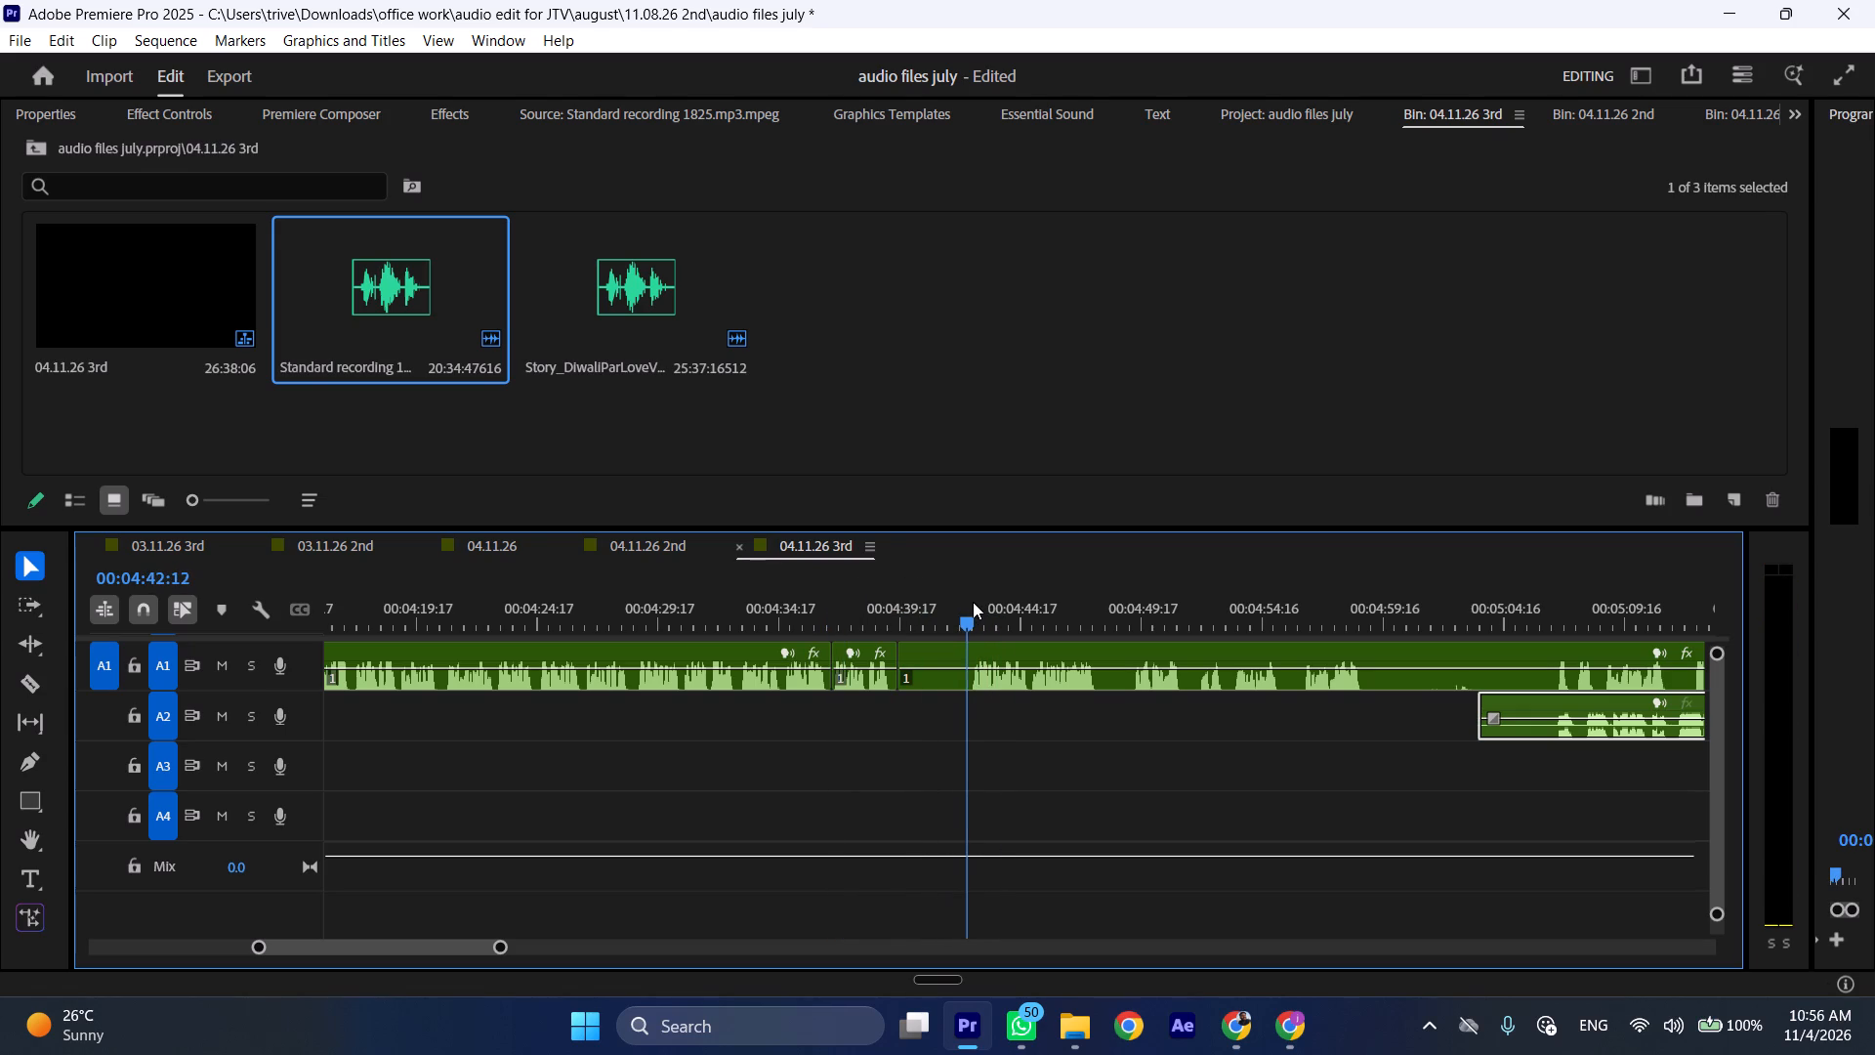
{"action": "left_click_drag", "start_coordinate": [973, 602], "coordinate": [977, 602]}
{"action": "key", "text": "shift+c"}
{"action": "left_click_drag", "start_coordinate": [862, 733], "coordinate": [910, 681]}
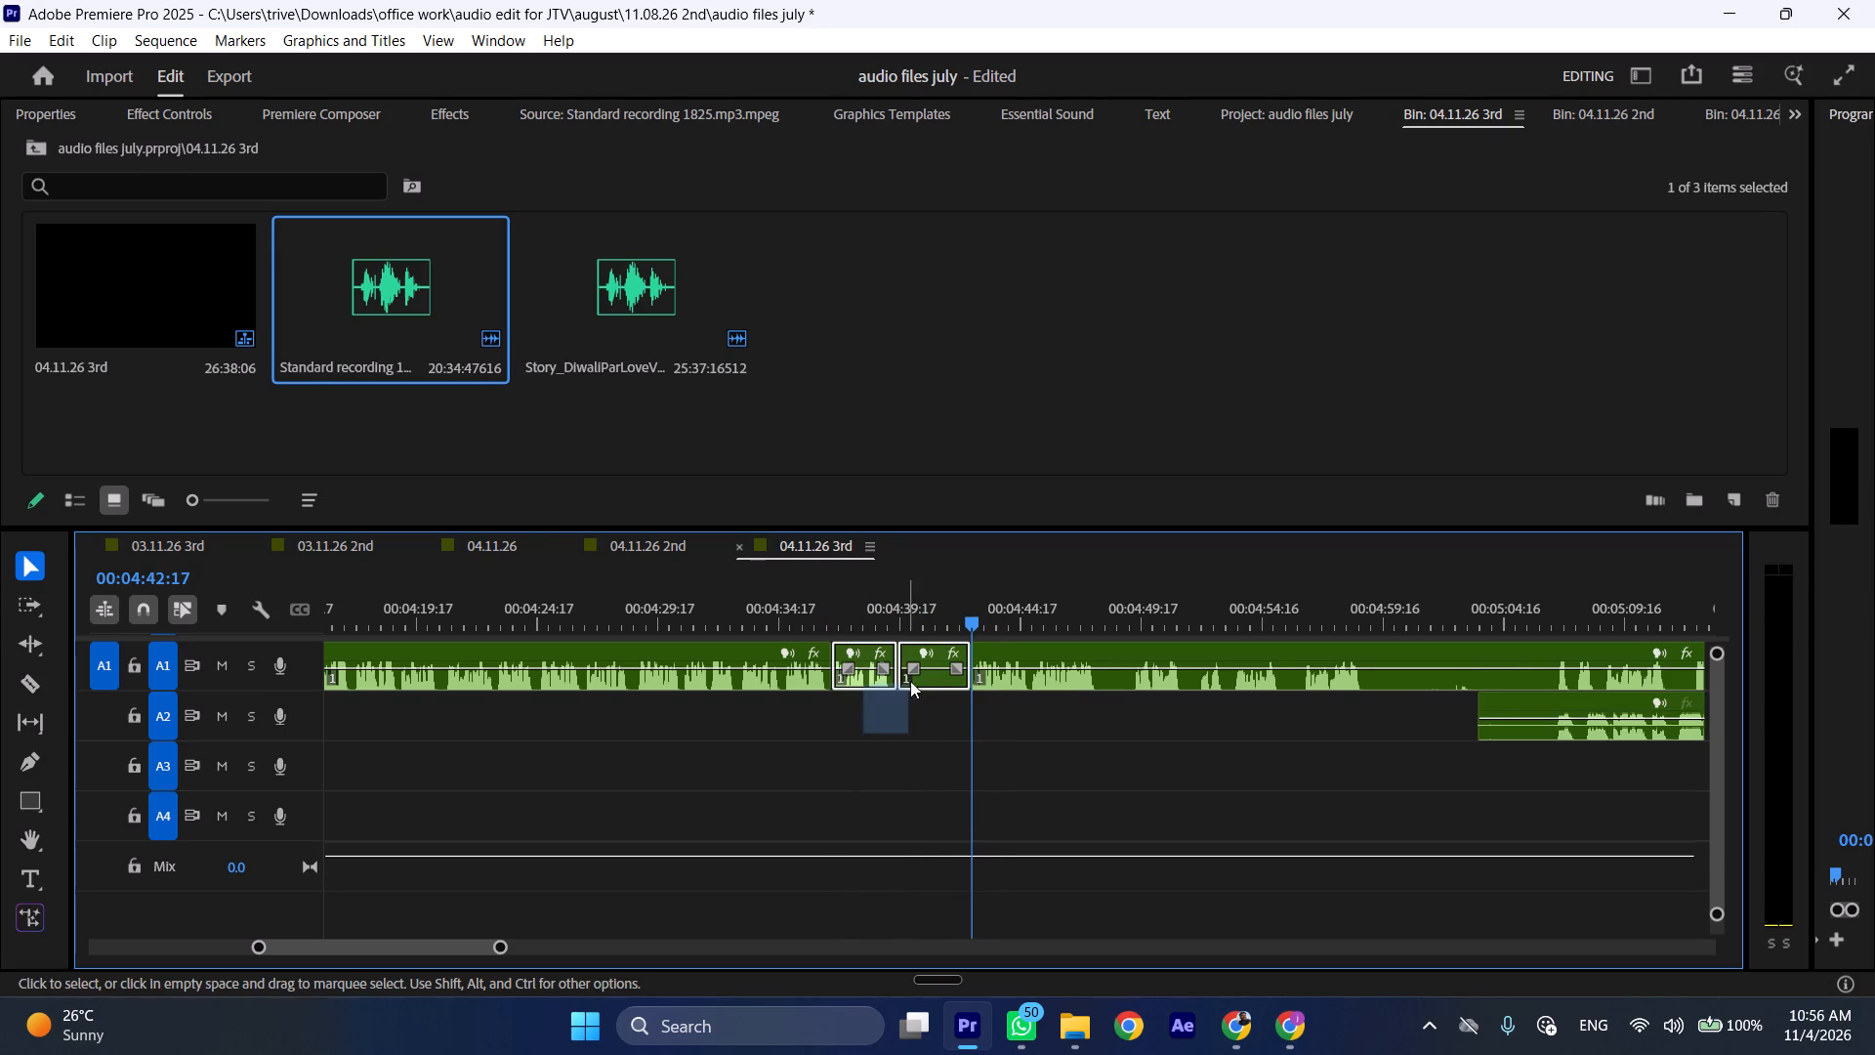
{"action": "key", "text": "ctrl+shift+d"}
Play on, cut the last A1 clip at about 00:04:42:04 and at 00:04:43:12, and ripple-delete the pause between.
{"action": "key", "text": "space"}
{"action": "key", "text": "l"}
{"action": "scroll", "coordinate": [929, 720], "scroll_direction": "down", "scroll_amount": 5}
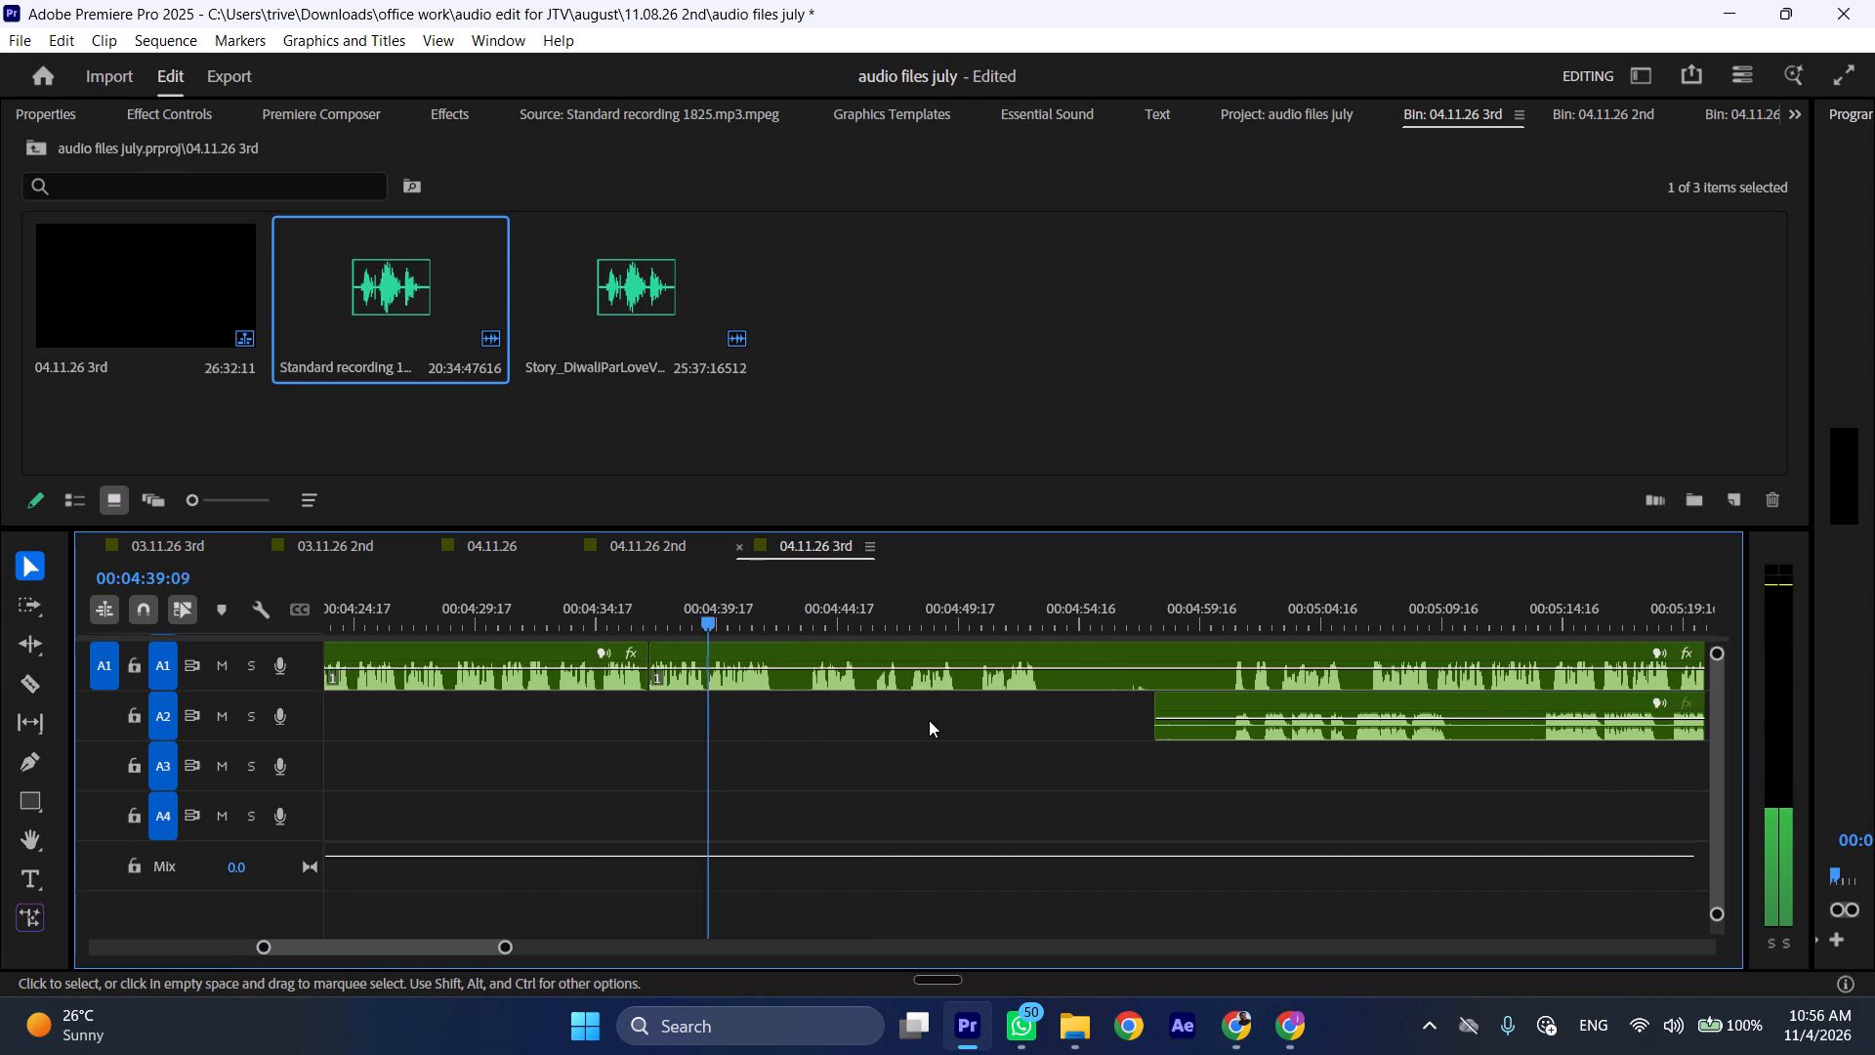
{"action": "key", "text": "space"}
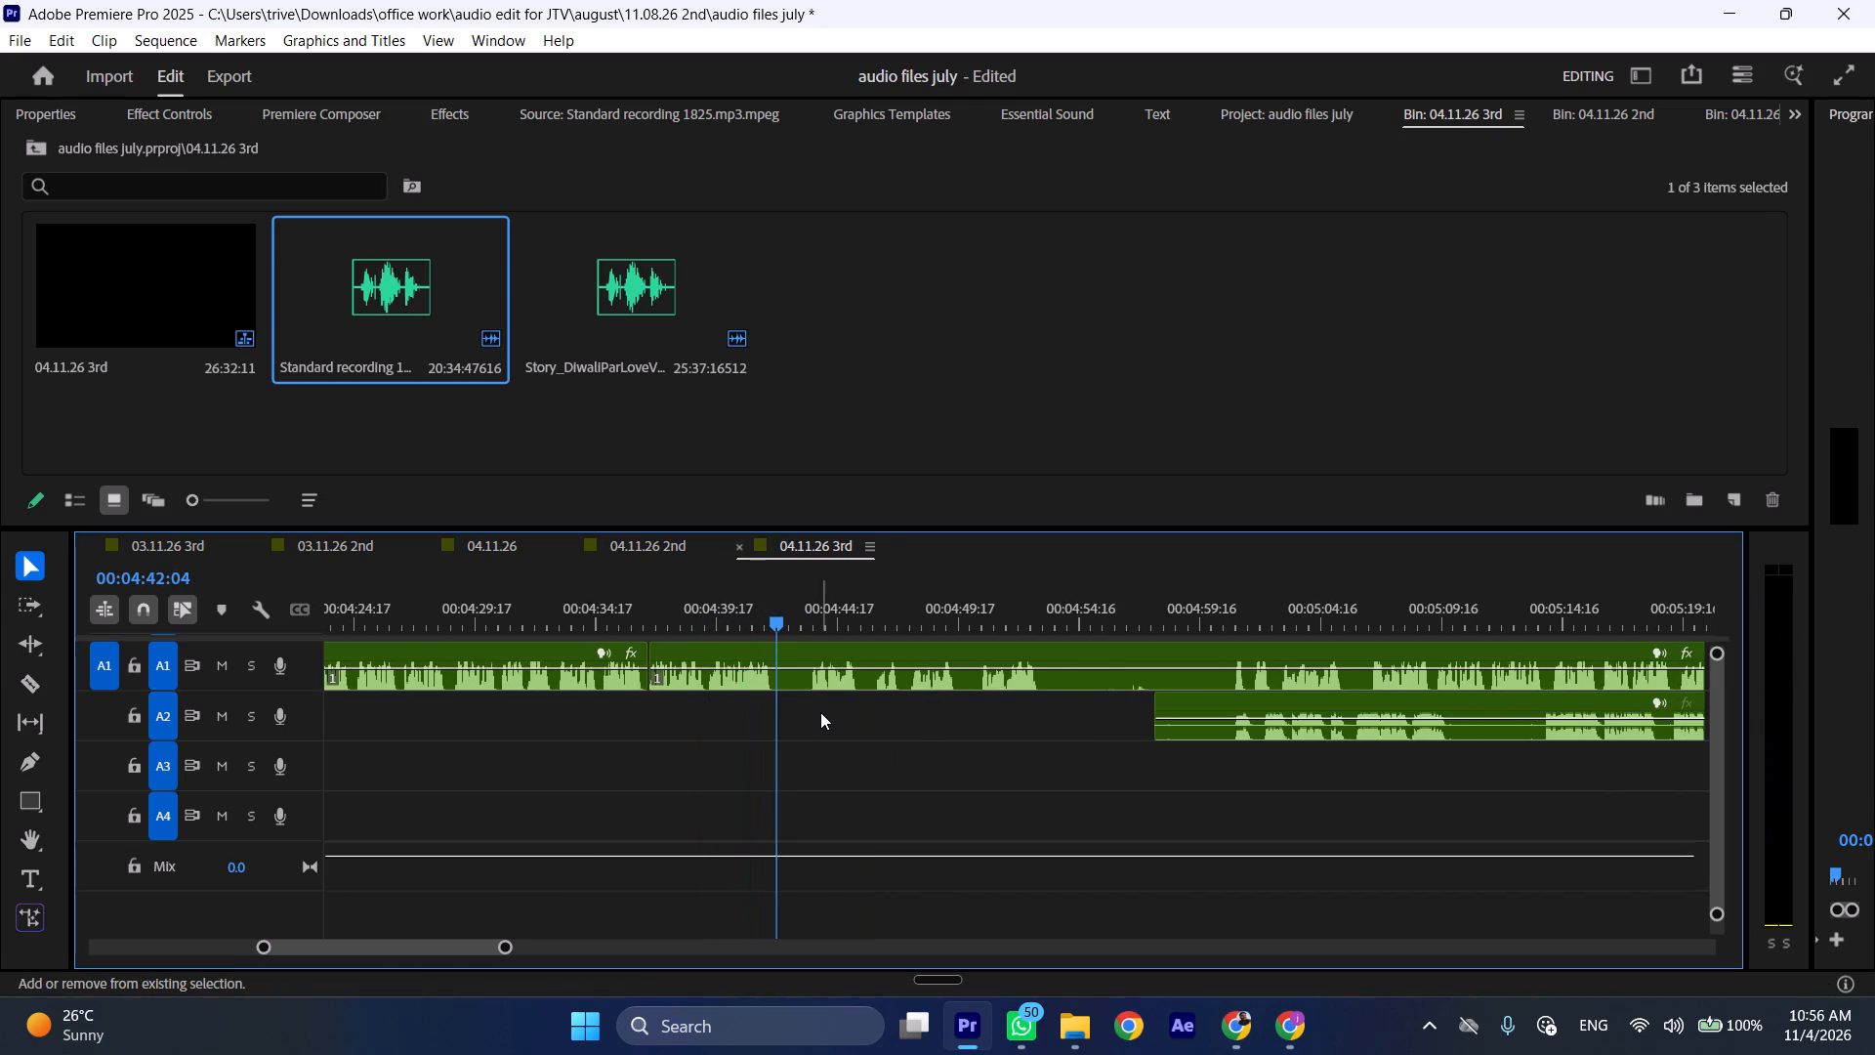
{"action": "key", "text": "shift+c"}
{"action": "left_click", "coordinate": [812, 591]}
{"action": "key", "text": "space"}
{"action": "left_click", "coordinate": [812, 591]}
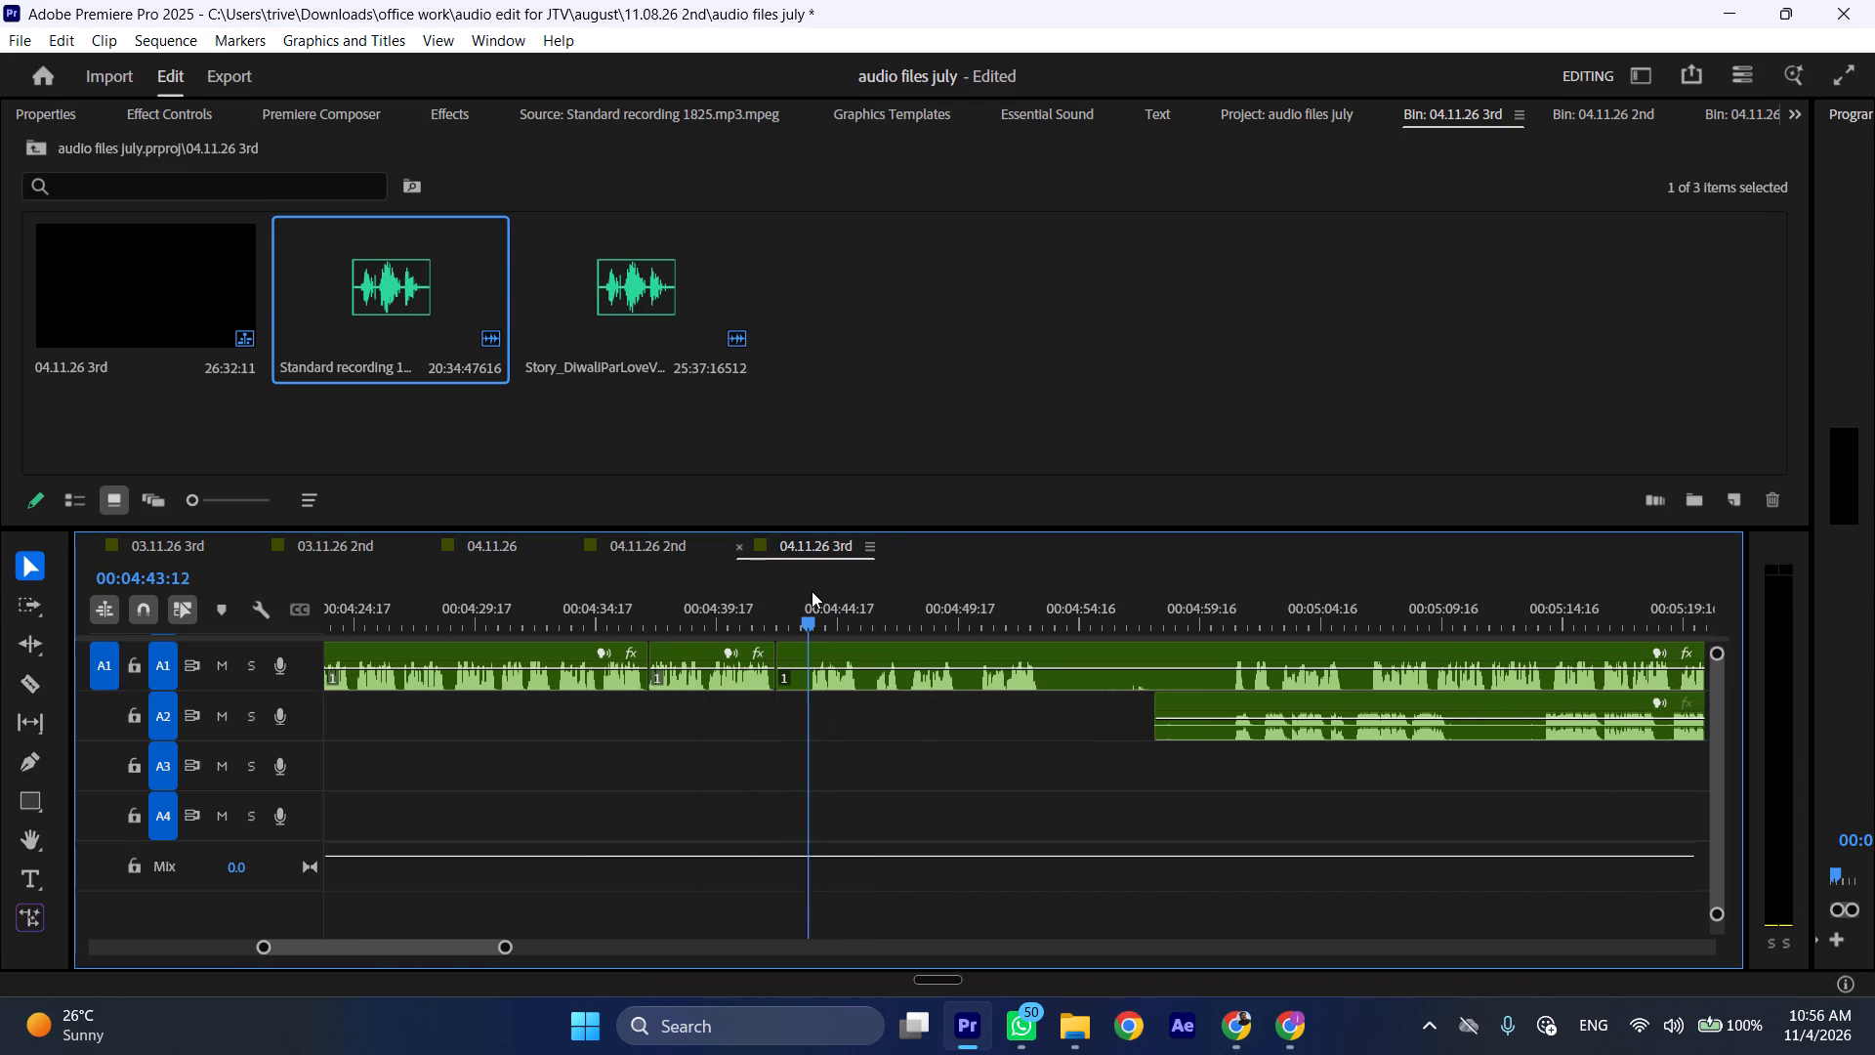
{"action": "left_click", "coordinate": [843, 662]}
{"action": "key", "text": "shift+c"}
{"action": "key", "text": "ctrl+shift+d"}
Play on, cut the last A1 clip at 00:04:44:08 and 00:04:44:21, and ripple-delete the short pause between.
{"action": "key", "text": "space"}
{"action": "type", "text": "l"}
{"action": "key", "text": "space"}
{"action": "key", "text": "shift+c"}
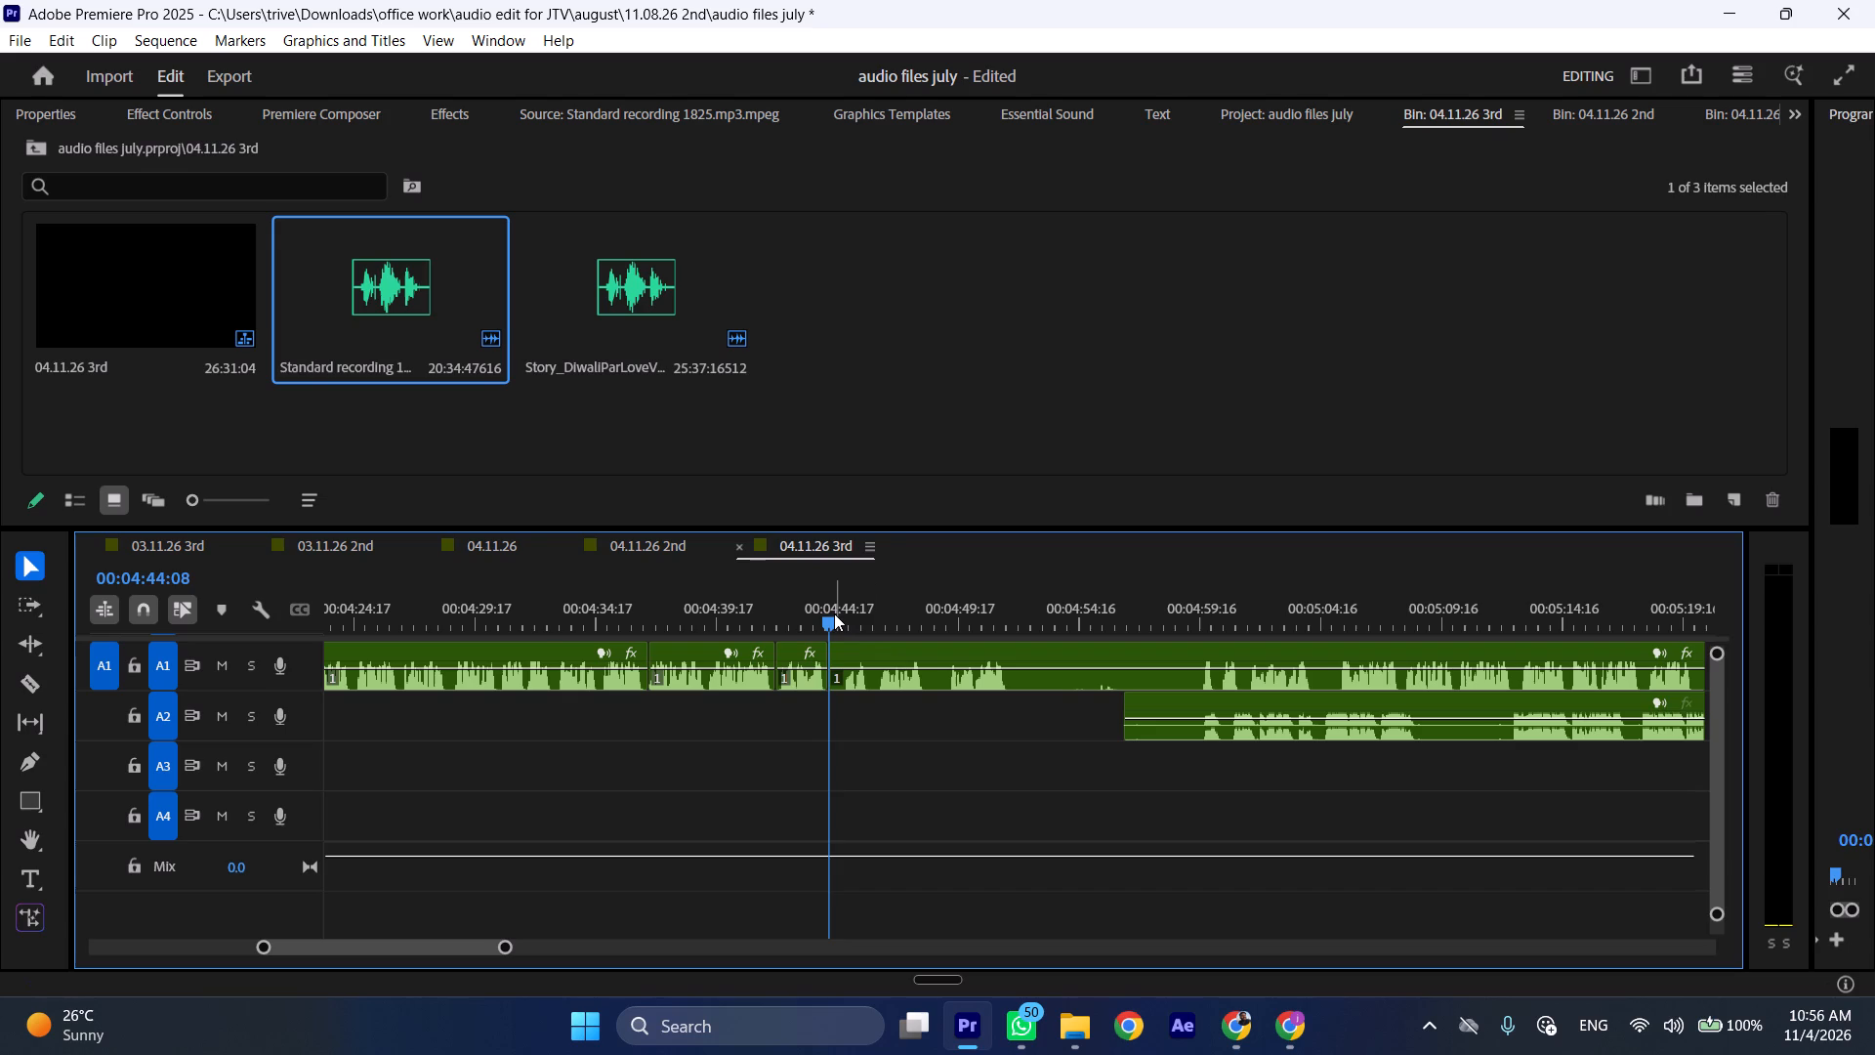
{"action": "key", "text": "space"}
{"action": "key", "text": "l"}
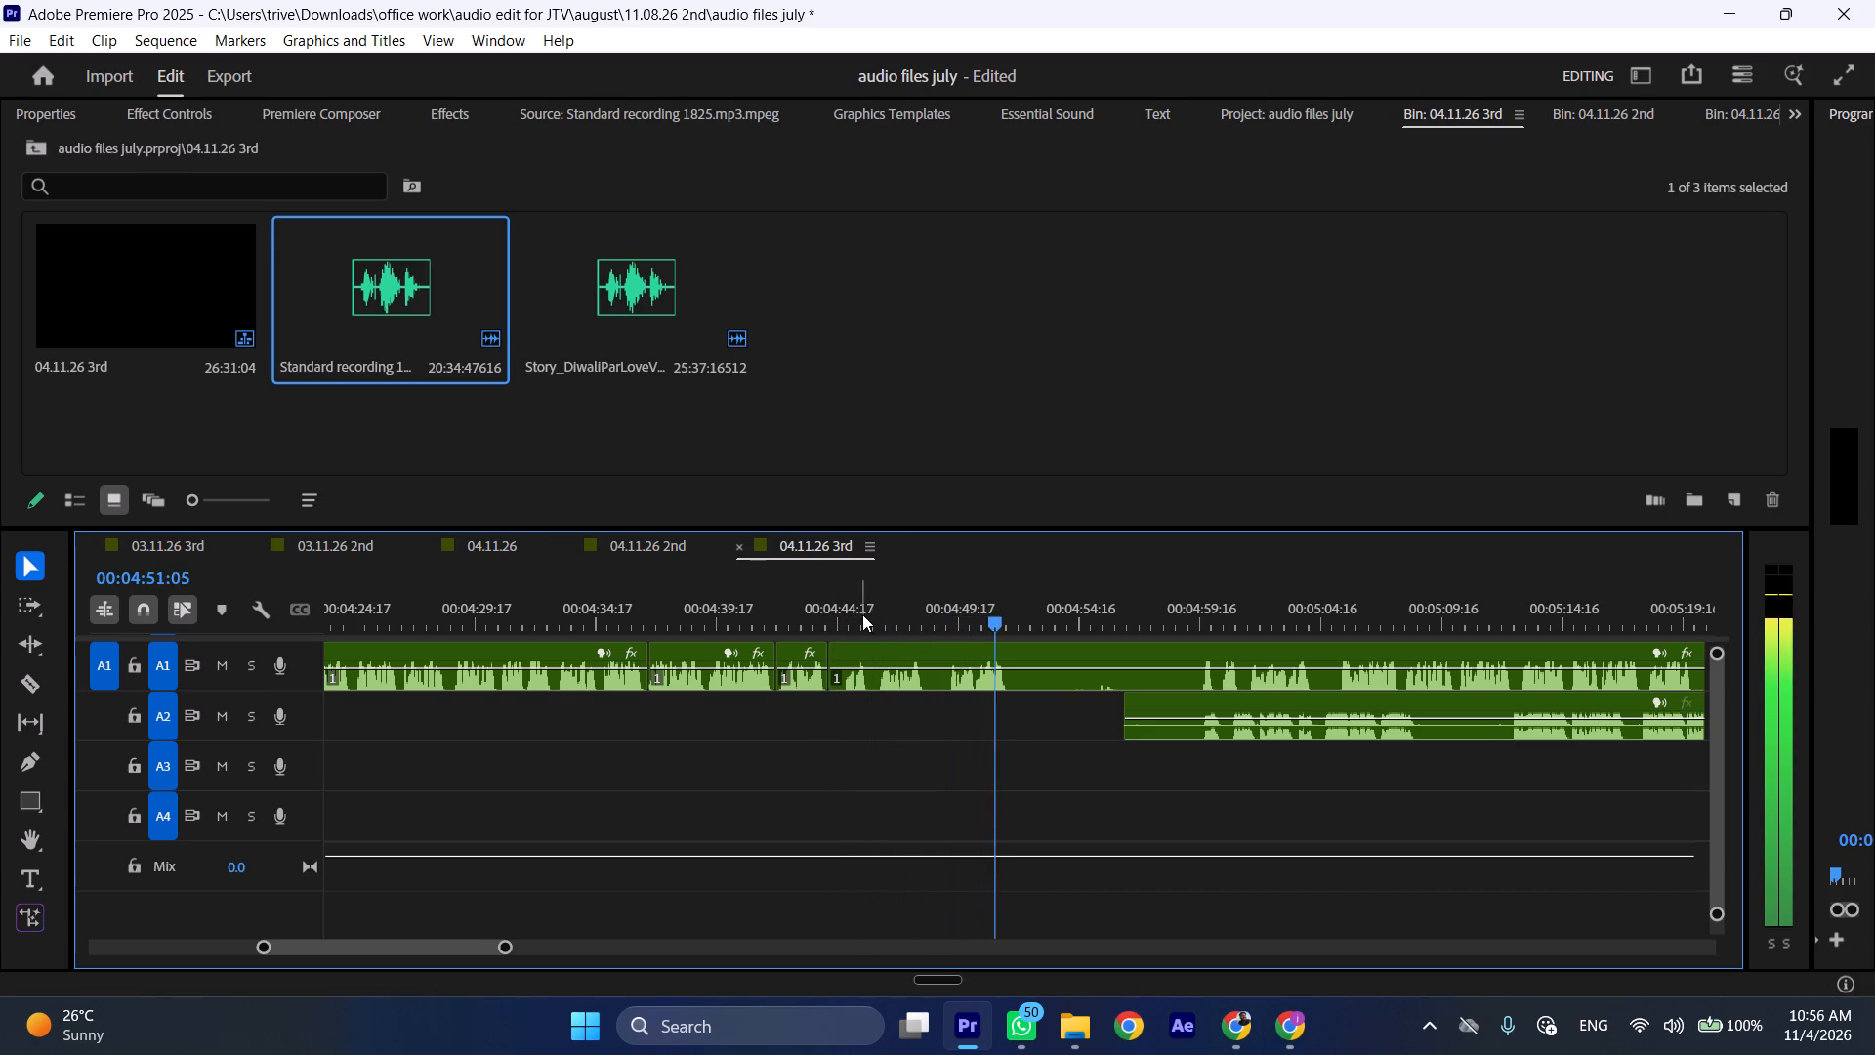
{"action": "left_click", "coordinate": [844, 609]}
{"action": "left_click", "coordinate": [872, 651]}
{"action": "key", "text": "shift+c"}
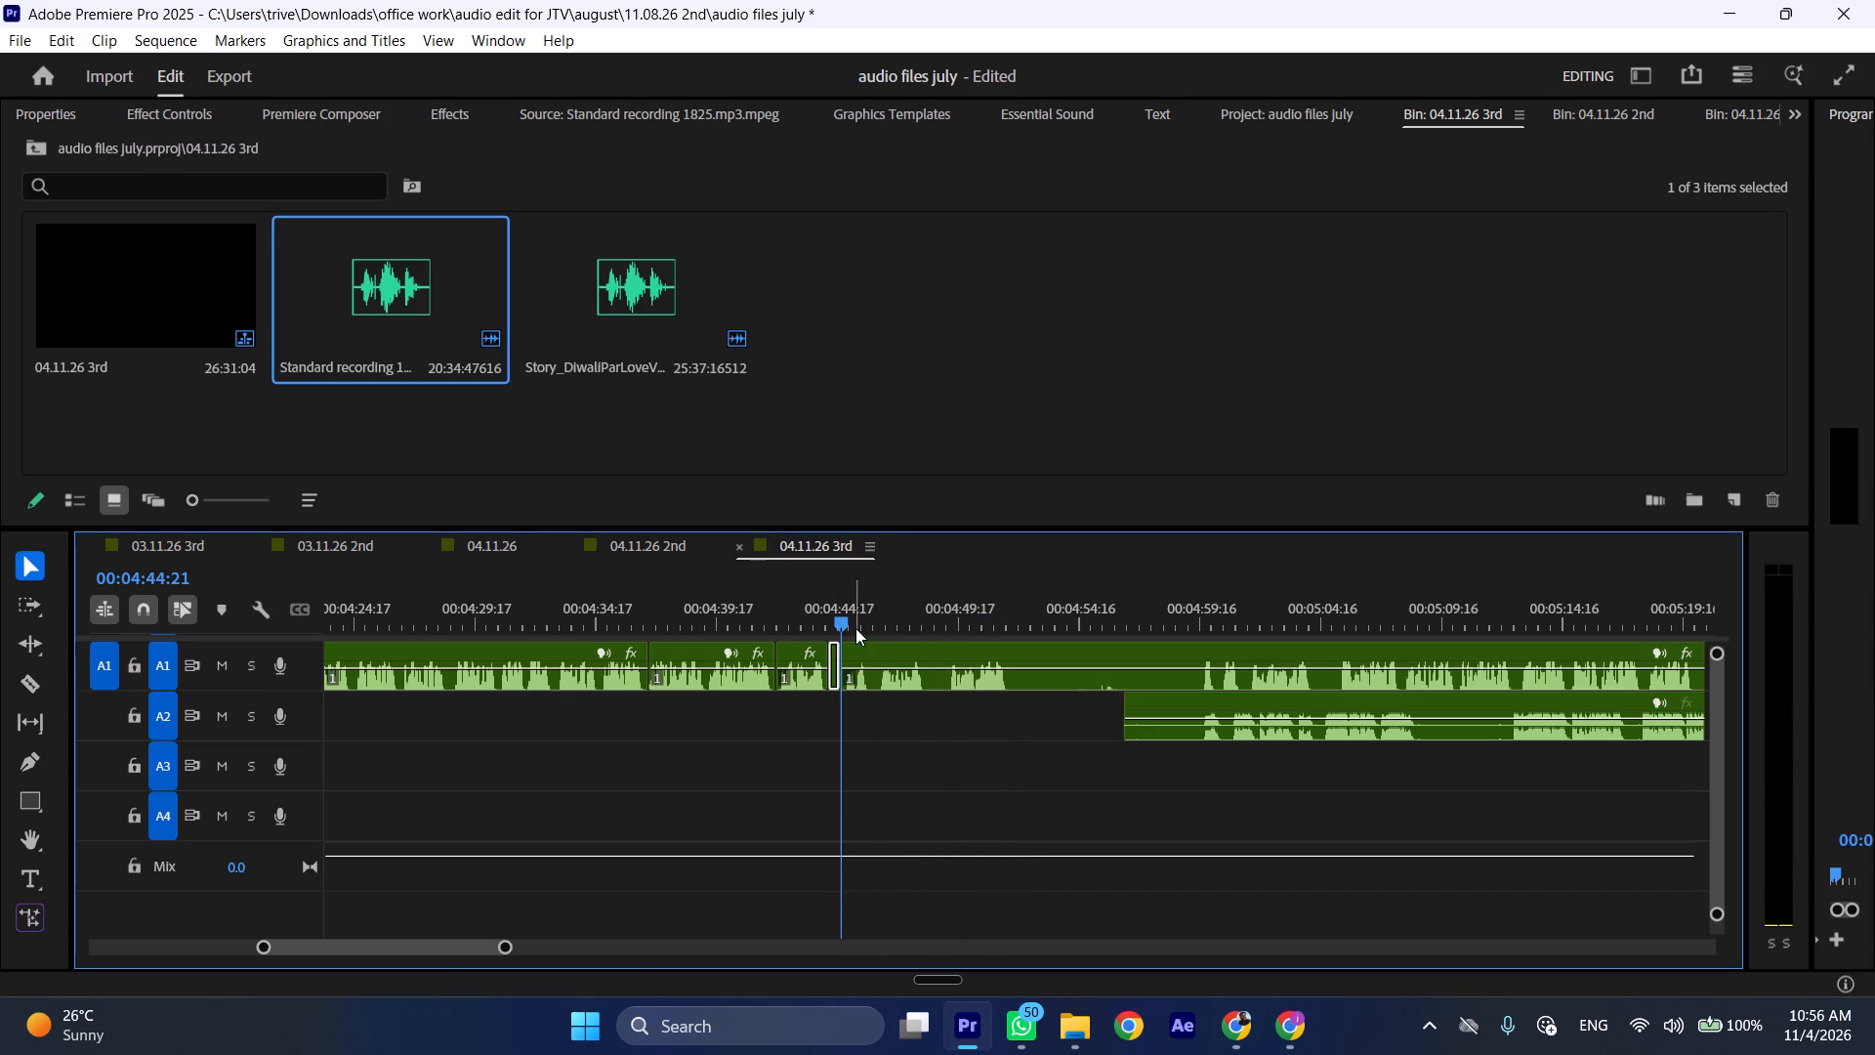
{"action": "key", "text": "ctrl+shift+d"}
Cut the last A1 clip around the short pause starting at about 00:04:45:12 and ripple-delete that pause.
{"action": "left_click_drag", "start_coordinate": [859, 610], "coordinate": [870, 611]}
{"action": "key", "text": "shift+c"}
{"action": "left_click", "coordinate": [891, 666]}
{"action": "key", "text": "shift+c"}
{"action": "key", "text": "ctrl+shift+d"}
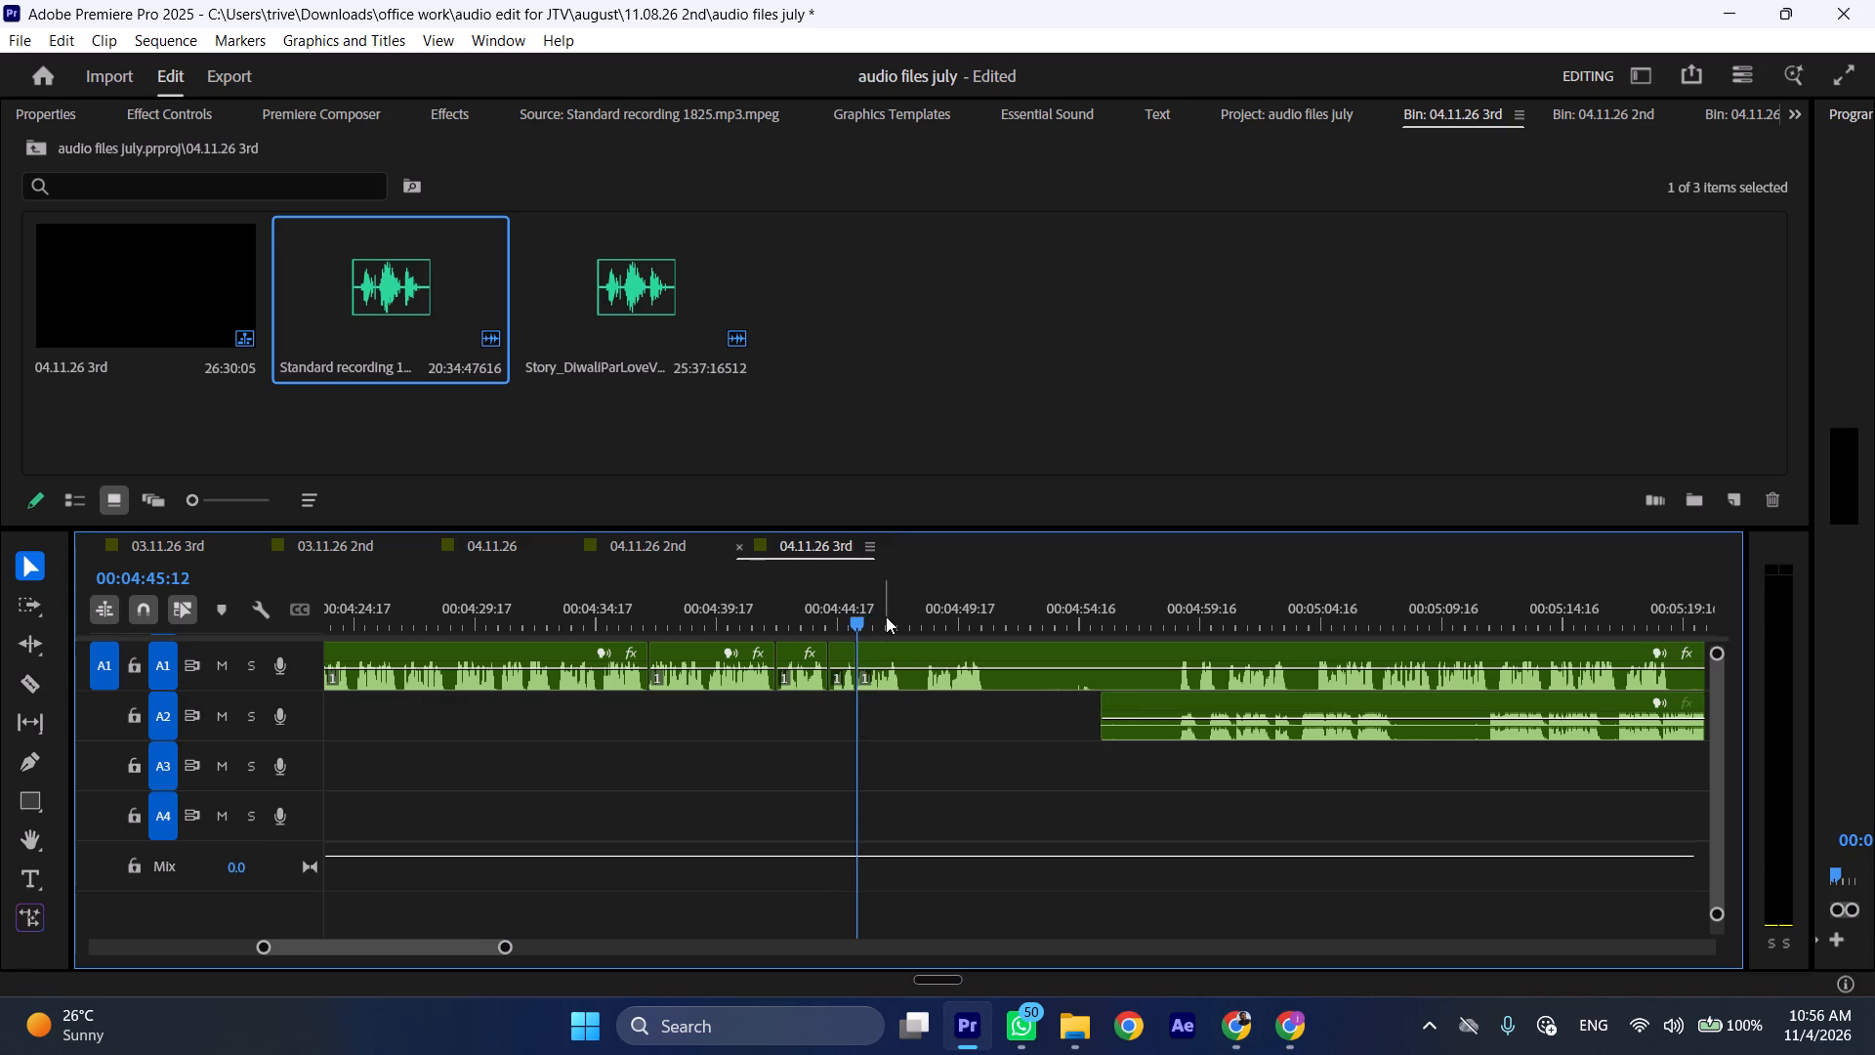
Cut the last A1 clip at about 00:04:47 and 00:04:48 and ripple-delete the pause between.
{"action": "left_click_drag", "start_coordinate": [892, 602], "coordinate": [926, 600]}
{"action": "key", "text": "shift+c"}
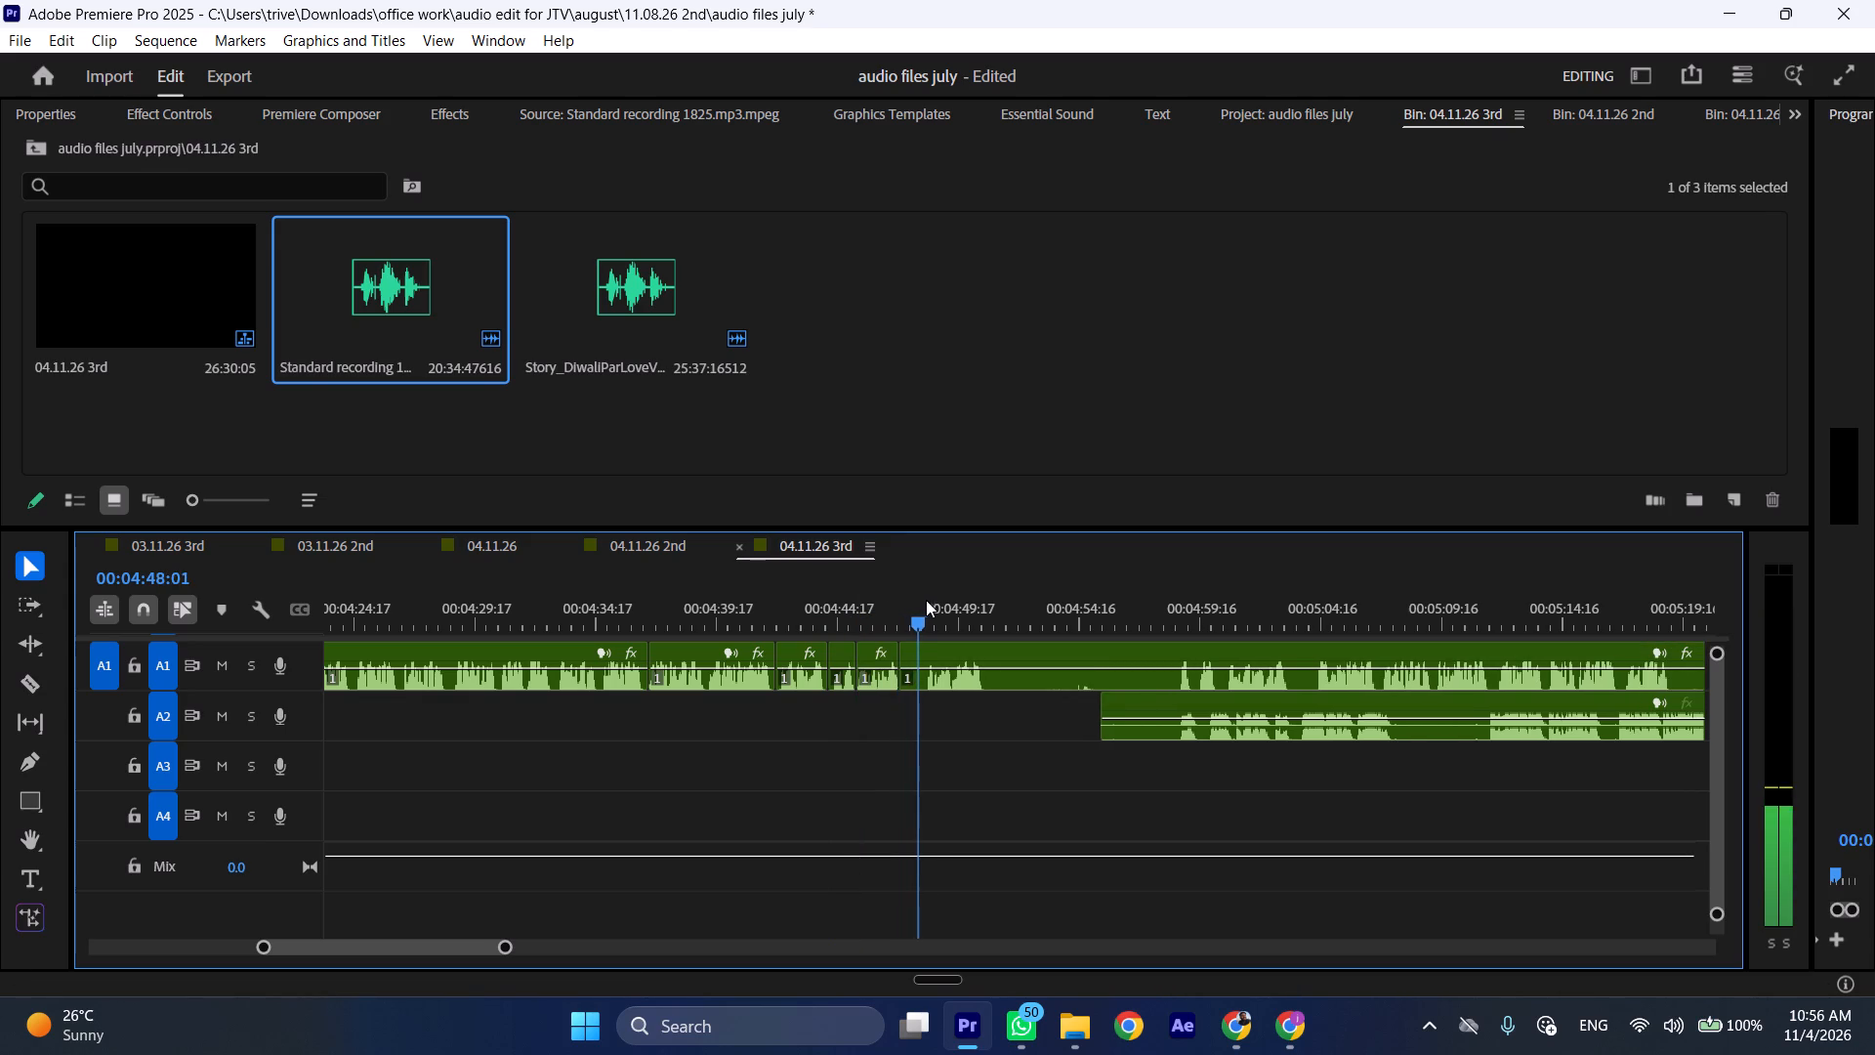
{"action": "left_click_drag", "start_coordinate": [926, 600], "coordinate": [928, 599]}
{"action": "left_click", "coordinate": [947, 655]}
{"action": "key", "text": "shift+c"}
{"action": "key", "text": "ctrl+shift+d"}
Replay from 00:04:44:02 to the end of the A1 phrase and cut the last A1 clip at 00:04:49:22.
{"action": "left_click", "coordinate": [824, 618]}
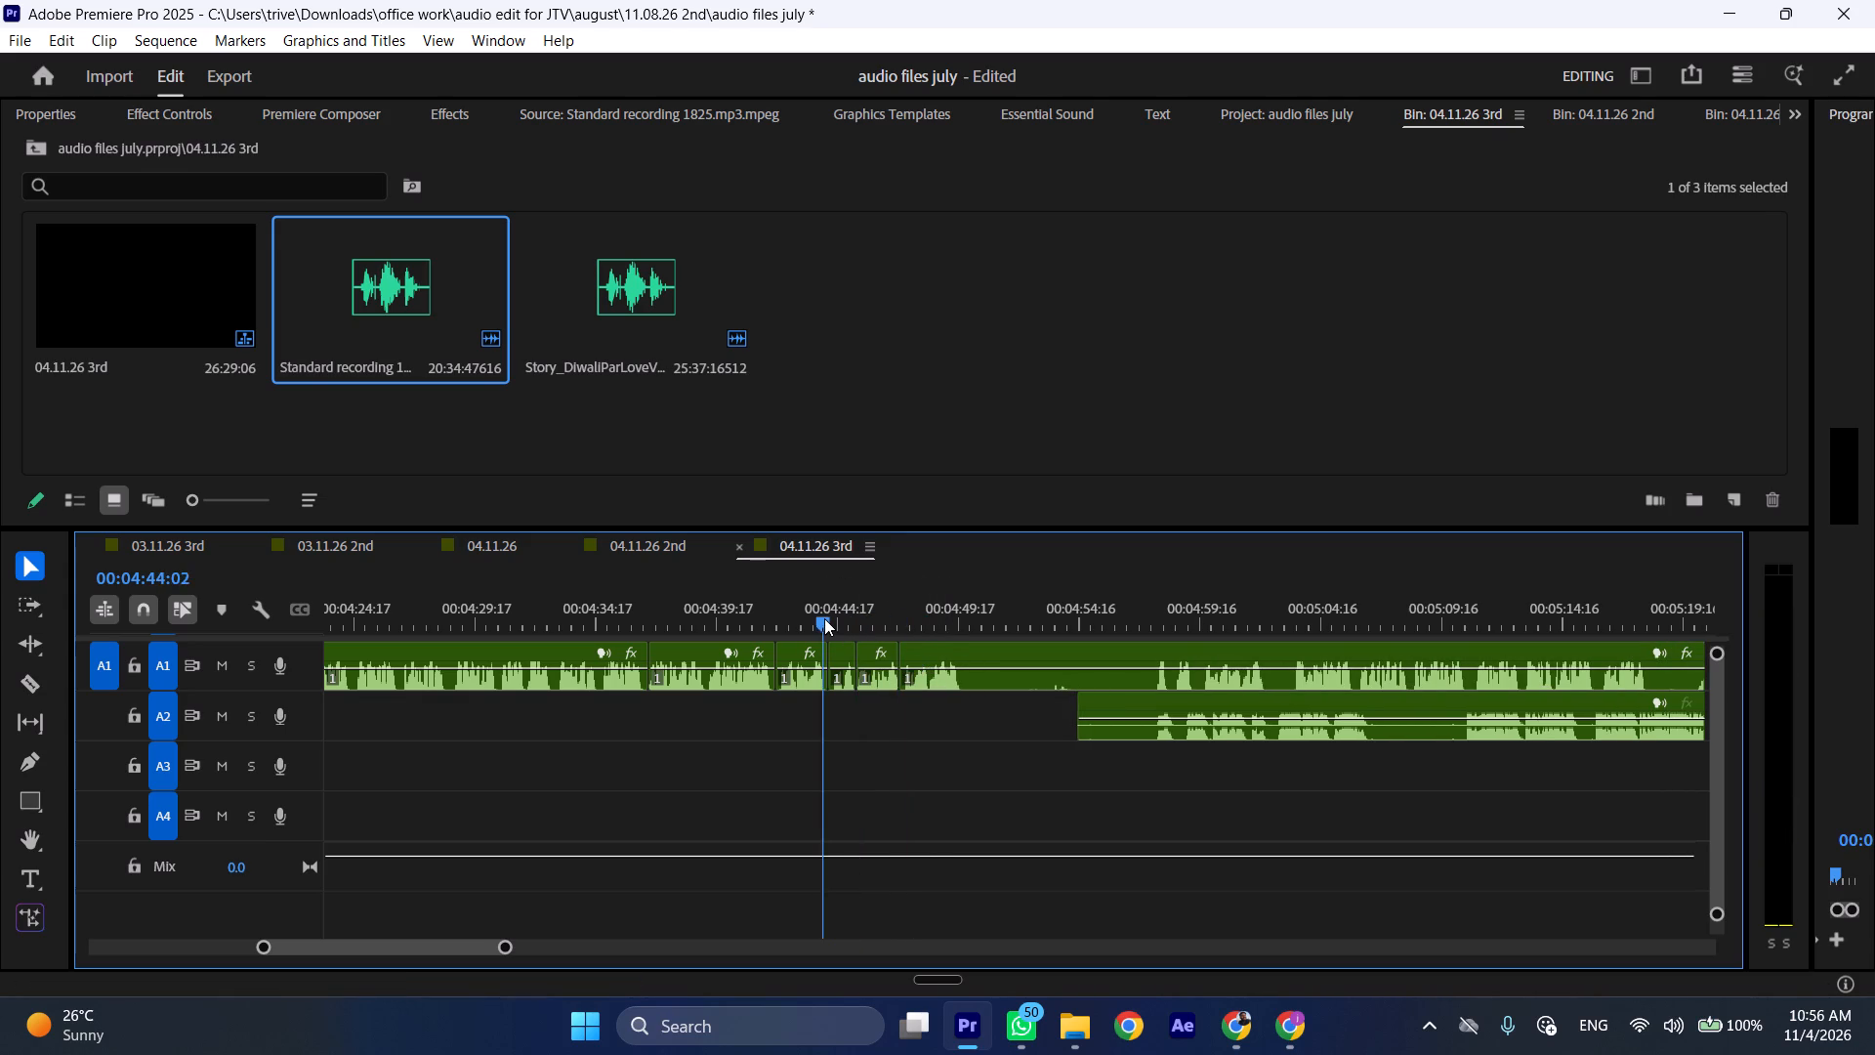
{"action": "key", "text": "space"}
{"action": "type", "text": "l"}
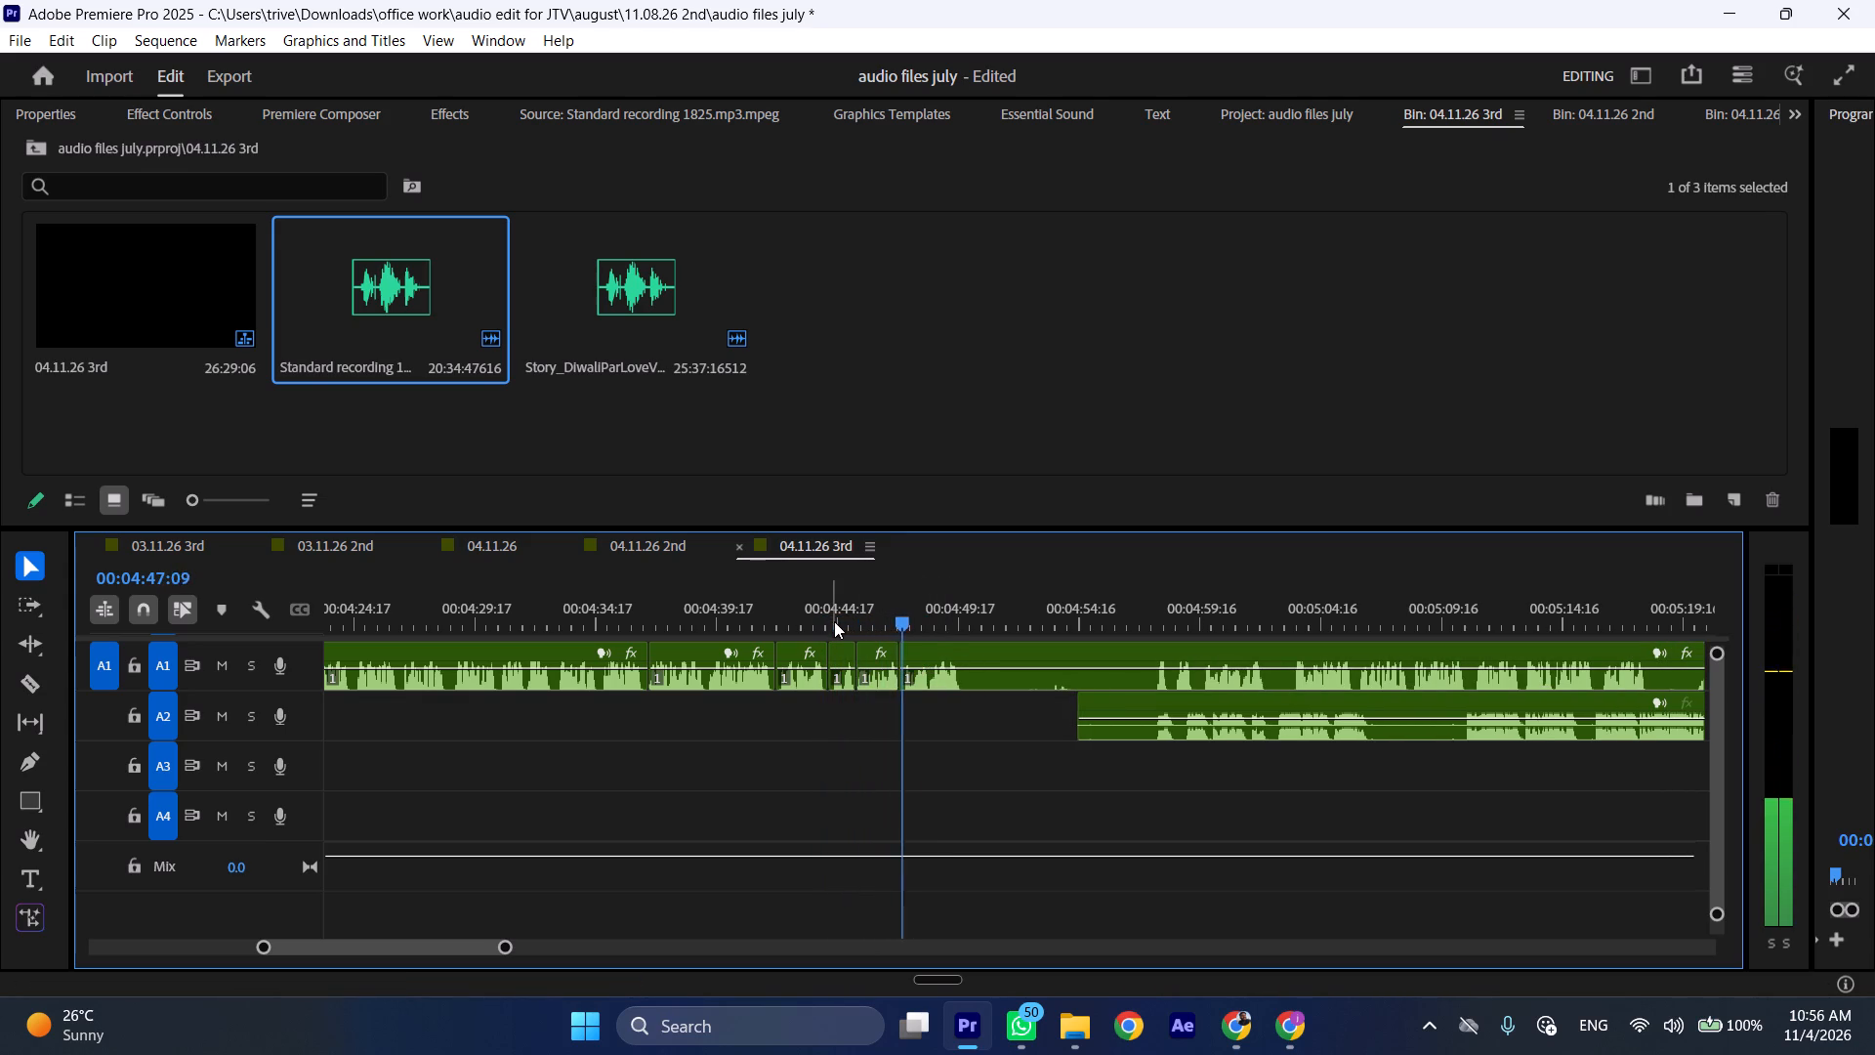
{"action": "key", "text": "space"}
{"action": "key", "text": "shift+c"}
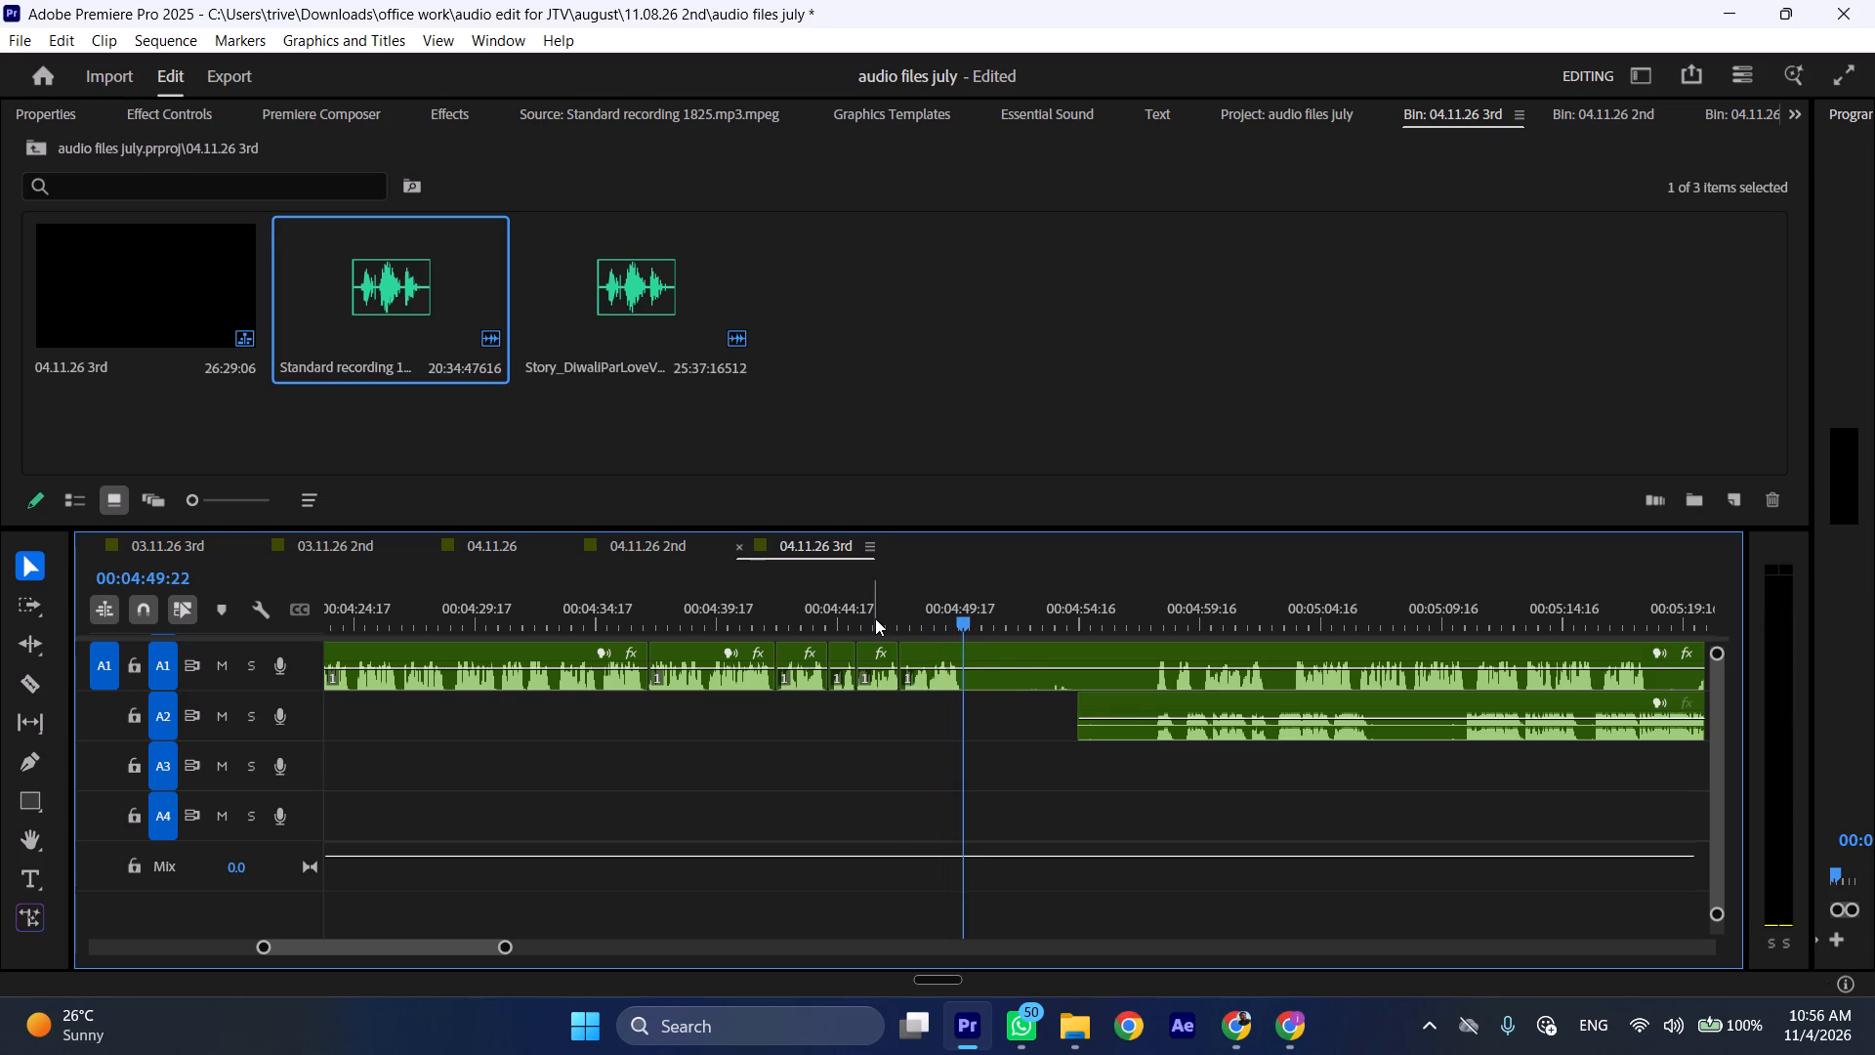
{"action": "scroll", "coordinate": [1021, 694], "scroll_direction": "down", "scroll_amount": 6}
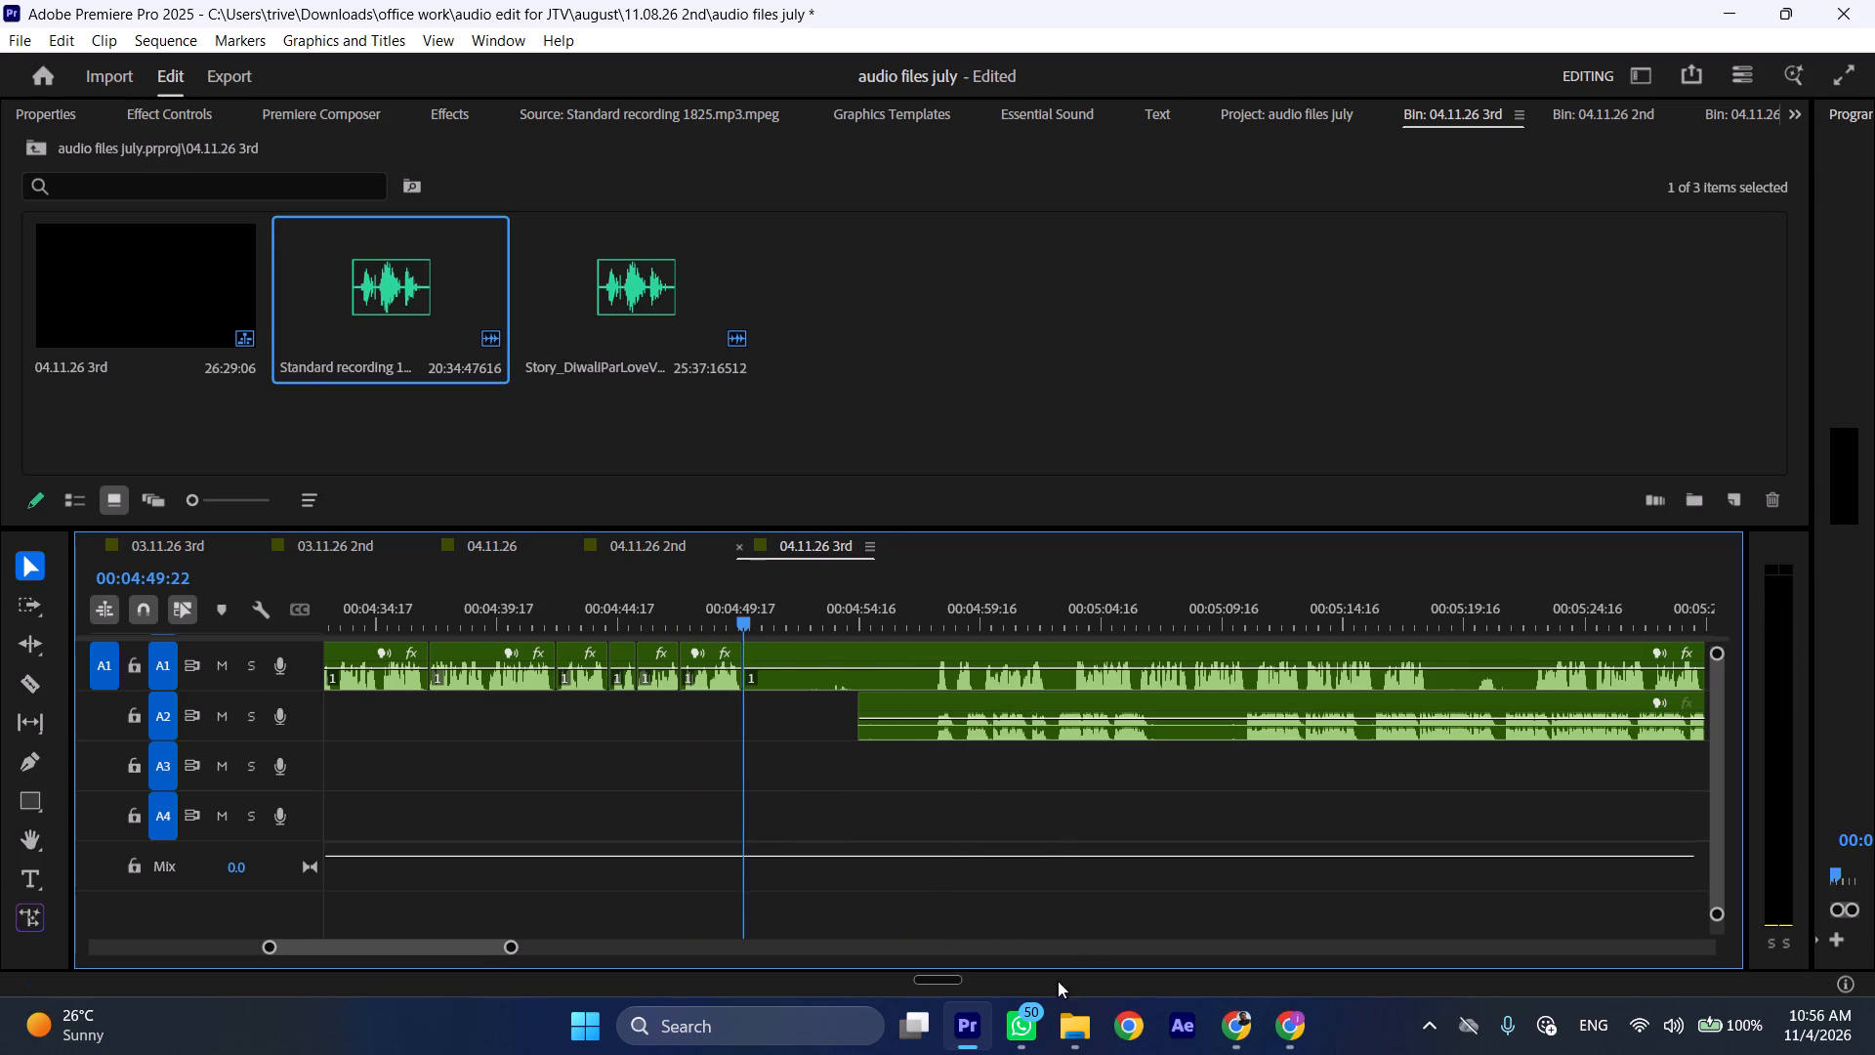
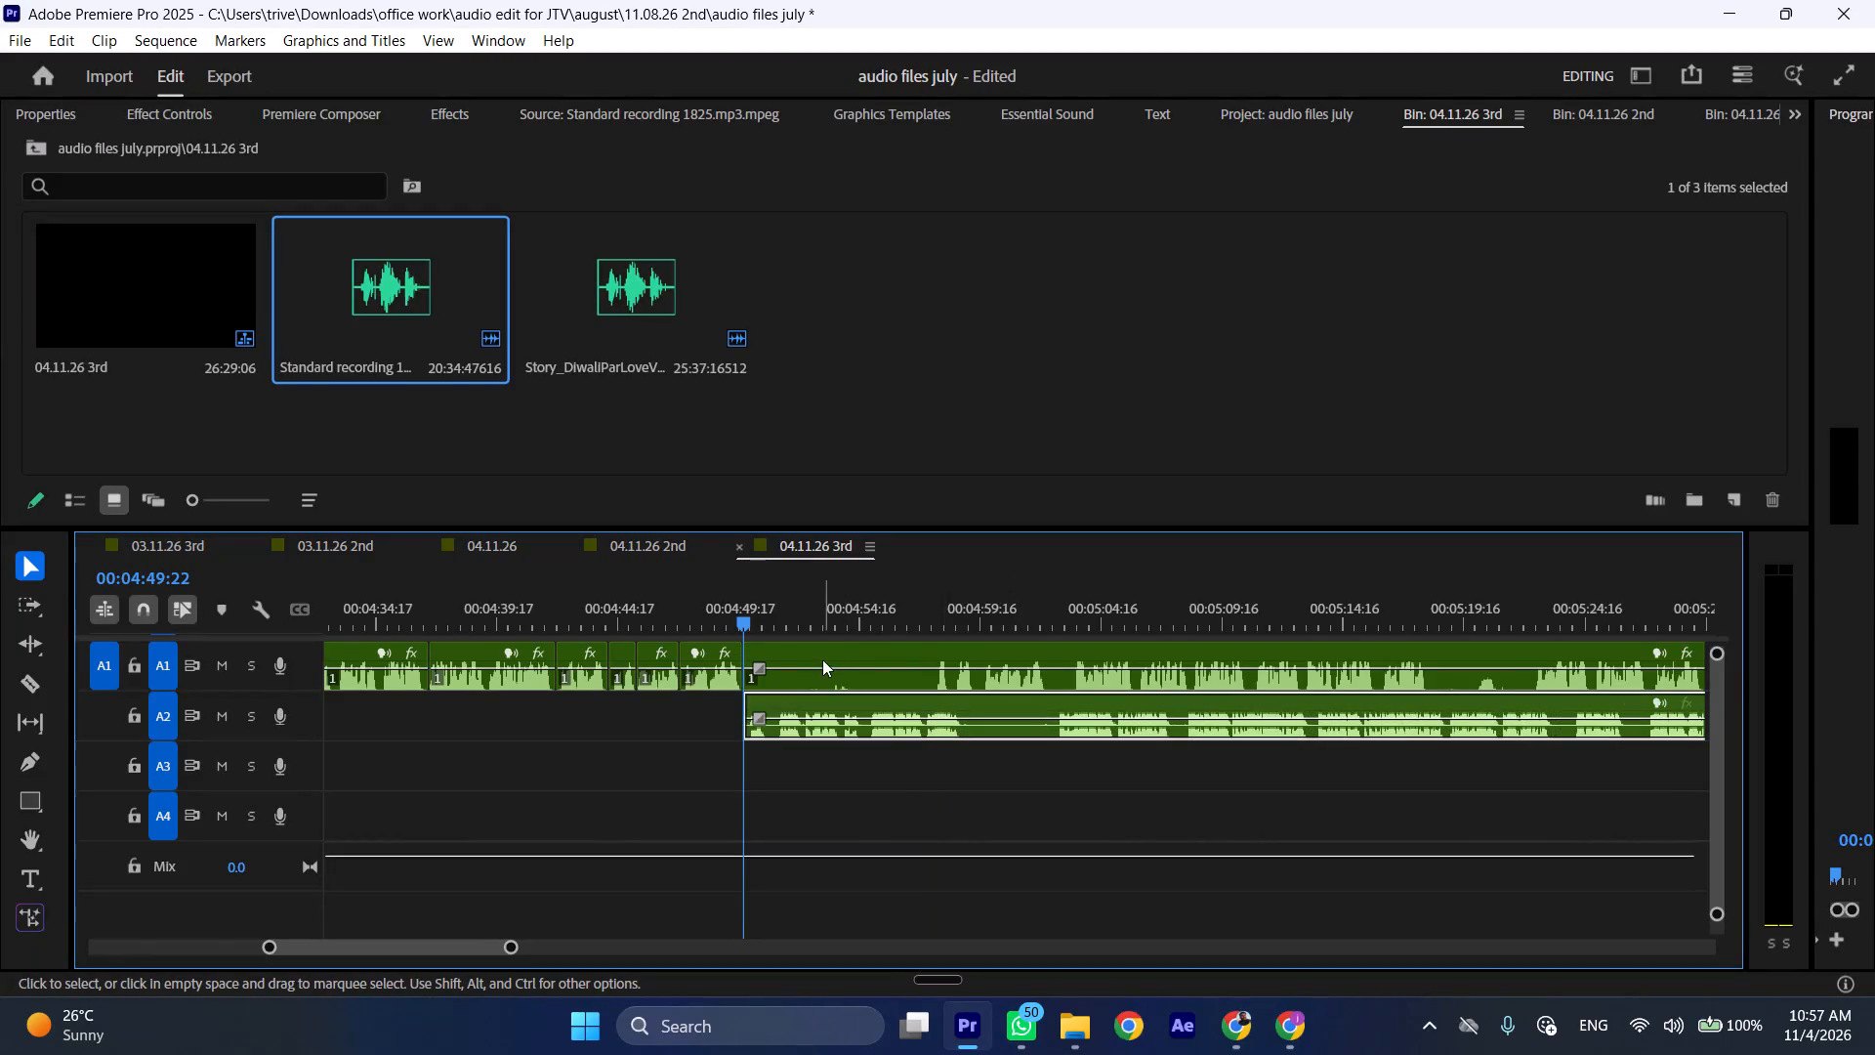
Move the last A1 clip later, clear of the A2 phrase, and ripple-trim the last A2 clip's start up to 00:04:55:00.
{"action": "left_click_drag", "start_coordinate": [795, 652], "coordinate": [1287, 660]}
{"action": "key", "text": "space"}
{"action": "type", "text": "l"}
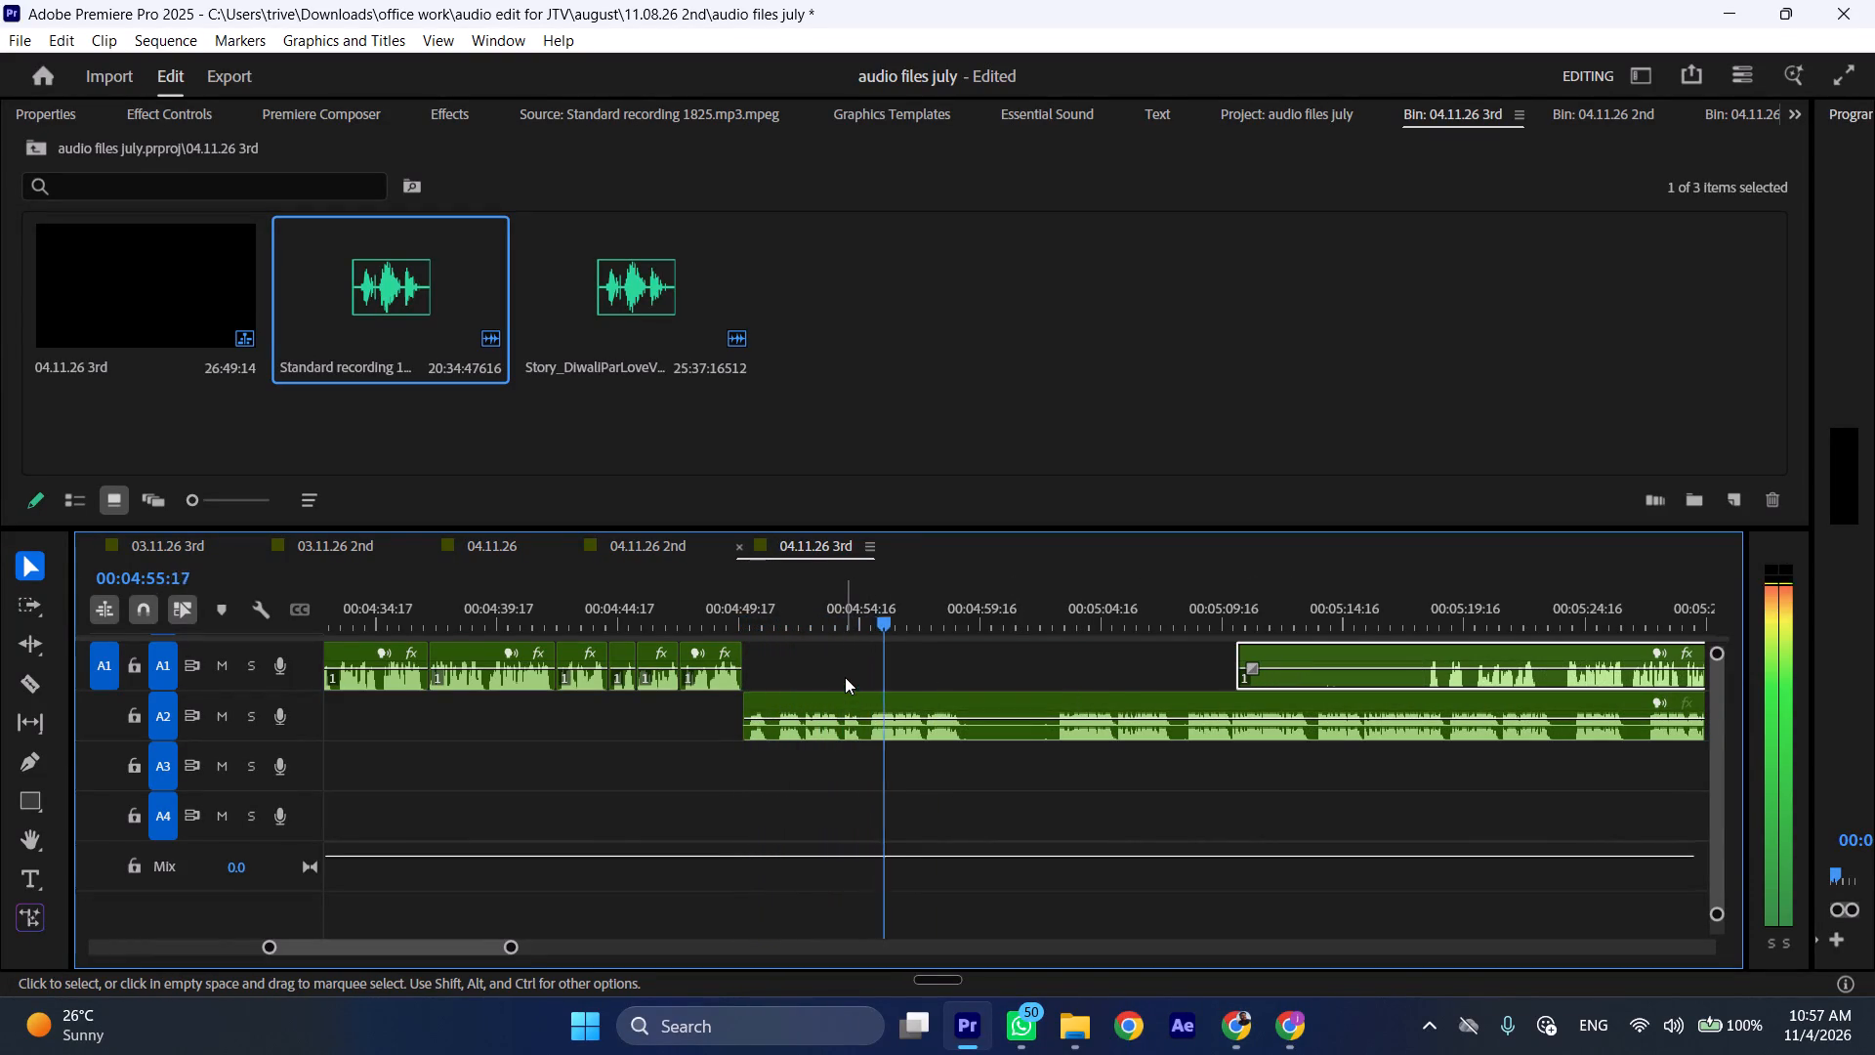
{"action": "left_click", "coordinate": [863, 604]}
{"action": "left_click", "coordinate": [899, 696]}
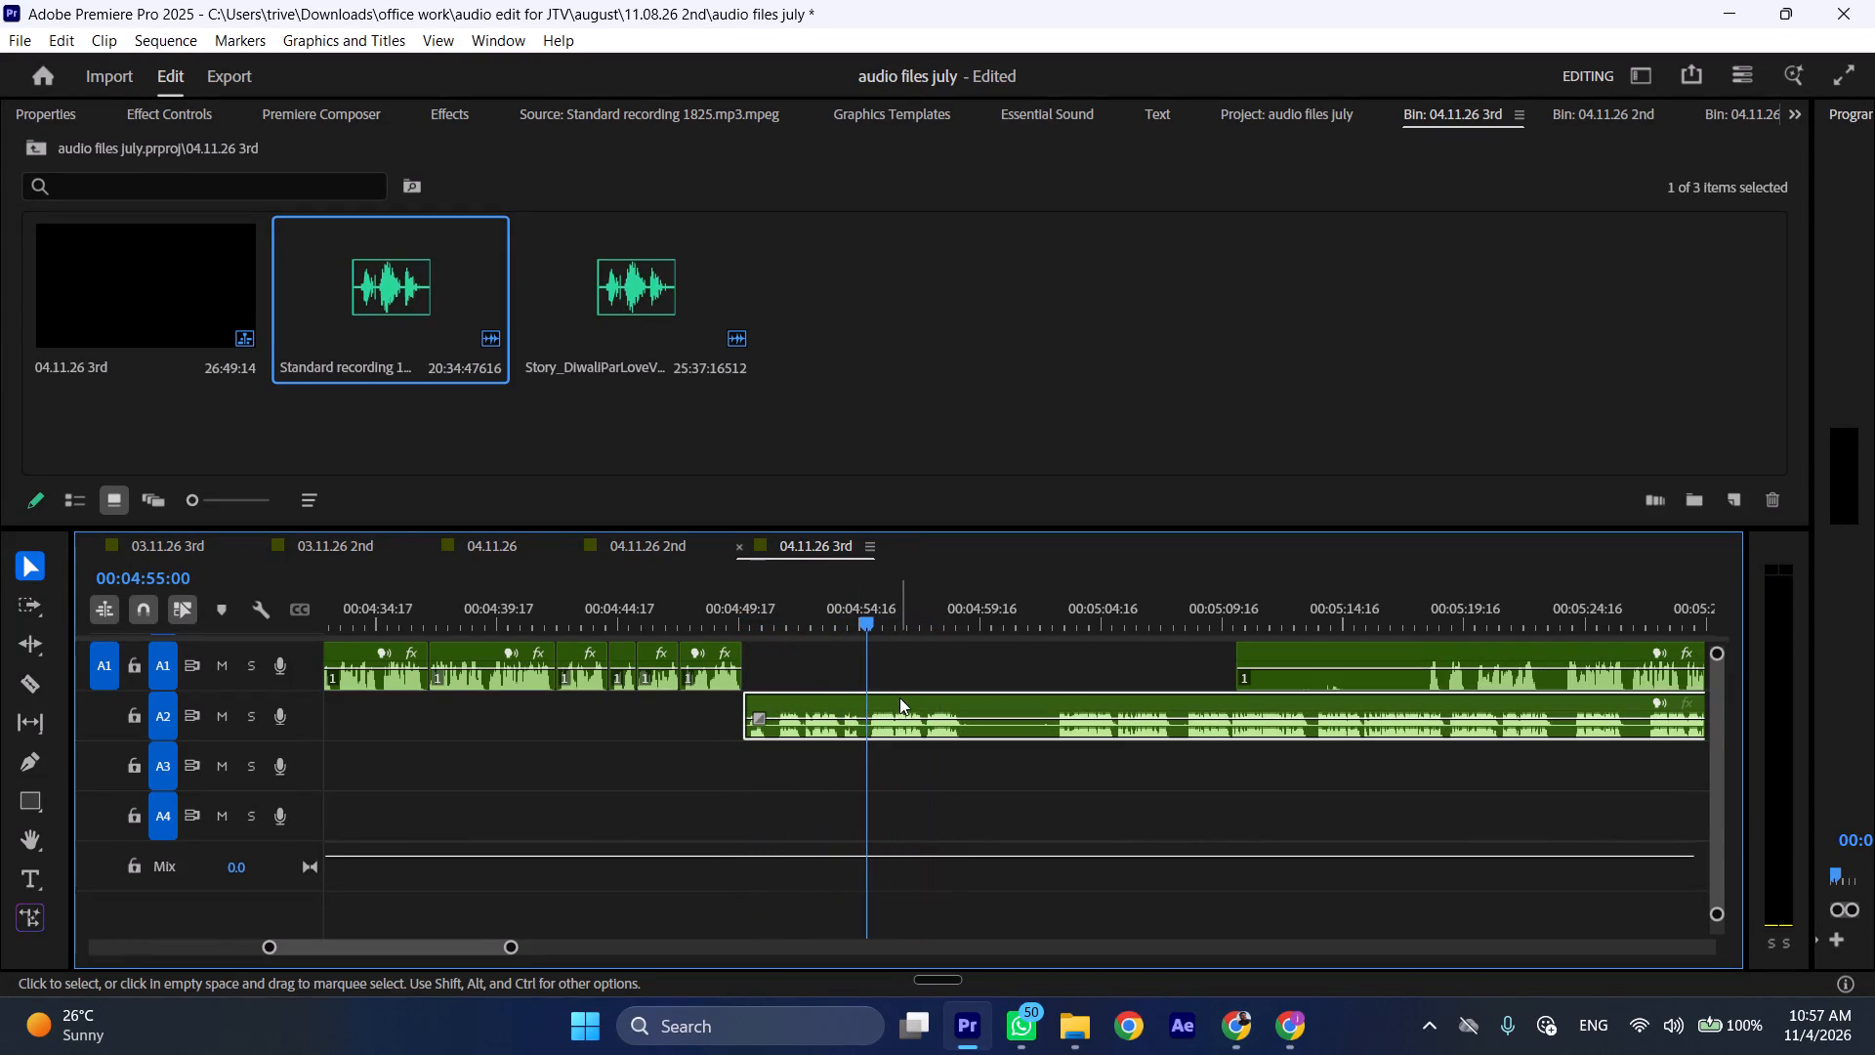
{"action": "key", "text": "shift+c"}
{"action": "key", "text": "ctrl+shift+d"}
Replay the A2 phrase from about 00:04:52 and cut the last A2 clip at 00:04:54:02.
{"action": "left_click", "coordinate": [820, 595]}
{"action": "key", "text": "space"}
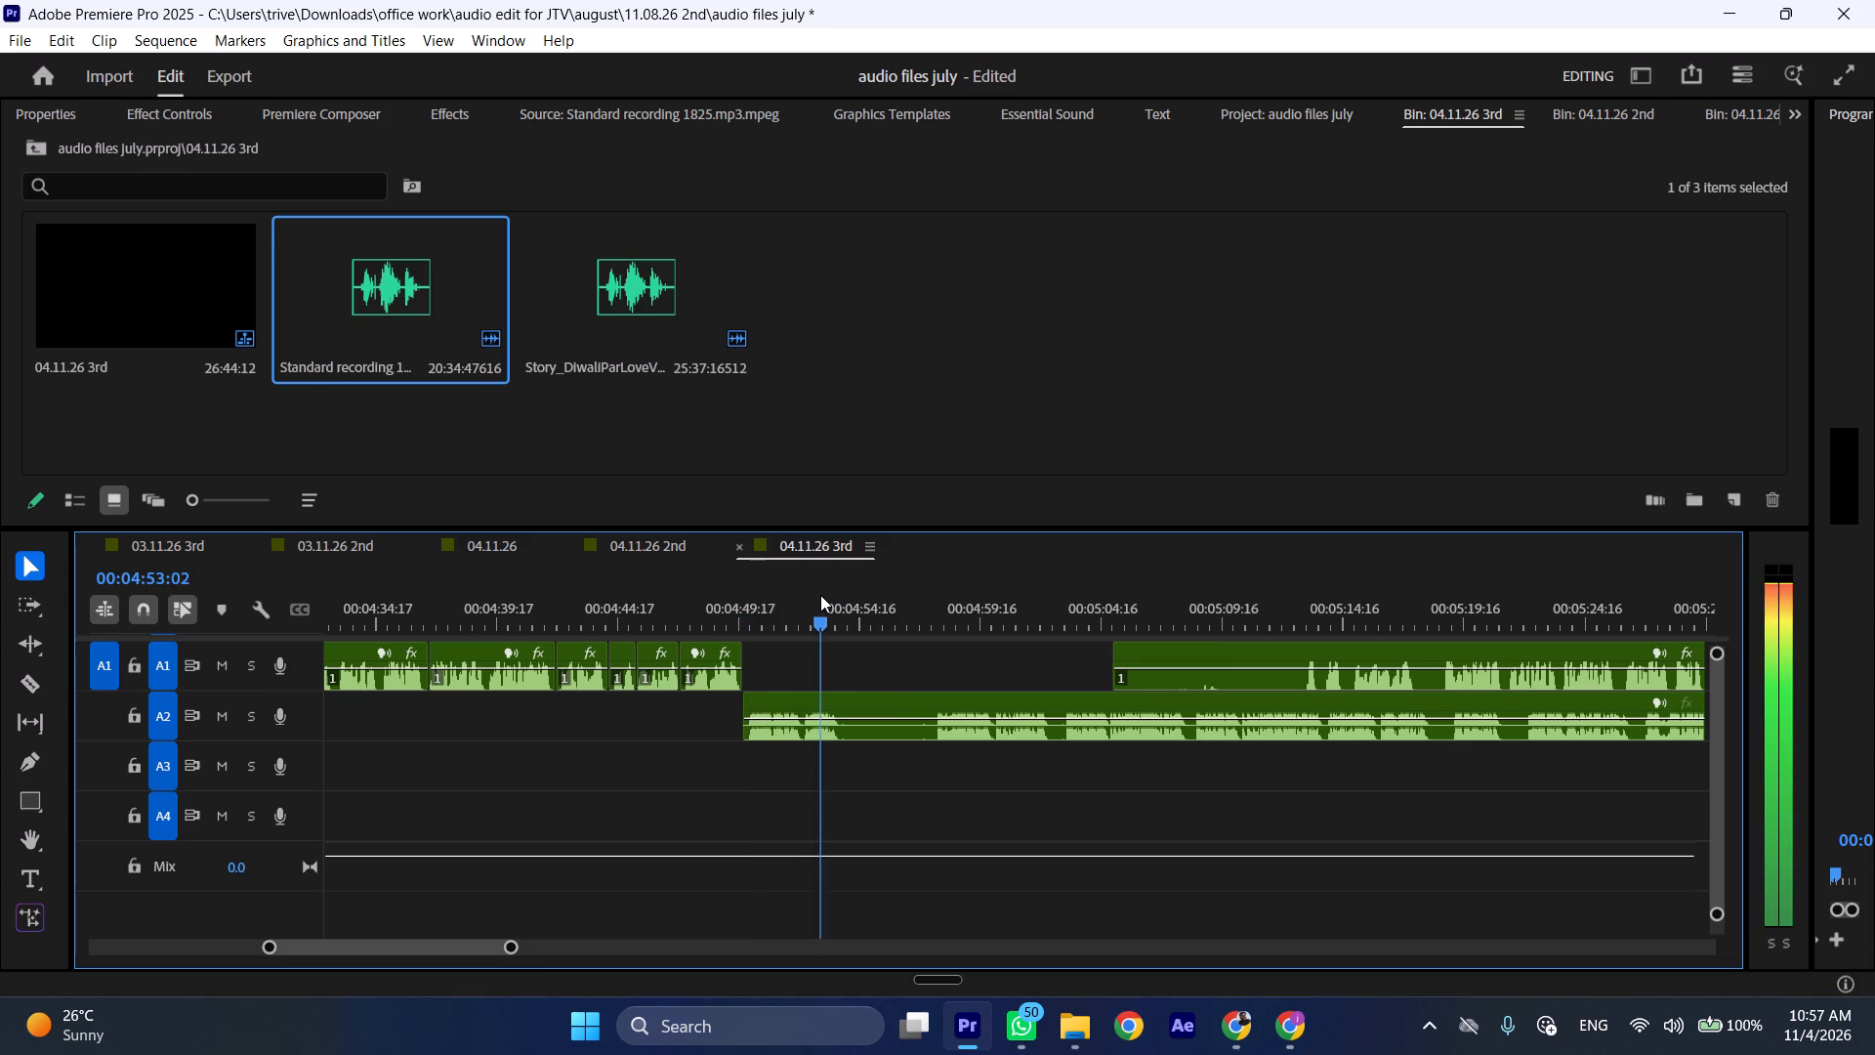
{"action": "key", "text": "space"}
{"action": "type", "text": "C"}
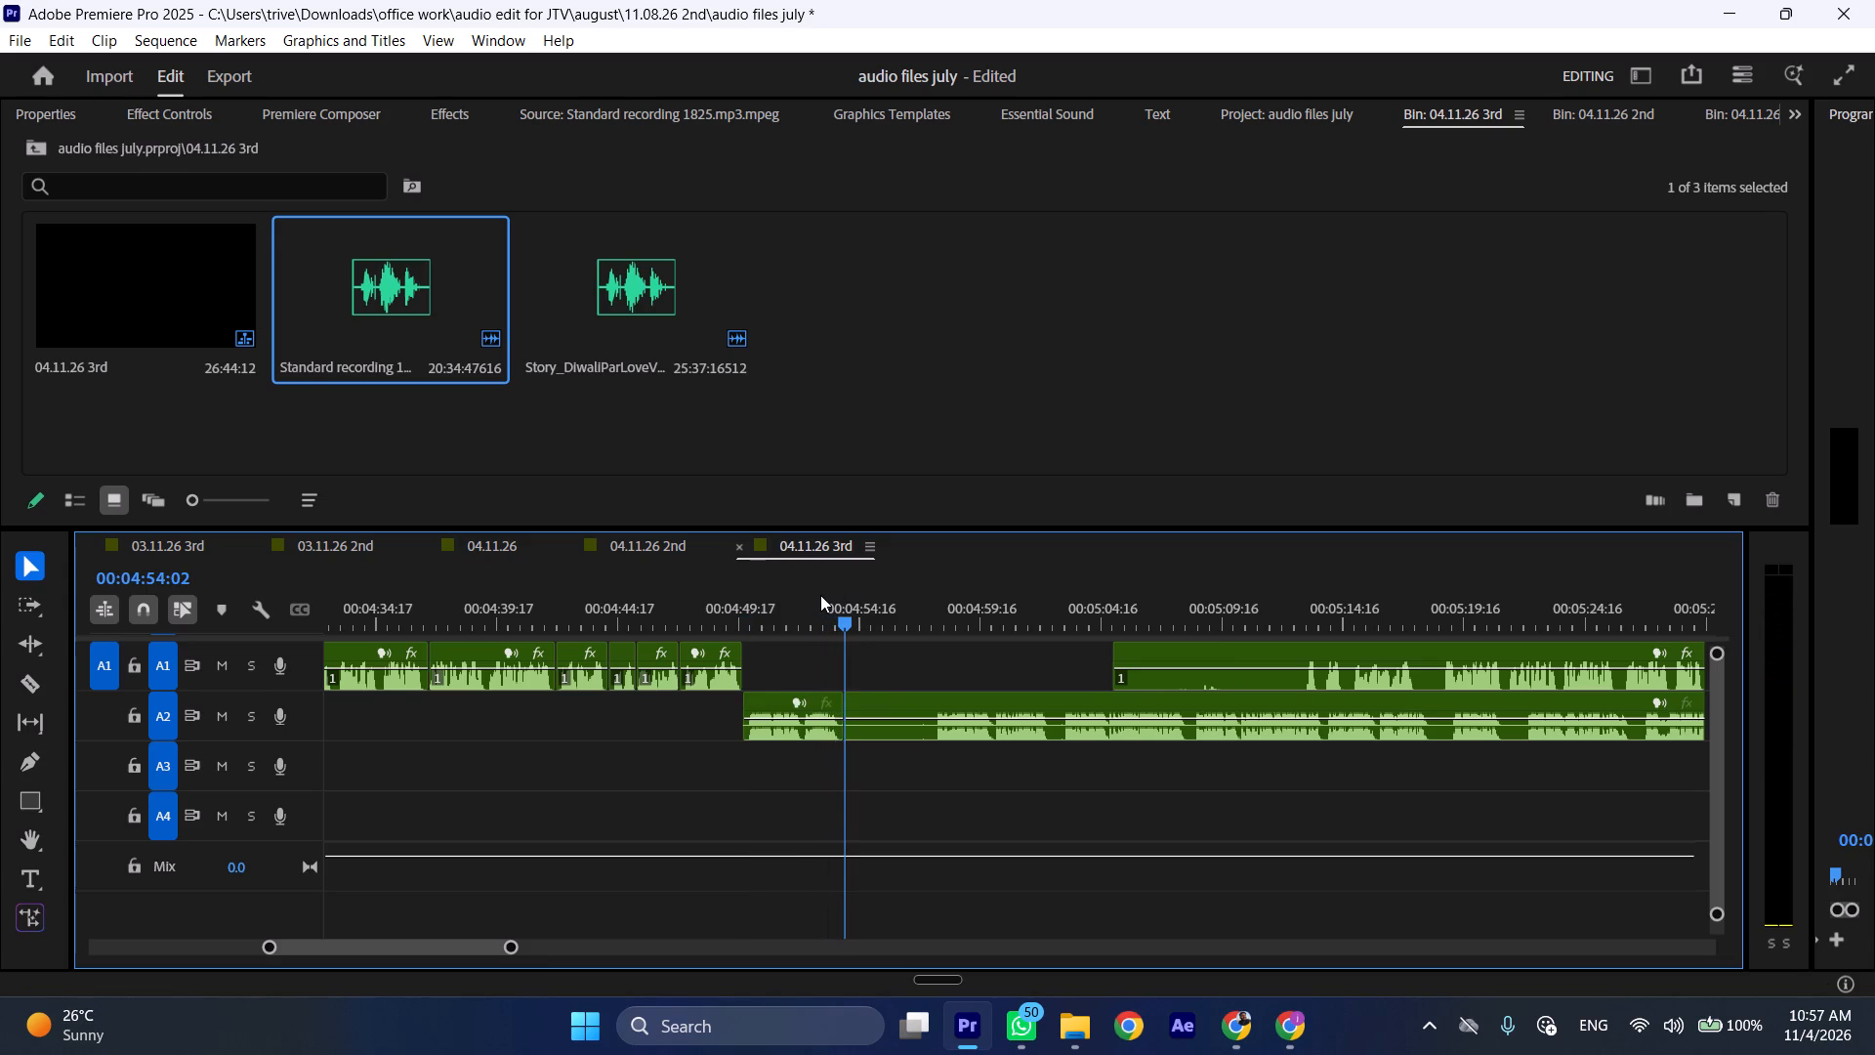
Trim the last A1 clip's leading silence, move it to 00:04:54:02, and shift the remaining A2 clip to about 00:05:19.
{"action": "left_click_drag", "start_coordinate": [1120, 647], "coordinate": [1306, 639]}
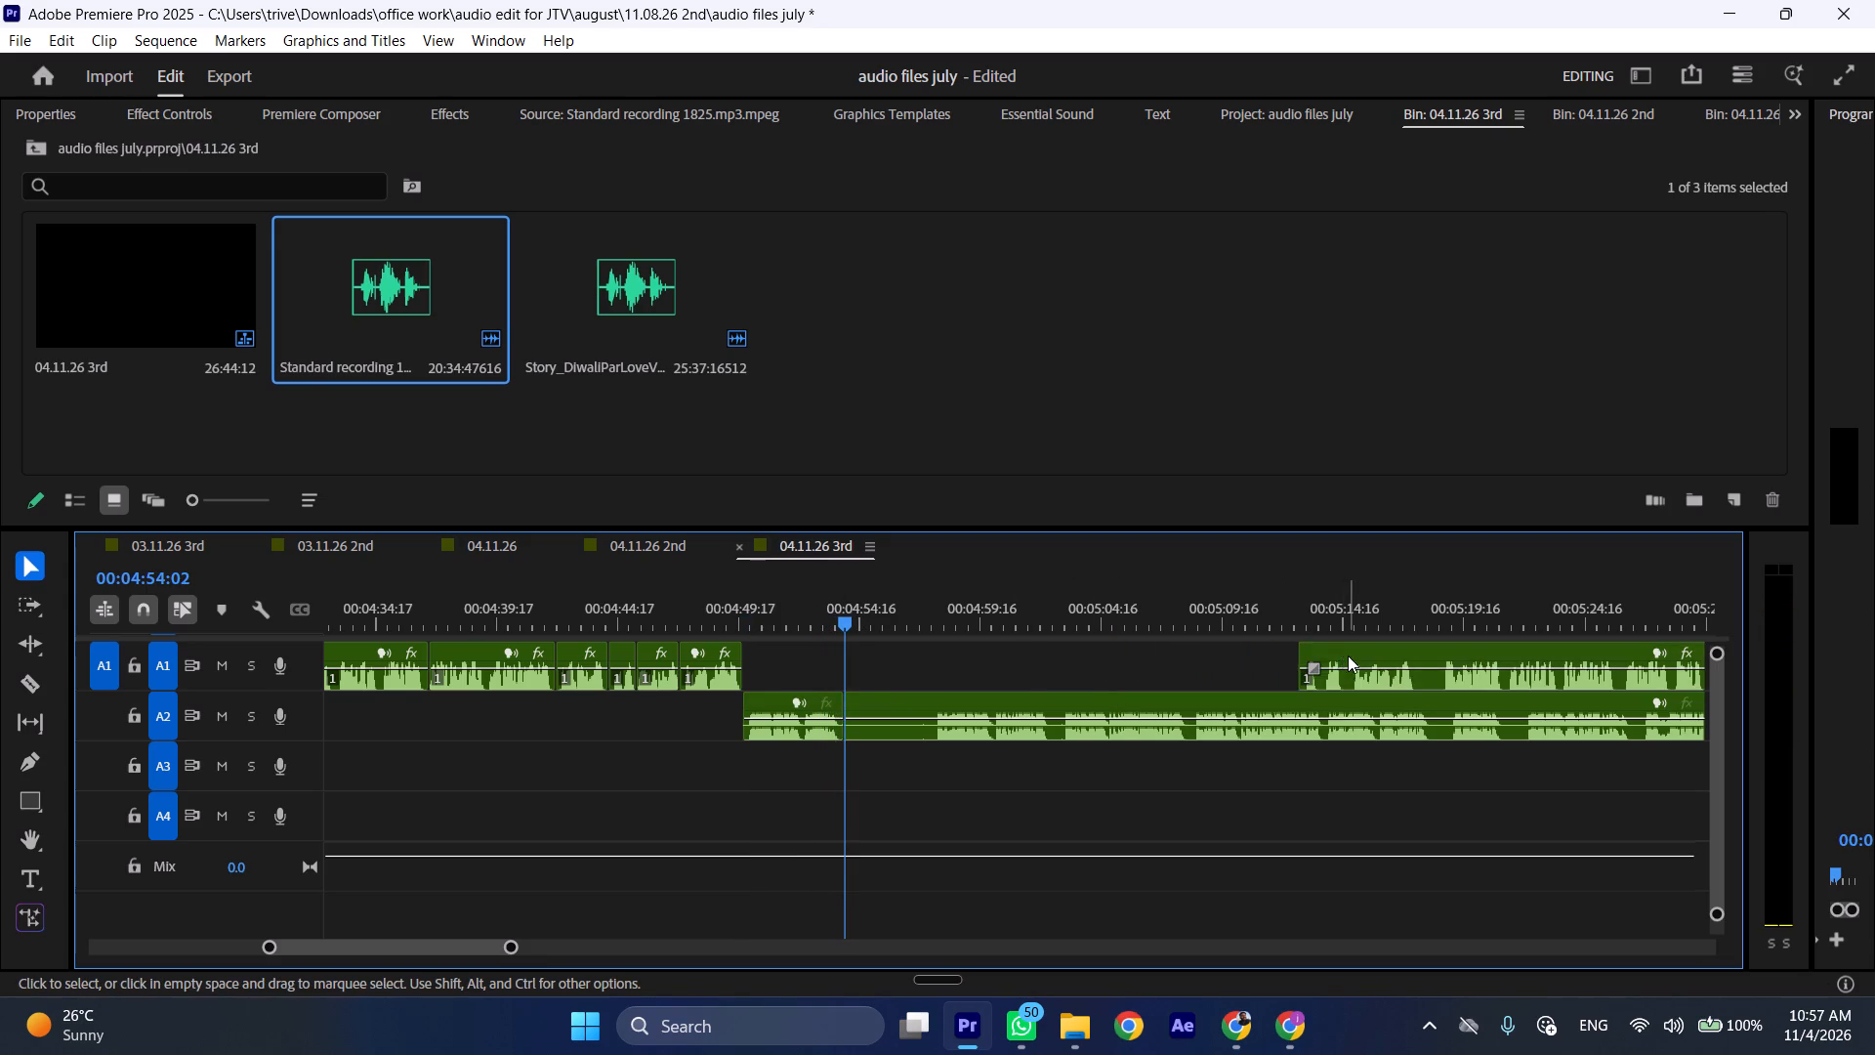
{"action": "left_click_drag", "start_coordinate": [1348, 655], "coordinate": [896, 669]}
{"action": "left_click_drag", "start_coordinate": [885, 710], "coordinate": [1480, 705]}
Play on, cut the last A1 clip at 00:04:58:23 and about 00:05:00, and ripple-delete the pause between.
{"action": "key", "text": "space"}
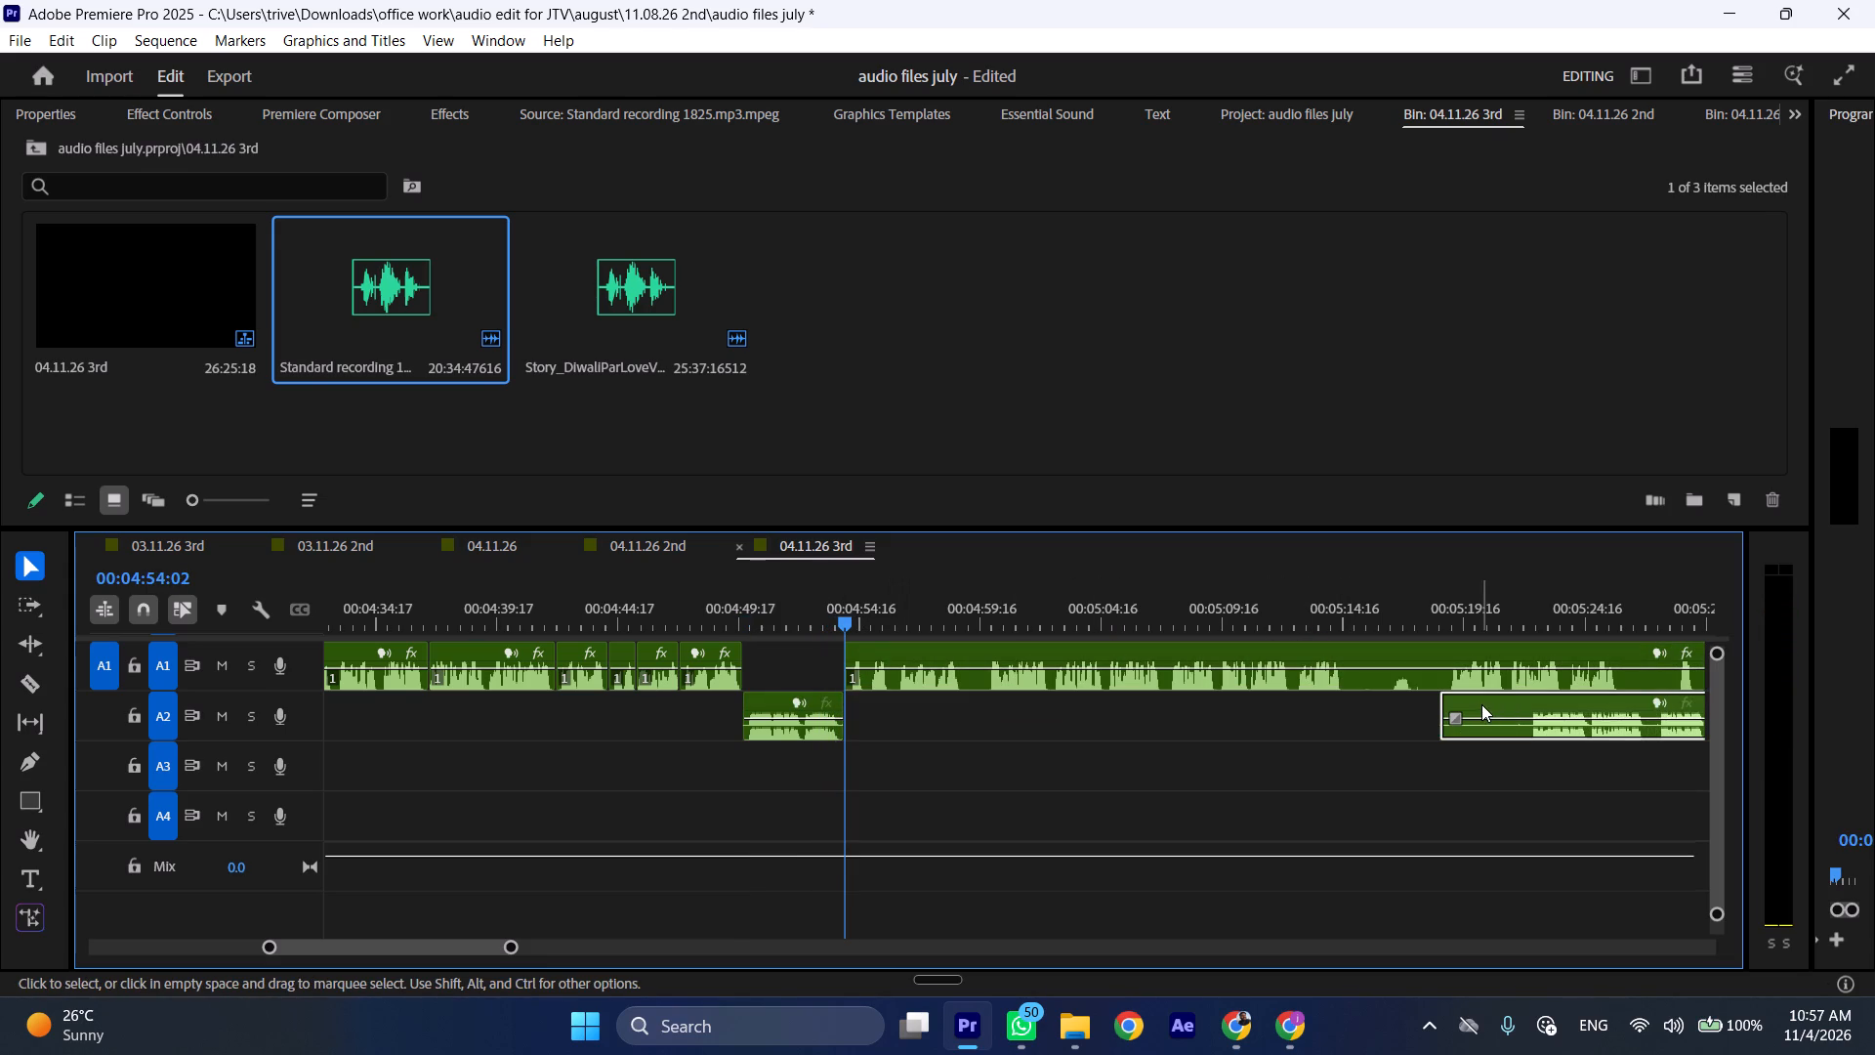
{"action": "key", "text": "l"}
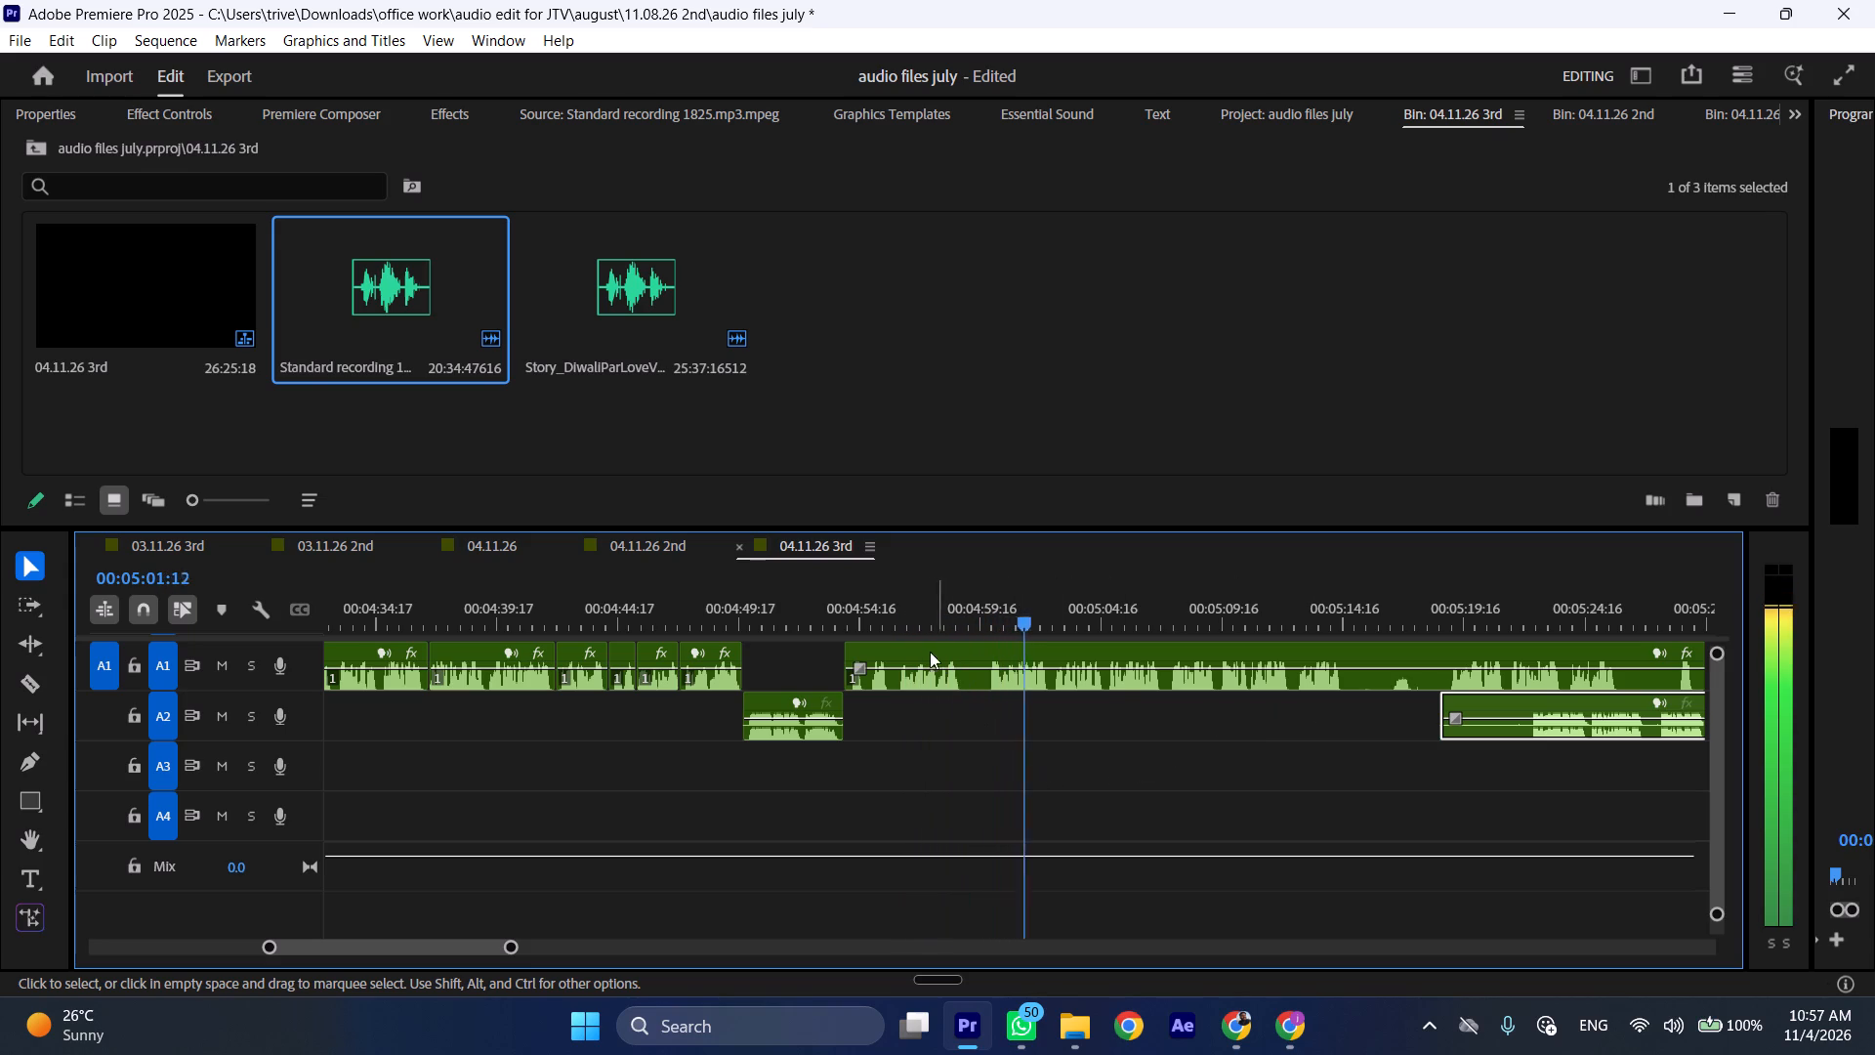
{"action": "left_click_drag", "start_coordinate": [968, 613], "coordinate": [976, 613]}
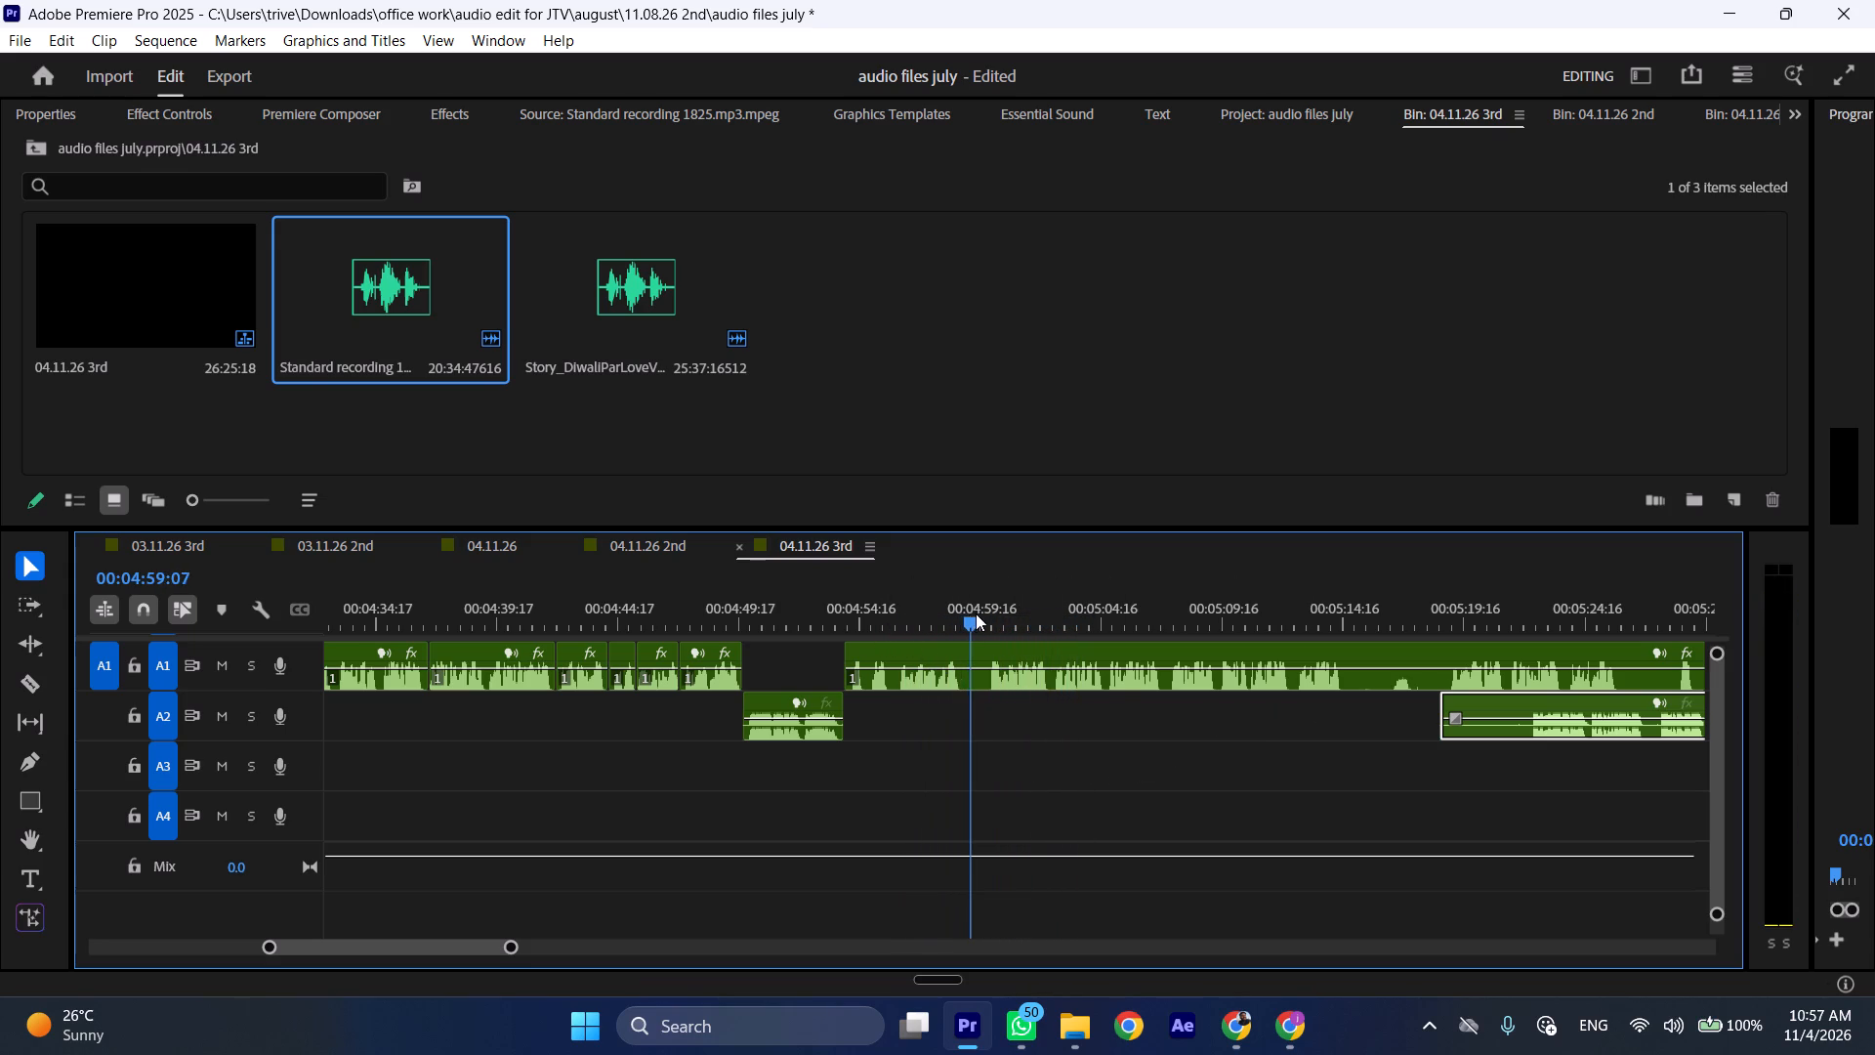
{"action": "left_click_drag", "start_coordinate": [976, 613], "coordinate": [987, 613]}
{"action": "key", "text": "shift+c"}
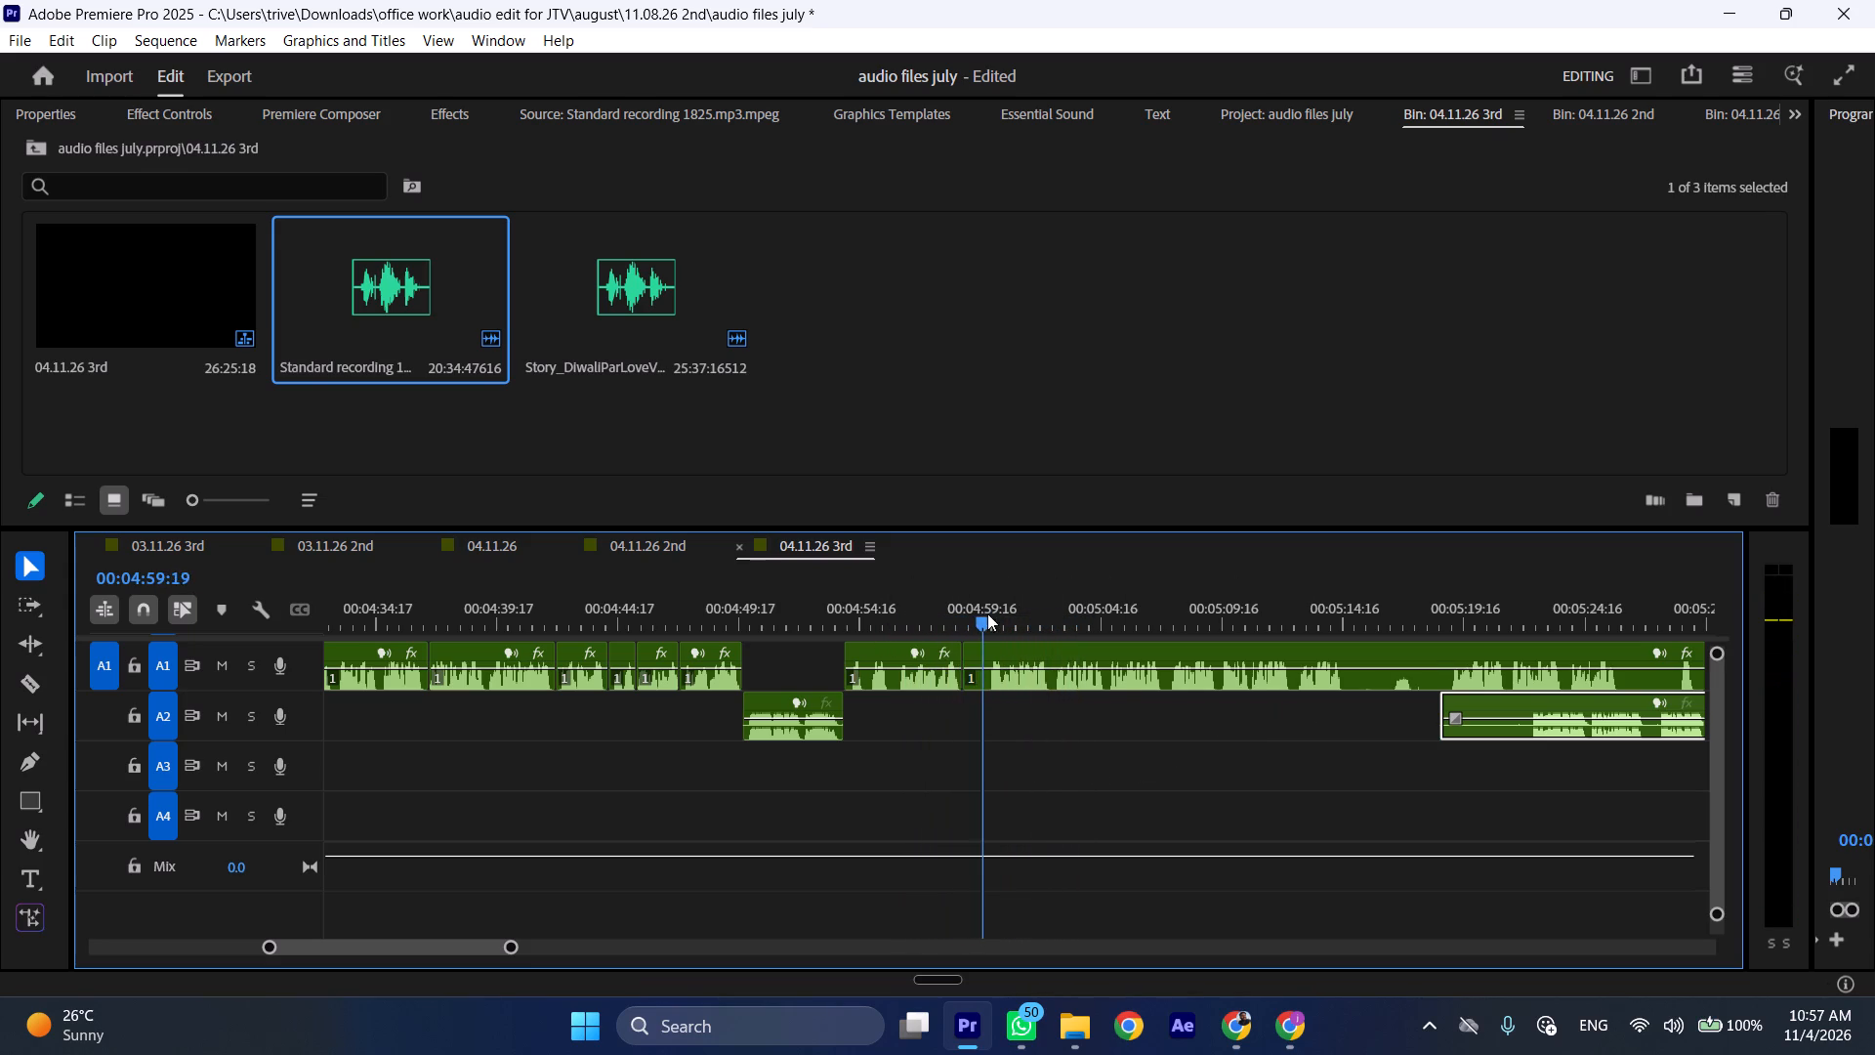
{"action": "left_click_drag", "start_coordinate": [987, 613], "coordinate": [993, 613]}
{"action": "left_click", "coordinate": [1008, 661]}
{"action": "key", "text": "shift+c"}
{"action": "key", "text": "ctrl+shift+d"}
Play on to the end of the A1 phrase and cut the last A1 clip at 00:05:13:14.
{"action": "key", "text": "space"}
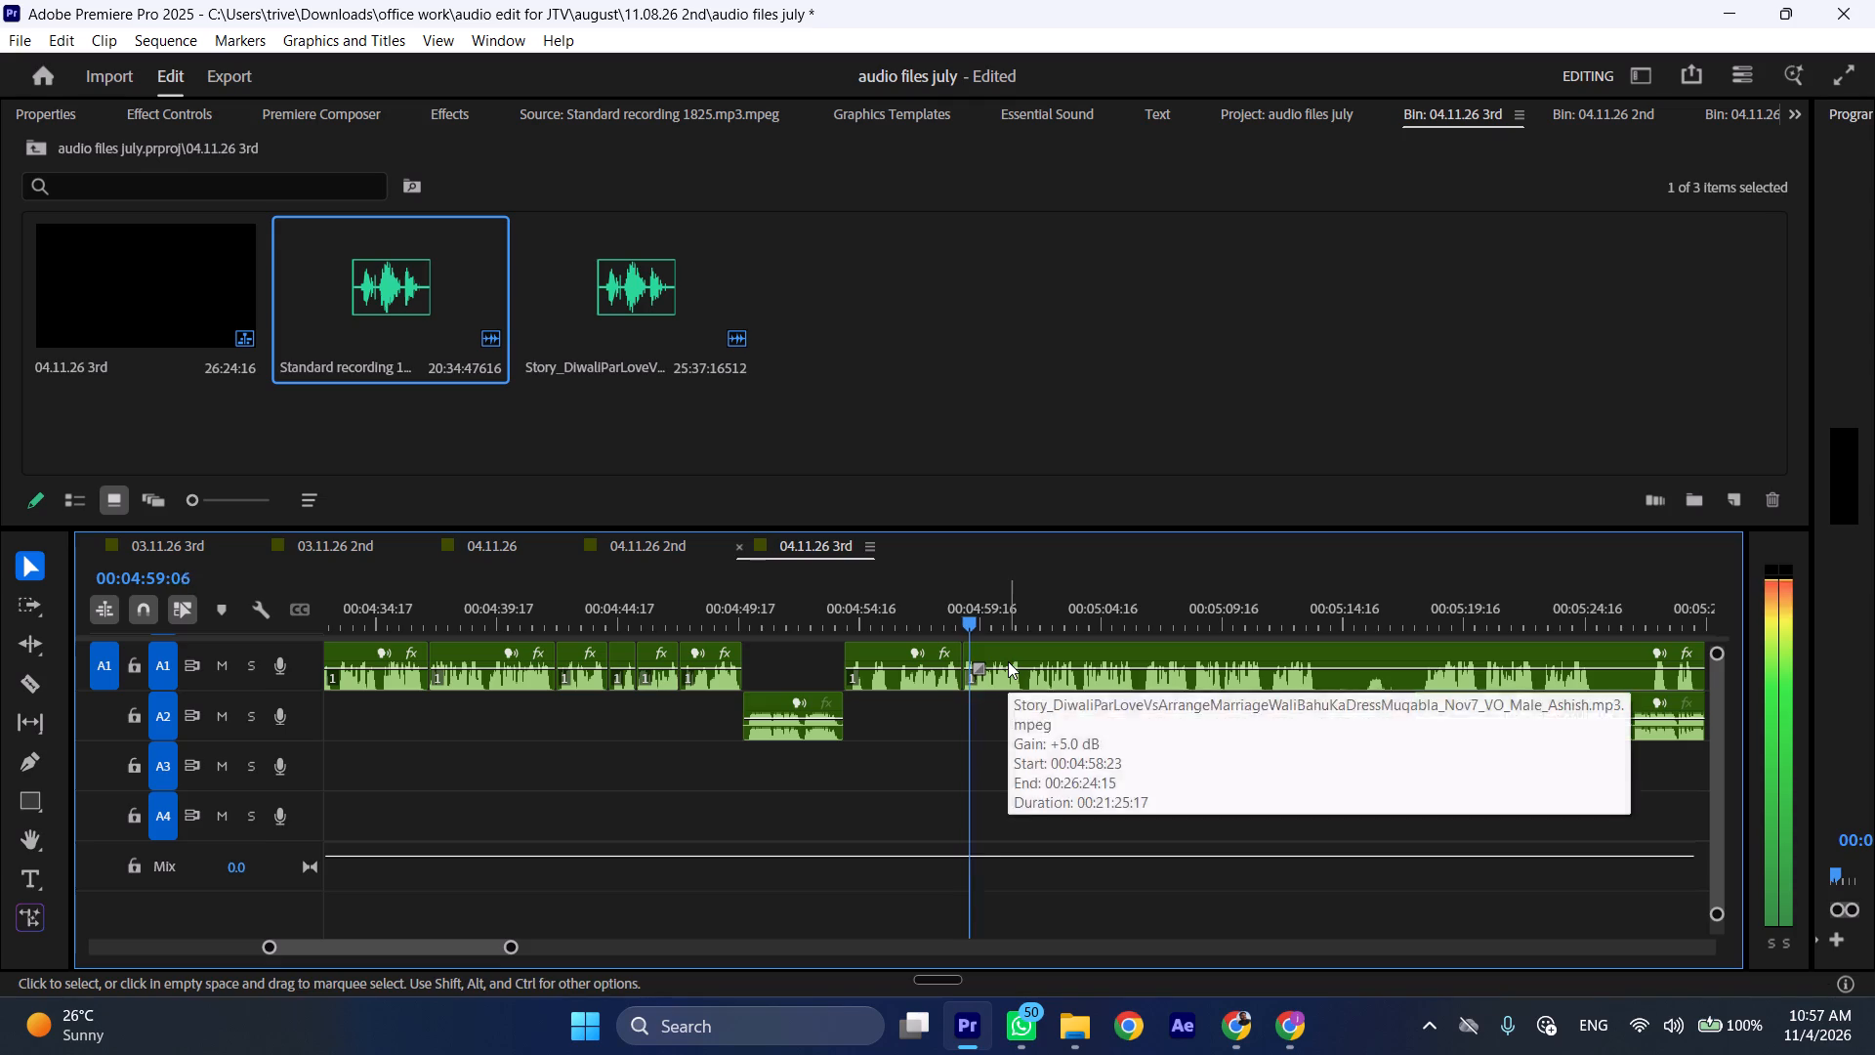
{"action": "key", "text": "l"}
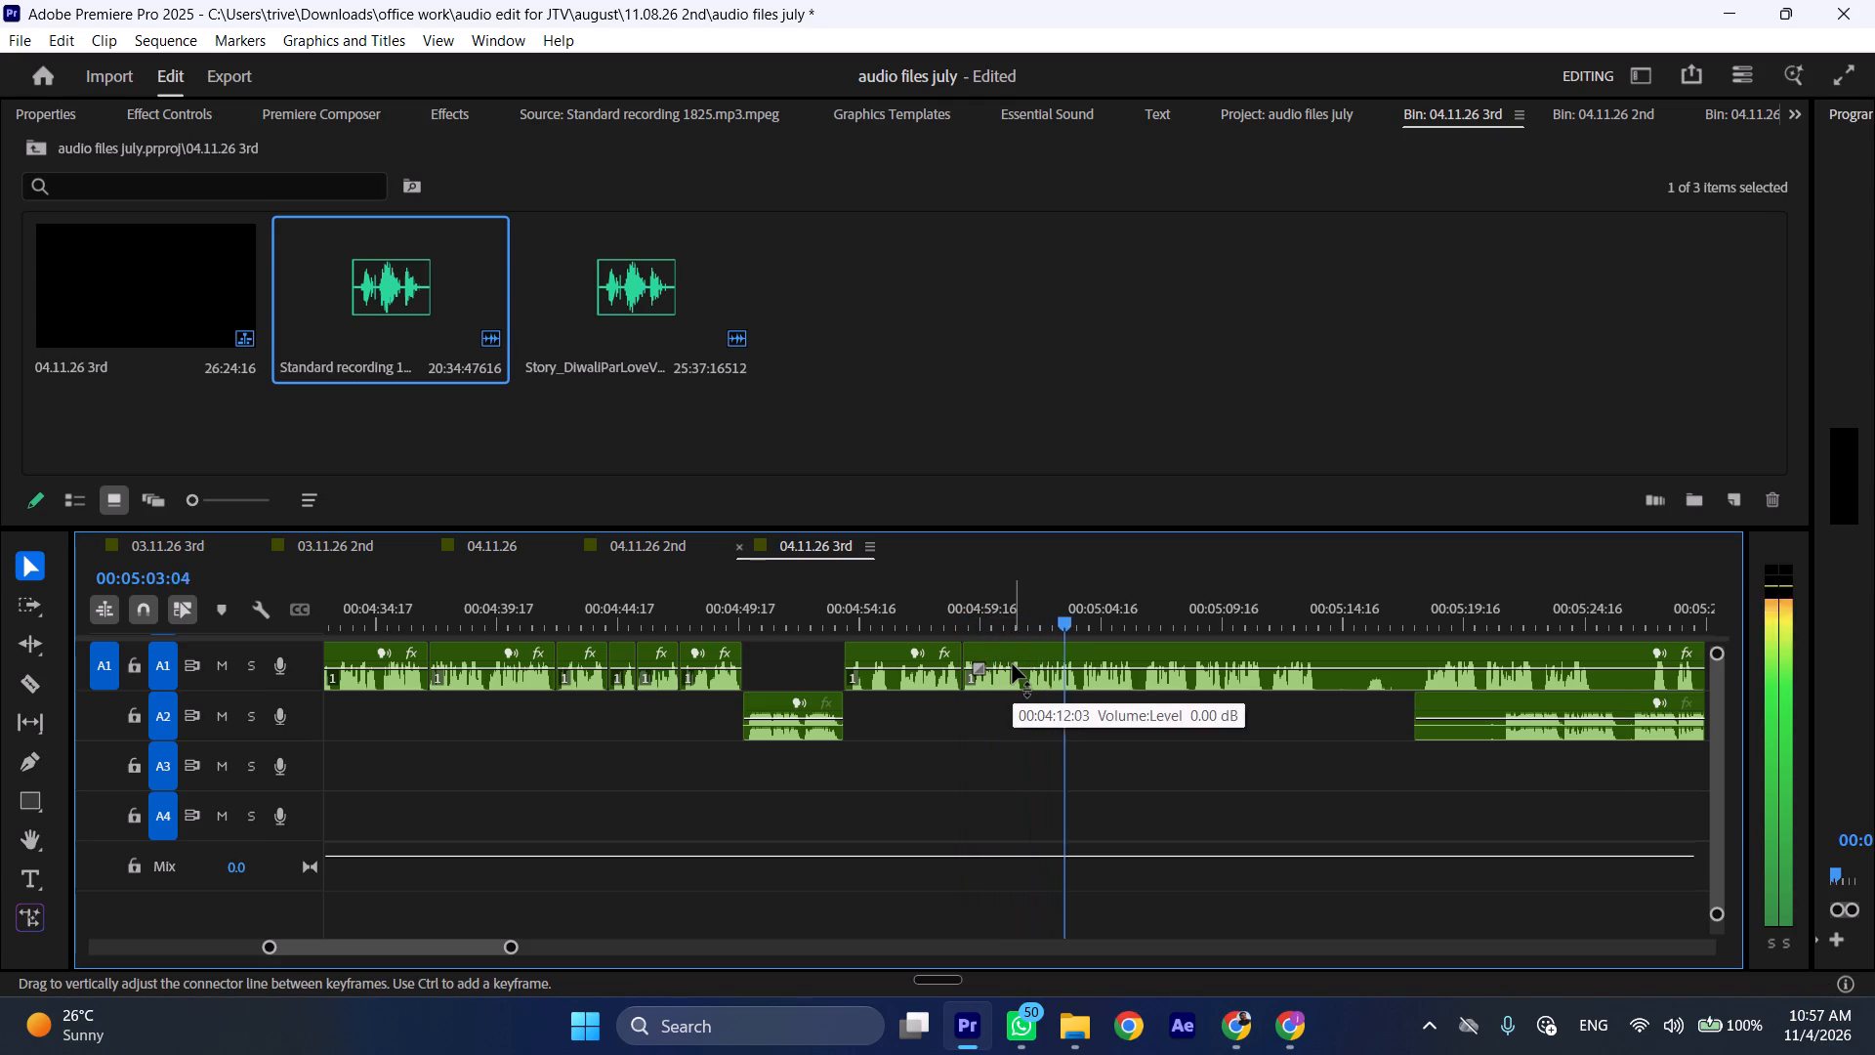
{"action": "scroll", "coordinate": [1110, 728], "scroll_direction": "down", "scroll_amount": 6}
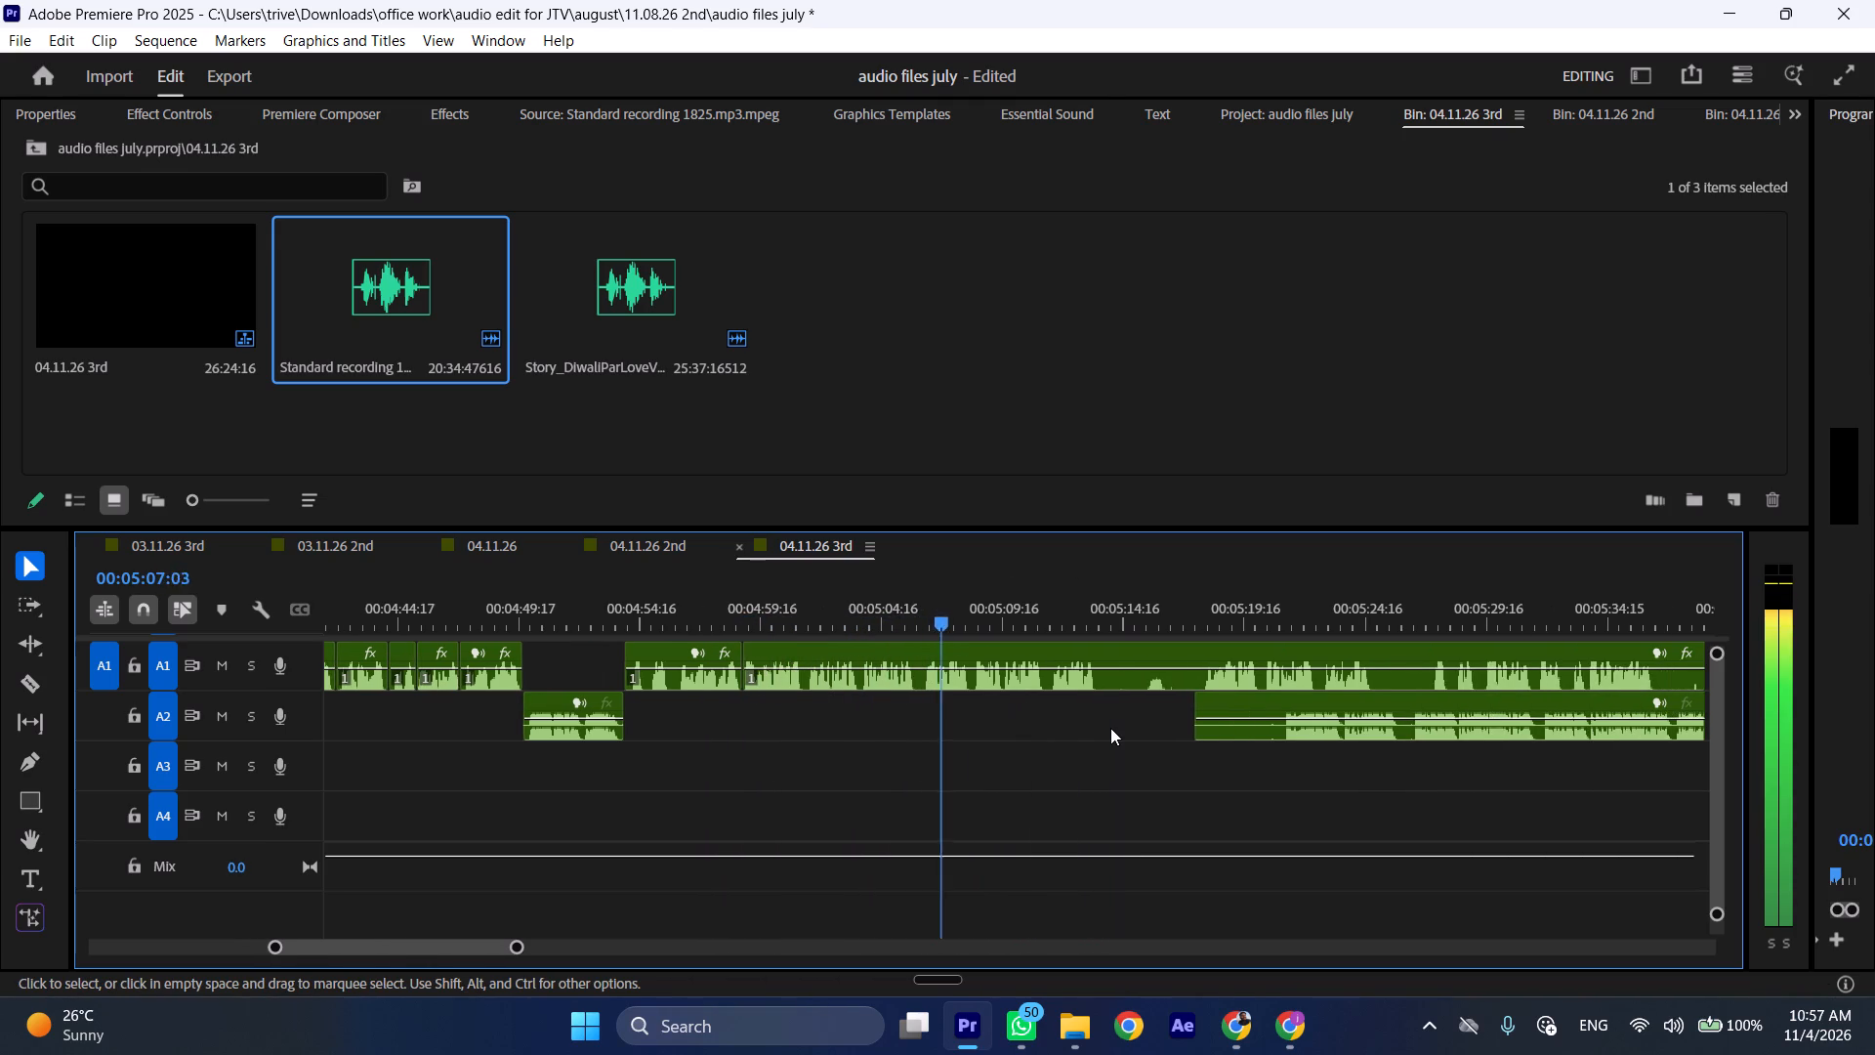
{"action": "scroll", "coordinate": [1110, 728], "scroll_direction": "down", "scroll_amount": 3}
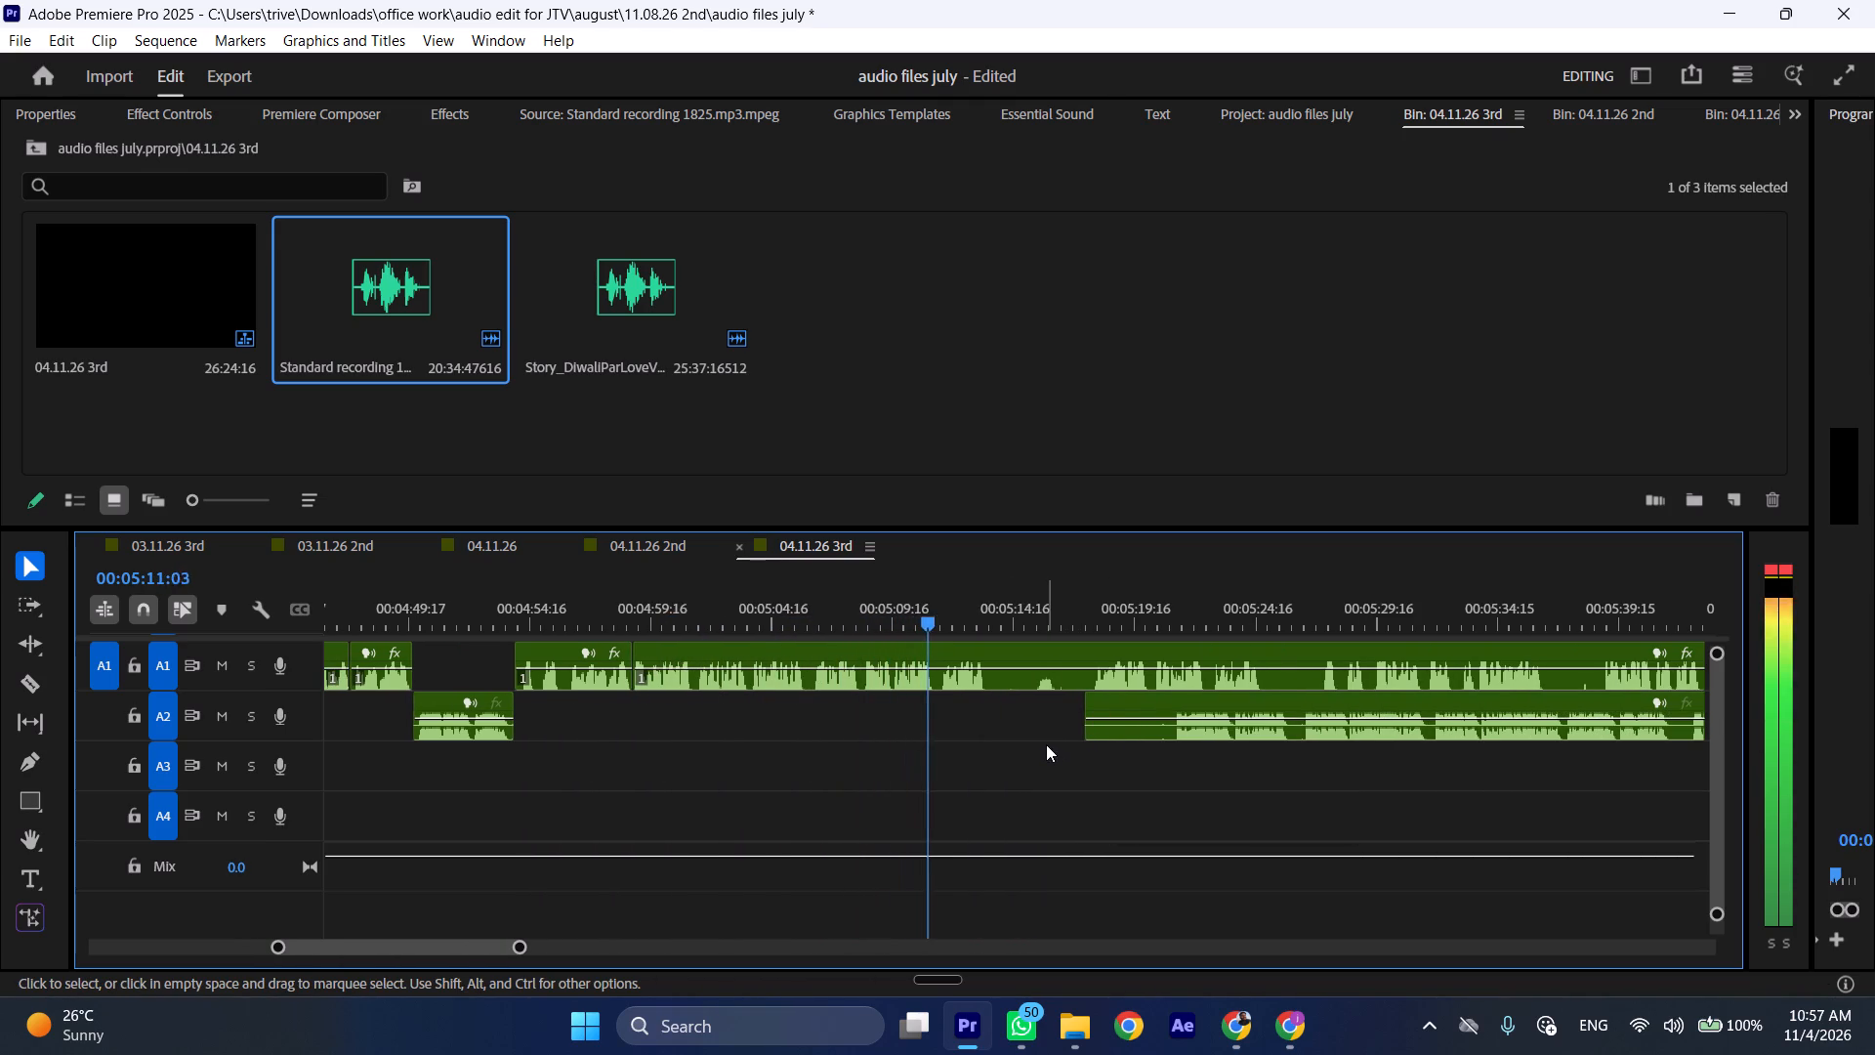
{"action": "key", "text": "space"}
{"action": "type", "text": "C"}
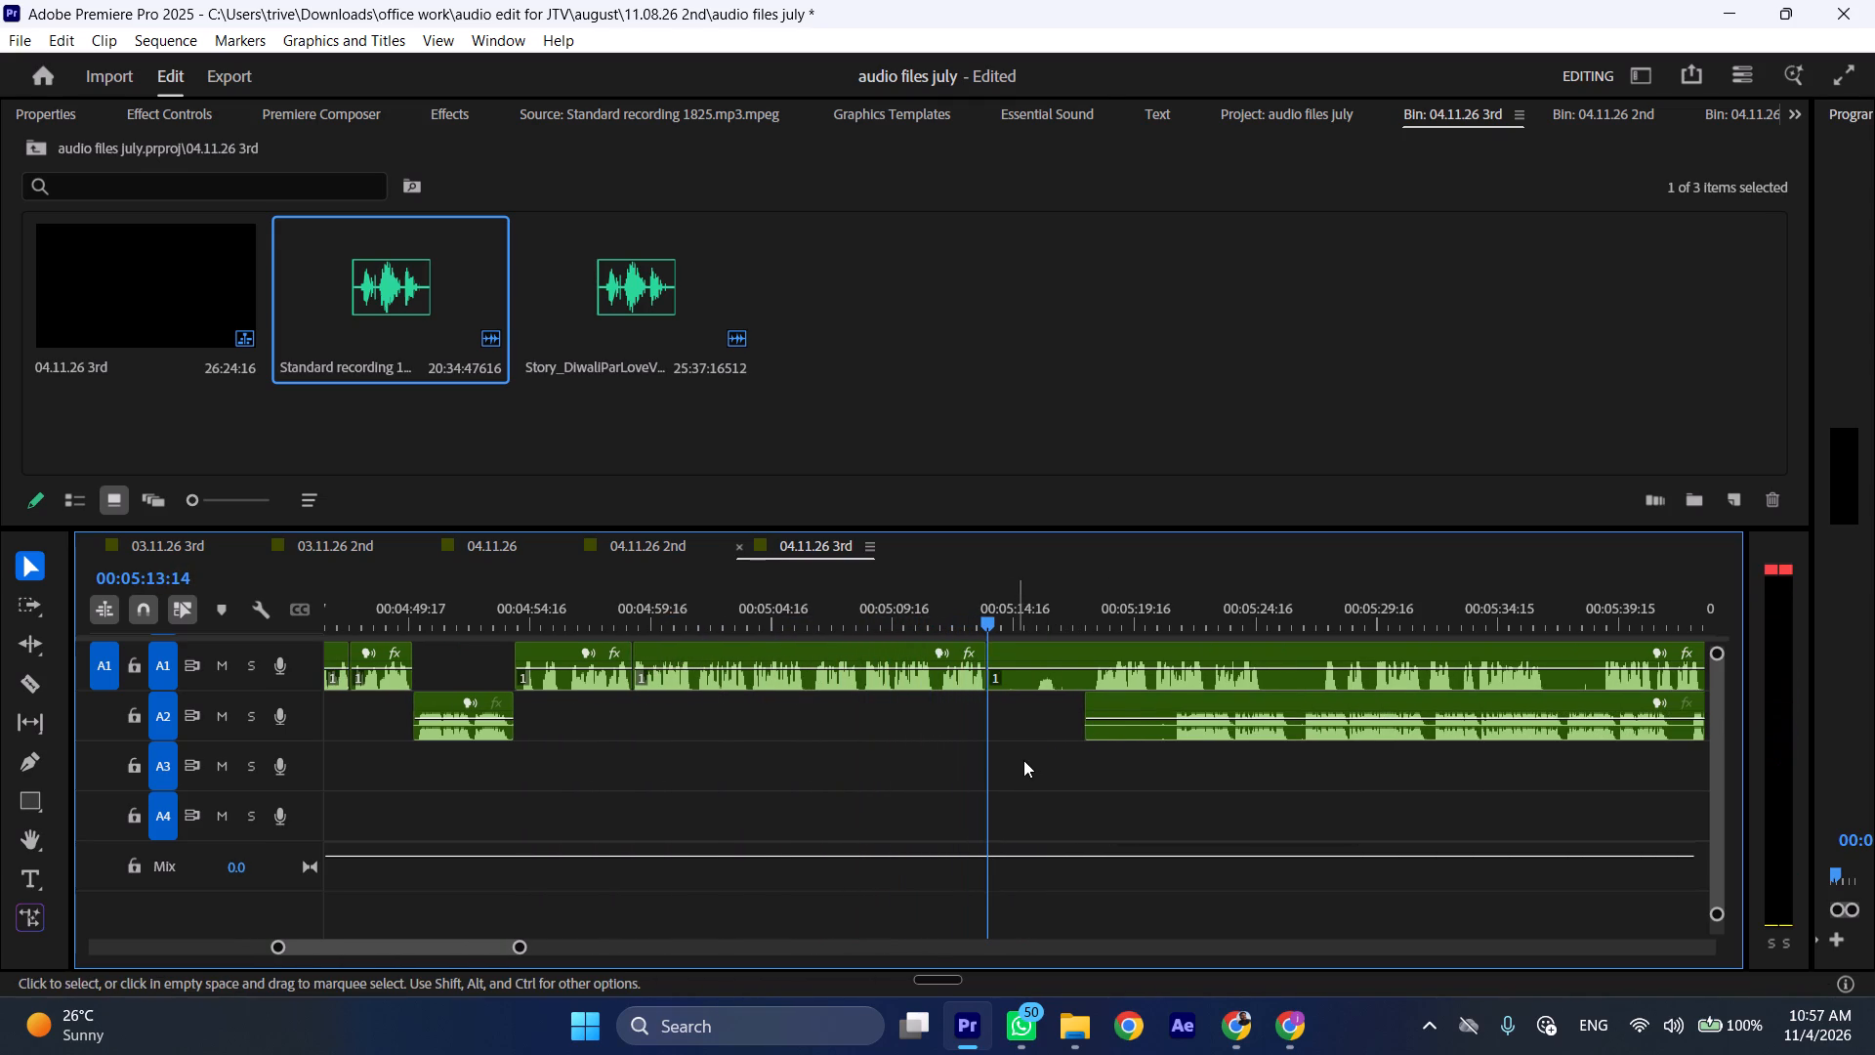
Trim the last A2 clip's start, place it at 00:05:13:14, move the last A1 clip to 00:05:28:21, and play the A2 phrase.
{"action": "left_click_drag", "start_coordinate": [1098, 702], "coordinate": [1180, 705]}
{"action": "left_click_drag", "start_coordinate": [1211, 706], "coordinate": [1095, 731]}
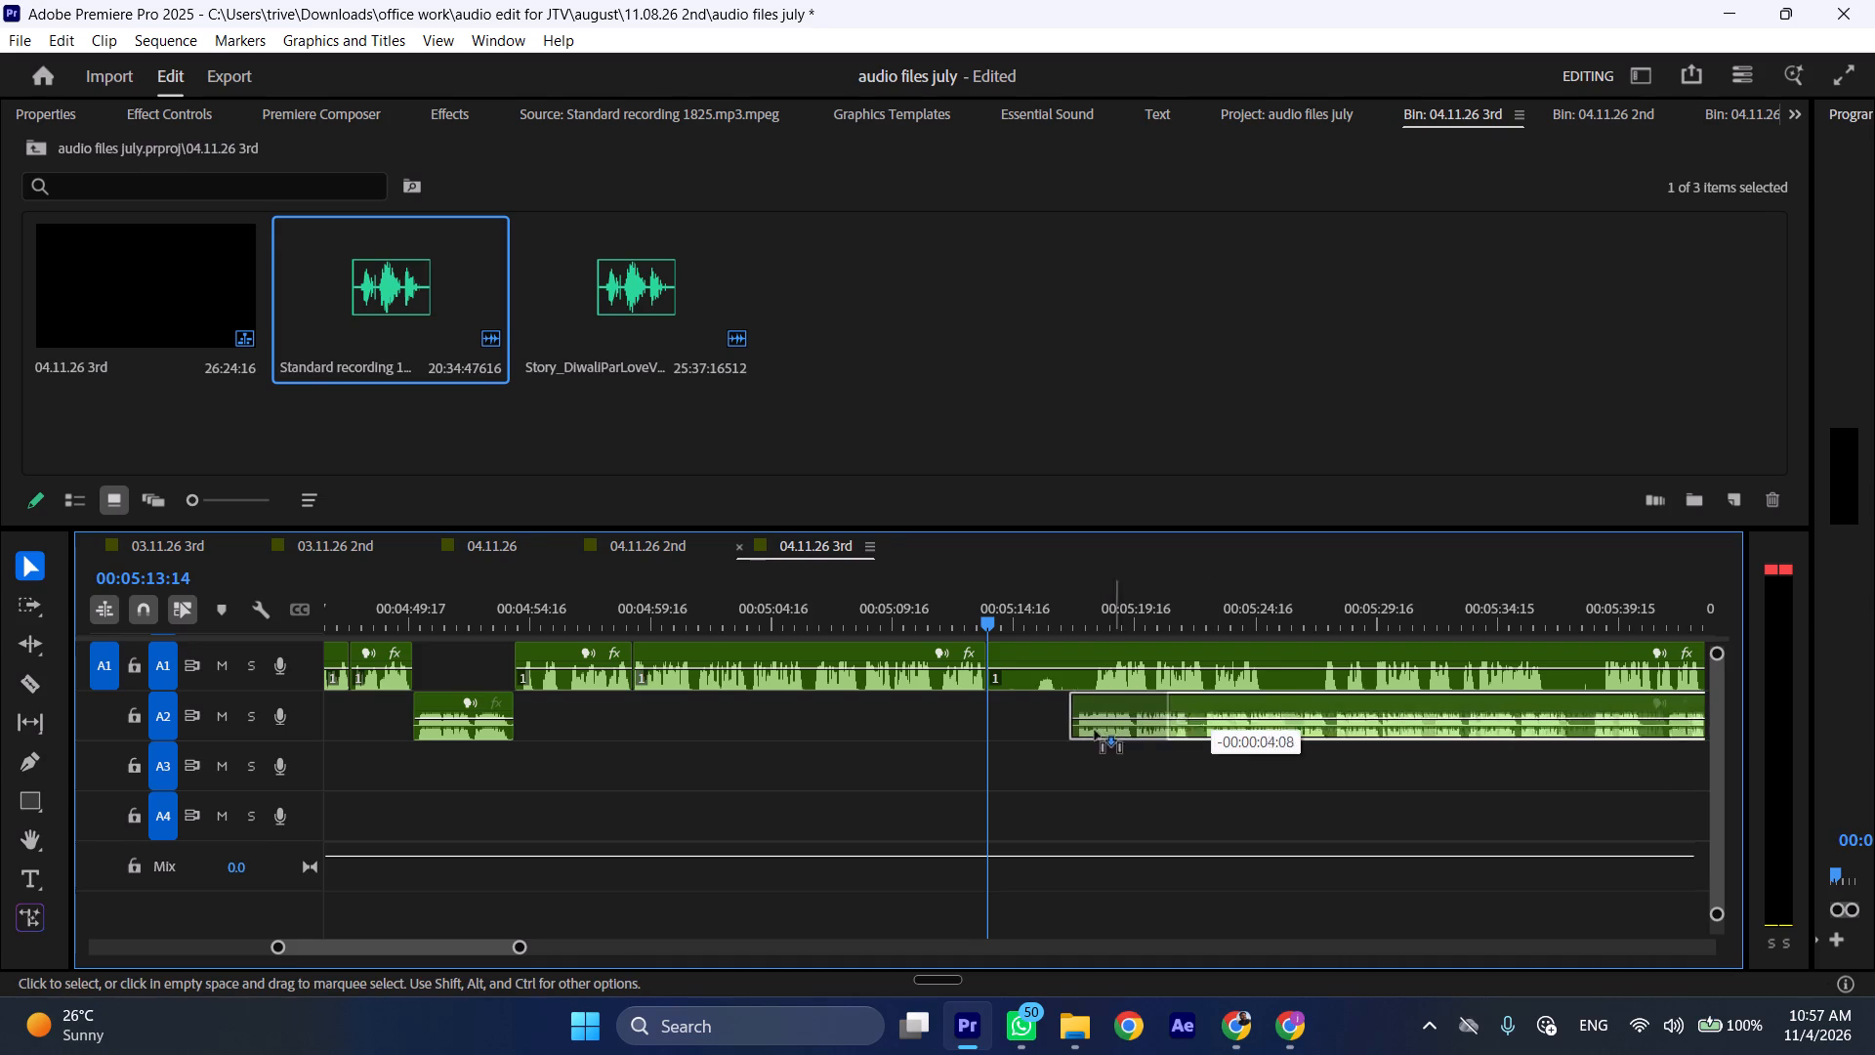
{"action": "left_click_drag", "start_coordinate": [1095, 731], "coordinate": [1034, 737]}
{"action": "left_click_drag", "start_coordinate": [1021, 655], "coordinate": [1391, 663]}
{"action": "key", "text": "space"}
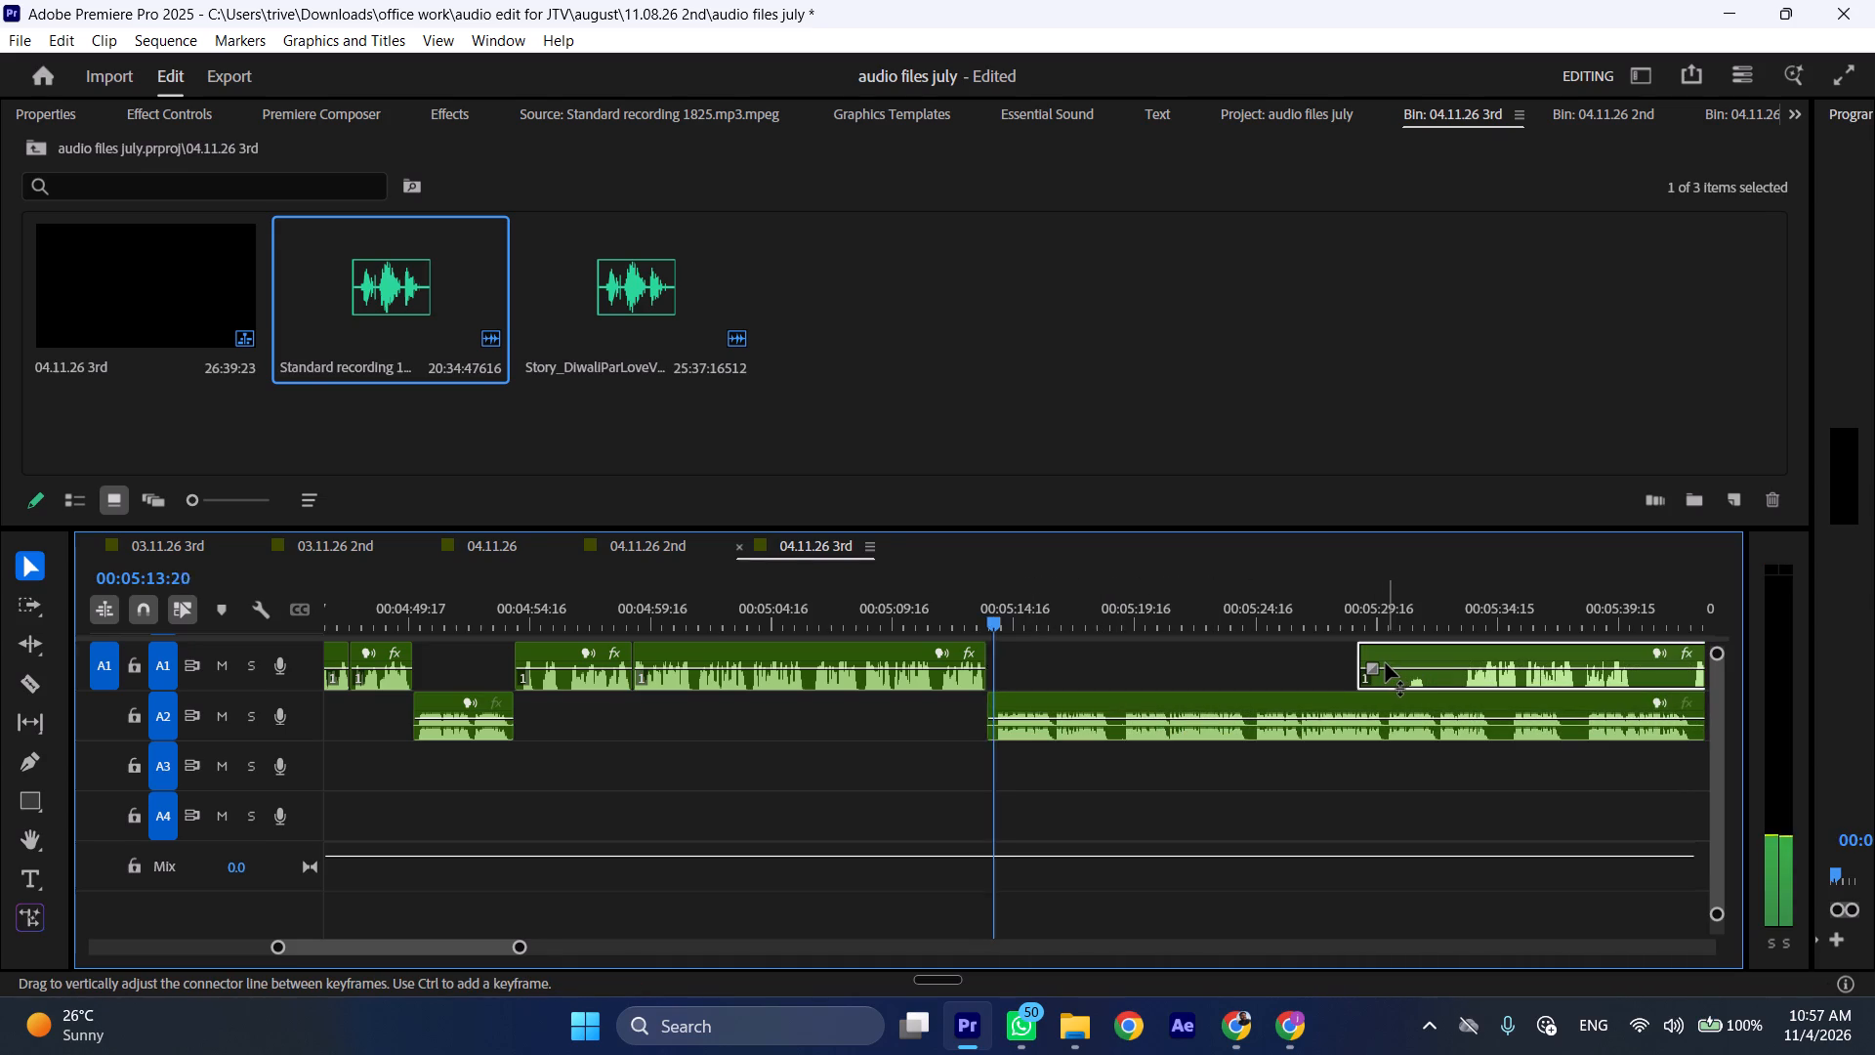
{"action": "key", "text": "l"}
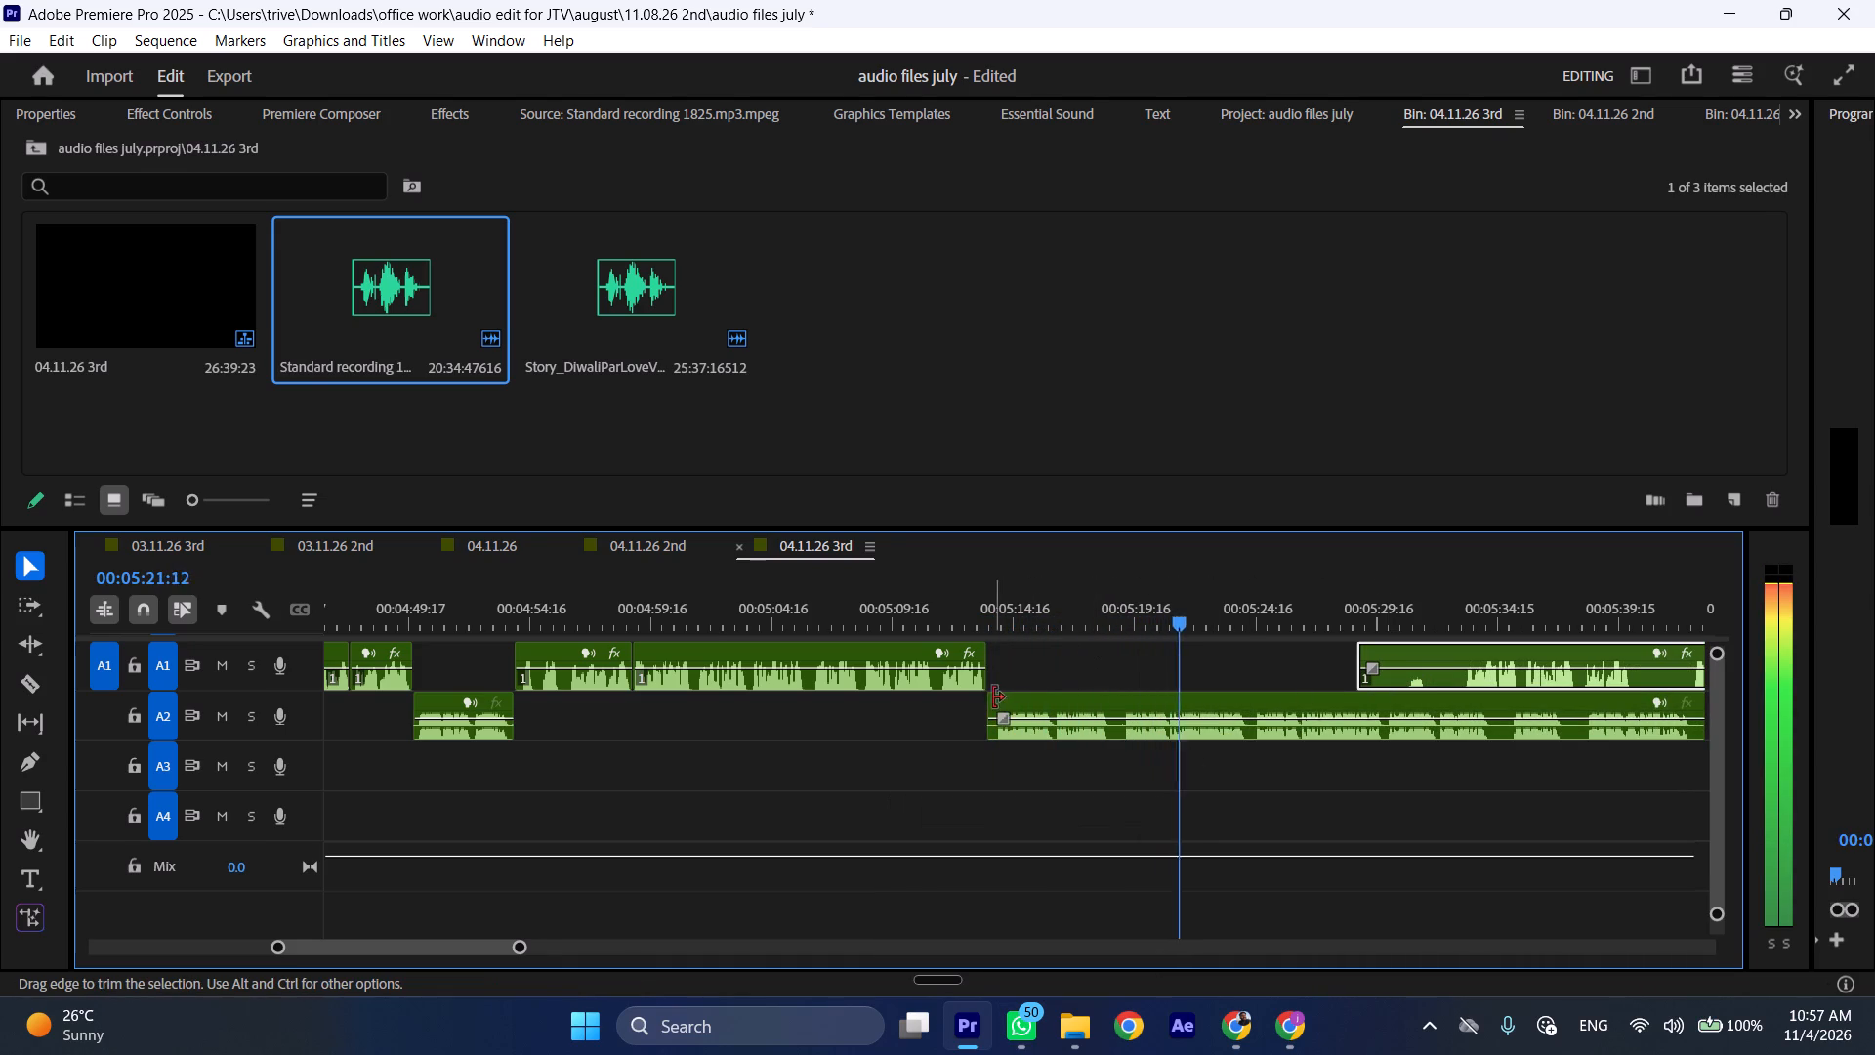
Trim the last A2 clip's opening up to about 00:05:19 and move the clip later to about 00:05:37.
{"action": "left_click_drag", "start_coordinate": [1000, 699], "coordinate": [1129, 700]}
{"action": "left_click_drag", "start_coordinate": [1158, 702], "coordinate": [1595, 702]}
Ripple-trim the last A1 clip's opening up to 00:05:33:04 and move the clip back to 00:05:13:14, against the previous A1 clip.
{"action": "left_click", "coordinate": [1463, 619]}
{"action": "left_click", "coordinate": [1472, 660]}
{"action": "key", "text": "shift+c"}
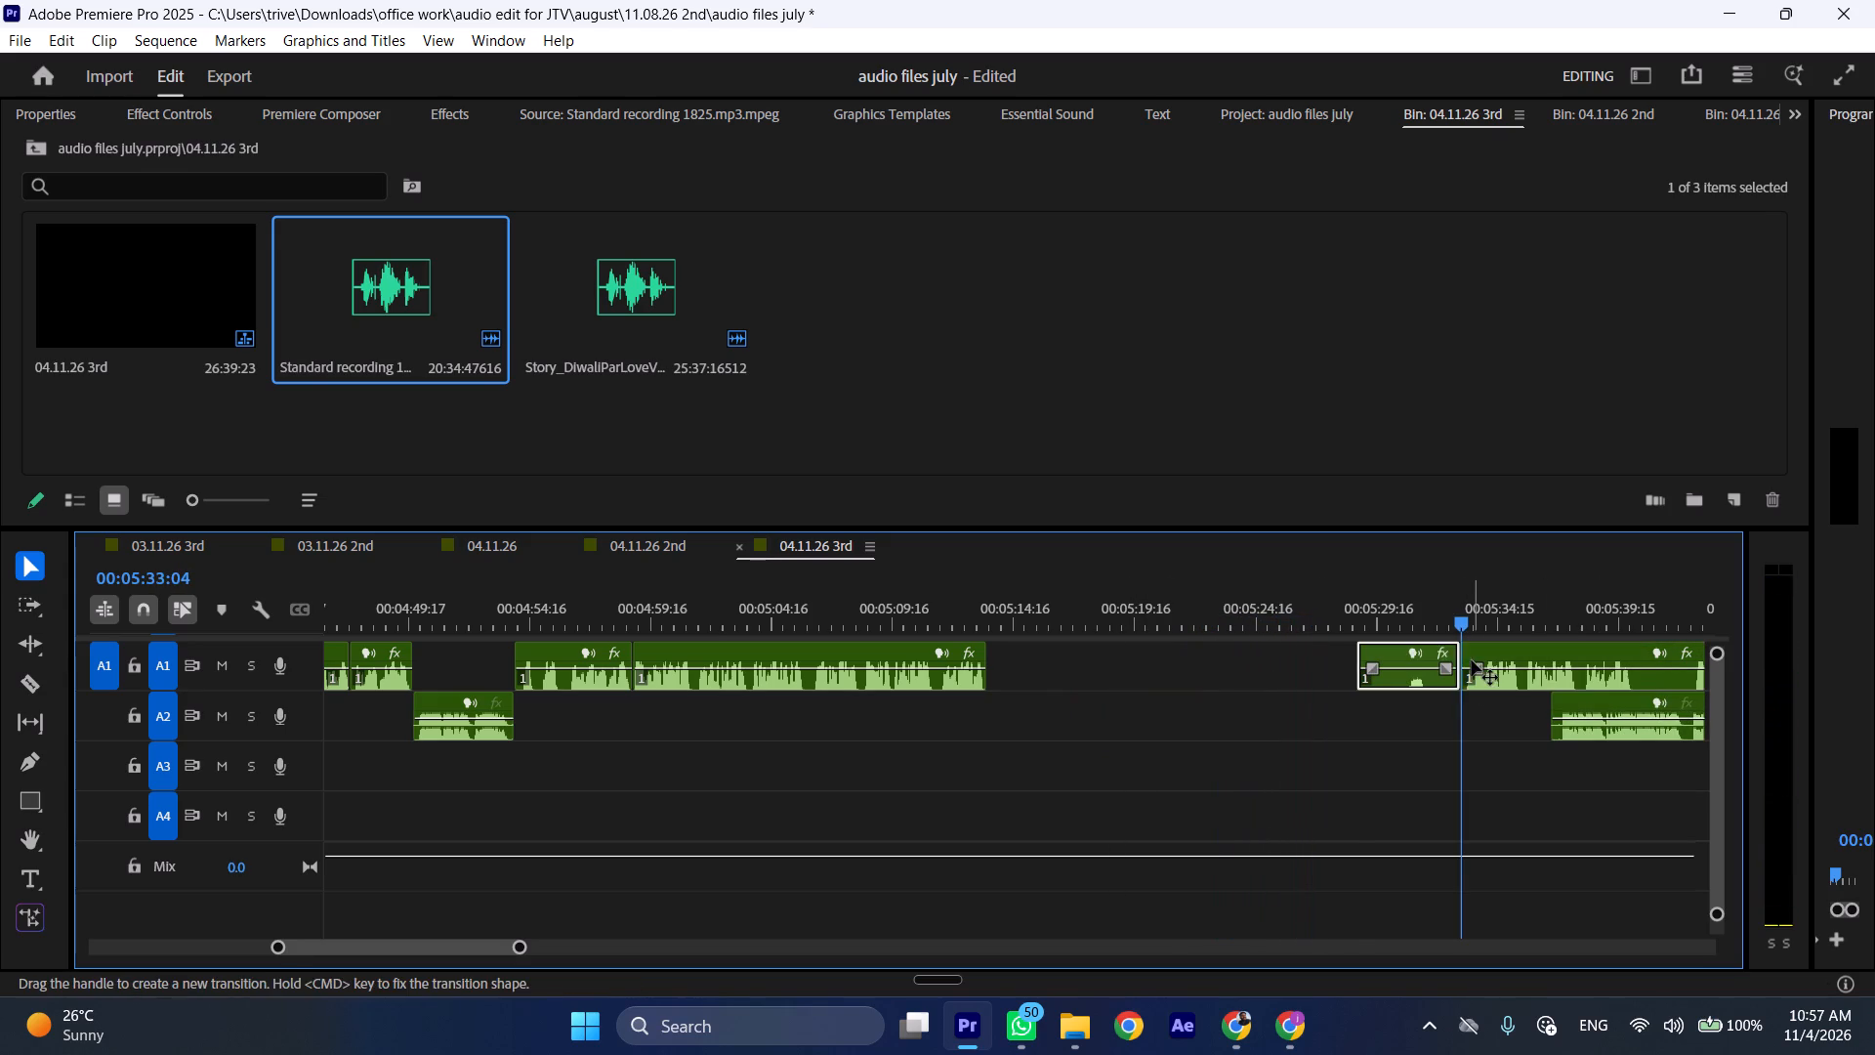
{"action": "key", "text": "ctrl+shift+d"}
{"action": "left_click_drag", "start_coordinate": [1441, 646], "coordinate": [1069, 684]}
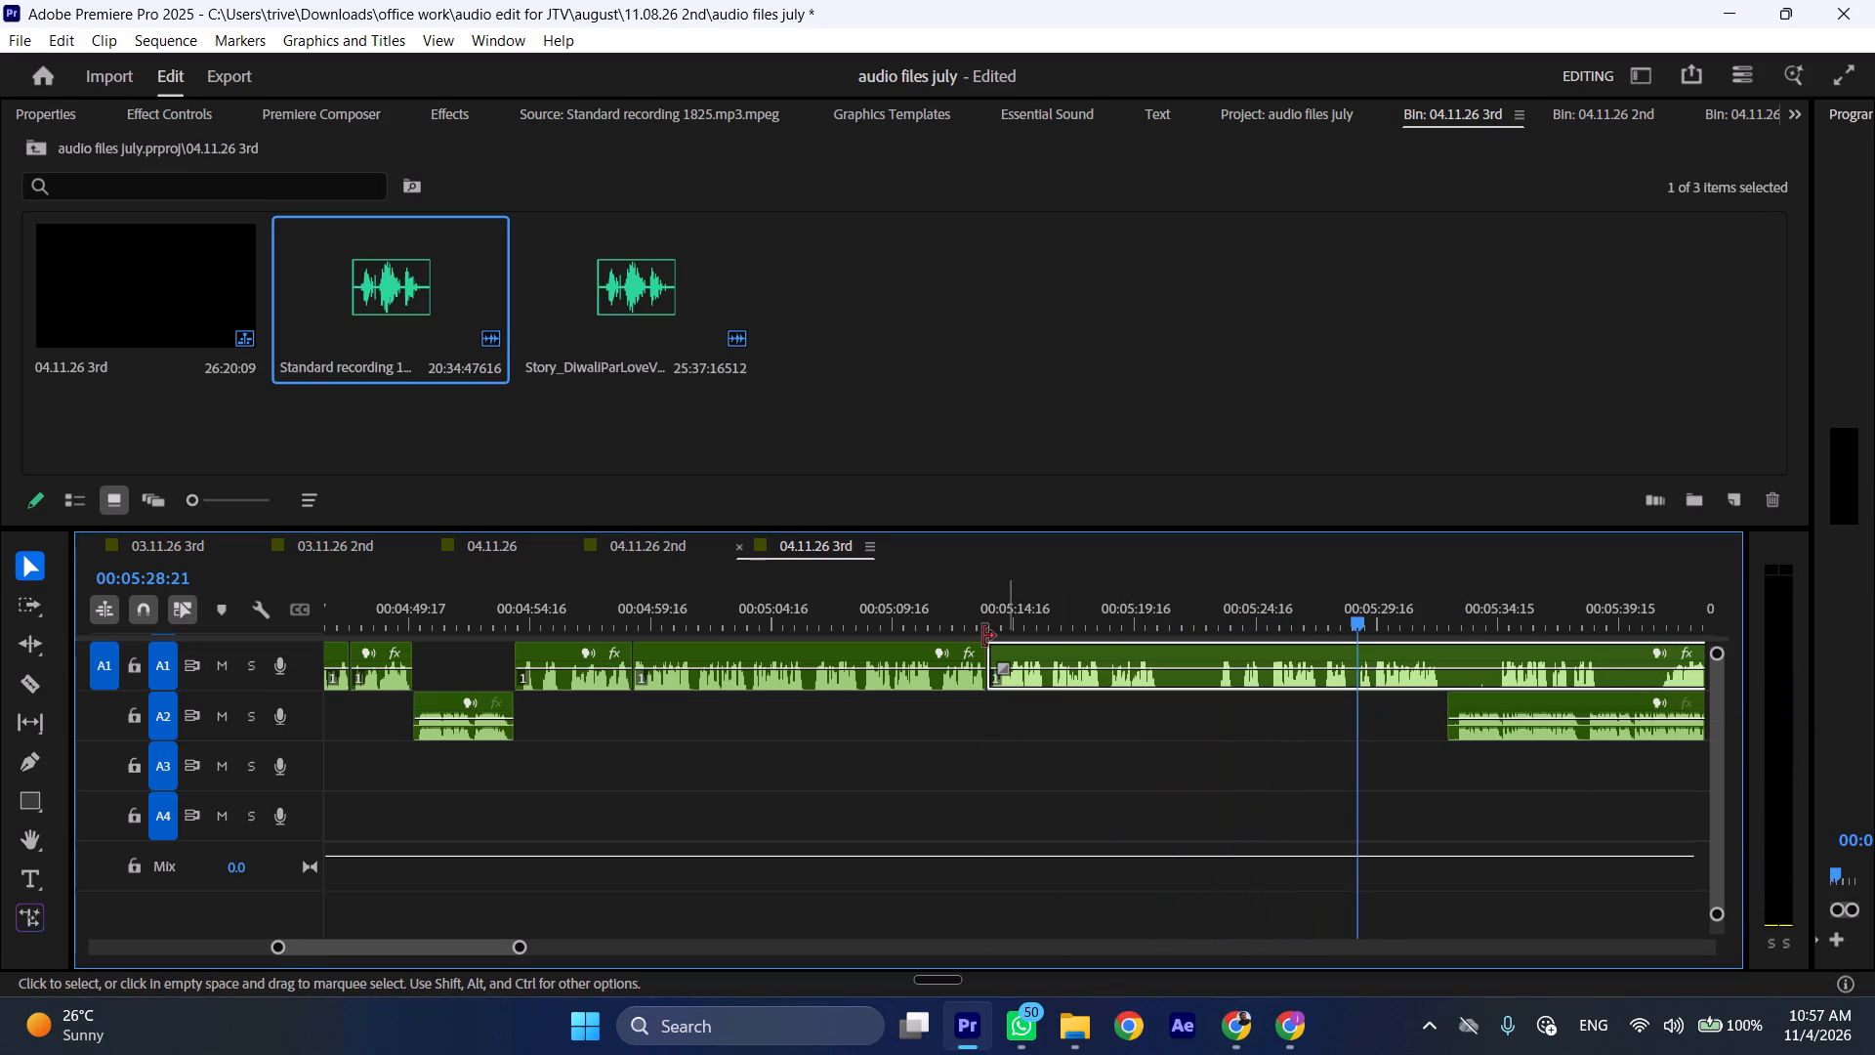
Replay from about 00:05:12 across the A1 join at 00:05:13:14.
{"action": "left_click", "coordinate": [961, 622]}
{"action": "key", "text": "space"}
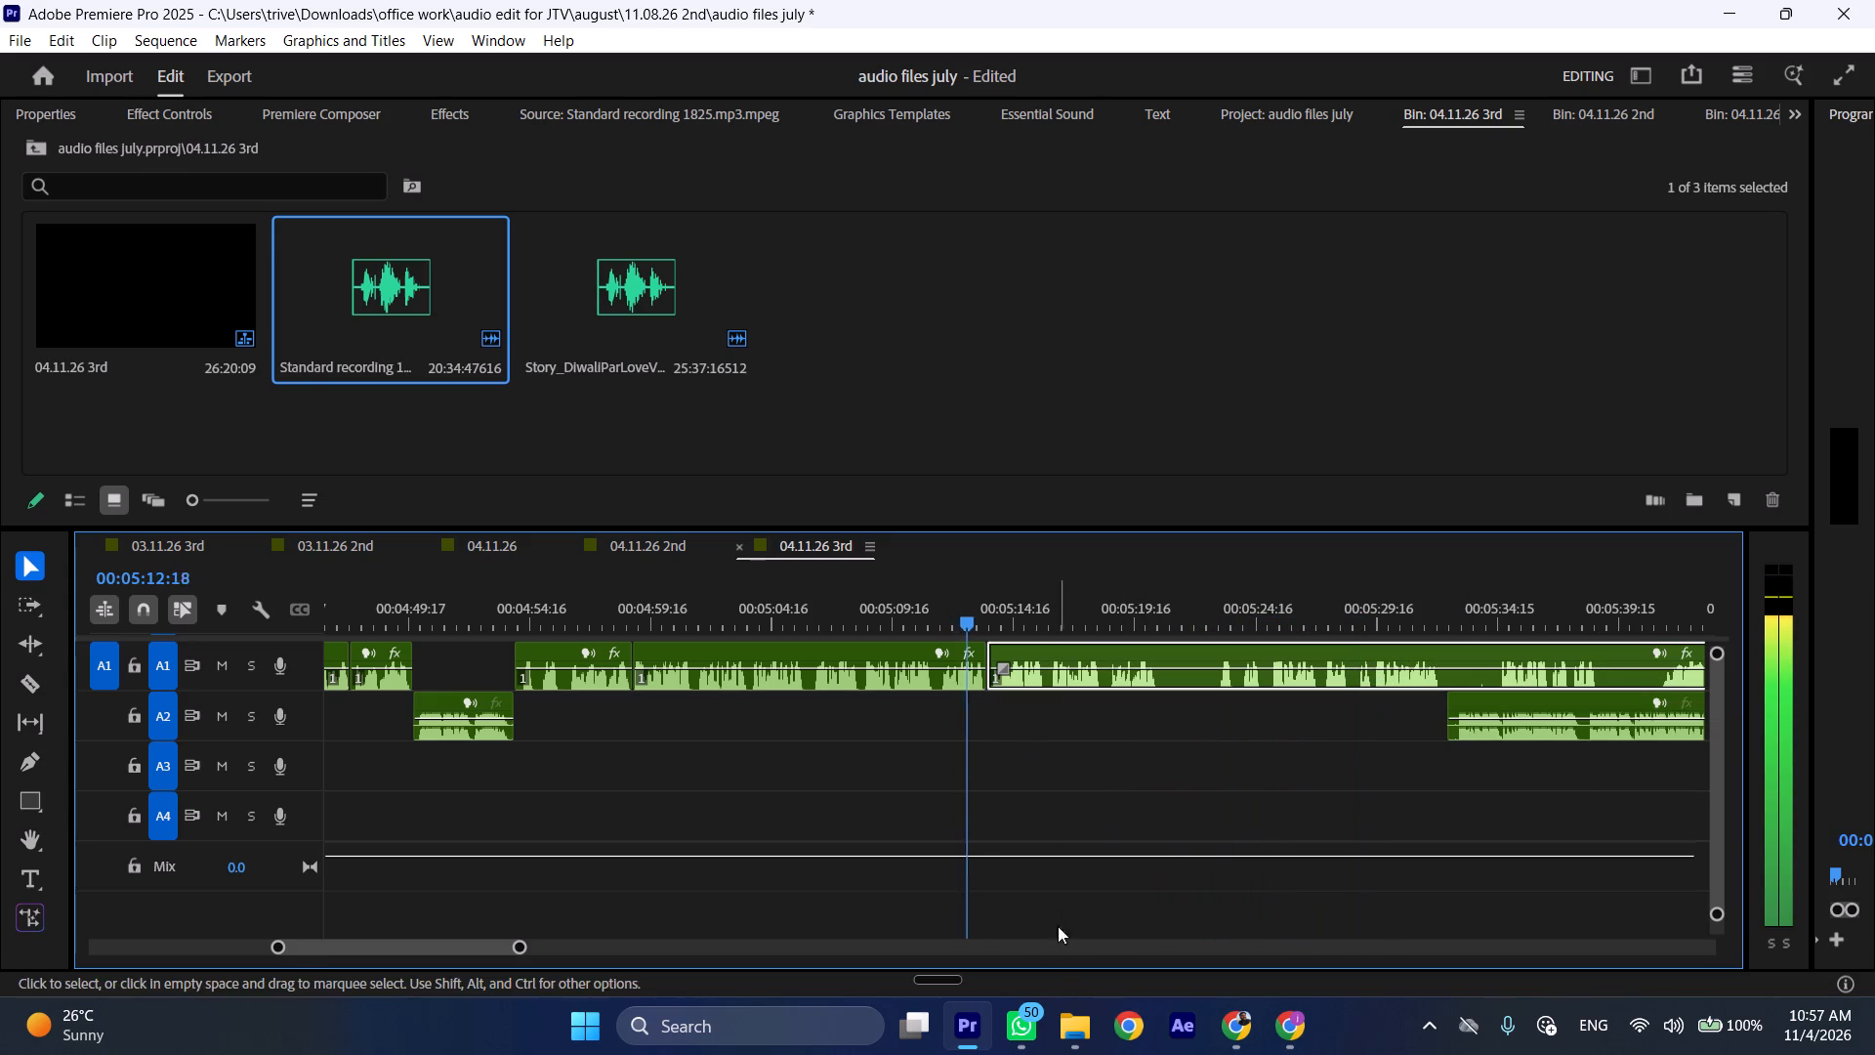
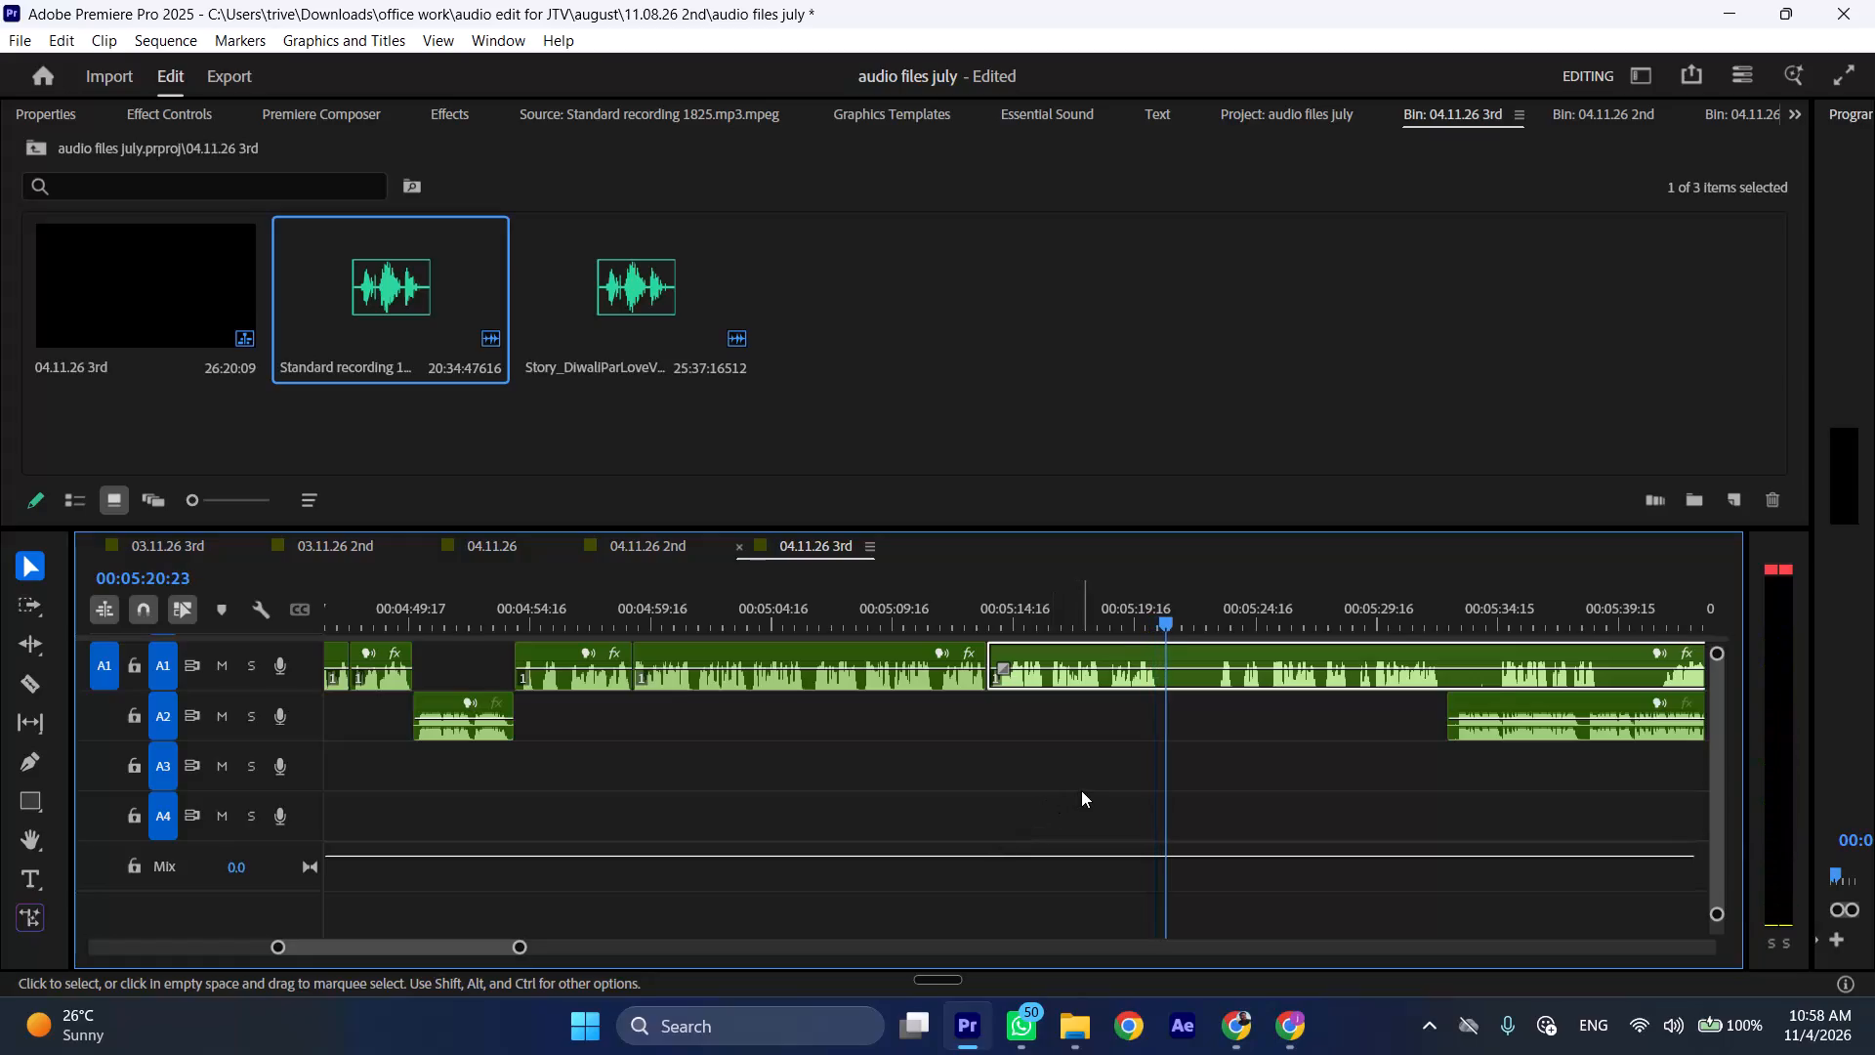
Split the last A1 clip at 00:05:20:23 and move the last A2 clip back to start at that cut.
{"action": "key", "text": "shift+c"}
{"action": "scroll", "coordinate": [1335, 775], "scroll_direction": "down", "scroll_amount": 6}
{"action": "left_click_drag", "start_coordinate": [1302, 695], "coordinate": [1032, 712]}
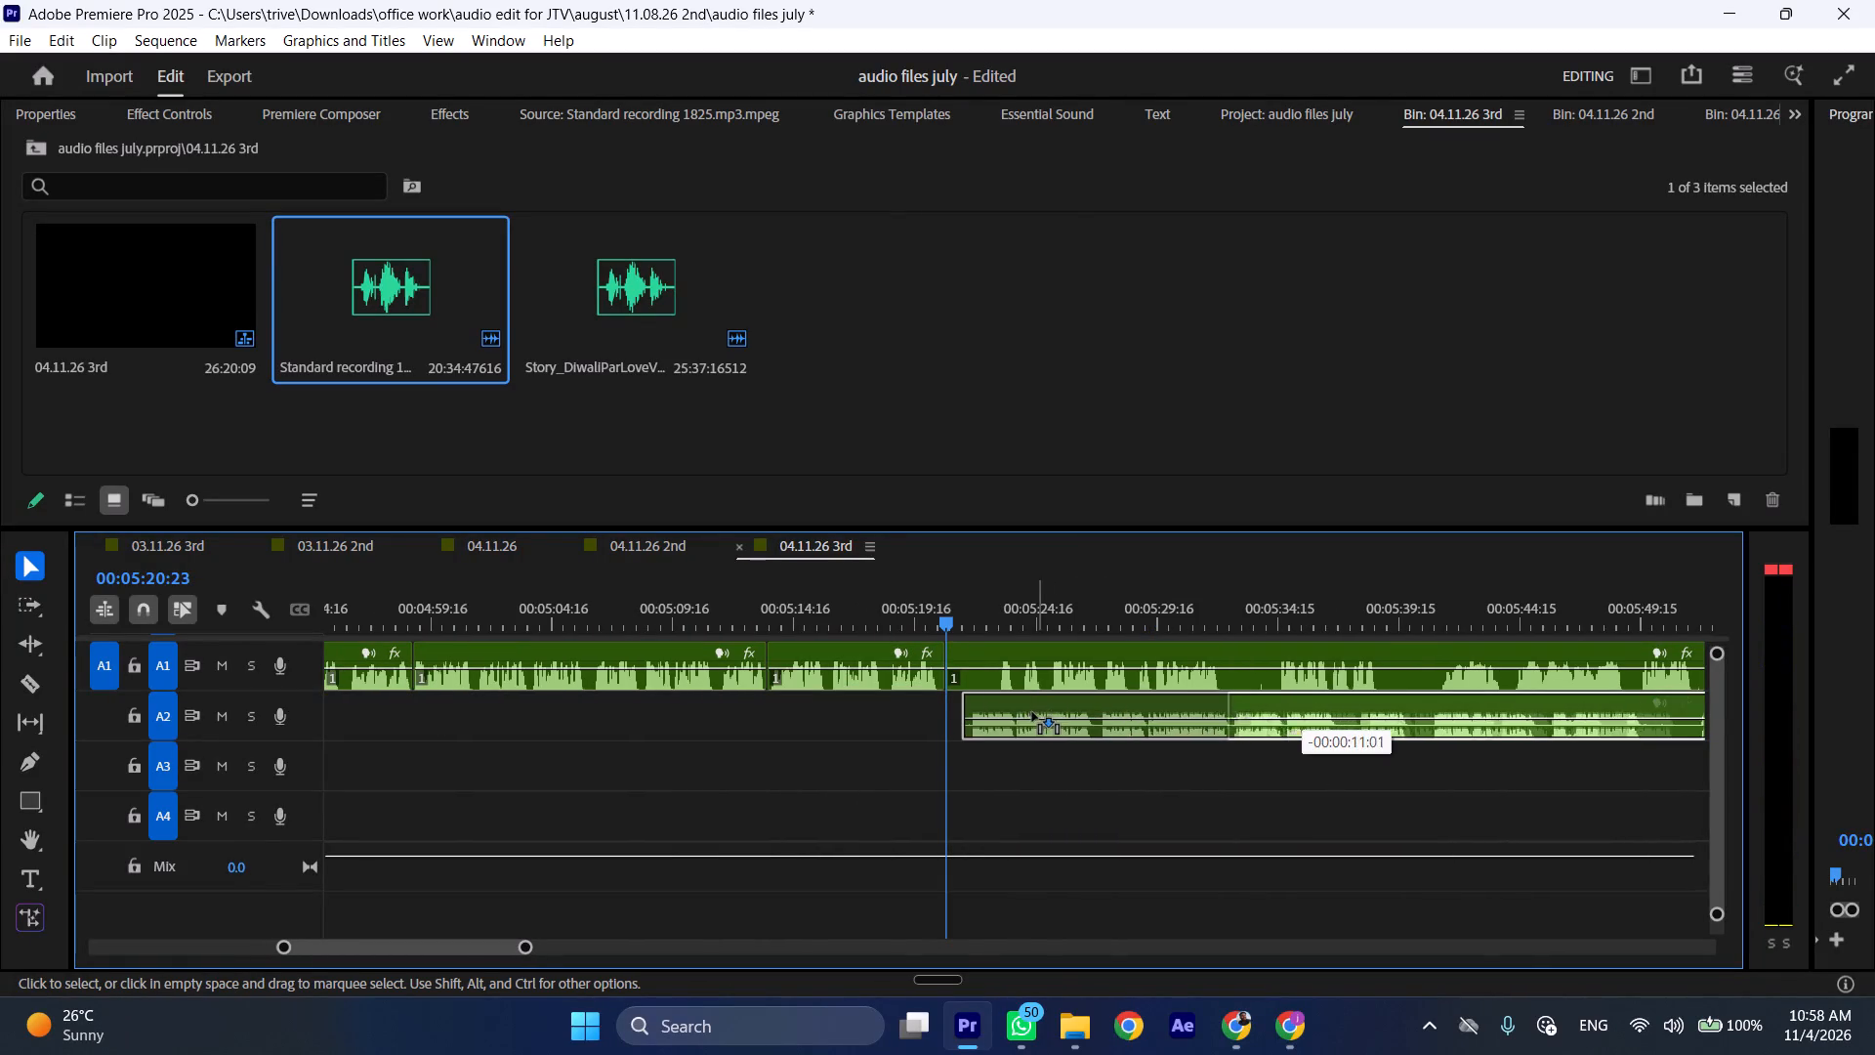
{"action": "left_click_drag", "start_coordinate": [1032, 712], "coordinate": [1023, 712]}
Move the last A1 clip later to about 00:05:41 while playing the A2 phrase at faster speed from 00:05:20:23.
{"action": "left_click_drag", "start_coordinate": [1000, 653], "coordinate": [1445, 658]}
{"action": "key", "text": "space"}
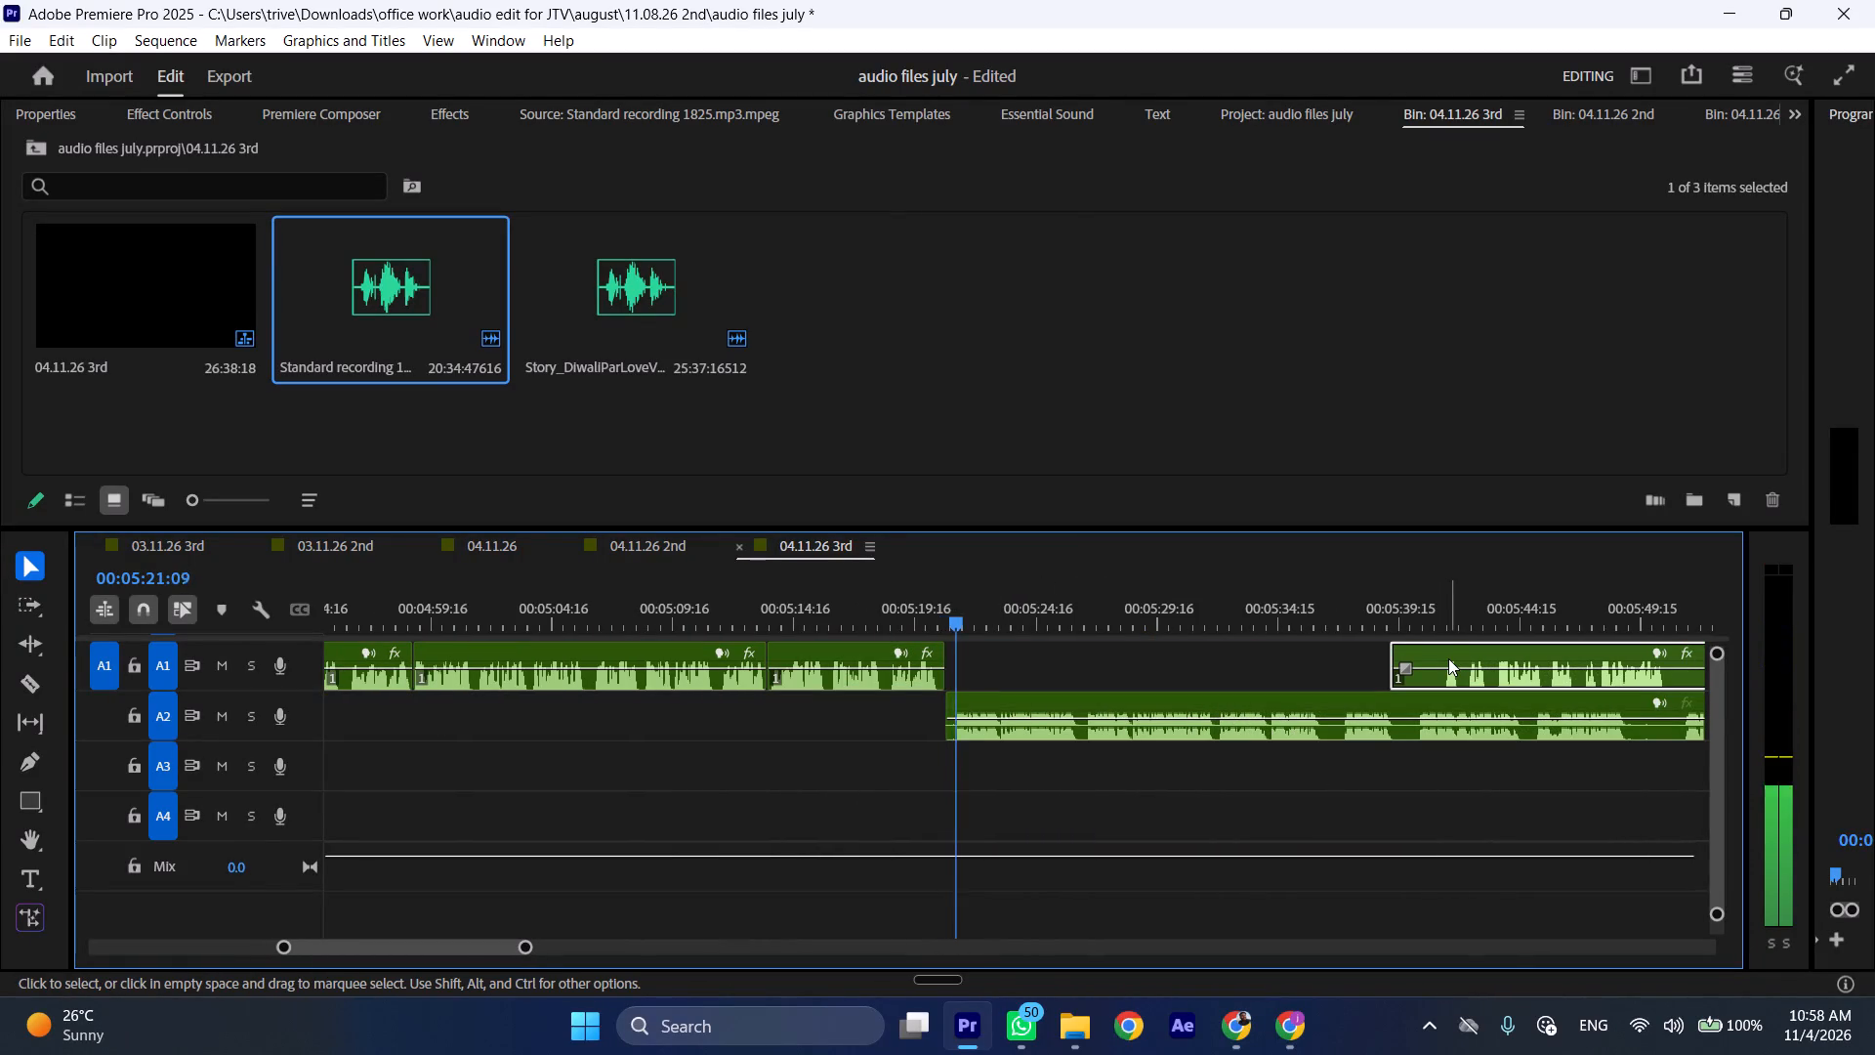
{"action": "key", "text": "l"}
{"action": "left_click_drag", "start_coordinate": [1395, 645], "coordinate": [1441, 654]}
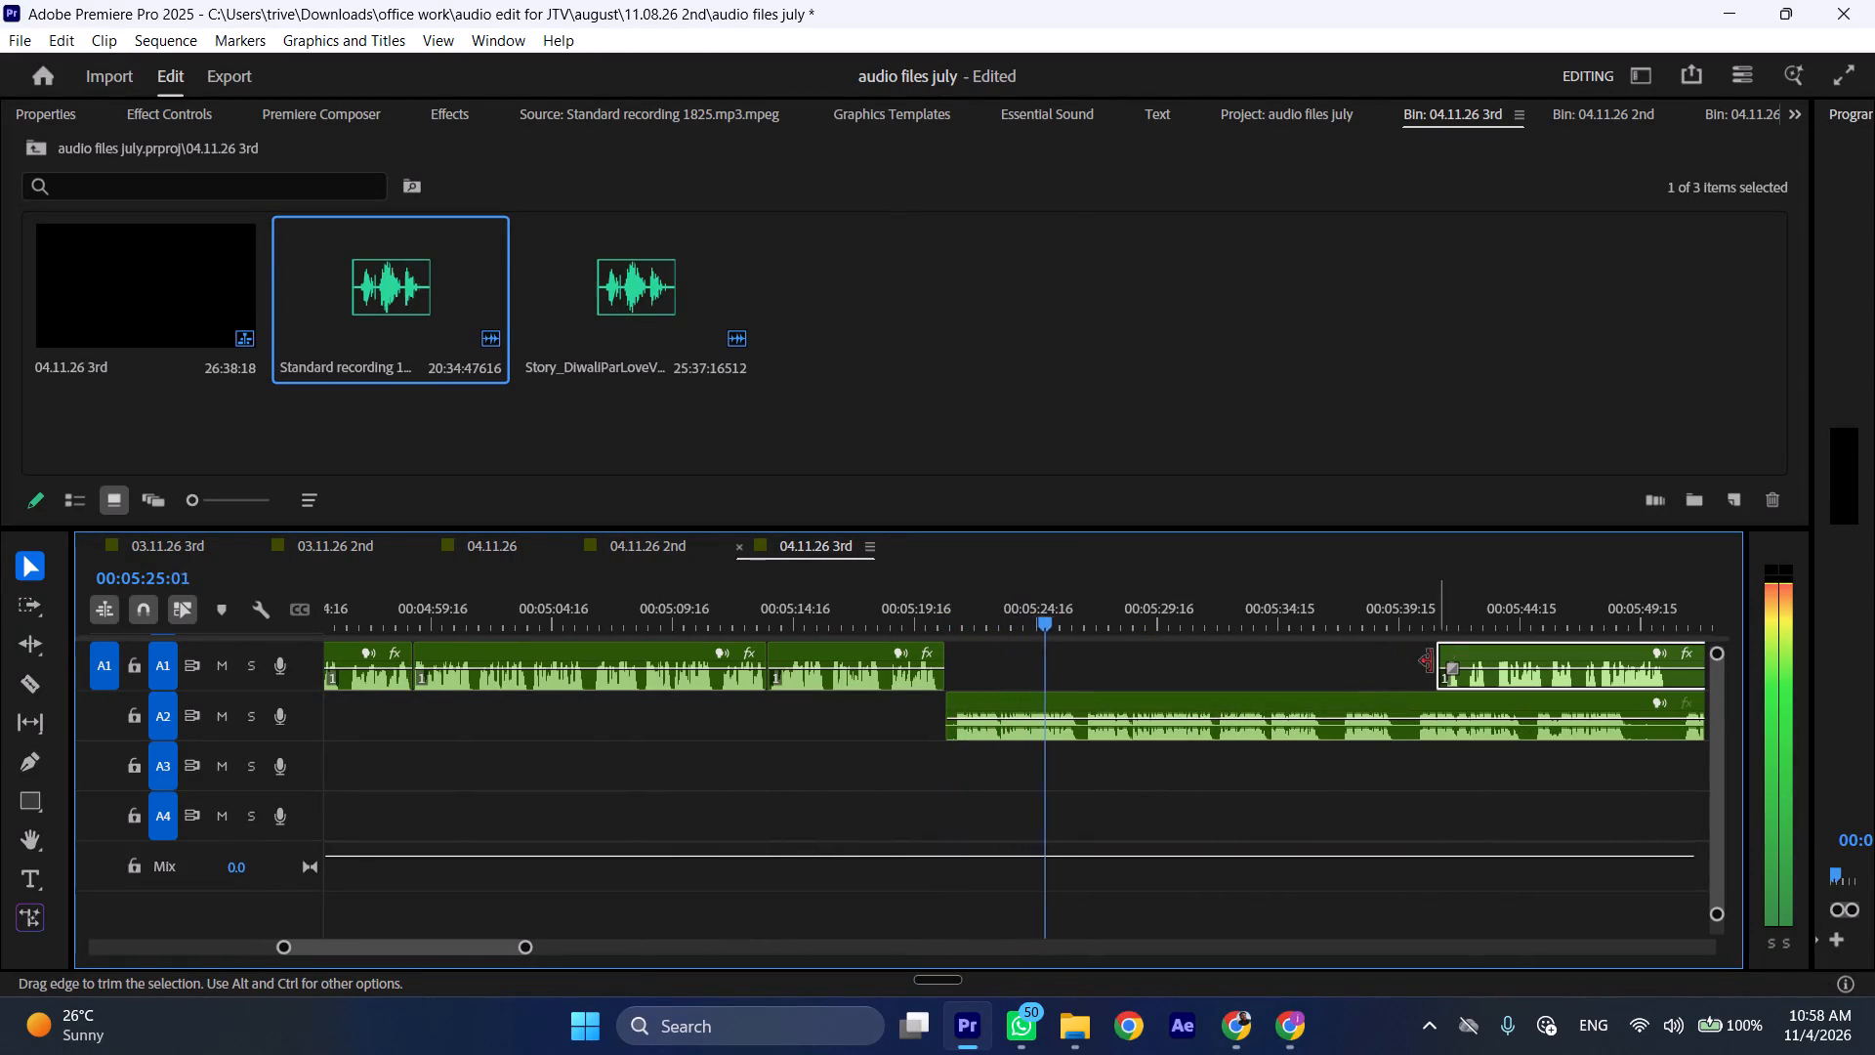
Ripple-trim the last A2 clip's opening up to 00:05:26:18 and replay across the new A1-to-A2 transition at 00:05:20:23.
{"action": "left_click", "coordinate": [1082, 611]}
{"action": "left_click", "coordinate": [1122, 711]}
{"action": "key", "text": "shift+c"}
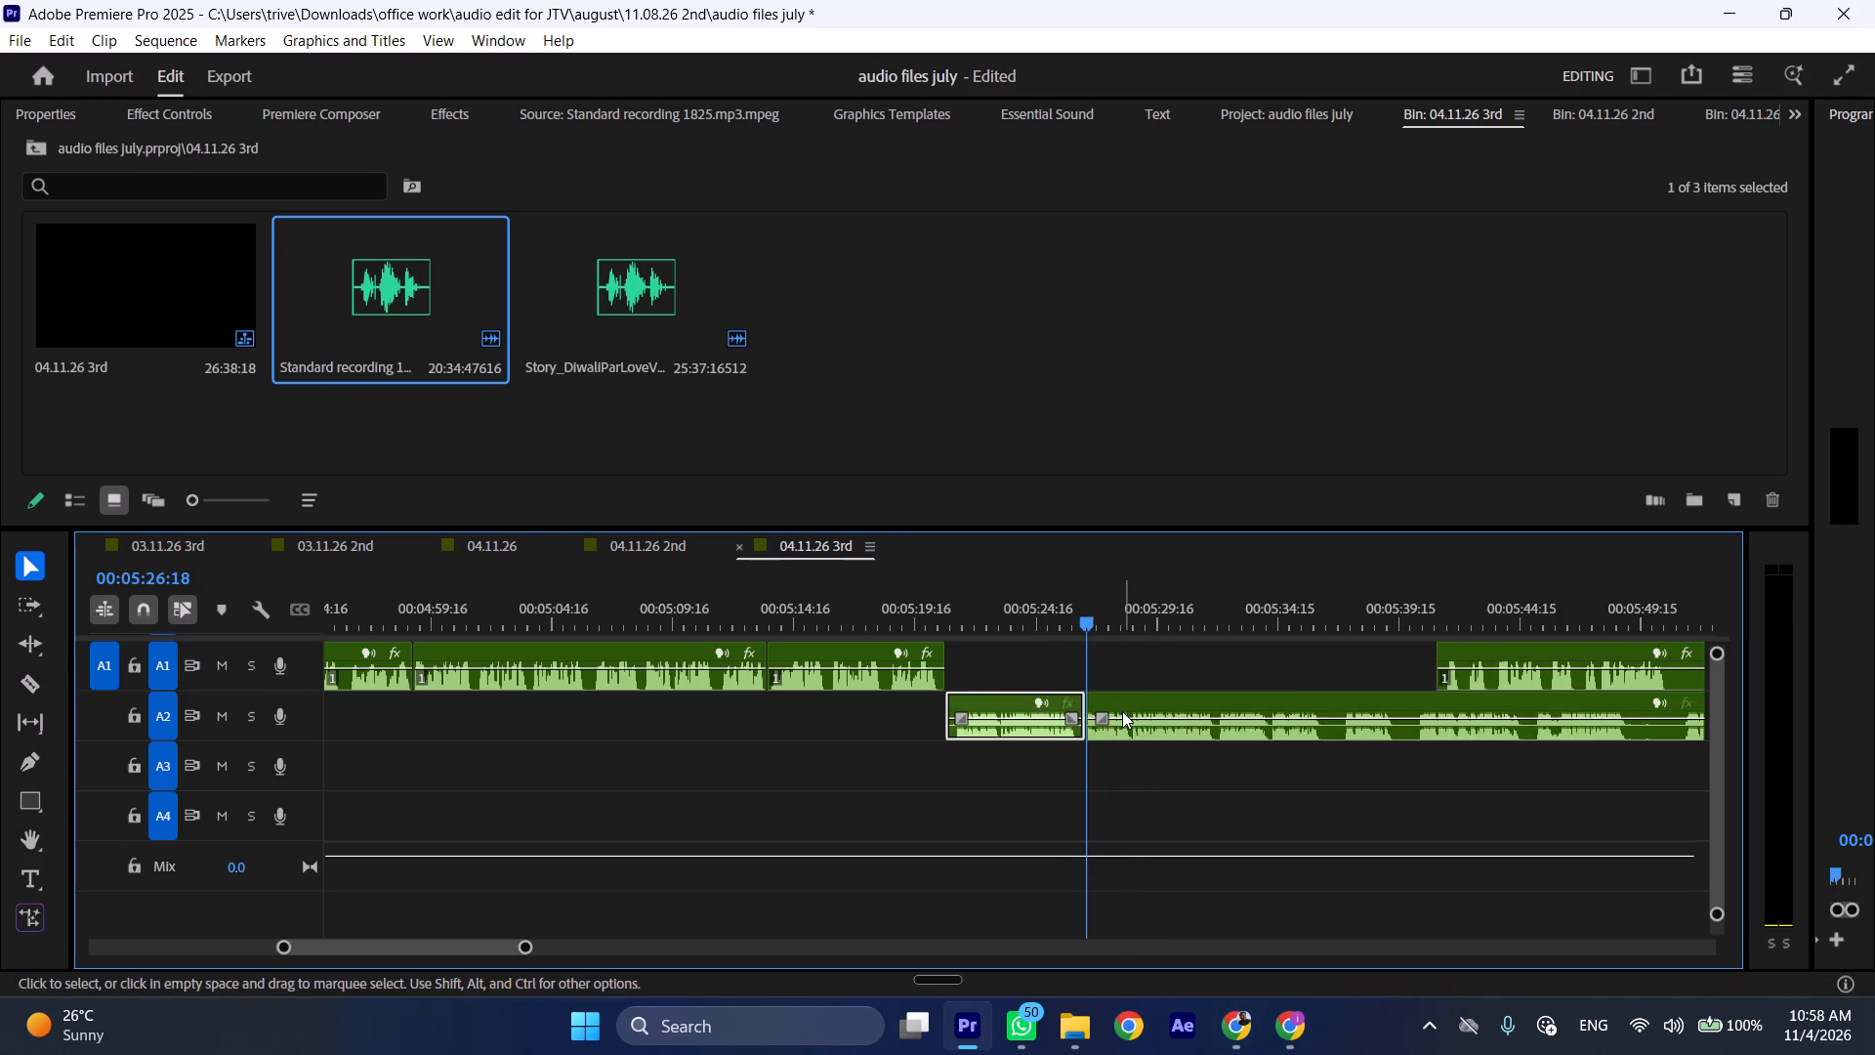
{"action": "key", "text": "ctrl+shift+d"}
{"action": "key", "text": "space"}
{"action": "type", "text": "l"}
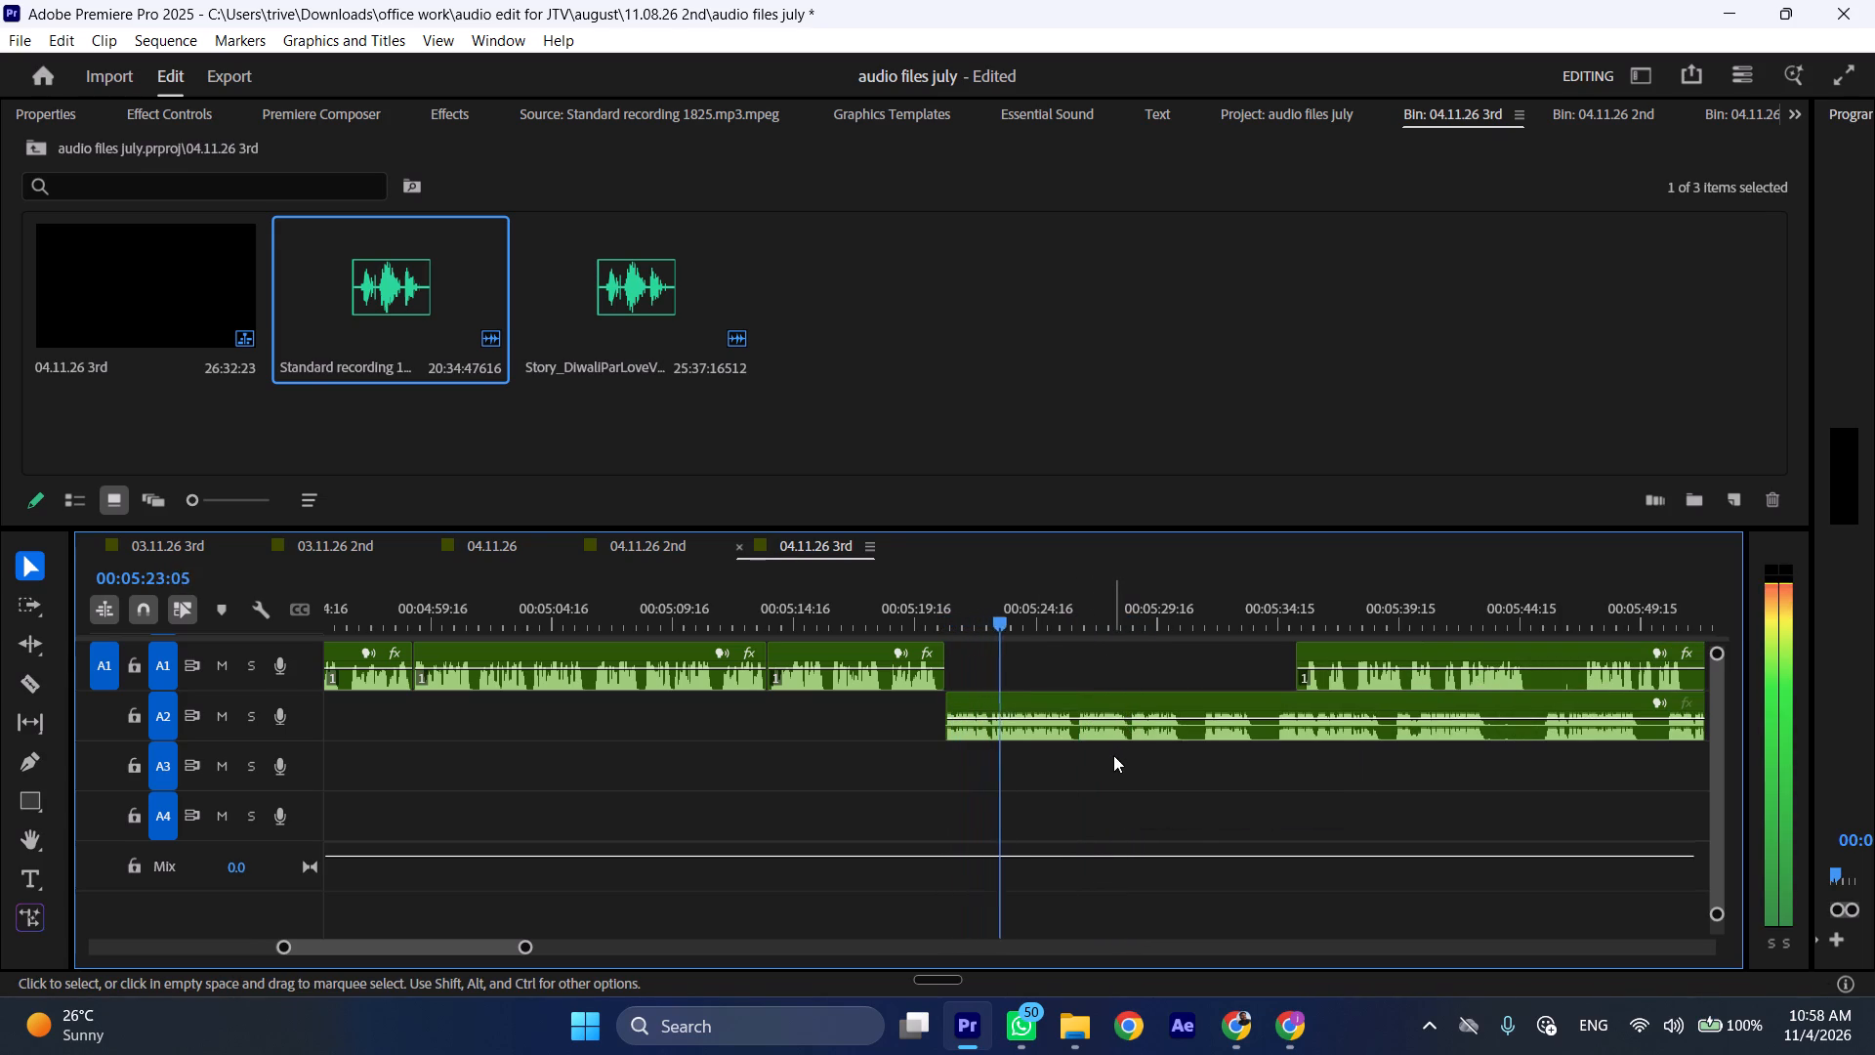
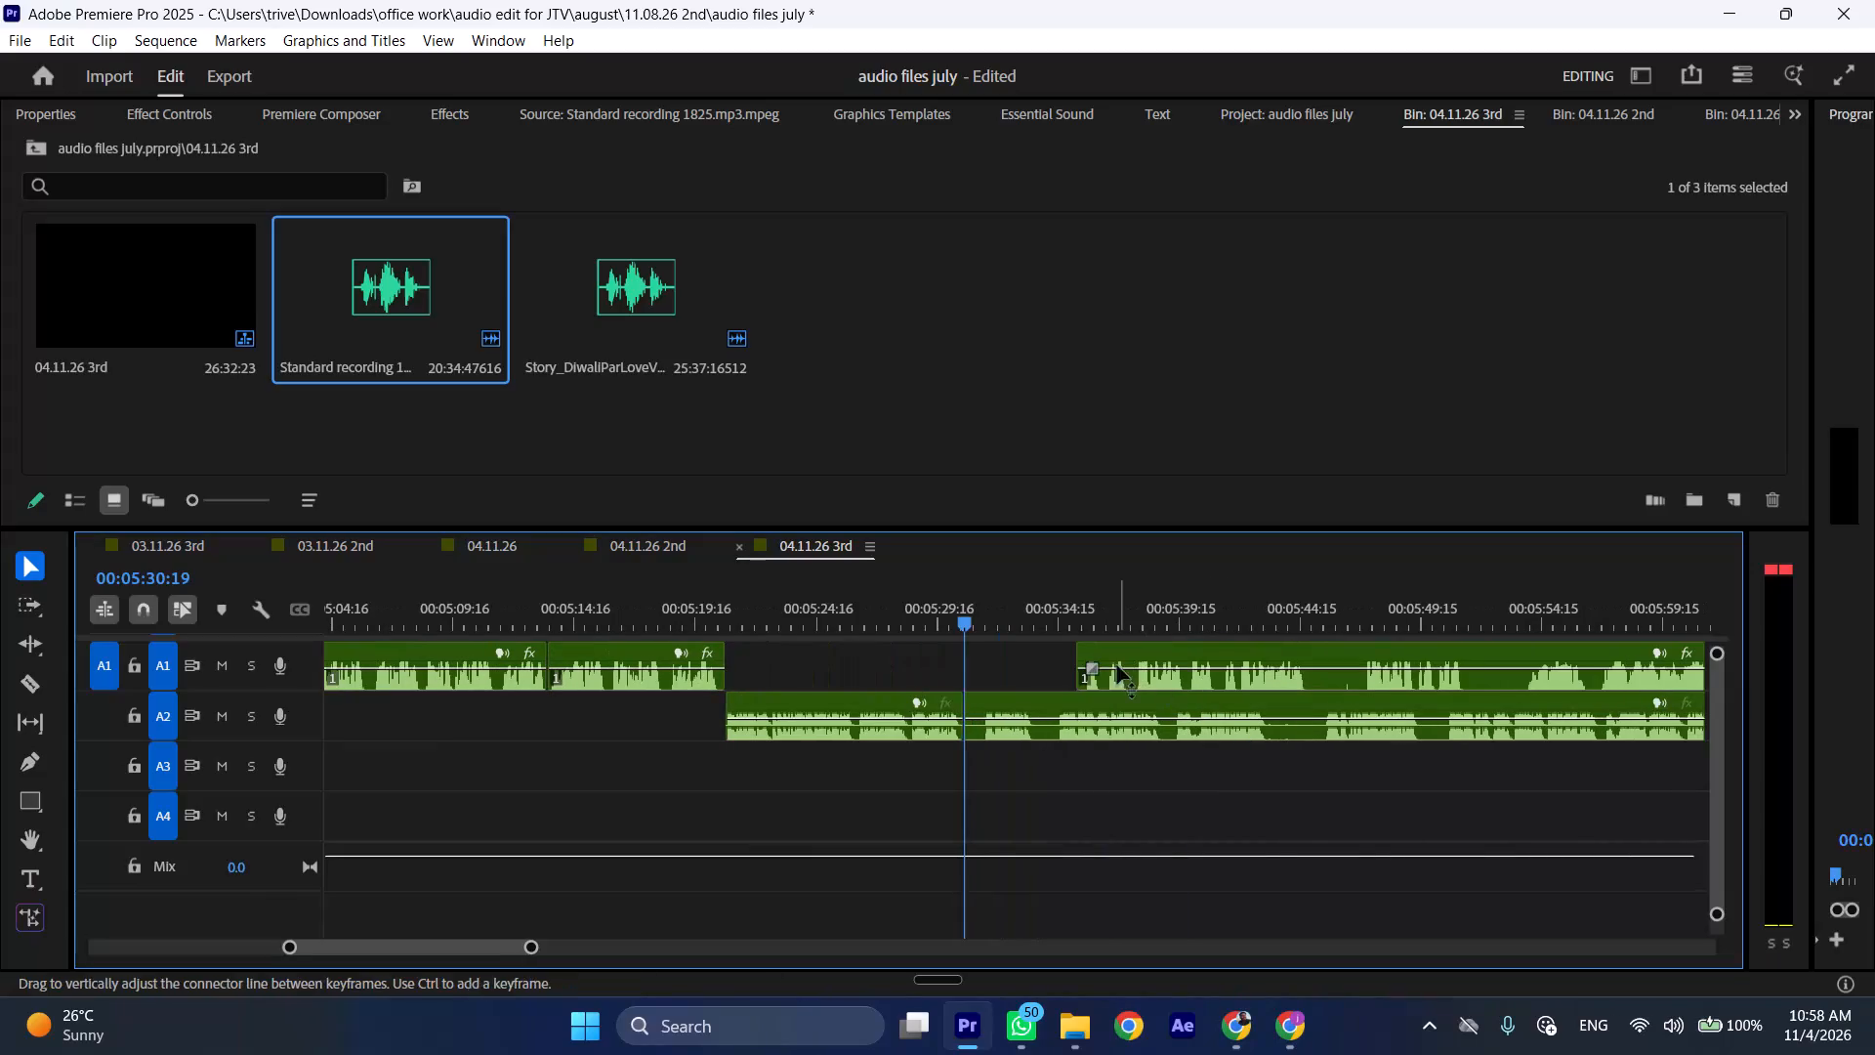
Move the last A1 clip back to start at 00:05:30:19 and the last A2 clip later to about 00:05:44.
{"action": "left_click_drag", "start_coordinate": [1117, 654], "coordinate": [1019, 672]}
{"action": "left_click_drag", "start_coordinate": [993, 699], "coordinate": [1296, 699]}
{"action": "key", "text": "space"}
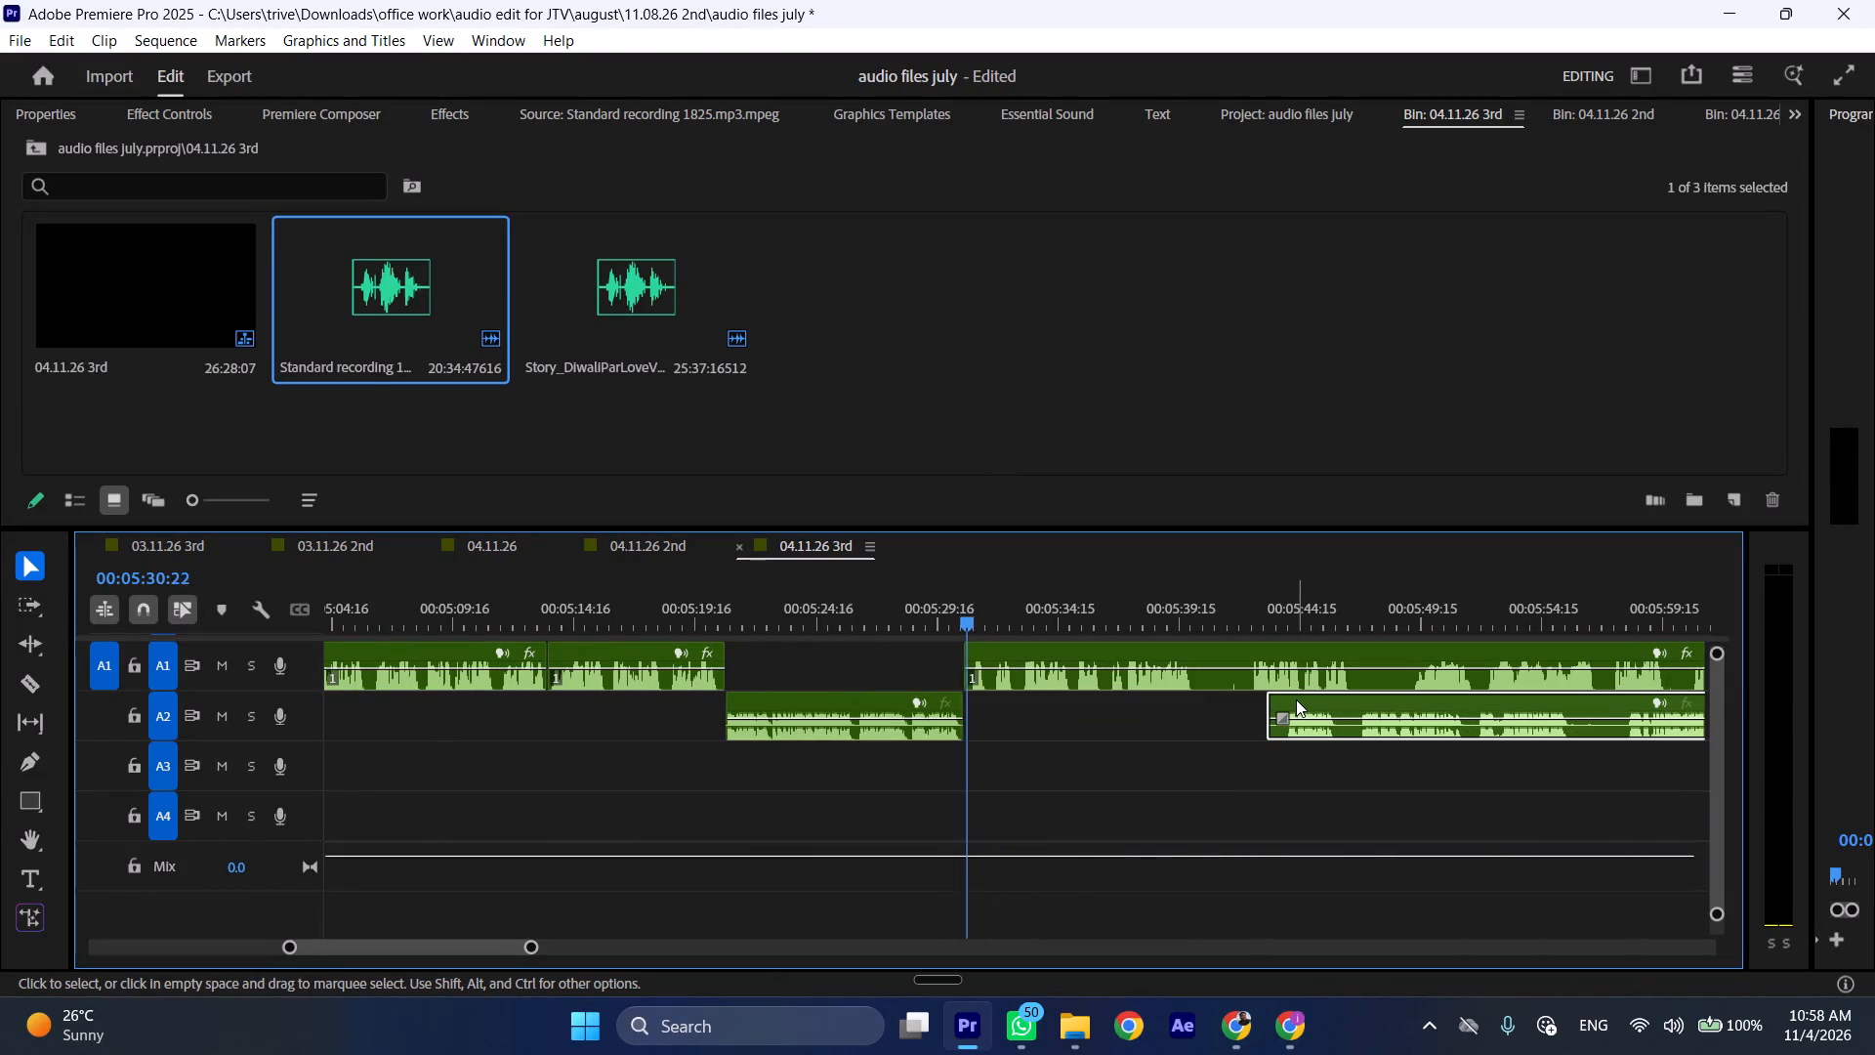
{"action": "type", "text": "l"}
{"action": "left_click_drag", "start_coordinate": [1280, 697], "coordinate": [1296, 698]}
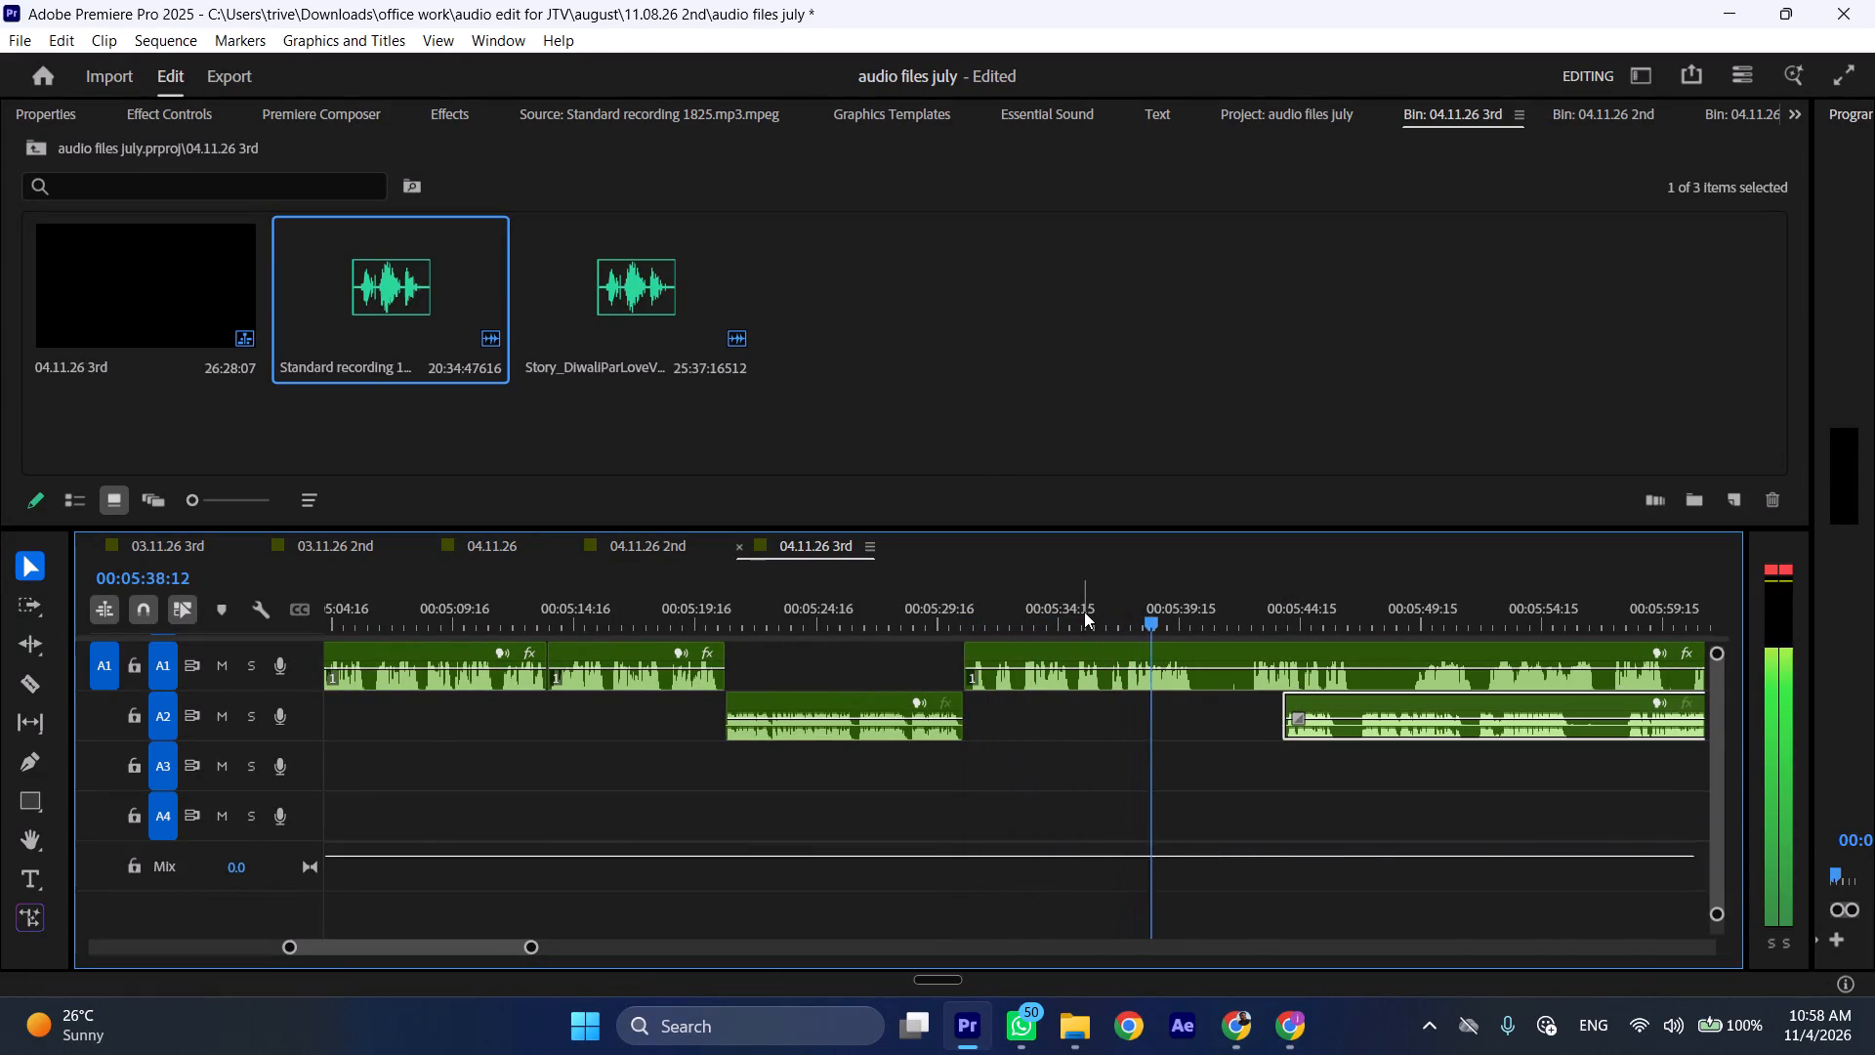
Find where the wanted A1 speech begins and ripple-trim the last A1 clip's opening up to 00:05:35:08.
{"action": "left_click", "coordinate": [1084, 612]}
{"action": "key", "text": "space"}
{"action": "key", "text": "space"}
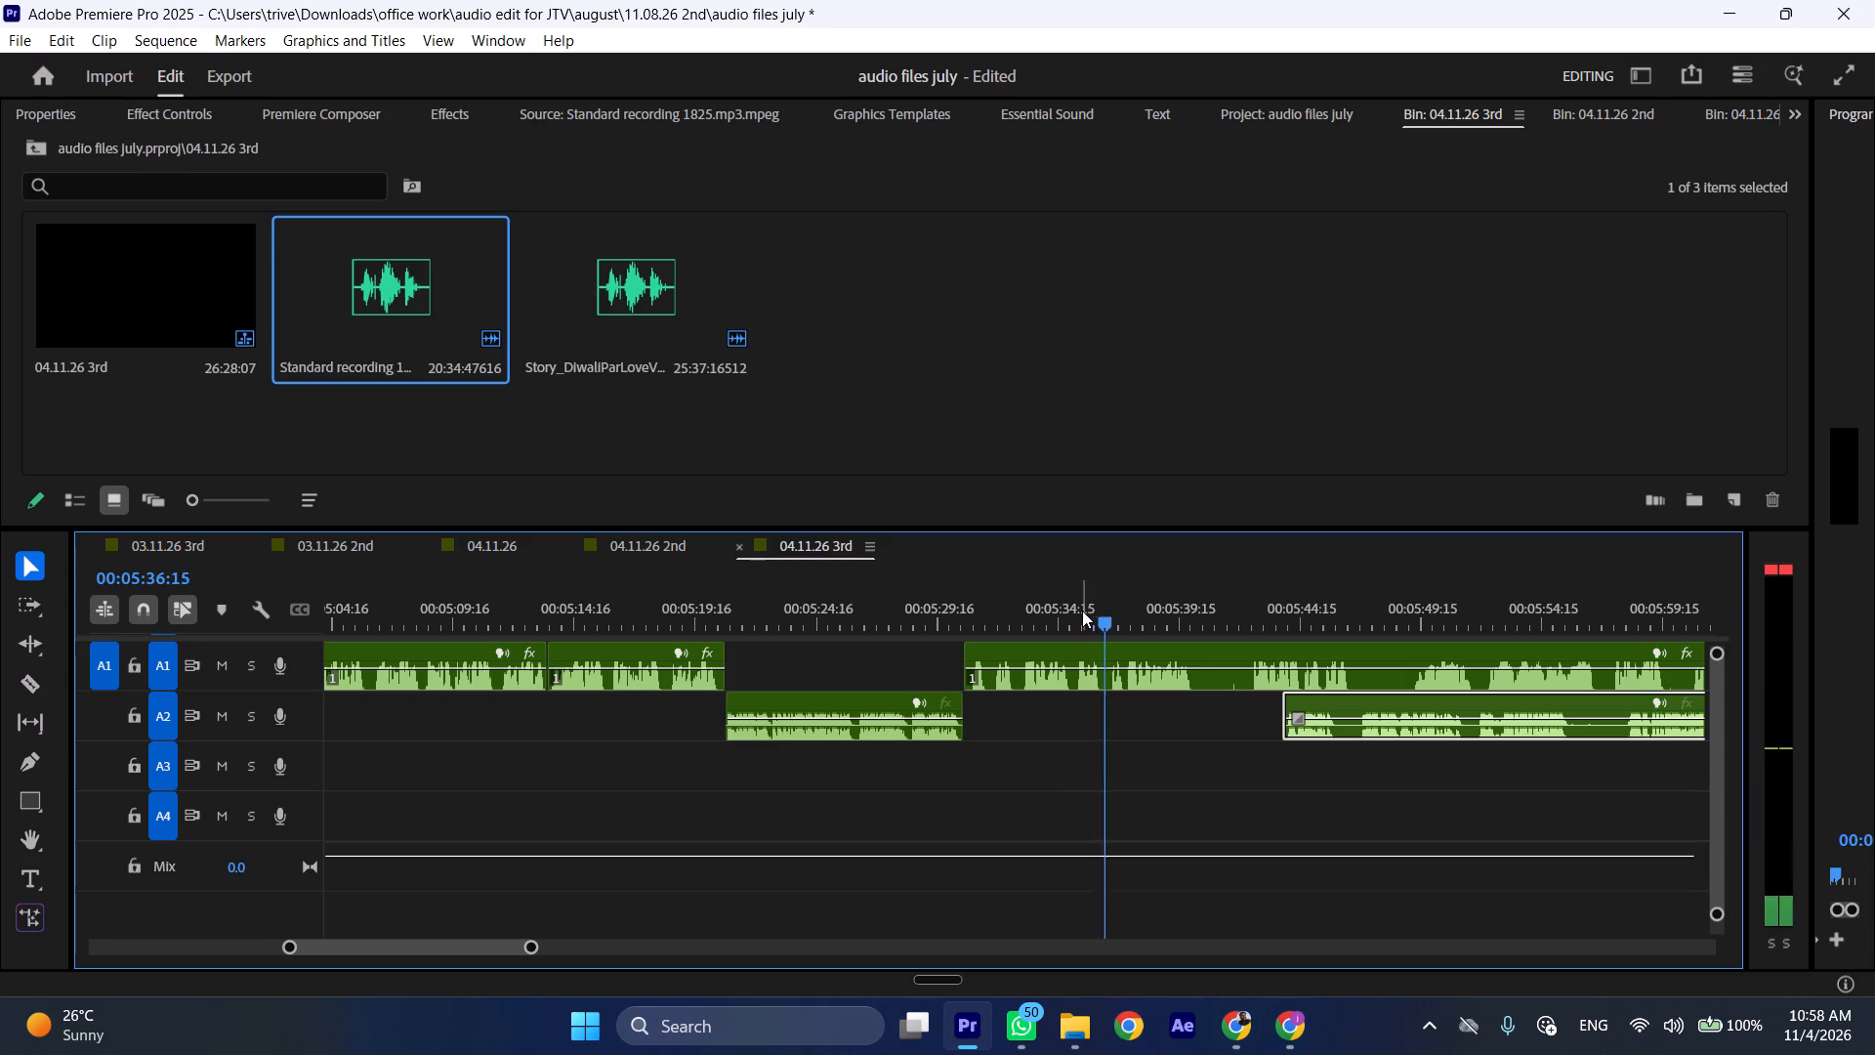
{"action": "left_click", "coordinate": [1076, 612]}
{"action": "left_click", "coordinate": [1100, 640]}
{"action": "left_click", "coordinate": [1105, 650]}
{"action": "key", "text": "shift+c"}
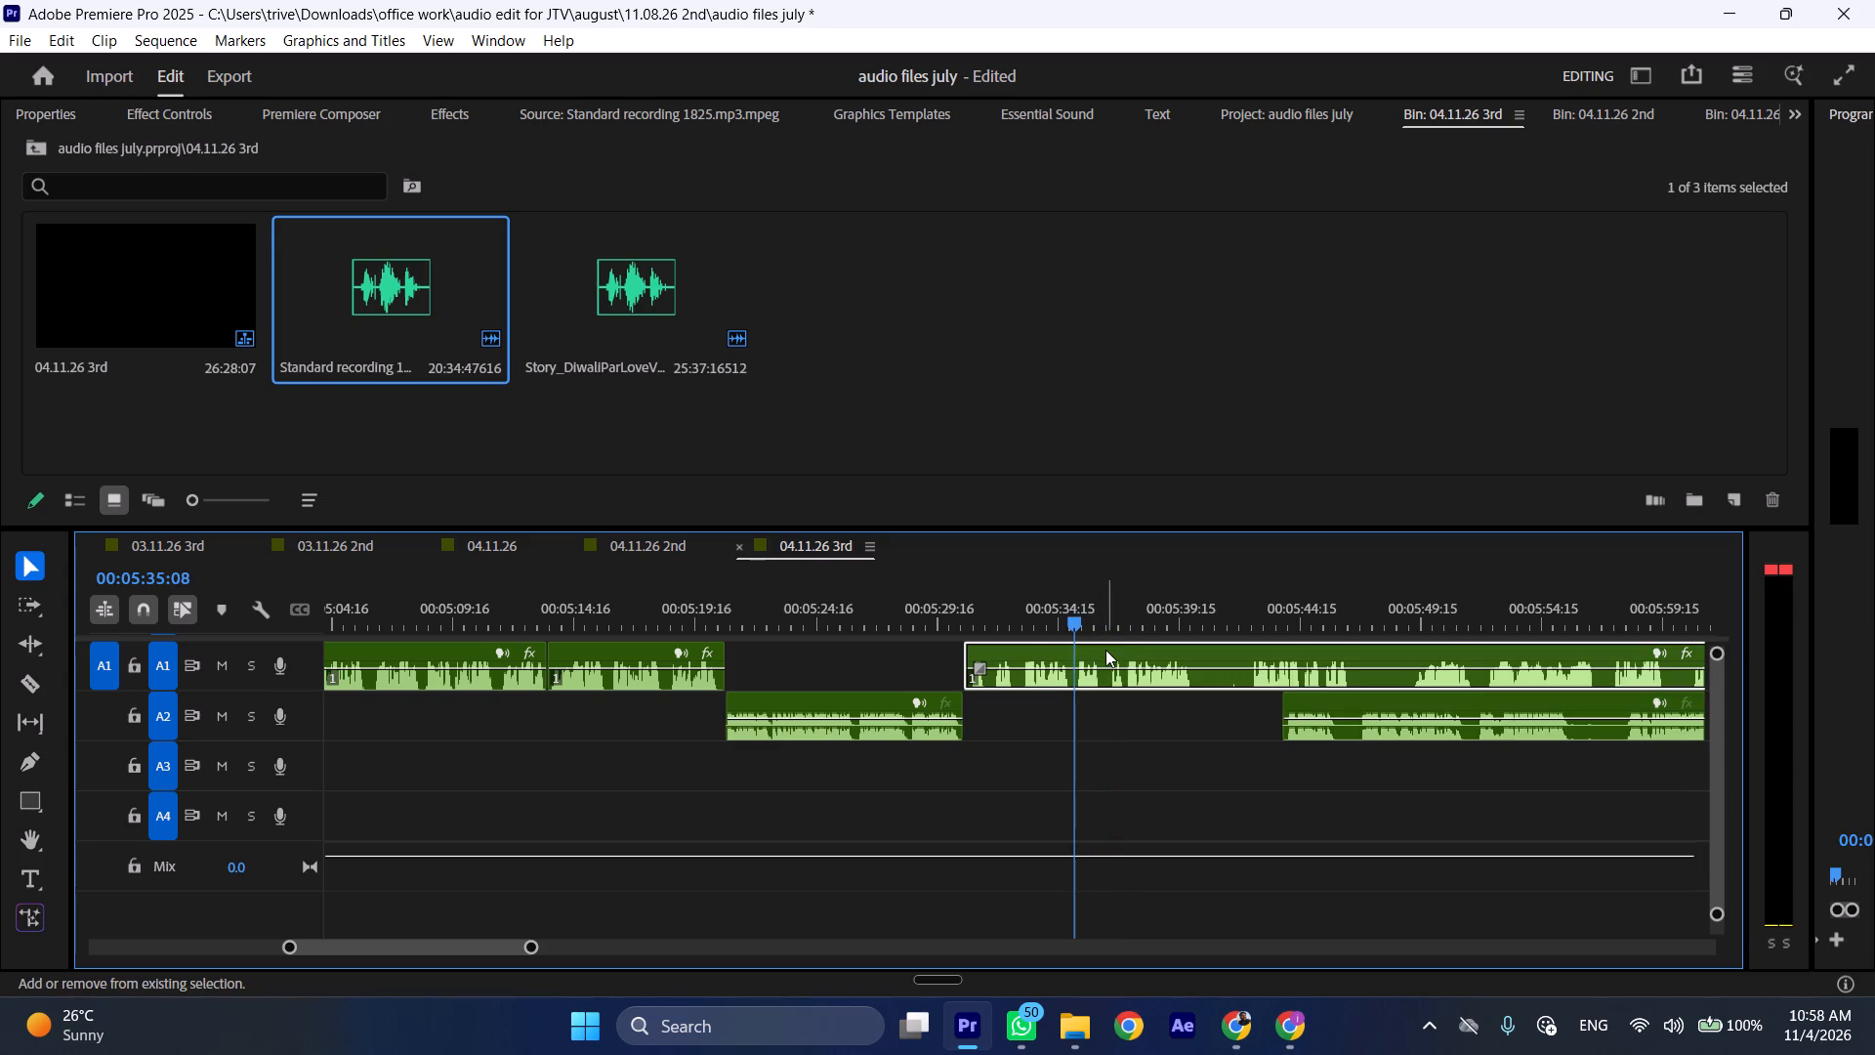
{"action": "key", "text": "ctrl+shift+d"}
Split the A1 clip at 00:05:31:23 and ripple-trim the short pause after the cut up to about 00:05:32:05.
{"action": "key", "text": "space"}
{"action": "key", "text": "space"}
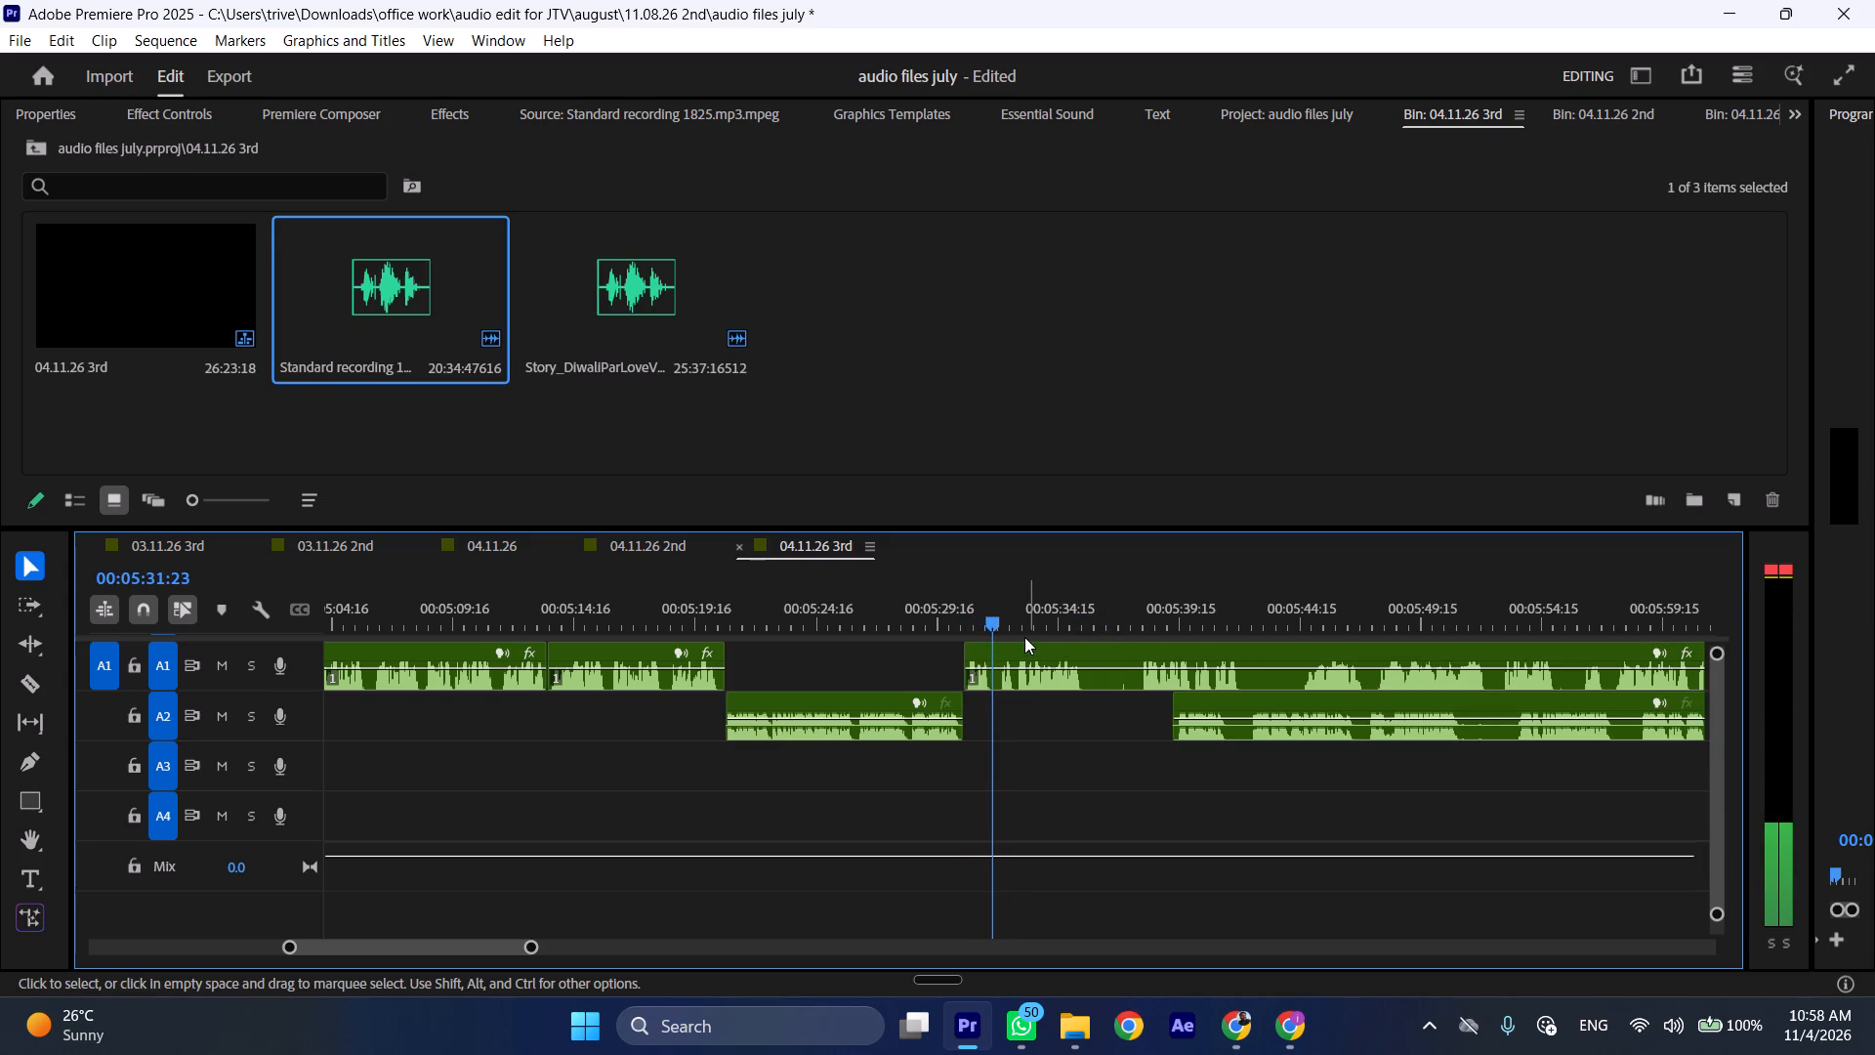
{"action": "key", "text": "shift+c"}
{"action": "left_click", "coordinate": [1005, 615]}
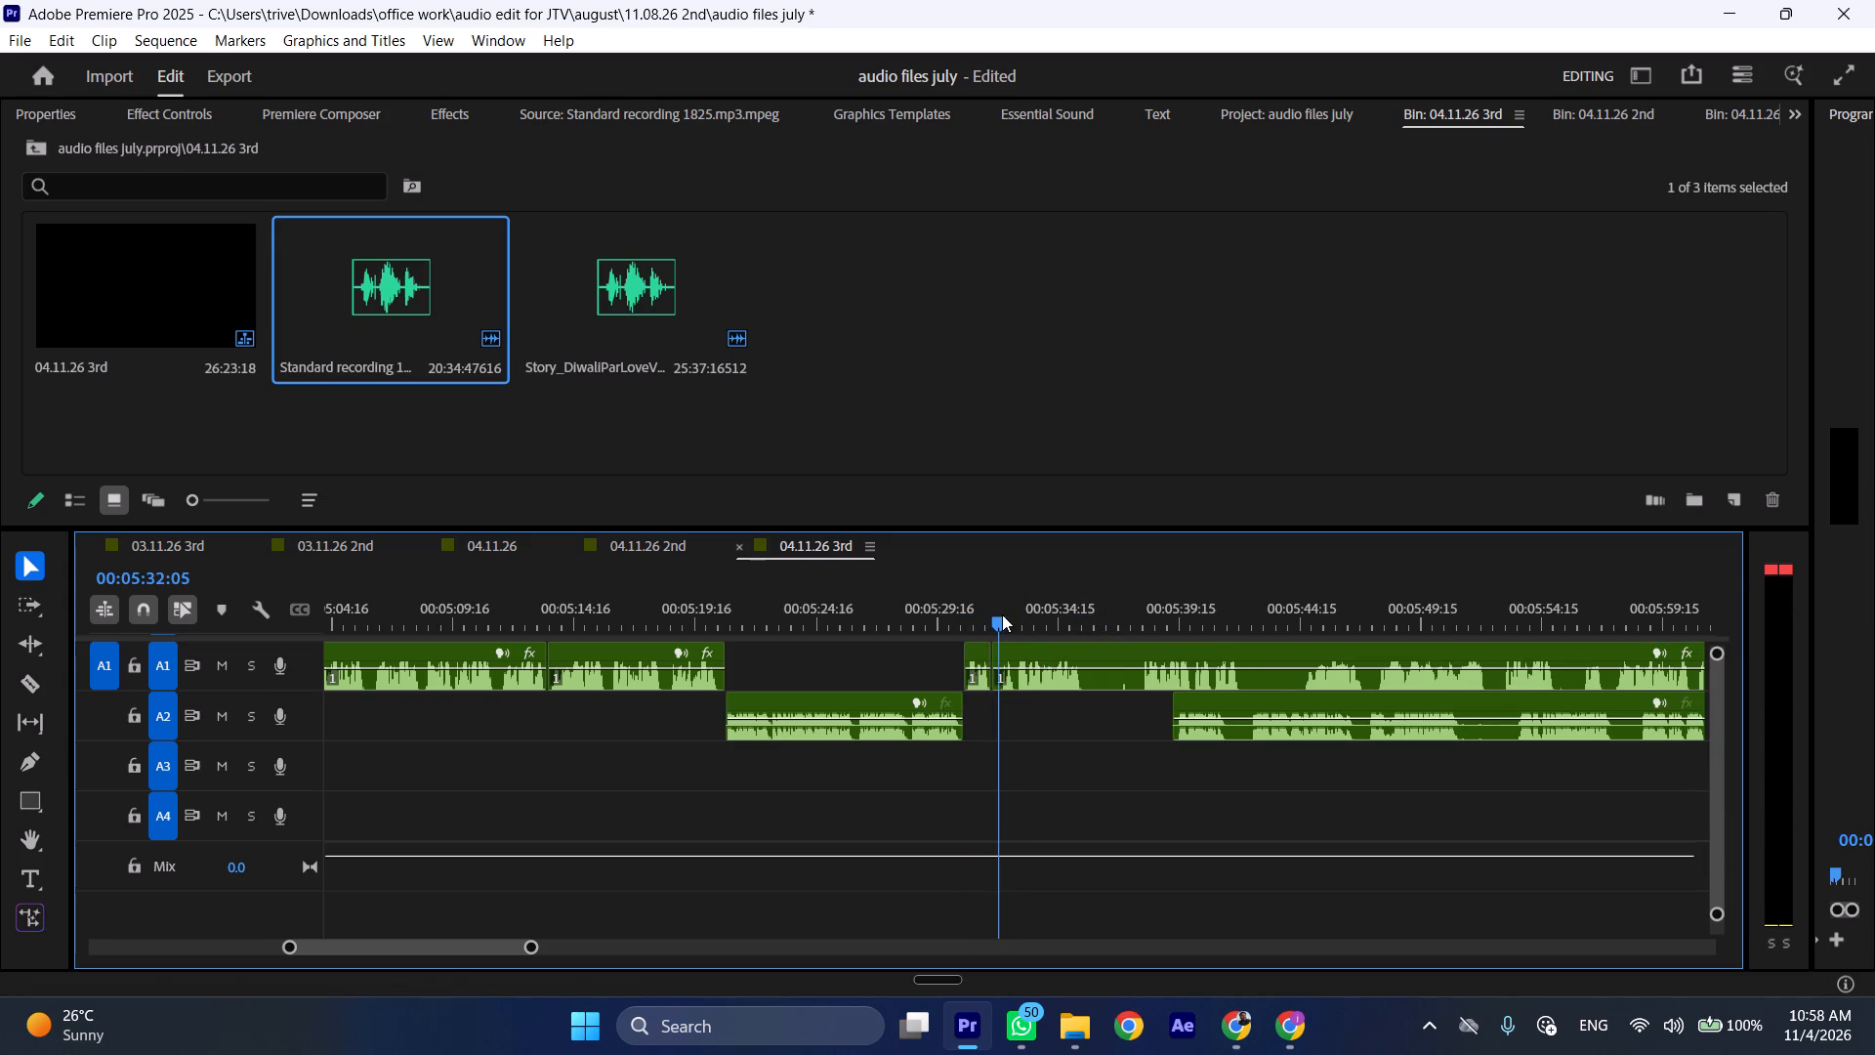
{"action": "left_click", "coordinate": [1037, 659]}
{"action": "key", "text": "shift+c"}
{"action": "key", "text": "ctrl+shift+d"}
Split A1 at 00:05:35:15, start the last A2 clip at that cut, and move the last A1 clip later to about 00:05:48.
{"action": "key", "text": "space"}
{"action": "key", "text": "l"}
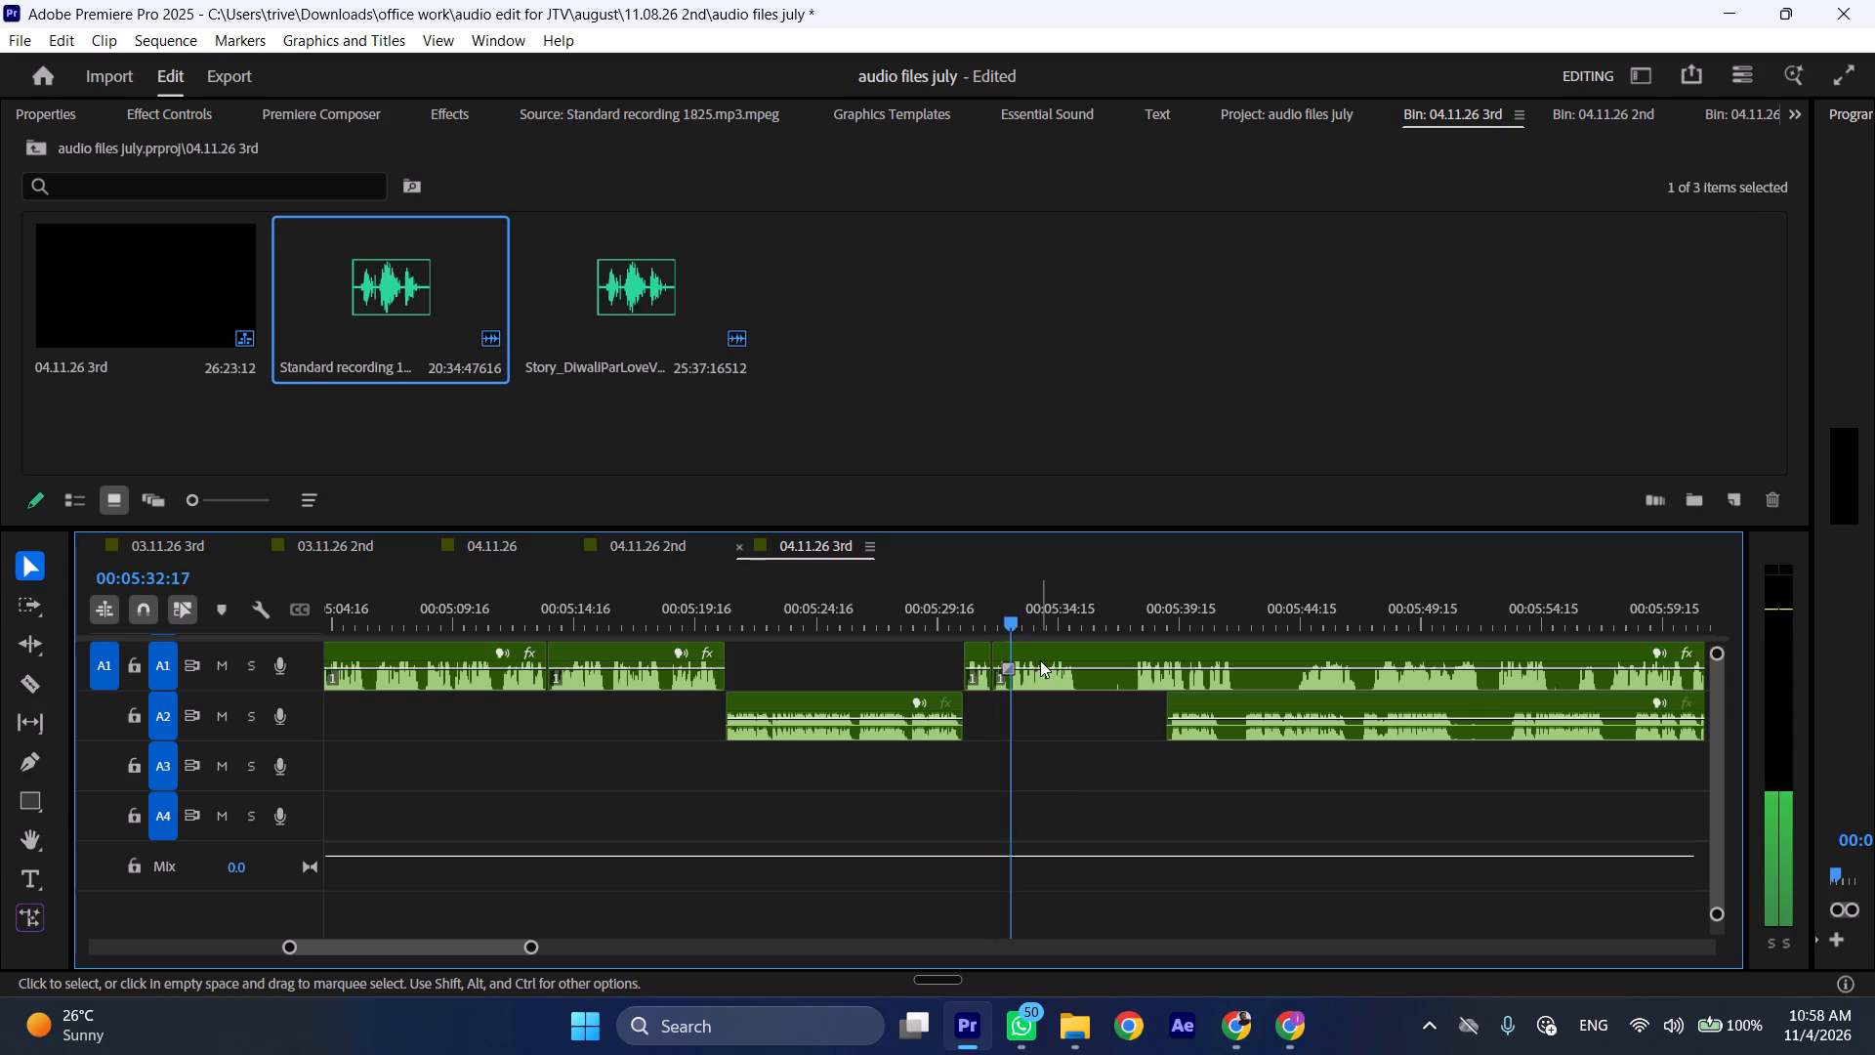
{"action": "key", "text": "space"}
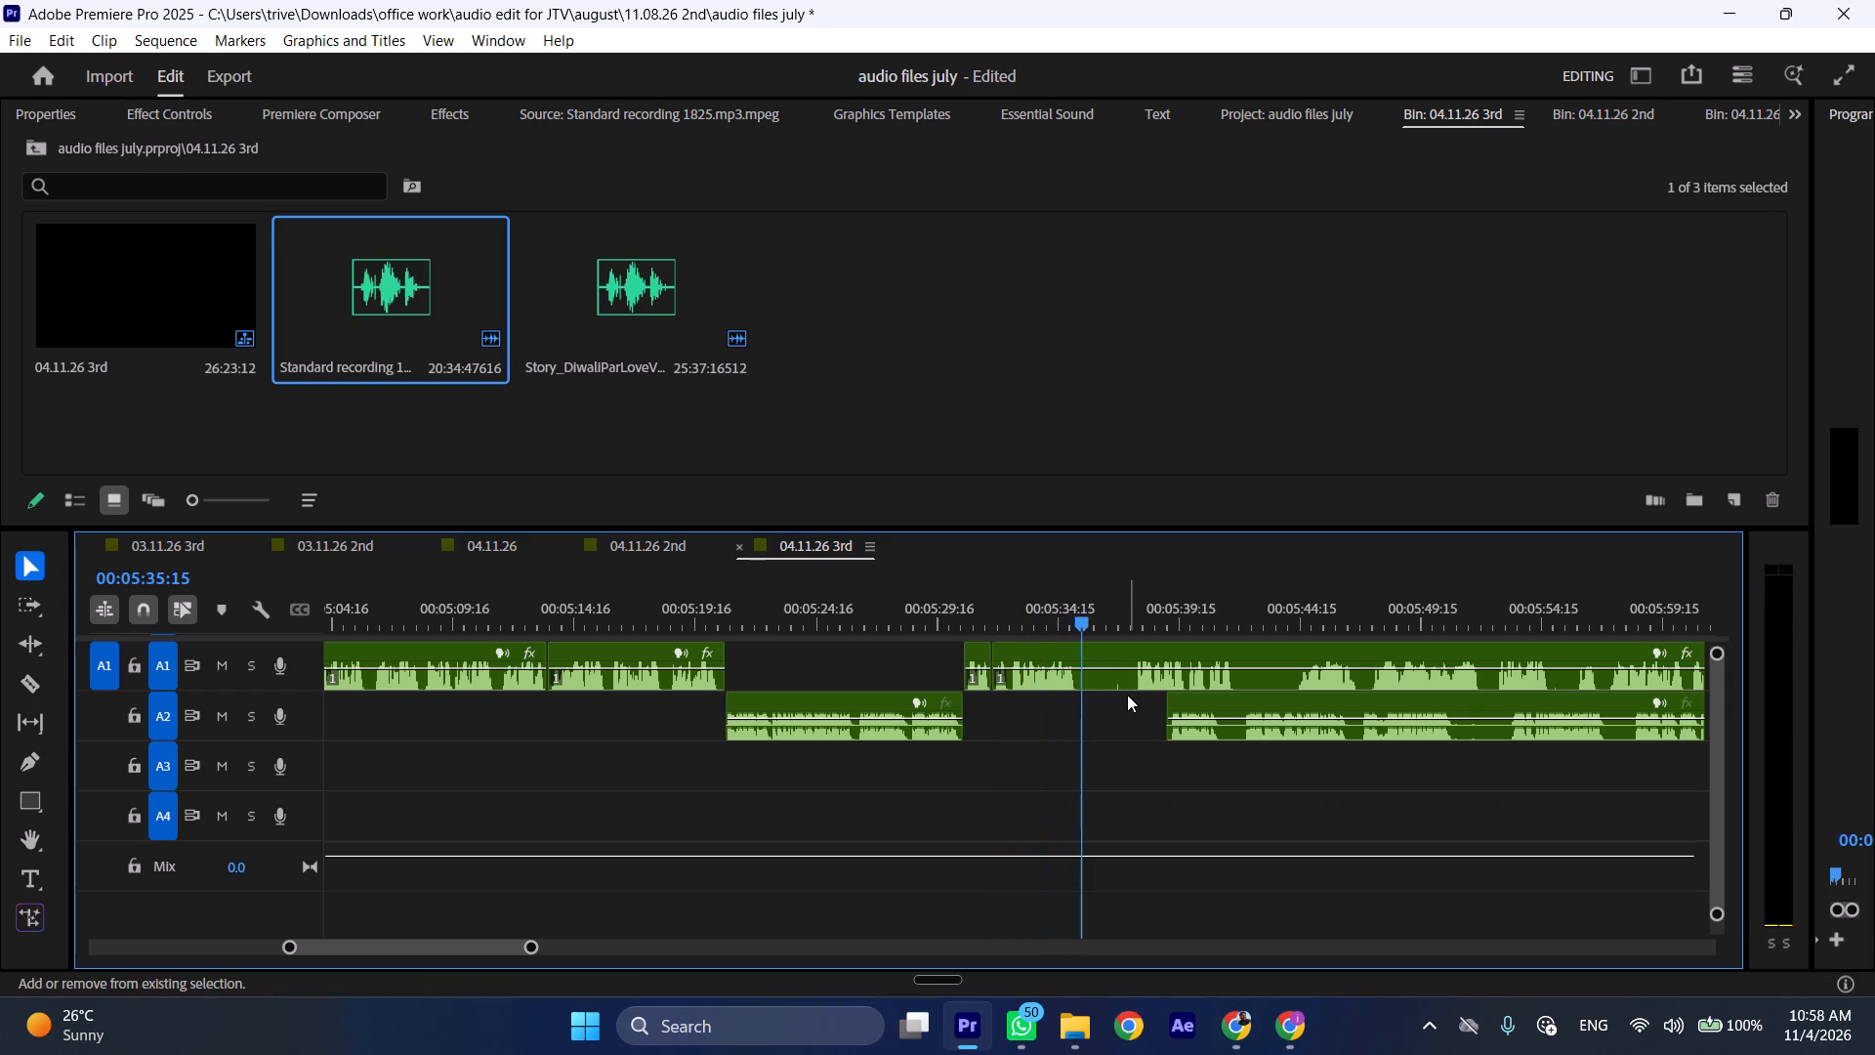
{"action": "key", "text": "shift+c"}
{"action": "left_click_drag", "start_coordinate": [1210, 698], "coordinate": [1114, 708]}
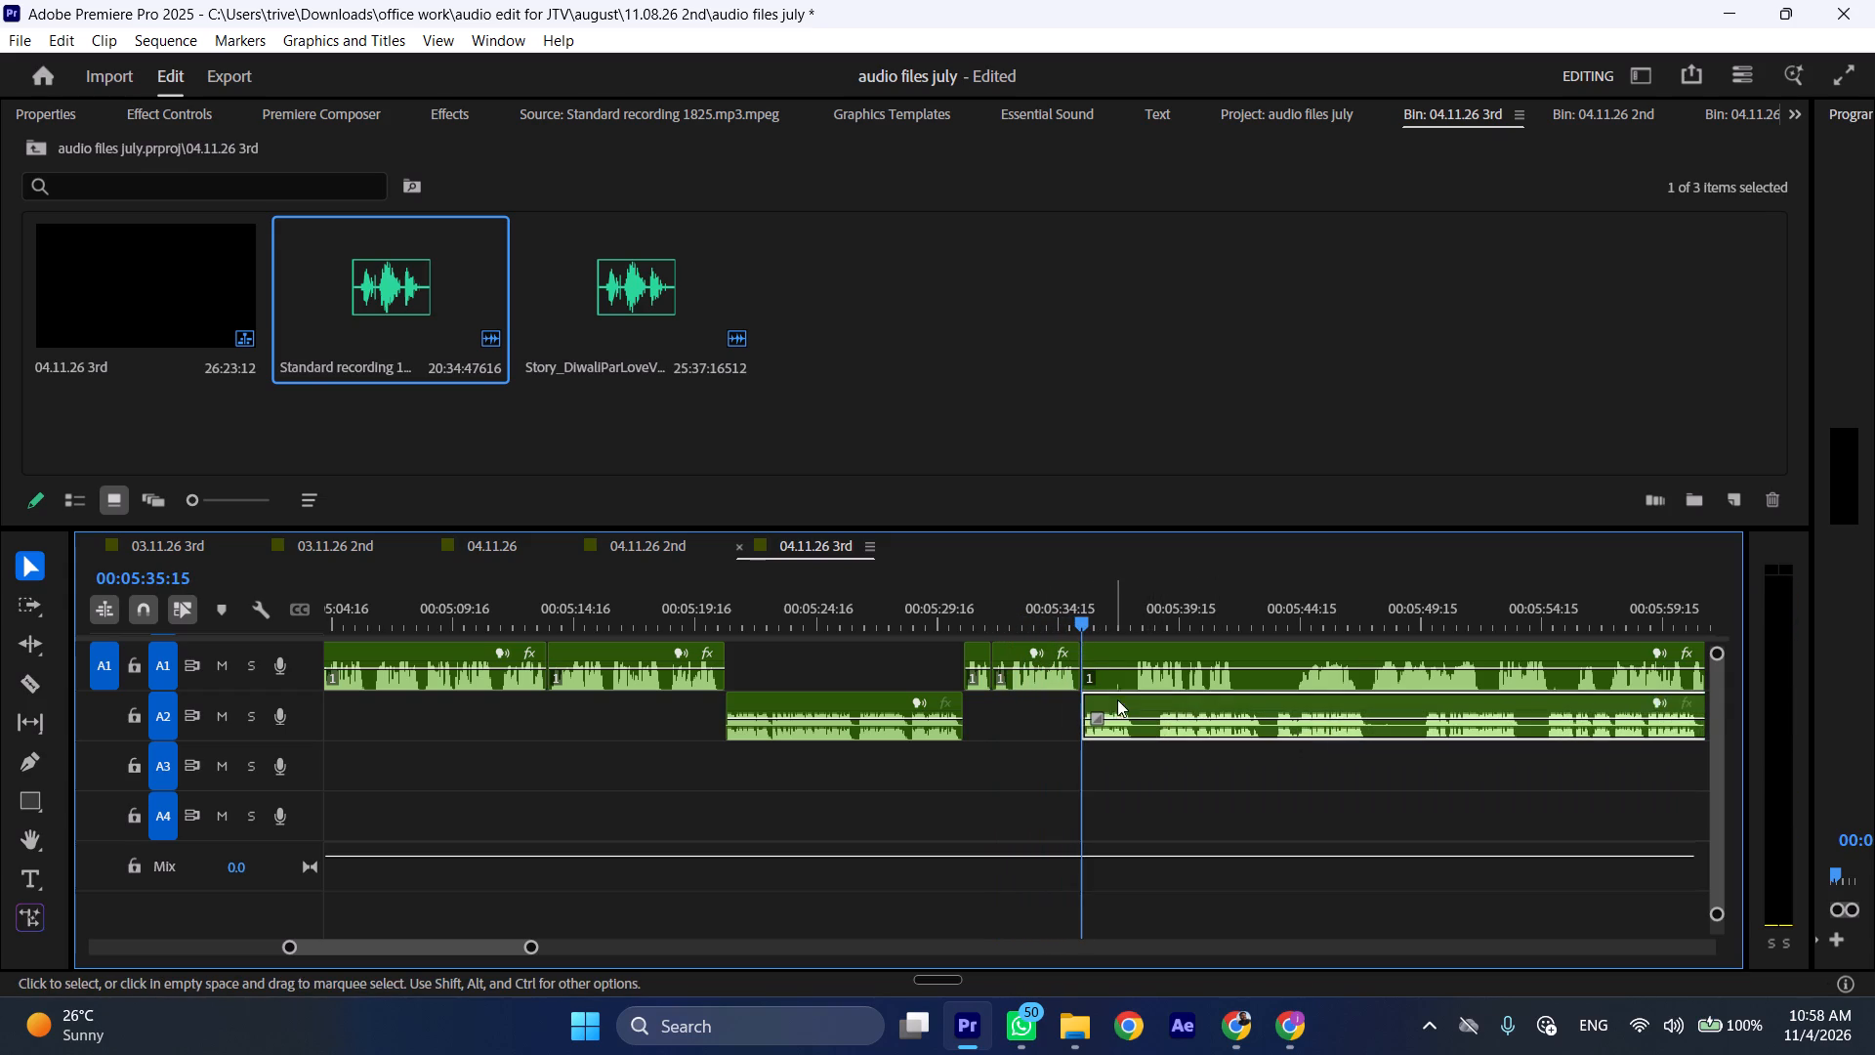
{"action": "left_click_drag", "start_coordinate": [1113, 649], "coordinate": [1420, 662]}
Play the A2 phrase from 00:05:35:15 at faster speed and split the A2 clip at 00:05:38:00.
{"action": "key", "text": "space"}
{"action": "key", "text": "l"}
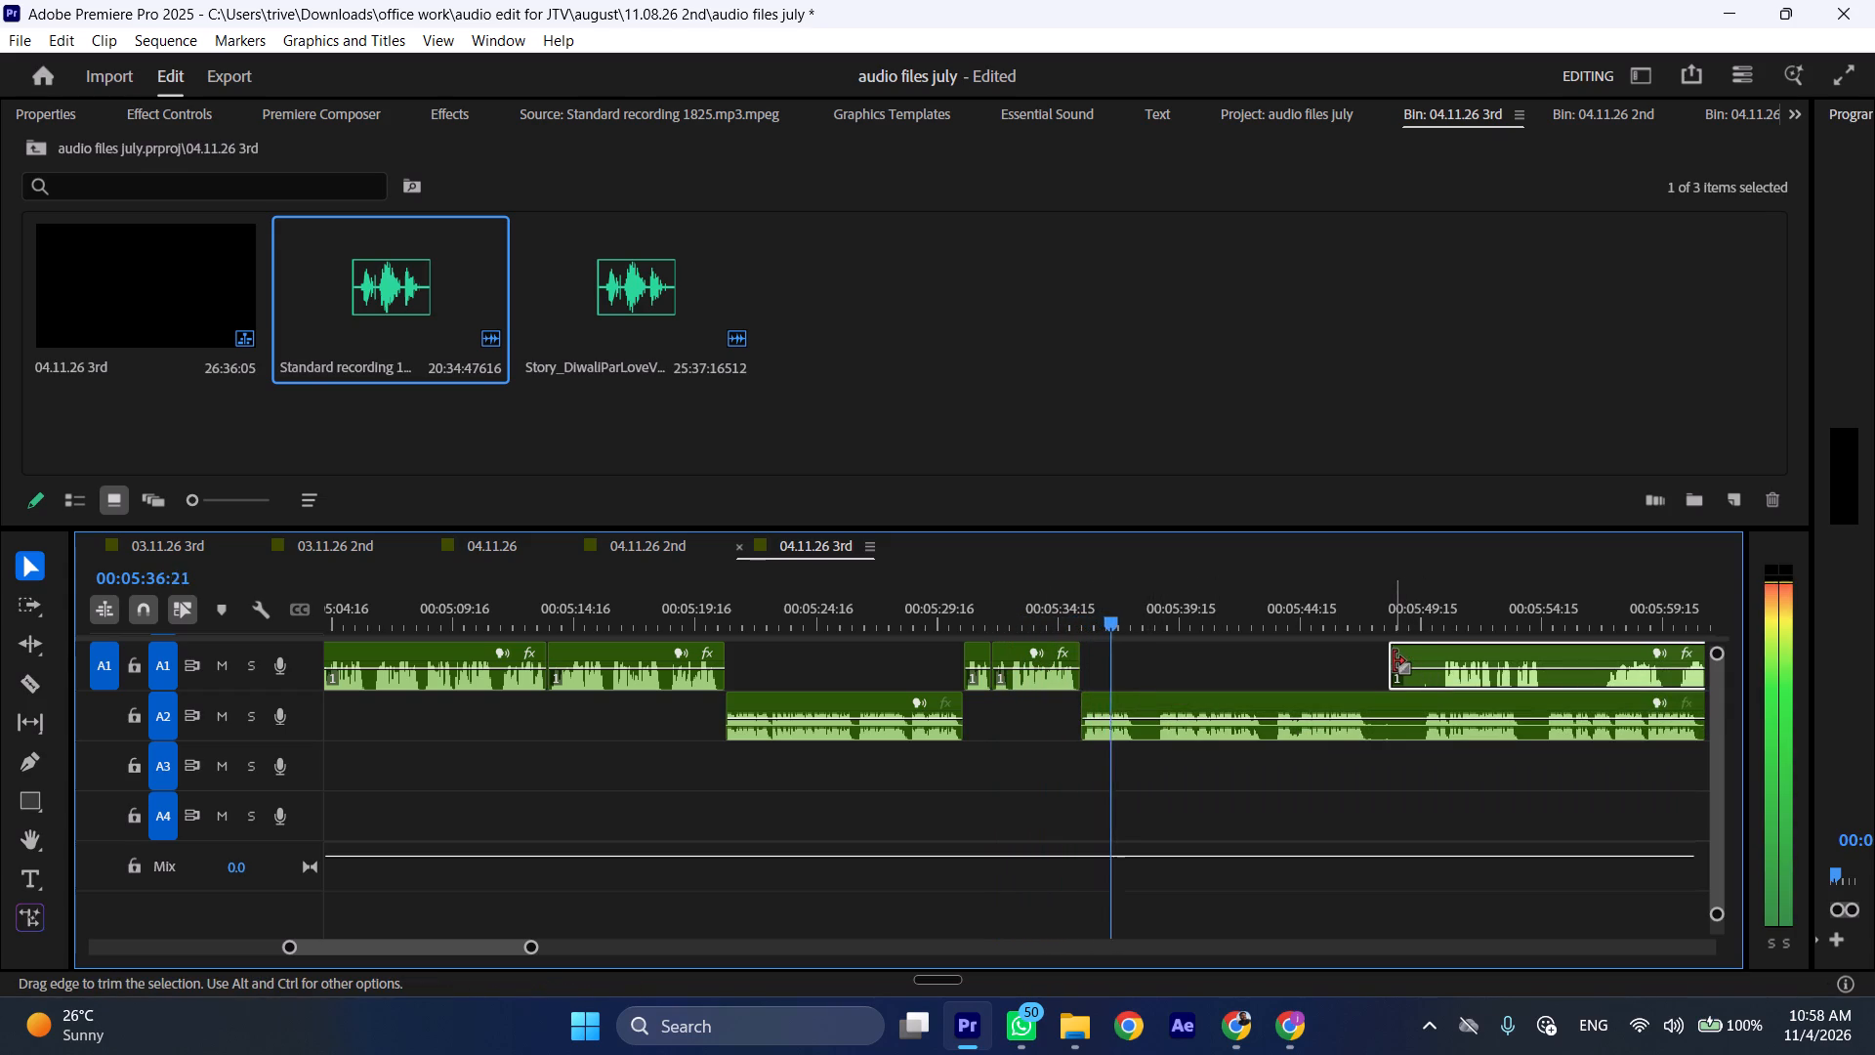
{"action": "key", "text": "space"}
{"action": "key", "text": "shift+c"}
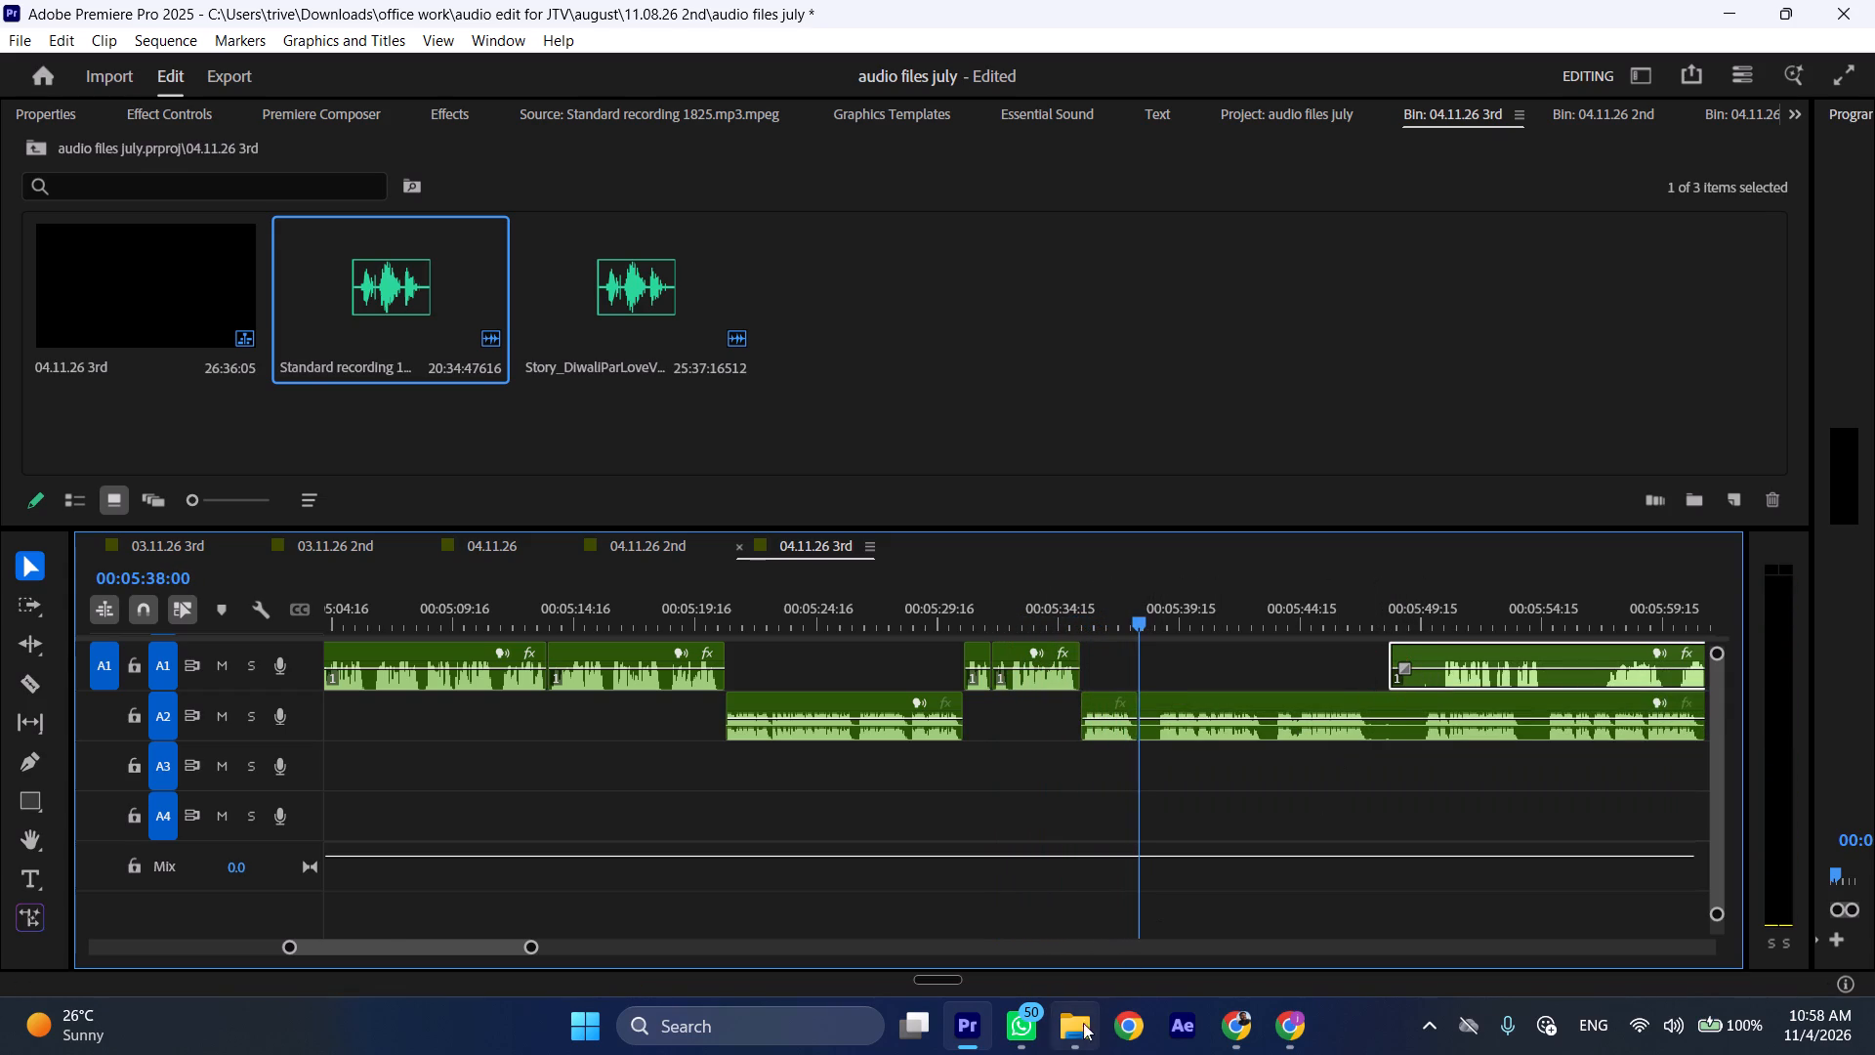
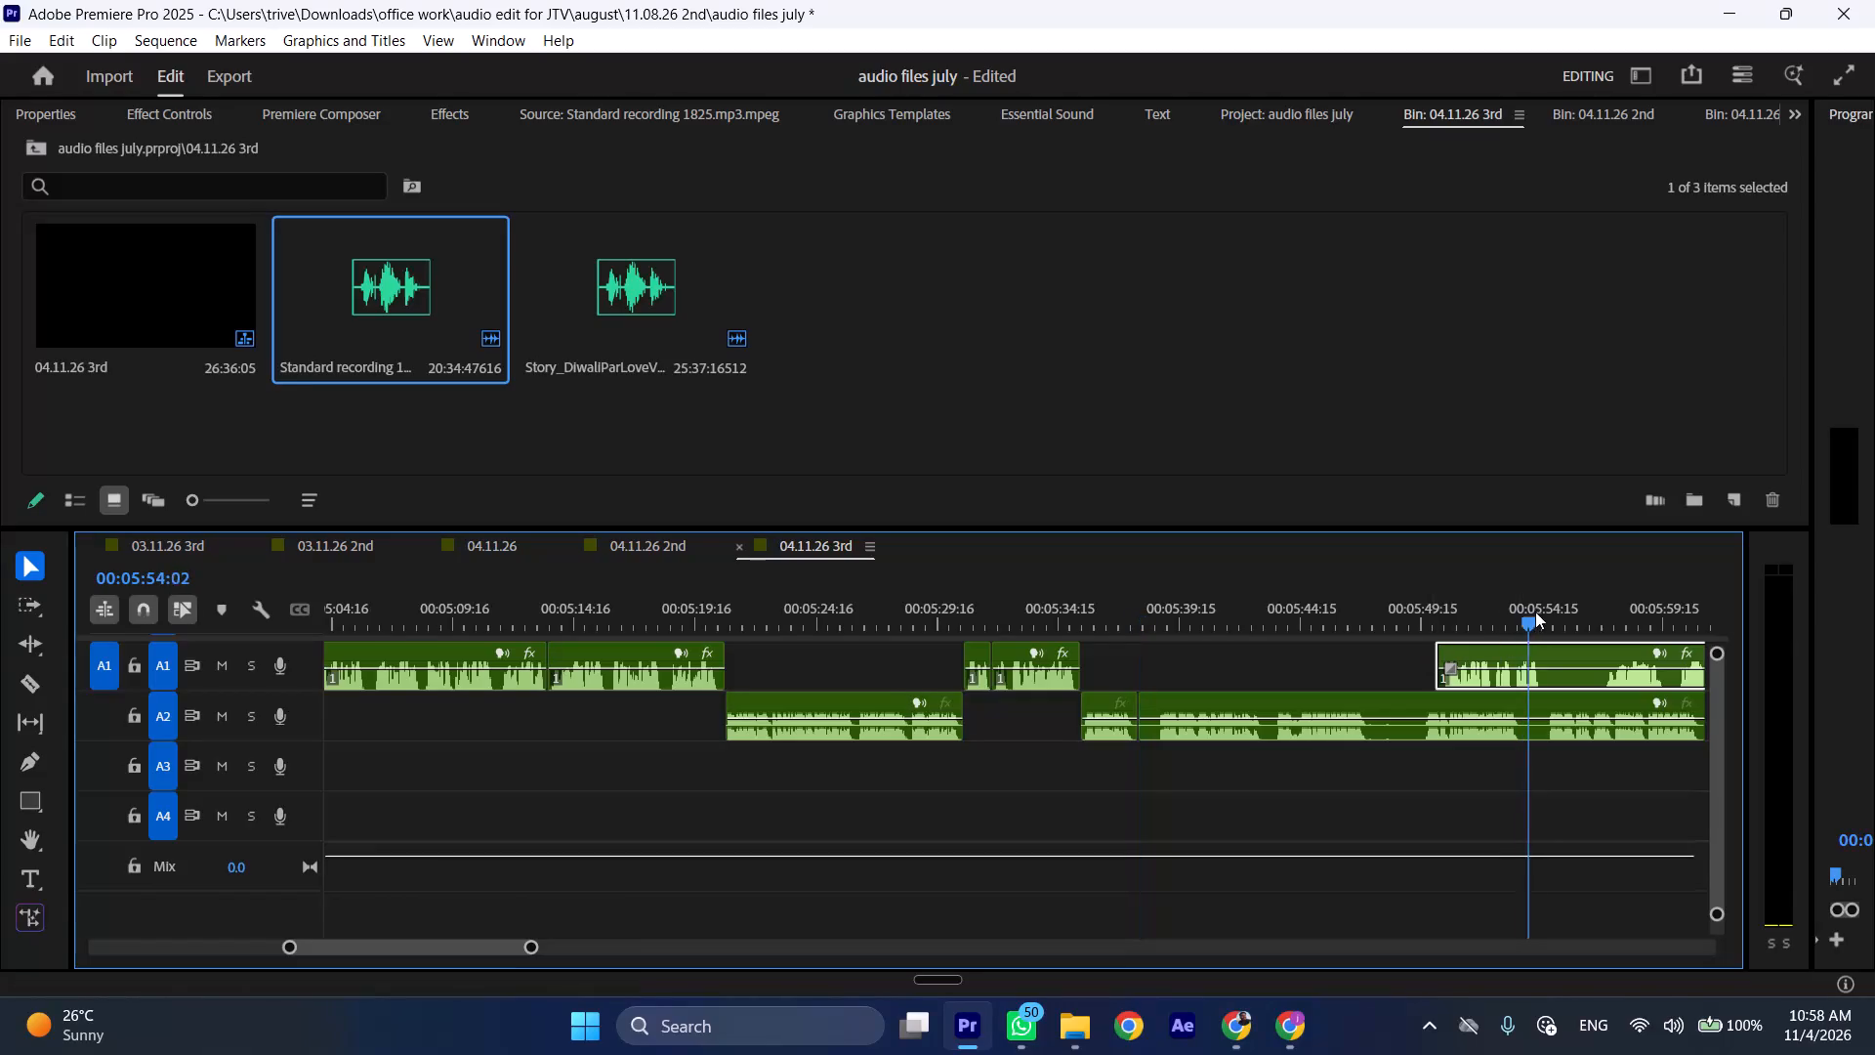
Split the last A1 clip at 00:05:54:16 and move the phrase before the cut to 00:05:38:00, right after the short A2 clip.
{"action": "key", "text": "shift+c"}
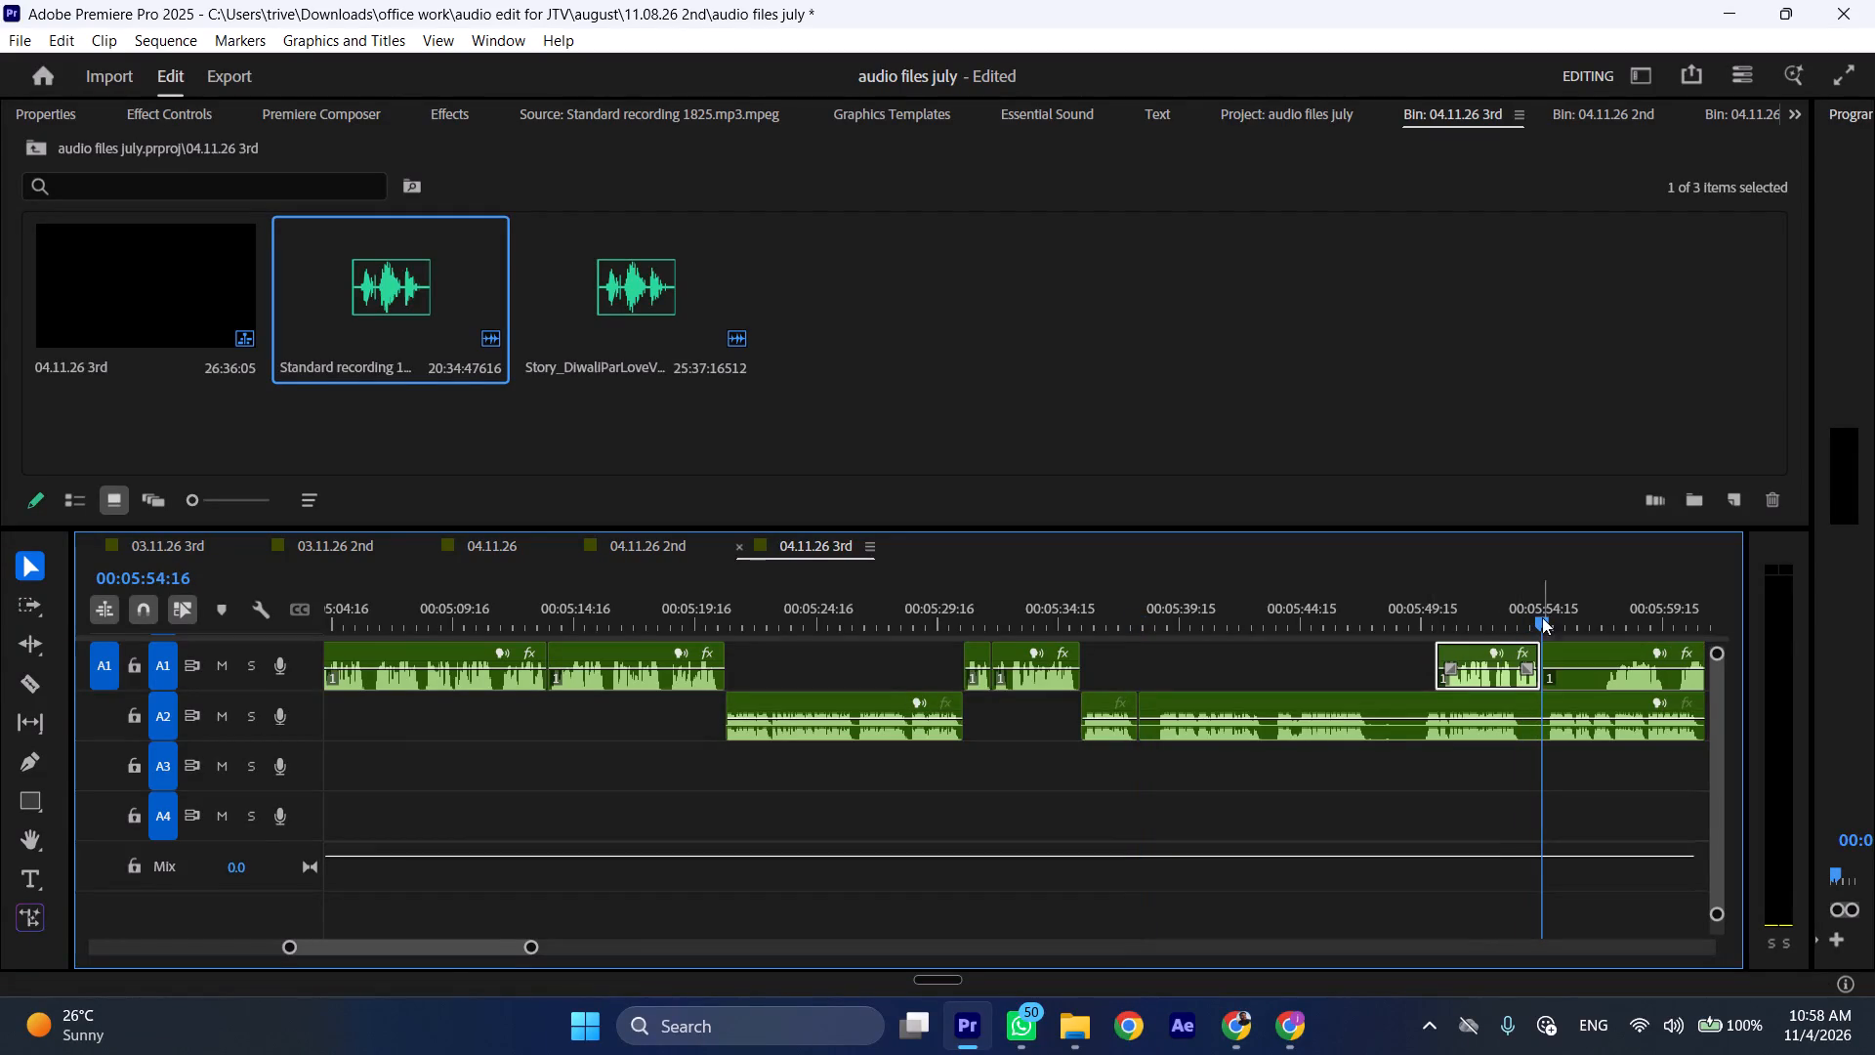
{"action": "left_click_drag", "start_coordinate": [1474, 652], "coordinate": [1176, 660]}
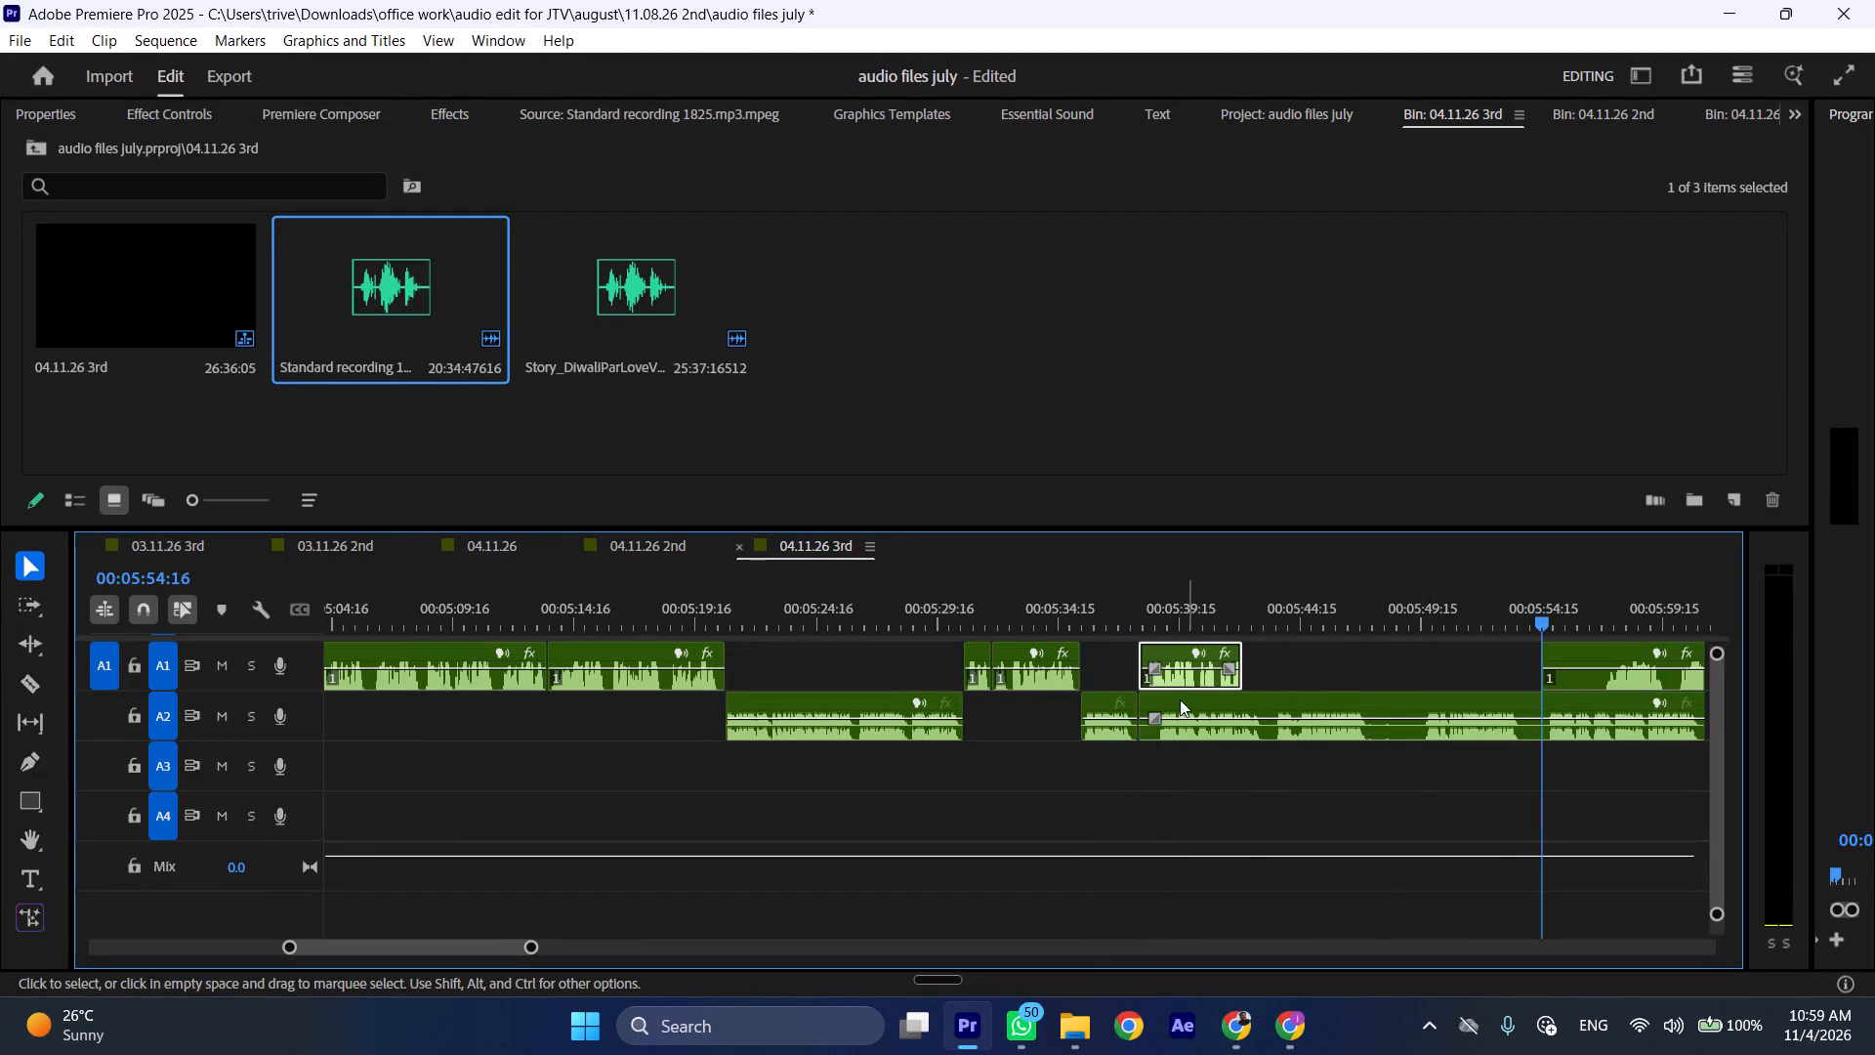
Move the last A2 clip later so it starts where the A1 phrase ends, at about 00:05:42:08.
{"action": "left_click_drag", "start_coordinate": [1146, 701], "coordinate": [1163, 701]}
{"action": "left_click_drag", "start_coordinate": [1209, 701], "coordinate": [1254, 701]}
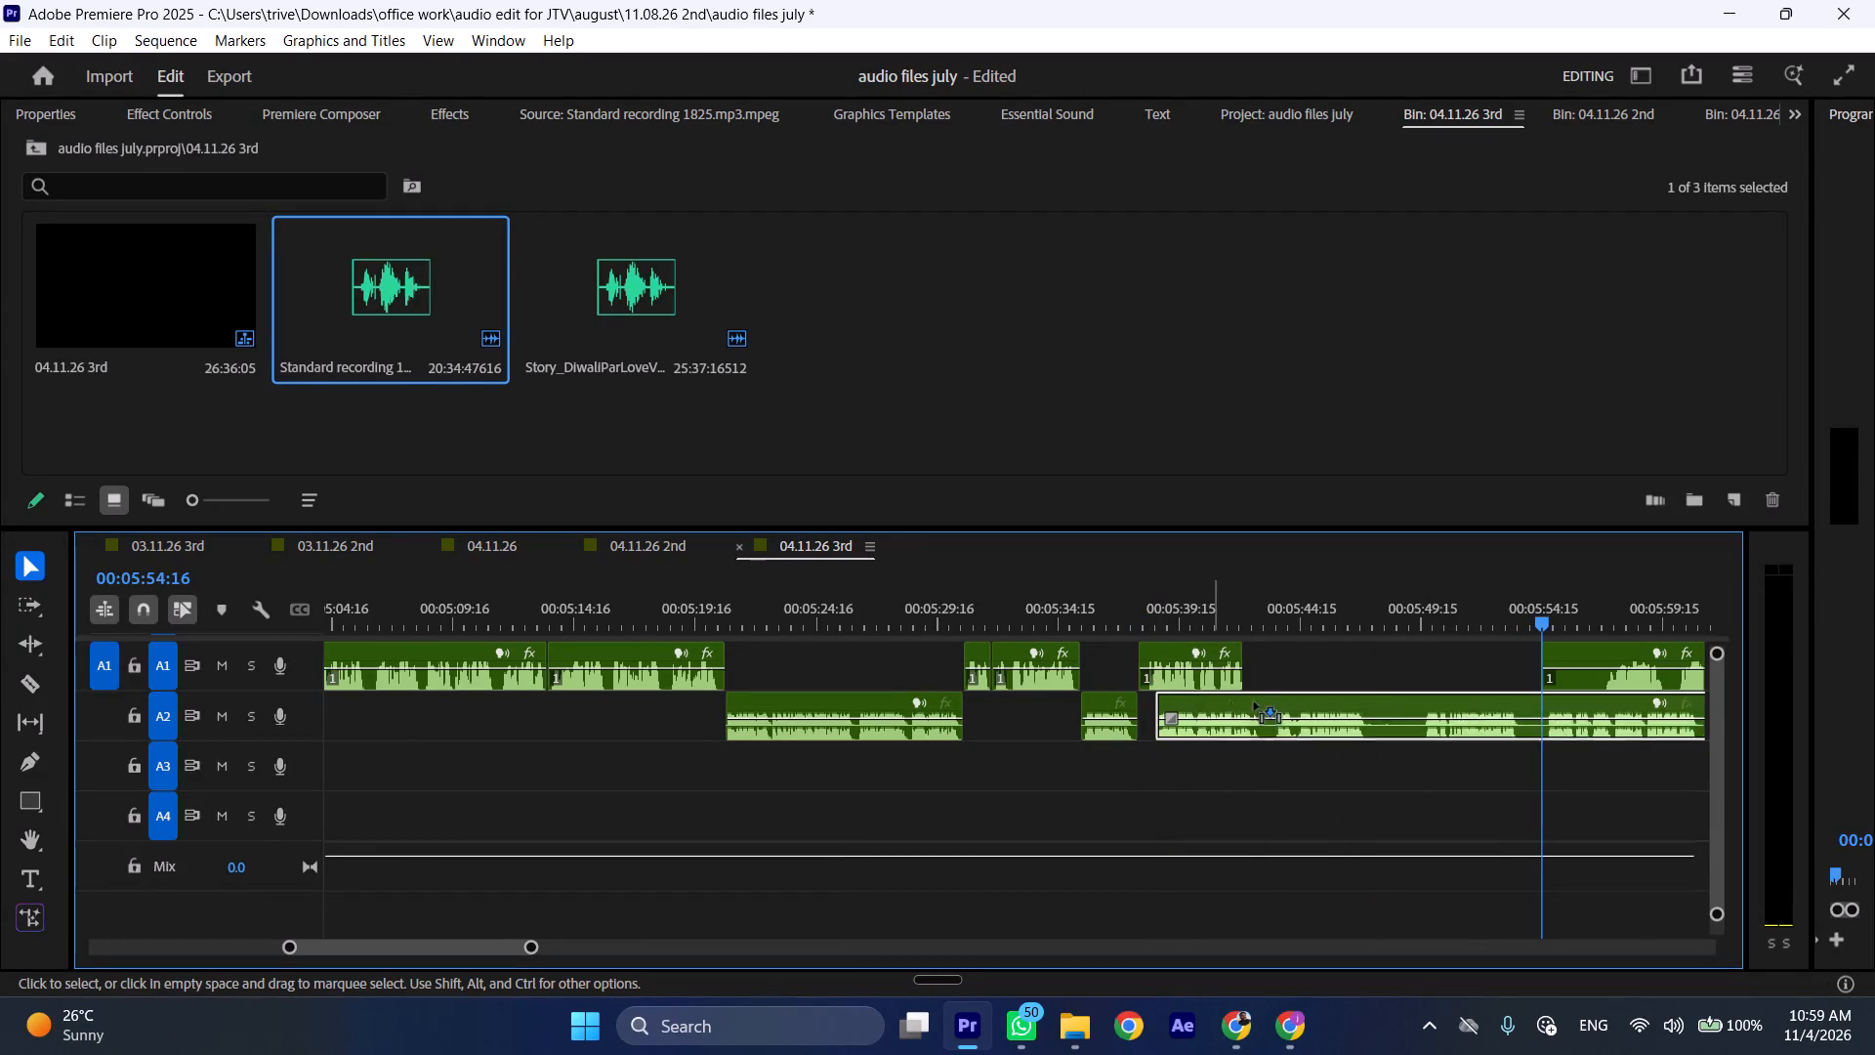
{"action": "left_click_drag", "start_coordinate": [1254, 701], "coordinate": [1285, 701]}
Split the moved A1 phrase at 00:05:38:07 and ripple-trim its opening up to that cut.
{"action": "left_click", "coordinate": [1117, 604]}
{"action": "left_click", "coordinate": [1144, 603]}
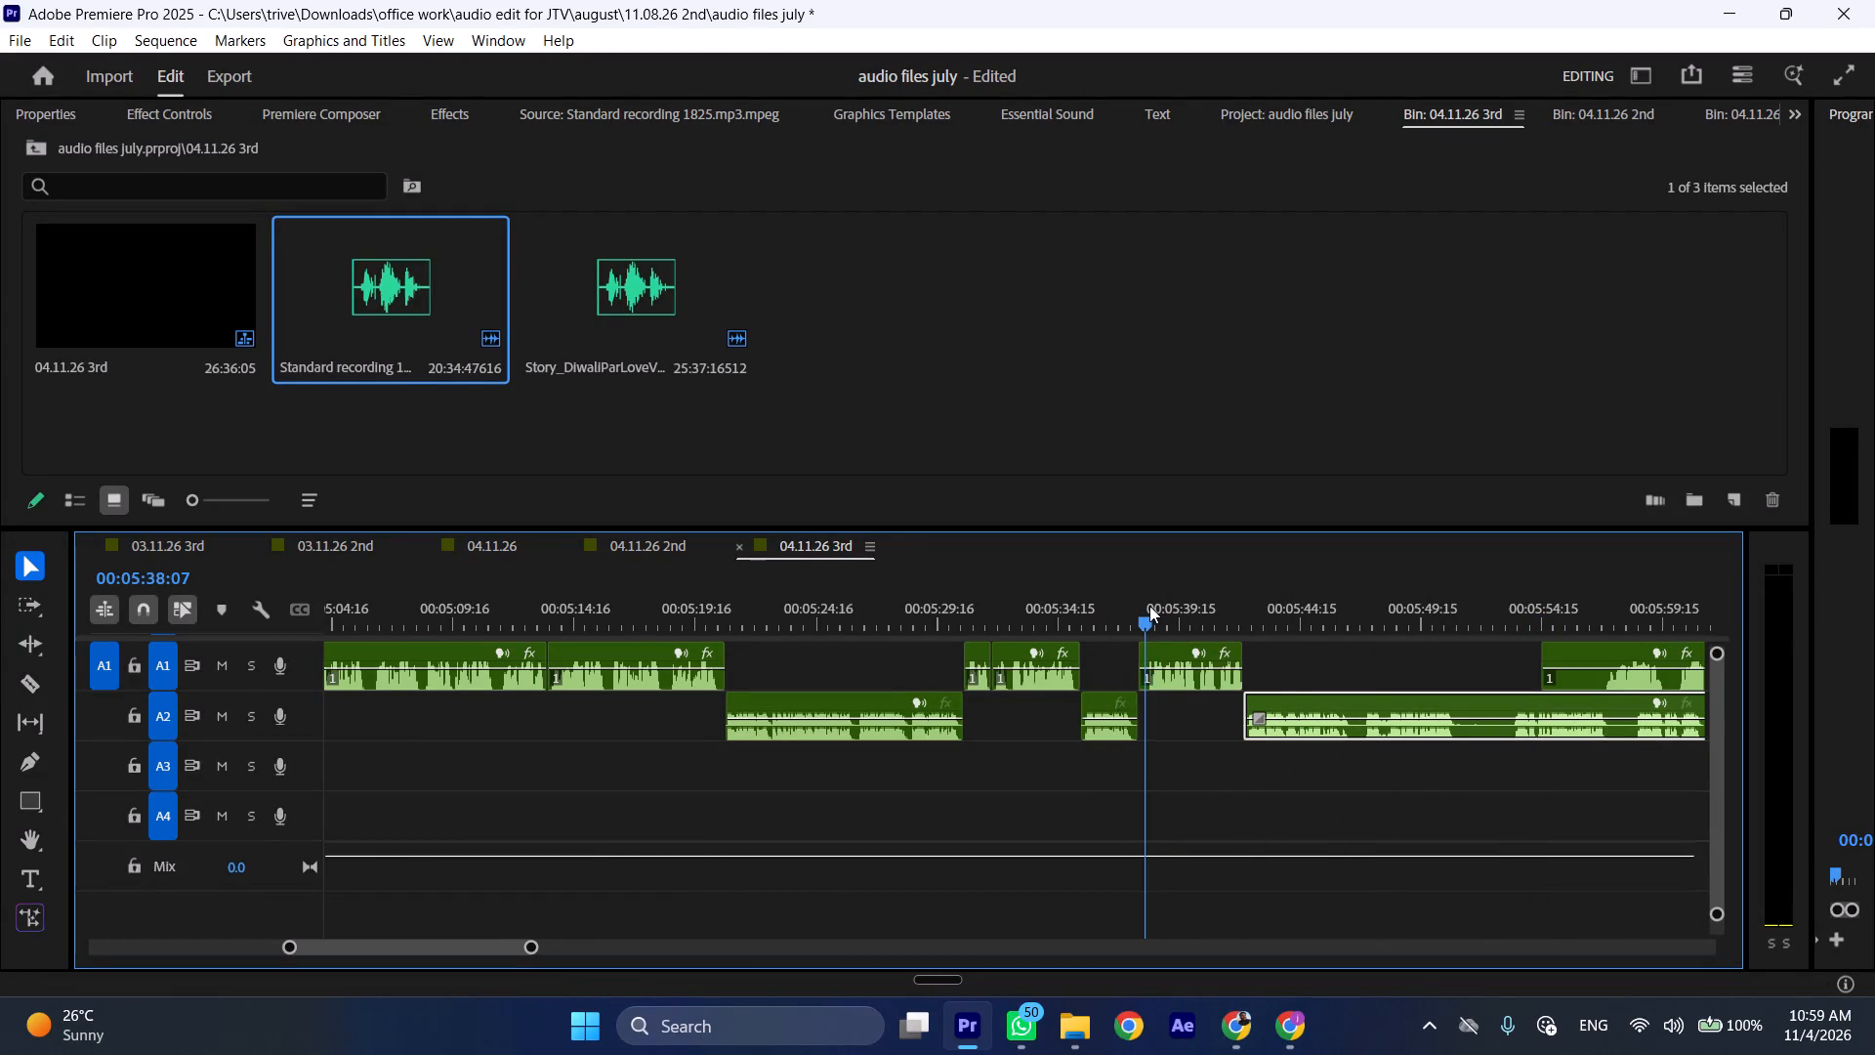
{"action": "left_click", "coordinate": [1155, 656]}
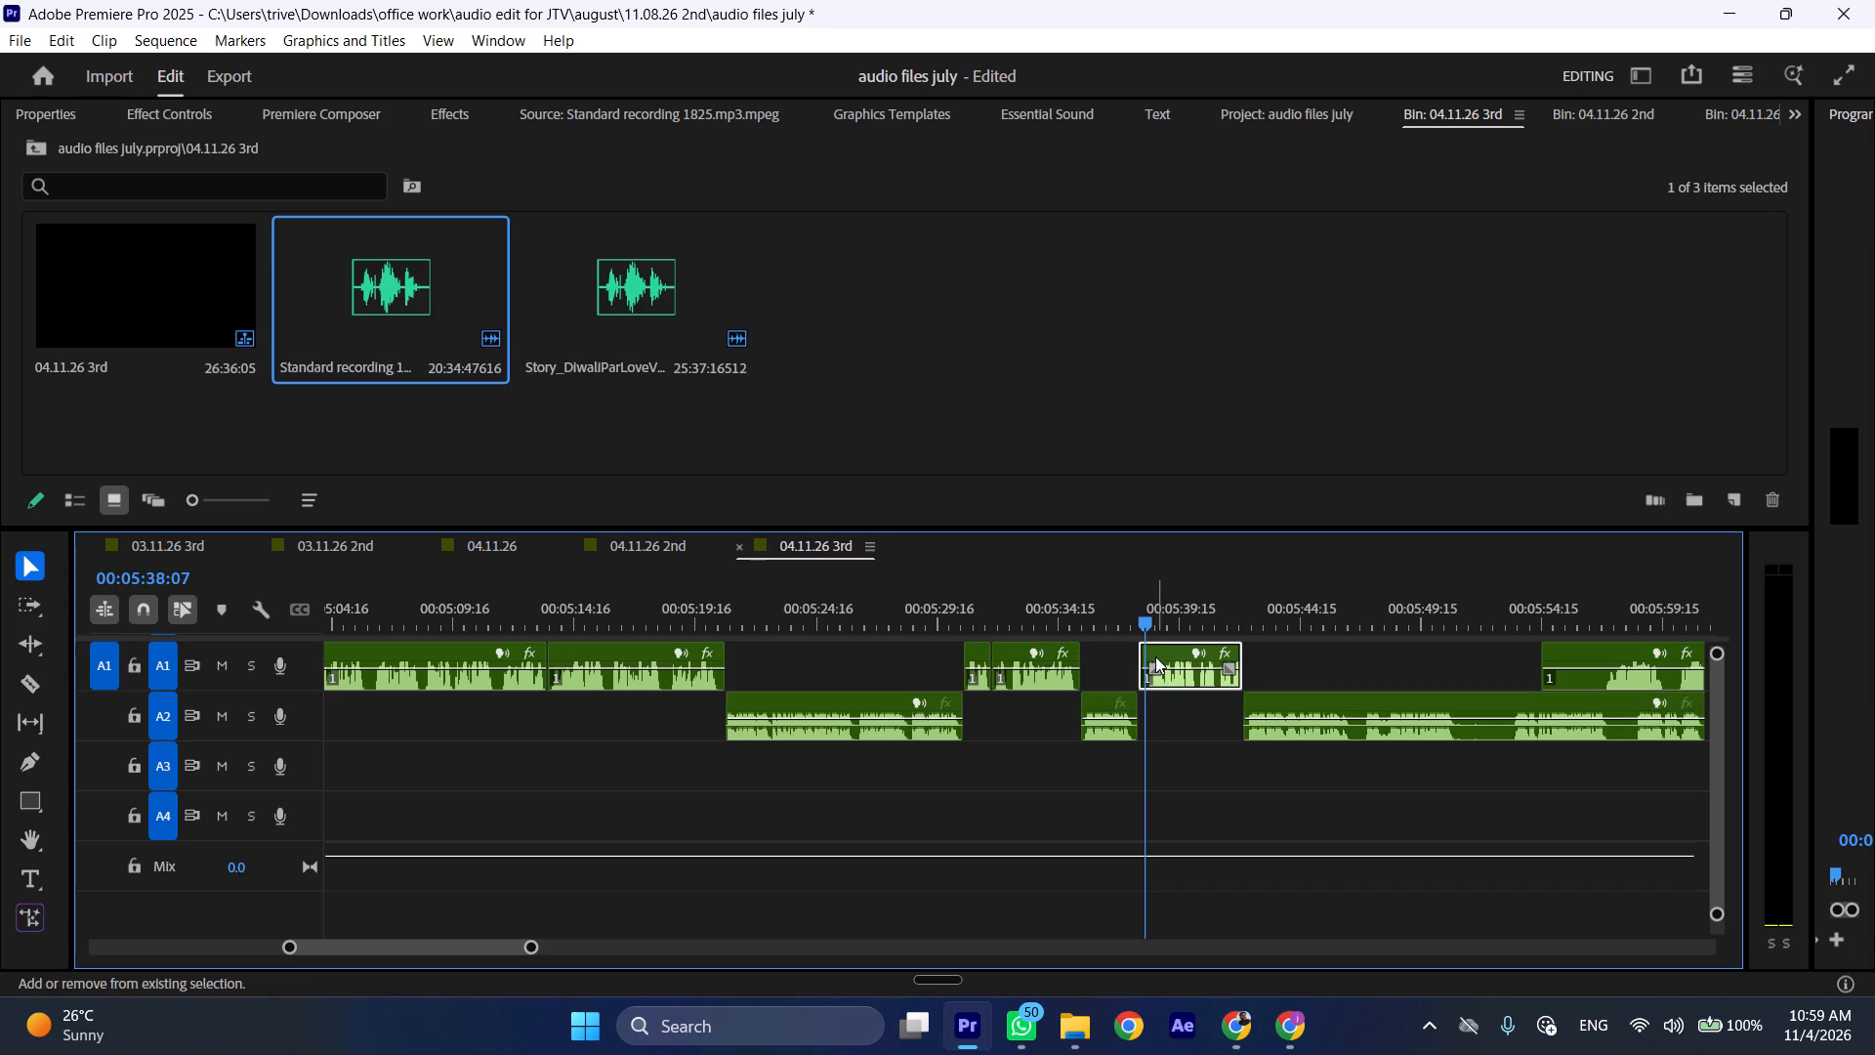
{"action": "key", "text": "shift+c"}
{"action": "key", "text": "ctrl+shift+d"}
Play the trimmed A1 phrase from 00:05:38:00 at faster speed to review its transition into the following A2 clip.
{"action": "key", "text": "space"}
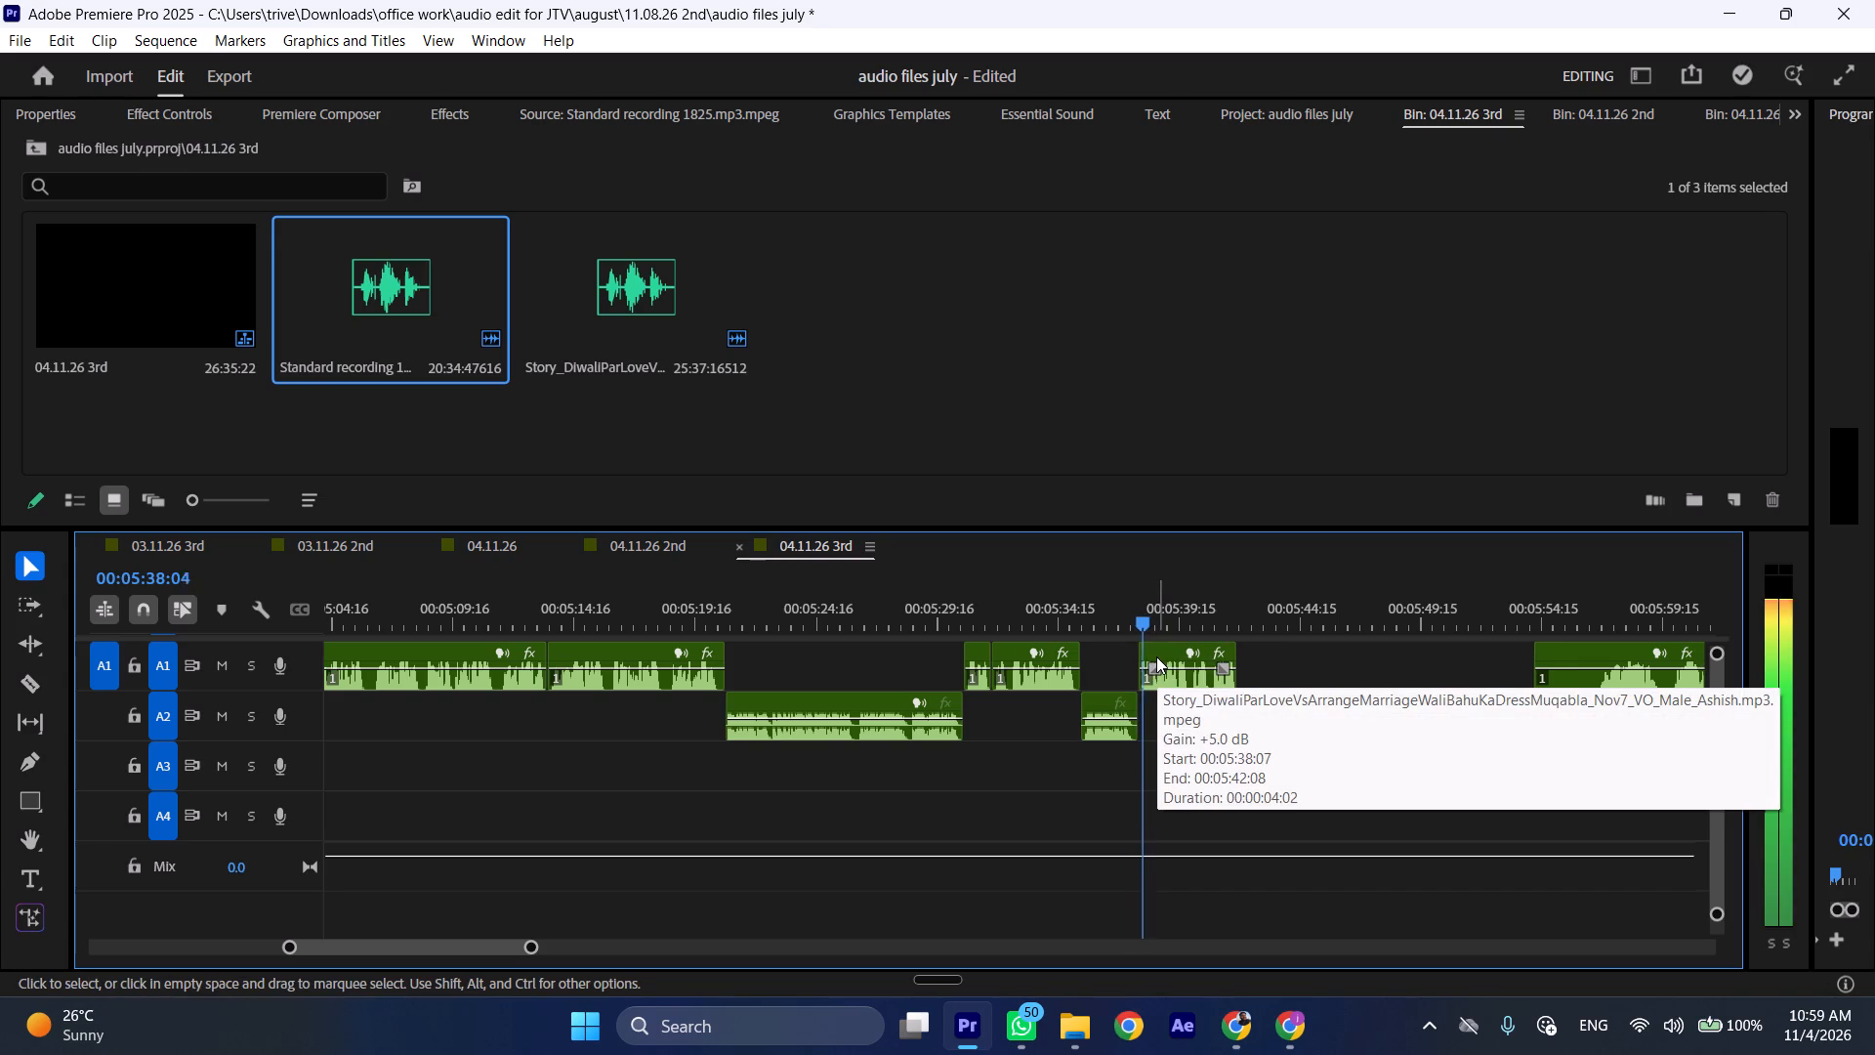
{"action": "key", "text": "l"}
{"action": "scroll", "coordinate": [1188, 744], "scroll_direction": "down", "scroll_amount": 5}
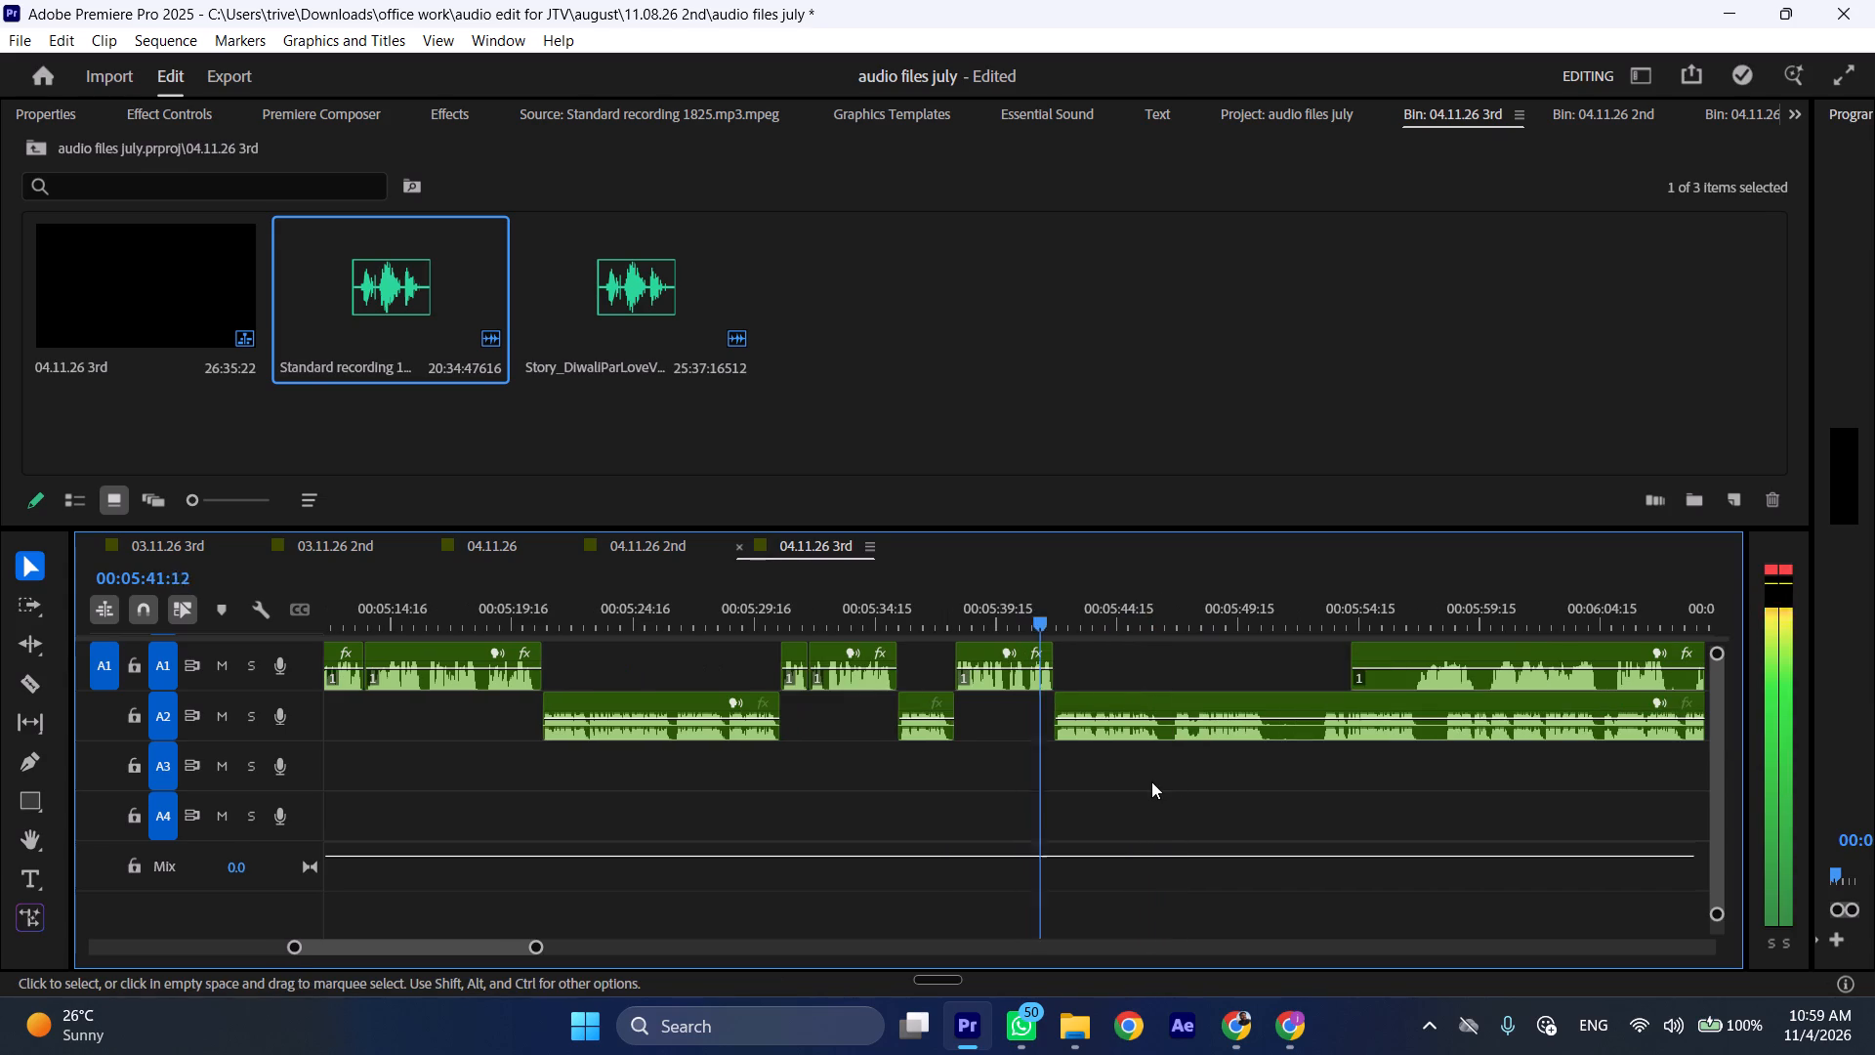
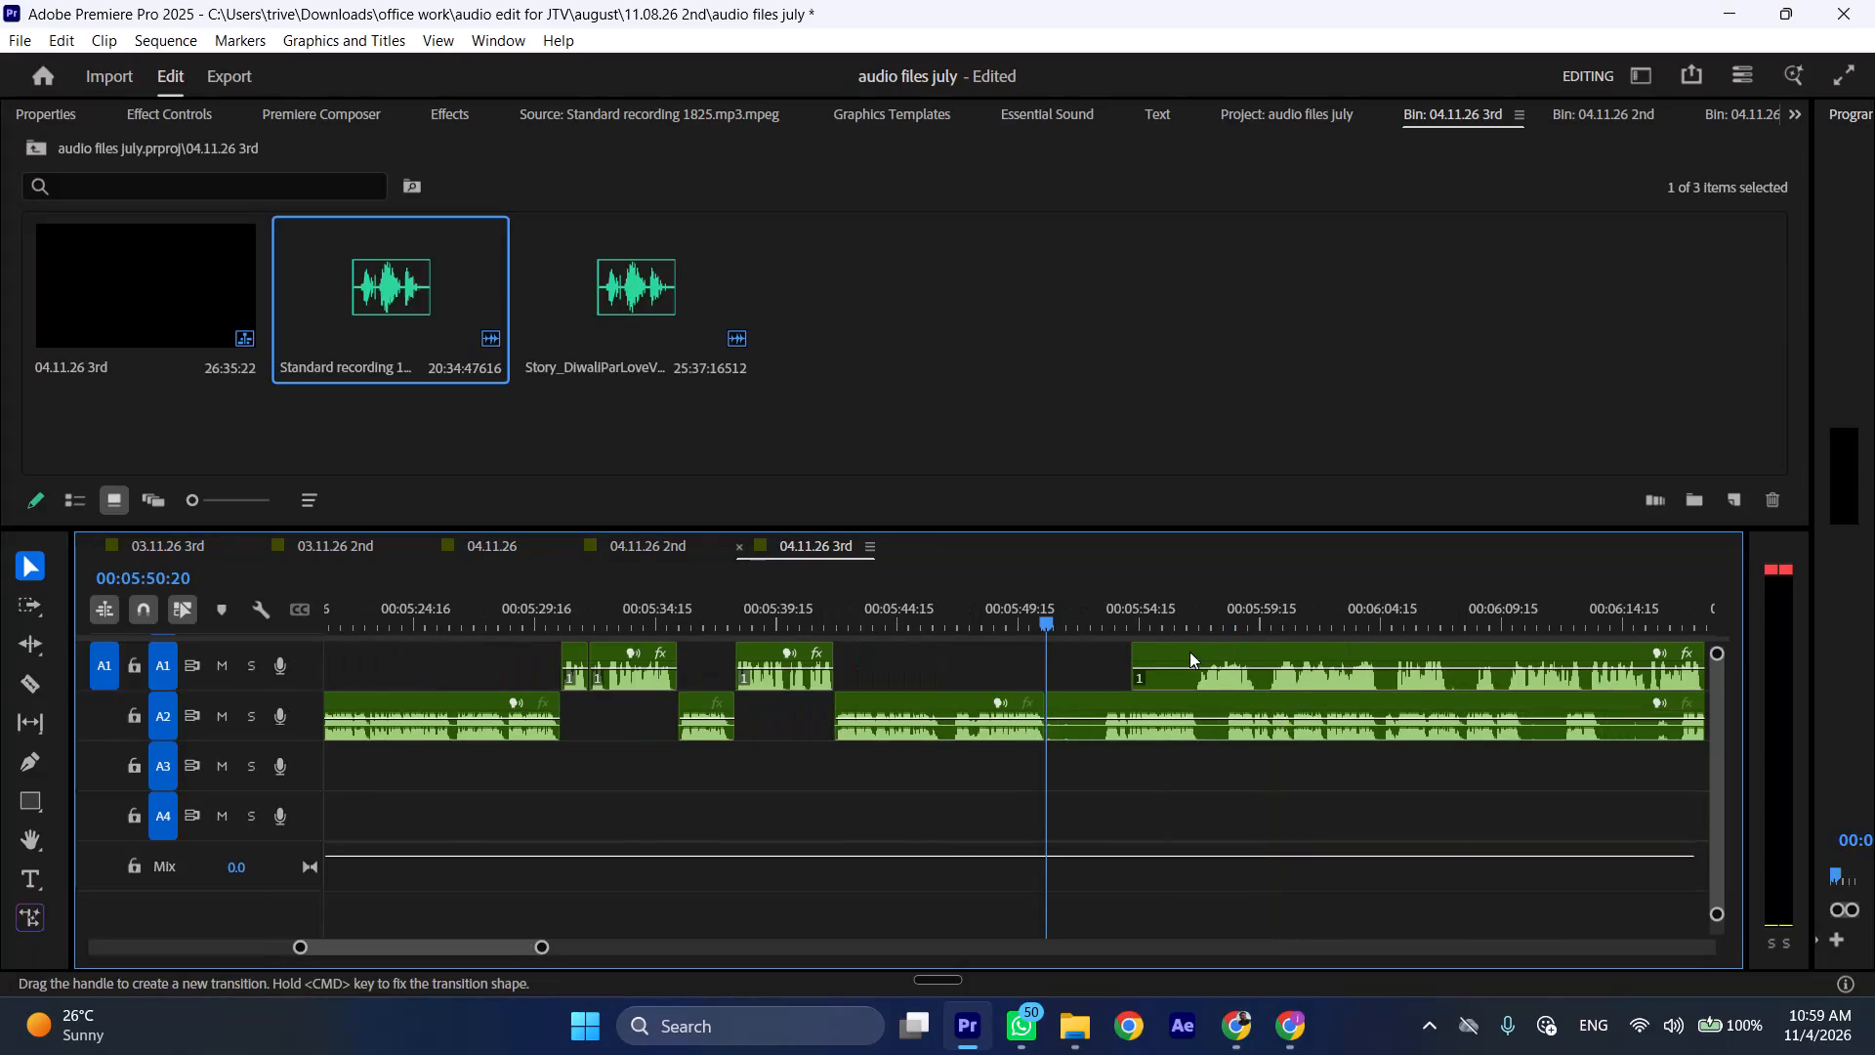
Trim the silent opening off the last A1 clip and move the clip to 00:05:50:20, where the preceding A2 clip ends.
{"action": "left_click_drag", "start_coordinate": [1151, 651], "coordinate": [1162, 651]}
{"action": "left_click_drag", "start_coordinate": [1139, 651], "coordinate": [1196, 653]}
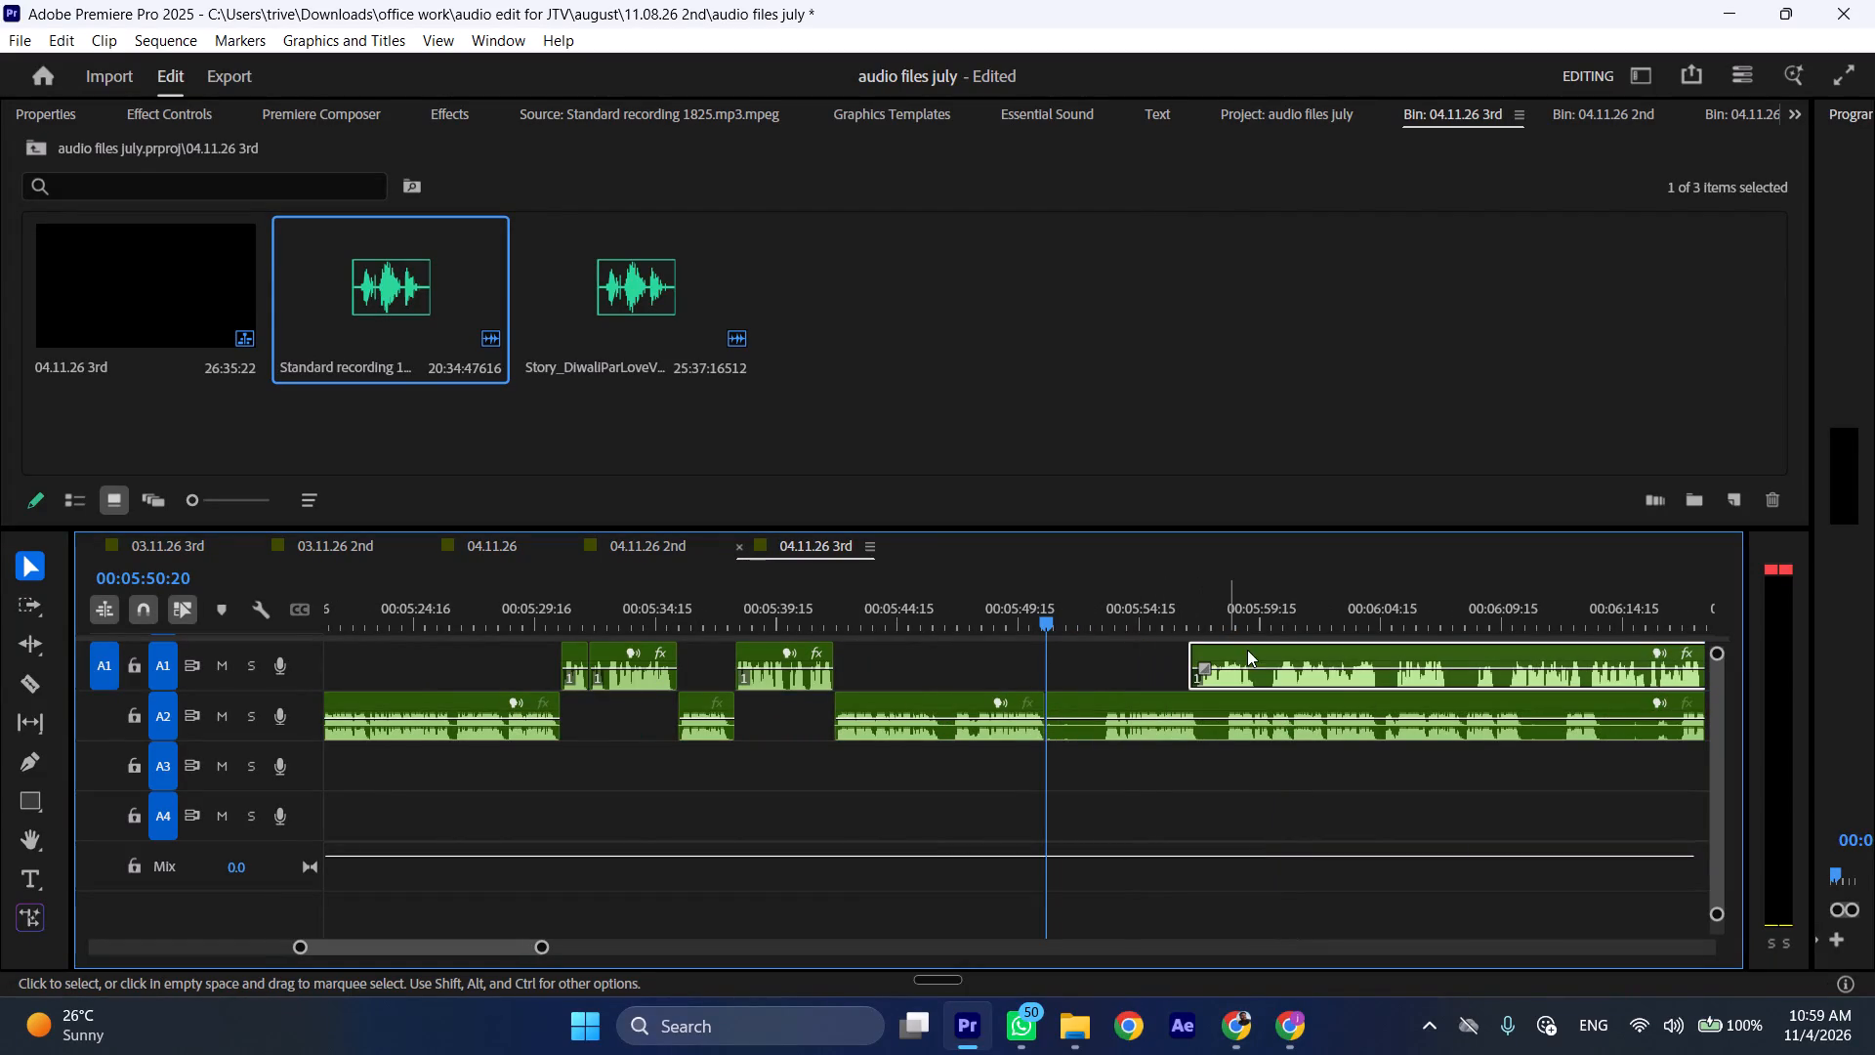
{"action": "left_click_drag", "start_coordinate": [1250, 652], "coordinate": [1097, 670]}
Move the last A2 clip later so it starts at about 00:06:00:12, clear of the opening A1 phrases.
{"action": "left_click_drag", "start_coordinate": [1088, 706], "coordinate": [1321, 706]}
Split the last A1 clip at 00:05:53:21, ripple-trim its opening up to that cut, and review the result at faster speed.
{"action": "key", "text": "space"}
{"action": "key", "text": "l"}
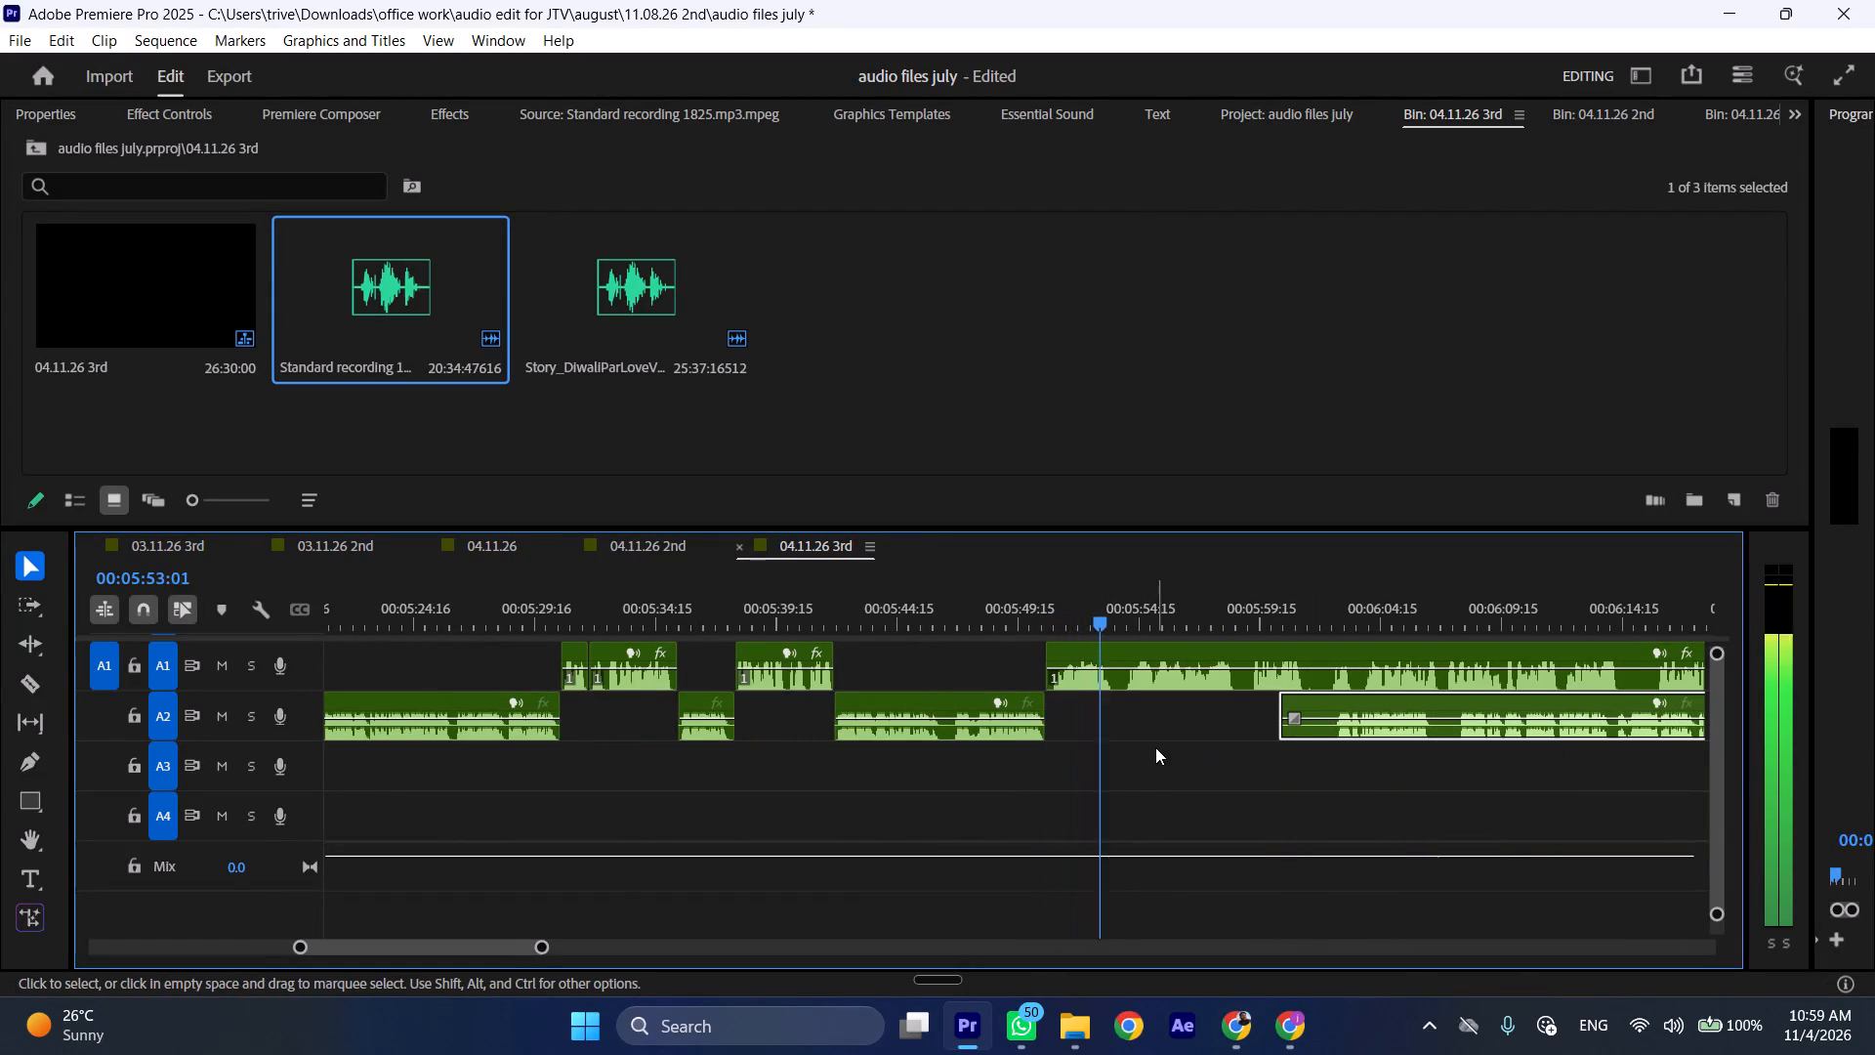
{"action": "scroll", "coordinate": [1155, 747], "scroll_direction": "down", "scroll_amount": 5}
{"action": "left_click", "coordinate": [939, 615]}
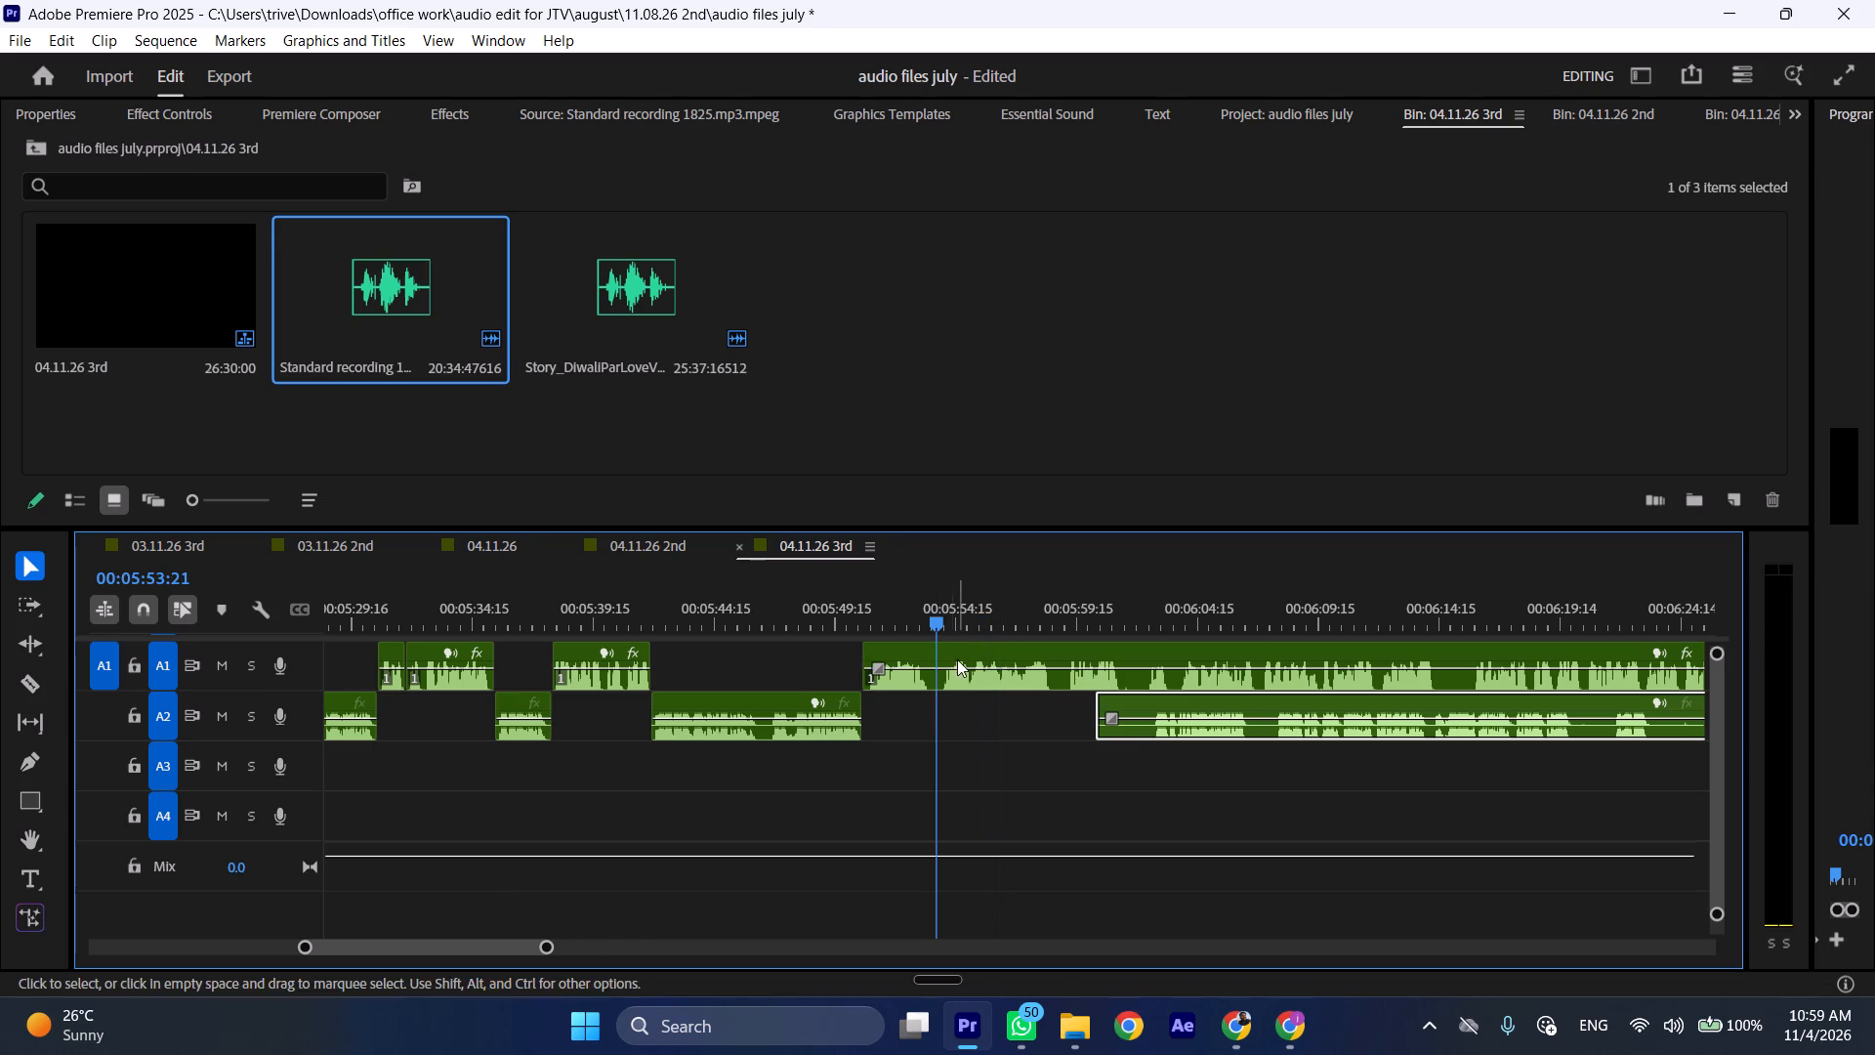
{"action": "left_click", "coordinate": [957, 659]}
{"action": "key", "text": "shift+c"}
{"action": "key", "text": "ctrl+shift+d"}
{"action": "key", "text": "space"}
{"action": "key", "text": "l"}
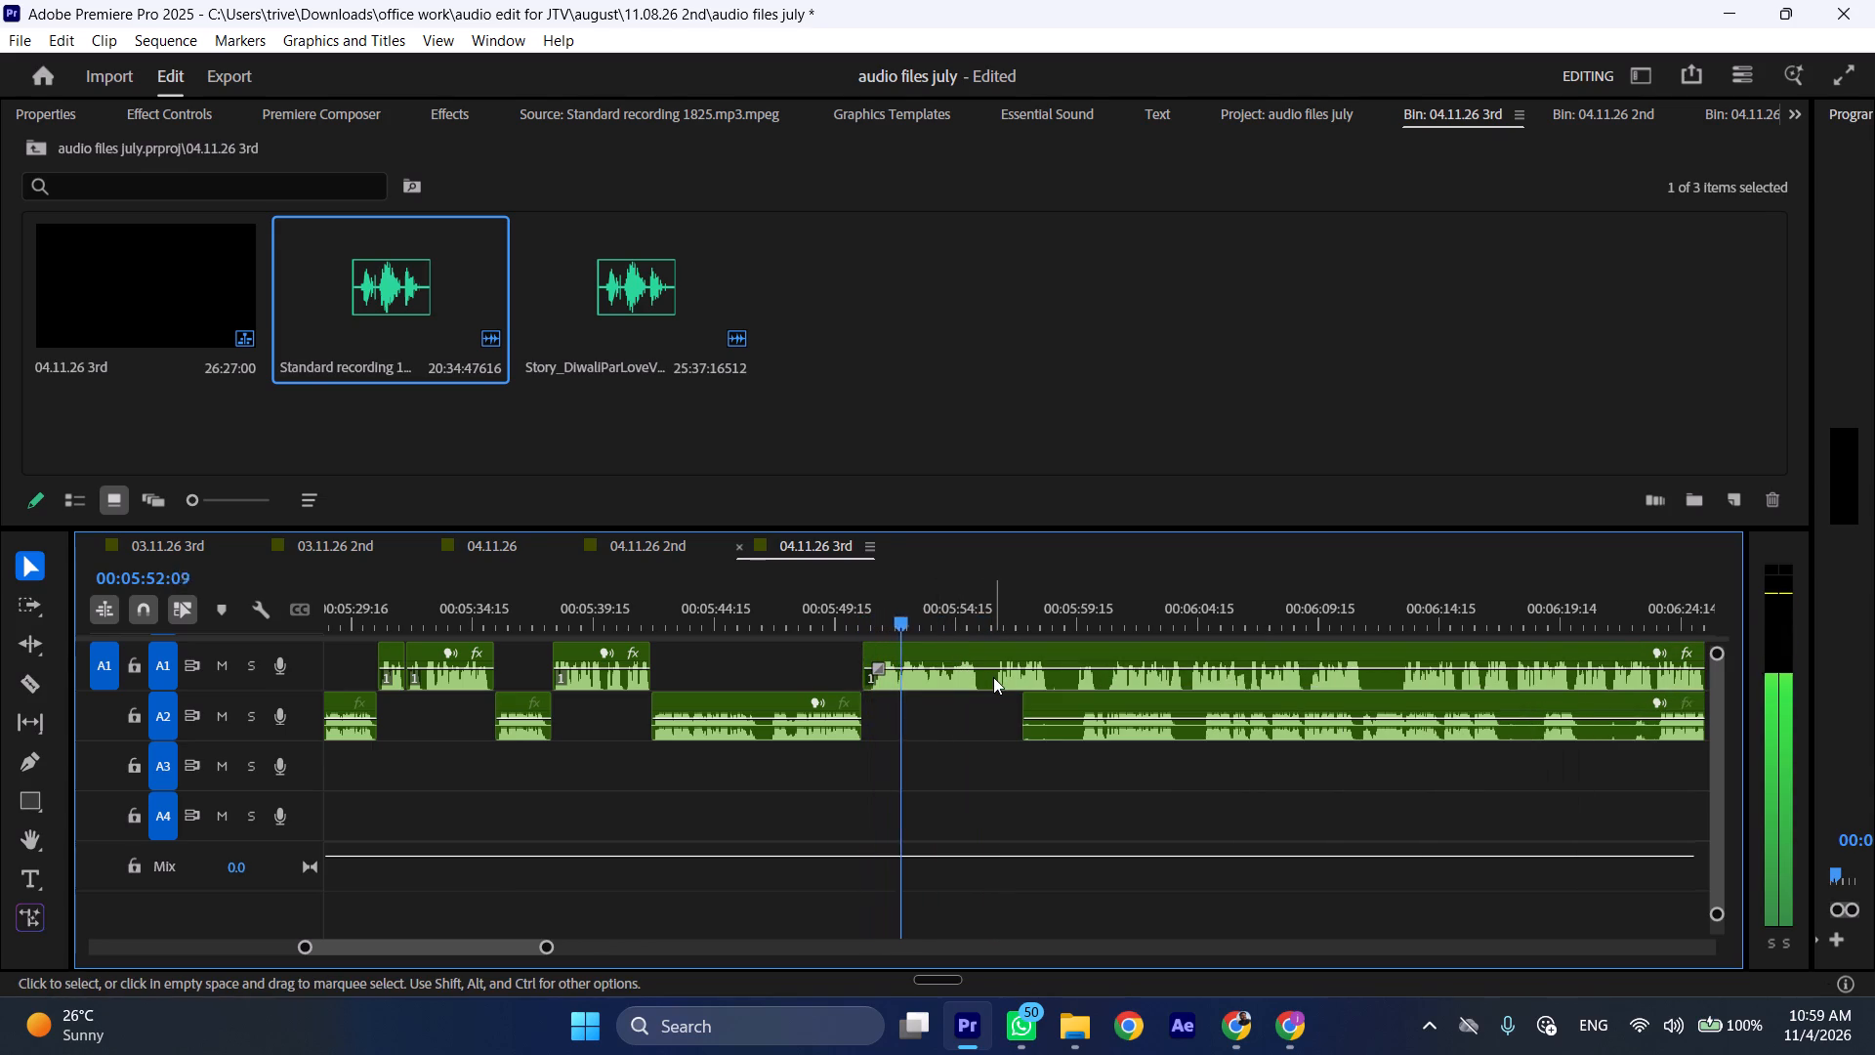
{"action": "key", "text": "space"}
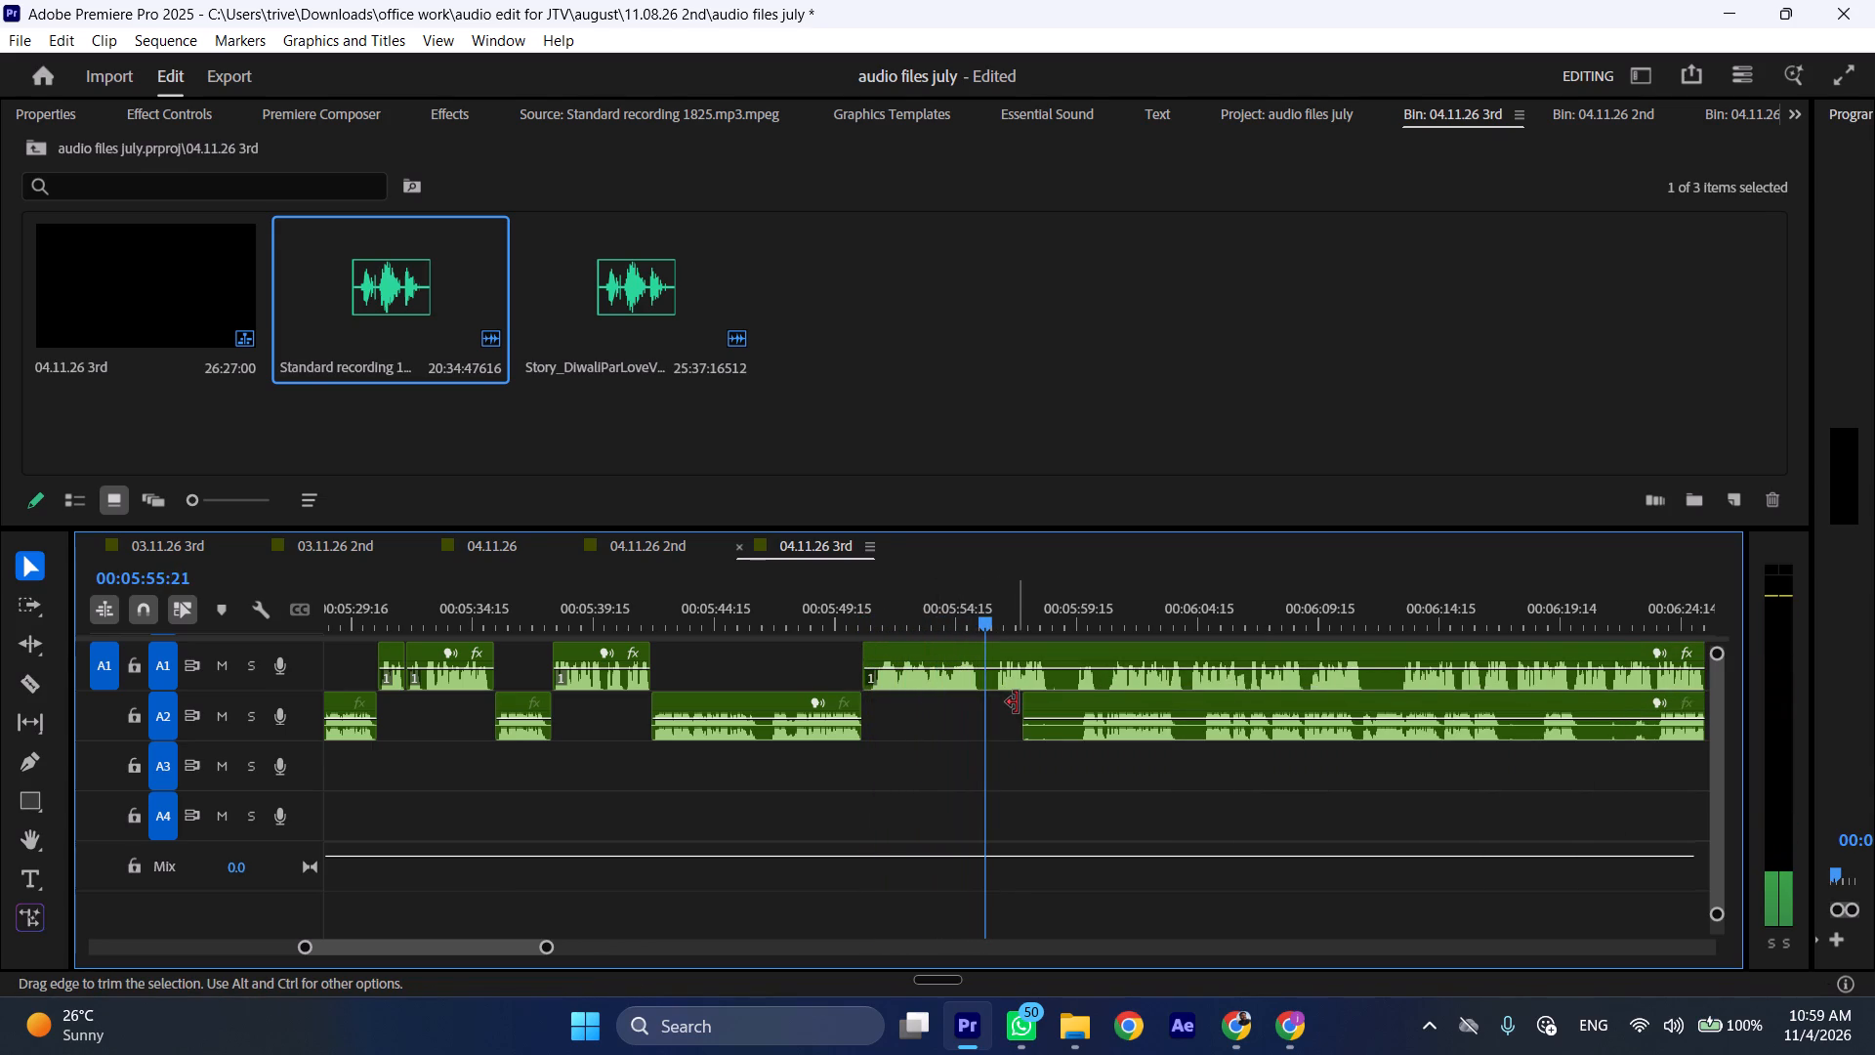
Trim the silent opening off the last A2 clip and move the clip later to start at about 00:06:00:20.
{"action": "left_click_drag", "start_coordinate": [1037, 703], "coordinate": [1093, 707]}
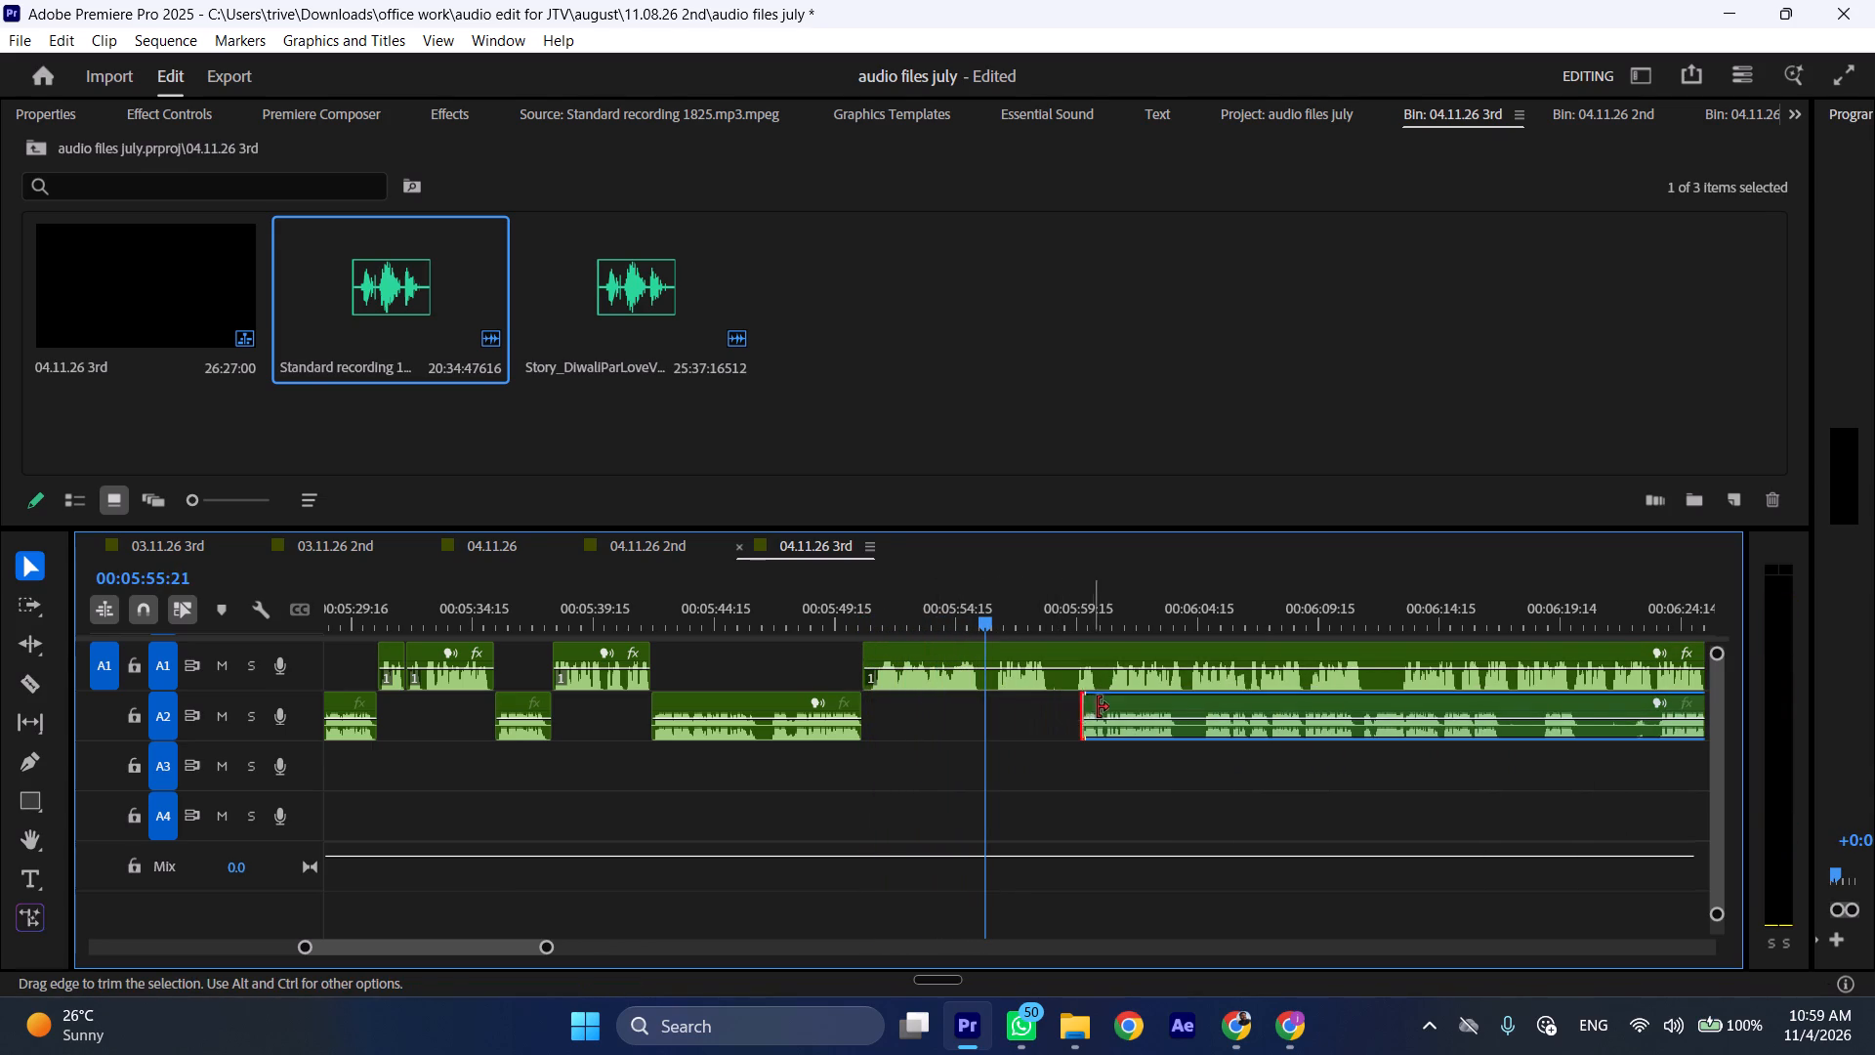
{"action": "left_click_drag", "start_coordinate": [1107, 704], "coordinate": [1133, 704]}
Resume playback of the last A1 clip from 00:05:55:21 to review its next phrases.
{"action": "key", "text": "space"}
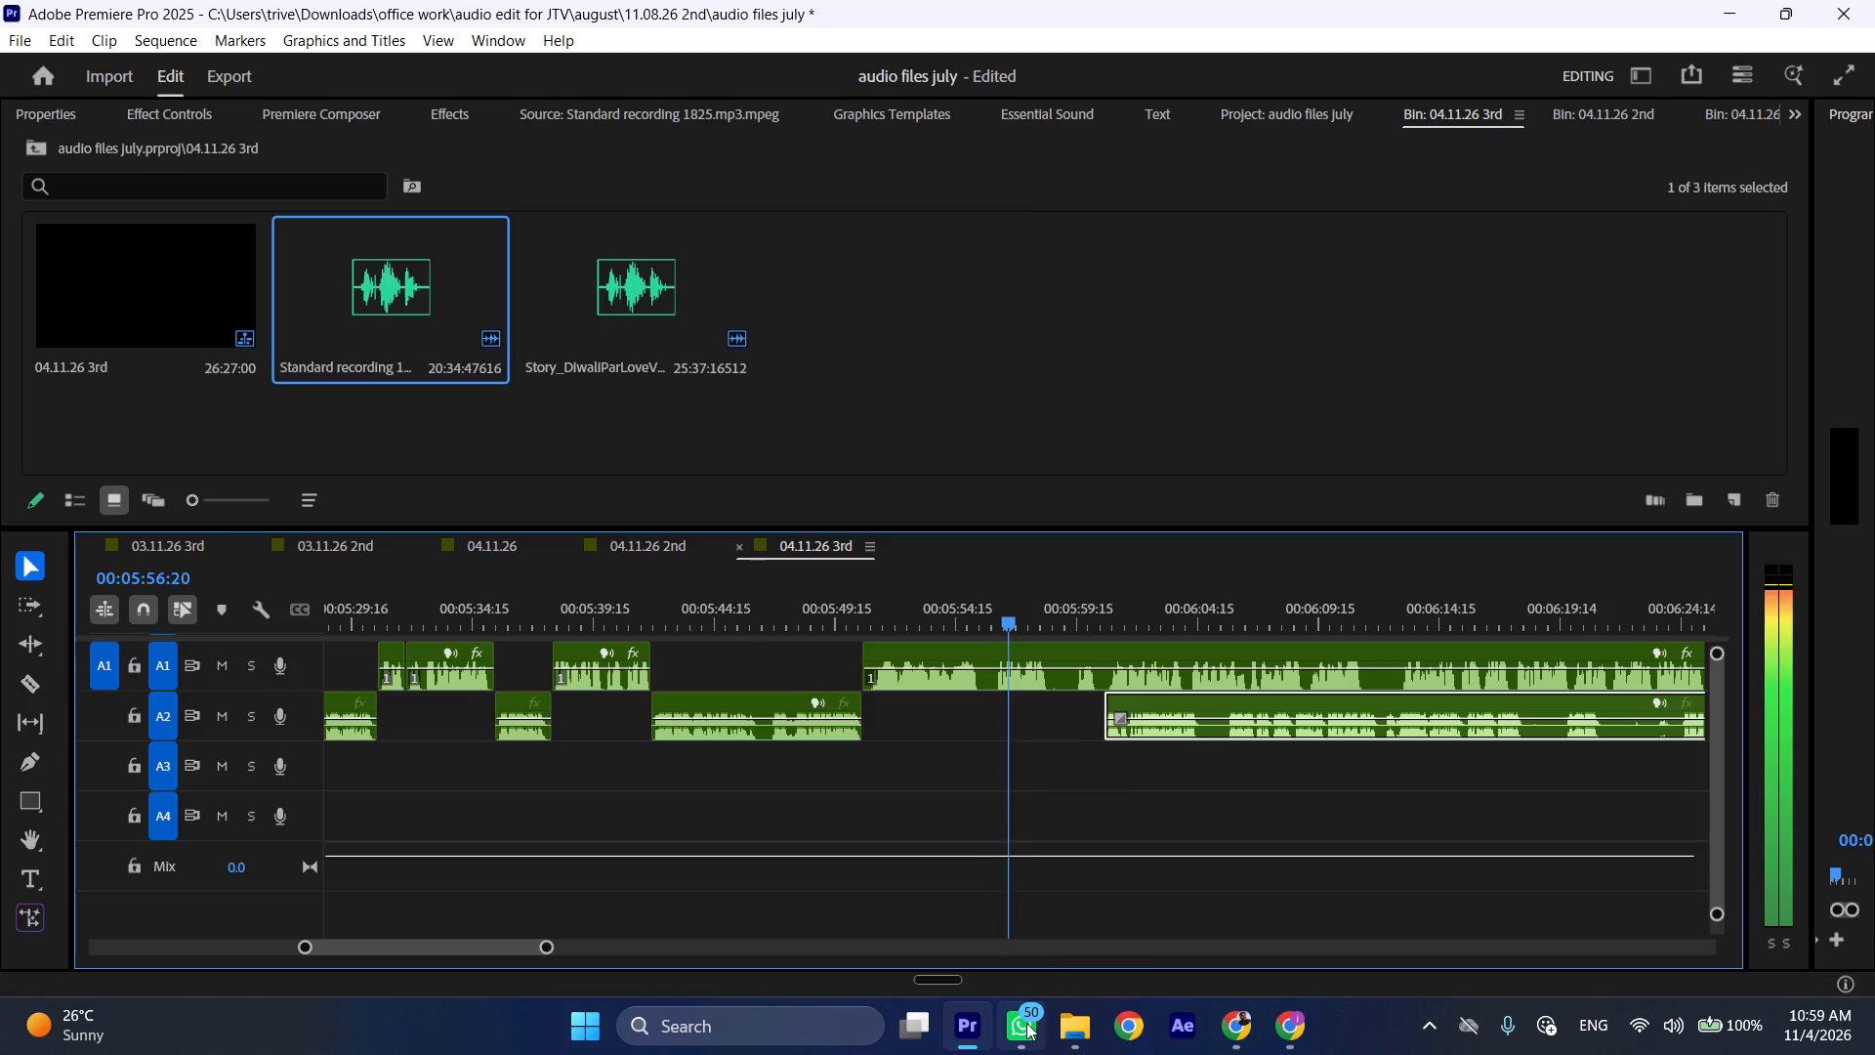
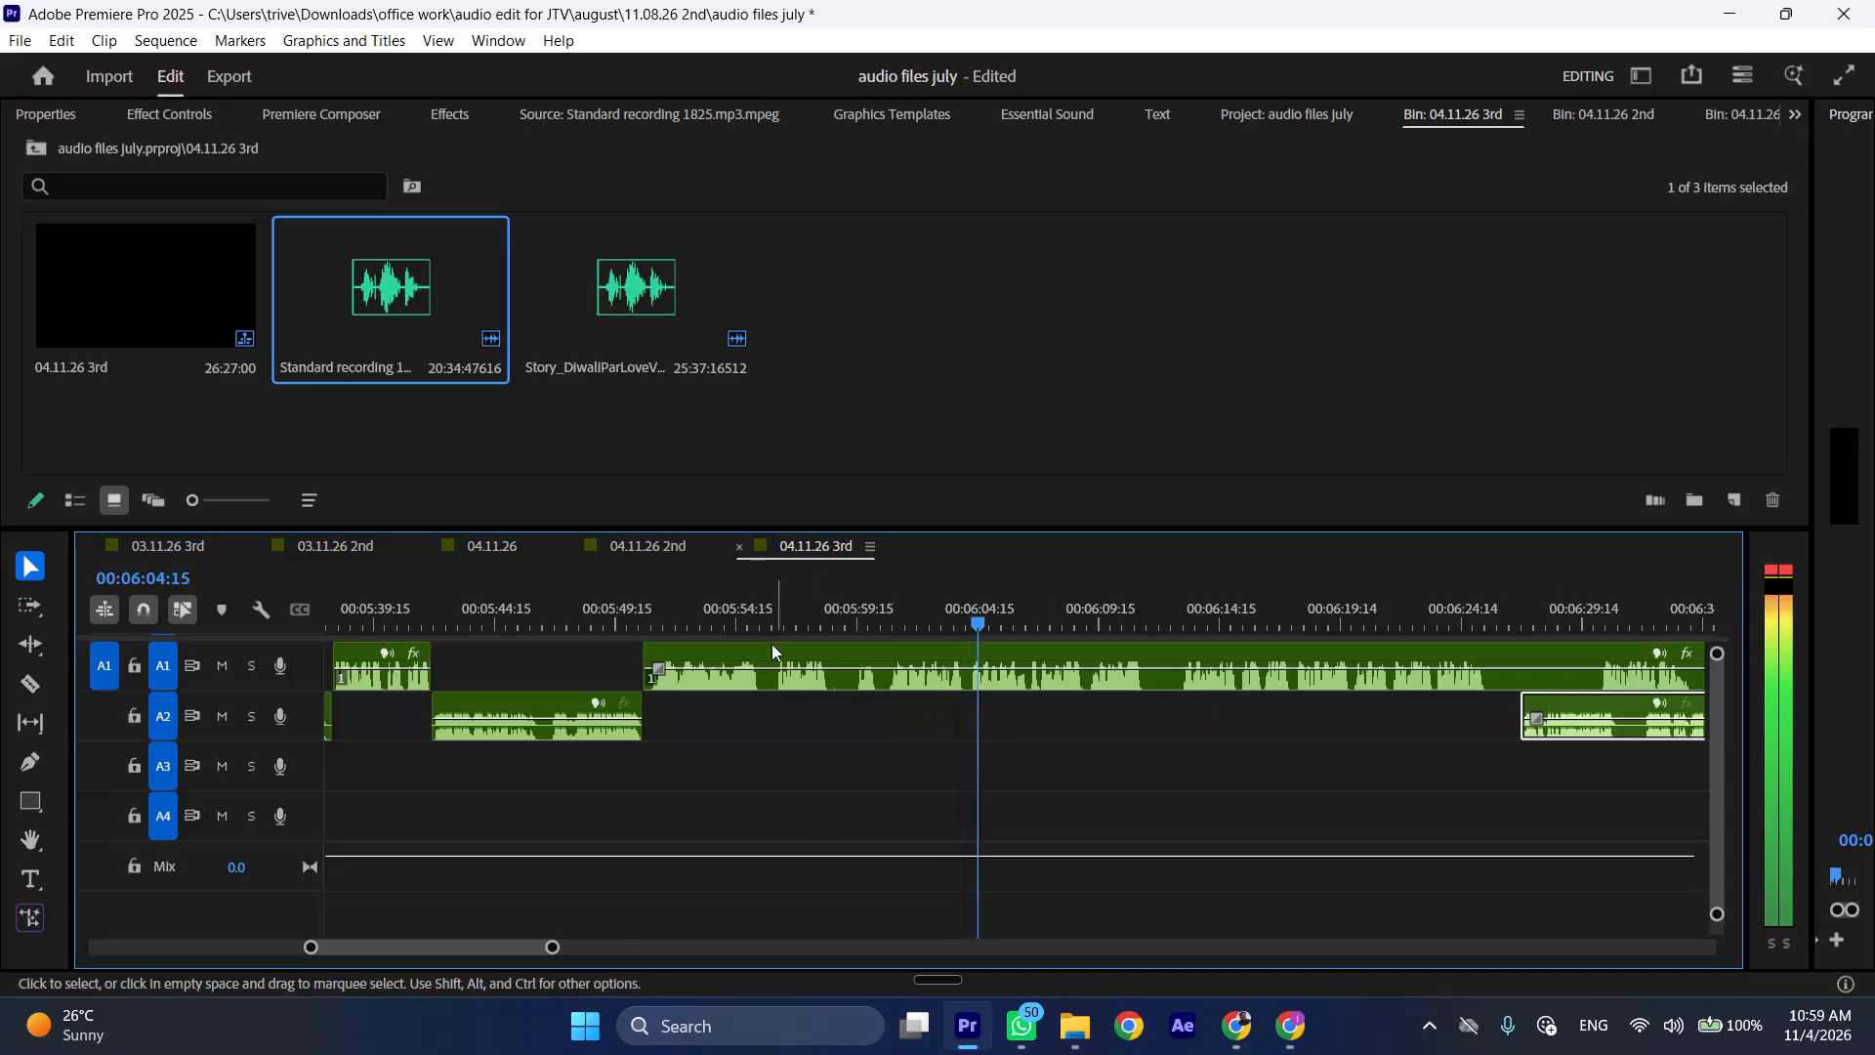
Split the last A1 clip at 00:05:55:17 and ripple-trim the short pause following that cut.
{"action": "left_click_drag", "start_coordinate": [756, 612], "coordinate": [765, 612]}
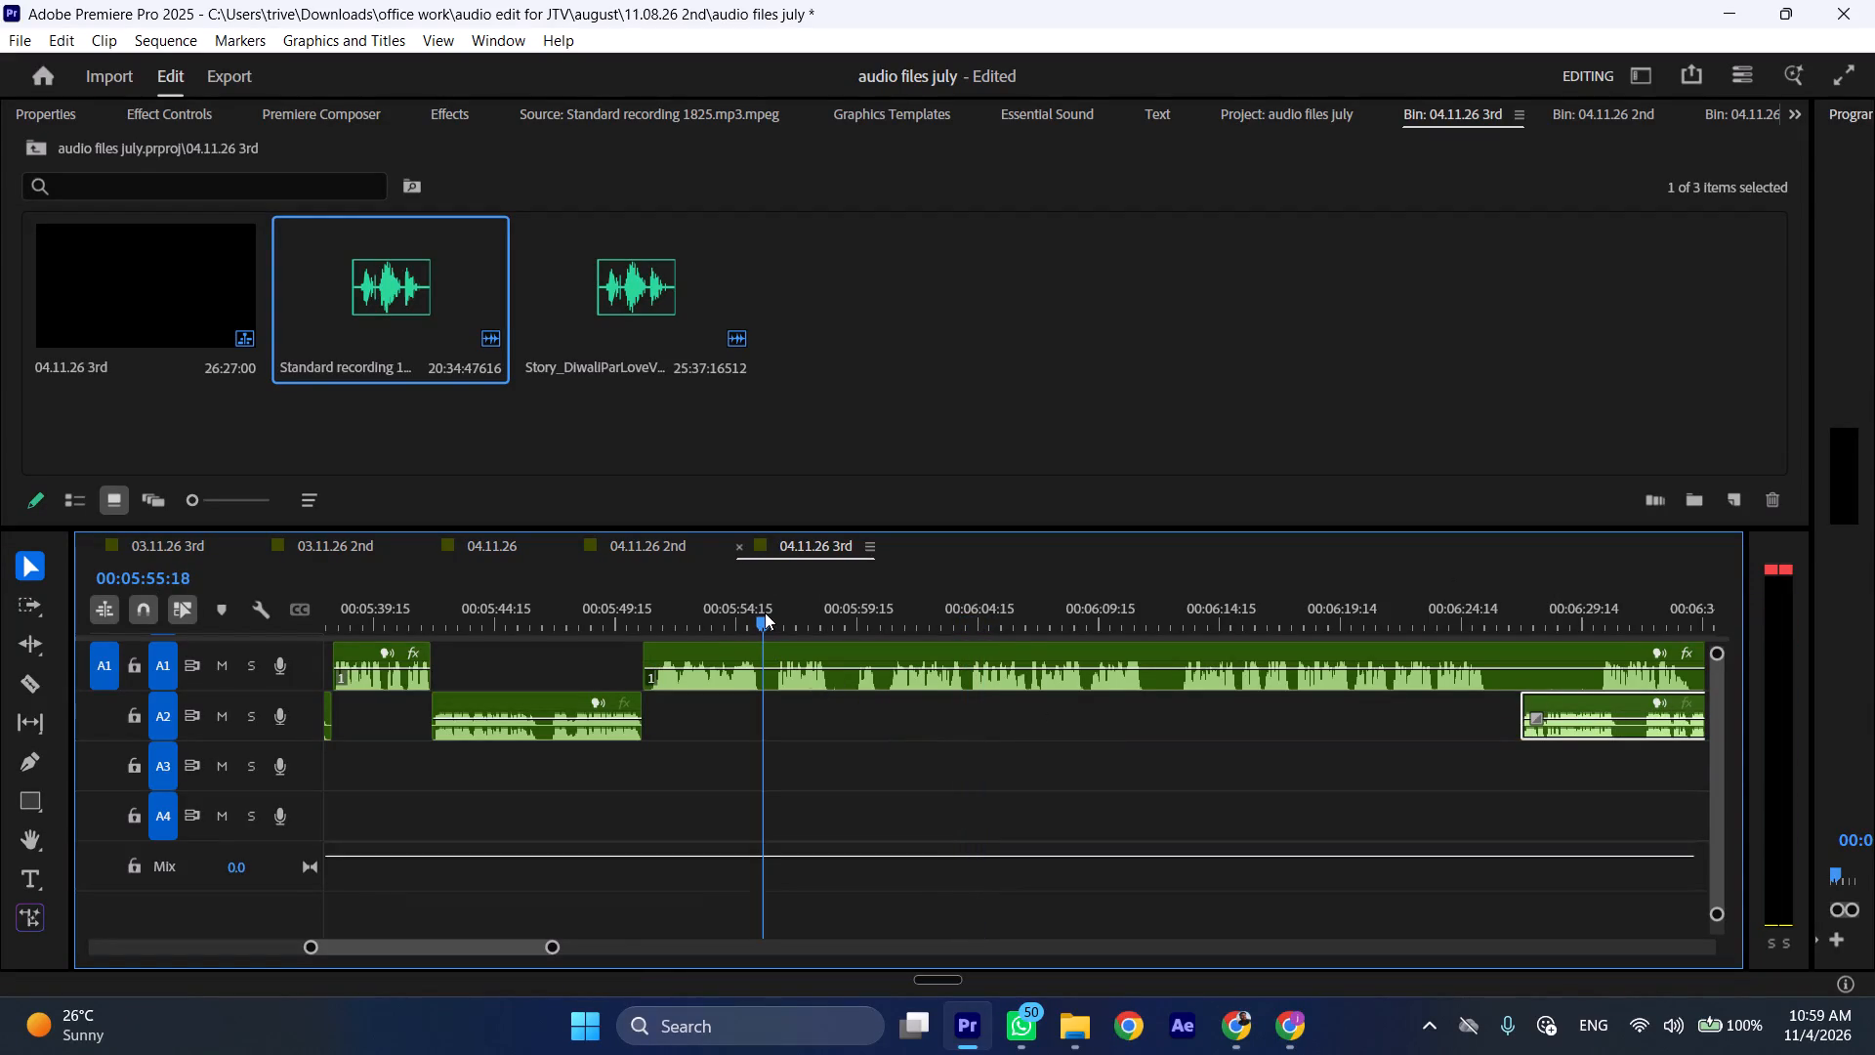
{"action": "left_click_drag", "start_coordinate": [765, 612], "coordinate": [773, 612]}
{"action": "key", "text": "shift+c"}
{"action": "left_click", "coordinate": [829, 694]}
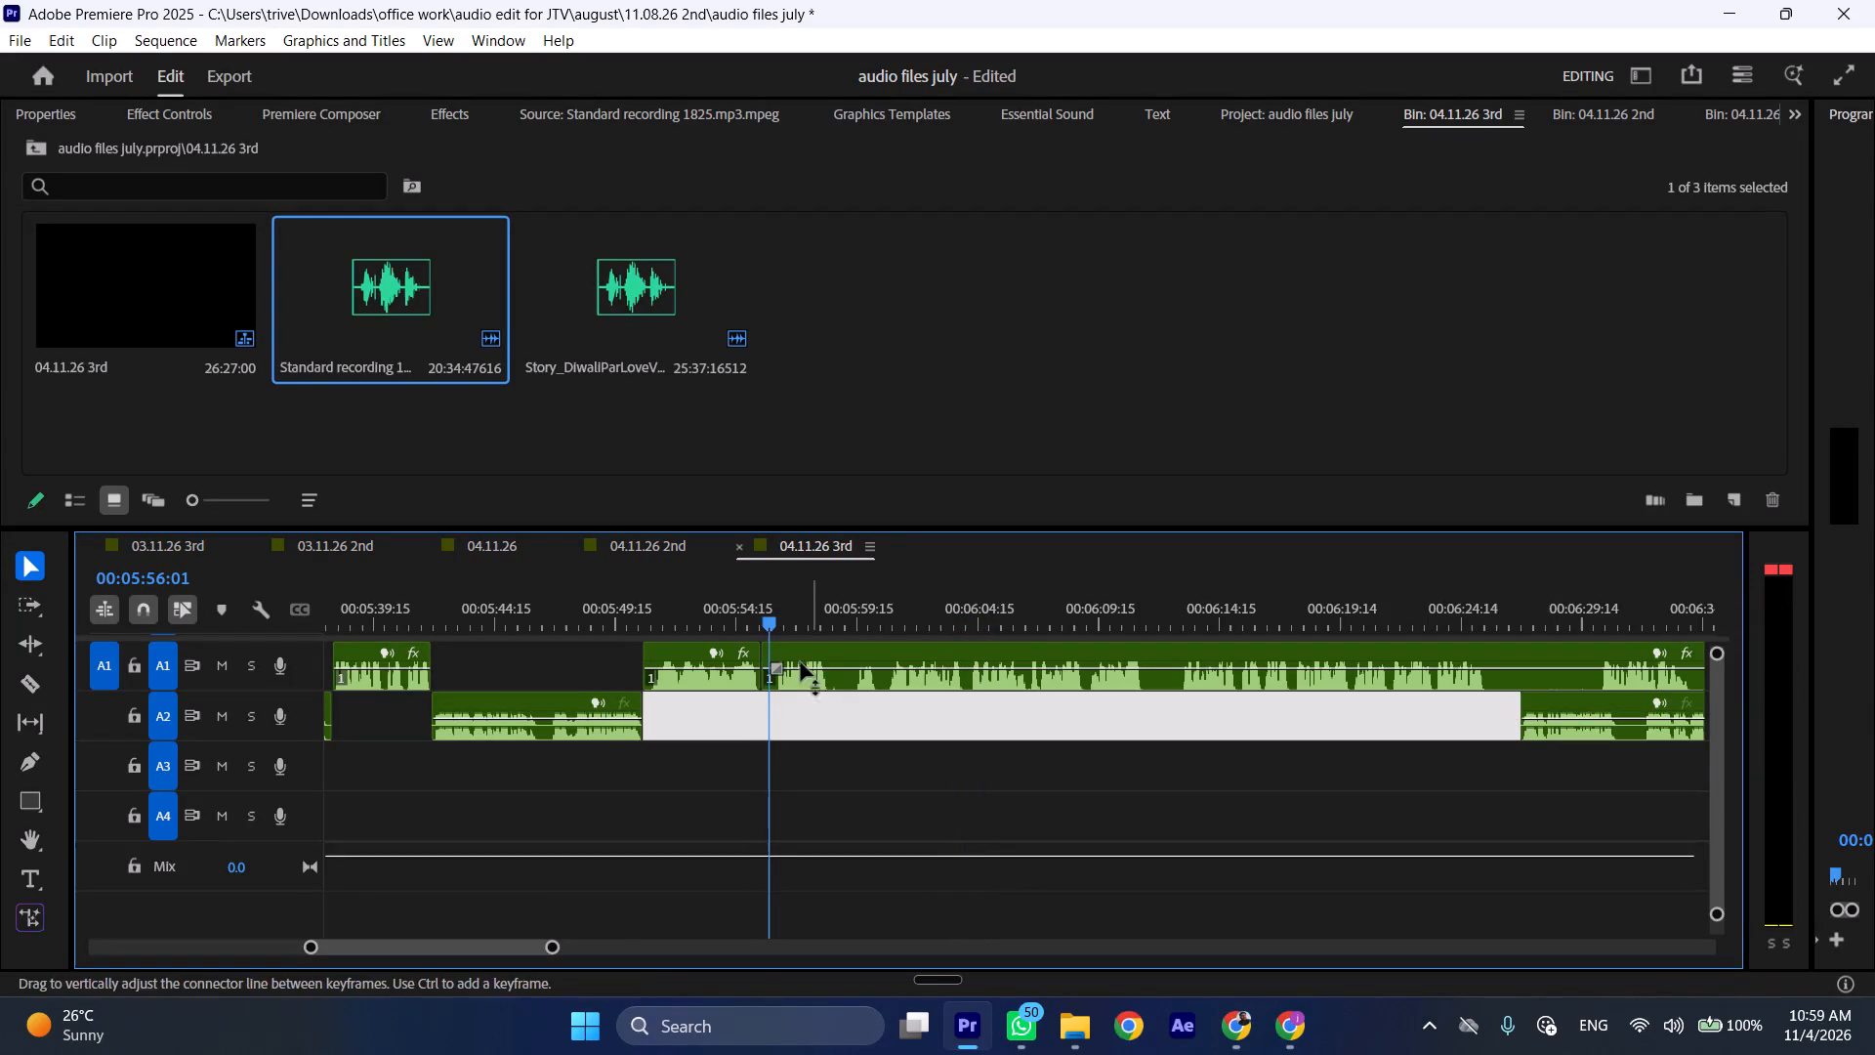
{"action": "left_click", "coordinate": [774, 627]}
{"action": "left_click", "coordinate": [805, 664]}
{"action": "key", "text": "shift+c"}
{"action": "key", "text": "ctrl+shift+d"}
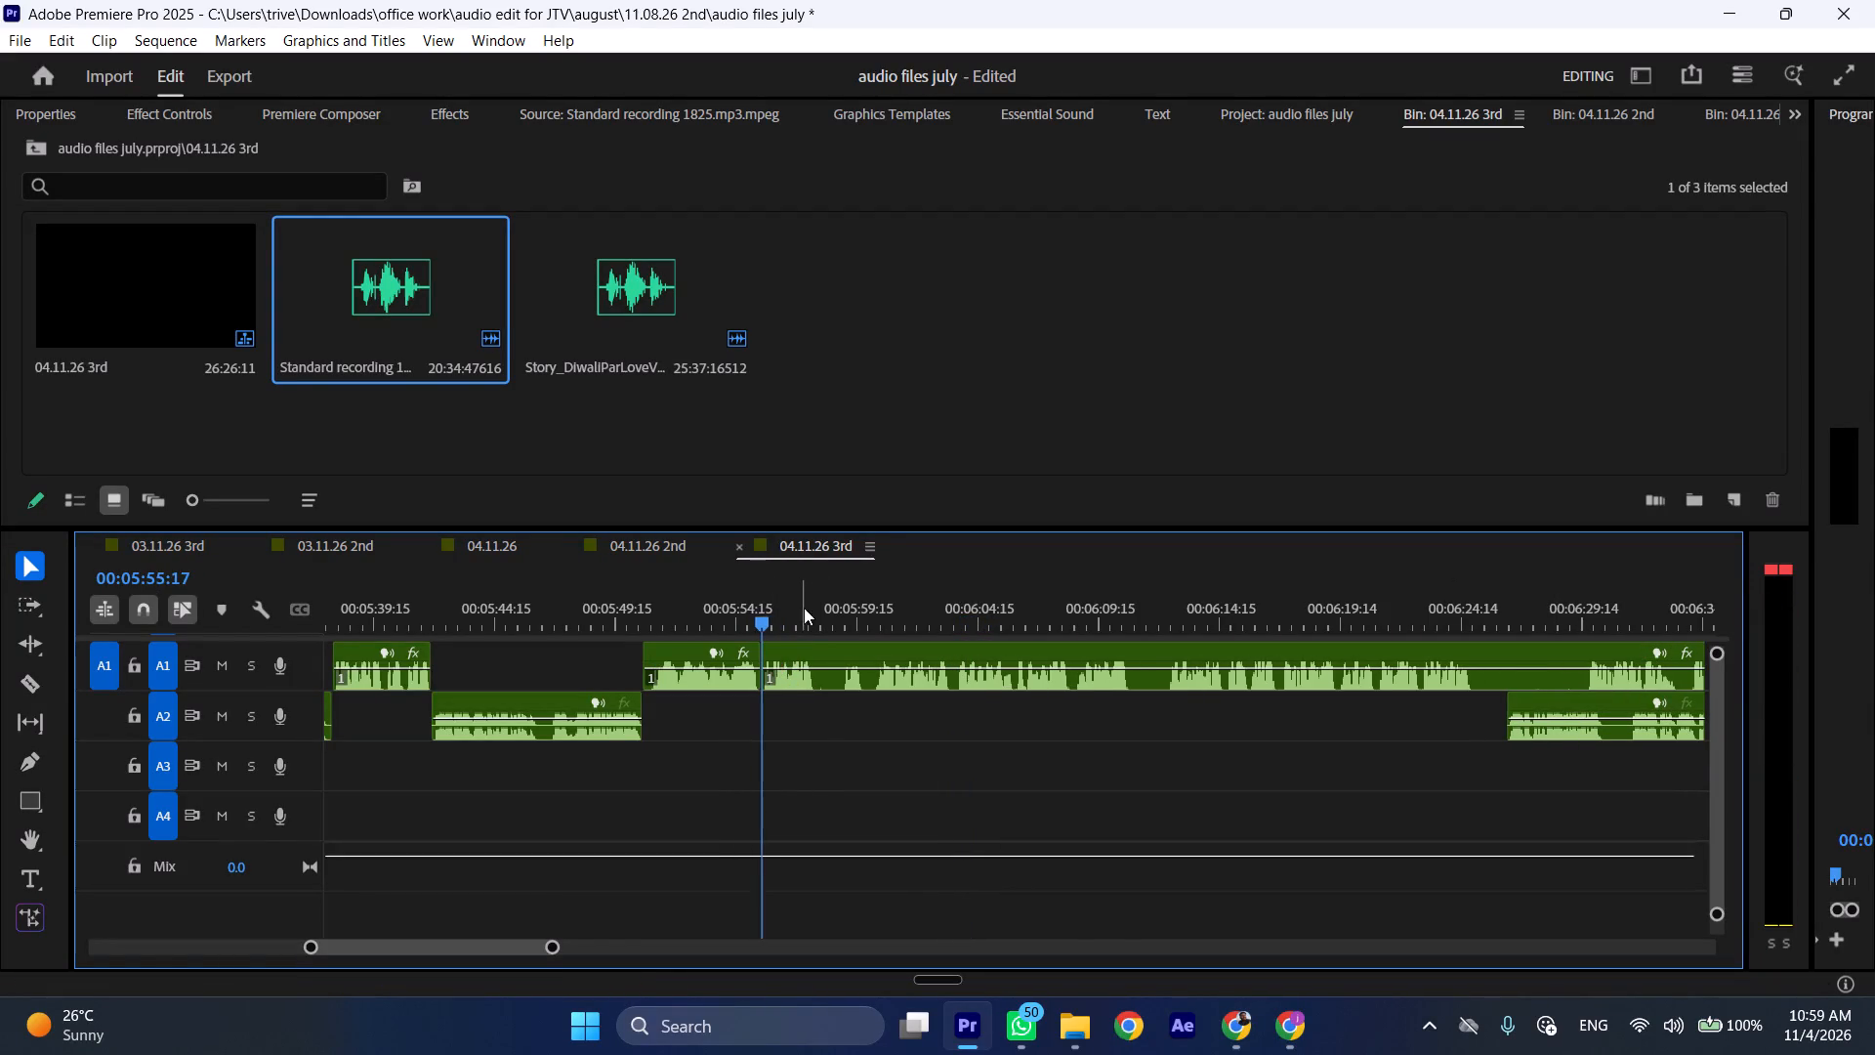
Split the last A1 clip at 00:05:57:22, ripple-trim the pause up to about 00:05:59:03, and review the join at faster speed.
{"action": "left_click_drag", "start_coordinate": [810, 607], "coordinate": [847, 608]}
{"action": "key", "text": "shift+c"}
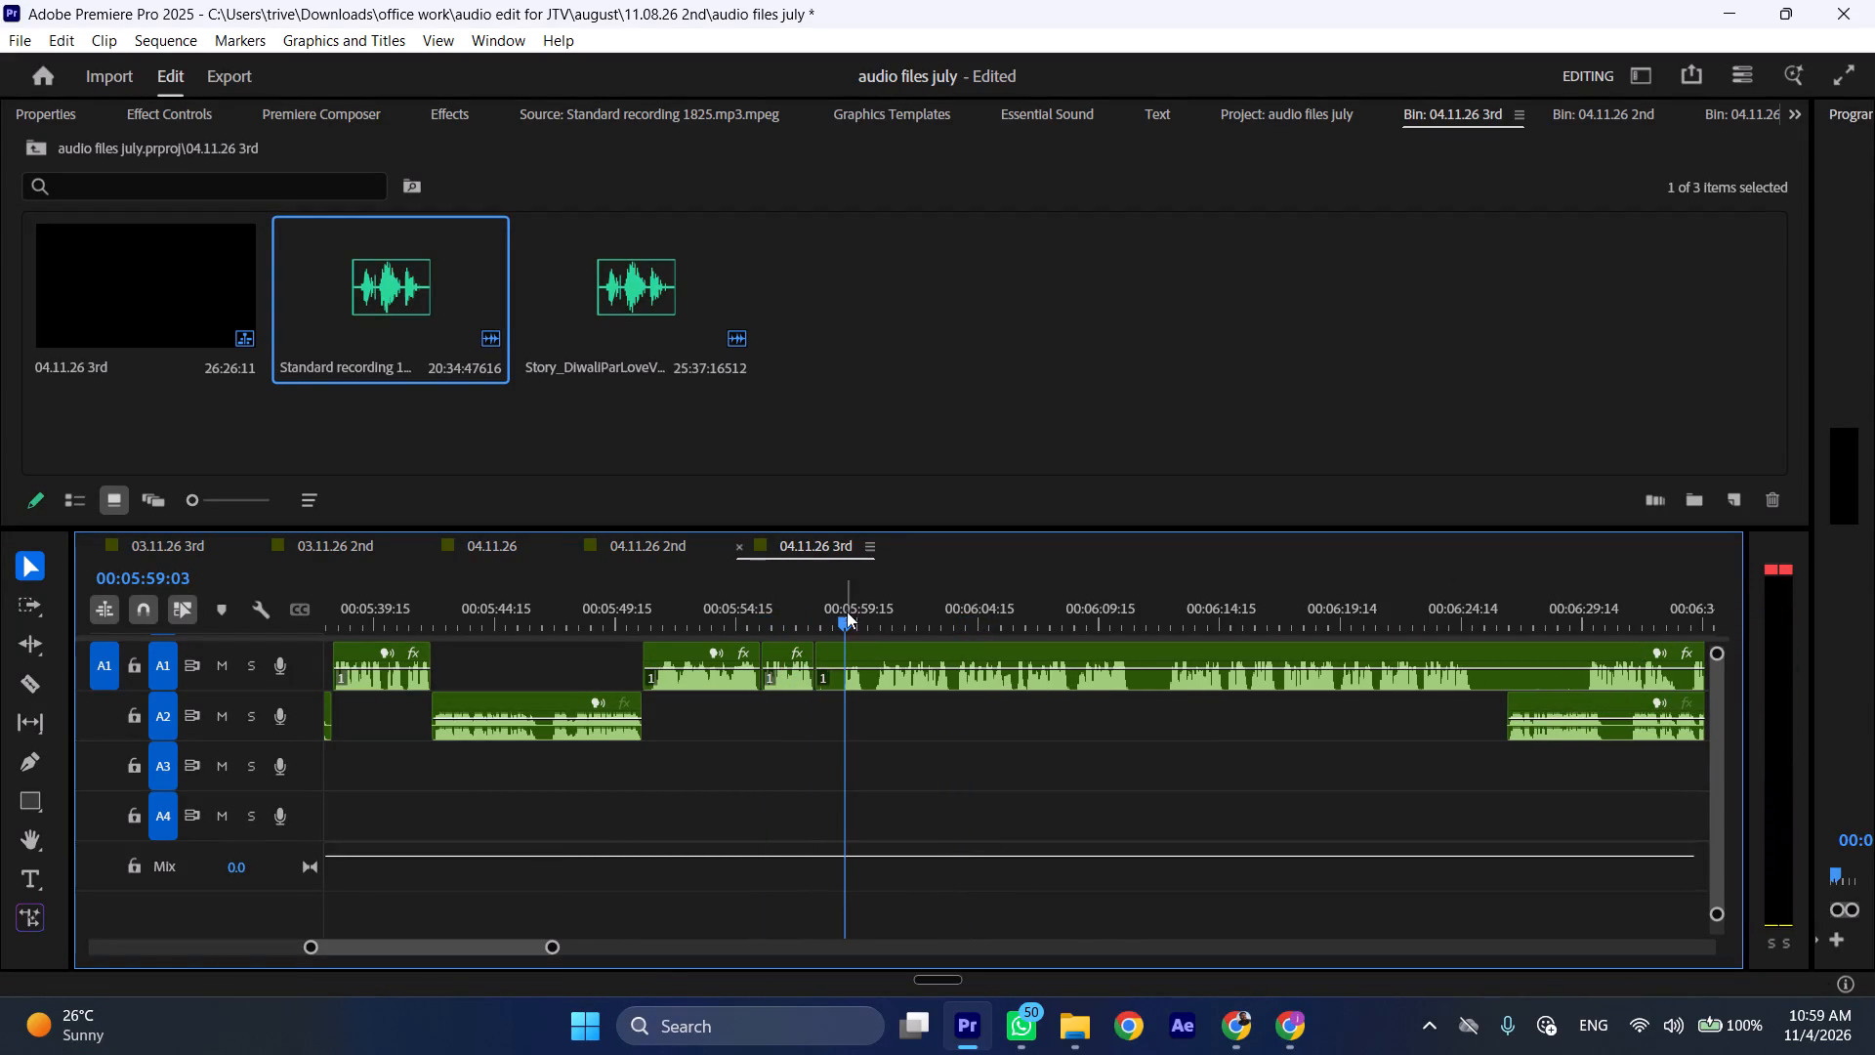
{"action": "left_click", "coordinate": [864, 654]}
{"action": "key", "text": "shift+c"}
{"action": "key", "text": "ctrl+shift+d"}
{"action": "key", "text": "space"}
{"action": "type", "text": "l"}
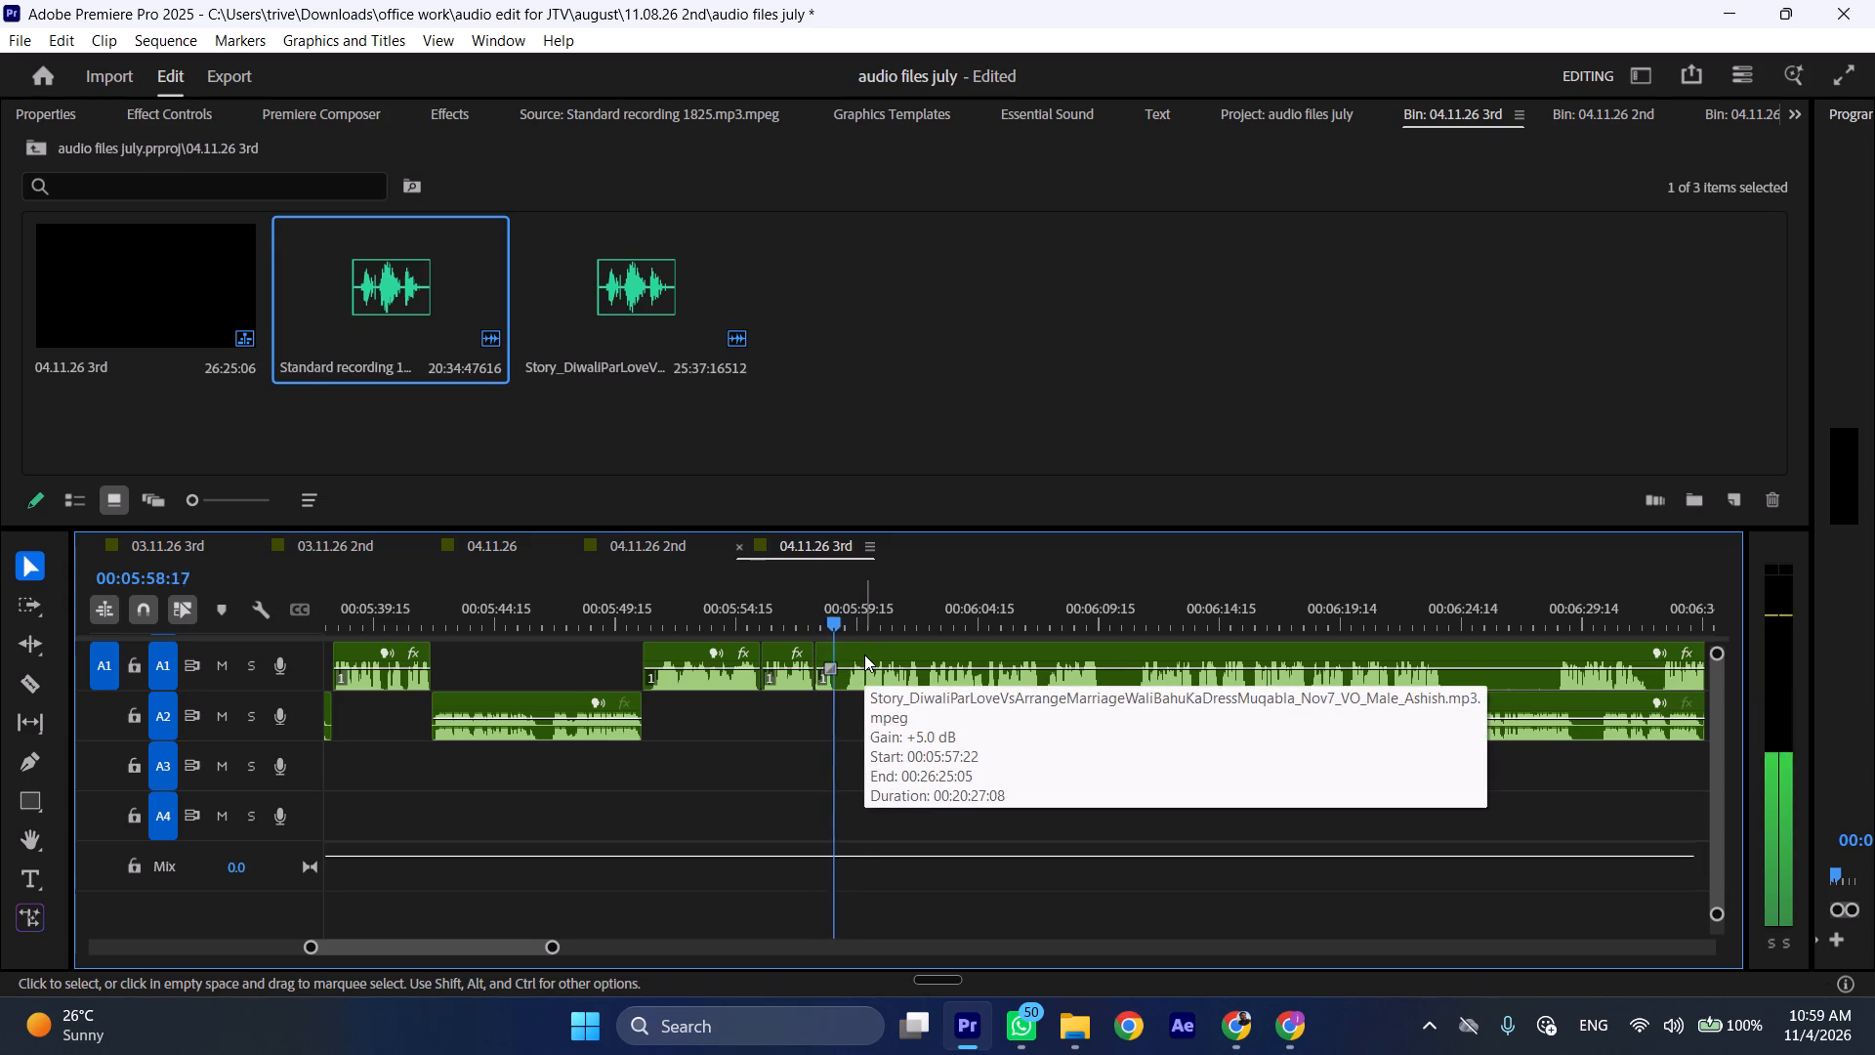
Split the last A1 clip at about 00:05:58:17, ripple-trim the brief pause after it, and replay the edited phrases from about 00:05:53.
{"action": "left_click_drag", "start_coordinate": [836, 614], "coordinate": [839, 614]}
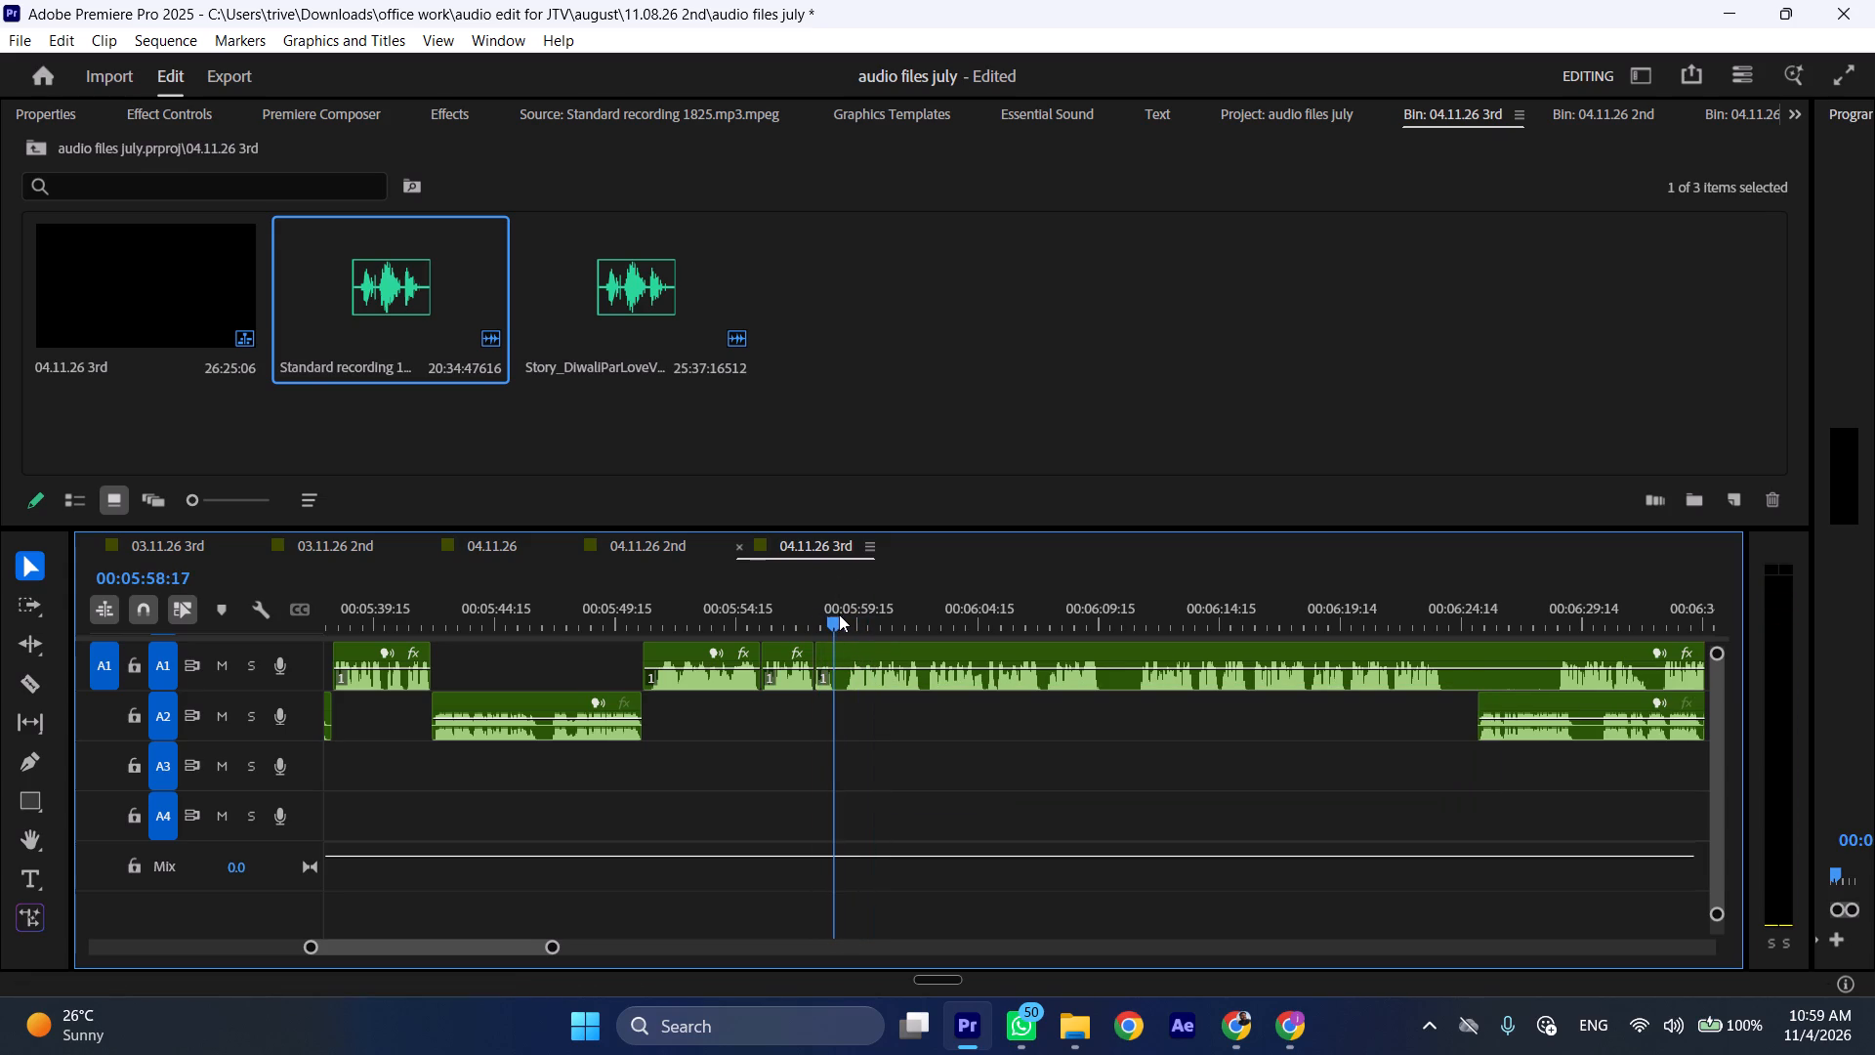
{"action": "left_click_drag", "start_coordinate": [839, 614], "coordinate": [849, 613]}
{"action": "key", "text": "shift+c"}
{"action": "left_click", "coordinate": [856, 655]}
{"action": "key", "text": "shift+c"}
{"action": "key", "text": "ctrl+shift+d"}
{"action": "key", "text": "space"}
{"action": "type", "text": "l"}
{"action": "left_click", "coordinate": [693, 601]}
{"action": "key", "text": "space"}
{"action": "key", "text": "l"}
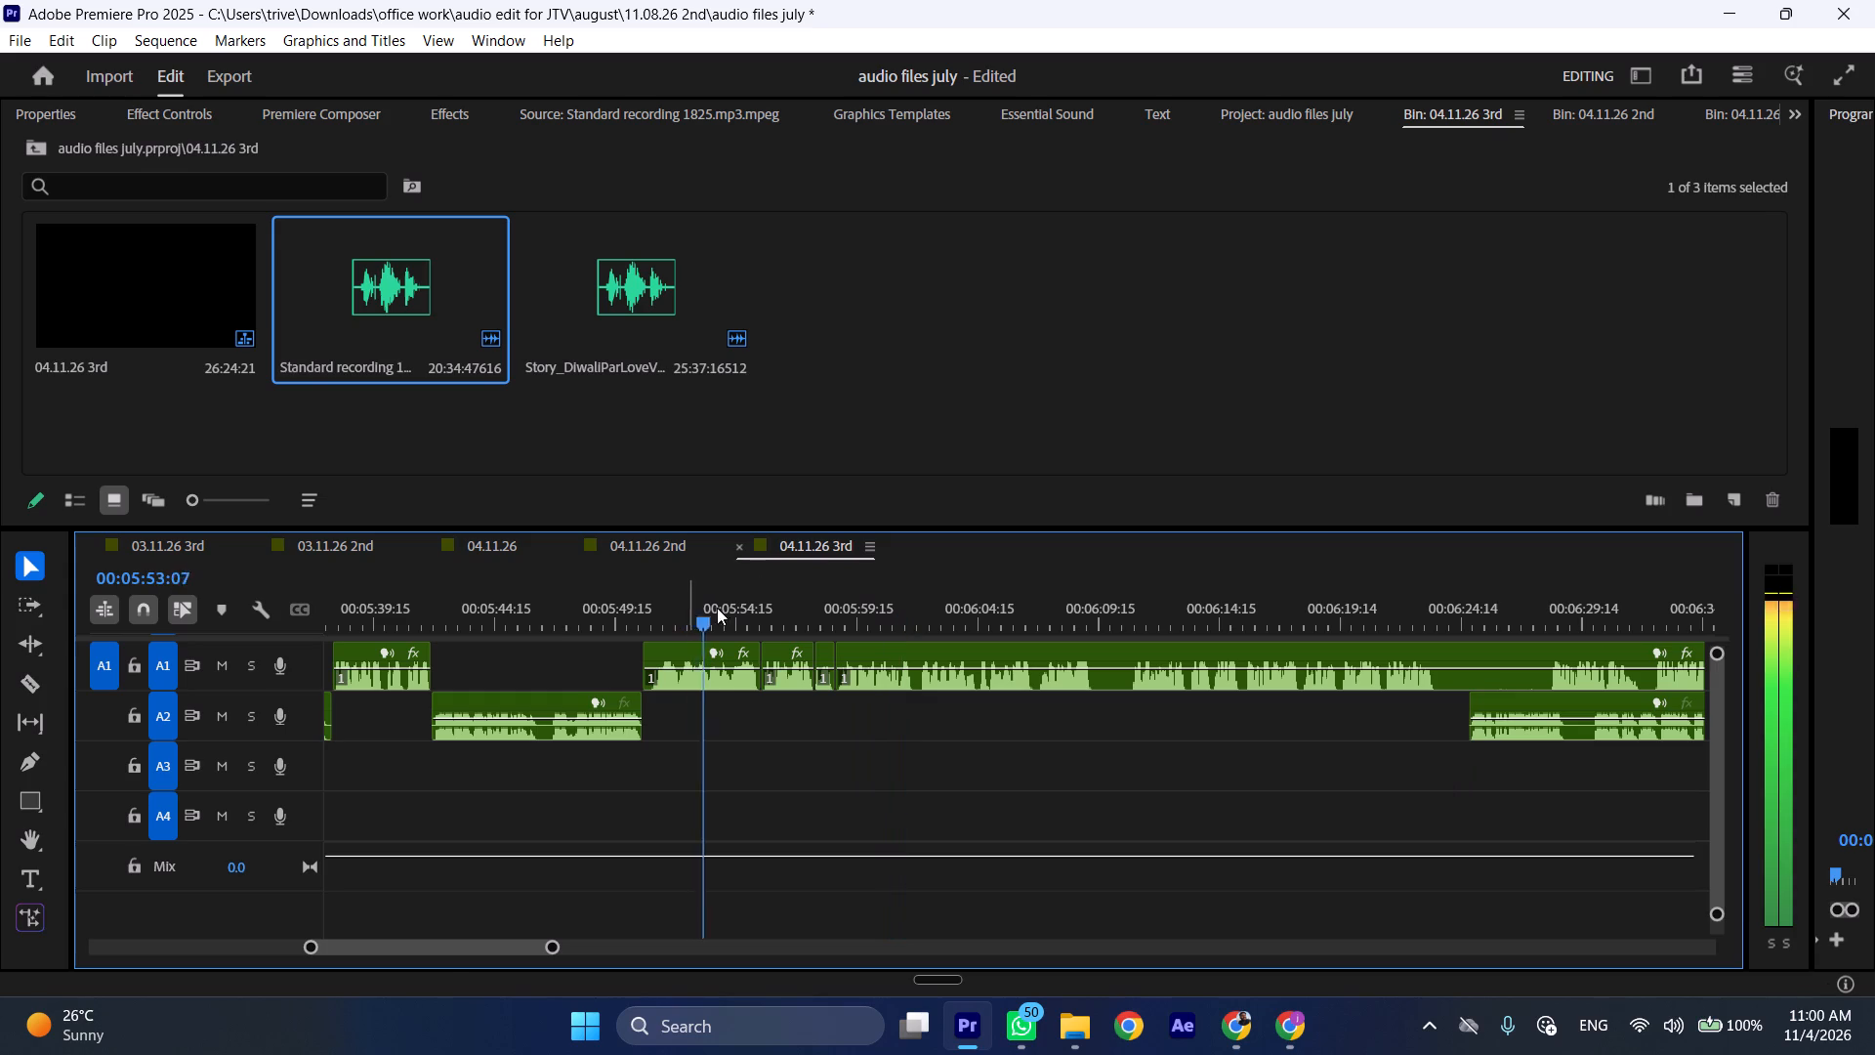
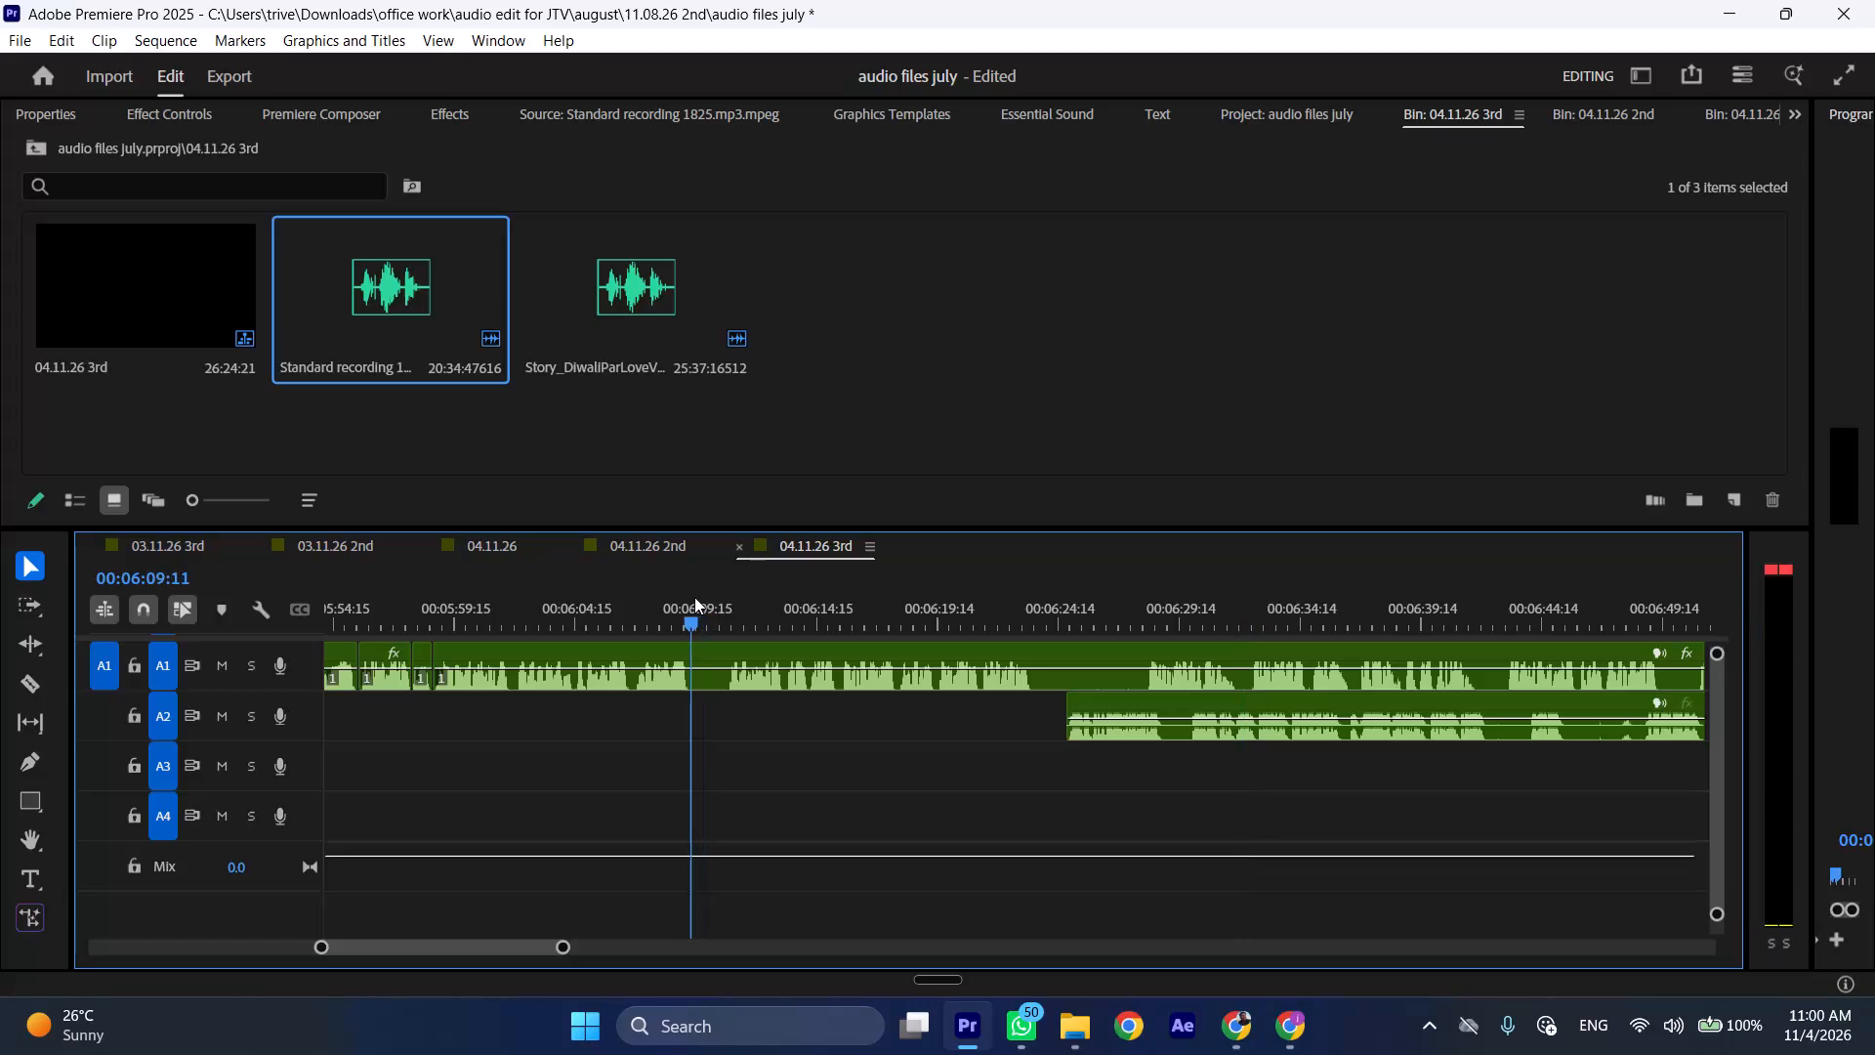
Split the last A1 clip at 00:06:09:11 and ripple-trim the pause up to 00:06:10:17.
{"action": "key", "text": "shift+c"}
{"action": "left_click_drag", "start_coordinate": [694, 597], "coordinate": [726, 603], "text": "shift"}
{"action": "left_click", "coordinate": [760, 670]}
{"action": "key", "text": "shift+c"}
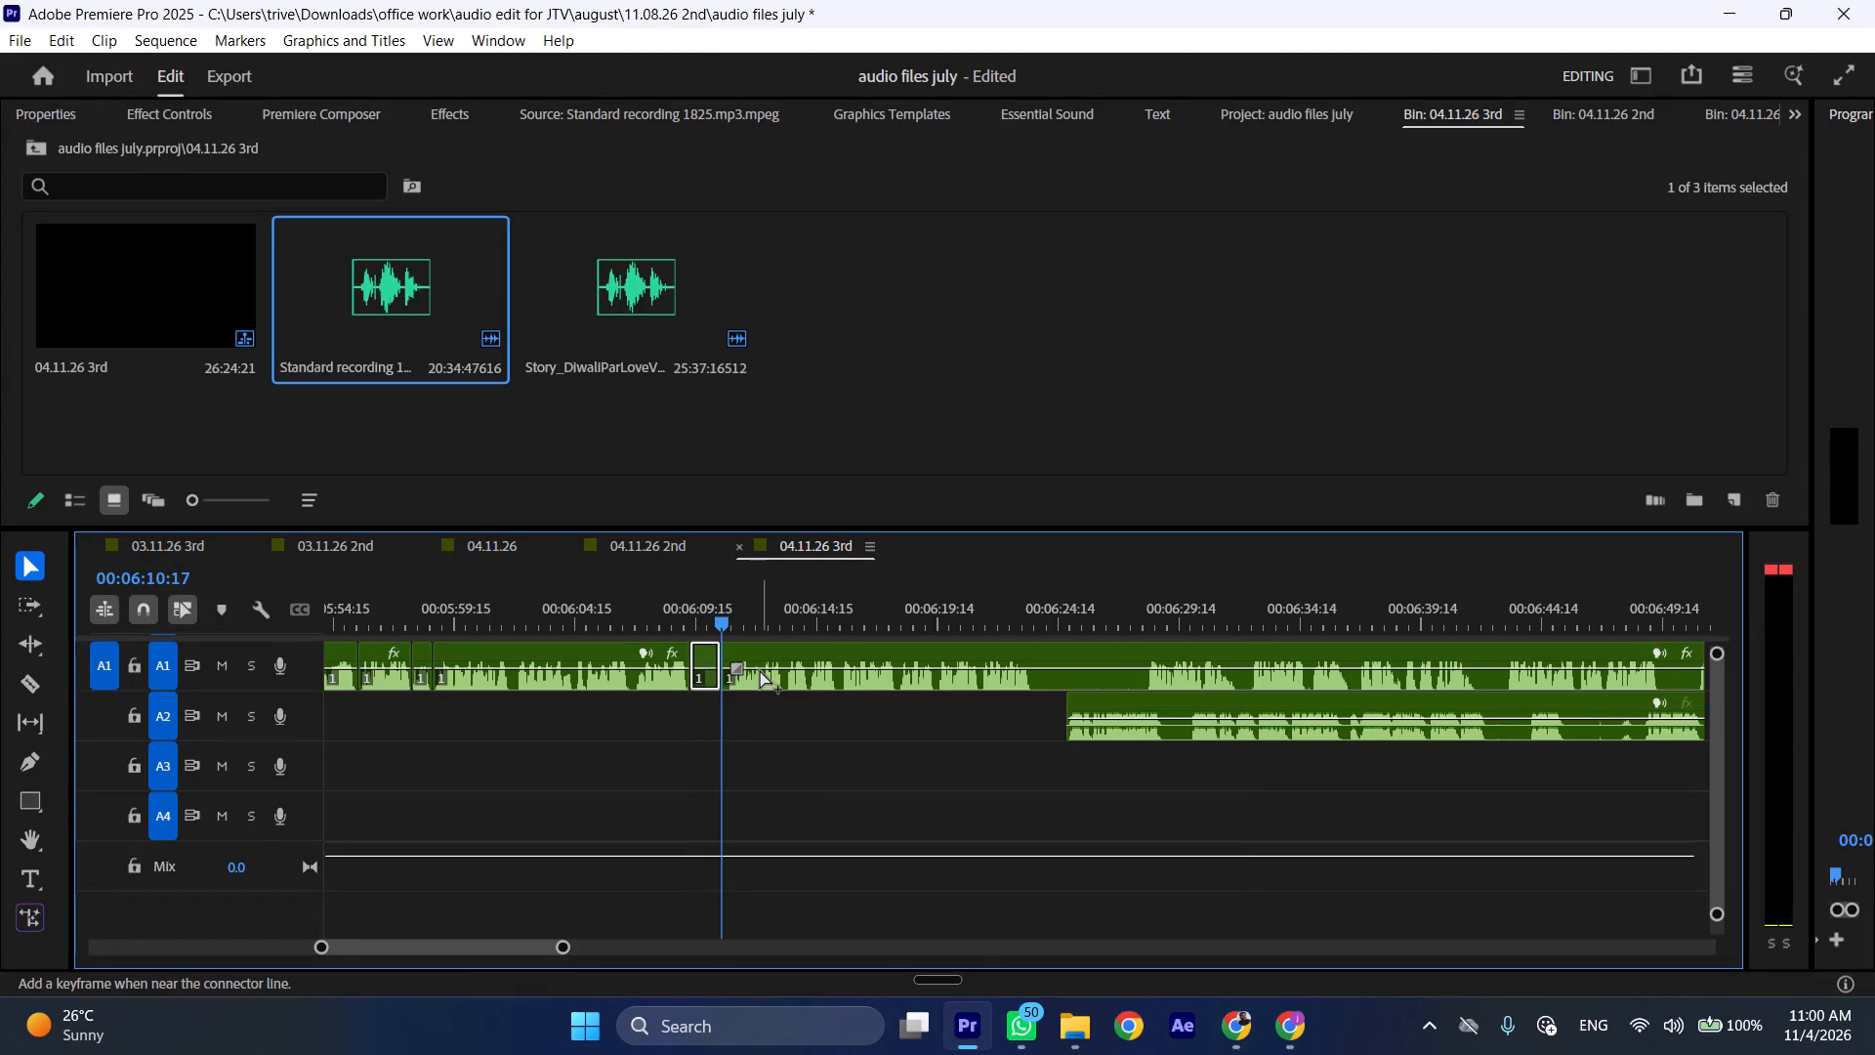
{"action": "key", "text": "ctrl+shift+d"}
Split the last A1 clip at 00:06:22:11, where the spoken passage ends.
{"action": "left_click_drag", "start_coordinate": [905, 587], "coordinate": [1009, 593]}
{"action": "key", "text": "shift+c"}
Move the A2 clip later in the sequence so that it starts at about 00:06:46.
{"action": "scroll", "coordinate": [984, 625], "scroll_direction": "down", "scroll_amount": 8}
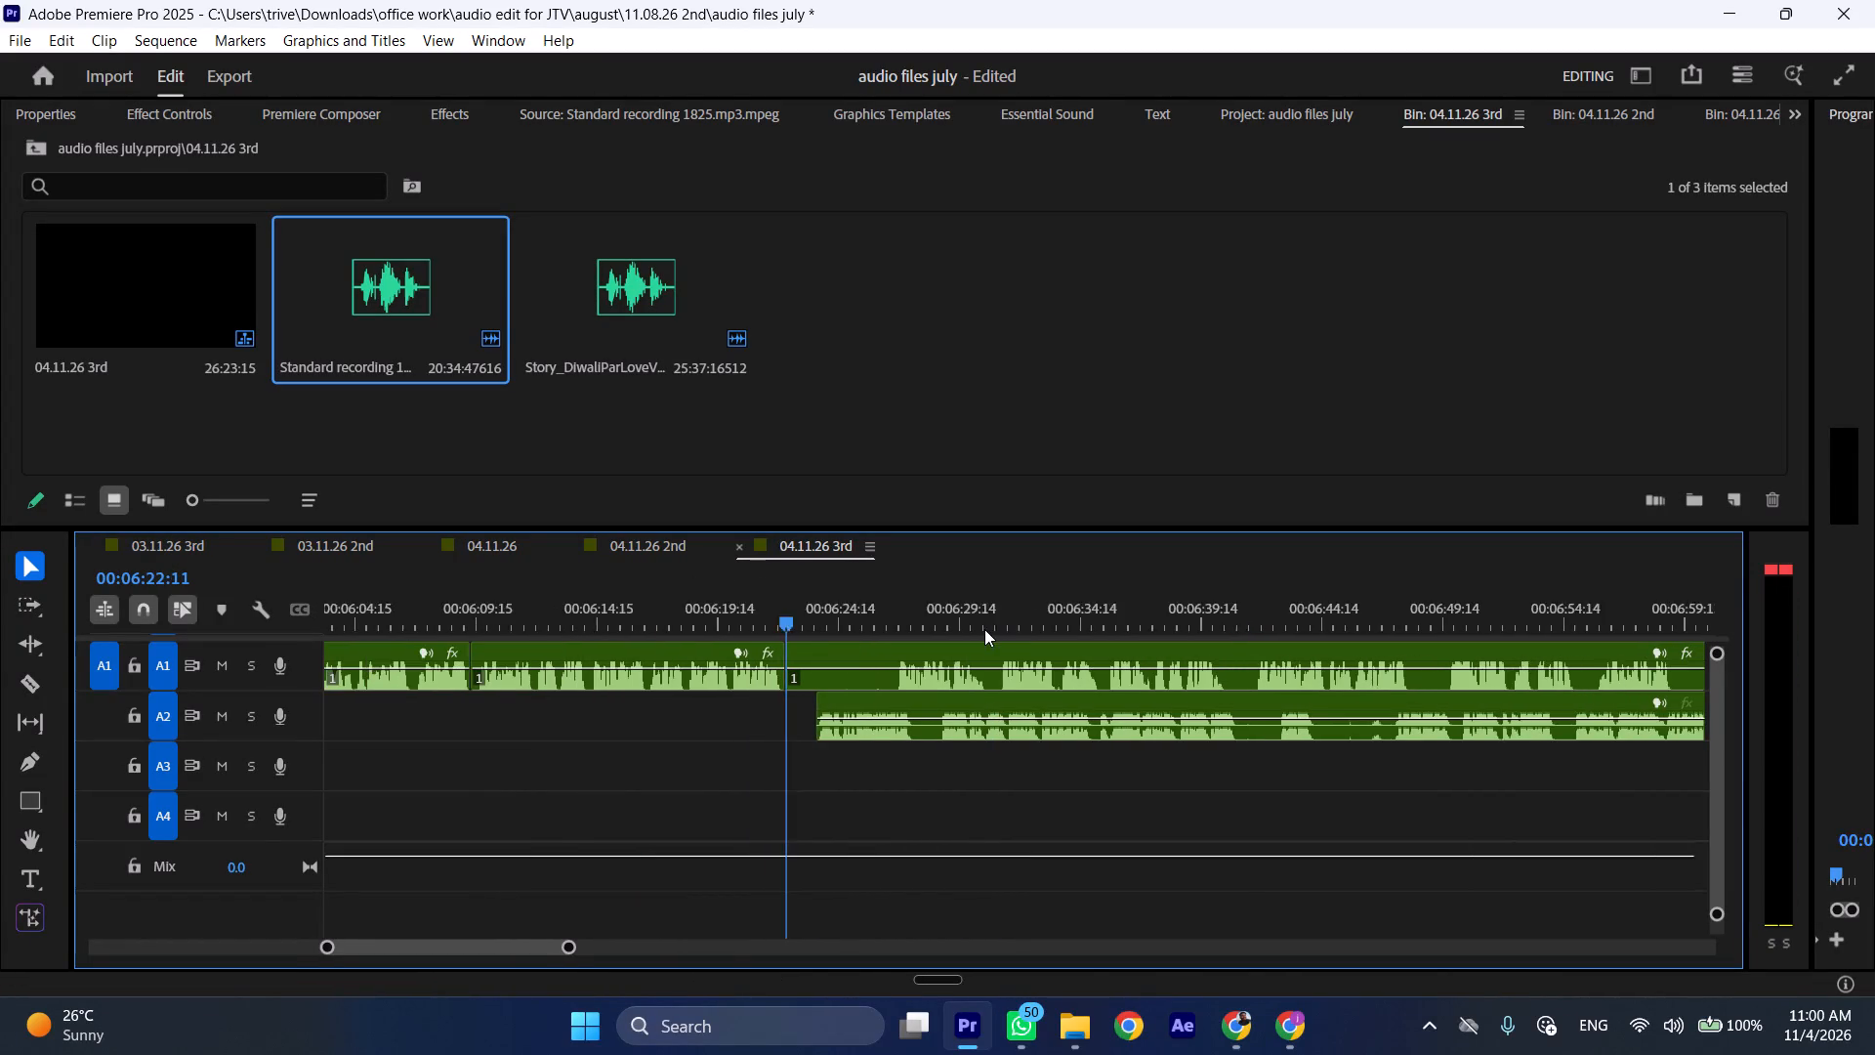
{"action": "scroll", "coordinate": [984, 629], "scroll_direction": "down", "scroll_amount": 3}
{"action": "left_click_drag", "start_coordinate": [666, 701], "coordinate": [1219, 708]}
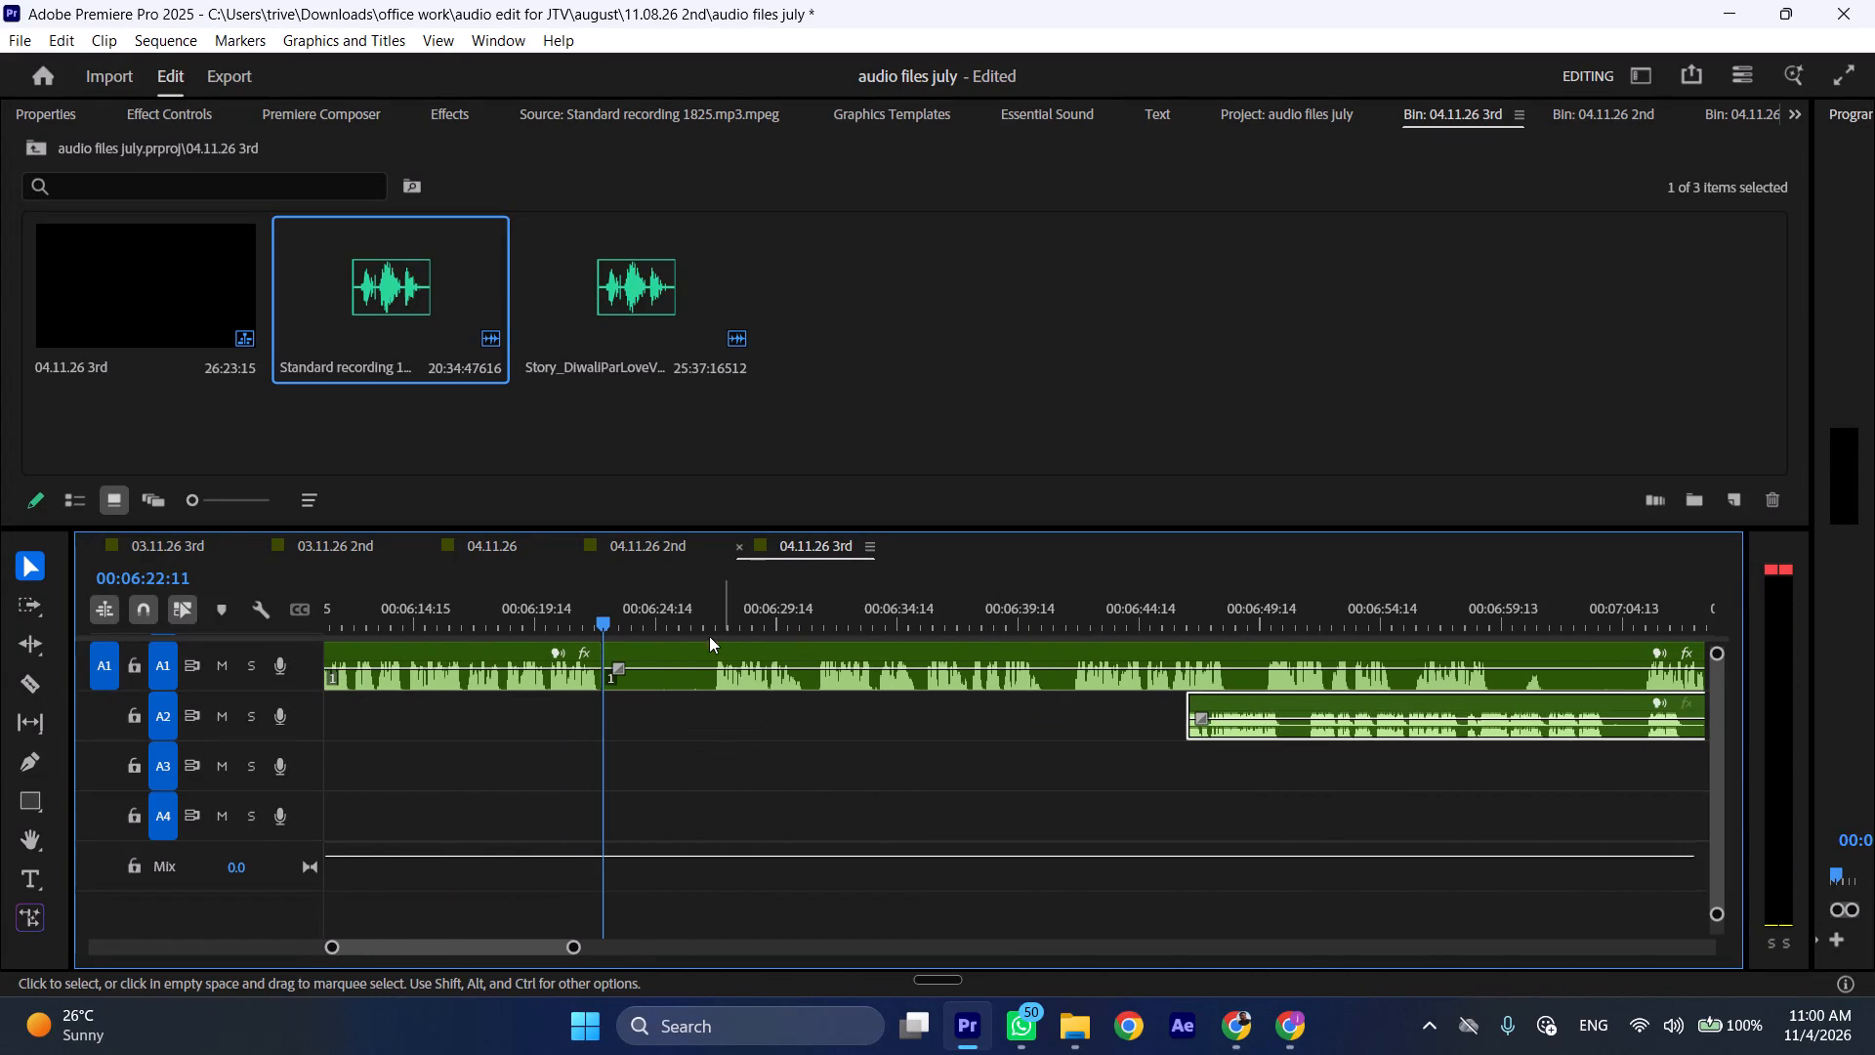
Ripple-trim the A1 pause from the 00:06:22:11 cut up to 00:06:26:23 and play back the join at faster speed.
{"action": "left_click_drag", "start_coordinate": [705, 607], "coordinate": [717, 606]}
{"action": "left_click", "coordinate": [715, 623]}
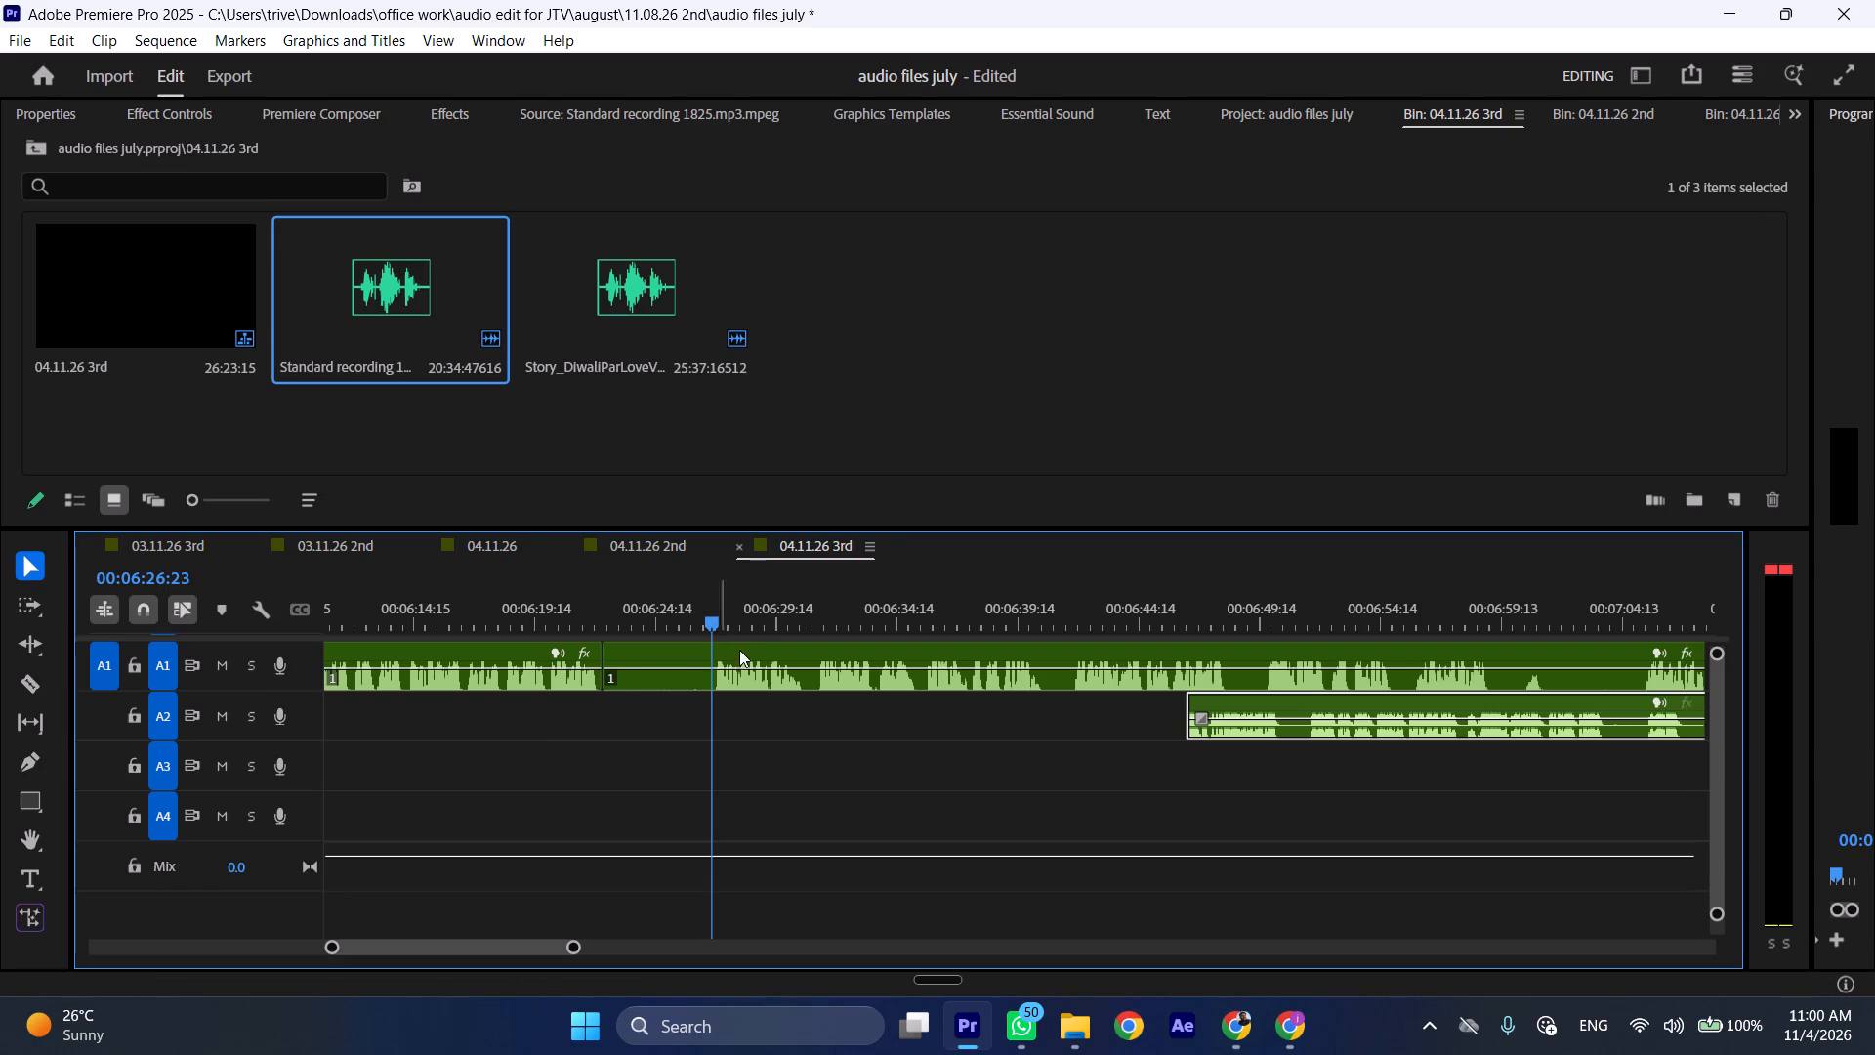
{"action": "left_click", "coordinate": [755, 673]}
{"action": "key", "text": "shift+c"}
{"action": "key", "text": "ctrl+shift+d"}
{"action": "key", "text": "space"}
{"action": "type", "text": "l"}
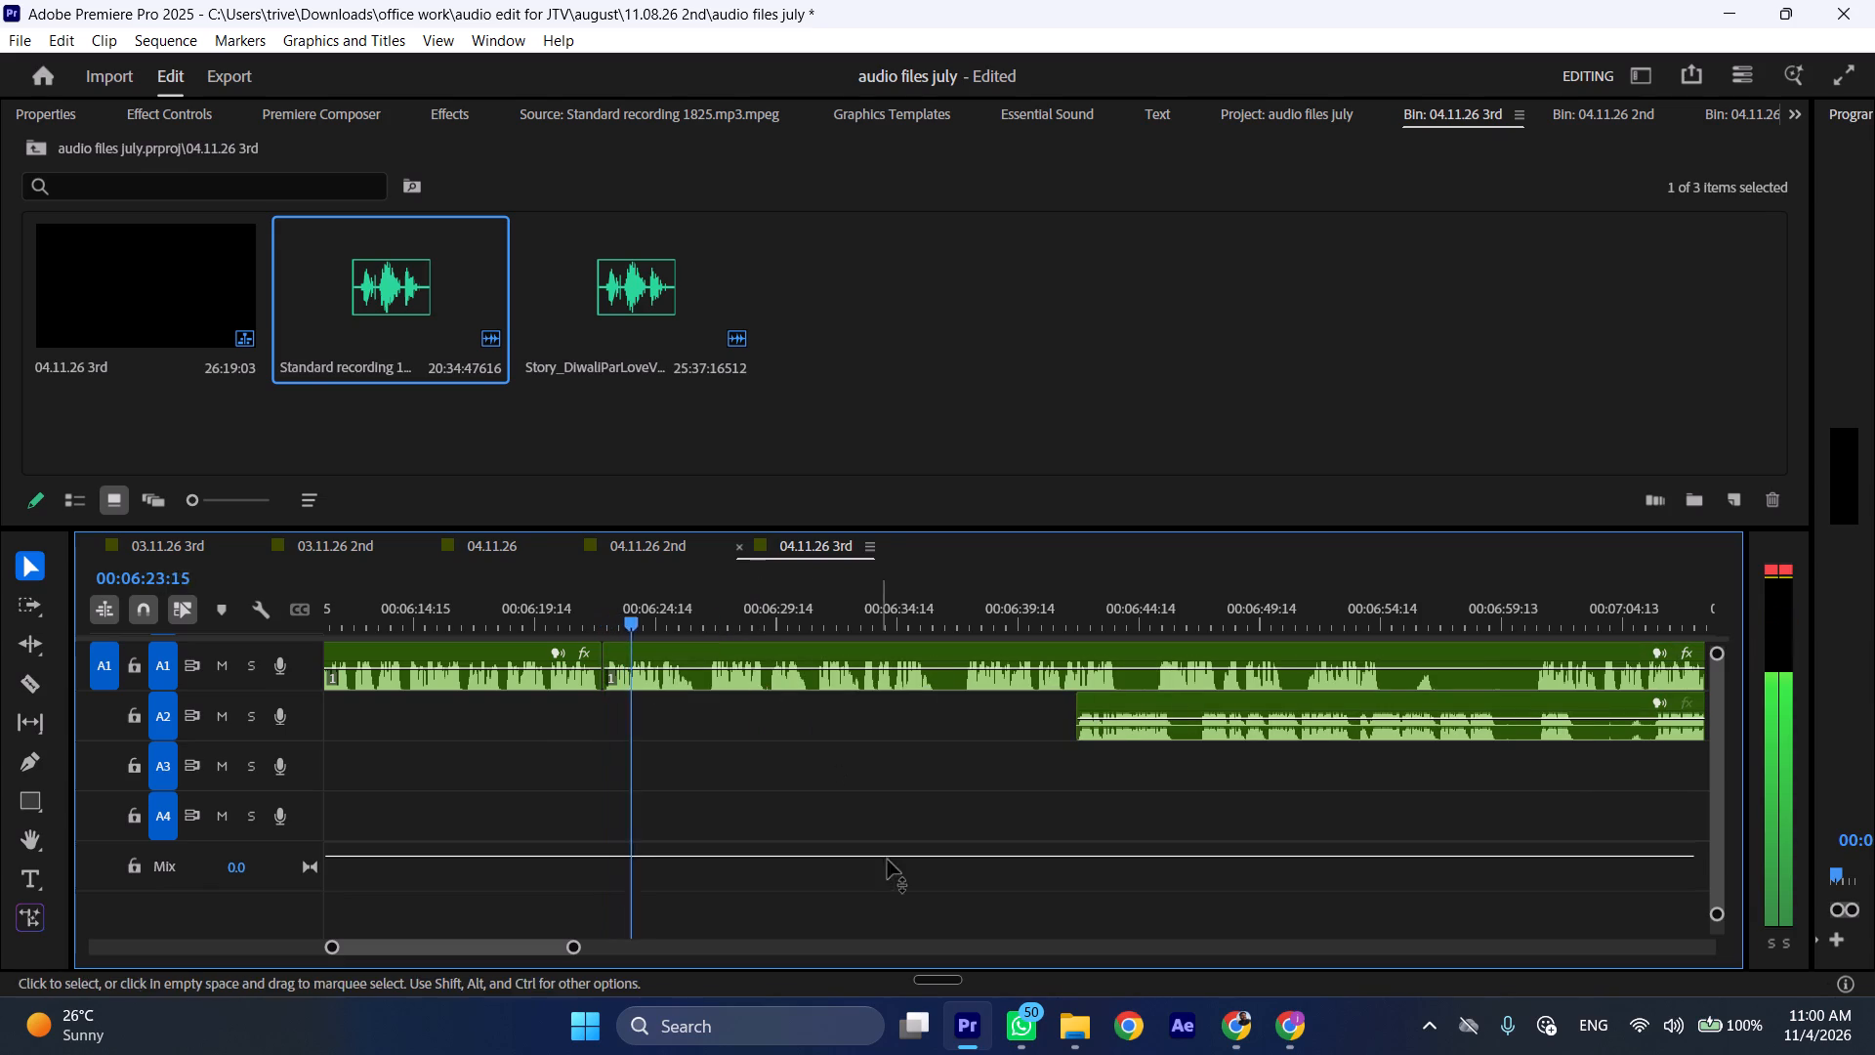
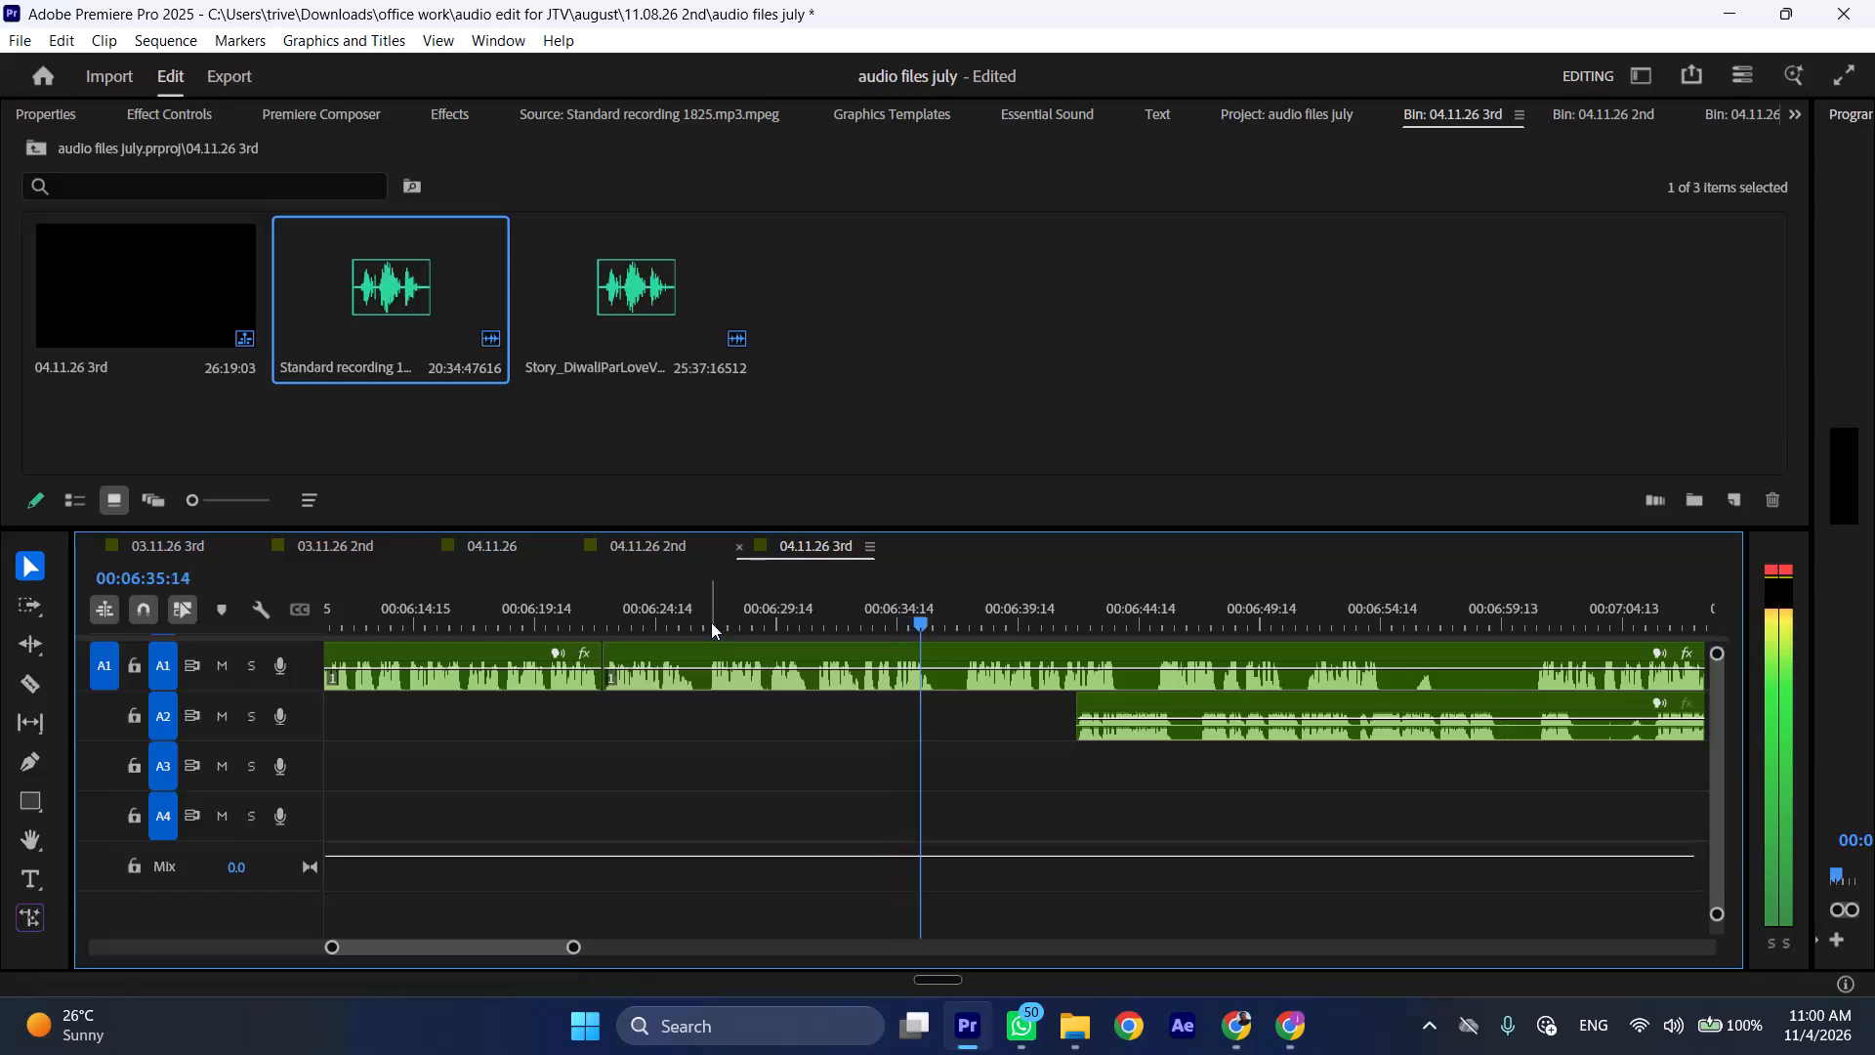
Ripple-trim the last A1 clip from the 00:06:22:11 cut up to 00:06:26:15.
{"action": "left_click", "coordinate": [706, 610]}
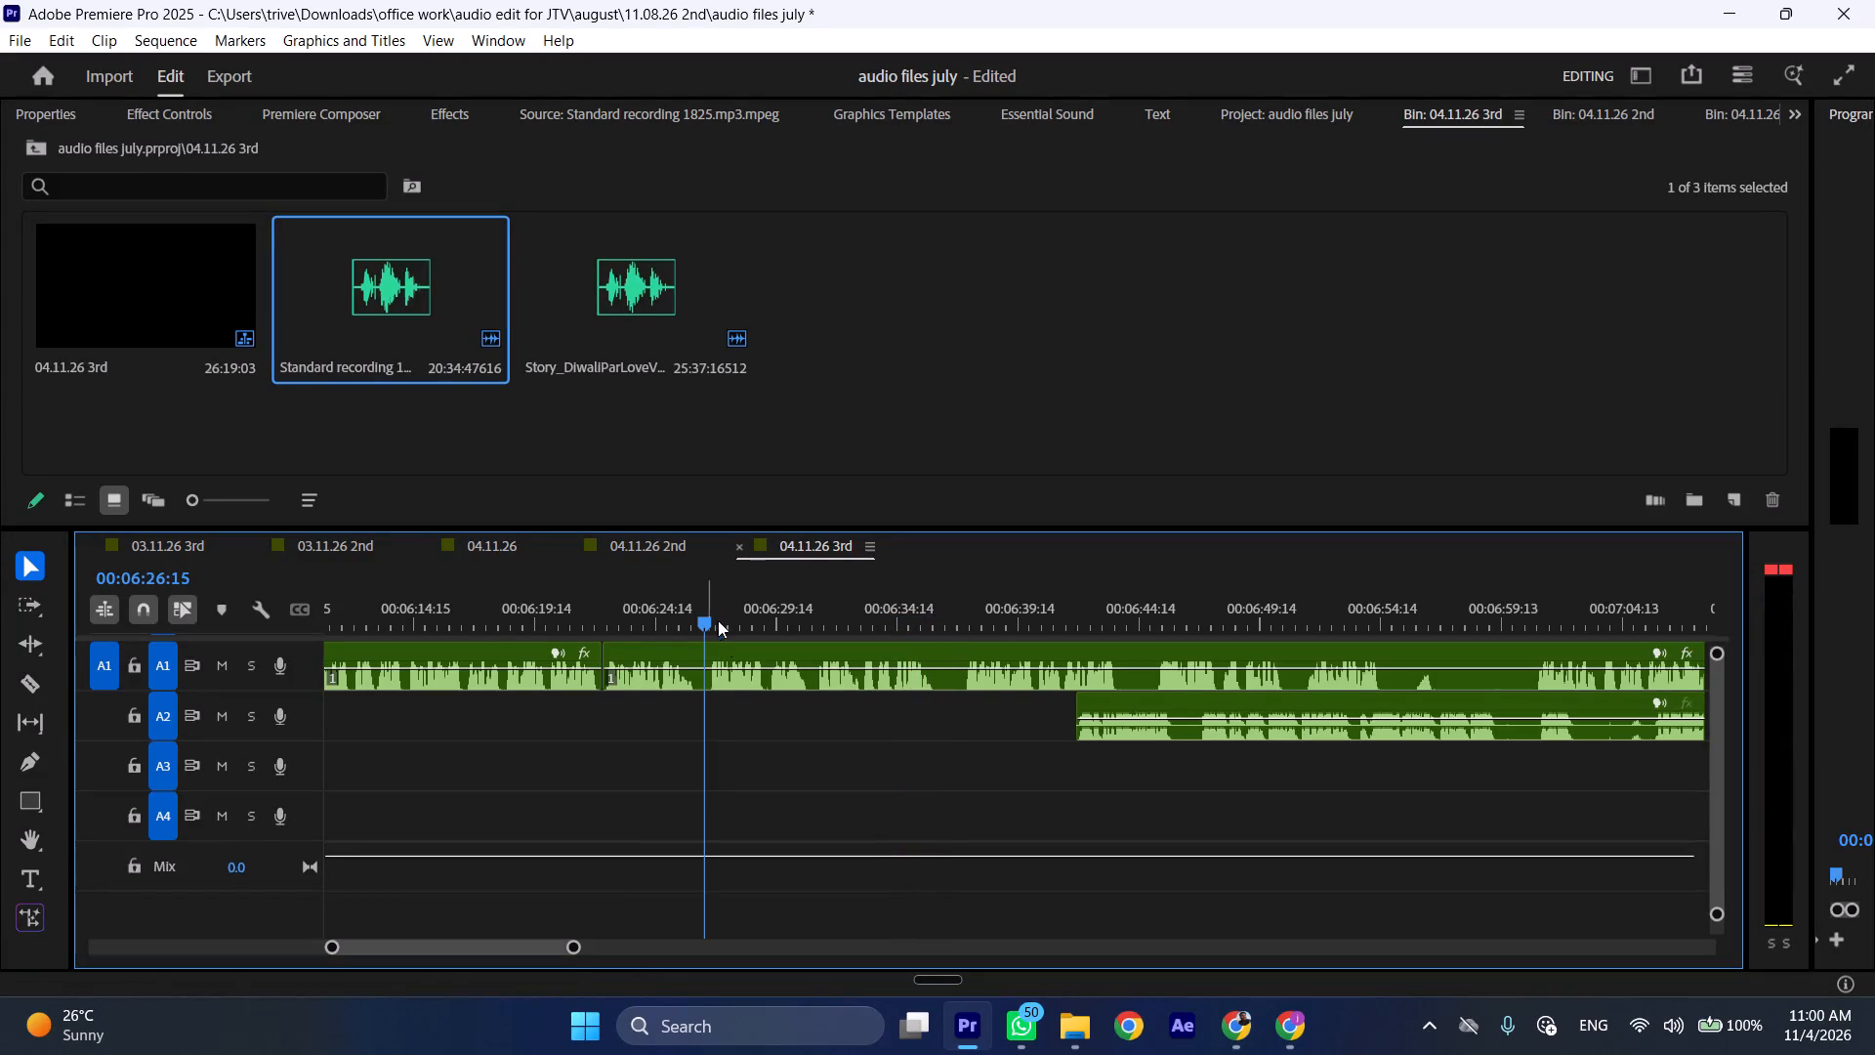
{"action": "left_click", "coordinate": [735, 652]}
{"action": "key", "text": "shift+c"}
{"action": "key", "text": "ctrl+shift+d"}
Split the last A1 clip at 00:06:32:03, in the pause after the spoken passage.
{"action": "left_click", "coordinate": [844, 609]}
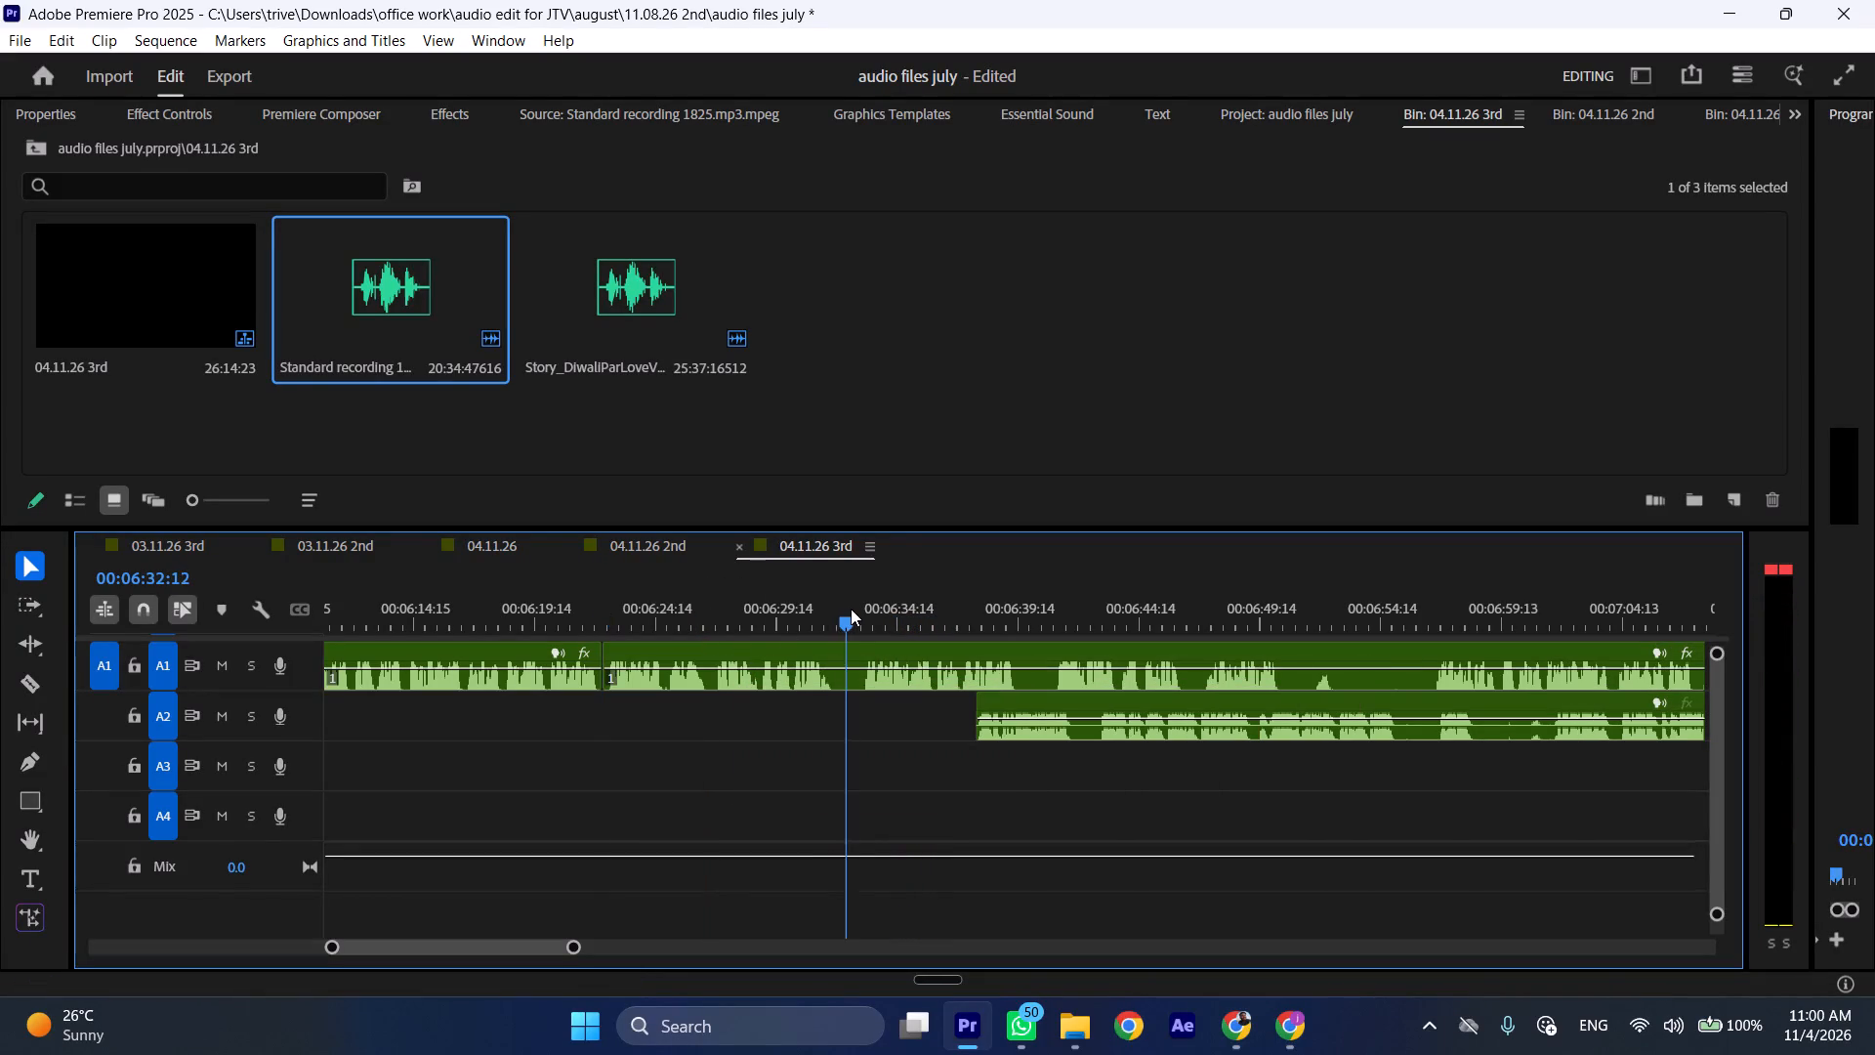
{"action": "key", "text": "shift+c"}
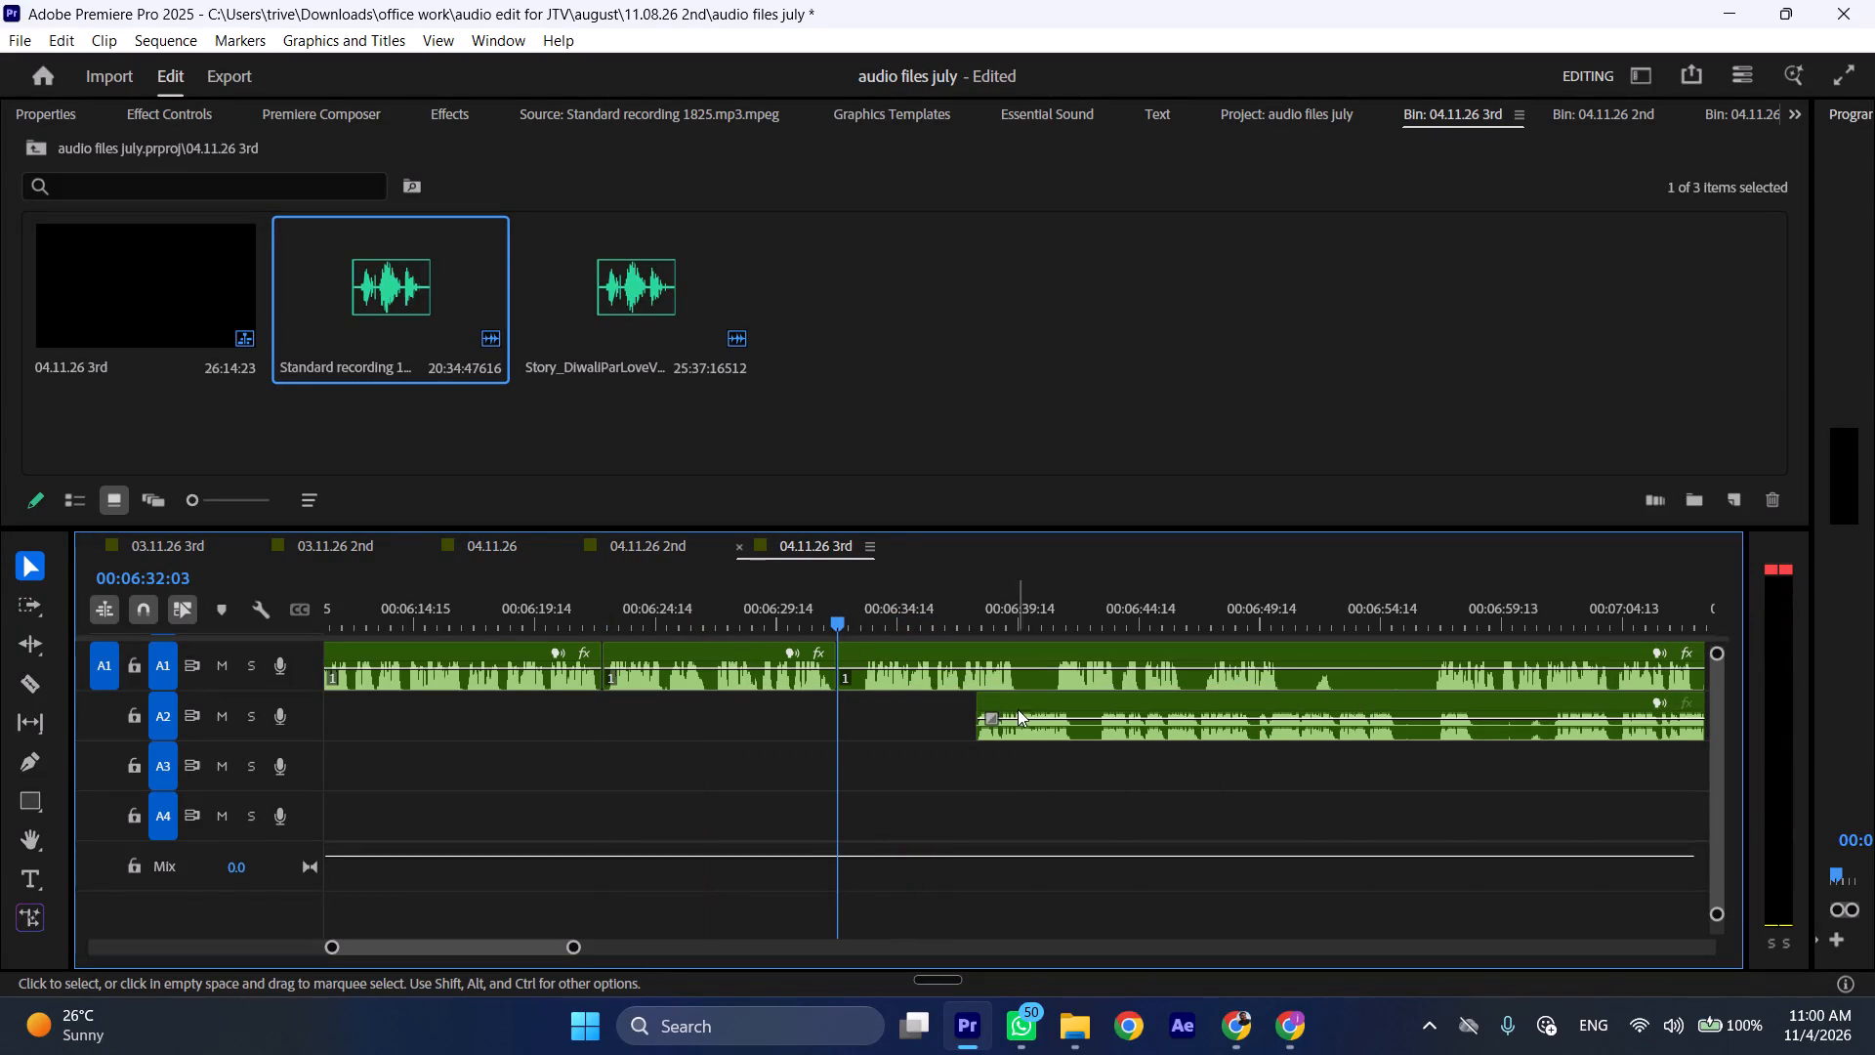
Start the A2 clip at the 00:06:32:03 cut, move the remaining A1 clip to about 00:06:52, and play back the transition.
{"action": "left_click_drag", "start_coordinate": [1020, 709], "coordinate": [871, 708]}
{"action": "left_click_drag", "start_coordinate": [876, 648], "coordinate": [1358, 657]}
{"action": "key", "text": "space"}
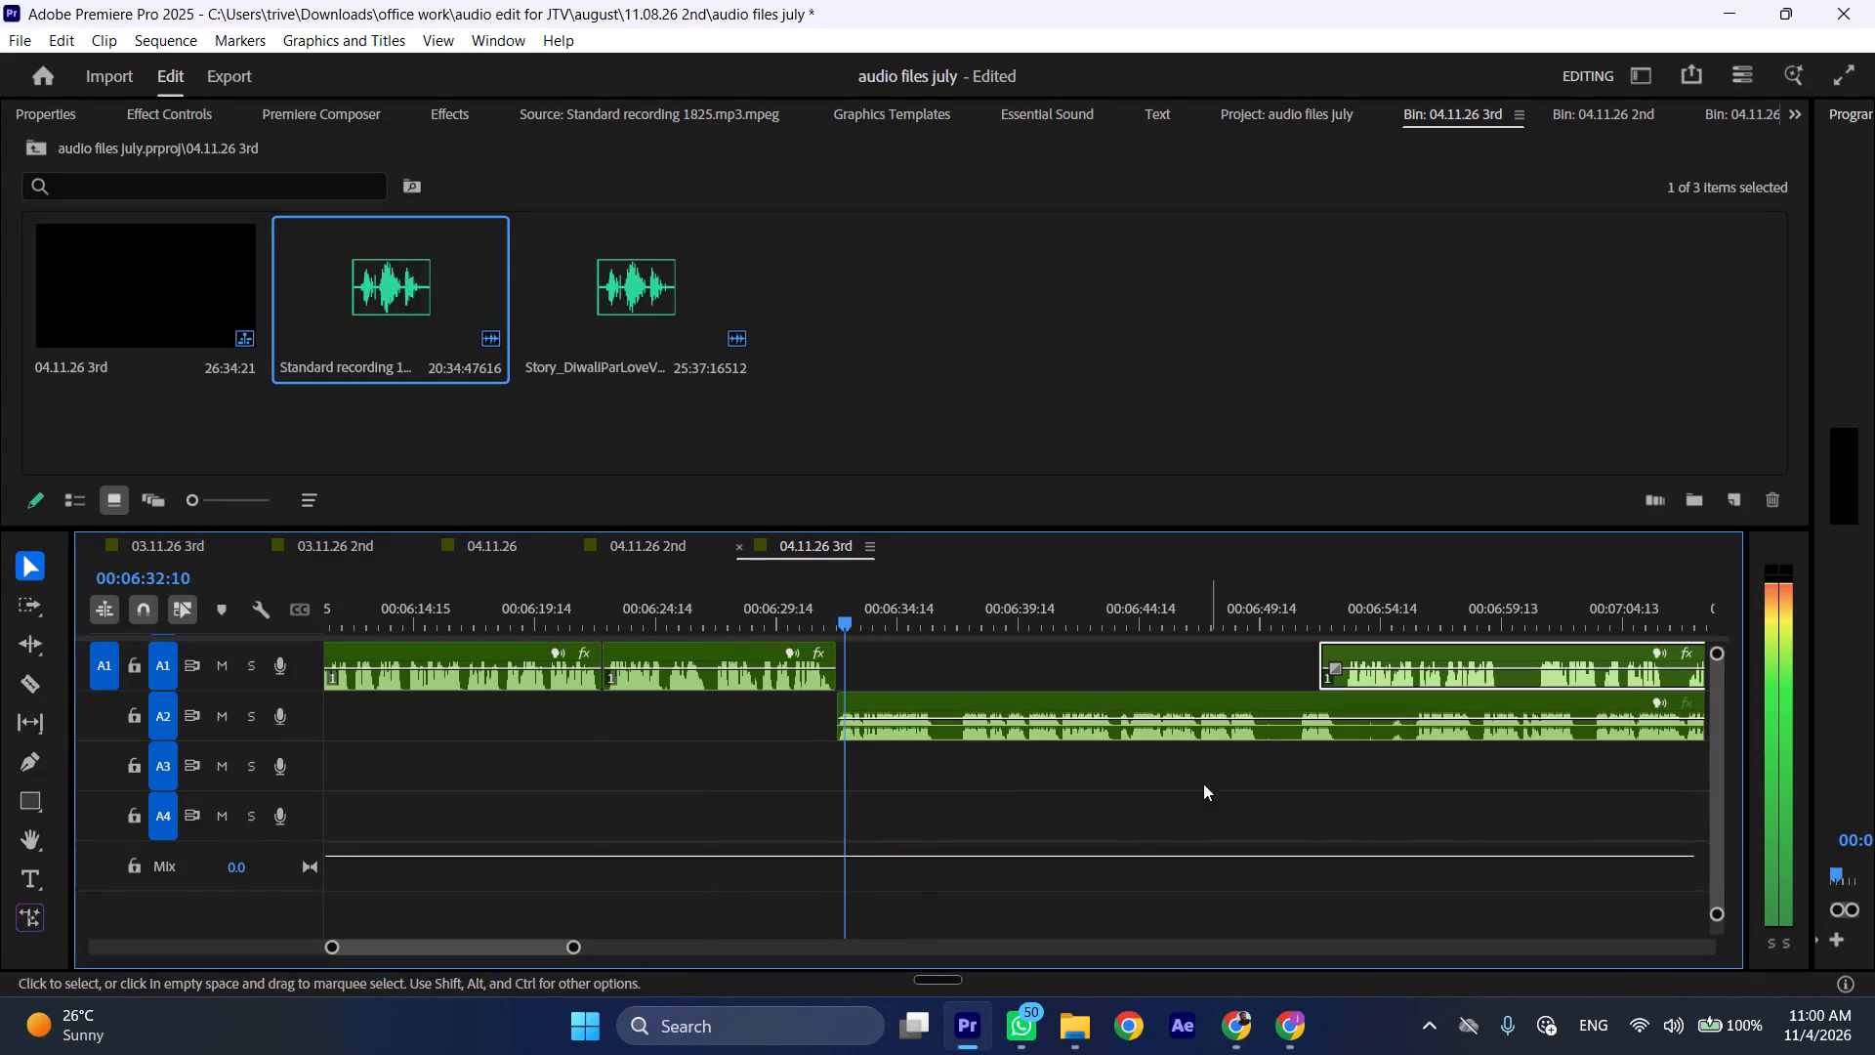
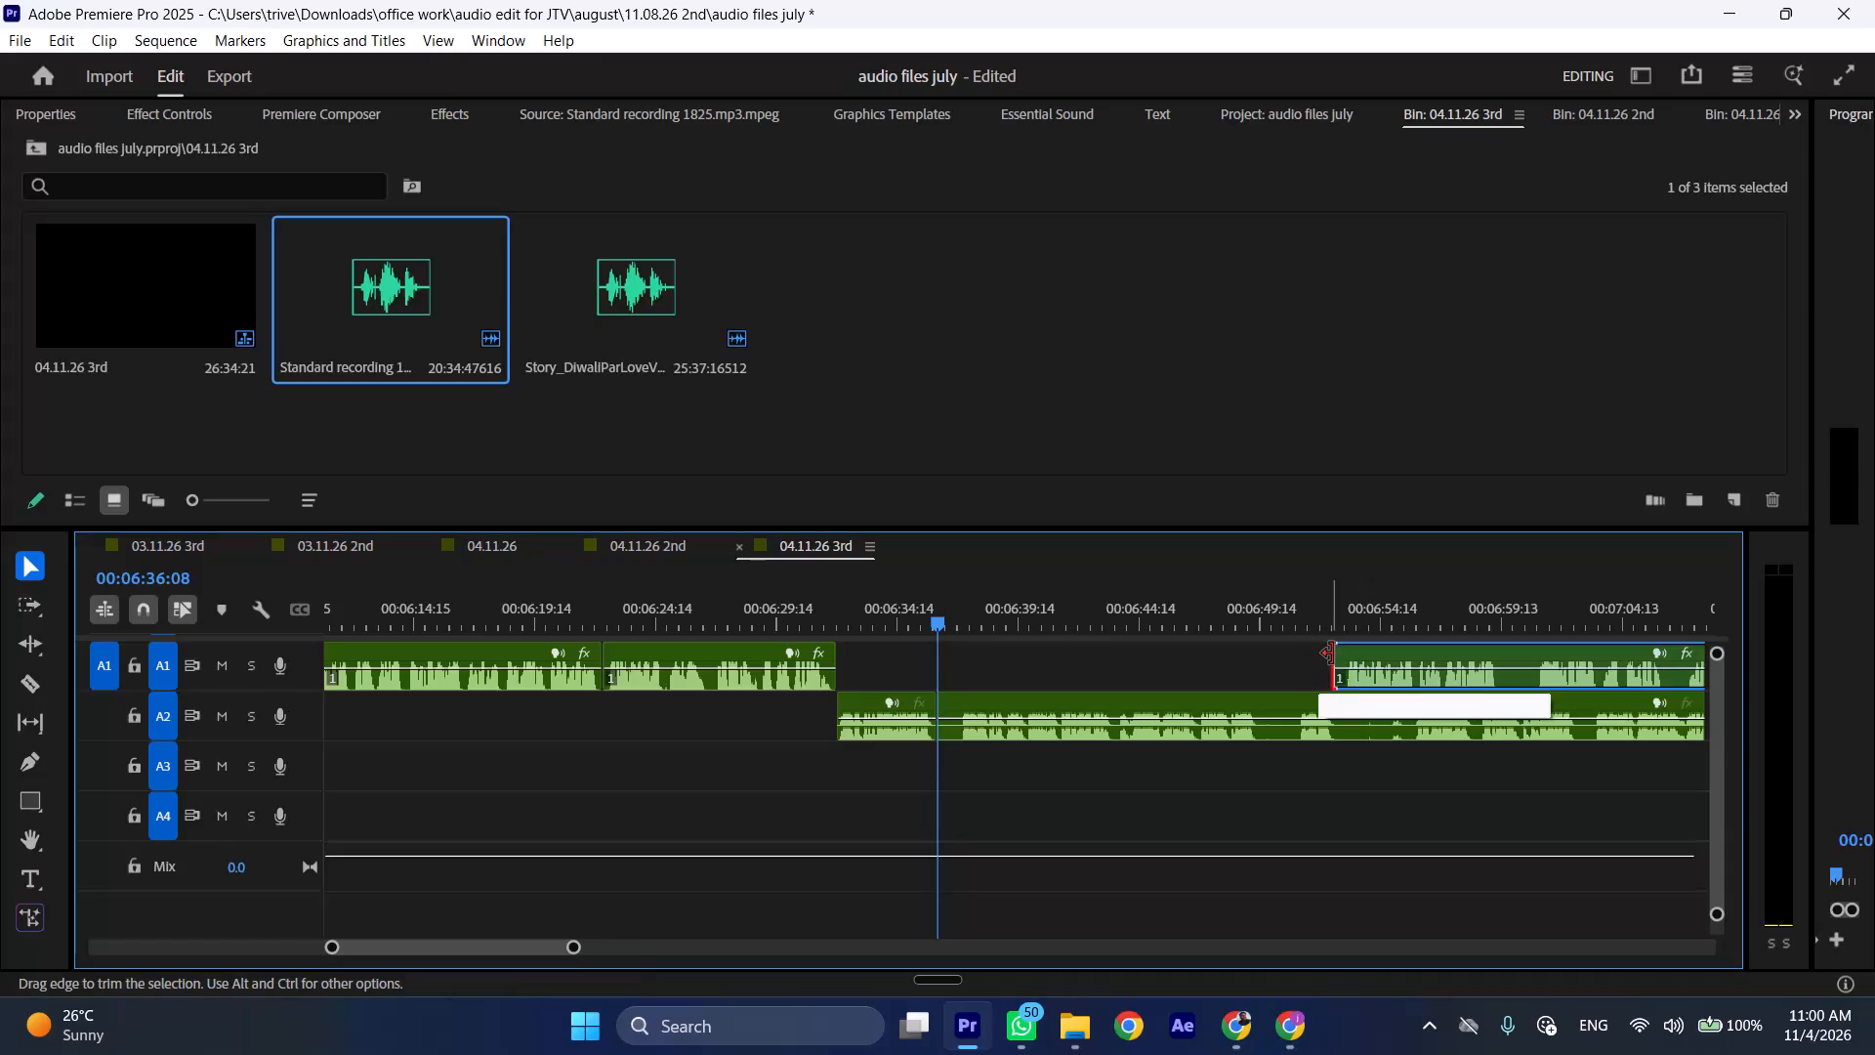
Split the A1 clip at 00:06:59:12 and insert its first passage at the A2 cut at 00:06:36:08.
{"action": "left_click_drag", "start_coordinate": [1523, 614], "coordinate": [1499, 614]}
{"action": "left_click", "coordinate": [1499, 614]}
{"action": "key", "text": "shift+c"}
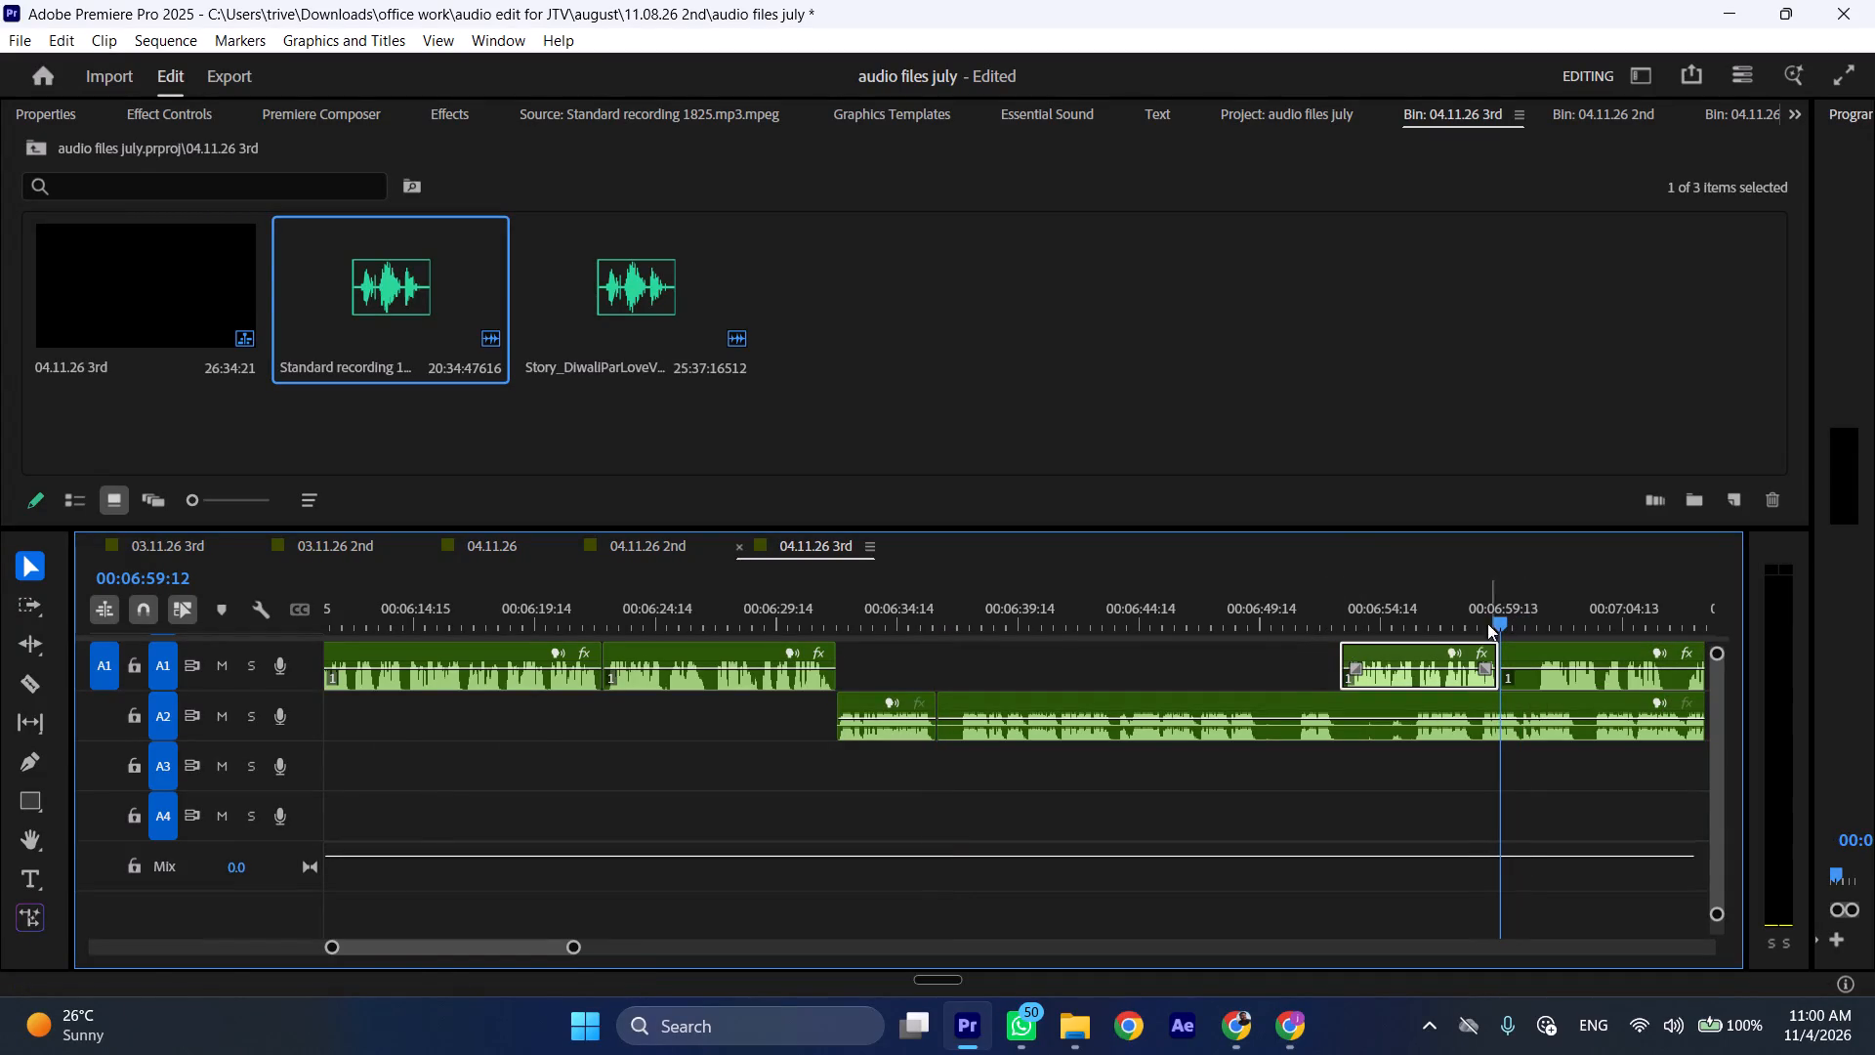
{"action": "left_click_drag", "start_coordinate": [1409, 649], "coordinate": [1012, 662]}
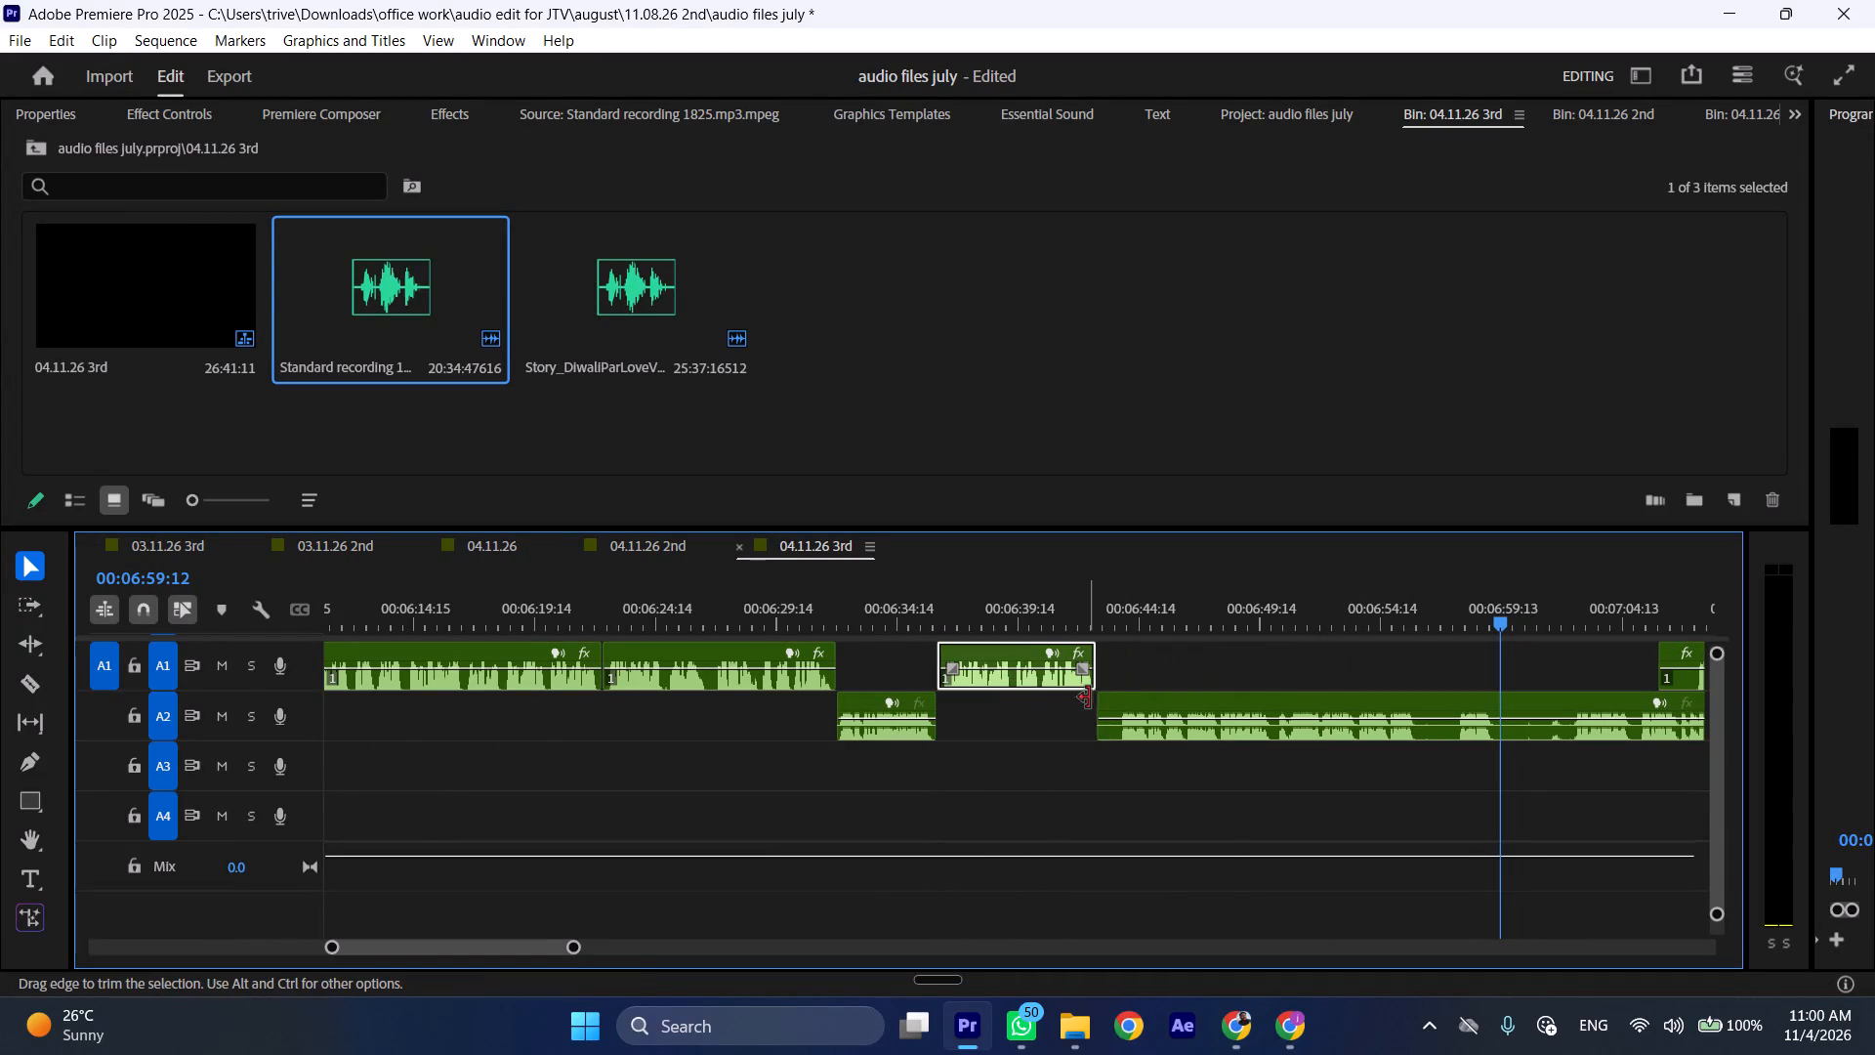
Trim the silence from the start of the following A2 clip, butt it against the A1 passage's end, and play back the 00:06:36:08 transition.
{"action": "left_click_drag", "start_coordinate": [1105, 697], "coordinate": [1122, 697]}
{"action": "left_click_drag", "start_coordinate": [1148, 700], "coordinate": [1129, 703]}
{"action": "left_click", "coordinate": [918, 611]}
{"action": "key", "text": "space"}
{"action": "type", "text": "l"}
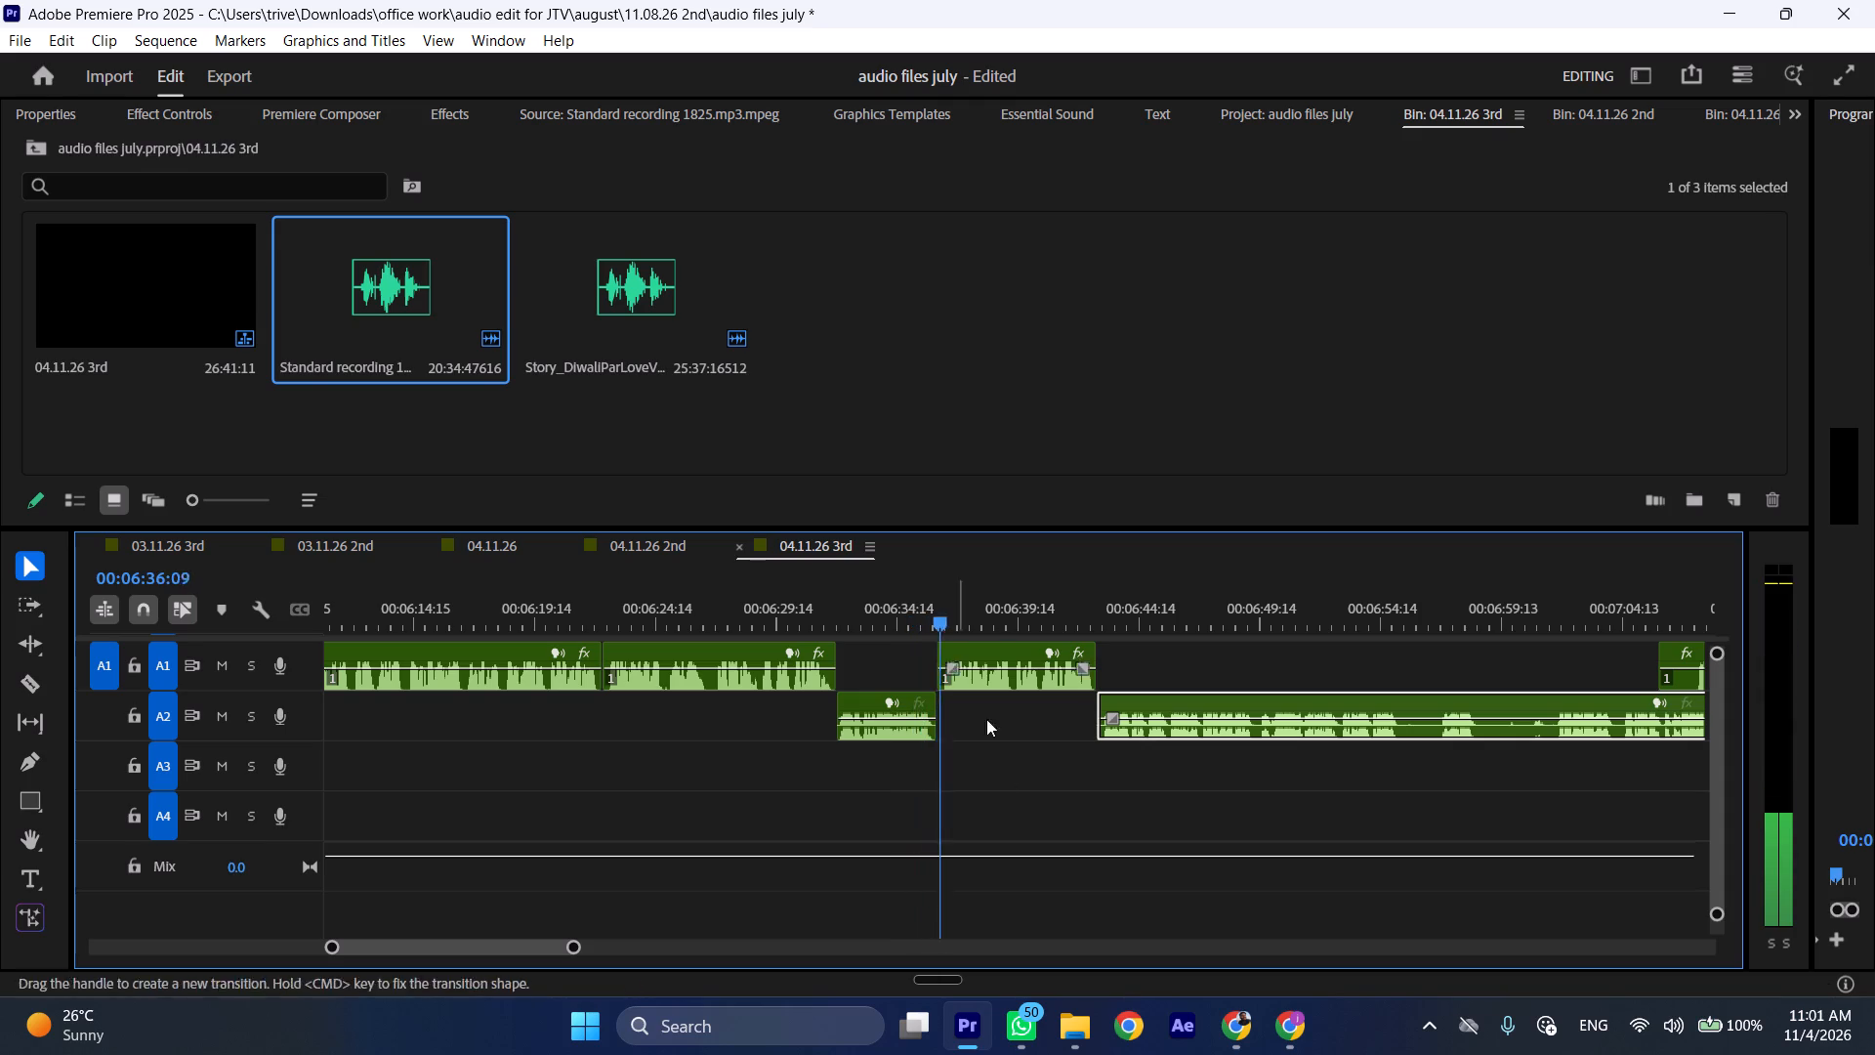
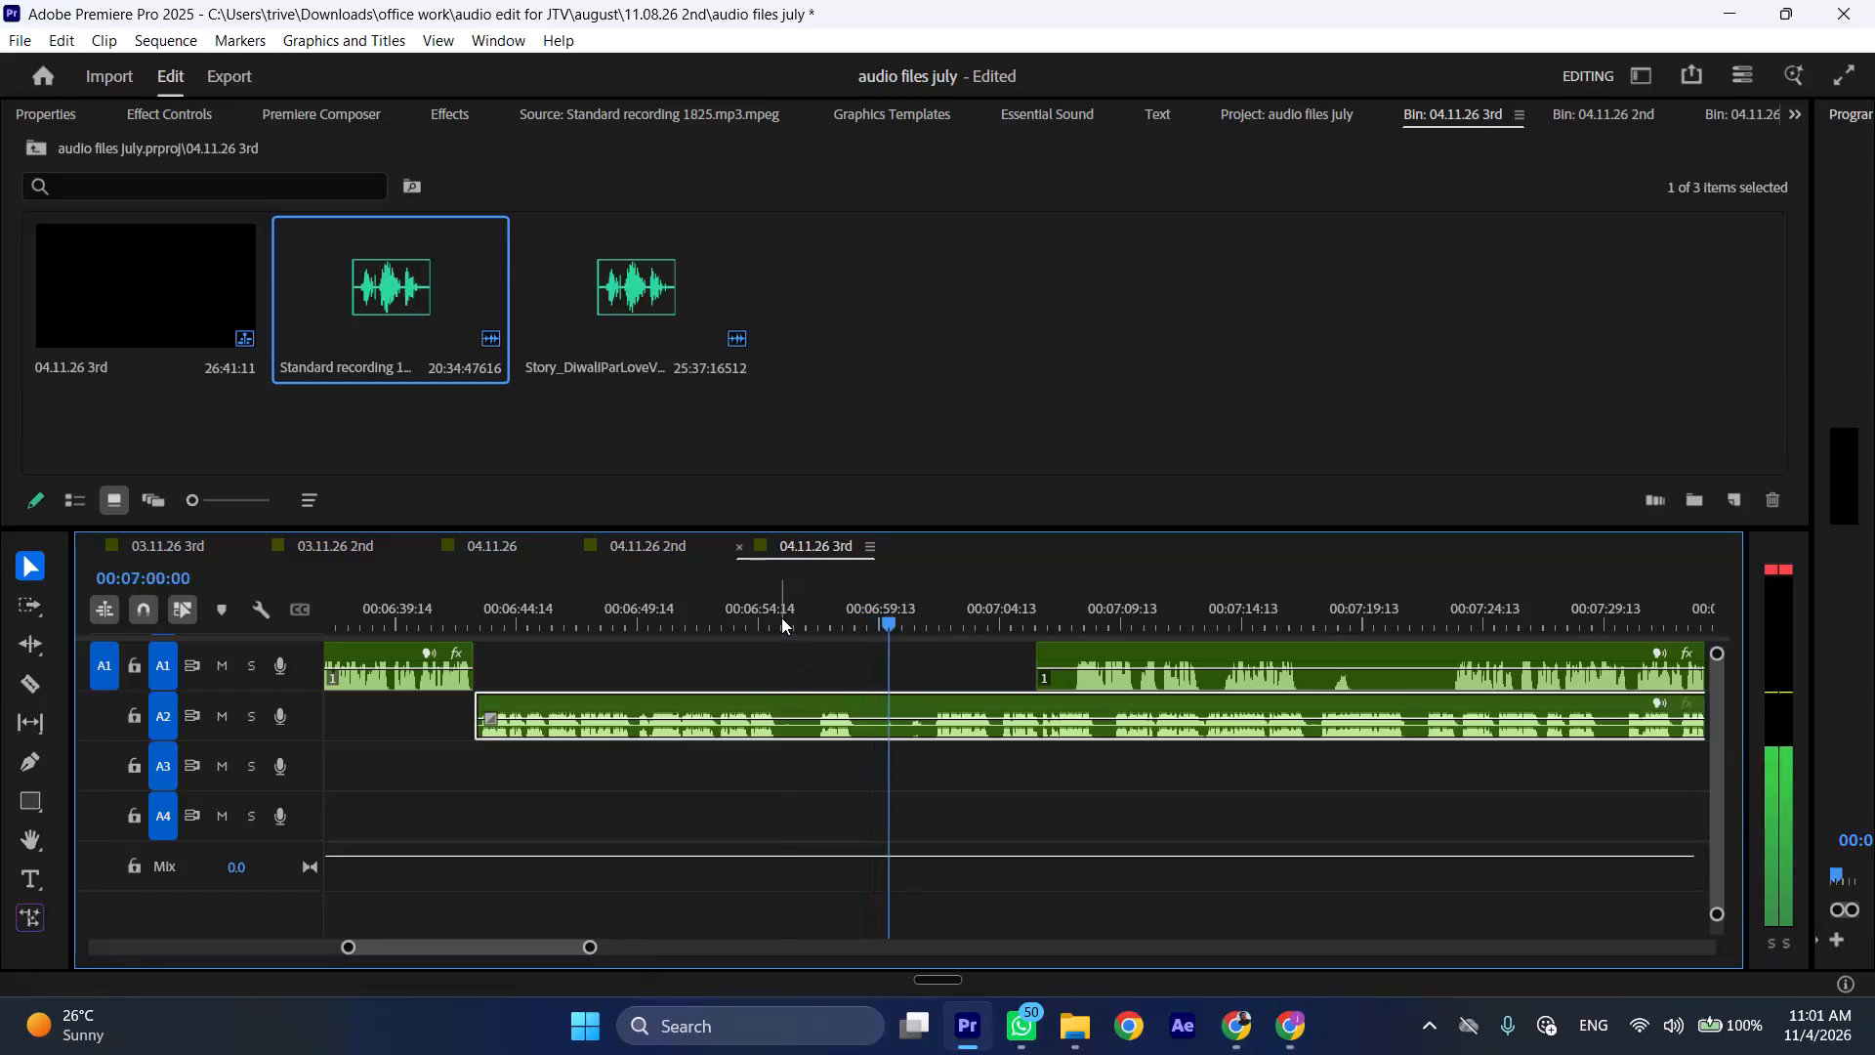
Split the A2 clip at 00:06:55:15, in the pause after the spoken passage.
{"action": "left_click", "coordinate": [781, 617]}
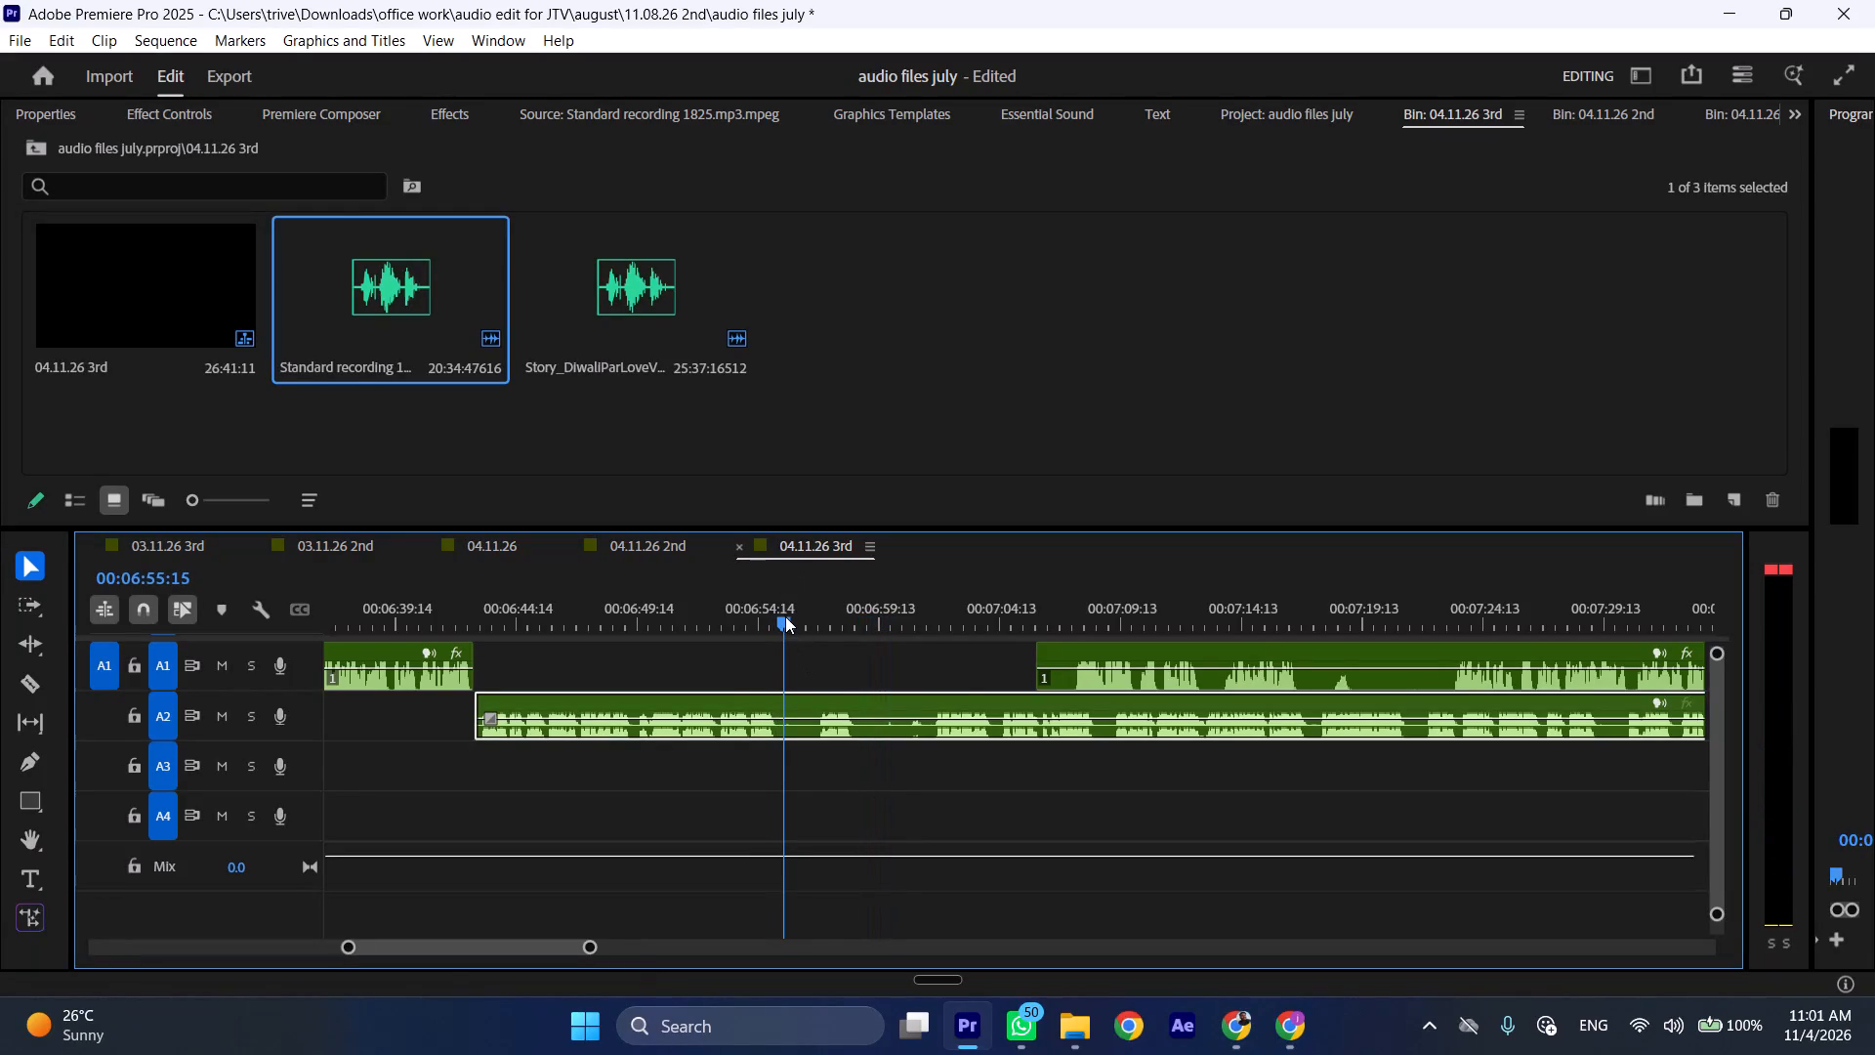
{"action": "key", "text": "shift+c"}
Trim the silence off the head of the next A1 clip and start the clip at the 00:06:55:15 cut.
{"action": "left_click_drag", "start_coordinate": [1041, 652], "coordinate": [1073, 652]}
{"action": "left_click_drag", "start_coordinate": [1131, 647], "coordinate": [840, 656]}
Move the remaining A2 clip to start at about 00:07:09 and play back the A2-to-A1 transition at faster speed.
{"action": "left_click_drag", "start_coordinate": [817, 696], "coordinate": [1155, 701]}
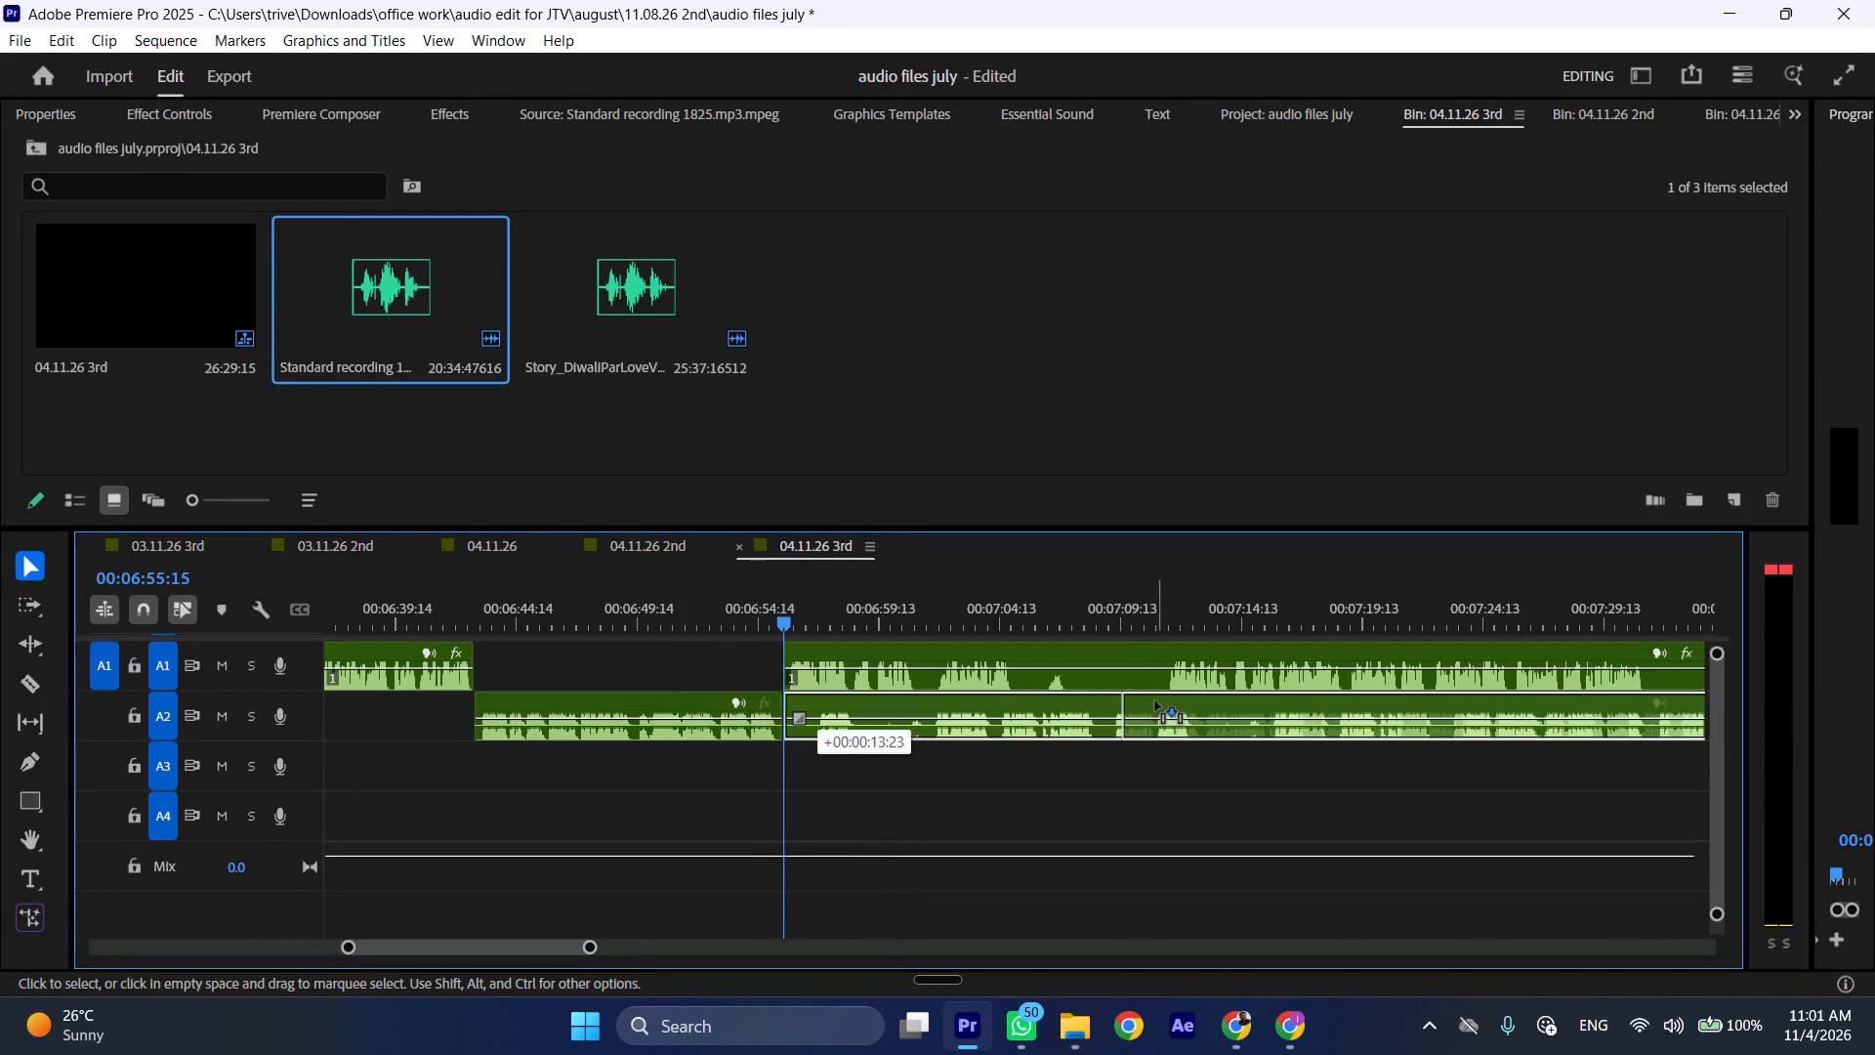
{"action": "left_click_drag", "start_coordinate": [1155, 701], "coordinate": [1156, 701]}
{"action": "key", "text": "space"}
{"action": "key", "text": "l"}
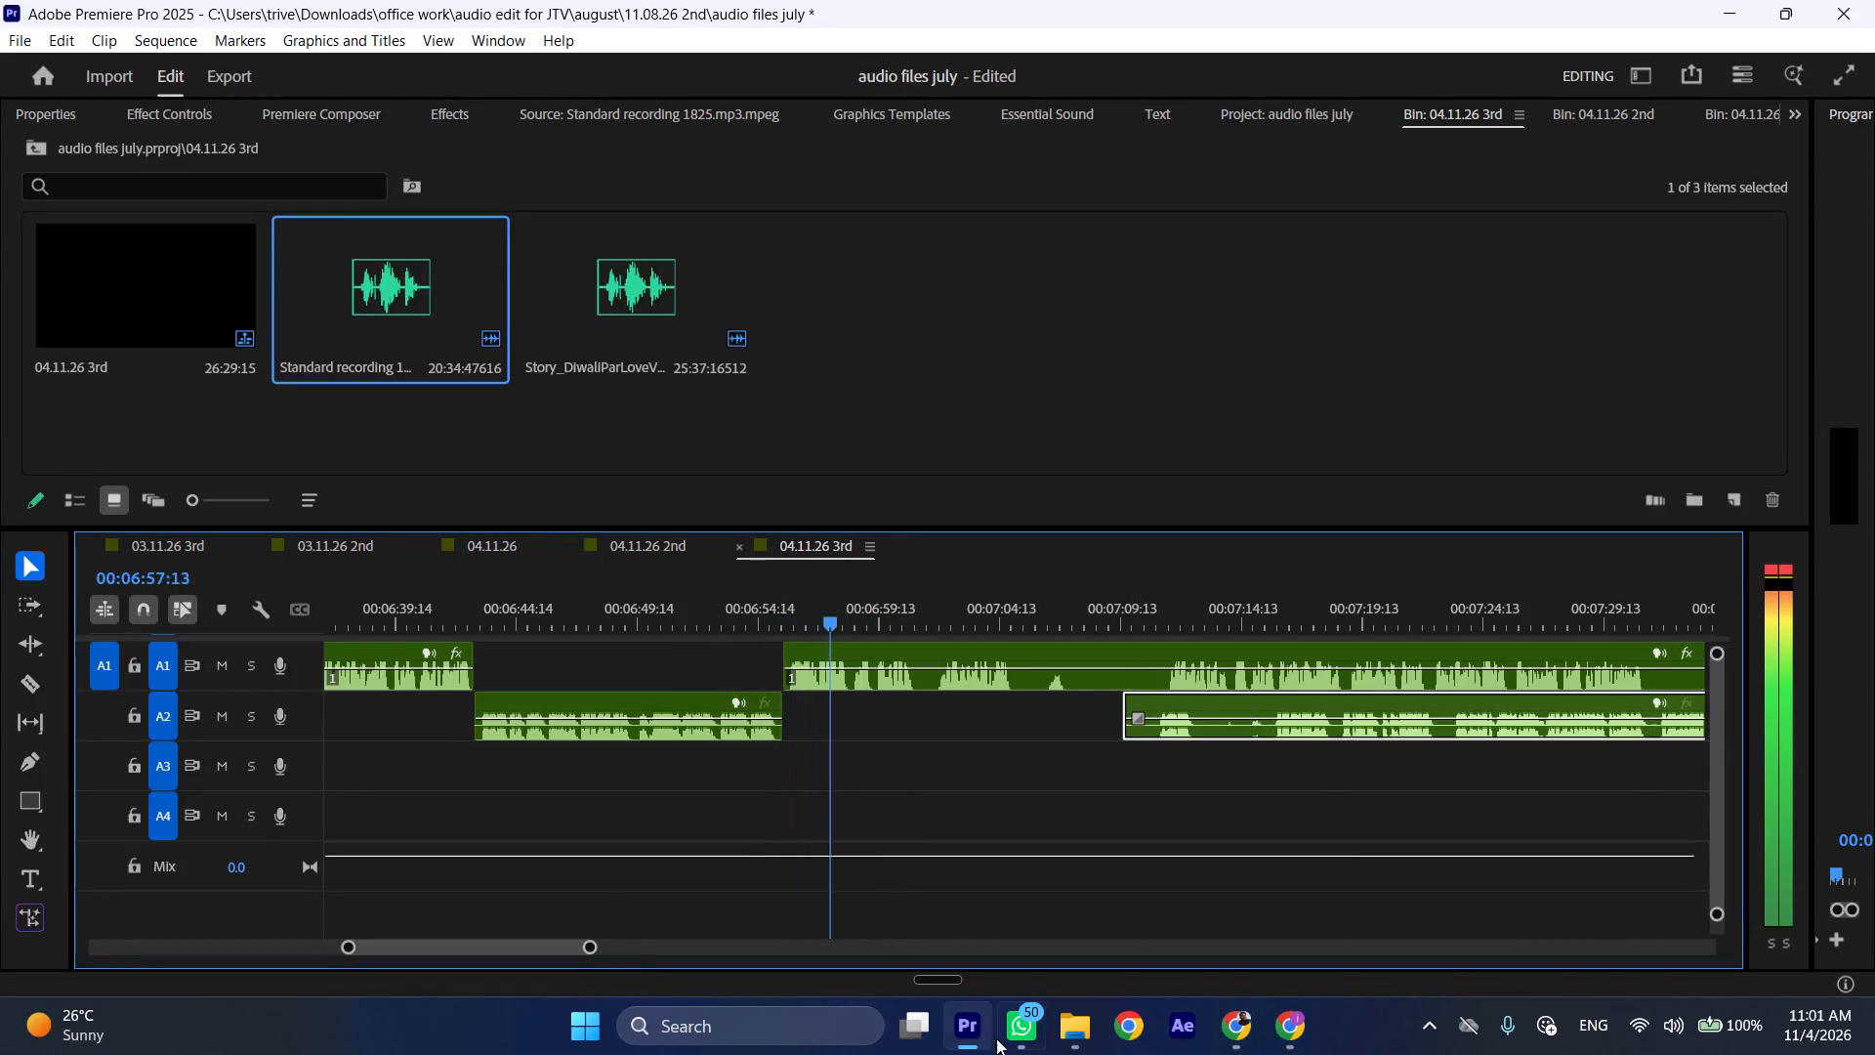
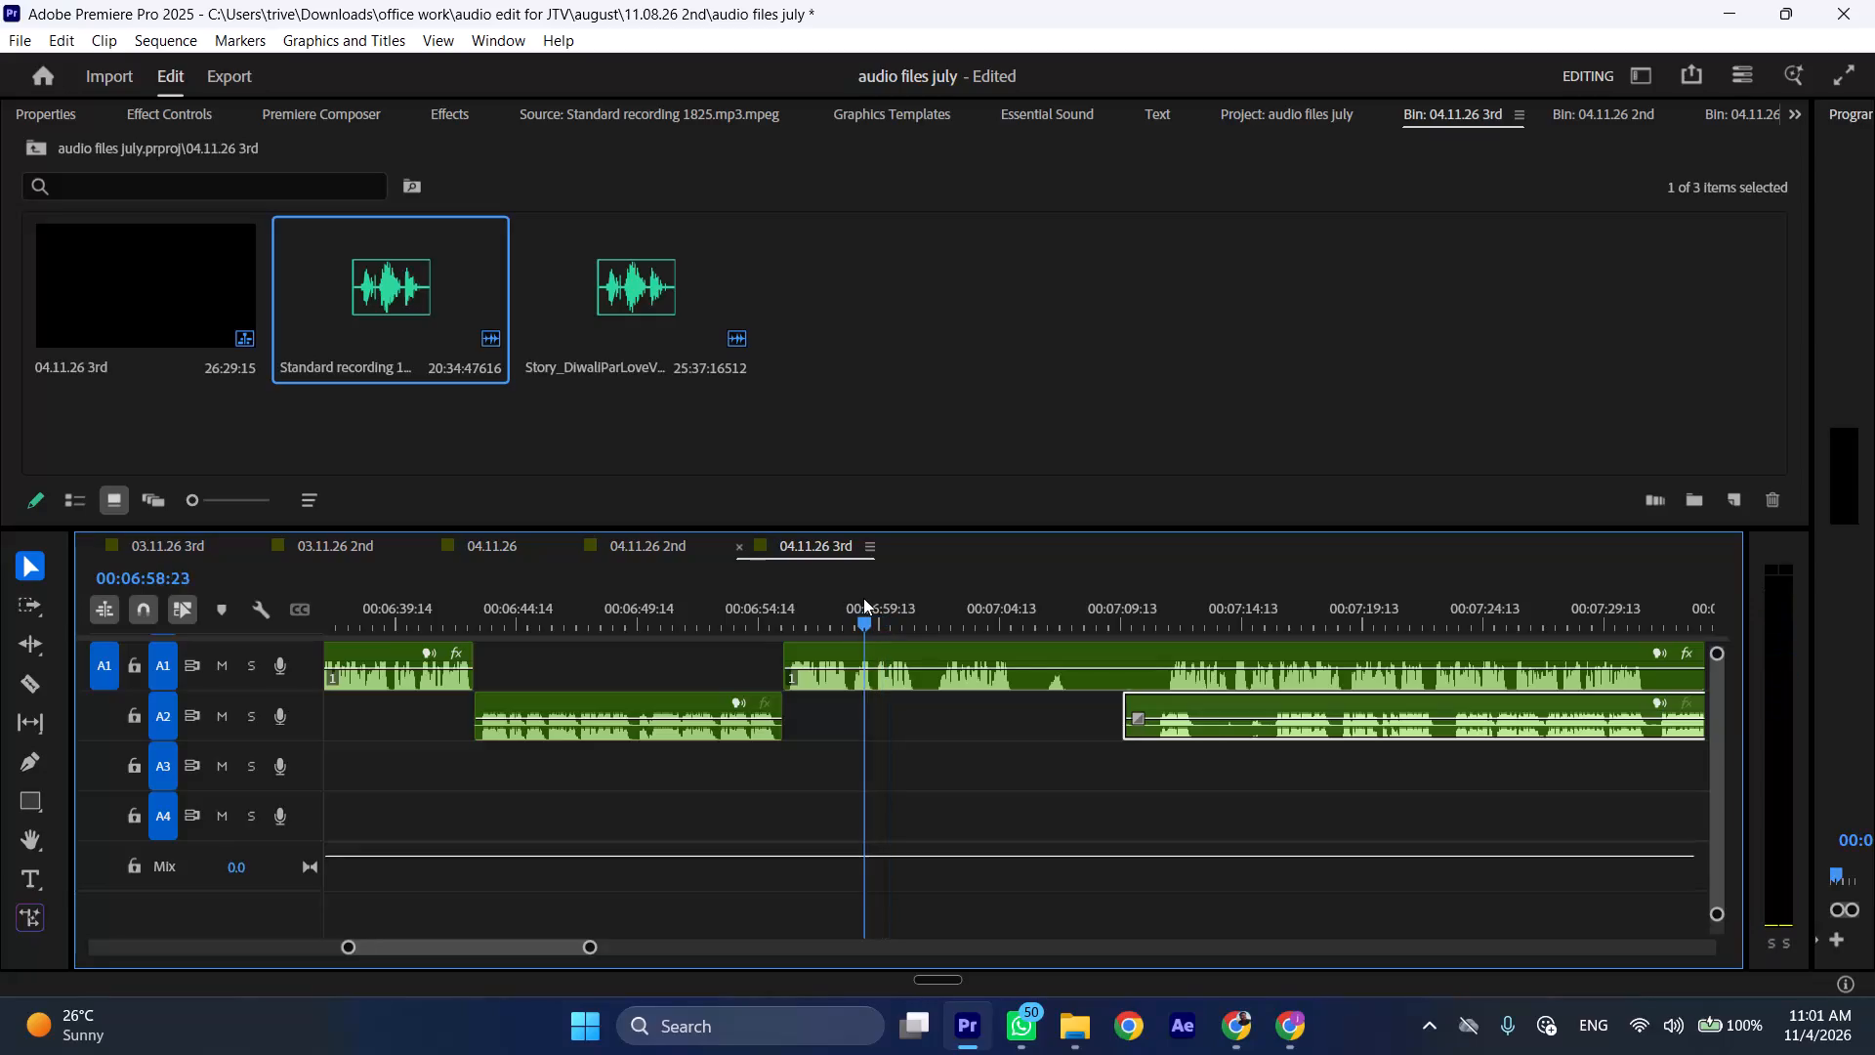
Split the last A1 clip at 00:06:58:12, ripple-trim from there to about 00:07:02, and play back the join at faster speed.
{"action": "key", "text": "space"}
{"action": "left_click", "coordinate": [855, 599]}
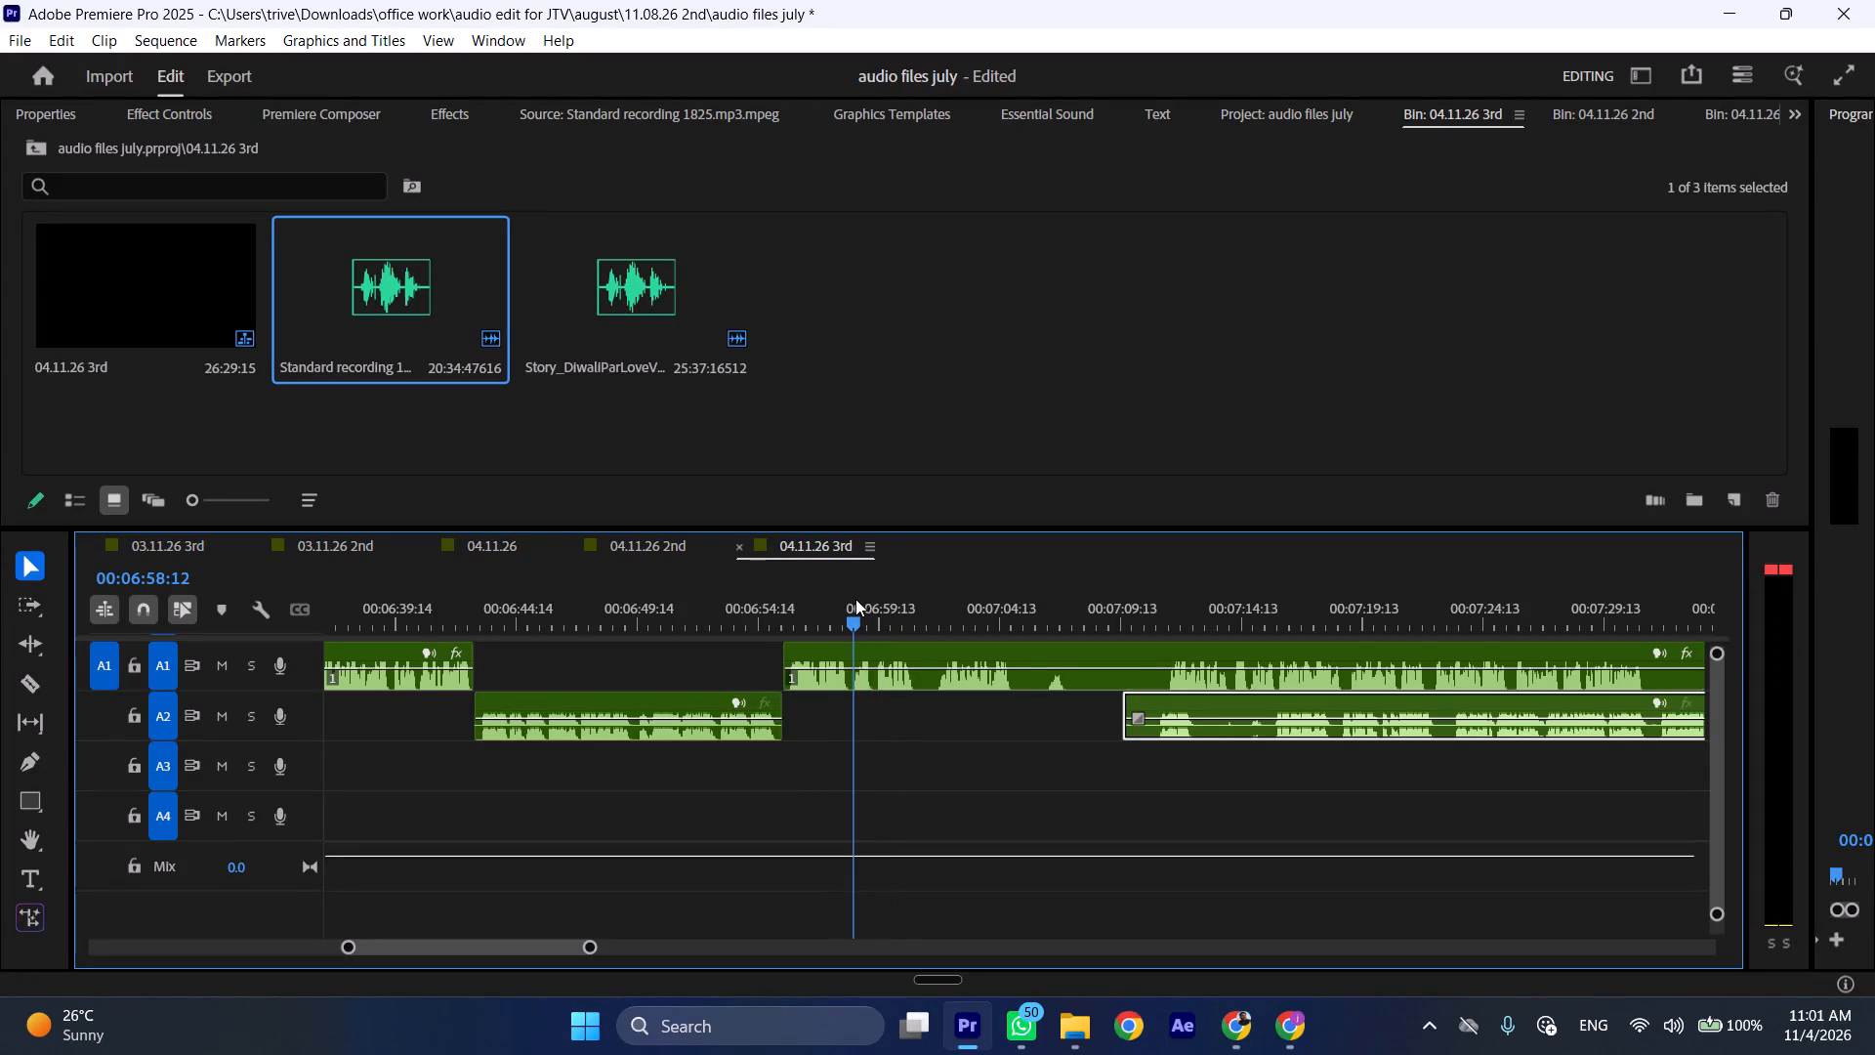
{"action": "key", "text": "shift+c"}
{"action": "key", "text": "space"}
{"action": "left_click_drag", "start_coordinate": [900, 607], "coordinate": [941, 615]}
{"action": "left_click", "coordinate": [962, 646]}
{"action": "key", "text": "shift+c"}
{"action": "key", "text": "ctrl+shift+d"}
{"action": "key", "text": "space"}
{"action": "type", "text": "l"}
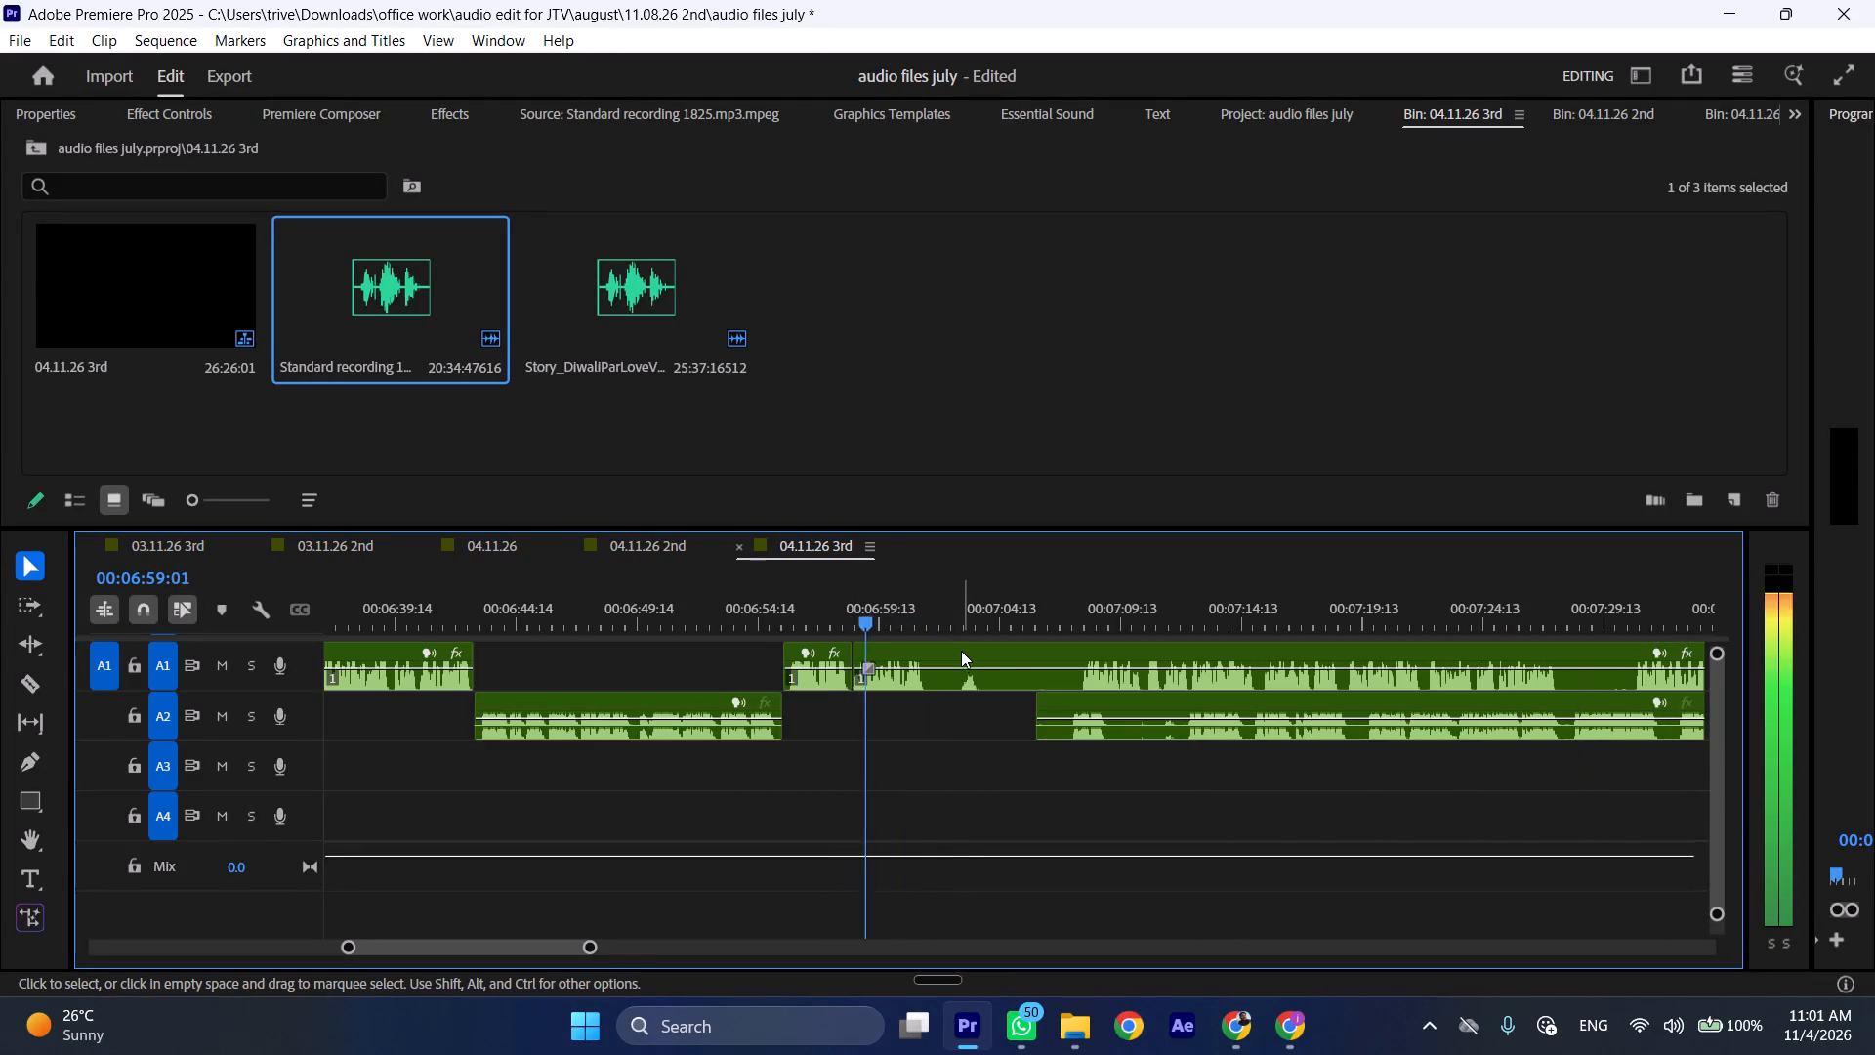
Split the last A1 clip at 00:07:01:15, at the start of the pause after the spoken passage.
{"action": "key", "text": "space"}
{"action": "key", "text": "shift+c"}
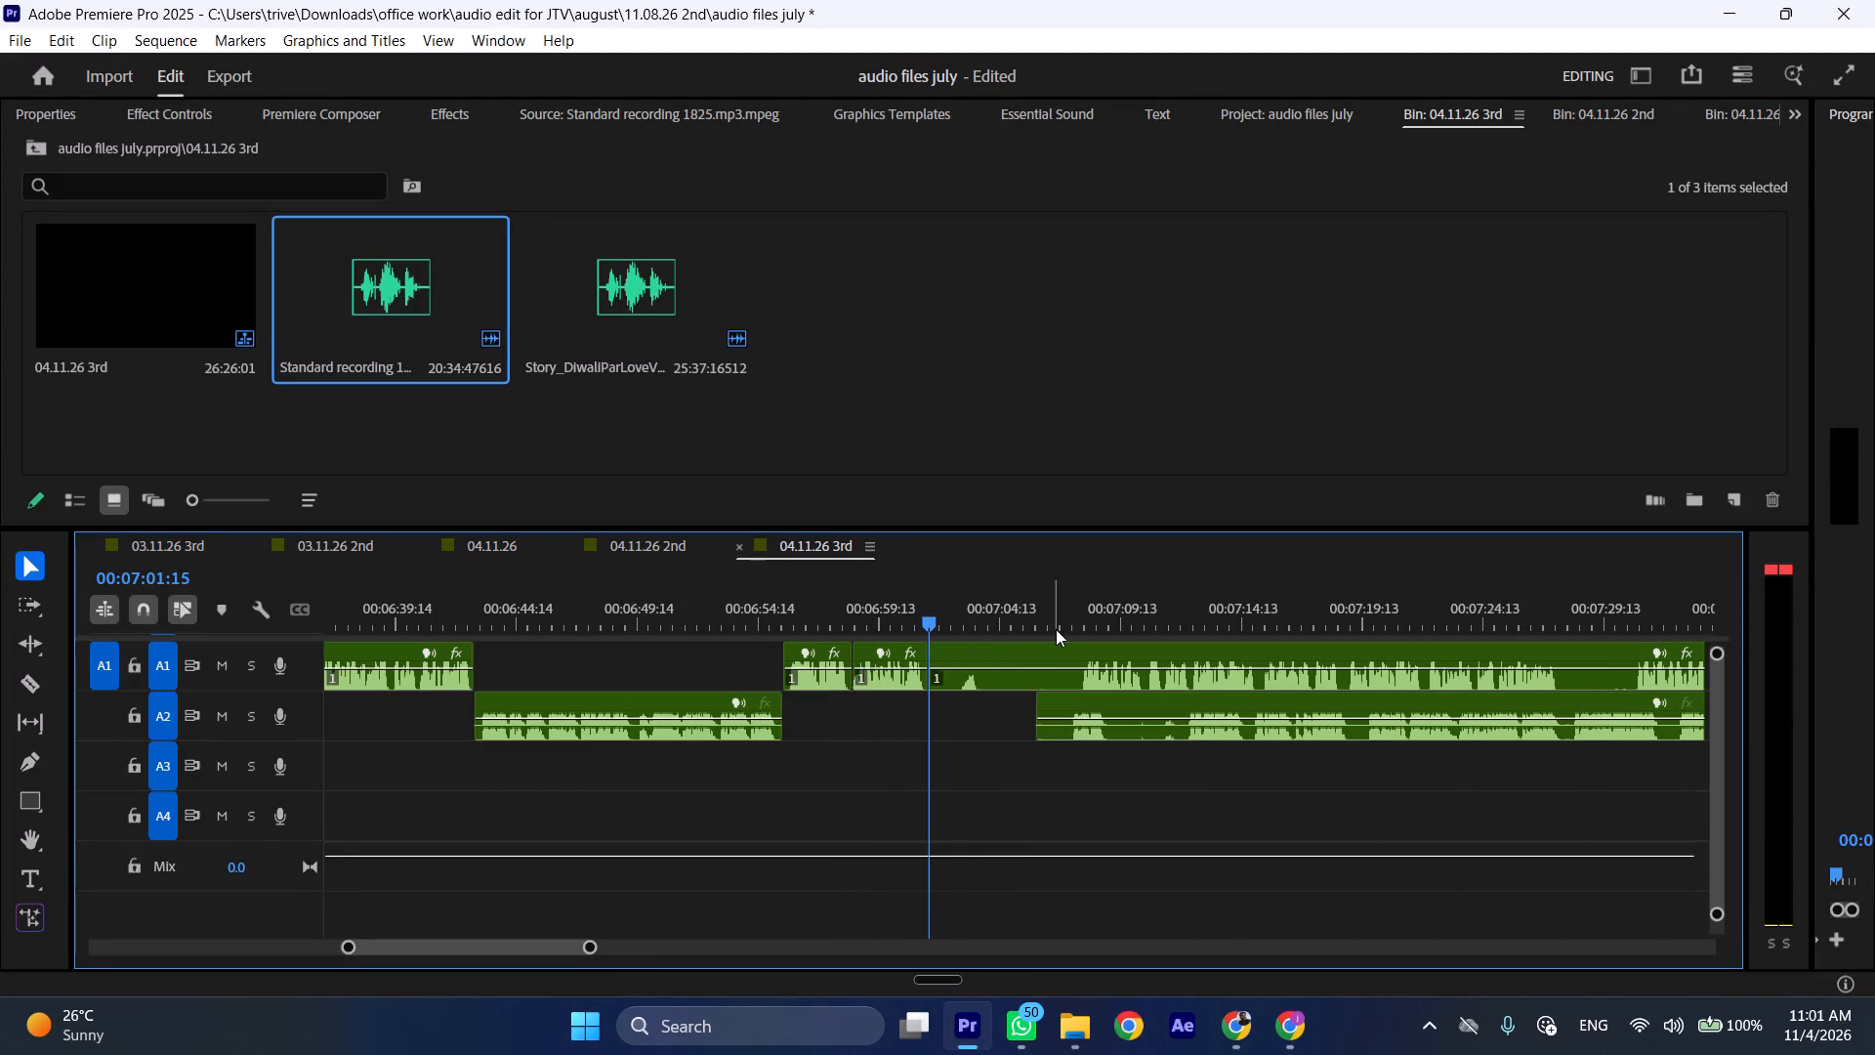
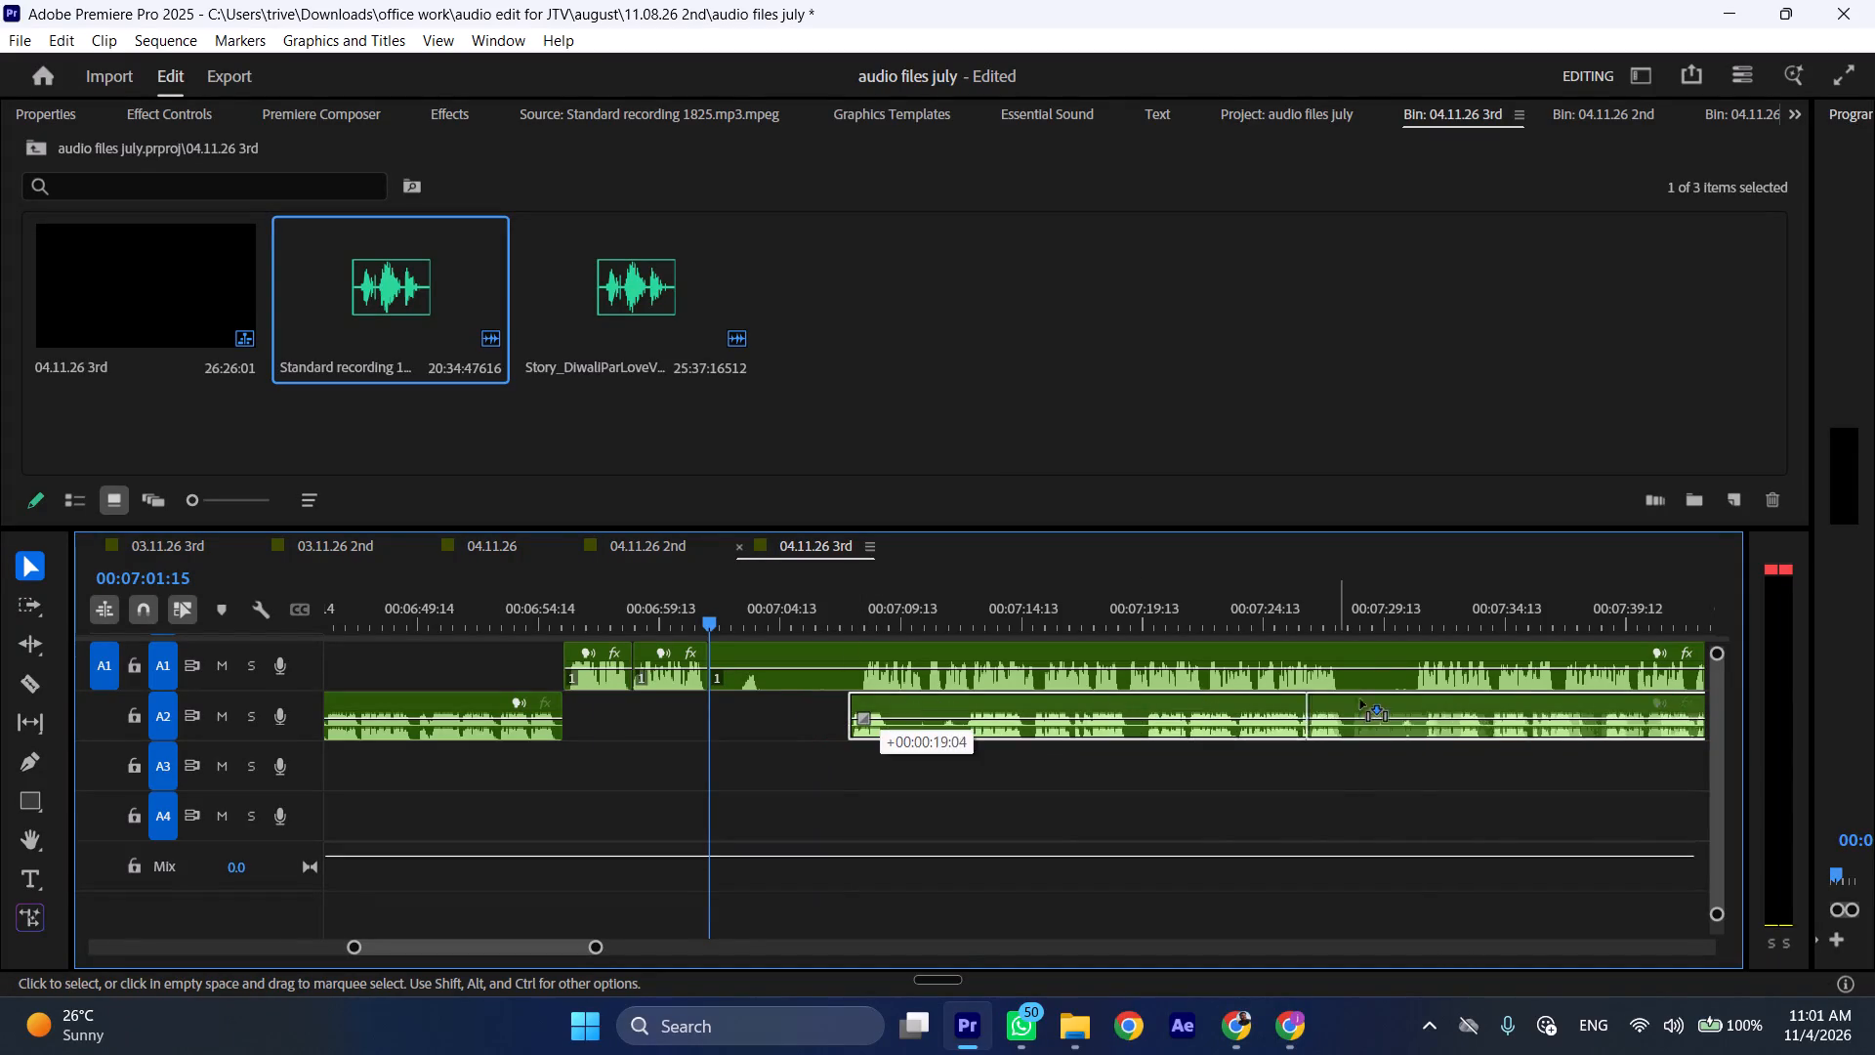
Move the last A2 clip along its track to start at about 00:07:28.
{"action": "left_click_drag", "start_coordinate": [1360, 699], "coordinate": [1380, 699]}
Ripple-trim the last A1 clip from the 00:07:01:15 cut up to 00:07:07:21 and play back the join.
{"action": "left_click", "coordinate": [862, 615]}
{"action": "left_click", "coordinate": [887, 640]}
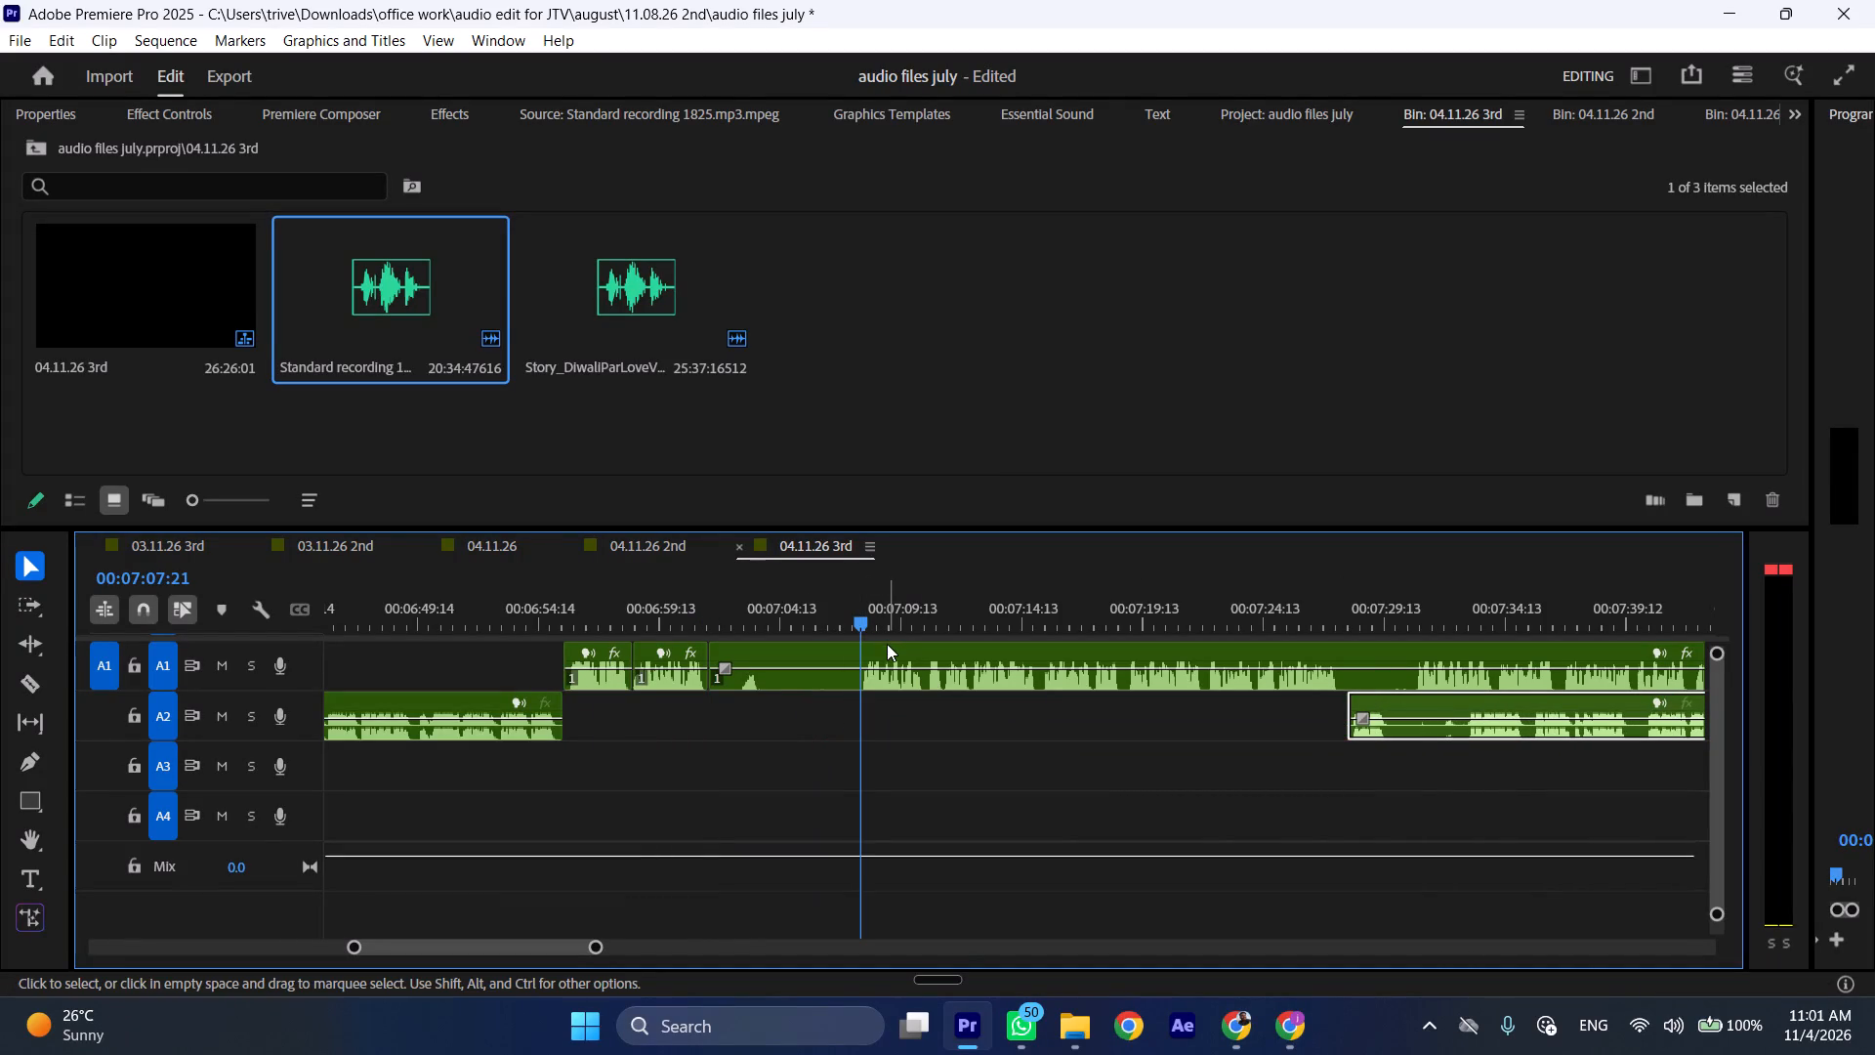
{"action": "left_click", "coordinate": [887, 648]}
{"action": "key", "text": "shift+c"}
{"action": "key", "text": "ctrl+shift+d"}
{"action": "key", "text": "space"}
{"action": "type", "text": "l"}
Move the last A2 clip further along its track to start at about 00:07:33.
{"action": "left_click_drag", "start_coordinate": [1267, 701], "coordinate": [1538, 701]}
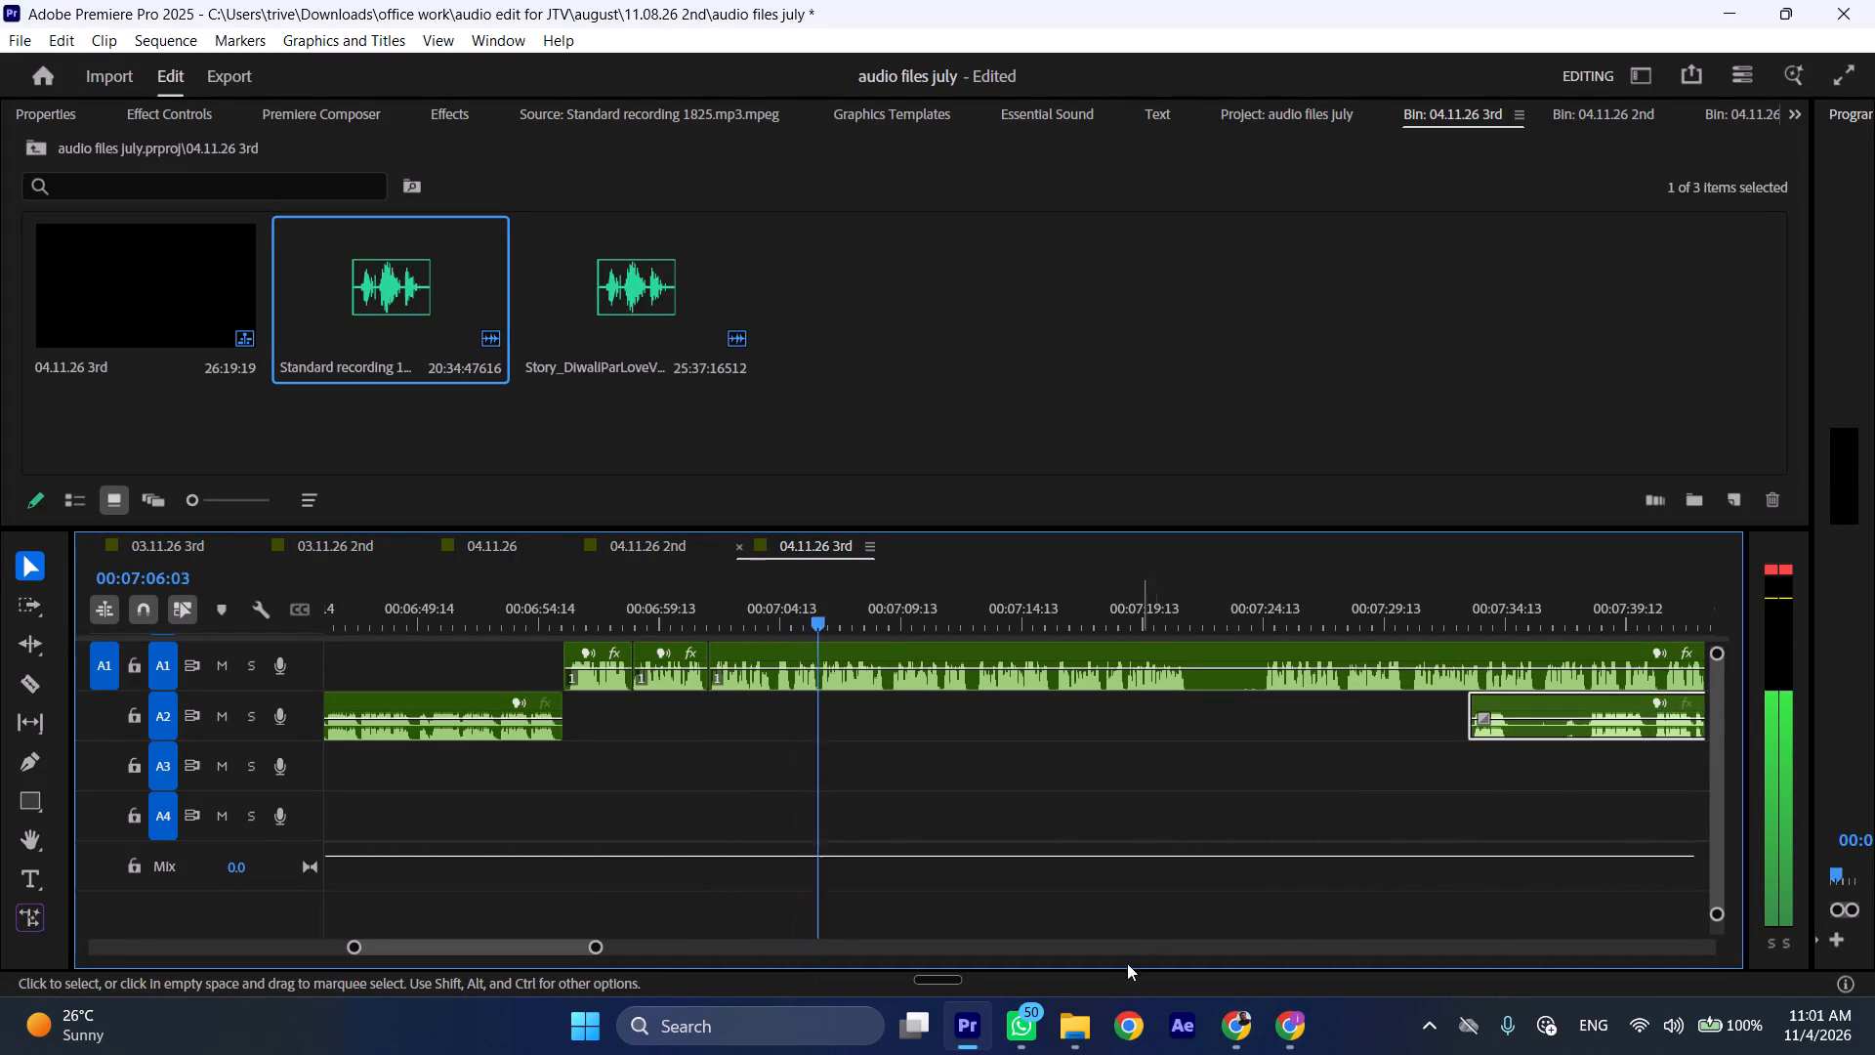
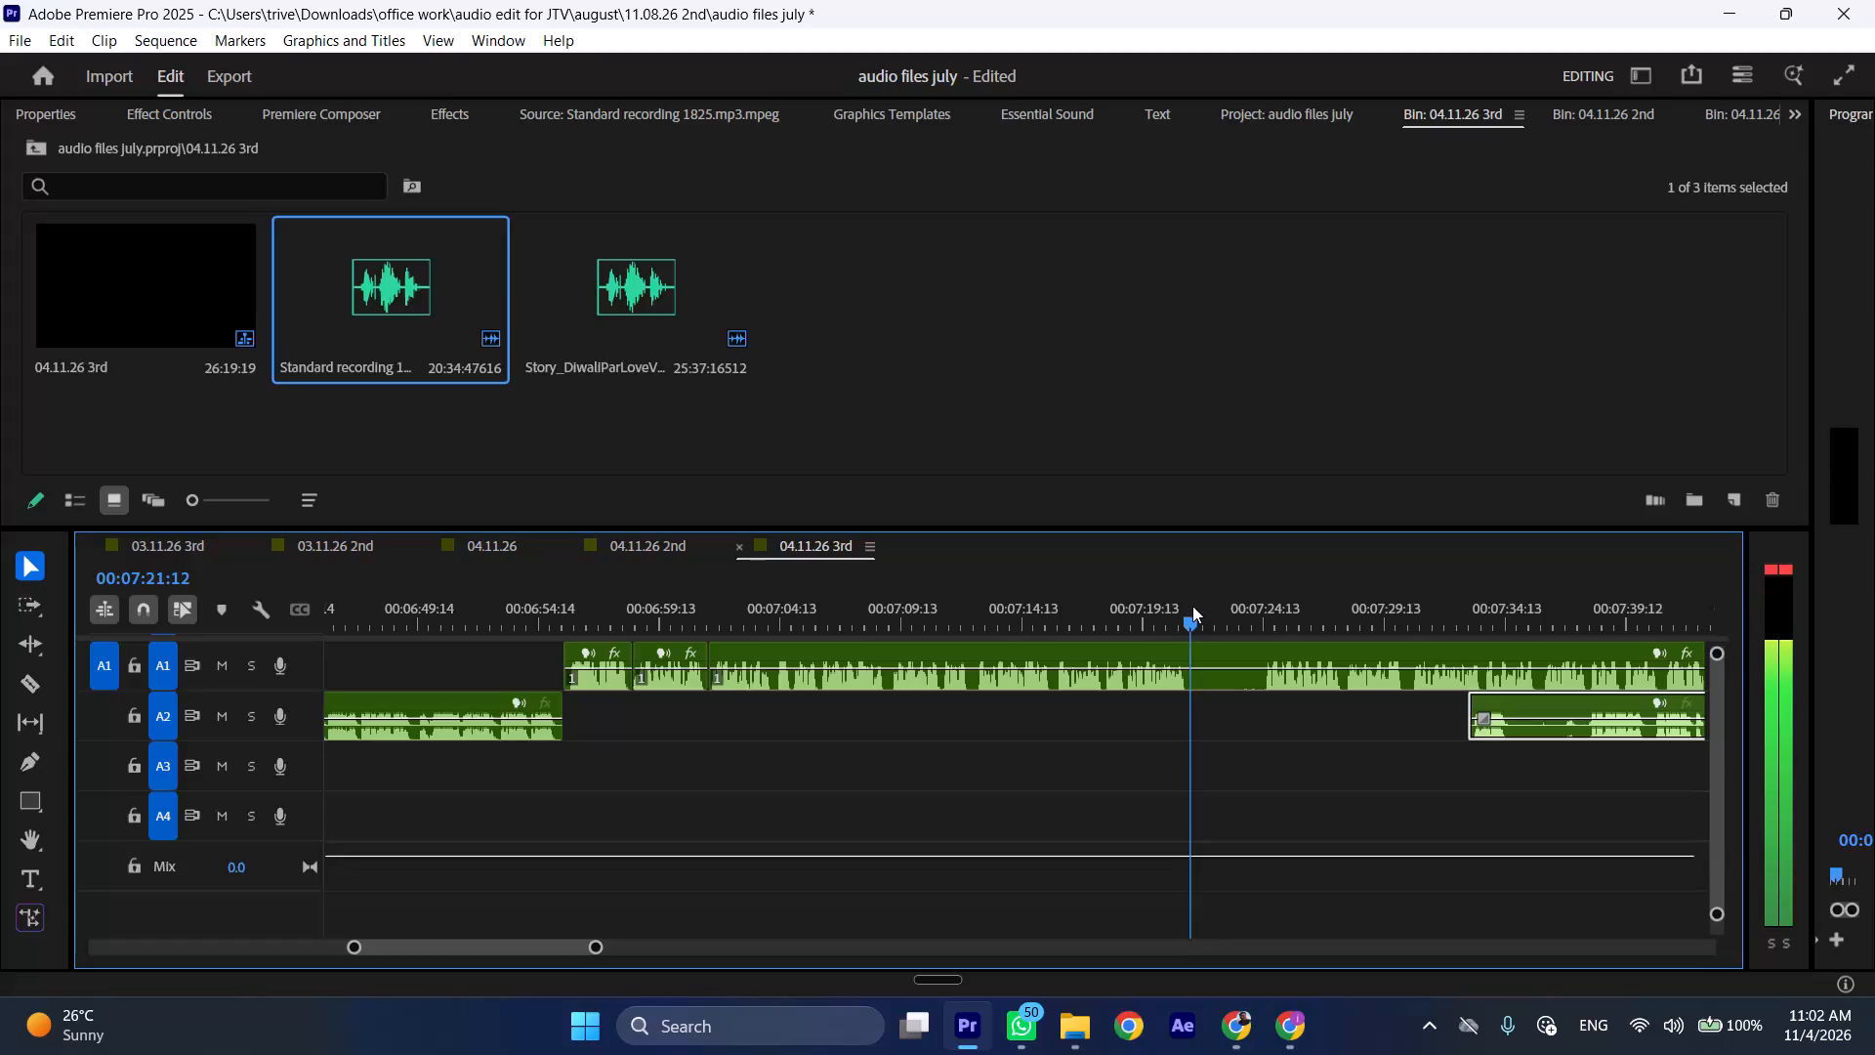
Split the last A1 clip at 00:07:21:12, where the silent gap in its waveform begins.
{"action": "key", "text": "shift+c"}
{"action": "scroll", "coordinate": [1155, 770], "scroll_direction": "down", "scroll_amount": 6}
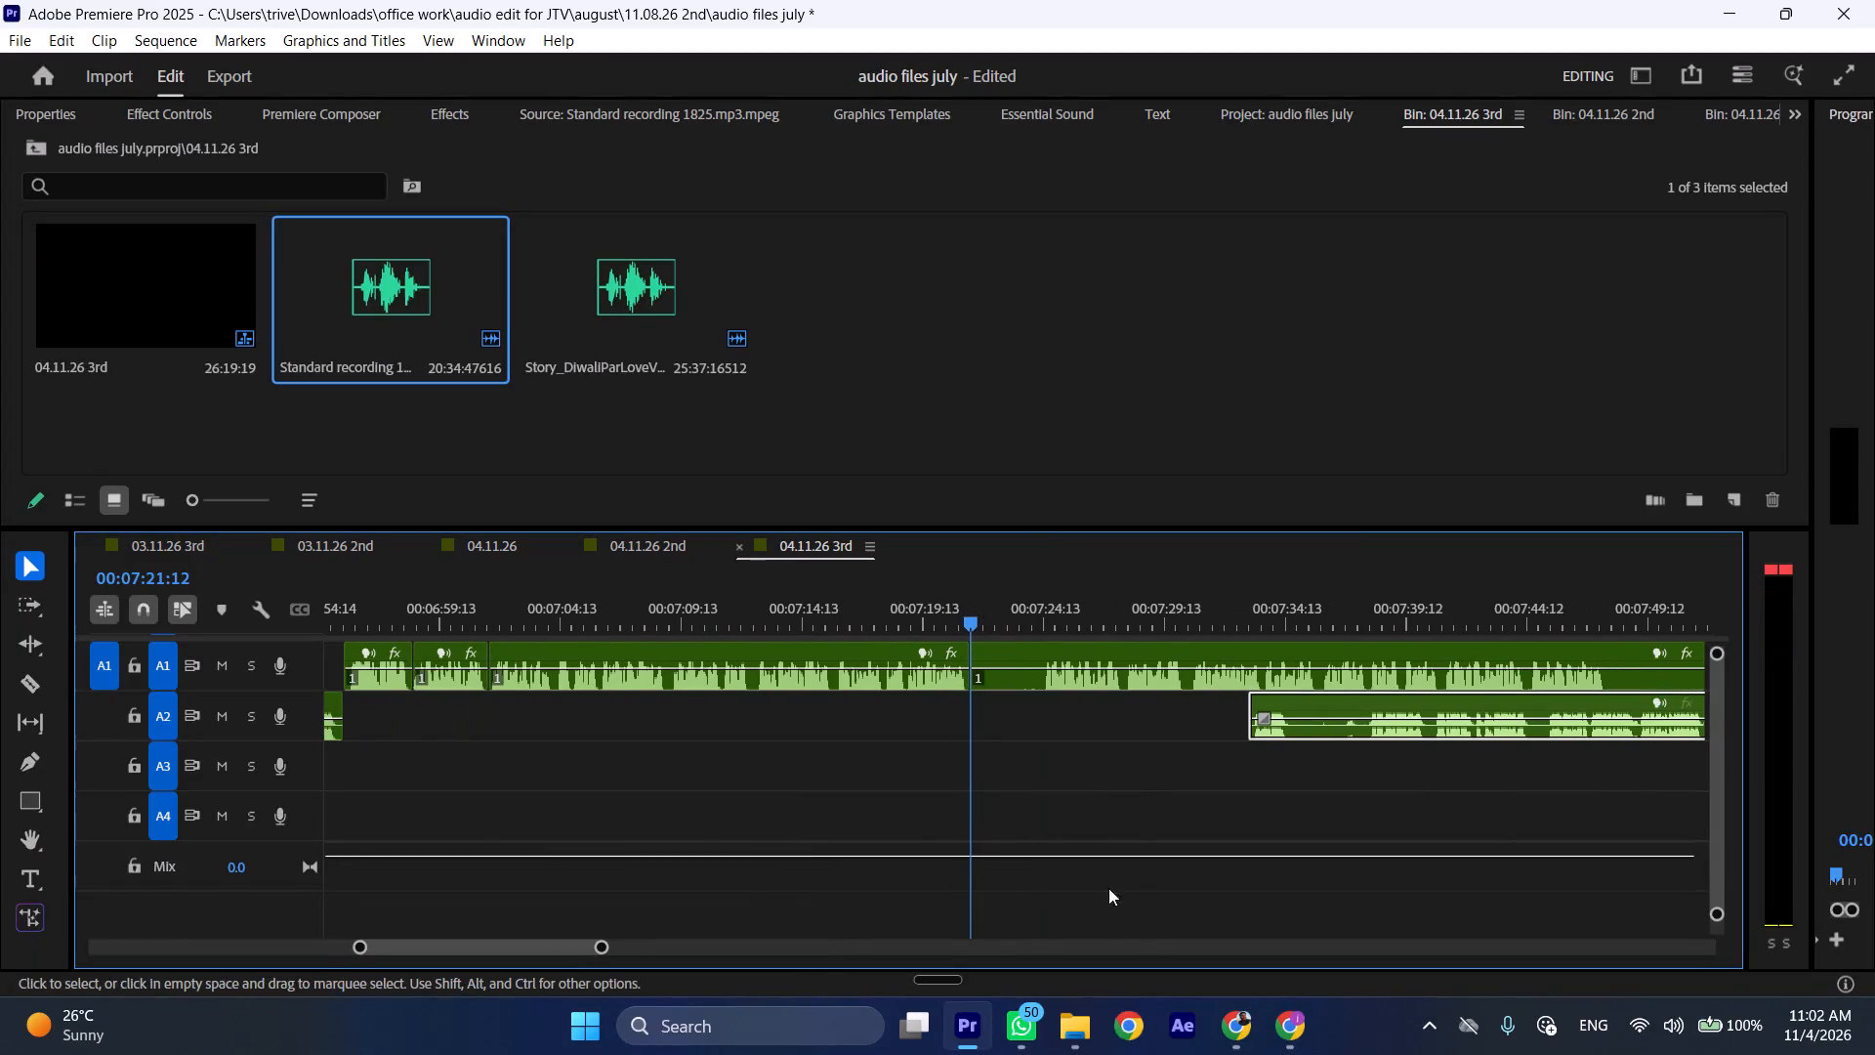
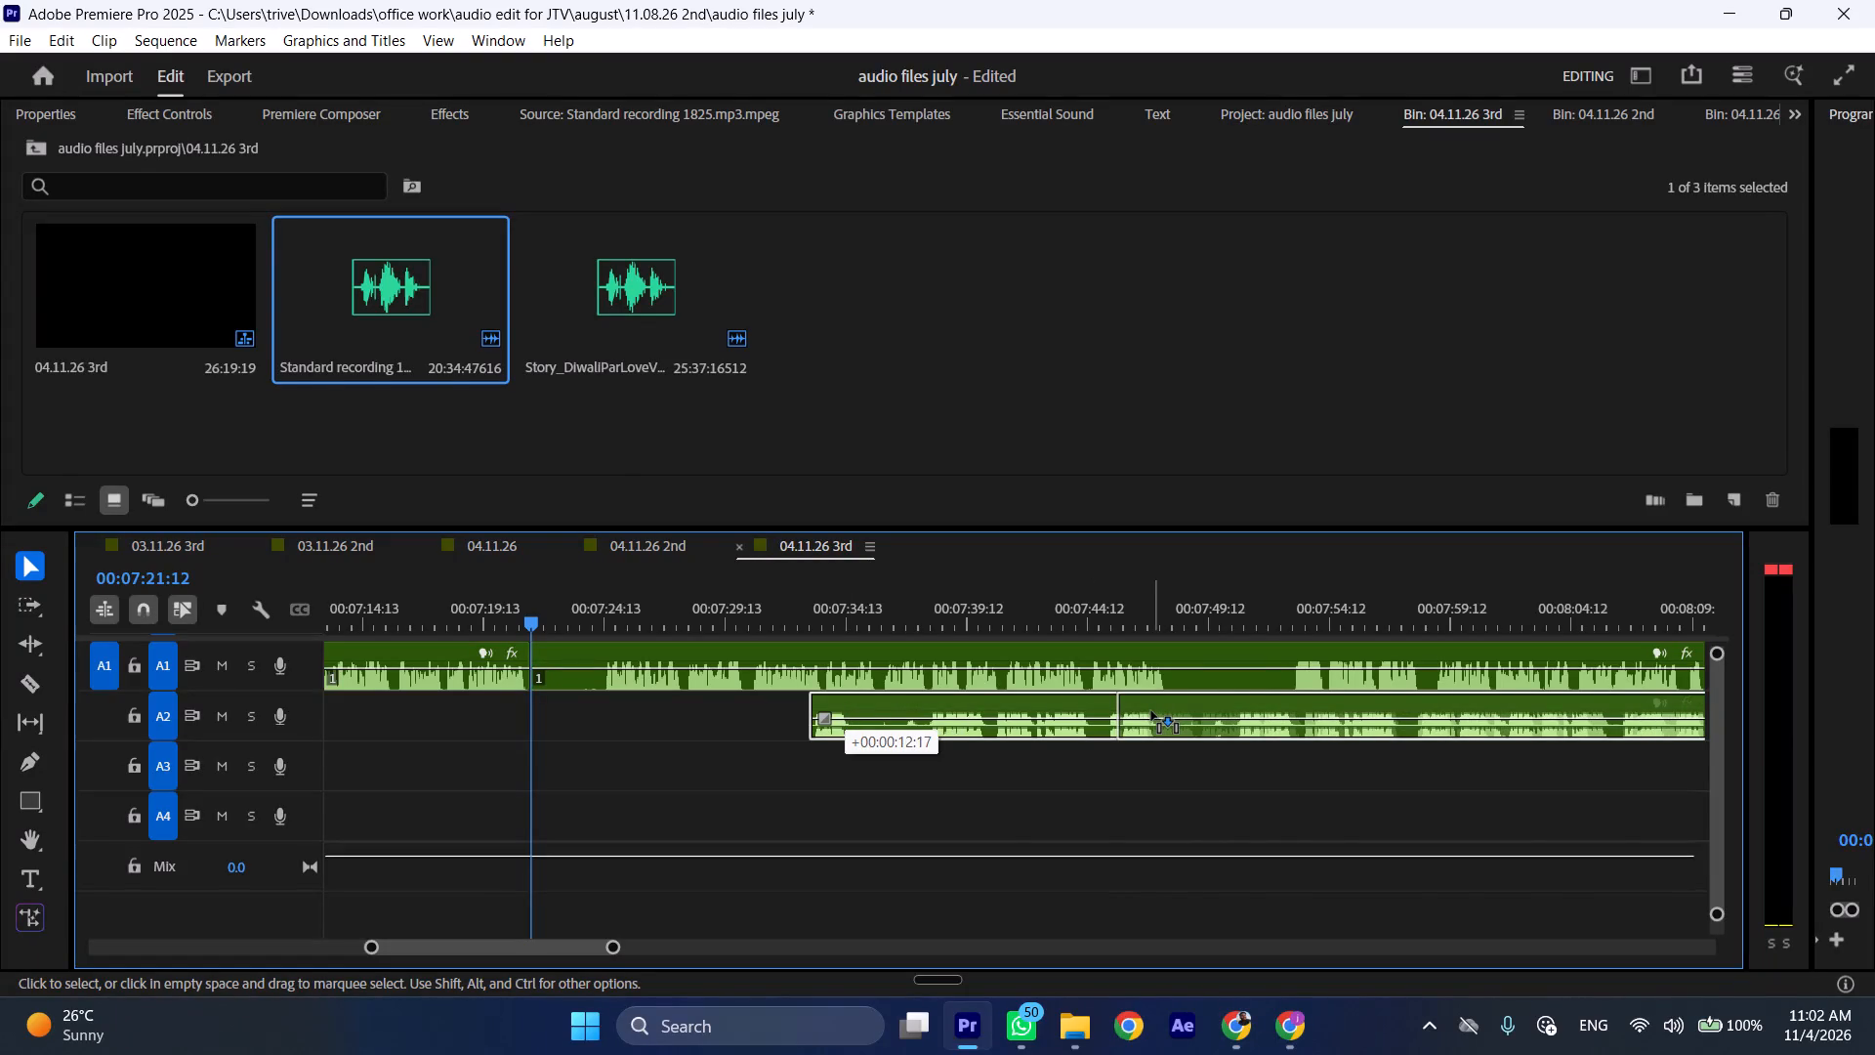
Shift the A2 clip further along the timeline so it starts at about 00:07:39.
{"action": "left_click_drag", "start_coordinate": [1151, 711], "coordinate": [1006, 727]}
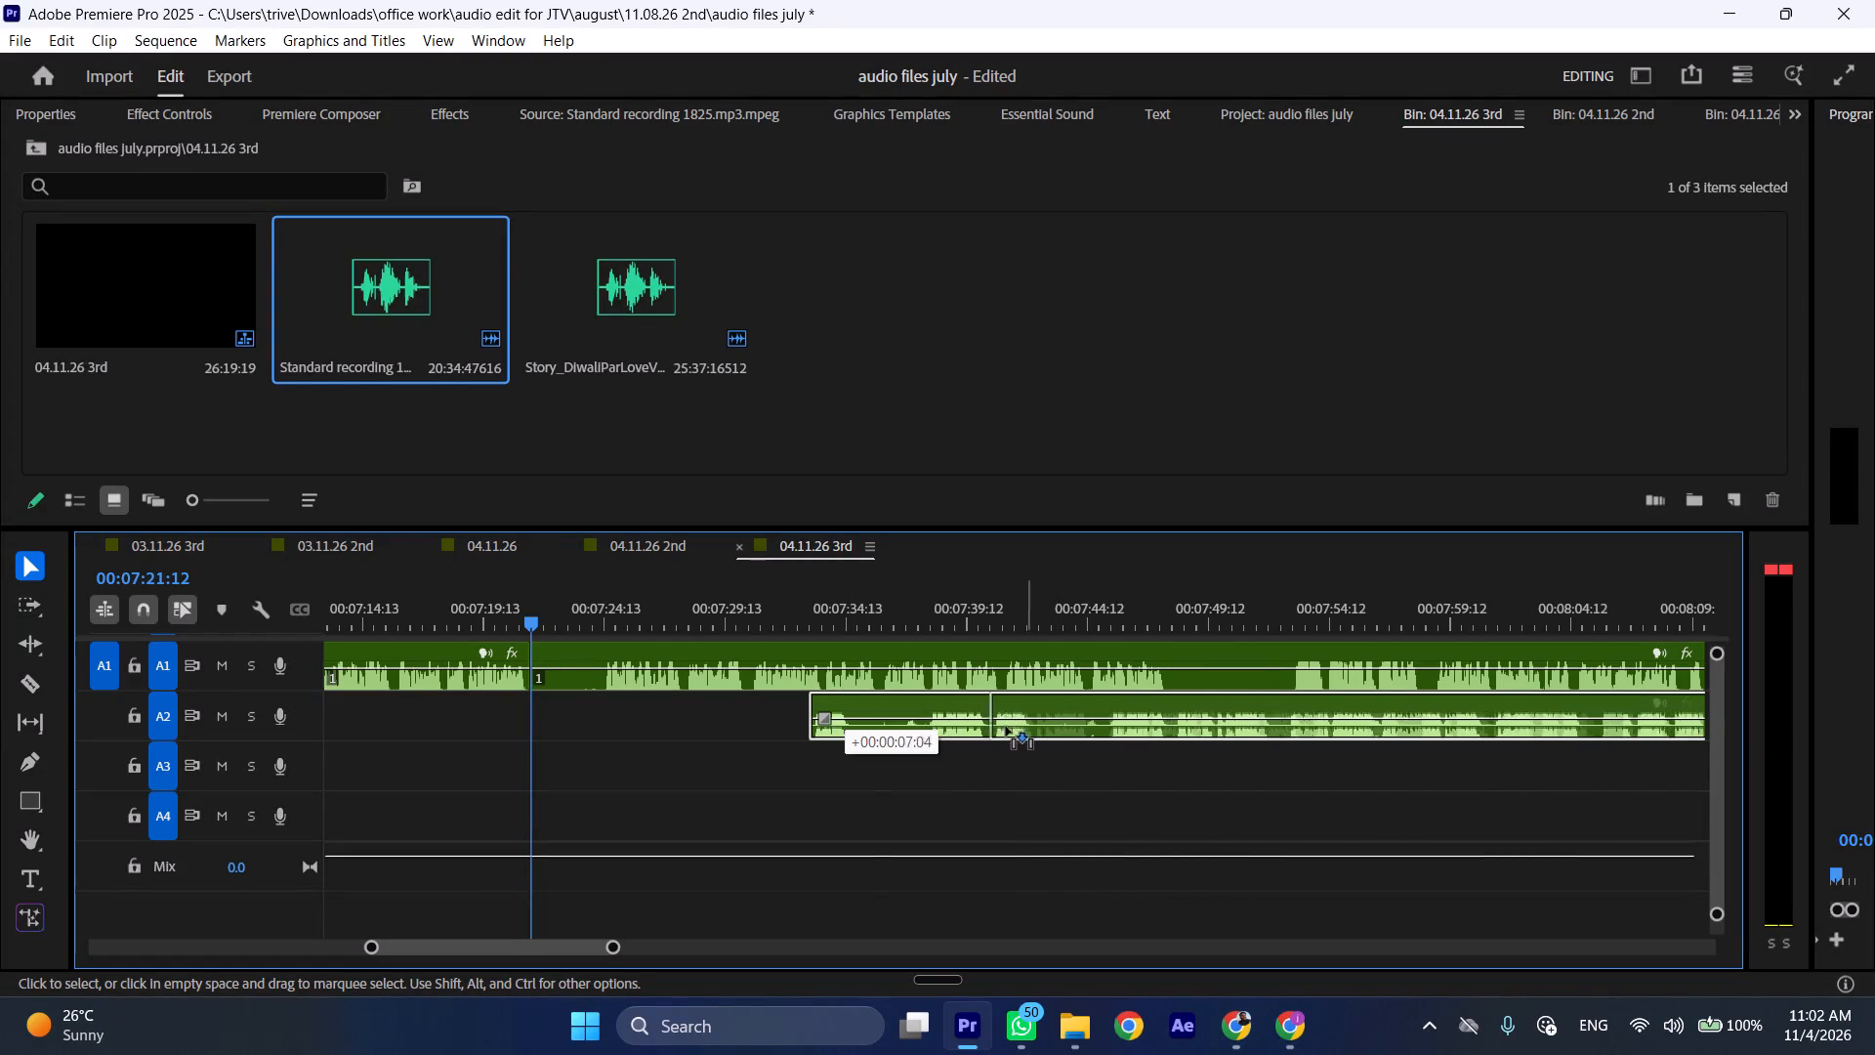
{"action": "left_click_drag", "start_coordinate": [1006, 727], "coordinate": [994, 727]}
Cut the last A1 clip at 00:07:24:10 and remove the silent section after 00:07:21:12, closing the gap.
{"action": "left_click", "coordinate": [600, 598]}
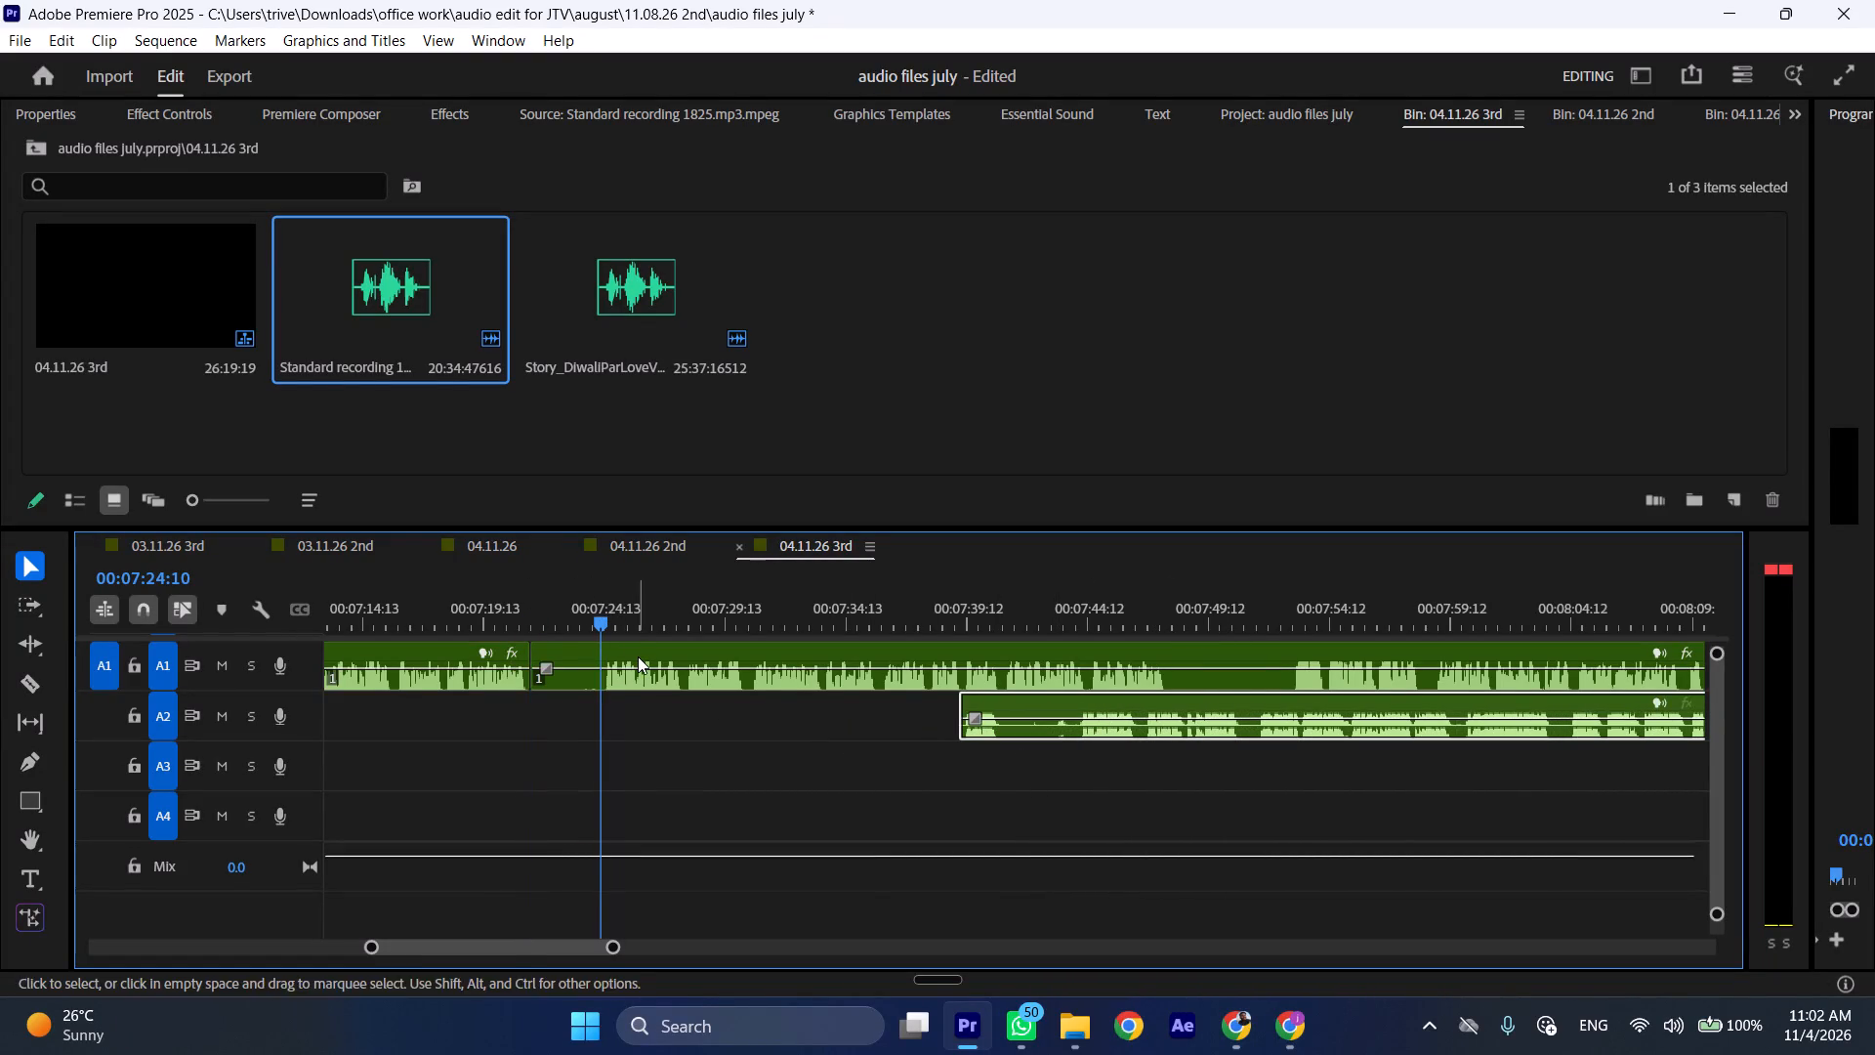
{"action": "left_click", "coordinate": [638, 656]}
{"action": "key", "text": "shift+c"}
{"action": "key", "text": "ctrl+shift+d"}
Play the A1 narration from the new cut and split the A1 clip at 00:07:27:13, where the spoken line ends.
{"action": "key", "text": "space"}
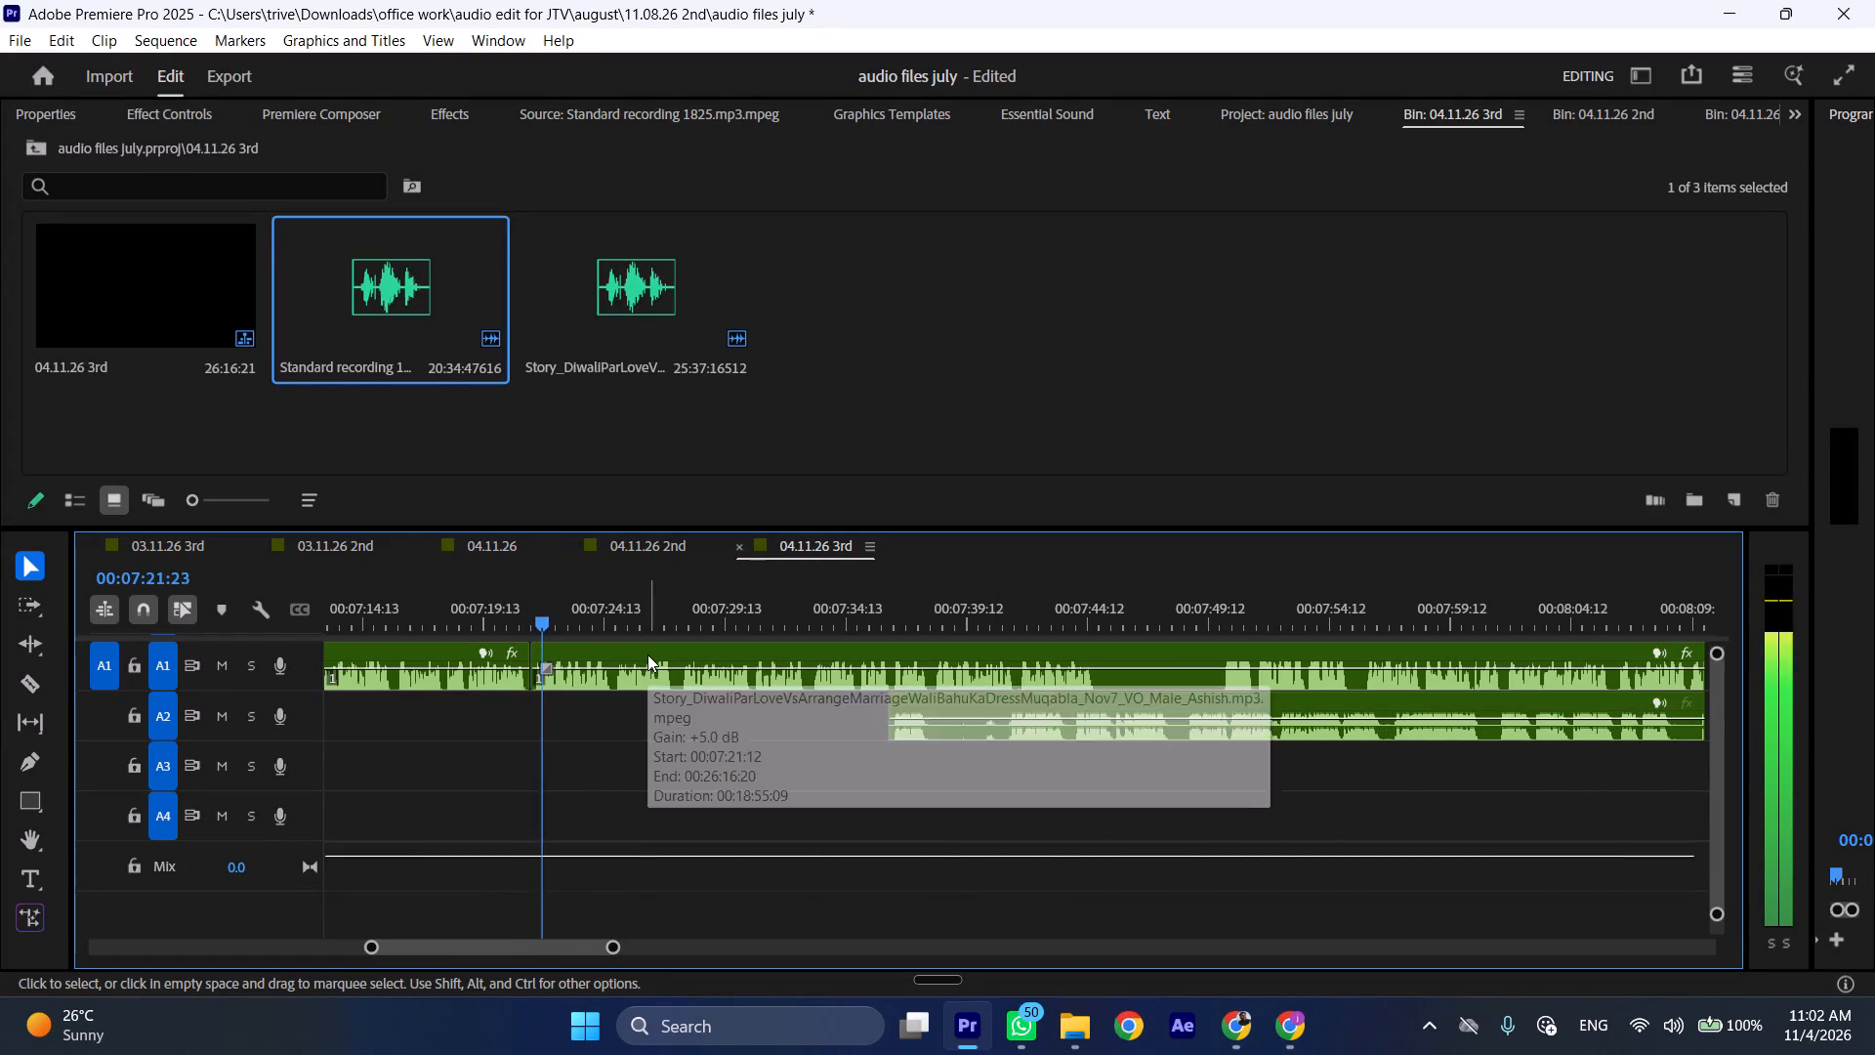
{"action": "key", "text": "l"}
{"action": "key", "text": "space"}
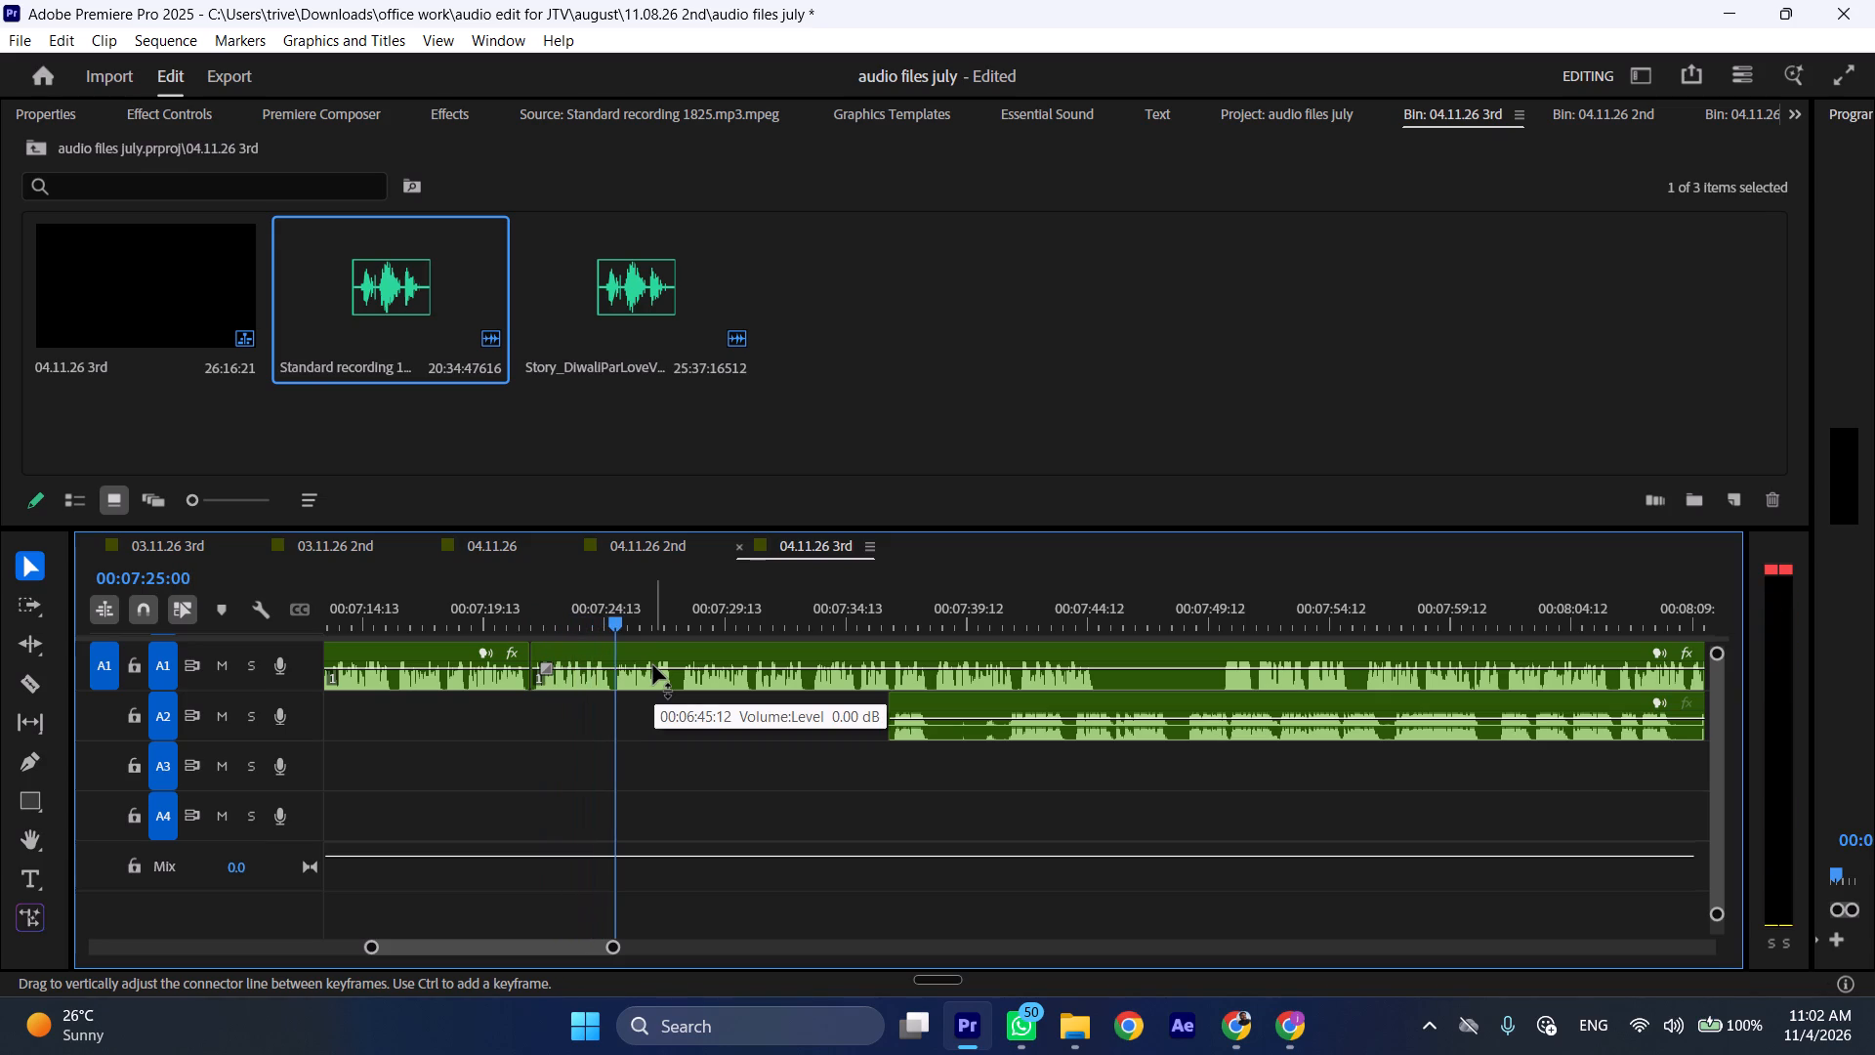
{"action": "key", "text": "space"}
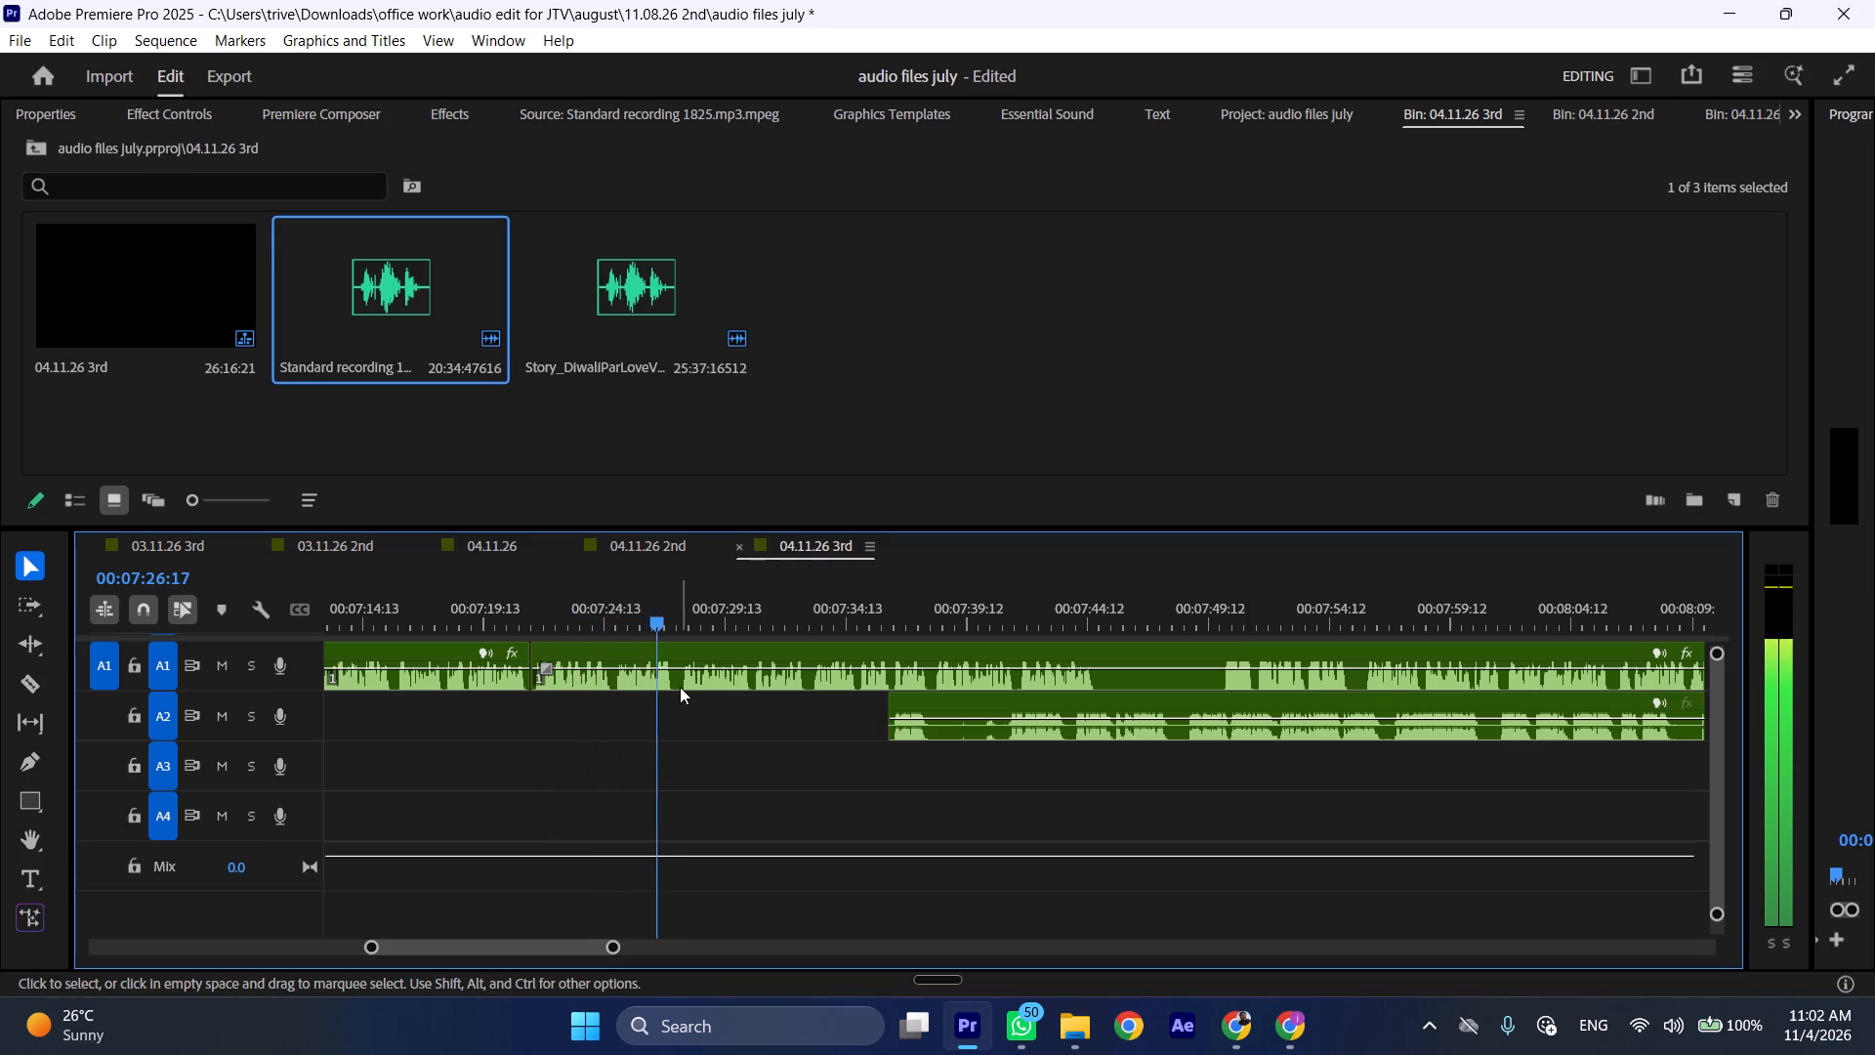
{"action": "key", "text": "space"}
{"action": "key", "text": "shift+c"}
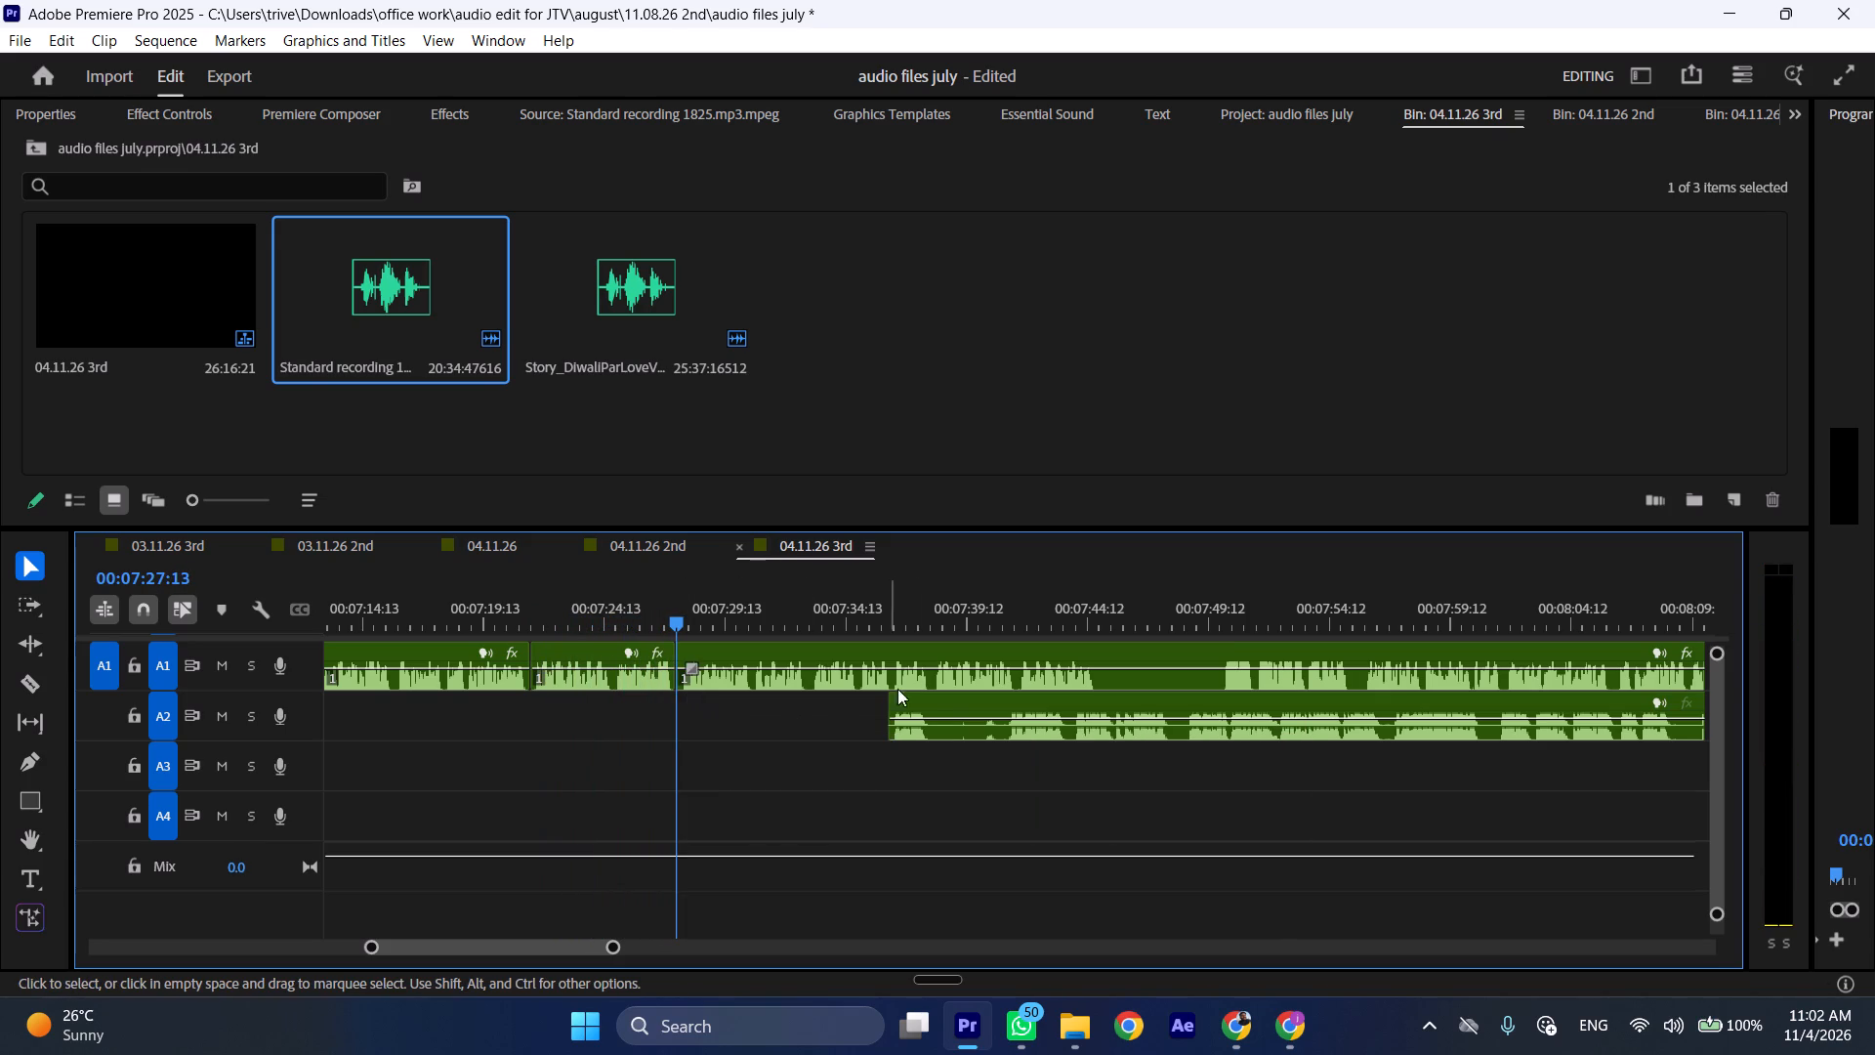
Move the A2 clip to start at the A1 cut at 00:07:27:13 and shift the last A1 clip to about 00:07:36.
{"action": "left_click_drag", "start_coordinate": [929, 704], "coordinate": [702, 712]}
{"action": "left_click_drag", "start_coordinate": [696, 650], "coordinate": [902, 654]}
Cut the A2 clip at about 00:07:32 and remove its unwanted opening section after 00:07:27:13, closing the gap.
{"action": "key", "text": "space"}
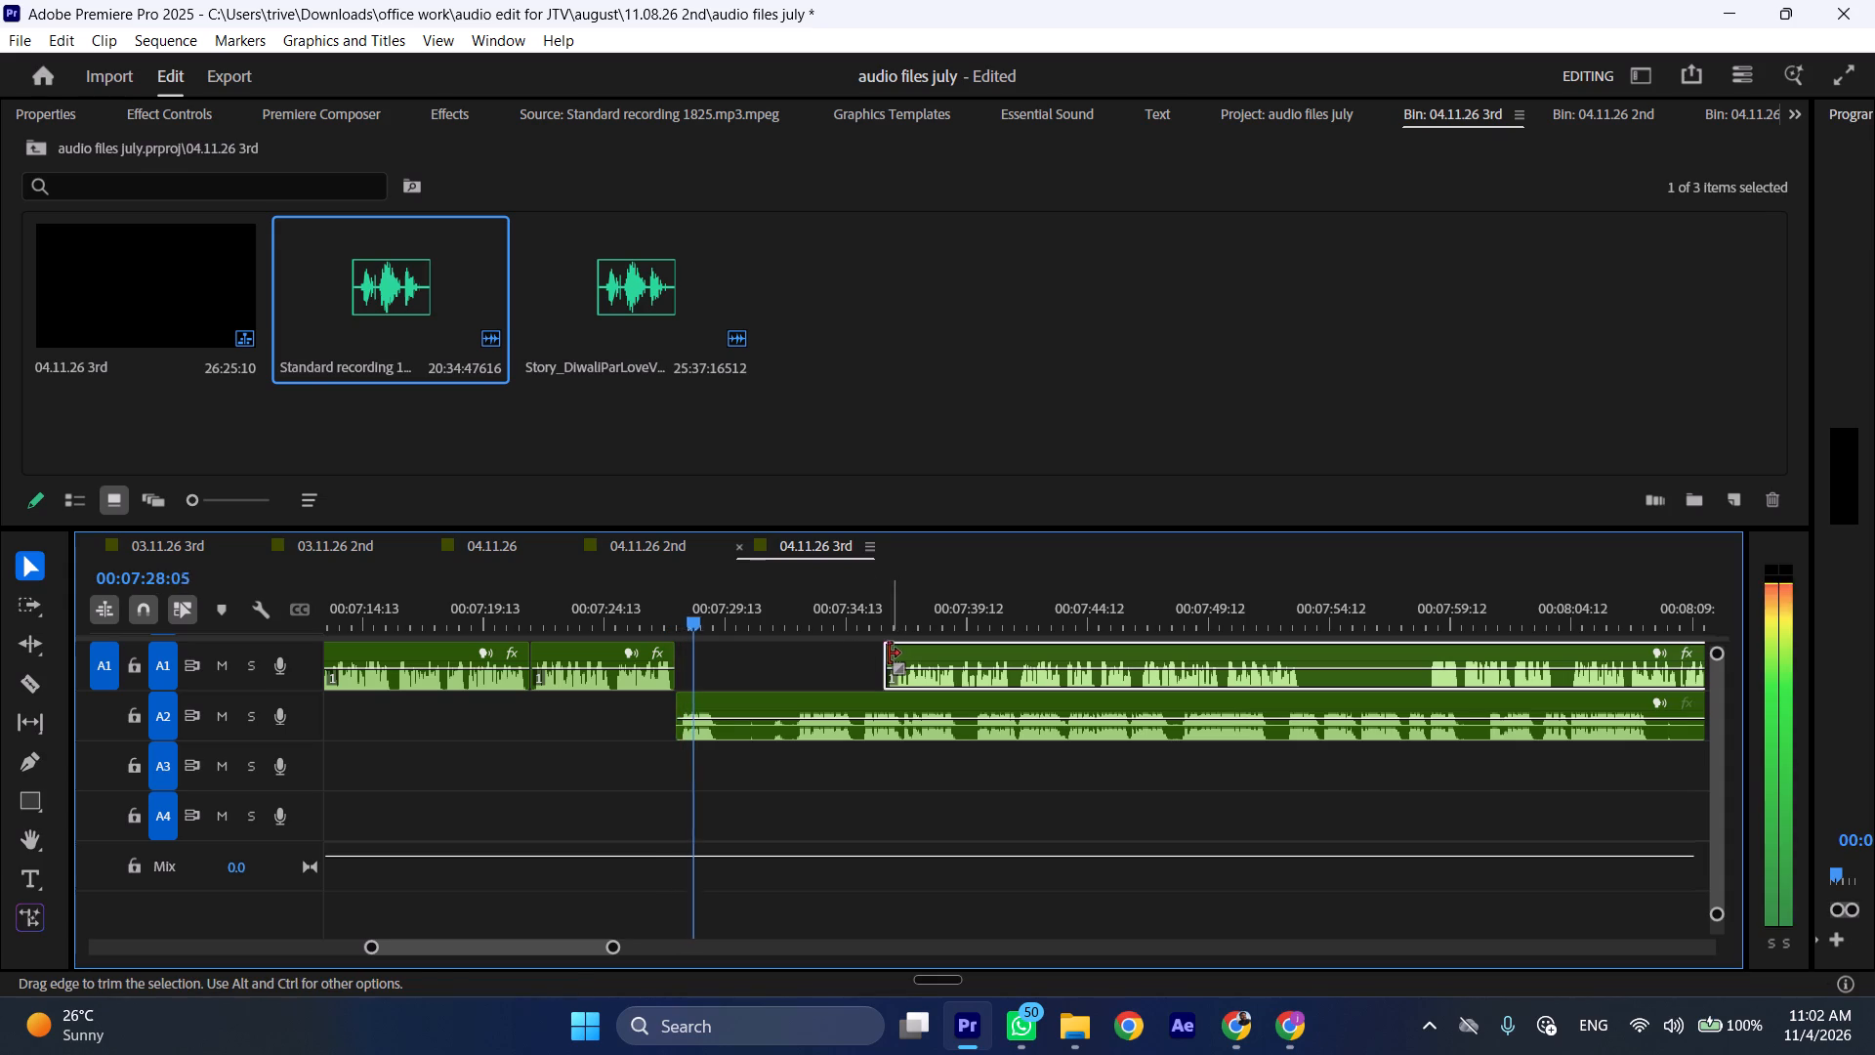
{"action": "left_click", "coordinate": [792, 623]}
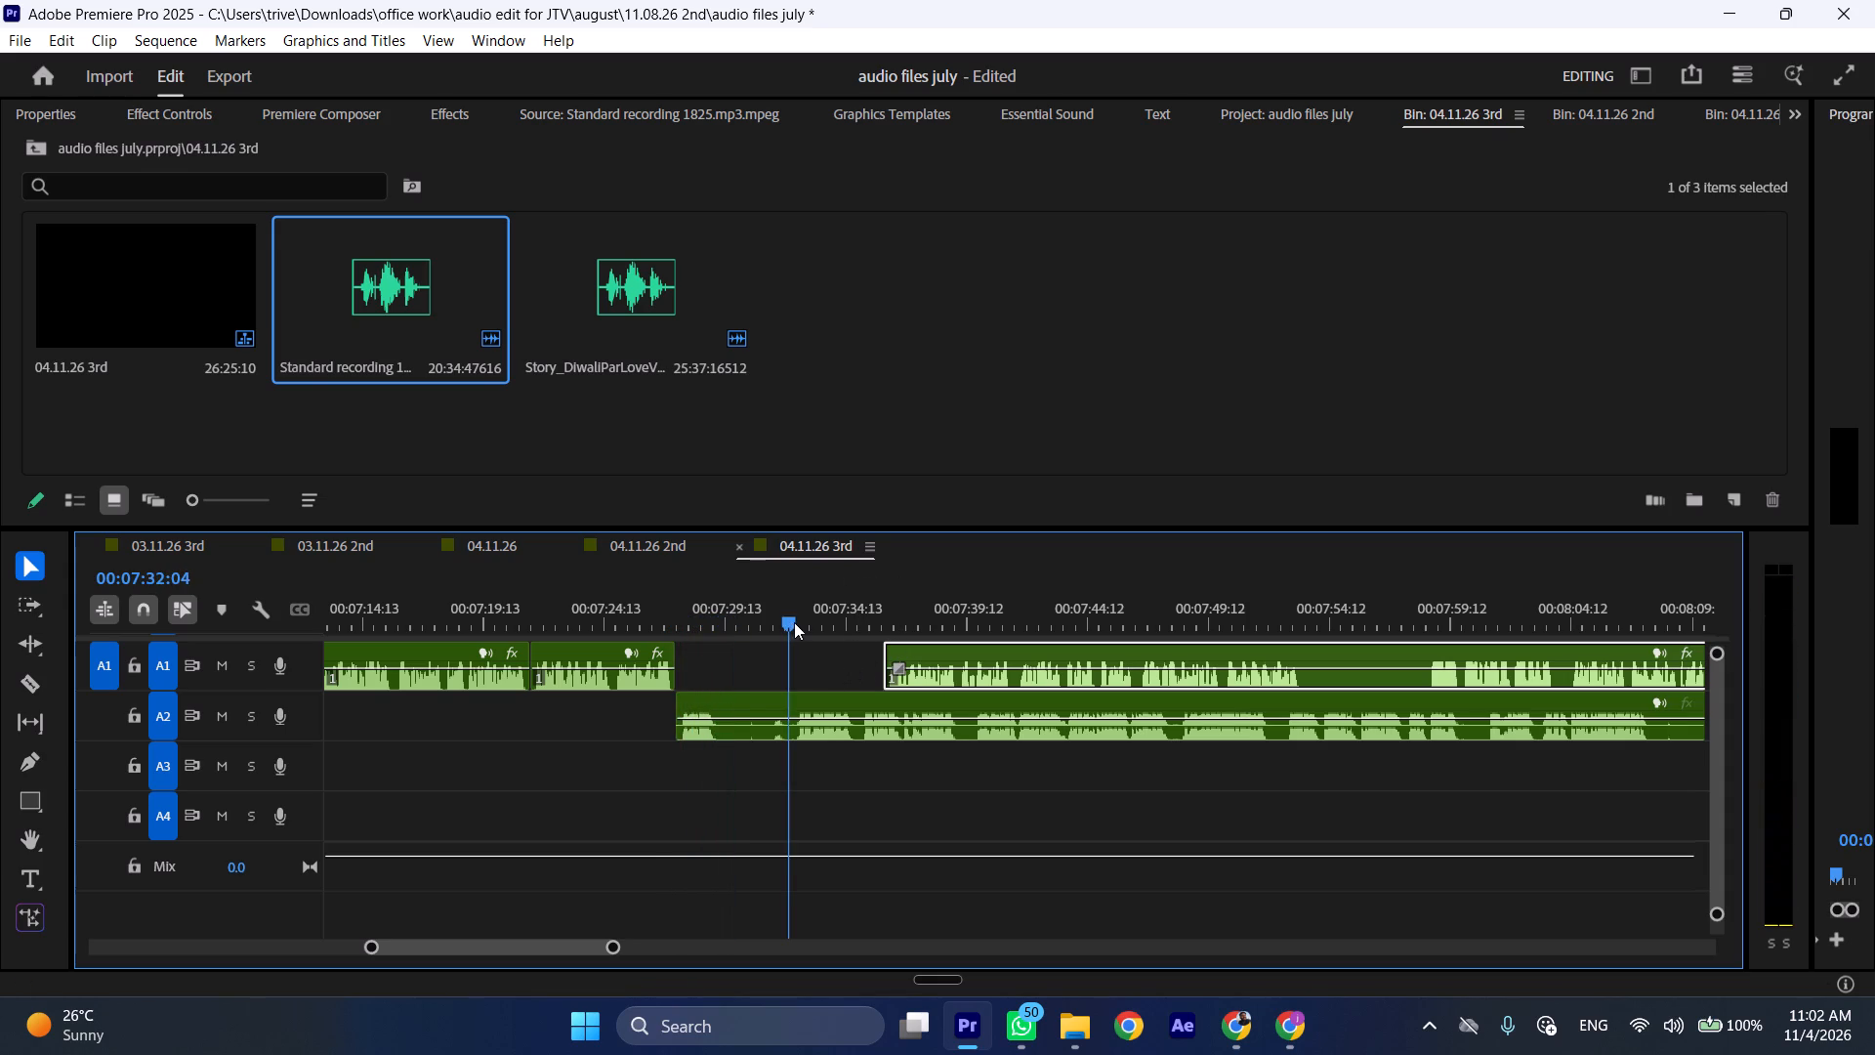
{"action": "left_click", "coordinate": [815, 715]}
{"action": "key", "text": "shift+c"}
{"action": "key", "text": "ctrl+shift+d"}
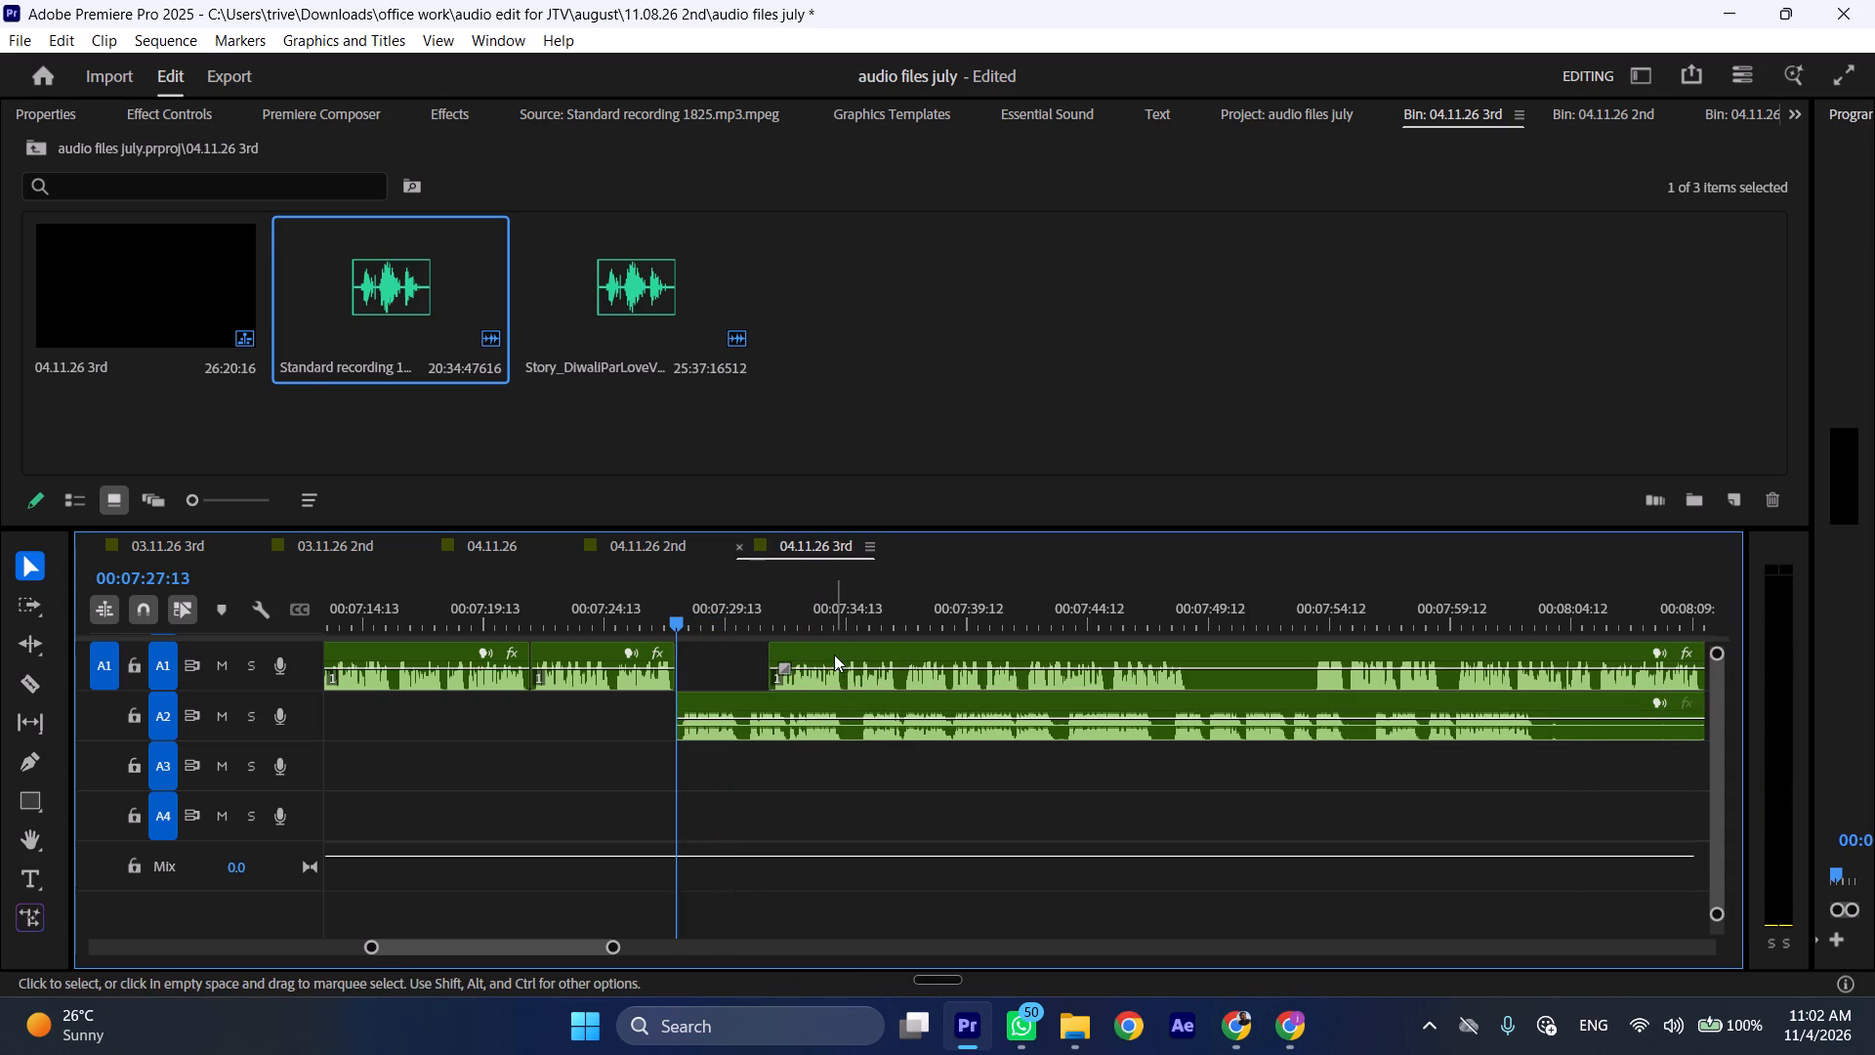
Shift the last A1 clip further along the timeline so it starts at about 00:07:37.
{"action": "left_click_drag", "start_coordinate": [832, 647], "coordinate": [980, 650]}
Play the A2 clip from 00:07:27:13 and split it at 00:07:30:07, where its first line ends.
{"action": "key", "text": "space"}
{"action": "key", "text": "l"}
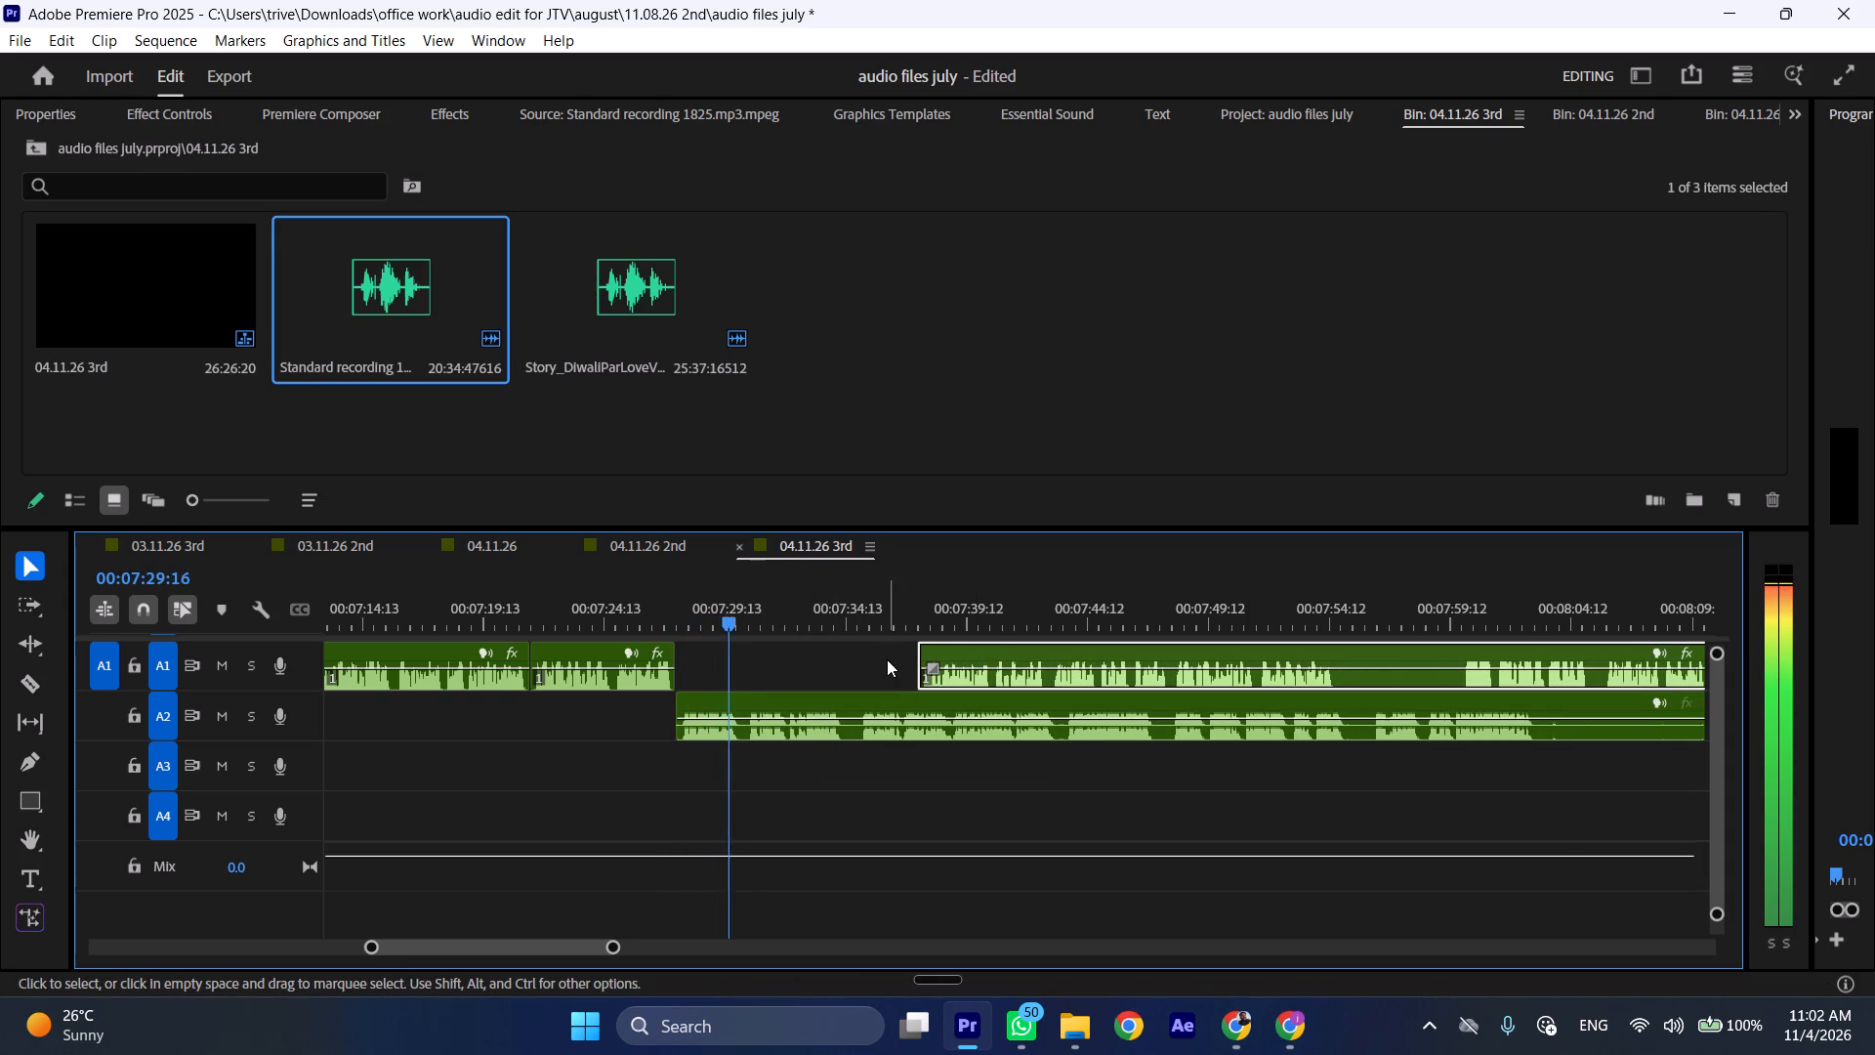
{"action": "key", "text": "space"}
{"action": "type", "text": "C"}
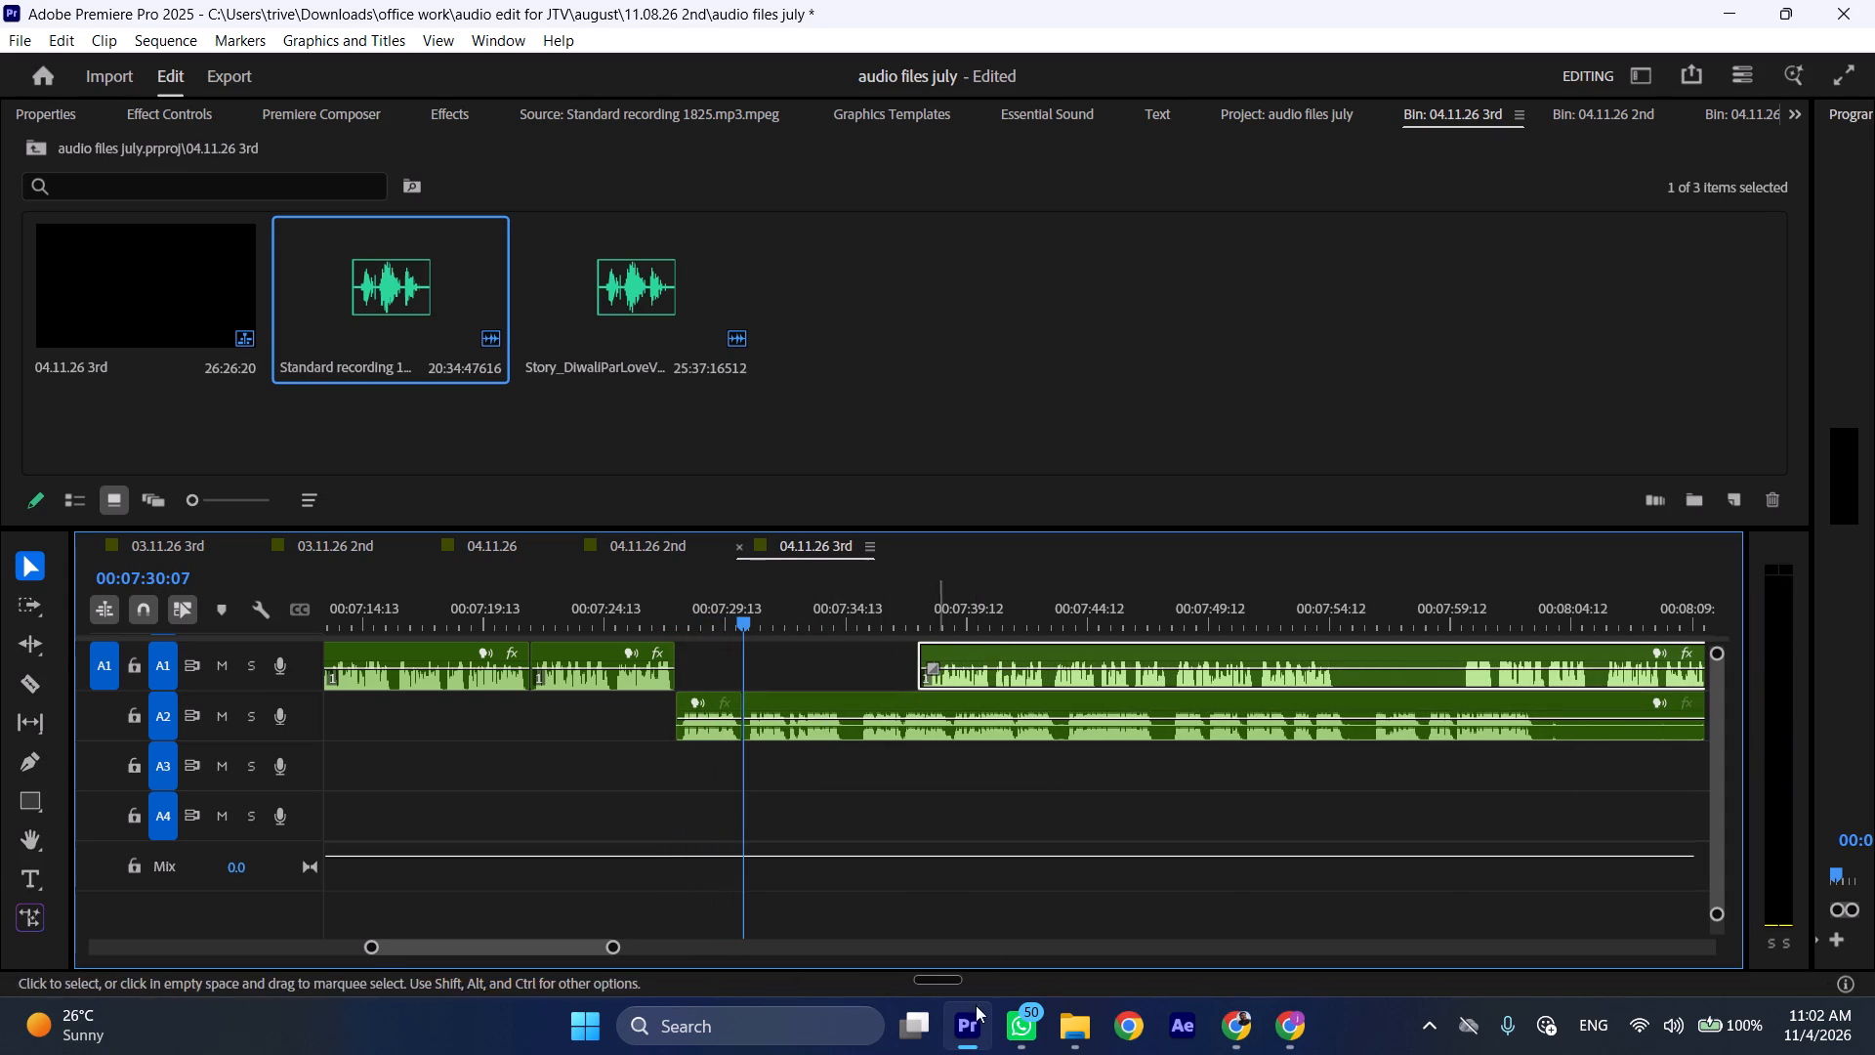
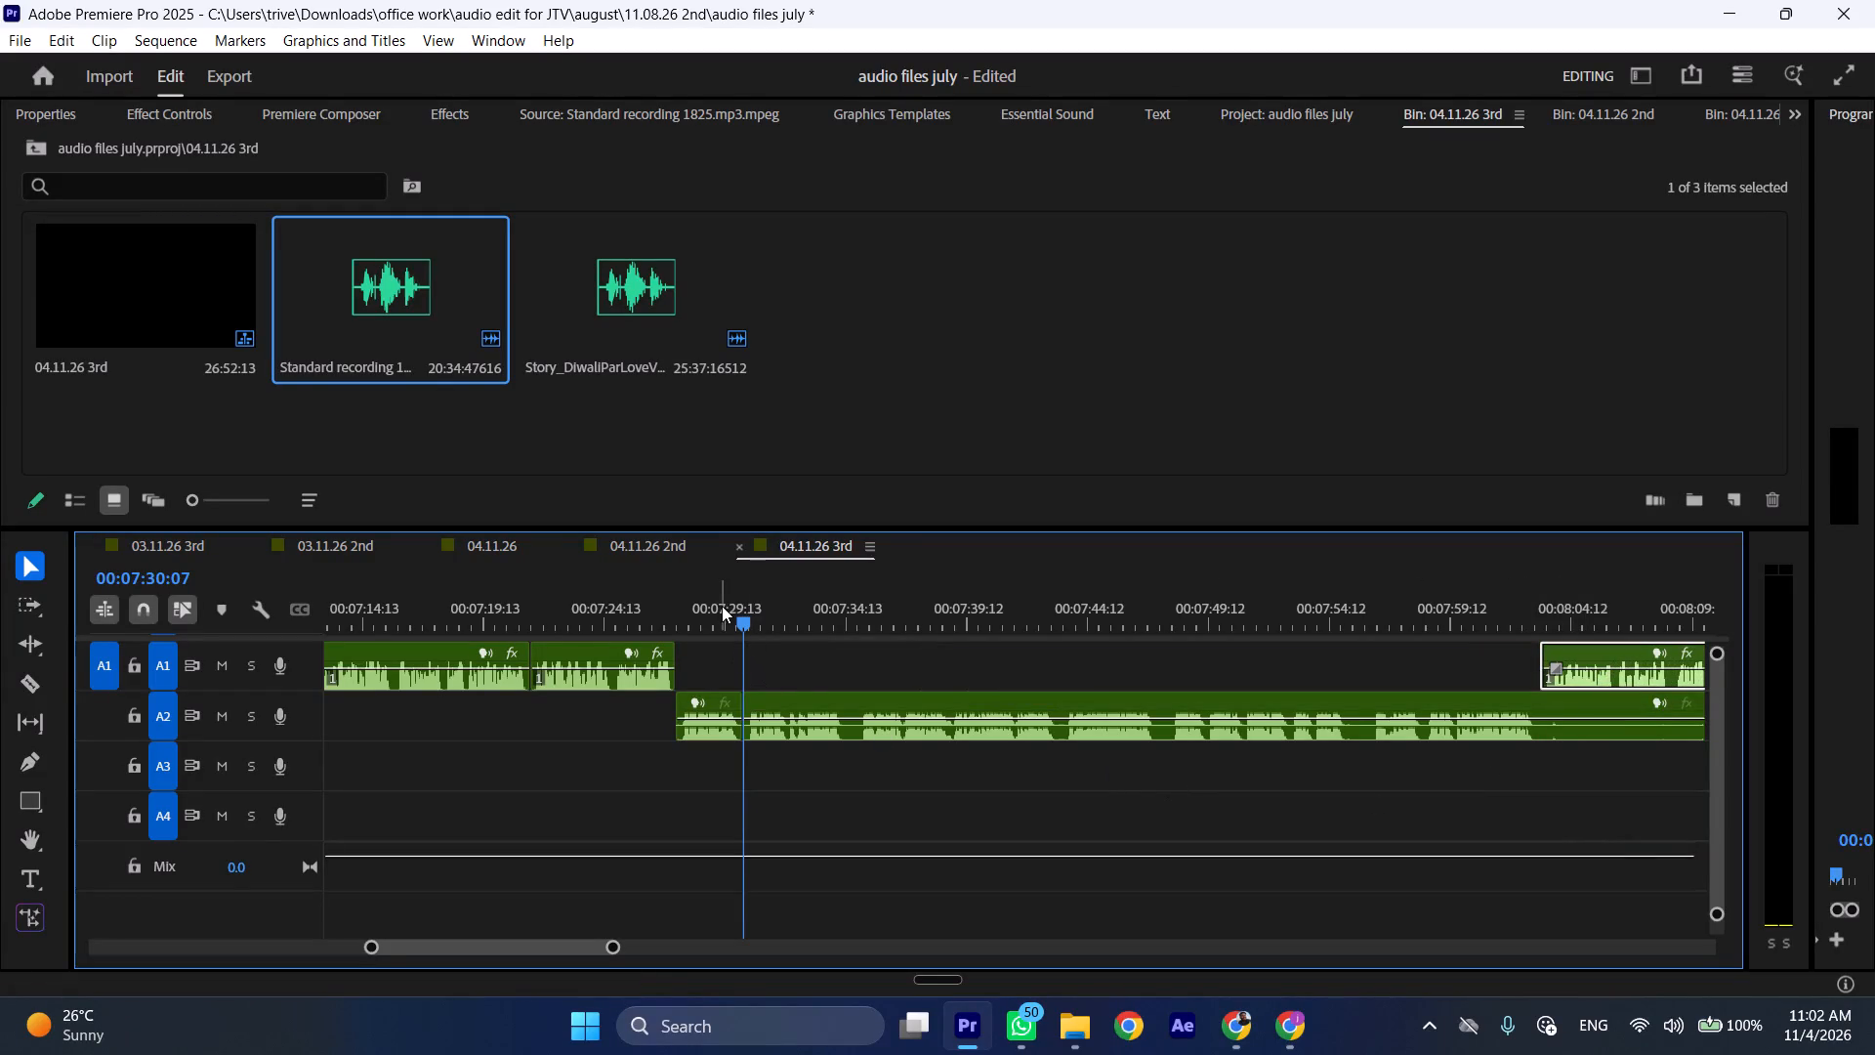
Undo the last A1 clip's latest move and the A2 split at 00:07:30:07.
{"action": "key", "text": "ctrl+z"}
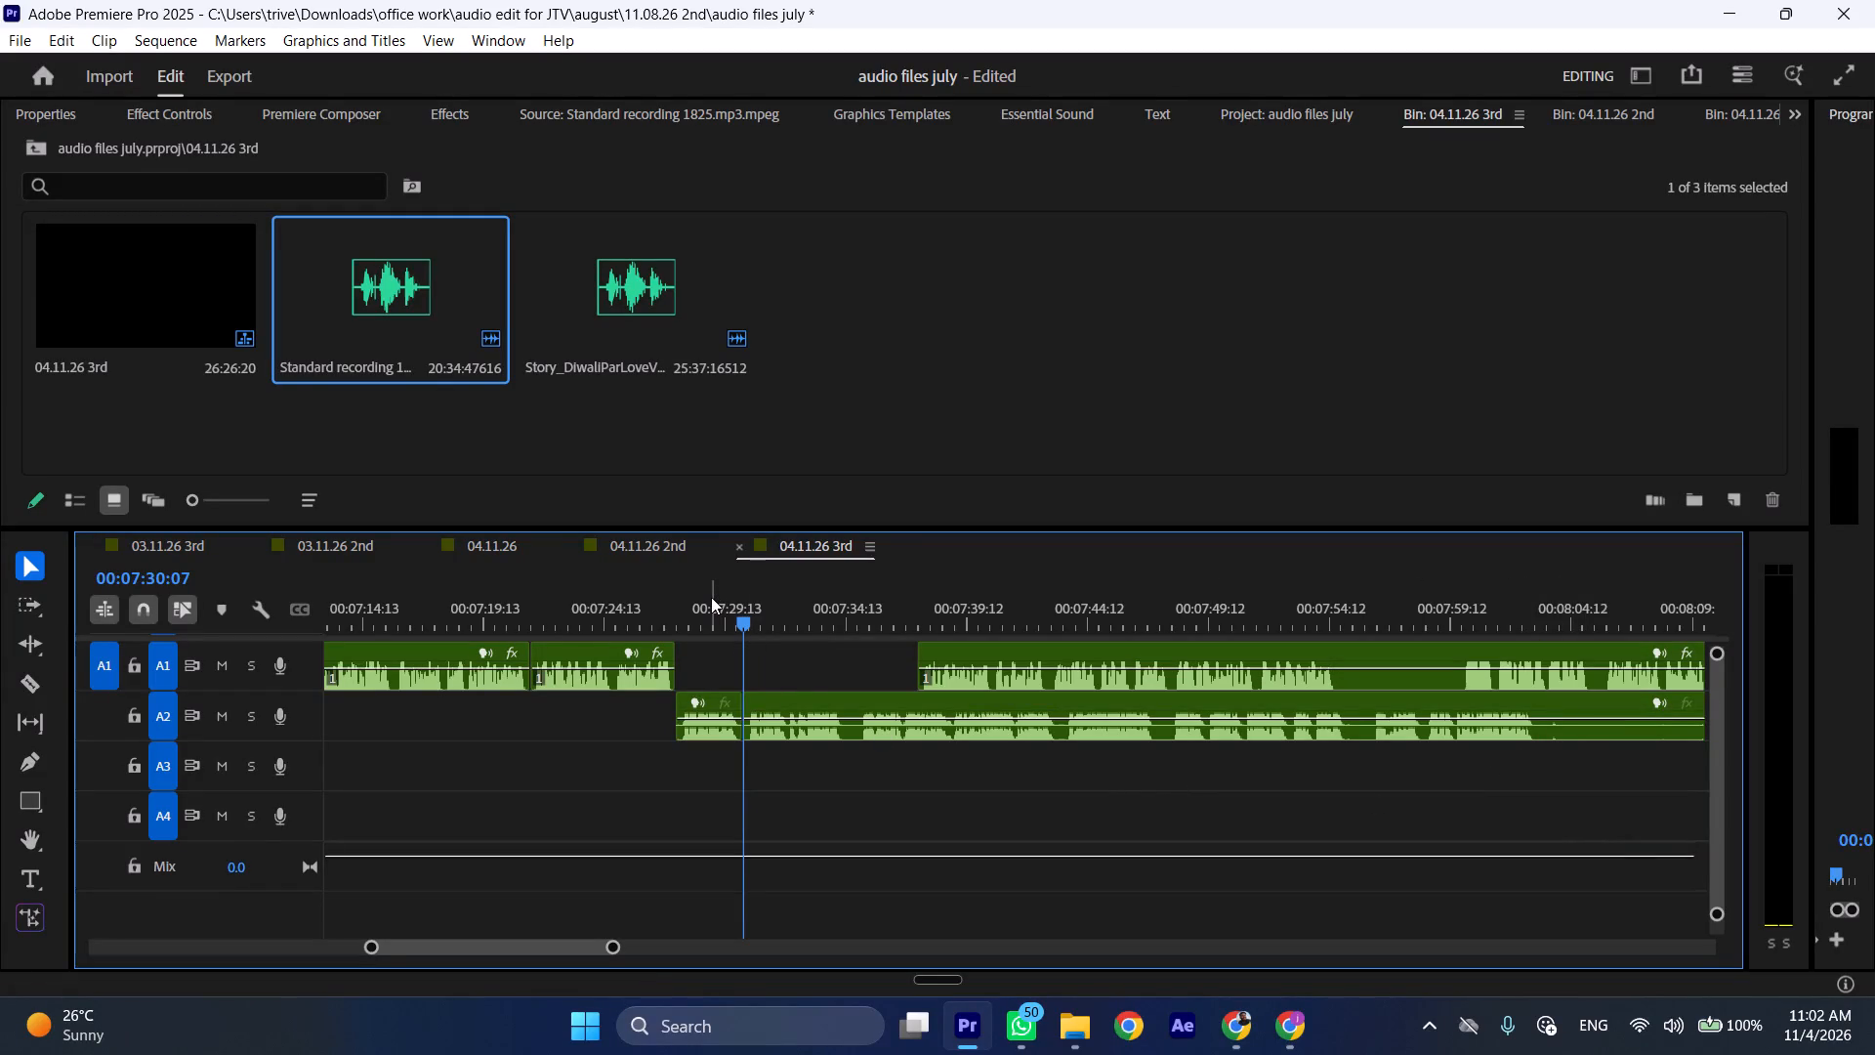
{"action": "key", "text": "ctrl+z"}
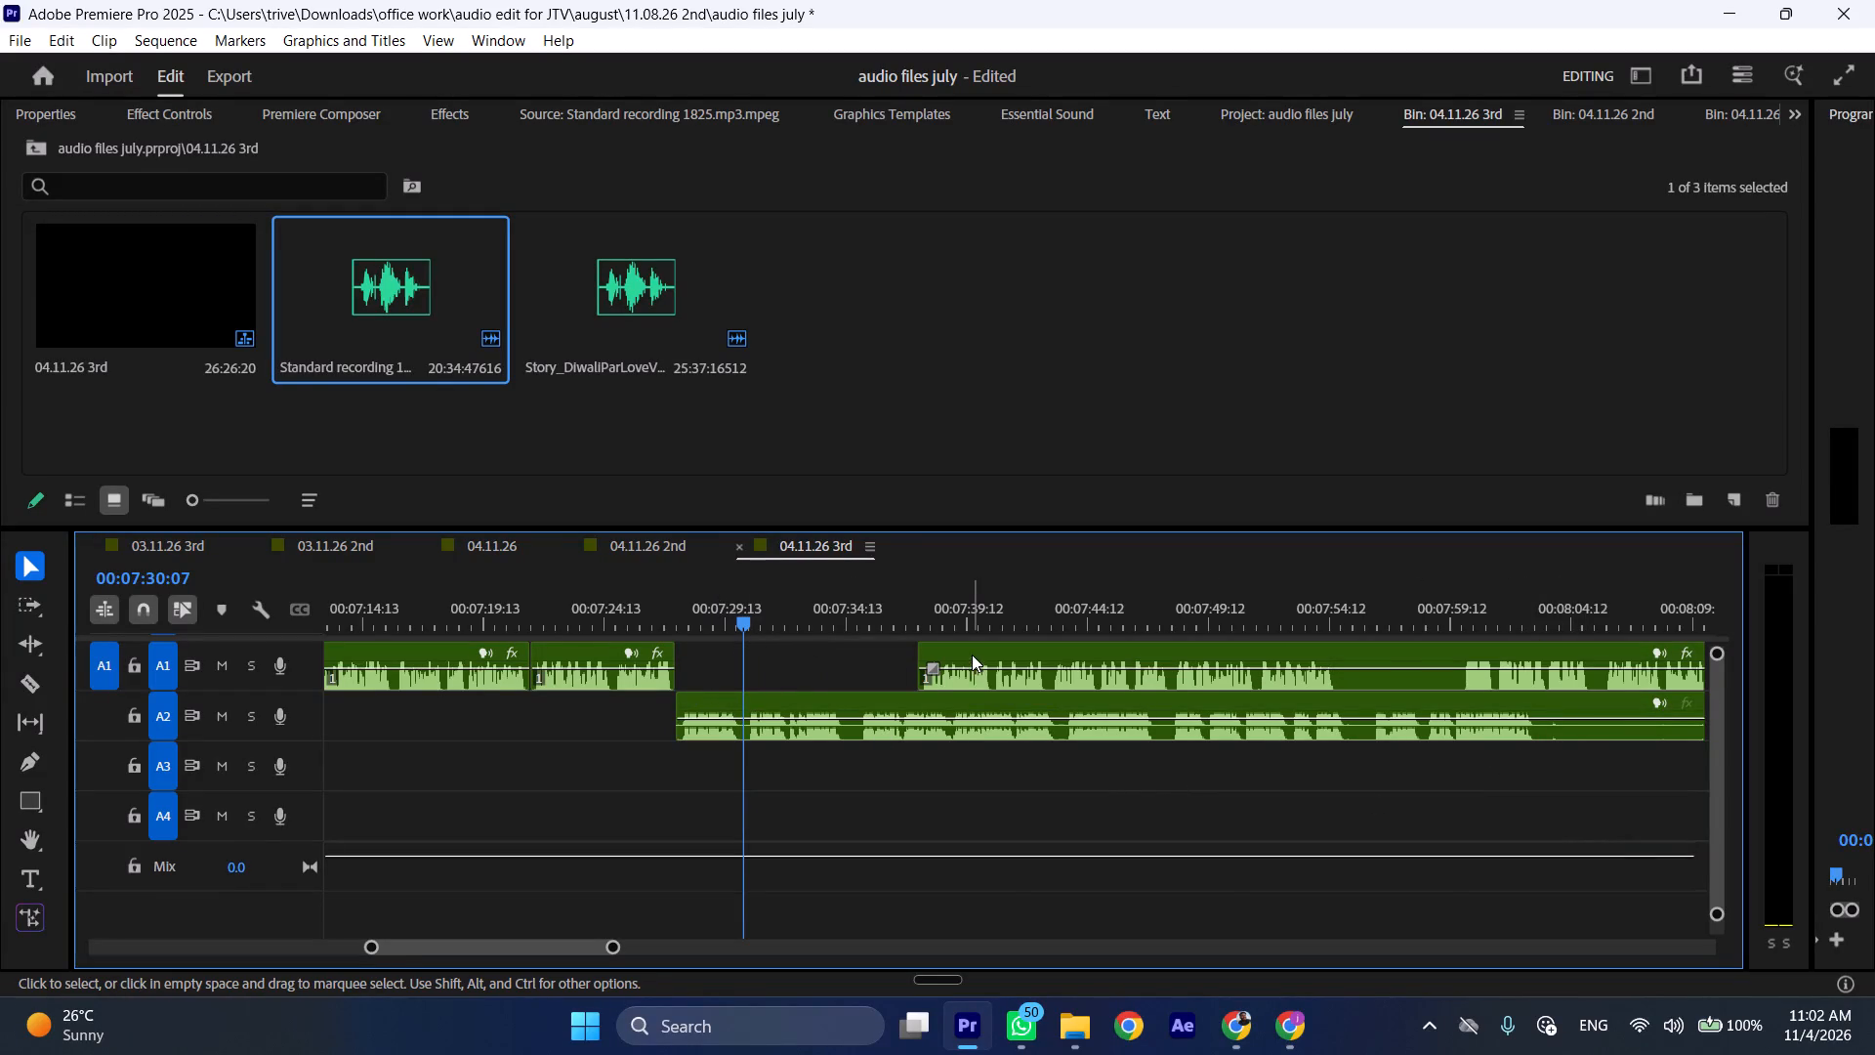
Shift the last A1 clip further along the timeline so it starts at about 00:08:05.
{"action": "left_click_drag", "start_coordinate": [976, 654], "coordinate": [1649, 650]}
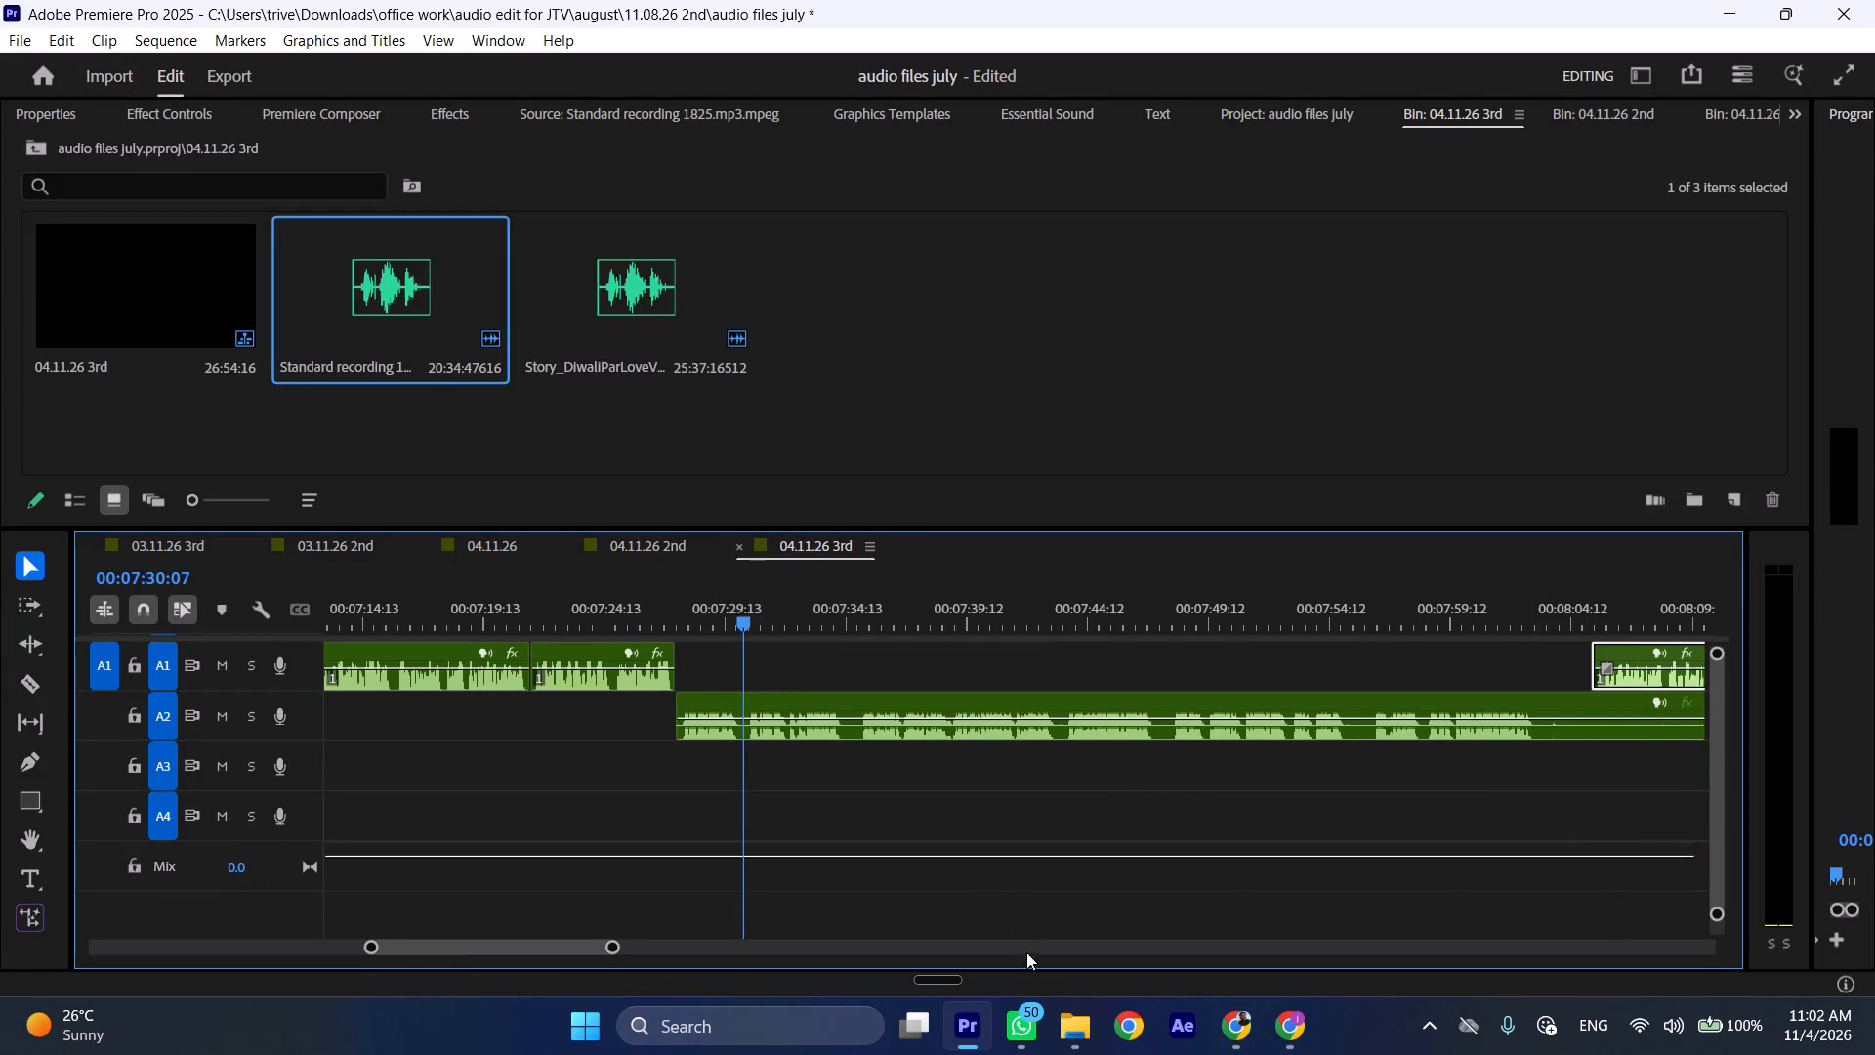
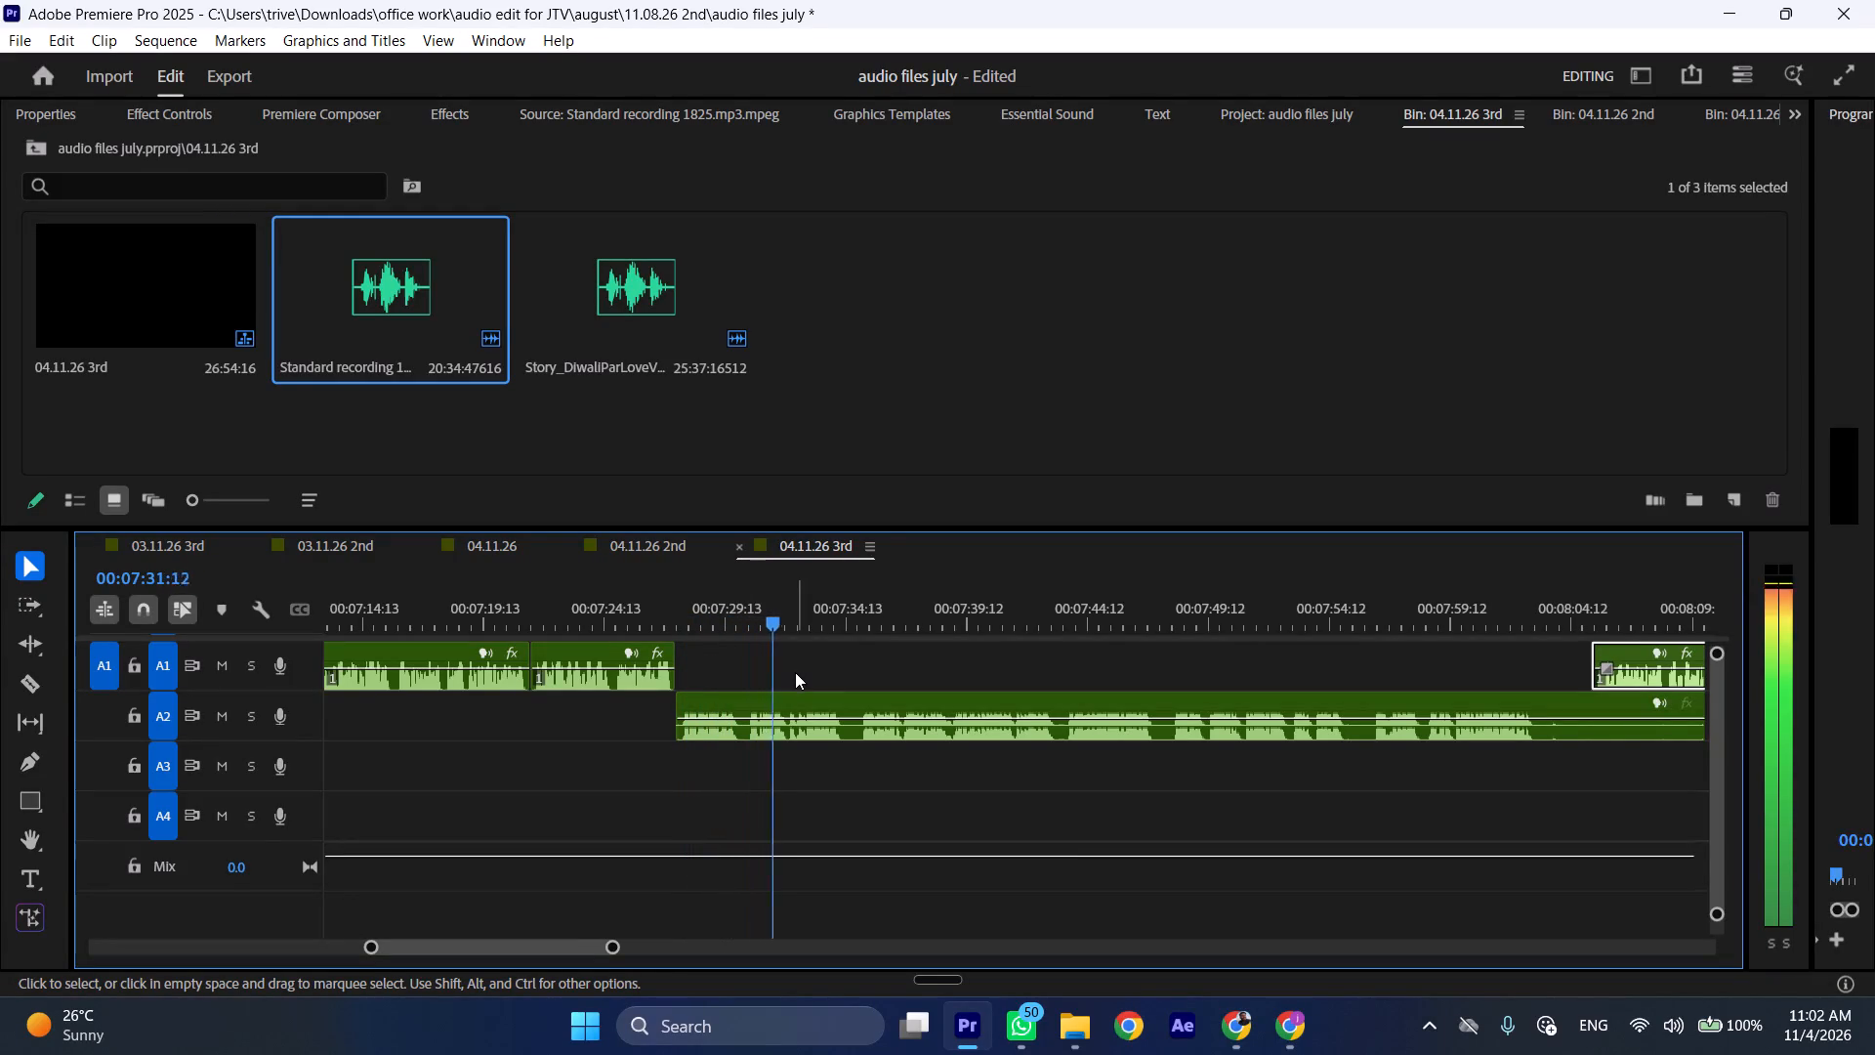
Ripple-trim the start of the long A2 clip up to 00:07:30:05, and remove a few more frames from its new start.
{"action": "scroll", "coordinate": [809, 683], "scroll_direction": "down", "scroll_amount": 5}
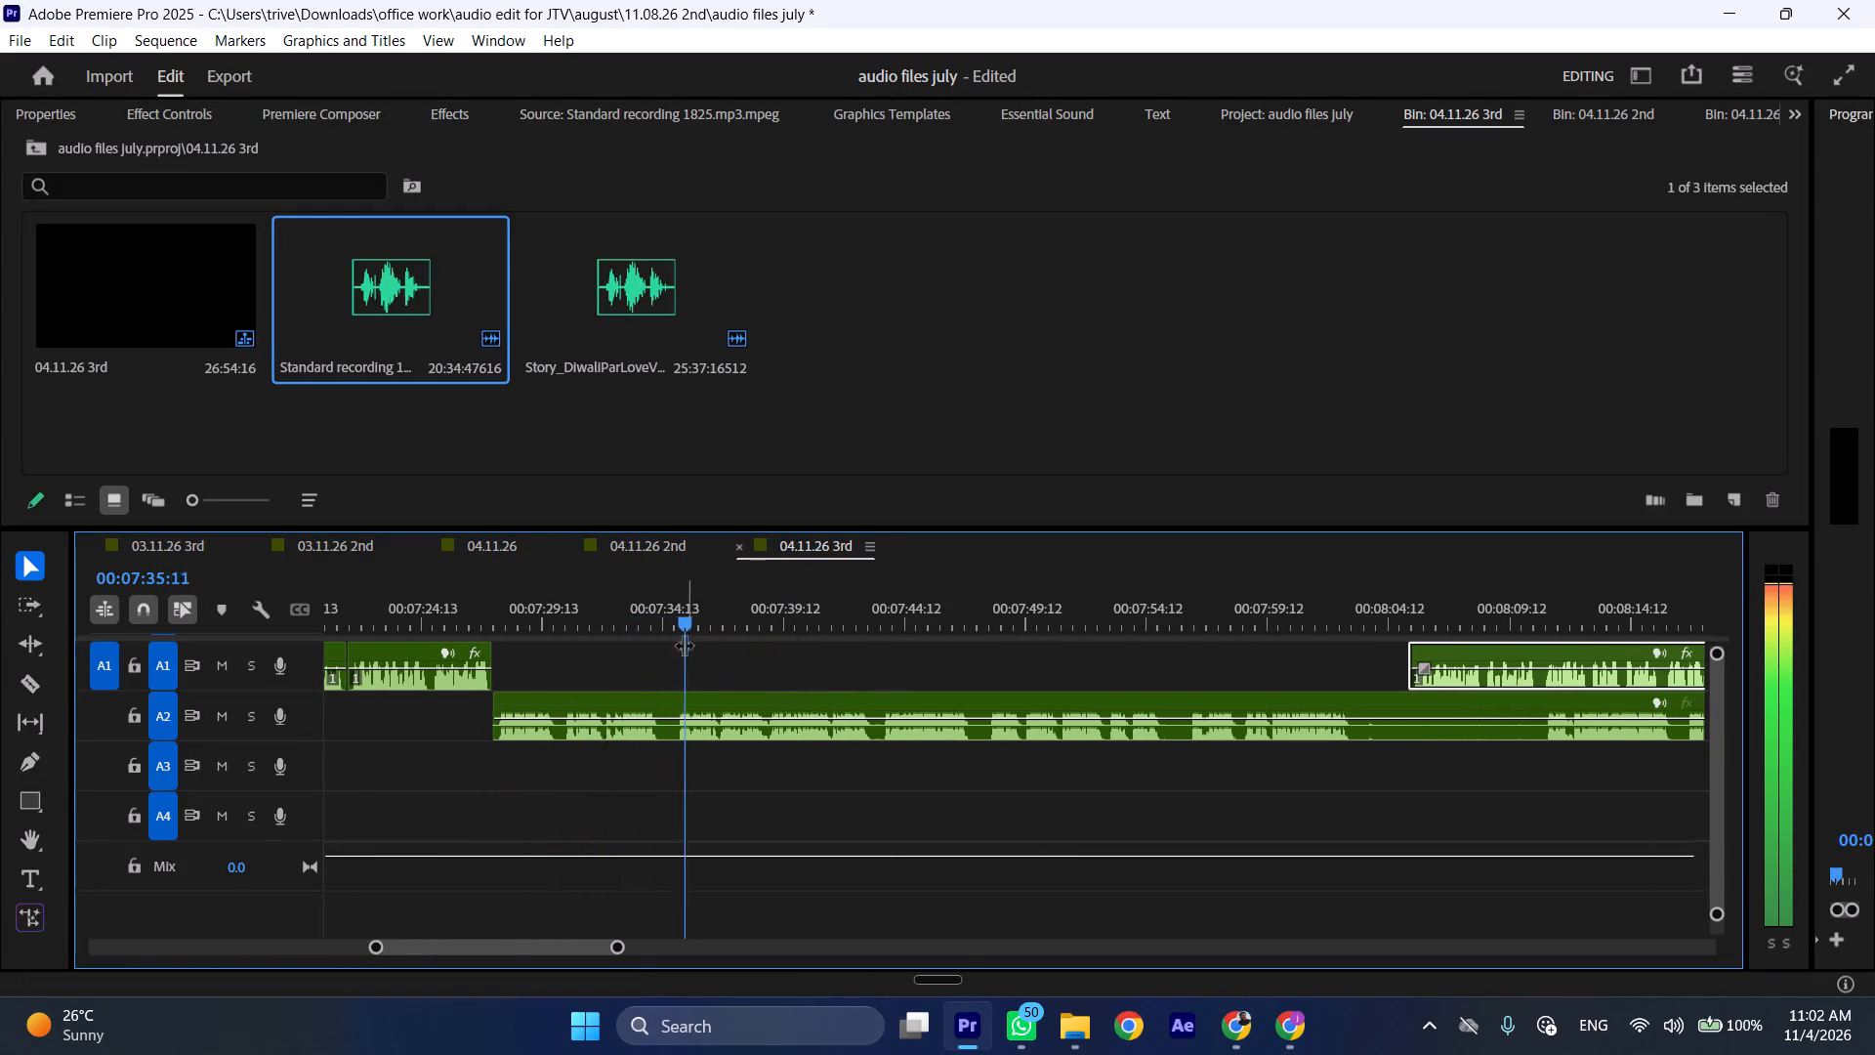
{"action": "left_click", "coordinate": [562, 599]}
{"action": "left_click", "coordinate": [634, 702]}
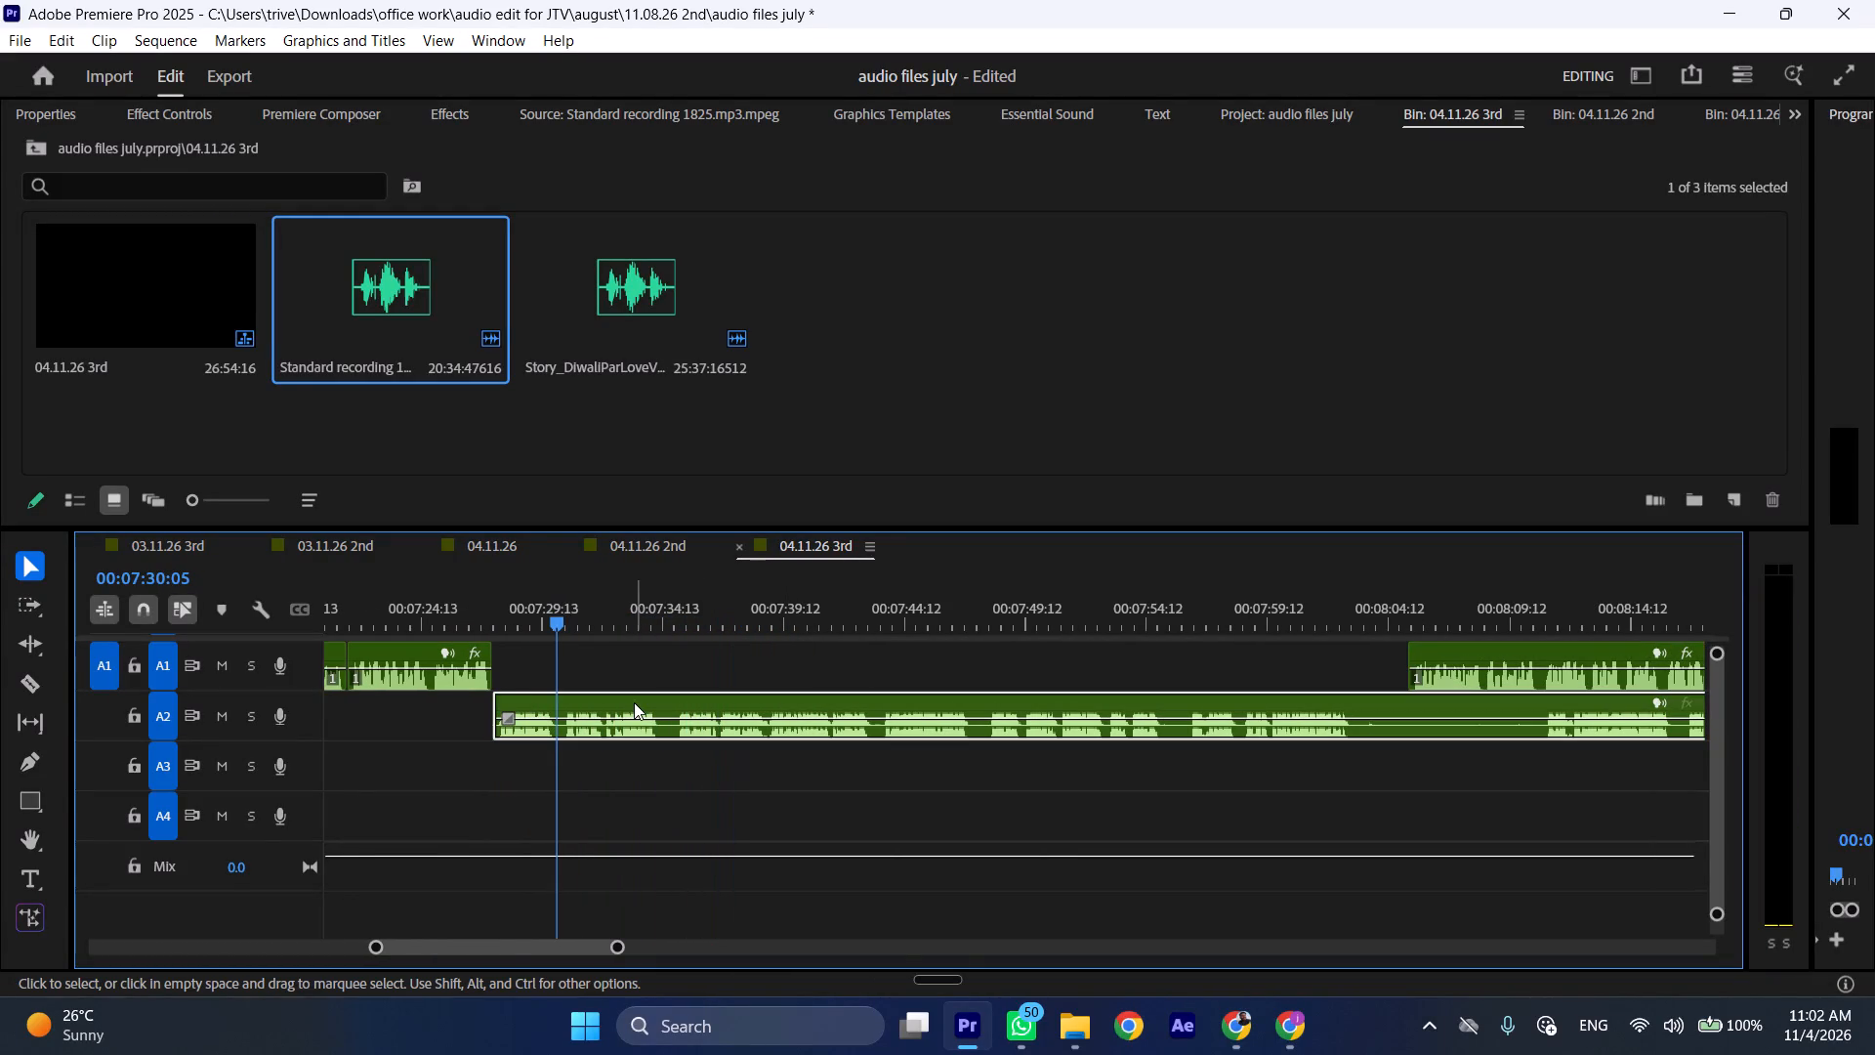
{"action": "key", "text": "shift+c"}
{"action": "key", "text": "ctrl+shift+d"}
{"action": "key", "text": "space"}
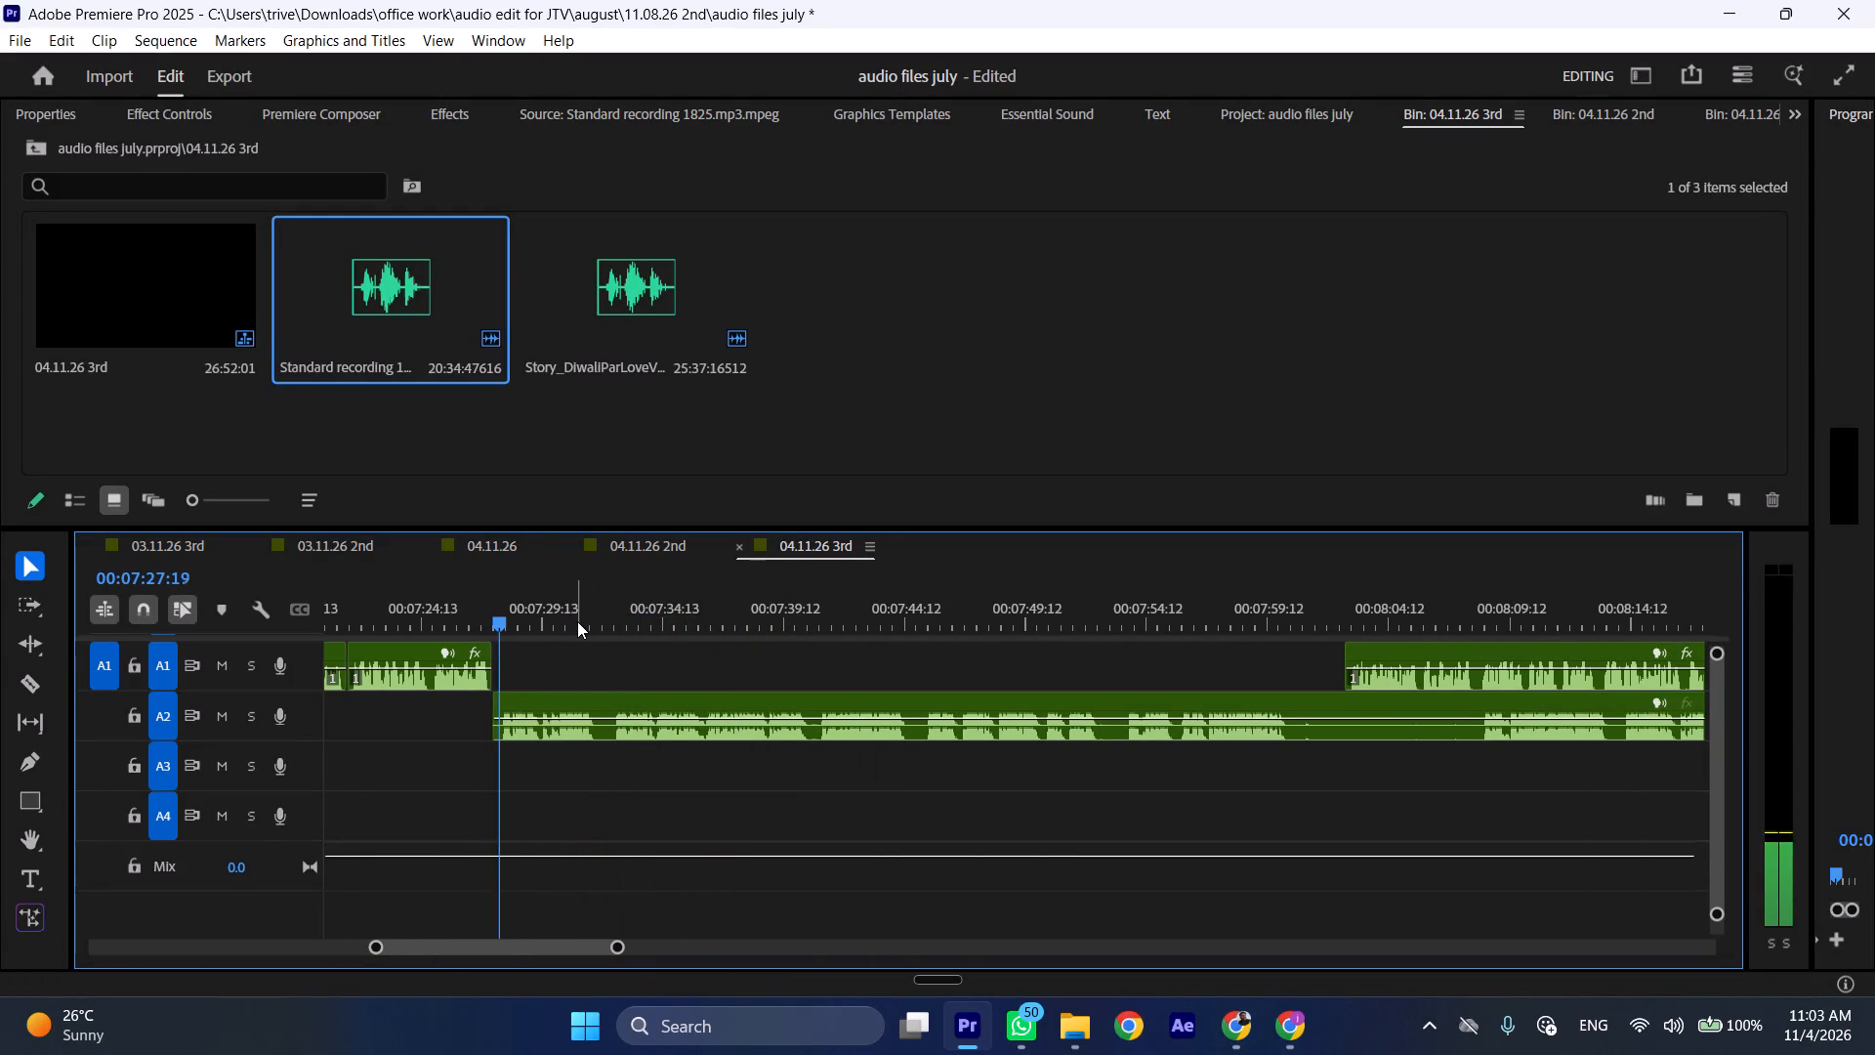
{"action": "key", "text": "space"}
{"action": "left_click", "coordinate": [618, 738]}
{"action": "key", "text": "shift+c"}
{"action": "key", "text": "ctrl+shift+d"}
Cut out the short A2 pause between about 00:07:31:10 and 00:07:32:00 and close the gap.
{"action": "left_click_drag", "start_coordinate": [573, 600], "coordinate": [591, 604]}
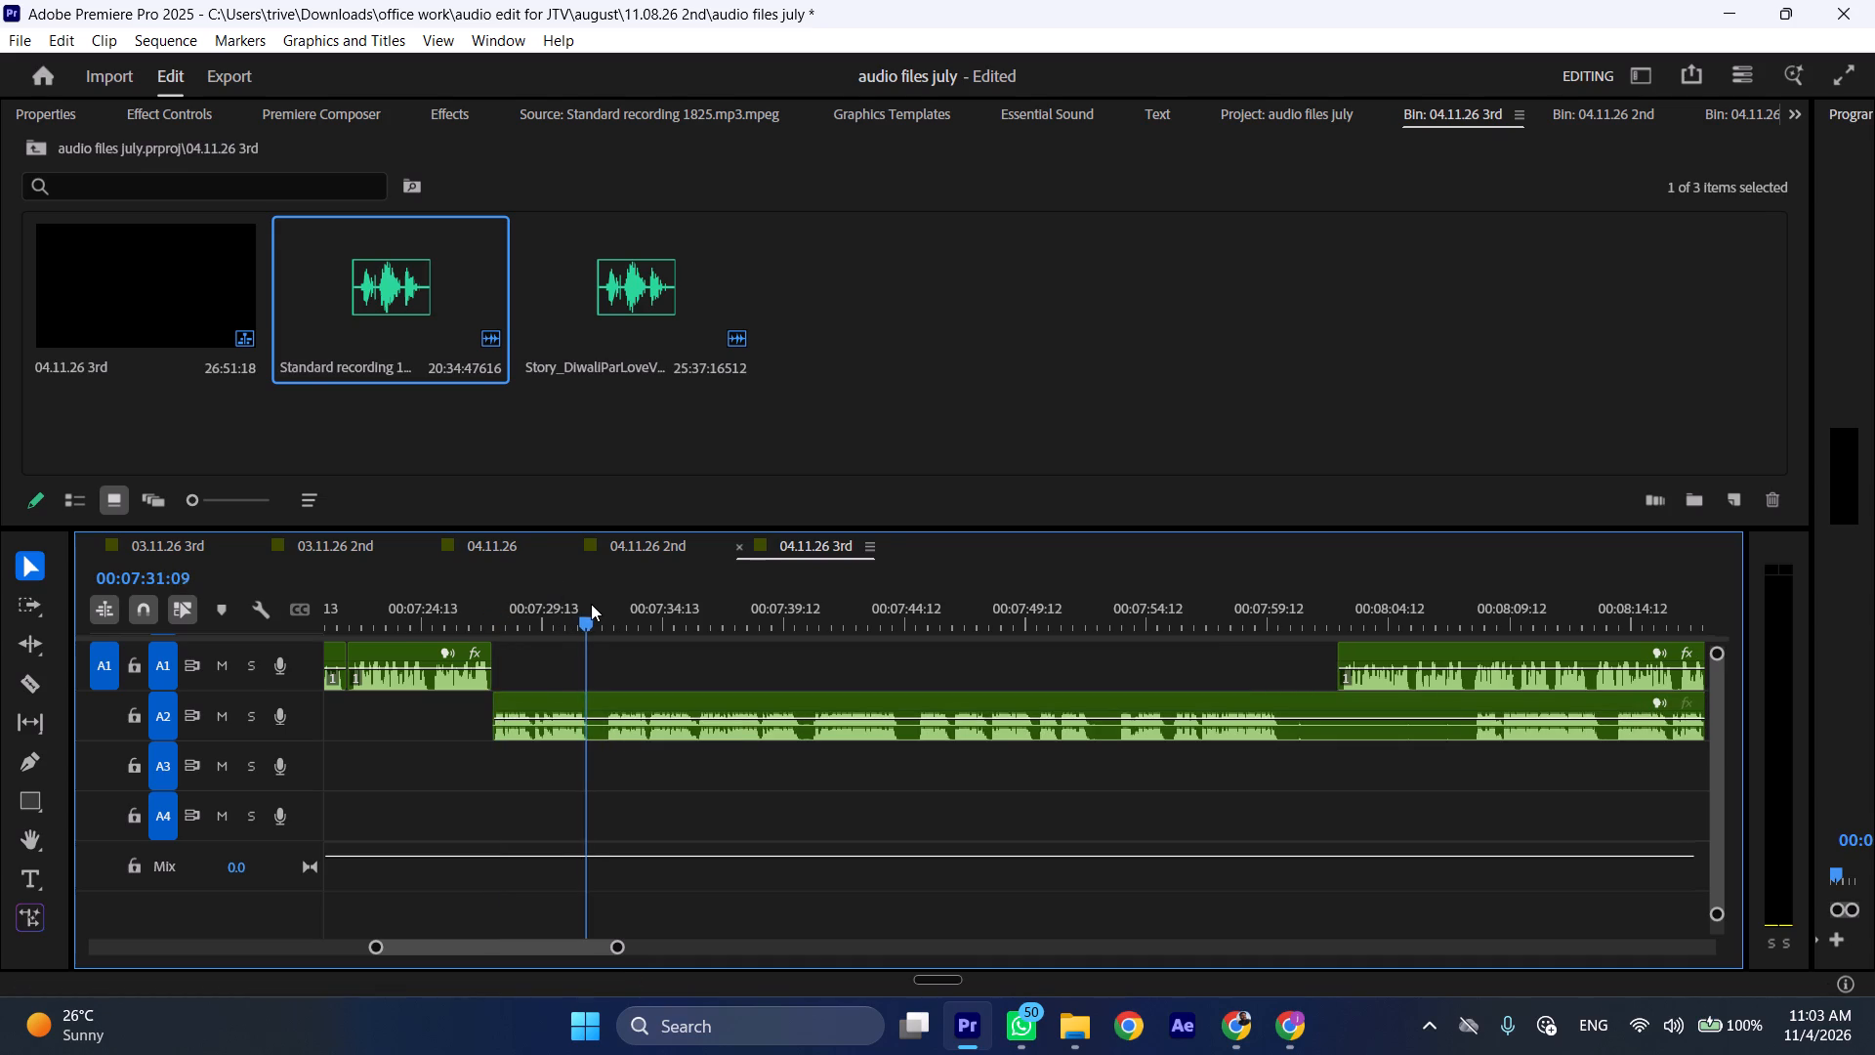
{"action": "left_click_drag", "start_coordinate": [591, 604], "coordinate": [605, 604]}
{"action": "key", "text": "shift+c"}
{"action": "left_click", "coordinate": [656, 715]}
{"action": "key", "text": "shift+c"}
{"action": "key", "text": "ctrl+shift+d"}
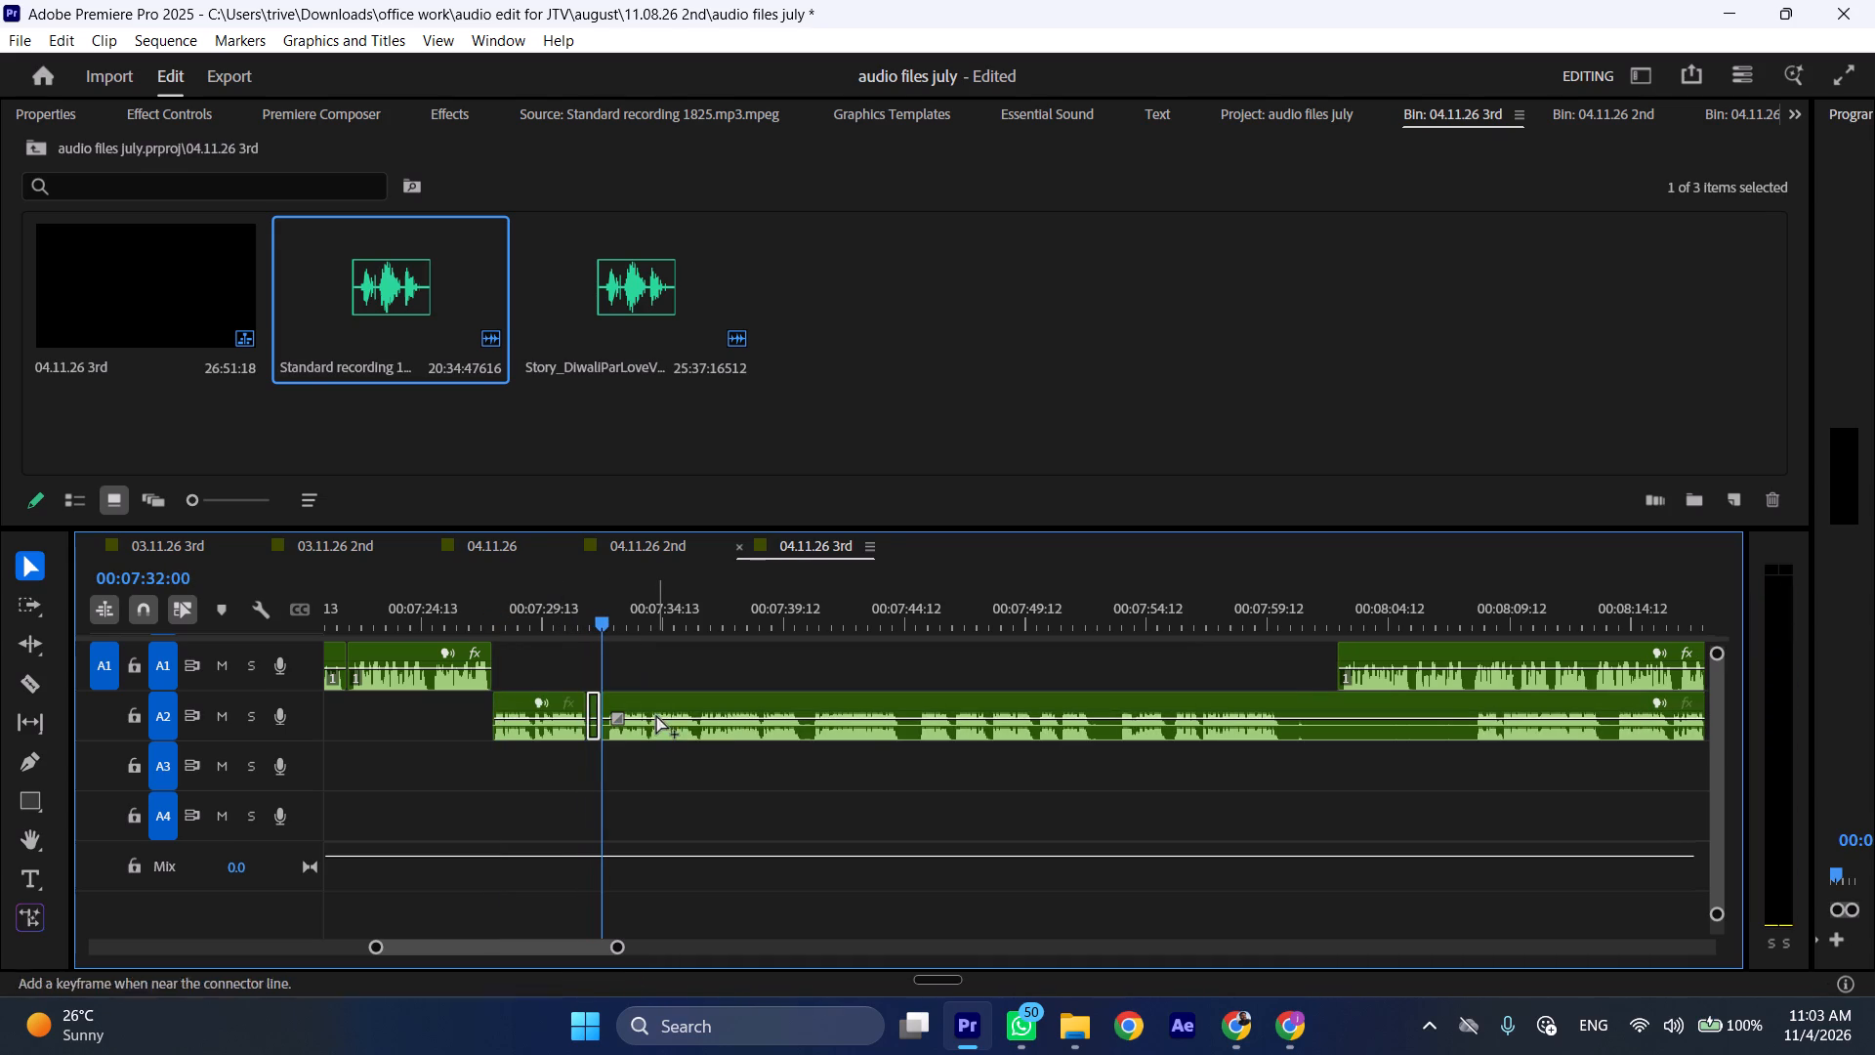
Play on through A2, then cut out the section from 00:07:39:23 to about 00:07:44 and close the gap.
{"action": "key", "text": "space"}
{"action": "type", "text": "l"}
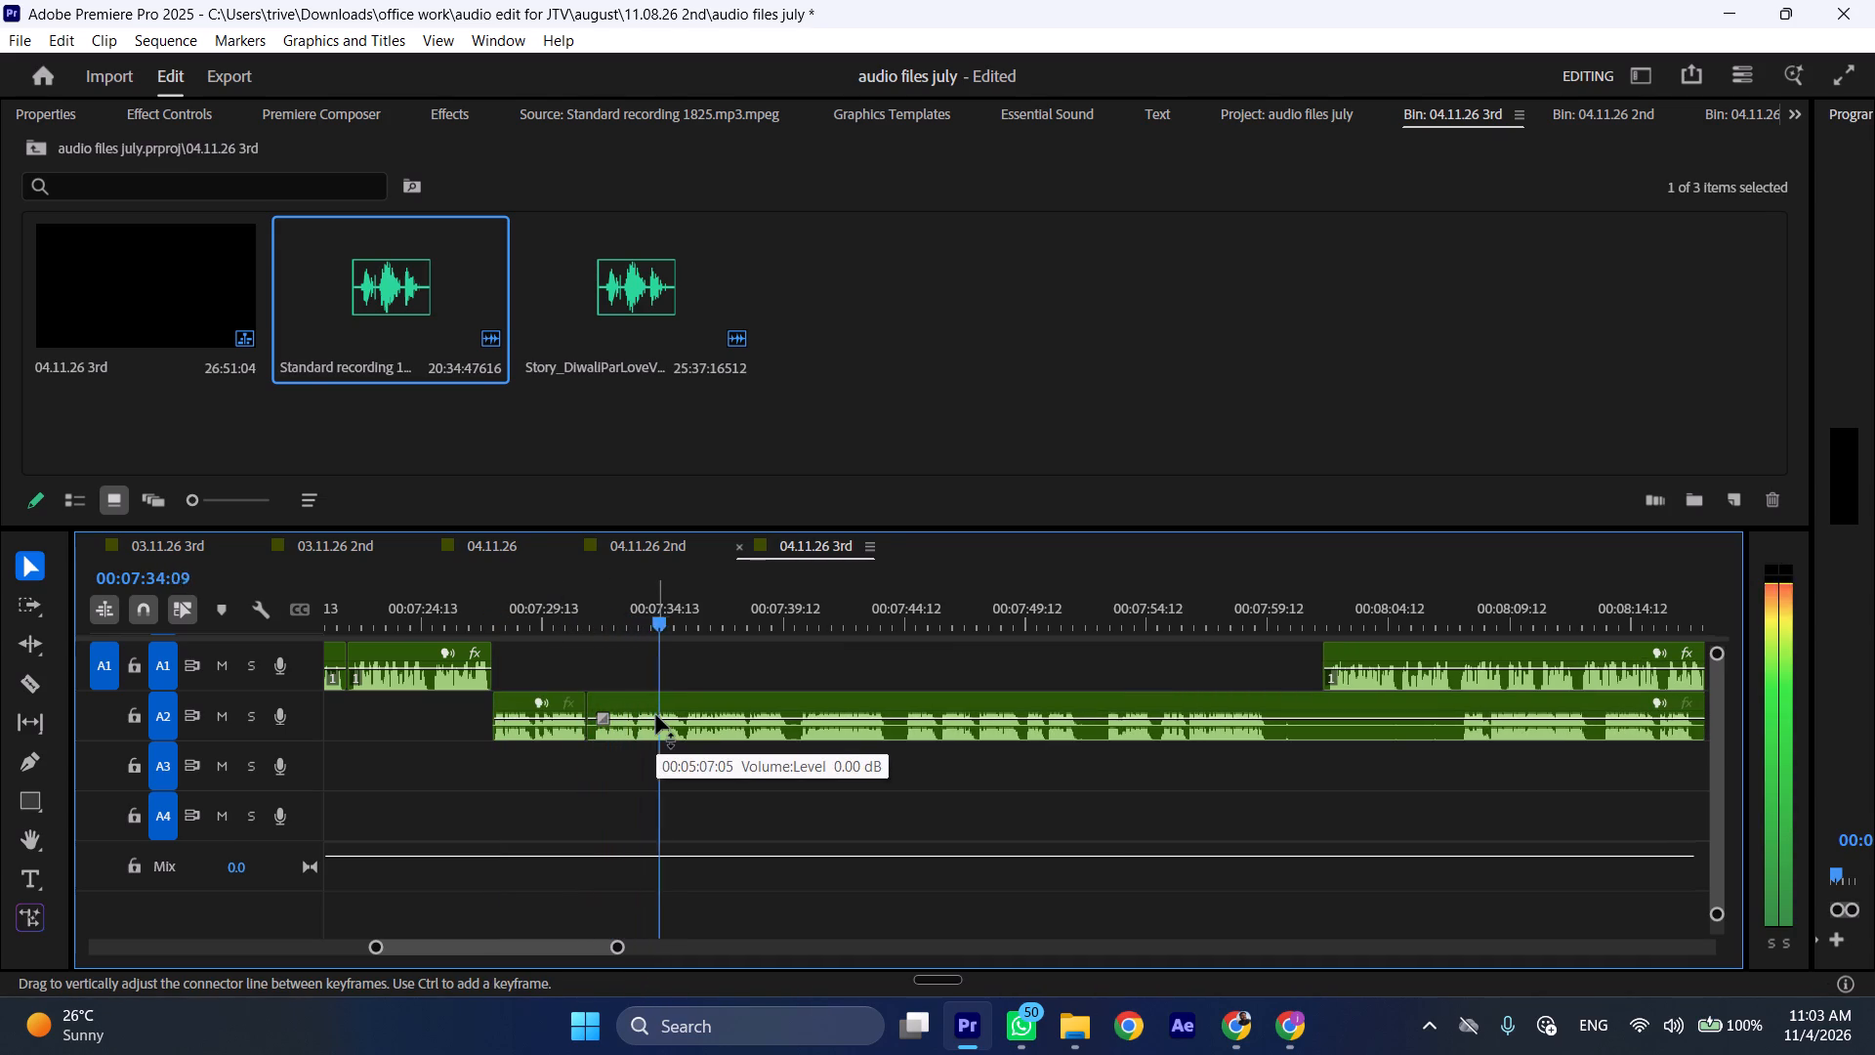
{"action": "scroll", "coordinate": [775, 784], "scroll_direction": "down", "scroll_amount": 3}
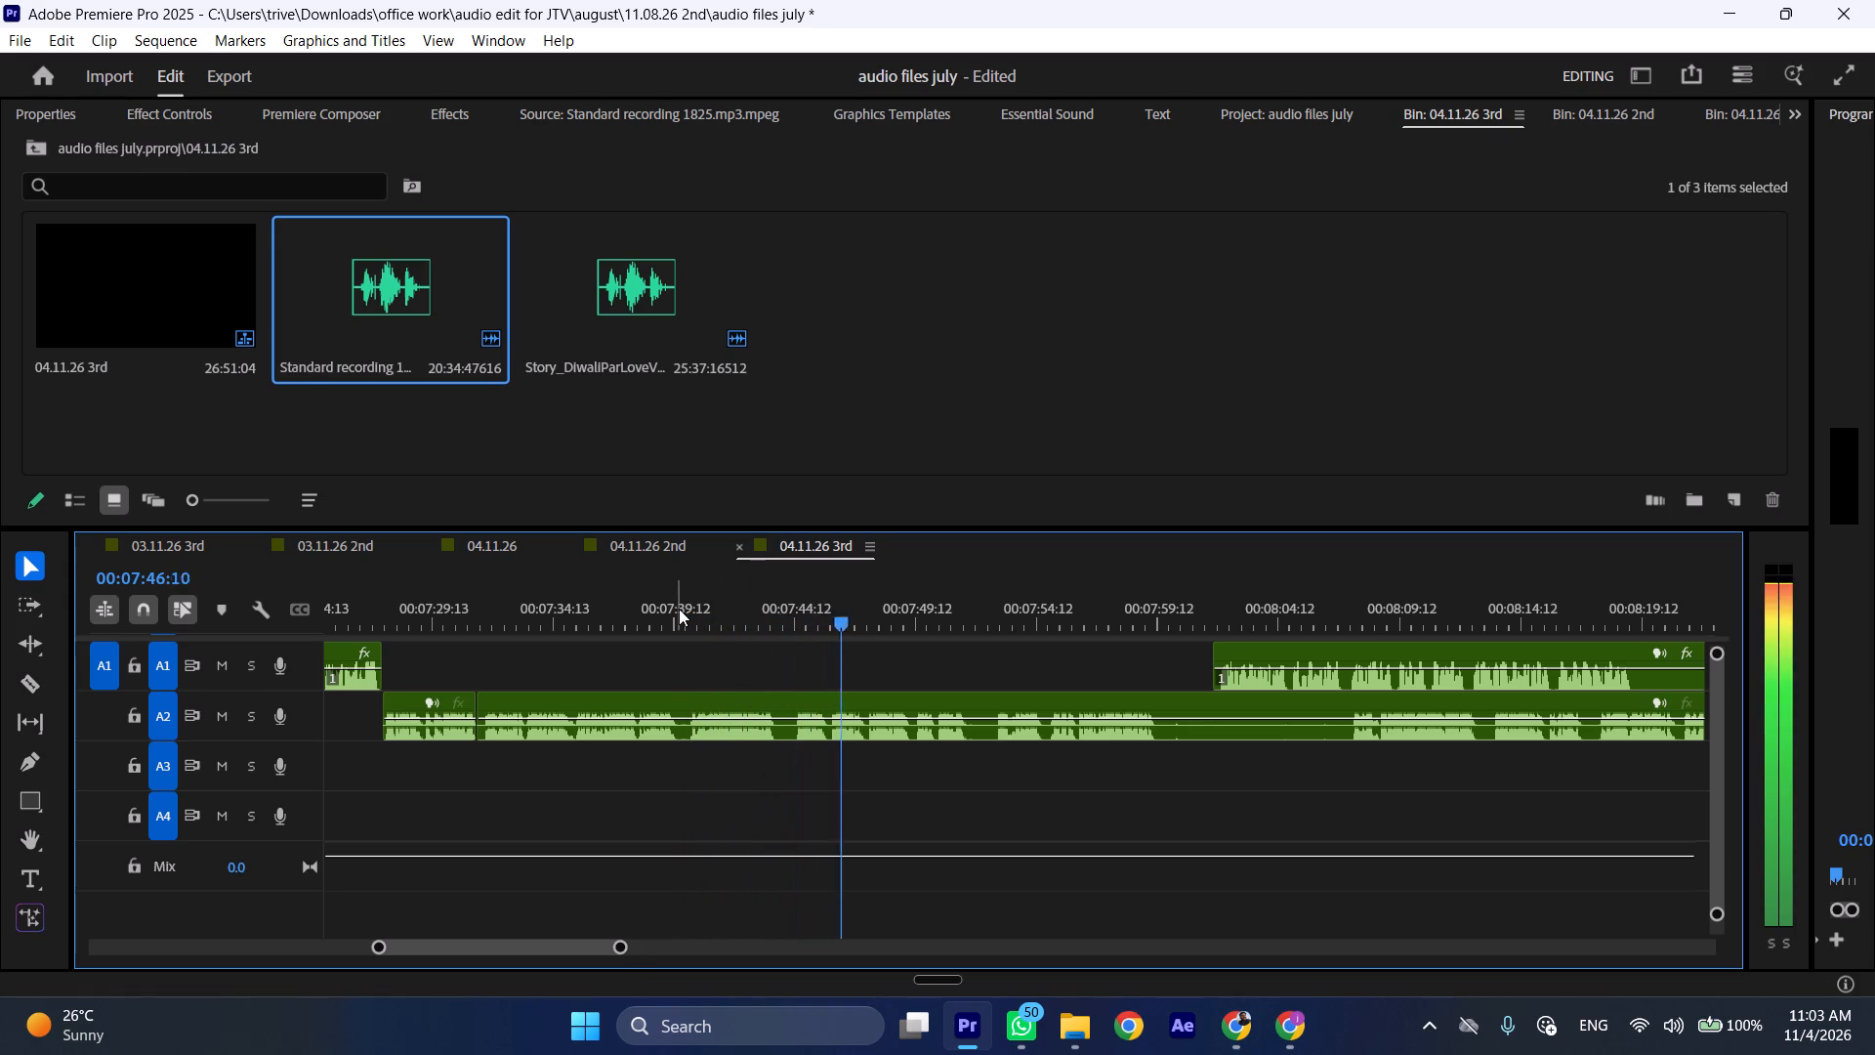
{"action": "left_click_drag", "start_coordinate": [679, 609], "coordinate": [687, 608]}
{"action": "key", "text": "shift+c"}
{"action": "left_click_drag", "start_coordinate": [719, 609], "coordinate": [785, 617]}
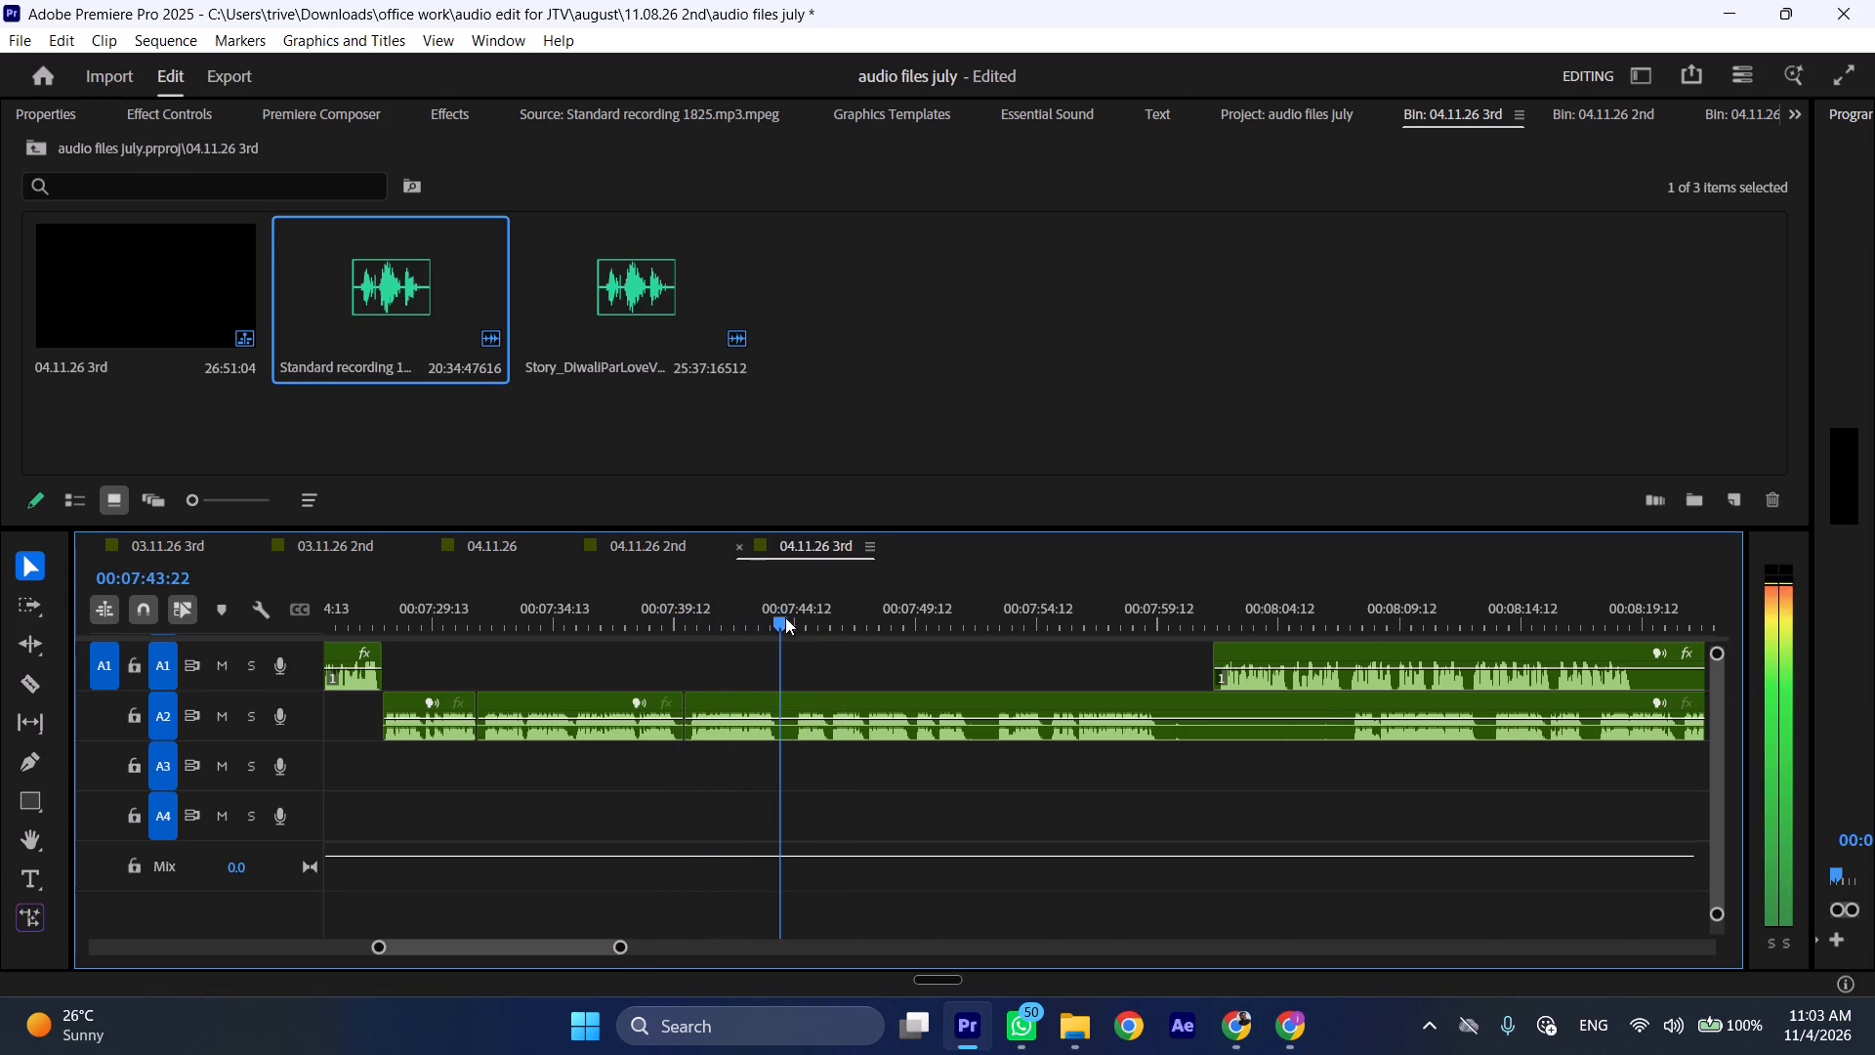
{"action": "left_click_drag", "start_coordinate": [785, 617], "coordinate": [791, 619]}
{"action": "left_click", "coordinate": [813, 706]}
{"action": "key", "text": "shift+c"}
{"action": "key", "text": "ctrl+shift+d"}
Play on through A2, then cut out the pause between 00:07:47:10 and 00:07:48:13 and close the gap.
{"action": "key", "text": "space"}
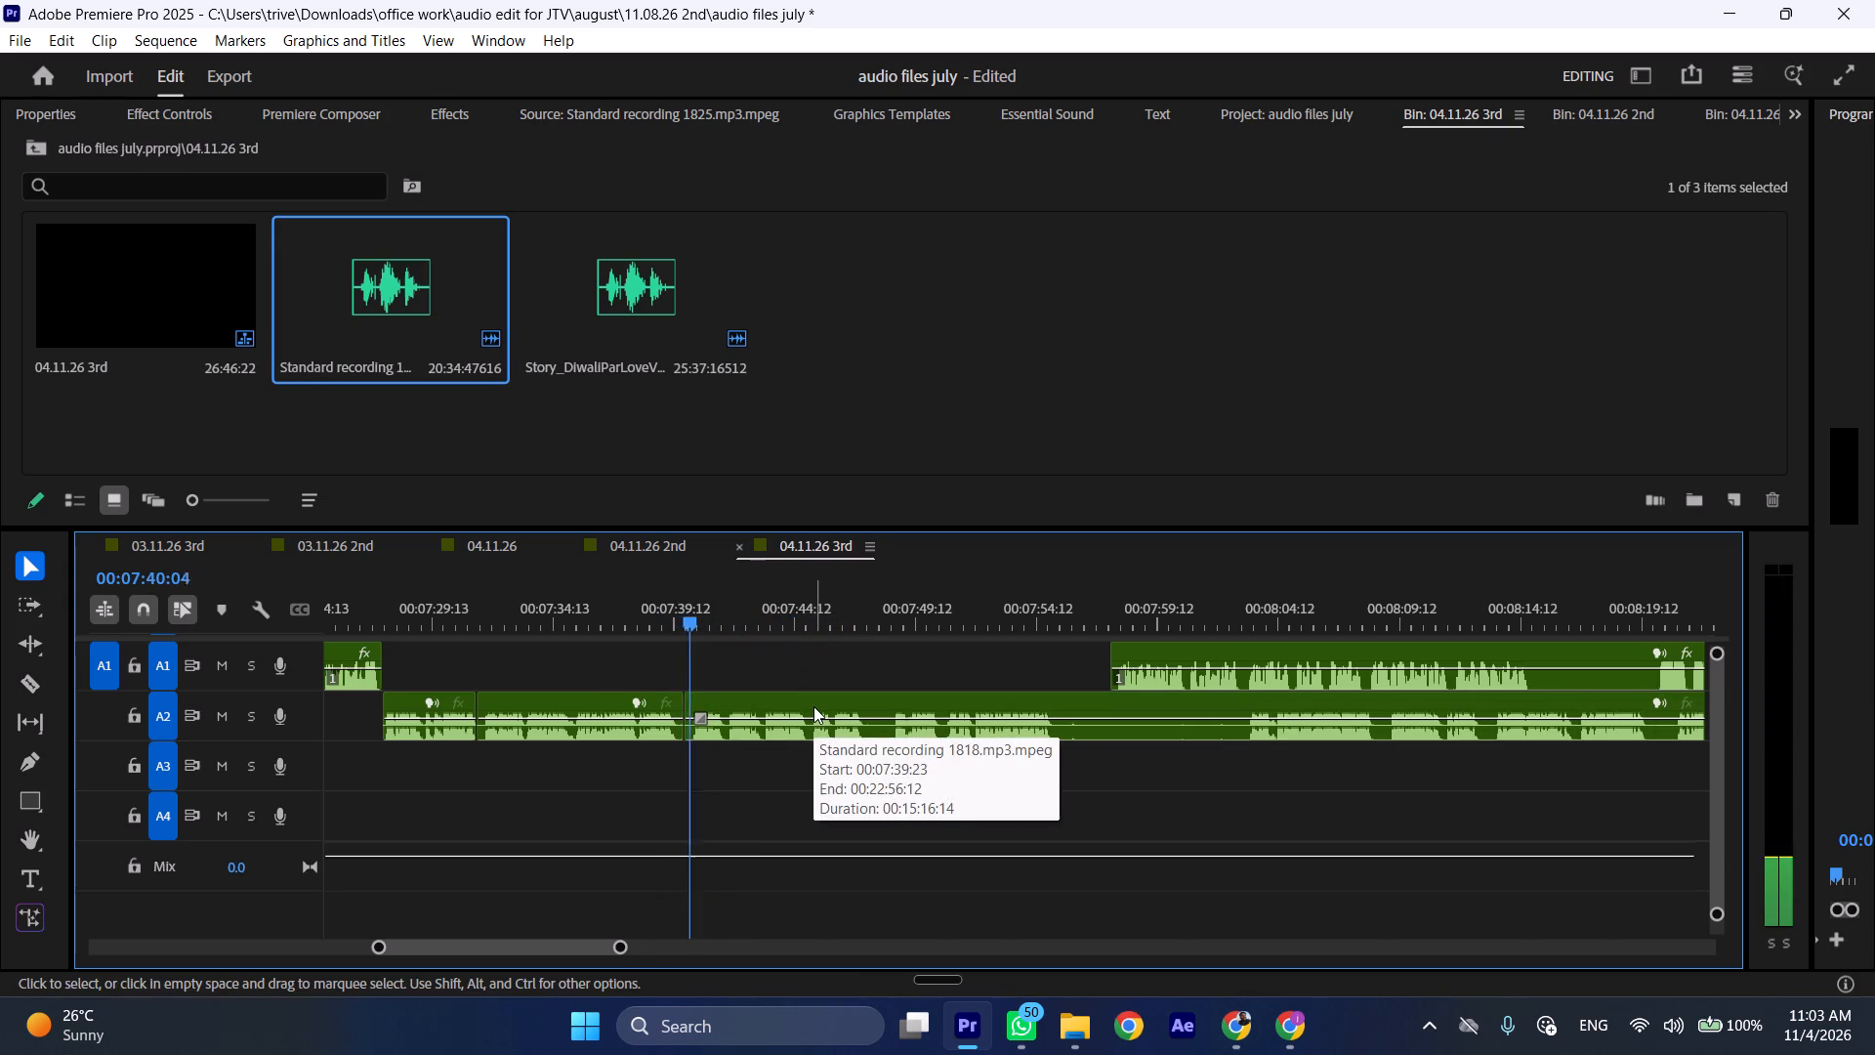
{"action": "type", "text": "l"}
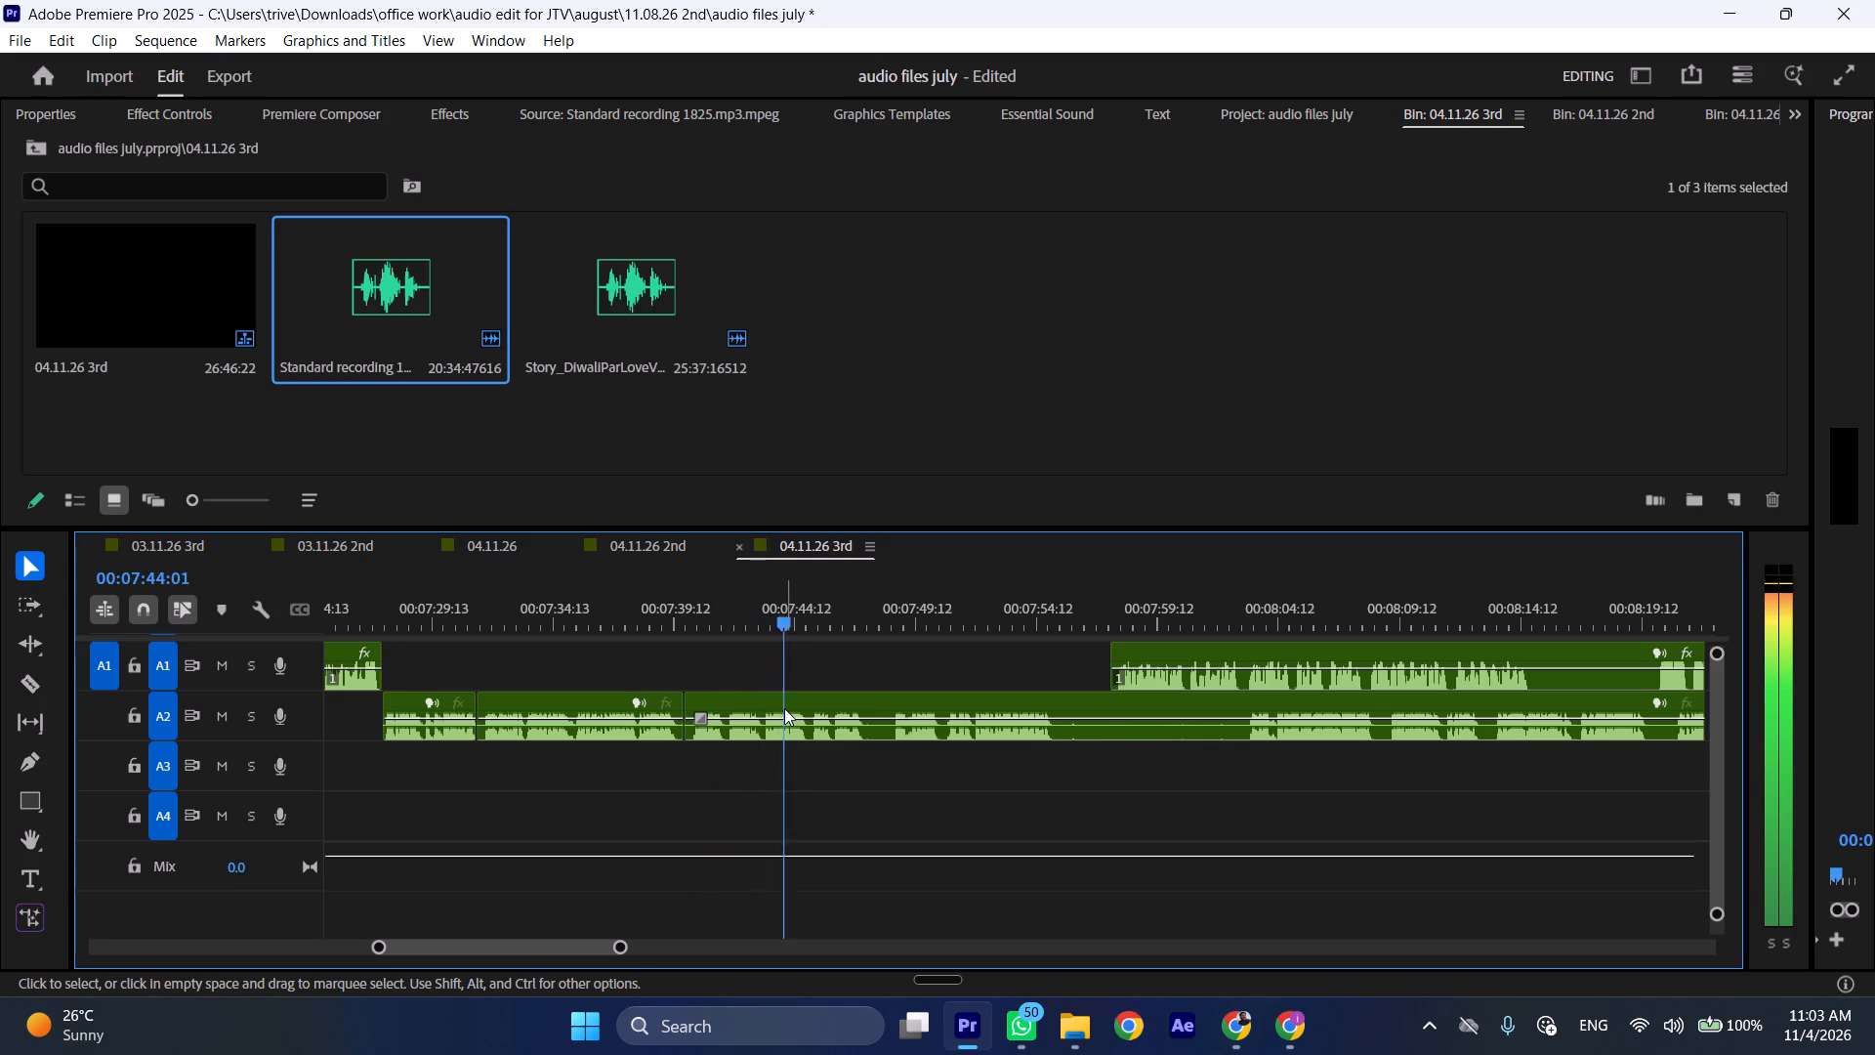
{"action": "scroll", "coordinate": [789, 720], "scroll_direction": "down", "scroll_amount": 5}
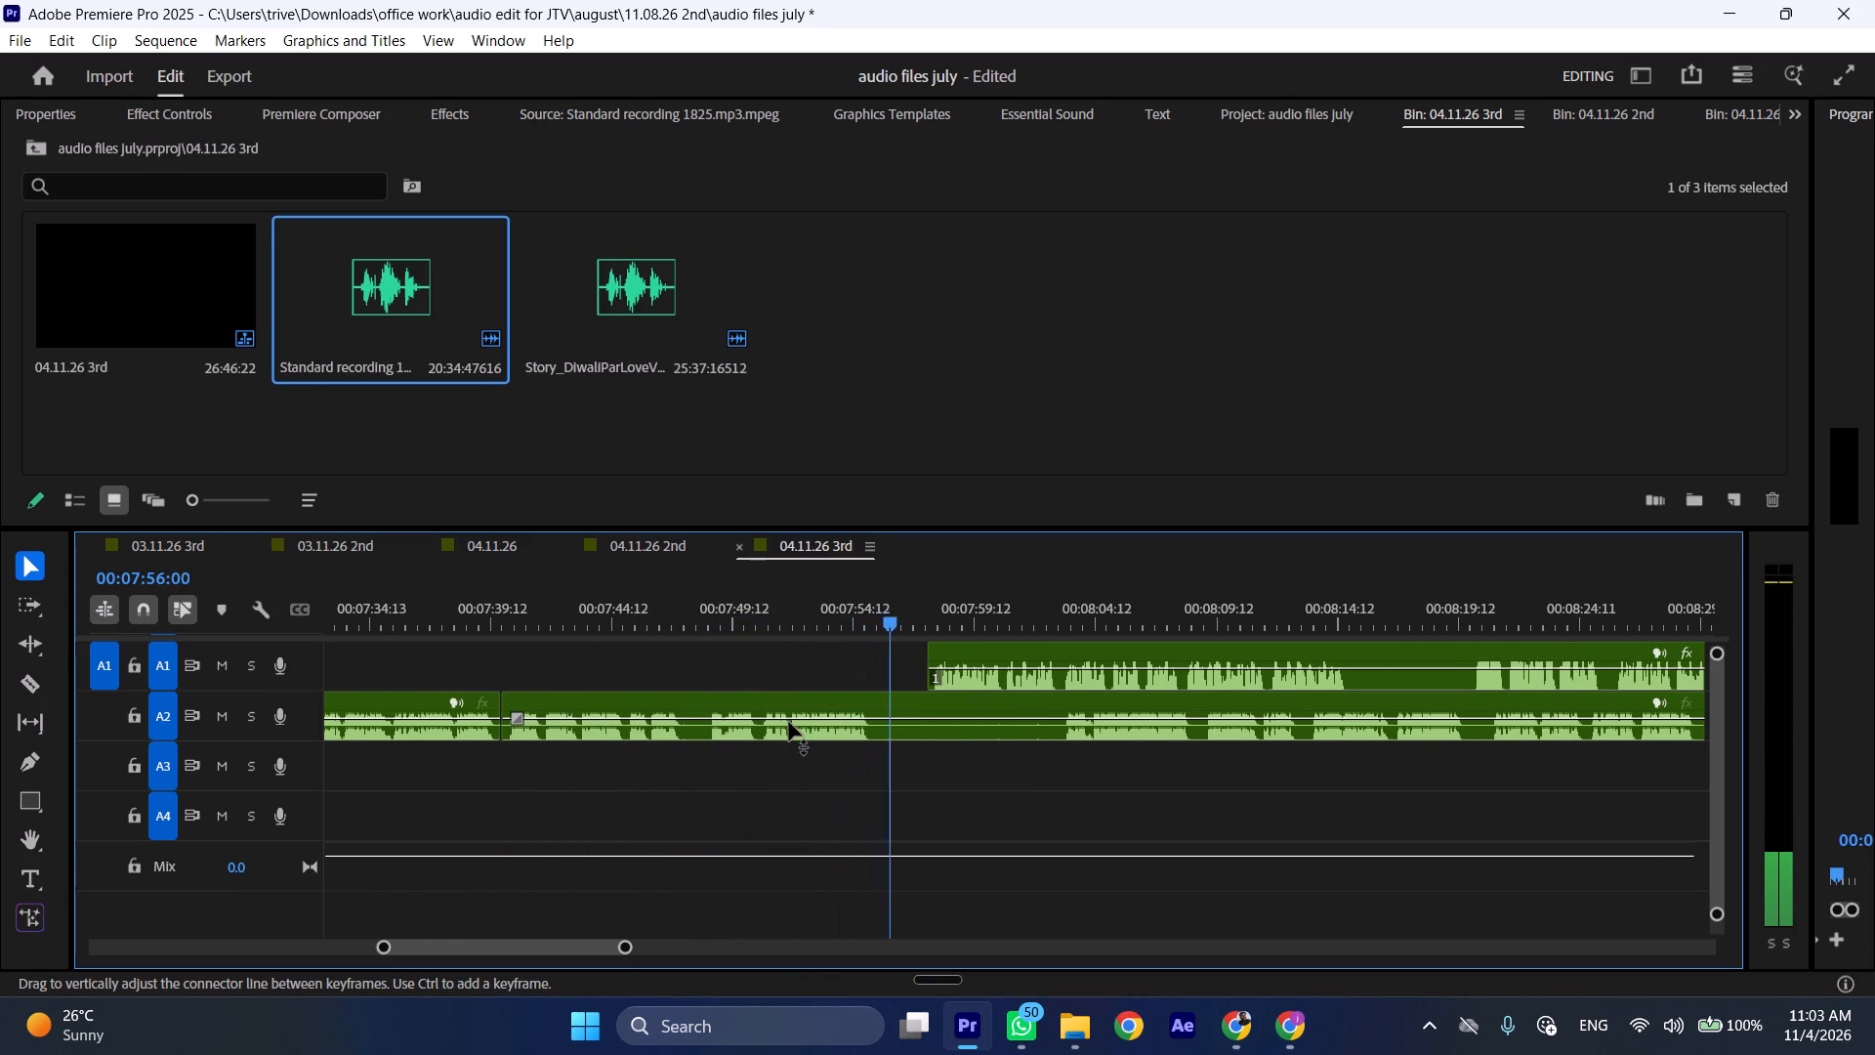
{"action": "left_click", "coordinate": [690, 605]}
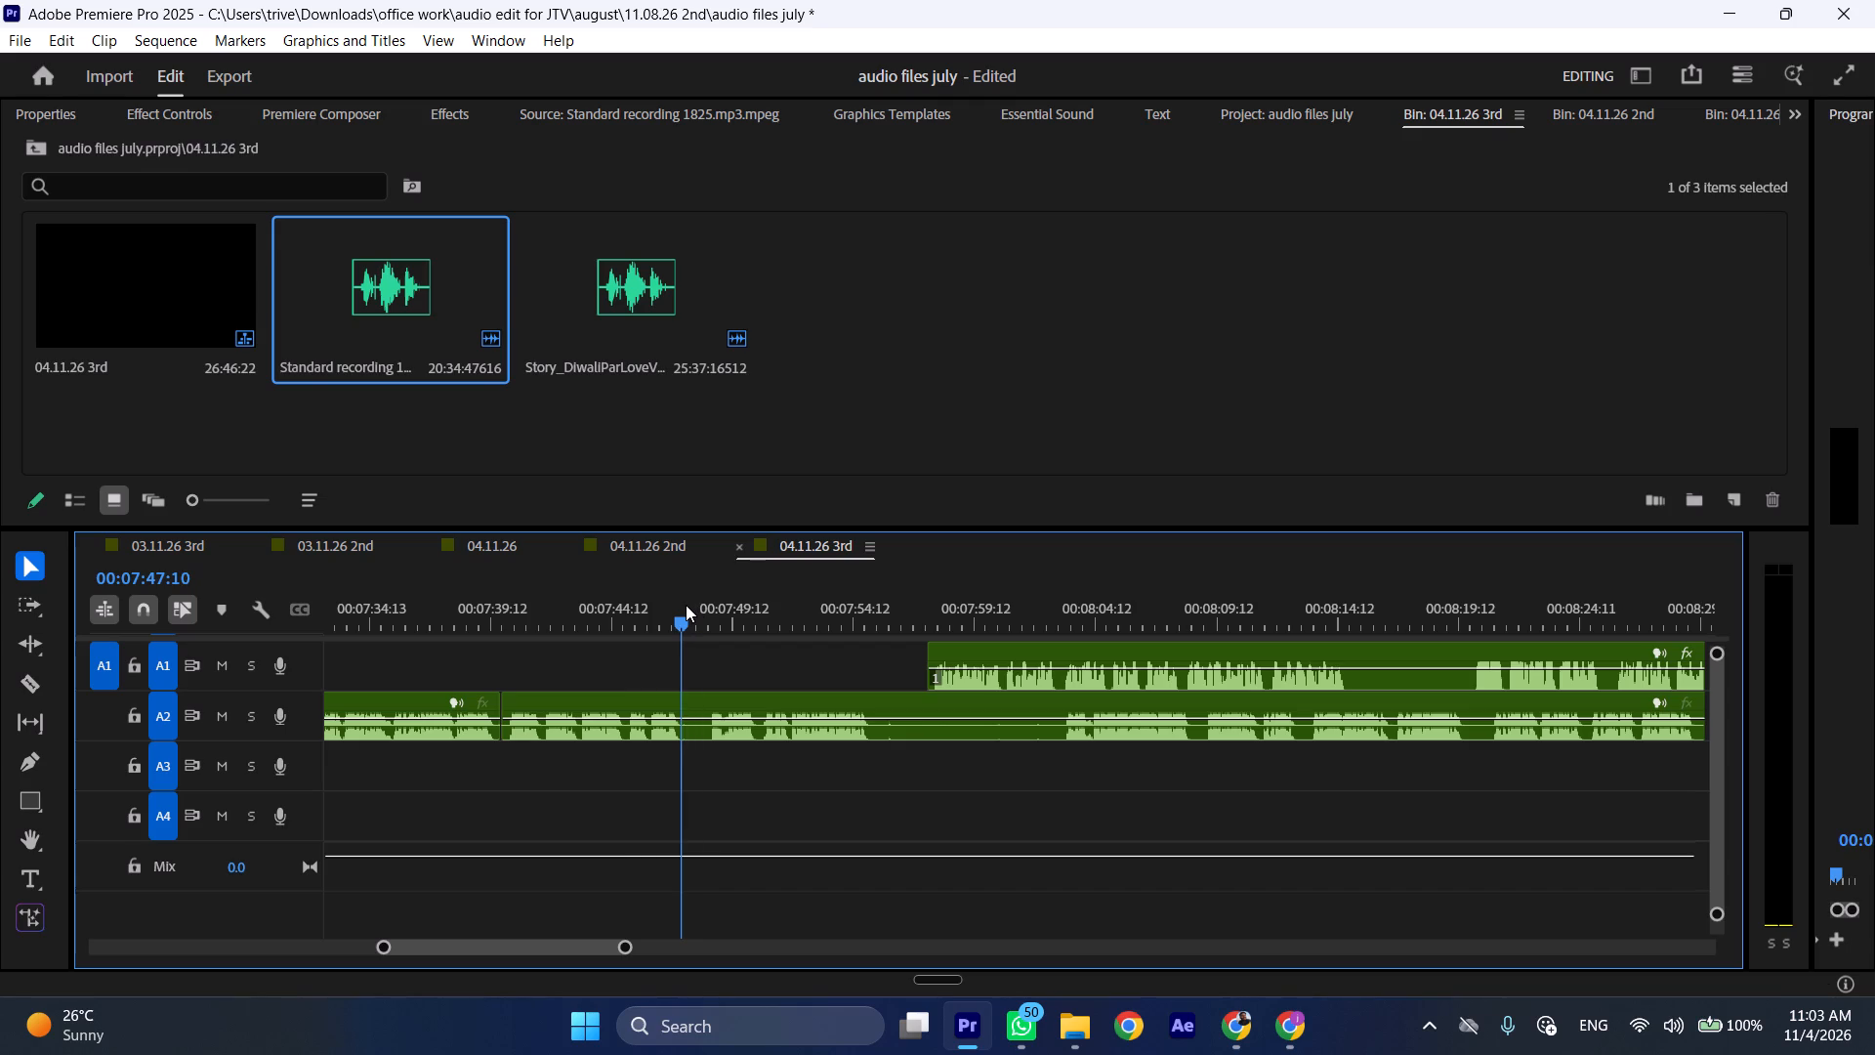
{"action": "key", "text": "shift+c"}
{"action": "left_click_drag", "start_coordinate": [686, 605], "coordinate": [712, 613]}
{"action": "left_click", "coordinate": [757, 720]}
{"action": "key", "text": "shift+c"}
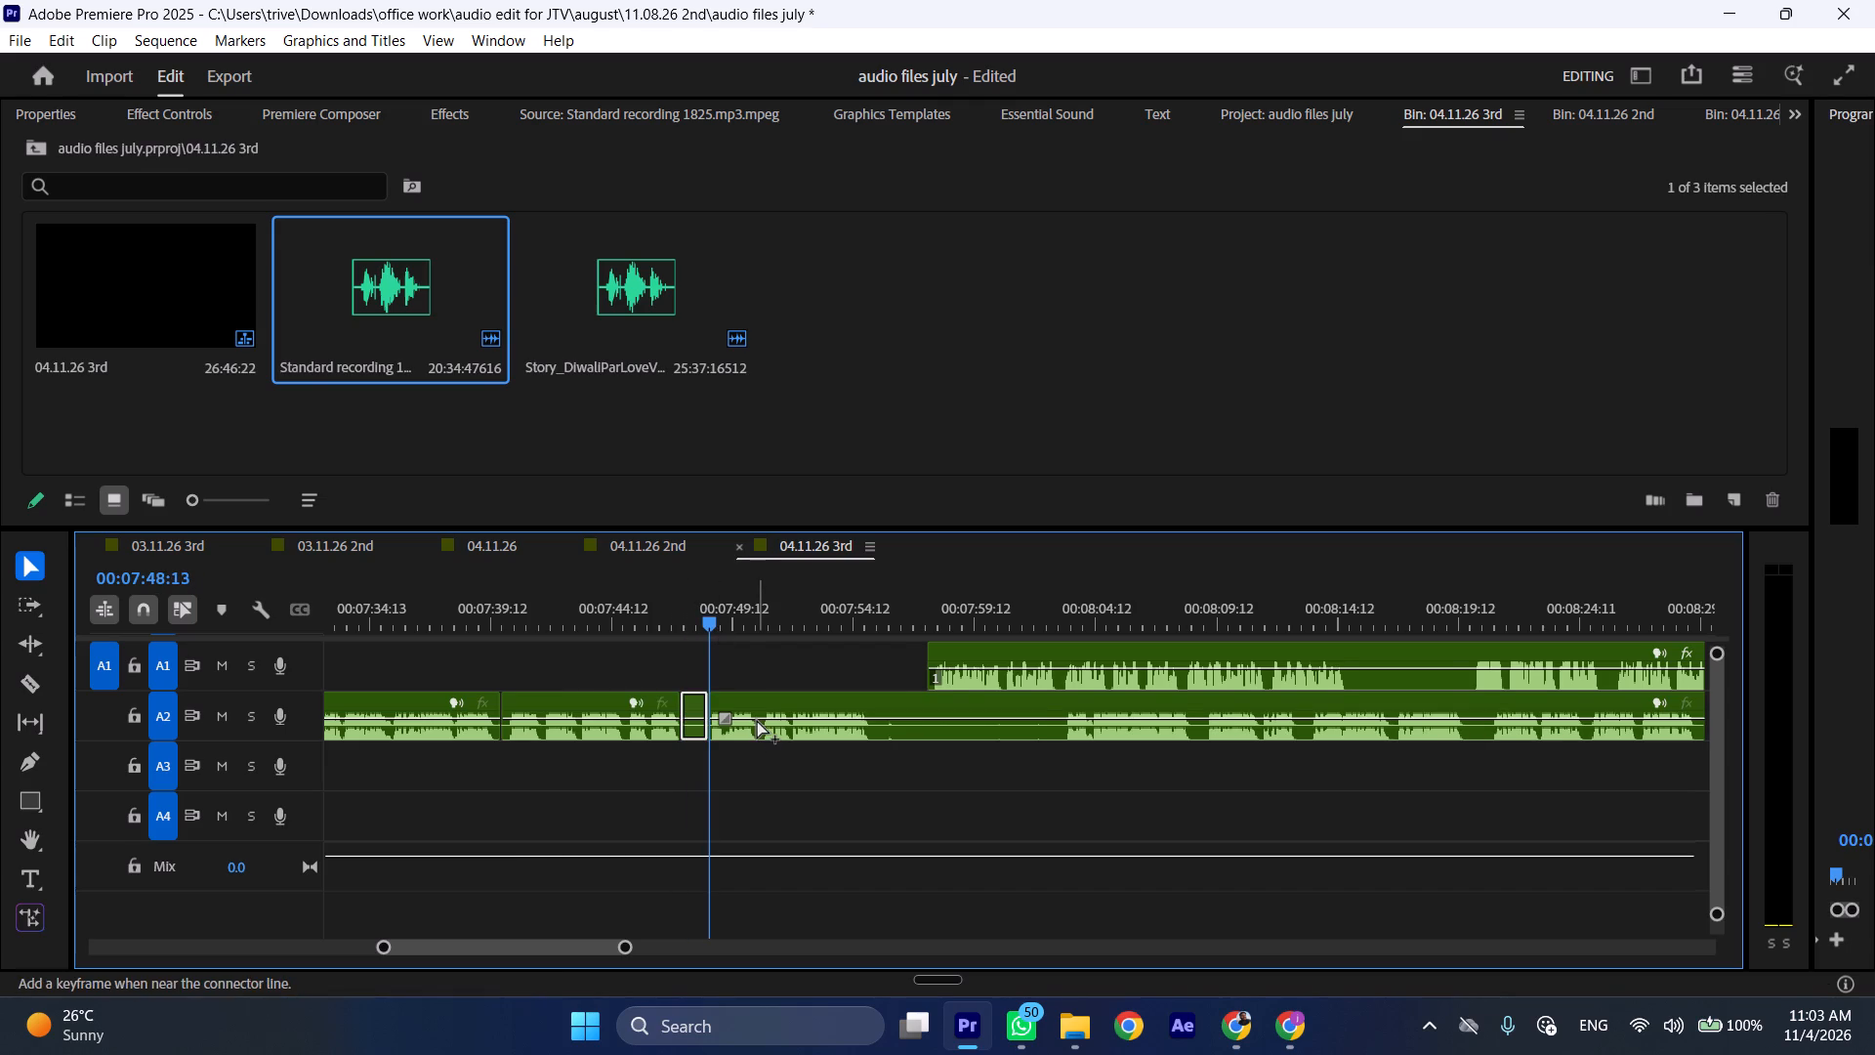
{"action": "key", "text": "ctrl+shift+d"}
Replay the last cut and move the remaining A2 clip along the timeline so it starts at about 00:08:15:17.
{"action": "left_click", "coordinate": [626, 588]}
{"action": "key", "text": "space"}
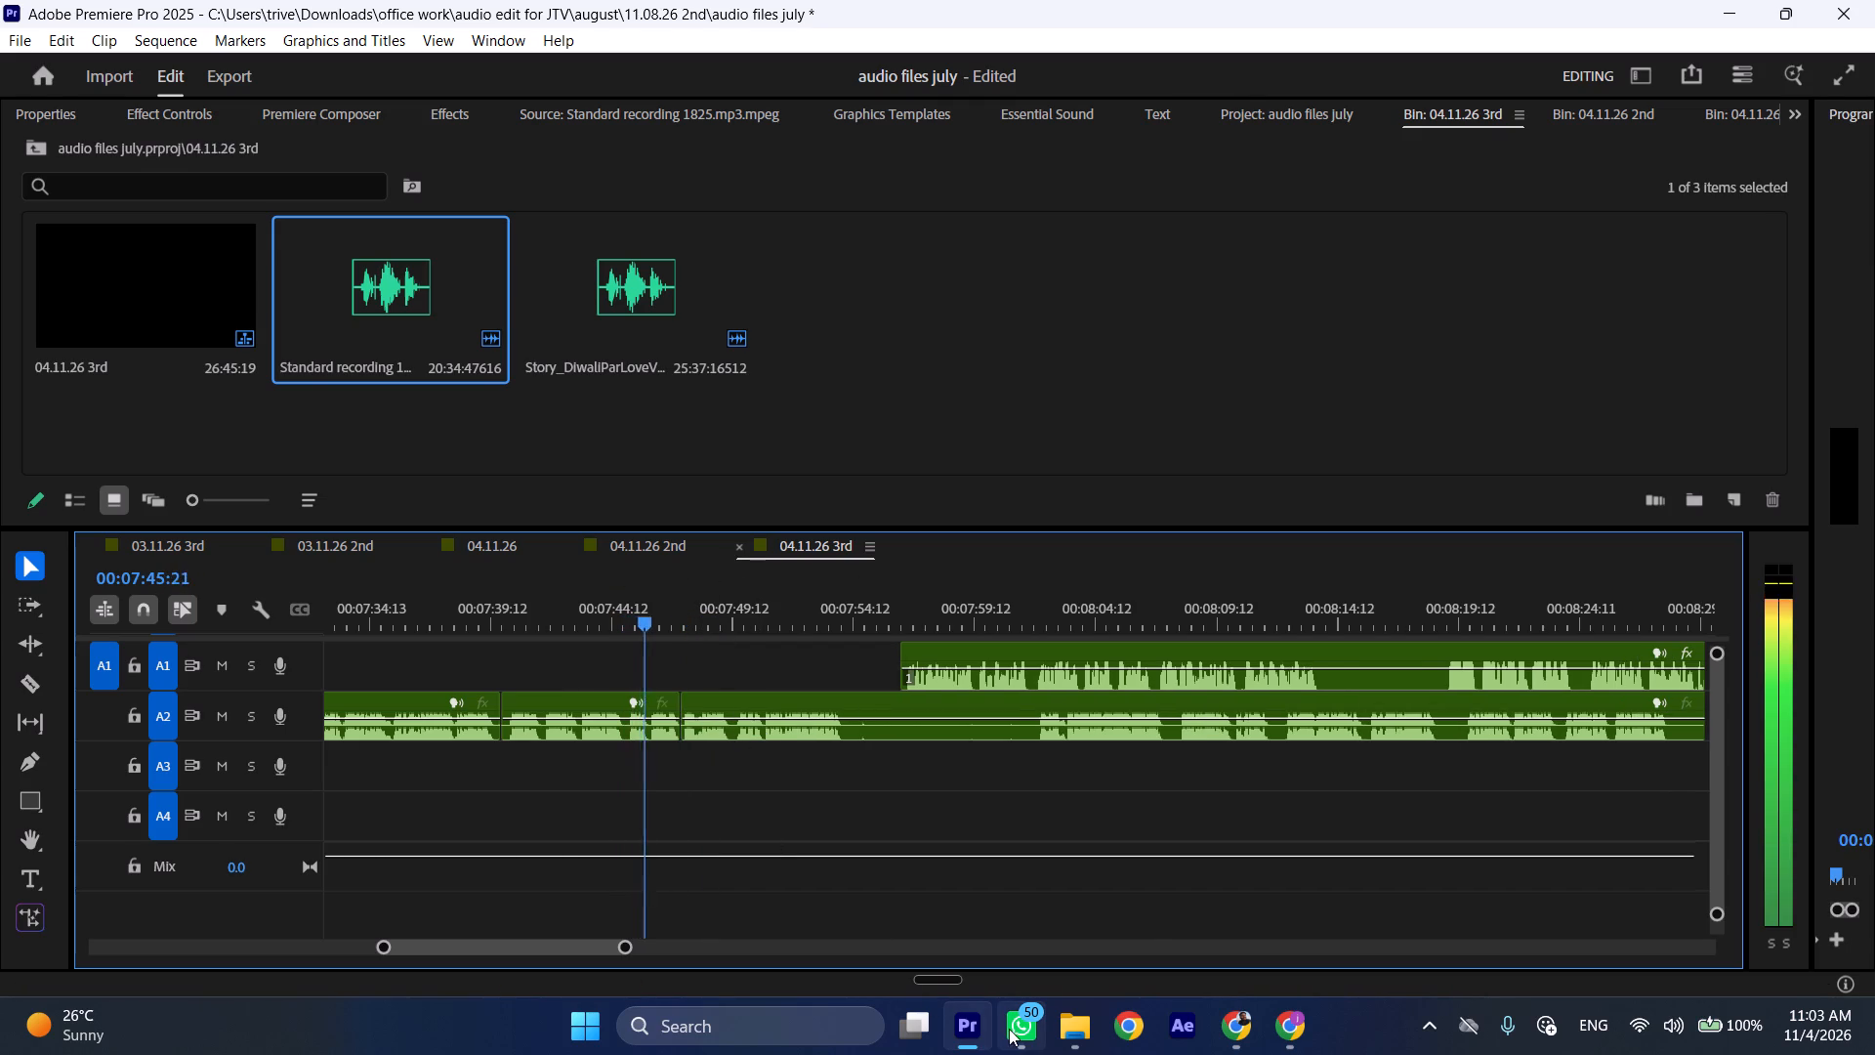
{"action": "left_click_drag", "start_coordinate": [711, 708], "coordinate": [1398, 709]}
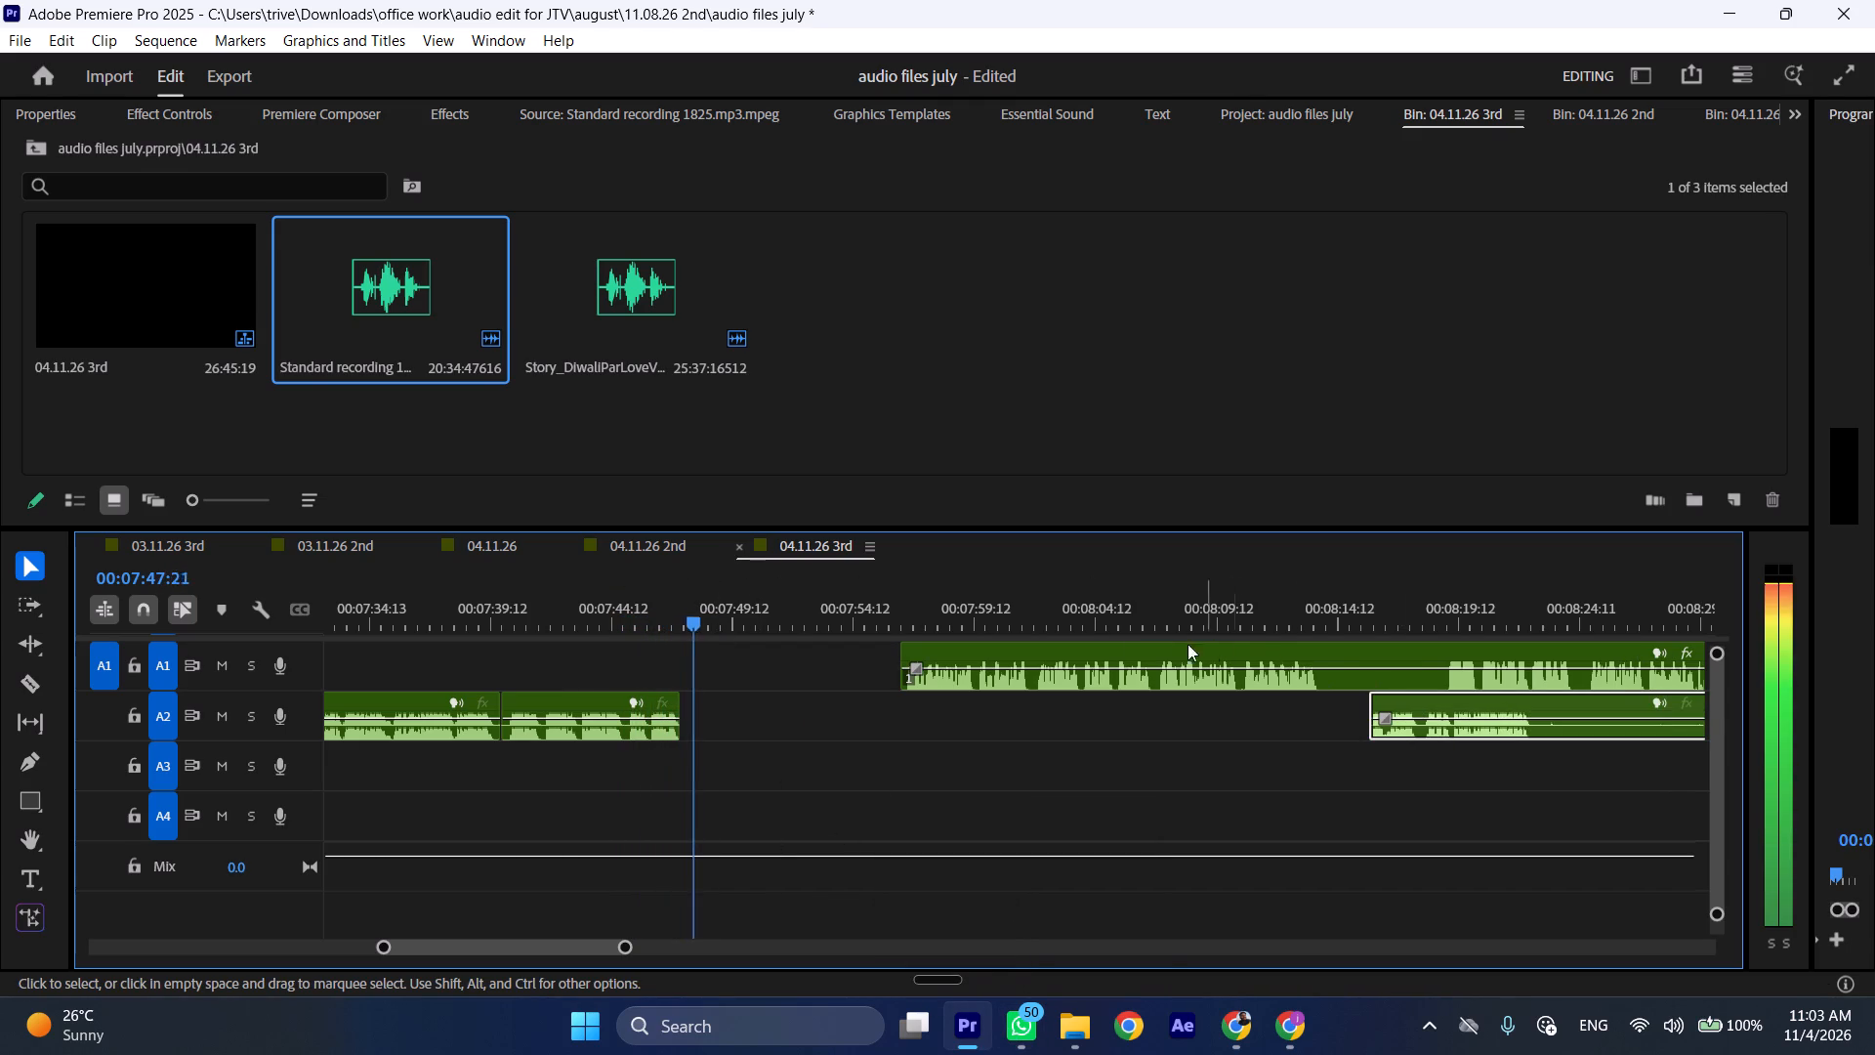
{"action": "key", "text": "space"}
Move the last A1 clip back to start where the A2 speech ends, at about 00:07:47:10, and play the transition.
{"action": "left_click_drag", "start_coordinate": [1056, 651], "coordinate": [835, 682]}
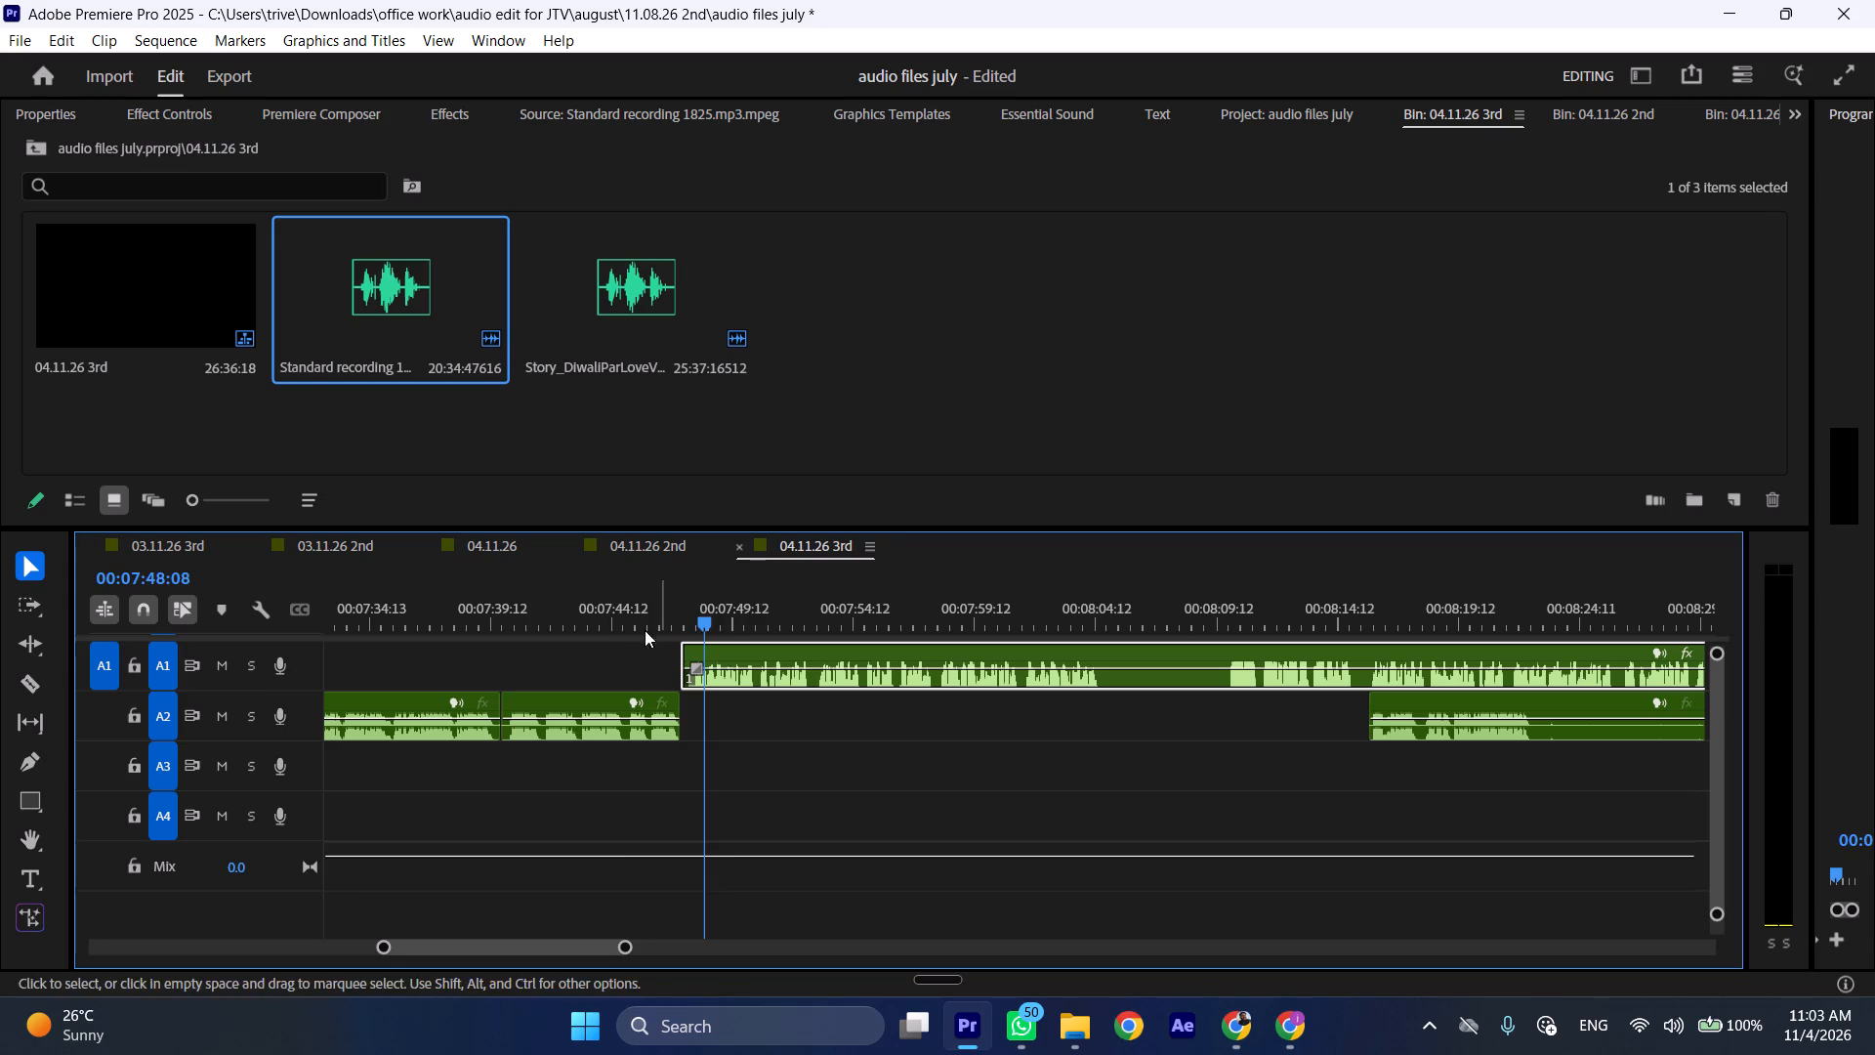
{"action": "left_click", "coordinate": [622, 621]}
{"action": "type", "text": "ll"}
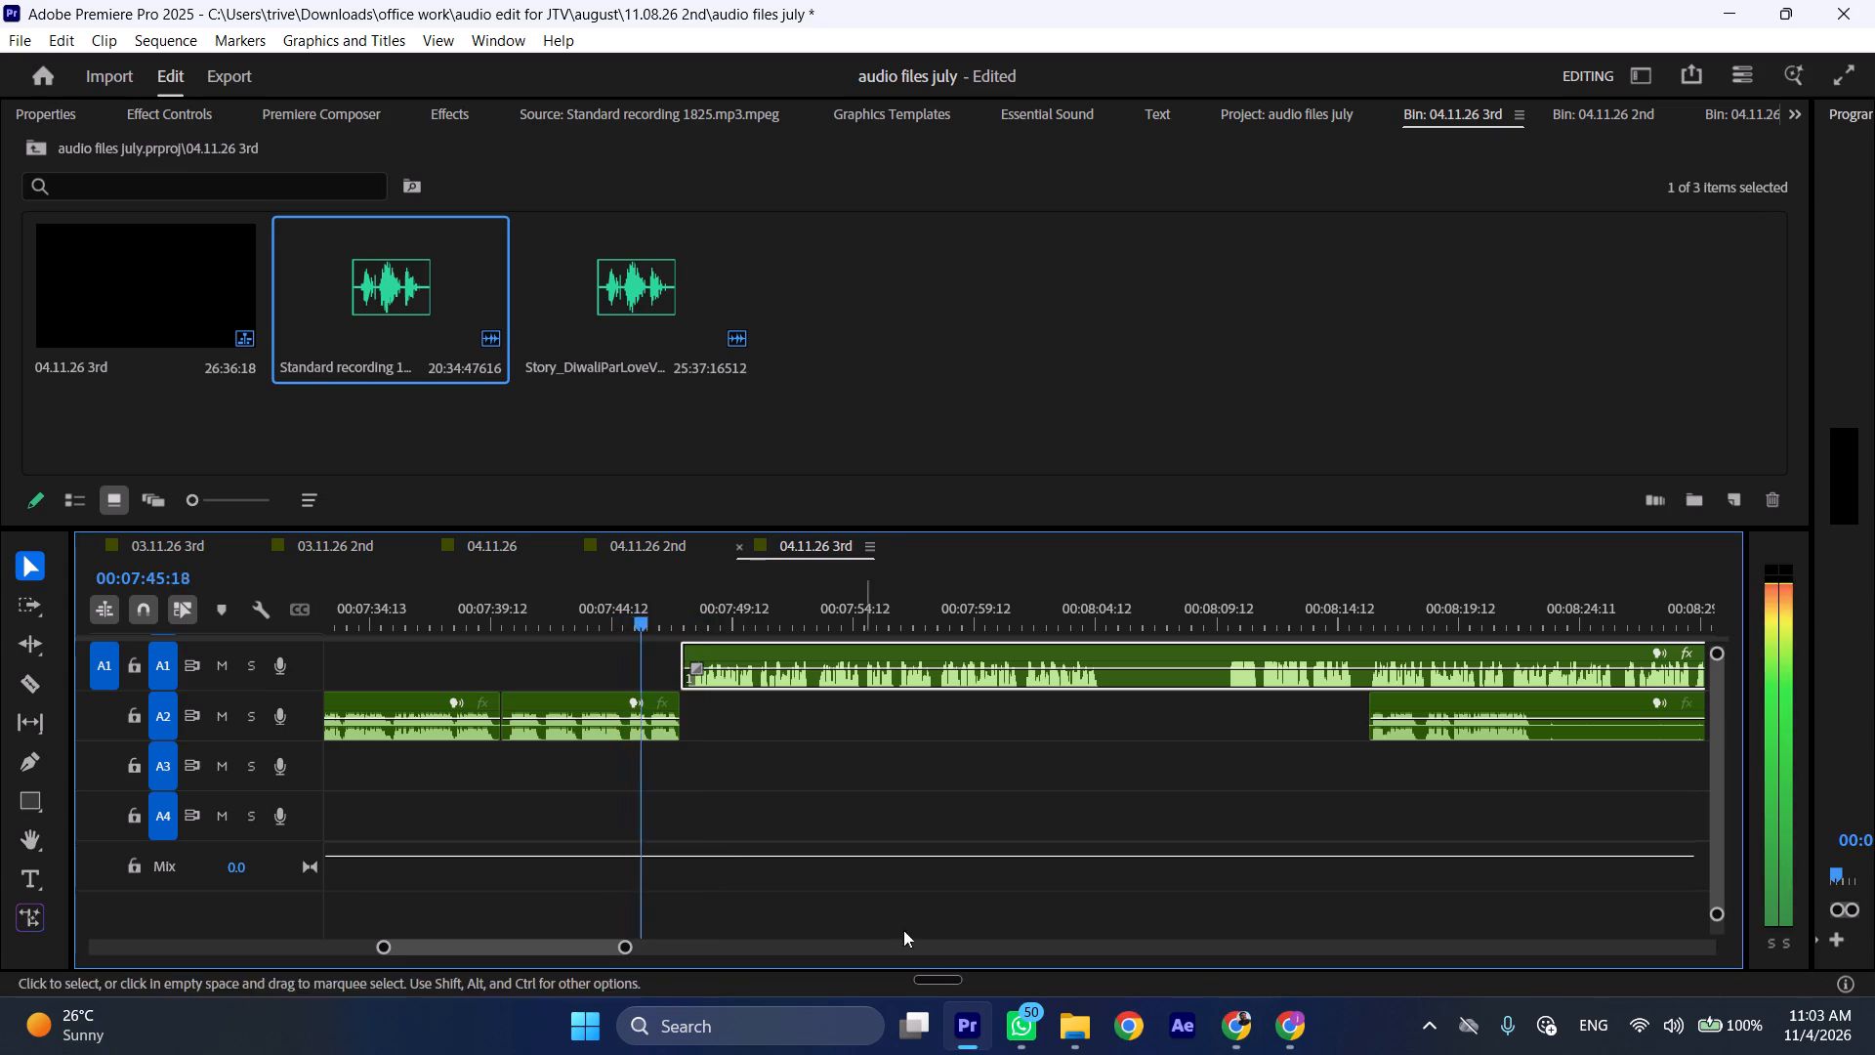
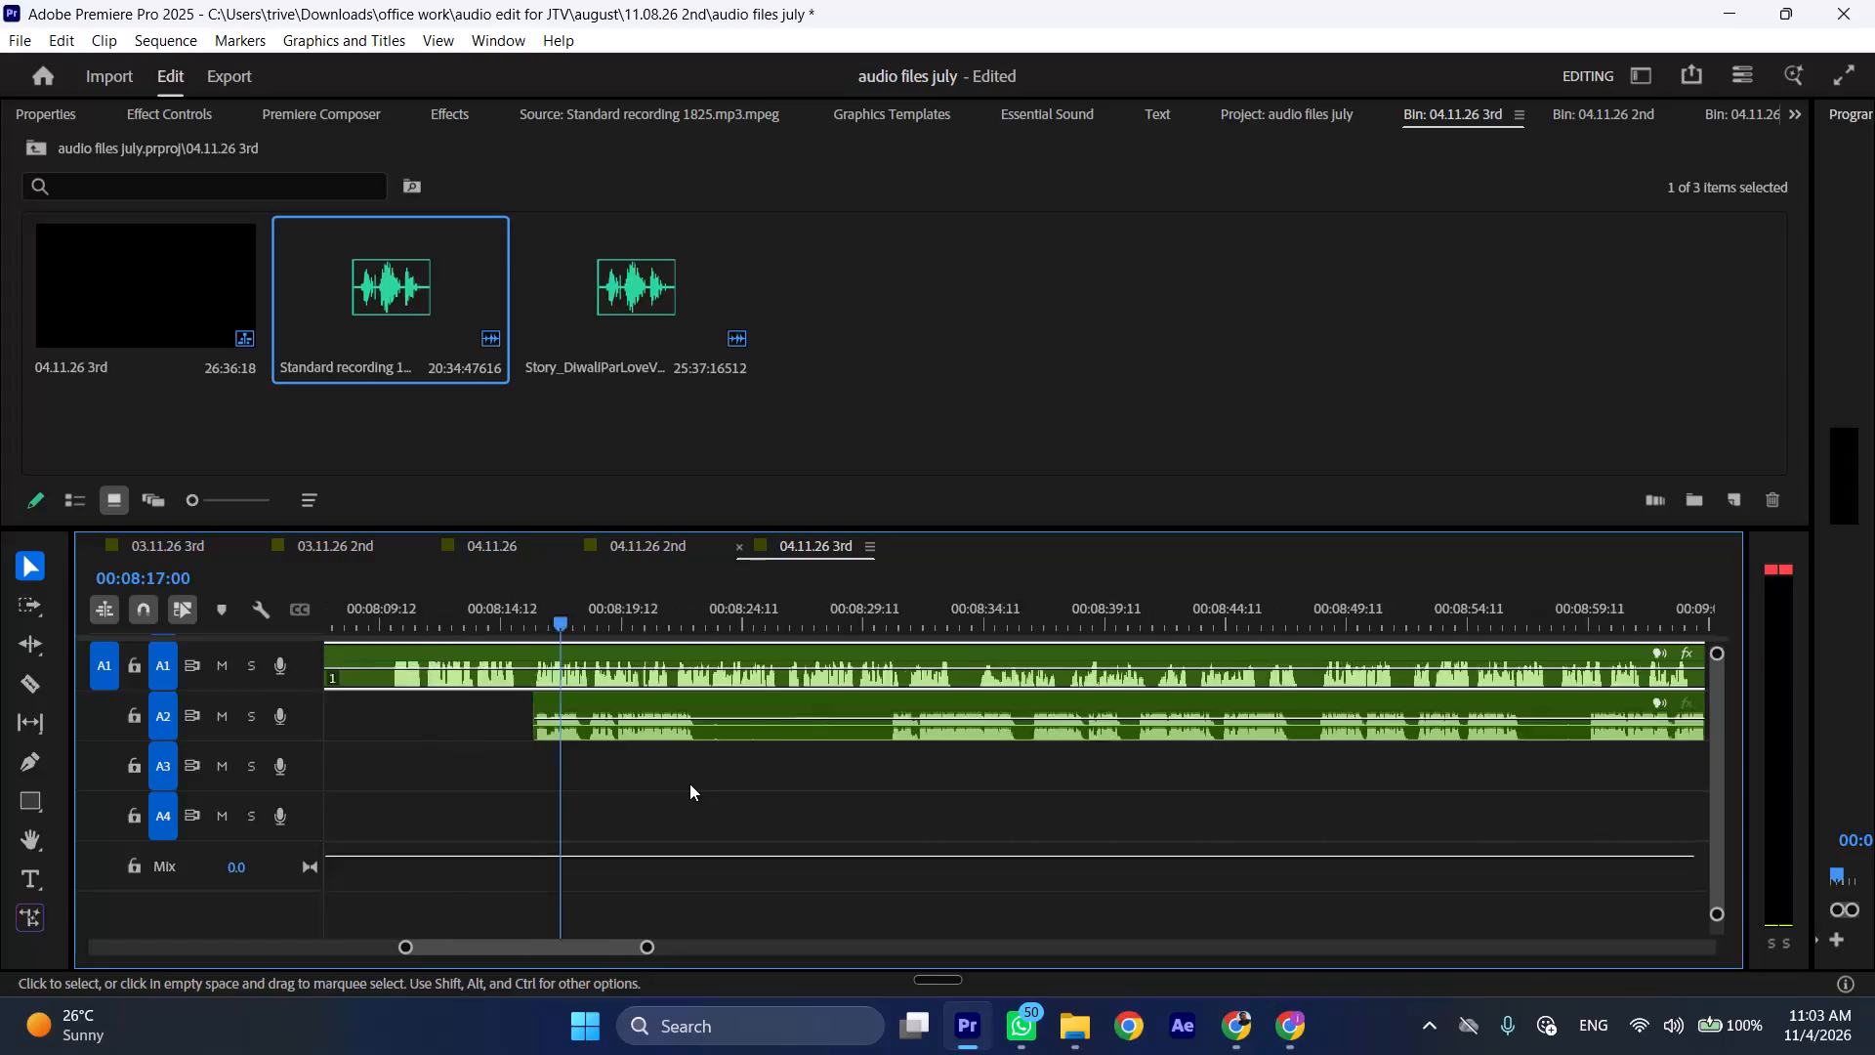
Play back at increased speed from the end of the A1 clip at about 00:07:27 through the following A2 passage.
{"action": "scroll", "coordinate": [689, 783], "scroll_direction": "up", "scroll_amount": 3}
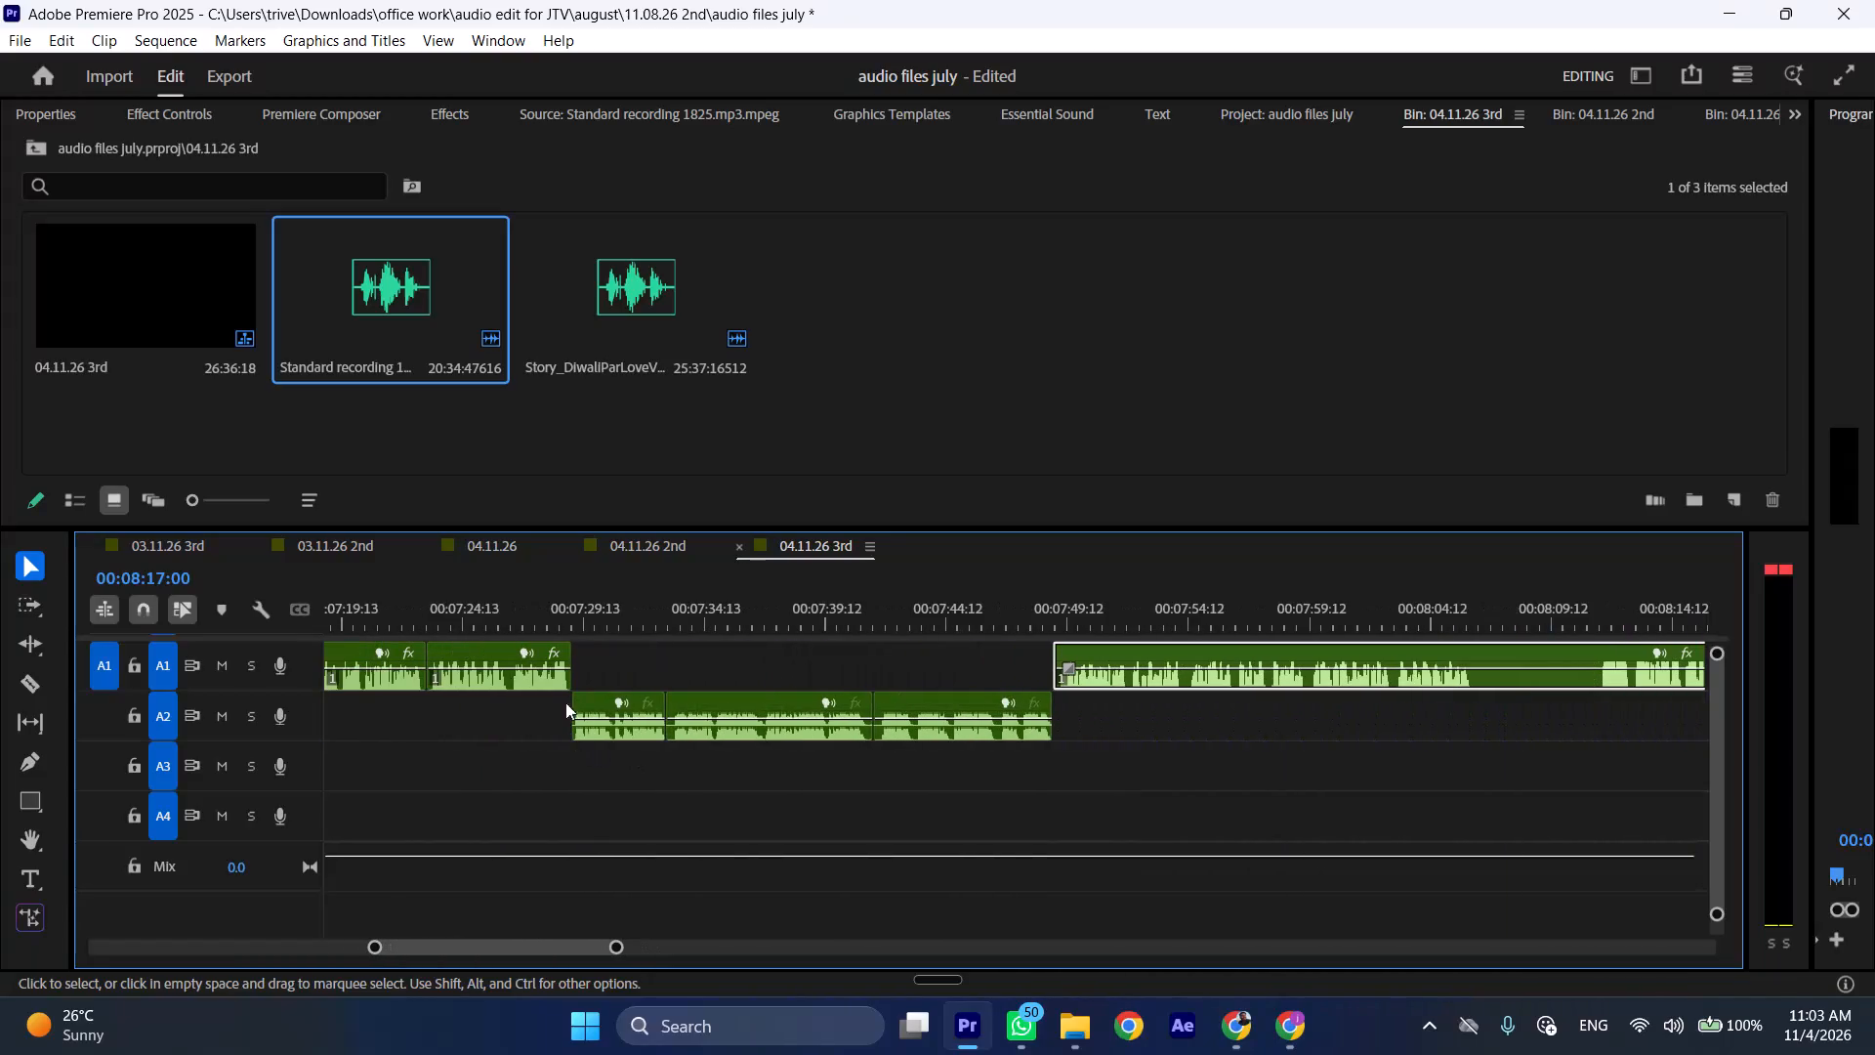
{"action": "left_click", "coordinate": [567, 620]}
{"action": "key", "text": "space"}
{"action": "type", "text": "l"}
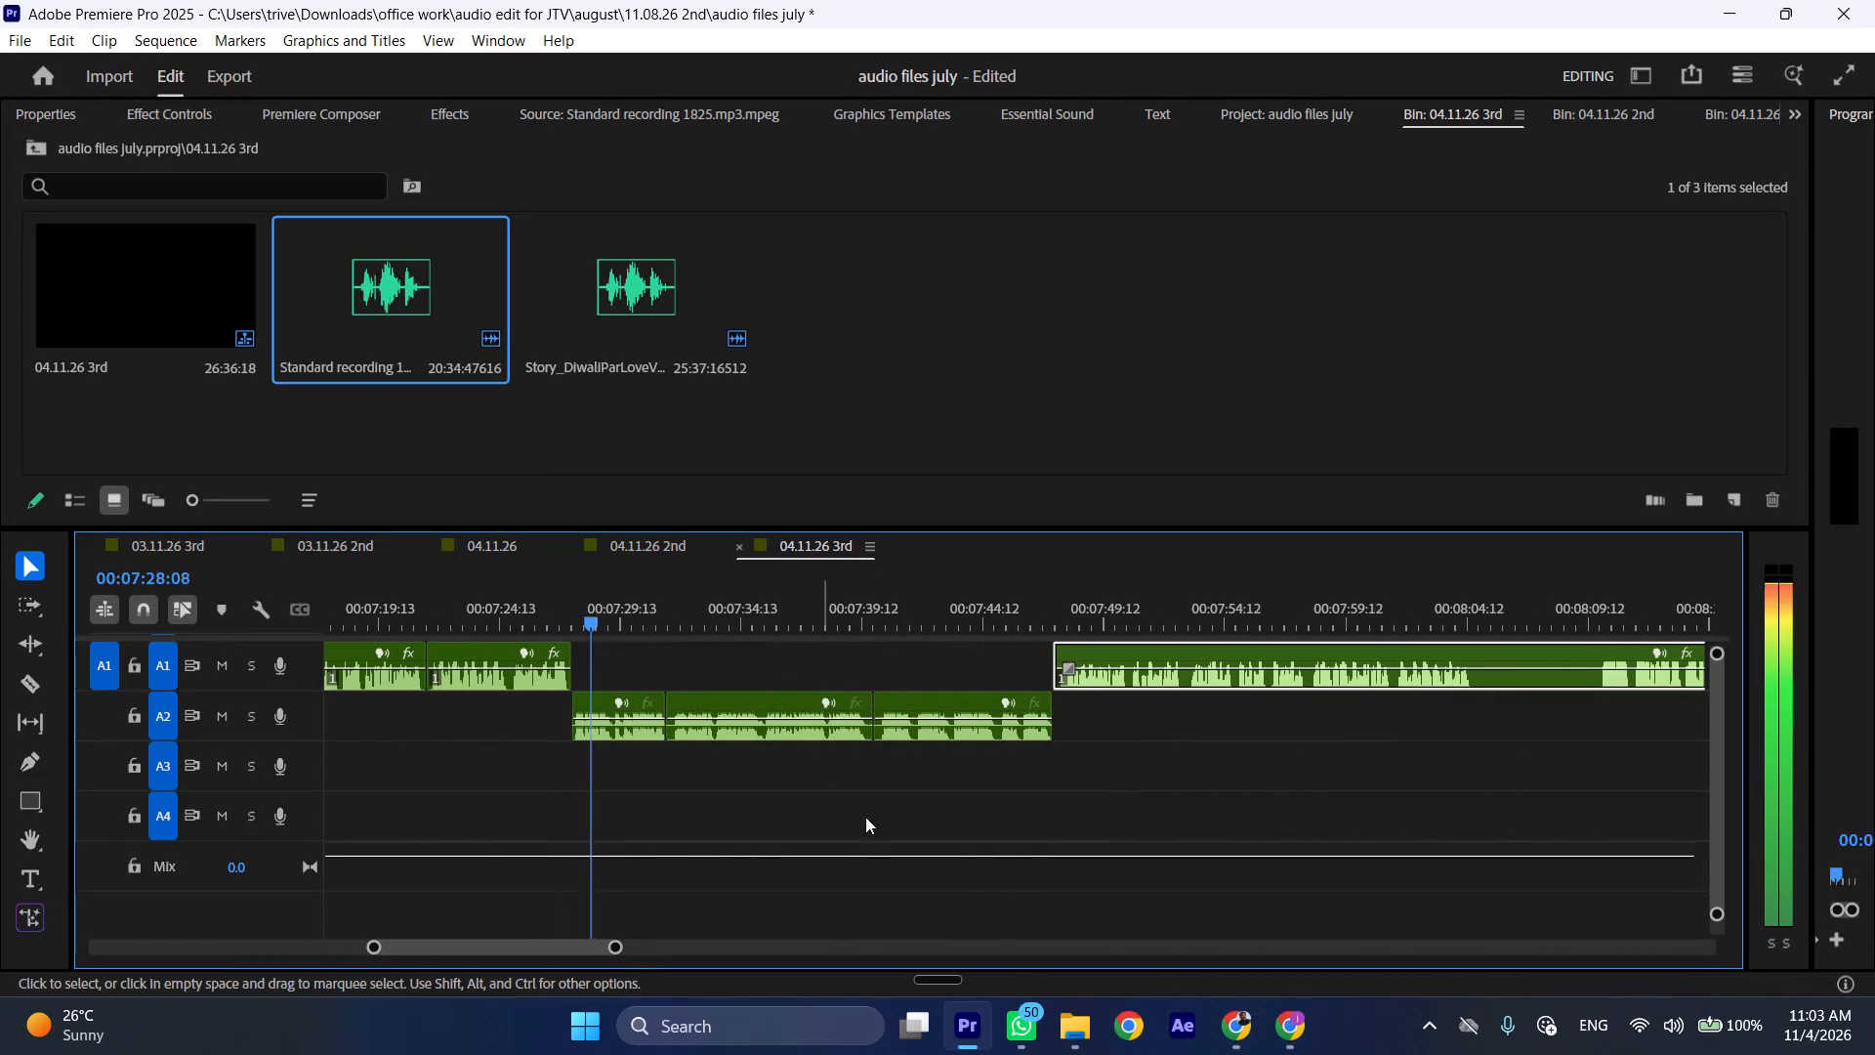
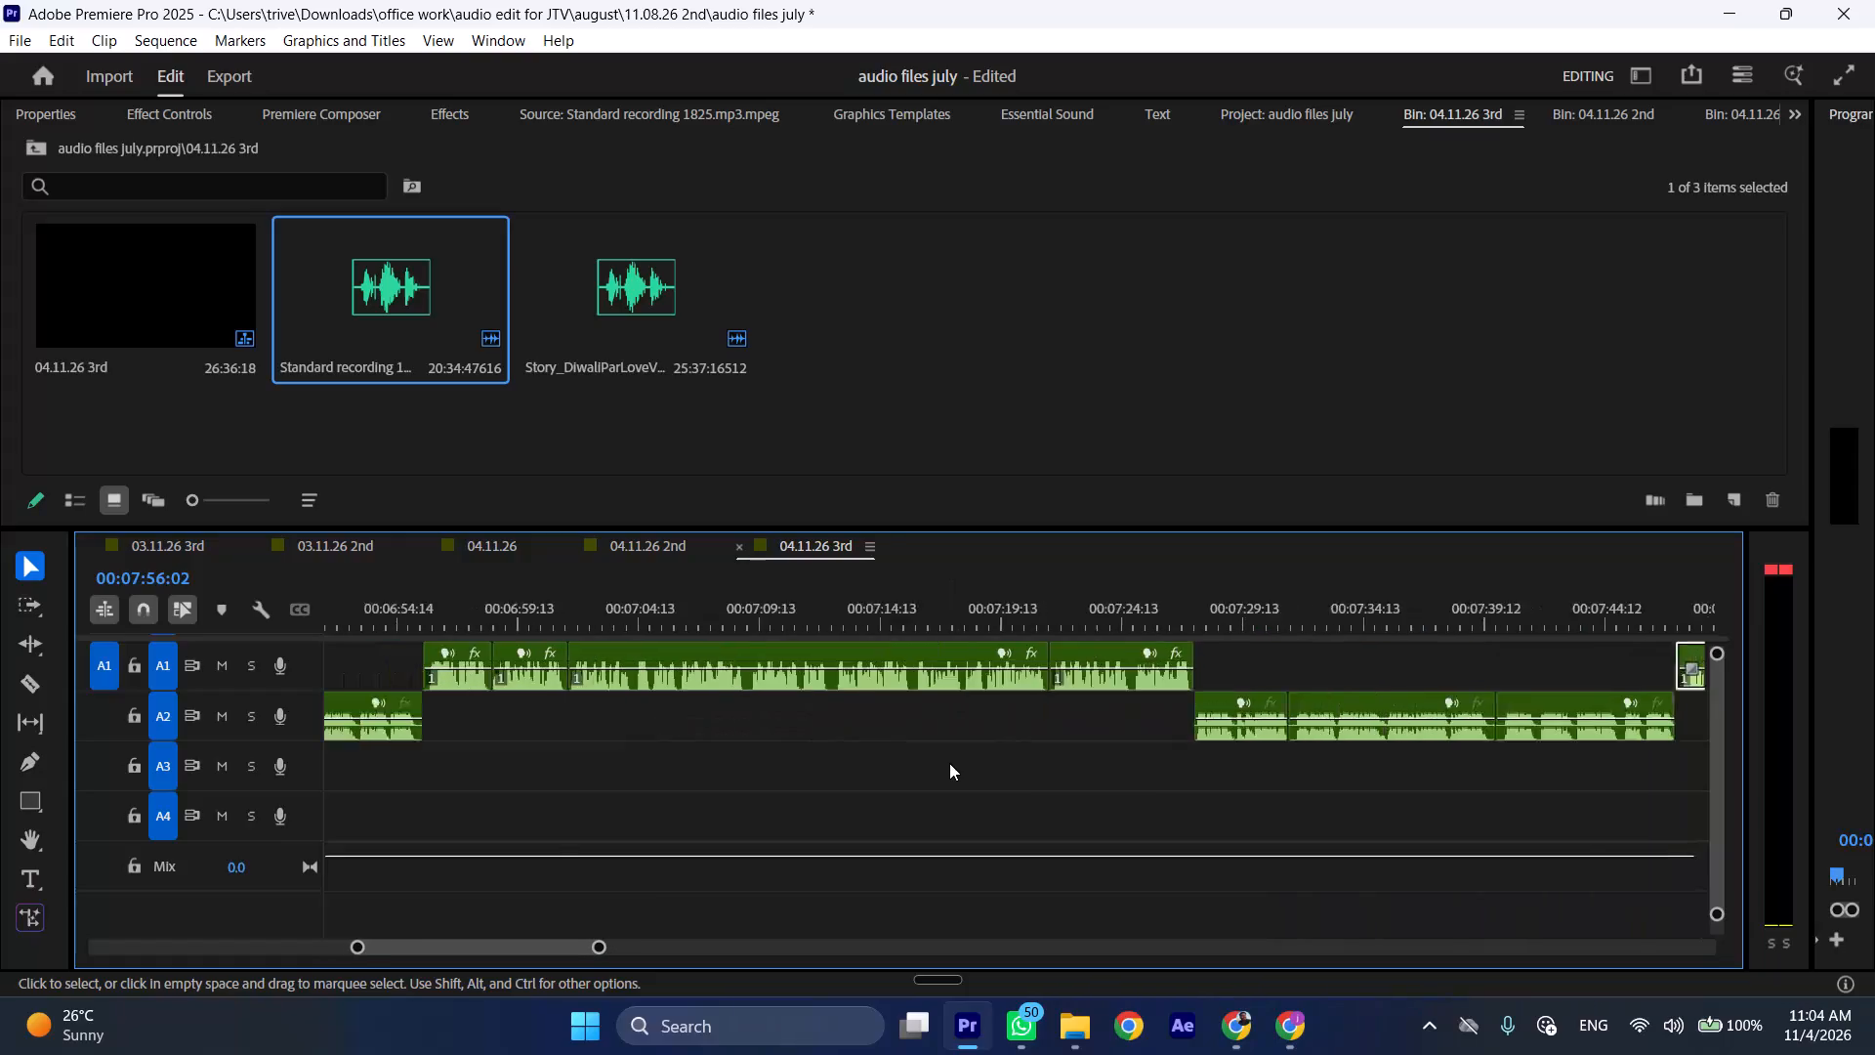
Replay the edited sequence from about 00:07:04:08 in the A1 passage, speeding up the playback.
{"action": "left_click", "coordinate": [819, 617]}
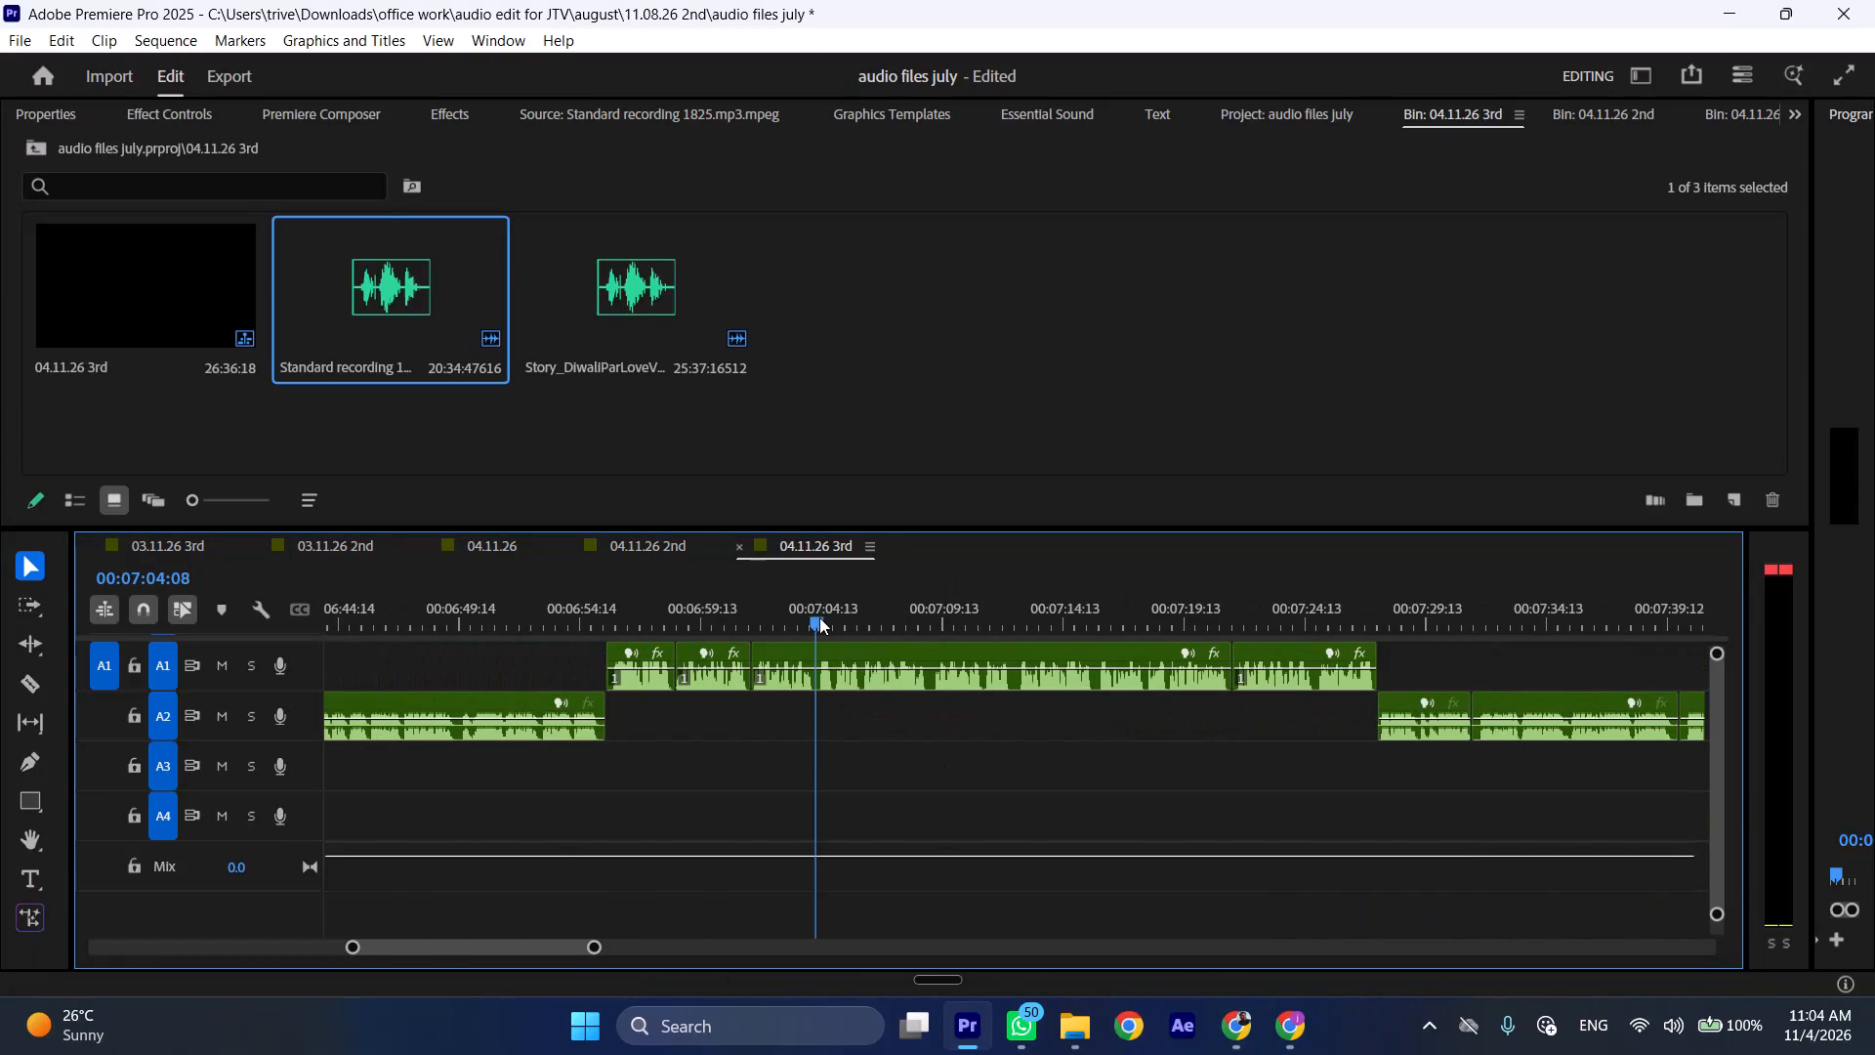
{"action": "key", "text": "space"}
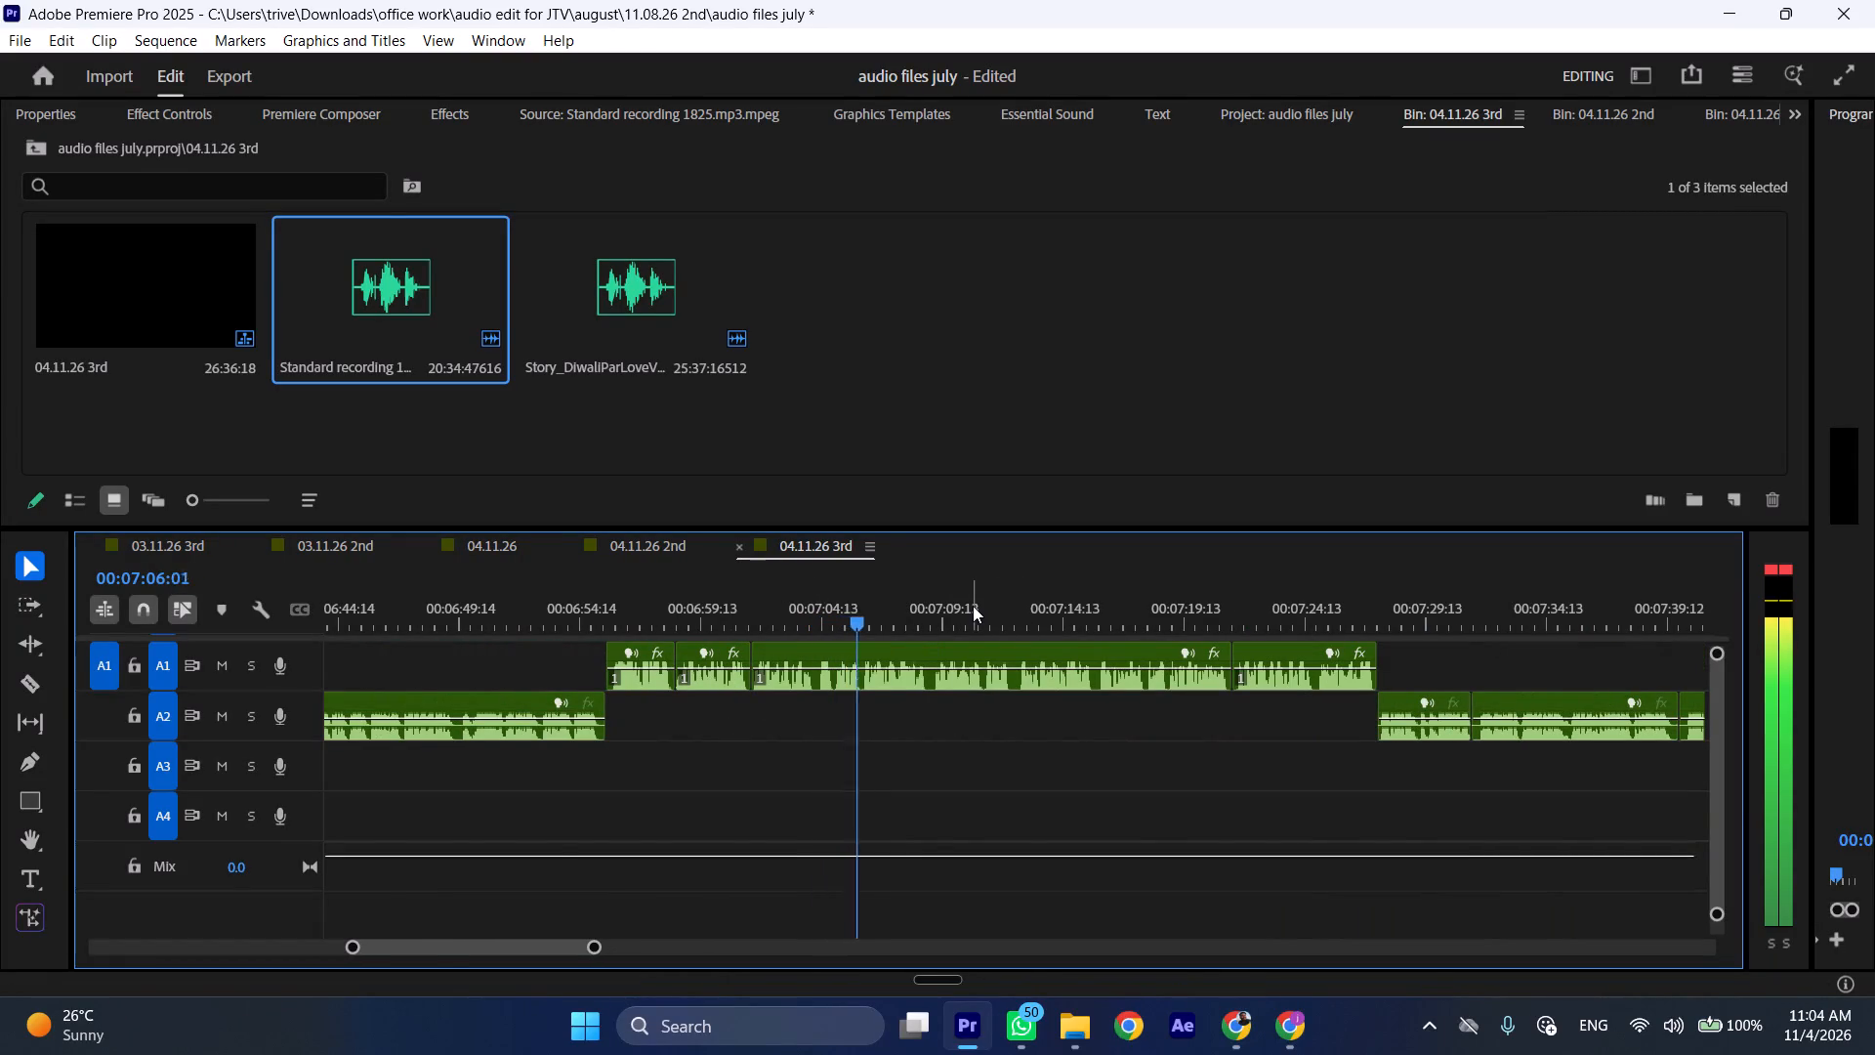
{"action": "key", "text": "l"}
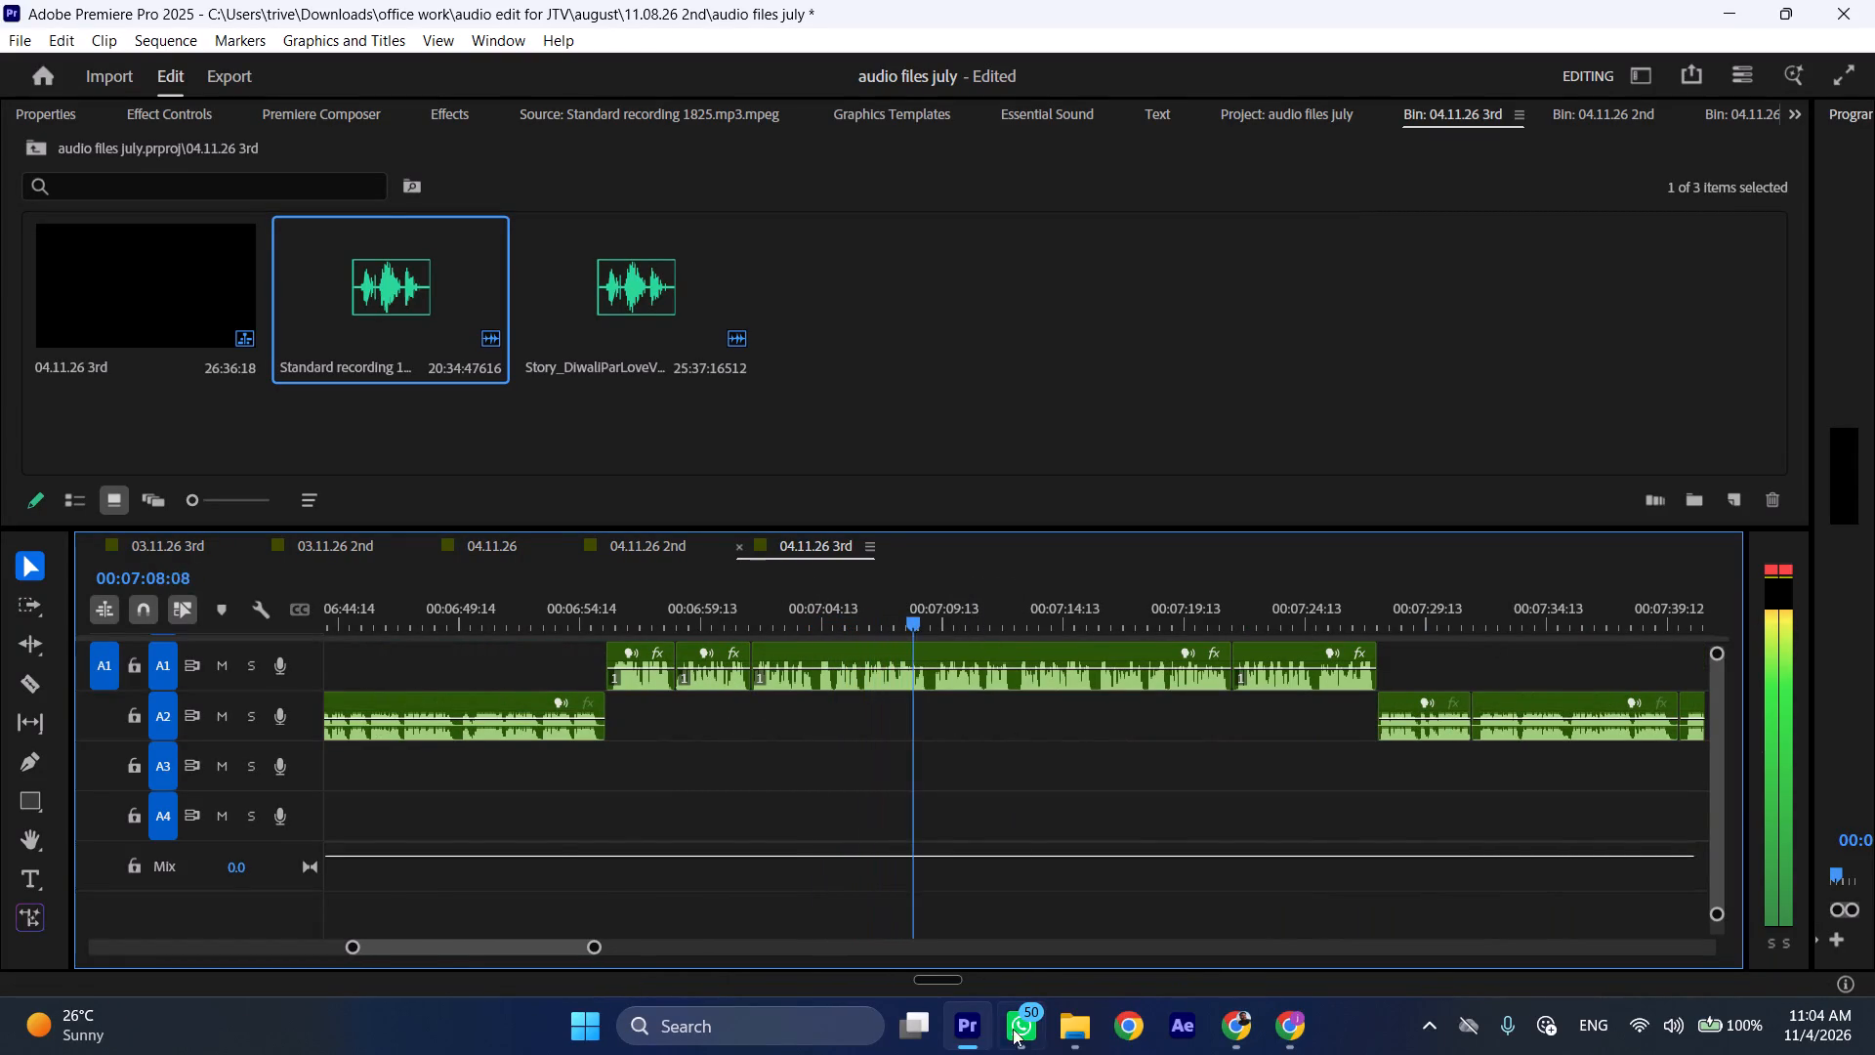
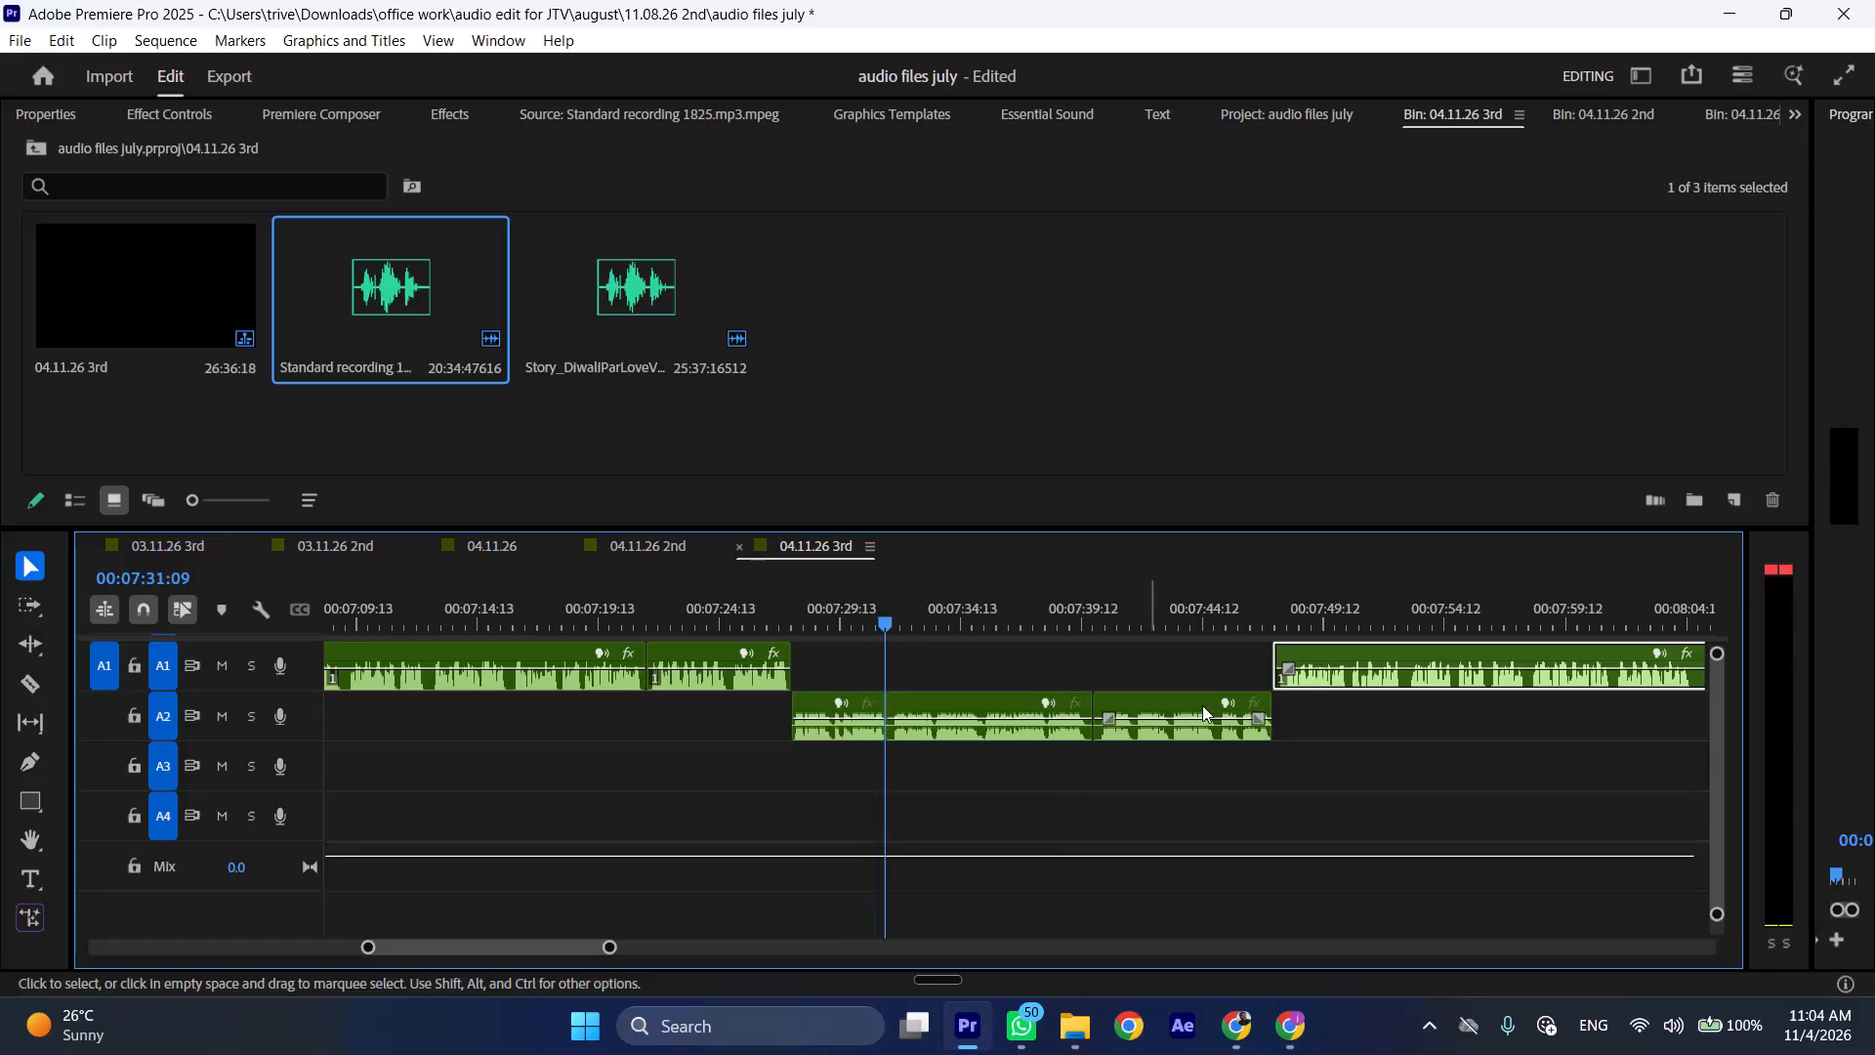
Clear the last two A1 clips out of the way and move the A2 passage back to start where the remaining A1 speech ends, about 00:07:21.
{"action": "left_click_drag", "start_coordinate": [1300, 654], "coordinate": [1560, 656]}
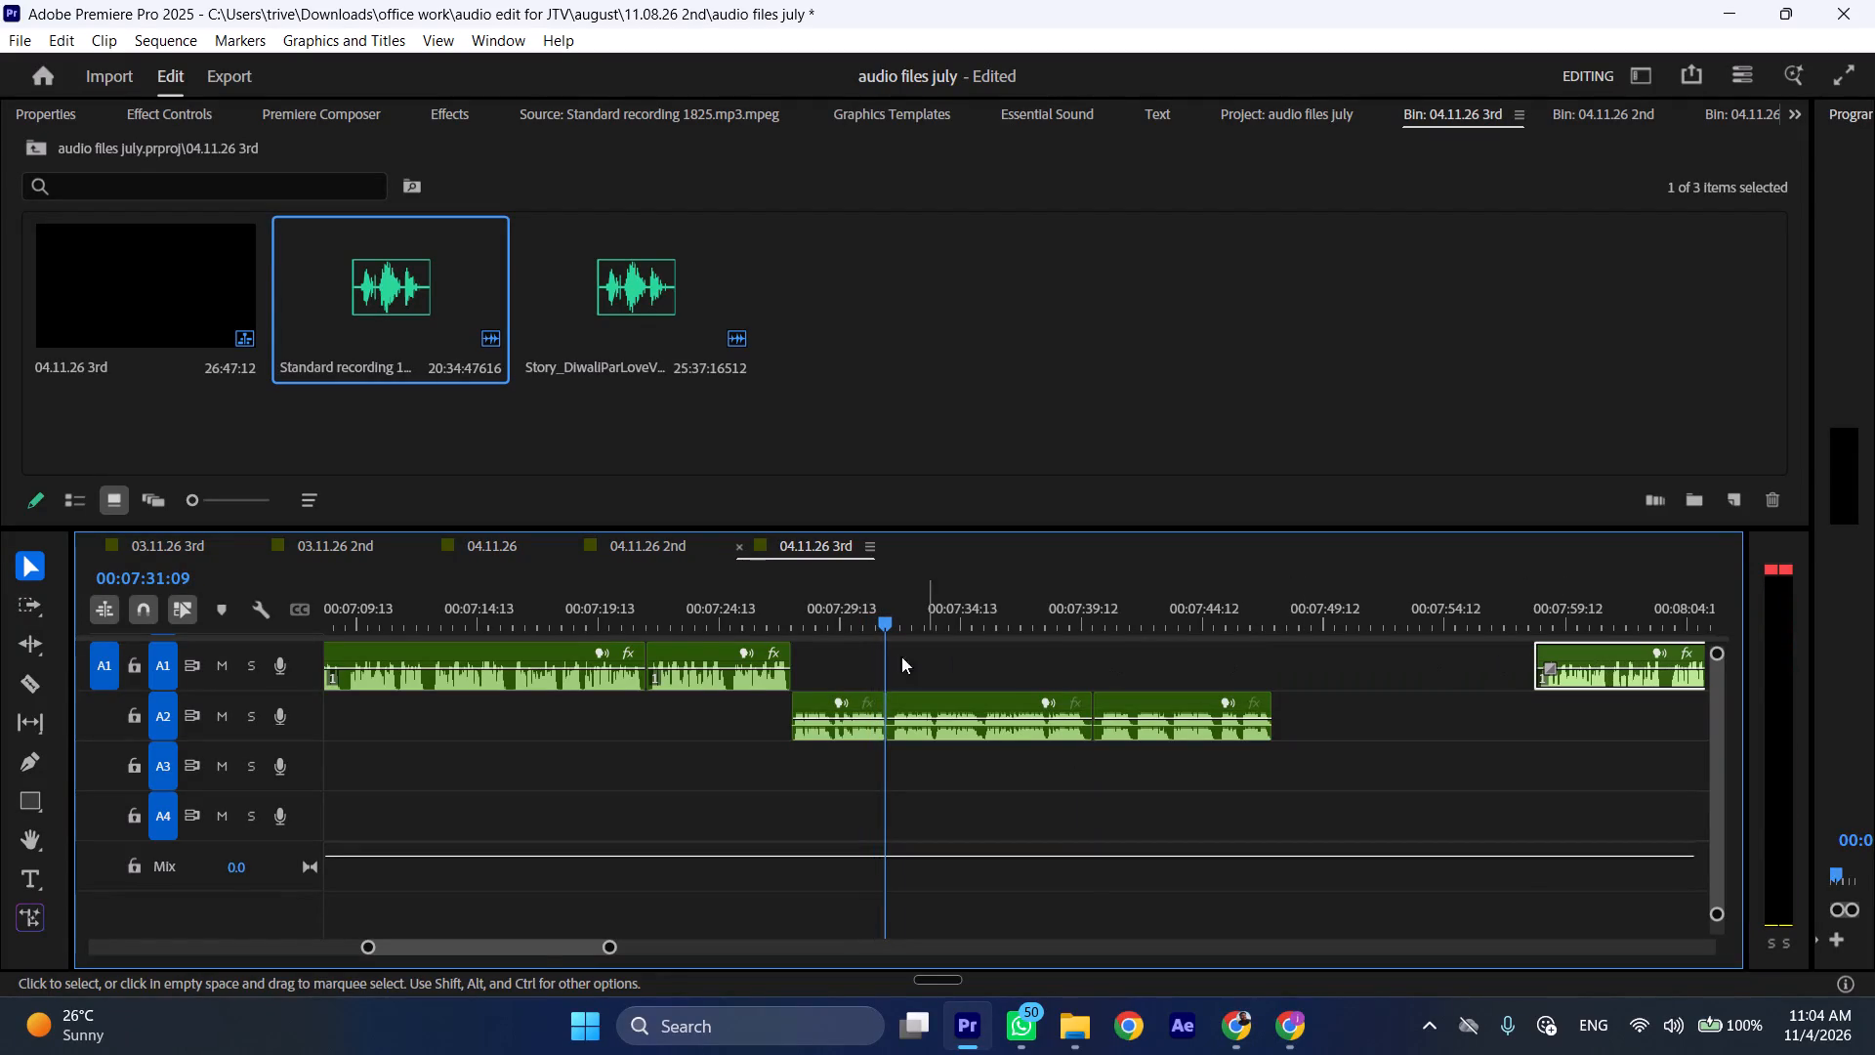
{"action": "left_click_drag", "start_coordinate": [702, 655], "coordinate": [1386, 661]}
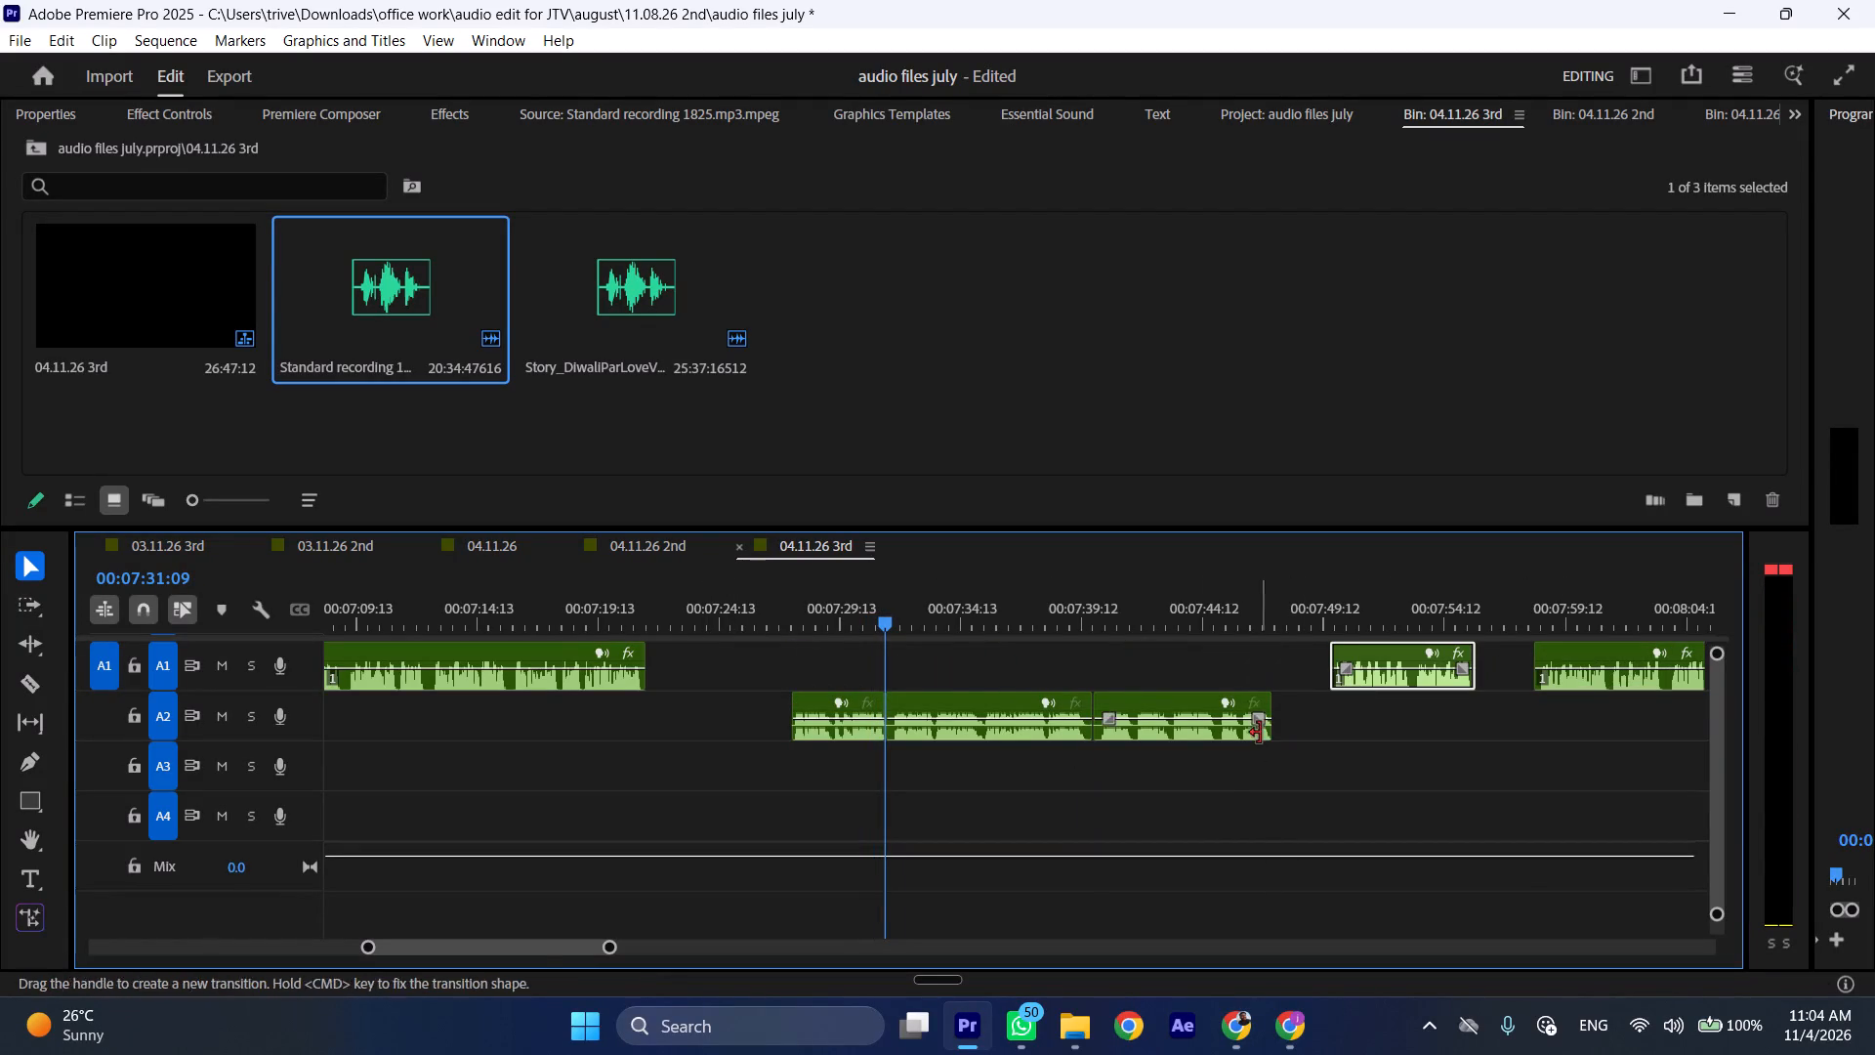
{"action": "left_click_drag", "start_coordinate": [827, 774], "coordinate": [1240, 693]}
{"action": "left_click_drag", "start_coordinate": [1180, 694], "coordinate": [1082, 703]}
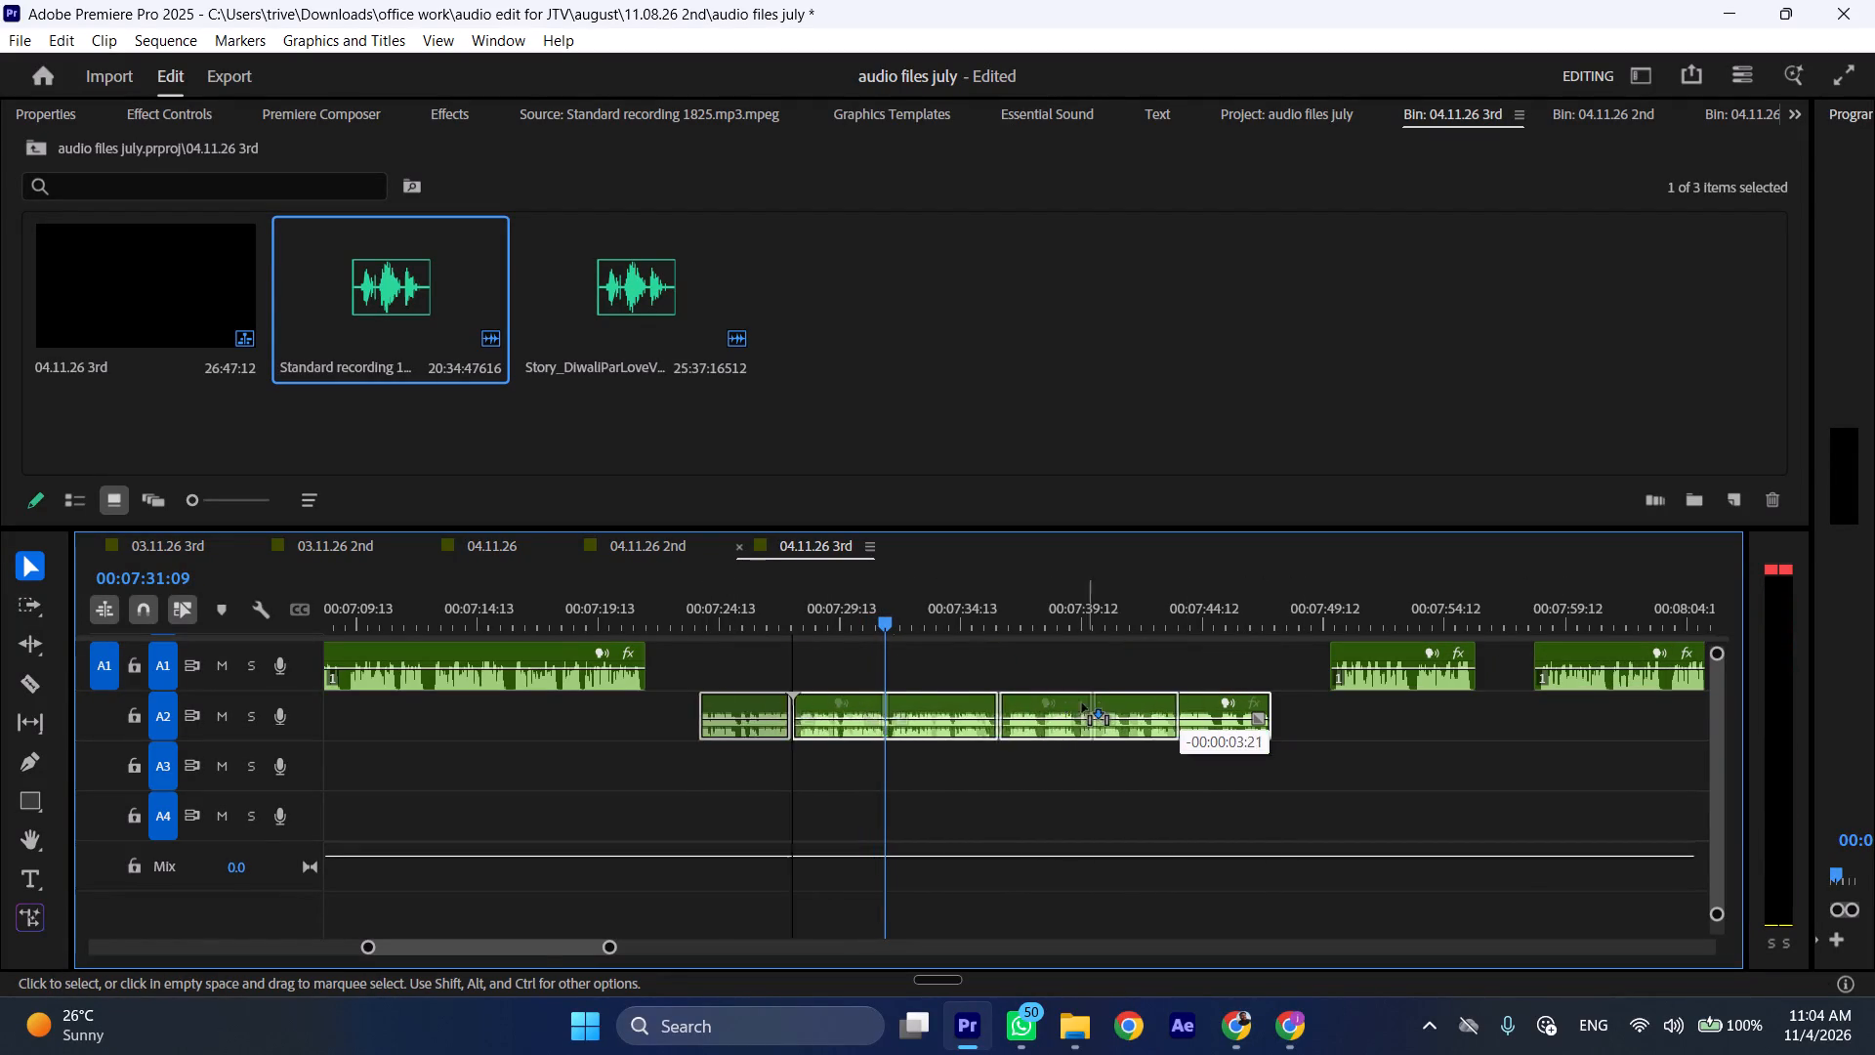
{"action": "left_click_drag", "start_coordinate": [1082, 703], "coordinate": [1031, 703]}
Fit the short A1 clip directly after the A2 passage at about 00:07:41, and butt the last A1 clip against its end.
{"action": "left_click_drag", "start_coordinate": [1357, 651], "coordinate": [1251, 668]}
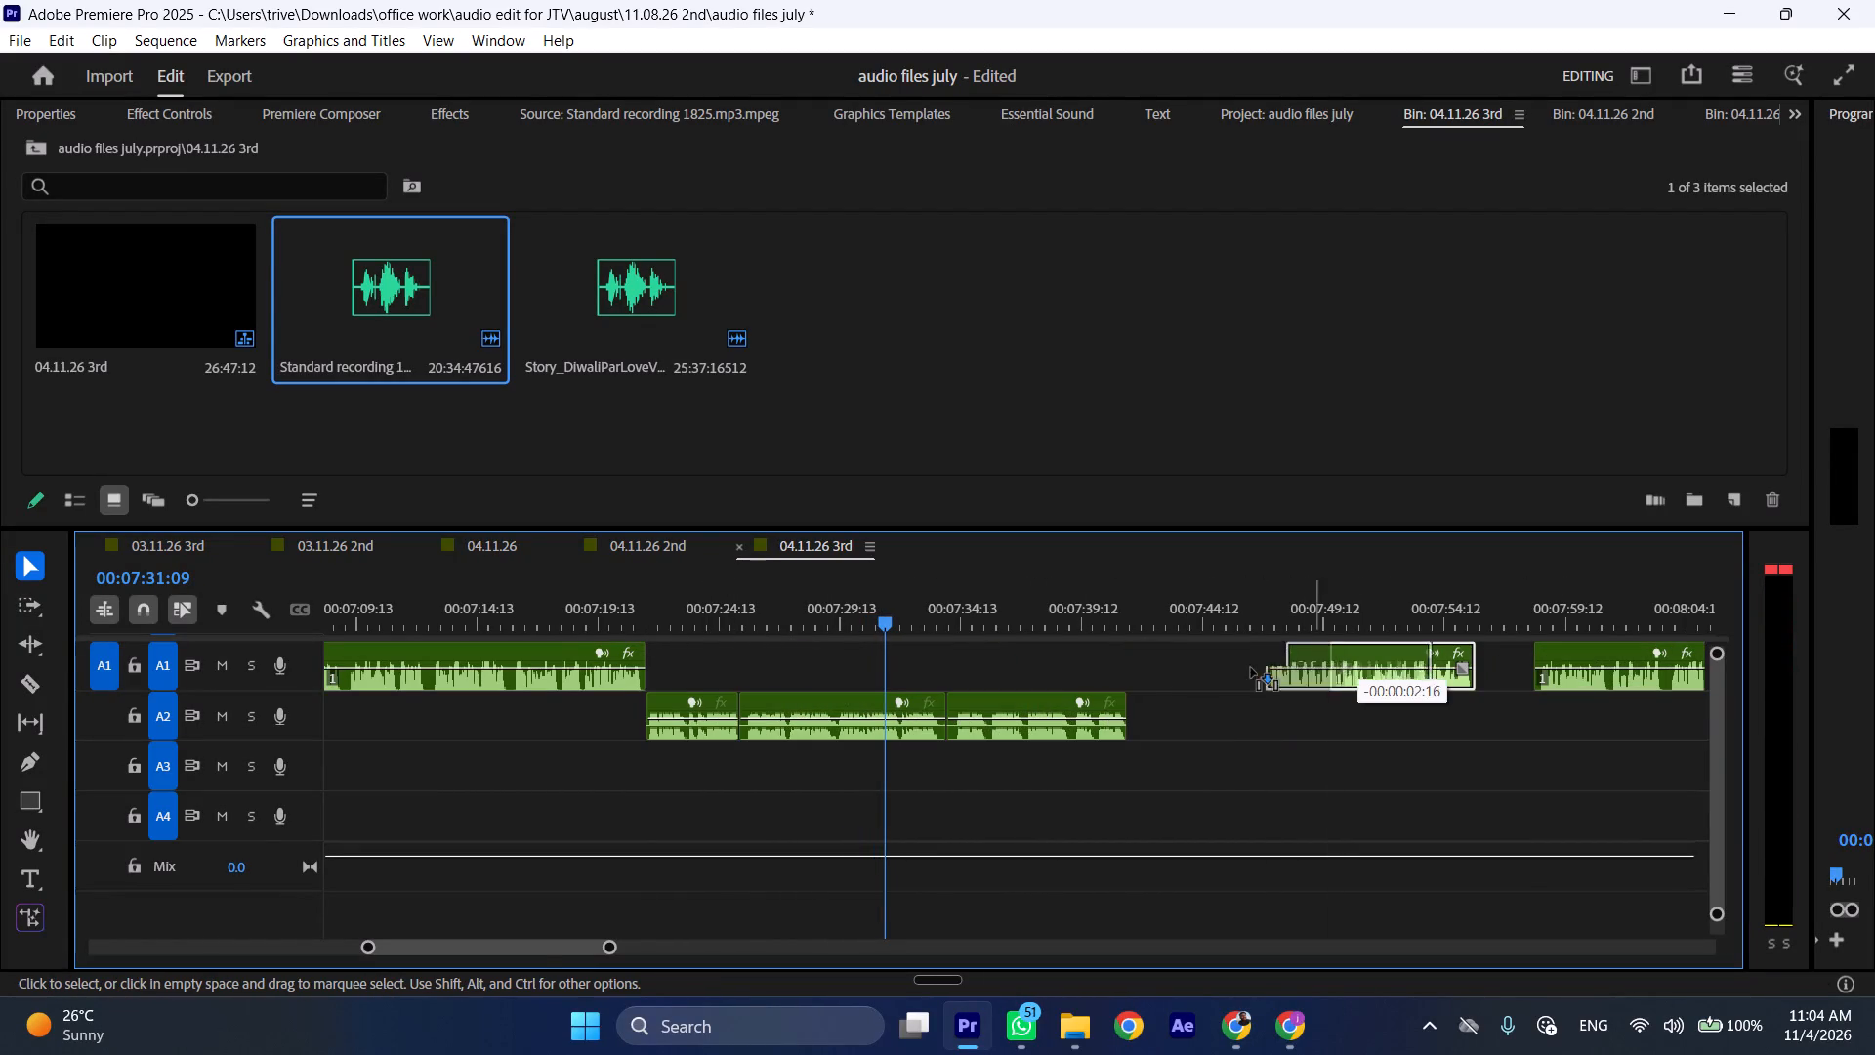
{"action": "left_click_drag", "start_coordinate": [1251, 668], "coordinate": [1149, 681]}
{"action": "left_click_drag", "start_coordinate": [1562, 646], "coordinate": [1320, 662]}
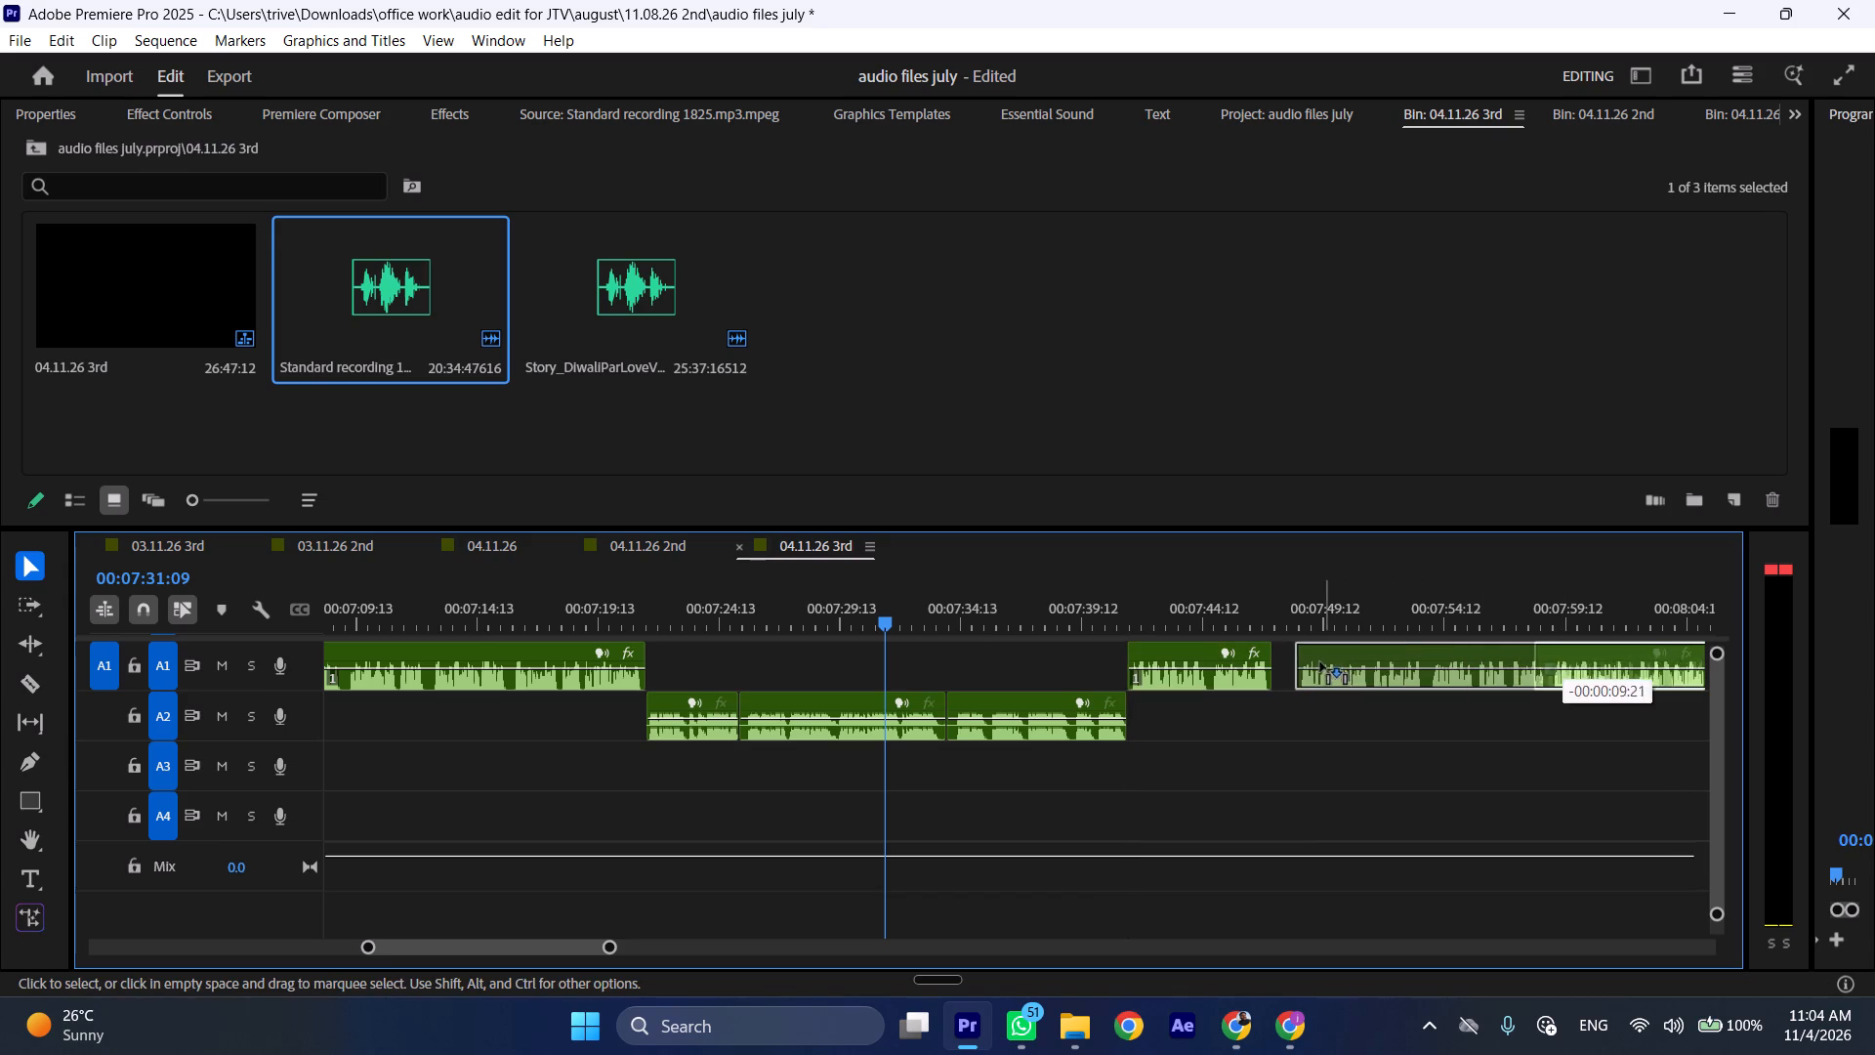
{"action": "left_click_drag", "start_coordinate": [1320, 662], "coordinate": [1308, 664]}
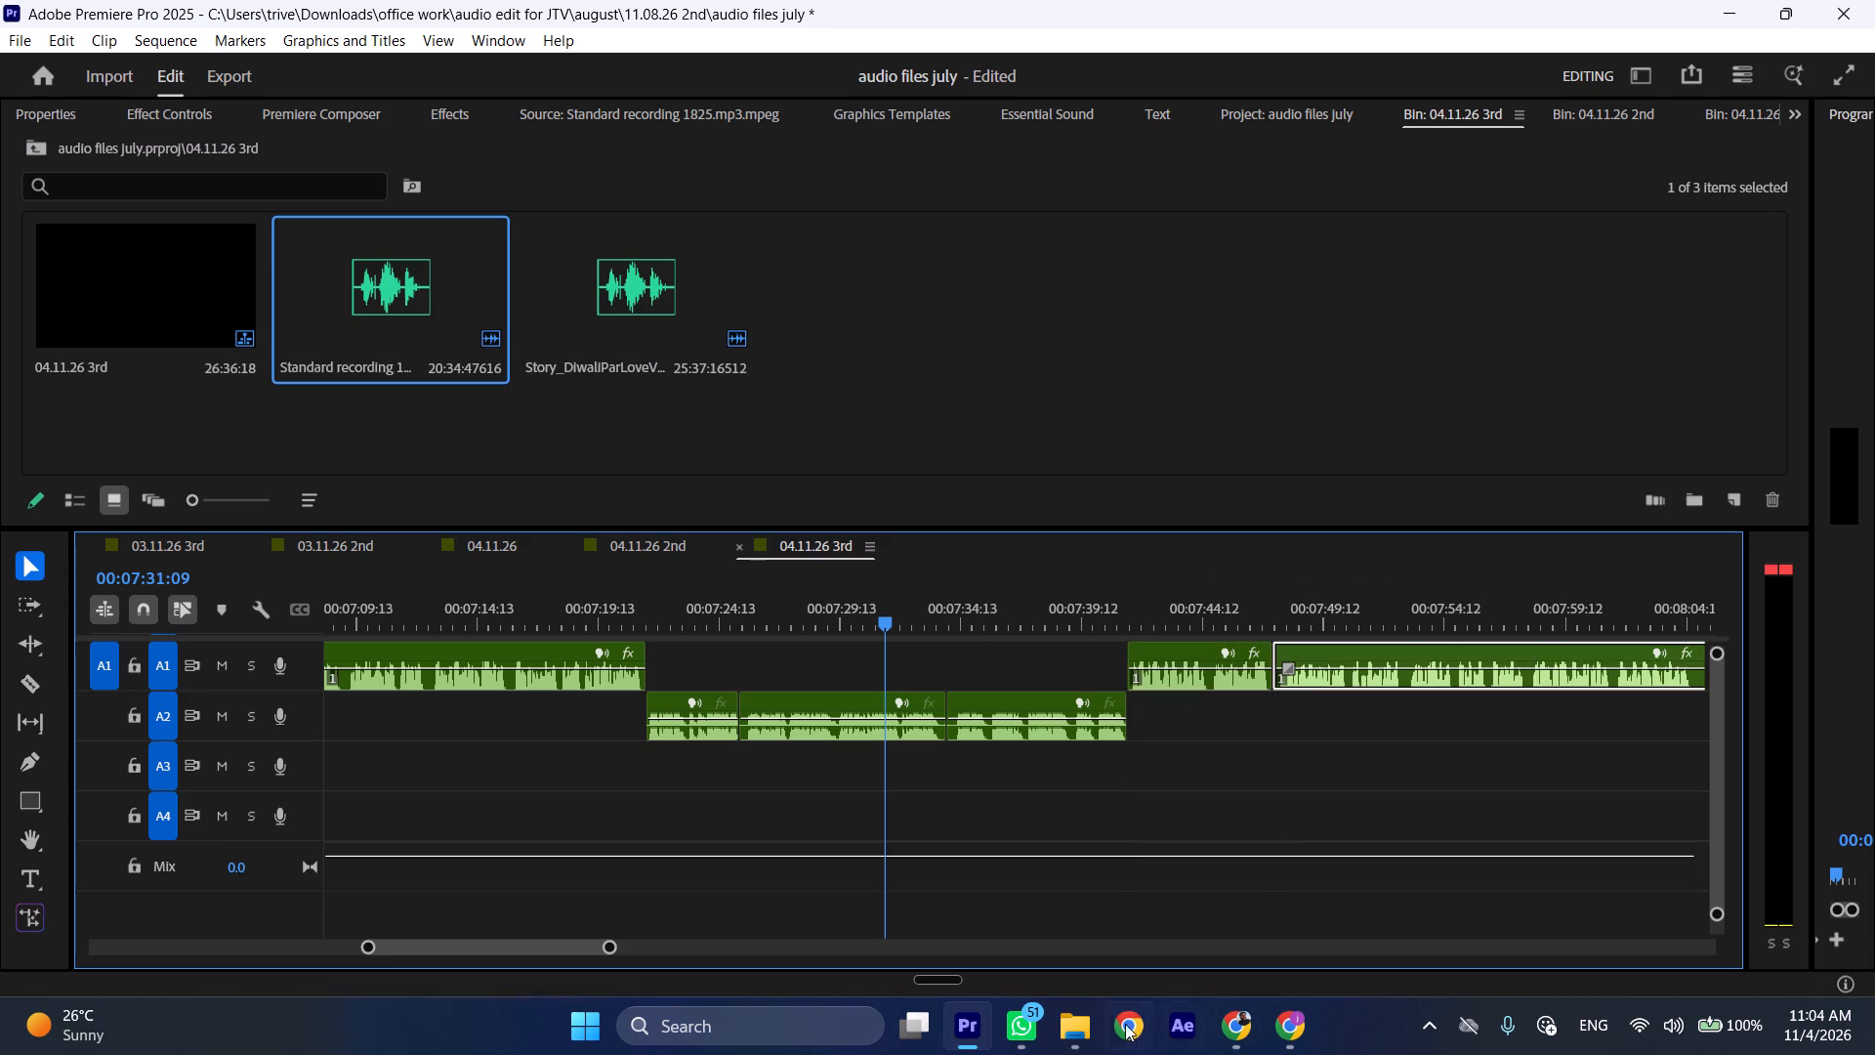
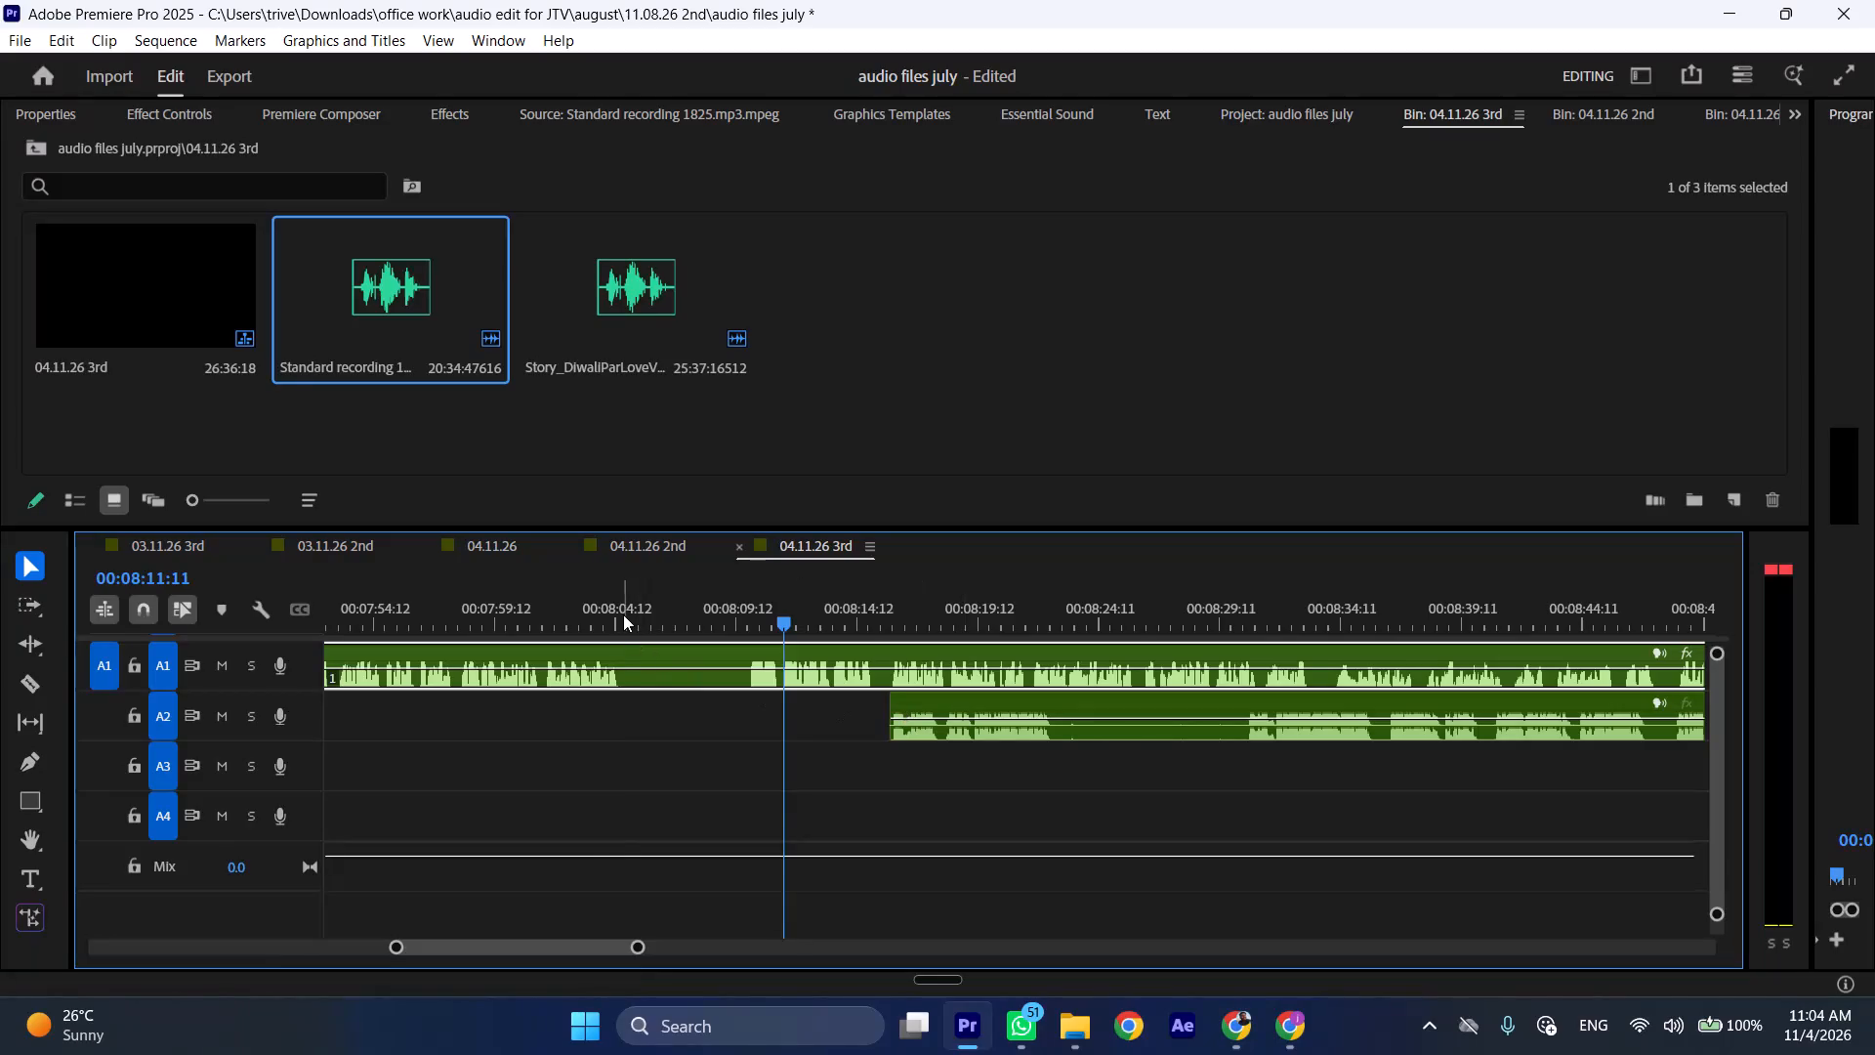
Split A1 at 00:08:04:21, cut A2 at 00:08:22:16, and insert the A2 speech before that cut at the A1 split.
{"action": "left_click", "coordinate": [623, 614]}
{"action": "key", "text": "shift+v"}
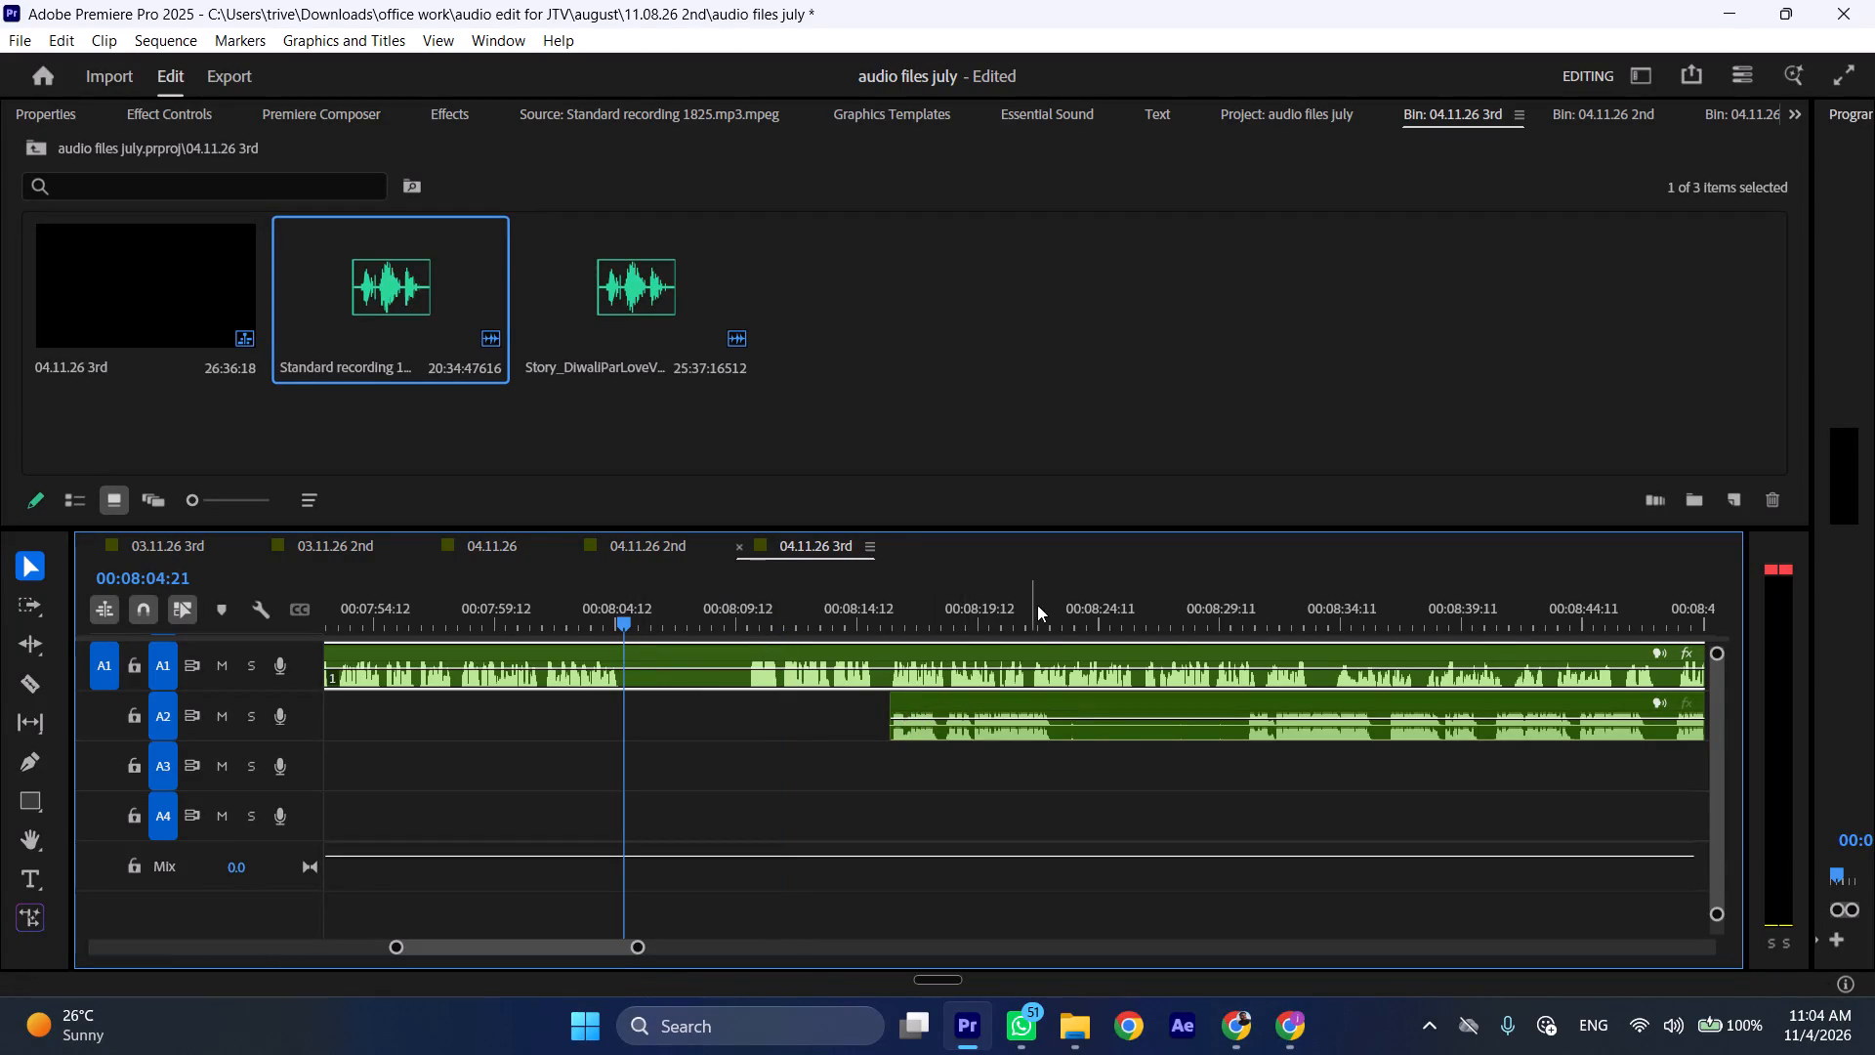
{"action": "left_click_drag", "start_coordinate": [1040, 599], "coordinate": [1060, 599]}
{"action": "left_click", "coordinate": [1078, 713]}
{"action": "key", "text": "shift+v"}
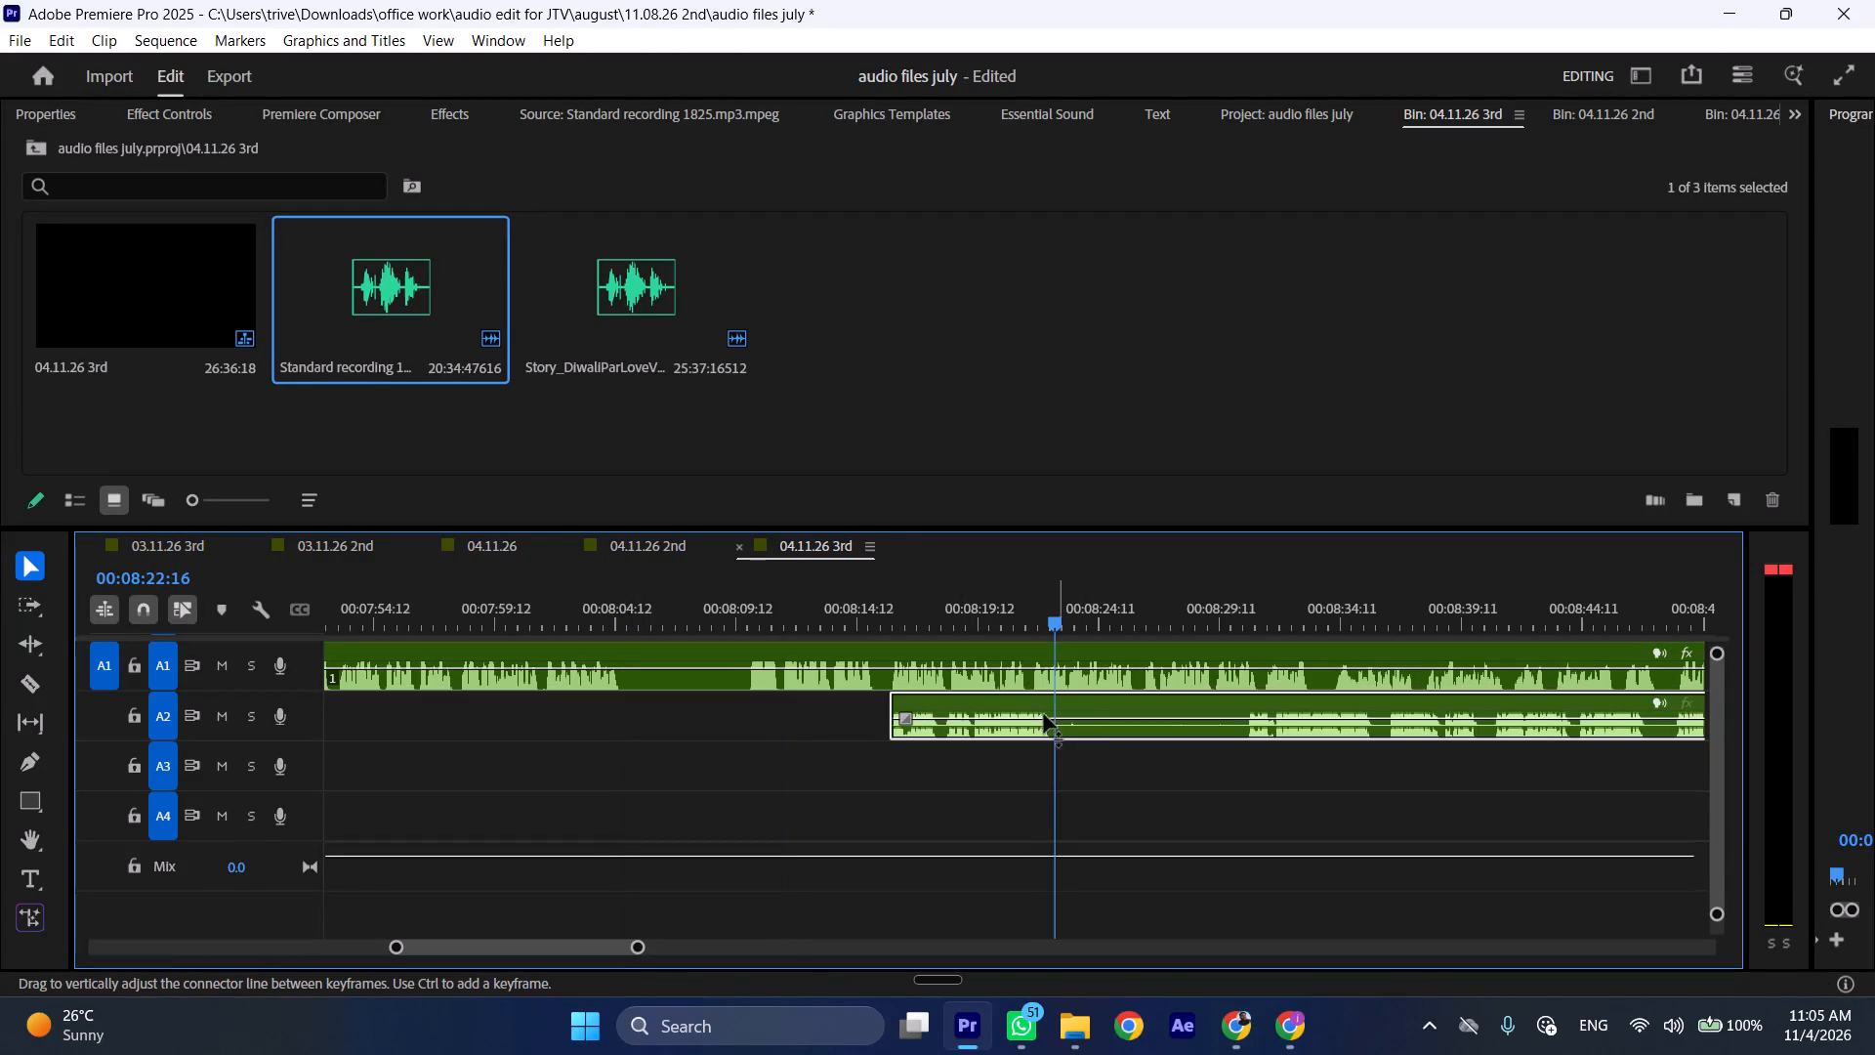
{"action": "key", "text": "shift+v"}
{"action": "key", "text": "shift+c"}
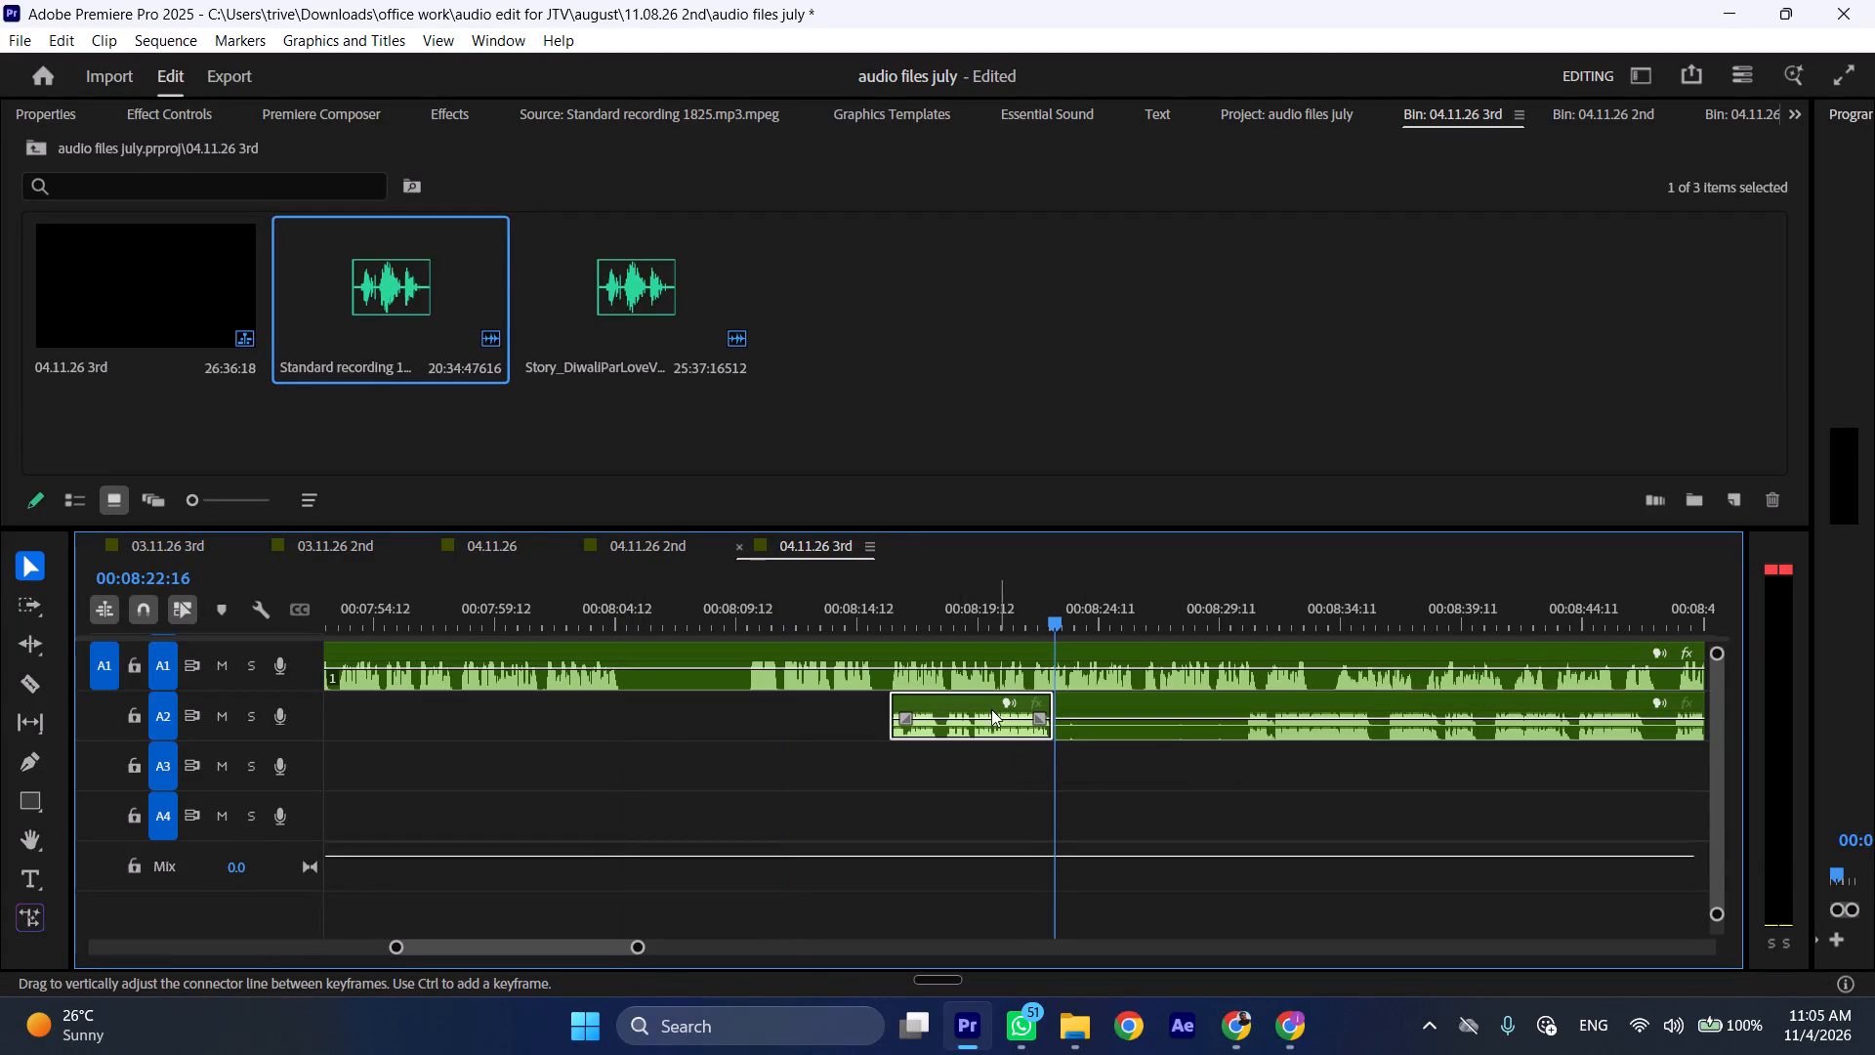
{"action": "left_click_drag", "start_coordinate": [985, 707], "coordinate": [723, 706]}
Trim about 5 seconds of silence from the start of the following A1 clip, butt it against the inserted A2 speech's end, and play the transition.
{"action": "left_click_drag", "start_coordinate": [793, 650], "coordinate": [884, 654]}
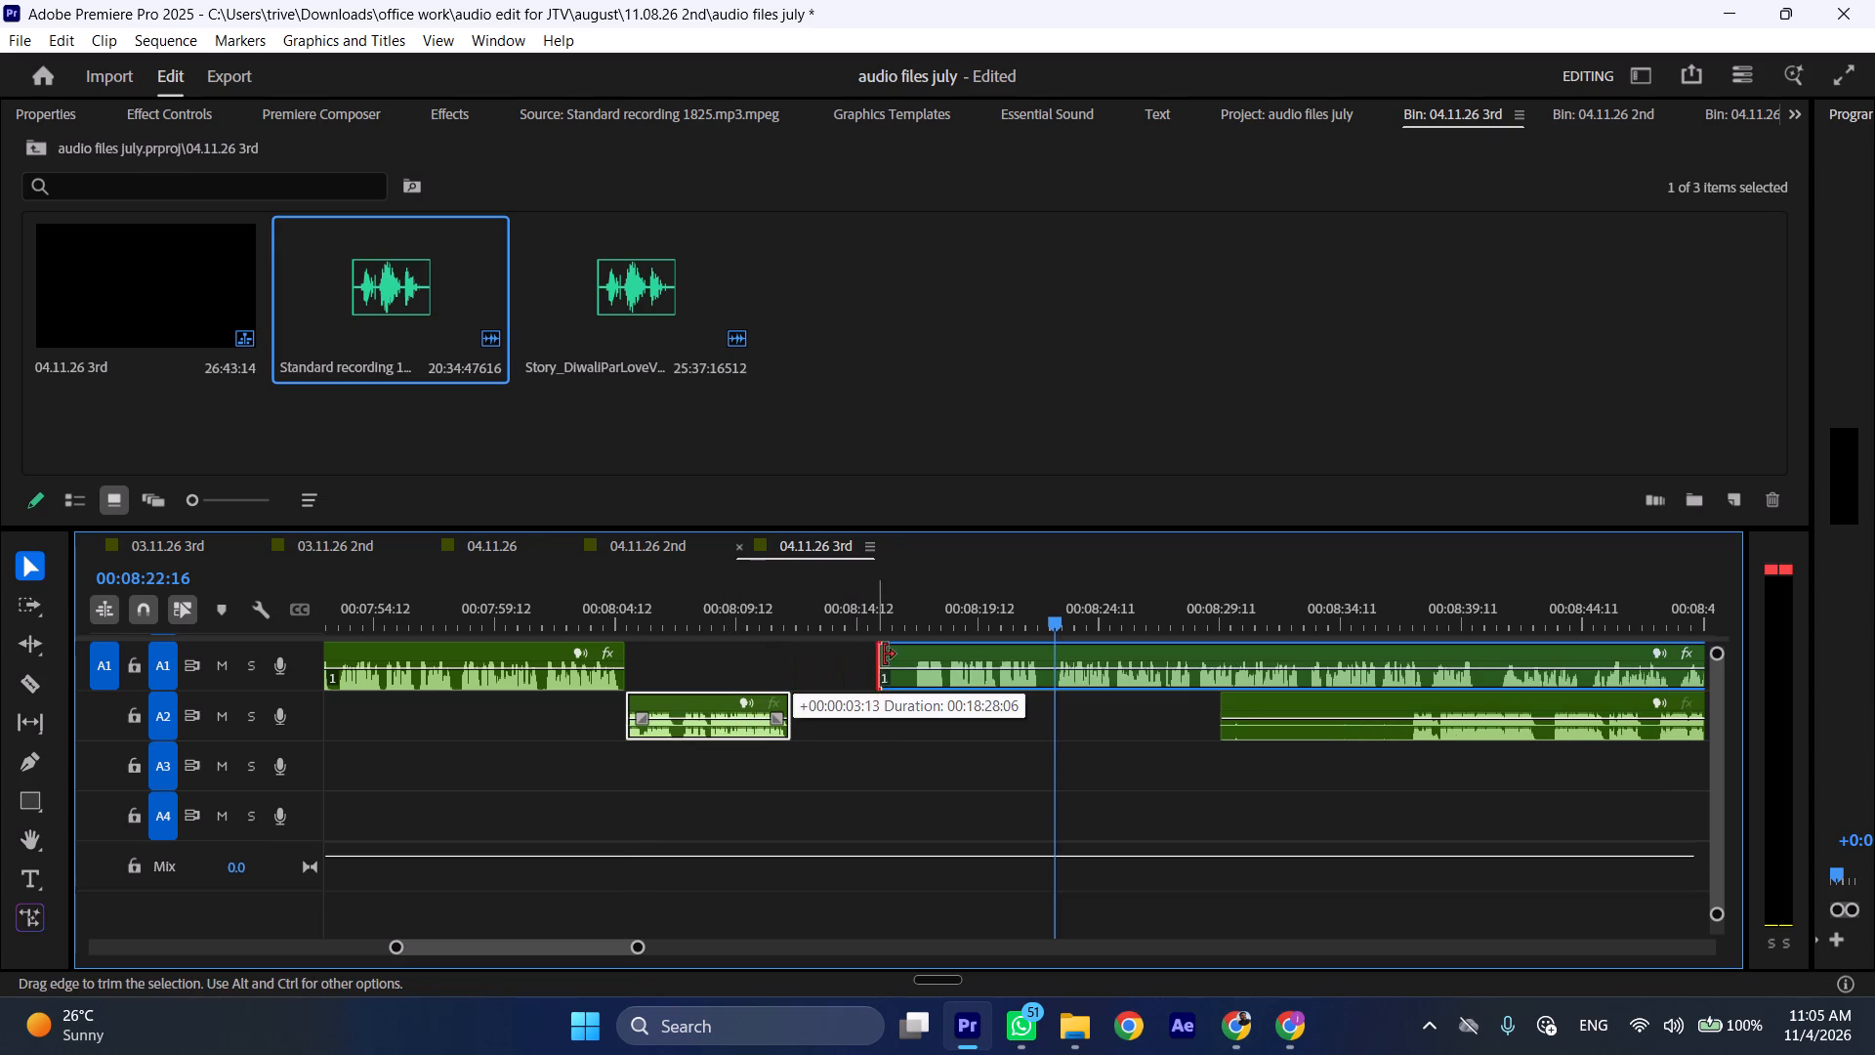
{"action": "left_click_drag", "start_coordinate": [884, 654], "coordinate": [909, 654]}
{"action": "left_click_drag", "start_coordinate": [953, 653], "coordinate": [847, 671]}
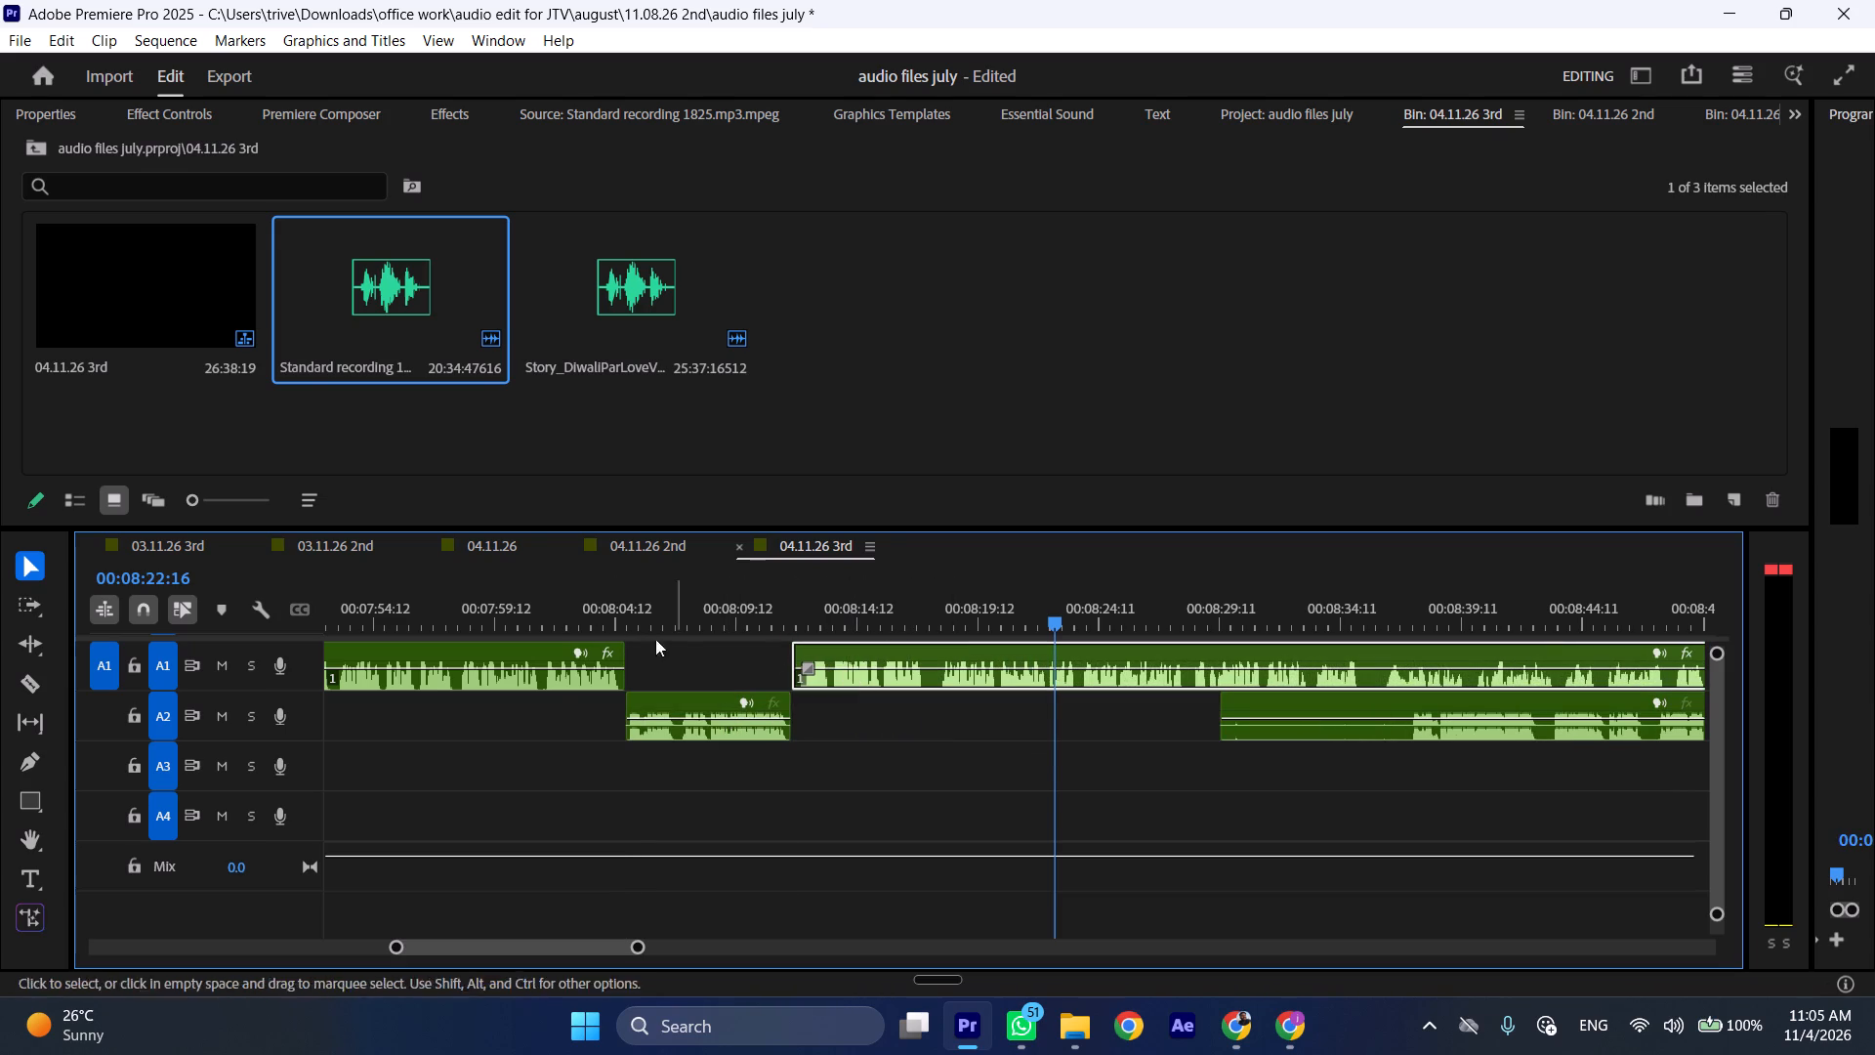
{"action": "left_click", "coordinate": [585, 620]}
{"action": "key", "text": "space"}
{"action": "type", "text": "l"}
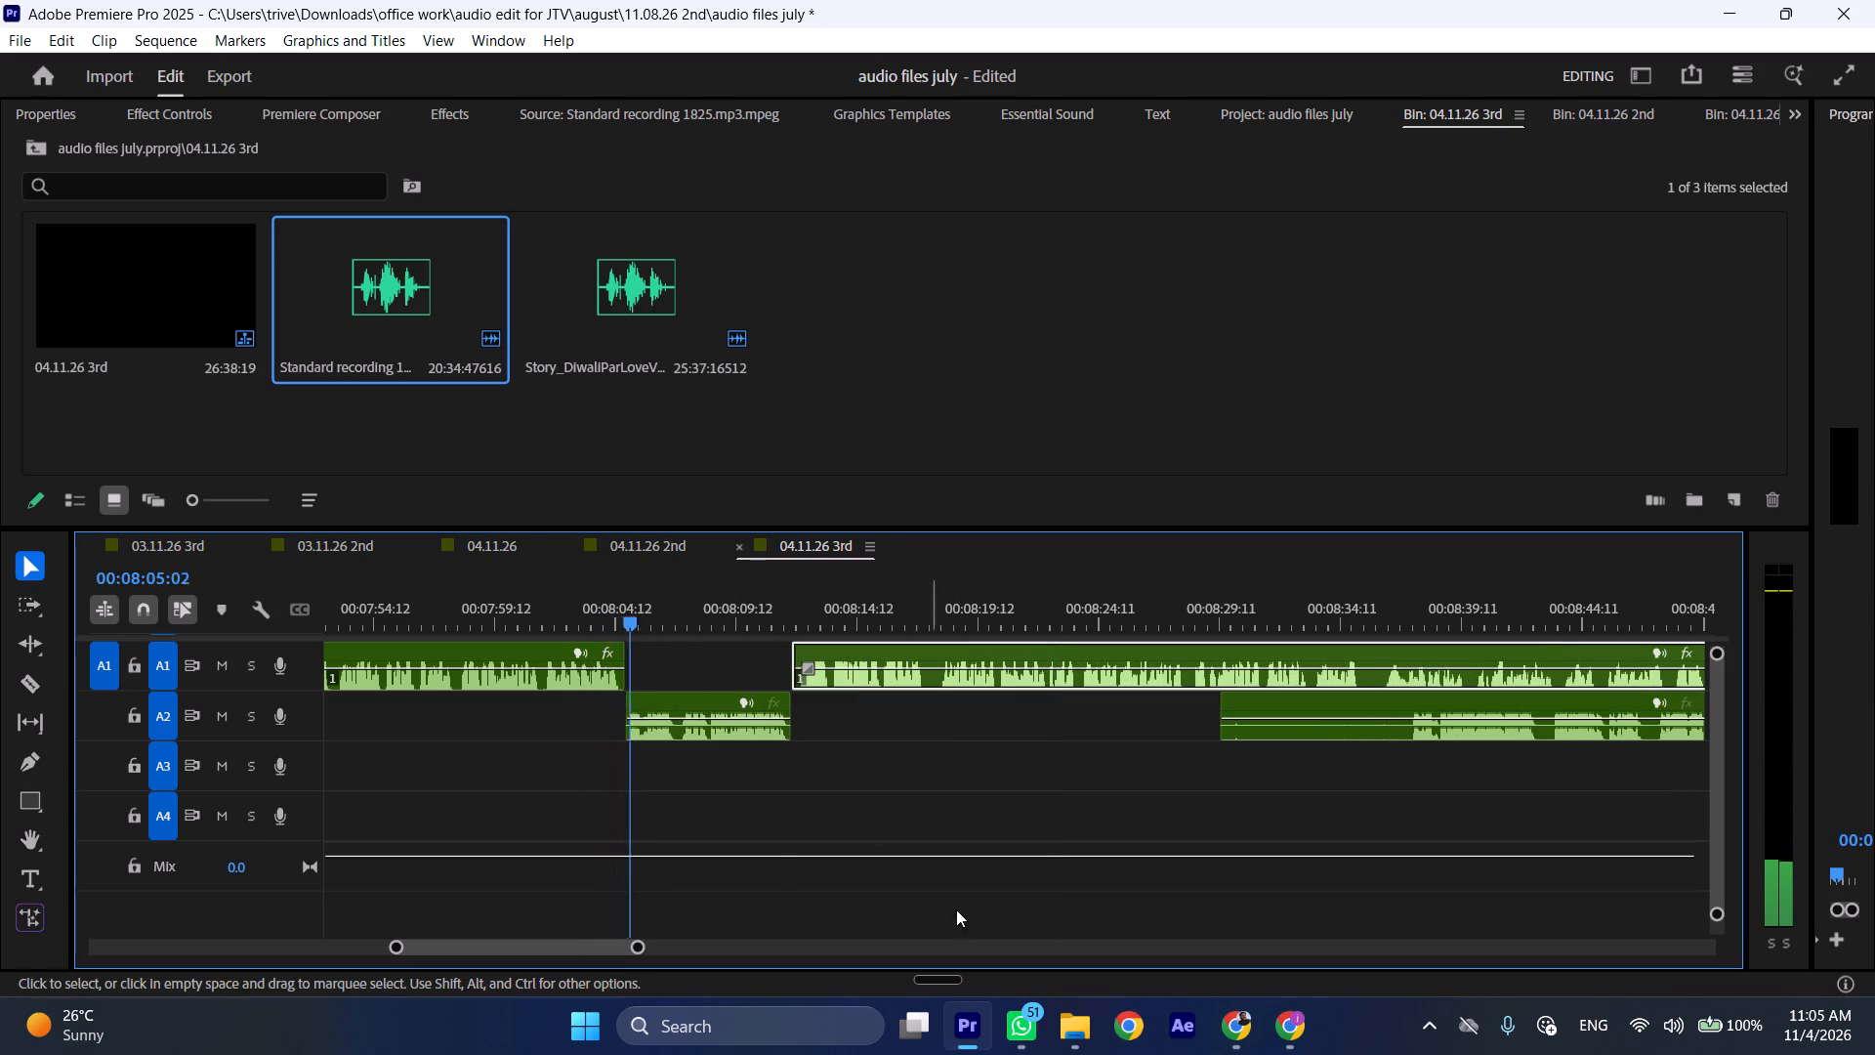
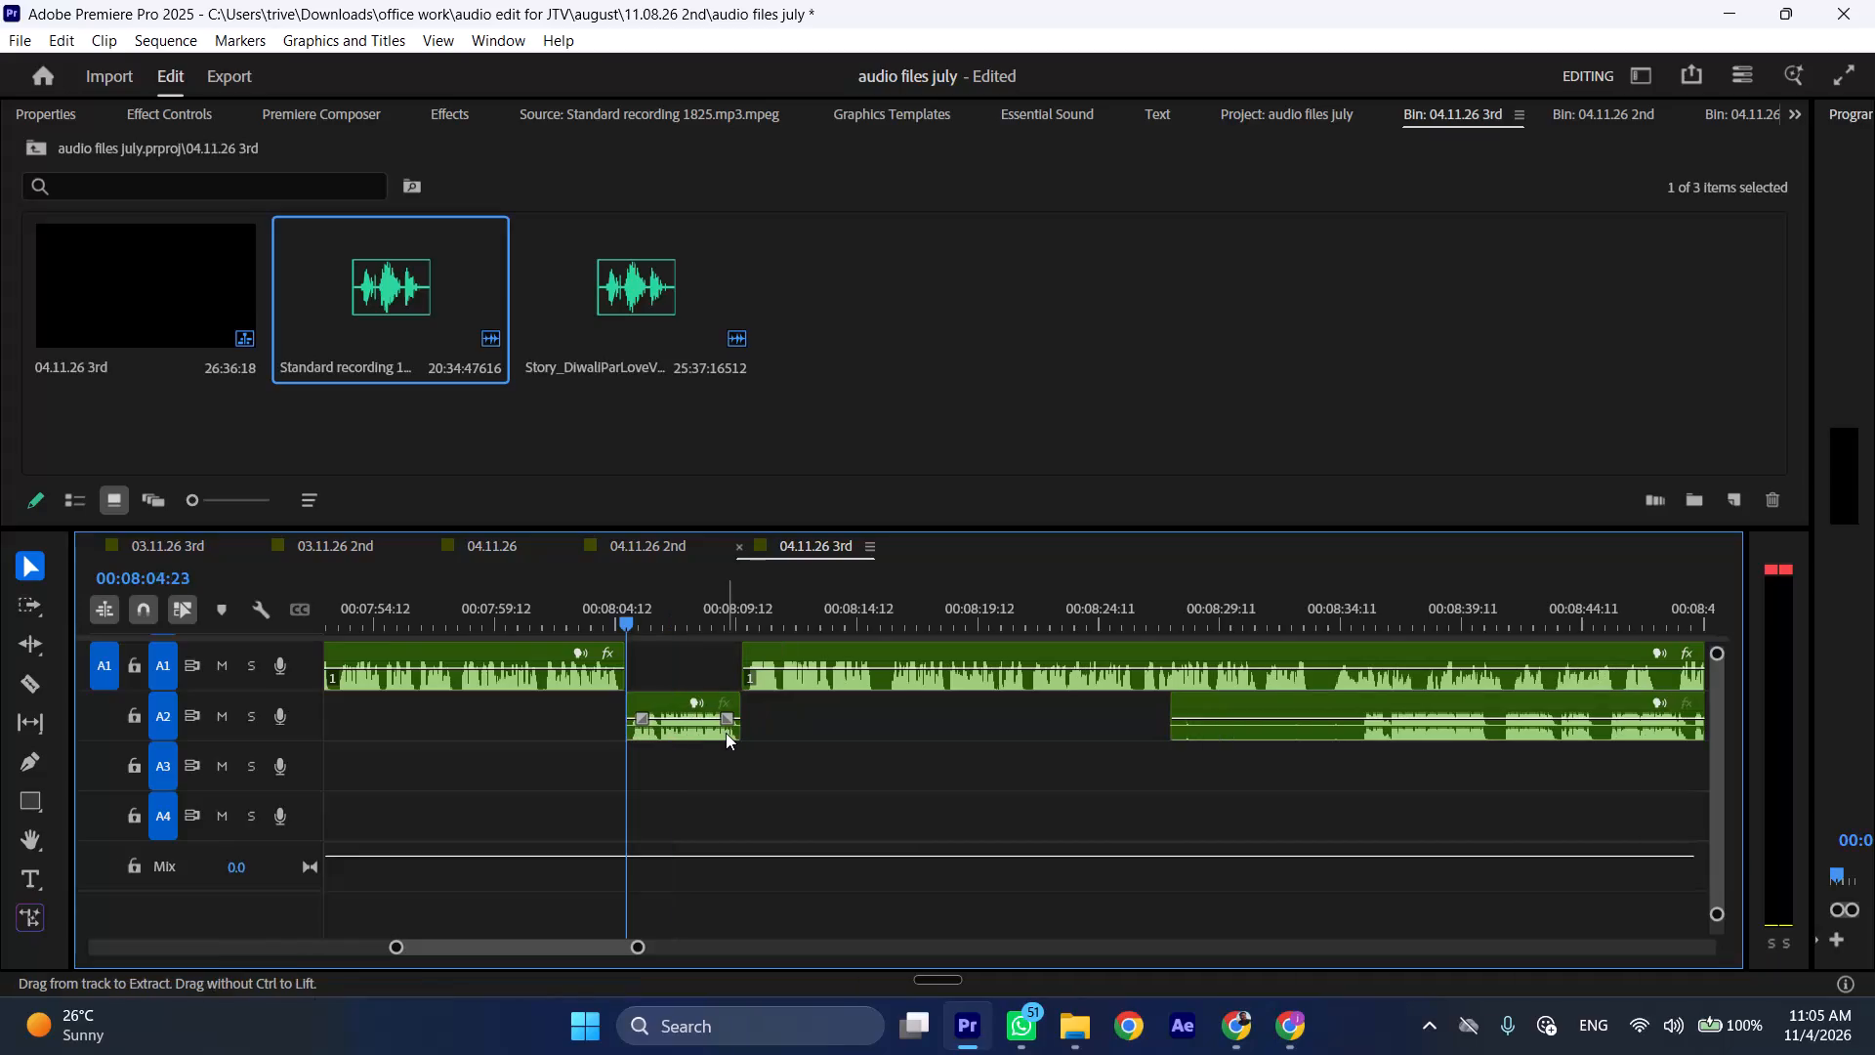
Shift the next A2 clip about 13 seconds later and trim about 7.5 seconds of silence from its start while playing the A2-to-A1 transition.
{"action": "key", "text": "space"}
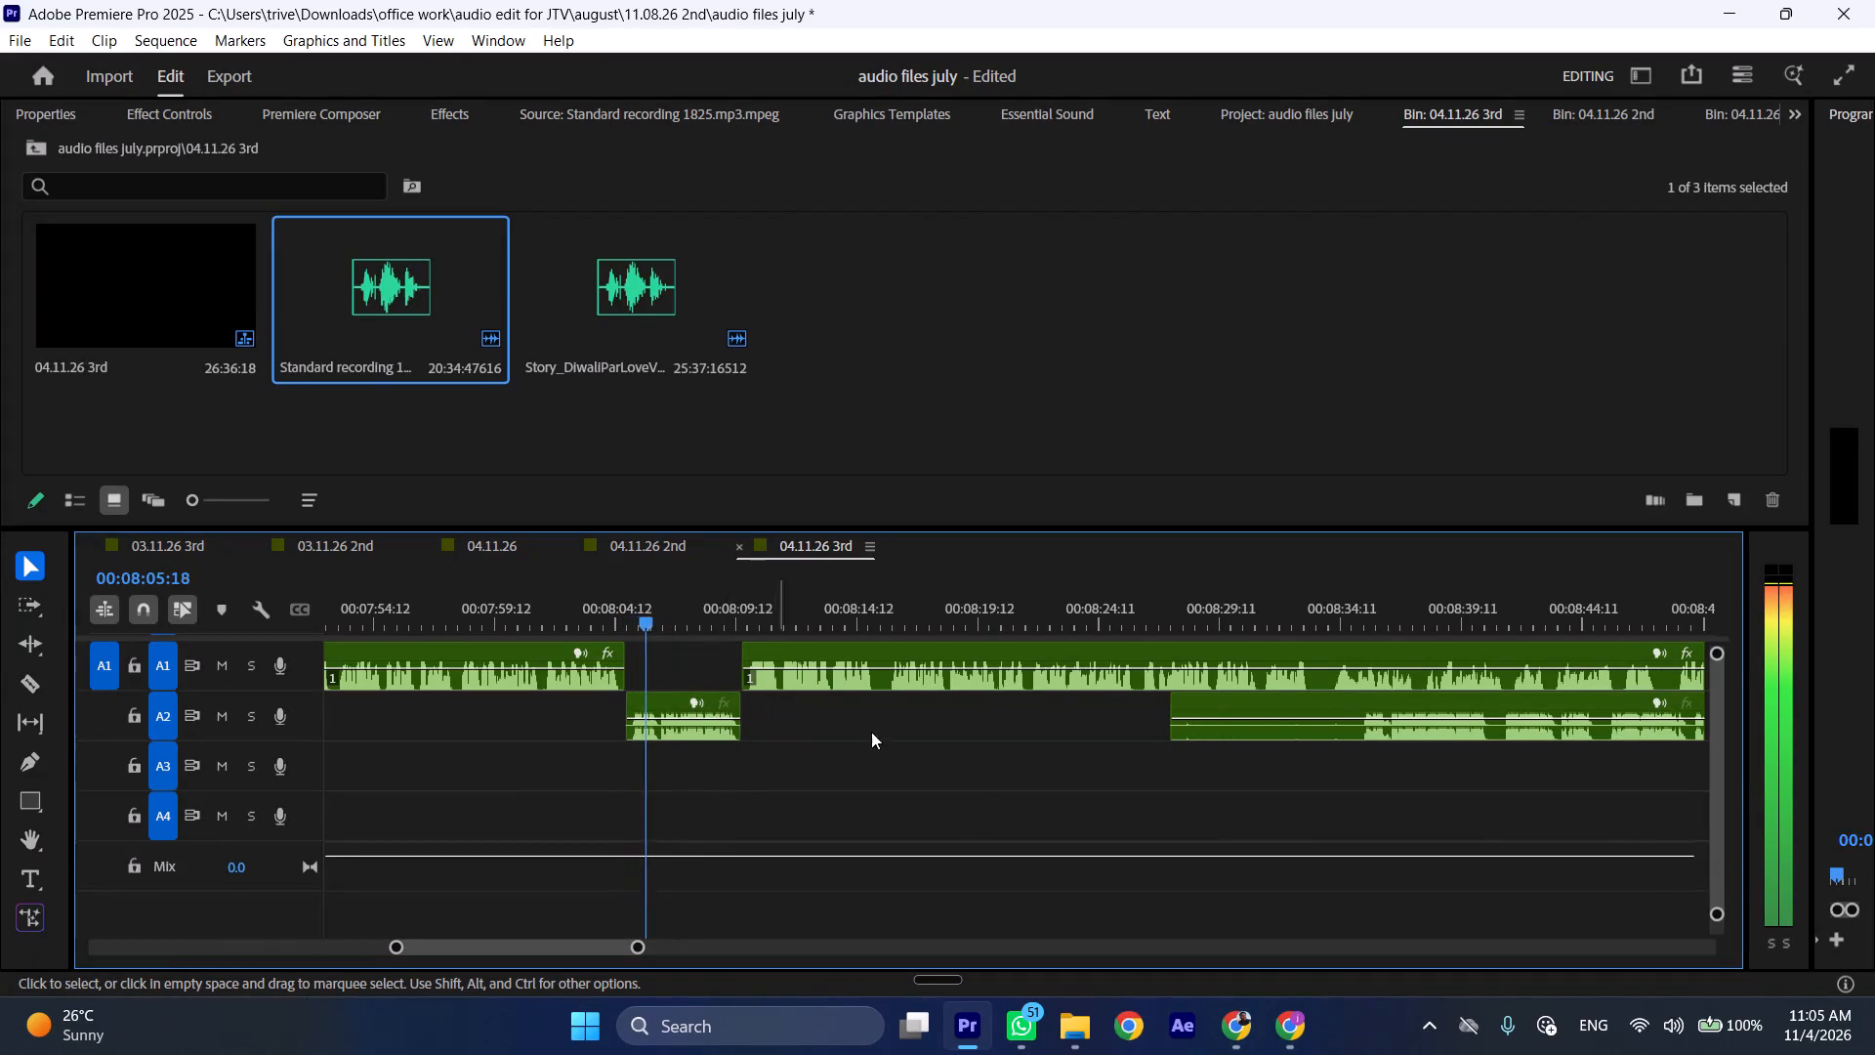
{"action": "scroll", "coordinate": [1119, 721], "scroll_direction": "down", "scroll_amount": 4}
{"action": "left_click_drag", "start_coordinate": [1043, 700], "coordinate": [1161, 704]}
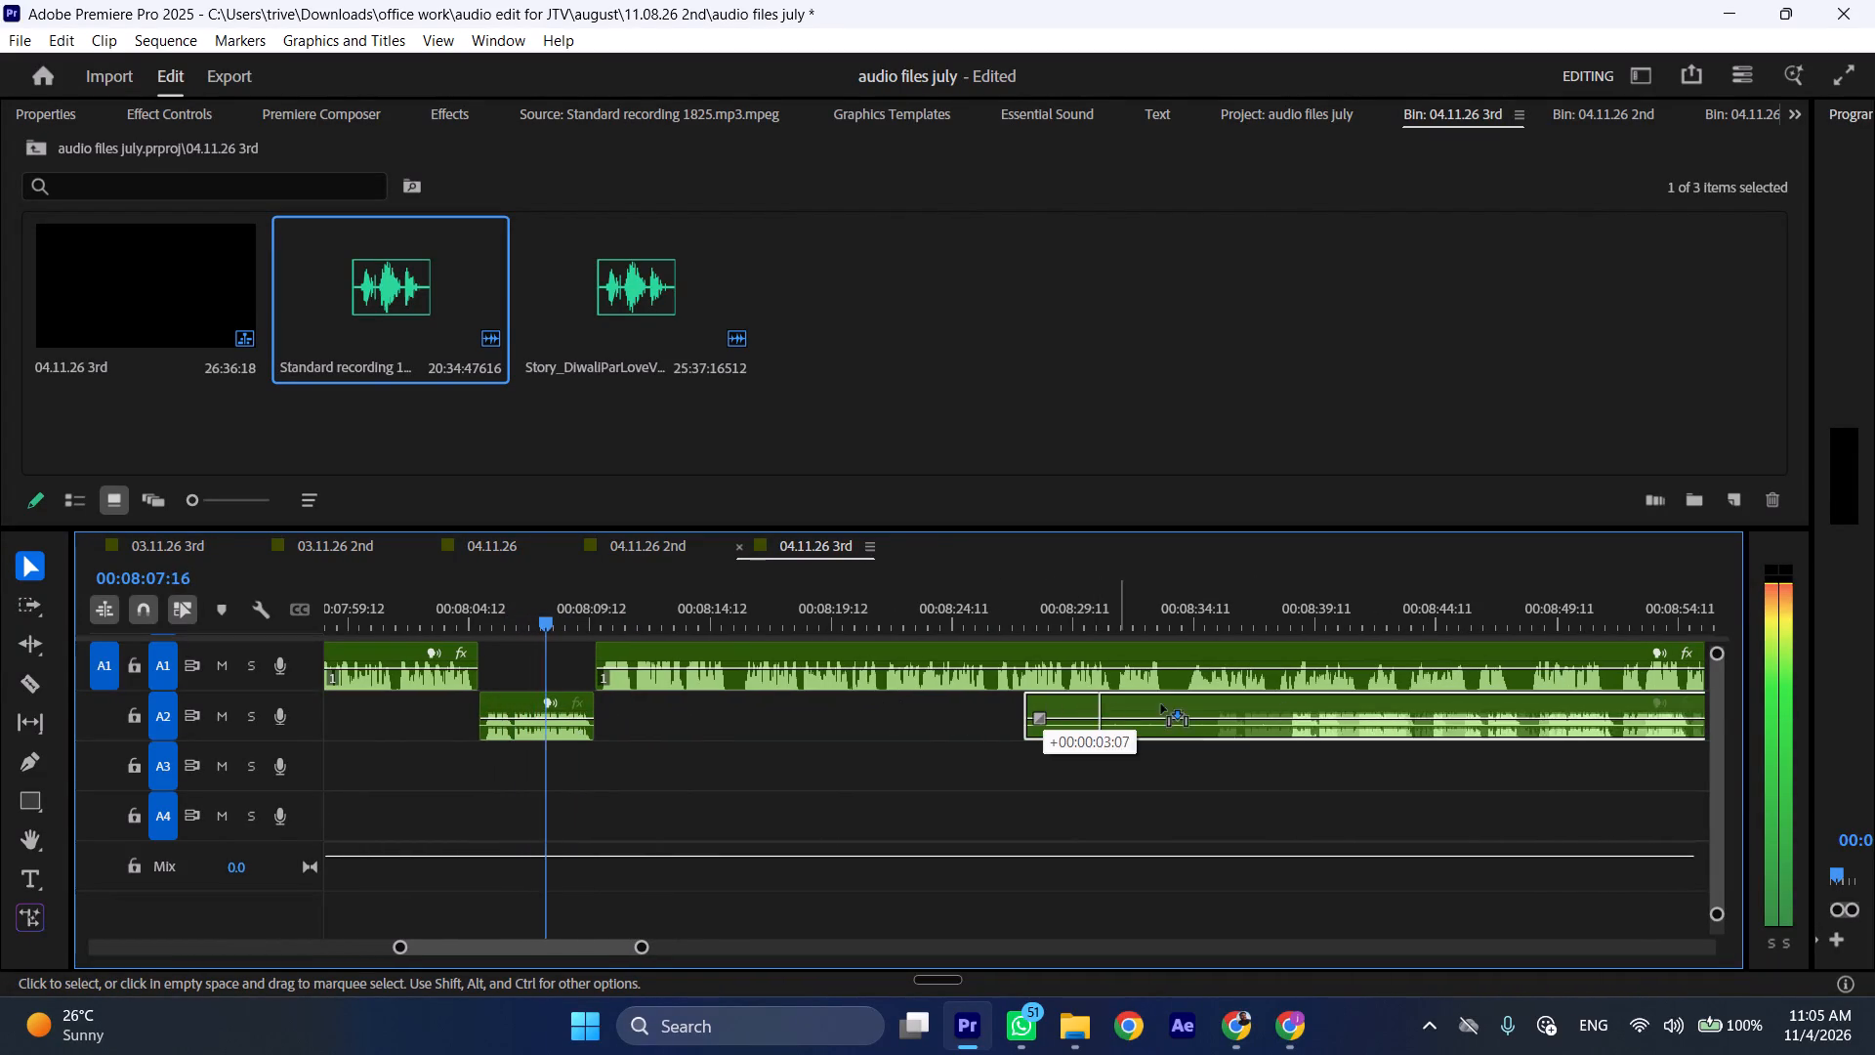
{"action": "left_click_drag", "start_coordinate": [1161, 704], "coordinate": [1354, 704]}
{"action": "left_click_drag", "start_coordinate": [1336, 707], "coordinate": [1520, 703]}
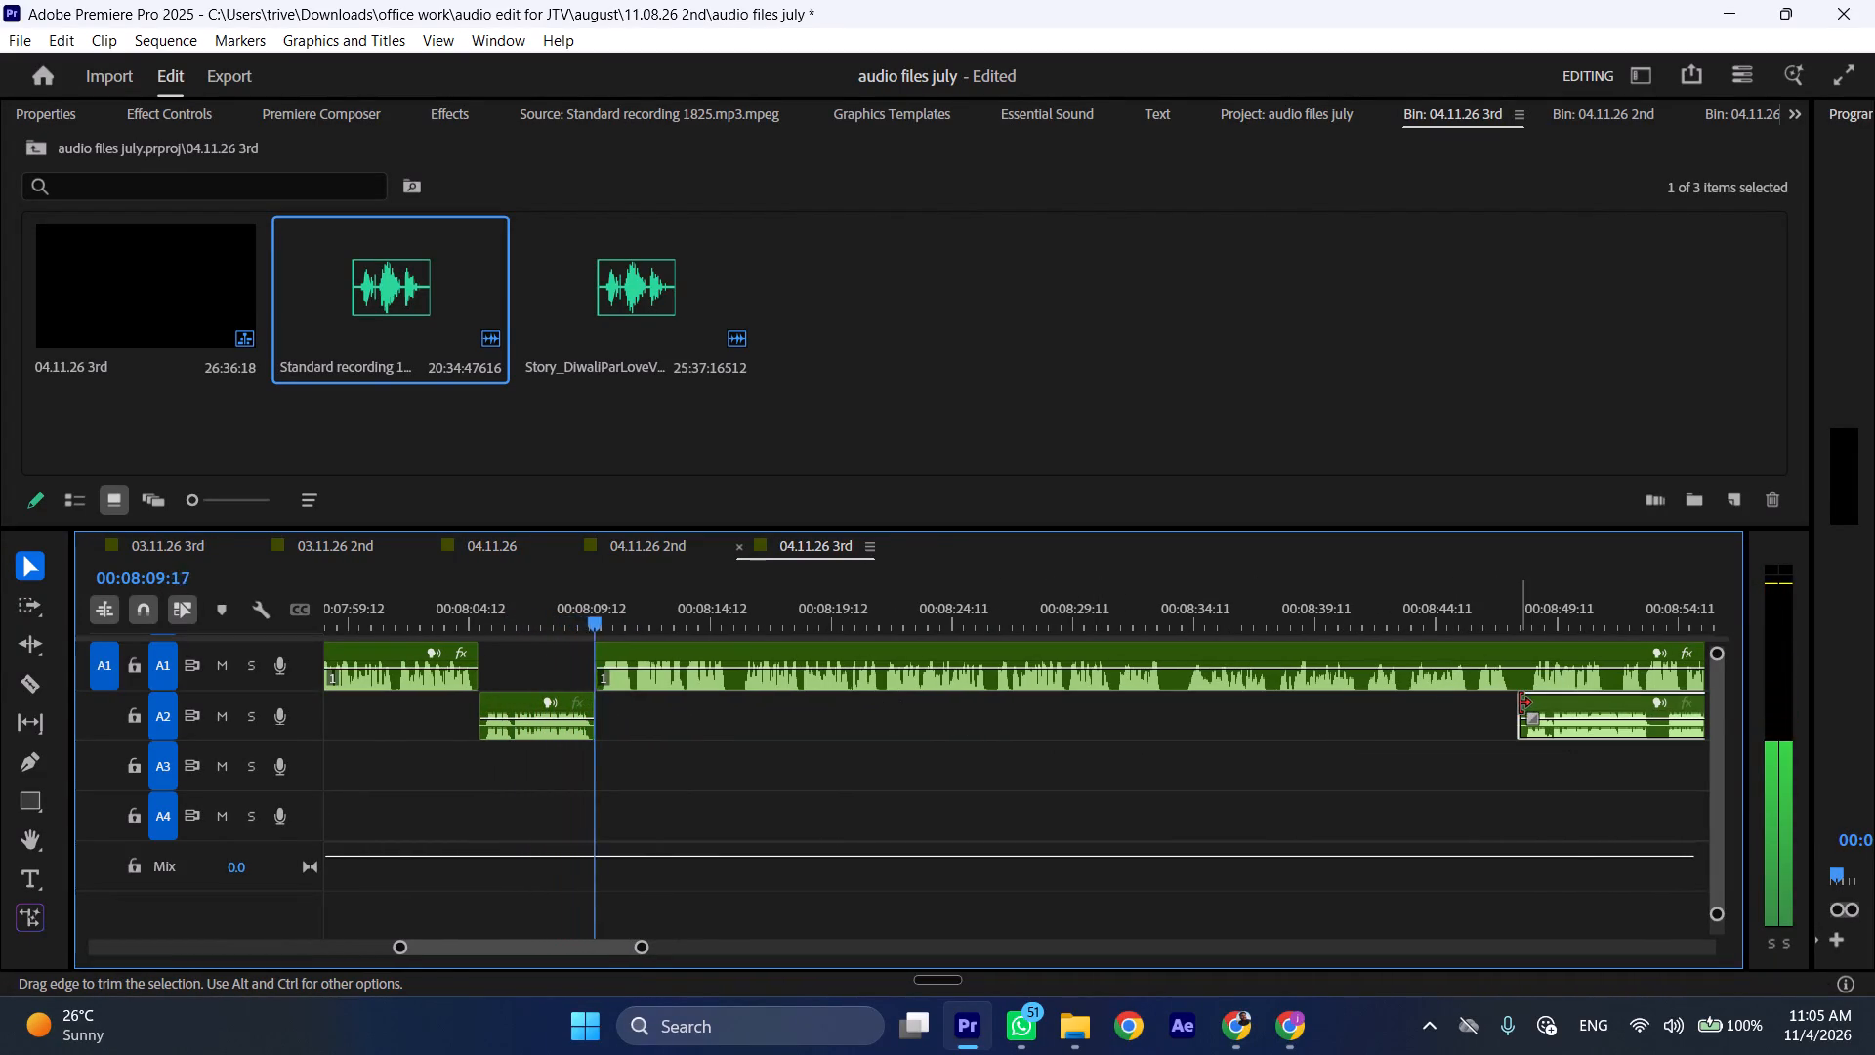
{"action": "key", "text": "l"}
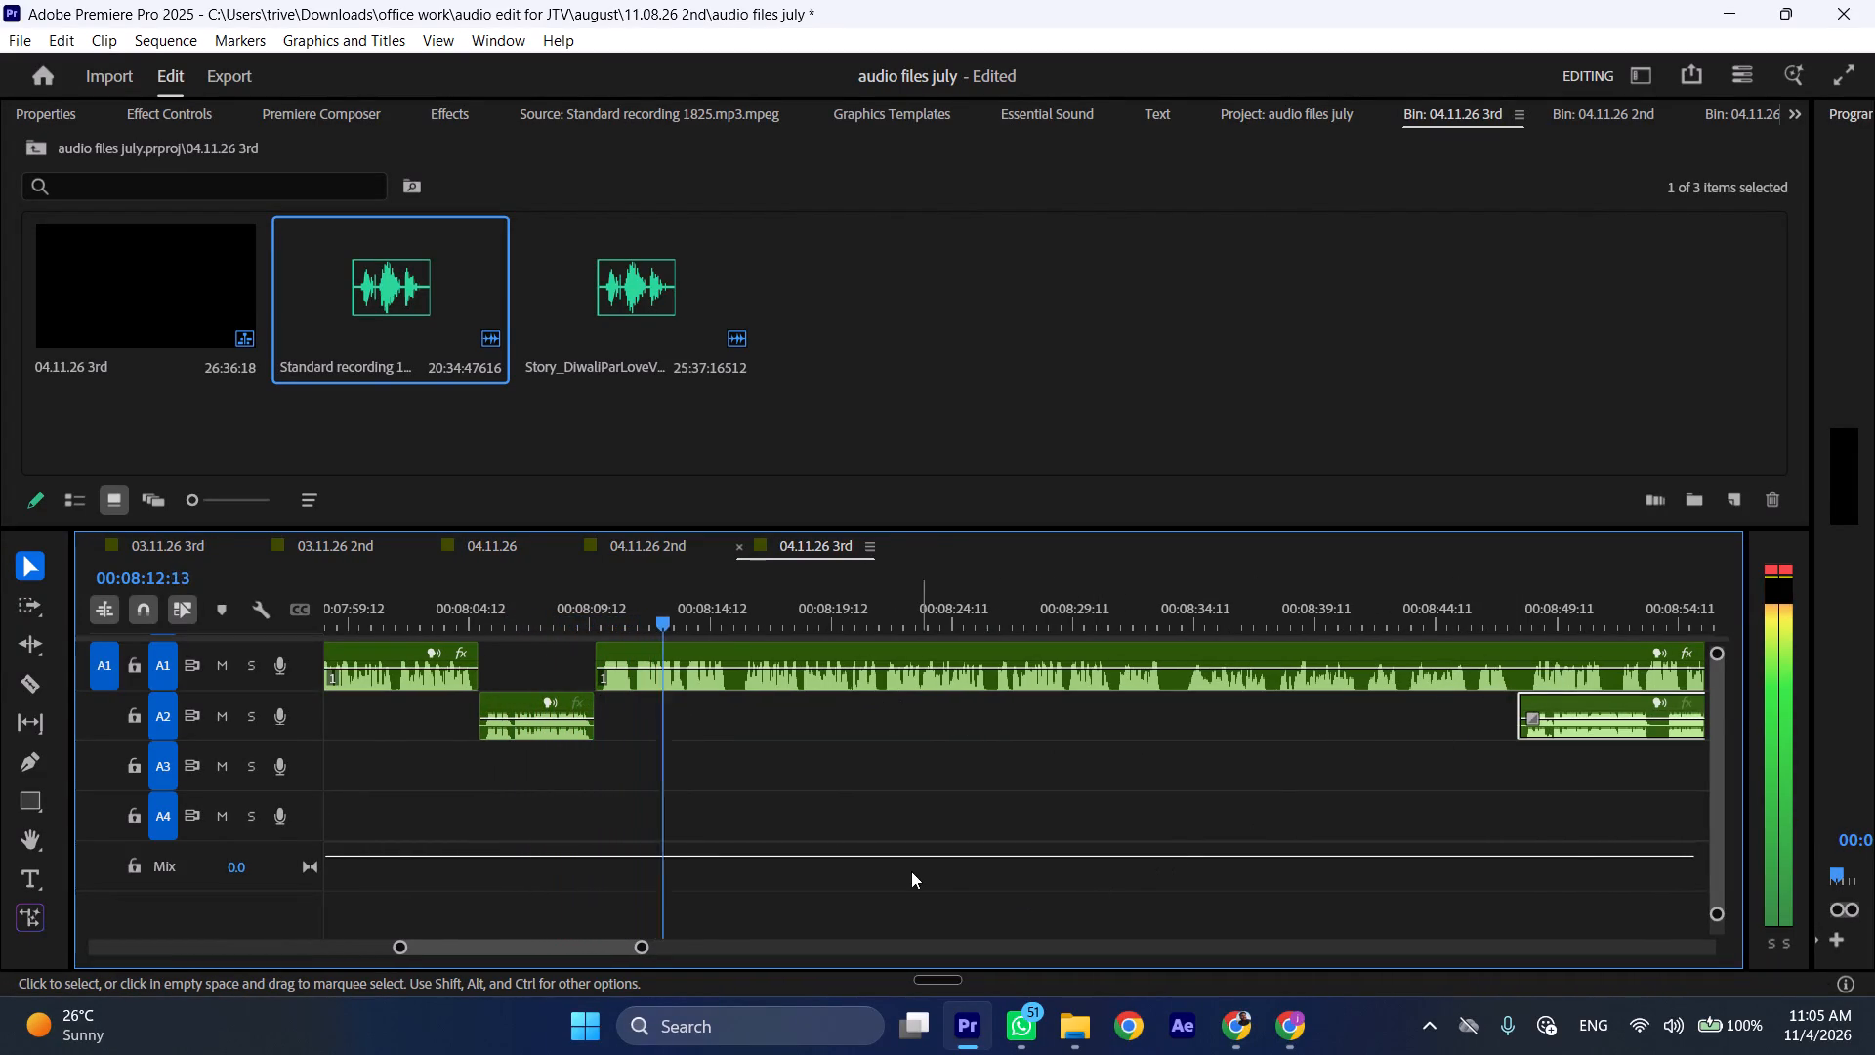
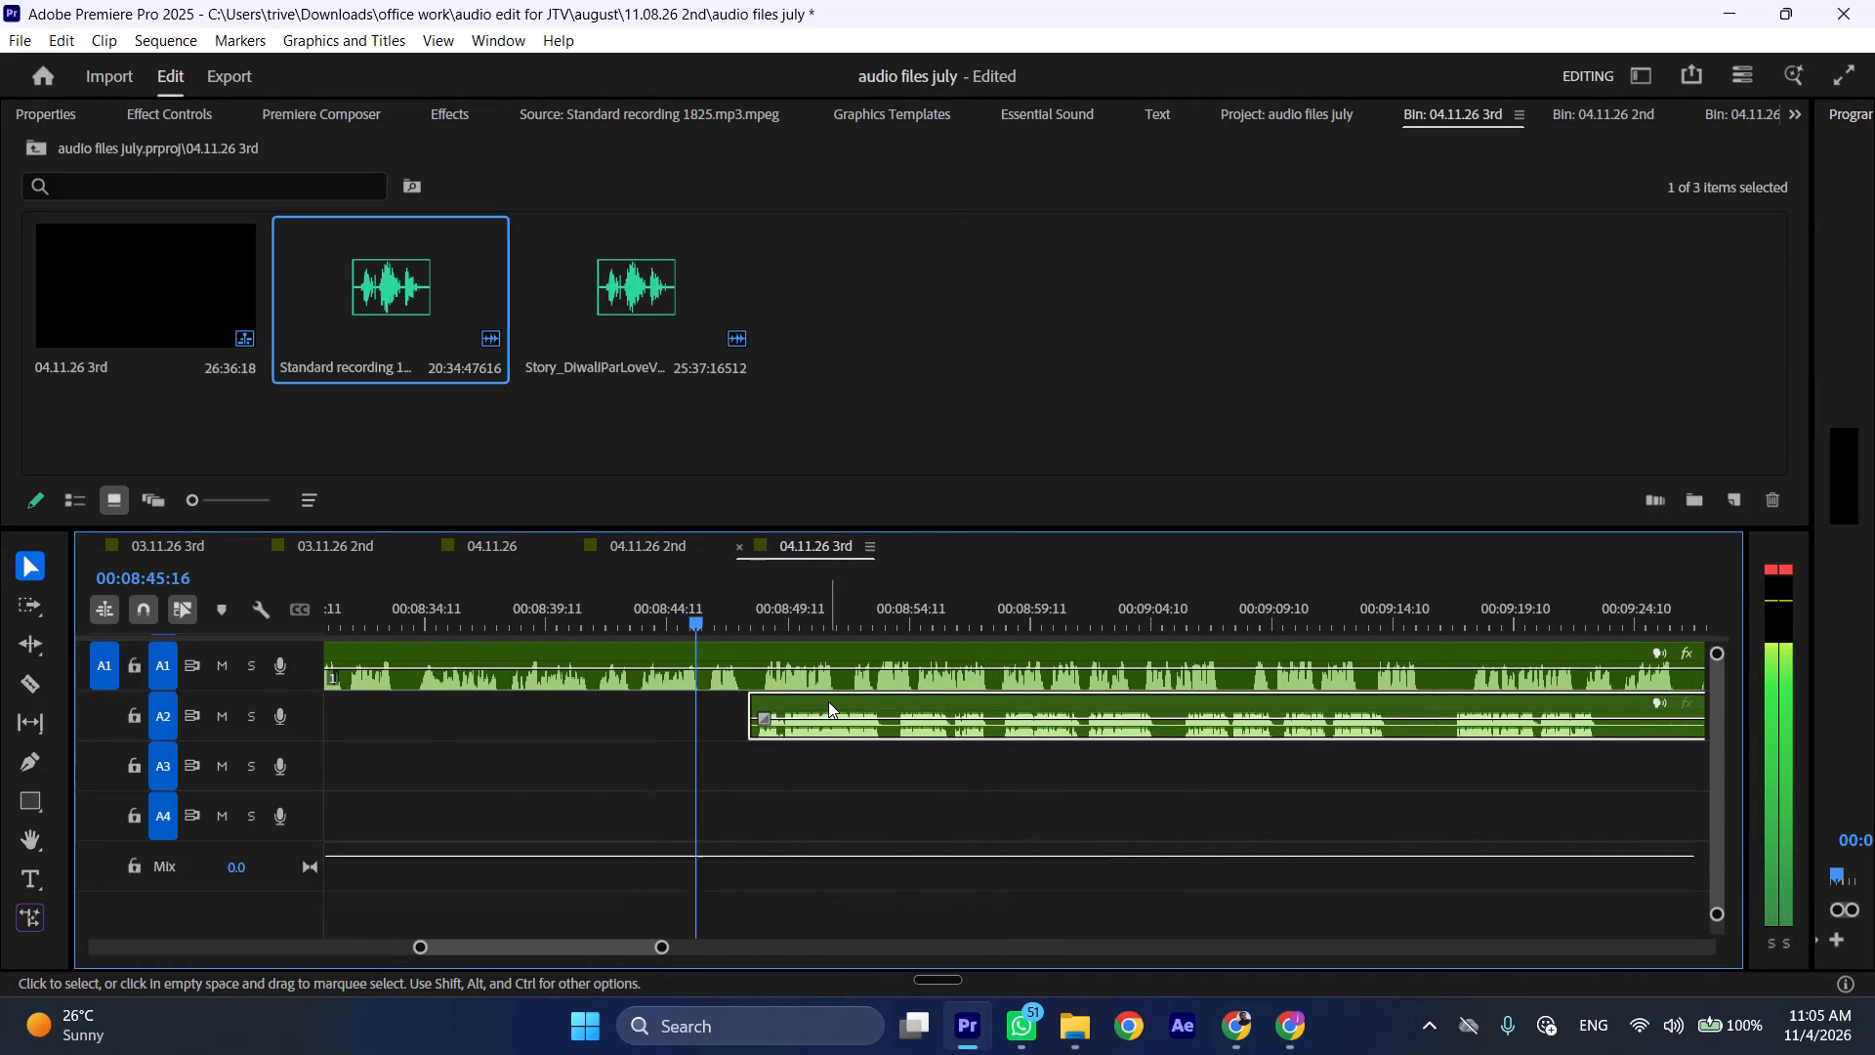
Move the selected A2 clip about 30 seconds later so it starts near 00:09:17, under the continuing A1 narration.
{"action": "left_click_drag", "start_coordinate": [828, 701], "coordinate": [1549, 712]}
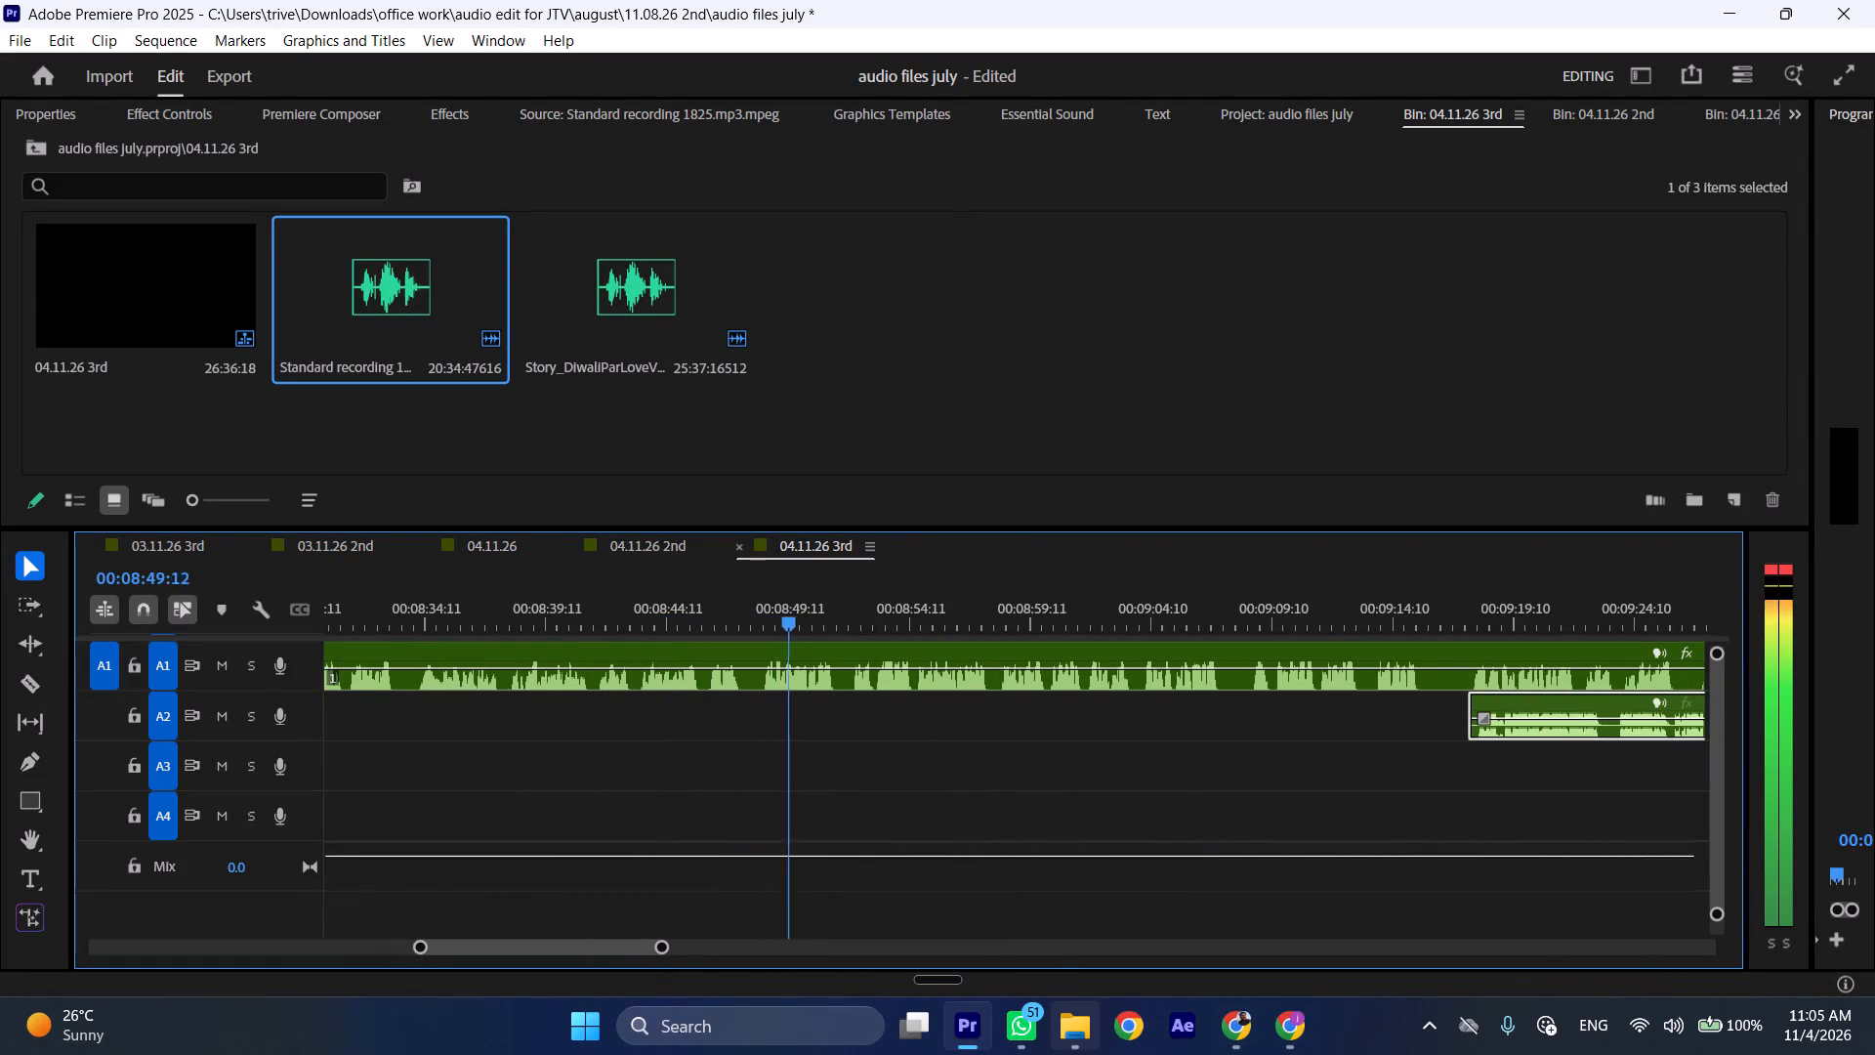
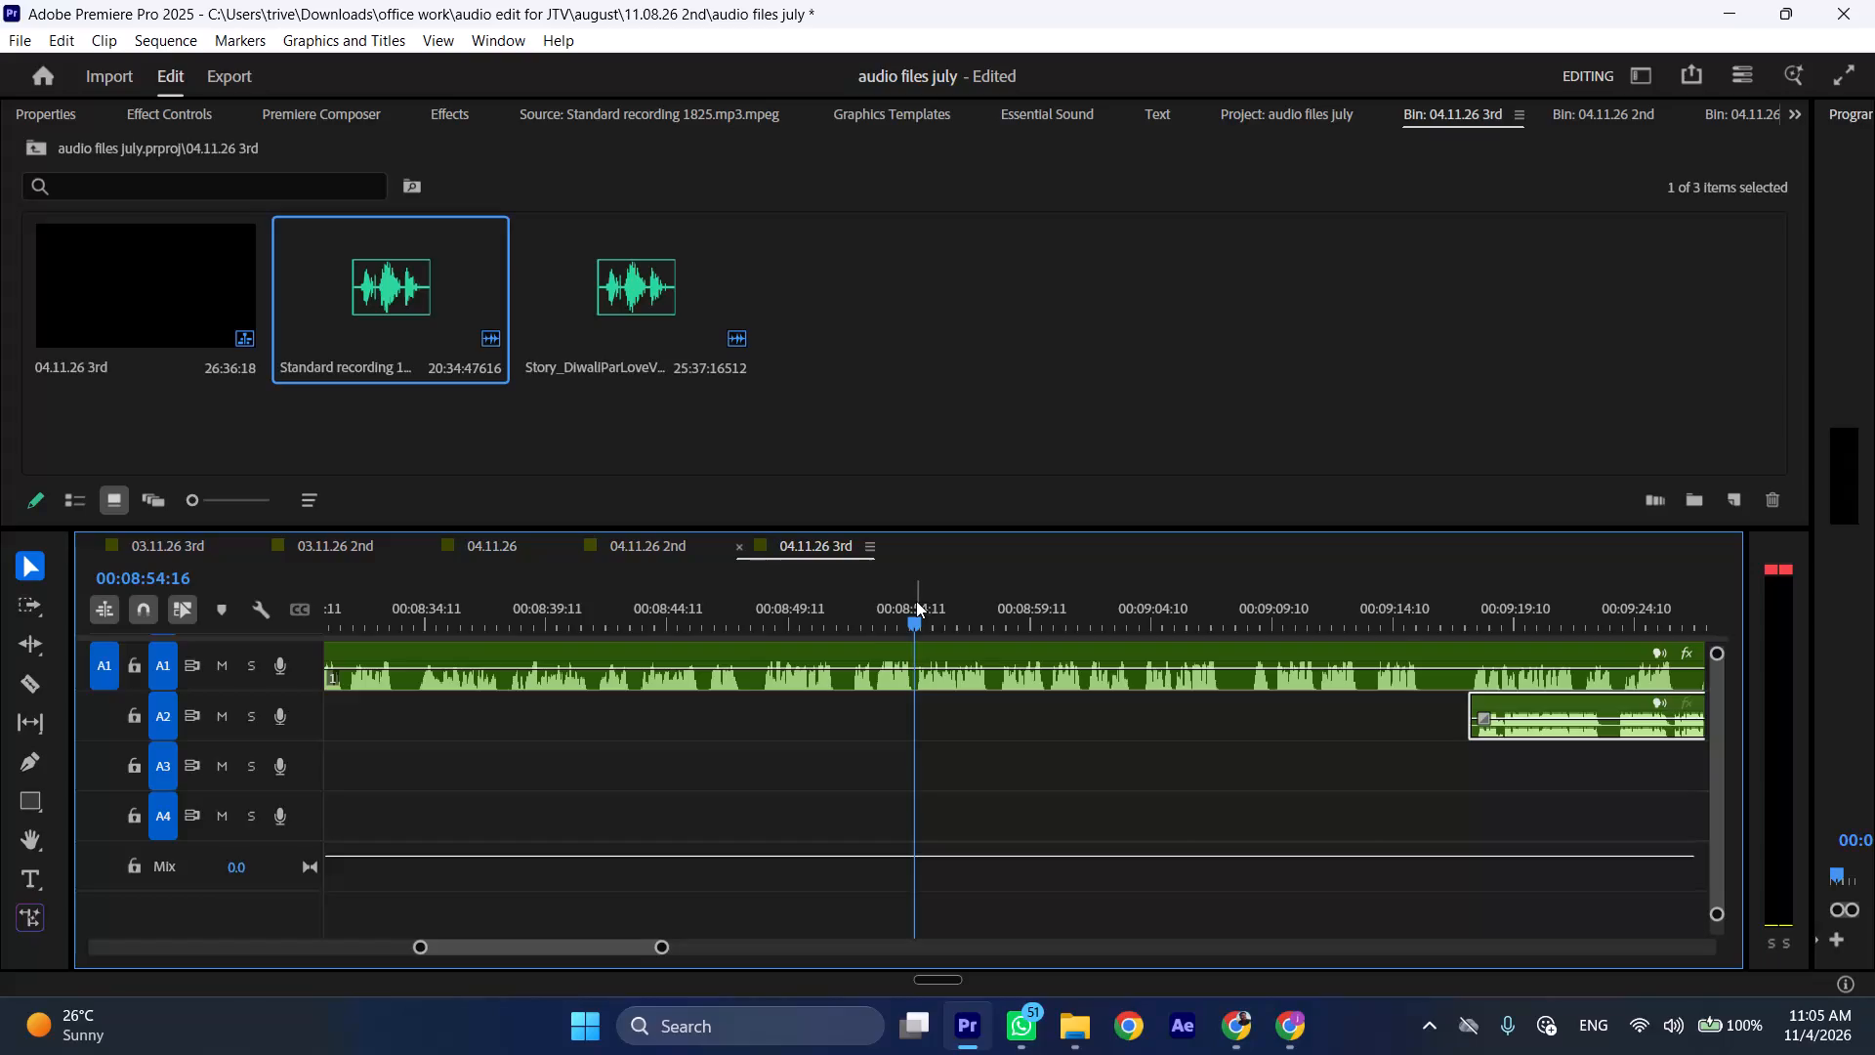
Cut out about 3.5 seconds of the A1 narration starting at 00:08:54:16 and close the gap.
{"action": "left_click_drag", "start_coordinate": [980, 610], "coordinate": [990, 611]}
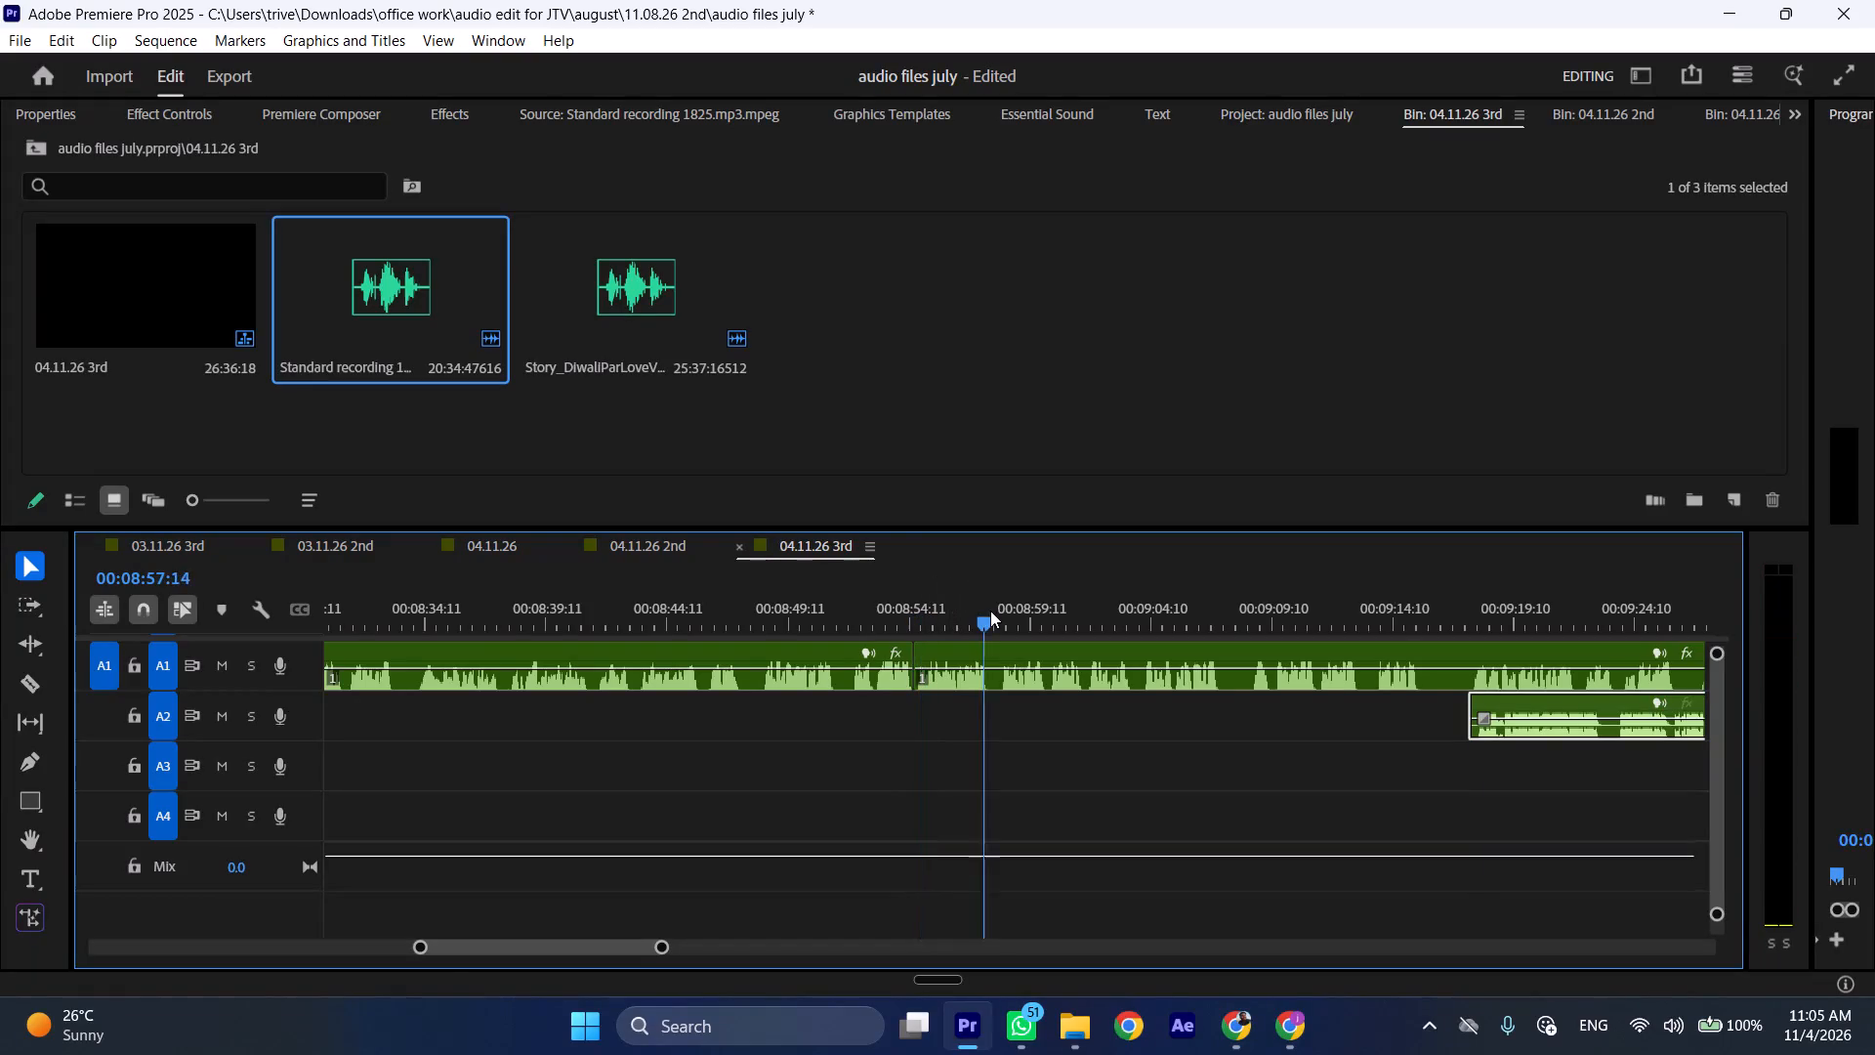
{"action": "left_click_drag", "start_coordinate": [990, 611], "coordinate": [1003, 613]}
{"action": "left_click", "coordinate": [1028, 658]}
{"action": "key", "text": "shift+c"}
{"action": "key", "text": "ctrl+shift+d"}
Play the A1 narration on from the new cut and move the A2 clip later in the timeline, under the continuing narration.
{"action": "key", "text": "space"}
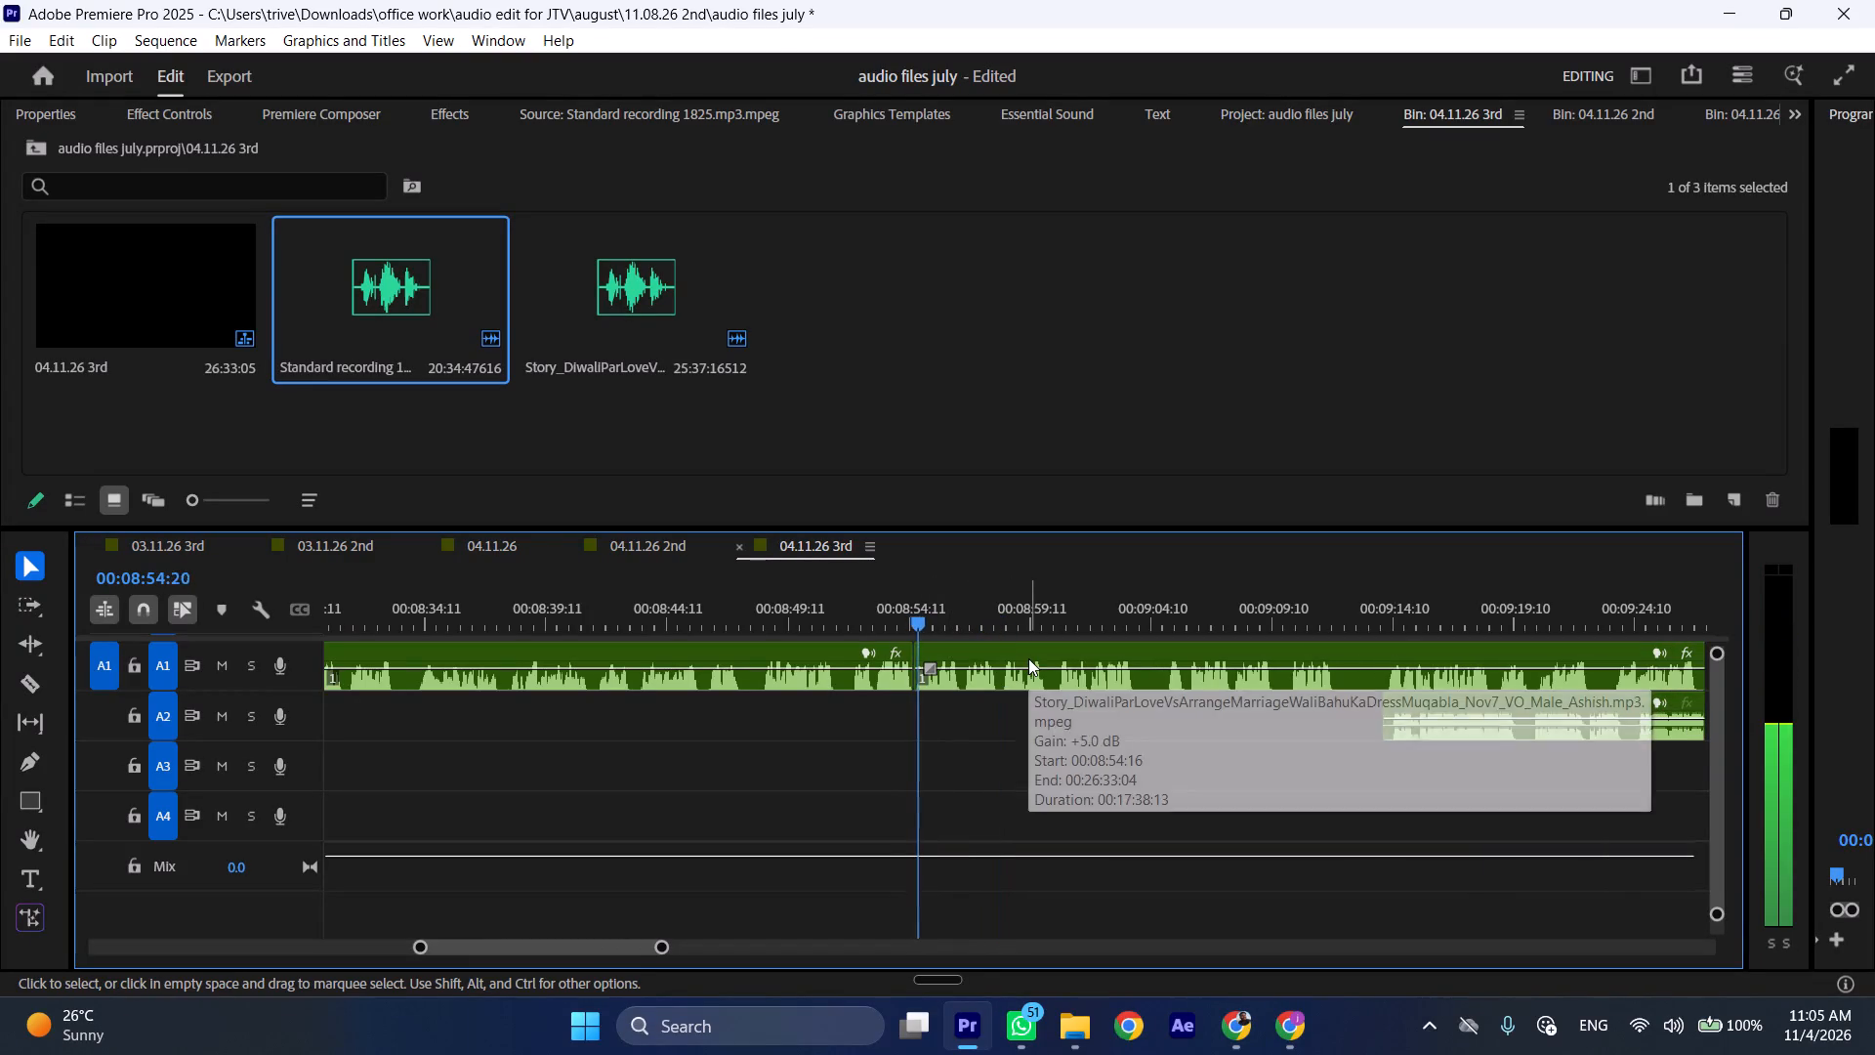
{"action": "type", "text": "l"}
{"action": "left_click_drag", "start_coordinate": [1420, 704], "coordinate": [1710, 708]}
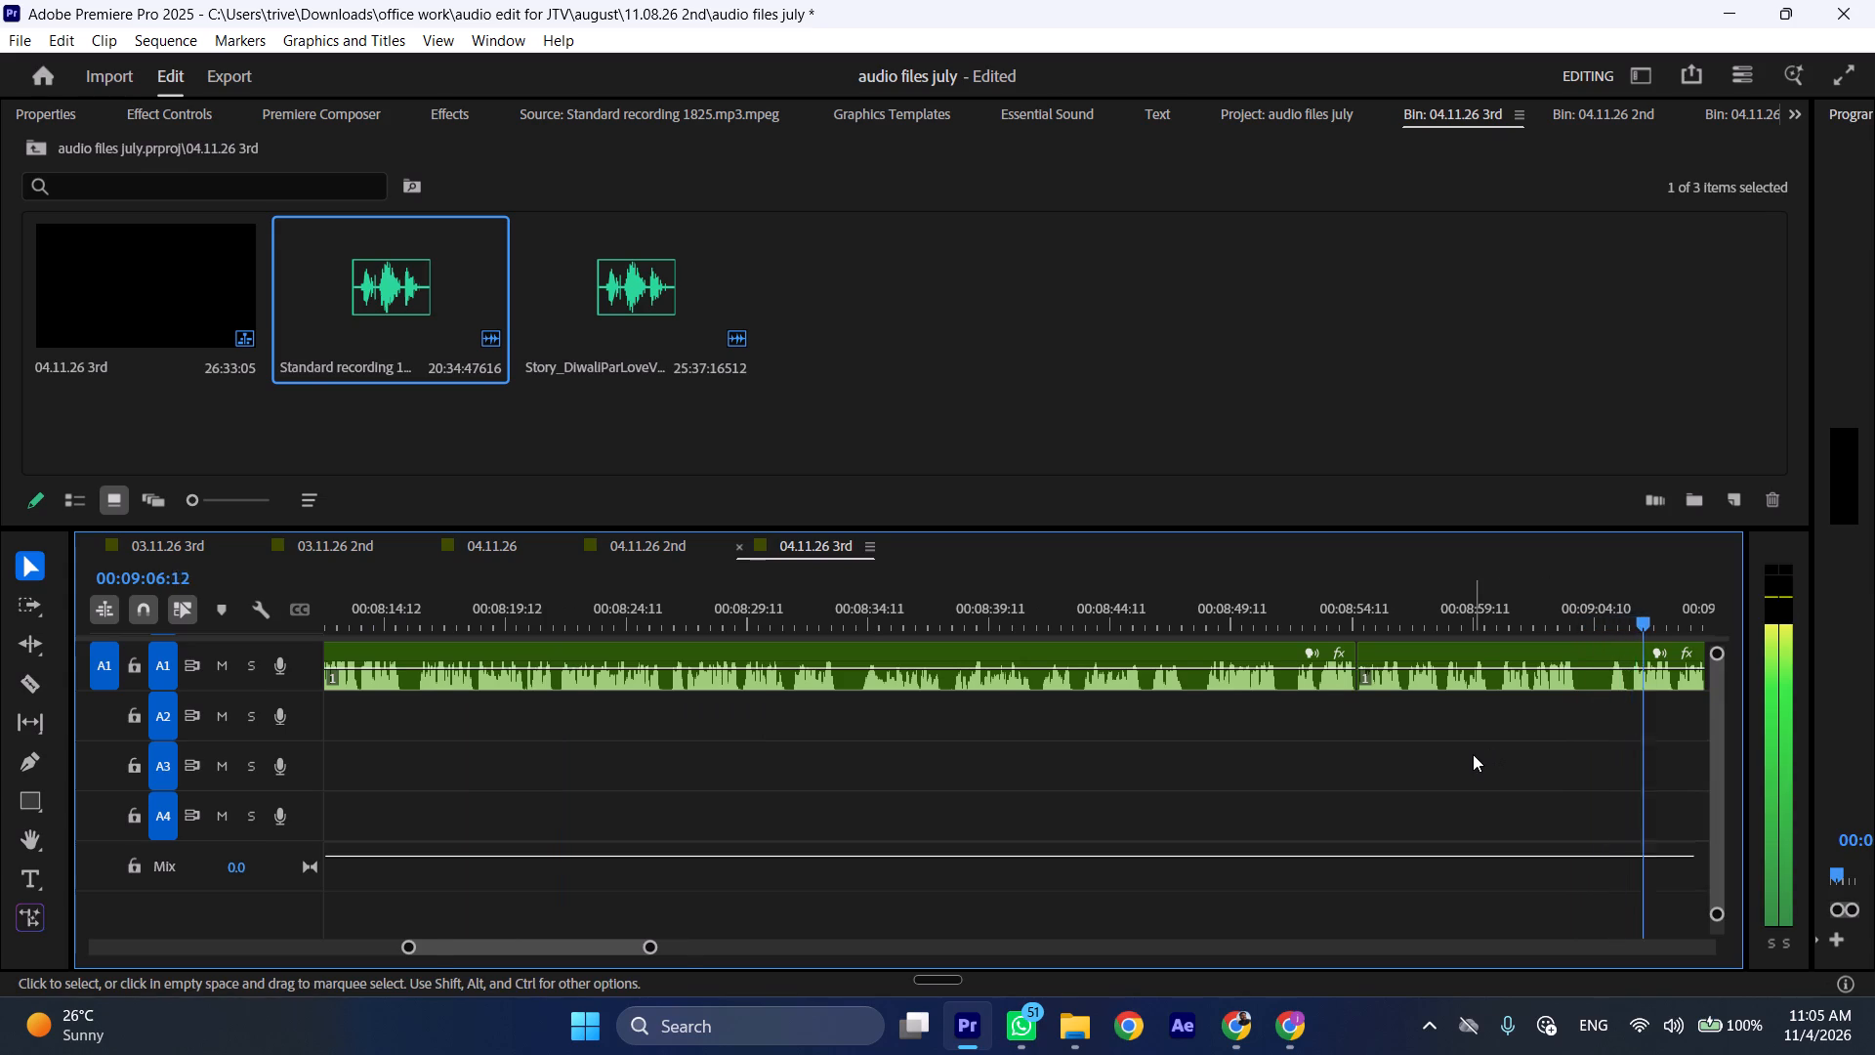
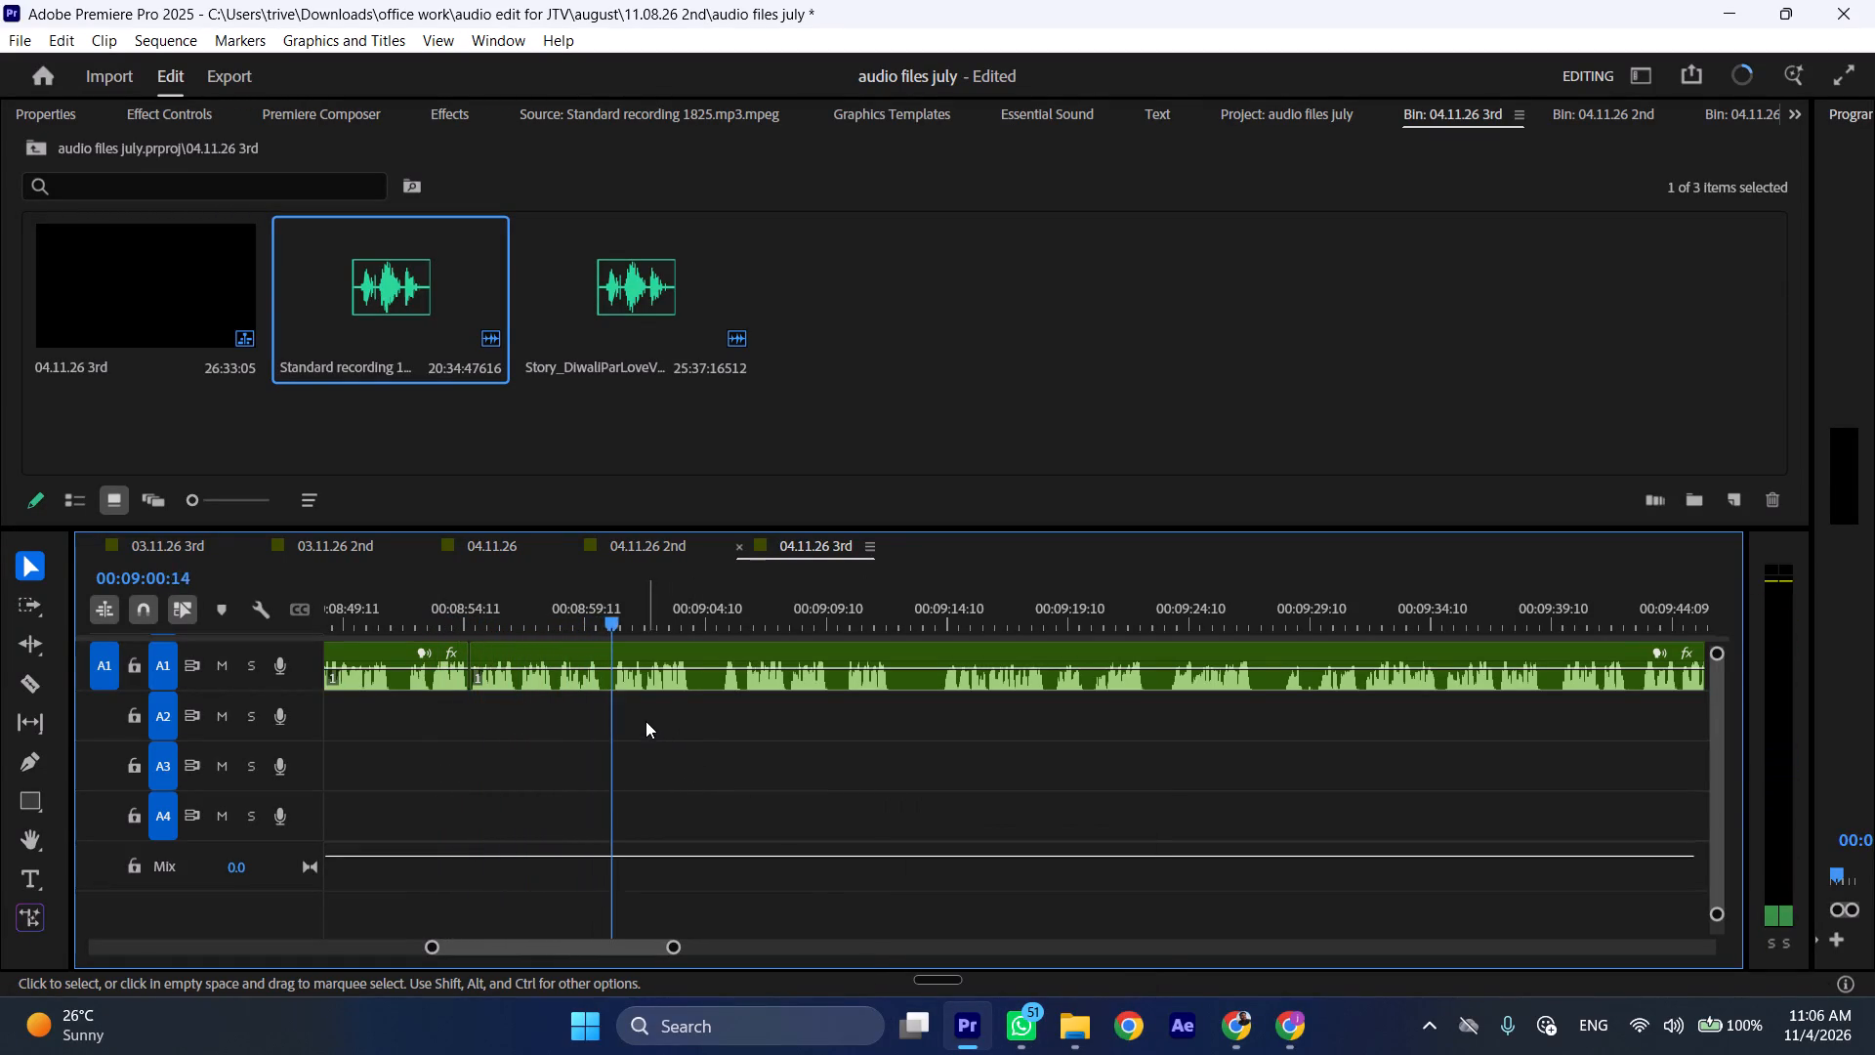
Cut out about 2 seconds of the A1 narration starting at 00:08:58:08 and close the gap.
{"action": "left_click", "coordinate": [557, 609]}
{"action": "key", "text": "shift+c"}
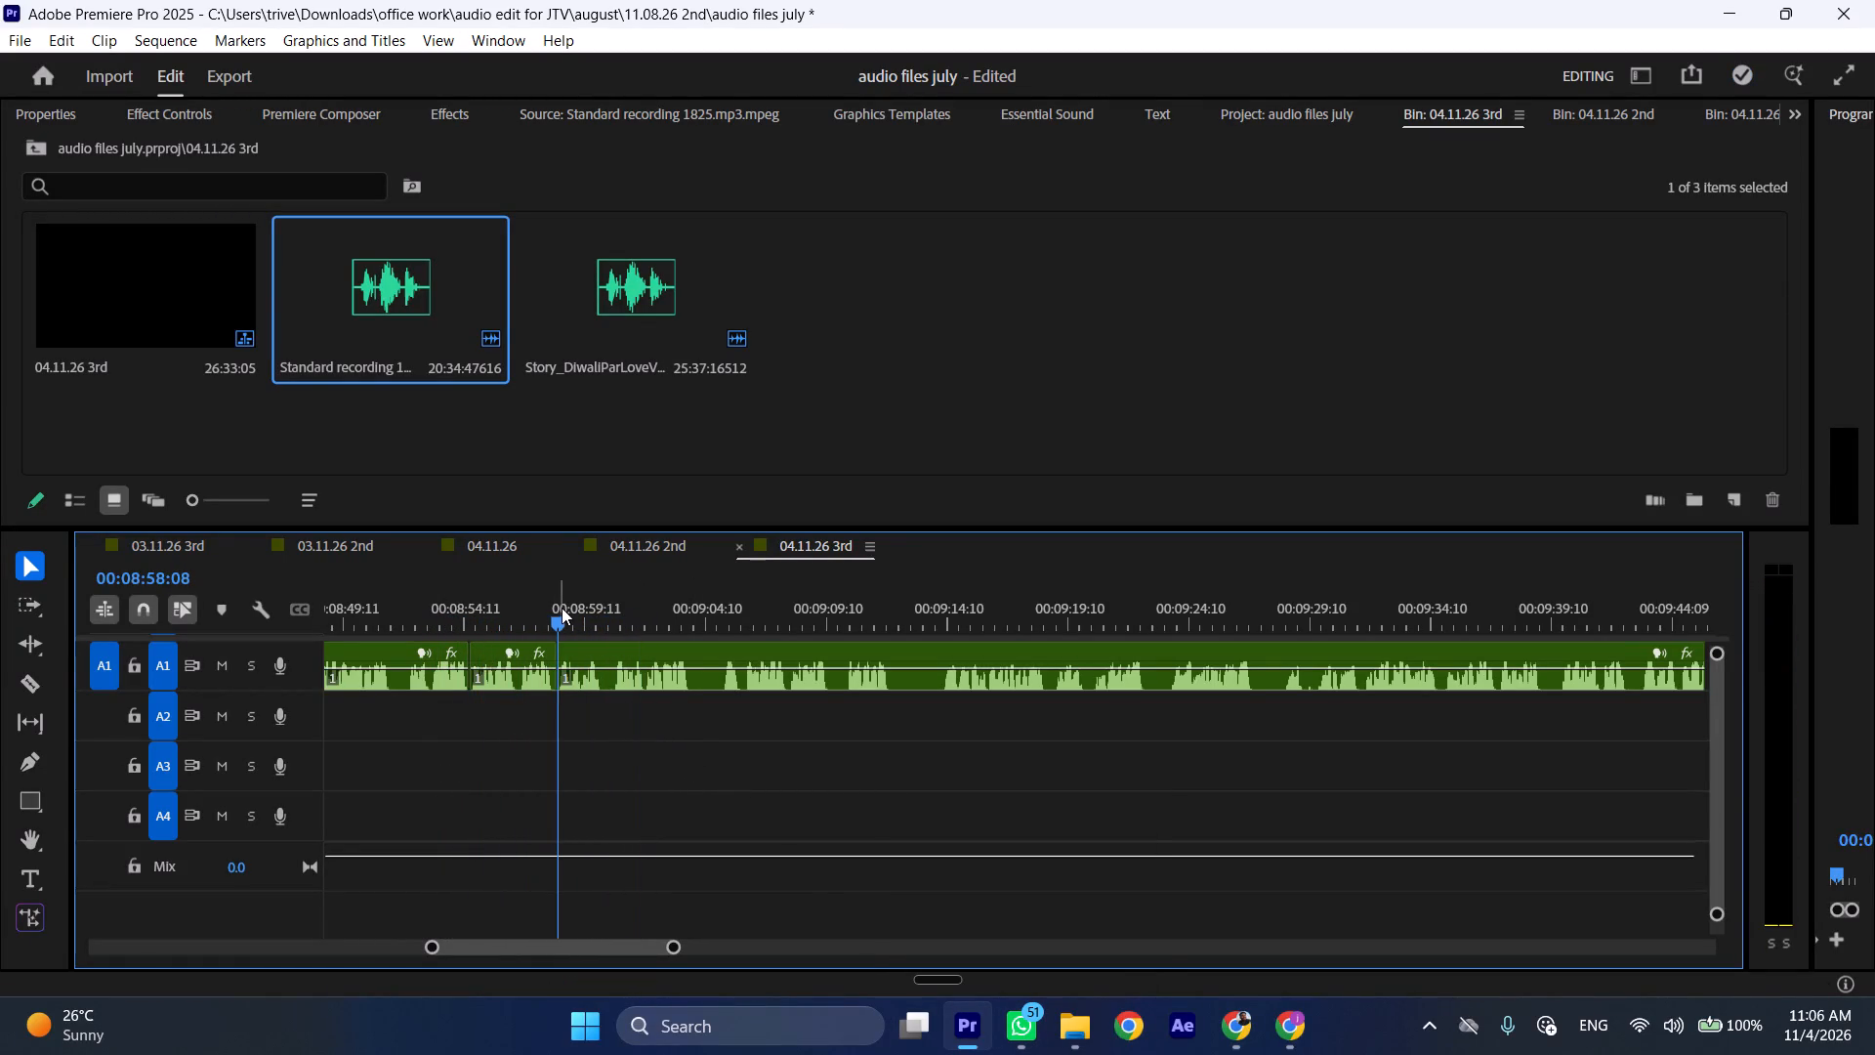
{"action": "left_click_drag", "start_coordinate": [586, 604], "coordinate": [612, 604]}
{"action": "left_click", "coordinate": [646, 679]}
{"action": "key", "text": "shift+c"}
{"action": "key", "text": "ctrl+shift+d"}
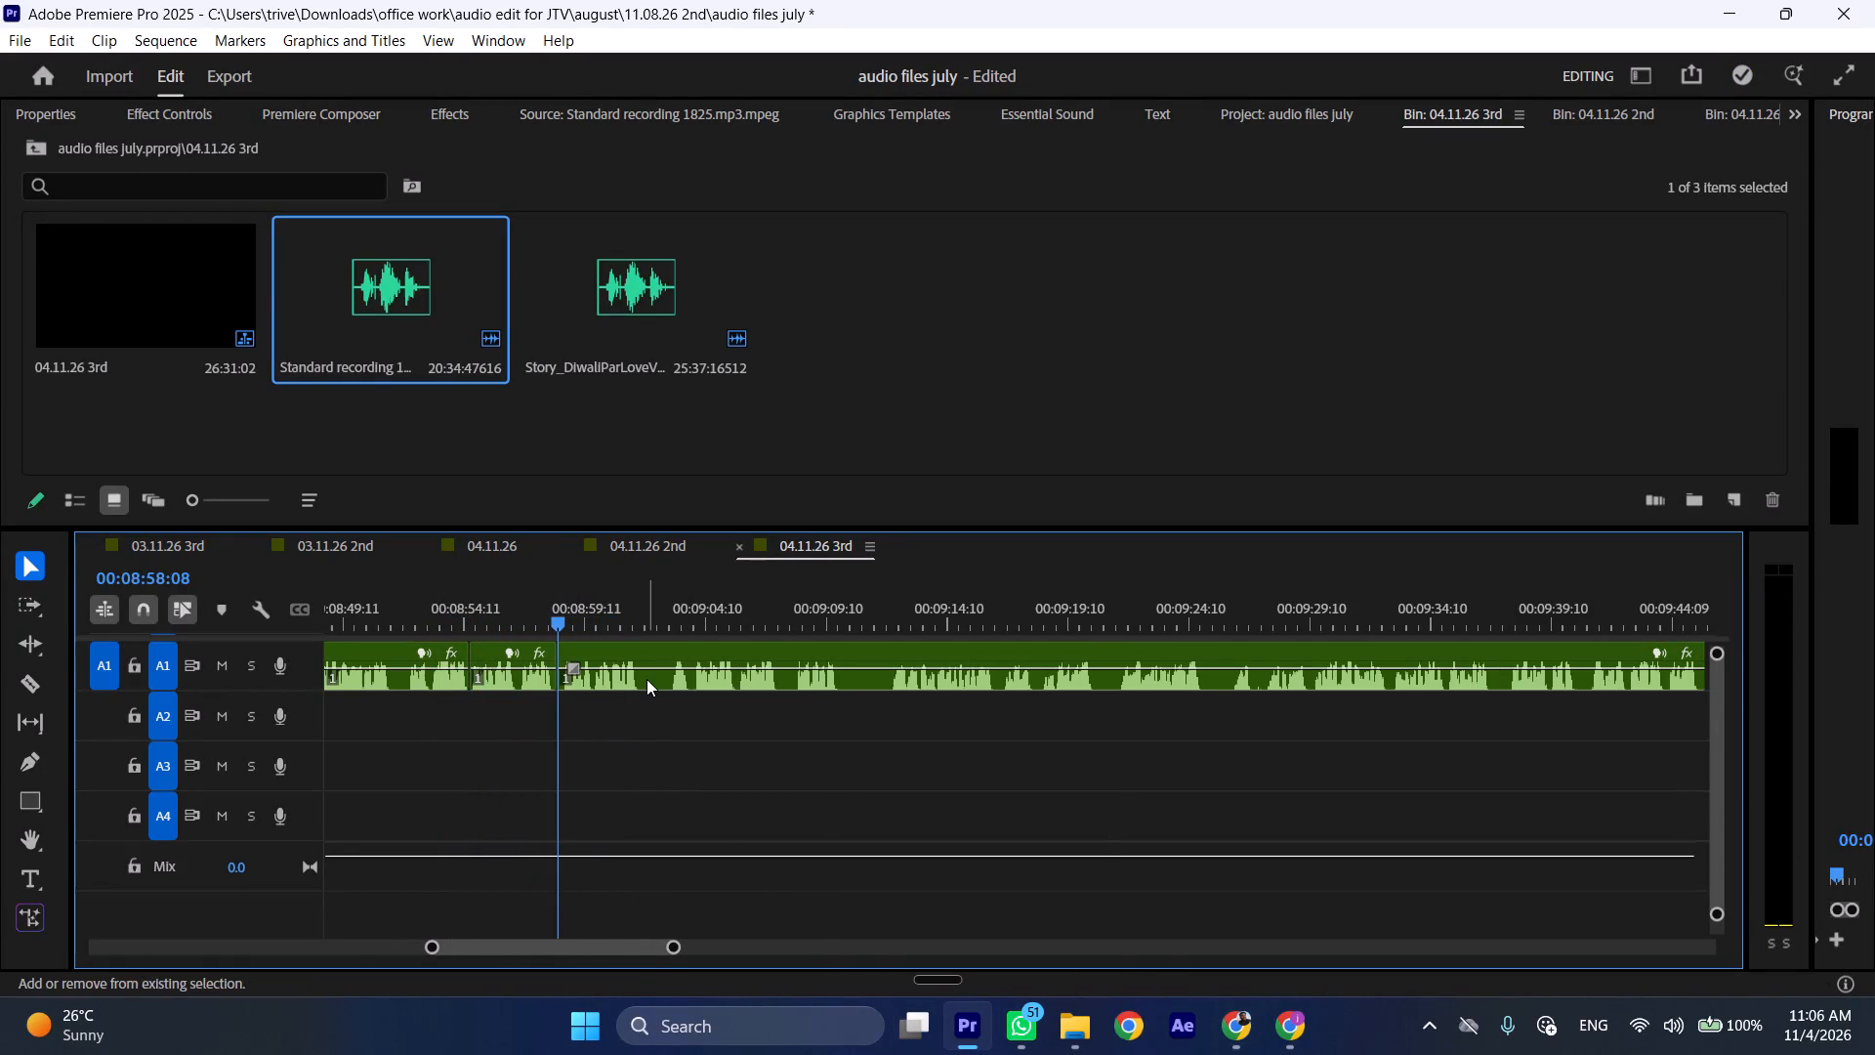
Play the A1 narration on from the new cut at faster speed to check for further pauses or unwanted audio.
{"action": "key", "text": "space"}
{"action": "type", "text": "l"}
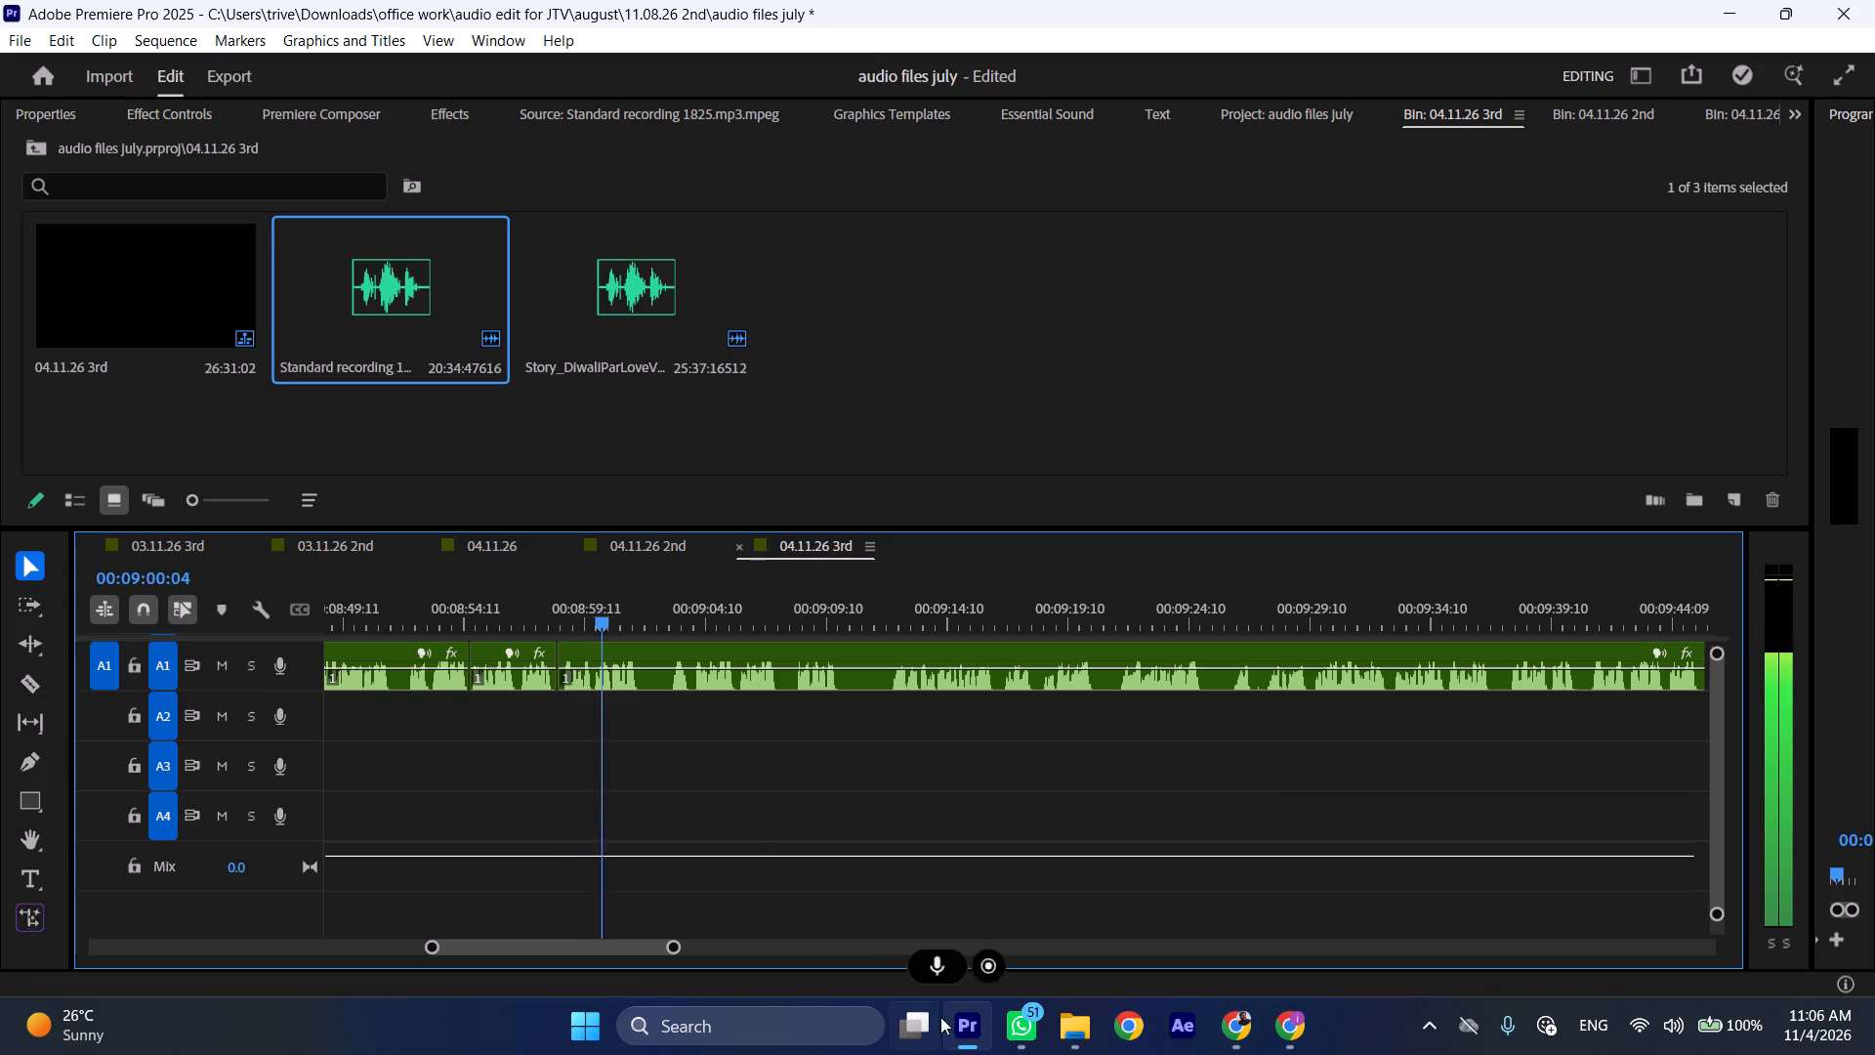
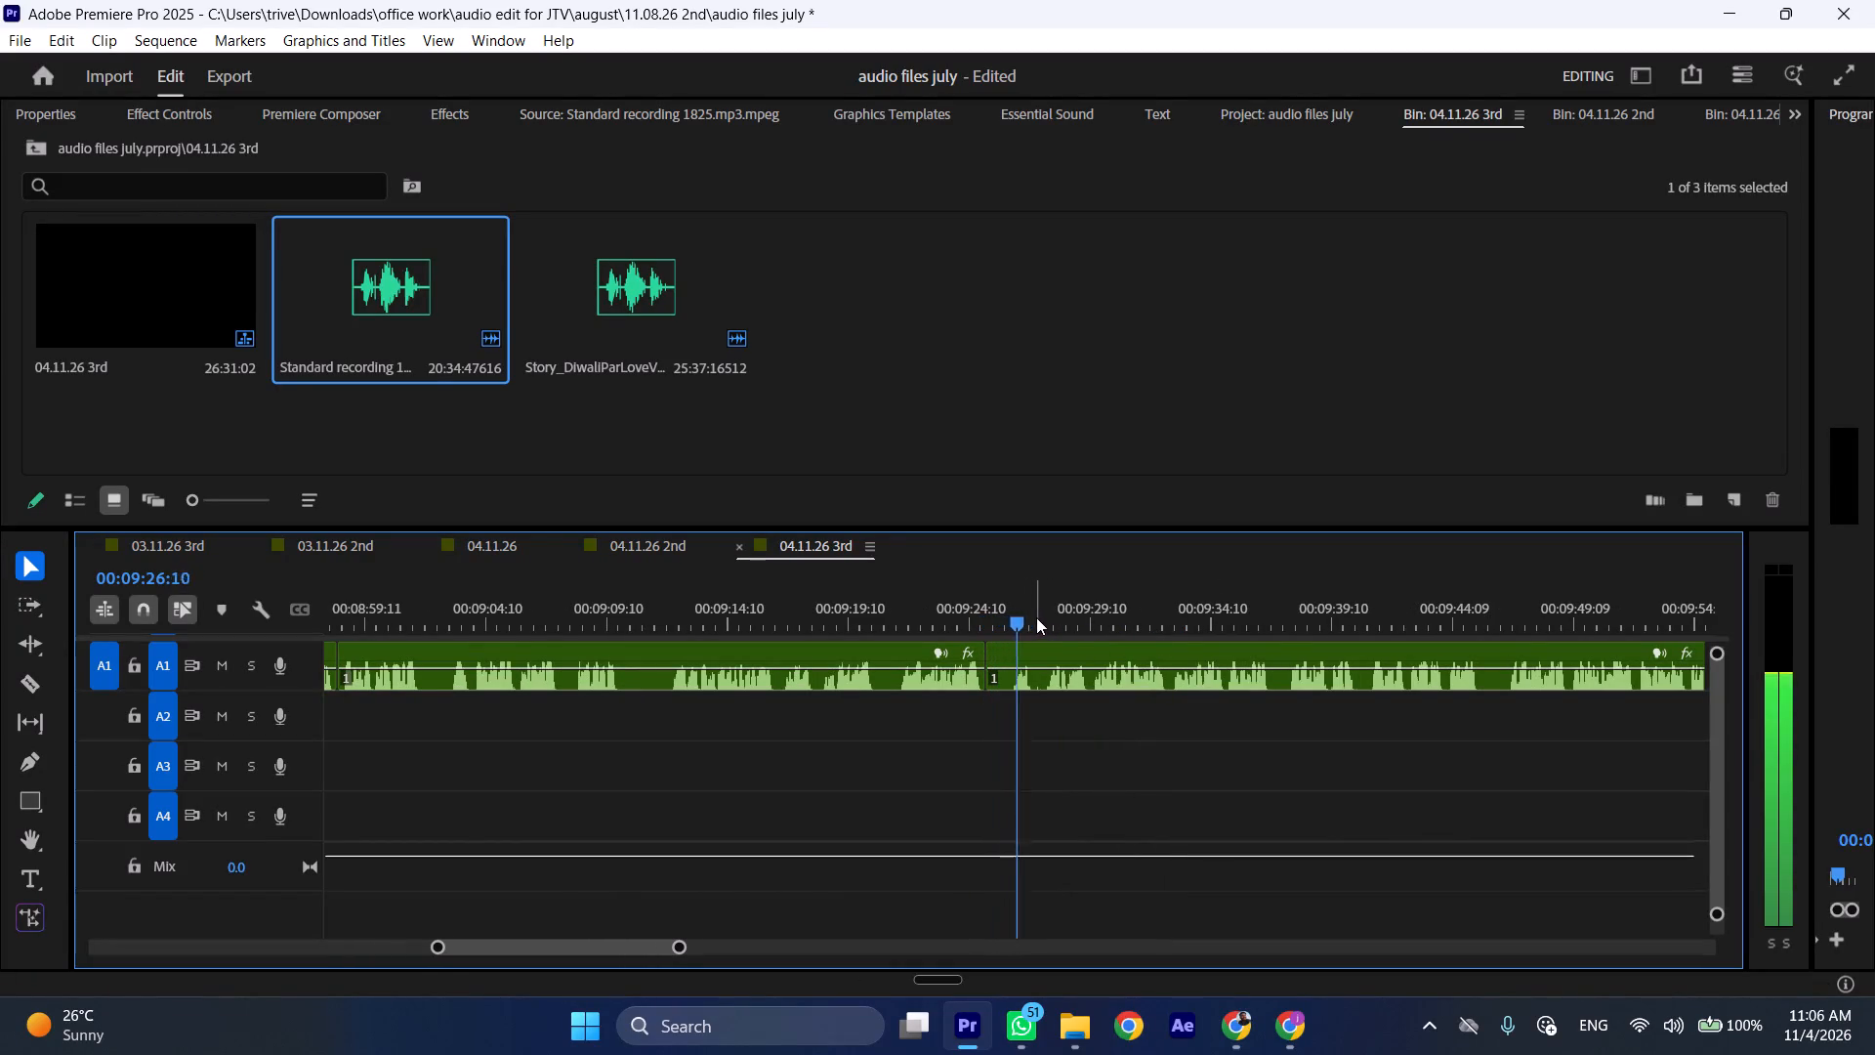
Split the A1 narration at 00:09:27:12 and remove the roughly 2-second piece before the split, closing the gap.
{"action": "key", "text": "space"}
{"action": "left_click", "coordinate": [1087, 672]}
{"action": "key", "text": "shift+c"}
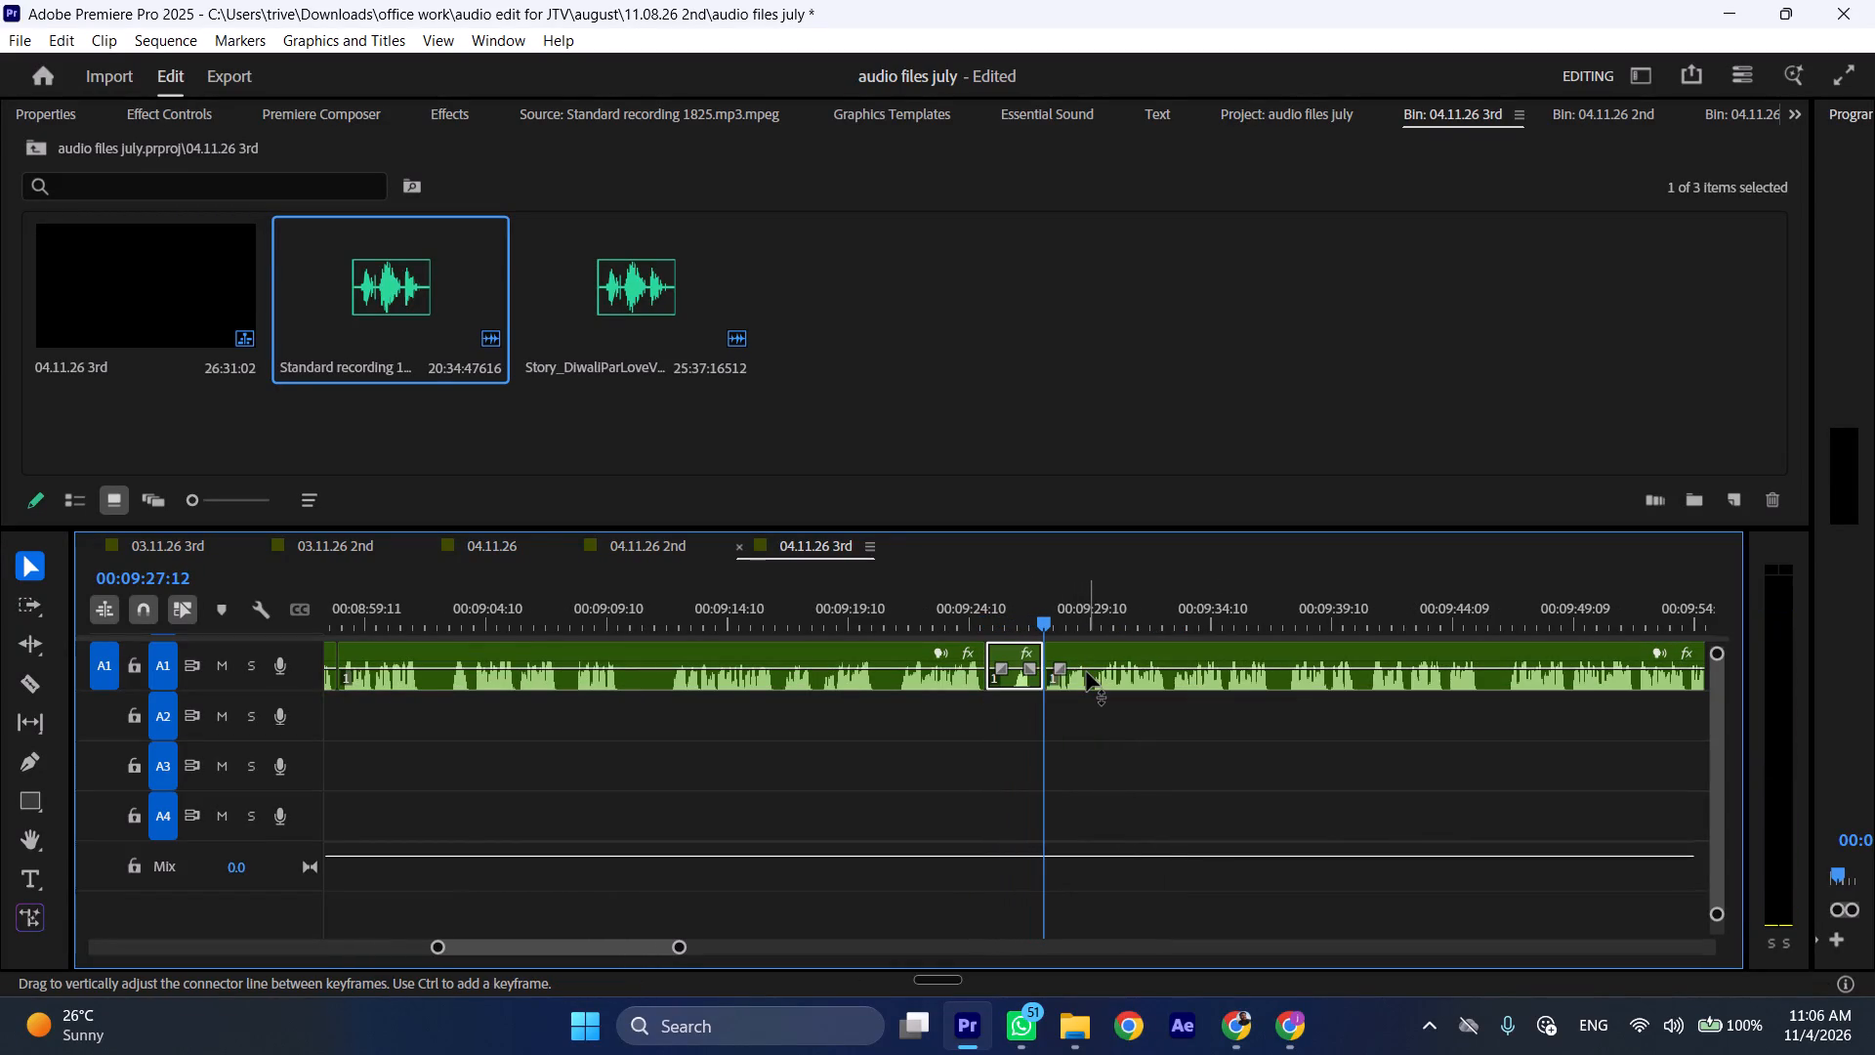
{"action": "key", "text": "ctrl+shift+d"}
Play the A1 narration on from the new cut at faster speed to check for further pauses or unwanted audio.
{"action": "key", "text": "space"}
{"action": "key", "text": "l"}
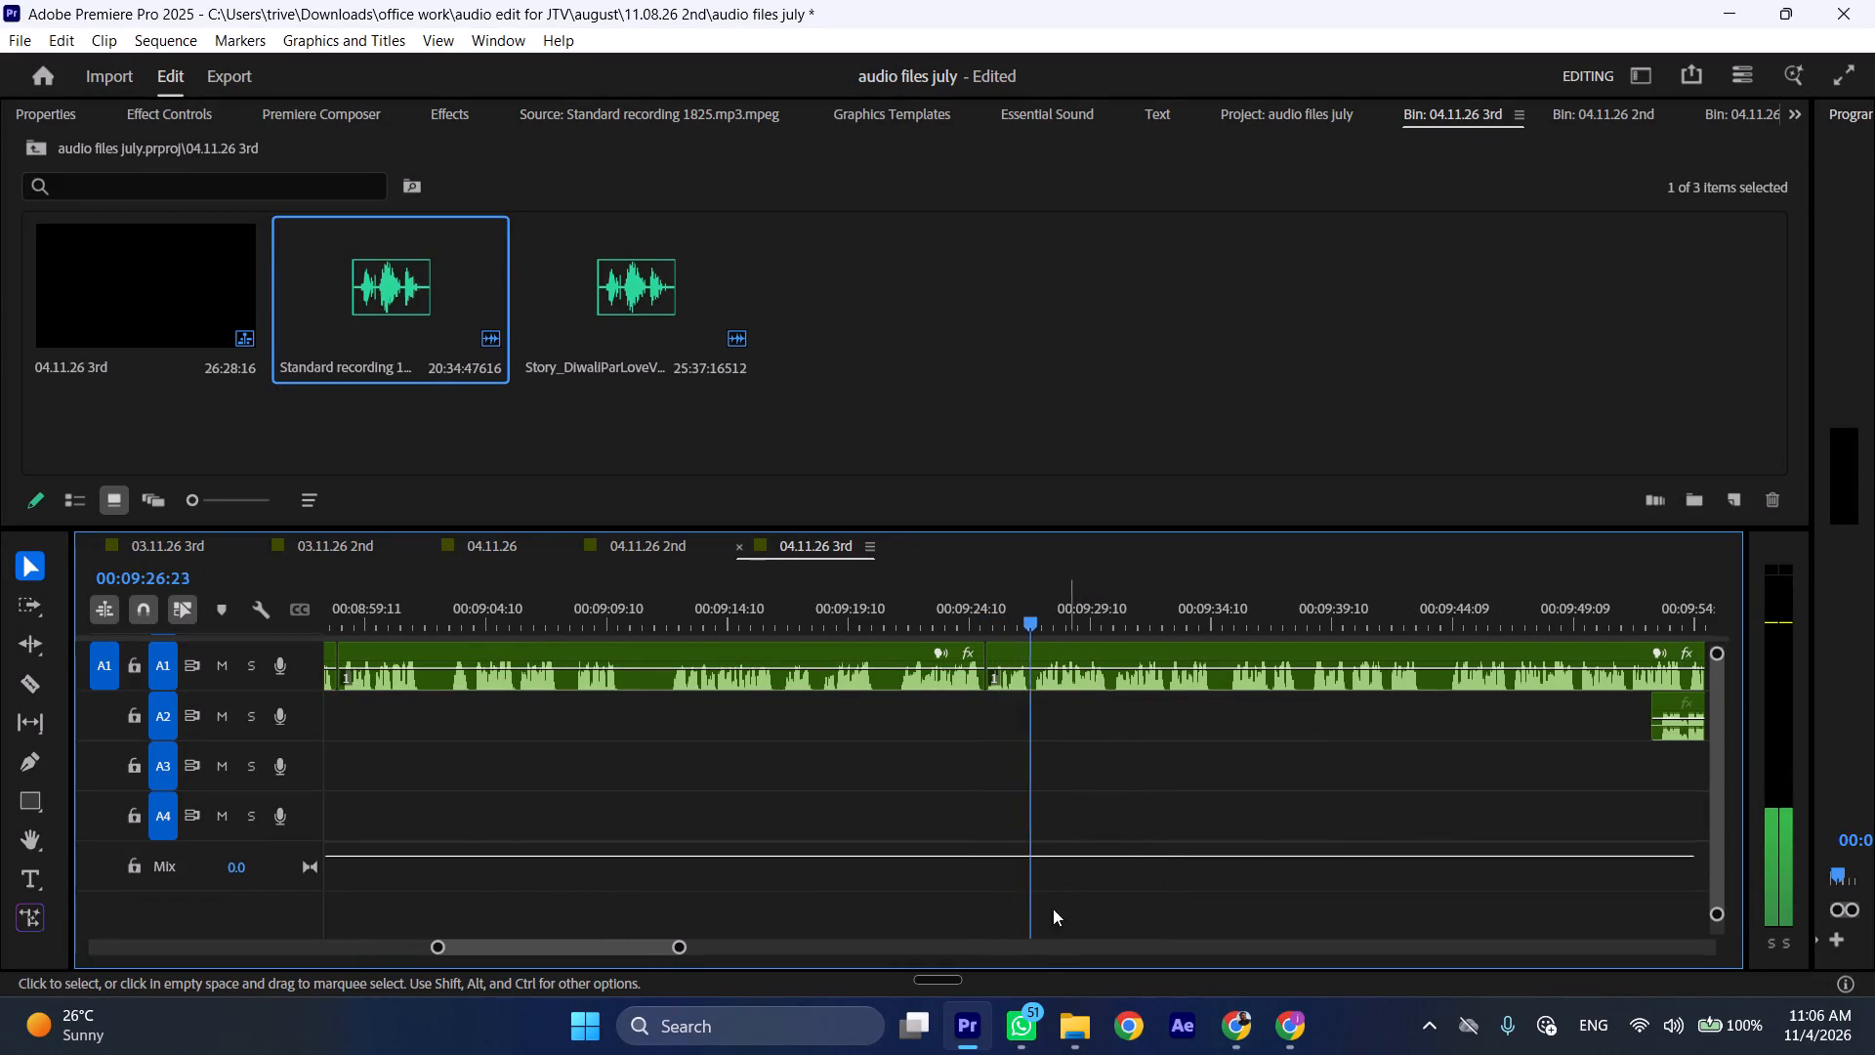
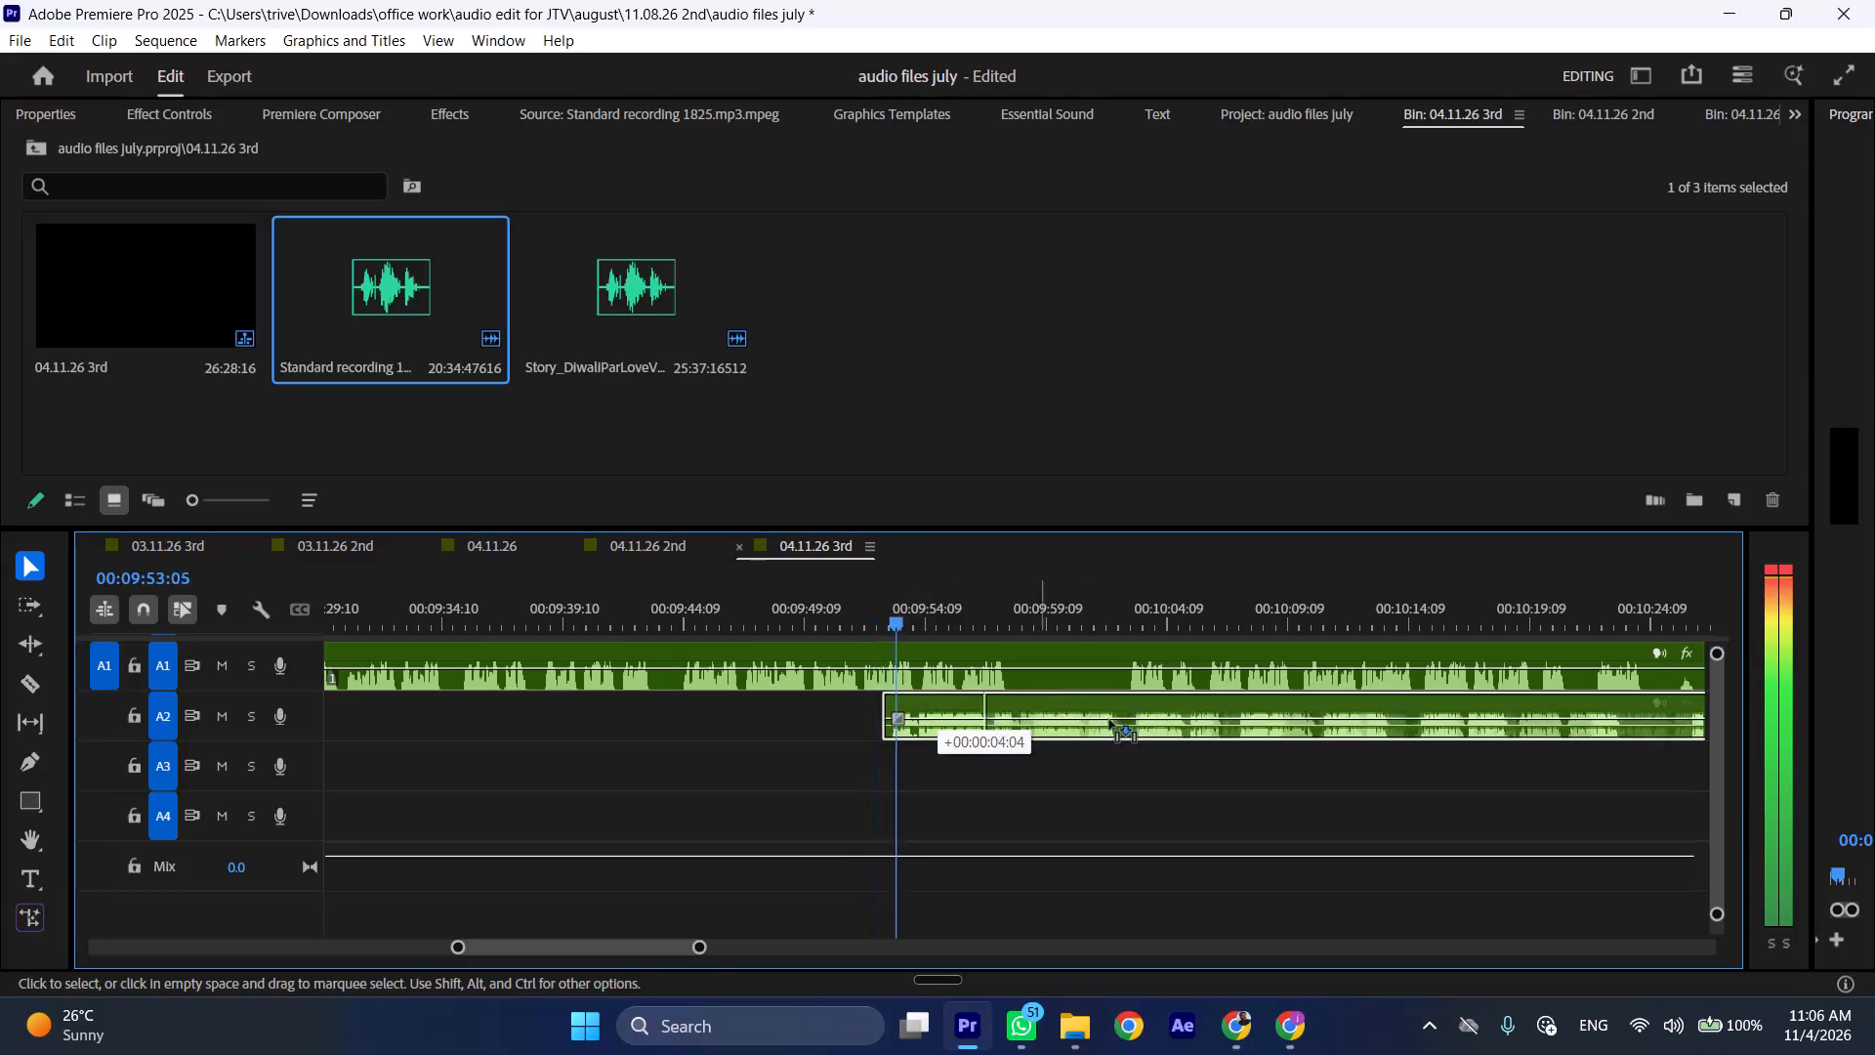
Move the A2 clip about 26 seconds later so that it starts near 00:10:28, clear of the A1 narration being reviewed.
{"action": "scroll", "coordinate": [976, 747], "scroll_direction": "down", "scroll_amount": 5}
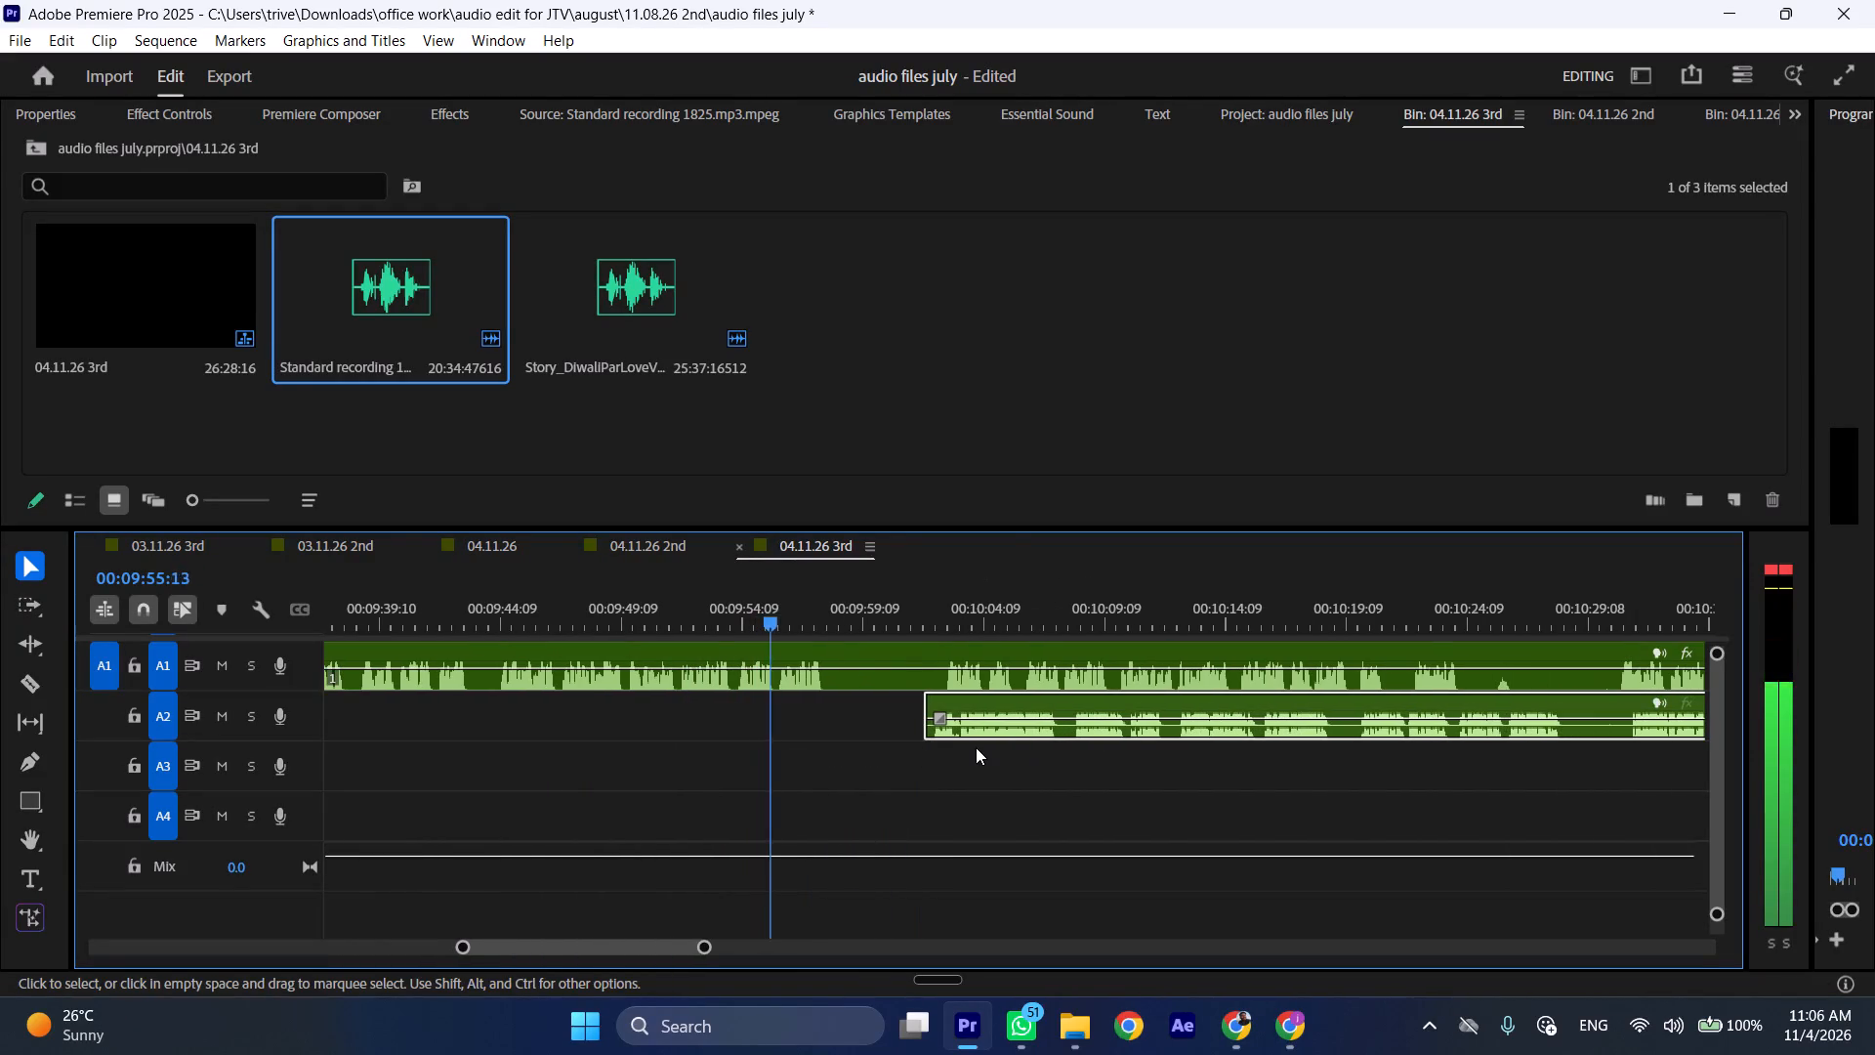
{"action": "left_click_drag", "start_coordinate": [953, 702], "coordinate": [1580, 712]}
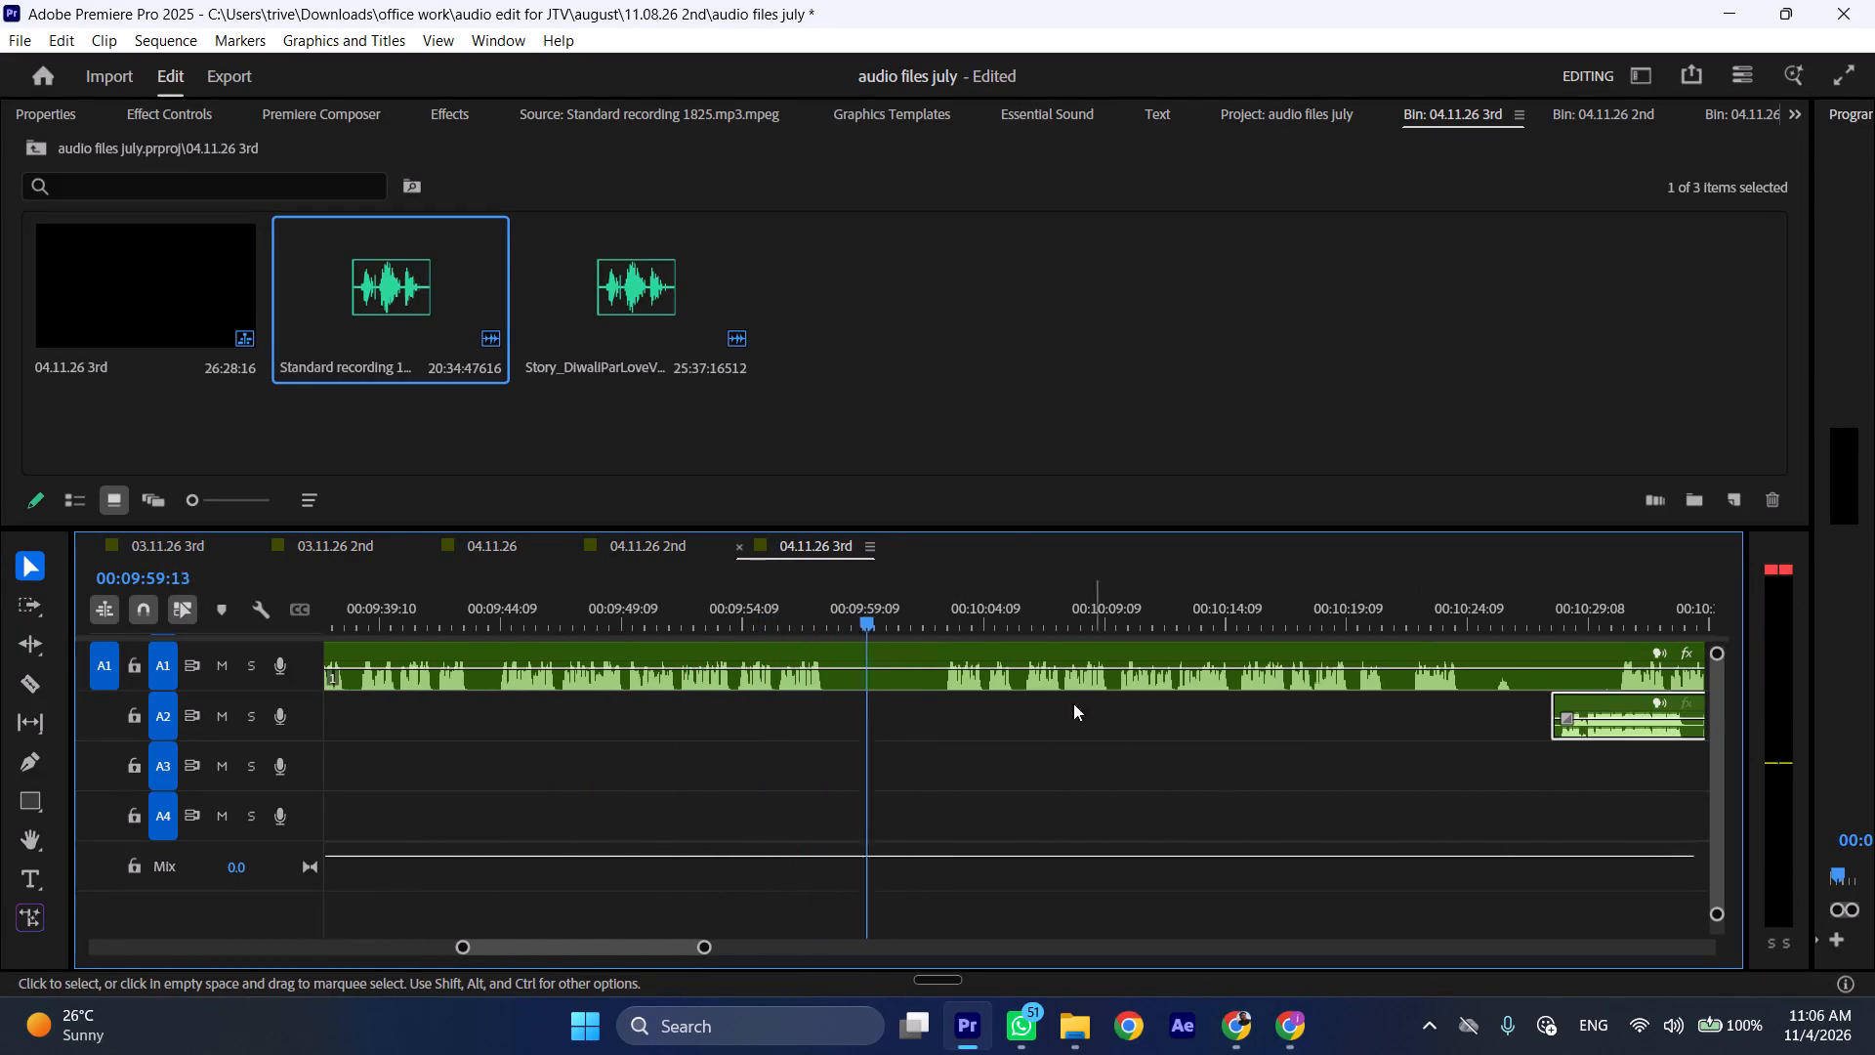
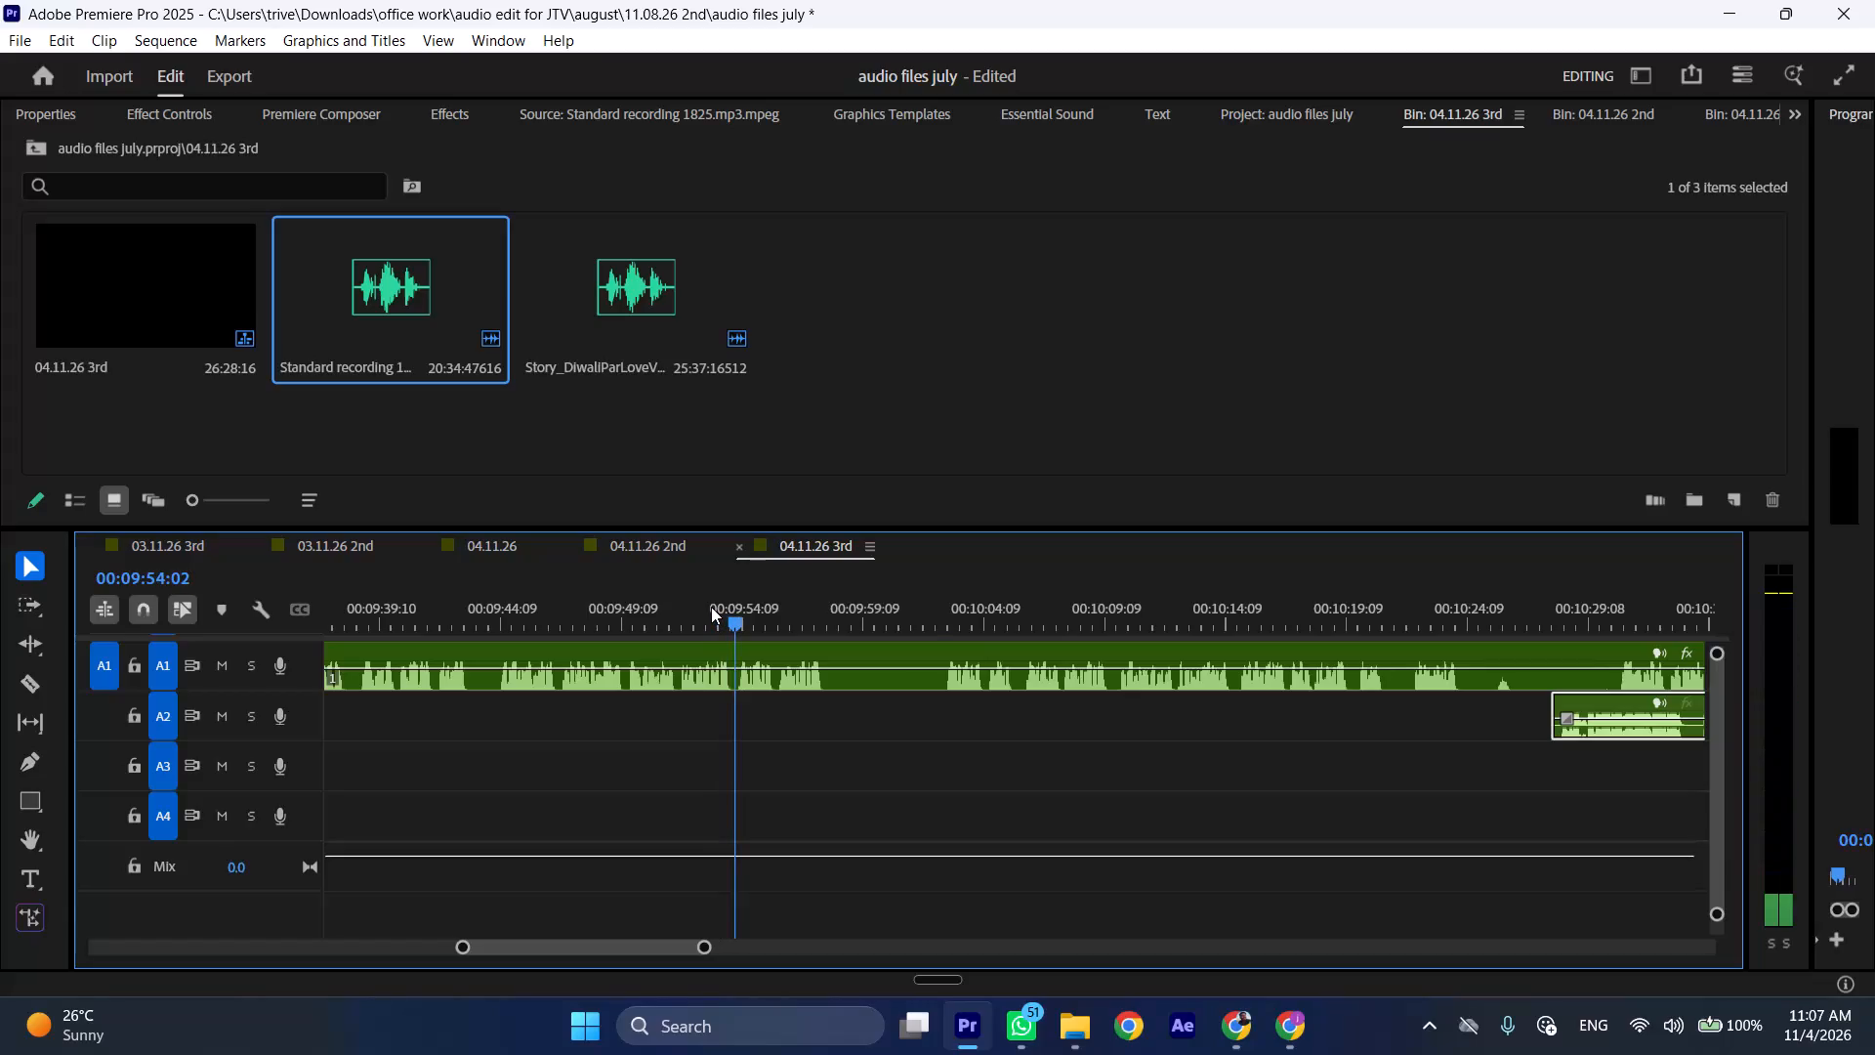
Cut A1 at 00:09:54:02 and 00:10:05:23, ripple-delete the narration between the cuts, and play back across the join.
{"action": "type", "text": "C"}
{"action": "key", "text": "space"}
{"action": "left_click_drag", "start_coordinate": [937, 601], "coordinate": [1004, 603]}
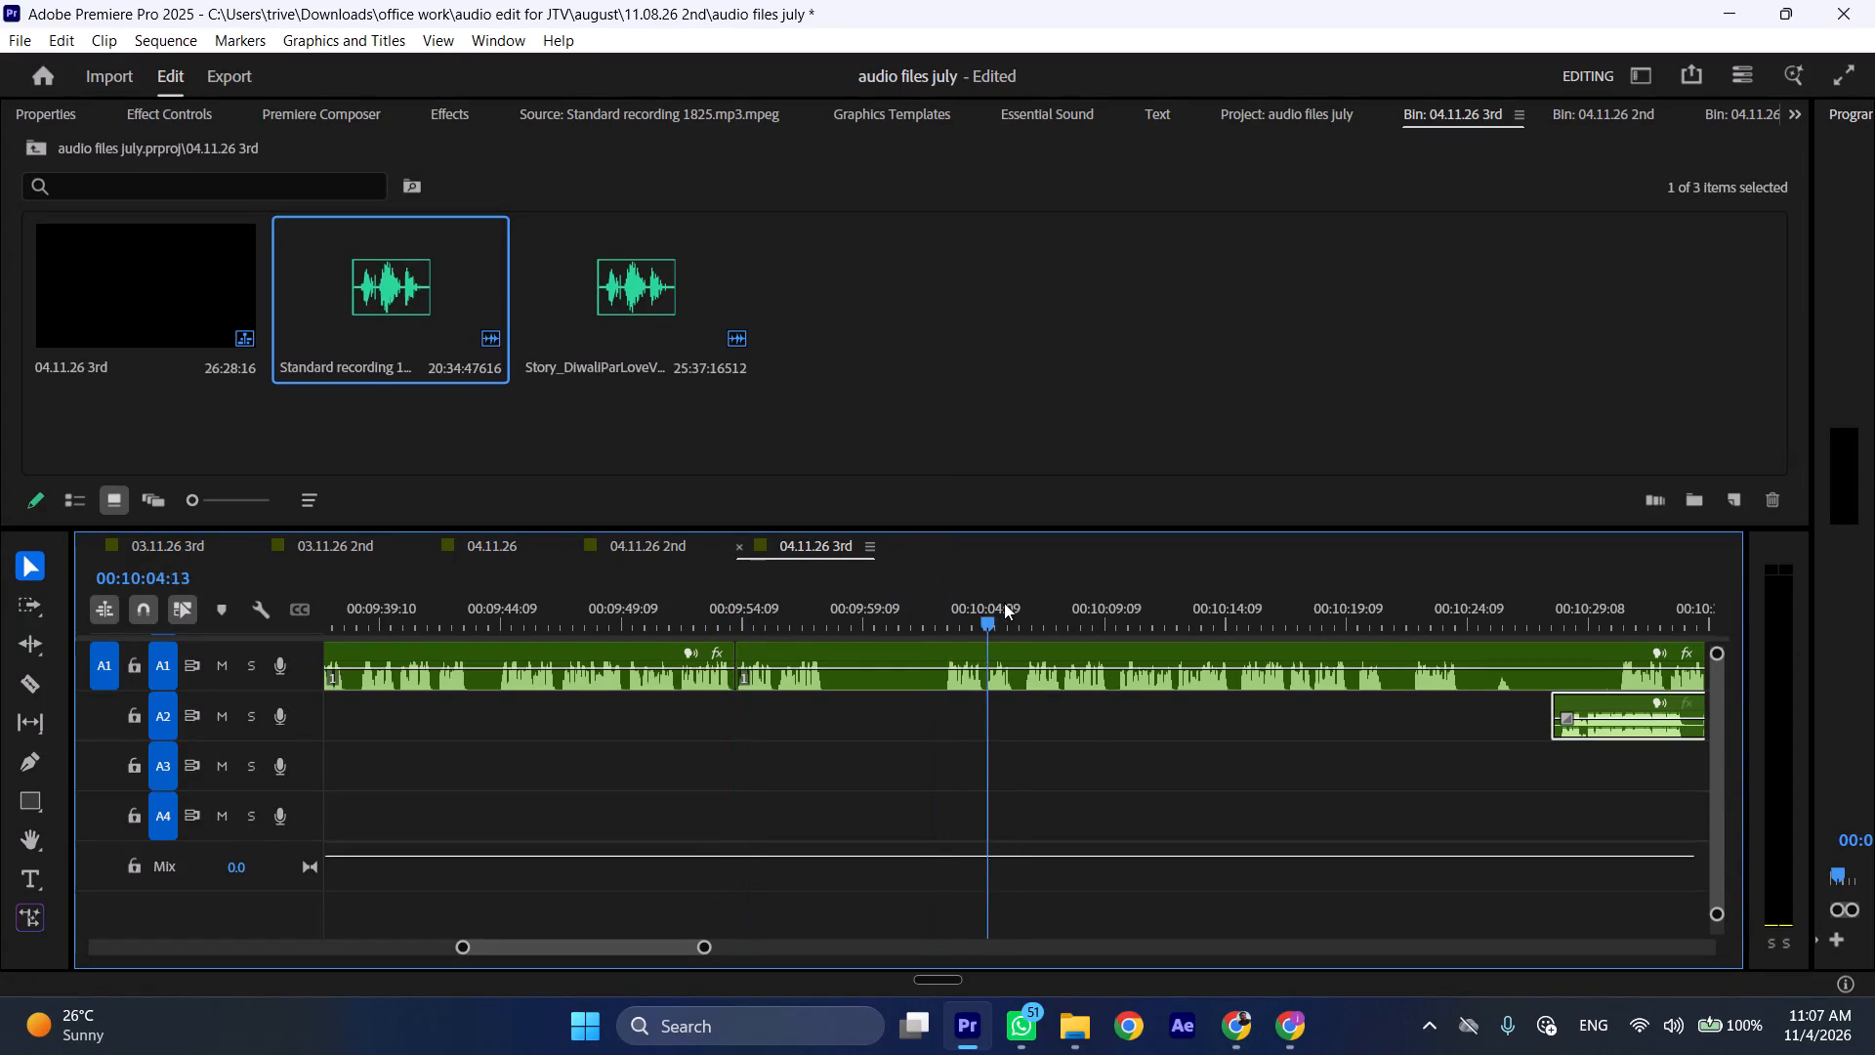
{"action": "left_click_drag", "start_coordinate": [1004, 603], "coordinate": [1024, 603]}
{"action": "key", "text": "space"}
{"action": "left_click", "coordinate": [1024, 603]}
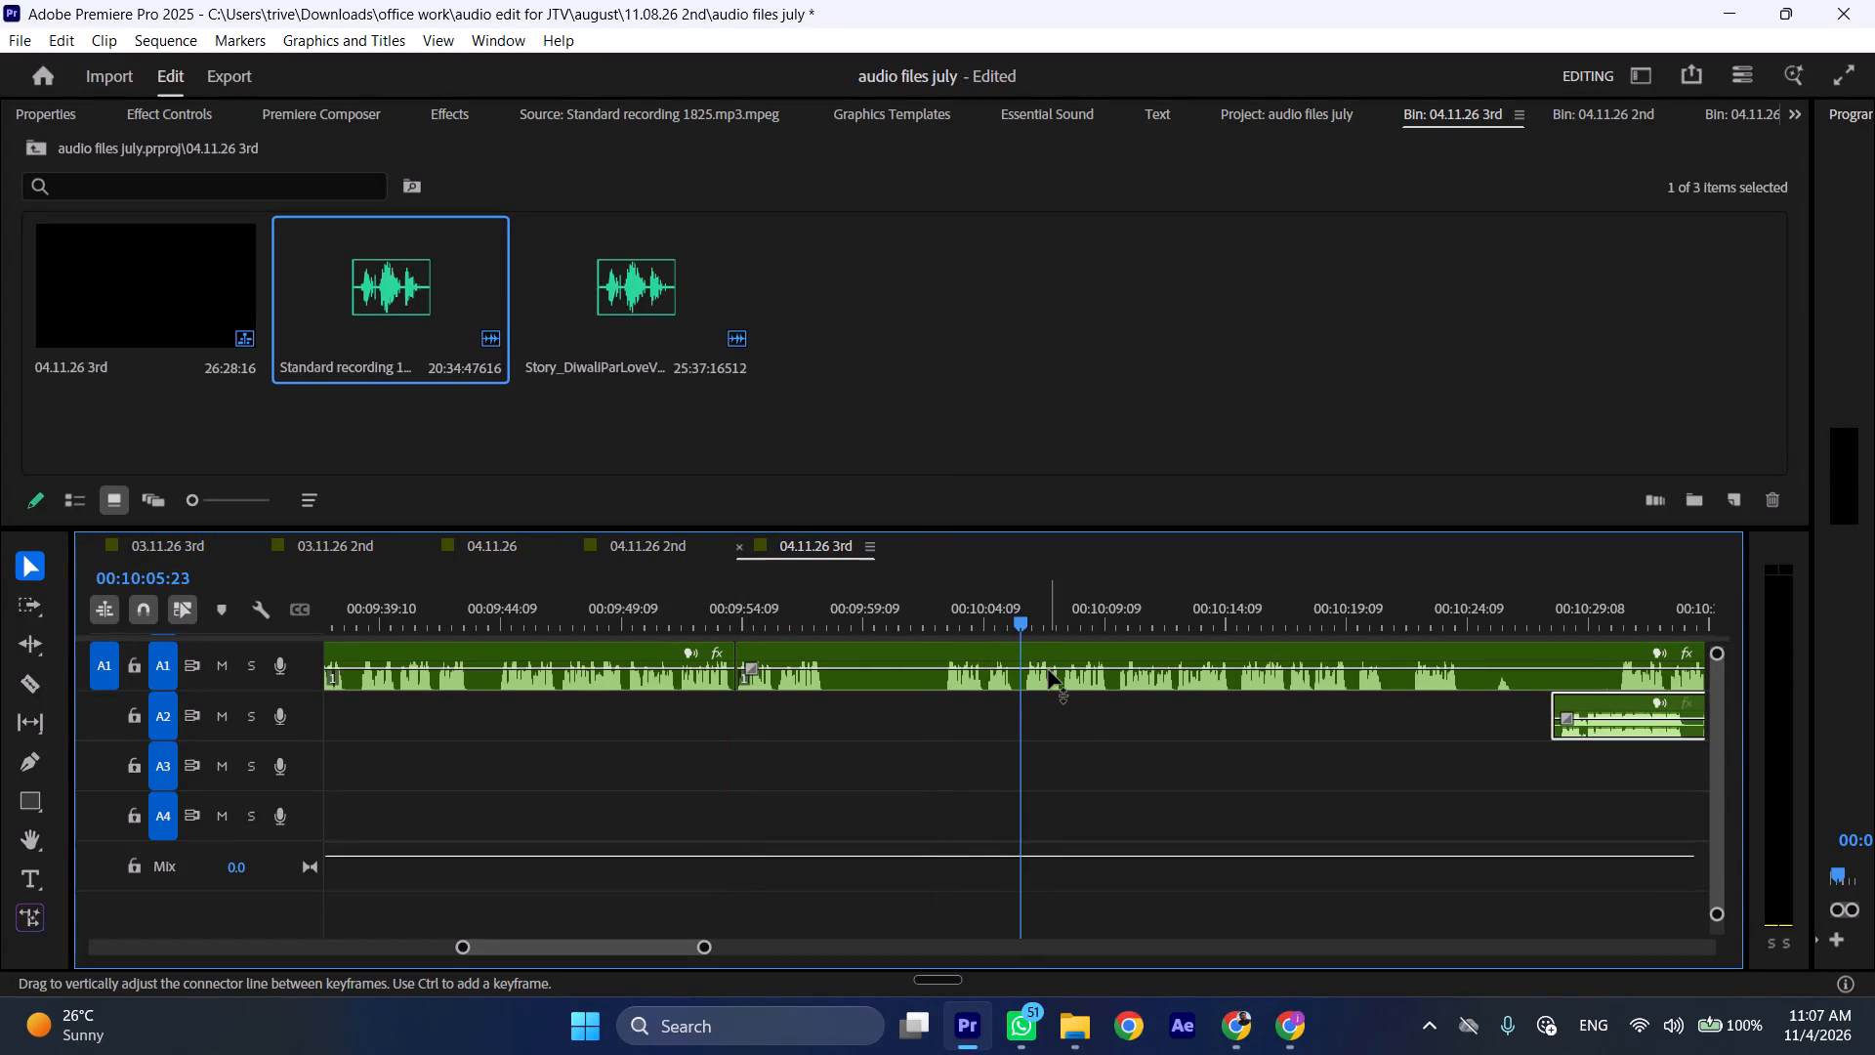
{"action": "left_click", "coordinate": [1049, 670]}
{"action": "key", "text": "shift+c"}
{"action": "key", "text": "ctrl+shift+d"}
{"action": "key", "text": "space"}
{"action": "type", "text": "l"}
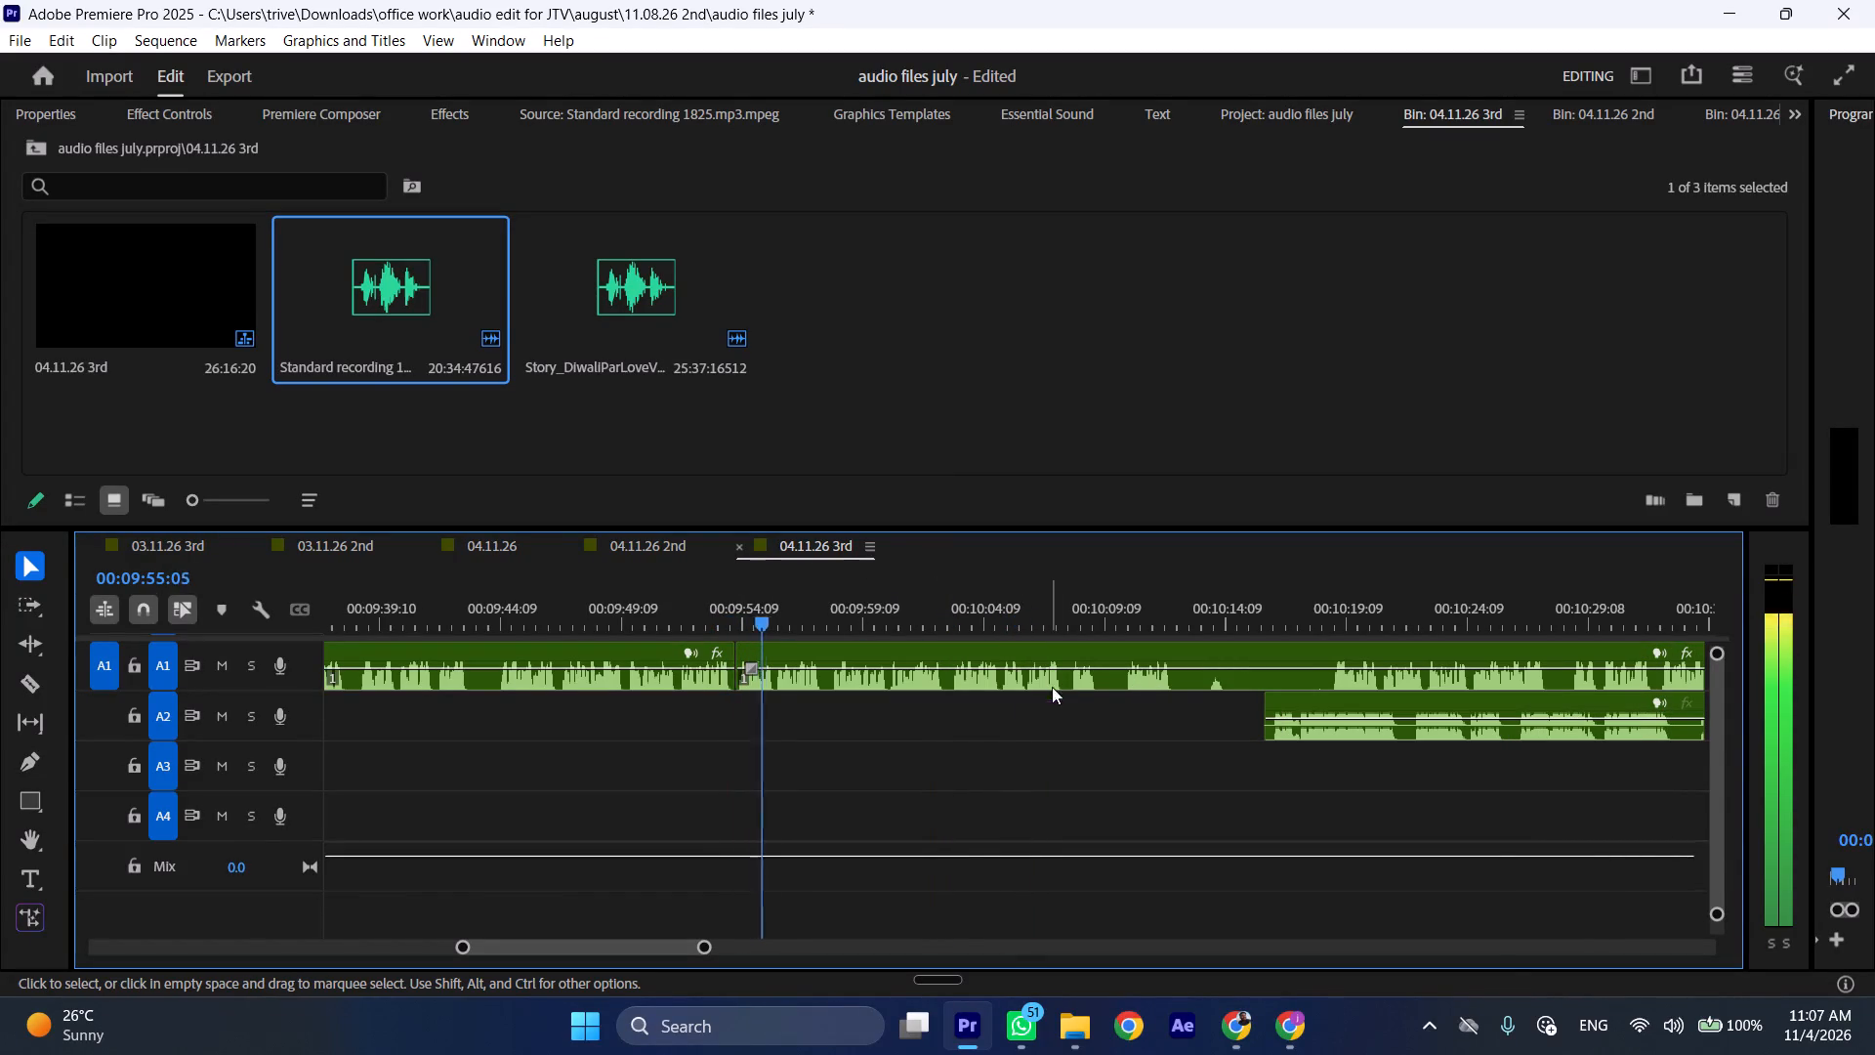
Move the A2 clip about 23 seconds later so that it starts near 00:10:39, clear of the A1 narration.
{"action": "scroll", "coordinate": [991, 719], "scroll_direction": "down", "scroll_amount": 11}
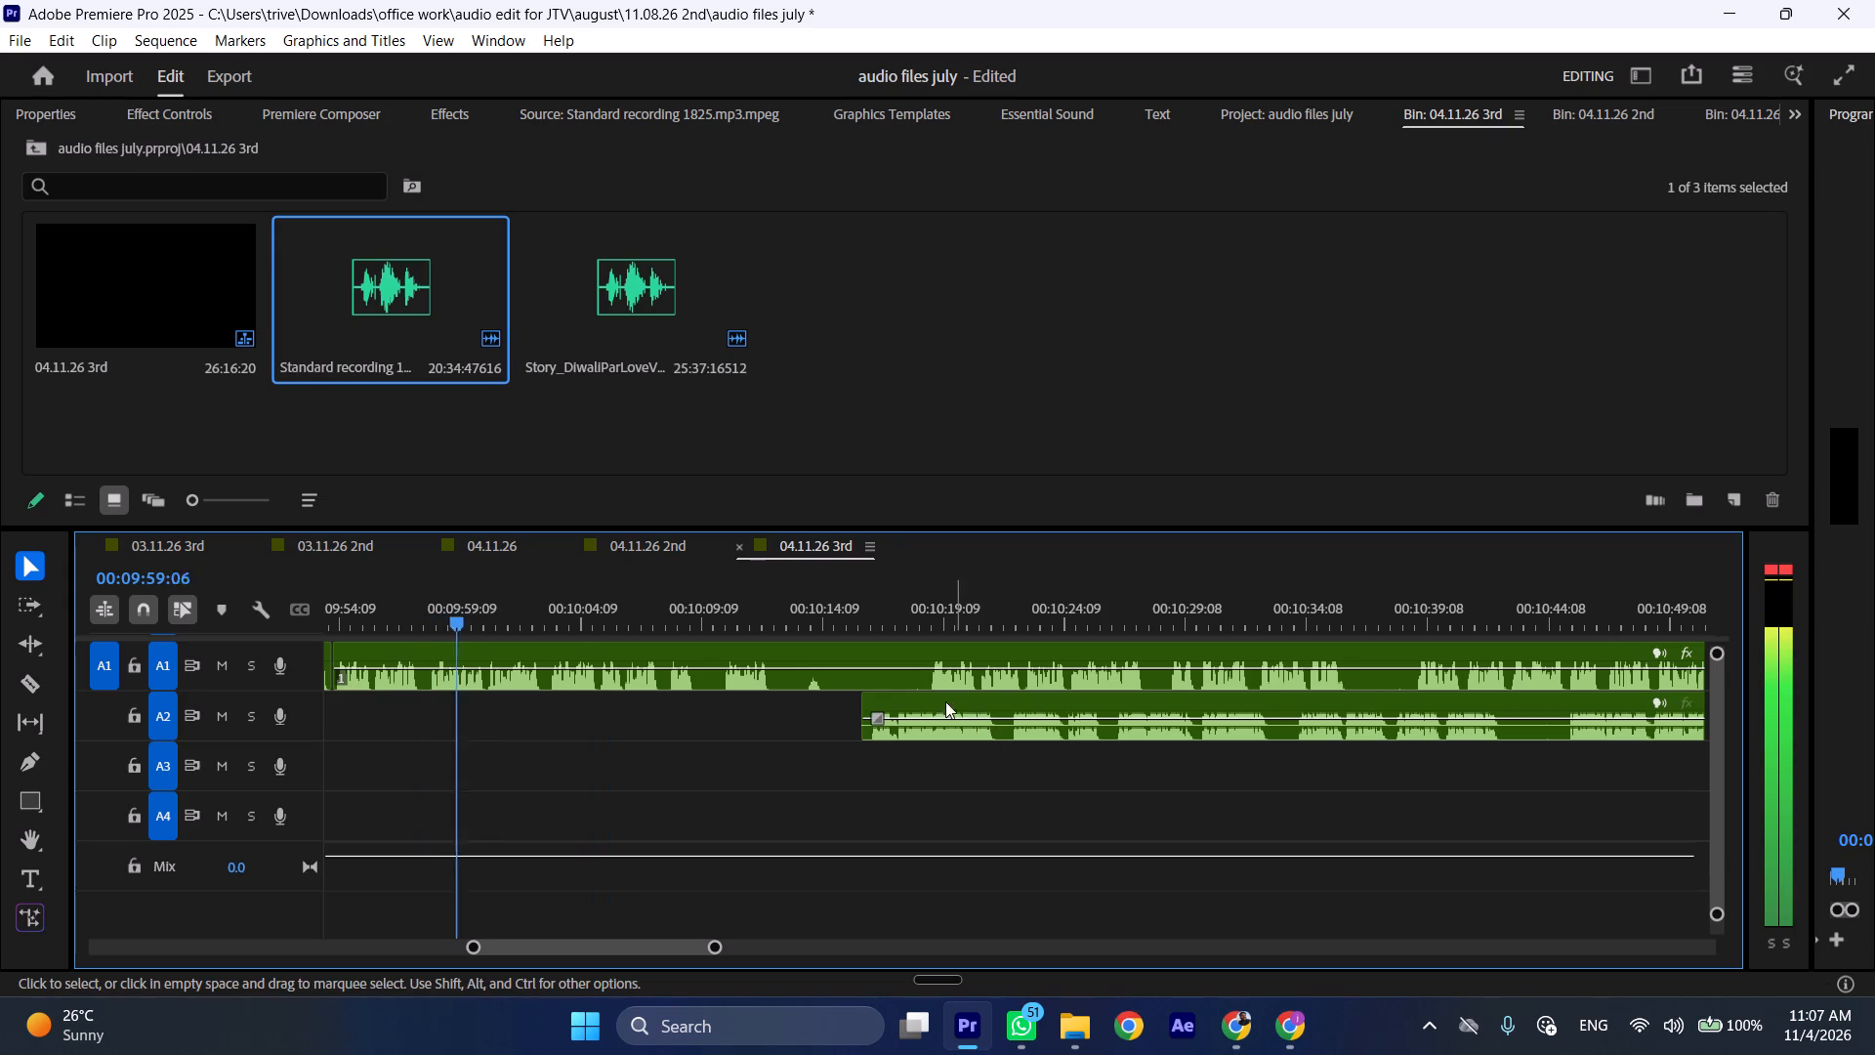
{"action": "left_click_drag", "start_coordinate": [924, 697], "coordinate": [1484, 706]}
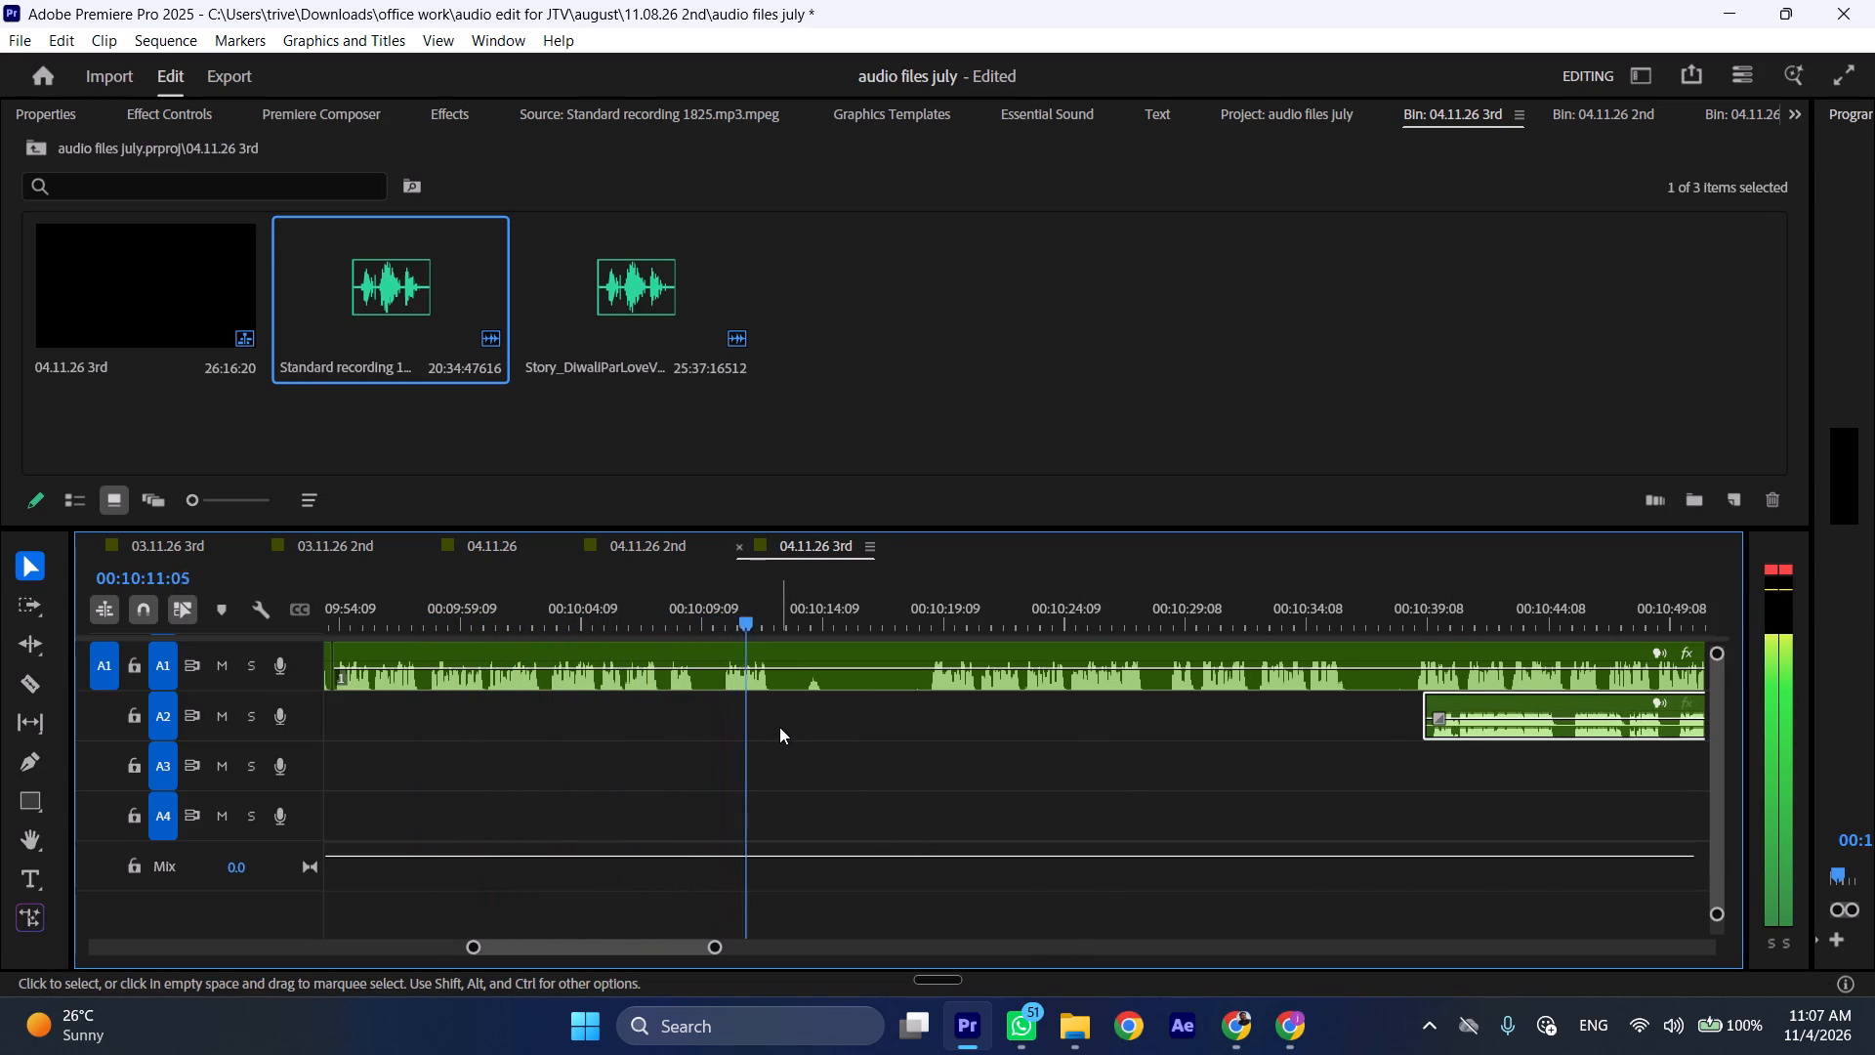
Cut A1 near 00:10:07 and 00:10:10 and ripple-delete the short piece of about 2.5 seconds between the cuts.
{"action": "left_click_drag", "start_coordinate": [666, 604], "coordinate": [724, 604]}
{"action": "key", "text": "shift+c"}
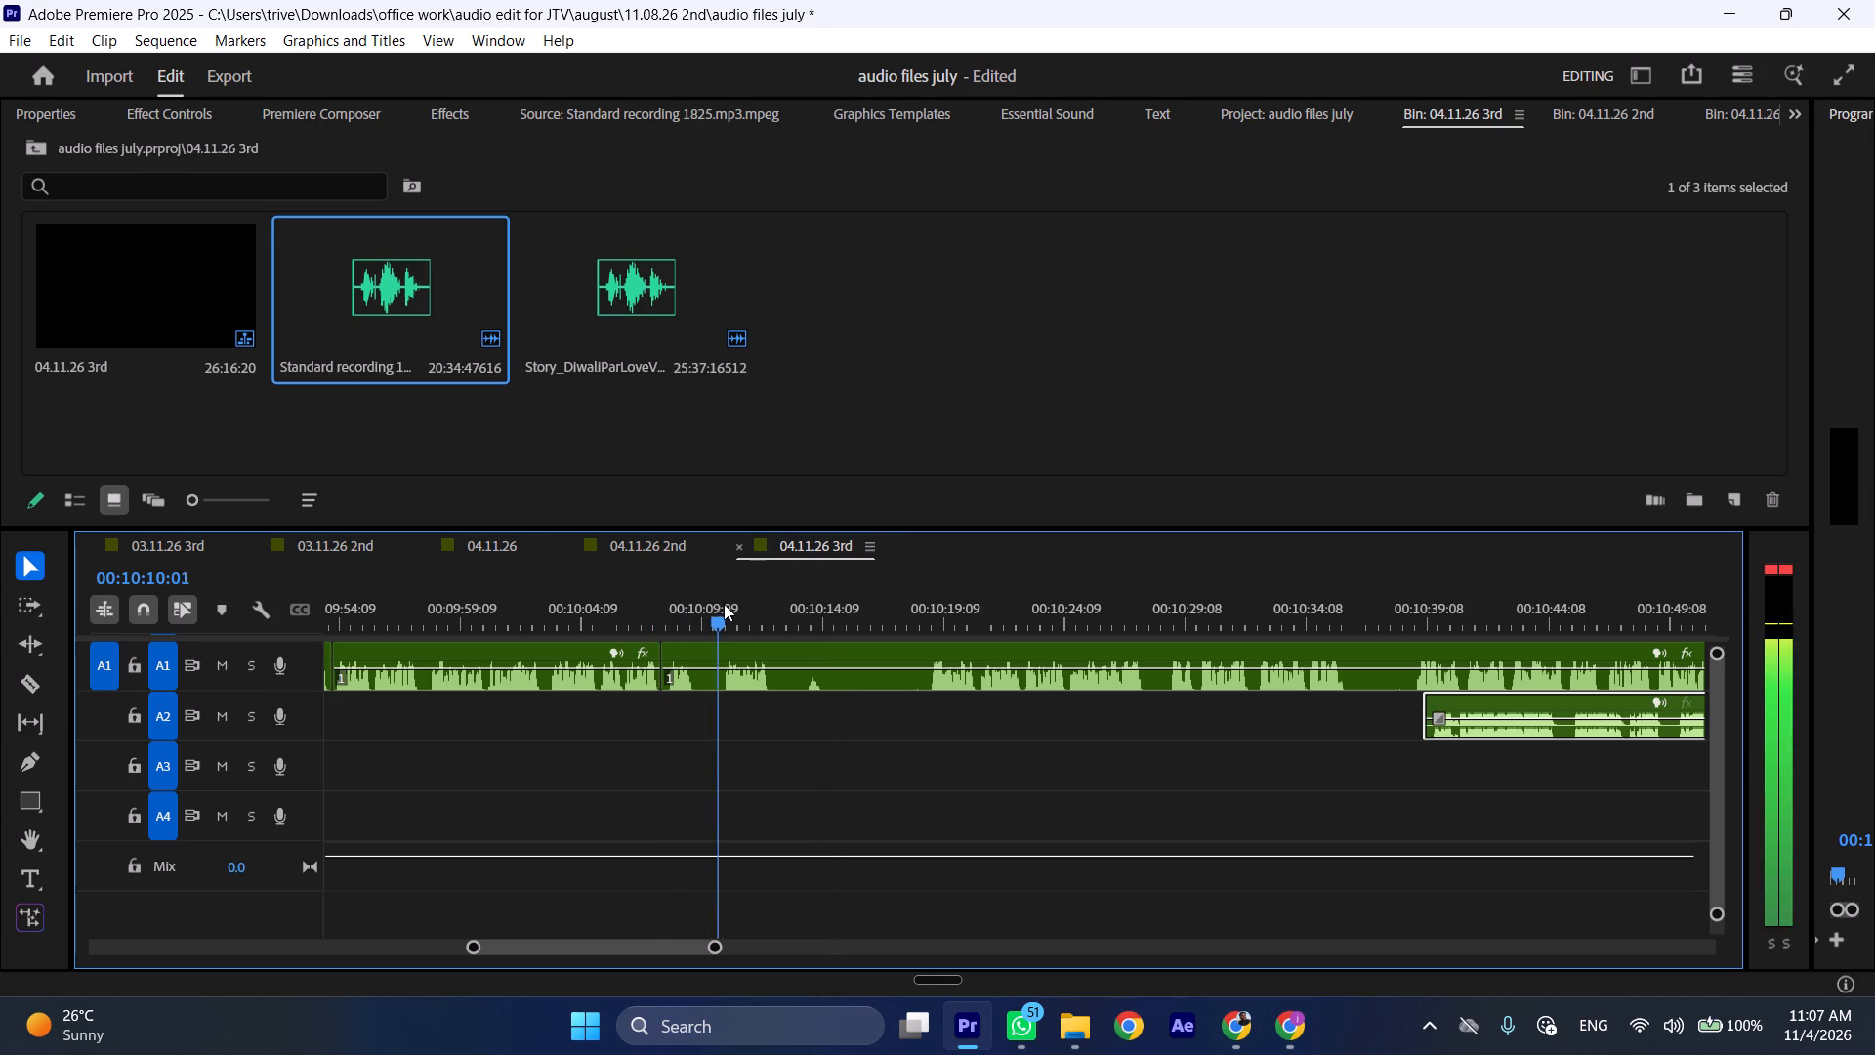
{"action": "left_click_drag", "start_coordinate": [724, 604], "coordinate": [725, 604]}
{"action": "left_click", "coordinate": [747, 670]}
{"action": "key", "text": "shift+c"}
{"action": "key", "text": "ctrl+shift+d"}
Cut A1 near 00:10:09 and at 00:10:16:04, ripple-delete the mostly silent section between, and play back across the join.
{"action": "left_click_drag", "start_coordinate": [717, 603], "coordinate": [869, 603]}
{"action": "key", "text": "shift+c"}
{"action": "left_click", "coordinate": [884, 642]}
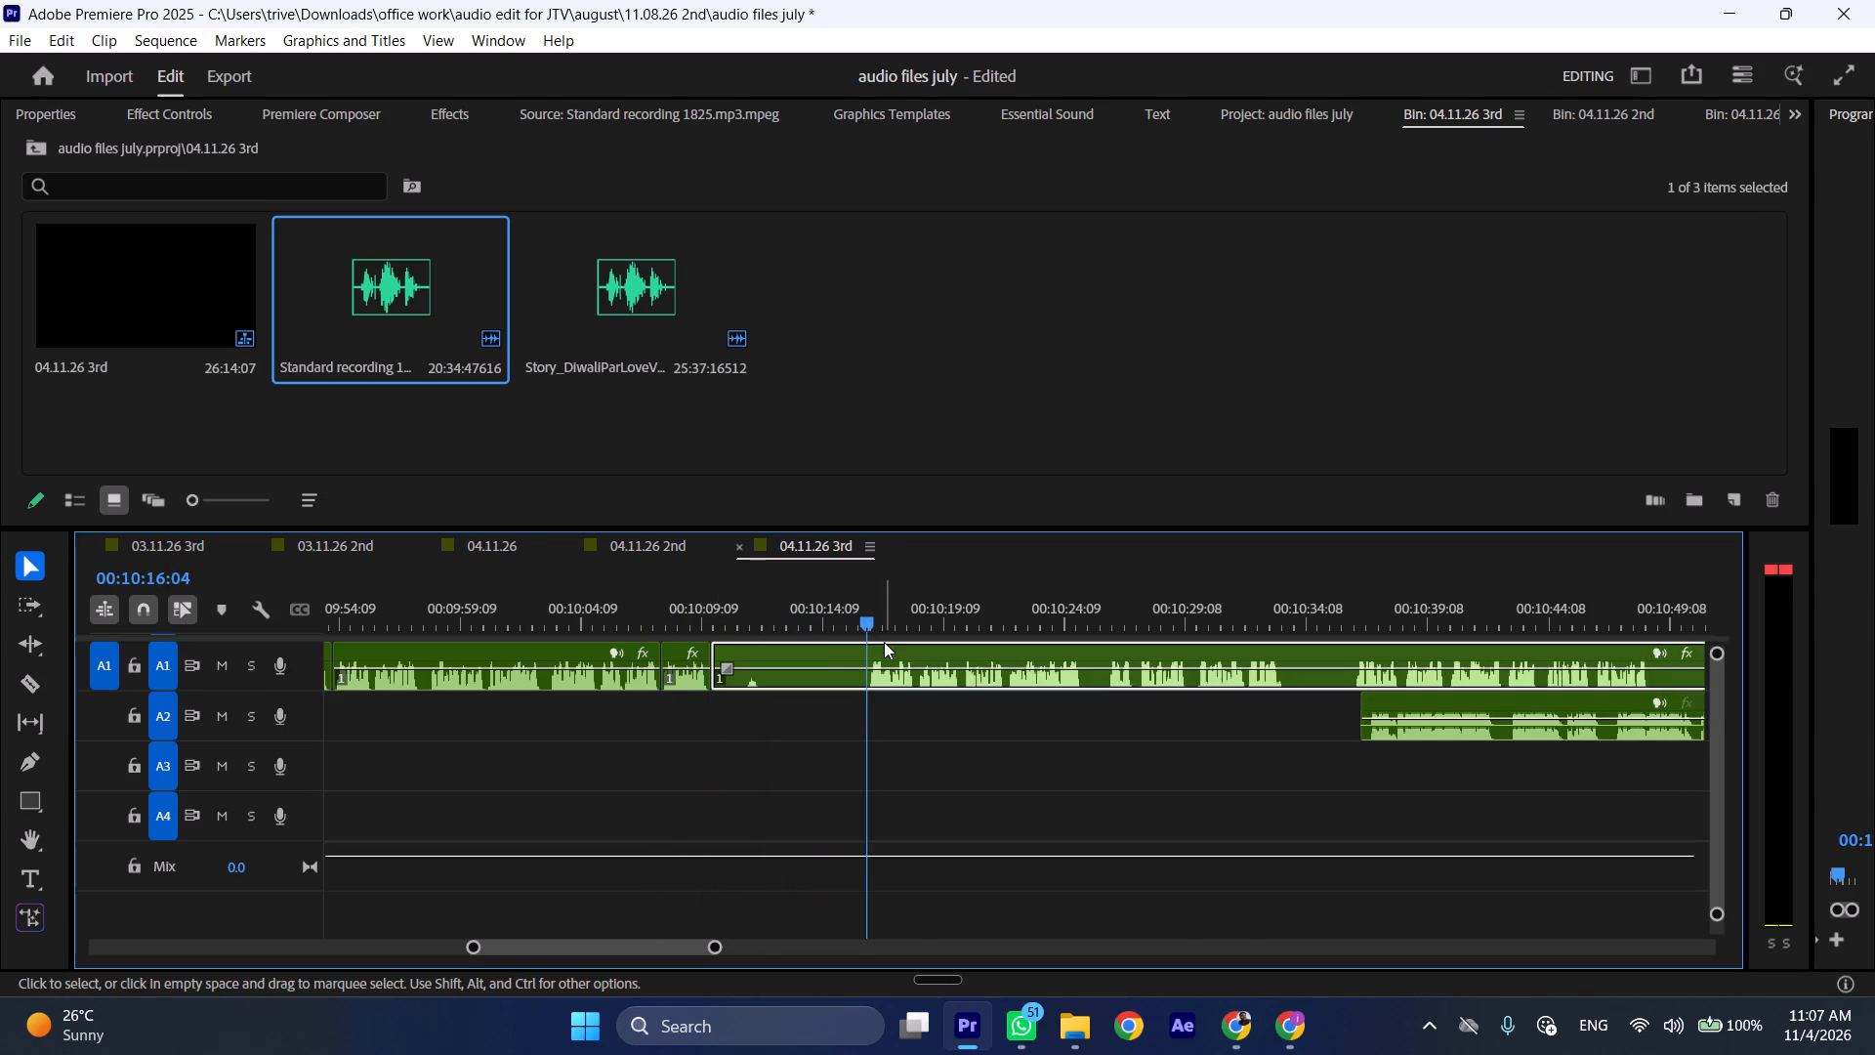
{"action": "key", "text": "shift+c"}
{"action": "key", "text": "ctrl+shift+d"}
{"action": "key", "text": "space"}
{"action": "key", "text": "l"}
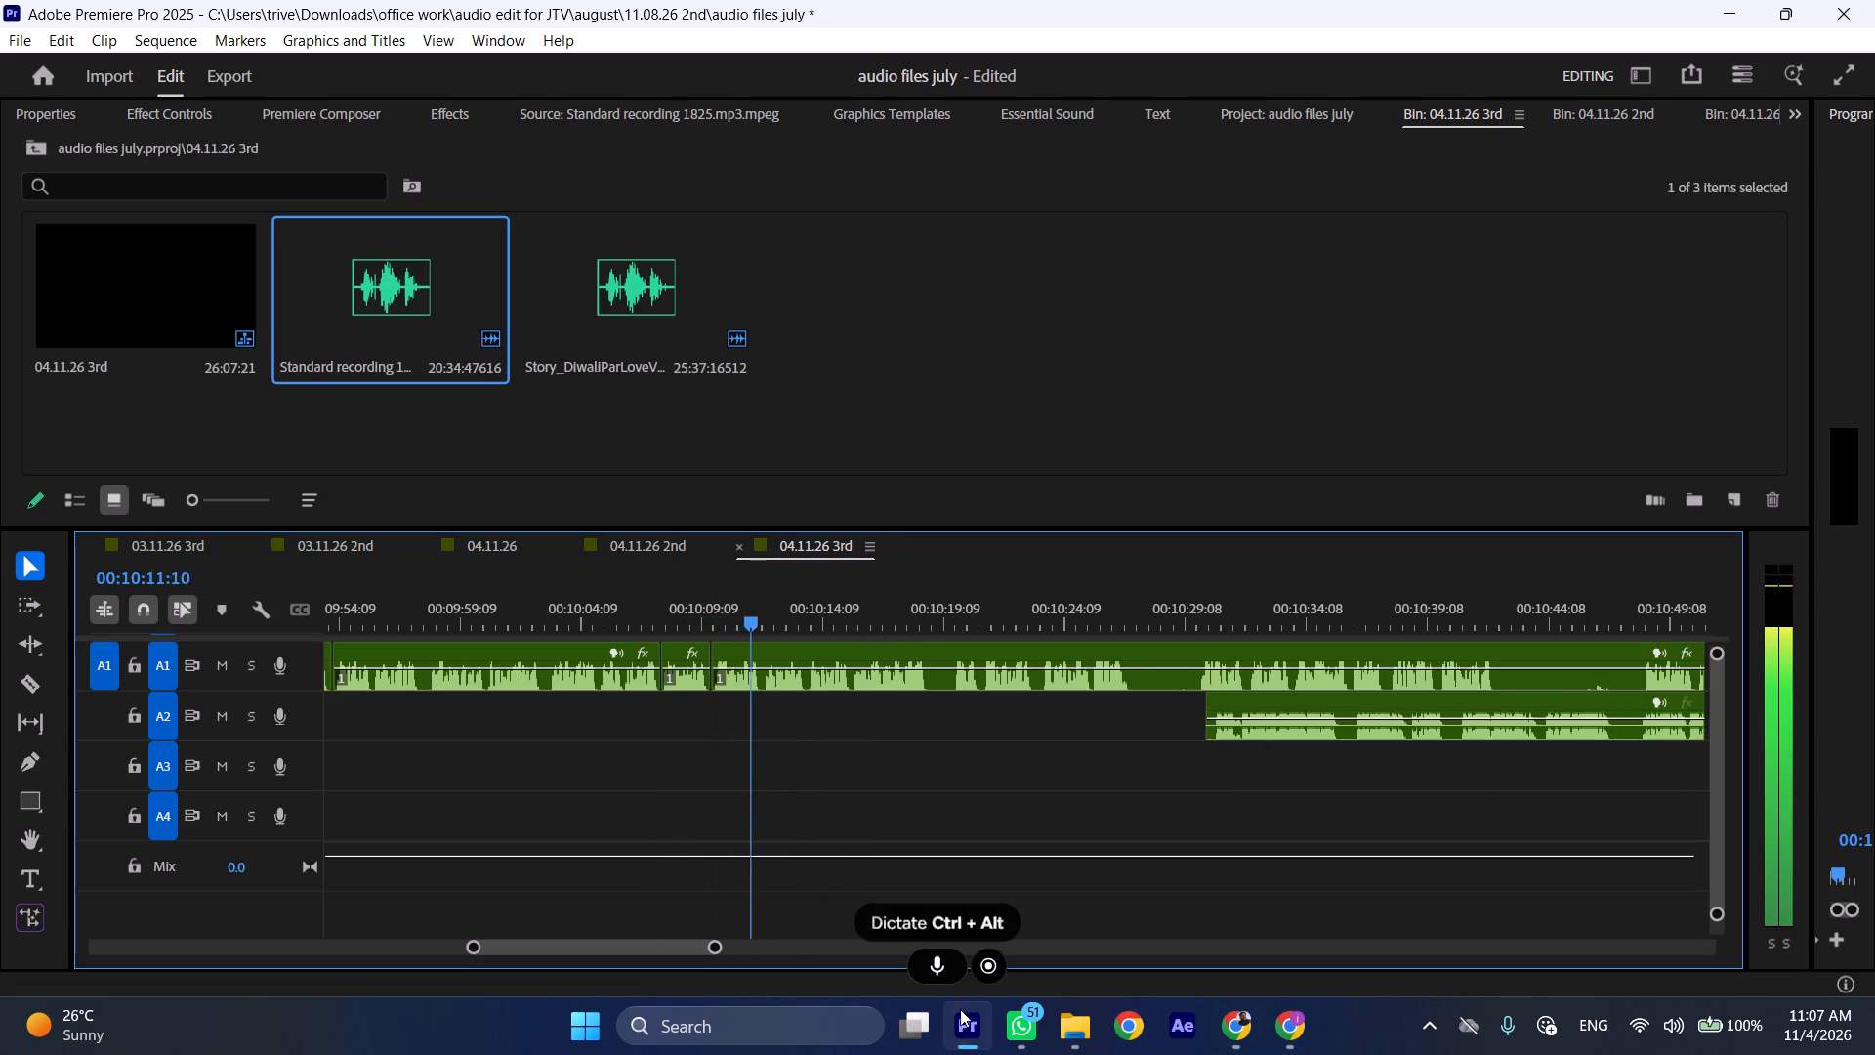
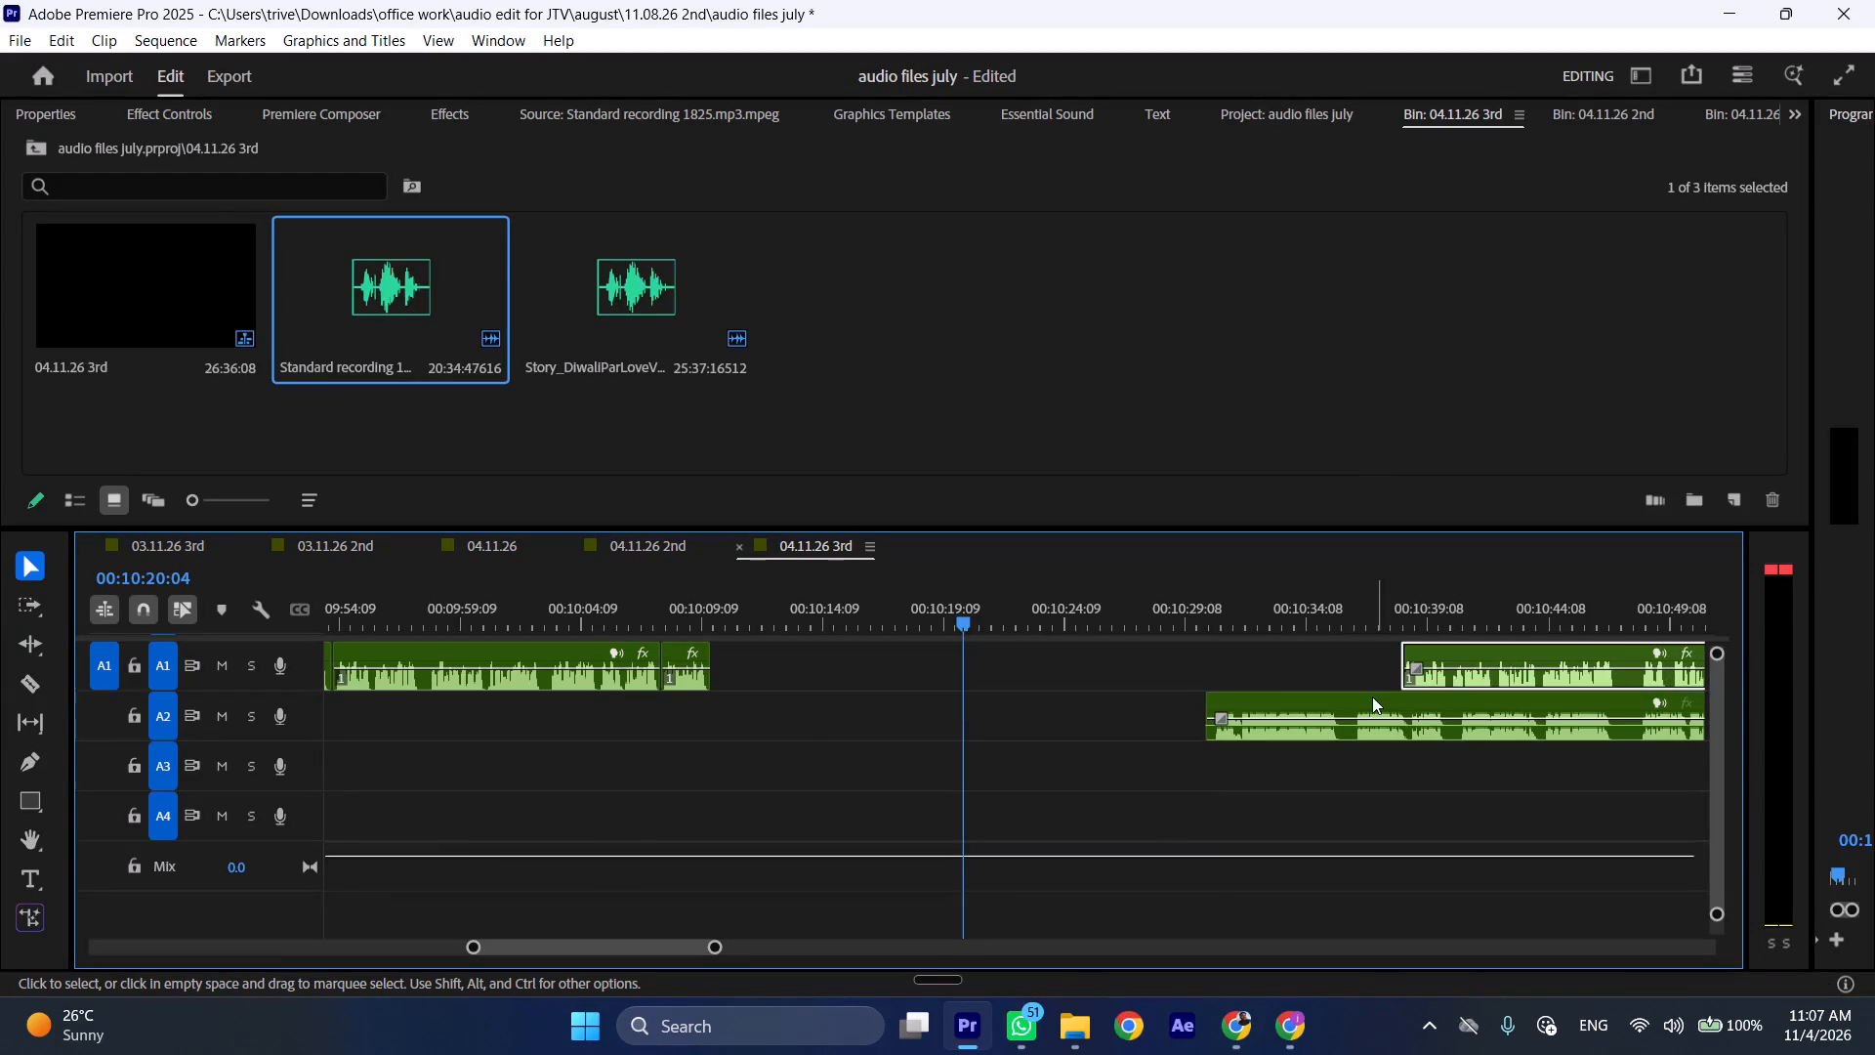
Move the A2 clip about 20 seconds earlier so it starts where the A1 narration ends near 00:10:09, and play back across the transition.
{"action": "left_click_drag", "start_coordinate": [1357, 698], "coordinate": [863, 699]}
{"action": "left_click", "coordinate": [701, 616]}
{"action": "key", "text": "space"}
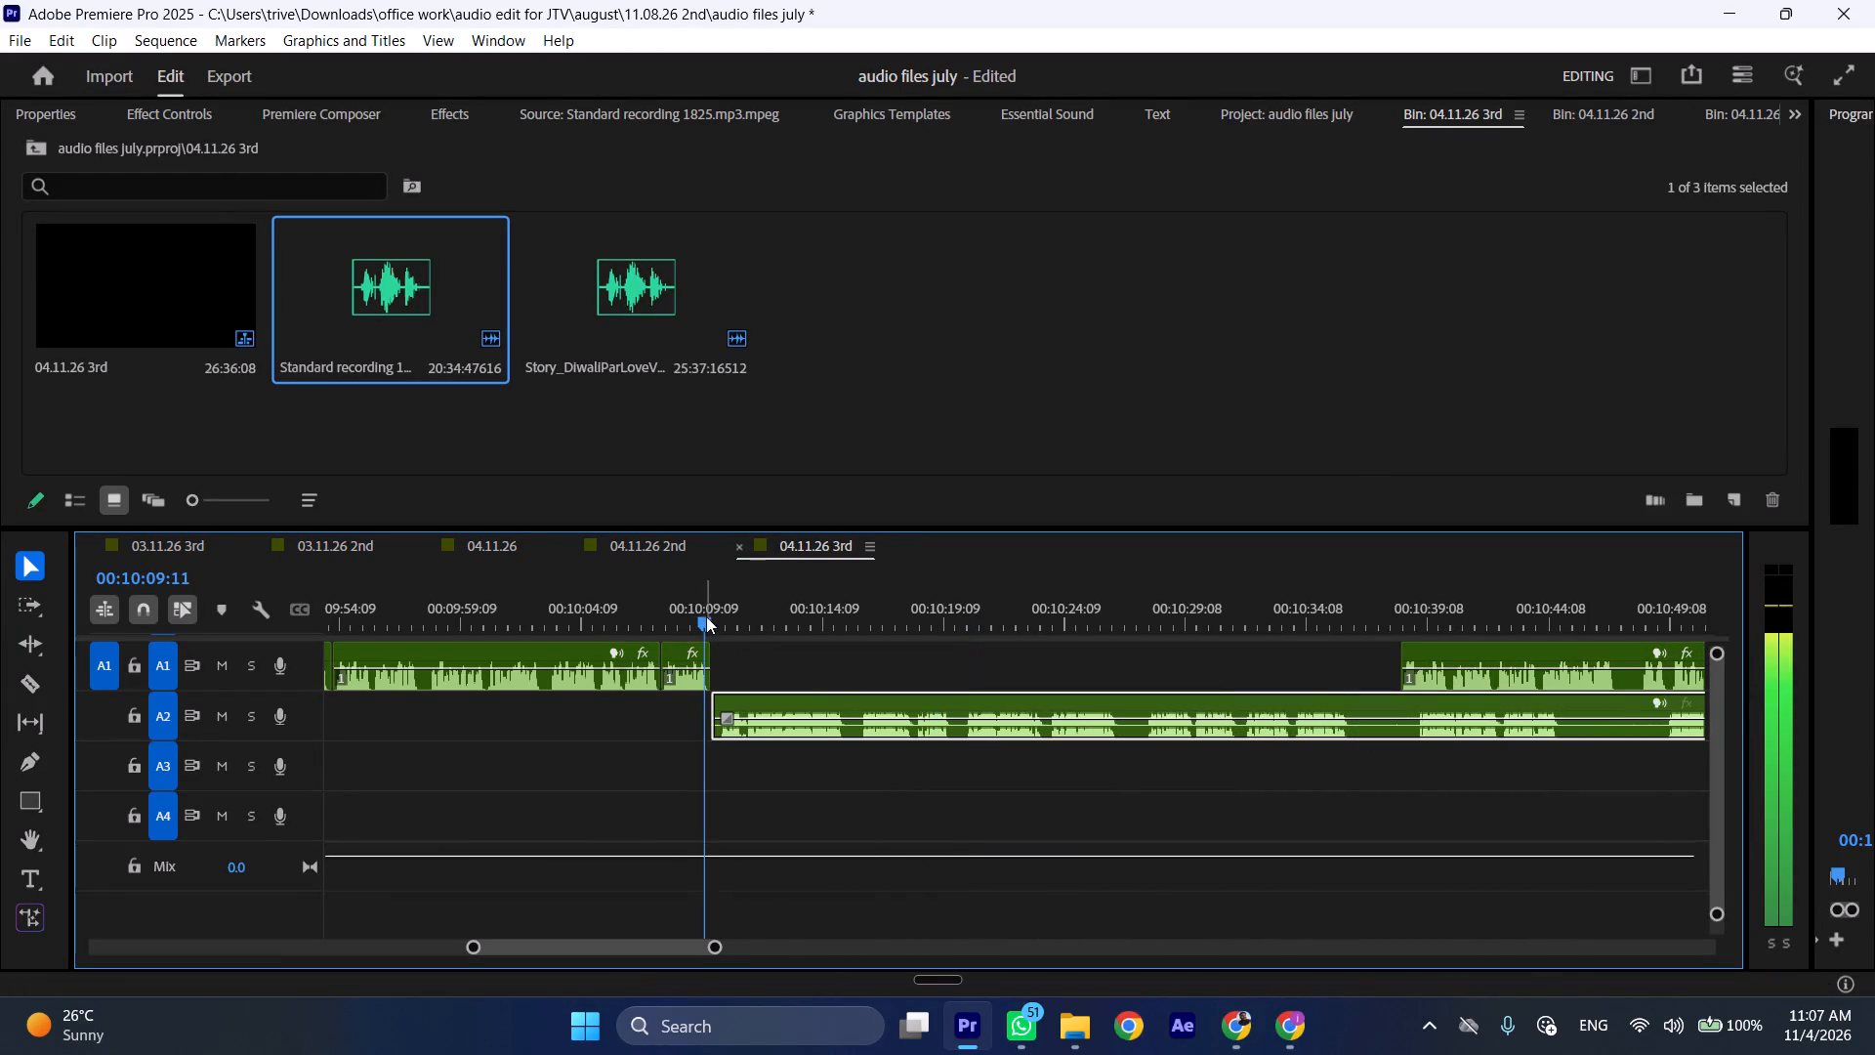
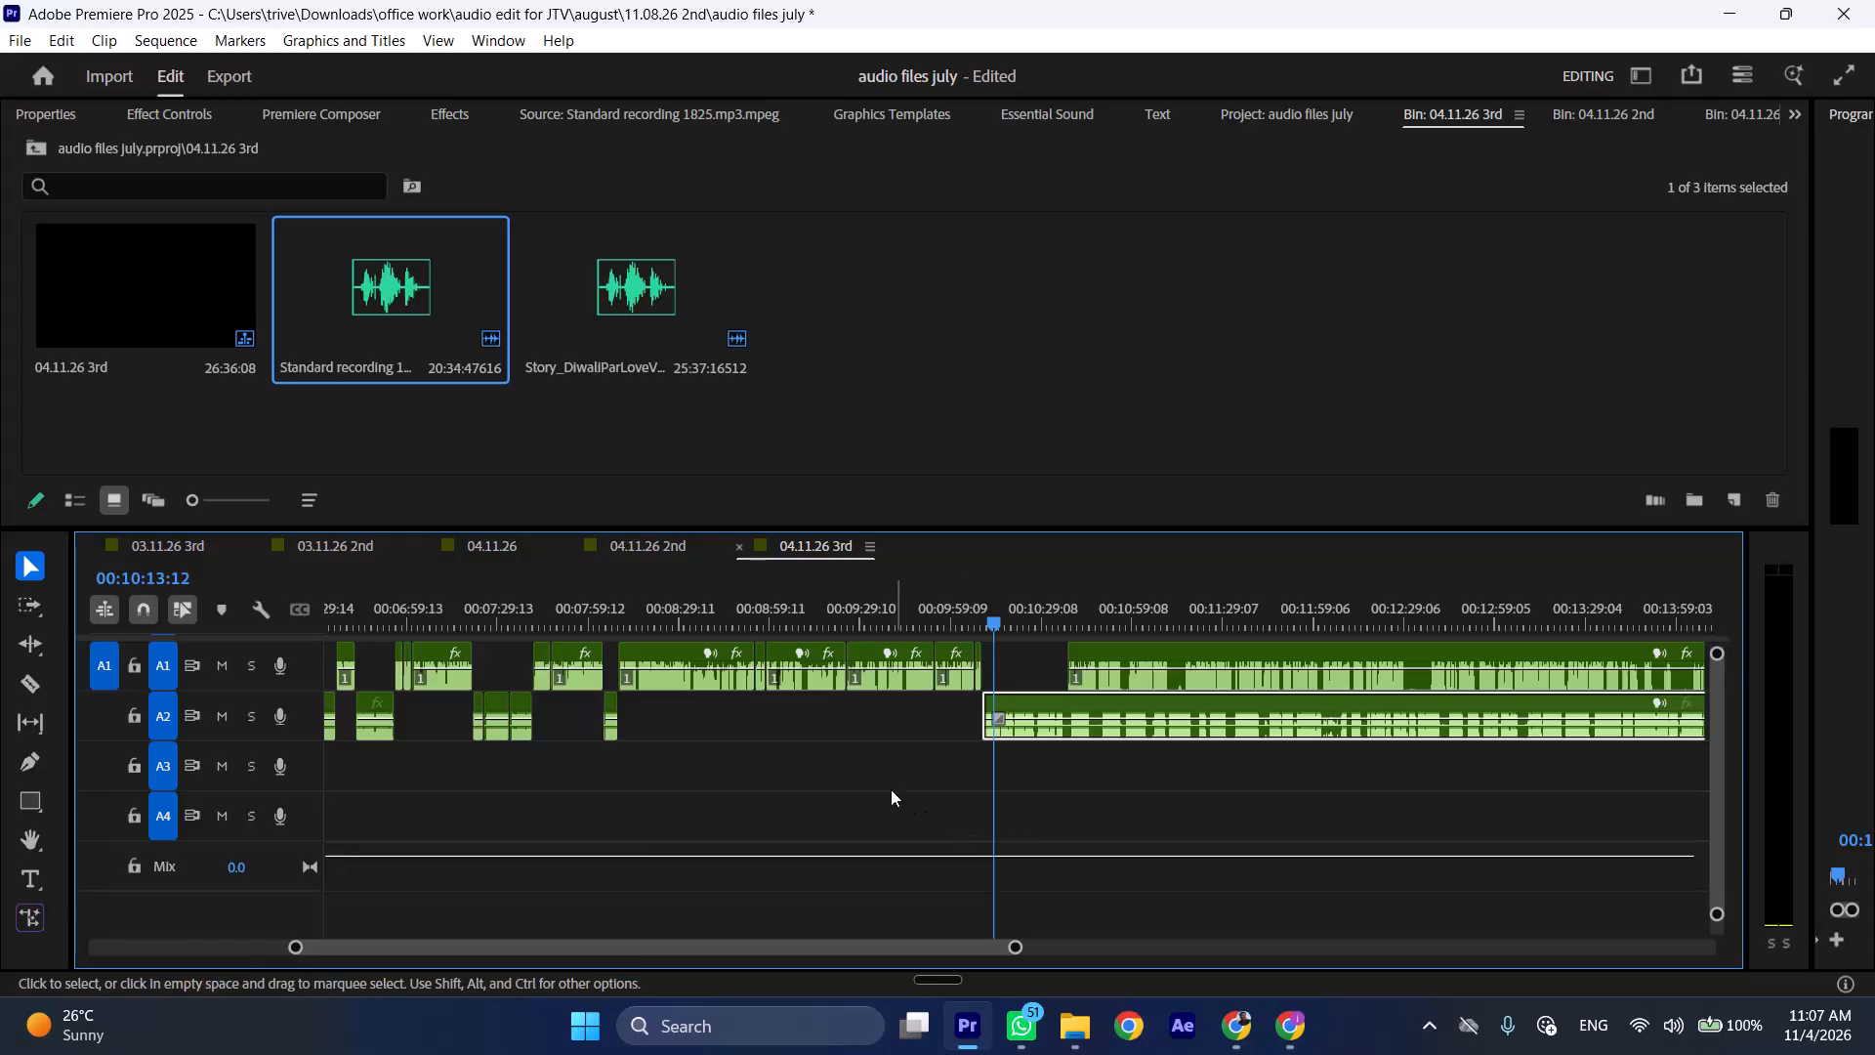
Cut out the short pause in the A1 narration near 00:08:15 and close the gap.
{"action": "left_click", "coordinate": [644, 606]}
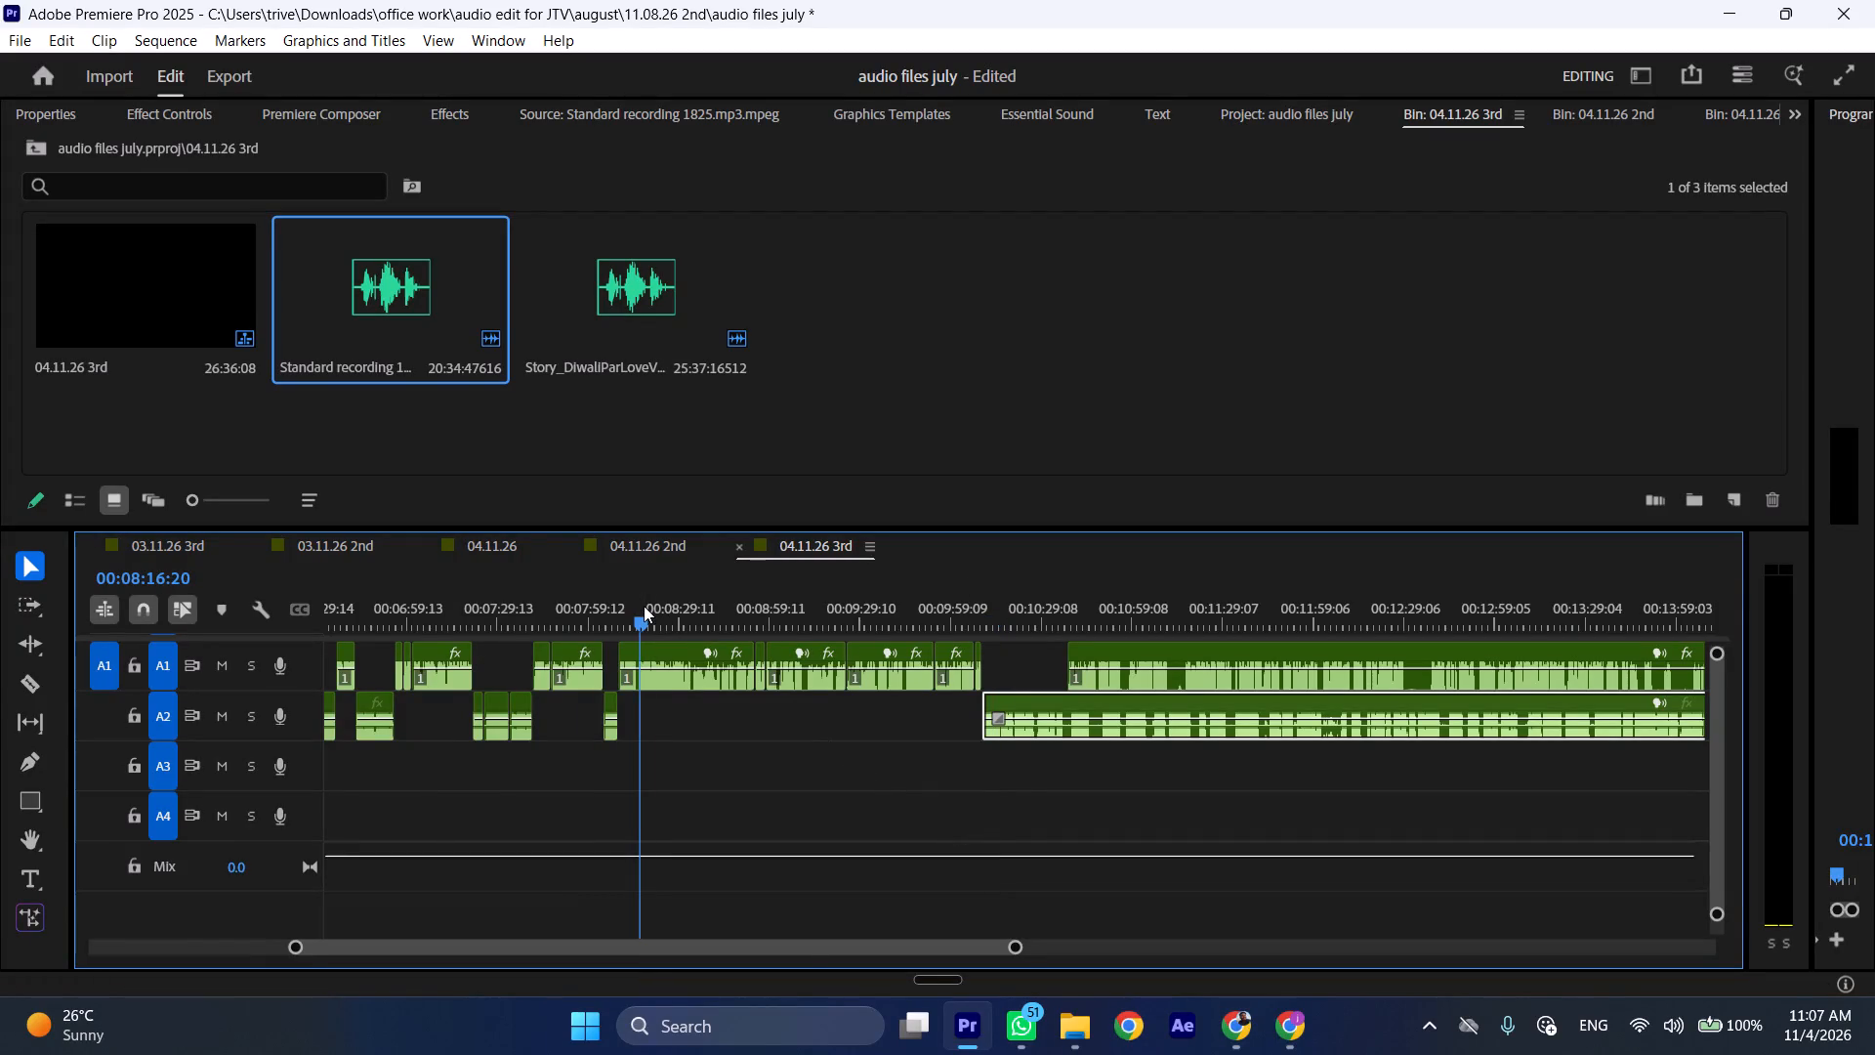
{"action": "key", "text": "ctrl+shift+c"}
{"action": "key", "text": "ctrl+shift+c"}
{"action": "key", "text": "ctrl+shift+c"}
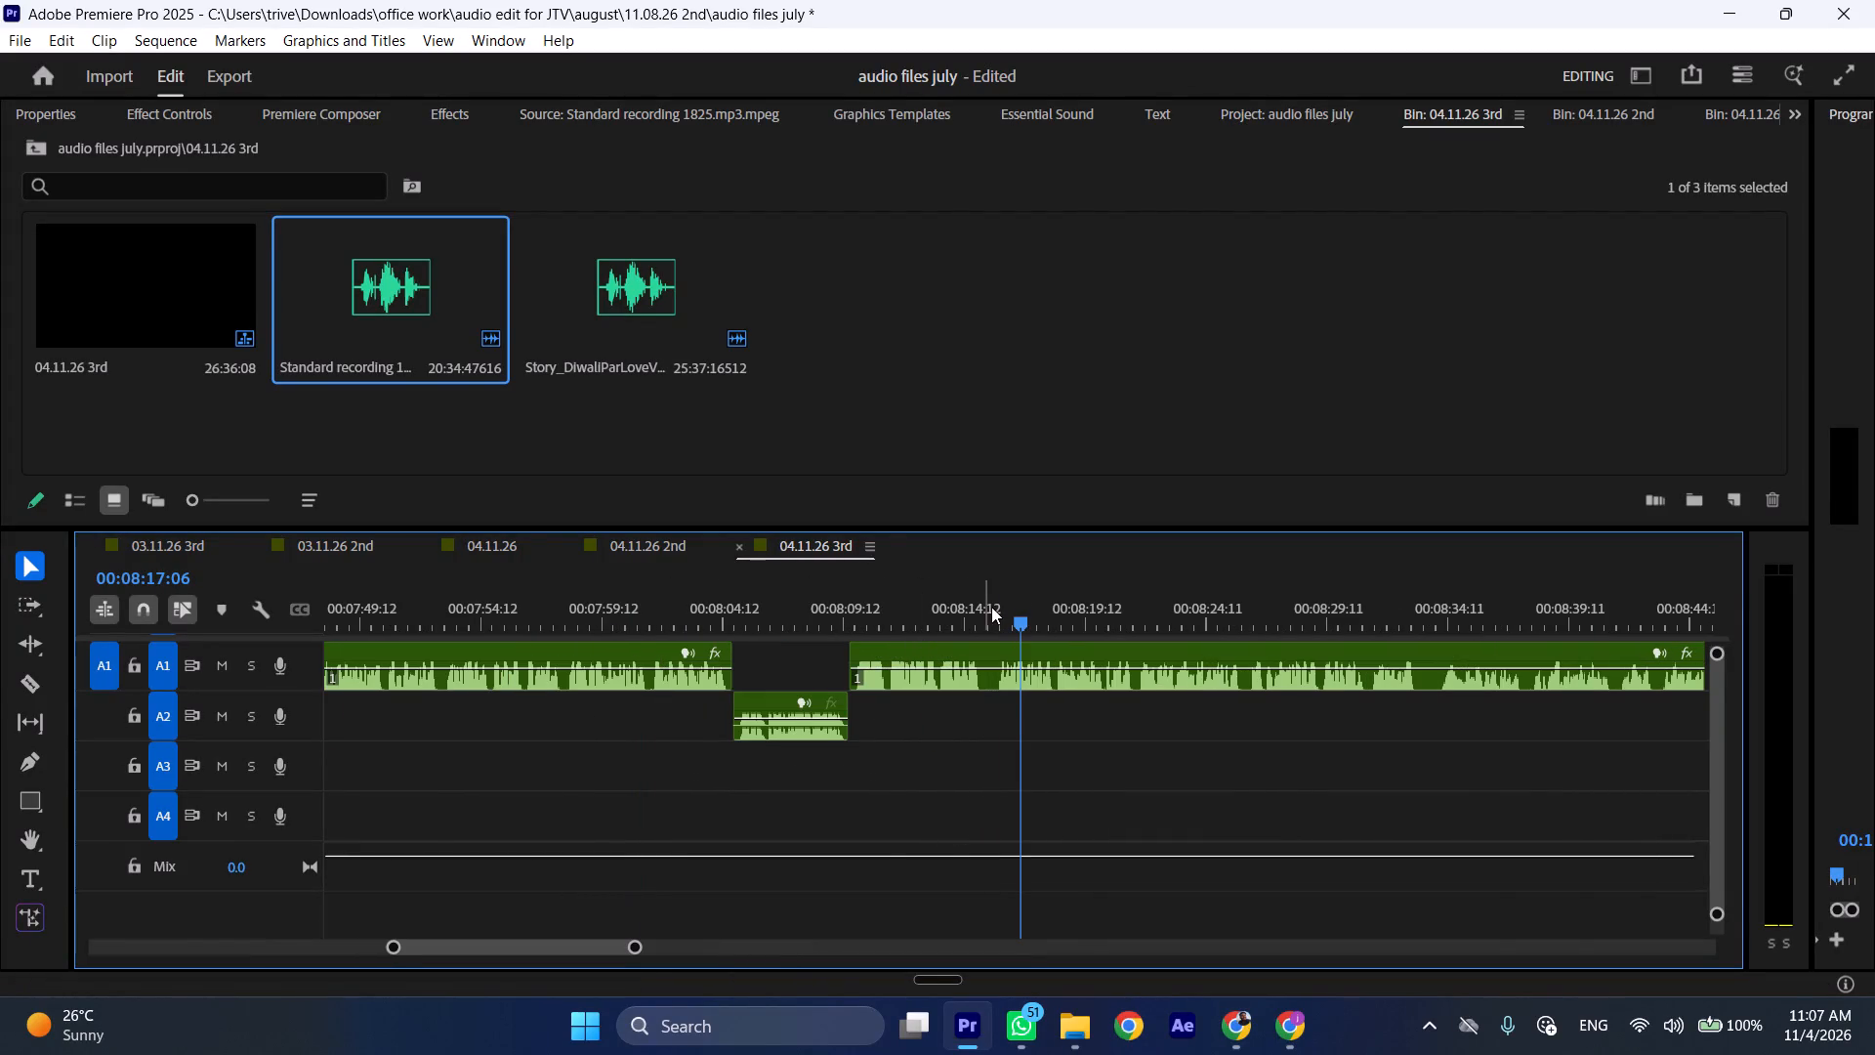
{"action": "left_click_drag", "start_coordinate": [980, 602], "coordinate": [999, 602]}
{"action": "key", "text": "shift+c"}
{"action": "left_click", "coordinate": [1021, 662]}
{"action": "key", "text": "shift+c"}
{"action": "key", "text": "ctrl+shift+d"}
Split A1 around the pauses near 00:08:32 and 00:08:46, and ripple delete both silent segments together.
{"action": "scroll", "coordinate": [1026, 668], "scroll_direction": "down", "scroll_amount": 11}
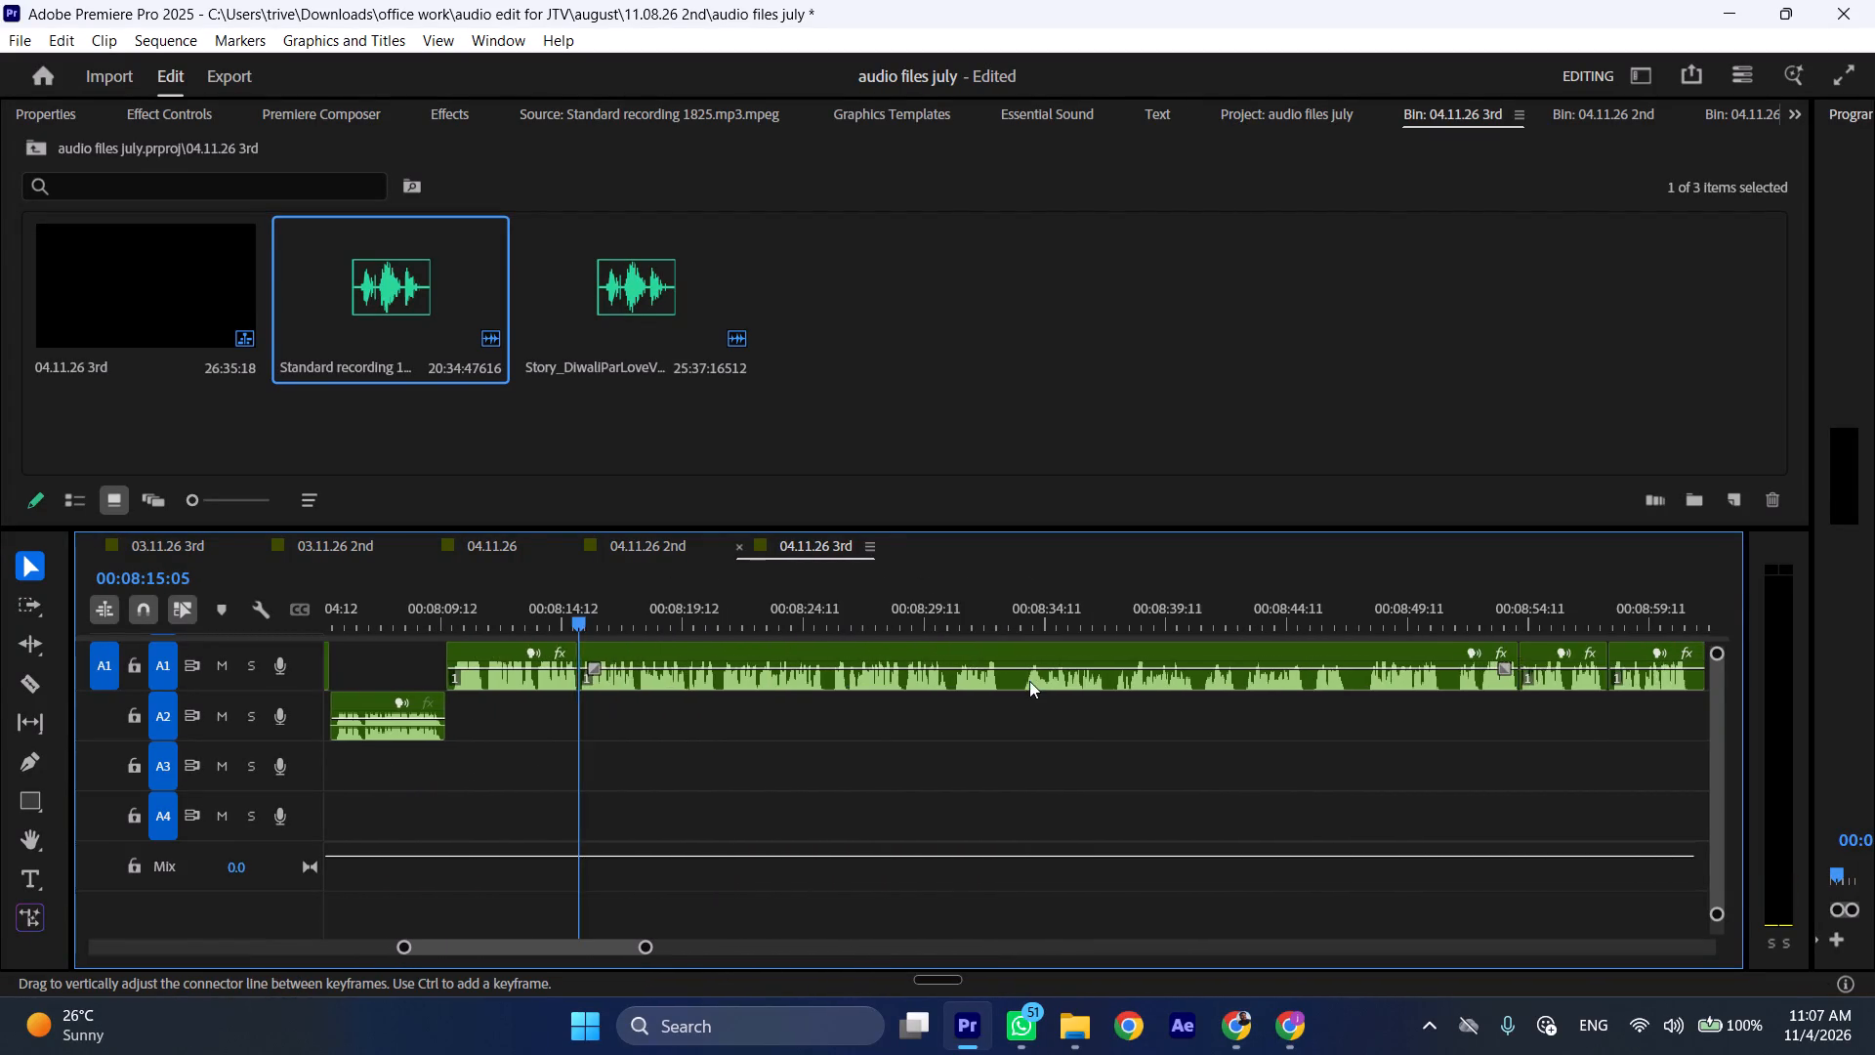
{"action": "scroll", "coordinate": [1004, 679], "scroll_direction": "down", "scroll_amount": 5}
{"action": "left_click_drag", "start_coordinate": [820, 606], "coordinate": [1167, 602]}
{"action": "key", "text": "shift+c"}
{"action": "key", "text": "shift+c"}
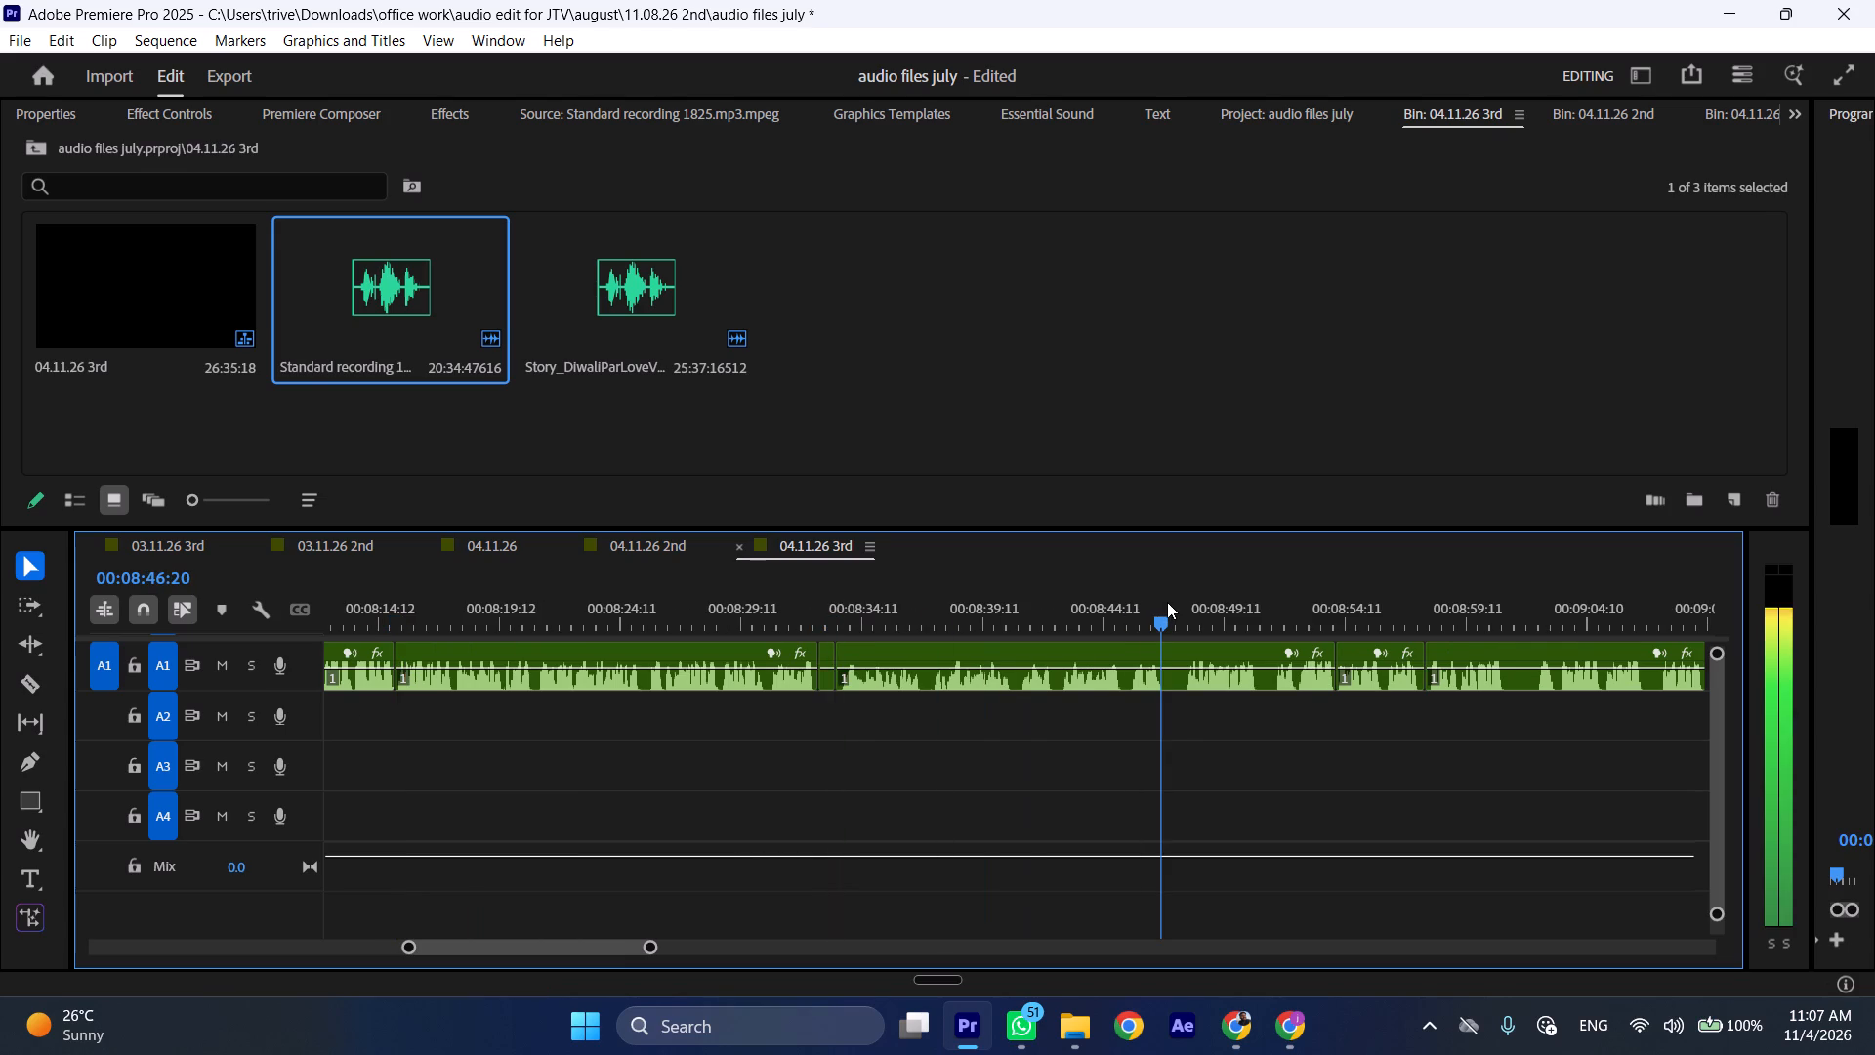
{"action": "left_click_drag", "start_coordinate": [1167, 602], "coordinate": [1185, 597]}
{"action": "key", "text": "shift+c"}
{"action": "key", "text": "shift+c"}
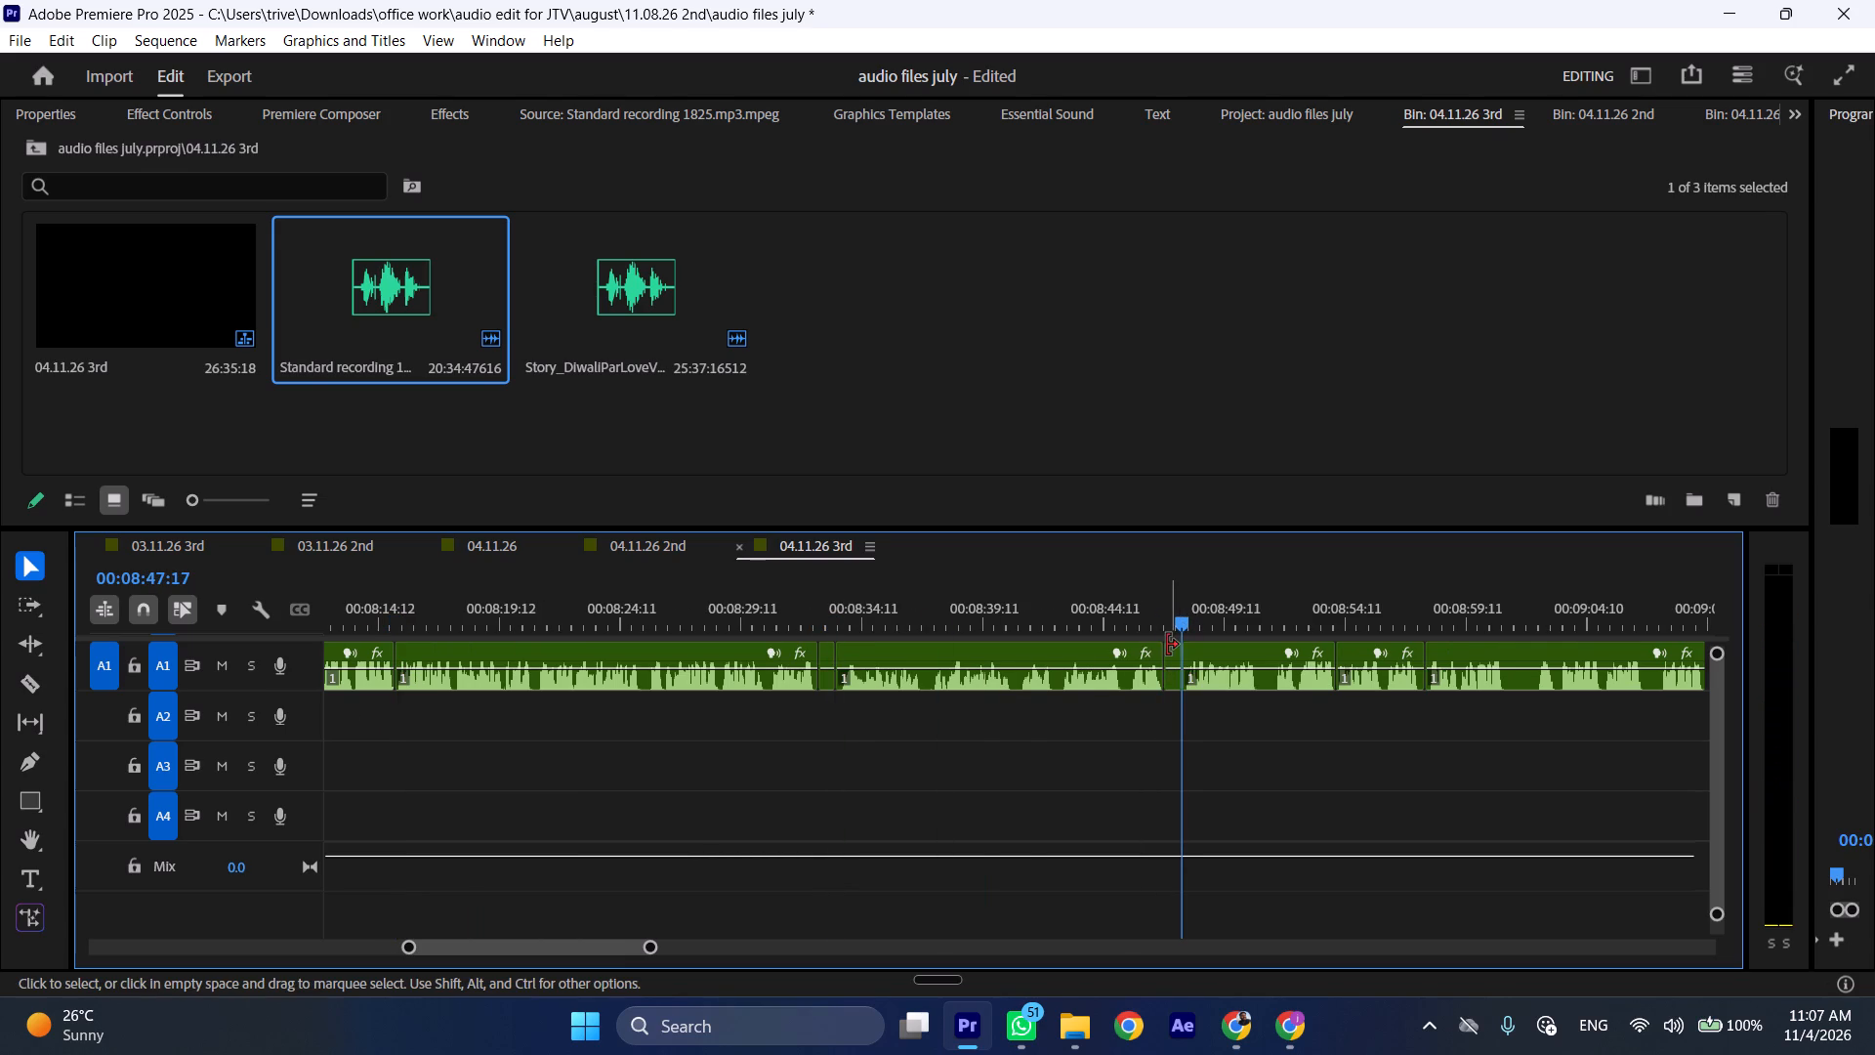
{"action": "left_click", "coordinate": [1173, 646]}
{"action": "left_click", "coordinate": [829, 653], "text": "shift"}
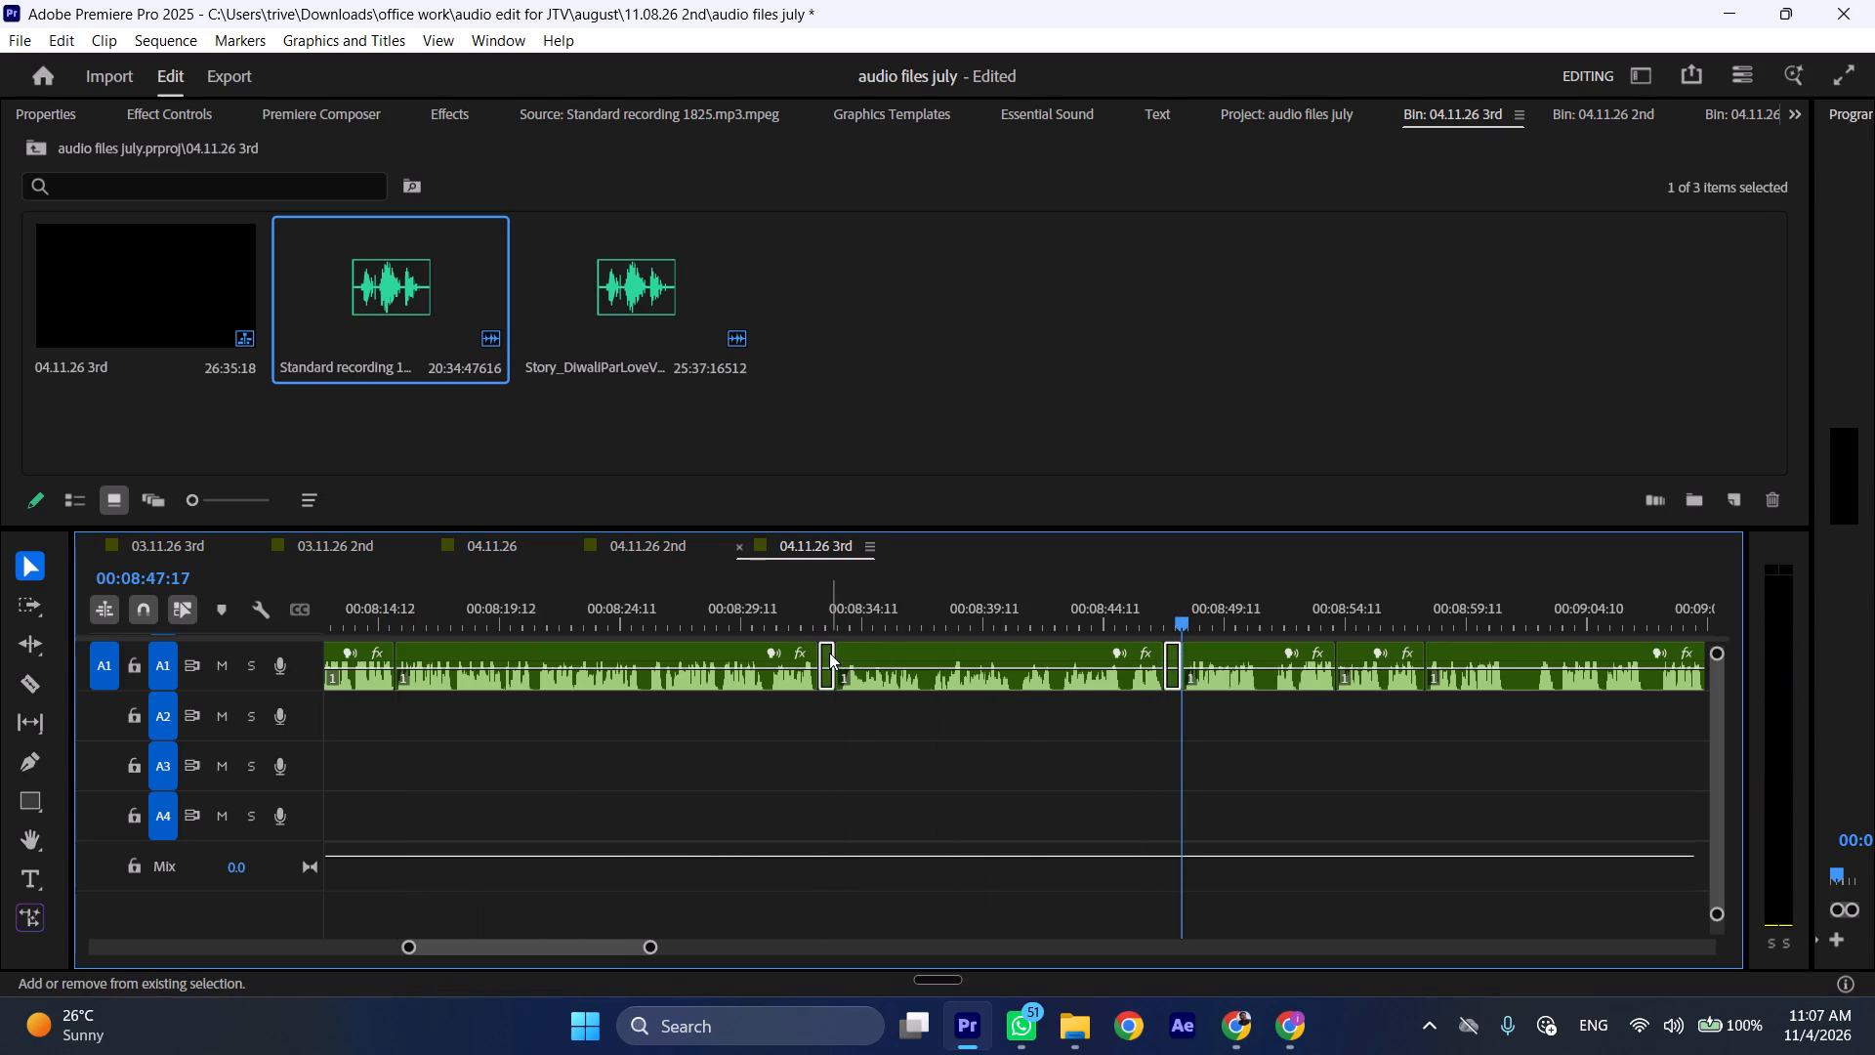
{"action": "key", "text": "ctrl+shift+d"}
Split A1 around the four pauses near 00:08:49, 00:08:59, 00:09:05 and 00:09:08, and ripple delete the silent segments together.
{"action": "scroll", "coordinate": [888, 694], "scroll_direction": "down", "scroll_amount": 17}
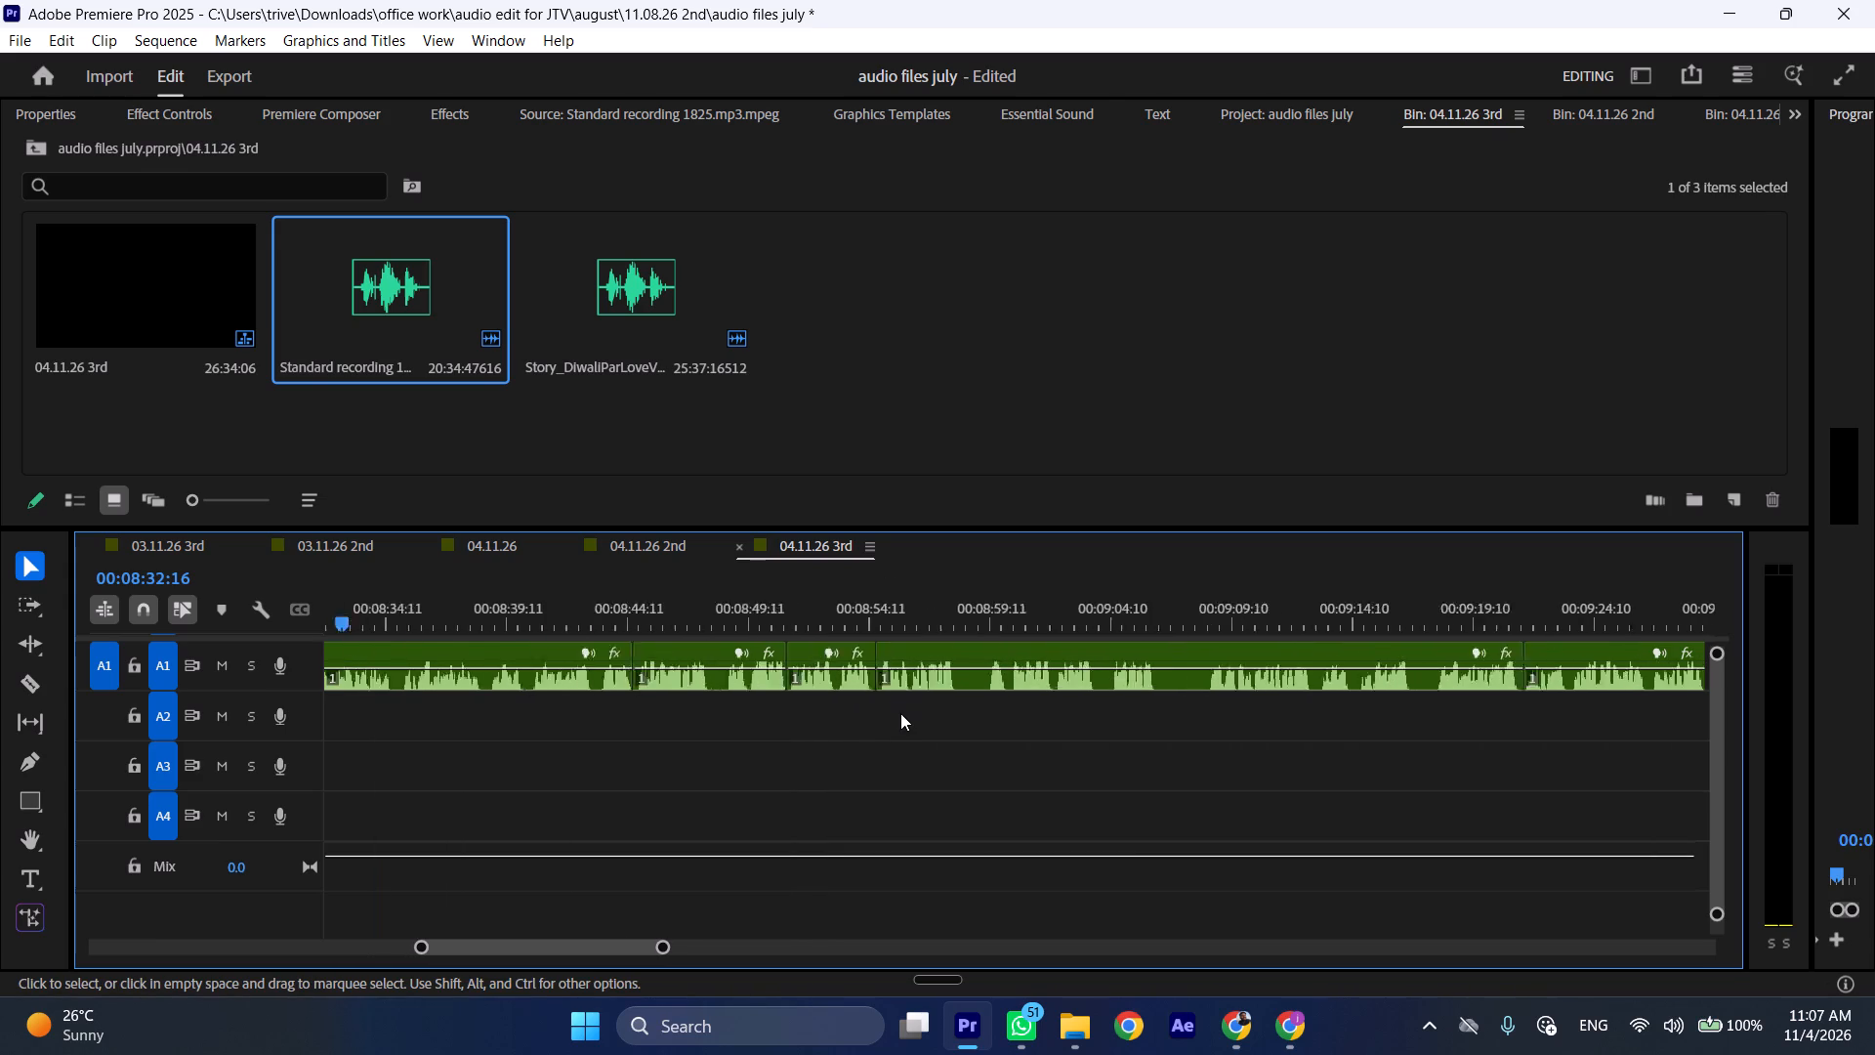
{"action": "left_click_drag", "start_coordinate": [606, 612], "coordinate": [801, 612]}
{"action": "key", "text": "shift+c"}
{"action": "key", "text": "shift+c"}
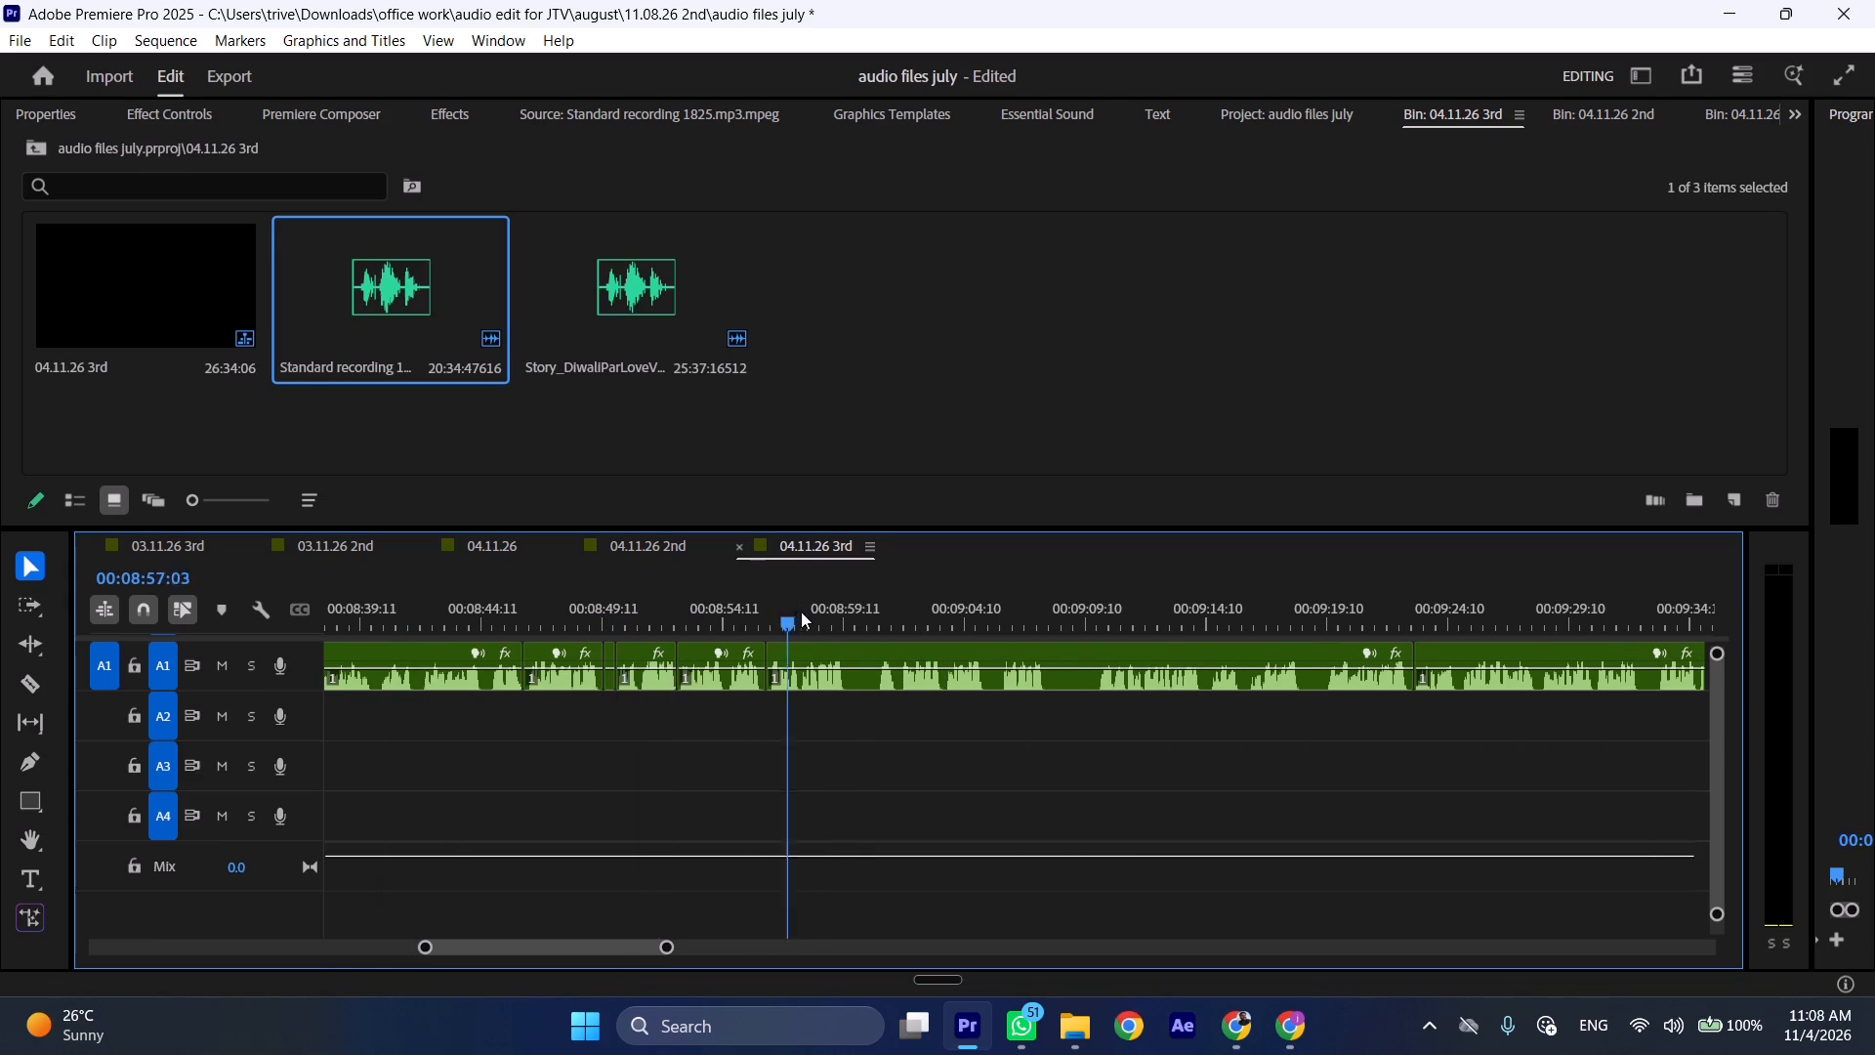
{"action": "left_click_drag", "start_coordinate": [801, 612], "coordinate": [877, 610]}
{"action": "key", "text": "shift+c"}
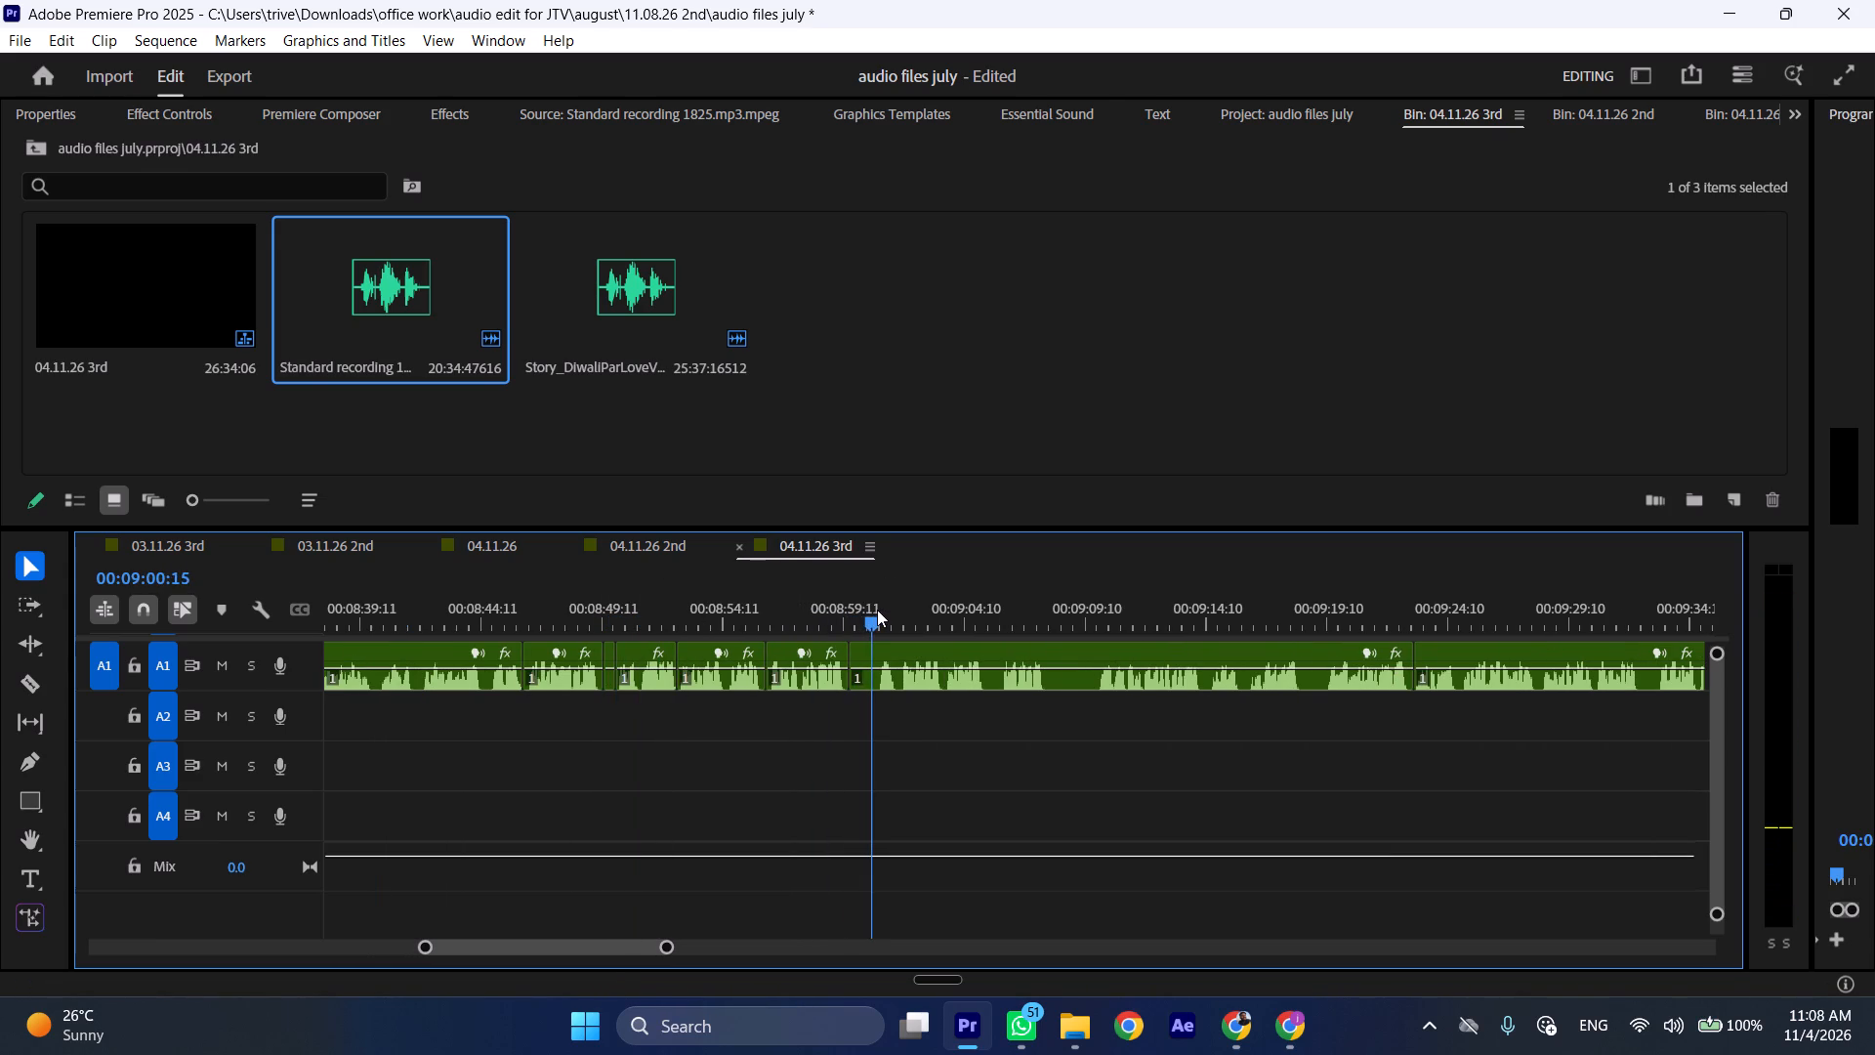
{"action": "left_click_drag", "start_coordinate": [877, 610], "coordinate": [1094, 600]}
{"action": "key", "text": "shift+c"}
{"action": "key", "text": "shift+c"}
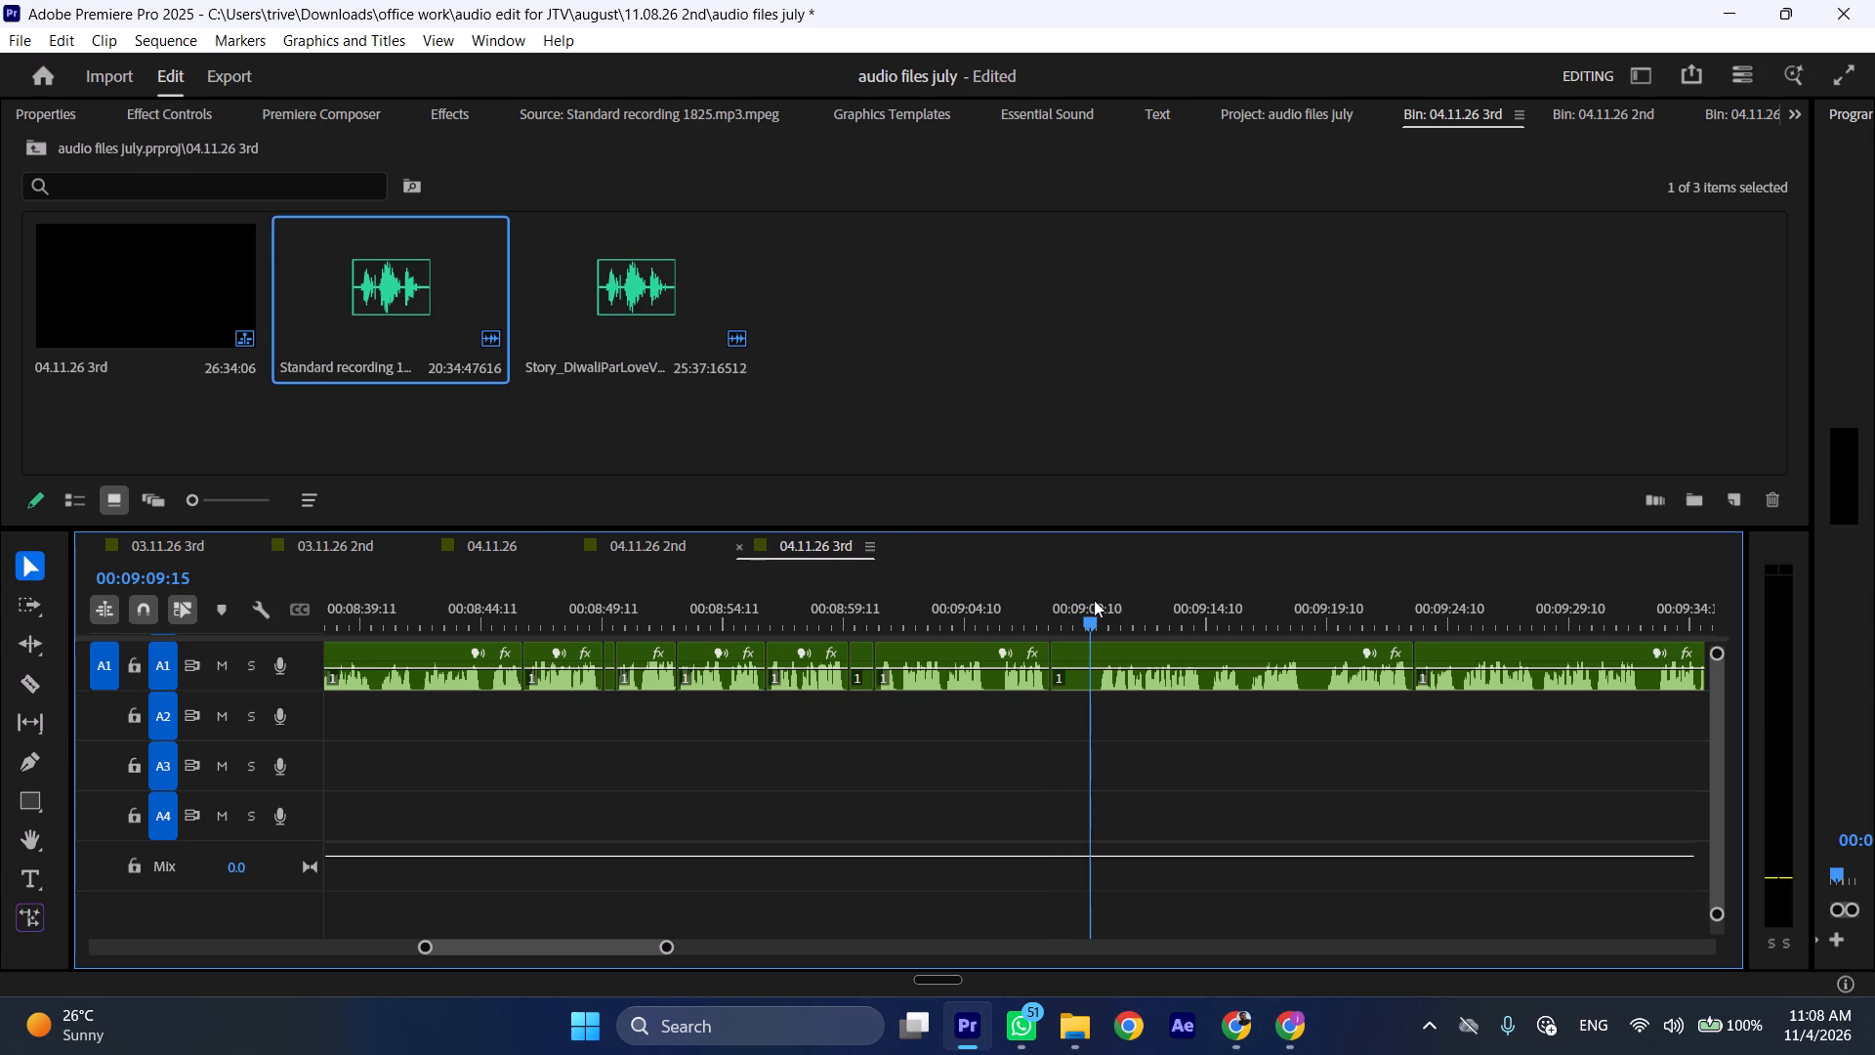
{"action": "left_click_drag", "start_coordinate": [1094, 600], "coordinate": [999, 606]}
{"action": "key", "text": "shift+c"}
{"action": "key", "text": "shift+c"}
{"action": "key", "text": "shift+c"}
{"action": "left_click", "coordinate": [1076, 680]}
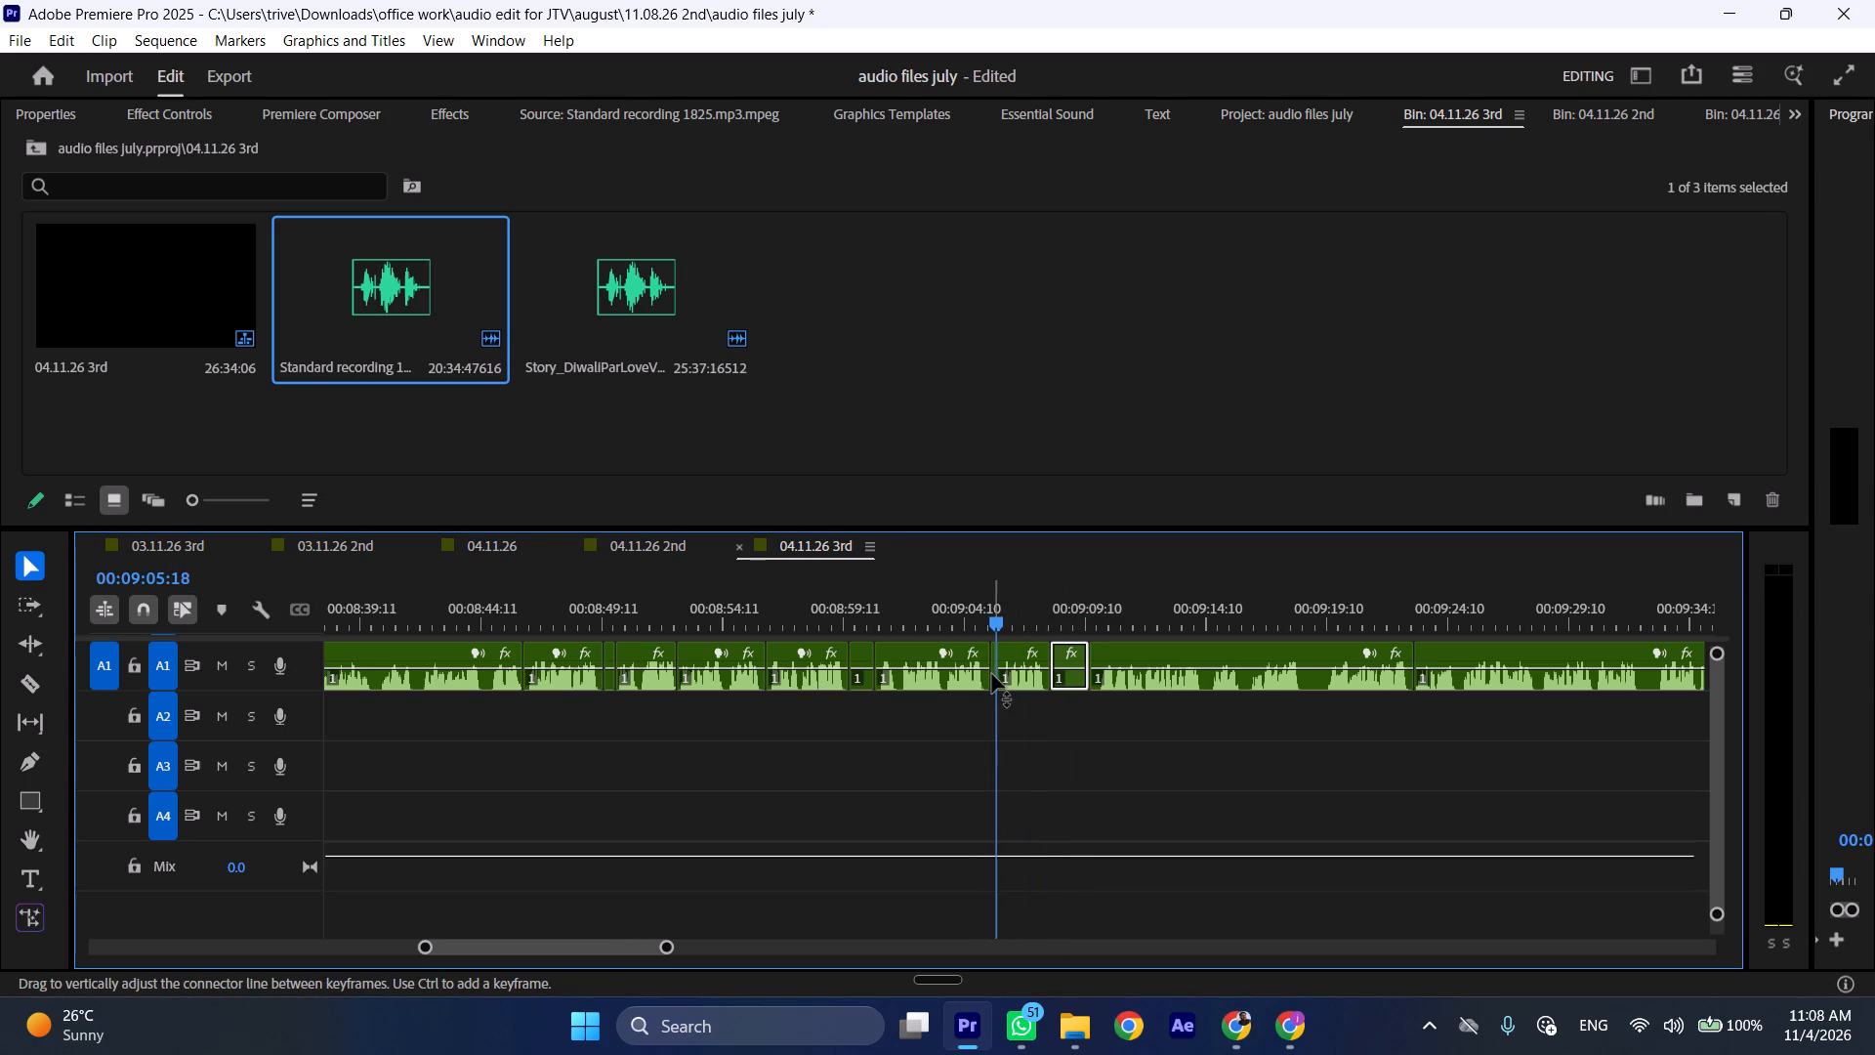
{"action": "left_click", "coordinate": [992, 674], "text": "shift"}
{"action": "left_click", "coordinate": [860, 686], "text": "shift"}
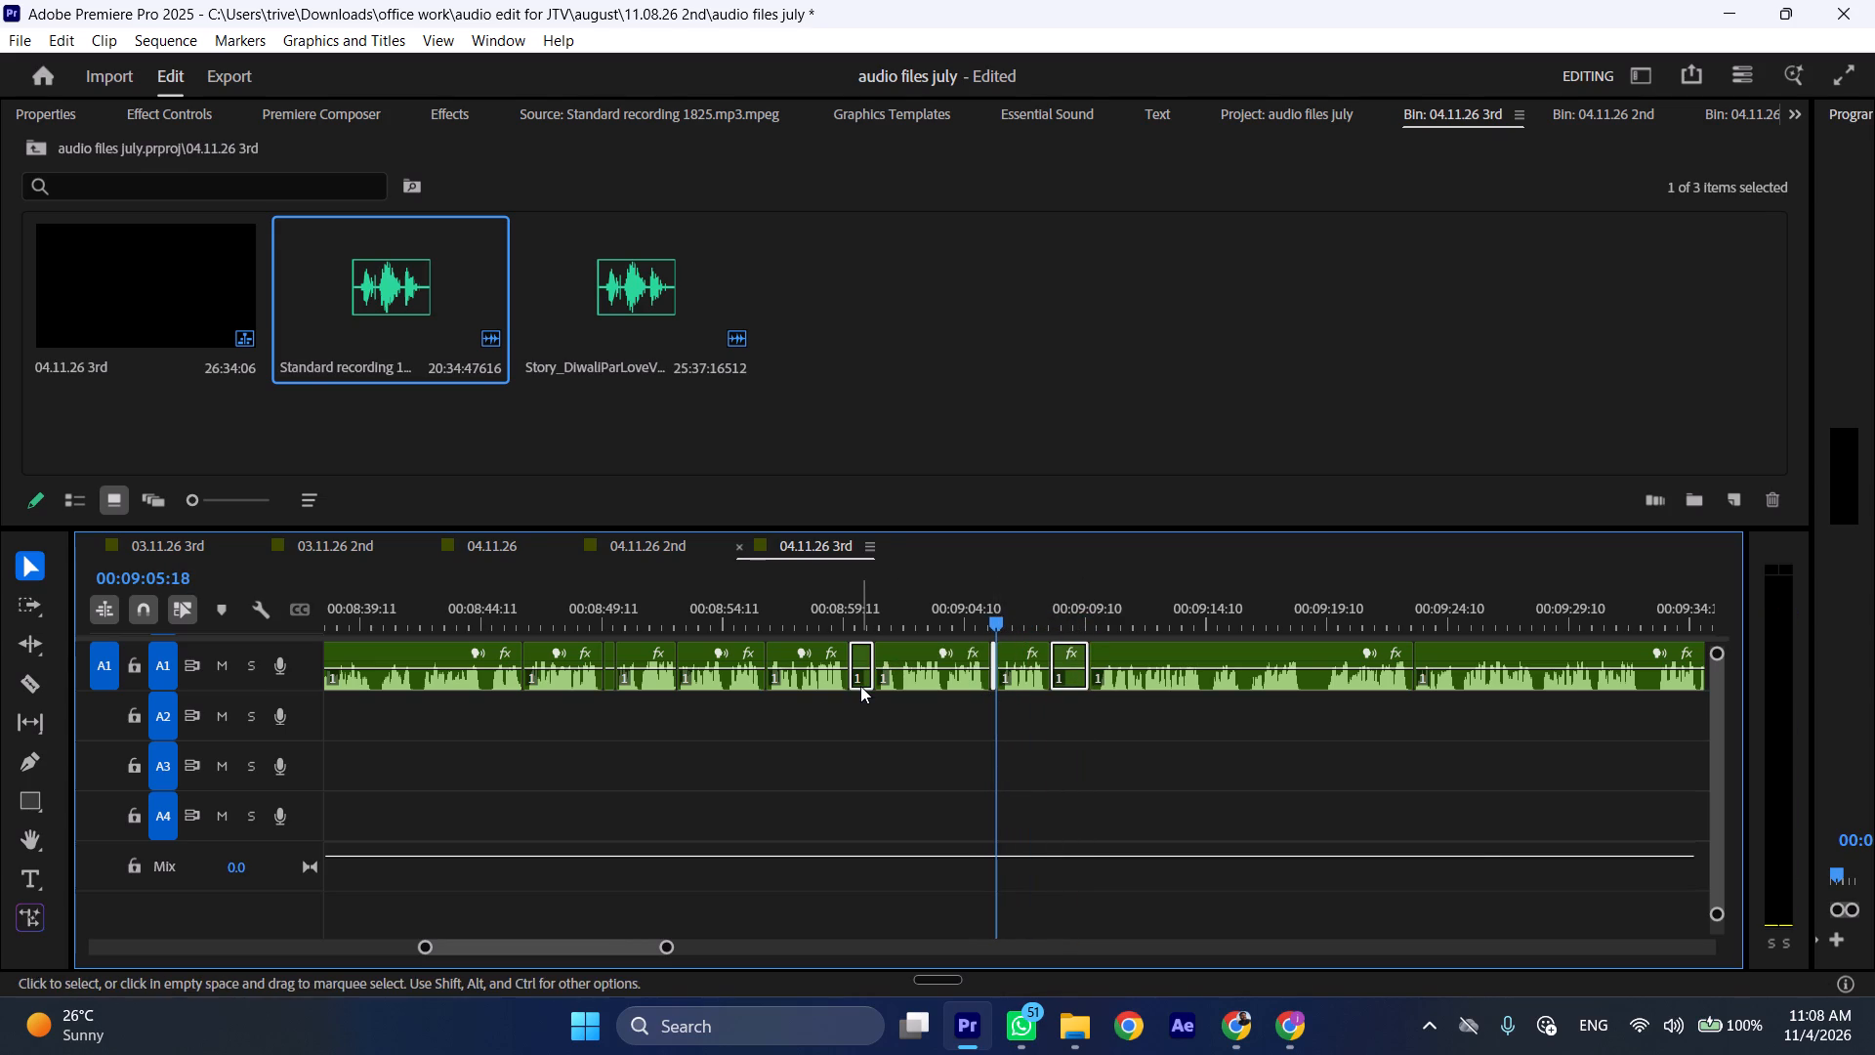
{"action": "left_click", "coordinate": [606, 684], "text": "shift"}
{"action": "key", "text": "ctrl+shift+d"}
Cut out the short pause in the A1 narration near 00:09:15 and close the gap.
{"action": "scroll", "coordinate": [798, 754], "scroll_direction": "down", "scroll_amount": 2}
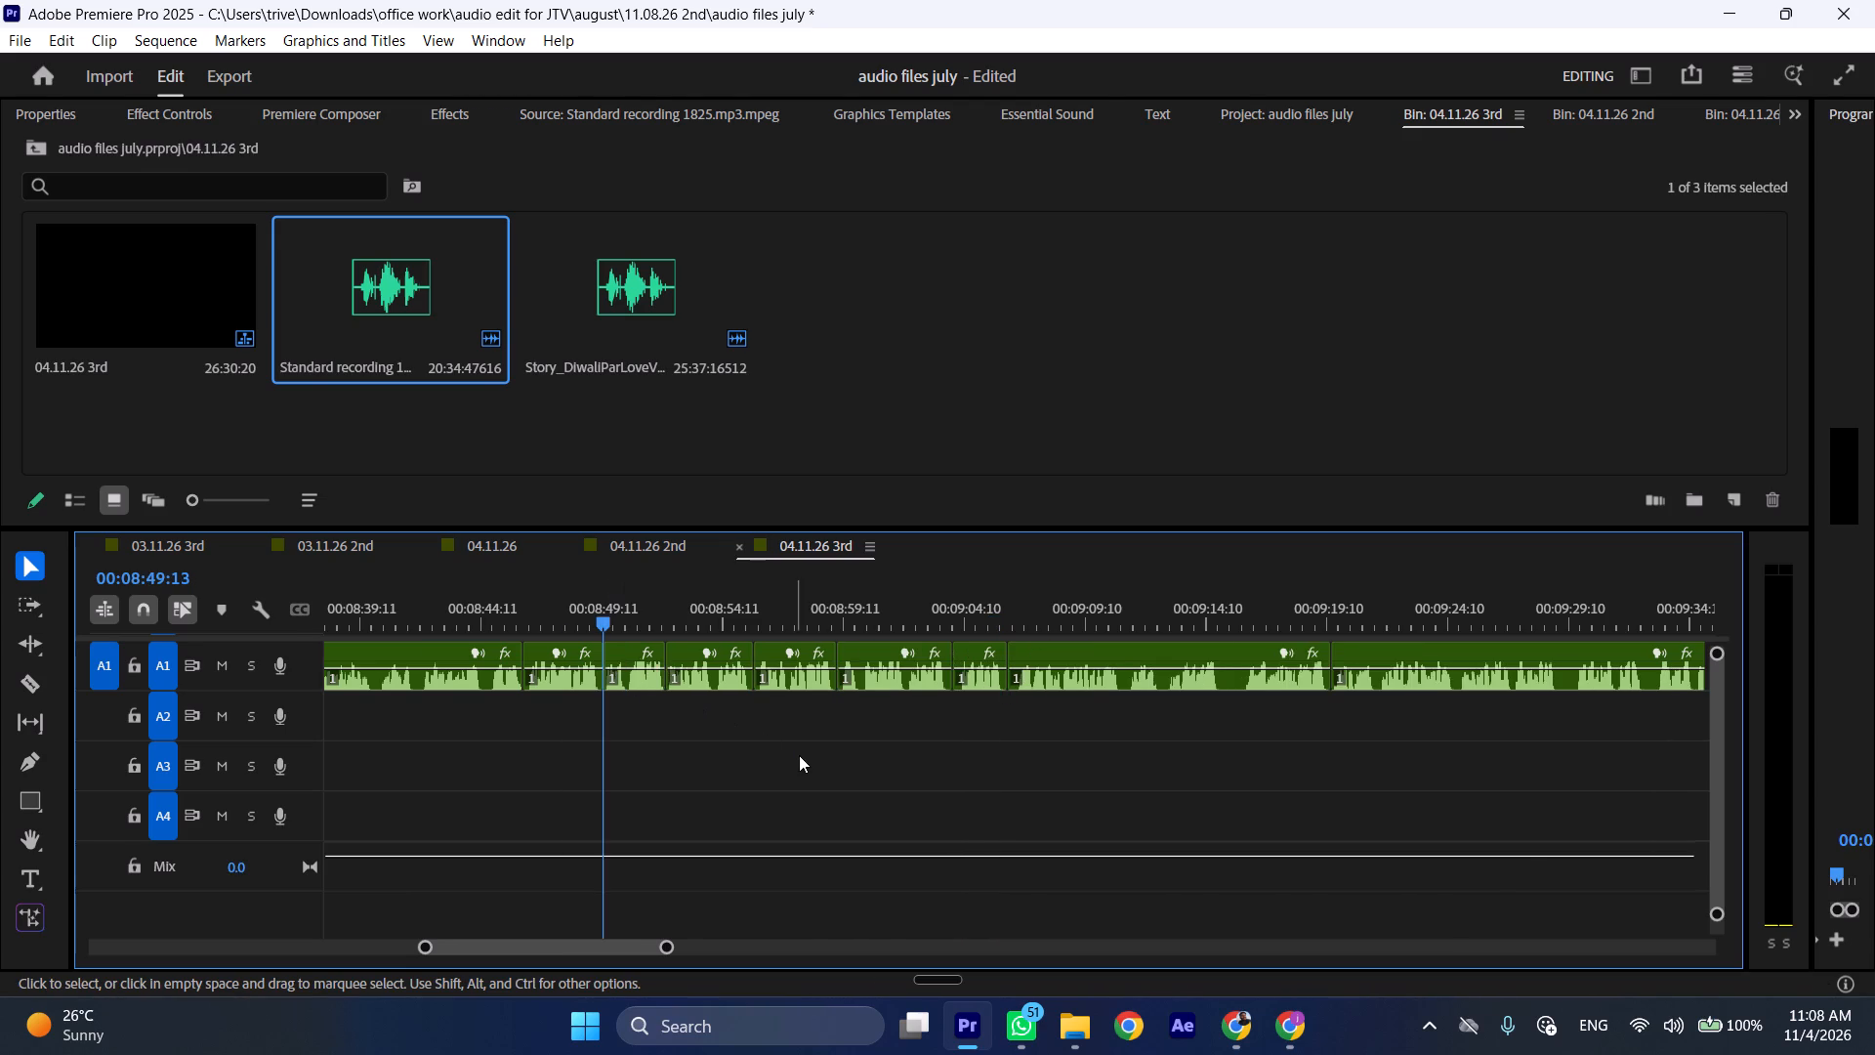
{"action": "scroll", "coordinate": [799, 755], "scroll_direction": "down", "scroll_amount": 9}
{"action": "left_click_drag", "start_coordinate": [821, 602], "coordinate": [837, 603]}
{"action": "key", "text": "shift+c"}
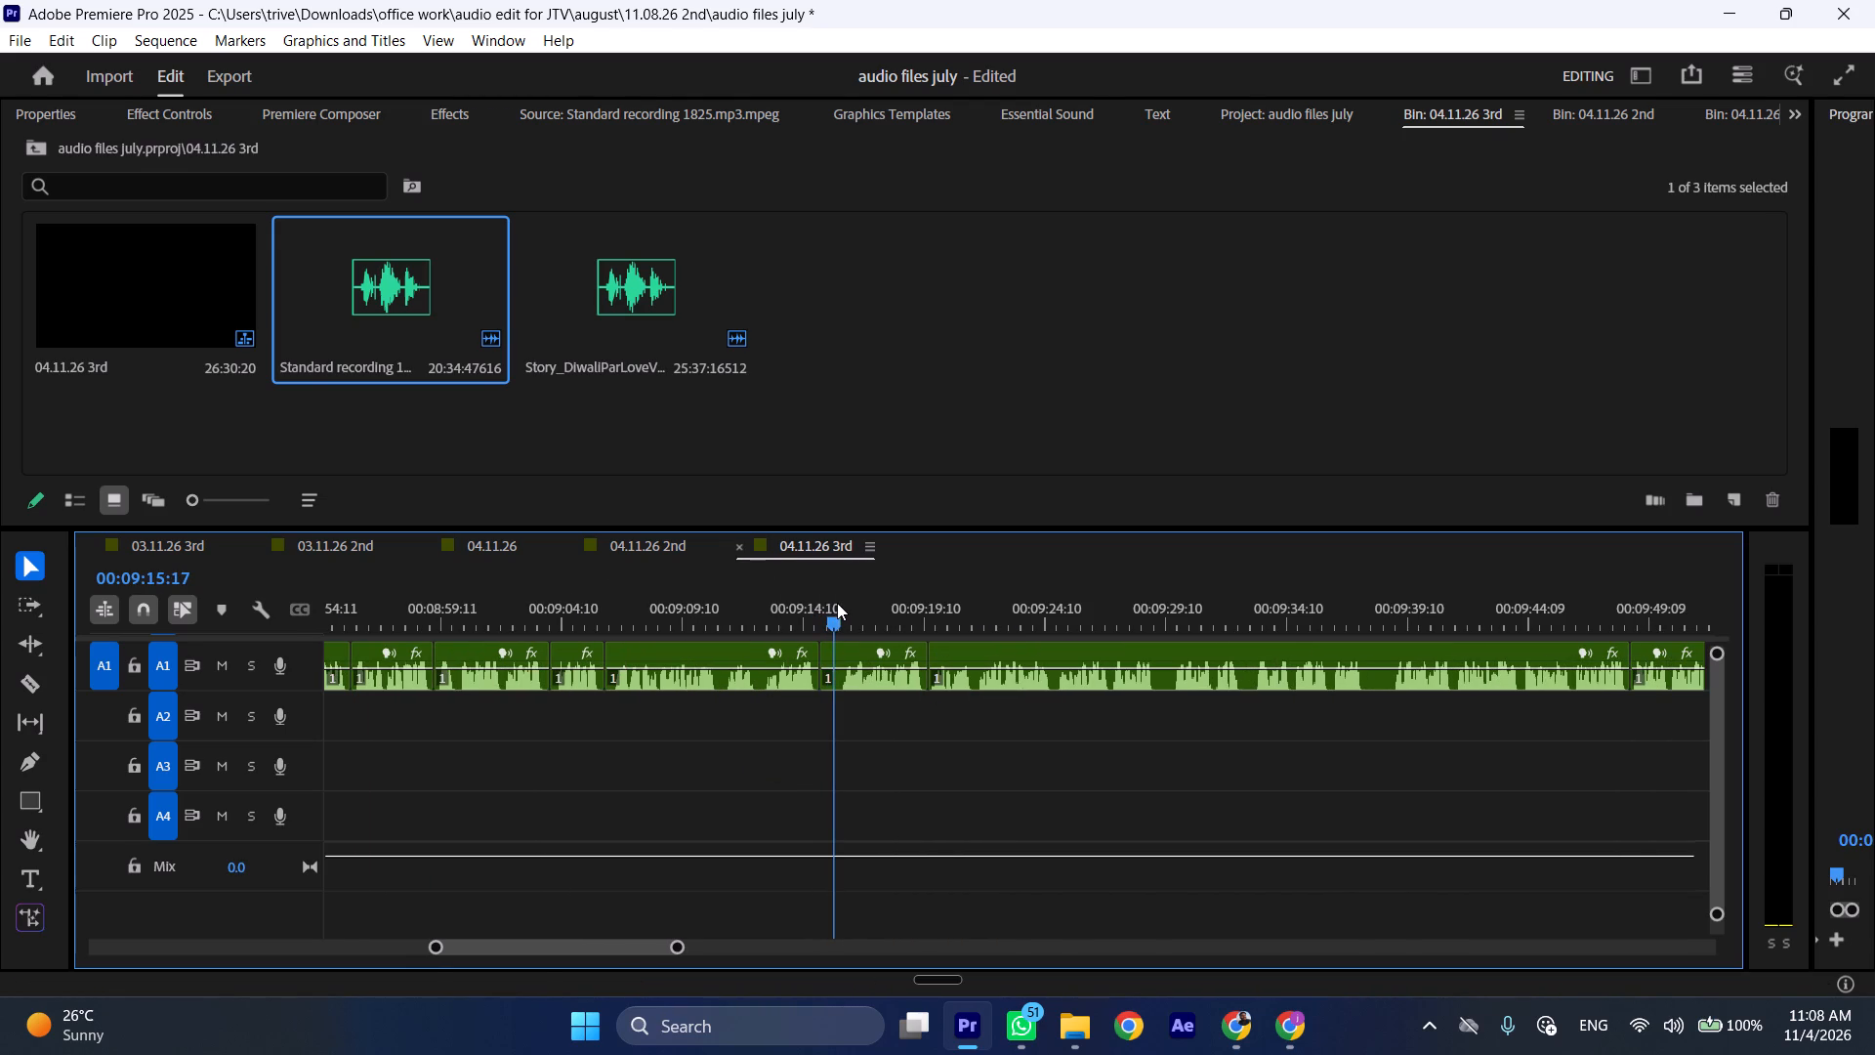
{"action": "left_click", "coordinate": [864, 679]}
{"action": "key", "text": "shift+c"}
{"action": "key", "text": "ctrl+shift+d"}
Cut out the short pause in the A1 narration near 00:09:28 and close the gap.
{"action": "left_click_drag", "start_coordinate": [1138, 598], "coordinate": [1142, 598]}
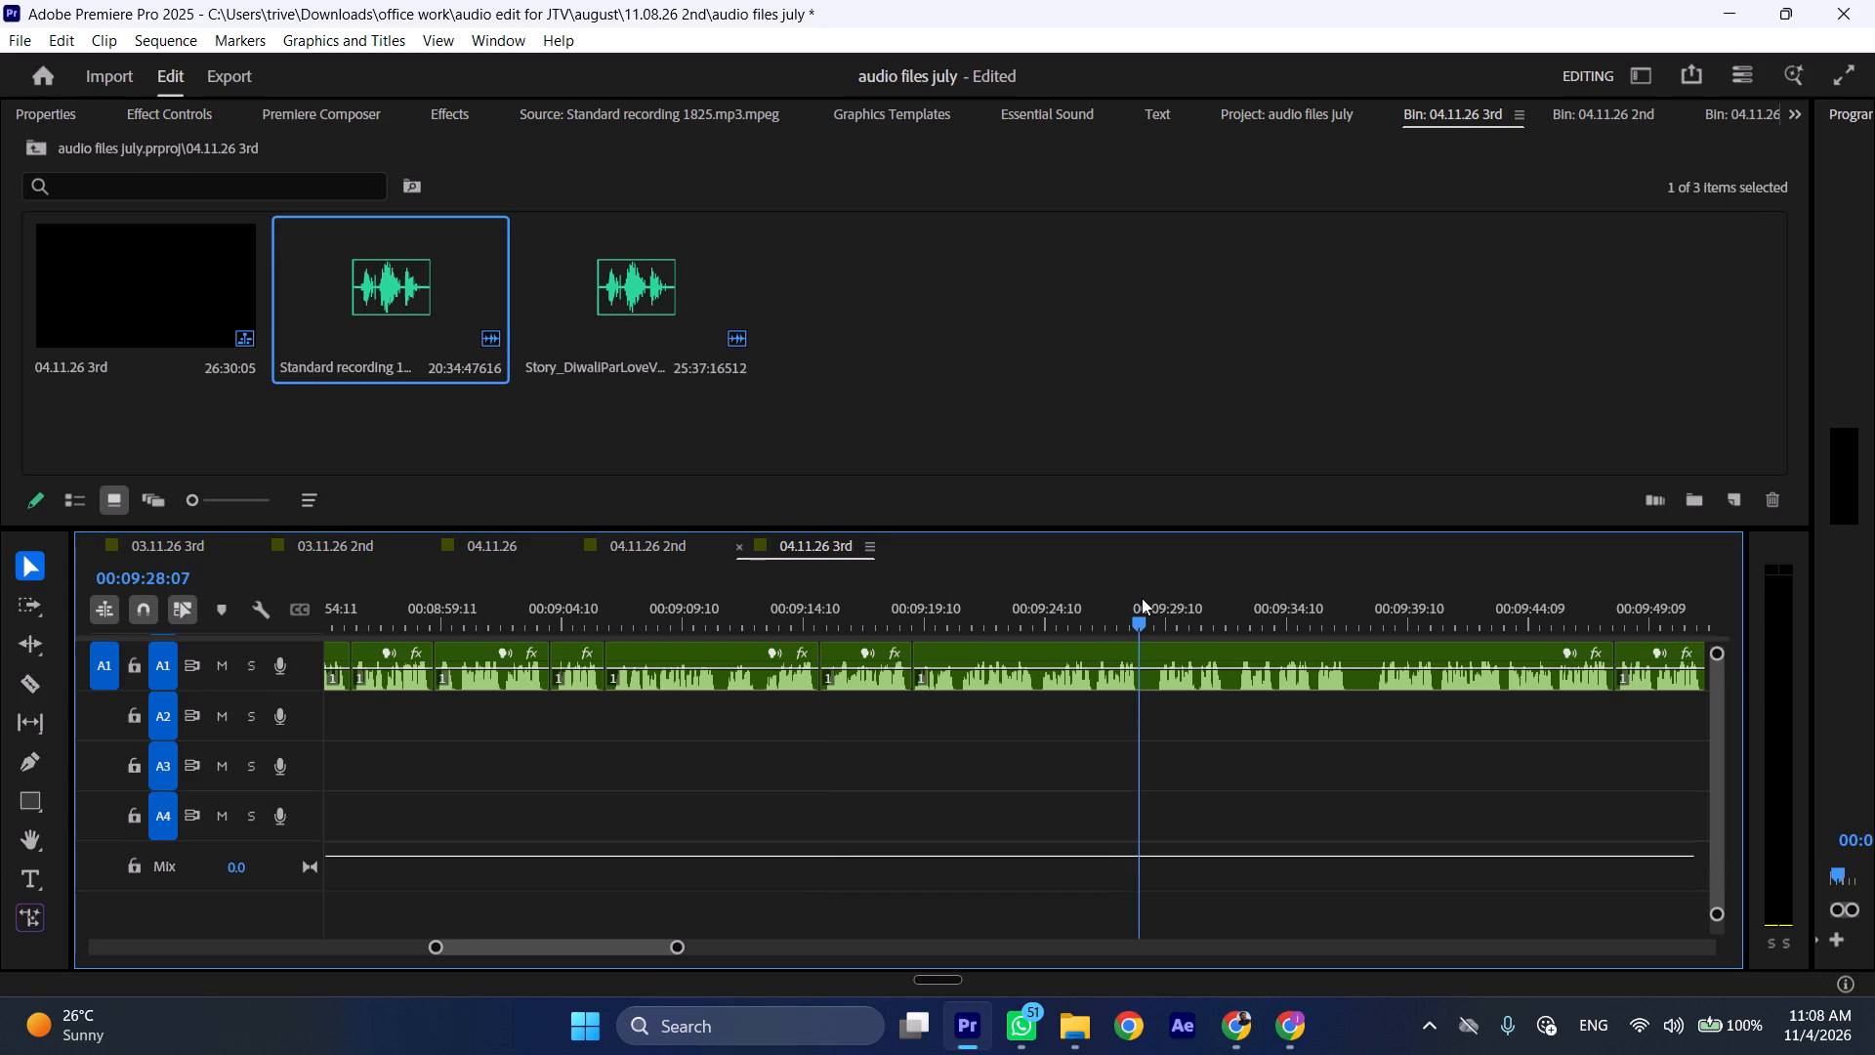
{"action": "left_click_drag", "start_coordinate": [1142, 598], "coordinate": [1155, 597]}
{"action": "key", "text": "shift+c"}
{"action": "left_click", "coordinate": [1181, 660]}
{"action": "key", "text": "shift+c"}
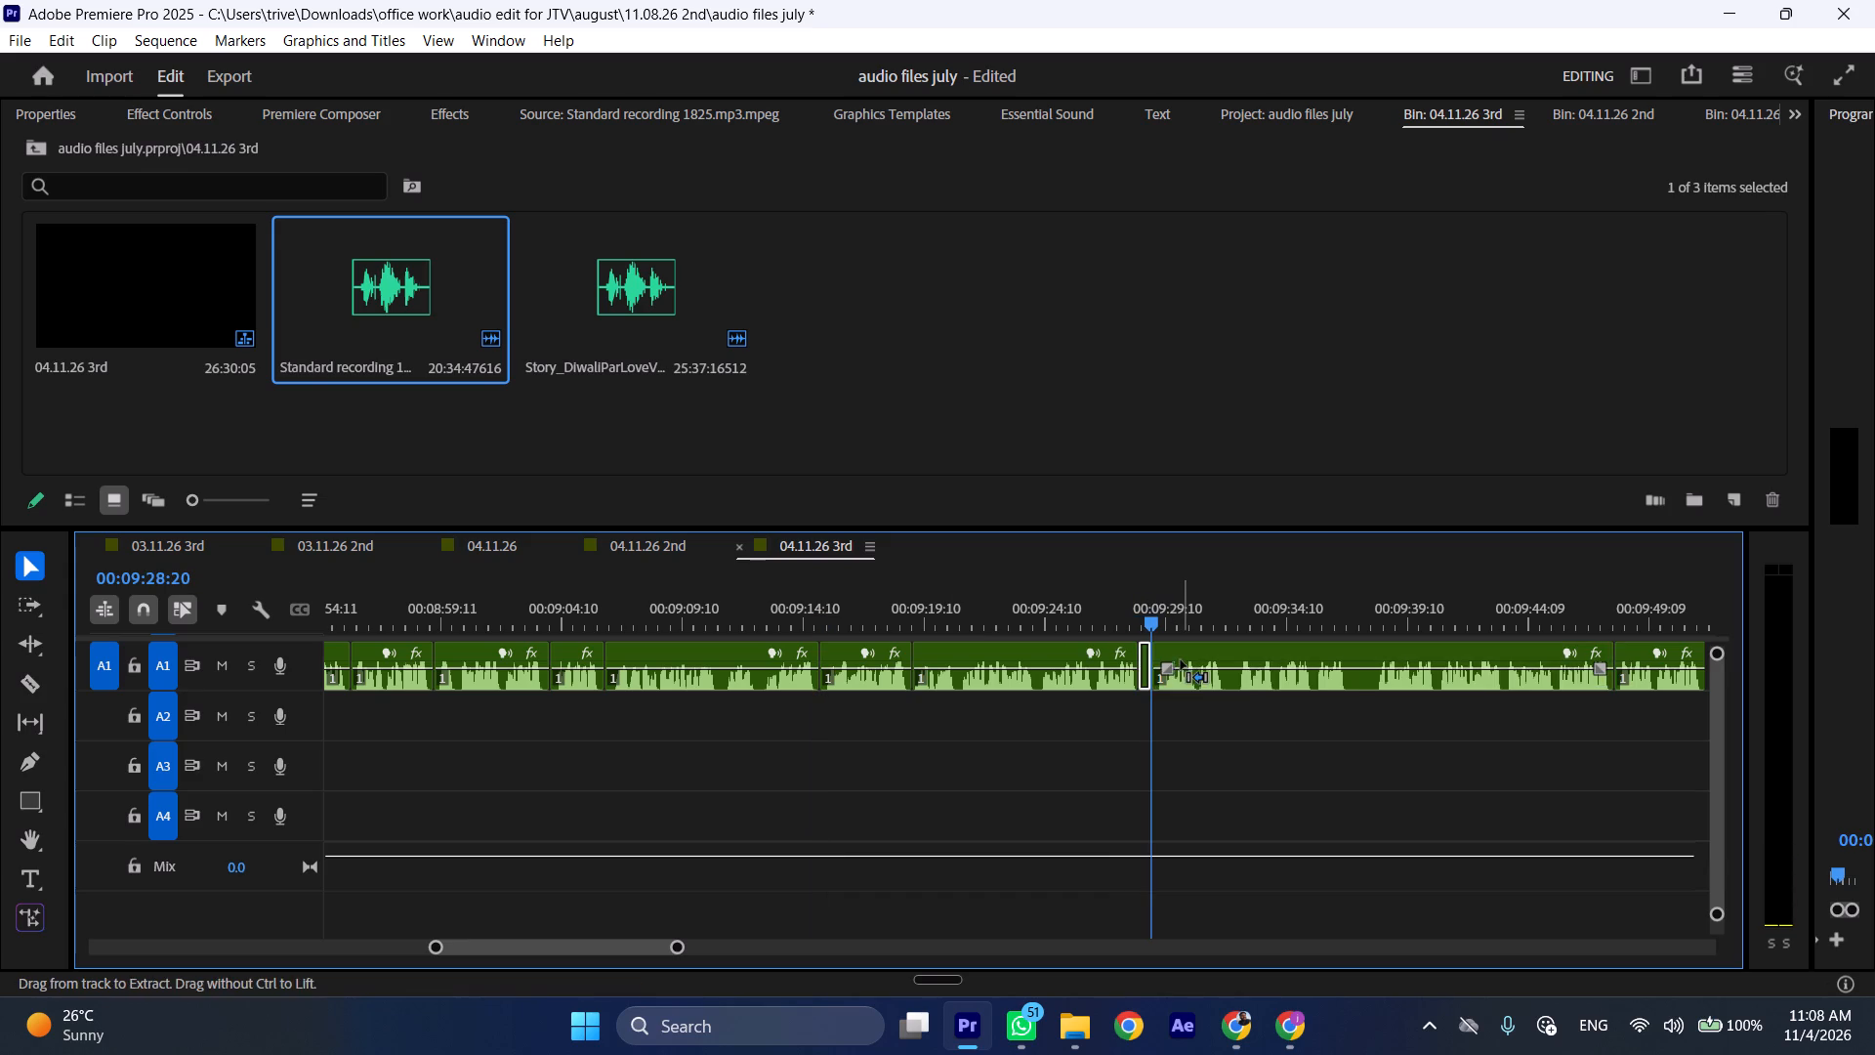
{"action": "key", "text": "ctrl+shift+d"}
Cut out the pause in the A1 narration near 00:09:36 and close the gap.
{"action": "scroll", "coordinate": [1174, 663], "scroll_direction": "down", "scroll_amount": 5}
{"action": "left_click_drag", "start_coordinate": [1155, 621], "coordinate": [1172, 620]}
{"action": "key", "text": "shift+c"}
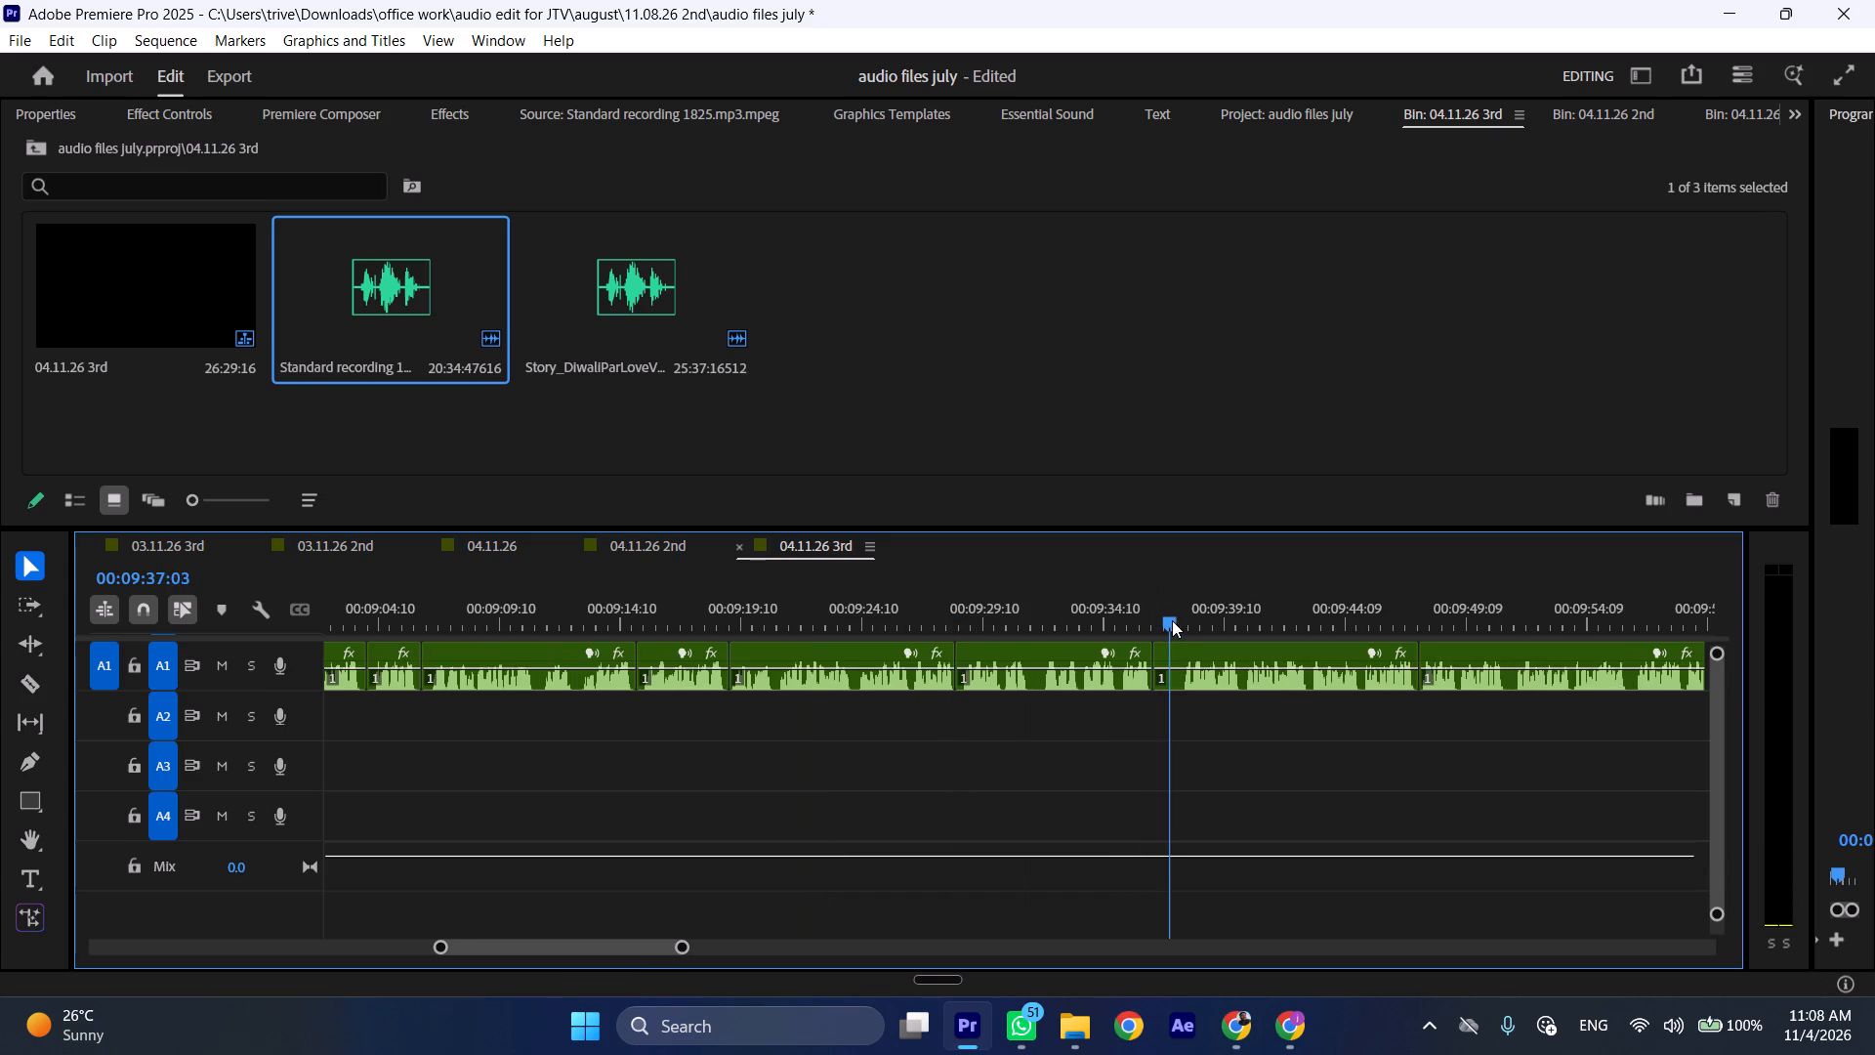
{"action": "left_click_drag", "start_coordinate": [1172, 620], "coordinate": [1183, 619]}
{"action": "left_click", "coordinate": [1206, 661]}
{"action": "key", "text": "shift+c"}
{"action": "key", "text": "ctrl+shift+d"}
Play back the transition from the end of the A1 narration to the A2 clip near 00:10:02.
{"action": "scroll", "coordinate": [1196, 664], "scroll_direction": "down", "scroll_amount": 6}
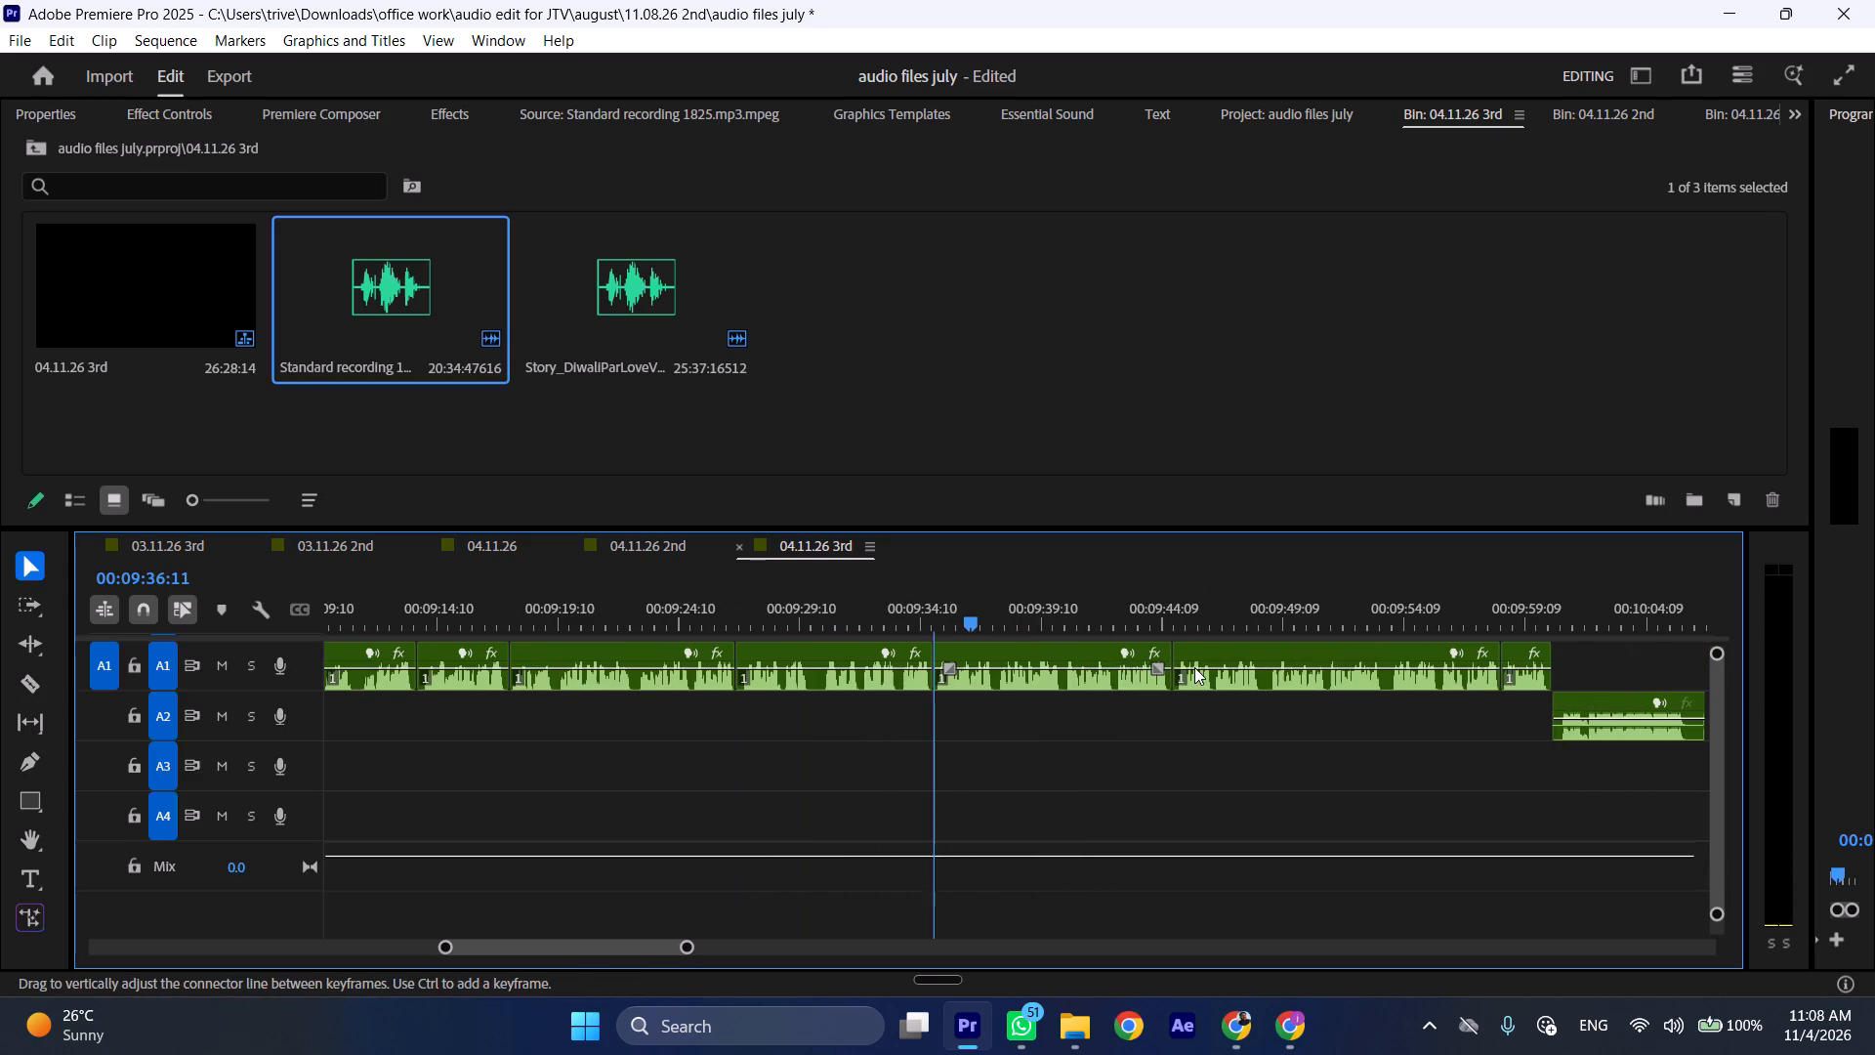
{"action": "scroll", "coordinate": [1187, 668], "scroll_direction": "down", "scroll_amount": 5}
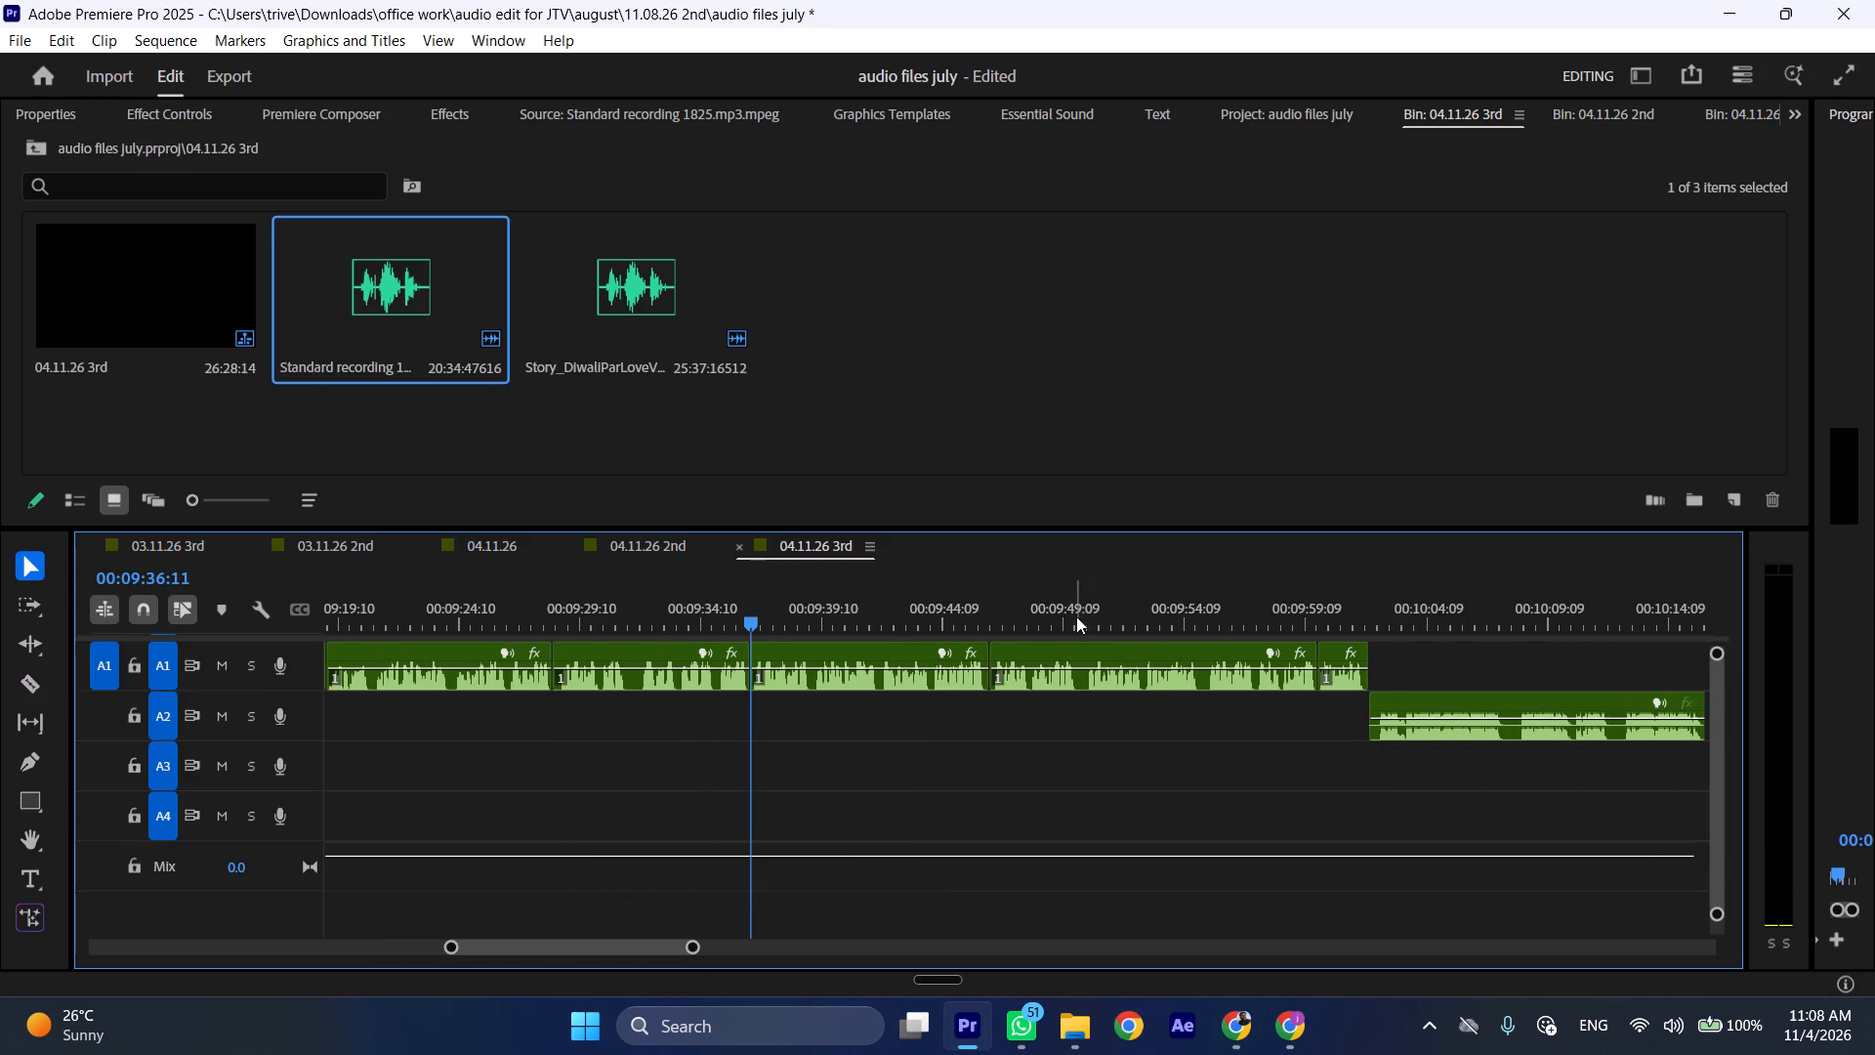
{"action": "left_click", "coordinate": [1335, 601]}
{"action": "key", "text": "space"}
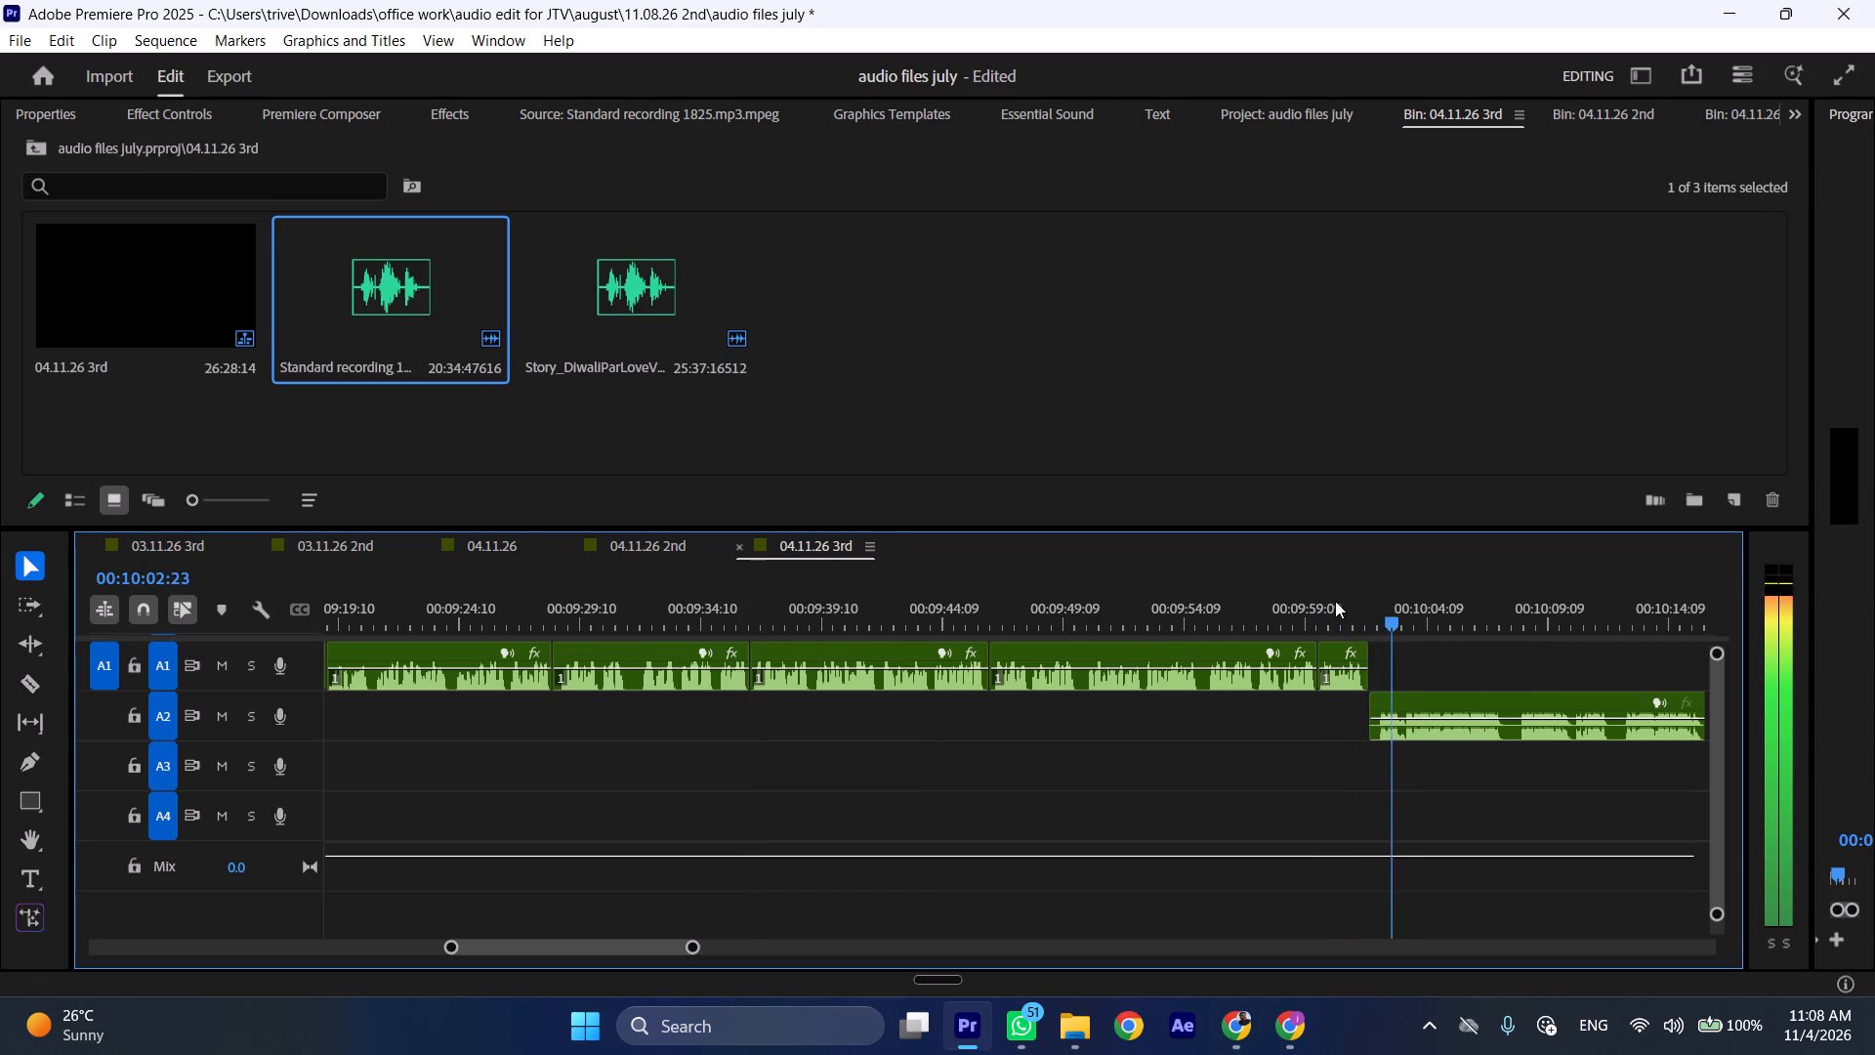
{"action": "key", "text": "space"}
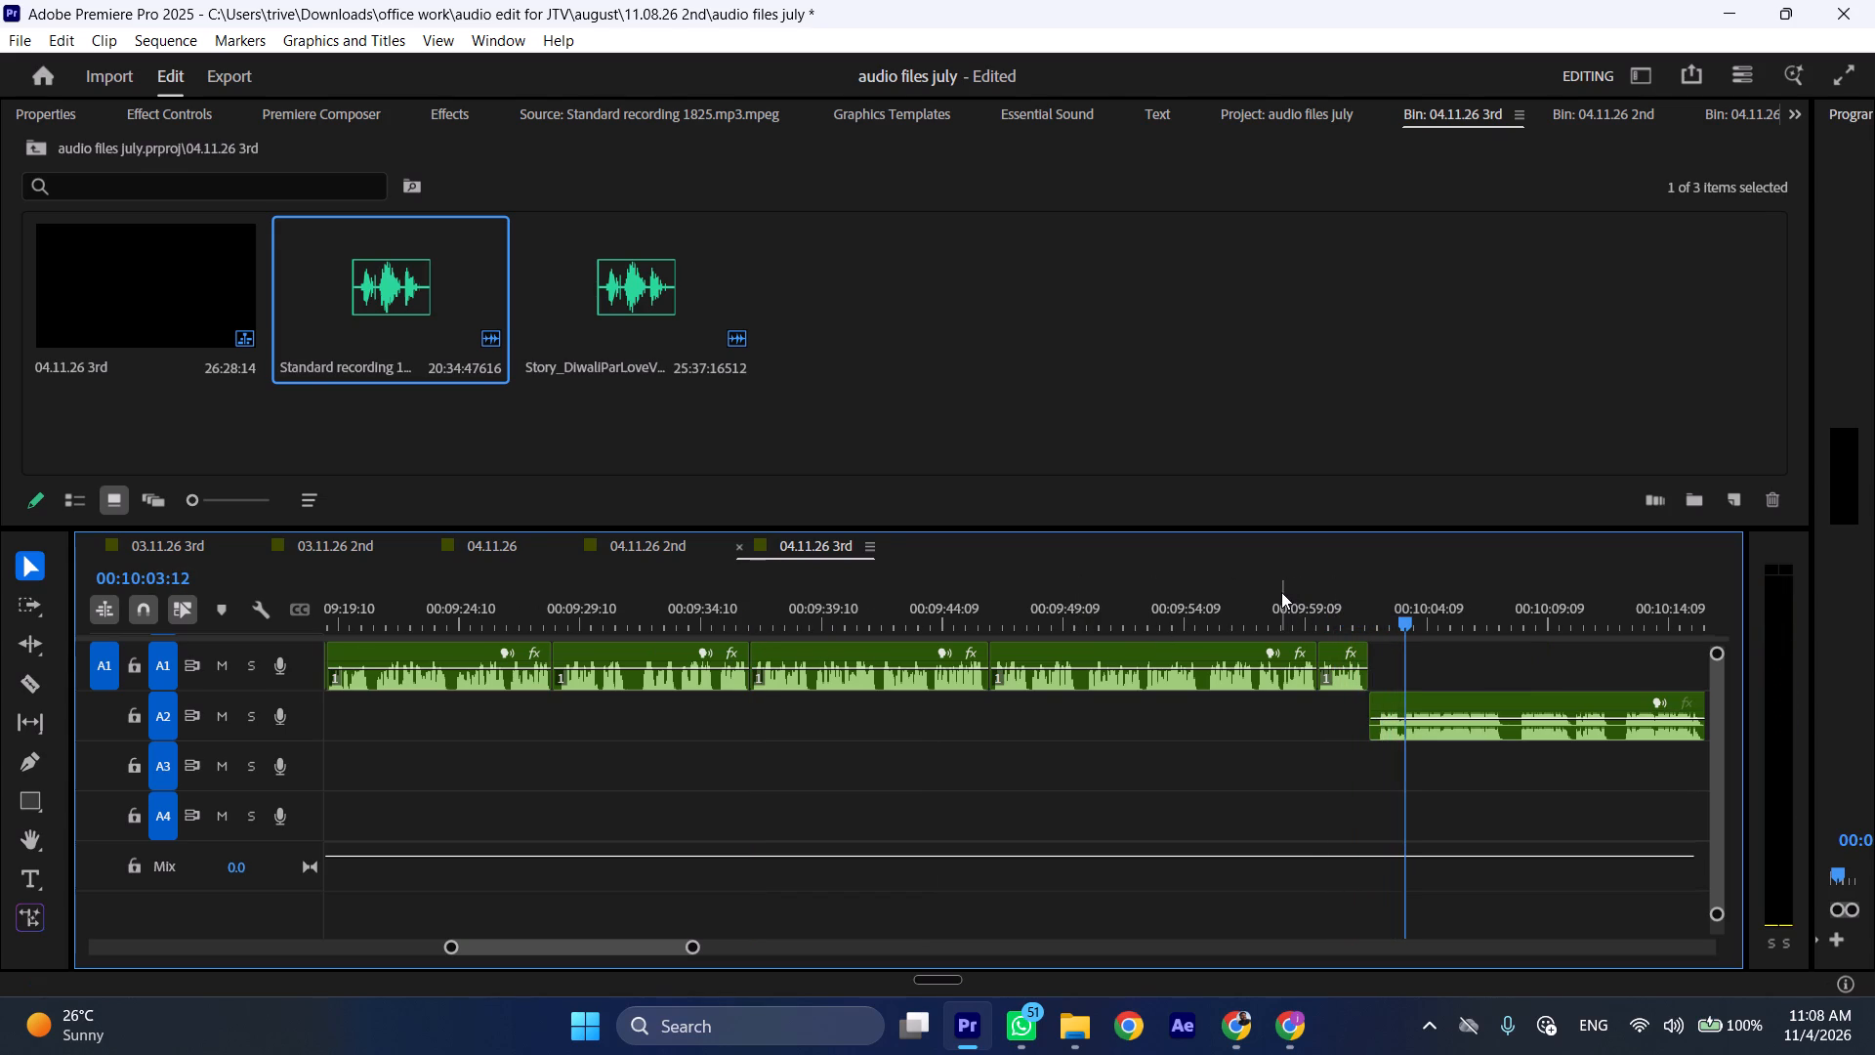
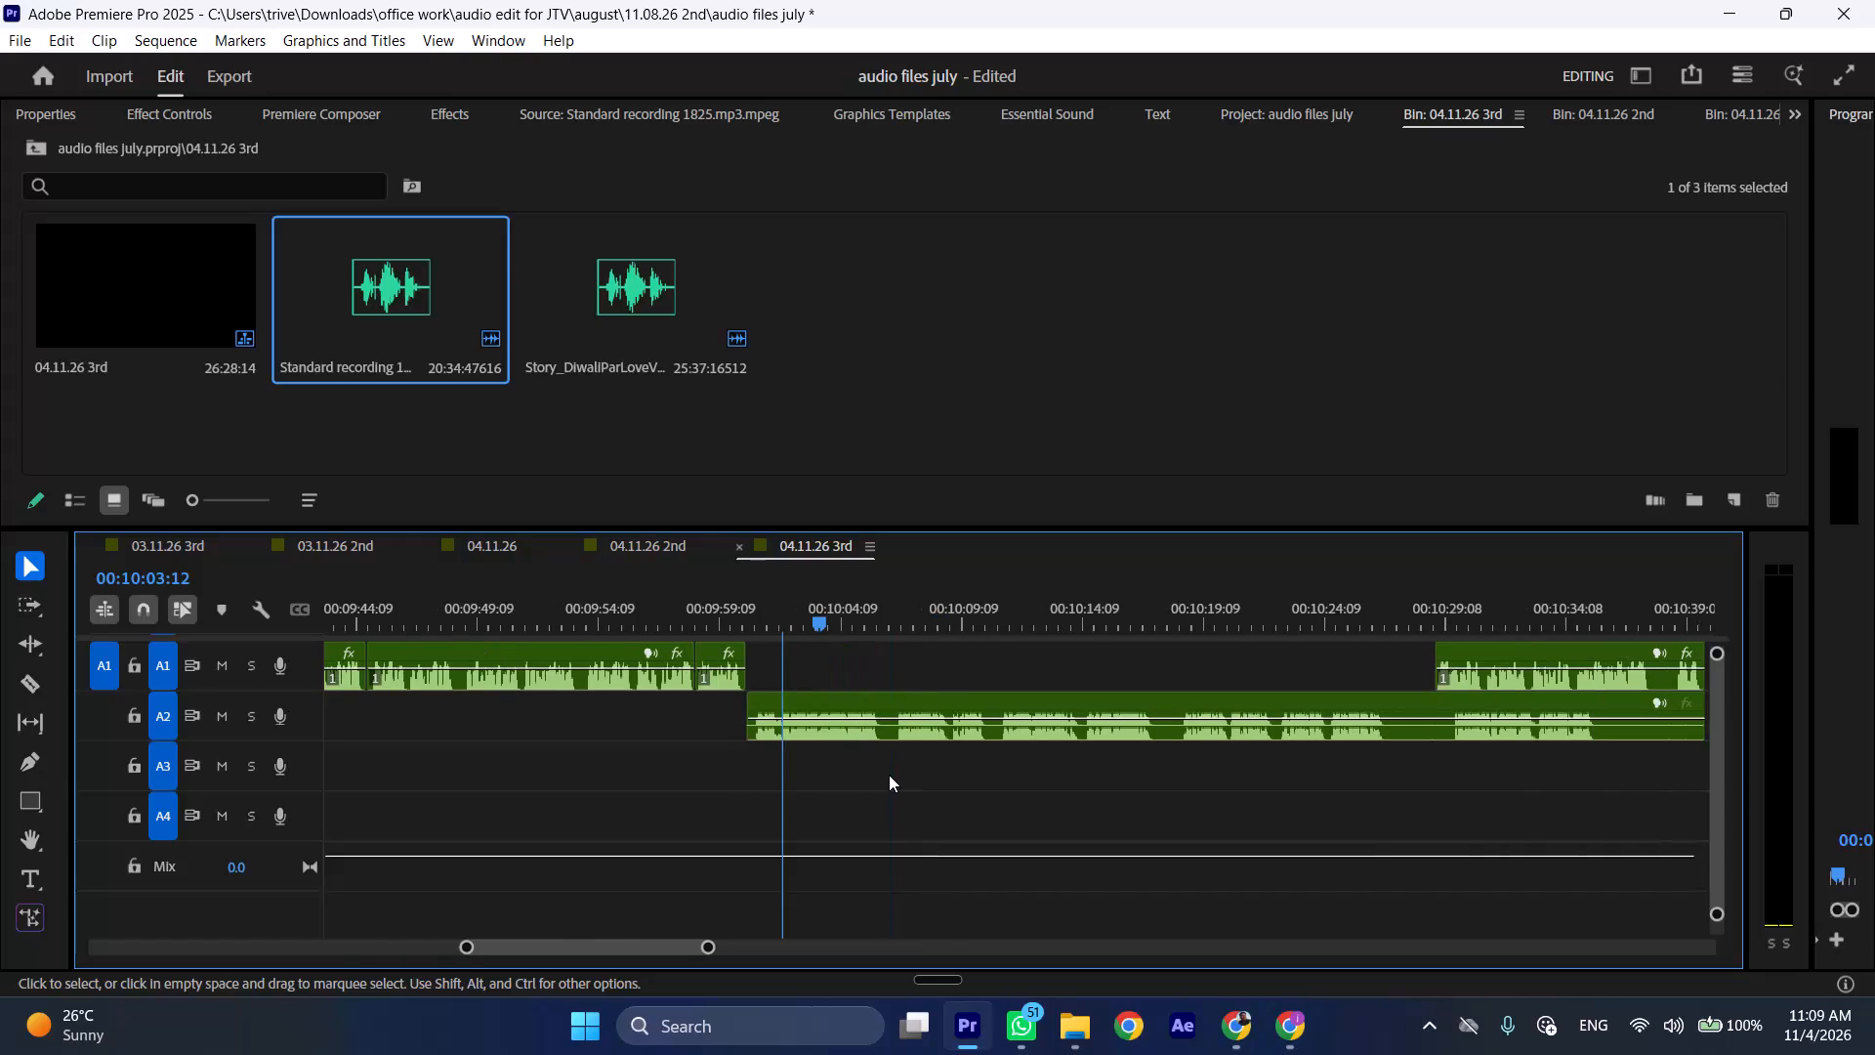
Trim the silent start of the A2 clip near 00:10:02, close the gap, and apply the default audio transition at the clip's start.
{"action": "left_click", "coordinate": [718, 618]}
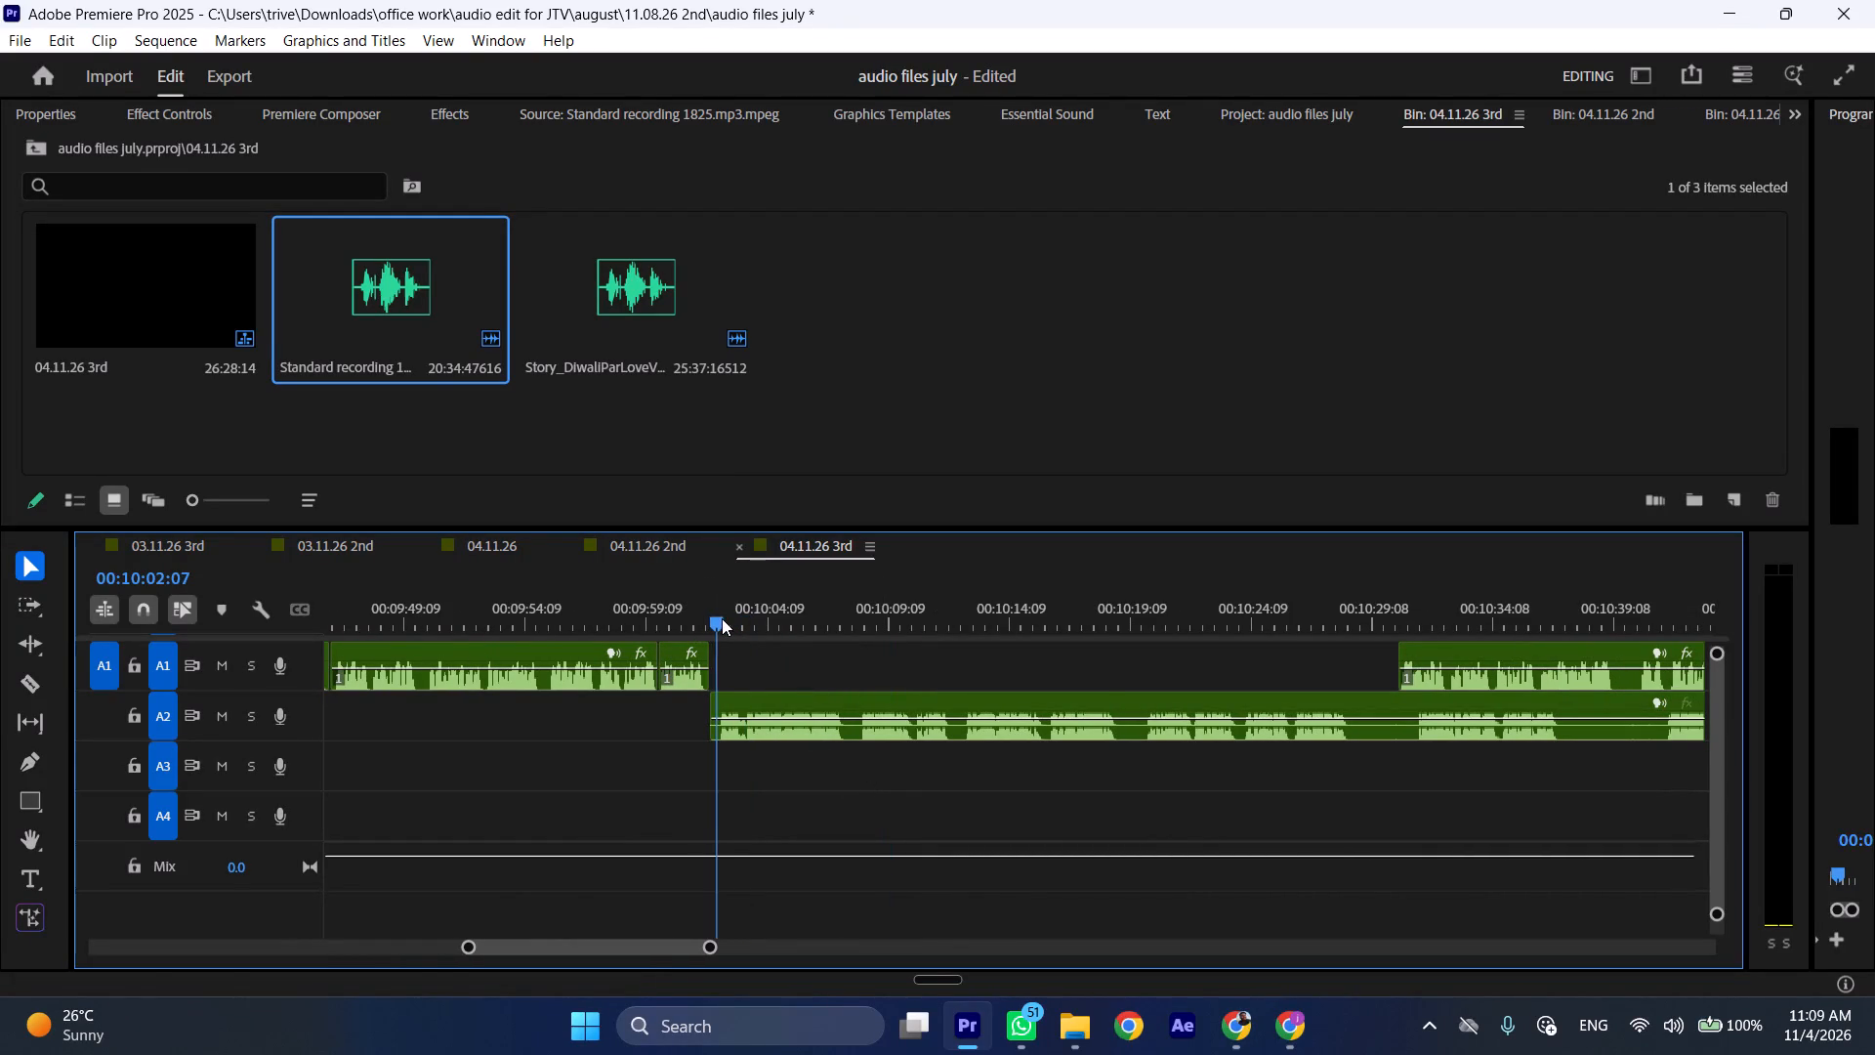
{"action": "left_click", "coordinate": [760, 692]}
{"action": "key", "text": "shift+c"}
{"action": "key", "text": "ctrl+shift+d"}
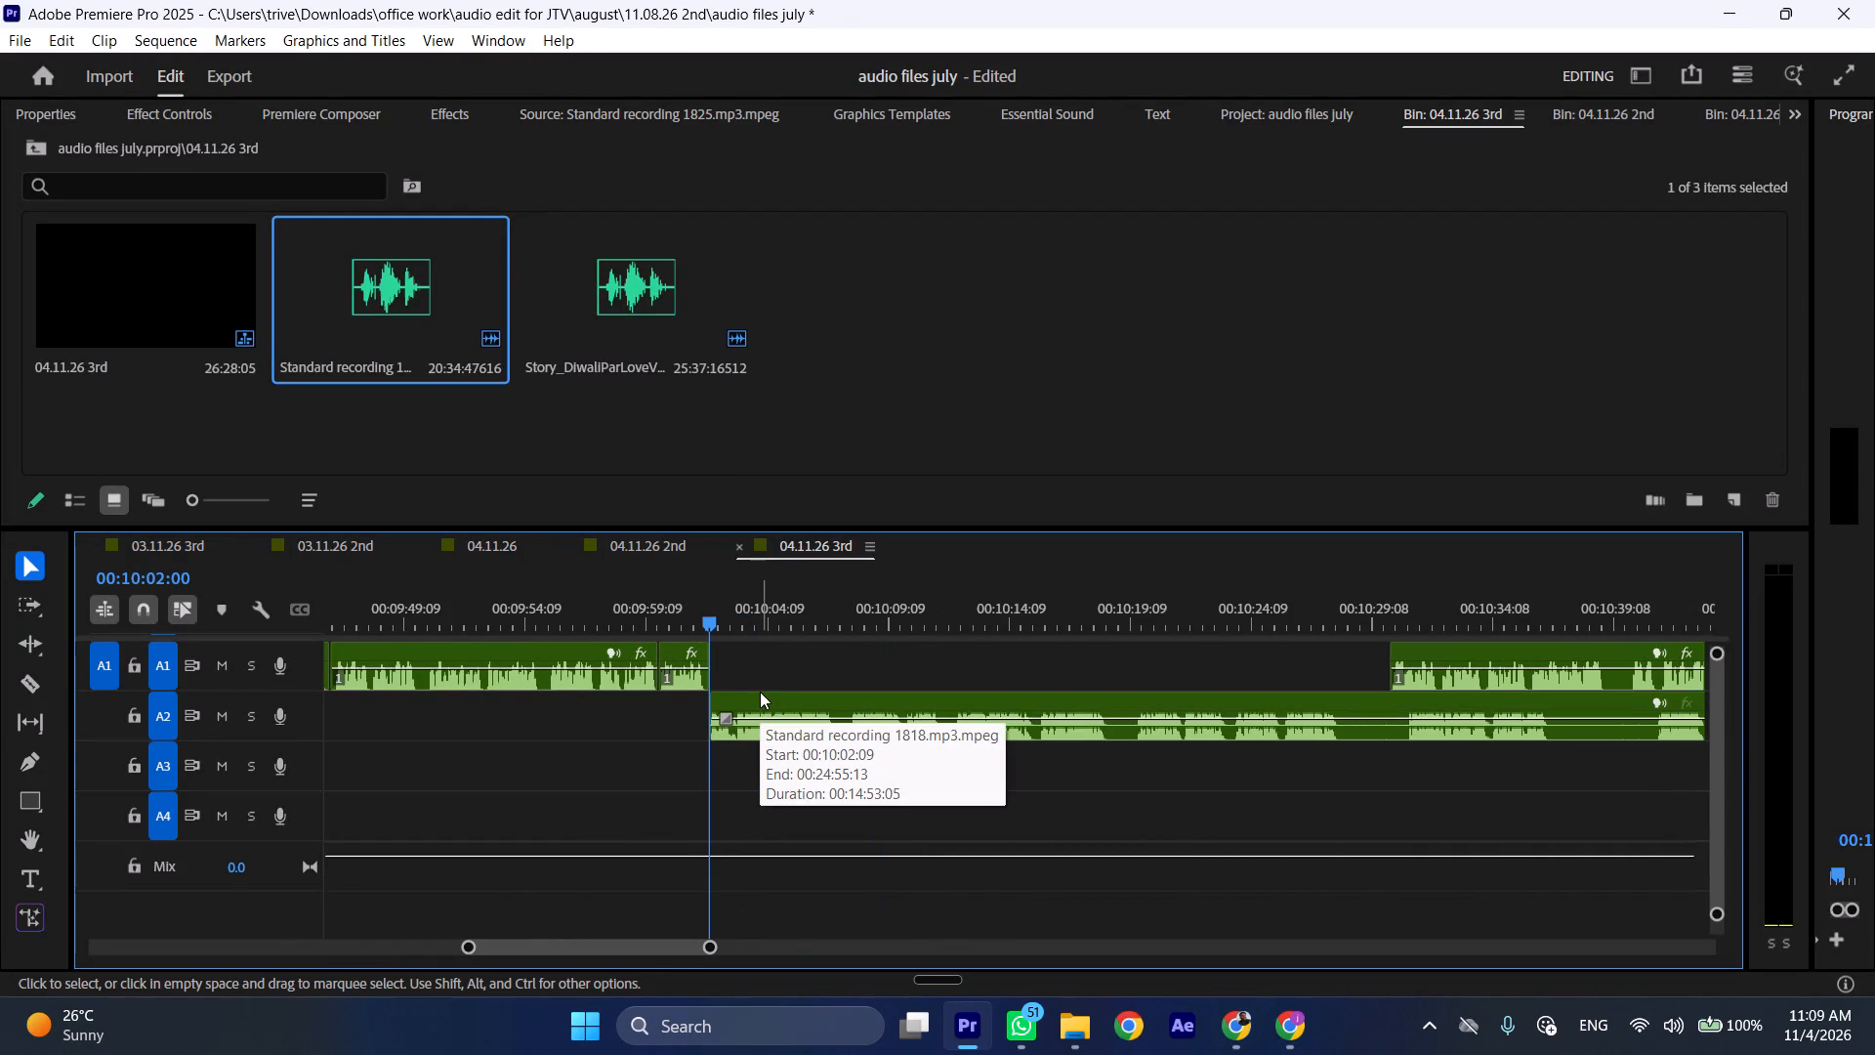
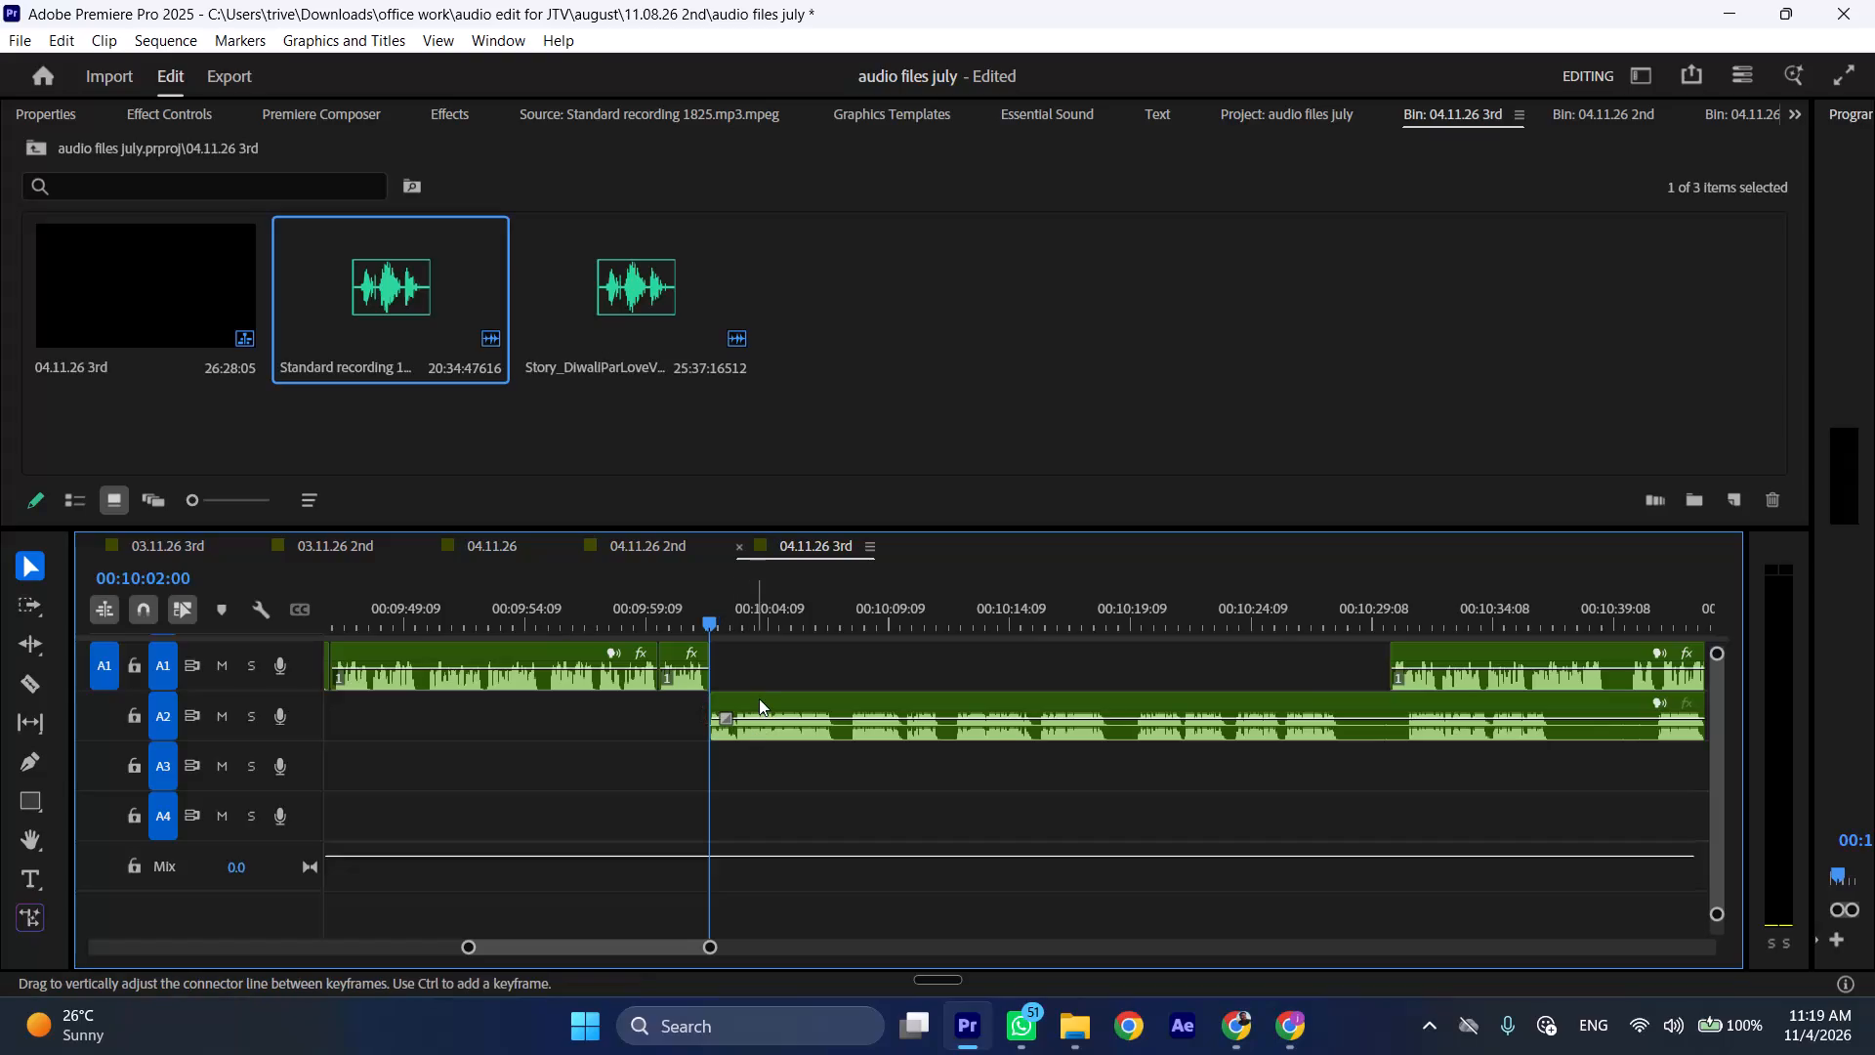
Play back the transition from the A1 clip to the A2 clip near 00:10:02, starting from 00:09:58:11, at faster speed.
{"action": "left_click_drag", "start_coordinate": [653, 624], "coordinate": [627, 624]}
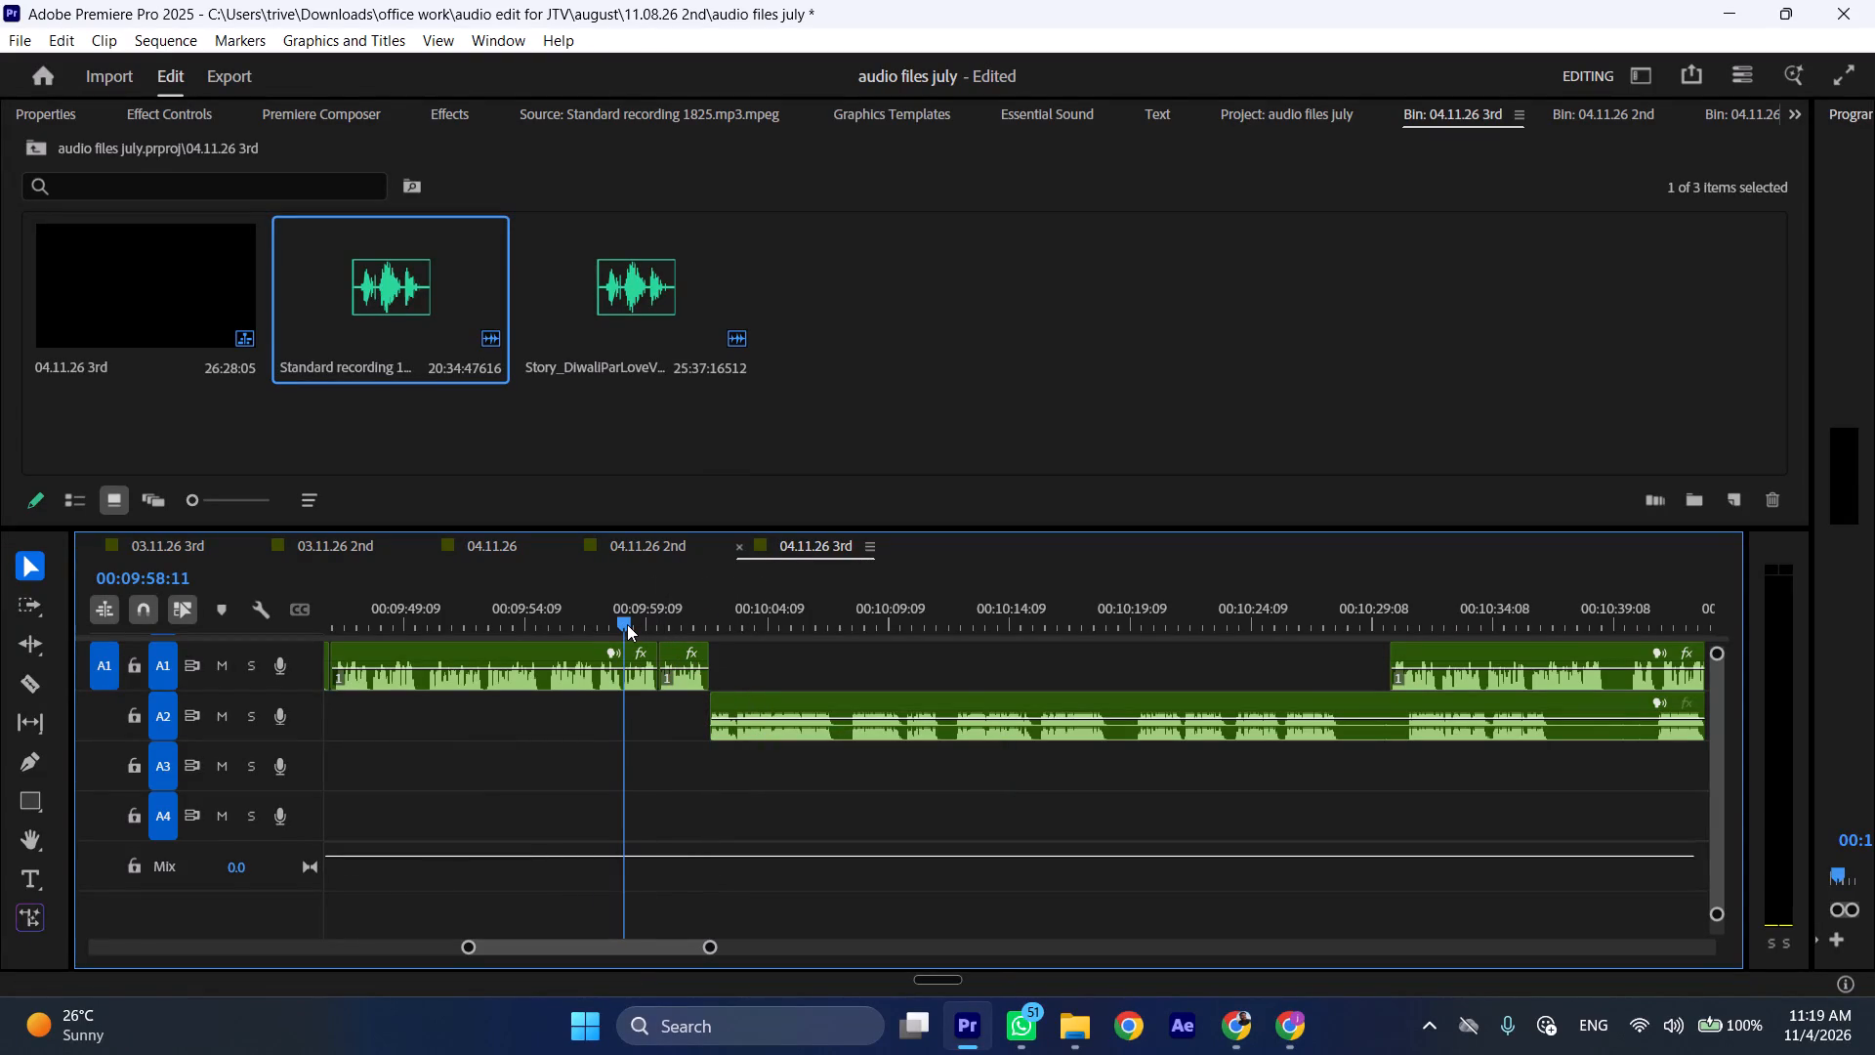
{"action": "key", "text": "space"}
{"action": "type", "text": "l"}
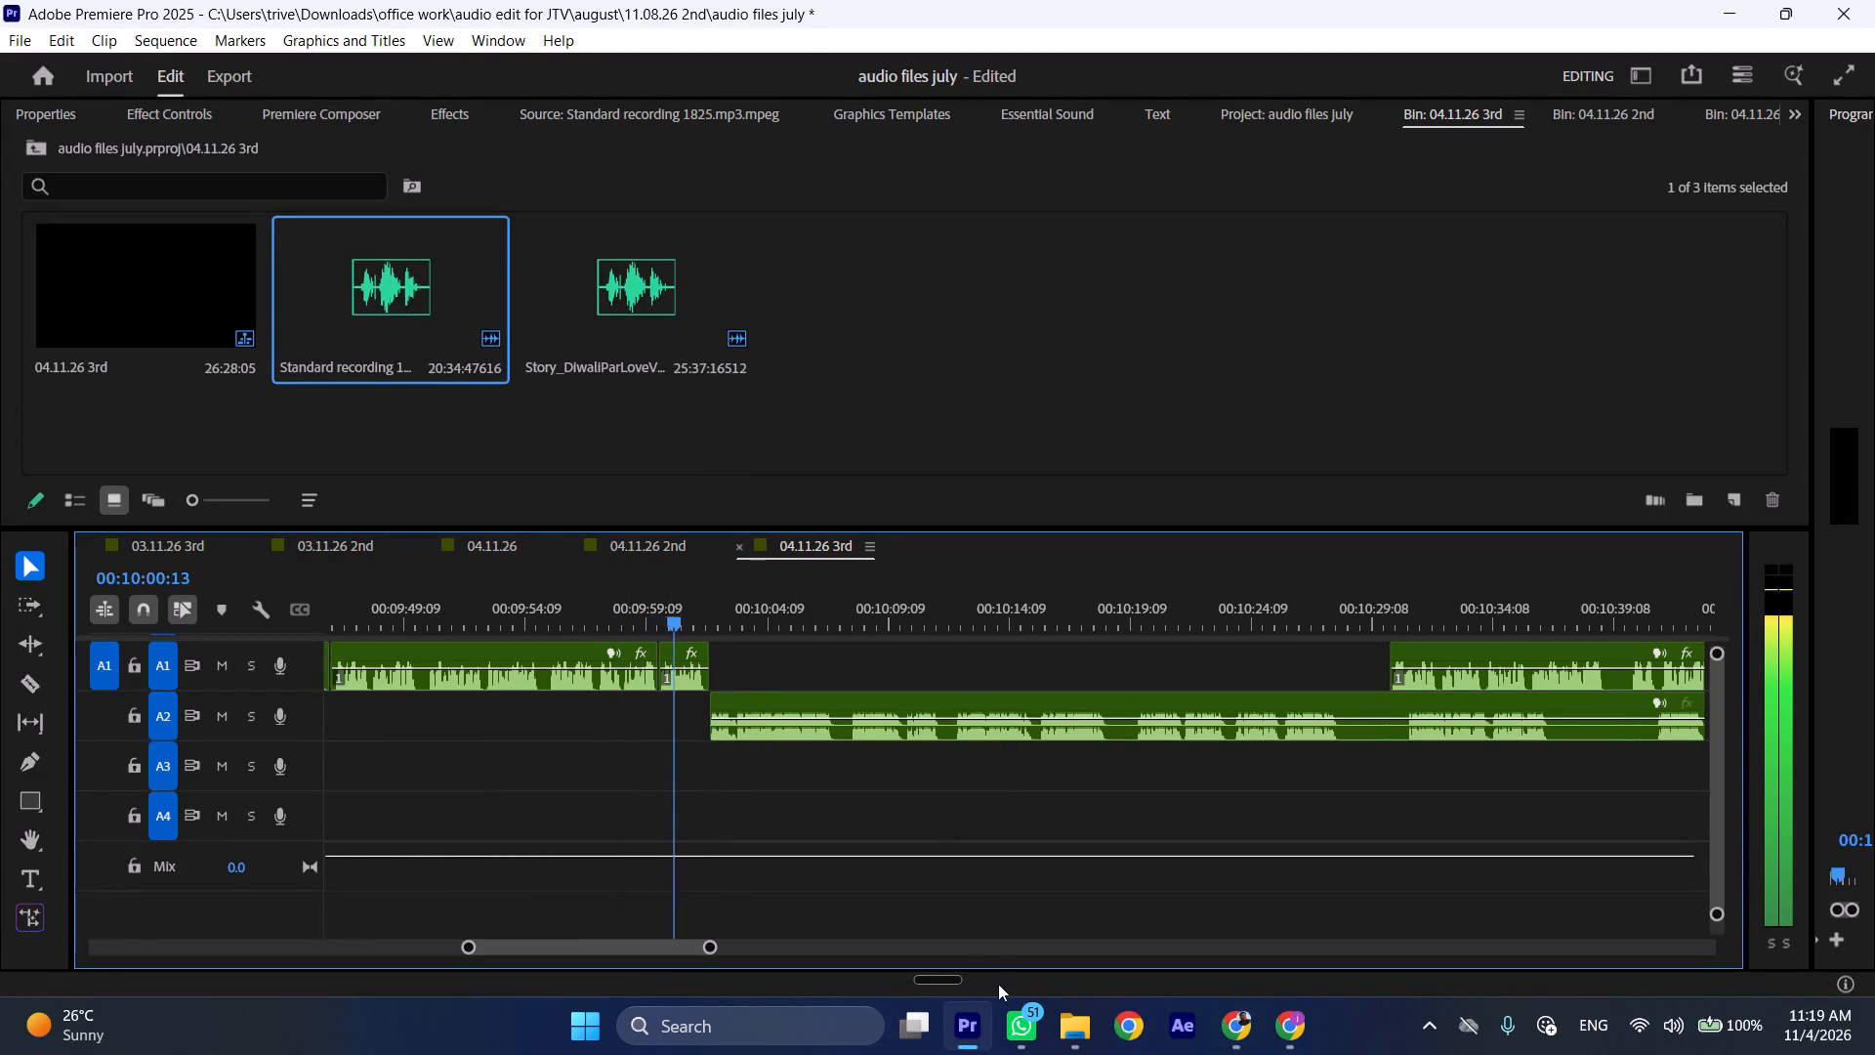
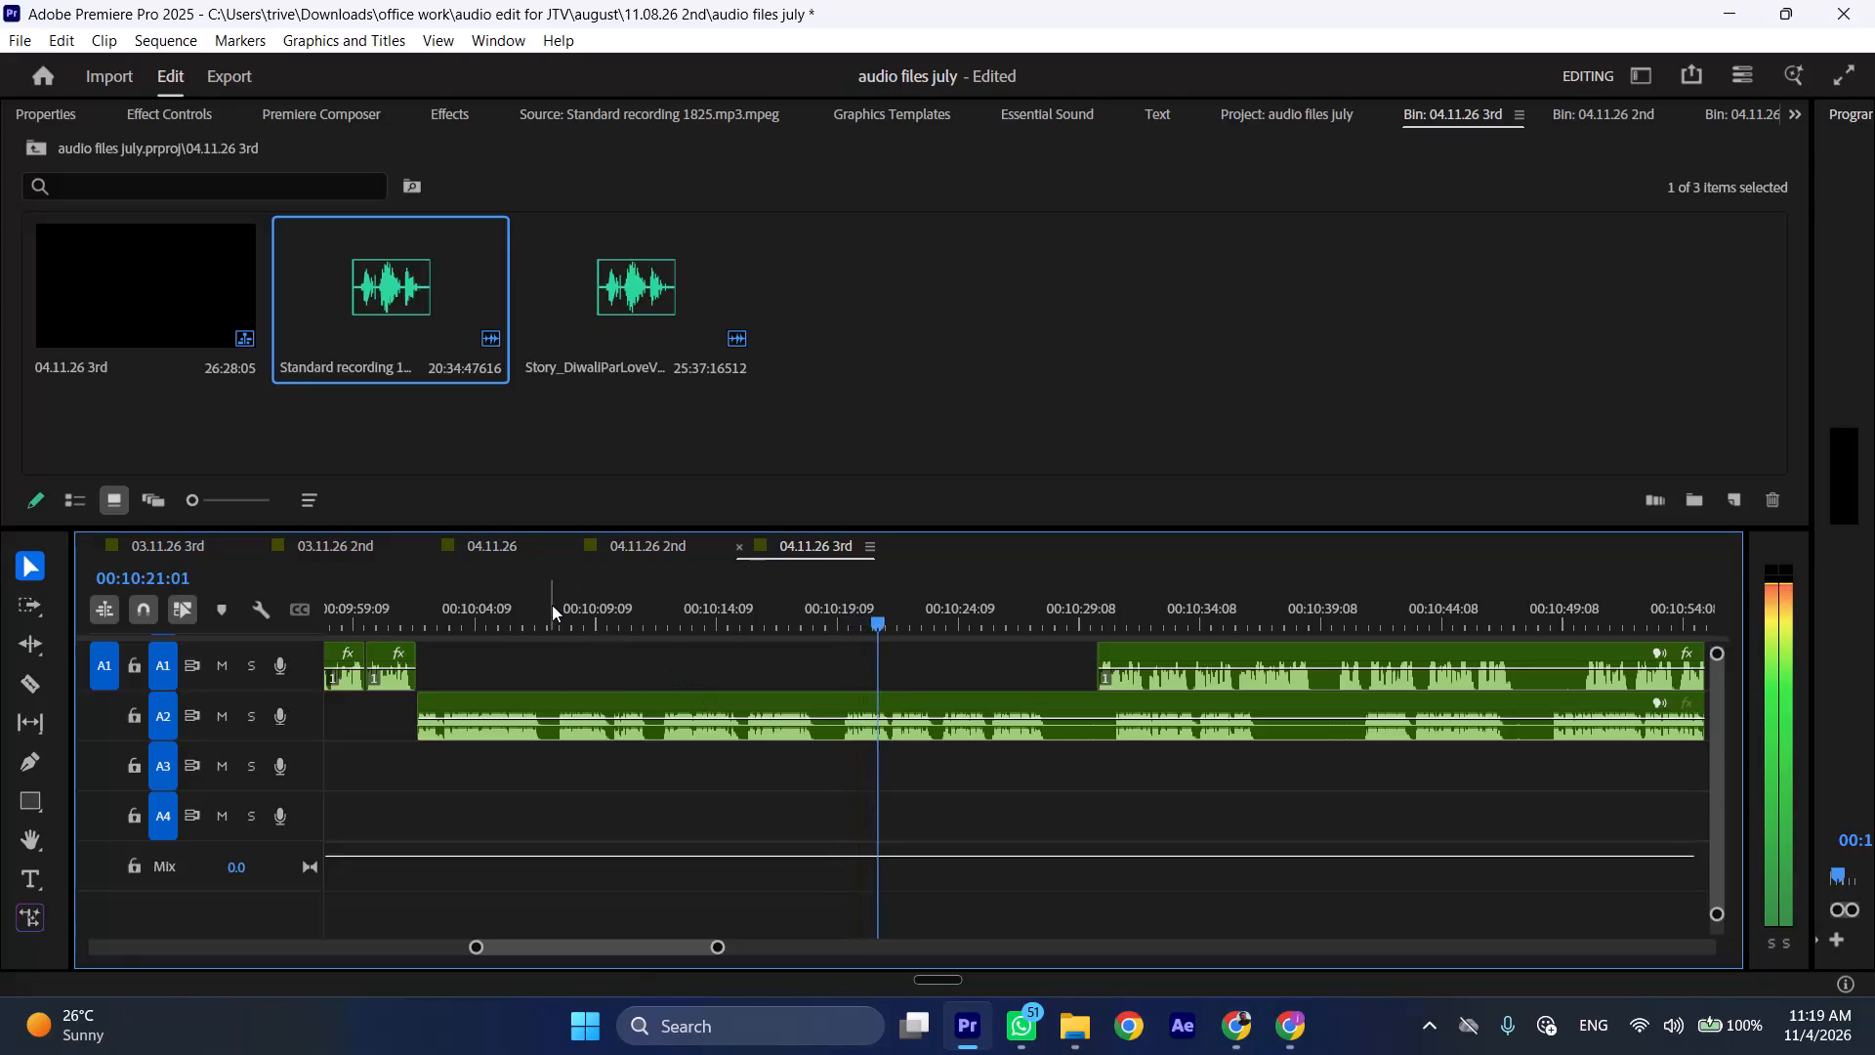
Cut the A2 clip at 00:10:07:06 and ripple-delete the short pause that follows it.
{"action": "left_click", "coordinate": [549, 605]}
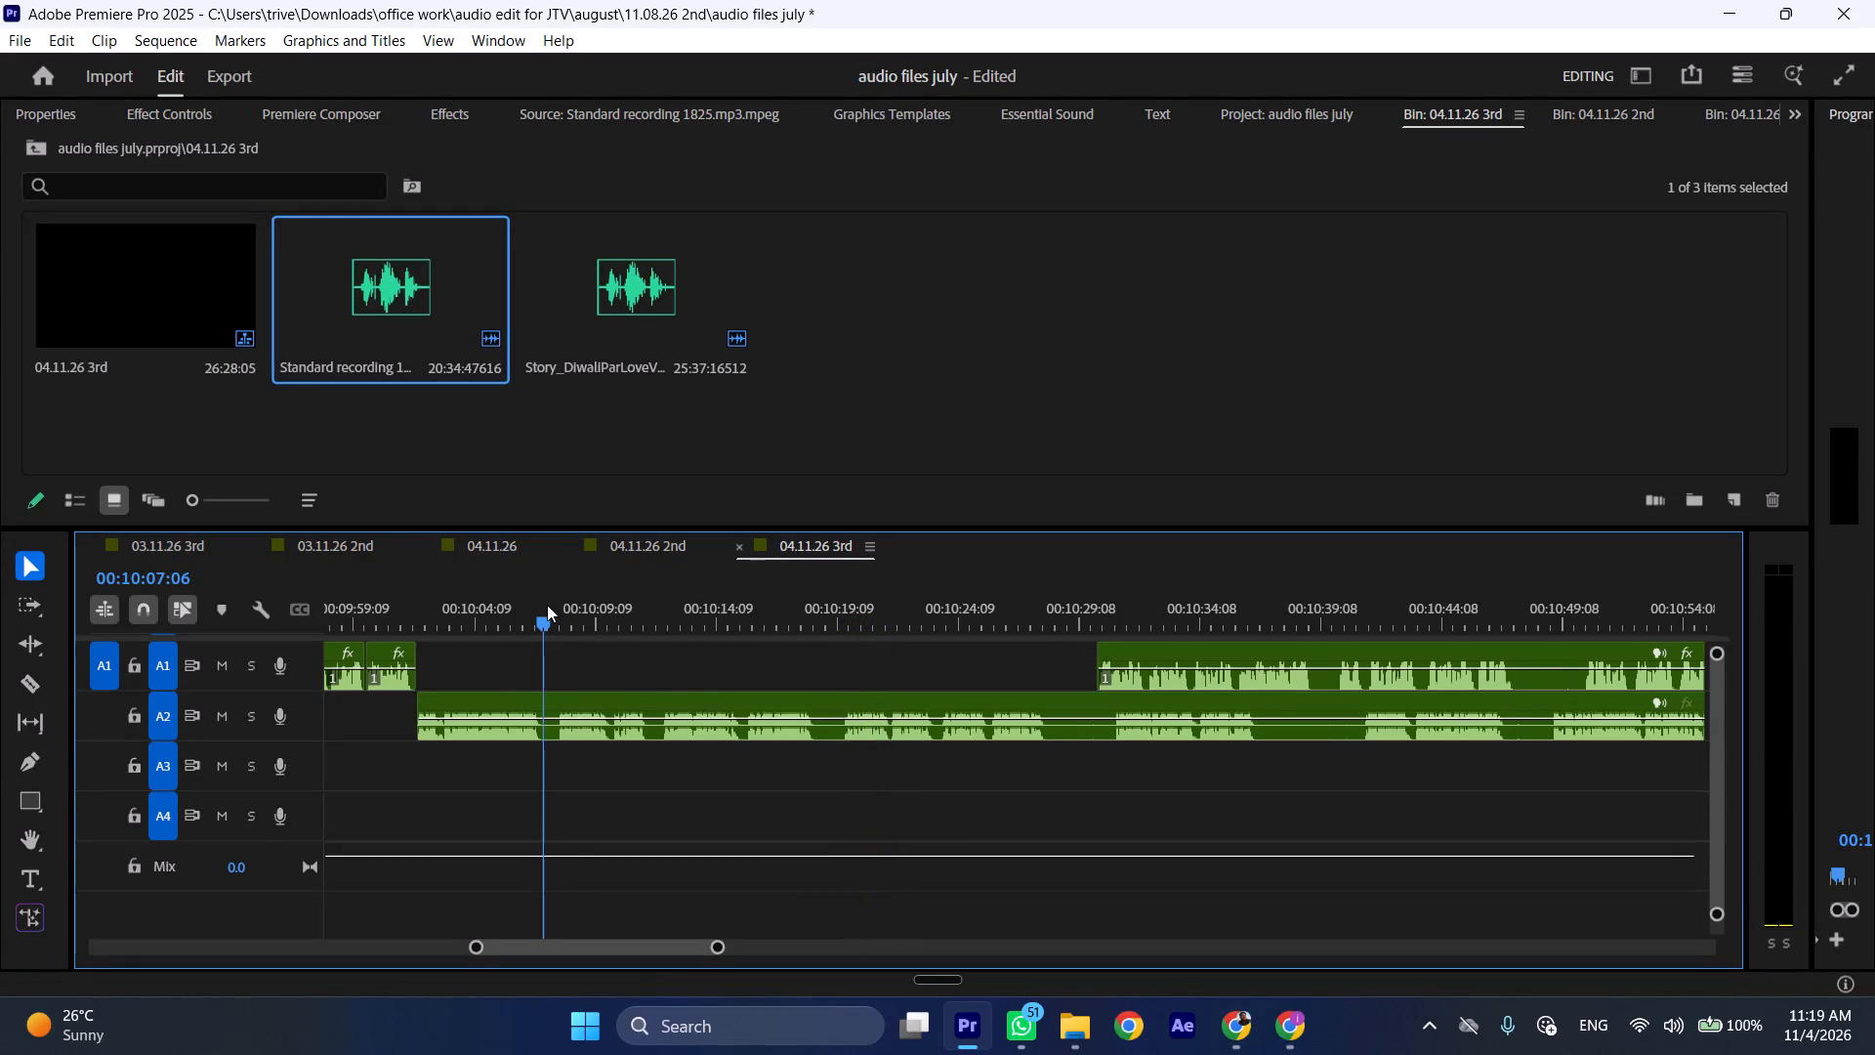
{"action": "key", "text": "shift+c"}
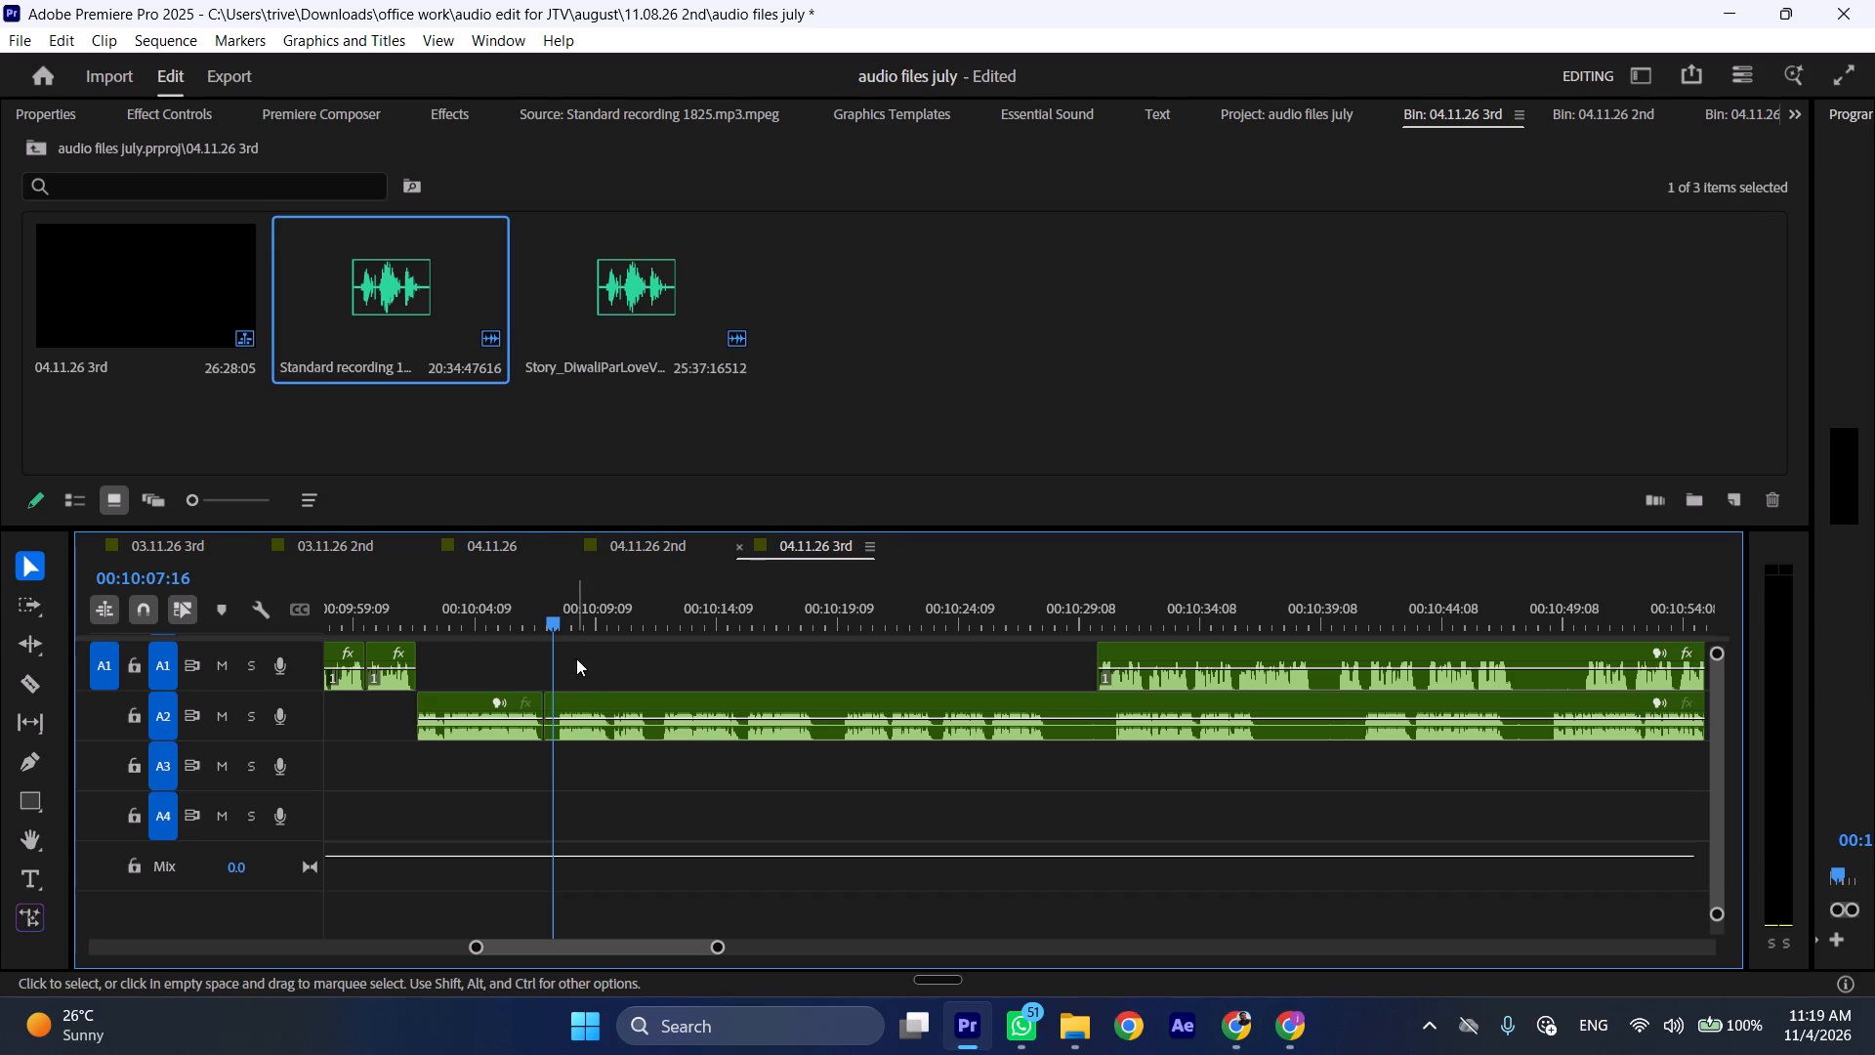
{"action": "left_click", "coordinate": [587, 690]}
{"action": "left_click", "coordinate": [595, 699]}
{"action": "key", "text": "shift+c"}
{"action": "key", "text": "ctrl+shift+d"}
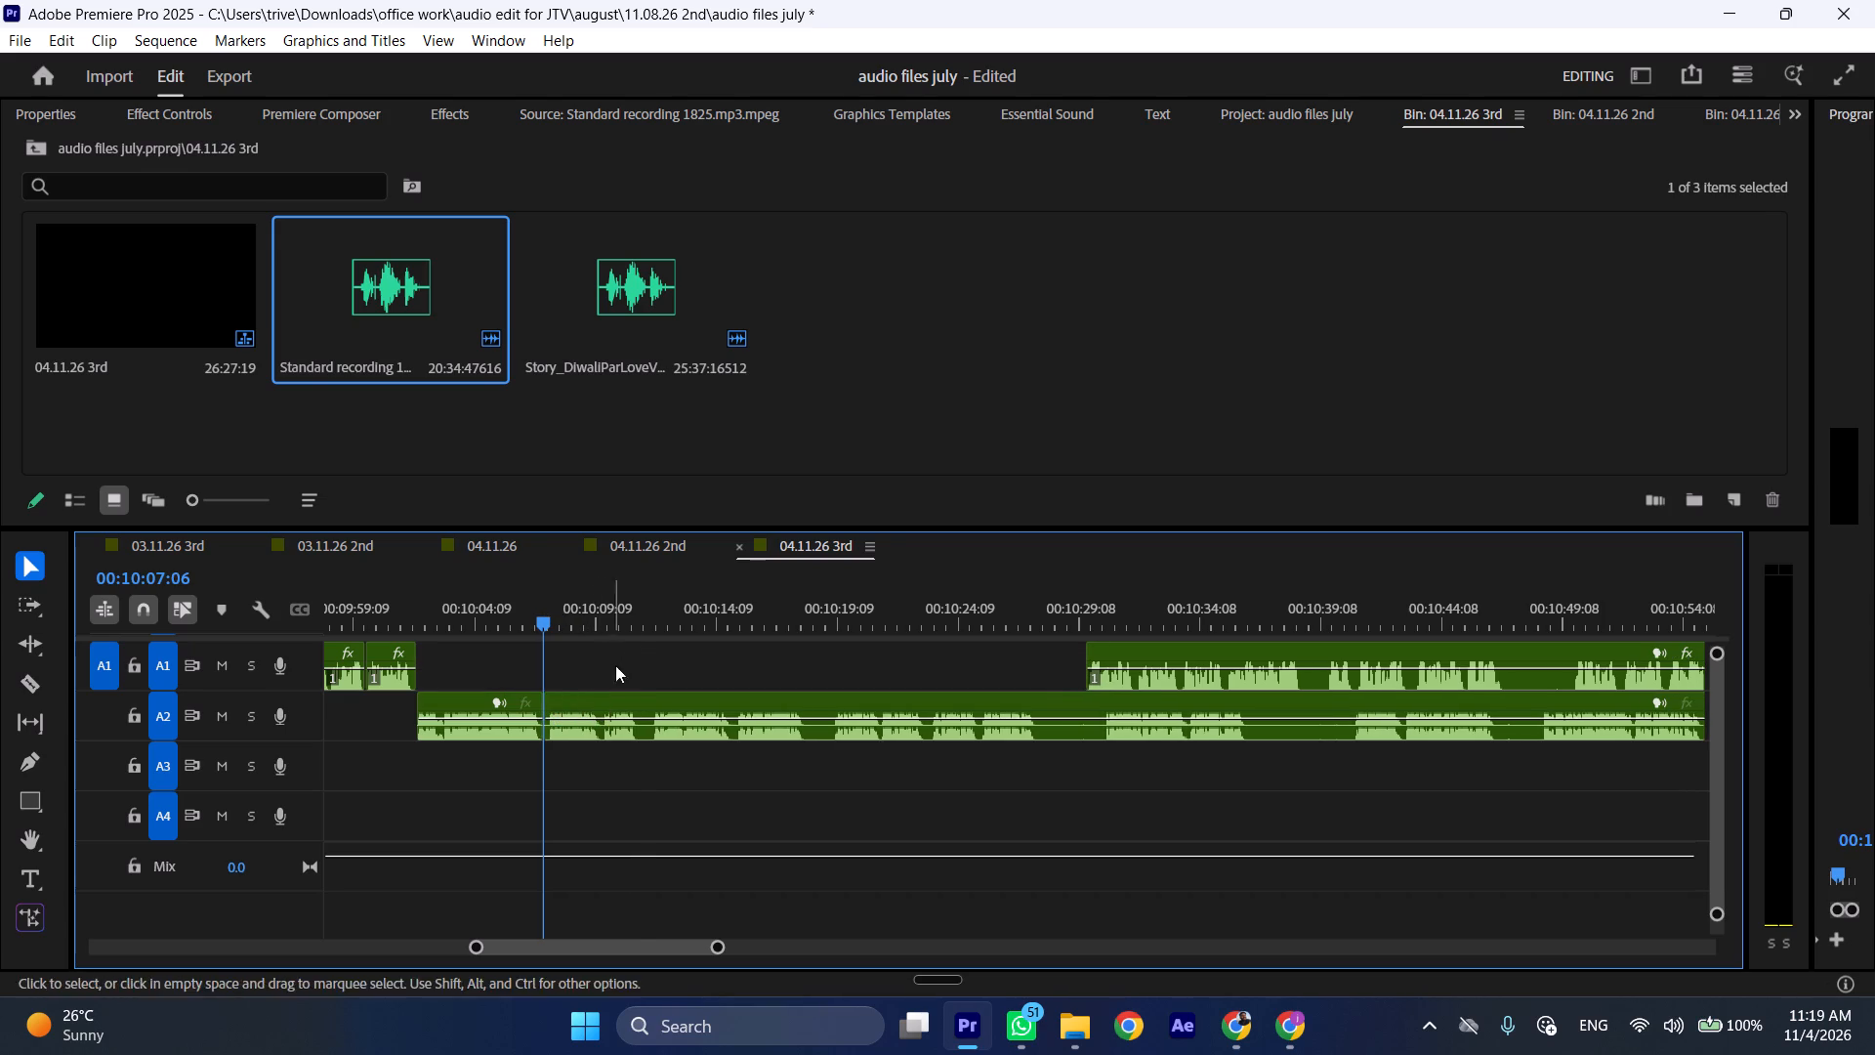
Cut the A2 clip near 00:10:11:11 and ripple-delete the pause there in two successive trims.
{"action": "left_click_drag", "start_coordinate": [639, 610], "coordinate": [649, 611]}
{"action": "key", "text": "shift+c"}
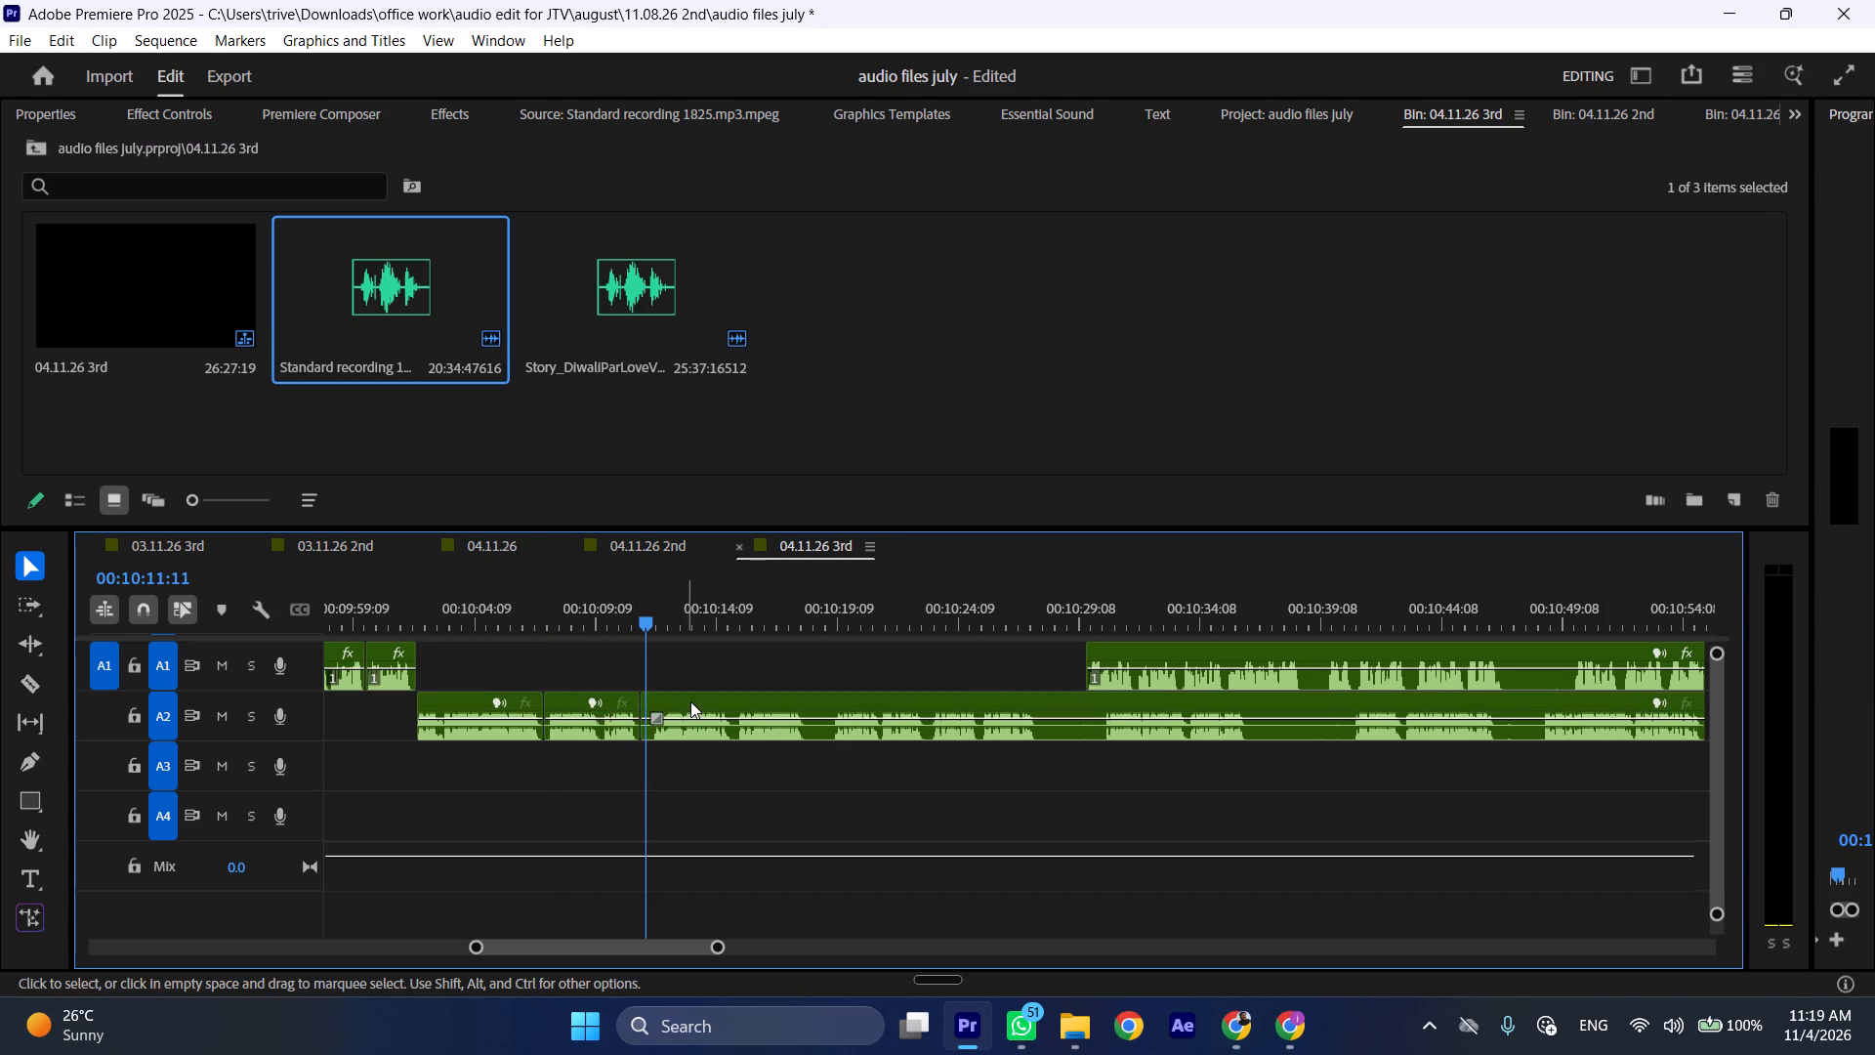
{"action": "left_click", "coordinate": [691, 703]}
{"action": "key", "text": "shift+c"}
{"action": "key", "text": "ctrl+shift+d"}
{"action": "left_click_drag", "start_coordinate": [738, 610], "coordinate": [810, 620]}
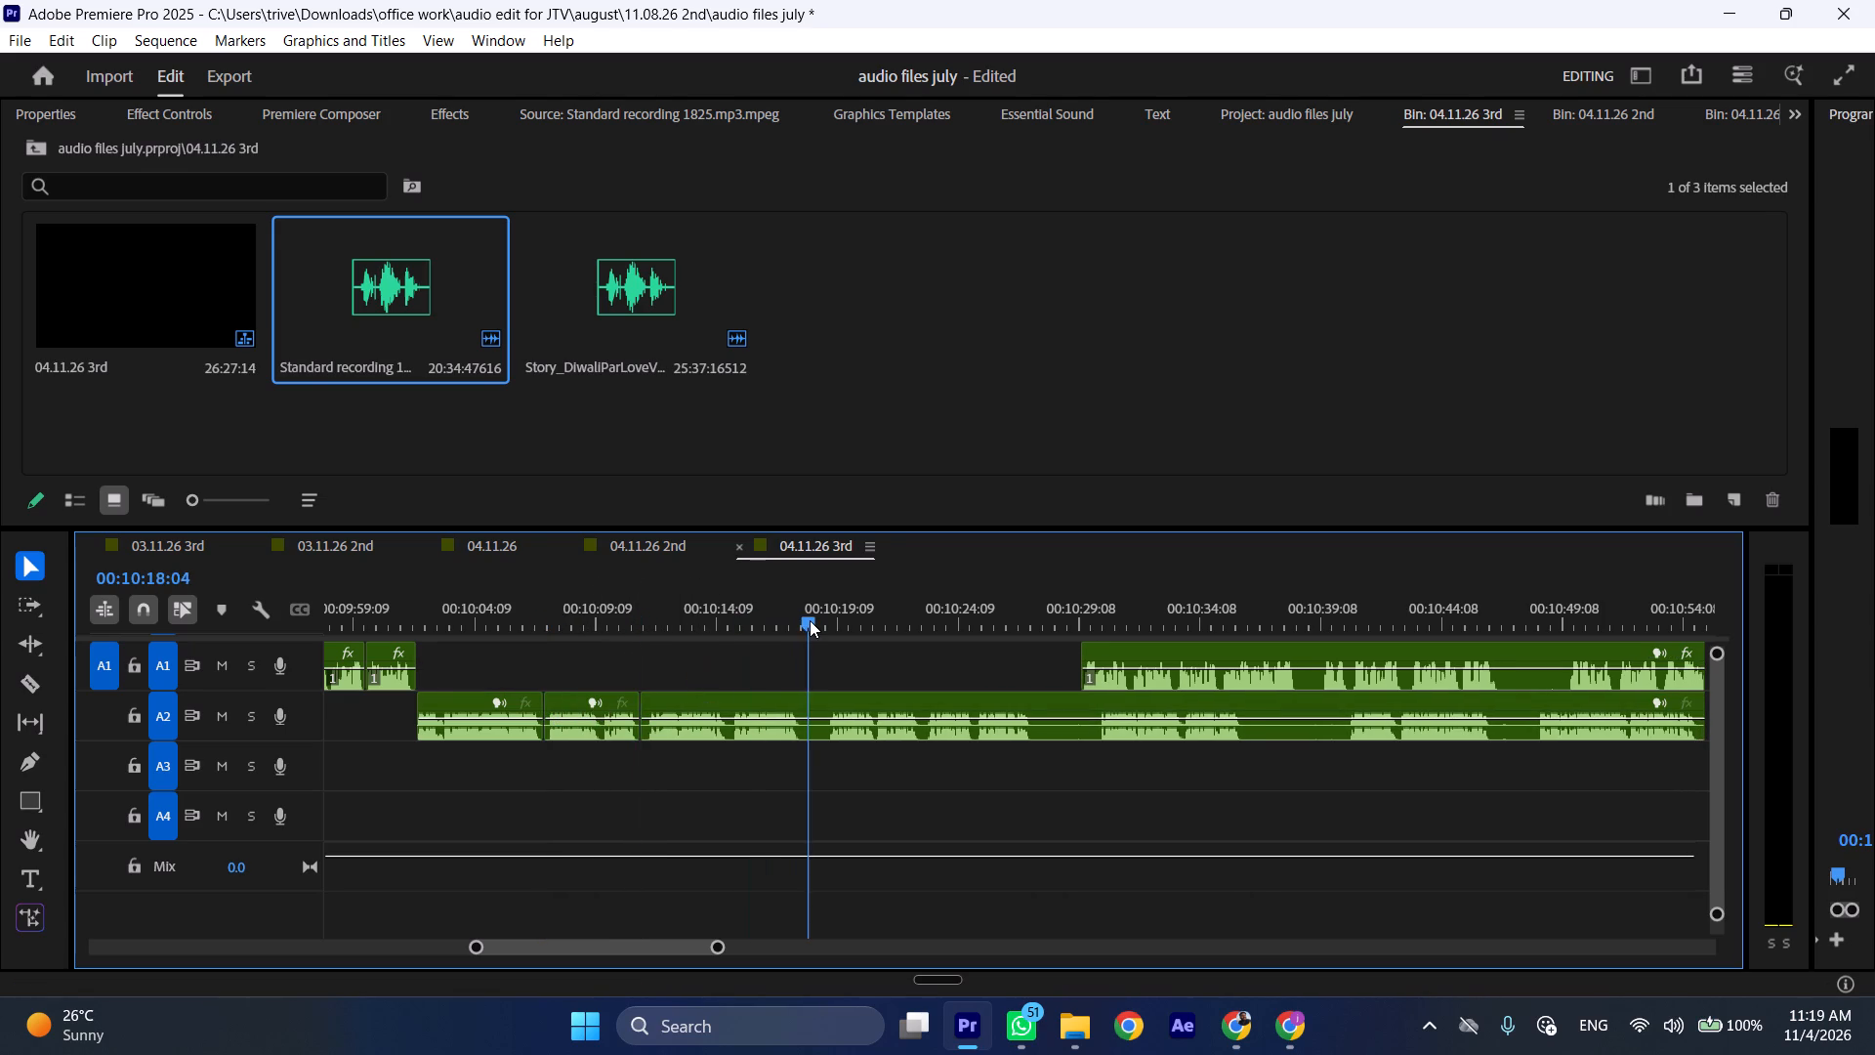
{"action": "left_click_drag", "start_coordinate": [810, 620], "coordinate": [648, 624]}
{"action": "left_click", "coordinate": [683, 736]}
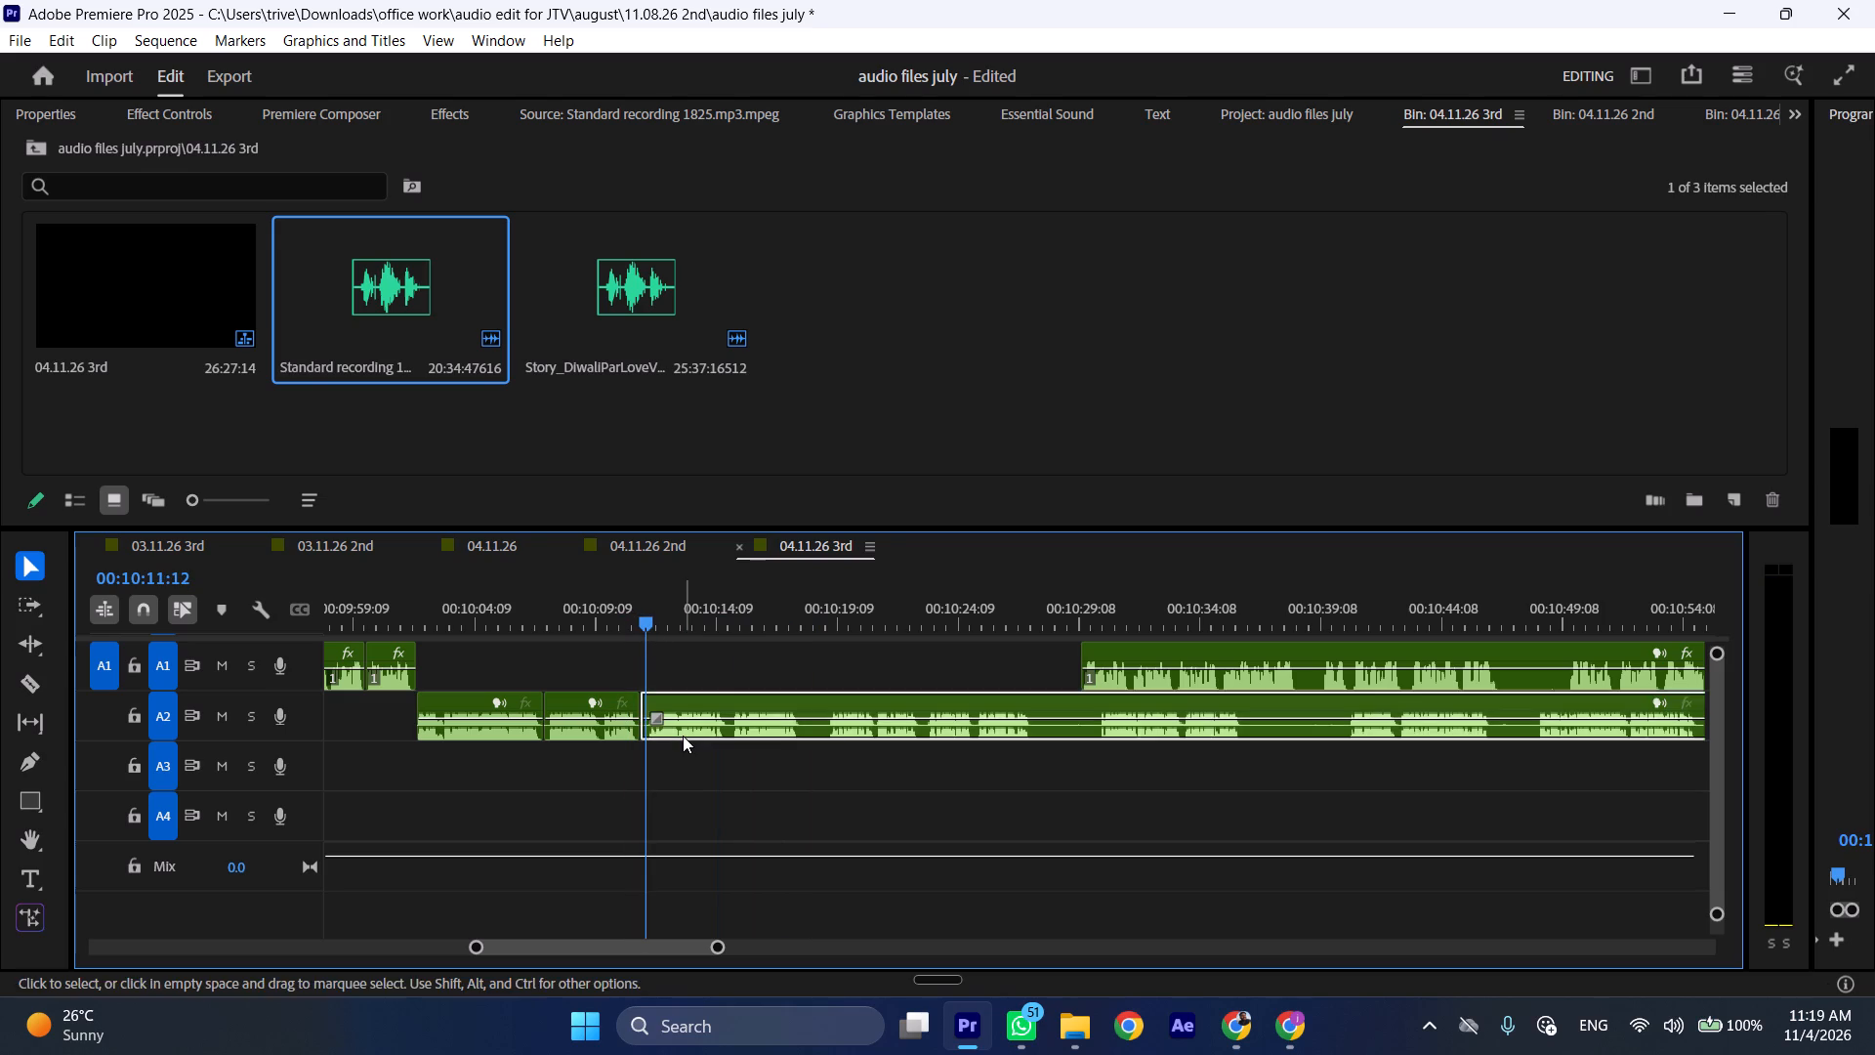
{"action": "key", "text": "shift+c"}
{"action": "key", "text": "ctrl+shift+d"}
Cut the A2 clip at 00:10:17:16 and ripple-delete the roughly one-second pause after it.
{"action": "left_click_drag", "start_coordinate": [767, 613], "coordinate": [811, 620]}
{"action": "key", "text": "shift+c"}
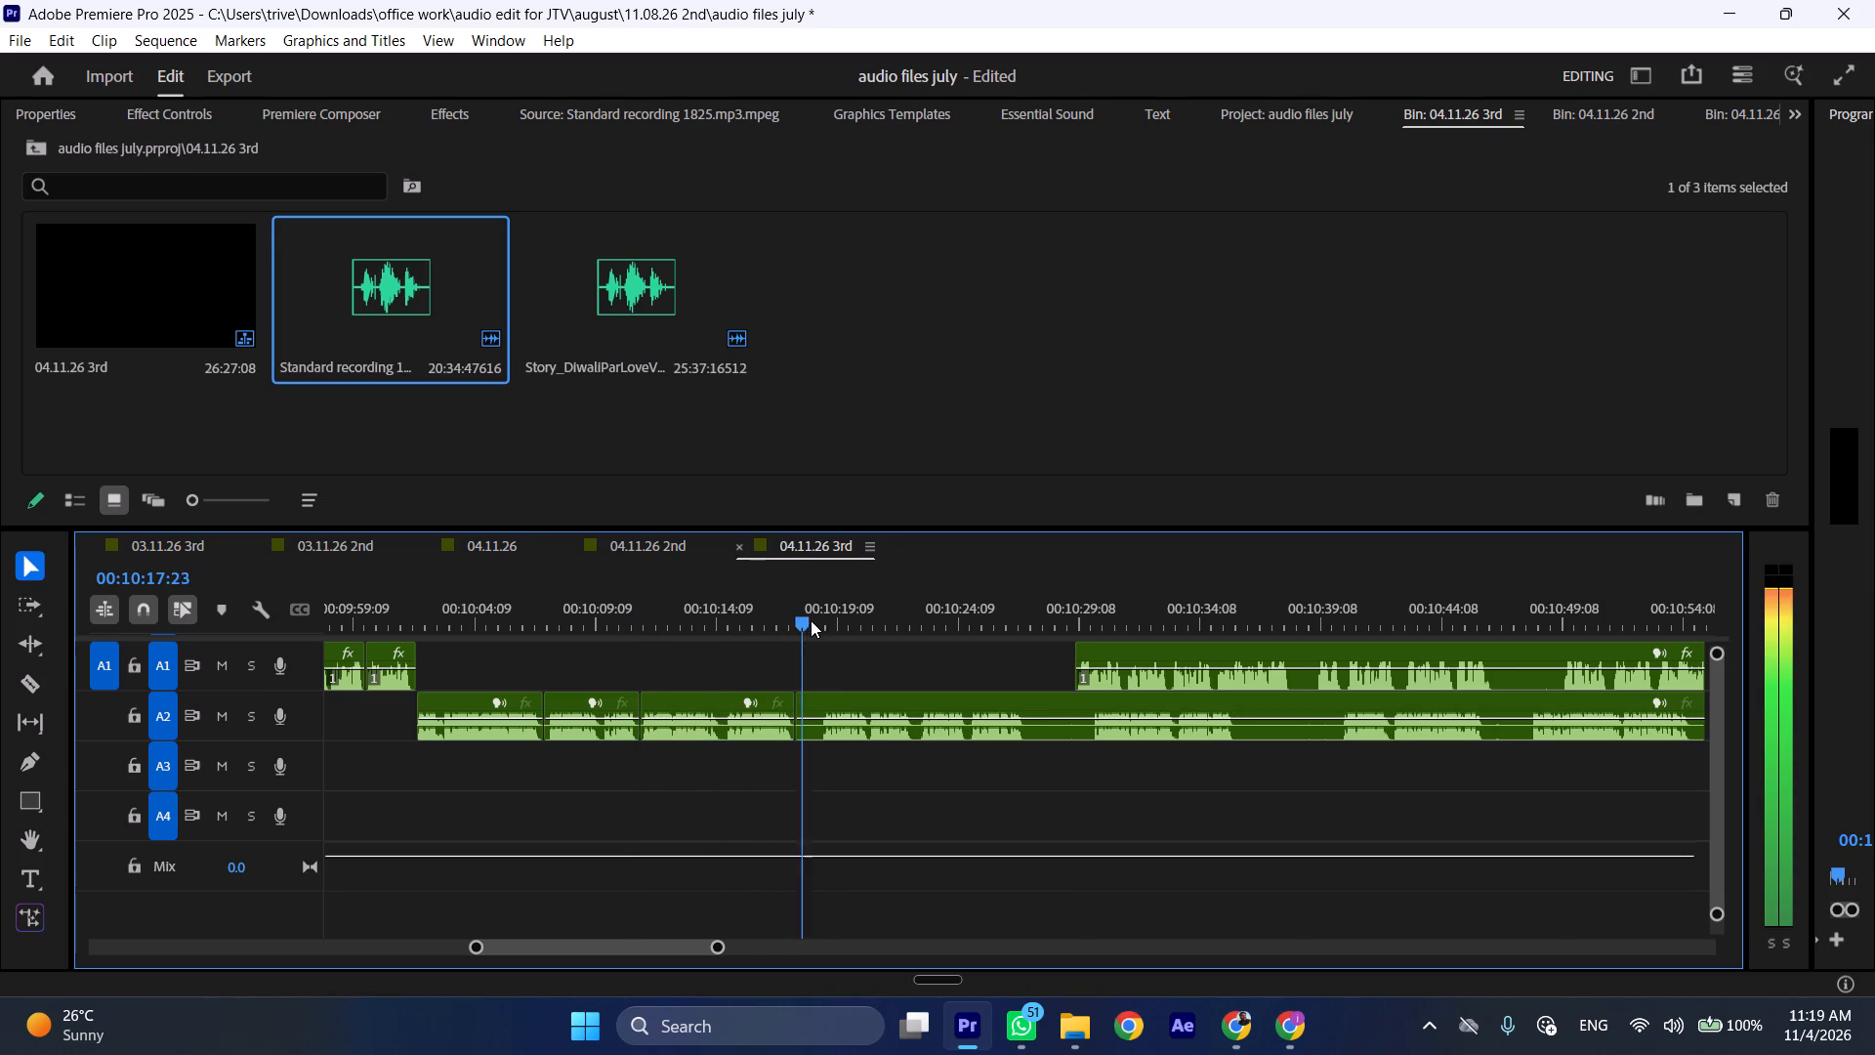
{"action": "left_click_drag", "start_coordinate": [811, 620], "coordinate": [826, 621]}
{"action": "left_click", "coordinate": [842, 699]}
{"action": "key", "text": "shift+c"}
{"action": "key", "text": "ctrl+shift+d"}
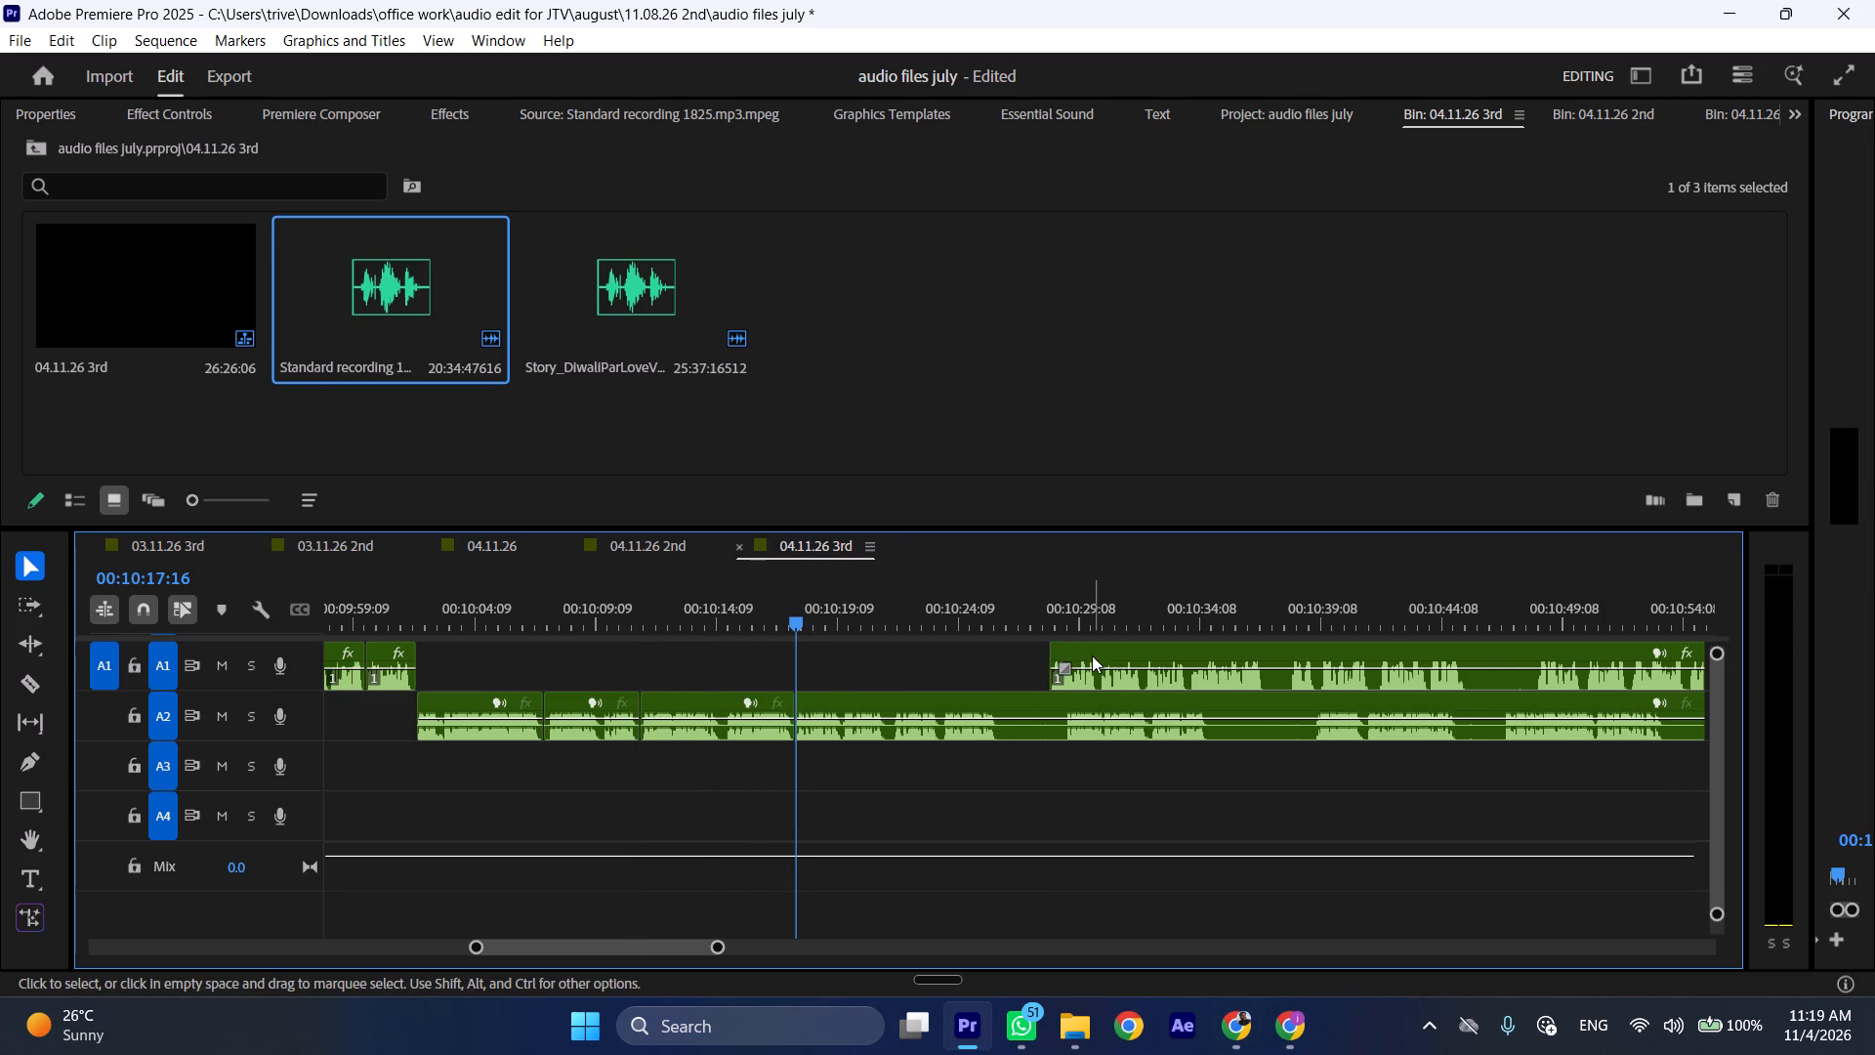
Move the next A1 clip to start at 00:10:17:16 and shift the remaining A2 clip to about 00:10:32.
{"action": "left_click_drag", "start_coordinate": [1092, 655], "coordinate": [850, 662]}
{"action": "left_click_drag", "start_coordinate": [851, 708], "coordinate": [1195, 705]}
Play back the transition from the A2 clip to the A1 clip at 00:10:17:16, starting about two seconds earlier, at faster speed.
{"action": "left_click", "coordinate": [751, 616]}
{"action": "key", "text": "space"}
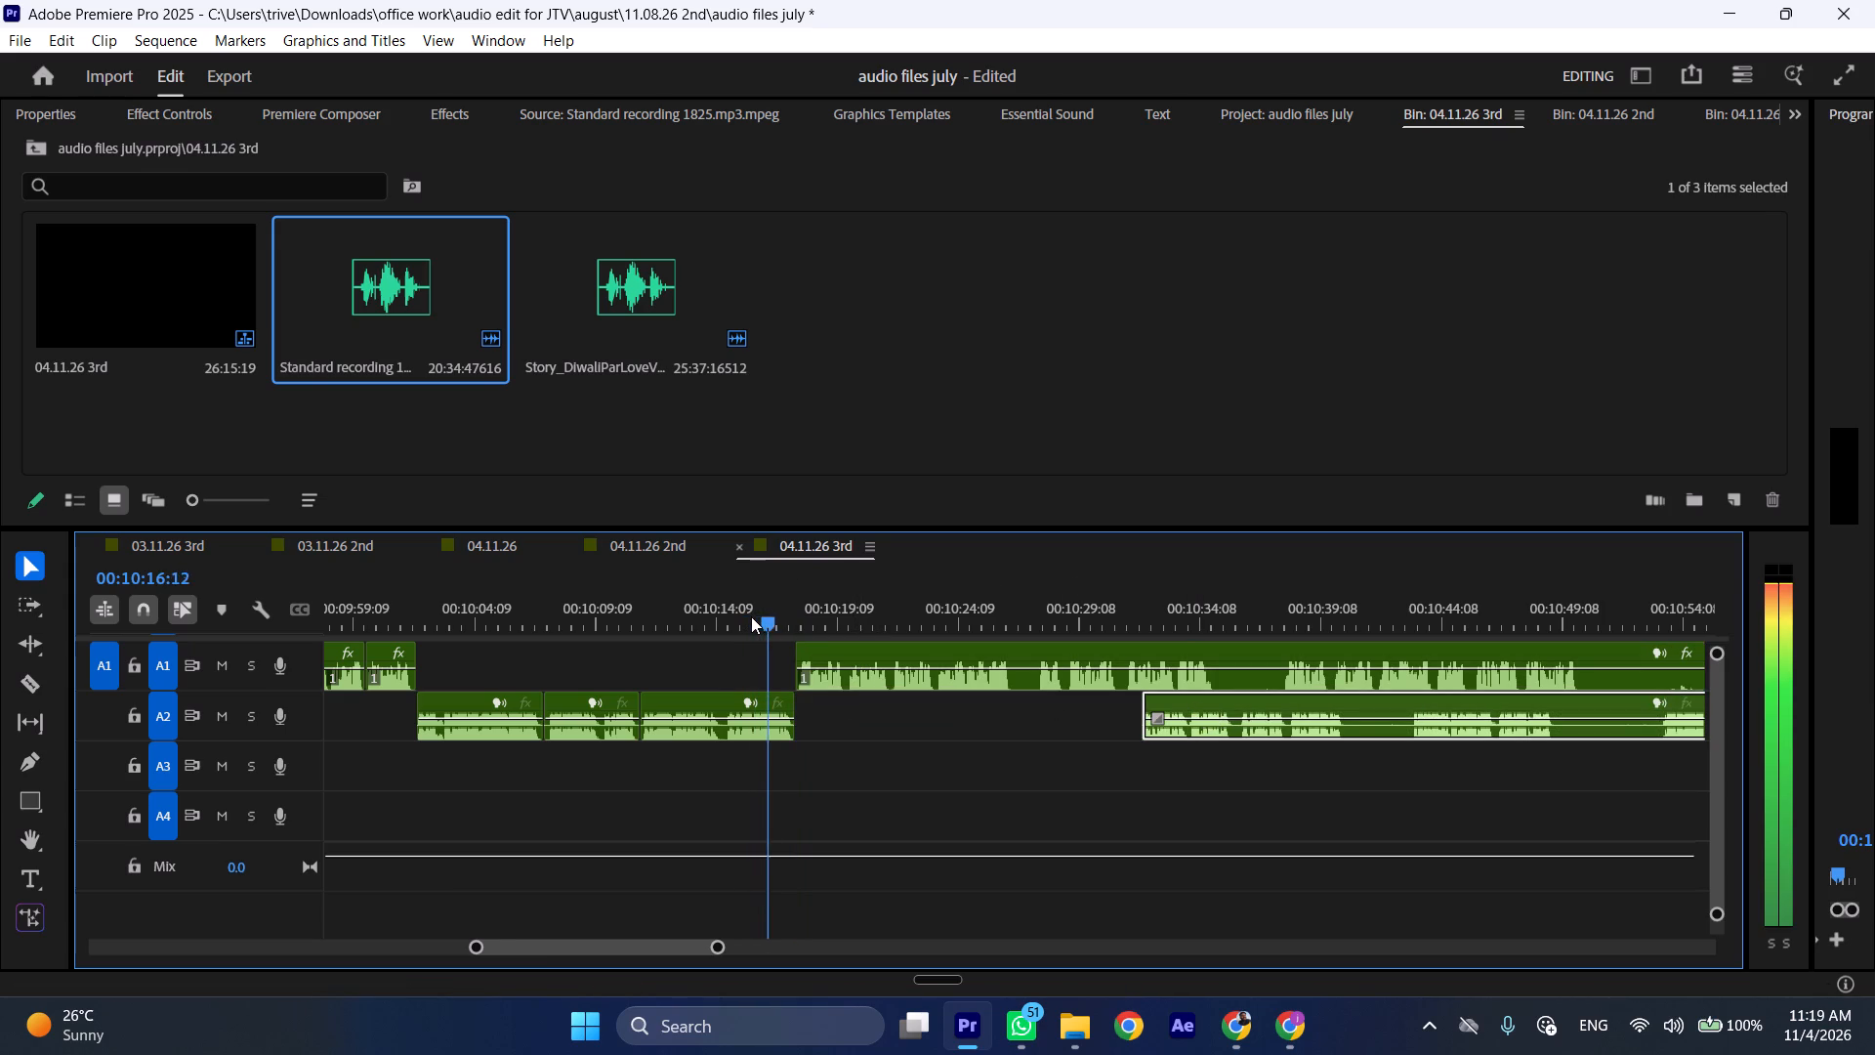
{"action": "key", "text": "l"}
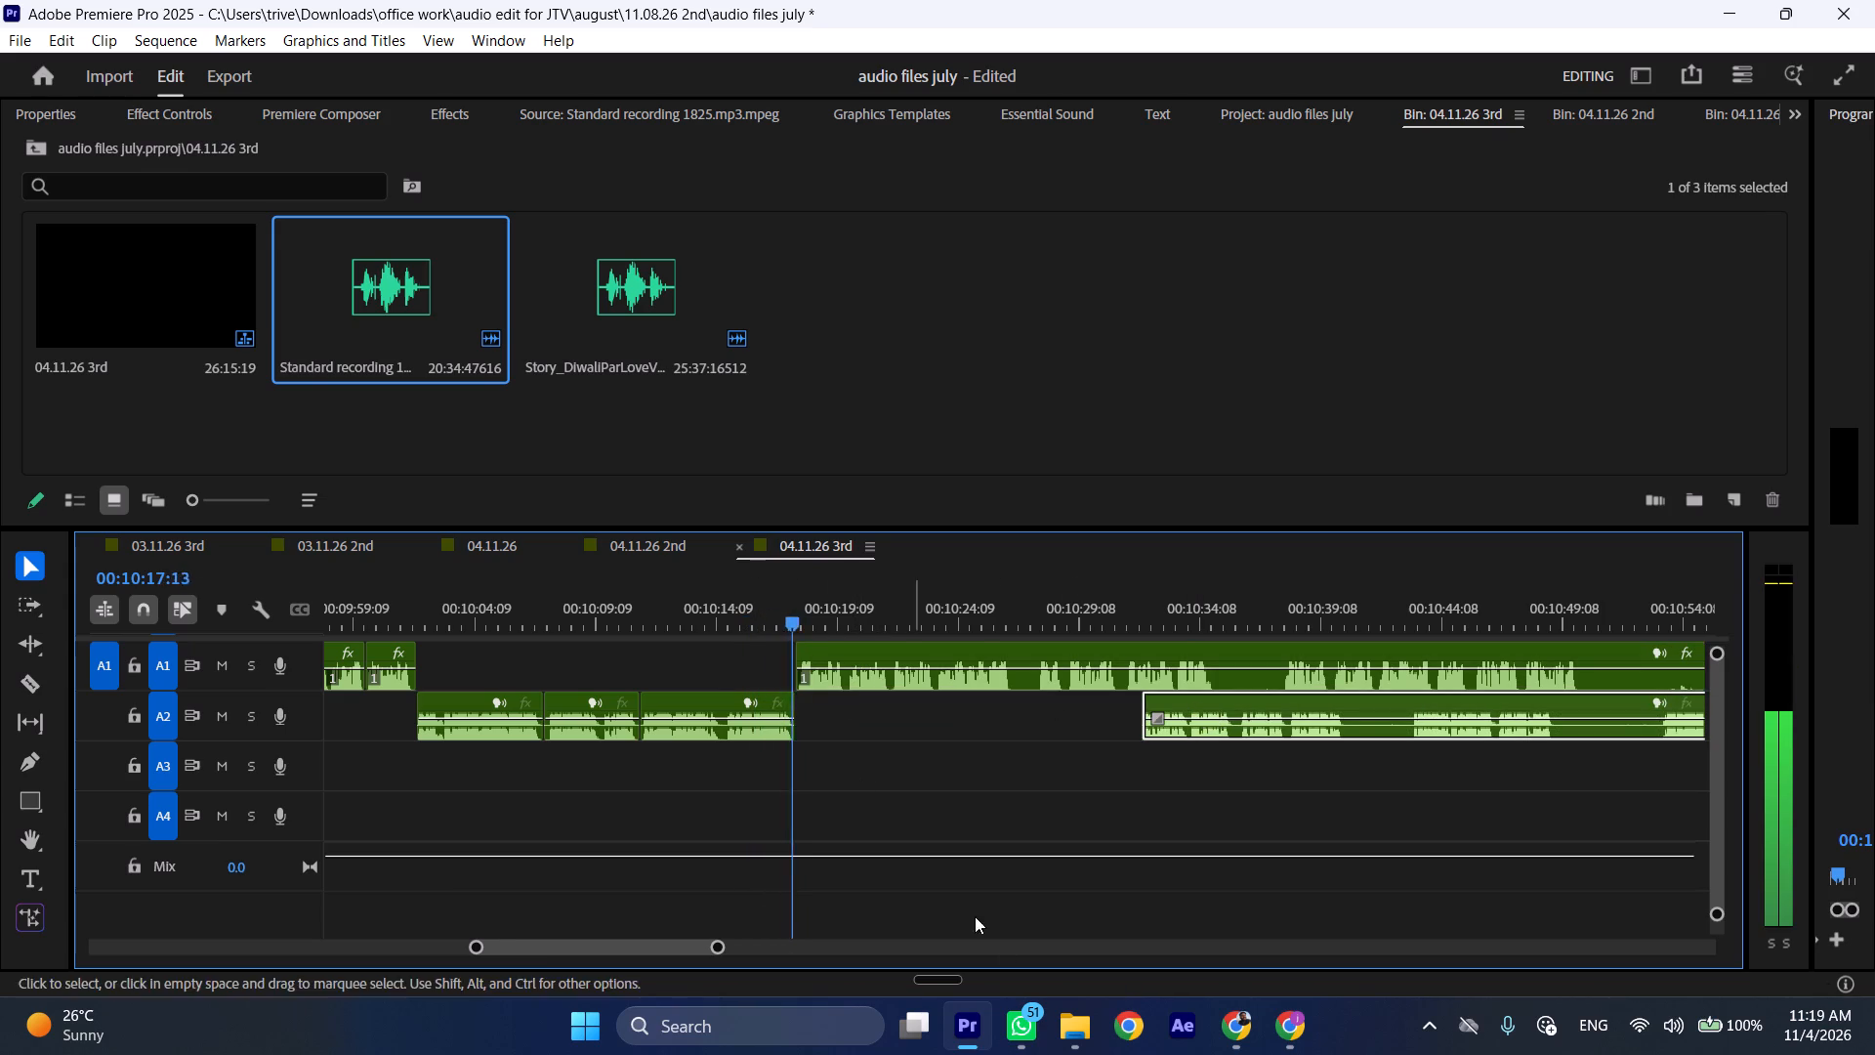
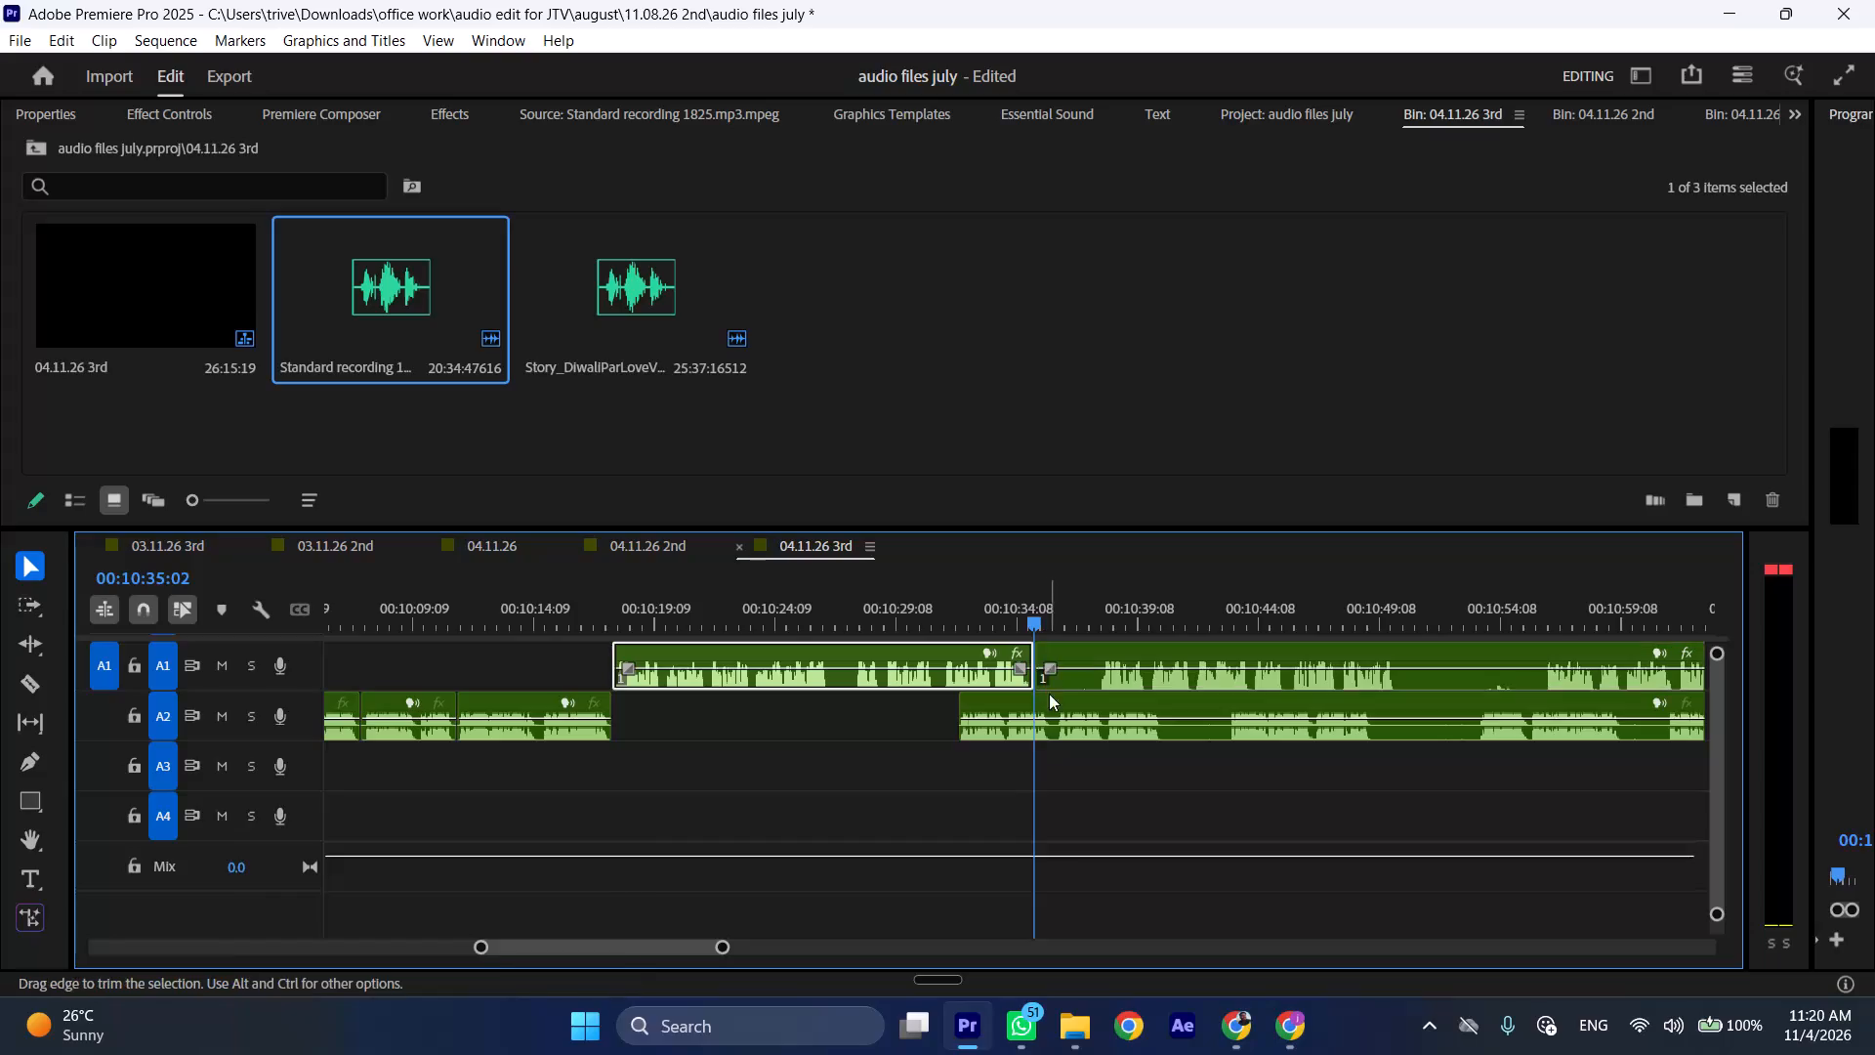
Move the next A2 clip to start at about 00:10:35, where the preceding A1 clip ends.
{"action": "left_click_drag", "start_coordinate": [1051, 705], "coordinate": [1125, 708]}
Cut the A1 clip near 00:10:26:17 and ripple-delete the roughly one-second pause up to 00:10:27:18.
{"action": "left_click_drag", "start_coordinate": [846, 603], "coordinate": [844, 603]}
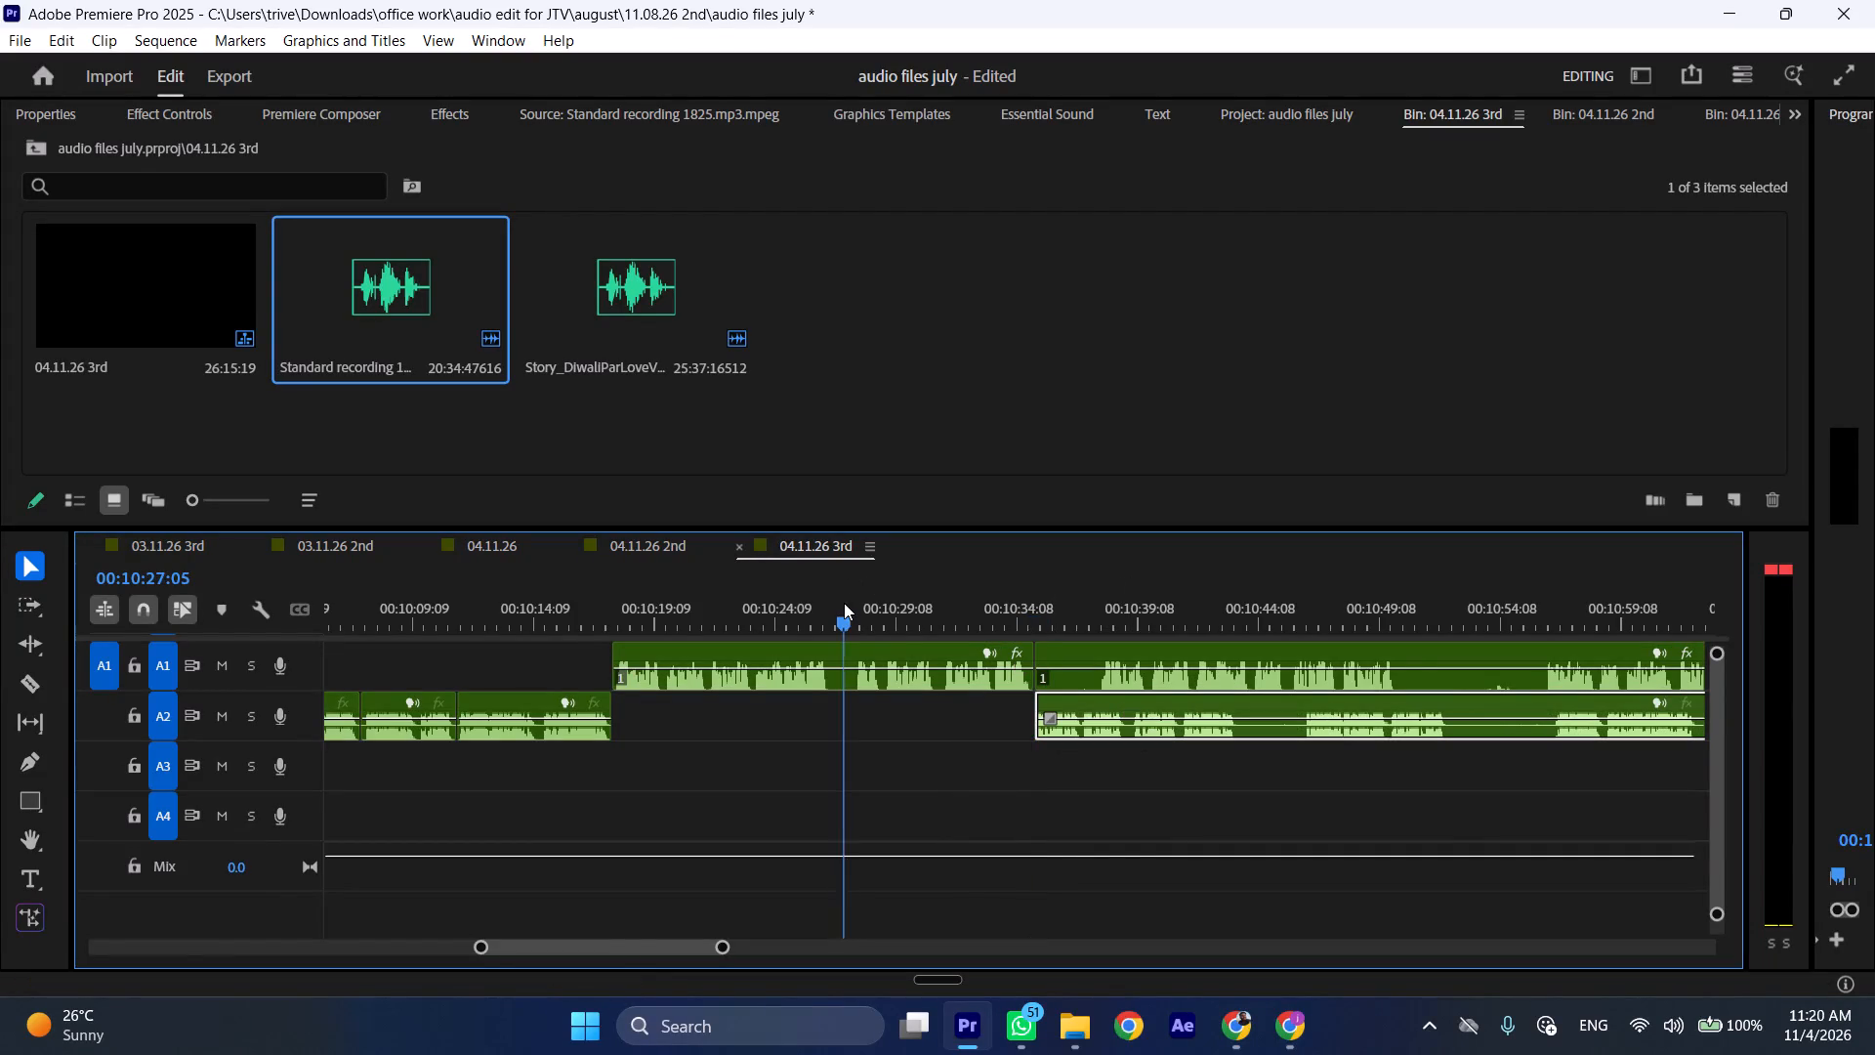
{"action": "left_click_drag", "start_coordinate": [844, 603], "coordinate": [858, 602]}
{"action": "key", "text": "shift+c"}
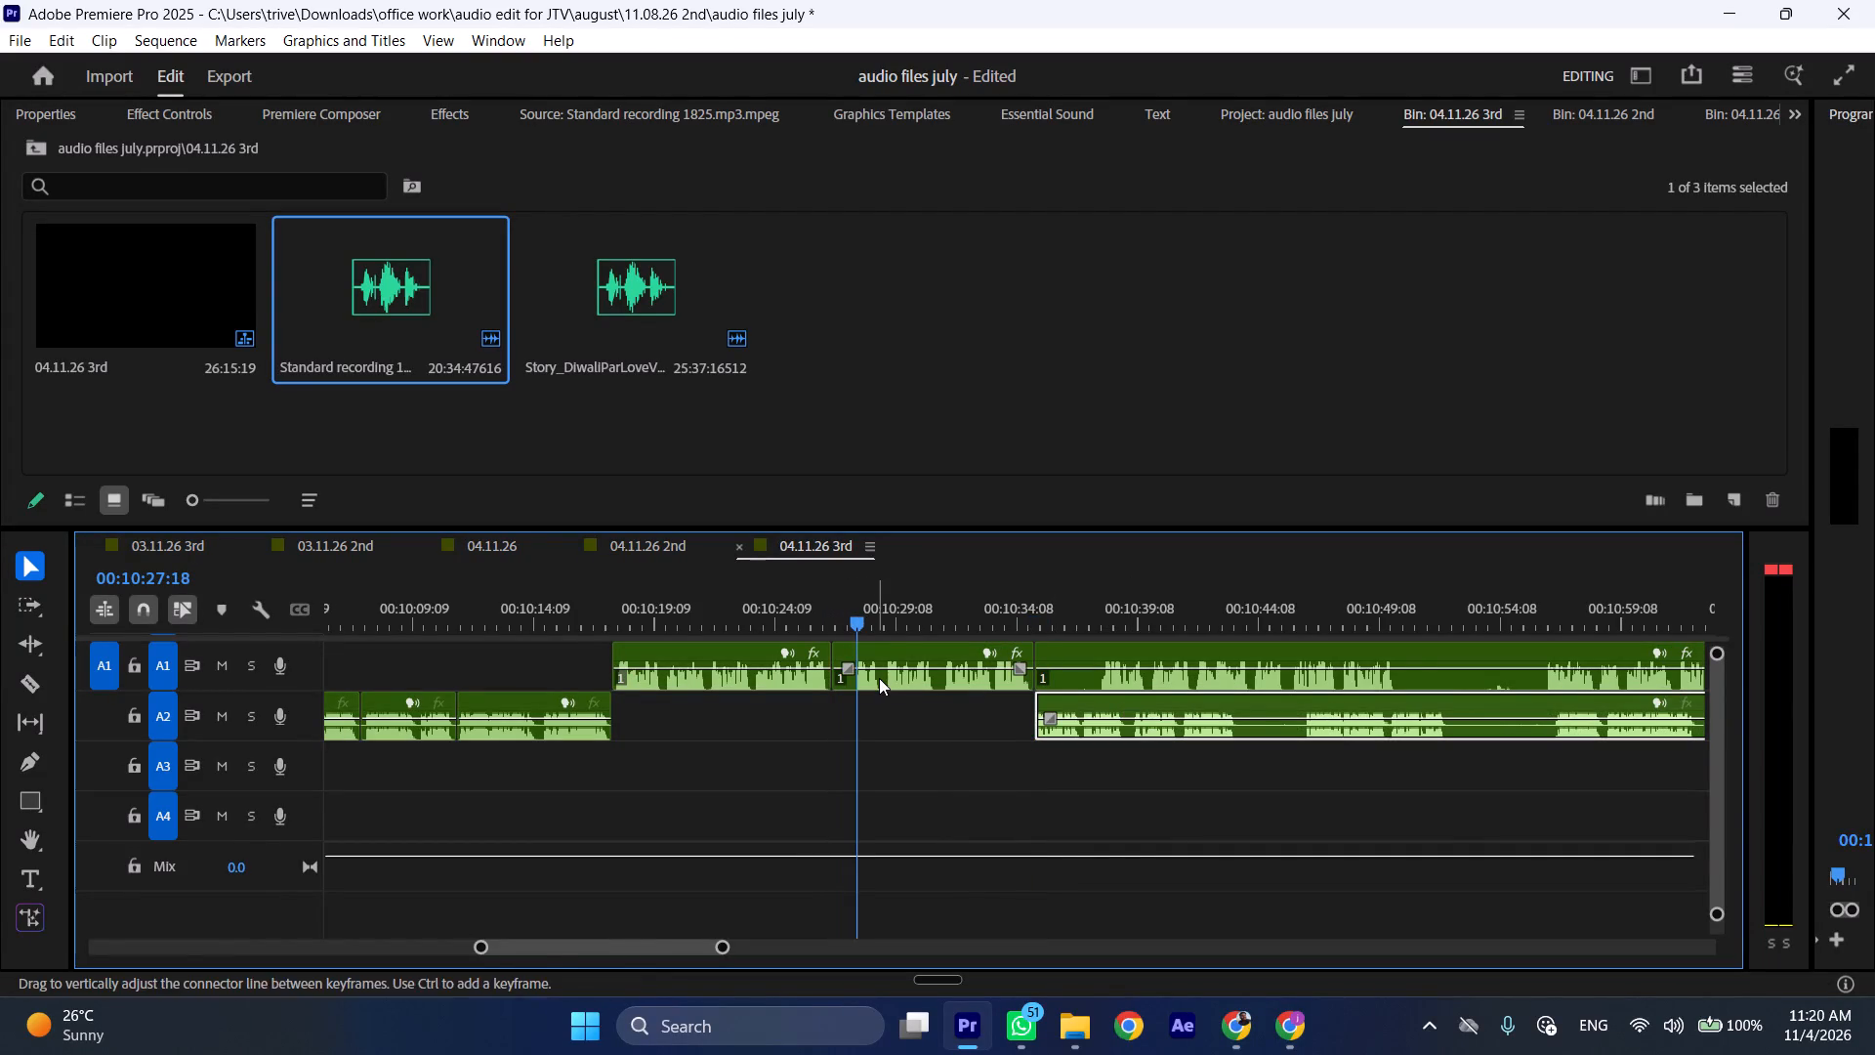
{"action": "left_click", "coordinate": [879, 678]}
{"action": "key", "text": "shift+c"}
{"action": "key", "text": "ctrl+shift+d"}
Play back the A1 clip from 00:10:27:18 to its end near 00:10:34.
{"action": "key", "text": "space"}
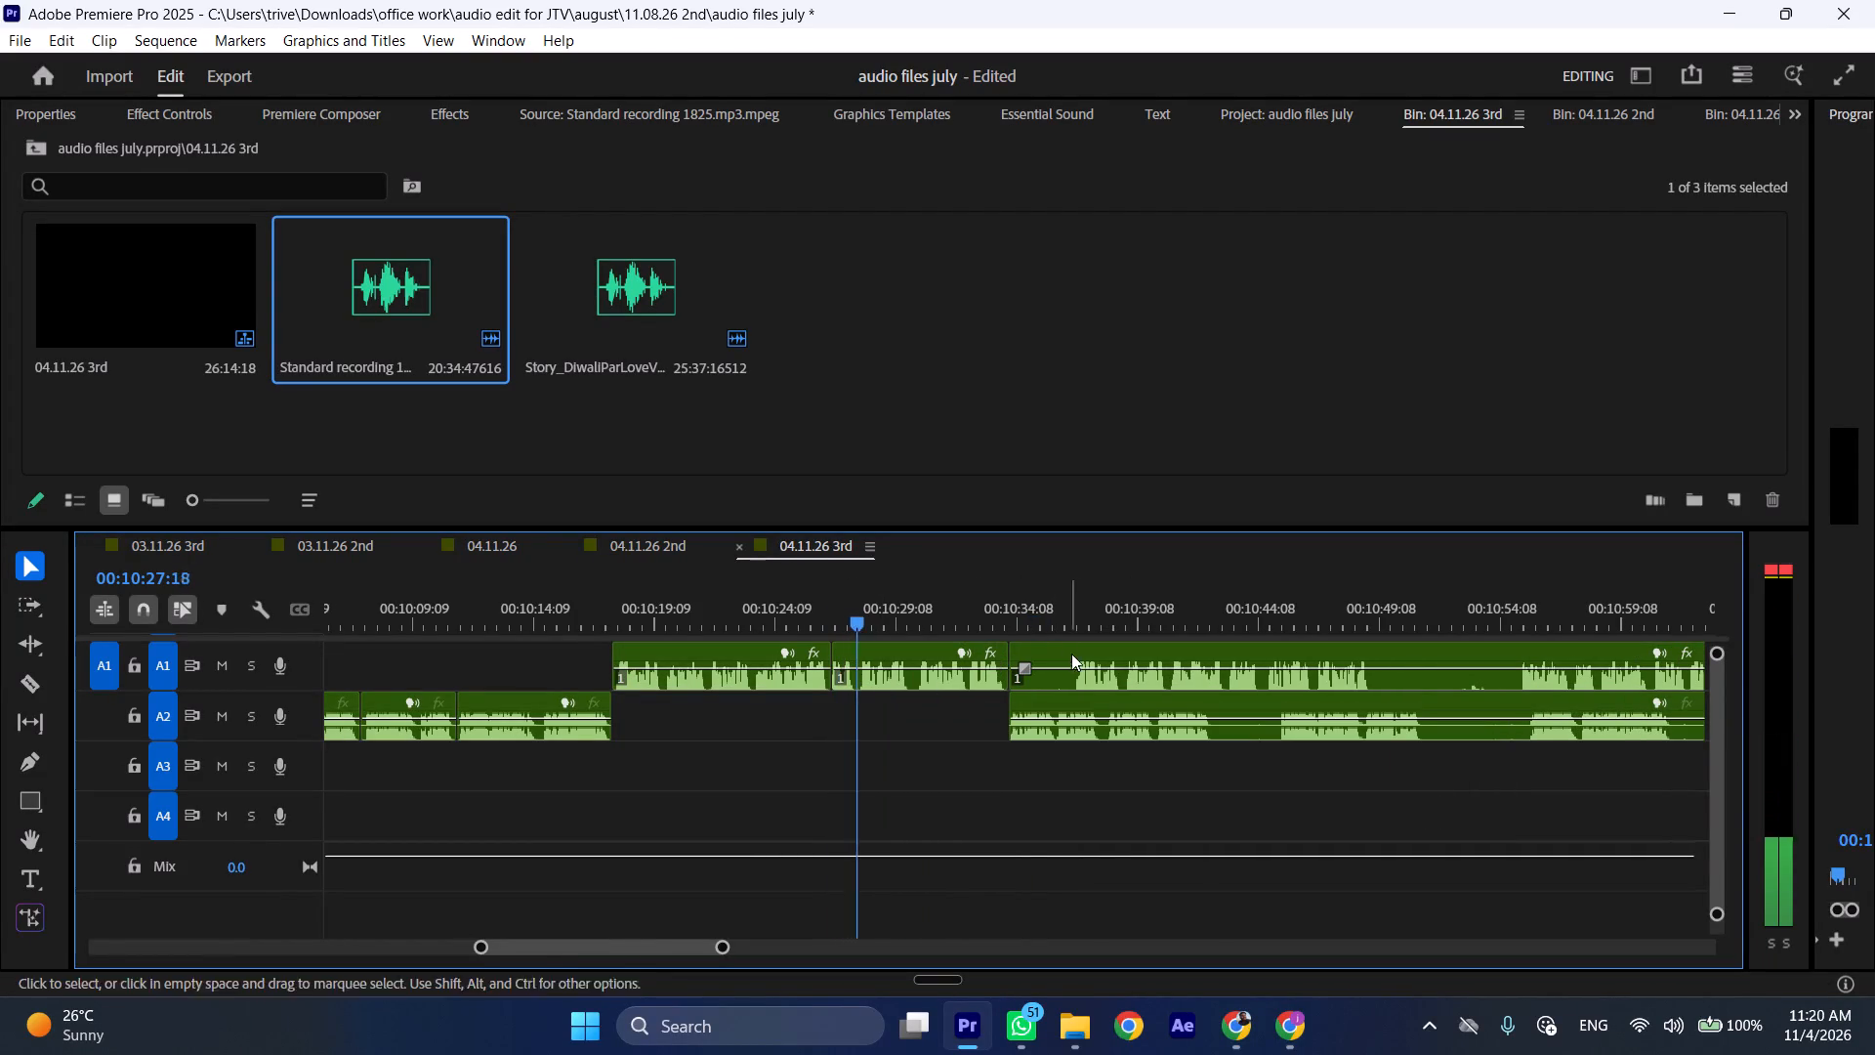
{"action": "left_click_drag", "start_coordinate": [1028, 663], "coordinate": [992, 657]}
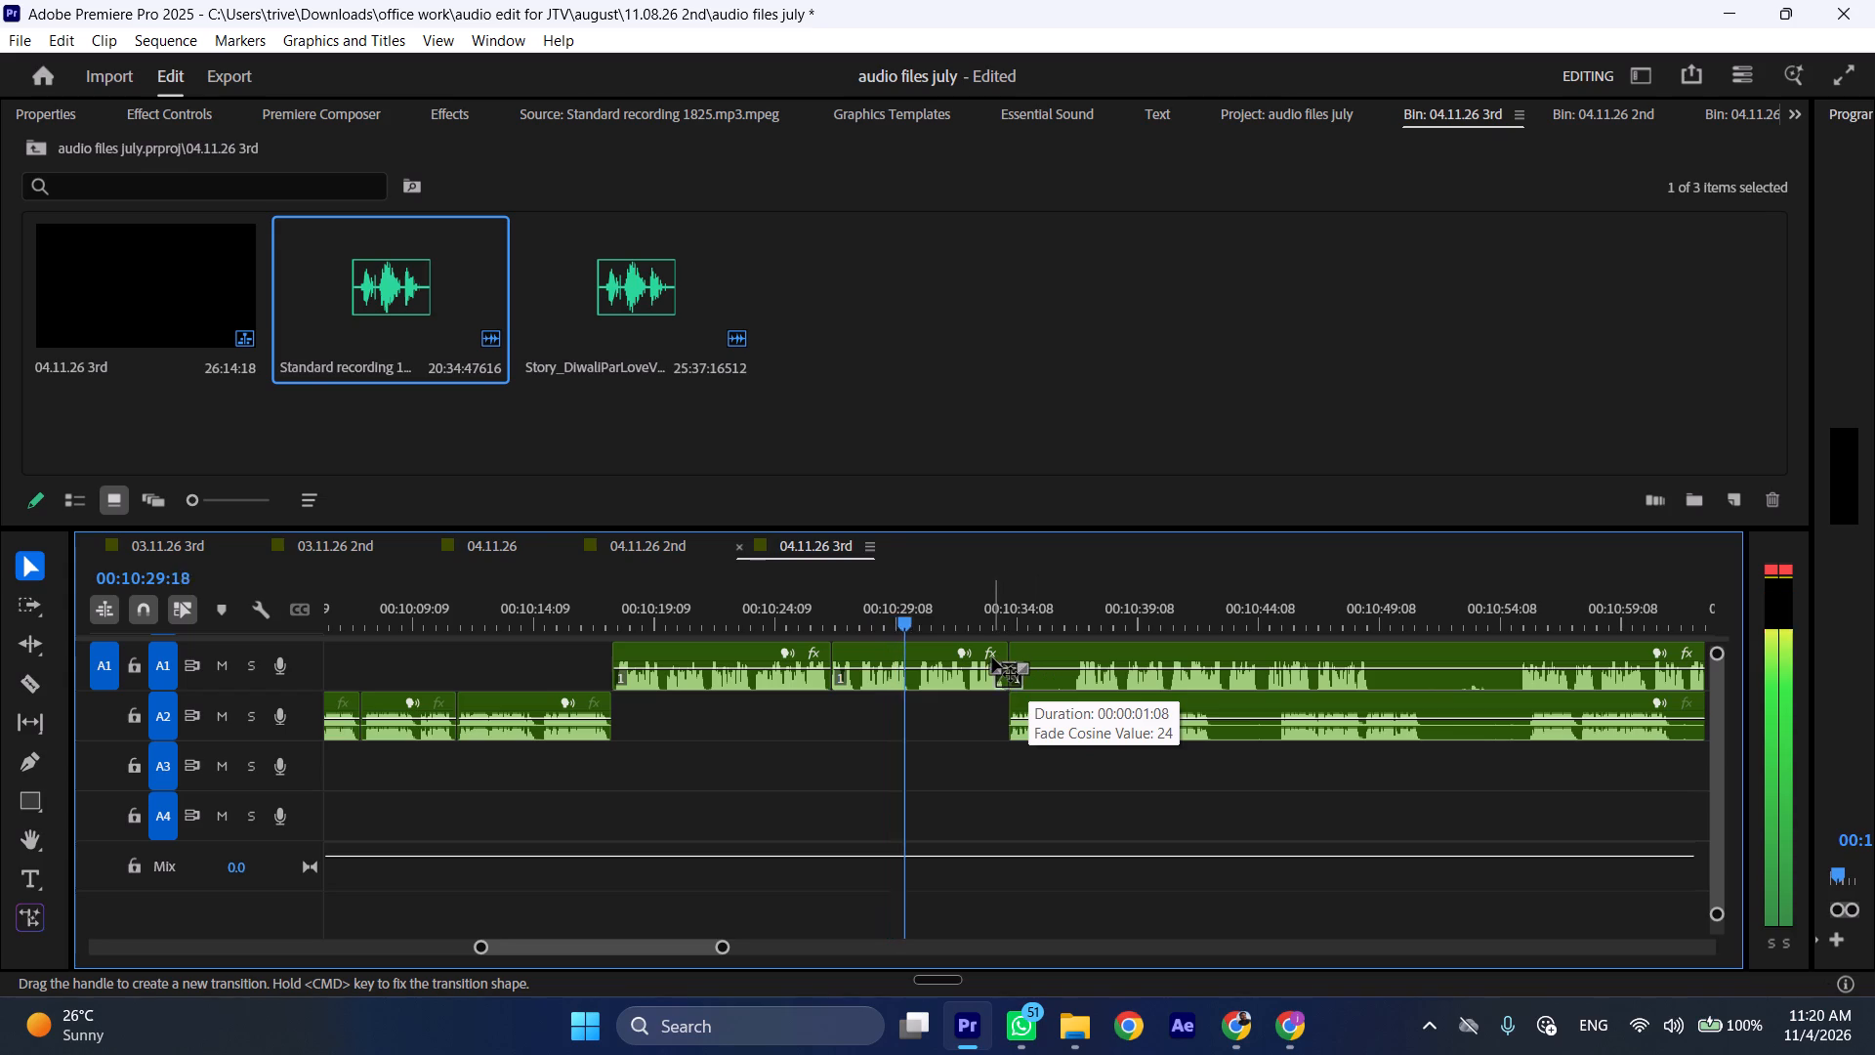
{"action": "left_click_drag", "start_coordinate": [992, 657], "coordinate": [1010, 656]}
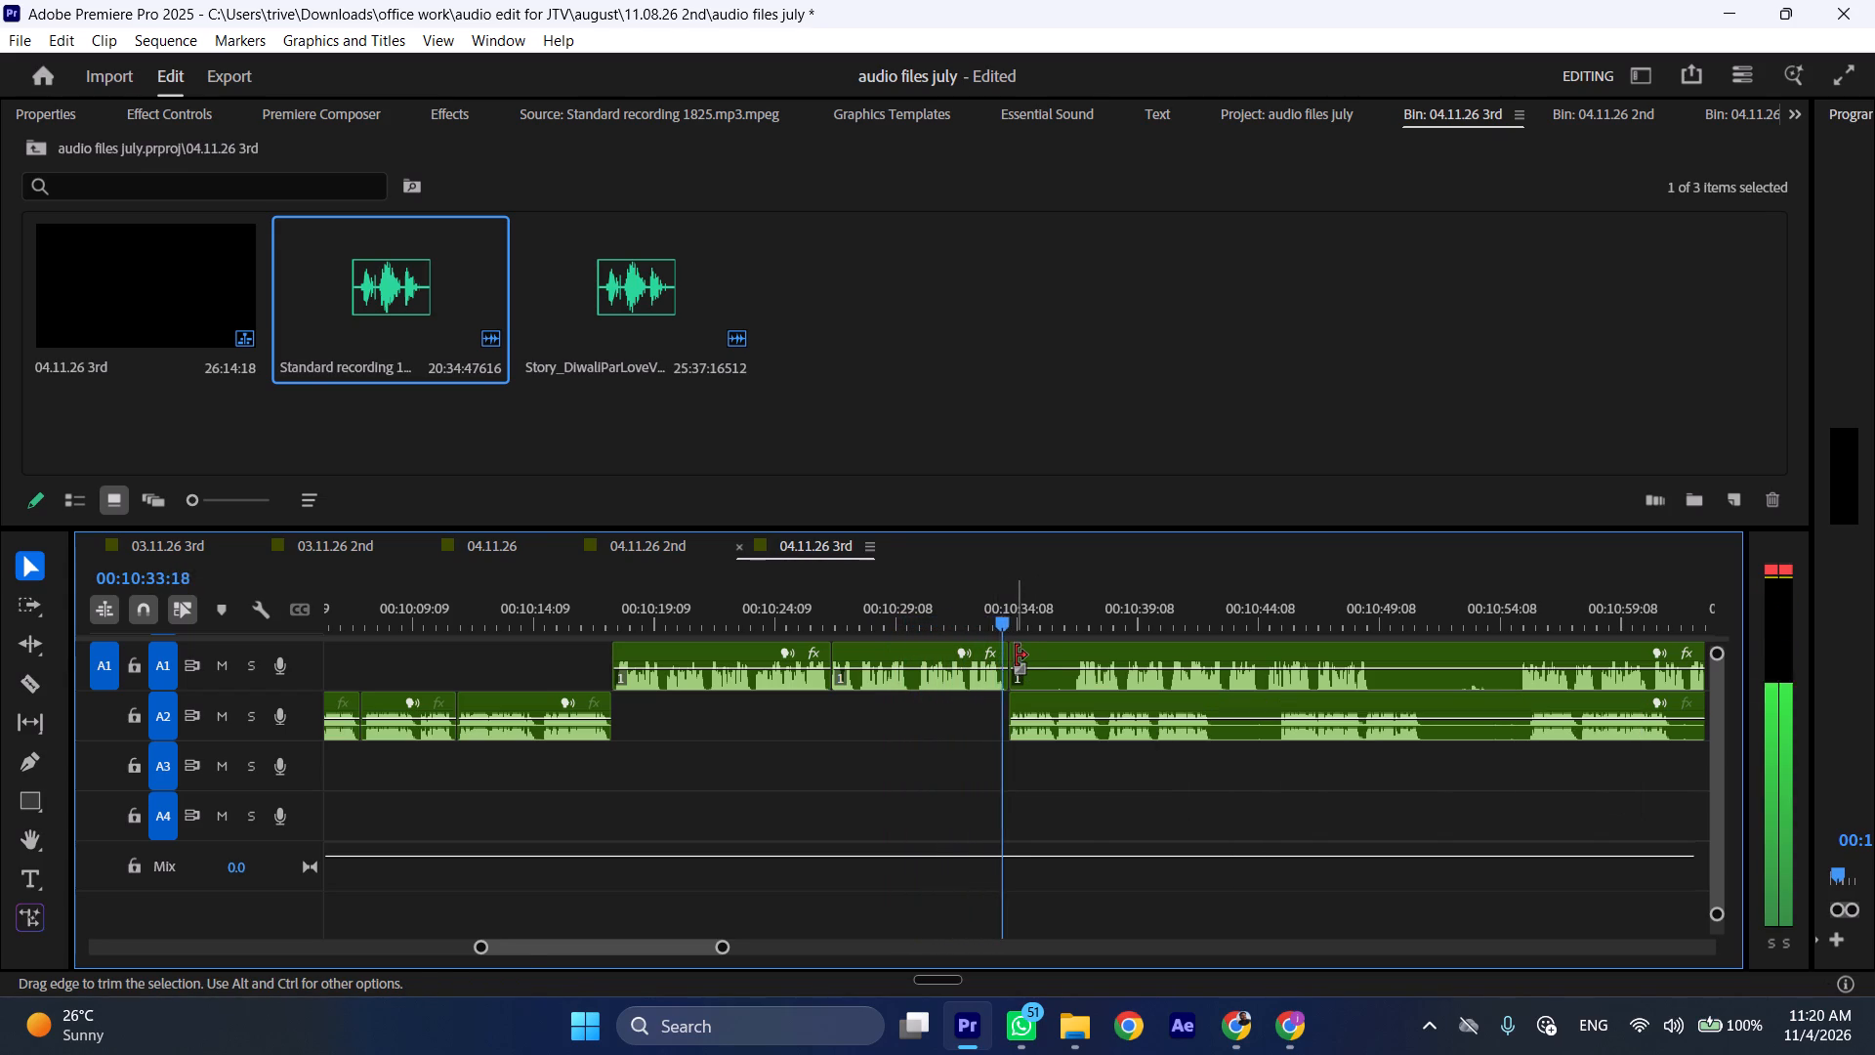
Trim the silent start of the next A1 clip to 00:10:36:15 and move the clip to start at about 00:10:47.
{"action": "left_click", "coordinate": [1071, 624]}
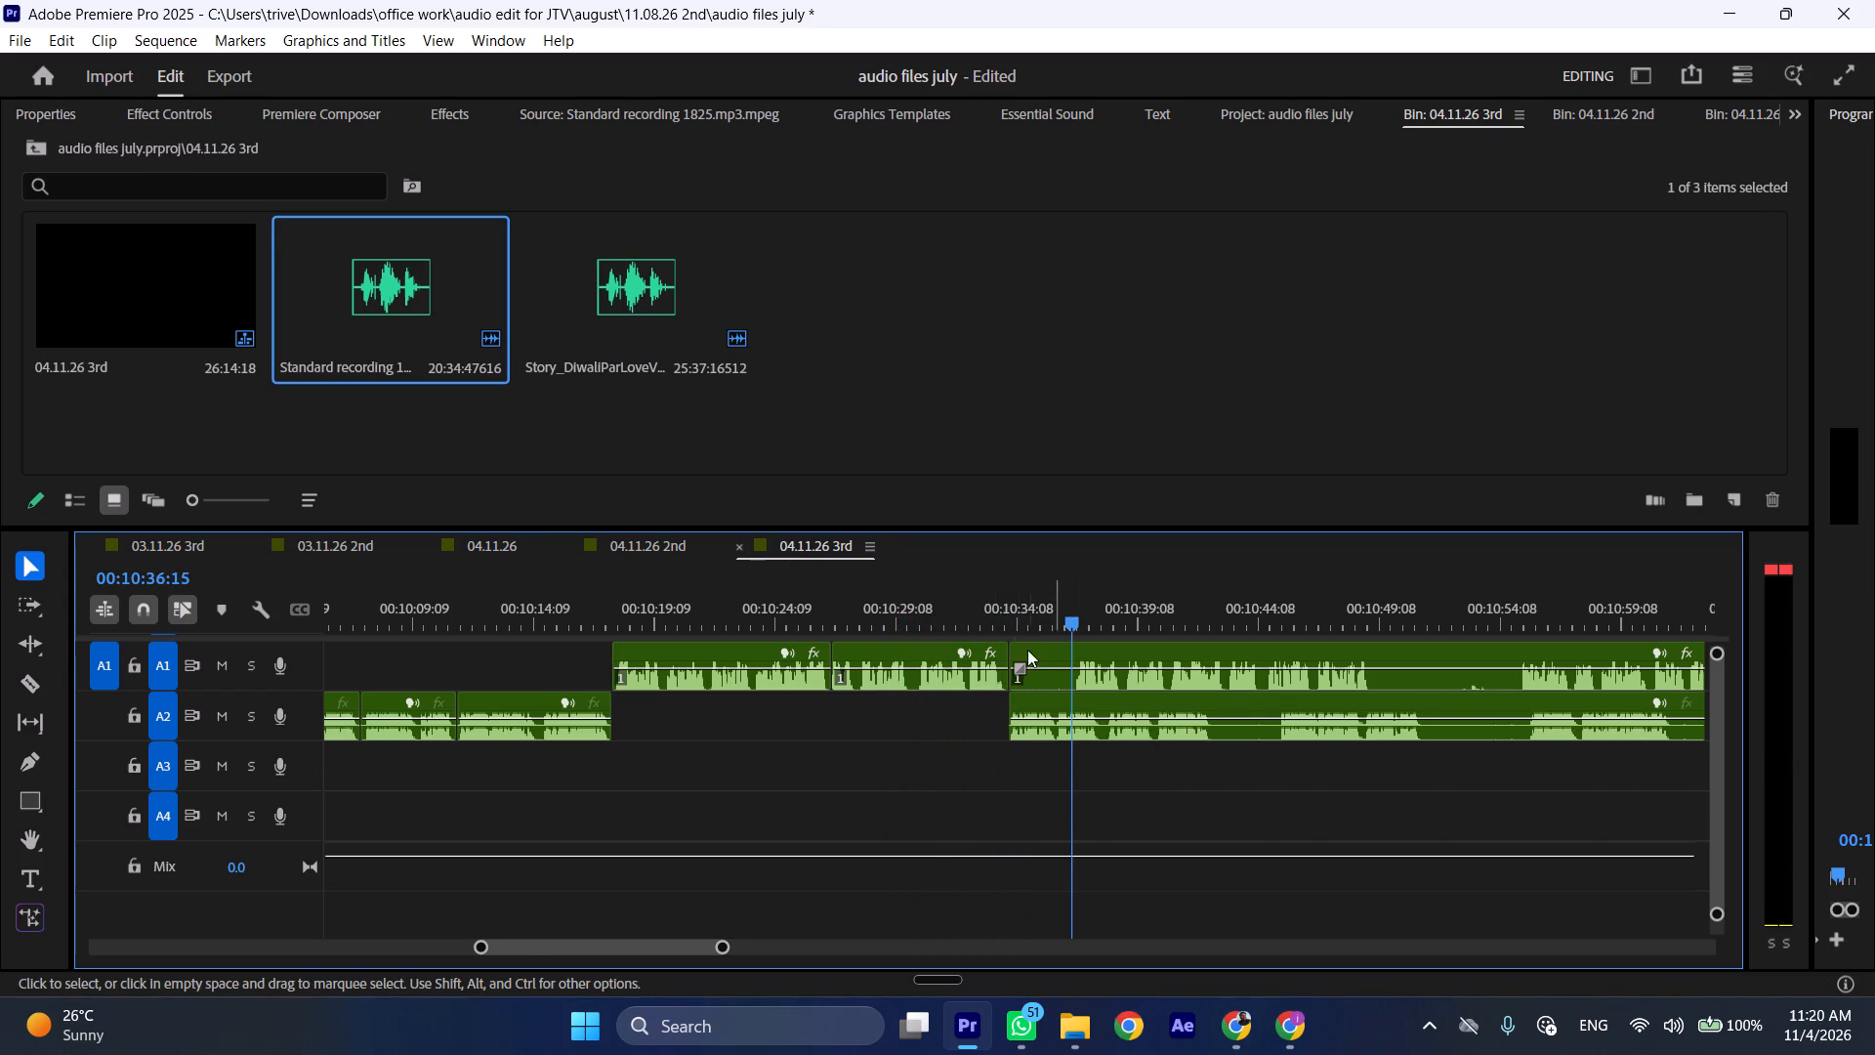
{"action": "left_click_drag", "start_coordinate": [1016, 650], "coordinate": [1089, 652]}
{"action": "left_click_drag", "start_coordinate": [1089, 652], "coordinate": [1069, 653]}
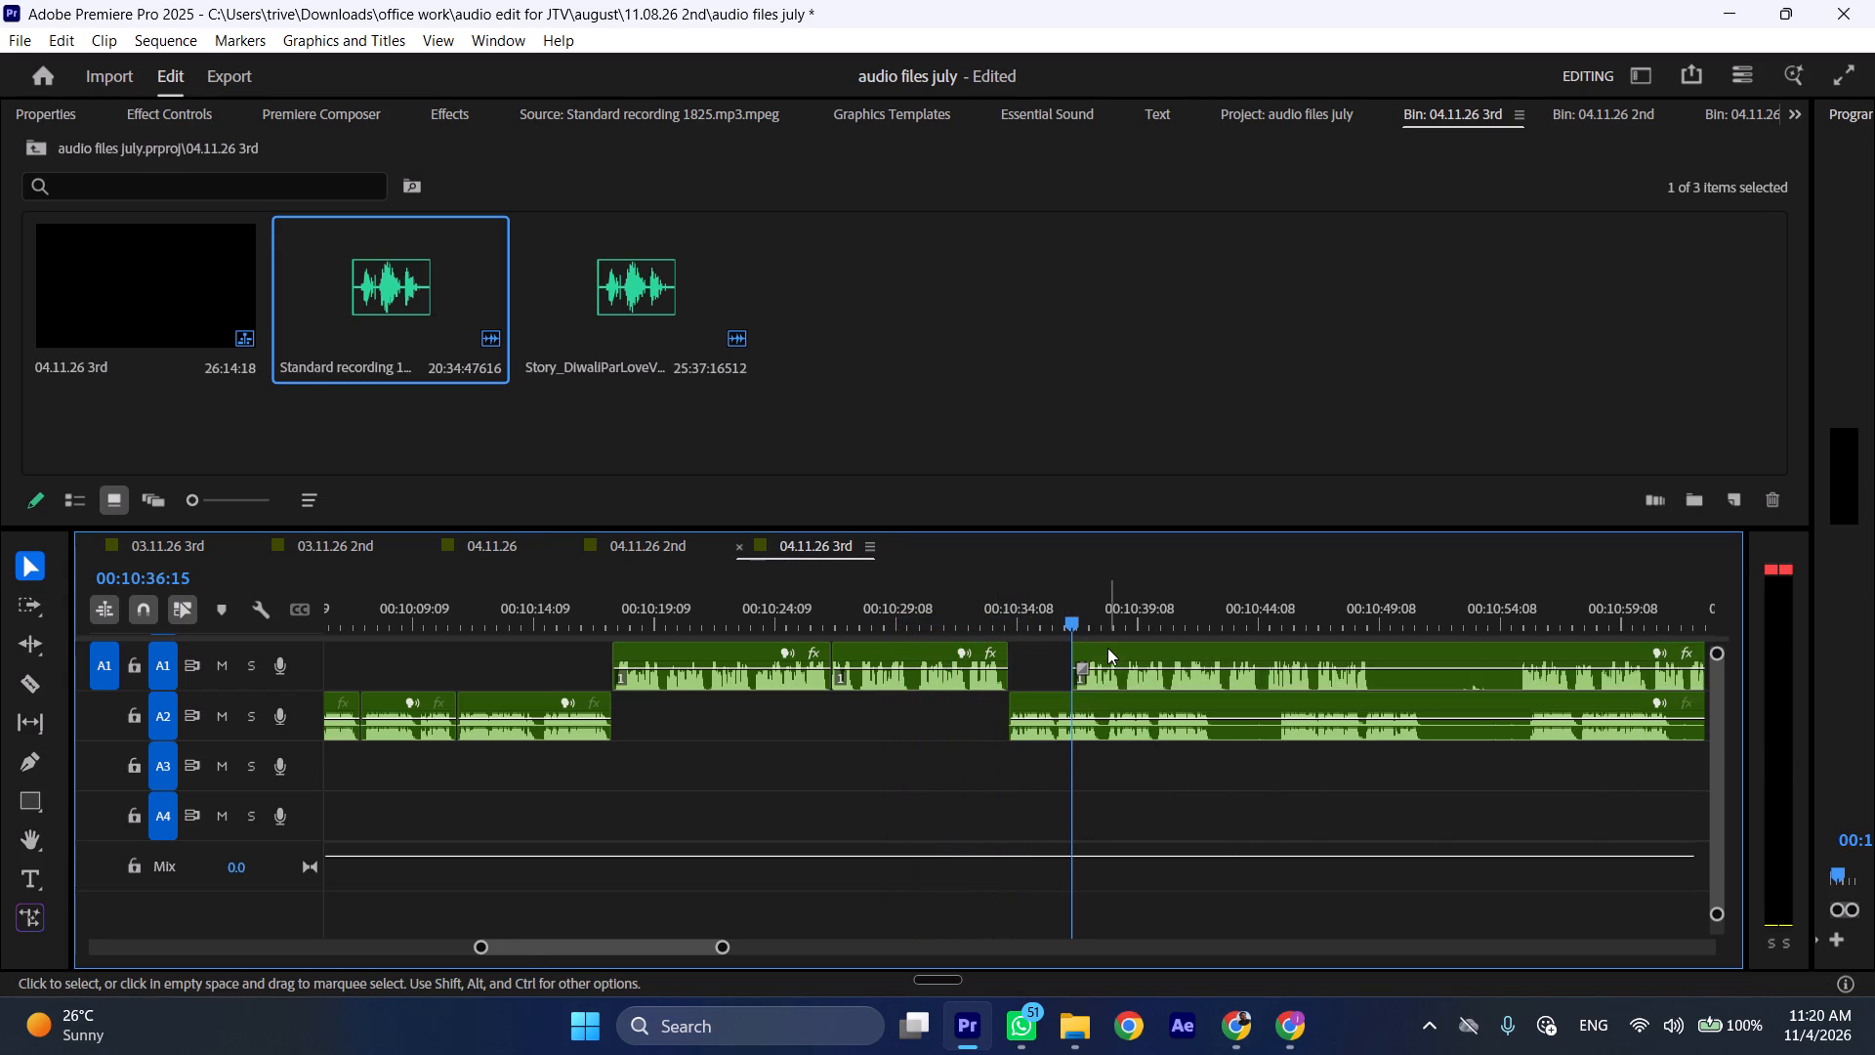
{"action": "left_click_drag", "start_coordinate": [1107, 648], "coordinate": [1357, 647]}
Play back the A2 clip from 00:10:34:13 at faster speed.
{"action": "left_click", "coordinate": [1014, 594]}
{"action": "key", "text": "space"}
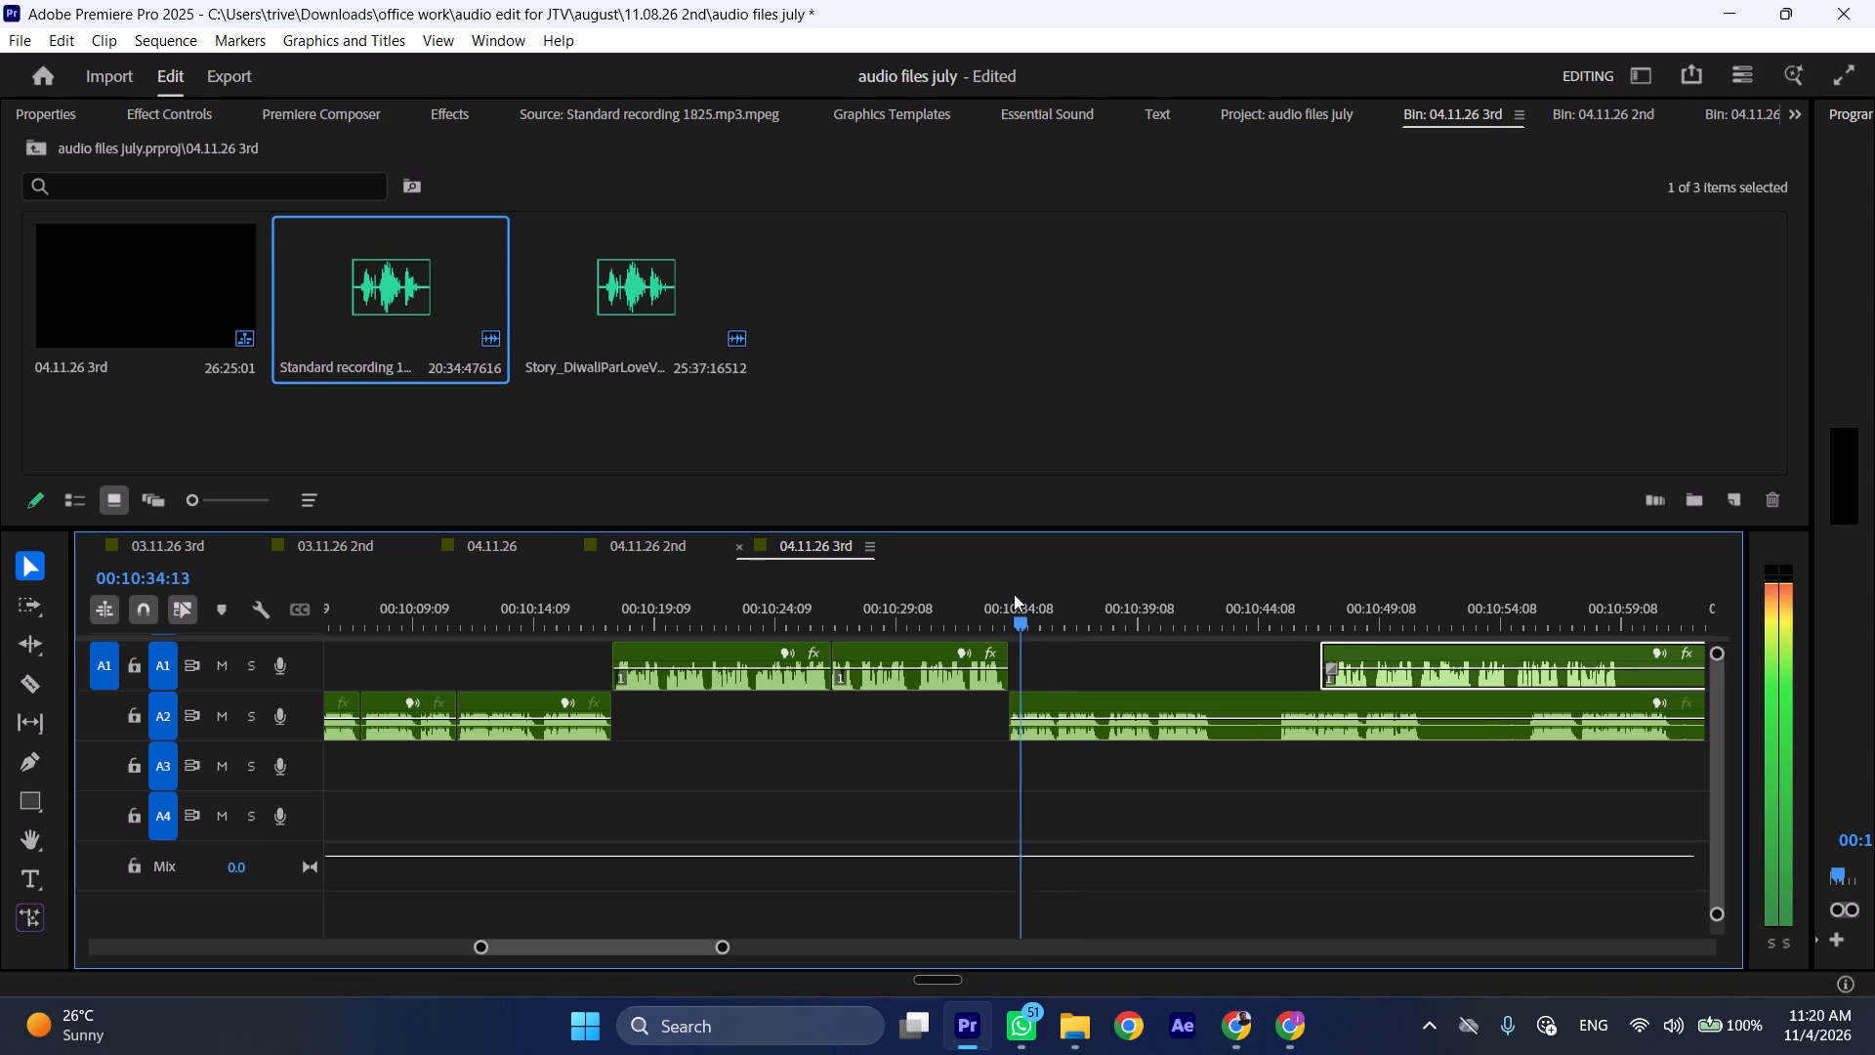
{"action": "type", "text": "kll"}
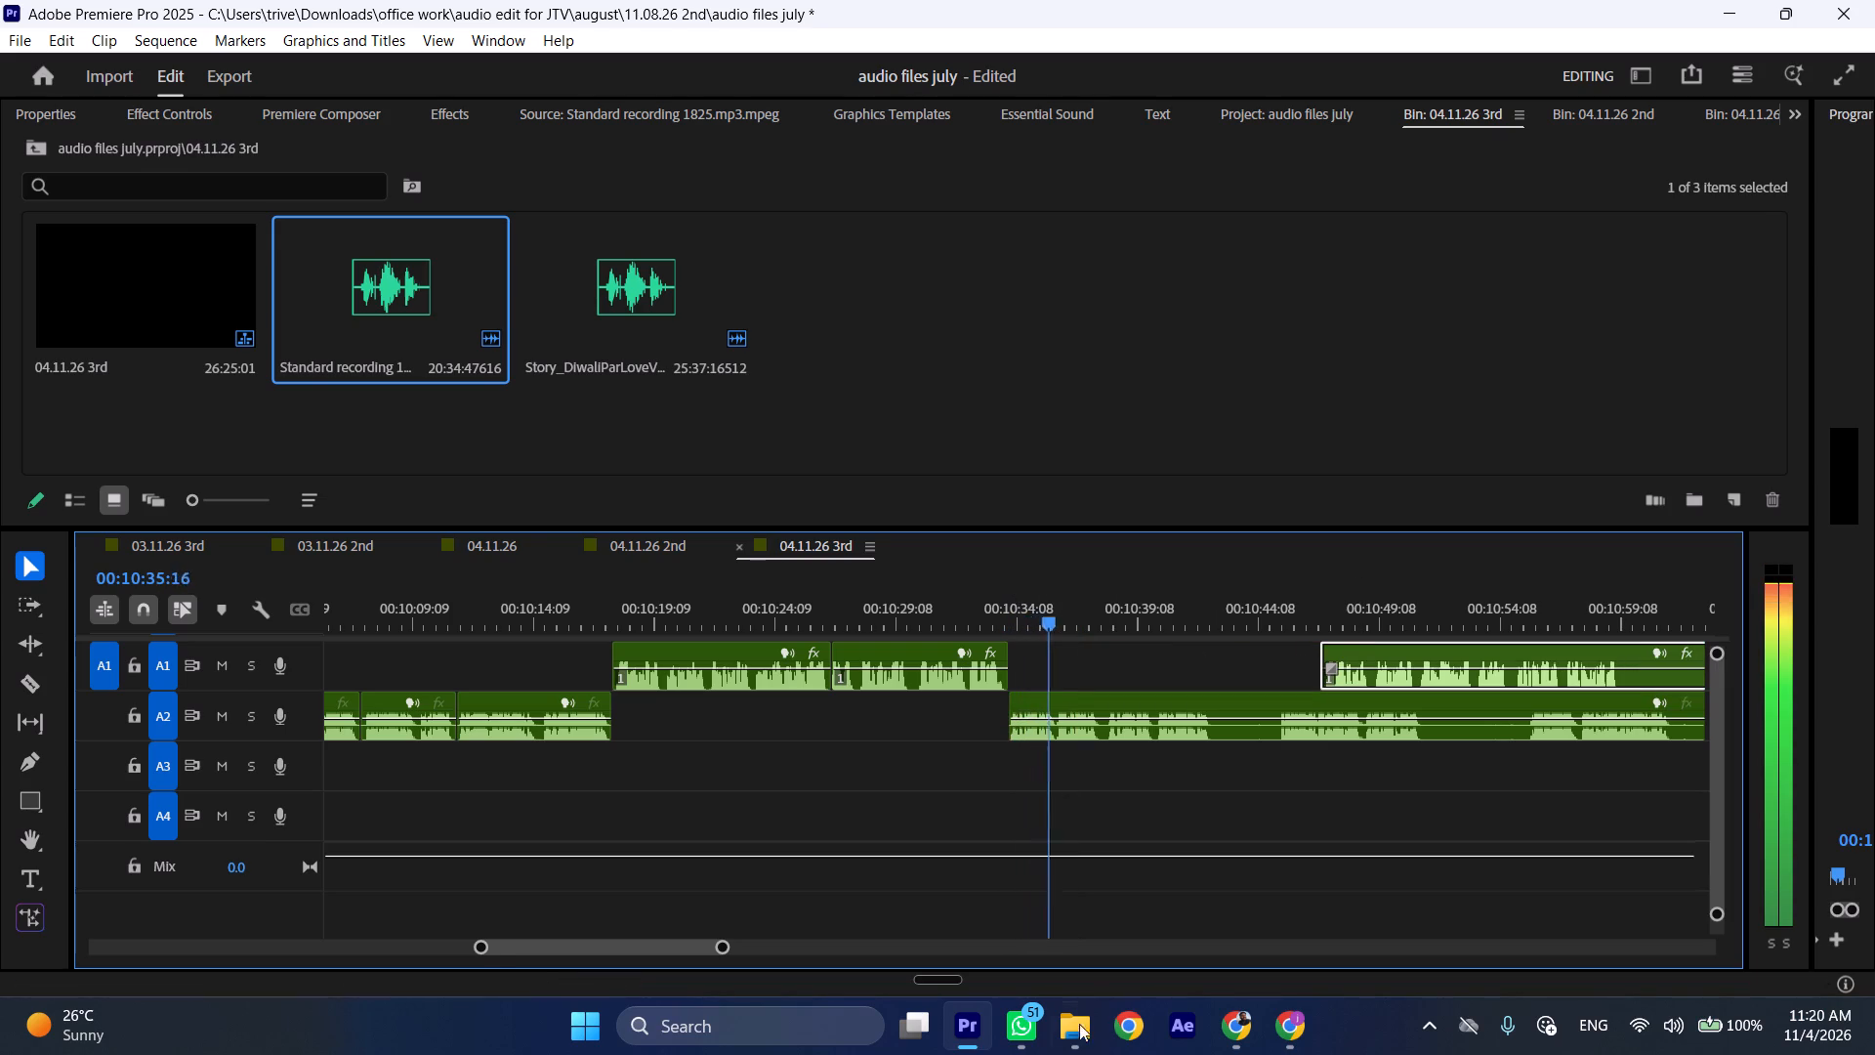
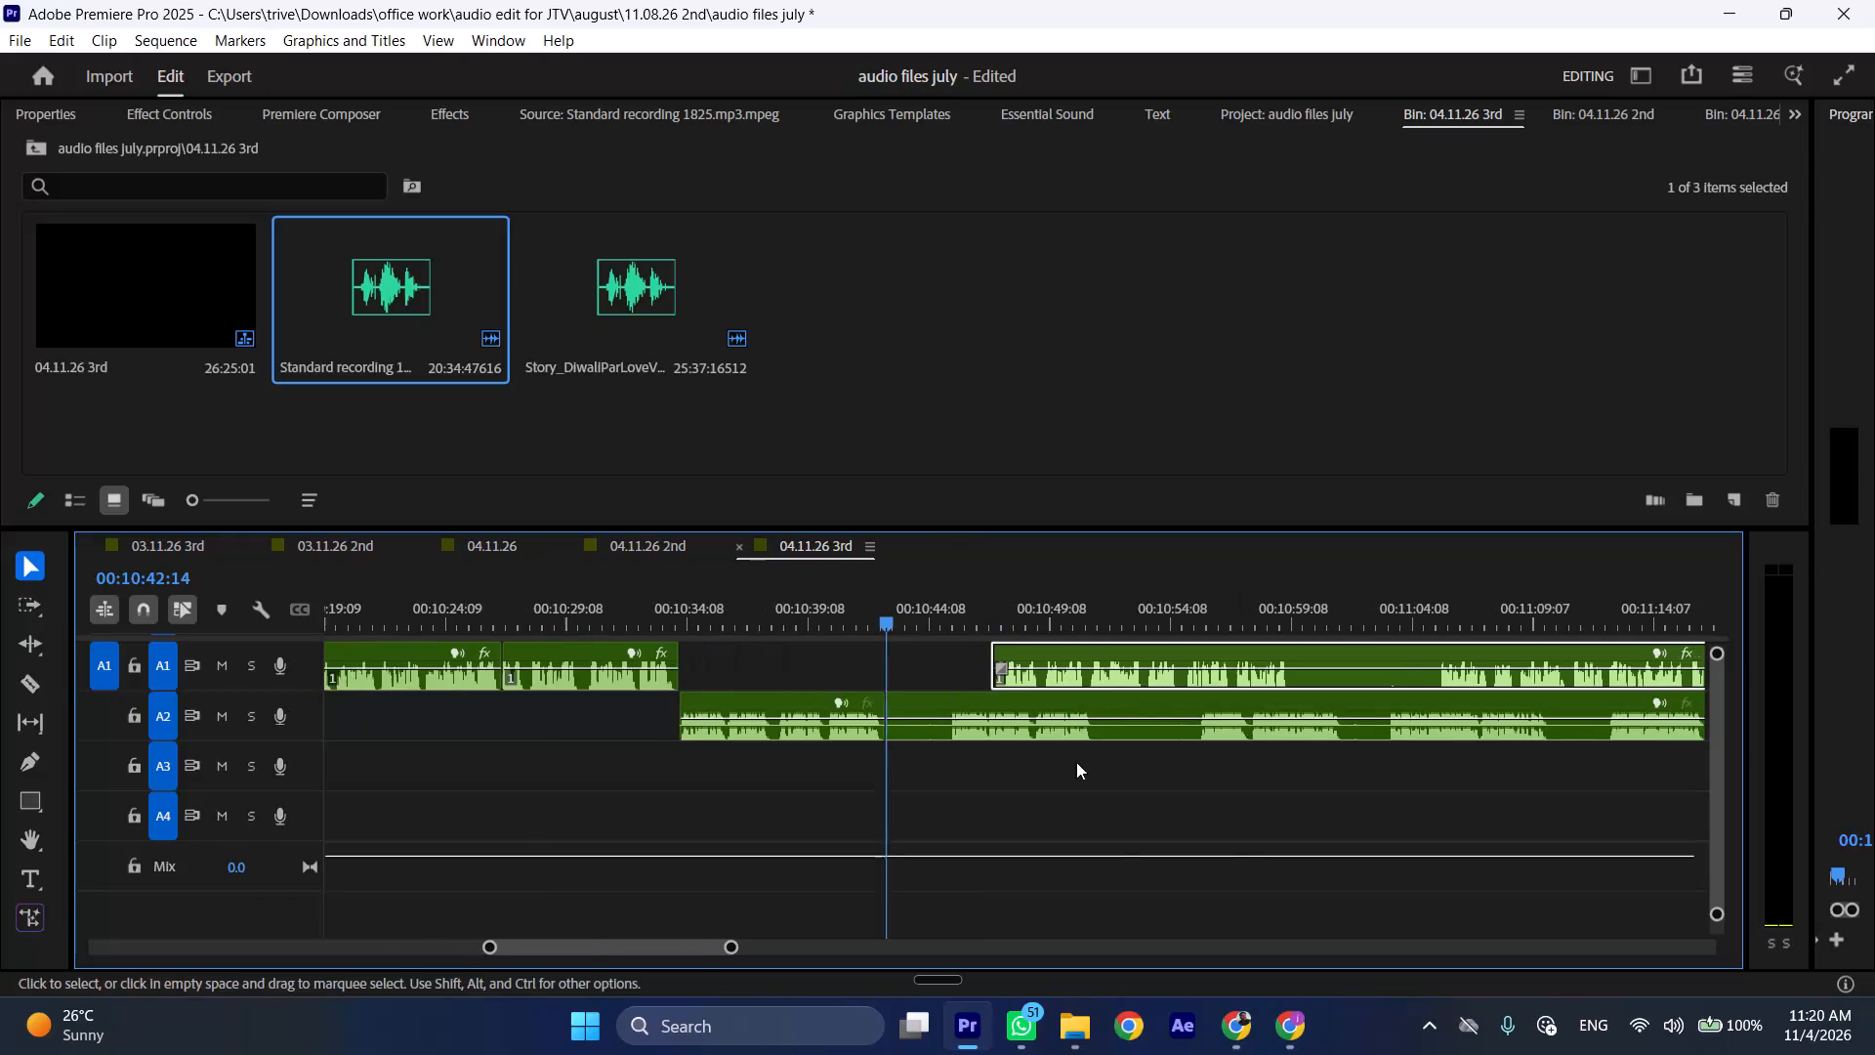
Cut the A1 clip at 00:10:59:07 and insert its first part at 00:10:42:14, splitting the A2 clip and pushing later clips back.
{"action": "left_click_drag", "start_coordinate": [1231, 595], "coordinate": [1219, 596]}
{"action": "key", "text": "shift+c"}
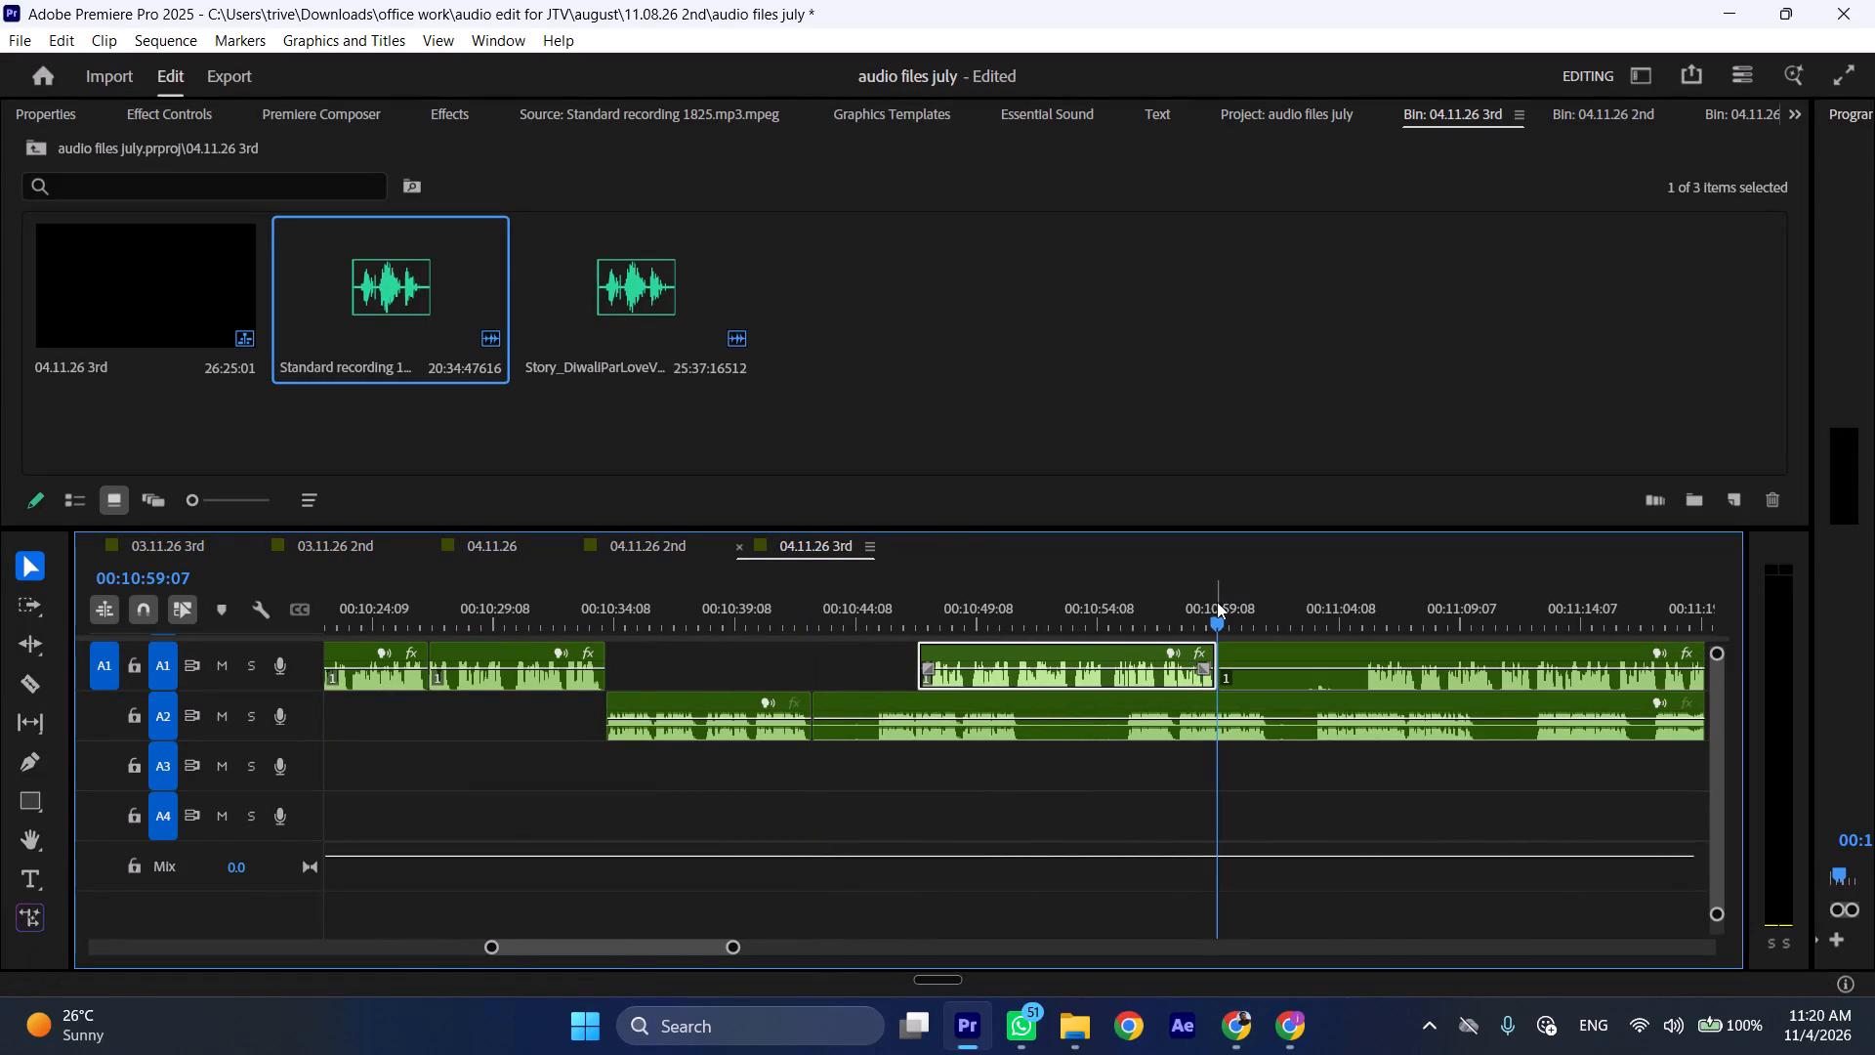
{"action": "left_click_drag", "start_coordinate": [1088, 654], "coordinate": [981, 658]}
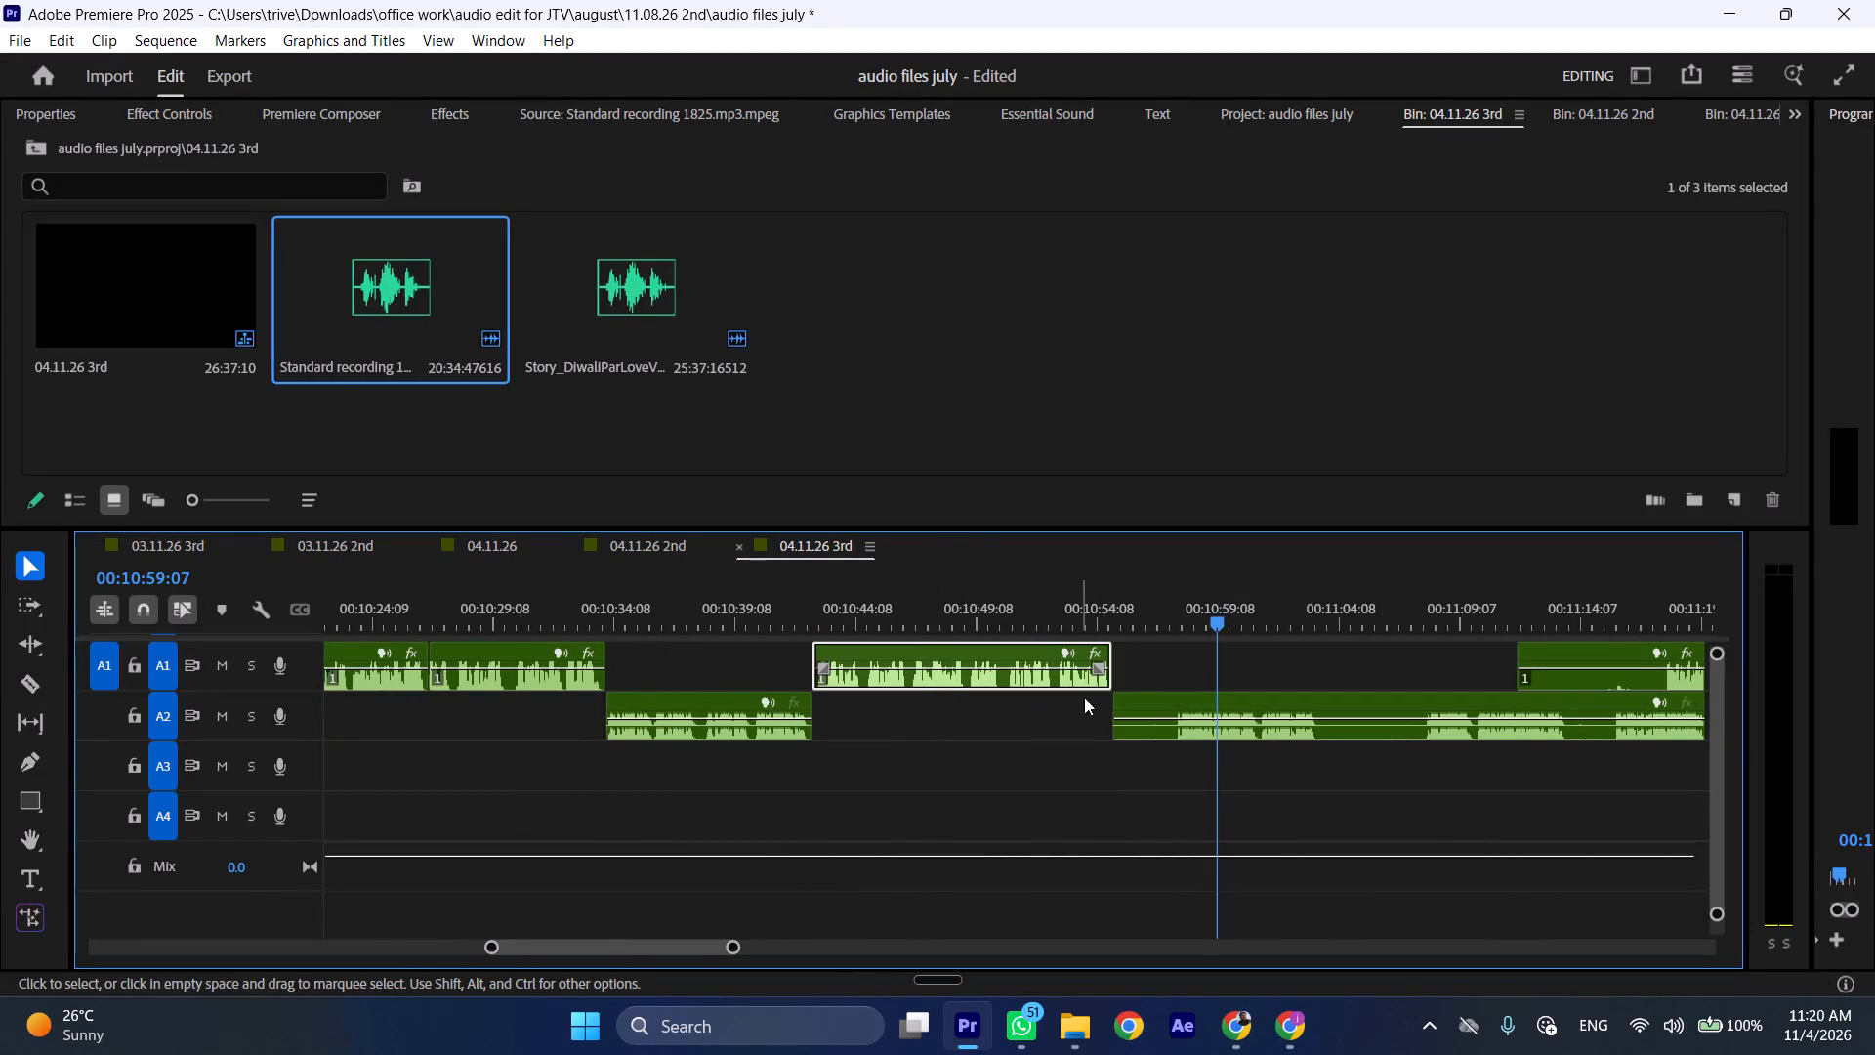
Trim about two seconds of silence from the next A2 clip's start and move the clip against the A1 clip's end near 00:10:55.
{"action": "left_click_drag", "start_coordinate": [1114, 701], "coordinate": [1170, 702]}
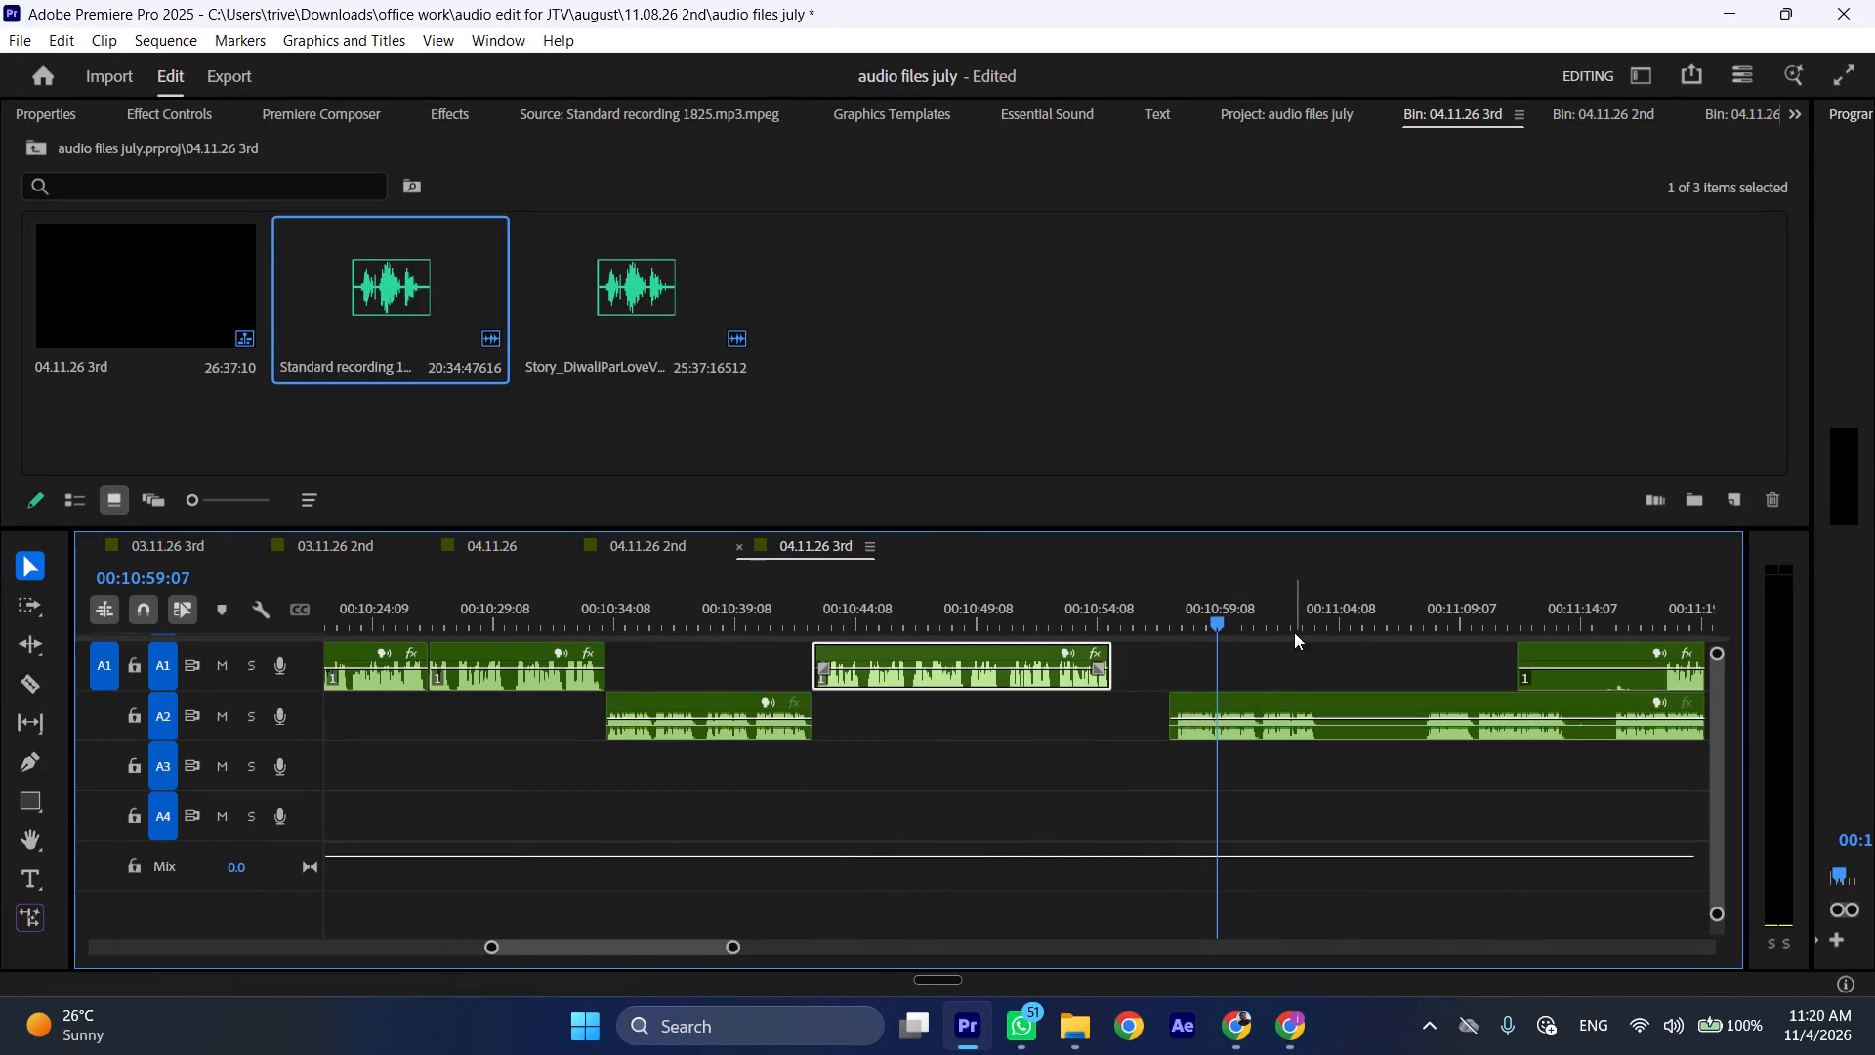
{"action": "left_click_drag", "start_coordinate": [1282, 696], "coordinate": [1228, 699]}
Cut the A2 clip at 00:11:01:07 and 00:11:05:13 and ripple-delete the pause between the cuts.
{"action": "left_click_drag", "start_coordinate": [1242, 608], "coordinate": [1270, 608]}
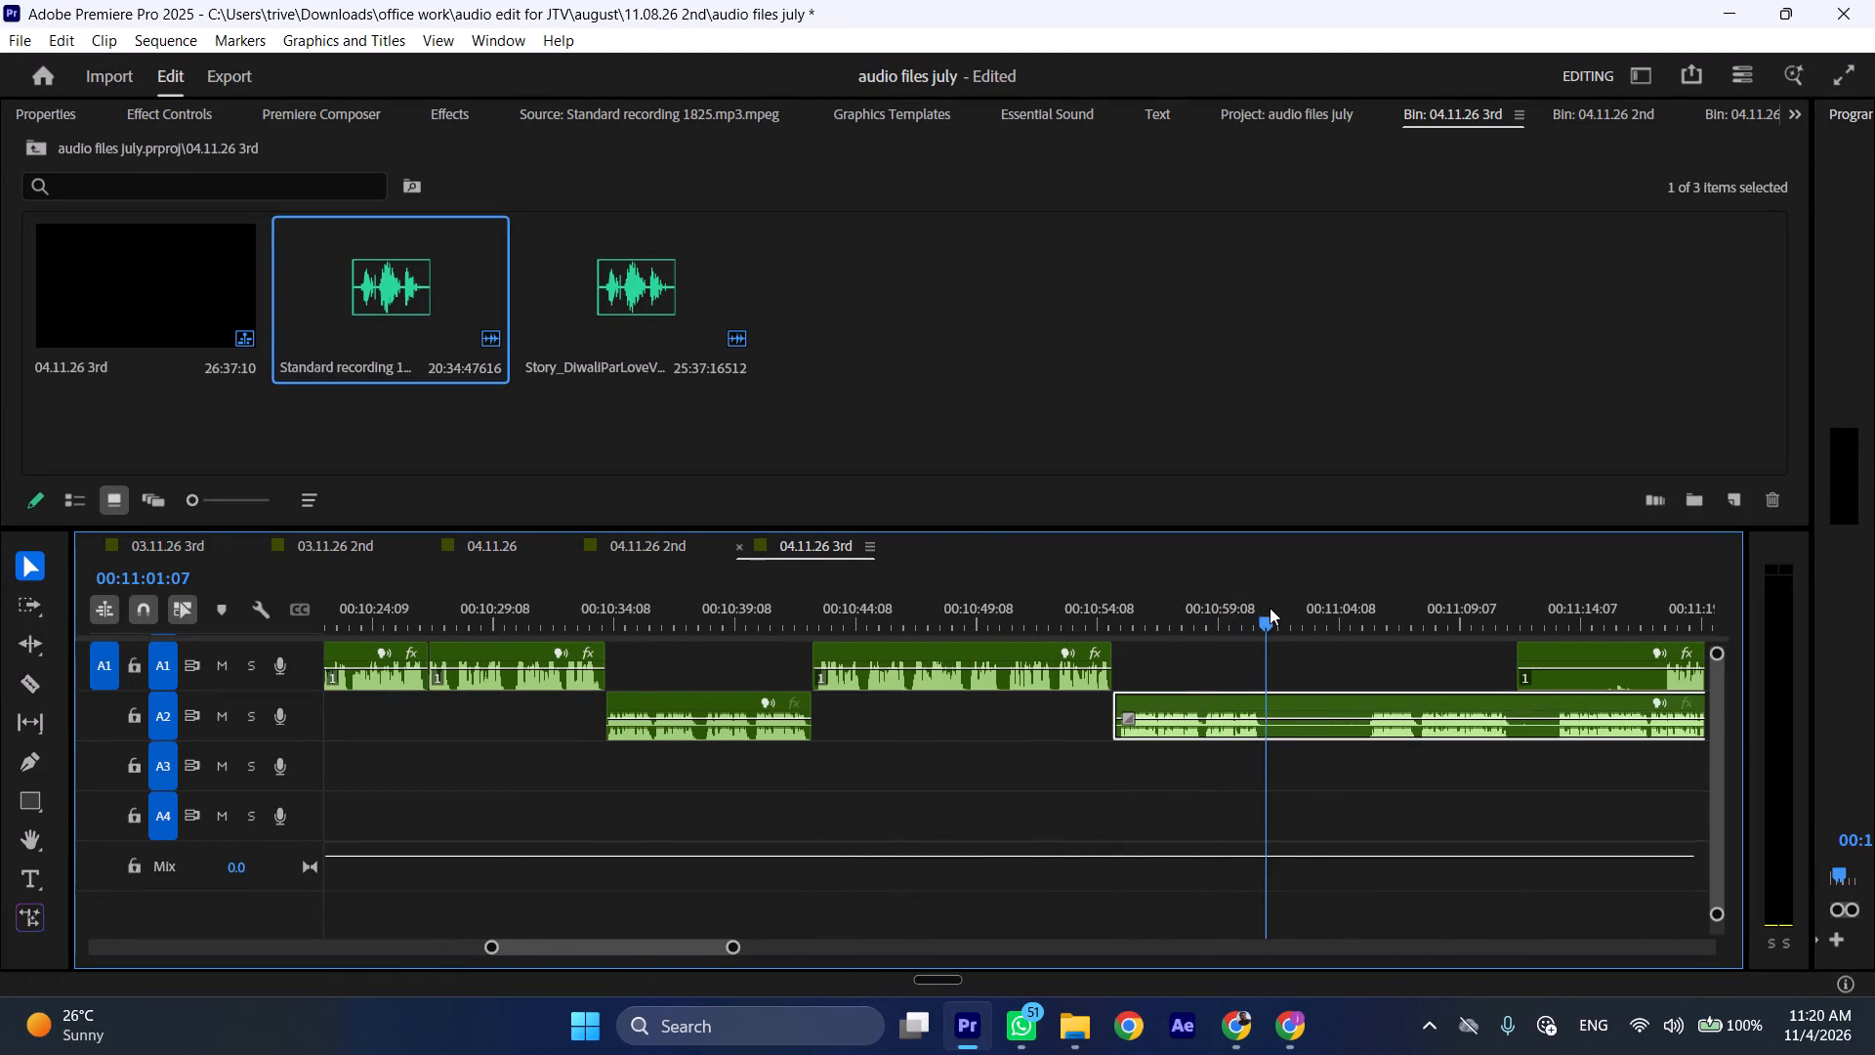
{"action": "left_click_drag", "start_coordinate": [1270, 608], "coordinate": [1370, 603]}
{"action": "key", "text": "shift+c"}
{"action": "left_click", "coordinate": [1383, 690]}
{"action": "key", "text": "shift+c"}
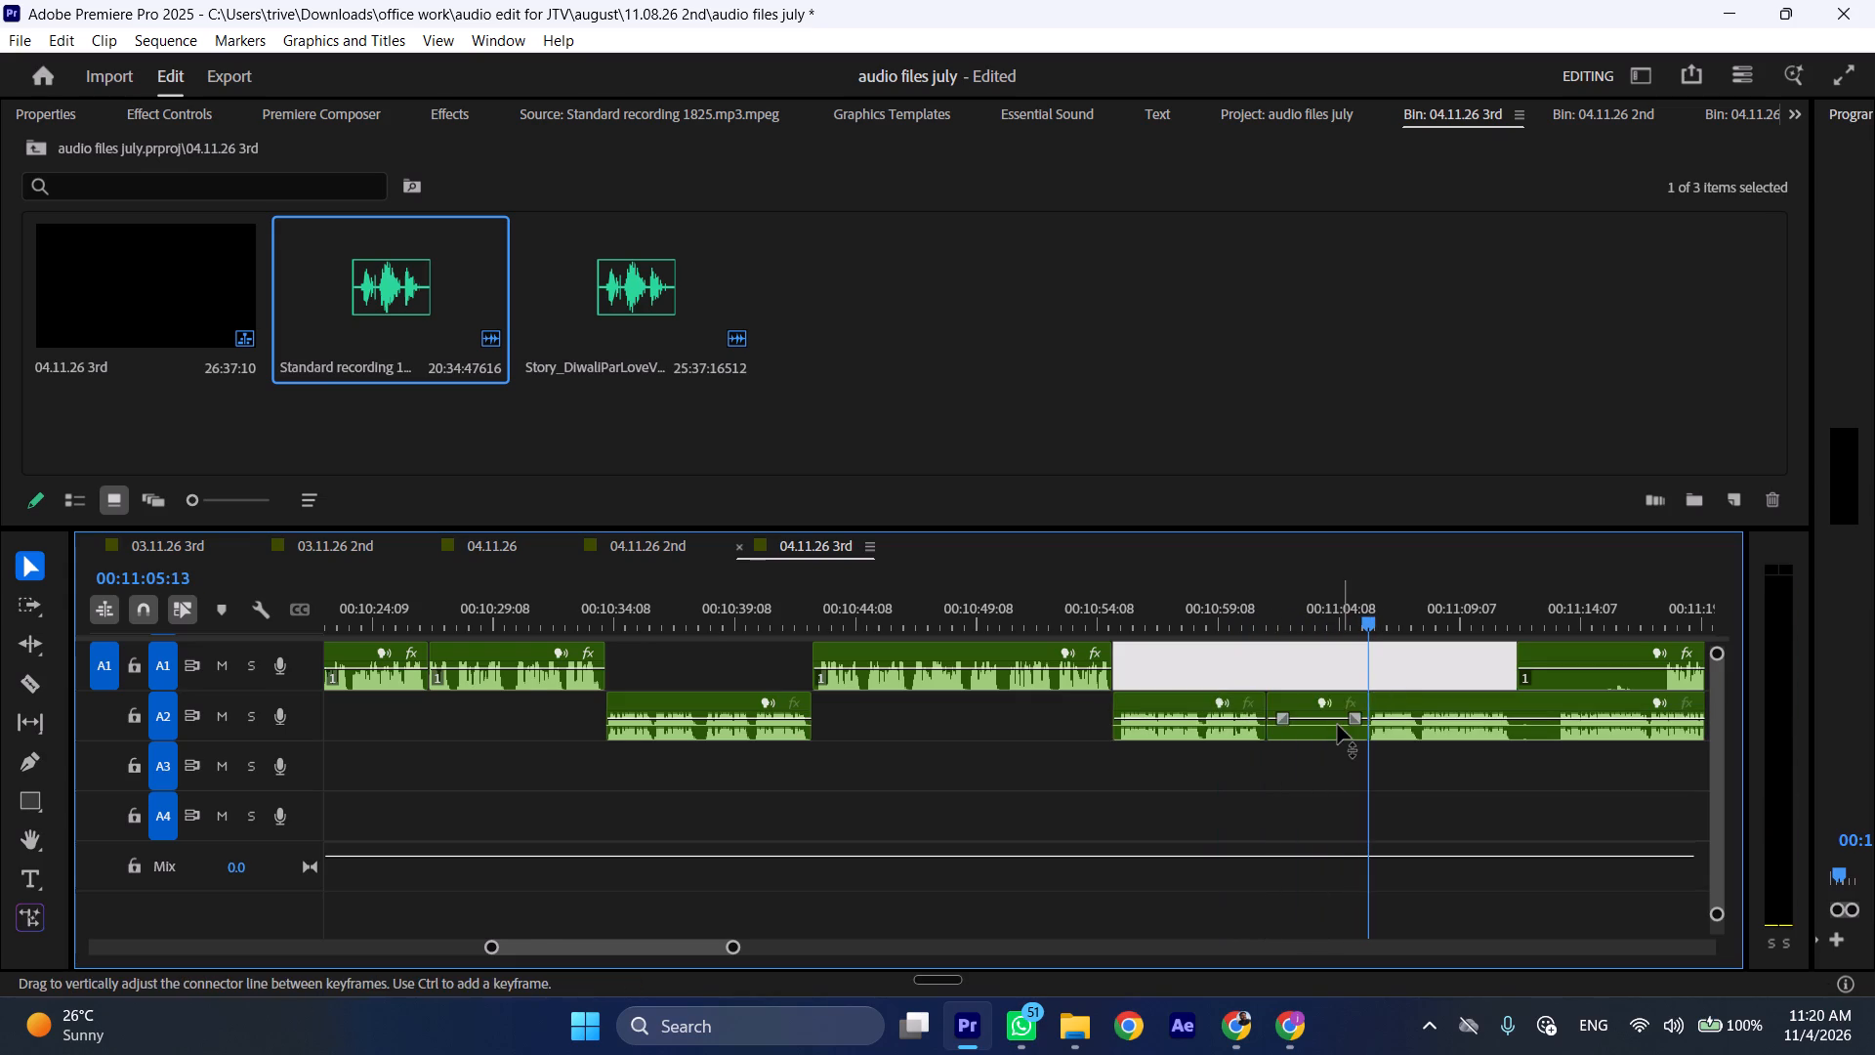
{"action": "left_click", "coordinate": [1338, 725]}
{"action": "key", "text": "ctrl+shift+d"}
Trim about six seconds of silence from the next A1 clip so that it starts at about 00:11:13.
{"action": "scroll", "coordinate": [1288, 738], "scroll_direction": "down", "scroll_amount": 5}
{"action": "left_click_drag", "start_coordinate": [1232, 653], "coordinate": [1348, 653]}
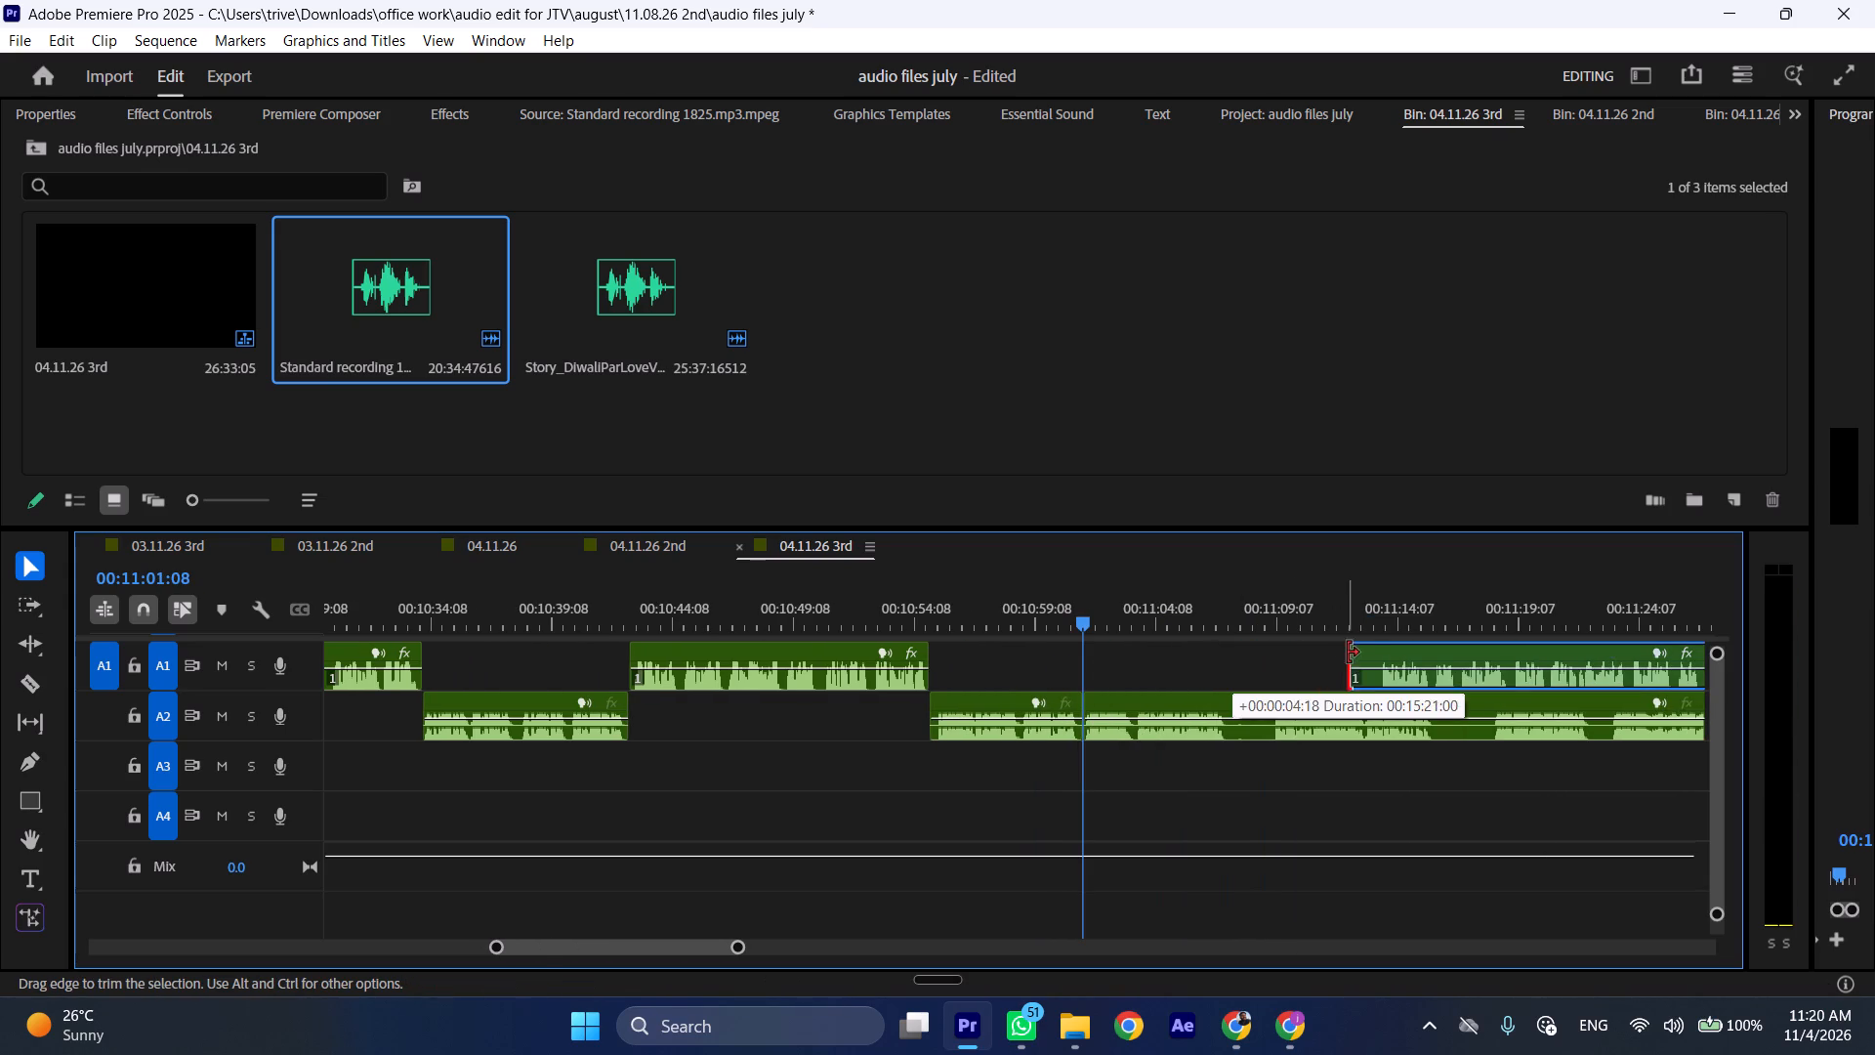
{"action": "left_click_drag", "start_coordinate": [1348, 653], "coordinate": [1375, 647]}
Play back the A1 clip from its start near 00:10:42:14 at faster speed.
{"action": "left_click", "coordinate": [631, 610]}
{"action": "key", "text": "space"}
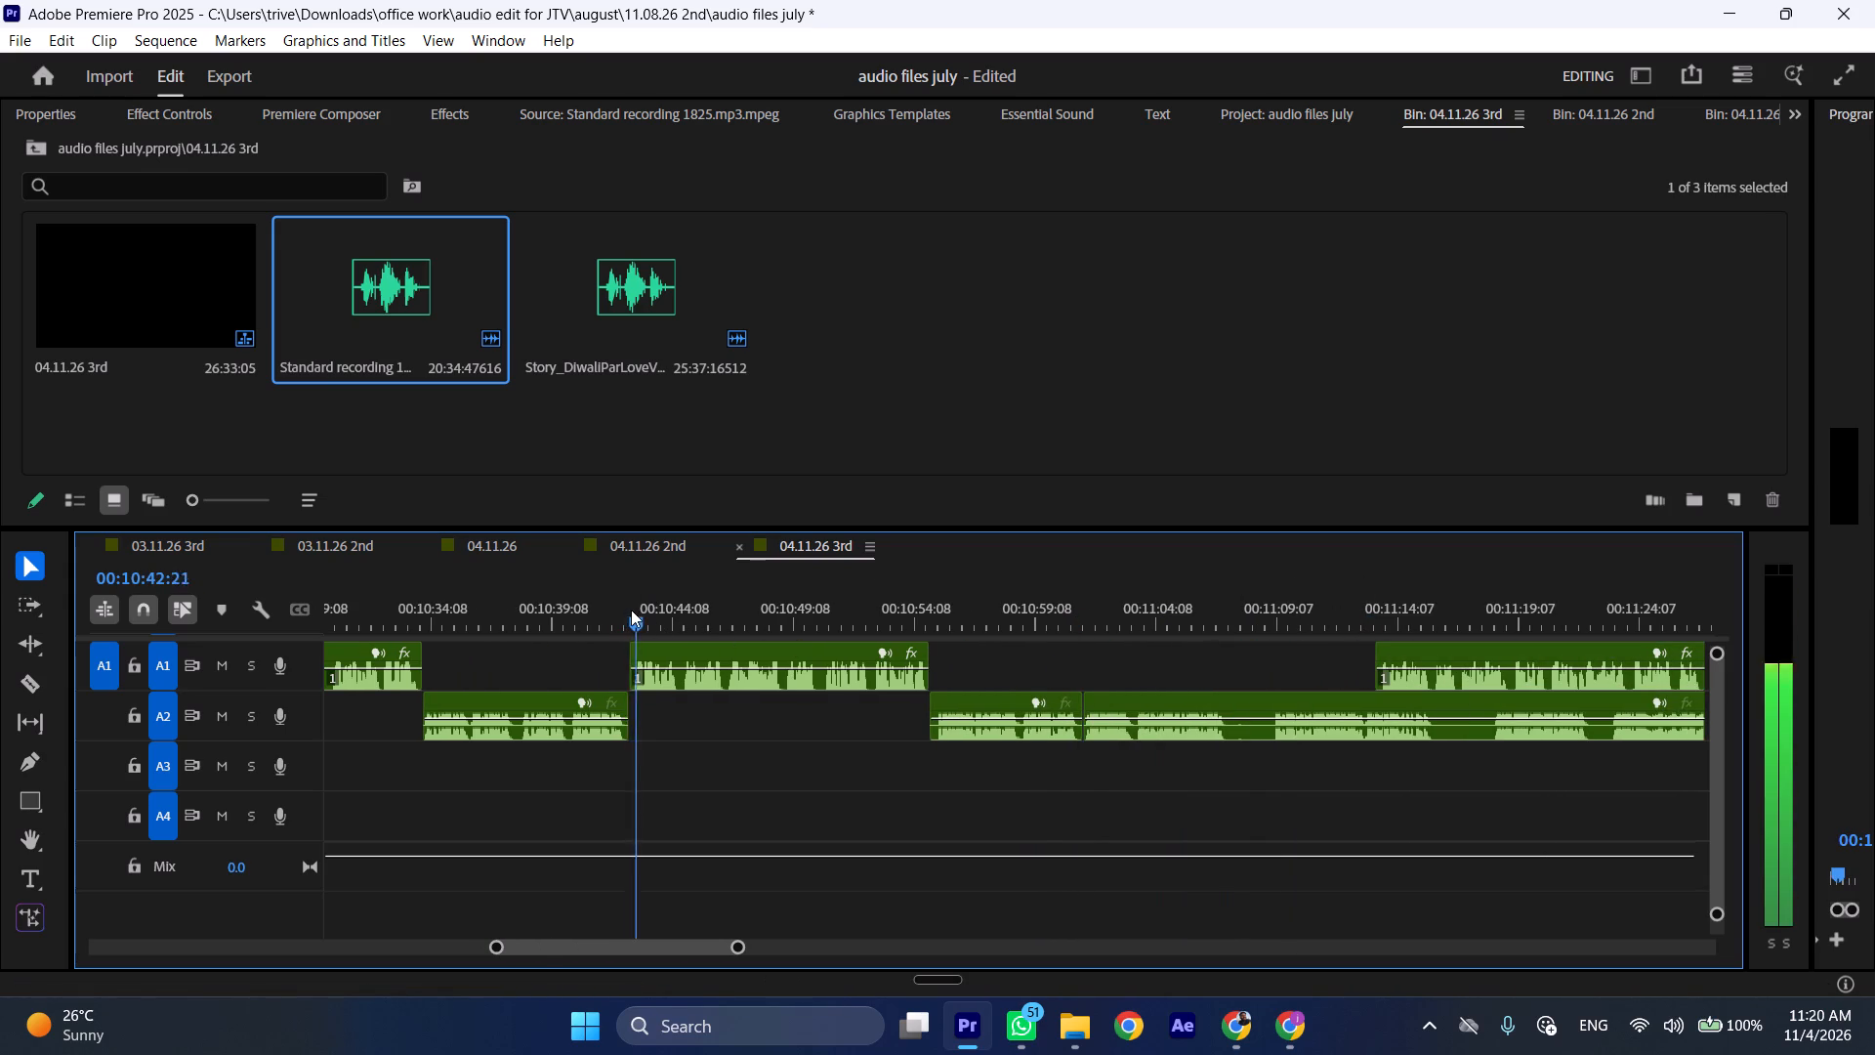
{"action": "type", "text": "l"}
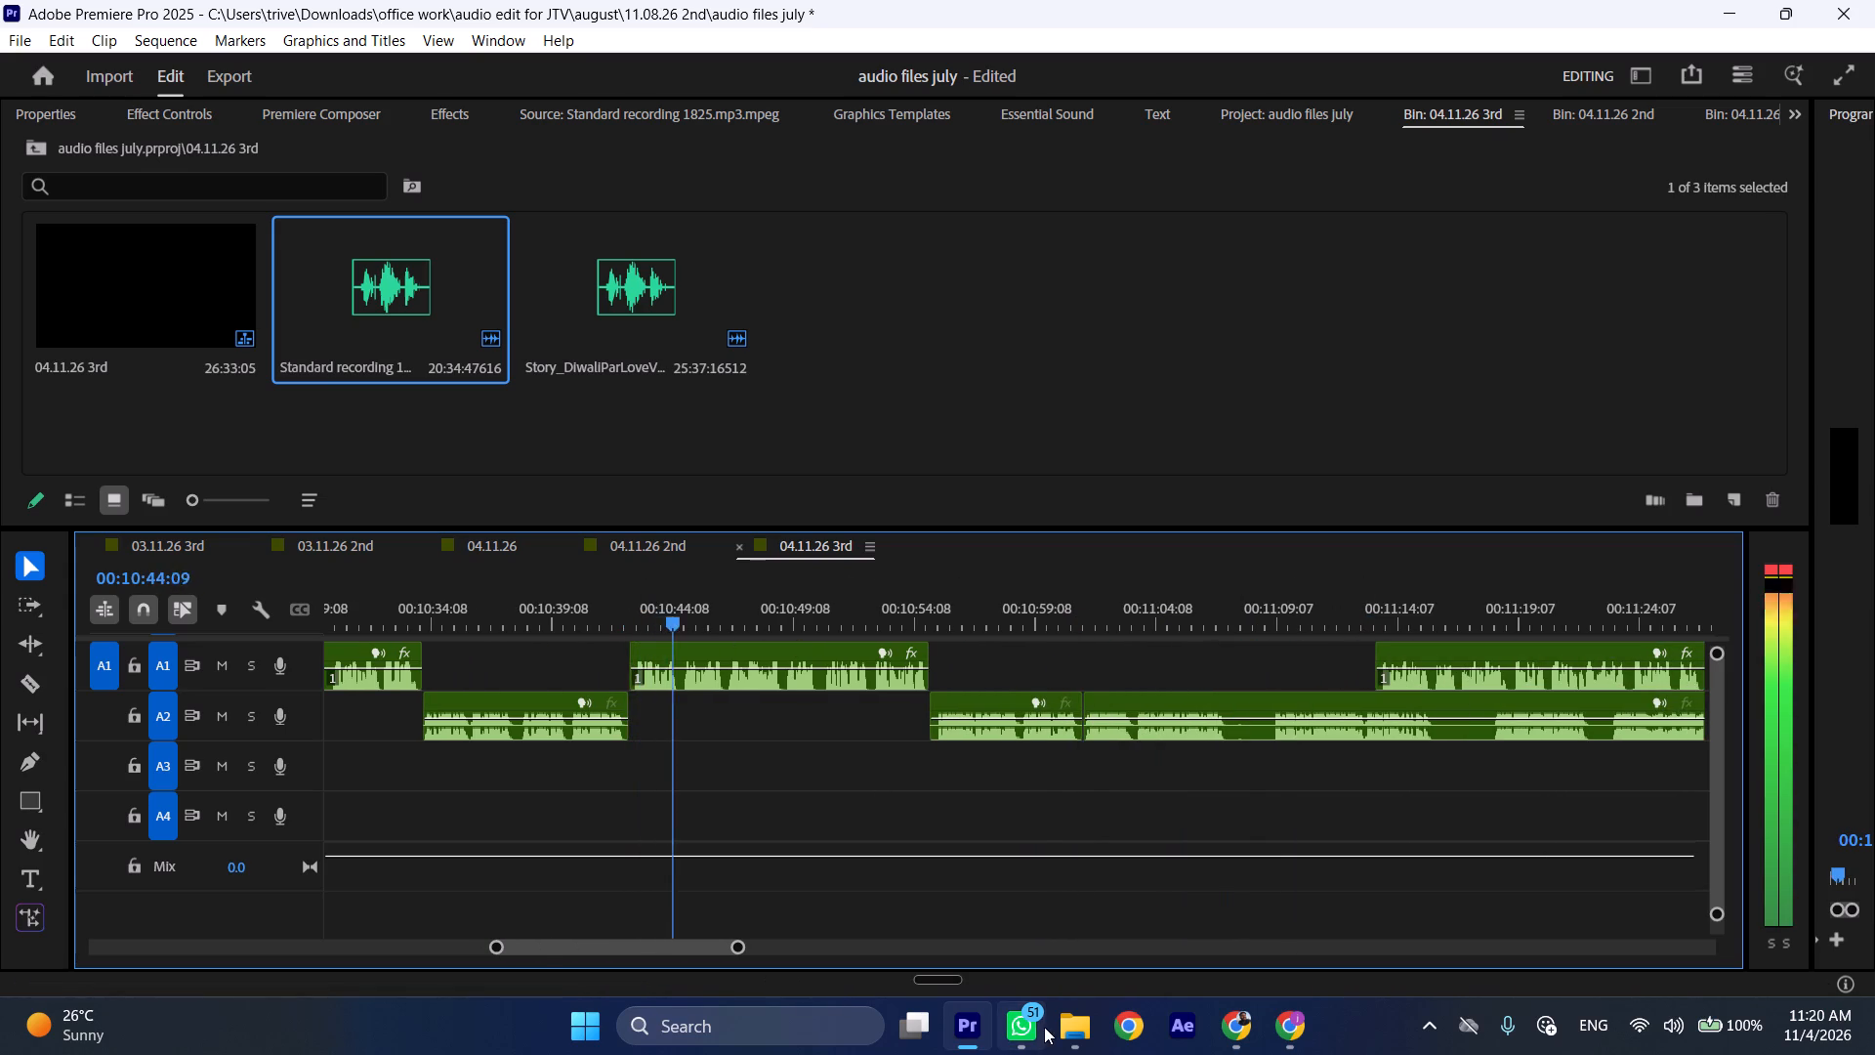
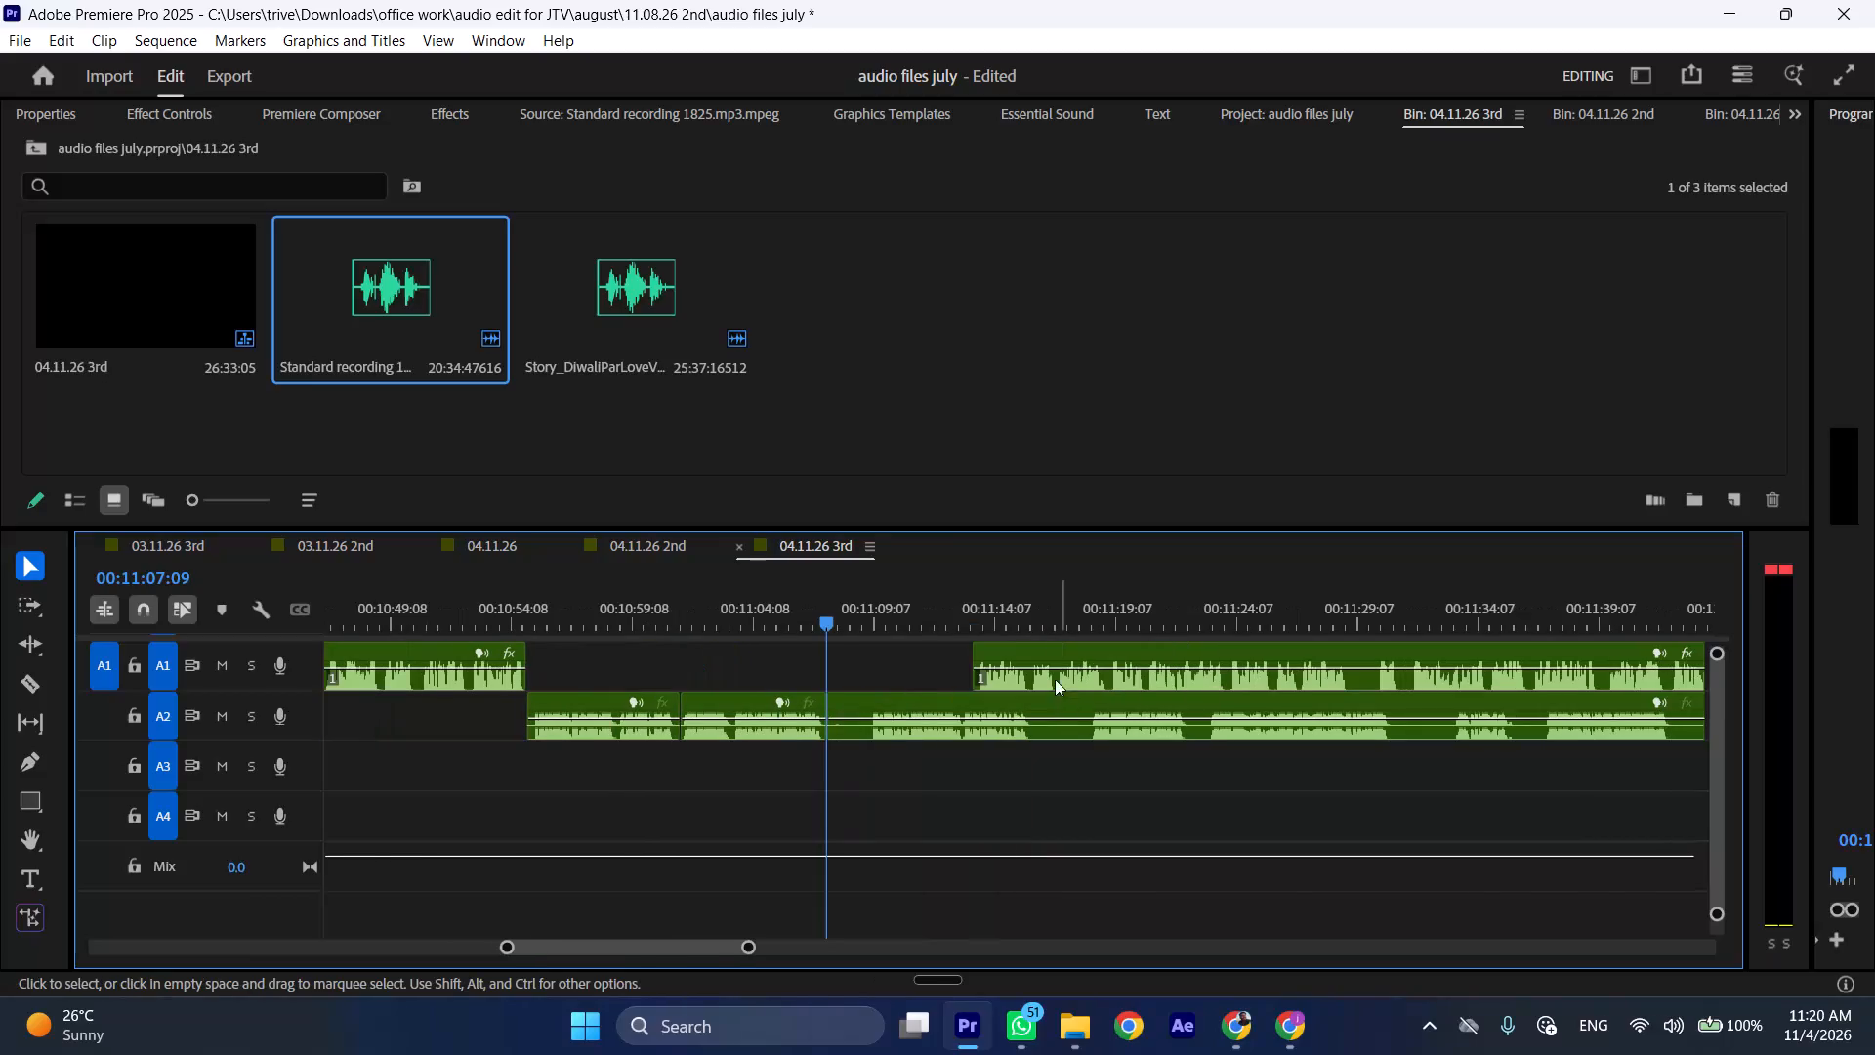
Move the next A1 clip to start at 00:11:07:09 and shift the A2 clip starting there to about 00:11:28.
{"action": "left_click_drag", "start_coordinate": [1049, 644], "coordinate": [908, 649]}
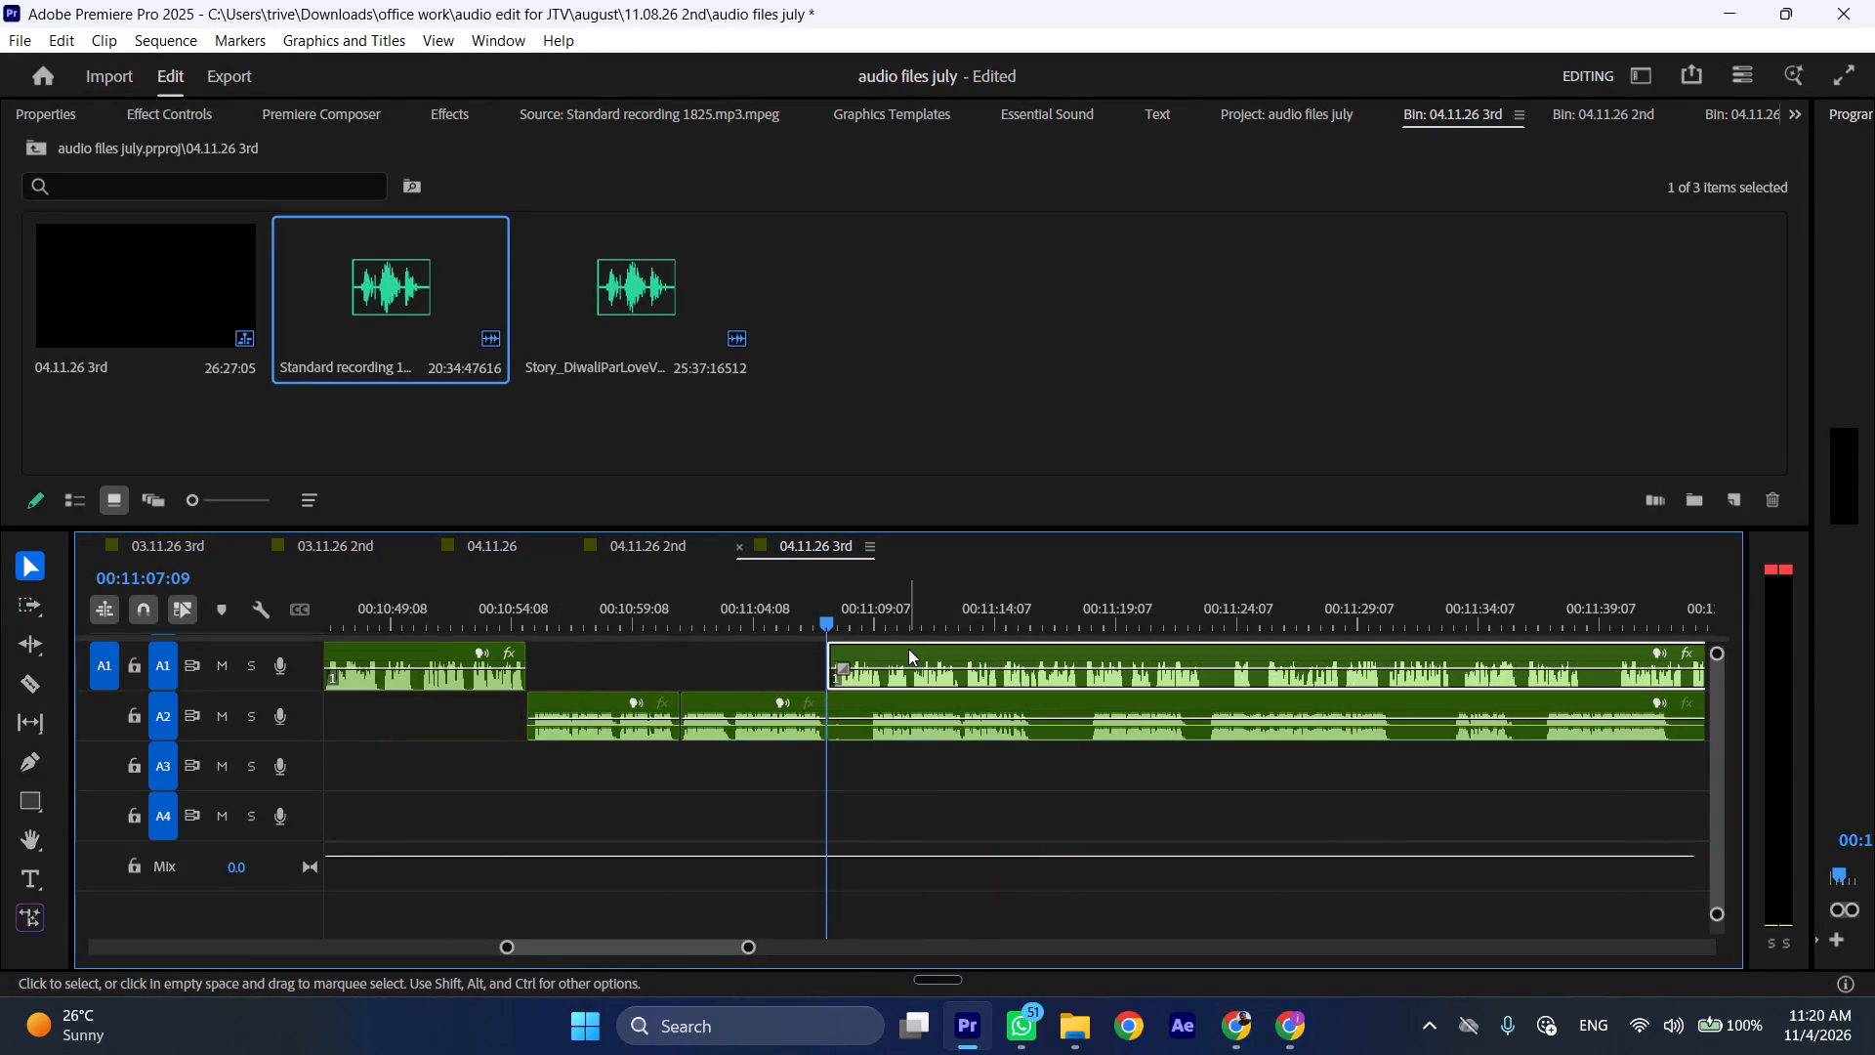
{"action": "left_click_drag", "start_coordinate": [876, 706], "coordinate": [1366, 706]}
Play back the A1 clip from 00:11:07:09 at faster speed.
{"action": "key", "text": "space"}
{"action": "type", "text": "l"}
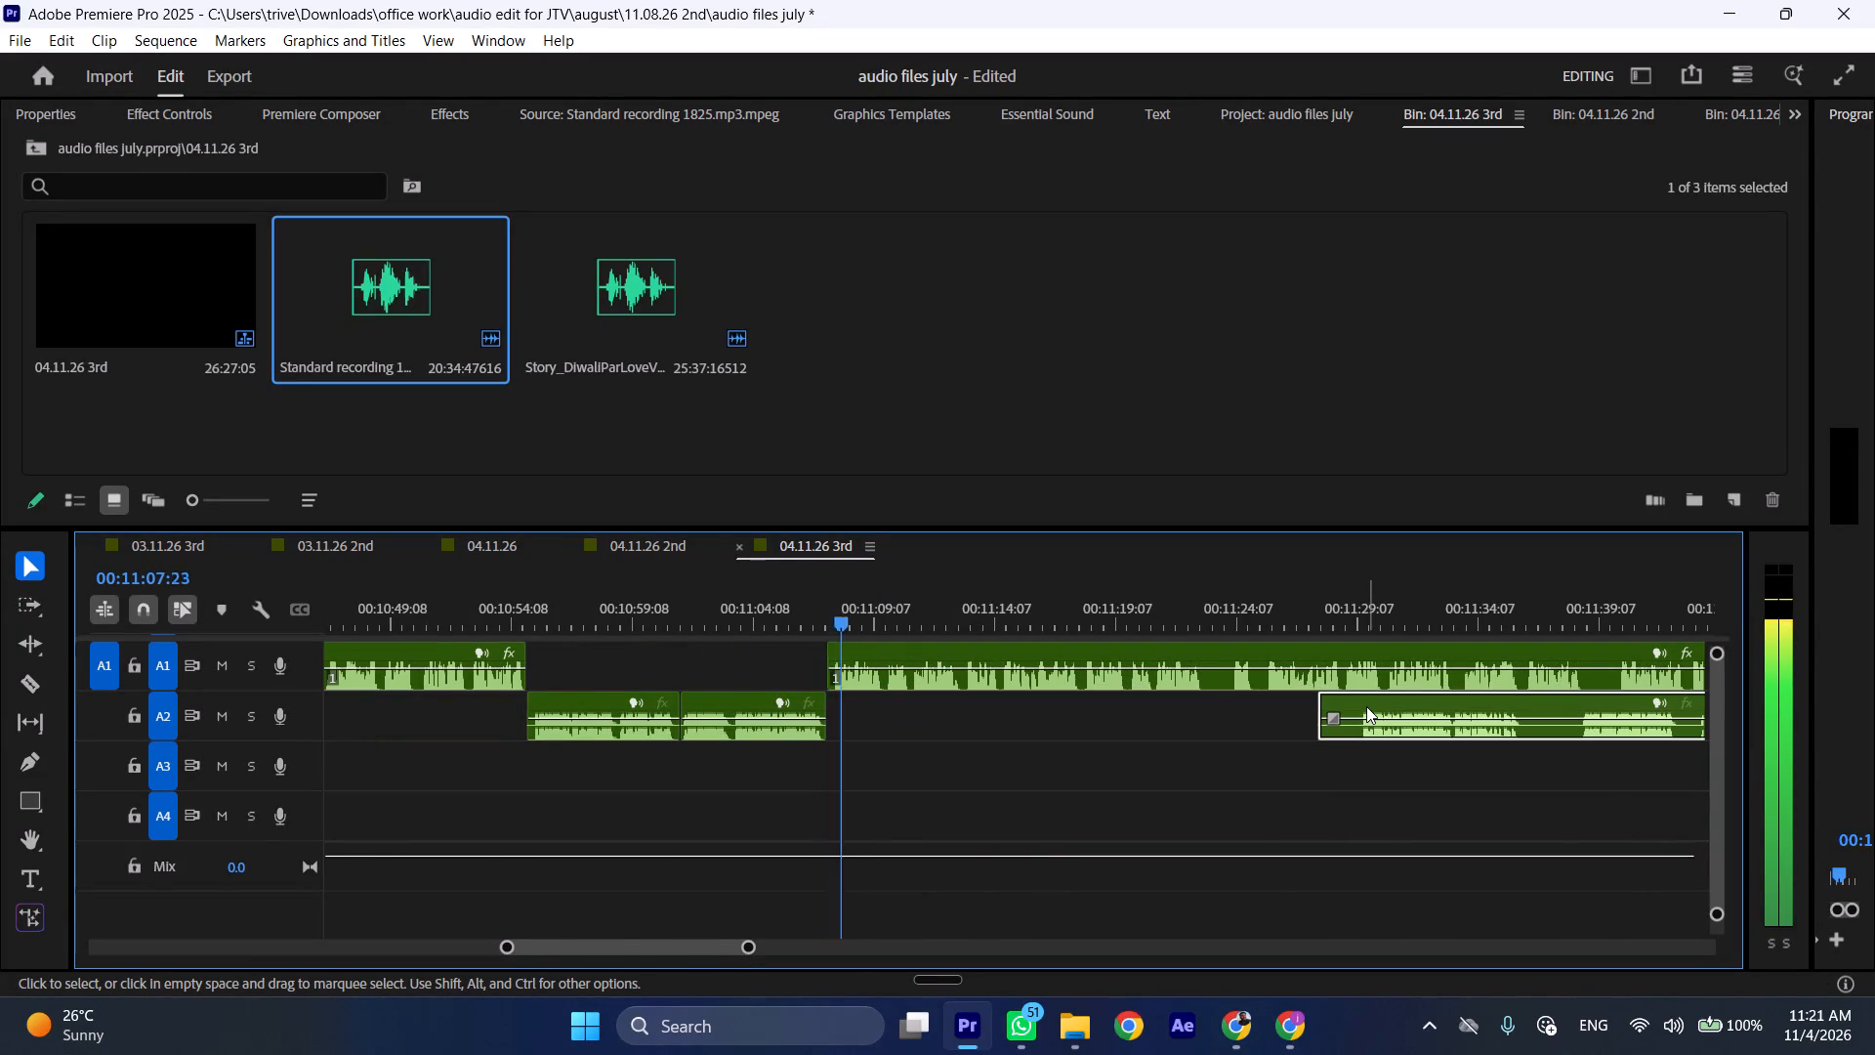
Trim about one and a half seconds of silence from the shifted A2 clip so that it starts at about 00:11:29.
{"action": "scroll", "coordinate": [1065, 752], "scroll_direction": "down", "scroll_amount": 5}
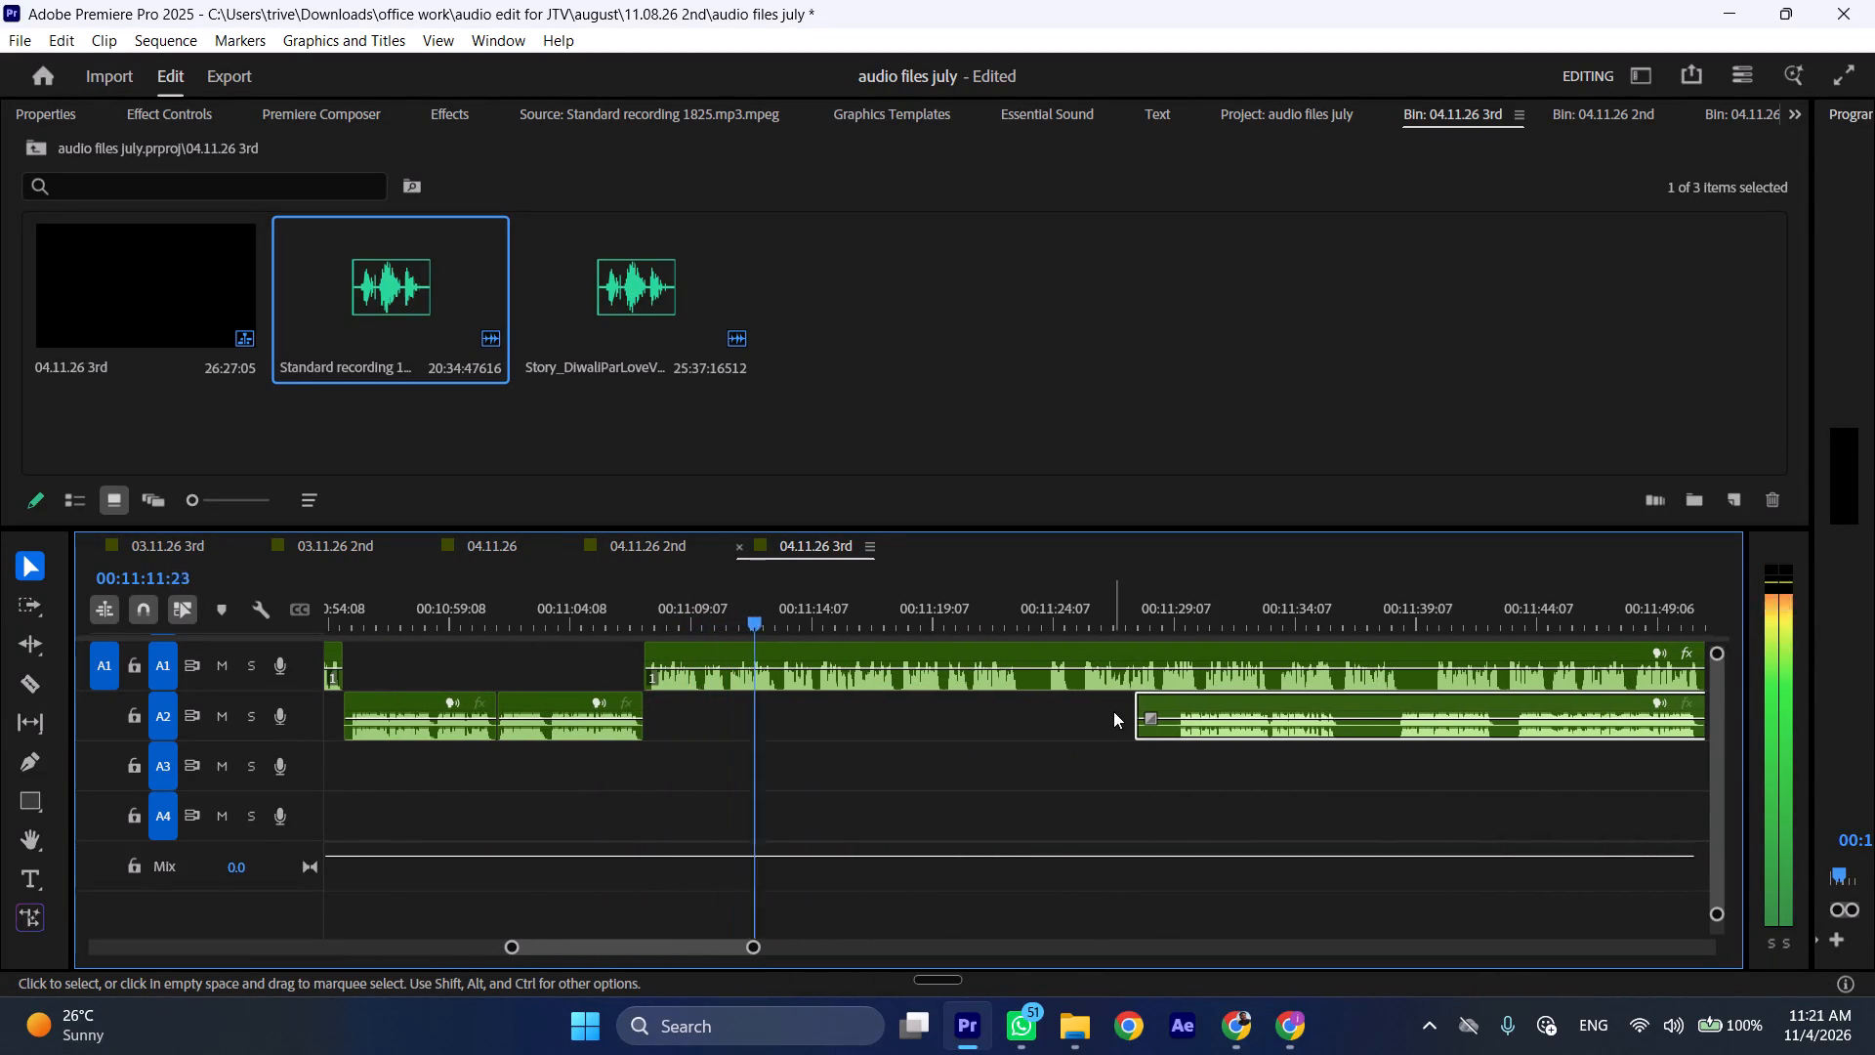
{"action": "left_click_drag", "start_coordinate": [1113, 711], "coordinate": [1147, 713]}
{"action": "left_click_drag", "start_coordinate": [1132, 709], "coordinate": [1166, 709]}
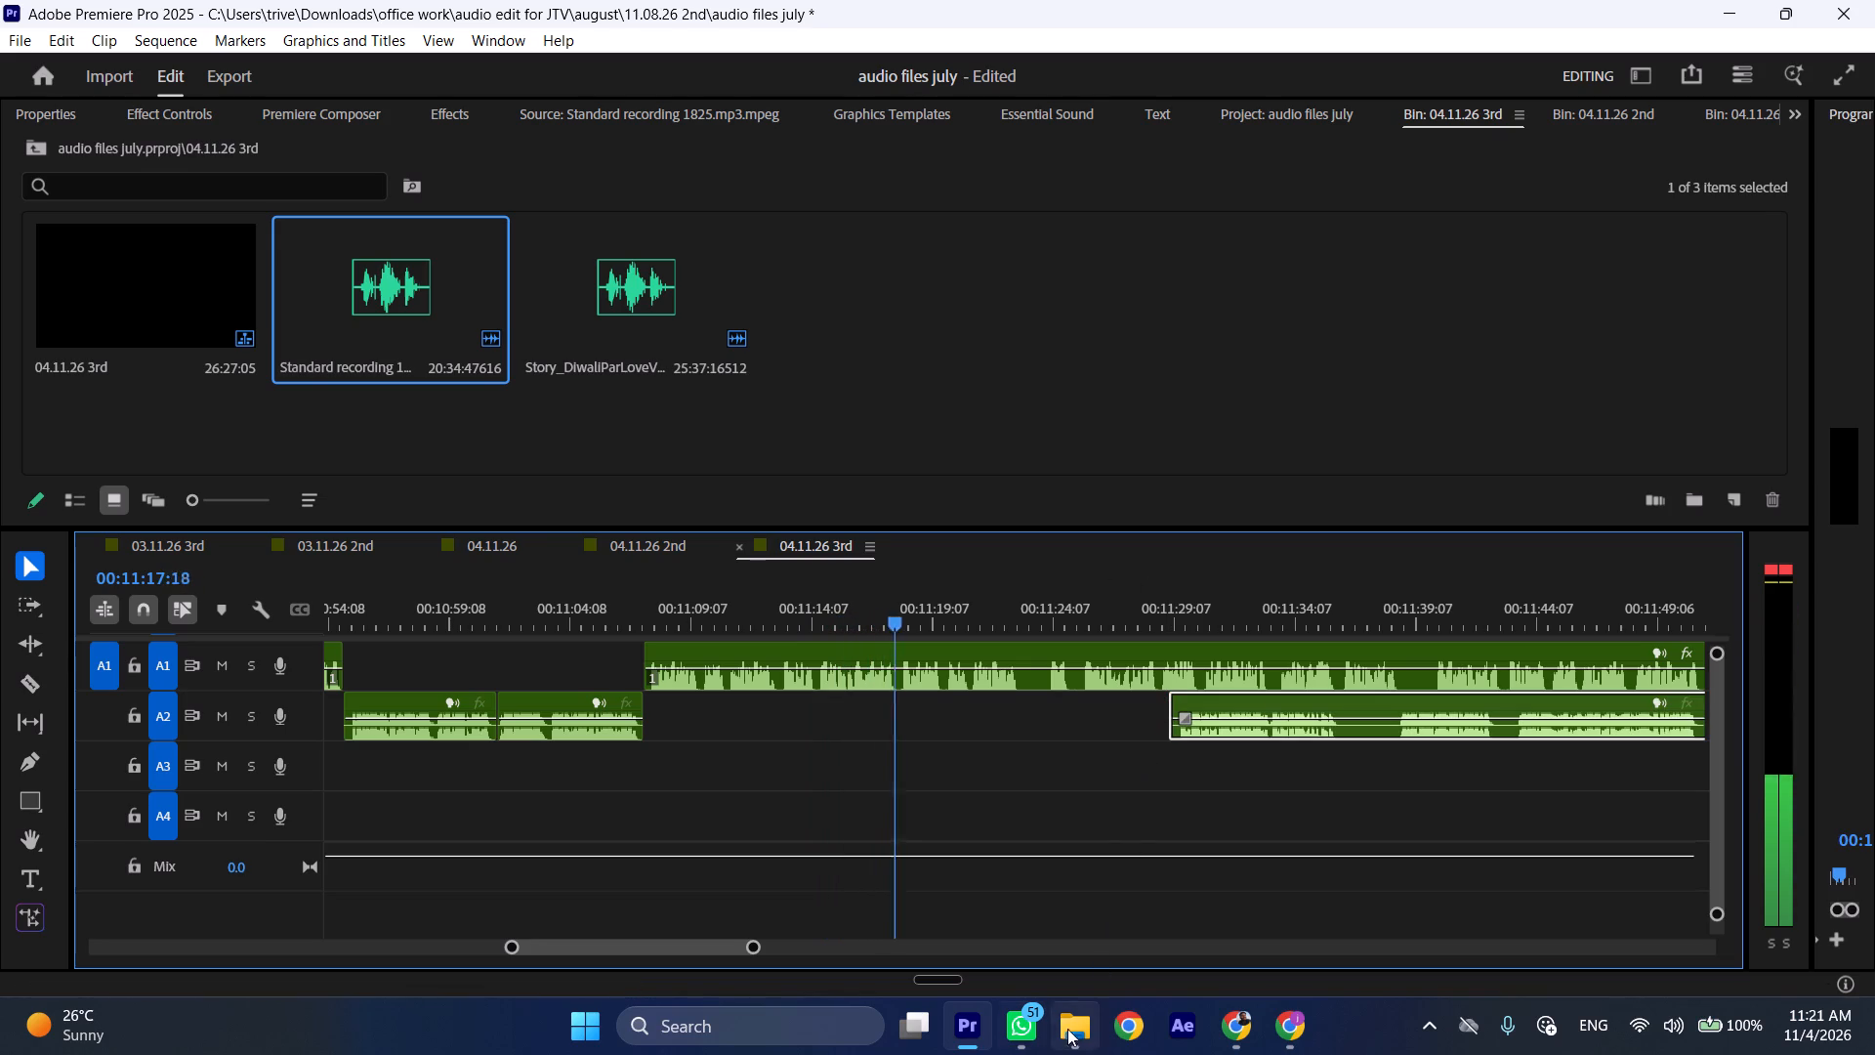
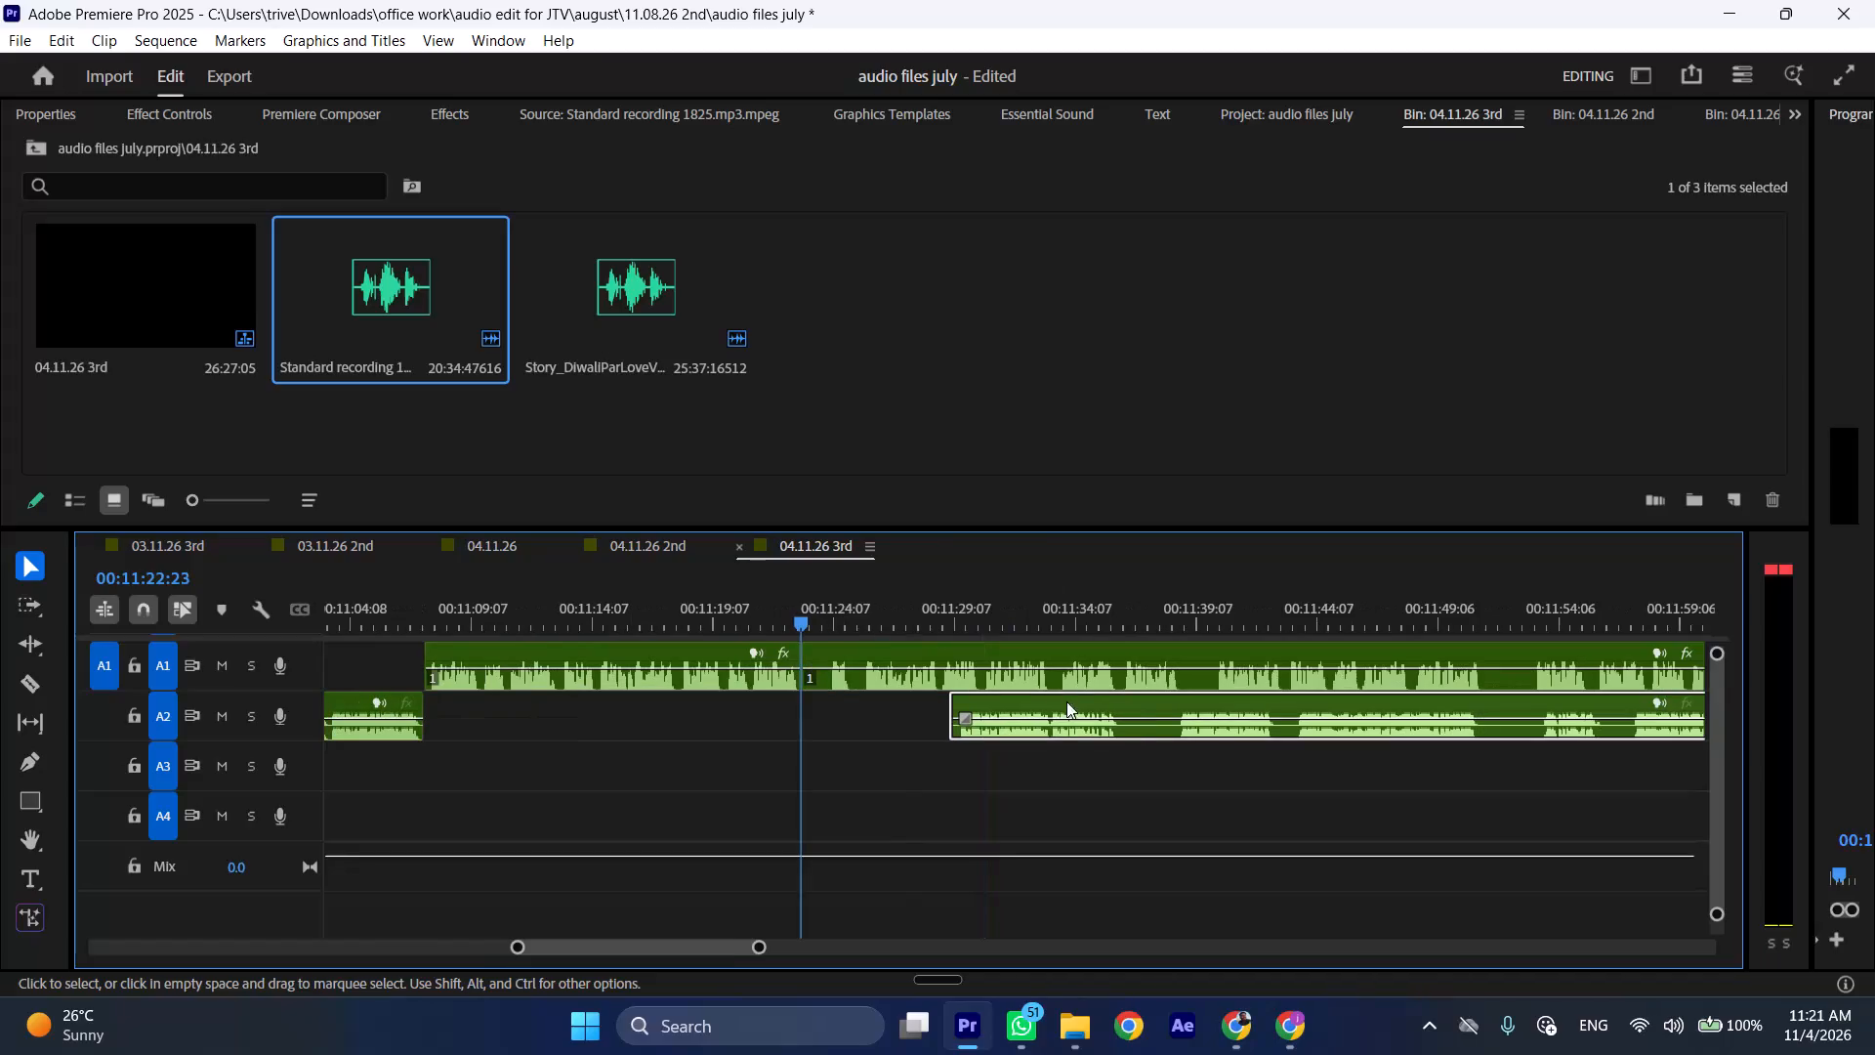
Move the A2 clip to start at 00:11:22:23 and shift the A1 clip starting there to about 00:11:46.
{"action": "left_click_drag", "start_coordinate": [1051, 698], "coordinate": [910, 721]}
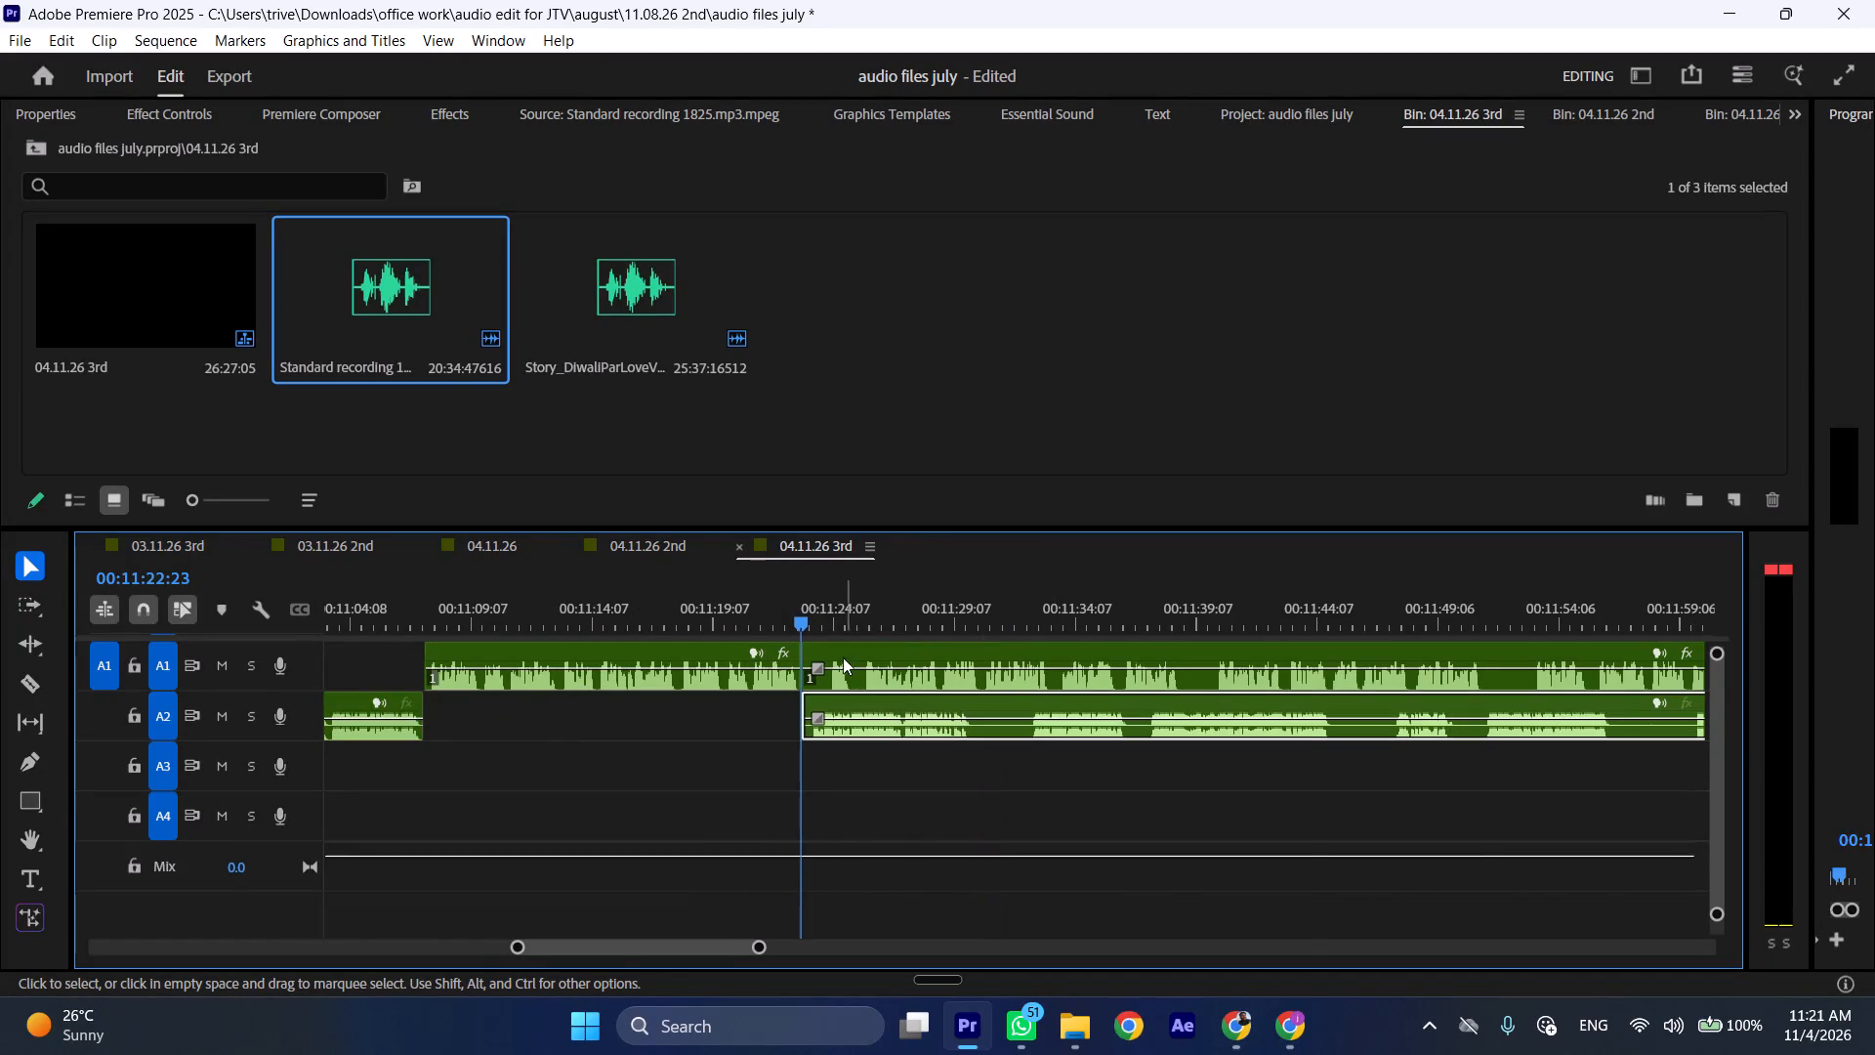
{"action": "left_click_drag", "start_coordinate": [837, 654], "coordinate": [1396, 654]}
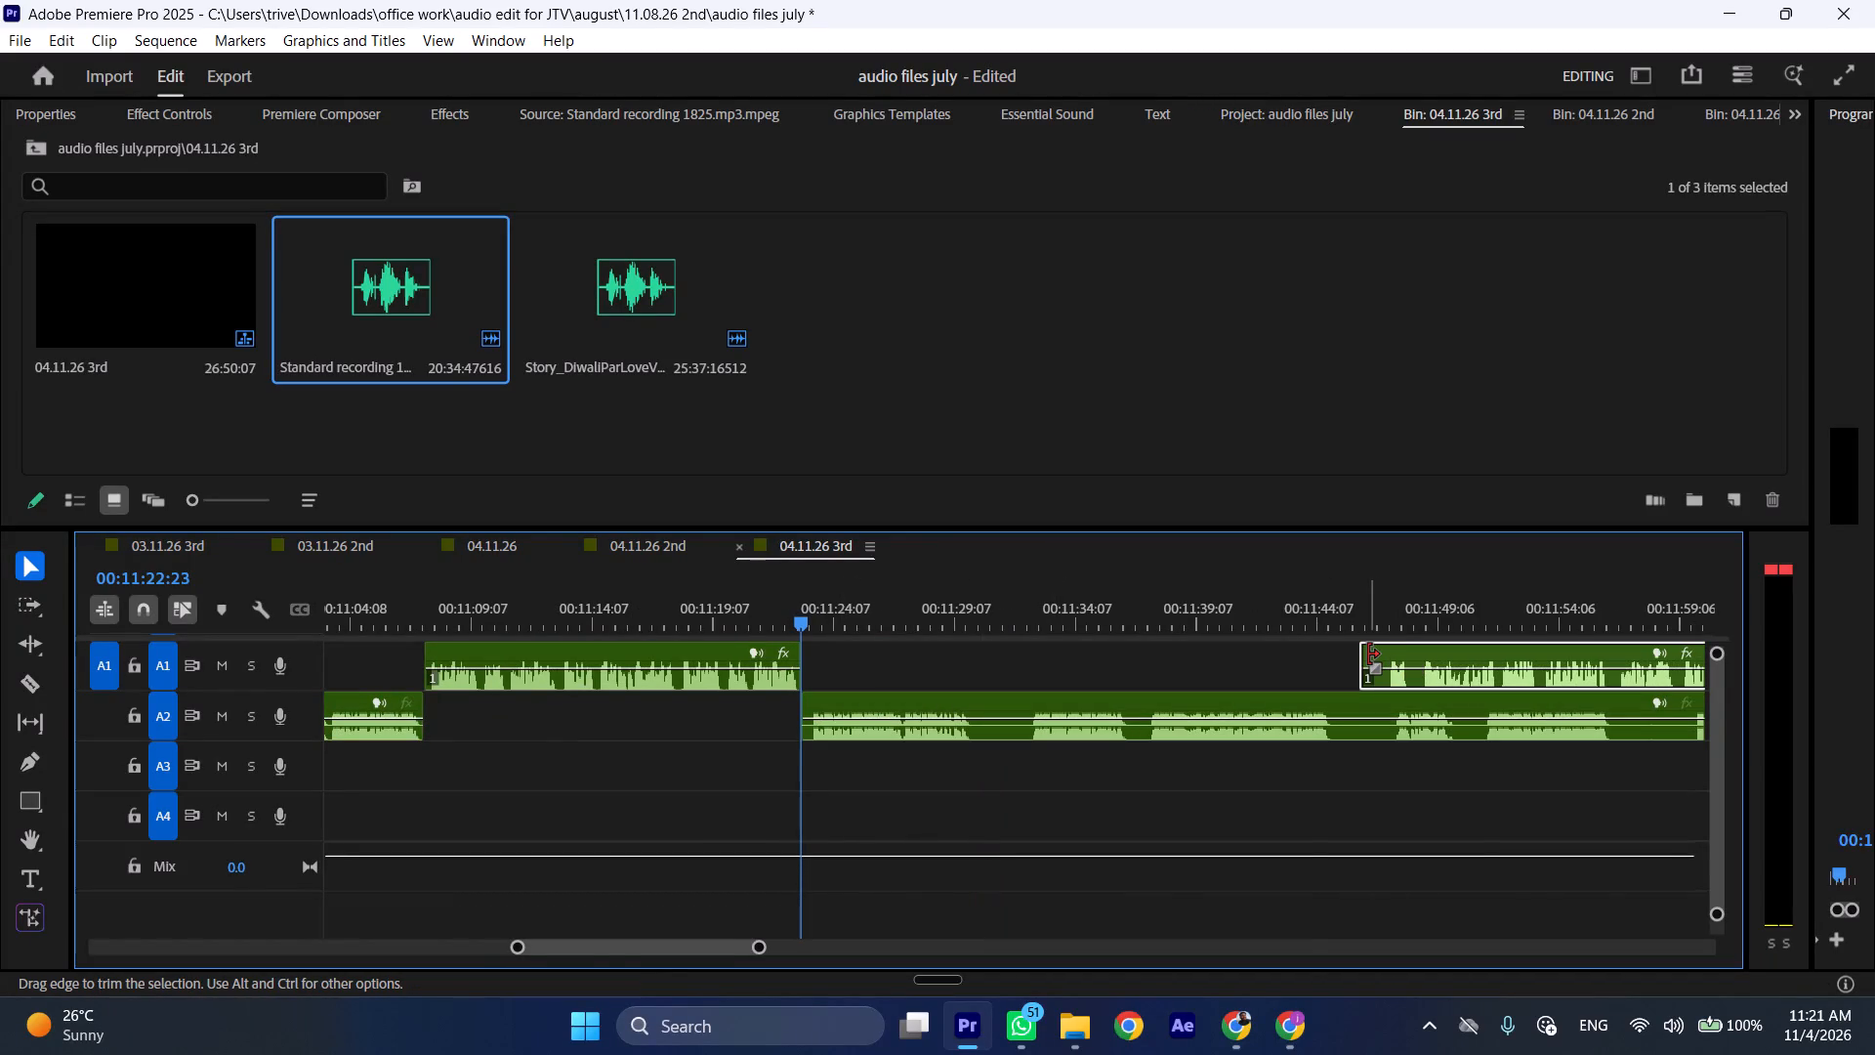
Ripple-trim the silence at the start of the A2 clip up to 00:11:23:08, closing the gap.
{"action": "key", "text": "space"}
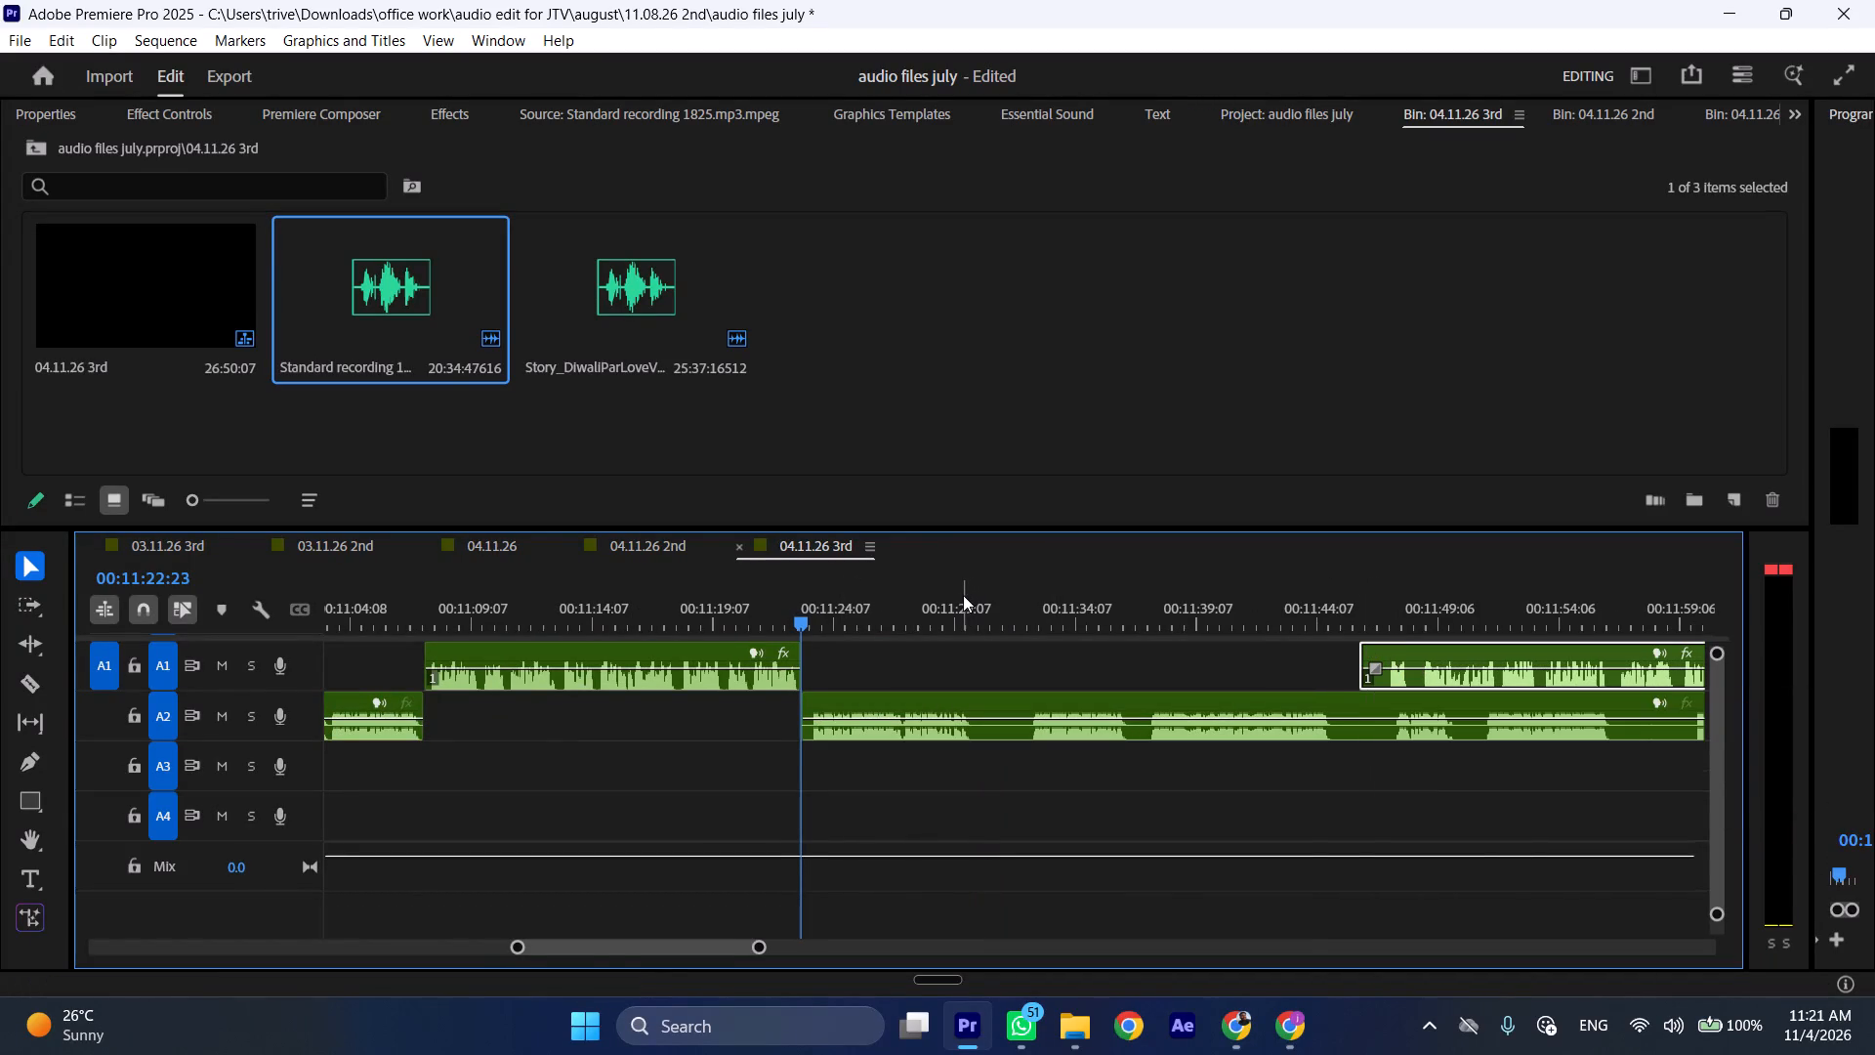
{"action": "key", "text": "space"}
{"action": "left_click", "coordinate": [810, 620]}
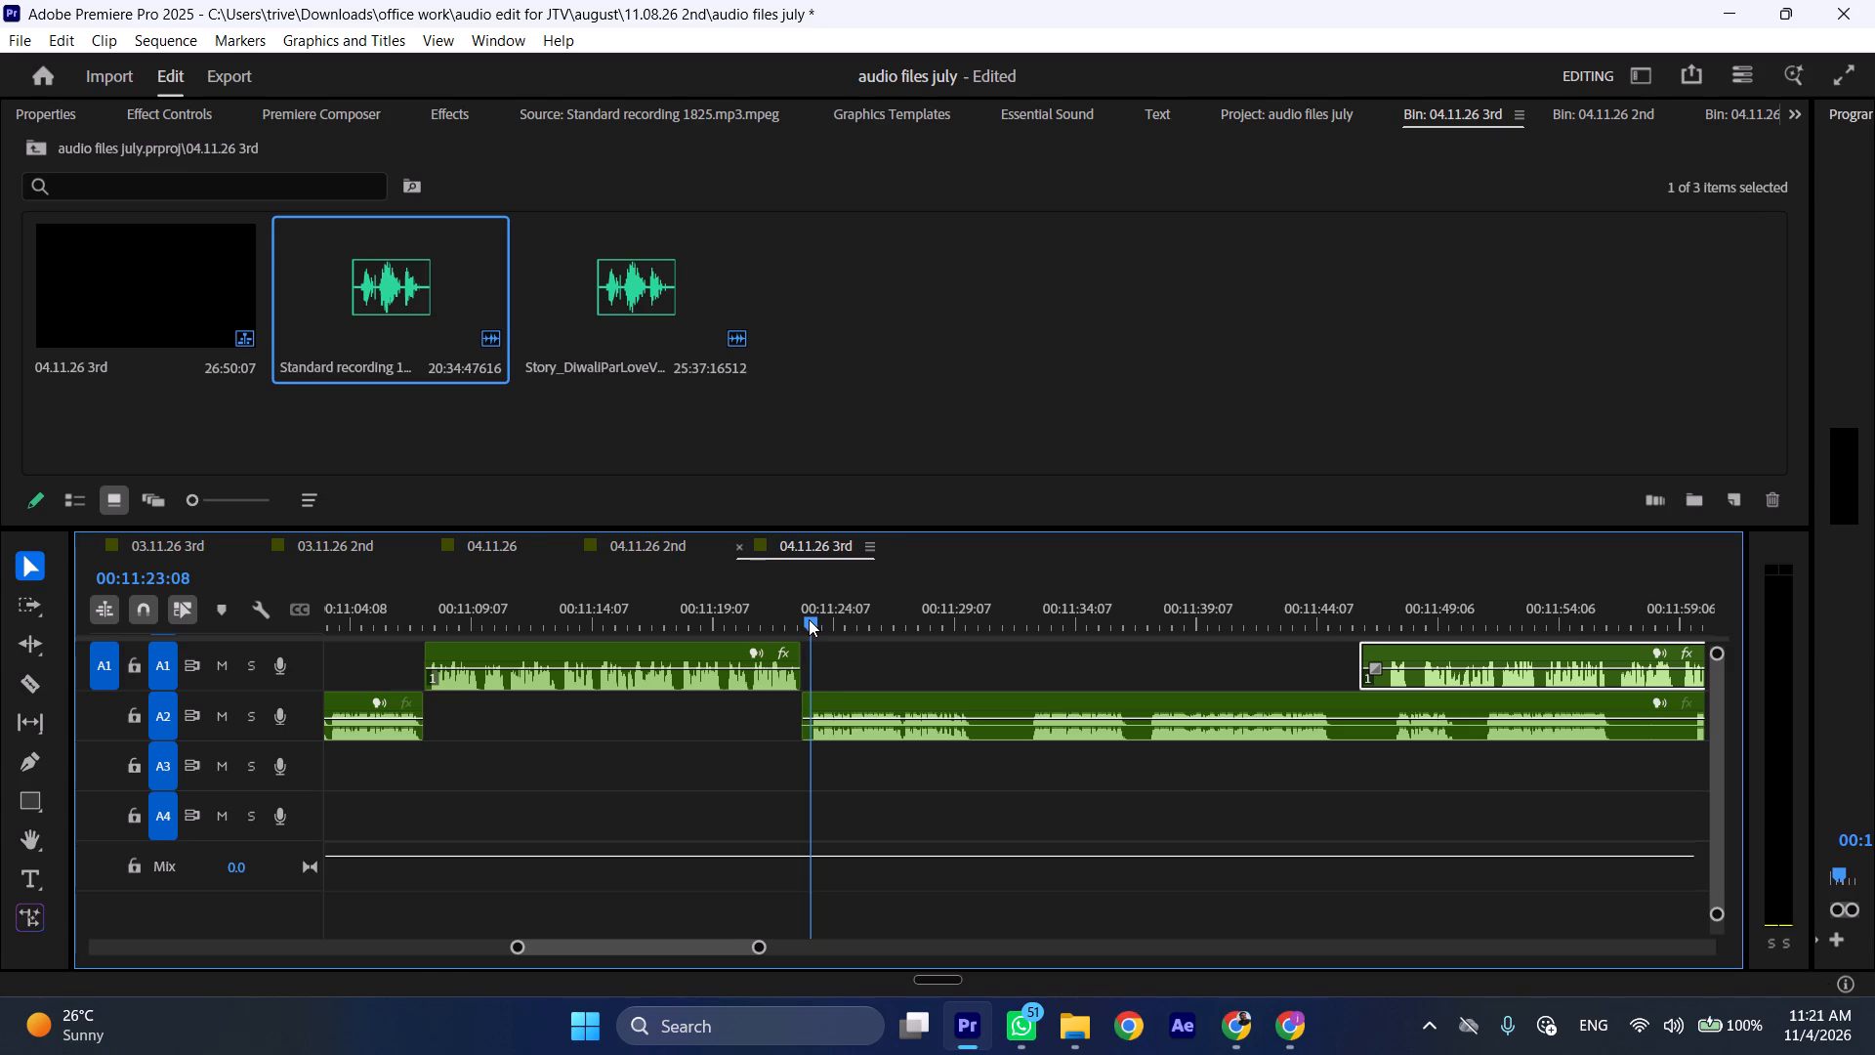
{"action": "left_click", "coordinate": [839, 707]}
{"action": "key", "text": "shift+c"}
{"action": "key", "text": "ctrl+shift+d"}
Play back the transition from the A1 clip into the trimmed A2 clip at faster speed.
{"action": "key", "text": "space"}
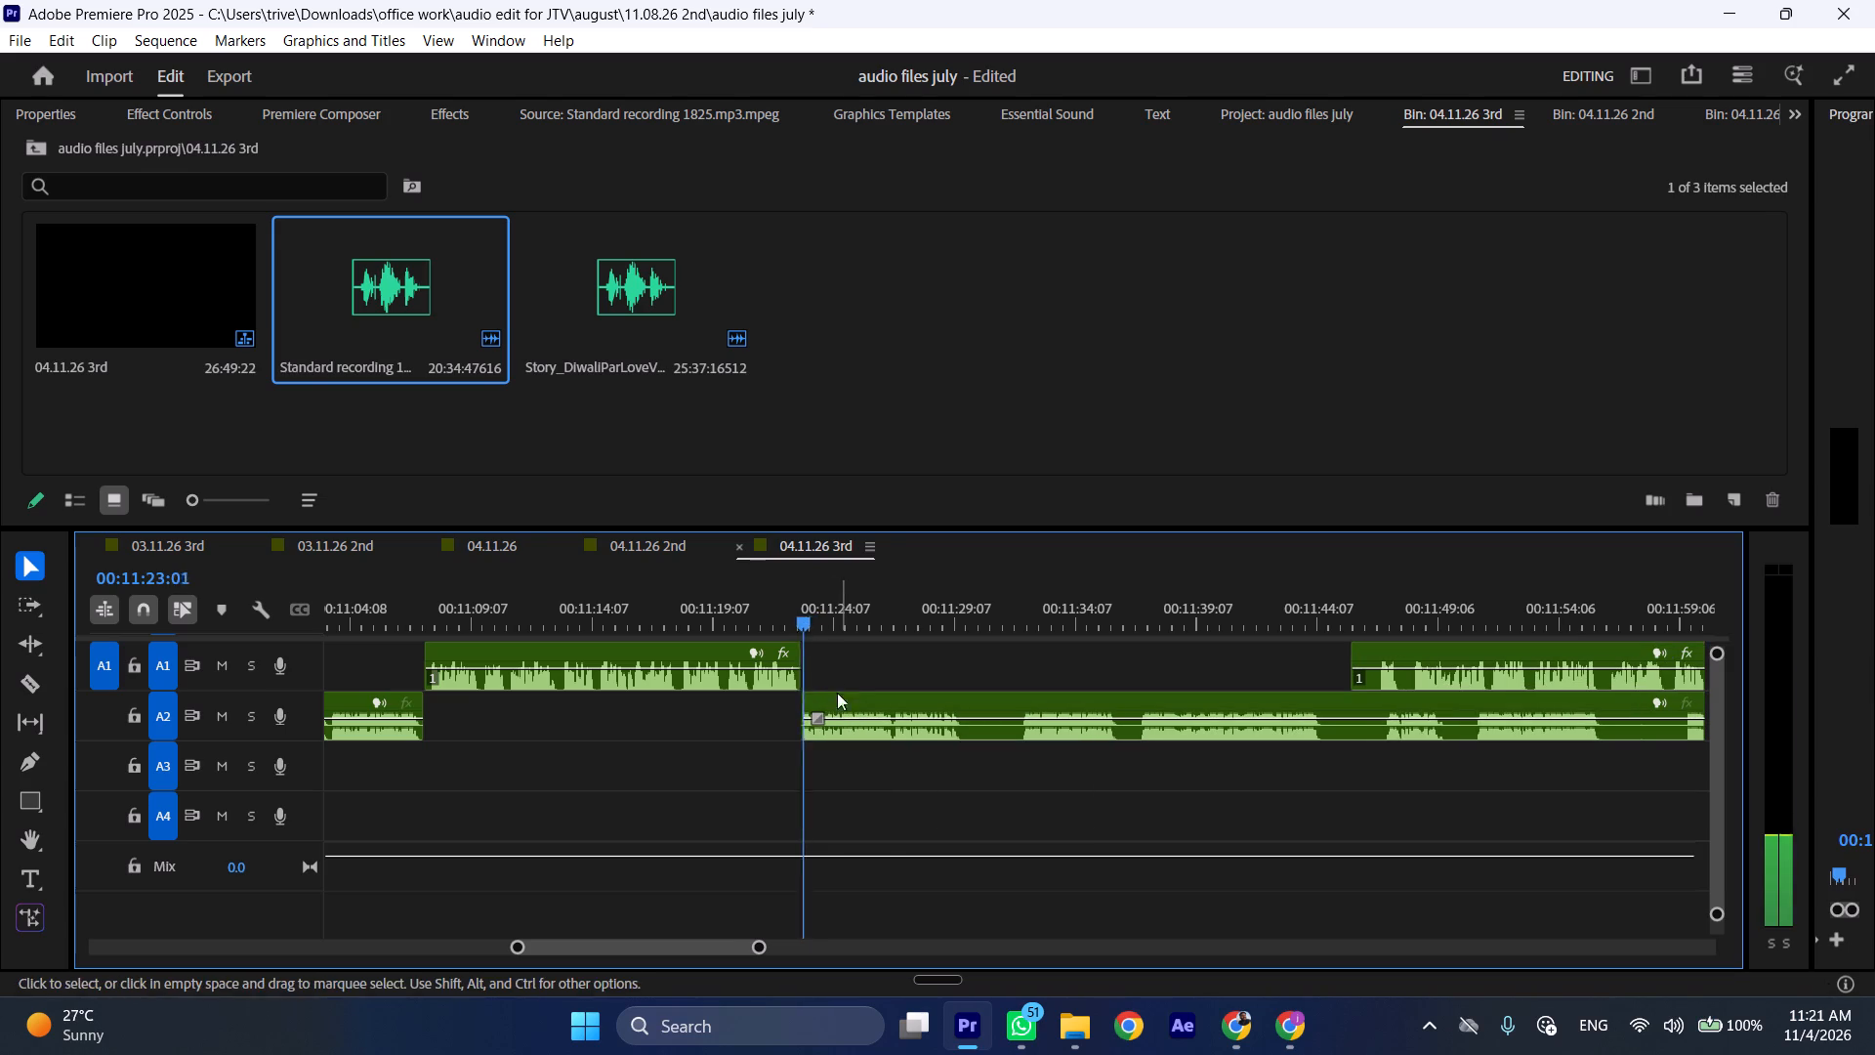
{"action": "left_click", "coordinate": [761, 606]}
{"action": "key", "text": "space"}
{"action": "type", "text": "l"}
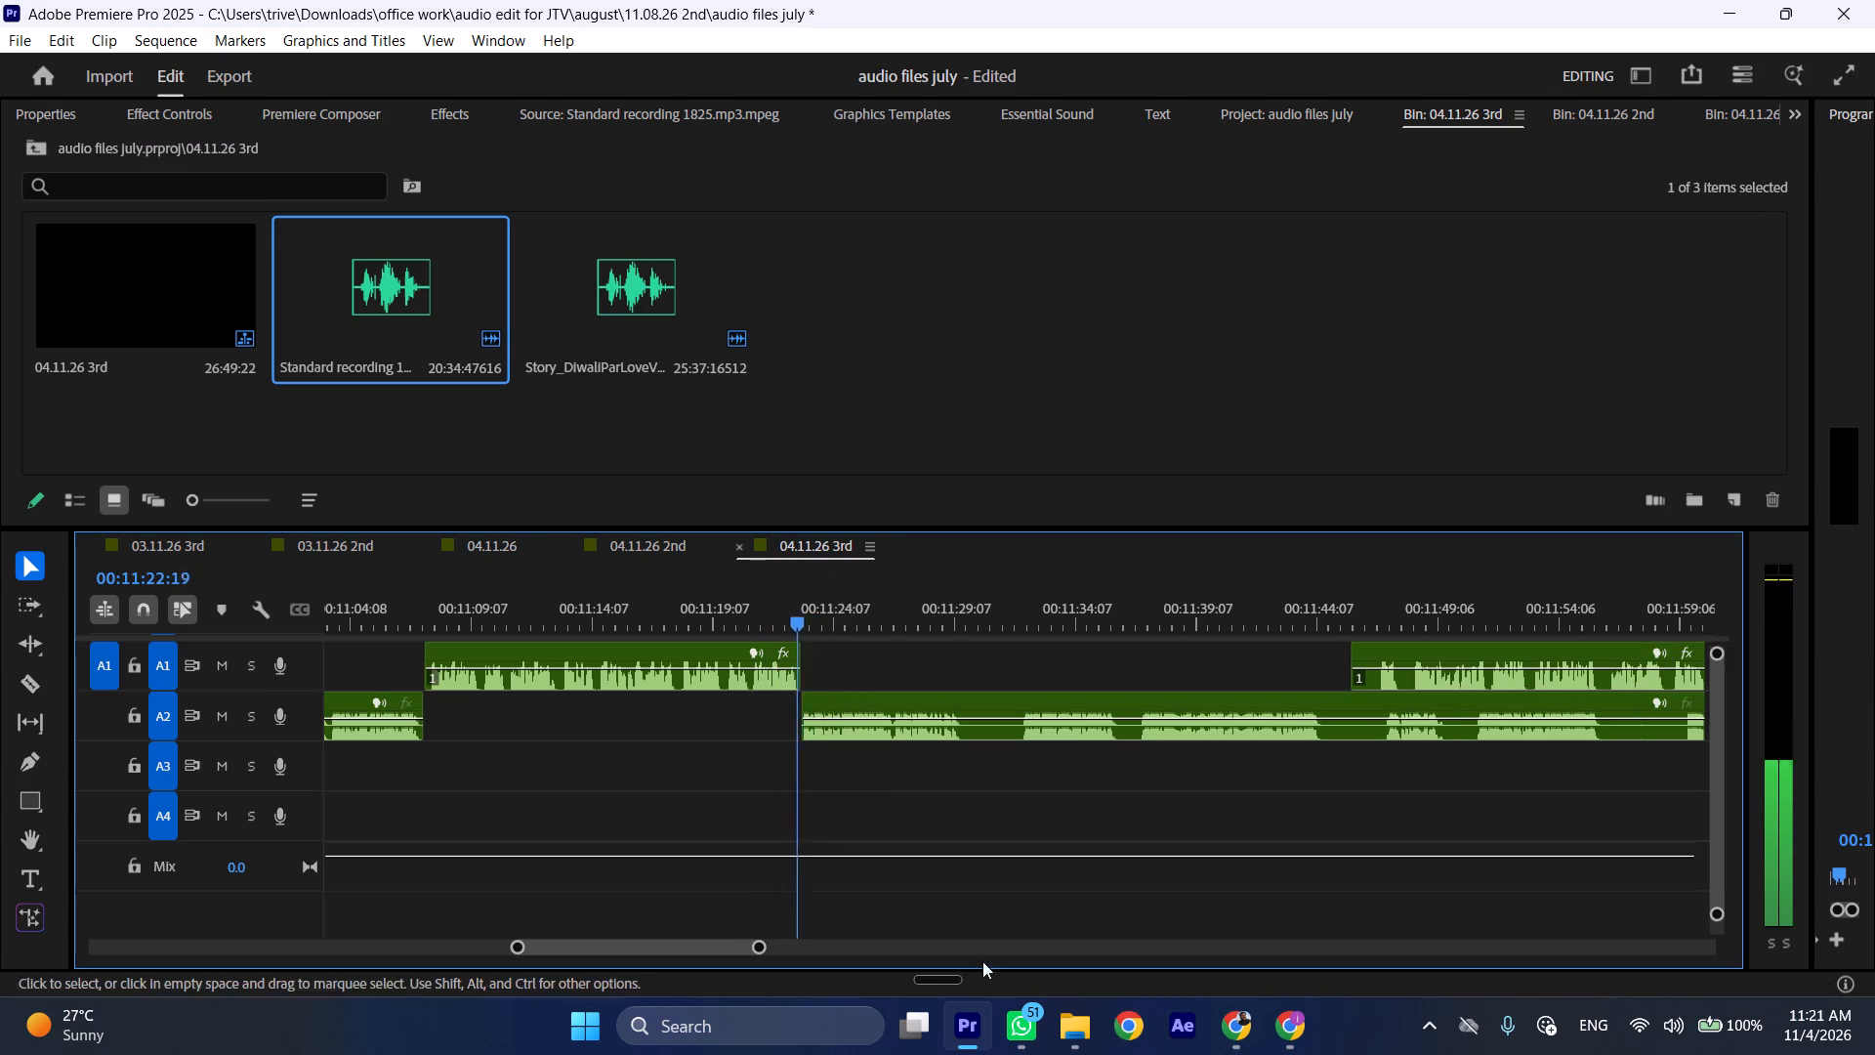
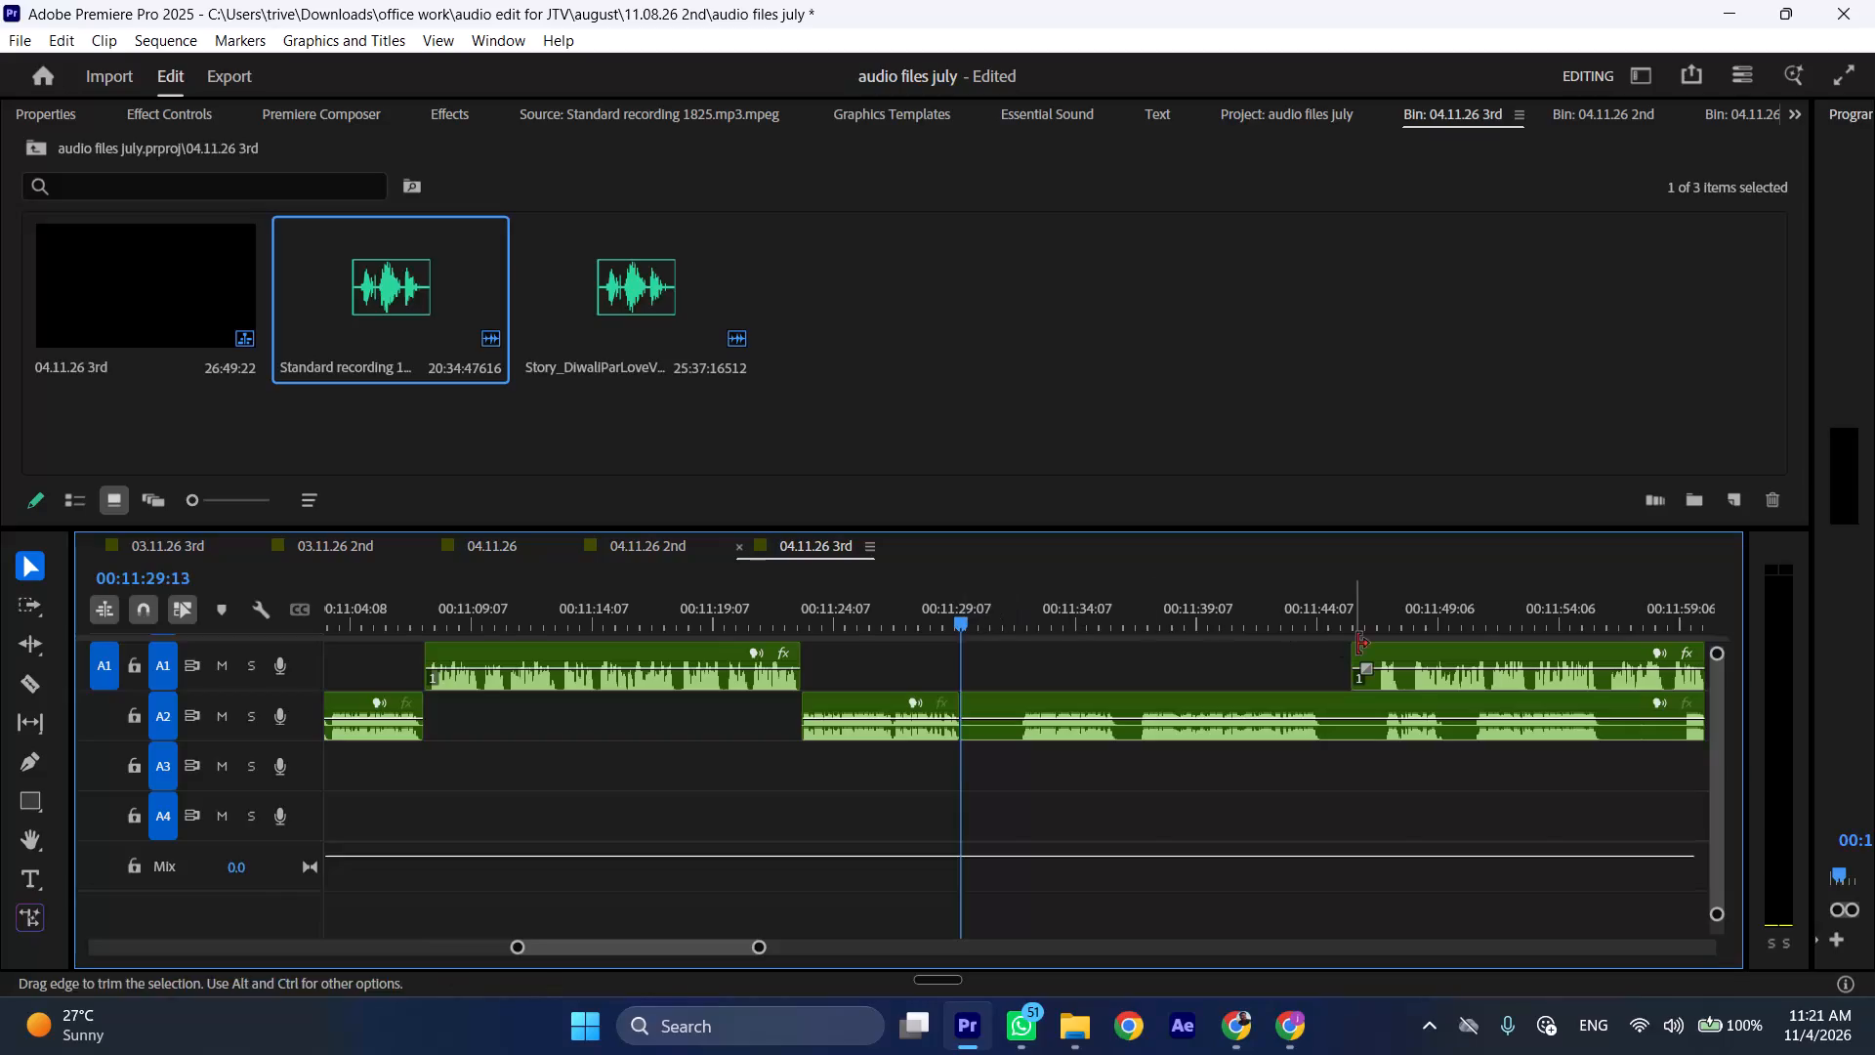
Move the later A1 clip back to start at 00:11:29:13, directly after the short A2 clip.
{"action": "left_click_drag", "start_coordinate": [1398, 658], "coordinate": [1026, 658]}
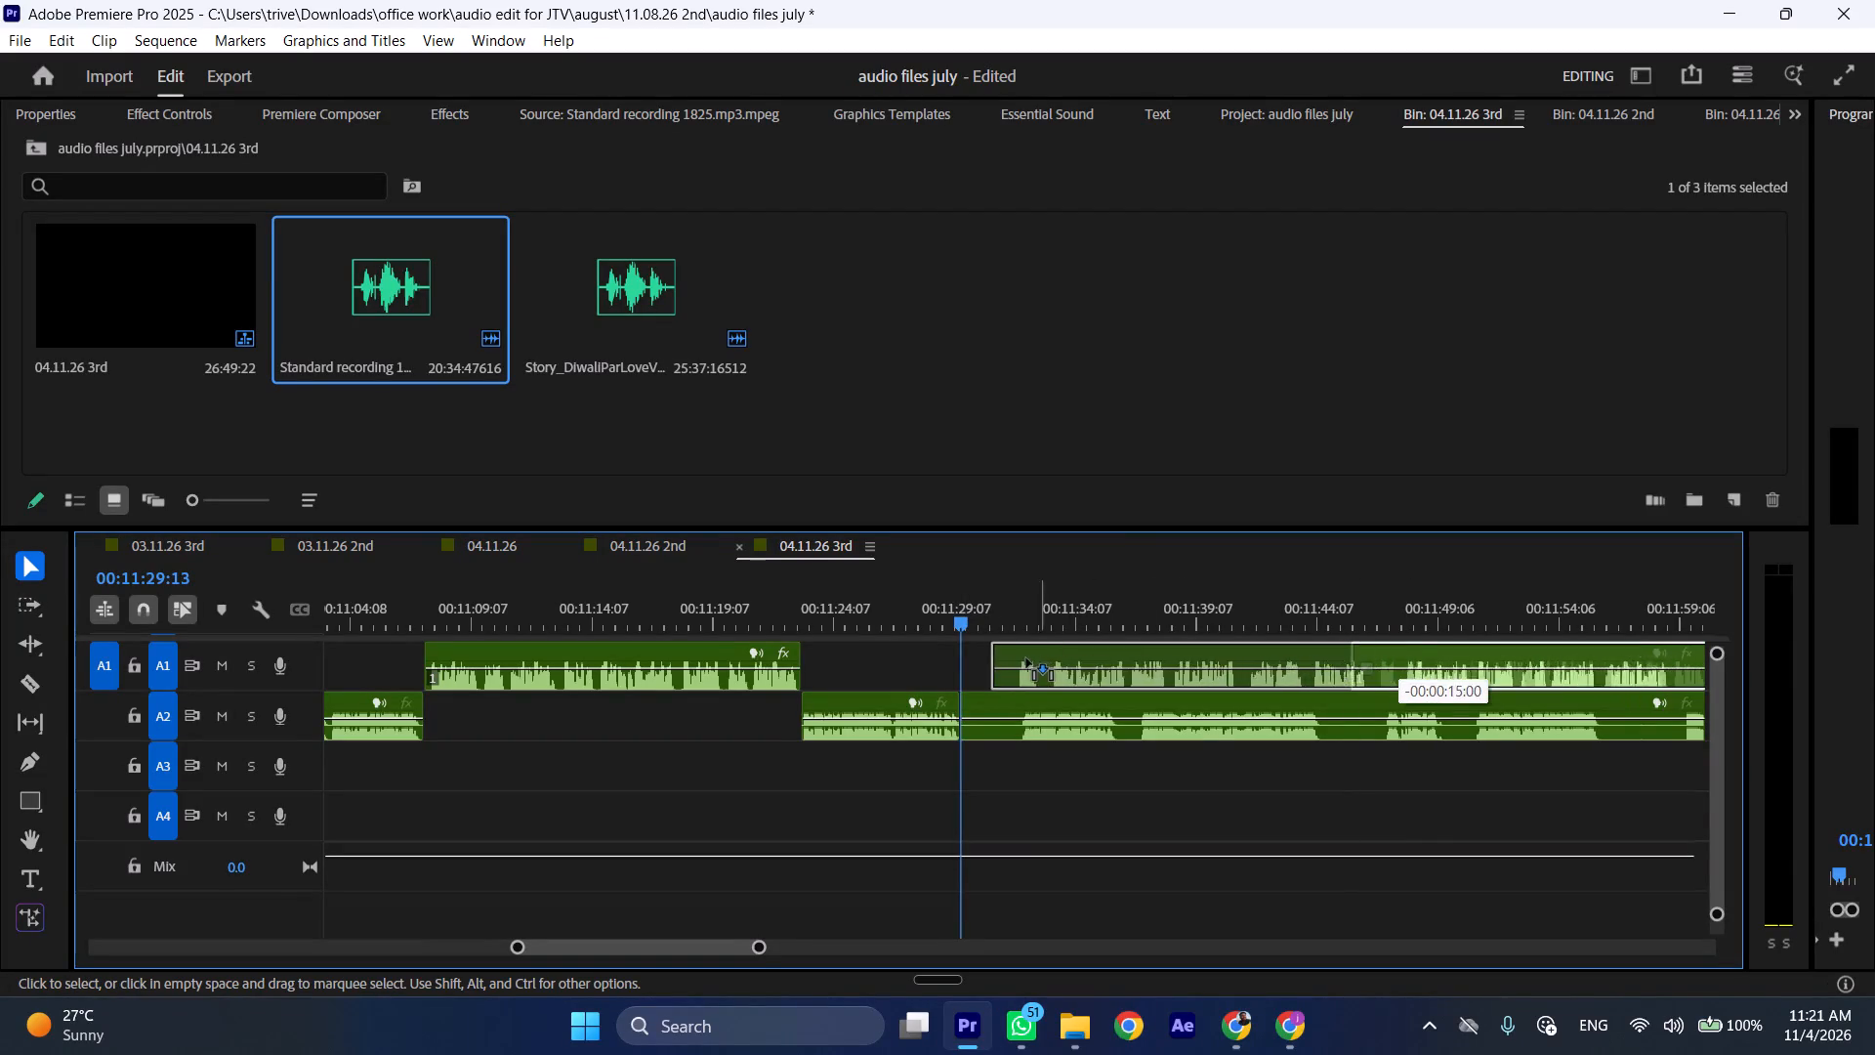
{"action": "left_click_drag", "start_coordinate": [1026, 658], "coordinate": [1018, 658]}
{"action": "scroll", "coordinate": [1018, 658], "scroll_direction": "down", "scroll_amount": 5}
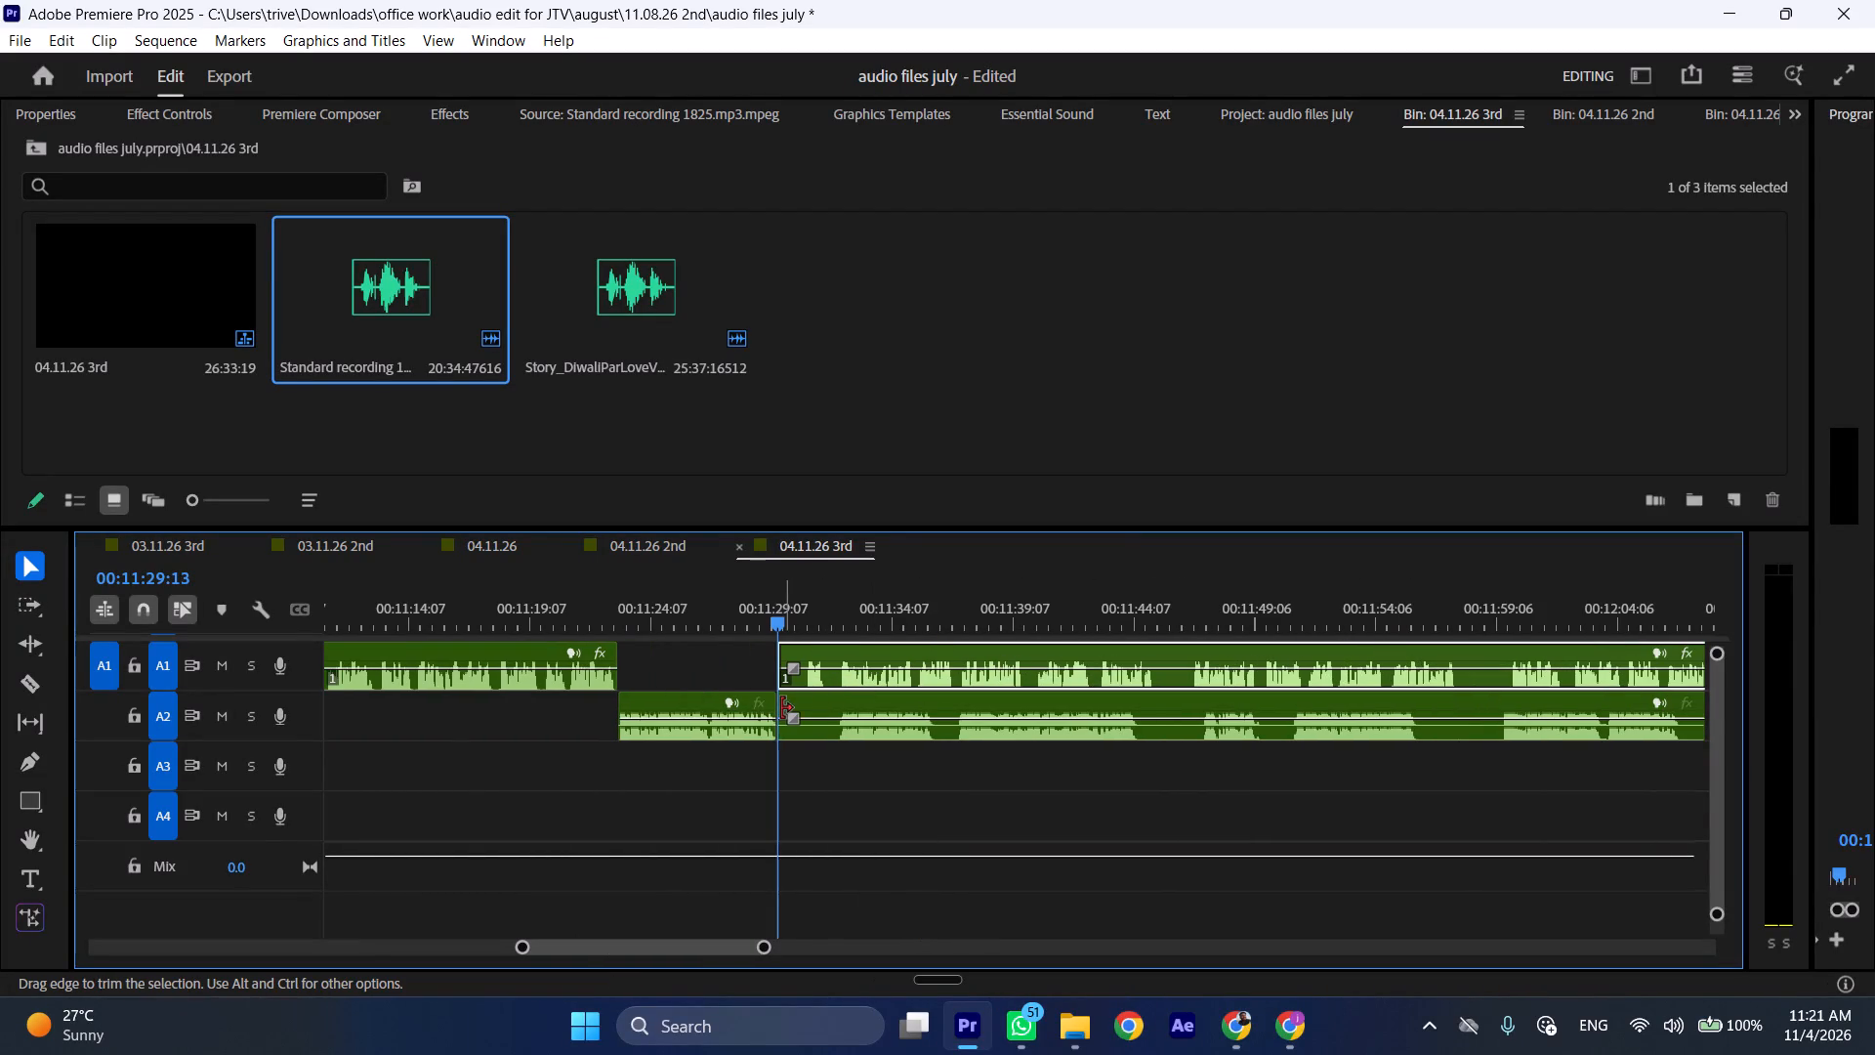
Trim the silent start of the following A2 clip to about 00:11:32 and shift the clip to start at about 00:12:02.
{"action": "left_click_drag", "start_coordinate": [783, 708], "coordinate": [842, 706]}
{"action": "left_click_drag", "start_coordinate": [909, 695], "coordinate": [1621, 695]}
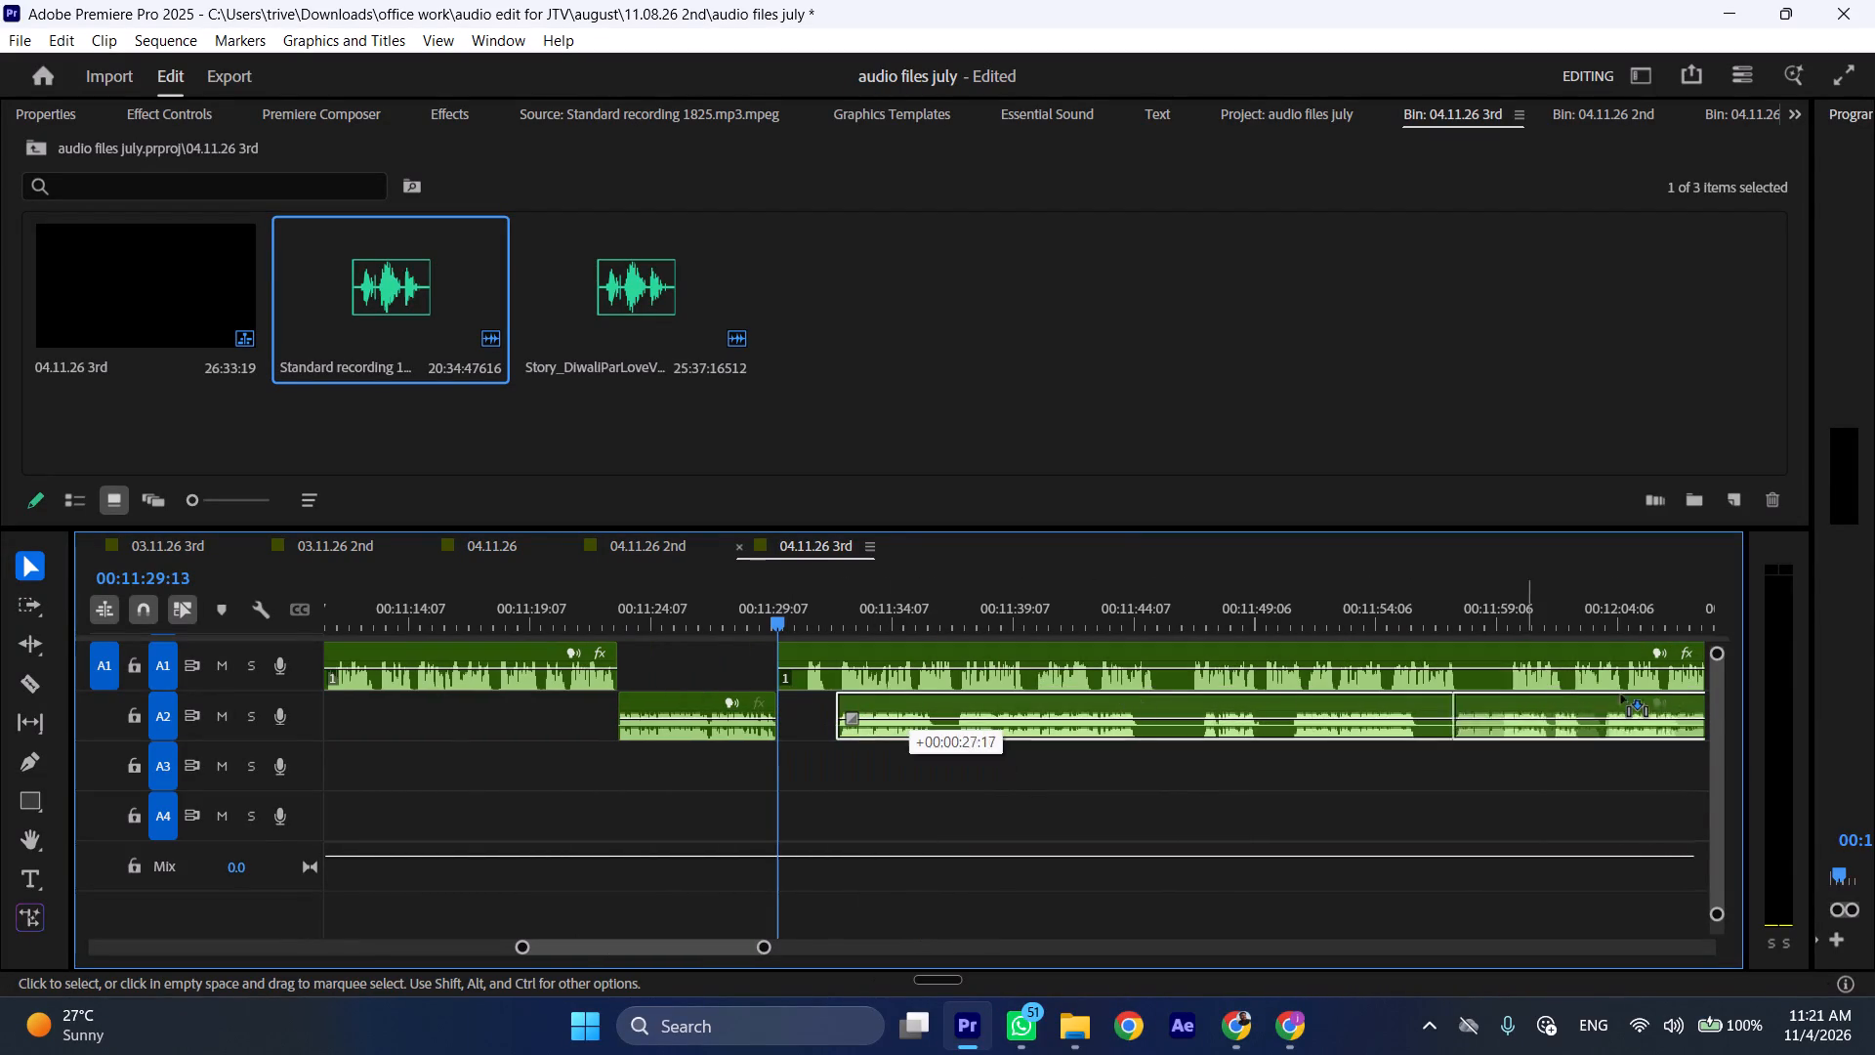
{"action": "left_click_drag", "start_coordinate": [1621, 695], "coordinate": [1636, 695]}
Play back at faster speed from about 00:11:25 through the transition from the short A2 clip into the moved A1 clip.
{"action": "left_click", "coordinate": [679, 612]}
{"action": "key", "text": "space"}
{"action": "type", "text": "l"}
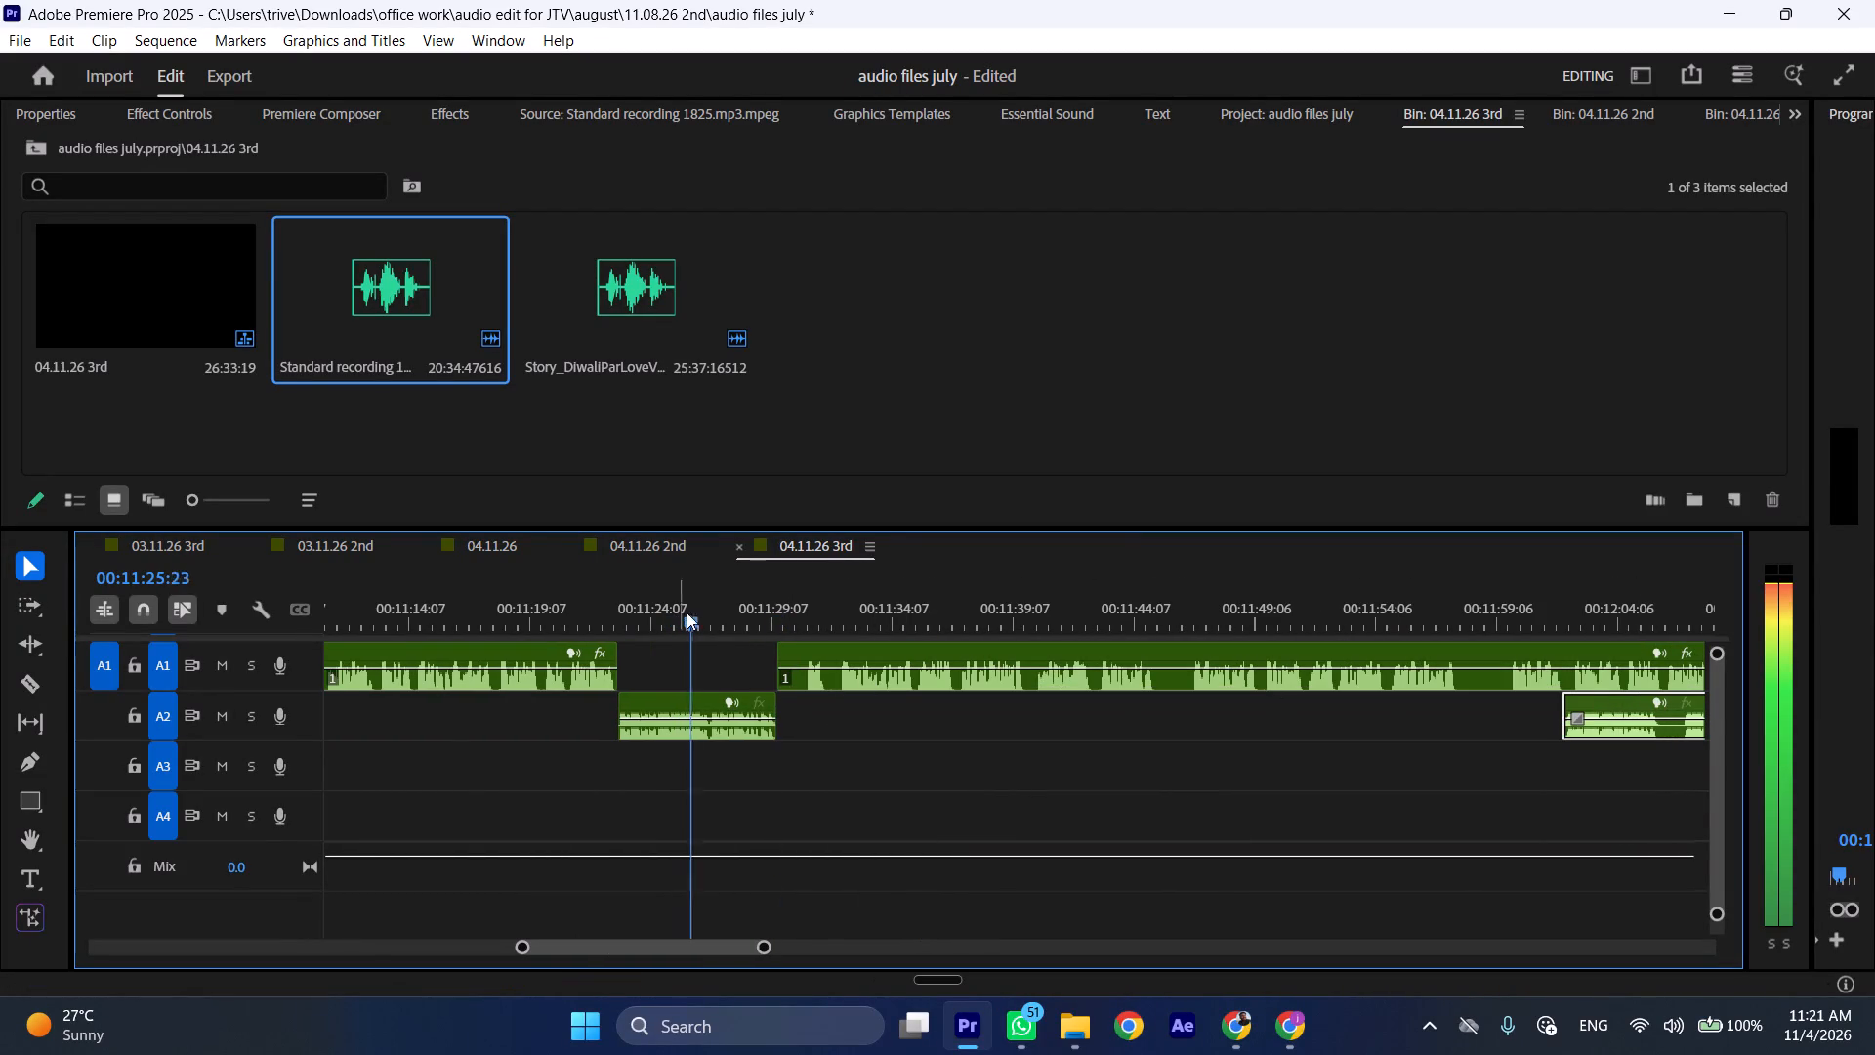
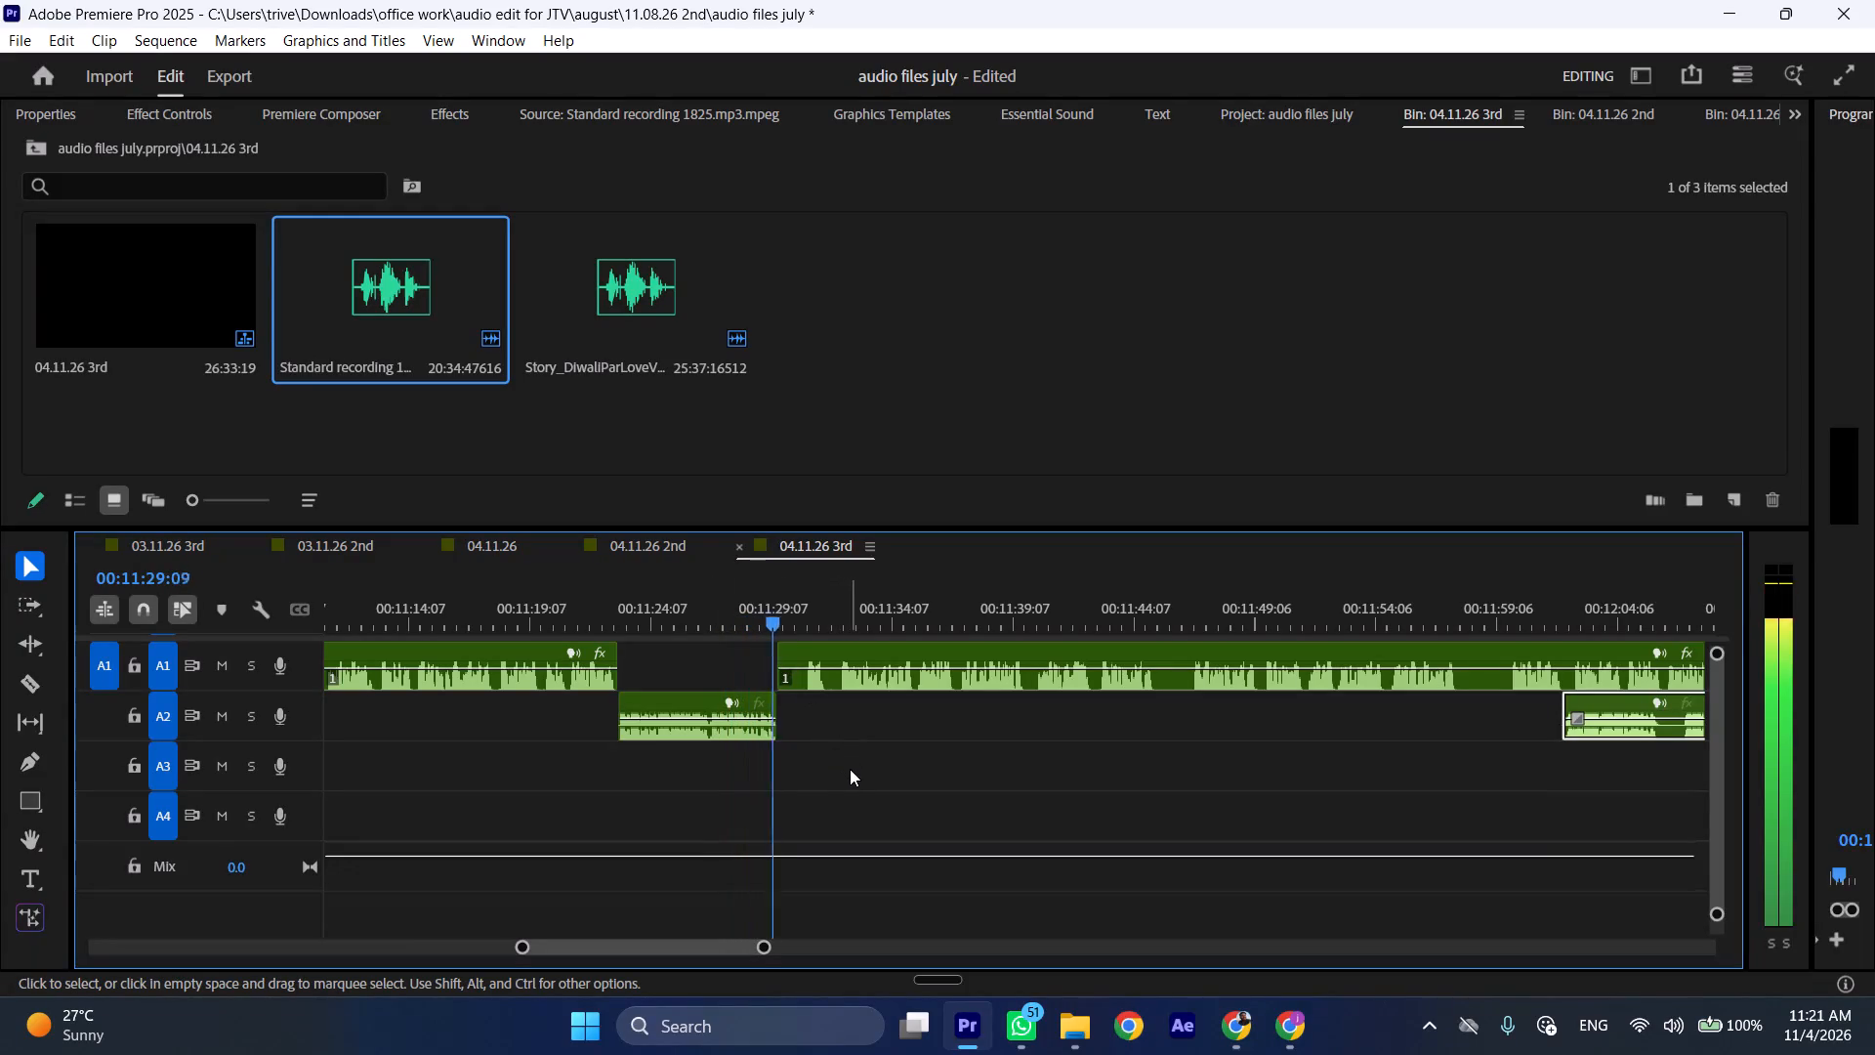
Split the A1 clip at 00:11:32:01, ripple-delete its opening portion from about 00:11:29:13, and play back the new start at faster speed.
{"action": "left_click", "coordinate": [836, 595]}
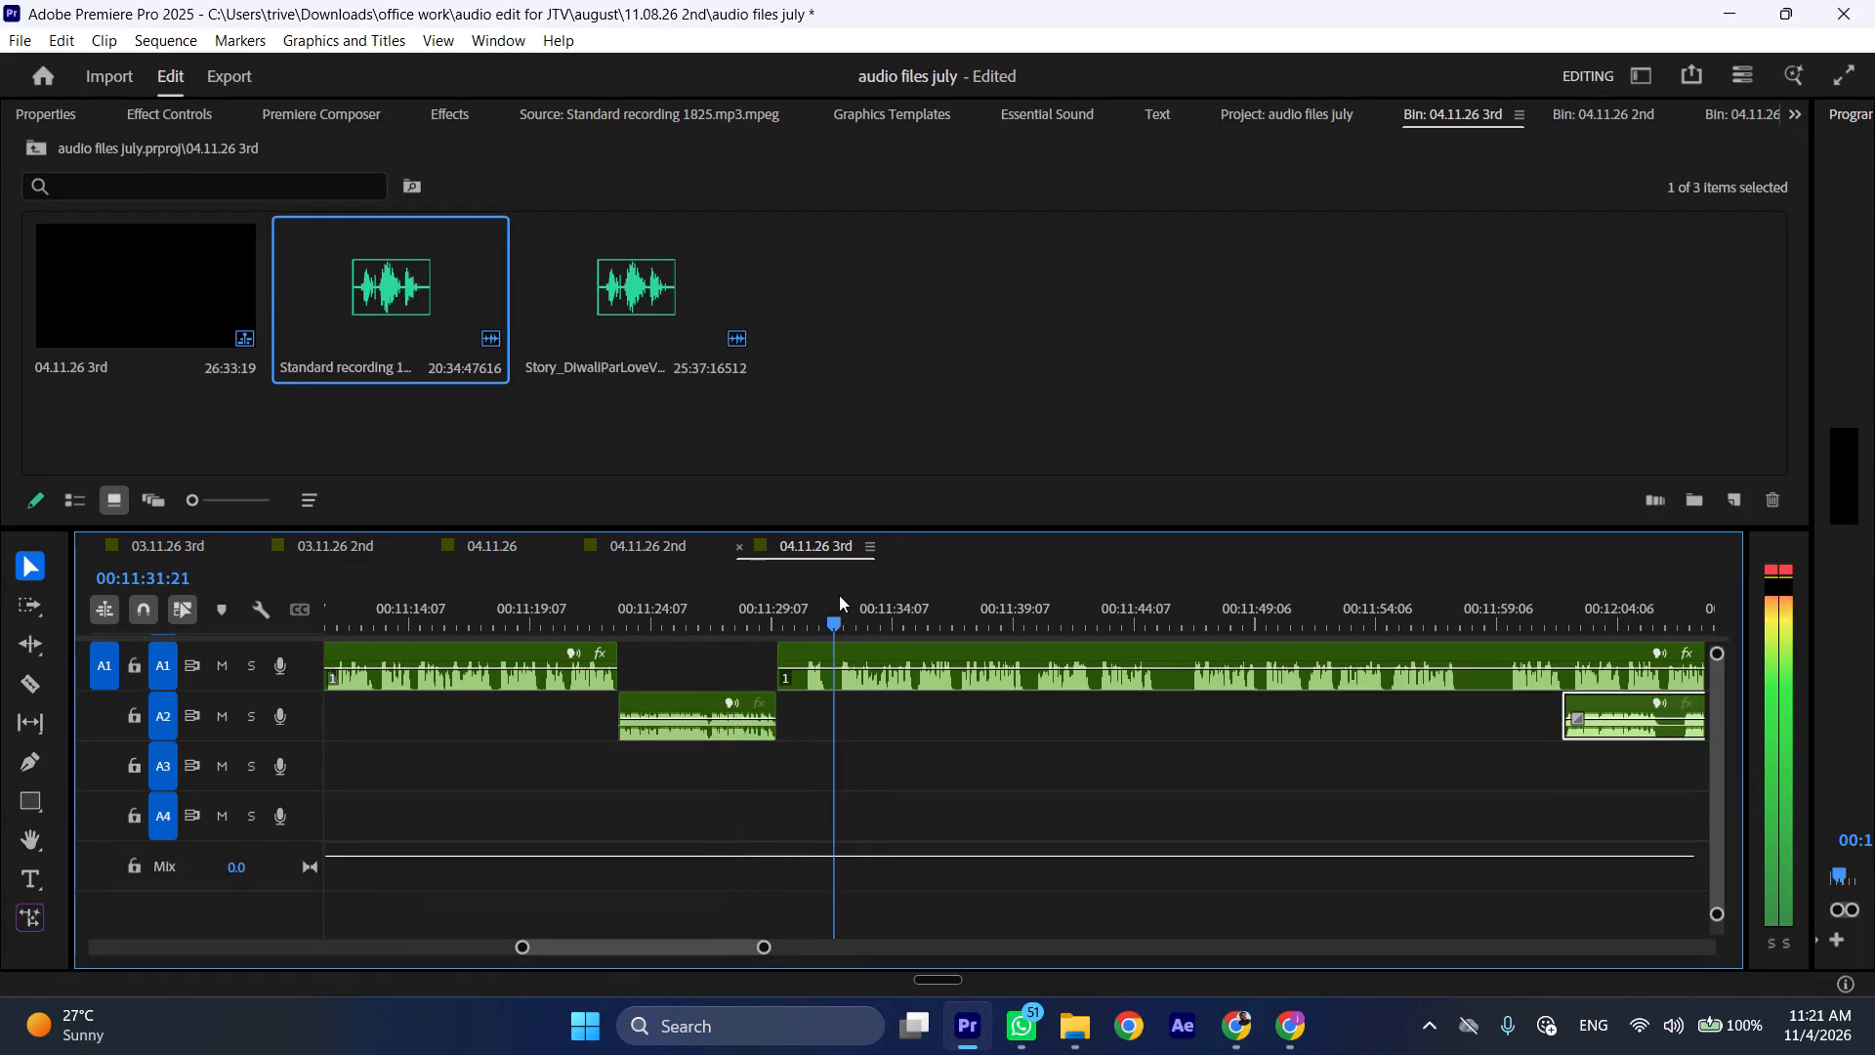
{"action": "left_click", "coordinate": [874, 671]}
{"action": "key", "text": "shift+c"}
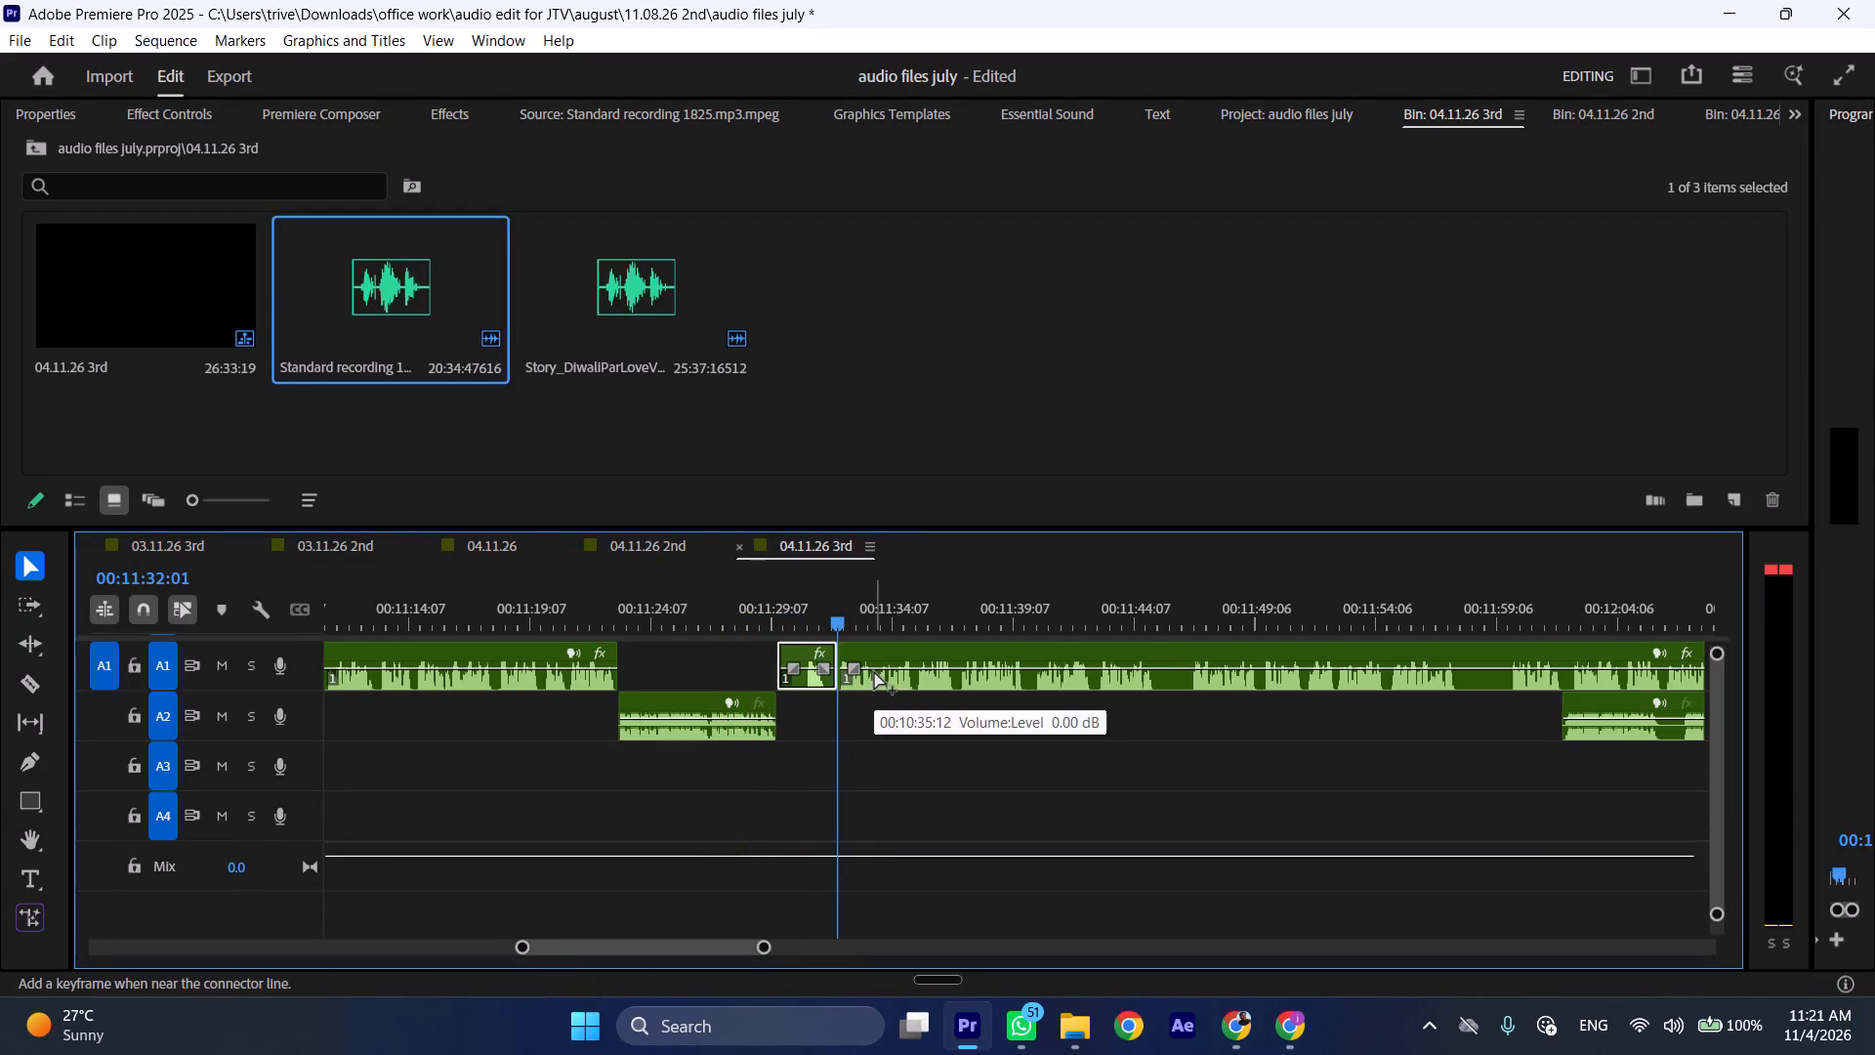
{"action": "key", "text": "ctrl+shift+d"}
{"action": "key", "text": "space"}
{"action": "type", "text": "l"}
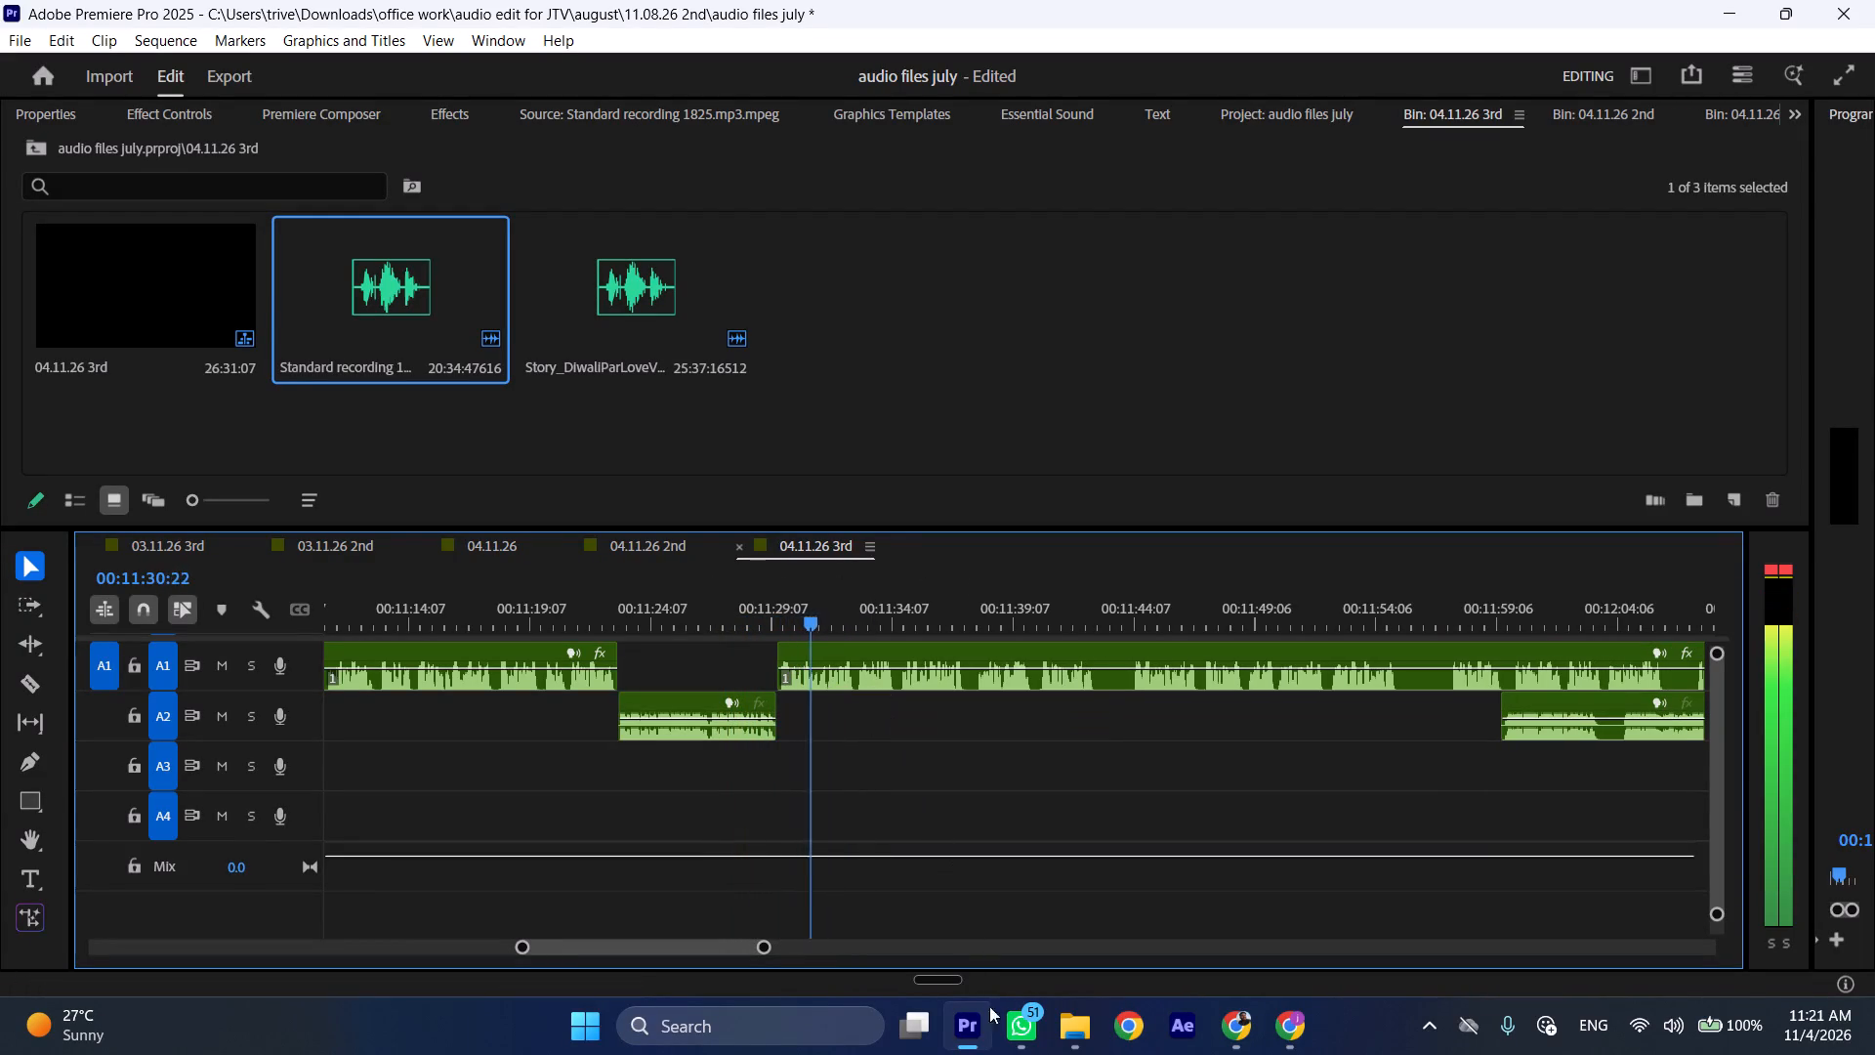
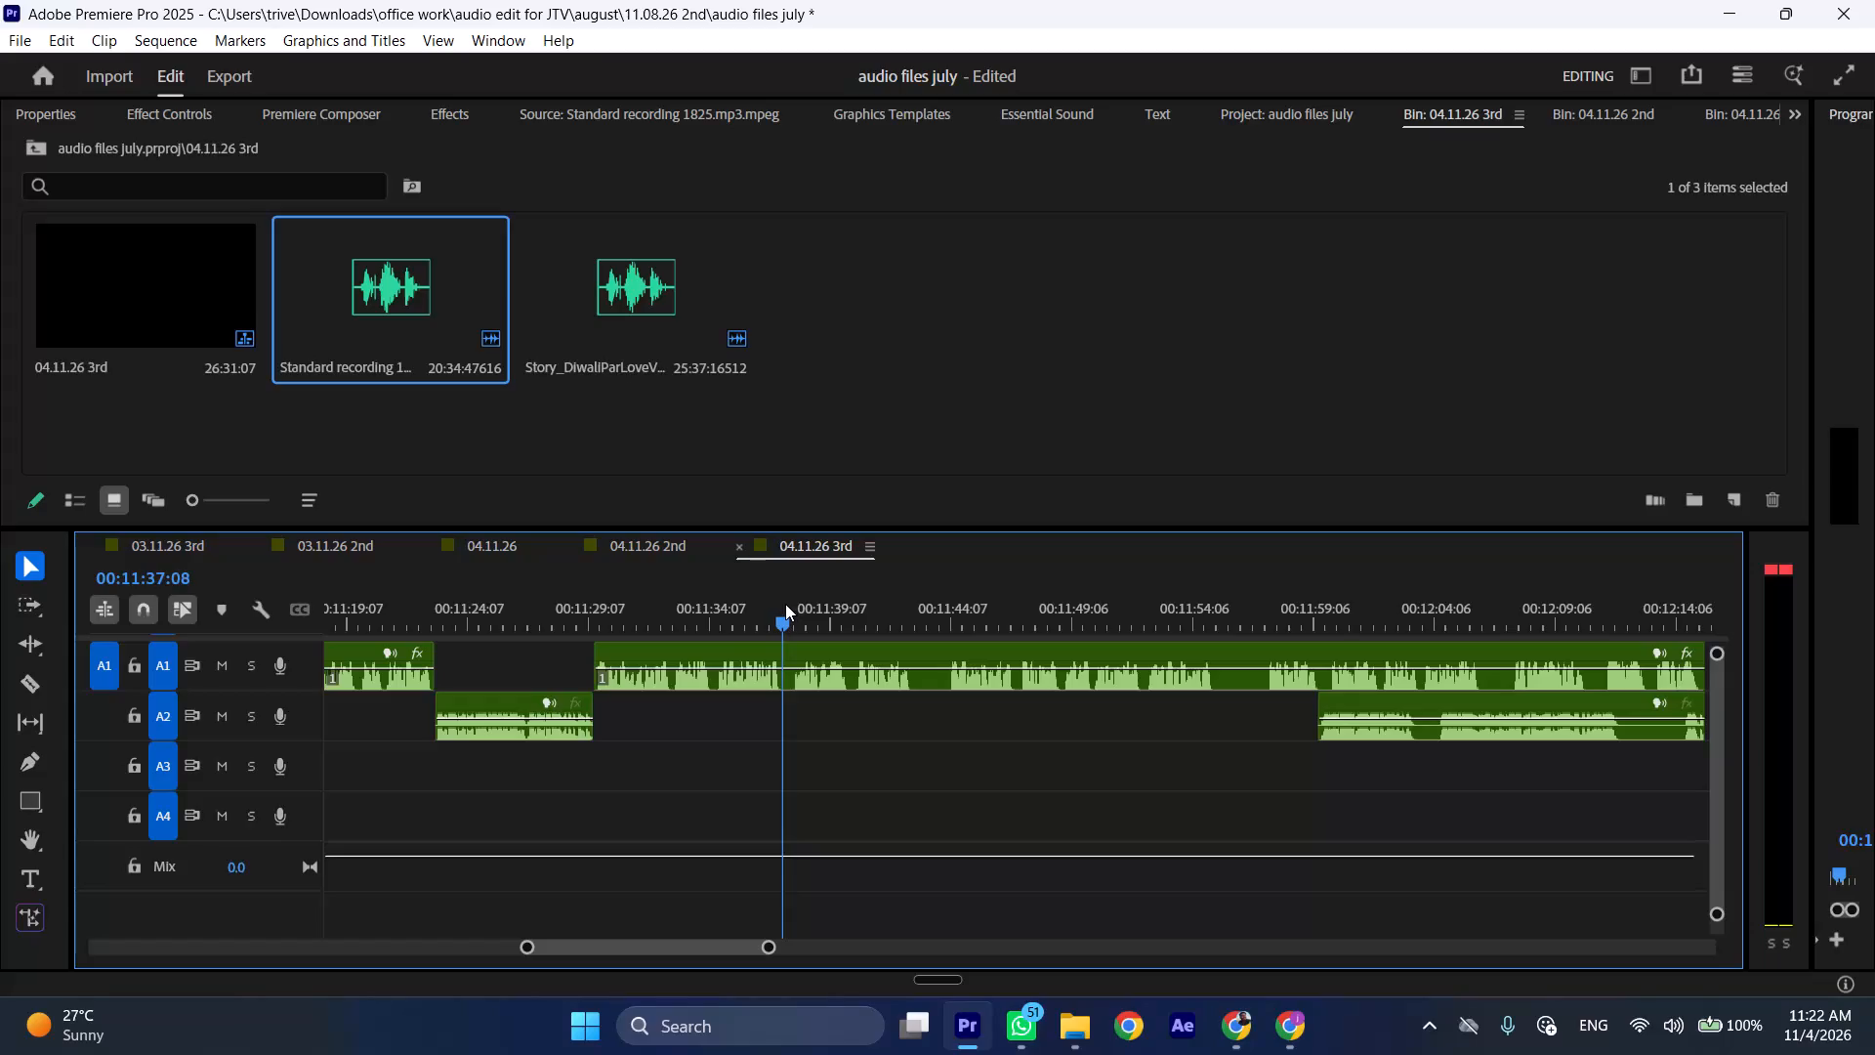
Split the A1 clip at 00:11:37:08 and about half a second further on, and ripple-delete the short pause between the cuts.
{"action": "key", "text": "shift+c"}
{"action": "left_click_drag", "start_coordinate": [785, 604], "coordinate": [794, 605]}
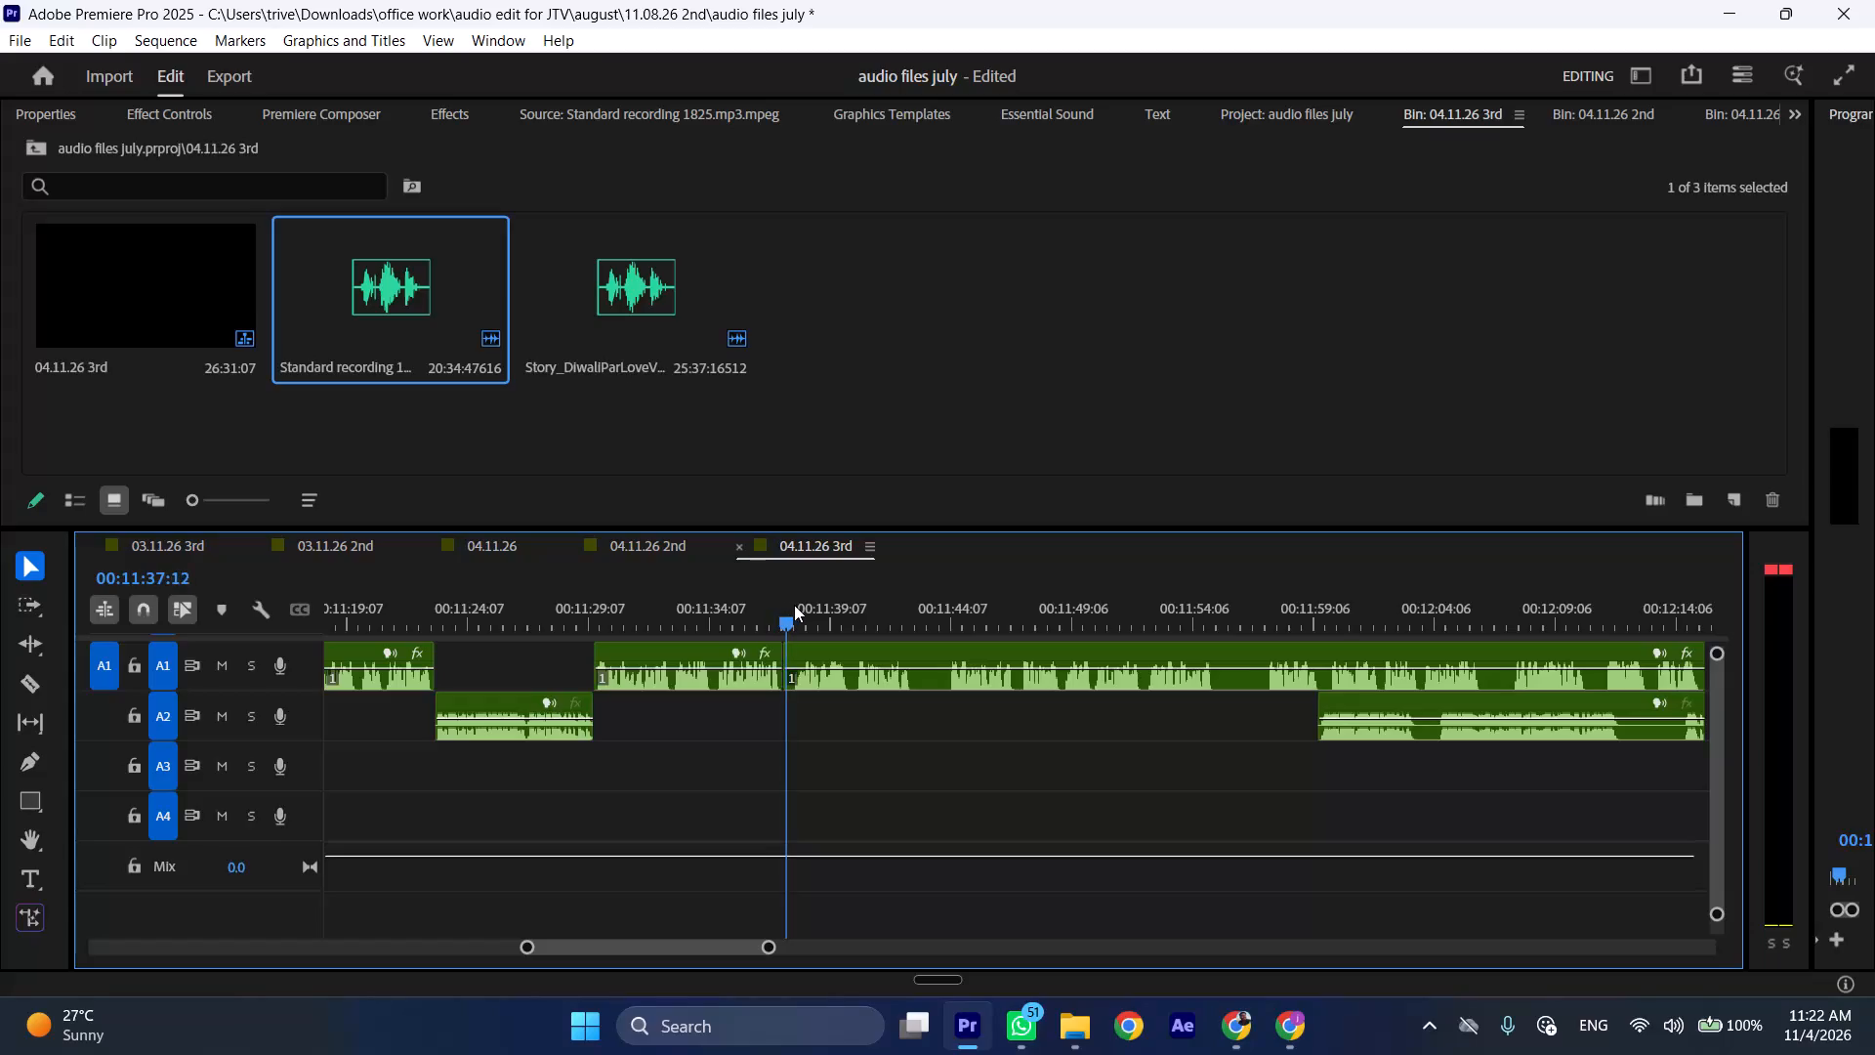
{"action": "left_click_drag", "start_coordinate": [794, 605], "coordinate": [798, 607]}
{"action": "left_click", "coordinate": [838, 672]}
{"action": "key", "text": "shift+c"}
{"action": "key", "text": "ctrl+shift+d"}
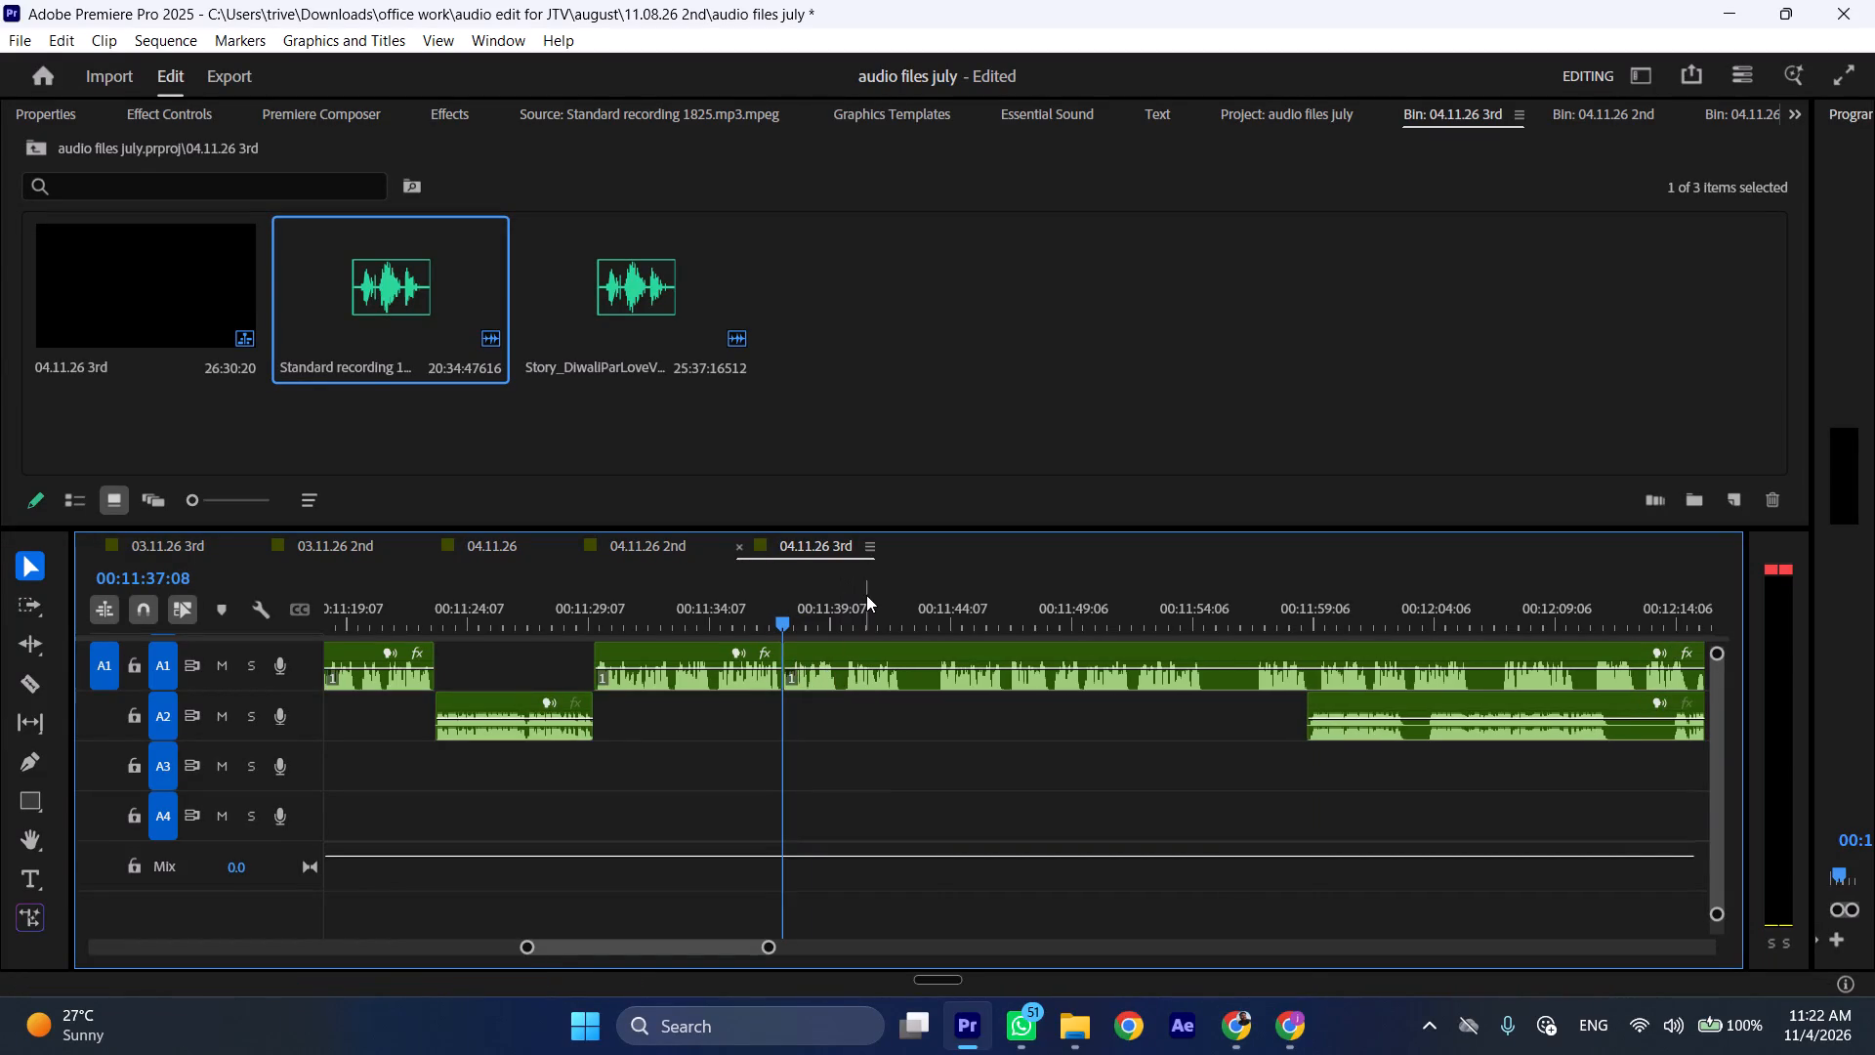
Split the A1 clip at 00:11:42:05 and 00:11:43:17 and ripple-delete the pause between the cuts.
{"action": "left_click_drag", "start_coordinate": [889, 598], "coordinate": [904, 605]}
{"action": "key", "text": "shift+c"}
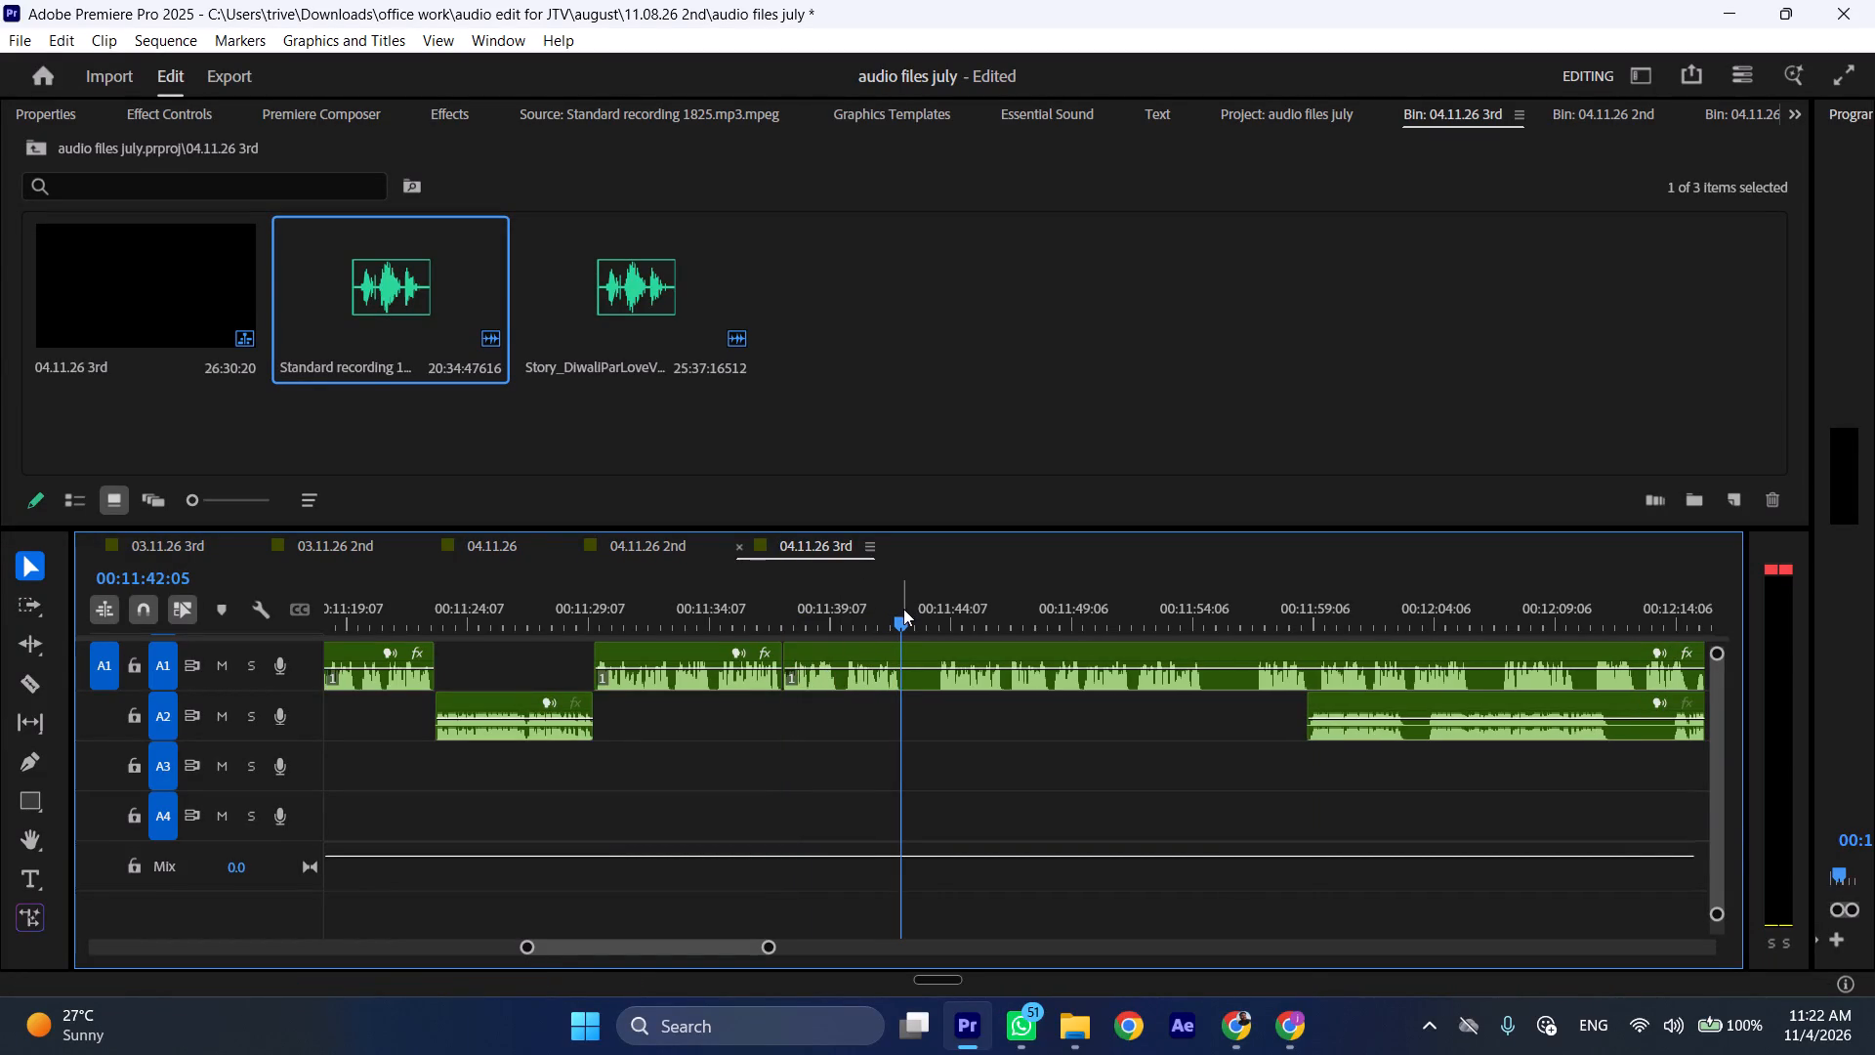
{"action": "left_click", "coordinate": [939, 612]}
{"action": "left_click", "coordinate": [961, 657]}
{"action": "key", "text": "shift+c"}
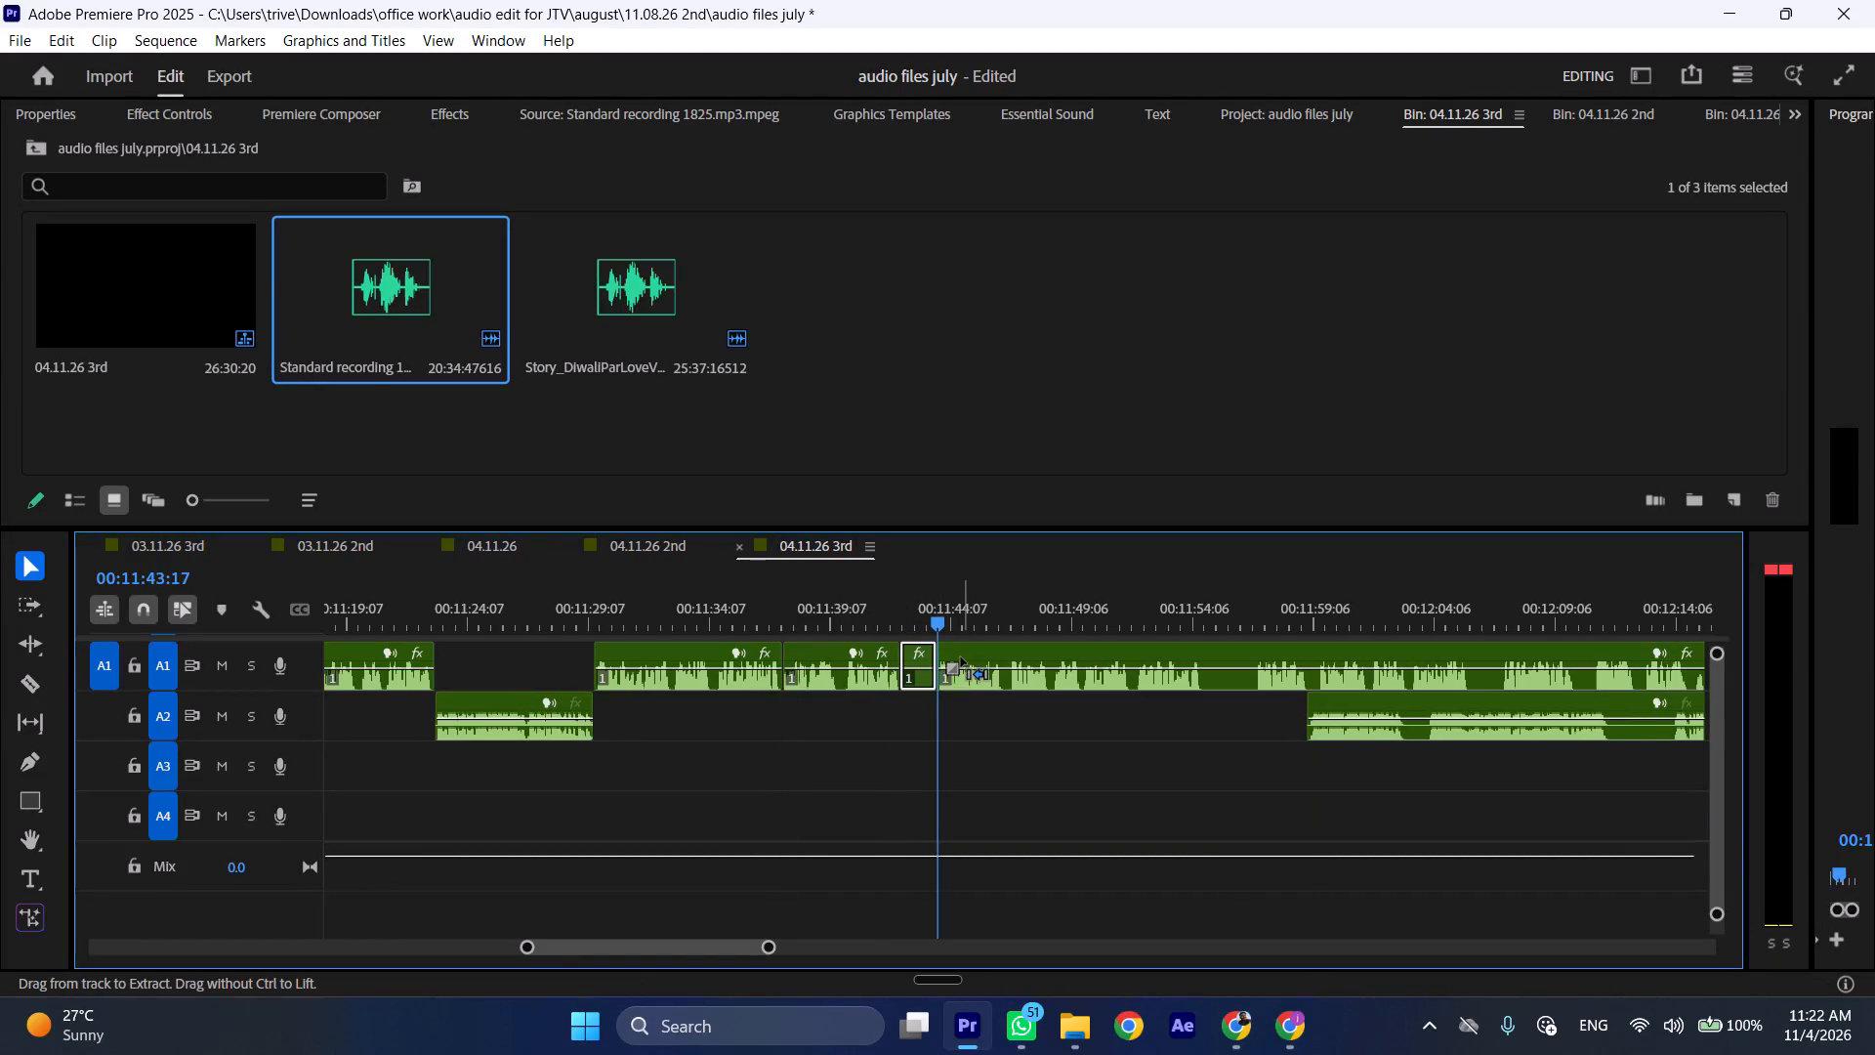
{"action": "key", "text": "ctrl+shift+d"}
Move the A2 clip that starts near 00:11:57 forward along its track to start at about 00:12:11.
{"action": "scroll", "coordinate": [812, 627], "scroll_direction": "down", "scroll_amount": 5}
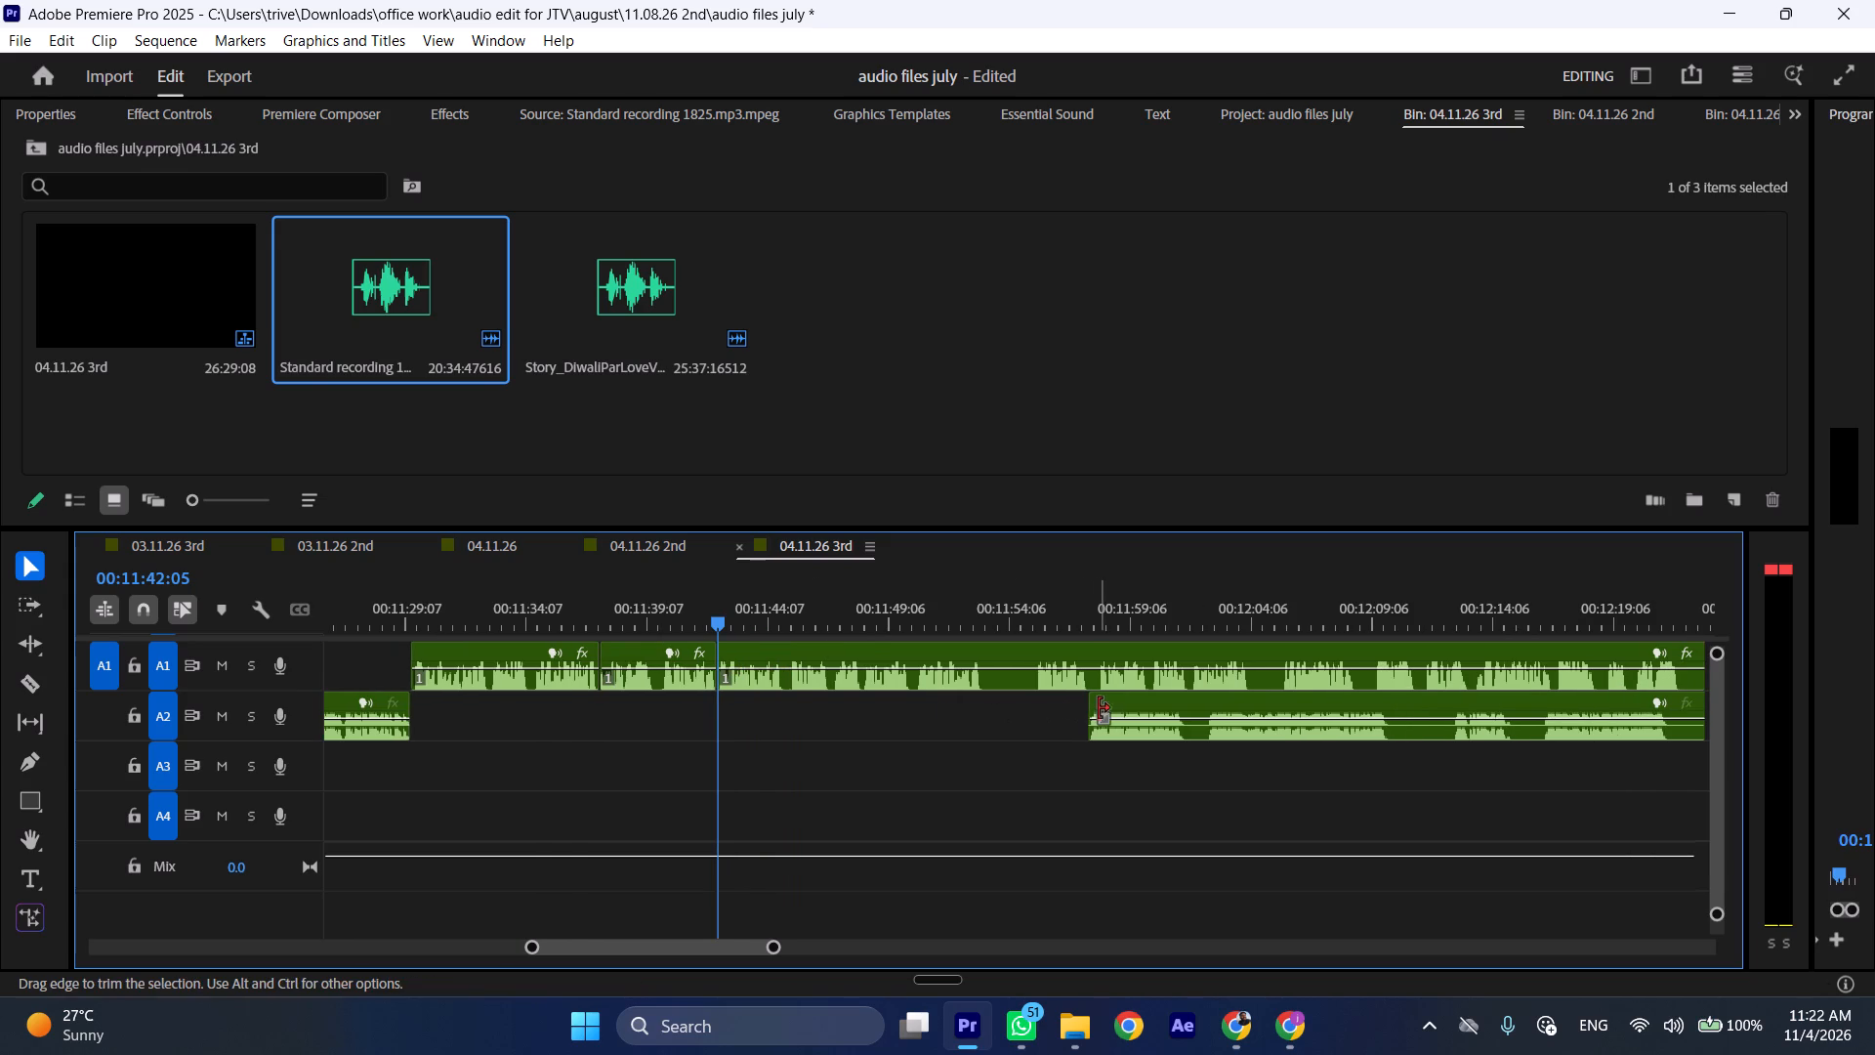
{"action": "left_click_drag", "start_coordinate": [1121, 699], "coordinate": [1408, 706]}
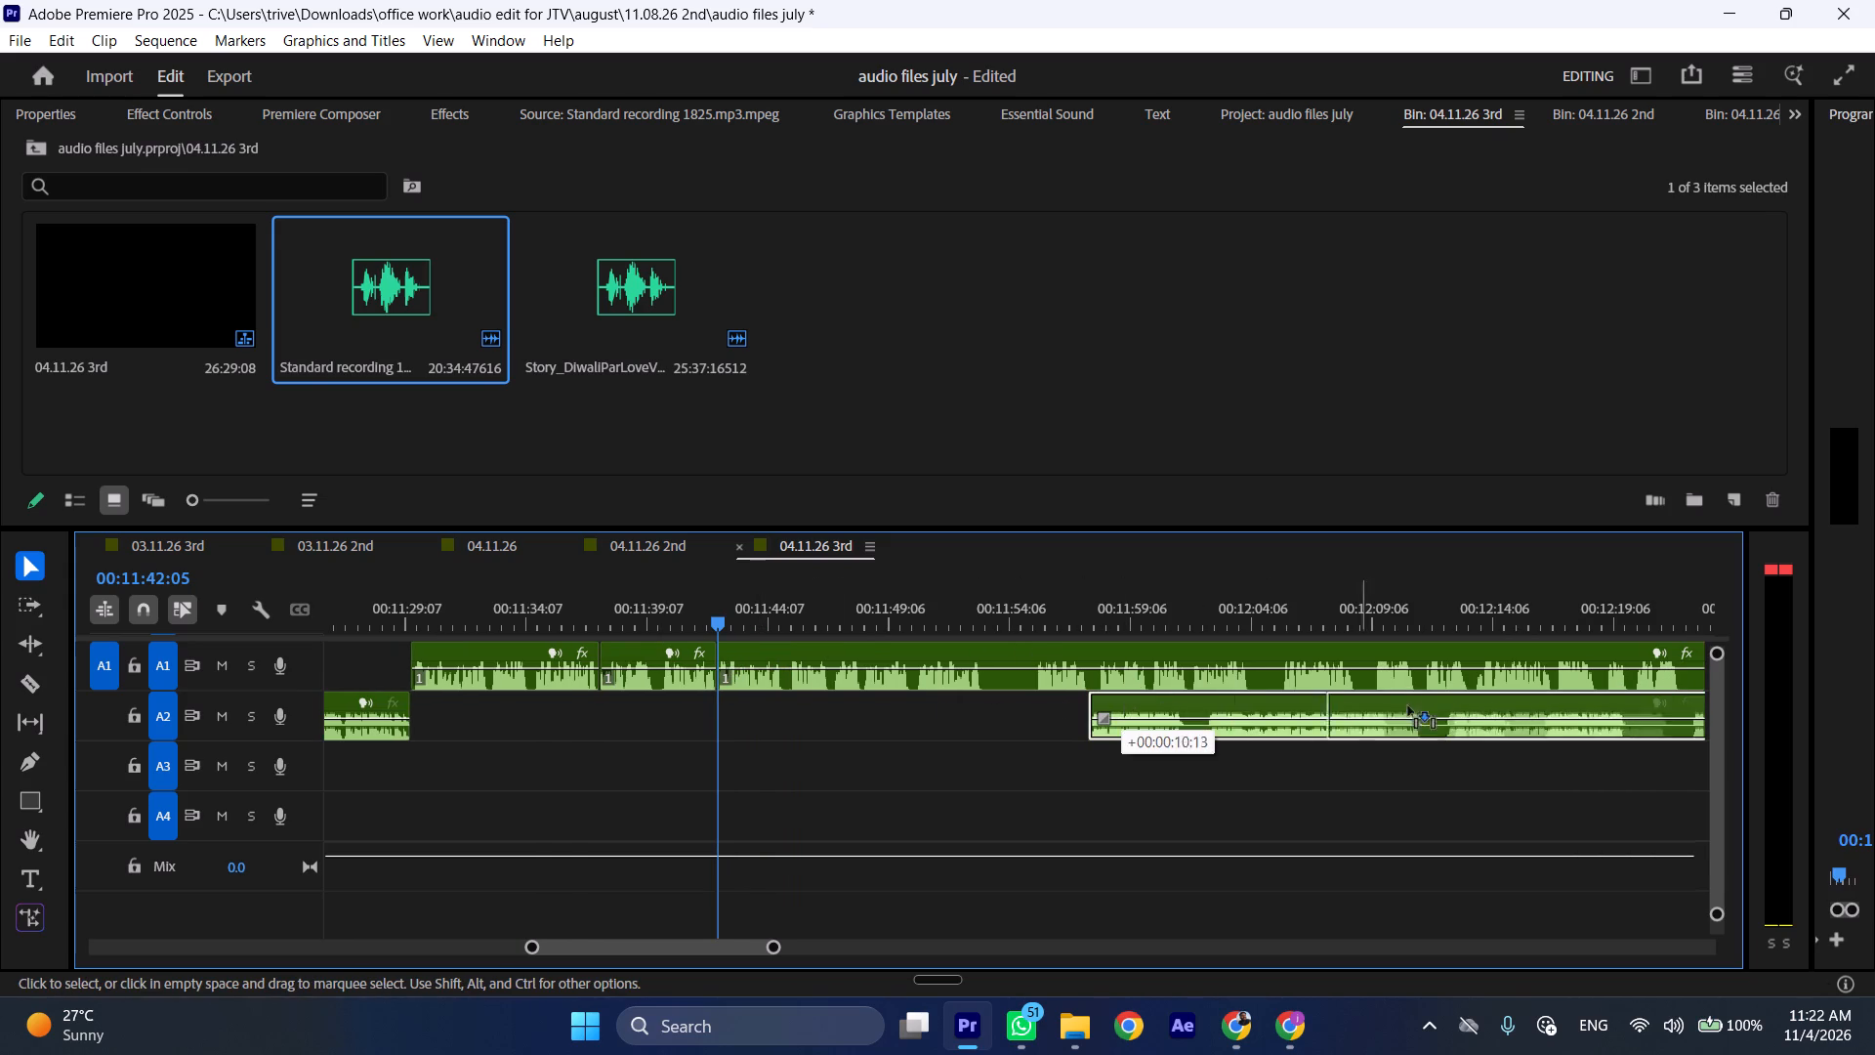
{"action": "left_click_drag", "start_coordinate": [1408, 706], "coordinate": [1456, 707]}
Split the A1 clip at 00:11:53:05 and 00:11:55:09 and ripple-delete the silent portion between the cuts.
{"action": "left_click_drag", "start_coordinate": [980, 612], "coordinate": [985, 612]}
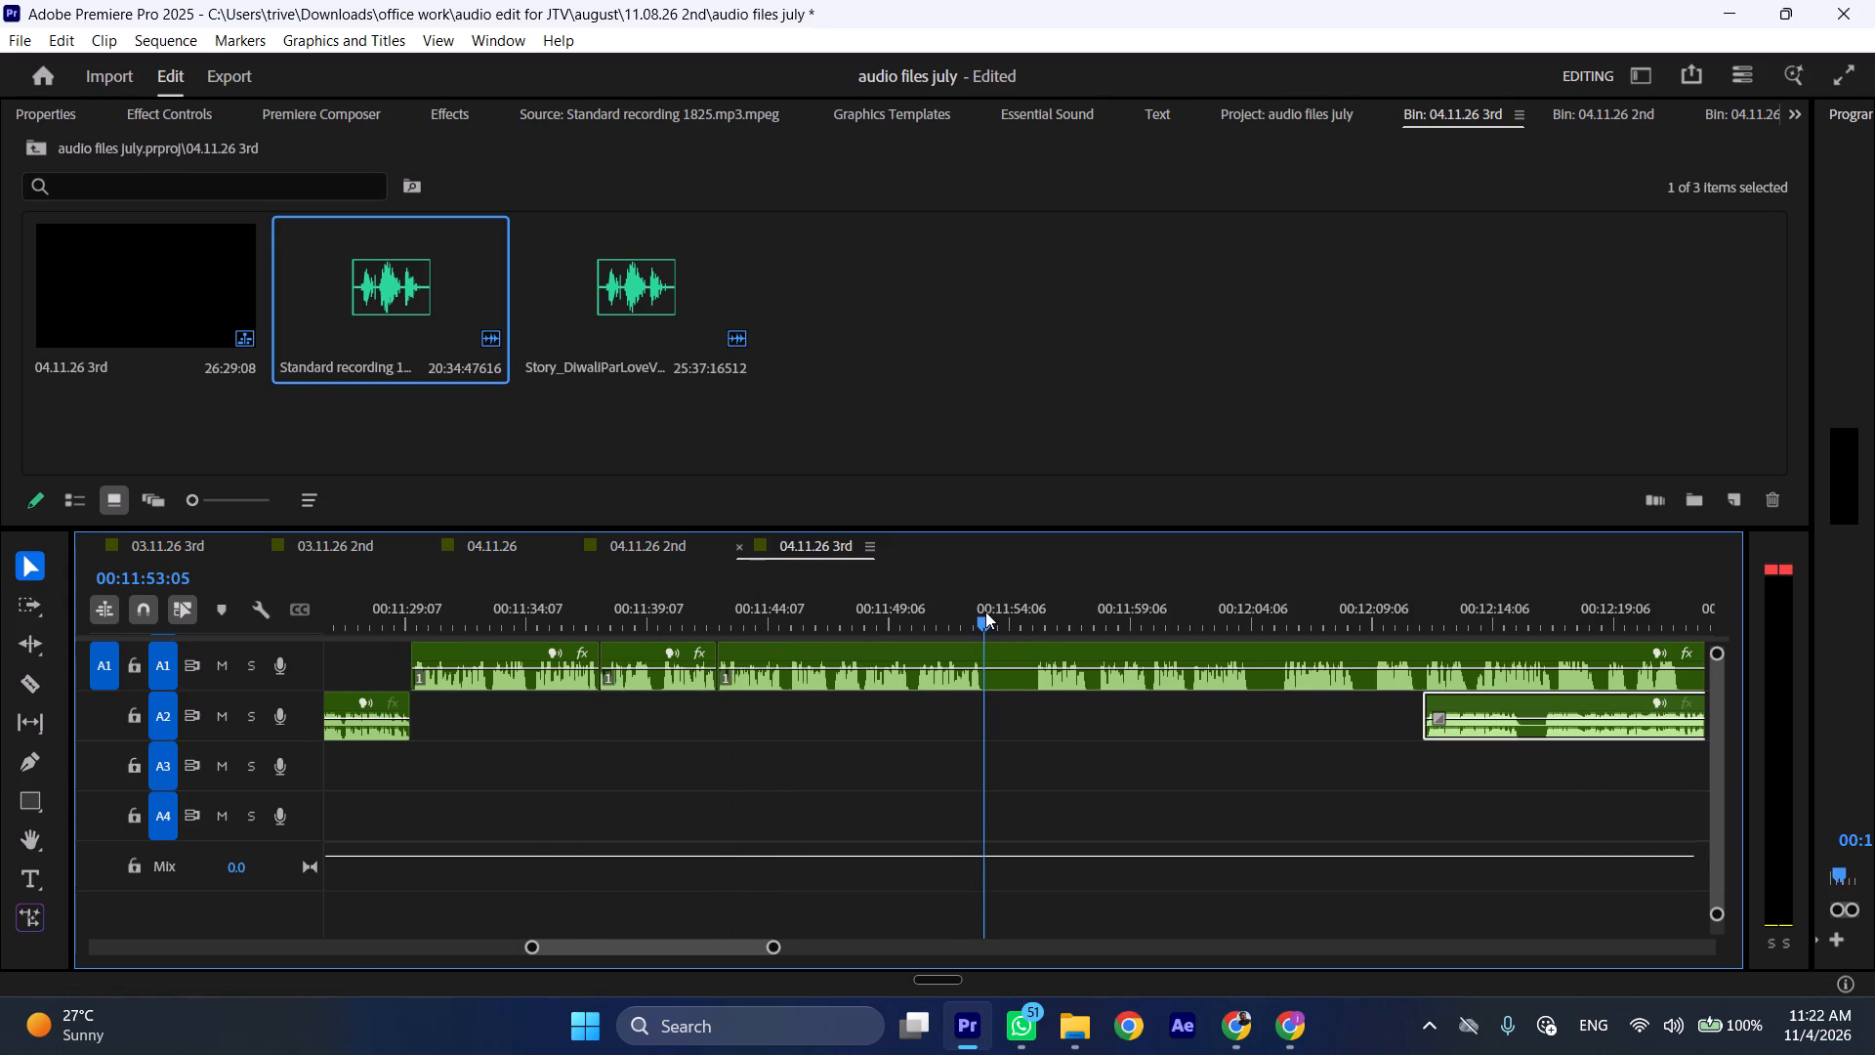
{"action": "left_click_drag", "start_coordinate": [985, 612], "coordinate": [1038, 612]}
{"action": "key", "text": "shift+c"}
{"action": "left_click", "coordinate": [1072, 658]}
{"action": "key", "text": "shift+c"}
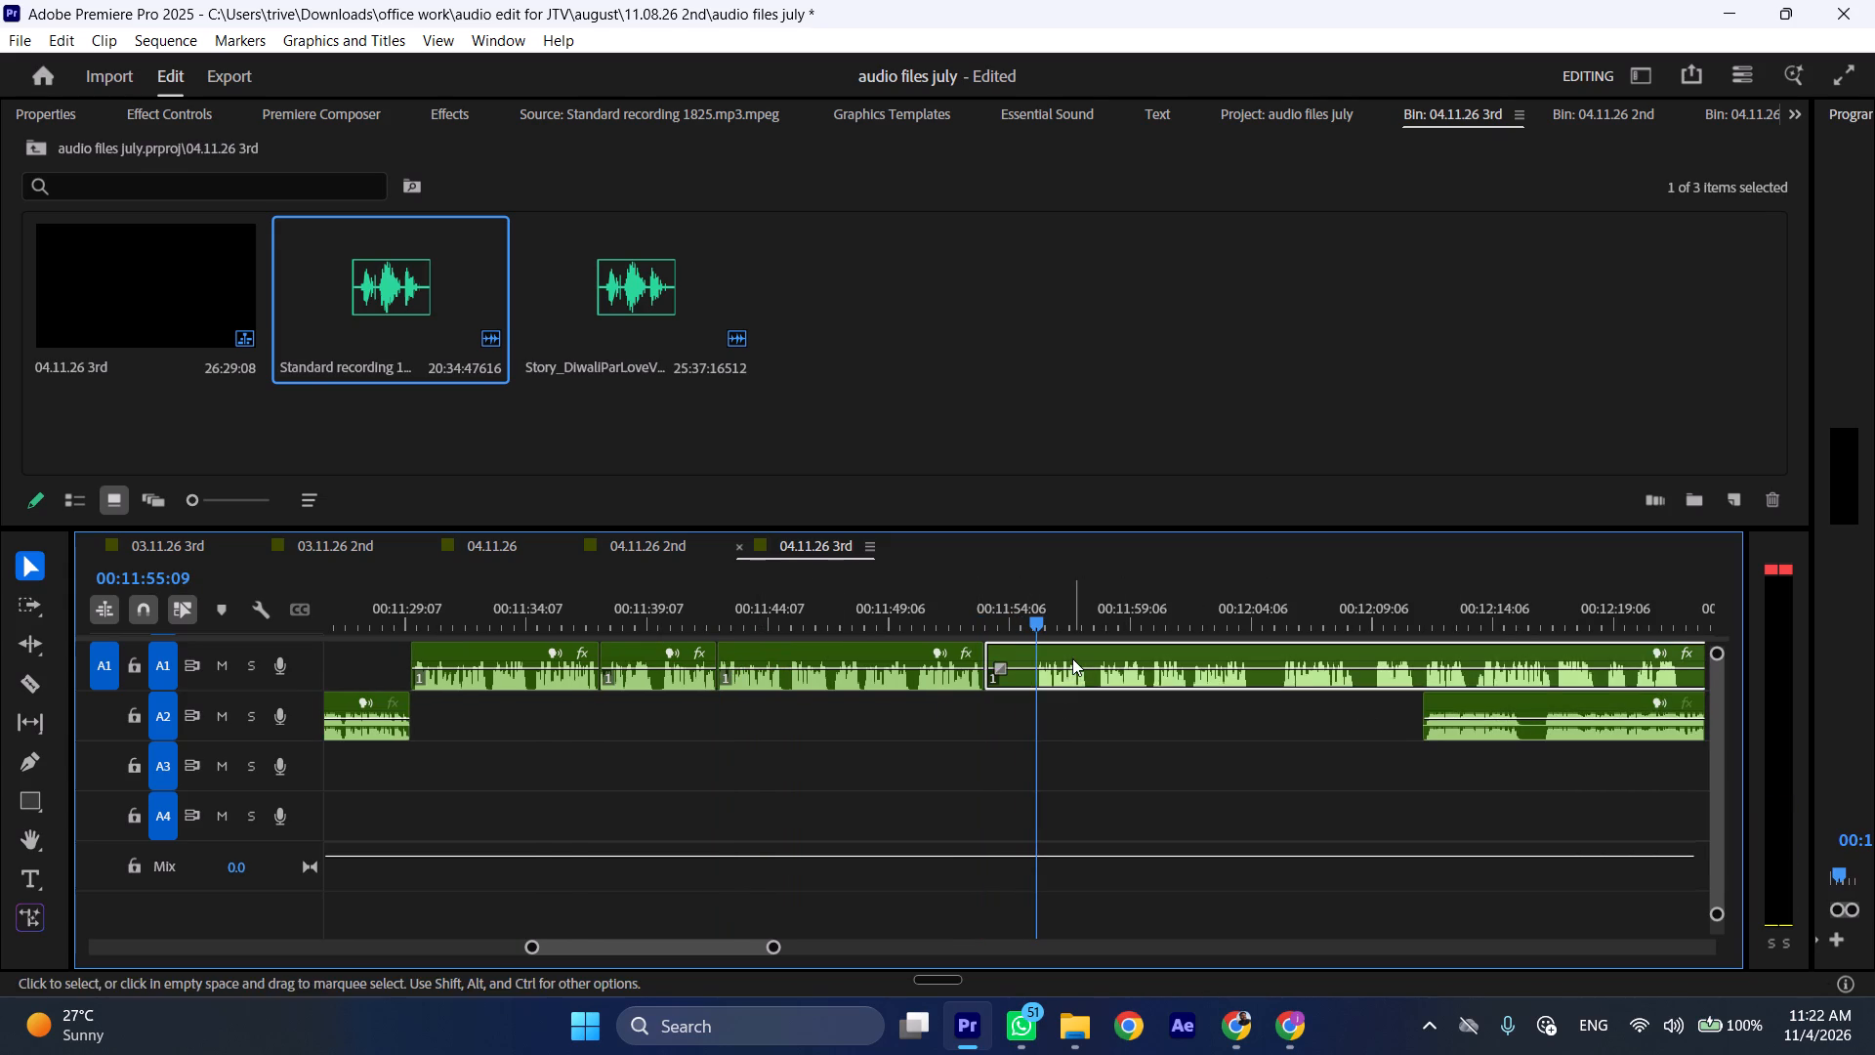
{"action": "key", "text": "ctrl+shift+d"}
Play back the edited A1 section at faster speed from about 00:11:32, and again from its start at about 00:11:29.
{"action": "left_click_drag", "start_coordinate": [514, 594], "coordinate": [477, 594]}
{"action": "key", "text": "space"}
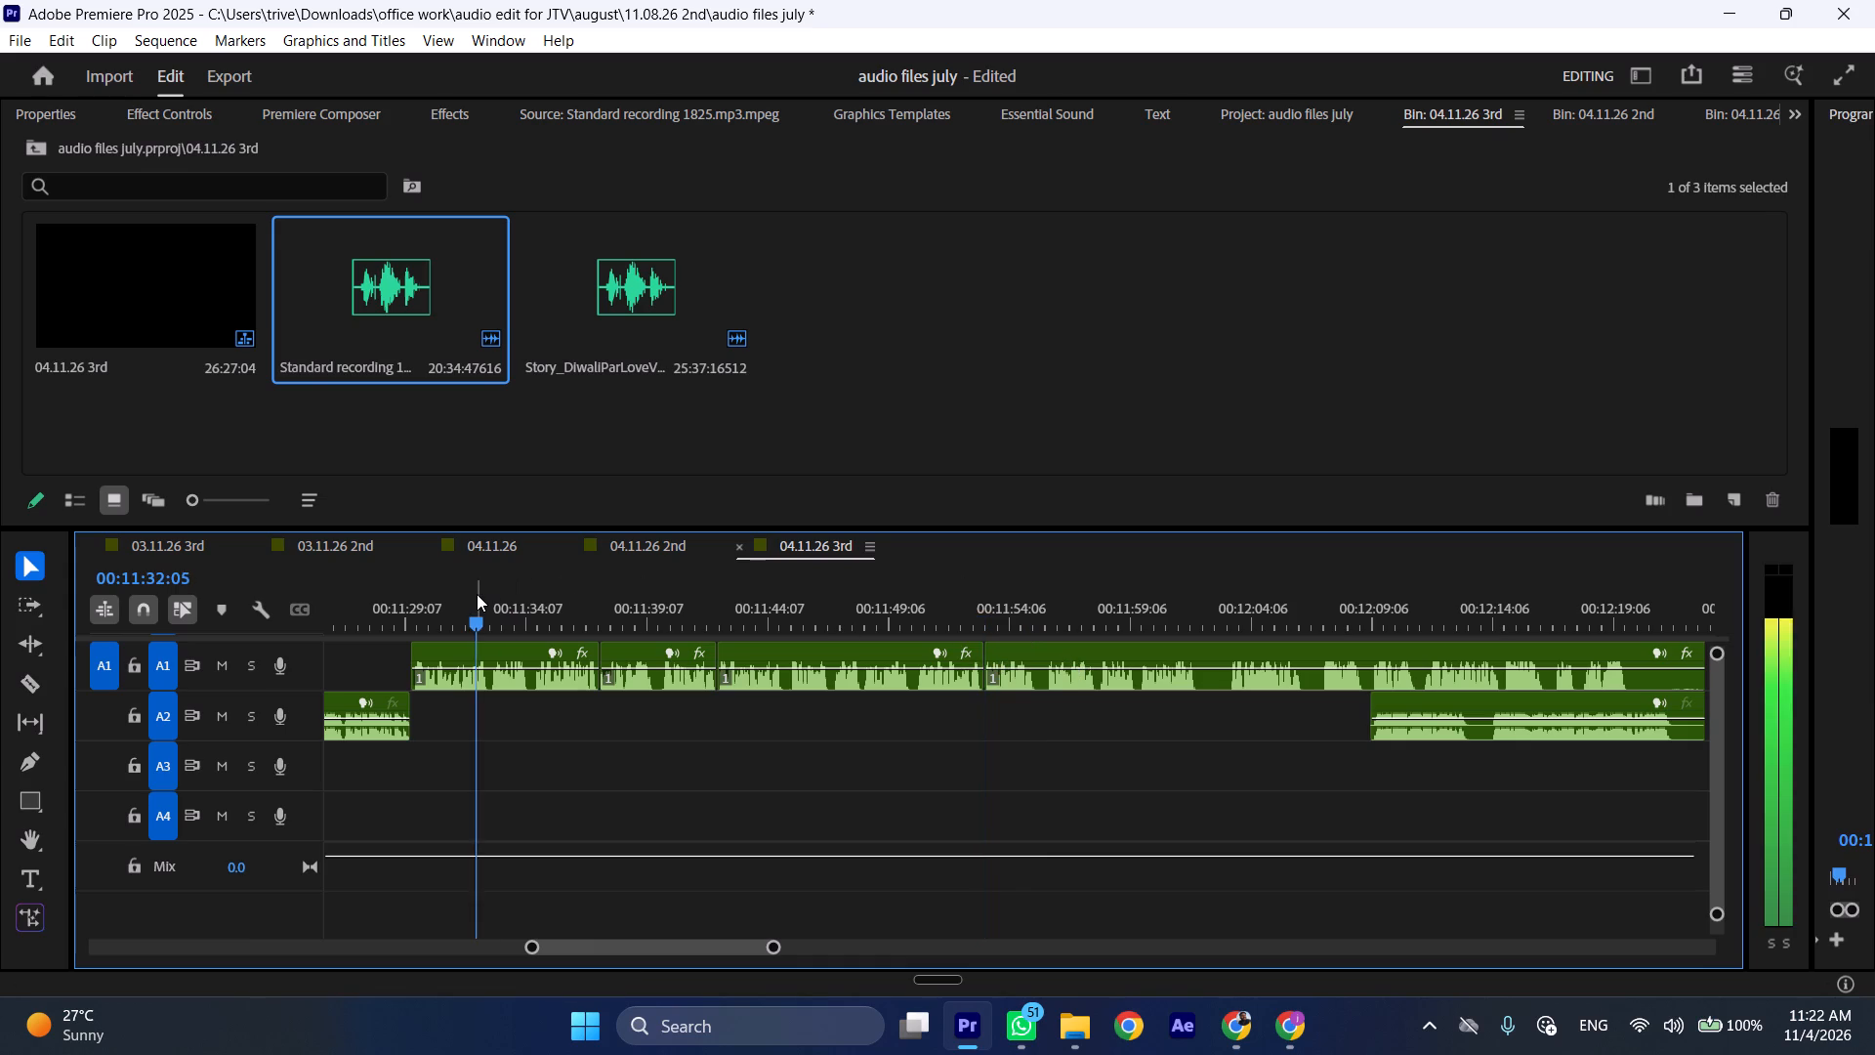
{"action": "type", "text": "ll"}
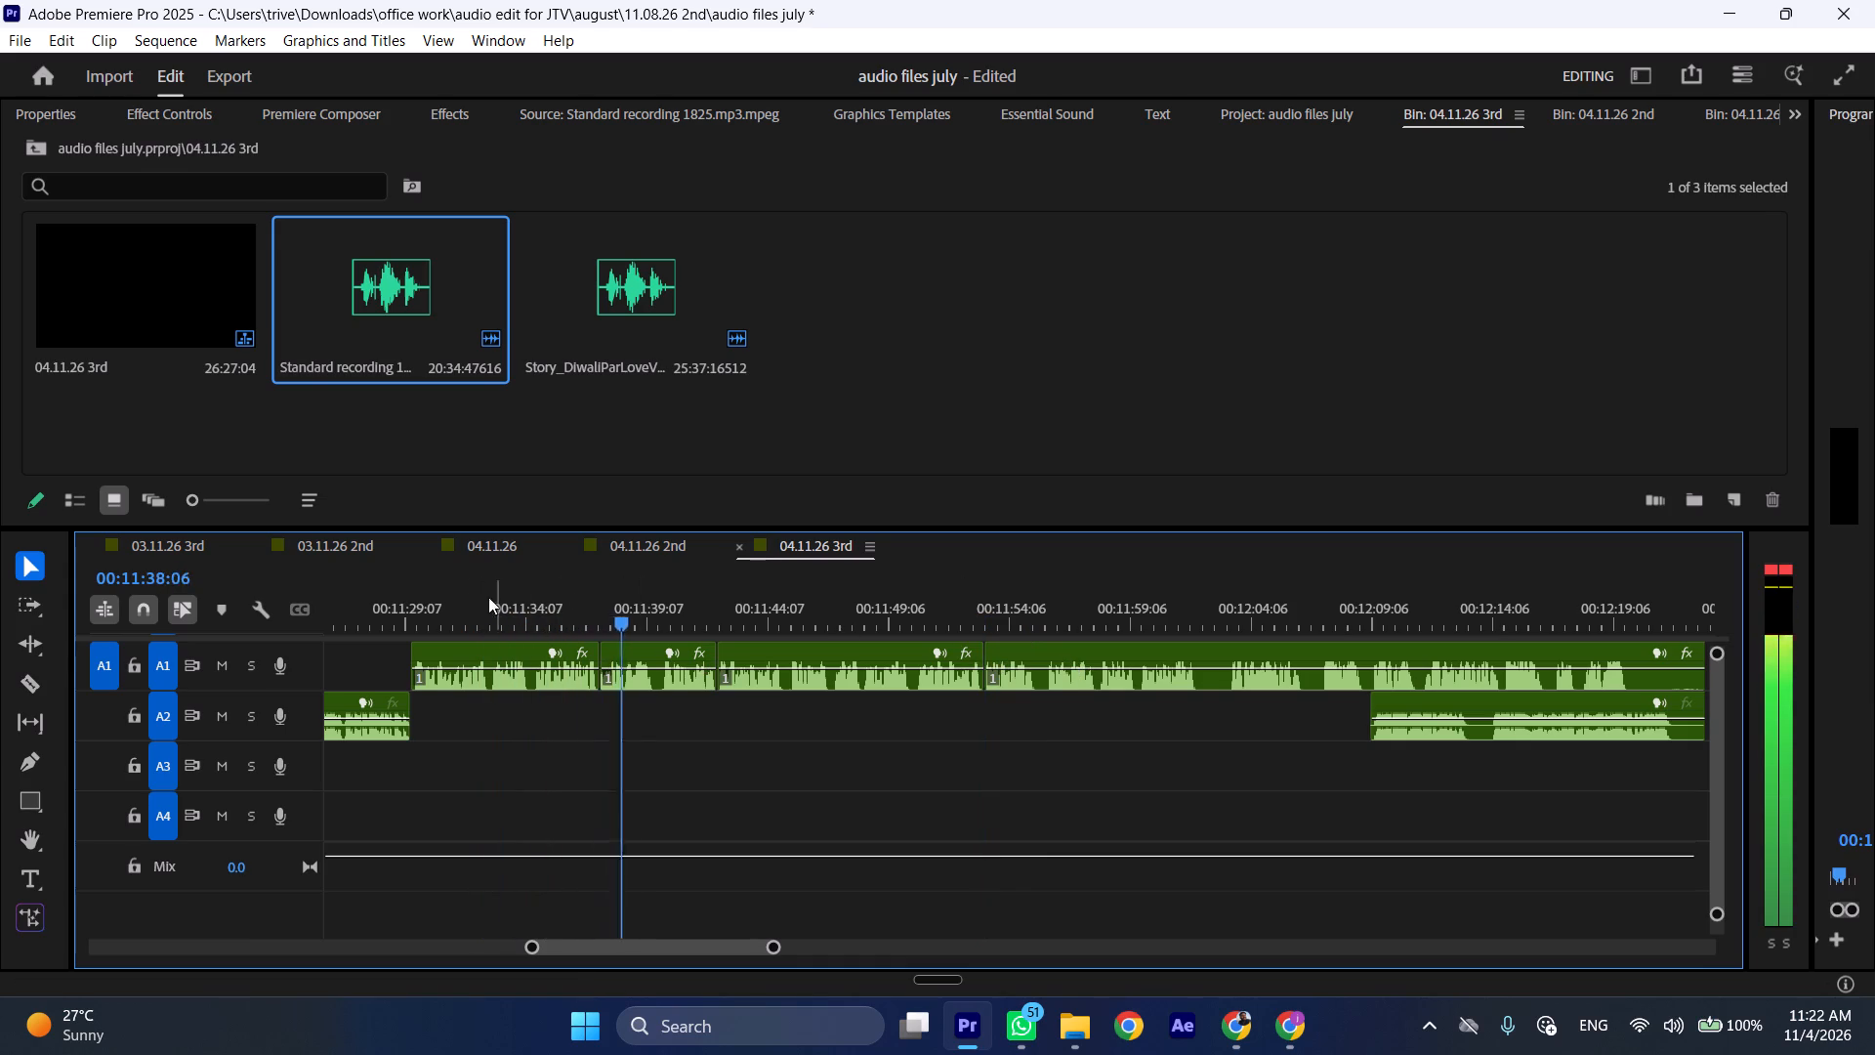
{"action": "left_click_drag", "start_coordinate": [447, 594], "coordinate": [417, 595]}
{"action": "key", "text": "space"}
{"action": "type", "text": "l"}
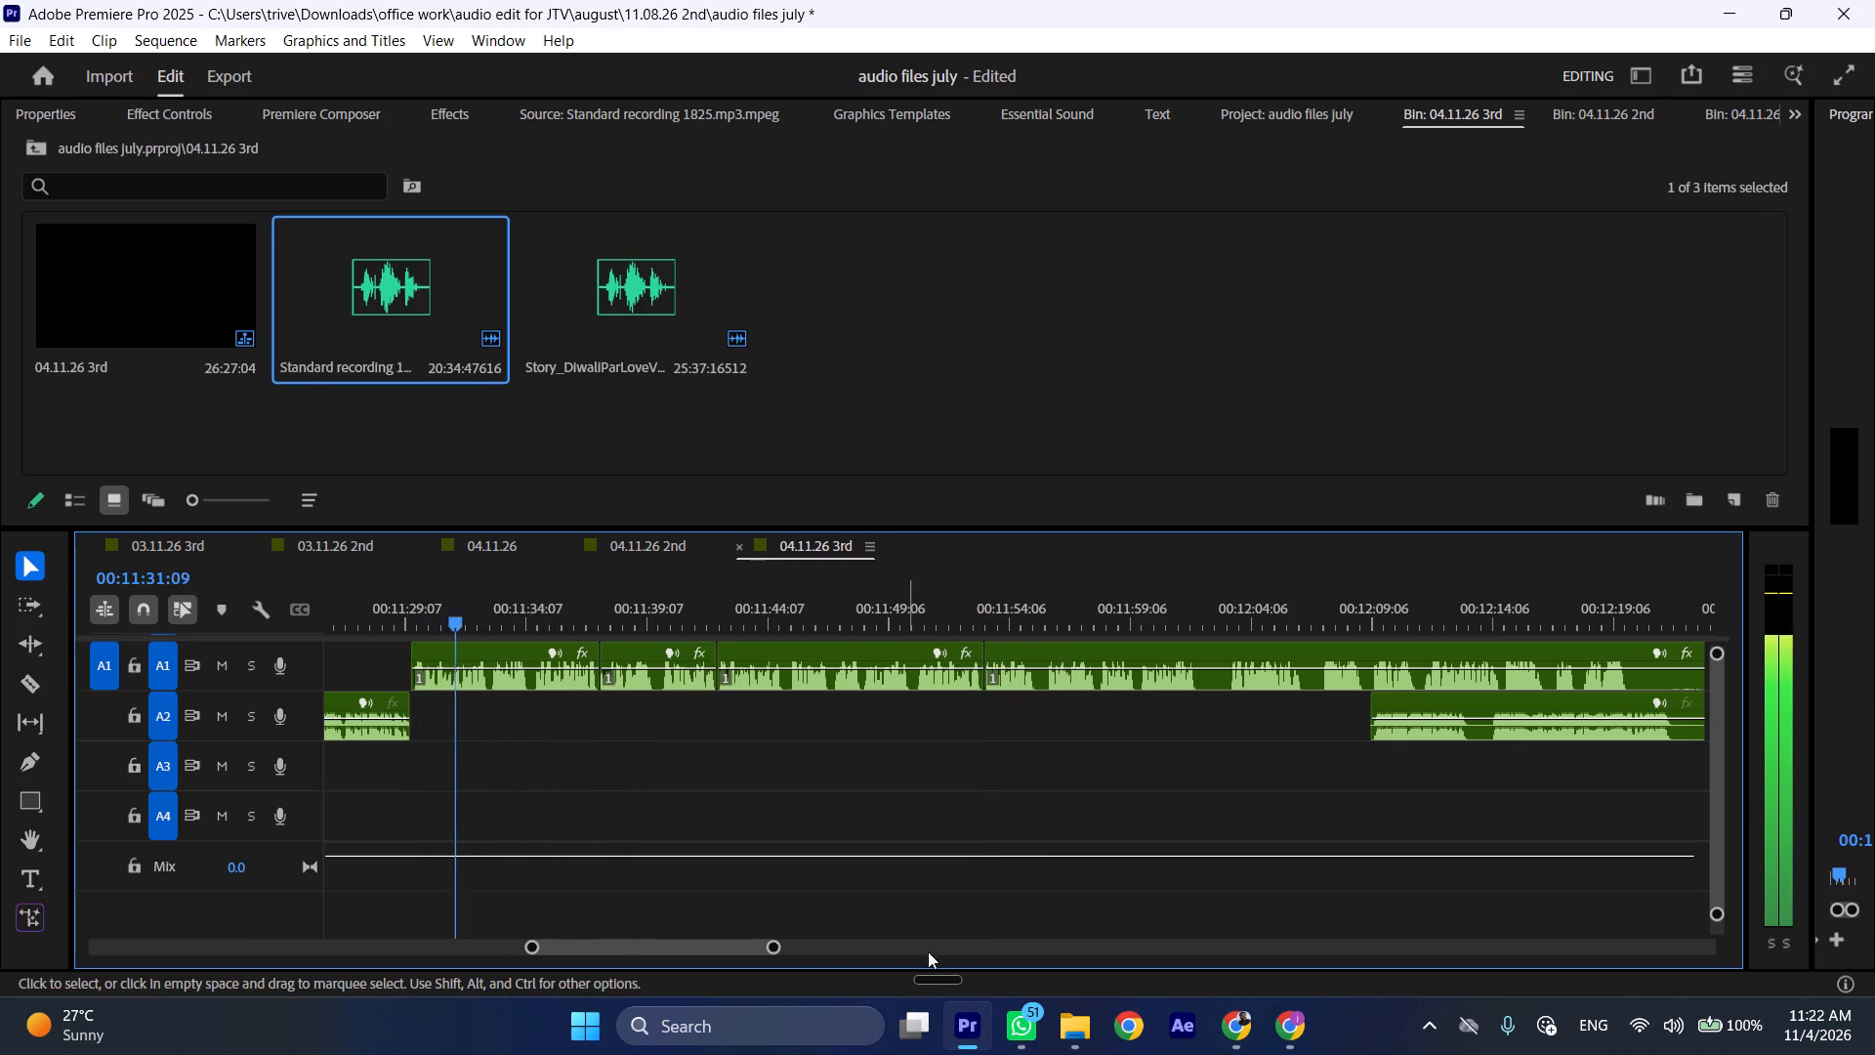
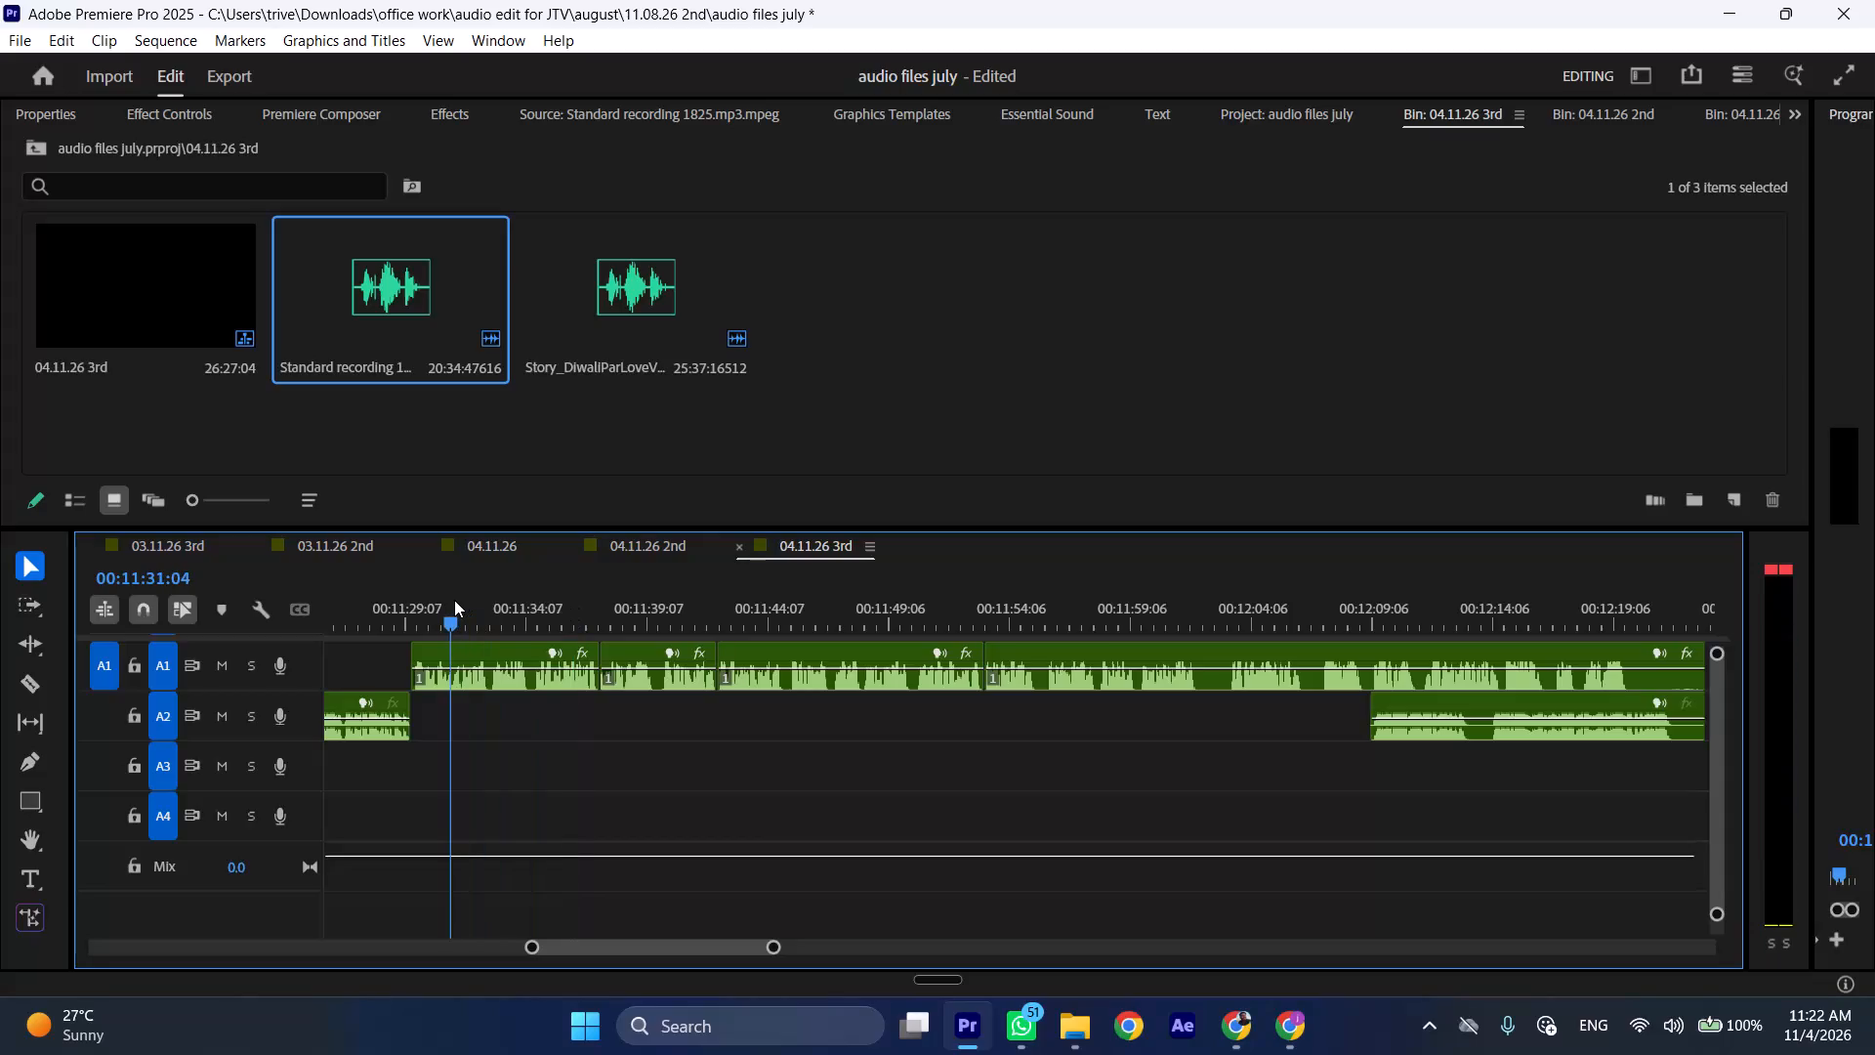
Play back the edited A1 section at faster speed from about 00:11:31.
{"action": "key", "text": "space"}
{"action": "key", "text": "l"}
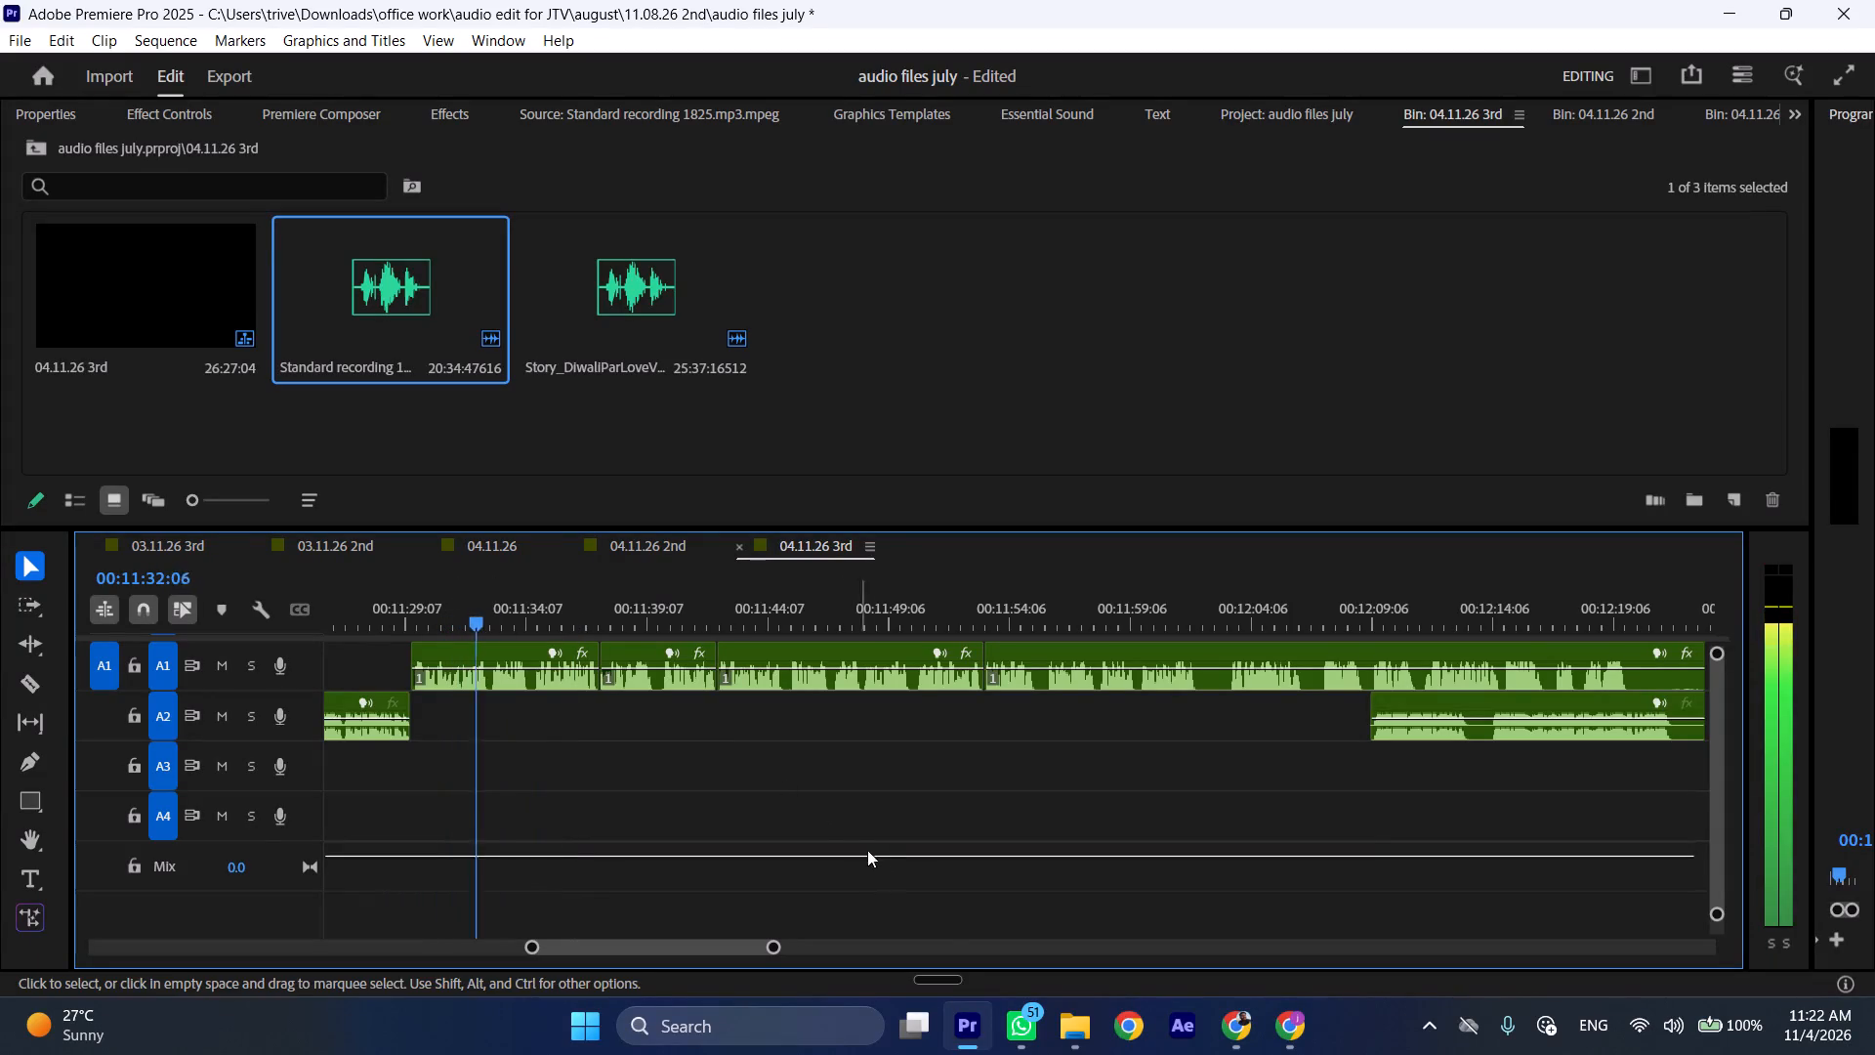
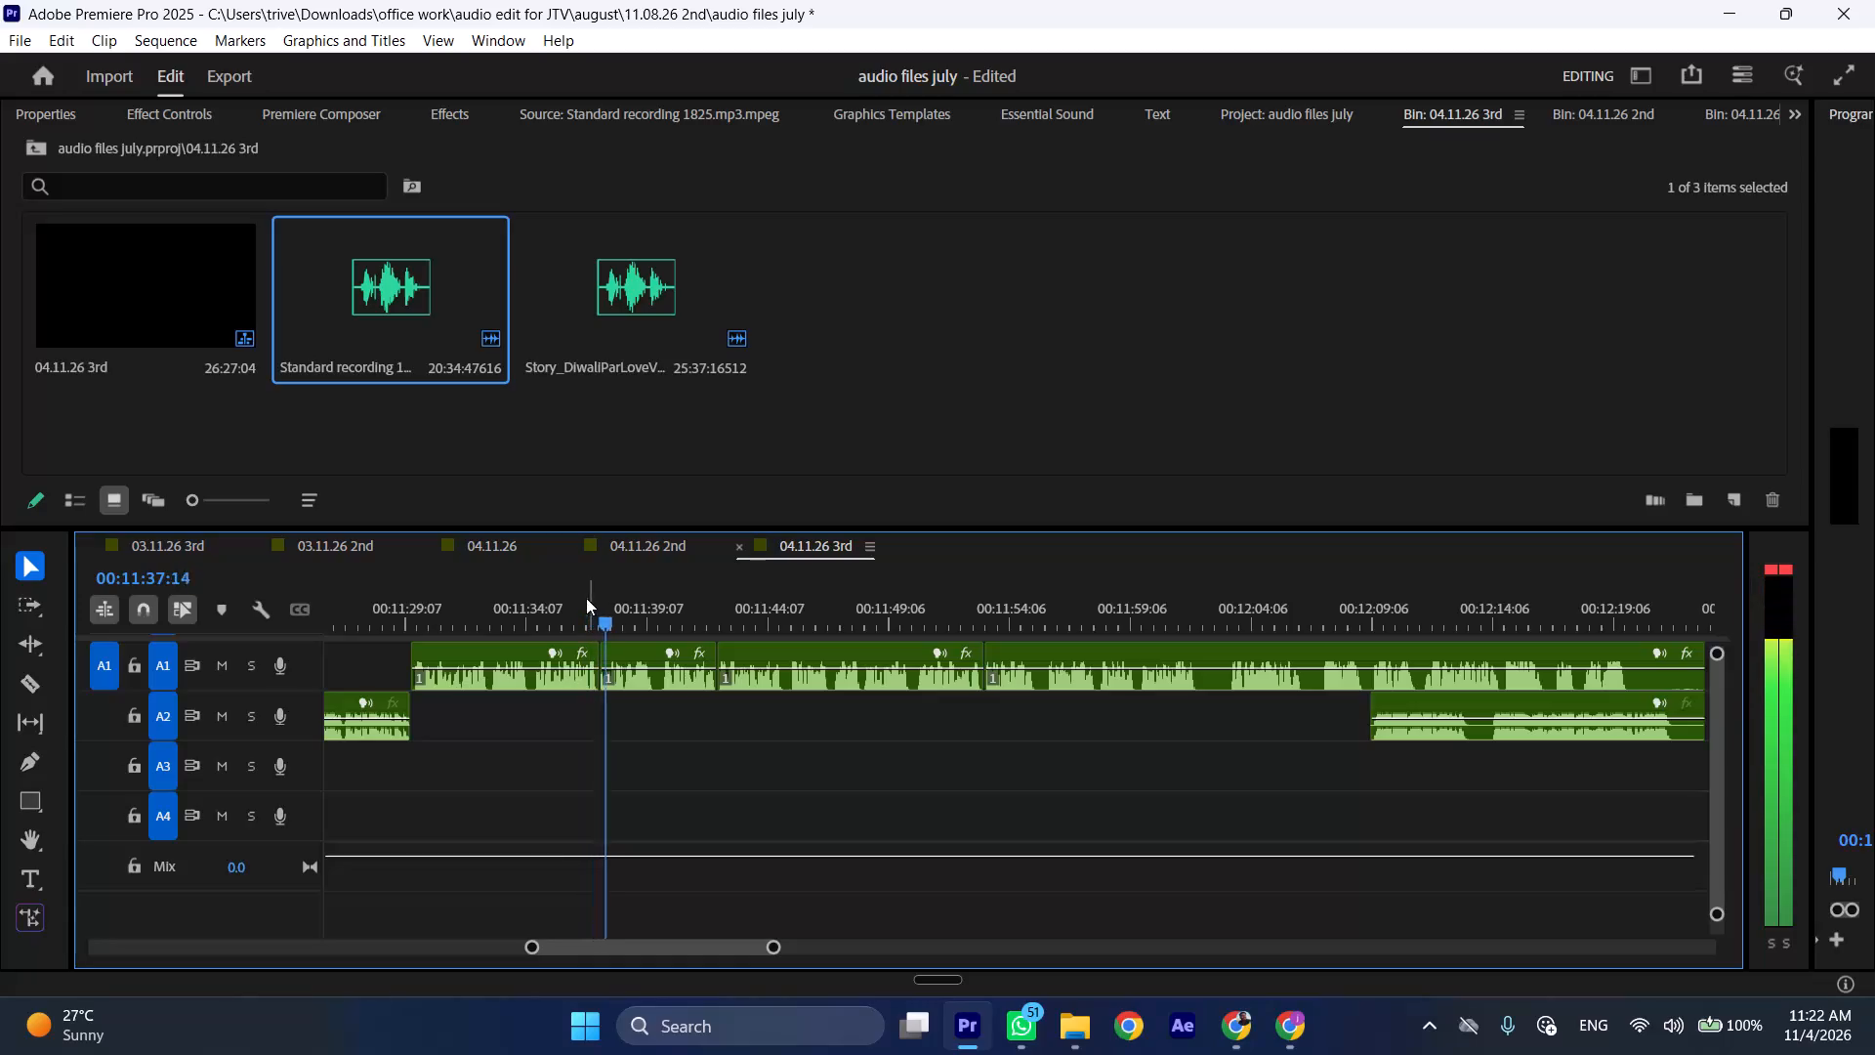
Play back the sequence from about 00:11:29, where the A2 clip ends and the edited A1 section starts.
{"action": "left_click", "coordinate": [409, 587]}
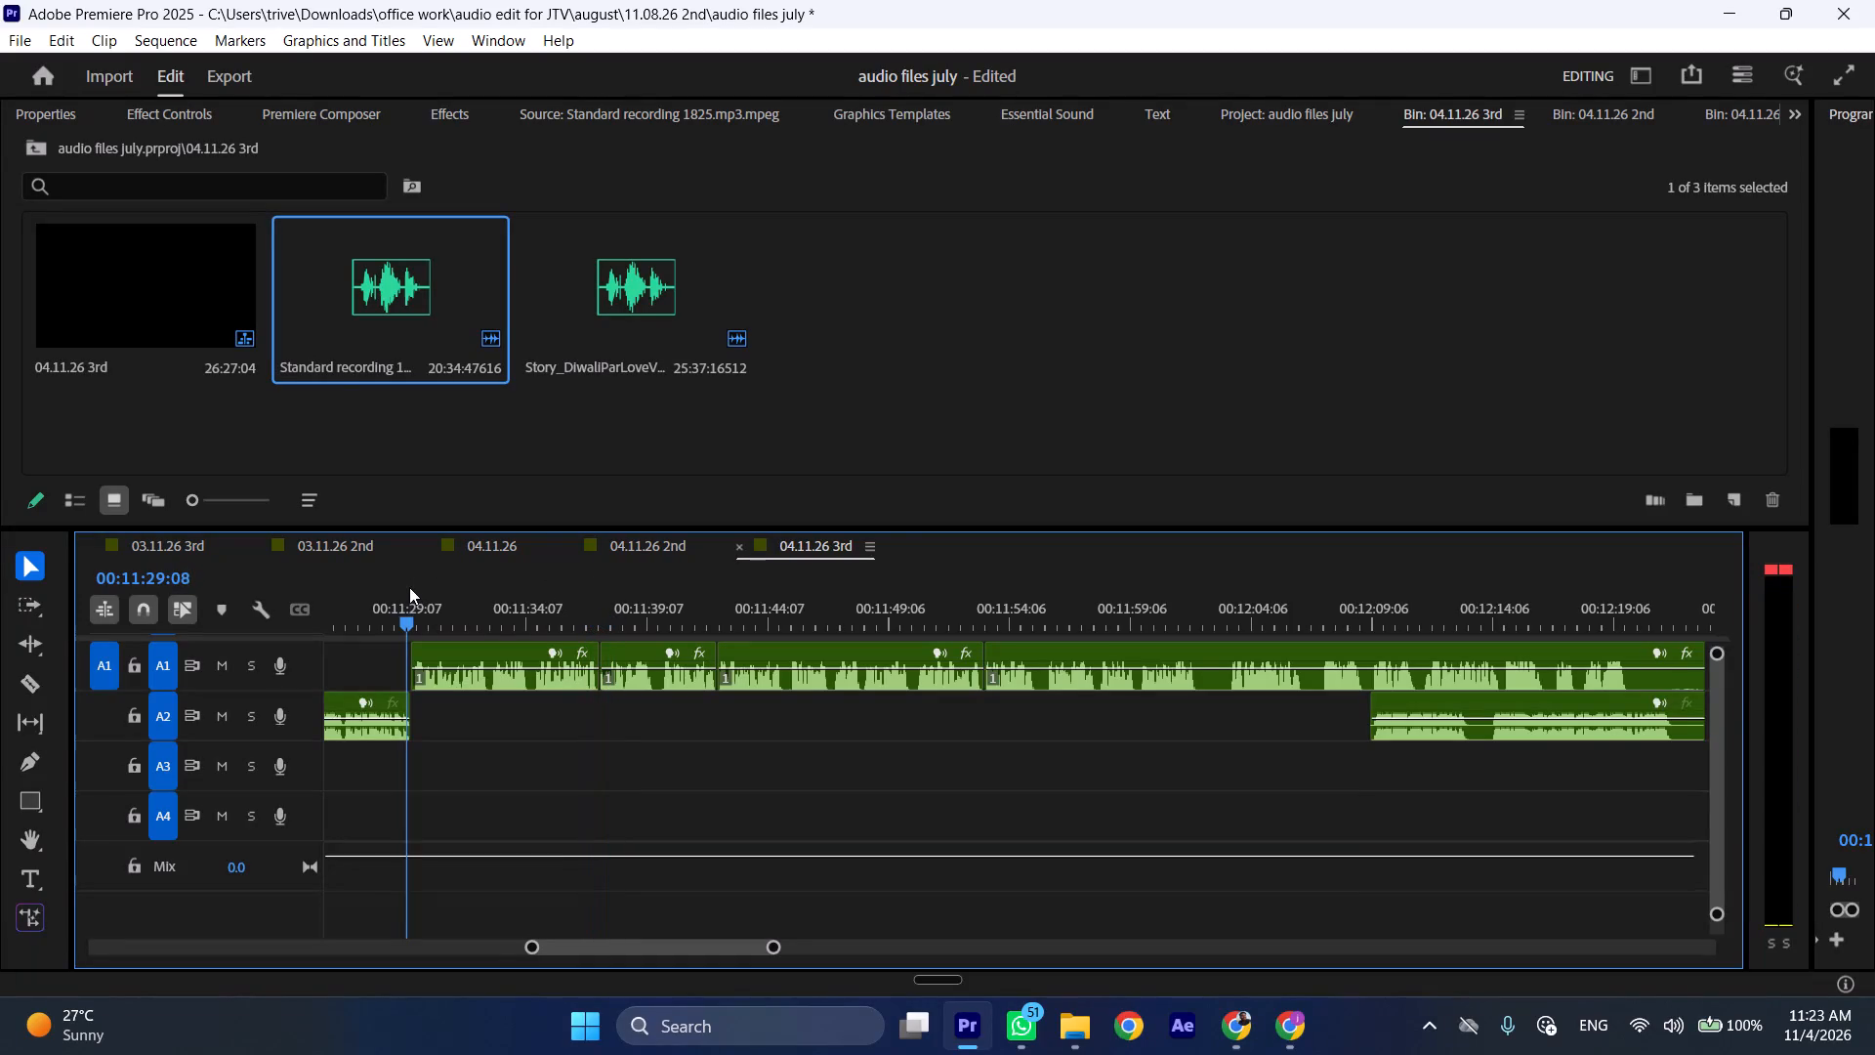
{"action": "key", "text": "space"}
{"action": "scroll", "coordinate": [516, 668], "scroll_direction": "up", "scroll_amount": 2}
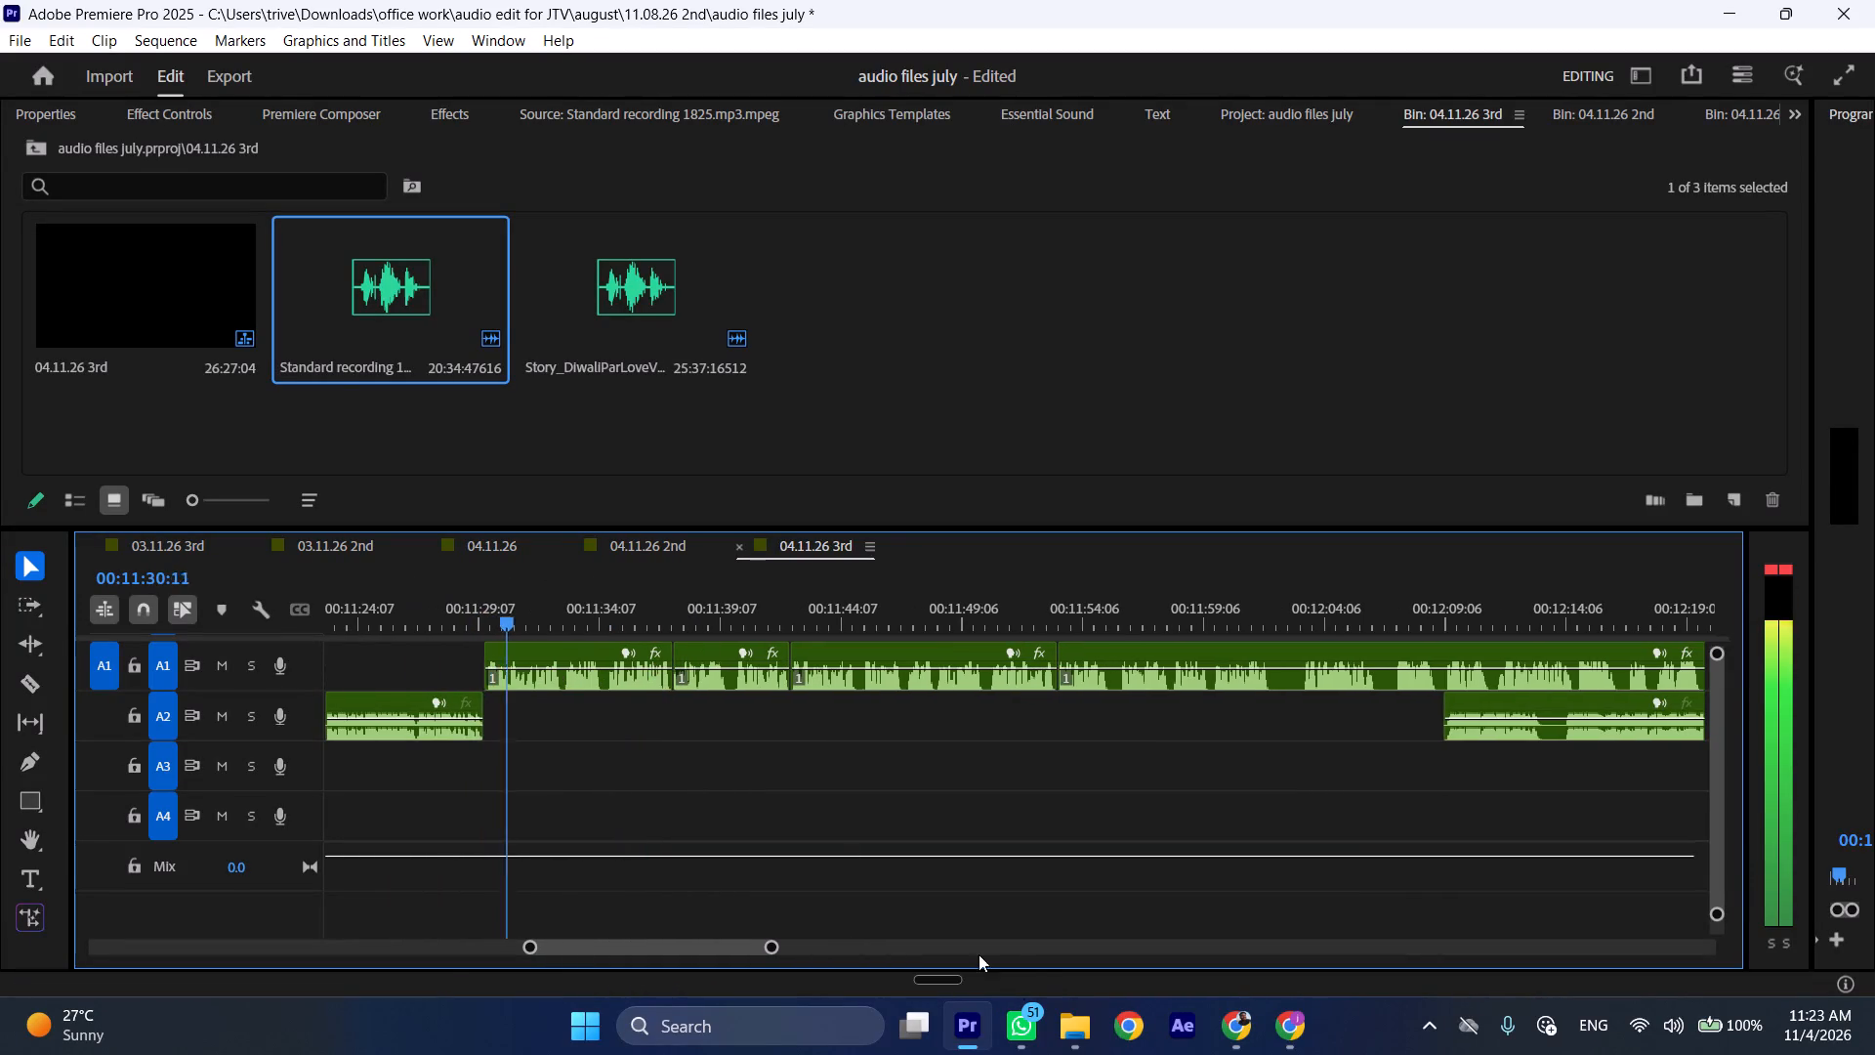
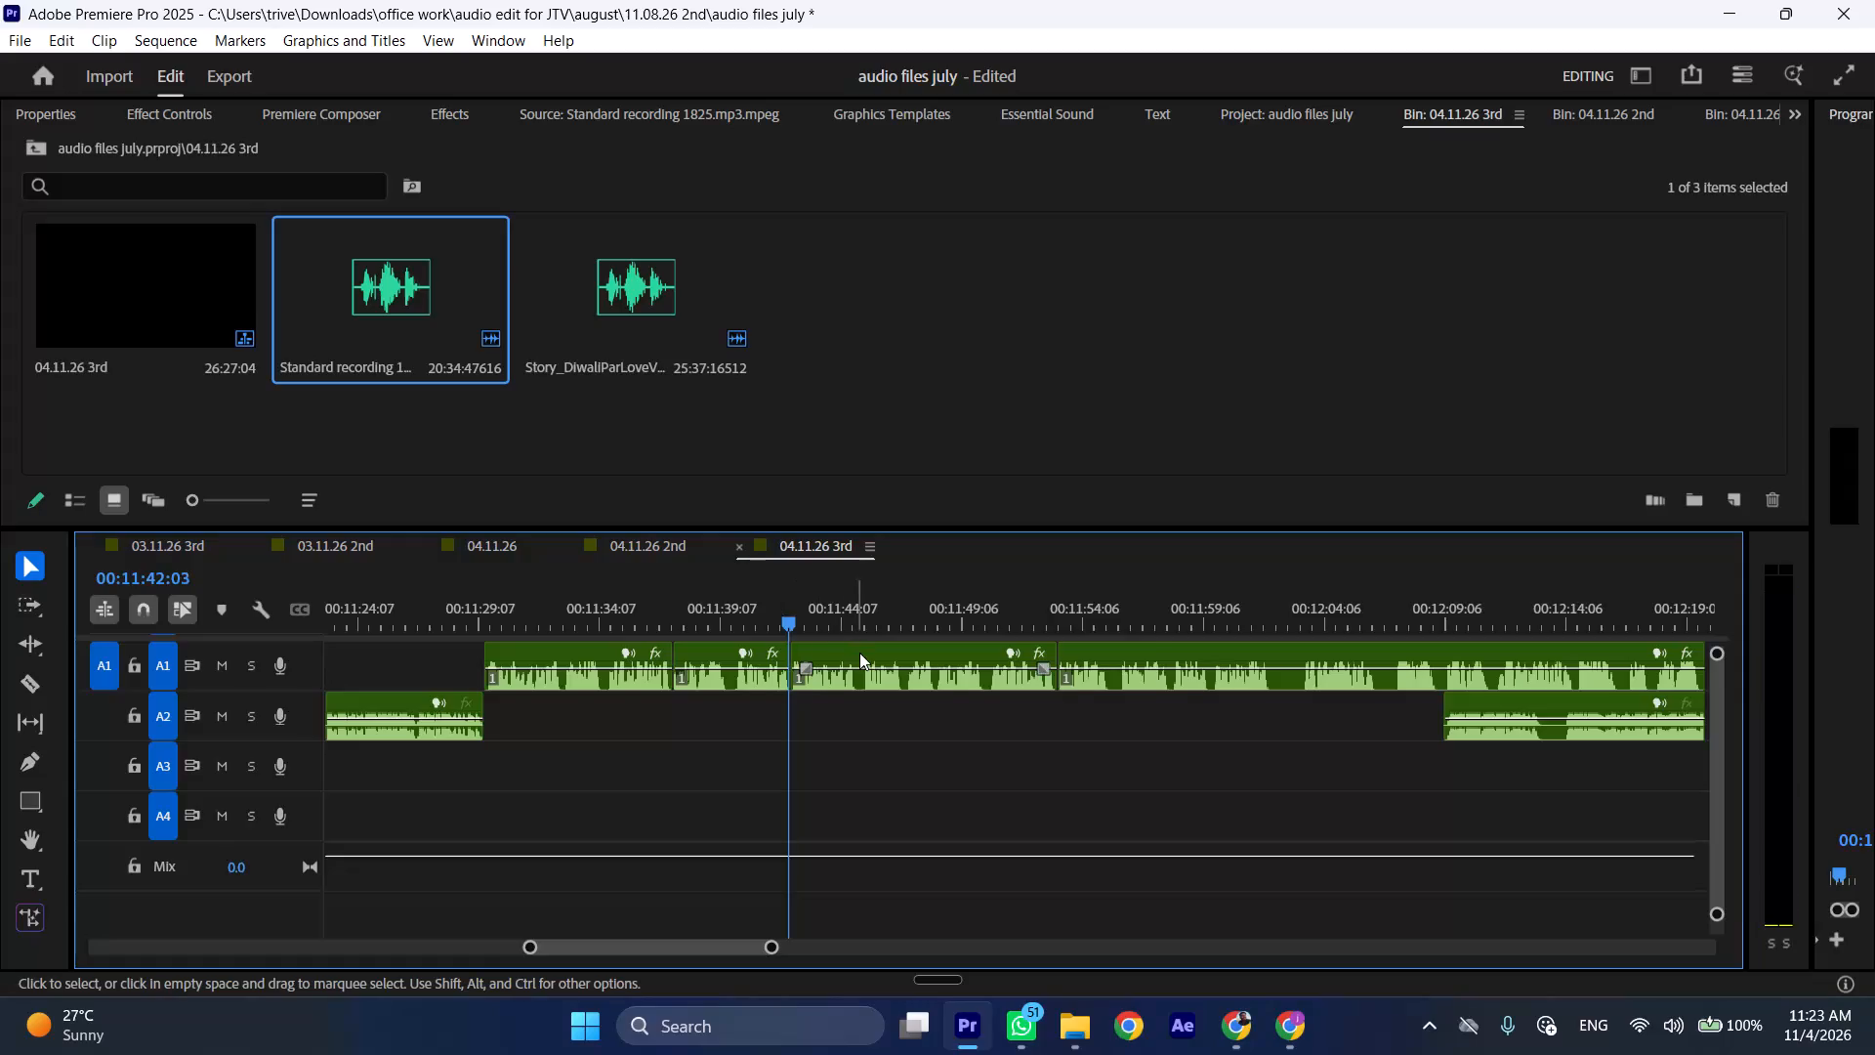
Shift the A1 clips after 00:11:42:03 about 15 seconds later, keeping them adjacent, and start the next A2 clip at 00:11:42:03.
{"action": "left_click_drag", "start_coordinate": [859, 653], "coordinate": [918, 732]}
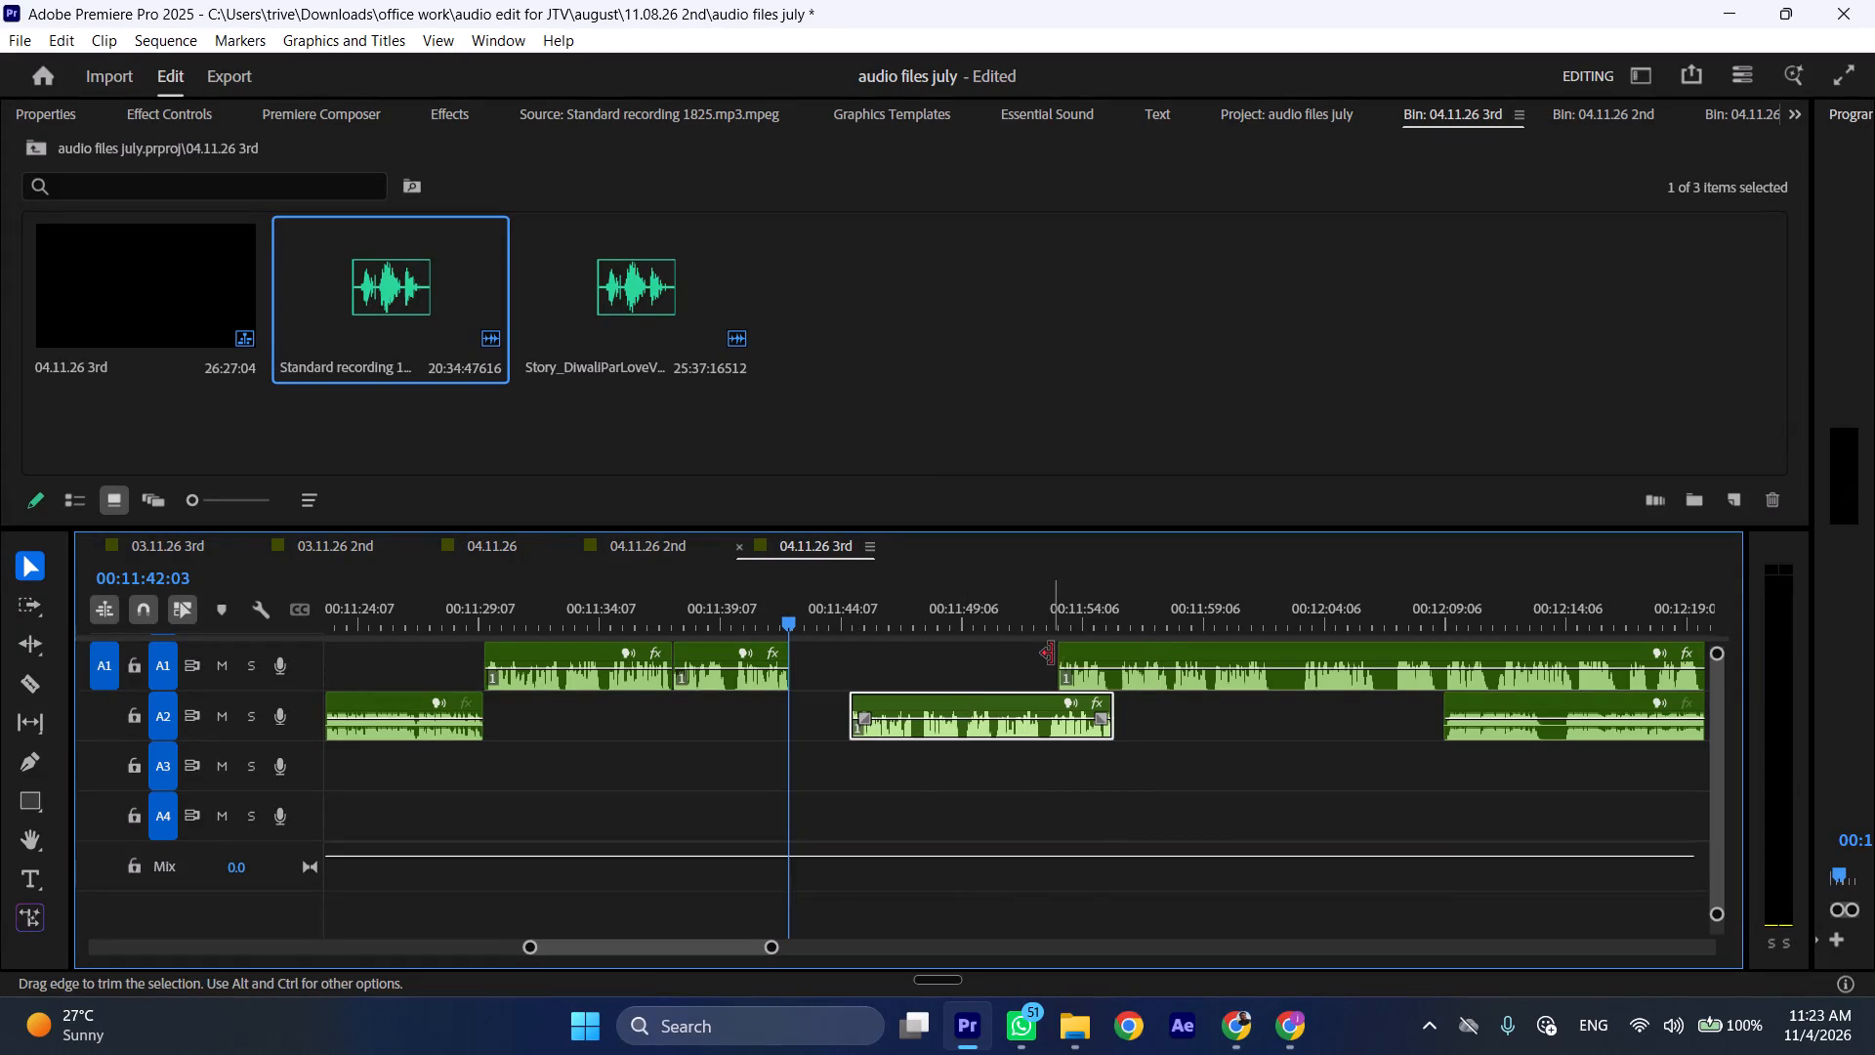
{"action": "left_click_drag", "start_coordinate": [1093, 651], "coordinate": [1450, 651]}
{"action": "left_click_drag", "start_coordinate": [1007, 696], "coordinate": [1208, 652]}
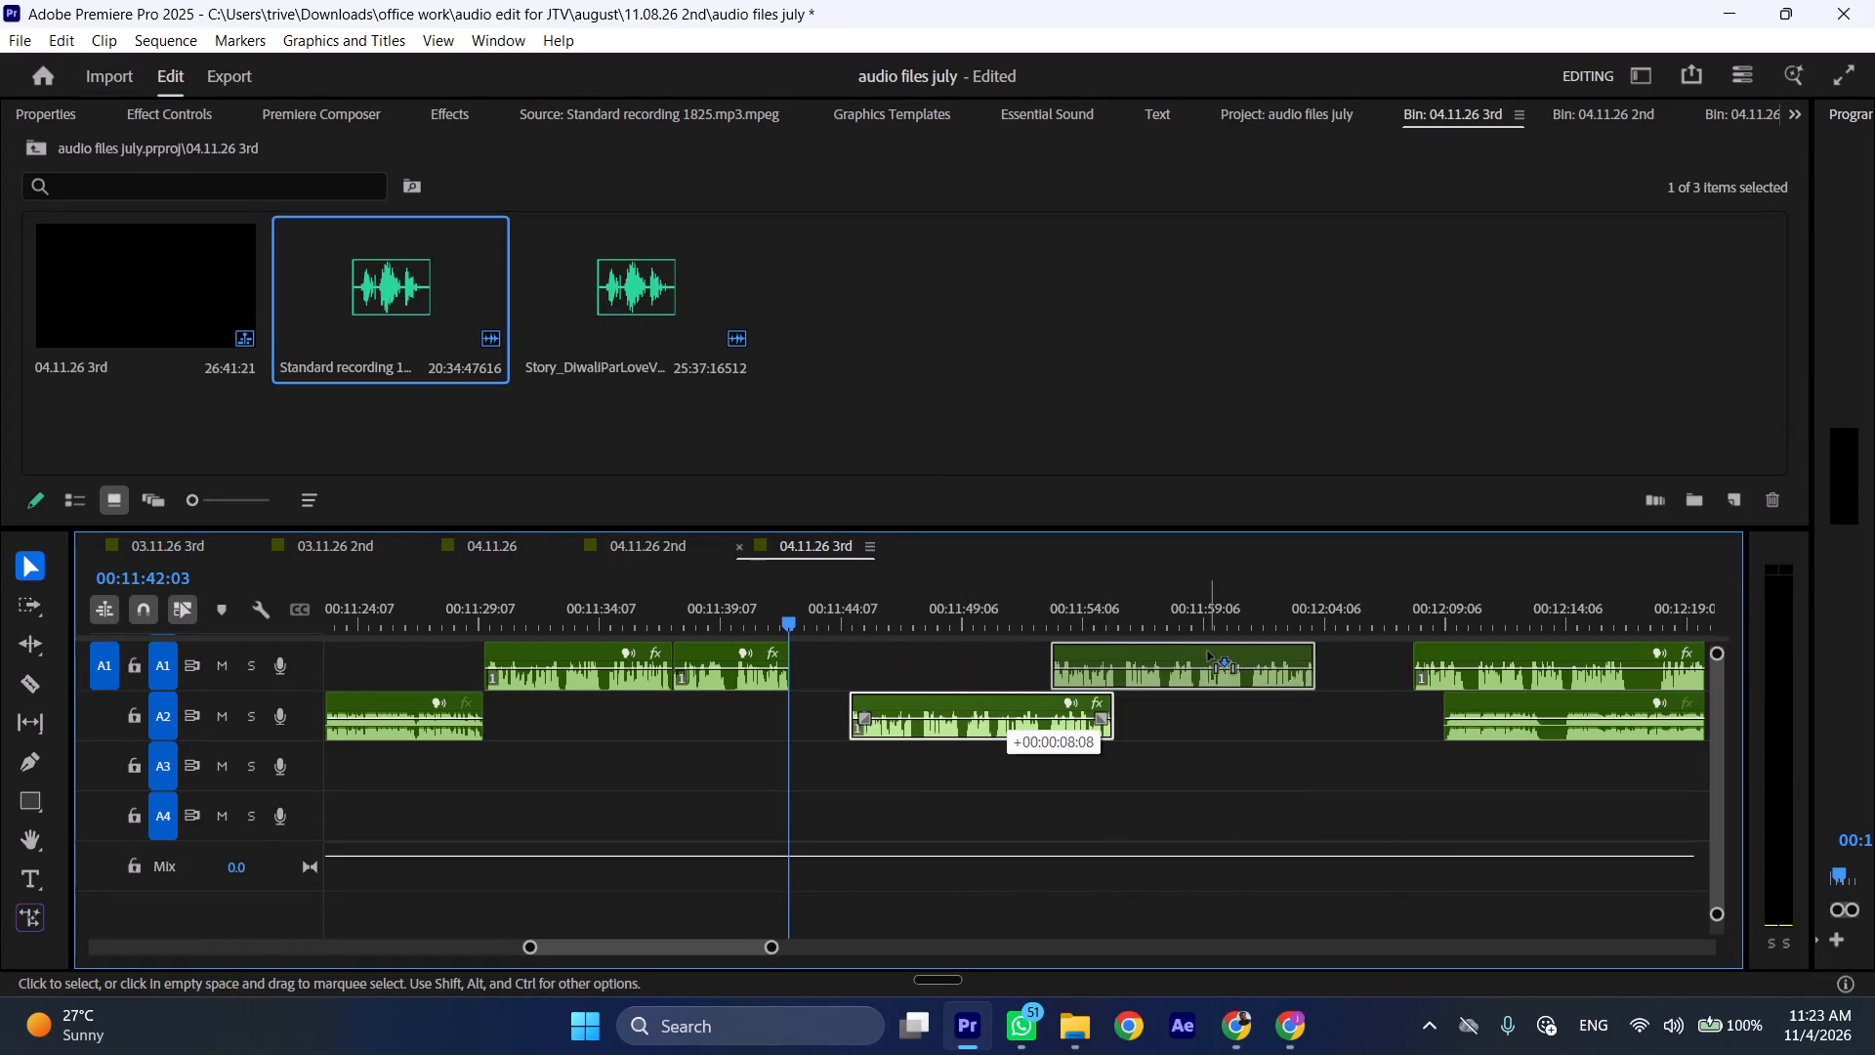
{"action": "left_click_drag", "start_coordinate": [1208, 652], "coordinate": [1298, 642]}
{"action": "left_click_drag", "start_coordinate": [1536, 703], "coordinate": [885, 713]}
Play the repositioned A2 clip and ripple-delete its opening audio up to 00:11:47:07.
{"action": "key", "text": "space"}
{"action": "key", "text": "l"}
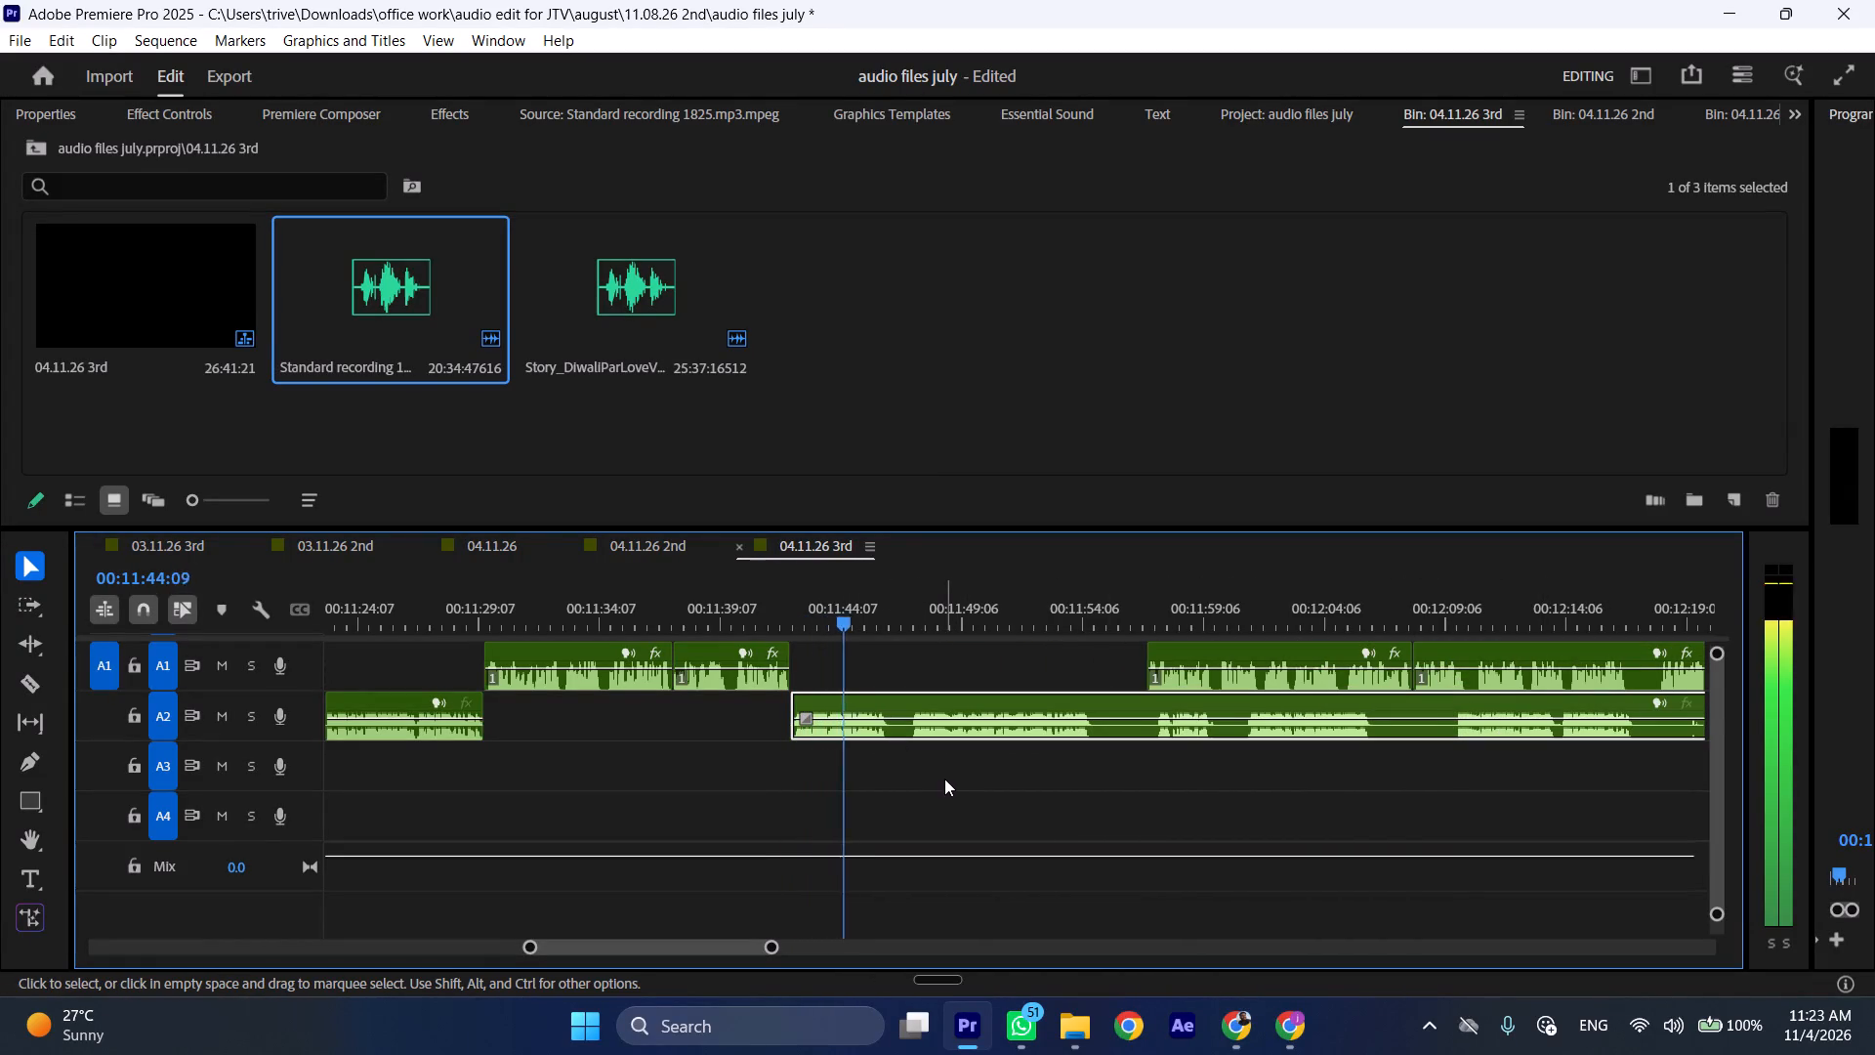
{"action": "scroll", "coordinate": [937, 776], "scroll_direction": "down", "scroll_amount": 5}
{"action": "key", "text": "space"}
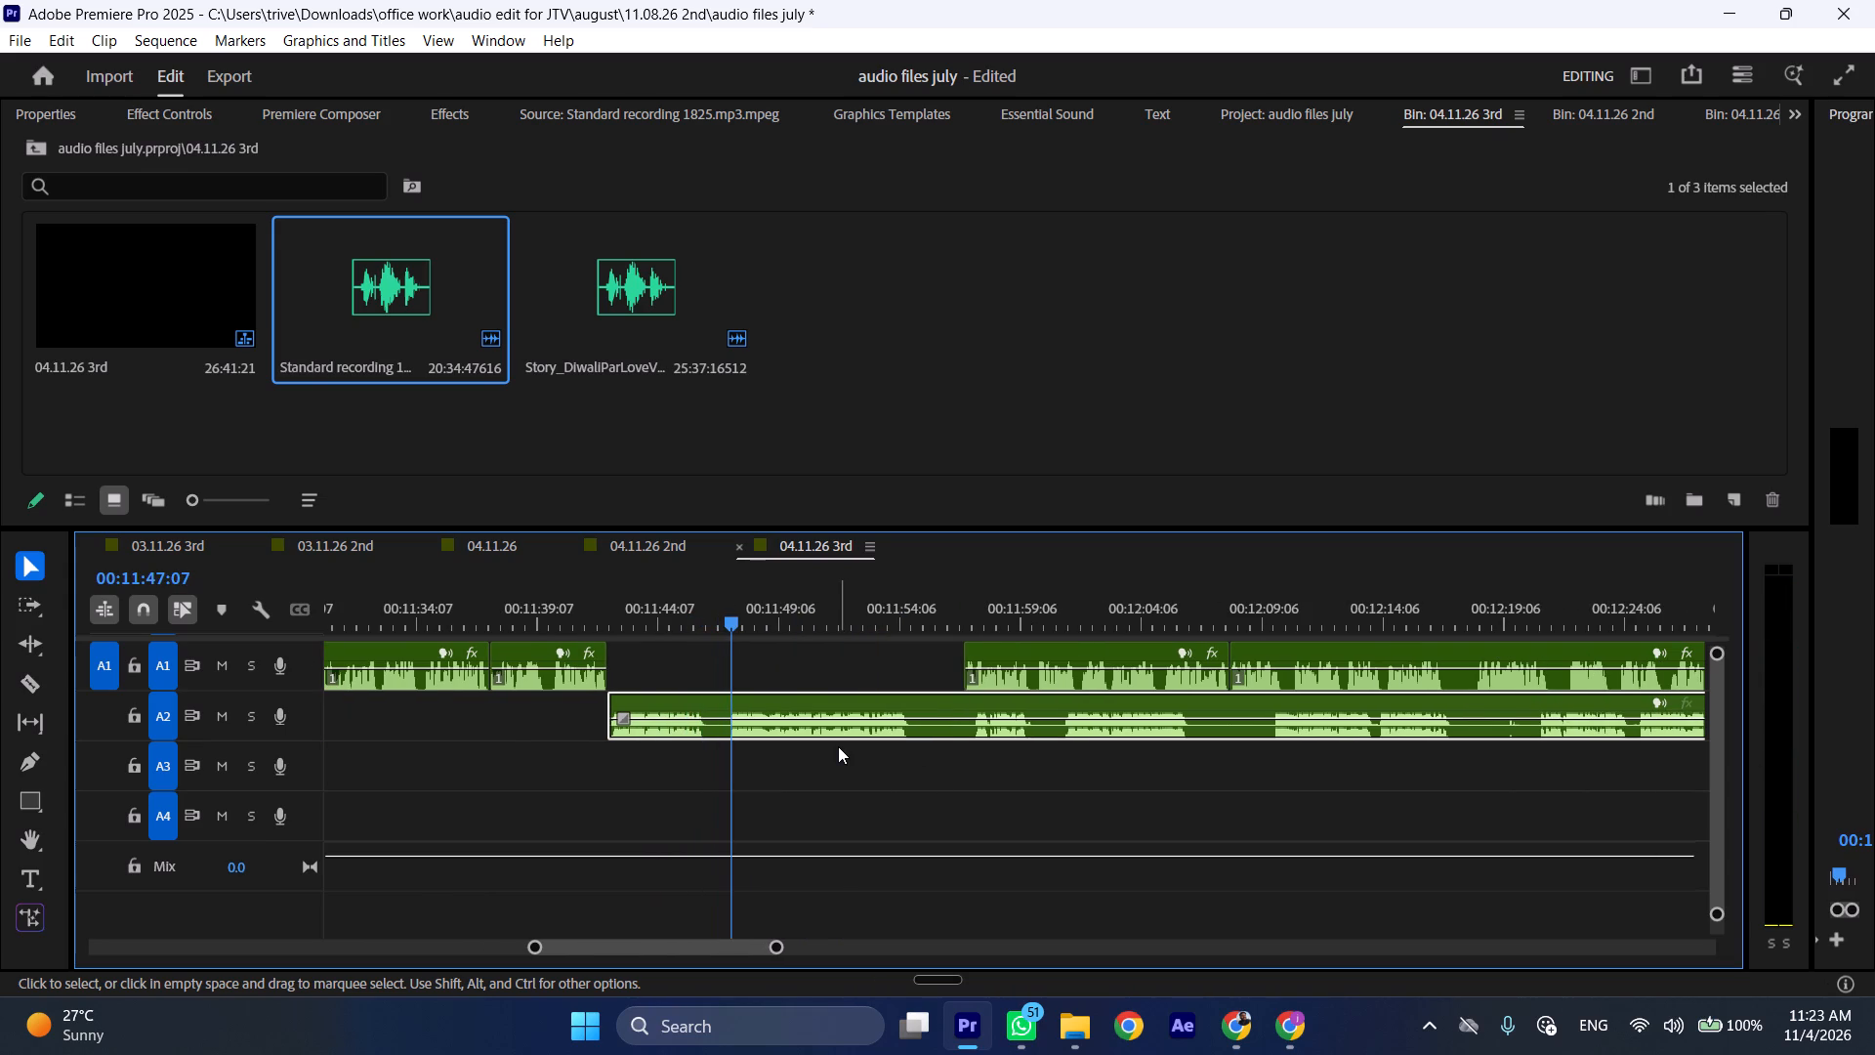
{"action": "key", "text": "shift+c"}
{"action": "key", "text": "ctrl+shift+d"}
Play back the trimmed A2 clip from about 00:11:42 to check the transition from A1.
{"action": "key", "text": "space"}
{"action": "type", "text": "l"}
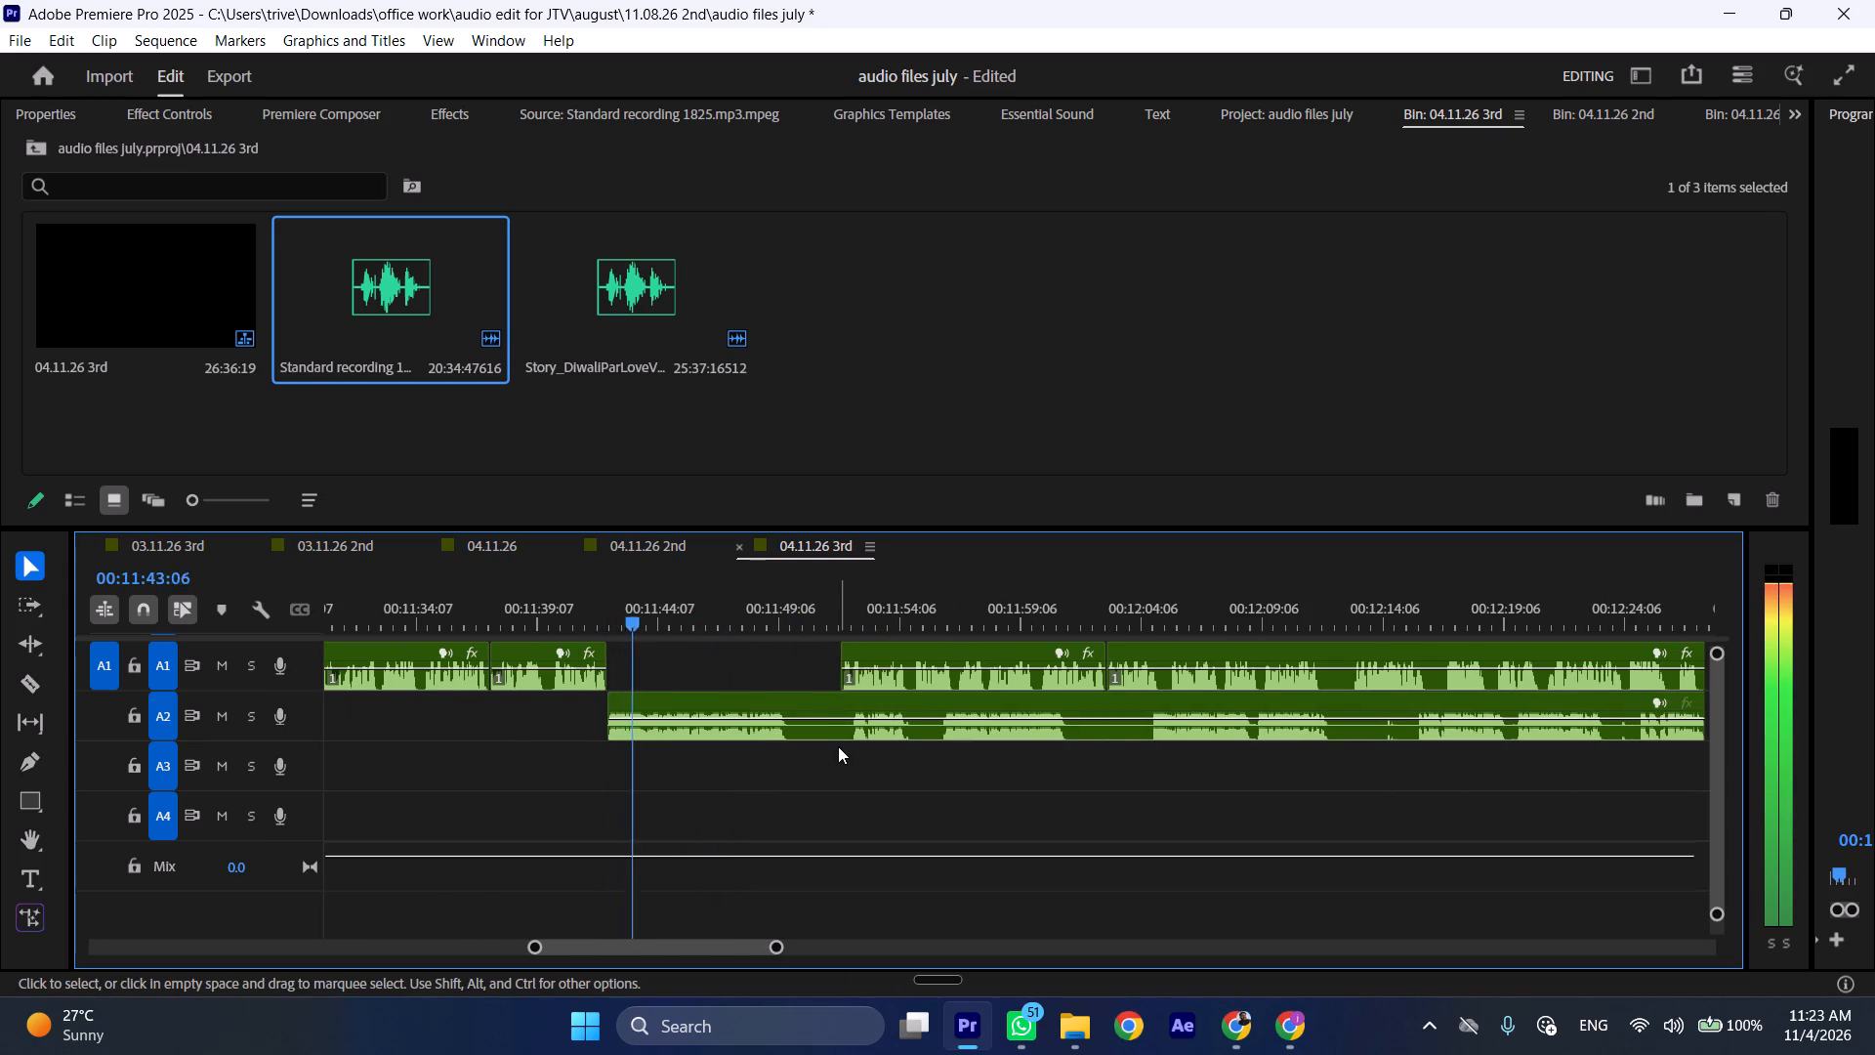
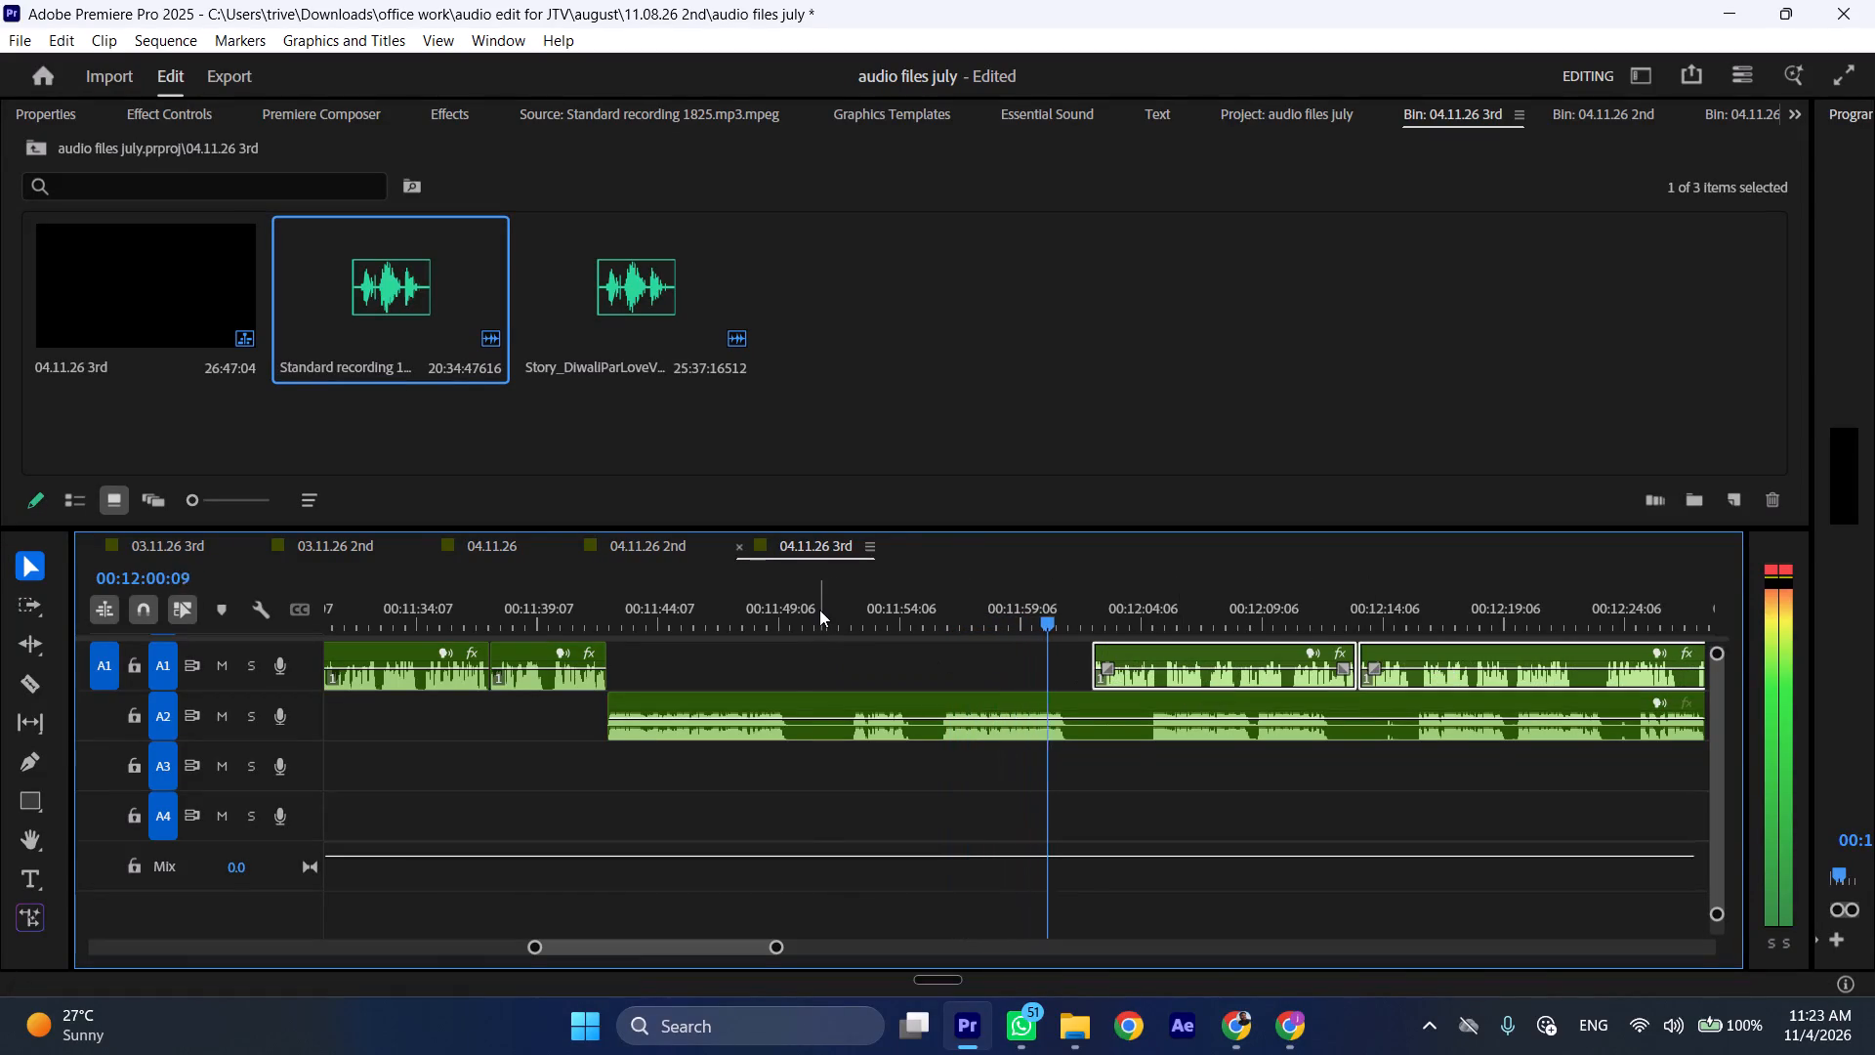
Split the A2 clip around its pause, ripple-delete the section from 00:11:49:16 to about 00:11:52, and play from the cut.
{"action": "left_click_drag", "start_coordinate": [795, 607], "coordinate": [861, 616]}
{"action": "key", "text": "shift+c"}
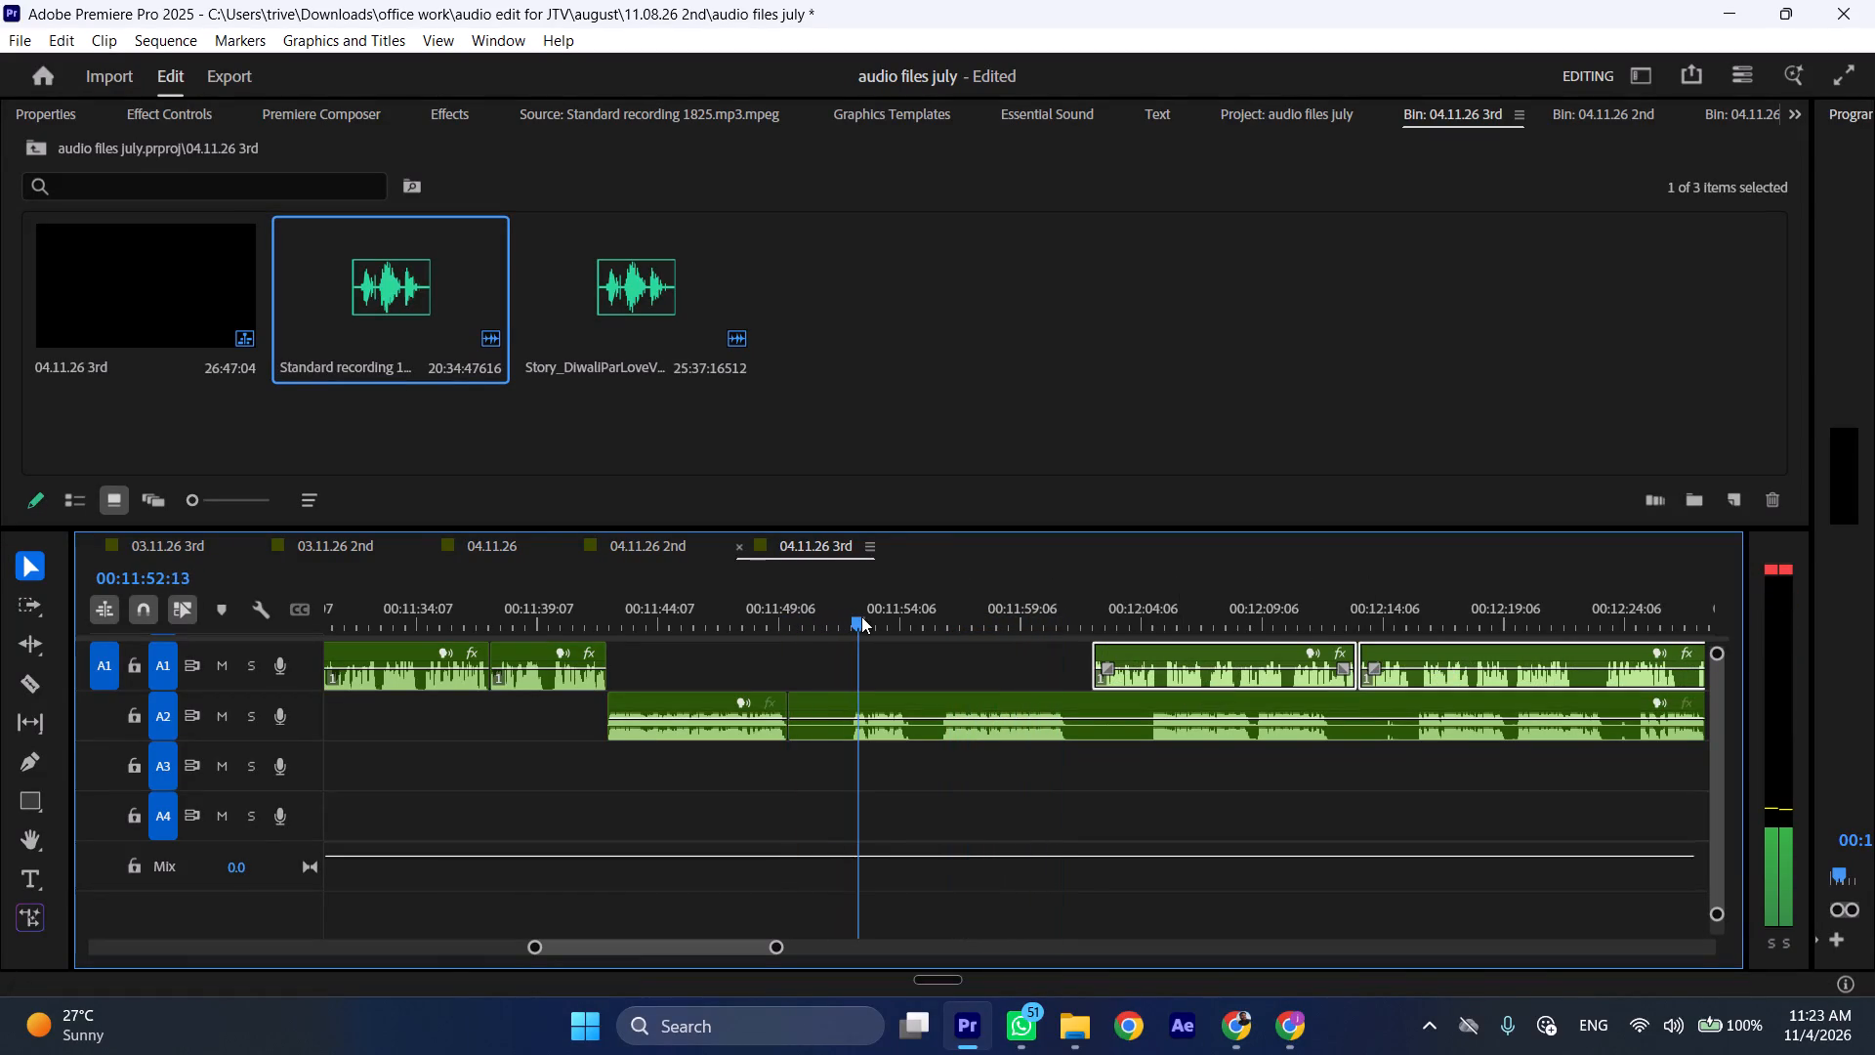
{"action": "left_click_drag", "start_coordinate": [861, 616], "coordinate": [849, 616]}
{"action": "left_click", "coordinate": [914, 756]}
{"action": "left_click", "coordinate": [910, 735]}
{"action": "key", "text": "shift+c"}
{"action": "key", "text": "ctrl+shift+d"}
{"action": "key", "text": "space"}
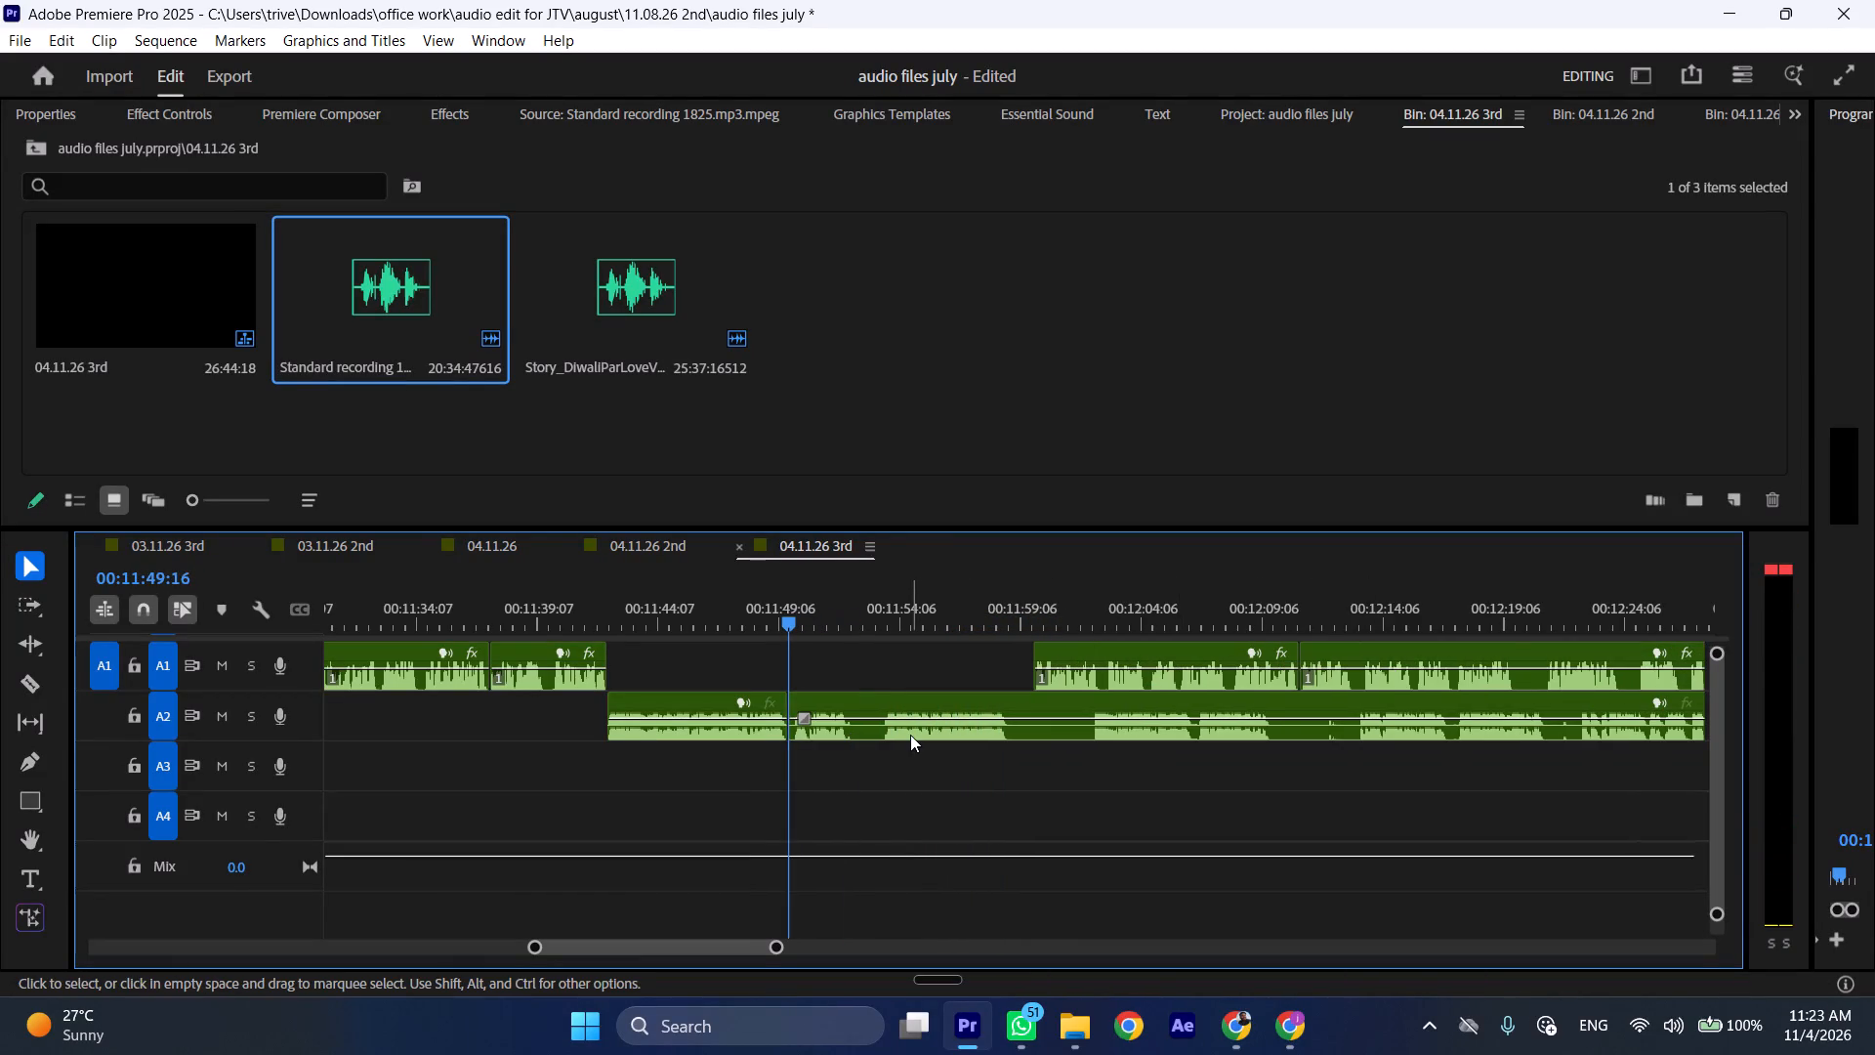
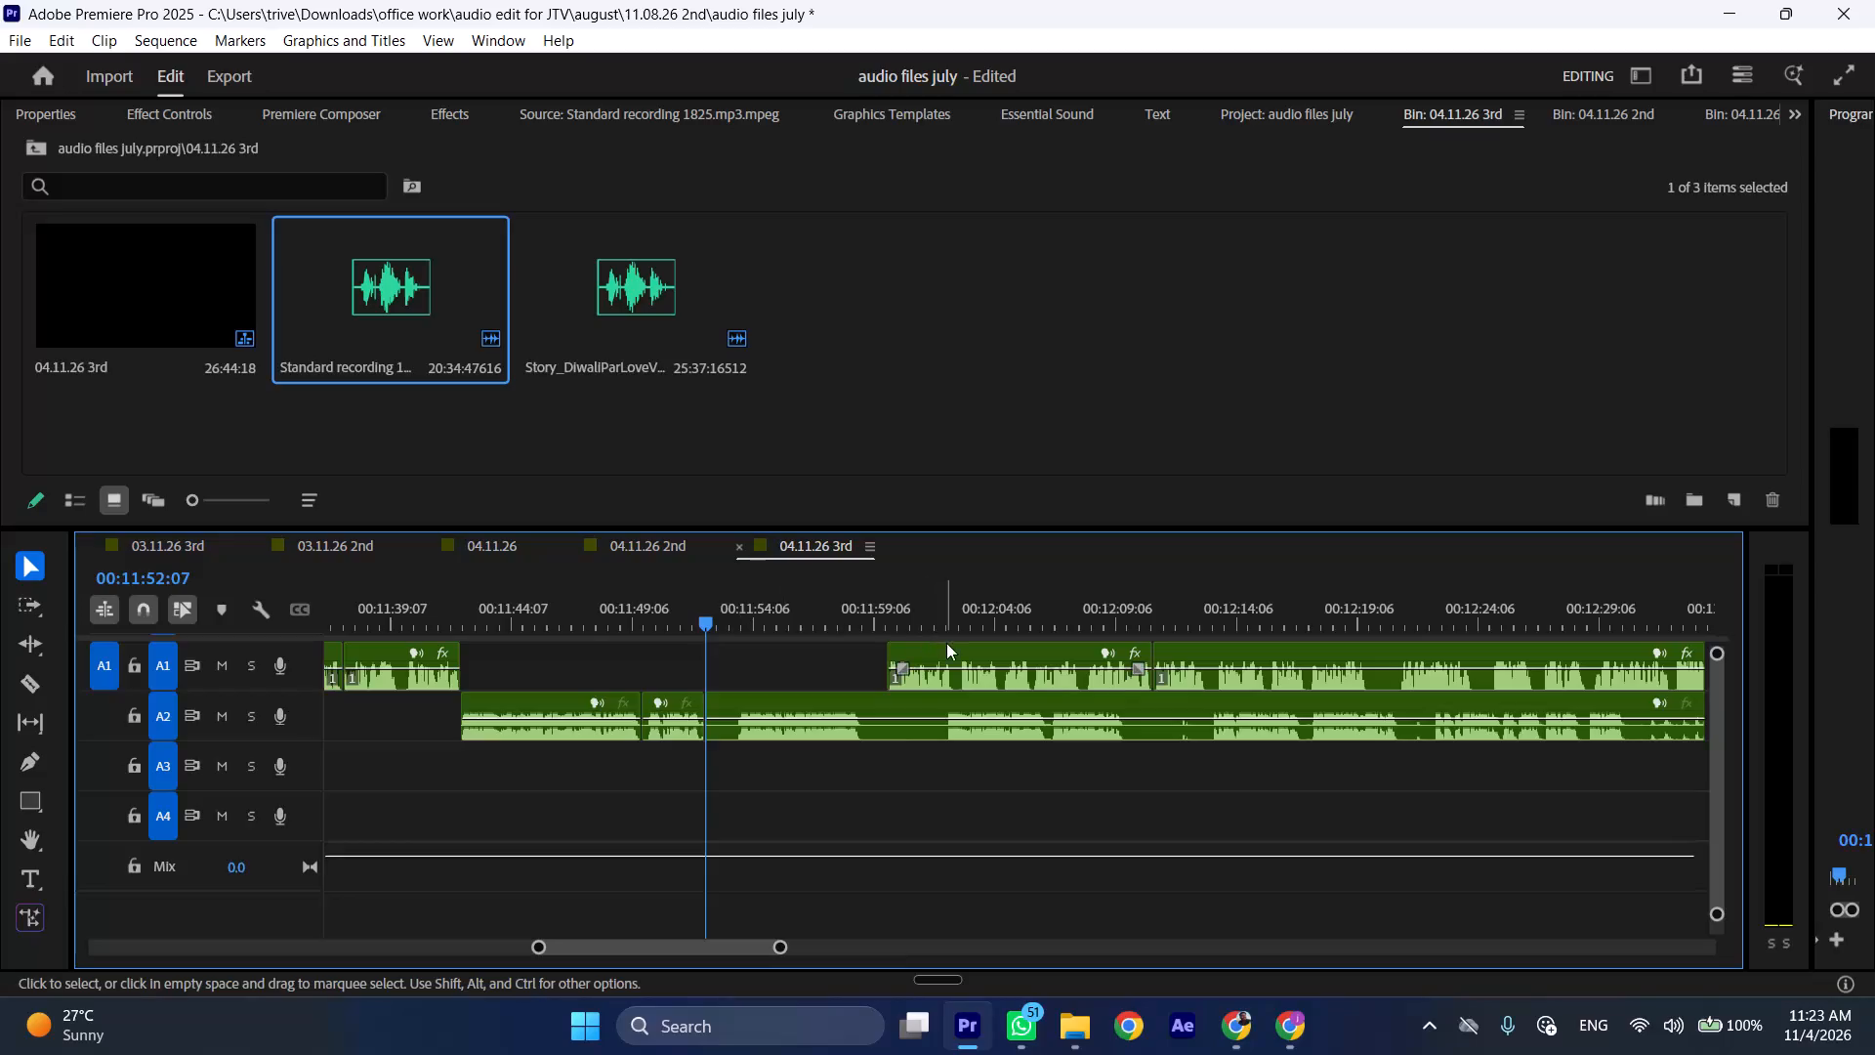
Place the next A1 clip at 00:11:52:07, followed by the A2 clip with its silent start trimmed at about 00:12:03, and play.
{"action": "left_click_drag", "start_coordinate": [948, 650], "coordinate": [767, 657]}
{"action": "left_click_drag", "start_coordinate": [723, 699], "coordinate": [750, 706]}
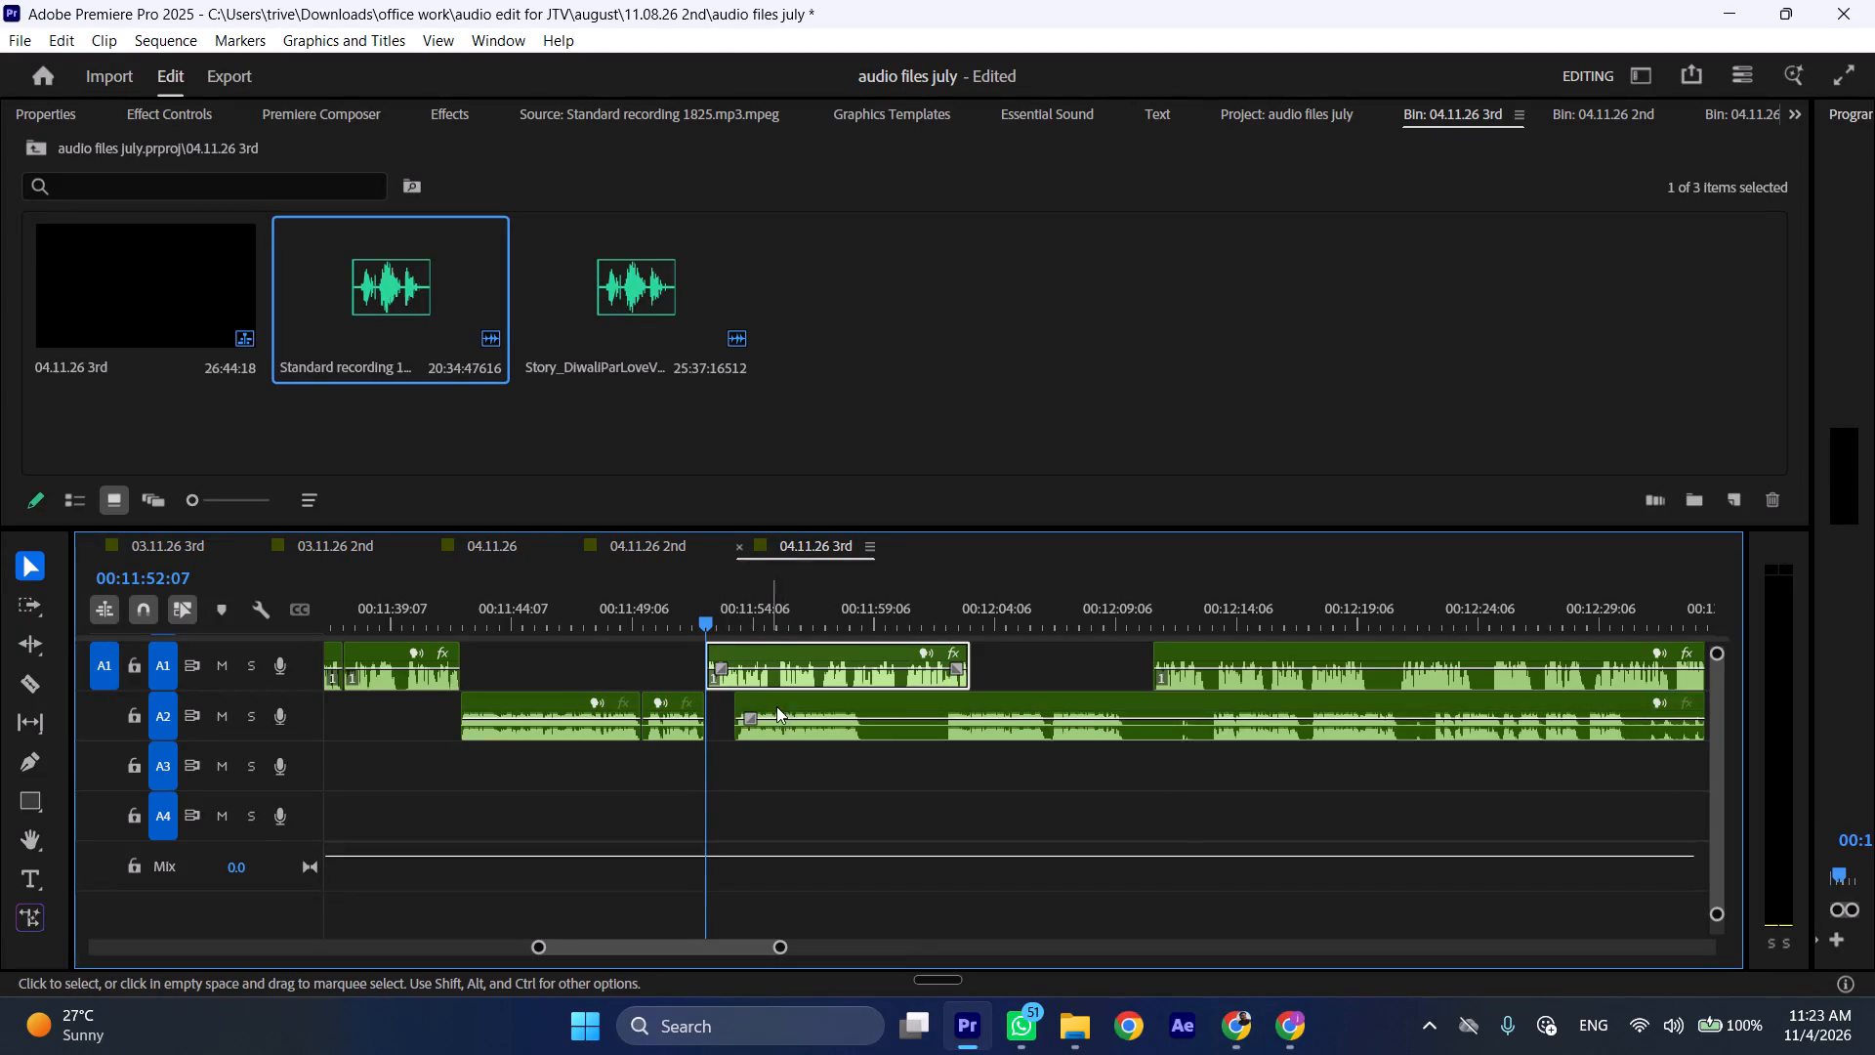
{"action": "left_click_drag", "start_coordinate": [787, 706], "coordinate": [1021, 714]}
{"action": "key", "text": "space"}
{"action": "type", "text": "l"}
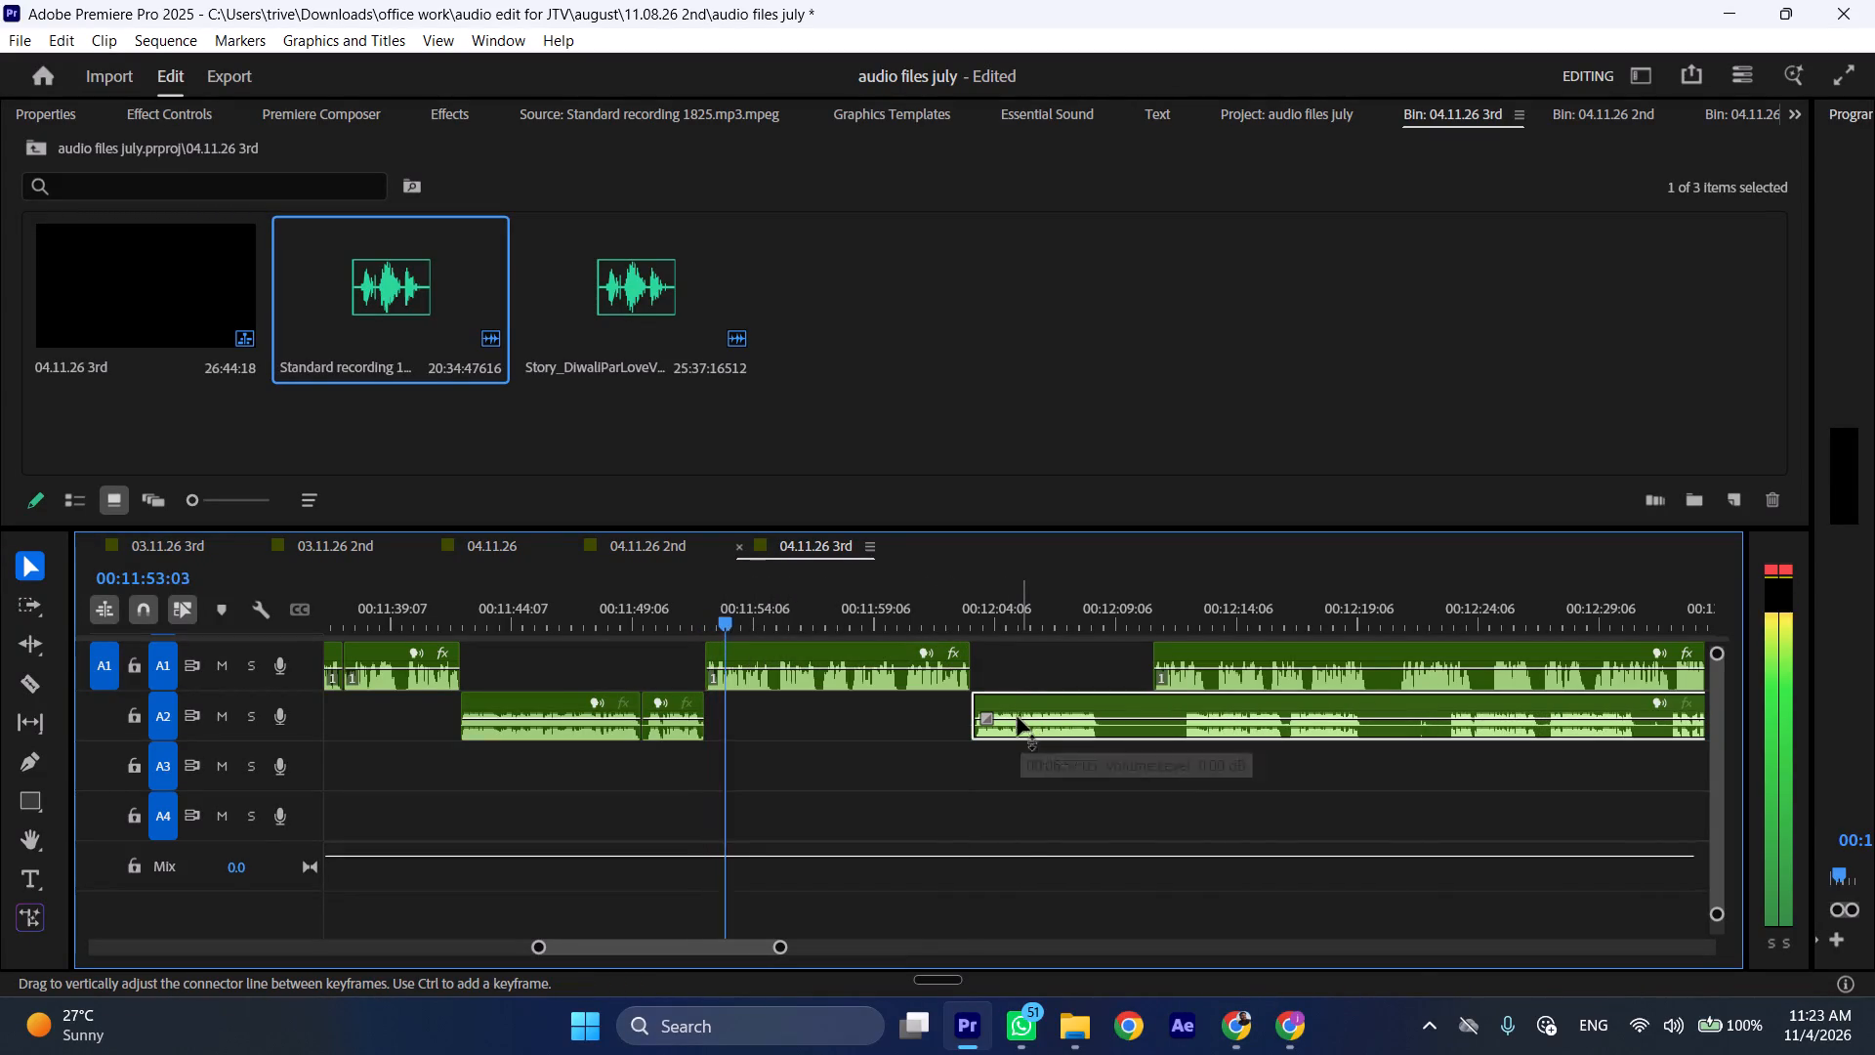
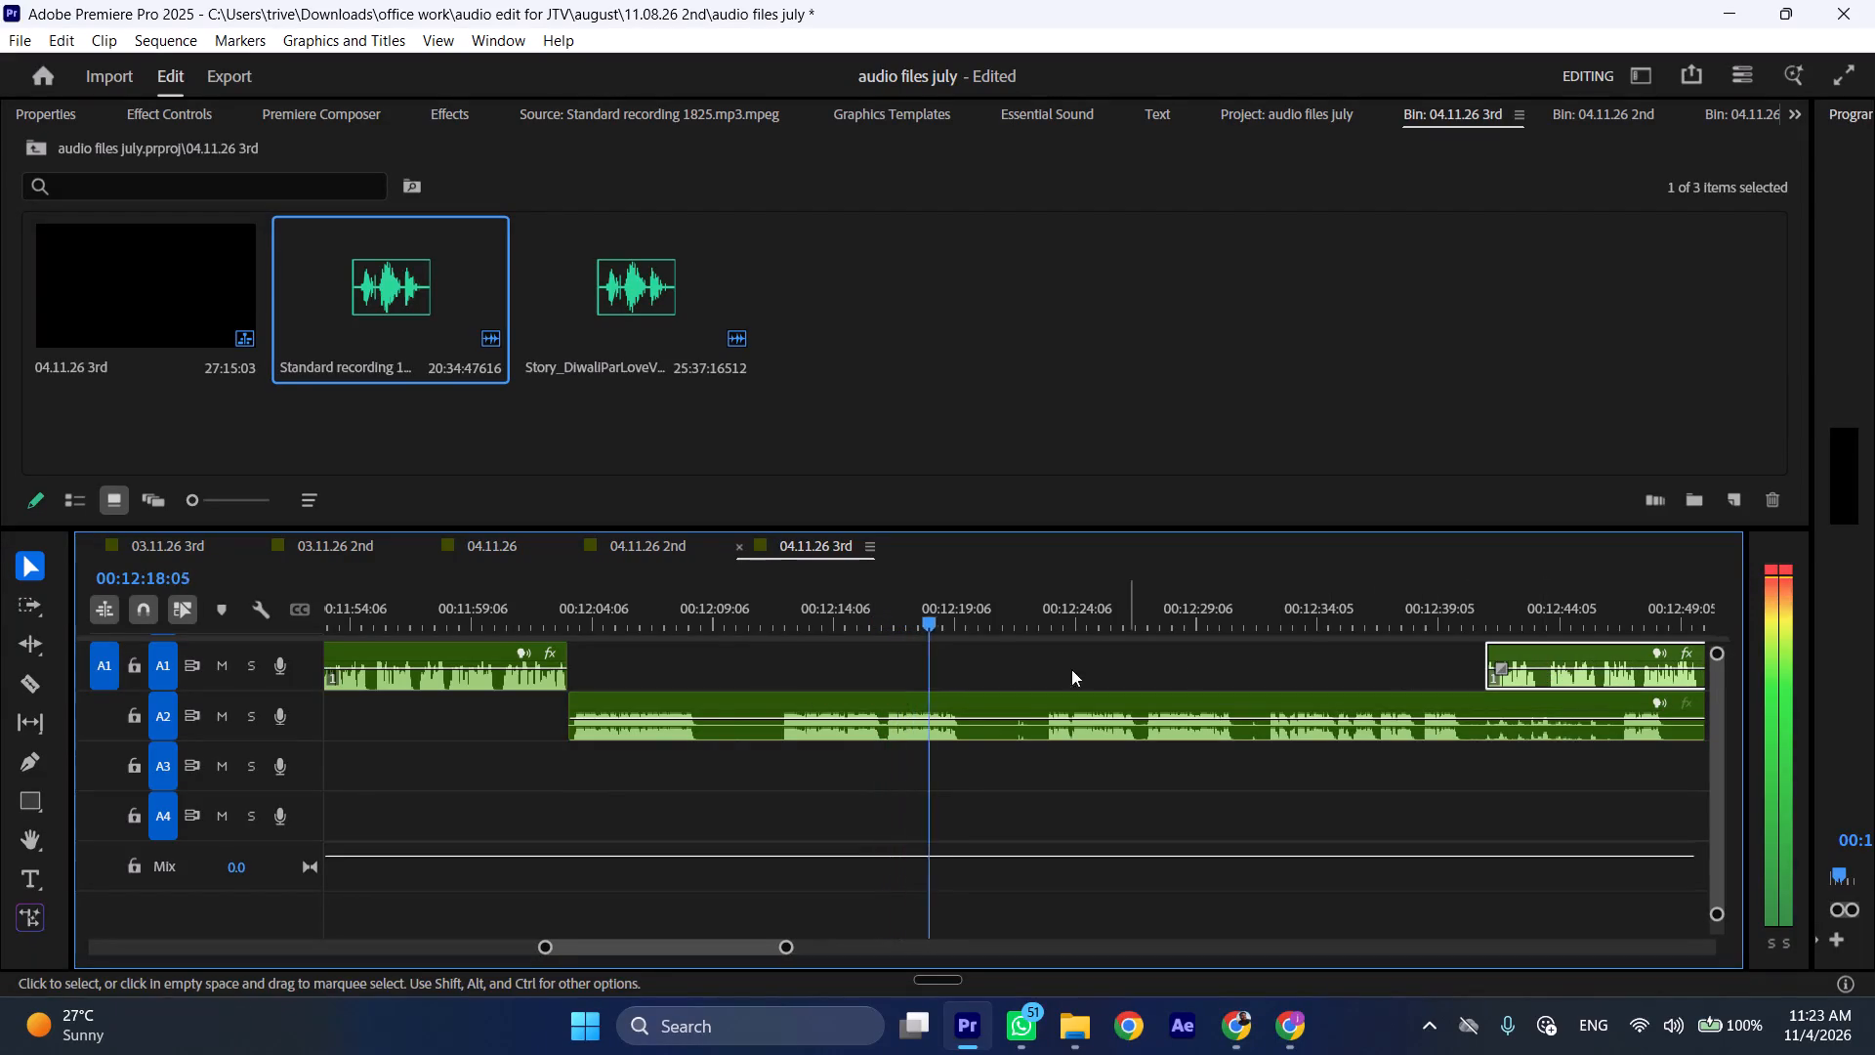
Cut the A2 clip at about 00:12:08:19 and 00:12:12:03, ripple delete the pause between the cuts, and play.
{"action": "left_click_drag", "start_coordinate": [699, 619], "coordinate": [704, 619]}
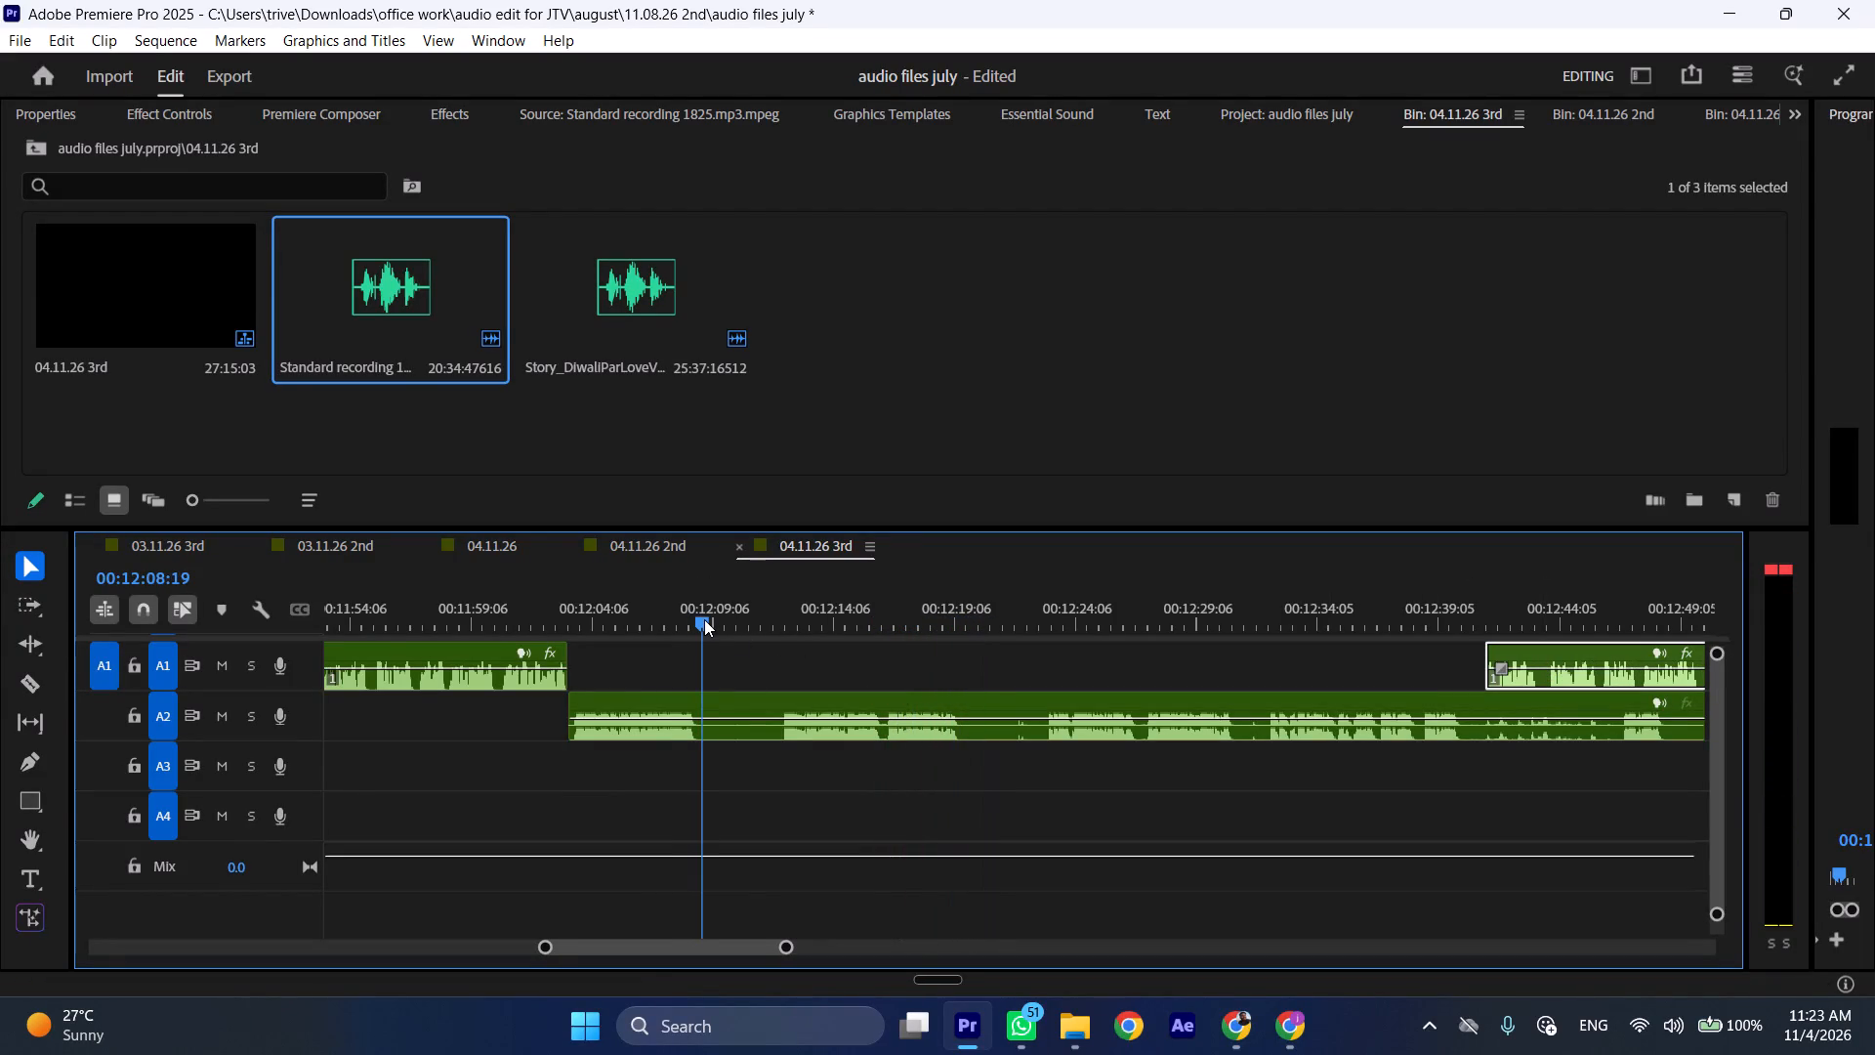
{"action": "left_click_drag", "start_coordinate": [704, 619], "coordinate": [784, 619]}
{"action": "key", "text": "shift+c"}
{"action": "left_click", "coordinate": [812, 706]}
{"action": "key", "text": "shift+c"}
{"action": "key", "text": "ctrl+shift+d"}
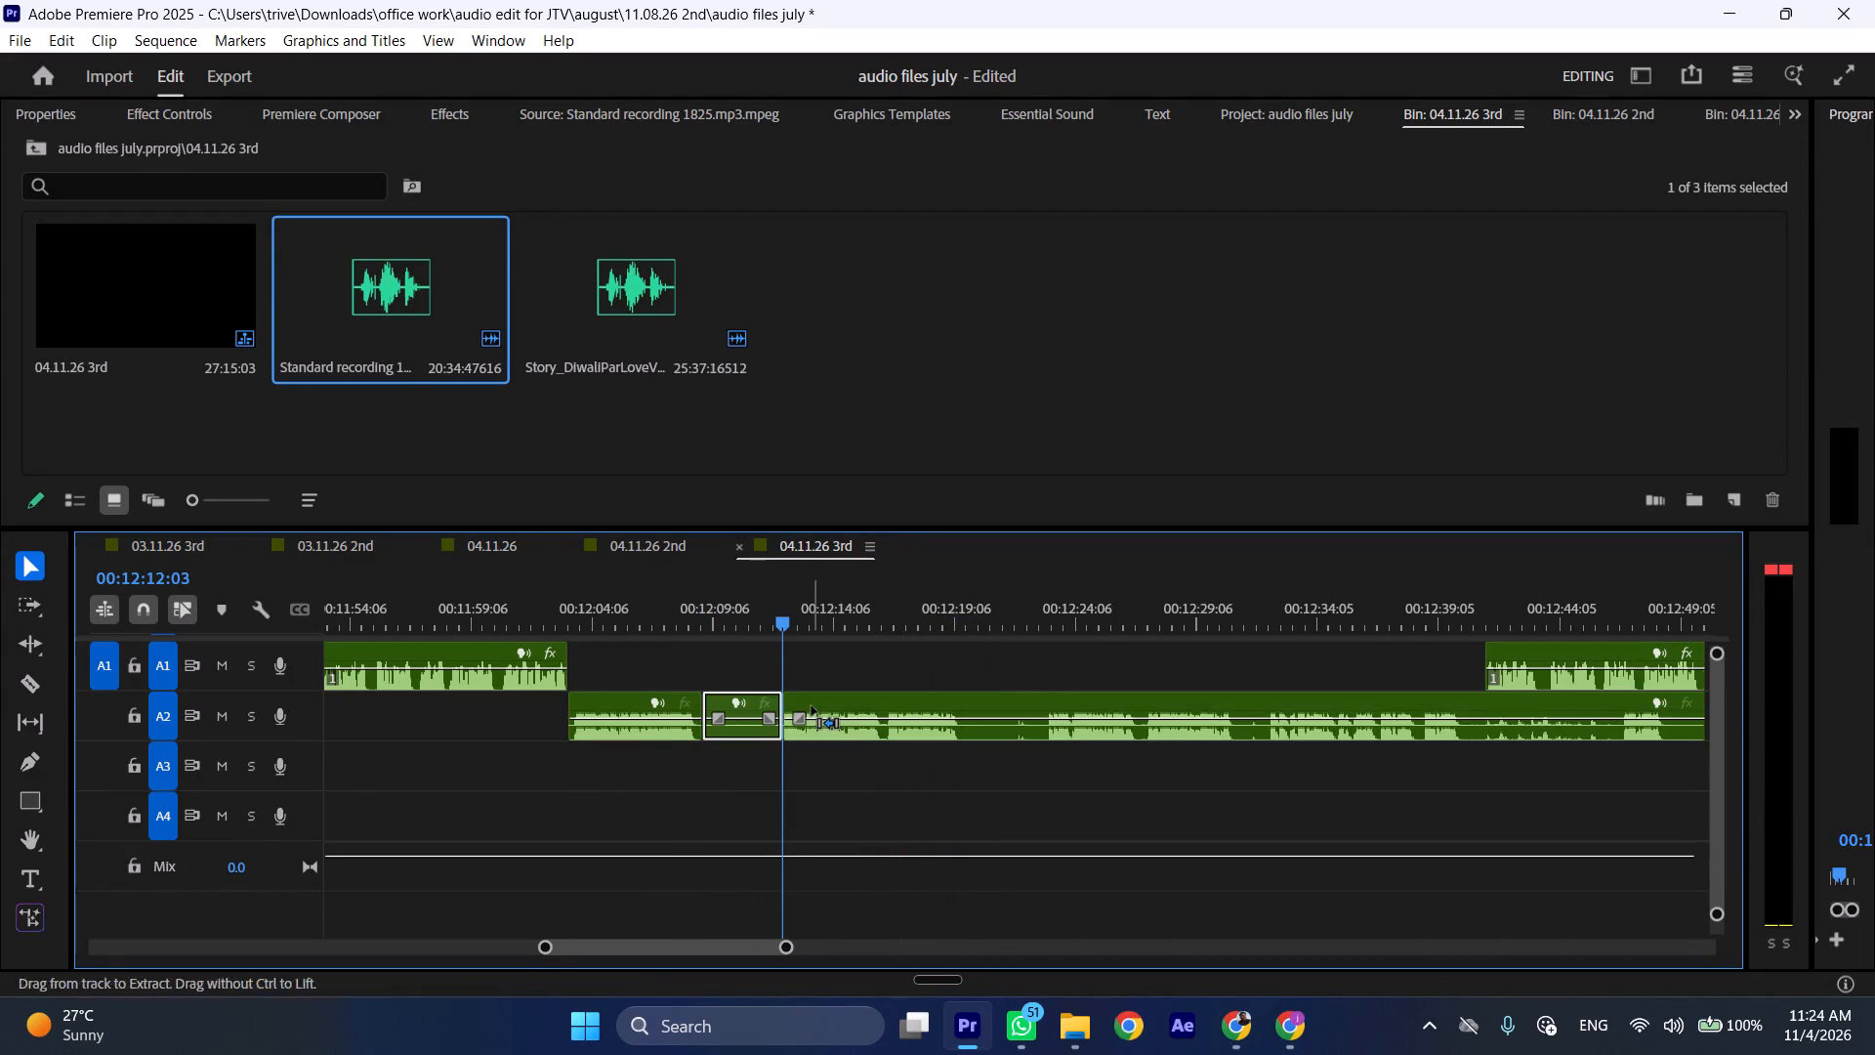
{"action": "key", "text": "space"}
{"action": "type", "text": "l"}
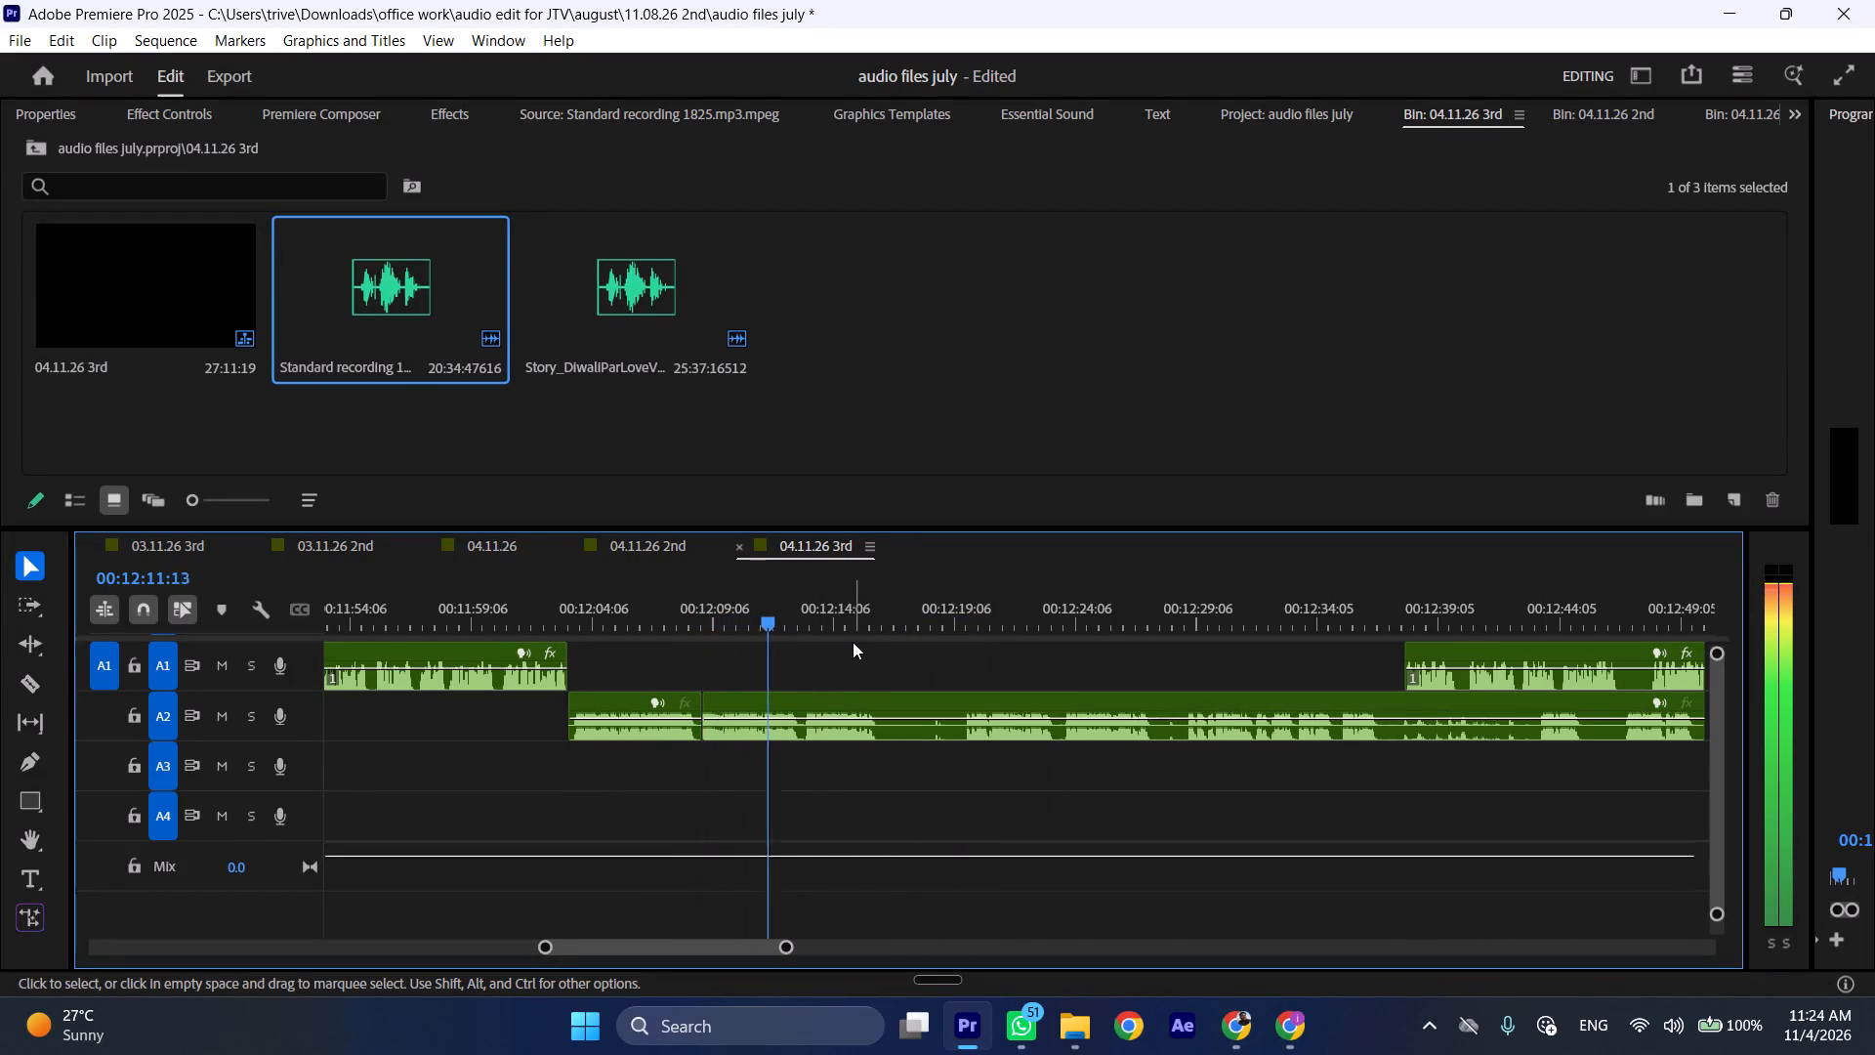
Cut out the next A2 pause from about 00:12:16 to 00:12:19:15, close the gap, and resume playback.
{"action": "left_click_drag", "start_coordinate": [867, 594], "coordinate": [873, 594]}
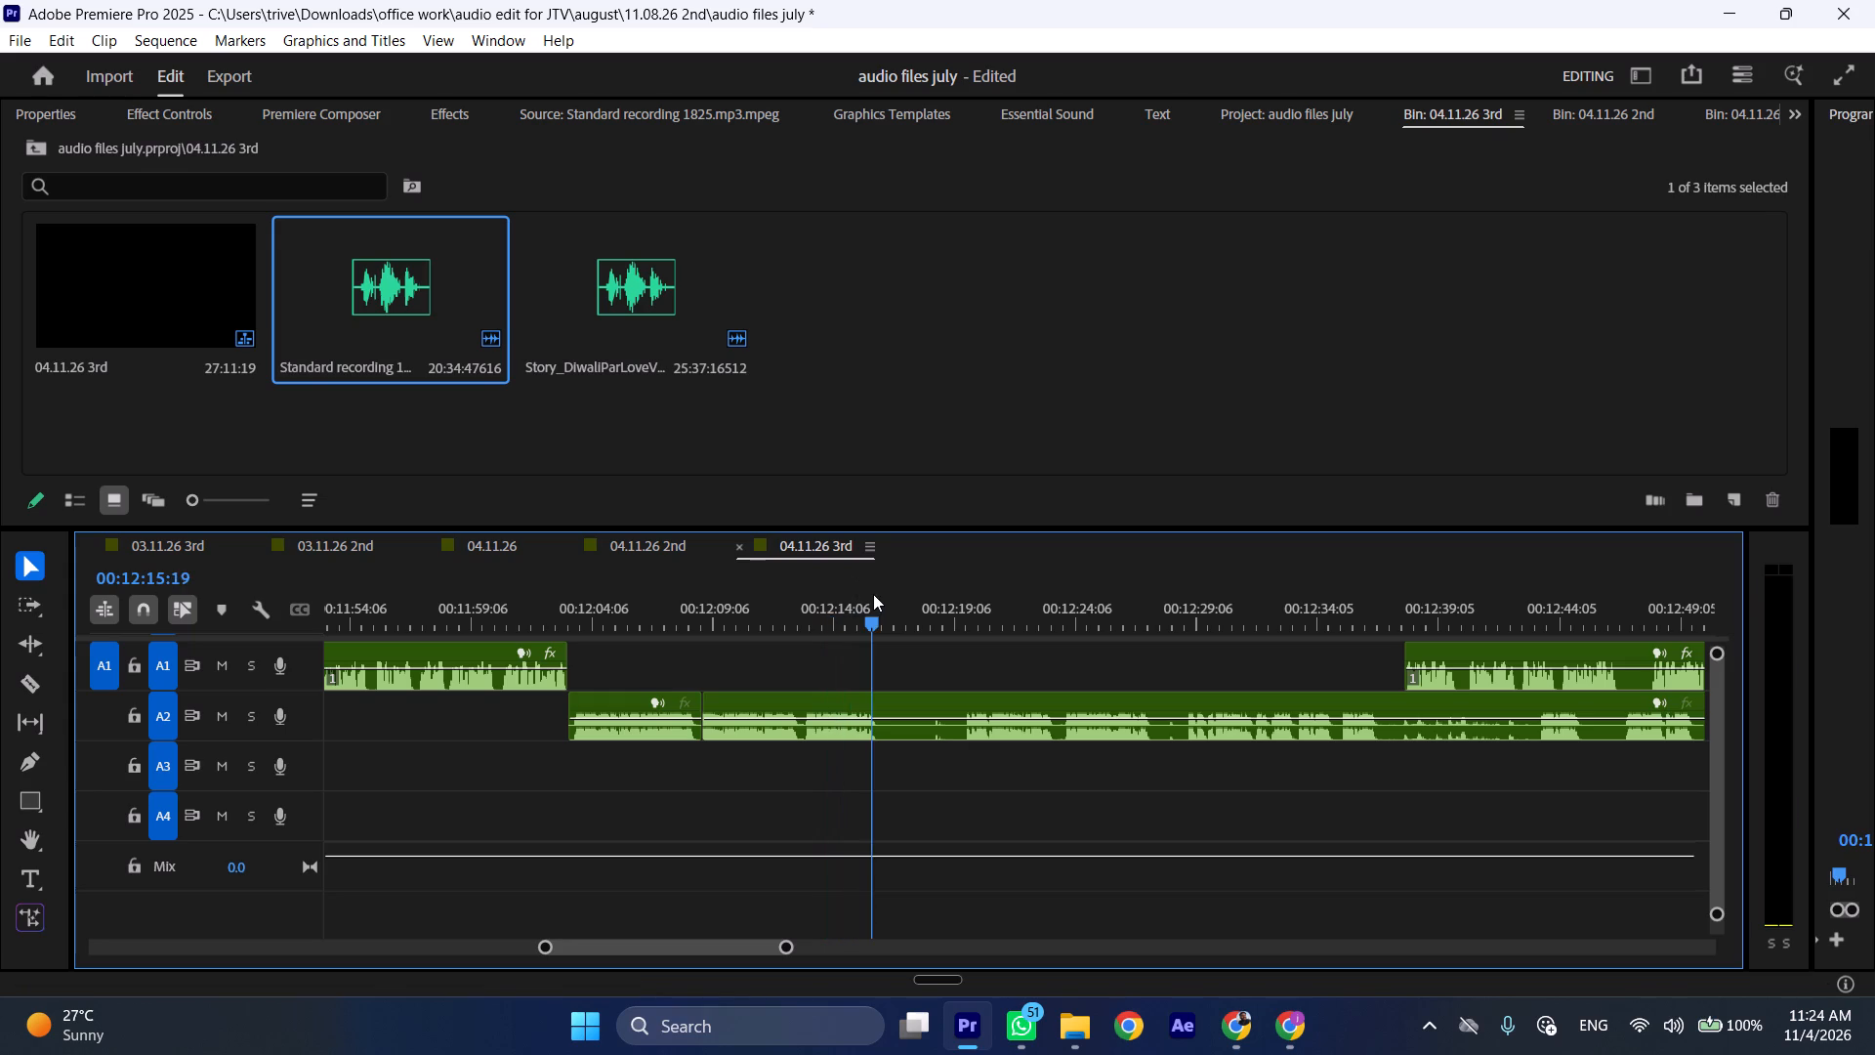
{"action": "left_click_drag", "start_coordinate": [873, 594], "coordinate": [966, 595]}
{"action": "key", "text": "shift+c"}
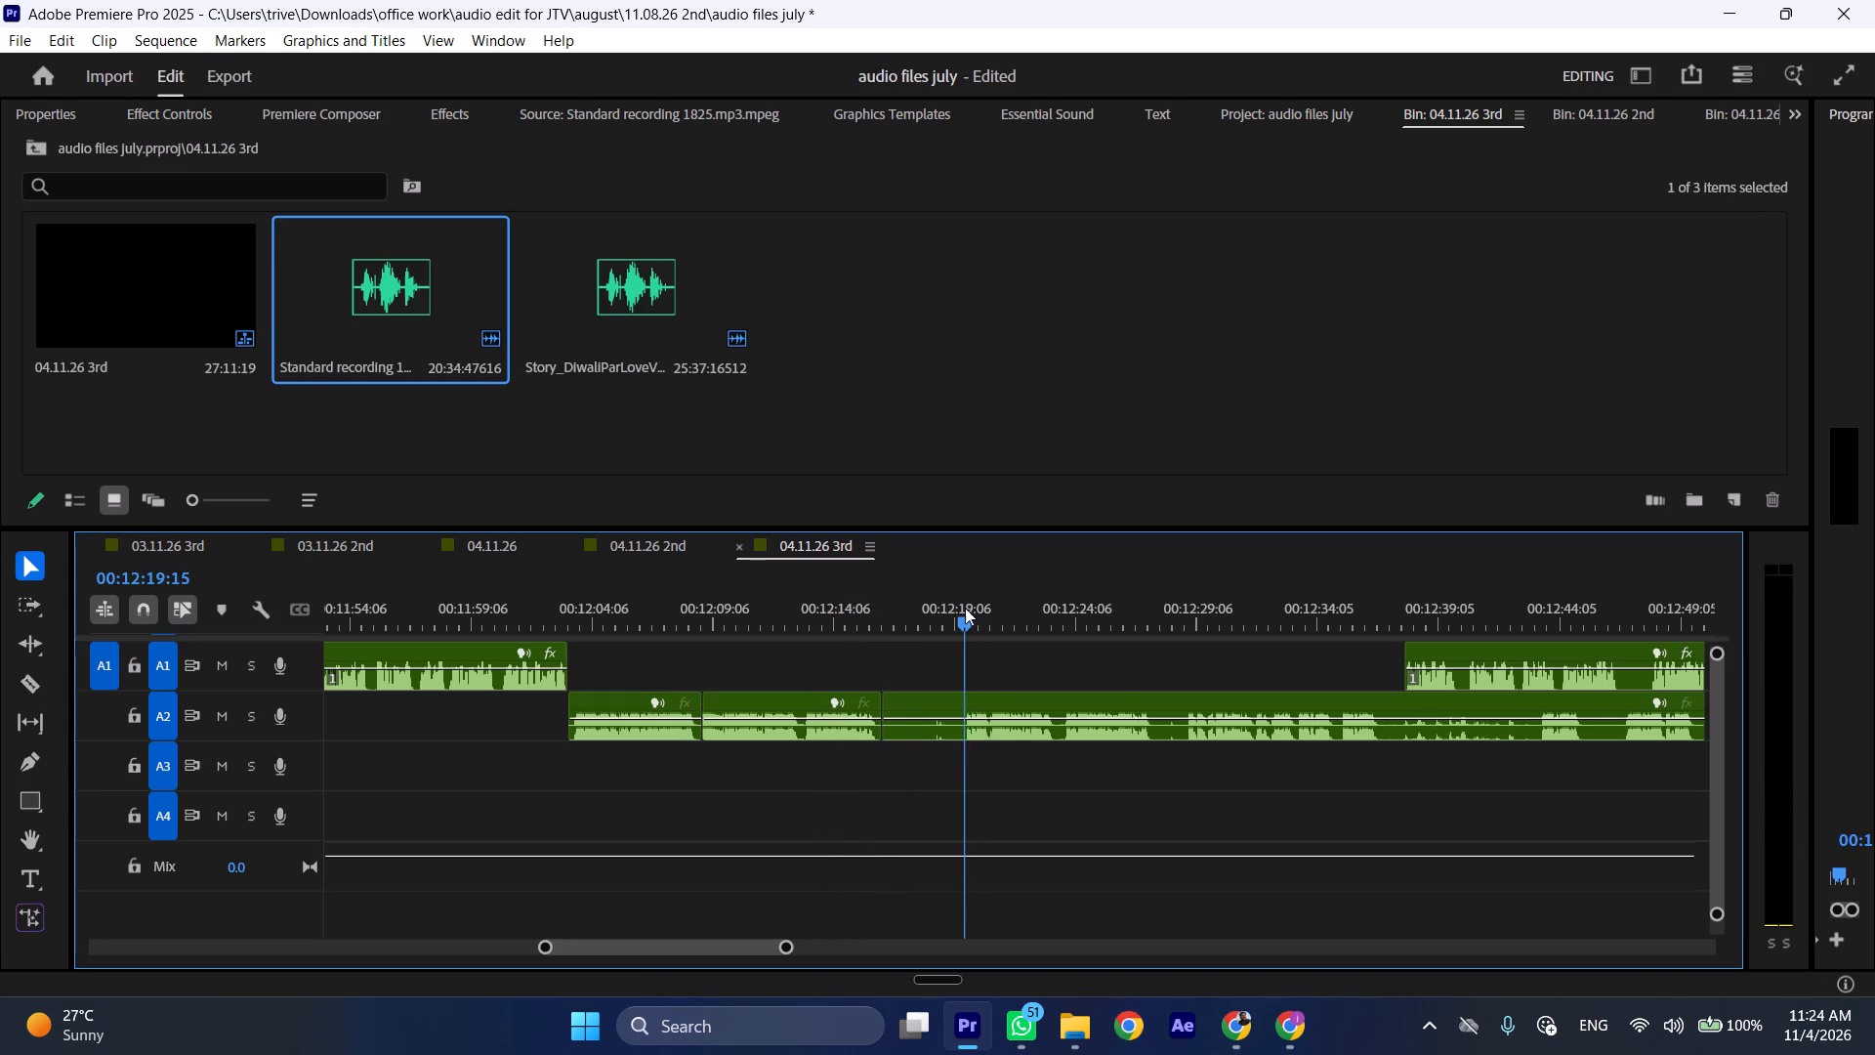
{"action": "left_click", "coordinate": [1000, 725]}
{"action": "key", "text": "shift+c"}
{"action": "key", "text": "ctrl+shift+d"}
{"action": "key", "text": "space"}
{"action": "type", "text": "l"}
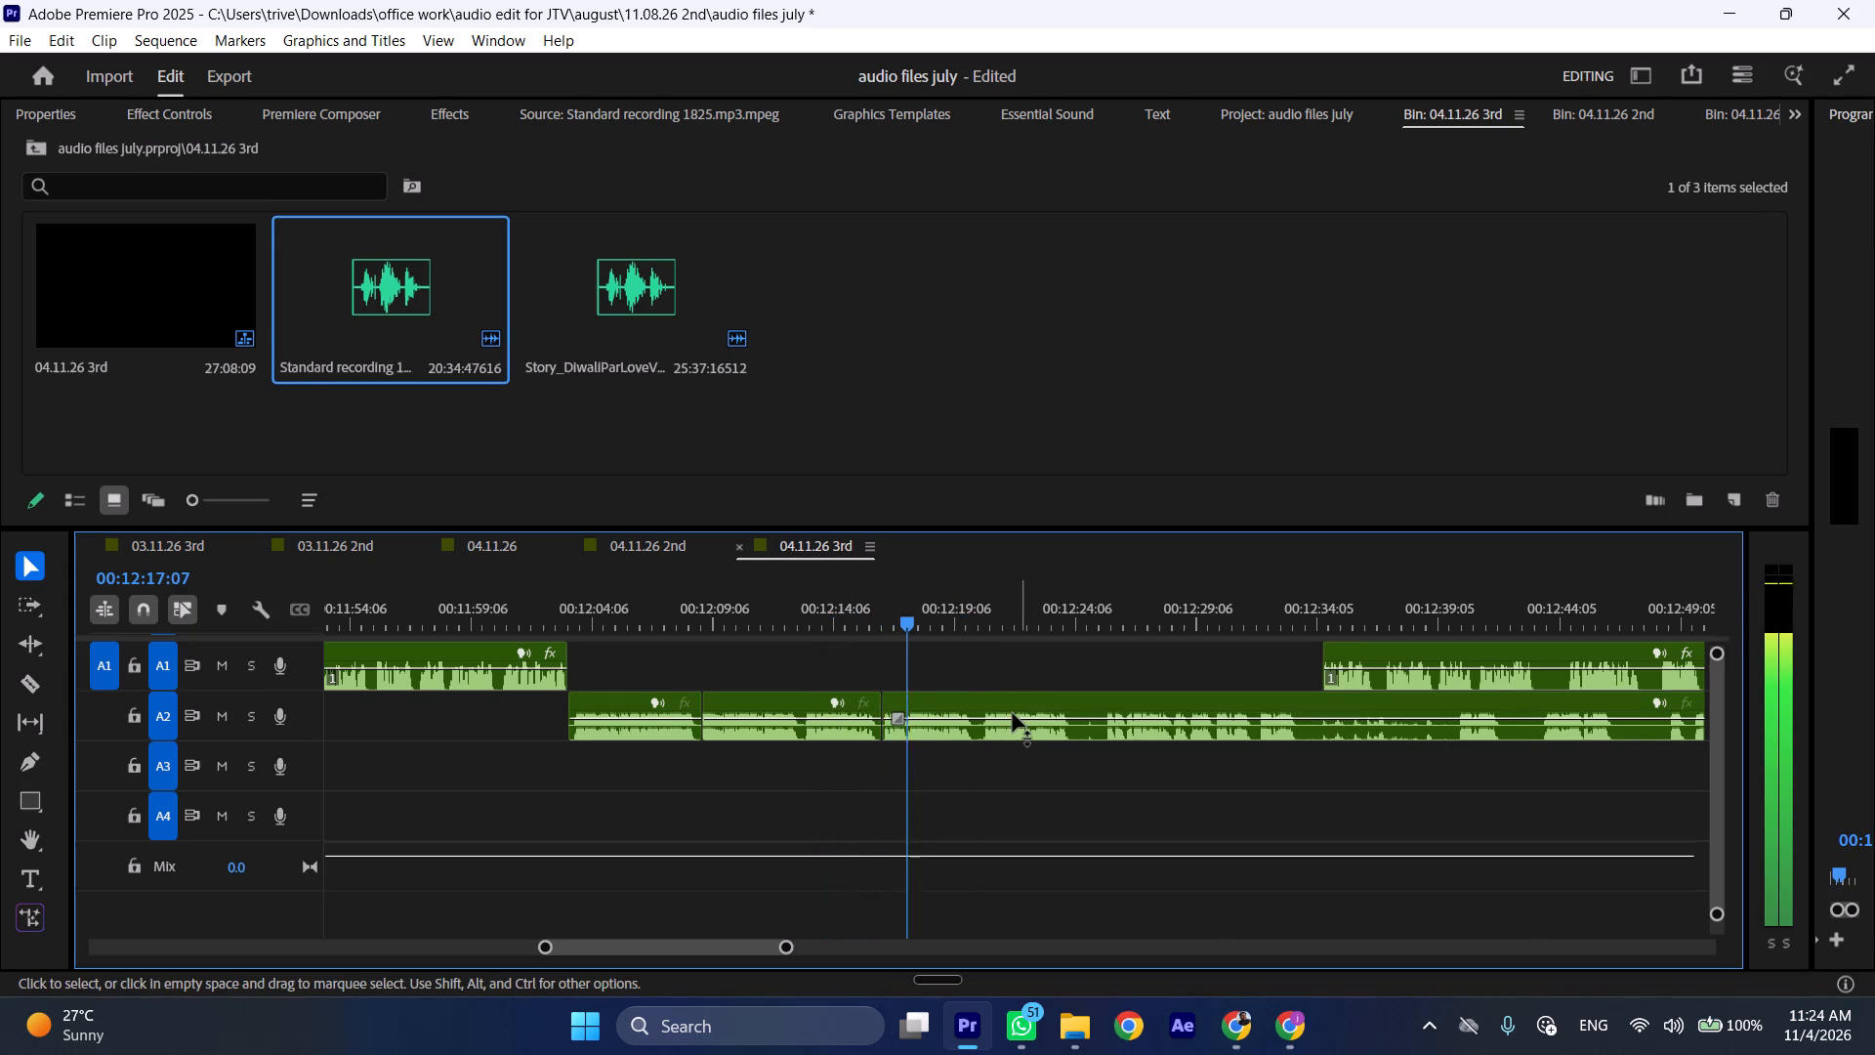
Cut A2 at about 00:12:20, ripple delete the segment from about 00:12:16 up to that cut, and play on.
{"action": "scroll", "coordinate": [1013, 714], "scroll_direction": "down", "scroll_amount": 6}
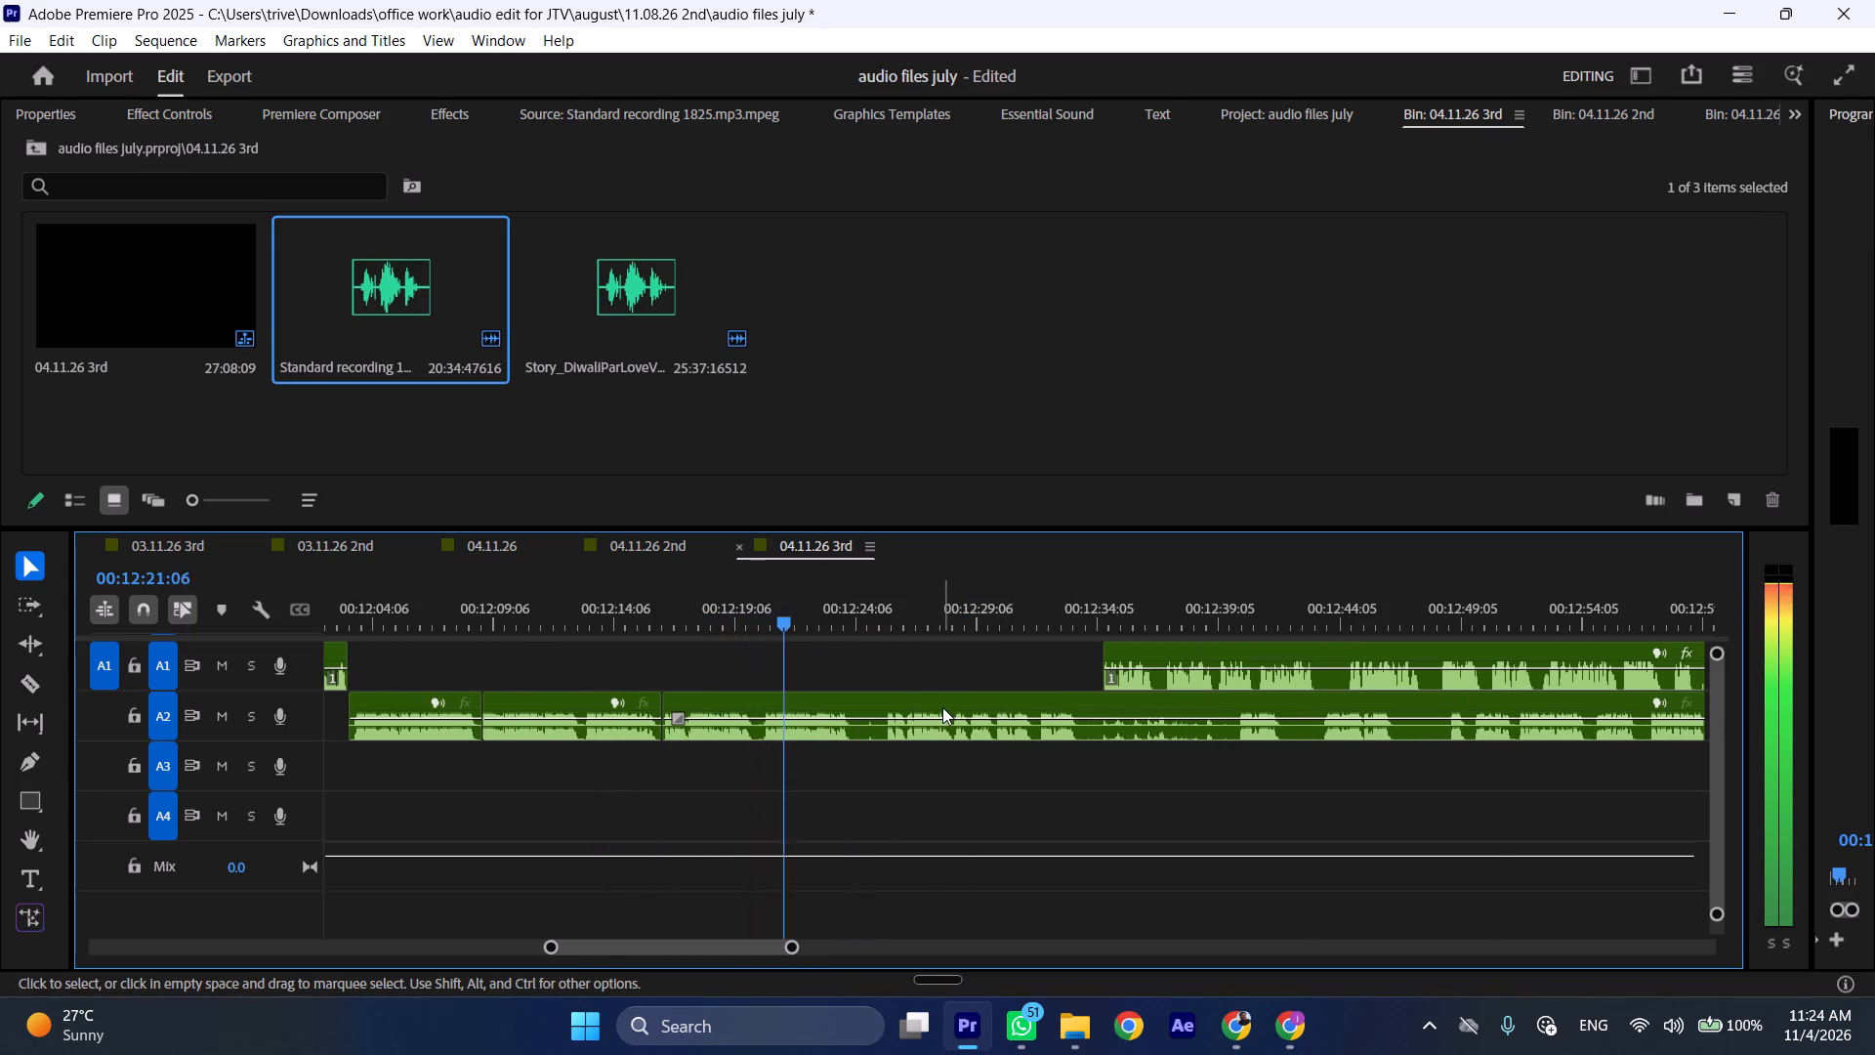
{"action": "left_click_drag", "start_coordinate": [761, 602], "coordinate": [840, 602]}
{"action": "key", "text": "shift+c"}
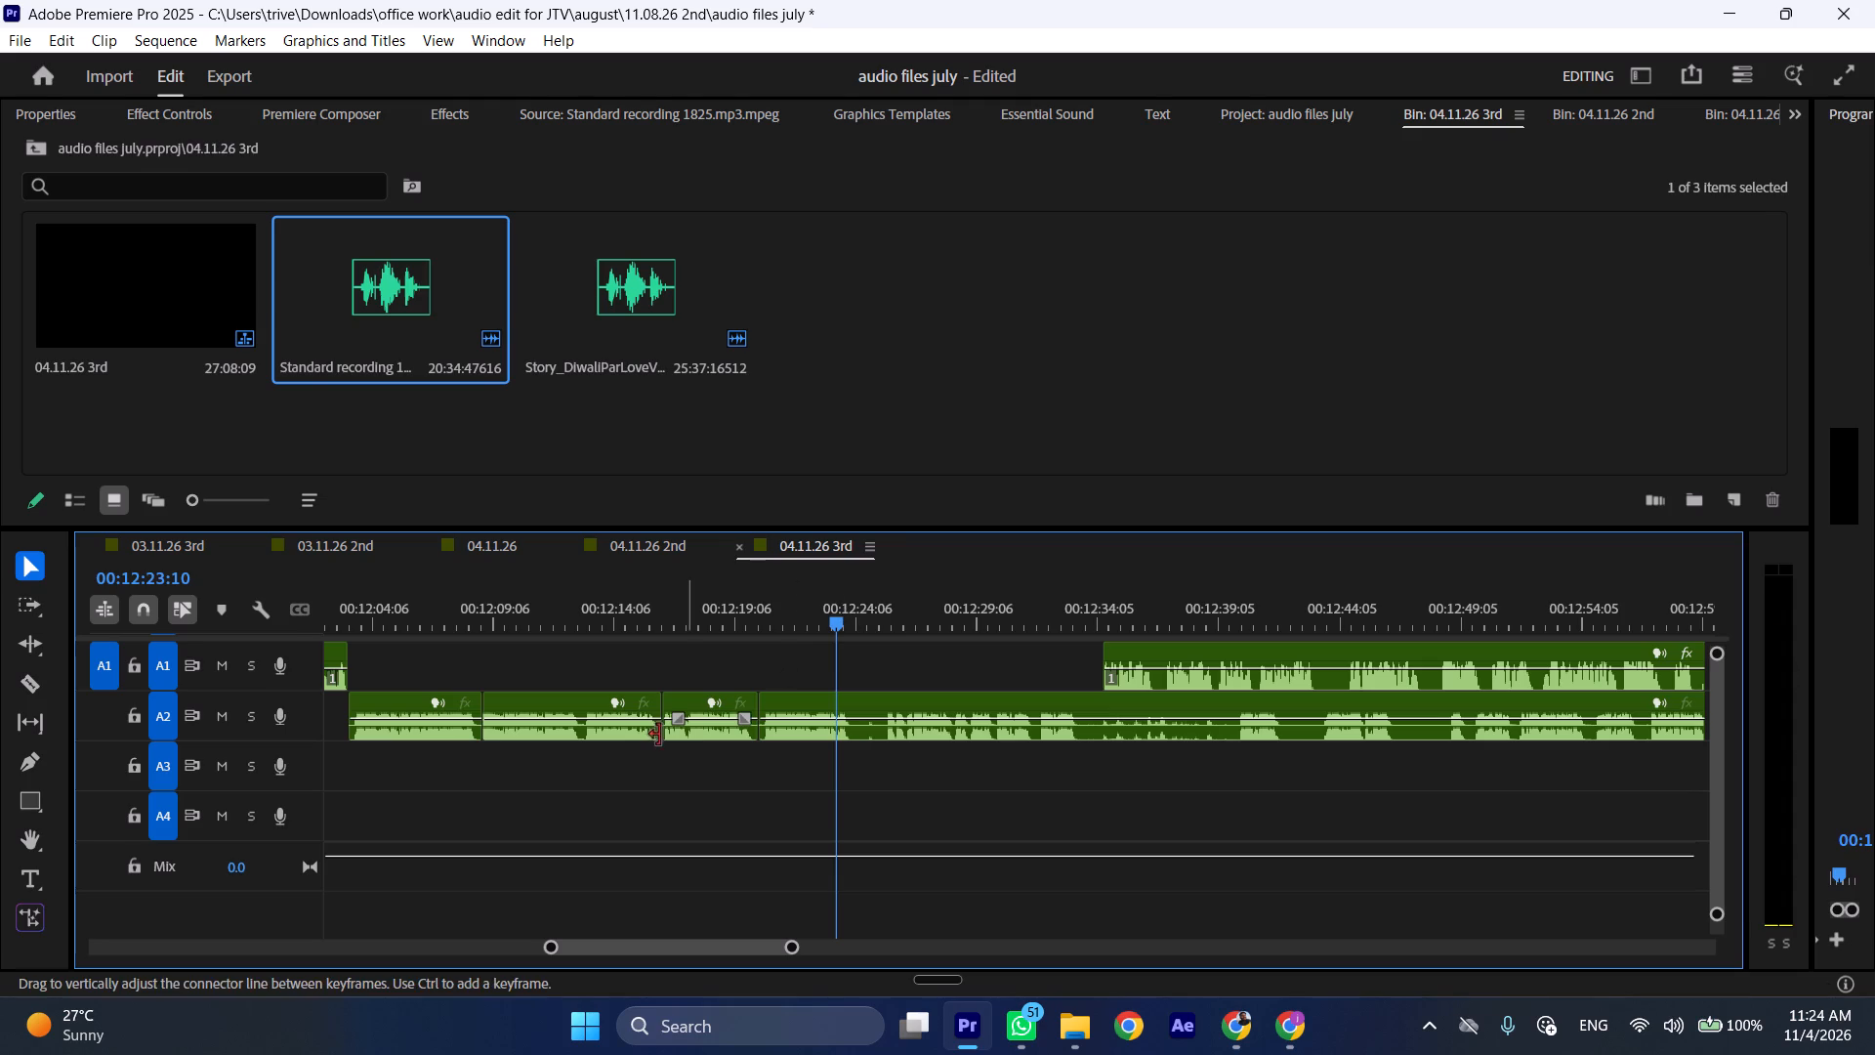
{"action": "left_click", "coordinate": [701, 738]}
{"action": "key", "text": "ctrl+shift+d"}
{"action": "key", "text": "space"}
{"action": "type", "text": "l"}
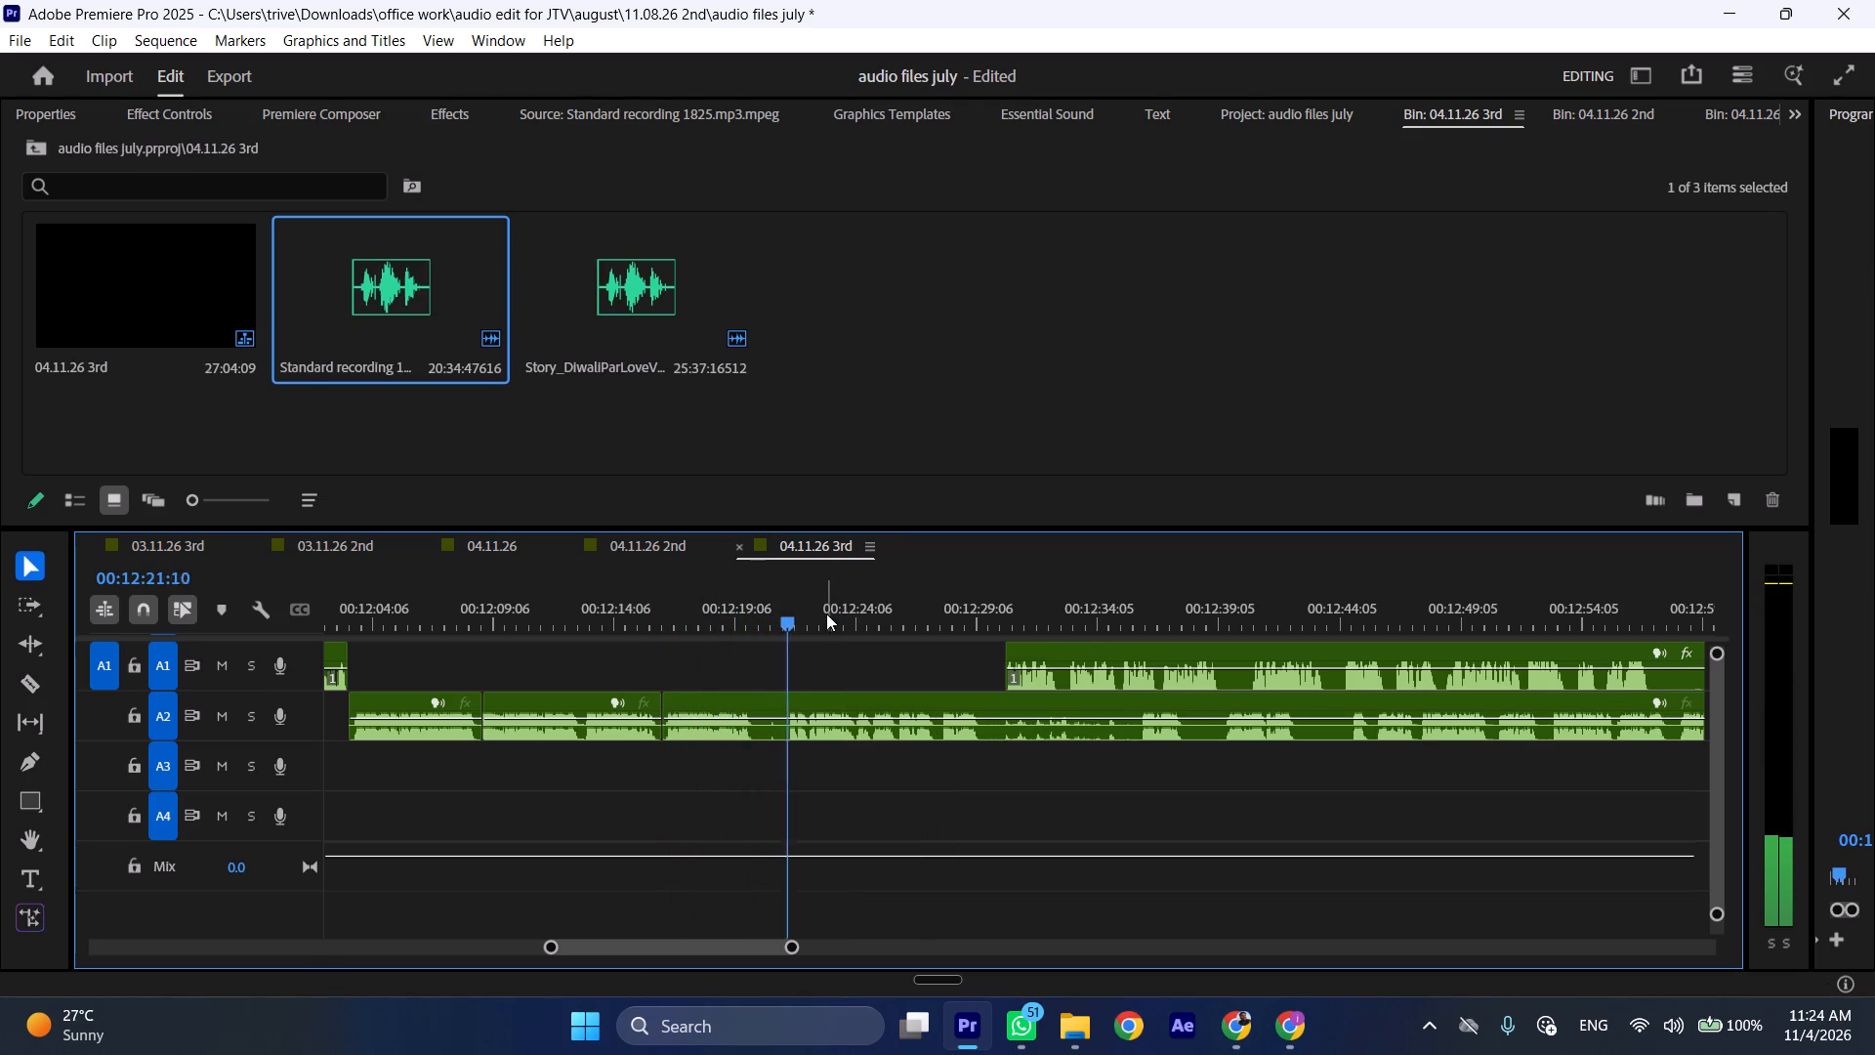
Cut A2 at about 00:12:20 and 00:12:21:06, ripple delete the short piece between, and play.
{"action": "left_click", "coordinate": [758, 612]}
{"action": "key", "text": "shift+c"}
{"action": "left_click_drag", "start_coordinate": [762, 615], "coordinate": [784, 622]}
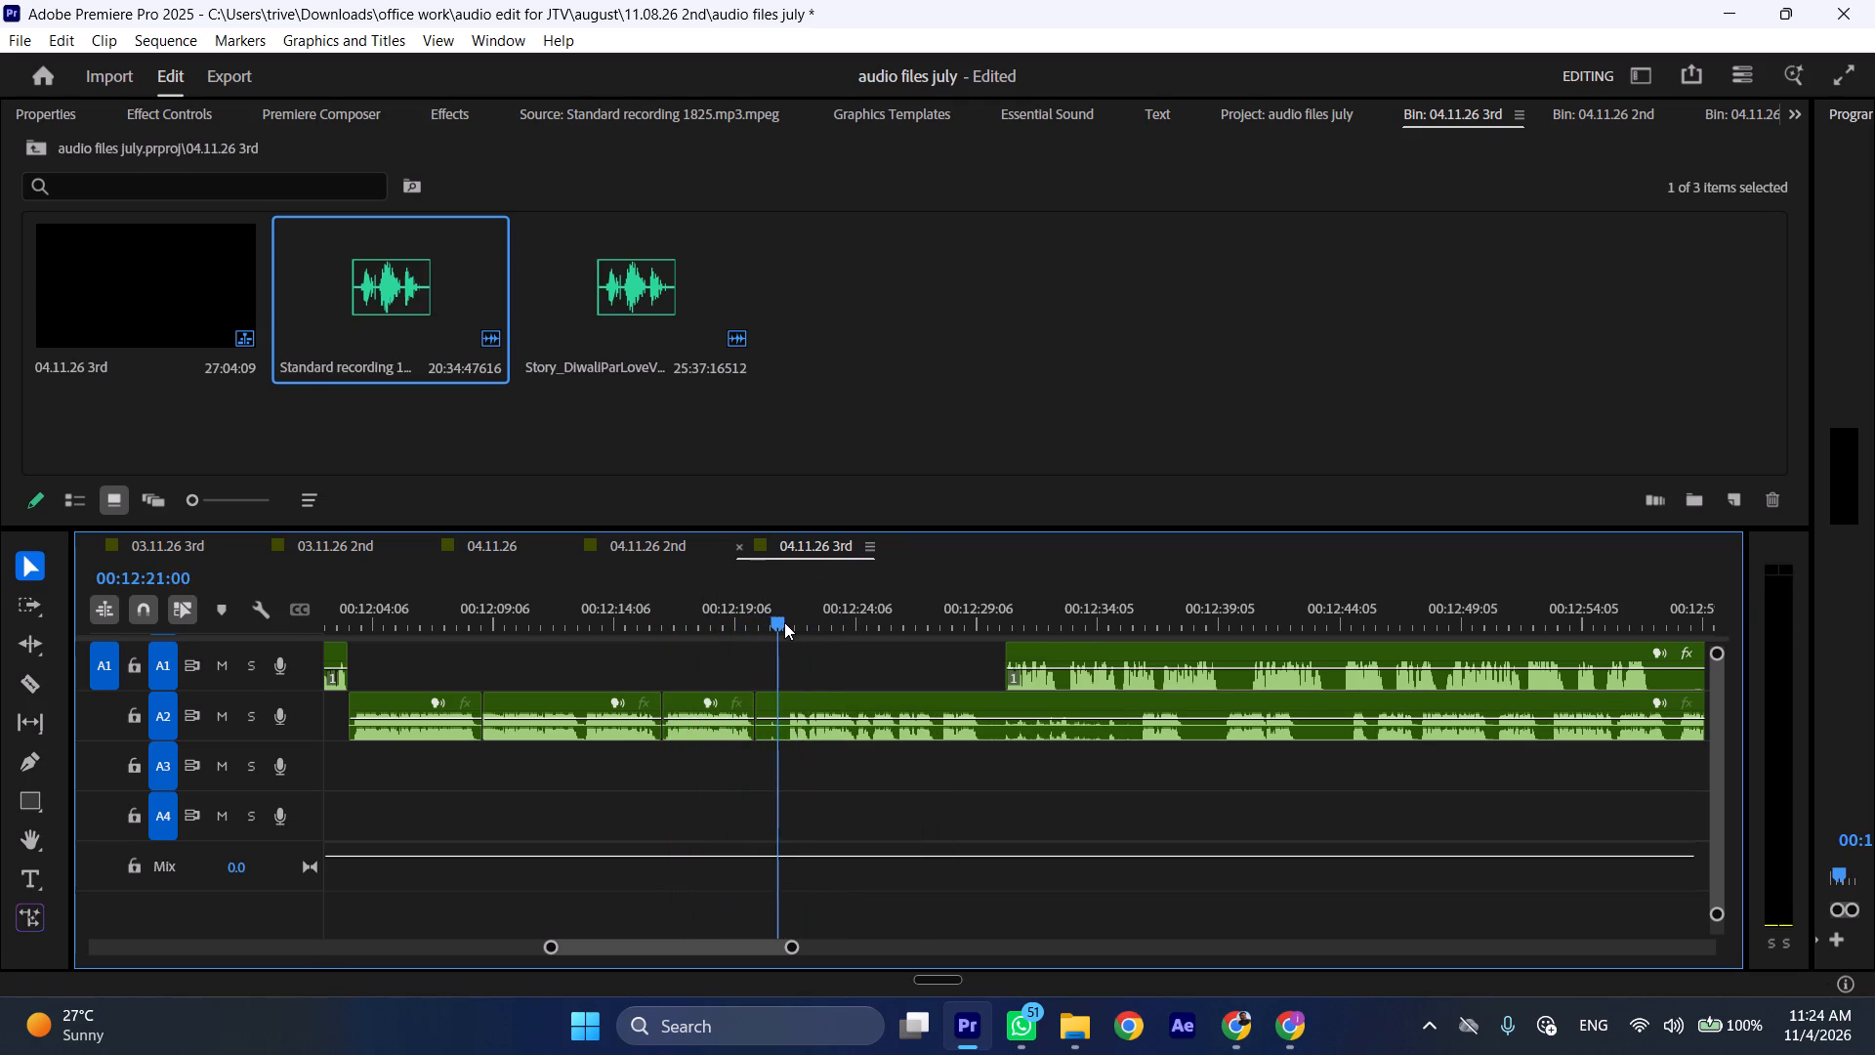
{"action": "left_click_drag", "start_coordinate": [784, 622], "coordinate": [789, 622]}
{"action": "left_click", "coordinate": [824, 715]}
{"action": "key", "text": "shift+c"}
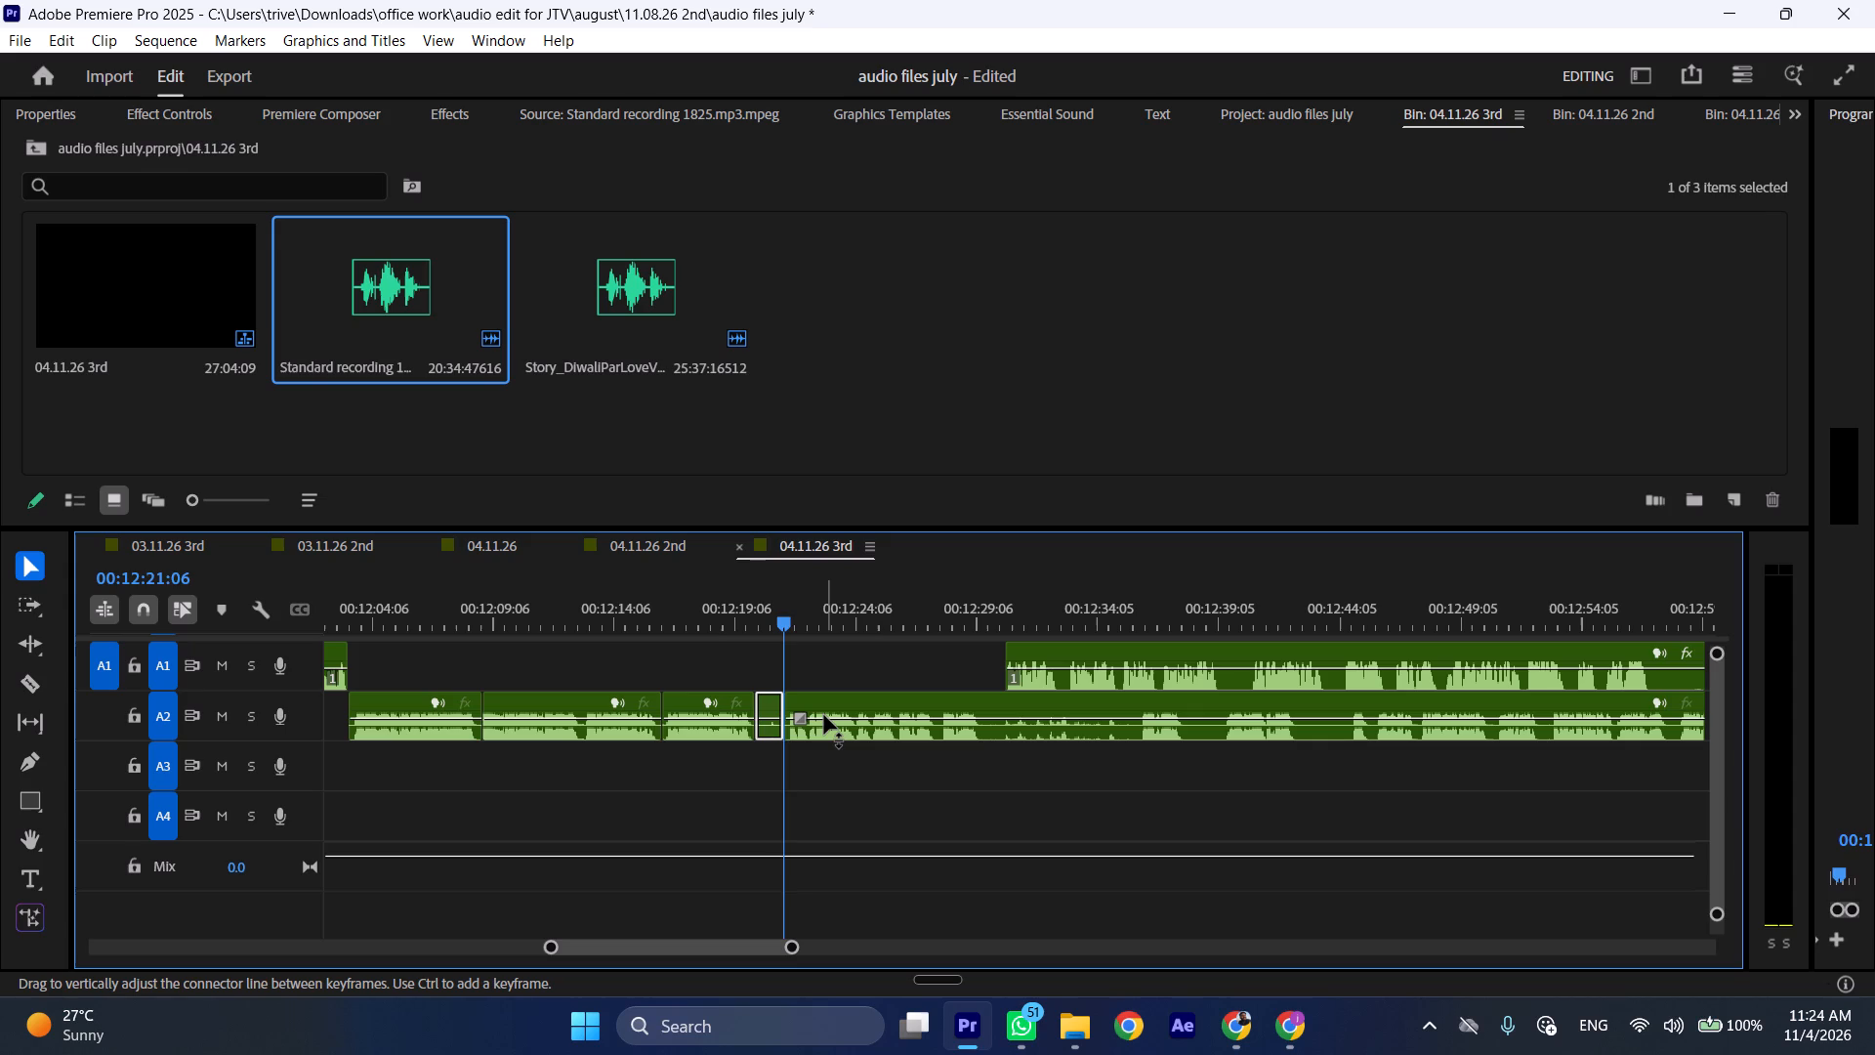
{"action": "key", "text": "space"}
{"action": "key", "text": "ctrl+shift+d"}
{"action": "key", "text": "space"}
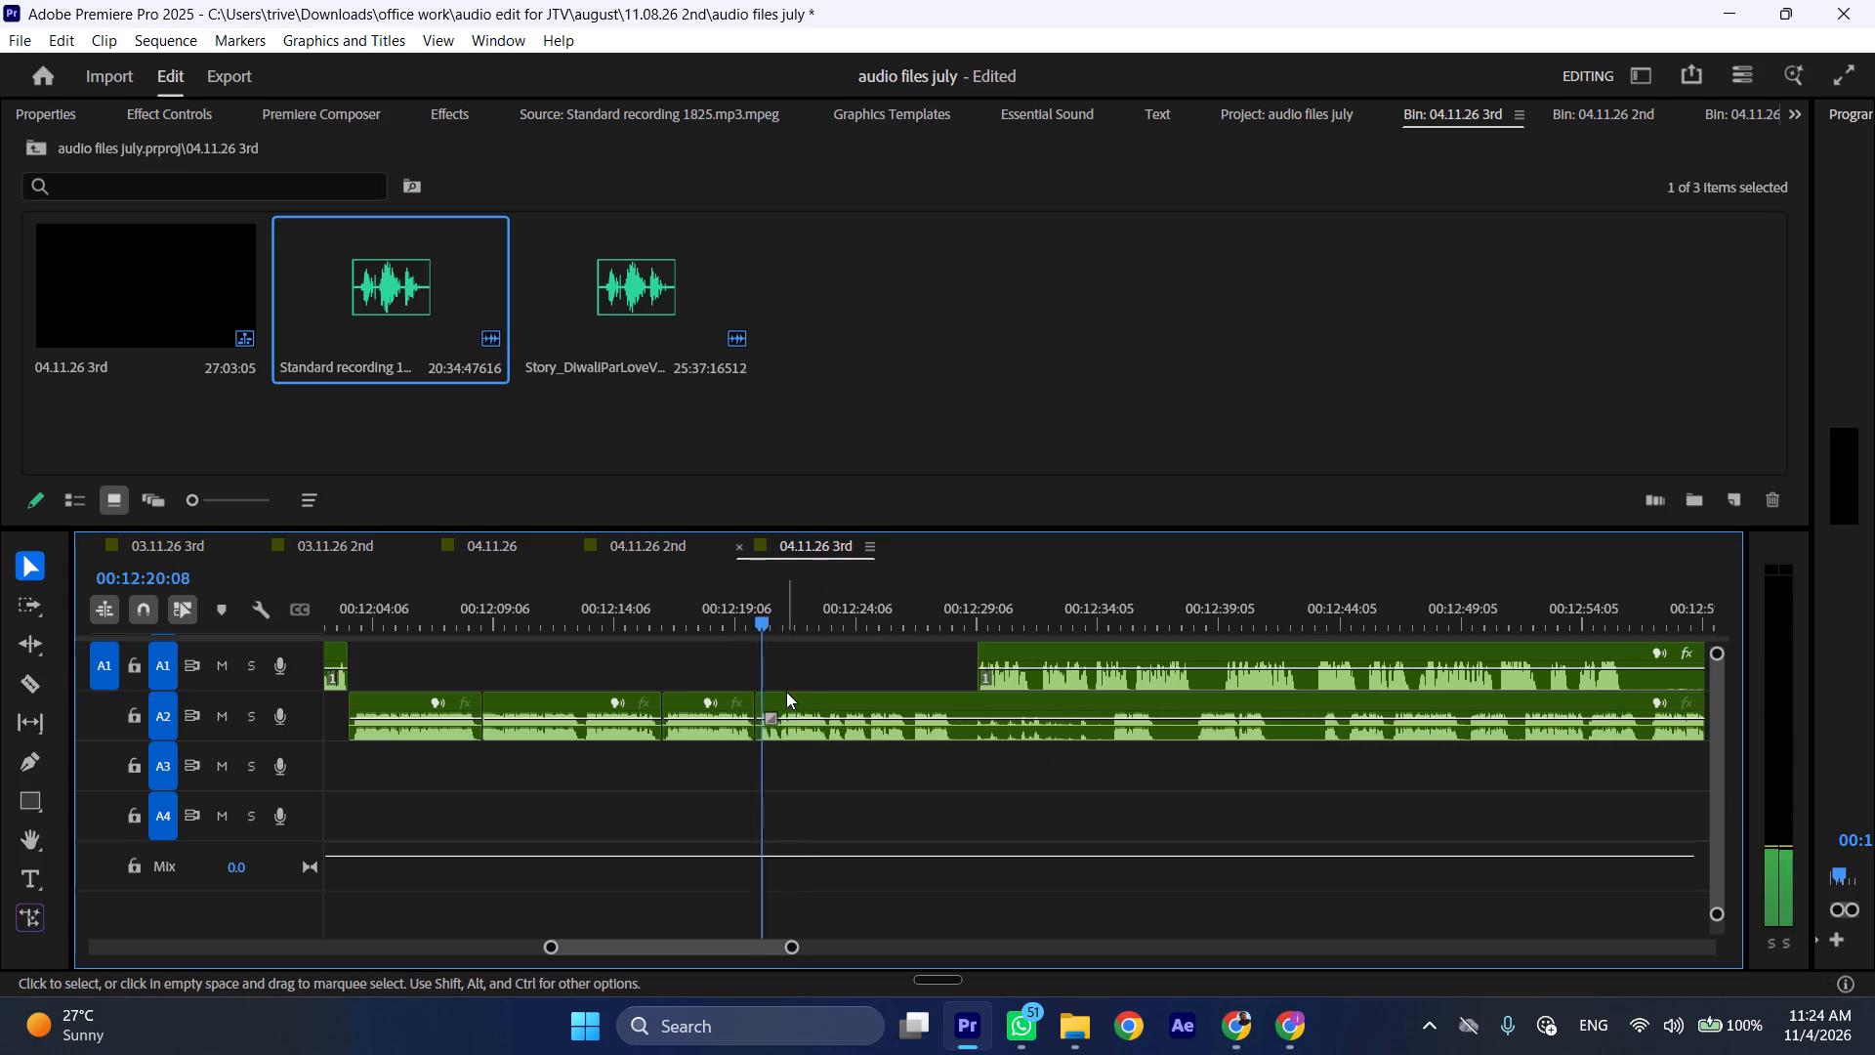
Move the remaining A2 clip to about 00:12:36, place the A1 clip at about 00:12:20, and play from 00:12:19:00.
{"action": "left_click_drag", "start_coordinate": [796, 698], "coordinate": [1181, 716]}
{"action": "left_click_drag", "start_coordinate": [1156, 660], "coordinate": [940, 678]}
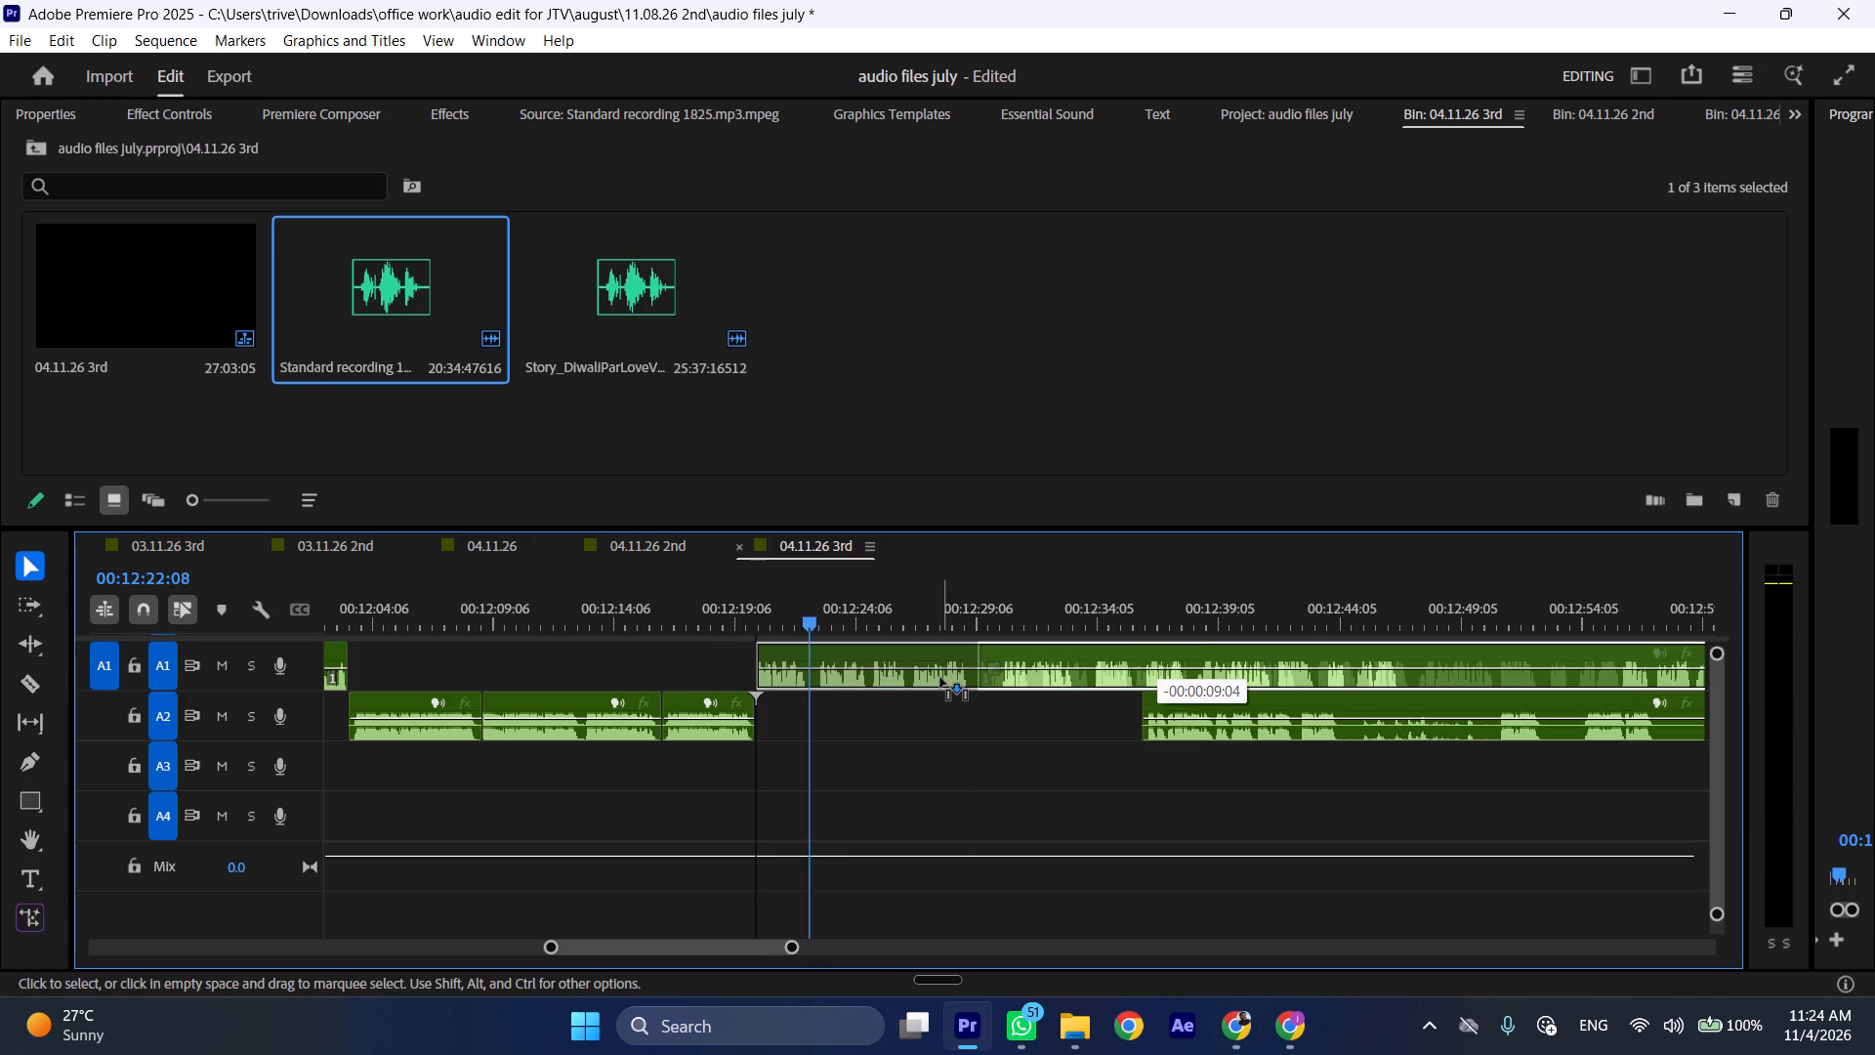
{"action": "left_click_drag", "start_coordinate": [940, 678], "coordinate": [942, 679]}
{"action": "left_click", "coordinate": [731, 601]}
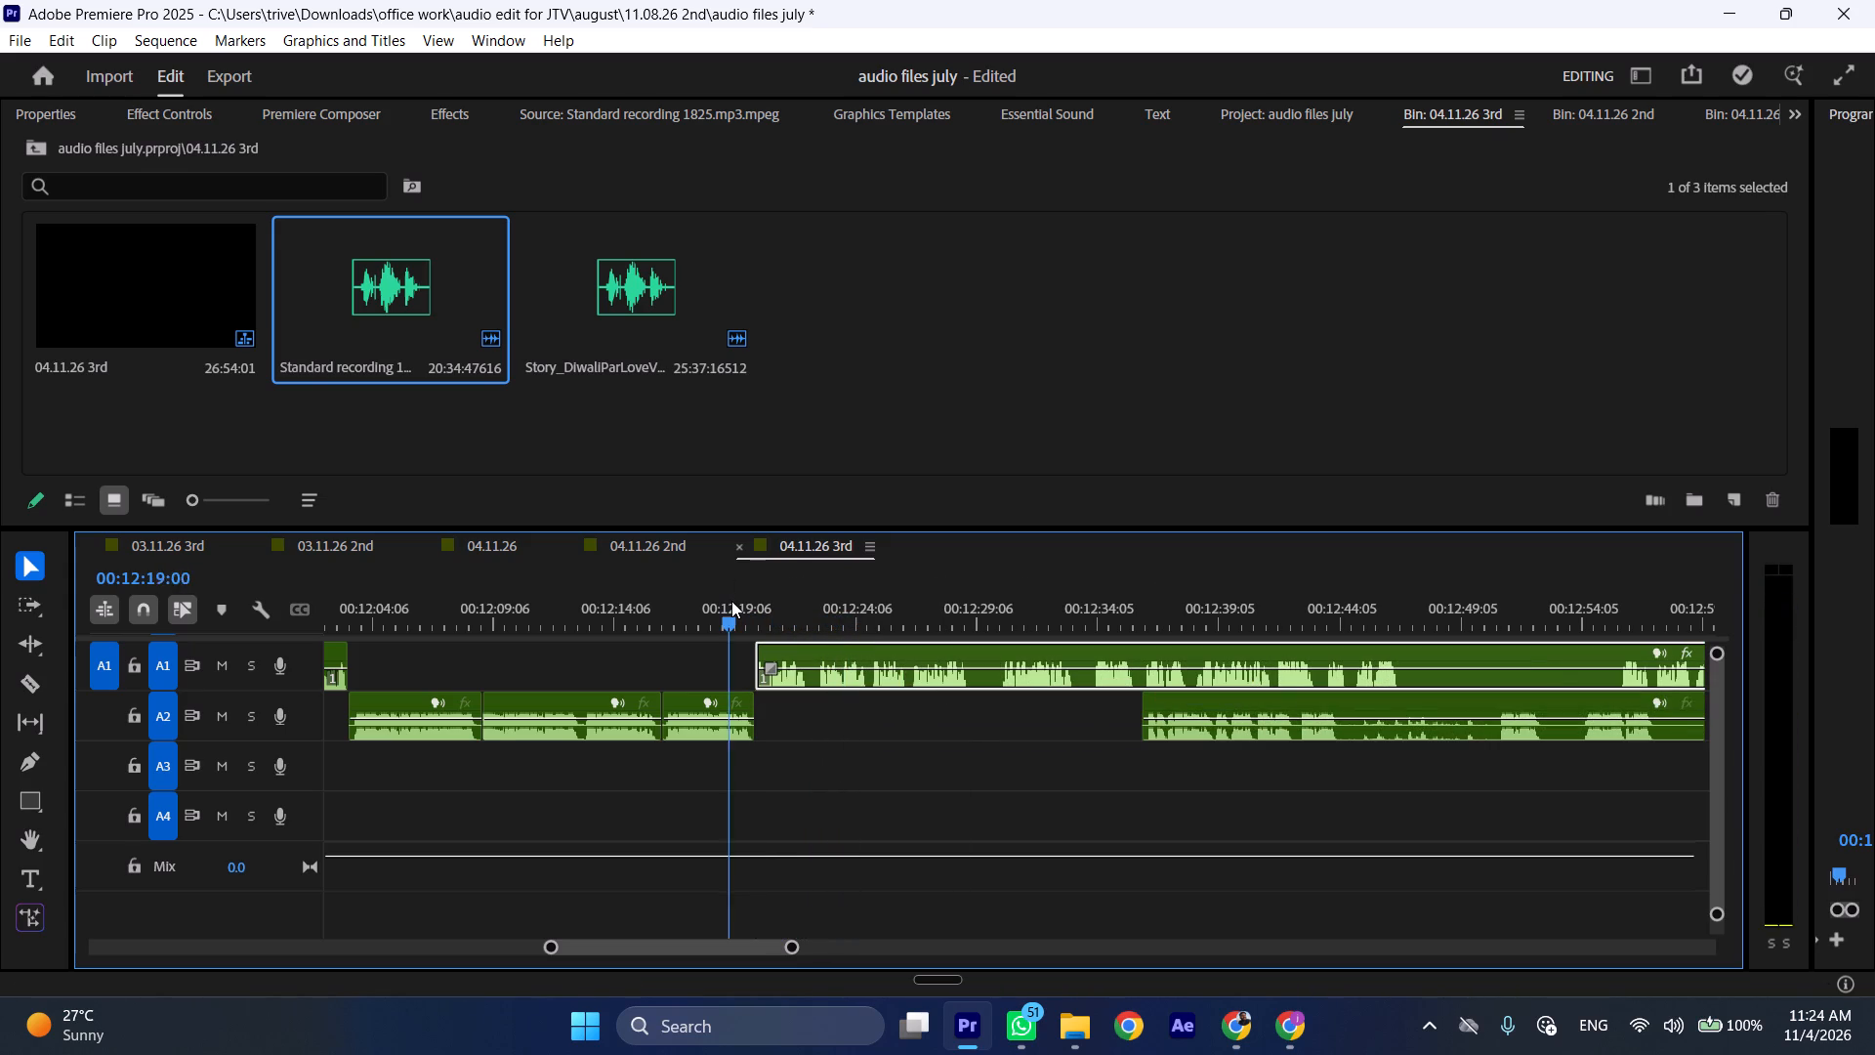
{"action": "key", "text": "space"}
{"action": "type", "text": "l"}
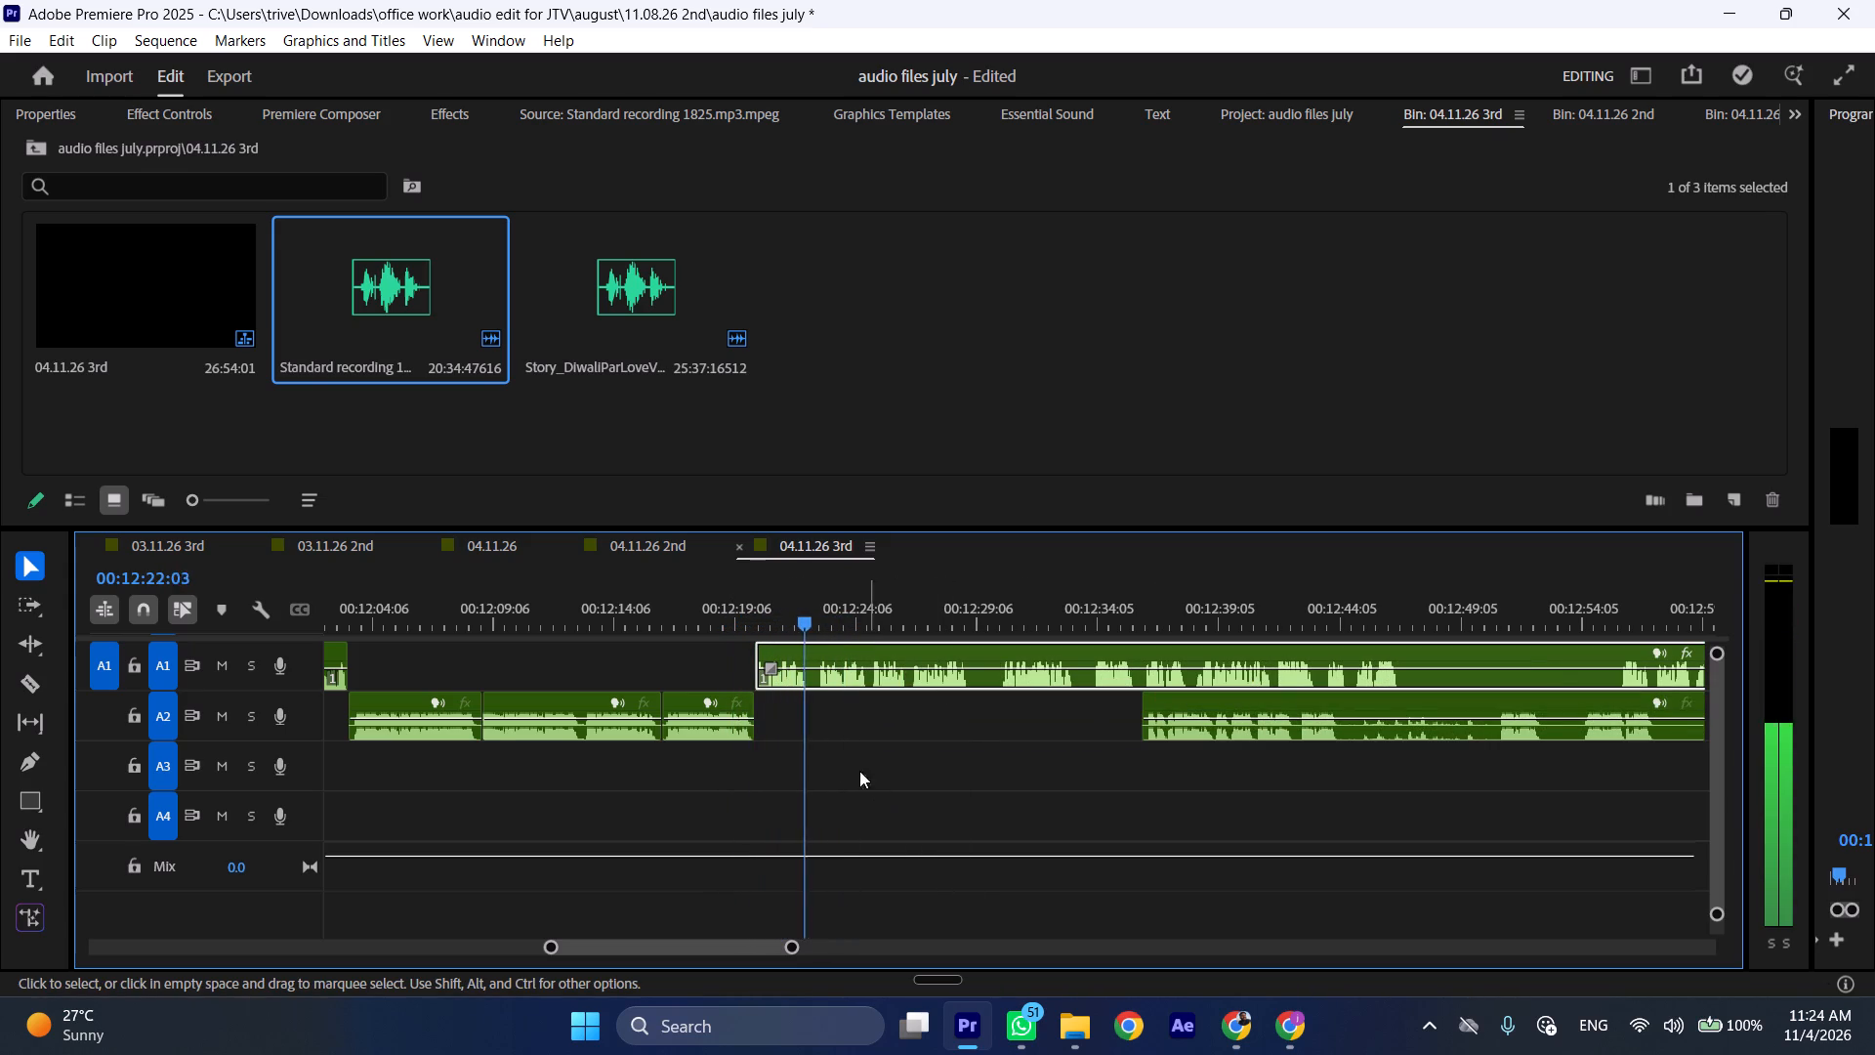
Cut the A1 clip at 00:12:22:11, ripple delete its opening part before the cut, and resume playback.
{"action": "left_click", "coordinate": [813, 615]}
{"action": "key", "text": "shift+c"}
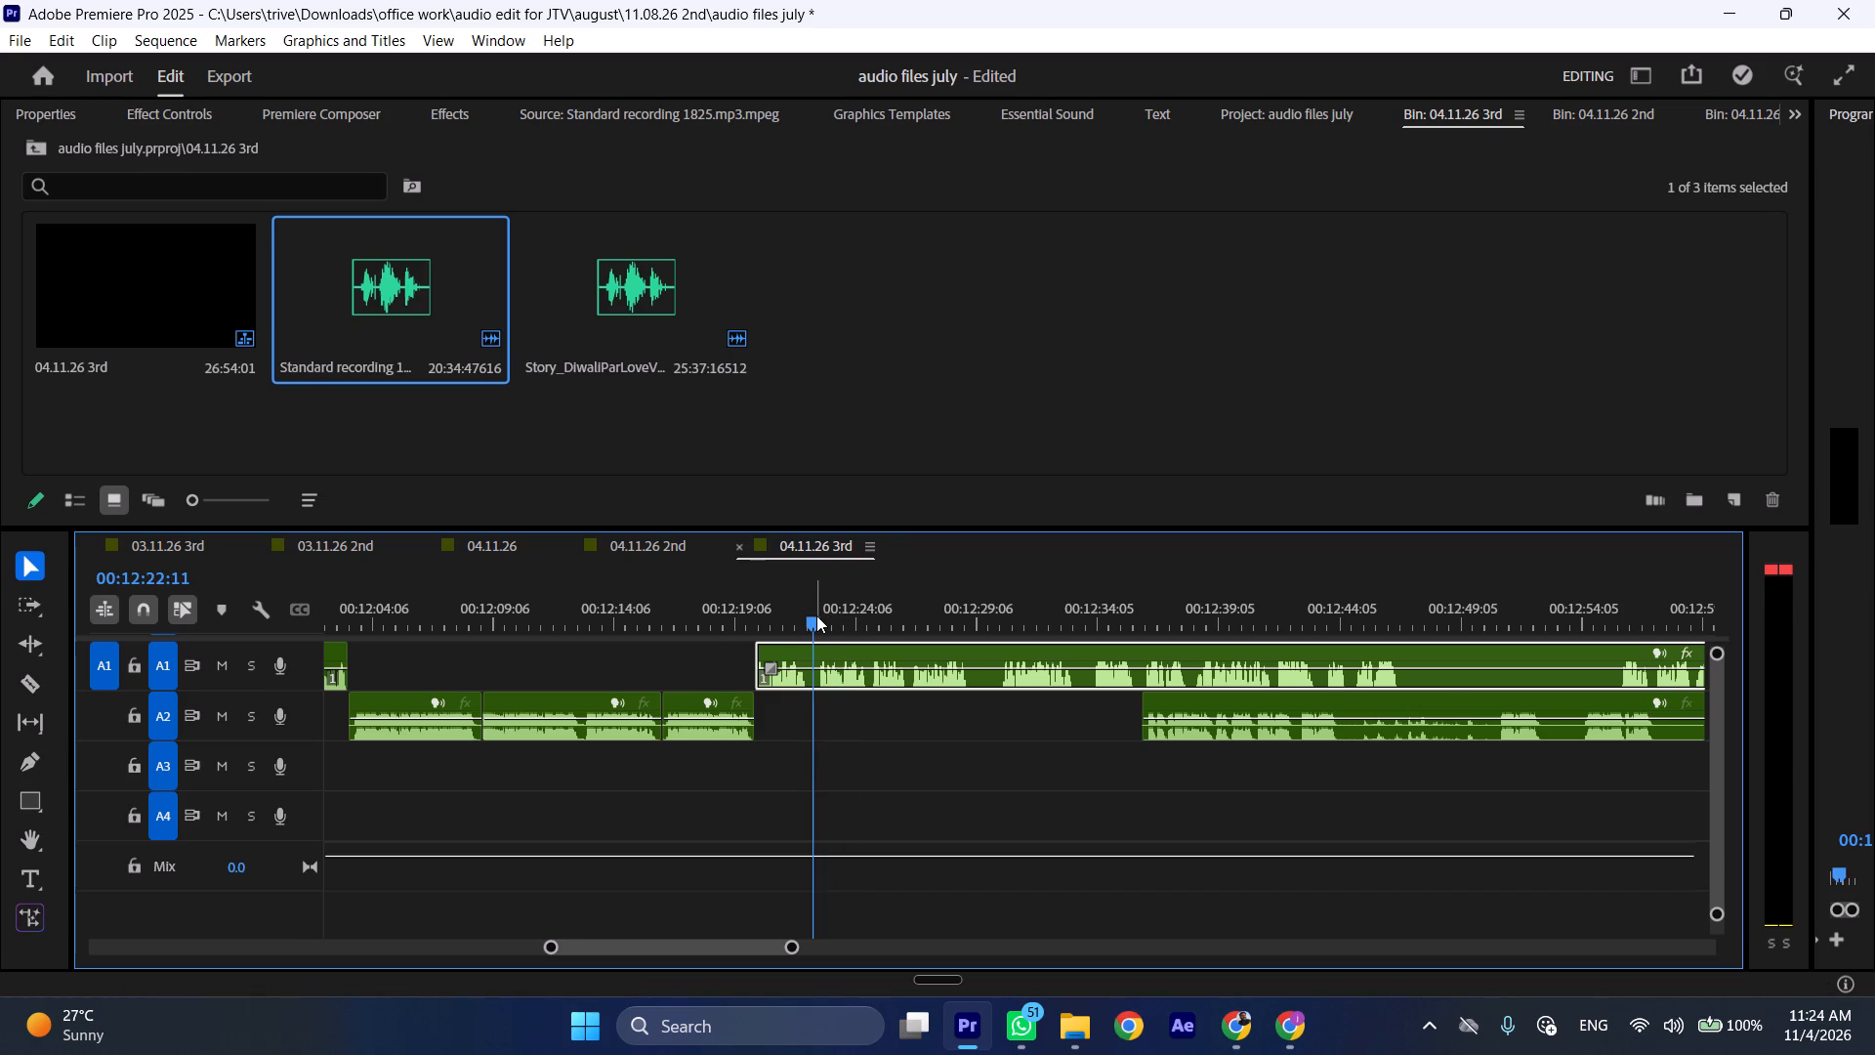
{"action": "key", "text": "ctrl+shift+d"}
{"action": "key", "text": "space"}
{"action": "type", "text": "l"}
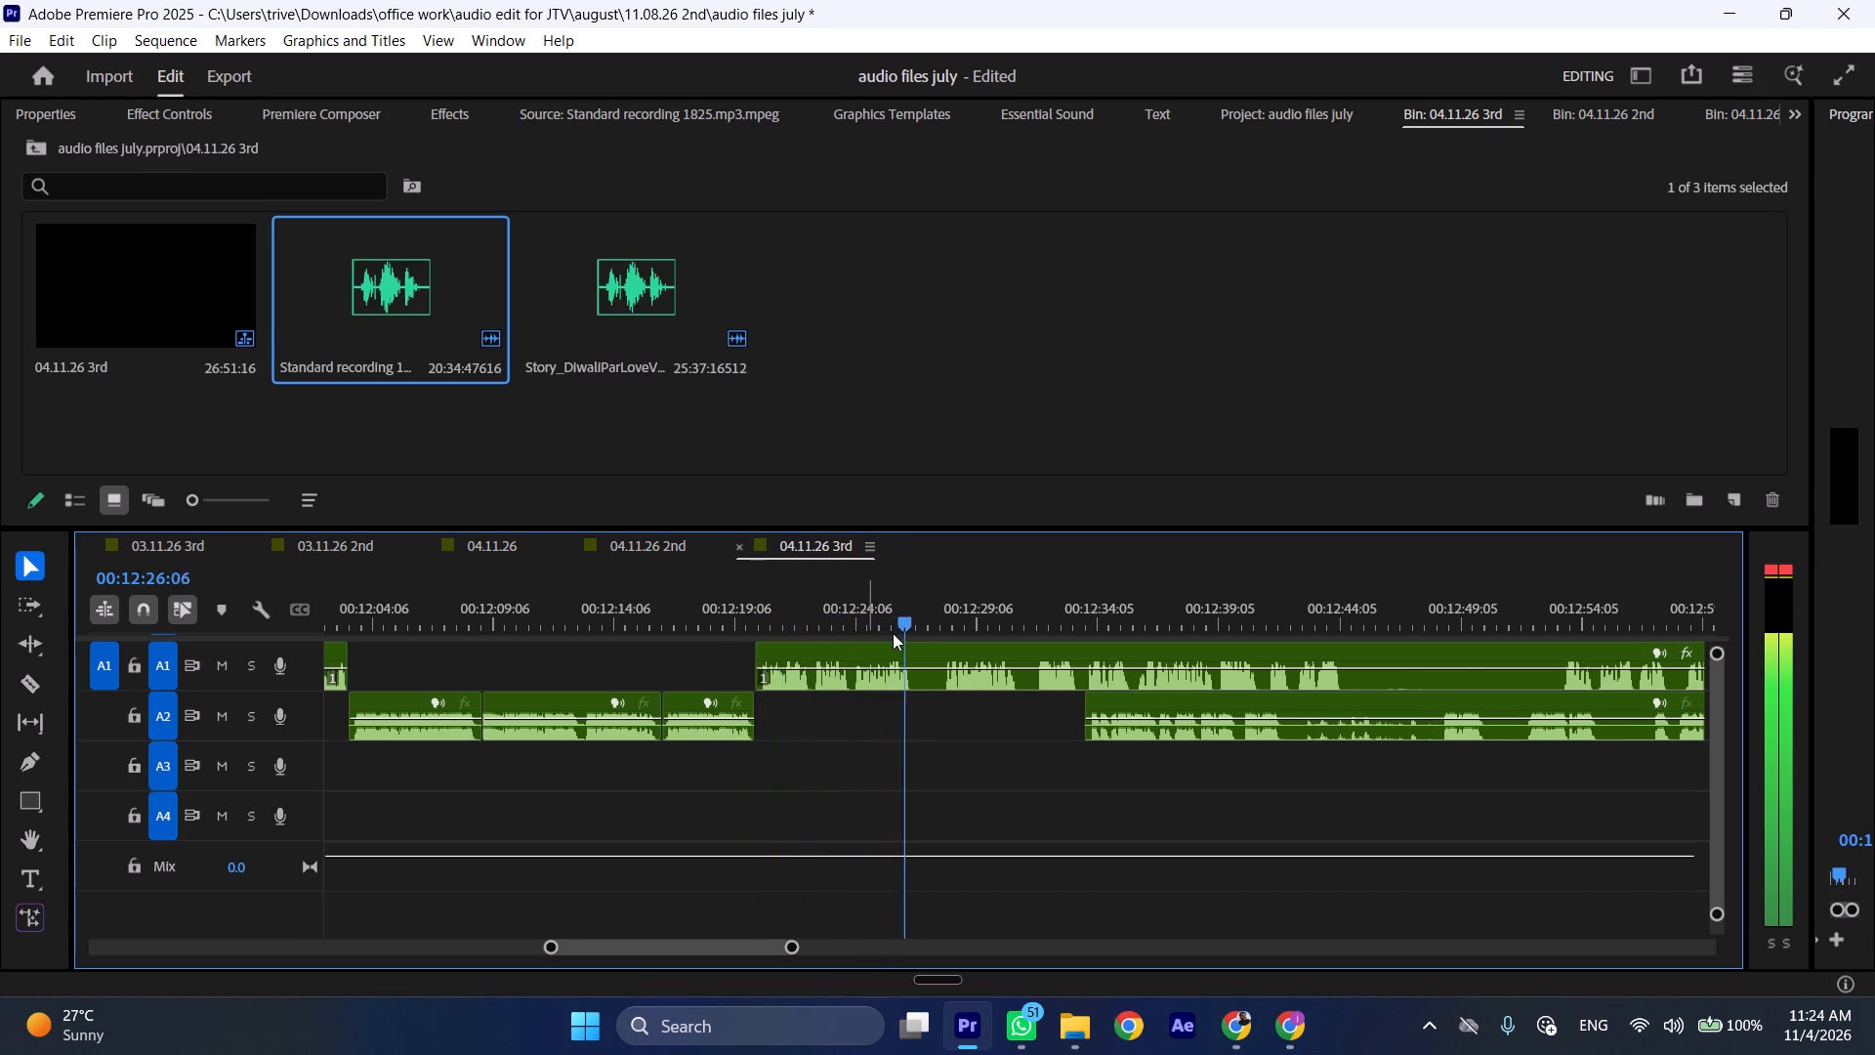
Stop playback and cut the A1 clip at 00:12:26:21.
{"action": "key", "text": "space"}
{"action": "type", "text": "C"}
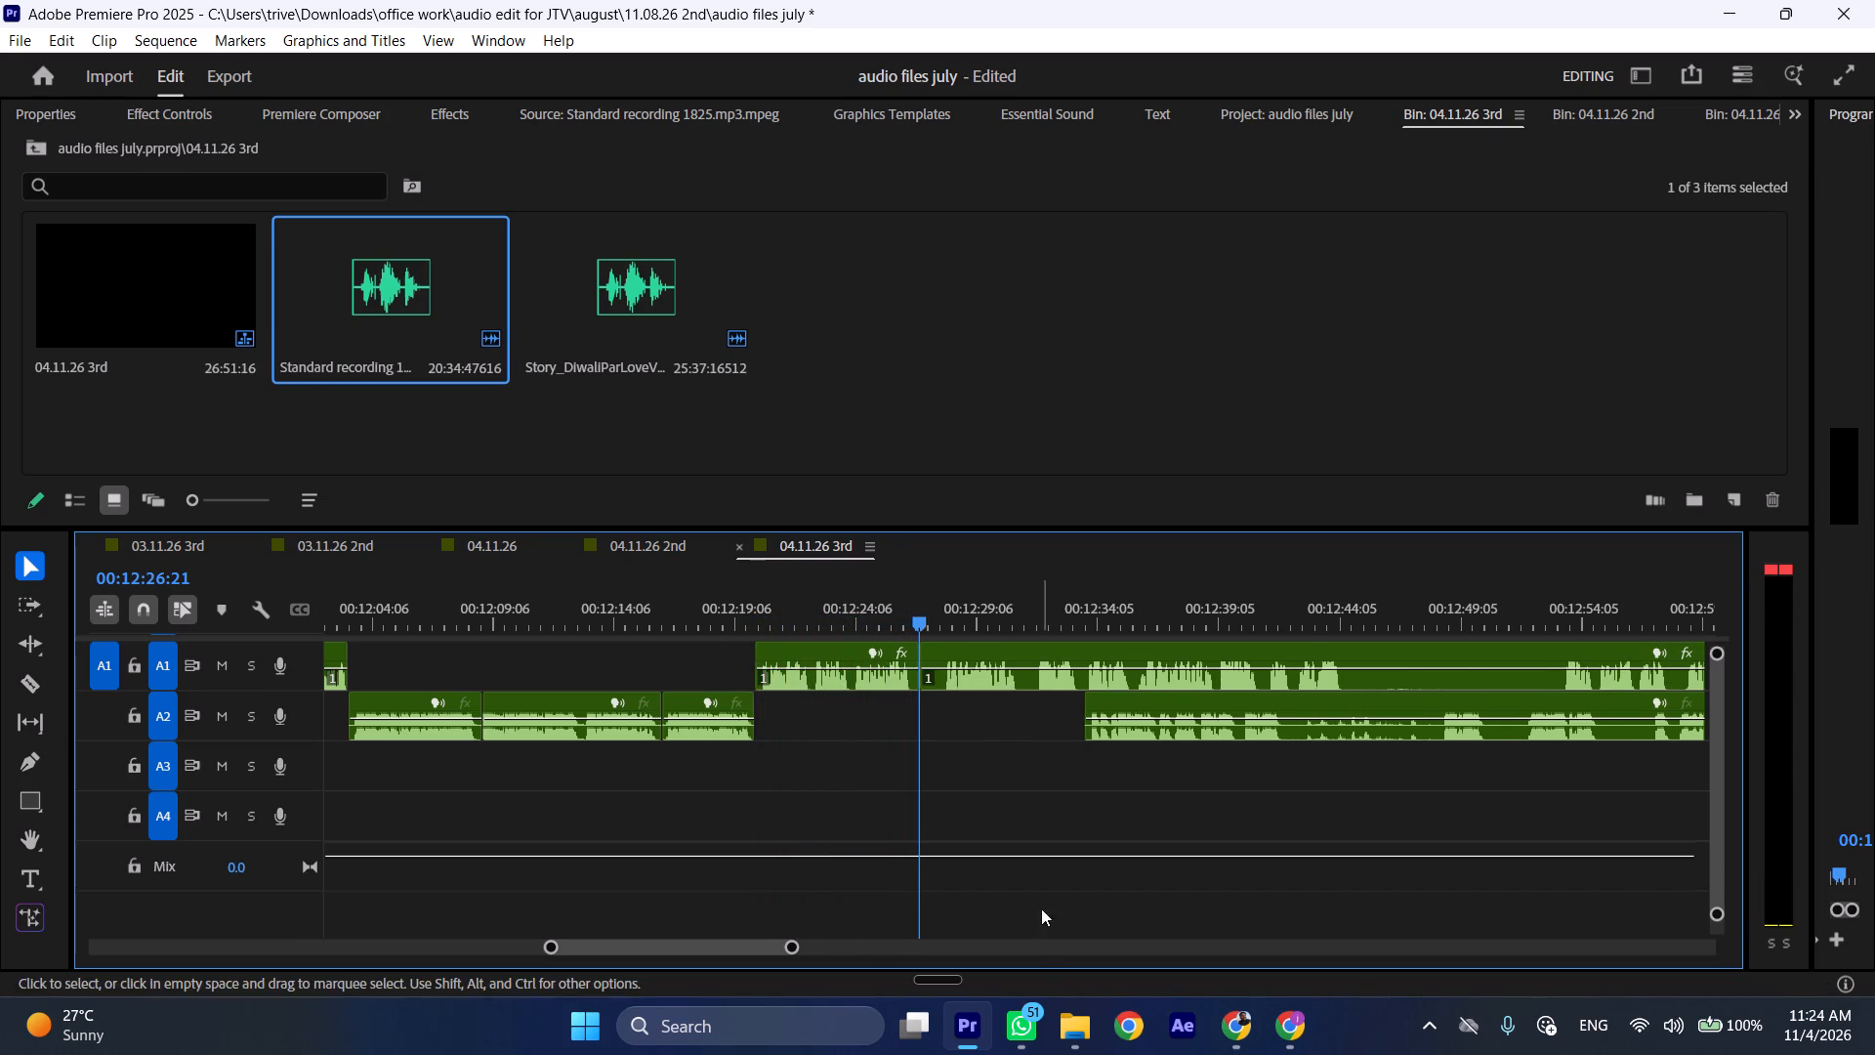
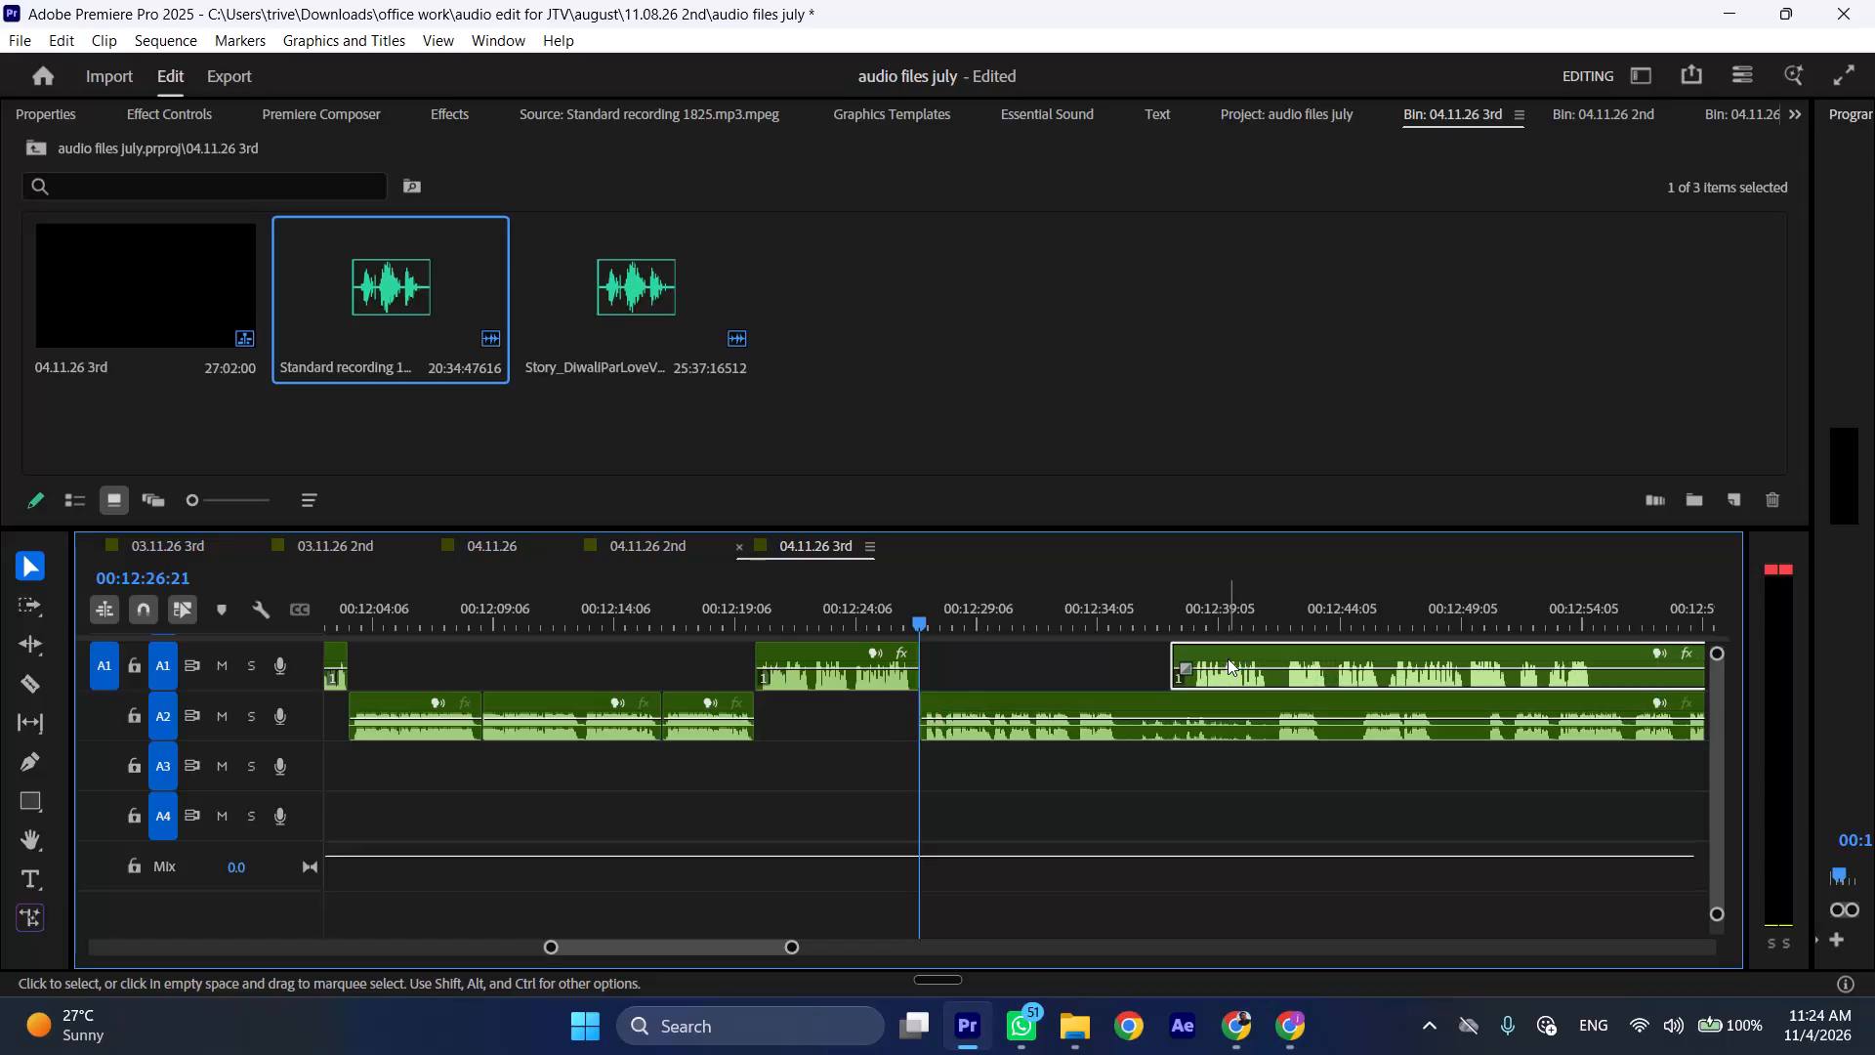
Trim about half a second off the start of the A1 audio clip near 00:12:37.
{"action": "key", "text": "l"}
{"action": "left_click_drag", "start_coordinate": [1176, 653], "coordinate": [1177, 651]}
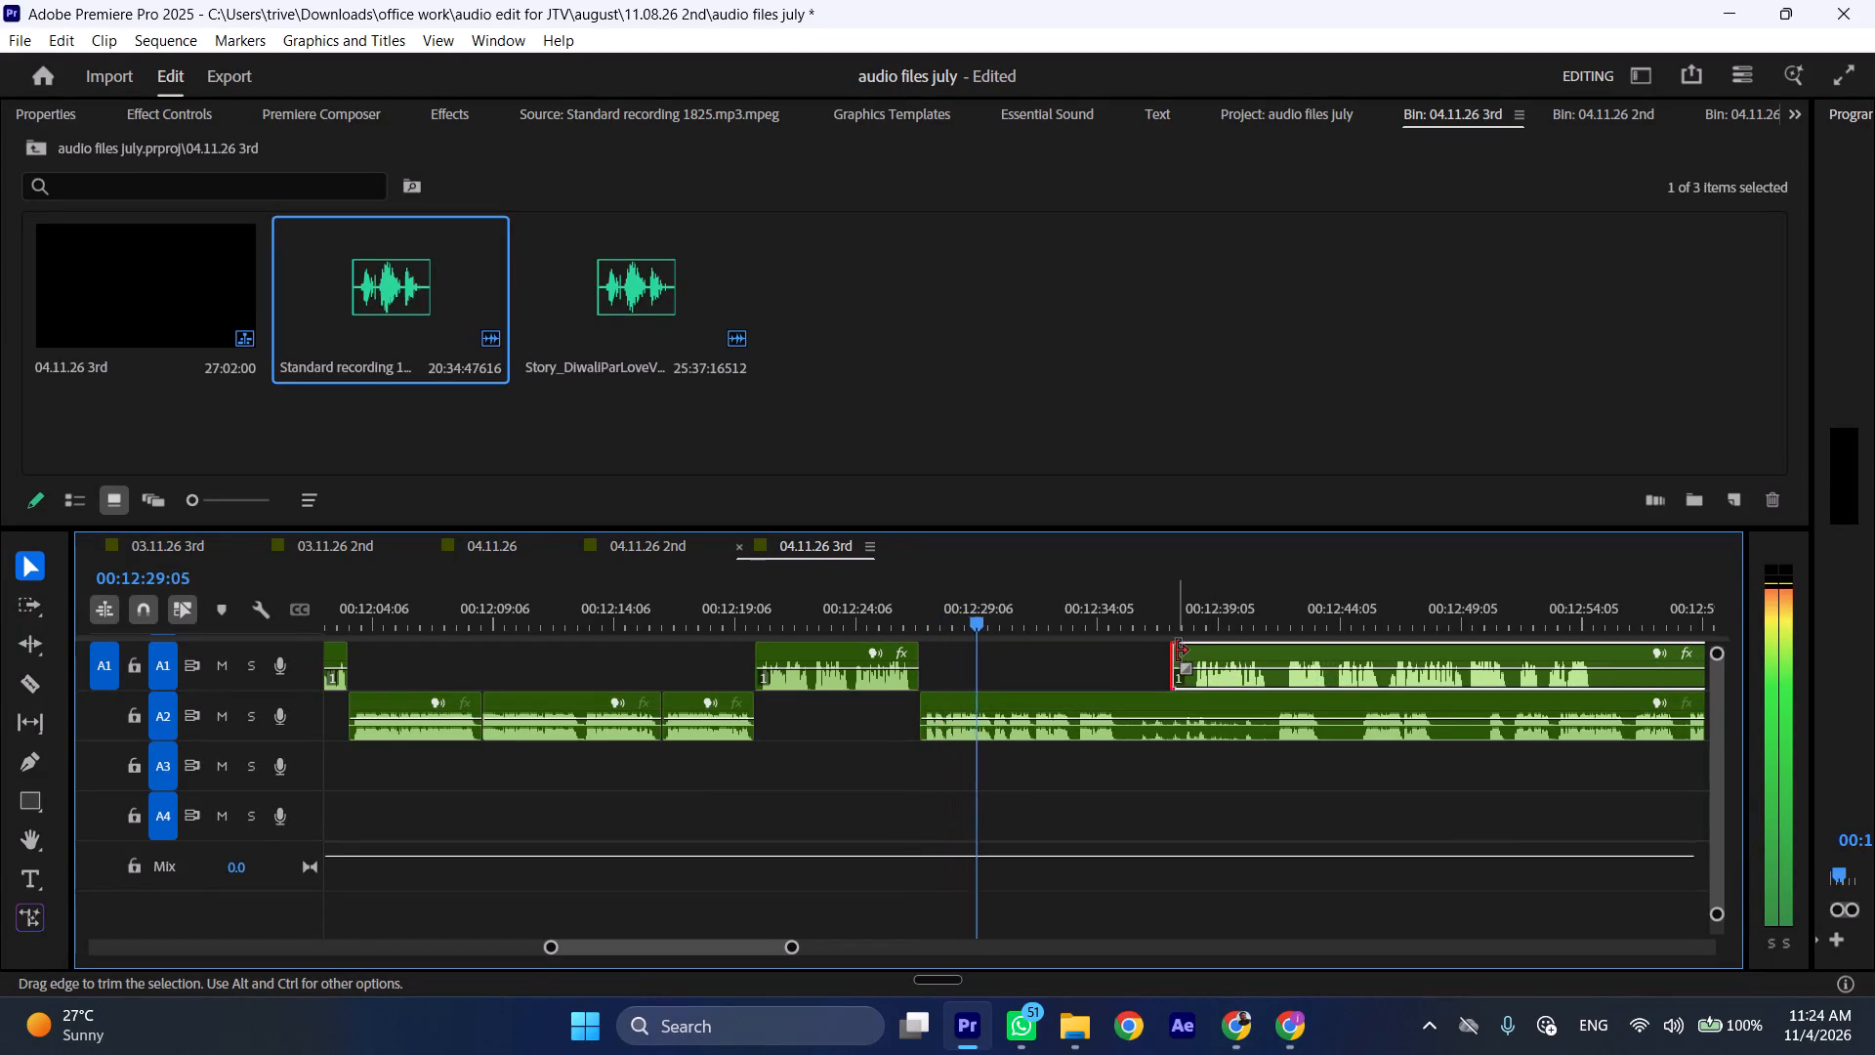
{"action": "left_click_drag", "start_coordinate": [1177, 651], "coordinate": [1191, 651]}
Split the A2 audio at 00:12:31:16 and 00:12:33:11, and ripple delete the short segment between the cuts.
{"action": "scroll", "coordinate": [915, 717], "scroll_direction": "down", "scroll_amount": 5}
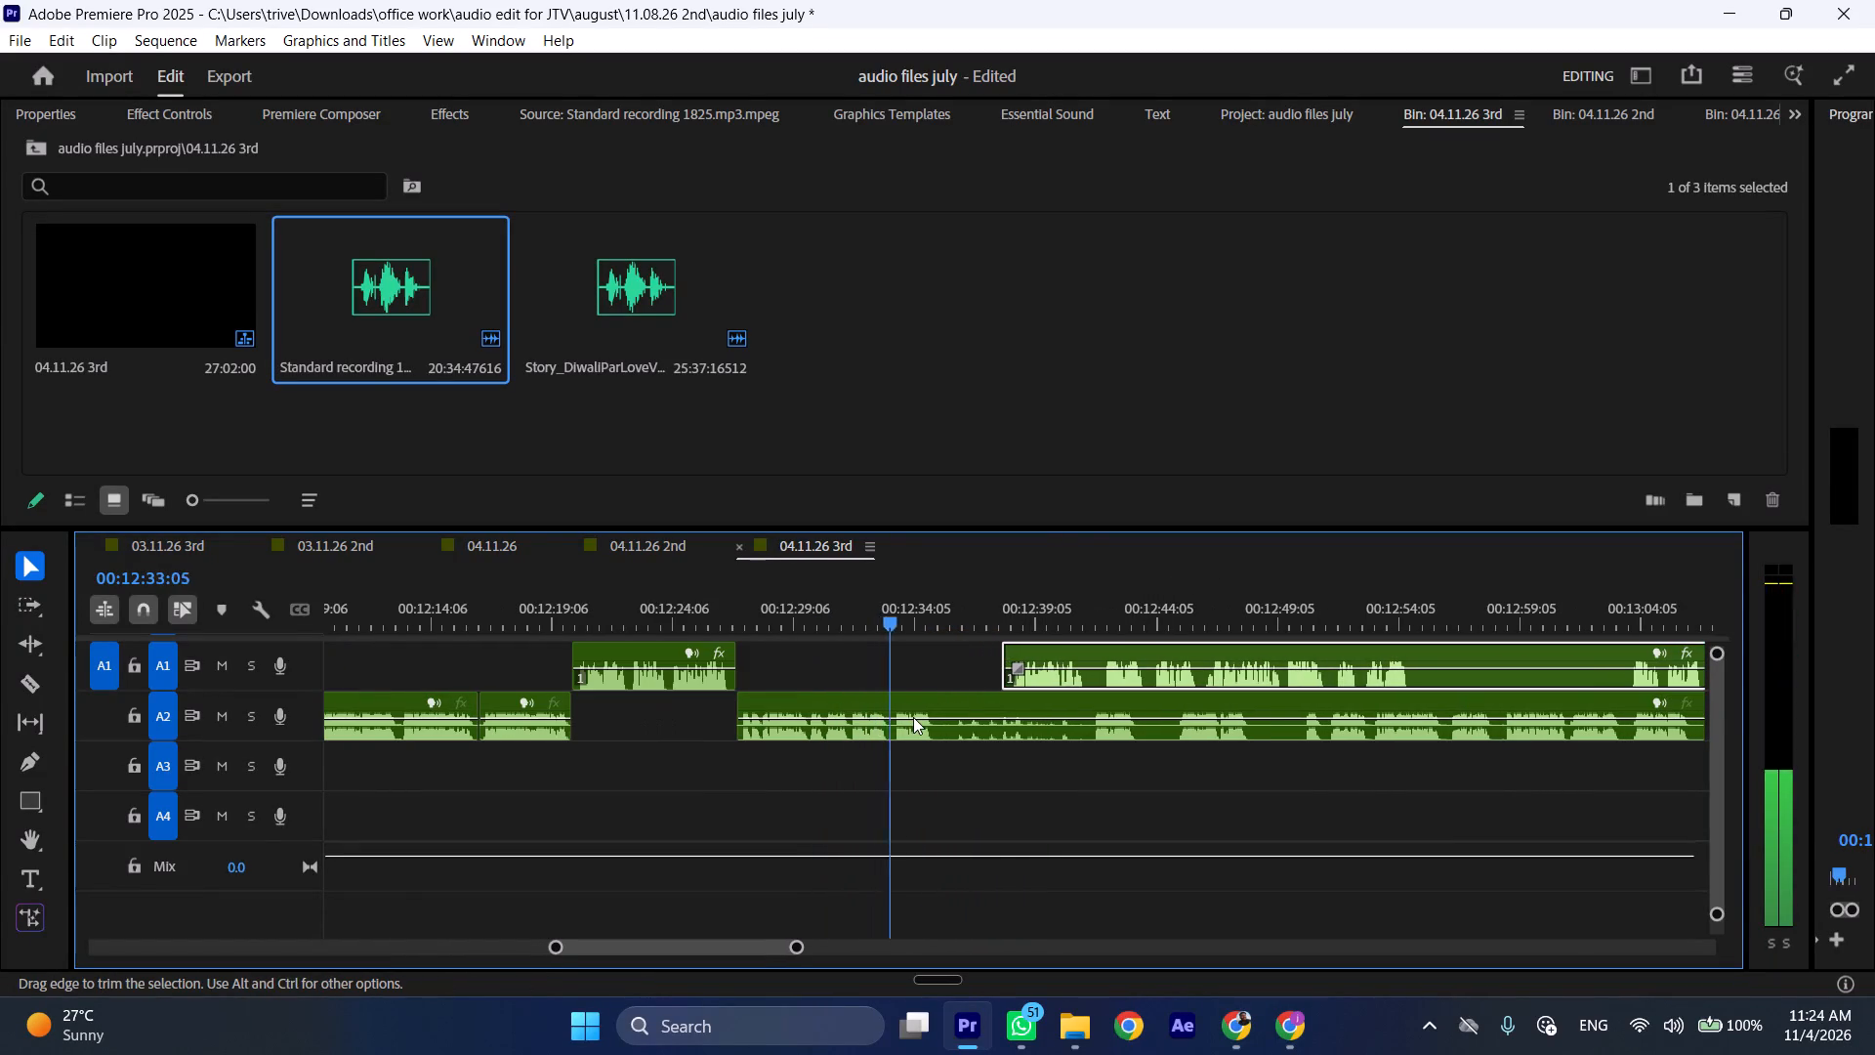
{"action": "left_click", "coordinate": [855, 613]}
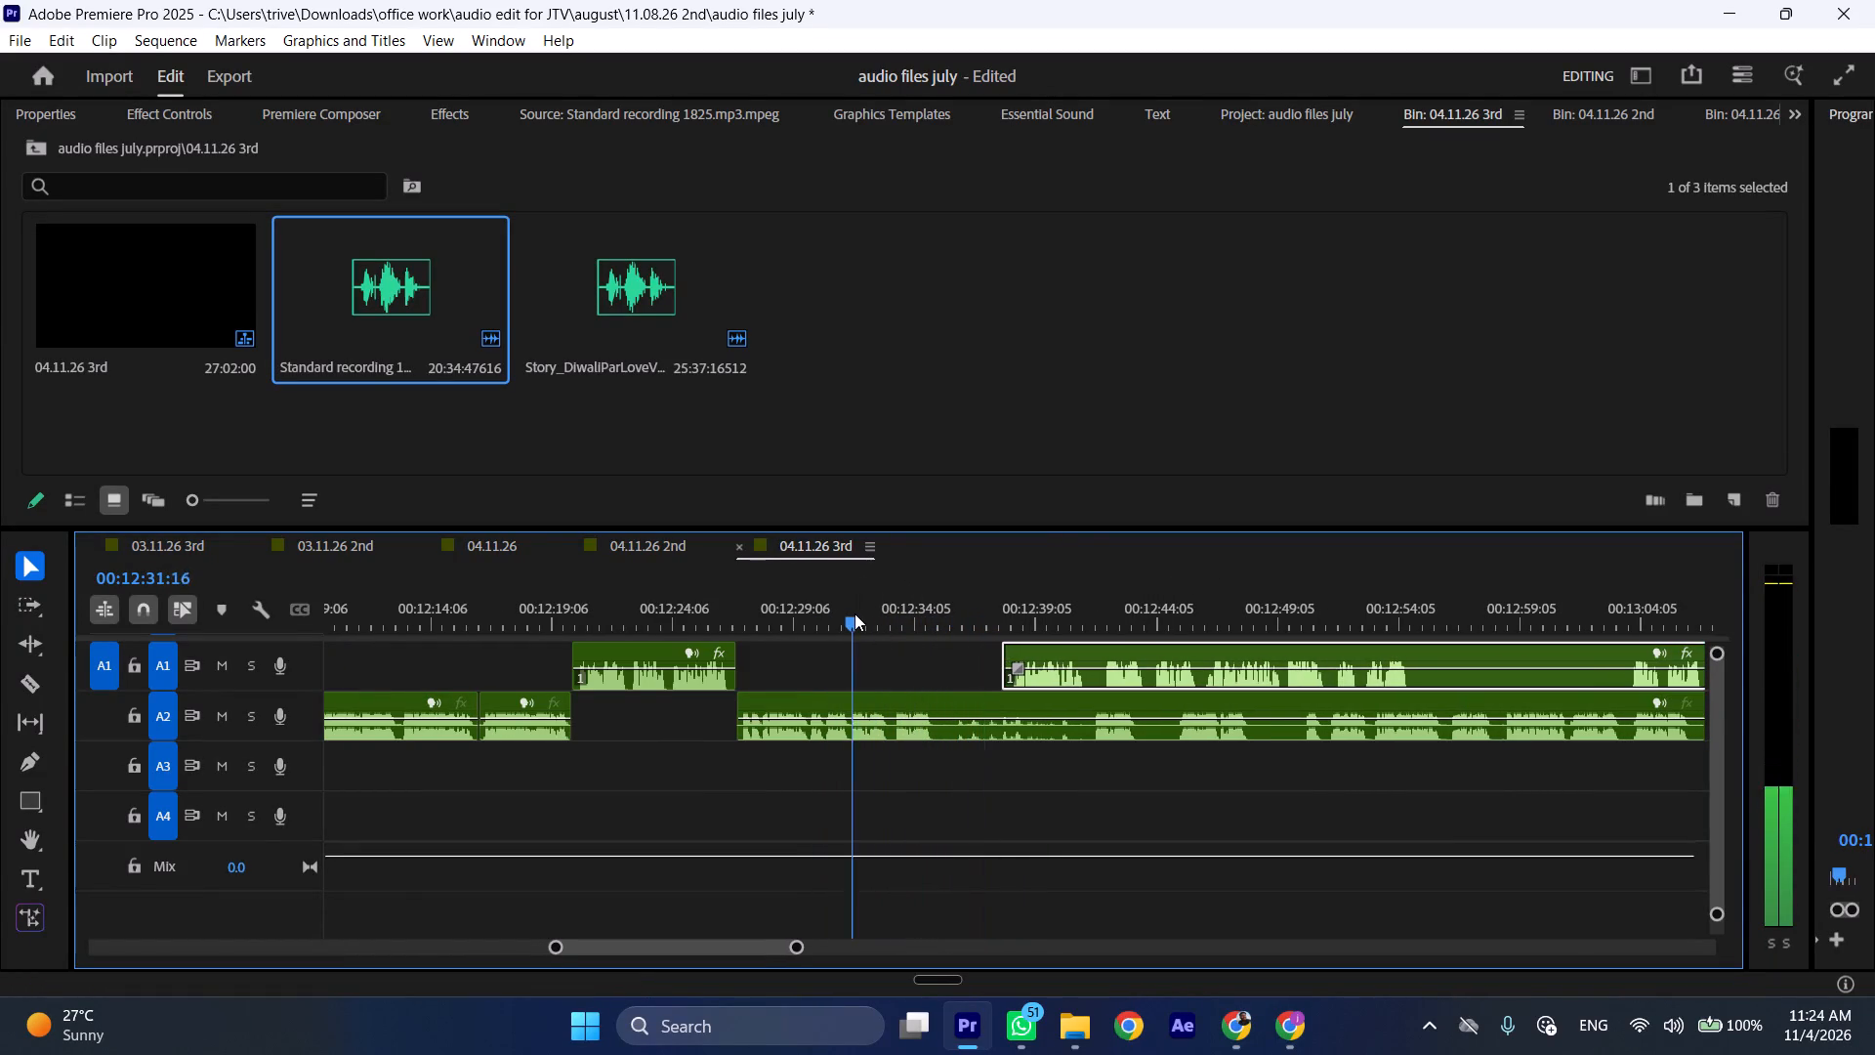
{"action": "type", "text": "C"}
{"action": "key", "text": "space"}
{"action": "left_click", "coordinate": [895, 613]}
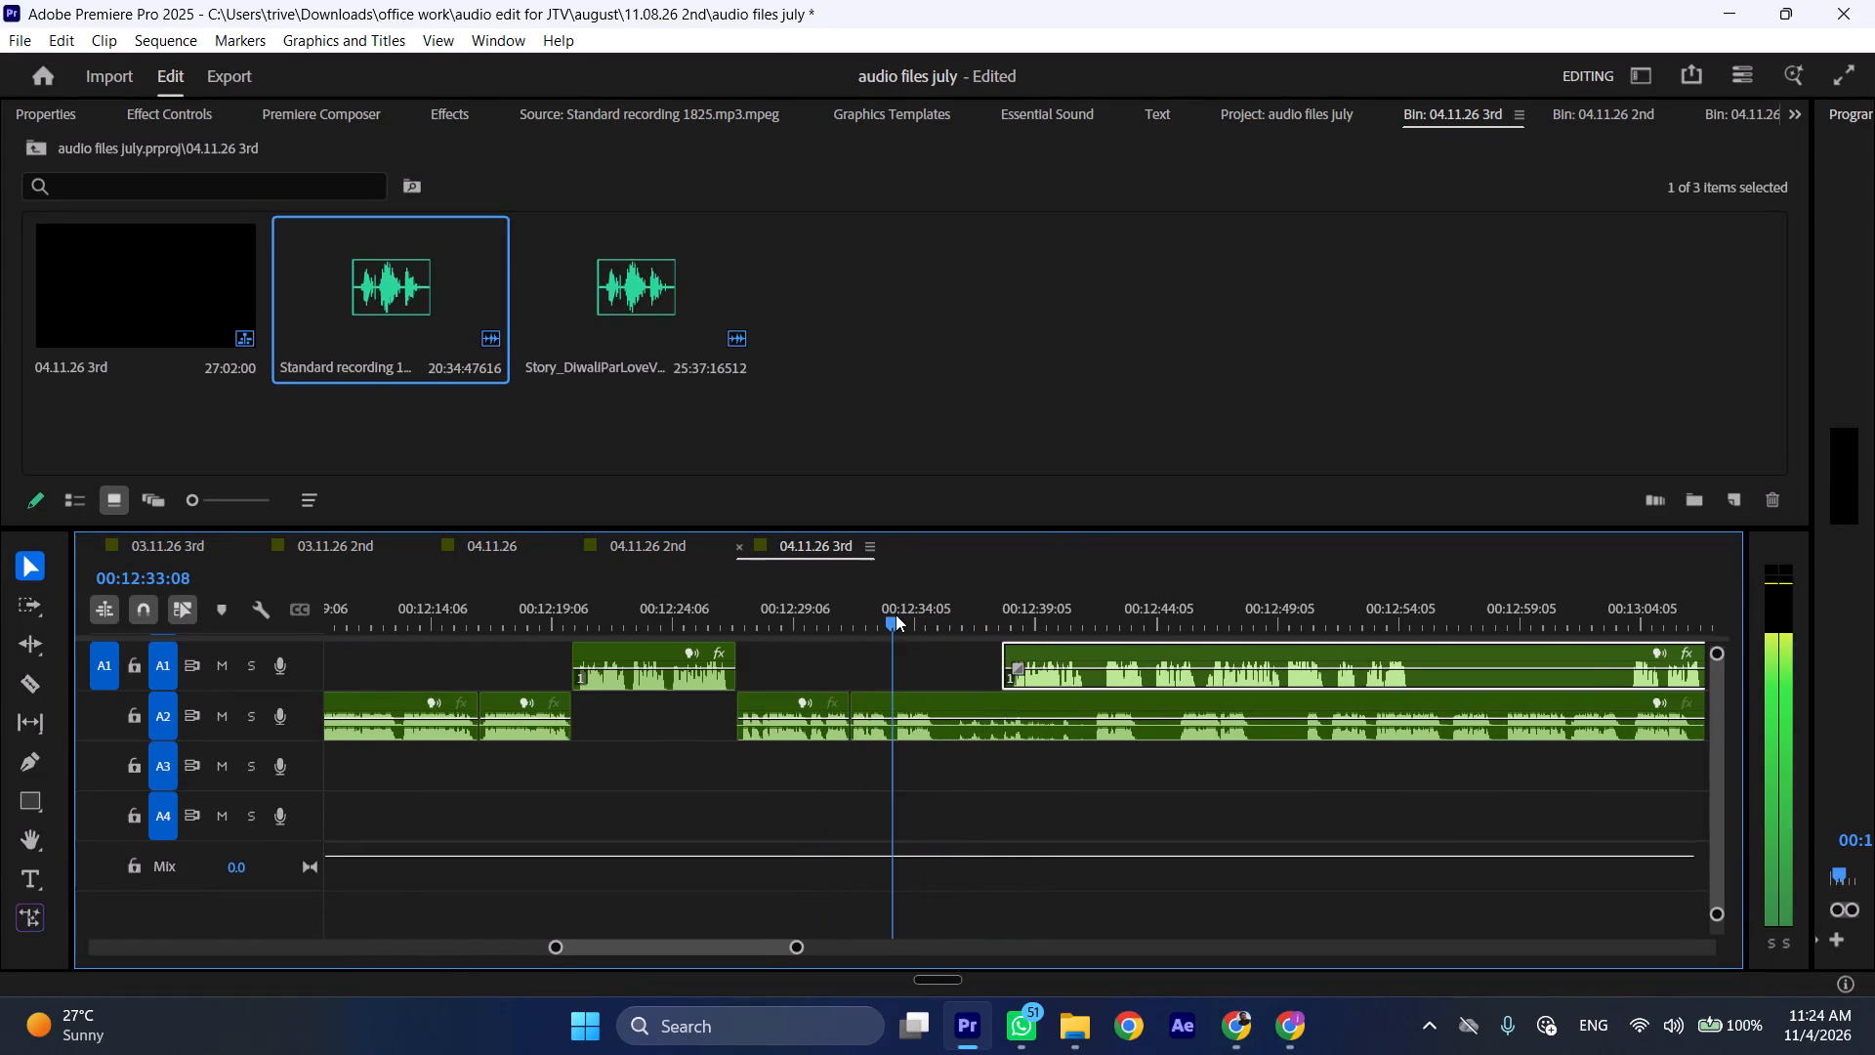
{"action": "left_click", "coordinate": [943, 729]}
{"action": "key", "text": "shift+c"}
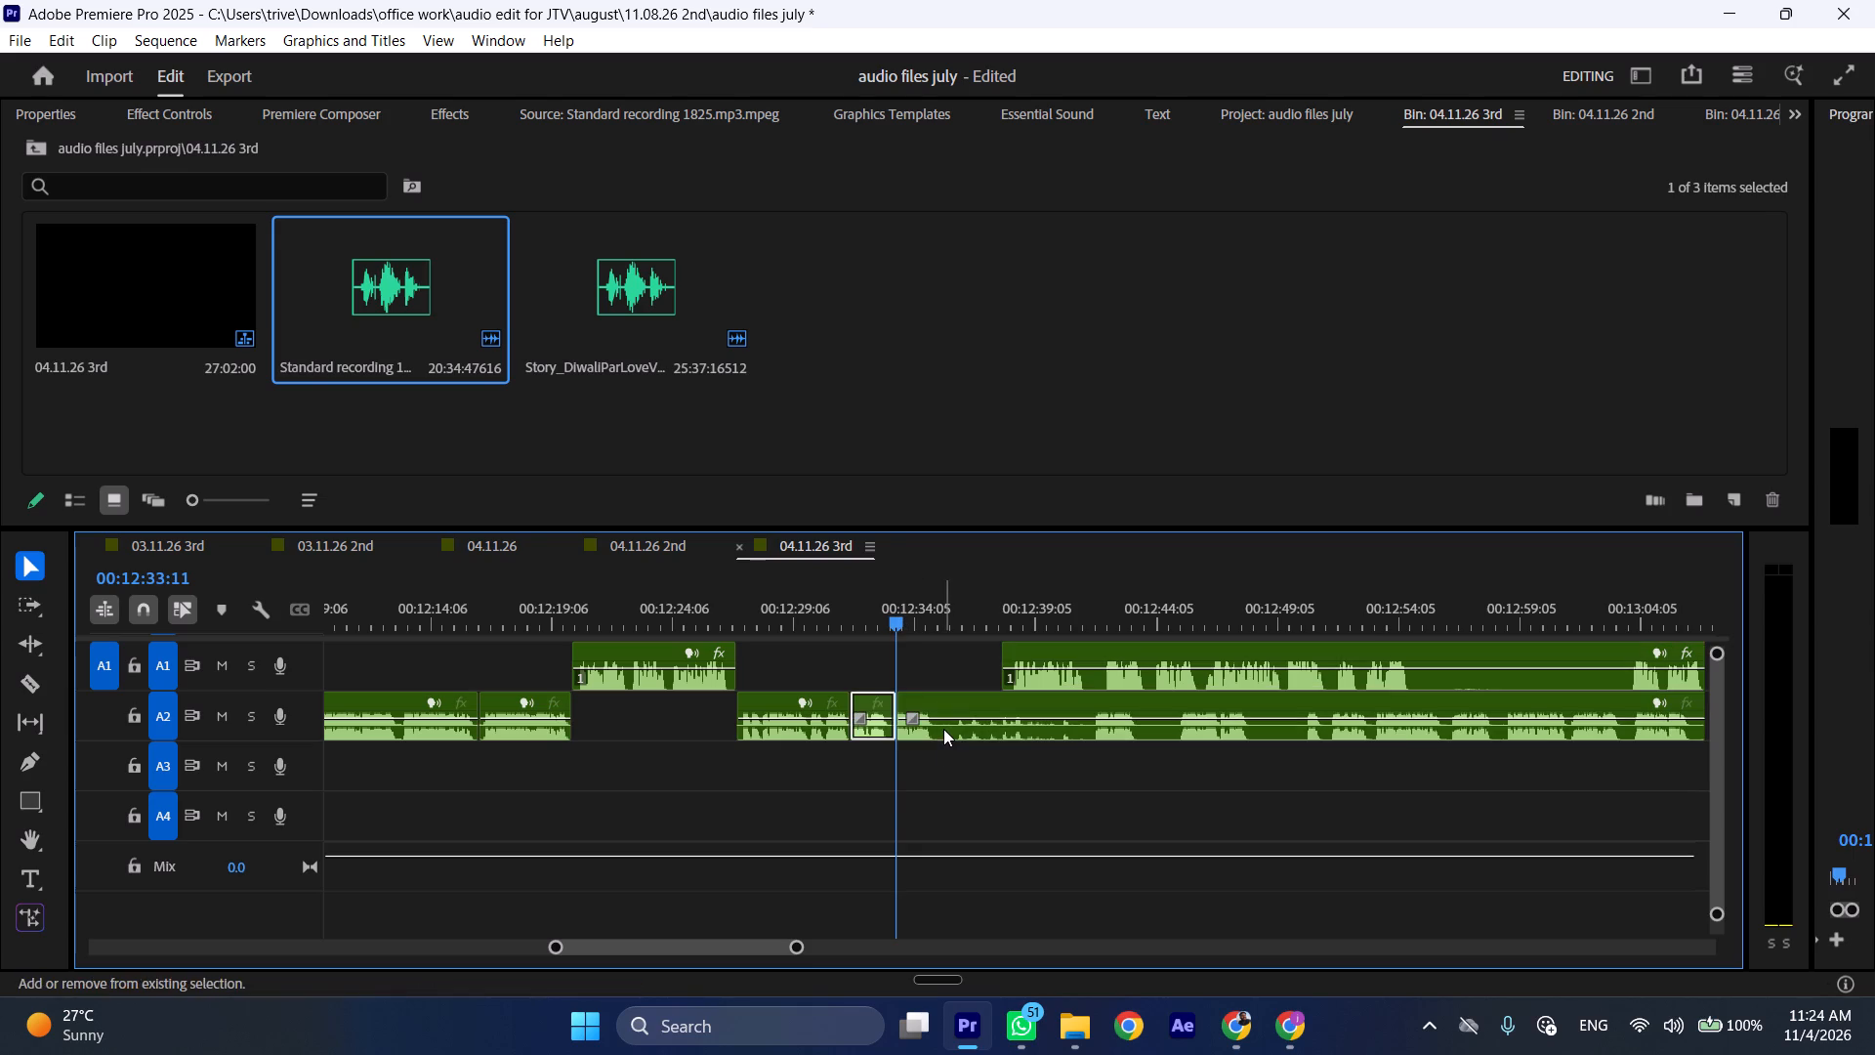
{"action": "key", "text": "ctrl+shift+d"}
Play on from the closed gap and split the A2 audio at 00:12:33:10.
{"action": "key", "text": "space"}
{"action": "type", "text": "l C"}
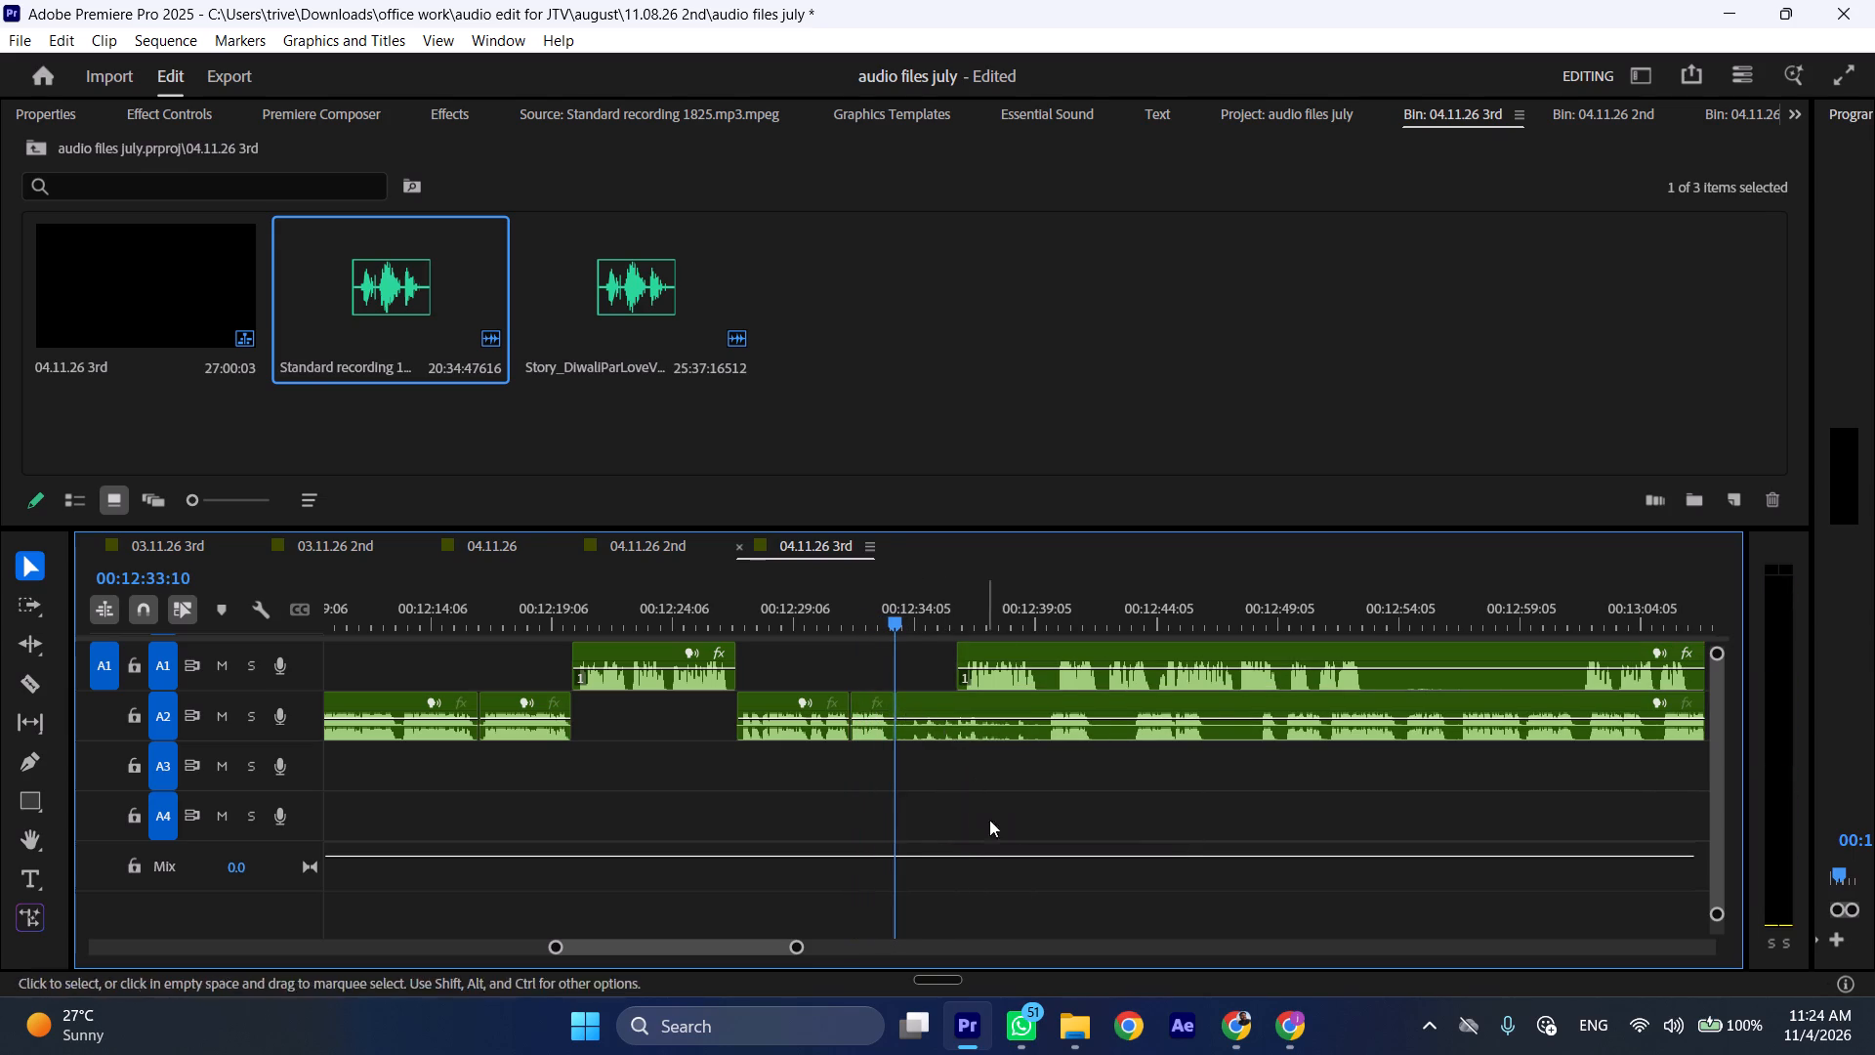
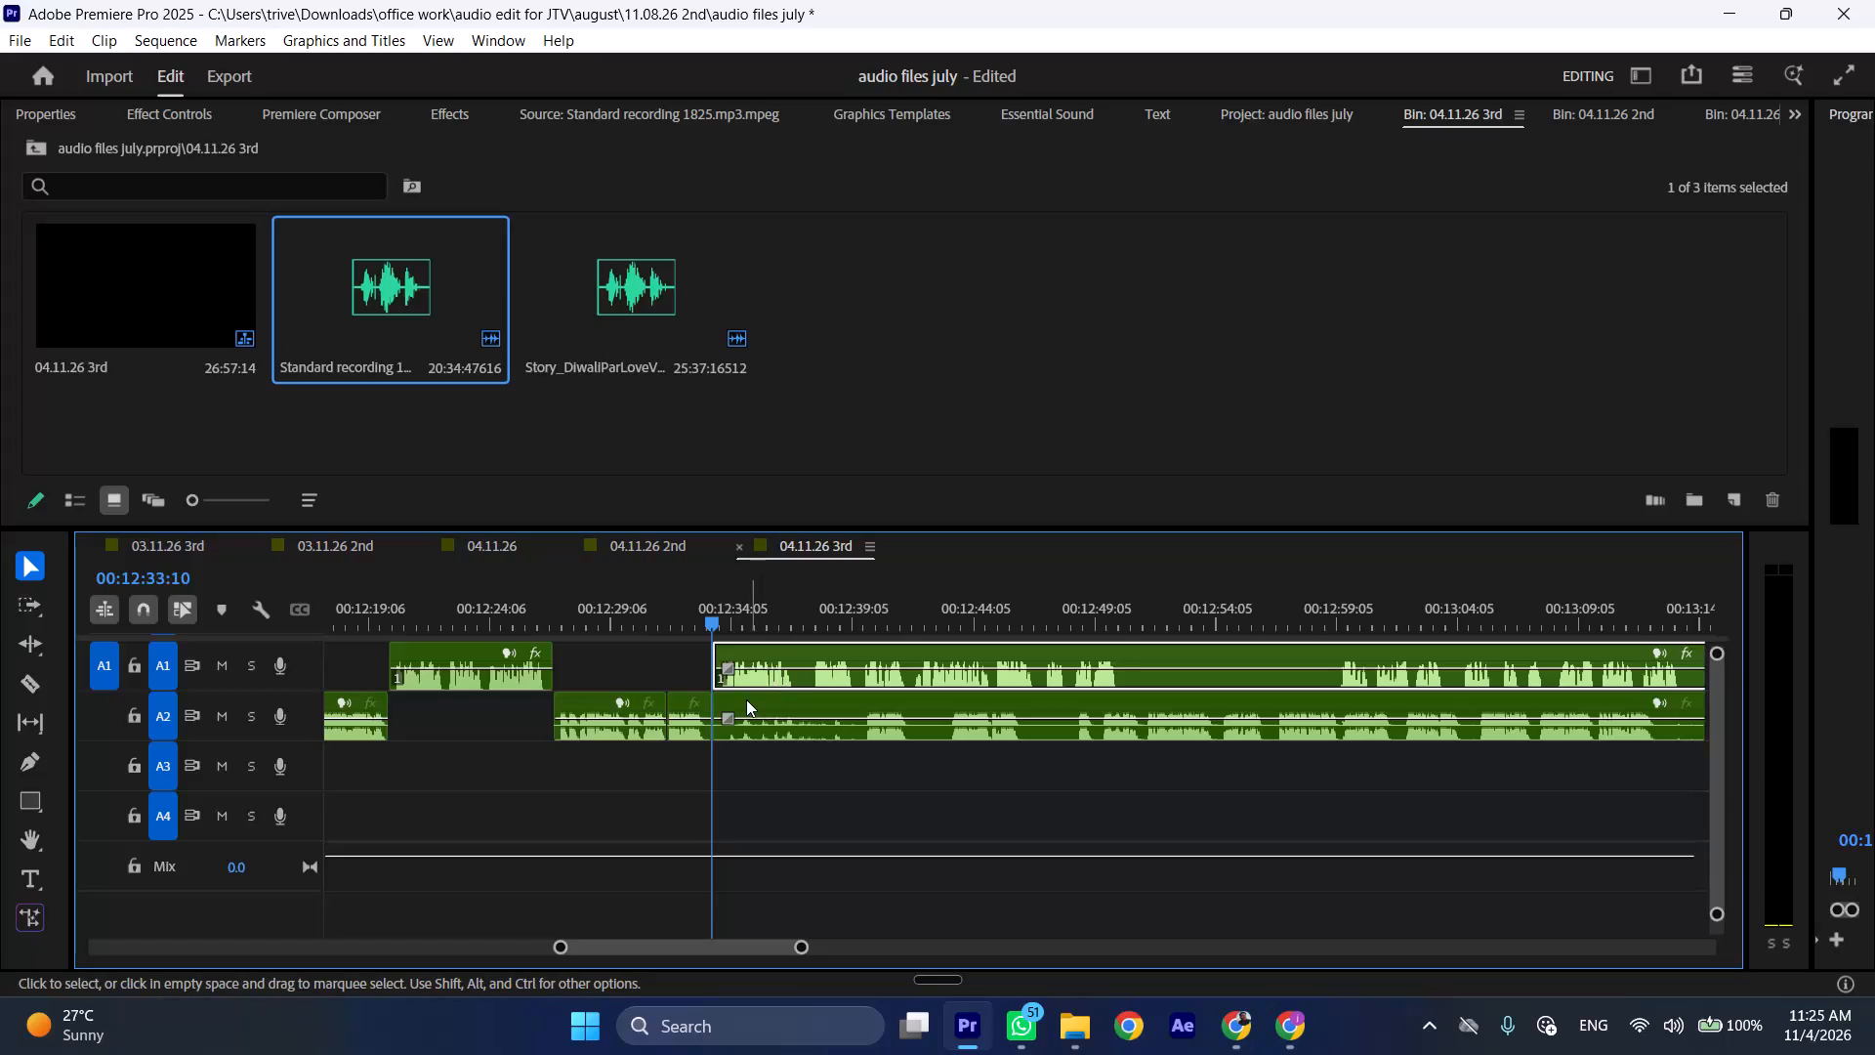
Trim the start of the A2 clip after 00:12:33:10 forward to about 00:13:05.
{"action": "left_click_drag", "start_coordinate": [743, 698], "coordinate": [1365, 714]}
{"action": "key", "text": "space"}
{"action": "left_click_drag", "start_coordinate": [1322, 708], "coordinate": [1389, 708]}
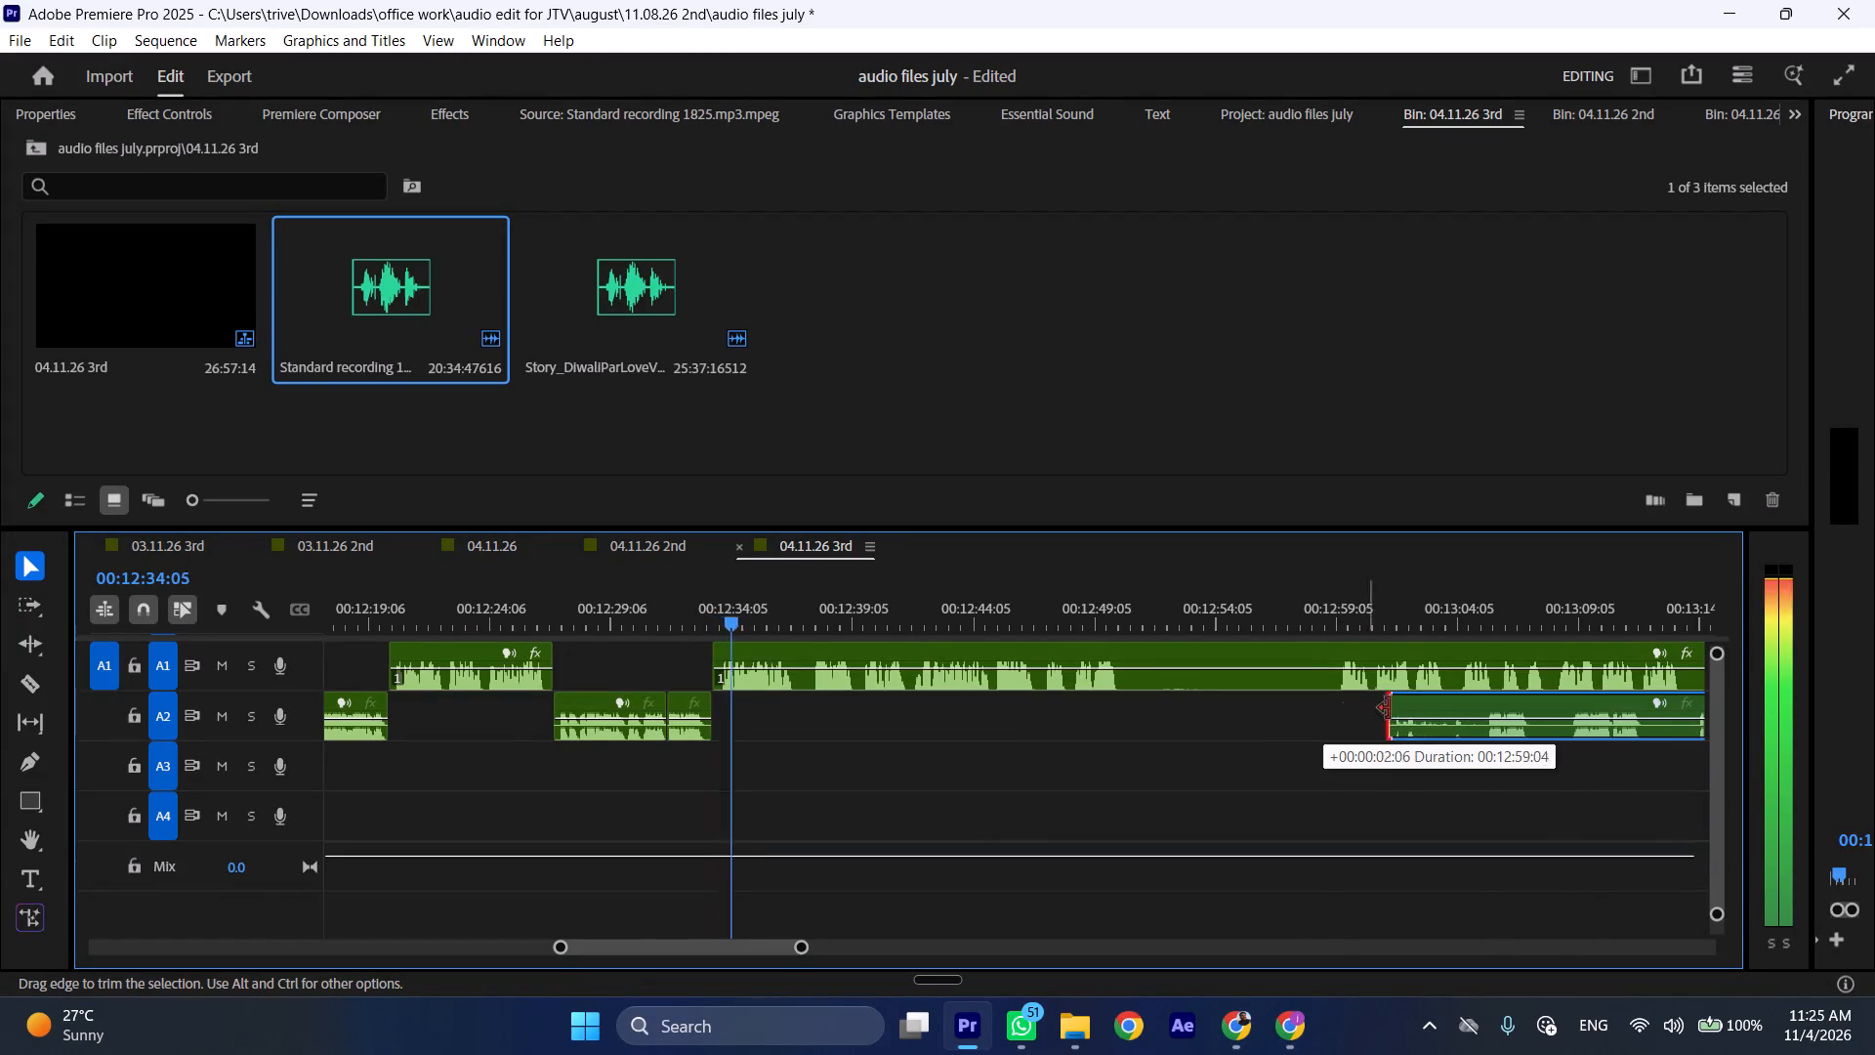
{"action": "left_click_drag", "start_coordinate": [1389, 708], "coordinate": [1469, 705]}
Play the A1 clip from about 00:12:34, split it at 00:12:41:15, and ripple delete the segment before the cut.
{"action": "key", "text": "l"}
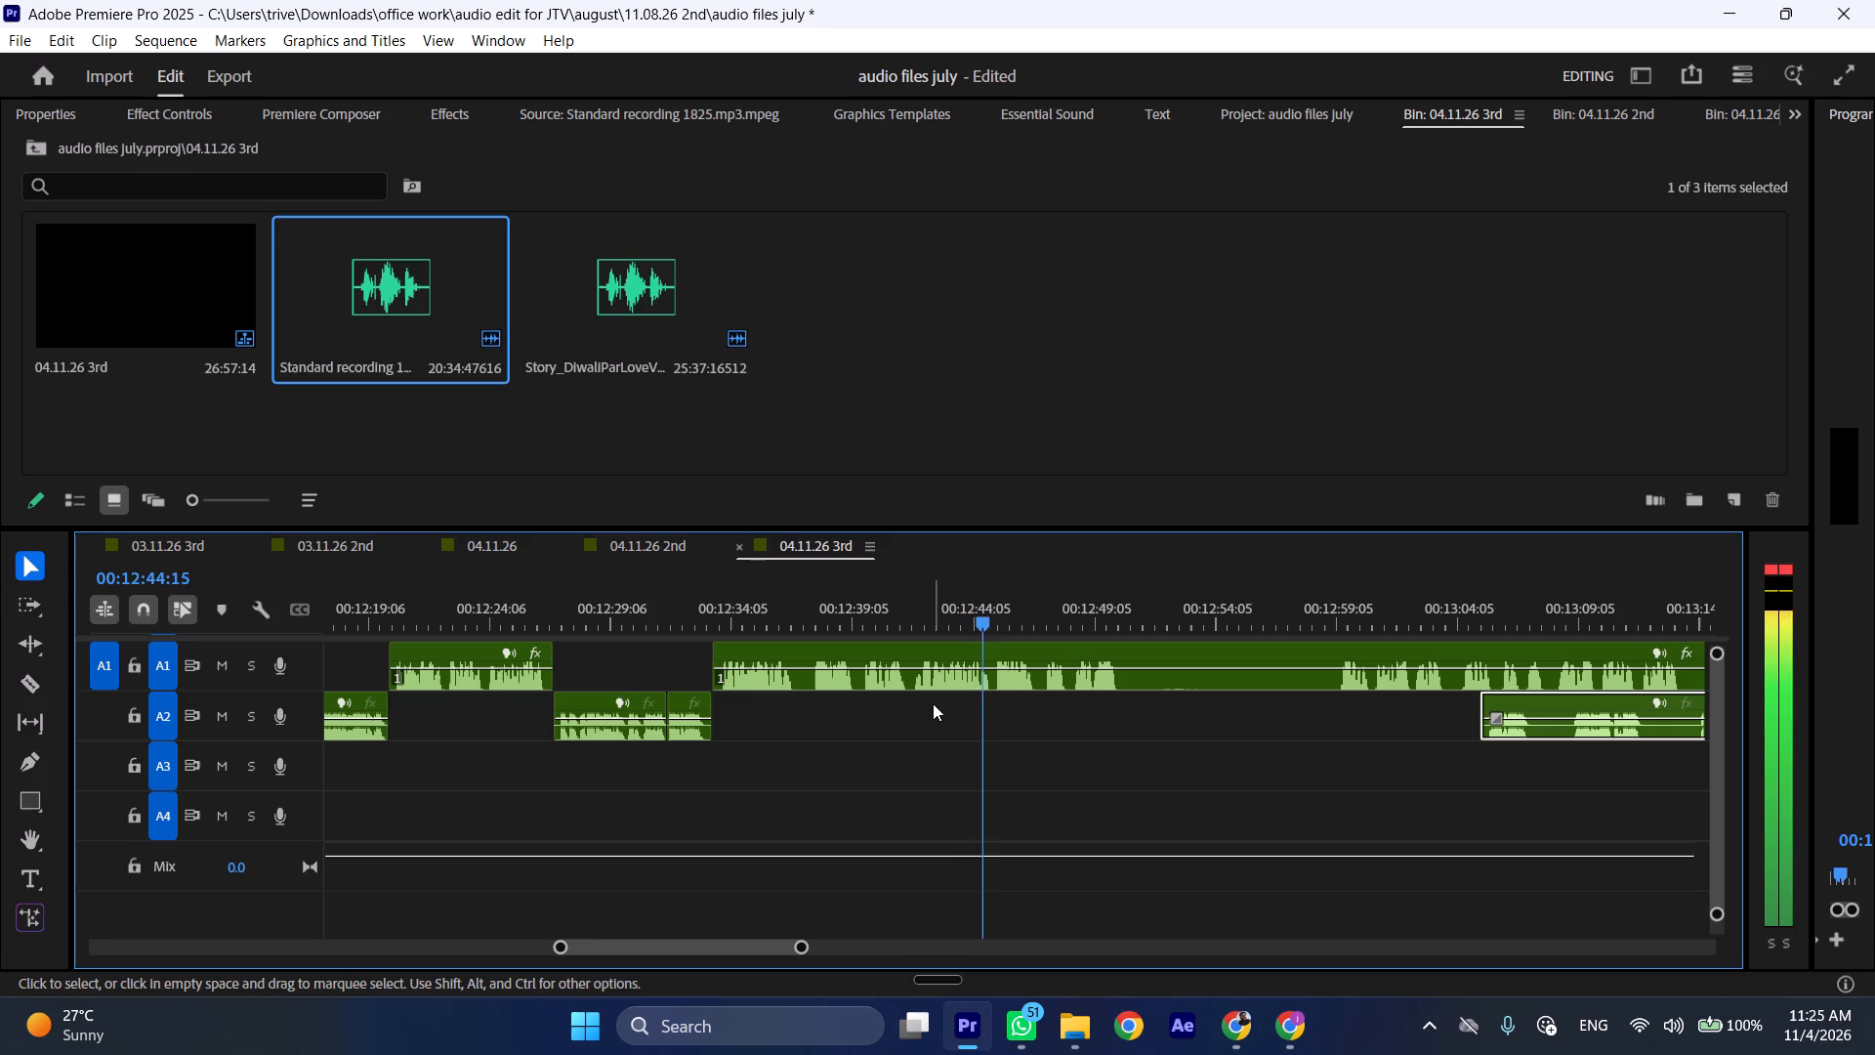
{"action": "left_click_drag", "start_coordinate": [714, 611], "coordinate": [730, 613]}
{"action": "key", "text": "space"}
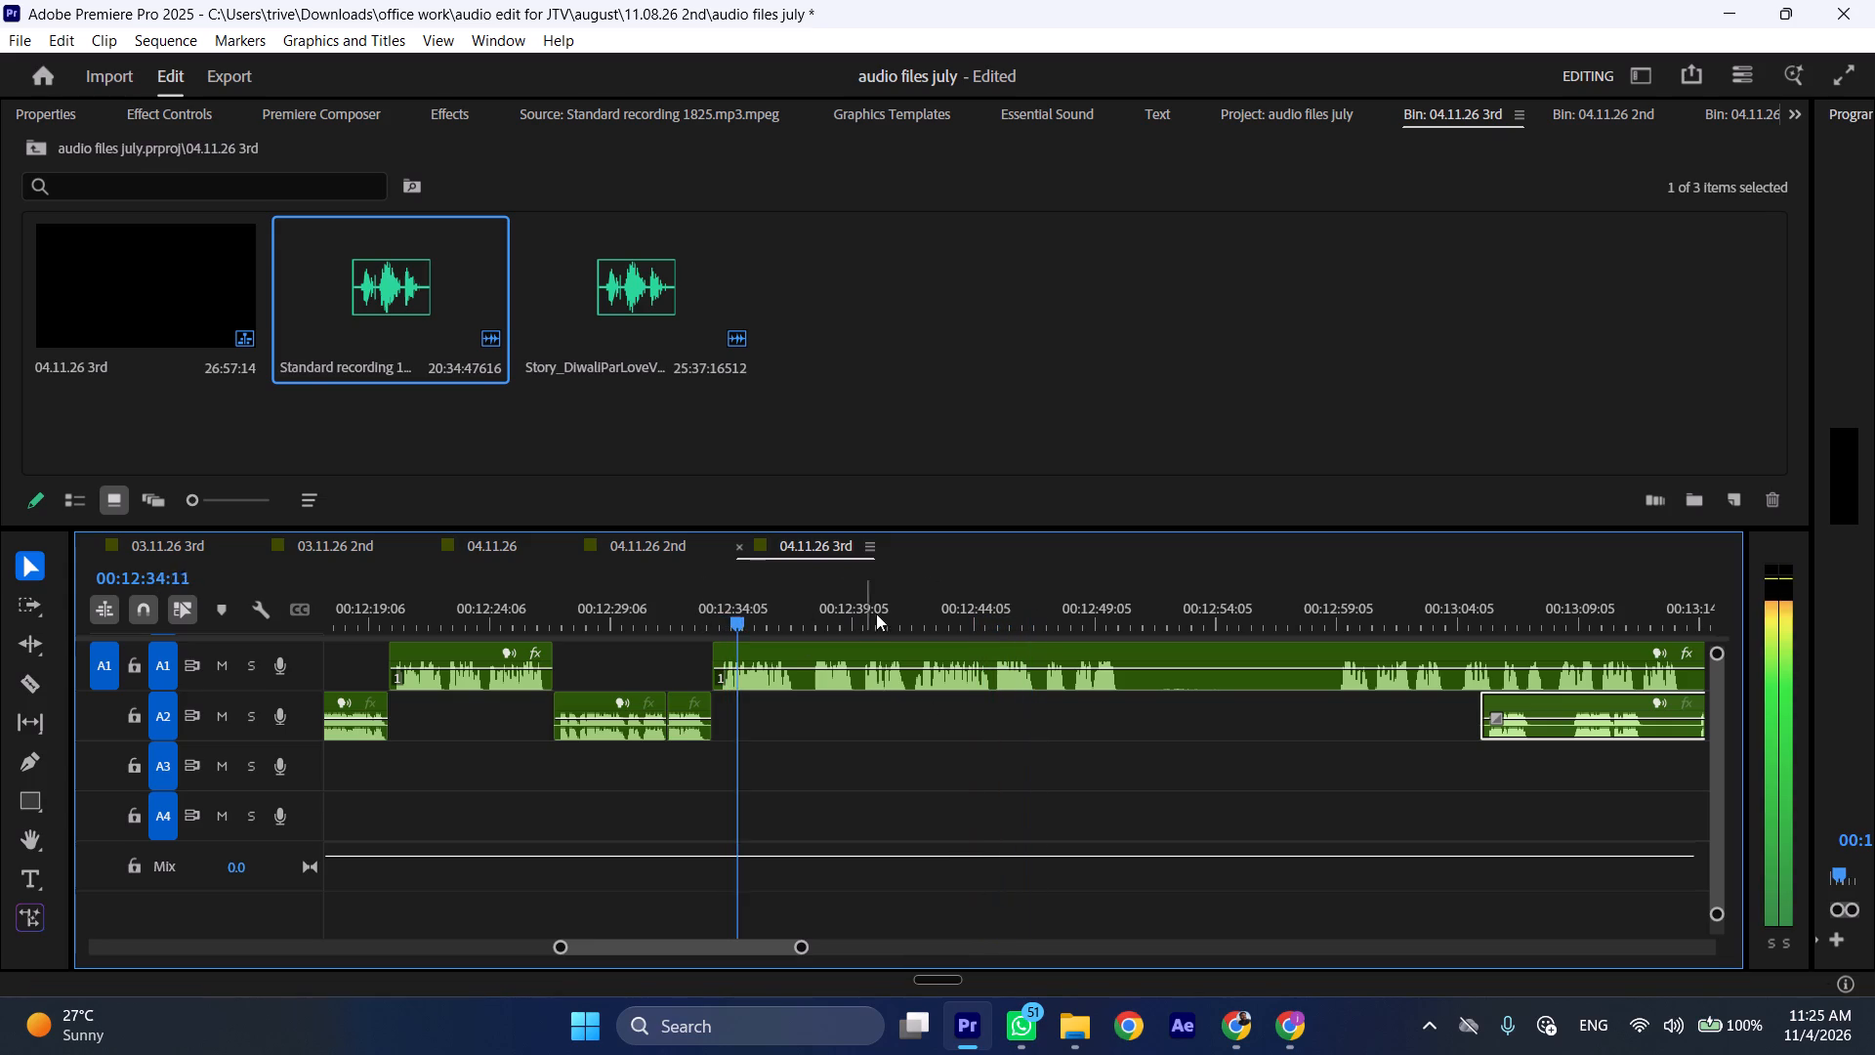
{"action": "left_click_drag", "start_coordinate": [902, 613], "coordinate": [914, 616]}
{"action": "left_click", "coordinate": [938, 680]}
{"action": "key", "text": "shift+c"}
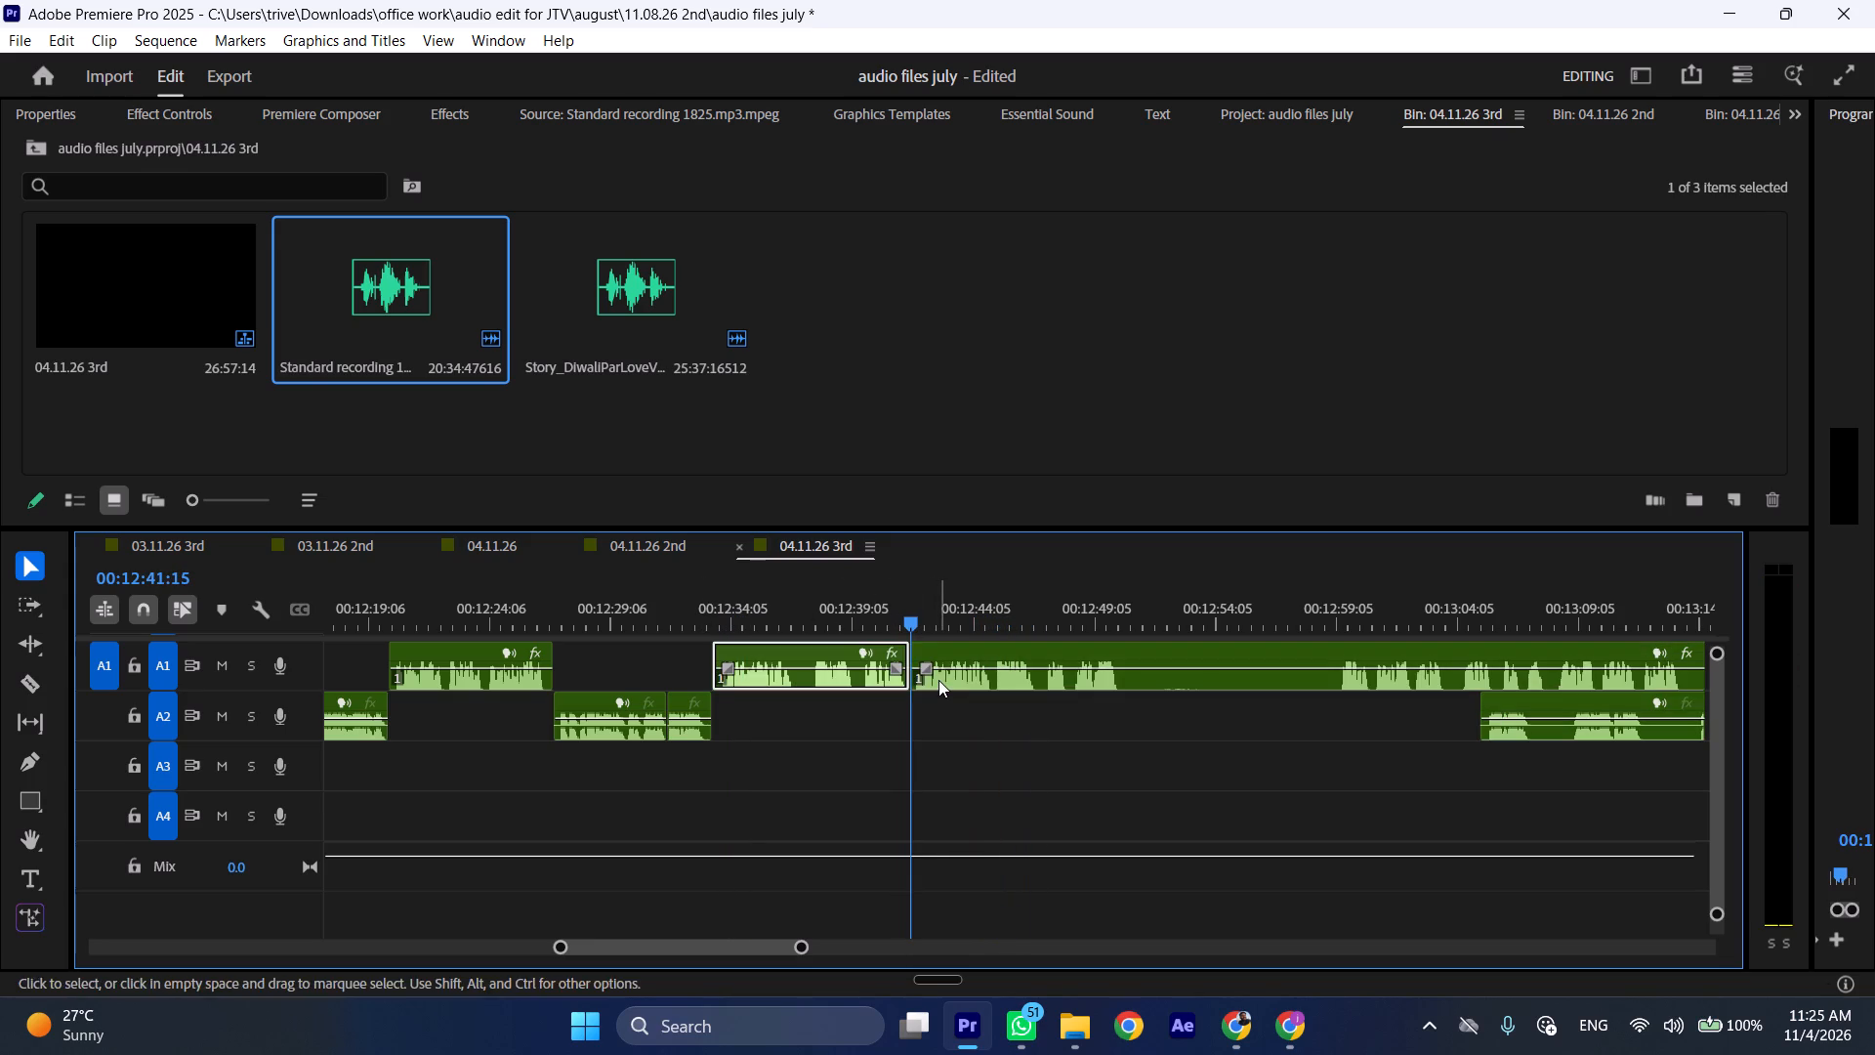
{"action": "key", "text": "ctrl+shift+d"}
Play on from the closed gap at 00:12:33:10 to check the A1 recording.
{"action": "key", "text": "space"}
{"action": "key", "text": "l"}
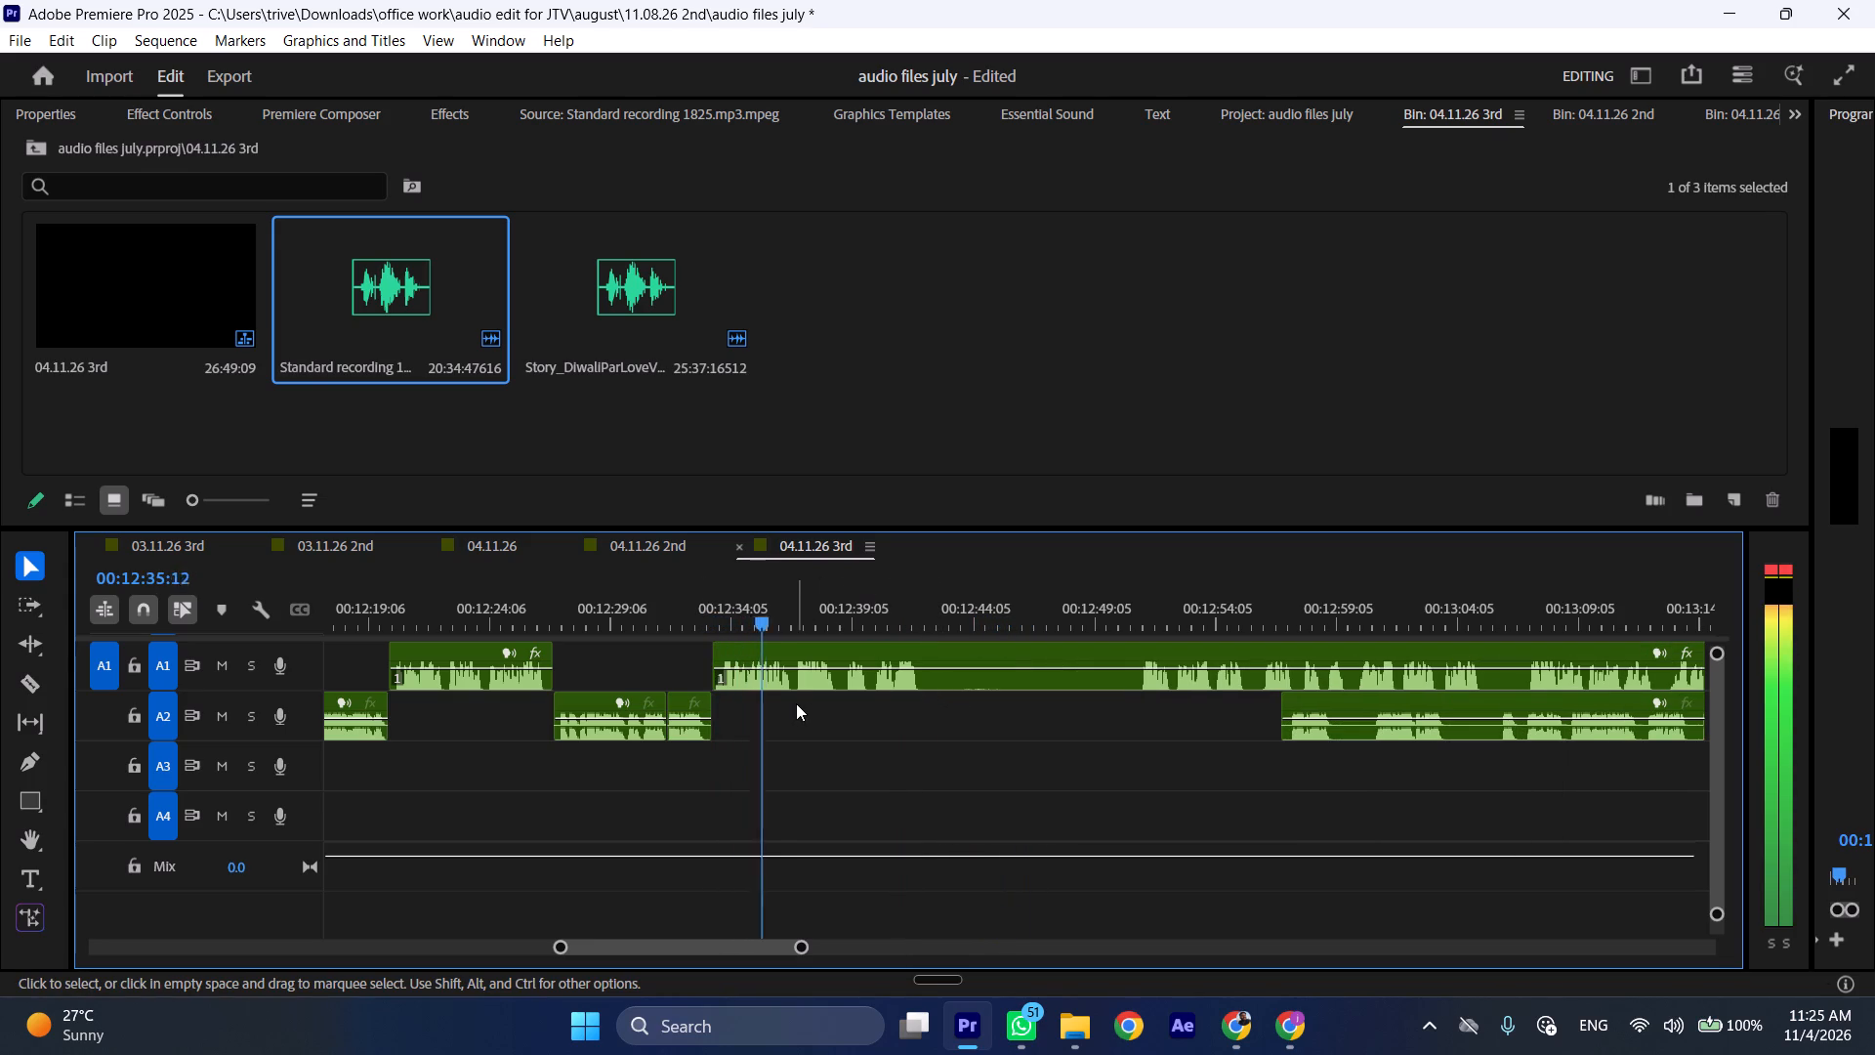
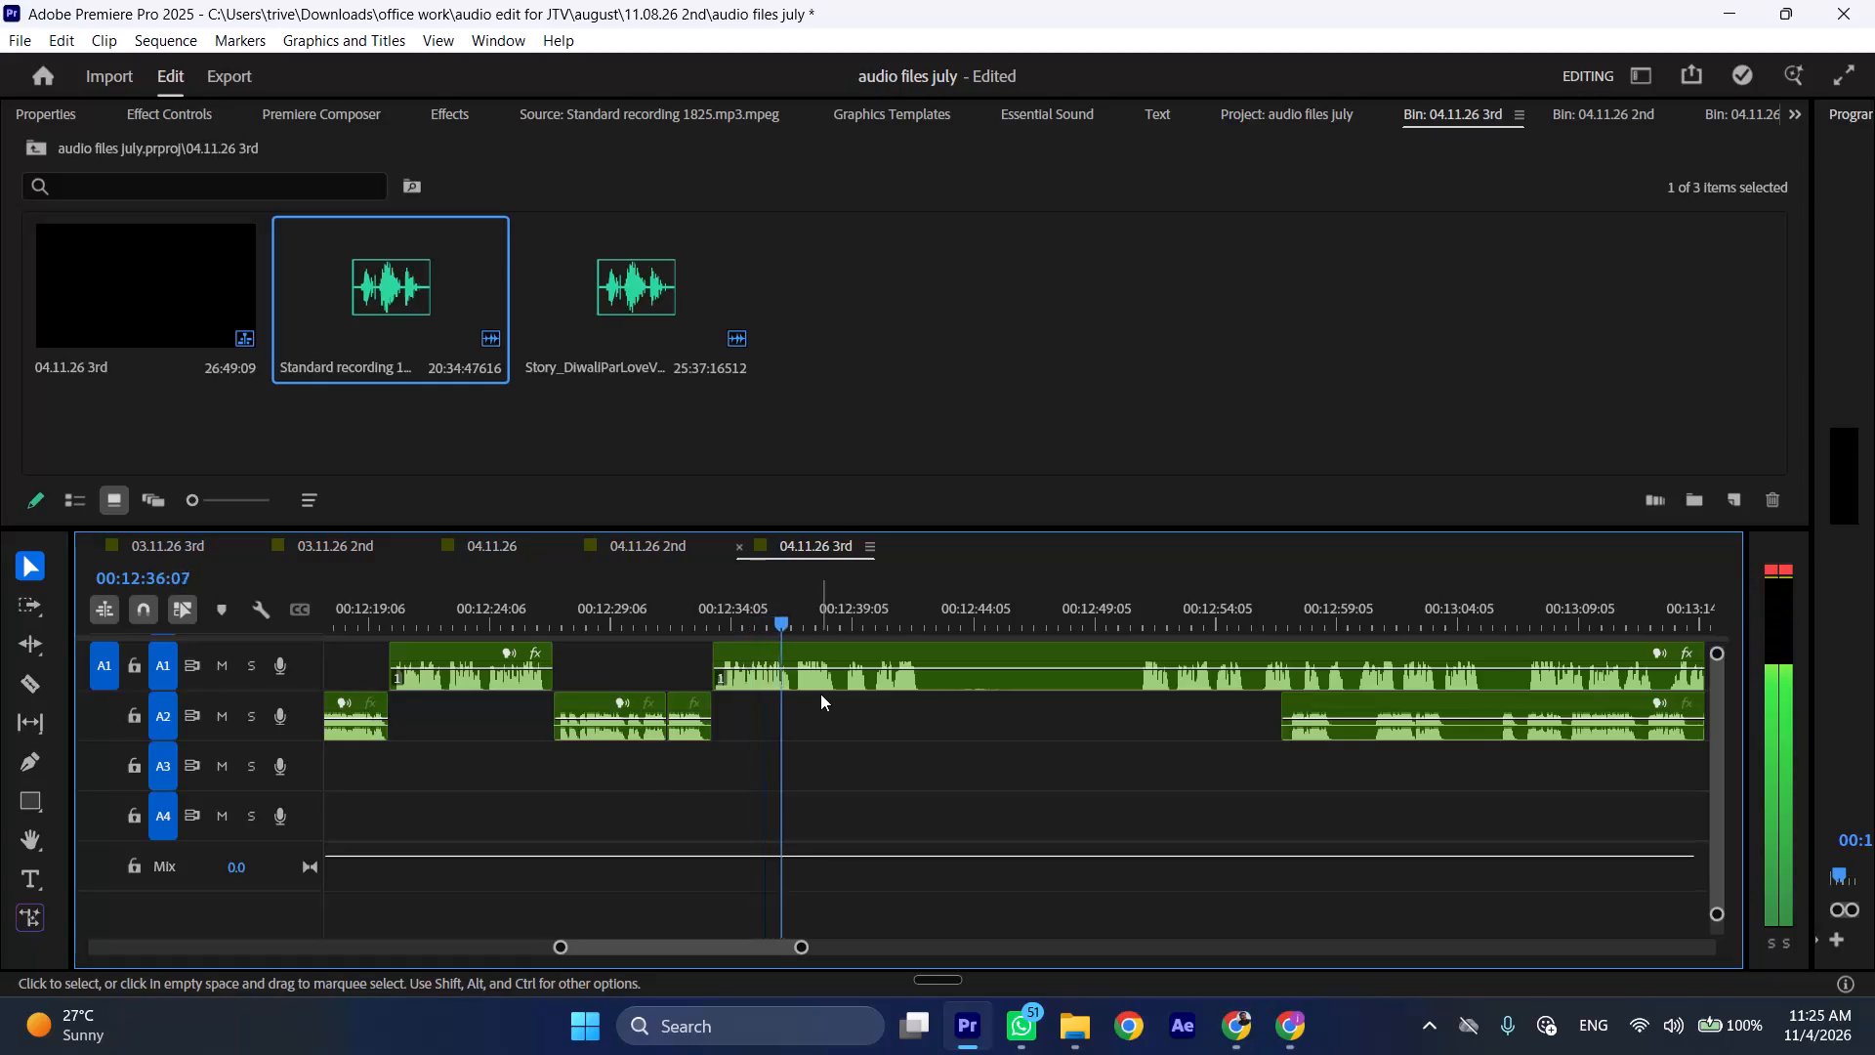
Cut the A1 clip at 00:12:38:18 and about 00:12:40, and ripple delete the section between the cuts.
{"action": "scroll", "coordinate": [820, 694], "scroll_direction": "down", "scroll_amount": 4}
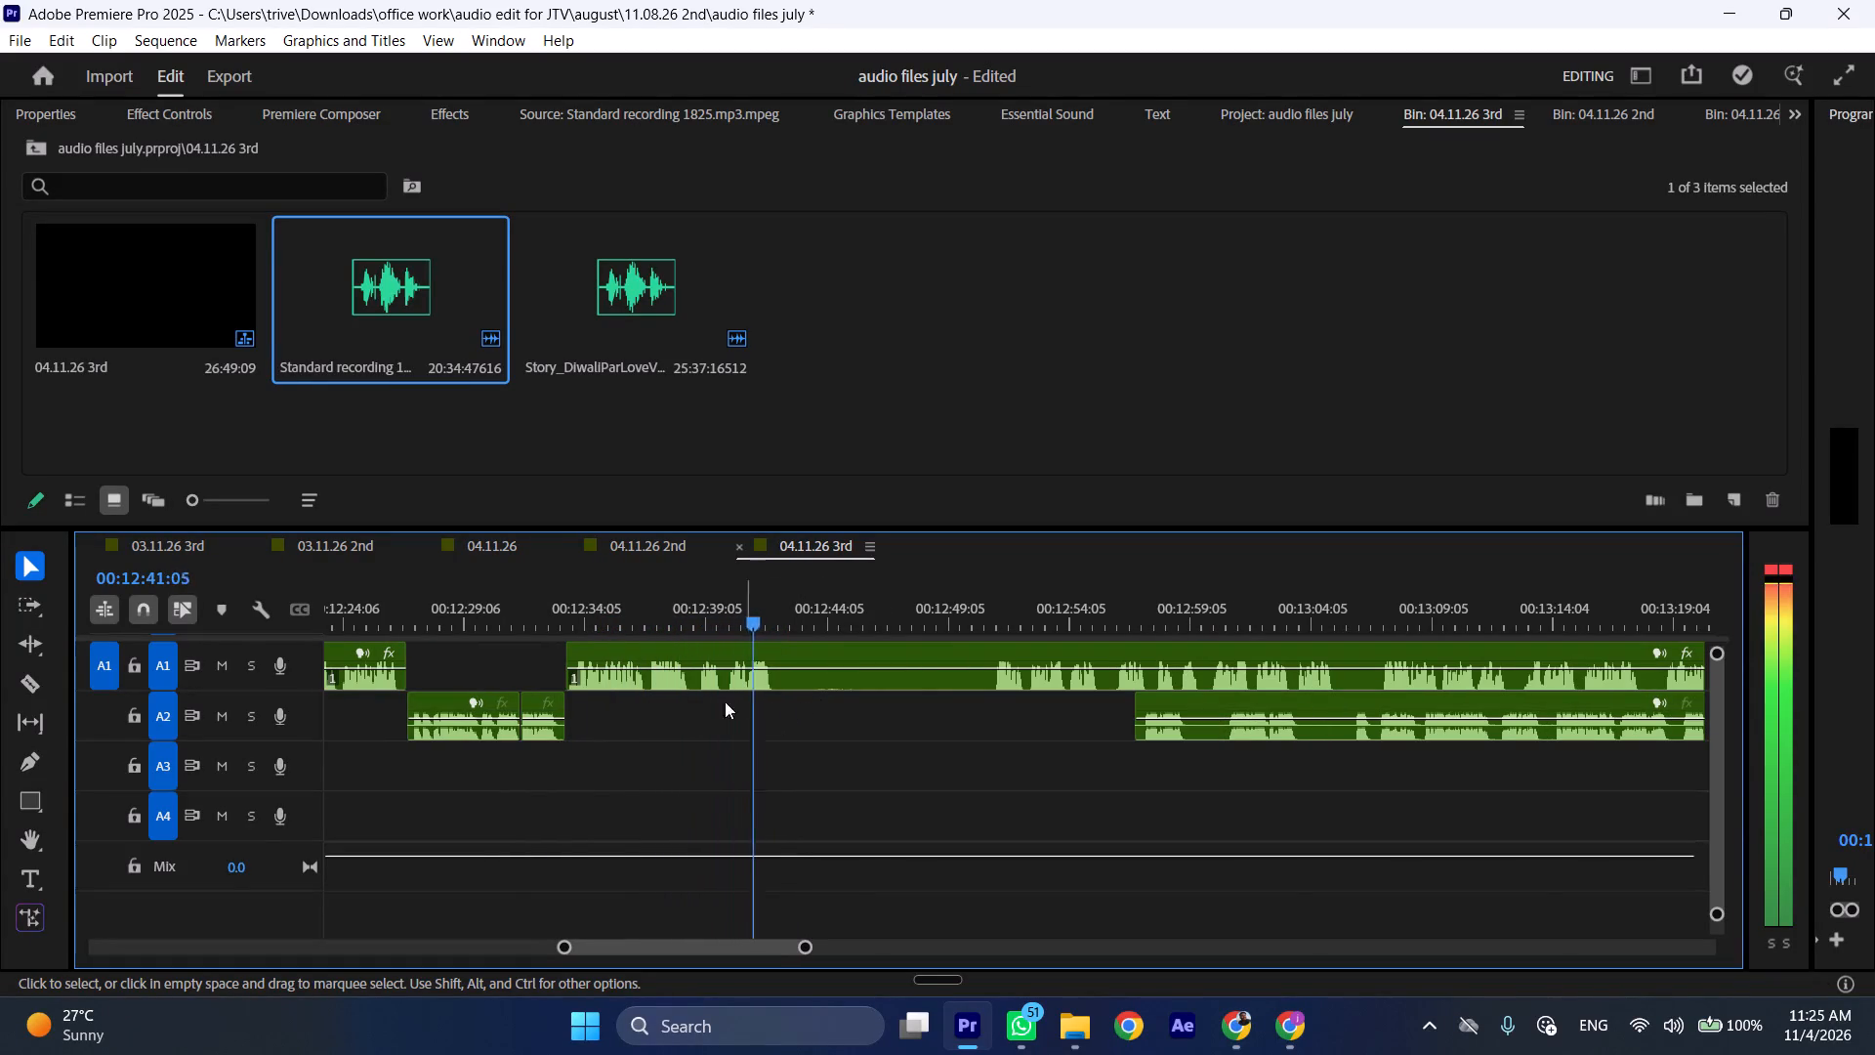
{"action": "left_click", "coordinate": [690, 610]}
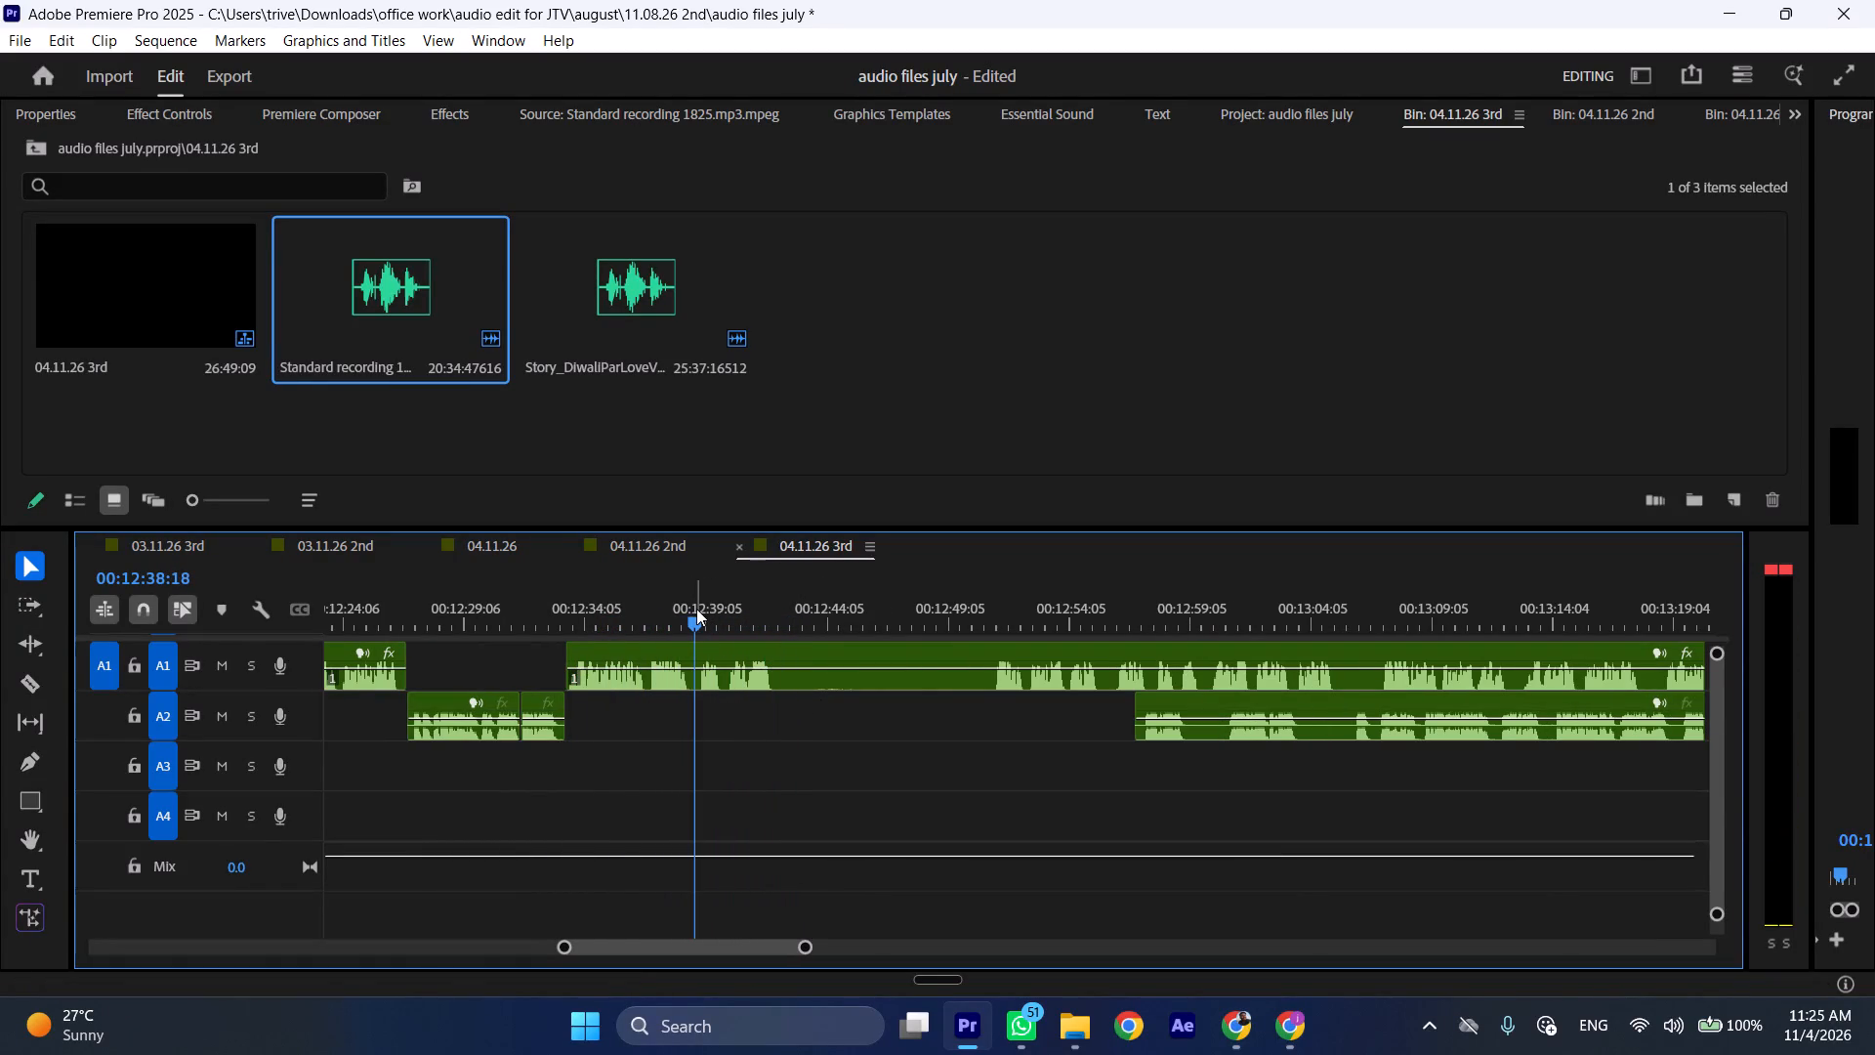
{"action": "key", "text": "shift+c"}
{"action": "left_click_drag", "start_coordinate": [697, 609], "coordinate": [728, 611]}
{"action": "left_click", "coordinate": [749, 668]}
{"action": "key", "text": "shift+c"}
{"action": "key", "text": "ctrl+shift+d"}
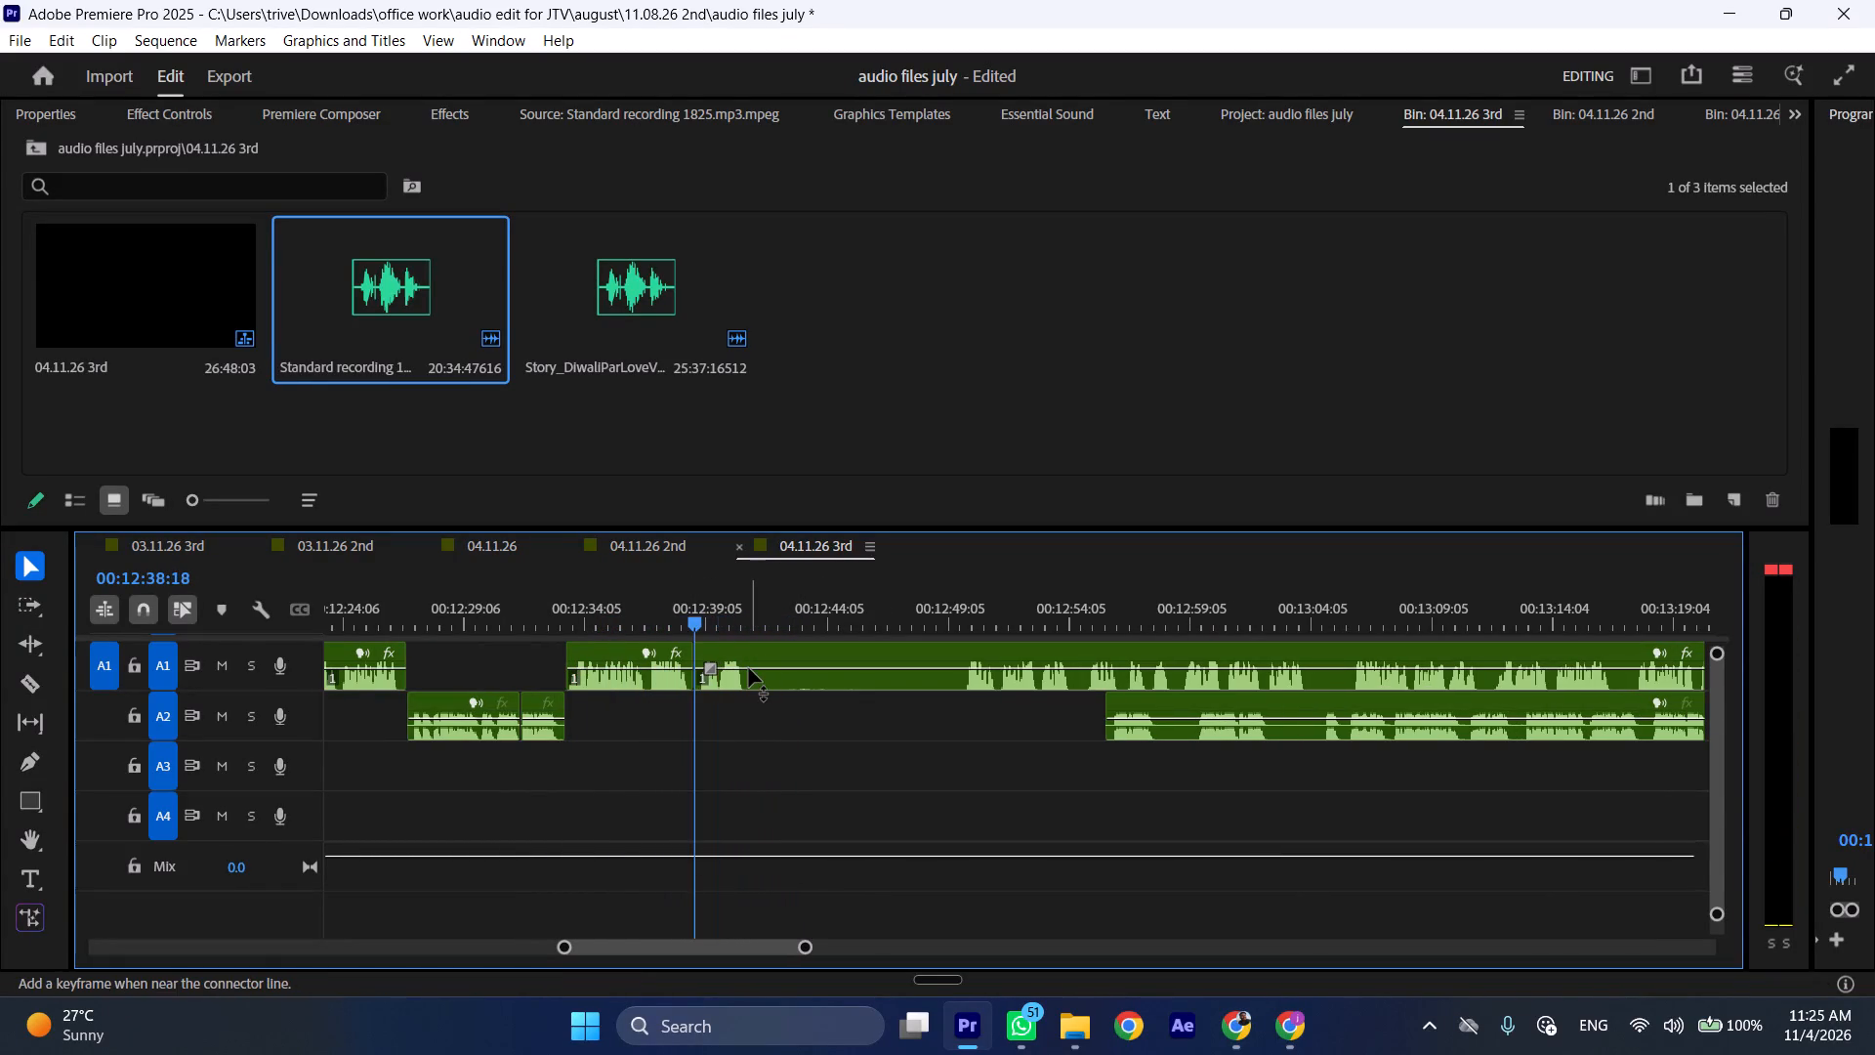
Play the A1 recording from the closed gap at 00:12:38:18 and split the clip at 00:12:40:21, where the speech pauses.
{"action": "key", "text": "space"}
{"action": "type", "text": "l"}
{"action": "key", "text": "space"}
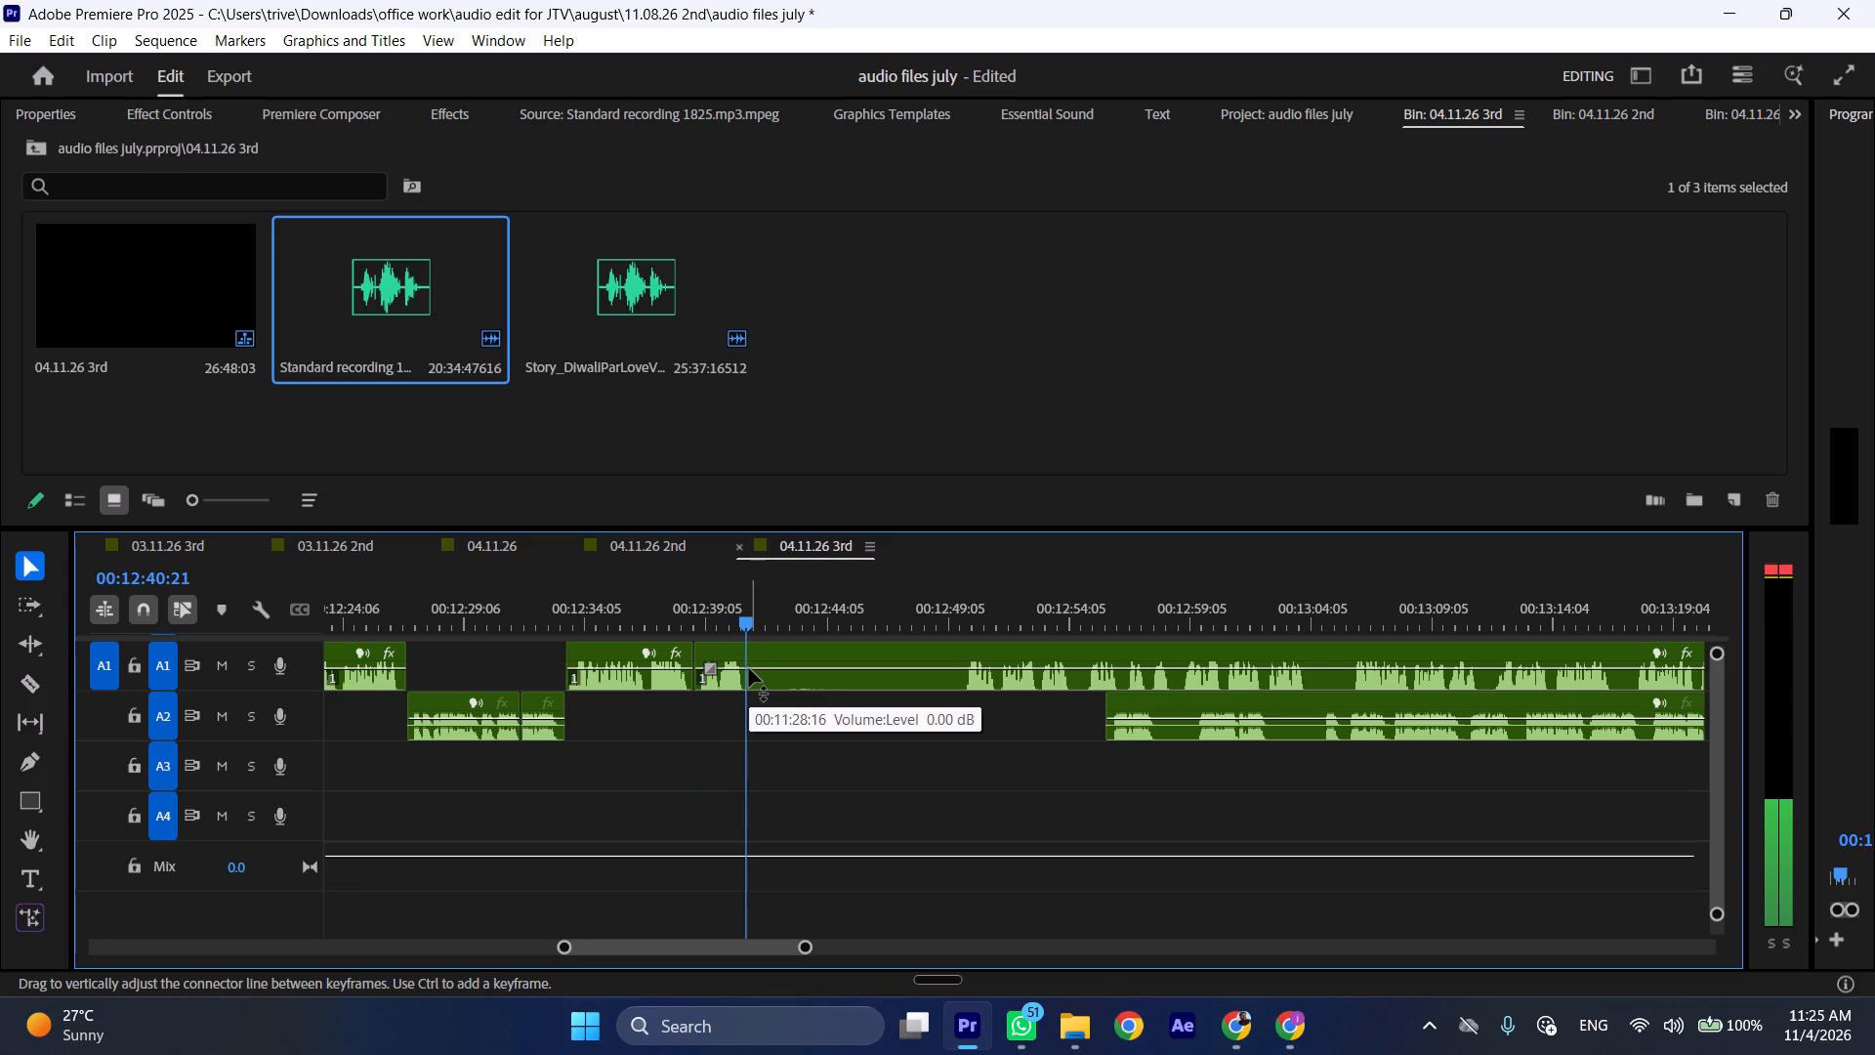
{"action": "type", "text": "C"}
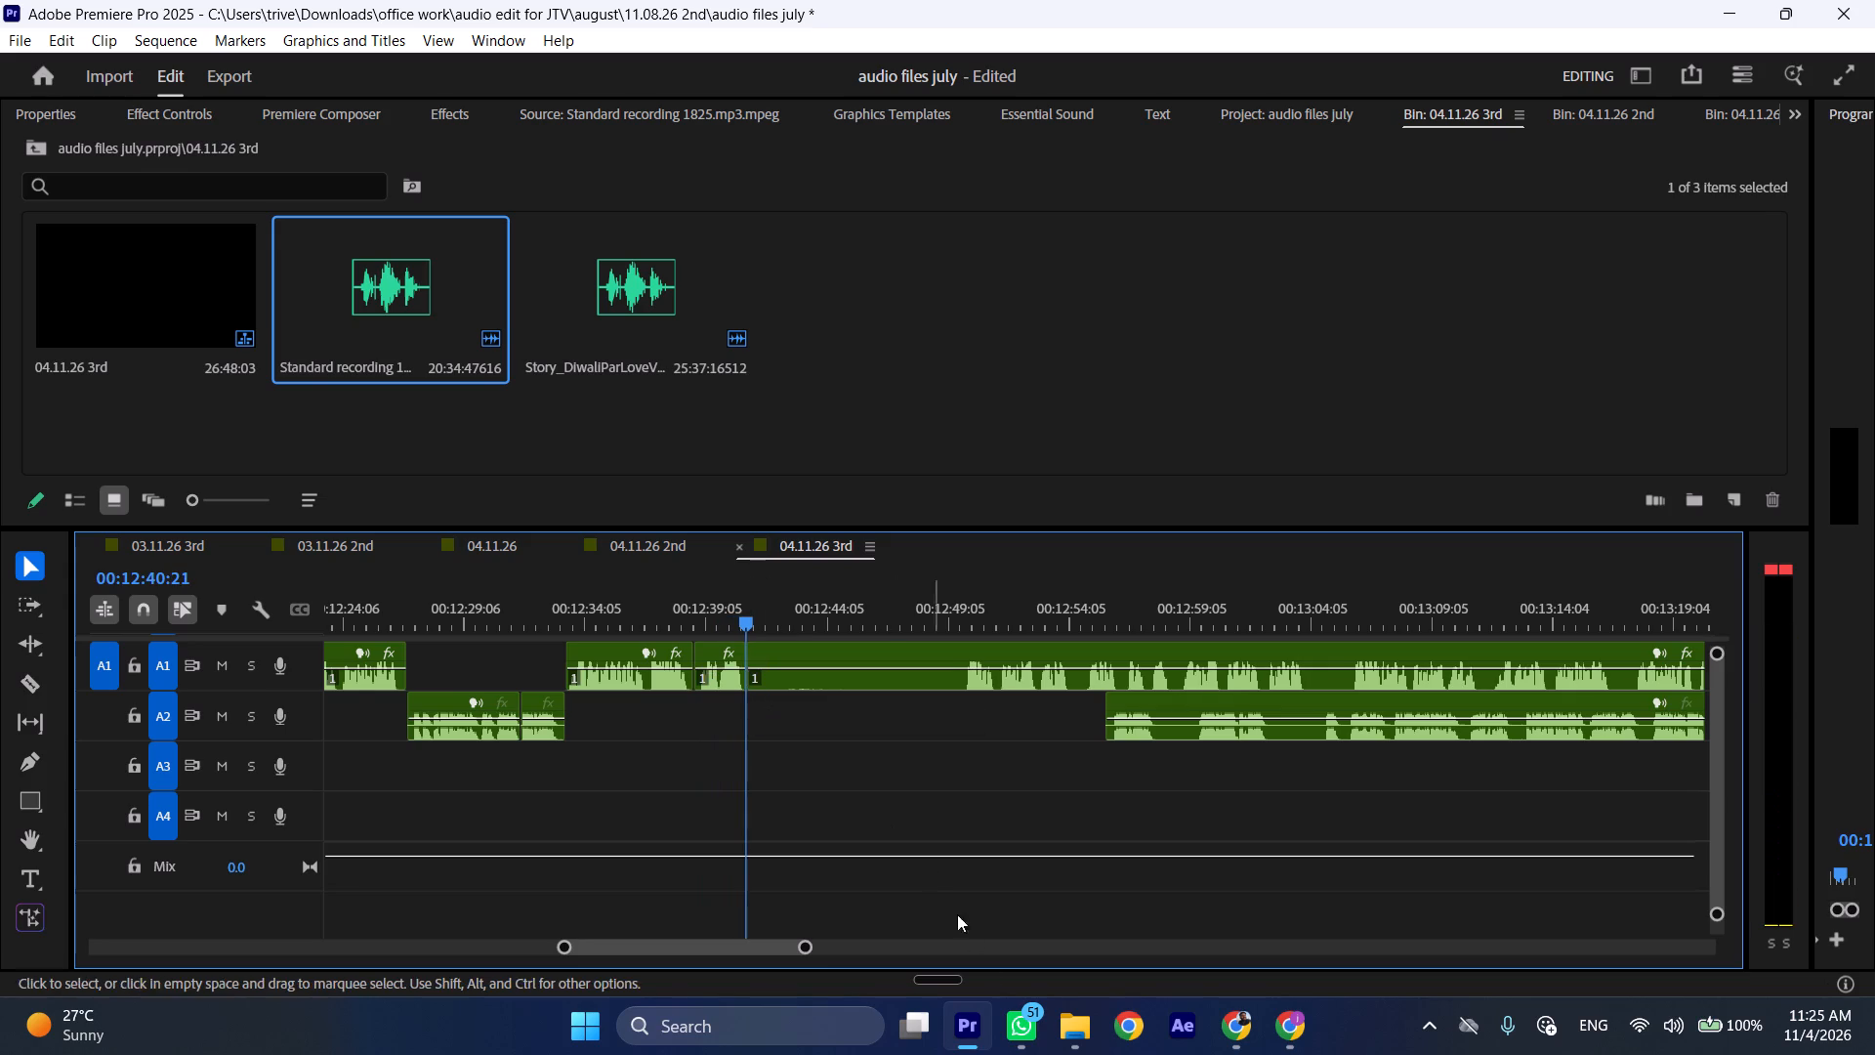
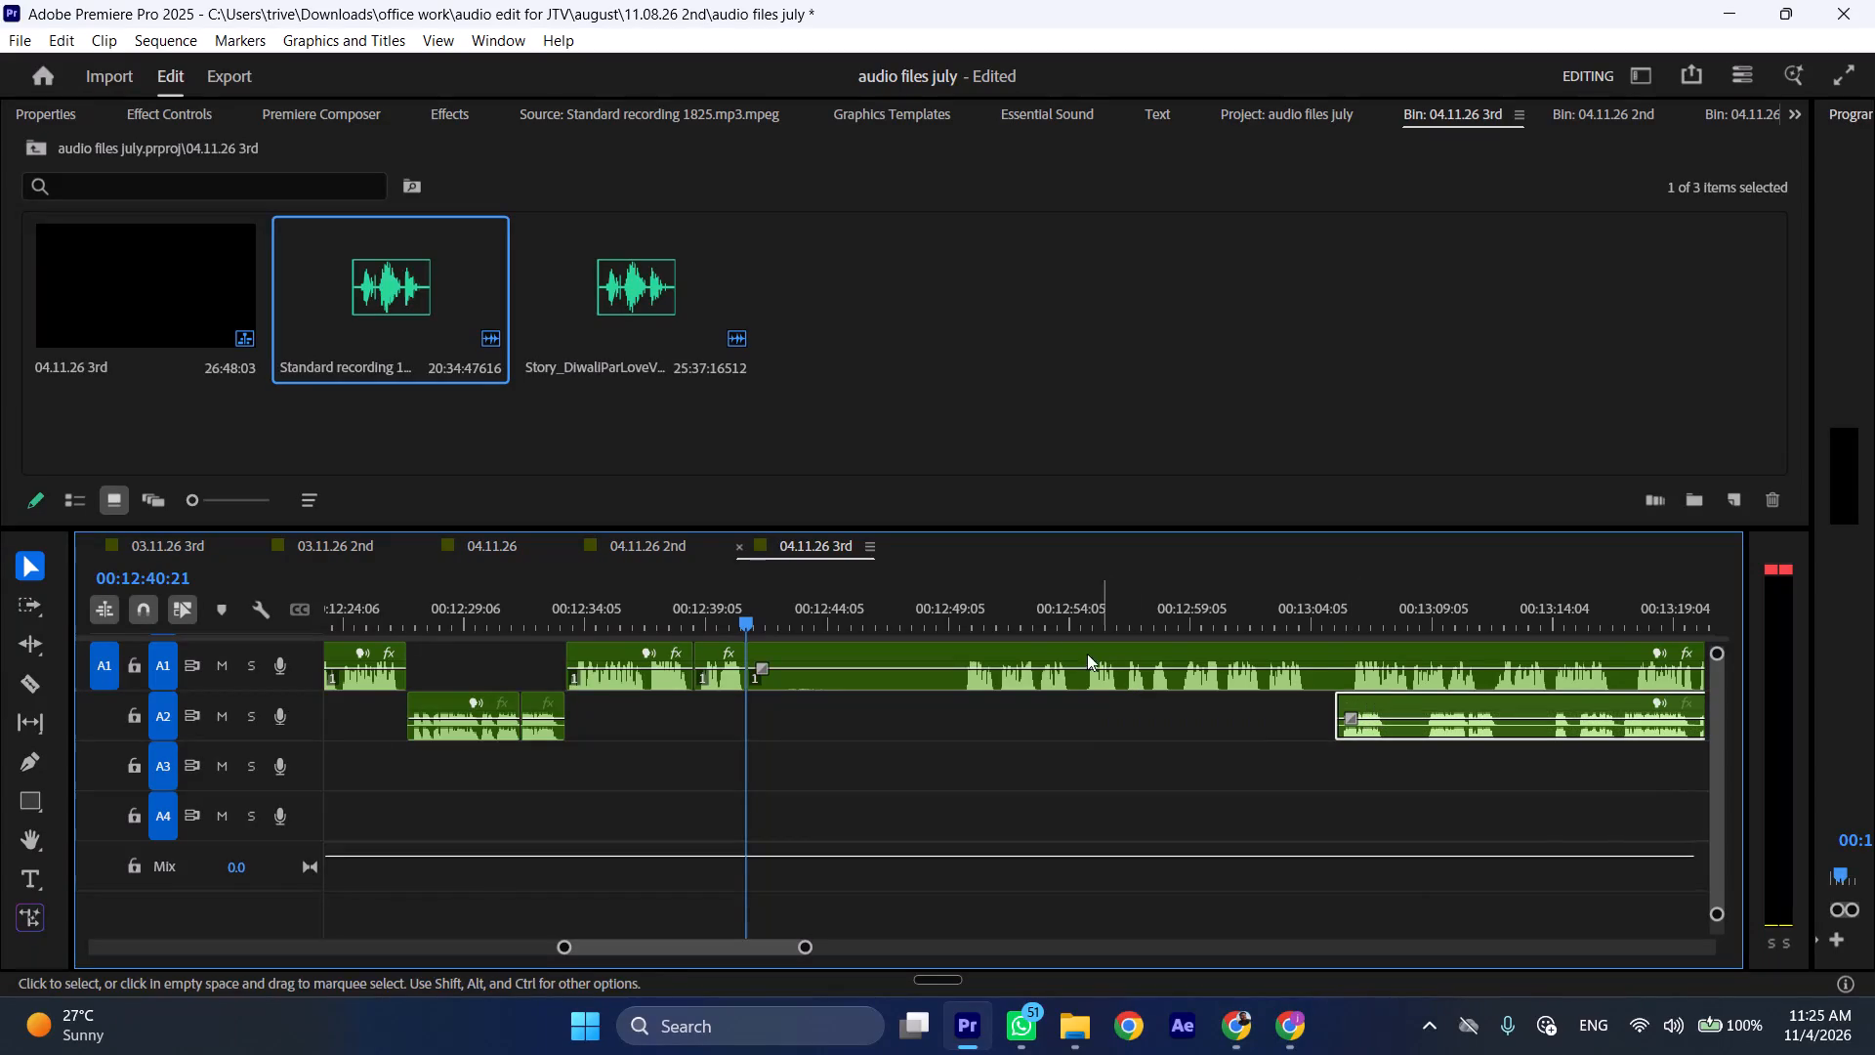
Cut the A1 clip at 00:12:49:14 and ripple delete the silent section between 00:12:40:21 and the cut.
{"action": "left_click", "coordinate": [959, 612]}
{"action": "left_click", "coordinate": [984, 644]}
{"action": "key", "text": "shift+c"}
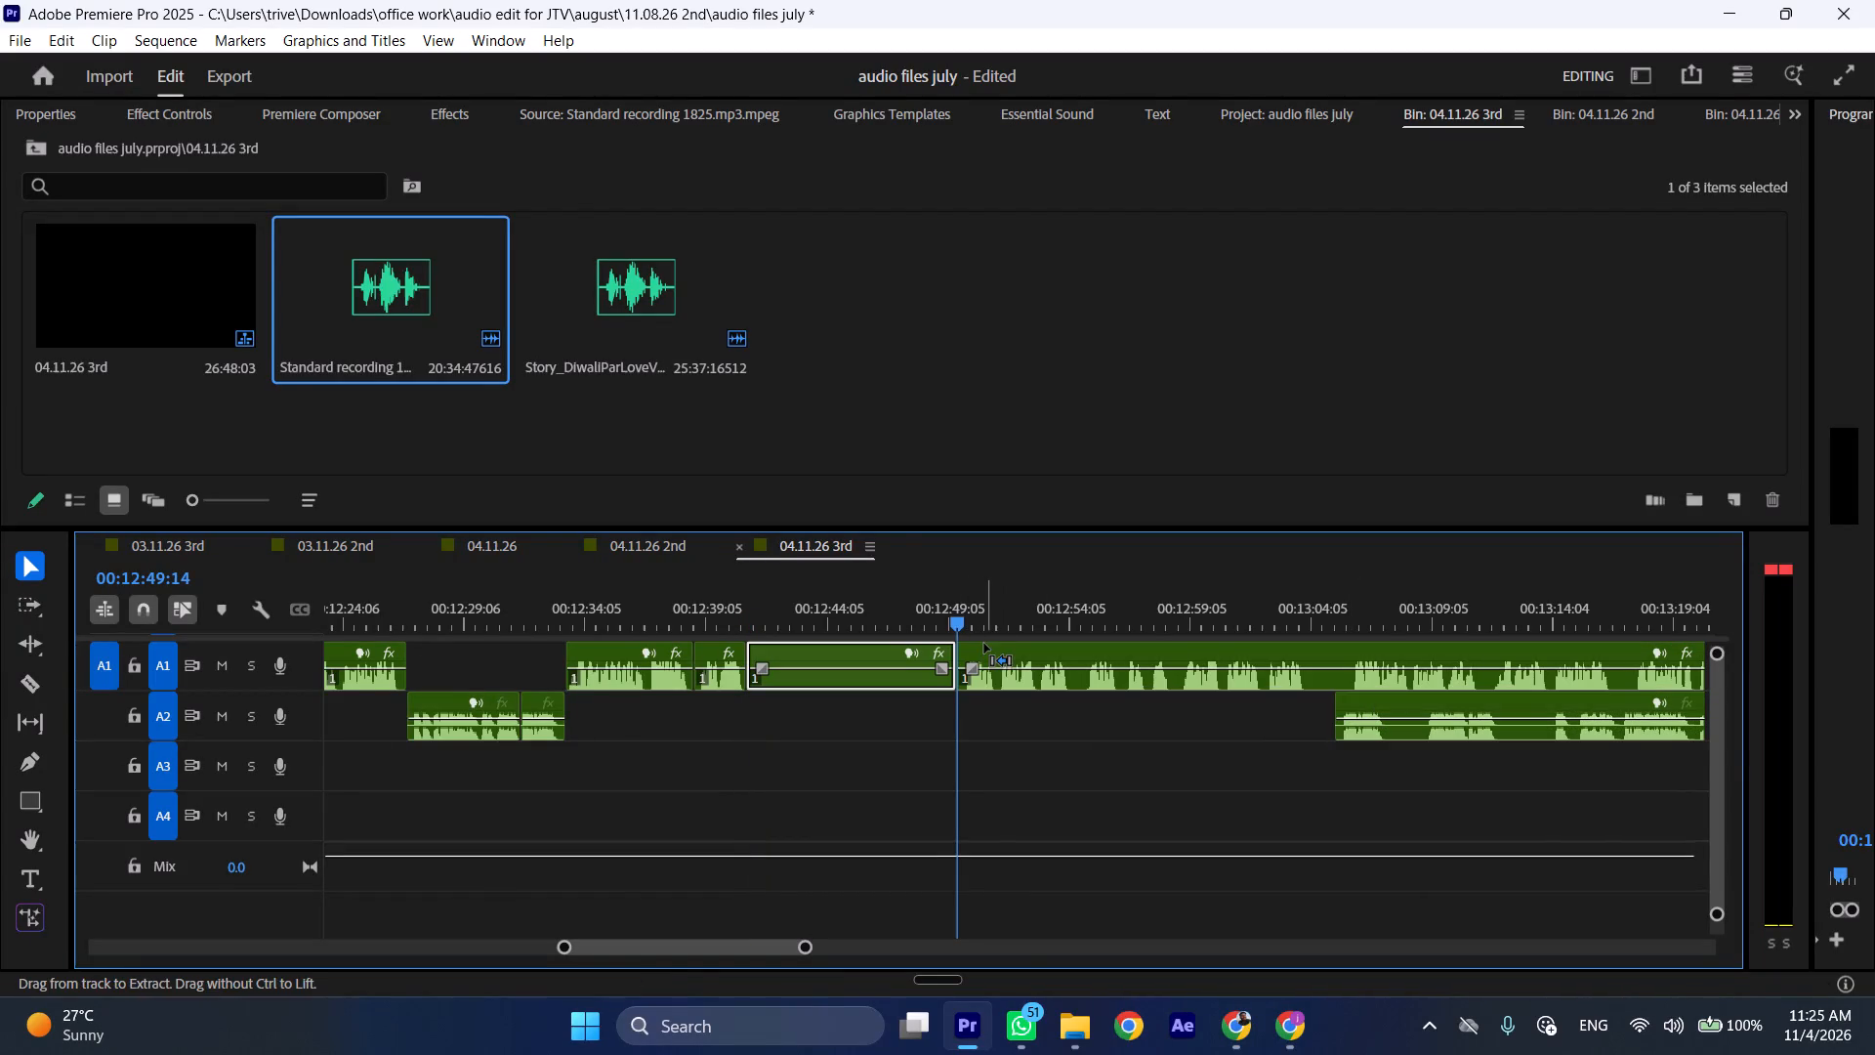
{"action": "key", "text": "ctrl+shift+d"}
Play the A1 recording at increased speed, cut it at 00:12:50:02, and ripple delete the section from 00:12:40:21 to the cut.
{"action": "key", "text": "space"}
{"action": "type", "text": "l"}
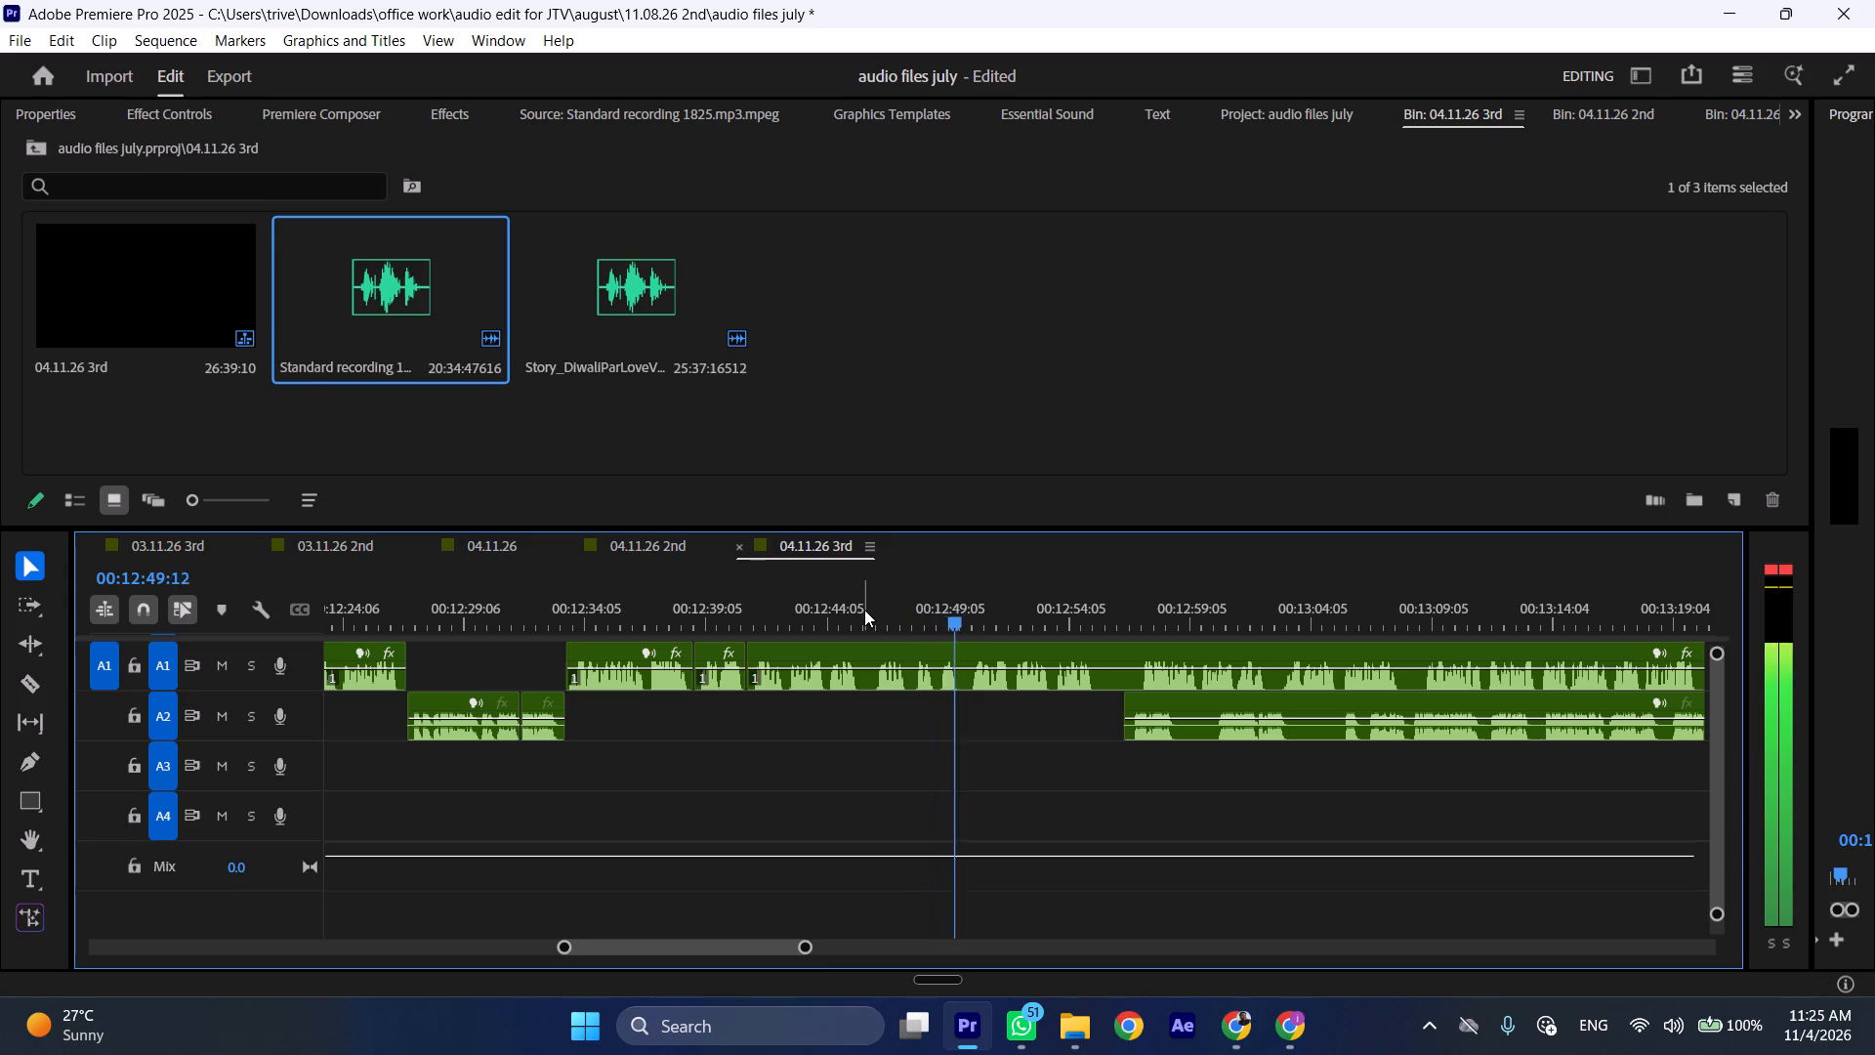
{"action": "left_click", "coordinate": [972, 610]}
{"action": "left_click", "coordinate": [999, 644]}
{"action": "key", "text": "shift+c"}
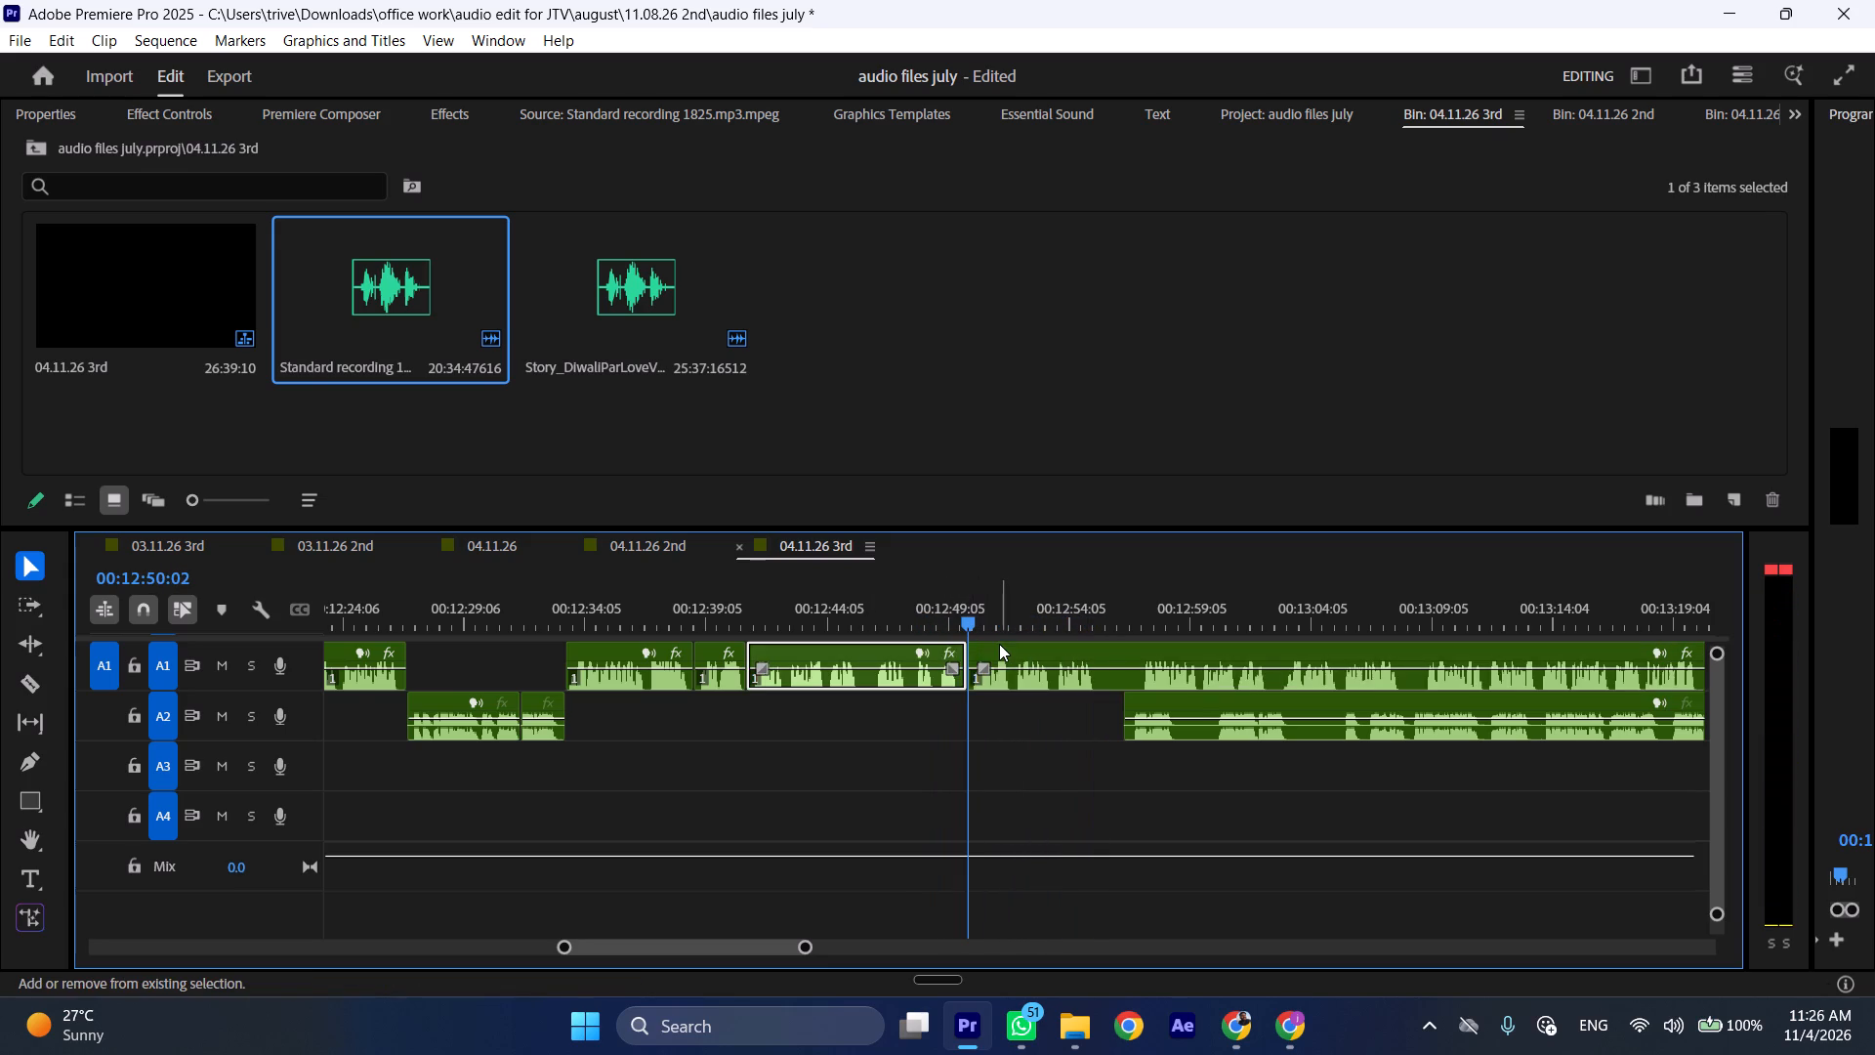
{"action": "key", "text": "ctrl+shift+d"}
Split the A1 clip at 00:12:46:06, align the A2 clip's start to the cut, and move the remaining A1 clip about 14 seconds later.
{"action": "left_click_drag", "start_coordinate": [882, 611], "coordinate": [868, 612]}
{"action": "left_click", "coordinate": [875, 614]}
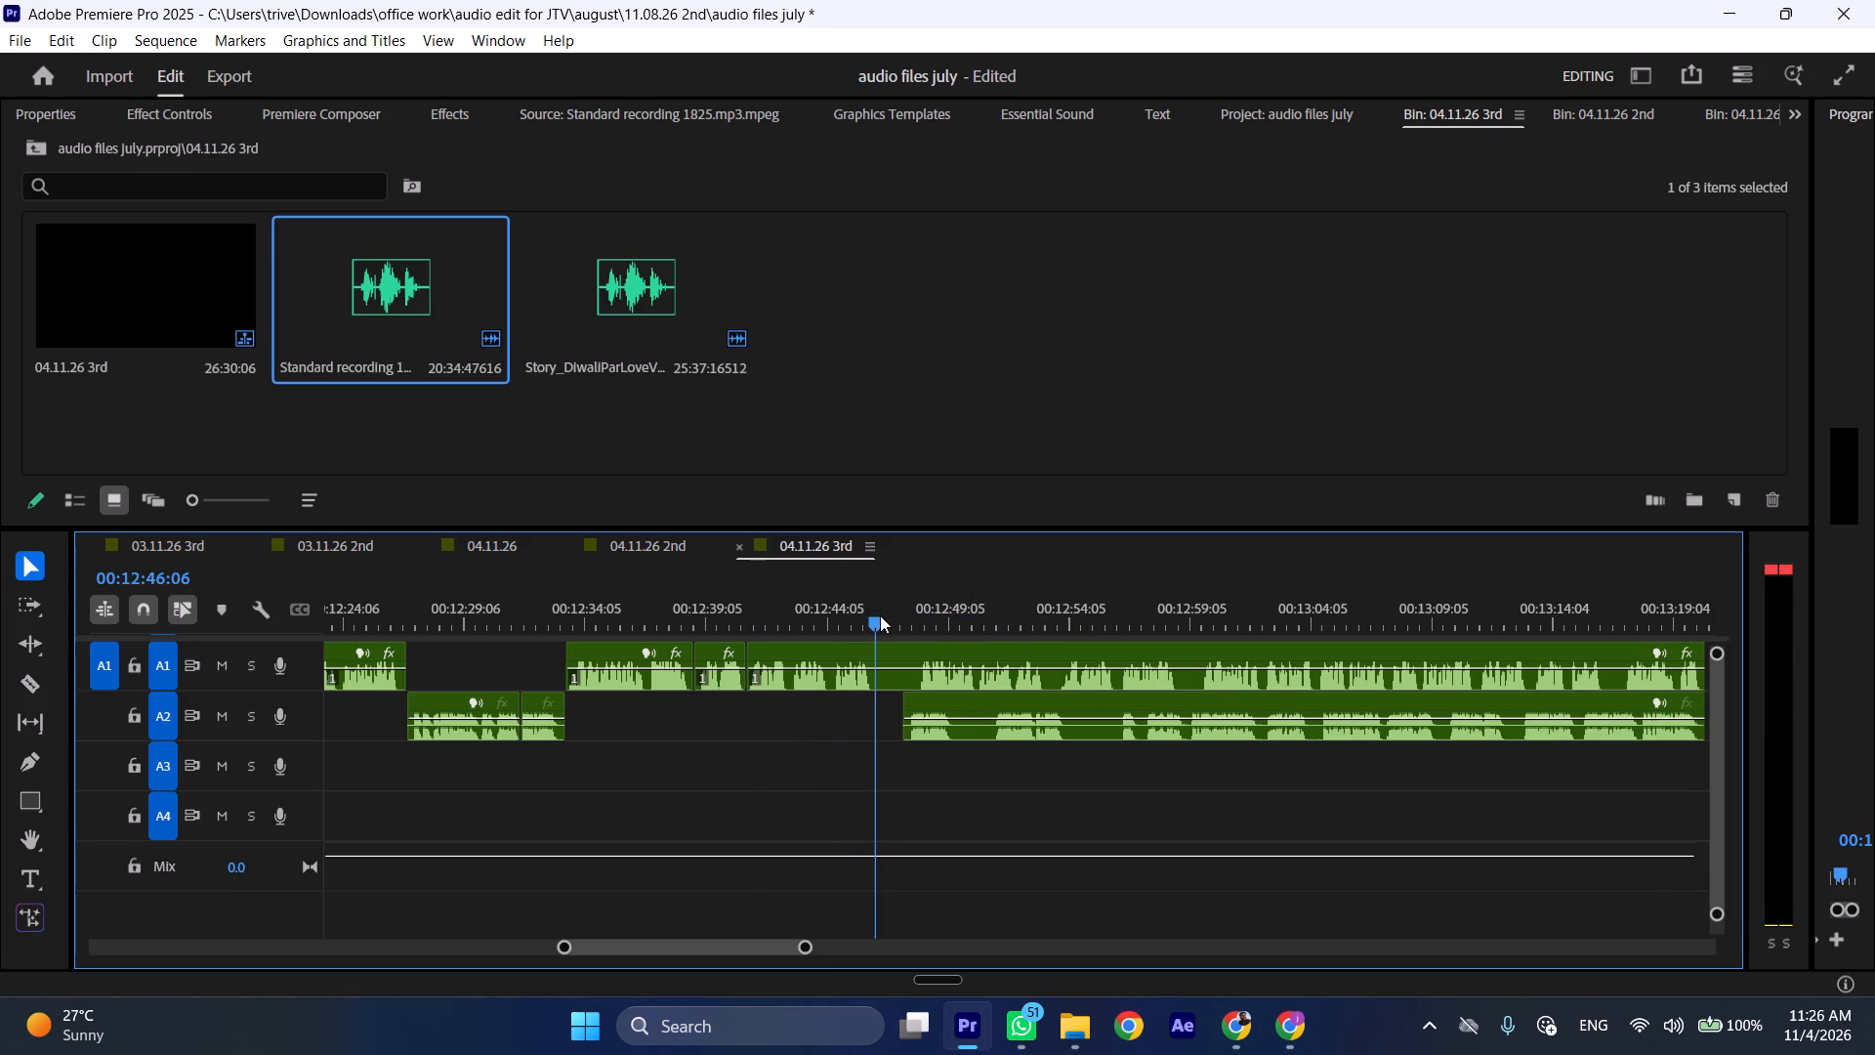
{"action": "key", "text": "shift+c"}
{"action": "left_click_drag", "start_coordinate": [930, 698], "coordinate": [906, 701]}
{"action": "left_click_drag", "start_coordinate": [907, 655], "coordinate": [1253, 654]}
Play the repositioned A2 recording from 00:12:46:06 at increased speed.
{"action": "key", "text": "space"}
{"action": "key", "text": "l"}
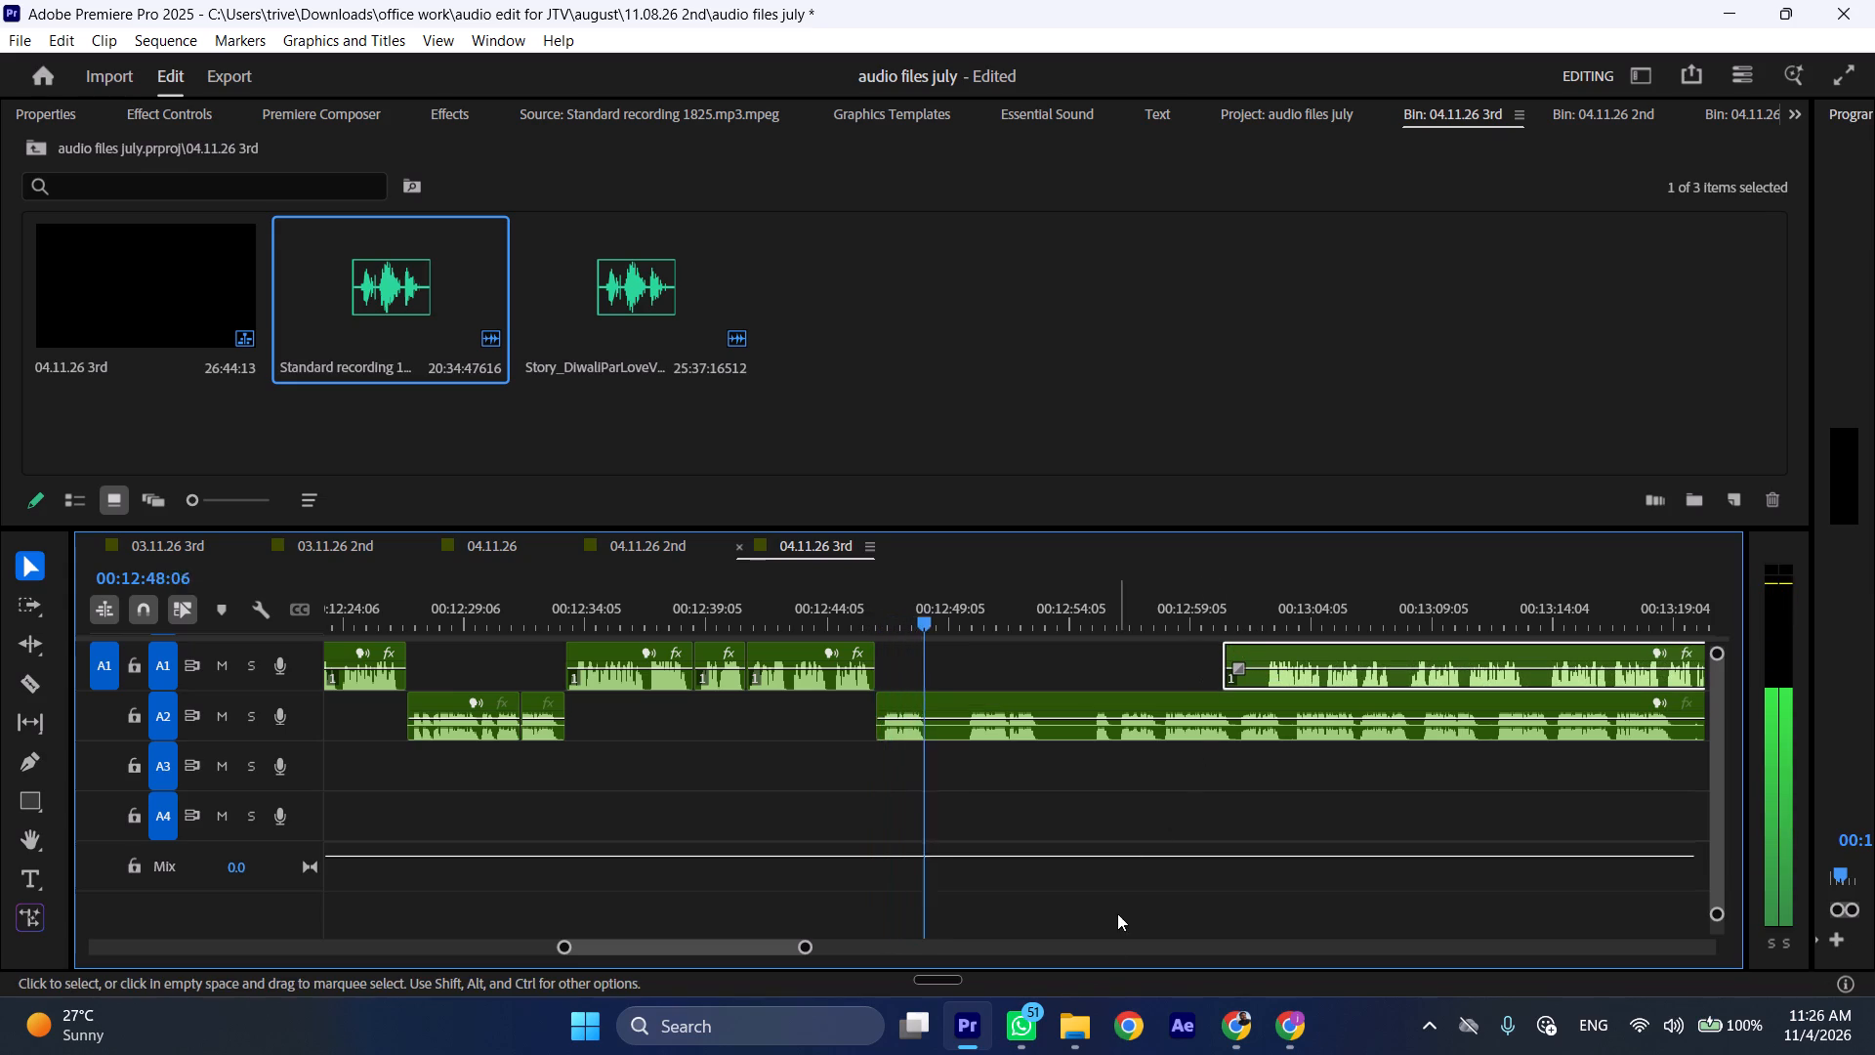
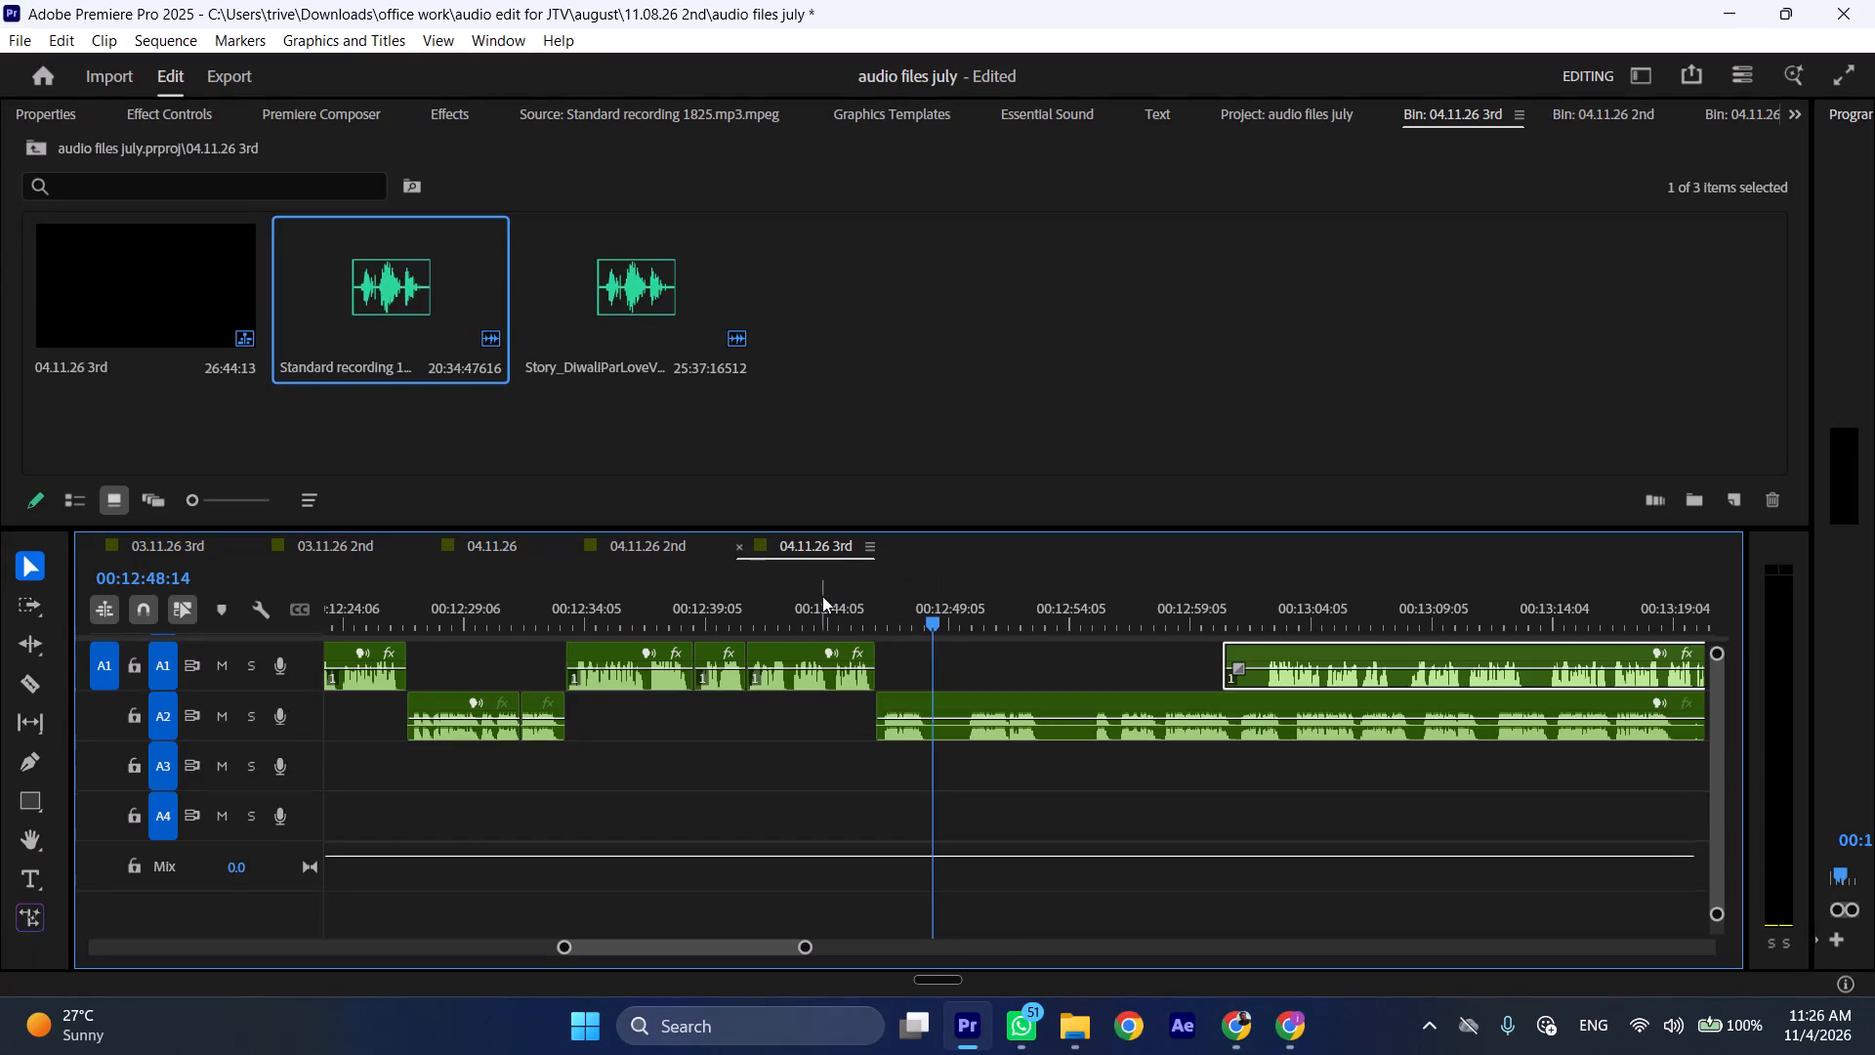
Play back the edited A1 and A2 recordings from about 00:12:30 to review the alternating voice sections.
{"action": "left_click_drag", "start_coordinate": [711, 608], "coordinate": [480, 626]}
{"action": "key", "text": "space"}
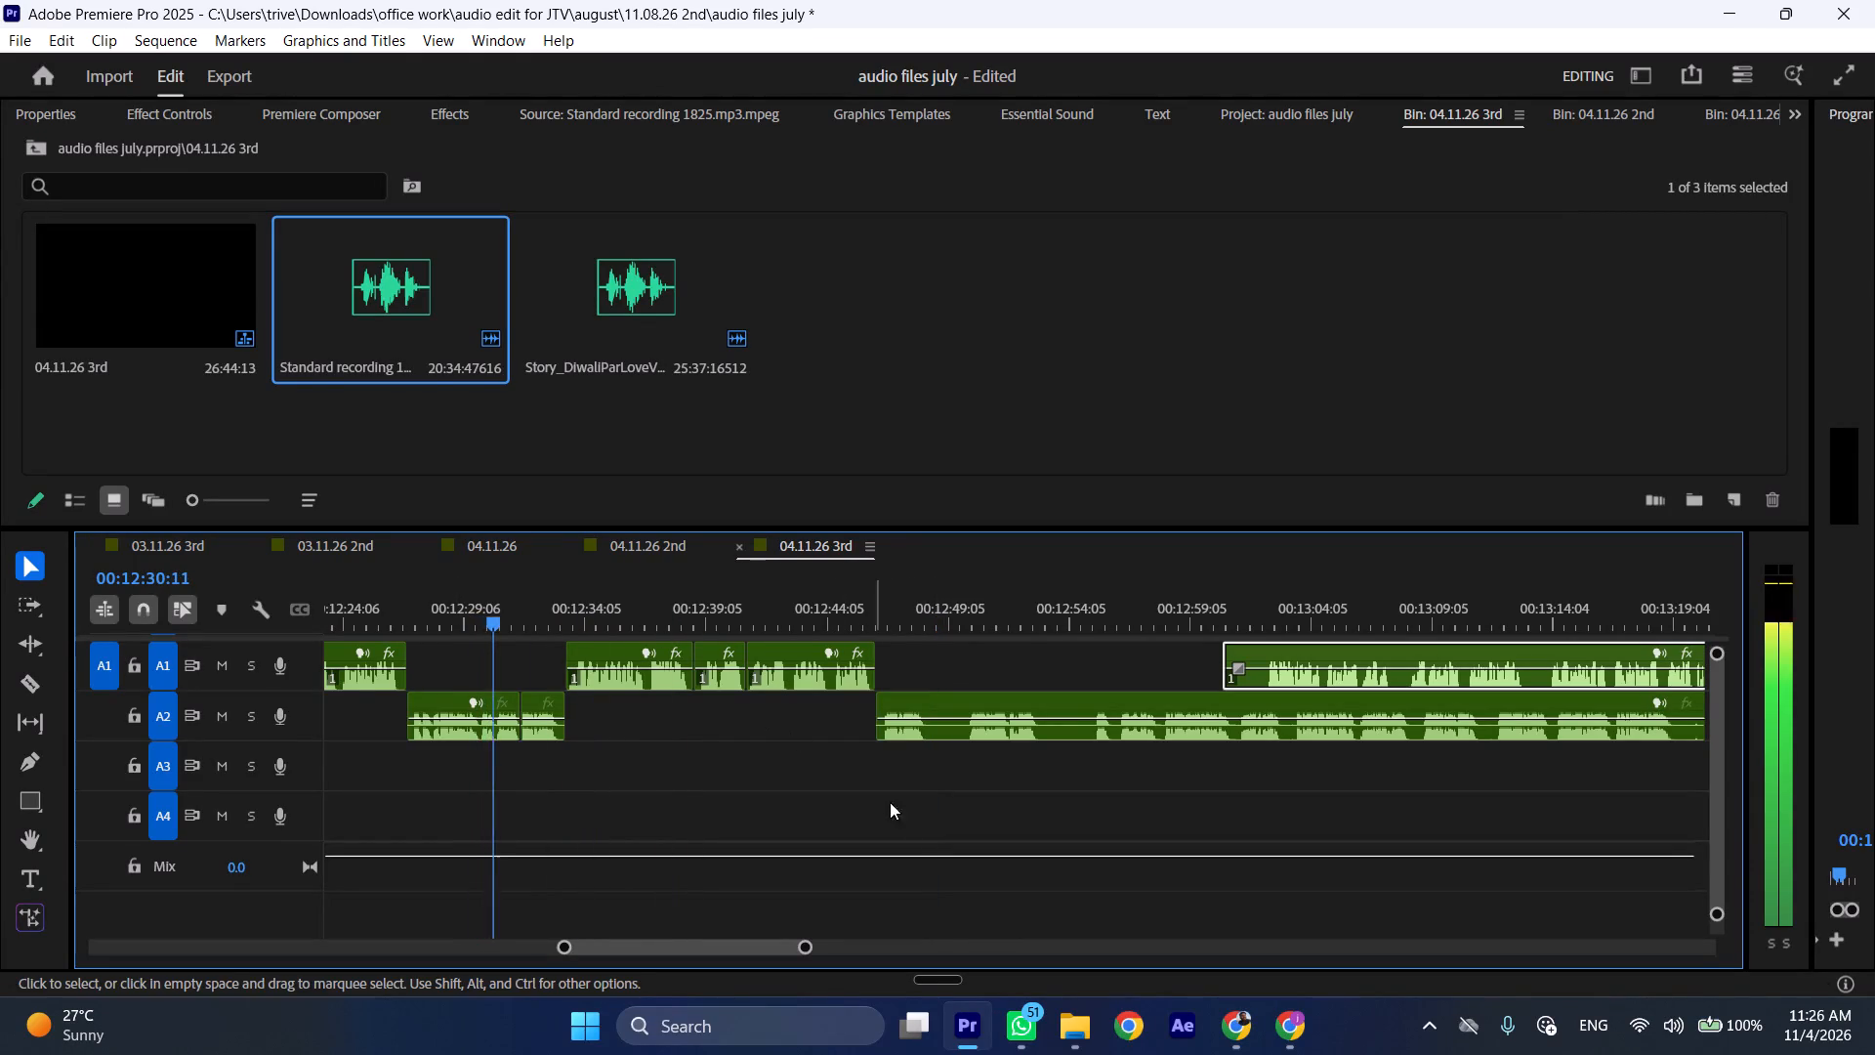
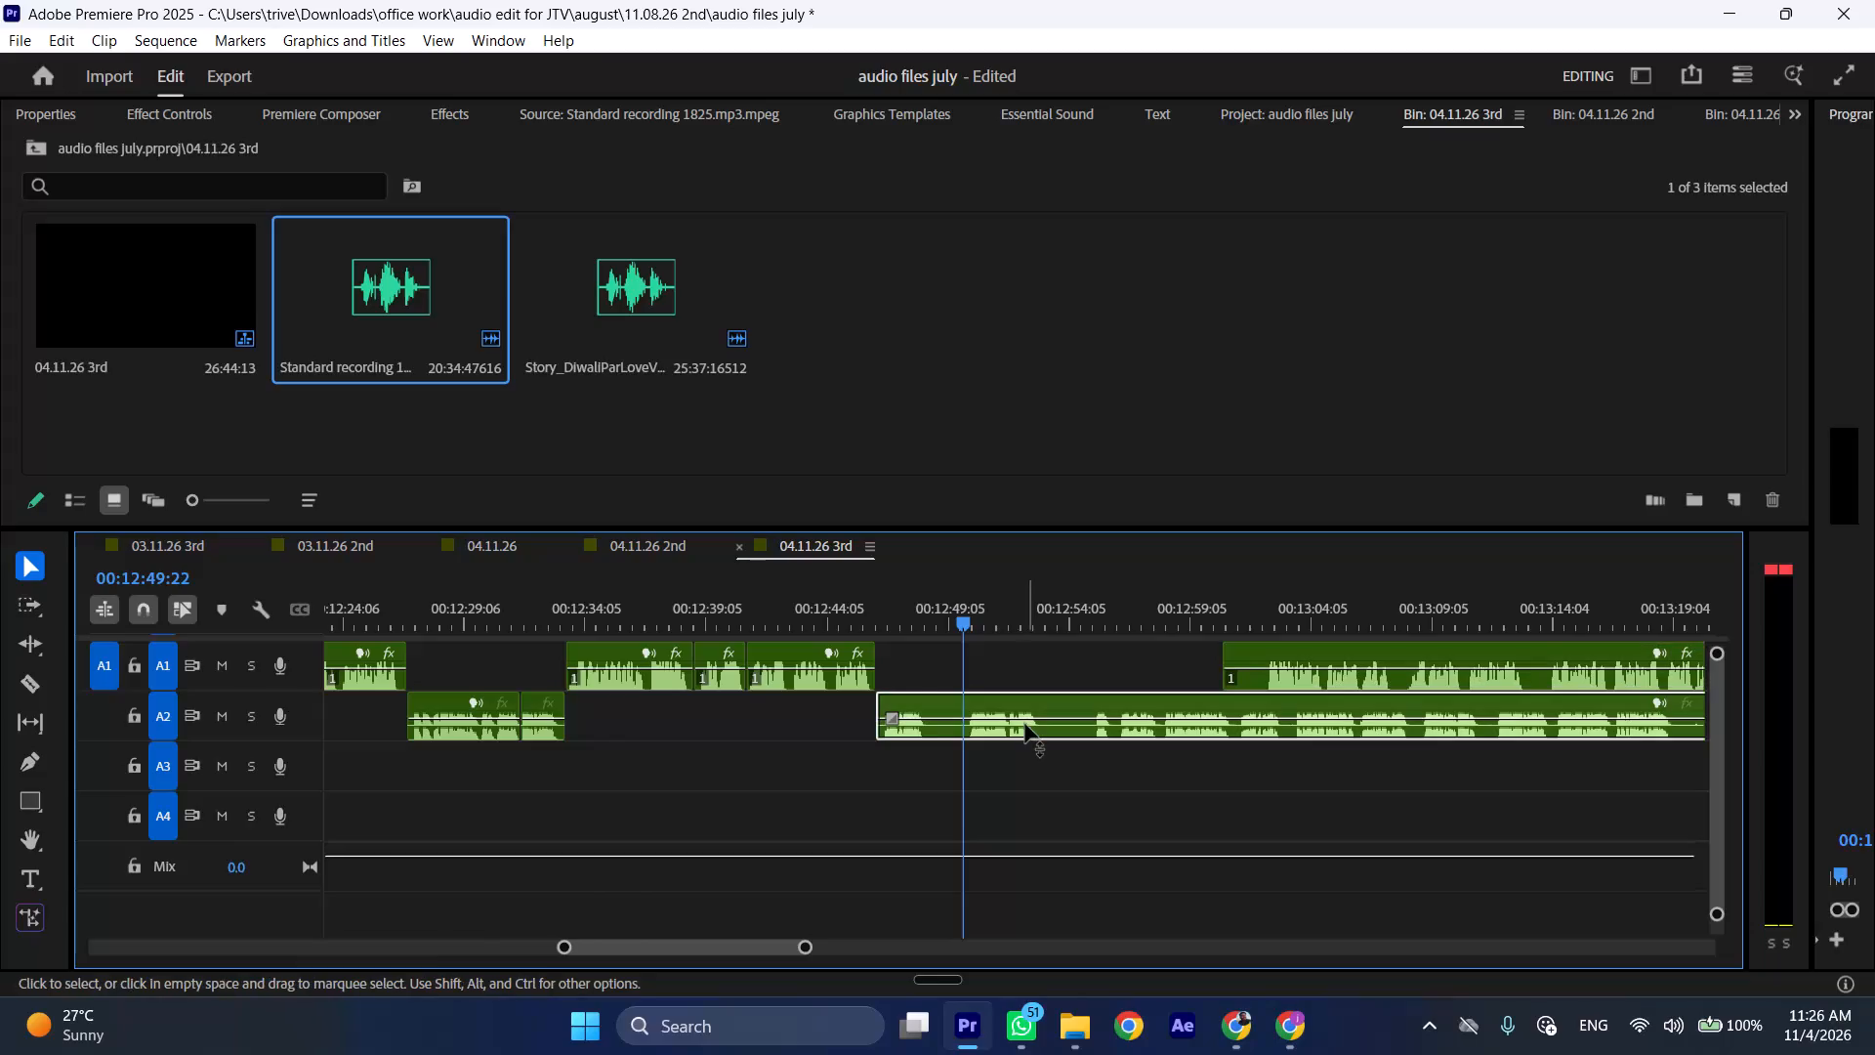
Cut the A2 recording at 00:12:49:22 and ripple delete its section before the cut, closing the gap on both tracks.
{"action": "key", "text": "shift+c"}
{"action": "key", "text": "ctrl+shift+d"}
Play on through the opening of the shortened A2 recording and split it at 00:12:49:13.
{"action": "key", "text": "space"}
{"action": "key", "text": "l"}
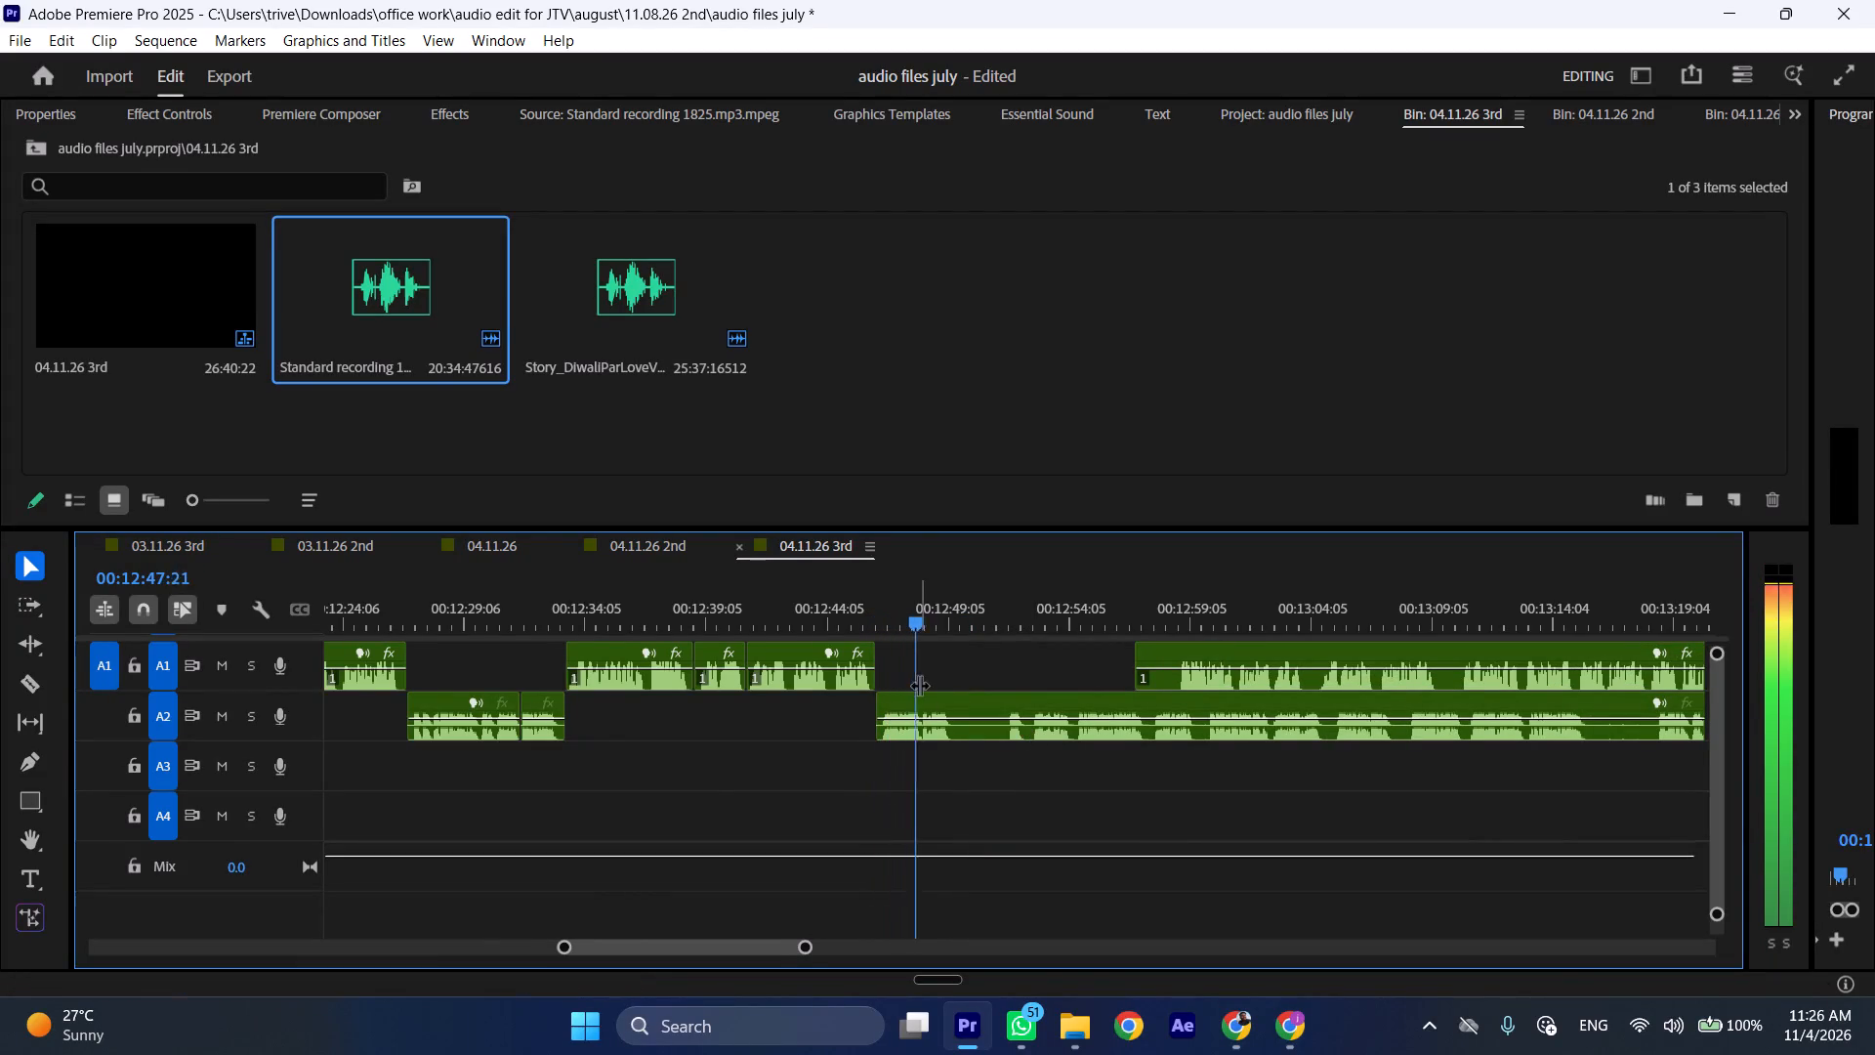
{"action": "scroll", "coordinate": [919, 685], "scroll_direction": "down", "scroll_amount": 6}
{"action": "key", "text": "space"}
{"action": "key", "text": "shift+c"}
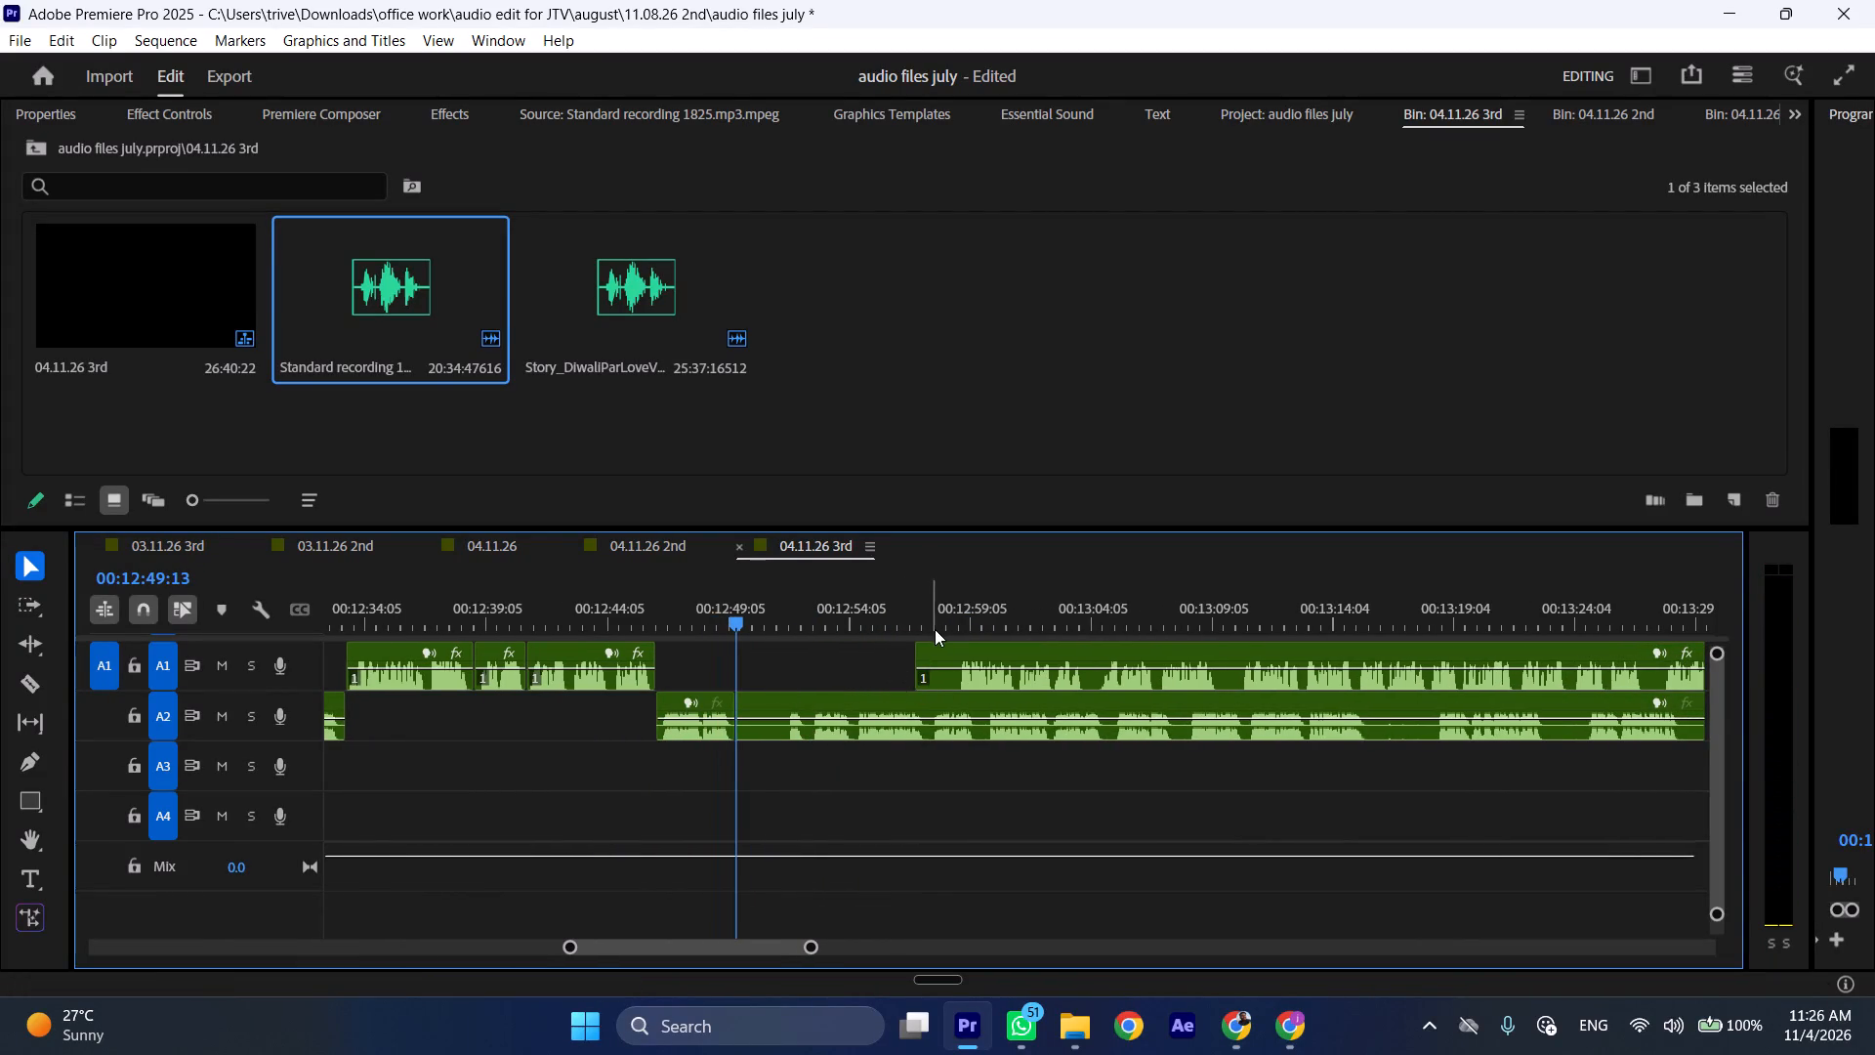
Trim about 1.5 seconds of silence from the start of the following A1 clip and move it to begin at 00:12:49:13.
{"action": "left_click_drag", "start_coordinate": [926, 645], "coordinate": [964, 650]}
{"action": "left_click_drag", "start_coordinate": [1019, 651], "coordinate": [812, 661]}
Move the remaining A2 recording later to start at about 00:13:06, and play the A1 section from the cut.
{"action": "left_click_drag", "start_coordinate": [791, 708], "coordinate": [1192, 708]}
{"action": "key", "text": "space"}
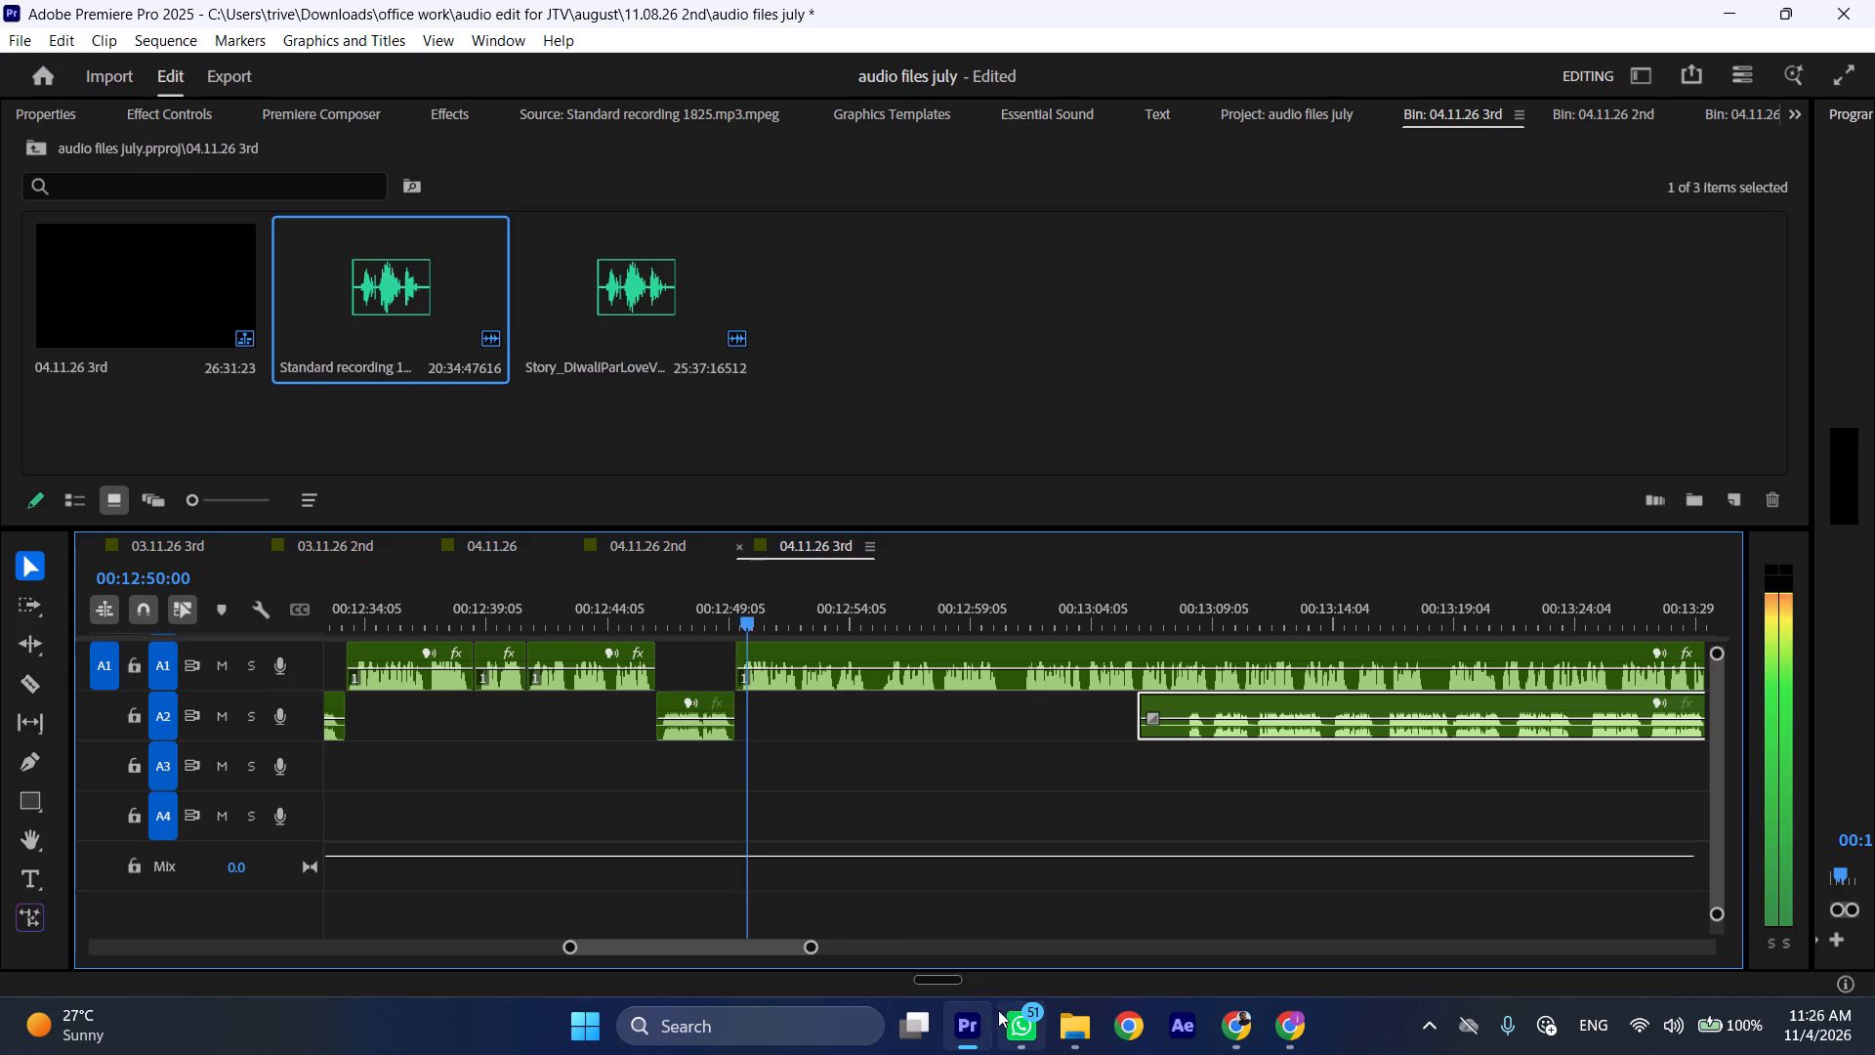
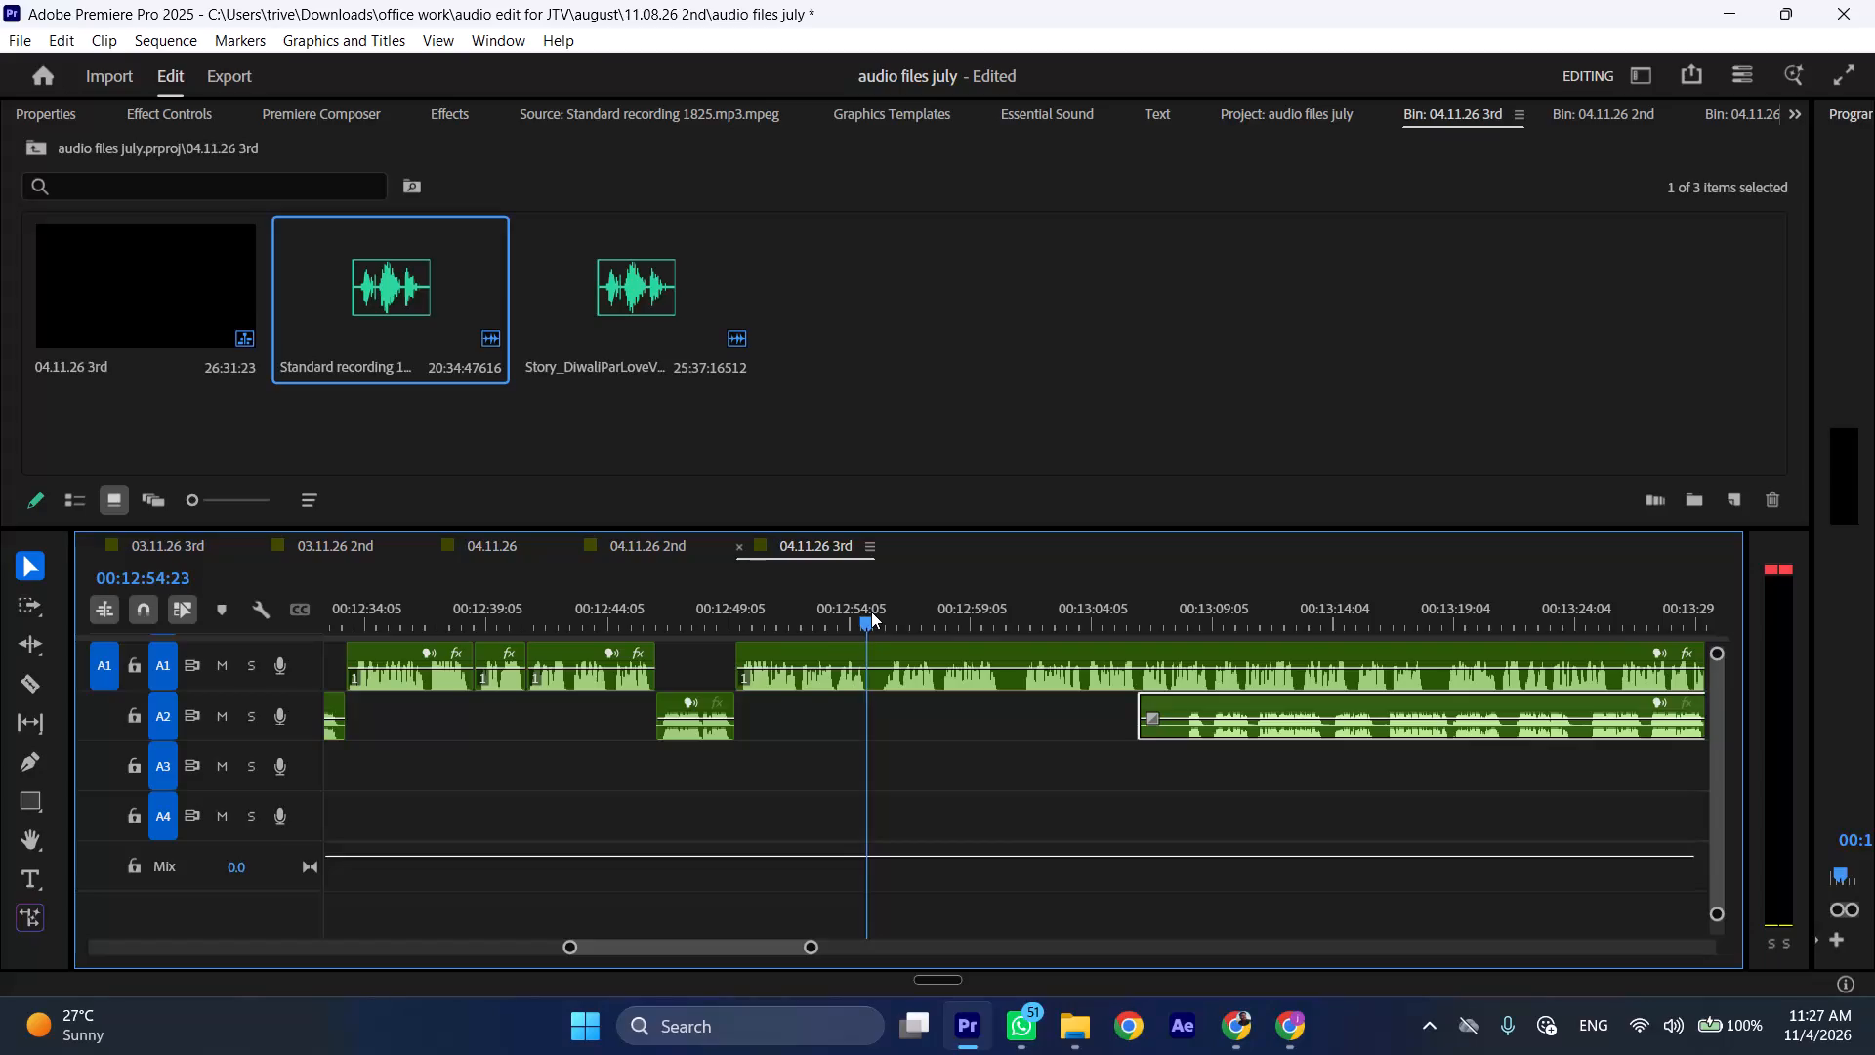
Split the A1 recording at 00:12:54:23 and ripple delete the short pause up to 00:12:55:10.
{"action": "key", "text": "shift+c"}
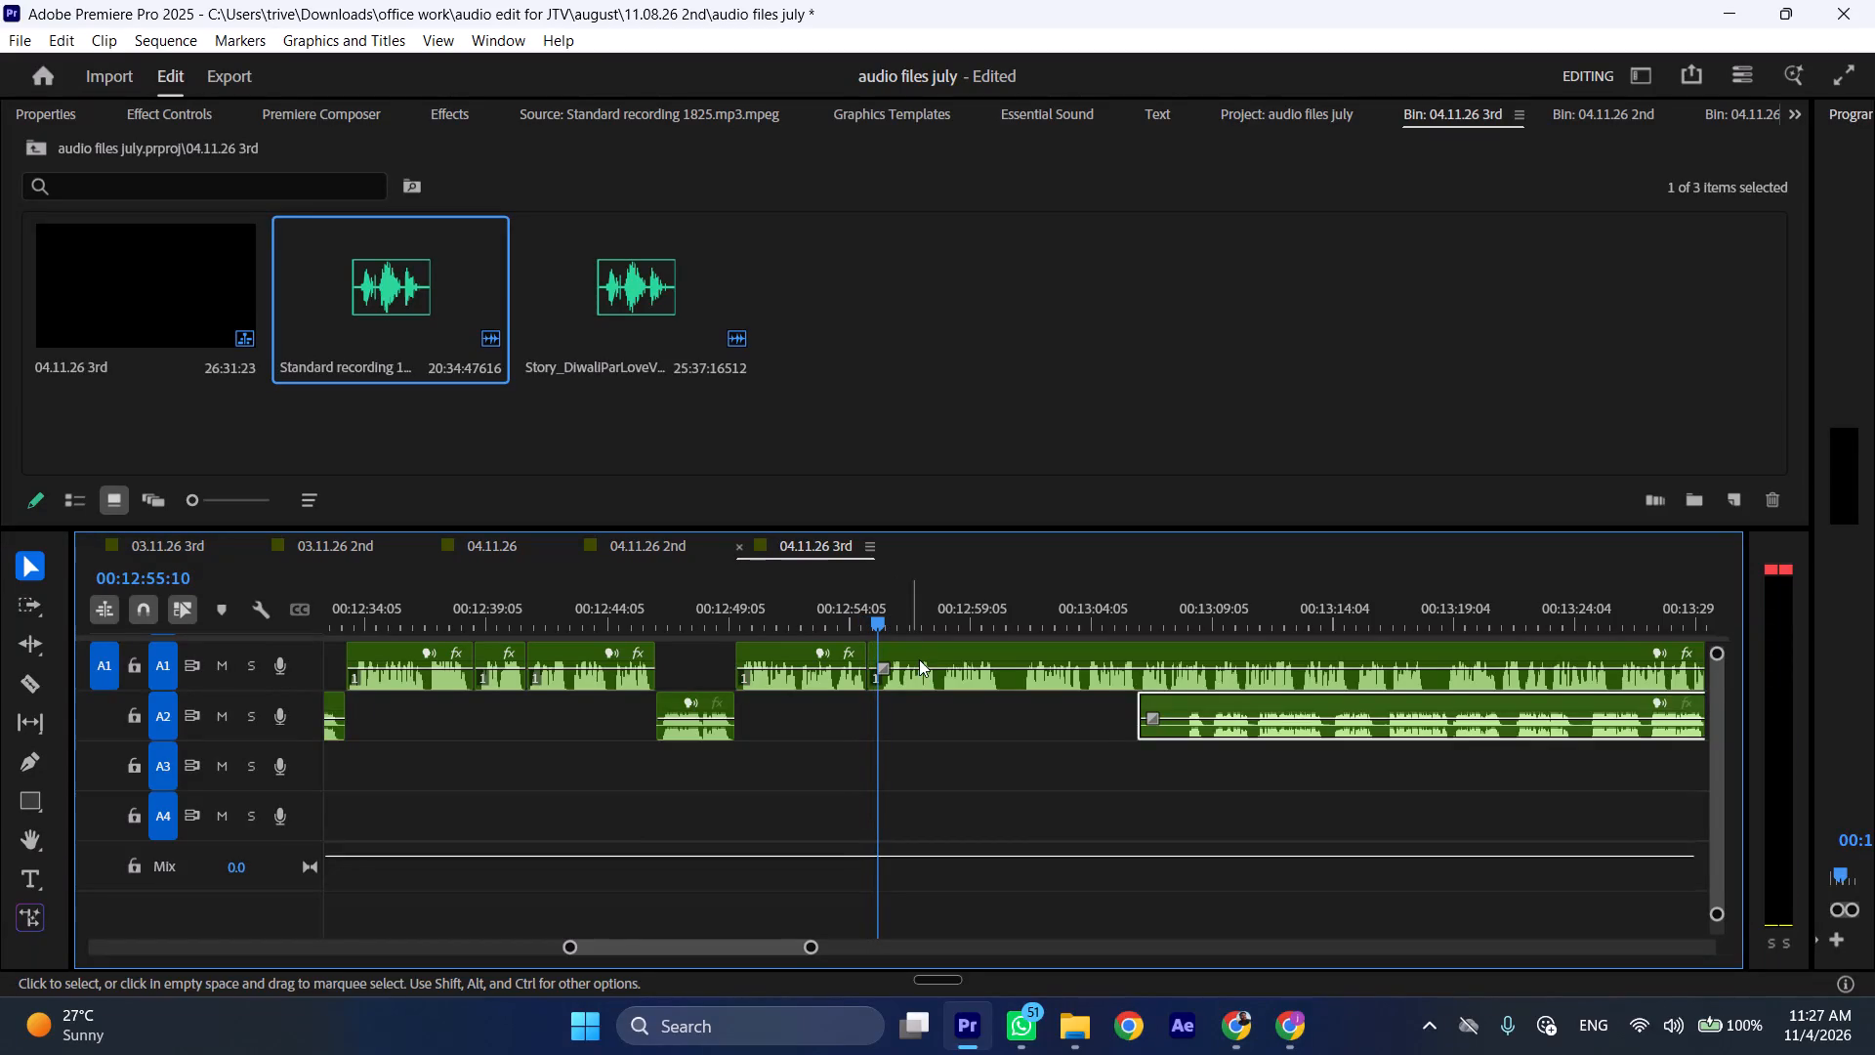
{"action": "left_click", "coordinate": [919, 659]}
{"action": "key", "text": "shift+c"}
{"action": "key", "text": "ctrl+shift+d"}
Play on through the next A1 section and split the recording at its end, at 00:13:00:04.
{"action": "key", "text": "space"}
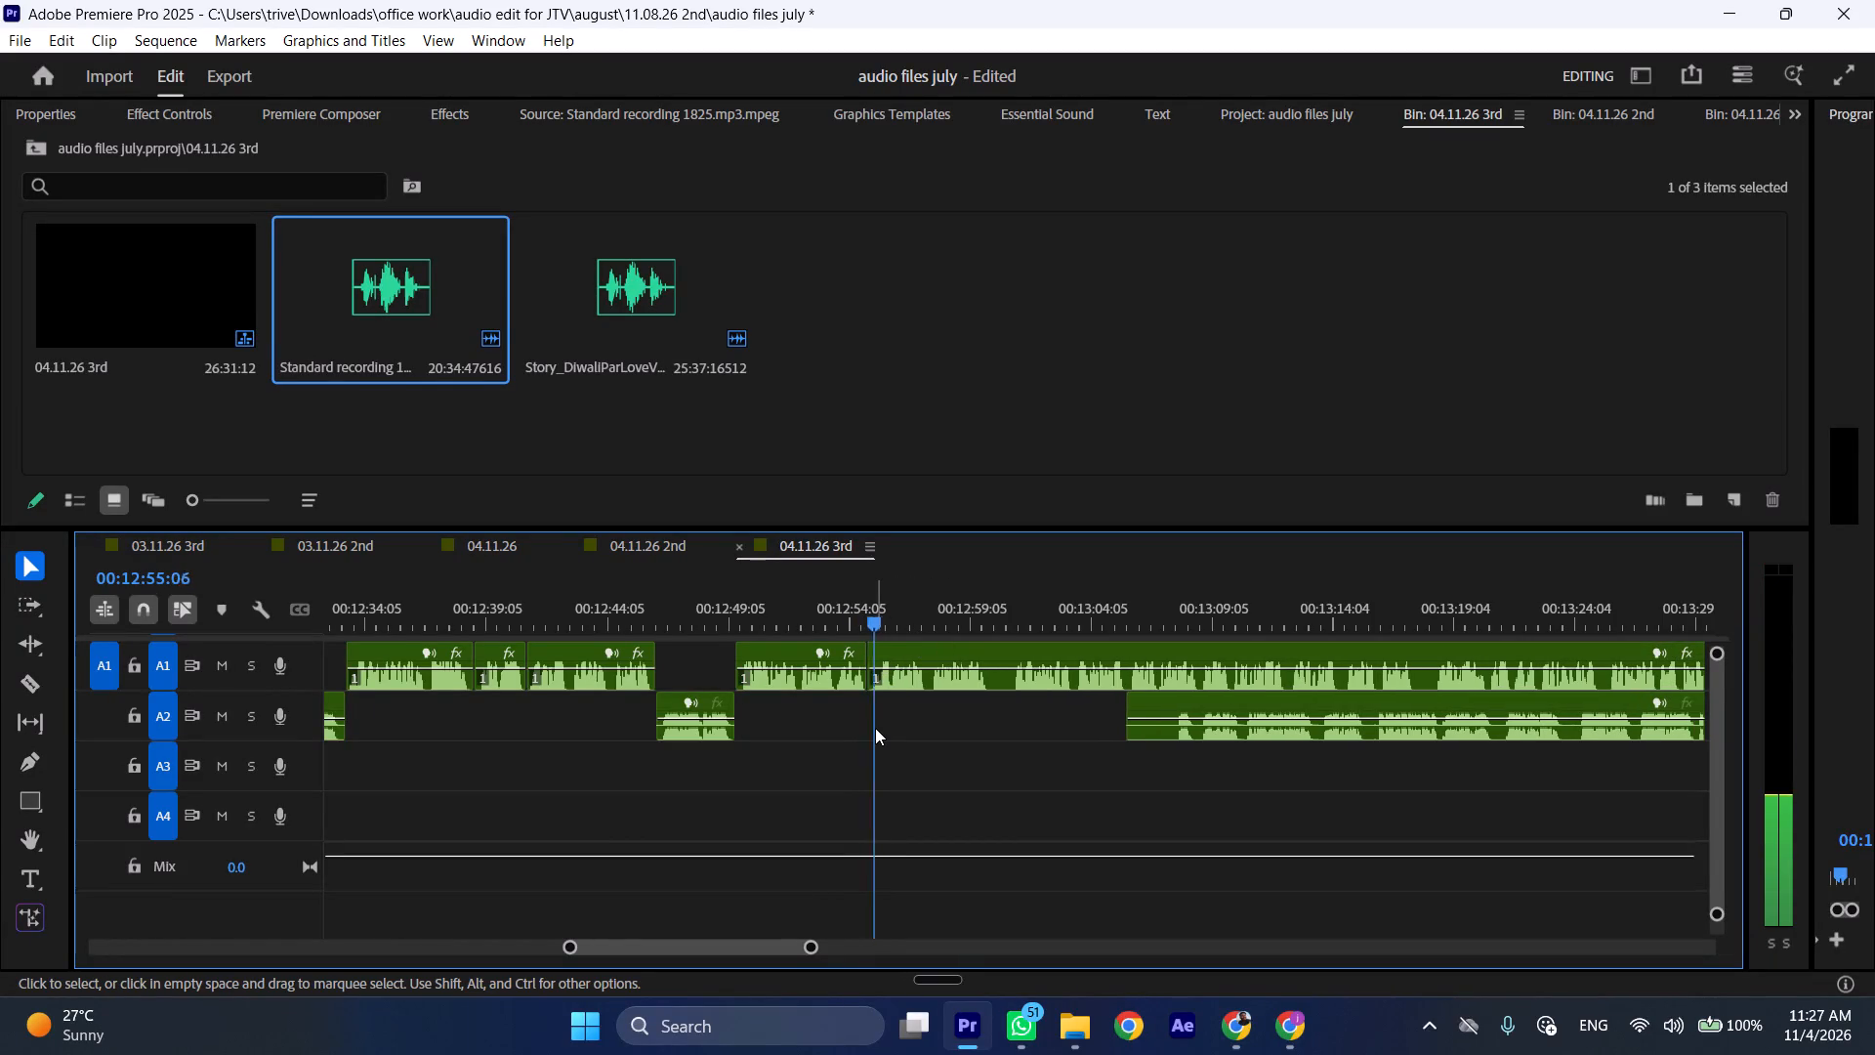
{"action": "key", "text": "l"}
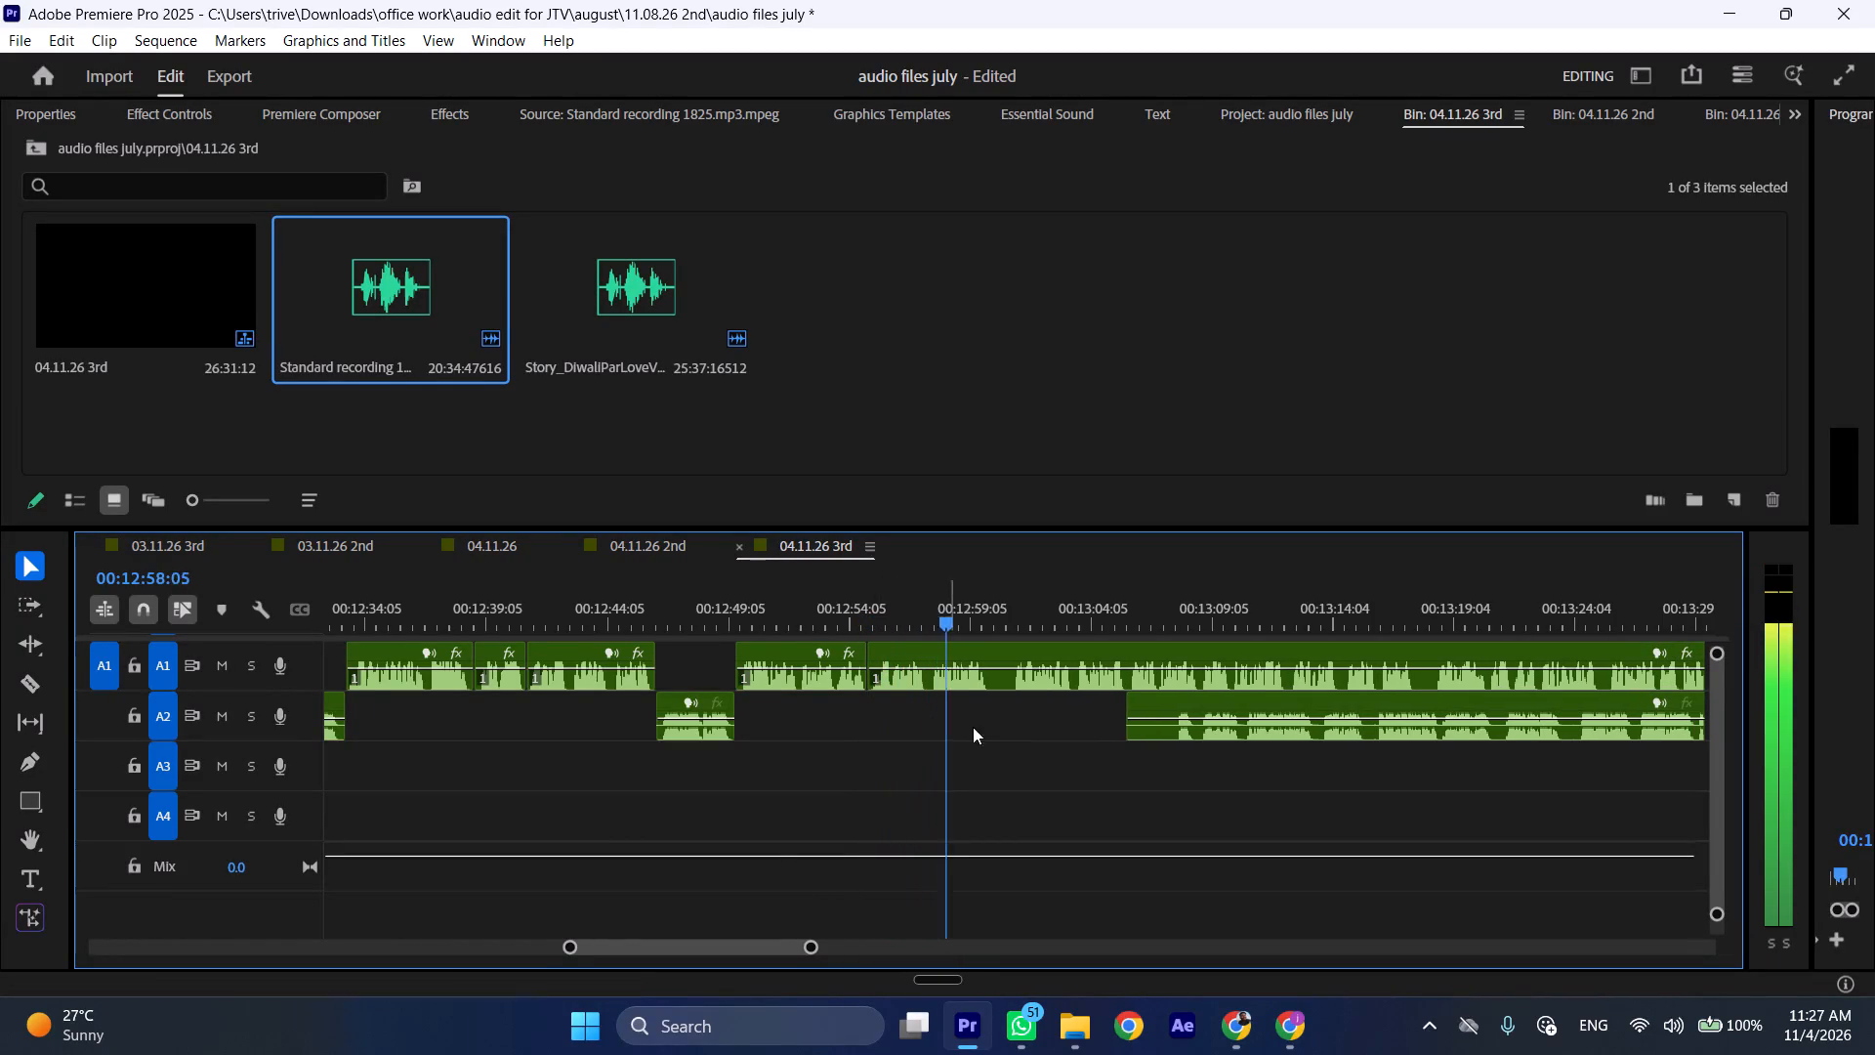
{"action": "scroll", "coordinate": [992, 737], "scroll_direction": "down", "scroll_amount": 5}
{"action": "key", "text": "space"}
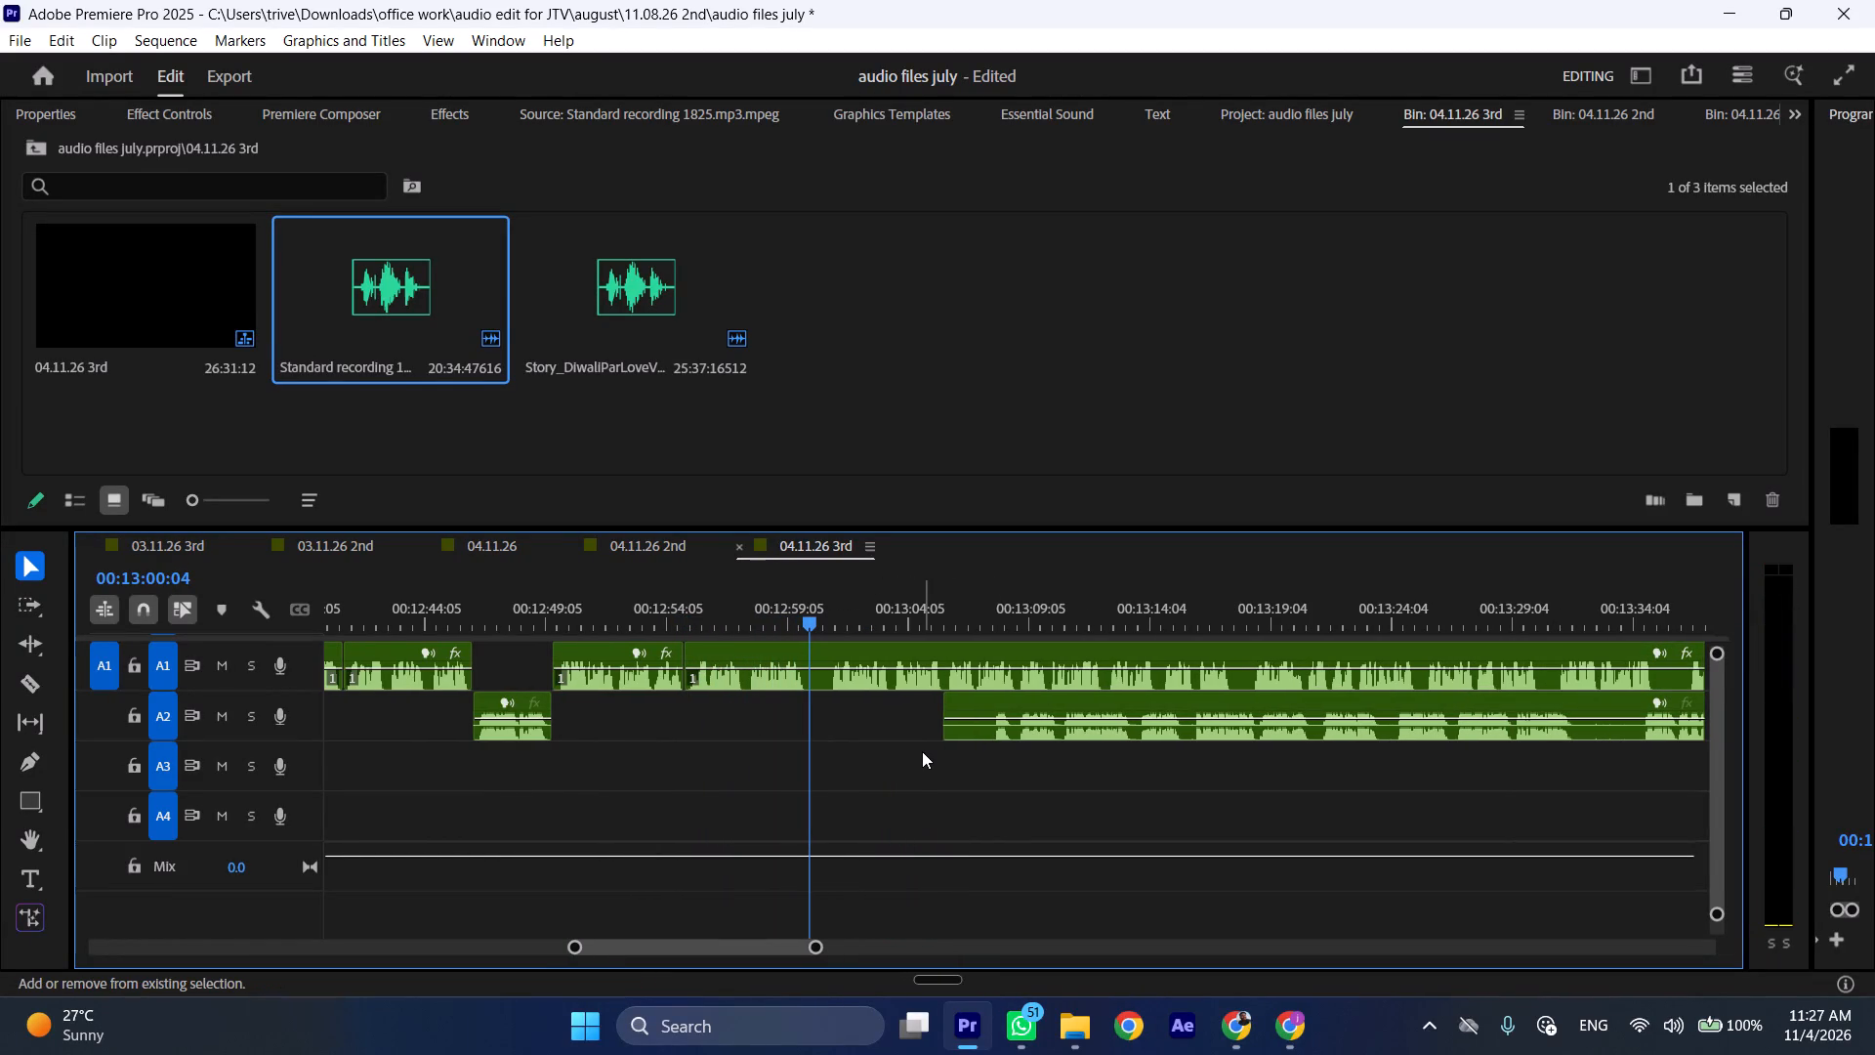
{"action": "key", "text": "shift+c"}
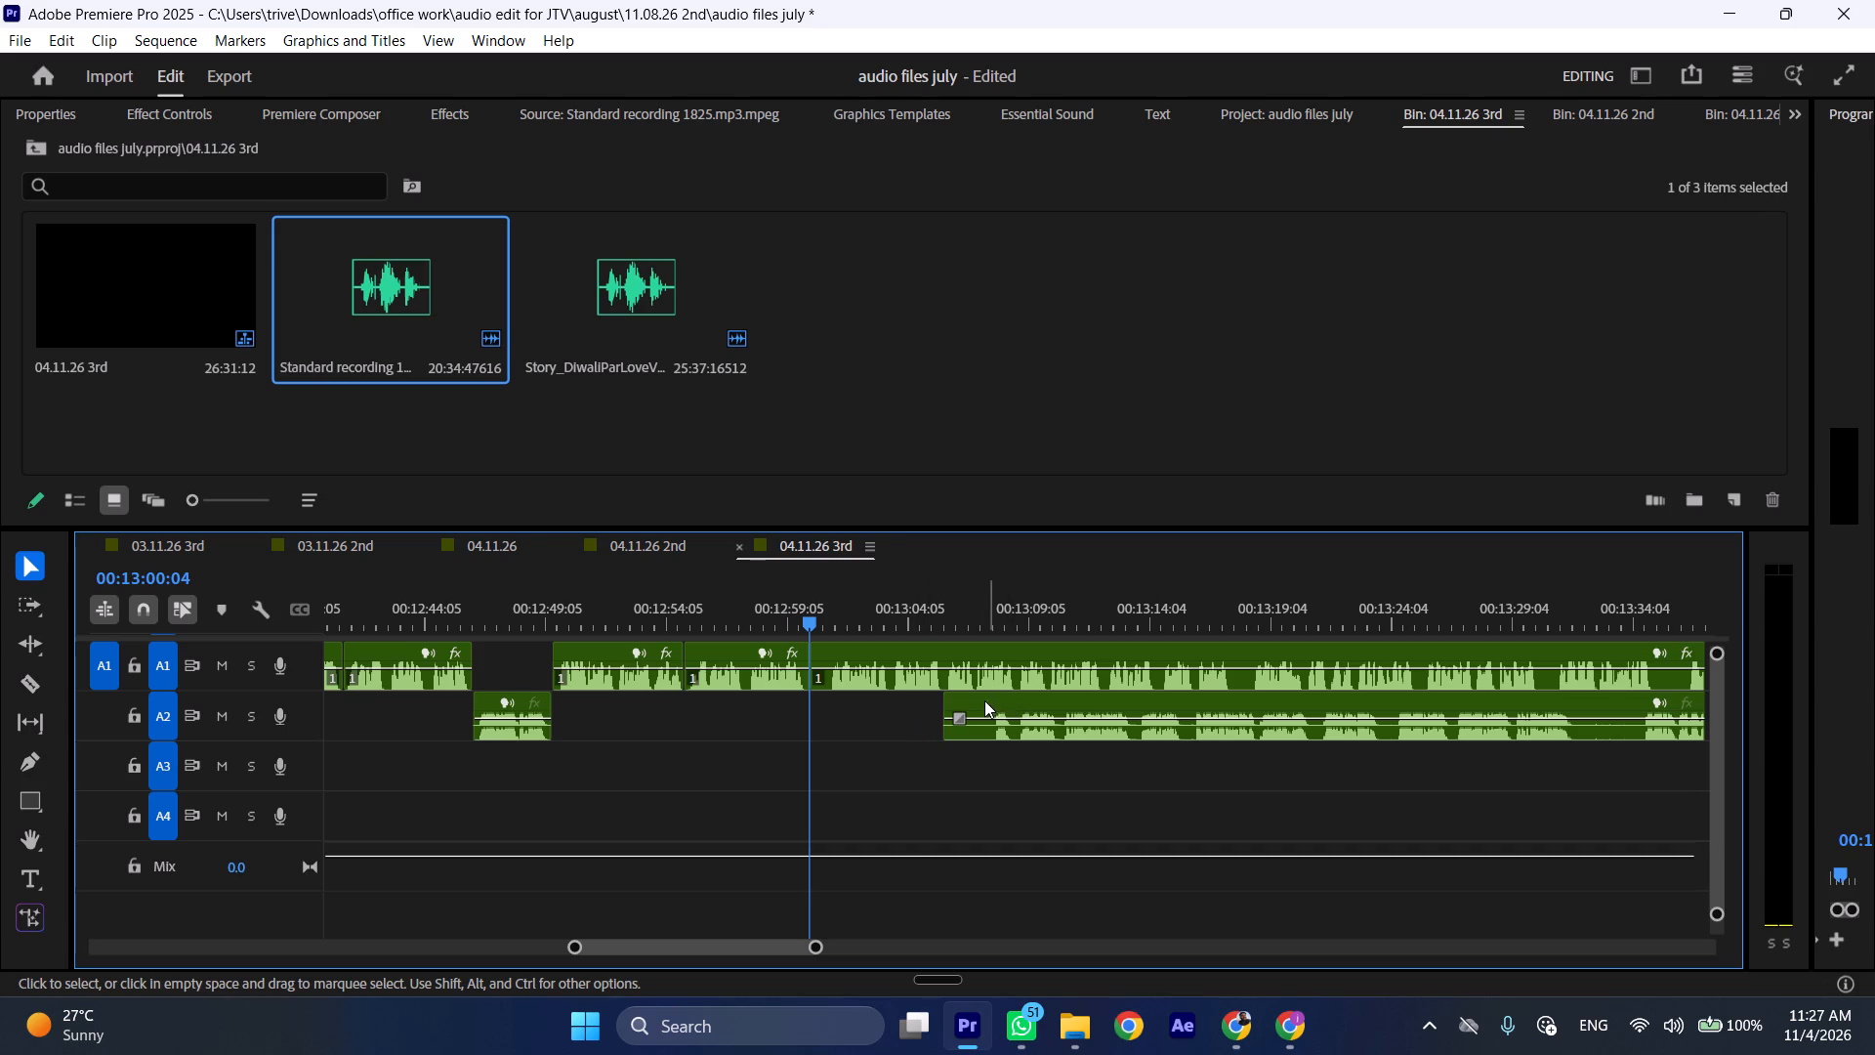
Trim about 2 seconds of silence from the start of the A2 recording and move it later to start at about 00:13:38.
{"action": "left_click_drag", "start_coordinate": [956, 703], "coordinate": [1001, 707]}
{"action": "left_click_drag", "start_coordinate": [1028, 699], "coordinate": [1037, 699]}
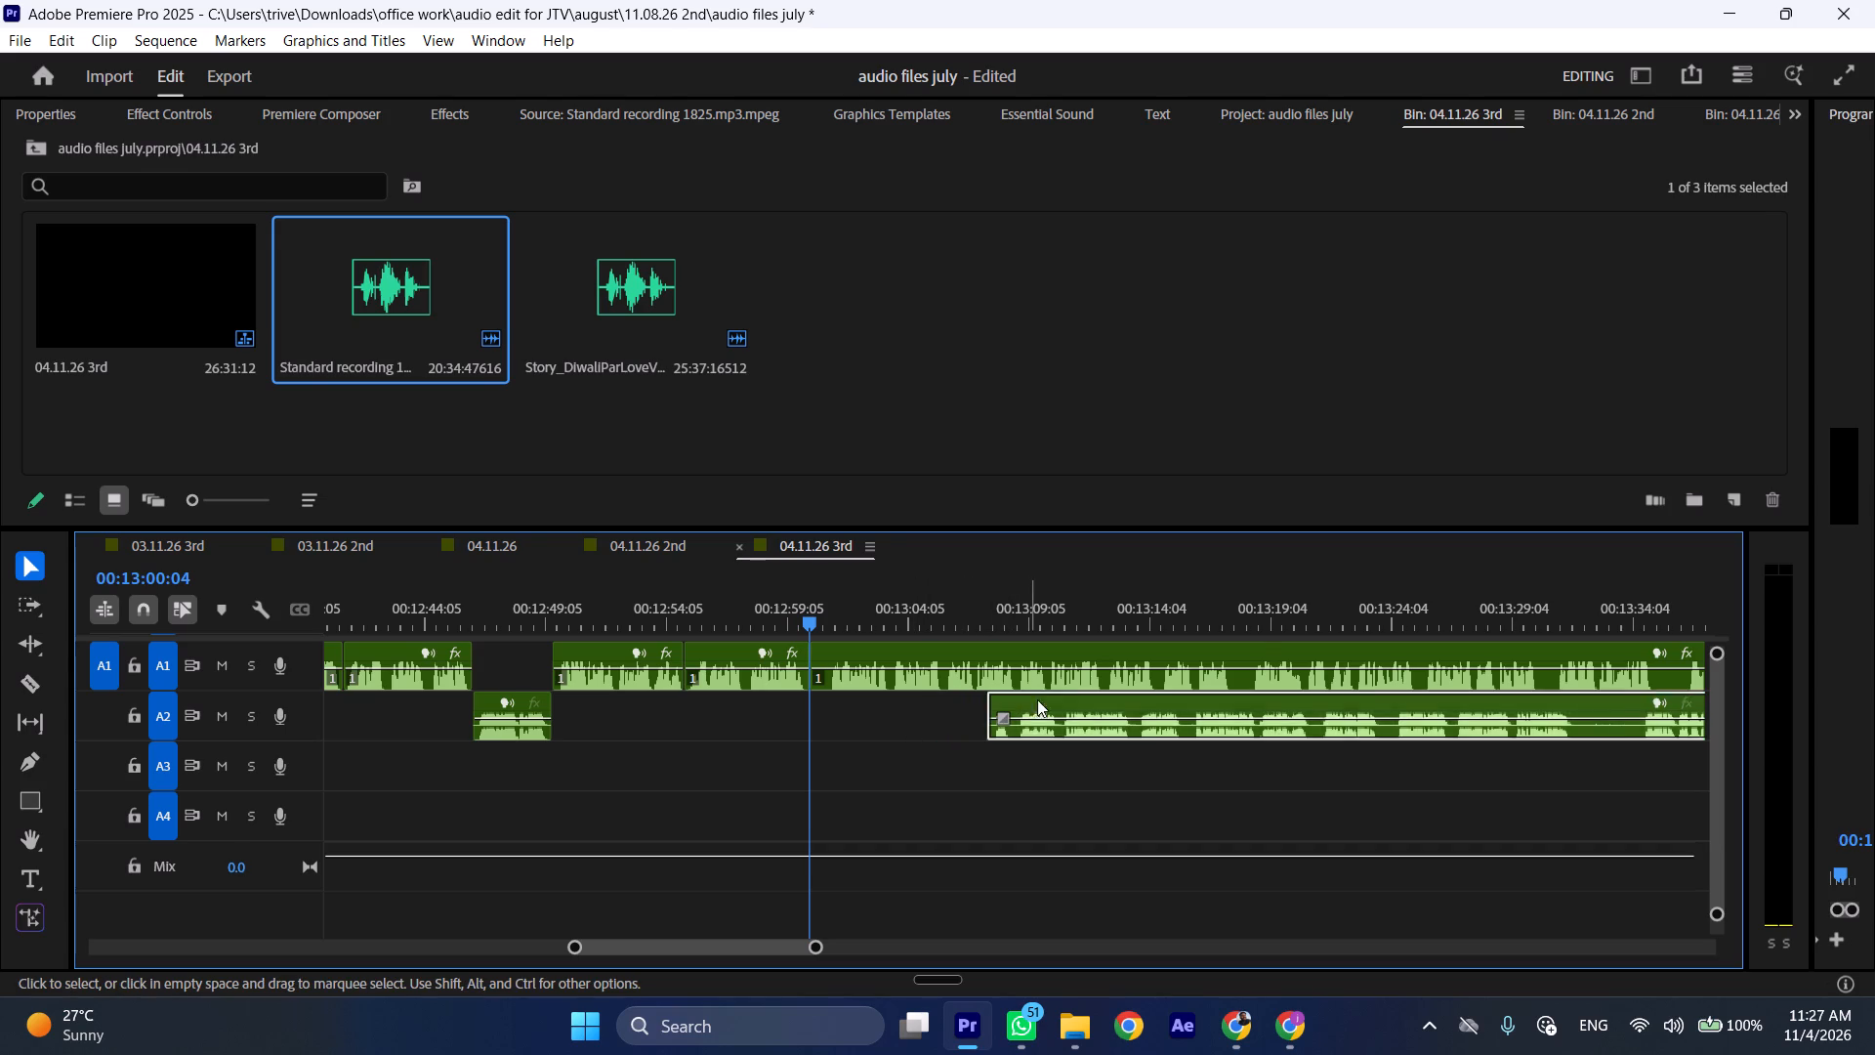
{"action": "left_click_drag", "start_coordinate": [1037, 699], "coordinate": [1360, 691]}
{"action": "key", "text": "ctrl+z"}
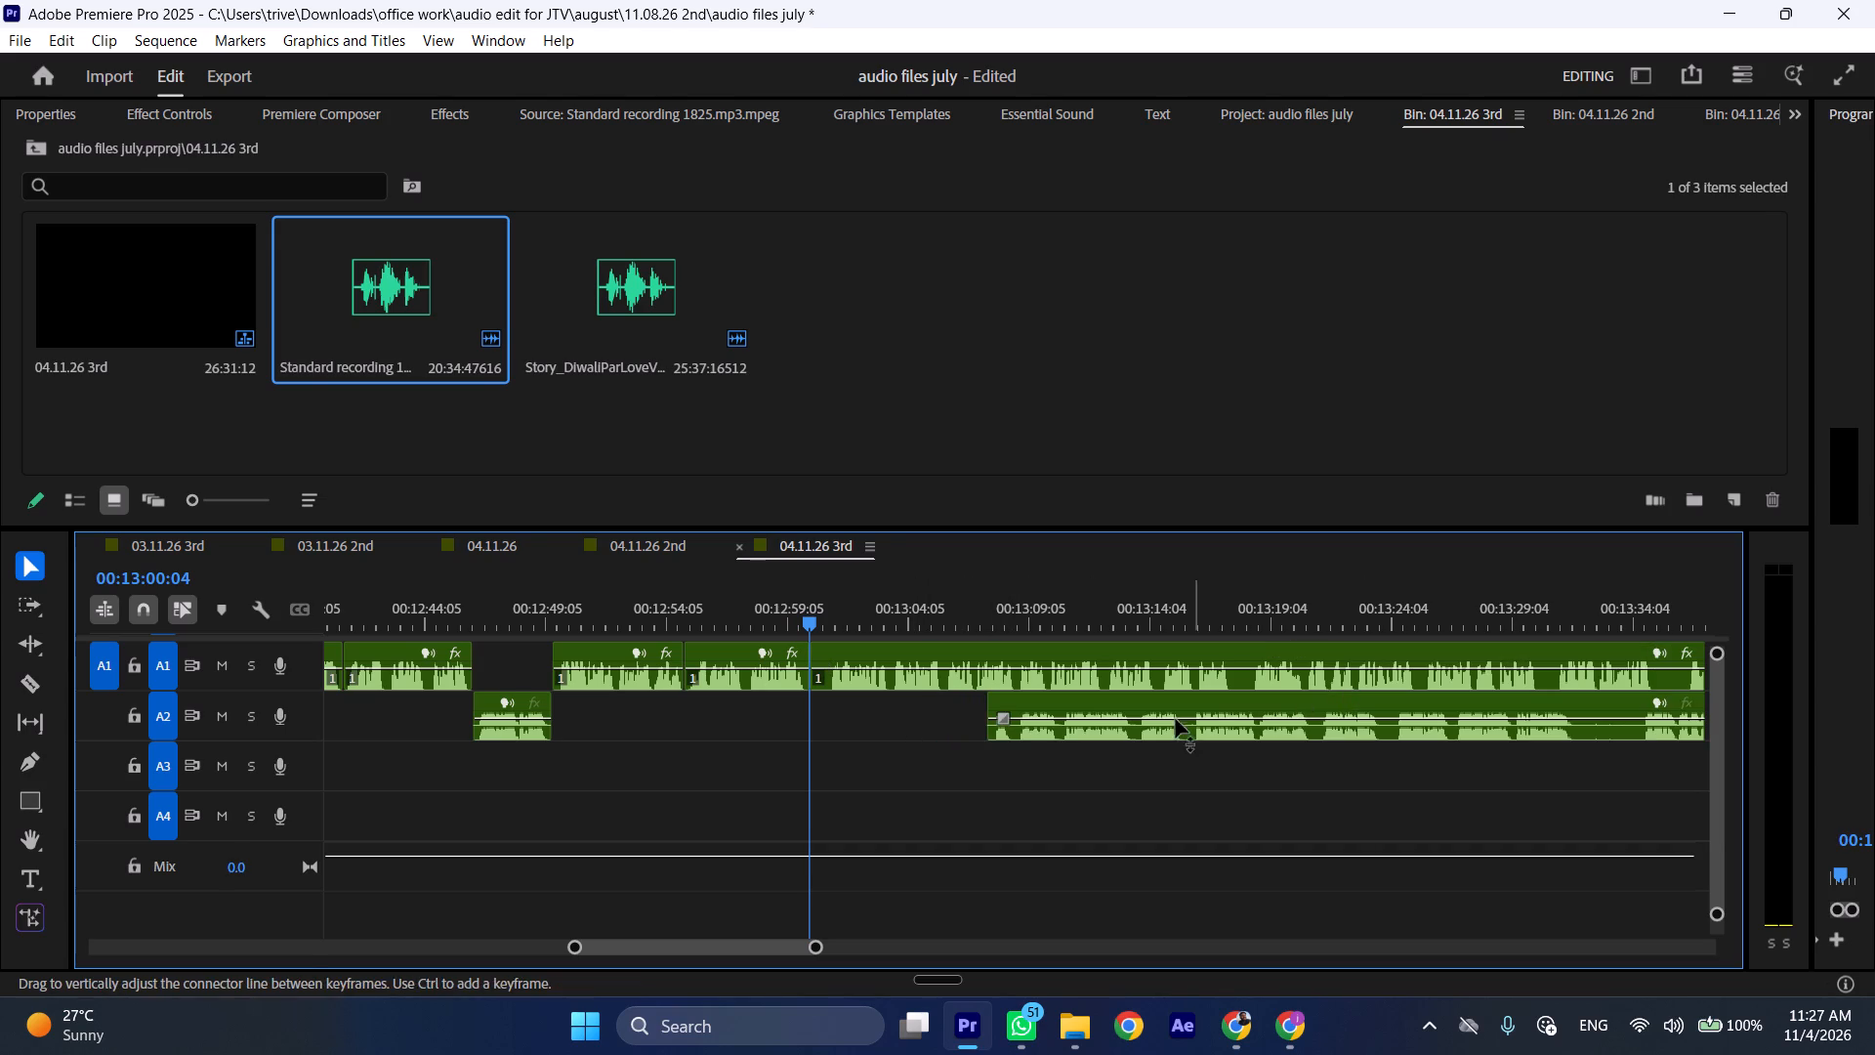
{"action": "left_click_drag", "start_coordinate": [1022, 696], "coordinate": [1554, 712]}
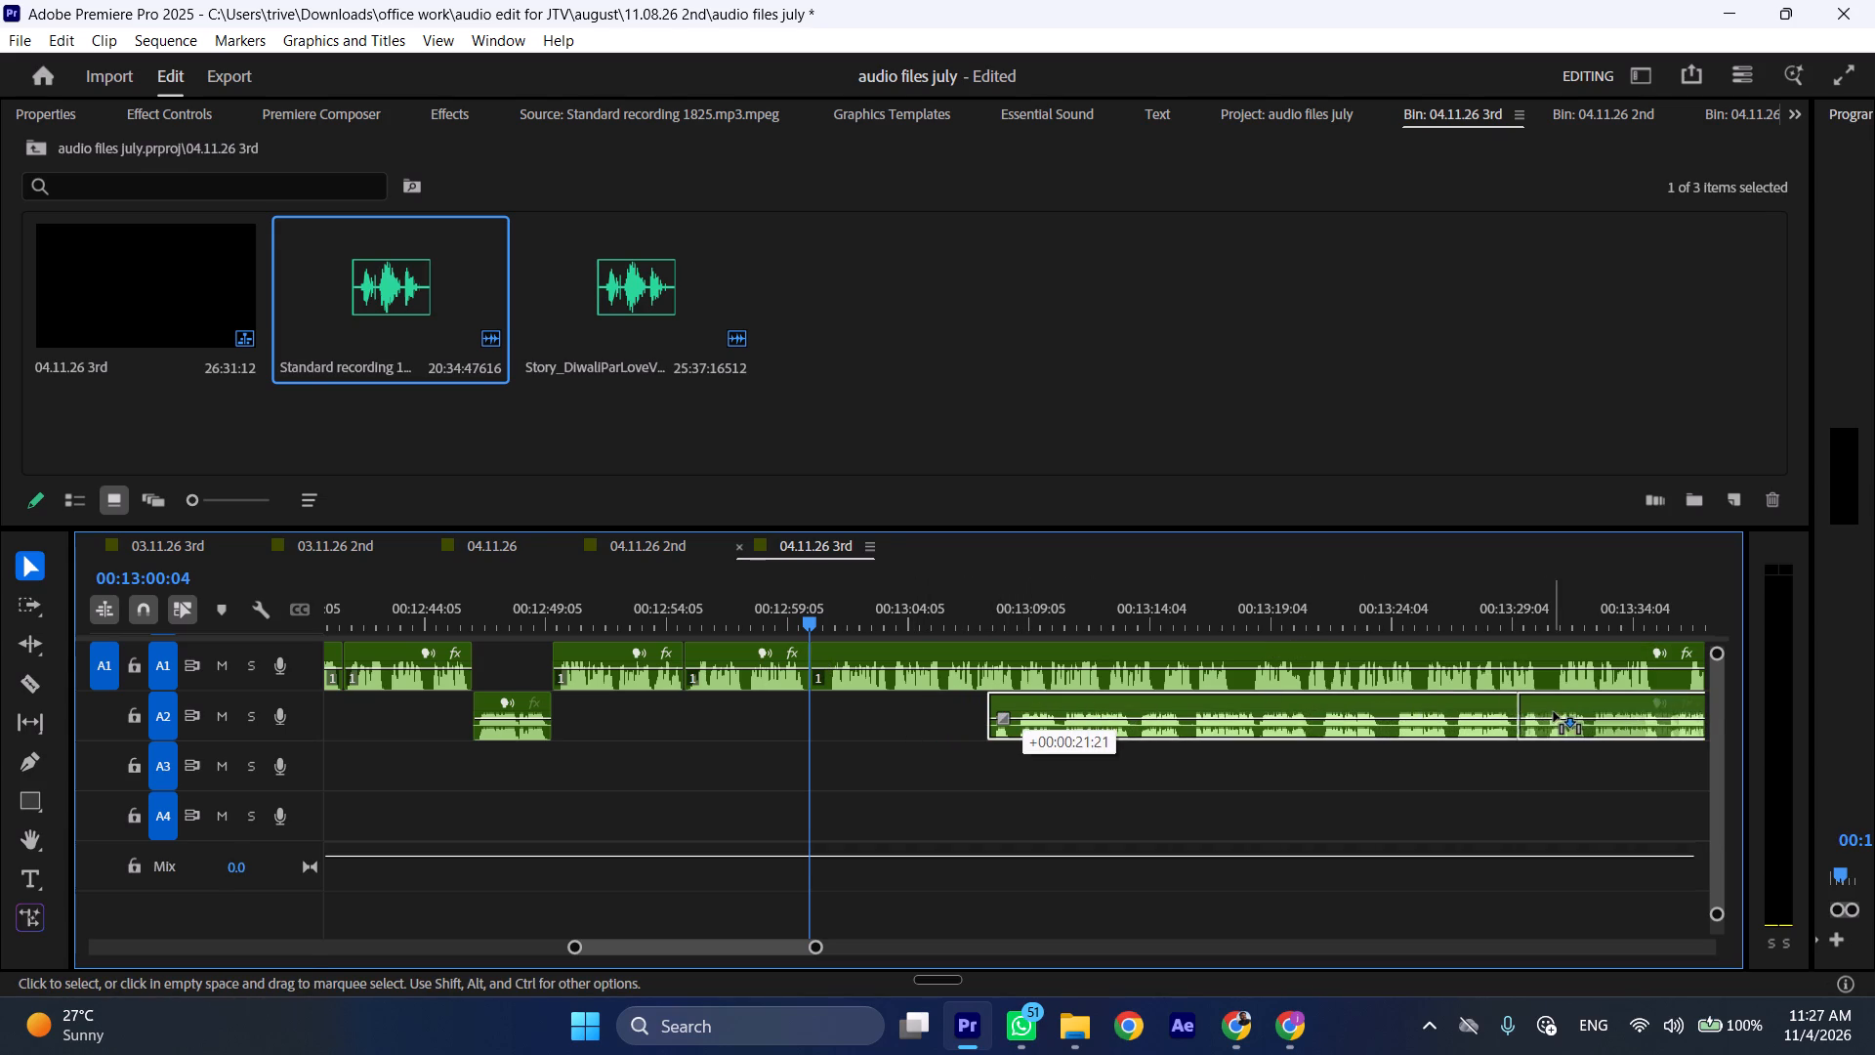
{"action": "left_click_drag", "start_coordinate": [1554, 712], "coordinate": [1338, 713]}
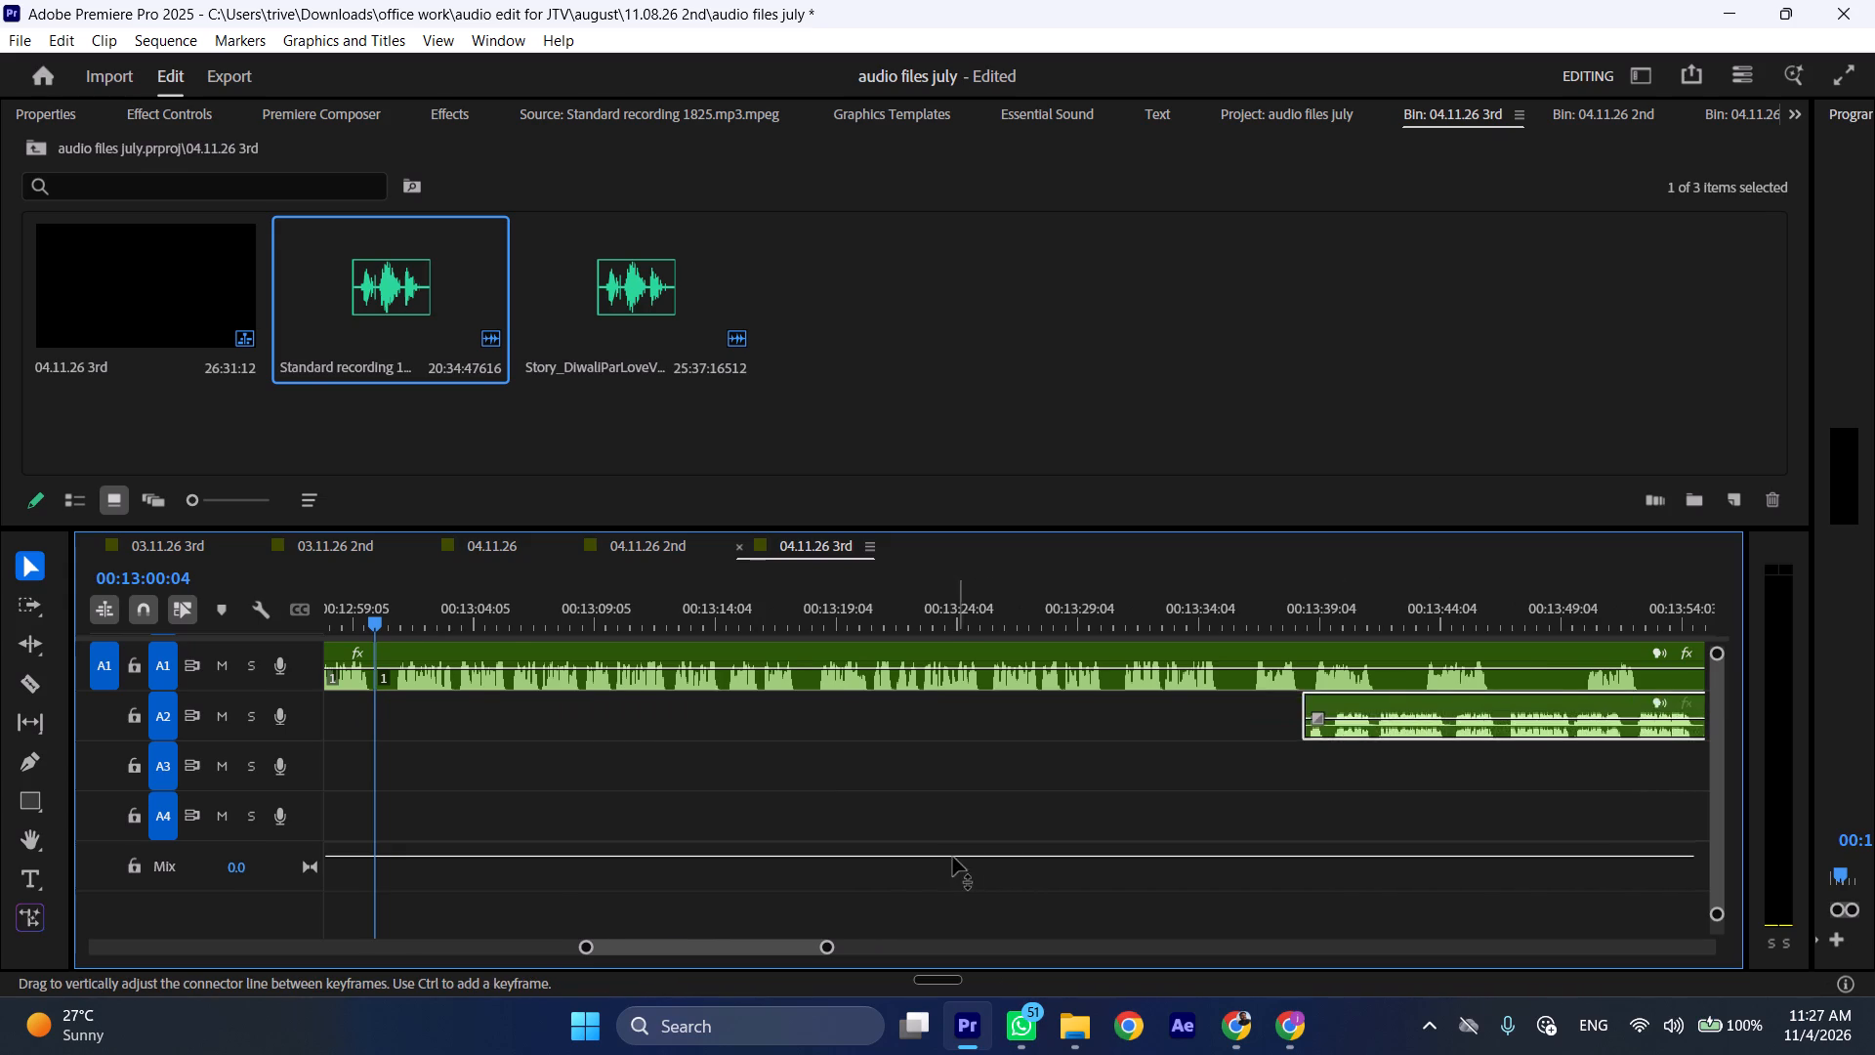
Ripple delete the A1 pause from the cut at 00:13:00:04 up to 00:13:00:21 and play on from there.
{"action": "scroll", "coordinate": [952, 857], "scroll_direction": "up", "scroll_amount": 10}
{"action": "left_click", "coordinate": [761, 606]}
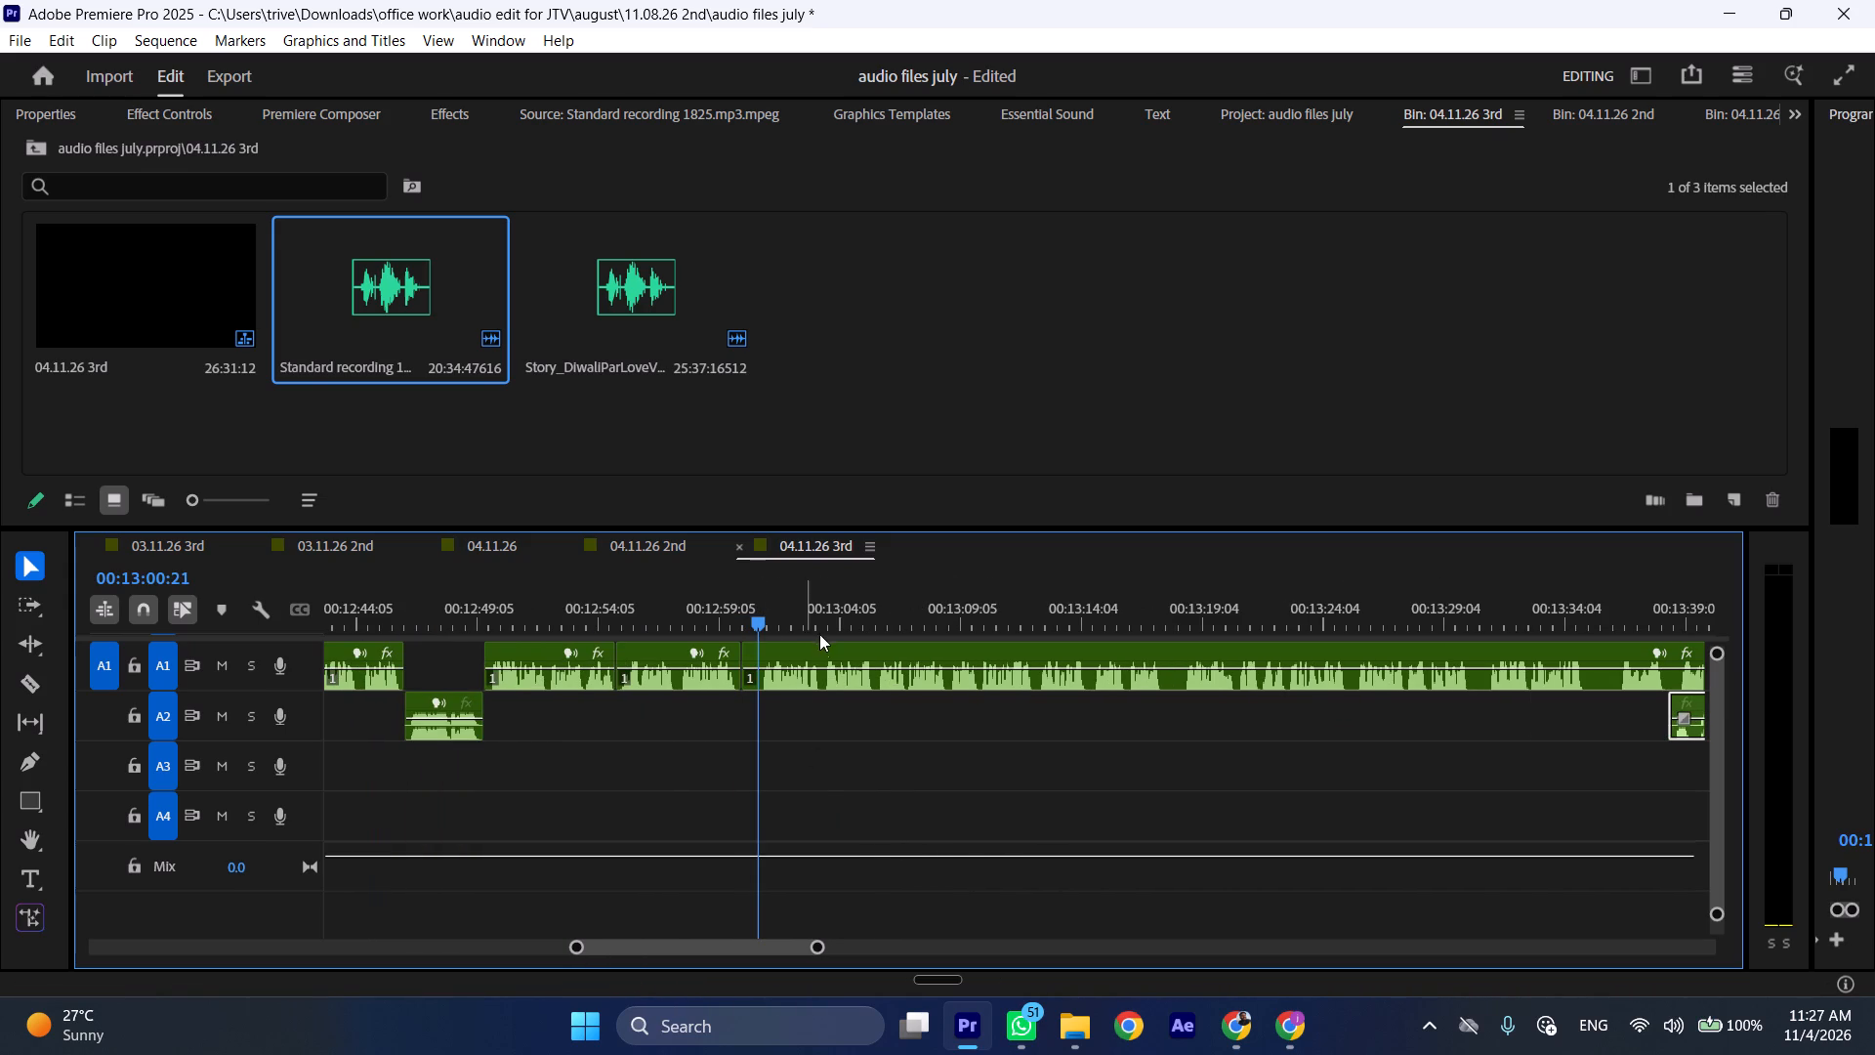
{"action": "left_click", "coordinate": [821, 649]}
{"action": "key", "text": "shift+c"}
{"action": "key", "text": "ctrl+shift+d"}
{"action": "key", "text": "space"}
{"action": "type", "text": "l"}
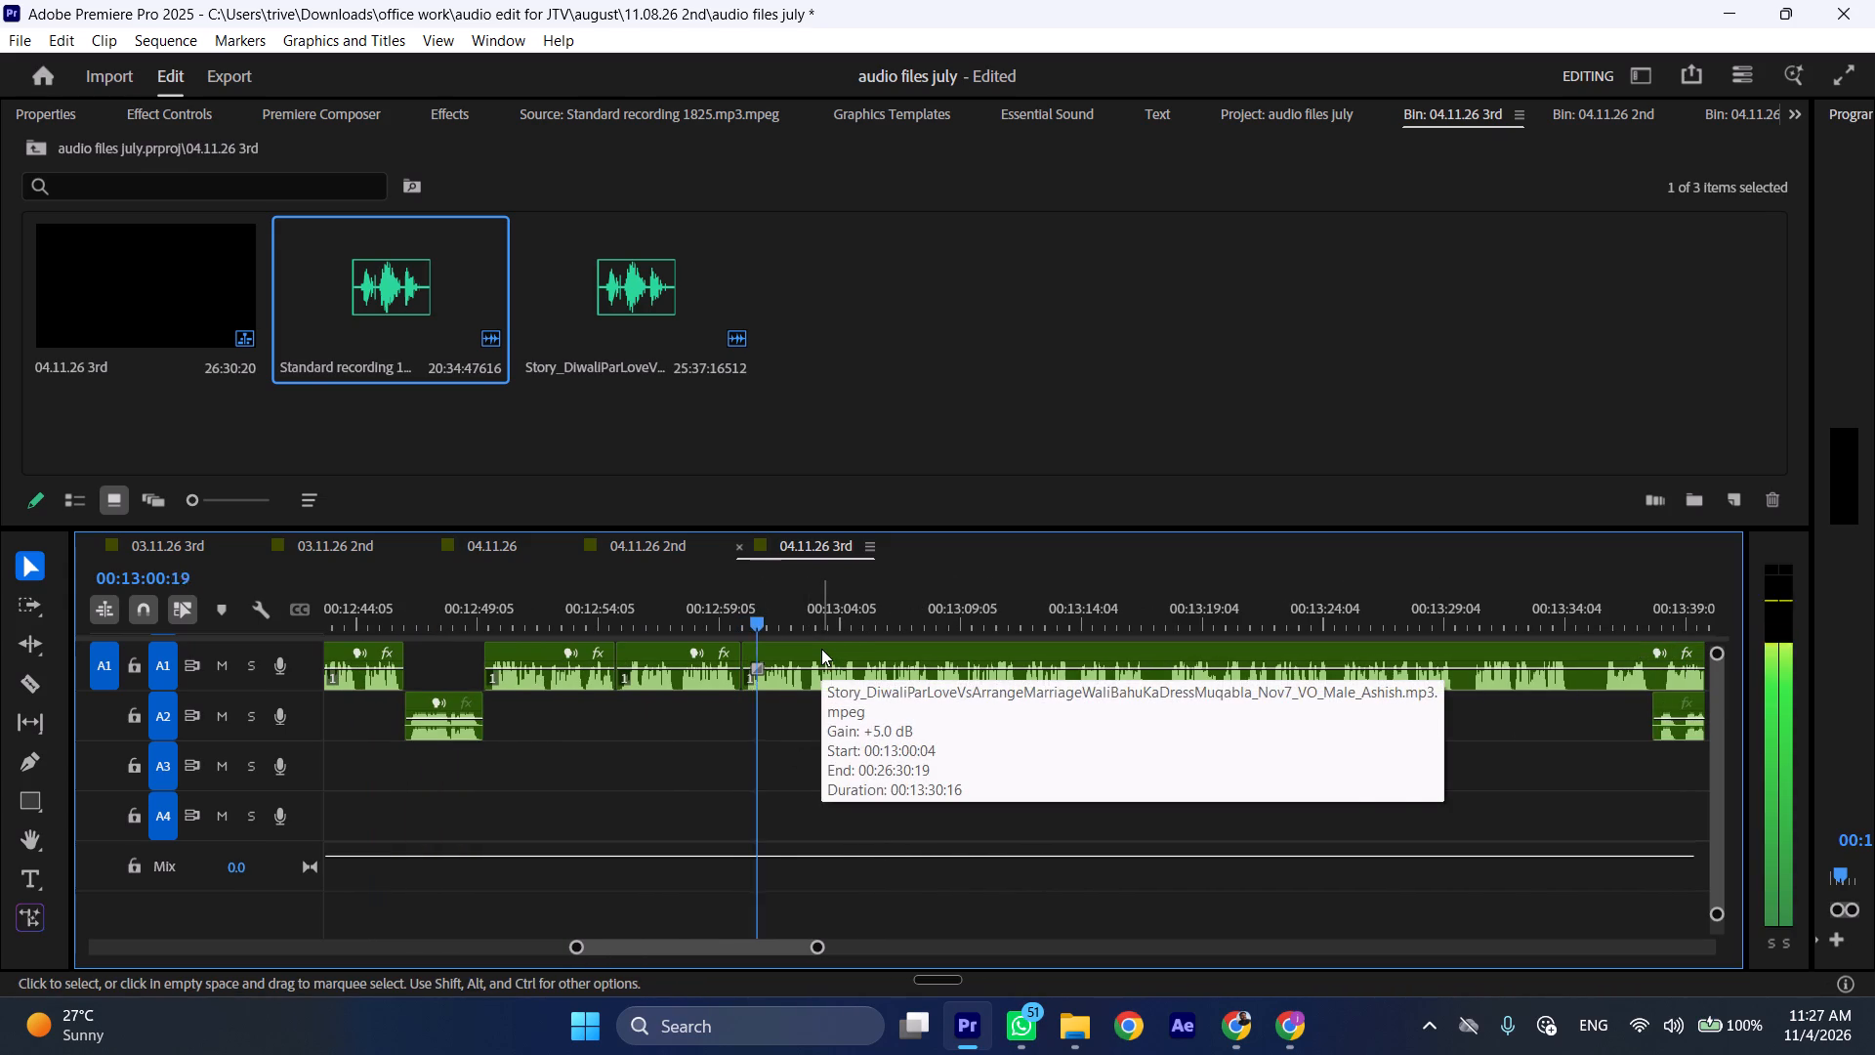
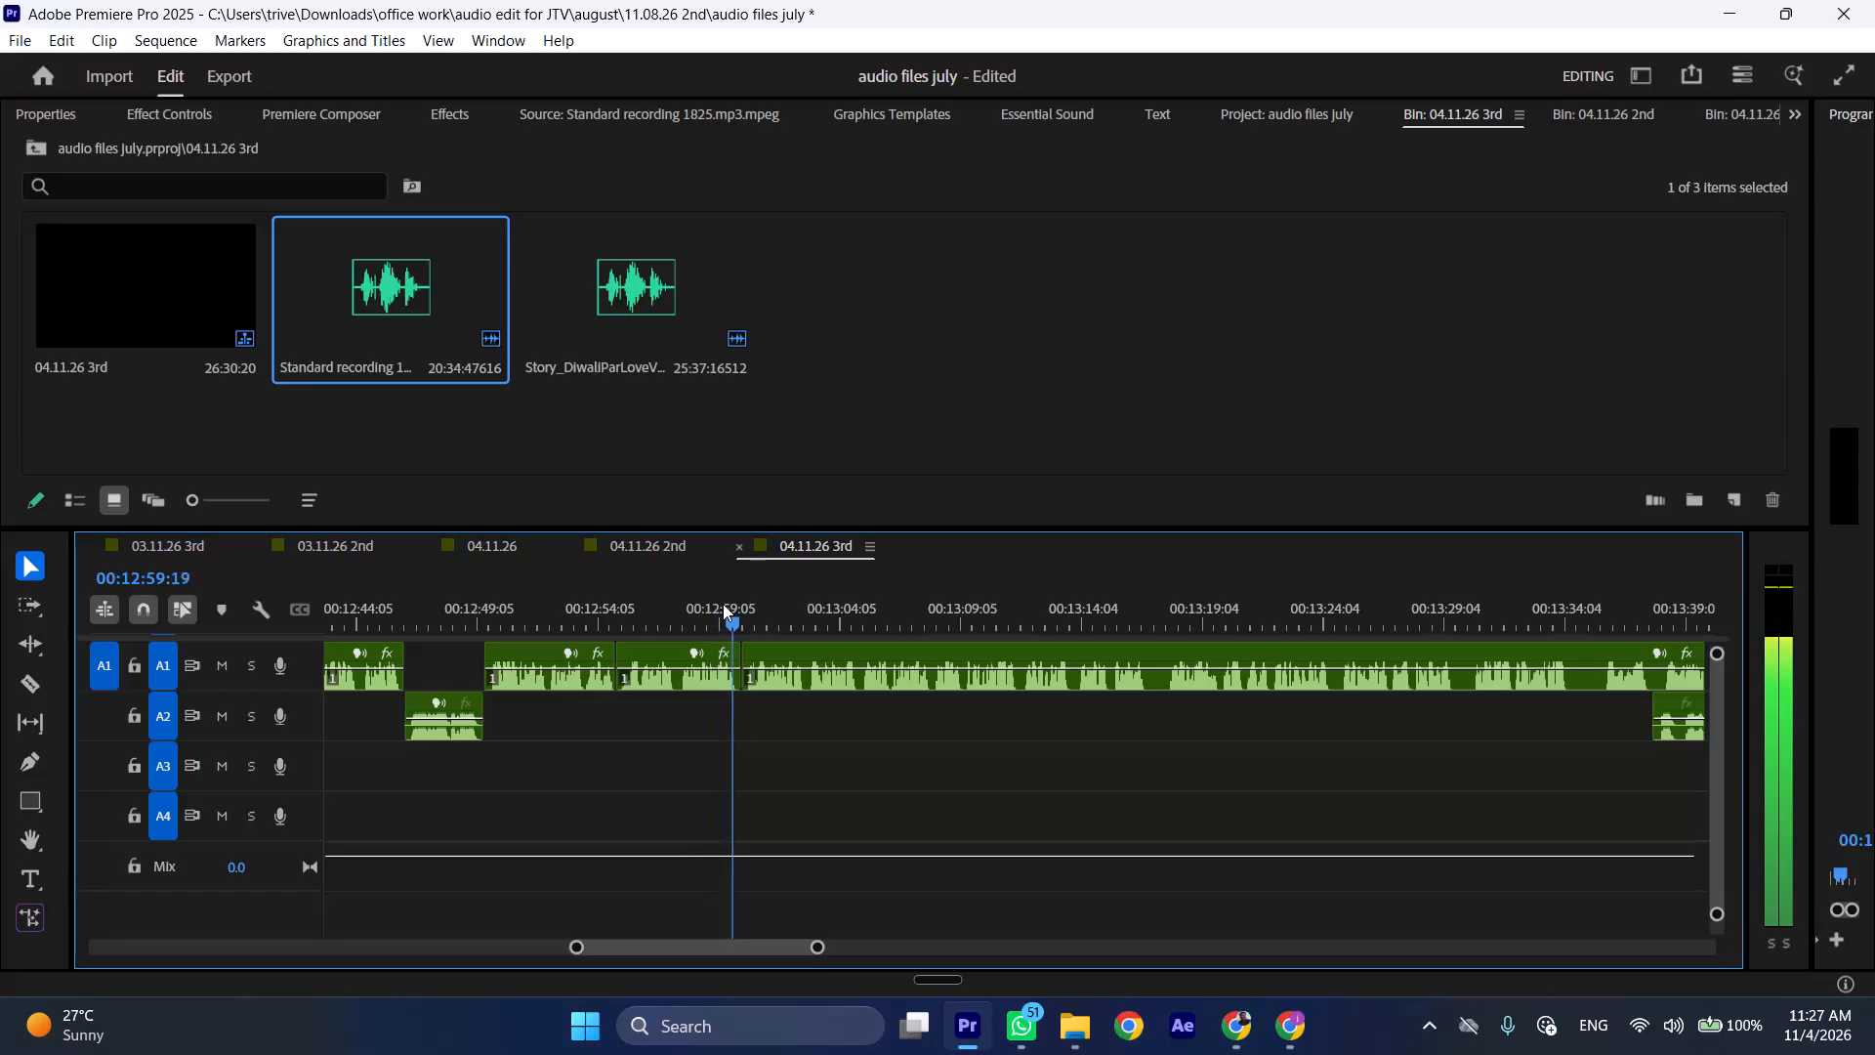
Play the A1 recording across the cut at 00:13:00:04 and on into the following section to review the join.
{"action": "key", "text": "l"}
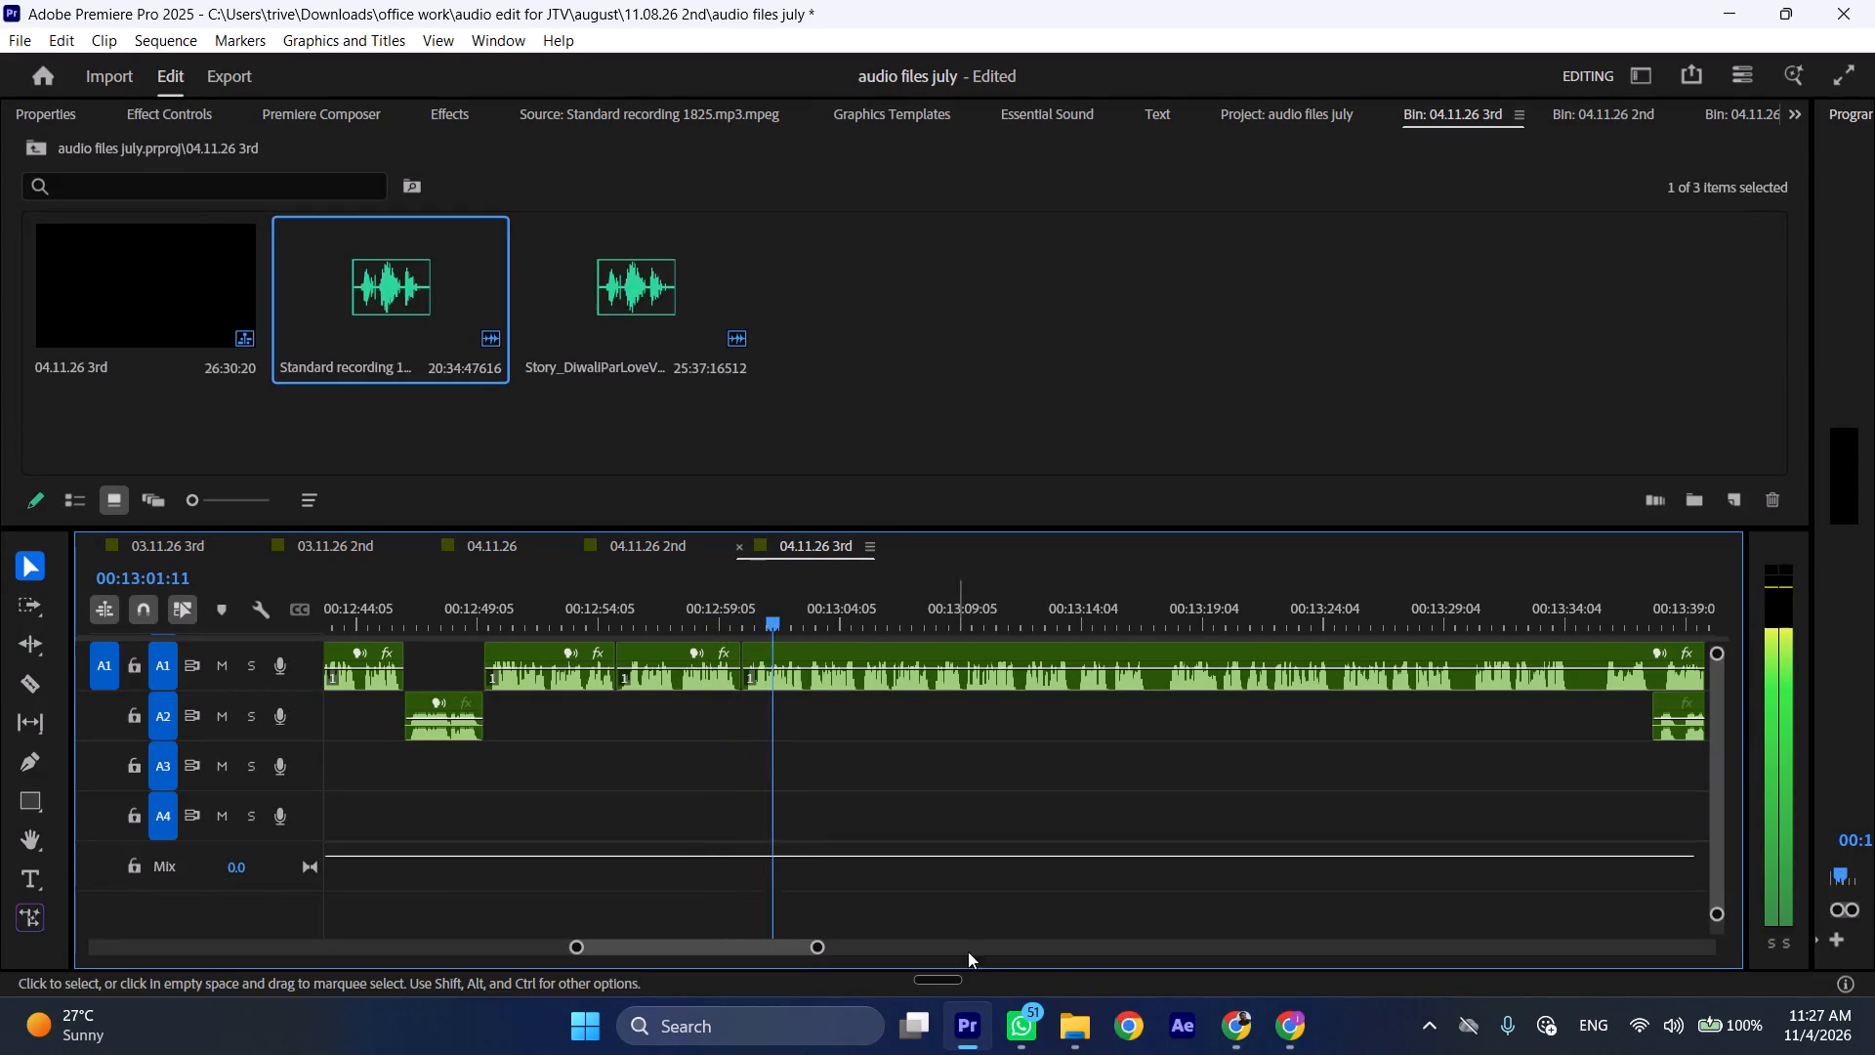
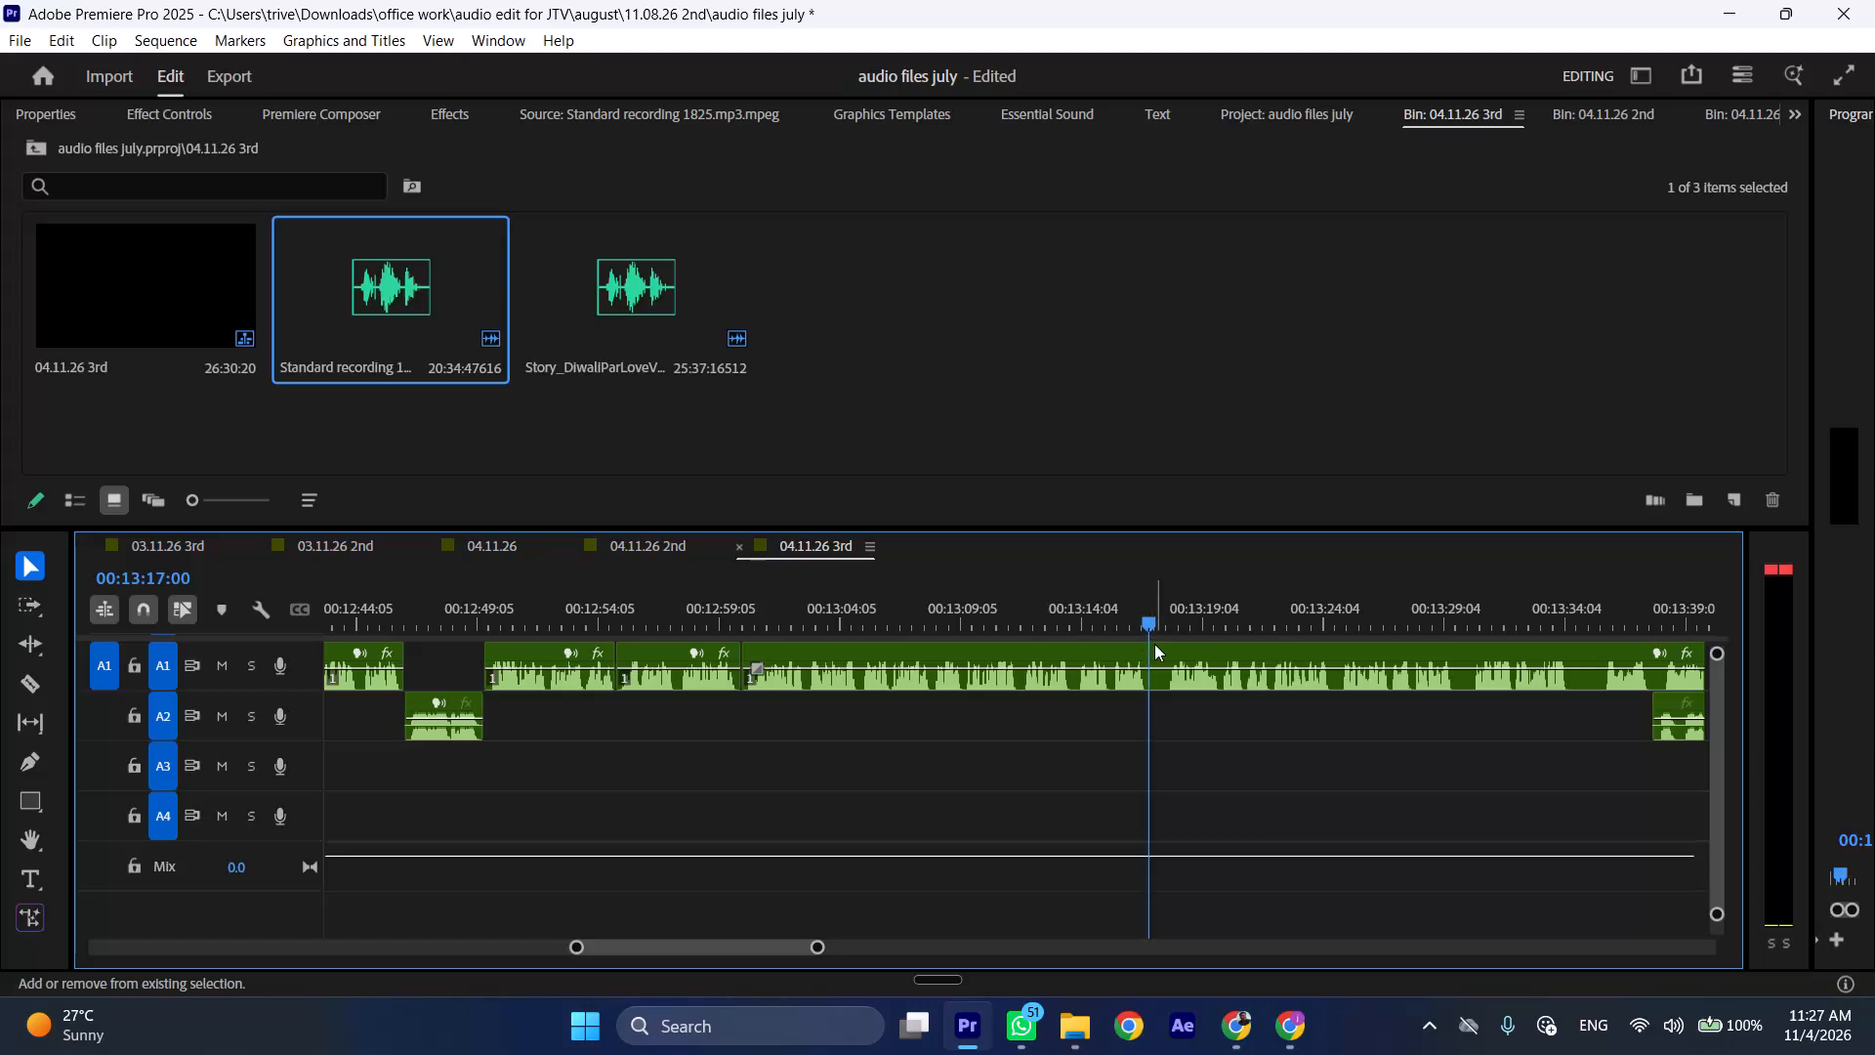
Split the A1 recording at 00:13:17:00 and move the following A2 clip back to start at the cut.
{"action": "key", "text": "shift+c"}
{"action": "scroll", "coordinate": [1183, 782], "scroll_direction": "down", "scroll_amount": 7}
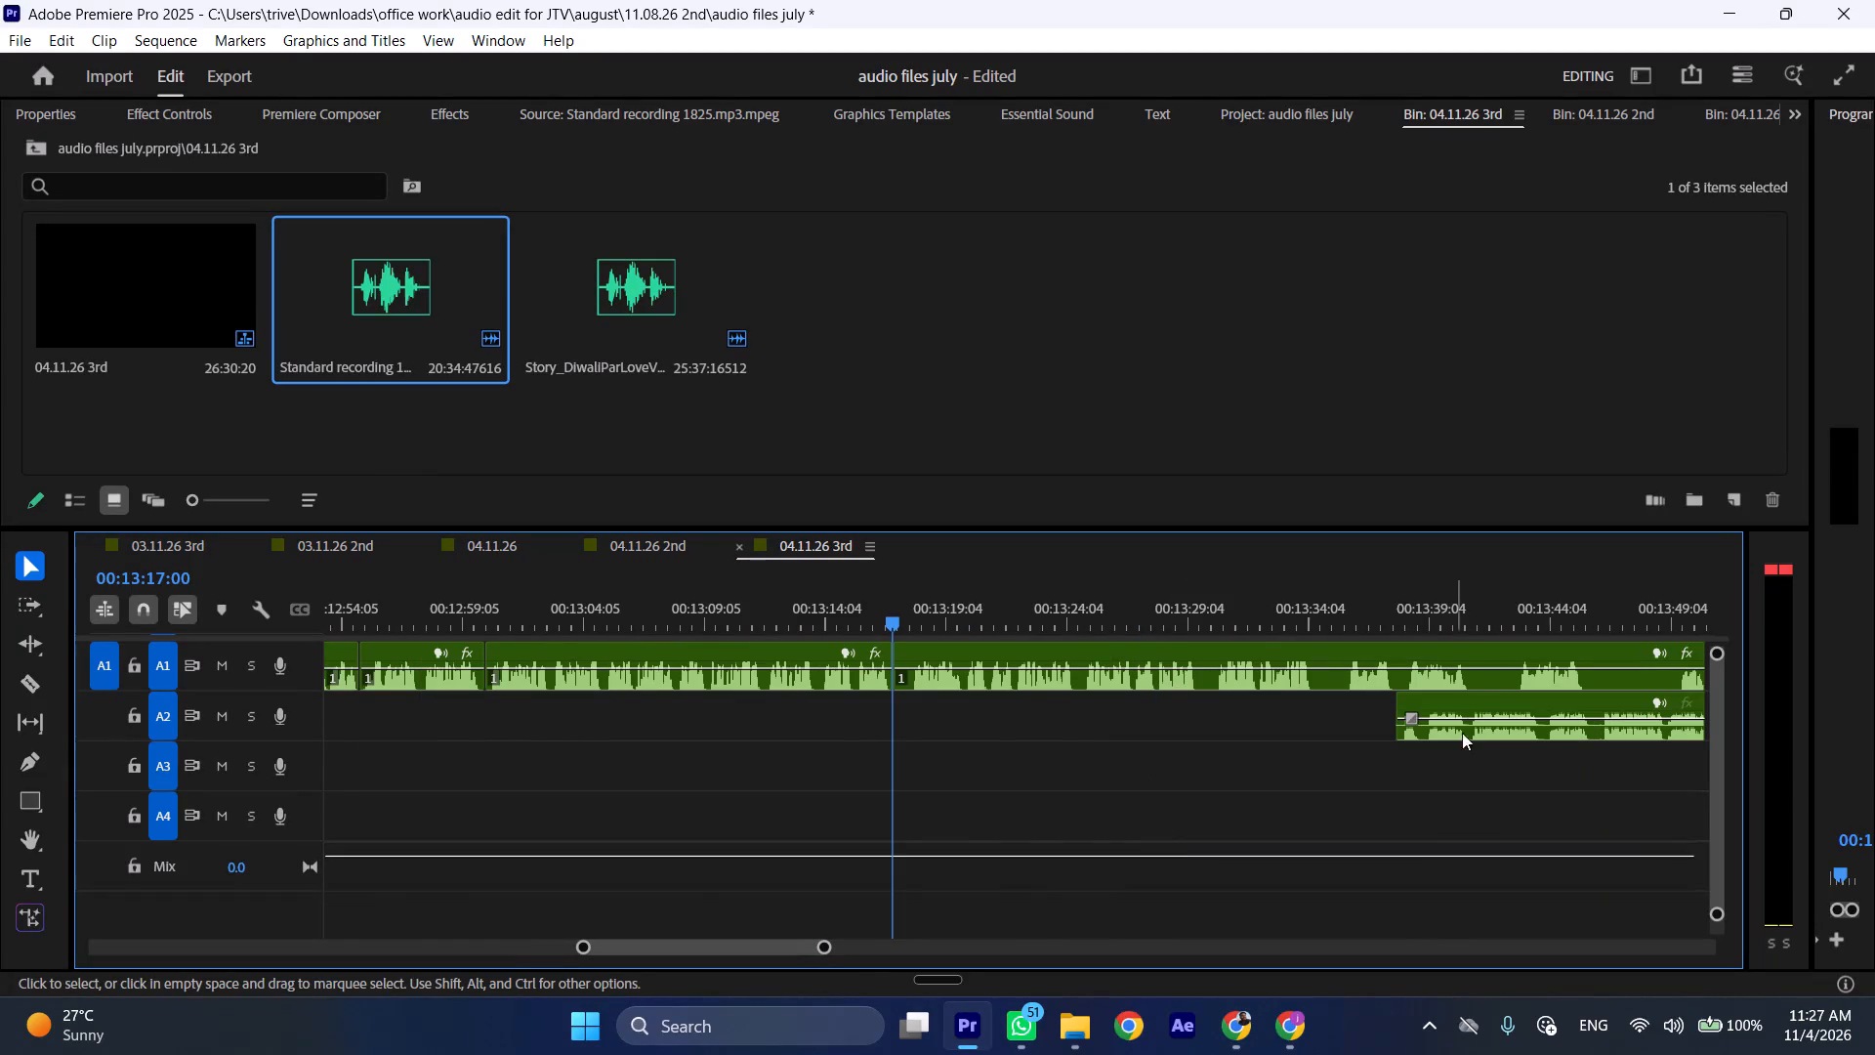
{"action": "left_click_drag", "start_coordinate": [1475, 699], "coordinate": [977, 708]}
Move the A1 section after the 00:13:17:00 cut later in the sequence, to start at about 00:13:46.
{"action": "scroll", "coordinate": [979, 710], "scroll_direction": "down", "scroll_amount": 6}
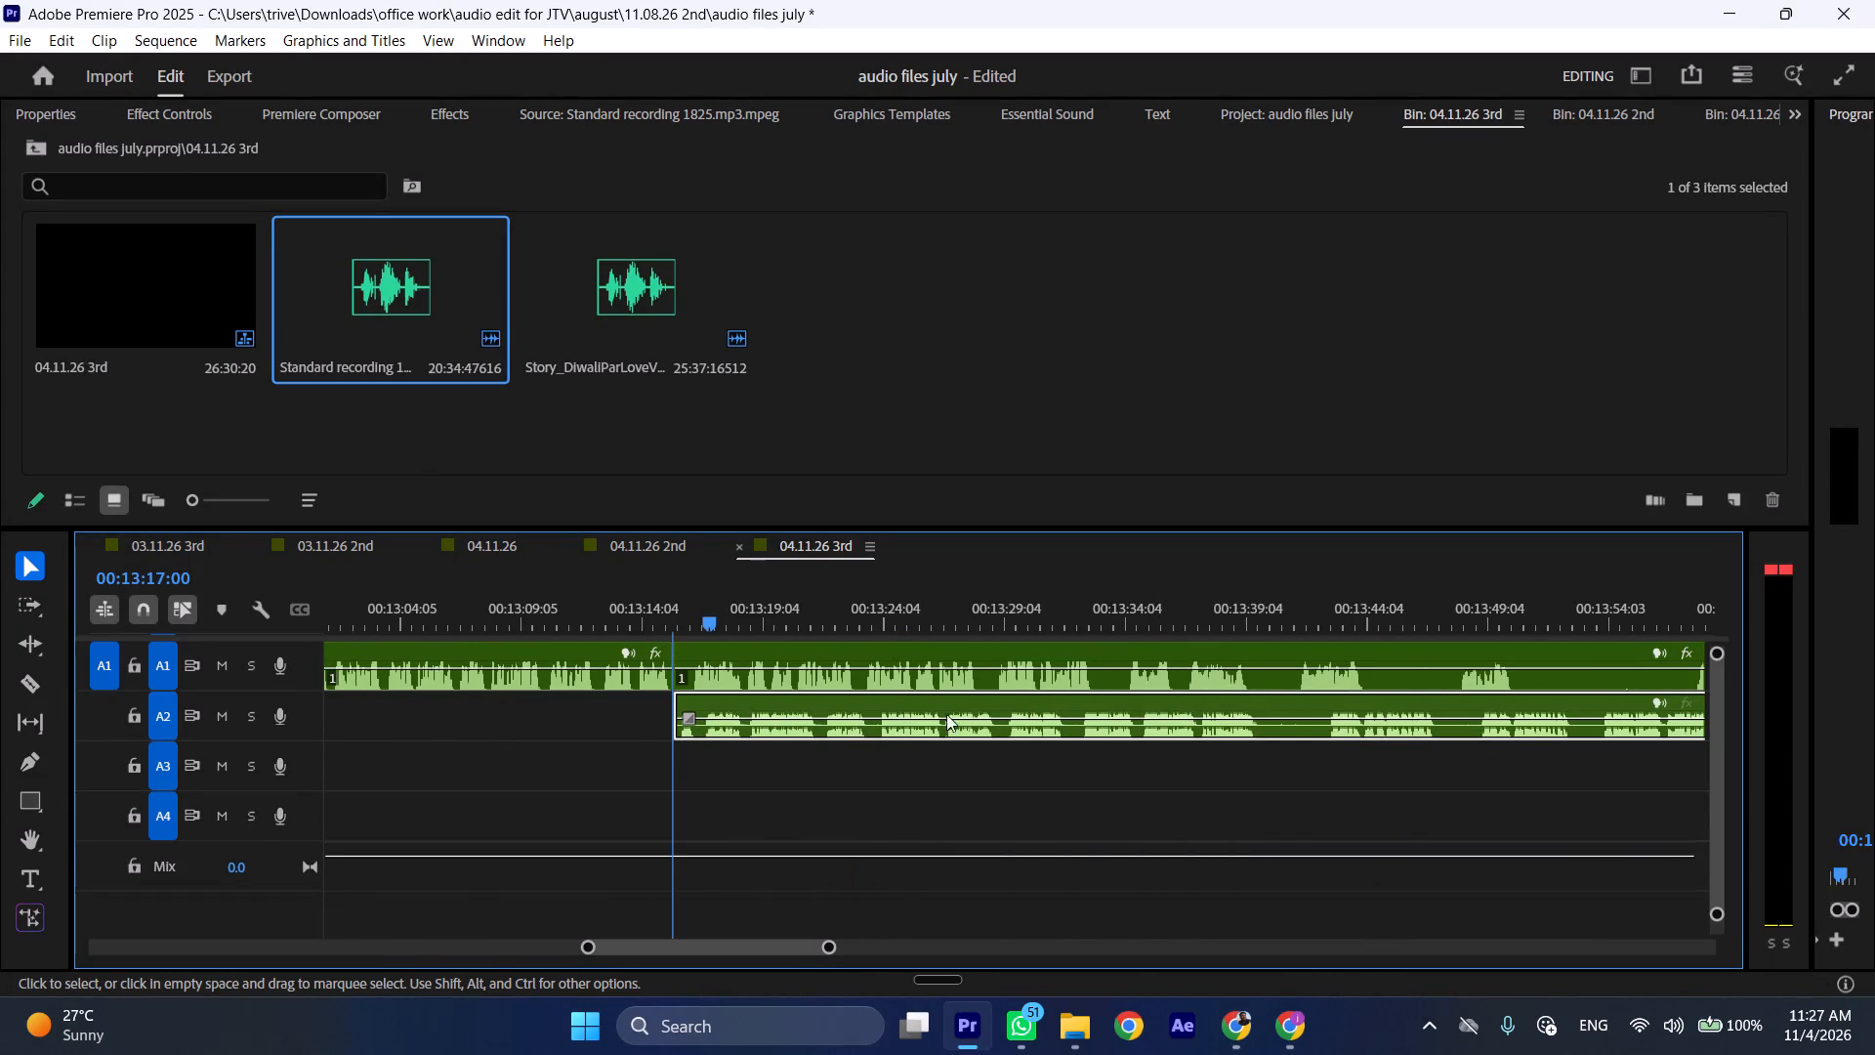
{"action": "left_click_drag", "start_coordinate": [697, 653], "coordinate": [1404, 653]}
Cut the A2 clip at 00:13:18:02 and ripple-remove its opening portion back to 00:13:17:00.
{"action": "key", "text": "space"}
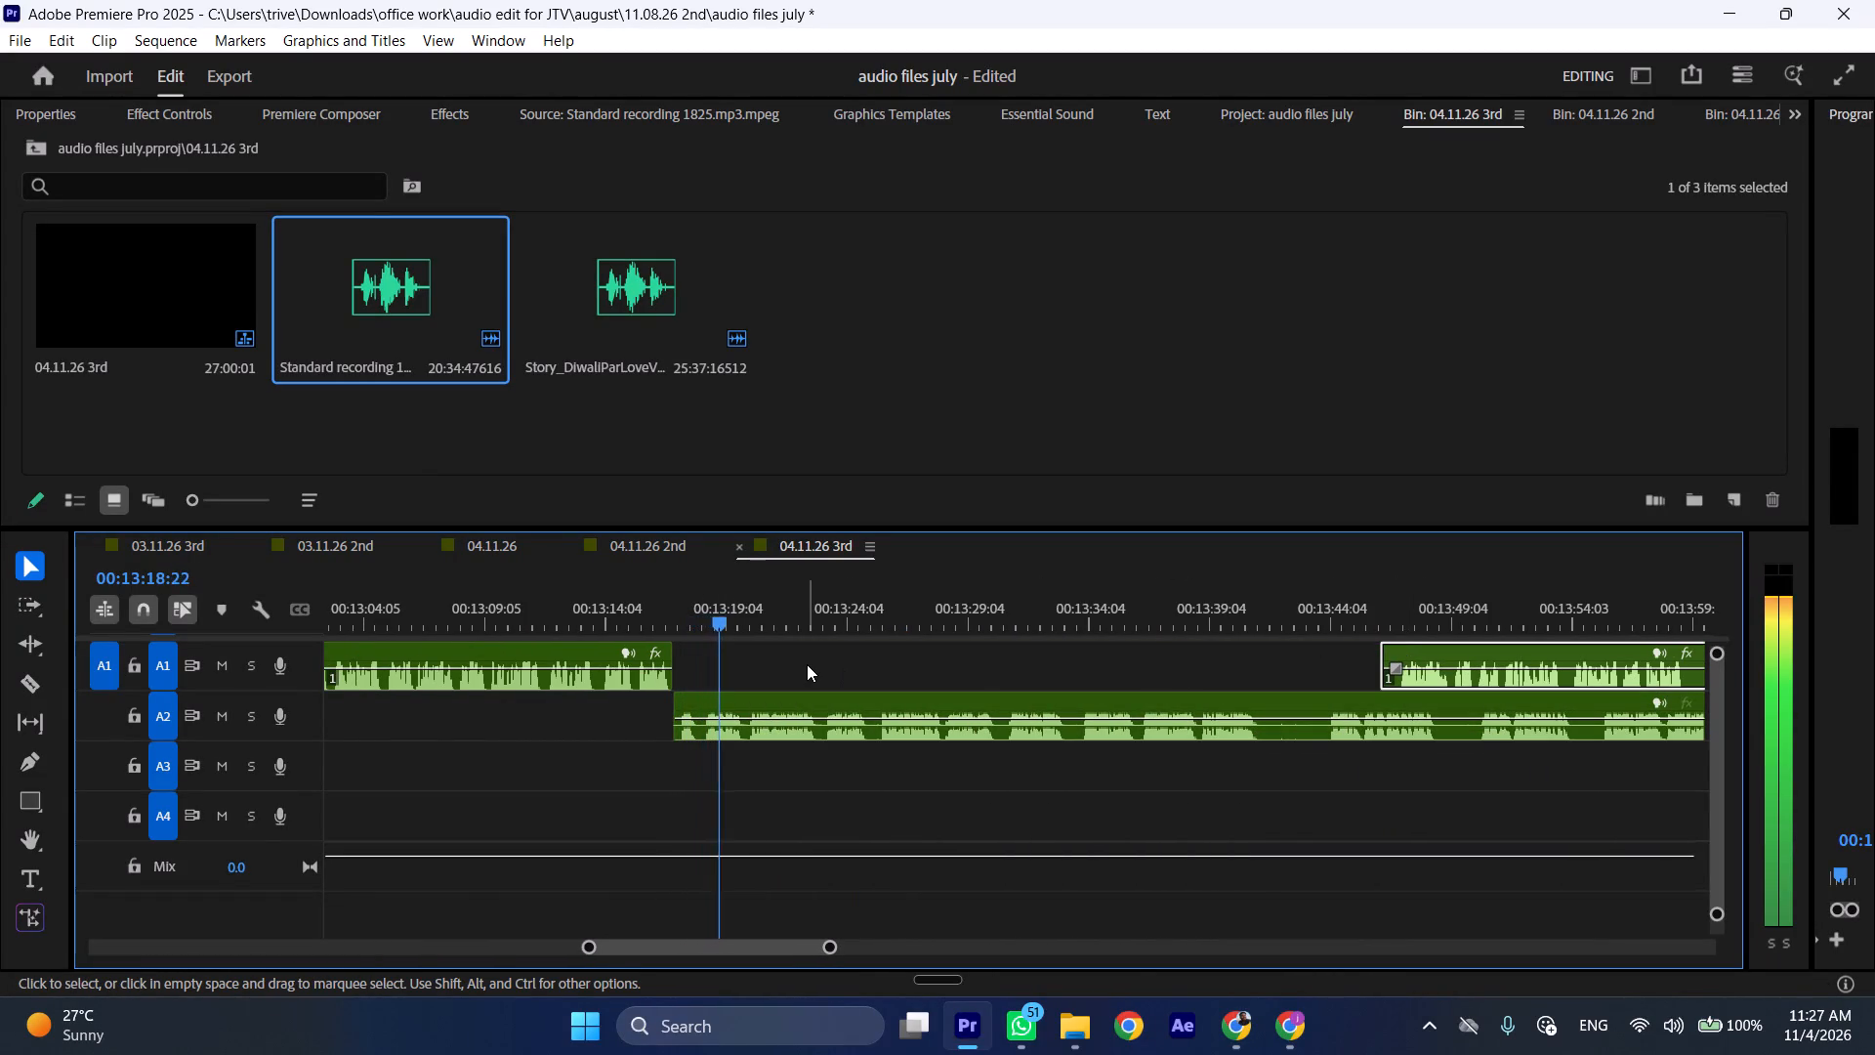
{"action": "left_click", "coordinate": [701, 610]}
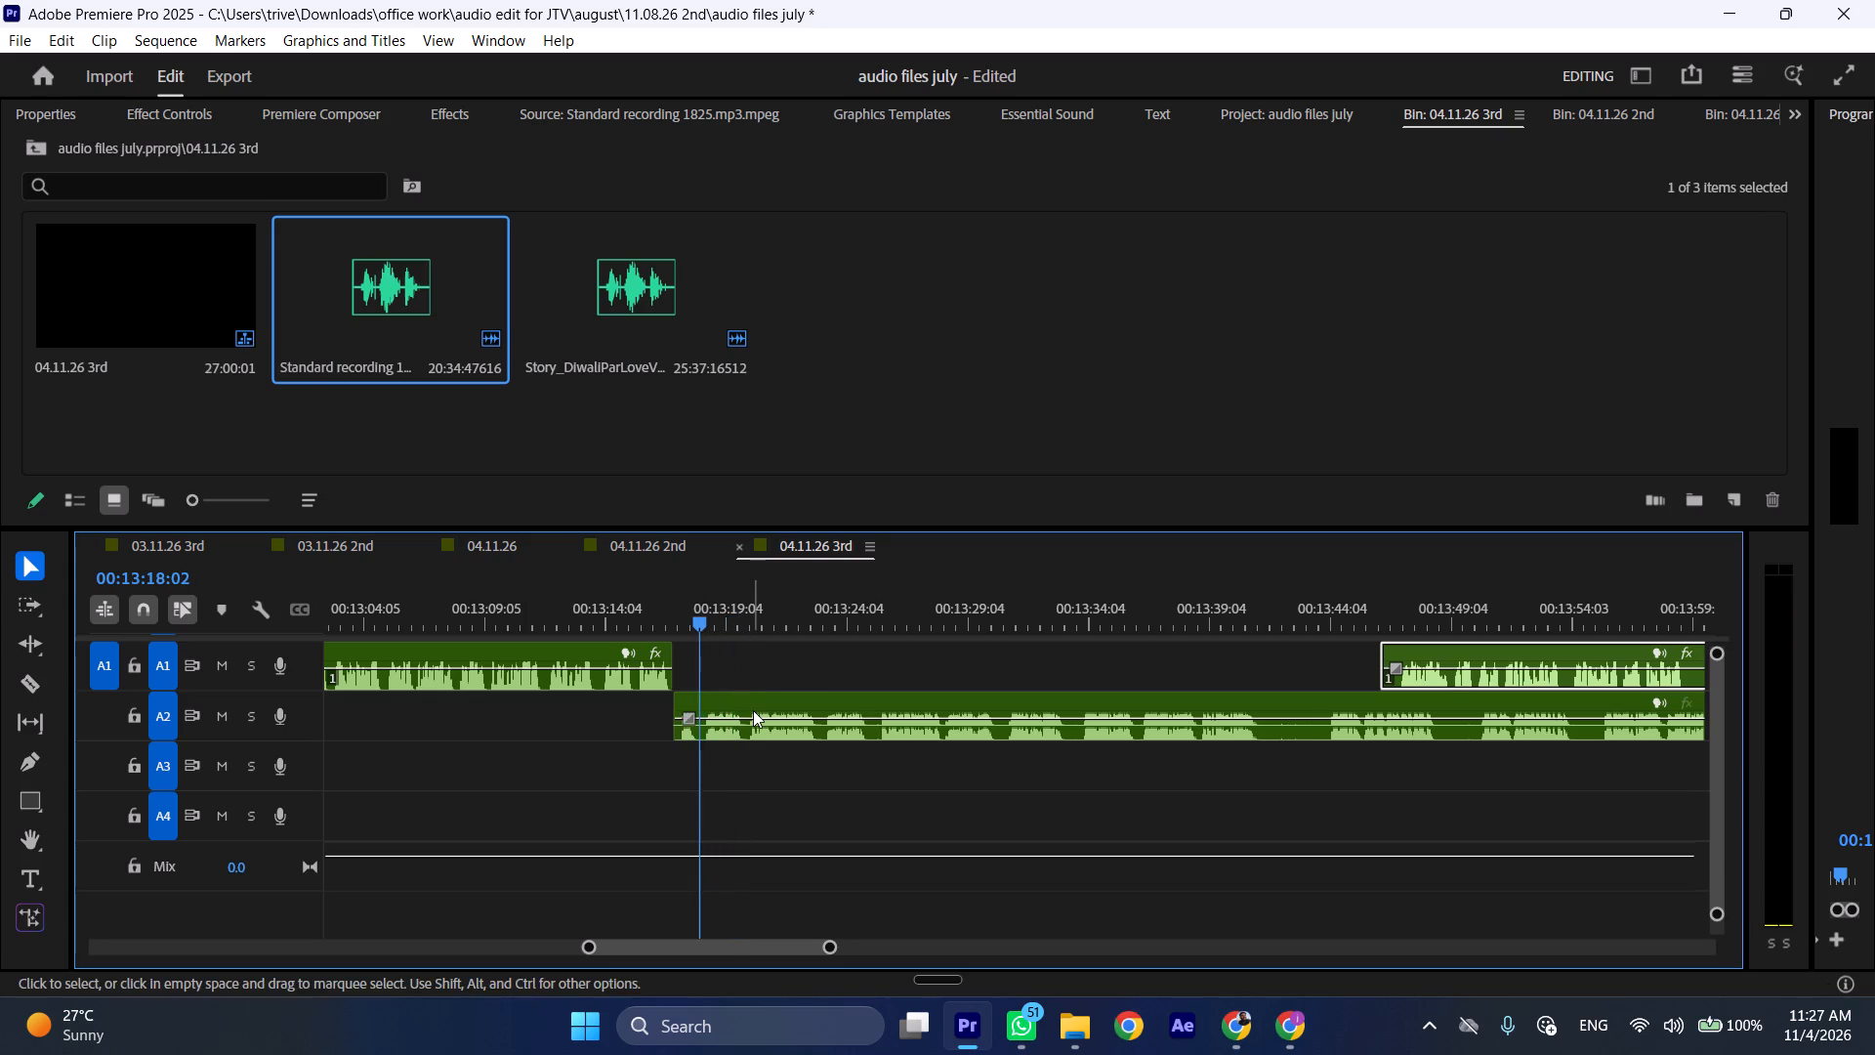
{"action": "left_click", "coordinate": [753, 710]}
{"action": "key", "text": "shift+c"}
{"action": "key", "text": "ctrl+shift+d"}
Play the A2 recording at increased speed from the trimmed start onward to review the section.
{"action": "key", "text": "space"}
{"action": "type", "text": "l"}
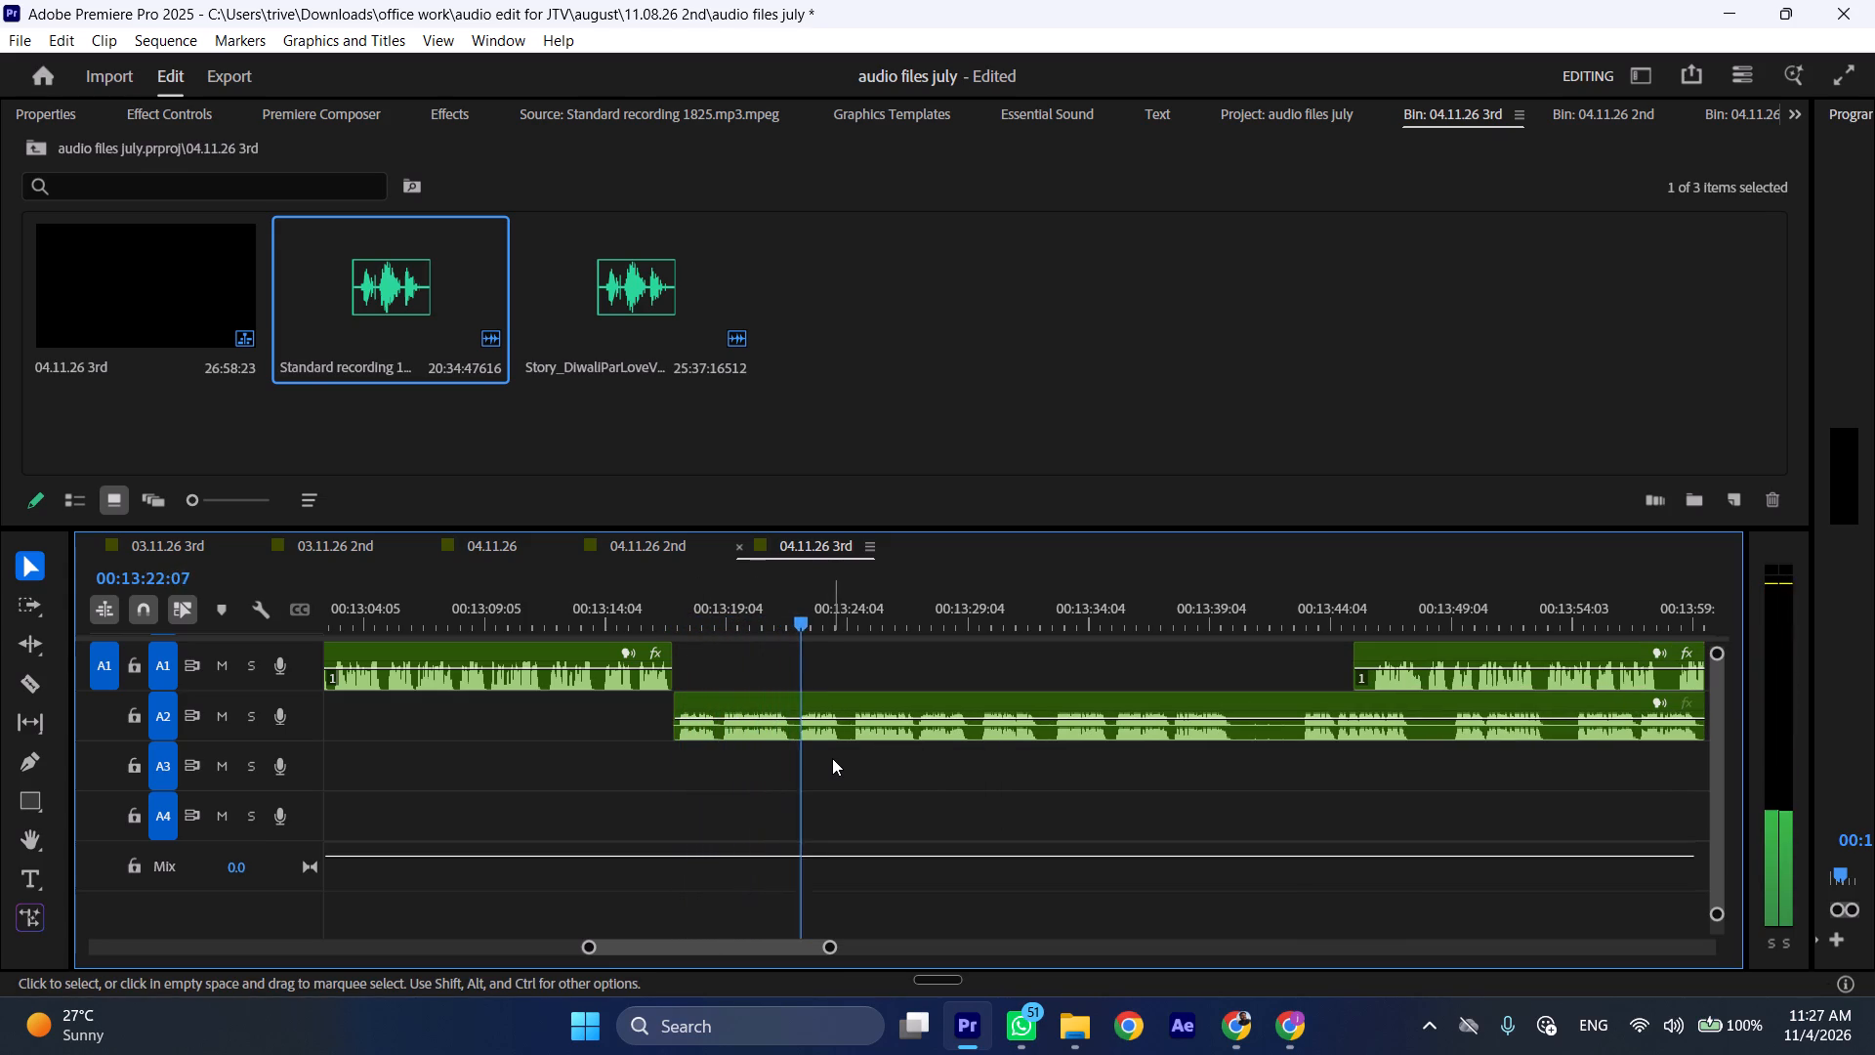
{"action": "scroll", "coordinate": [827, 759], "scroll_direction": "down", "scroll_amount": 3}
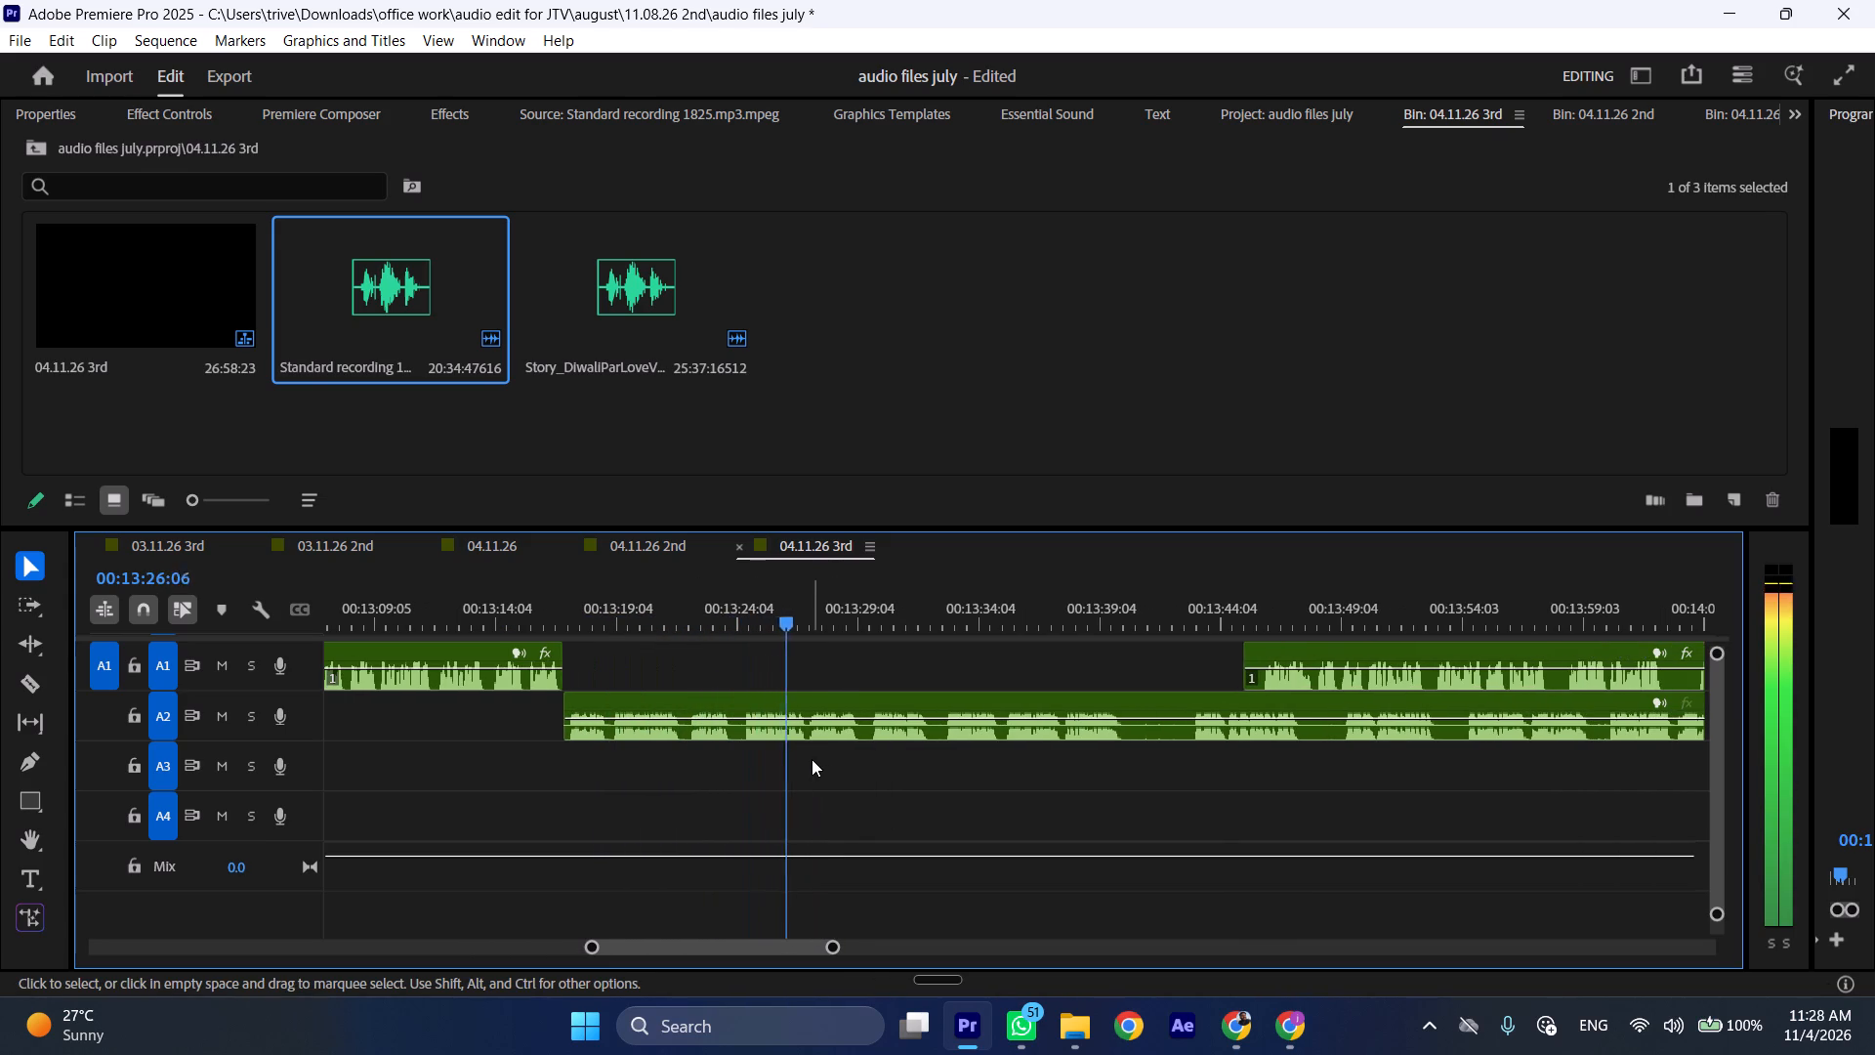
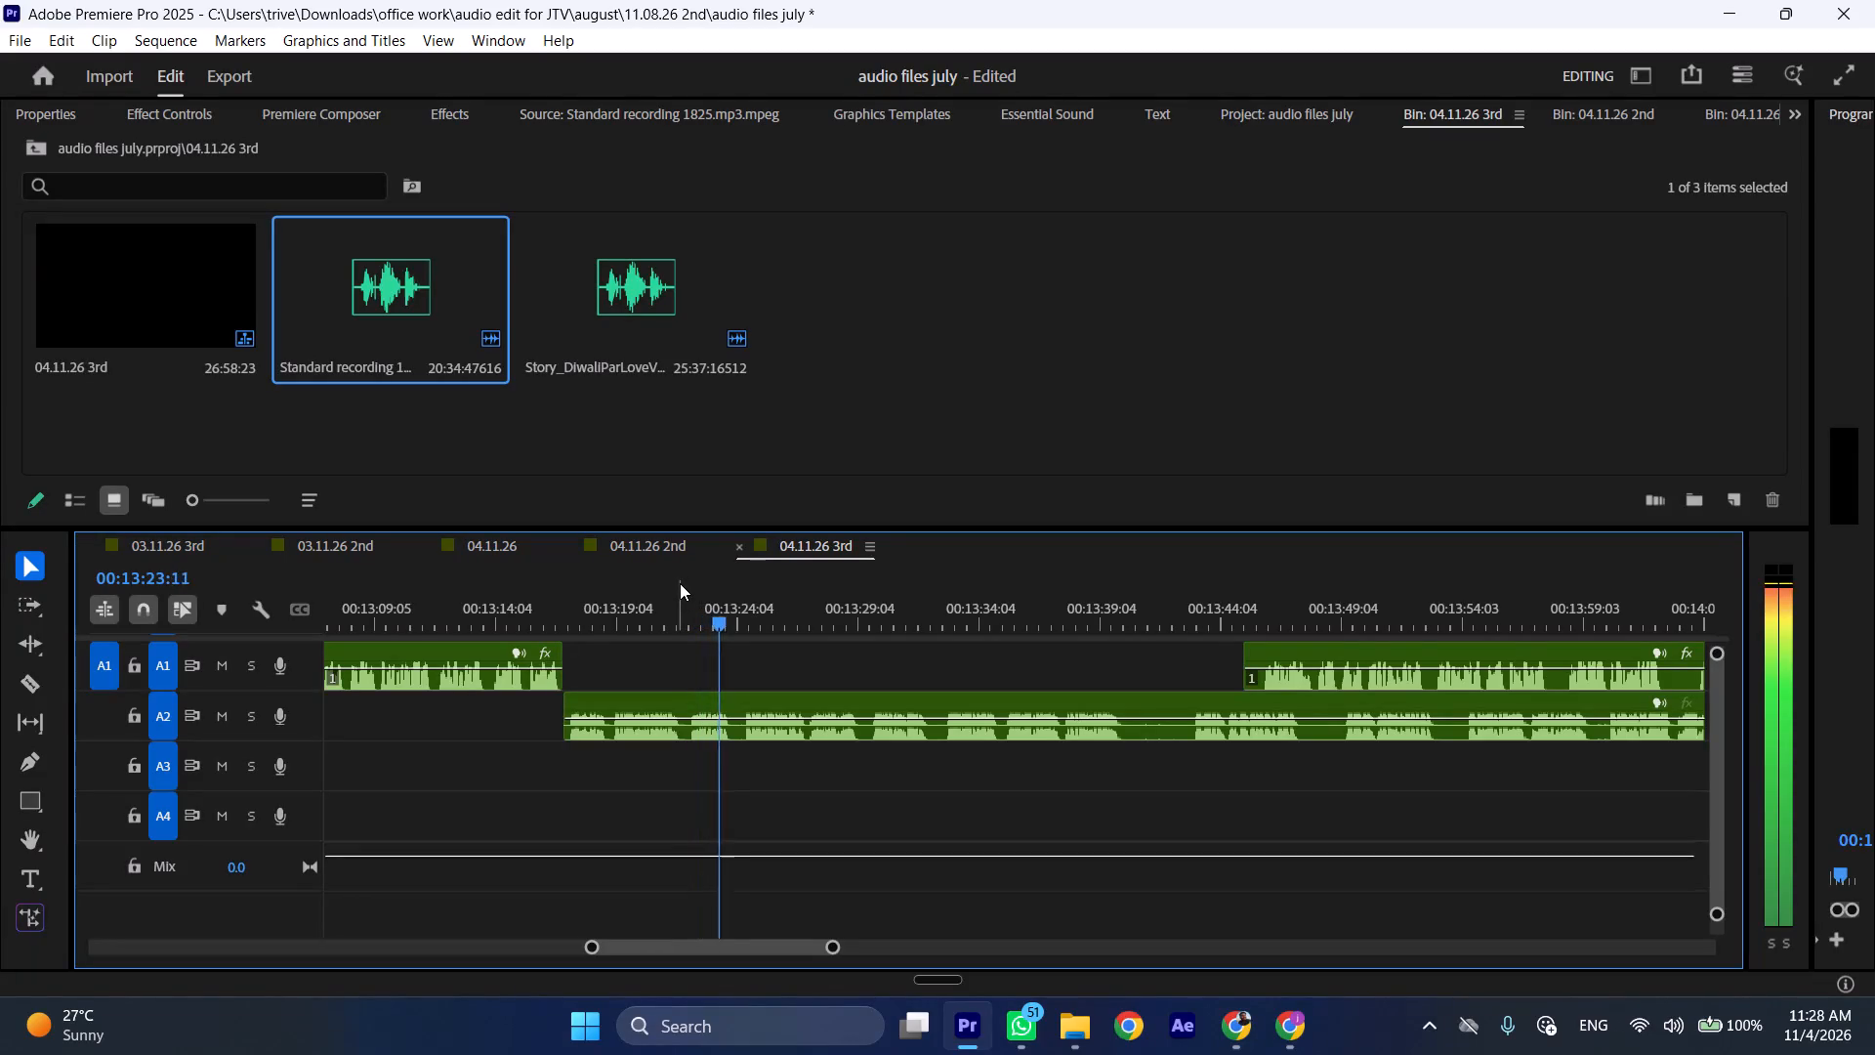
Split the A2 recording at 00:13:24:02 and move the following A1 clip back to start at the cut.
{"action": "key", "text": "space"}
{"action": "key", "text": "shift+c"}
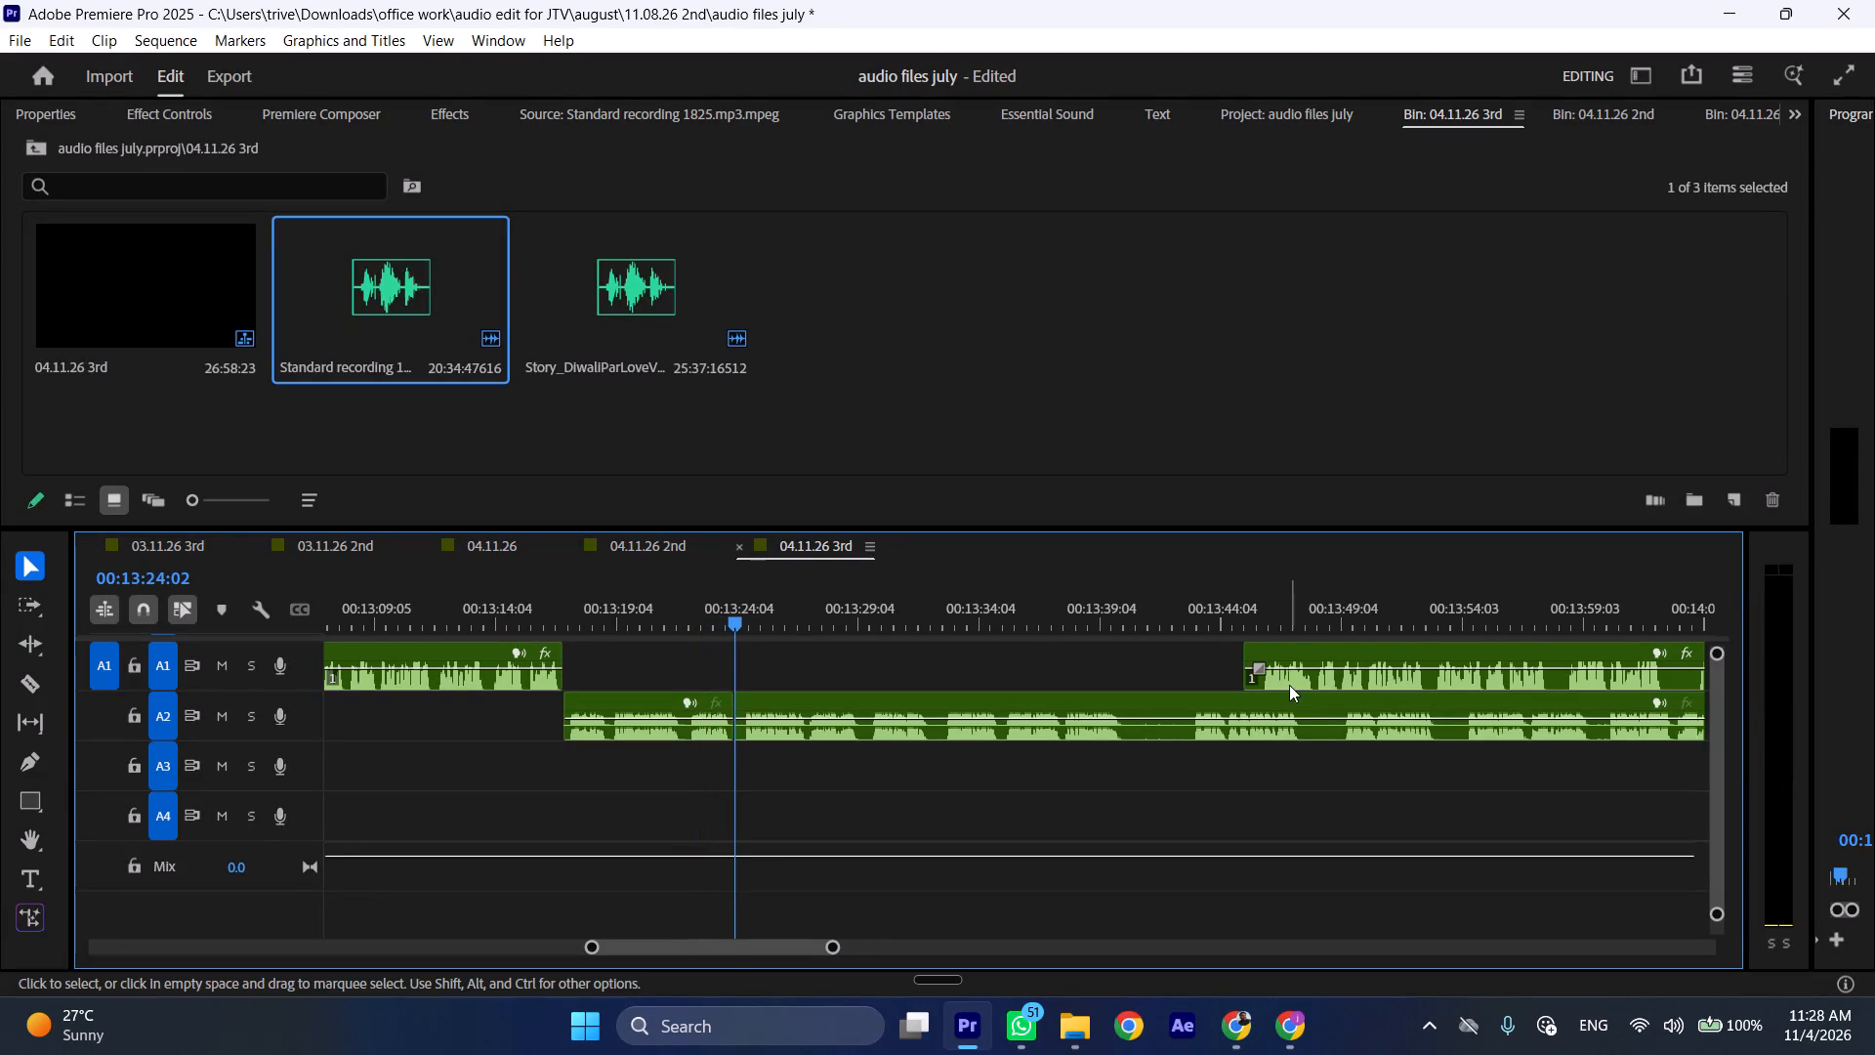
{"action": "left_click_drag", "start_coordinate": [1228, 648], "coordinate": [1243, 649]}
{"action": "left_click_drag", "start_coordinate": [1313, 648], "coordinate": [759, 659]}
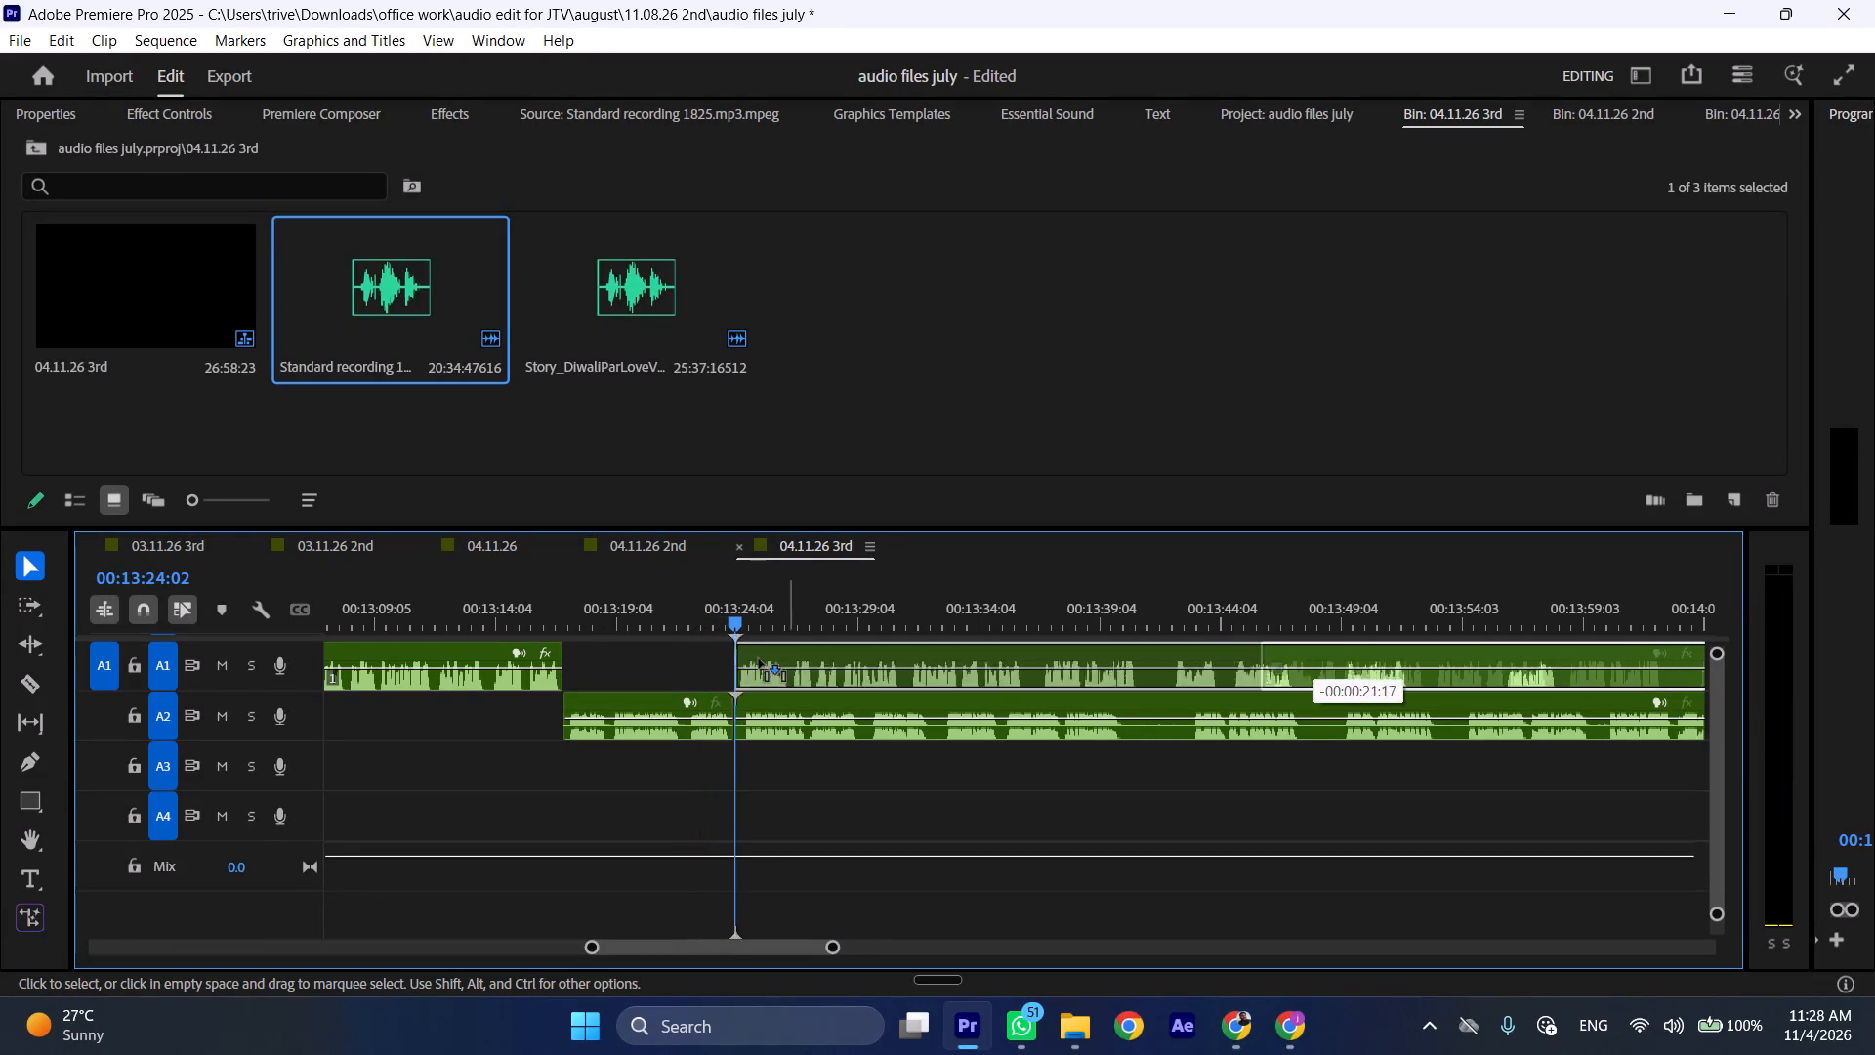
{"action": "left_click_drag", "start_coordinate": [759, 659], "coordinate": [786, 663]}
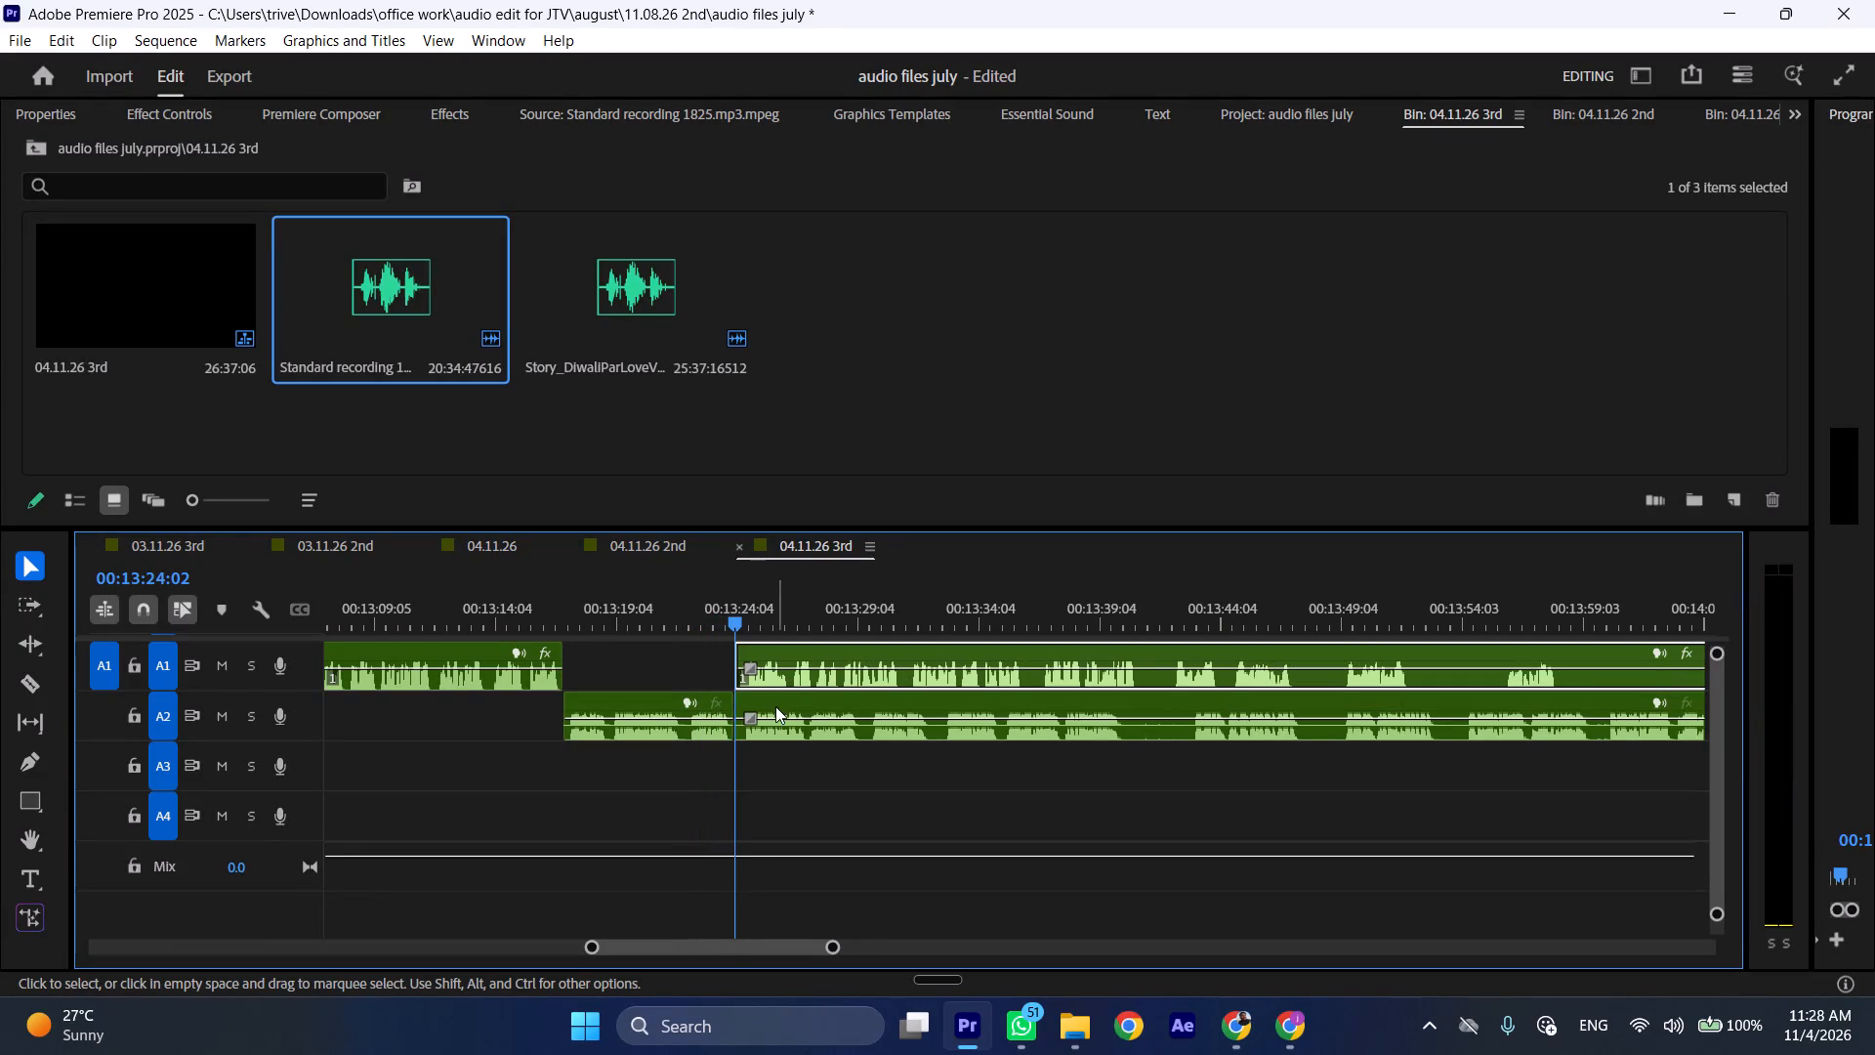
Move the A2 section after the 00:13:24:02 cut later in the sequence, to start at about 00:13:42.
{"action": "left_click_drag", "start_coordinate": [774, 707], "coordinate": [1199, 720]}
Play the A1 recording at increased speed from 00:13:24:02 onward to review the section.
{"action": "key", "text": "space"}
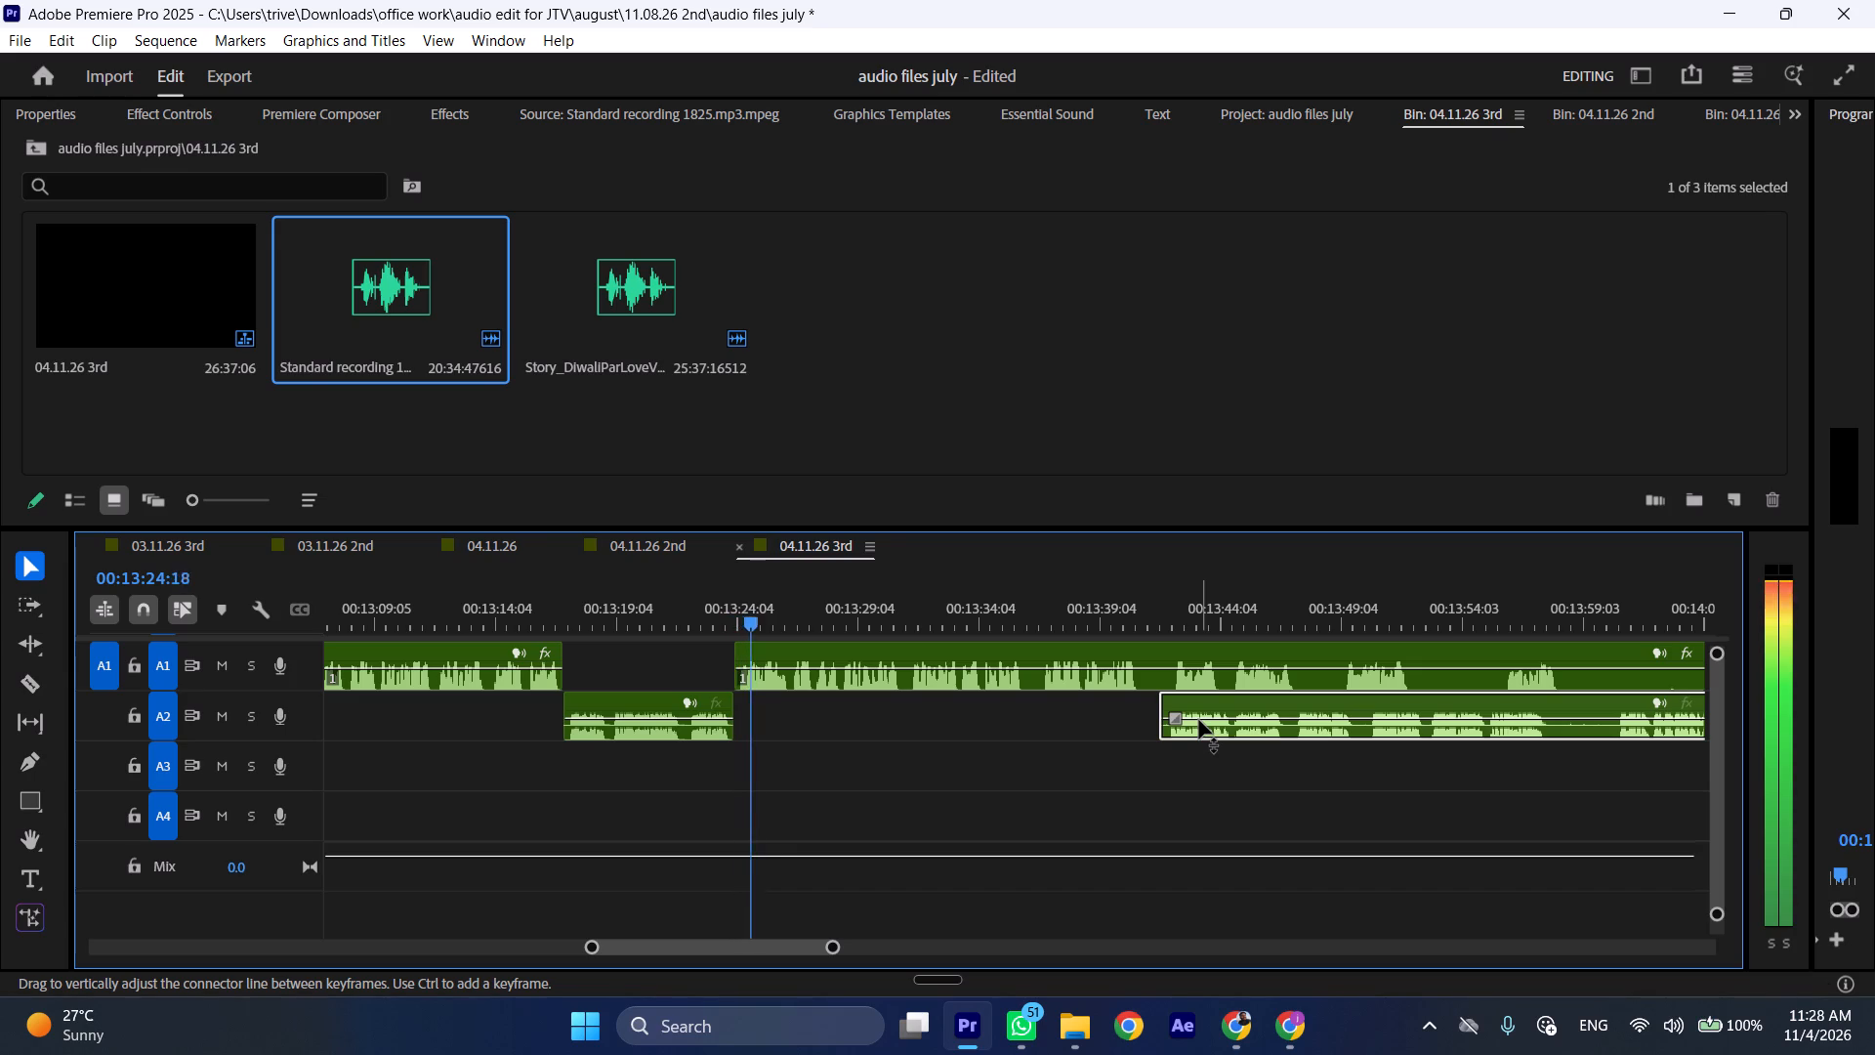
{"action": "key", "text": "l"}
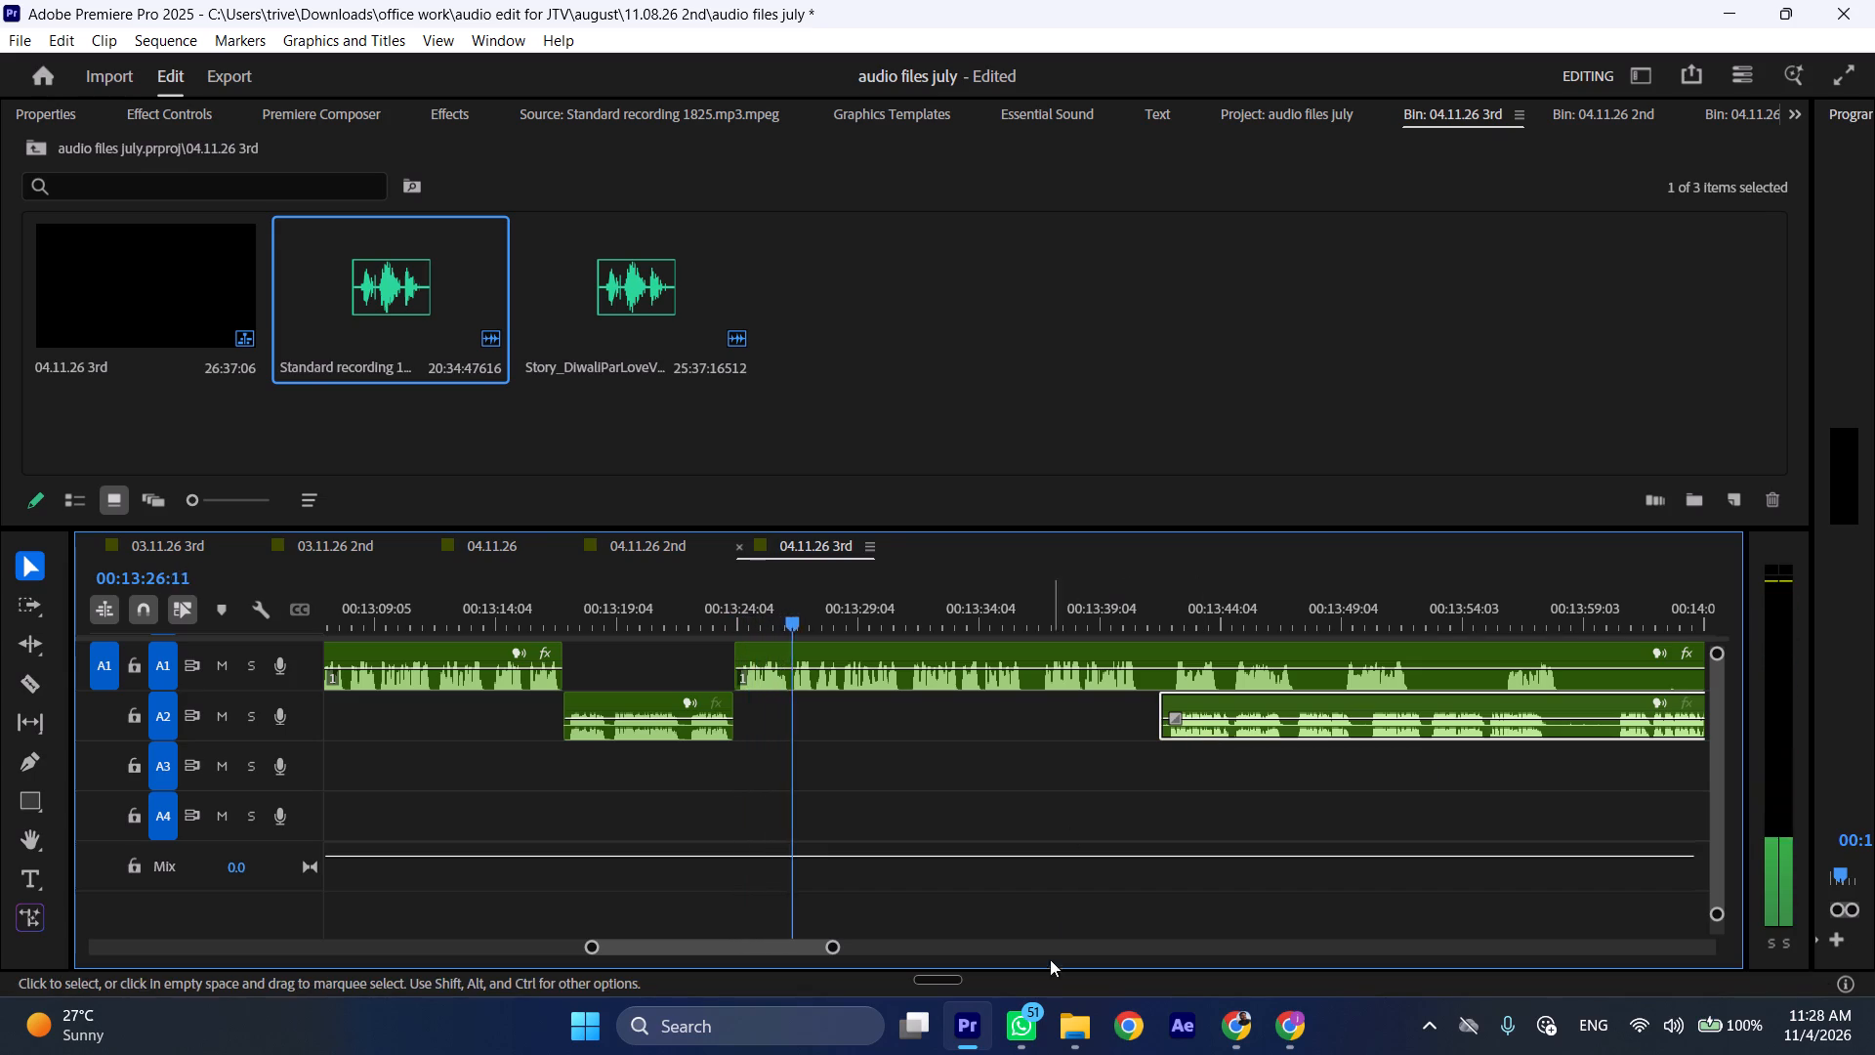
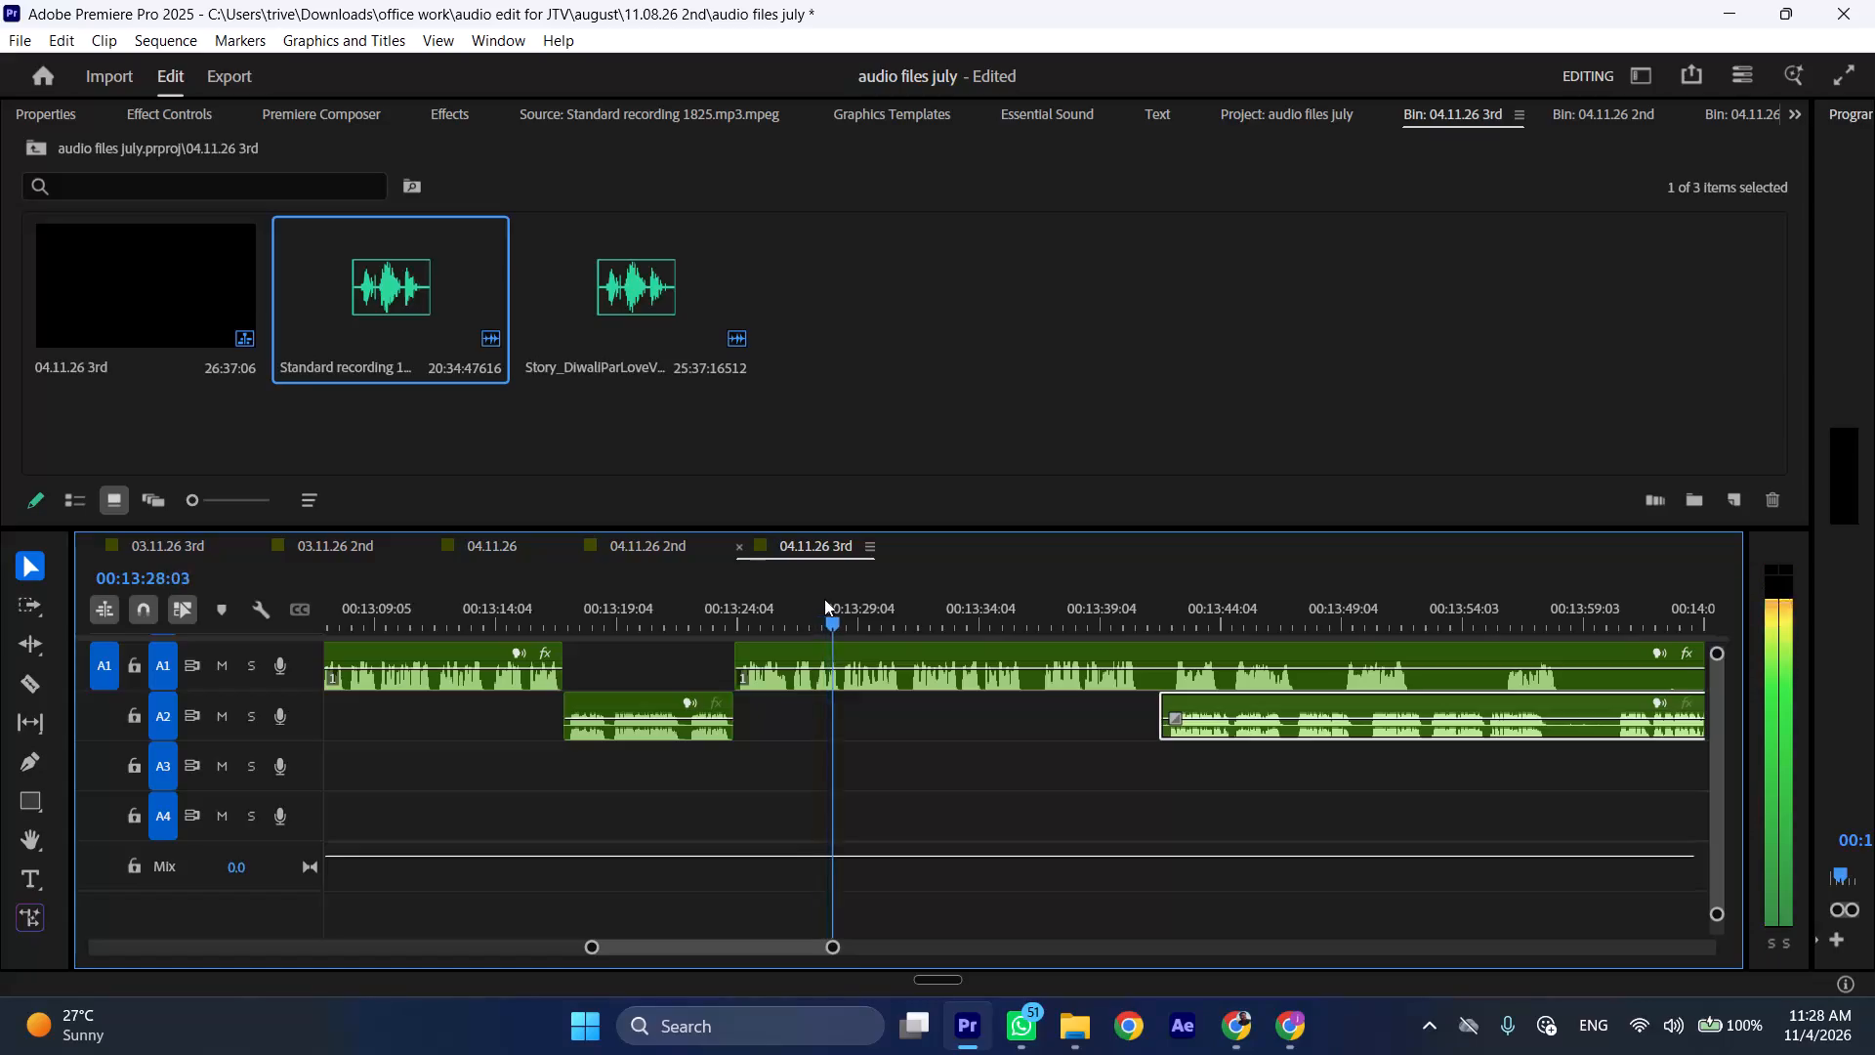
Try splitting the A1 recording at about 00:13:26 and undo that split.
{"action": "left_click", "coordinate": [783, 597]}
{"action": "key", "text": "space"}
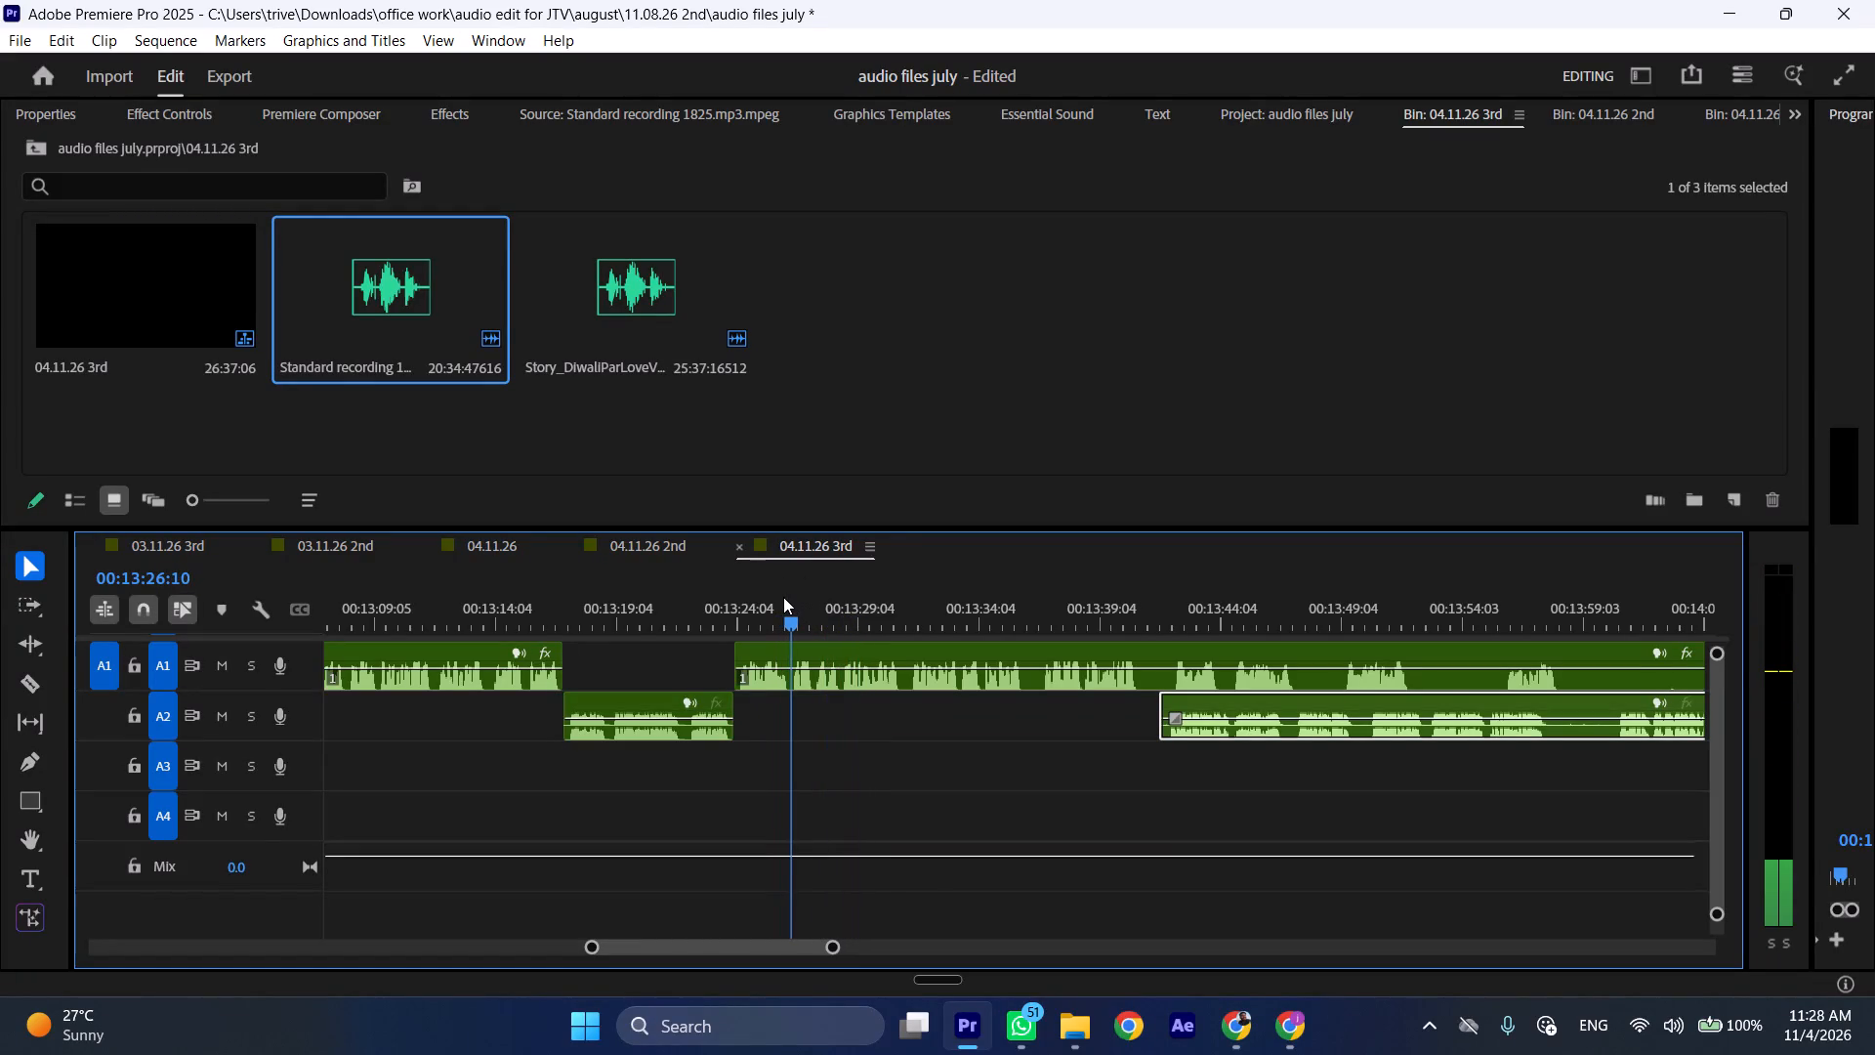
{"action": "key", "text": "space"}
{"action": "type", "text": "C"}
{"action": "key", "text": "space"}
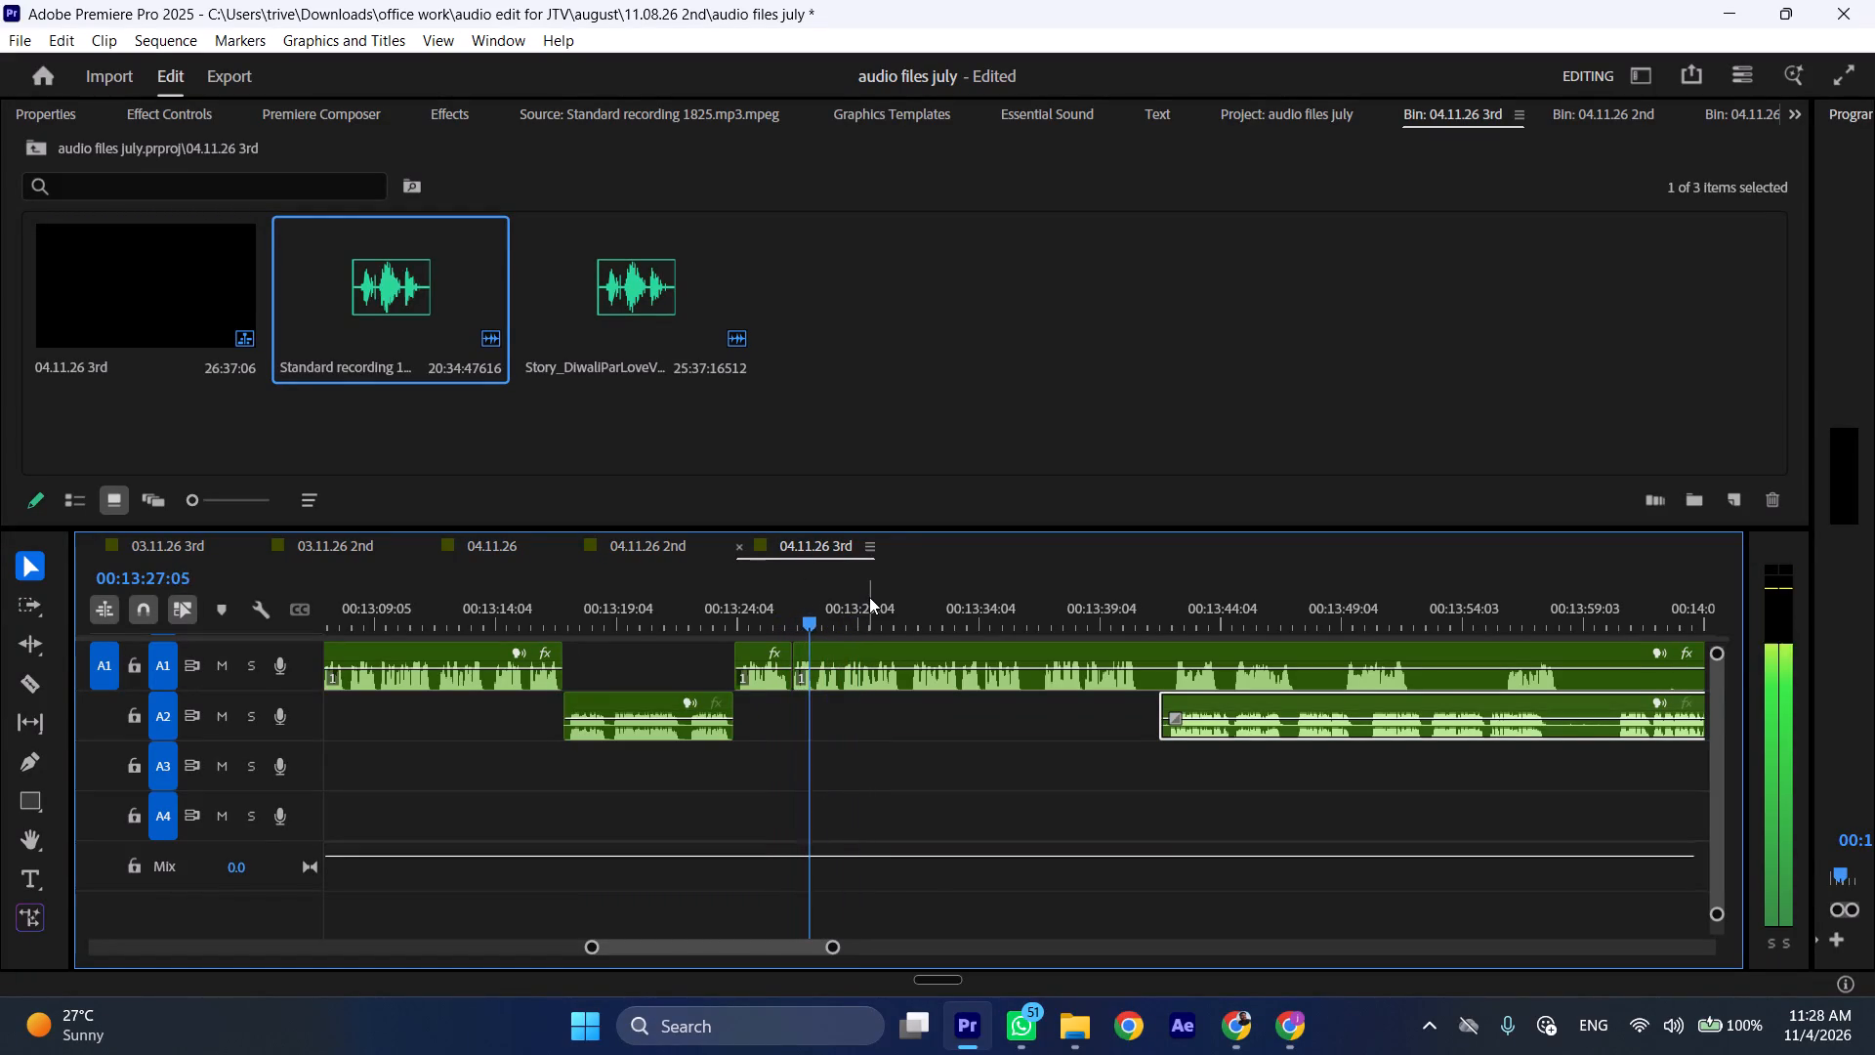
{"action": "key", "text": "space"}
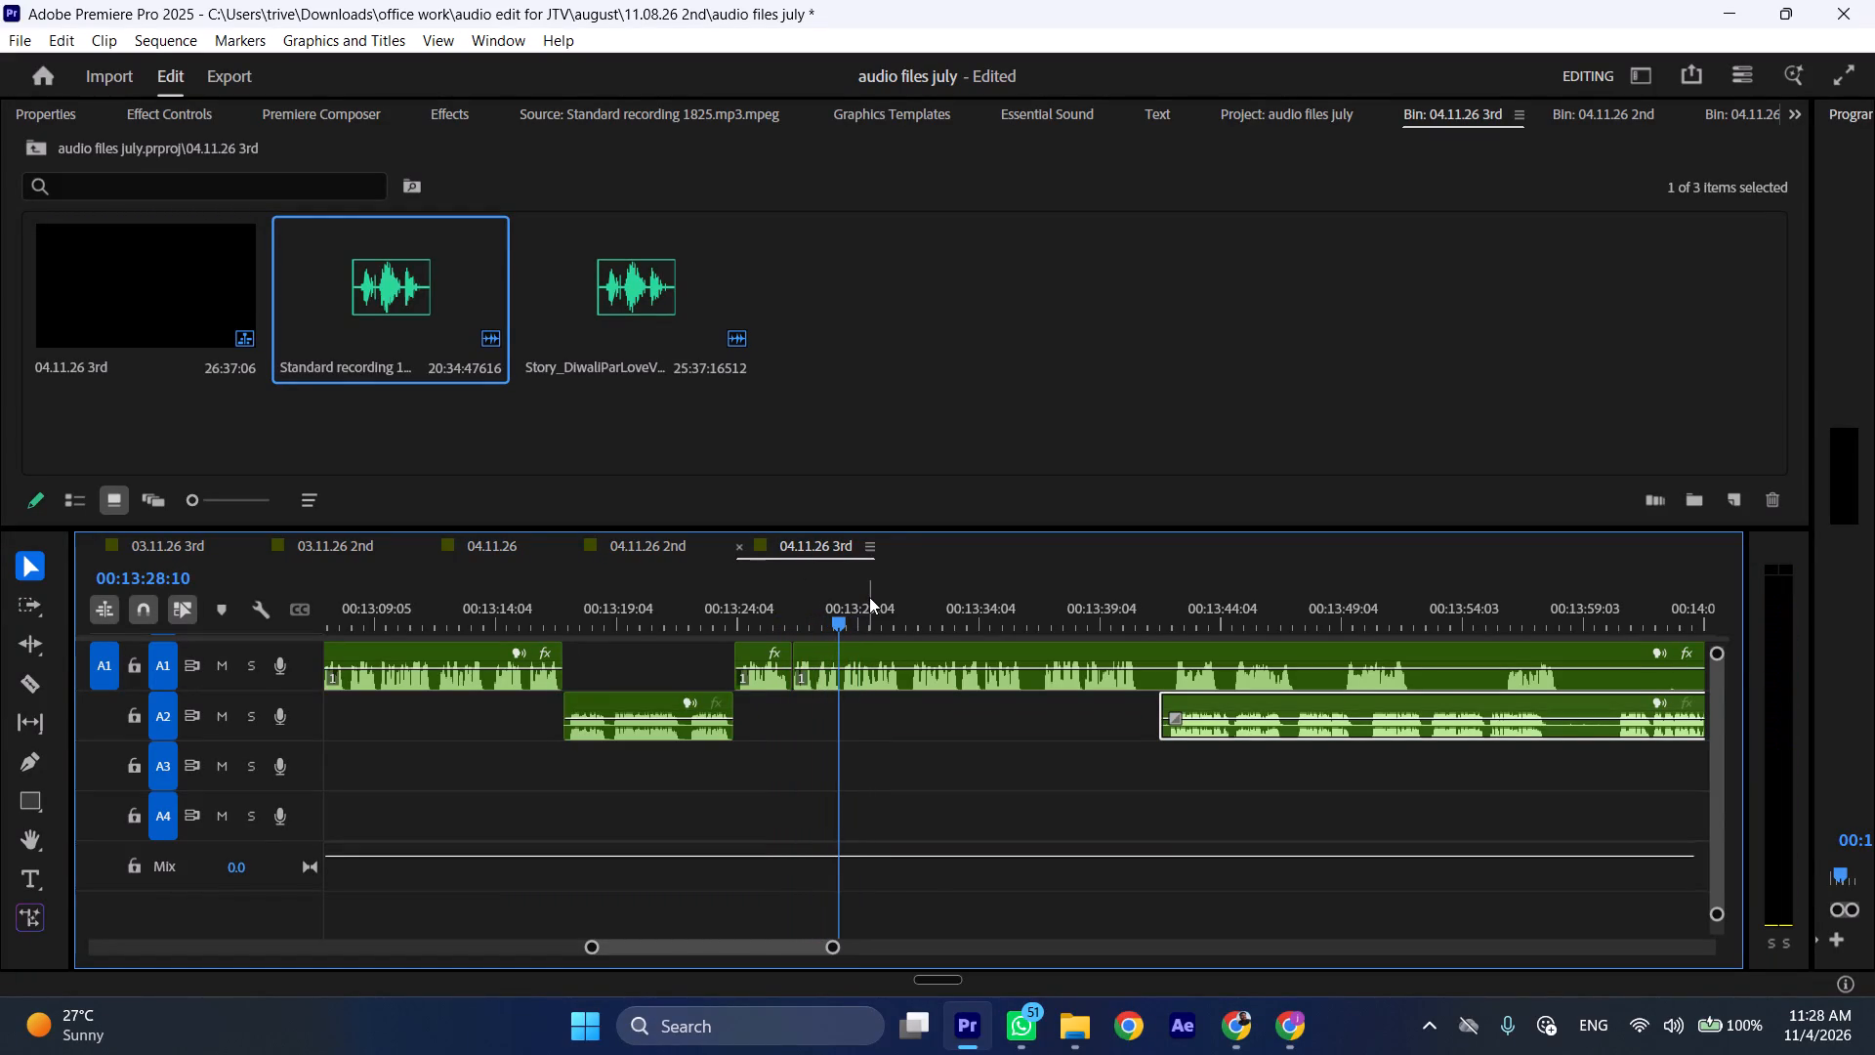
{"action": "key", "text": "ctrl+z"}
Split the A1 recording at about 00:13:28:11 and 00:13:31:08, and ripple delete the section between the cuts.
{"action": "type", "text": "C"}
{"action": "key", "text": "space"}
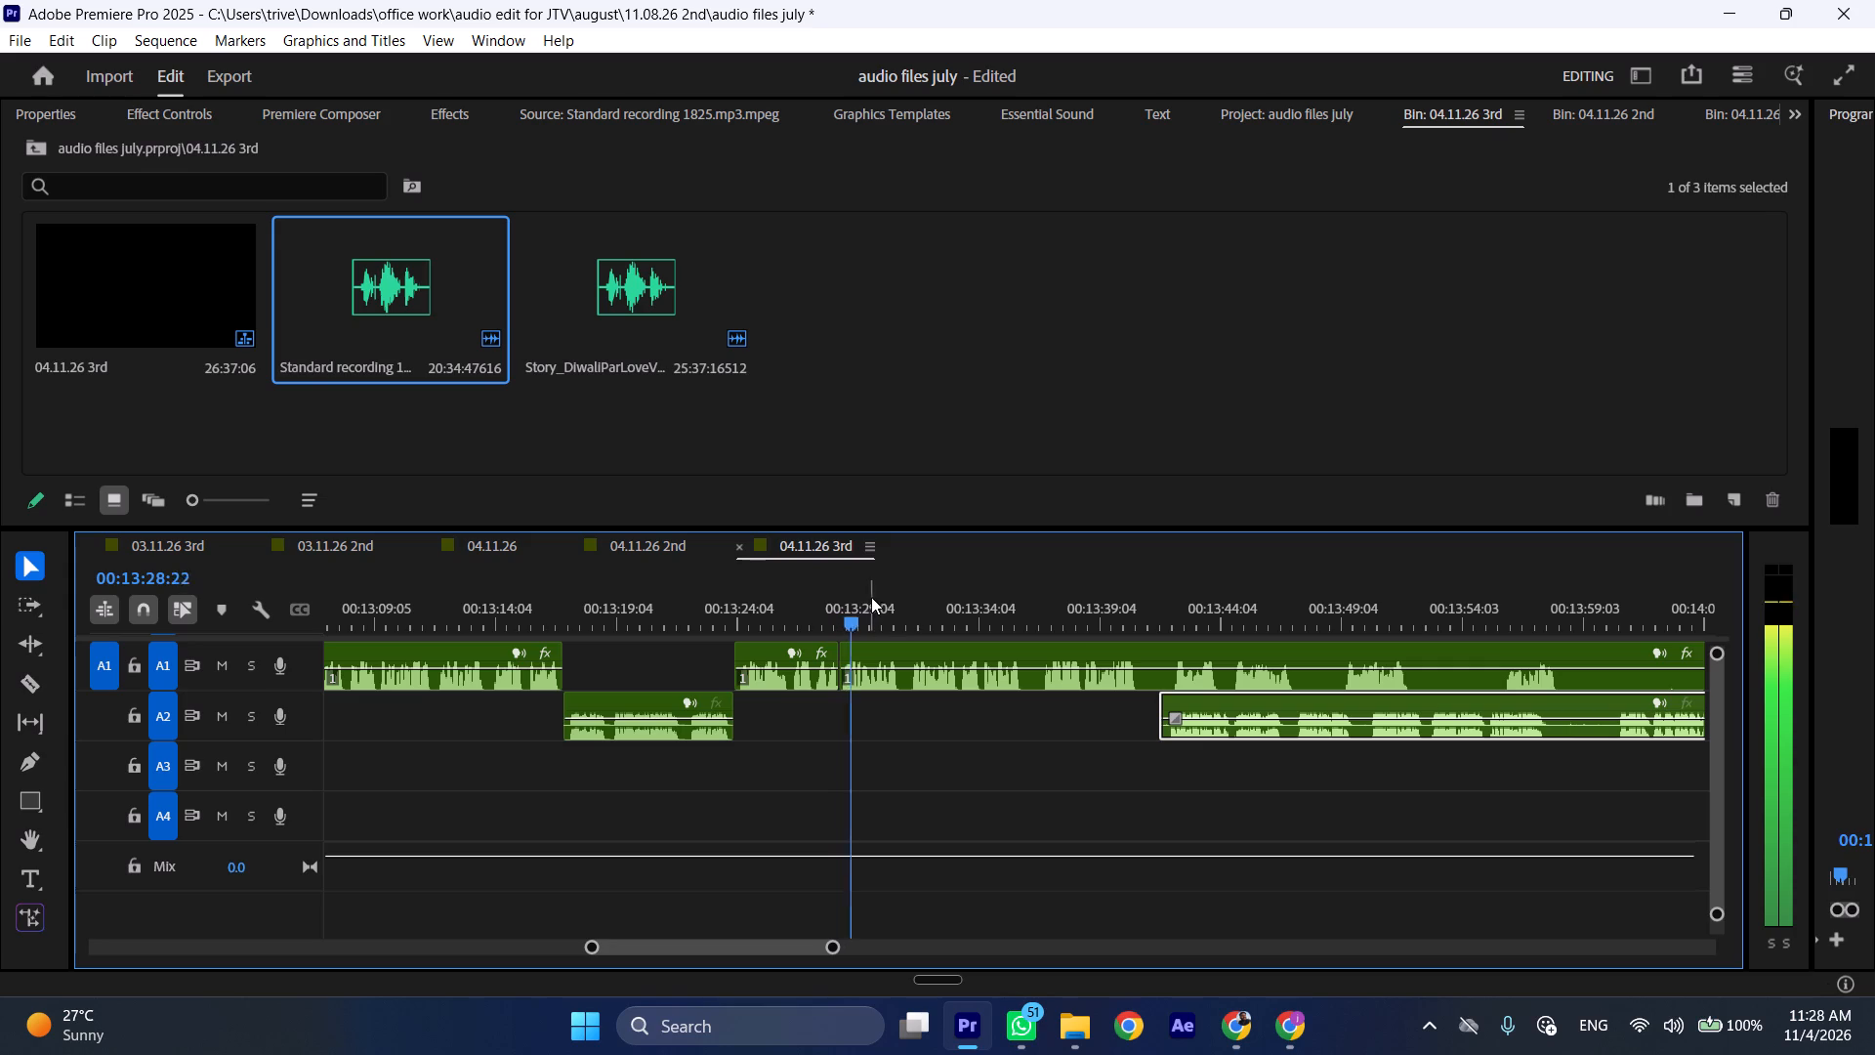
{"action": "left_click", "coordinate": [913, 611]}
{"action": "key", "text": "space"}
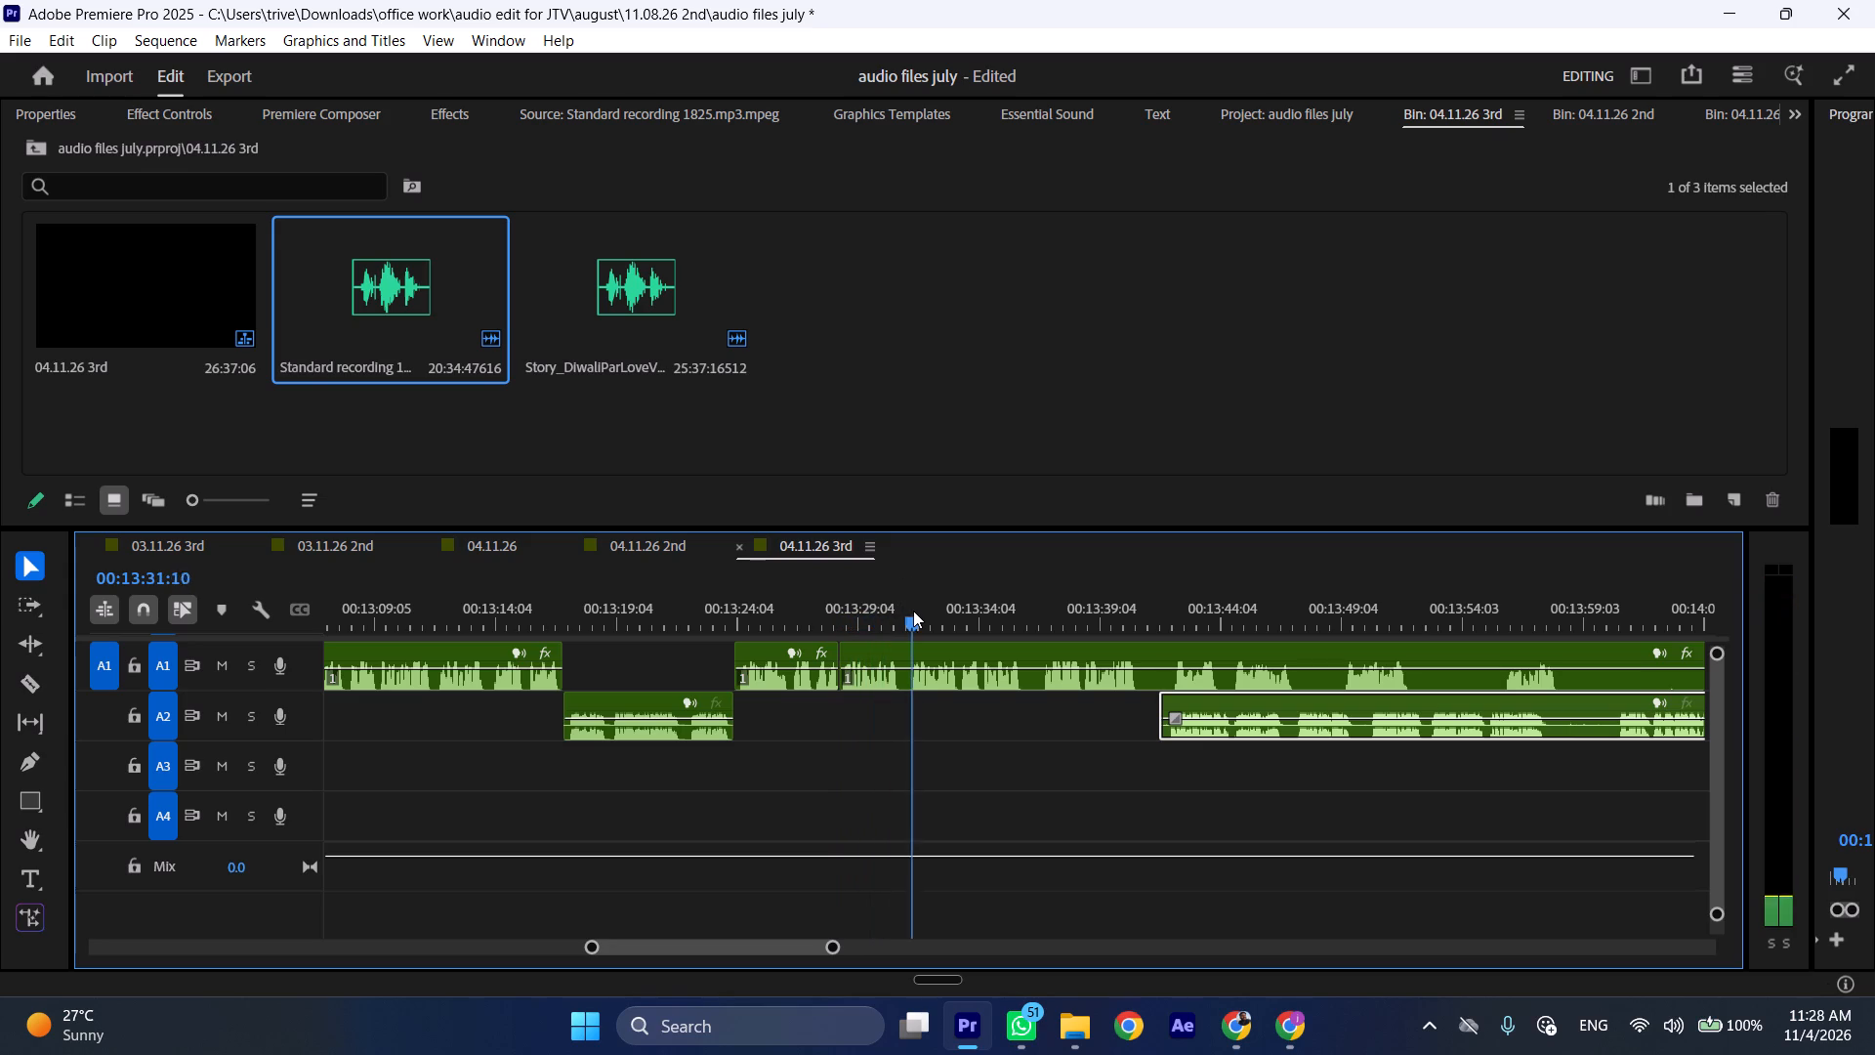
{"action": "left_click", "coordinate": [913, 611]}
{"action": "left_click", "coordinate": [926, 659]}
{"action": "key", "text": "shift+c"}
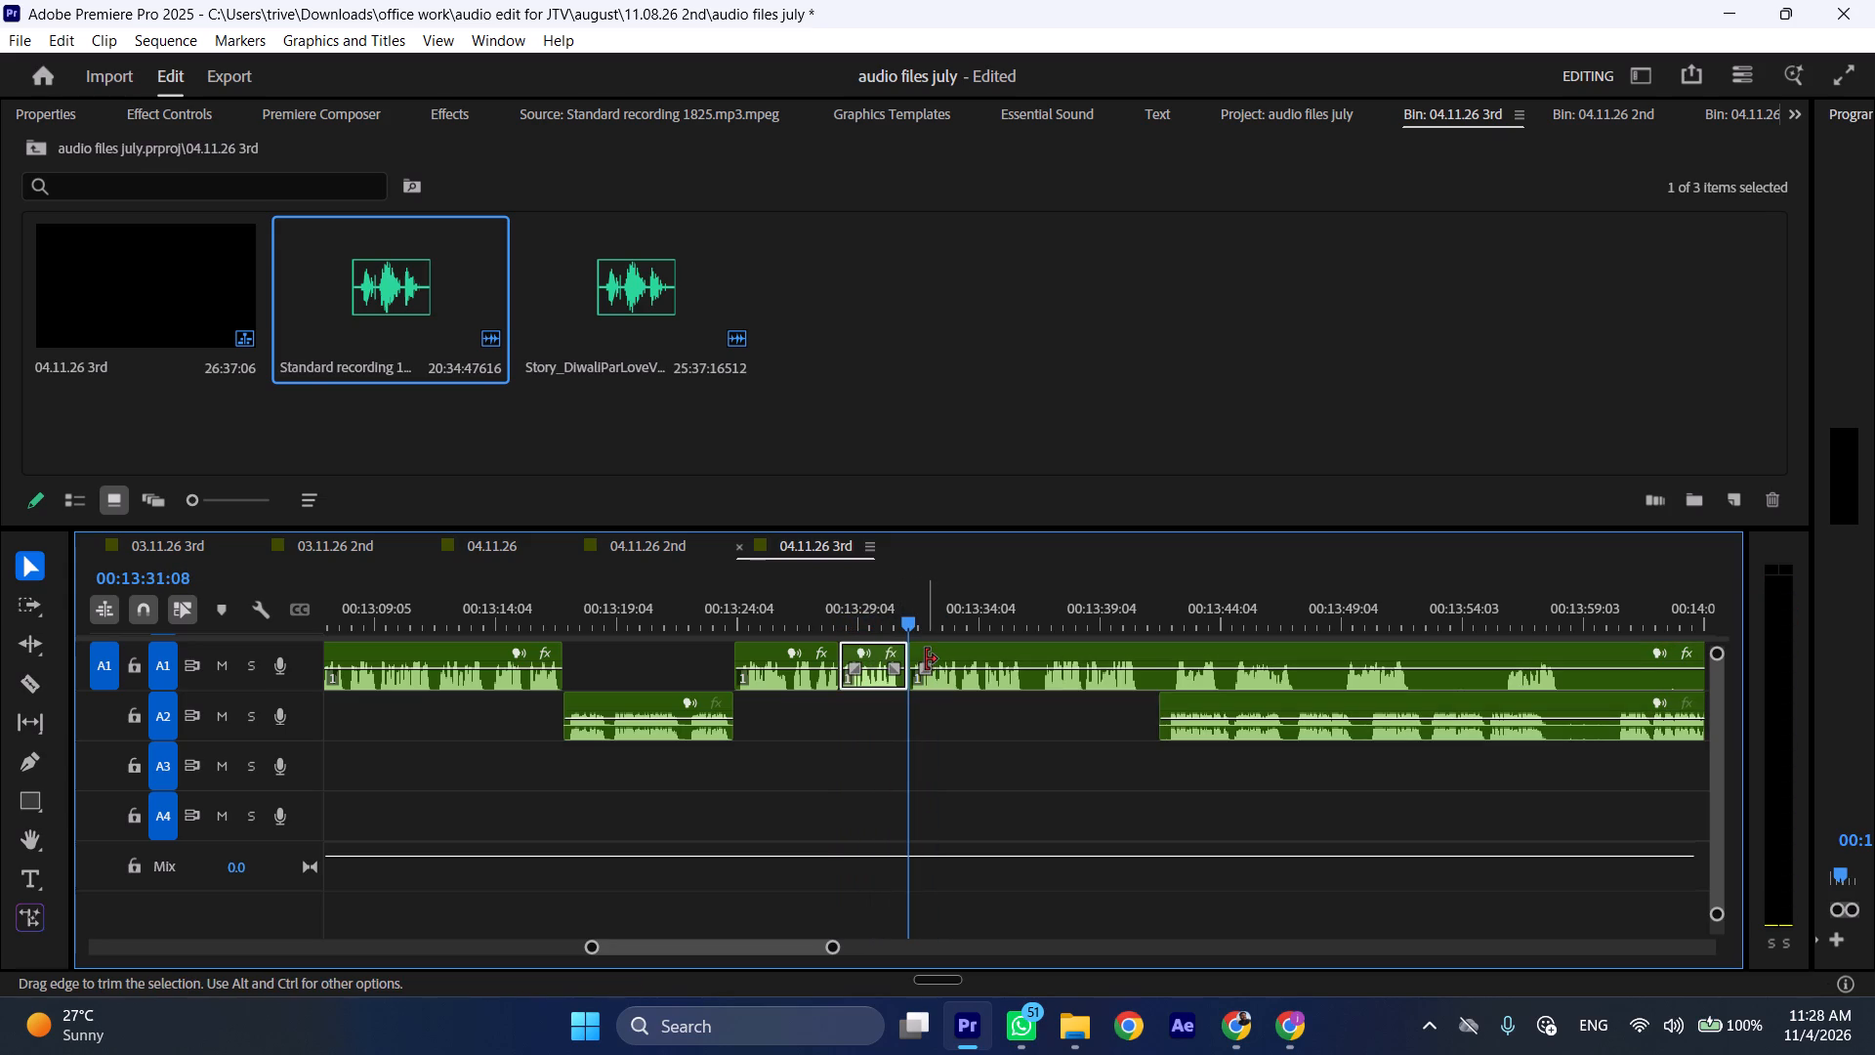
{"action": "key", "text": "ctrl+shift+d"}
Play on from the new join on A1 and split the recording at 00:13:33:06.
{"action": "key", "text": "space"}
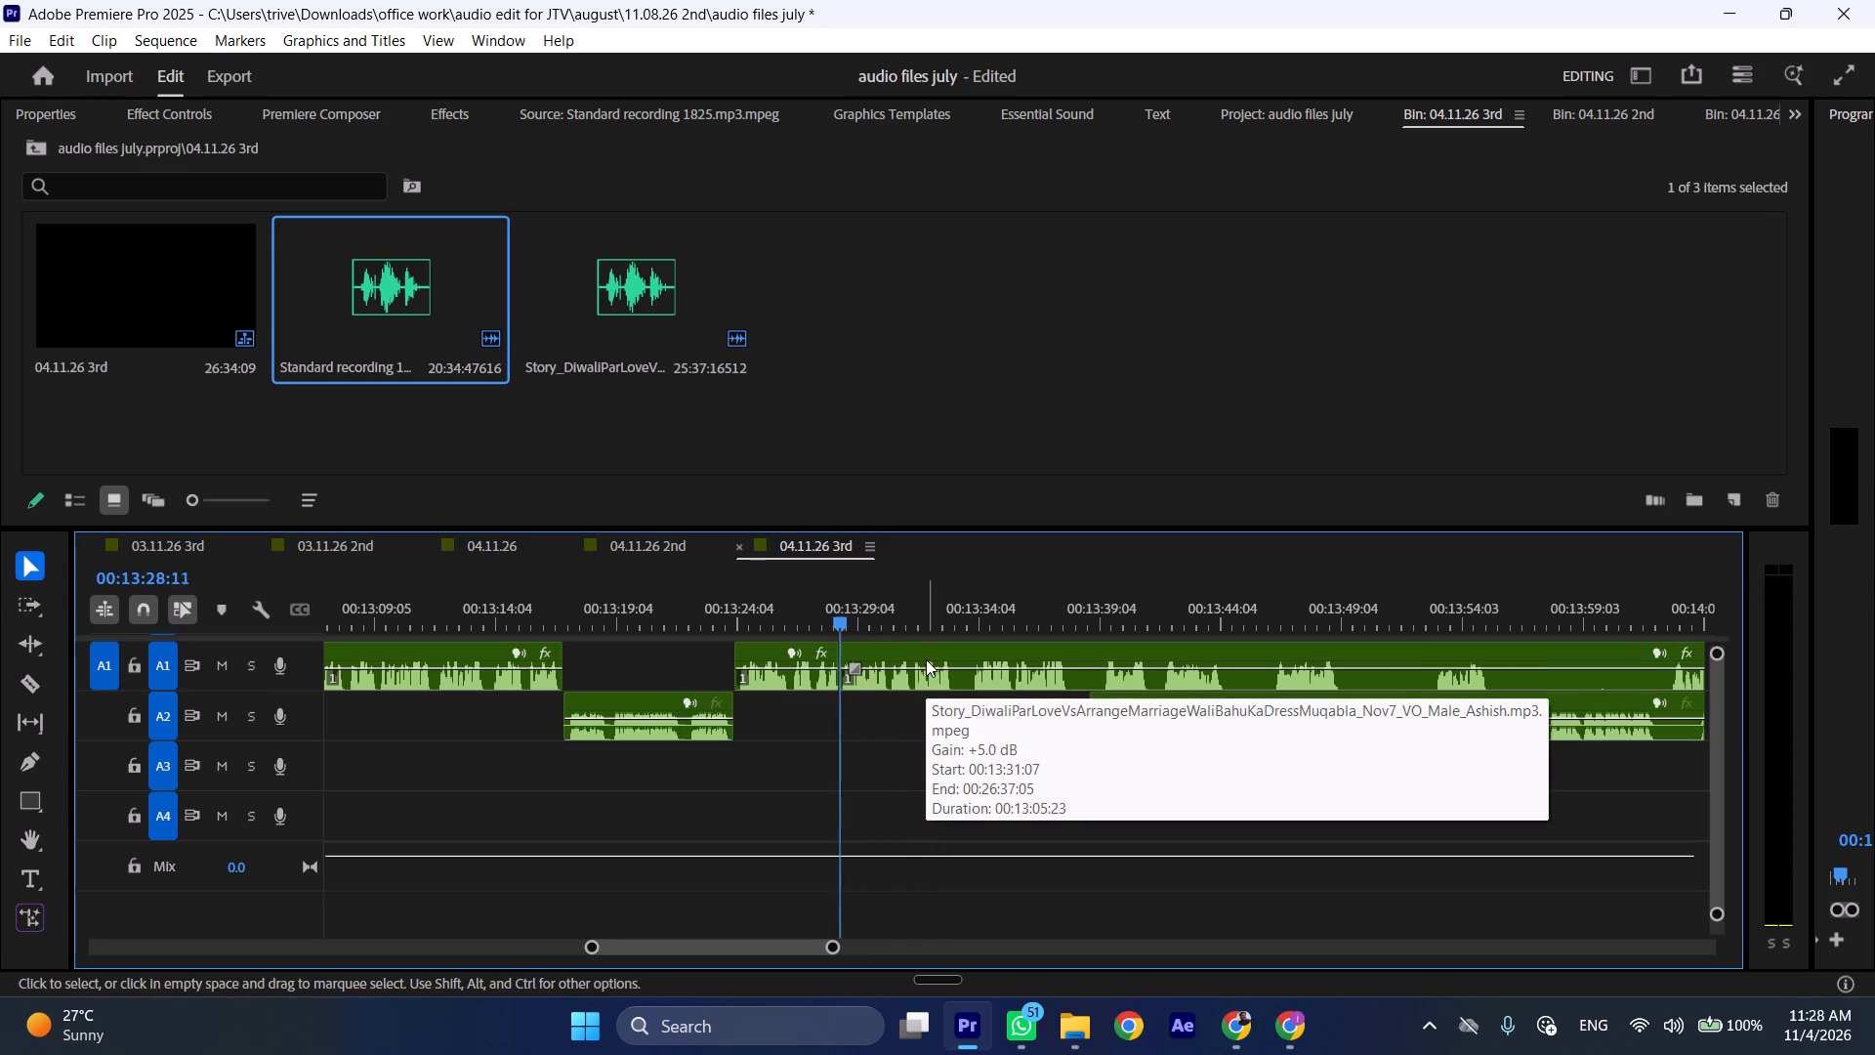
{"action": "type", "text": "l"}
{"action": "scroll", "coordinate": [980, 742], "scroll_direction": "down", "scroll_amount": 5}
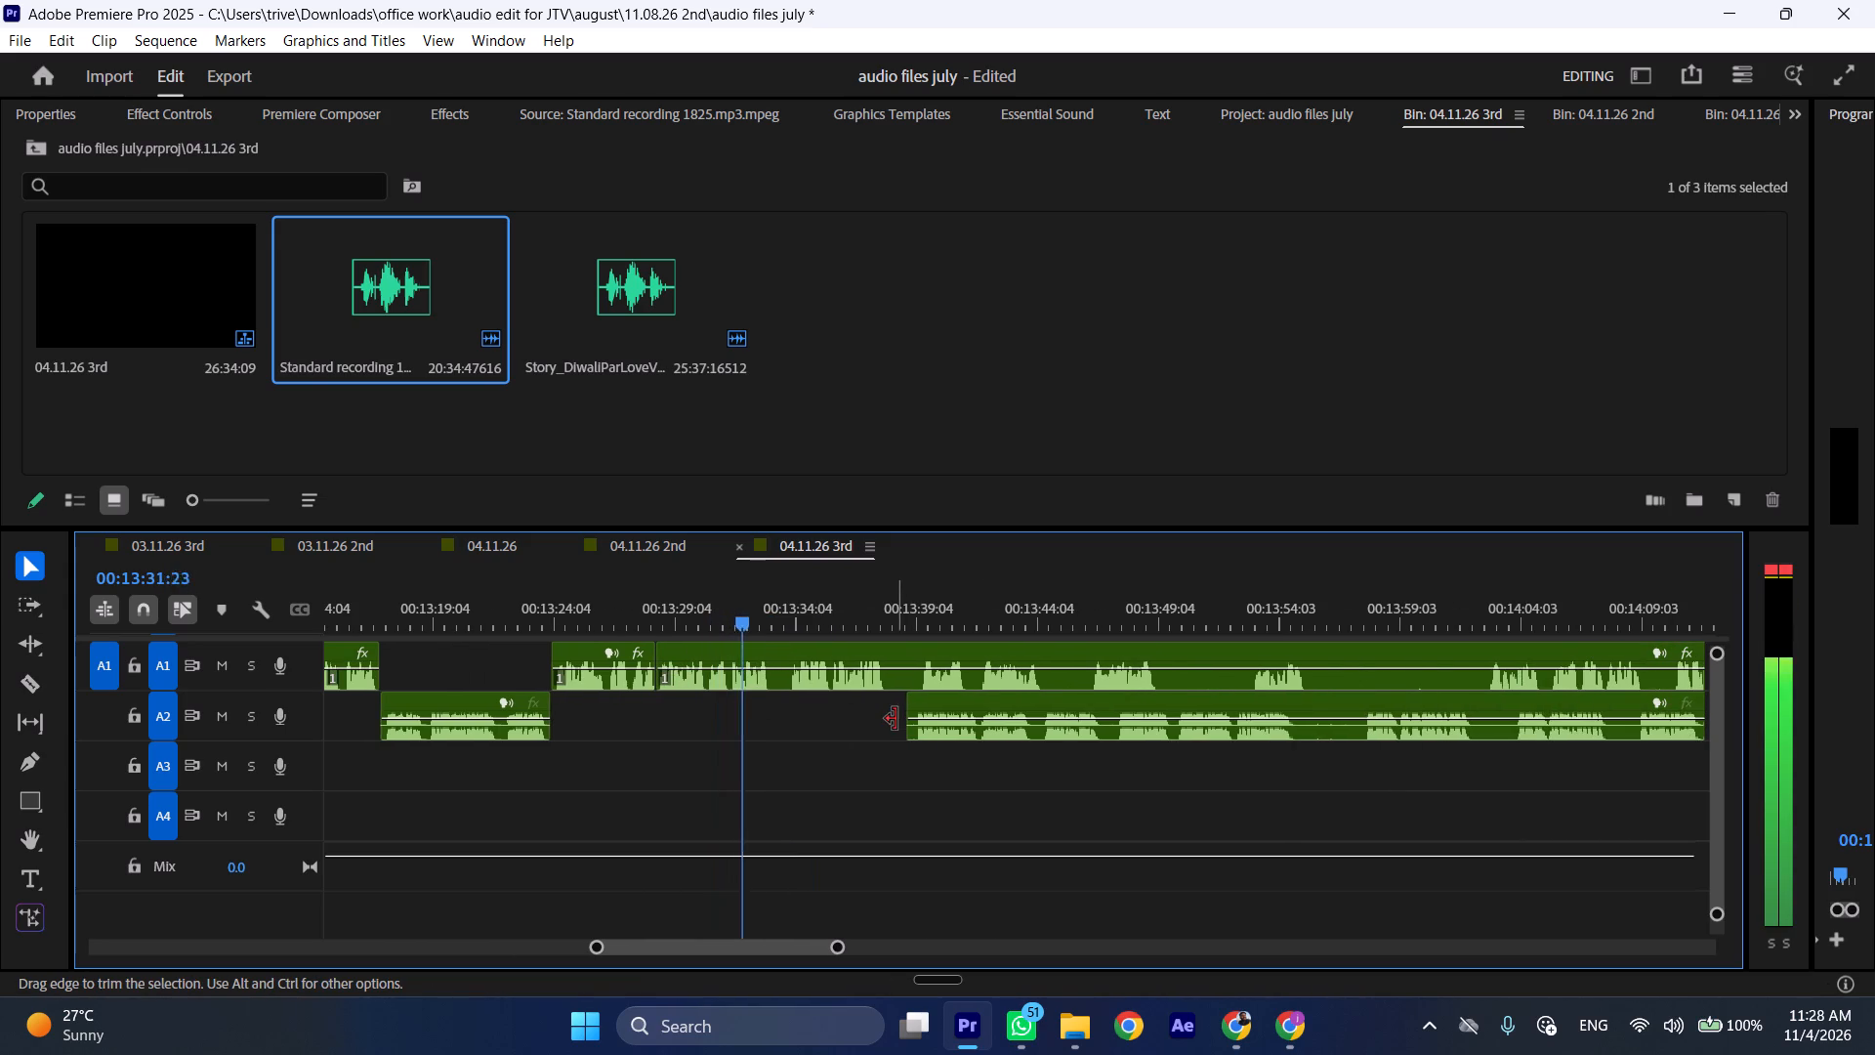
{"action": "key", "text": "space"}
{"action": "type", "text": "C"}
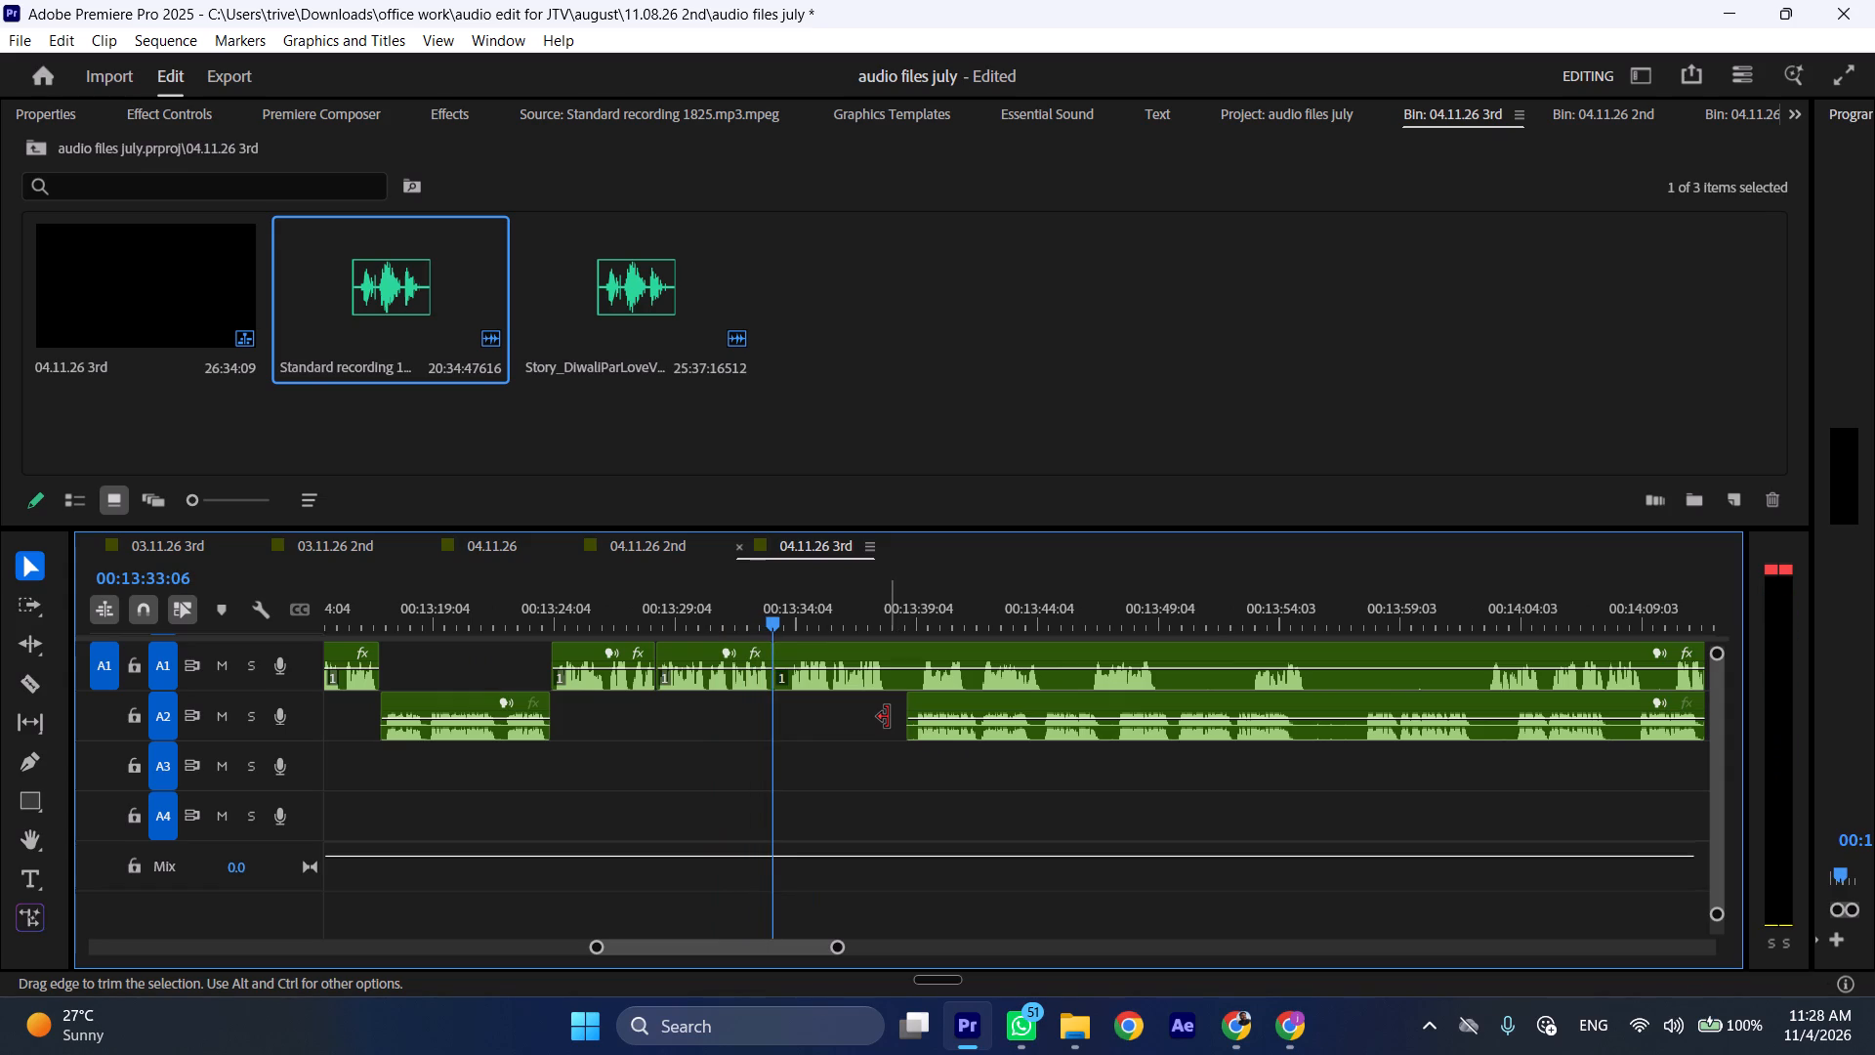
Trim about half a second off the start of the A1 clip after the 00:13:33:06 cut and move it to start at about 00:13:48.
{"action": "key", "text": "space"}
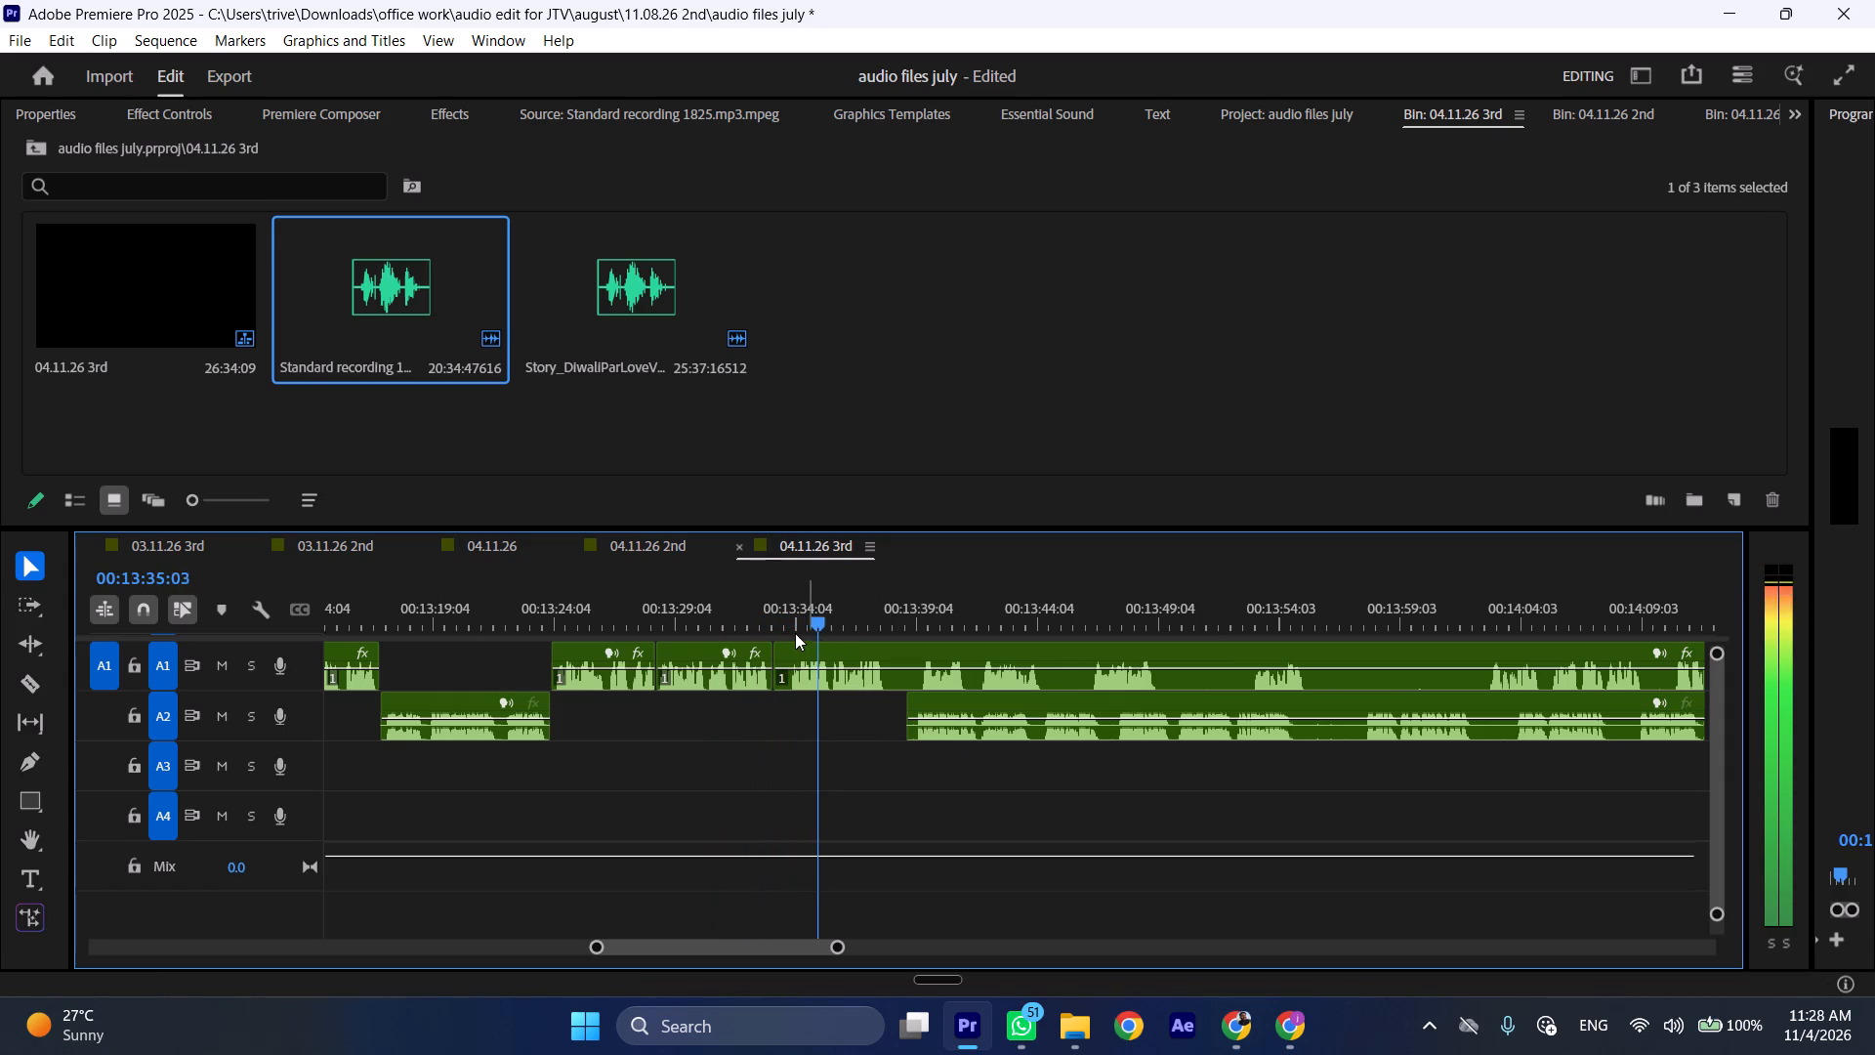
{"action": "key", "text": "space"}
{"action": "left_click_drag", "start_coordinate": [789, 644], "coordinate": [800, 649]}
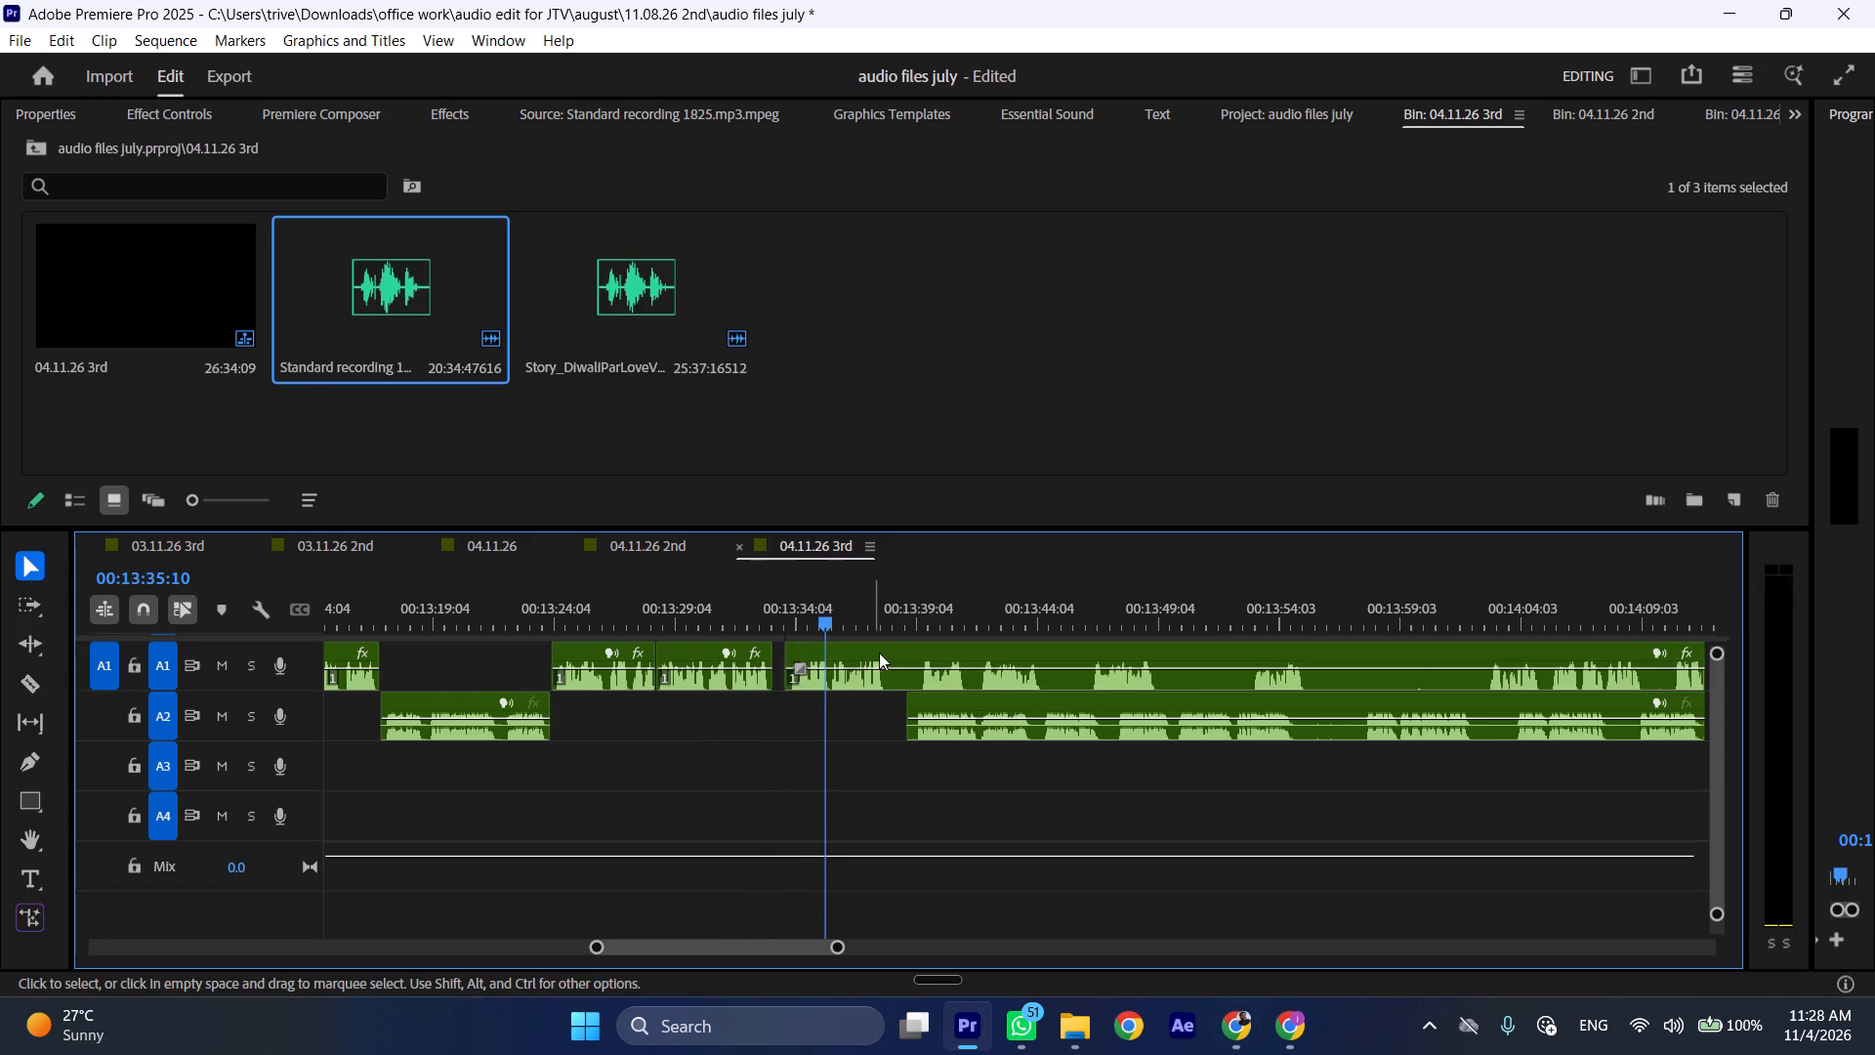
{"action": "left_click_drag", "start_coordinate": [883, 653], "coordinate": [1222, 653]}
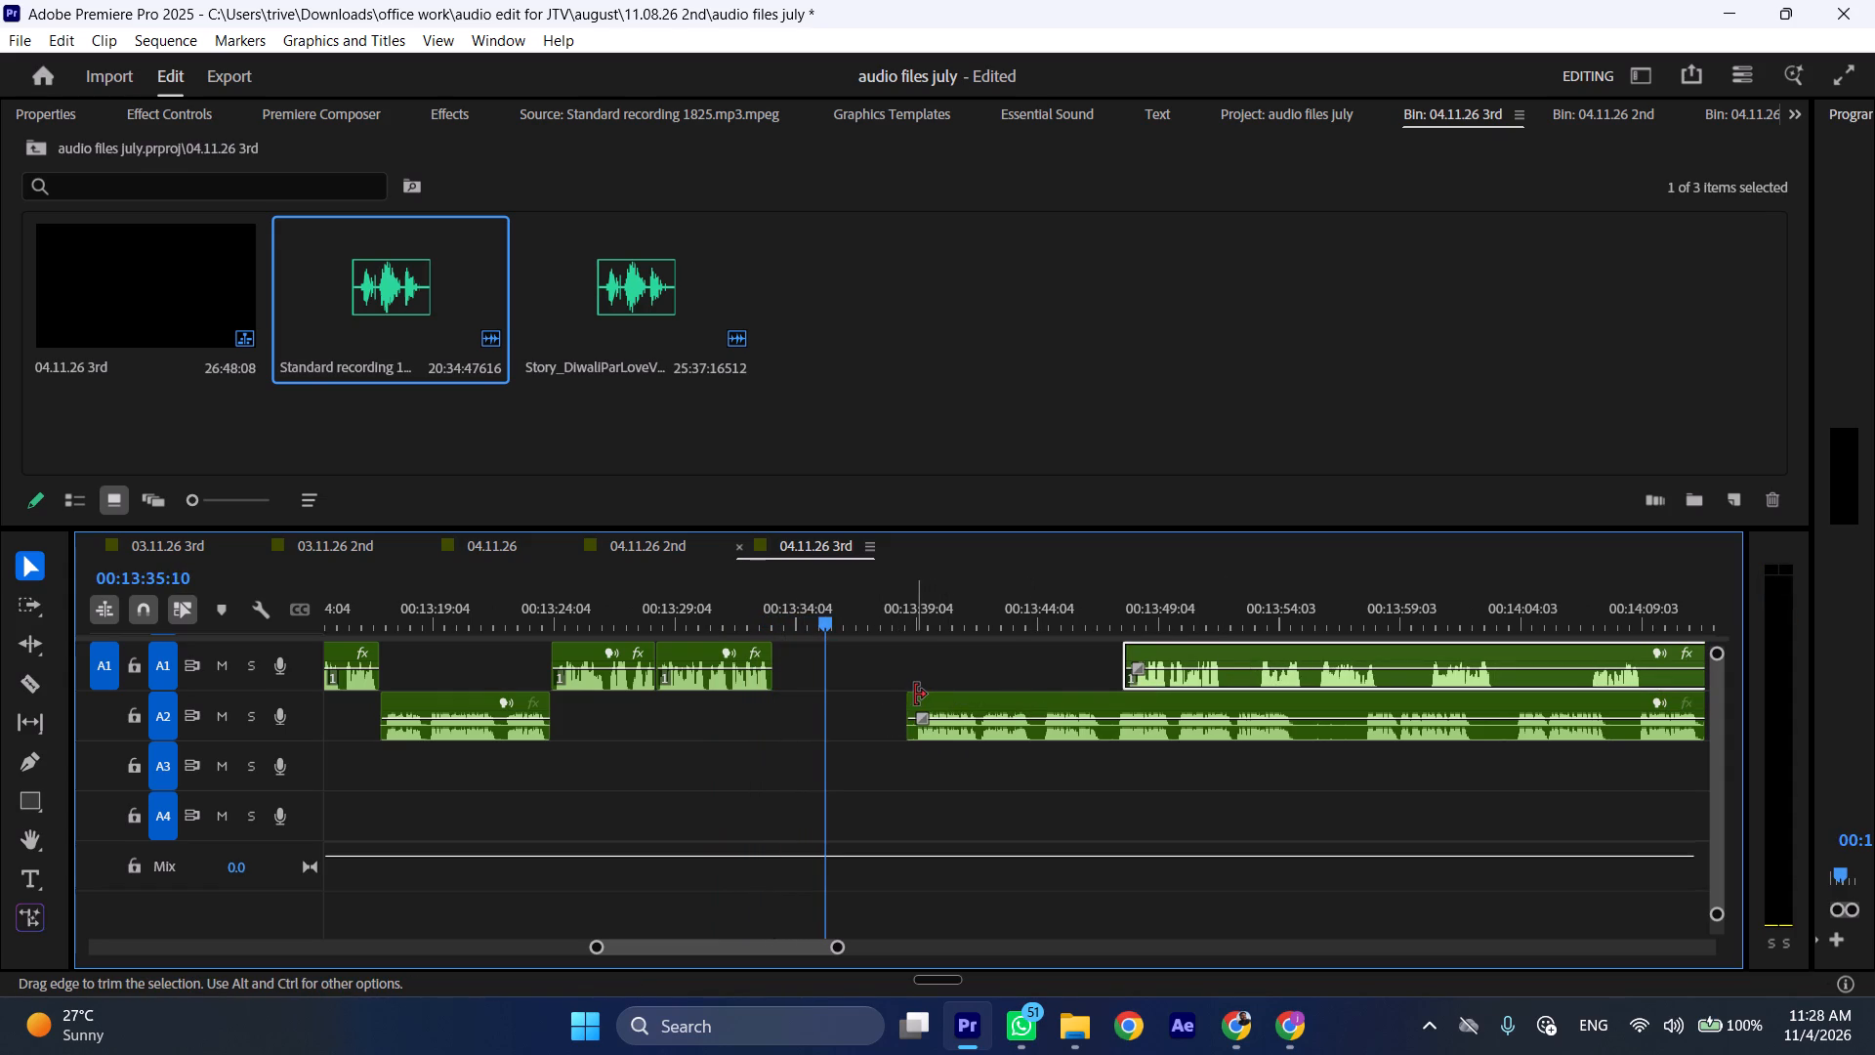
Move the following A2 clip back to start at the 00:13:33:06 cut, where the preceding A1 section ends.
{"action": "left_click", "coordinate": [915, 695]}
{"action": "left_click_drag", "start_coordinate": [962, 701], "coordinate": [810, 703]}
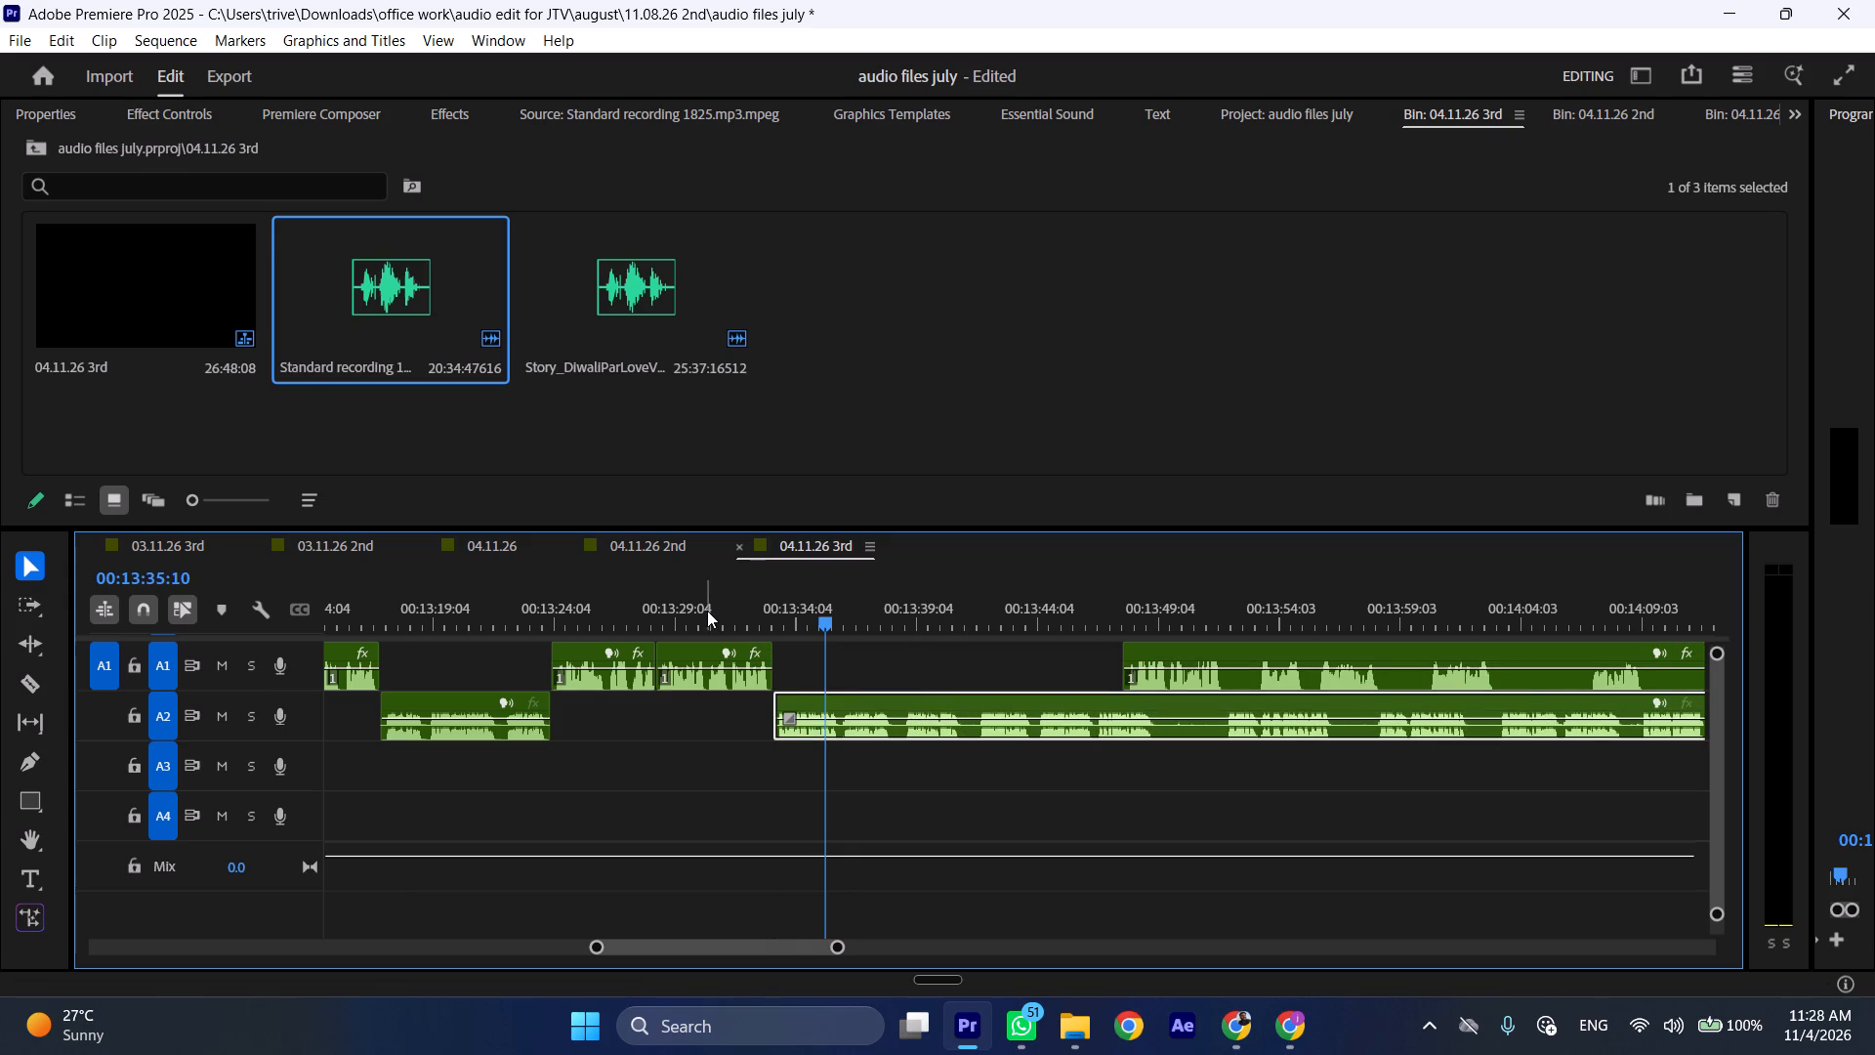
Play at increased speed from about 00:13:30 to review the changeover from A1 to A2.
{"action": "left_click", "coordinate": [707, 611]}
{"action": "key", "text": "space"}
{"action": "key", "text": "l"}
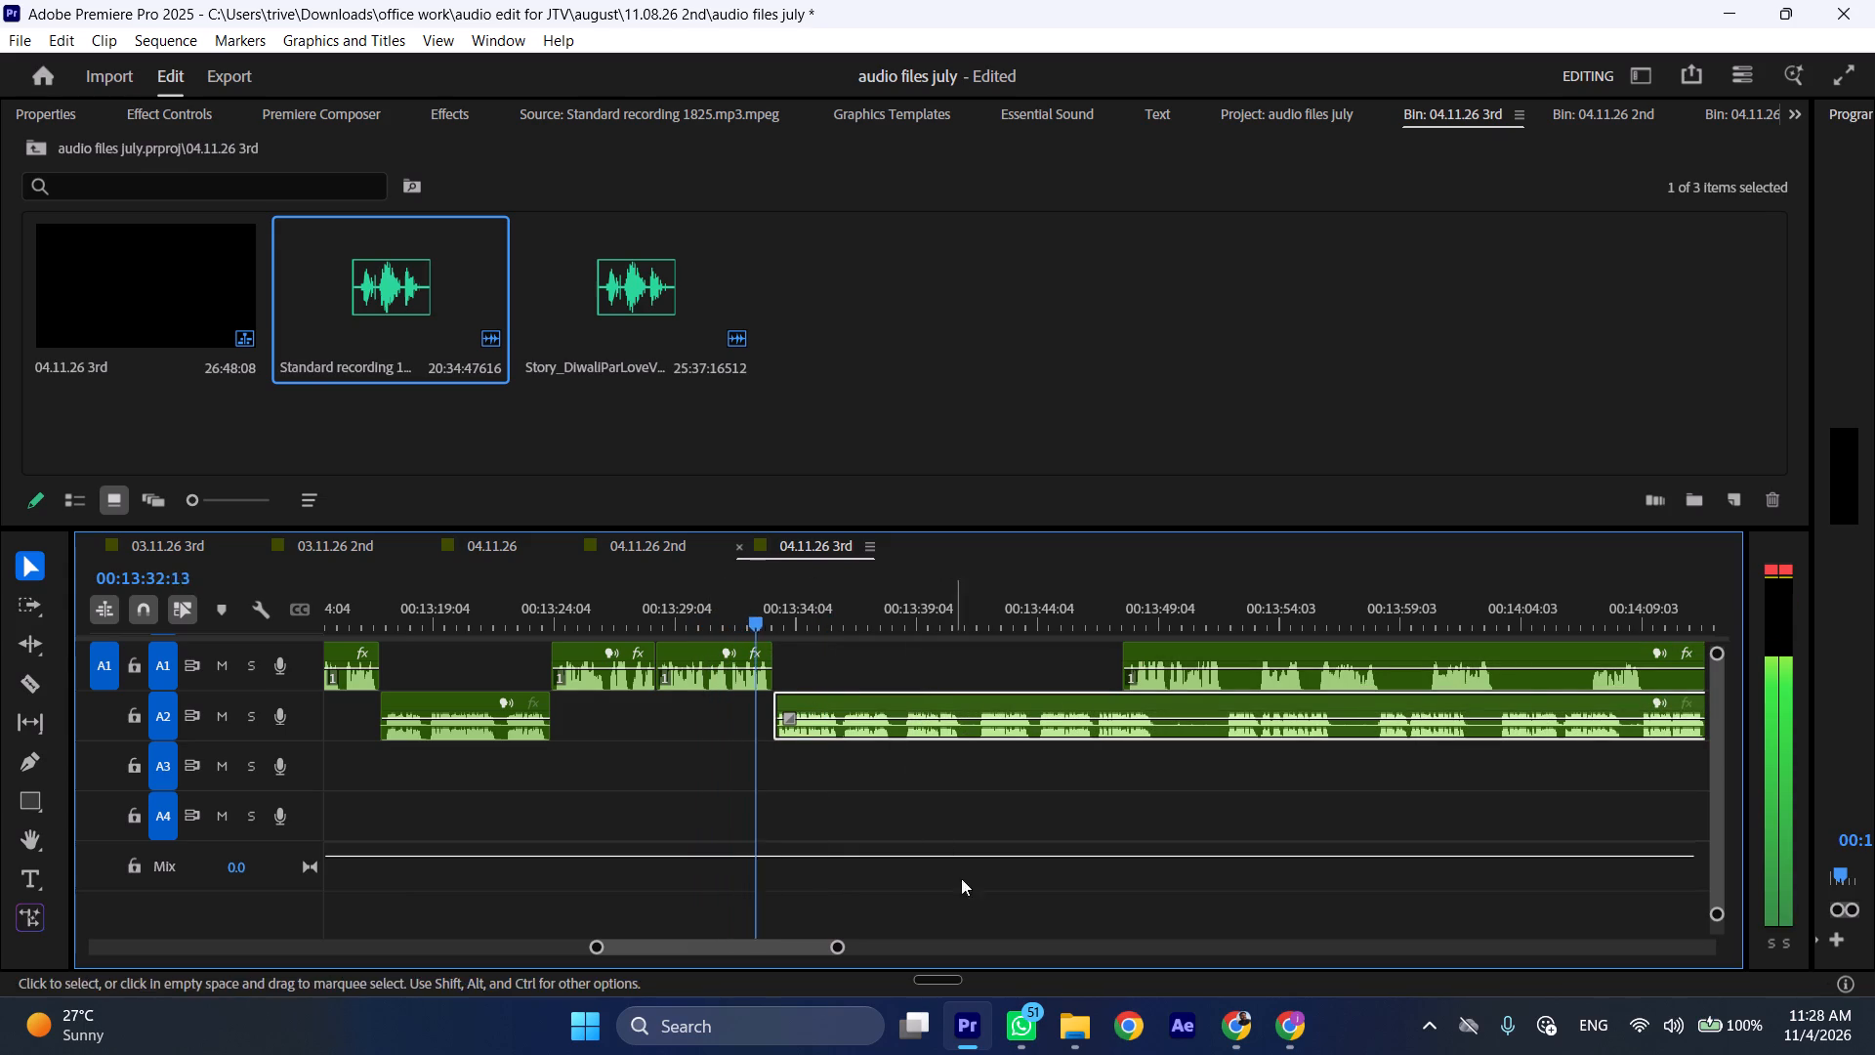
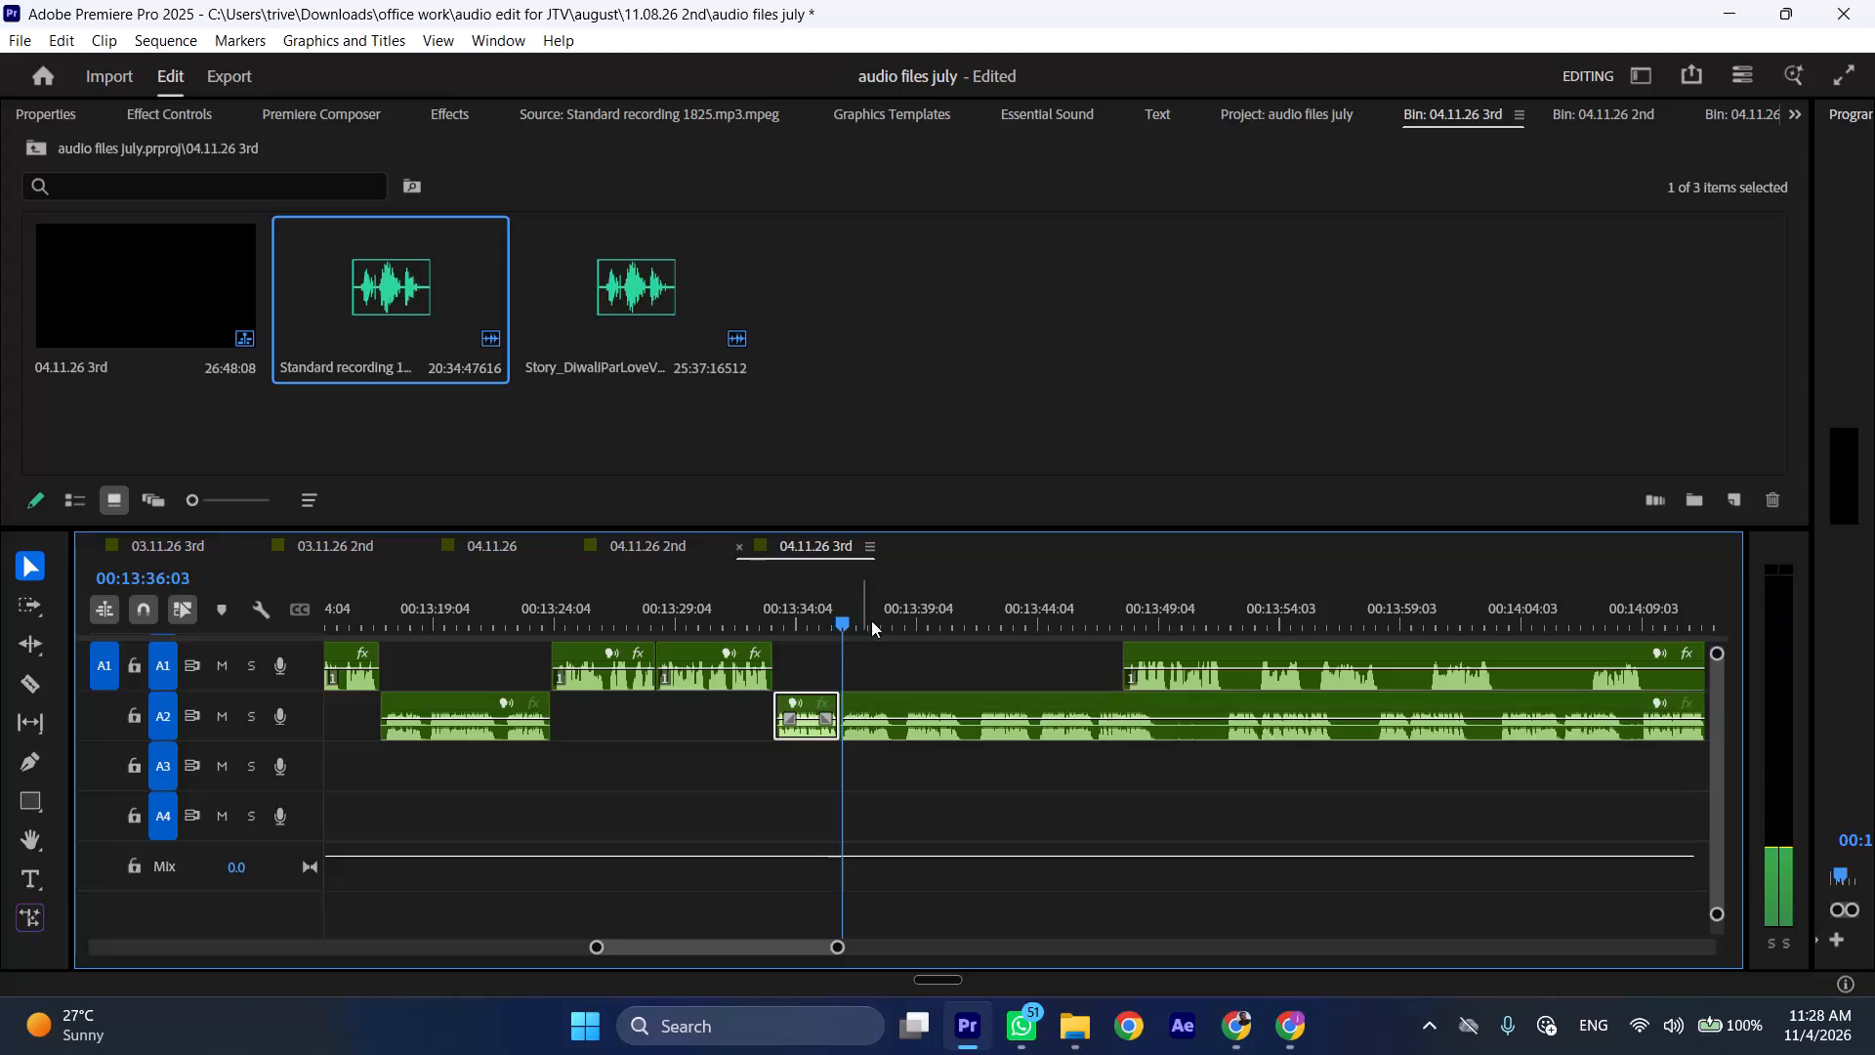
Split the A2 recording at about 00:13:41:14 and ripple delete only the section between 00:13:36:03 and that cut.
{"action": "left_click_drag", "start_coordinate": [949, 616], "coordinate": [979, 622]}
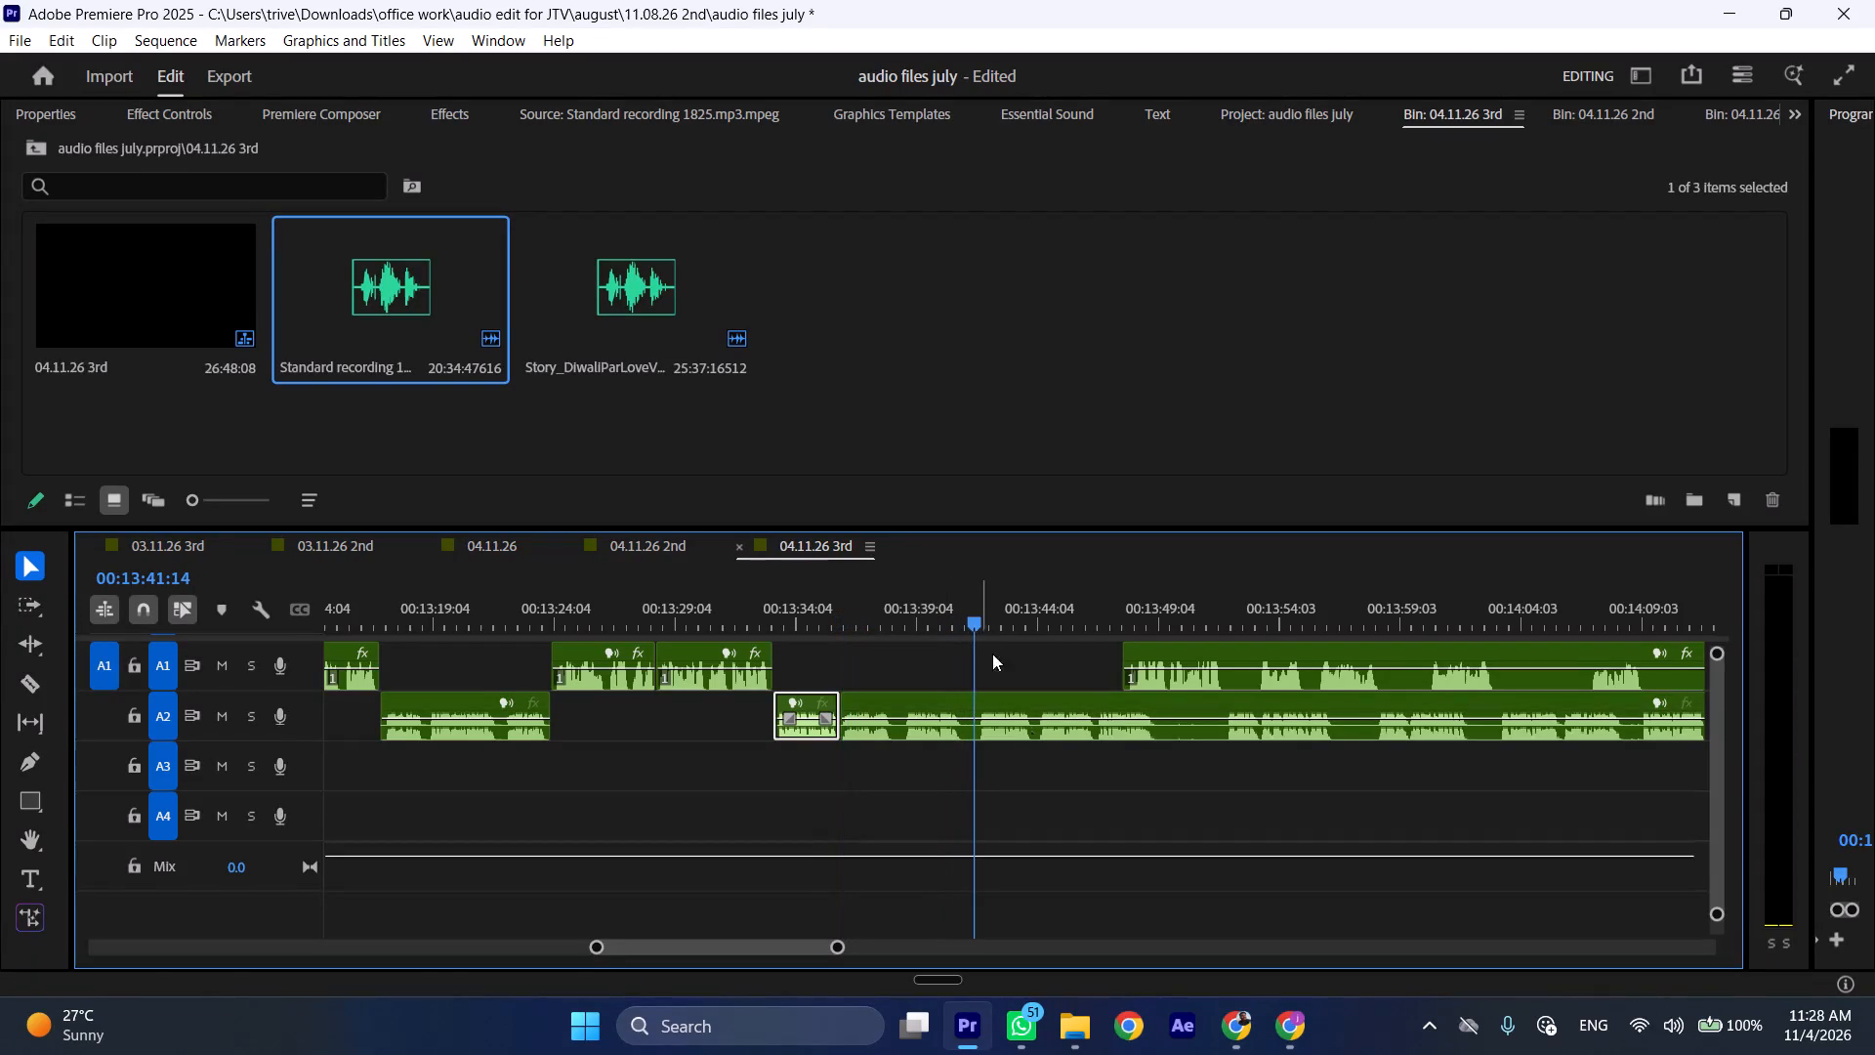
{"action": "left_click", "coordinate": [1021, 732], "text": "shift"}
{"action": "key", "text": "shift+c"}
{"action": "key", "text": "ctrl+shift+d"}
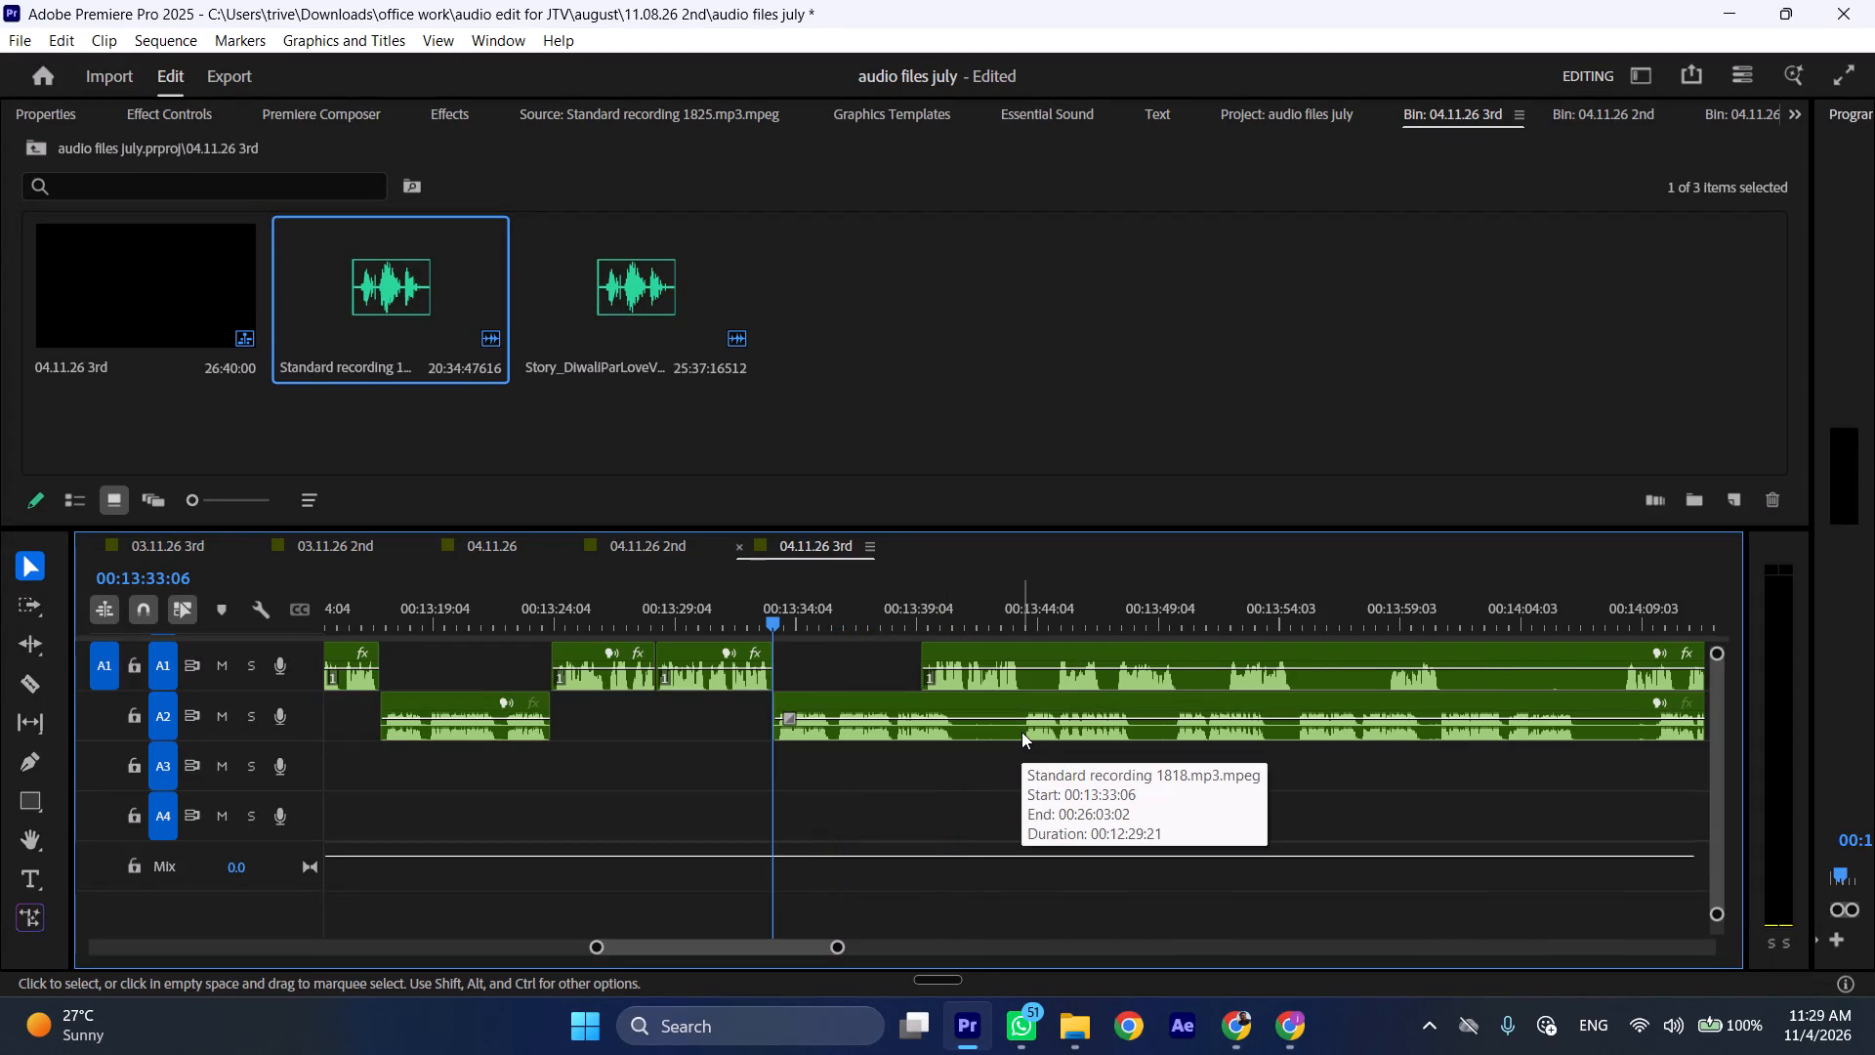
{"action": "key", "text": "ctrl+z"}
{"action": "left_click", "coordinate": [937, 719]}
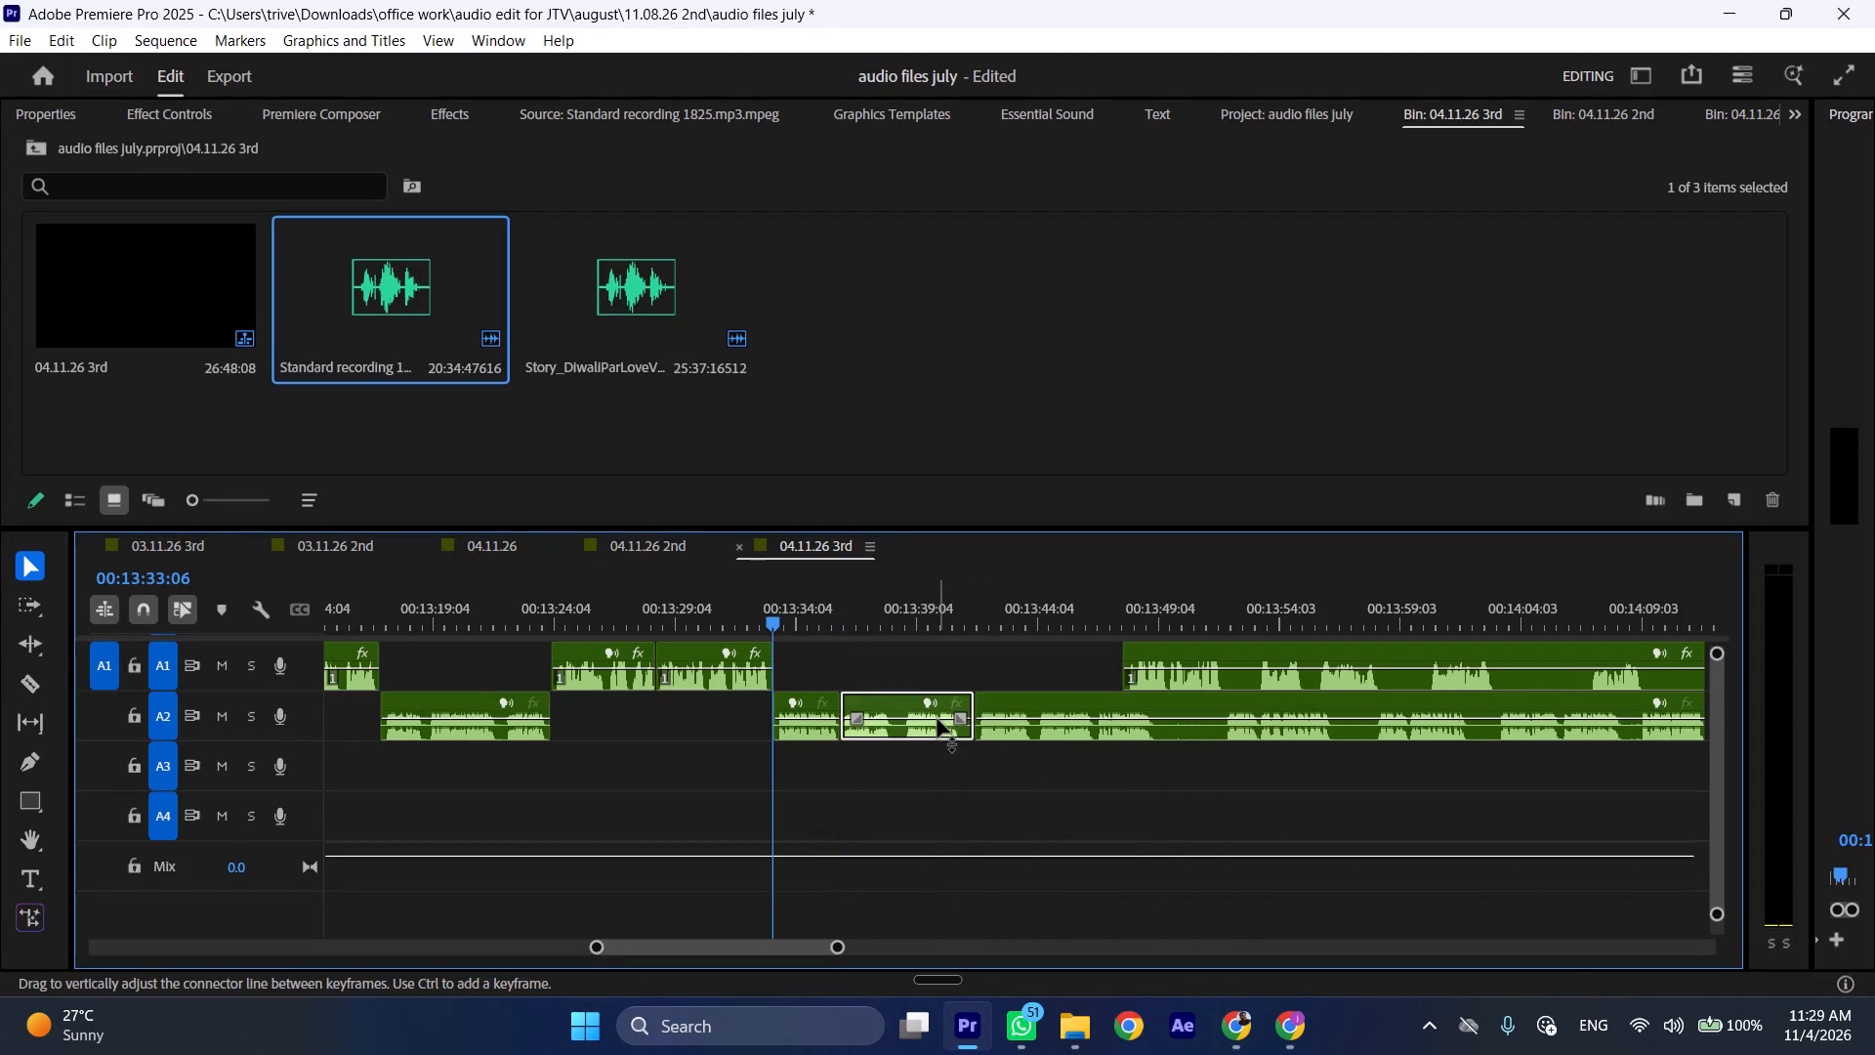
{"action": "key", "text": "ctrl+shift+d"}
Play across the new A2 join at increased speed and move the following A1 clip later to start at about 00:13:57.
{"action": "key", "text": "space"}
{"action": "key", "text": "l"}
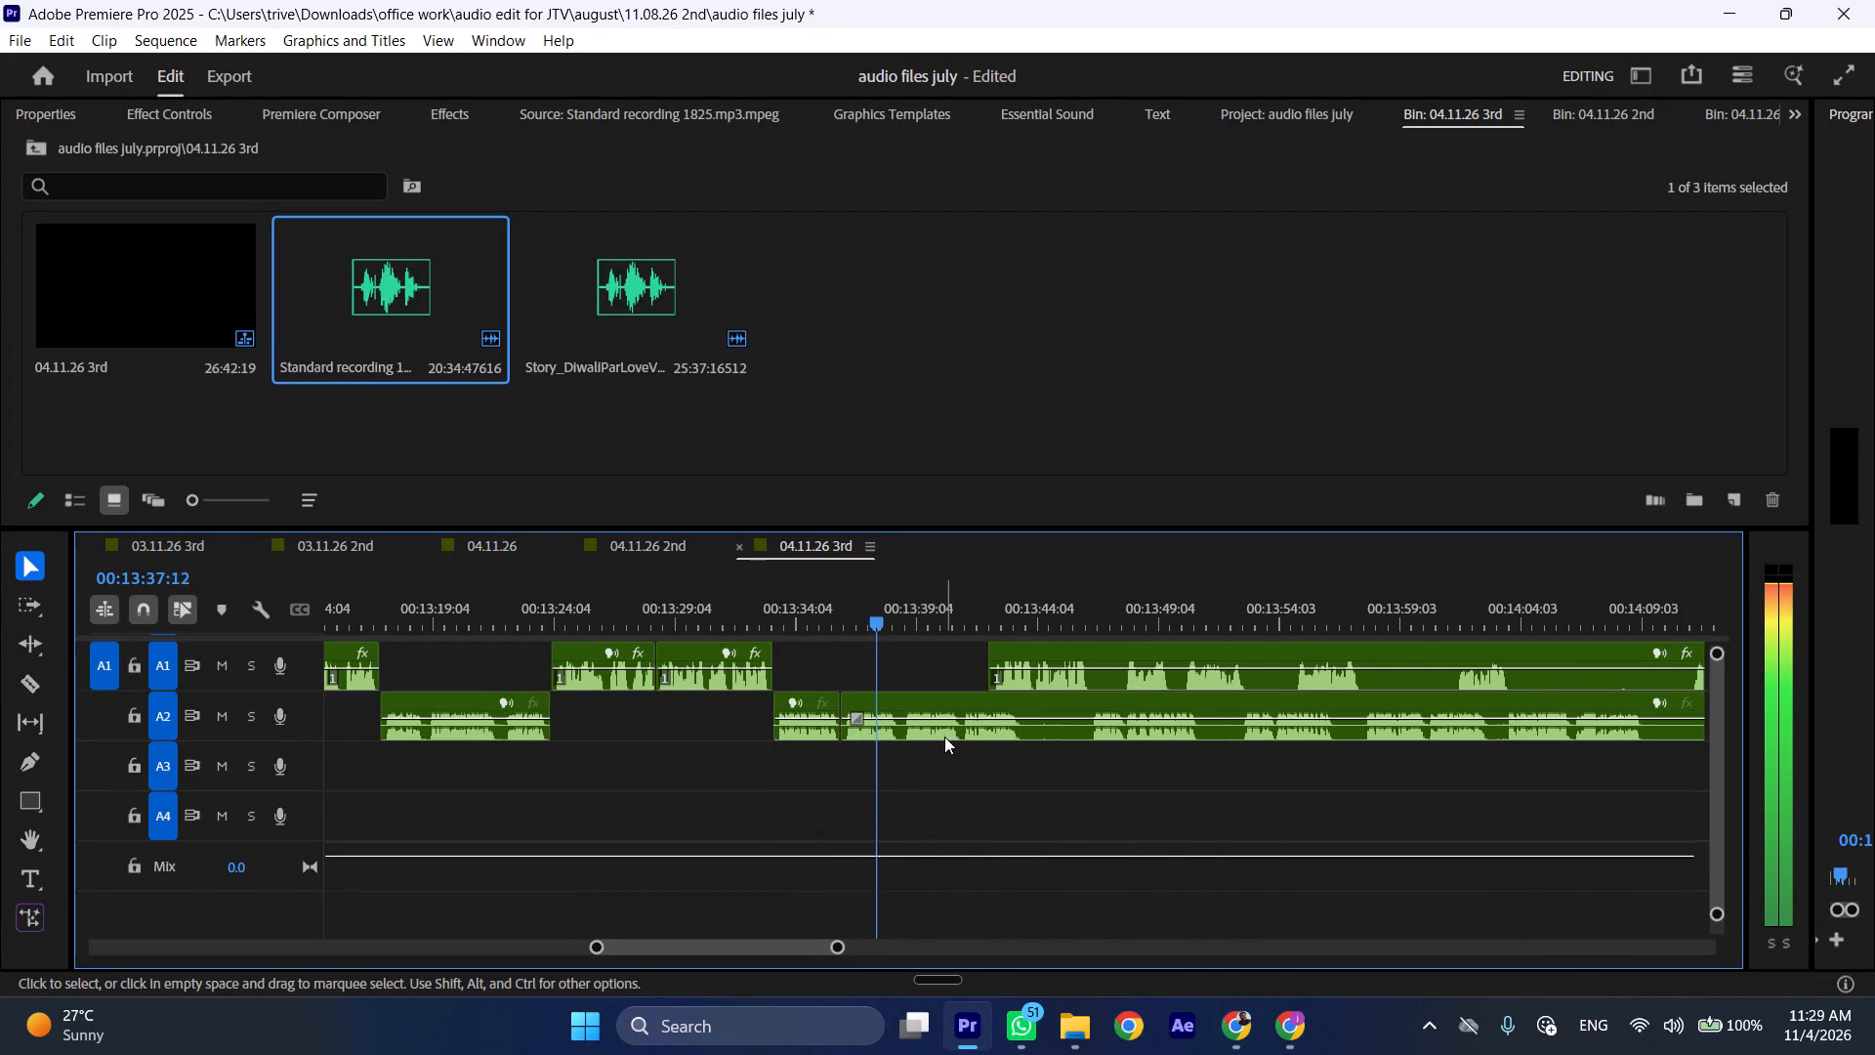
{"action": "scroll", "coordinate": [943, 745], "scroll_direction": "down", "scroll_amount": 5}
{"action": "left_click_drag", "start_coordinate": [873, 648], "coordinate": [1218, 656]}
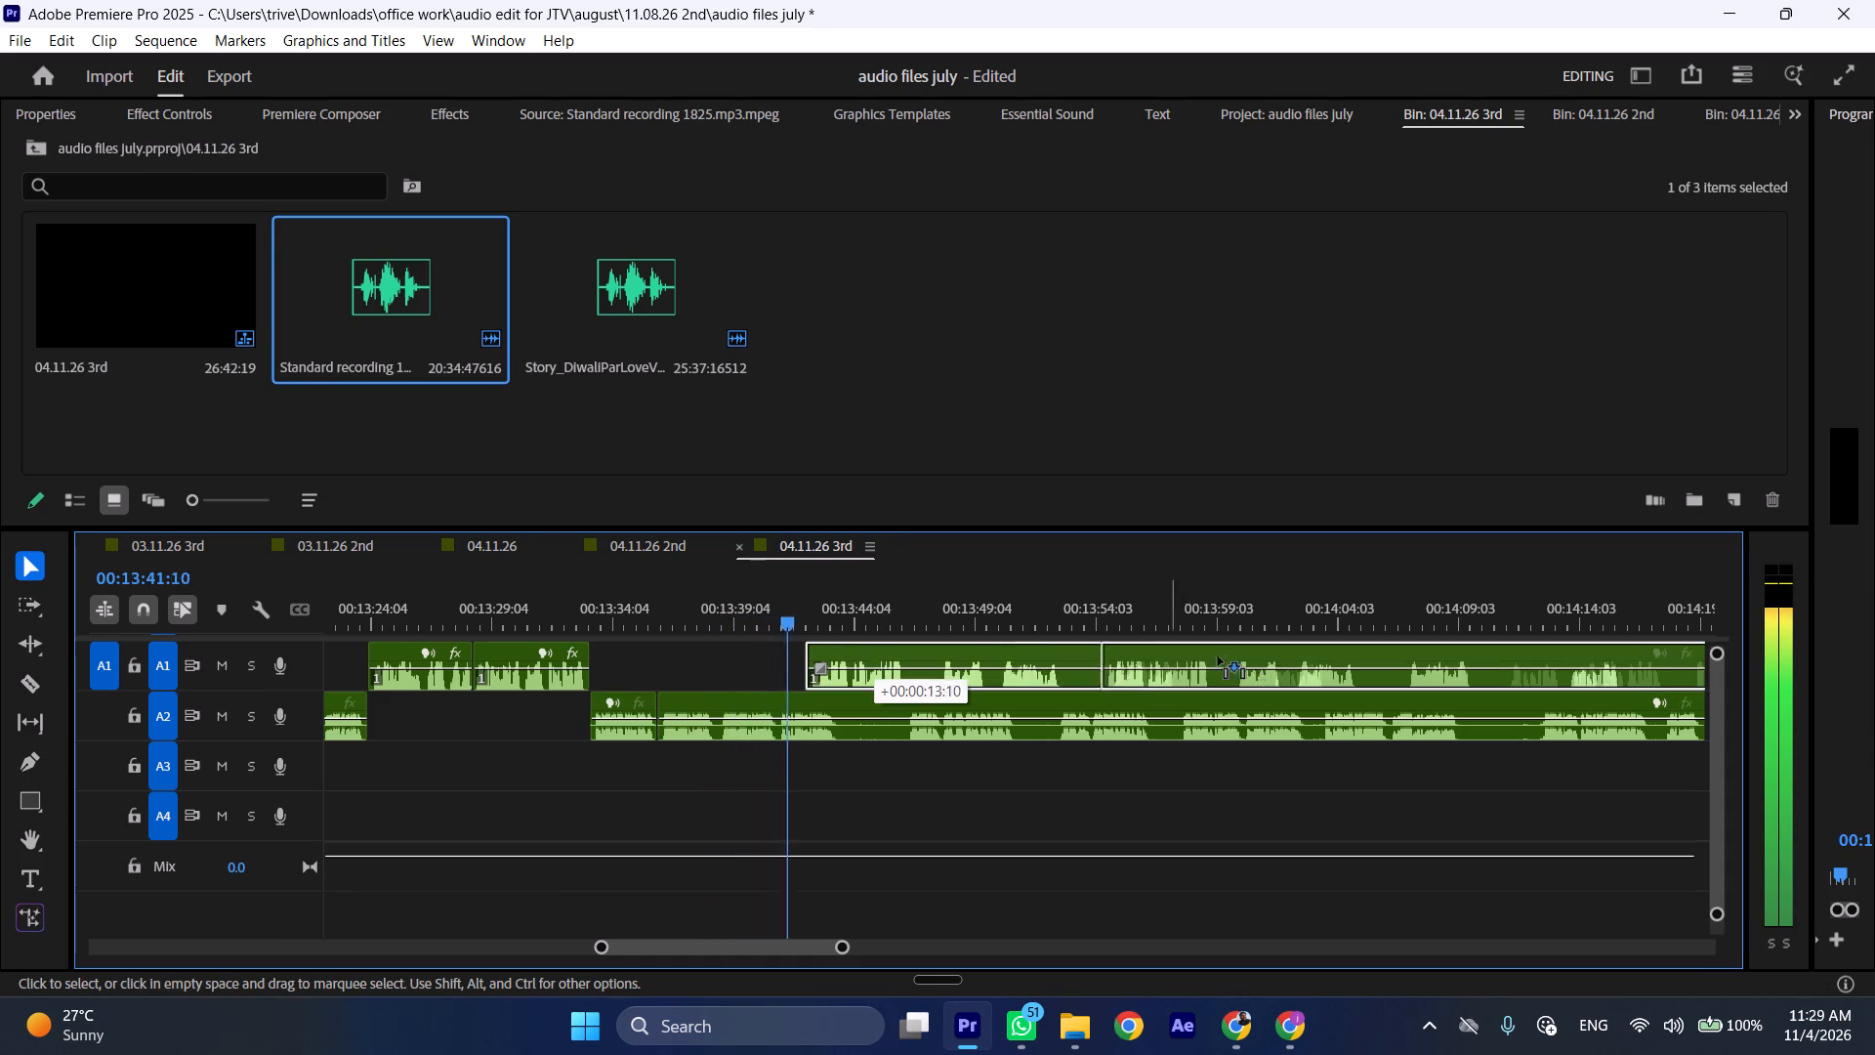
{"action": "left_click_drag", "start_coordinate": [1218, 656], "coordinate": [1227, 656]}
{"action": "key", "text": "space"}
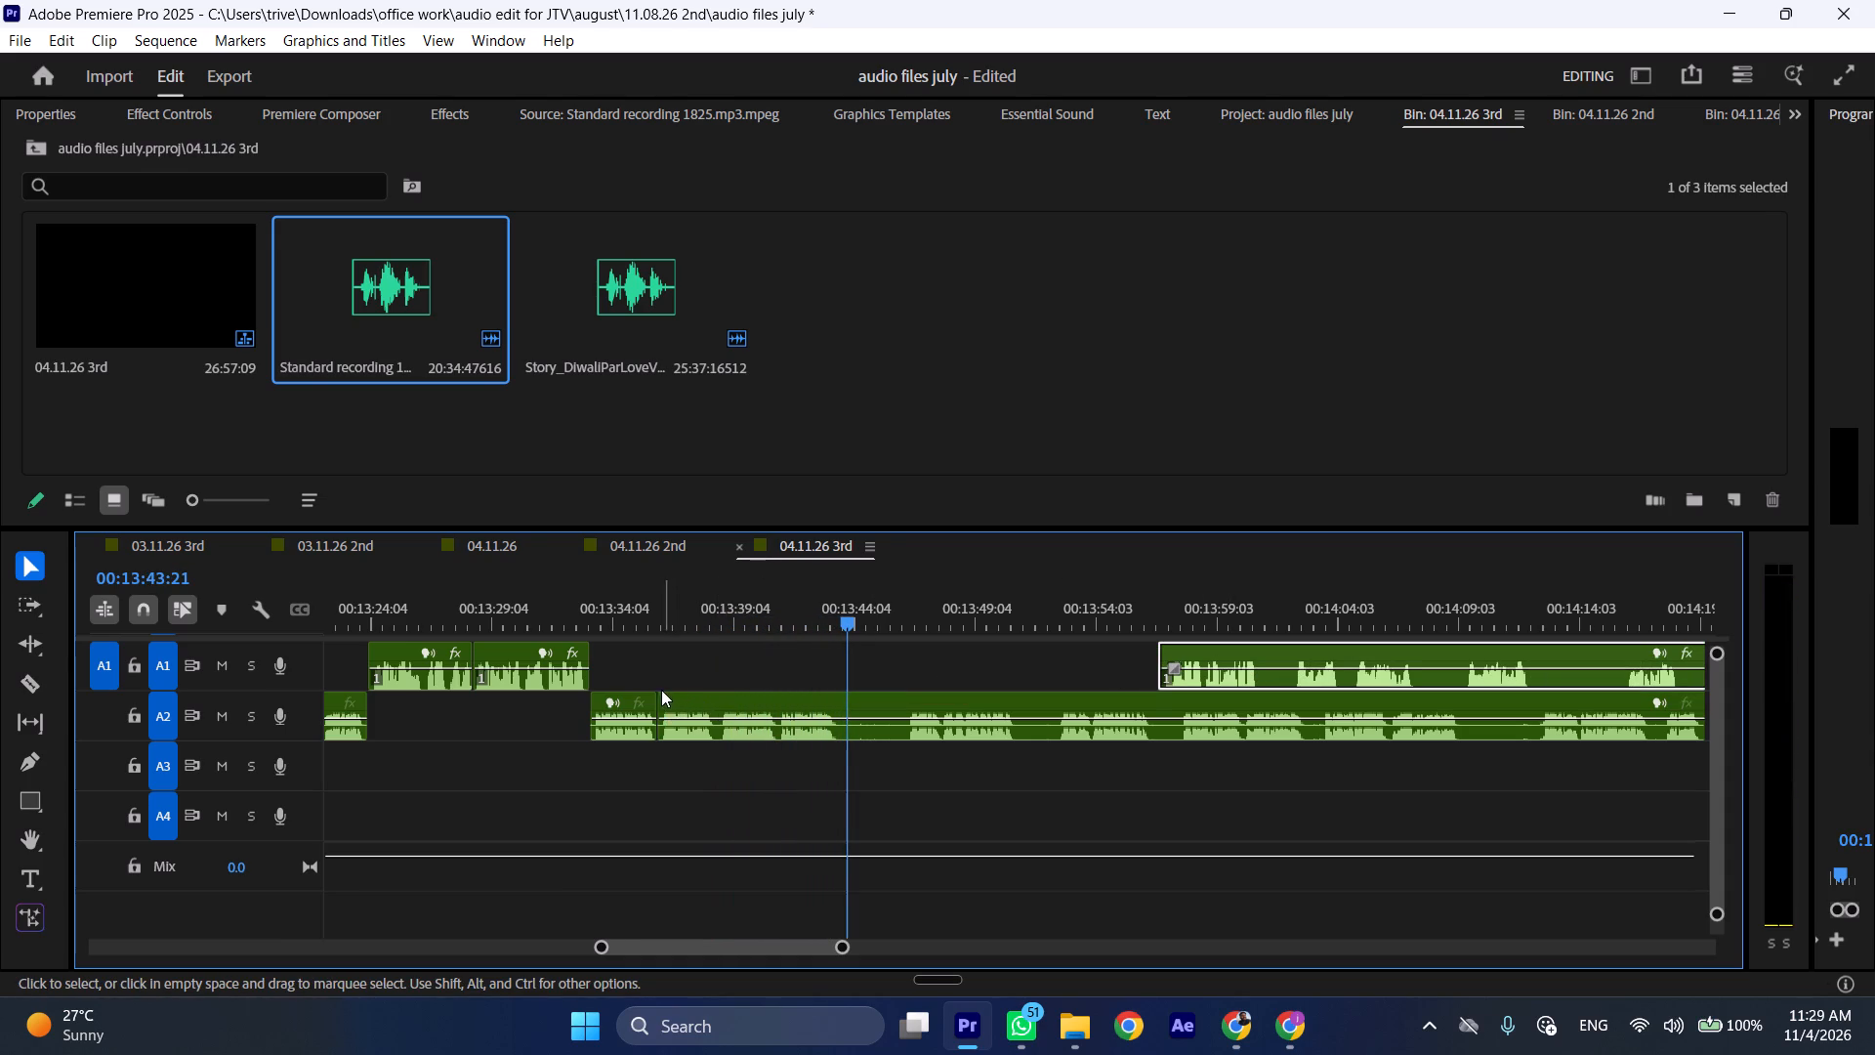
Trim about 2.4 seconds off the start of the A2 clip after the 00:13:36 cut and move it back to close the gap.
{"action": "left_click_drag", "start_coordinate": [674, 706], "coordinate": [730, 706]}
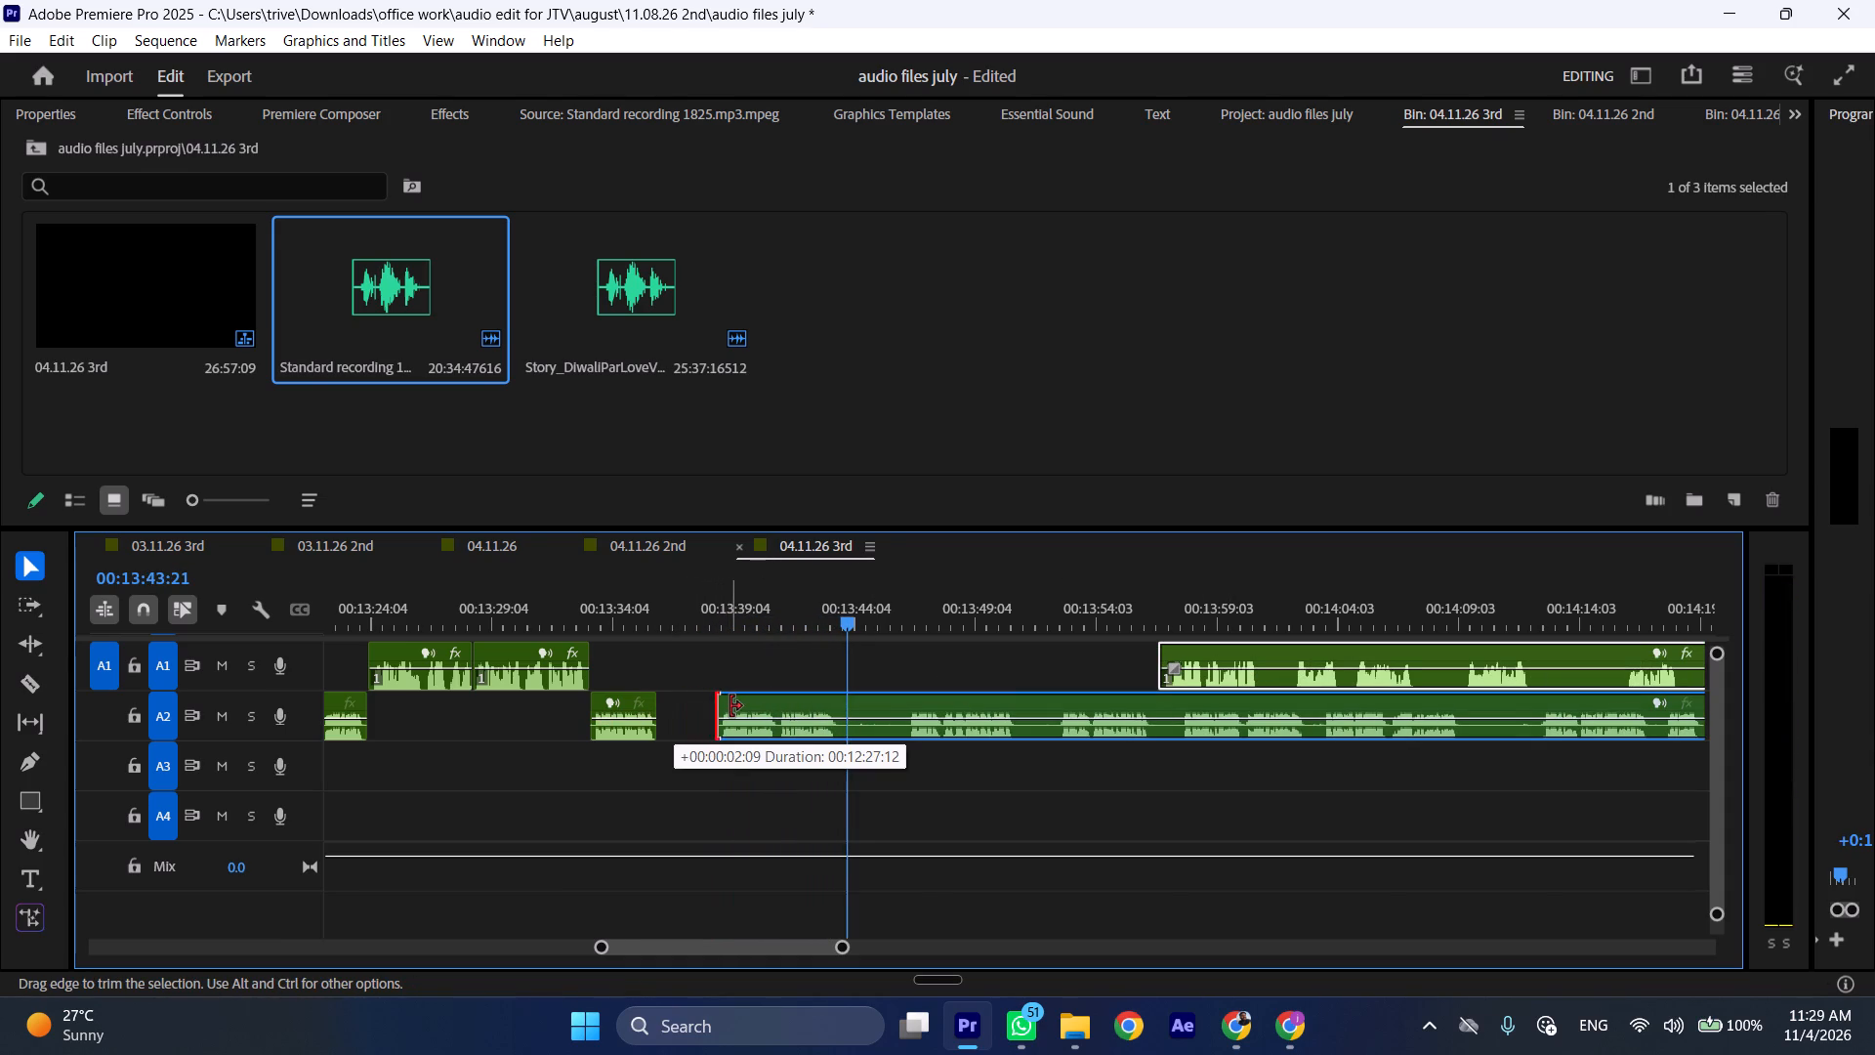
{"action": "left_click_drag", "start_coordinate": [730, 706], "coordinate": [731, 706]}
{"action": "left_click_drag", "start_coordinate": [764, 704], "coordinate": [713, 704]}
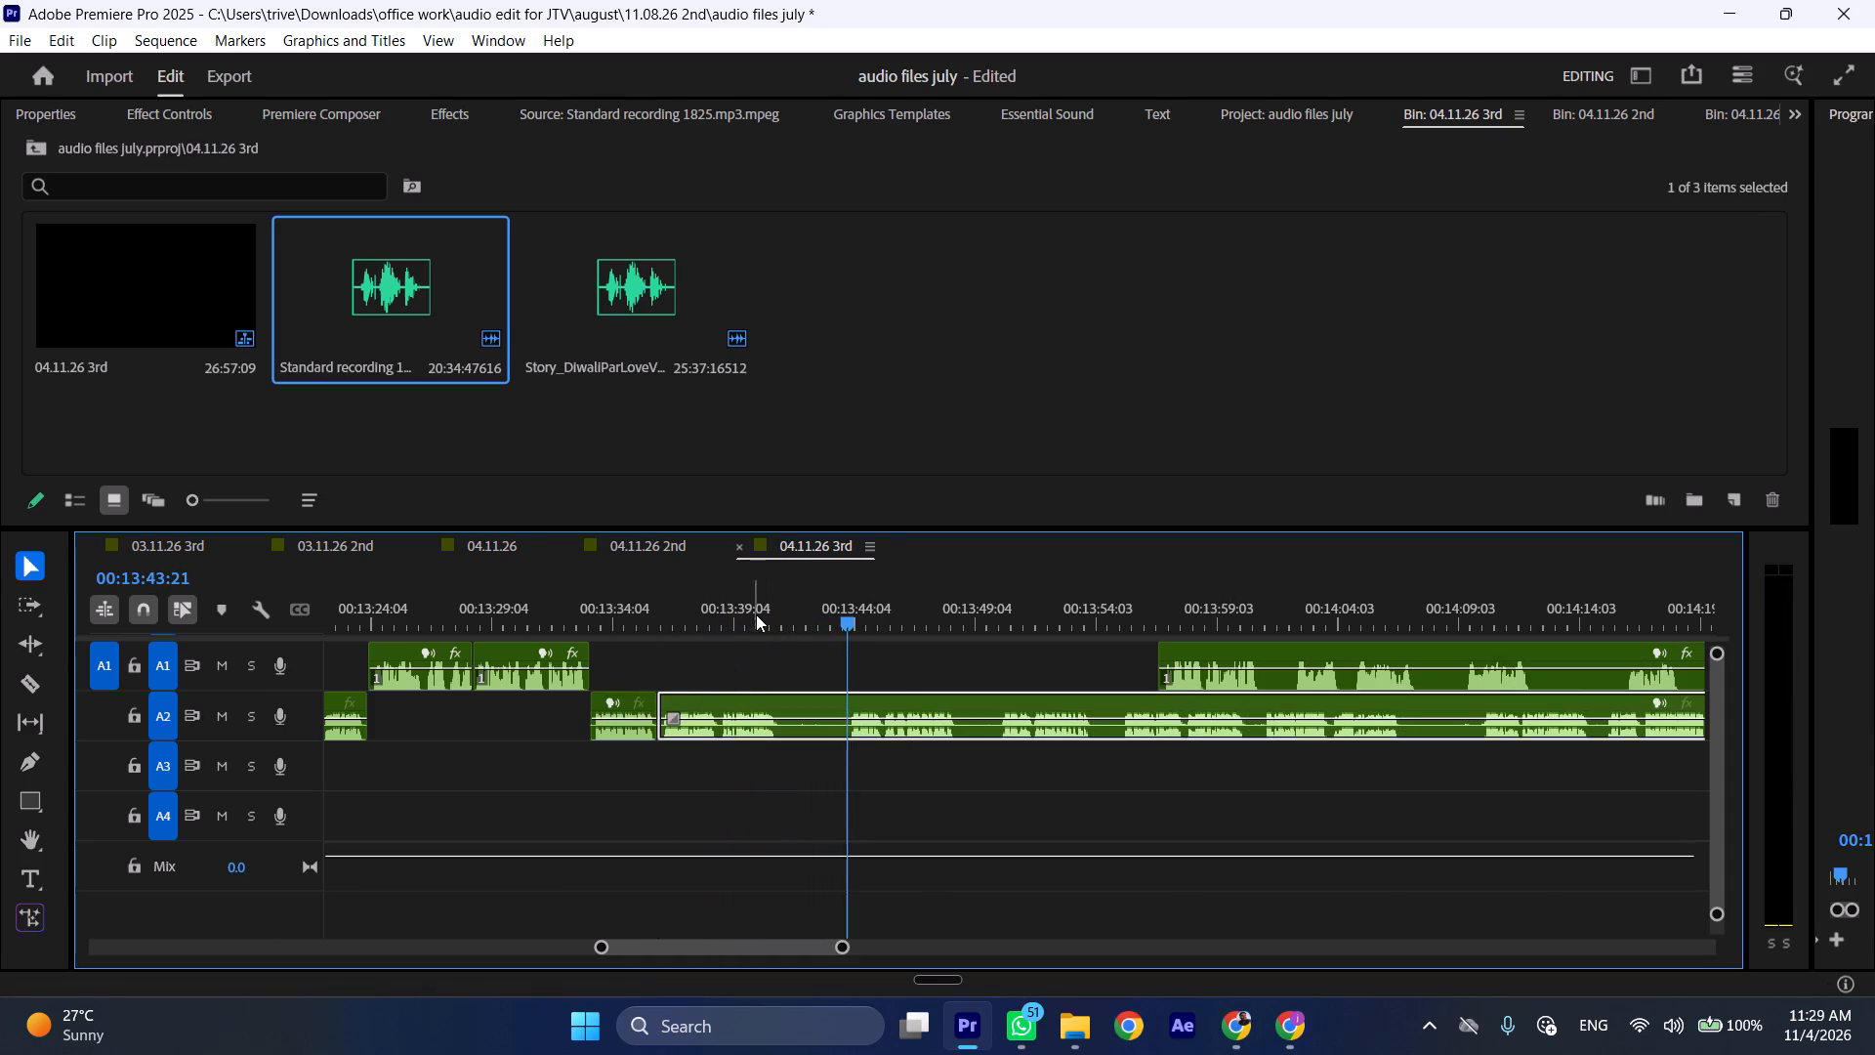
Split the A2 recording at 00:13:41:06, where the speech pauses.
{"action": "left_click_drag", "start_coordinate": [784, 578], "coordinate": [790, 599]}
{"action": "left_click", "coordinate": [786, 615]}
{"action": "key", "text": "shift+c"}
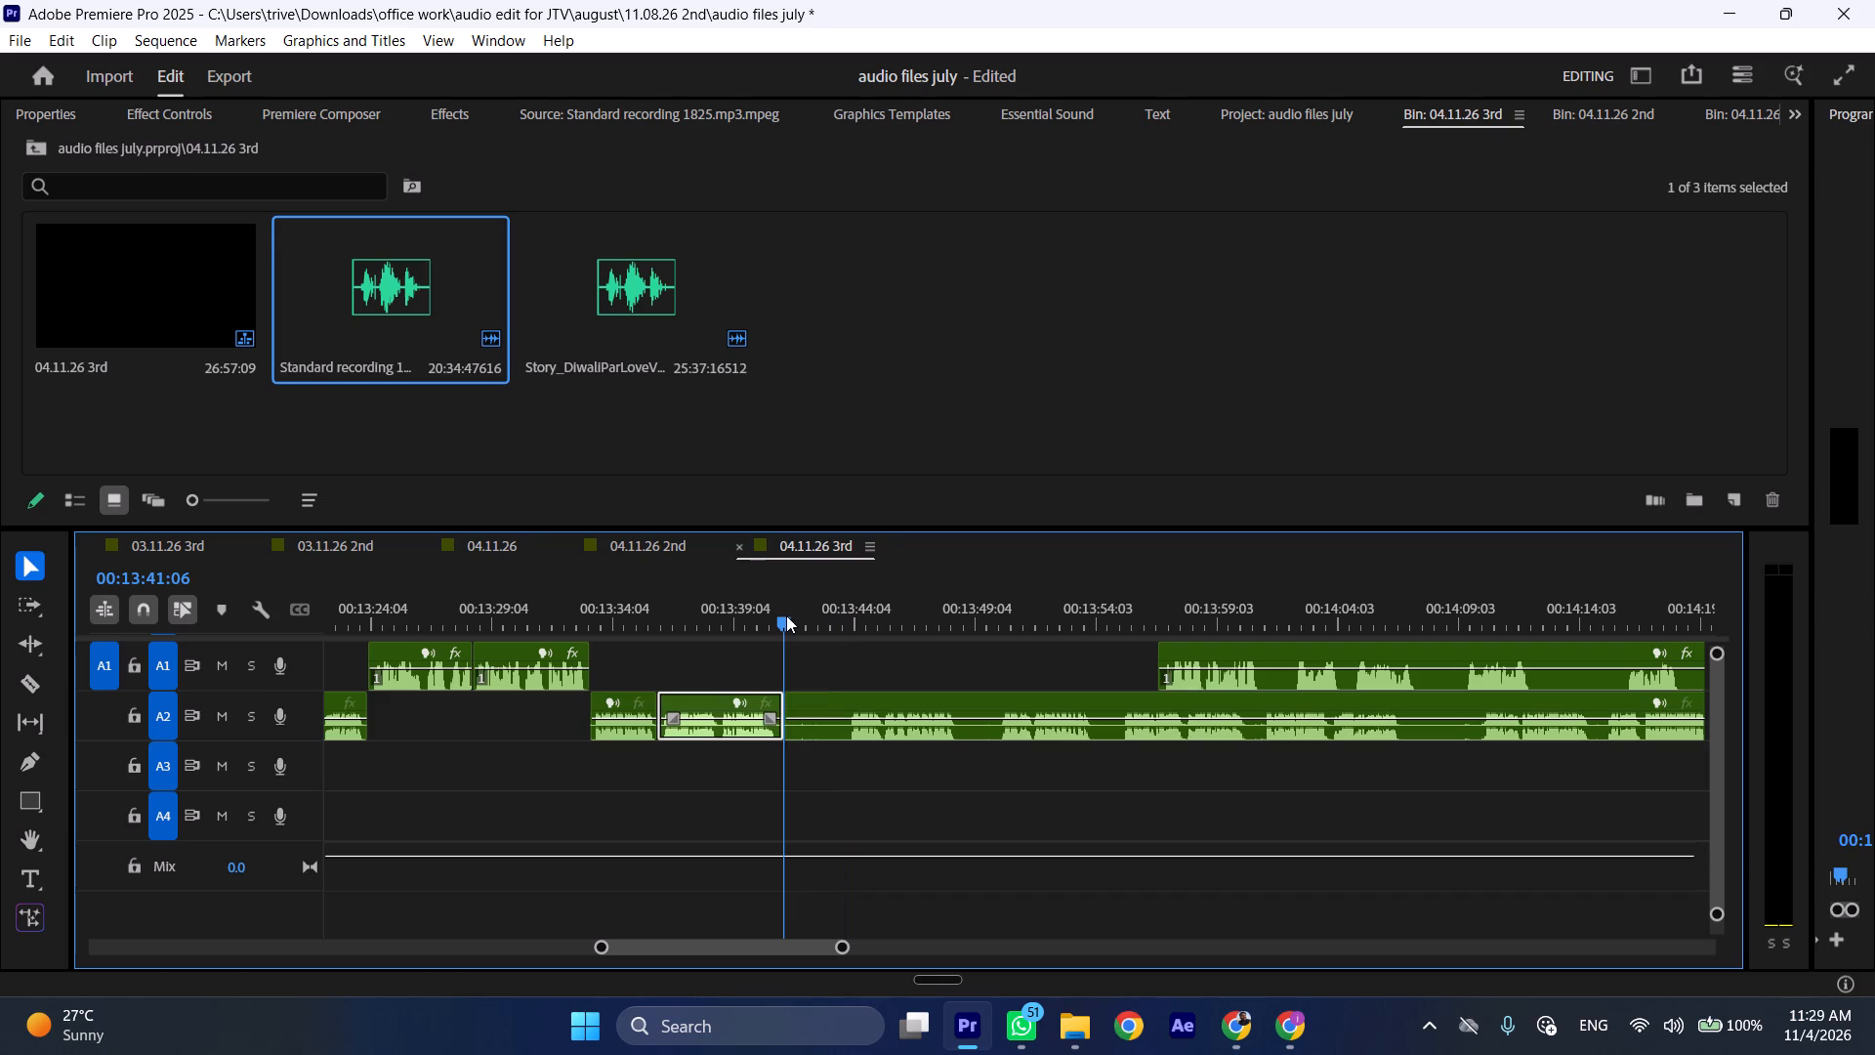
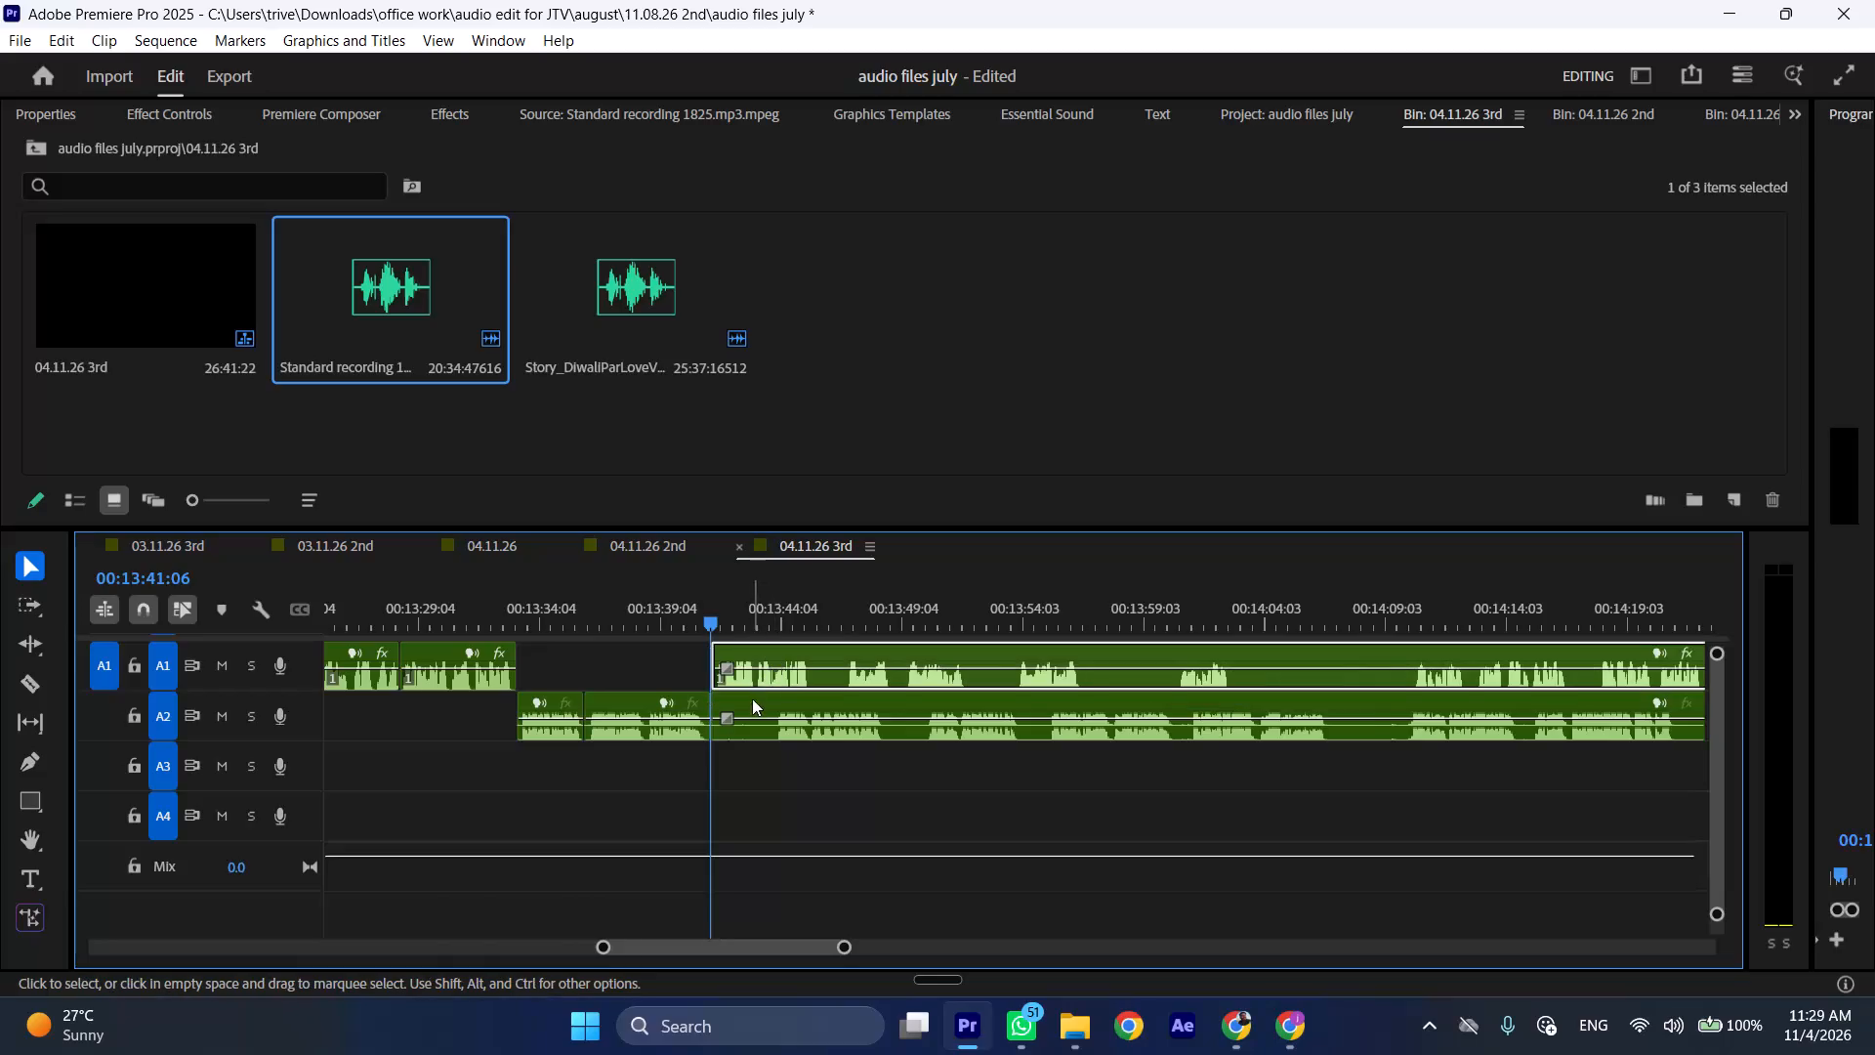
Move the A2 clip after the 00:13:41:06 cut later so it starts at about 00:13:59, clearing room beneath the A1 clip.
{"action": "left_click_drag", "start_coordinate": [752, 700], "coordinate": [1114, 705]}
{"action": "key", "text": "space"}
{"action": "left_click_drag", "start_coordinate": [1087, 705], "coordinate": [1146, 705]}
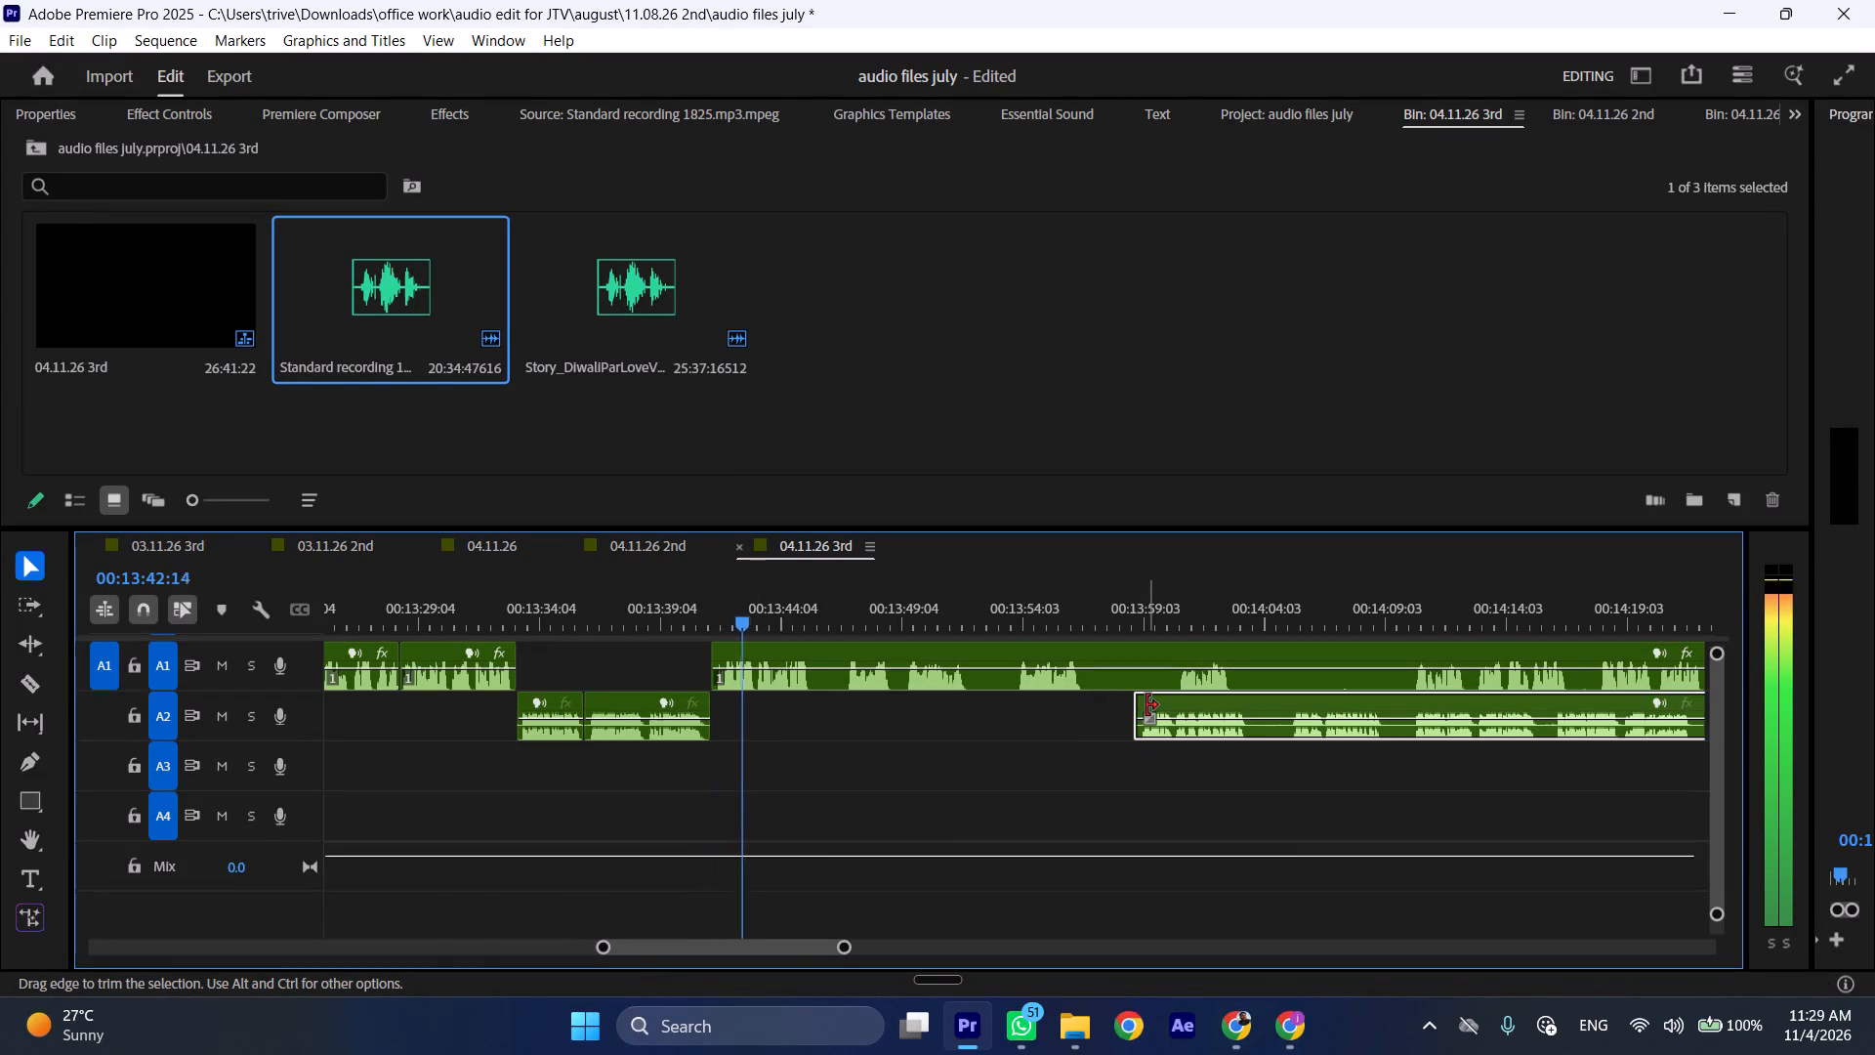
Split the A1 recording at 00:13:45:14, after the first spoken passage, and ripple delete about 1 second of pause following that cut.
{"action": "key", "text": "l"}
{"action": "scroll", "coordinate": [794, 728], "scroll_direction": "down", "scroll_amount": 4}
{"action": "key", "text": "space"}
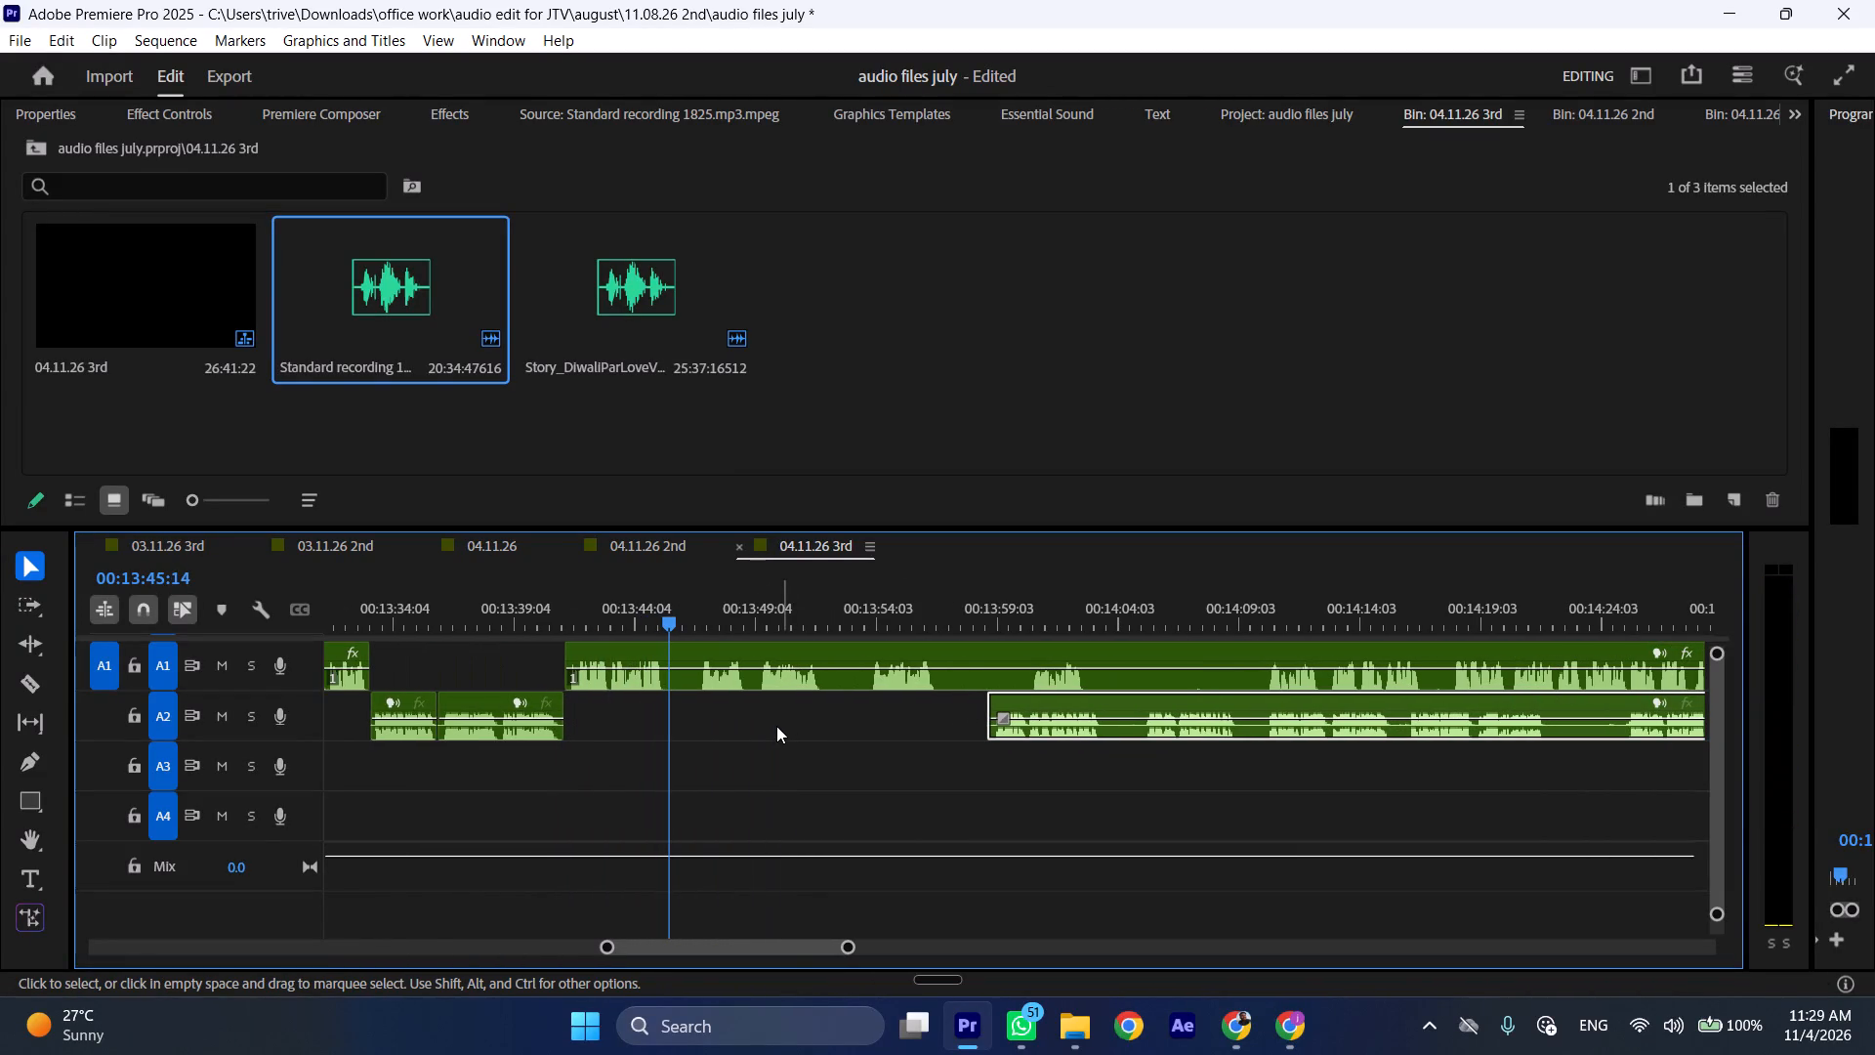
{"action": "key", "text": "shift+c"}
{"action": "left_click", "coordinate": [709, 602]}
{"action": "left_click_drag", "start_coordinate": [710, 608], "coordinate": [700, 610]}
{"action": "left_click", "coordinate": [721, 661]}
{"action": "key", "text": "shift+c"}
{"action": "key", "text": "ctrl+shift+d"}
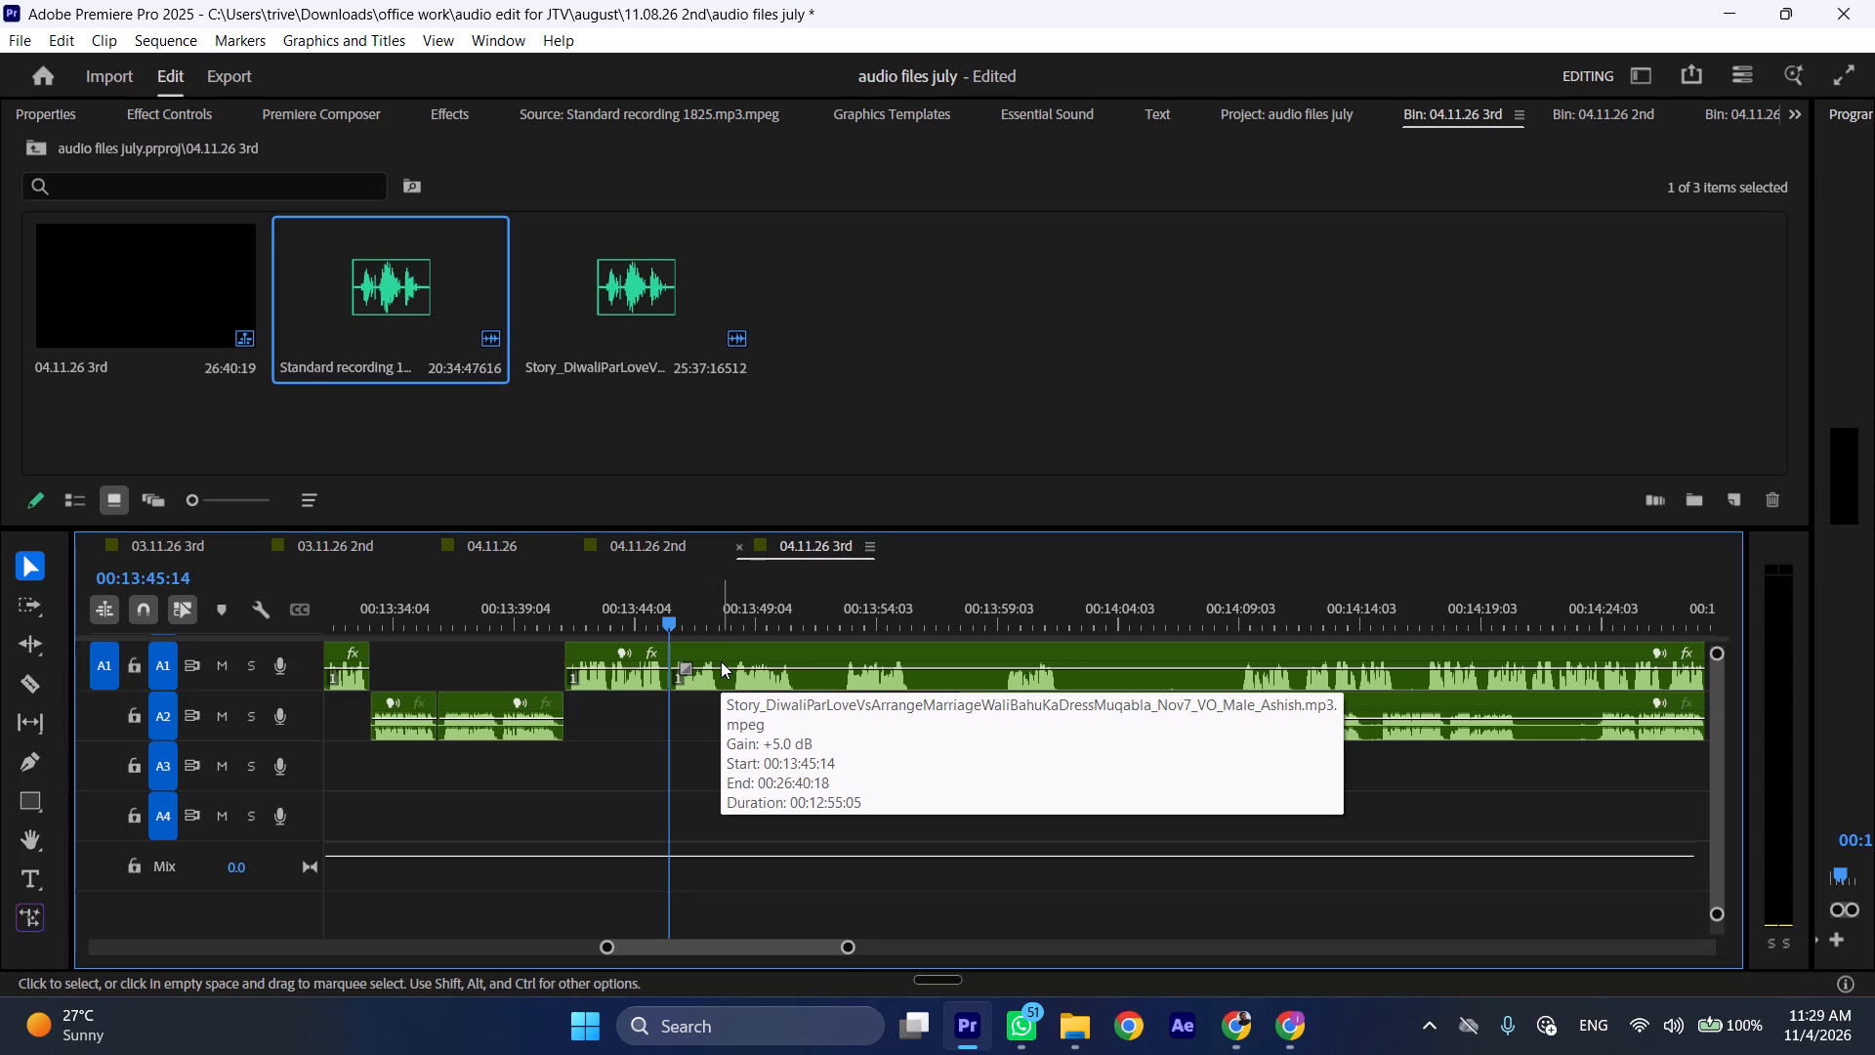
Listen on past the 00:13:45:14 cut and ripple delete the A1 section between that cut and 00:13:48:03.
{"action": "type", "text": "ll"}
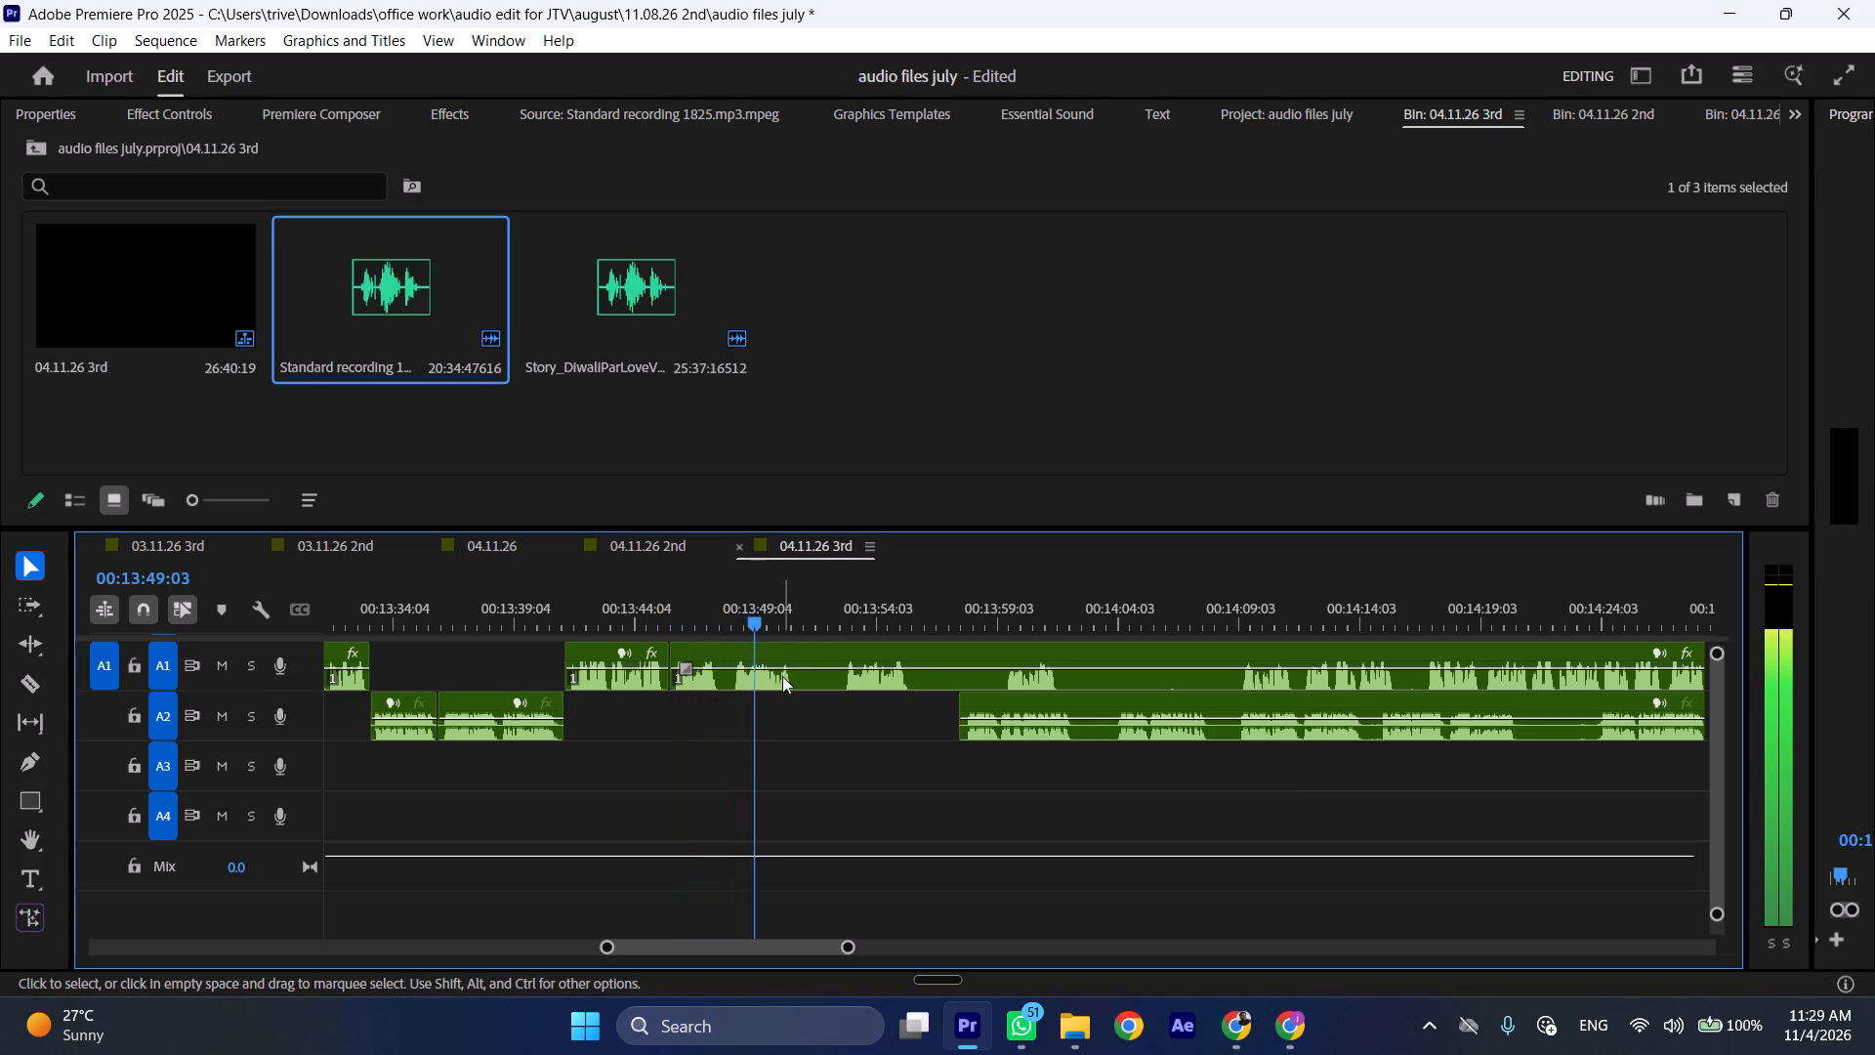
{"action": "left_click", "coordinate": [732, 603]}
{"action": "left_click", "coordinate": [754, 654]}
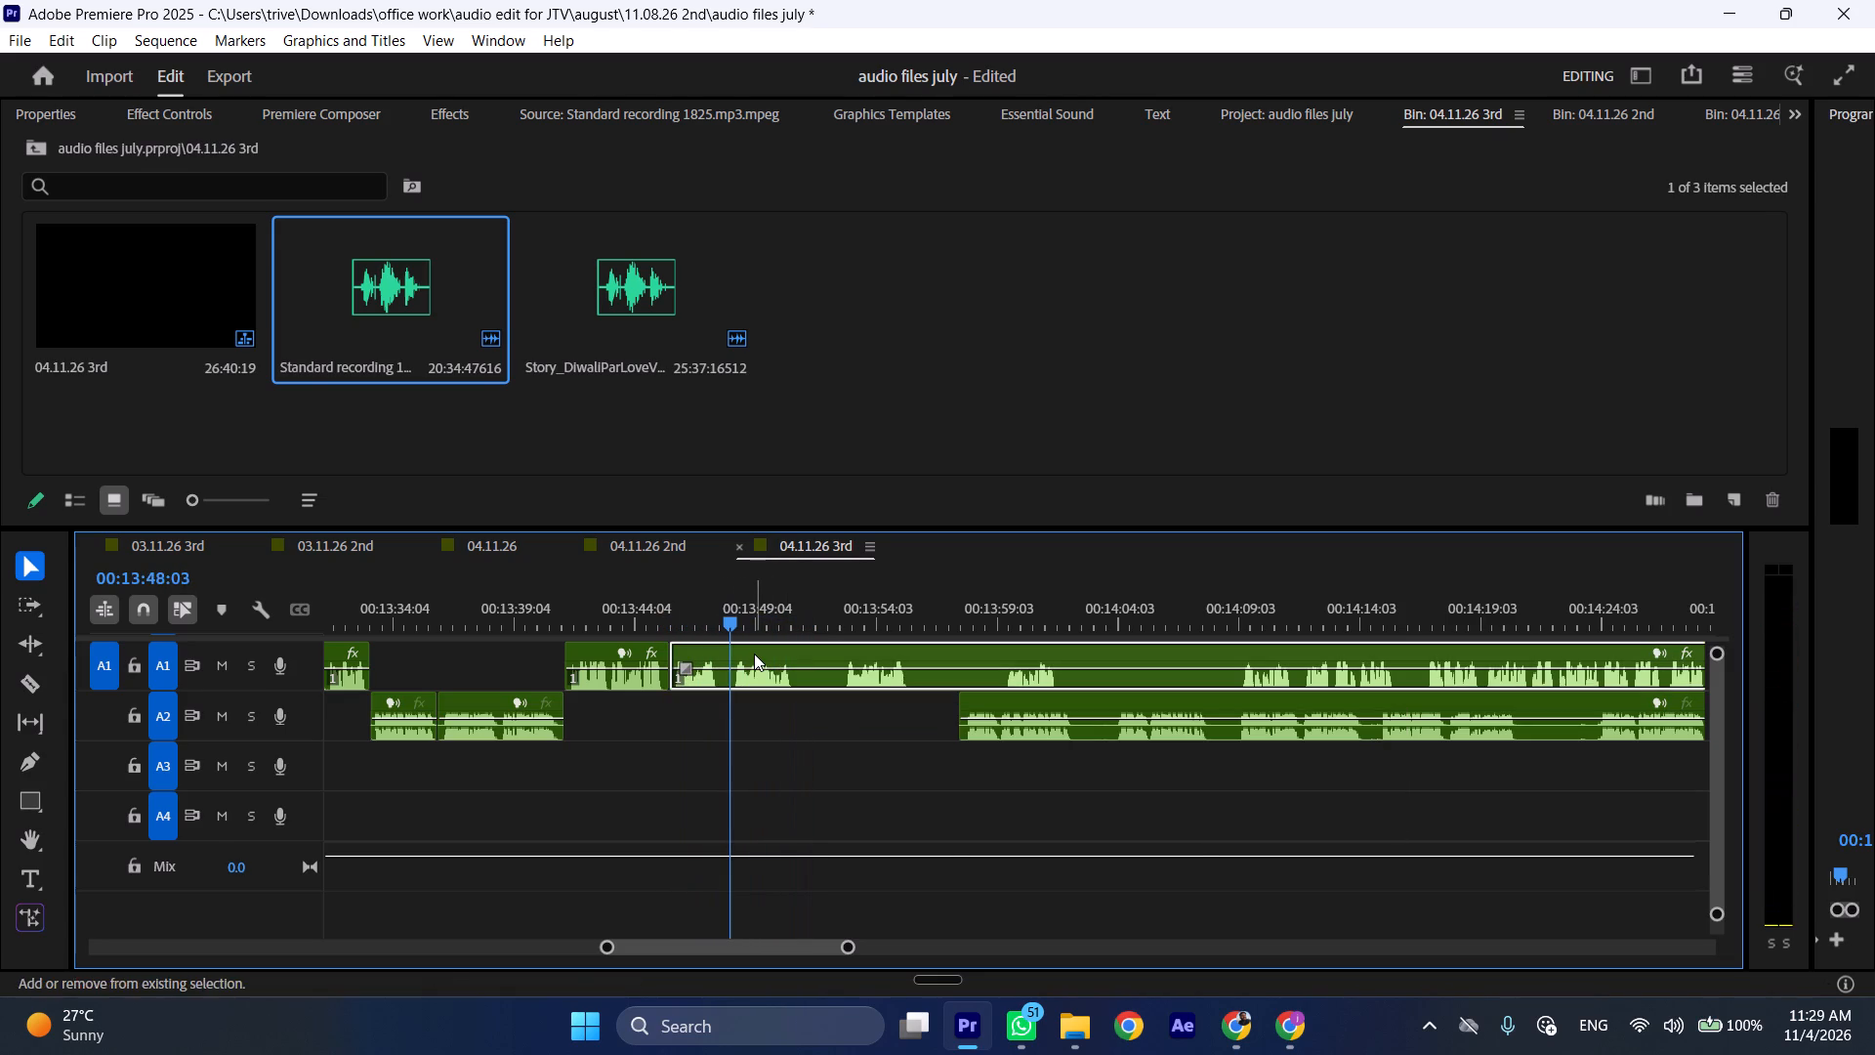
{"action": "key", "text": "shift+c"}
{"action": "key", "text": "ctrl+shift+d"}
Split the A1 recording at 00:13:48:12, in the pause after the short phrase, and play the audio leading up to the cut.
{"action": "left_click", "coordinate": [741, 609]}
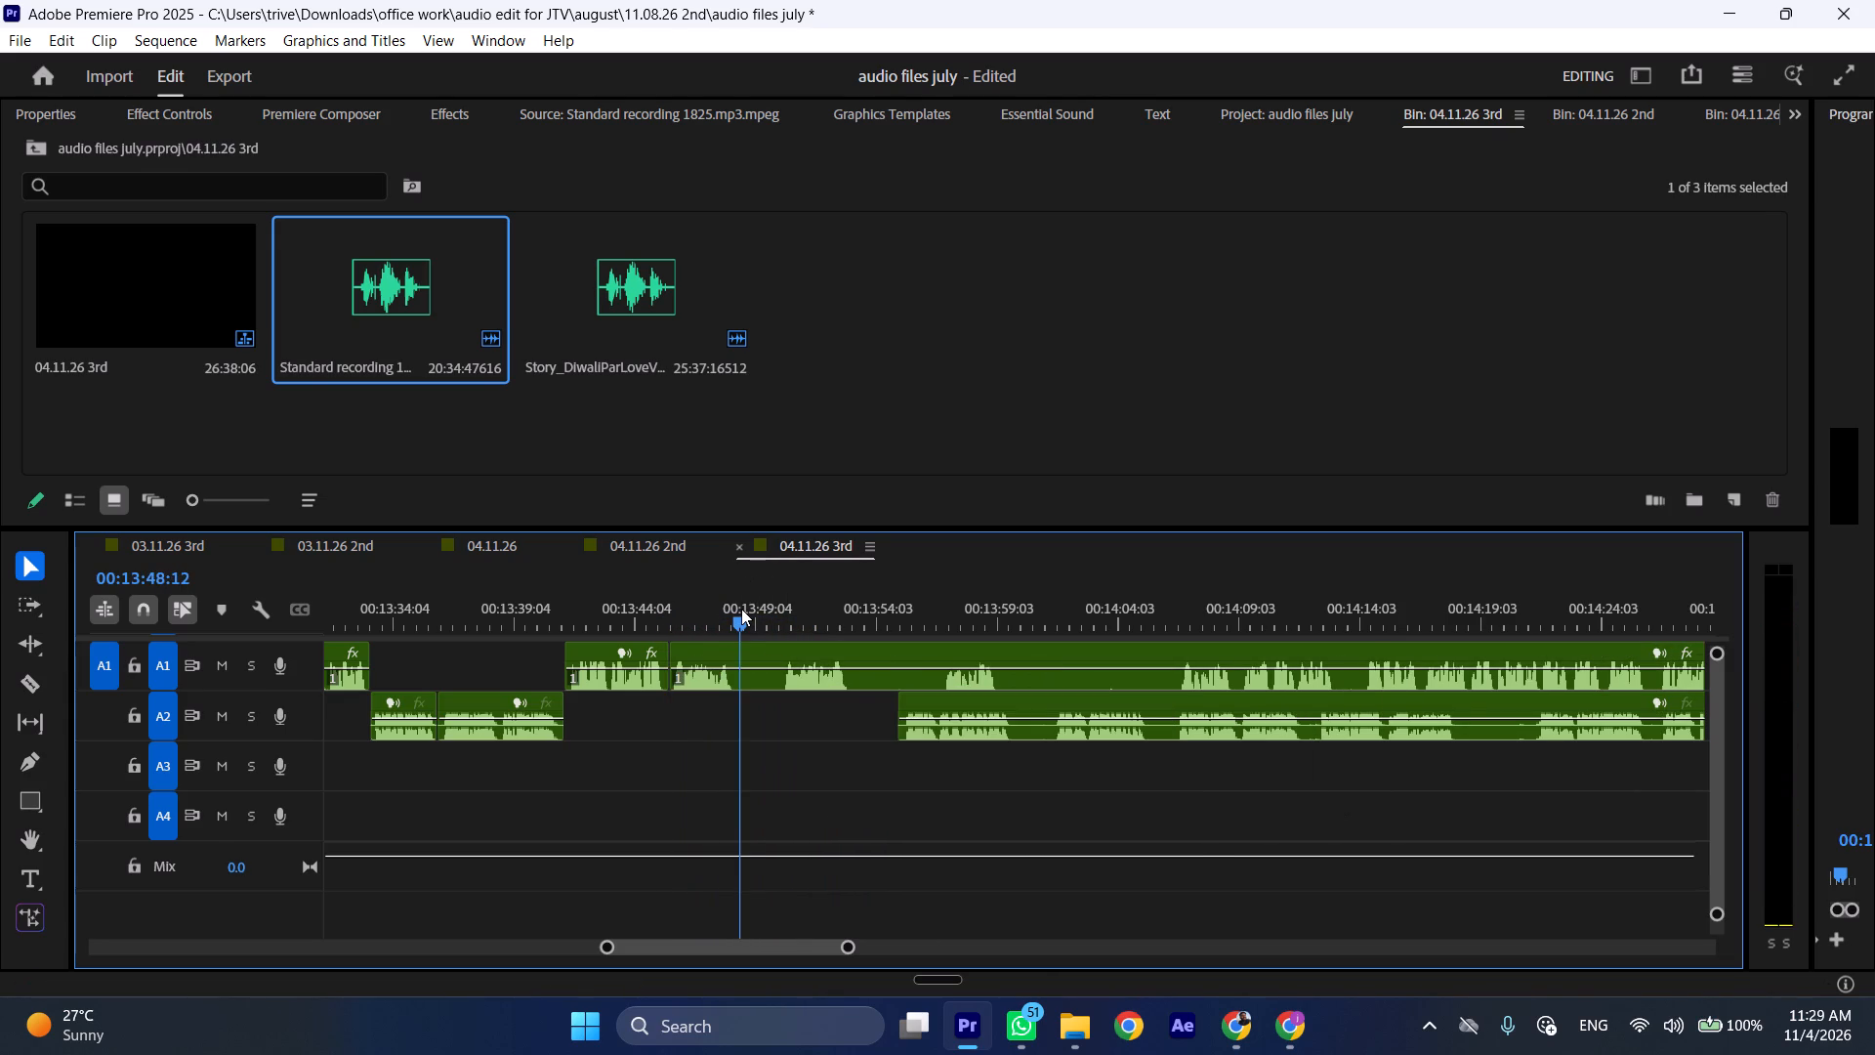
{"action": "key", "text": "shift+c"}
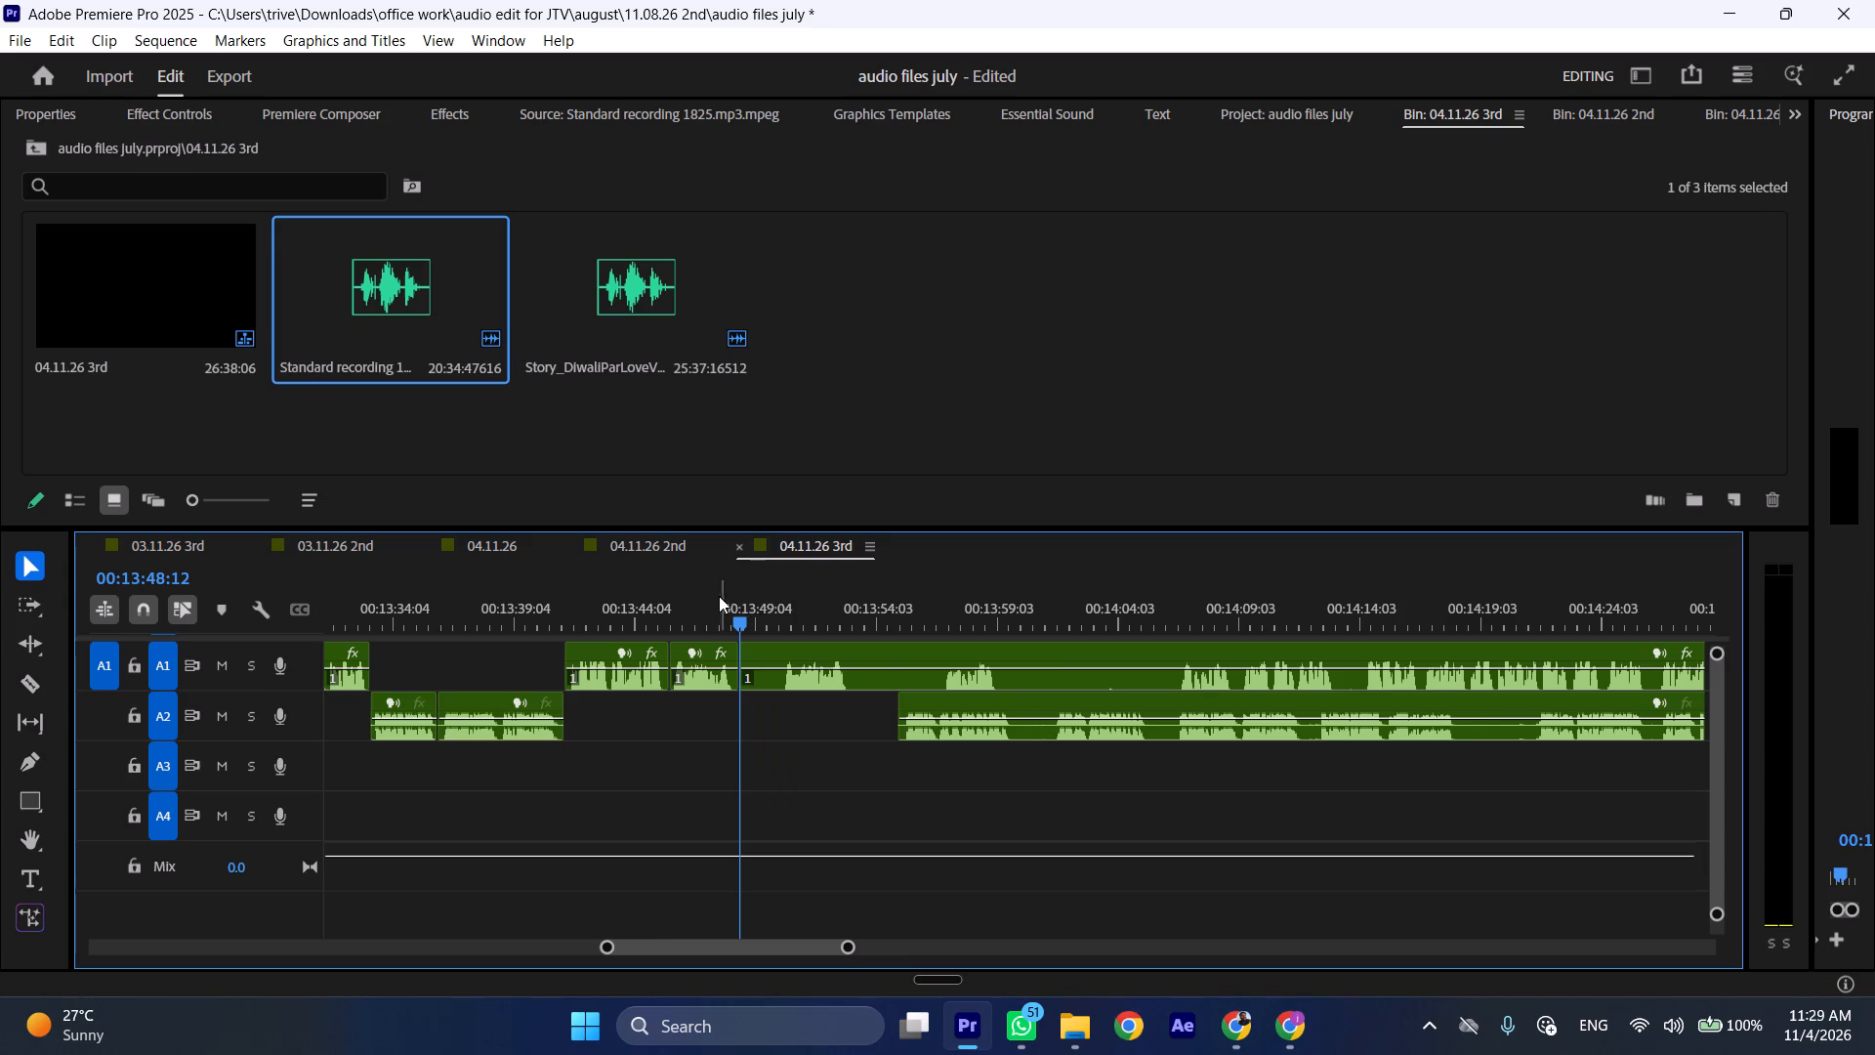
{"action": "left_click", "coordinate": [718, 596]}
{"action": "key", "text": "space"}
{"action": "scroll", "coordinate": [745, 633], "scroll_direction": "down", "scroll_amount": 3}
{"action": "key", "text": "space"}
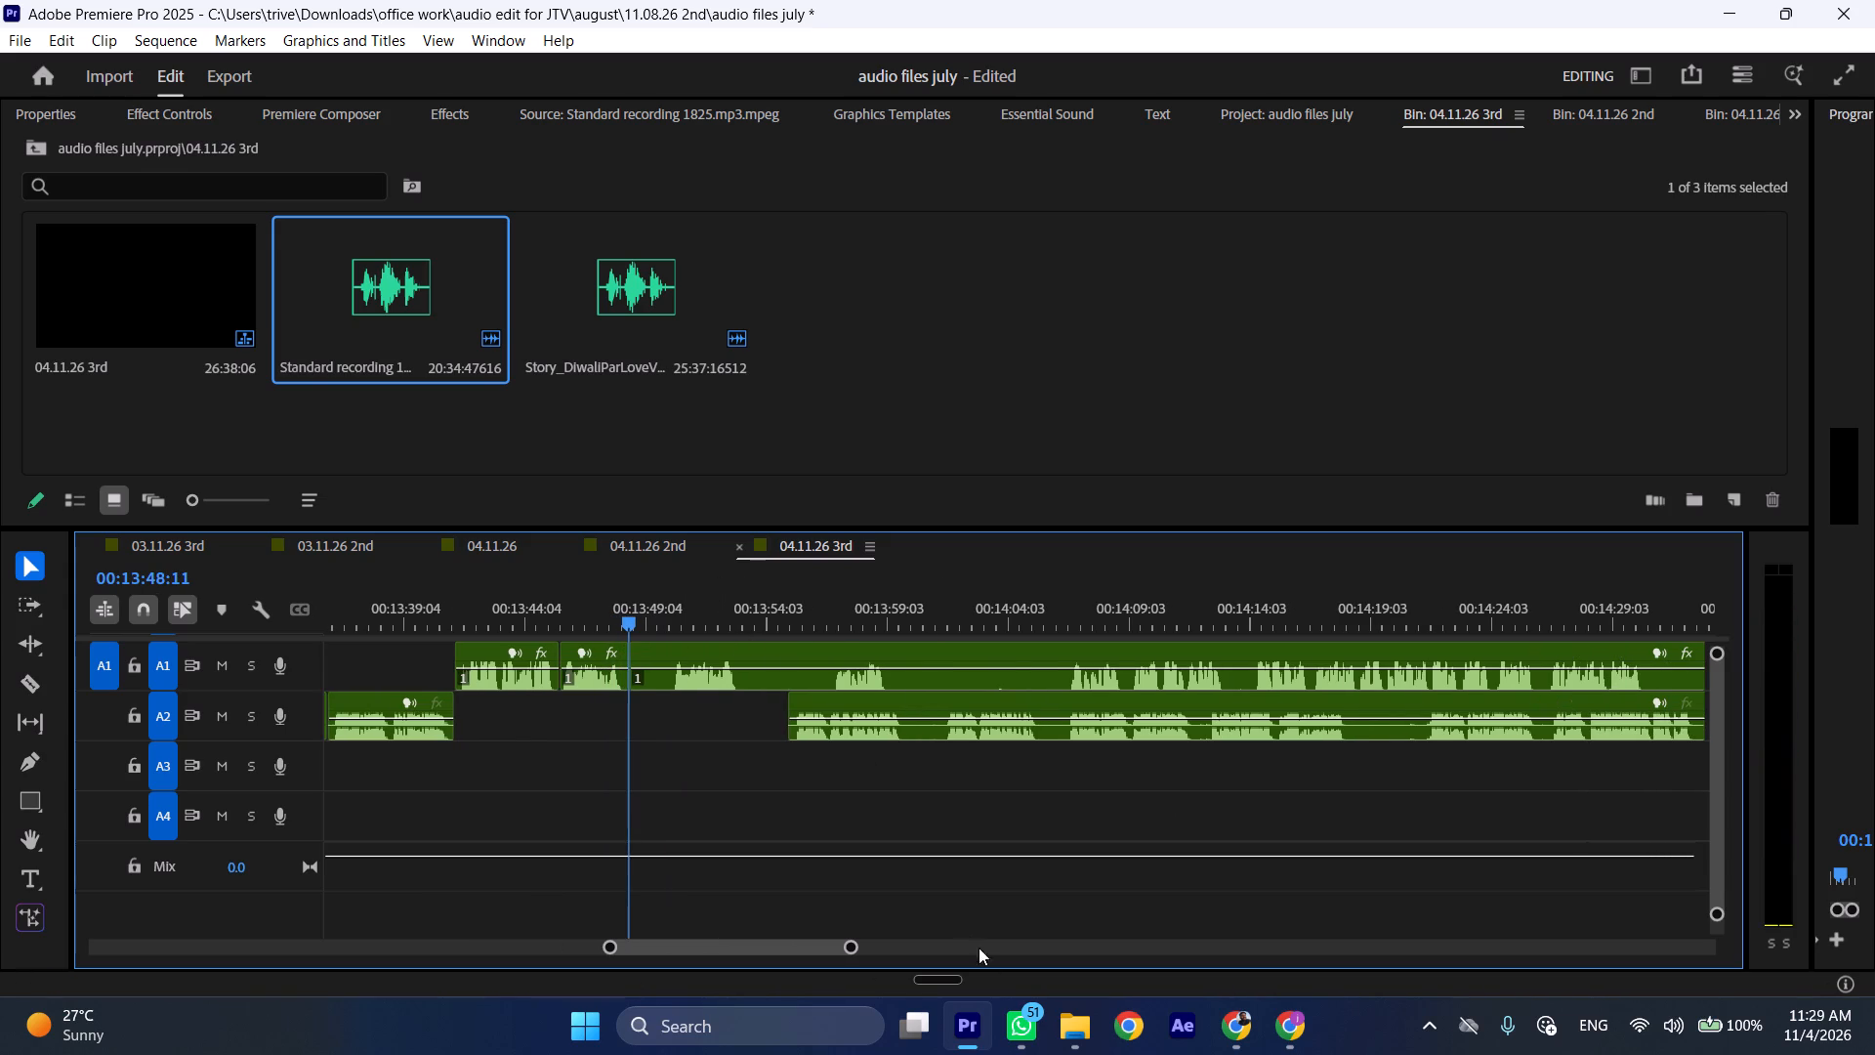
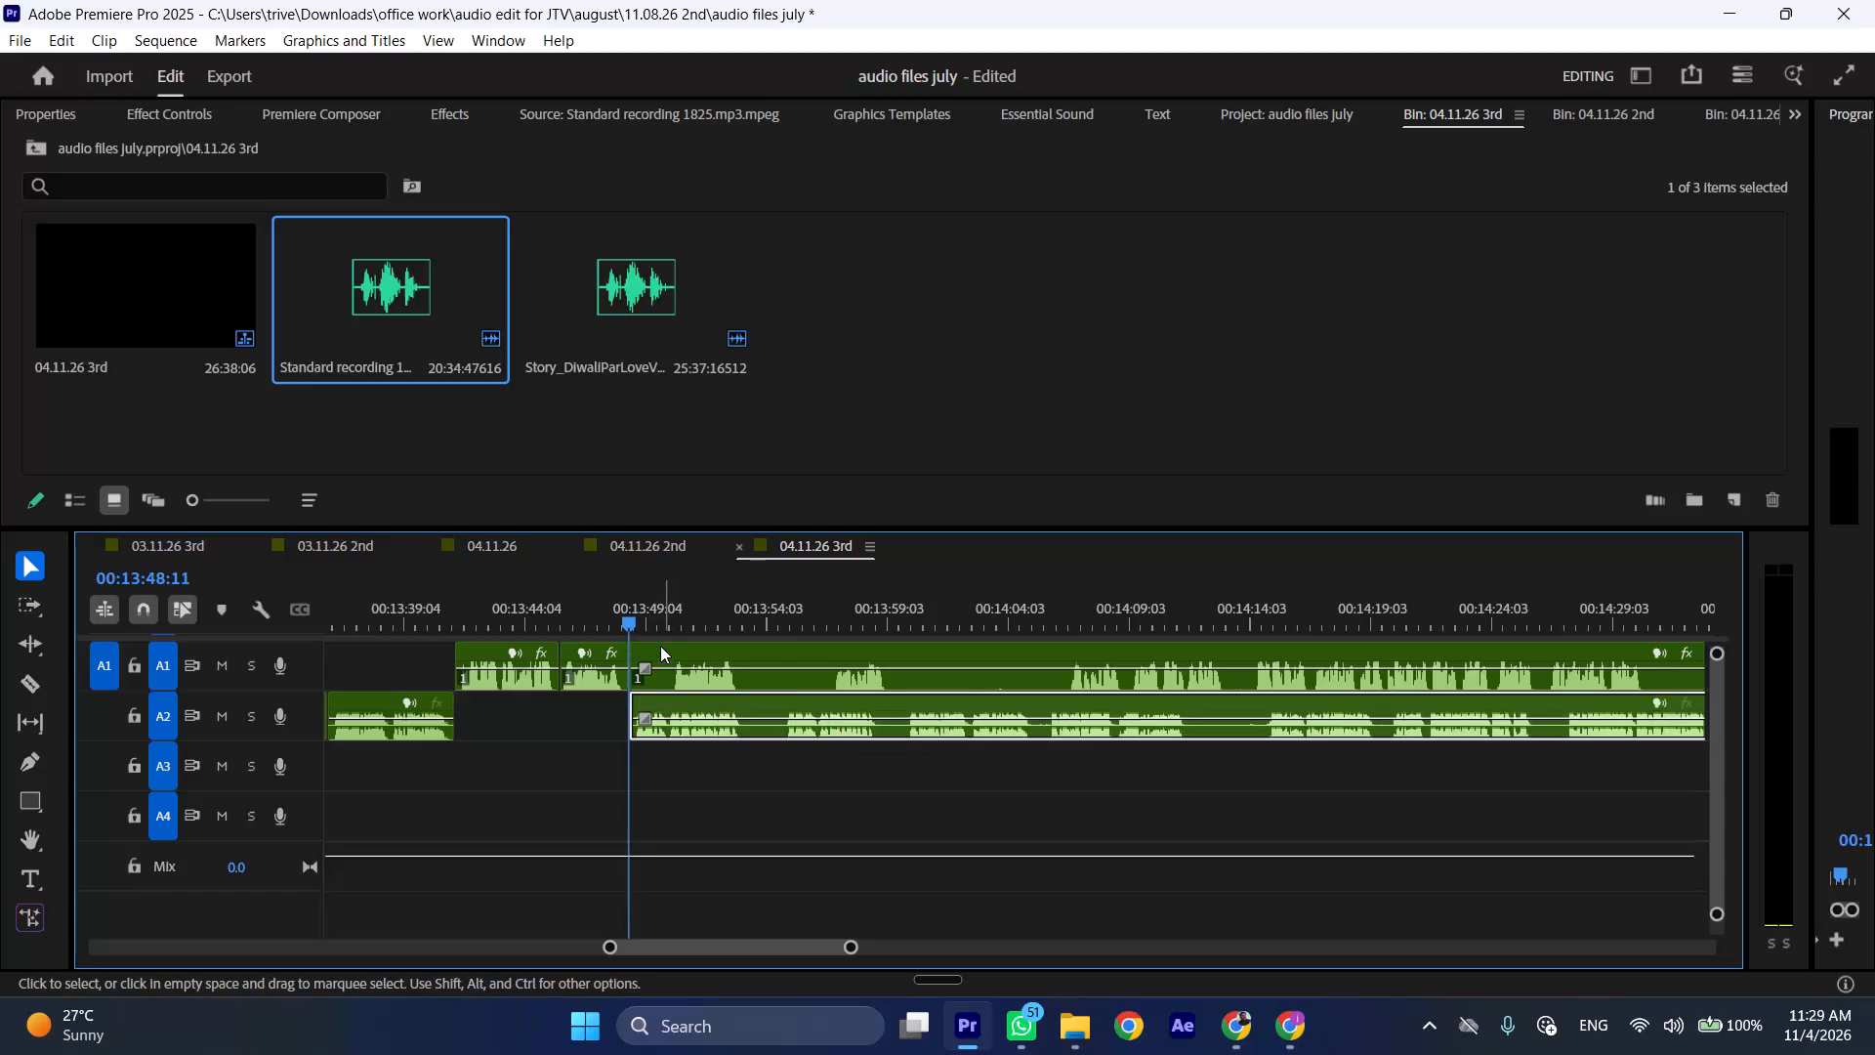
Trim about 1.5 seconds of pause off the start of the A1 clip that follows the 00:13:48:12 cut.
{"action": "left_click_drag", "start_coordinate": [643, 645], "coordinate": [687, 656]}
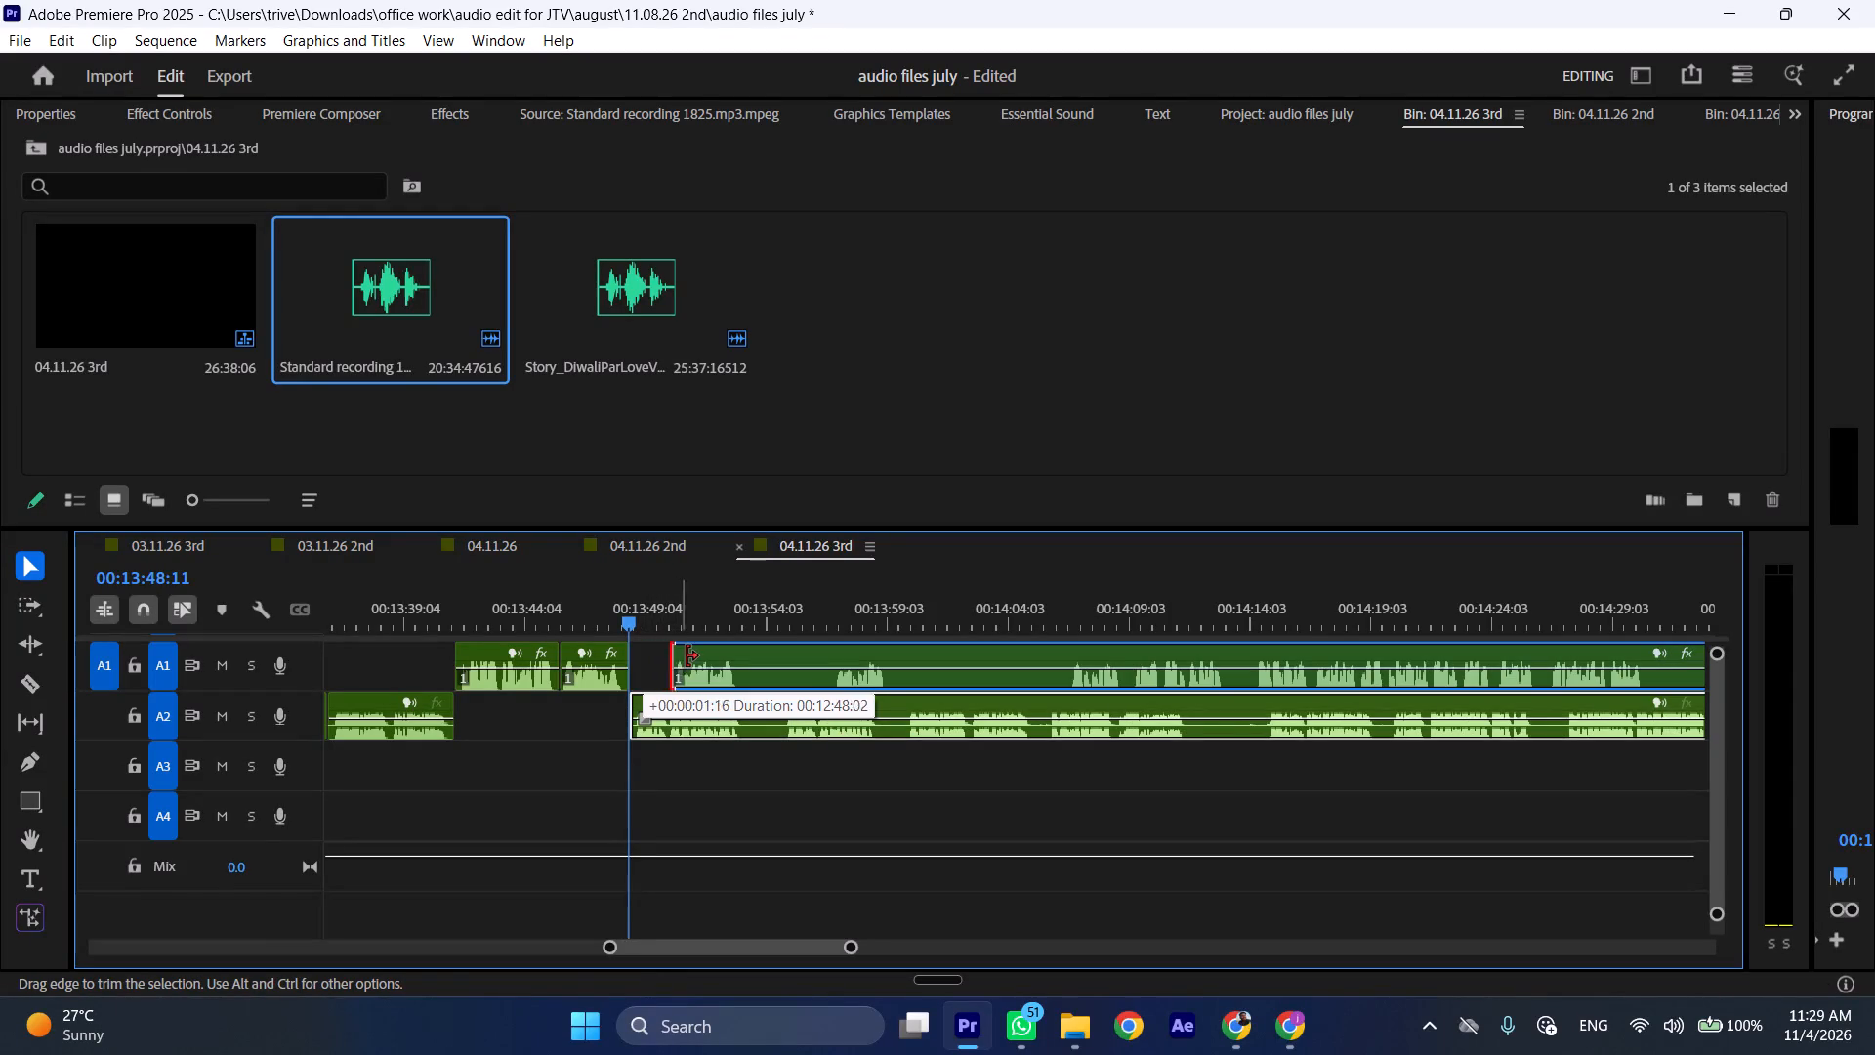
{"action": "left_click_drag", "start_coordinate": [687, 656], "coordinate": [687, 656]}
{"action": "left_click", "coordinate": [688, 649]}
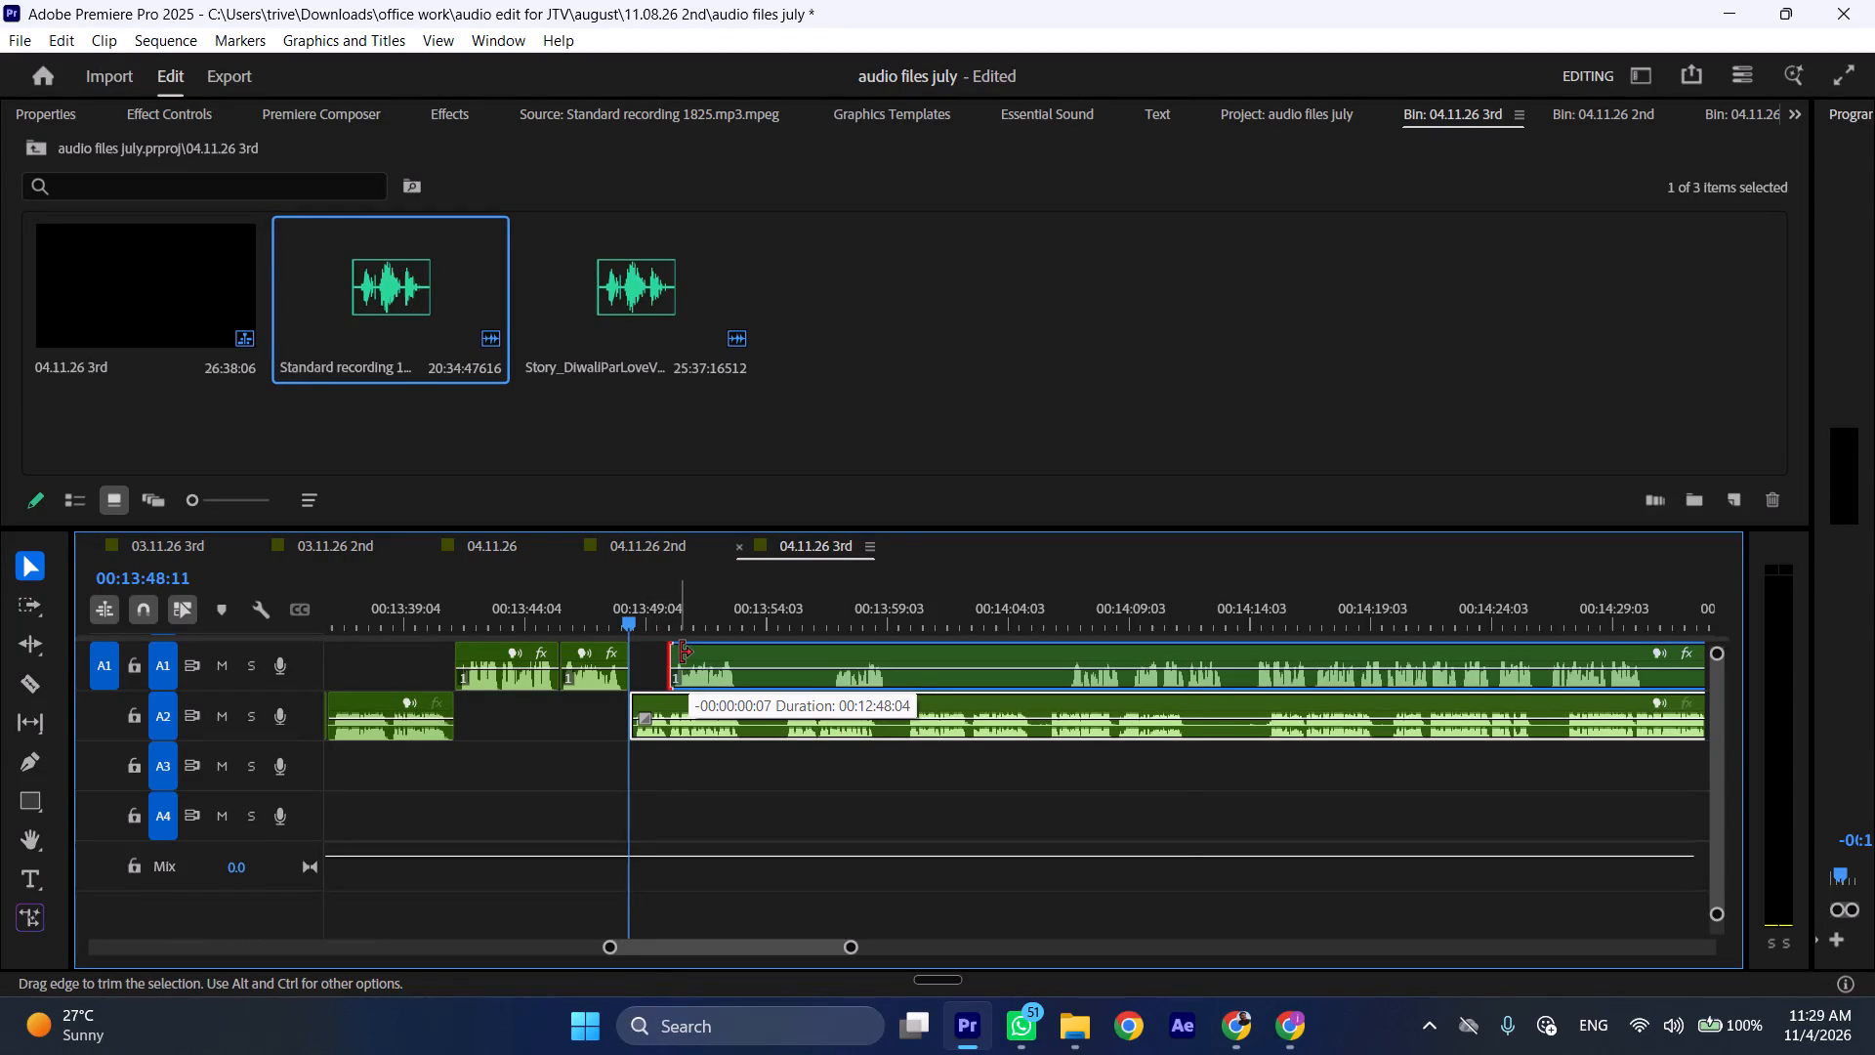
Split the A2 recording at 00:13:53:07, after its first spoken passage, and move the trimmed A1 clip to start at that cut.
{"action": "left_click_drag", "start_coordinate": [717, 653], "coordinate": [817, 653]}
{"action": "left_click", "coordinate": [747, 609]}
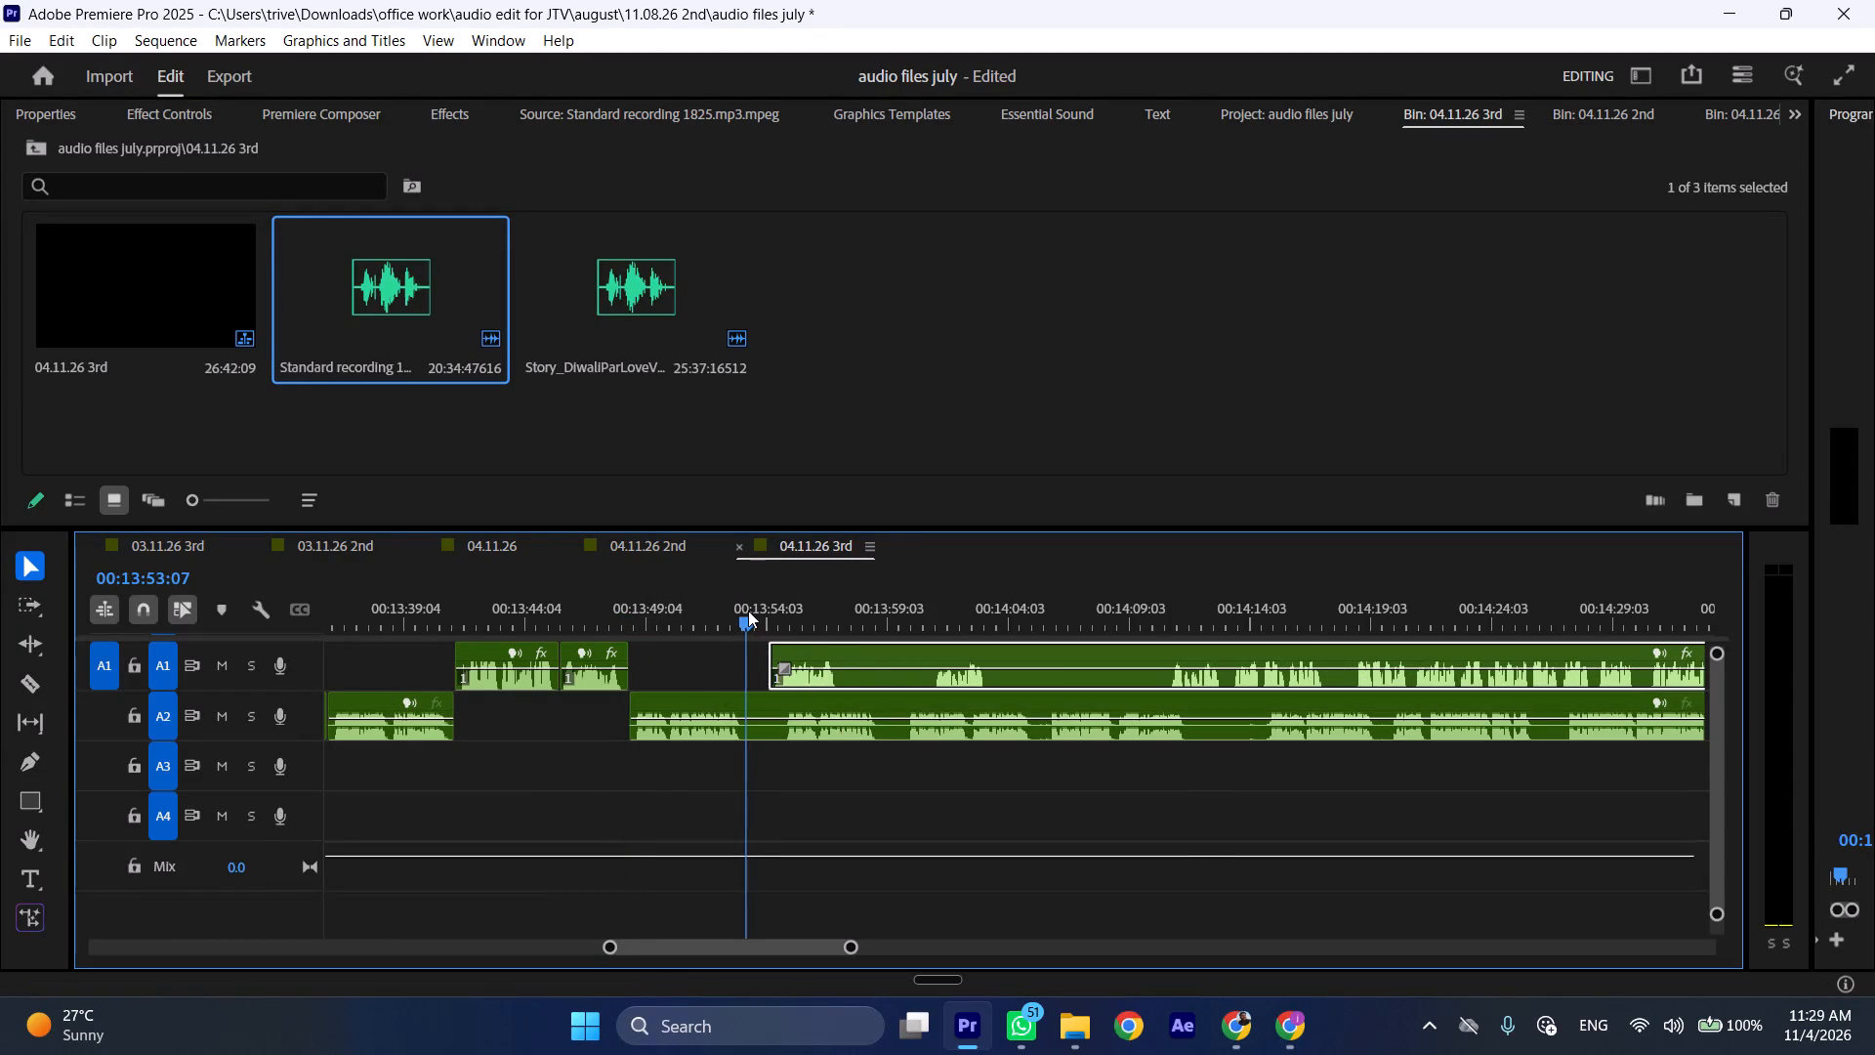
{"action": "key", "text": "shift+c"}
{"action": "left_click_drag", "start_coordinate": [837, 649], "coordinate": [801, 658]}
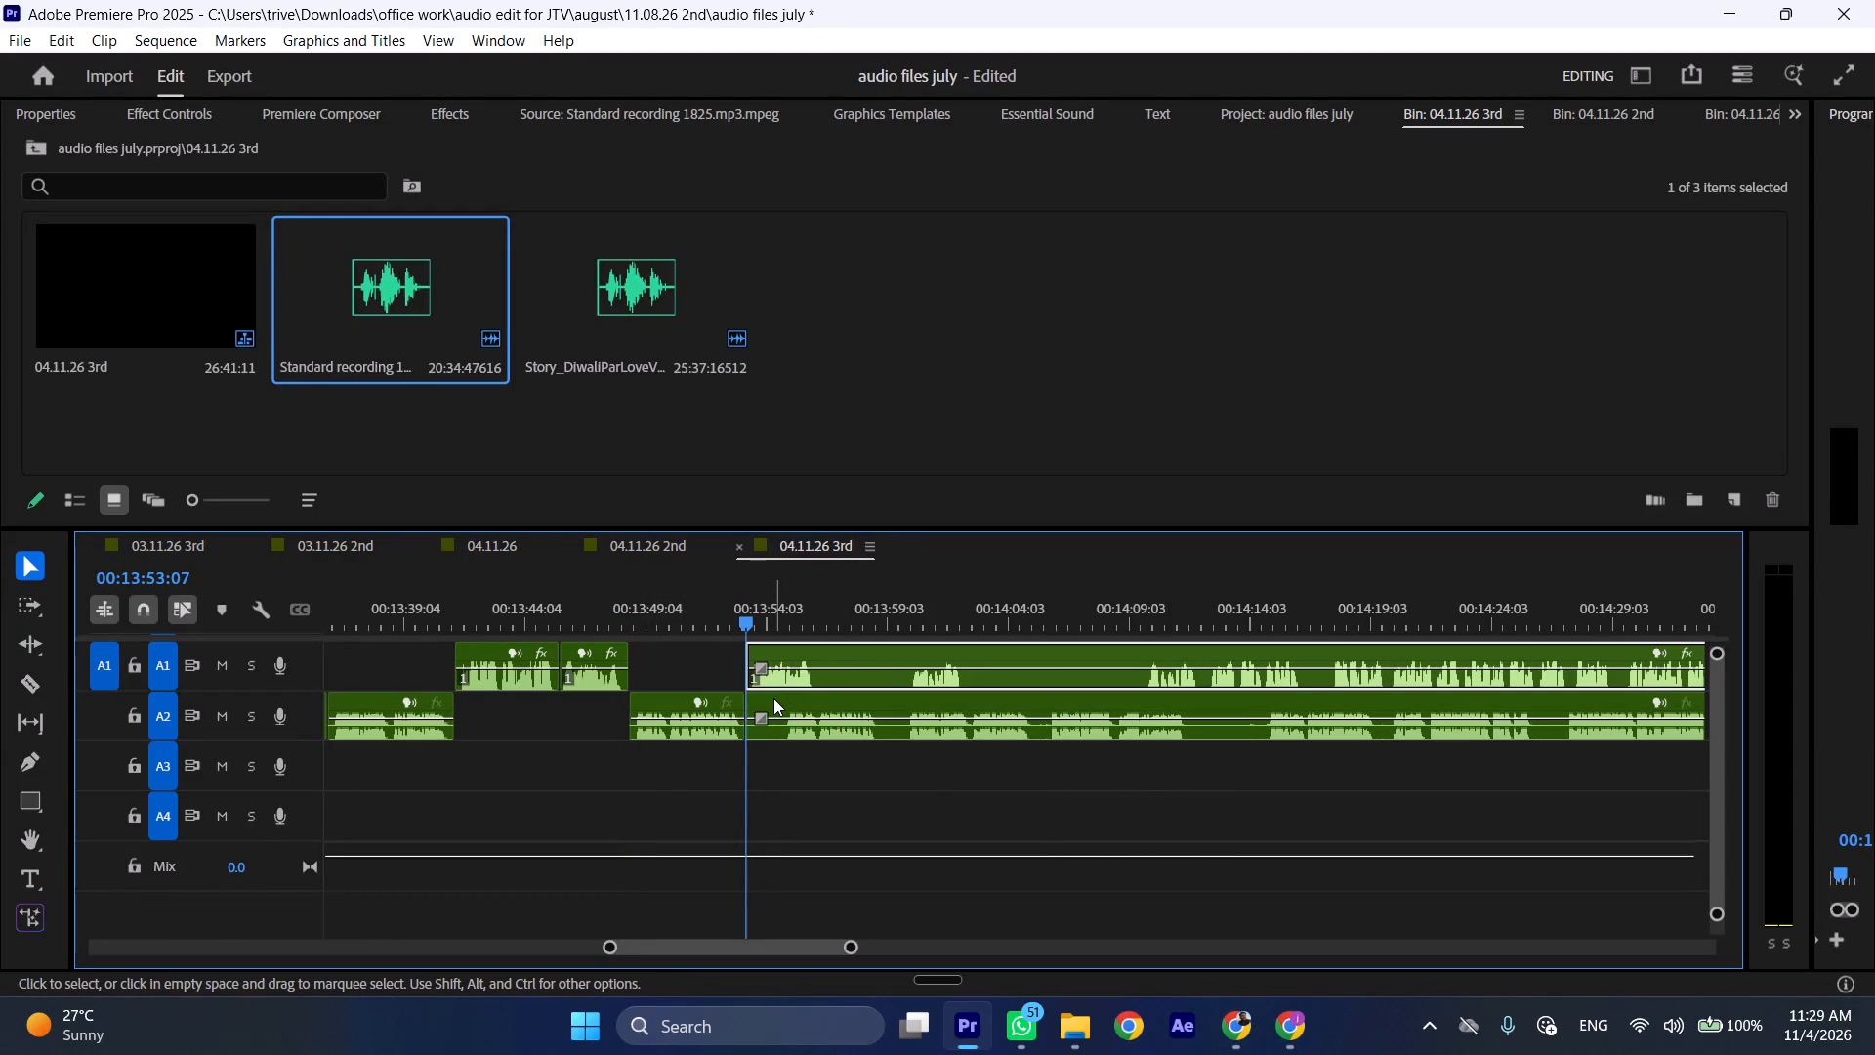
Move the A2 clip after the 00:13:53:07 cut later so it starts at about 00:14:01.
{"action": "left_click_drag", "start_coordinate": [773, 698], "coordinate": [925, 701]}
{"action": "left_click_drag", "start_coordinate": [897, 701], "coordinate": [928, 701]}
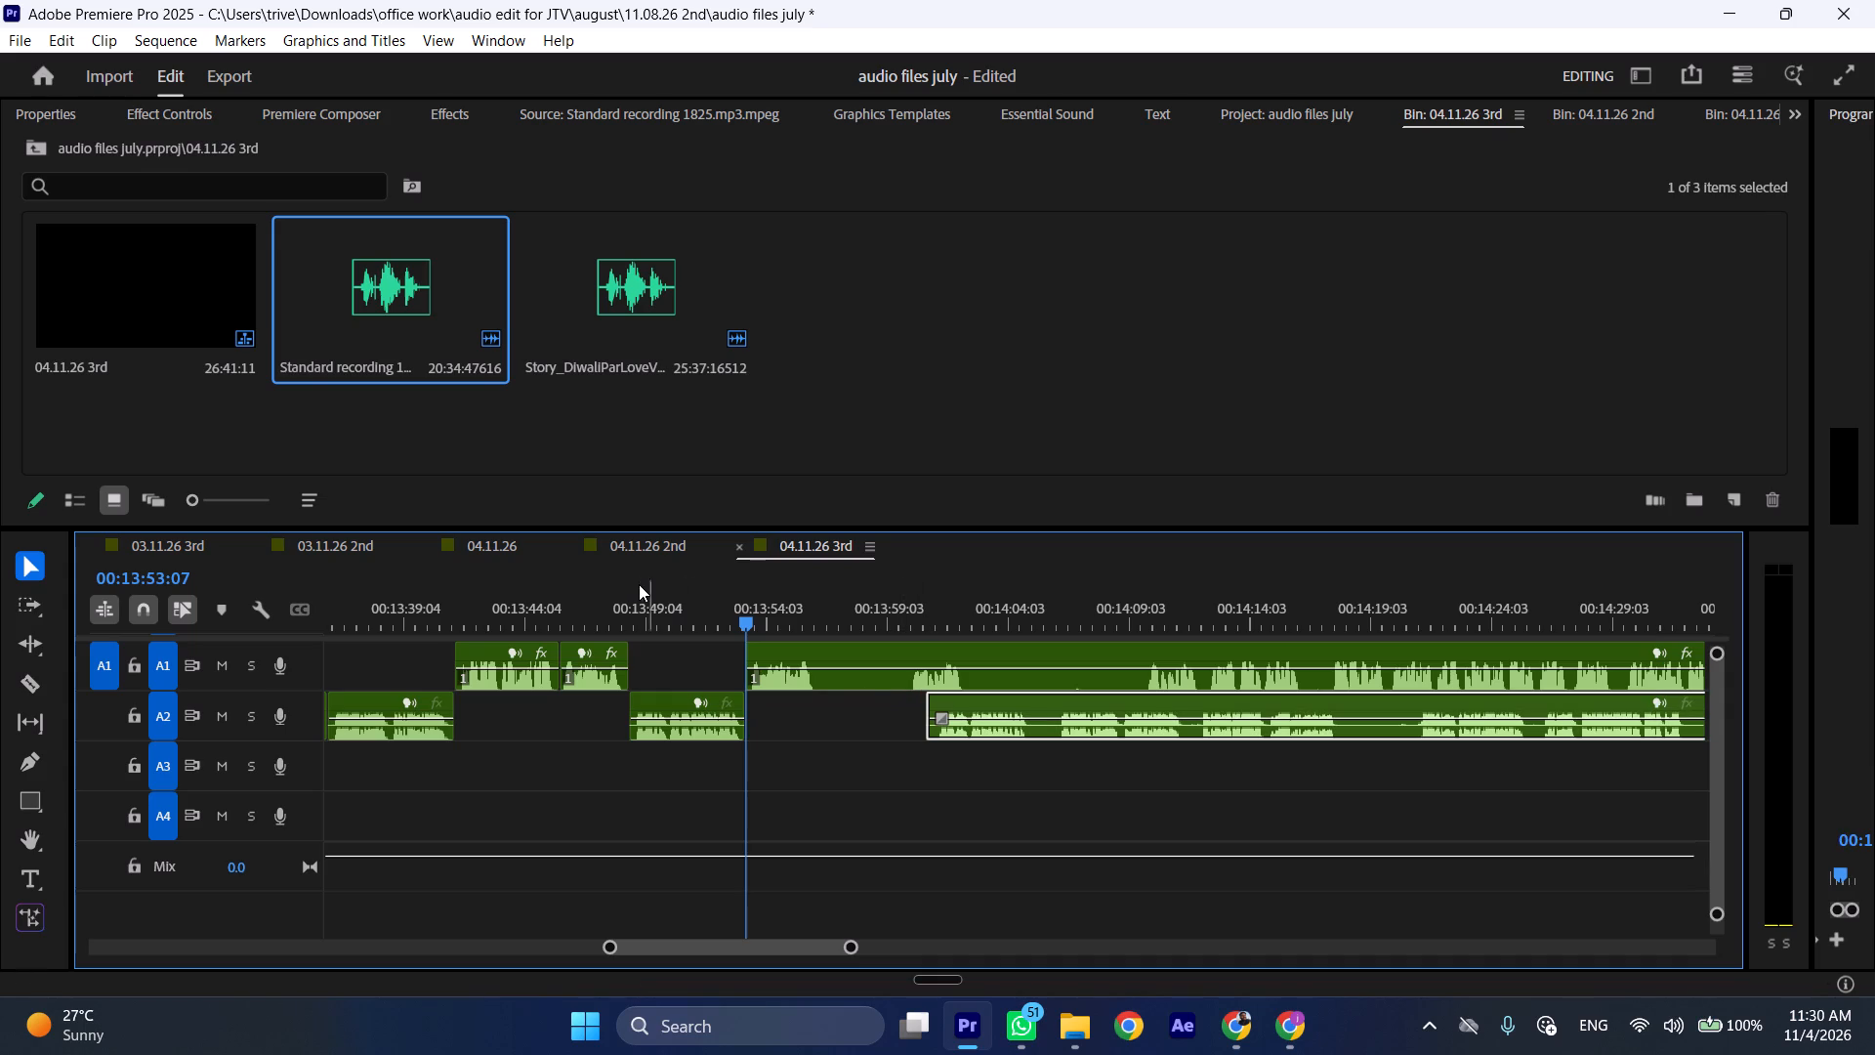
Play the rearranged audio from about 00:13:48, across the change from A1 to A2, at increased speed.
{"action": "left_click", "coordinate": [637, 583]}
{"action": "left_click", "coordinate": [604, 597]}
{"action": "key", "text": "space"}
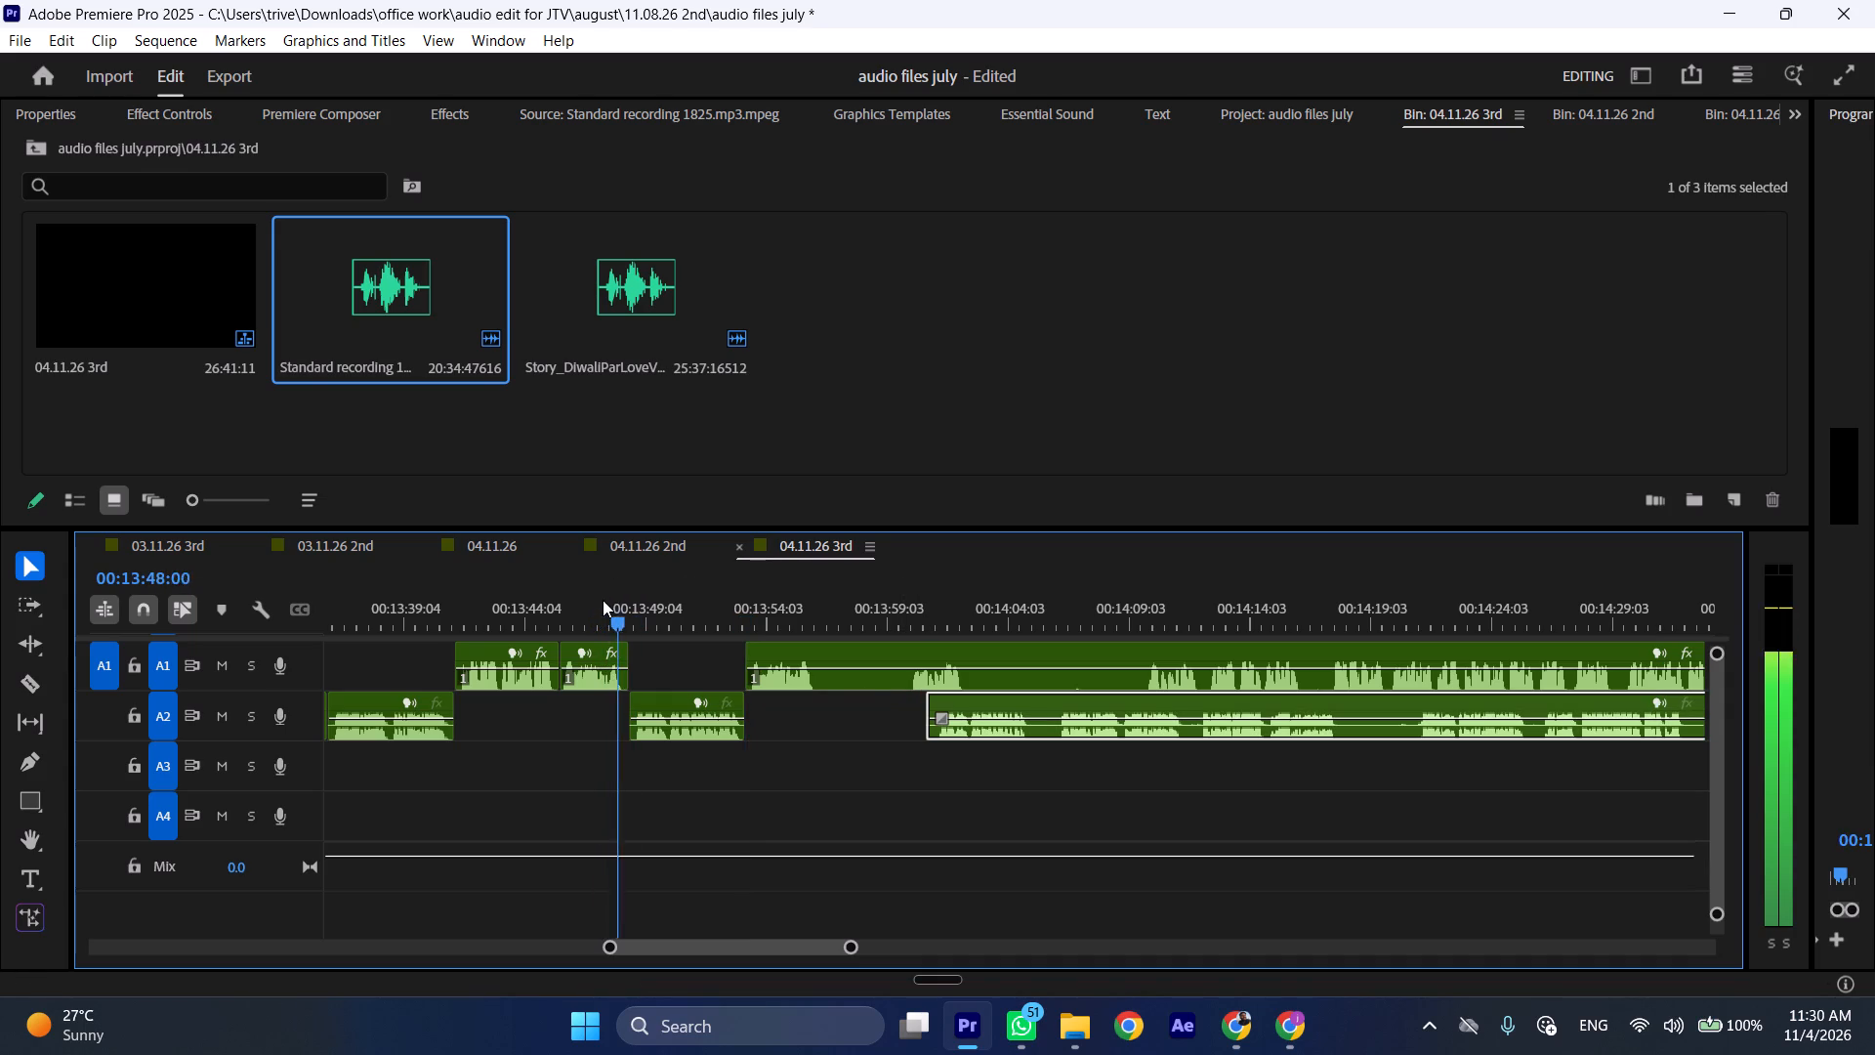
{"action": "key", "text": "l"}
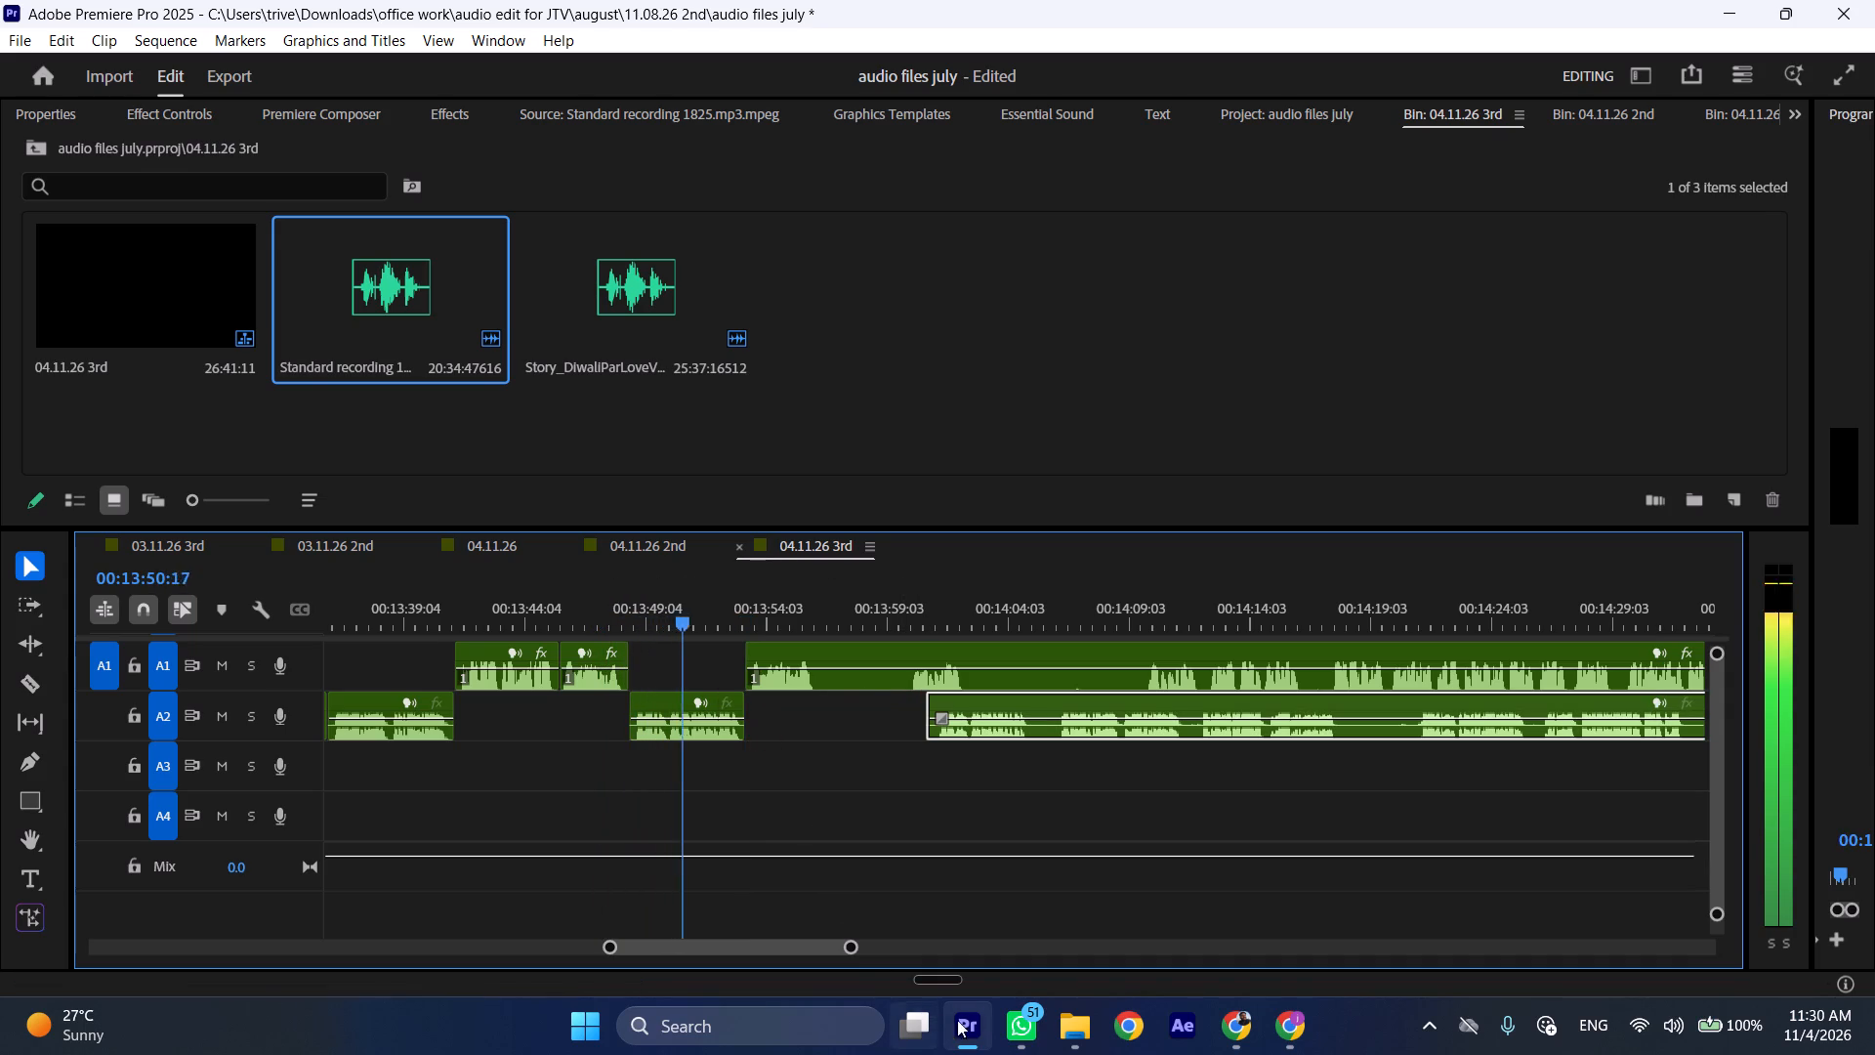
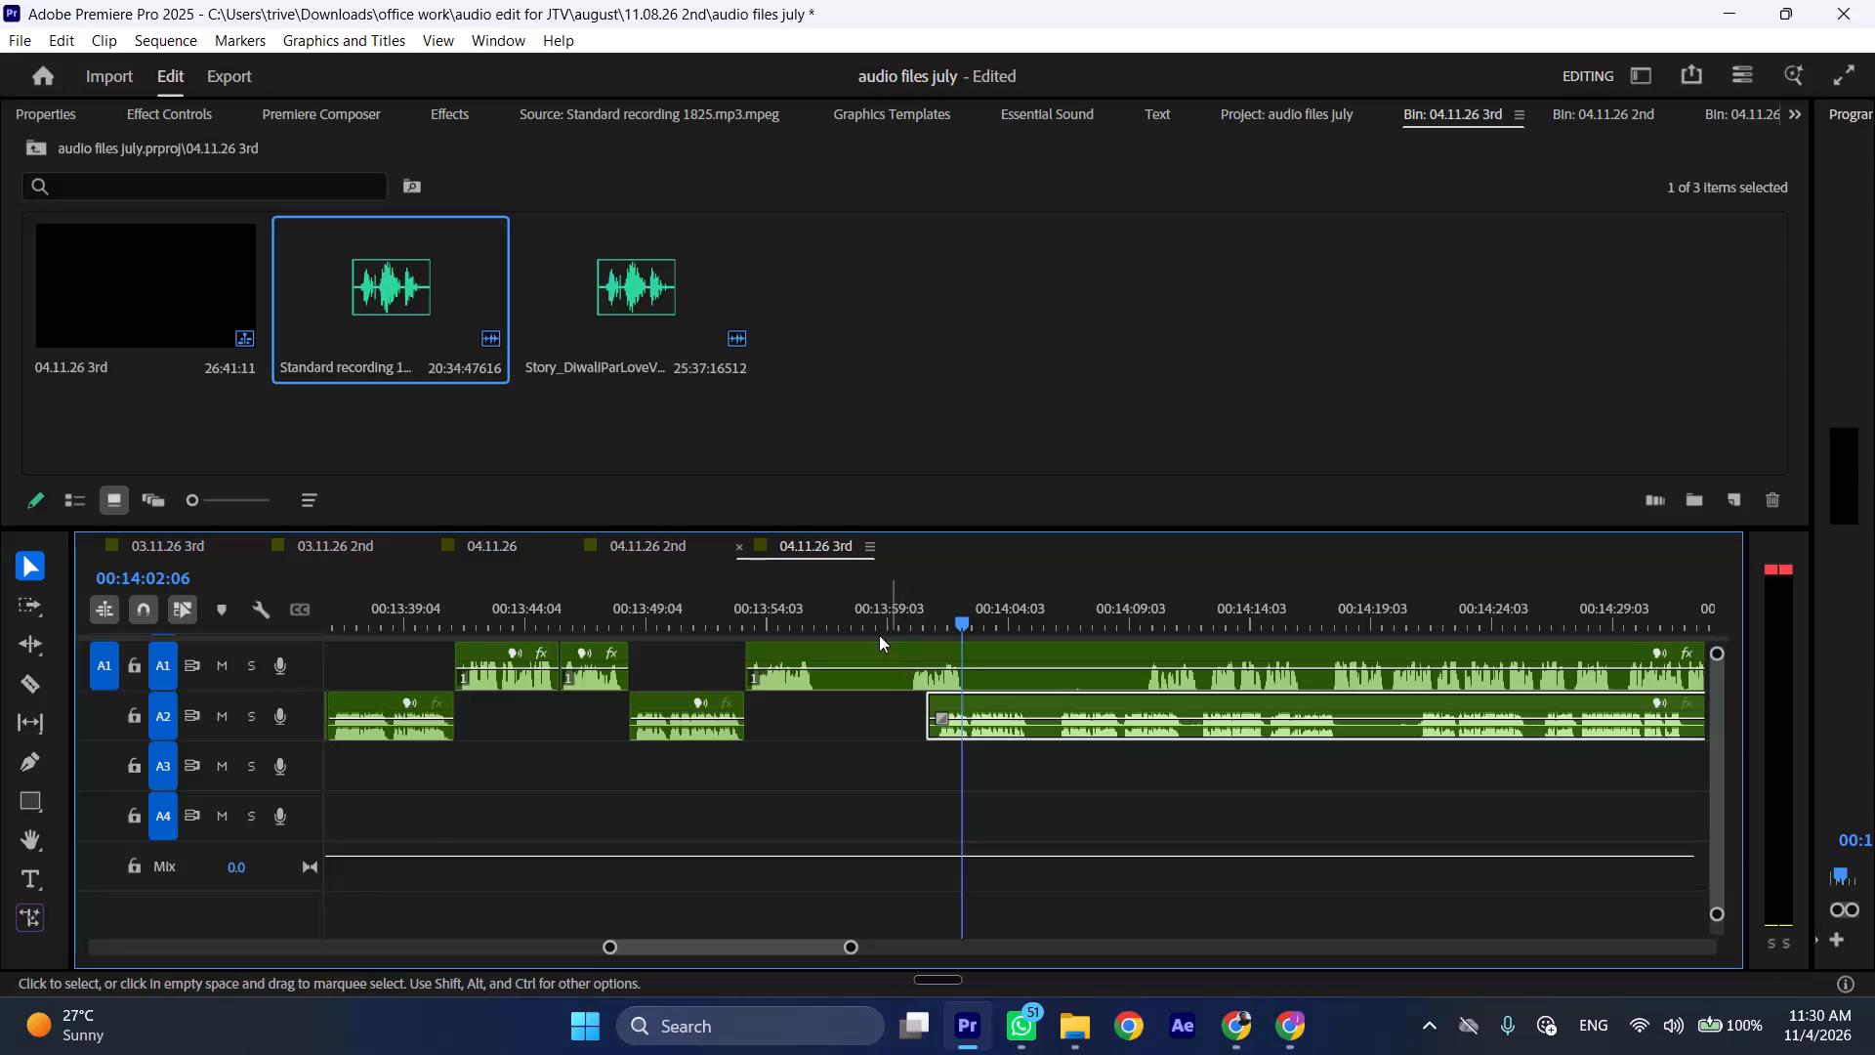
Move the A1 clip at 00:13:53:07 back over the short A1 clip ending near 00:13:48:12, and split it at 00:13:48:13, after its first passage.
{"action": "left_click", "coordinate": [578, 617]}
{"action": "key", "text": "space"}
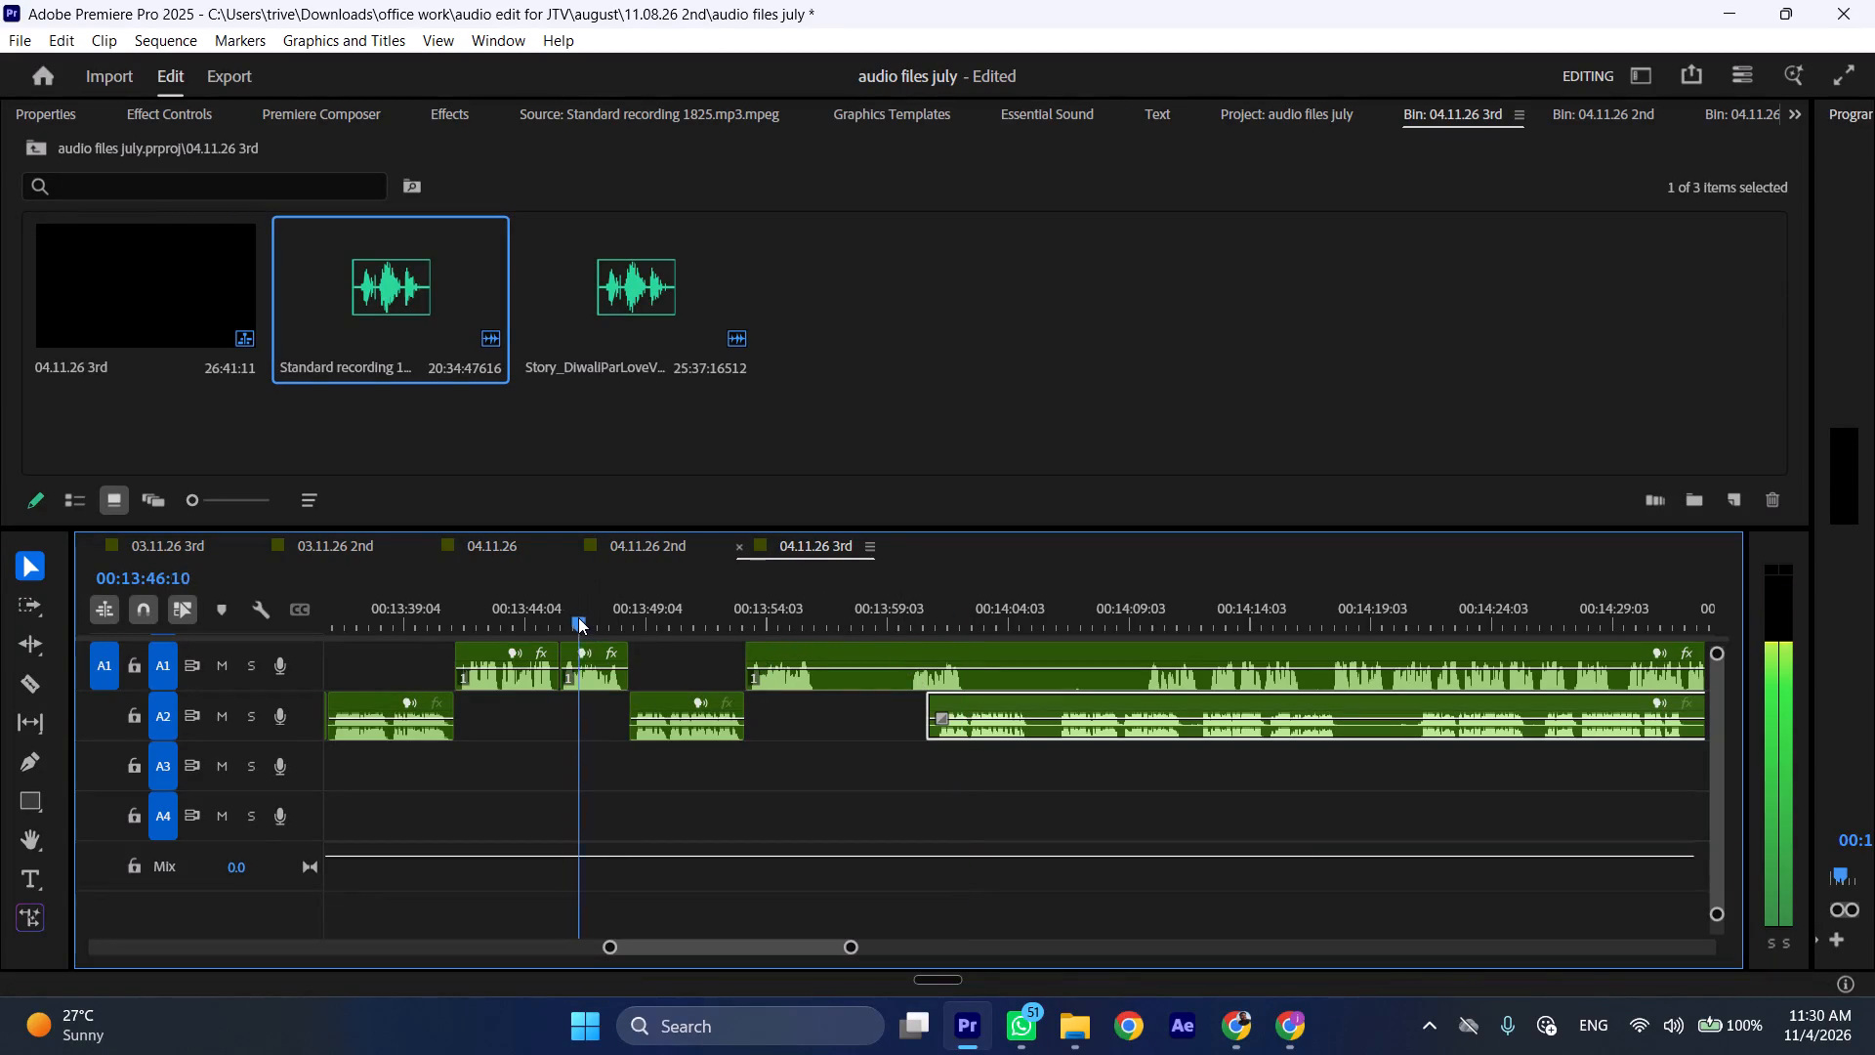
{"action": "key", "text": "space"}
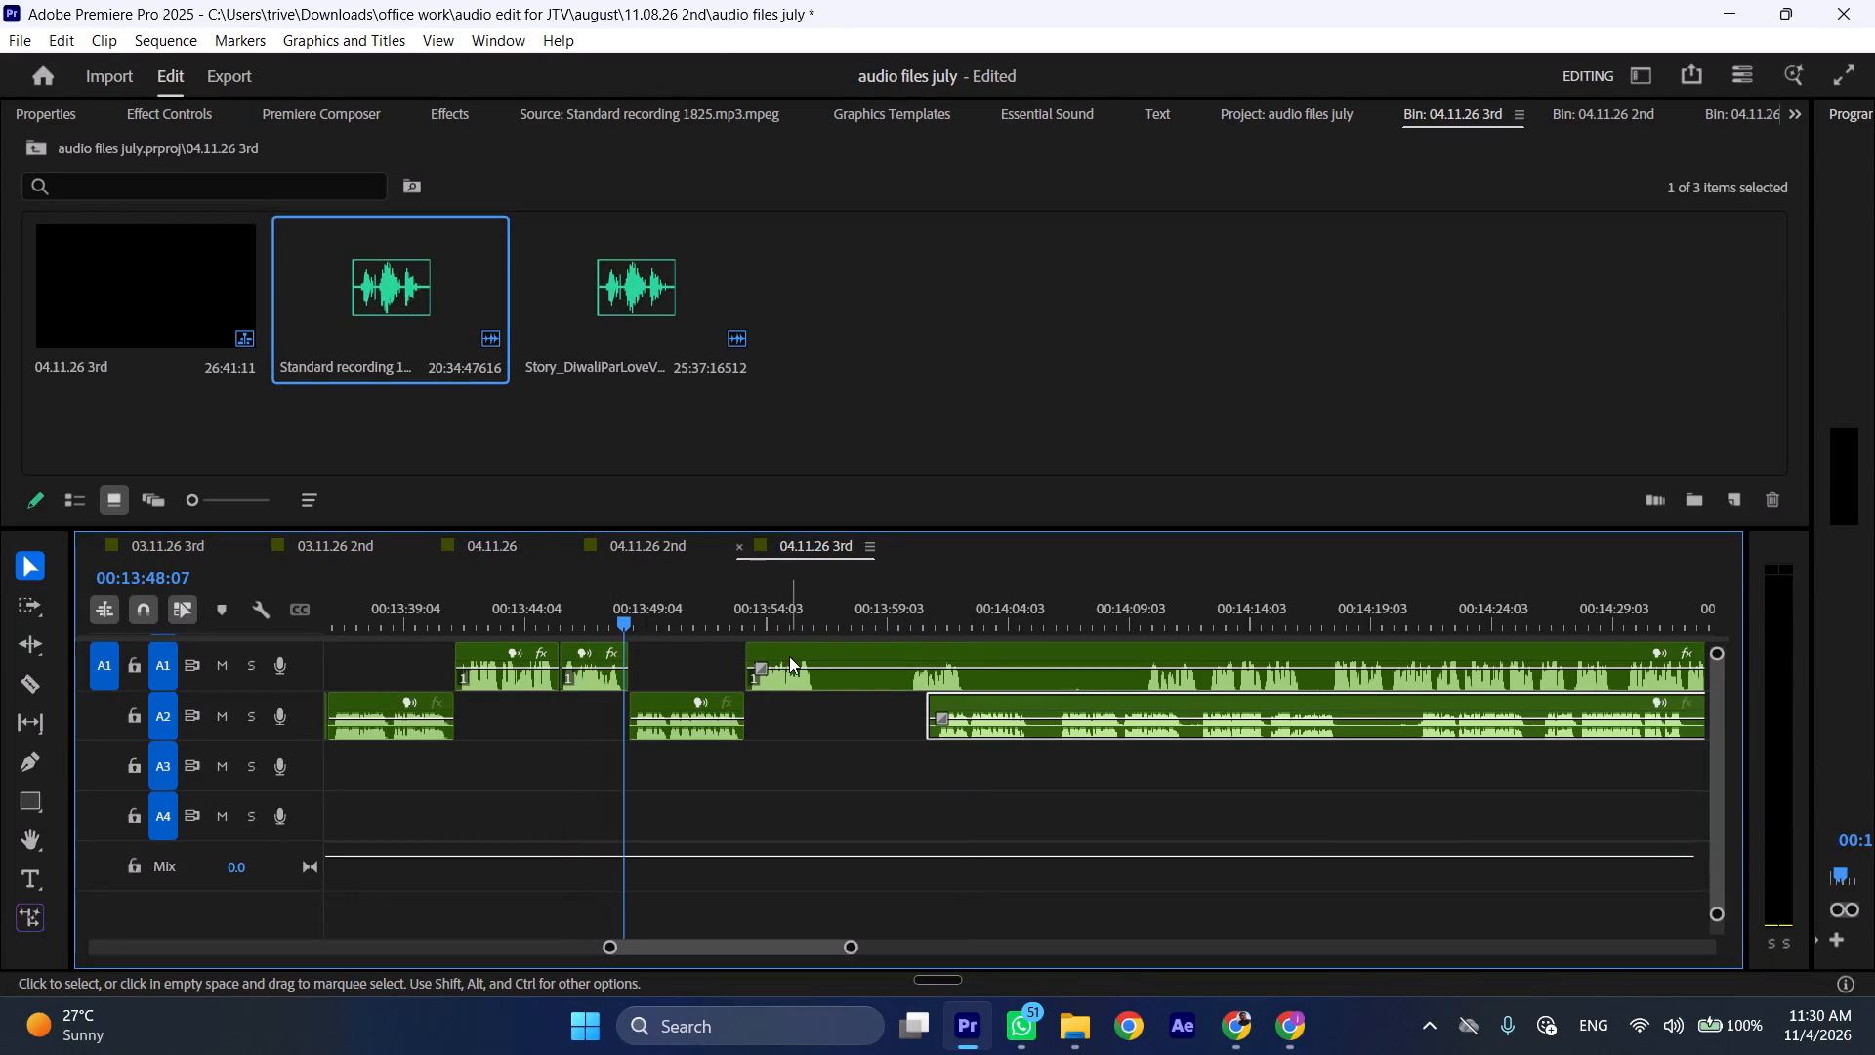
{"action": "left_click_drag", "start_coordinate": [791, 655], "coordinate": [615, 659]}
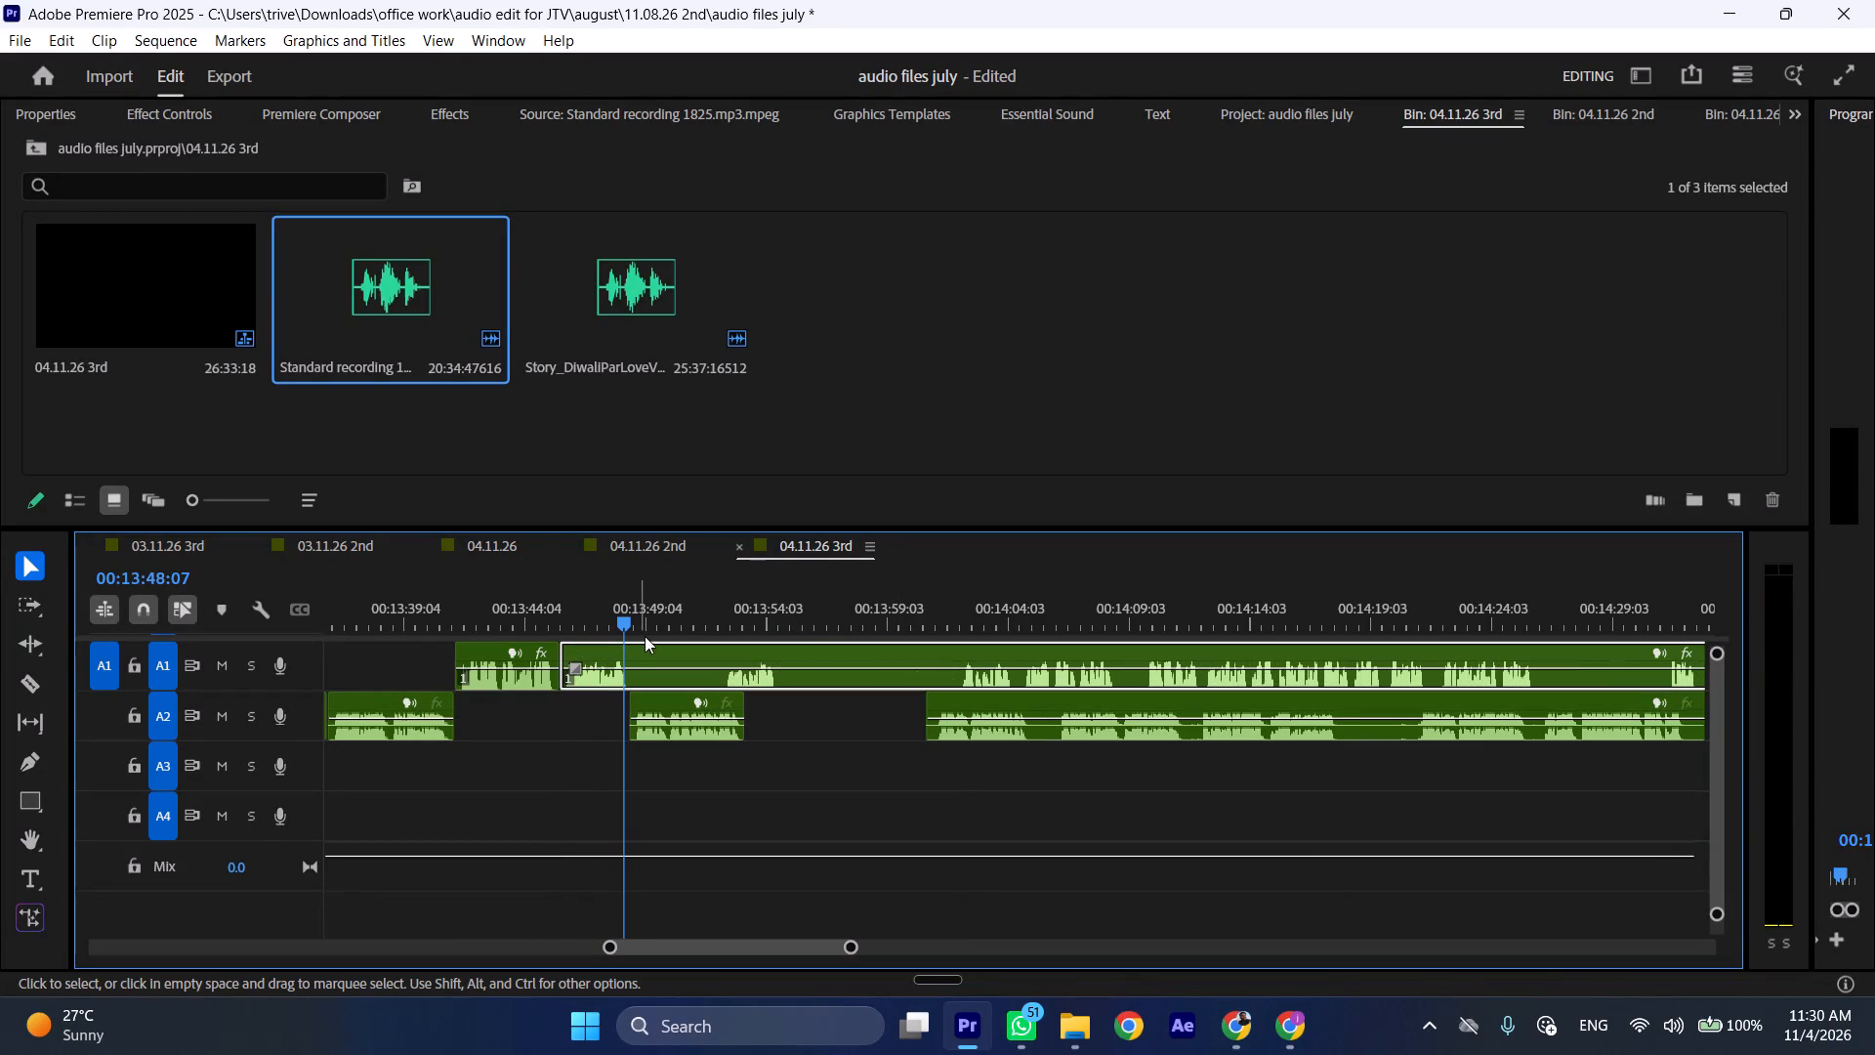
{"action": "left_click", "coordinate": [622, 618]}
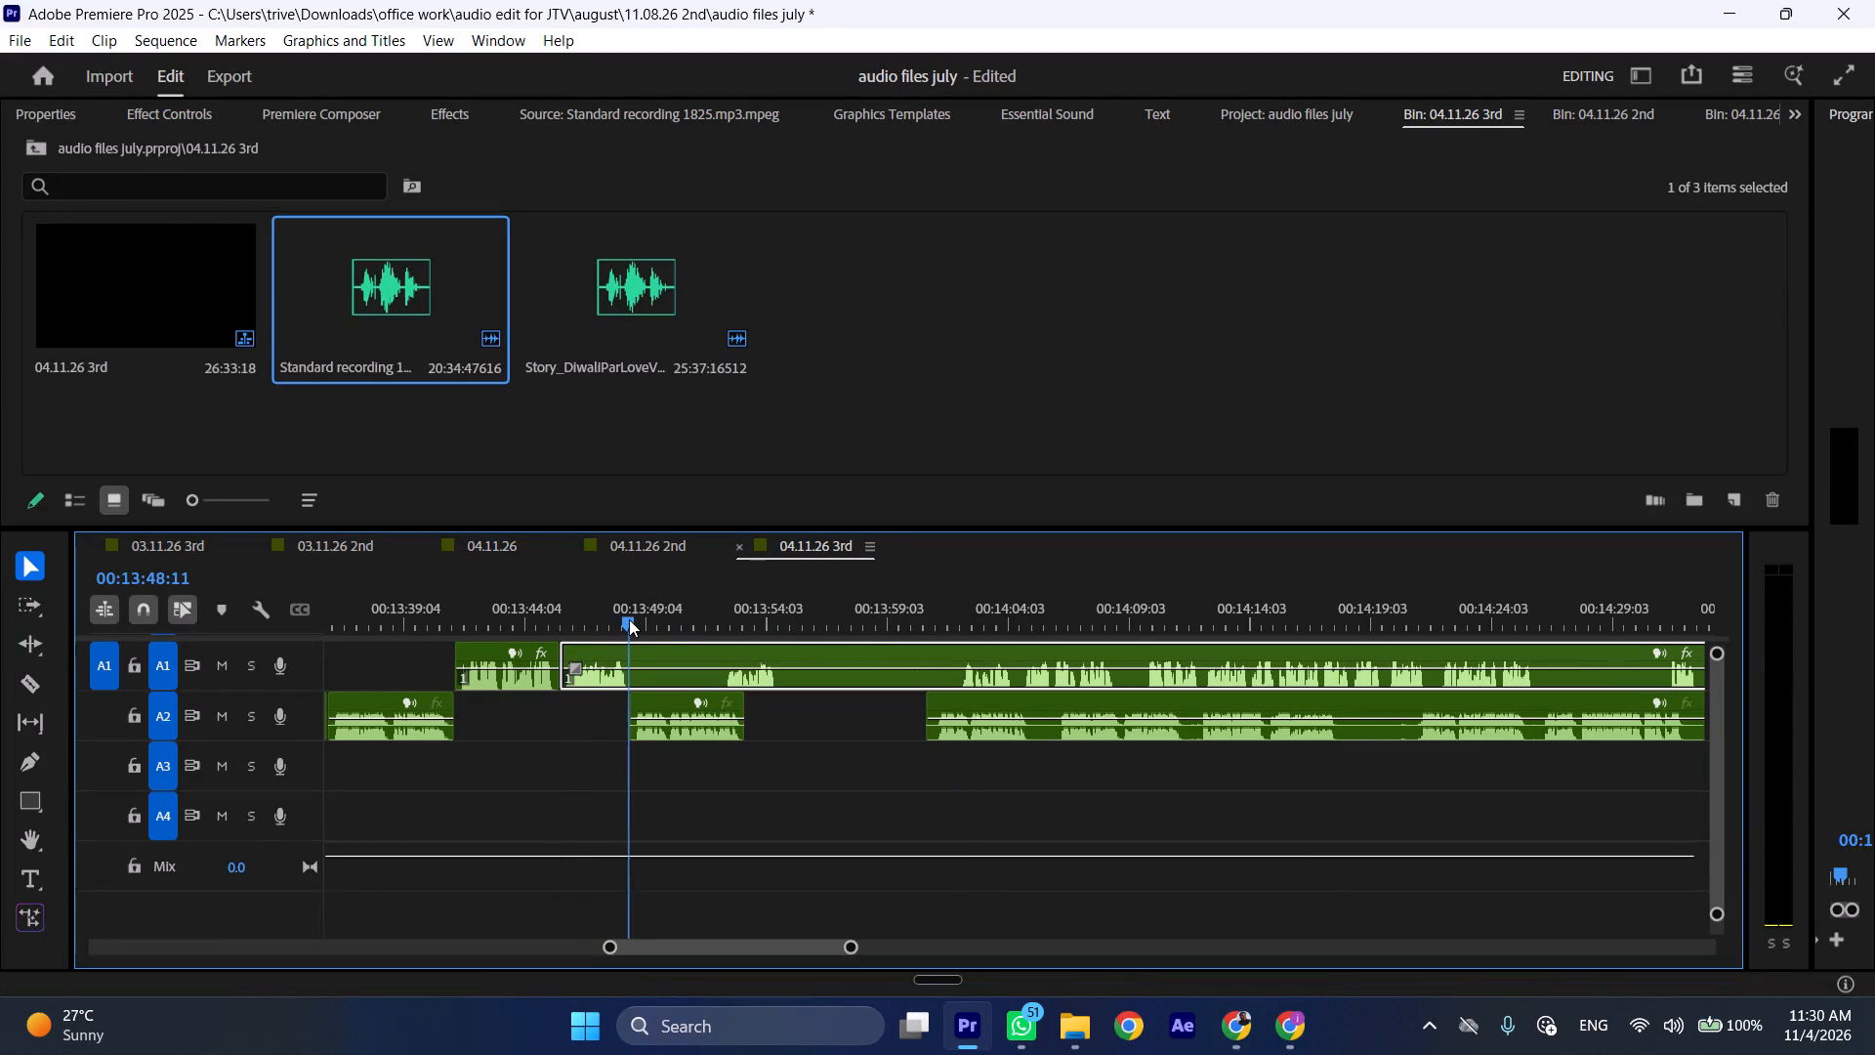
{"action": "key", "text": "shift+c"}
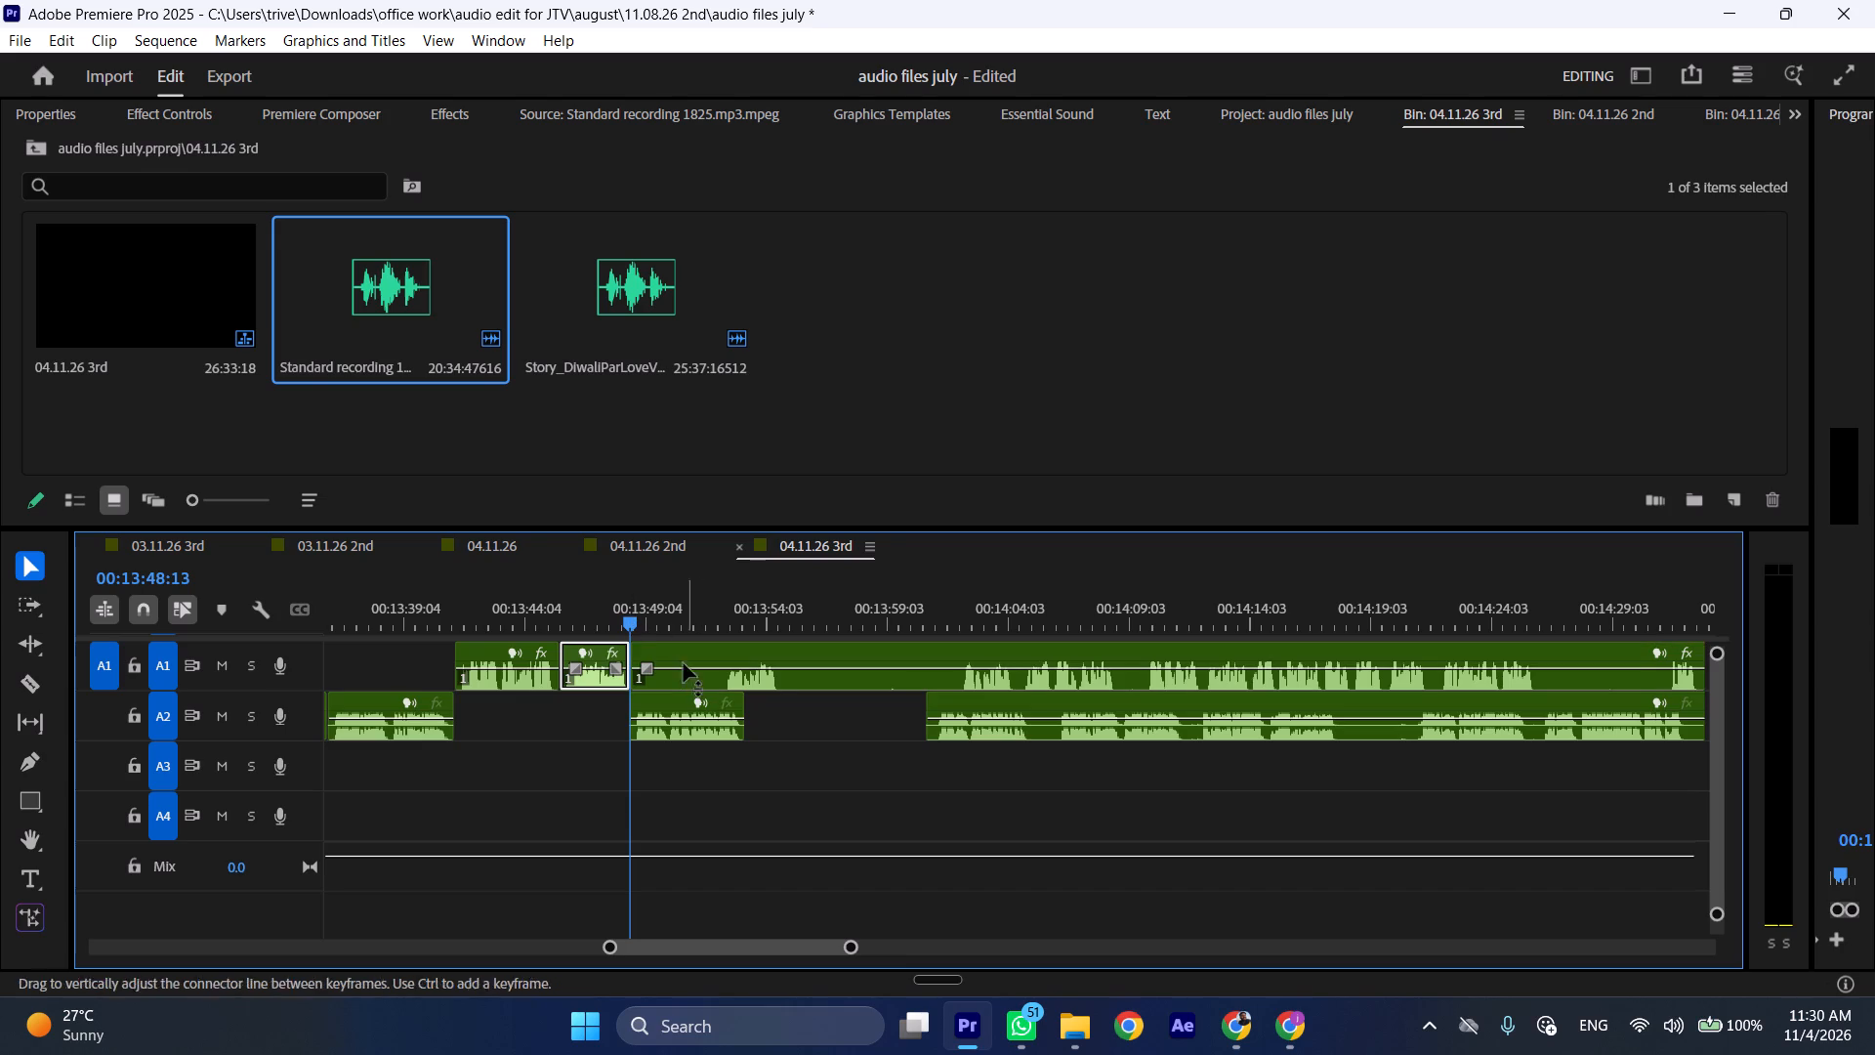
Trim nearly 4 seconds of pause off the start of the A1 clip after the 00:13:48:13 cut and move it to where the short A2 clip ends.
{"action": "left_click_drag", "start_coordinate": [647, 645], "coordinate": [739, 651]}
{"action": "left_click_drag", "start_coordinate": [766, 658], "coordinate": [790, 660]}
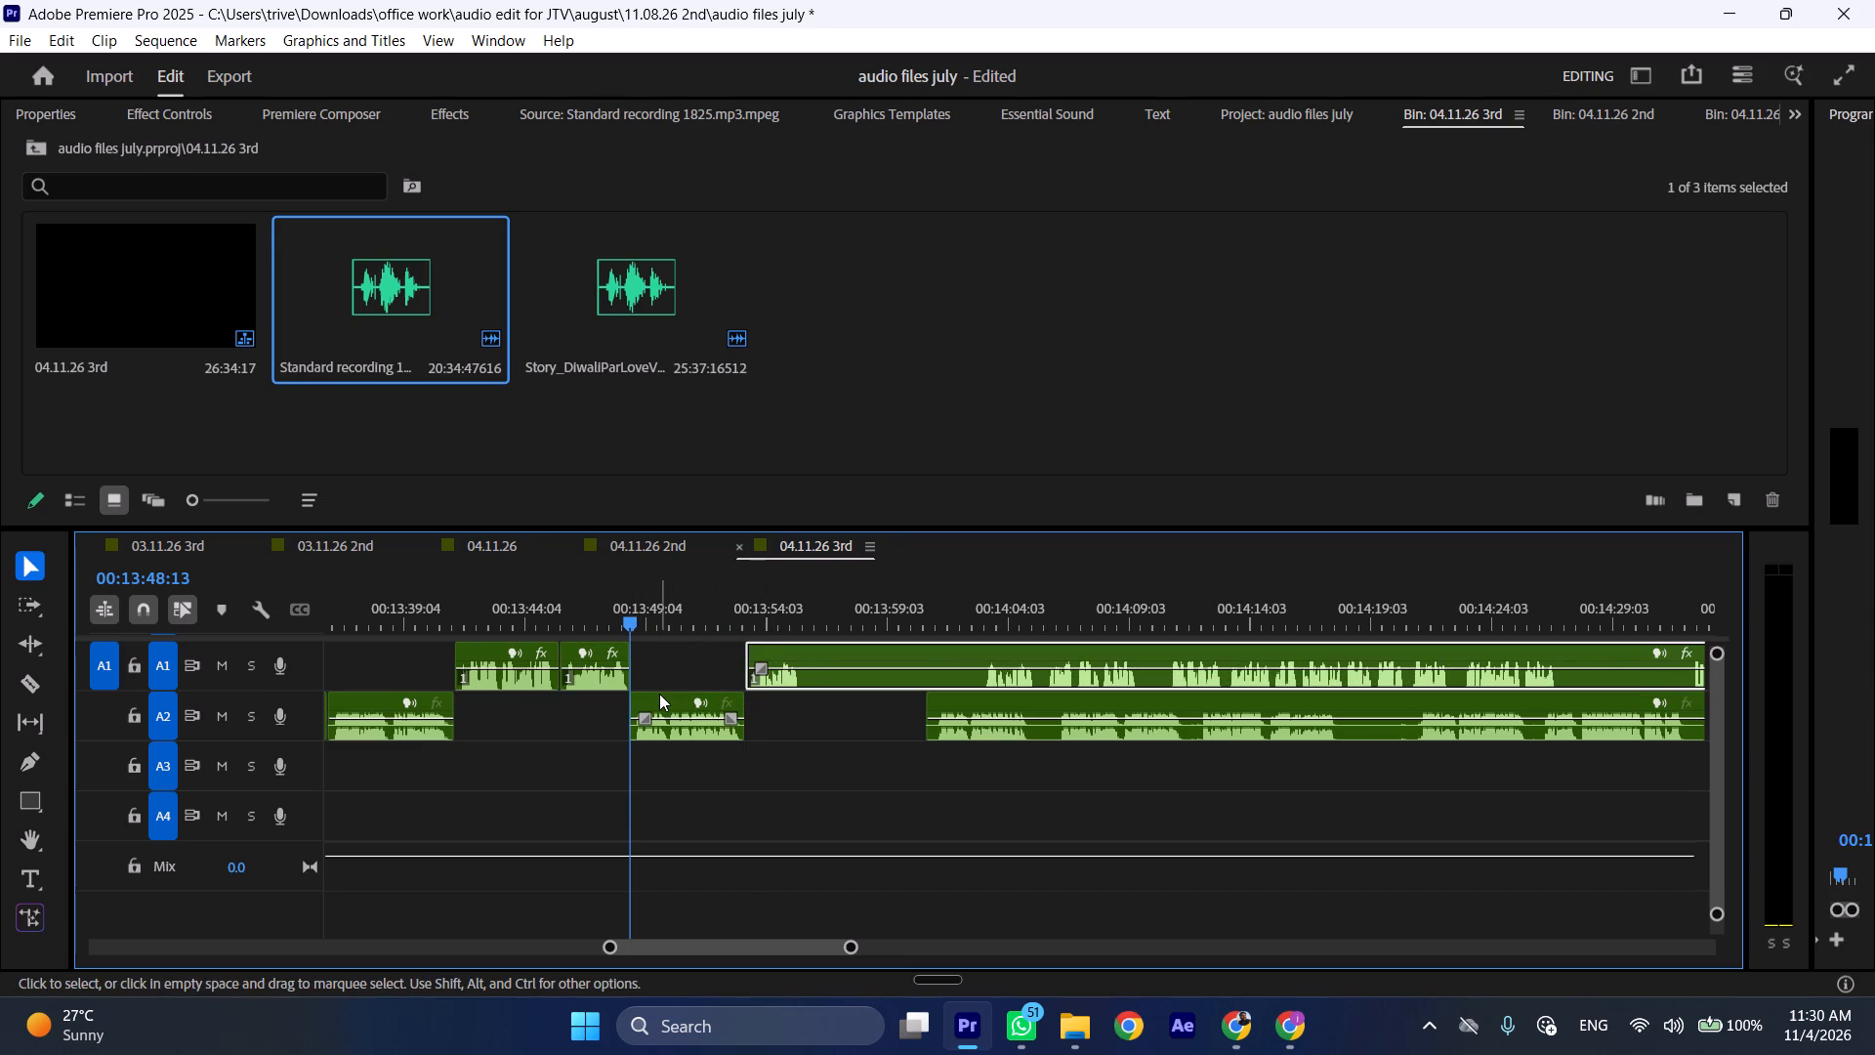
Play the audio from about 00:13:48 at increased speed and split the A1 recording at 00:13:55:15, after its short spoken passage.
{"action": "left_click", "coordinate": [611, 603]}
{"action": "key", "text": "space"}
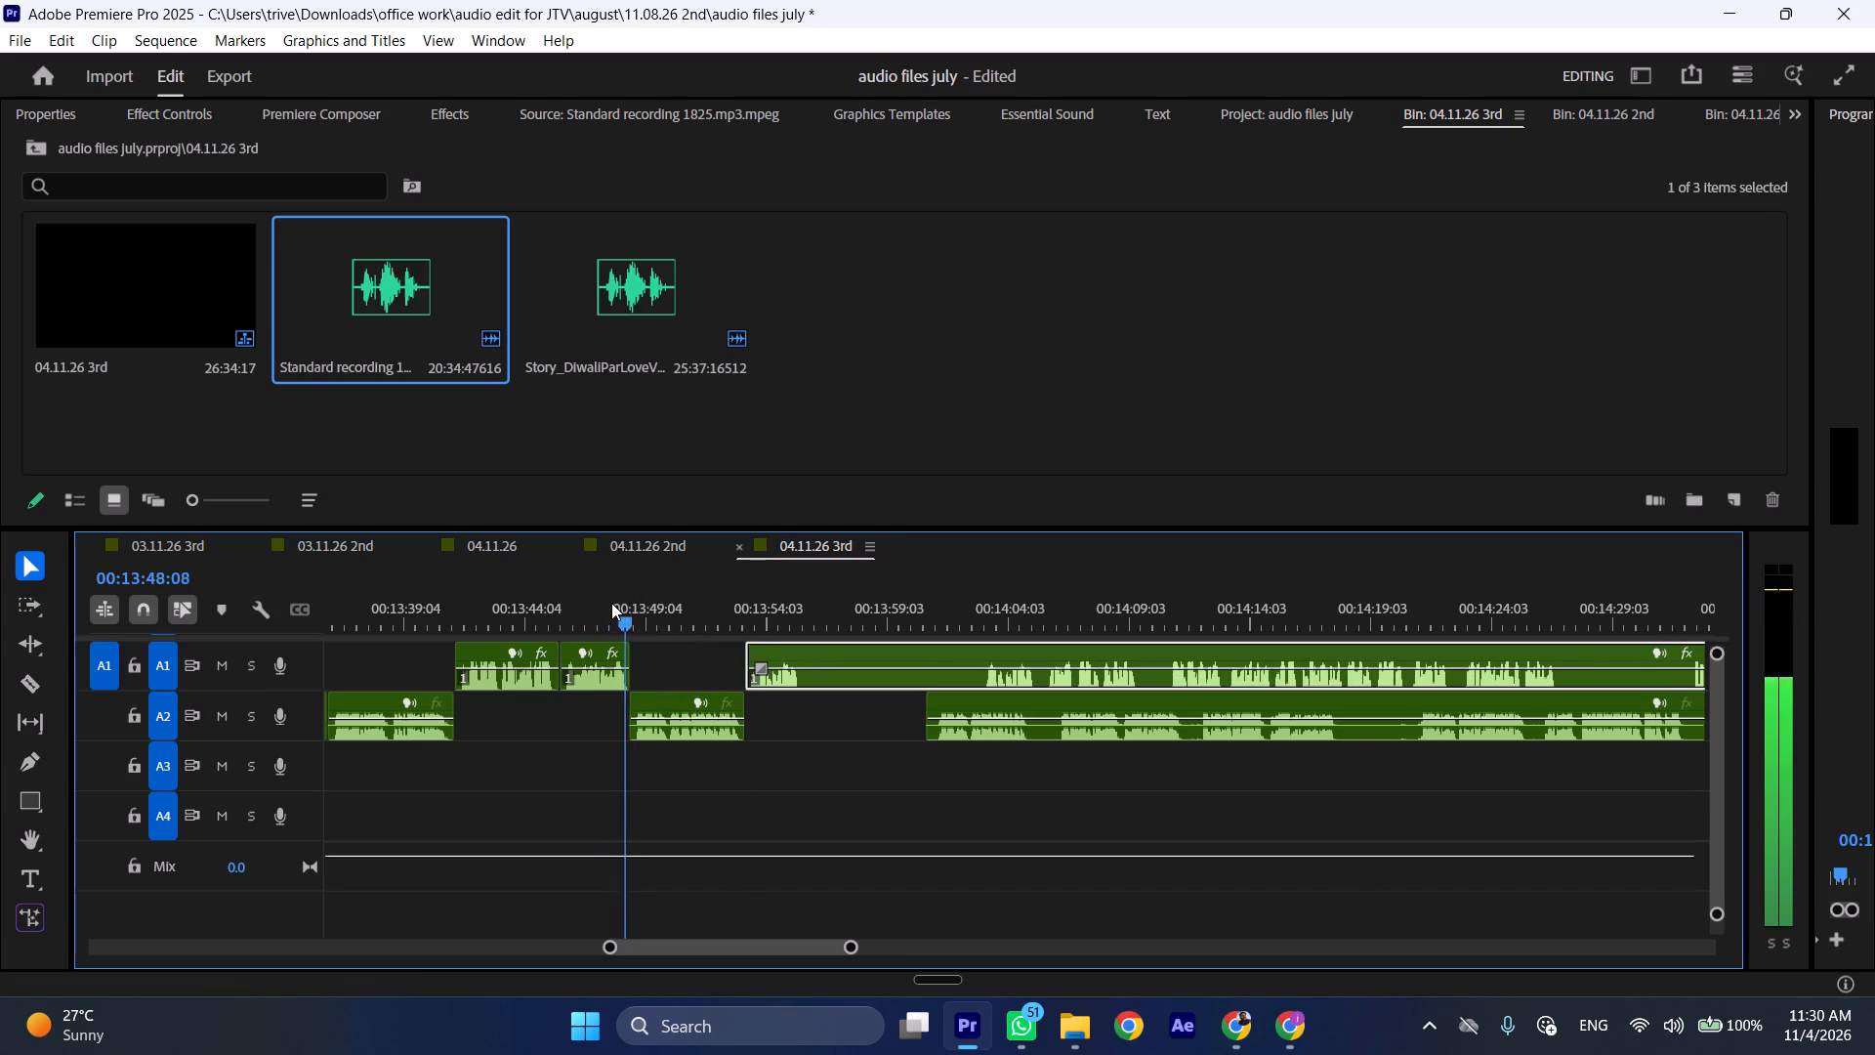
{"action": "key", "text": "l"}
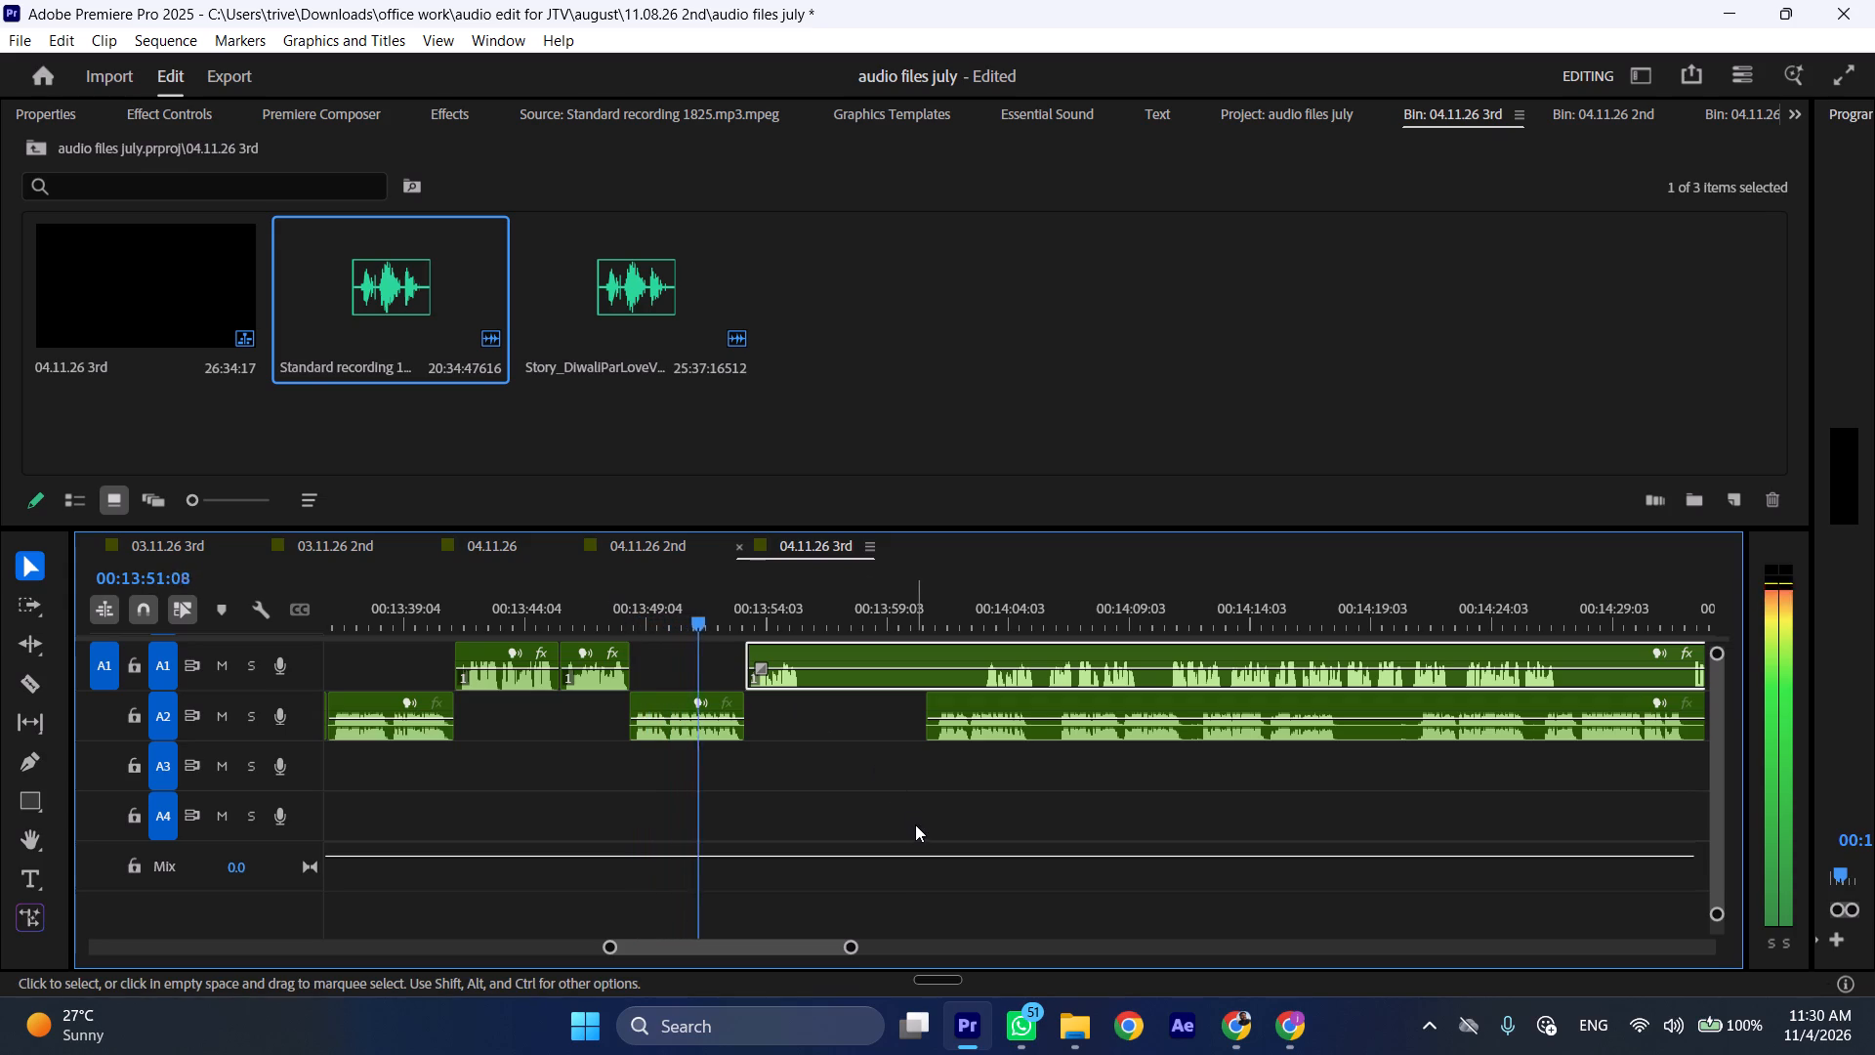
{"action": "scroll", "coordinate": [773, 815], "scroll_direction": "down", "scroll_amount": 4}
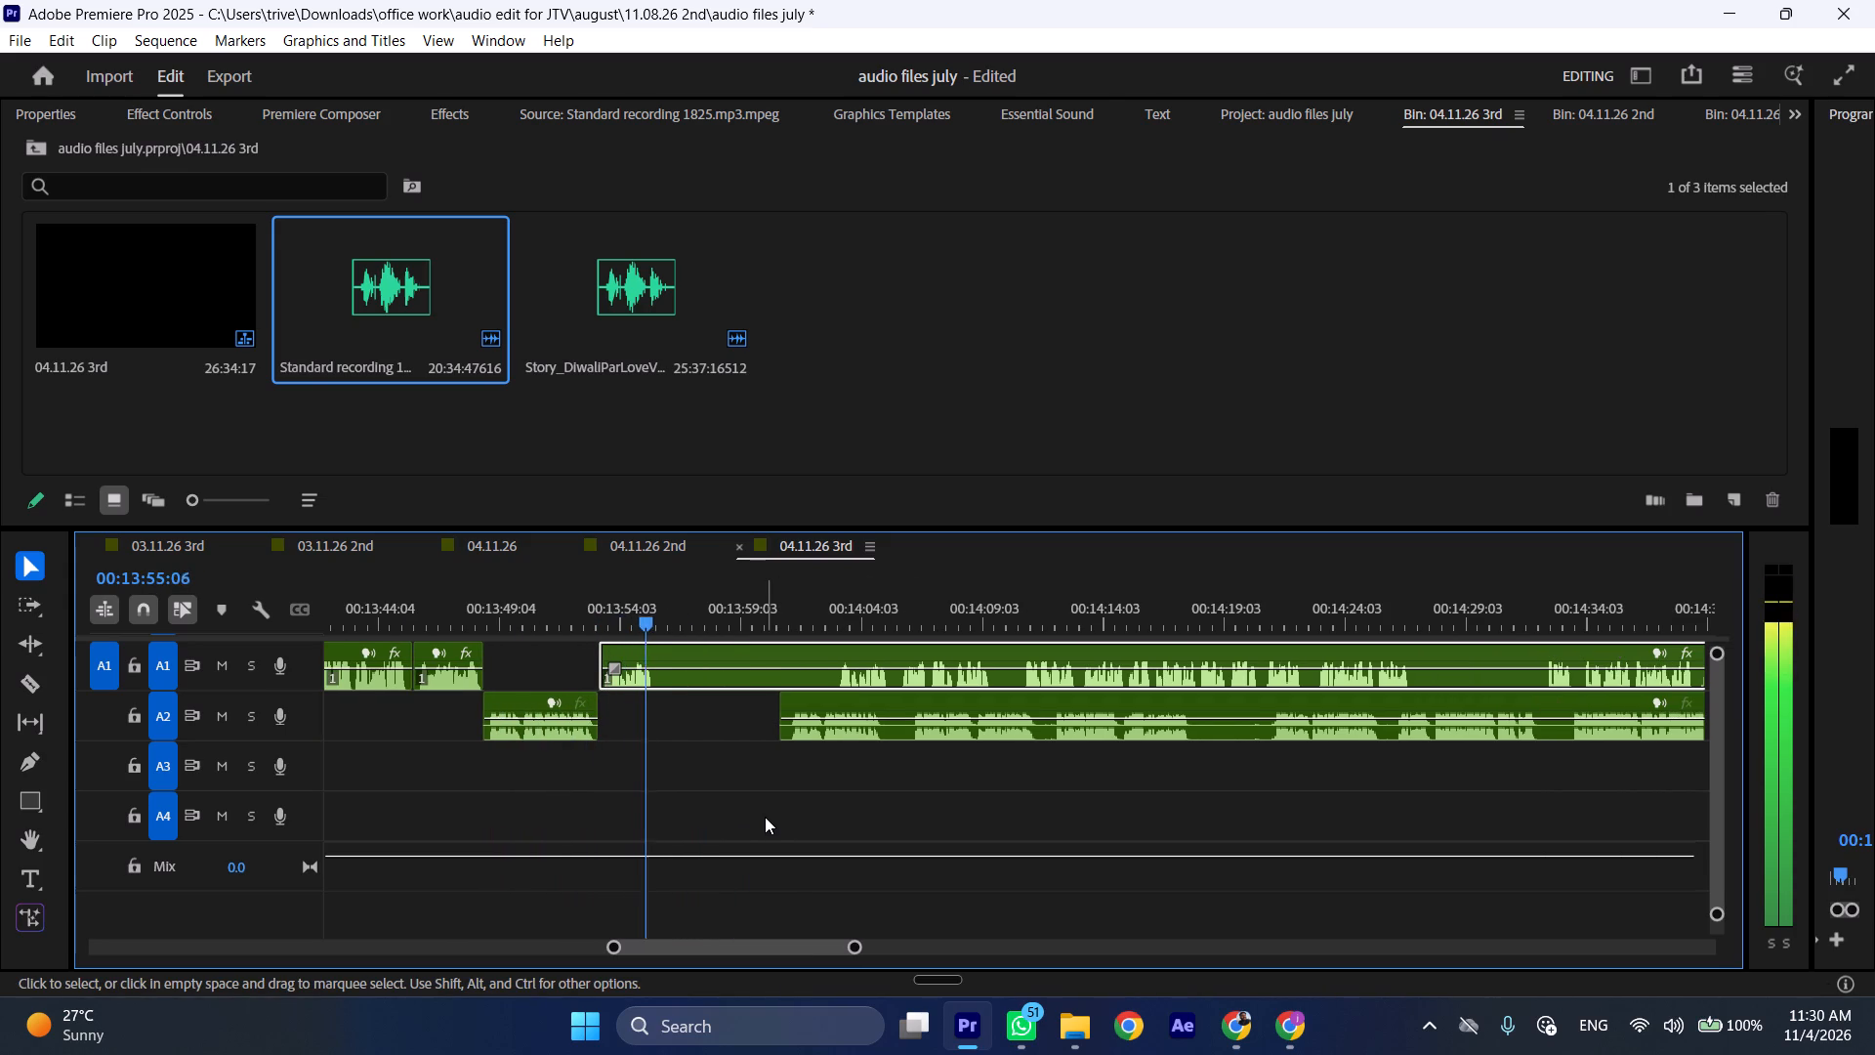
{"action": "key", "text": "space"}
{"action": "key", "text": "shift+c"}
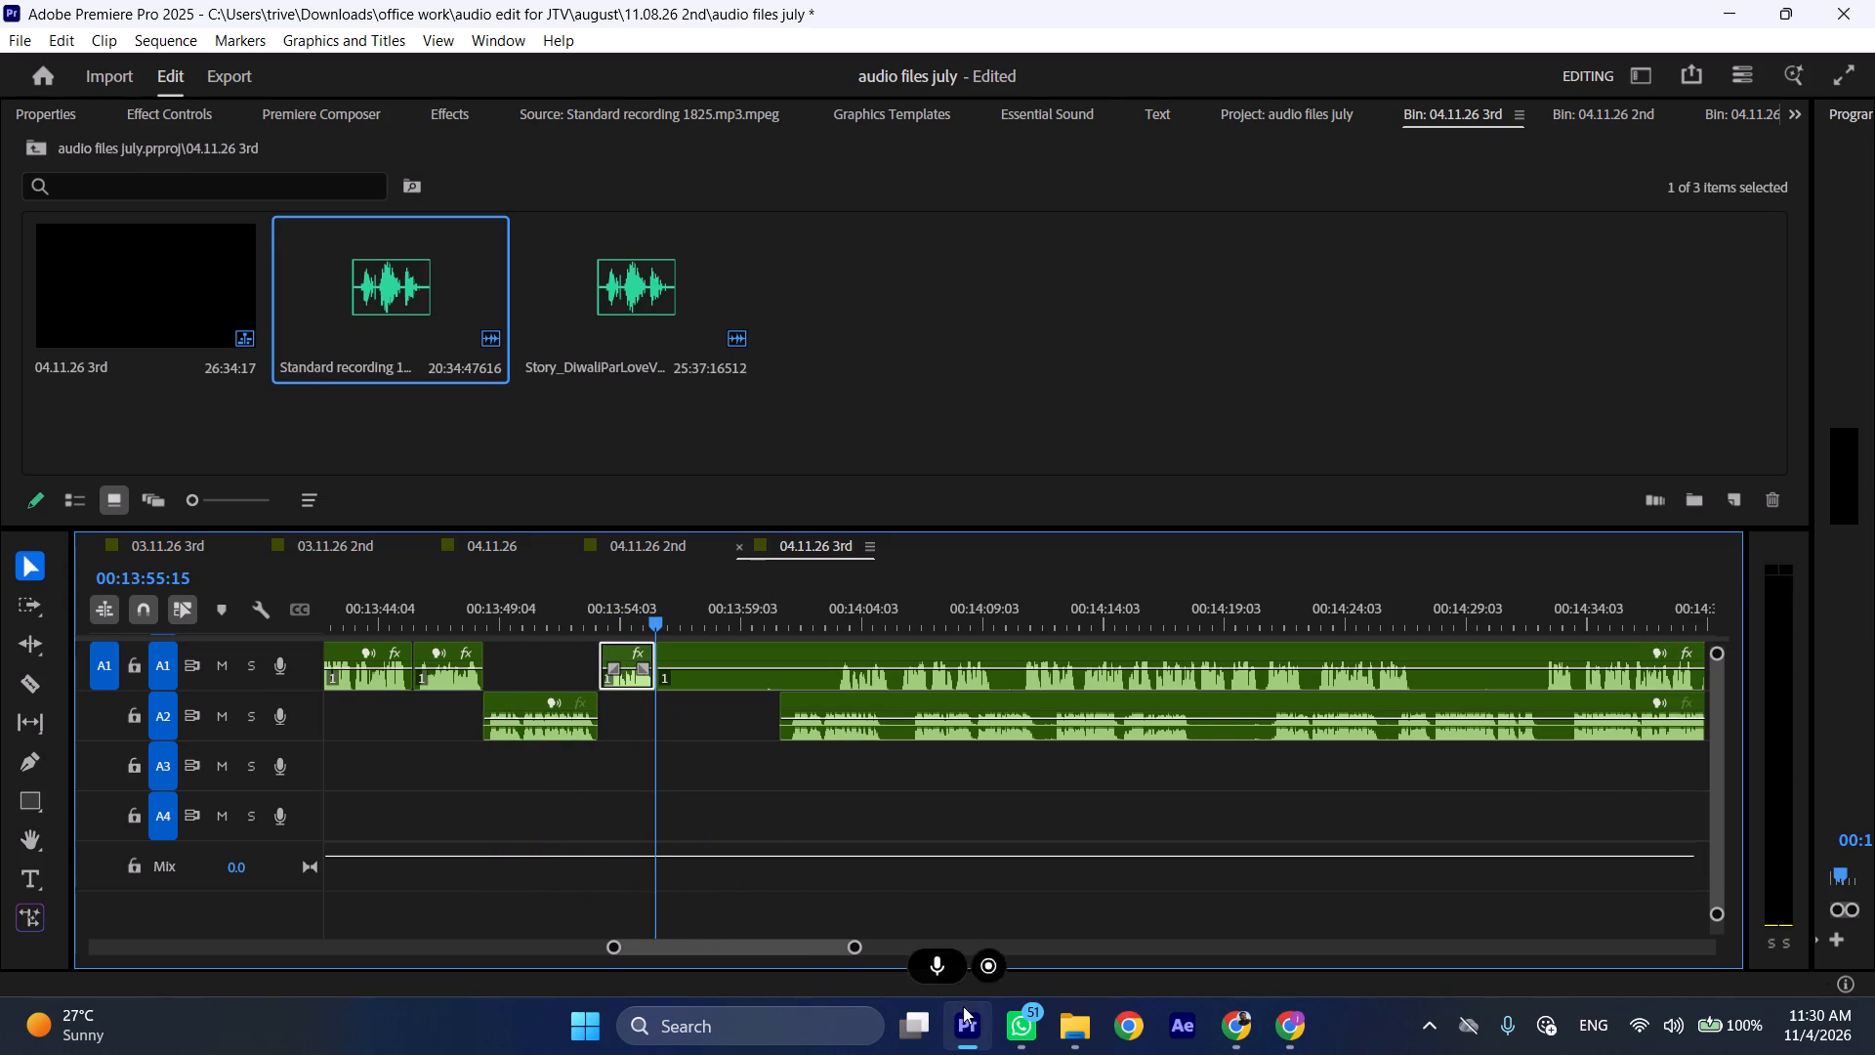
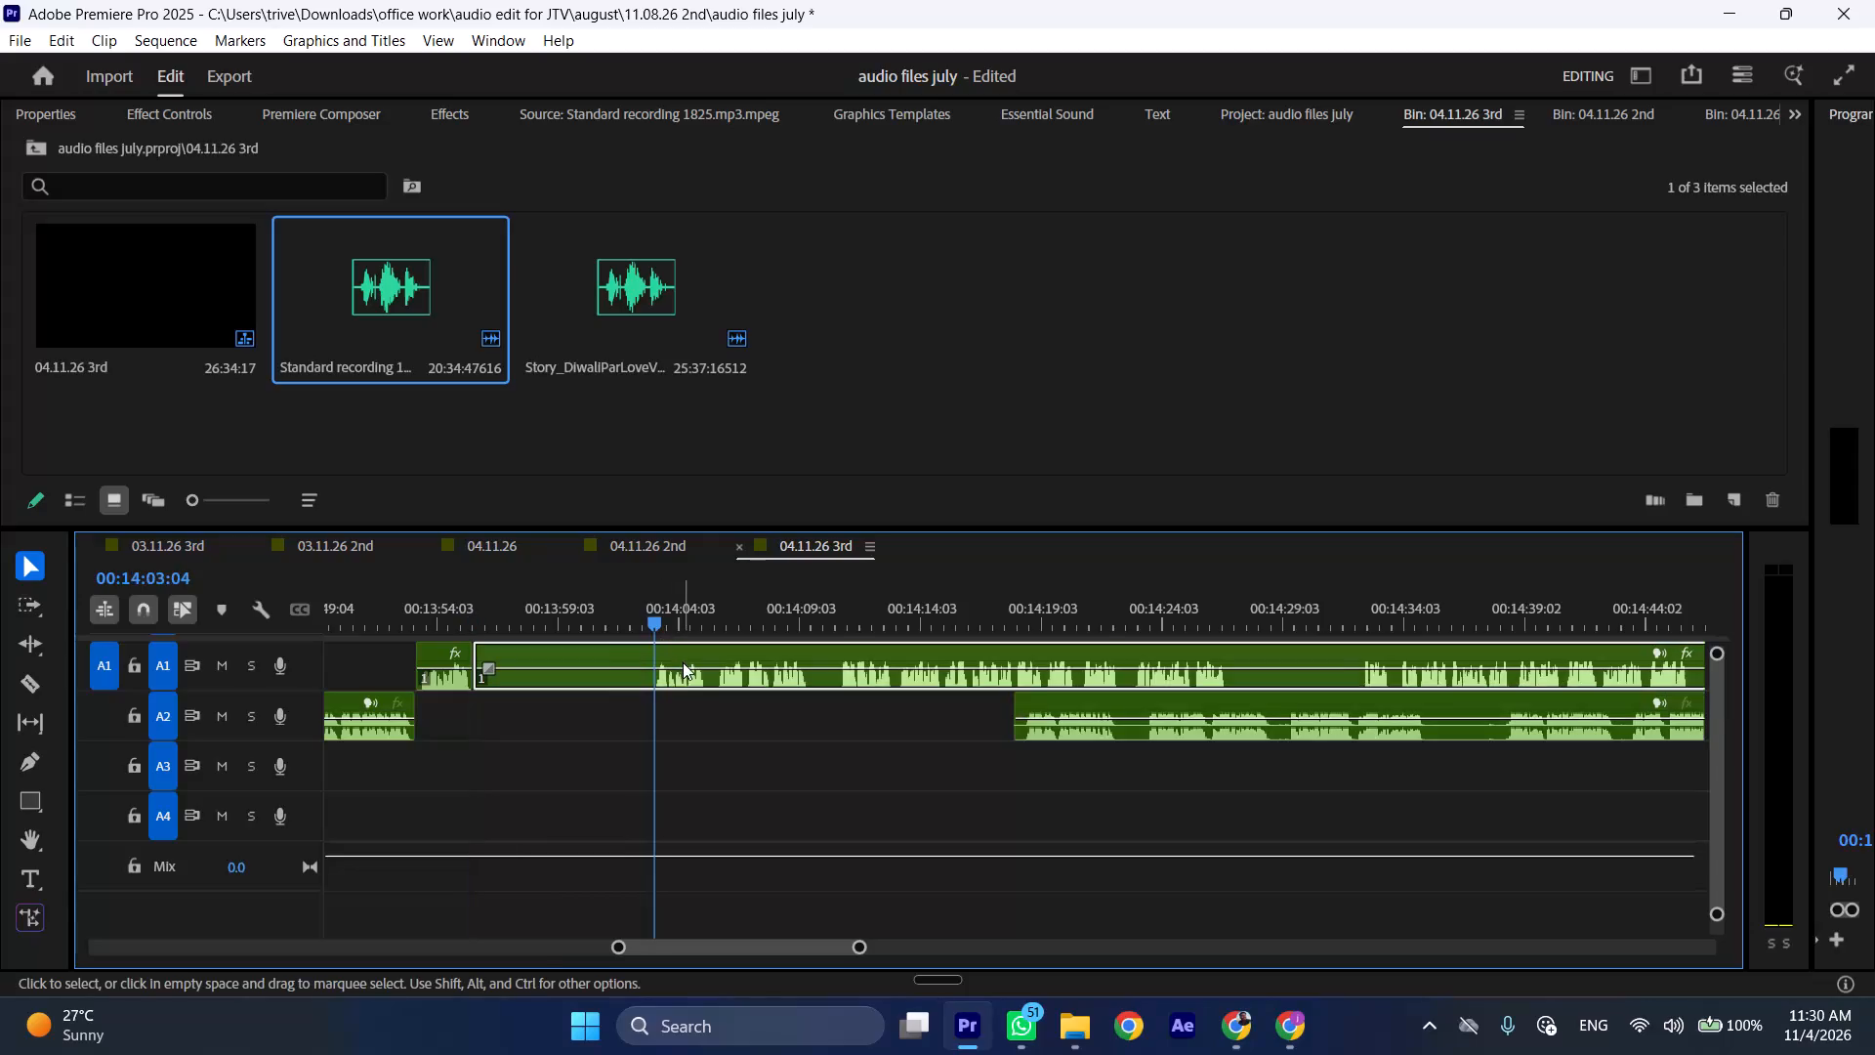
Split the tracks at 00:14:03:04 and ripple delete the short A1 passage and following pause from 00:13:53:07 up to that cut.
{"action": "key", "text": "shift+c"}
{"action": "left_click_drag", "start_coordinate": [470, 713], "coordinate": [569, 644]}
{"action": "key", "text": "ctrl+shift+d"}
Play the A1 recording at increased speed and split it at 00:13:59:17, after its second spoken passage.
{"action": "key", "text": "space"}
{"action": "key", "text": "l"}
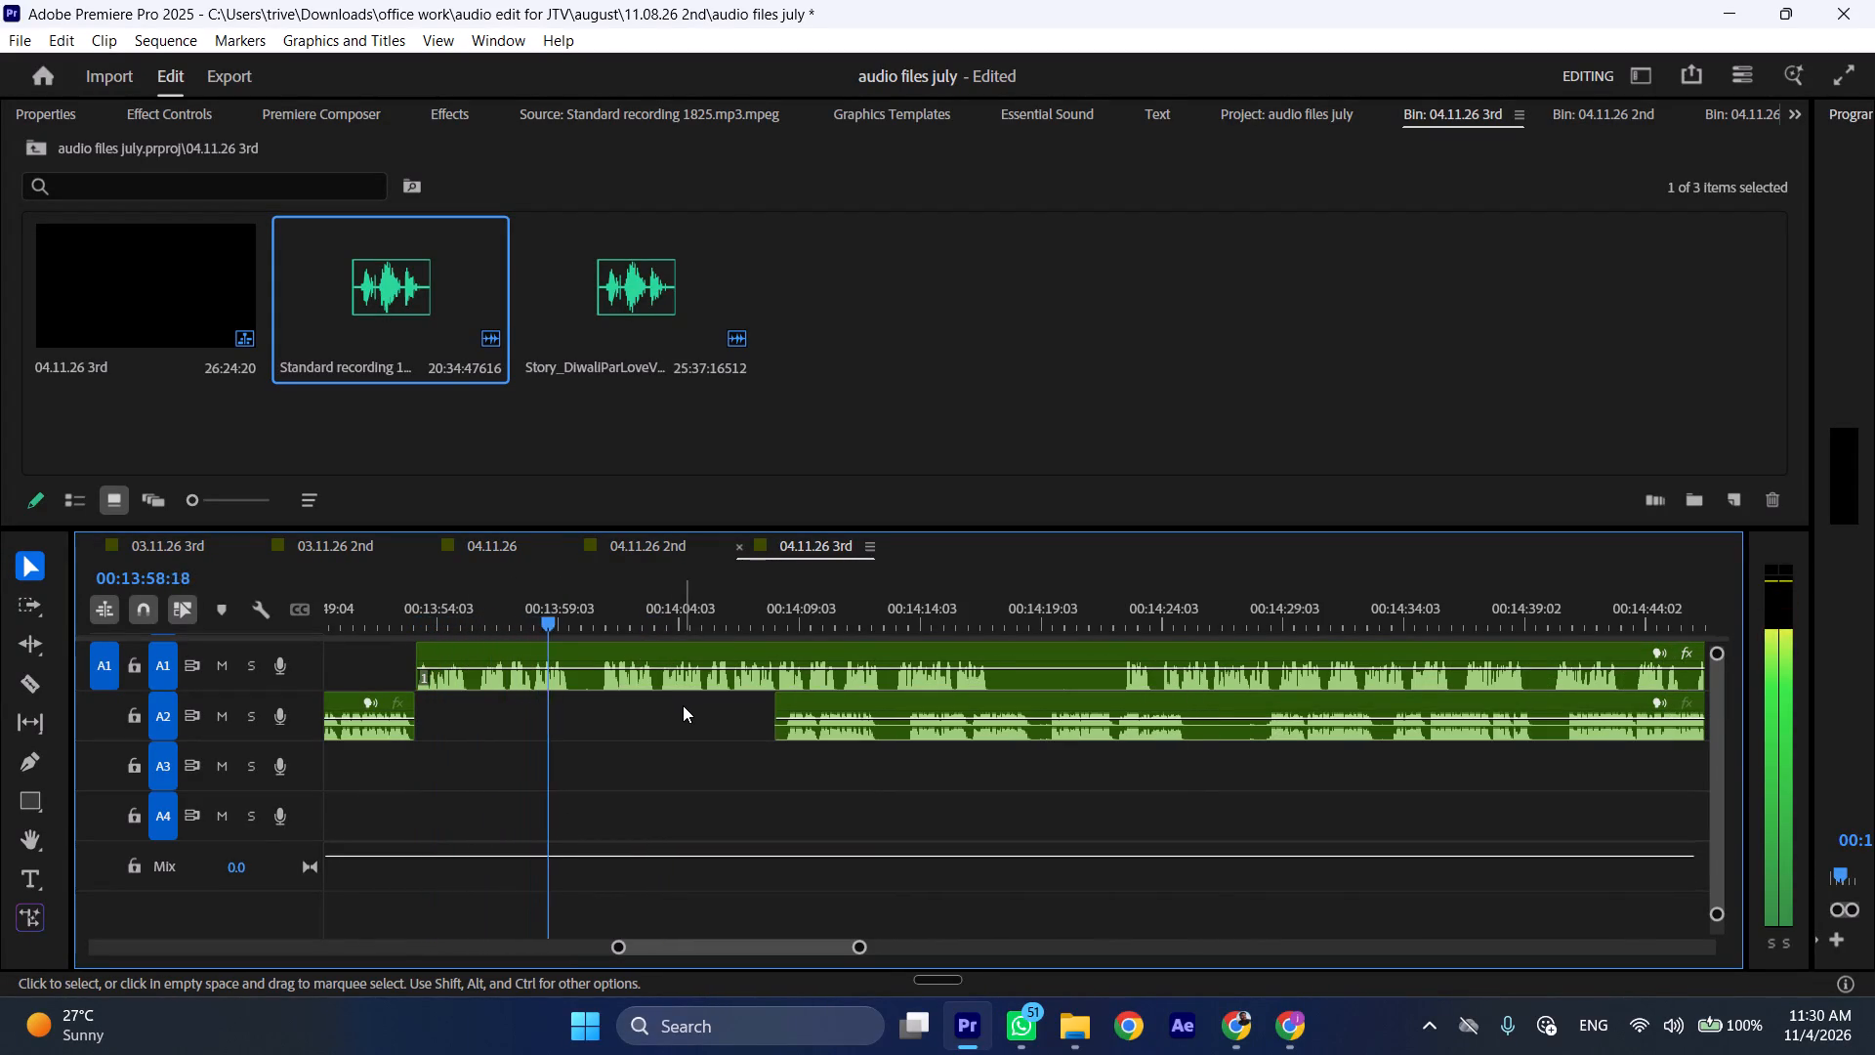
{"action": "key", "text": "space"}
{"action": "type", "text": "C"}
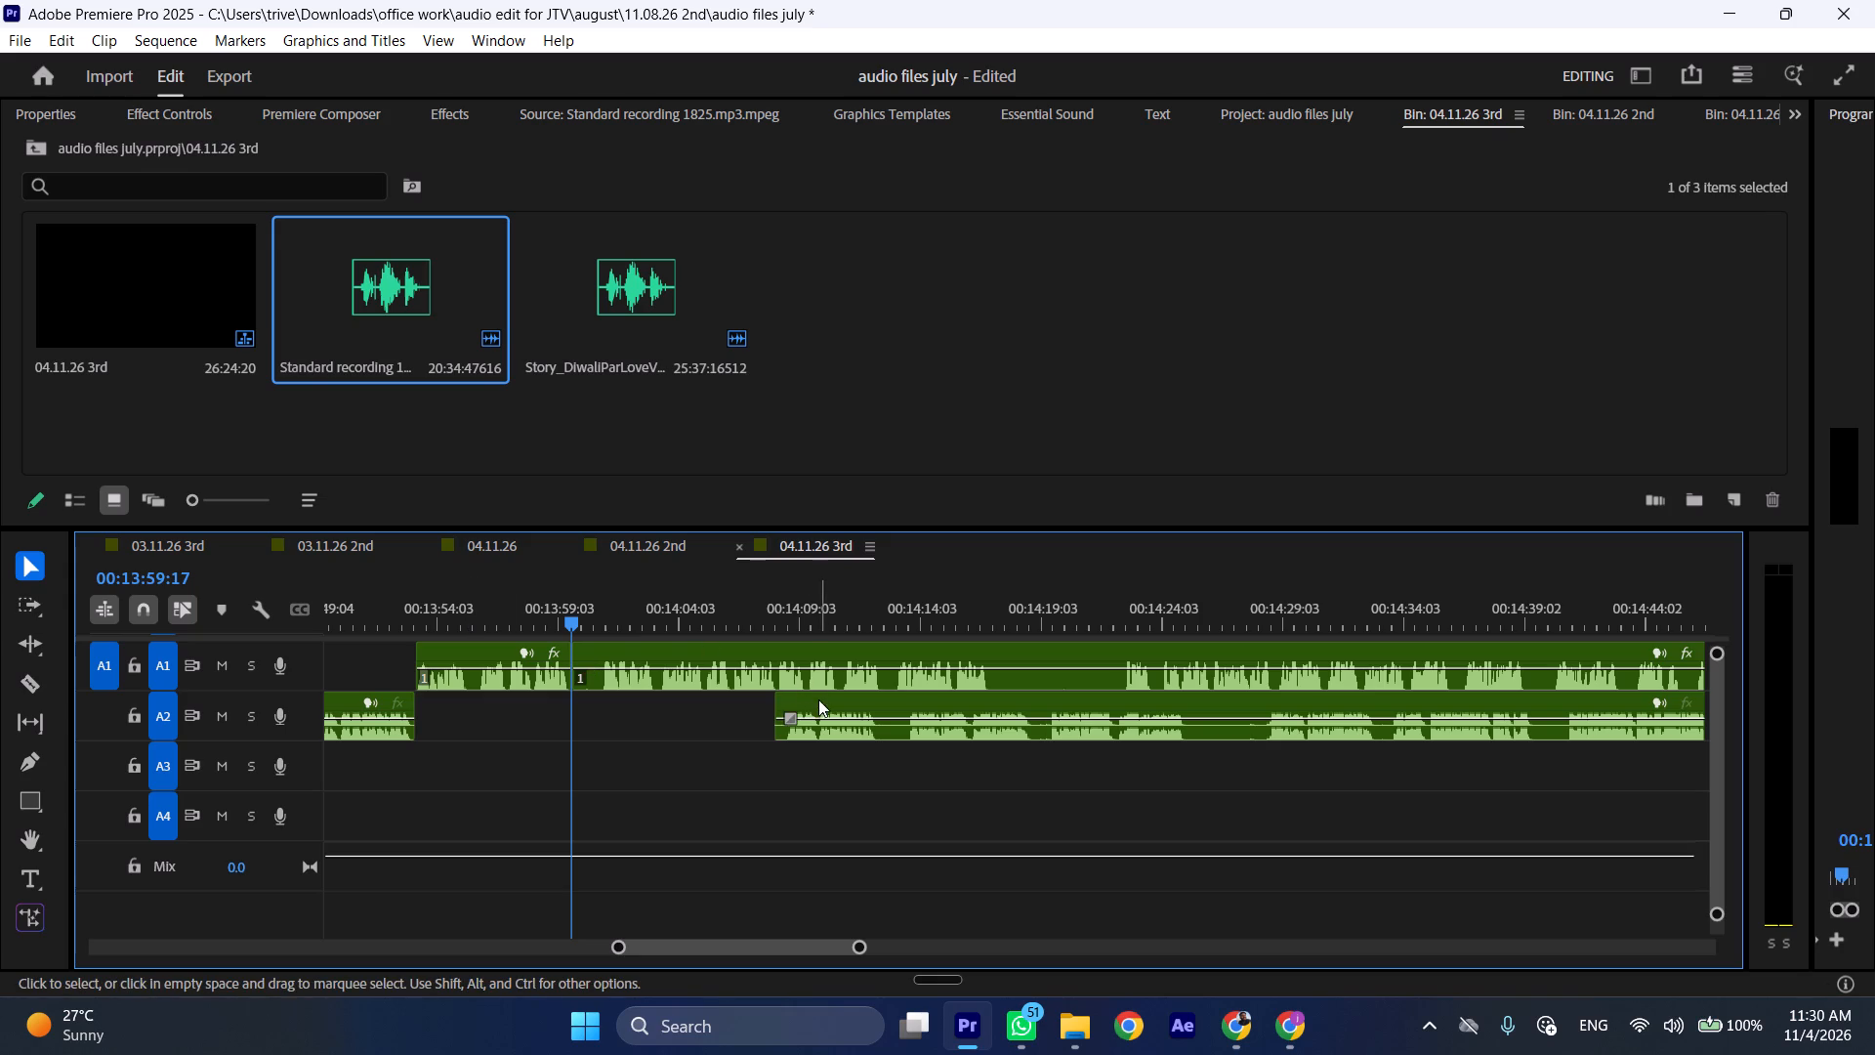
Split the A1 clip at 00:13:55:12 and 00:13:55:22 and ripple delete the short pause between the cuts.
{"action": "left_click_drag", "start_coordinate": [461, 604], "coordinate": [473, 604]}
{"action": "key", "text": "shift+c"}
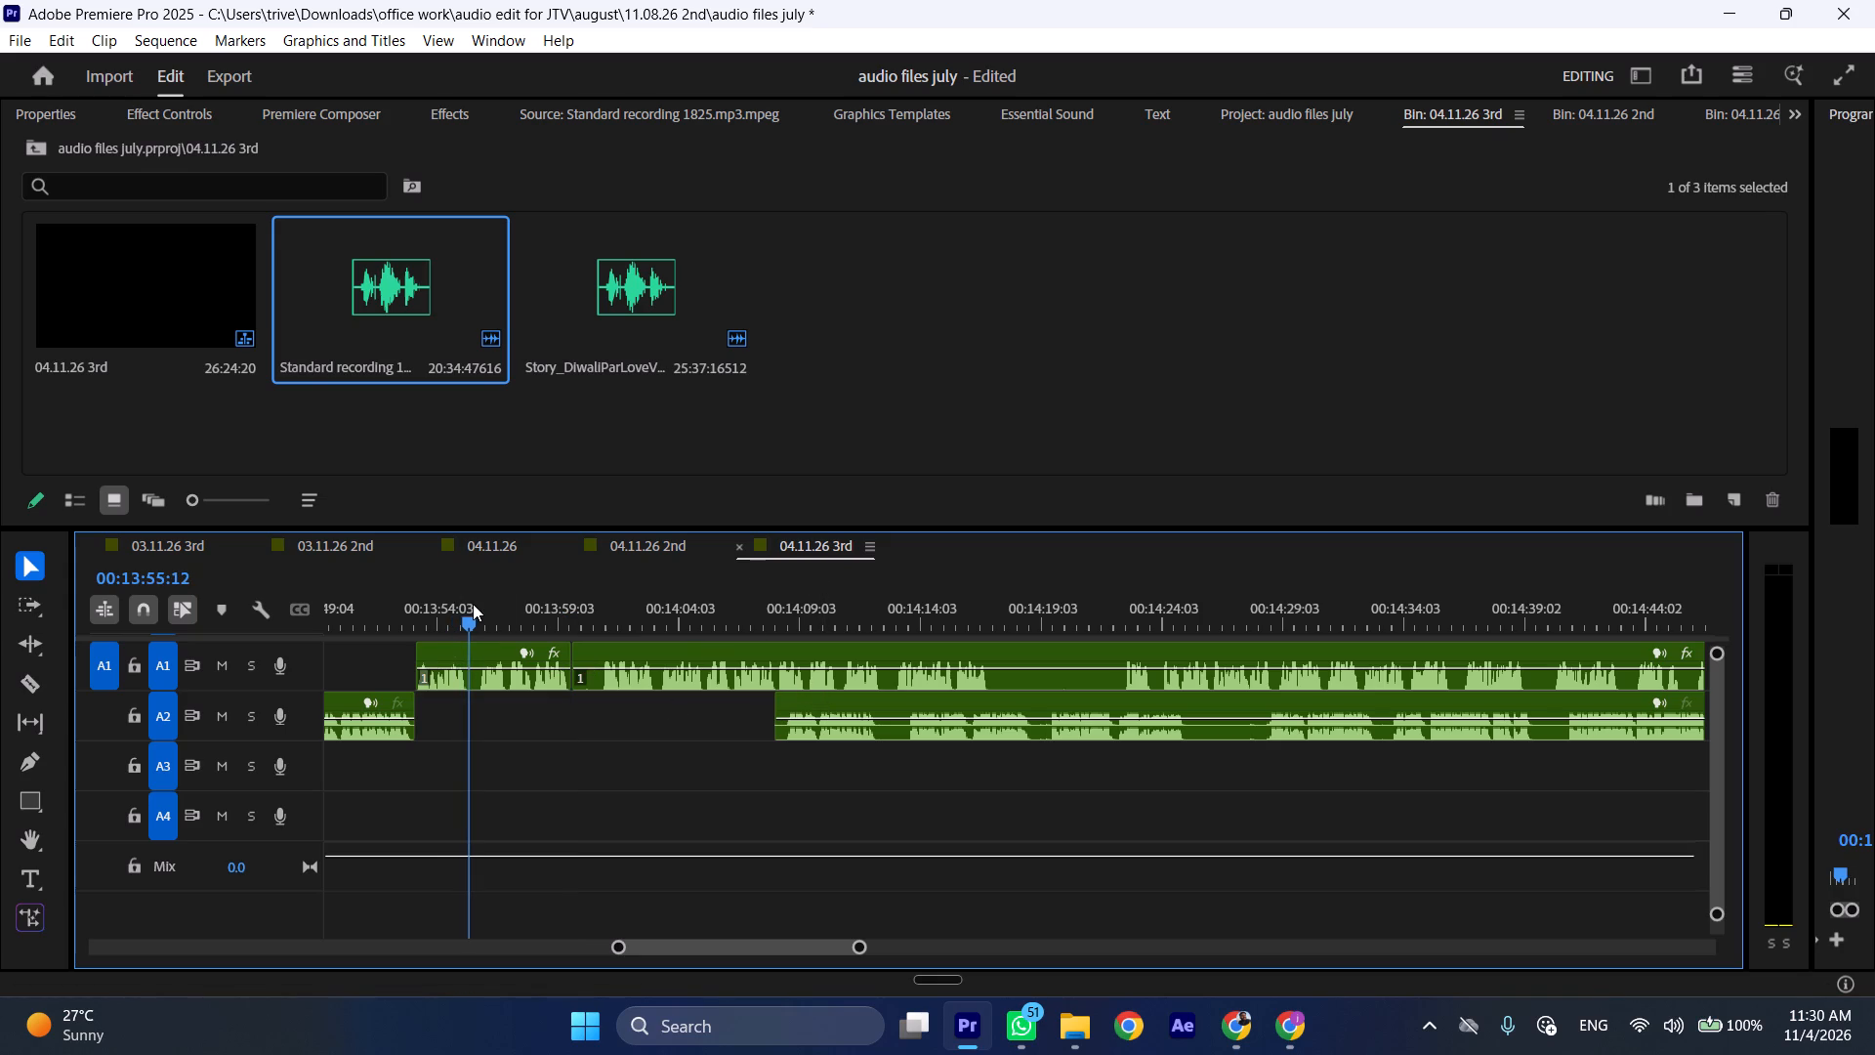
{"action": "left_click_drag", "start_coordinate": [473, 604], "coordinate": [482, 604]}
{"action": "left_click", "coordinate": [512, 679]}
{"action": "key", "text": "shift+c"}
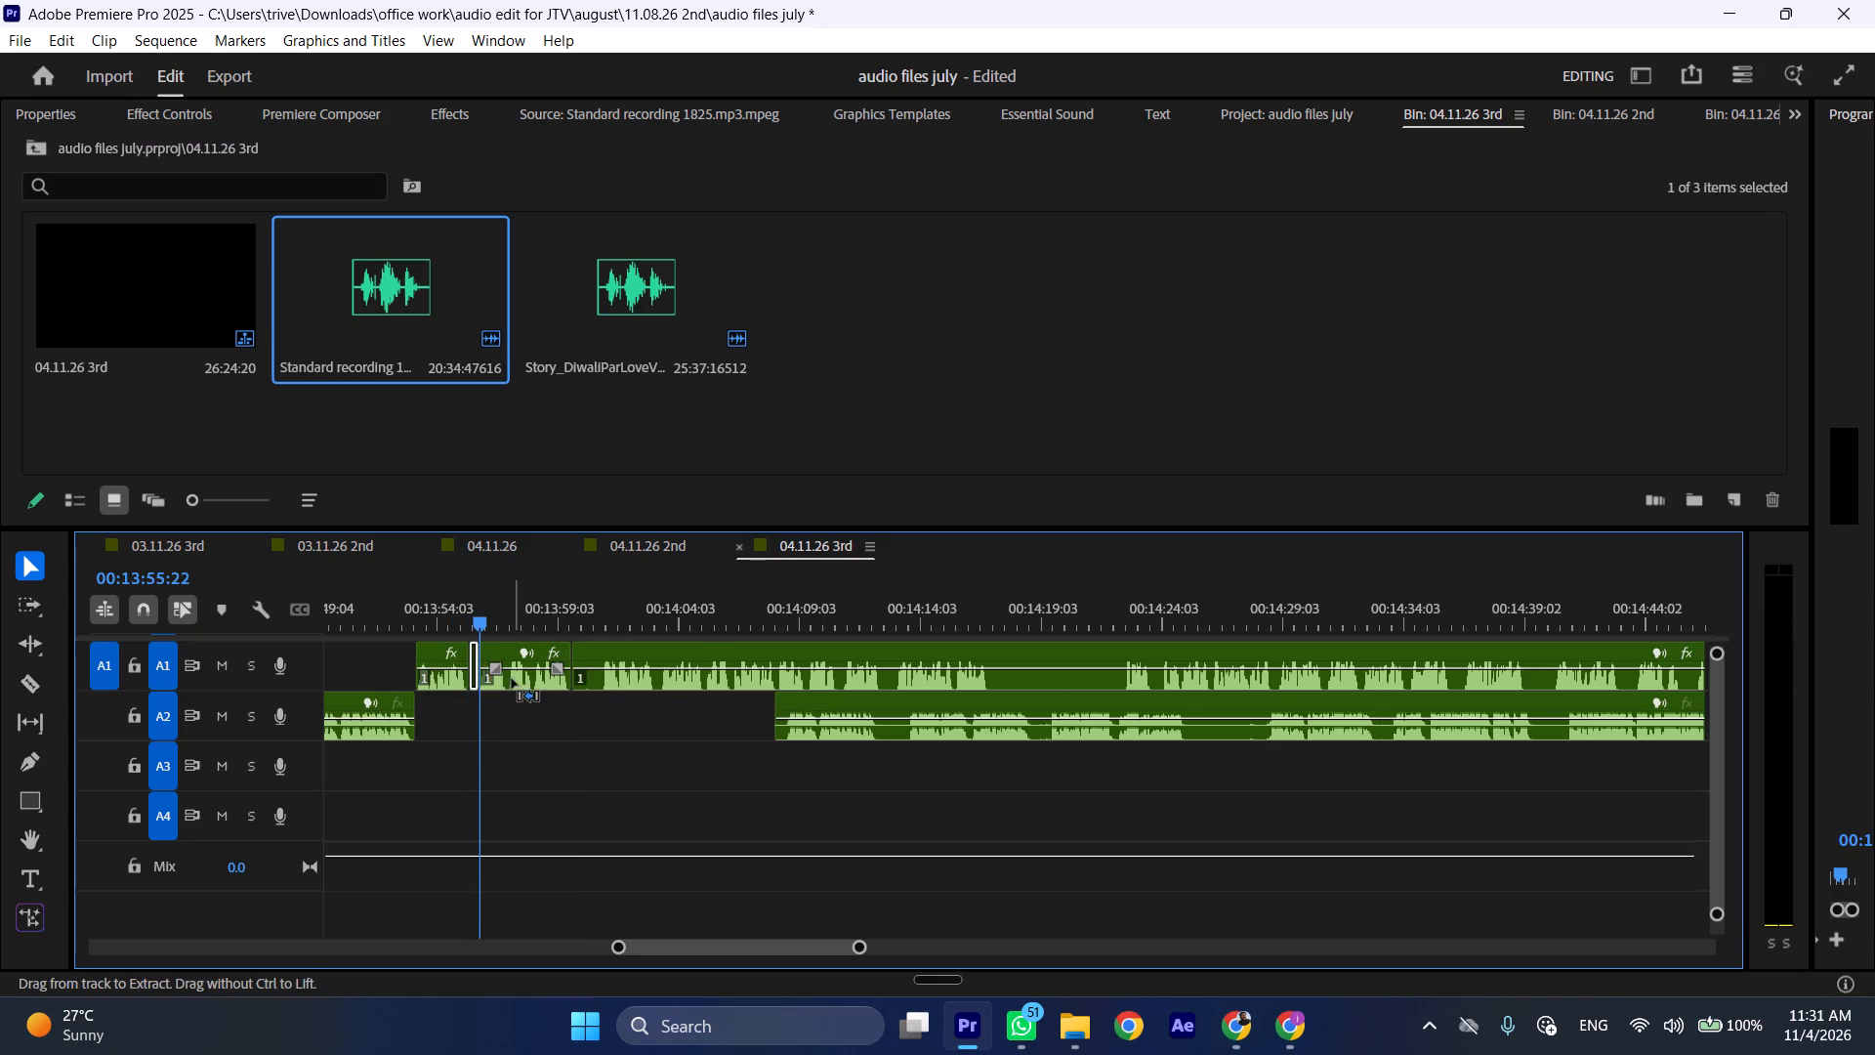
{"action": "key", "text": "ctrl+shift+d"}
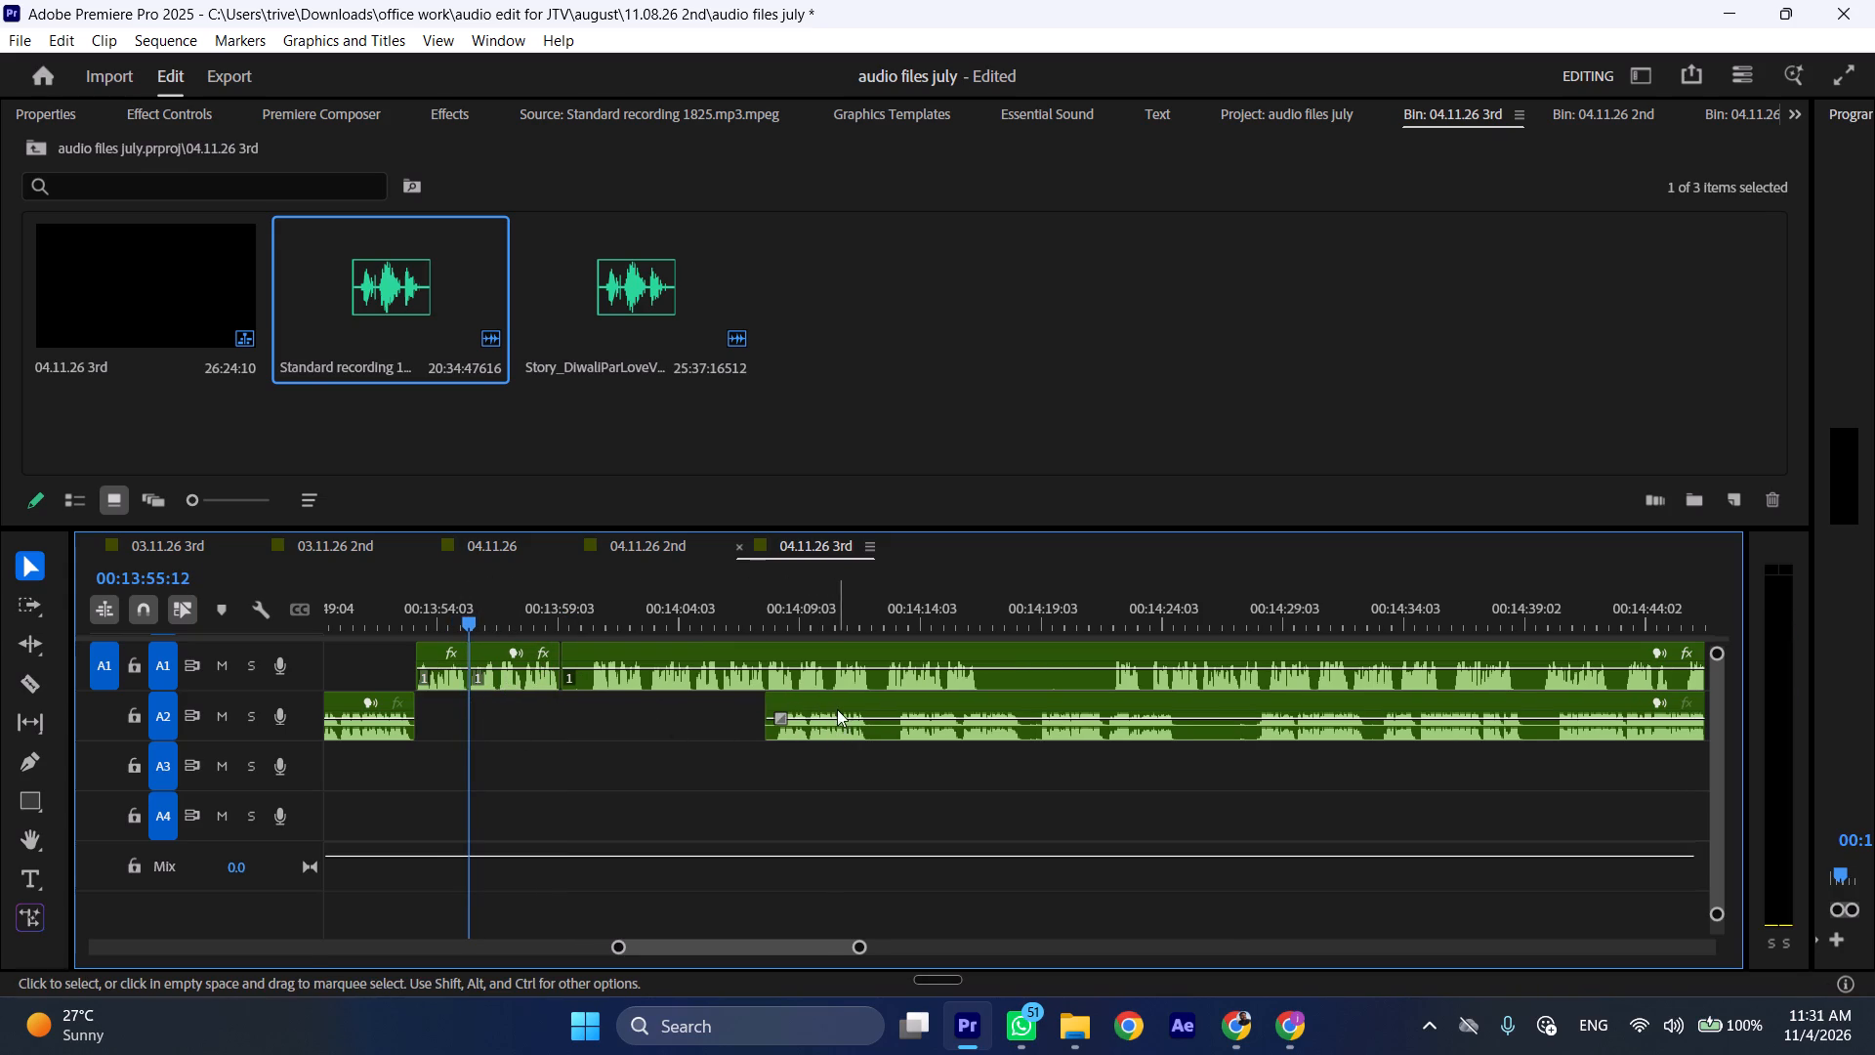
Move the long A2 clip earlier so it starts at about 00:14:01.
{"action": "left_click_drag", "start_coordinate": [836, 704], "coordinate": [680, 703]}
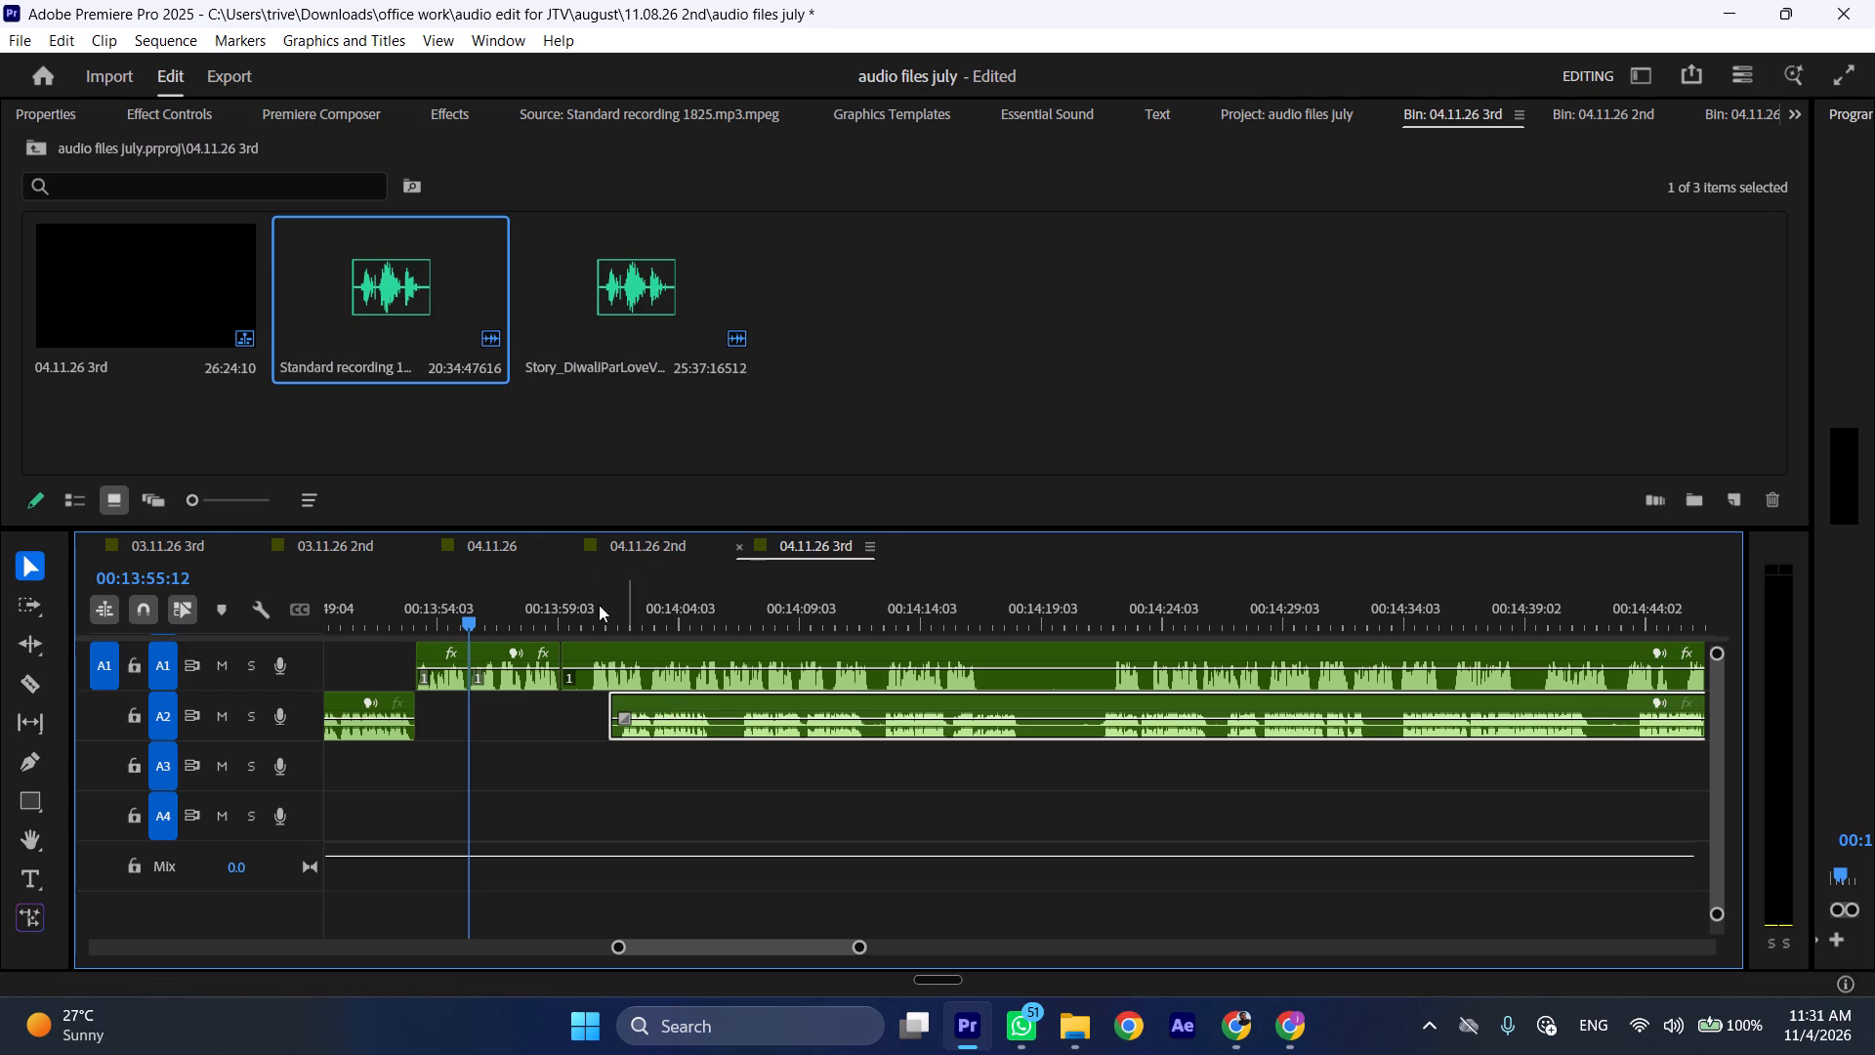
Trim about 1 second of pause off the start of the long A1 clip and move the clip about 22 seconds later.
{"action": "left_click_drag", "start_coordinate": [568, 652], "coordinate": [596, 652]}
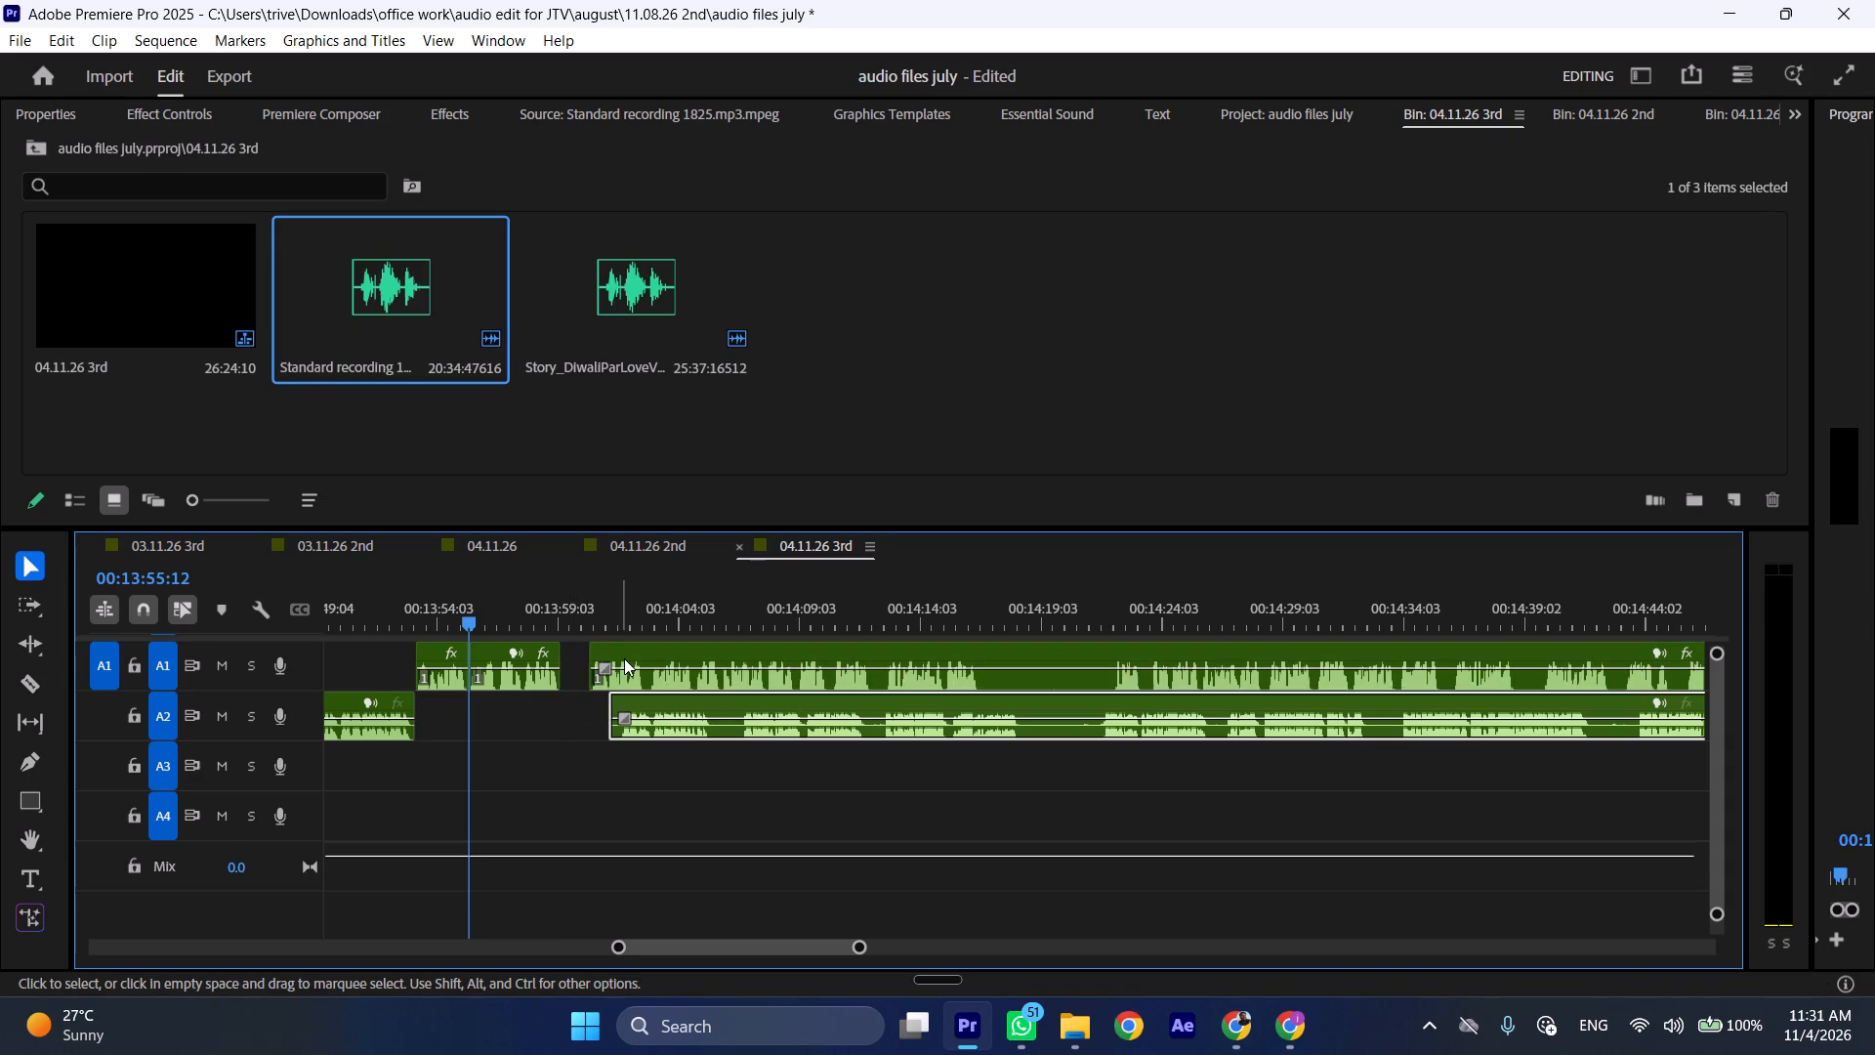
{"action": "left_click_drag", "start_coordinate": [625, 658], "coordinate": [1166, 668]}
Move the long A2 clip back to where the short A1 clip ends and play the sequence from 00:13:54:06 at increased speed.
{"action": "left_click", "coordinate": [441, 601]}
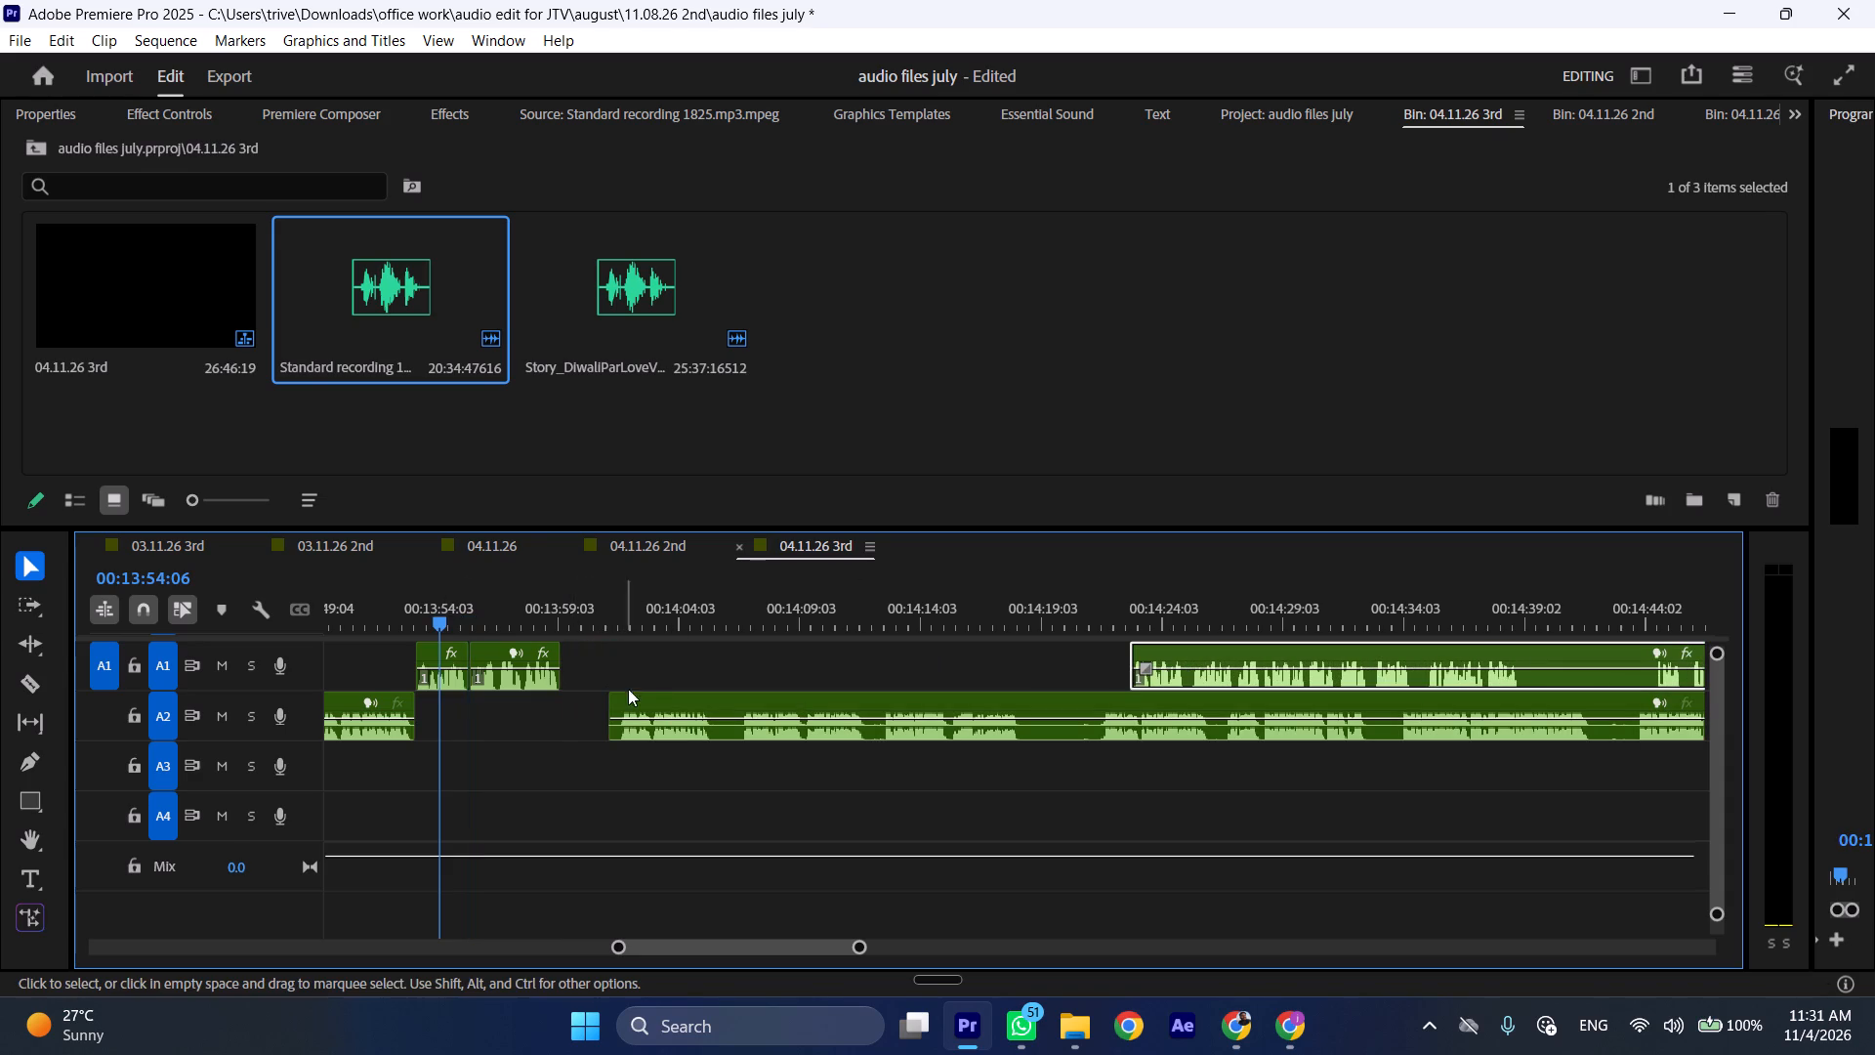
{"action": "left_click", "coordinate": [617, 692]}
{"action": "left_click_drag", "start_coordinate": [667, 709], "coordinate": [613, 706]}
{"action": "key", "text": "space"}
{"action": "type", "text": "l"}
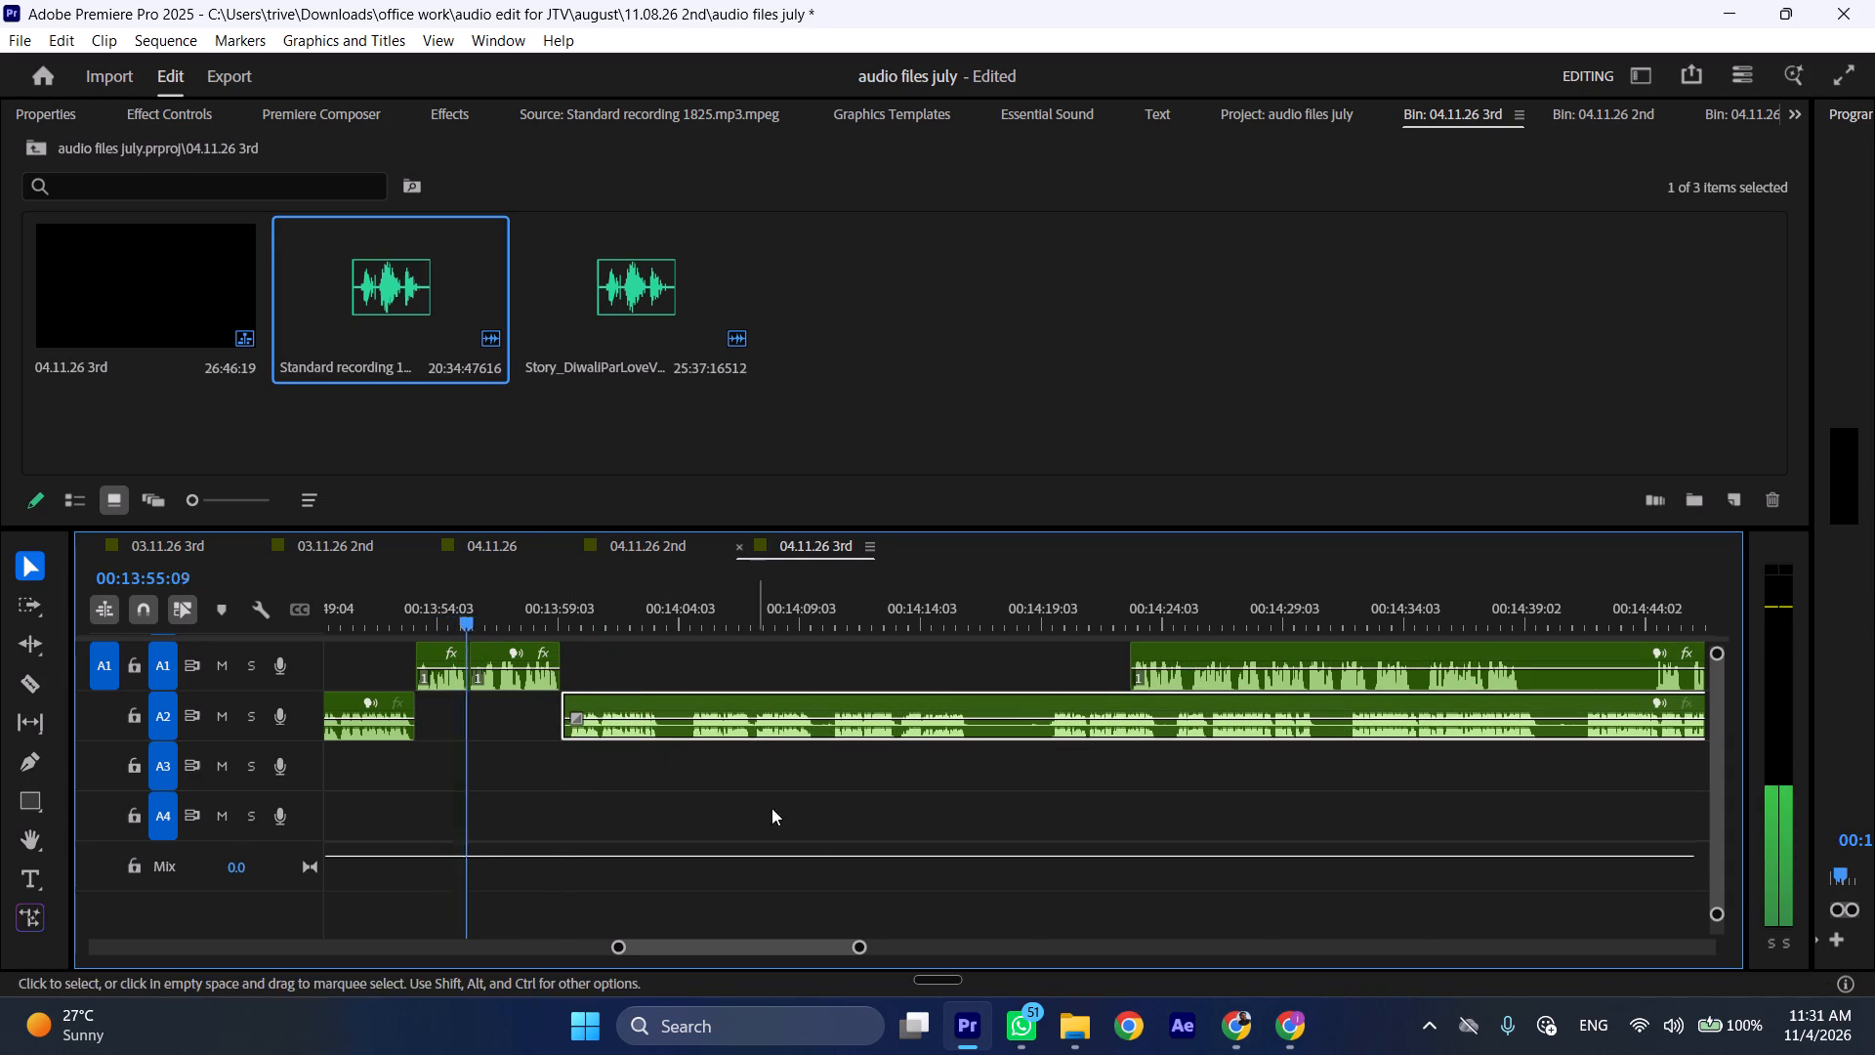
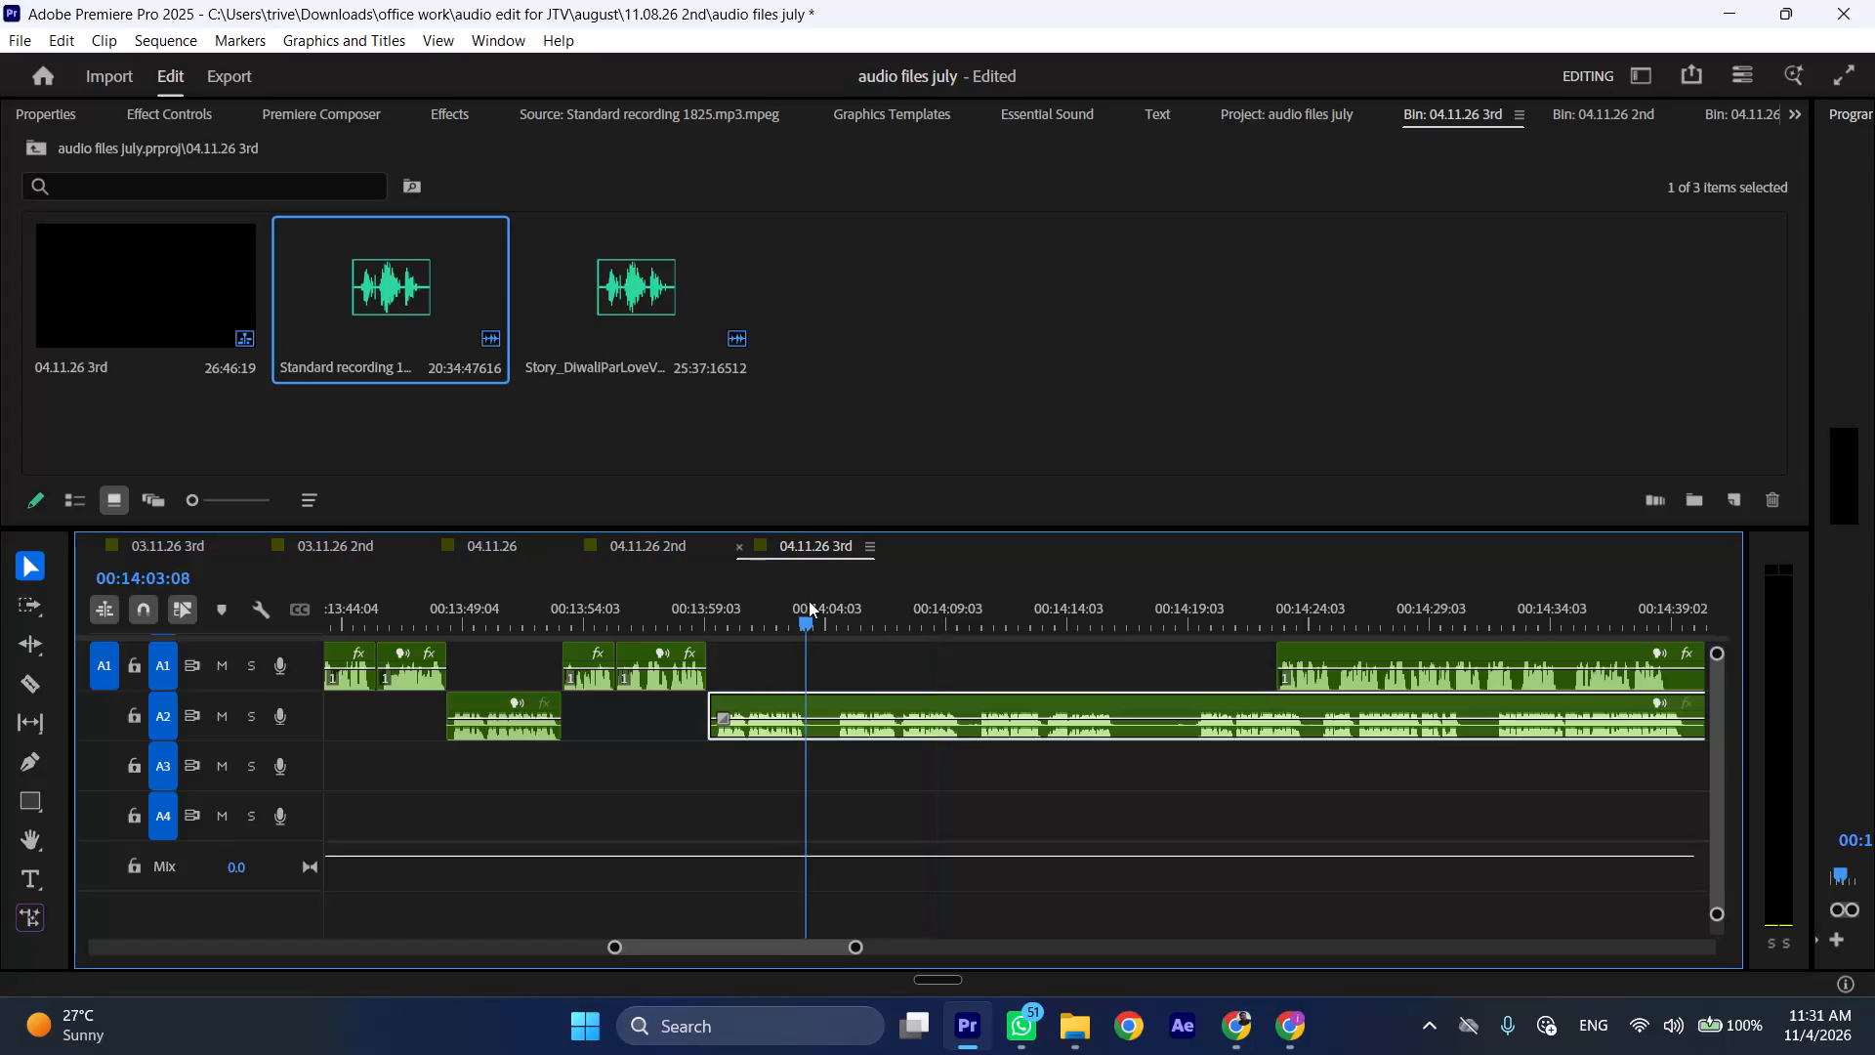
Split the long A2 clip at 00:14:03:08 and move its first piece over the short A2 clip at about 00:13:48.
{"action": "key", "text": "shift+c"}
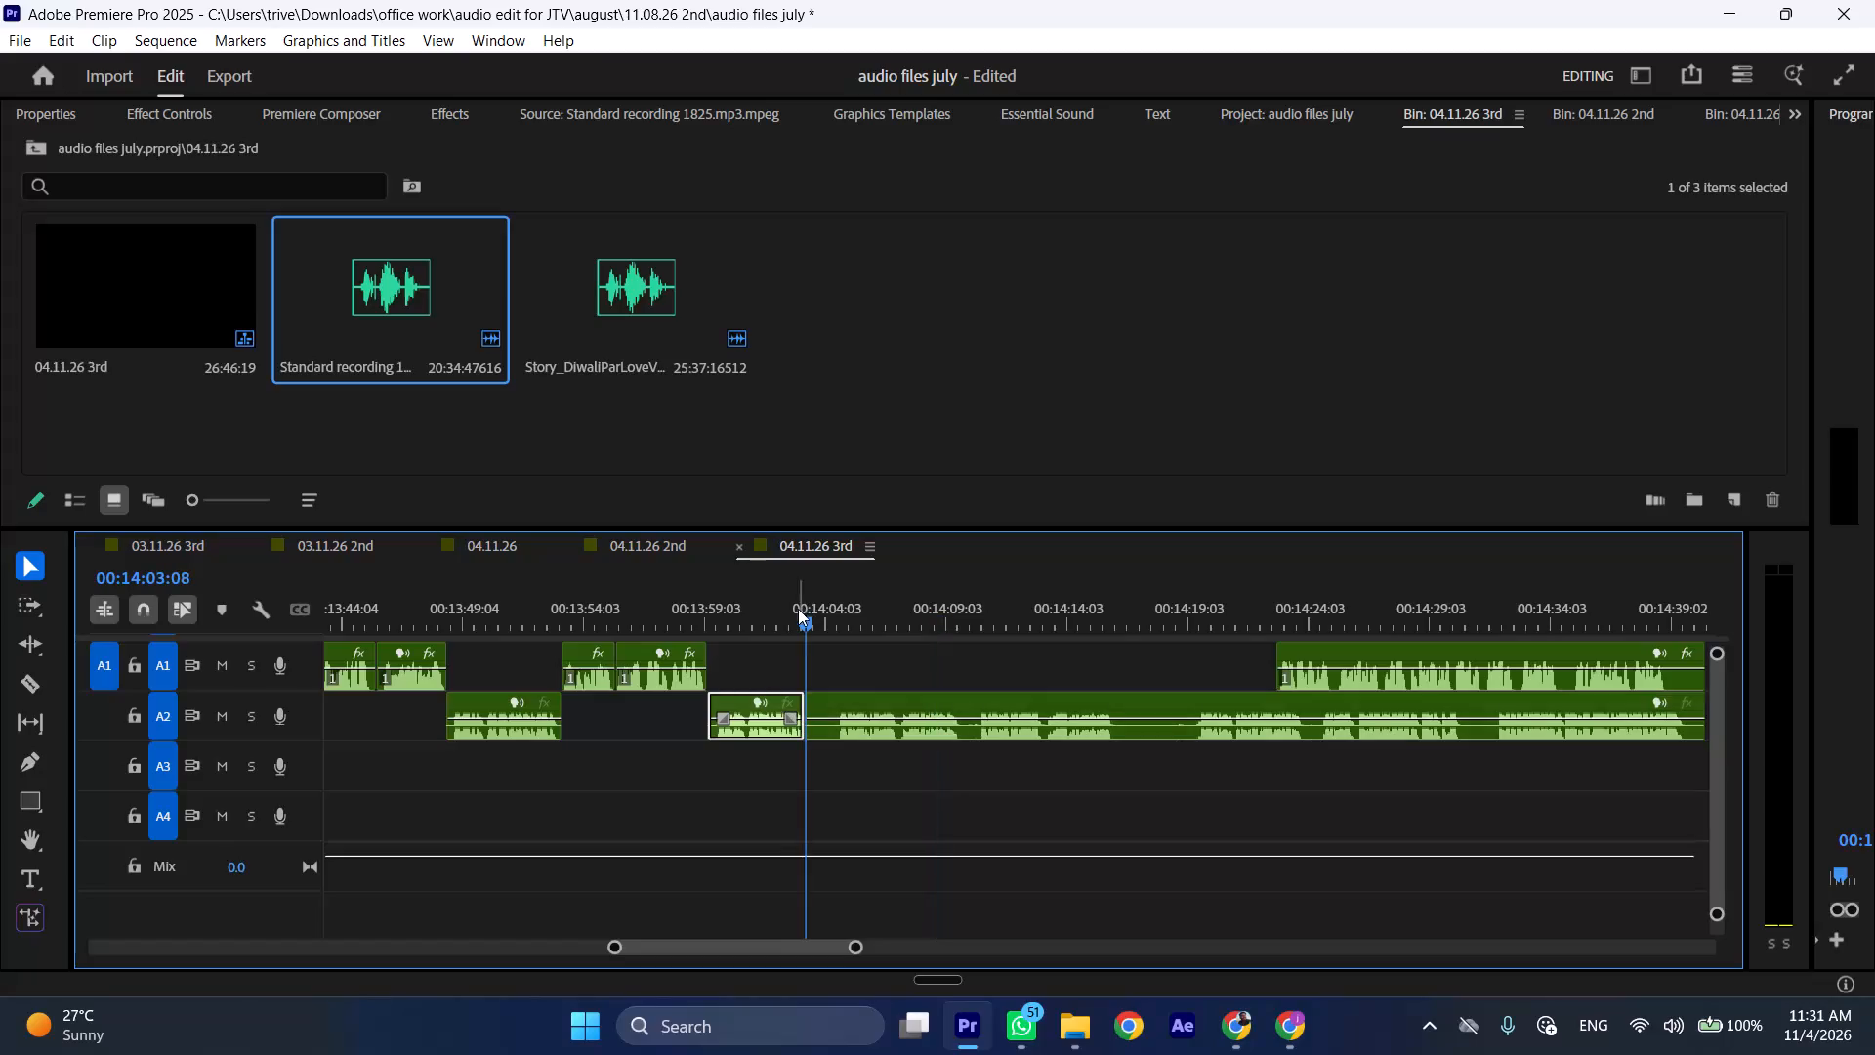
{"action": "left_click", "coordinate": [455, 608]}
{"action": "key", "text": "space"}
{"action": "key", "text": "space"}
{"action": "left_click_drag", "start_coordinate": [765, 731], "coordinate": [626, 737]}
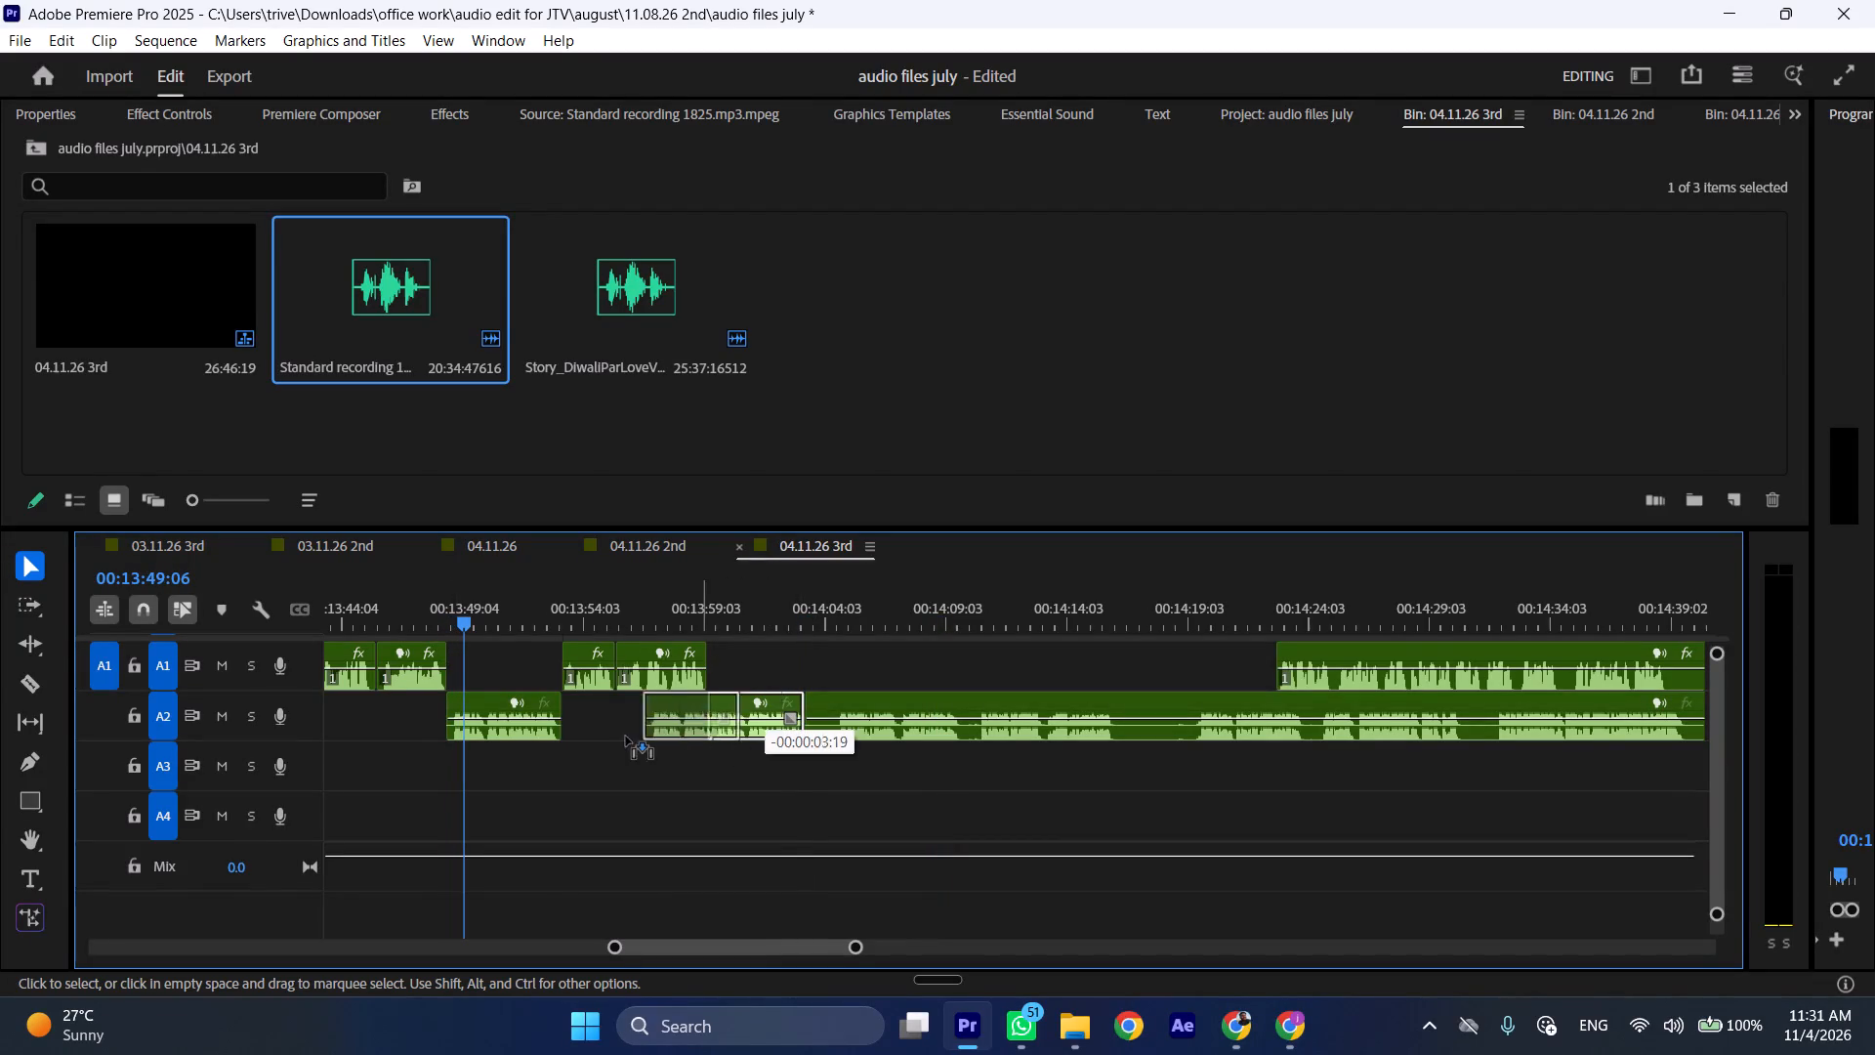
{"action": "left_click_drag", "start_coordinate": [626, 737], "coordinate": [561, 737]}
{"action": "left_click_drag", "start_coordinate": [581, 729], "coordinate": [513, 726]}
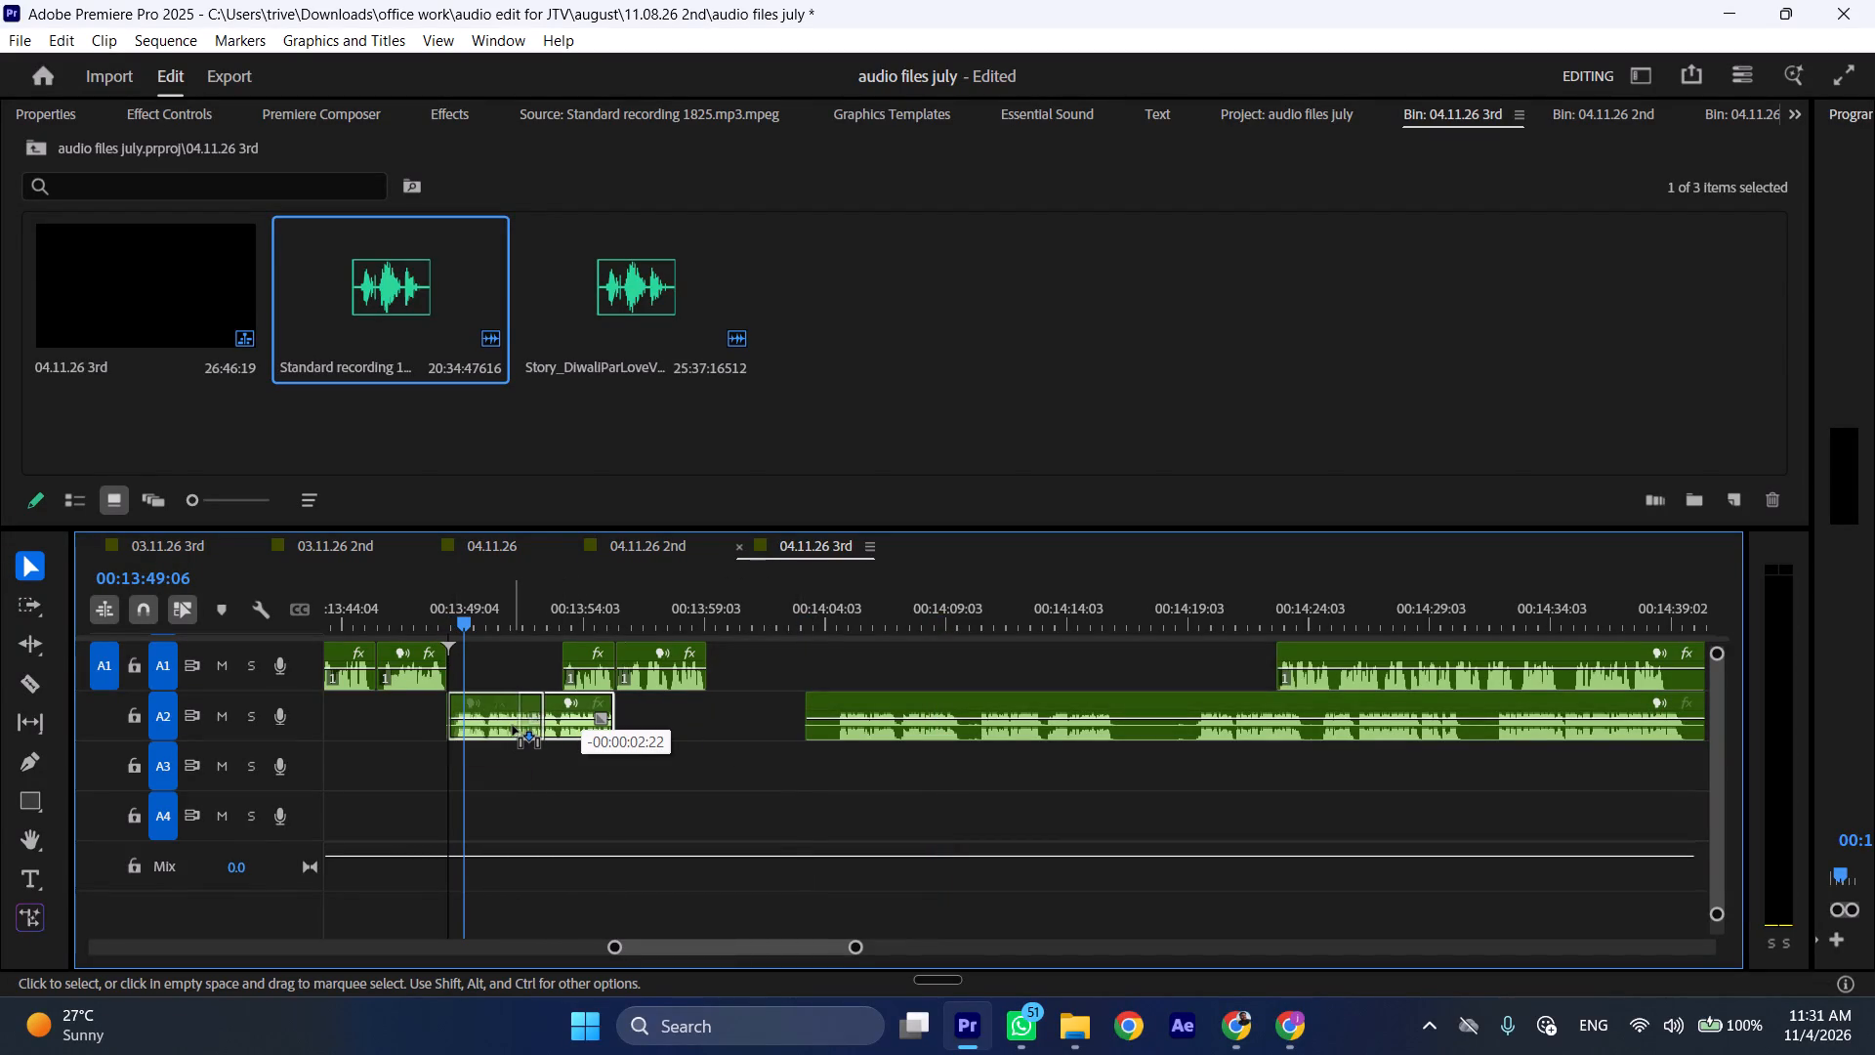
{"action": "left_click_drag", "start_coordinate": [513, 726], "coordinate": [506, 724]}
Move the two short A1 clips after the gap slightly earlier so they start where the short A2 clip ends.
{"action": "left_click_drag", "start_coordinate": [584, 711], "coordinate": [631, 687]}
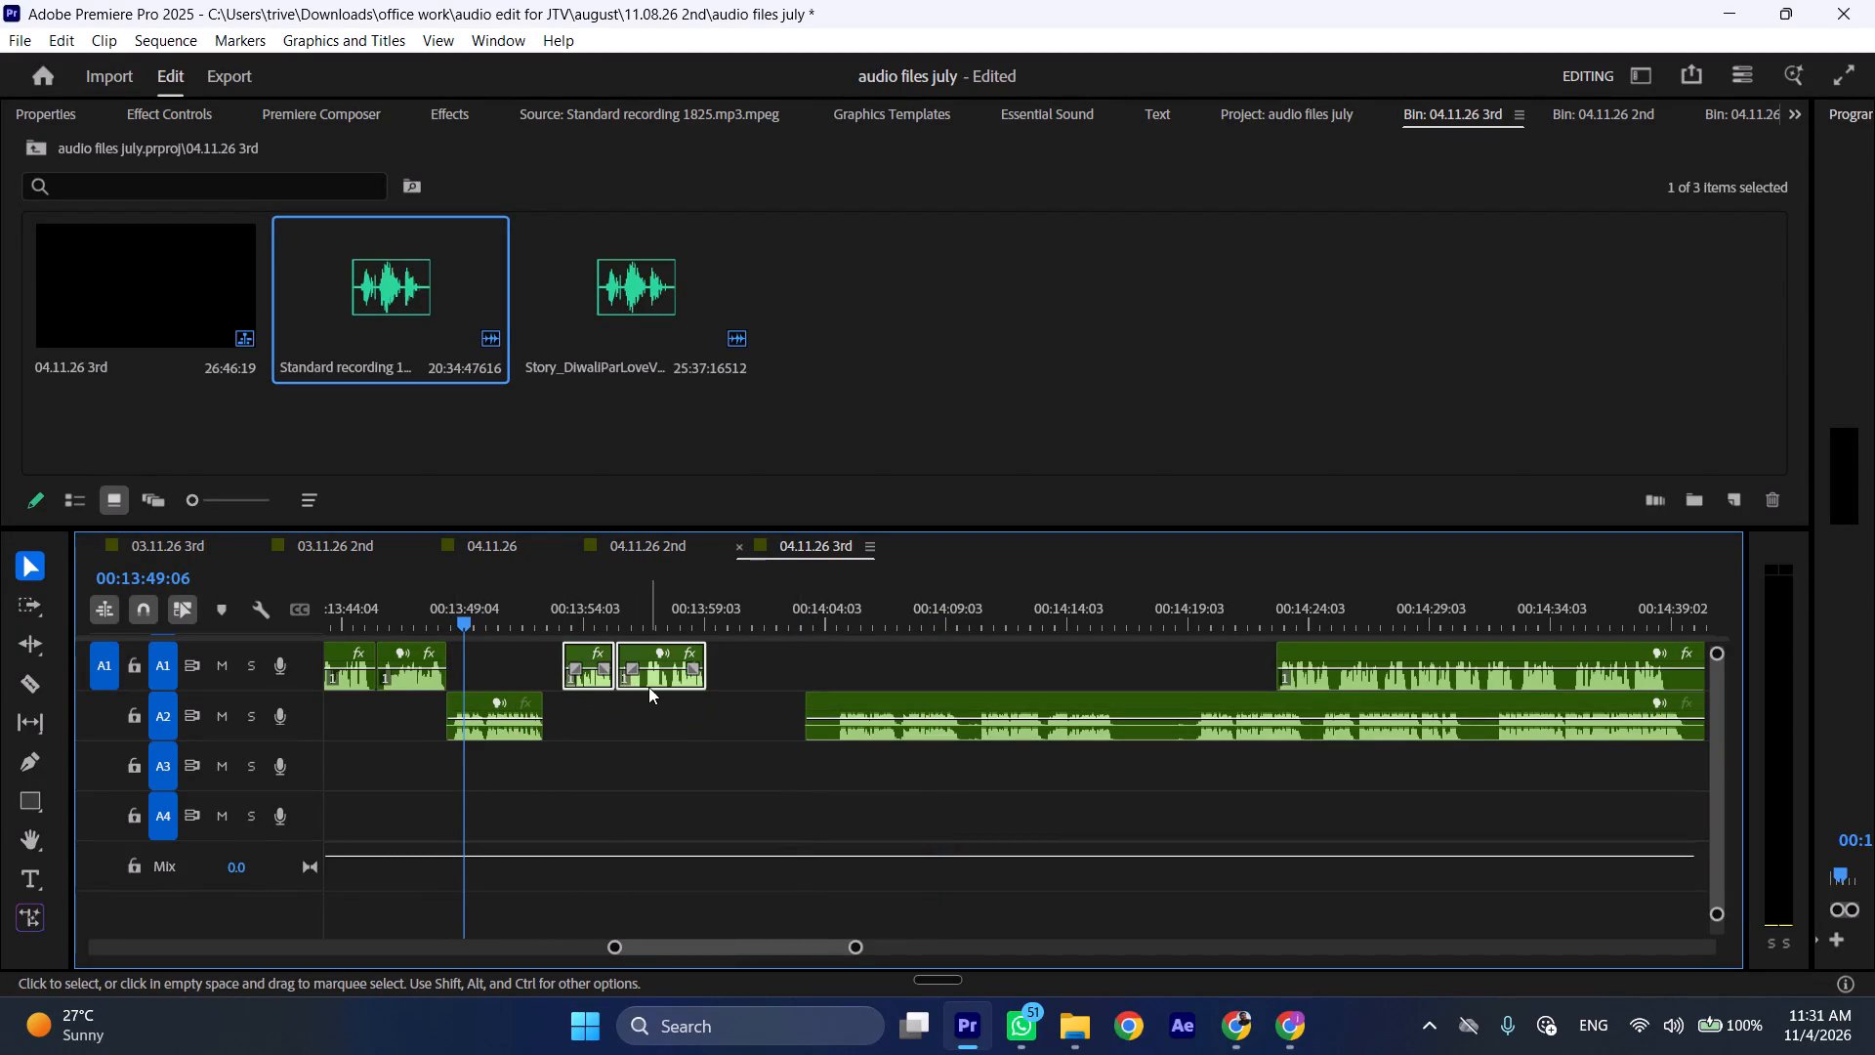
{"action": "left_click_drag", "start_coordinate": [648, 687], "coordinate": [626, 687]}
Trim about 1 second of pause off the start of the long A2 clip.
{"action": "left_click_drag", "start_coordinate": [800, 708], "coordinate": [818, 708]}
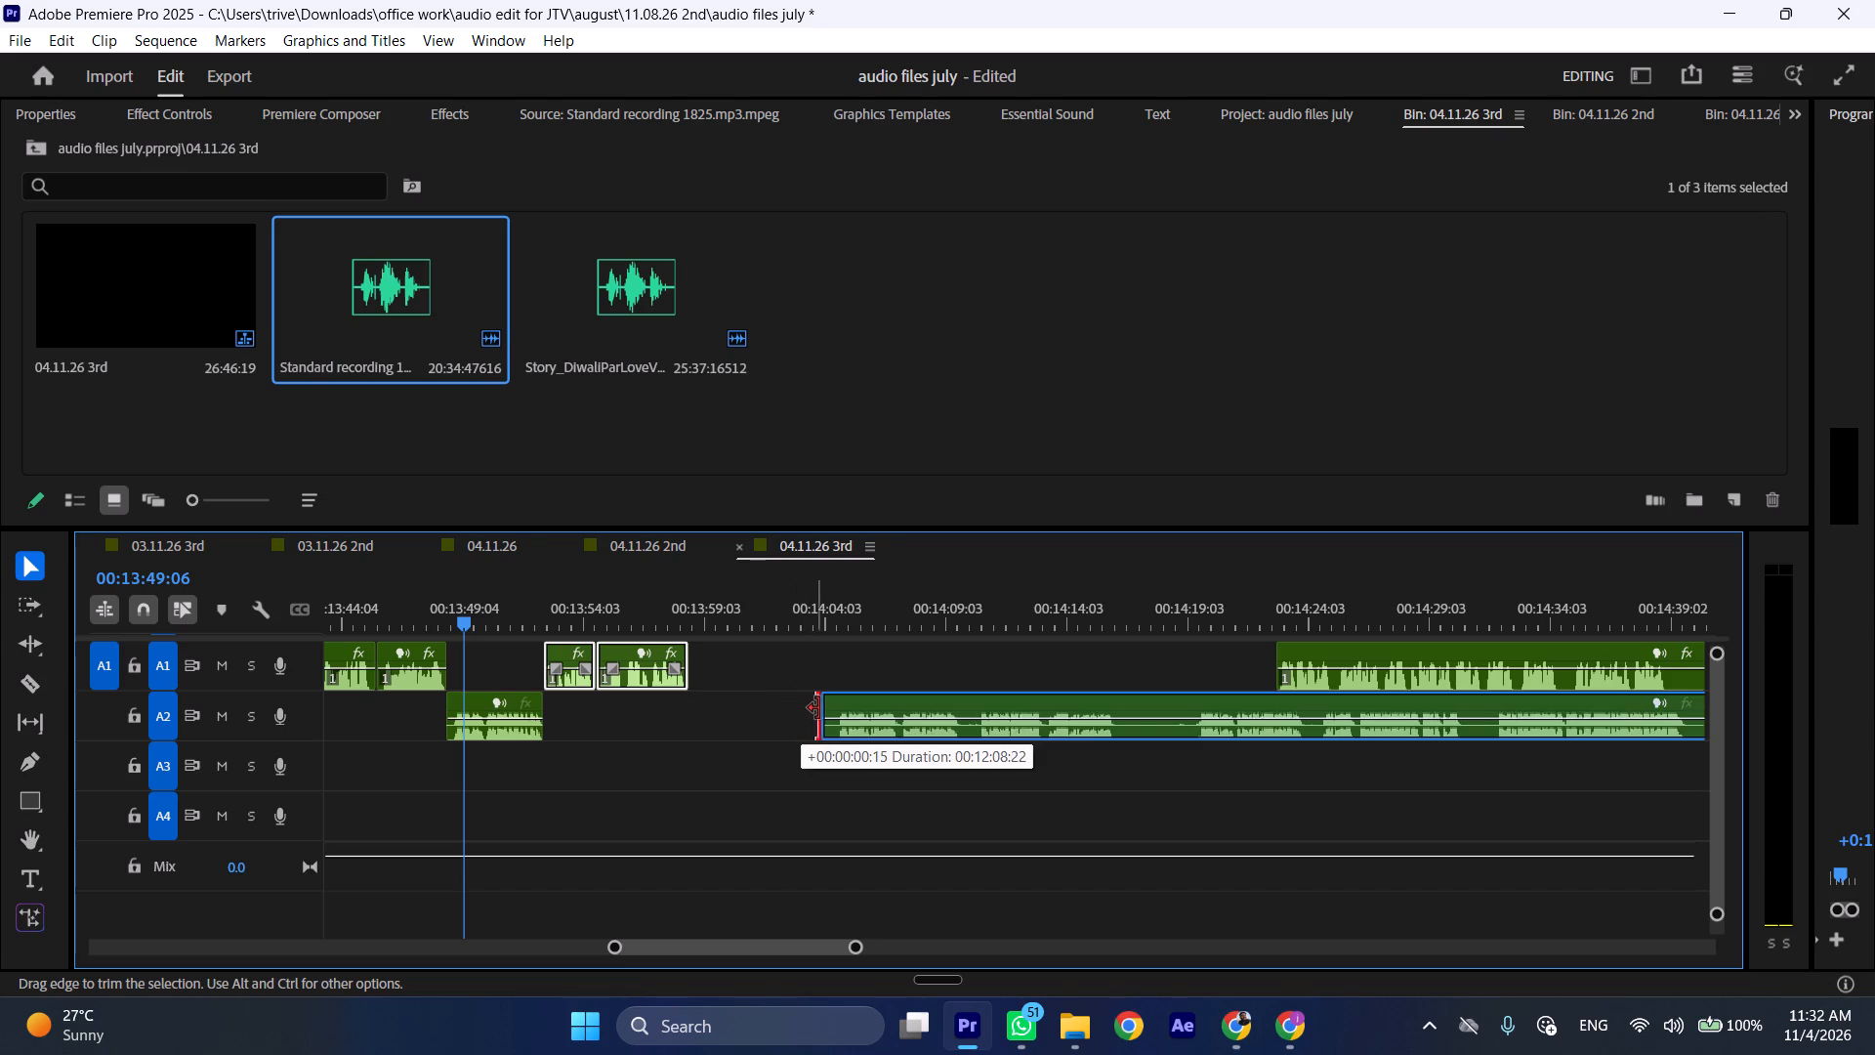
{"action": "left_click_drag", "start_coordinate": [818, 708], "coordinate": [827, 708]}
Move the long A1 clip against the end of the short A1 clips and the long A2 clip to about 00:14:16.
{"action": "left_click_drag", "start_coordinate": [1347, 659], "coordinate": [769, 659]}
{"action": "left_click_drag", "start_coordinate": [878, 698], "coordinate": [1163, 705]}
Play the sequence from 00:13:57:09 at increased speed to check the new join on A1.
{"action": "left_click", "coordinate": [663, 584]}
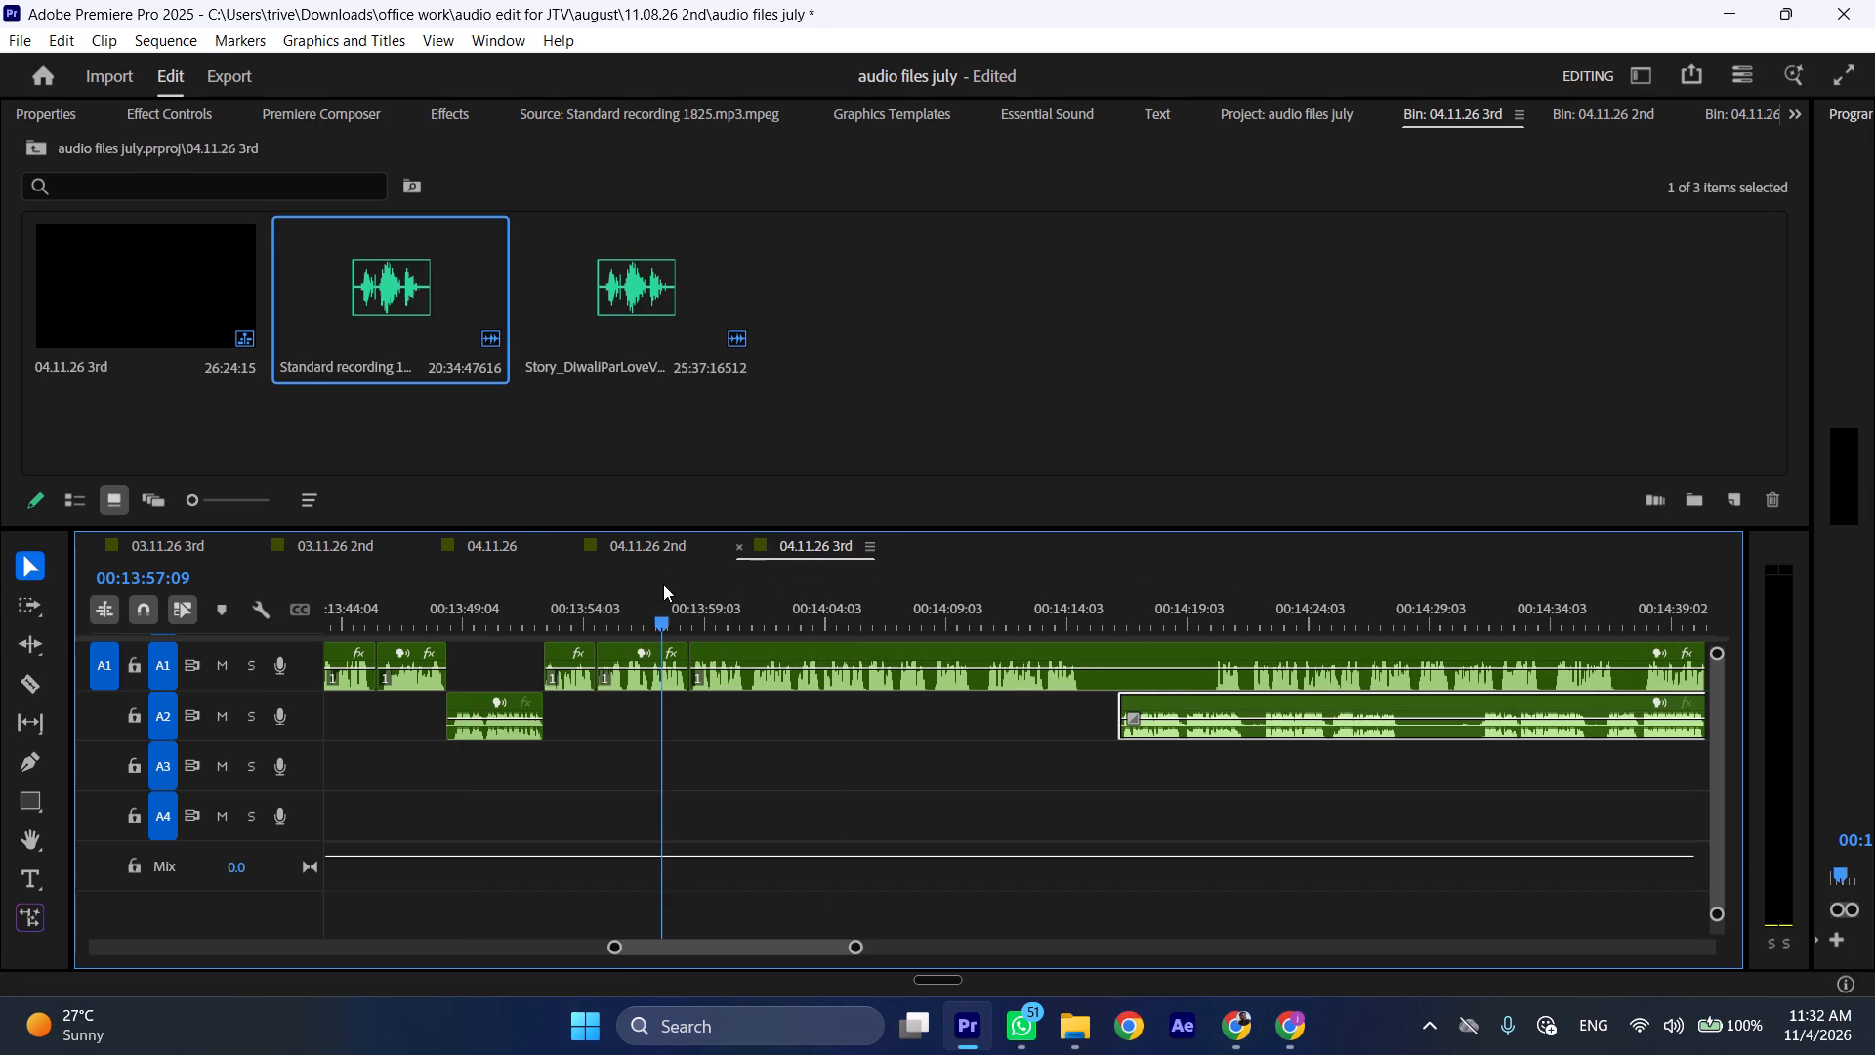
{"action": "key", "text": "space"}
{"action": "type", "text": "l"}
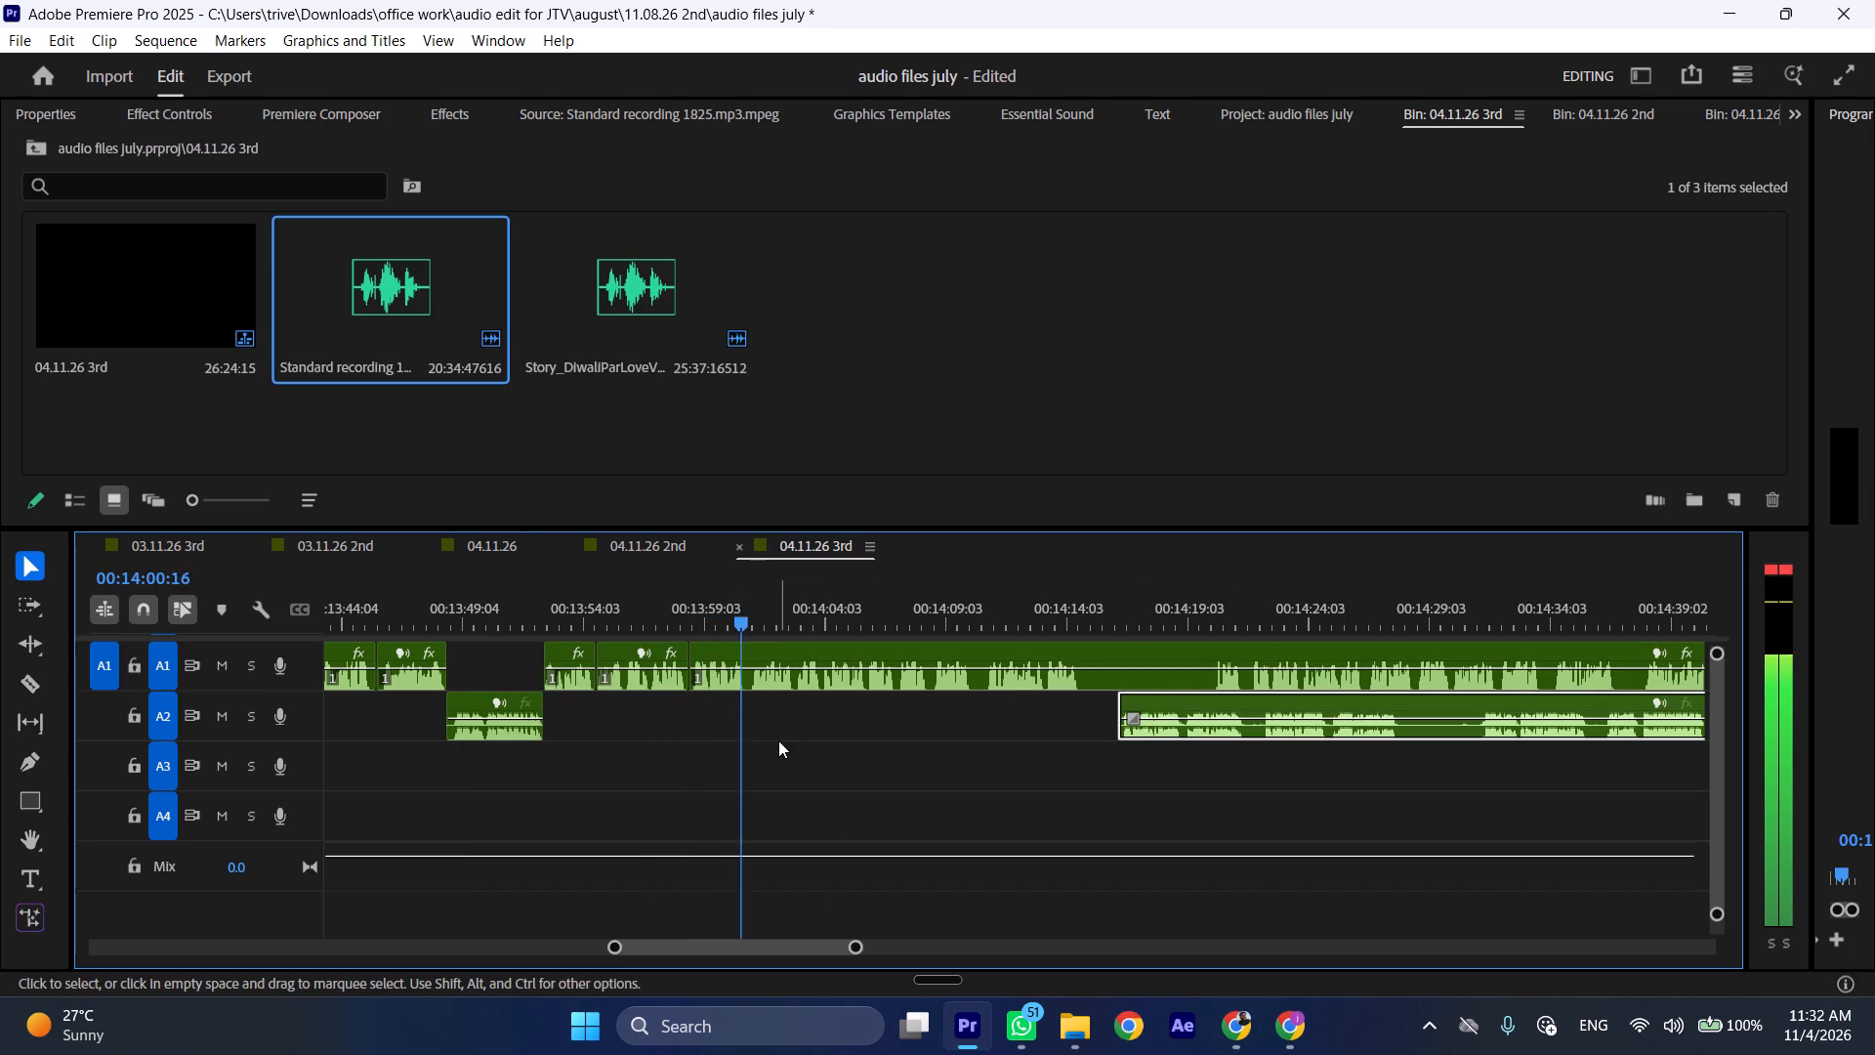
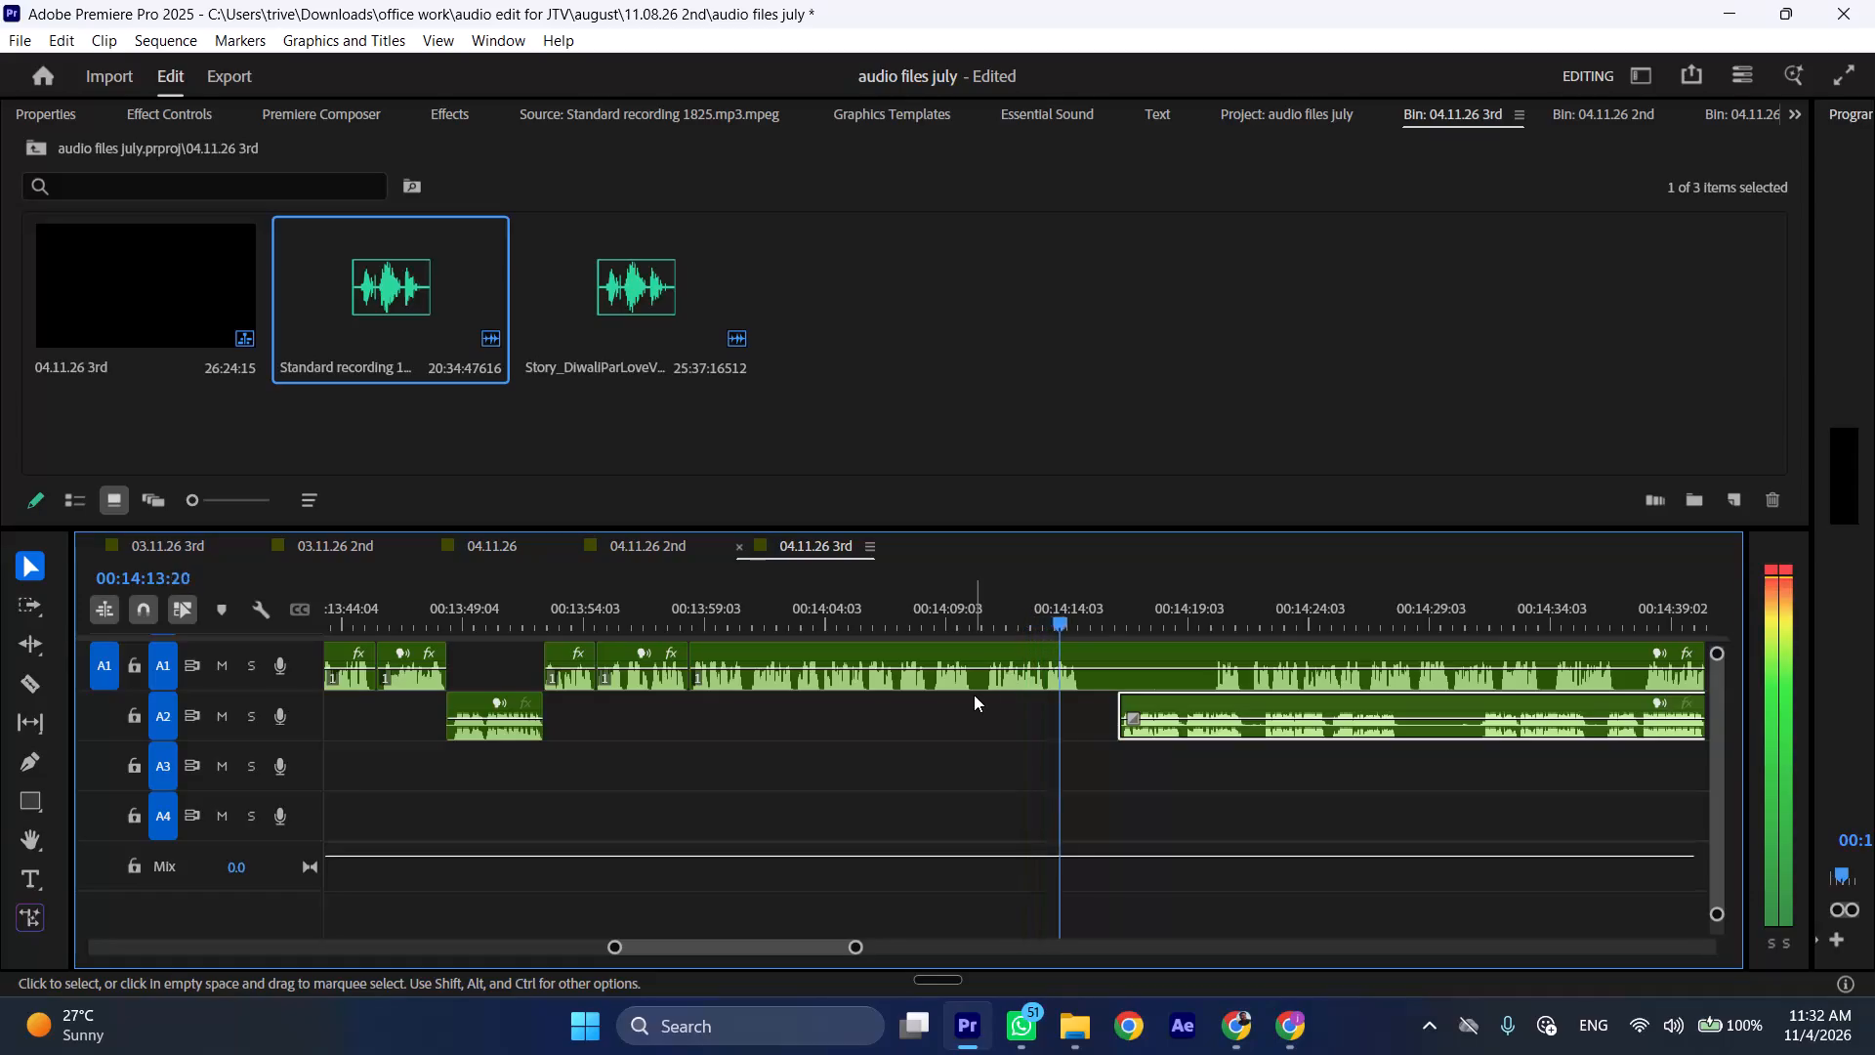
Cut out the short pause of about 11 frames on A1 after 00:14:10:10 and close the gap across the tracks.
{"action": "left_click", "coordinate": [972, 605]}
{"action": "key", "text": "shift+c"}
{"action": "left_click_drag", "start_coordinate": [979, 604], "coordinate": [982, 604]}
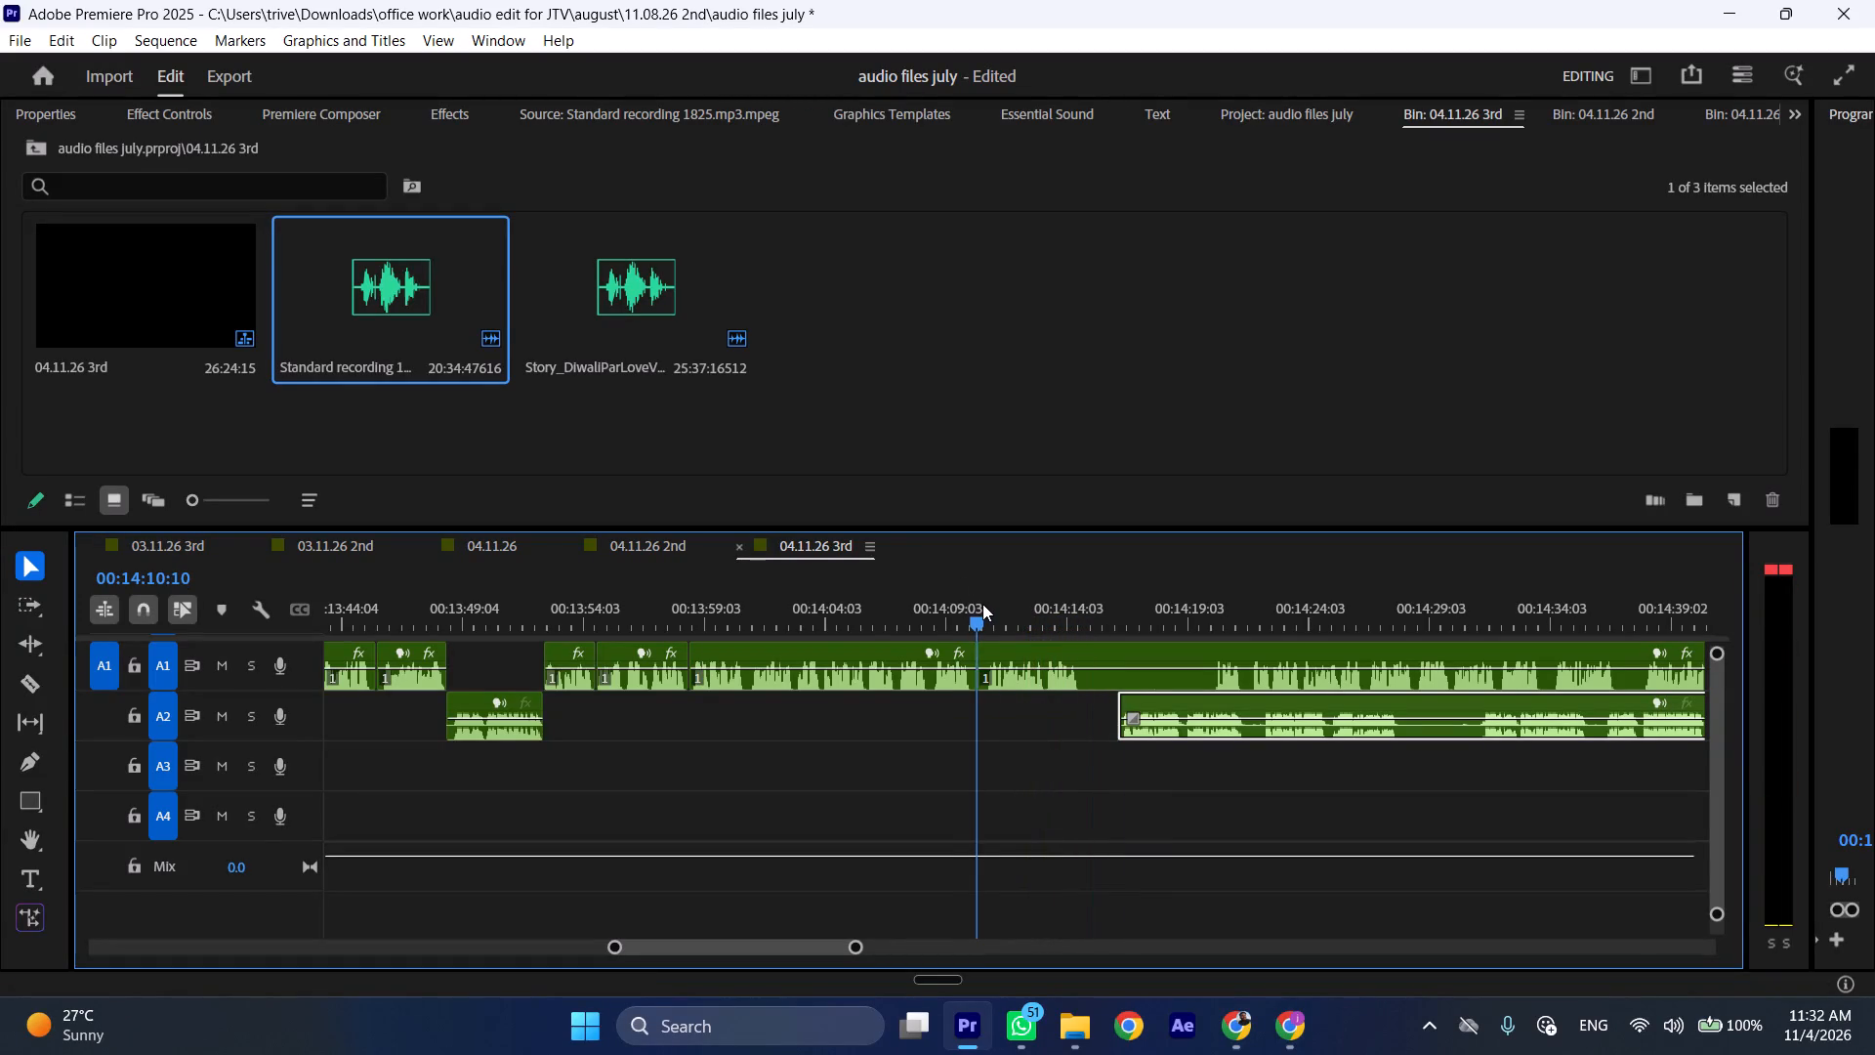
{"action": "left_click_drag", "start_coordinate": [982, 604], "coordinate": [992, 606]}
{"action": "left_click", "coordinate": [1030, 666]}
{"action": "key", "text": "shift+c"}
{"action": "key", "text": "ctrl+shift+d"}
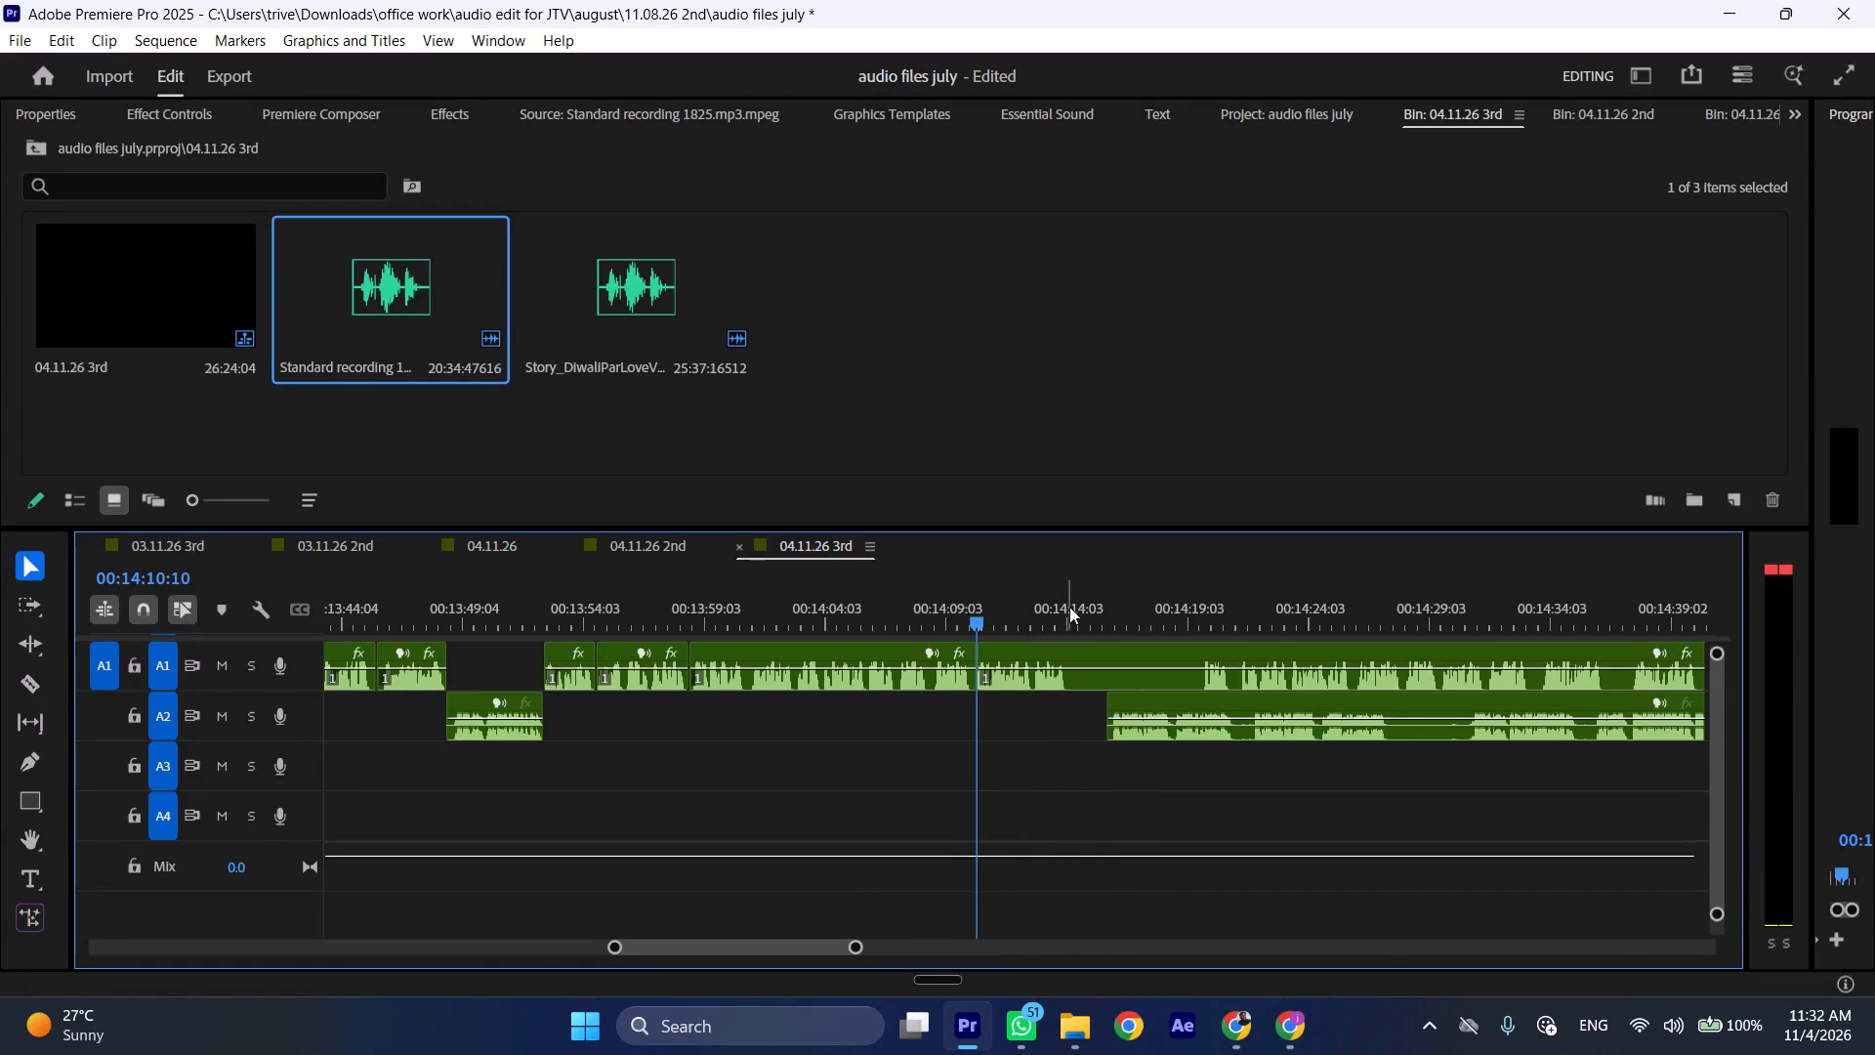
Split the long A1 clip at 00:14:14:05 and move the long A2 clip earlier to start at that cut.
{"action": "left_click", "coordinate": [1075, 607]}
{"action": "key", "text": "shift+c"}
{"action": "scroll", "coordinate": [1123, 701], "scroll_direction": "down", "scroll_amount": 5}
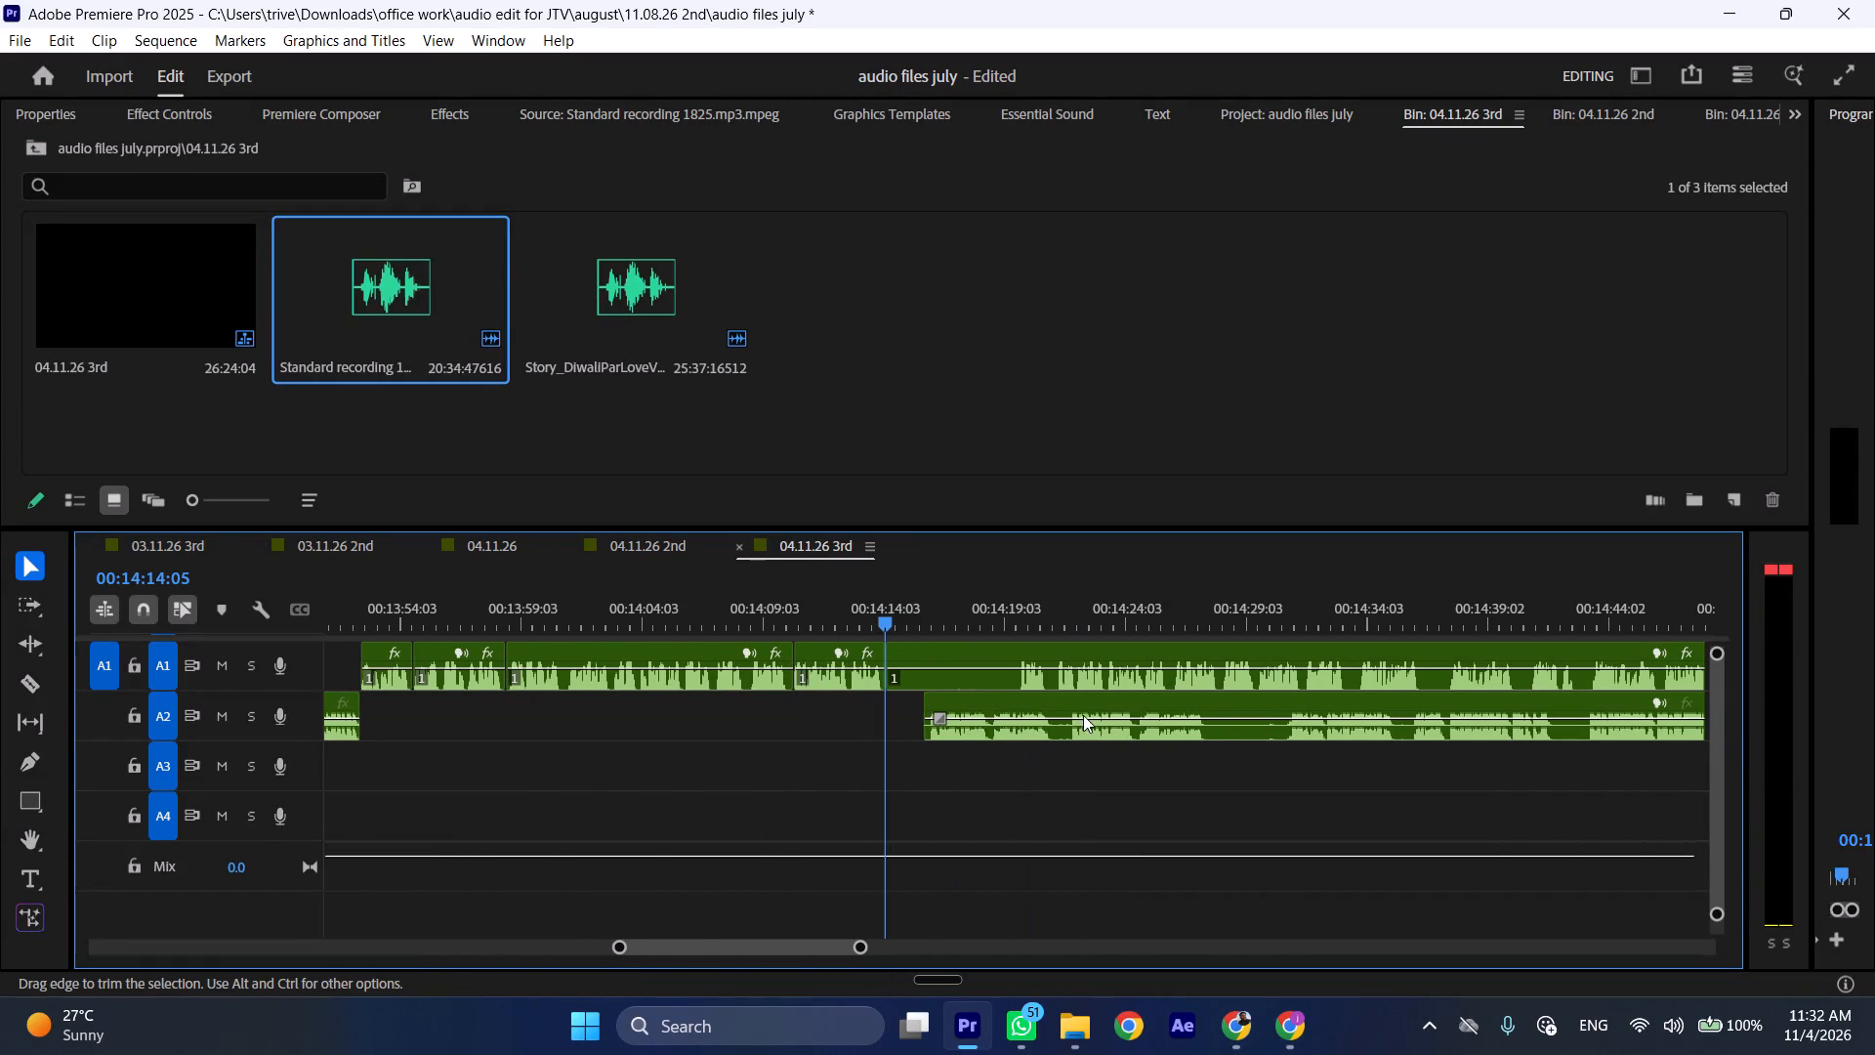
{"action": "left_click_drag", "start_coordinate": [1075, 700], "coordinate": [1028, 701]}
{"action": "left_click_drag", "start_coordinate": [1028, 701], "coordinate": [1040, 701]}
Move the long A1 clip later to about 00:14:29 and trim about 5 seconds of silence off its start.
{"action": "scroll", "coordinate": [1040, 702], "scroll_direction": "down", "scroll_amount": 6}
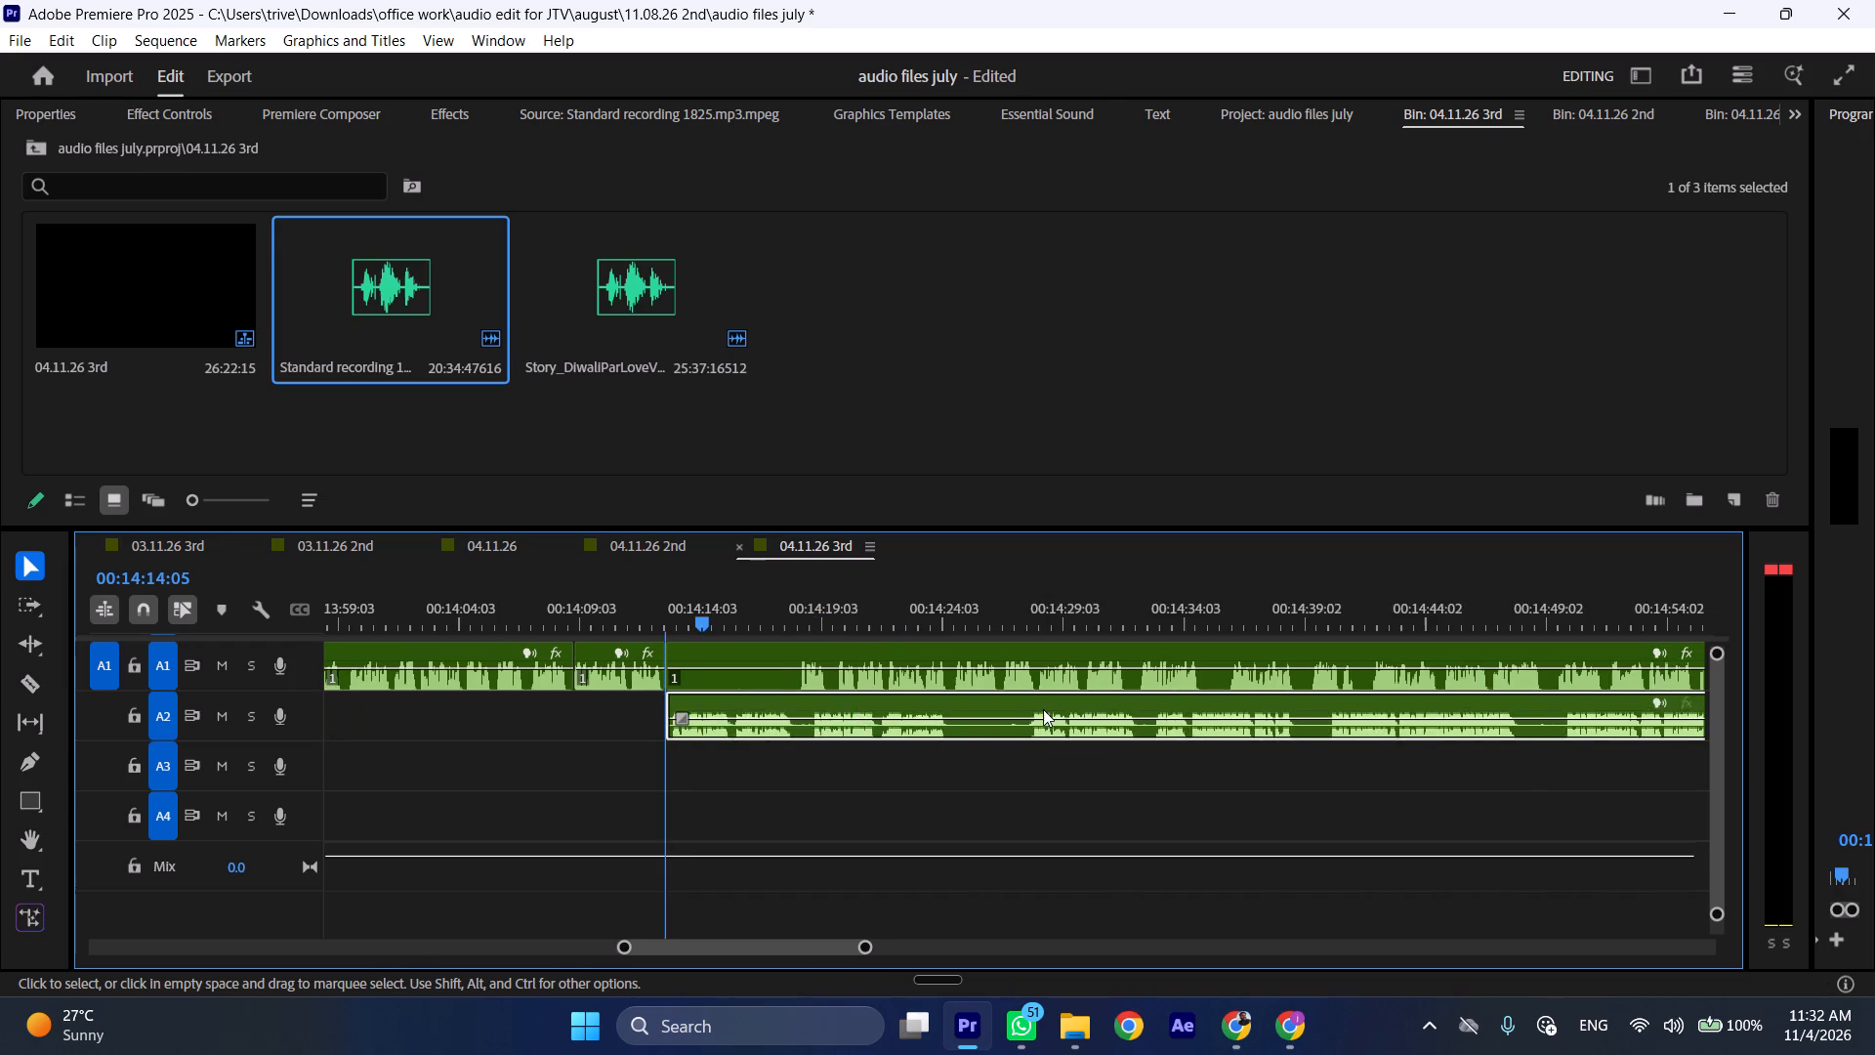
{"action": "scroll", "coordinate": [1043, 709], "scroll_direction": "down", "scroll_amount": 4}
{"action": "left_click_drag", "start_coordinate": [556, 654], "coordinate": [922, 654]}
{"action": "key", "text": "space"}
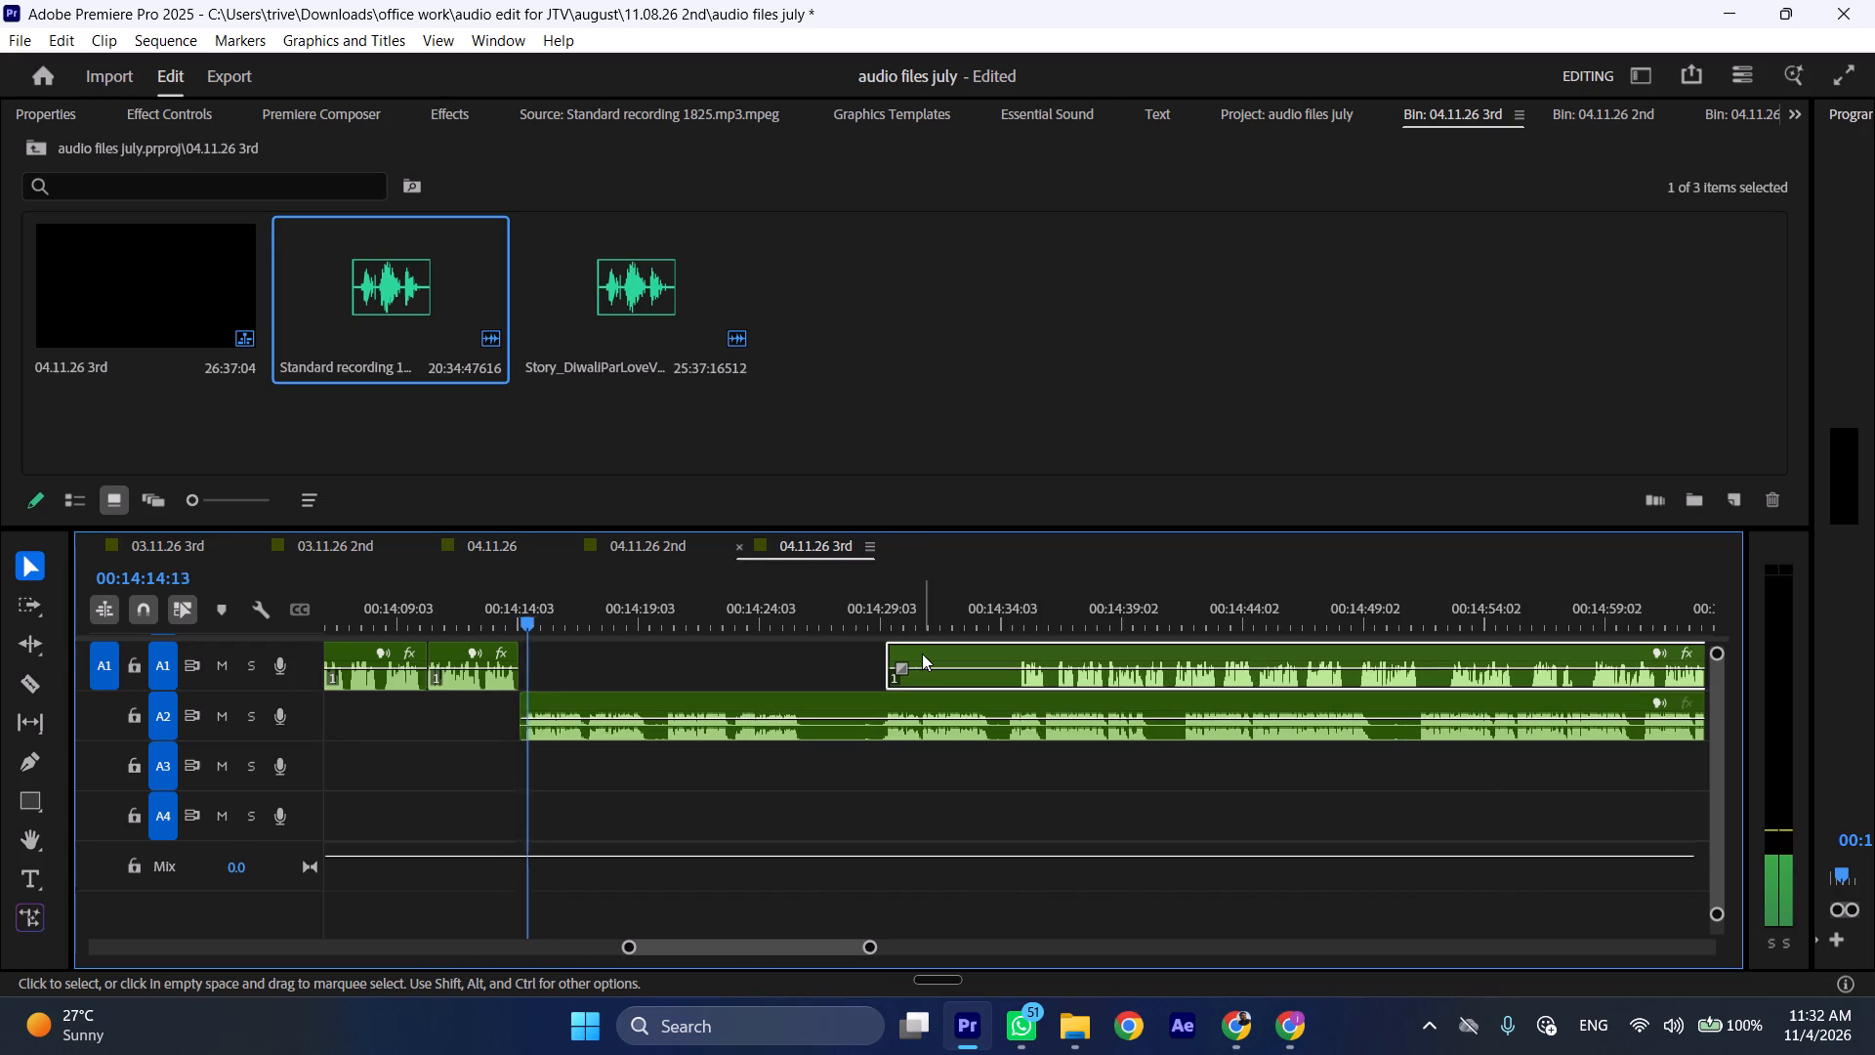
{"action": "type", "text": "l"}
{"action": "left_click_drag", "start_coordinate": [887, 651], "coordinate": [1013, 650]}
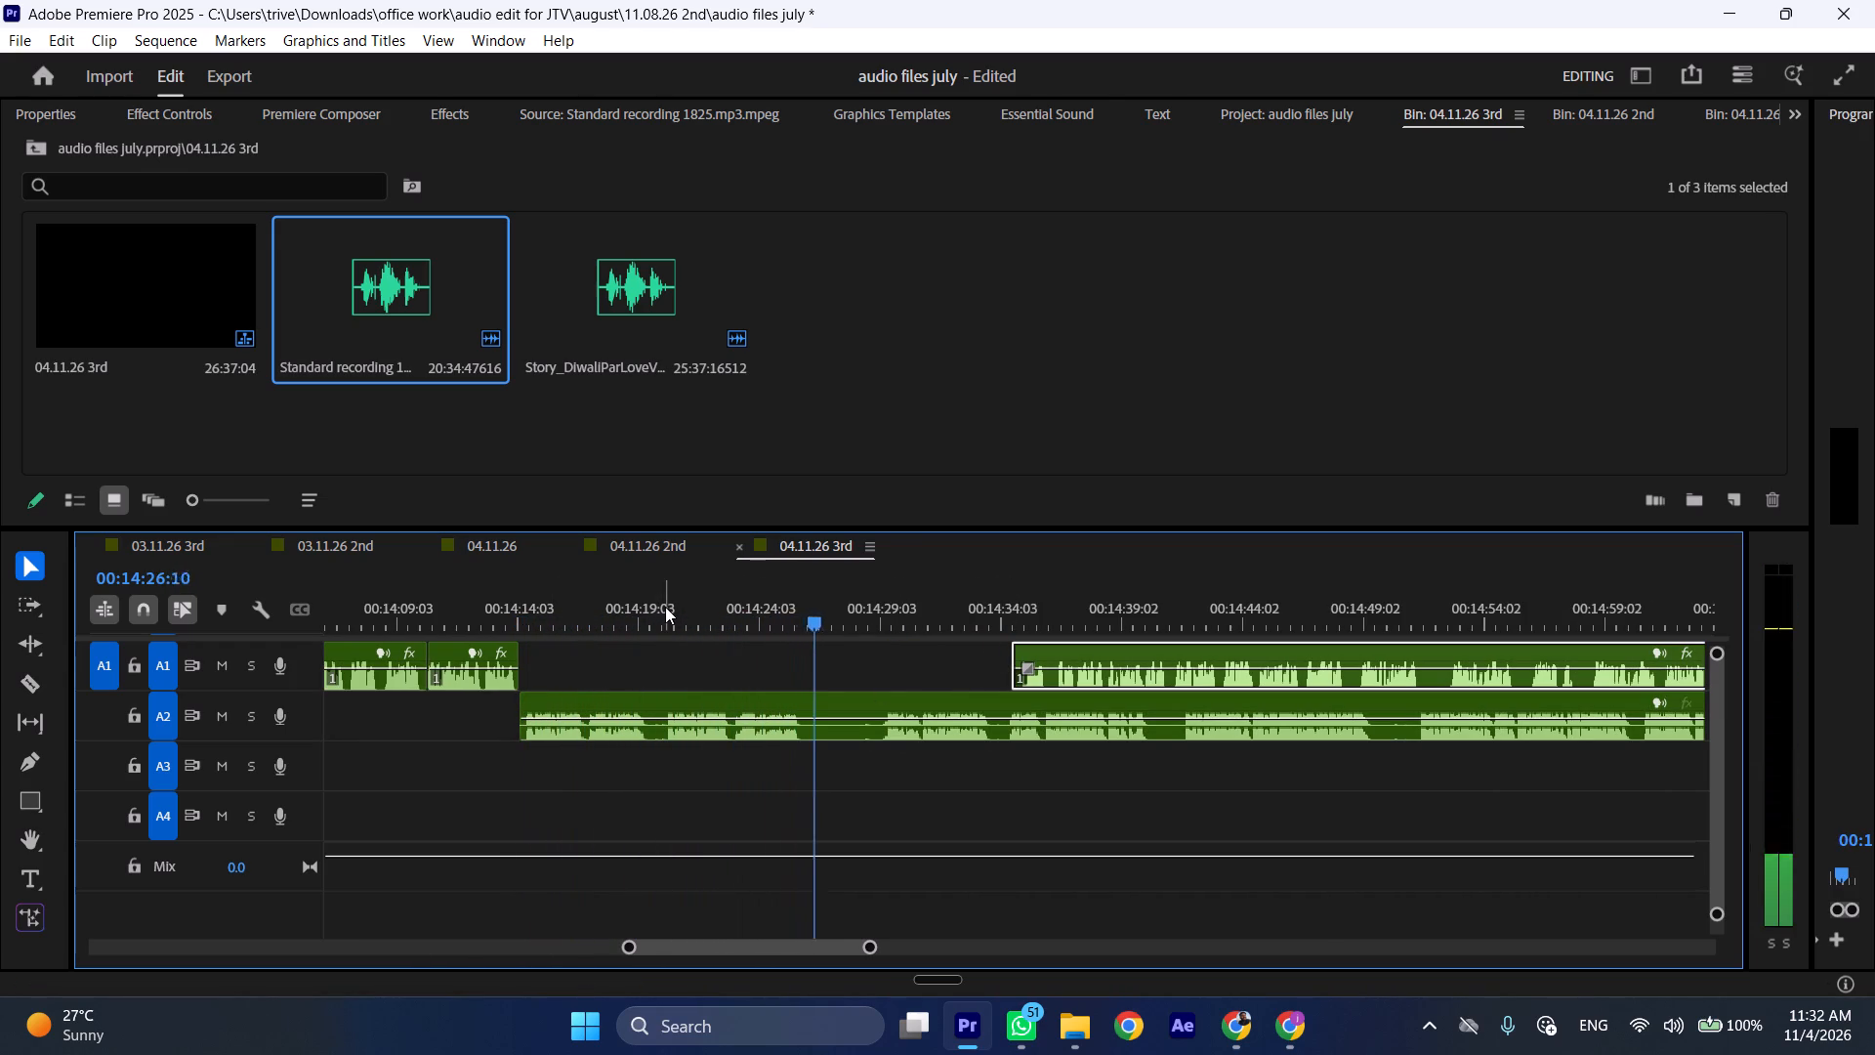
Cut off the first 6 seconds or so of the long A2 clip and ripple-delete them to close the gap.
{"action": "left_click", "coordinate": [667, 606]}
{"action": "left_click", "coordinate": [723, 696]}
{"action": "key", "text": "shift+c"}
{"action": "key", "text": "ctrl+shift+d"}
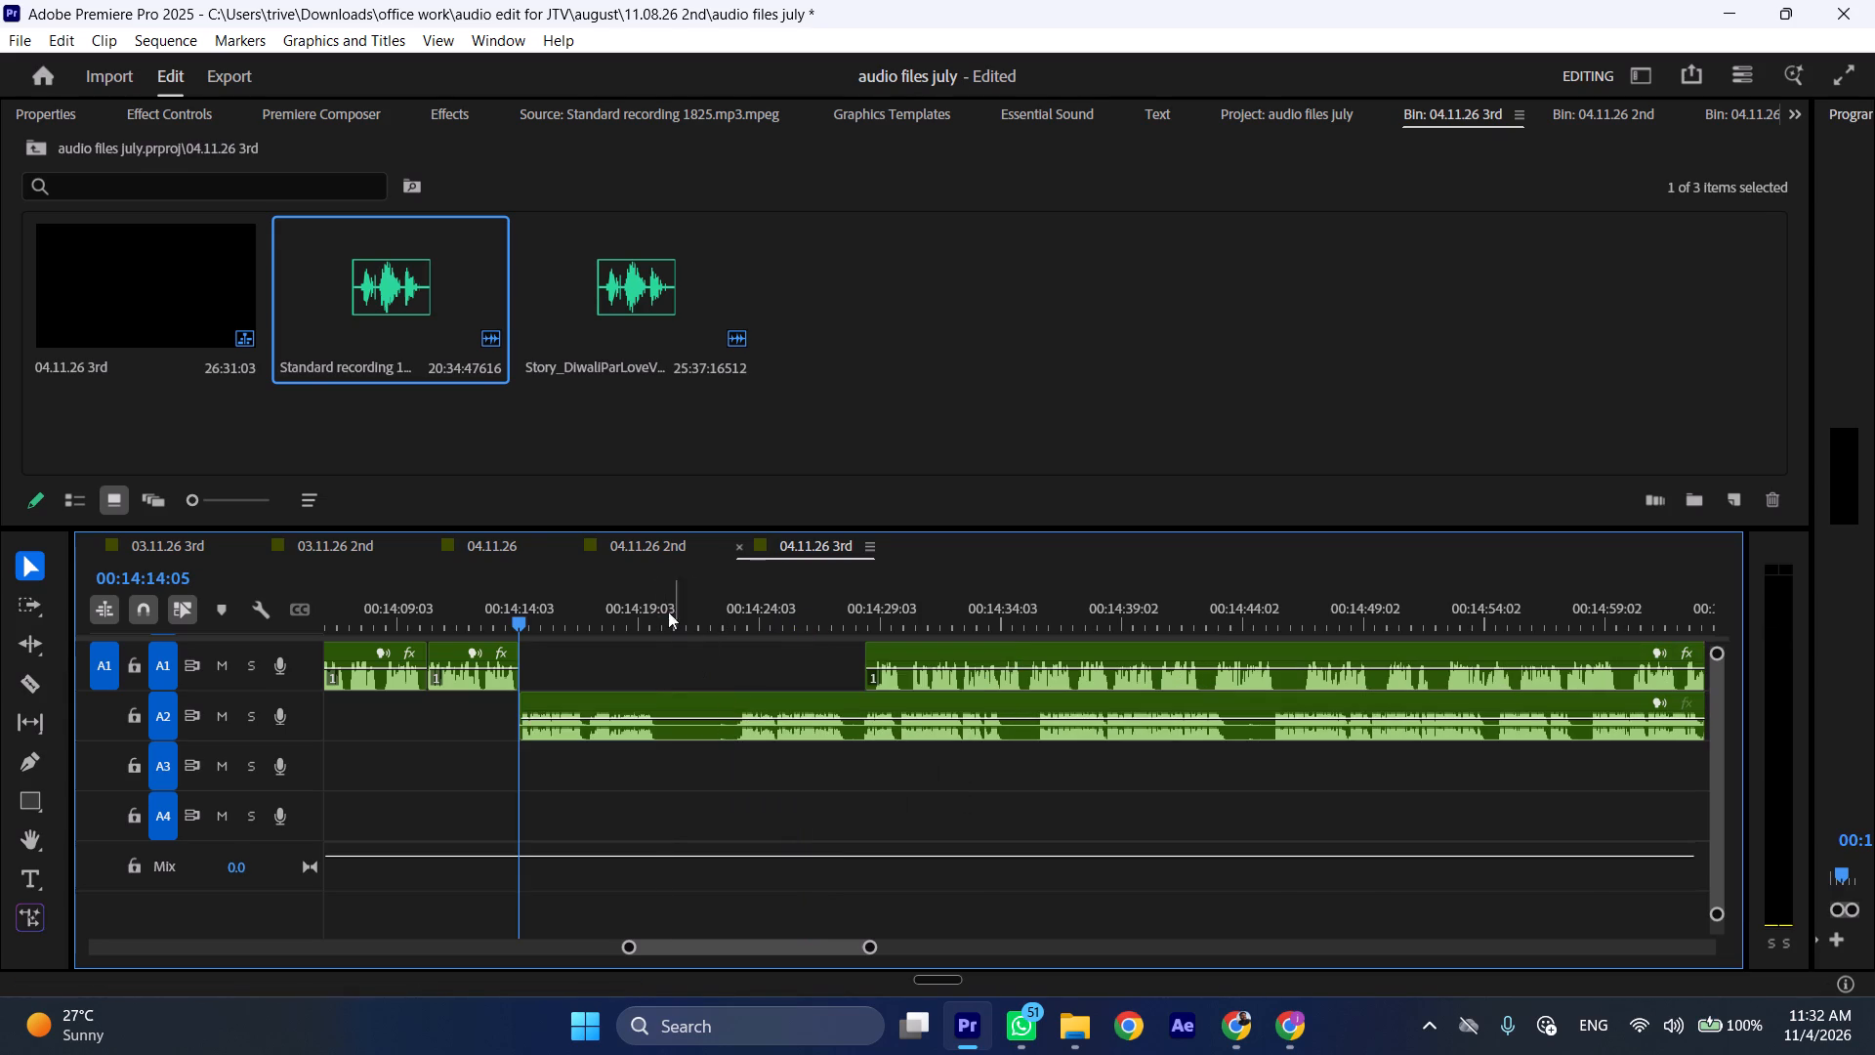
Split the long A2 clip at 00:14:19:20, where its second phrase ends and the pause begins.
{"action": "left_click", "coordinate": [657, 602]}
{"action": "key", "text": "shift+c"}
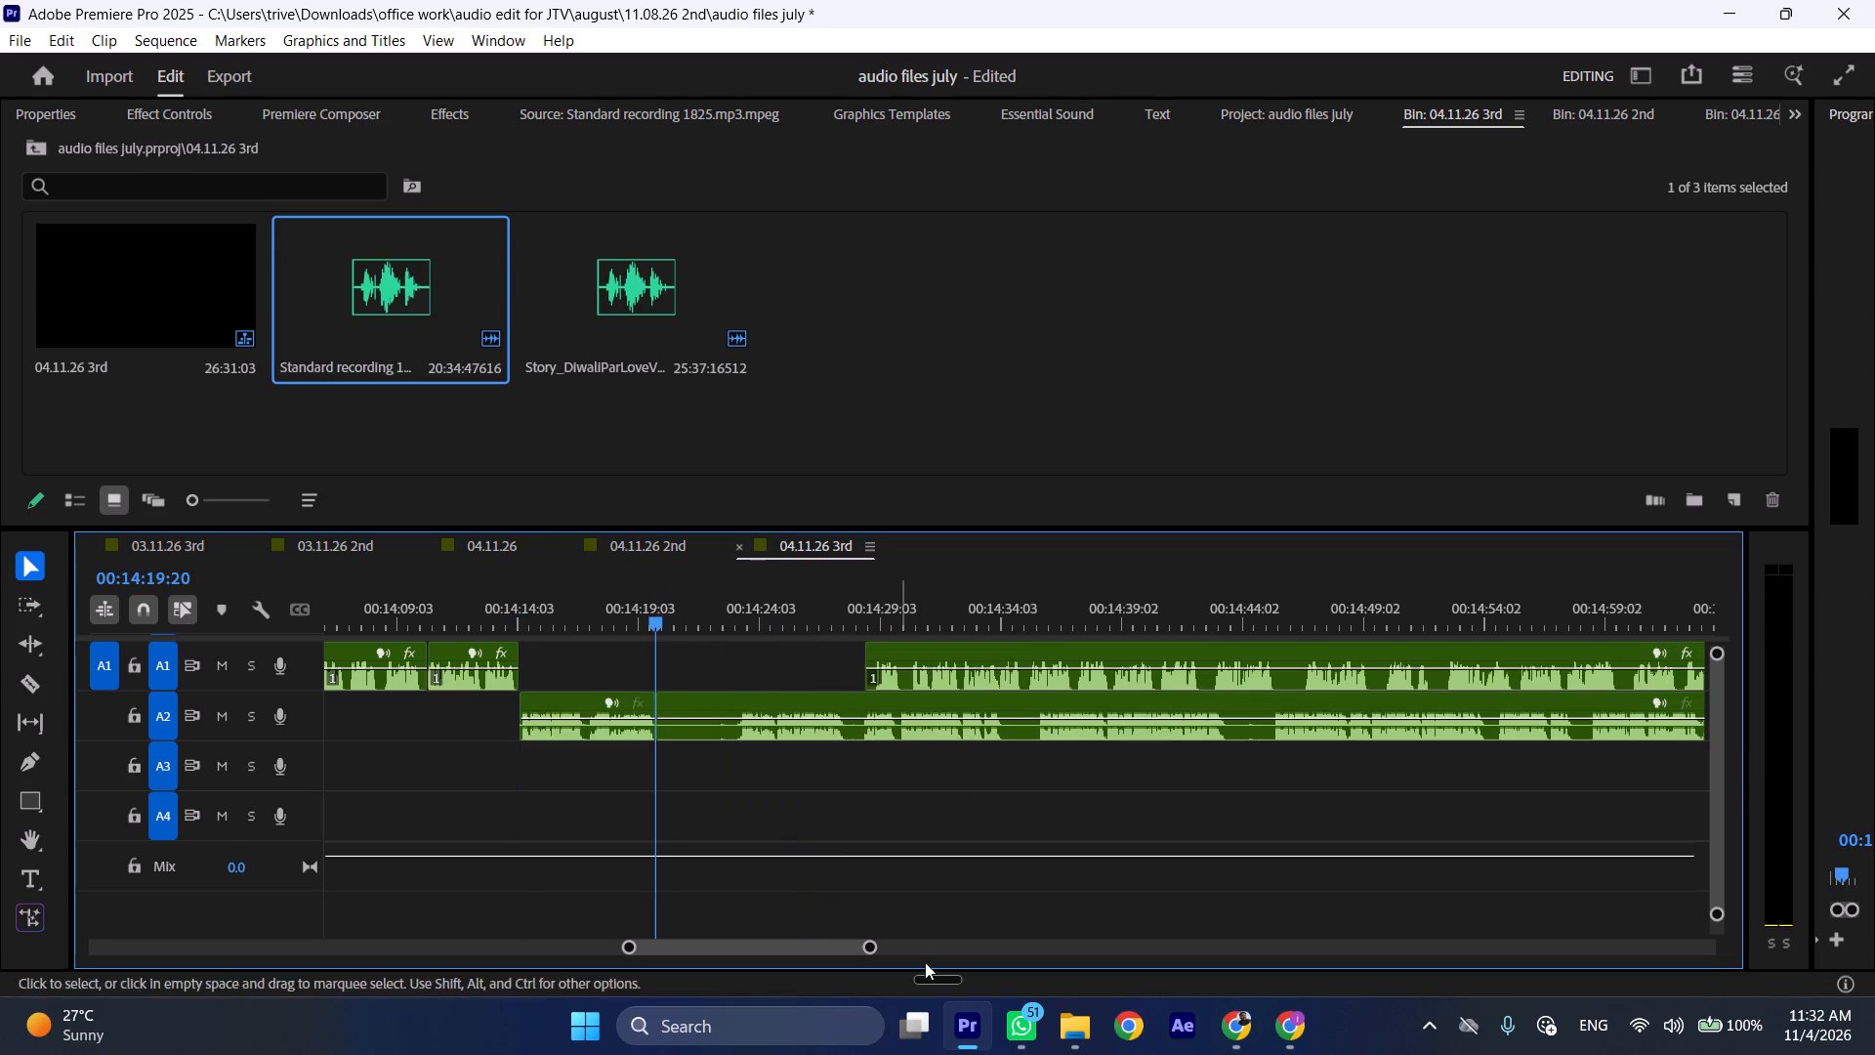
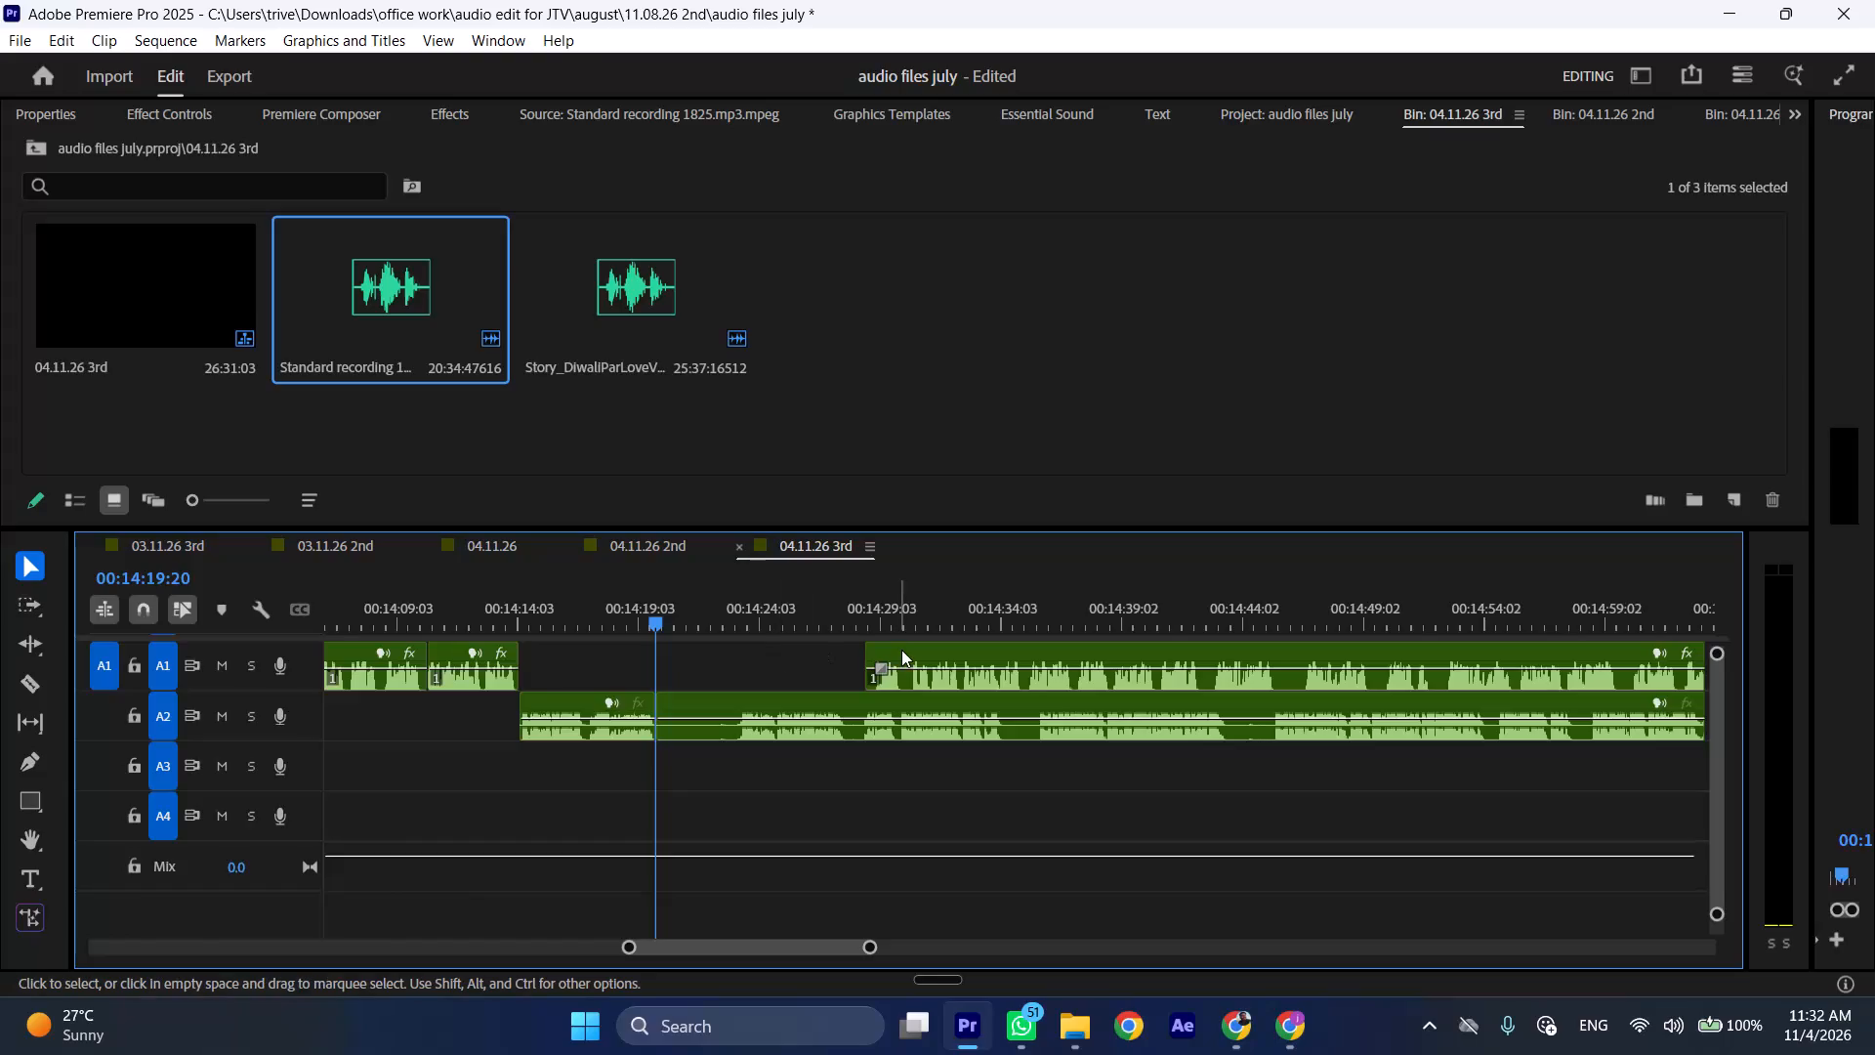
Move the long A1 clip later so that it starts at about 00:14:58.
{"action": "left_click_drag", "start_coordinate": [913, 650], "coordinate": [1636, 655]}
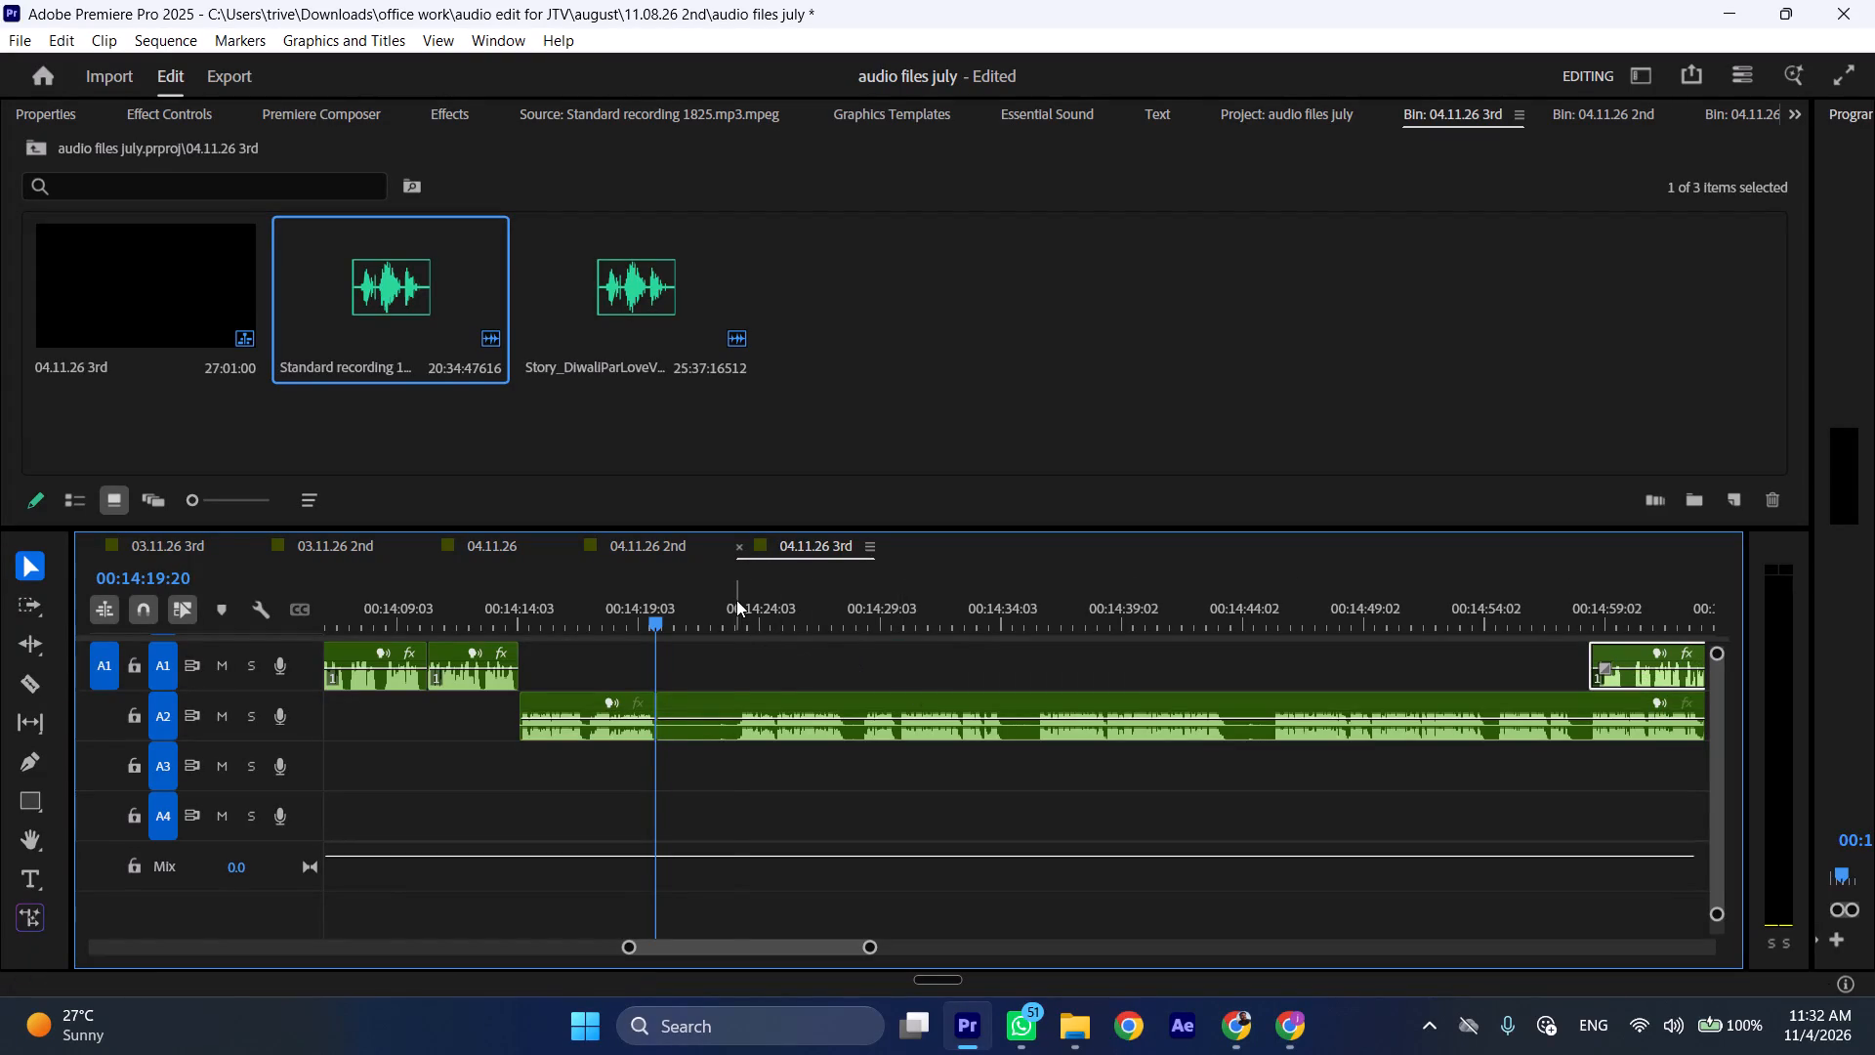
Split the long A2 clip at about 00:14:23 and ripple-delete the pause of about 3 seconds after 00:14:19:20.
{"action": "left_click", "coordinate": [736, 600]}
{"action": "left_click", "coordinate": [777, 694]}
{"action": "key", "text": "shift+c"}
{"action": "key", "text": "ctrl+shift+d"}
Cut out the half-second pause ending at 00:14:25:03 on A2 and ripple-delete it.
{"action": "left_click_drag", "start_coordinate": [760, 583], "coordinate": [787, 585]}
{"action": "key", "text": "shift+c"}
{"action": "left_click", "coordinate": [836, 712]}
{"action": "key", "text": "shift+c"}
{"action": "key", "text": "ctrl+shift+d"}
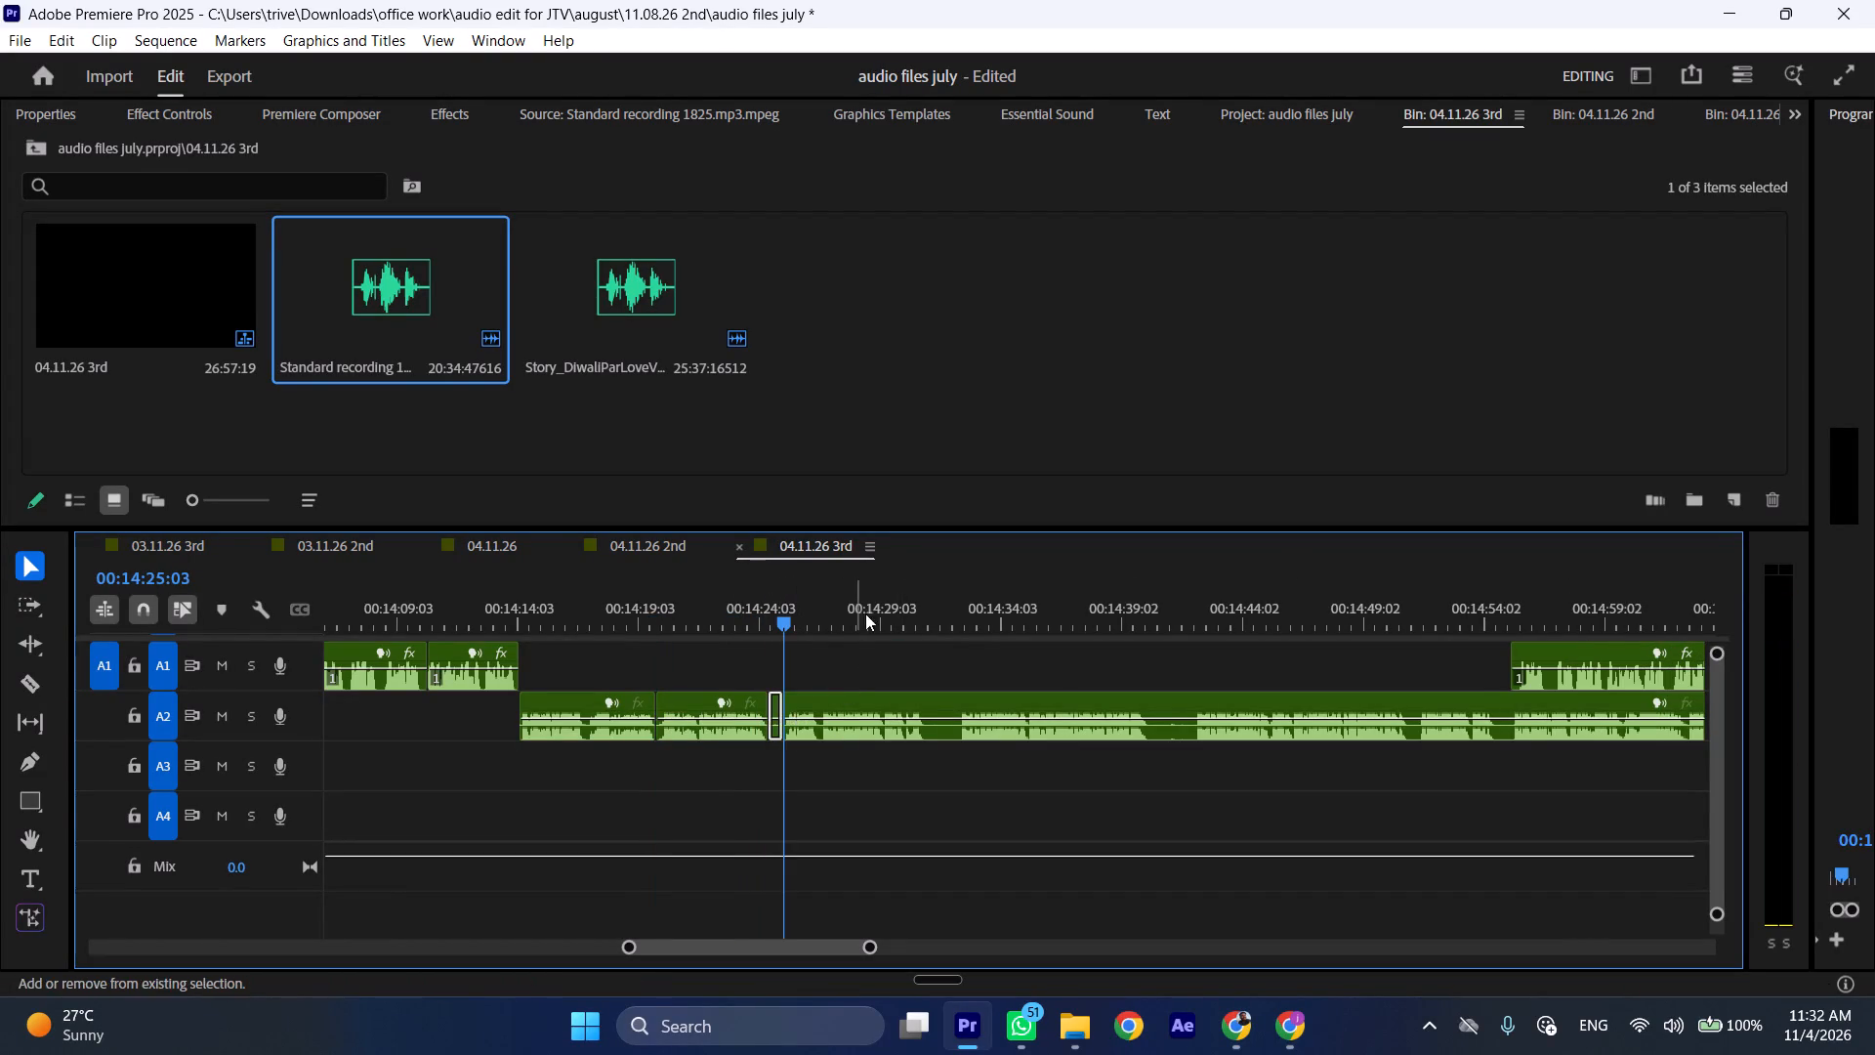
Cut out the pause of about 1.5 seconds ending at 00:14:31:20 on A2 and ripple-delete it.
{"action": "left_click_drag", "start_coordinate": [892, 594], "coordinate": [949, 598]}
{"action": "key", "text": "shift+c"}
{"action": "left_click", "coordinate": [966, 710]}
{"action": "key", "text": "shift+c"}
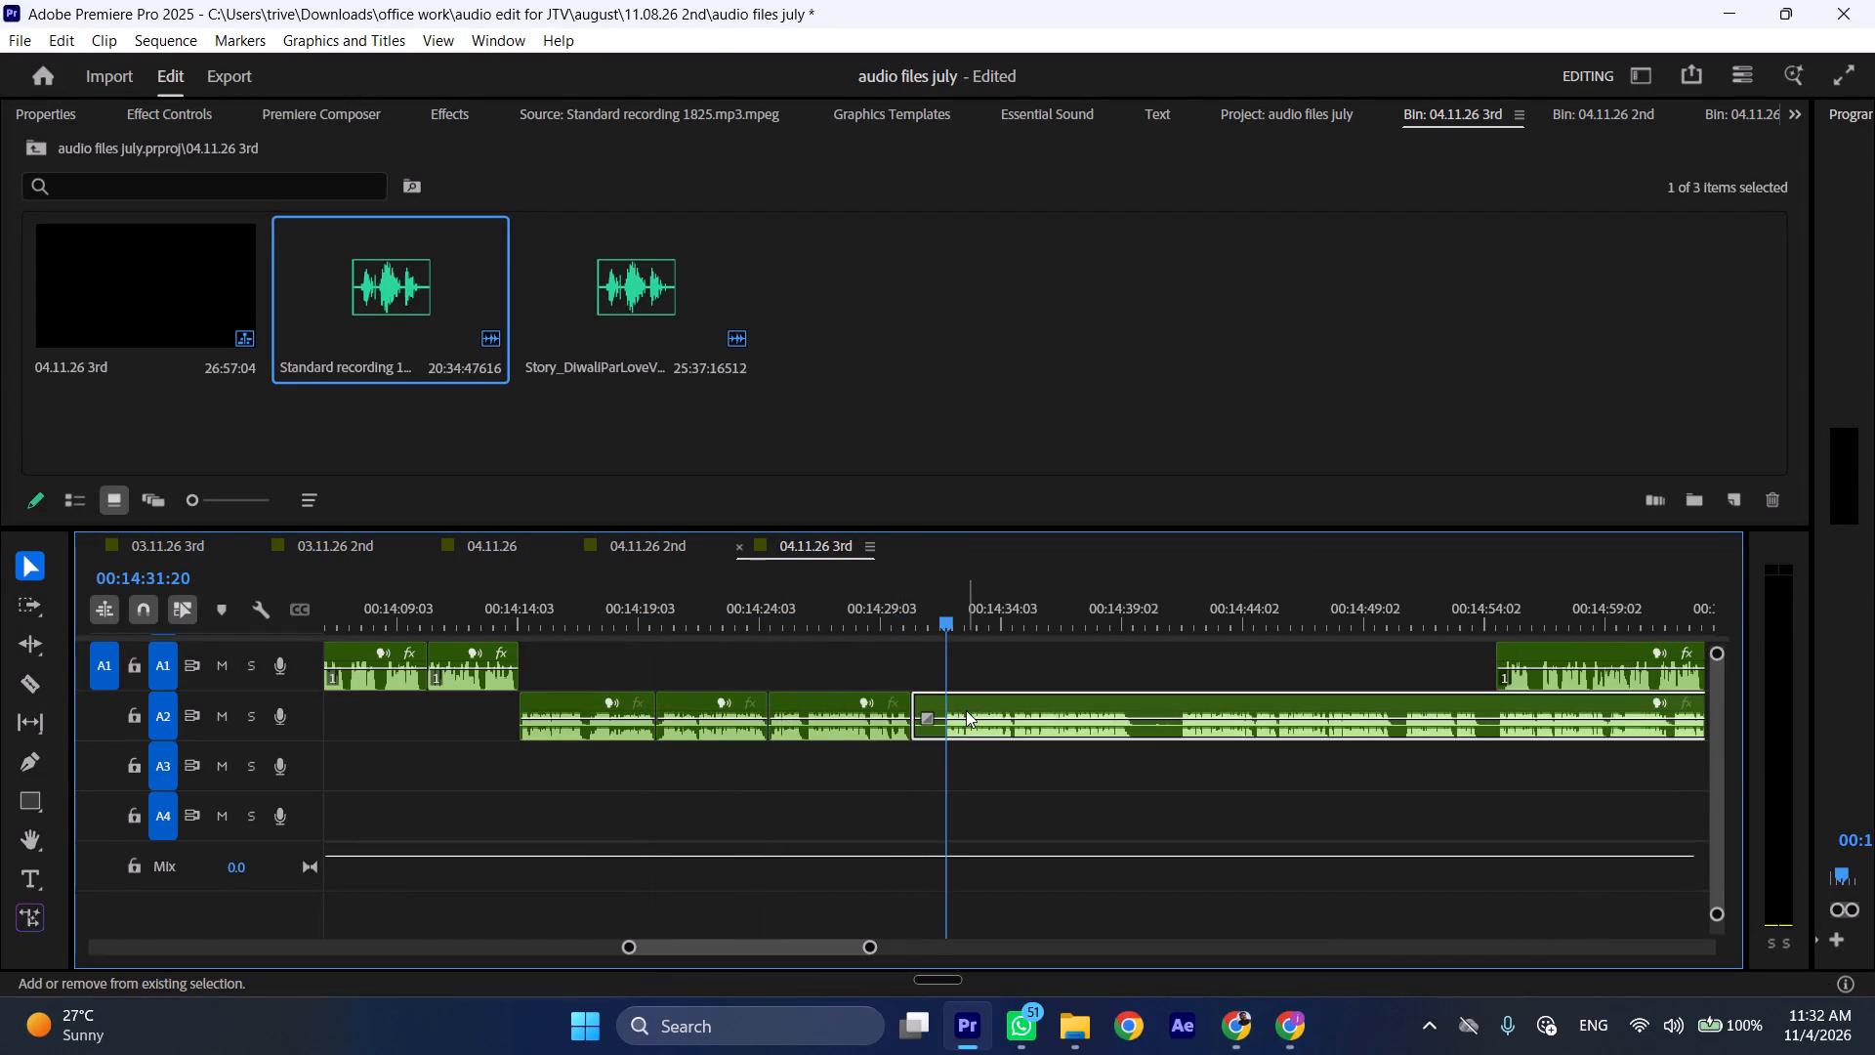
{"action": "key", "text": "ctrl+shift+d"}
Cut out the pause of about 1.5 seconds ending at 00:14:39:20 on A2 and ripple-delete it.
{"action": "left_click_drag", "start_coordinate": [1081, 608], "coordinate": [1143, 615]}
{"action": "key", "text": "shift+c"}
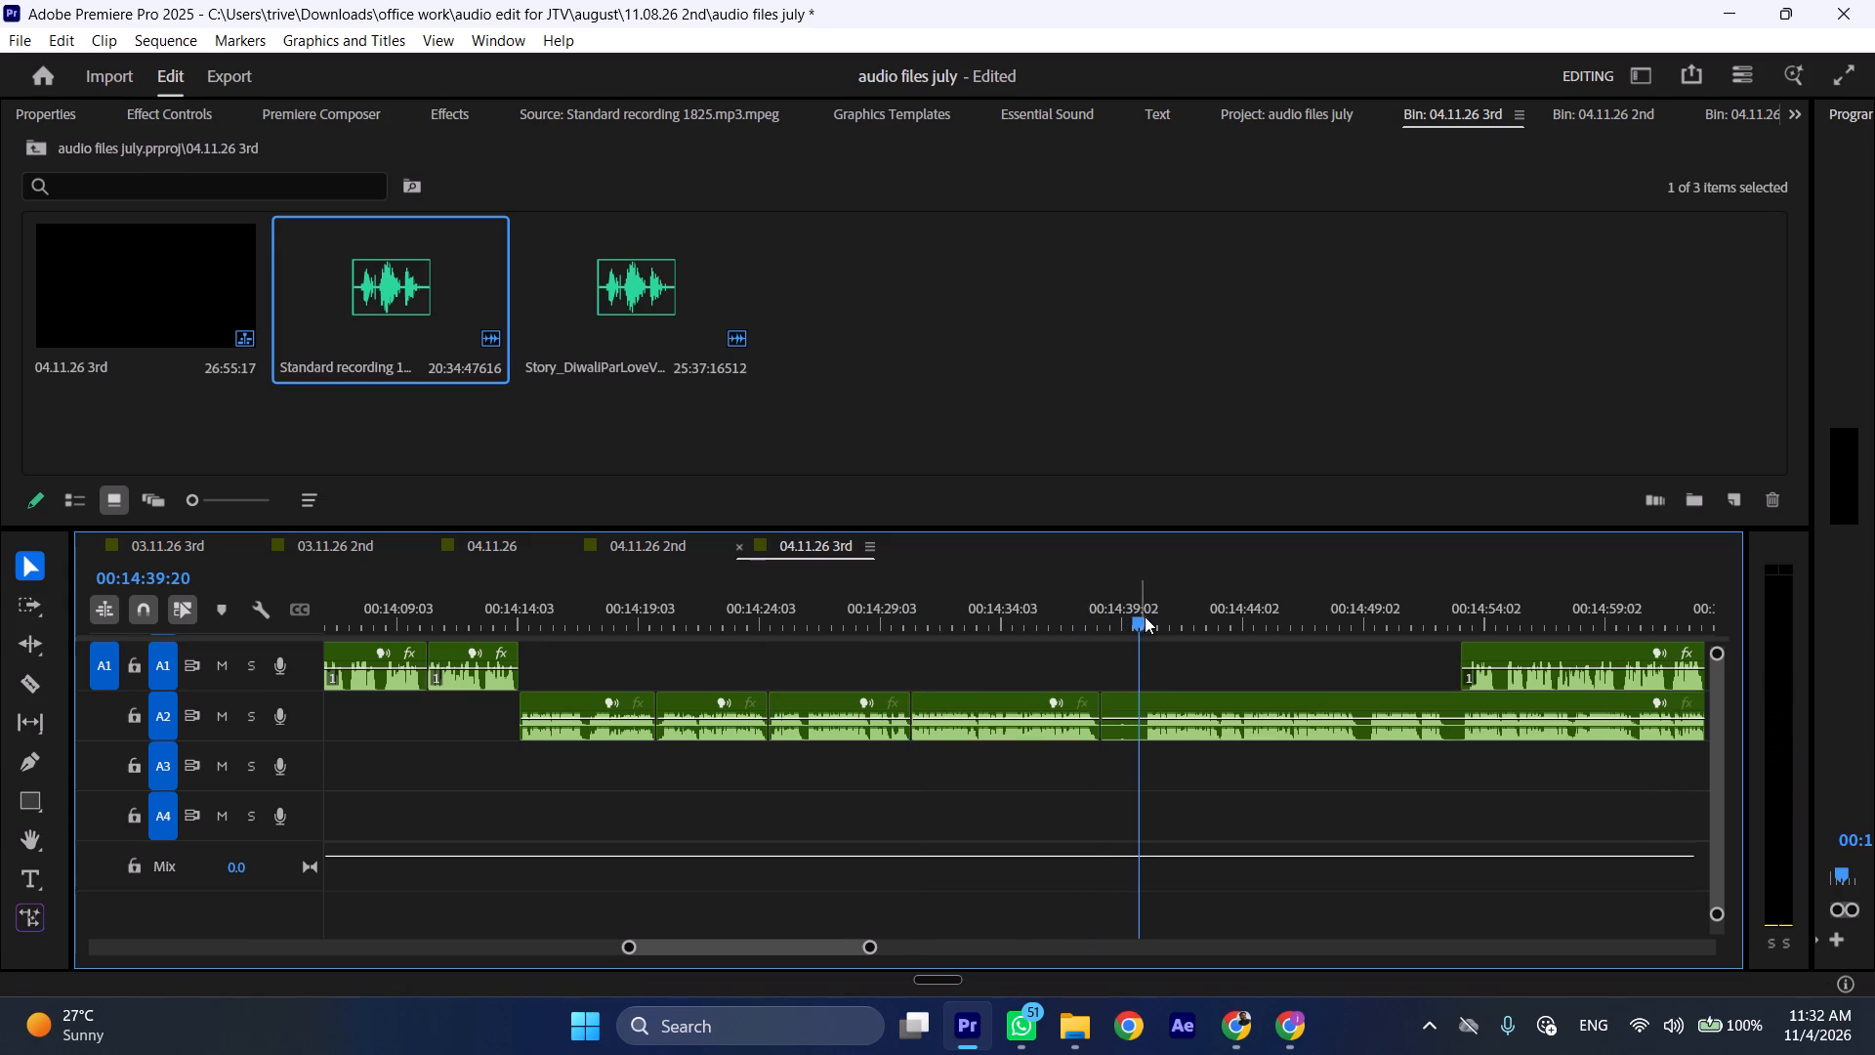
{"action": "left_click", "coordinate": [1164, 713]}
{"action": "key", "text": "shift+c"}
{"action": "key", "text": "ctrl+shift+d"}
Play back the tightened A2 section at increased speed from 00:14:14:09 to check the cuts.
{"action": "left_click", "coordinate": [525, 628]}
{"action": "key", "text": "space"}
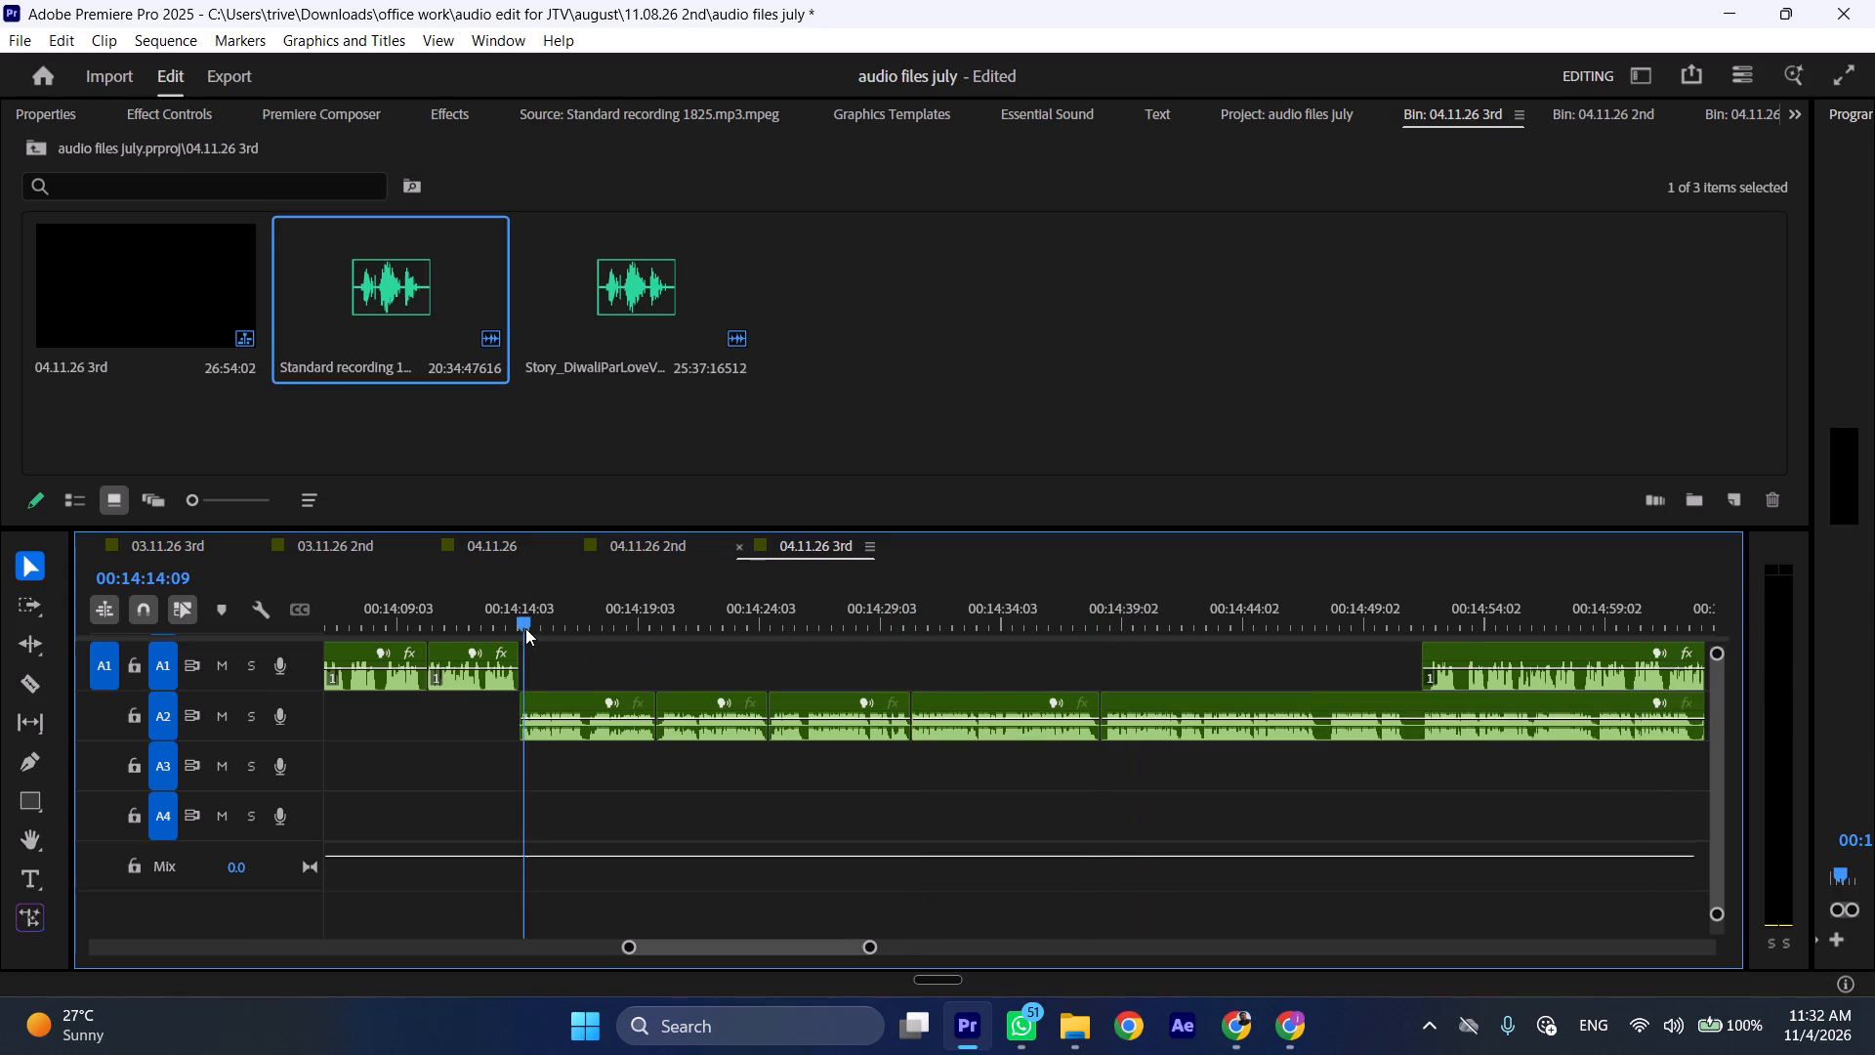
{"action": "type", "text": "l"}
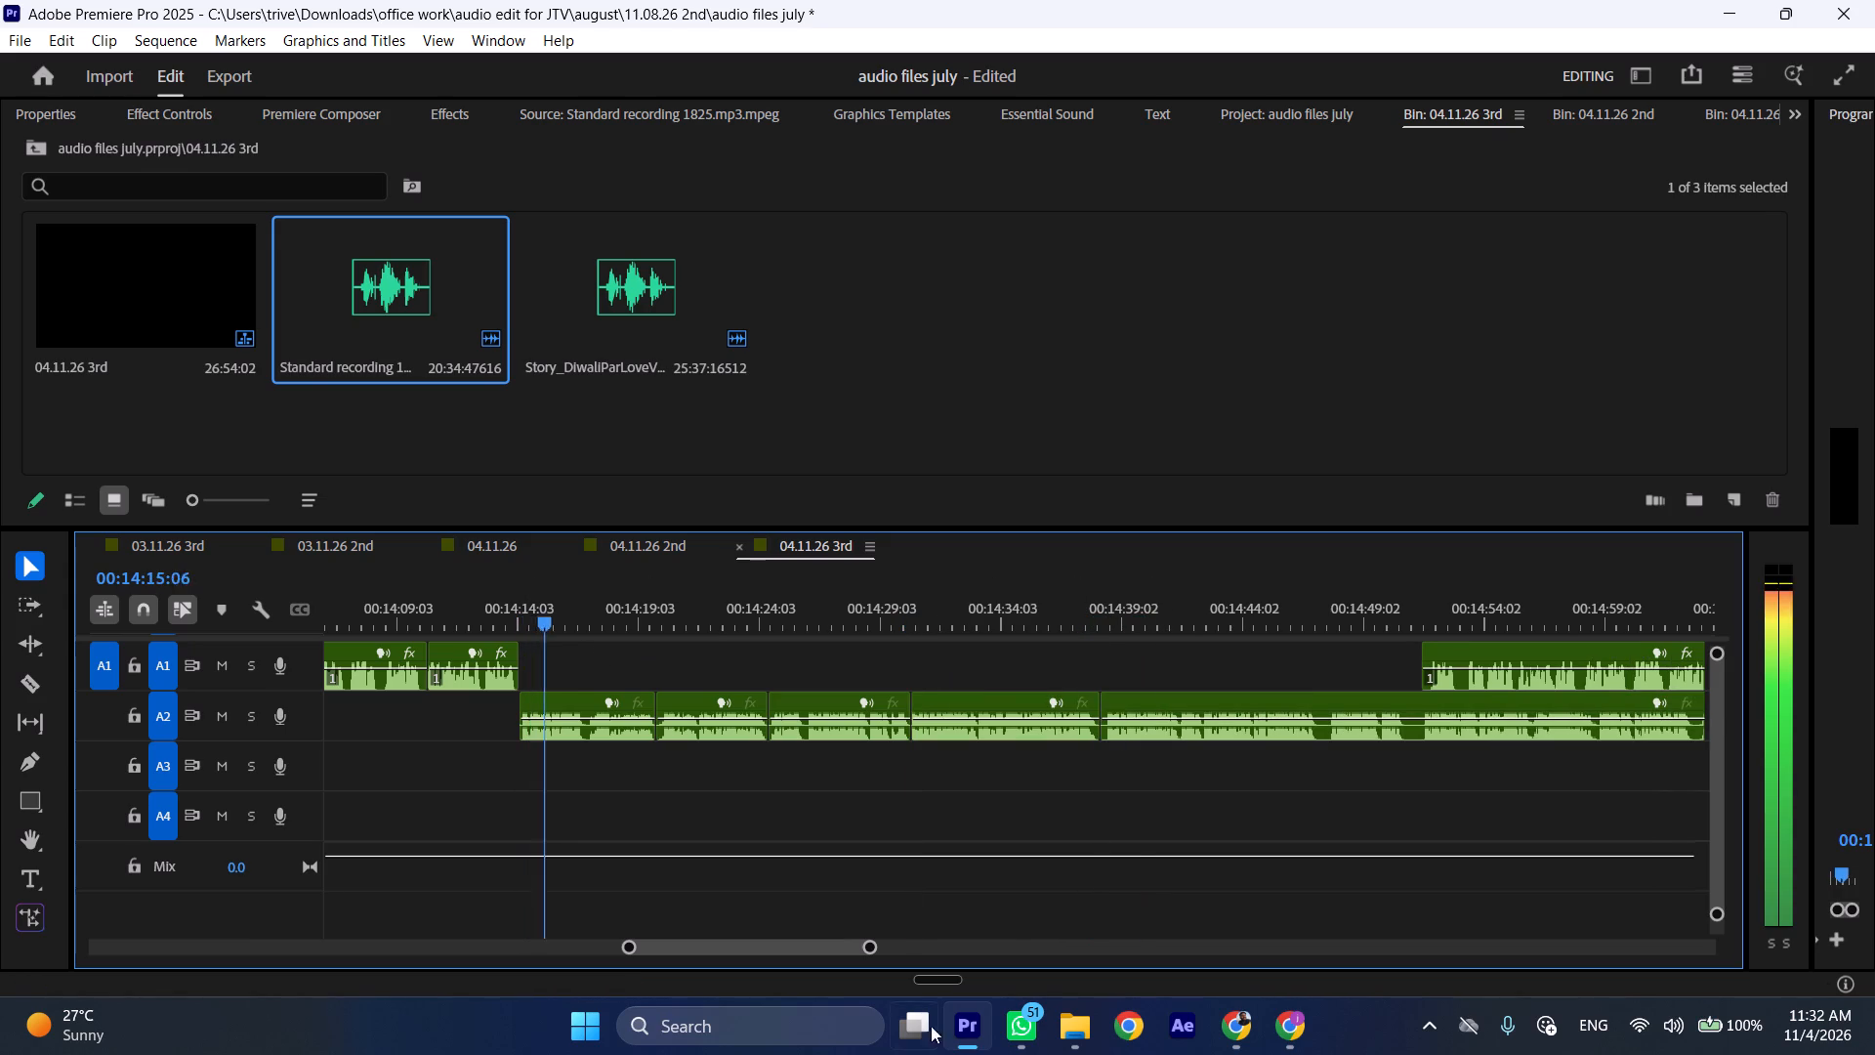
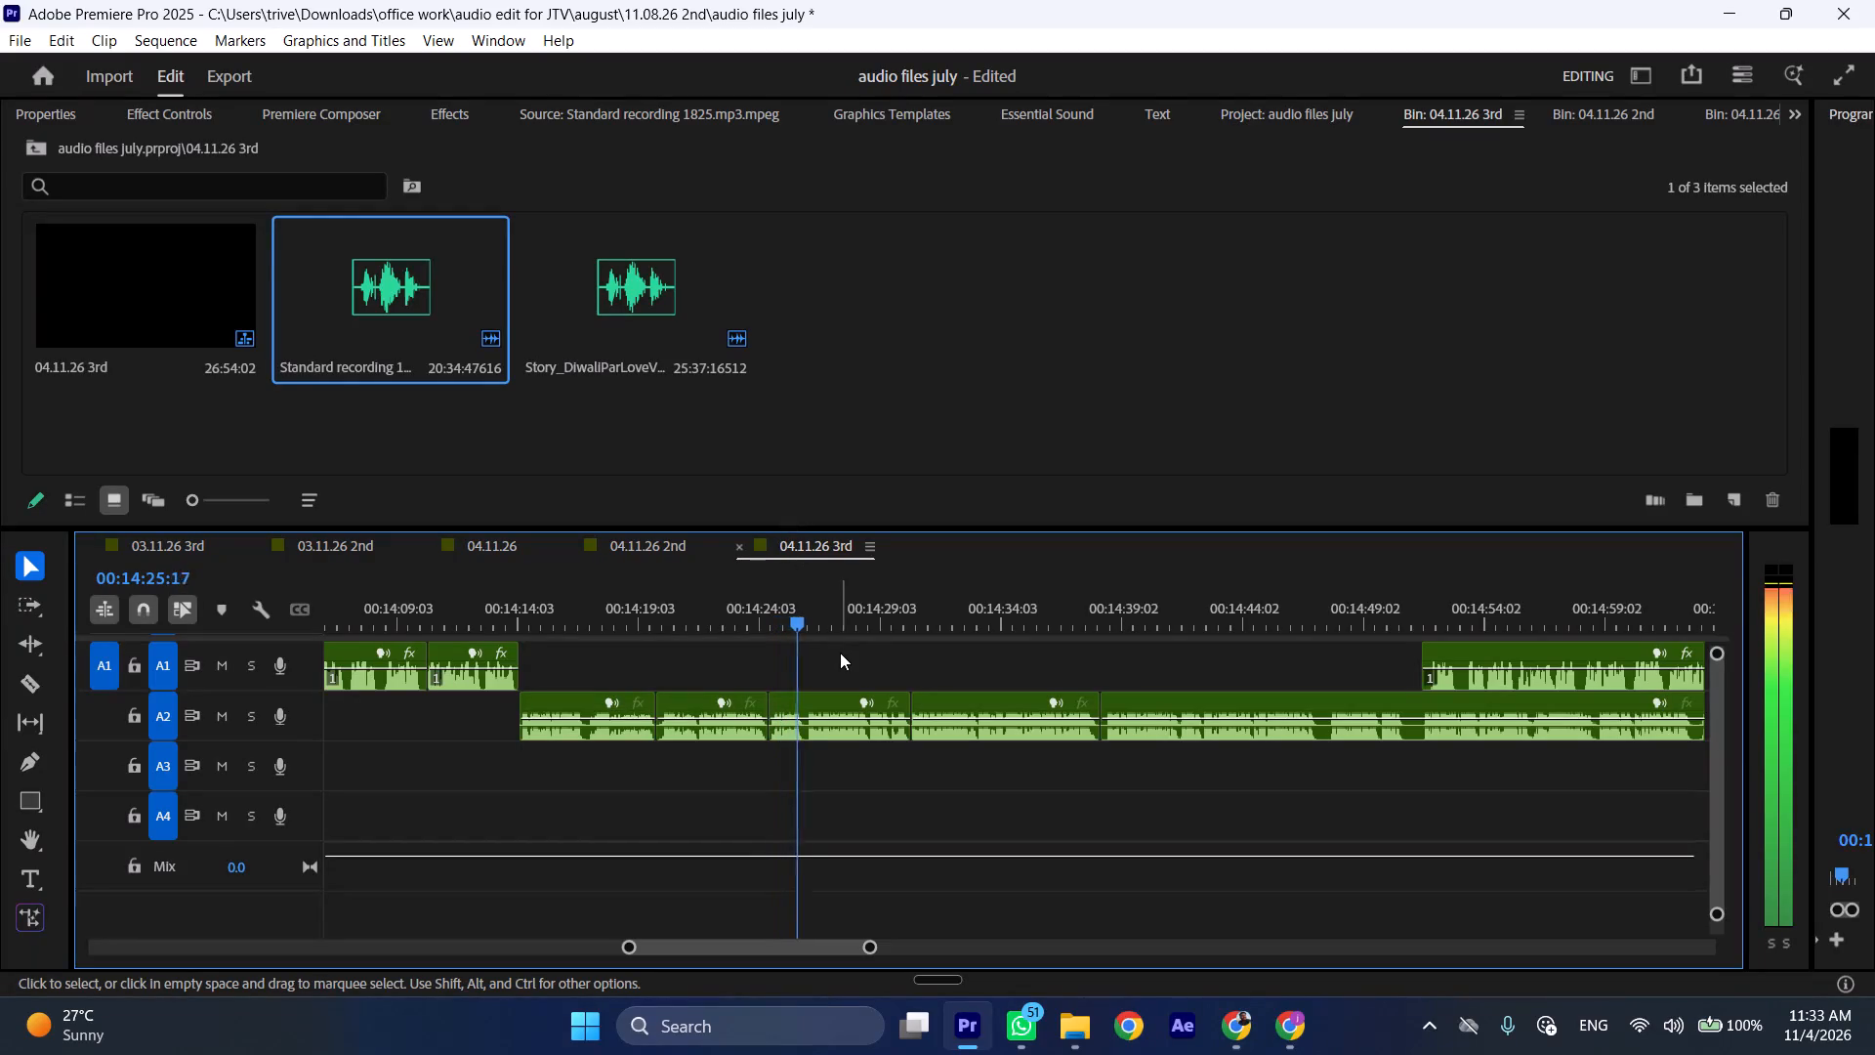
Cut the A2 clip at 00:14:26:00, ripple-delete the section up to the next cut, and play over the join at increased speed.
{"action": "left_click", "coordinate": [804, 604]}
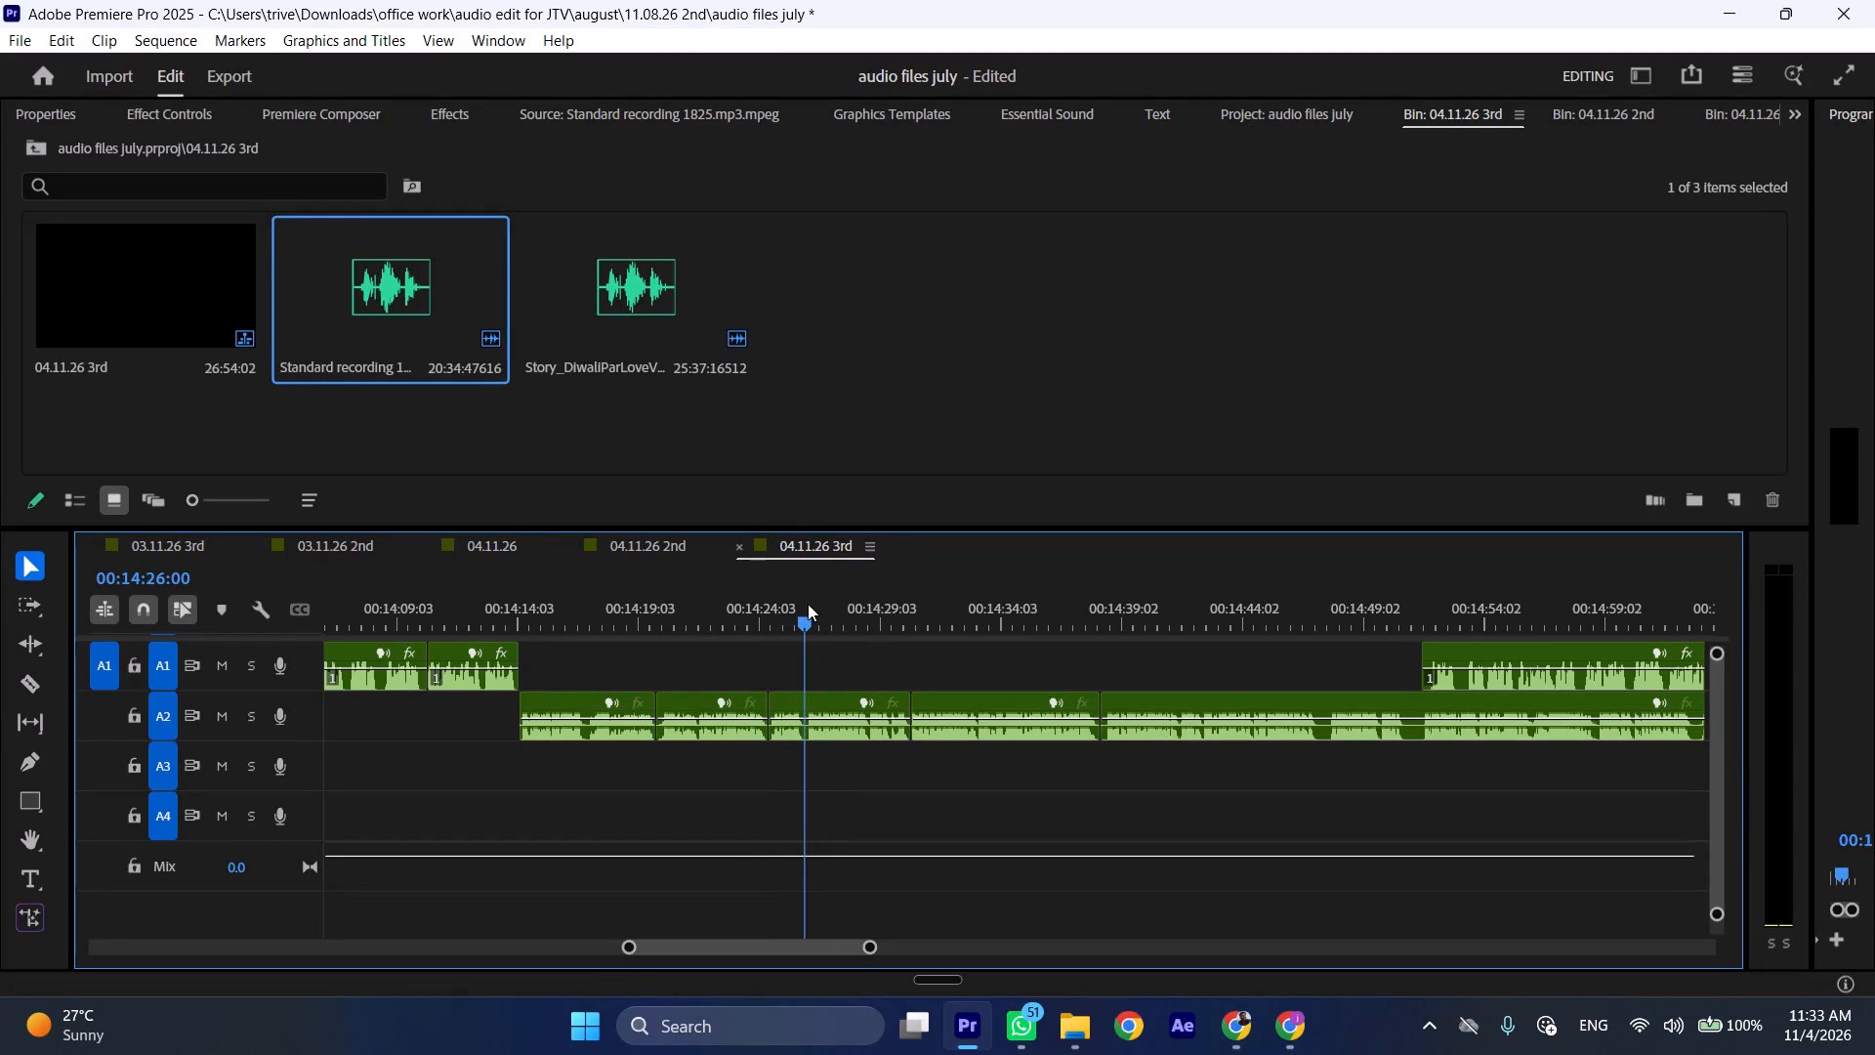
{"action": "key", "text": "shift+c"}
{"action": "left_click", "coordinate": [853, 723]}
{"action": "key", "text": "ctrl+shift+d"}
{"action": "key", "text": "space"}
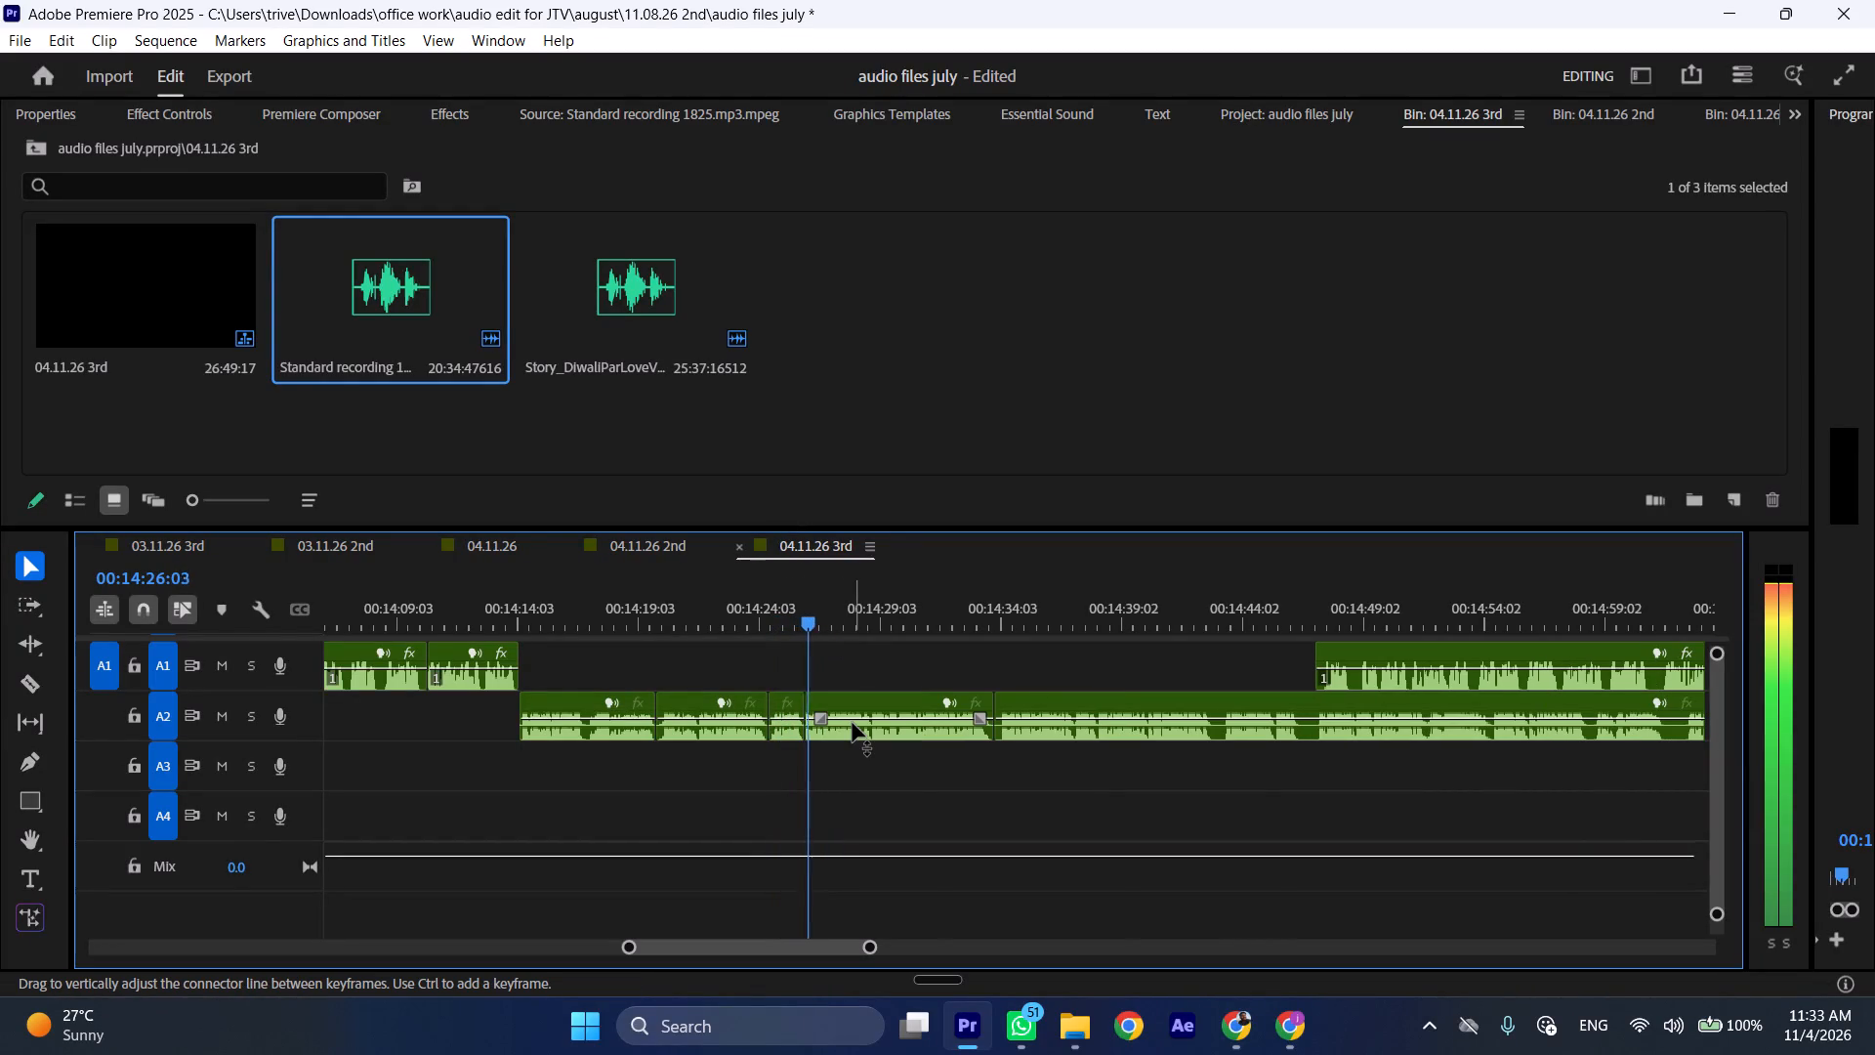
{"action": "type", "text": "l"}
Move the later A1 clip back to start at 00:14:33:19, where the A2 segment ends, and shift the following A2 clip to about 00:14:51.
{"action": "left_click_drag", "start_coordinate": [1381, 646], "coordinate": [1194, 657]}
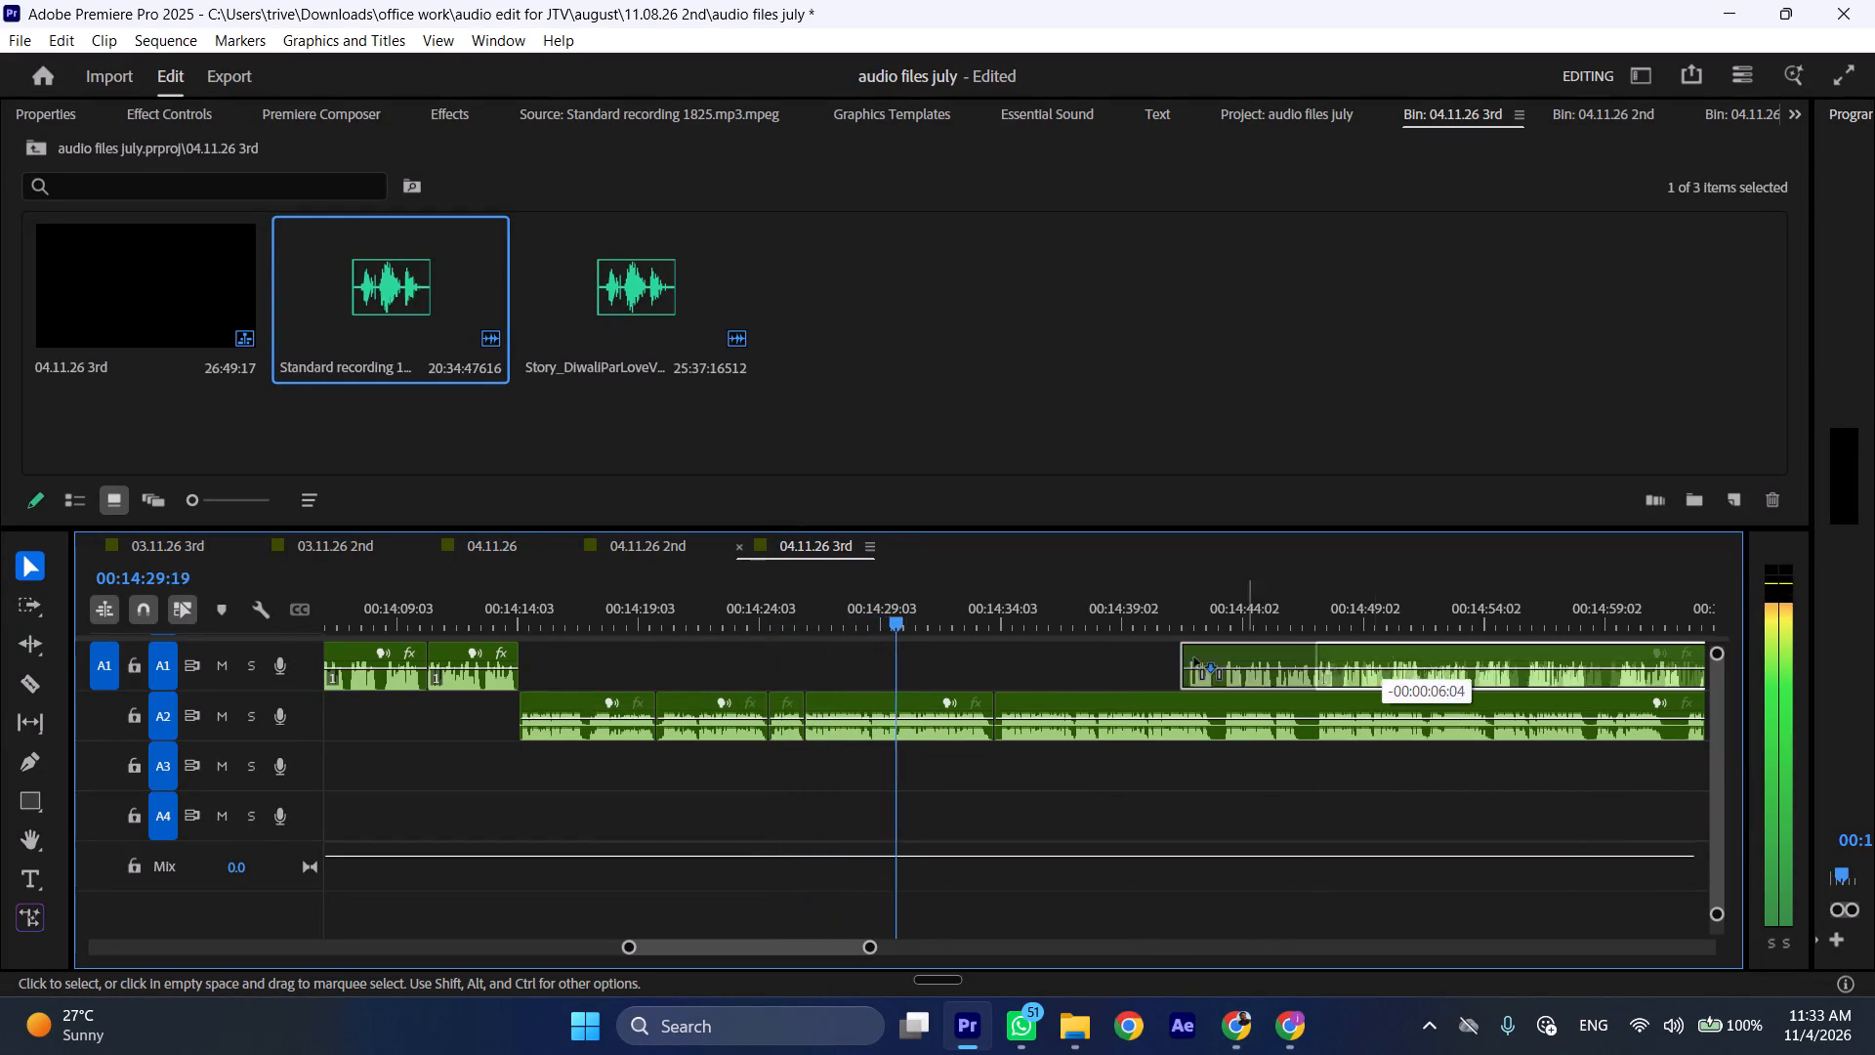
{"action": "left_click_drag", "start_coordinate": [1194, 657], "coordinate": [1057, 671]}
{"action": "left_click_drag", "start_coordinate": [1027, 706], "coordinate": [1442, 706]}
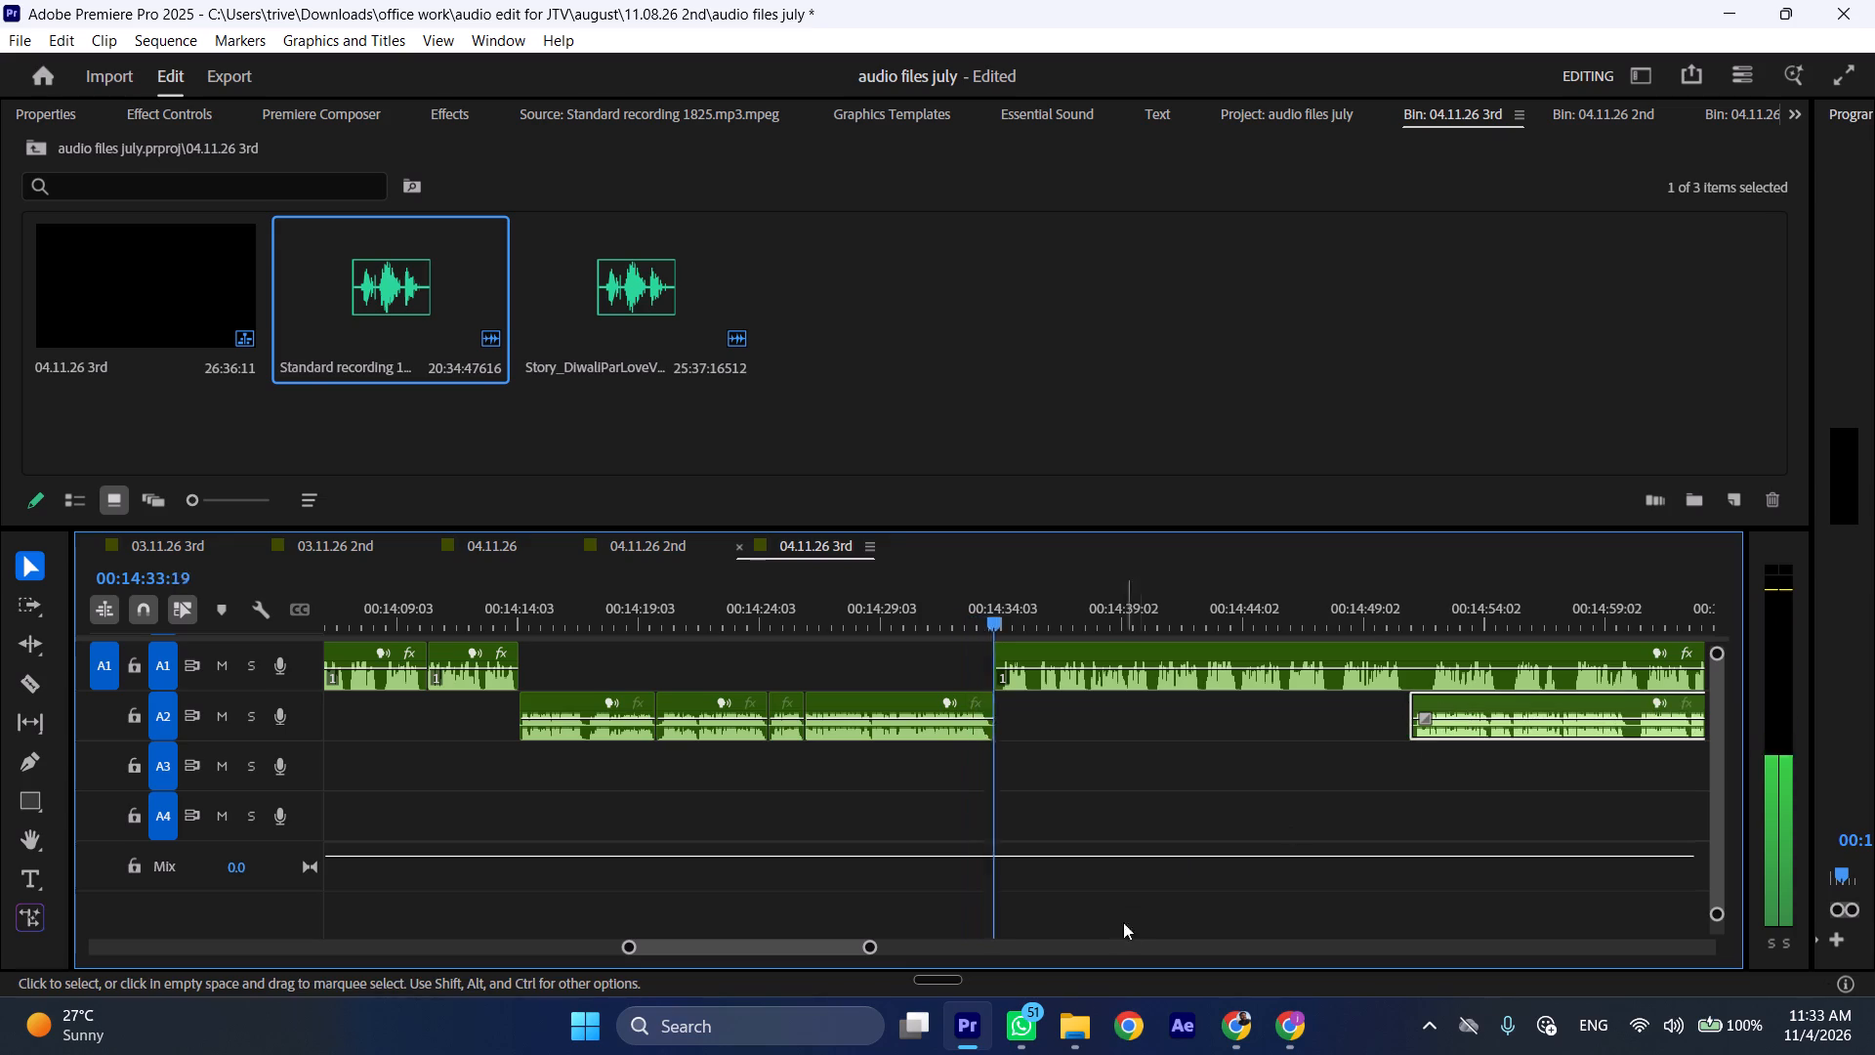
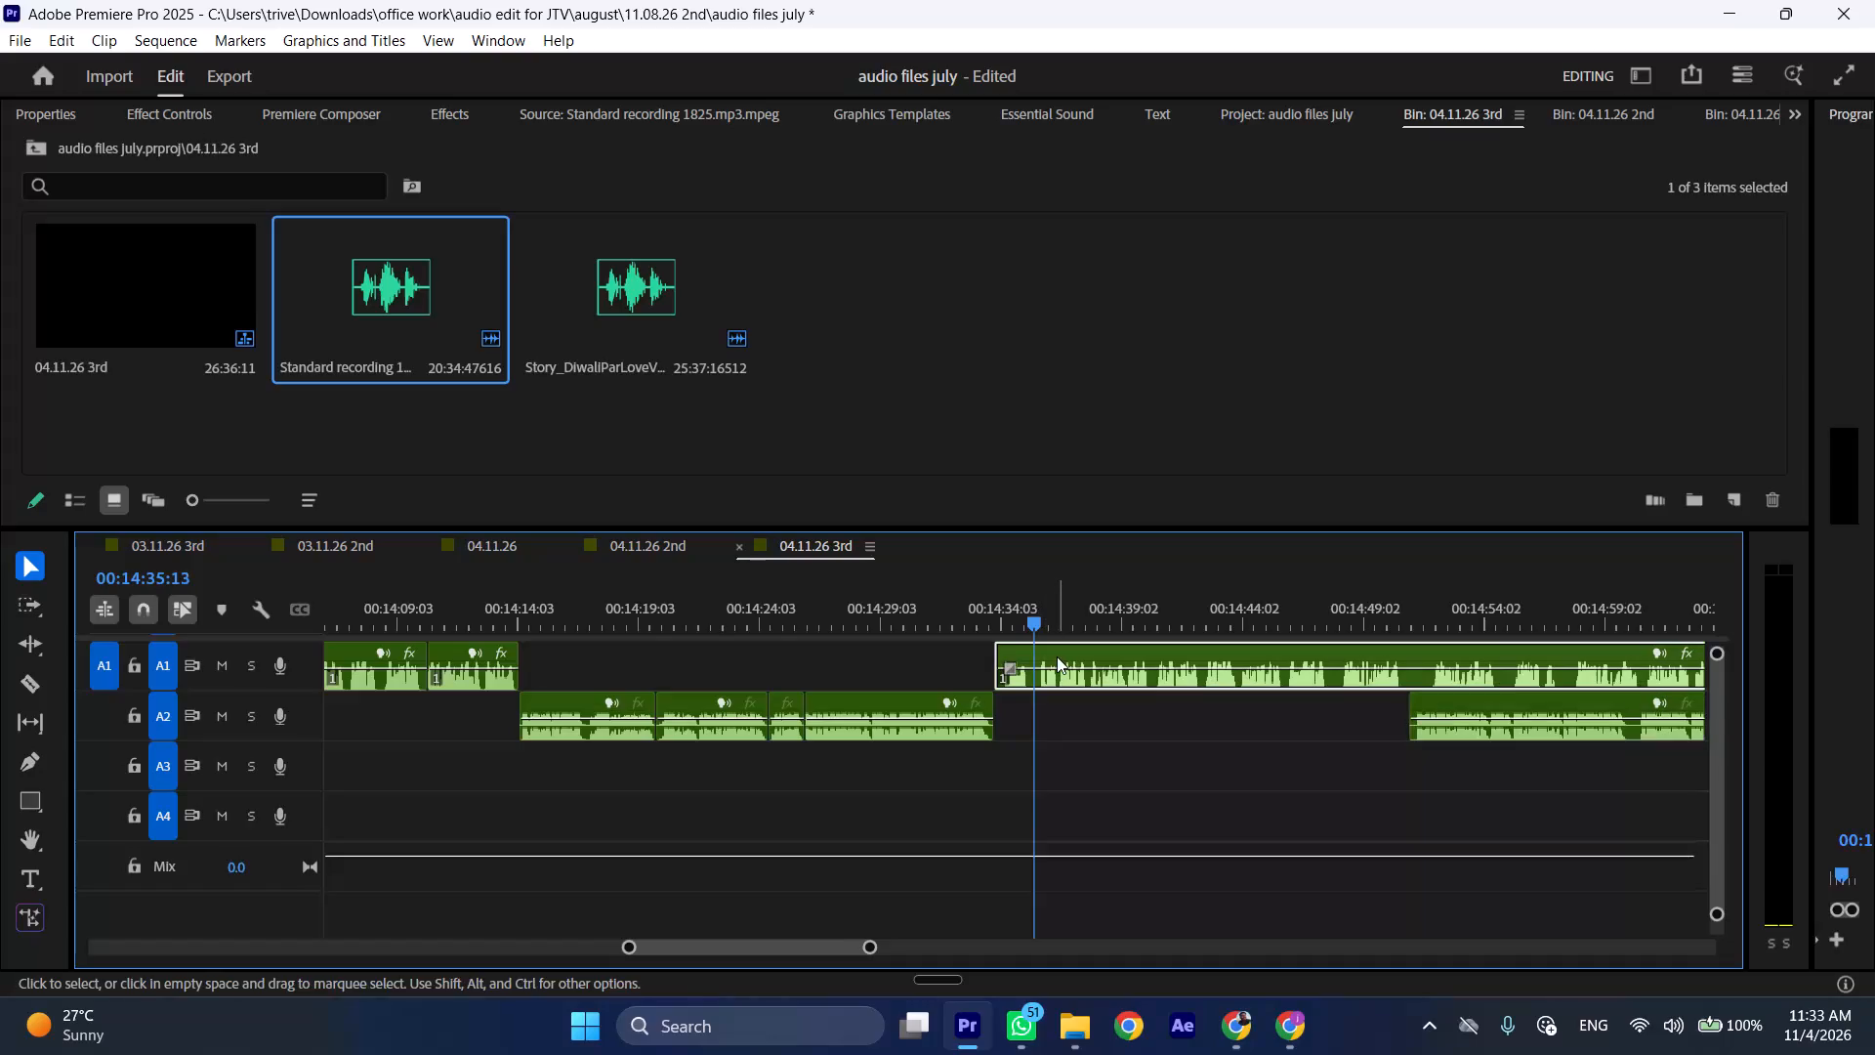
Cut the A1 clip at 00:14:35:13, ripple-delete the section back to its start at 00:14:33:20, and play from the join.
{"action": "key", "text": "shift+c"}
{"action": "key", "text": "ctrl+shift+d"}
{"action": "key", "text": "space"}
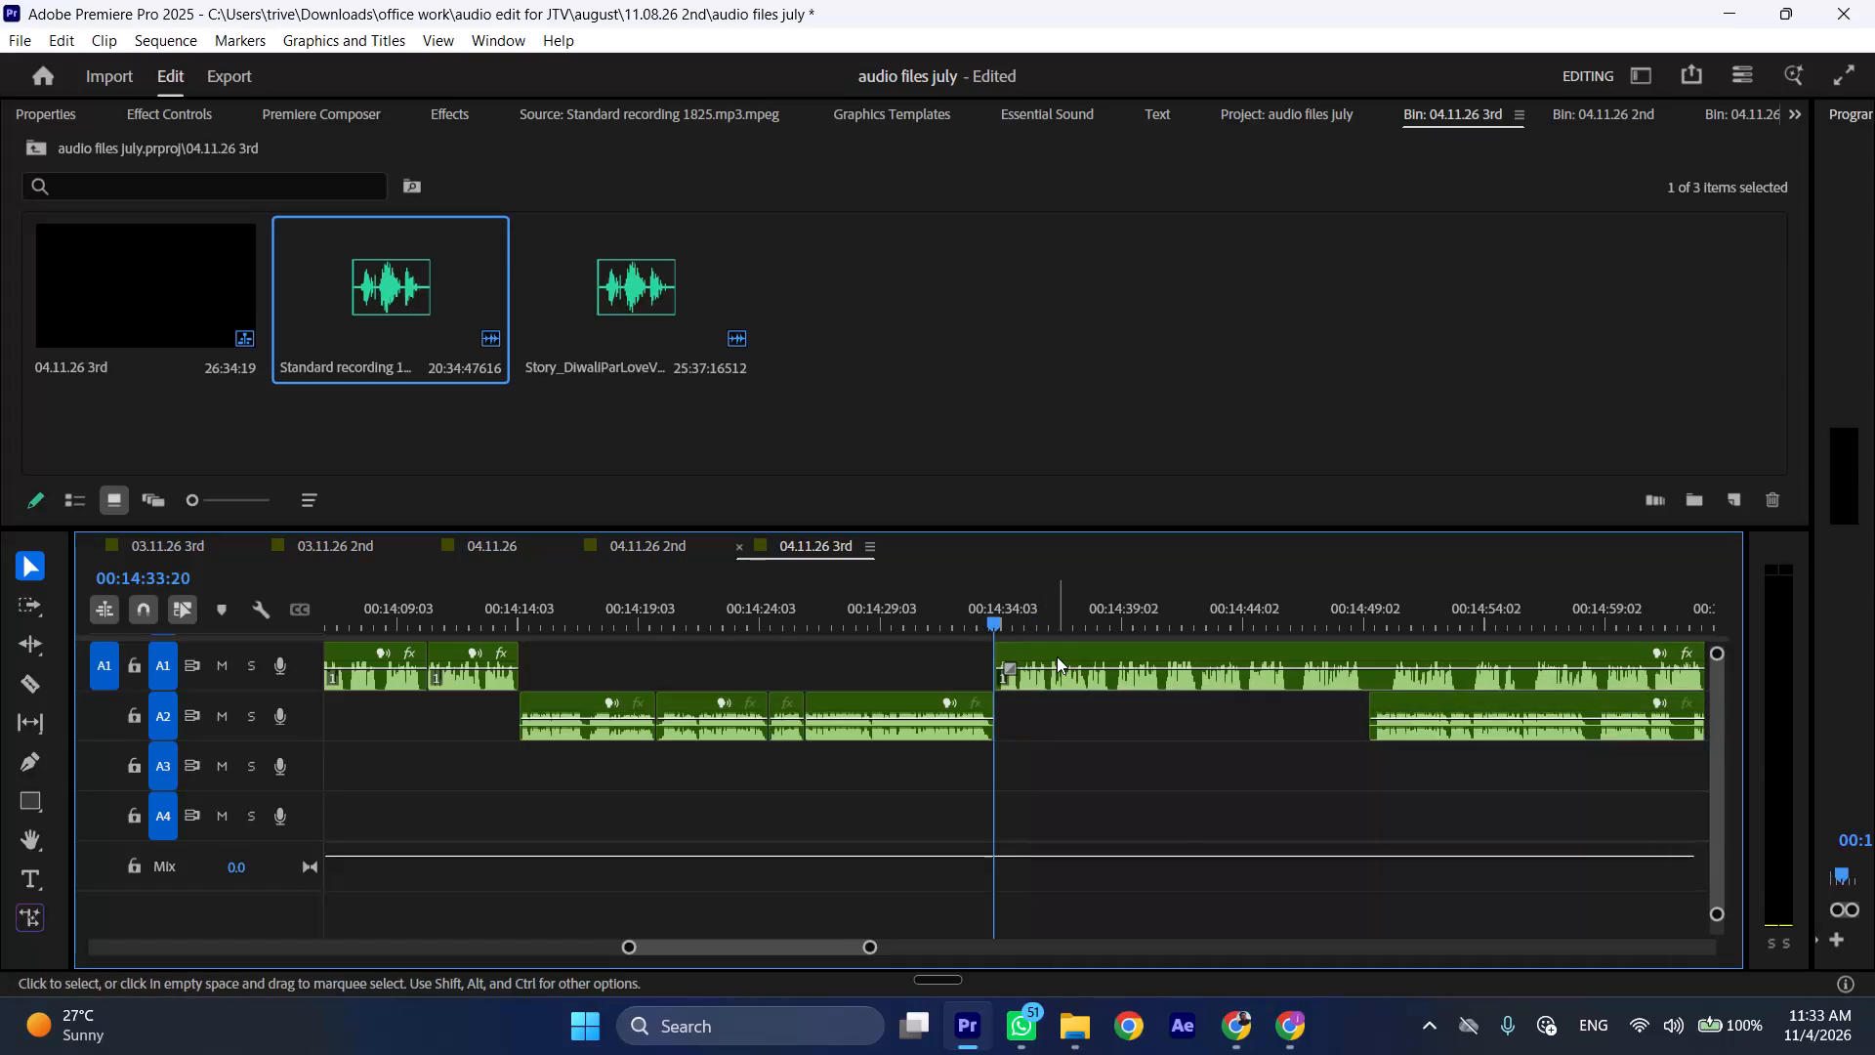
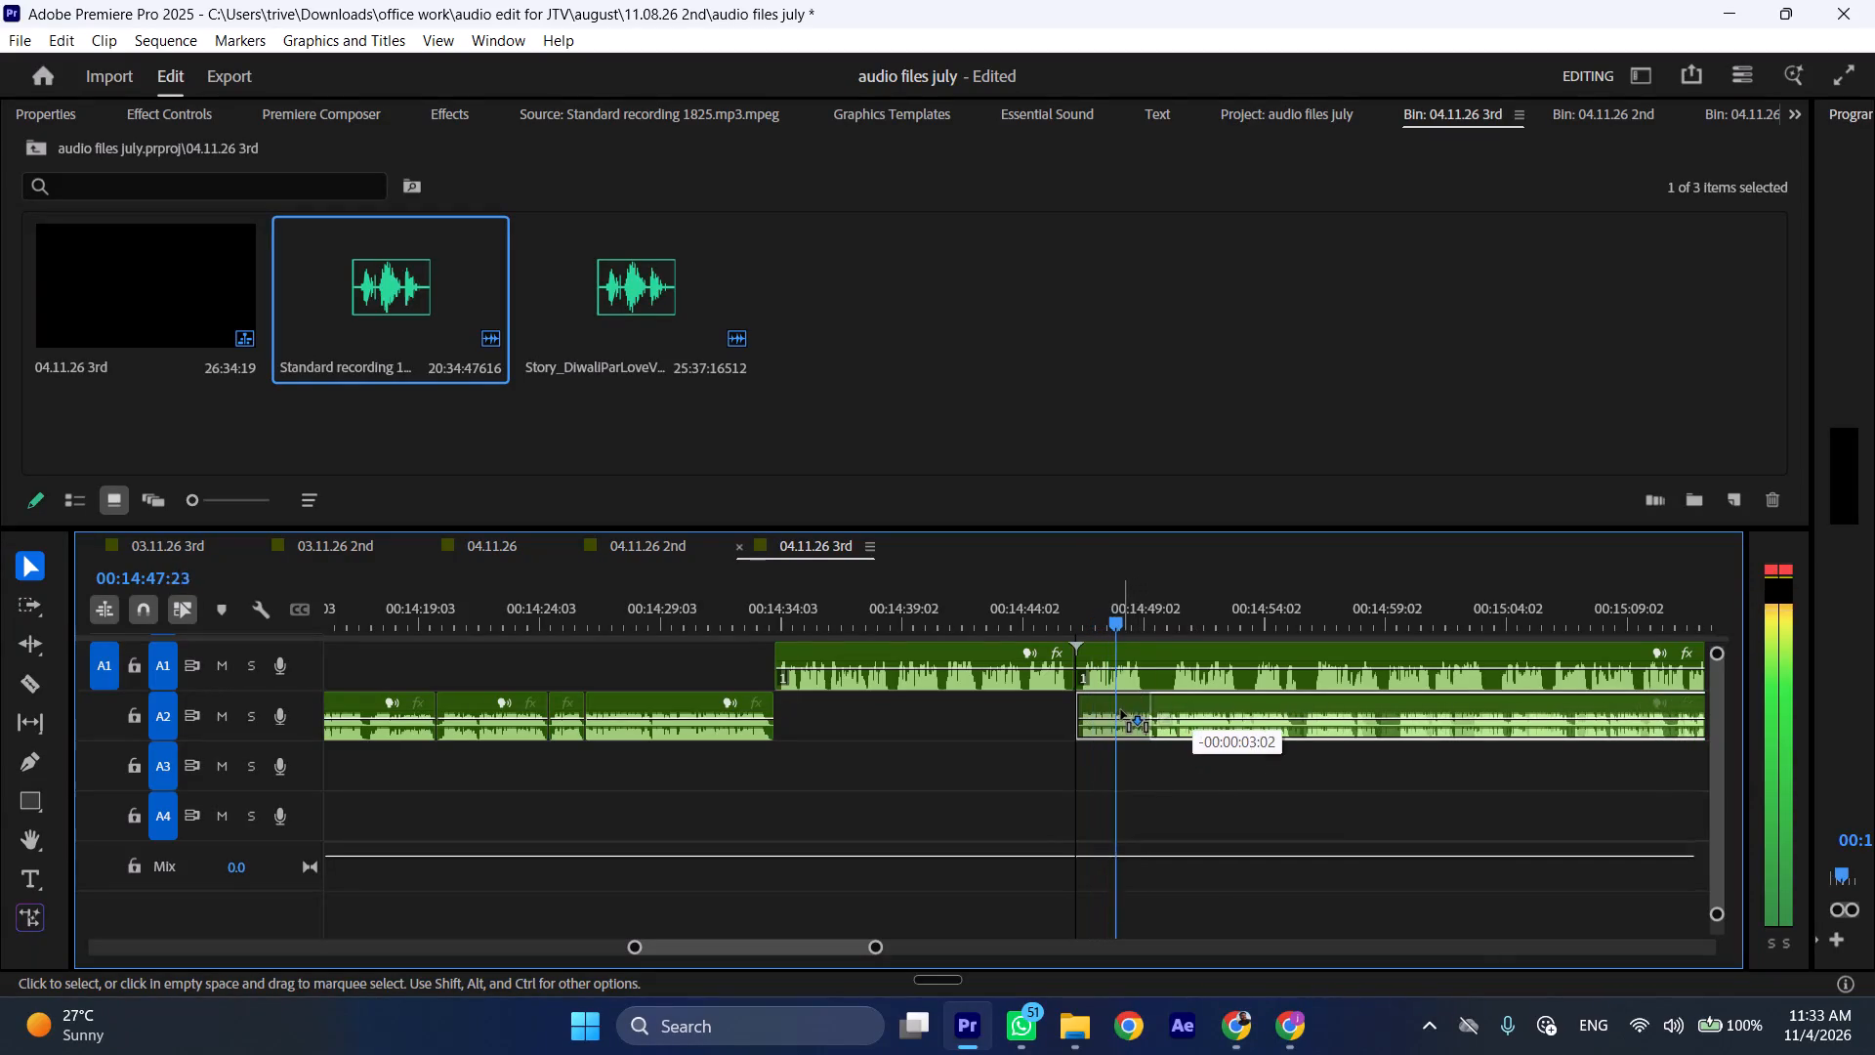
Move the A1 clip after the cut forward to start at about 00:15:00, clearing the A2 recording's opening, and play from 00:14:45:17.
{"action": "left_click_drag", "start_coordinate": [1113, 650], "coordinate": [1444, 659]}
{"action": "left_click", "coordinate": [1064, 626]}
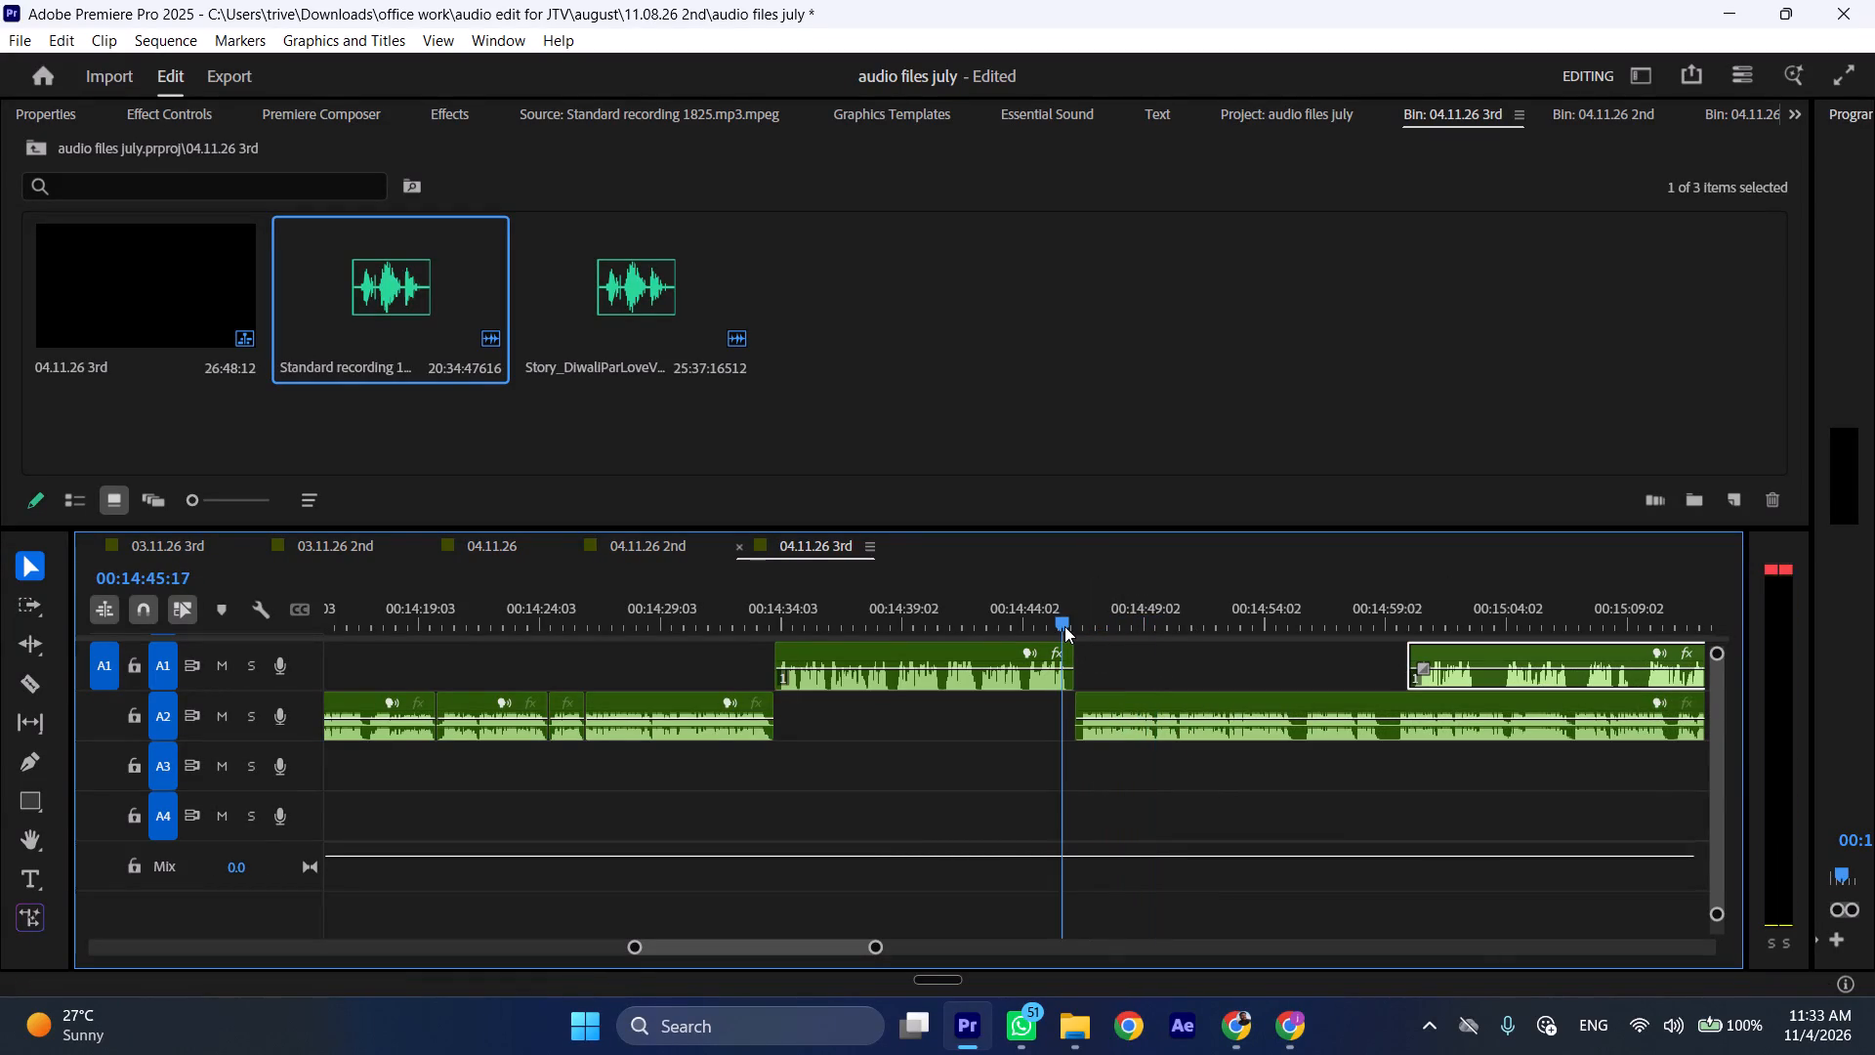
{"action": "key", "text": "space"}
{"action": "type", "text": "l"}
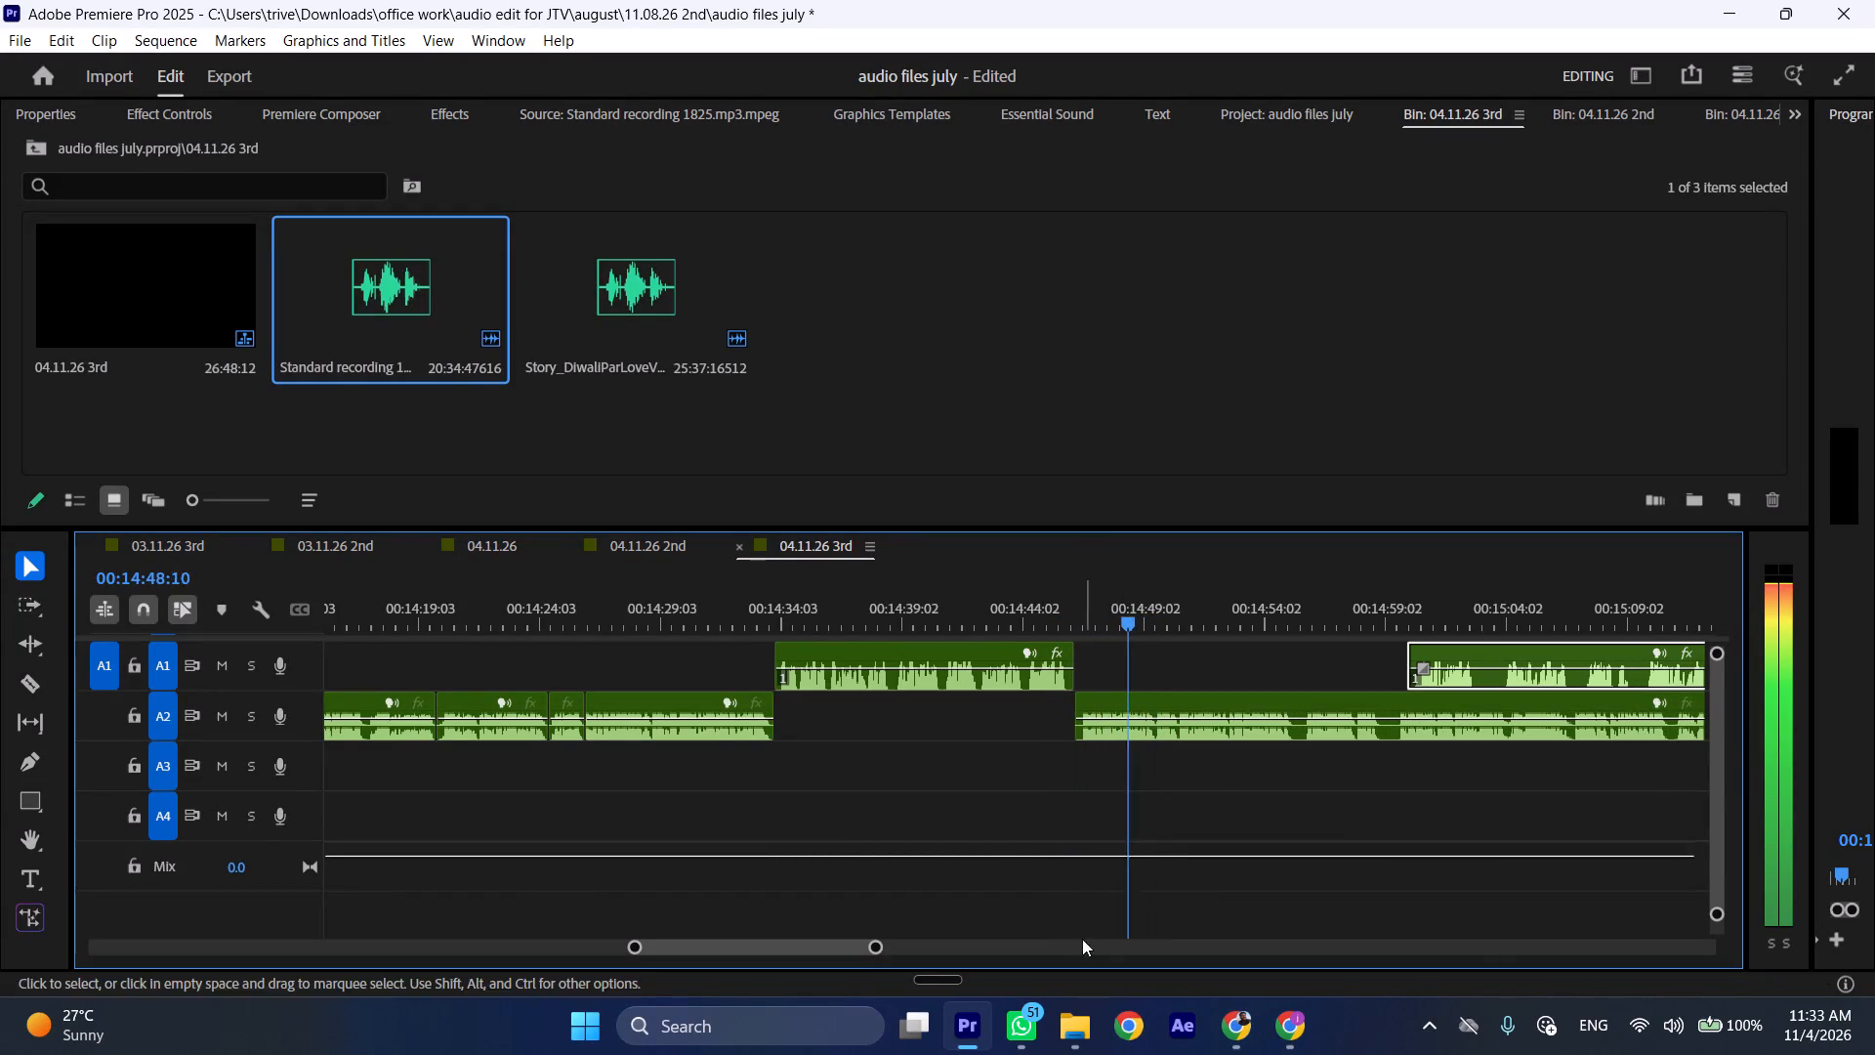
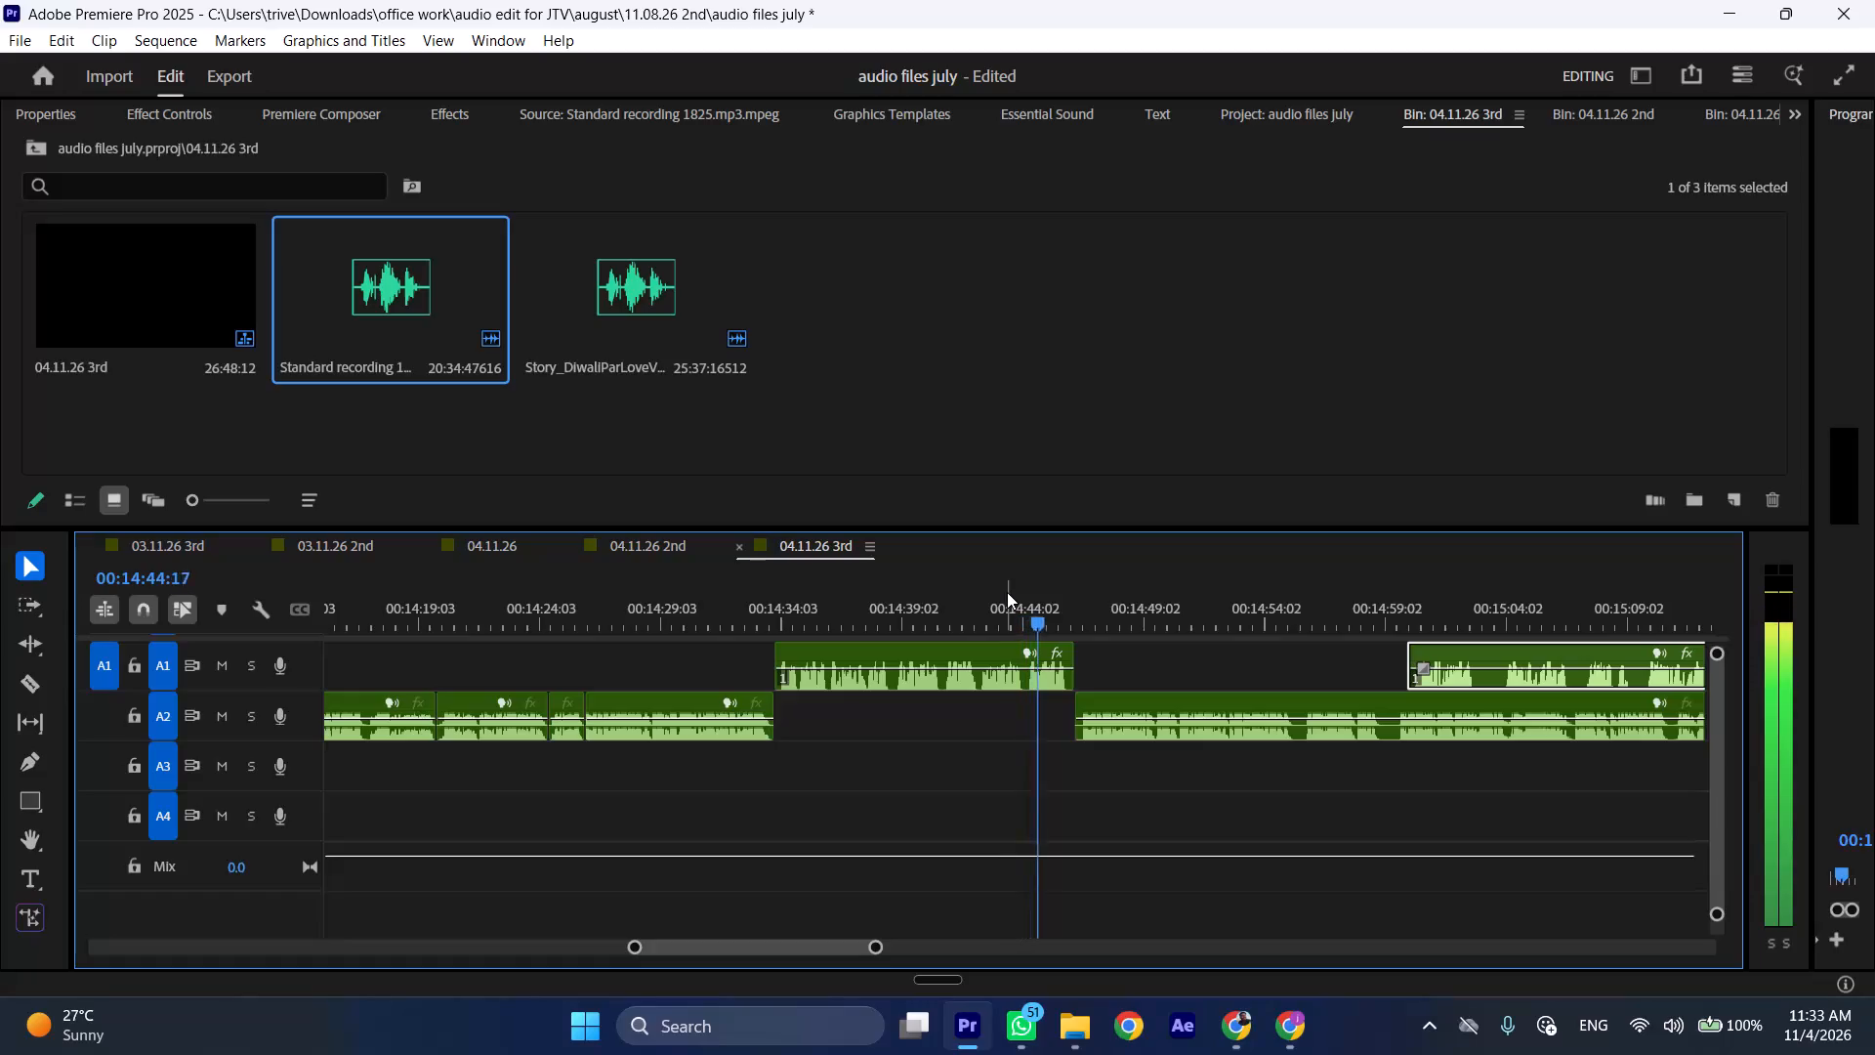
Stop playback and cut the A2 recording at 00:14:55:09.
{"action": "key", "text": "space"}
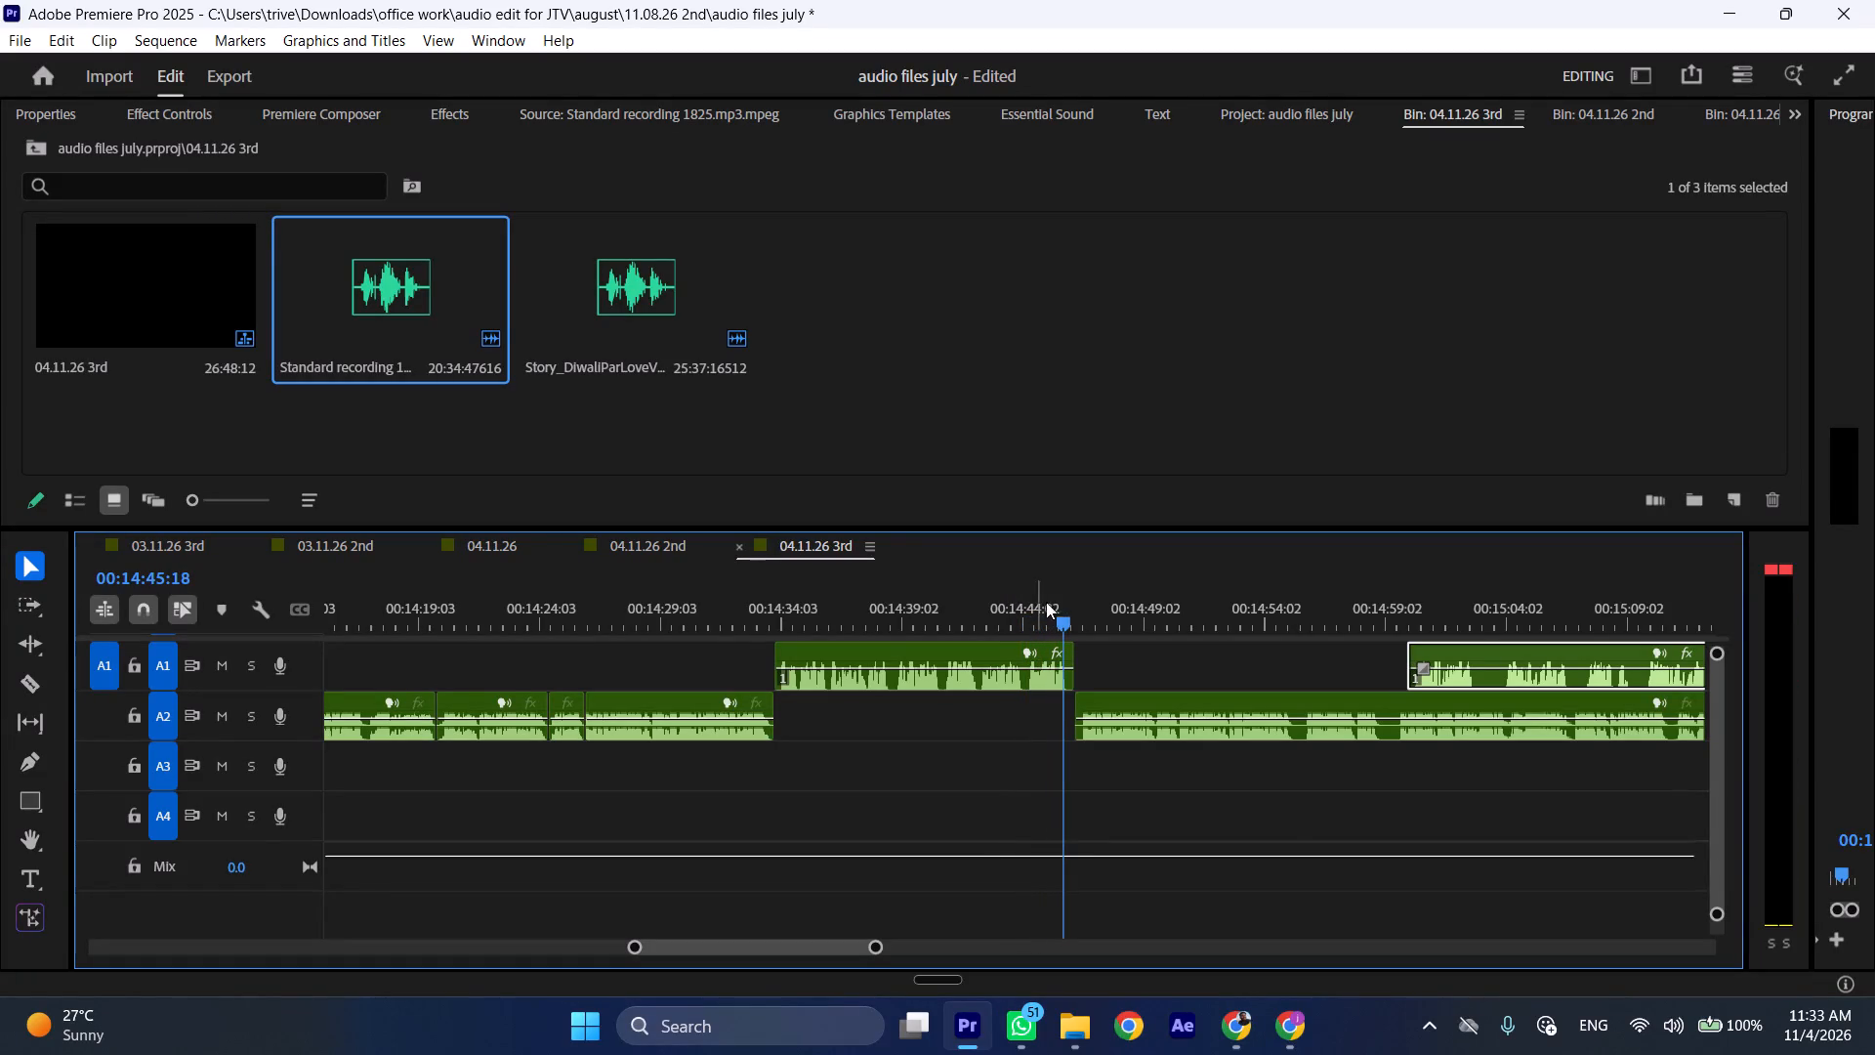
{"action": "left_click_drag", "start_coordinate": [1286, 612], "coordinate": [1299, 612]}
{"action": "key", "text": "shift+c"}
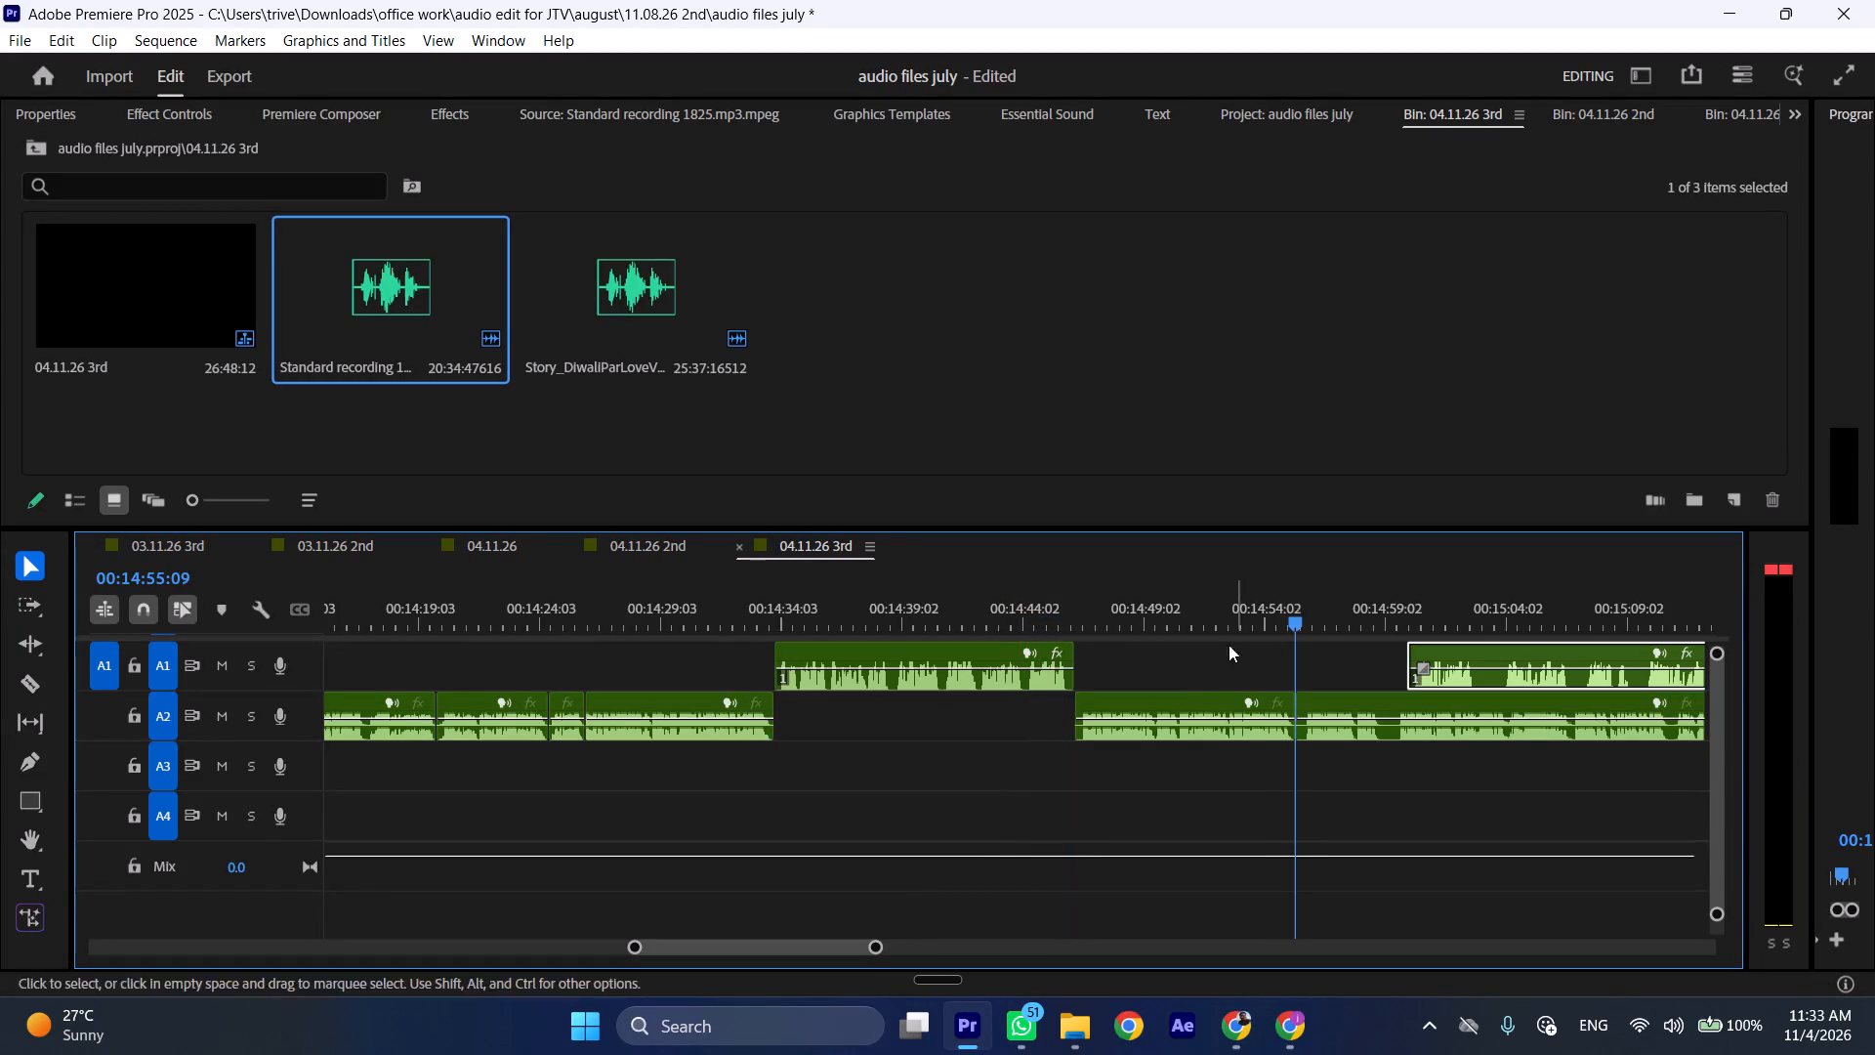
Move the cut A2 section back to start at about 00:14:26, overwriting the clip there, and play from just before the join.
{"action": "left_click", "coordinate": [1080, 590]}
{"action": "key", "text": "space"}
{"action": "key", "text": "space"}
{"action": "left_click_drag", "start_coordinate": [1145, 699], "coordinate": [821, 699]}
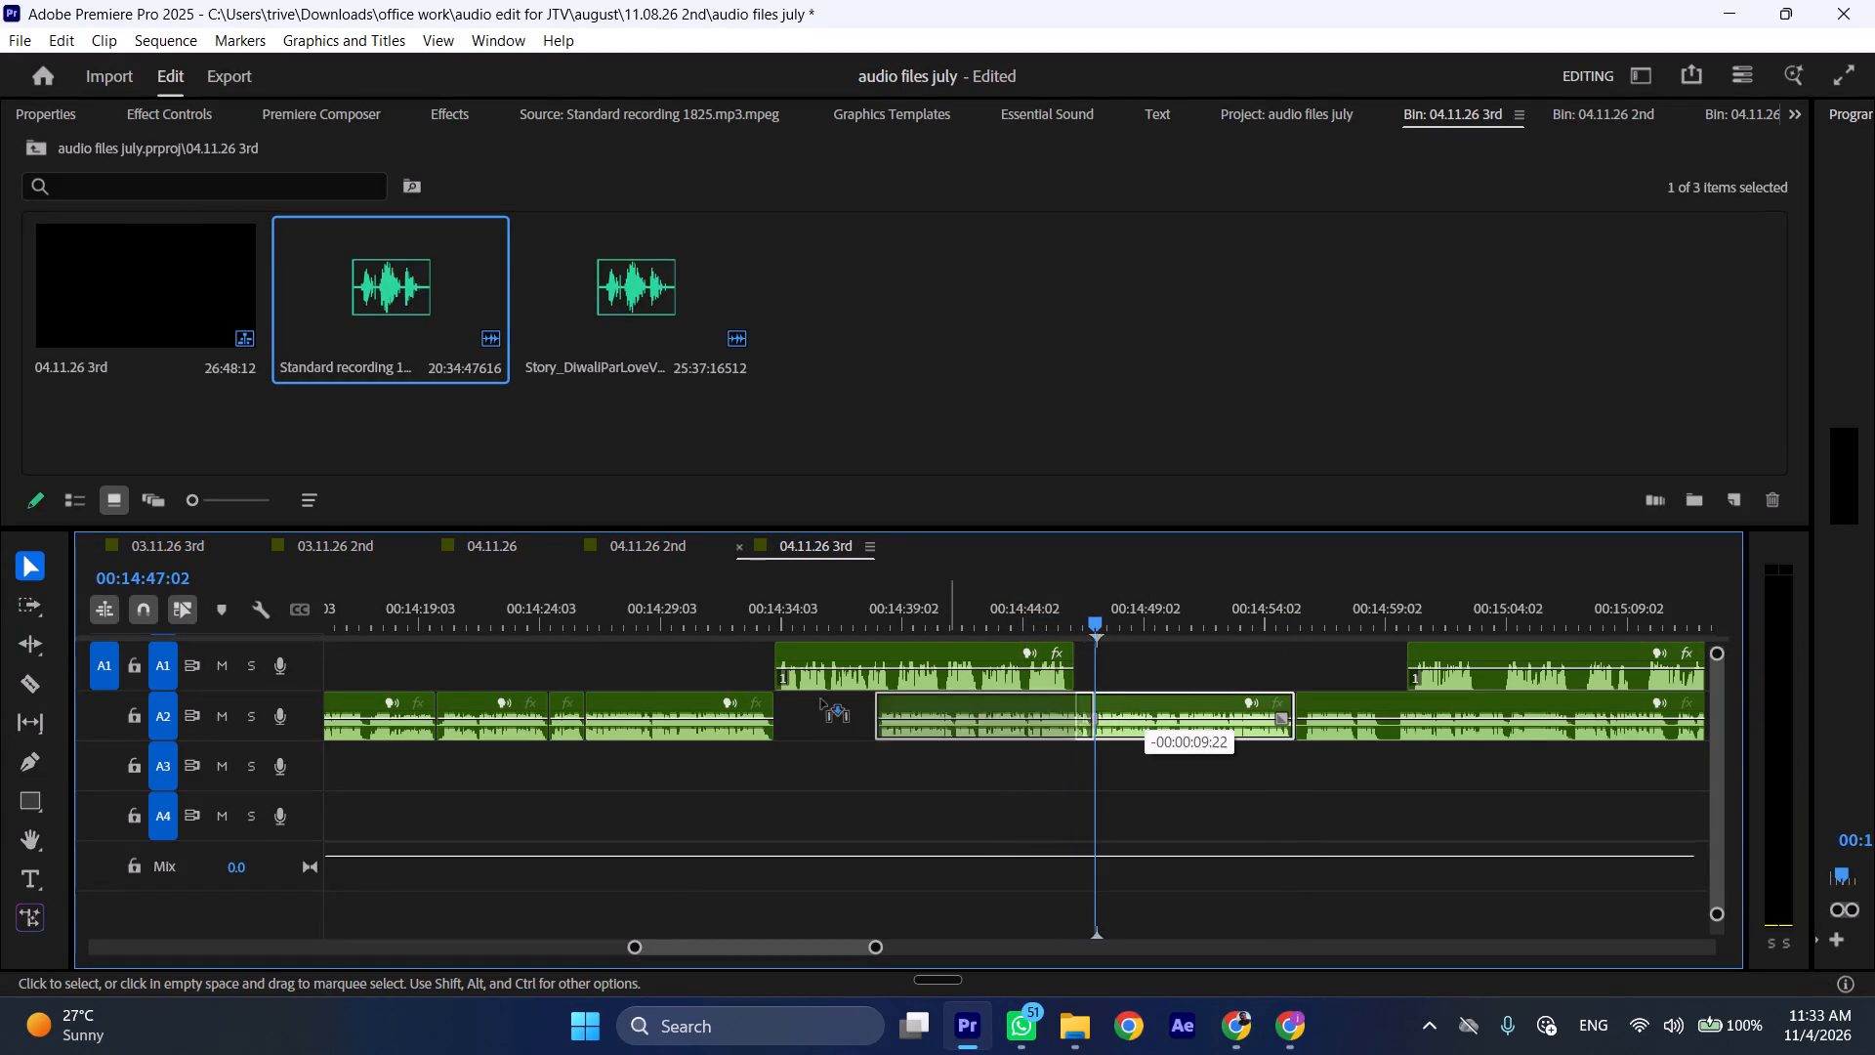
{"action": "left_click_drag", "start_coordinate": [821, 699], "coordinate": [661, 702]}
{"action": "left_click", "coordinate": [578, 596]}
{"action": "key", "text": "space"}
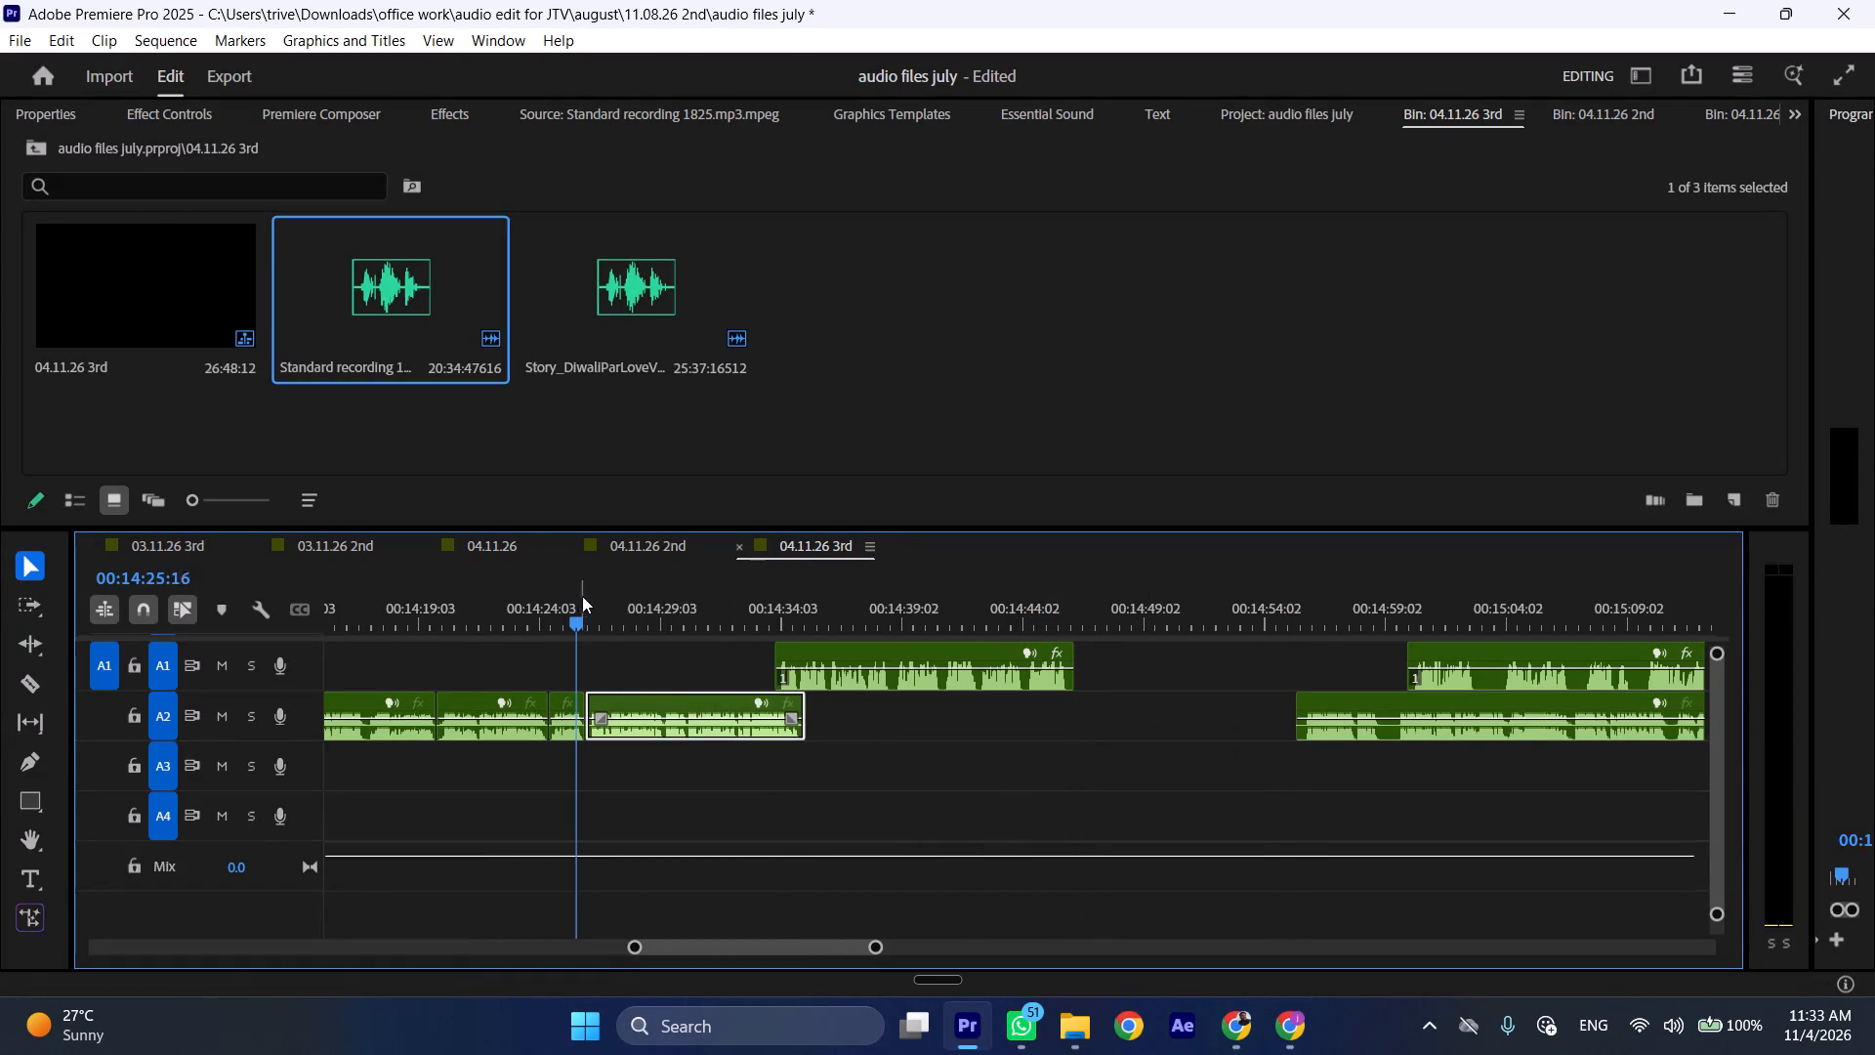
Shift the A1 clip forward to start where the moved A2 section ends, at about 00:14:35, and speed up playback.
{"action": "left_click_drag", "start_coordinate": [835, 653], "coordinate": [861, 653]}
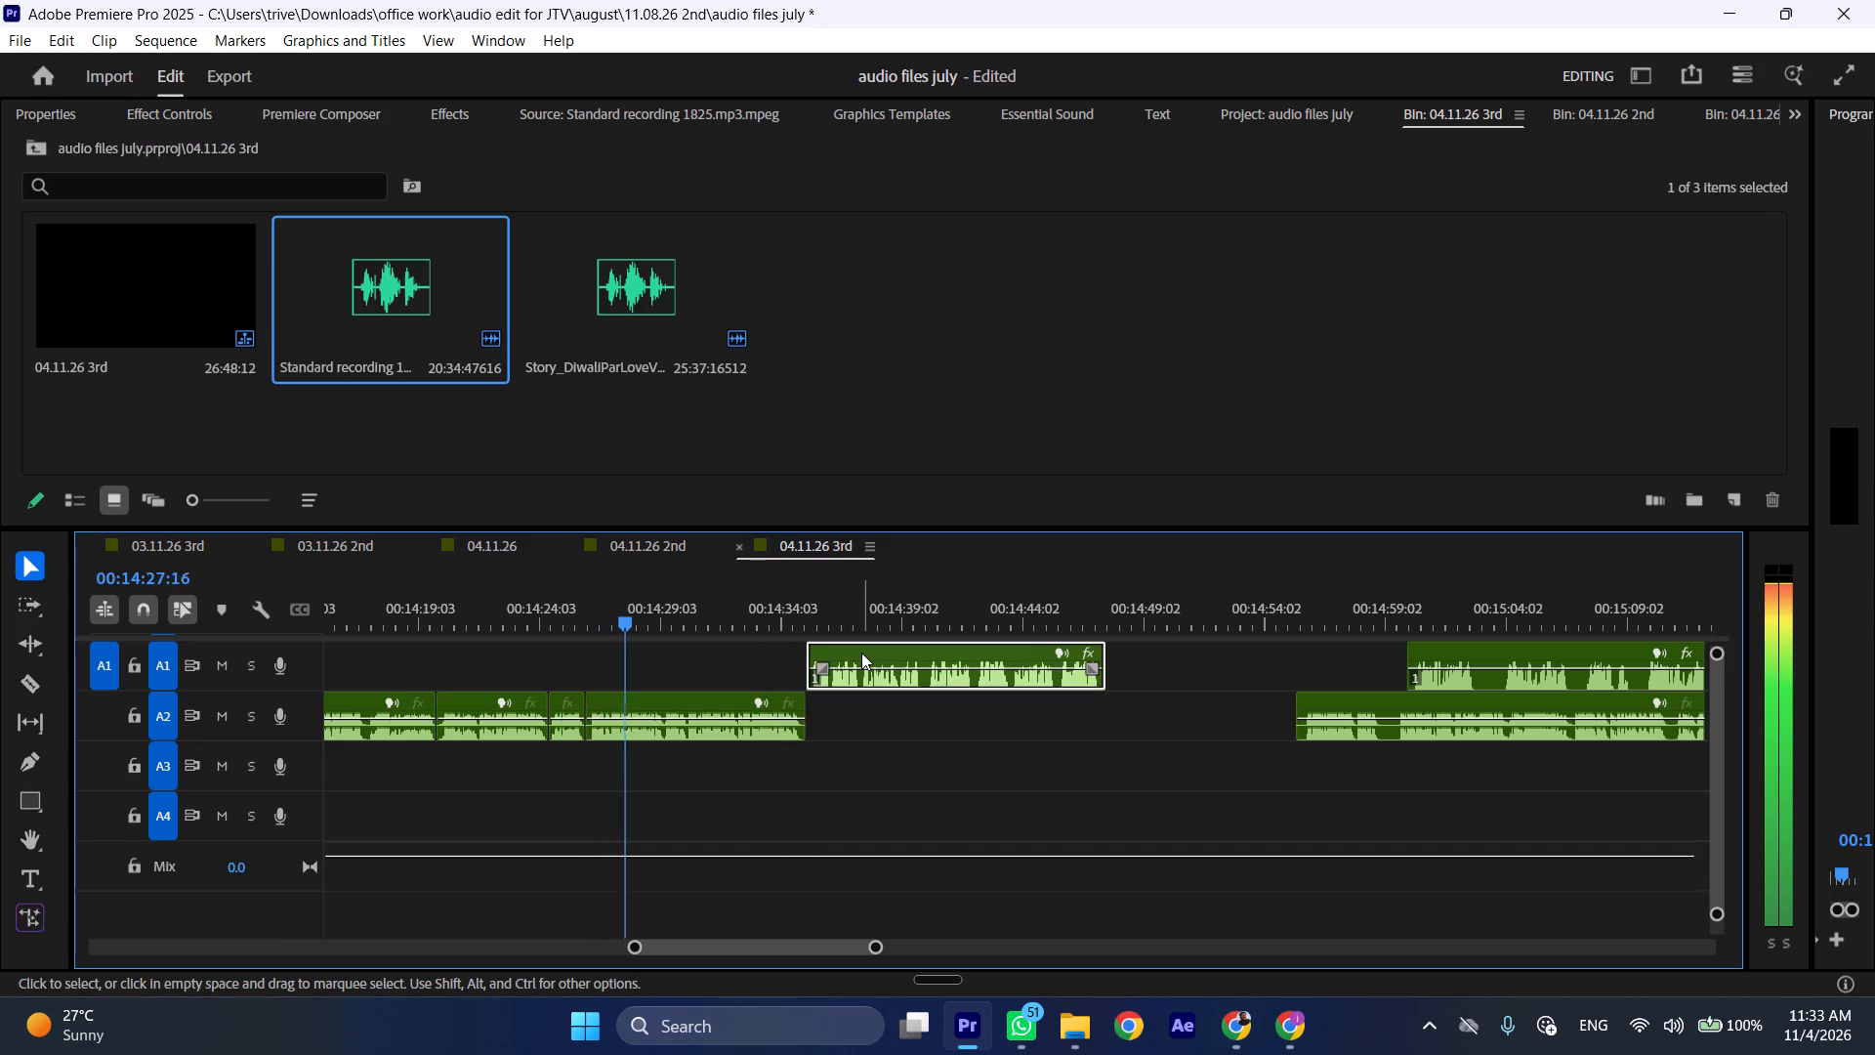
{"action": "key", "text": "l"}
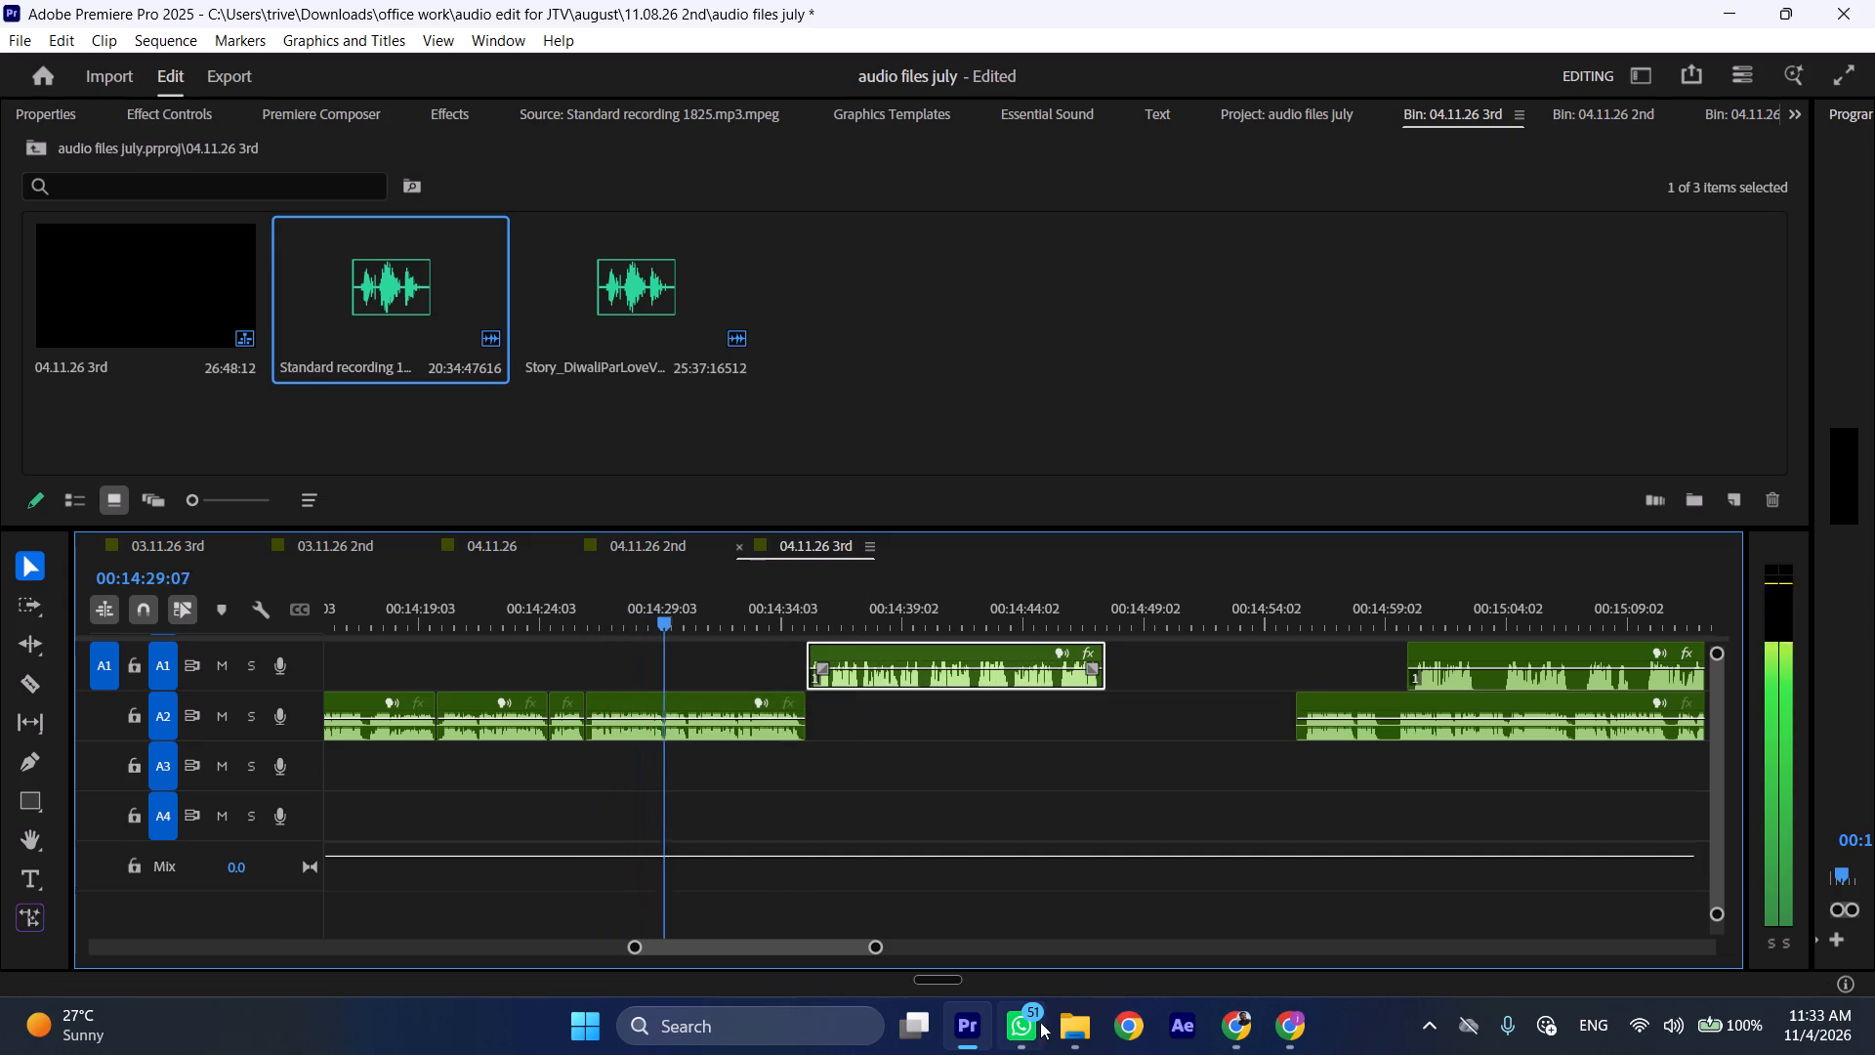
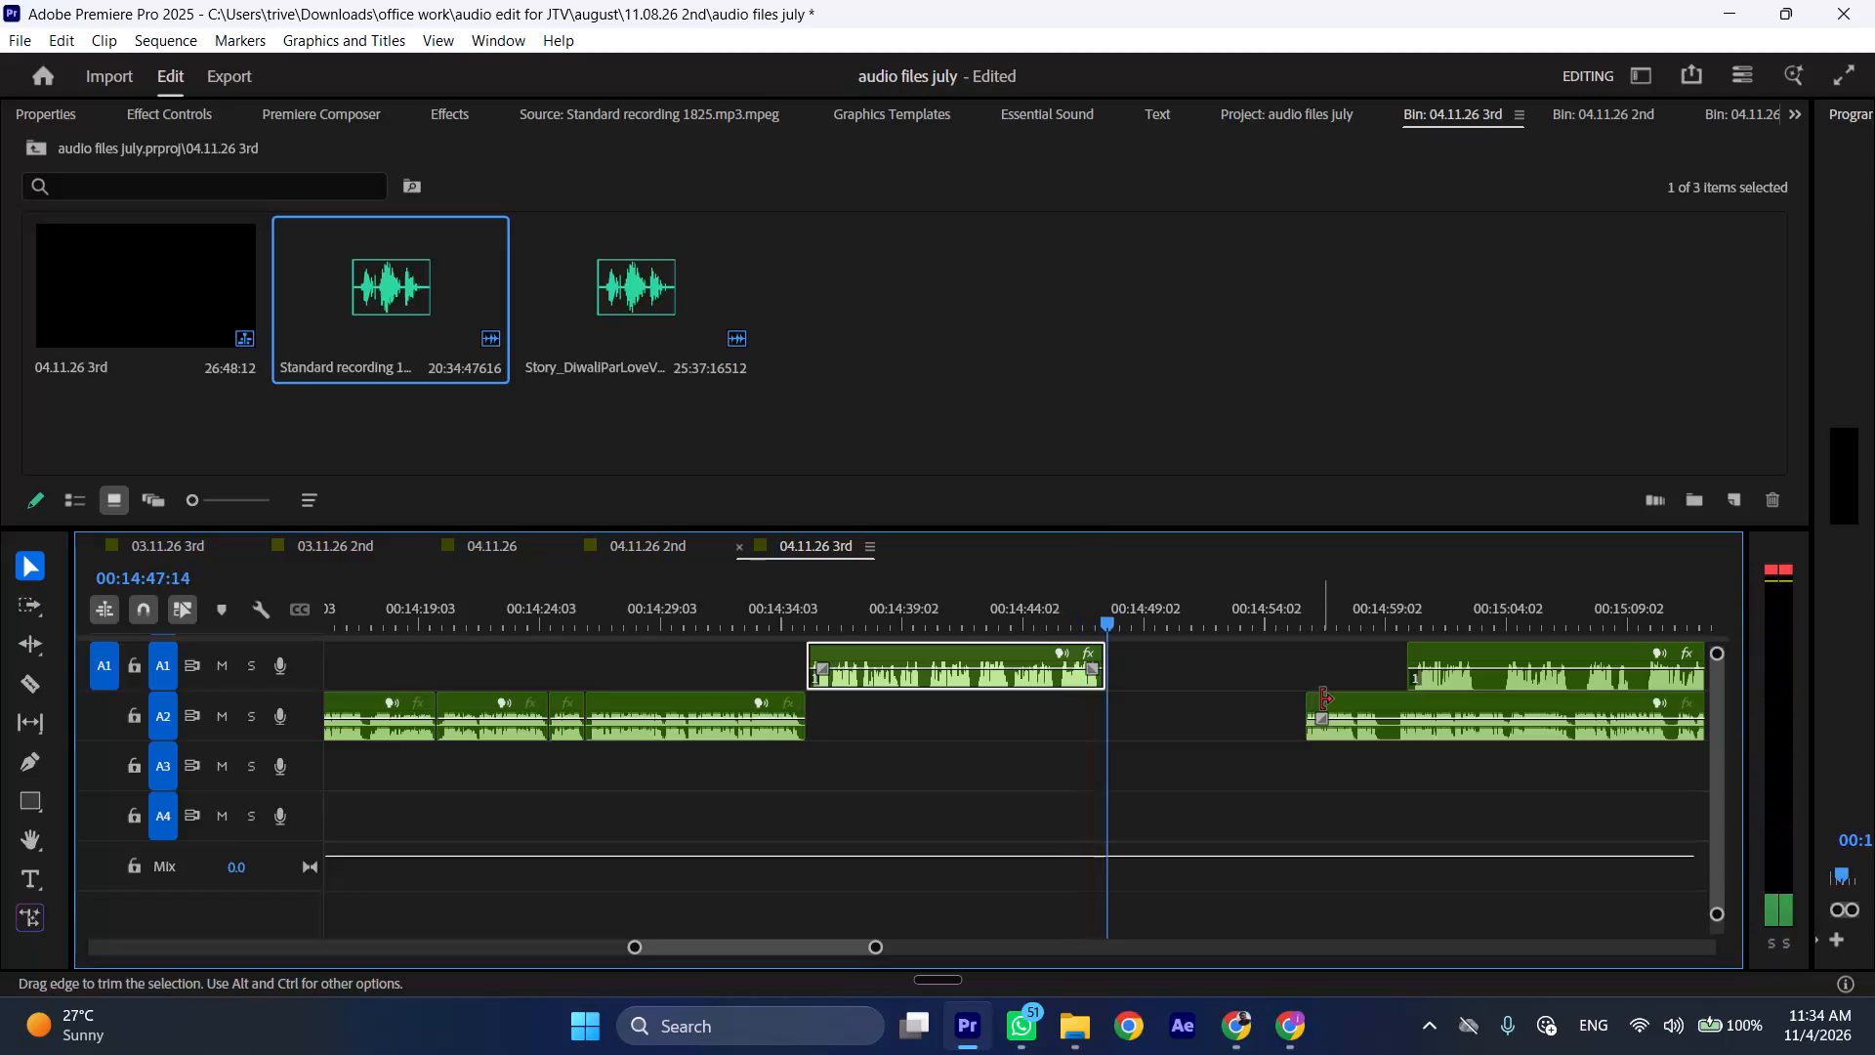
Move the next A2 clip back to start where the A1 clip ends, at about 00:14:47, and play from the join at faster speed.
{"action": "left_click_drag", "start_coordinate": [1321, 699], "coordinate": [1312, 697]}
{"action": "key", "text": "space"}
{"action": "left_click_drag", "start_coordinate": [1337, 706], "coordinate": [1175, 718]}
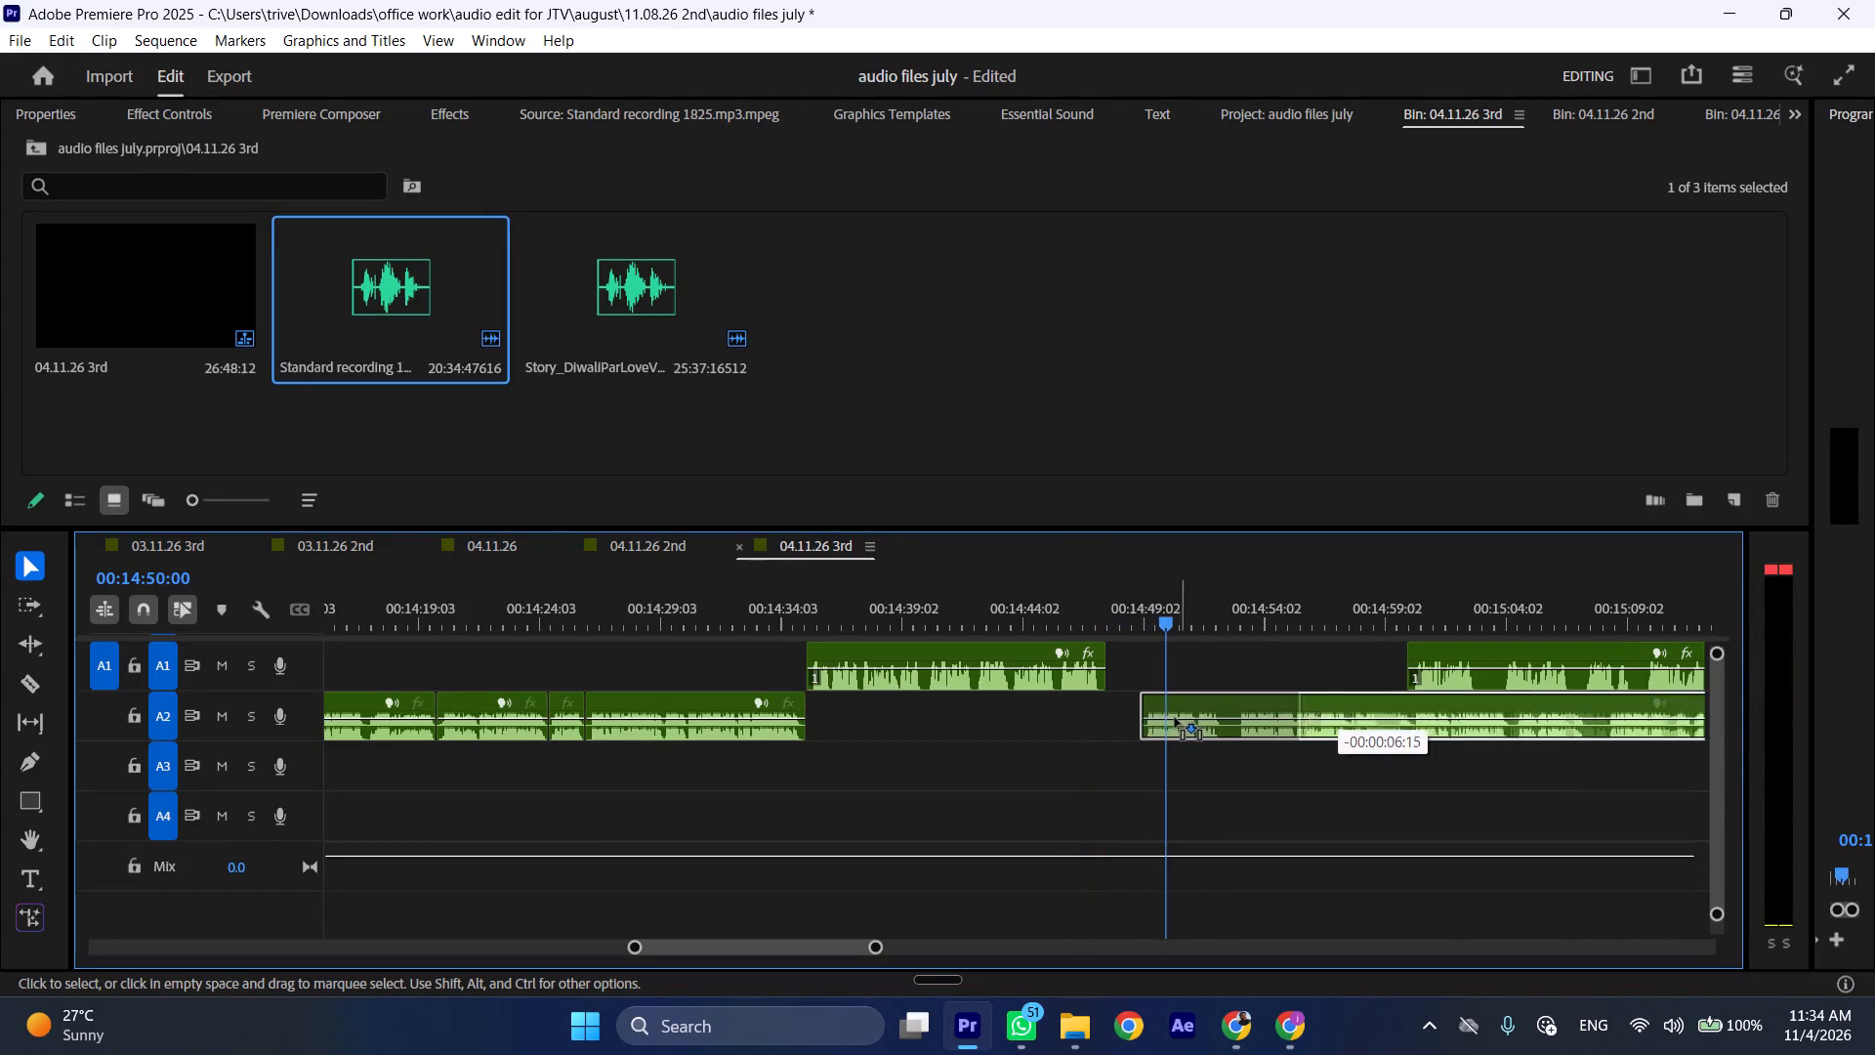
{"action": "left_click_drag", "start_coordinate": [1175, 718], "coordinate": [1153, 718]}
{"action": "left_click", "coordinate": [1107, 624]}
{"action": "key", "text": "space"}
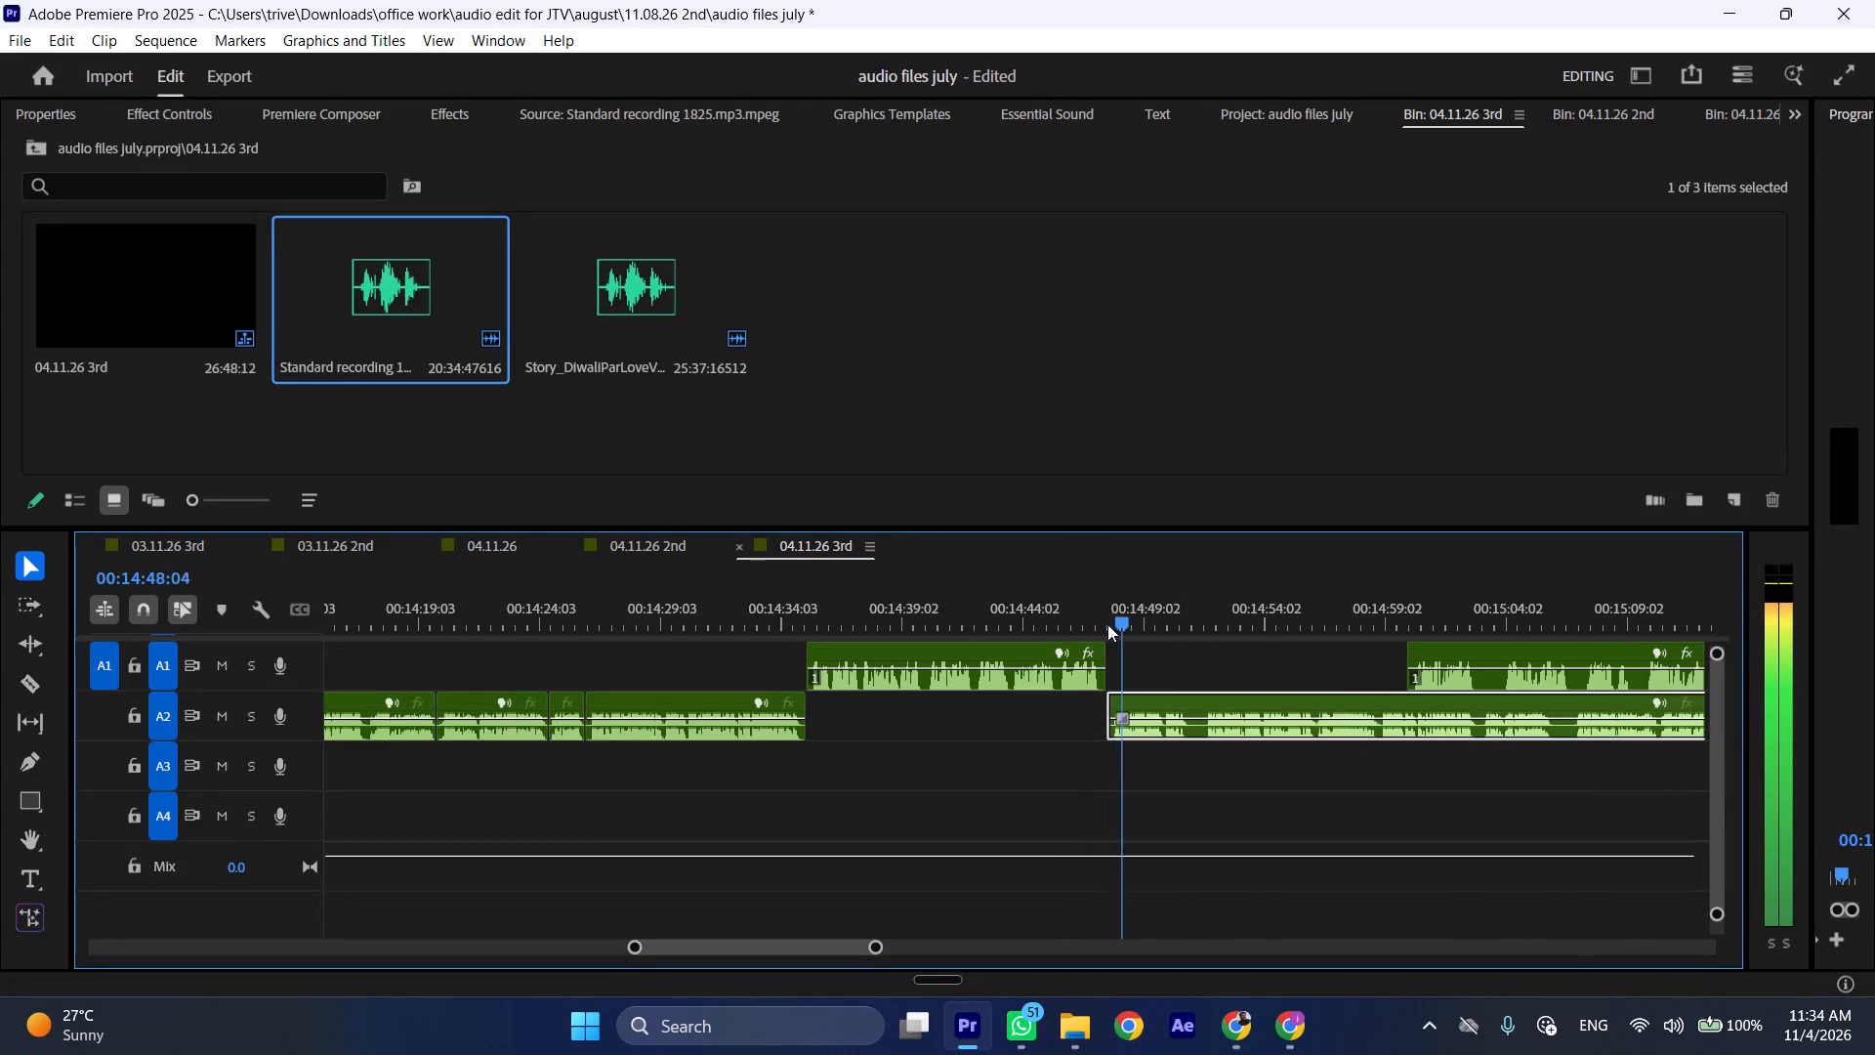
{"action": "key", "text": "l"}
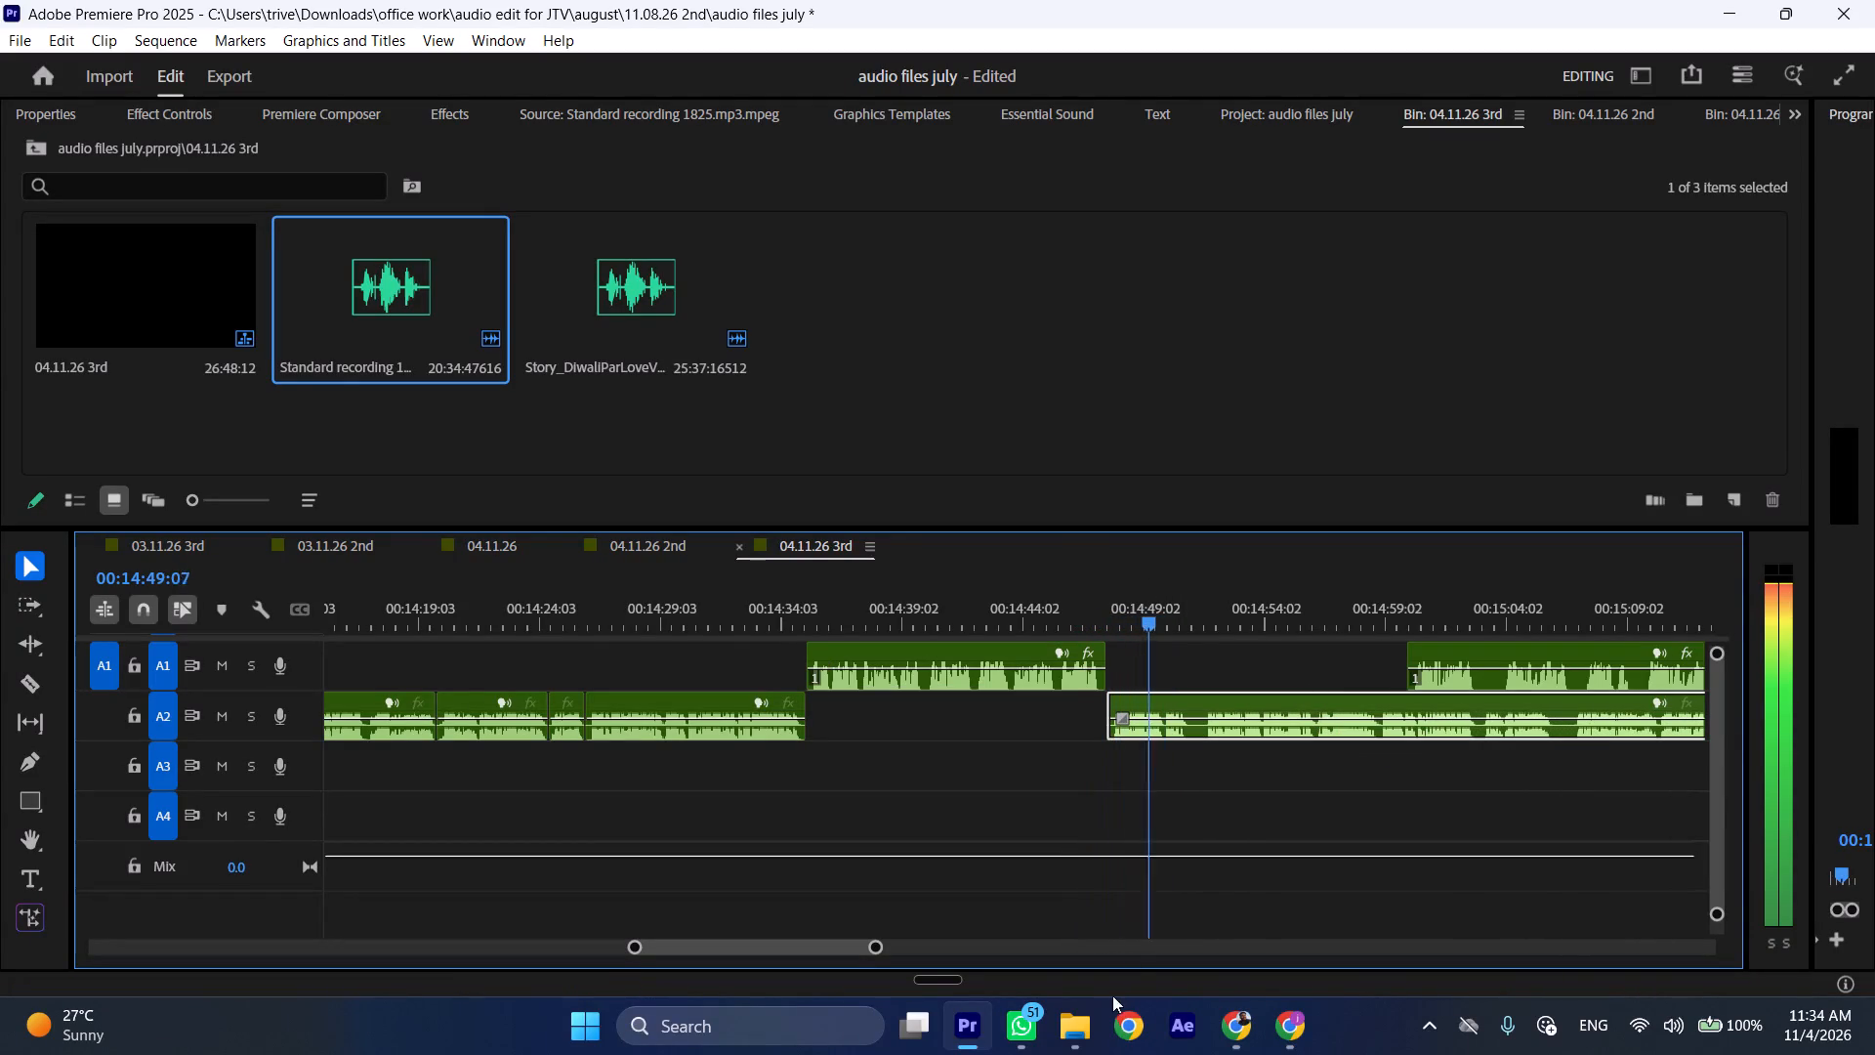
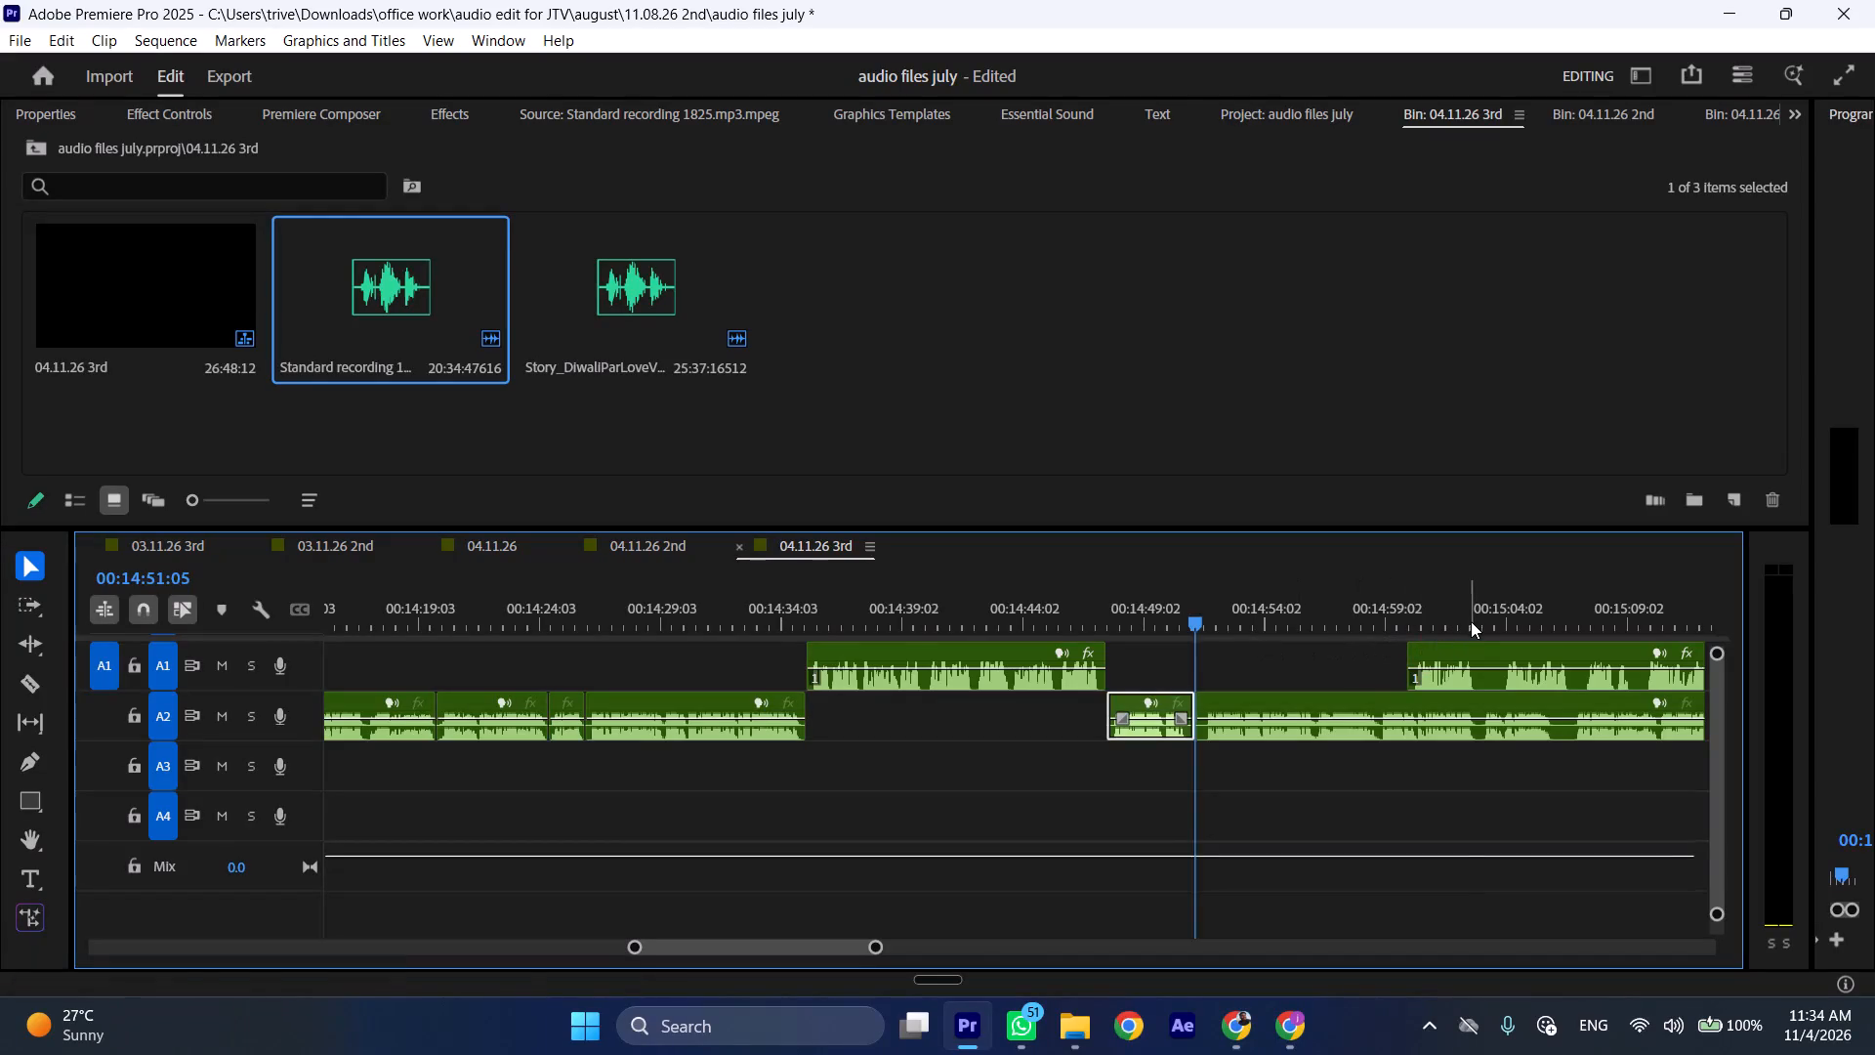
Split the next A1 clip at 00:15:02:20, just after its first short phrase.
{"action": "left_click", "coordinate": [1472, 620]}
{"action": "left_click", "coordinate": [1479, 620]}
{"action": "left_click", "coordinate": [1492, 643]}
{"action": "key", "text": "shift+c"}
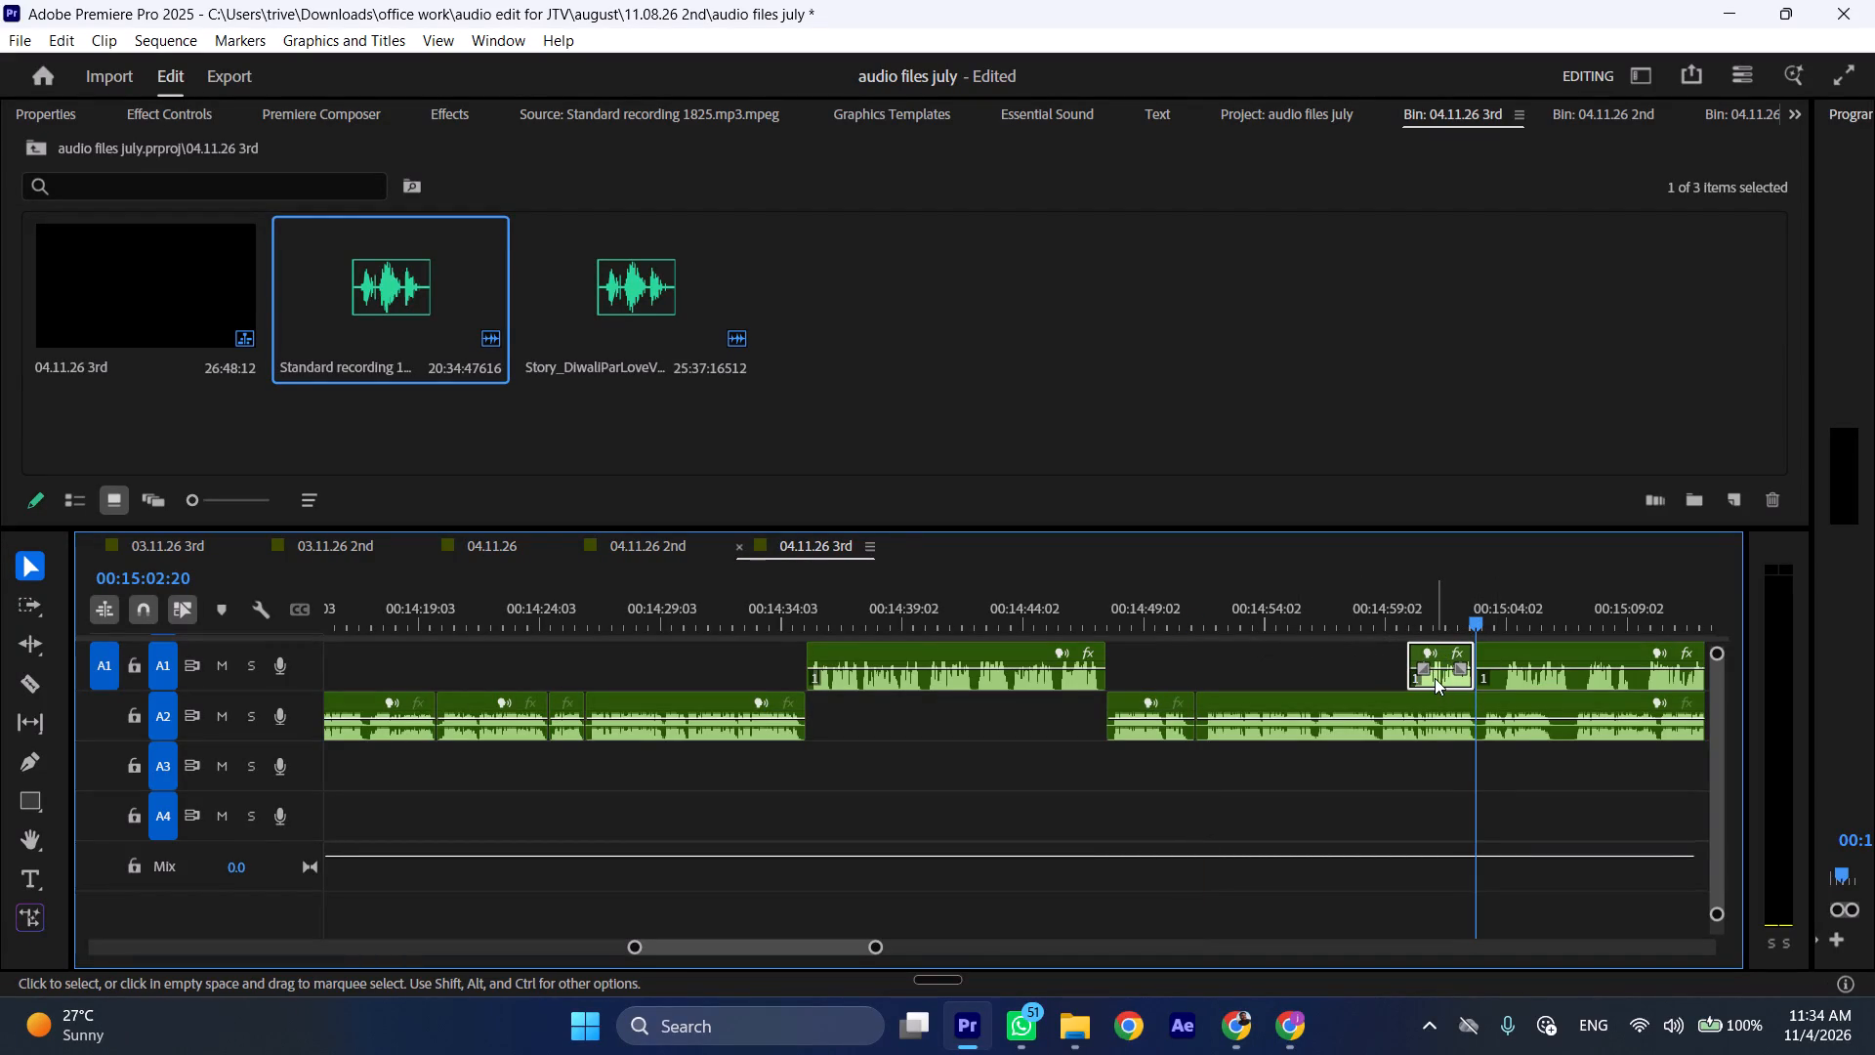
Insert the short A1 piece at the A2 cut at 00:14:51:05, shifting later clips, and play from about 00:14:48 at faster speed.
{"action": "left_click_drag", "start_coordinate": [1435, 678], "coordinate": [1377, 677]}
{"action": "left_click", "coordinate": [1421, 603]}
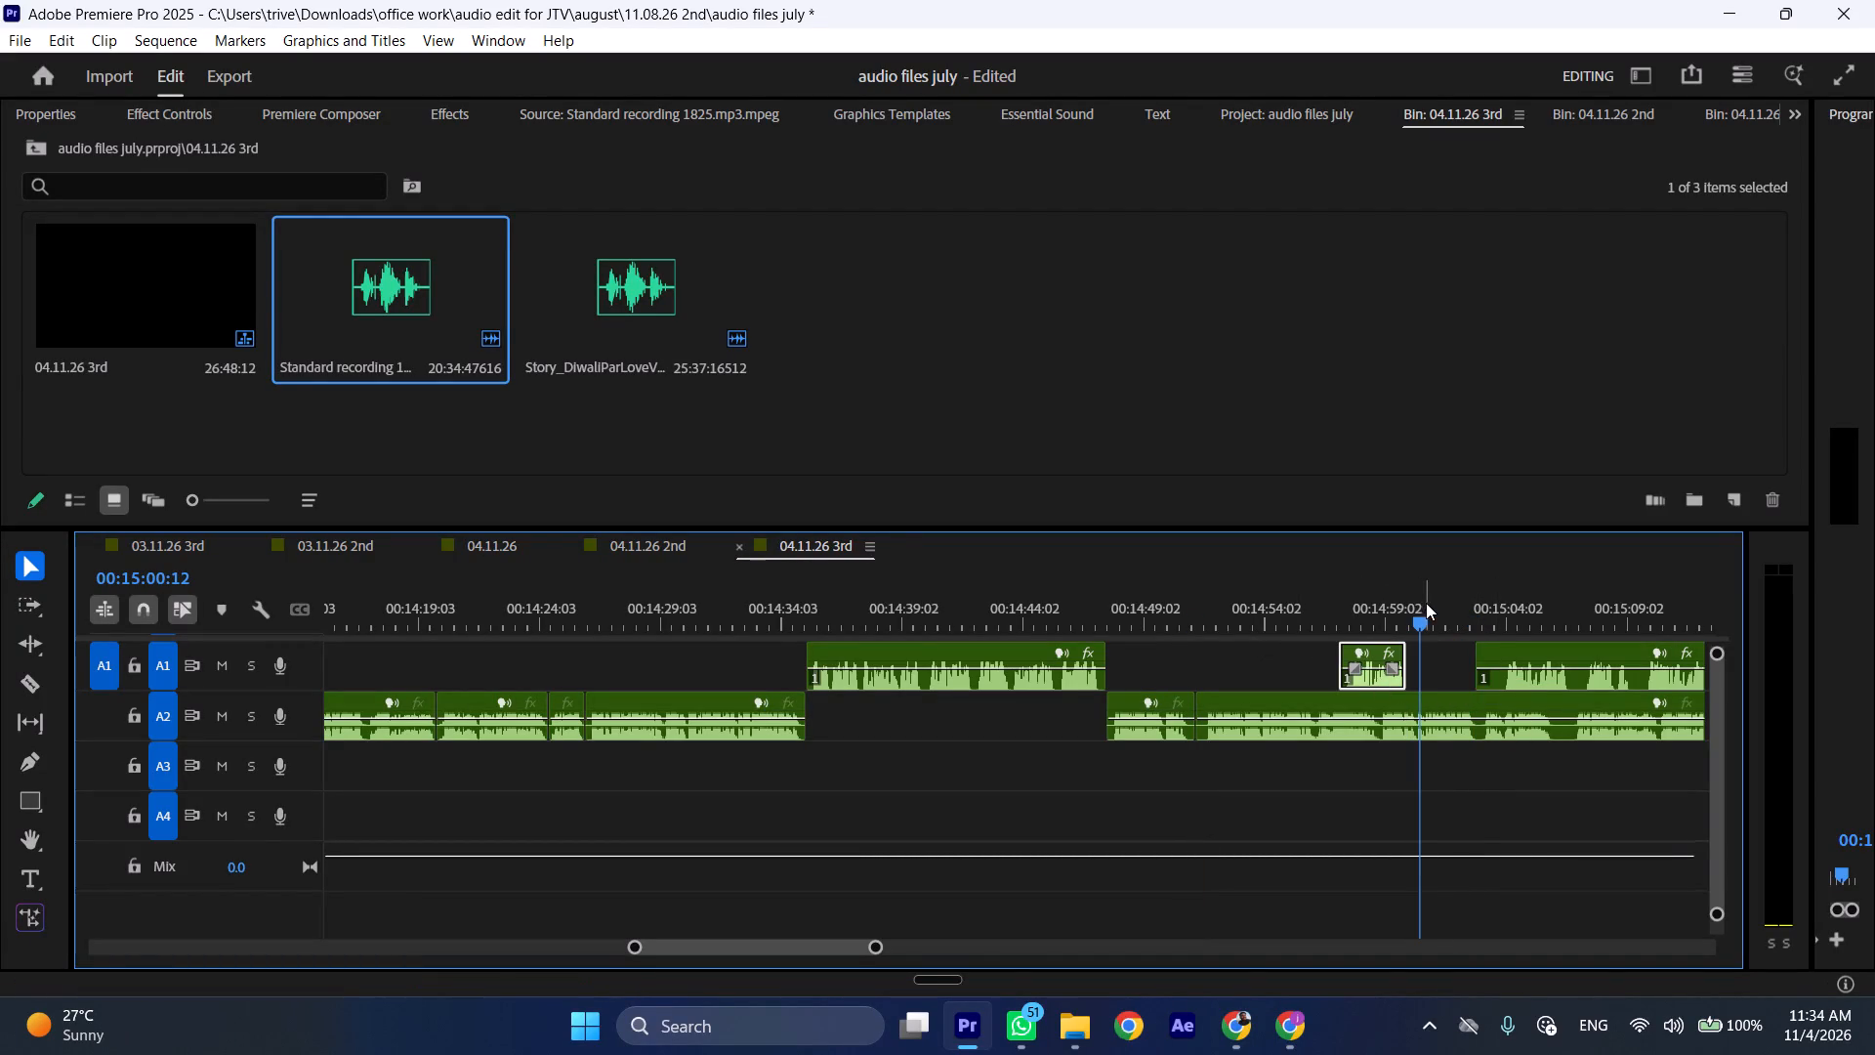
{"action": "left_click_drag", "start_coordinate": [1372, 677], "coordinate": [1229, 678]}
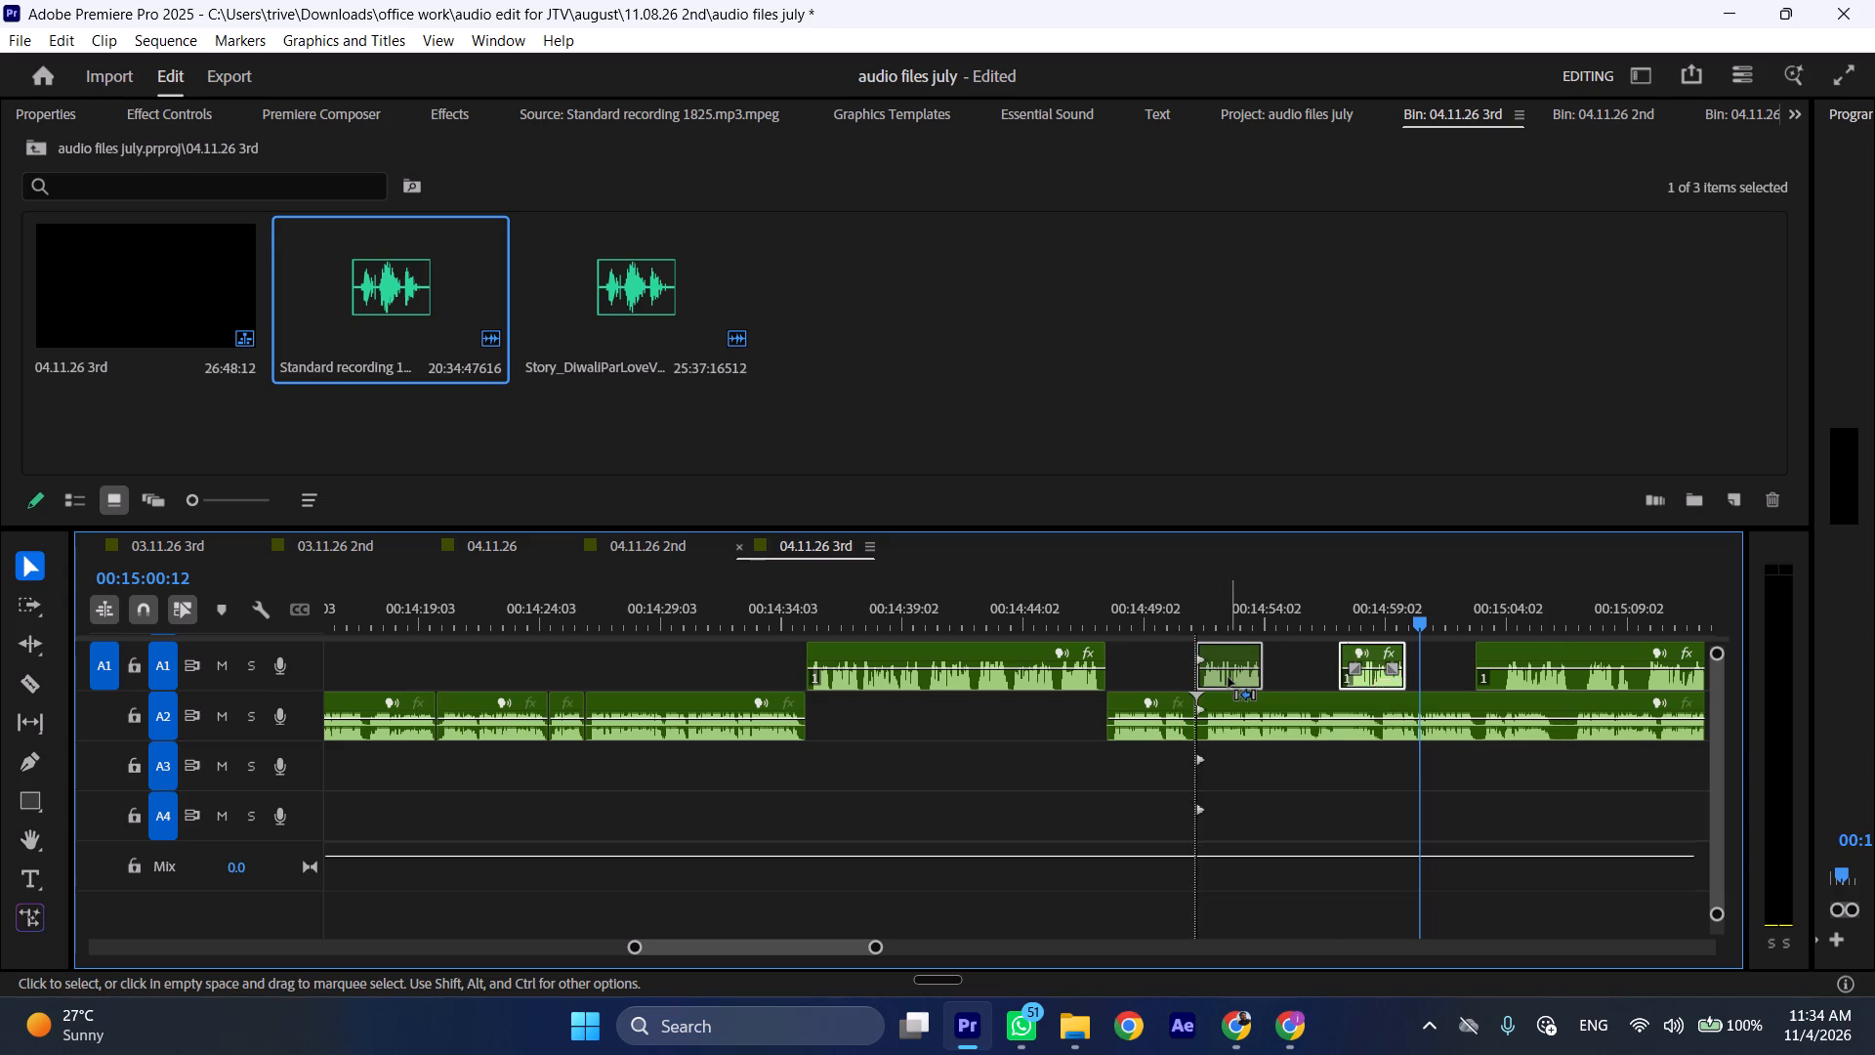
{"action": "left_click", "coordinate": [1127, 614]}
{"action": "key", "text": "space"}
{"action": "key", "text": "l"}
Move the remaining A1 audio after the inserted piece later, so it starts at about 00:15:19.
{"action": "scroll", "coordinate": [1235, 817], "scroll_direction": "down", "scroll_amount": 7}
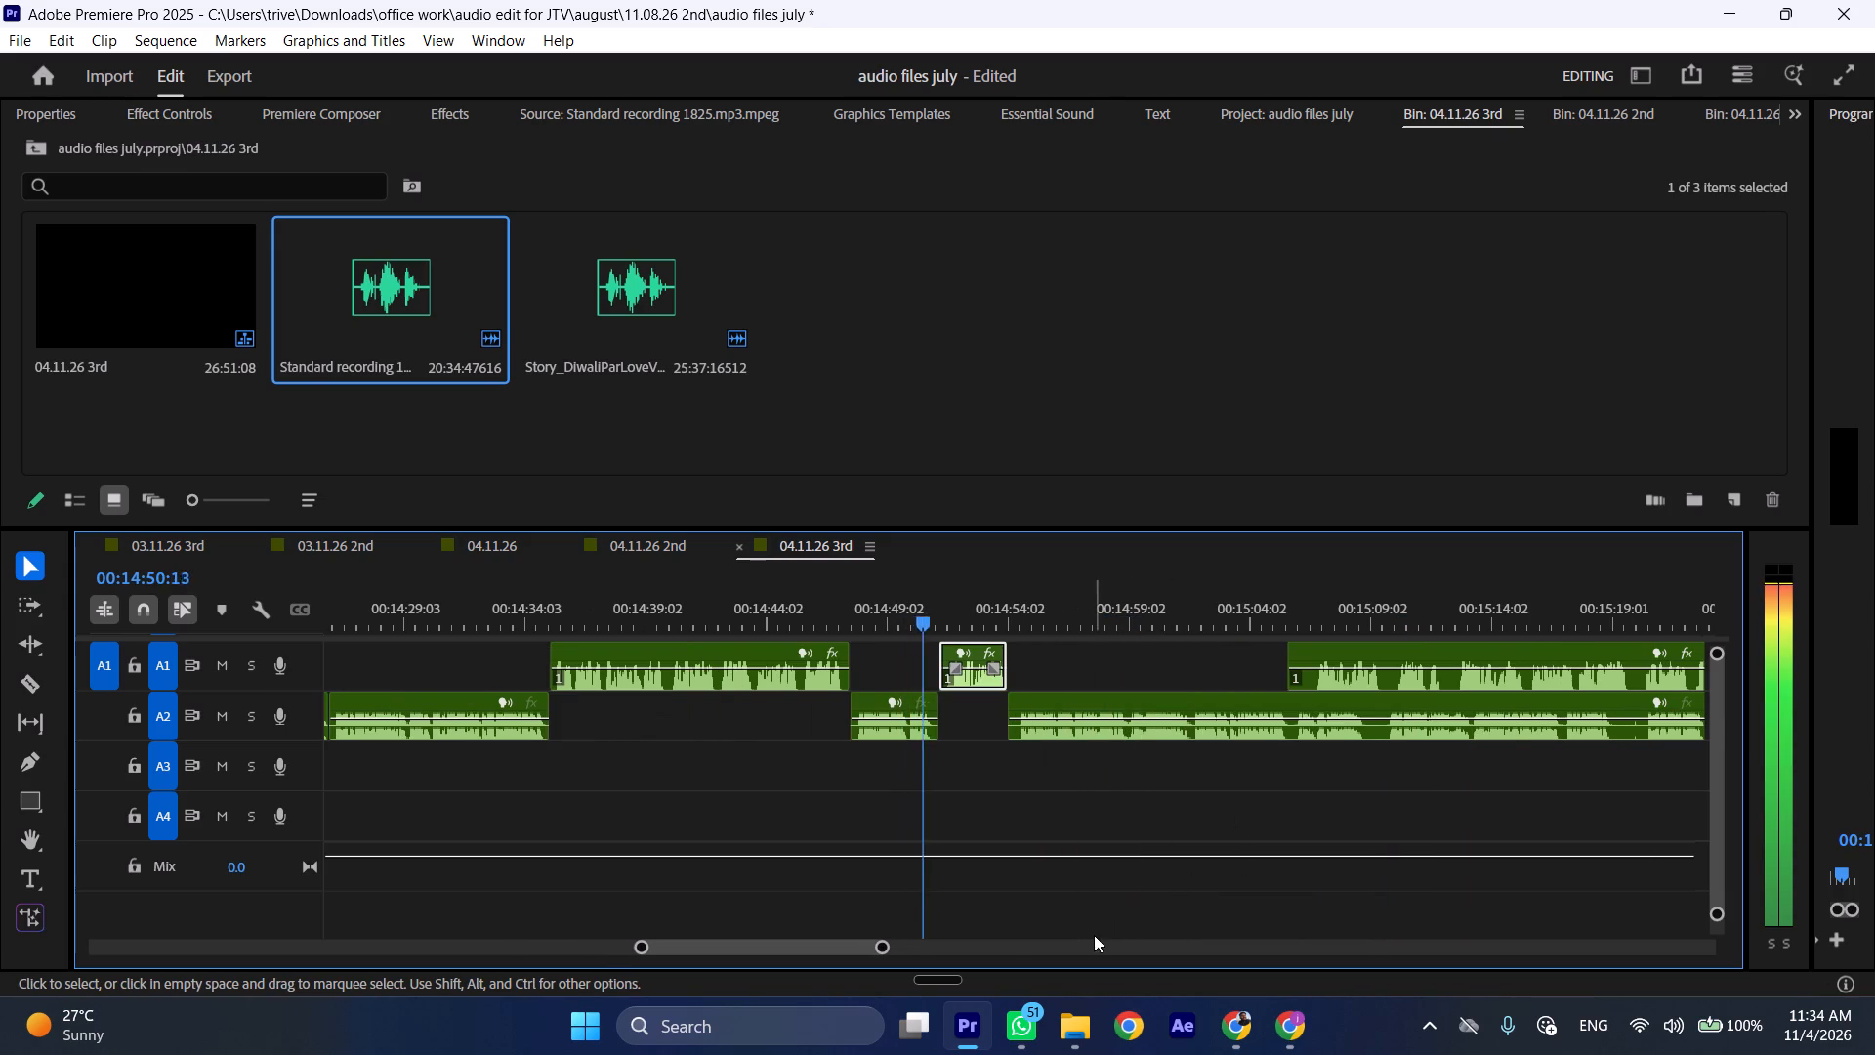
{"action": "scroll", "coordinate": [1112, 767], "scroll_direction": "down", "scroll_amount": 5}
{"action": "left_click_drag", "start_coordinate": [1167, 658], "coordinate": [1499, 652]}
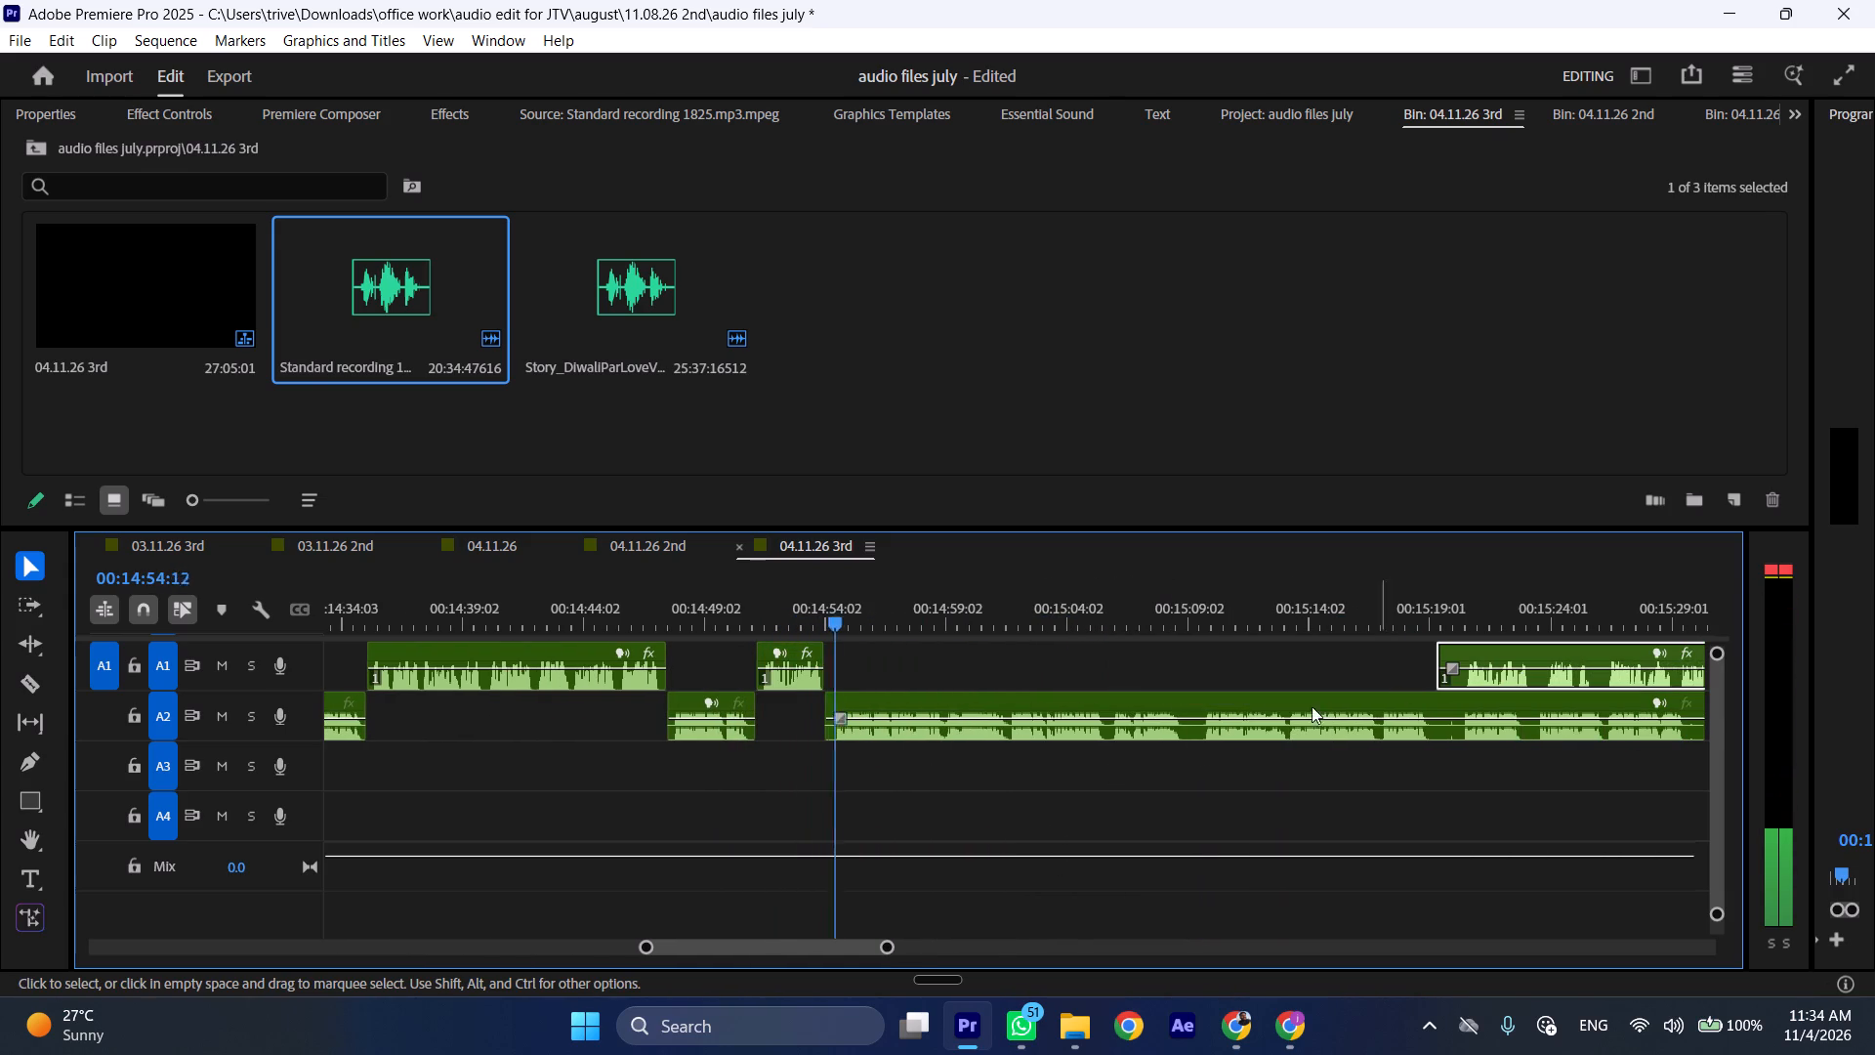
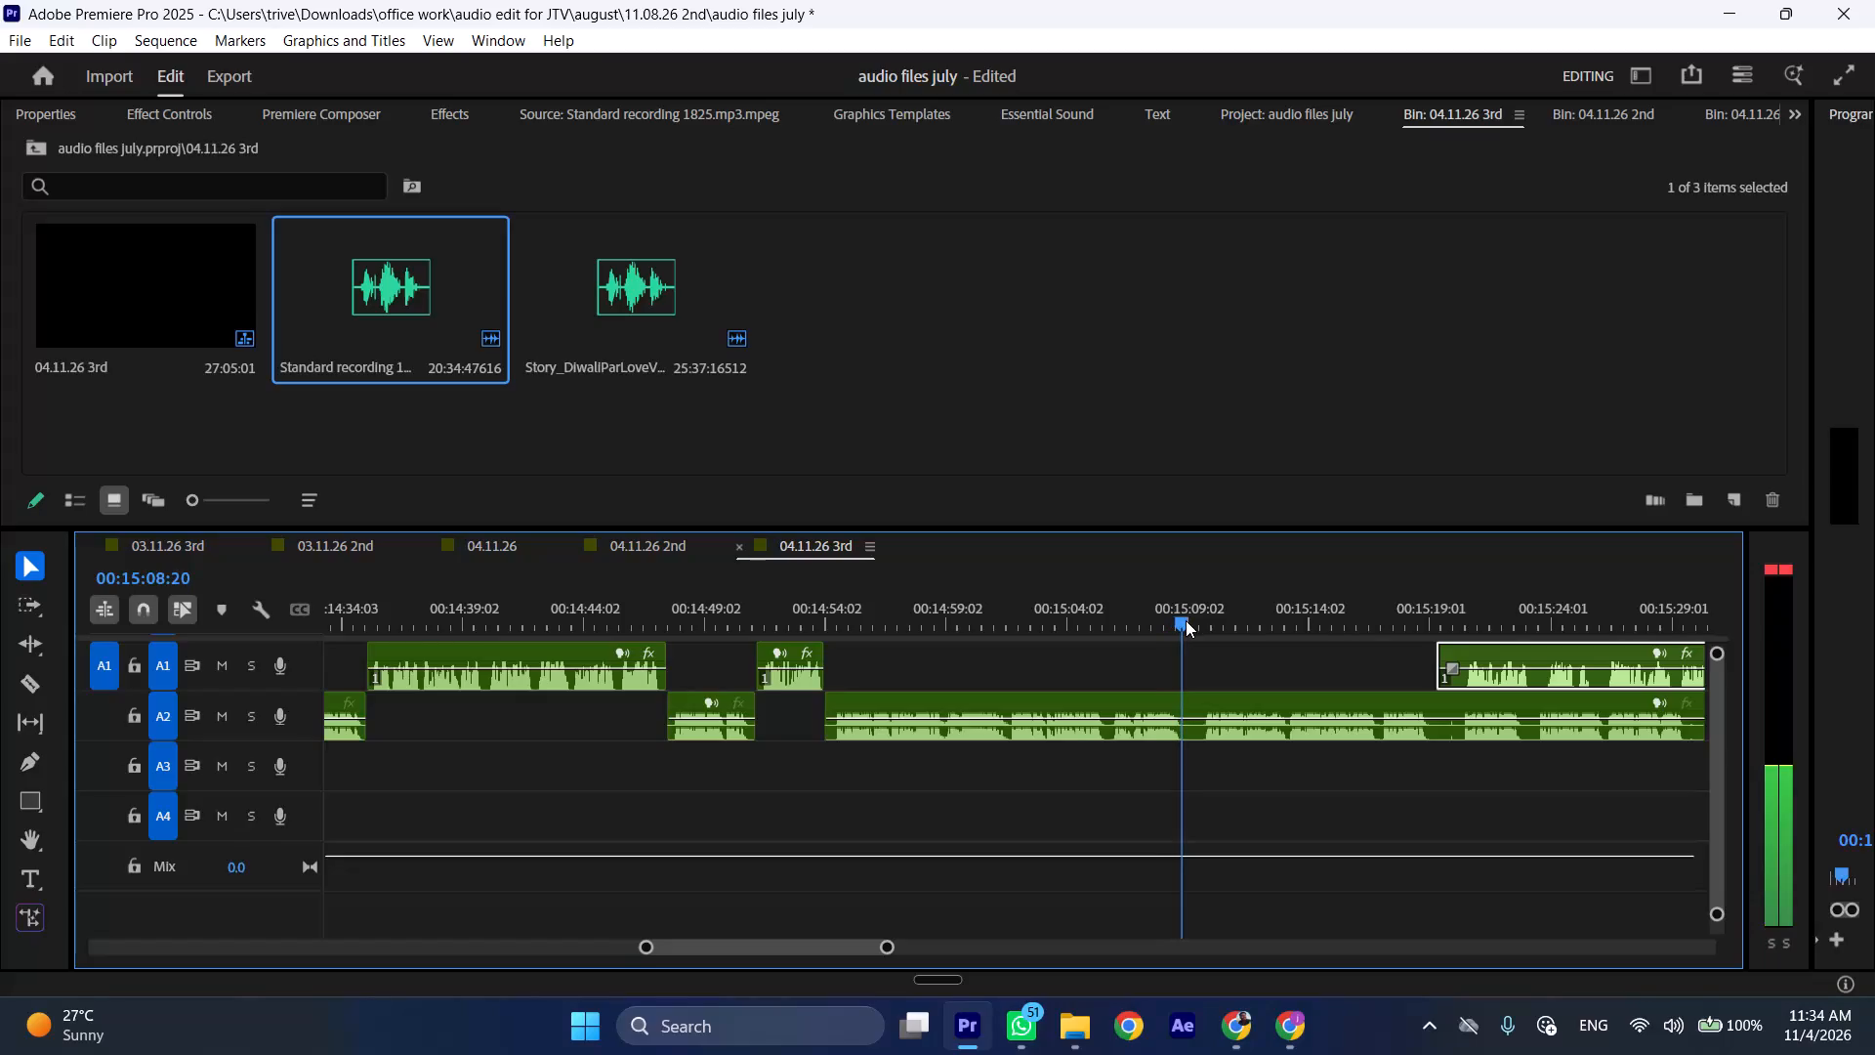
Split the long A2 clip at 00:15:08:20.
{"action": "key", "text": "shift+c"}
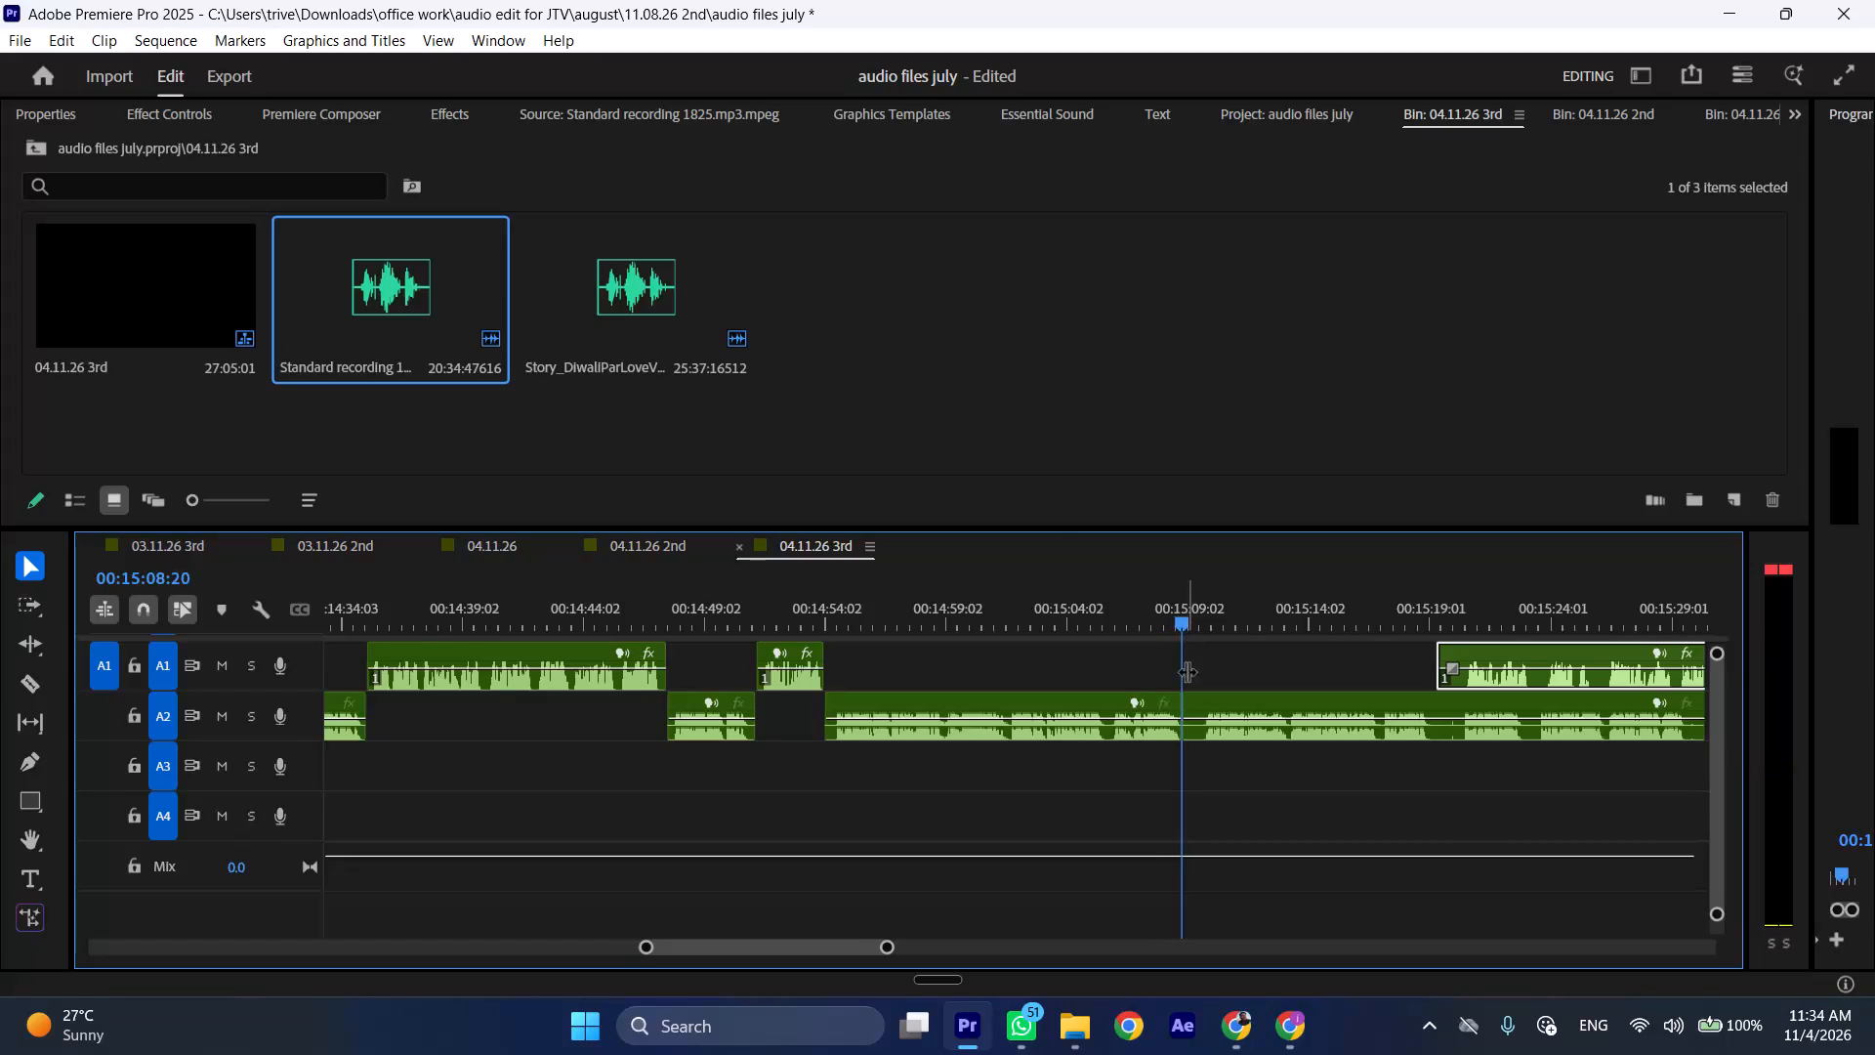
Move the remaining A1 audio earlier so it starts at the A2 cut at 00:15:08:20.
{"action": "scroll", "coordinate": [1187, 683], "scroll_direction": "down", "scroll_amount": 6}
{"action": "left_click_drag", "start_coordinate": [1222, 654], "coordinate": [1236, 653]}
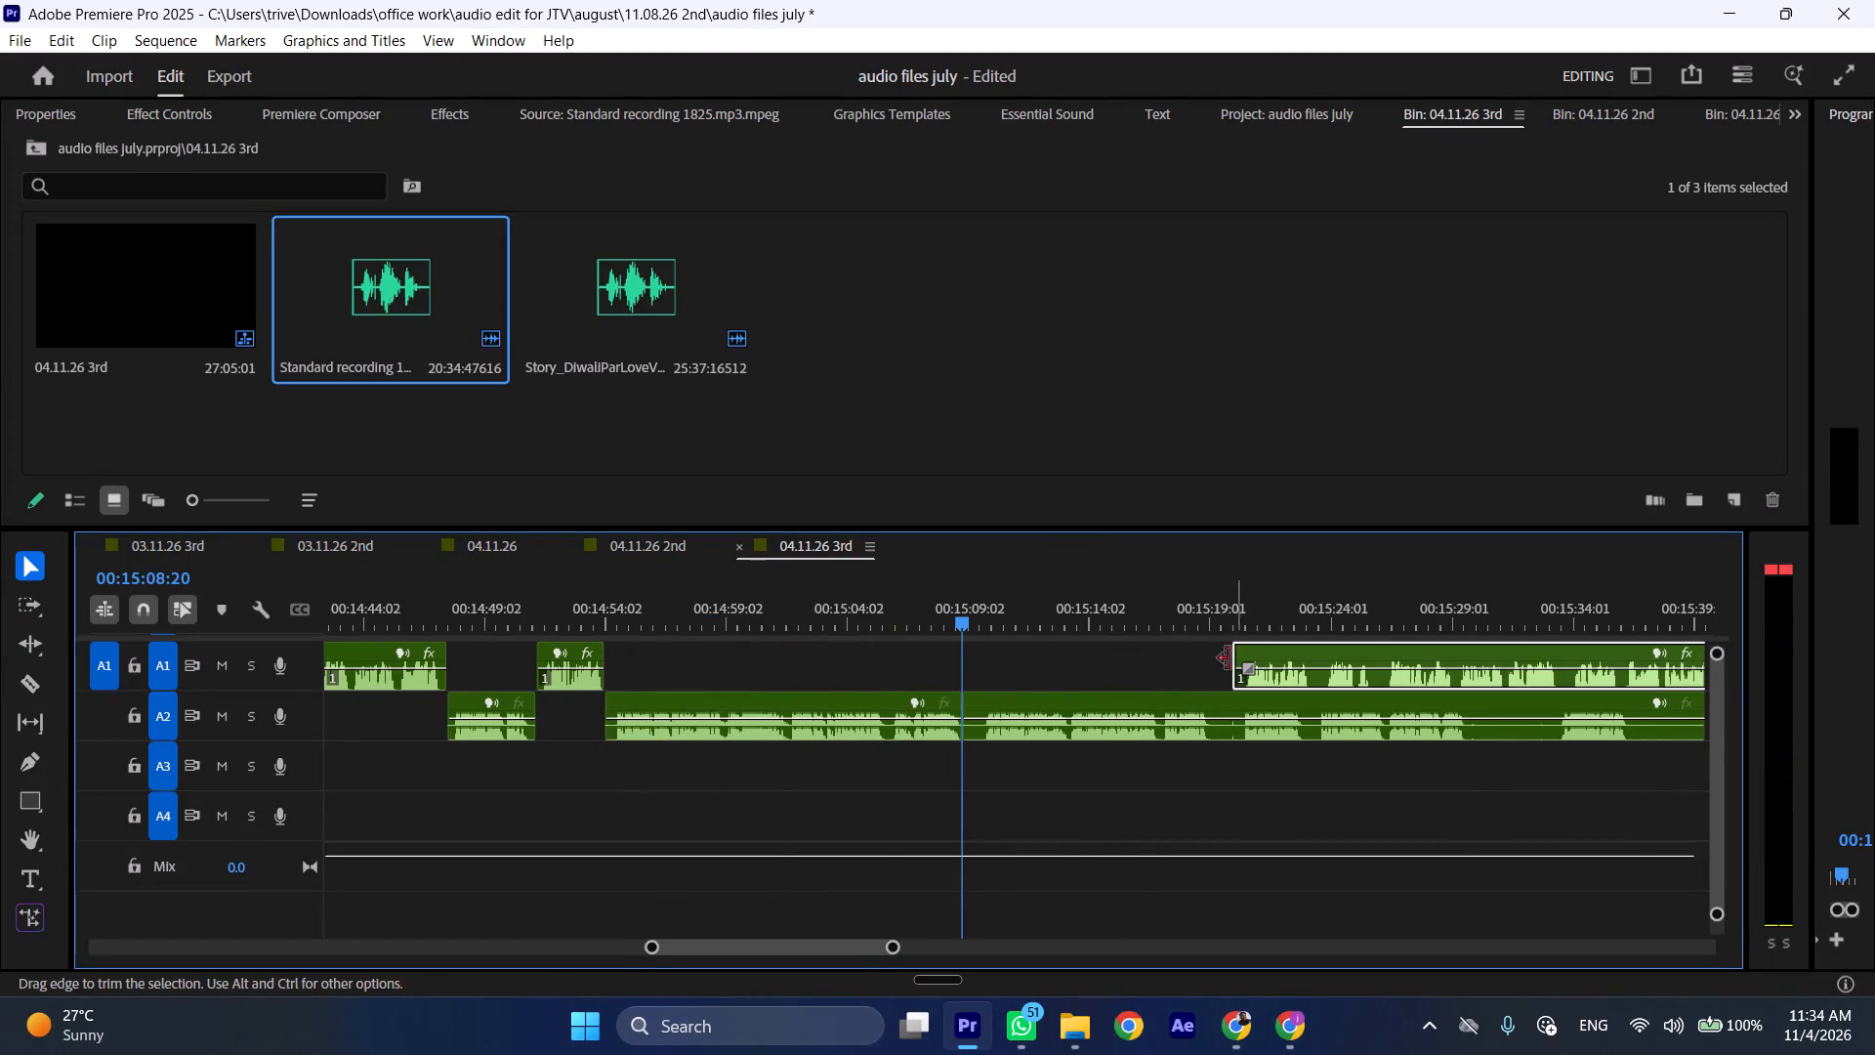
{"action": "scroll", "coordinate": [1213, 663], "scroll_direction": "down", "scroll_amount": 5}
{"action": "left_click_drag", "start_coordinate": [1196, 657], "coordinate": [938, 662]}
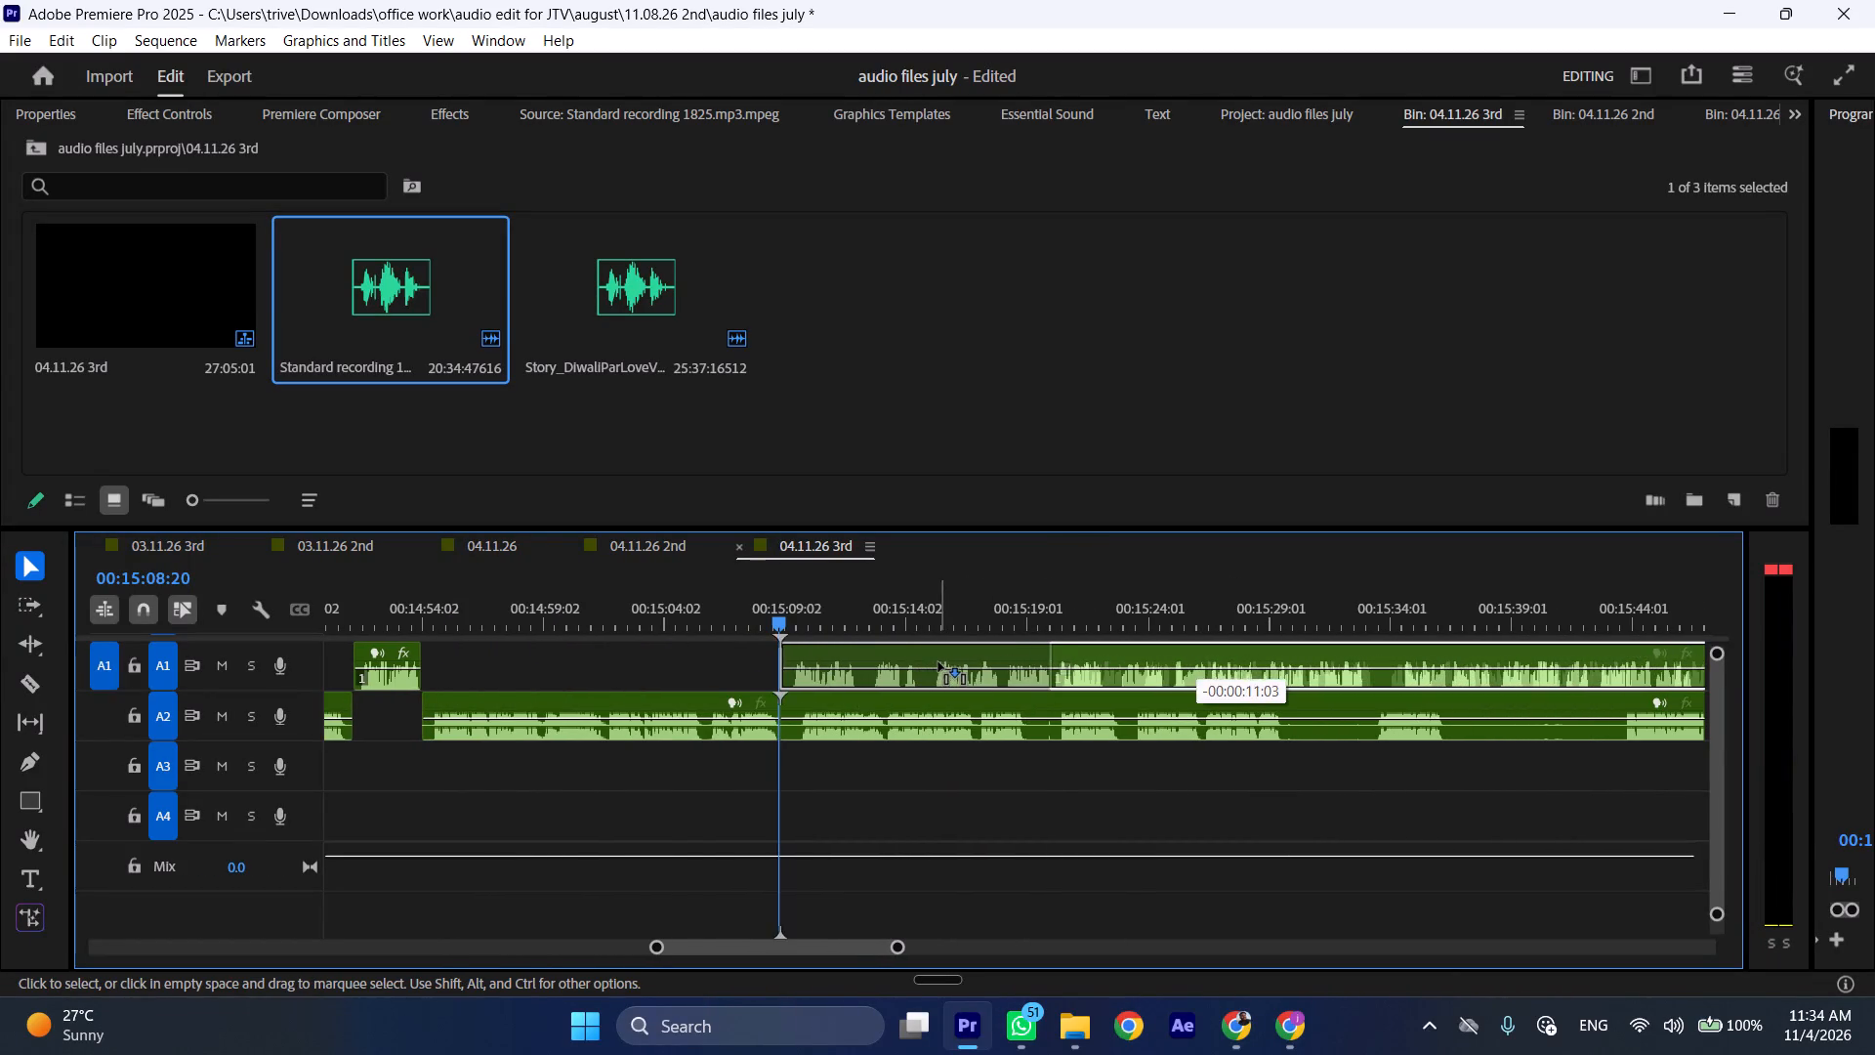
{"action": "left_click_drag", "start_coordinate": [938, 662], "coordinate": [936, 662]}
Move the A2 audio after the 00:15:08:20 cut later, to start at about 00:15:39, and play the A1 audio at faster speed.
{"action": "key", "text": "shift+c"}
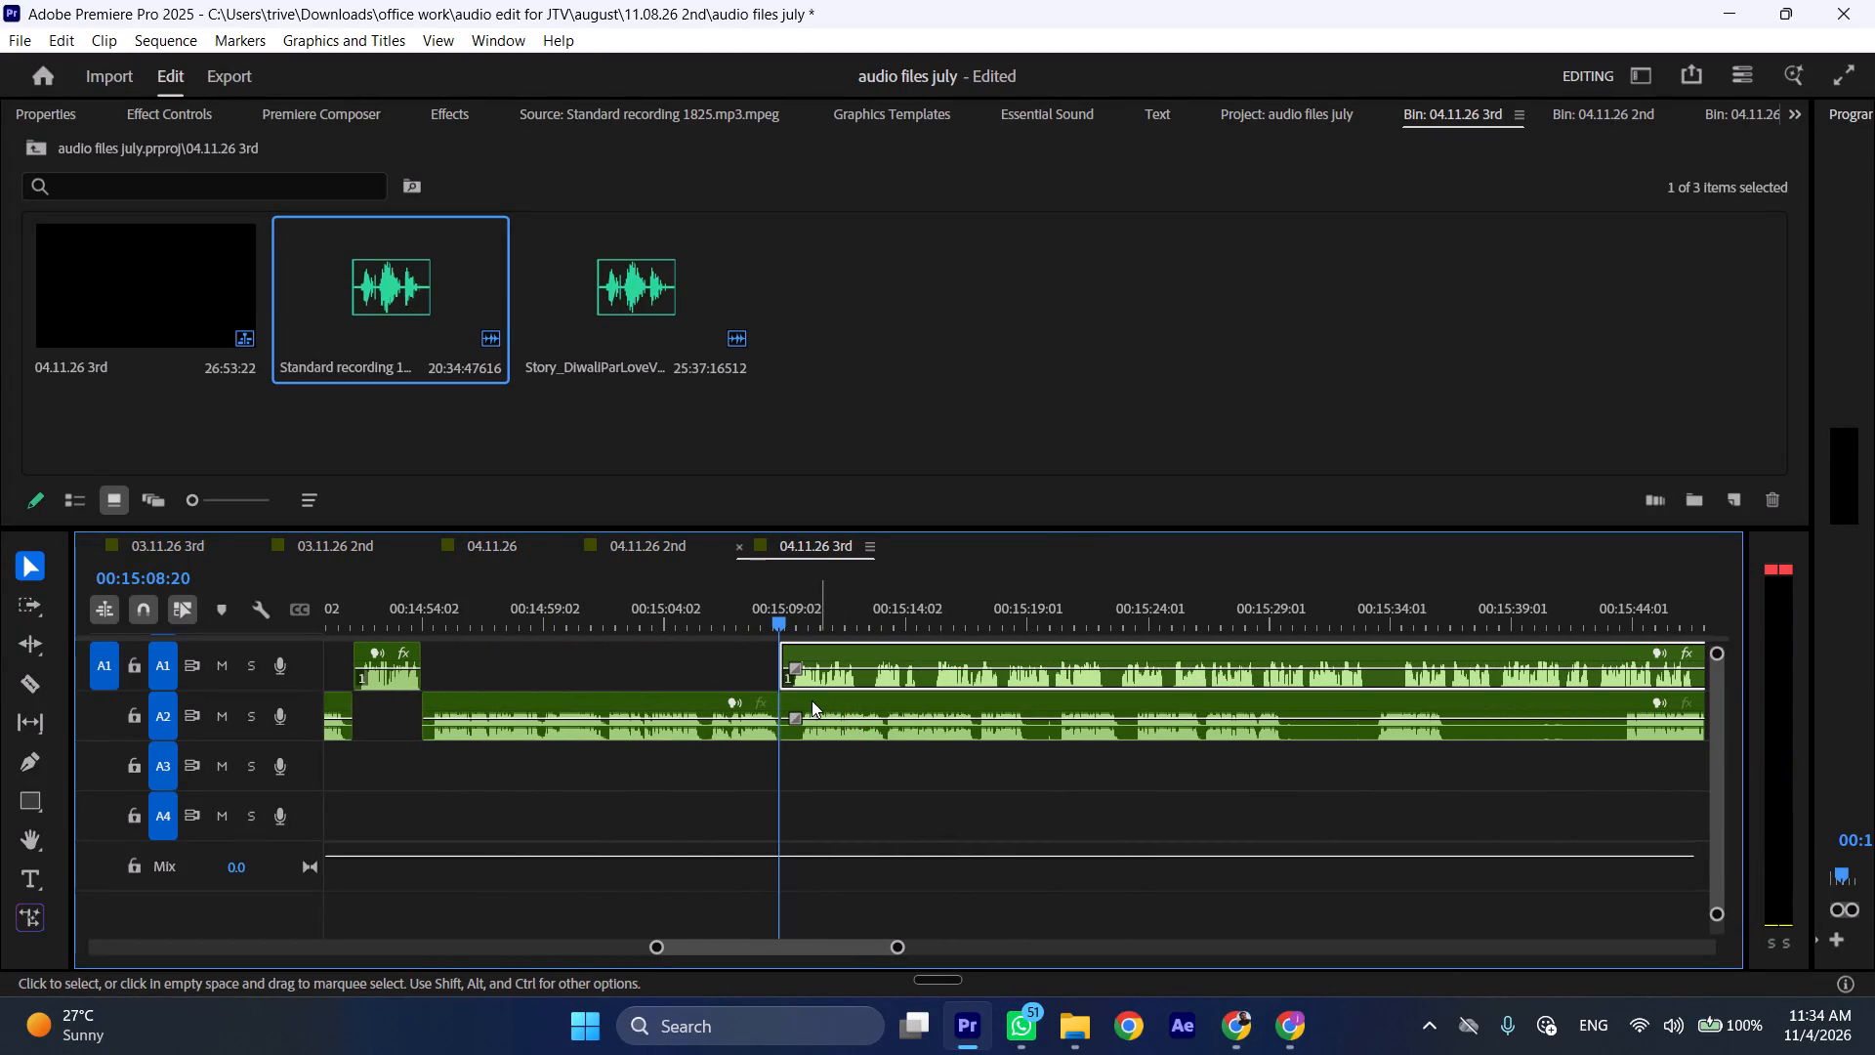
{"action": "left_click_drag", "start_coordinate": [812, 700], "coordinate": [1541, 703]}
{"action": "key", "text": "space"}
{"action": "type", "text": "l"}
{"action": "left_click_drag", "start_coordinate": [1508, 708], "coordinate": [1523, 708]}
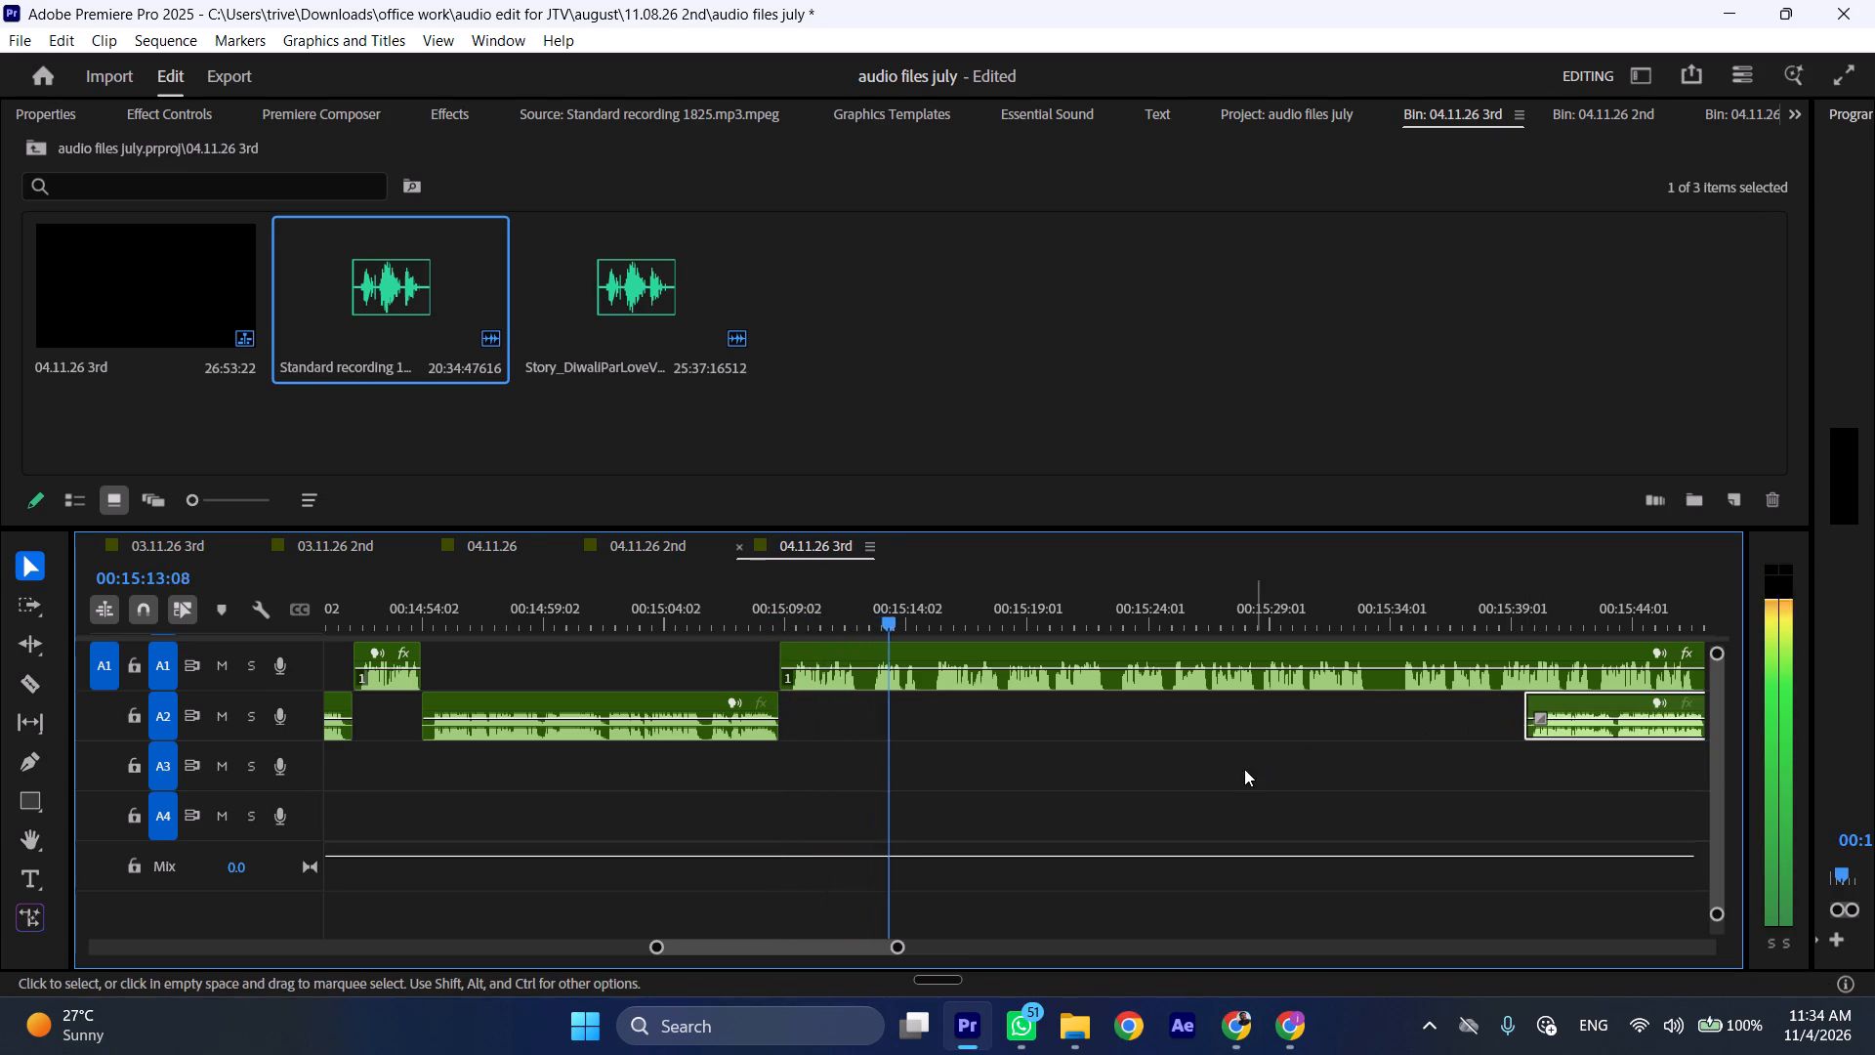
Cut A1 at 00:15:15:06, ripple-delete its opening section from 00:15:08:20, and play from the join at faster speed.
{"action": "left_click", "coordinate": [936, 591]}
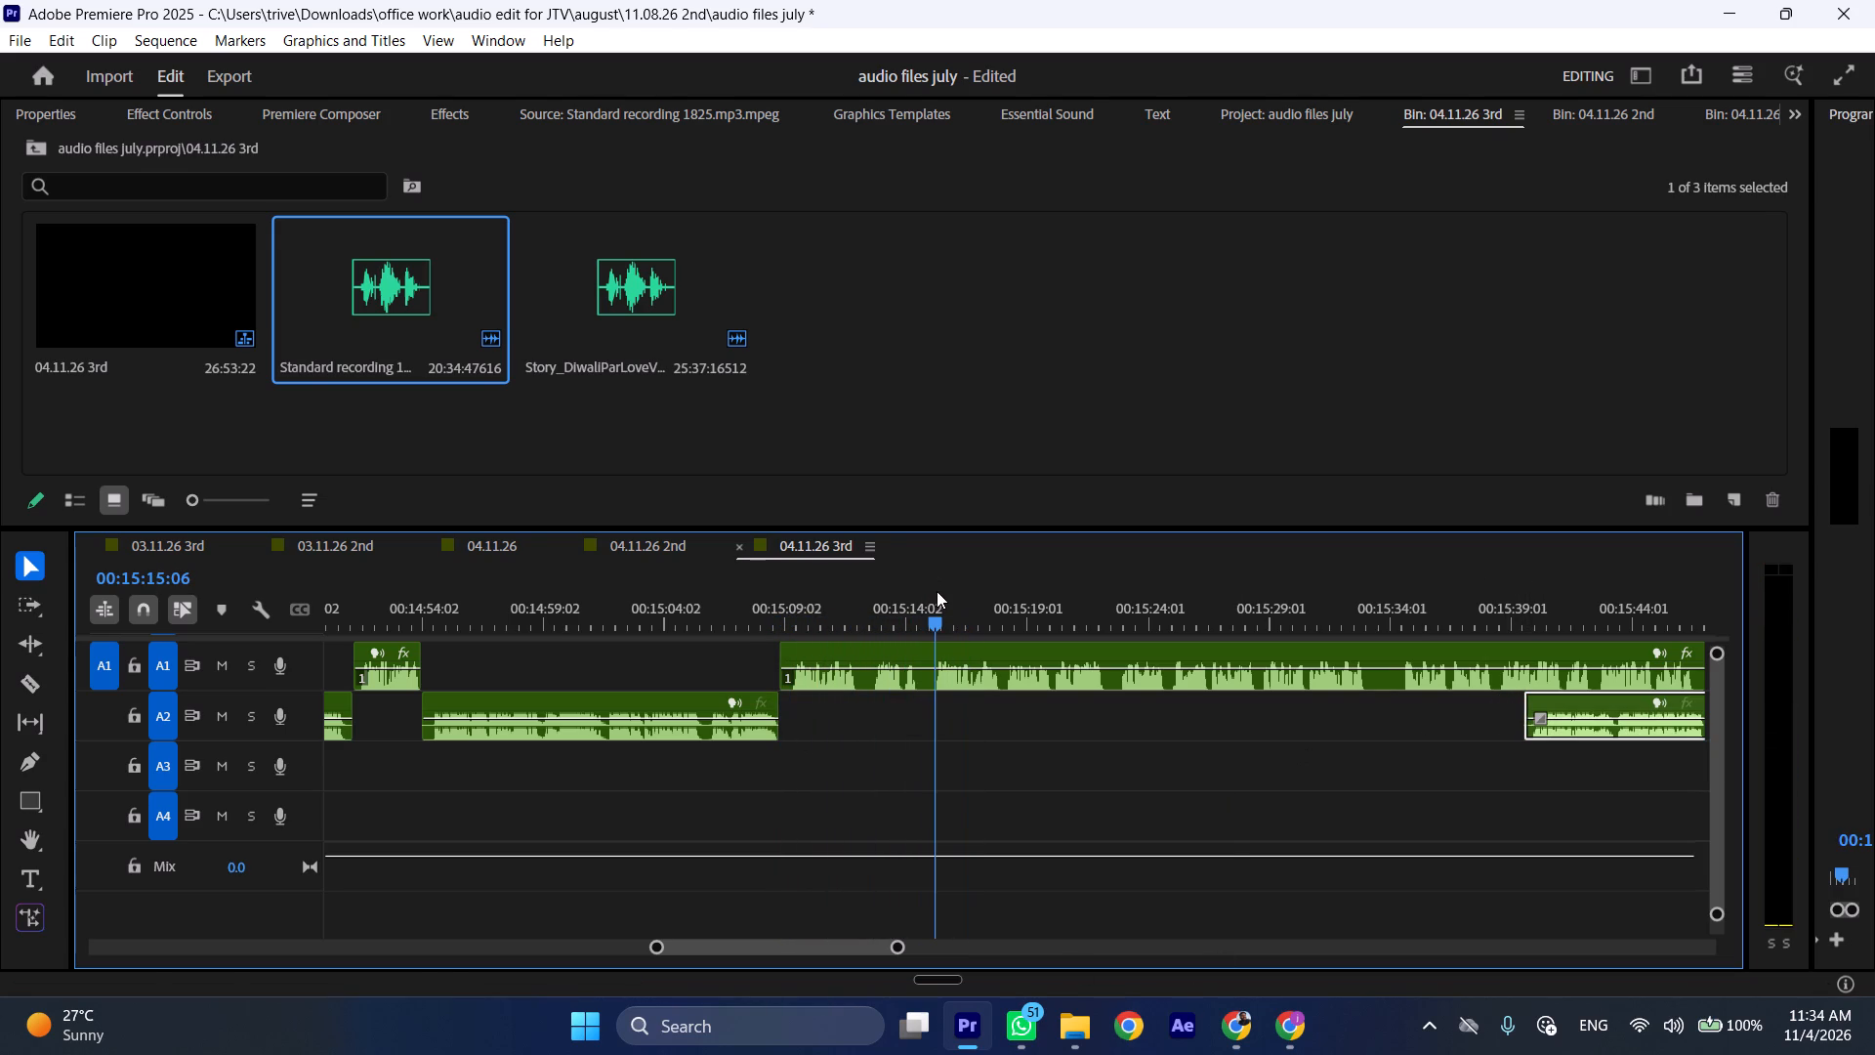
{"action": "left_click", "coordinate": [972, 690]}
{"action": "key", "text": "shift+c"}
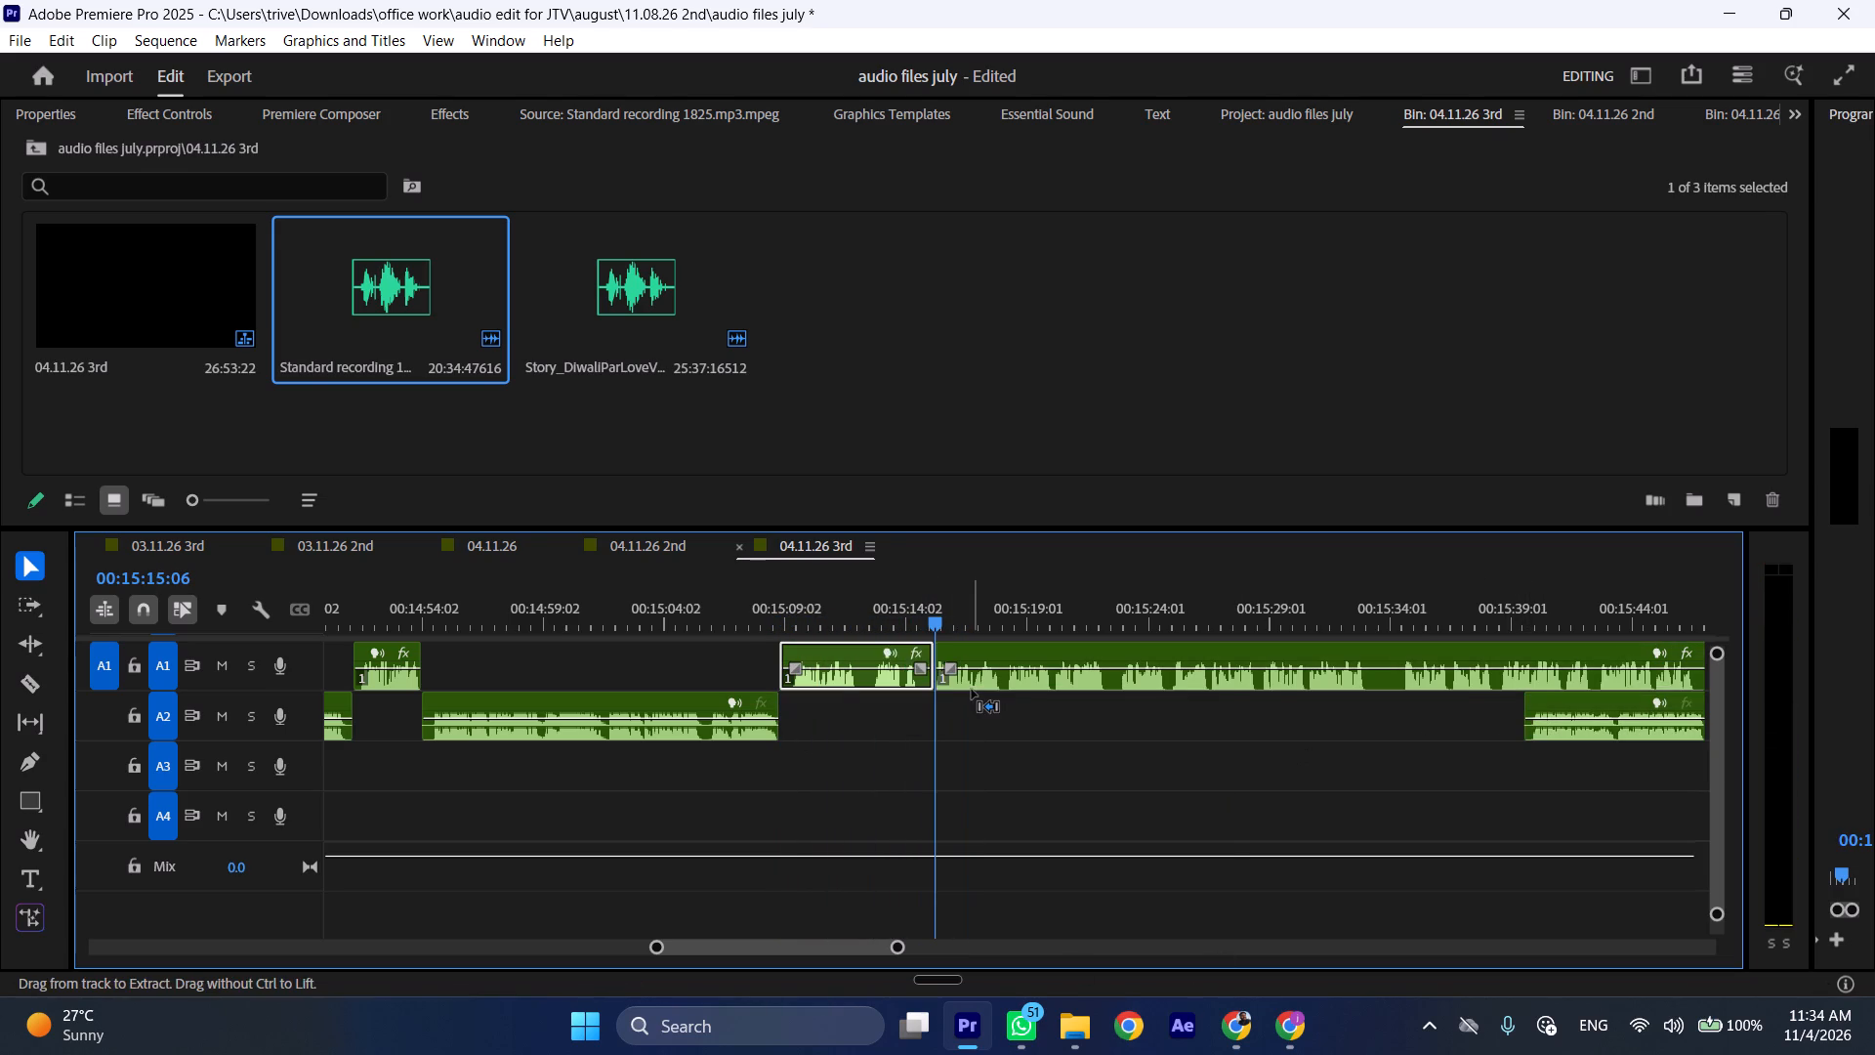
{"action": "key", "text": "ctrl+shift+d"}
{"action": "key", "text": "space"}
{"action": "type", "text": "l"}
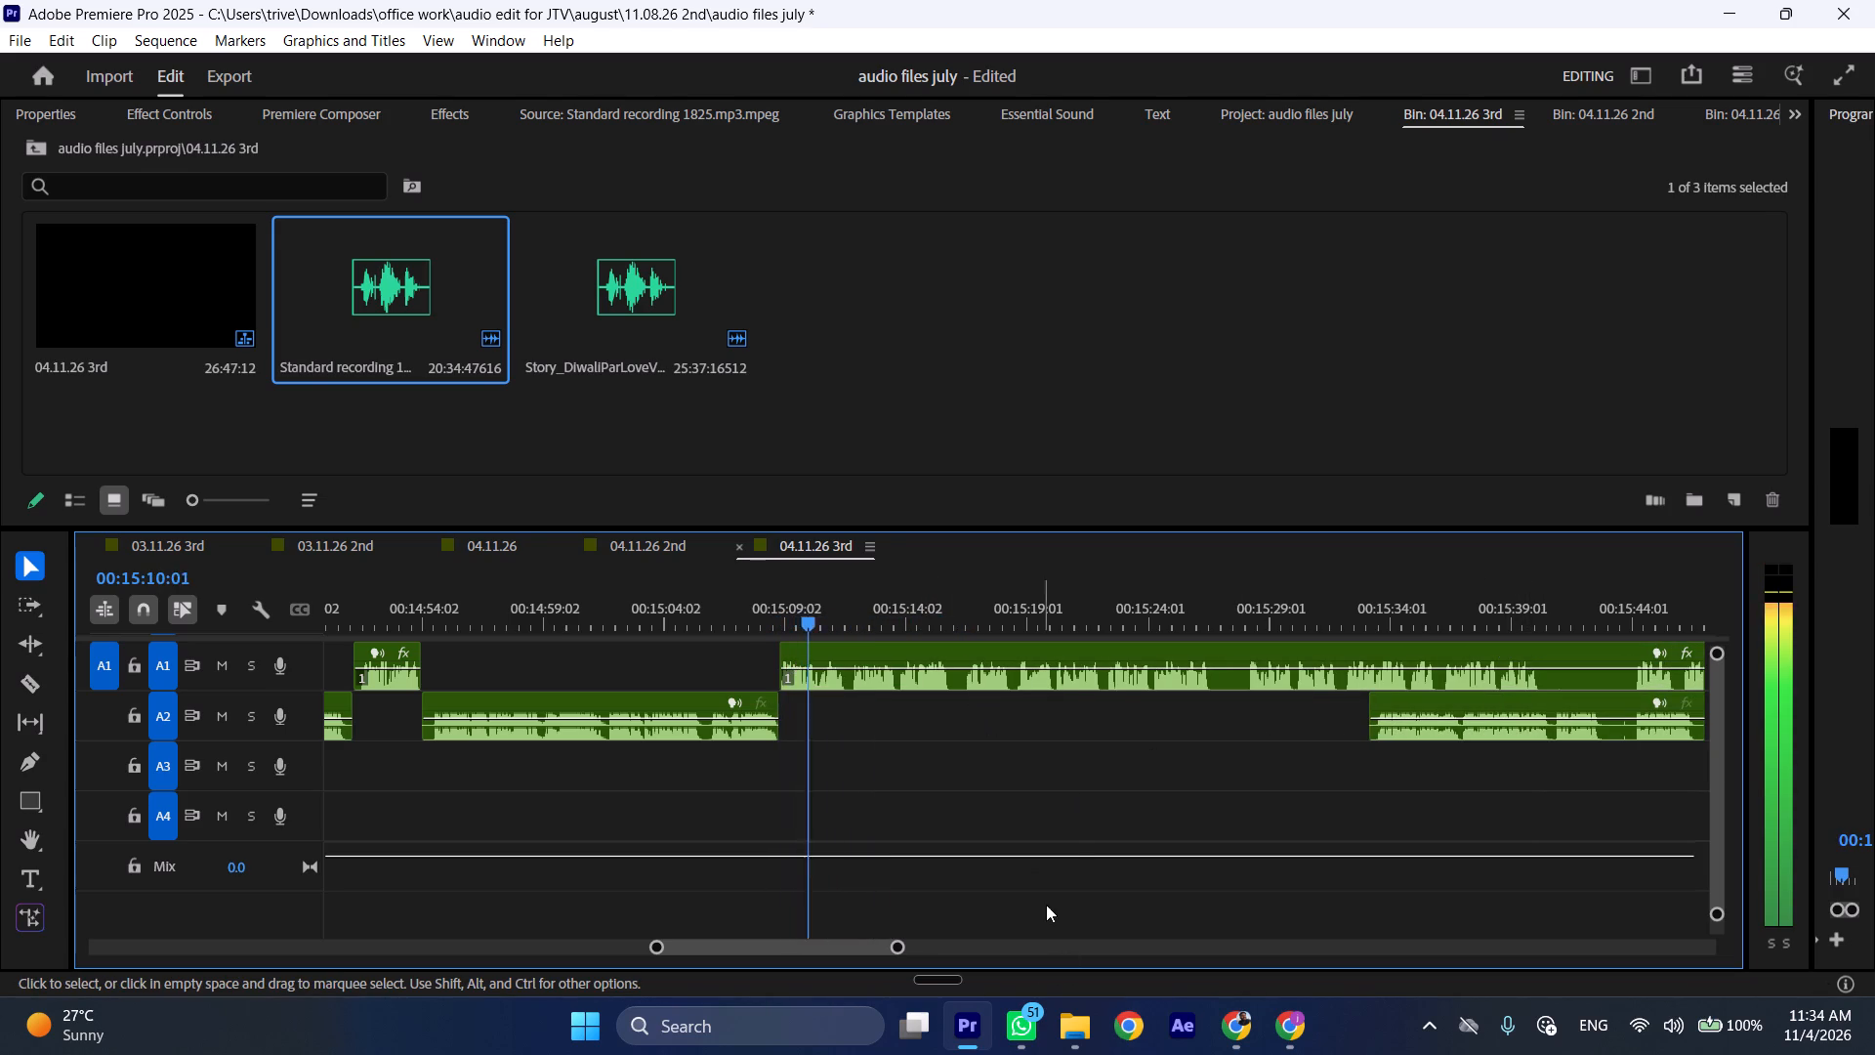
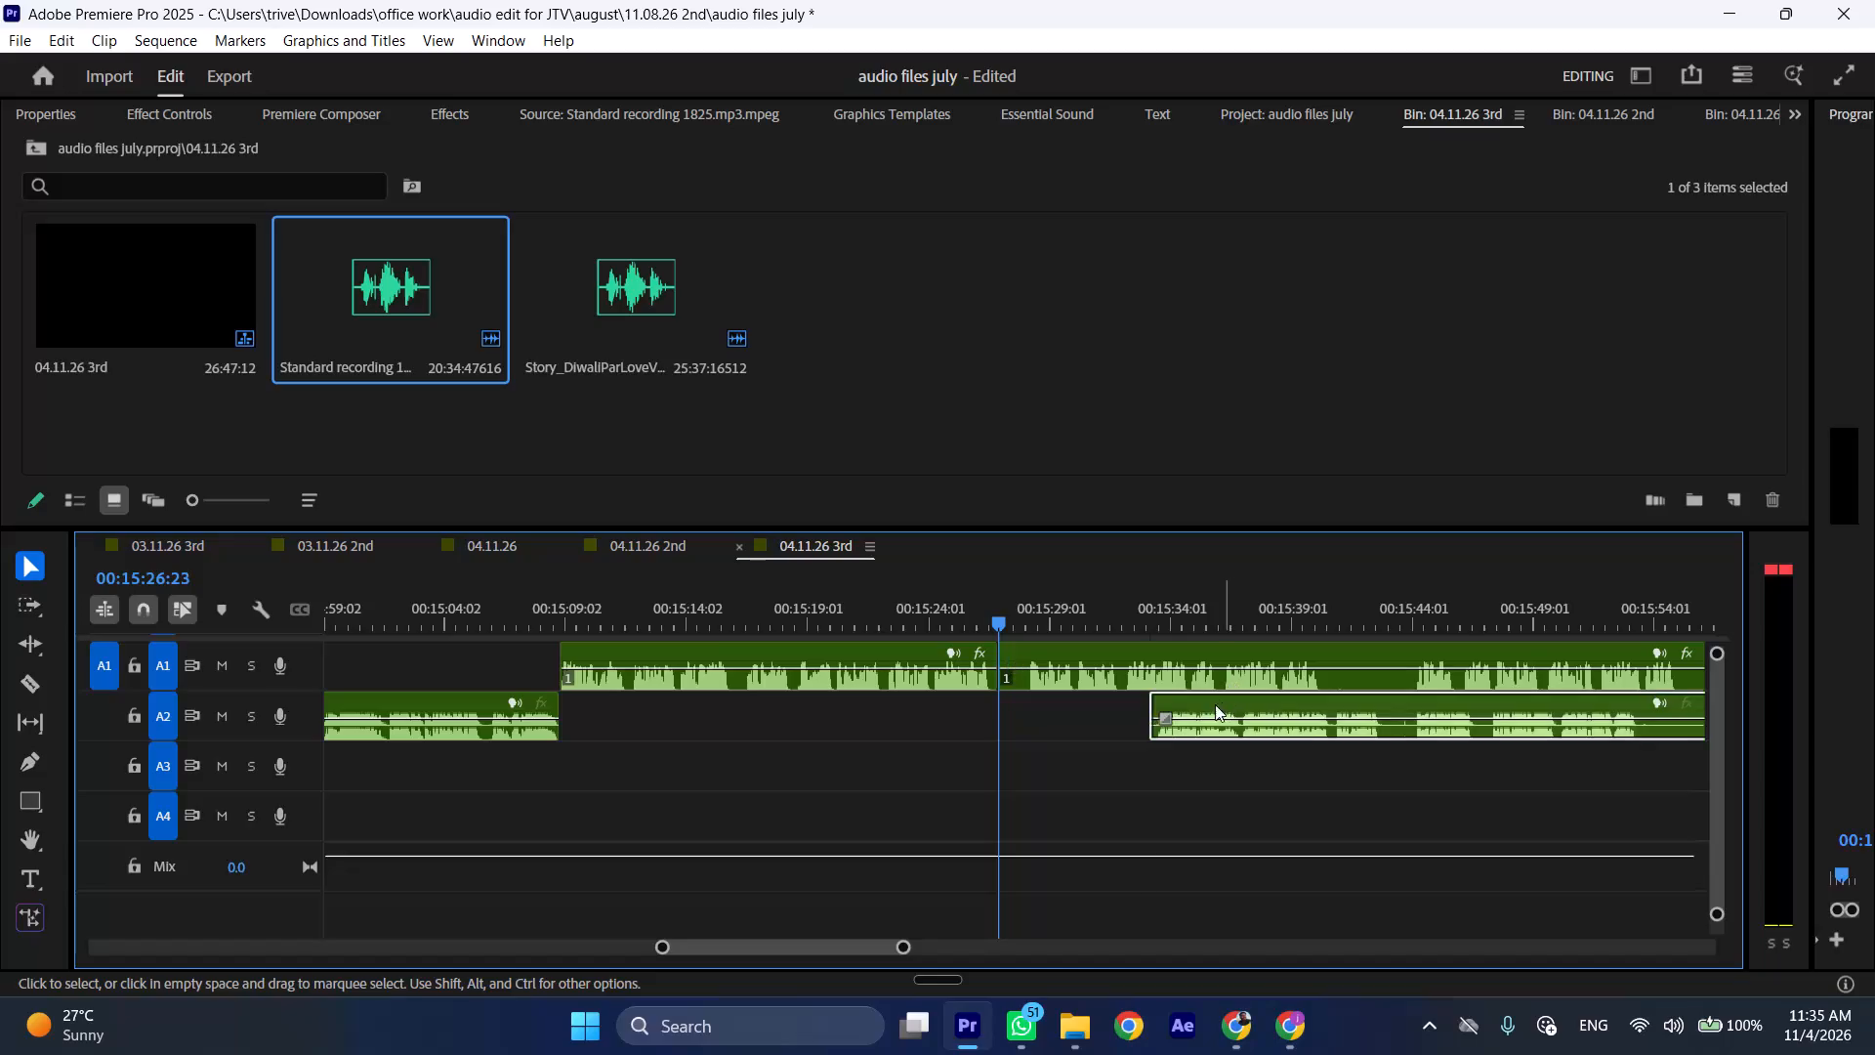
Move the A2 audio earlier to start at 00:15:26:23 and the overlapping A1 audio later to start at about 00:15:49.
{"action": "left_click_drag", "start_coordinate": [1215, 704], "coordinate": [1072, 712]}
{"action": "left_click_drag", "start_coordinate": [1036, 650], "coordinate": [1571, 650]}
Cut A1 around 00:15:16:06 and ripple-delete the short pause there.
{"action": "left_click", "coordinate": [742, 593]}
{"action": "key", "text": "shift+c"}
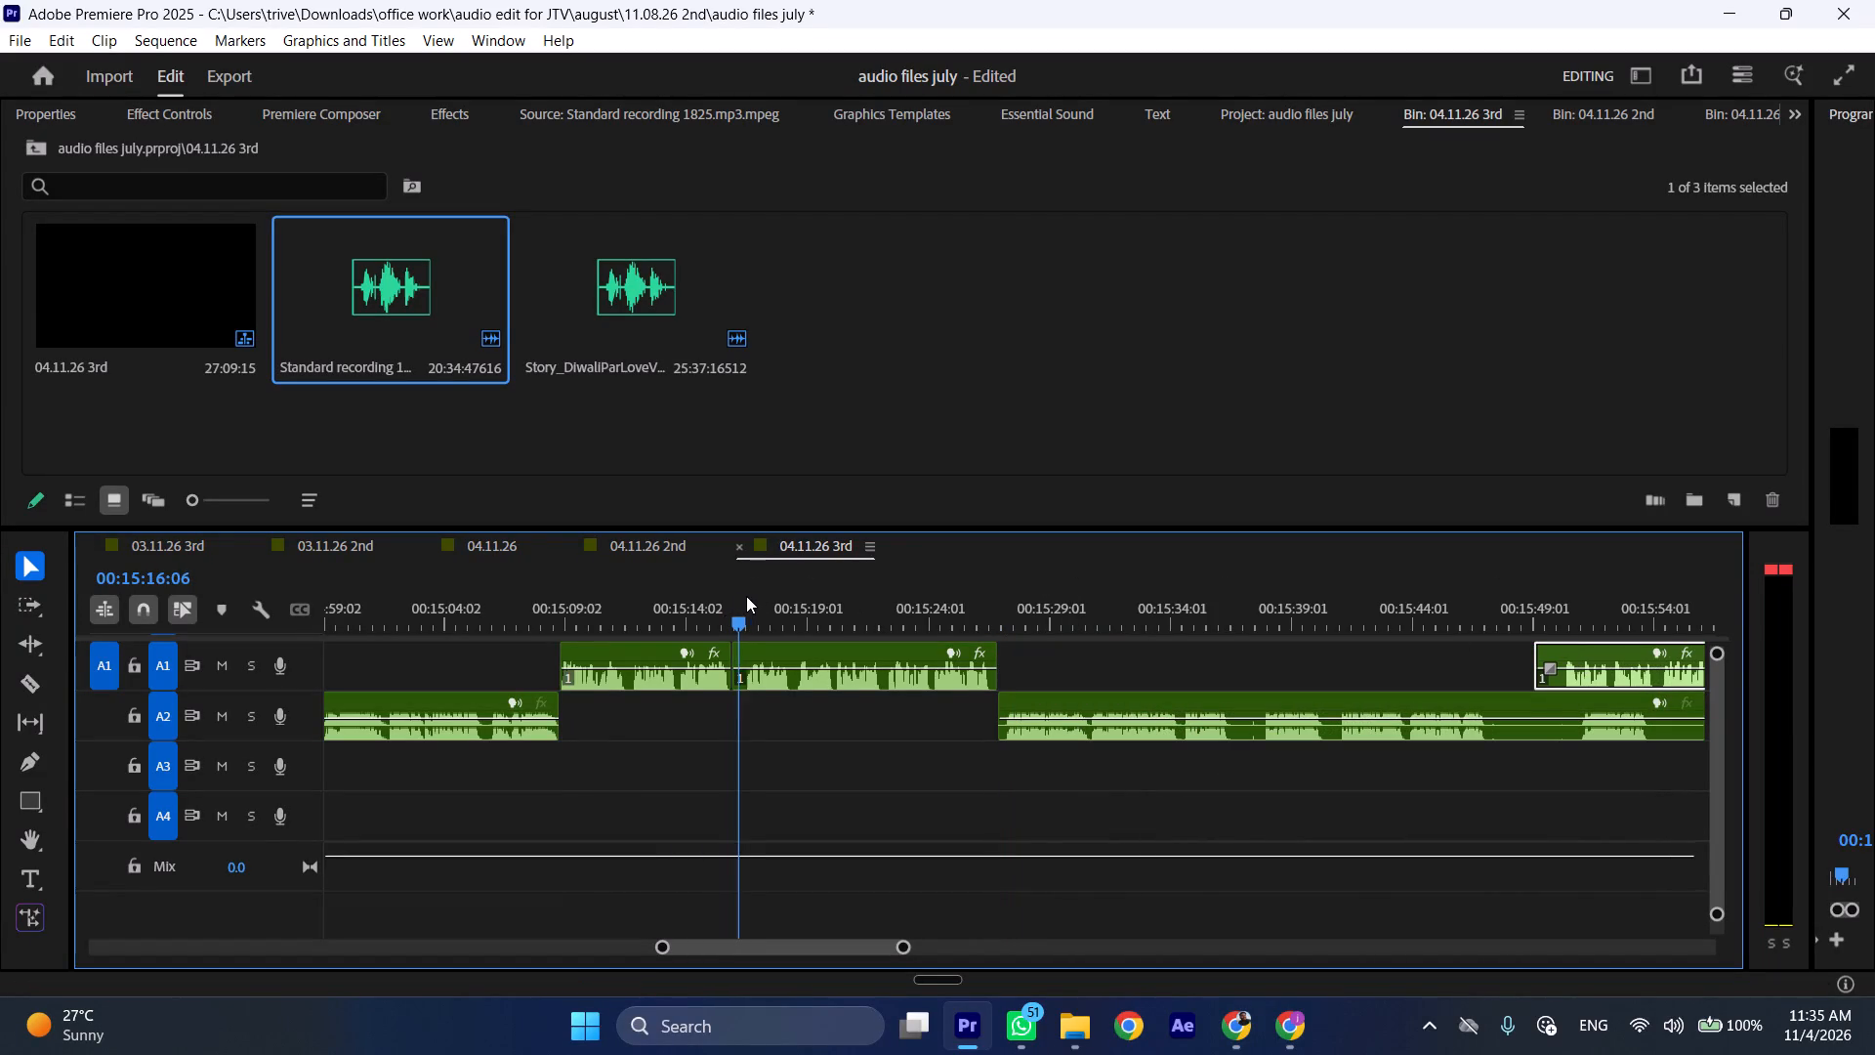
{"action": "left_click", "coordinate": [804, 669]}
{"action": "key", "text": "shift+c"}
{"action": "key", "text": "ctrl+shift+d"}
Play from 00:15:25:15 at faster speed, and cut and ripple-delete the A2 section between 00:15:33:22 and 00:15:40:09.
{"action": "left_click_drag", "start_coordinate": [946, 592], "coordinate": [969, 597]}
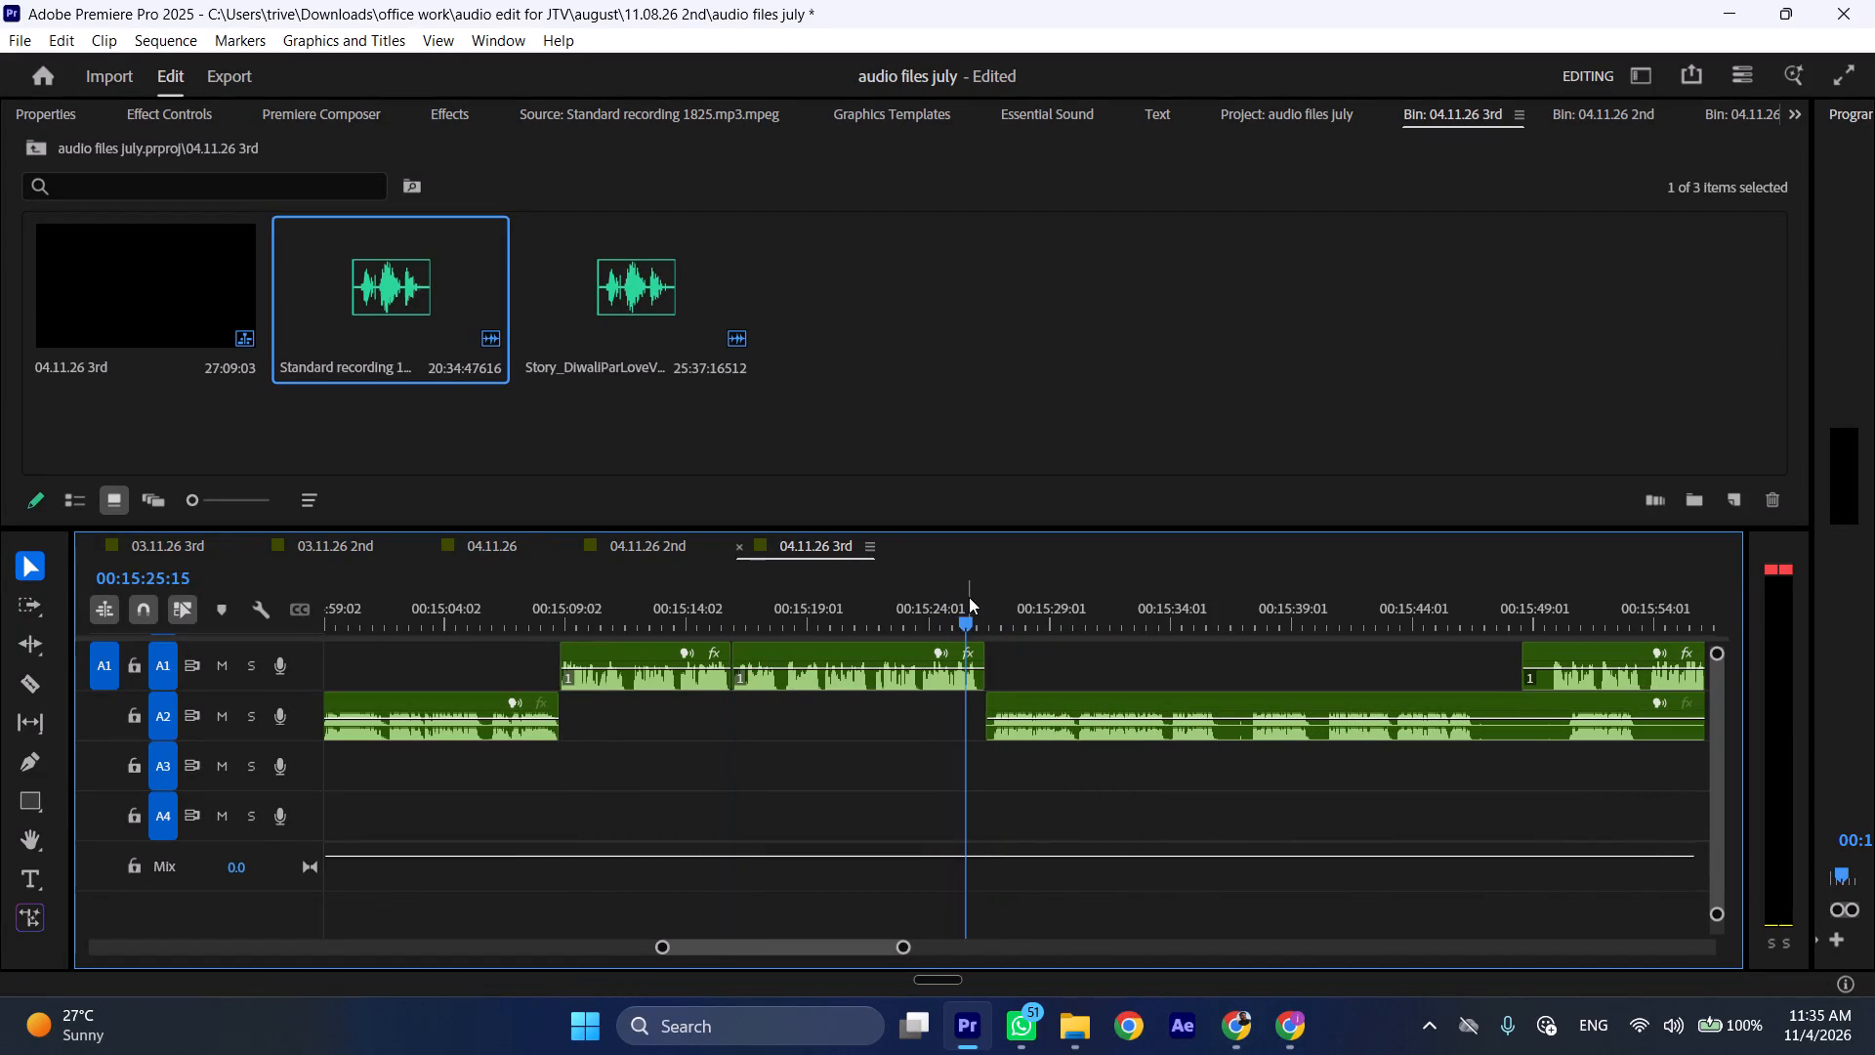
{"action": "key", "text": "space"}
{"action": "key", "text": "l"}
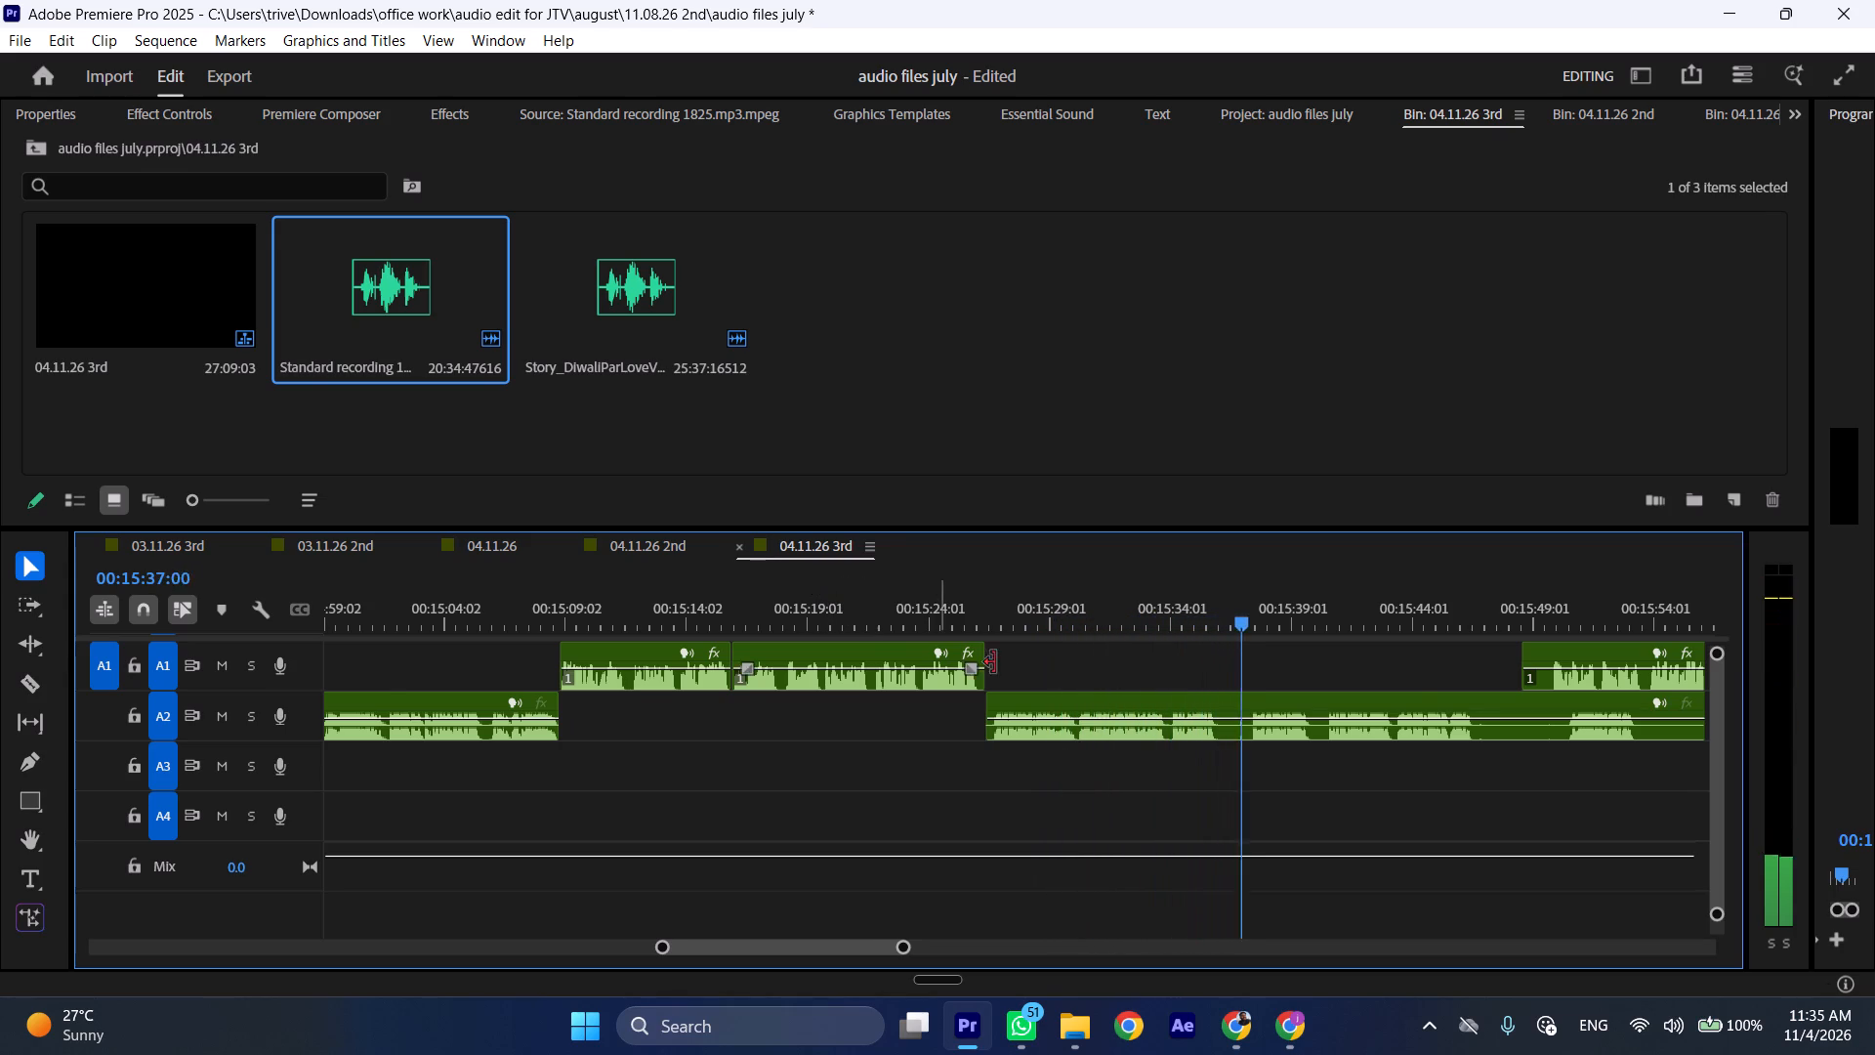
{"action": "scroll", "coordinate": [1206, 715], "scroll_direction": "down", "scroll_amount": 5}
{"action": "left_click", "coordinate": [987, 619]}
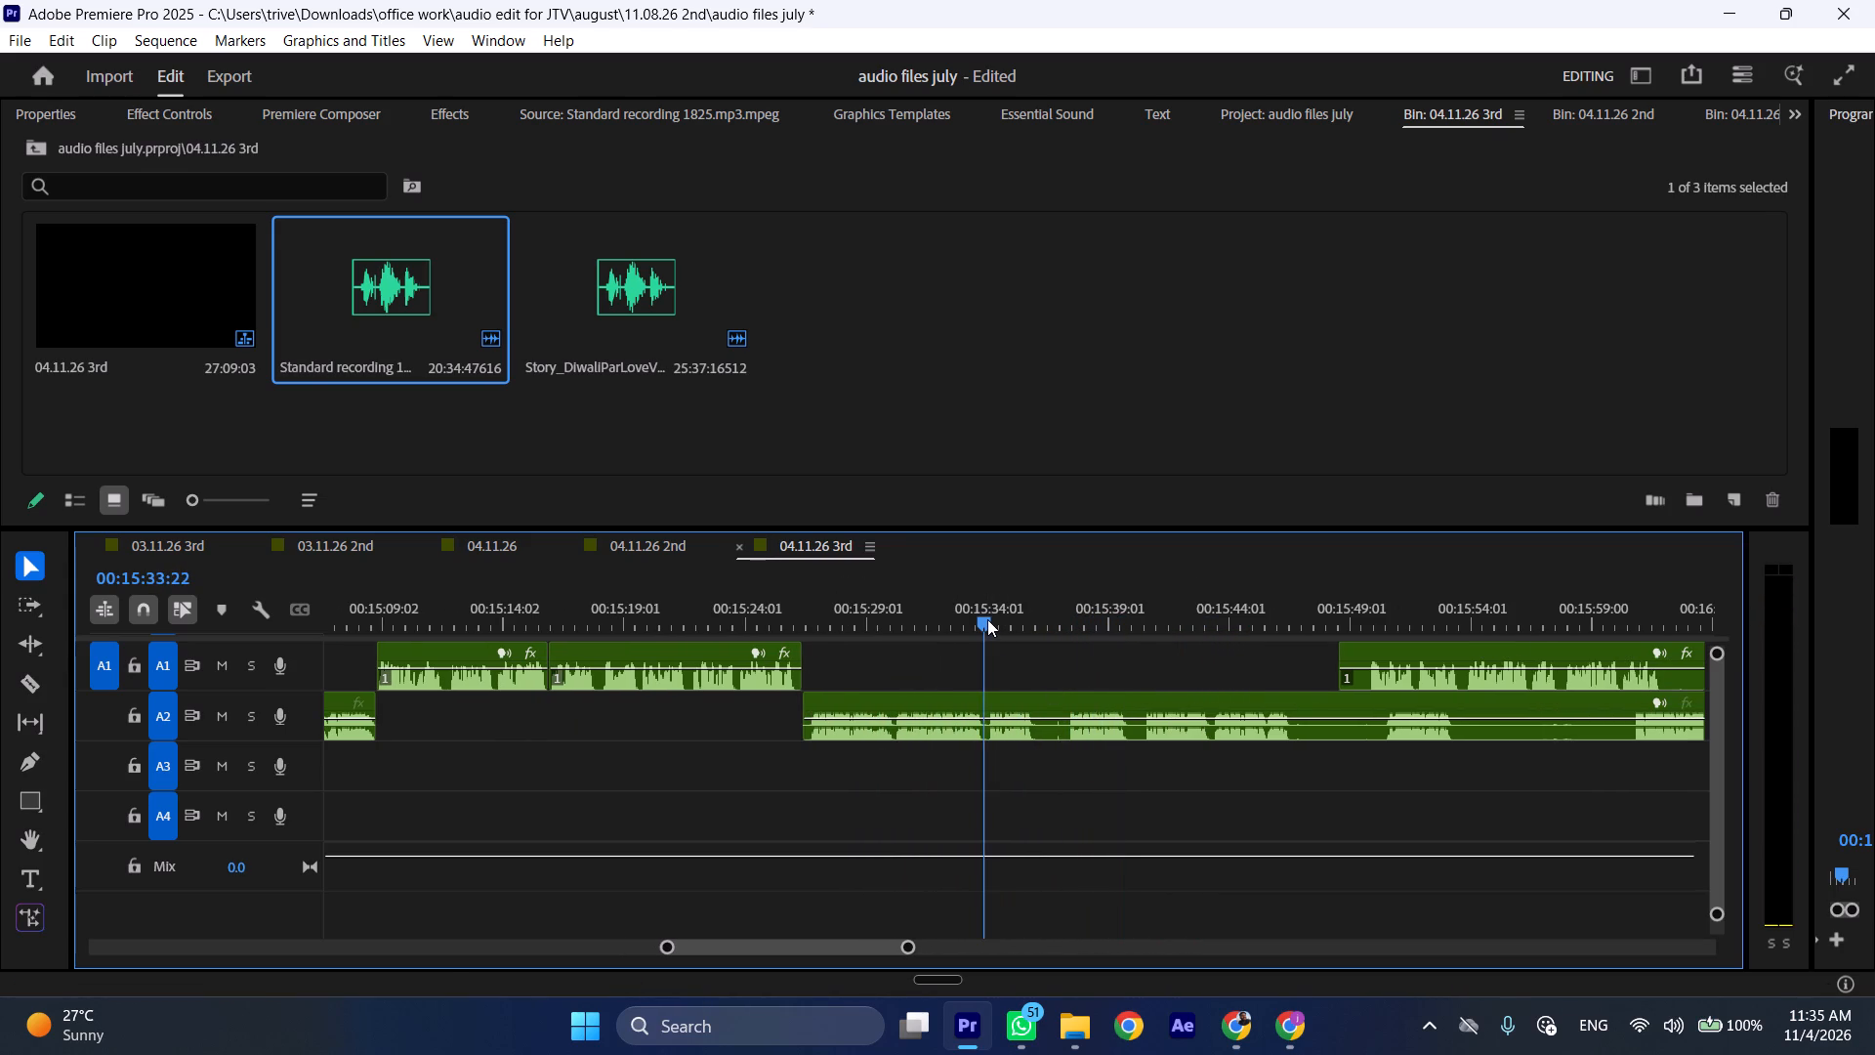
{"action": "key", "text": "shift+c"}
{"action": "key", "text": "space"}
{"action": "left_click_drag", "start_coordinate": [1062, 628], "coordinate": [1072, 628]}
{"action": "left_click_drag", "start_coordinate": [1121, 616], "coordinate": [1142, 620]}
{"action": "key", "text": "space"}
{"action": "left_click", "coordinate": [1142, 620]}
{"action": "left_click", "coordinate": [1169, 703]}
{"action": "key", "text": "shift+c"}
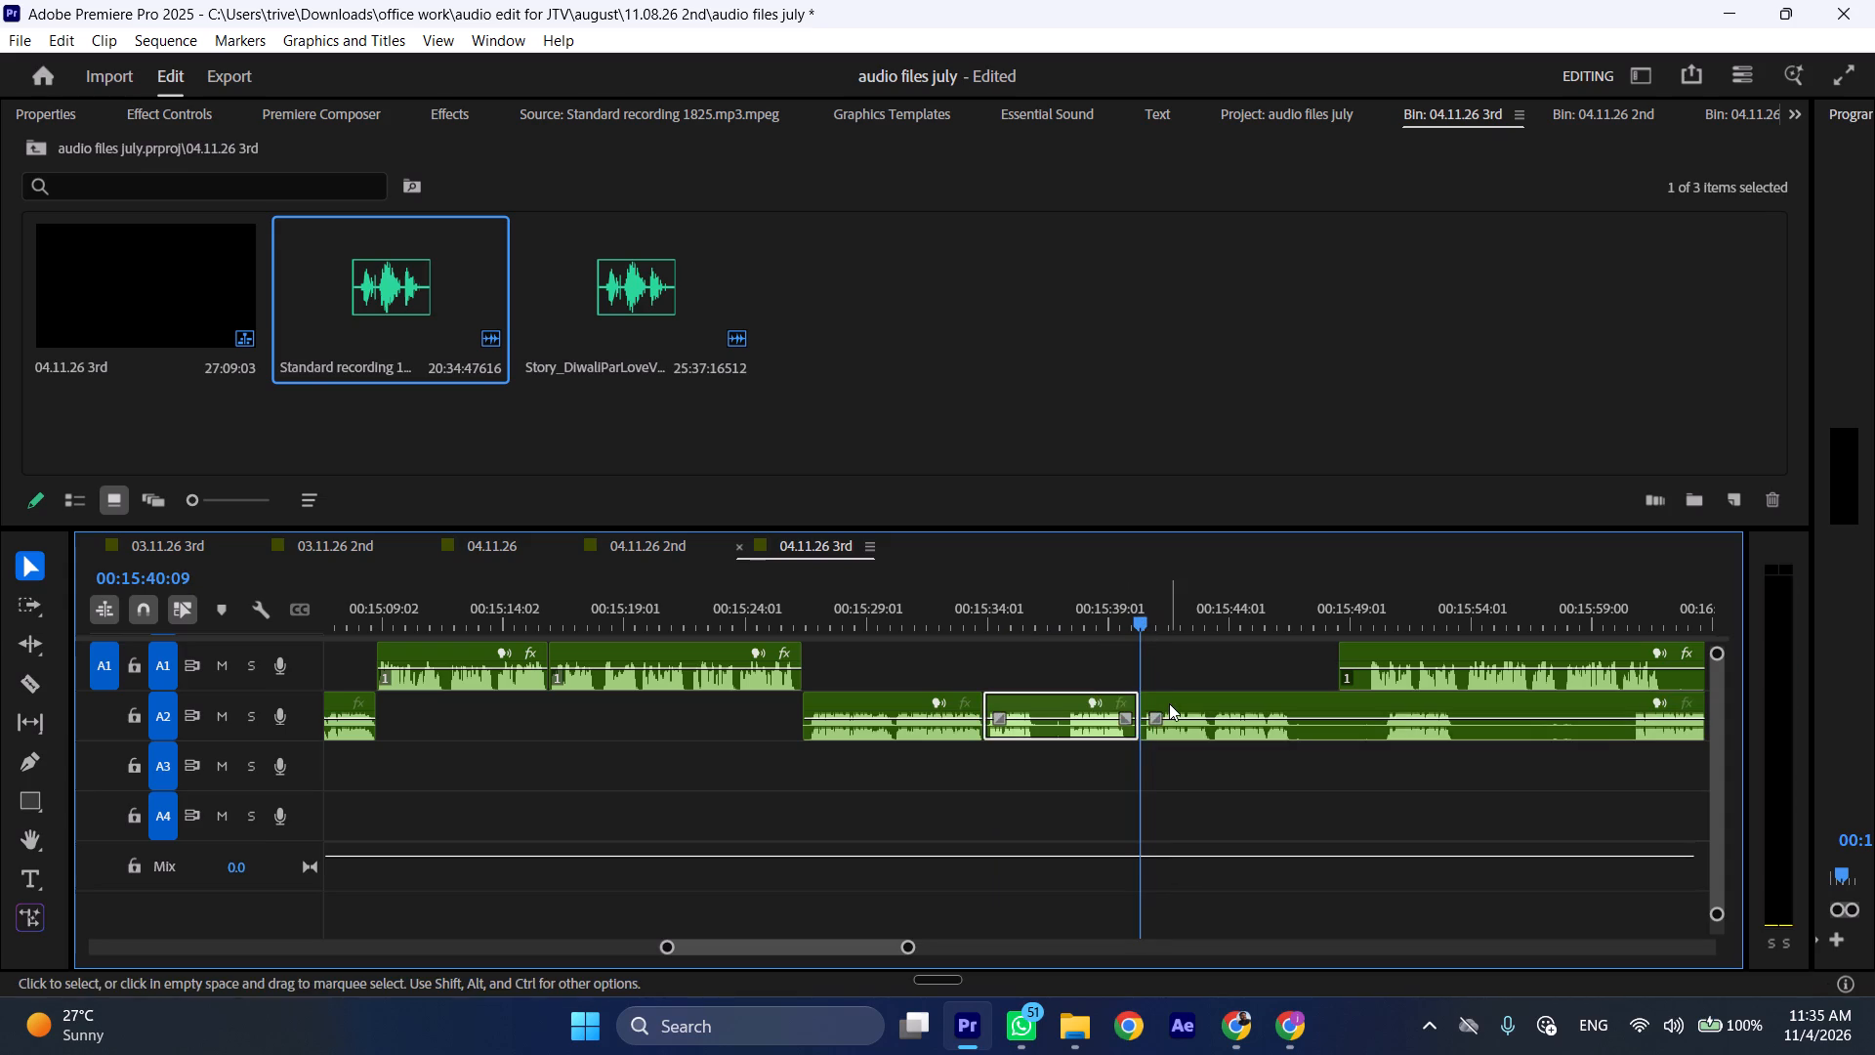
{"action": "key", "text": "ctrl+shift+d"}
Play from the new A2 join at faster speed and split the A2 clip at 00:15:40:15.
{"action": "key", "text": "space"}
{"action": "type", "text": "l"}
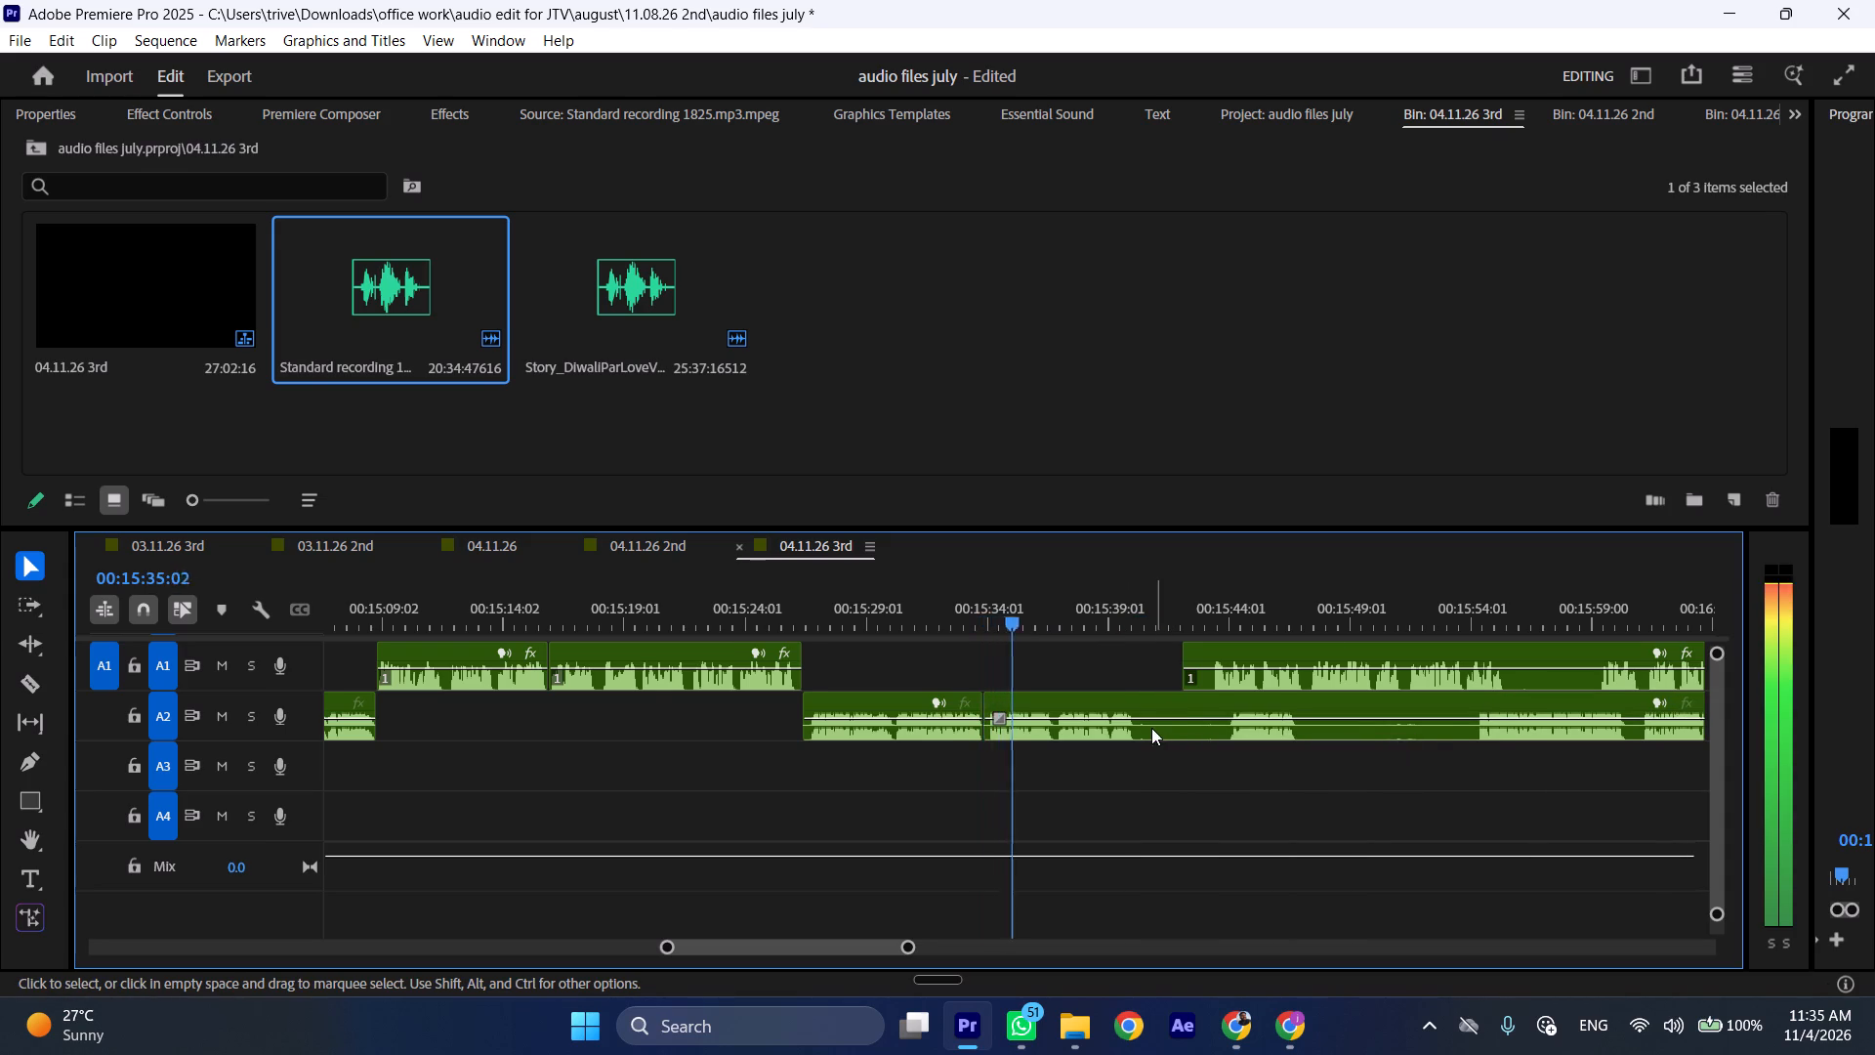
{"action": "scroll", "coordinate": [1145, 728], "scroll_direction": "down", "scroll_amount": 5}
{"action": "left_click_drag", "start_coordinate": [1014, 653], "coordinate": [1038, 654]}
{"action": "key", "text": "space"}
{"action": "type", "text": "C"}
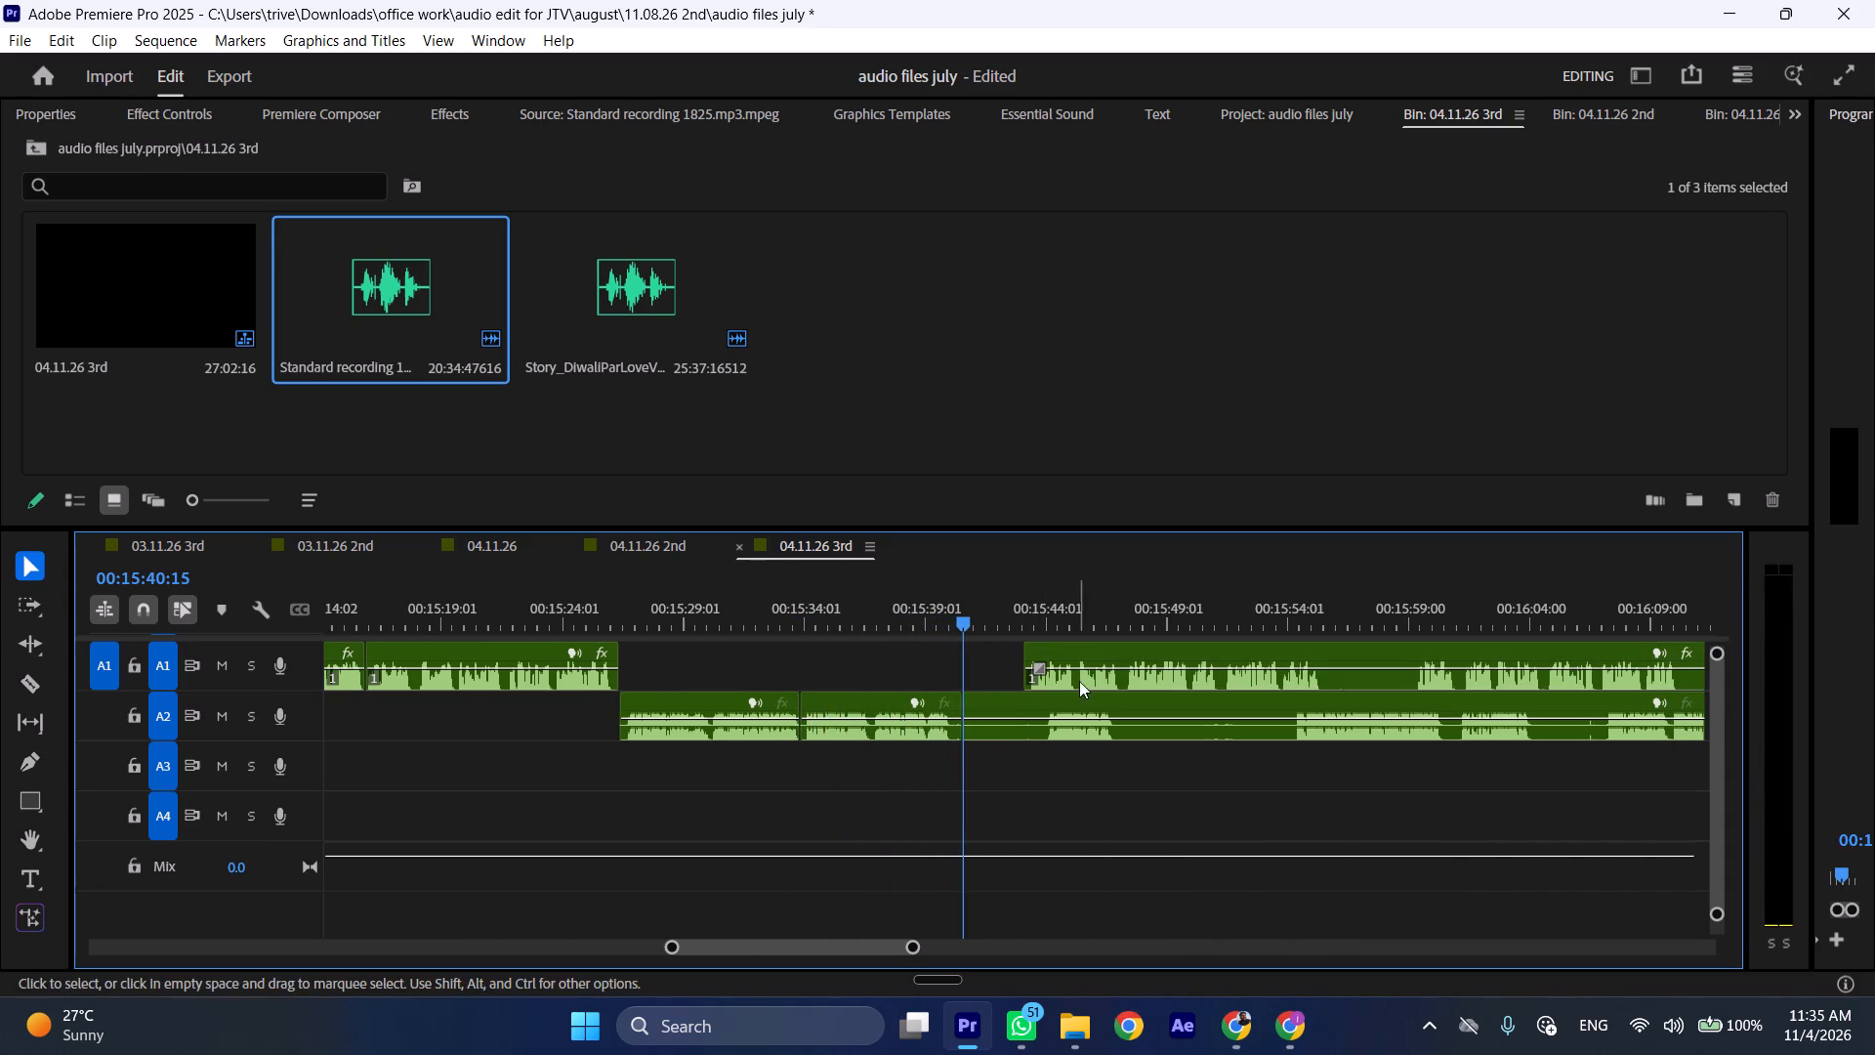
Move the remaining A1 audio earlier so it starts at the A2 cut at 00:15:40:15.
{"action": "left_click_drag", "start_coordinate": [1104, 654], "coordinate": [1064, 654]}
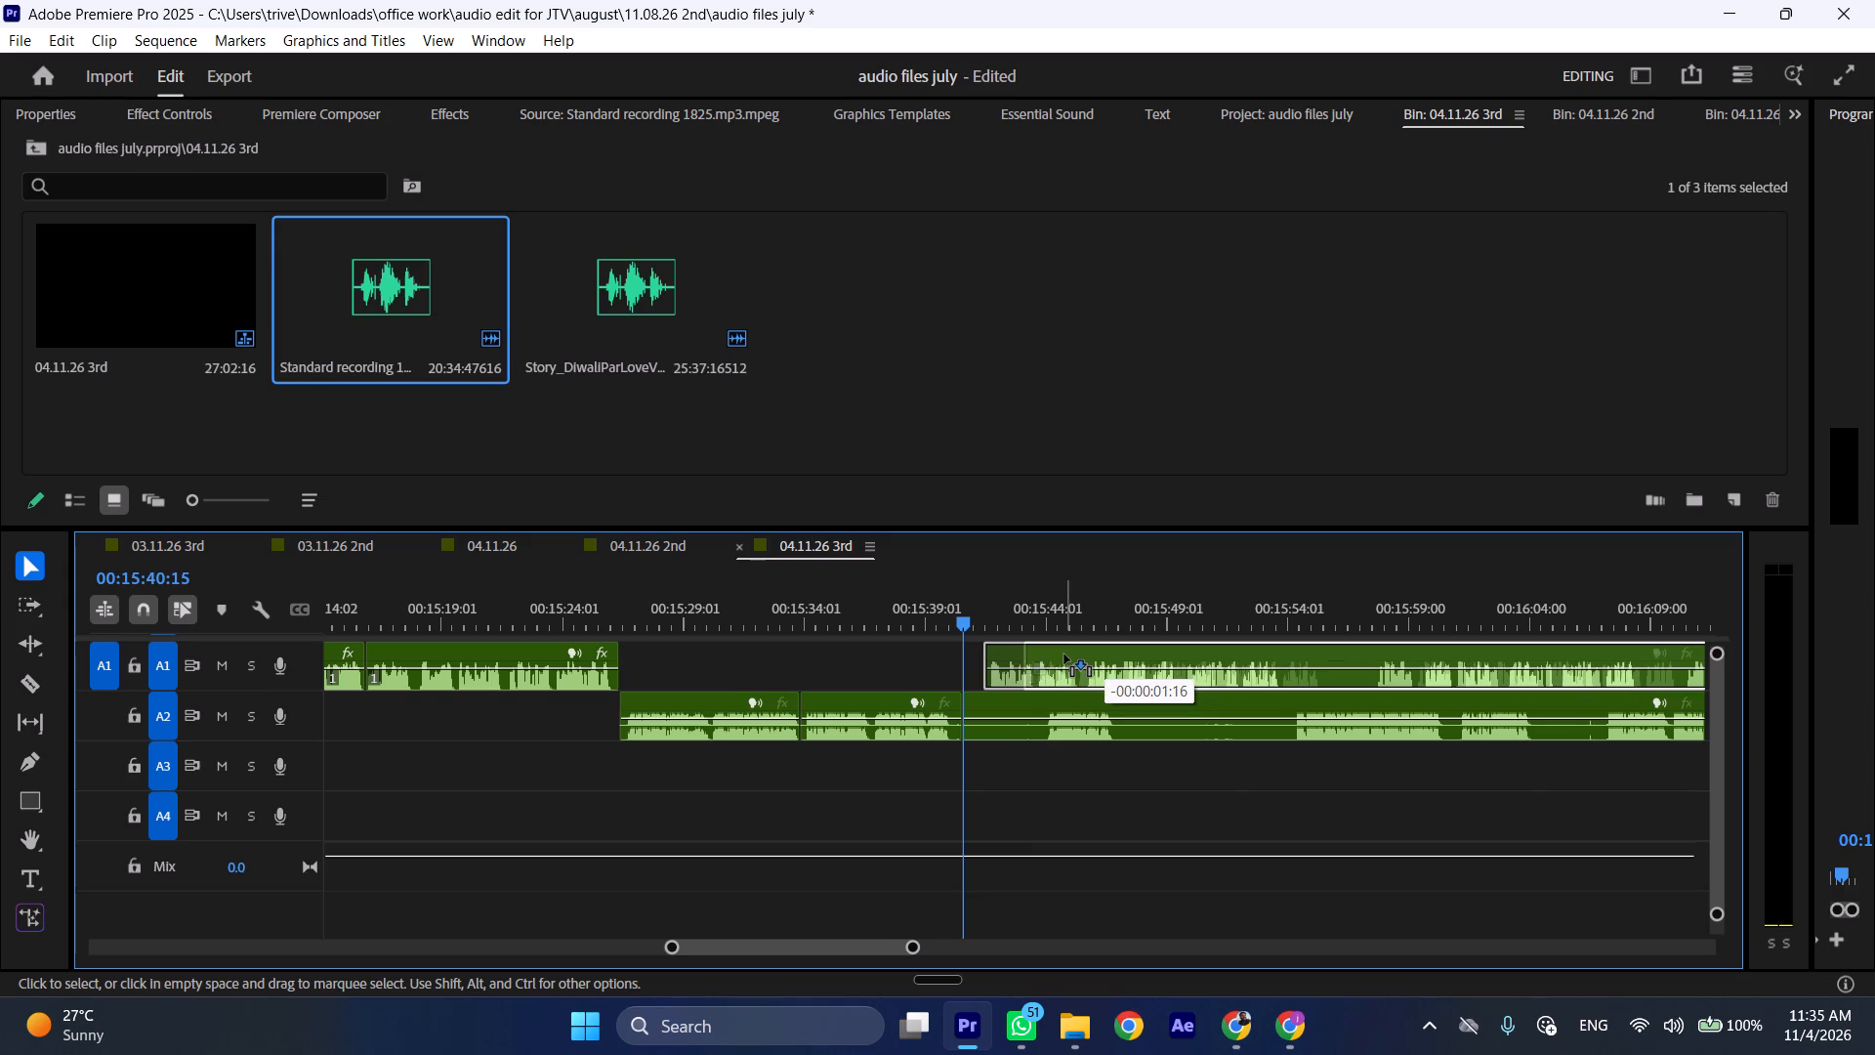
{"action": "left_click_drag", "start_coordinate": [1064, 654], "coordinate": [1050, 667]}
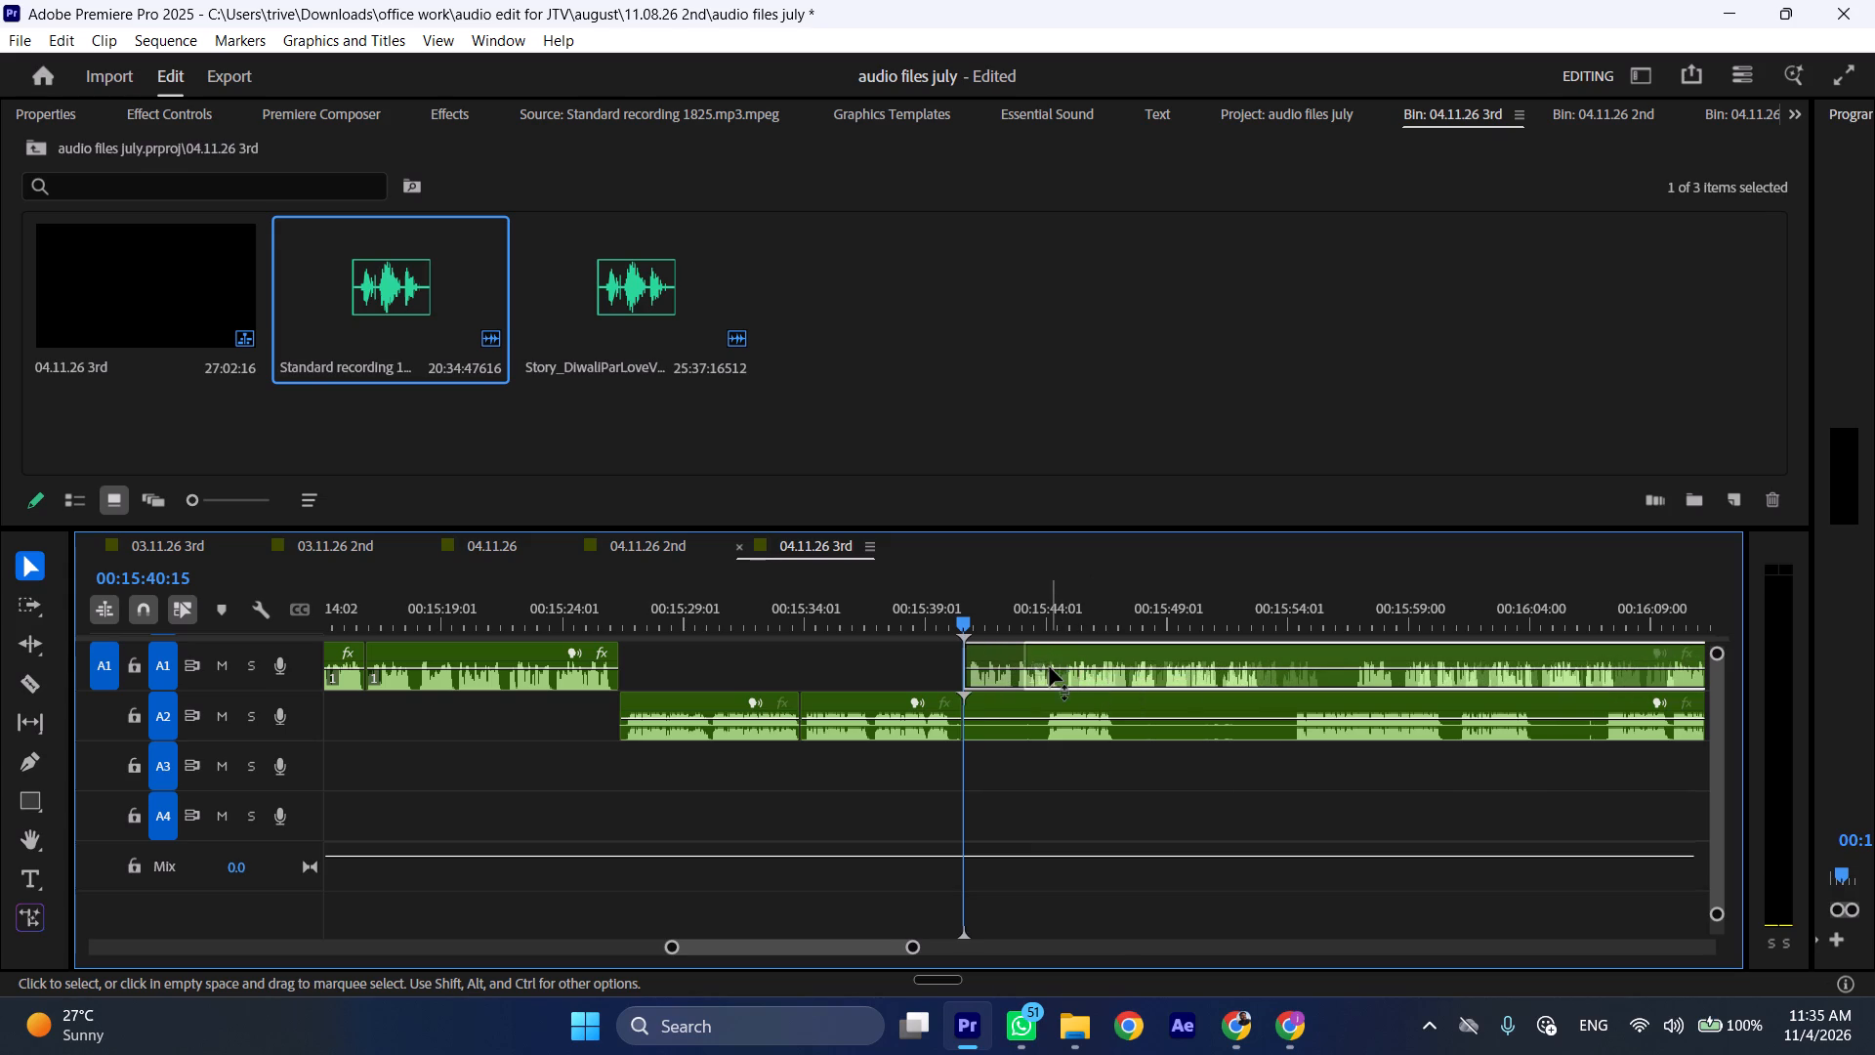
Trim about 3 seconds off the start of the A2 audio after the cut and move it to start at about 00:15:57.
{"action": "left_click_drag", "start_coordinate": [979, 708], "coordinate": [1058, 708]}
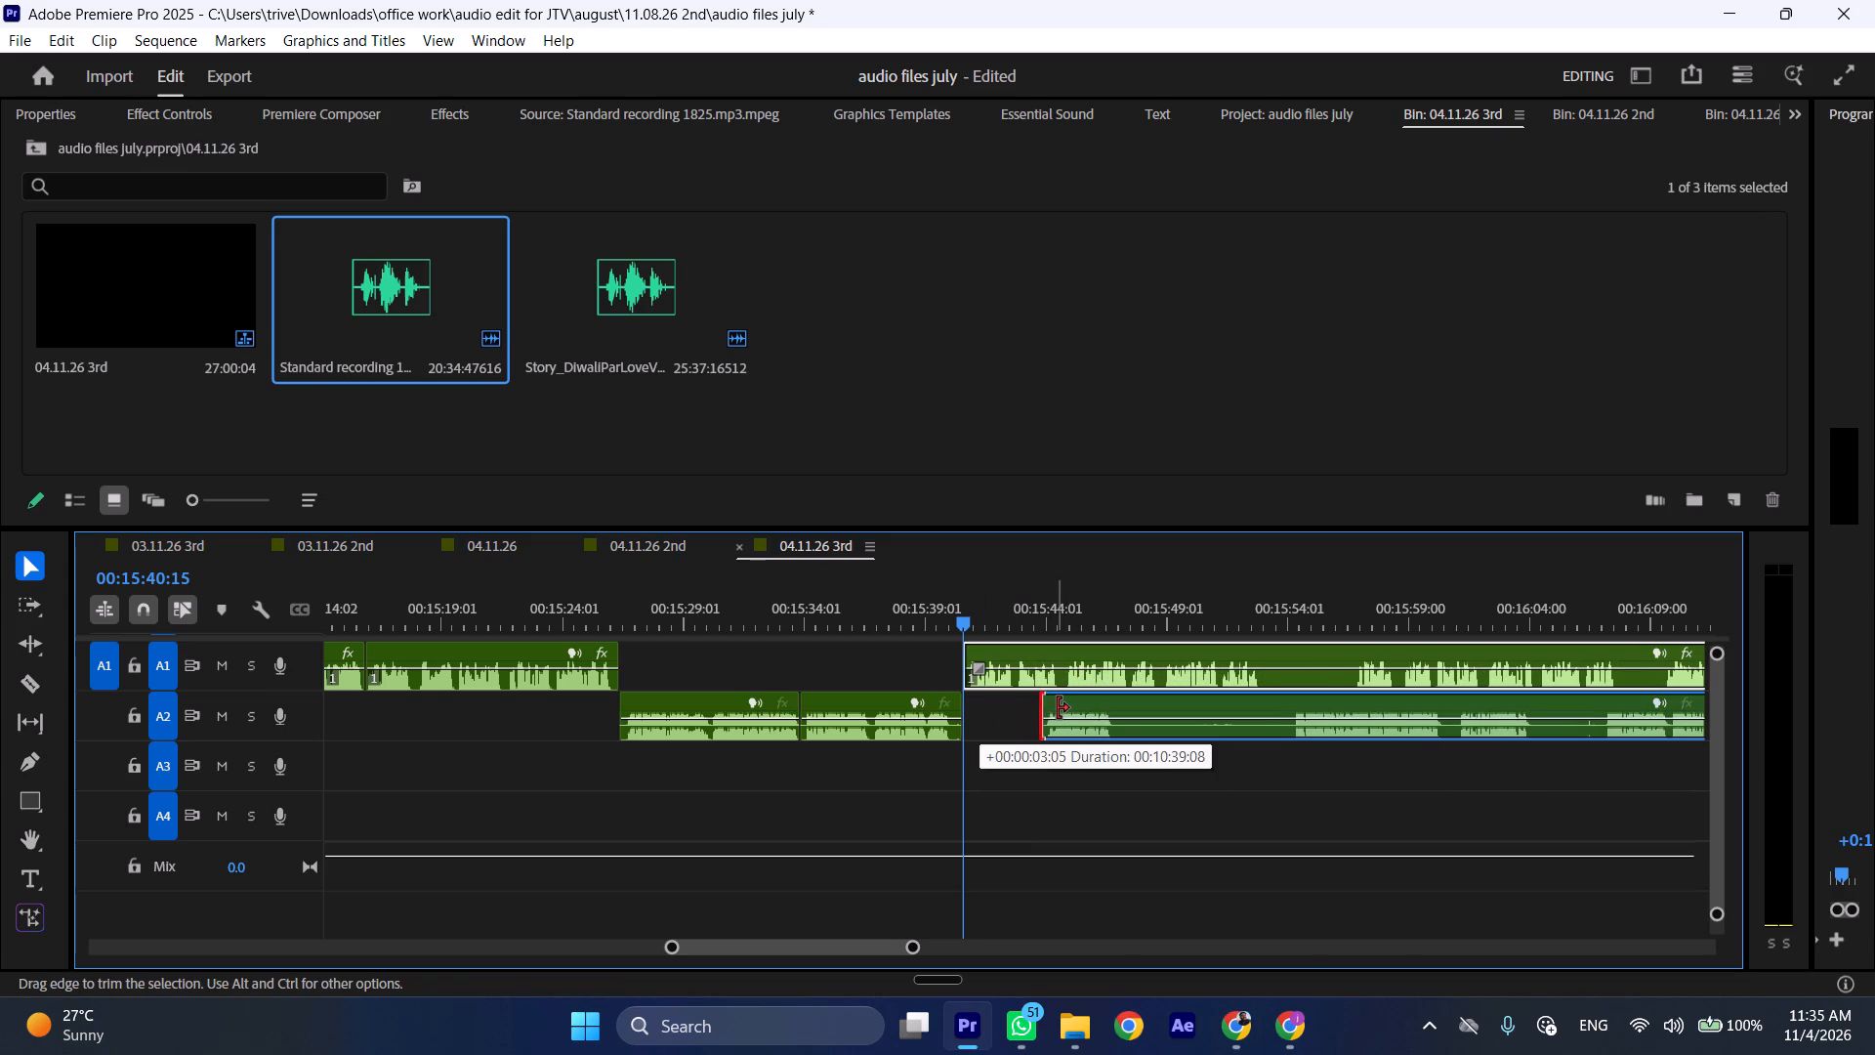
{"action": "left_click_drag", "start_coordinate": [1058, 708], "coordinate": [1059, 708]}
{"action": "left_click_drag", "start_coordinate": [1109, 711], "coordinate": [1435, 711]}
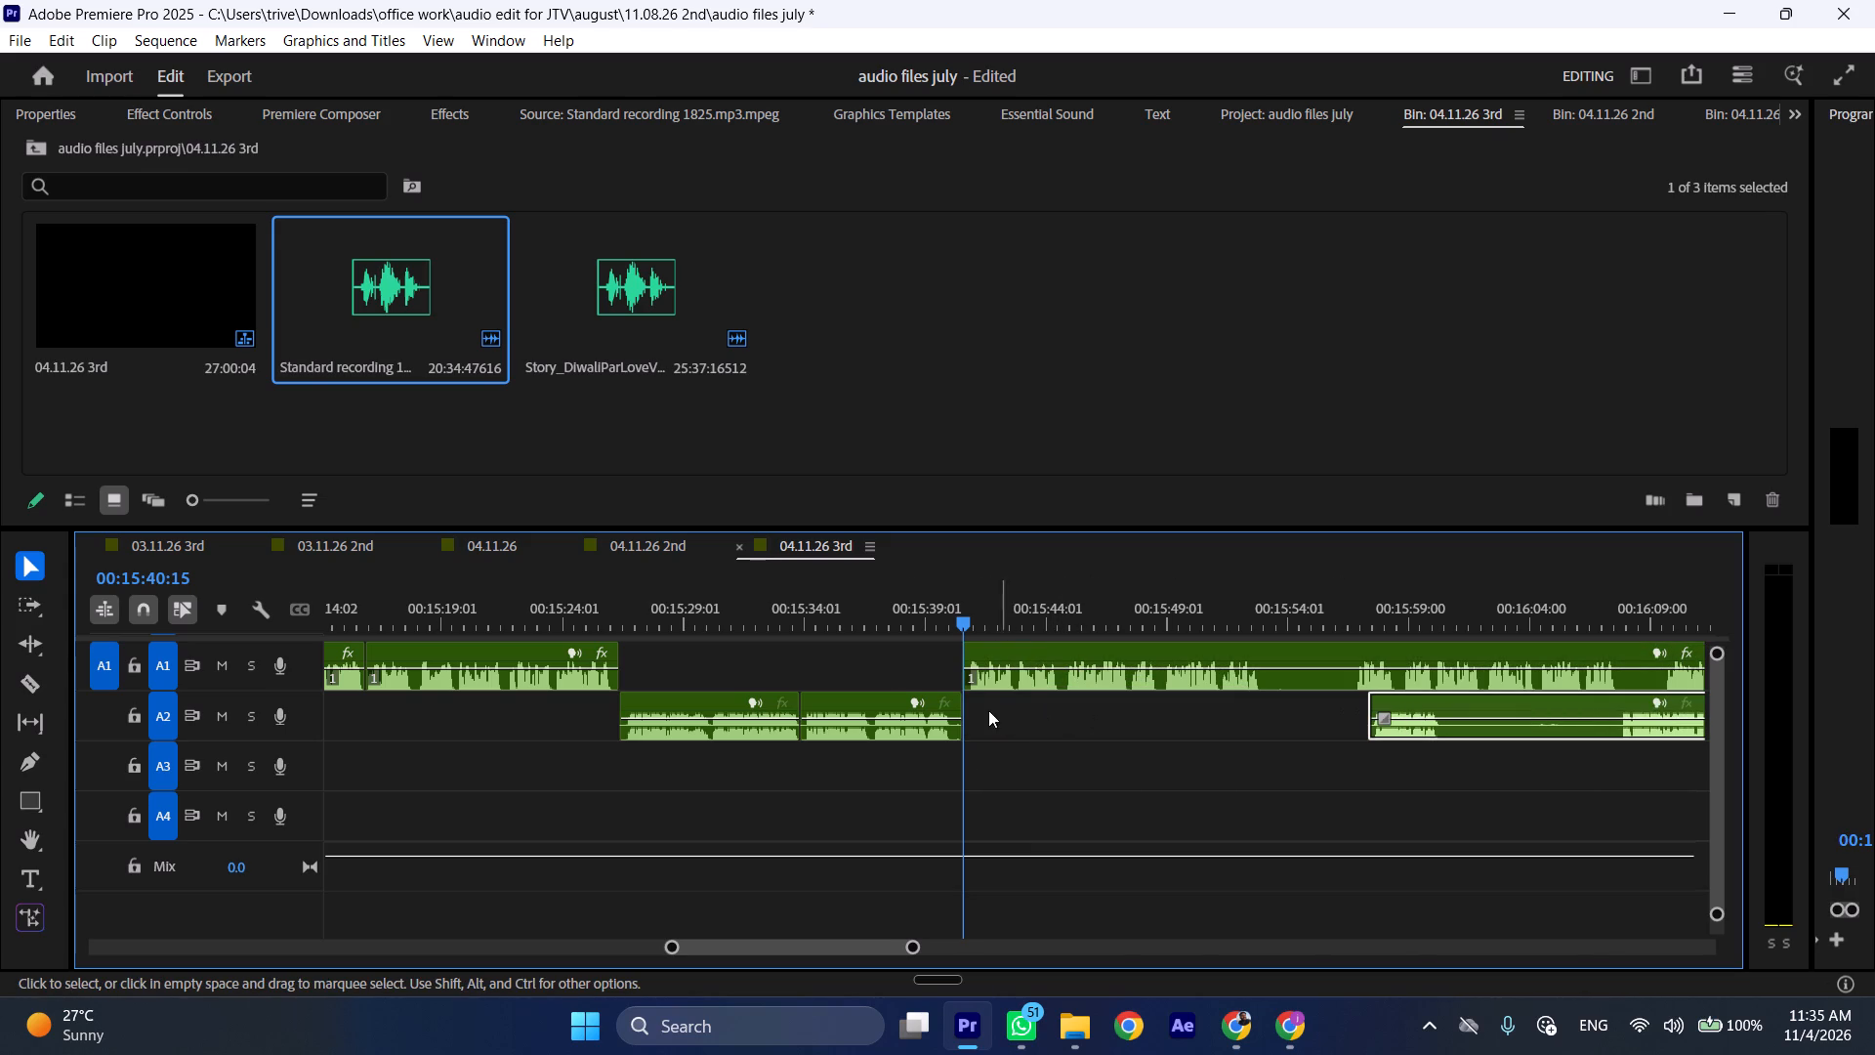
Play the transition from A2 to A1 from about 00:15:37 at faster speed.
{"action": "left_click", "coordinate": [869, 602]}
{"action": "key", "text": "space"}
{"action": "key", "text": "l"}
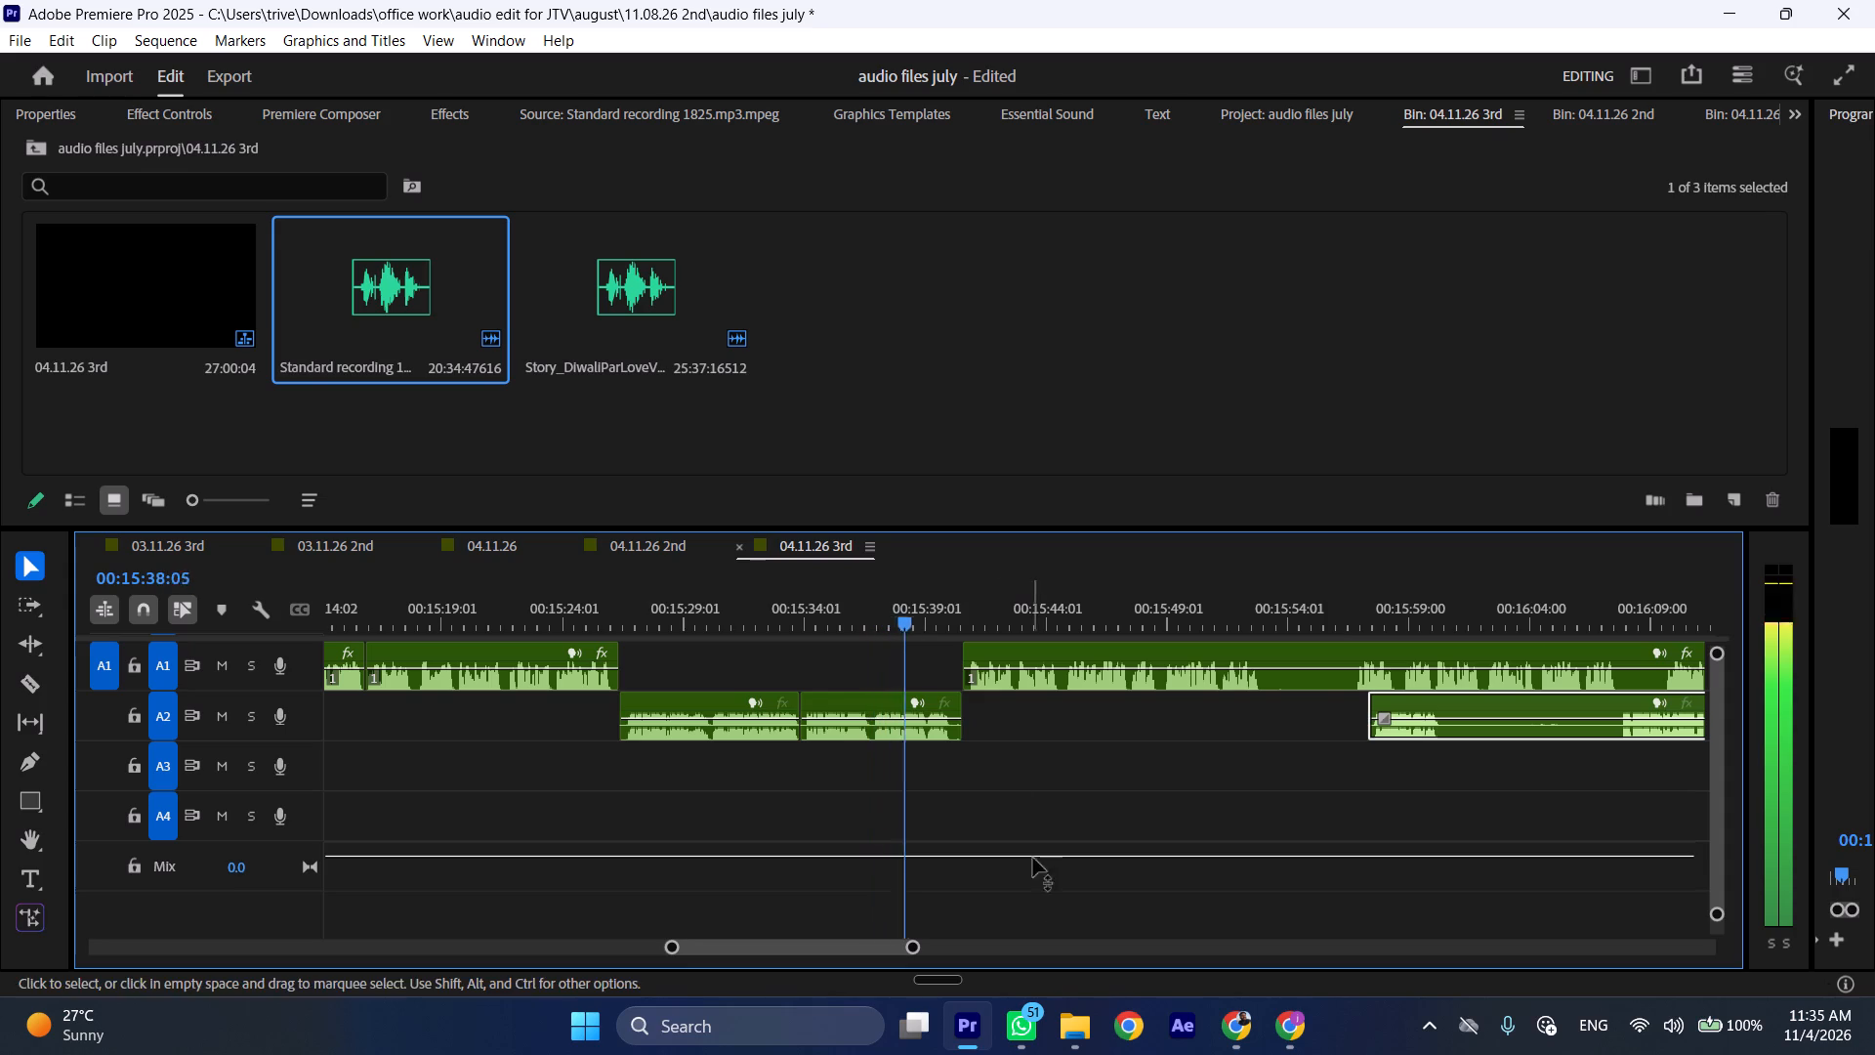
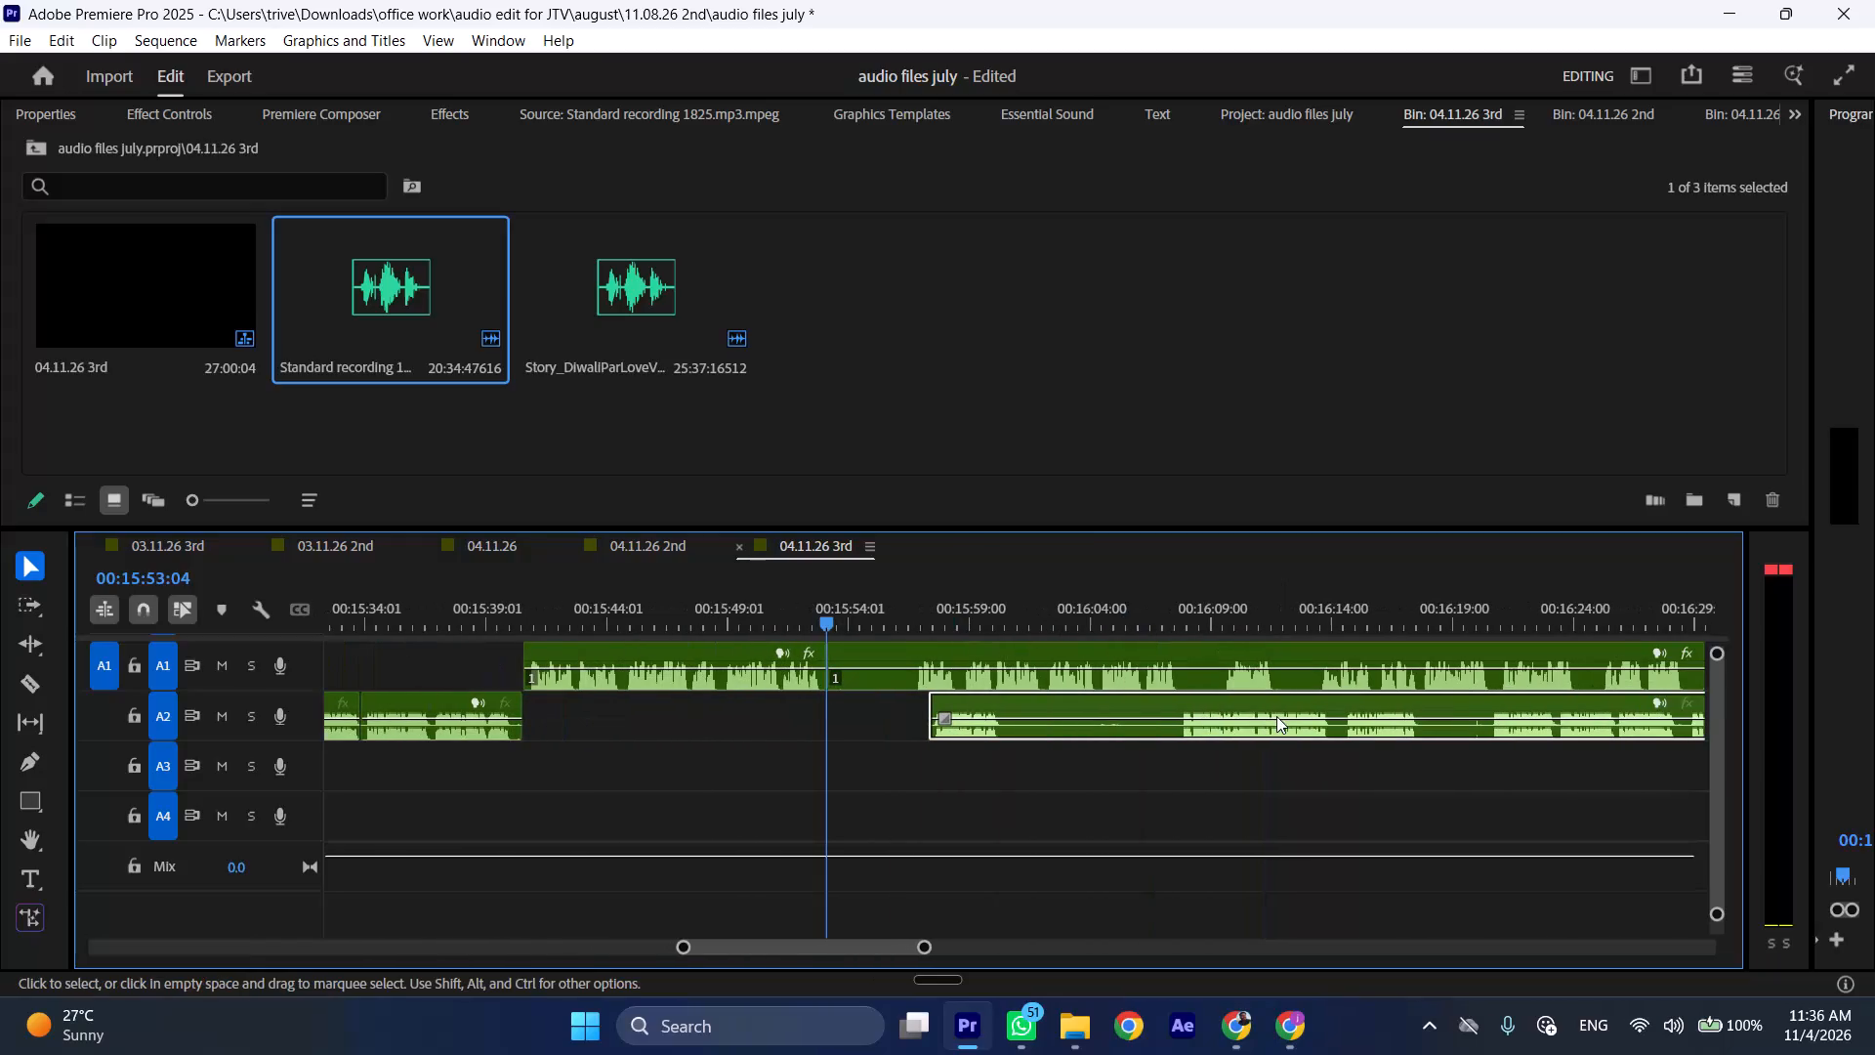
Move the A2 audio earlier to start at 00:15:53:04, and move the overlapping A1 clip later to about 00:16:28.
{"action": "scroll", "coordinate": [1275, 716], "scroll_direction": "down", "scroll_amount": 5}
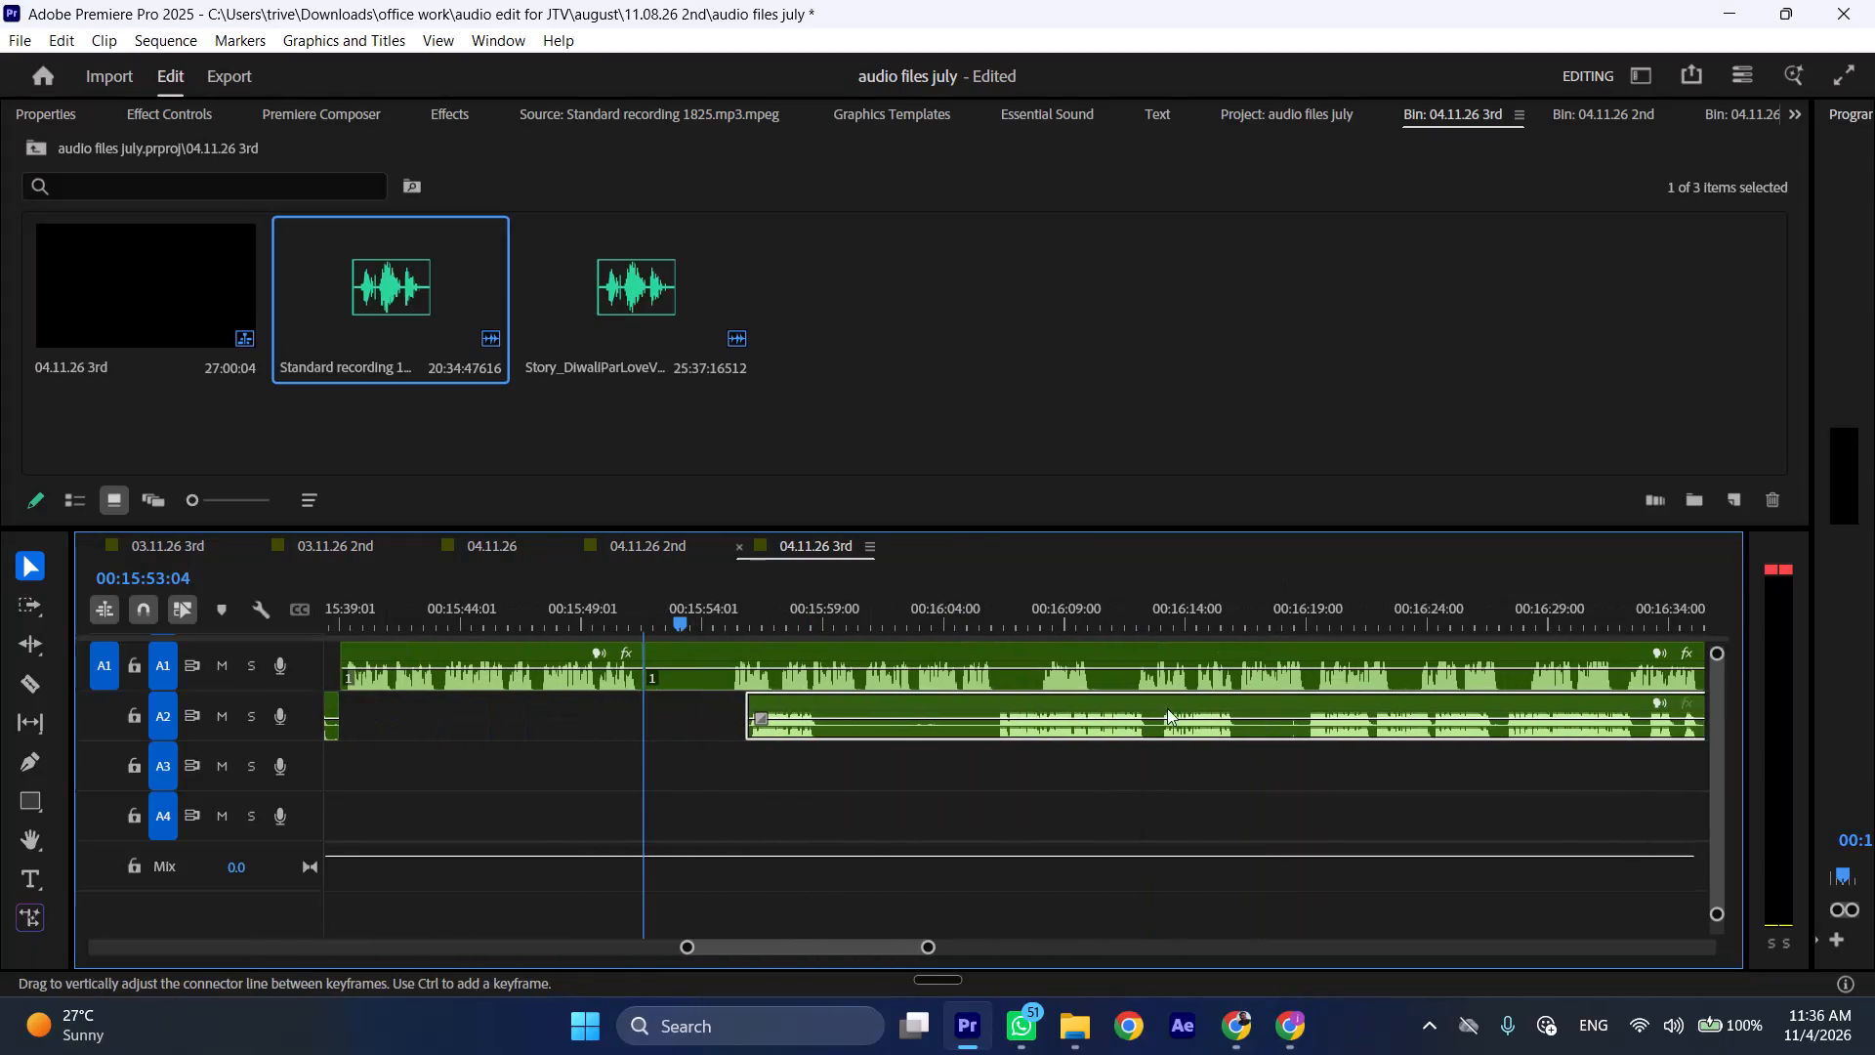
{"action": "left_click_drag", "start_coordinate": [787, 705], "coordinate": [688, 701]}
{"action": "left_click_drag", "start_coordinate": [672, 646], "coordinate": [1137, 650]}
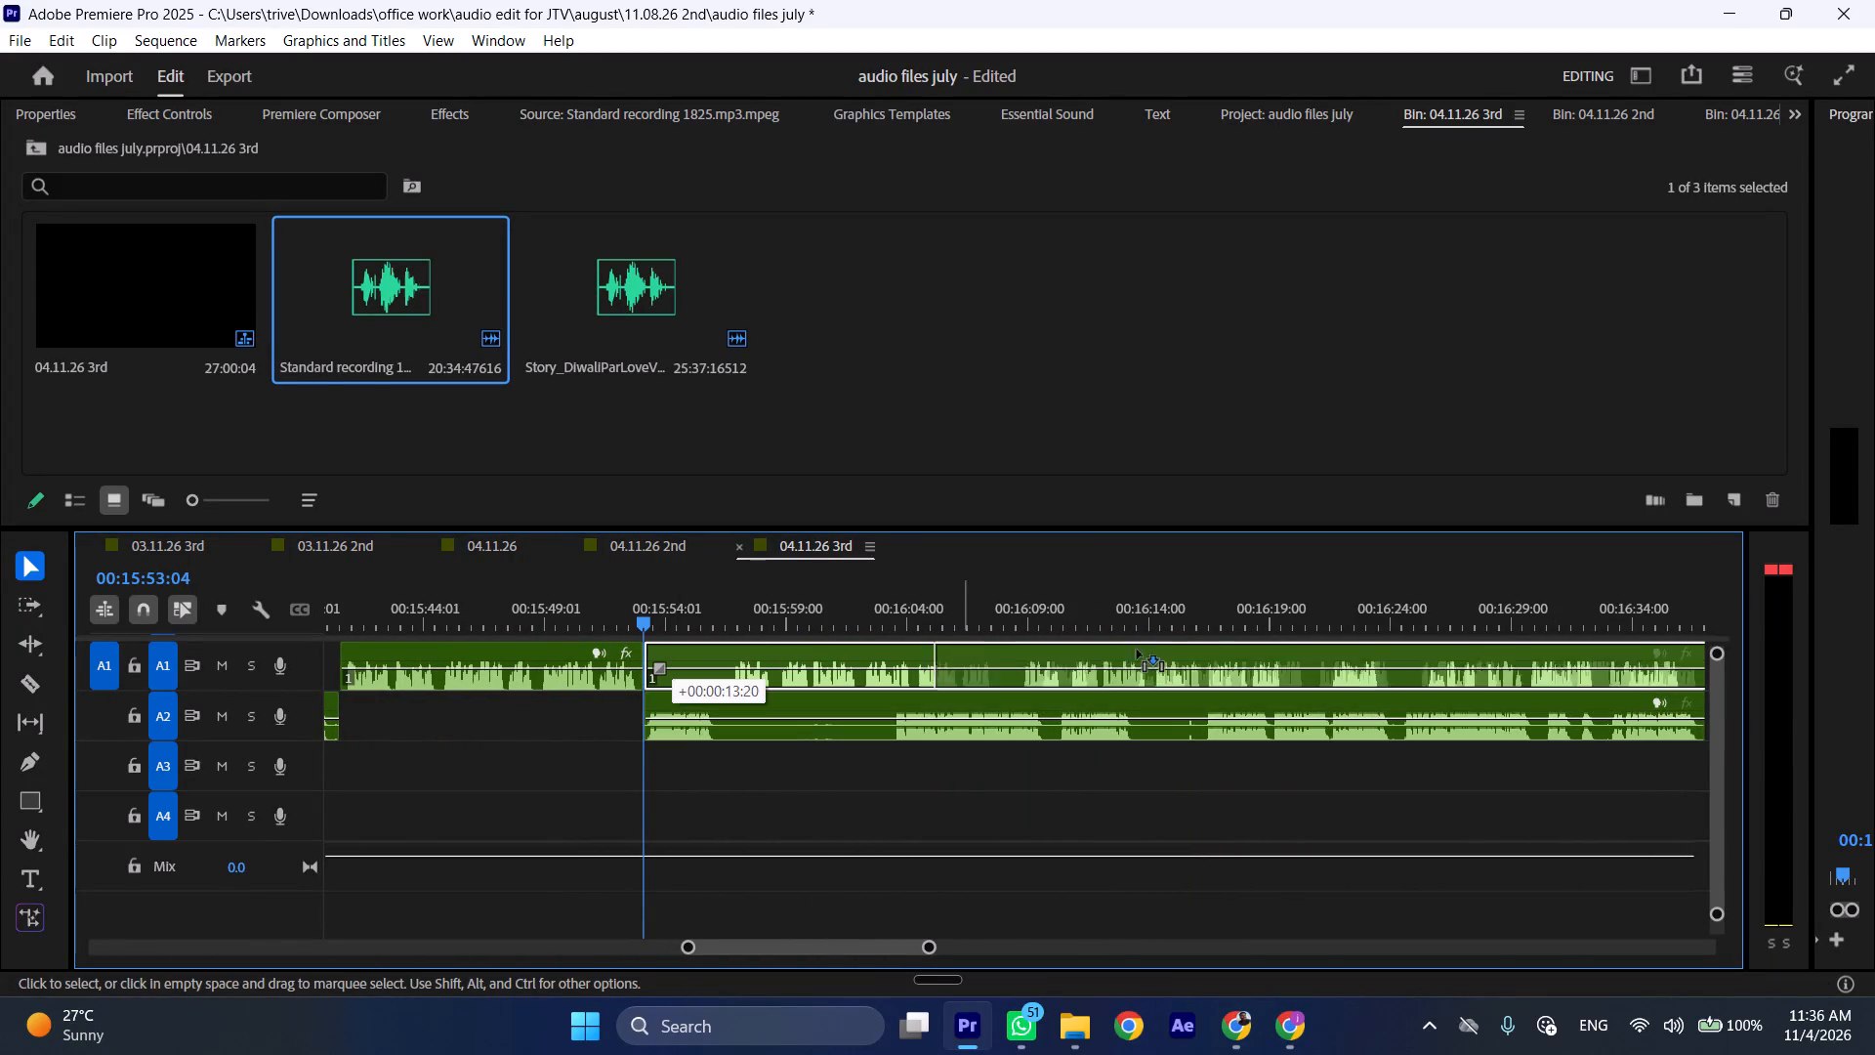
{"action": "left_click_drag", "start_coordinate": [1137, 650], "coordinate": [1511, 650]}
Play from the new A2 start, split A2 at 00:15:56:05 and 00:16:03:09, and ripple-delete the pause between the cuts.
{"action": "key", "text": "space"}
{"action": "key", "text": "l"}
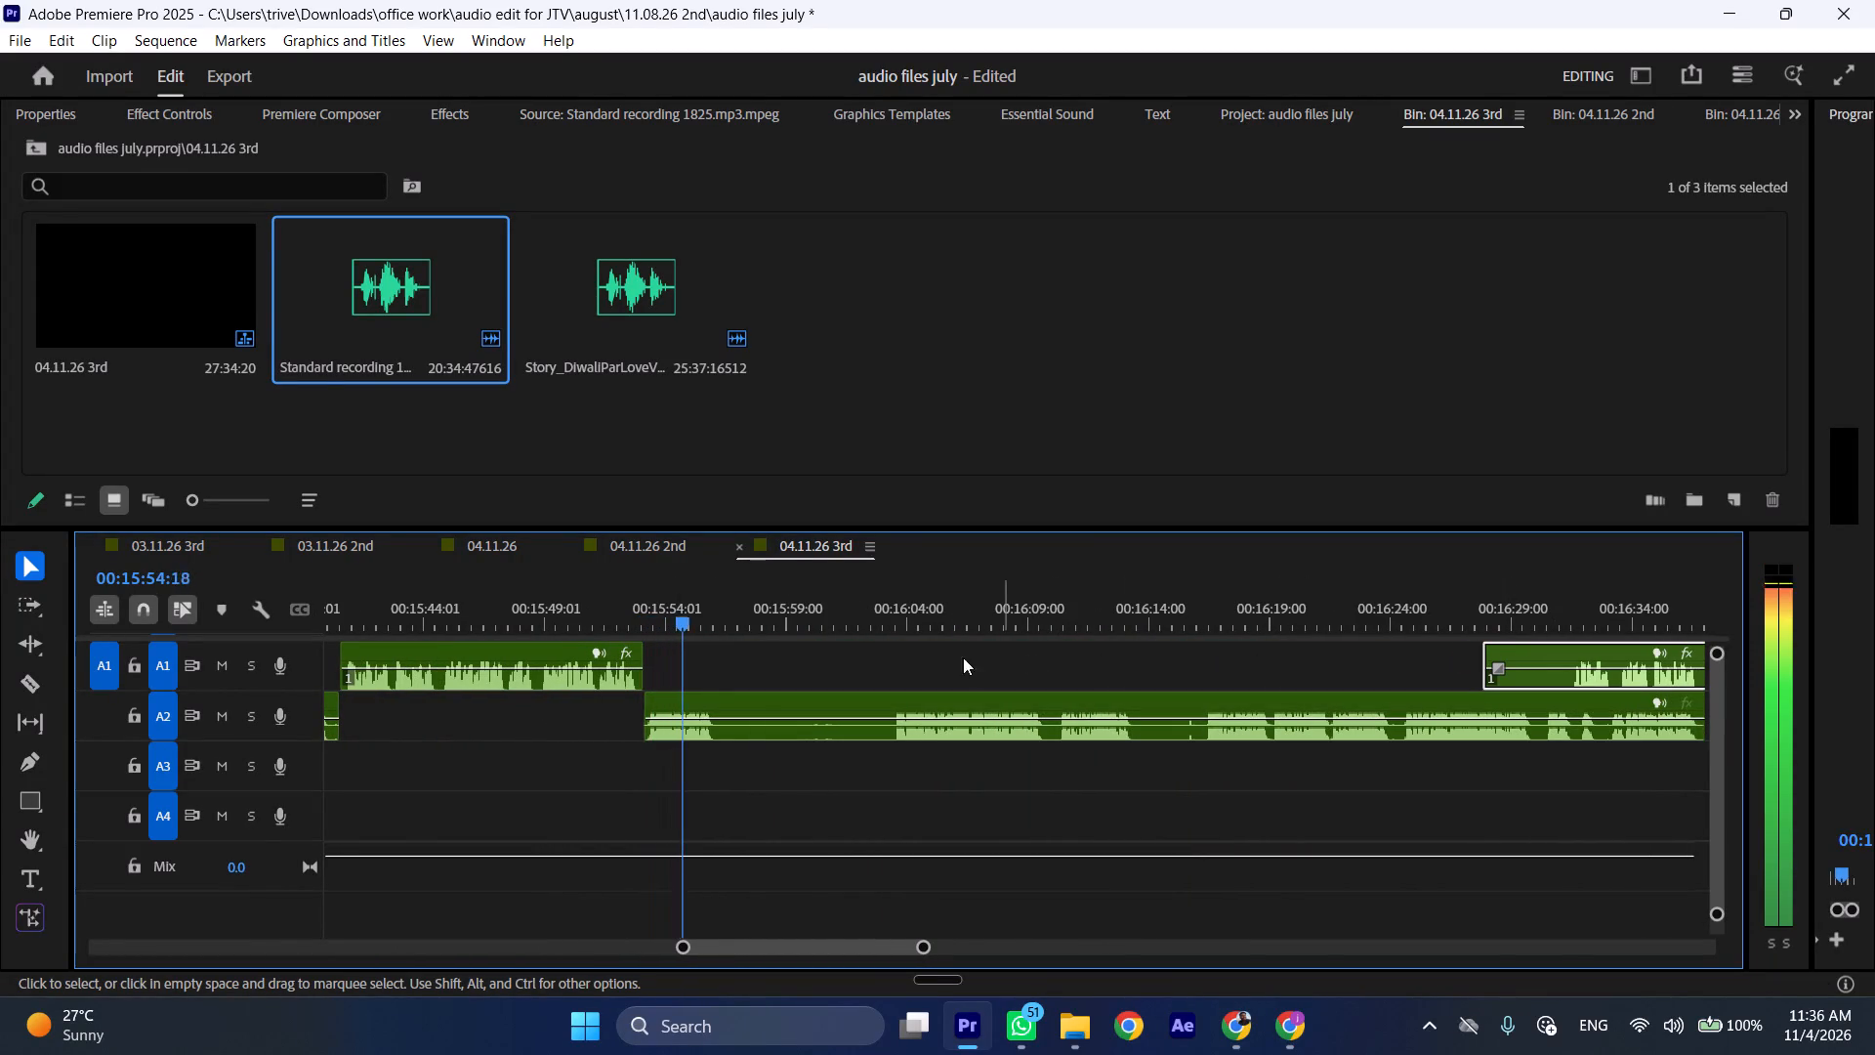
{"action": "key", "text": "space"}
{"action": "type", "text": "C"}
{"action": "left_click", "coordinate": [898, 599]}
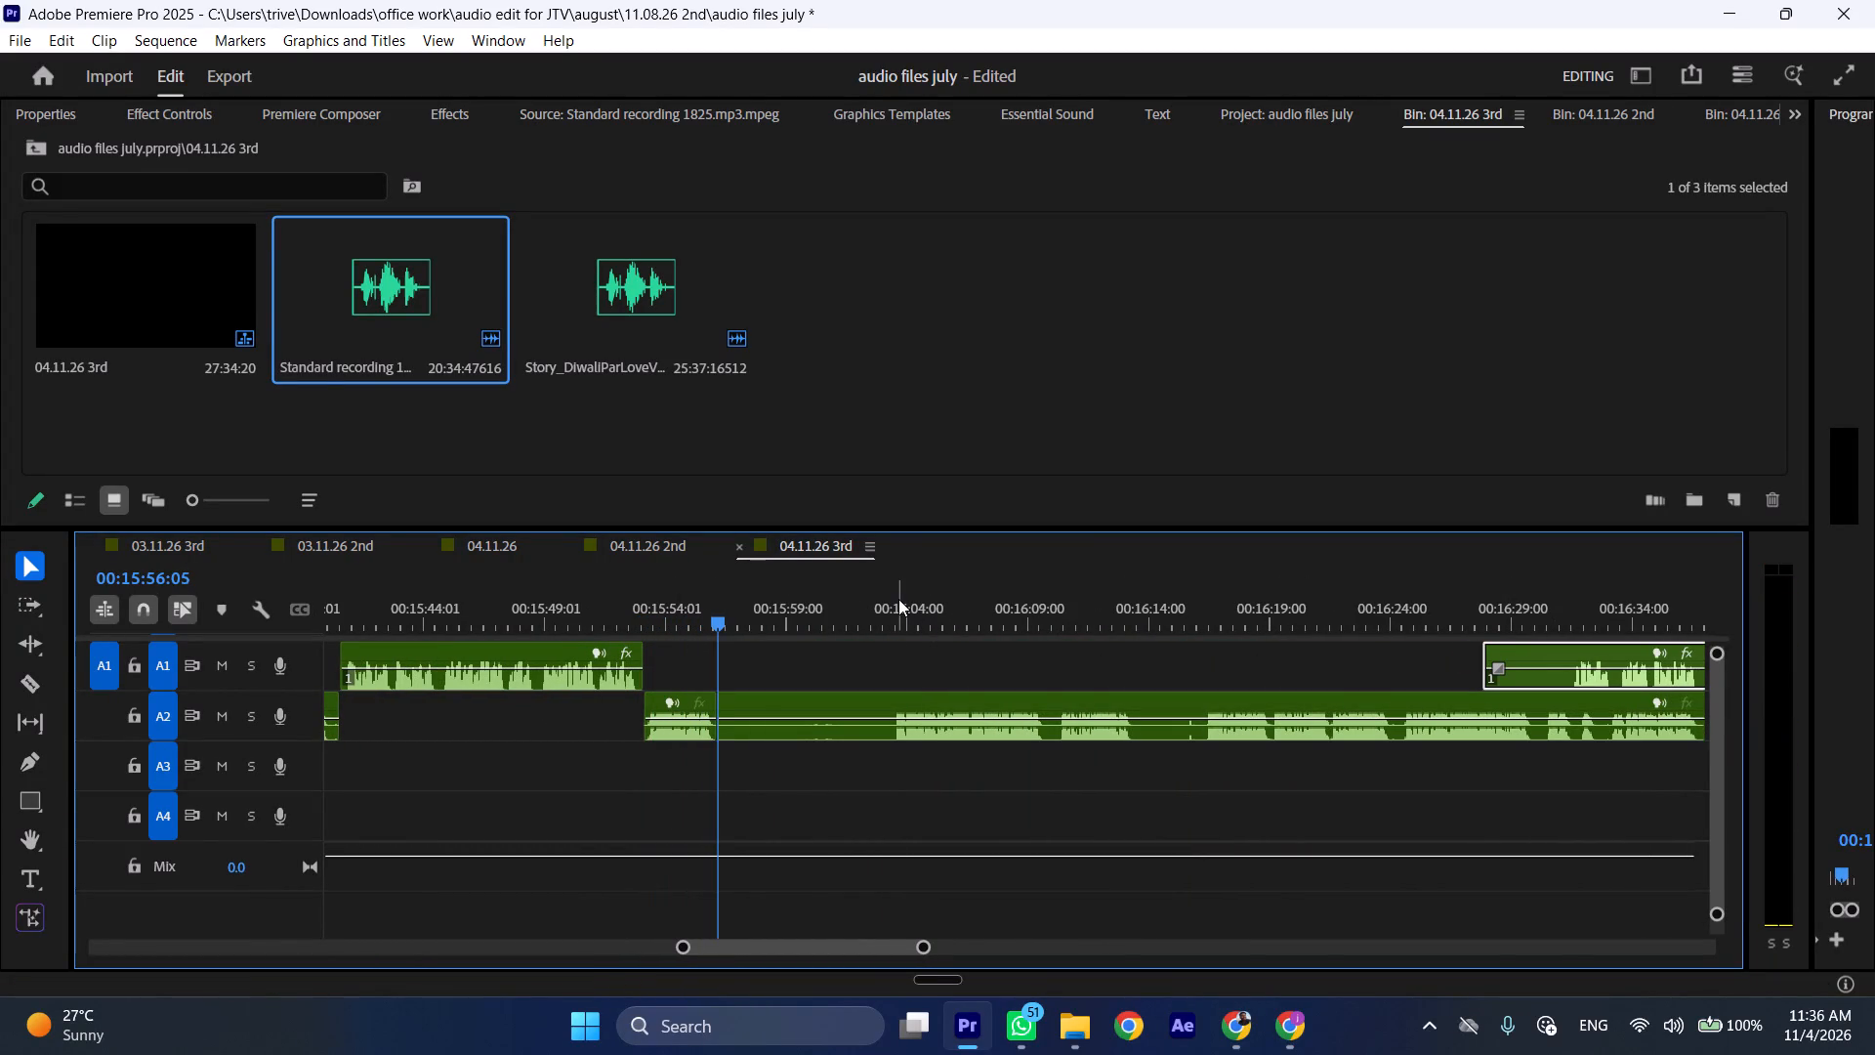
{"action": "left_click", "coordinate": [894, 628]}
{"action": "left_click", "coordinate": [932, 710]}
{"action": "key", "text": "shift+c"}
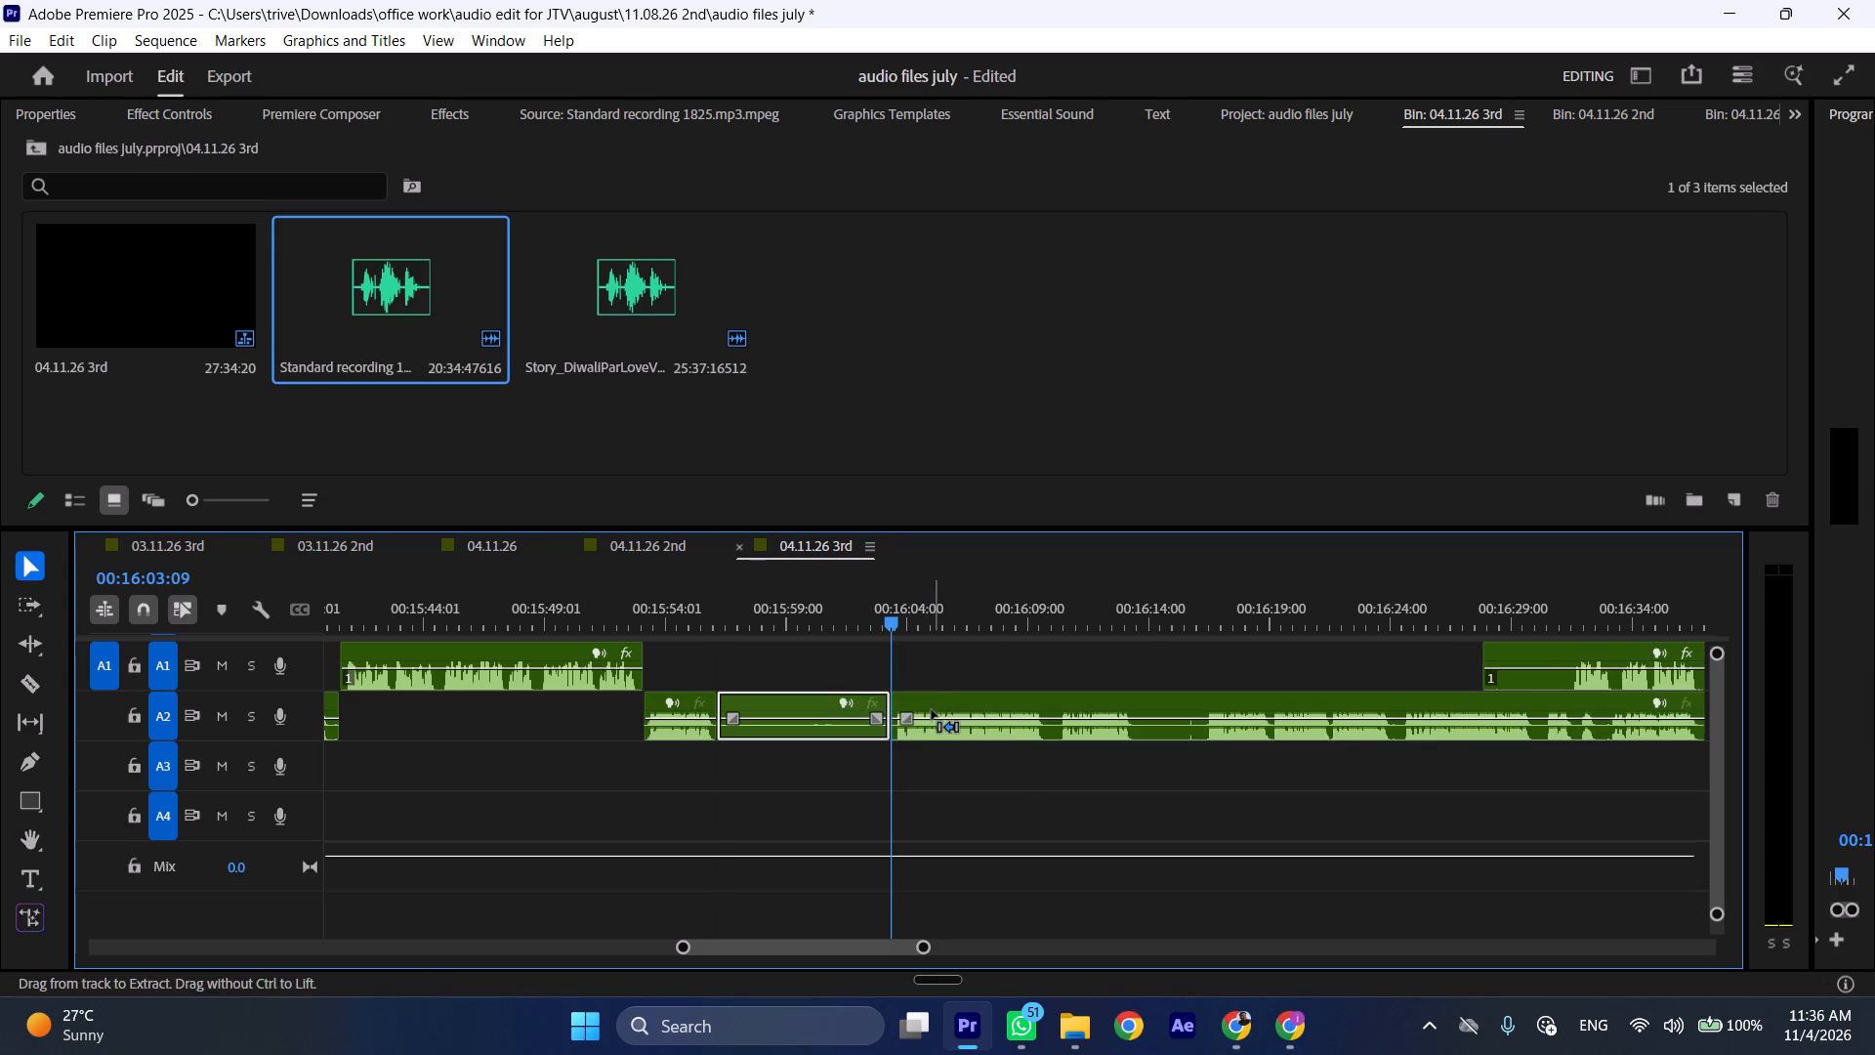
{"action": "key", "text": "ctrl+shift+d"}
Play past the join, then split around the short A2 pause just before 00:16:03:04 and ripple-delete it.
{"action": "key", "text": "space"}
{"action": "type", "text": "l"}
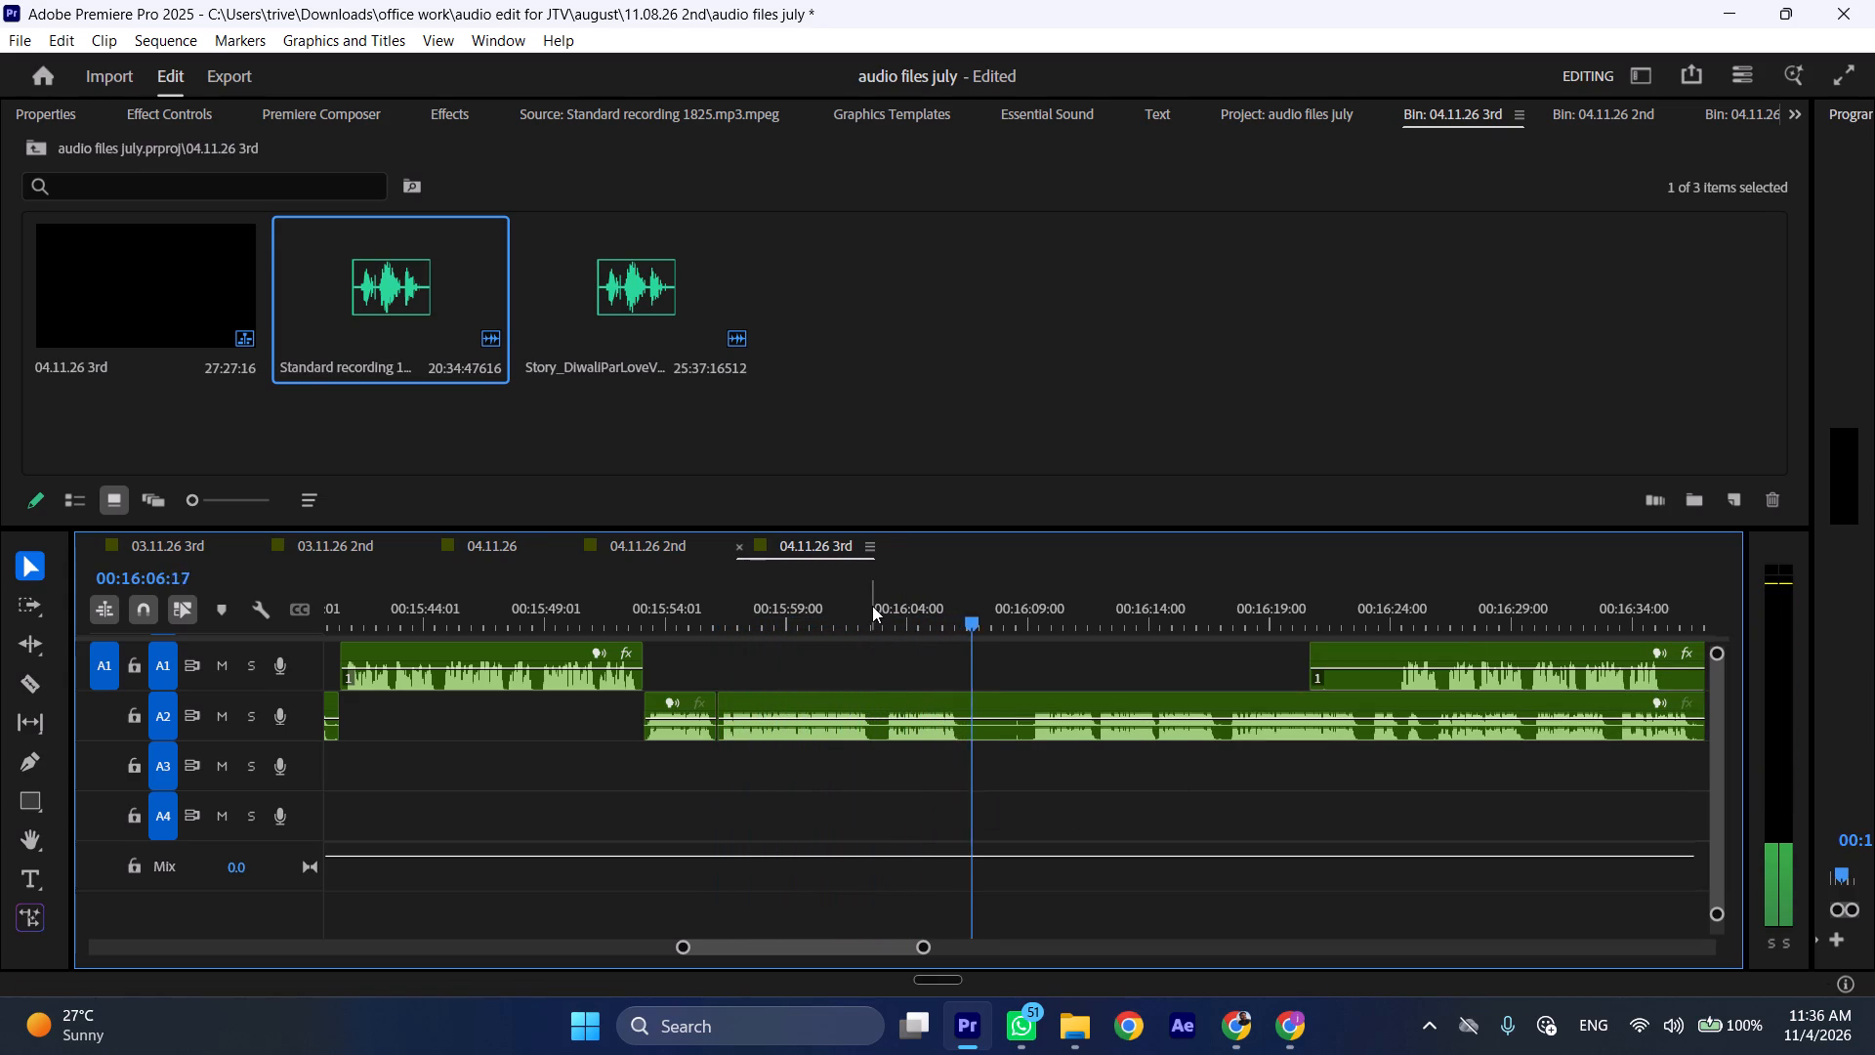
{"action": "left_click_drag", "start_coordinate": [872, 606], "coordinate": [890, 608]}
{"action": "key", "text": "shift+c"}
{"action": "left_click", "coordinate": [917, 696]}
{"action": "key", "text": "shift+c"}
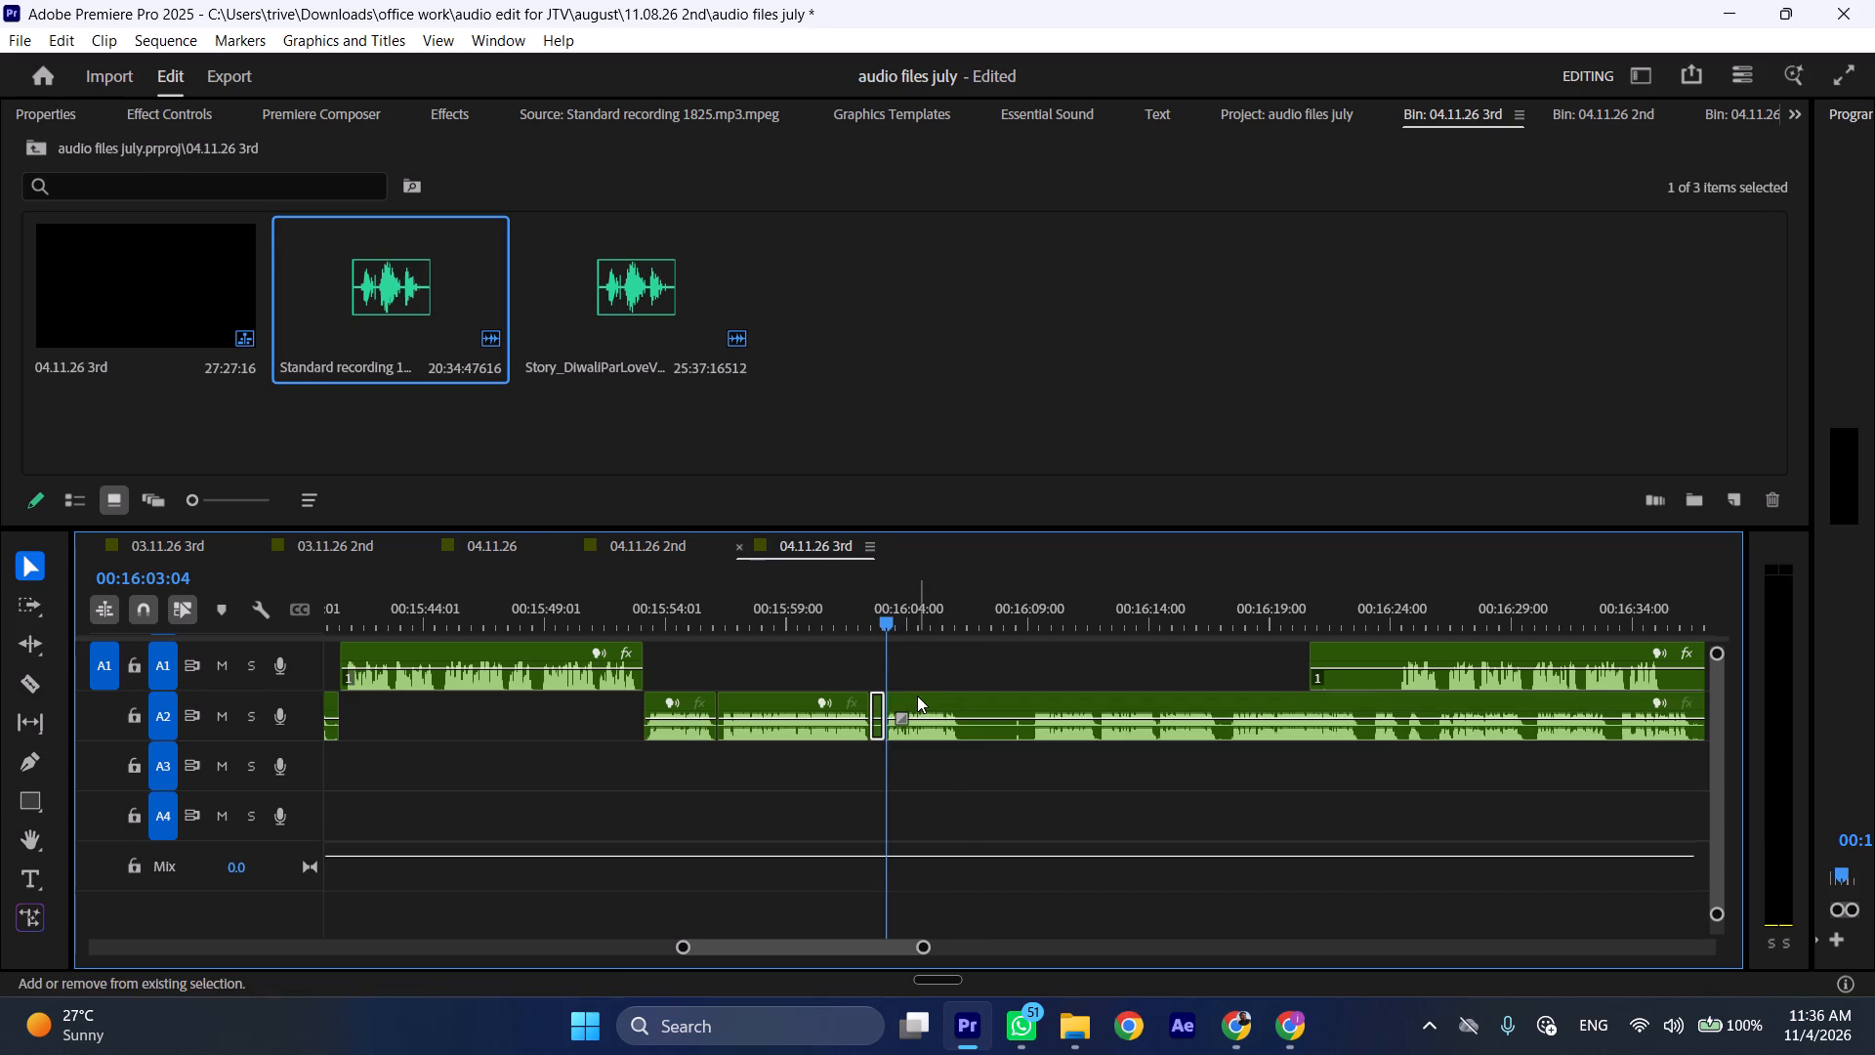
{"action": "key", "text": "ctrl+shift+d"}
Split A2 at 00:16:05:18 and 00:16:08:09 and ripple-delete the section between the cuts, leaving no gap.
{"action": "left_click_drag", "start_coordinate": [941, 612], "coordinate": [952, 612]}
{"action": "key", "text": "shift+c"}
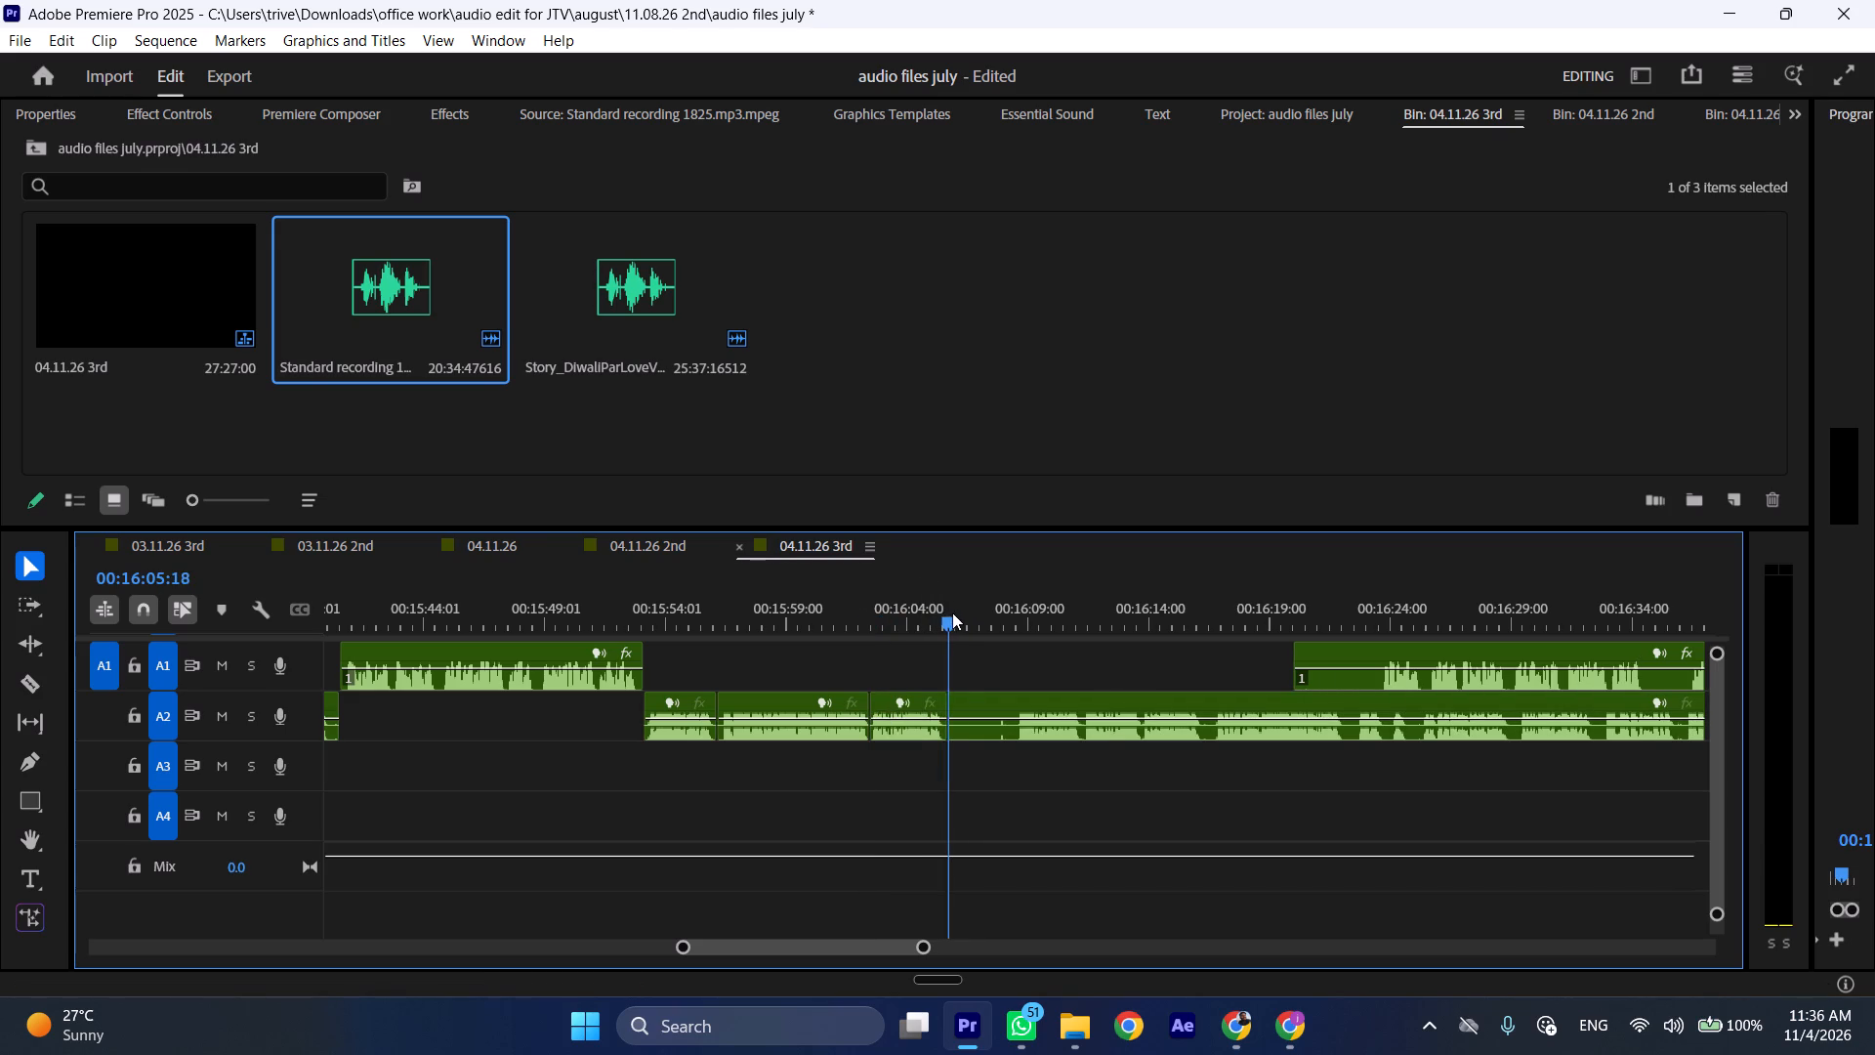
{"action": "left_click_drag", "start_coordinate": [952, 612], "coordinate": [1016, 612]}
{"action": "left_click", "coordinate": [1037, 703]}
{"action": "key", "text": "shift+c"}
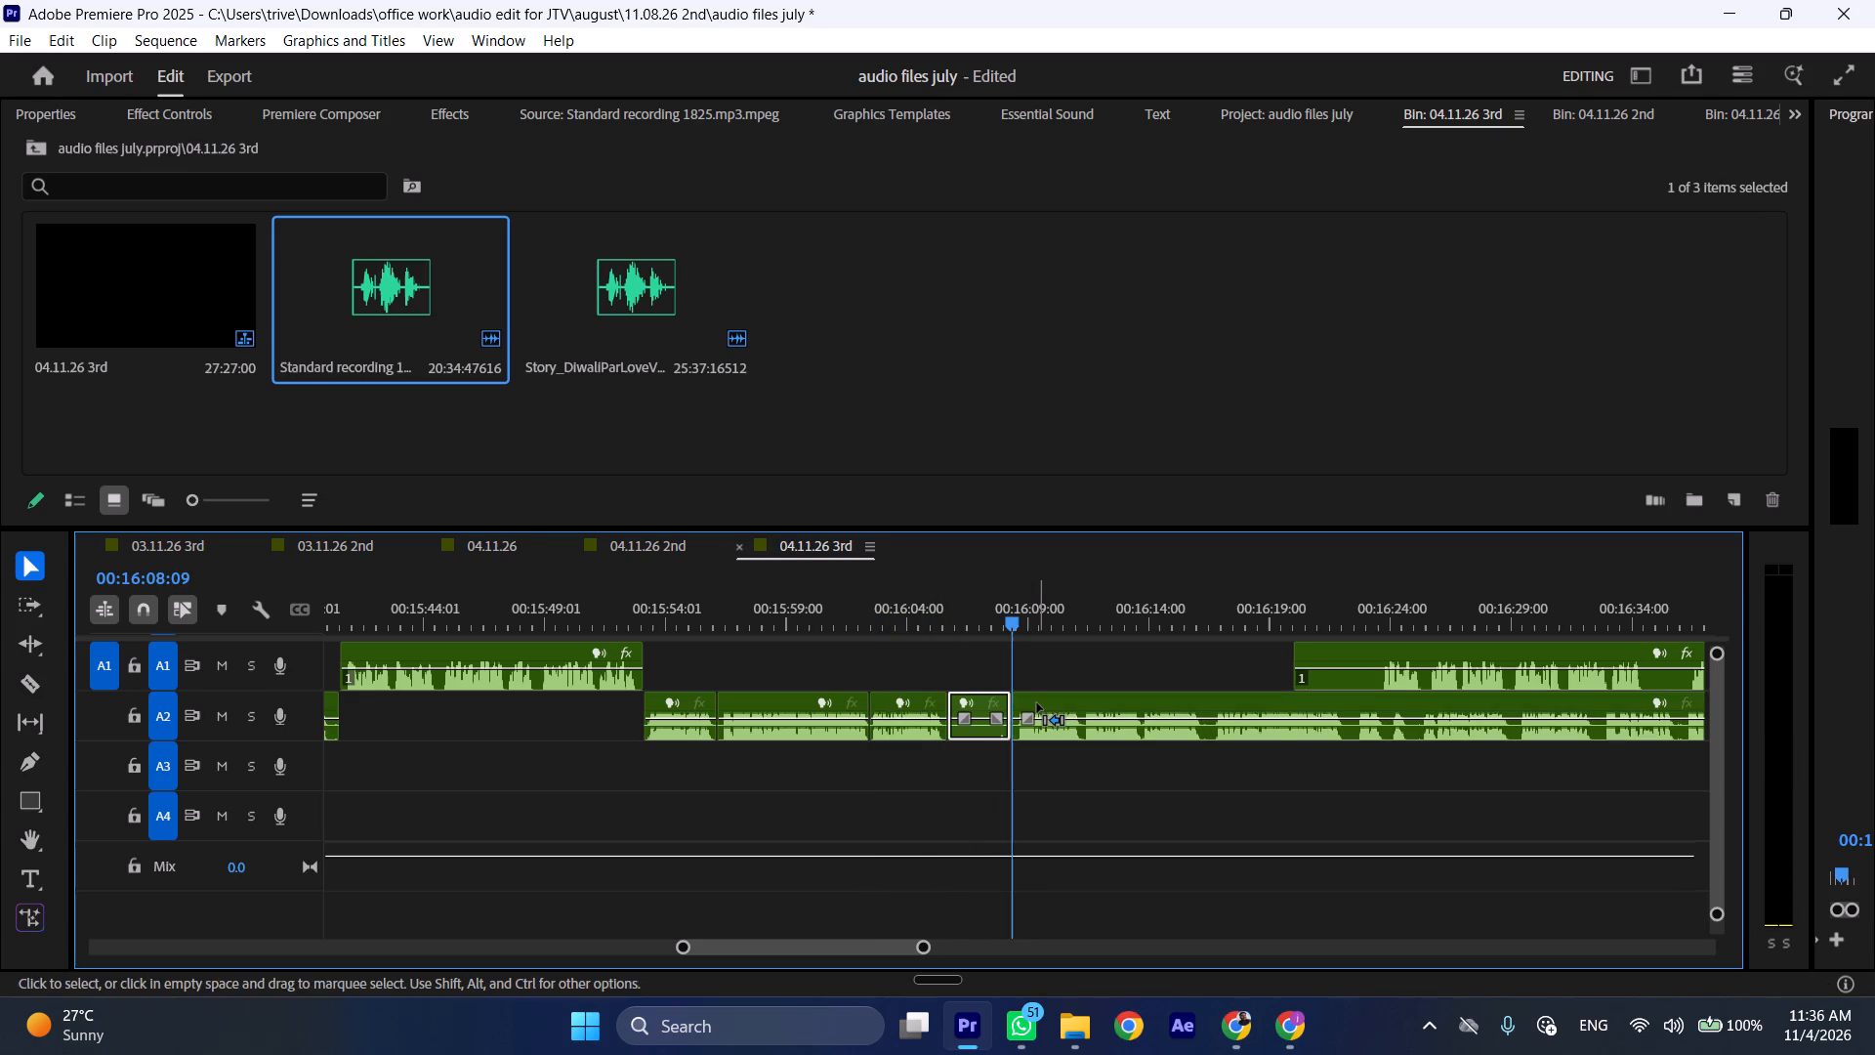
{"action": "key", "text": "ctrl+d"}
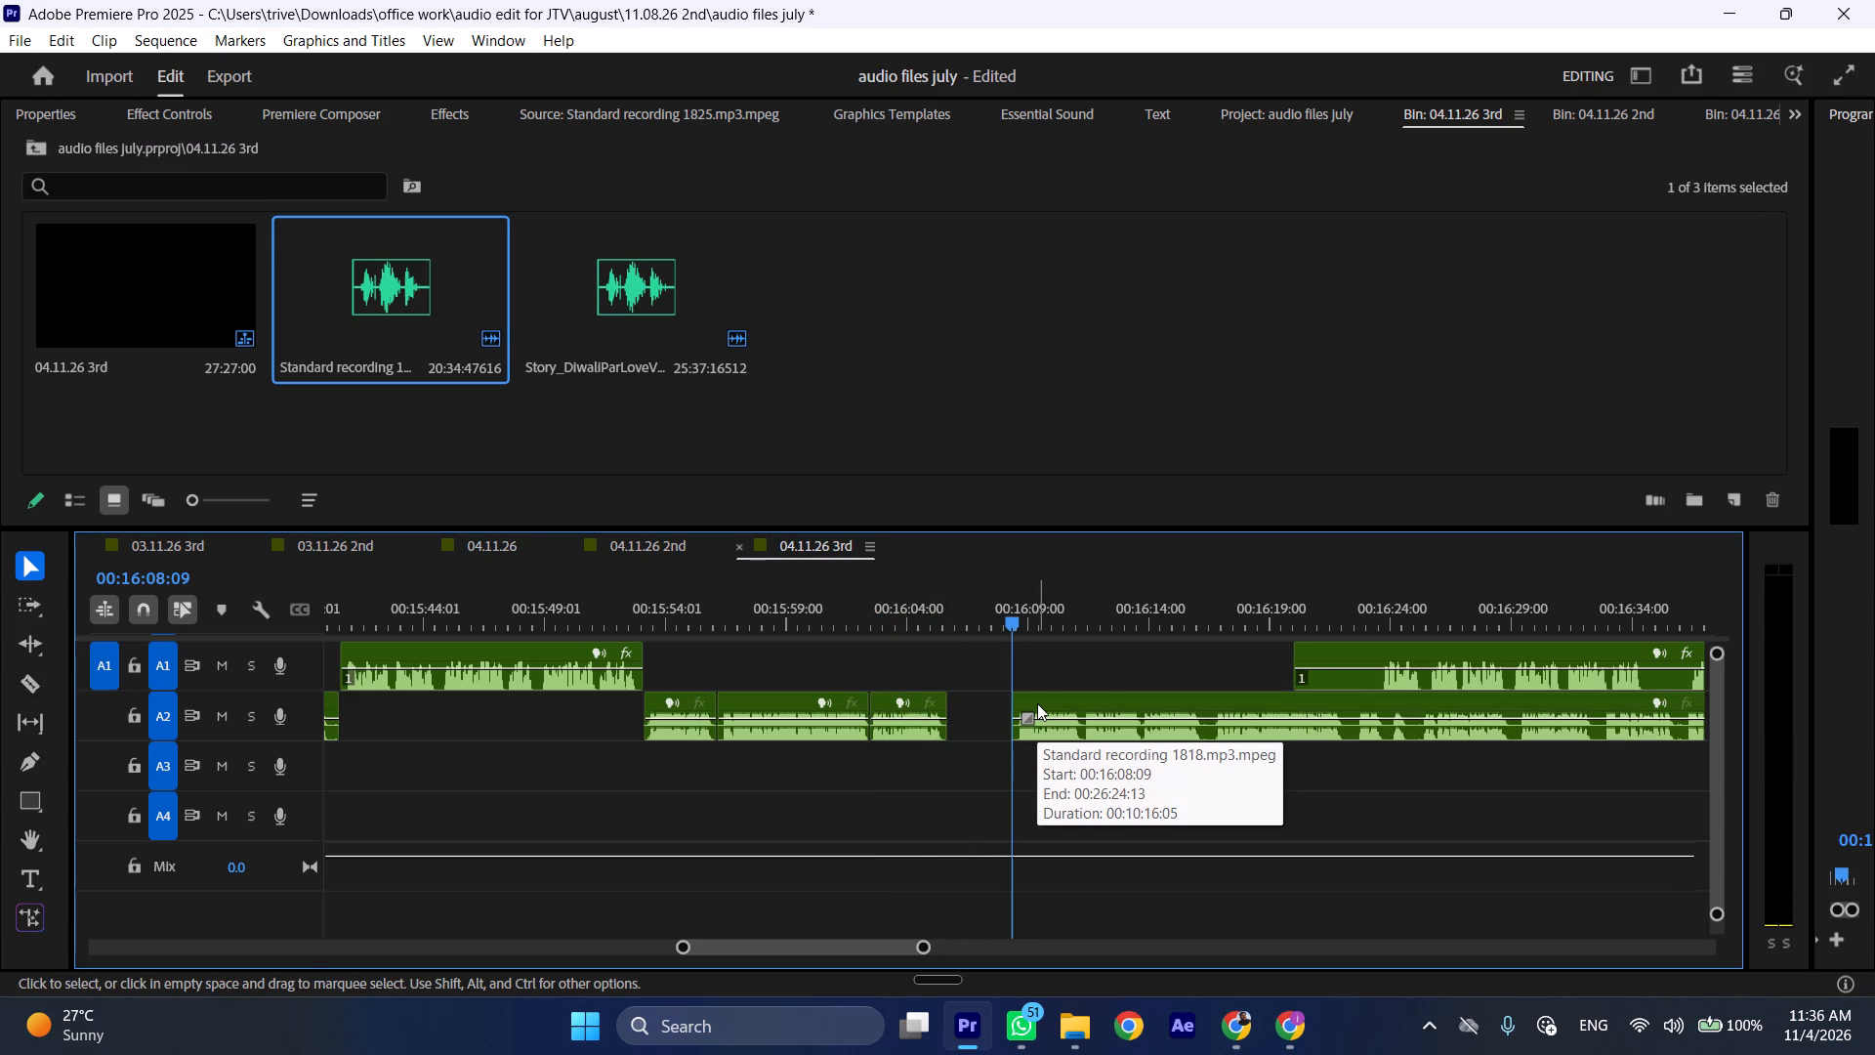
{"action": "key", "text": "ctrl+z"}
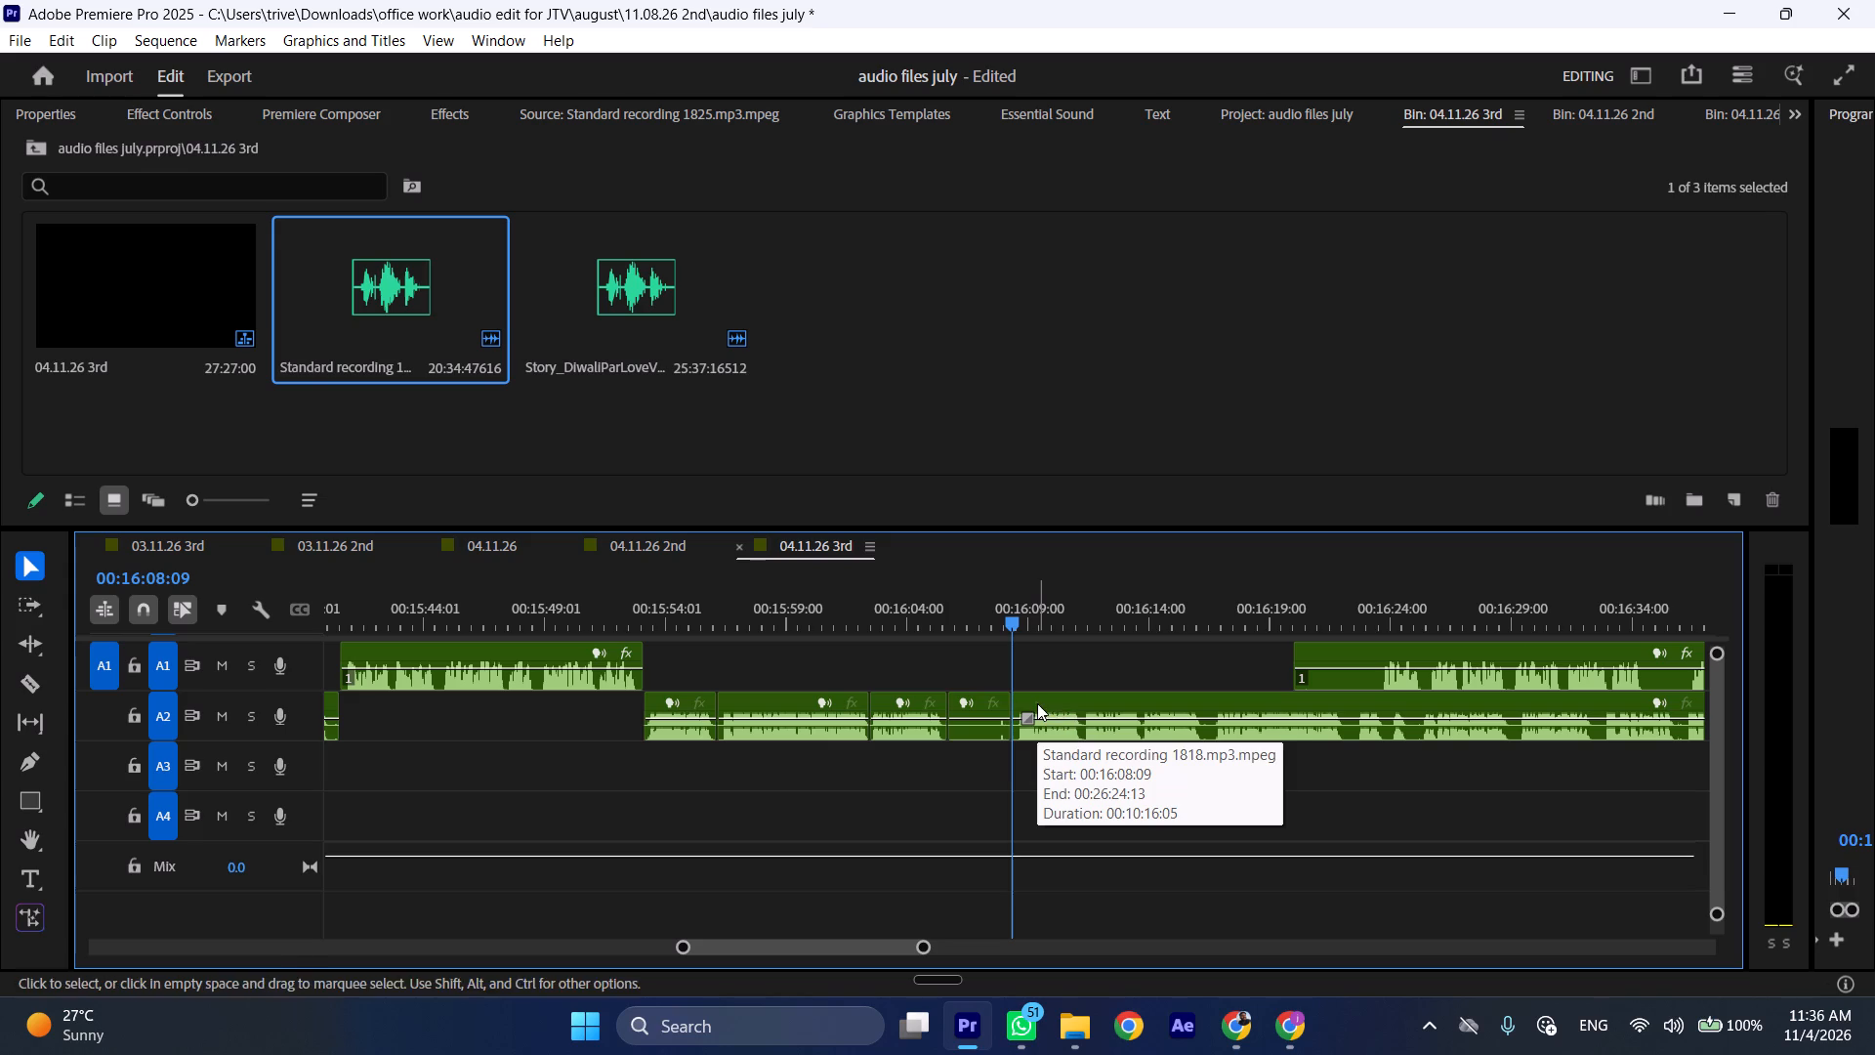
{"action": "left_click", "coordinate": [976, 725]}
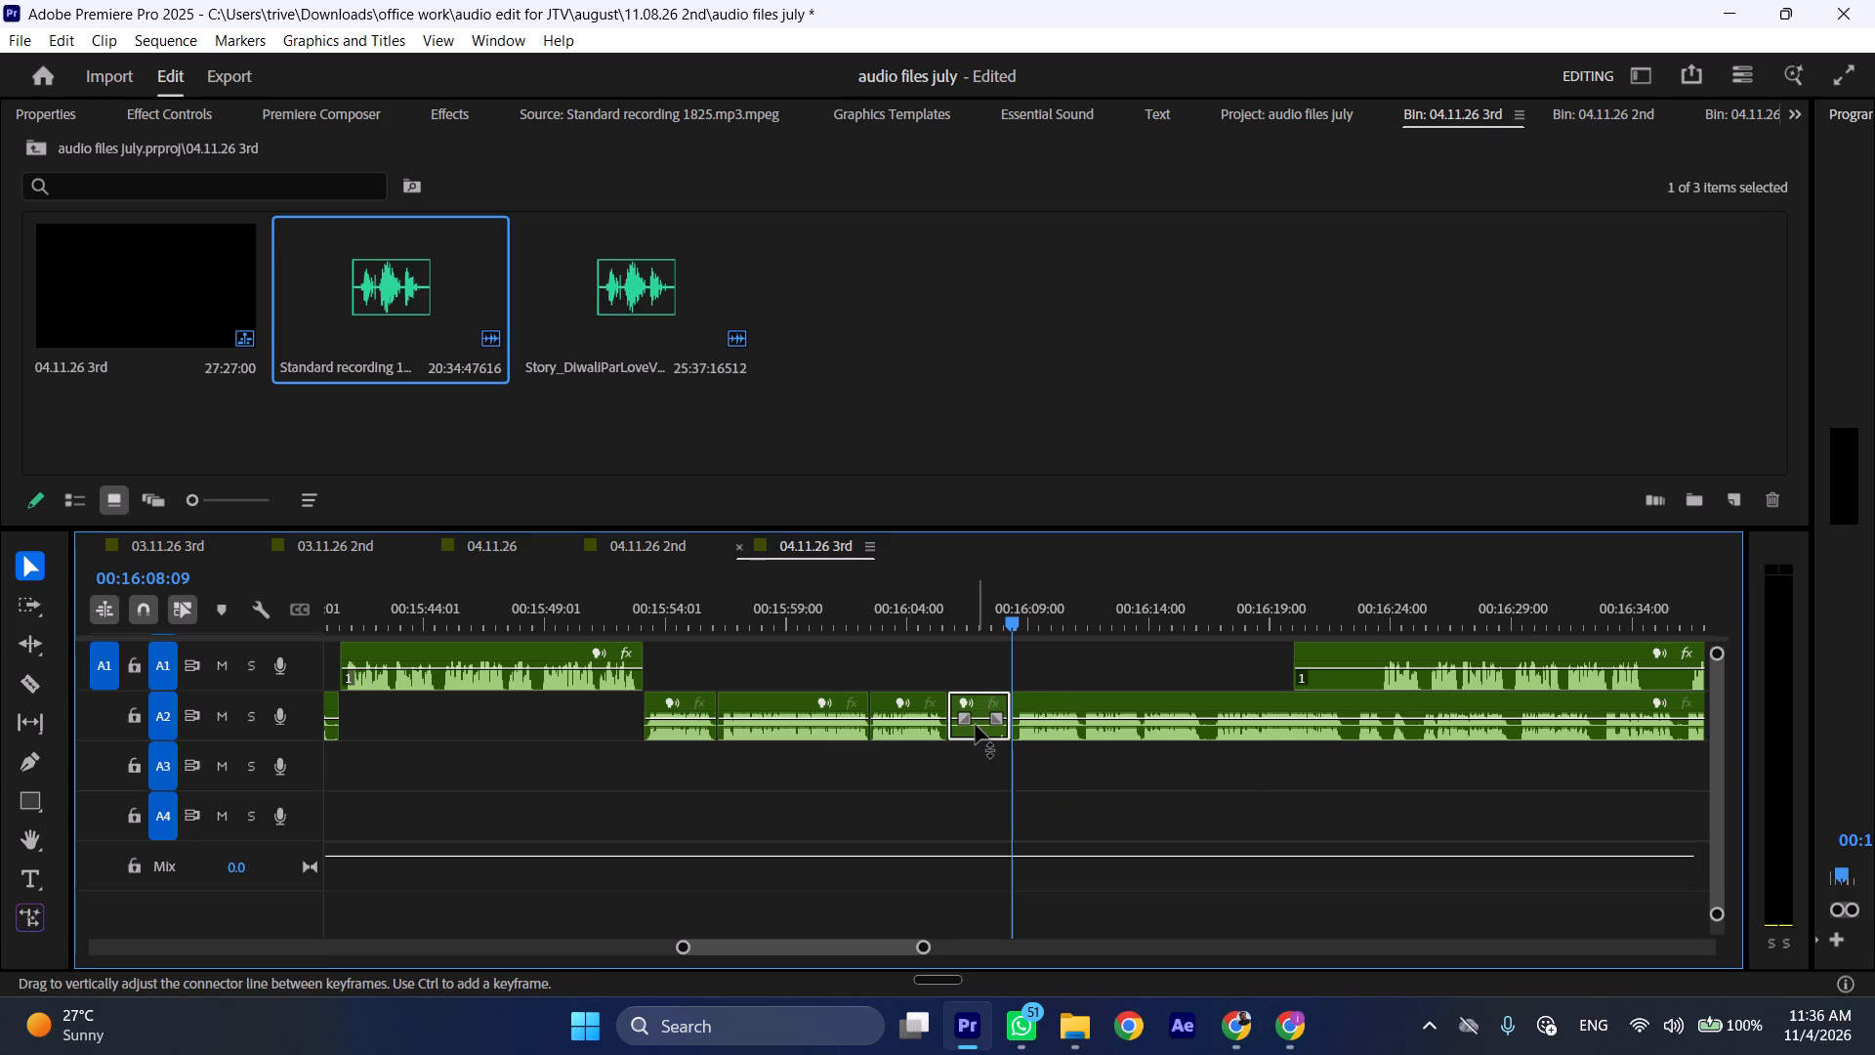
{"action": "key", "text": "ctrl+shift+d"}
Play on at faster speed and trim about 3 seconds off the start of the A1 clip, to 00:16:20:14.
{"action": "key", "text": "space"}
{"action": "type", "text": "l"}
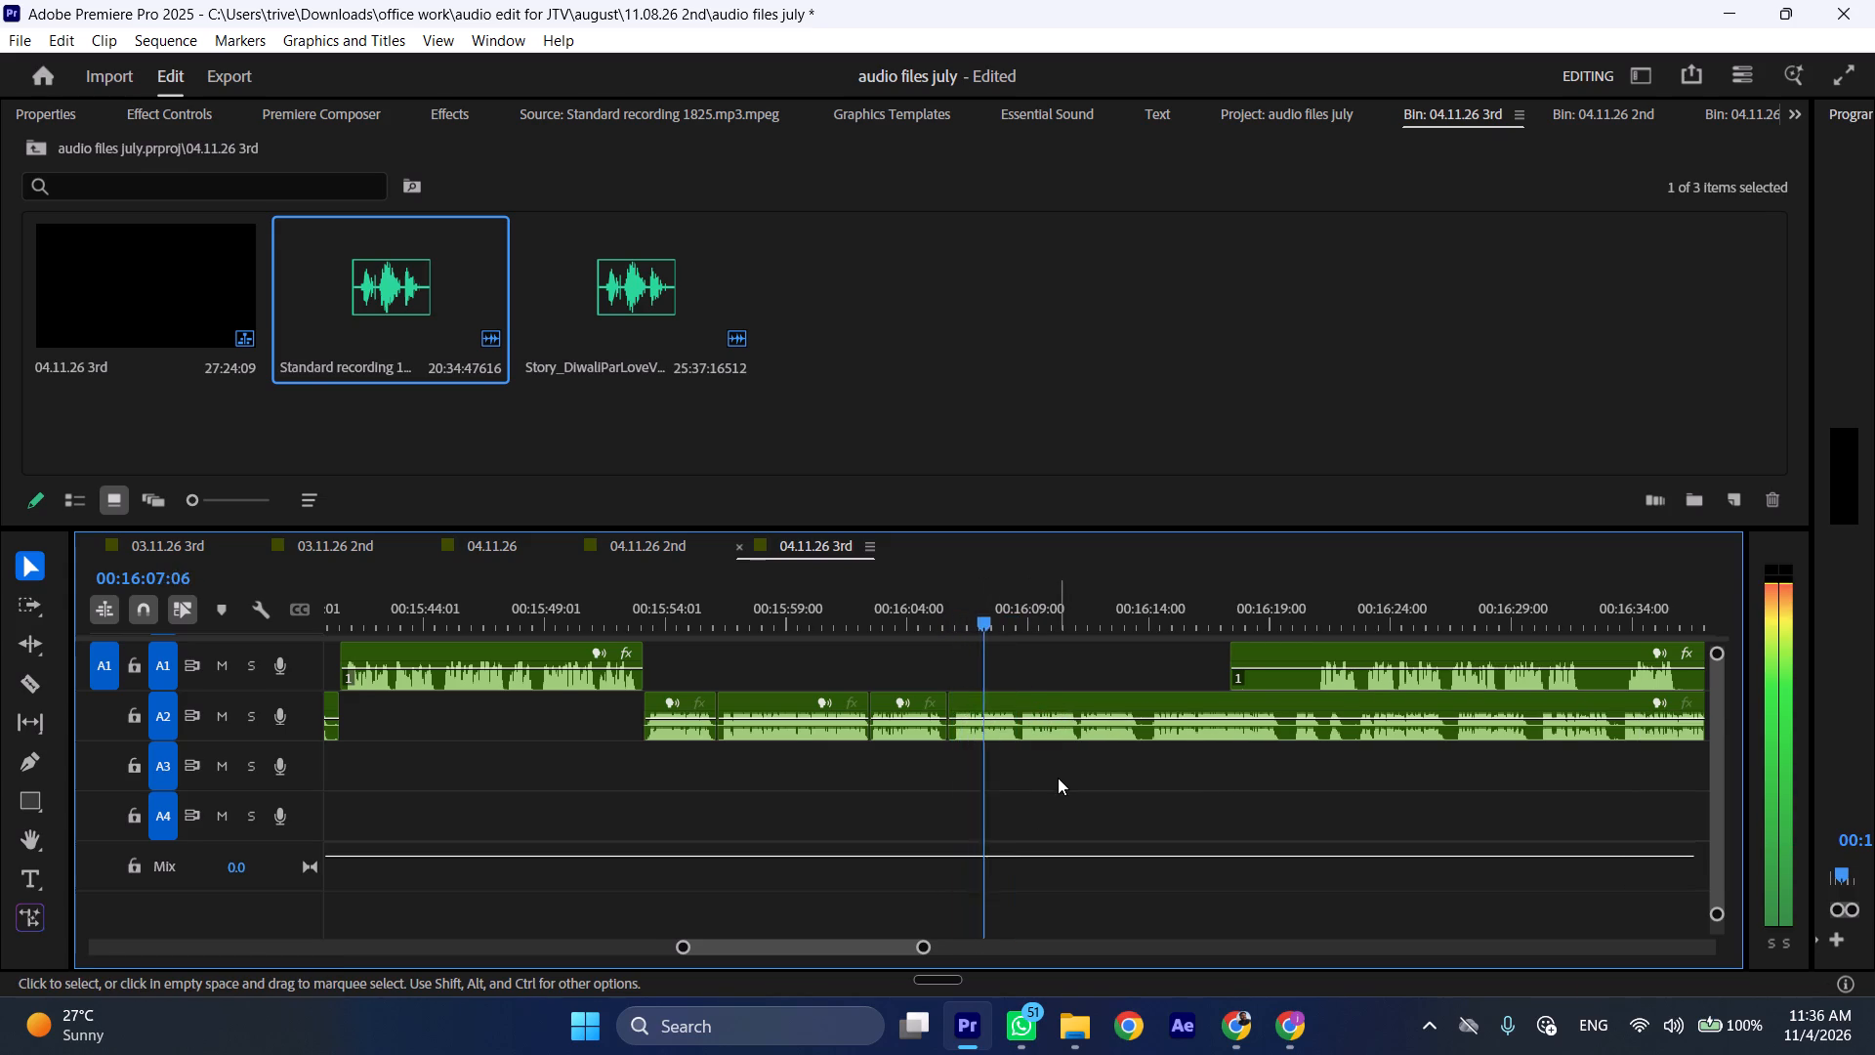
{"action": "scroll", "coordinate": [1058, 778], "scroll_direction": "down", "scroll_amount": 6}
{"action": "left_click_drag", "start_coordinate": [1023, 647], "coordinate": [1101, 654]}
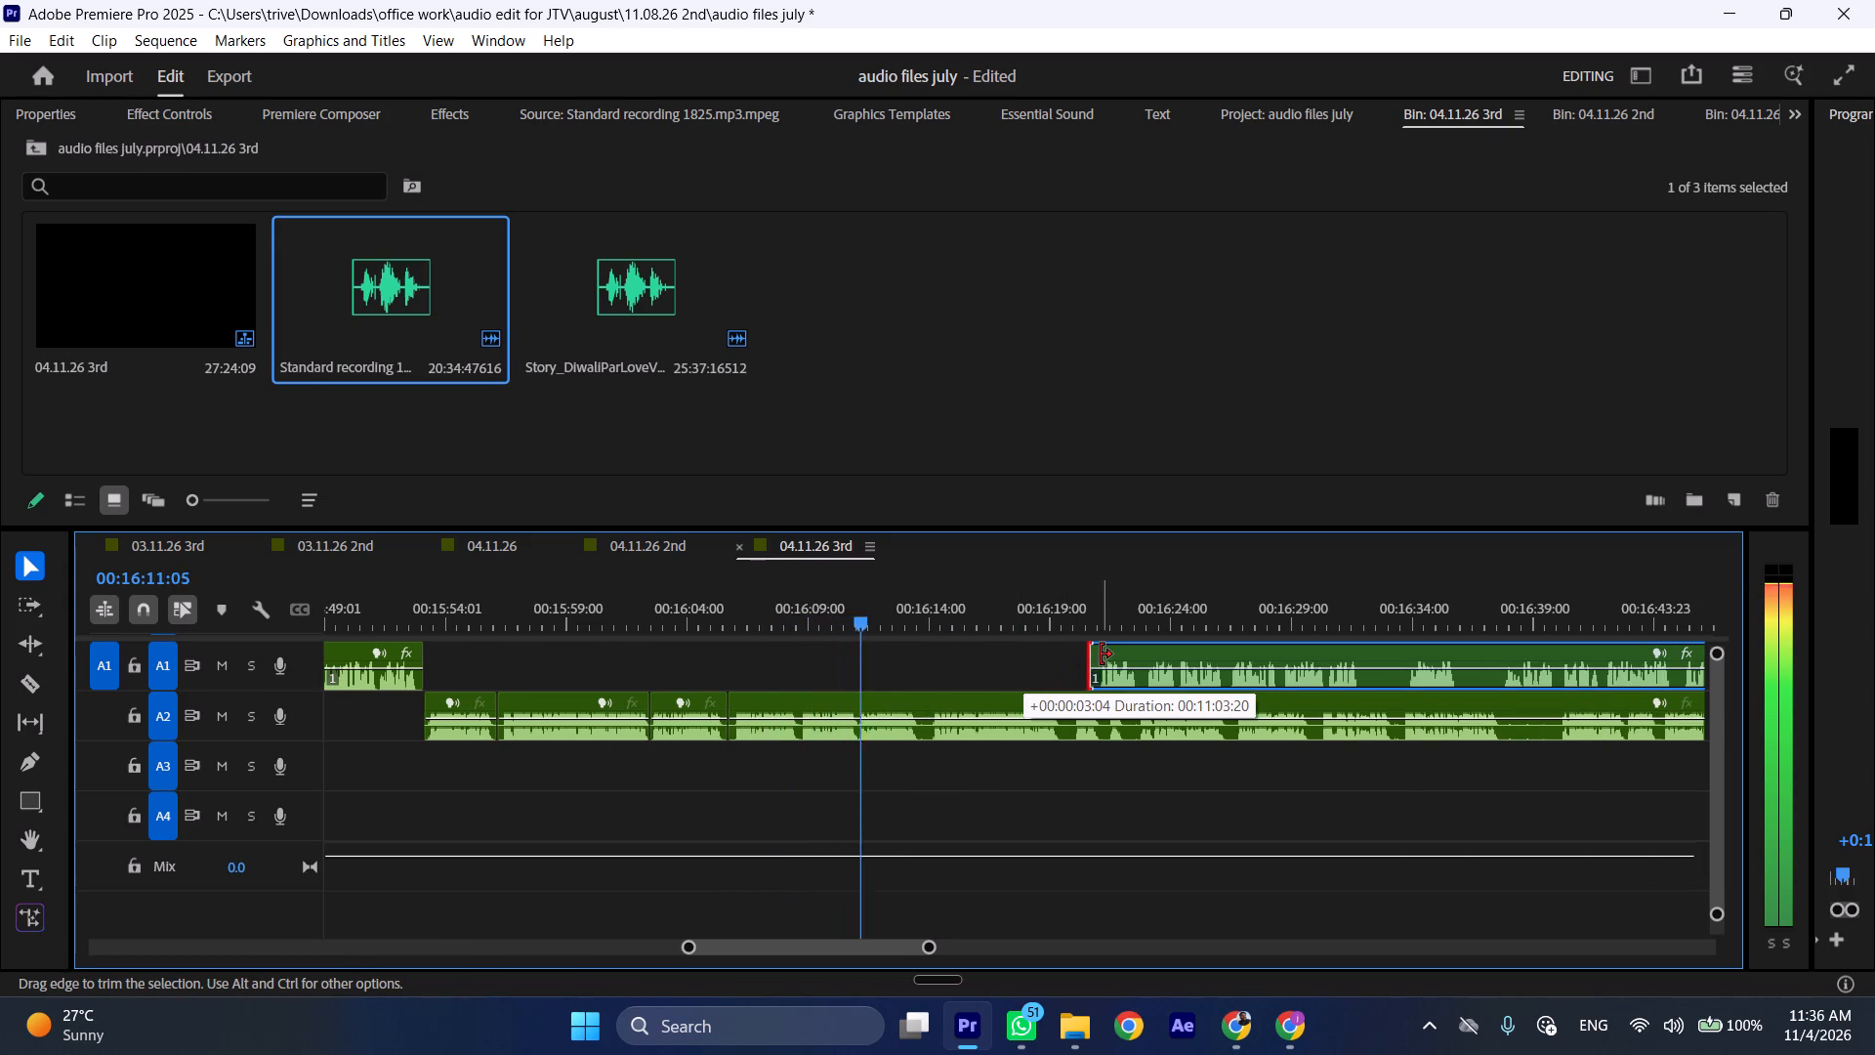
{"action": "left_click_drag", "start_coordinate": [1101, 654], "coordinate": [1102, 654]}
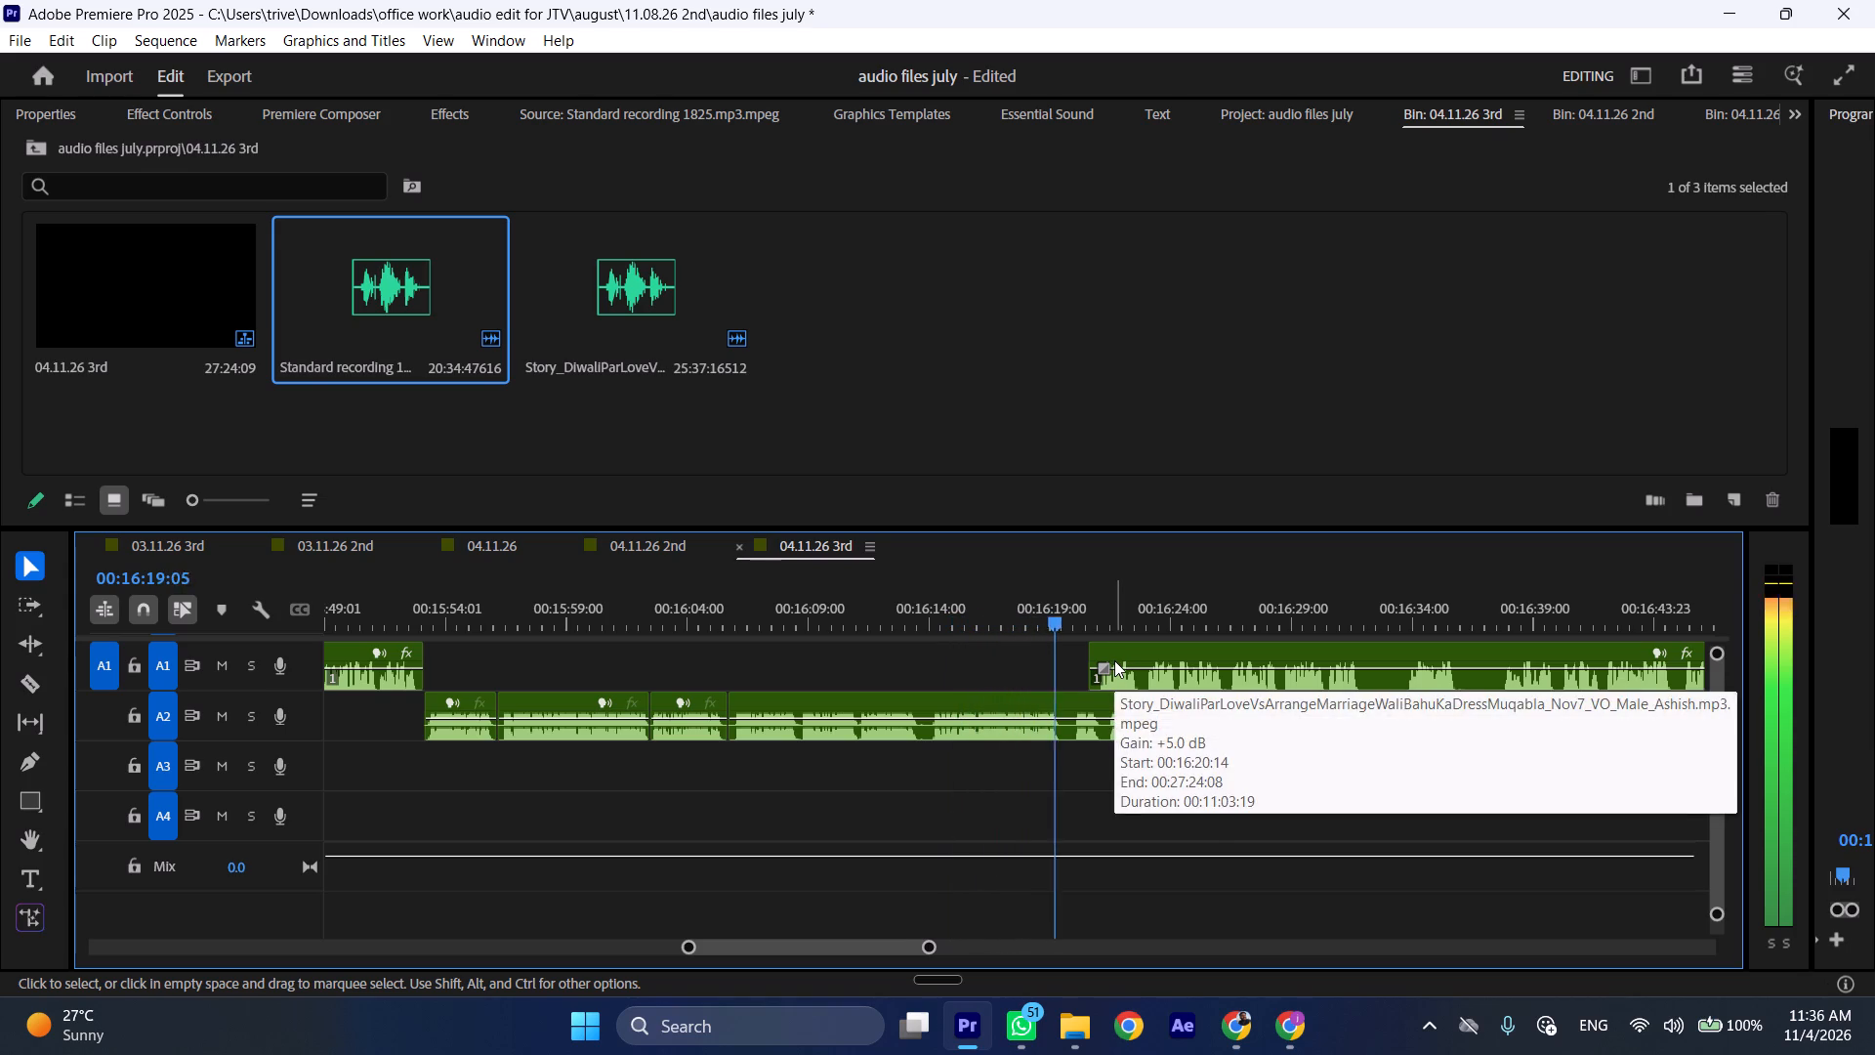
Split A2 at about 00:16:11 and 00:16:14 and ripple-delete the roughly 3-second section between the cuts.
{"action": "left_click", "coordinate": [851, 622]}
{"action": "key", "text": "space"}
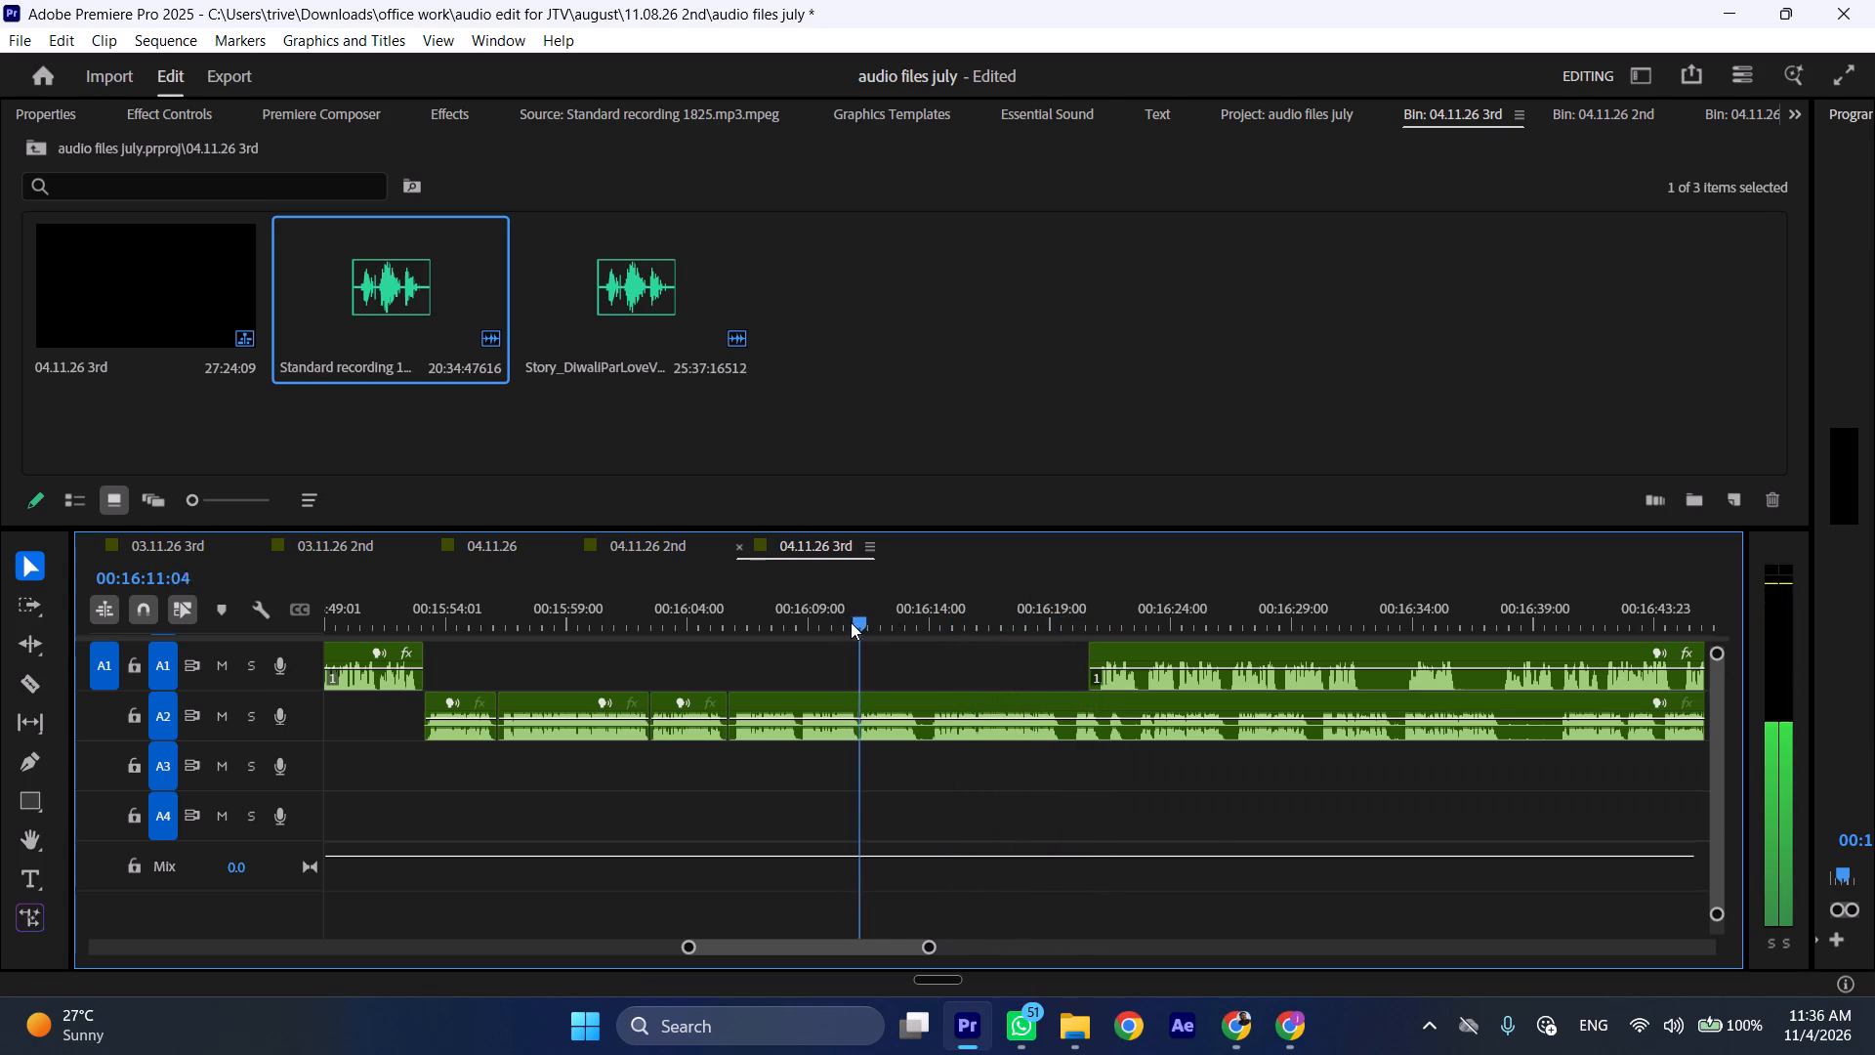
{"action": "left_click", "coordinate": [854, 614]}
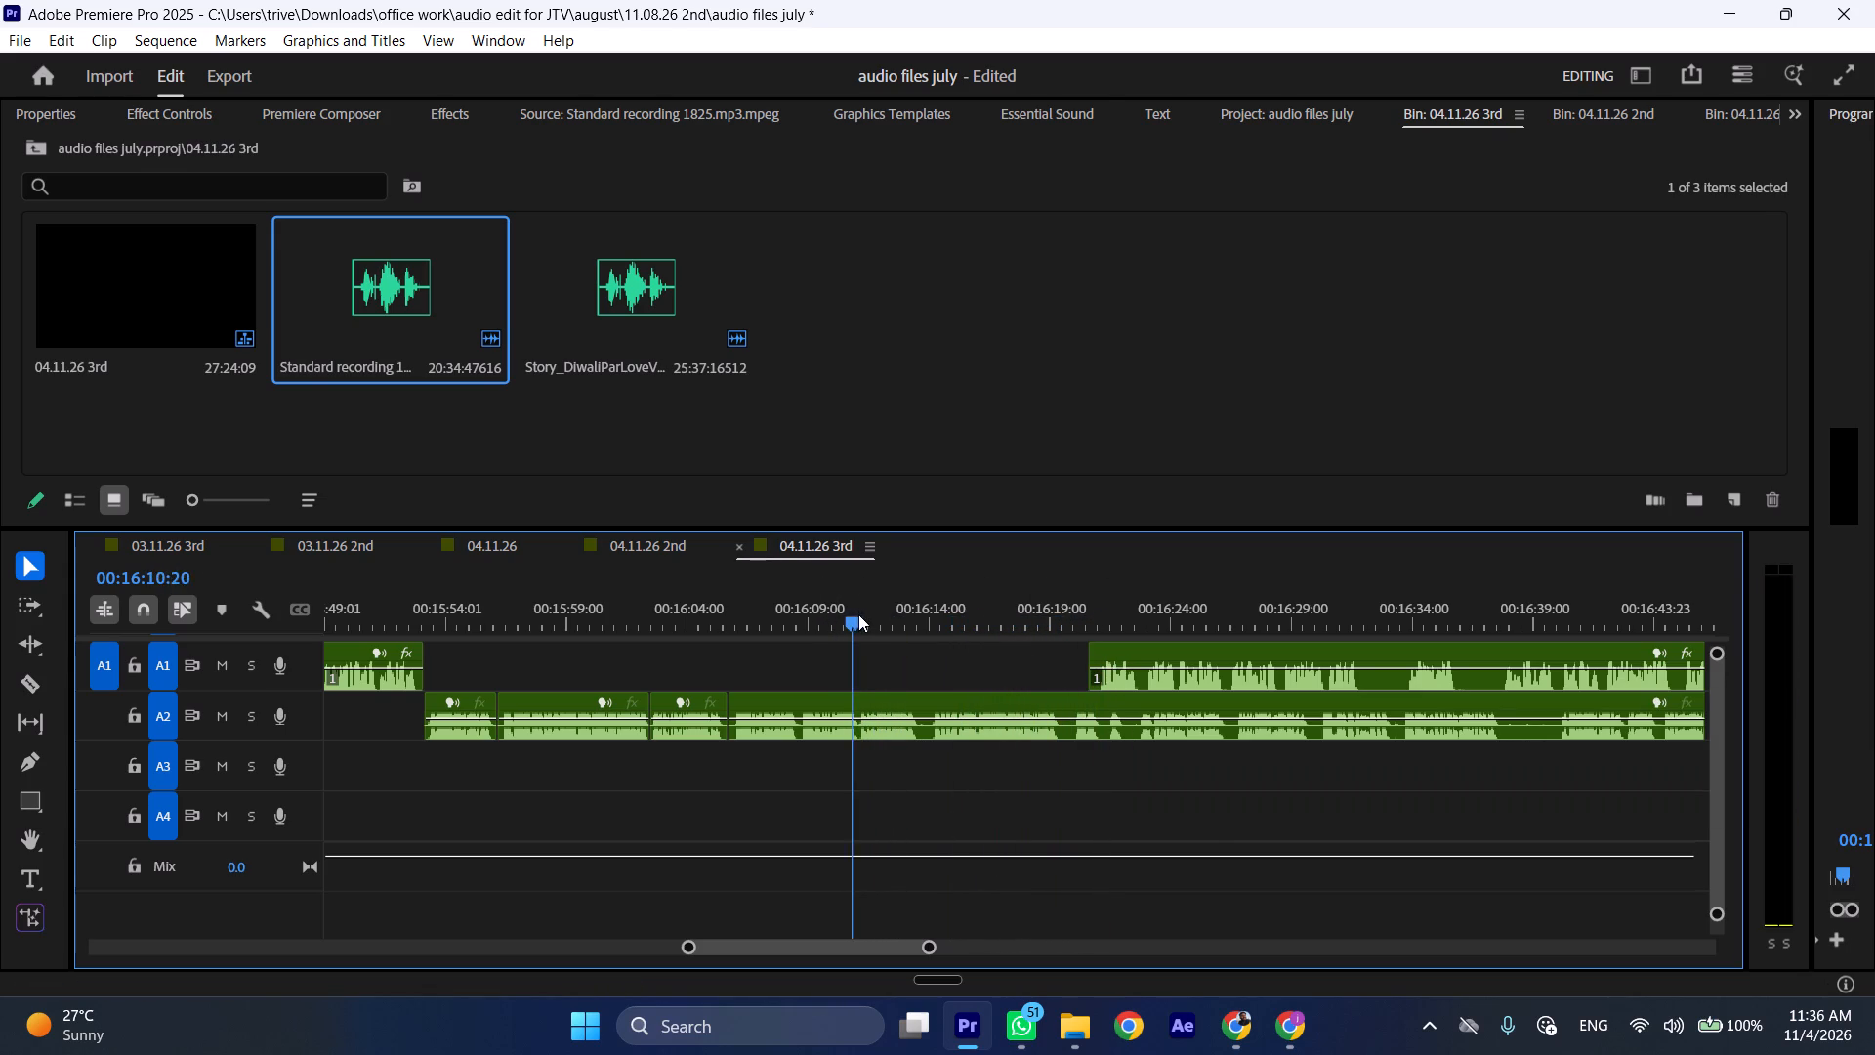
{"action": "key", "text": "shift+c"}
{"action": "left_click_drag", "start_coordinate": [909, 610], "coordinate": [915, 611]}
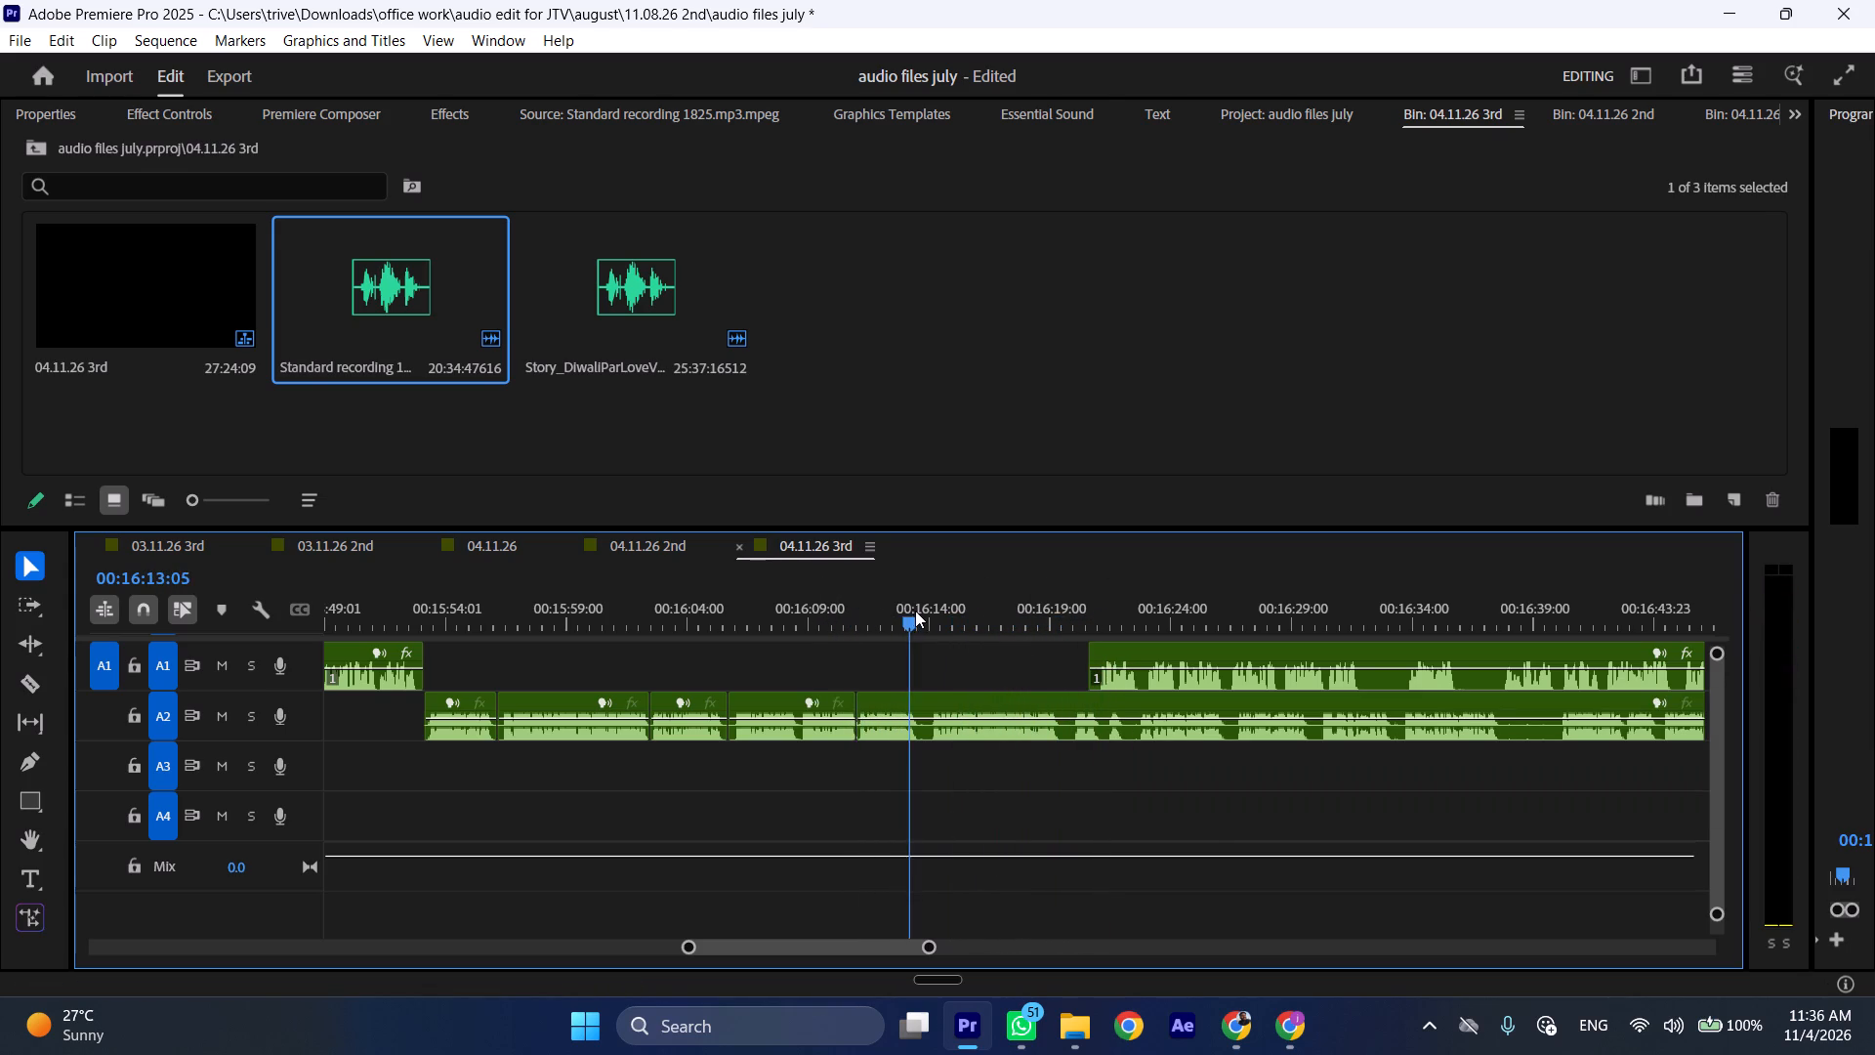
{"action": "left_click_drag", "start_coordinate": [915, 611], "coordinate": [932, 611]}
{"action": "left_click", "coordinate": [975, 712]}
{"action": "key", "text": "shift+c"}
{"action": "key", "text": "ctrl+shift+d"}
Play from the new join at faster speed and move the A1 clip about 3 seconds later, to start near 00:16:21.
{"action": "key", "text": "space"}
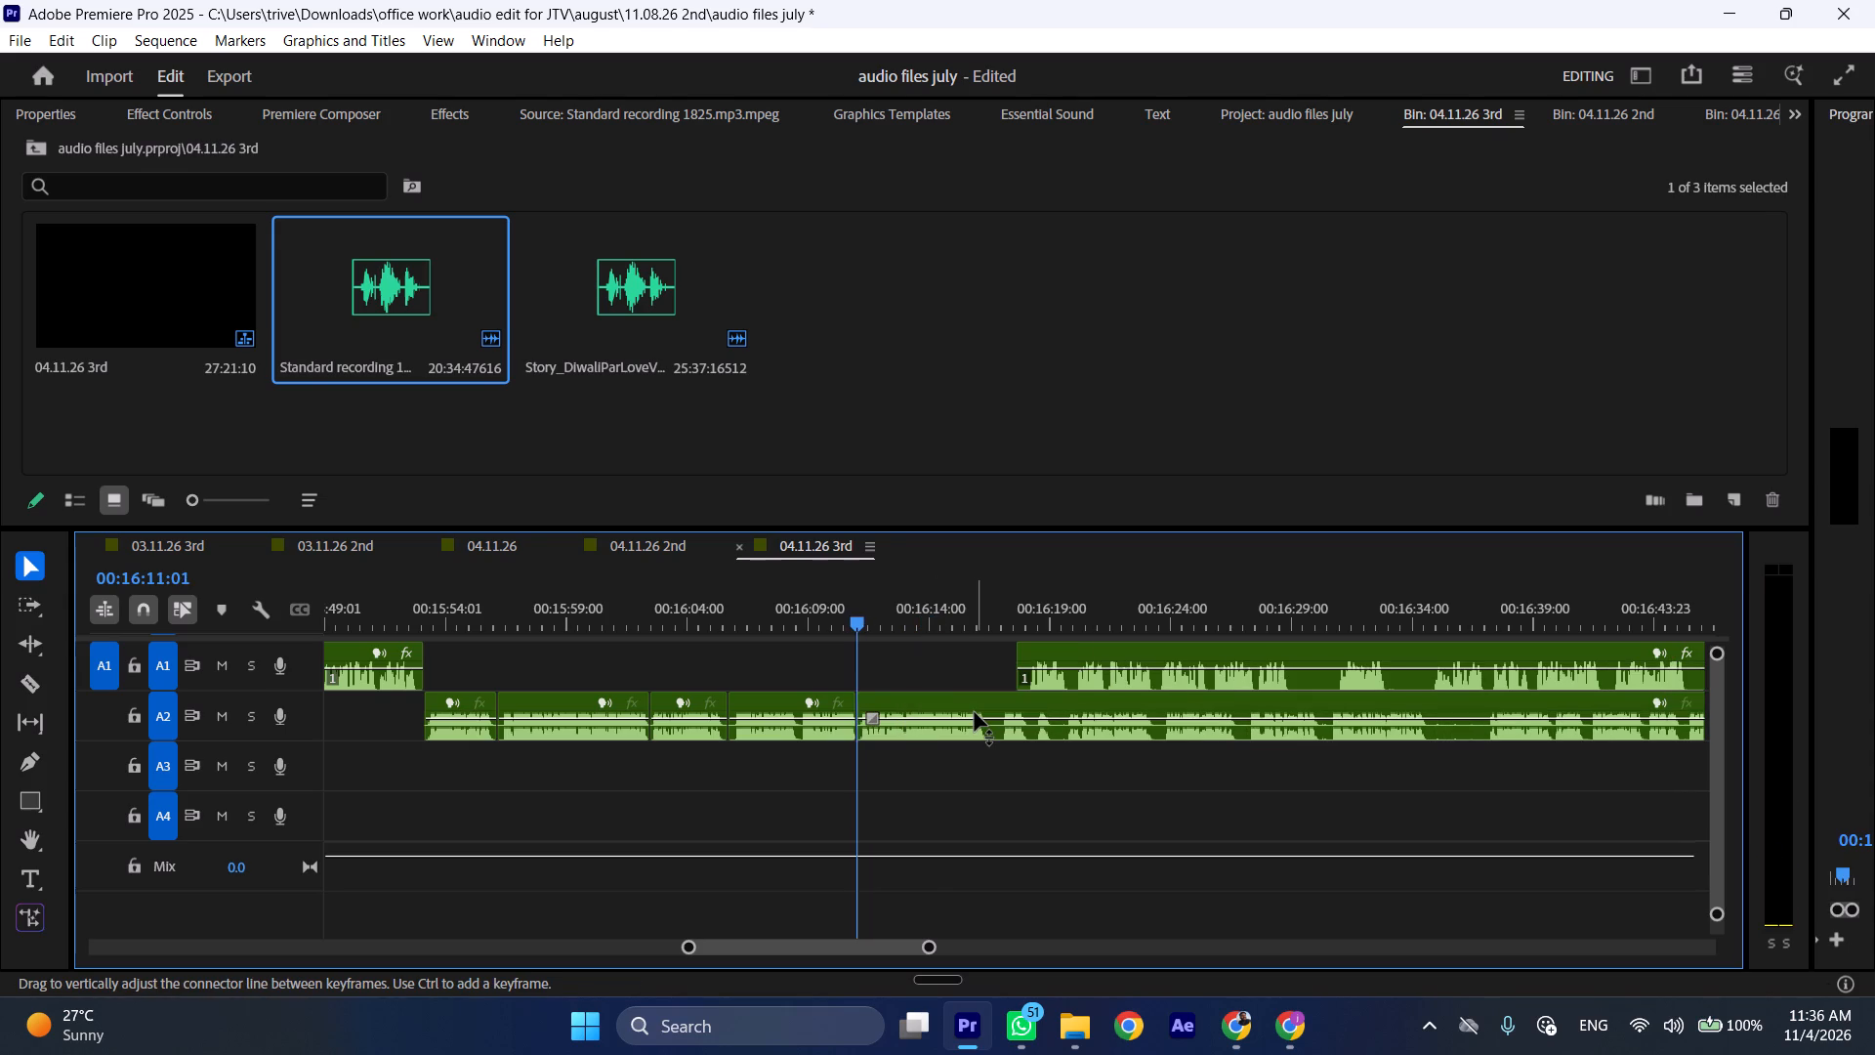
{"action": "key", "text": "l"}
{"action": "left_click_drag", "start_coordinate": [1057, 653], "coordinate": [1137, 662]}
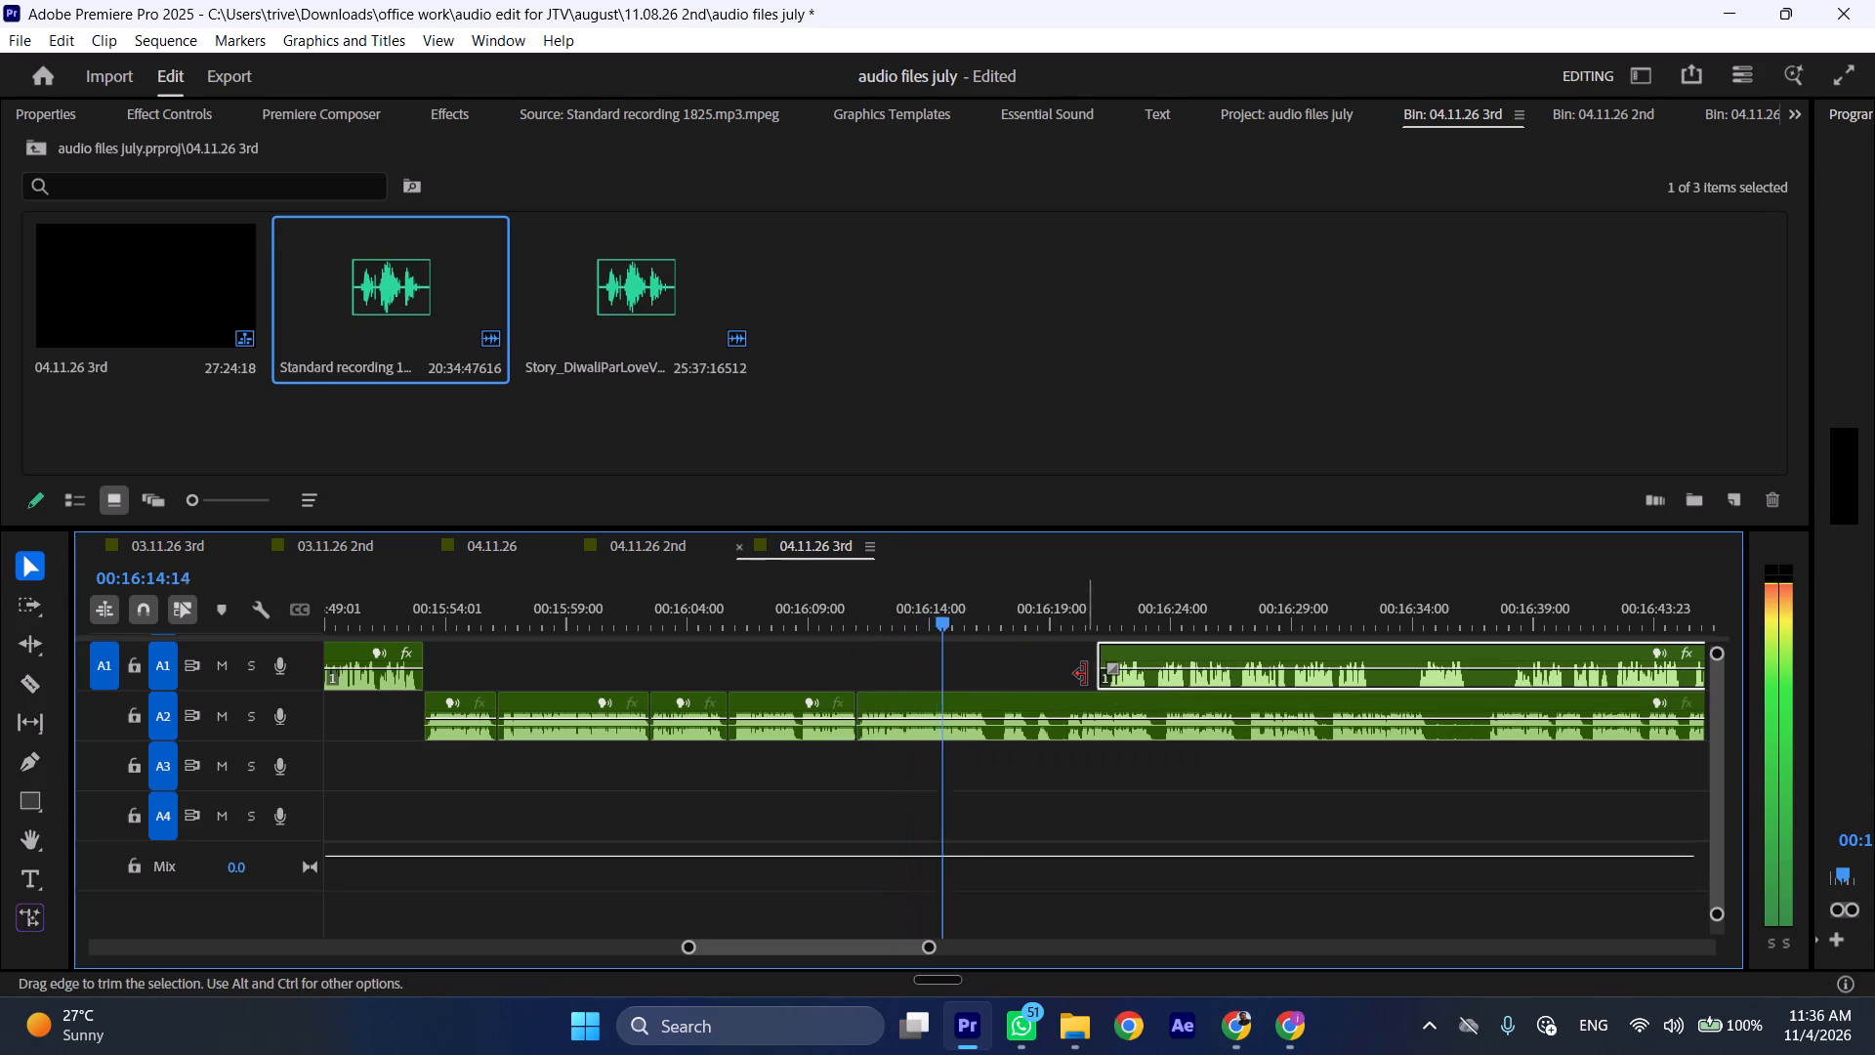
Stop playback and split the A2 clip at 00:16:16:18.
{"action": "key", "text": "space"}
{"action": "type", "text": "C"}
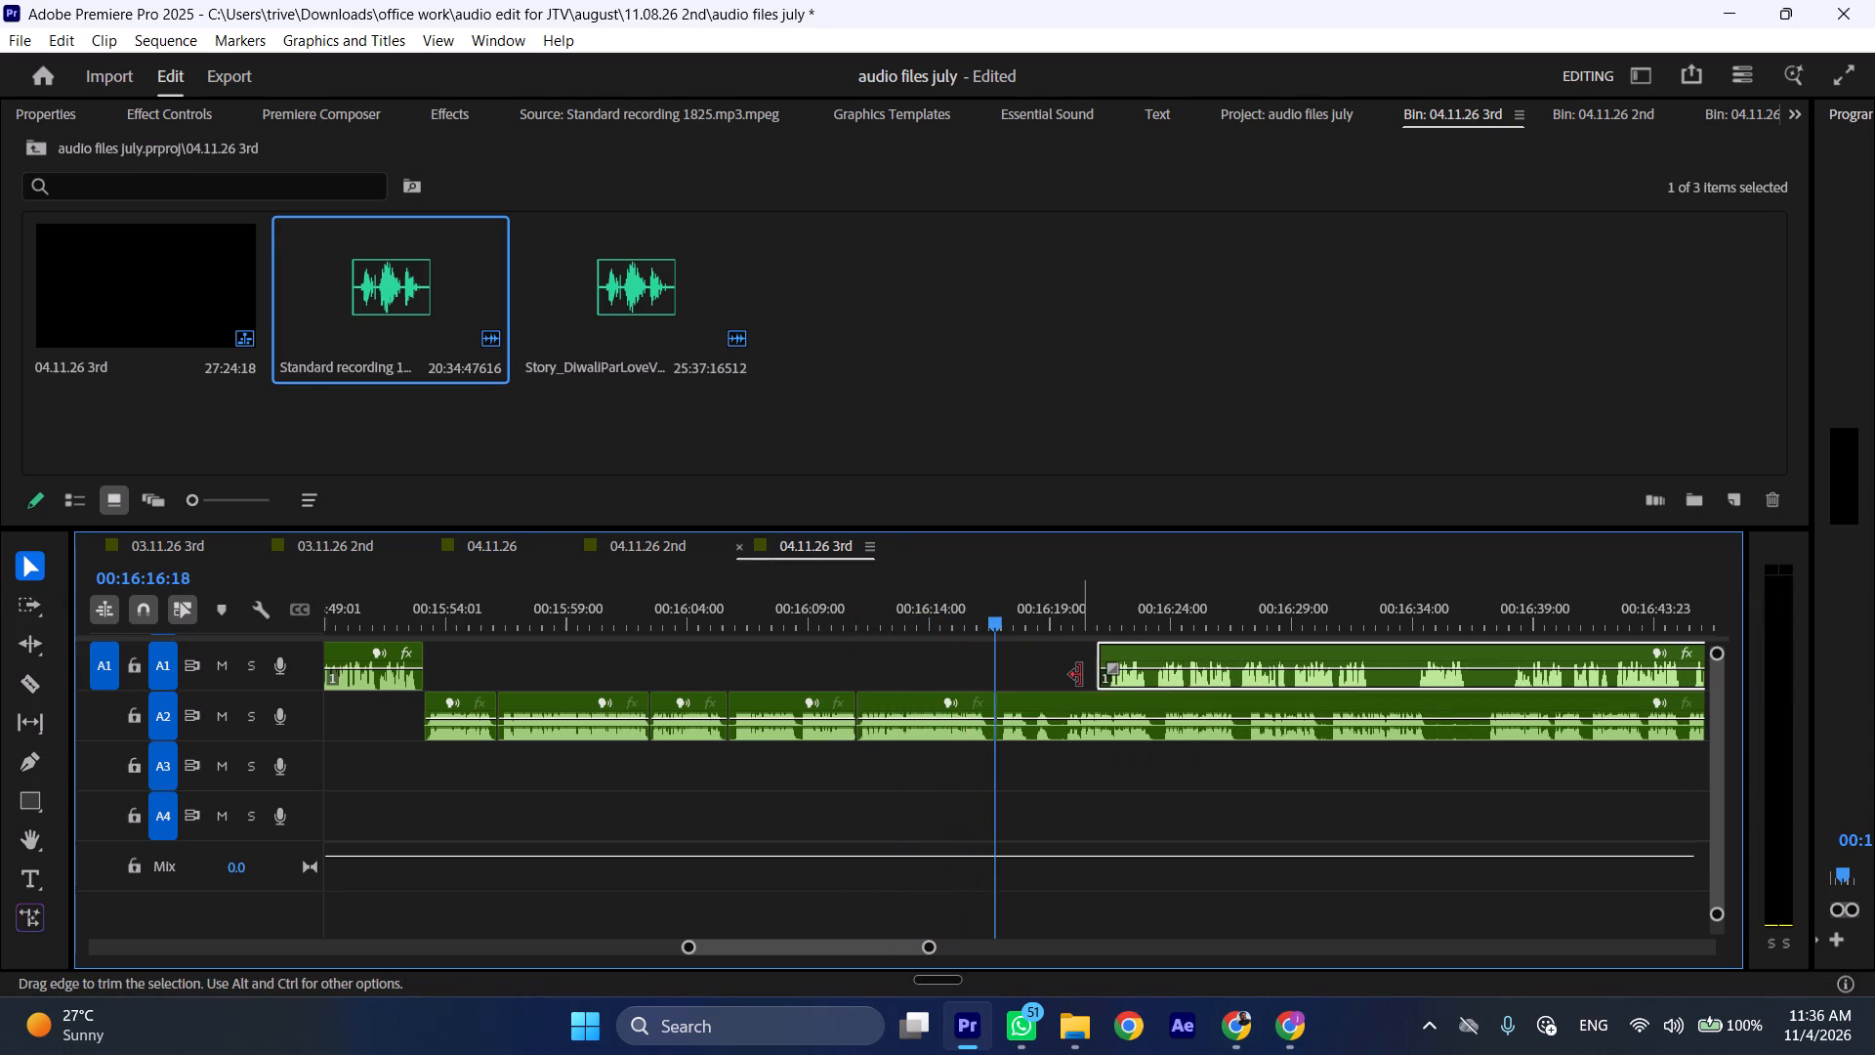
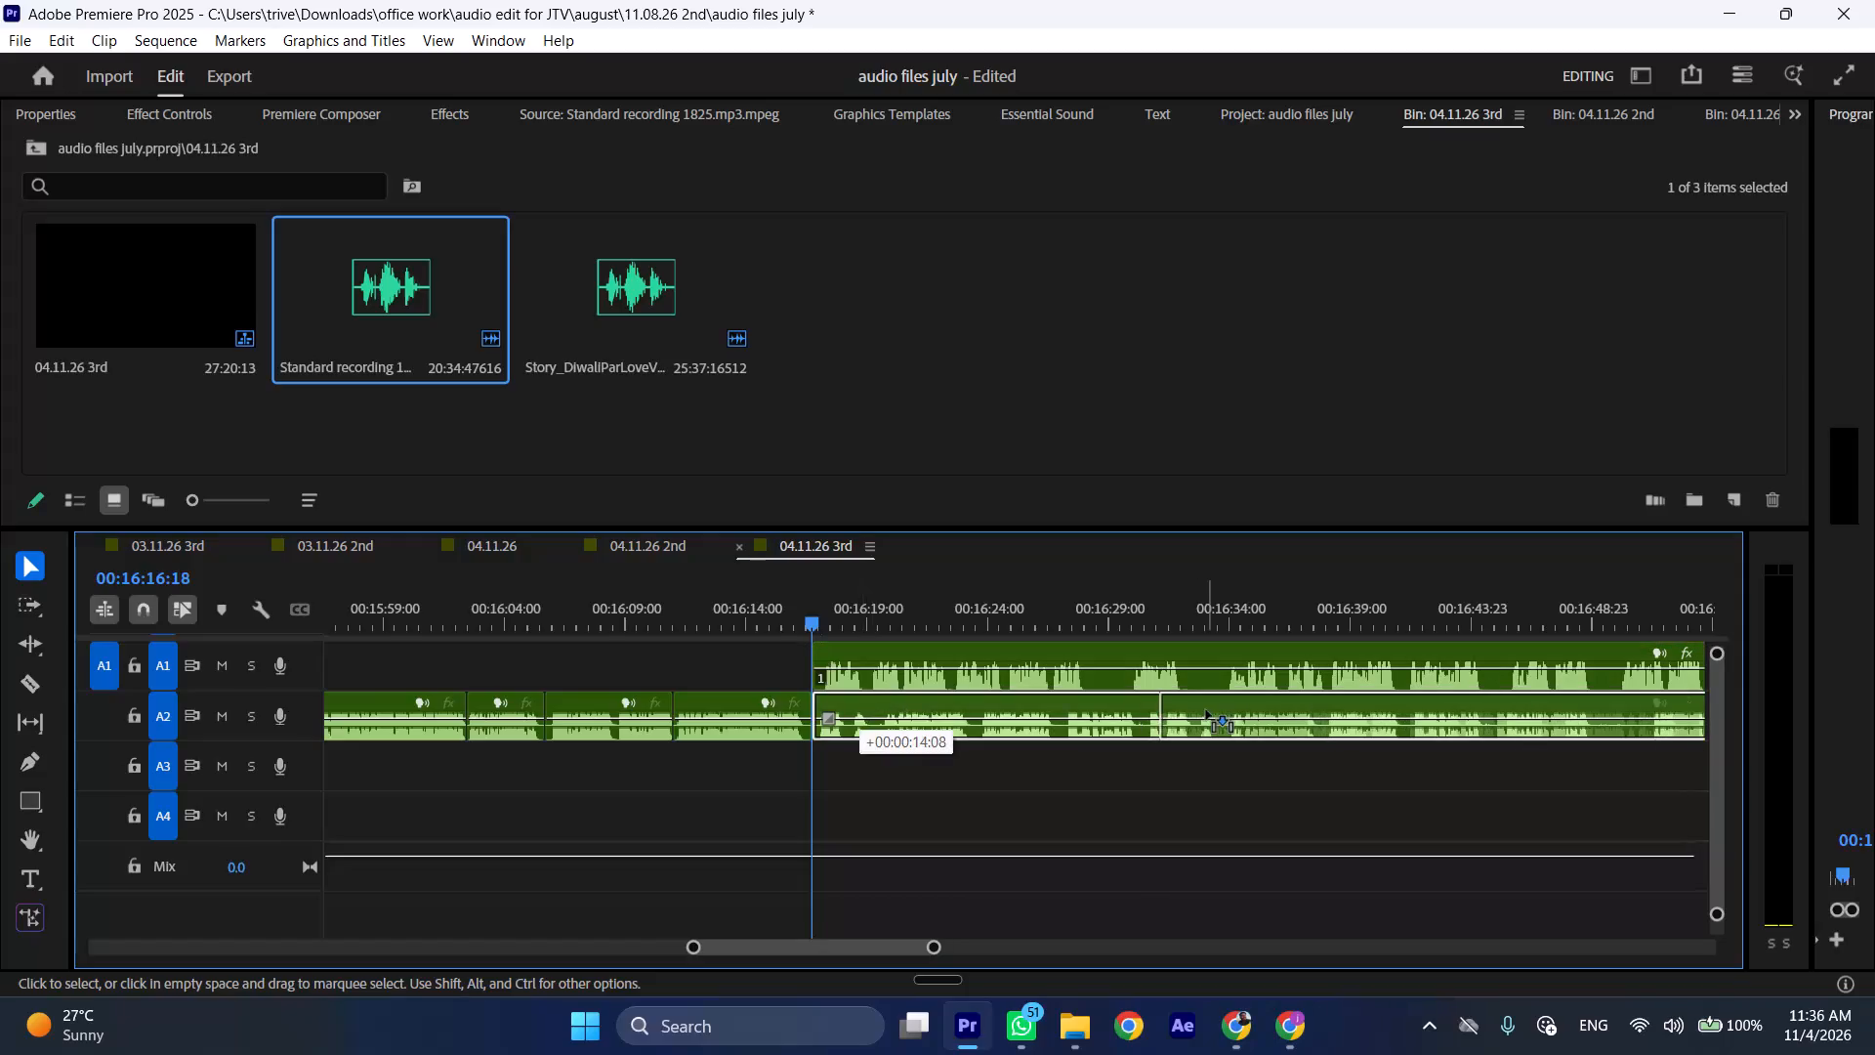
Play on at faster speed and ripple-delete about 2 seconds from the A1 clip's start, cutting at about 00:16:19.
{"action": "key", "text": "space"}
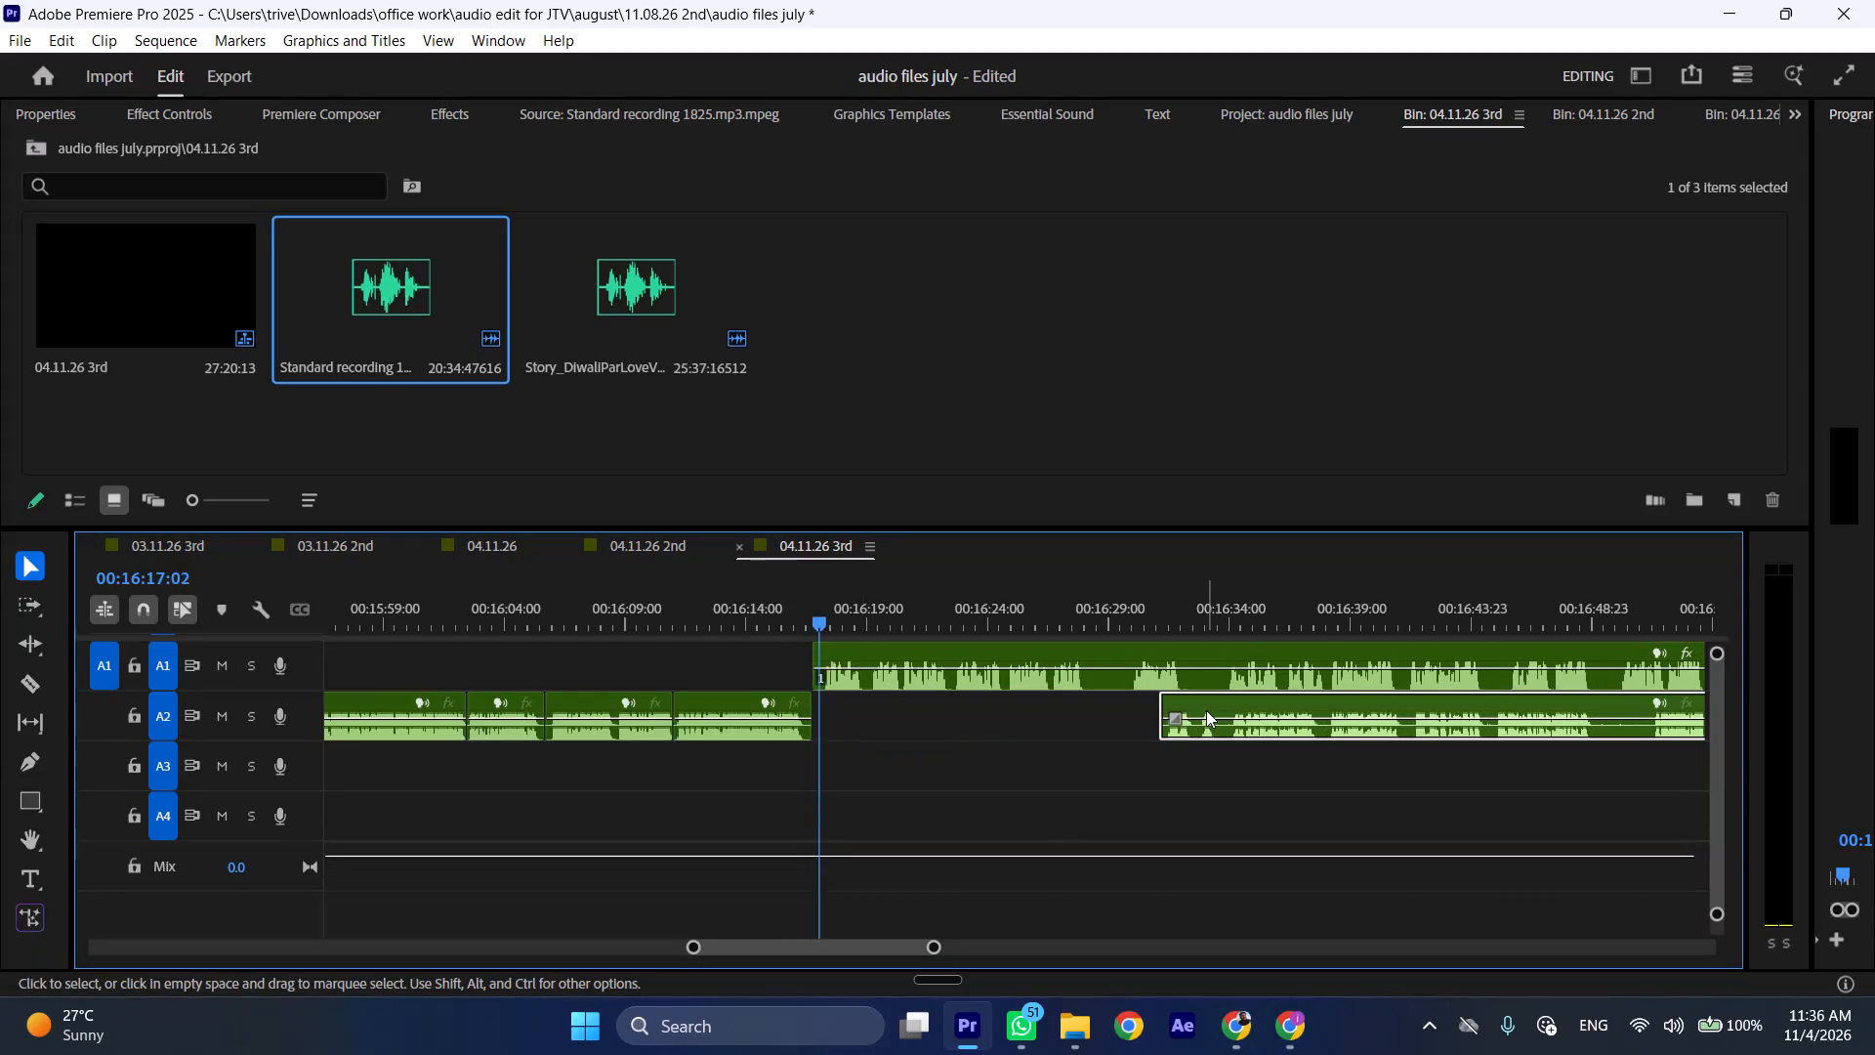
{"action": "key", "text": "l"}
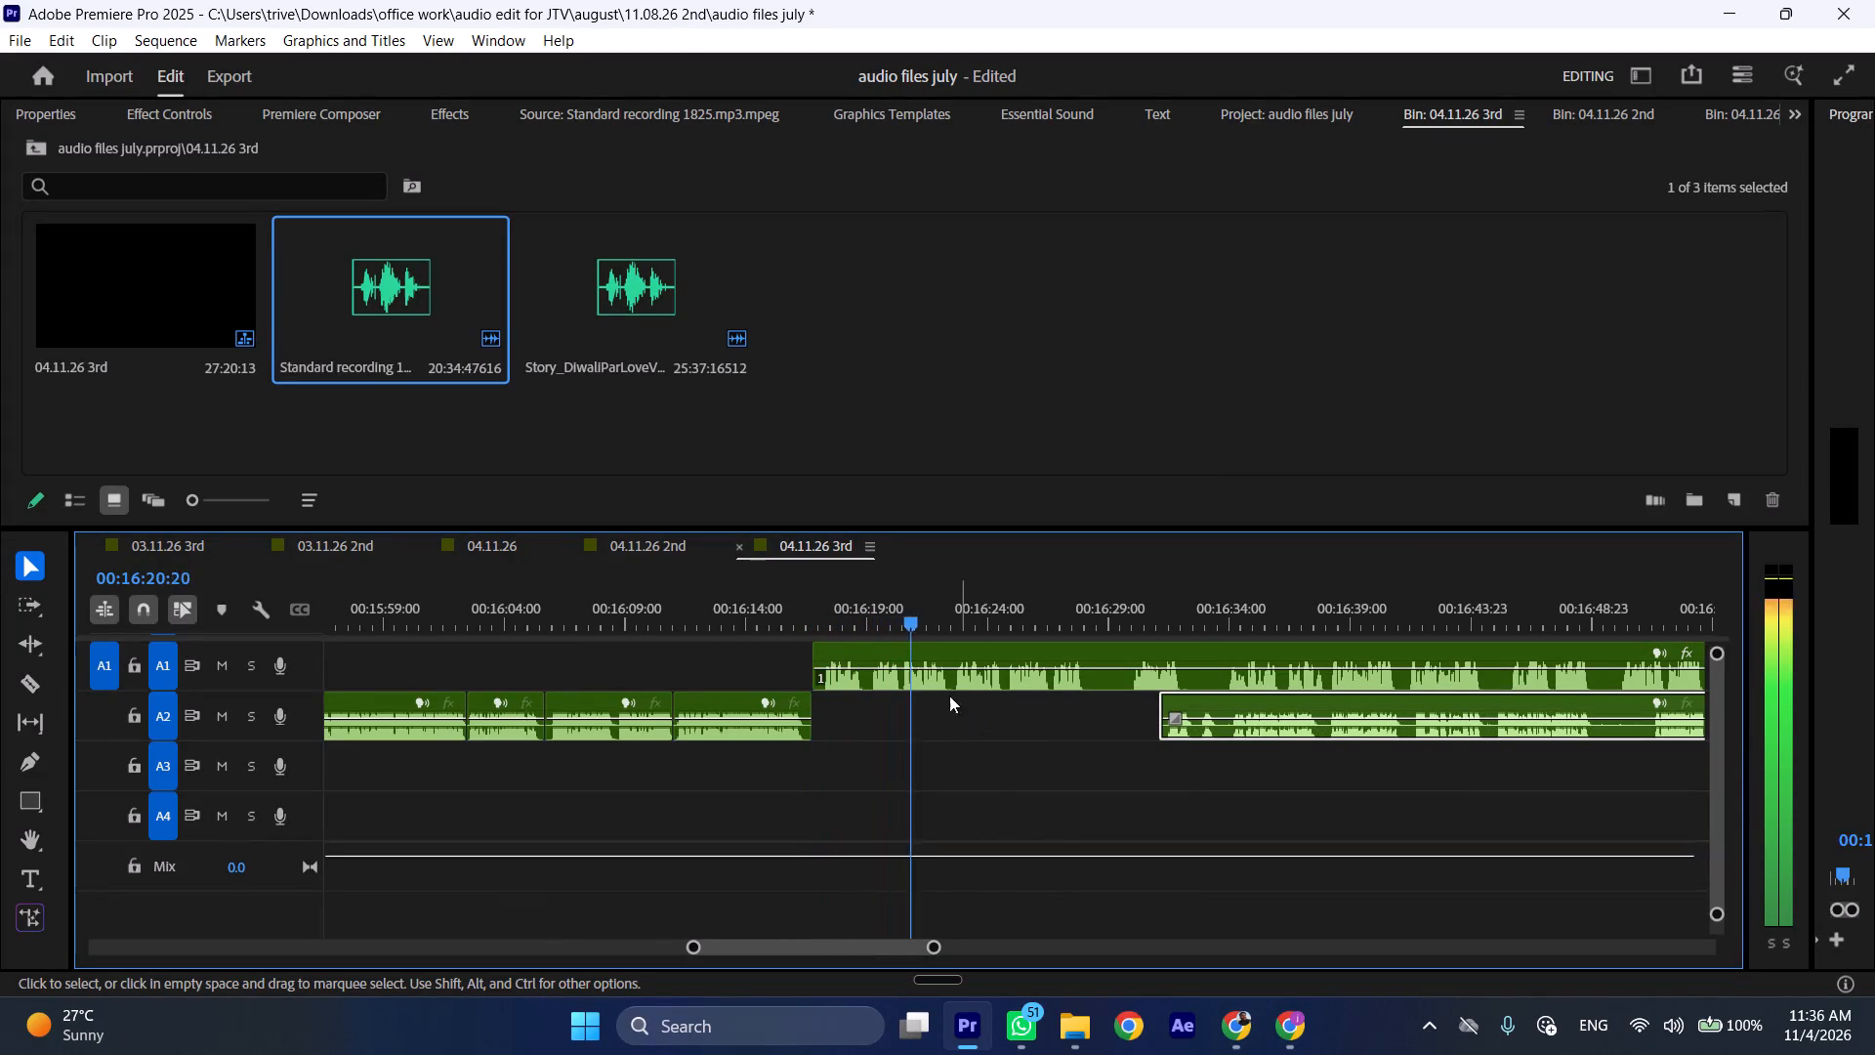
{"action": "left_click", "coordinate": [874, 593]}
{"action": "left_click", "coordinate": [908, 660]}
{"action": "key", "text": "shift+c"}
{"action": "key", "text": "ctrl+shift+d"}
Play on from the new join at faster speed, stop after the phrase and split the A1 clip at 00:16:25:16.
{"action": "key", "text": "space"}
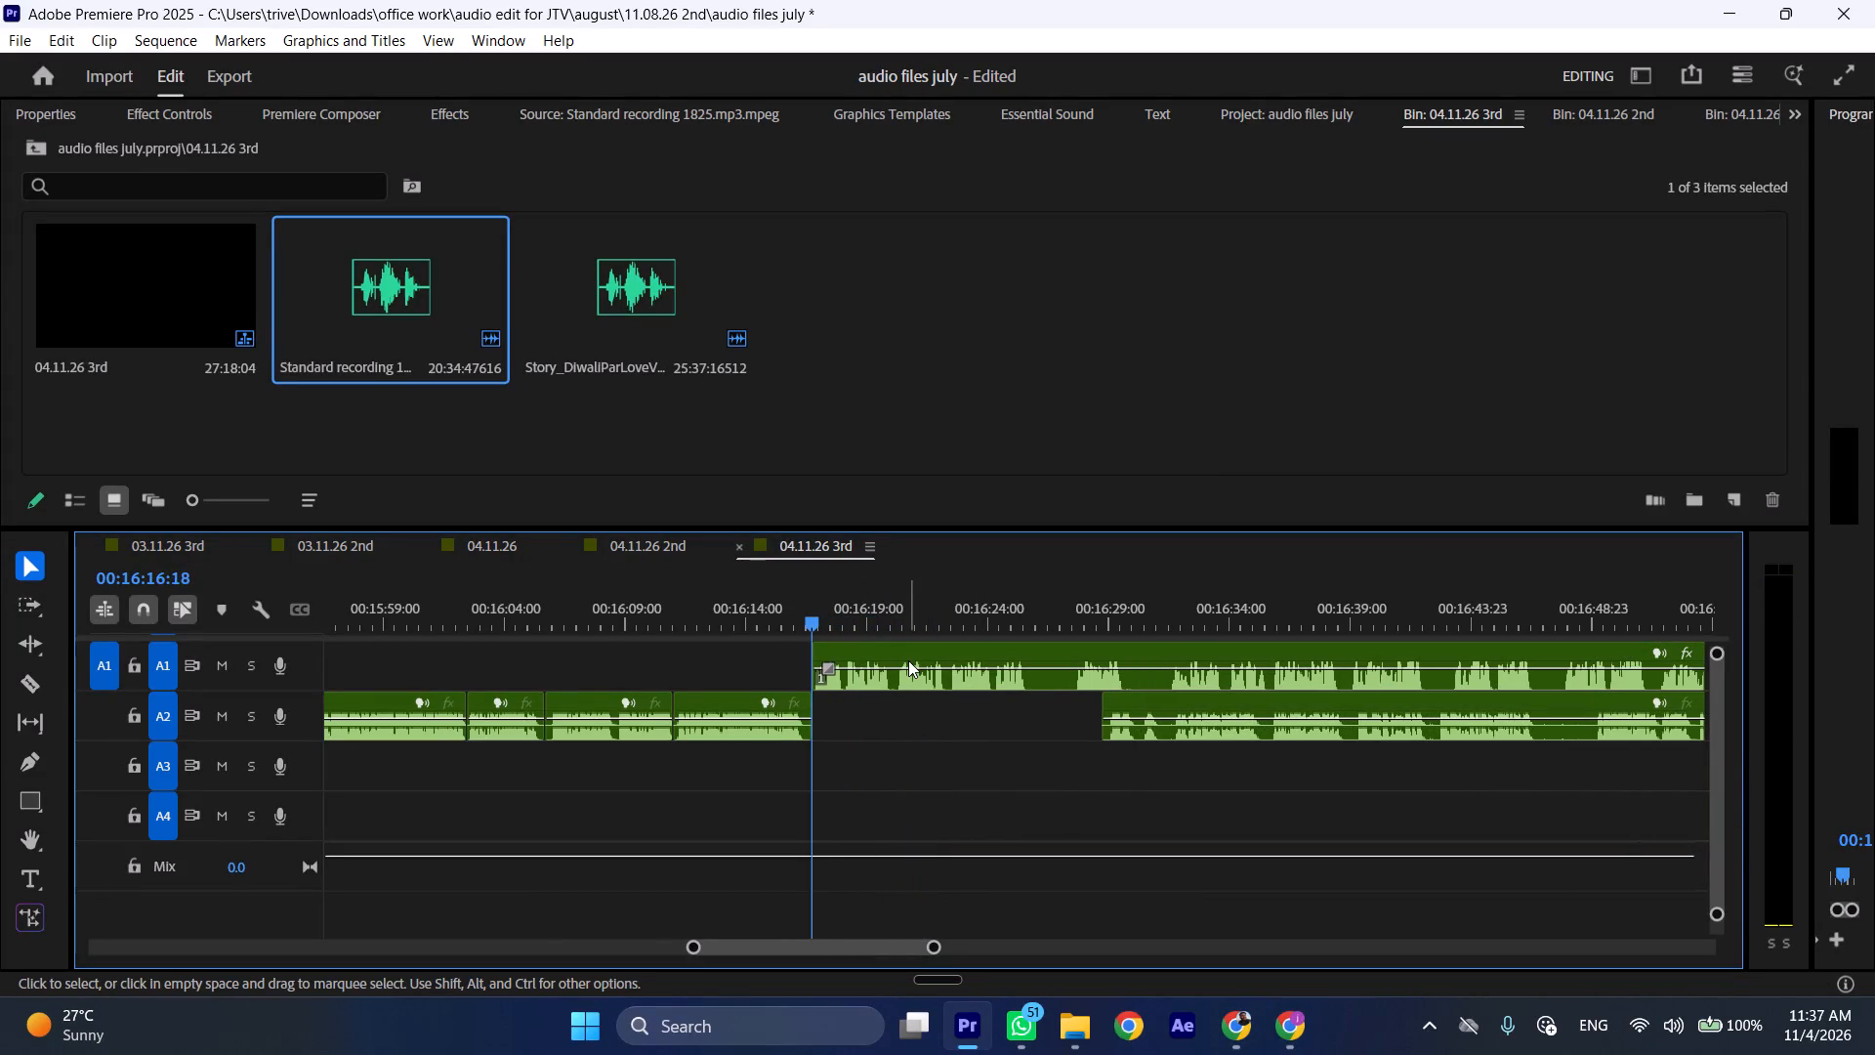
{"action": "type", "text": "l"}
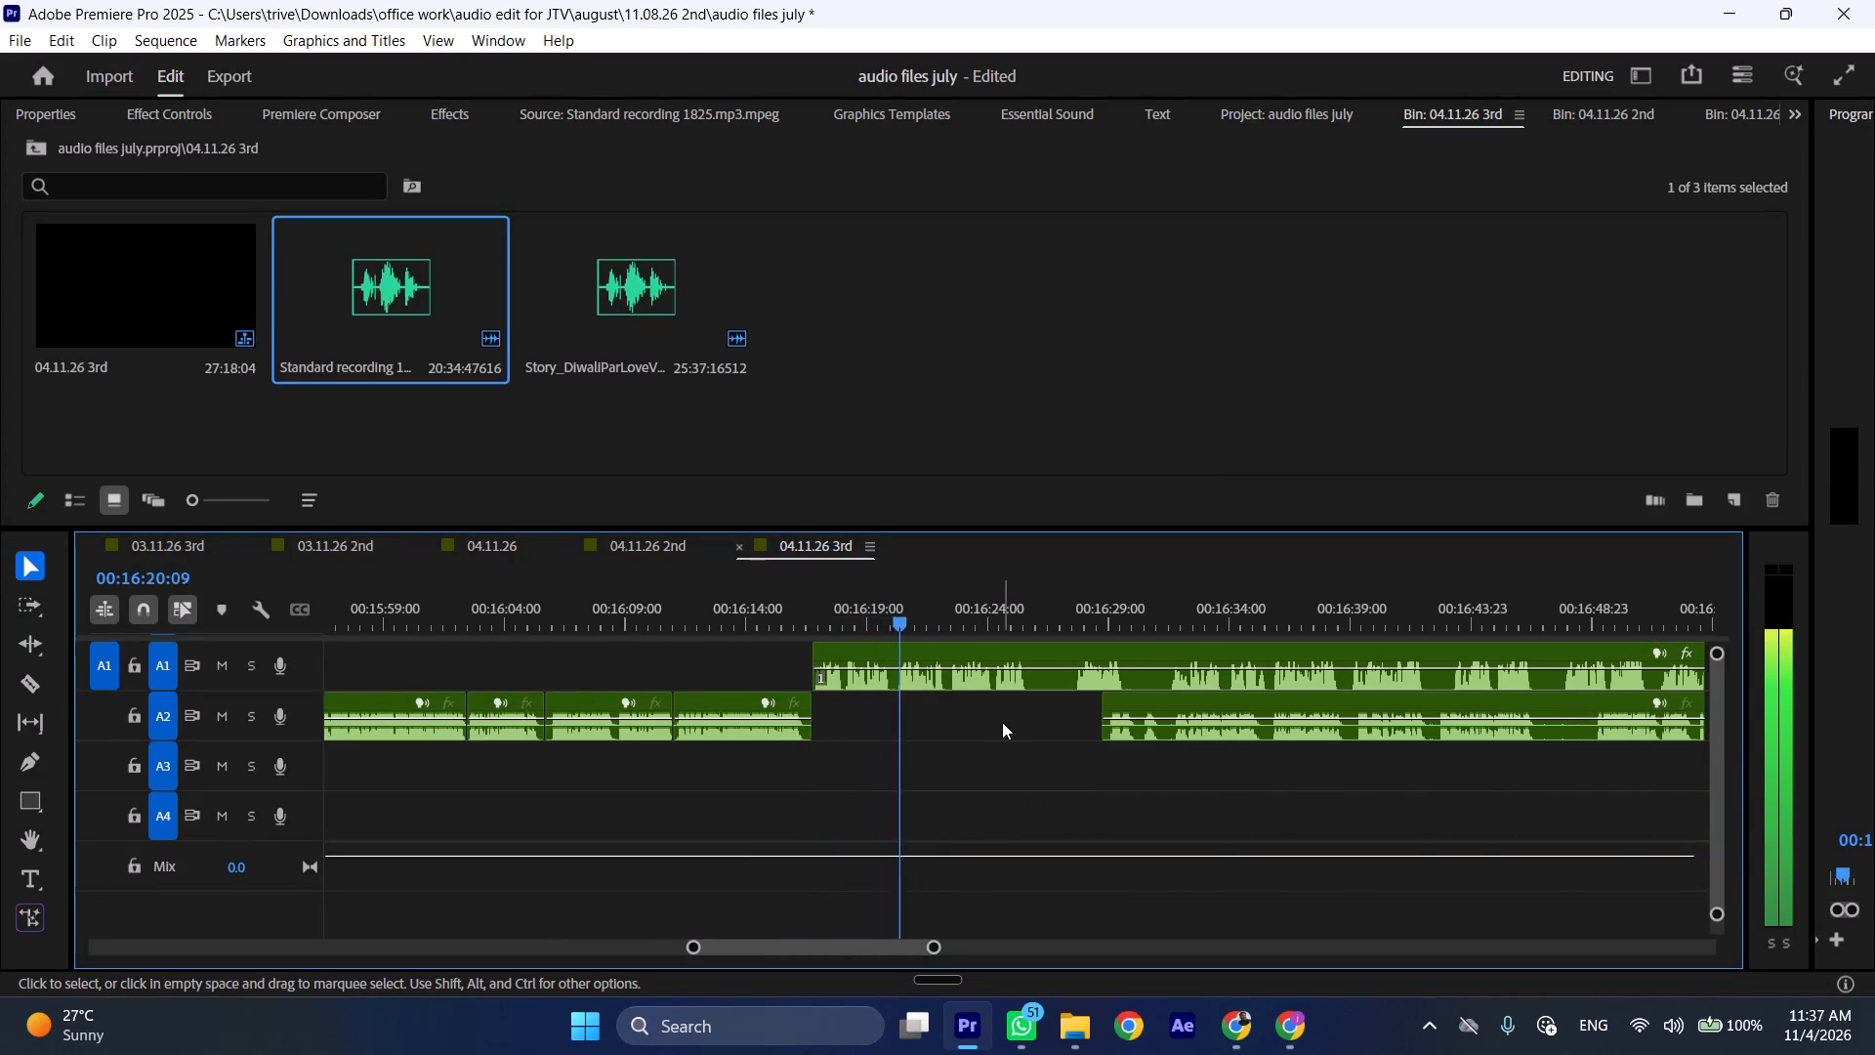
{"action": "scroll", "coordinate": [1002, 722], "scroll_direction": "down", "scroll_amount": 5}
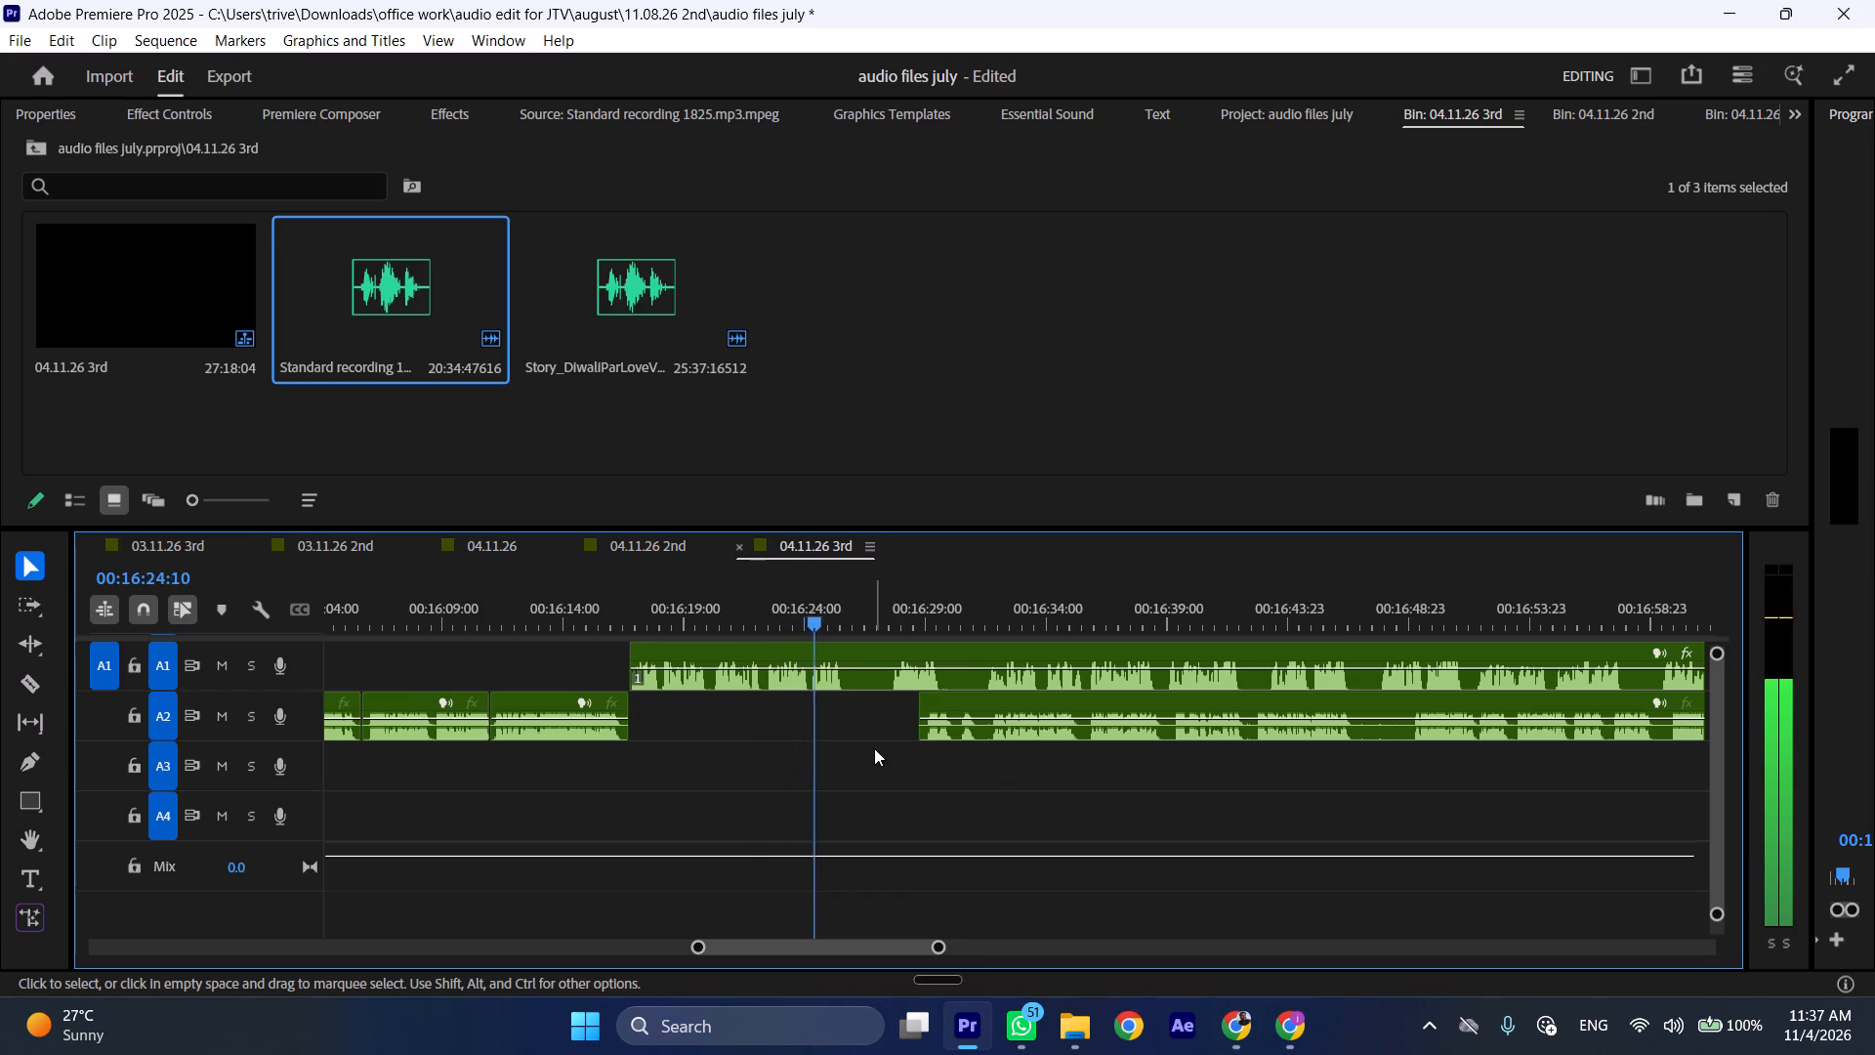
{"action": "key", "text": "space"}
{"action": "type", "text": "C"}
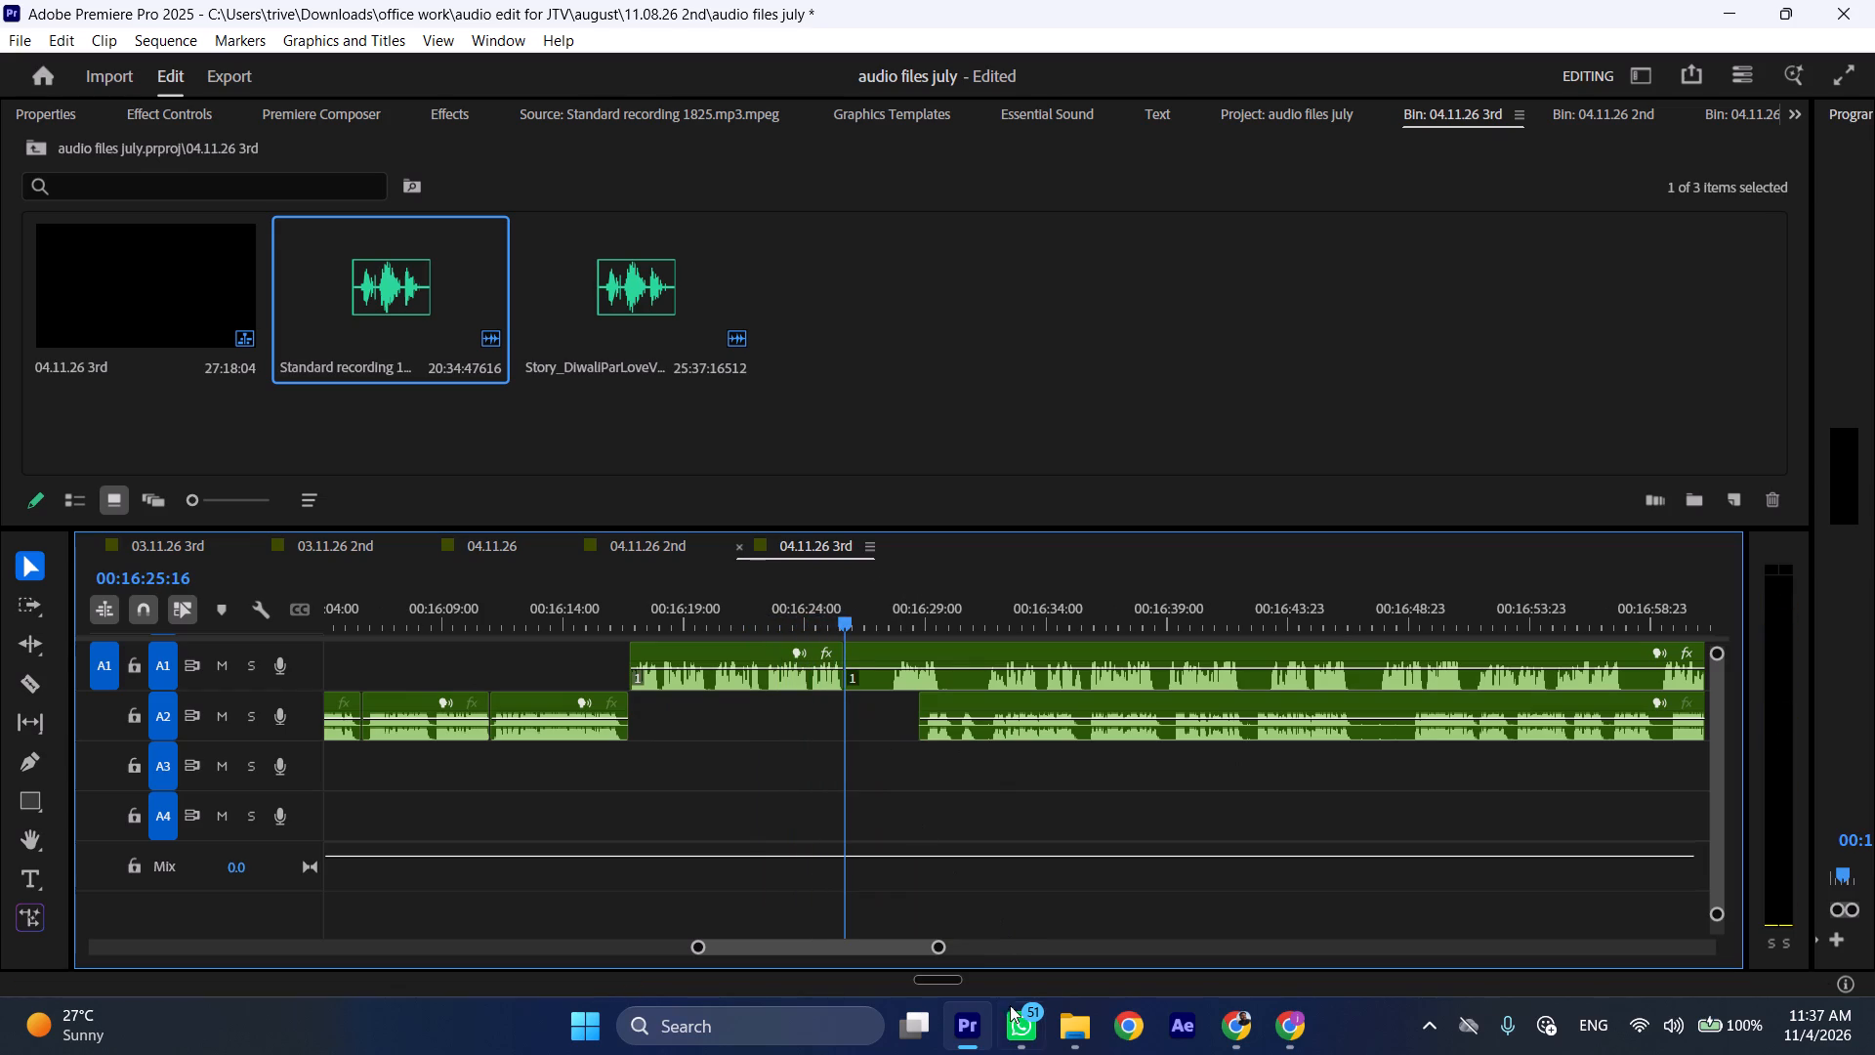
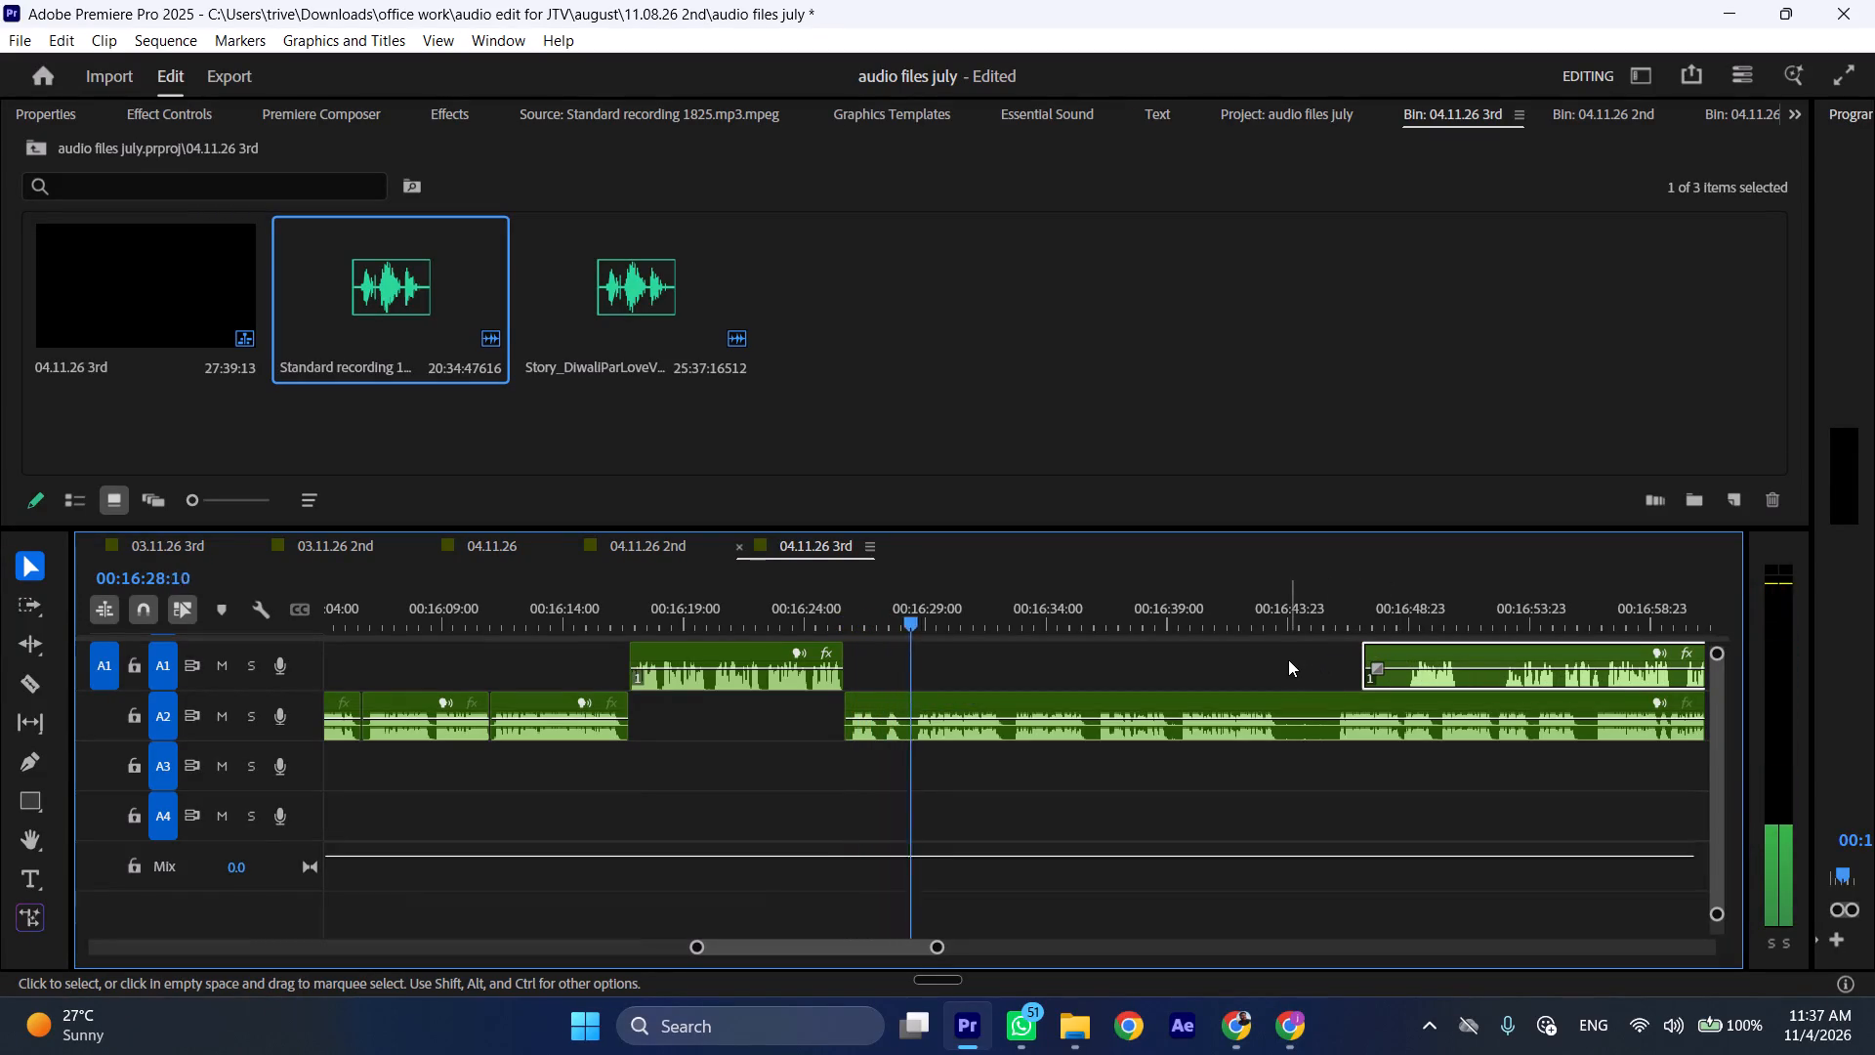
Ripple-delete the opening of the A2 clip up to 00:16:28:12, removing about 3 seconds.
{"action": "left_click", "coordinate": [915, 616]}
{"action": "left_click", "coordinate": [981, 729]}
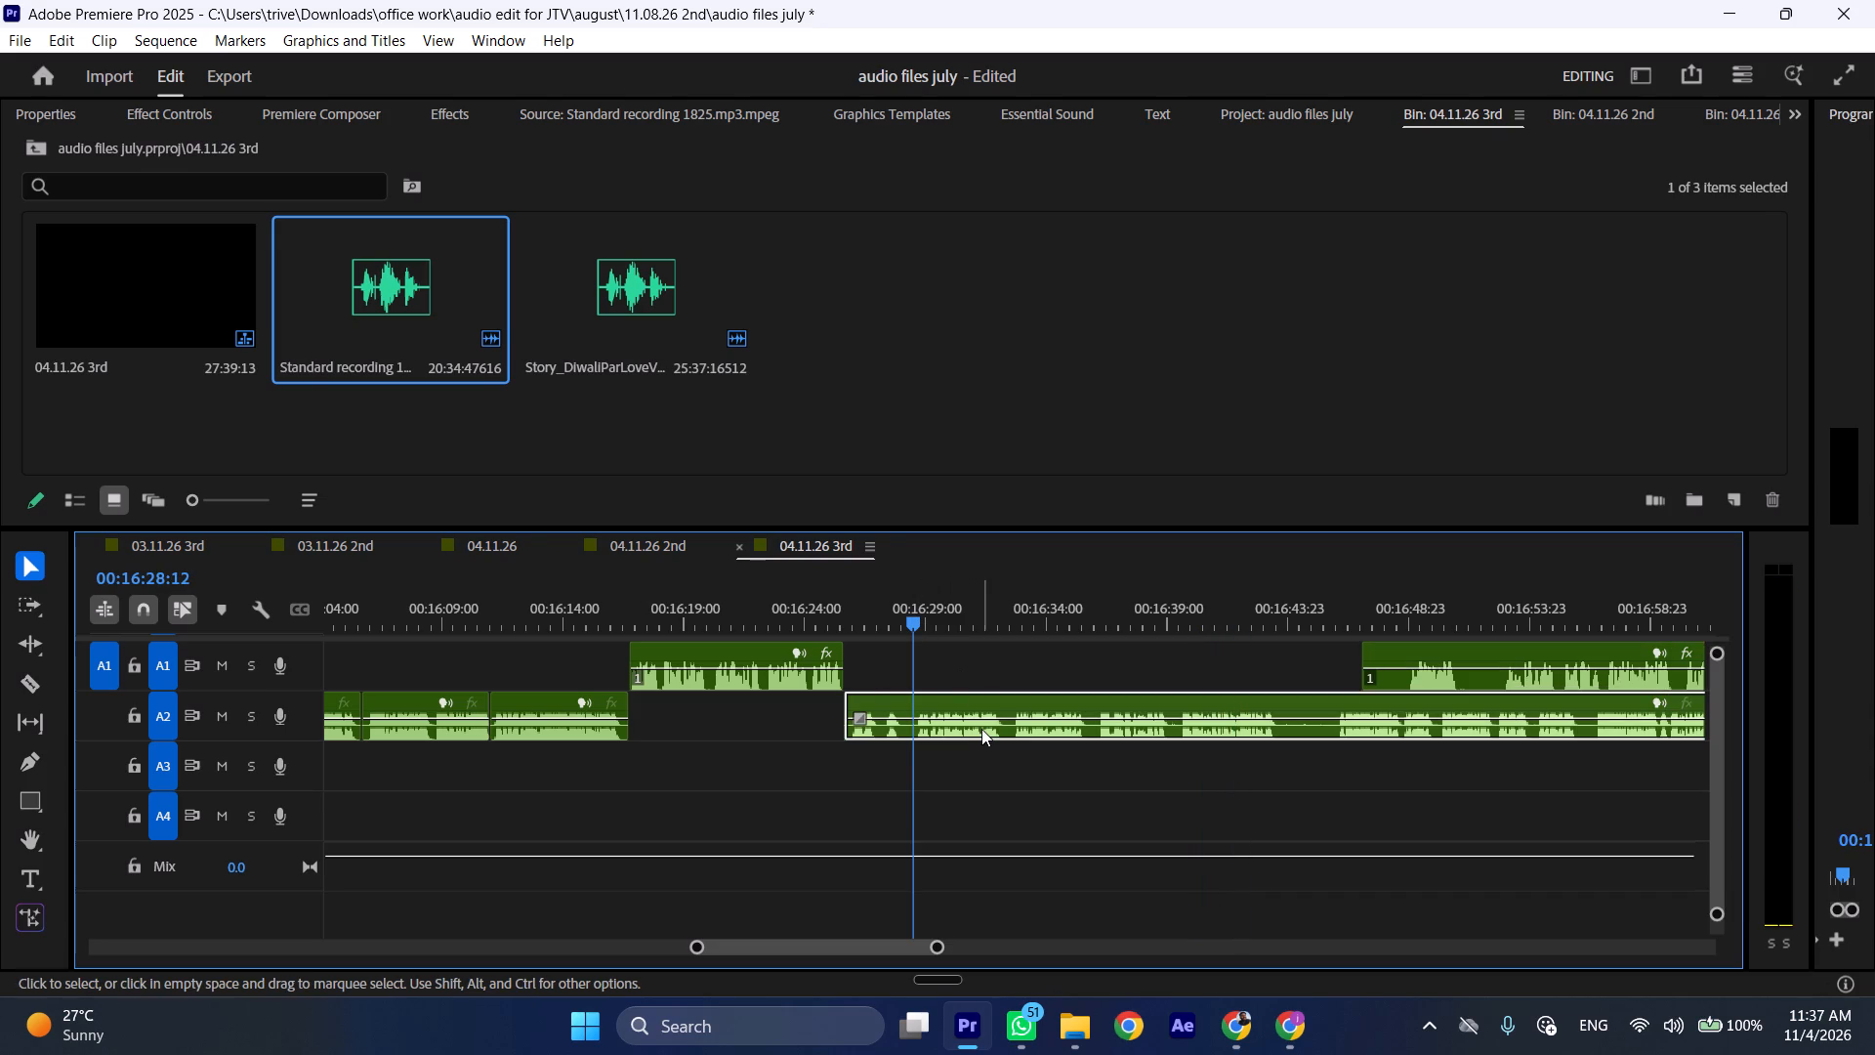
{"action": "key", "text": "shift+c"}
{"action": "key", "text": "ctrl+shift+d"}
Cut the A2 clip at about 00:16:33:03 and 00:16:36:16 and ripple-delete the section between the cuts.
{"action": "left_click_drag", "start_coordinate": [1036, 607], "coordinate": [1034, 606]}
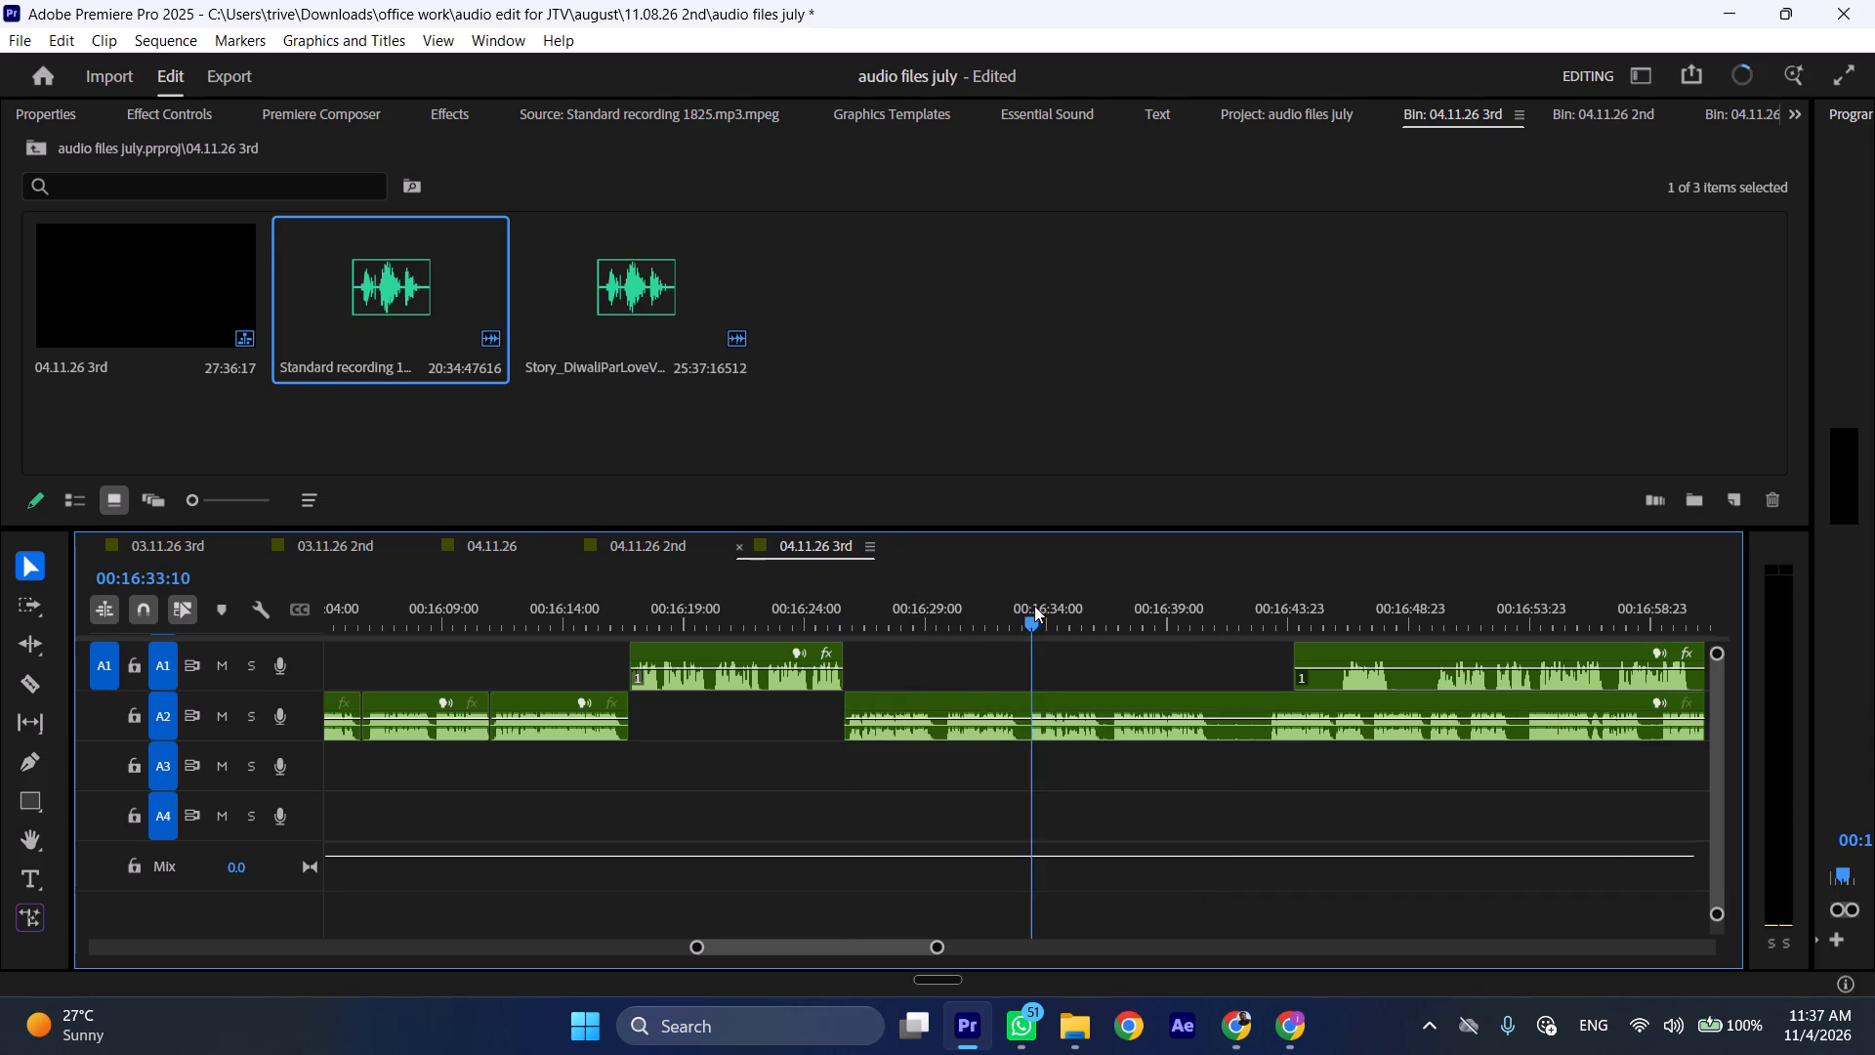
{"action": "left_click_drag", "start_coordinate": [1034, 606], "coordinate": [1113, 606]}
{"action": "key", "text": "shift+c"}
{"action": "left_click", "coordinate": [1146, 713]}
{"action": "key", "text": "shift+c"}
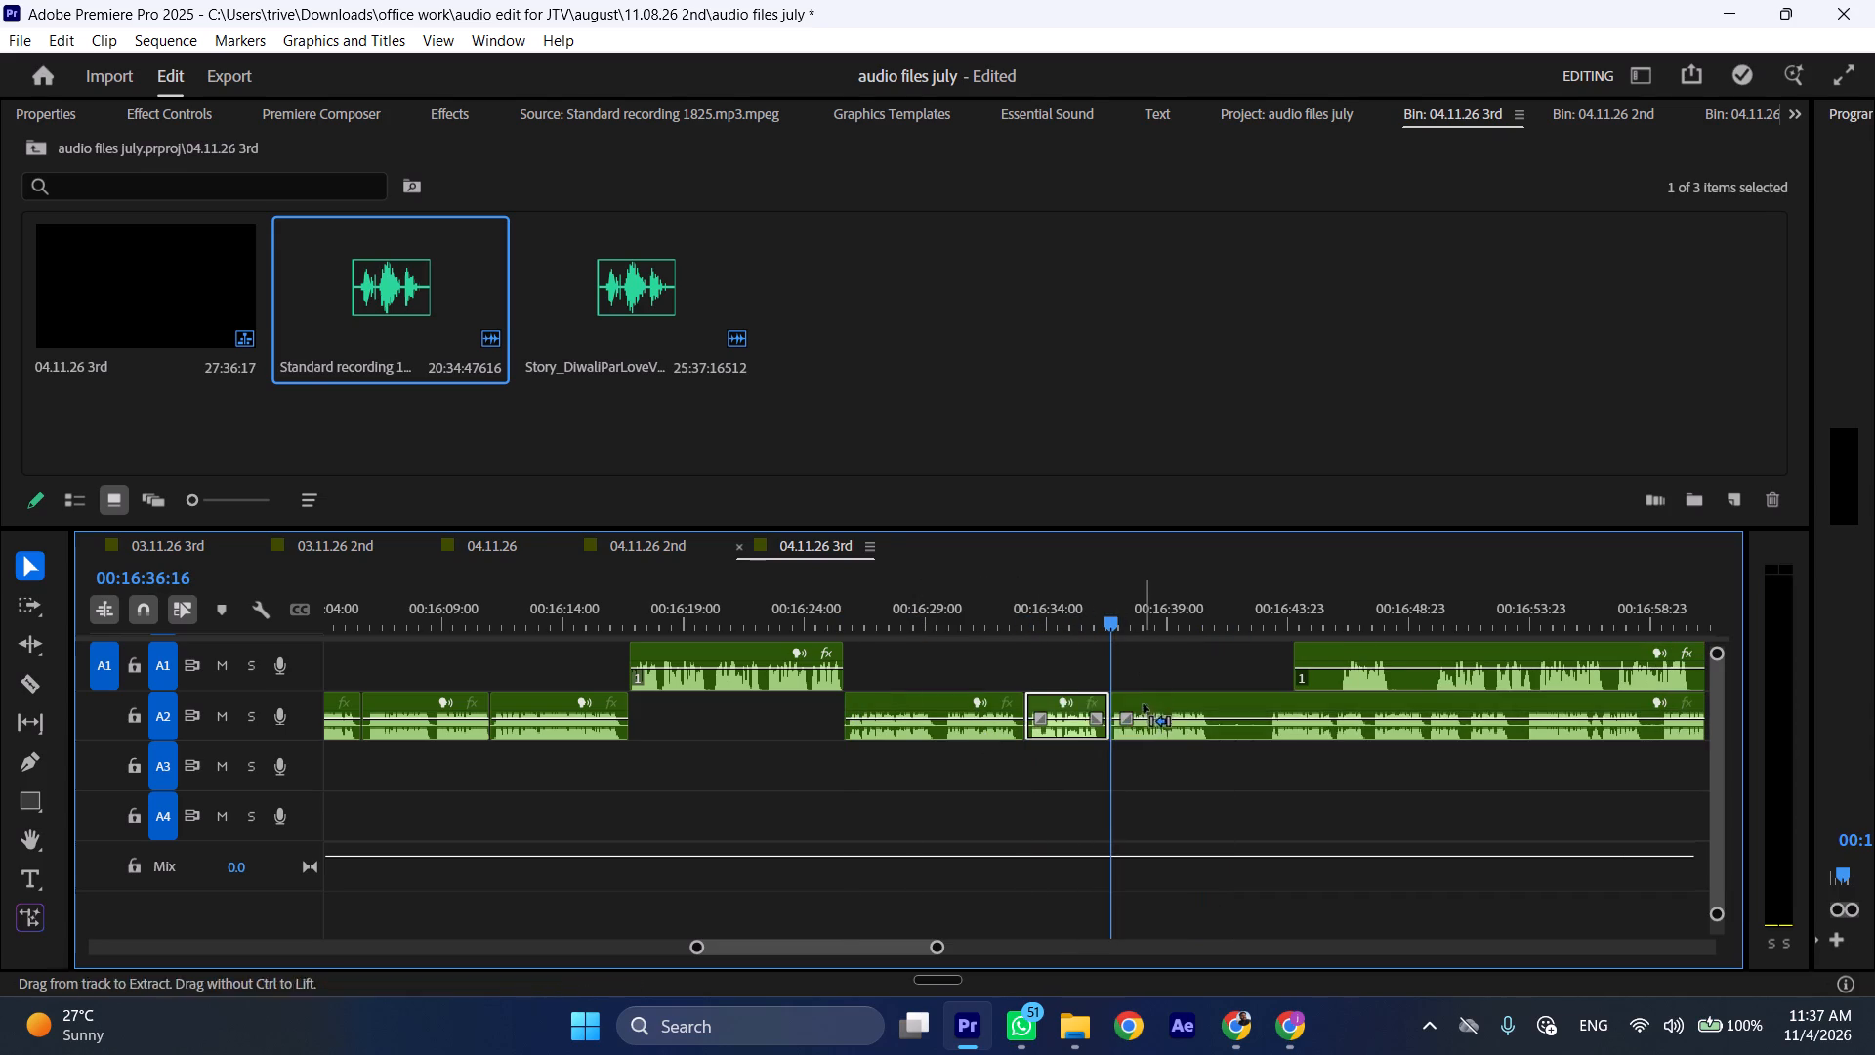
{"action": "key", "text": "ctrl+shift+d"}
Split the A2 clip at 00:16:37:11 and move the following A1 clip earlier so it starts at that cut.
{"action": "left_click_drag", "start_coordinate": [1123, 610], "coordinate": [1134, 613]}
{"action": "key", "text": "shift+c"}
{"action": "scroll", "coordinate": [1174, 719], "scroll_direction": "down", "scroll_amount": 6}
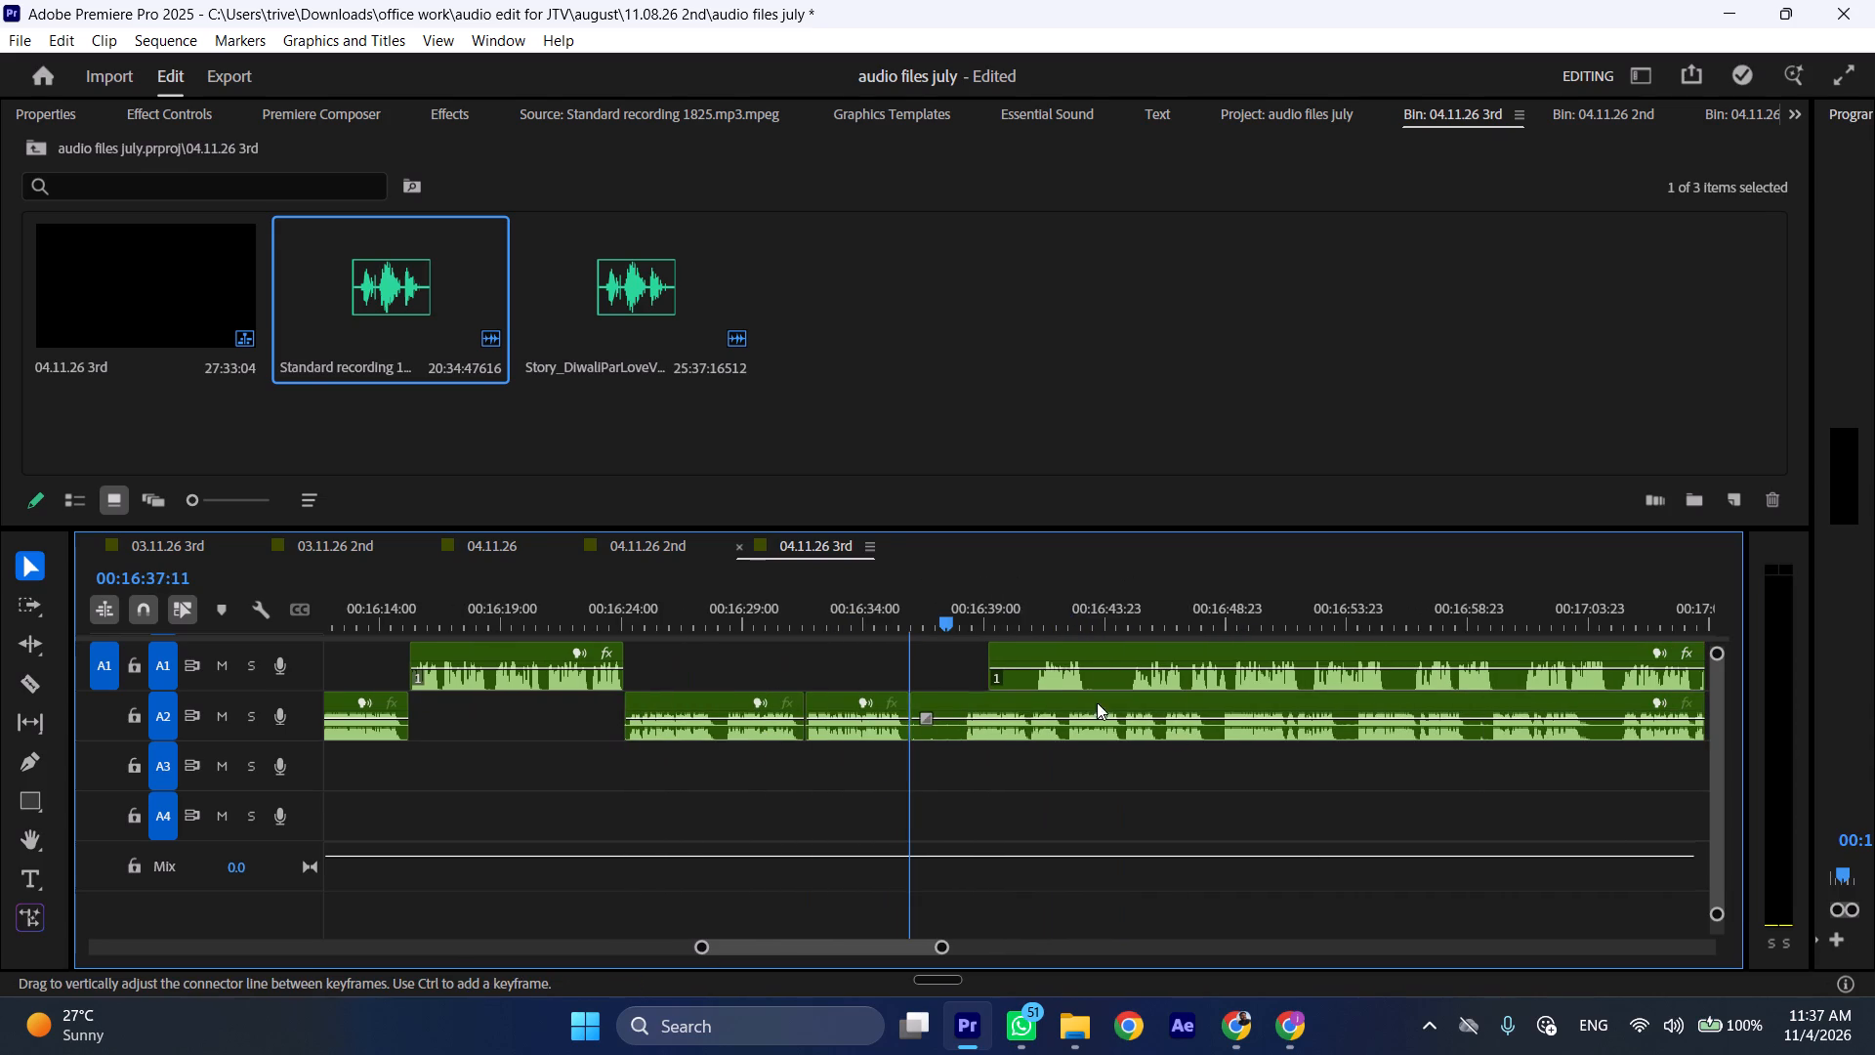
{"action": "left_click_drag", "start_coordinate": [1032, 657], "coordinate": [937, 658]}
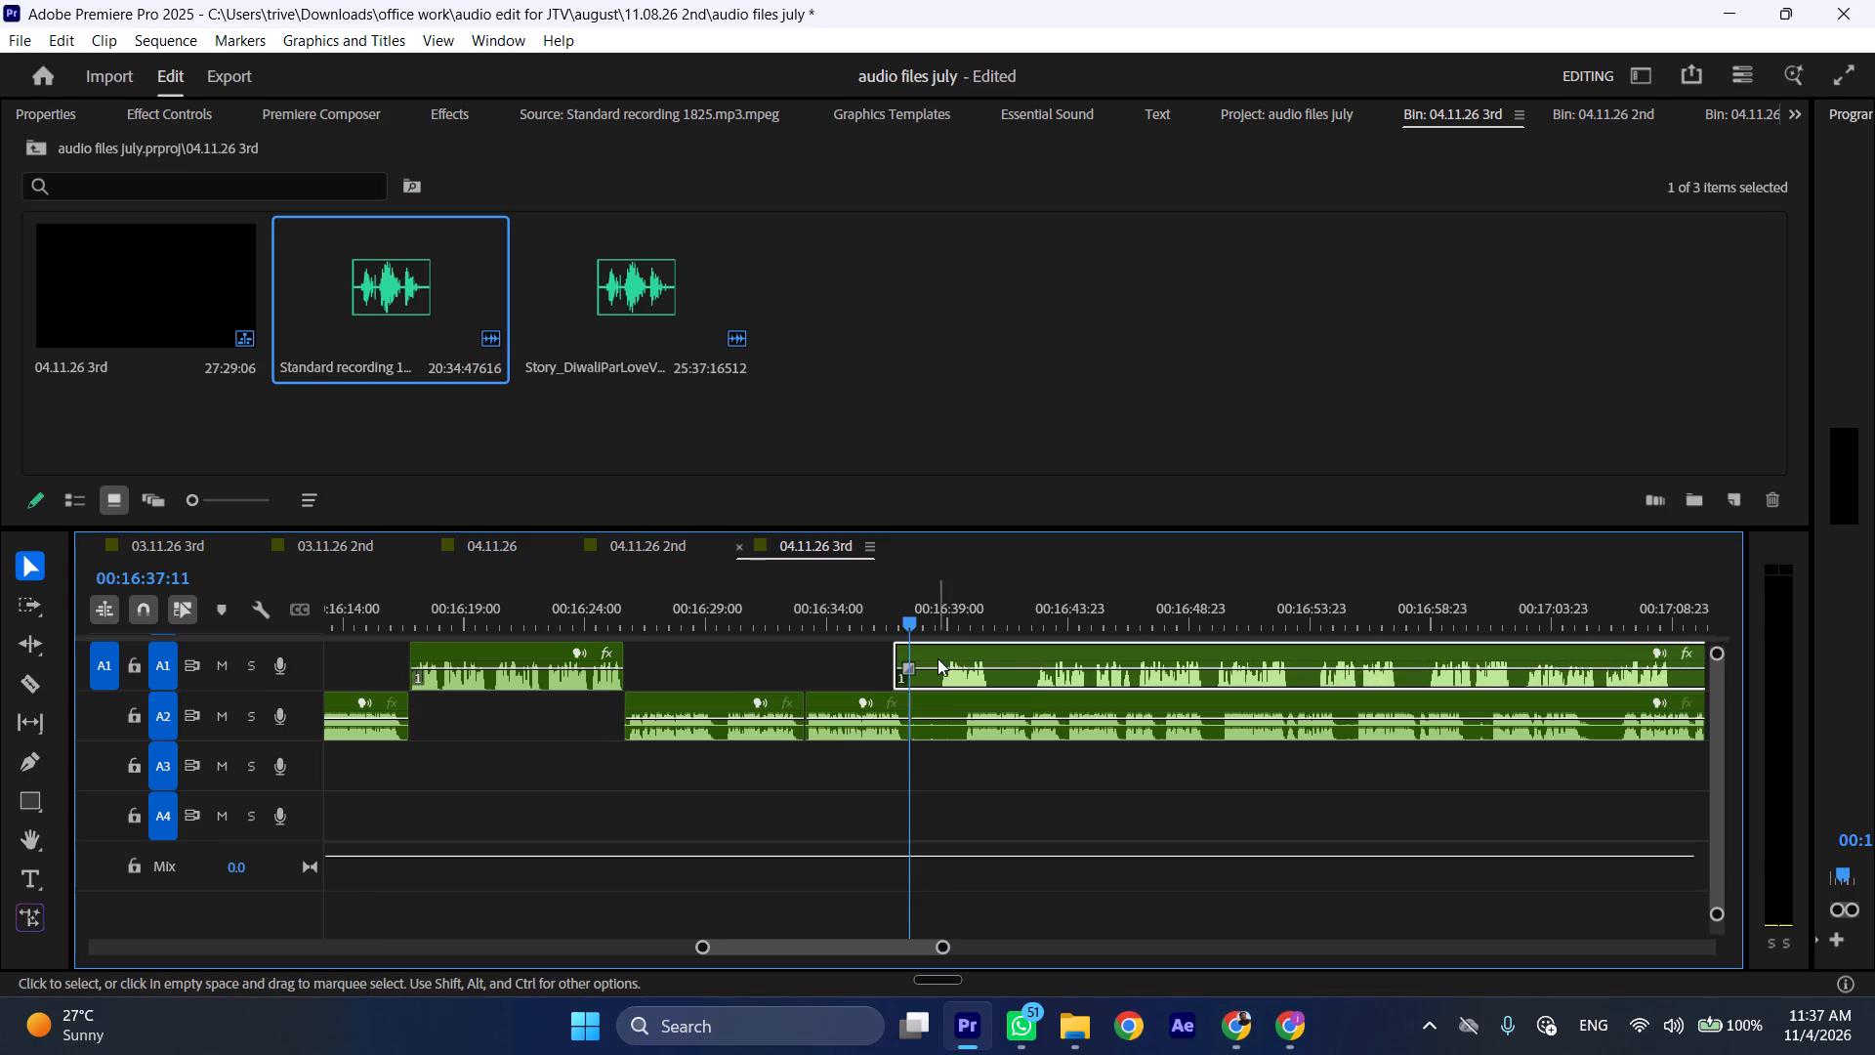
{"action": "left_click_drag", "start_coordinate": [937, 658], "coordinate": [947, 658]}
Move the A2 clip after the cut to start at about 00:17:06 and trim its silent start to about 00:17:08.
{"action": "scroll", "coordinate": [947, 658], "scroll_direction": "down", "scroll_amount": 9}
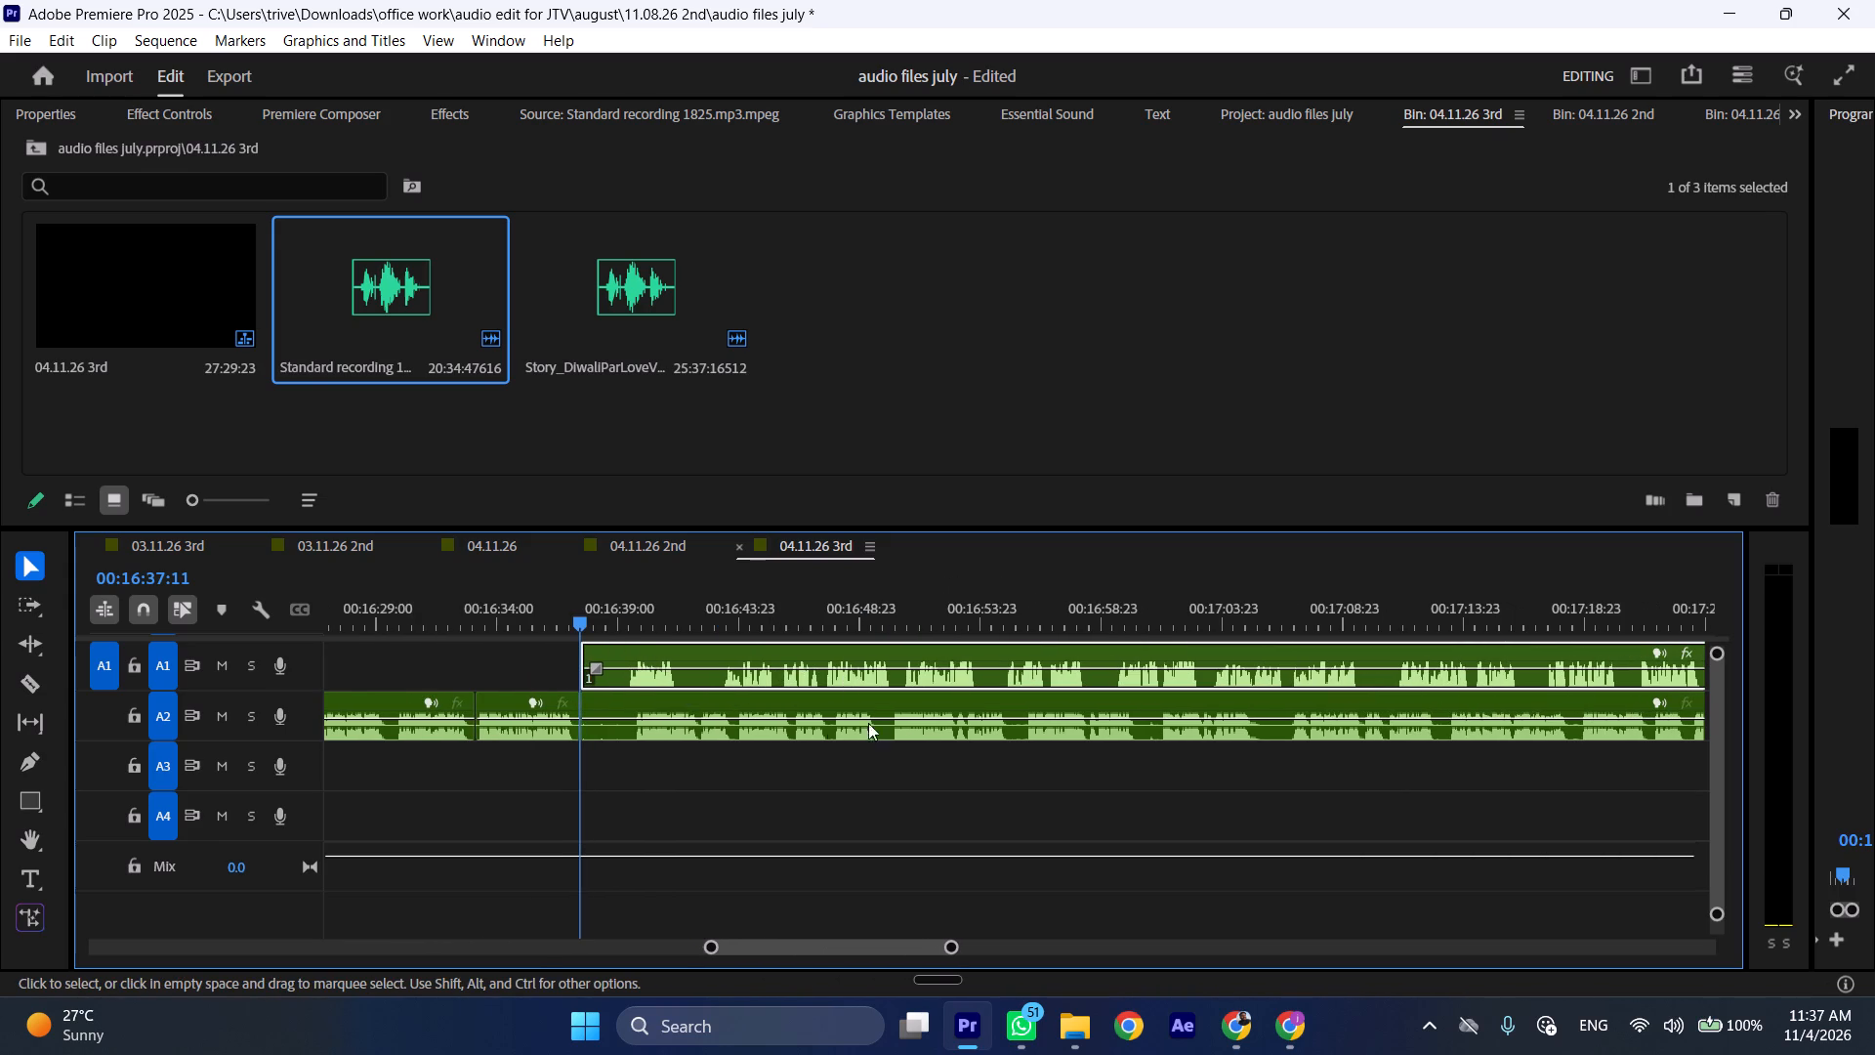
{"action": "left_click_drag", "start_coordinate": [609, 703], "coordinate": [1311, 706]}
{"action": "left_click_drag", "start_coordinate": [1258, 707], "coordinate": [1268, 707]}
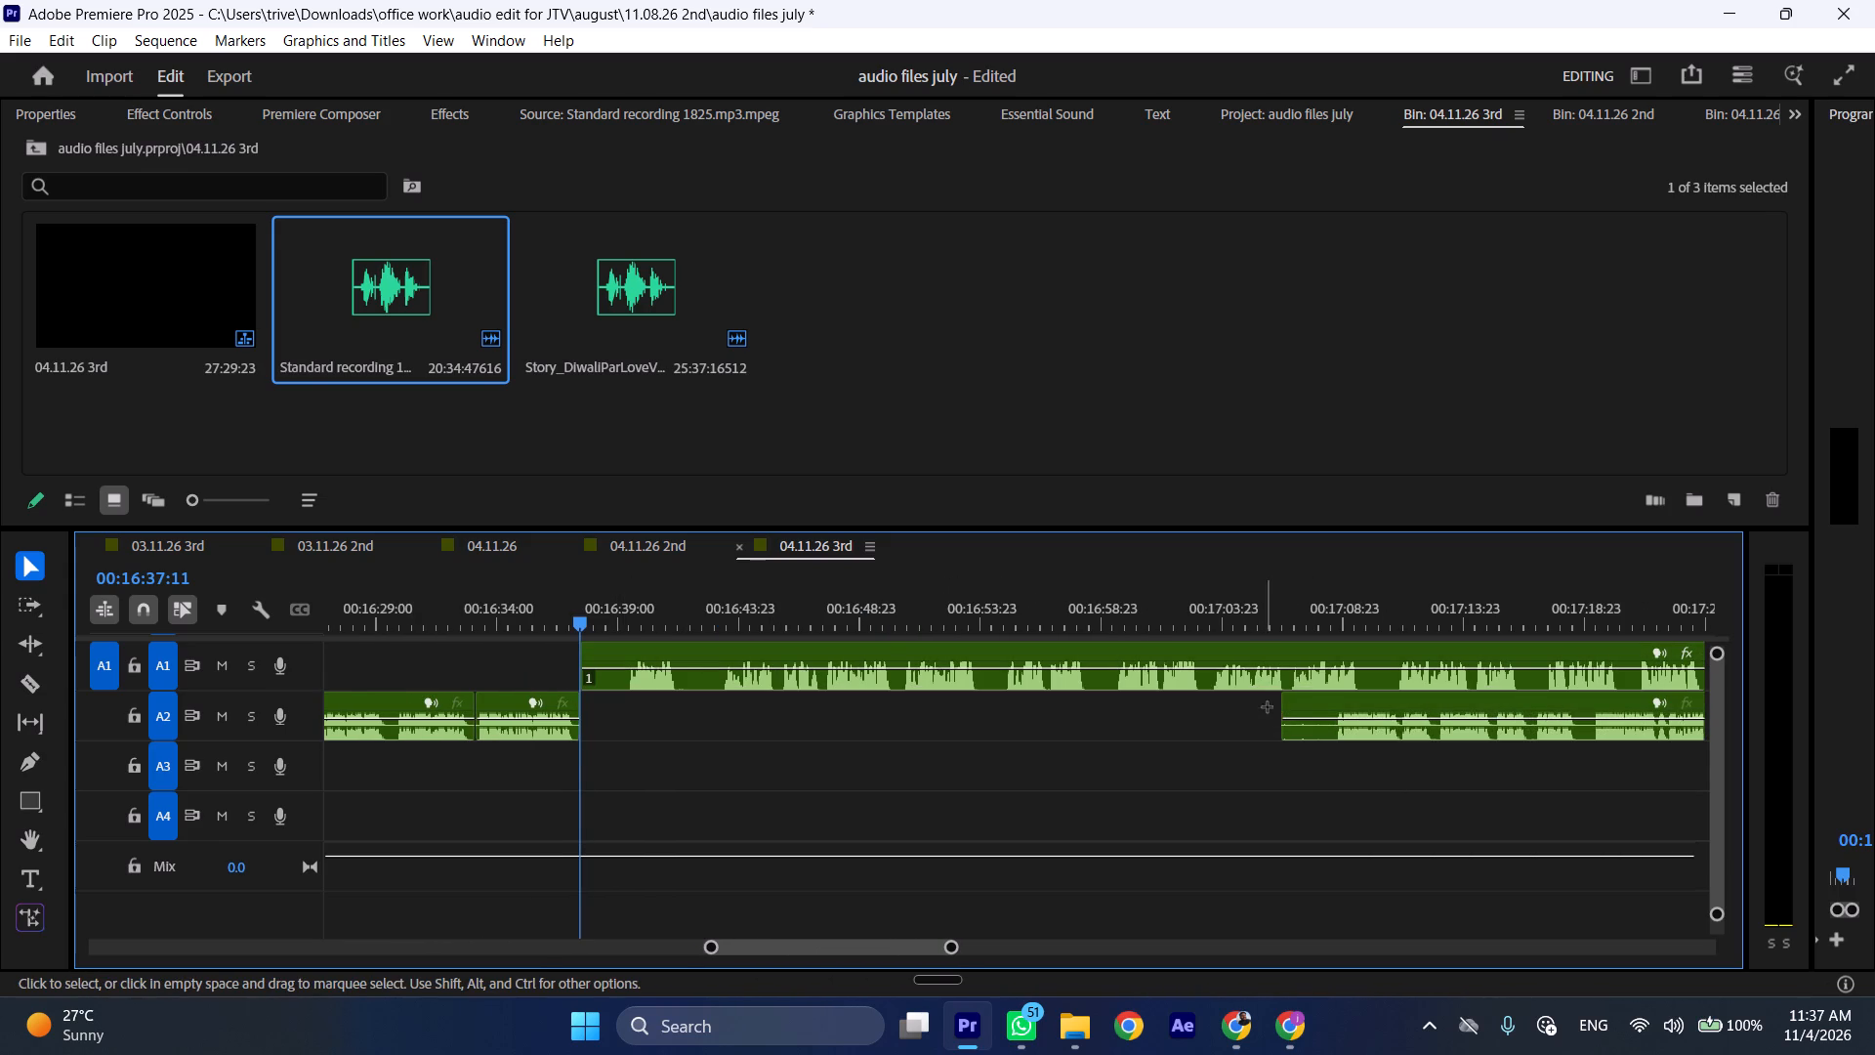
{"action": "left_click_drag", "start_coordinate": [1268, 707], "coordinate": [1312, 707]}
{"action": "left_click_drag", "start_coordinate": [1284, 711], "coordinate": [1334, 711]}
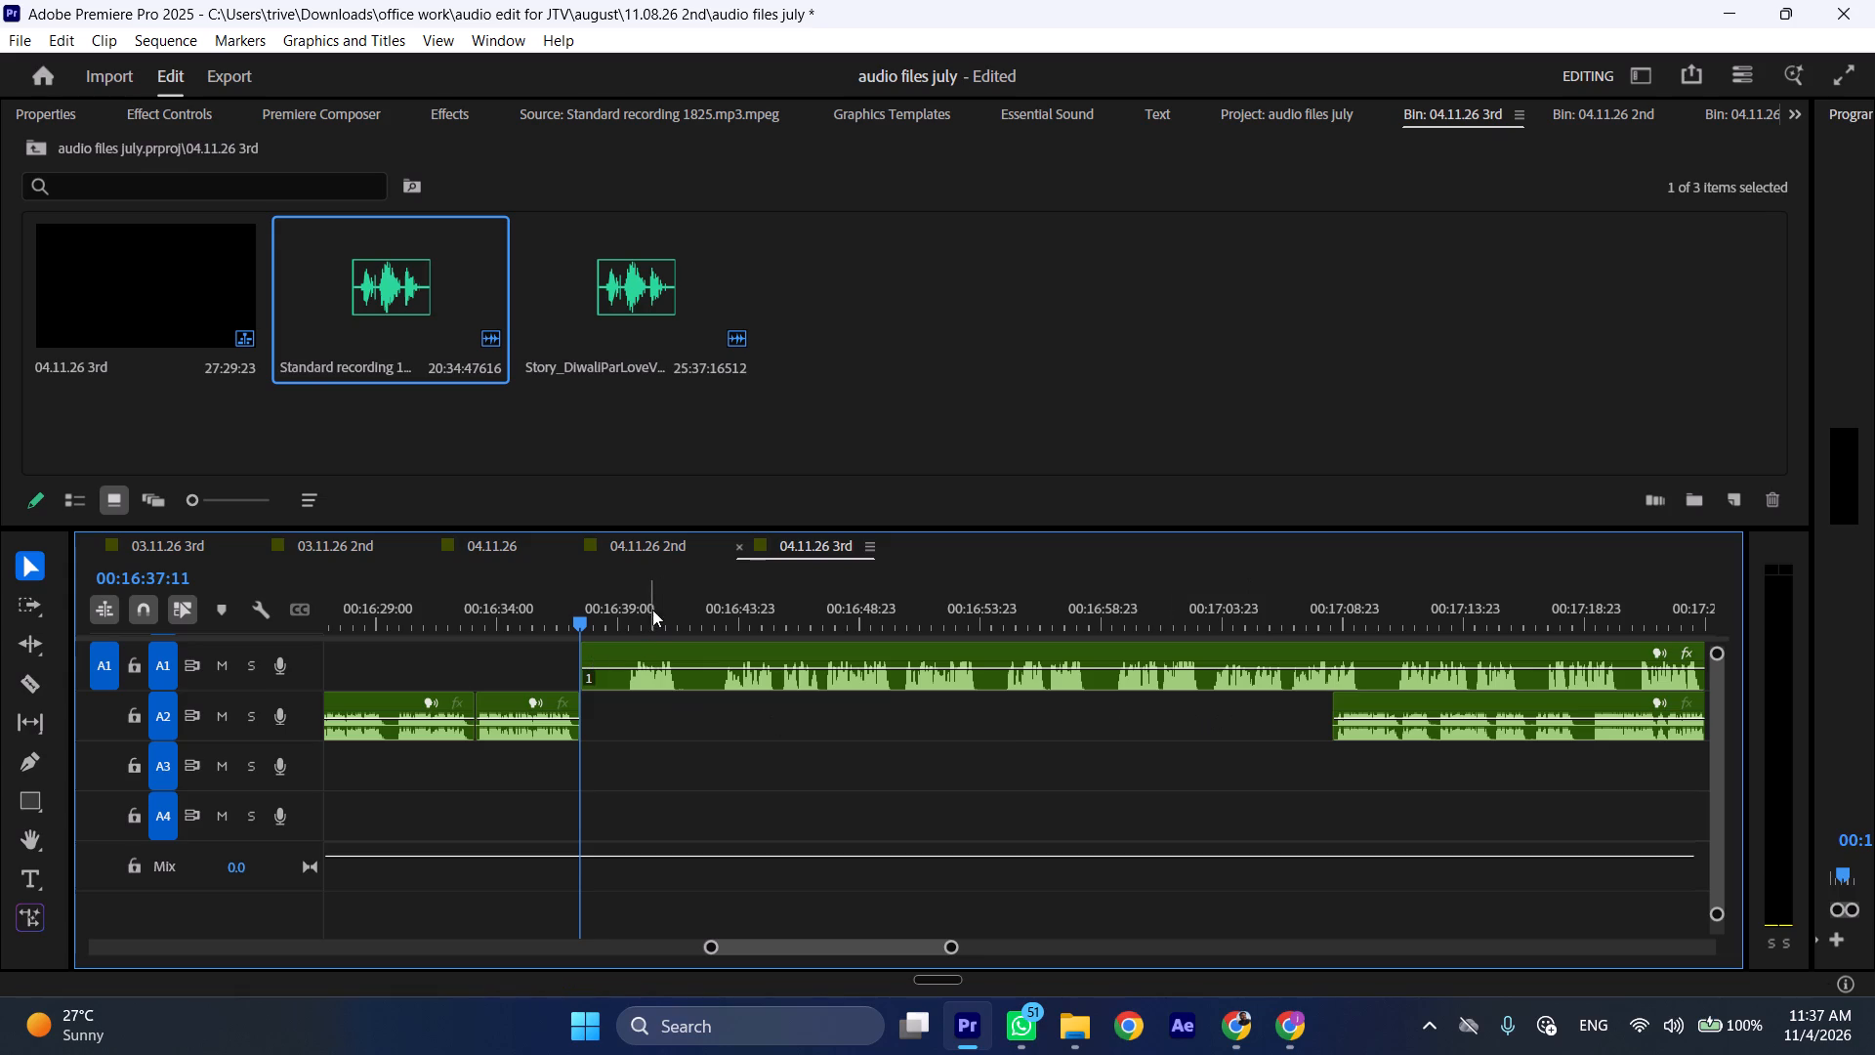
Play the A1 clip from where its speech begins, at about 00:16:39.
{"action": "left_click", "coordinate": [636, 589]}
{"action": "key", "text": "space"}
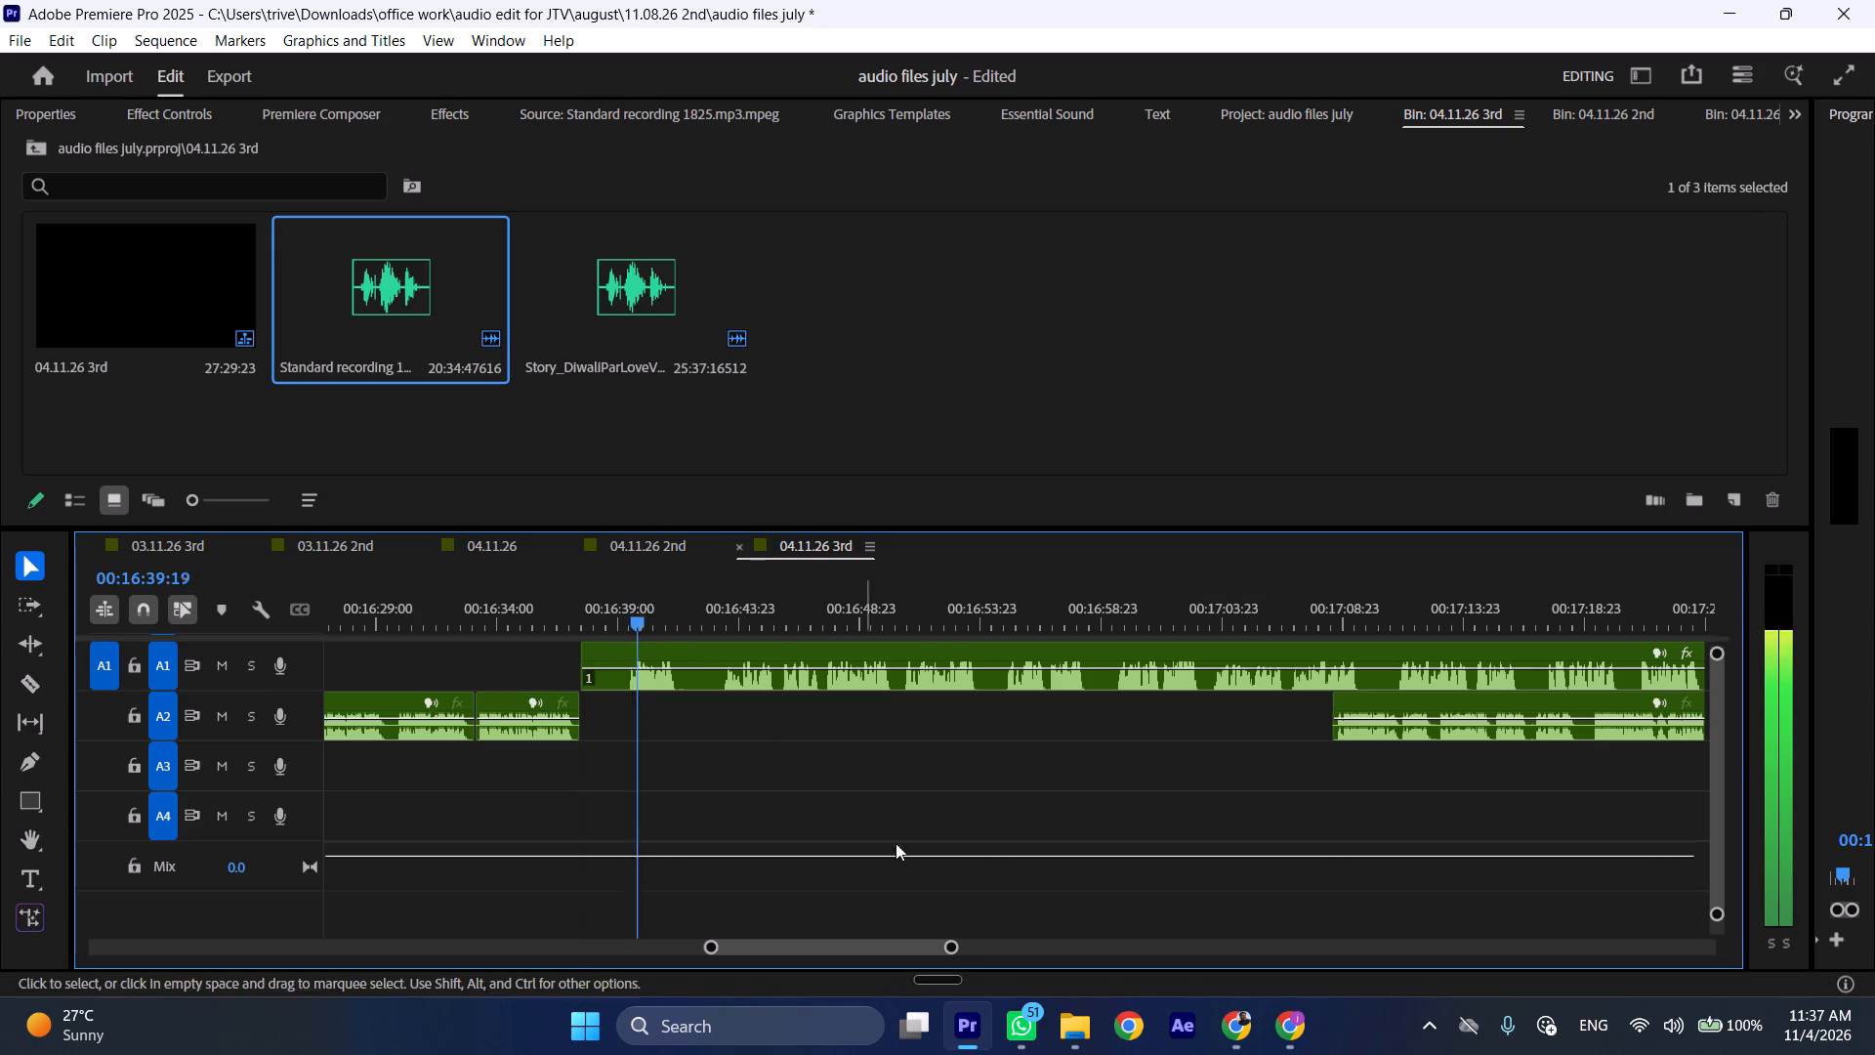
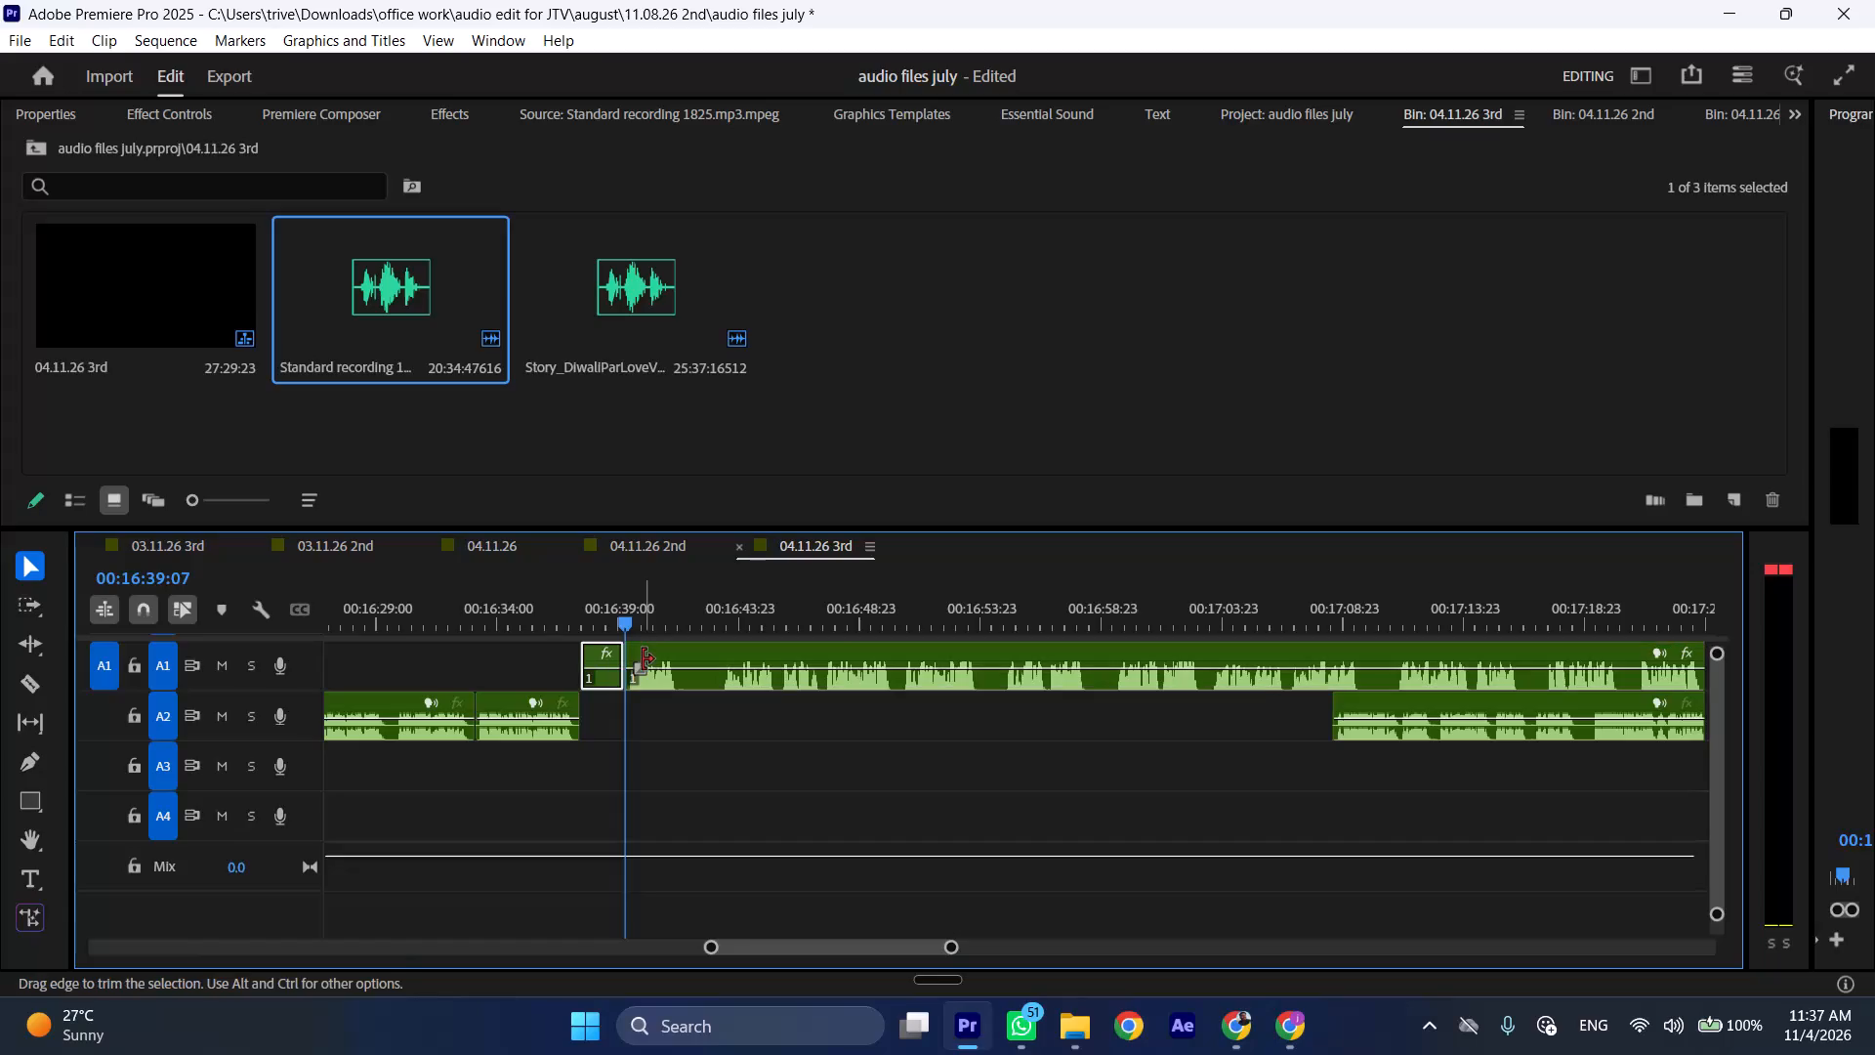
Ripple-delete the selected silent A1 segment before the cut at 00:16:39:07.
{"action": "key", "text": "ctrl+shift+d"}
Cut the A1 clip on both sides of the pause starting at 00:16:39:18 and ripple-delete the roughly 2-second silent section.
{"action": "key", "text": "space"}
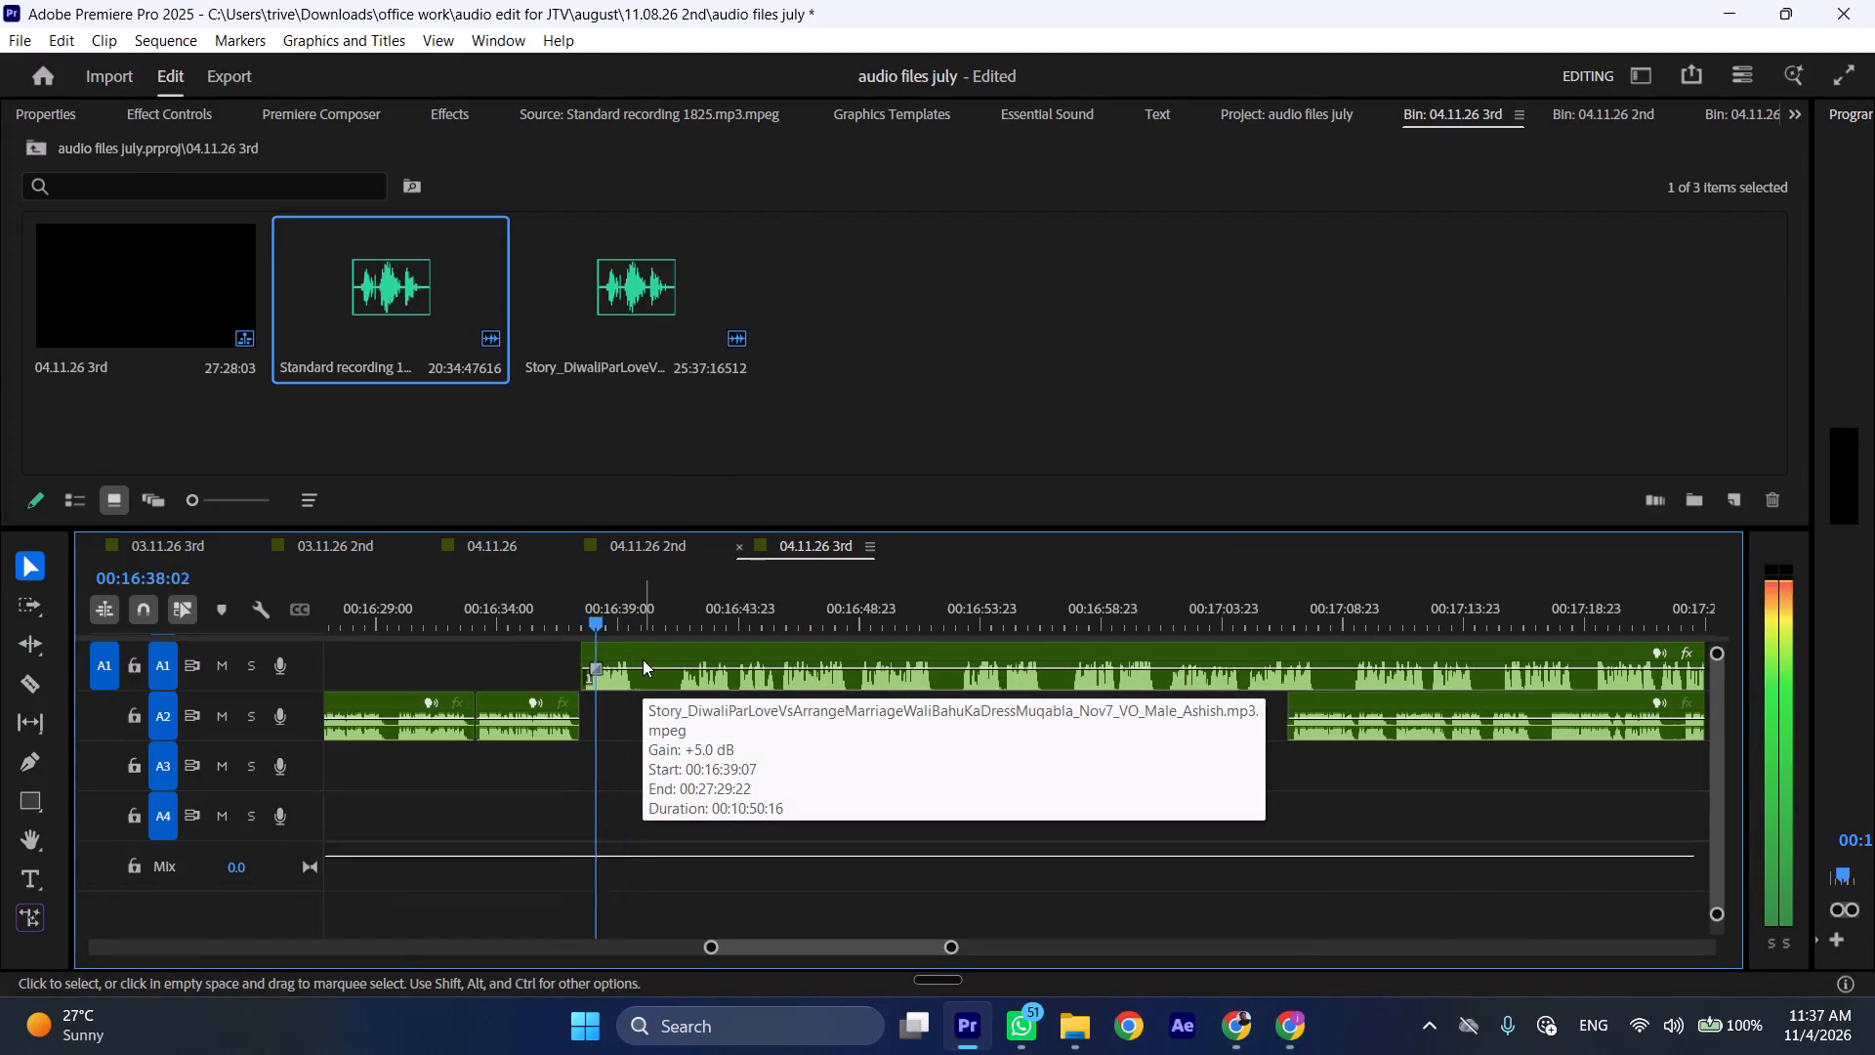
{"action": "key", "text": "space"}
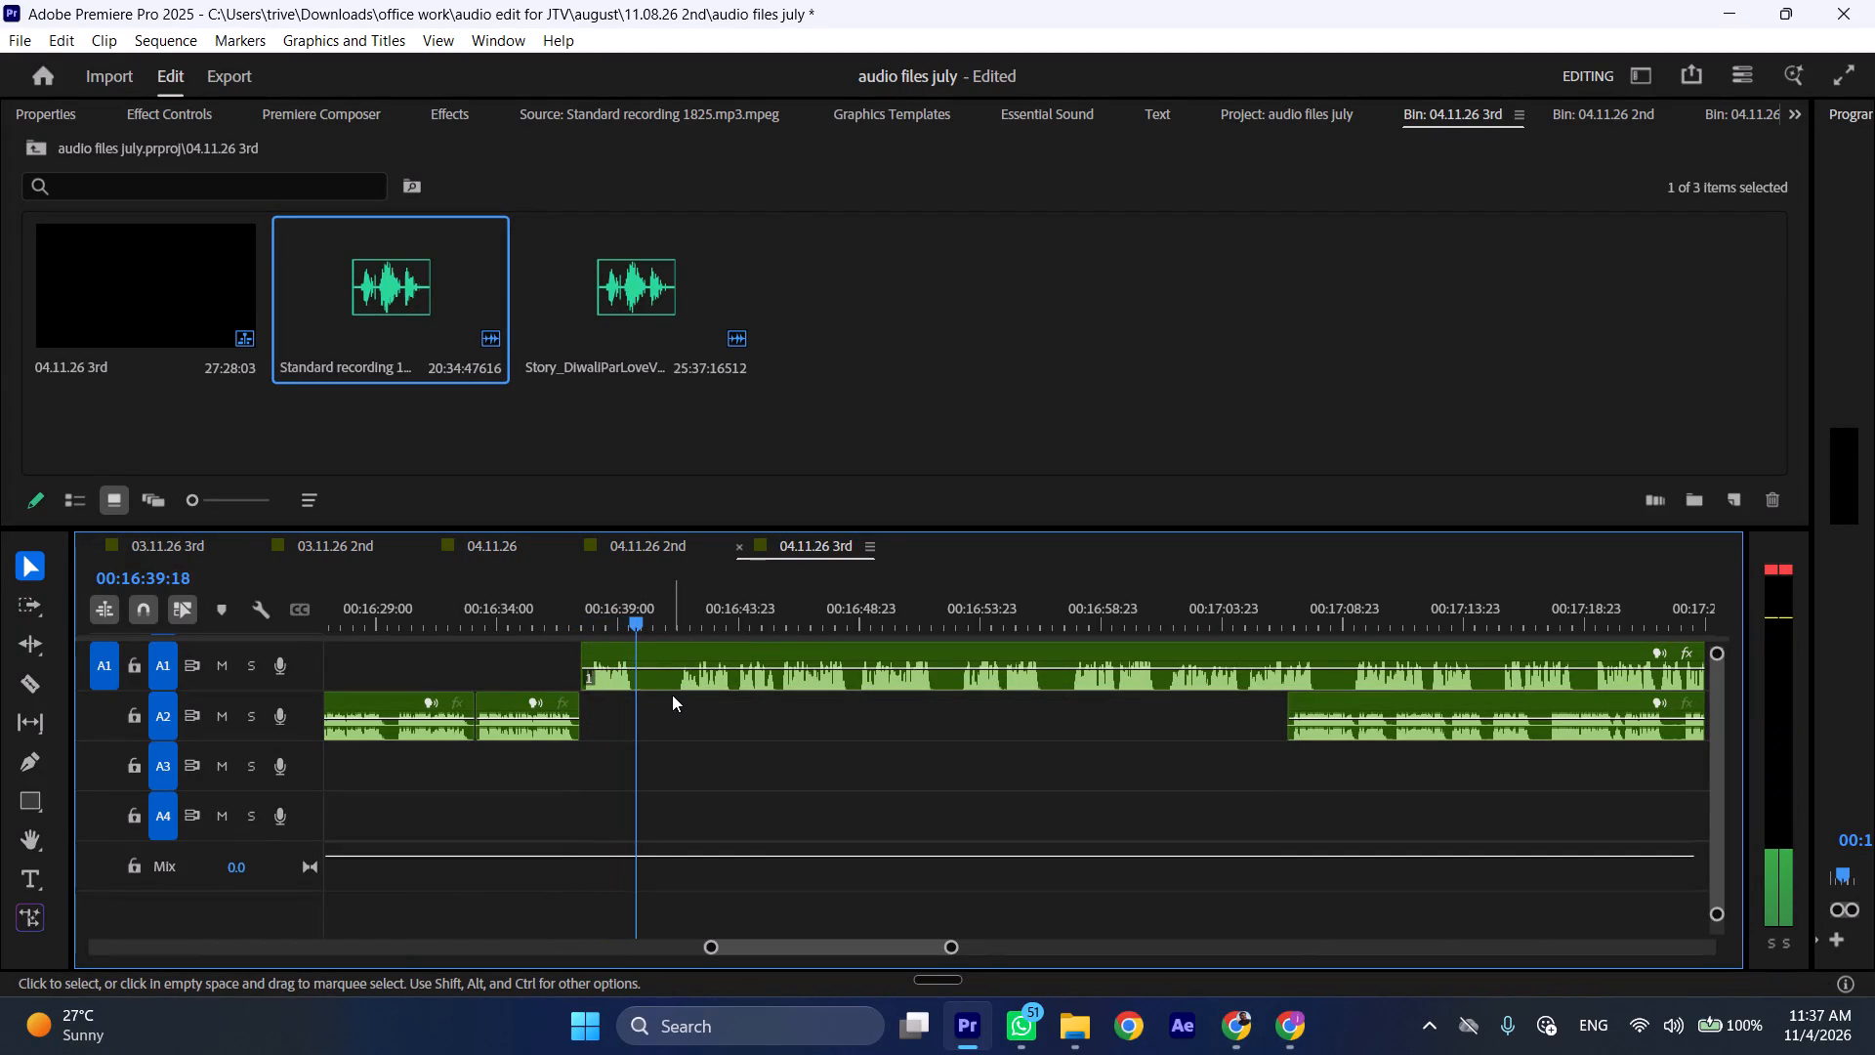
{"action": "key", "text": "shift+c"}
{"action": "left_click_drag", "start_coordinate": [673, 623], "coordinate": [685, 624]}
{"action": "left_click", "coordinate": [704, 652]}
{"action": "key", "text": "shift+c"}
{"action": "key", "text": "ctrl+shift+d"}
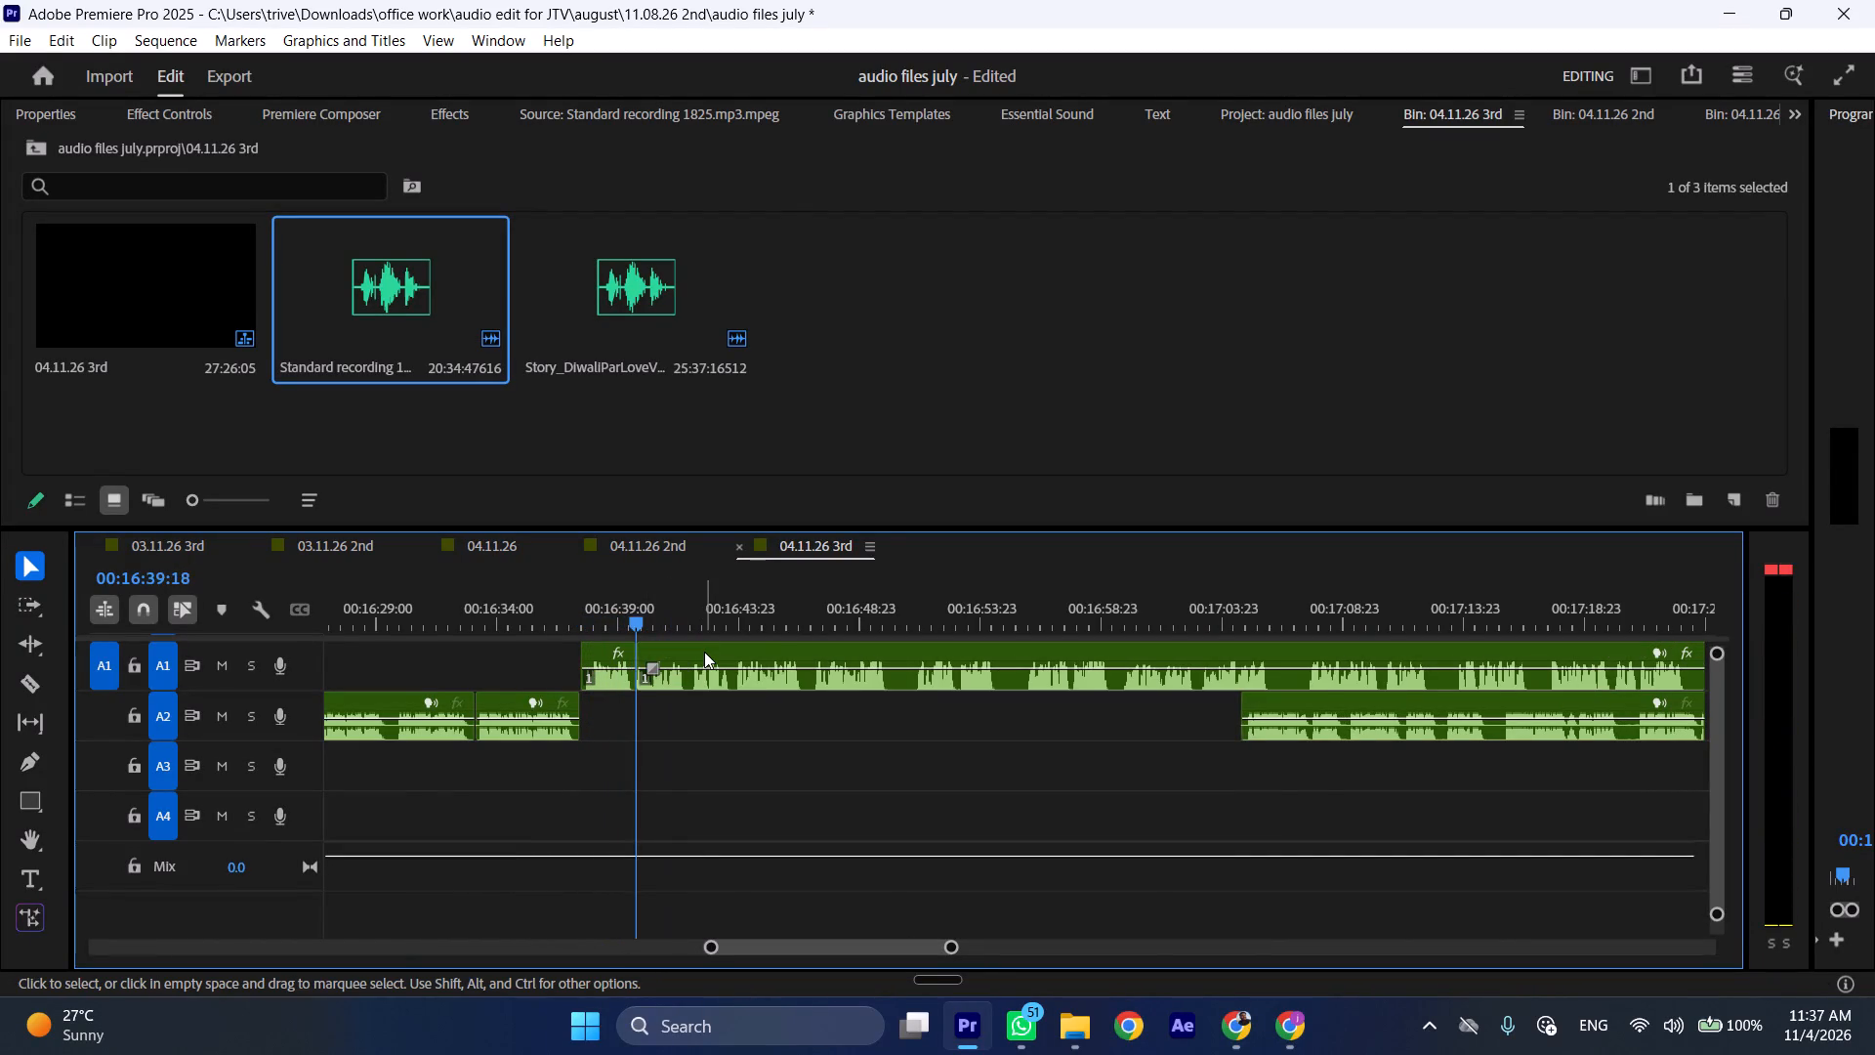
Play the A1 clip from the new join at 00:16:39:18 at increased speed.
{"action": "key", "text": "space"}
{"action": "type", "text": "l"}
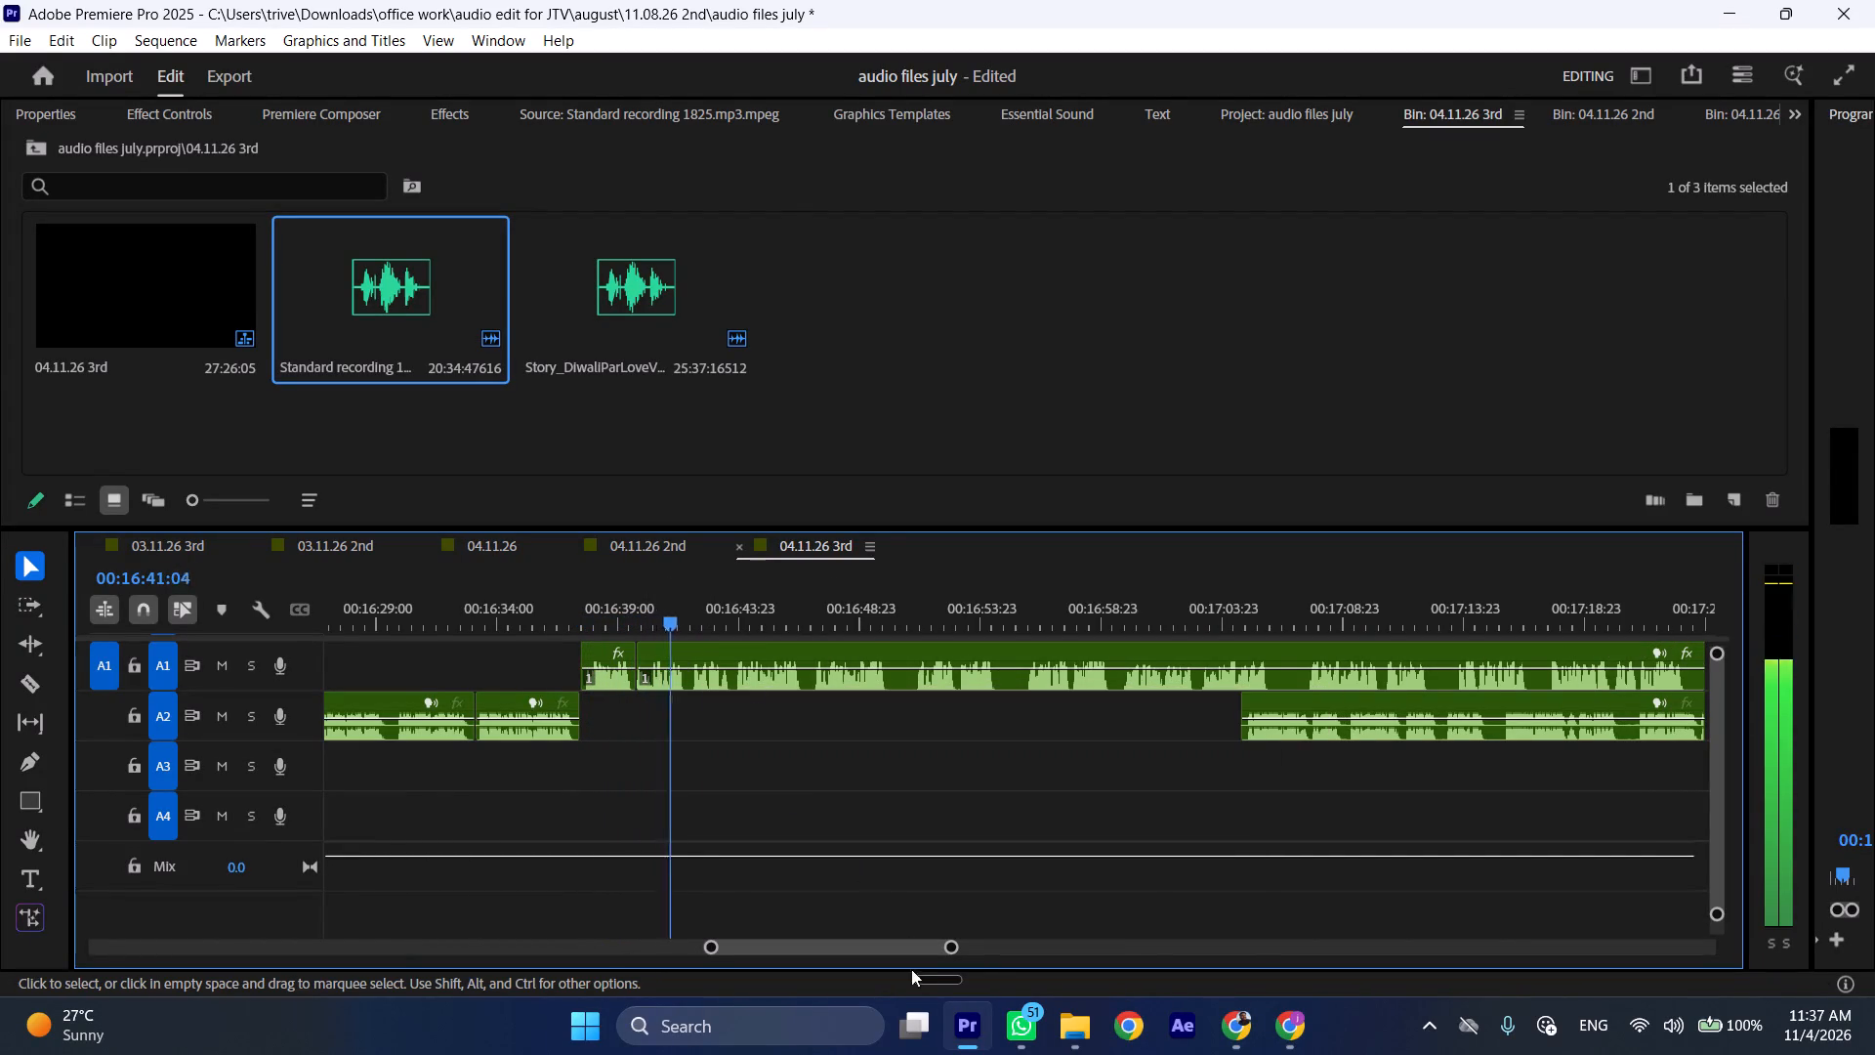
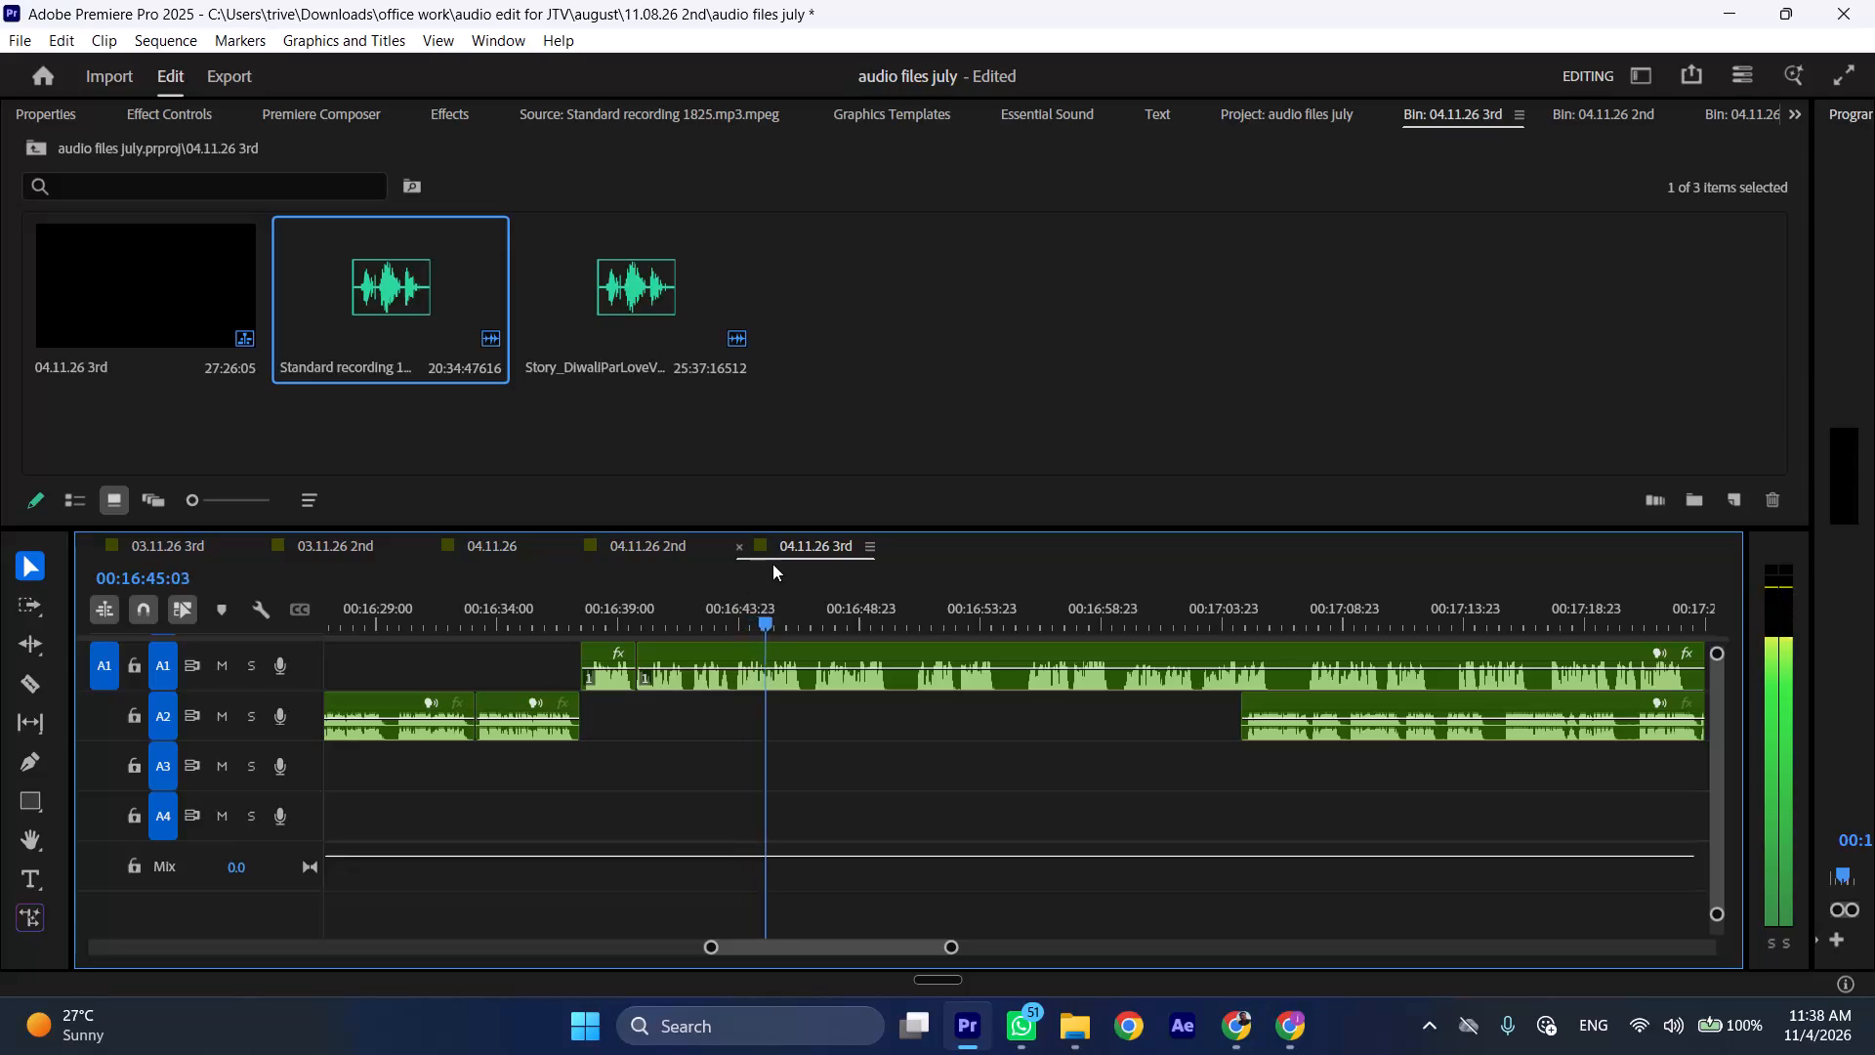
Cut the A1 clip at 00:16:43:16 and ripple-delete the unwanted section from there to 00:16:51:08.
{"action": "left_click", "coordinate": [698, 612]}
{"action": "key", "text": "space"}
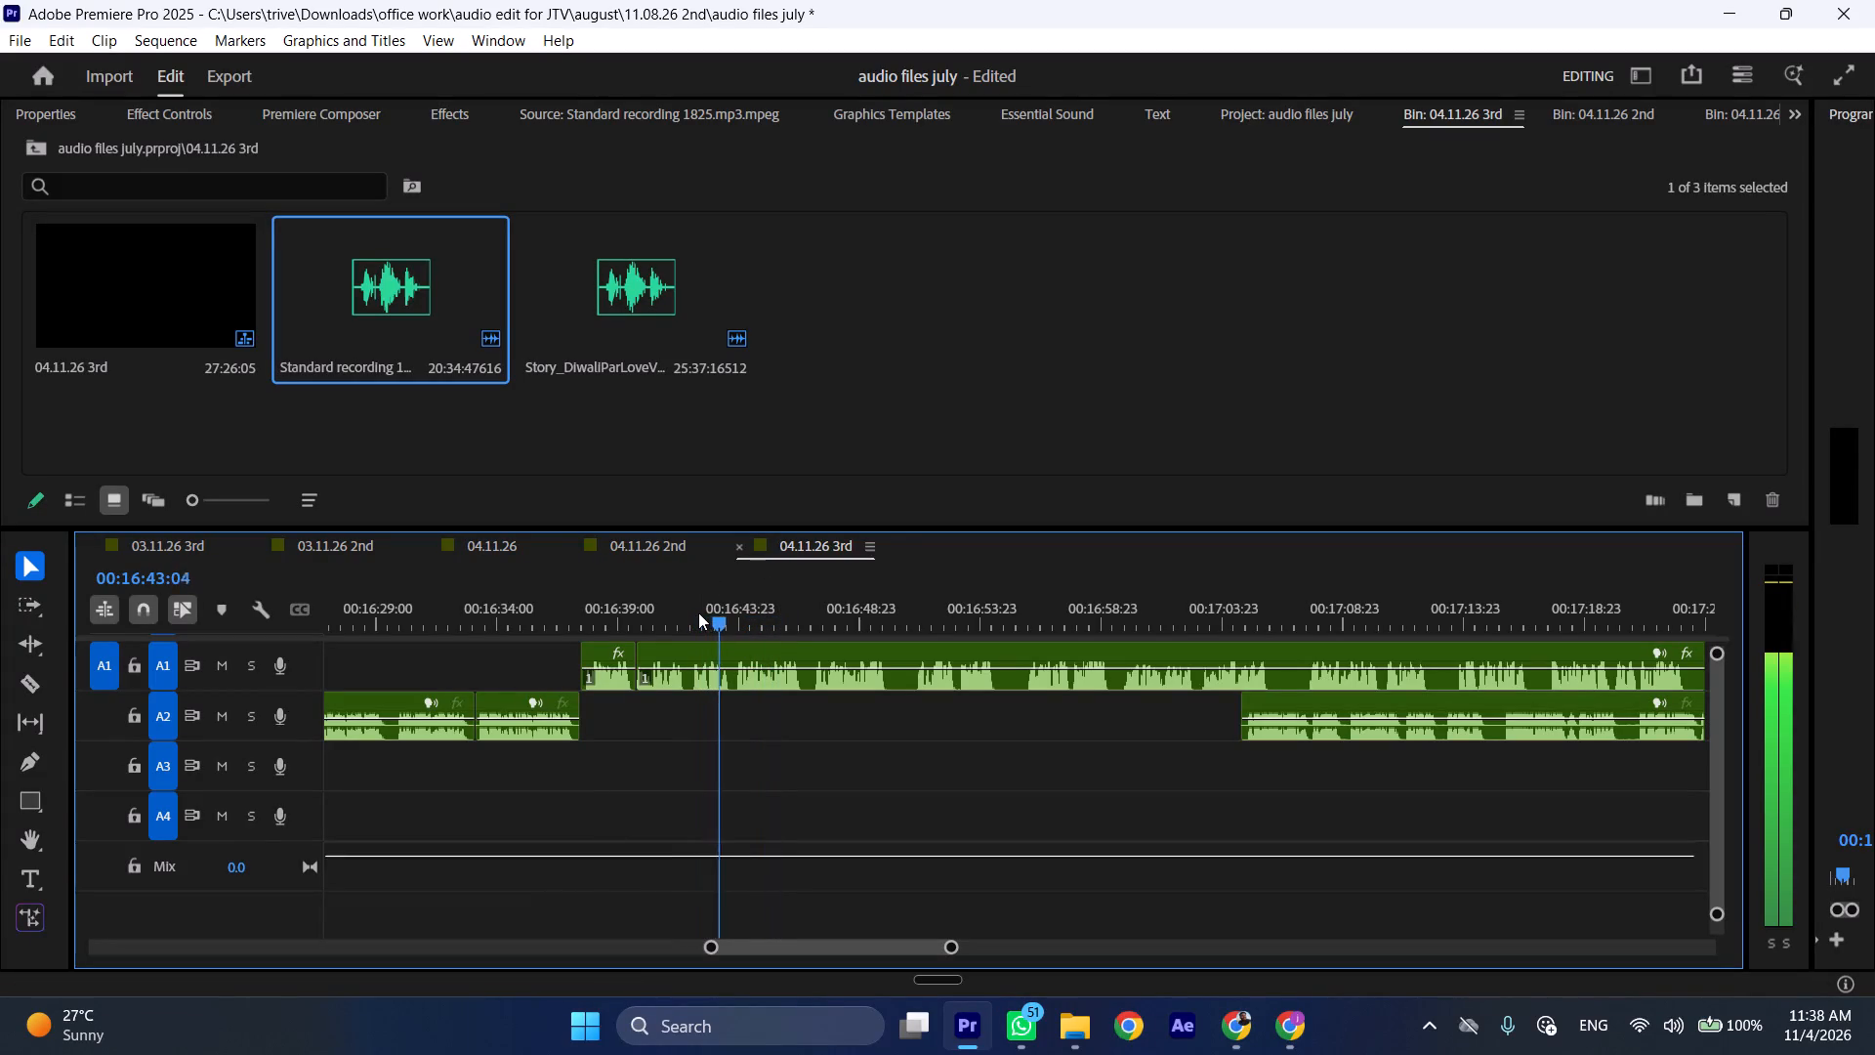
{"action": "key", "text": "space"}
{"action": "type", "text": "C"}
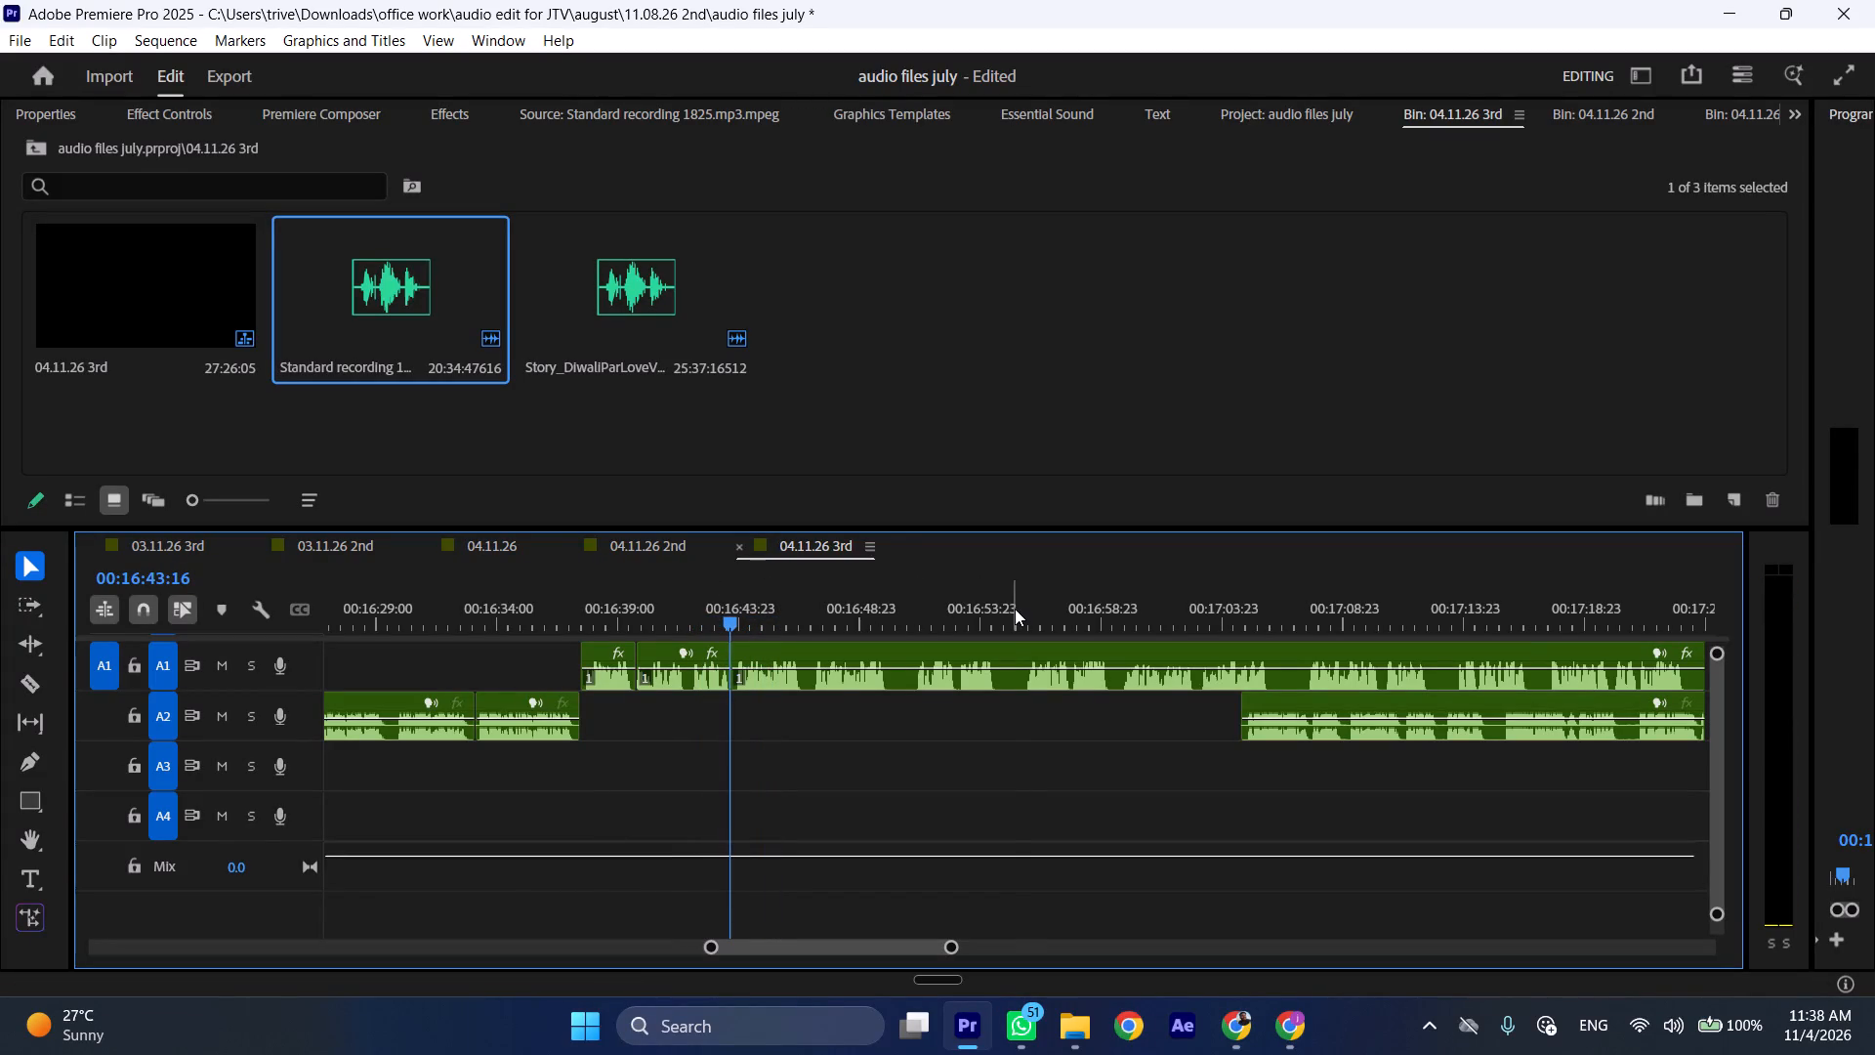
{"action": "left_click", "coordinate": [1015, 609]}
{"action": "key", "text": "space"}
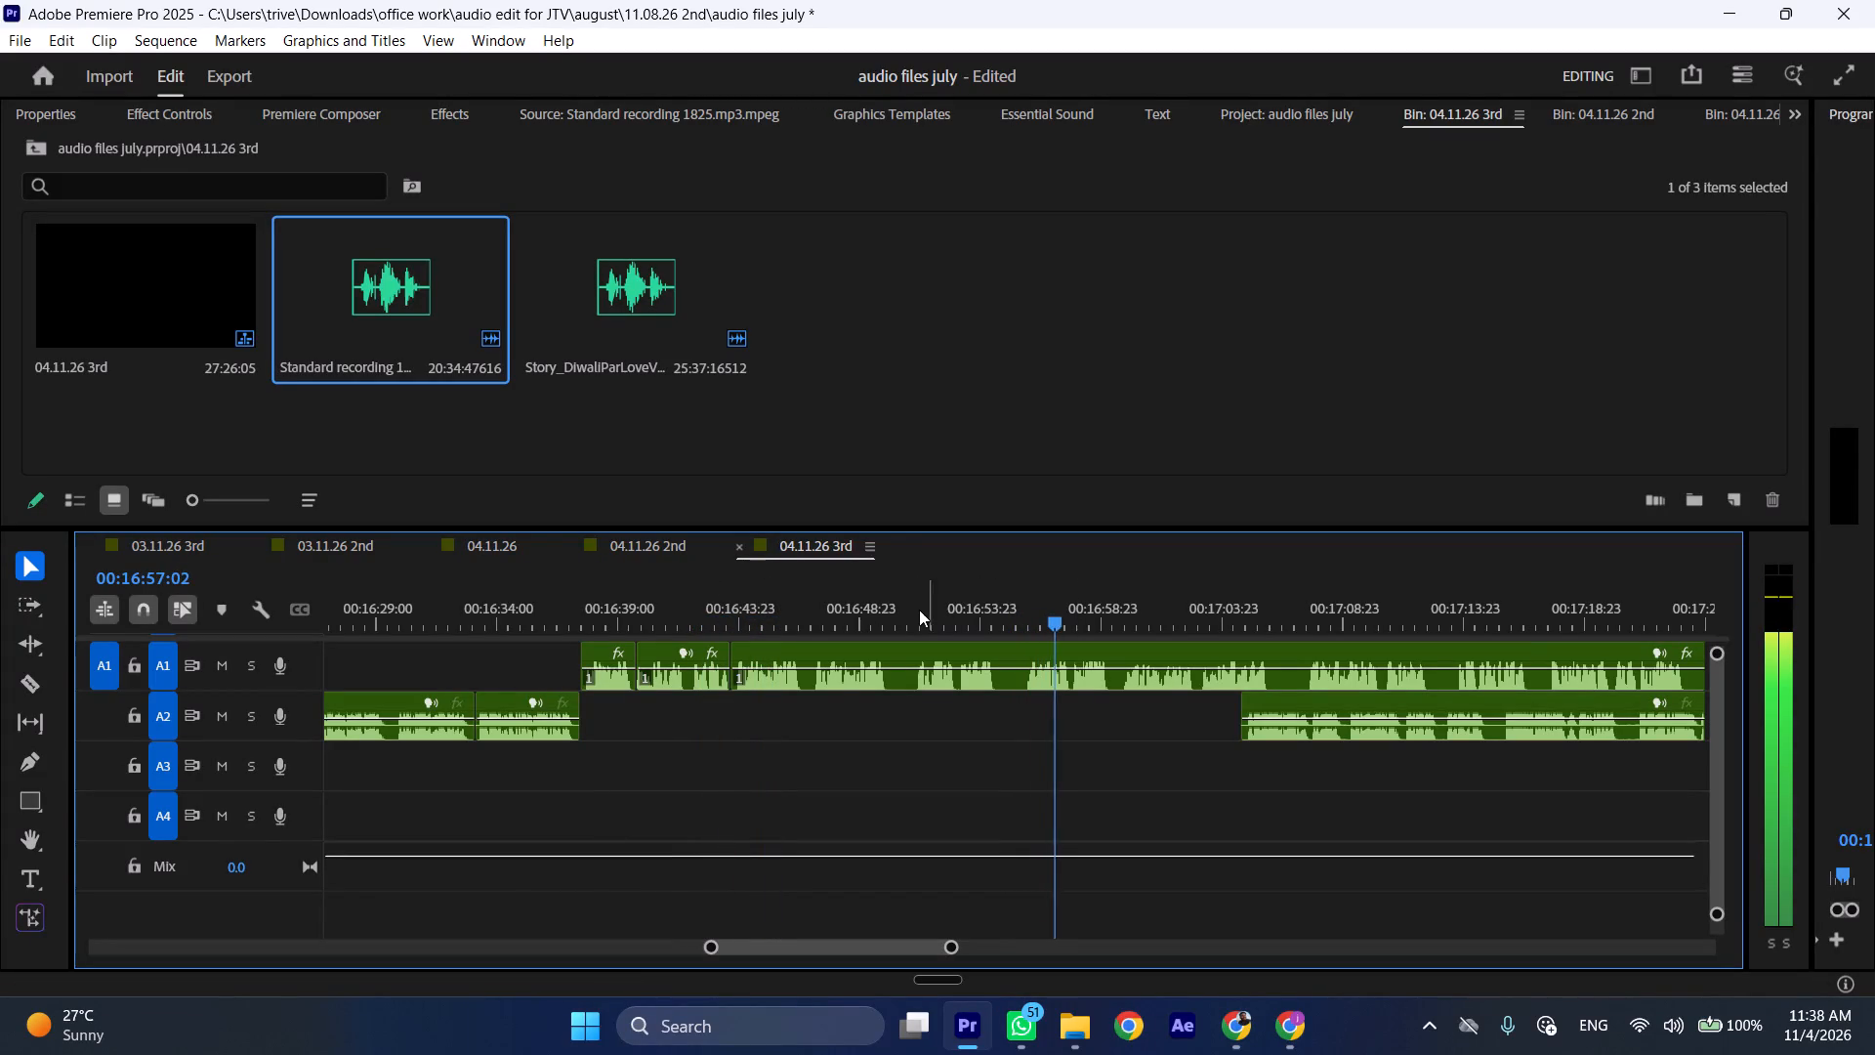
{"action": "left_click", "coordinate": [911, 608]}
{"action": "key", "text": "space"}
{"action": "left_click", "coordinate": [911, 608]}
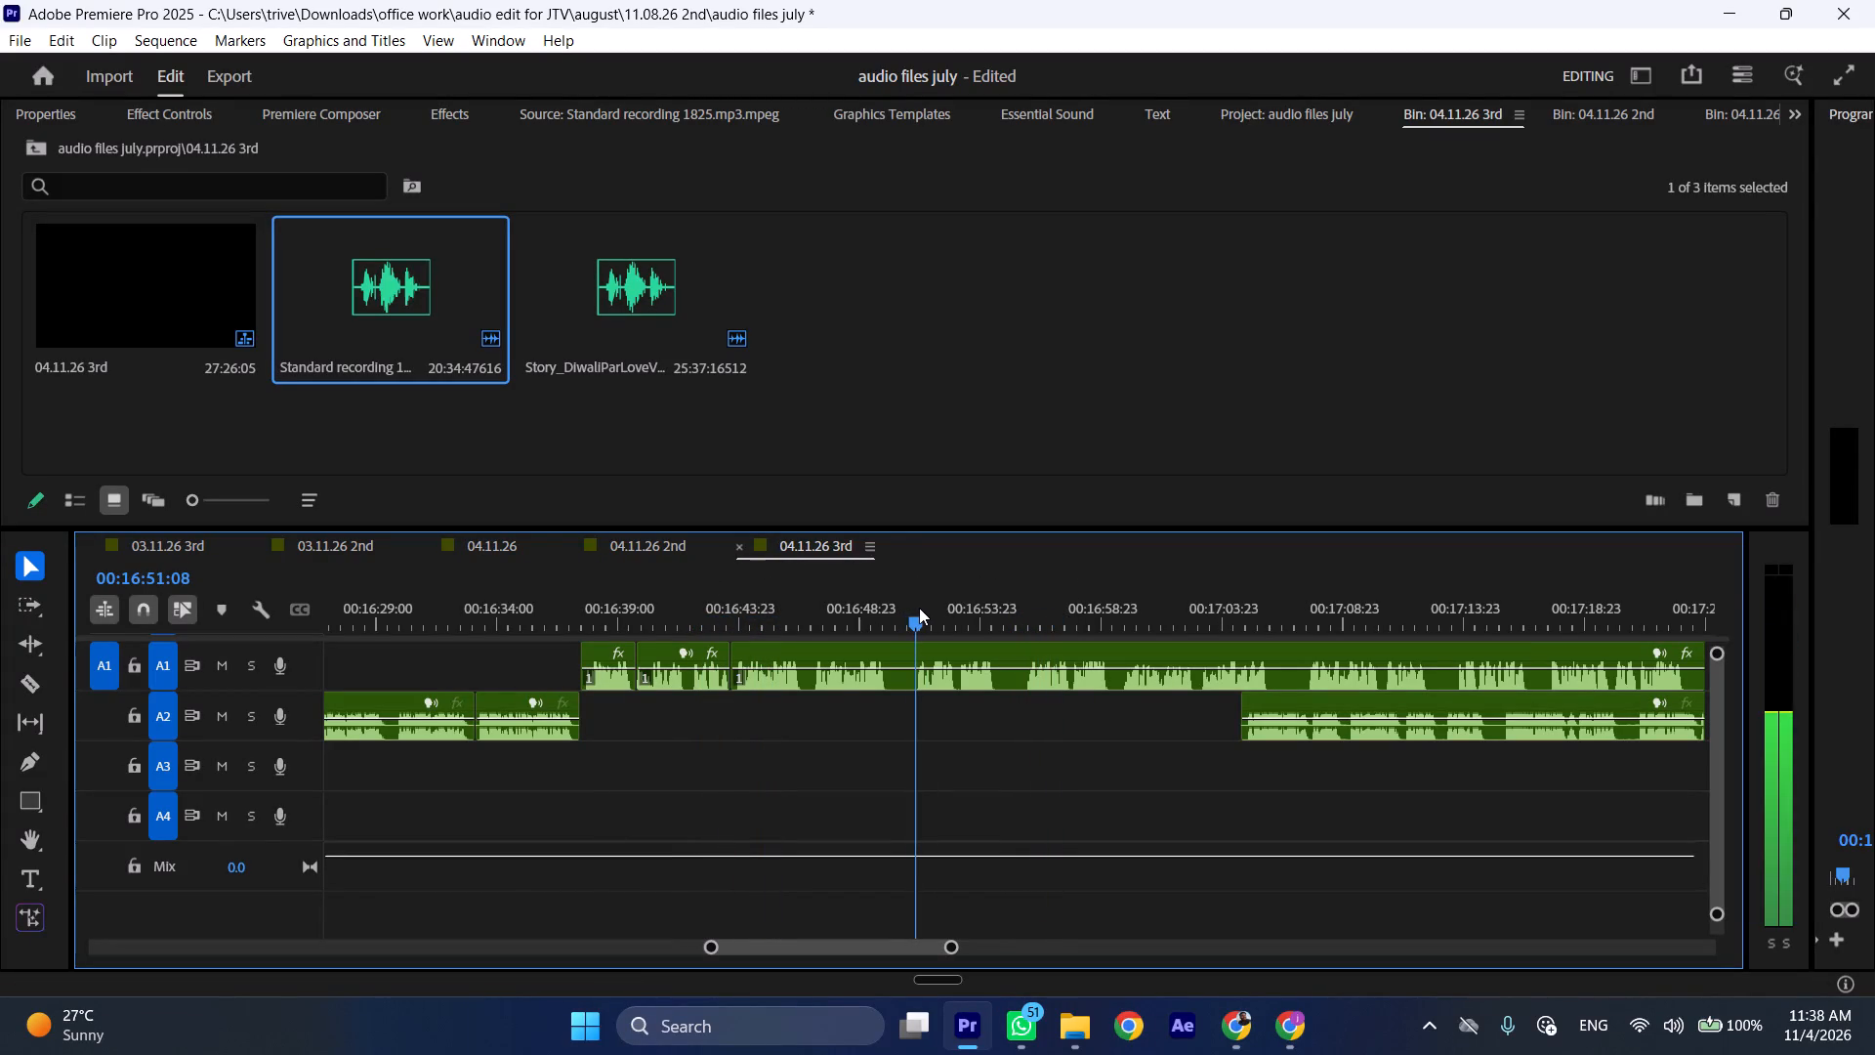
{"action": "left_click", "coordinate": [940, 654]}
{"action": "key", "text": "shift+c"}
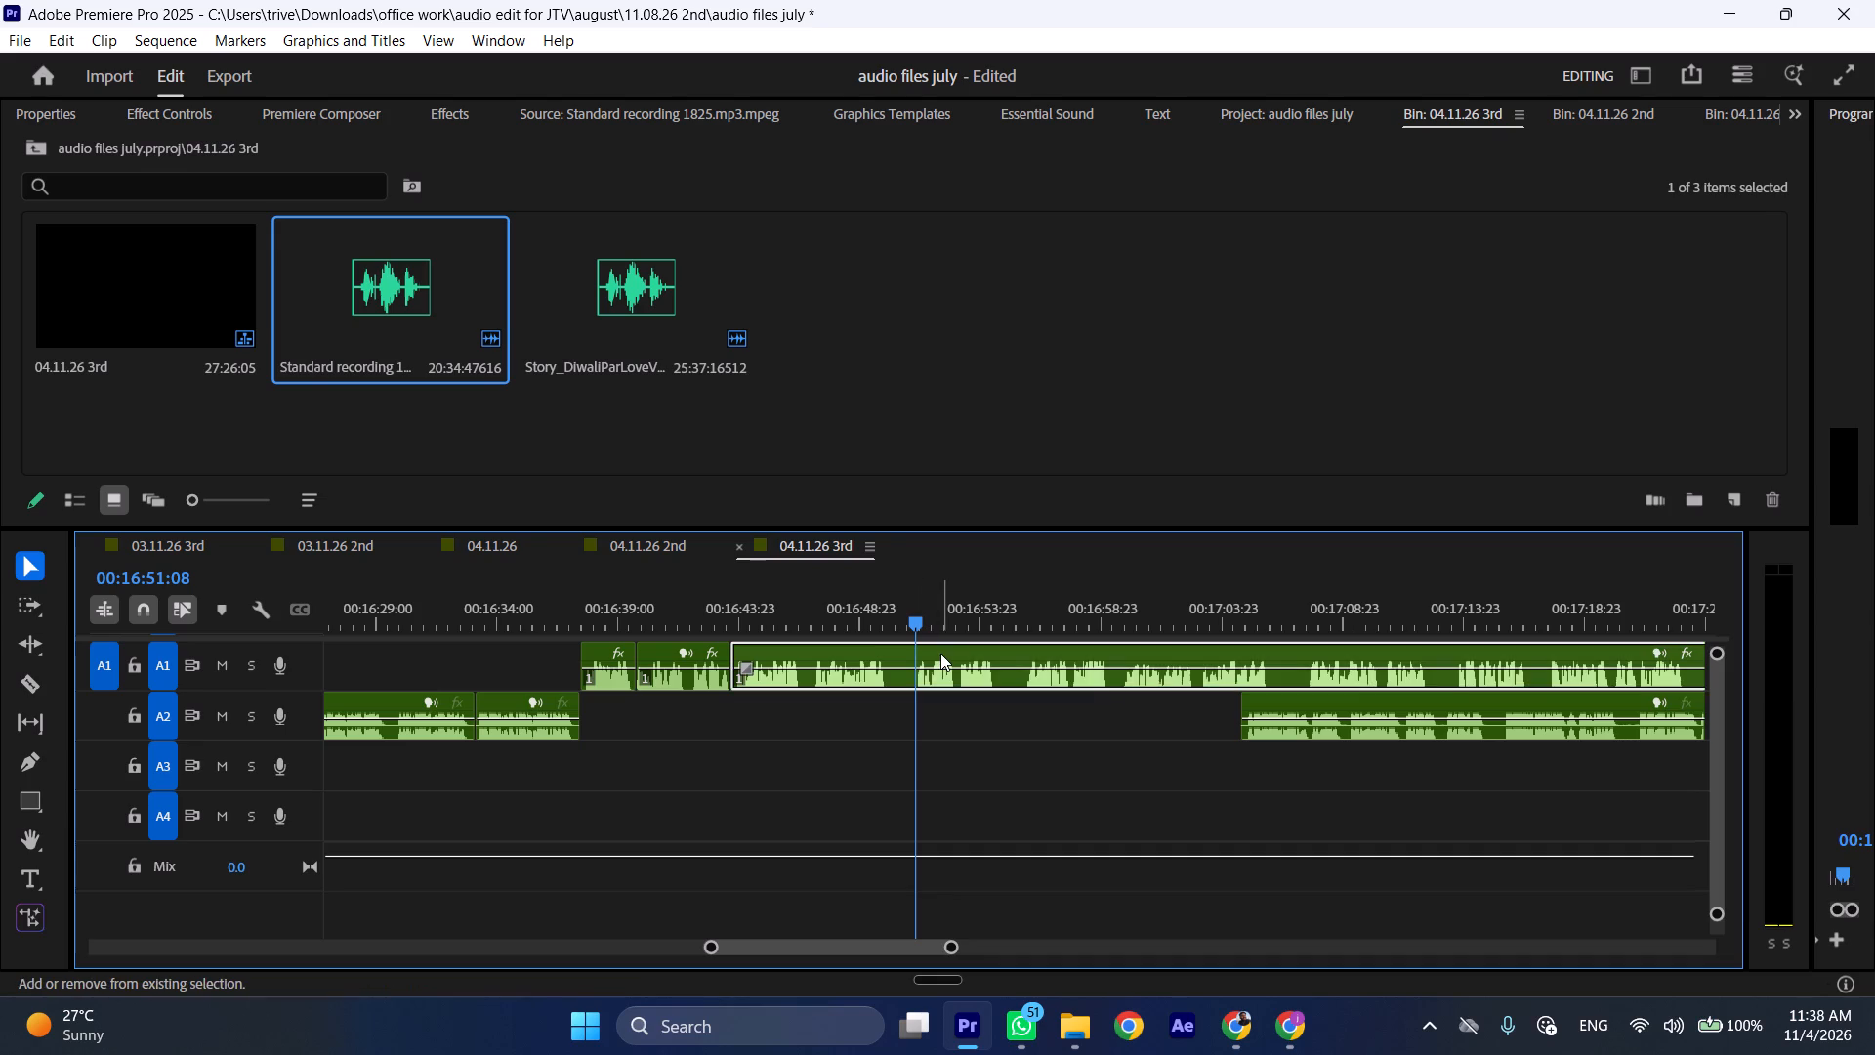
{"action": "key", "text": "ctrl+shift+d"}
Play the A1 audio from about 00:16:42 across the new join at 00:16:43:16.
{"action": "left_click", "coordinate": [690, 599]}
{"action": "key", "text": "space"}
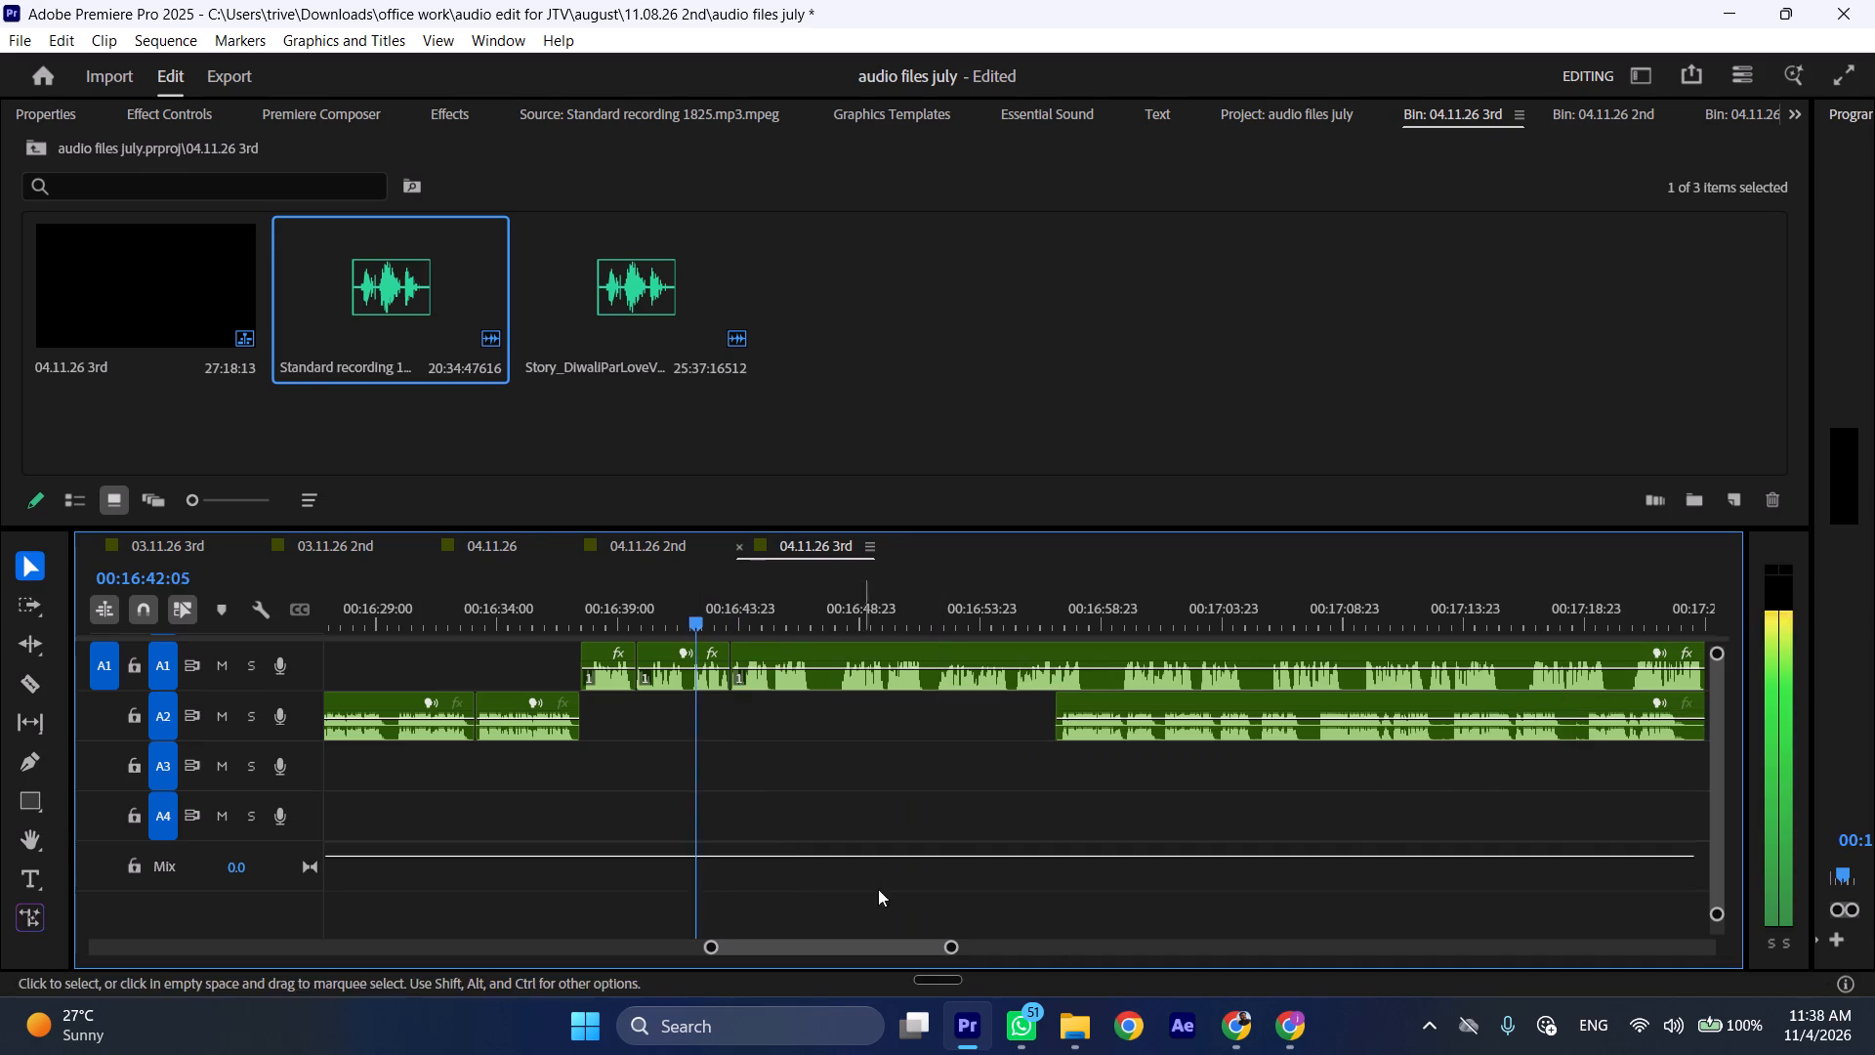
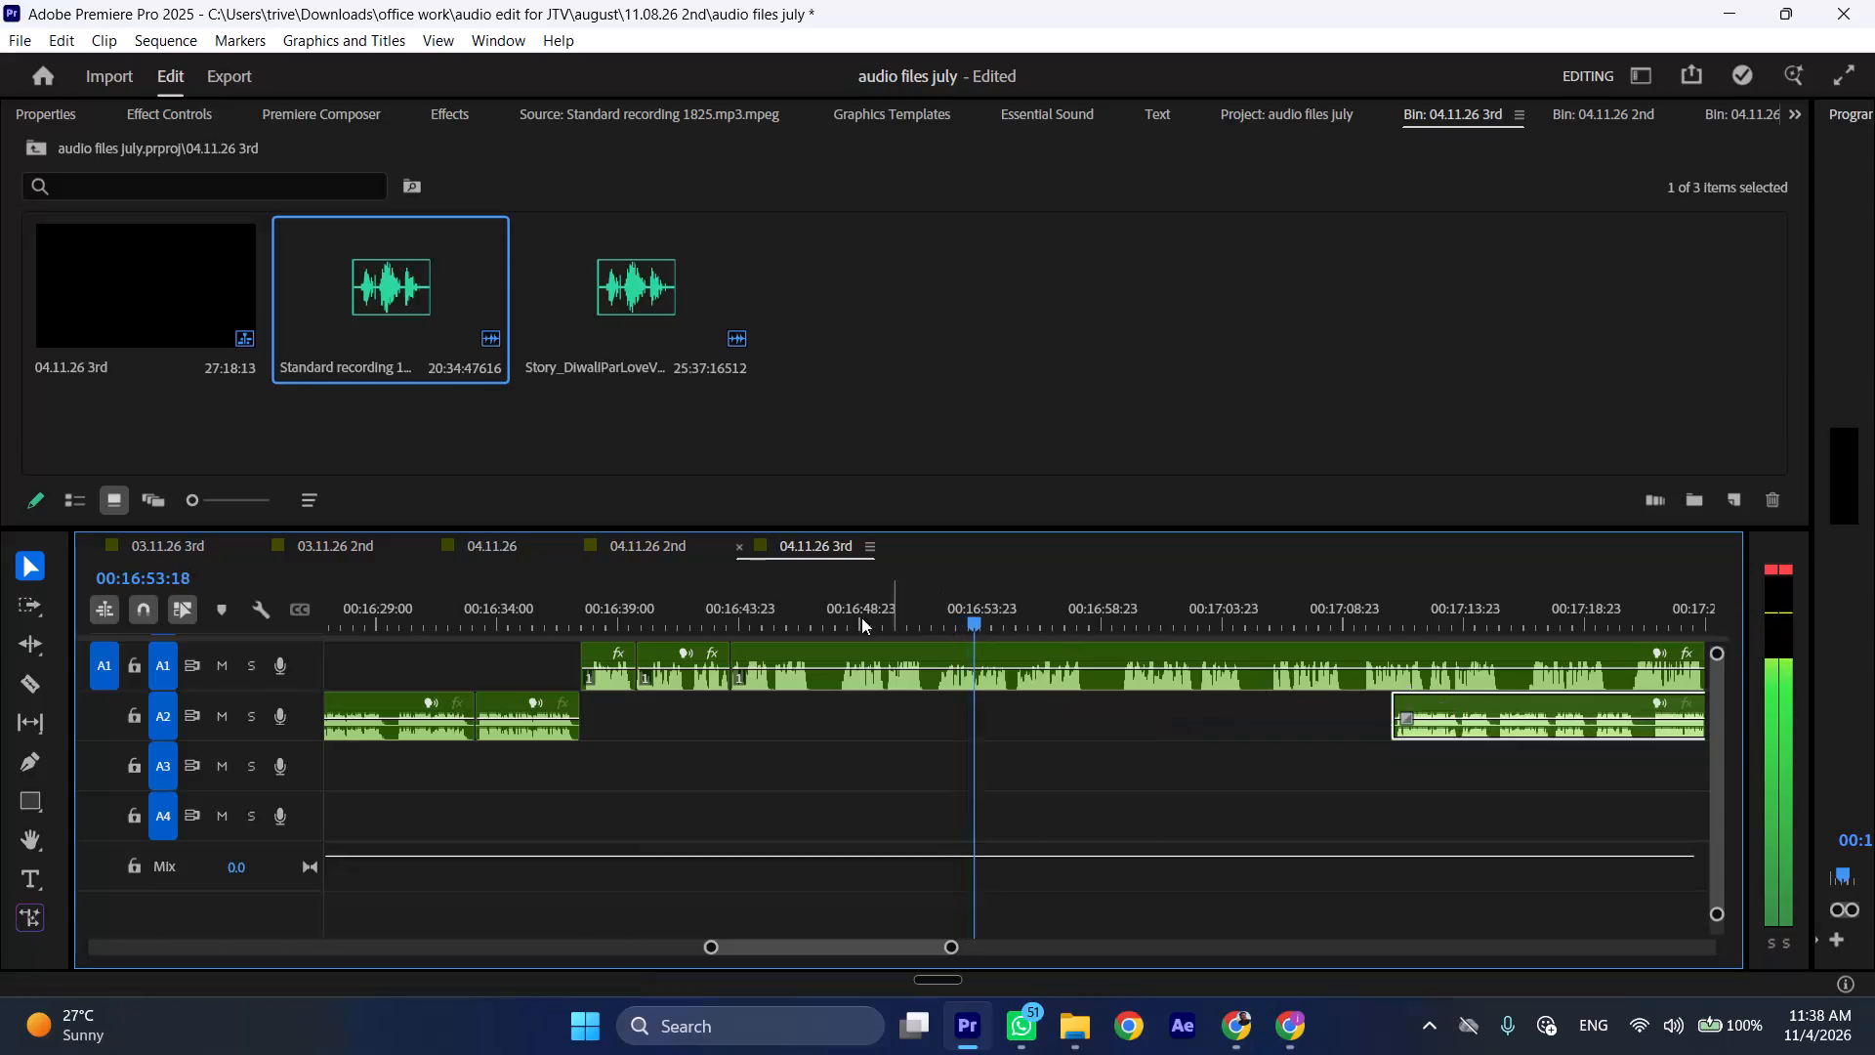
Cut the A1 clip at about 00:16:47 and at 00:16:48:00, and ripple-delete the pause between the cuts.
{"action": "left_click_drag", "start_coordinate": [815, 617], "coordinate": [839, 617]}
{"action": "key", "text": "shift+c"}
{"action": "key", "text": "shift+c"}
{"action": "left_click", "coordinate": [886, 664], "text": "shift"}
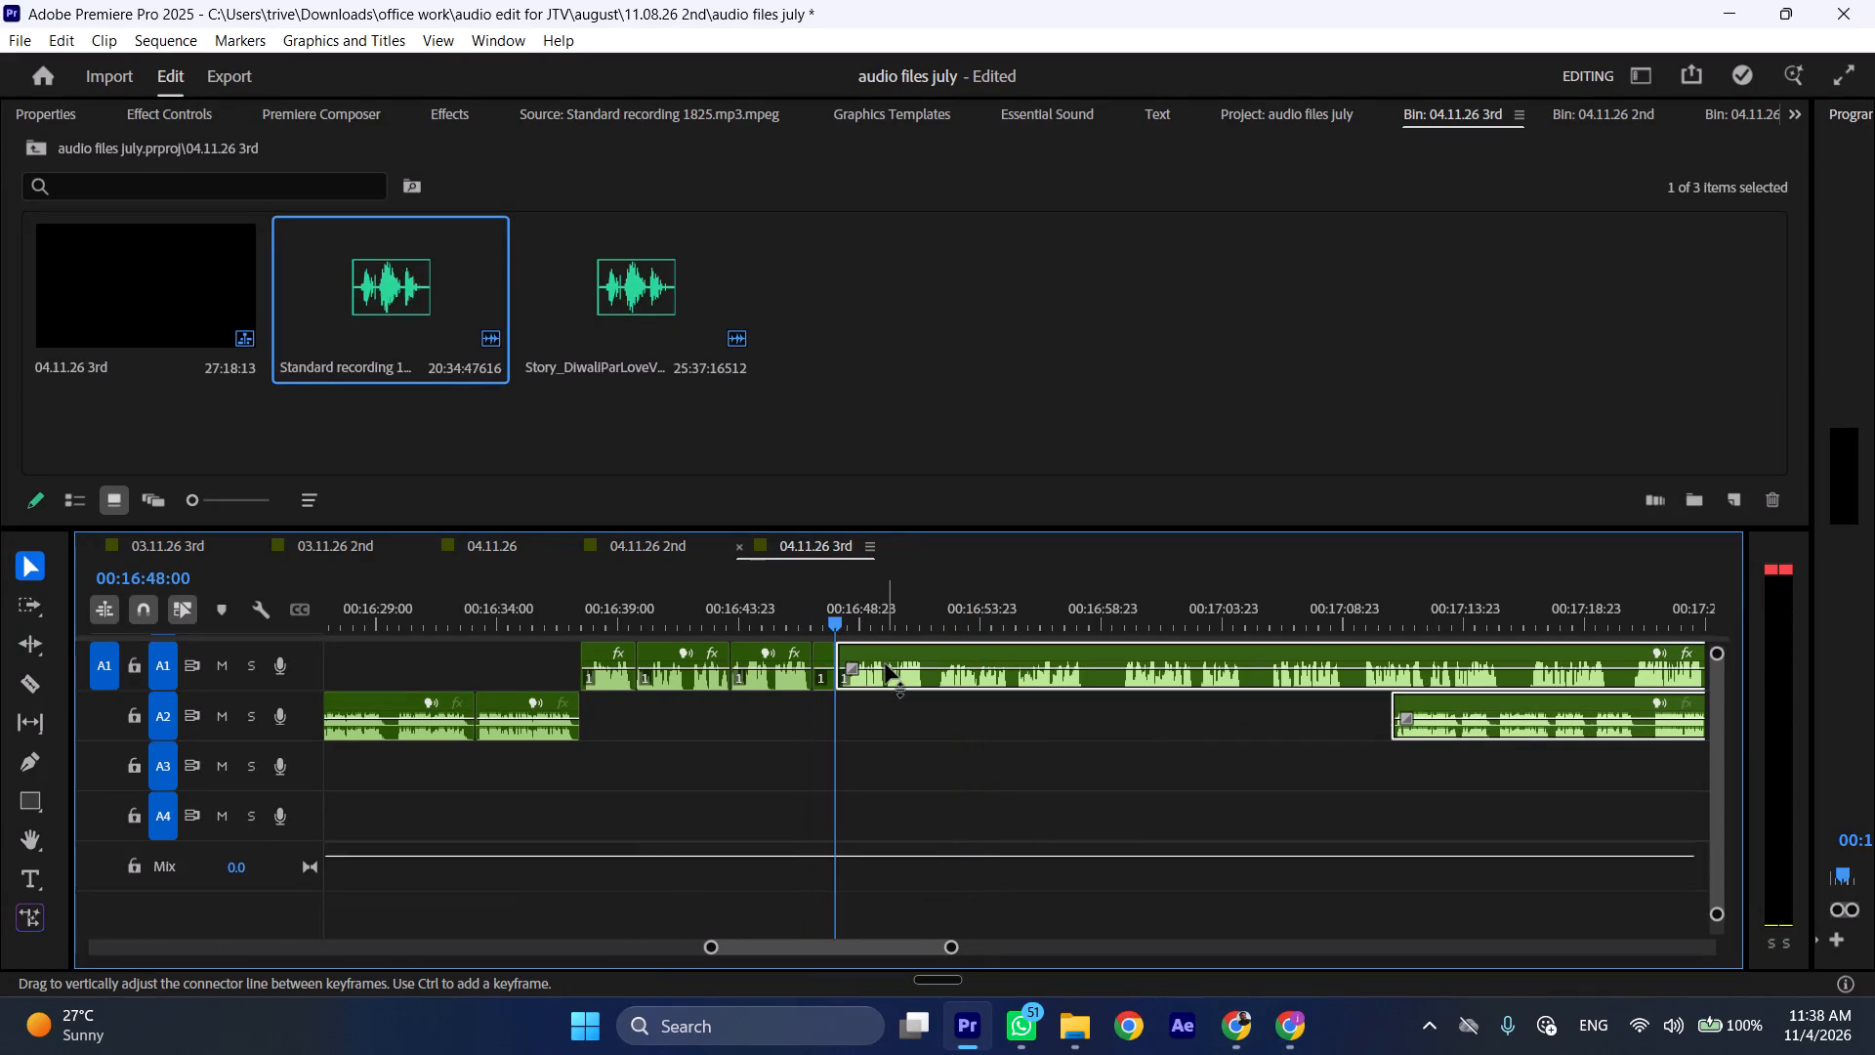
{"action": "left_click", "coordinate": [821, 663]}
{"action": "key", "text": "ctrl+shift+d"}
Cut the A1 clip at about 00:16:50:18 and 00:16:51:04, and ripple-delete the short pause between the cuts.
{"action": "left_click", "coordinate": [913, 601]}
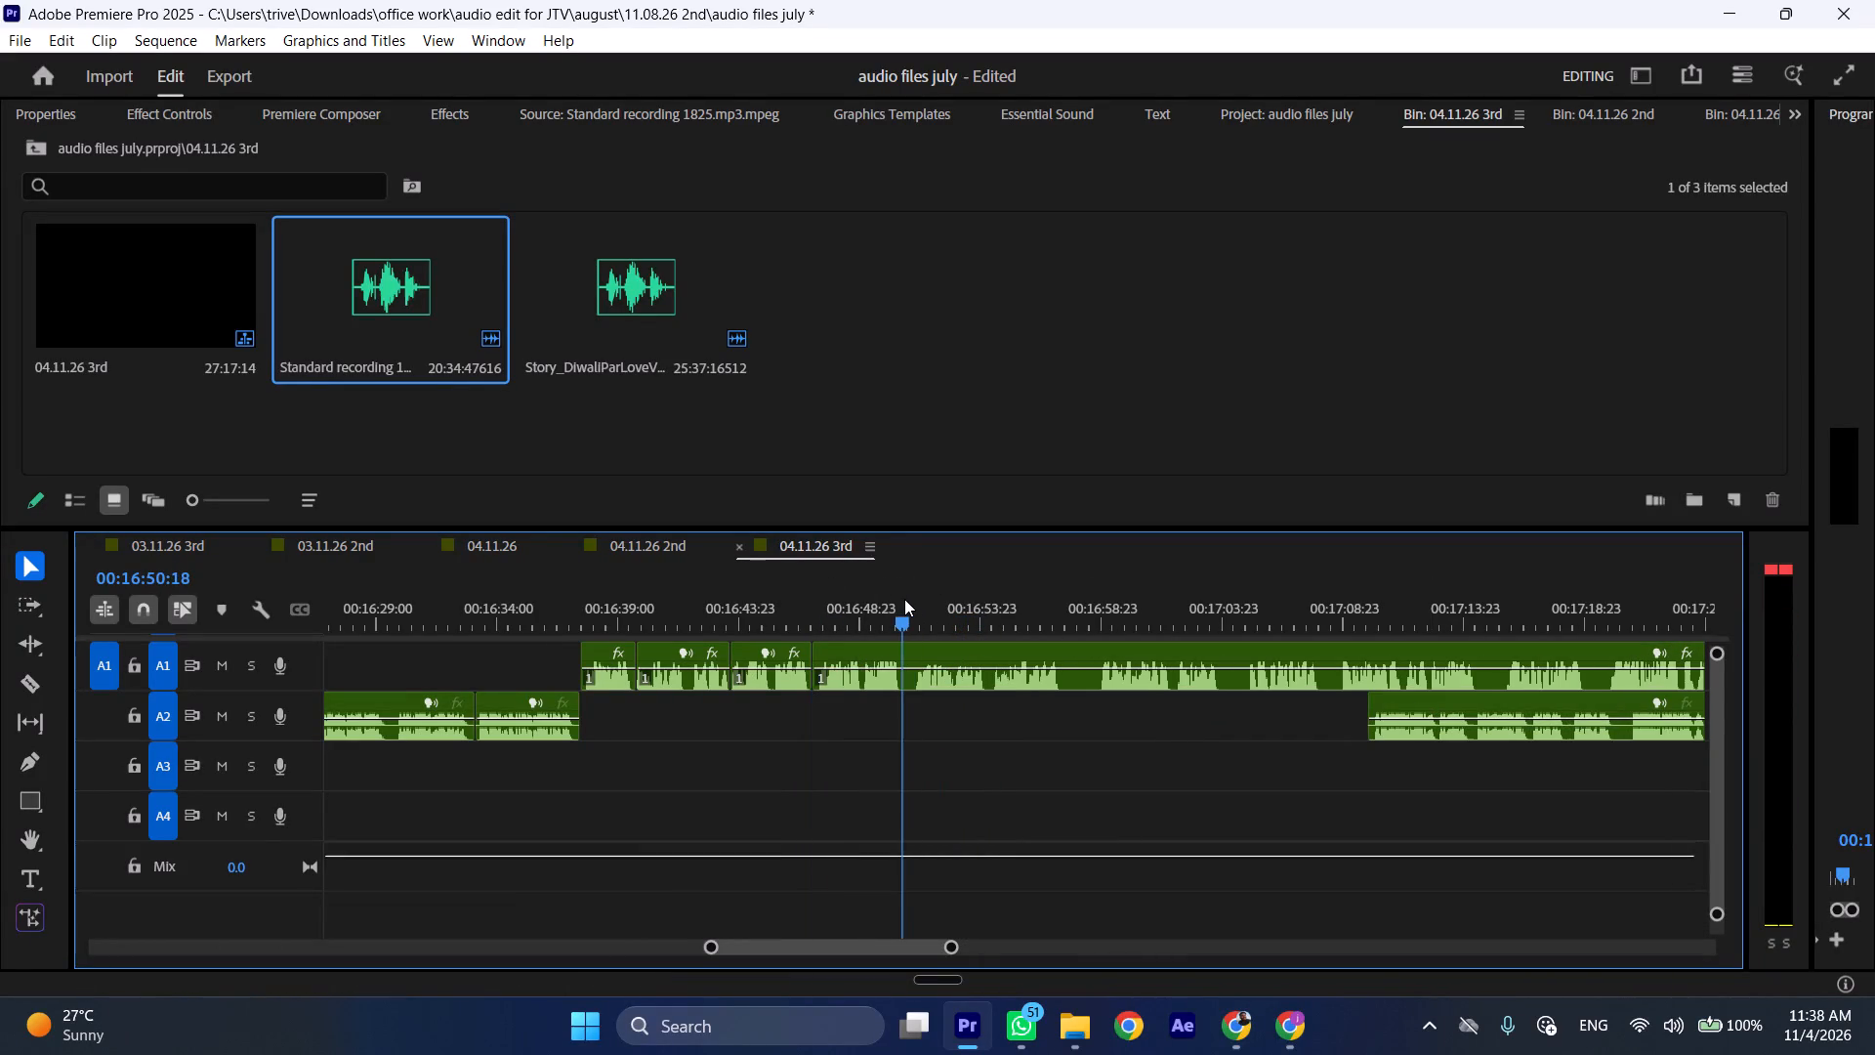
{"action": "key", "text": "shift+c"}
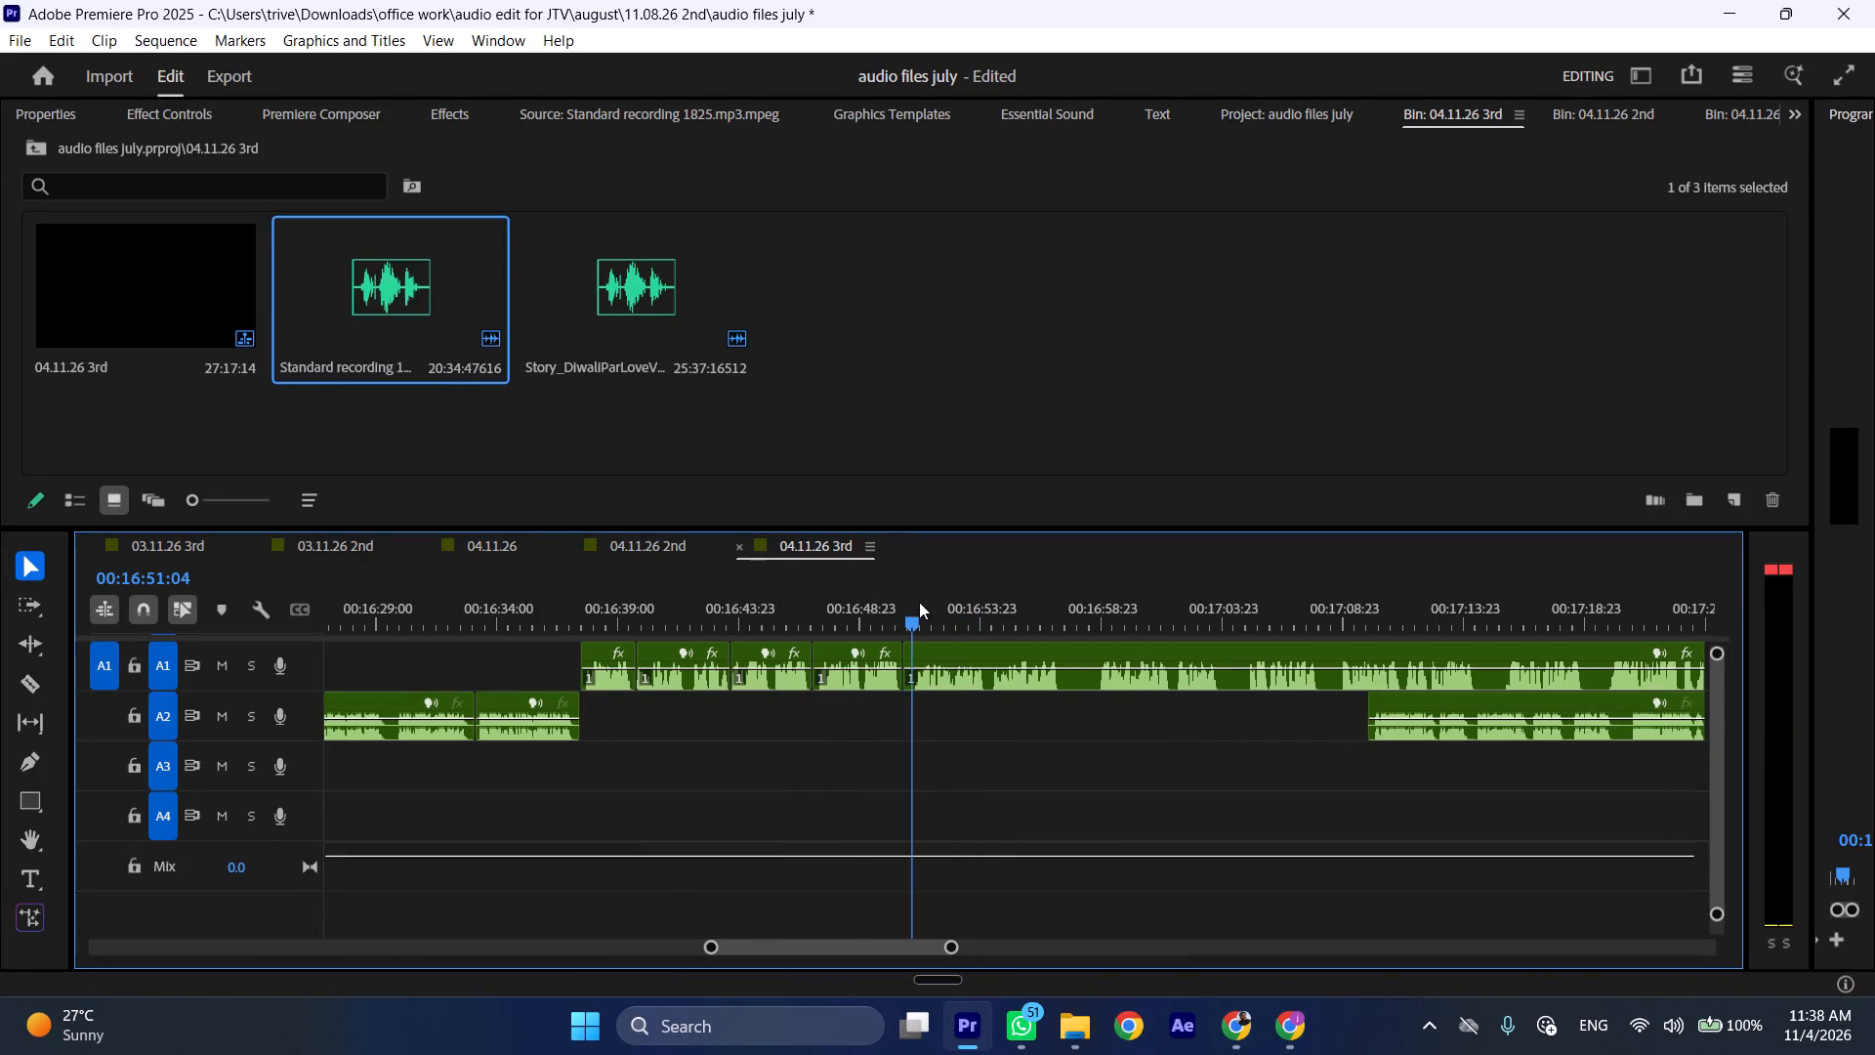
{"action": "left_click", "coordinate": [936, 645]}
{"action": "key", "text": "shift+c"}
{"action": "key", "text": "ctrl+shift+d"}
Cut the A1 clip at about 00:16:57 and just past 00:16:58:01, and ripple-delete the pause between the cuts.
{"action": "left_click_drag", "start_coordinate": [1026, 595], "coordinate": [1081, 600]}
{"action": "key", "text": "shift+c"}
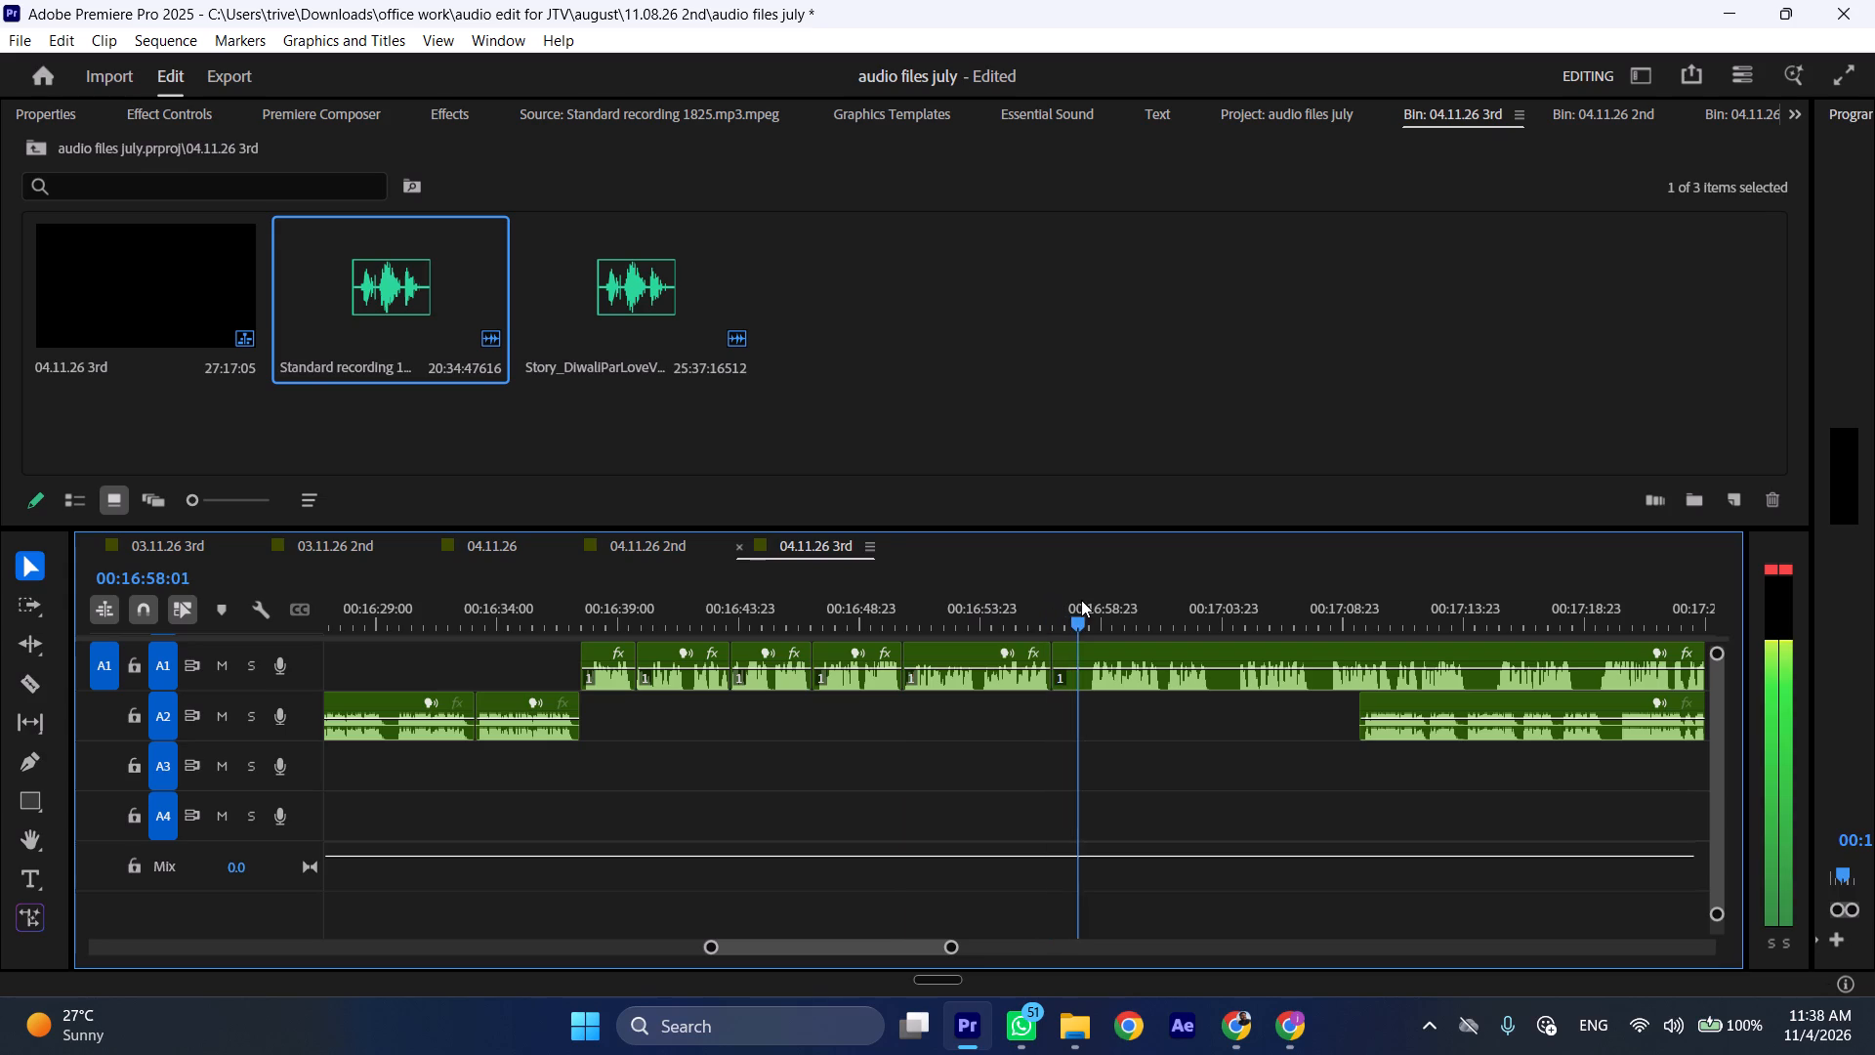
{"action": "left_click_drag", "start_coordinate": [1081, 600], "coordinate": [1094, 601]}
{"action": "left_click", "coordinate": [1116, 666]}
{"action": "key", "text": "shift+c"}
{"action": "key", "text": "ctrl+shift+d"}
Play the A1 audio from 00:16:48:16 at increased speed to check the new joins.
{"action": "left_click", "coordinate": [854, 617]}
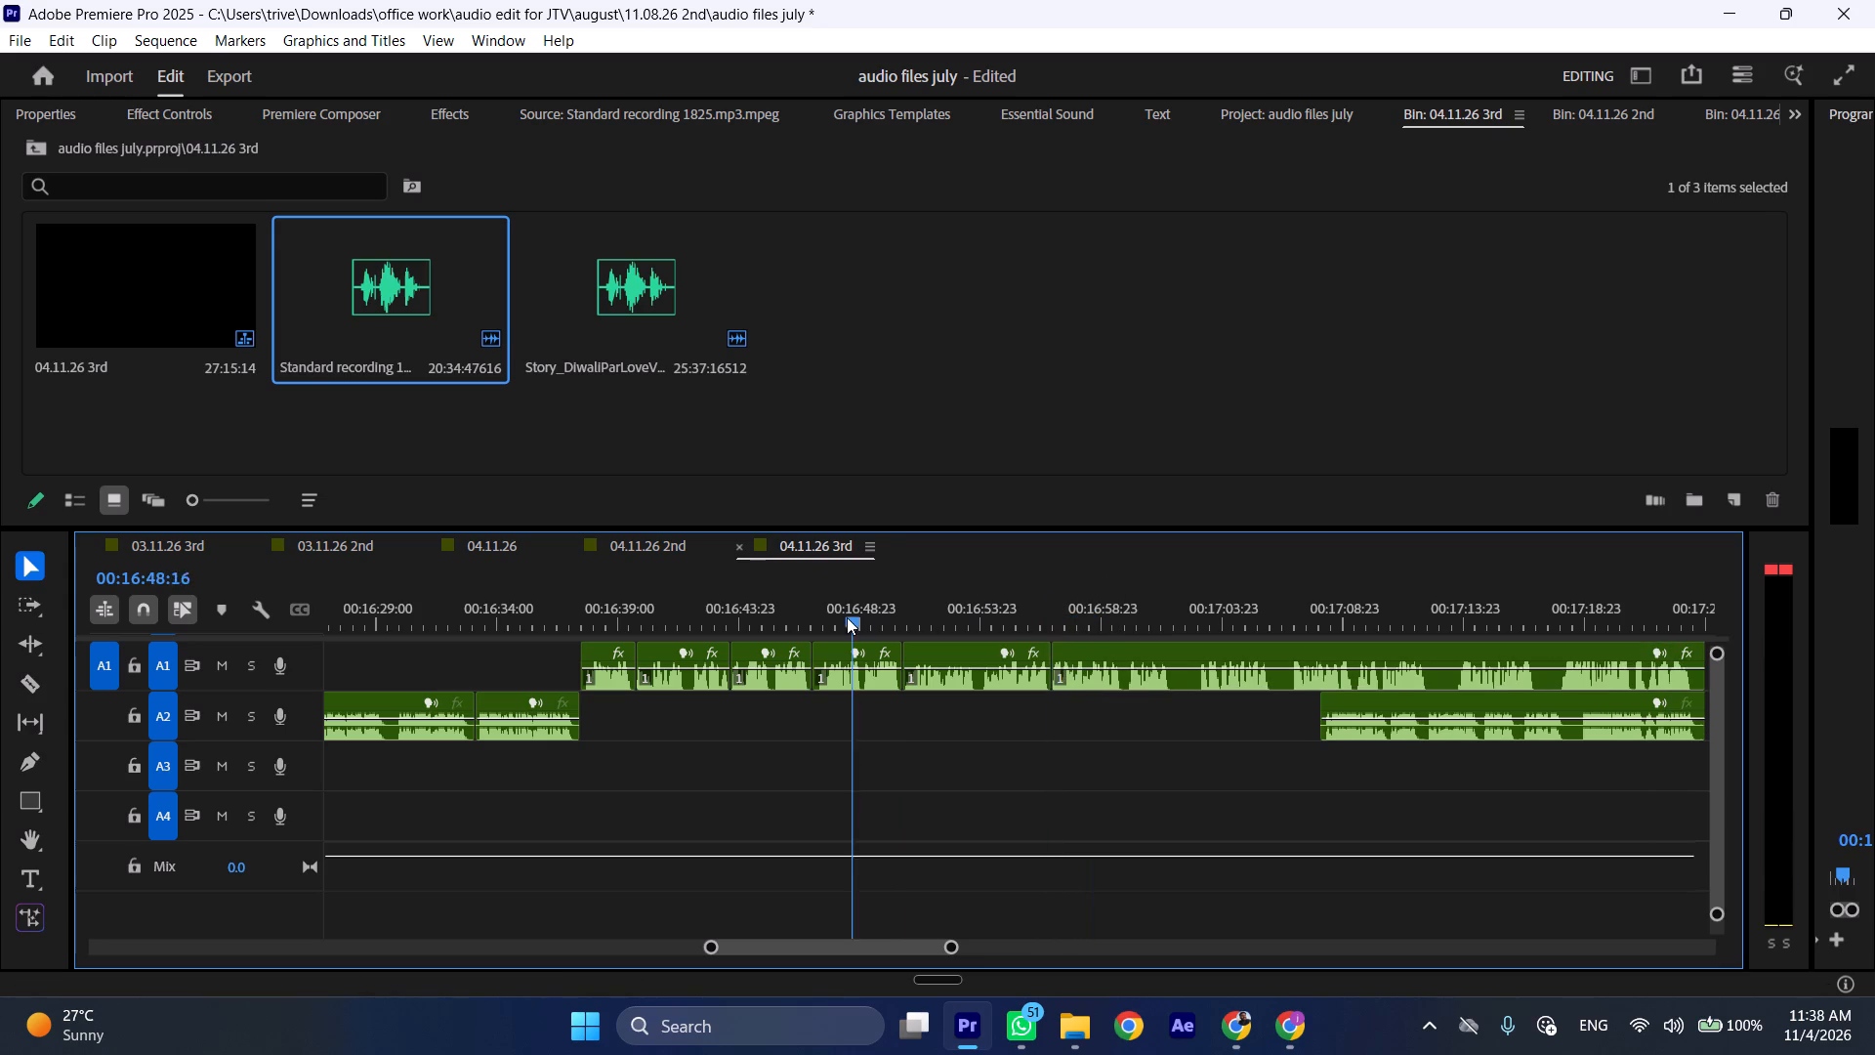
{"action": "key", "text": "space"}
{"action": "type", "text": "l"}
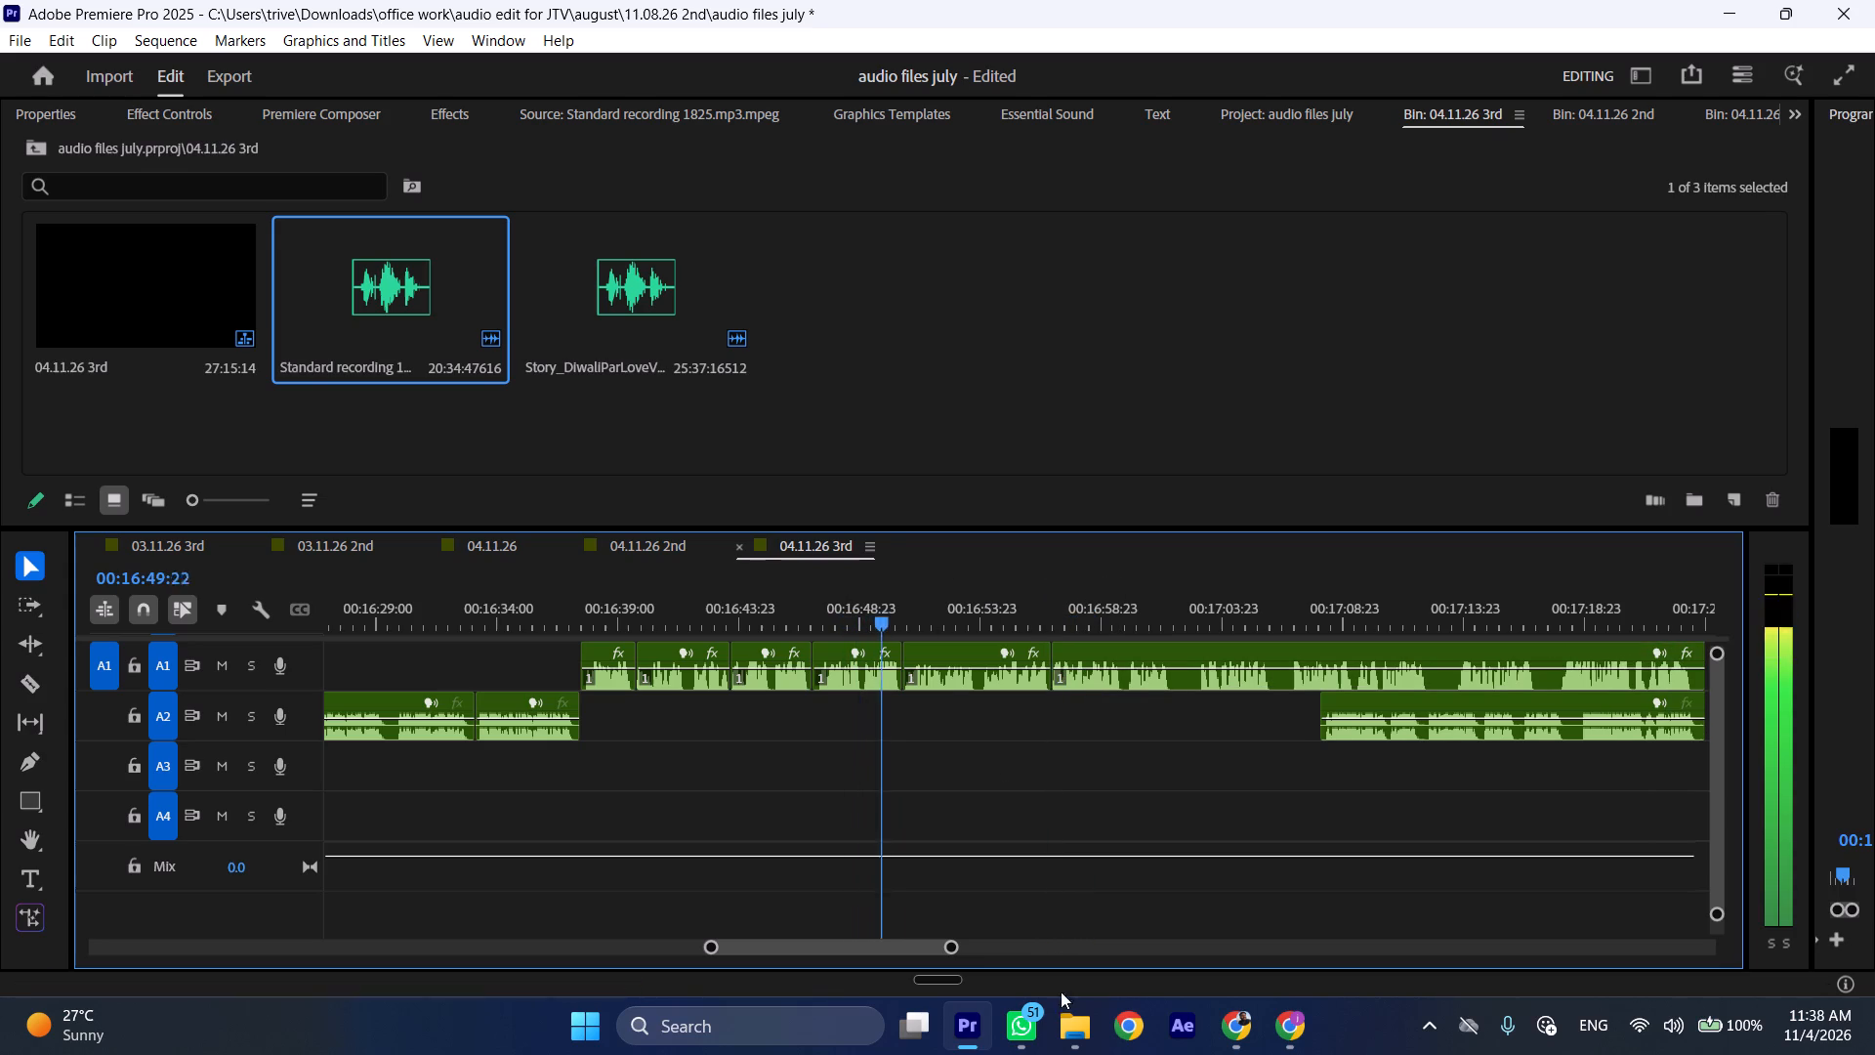
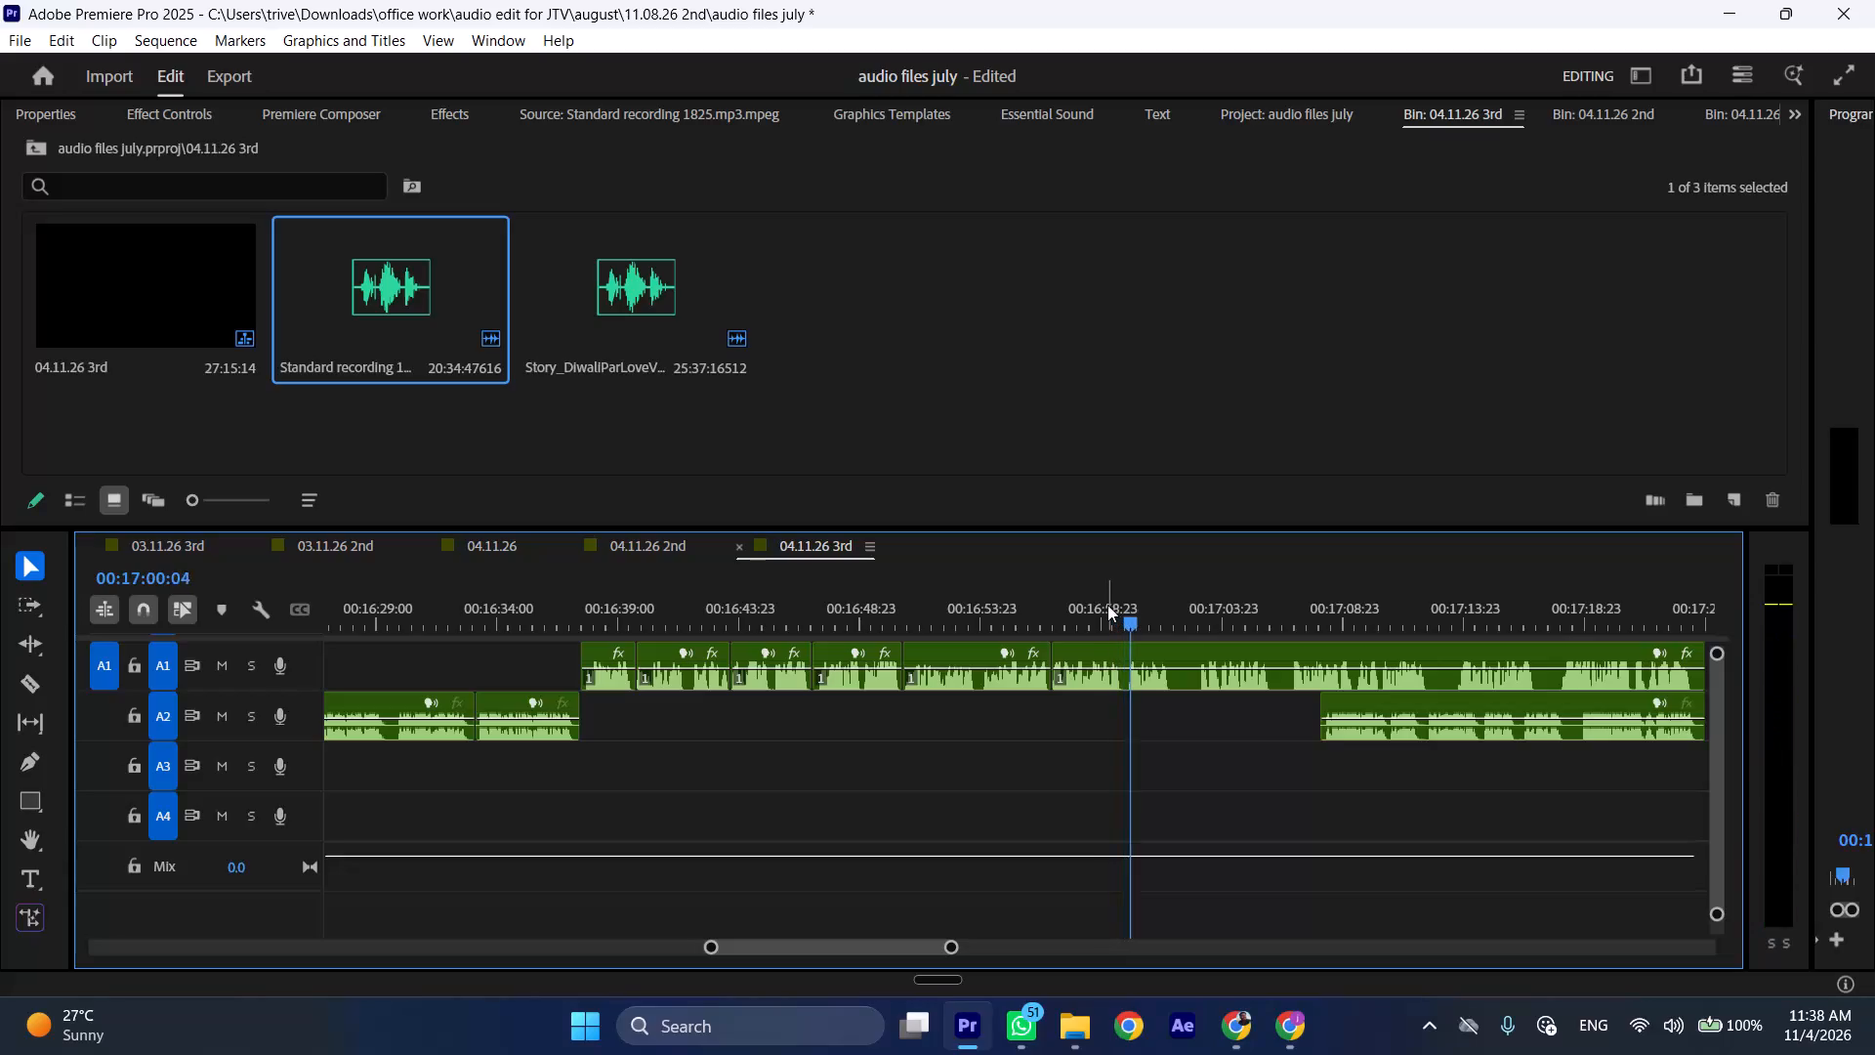
Cut the A1 clip at 00:17:01:19 and move the following A2 clip earlier so it starts at that cut.
{"action": "key", "text": "space"}
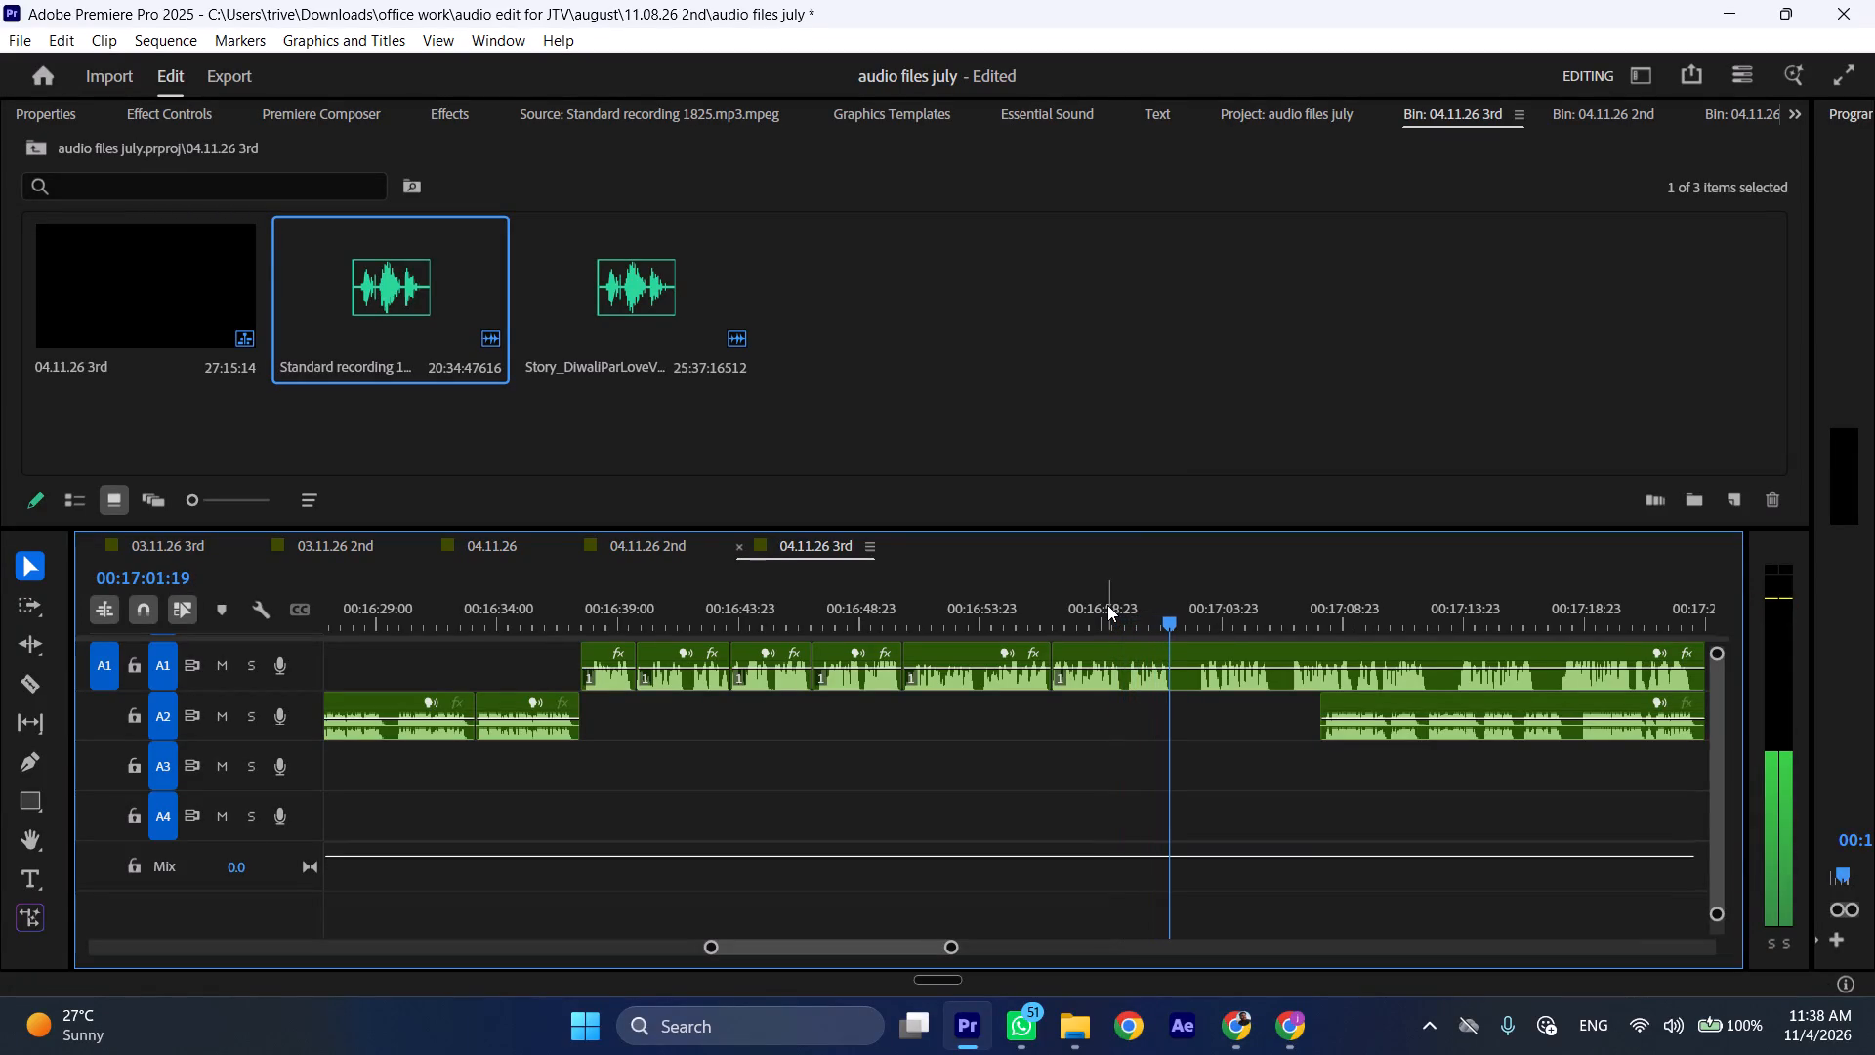
{"action": "key", "text": "shift+c"}
{"action": "scroll", "coordinate": [1179, 672], "scroll_direction": "down", "scroll_amount": 5}
{"action": "left_click_drag", "start_coordinate": [1212, 700], "coordinate": [1070, 731]}
Move the remaining A1 clip after the cut later along its track so it starts at about 00:17:33.
{"action": "scroll", "coordinate": [1069, 731], "scroll_direction": "down", "scroll_amount": 11}
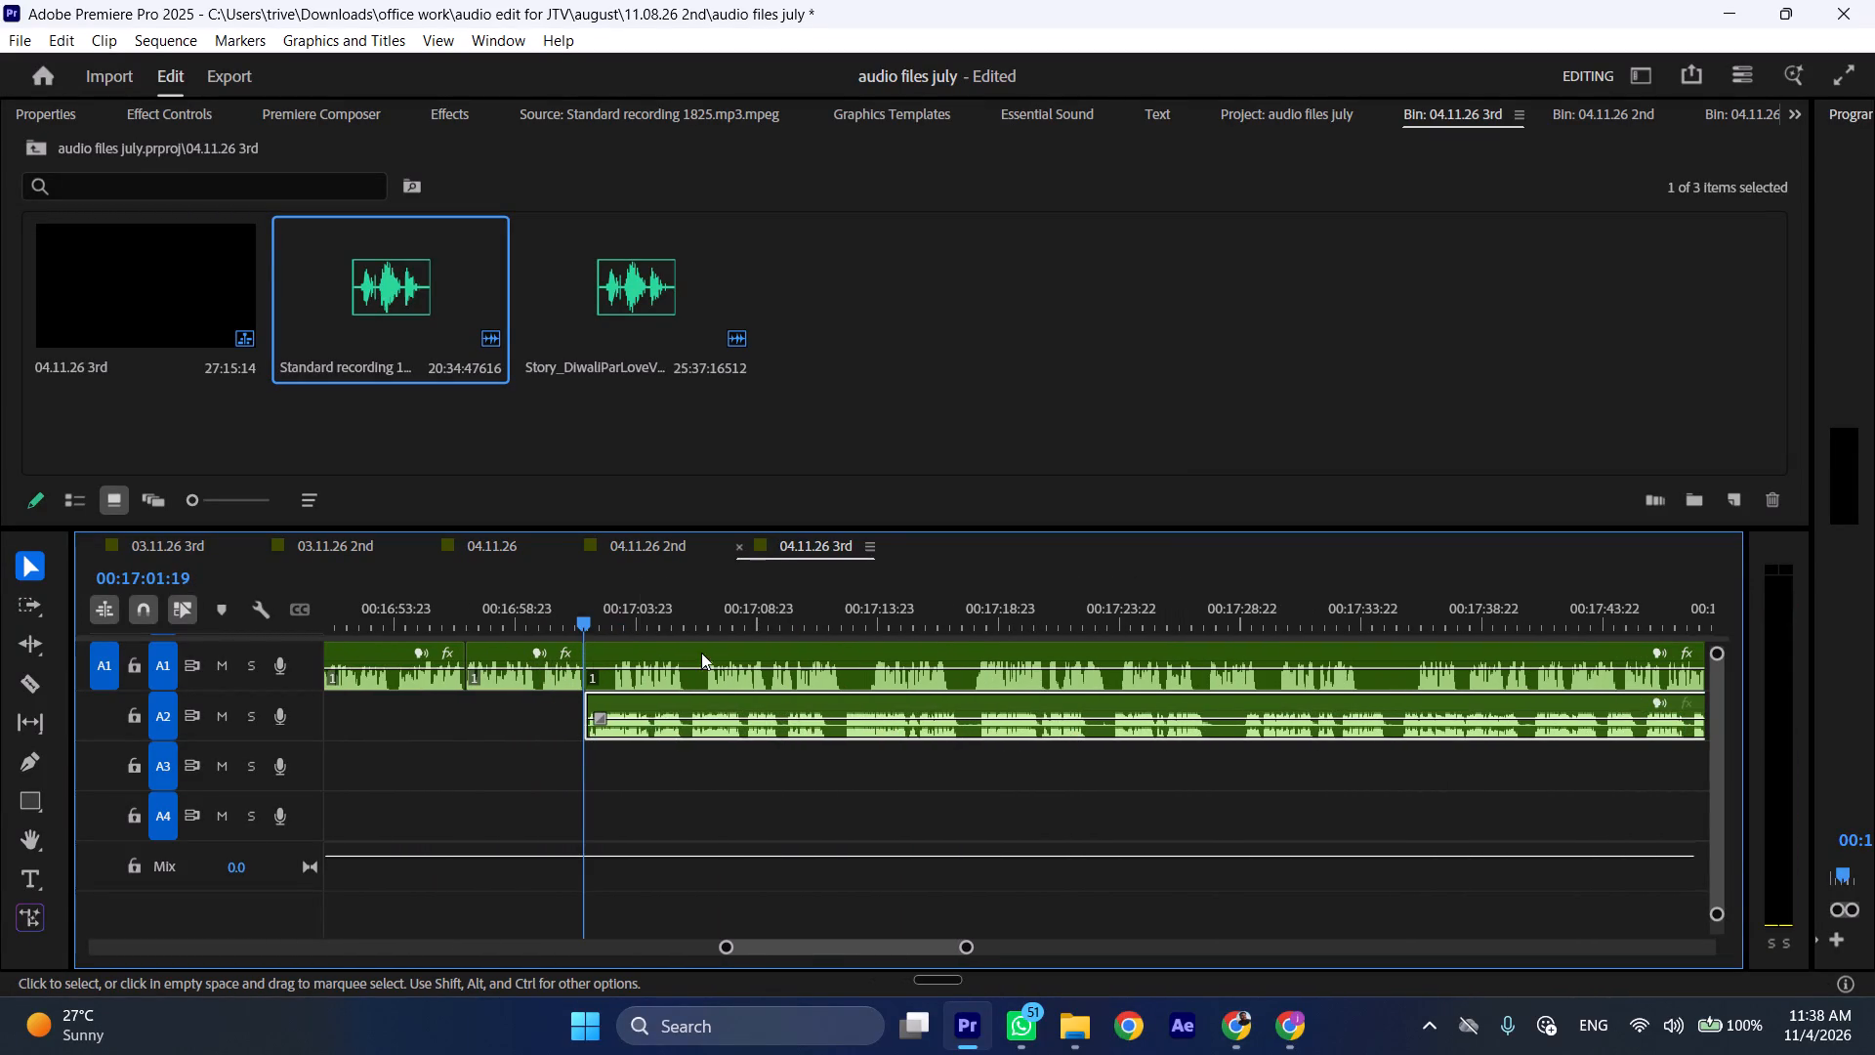
{"action": "left_click_drag", "start_coordinate": [637, 652], "coordinate": [1374, 653]}
{"action": "left_click_drag", "start_coordinate": [1314, 654], "coordinate": [1335, 657]}
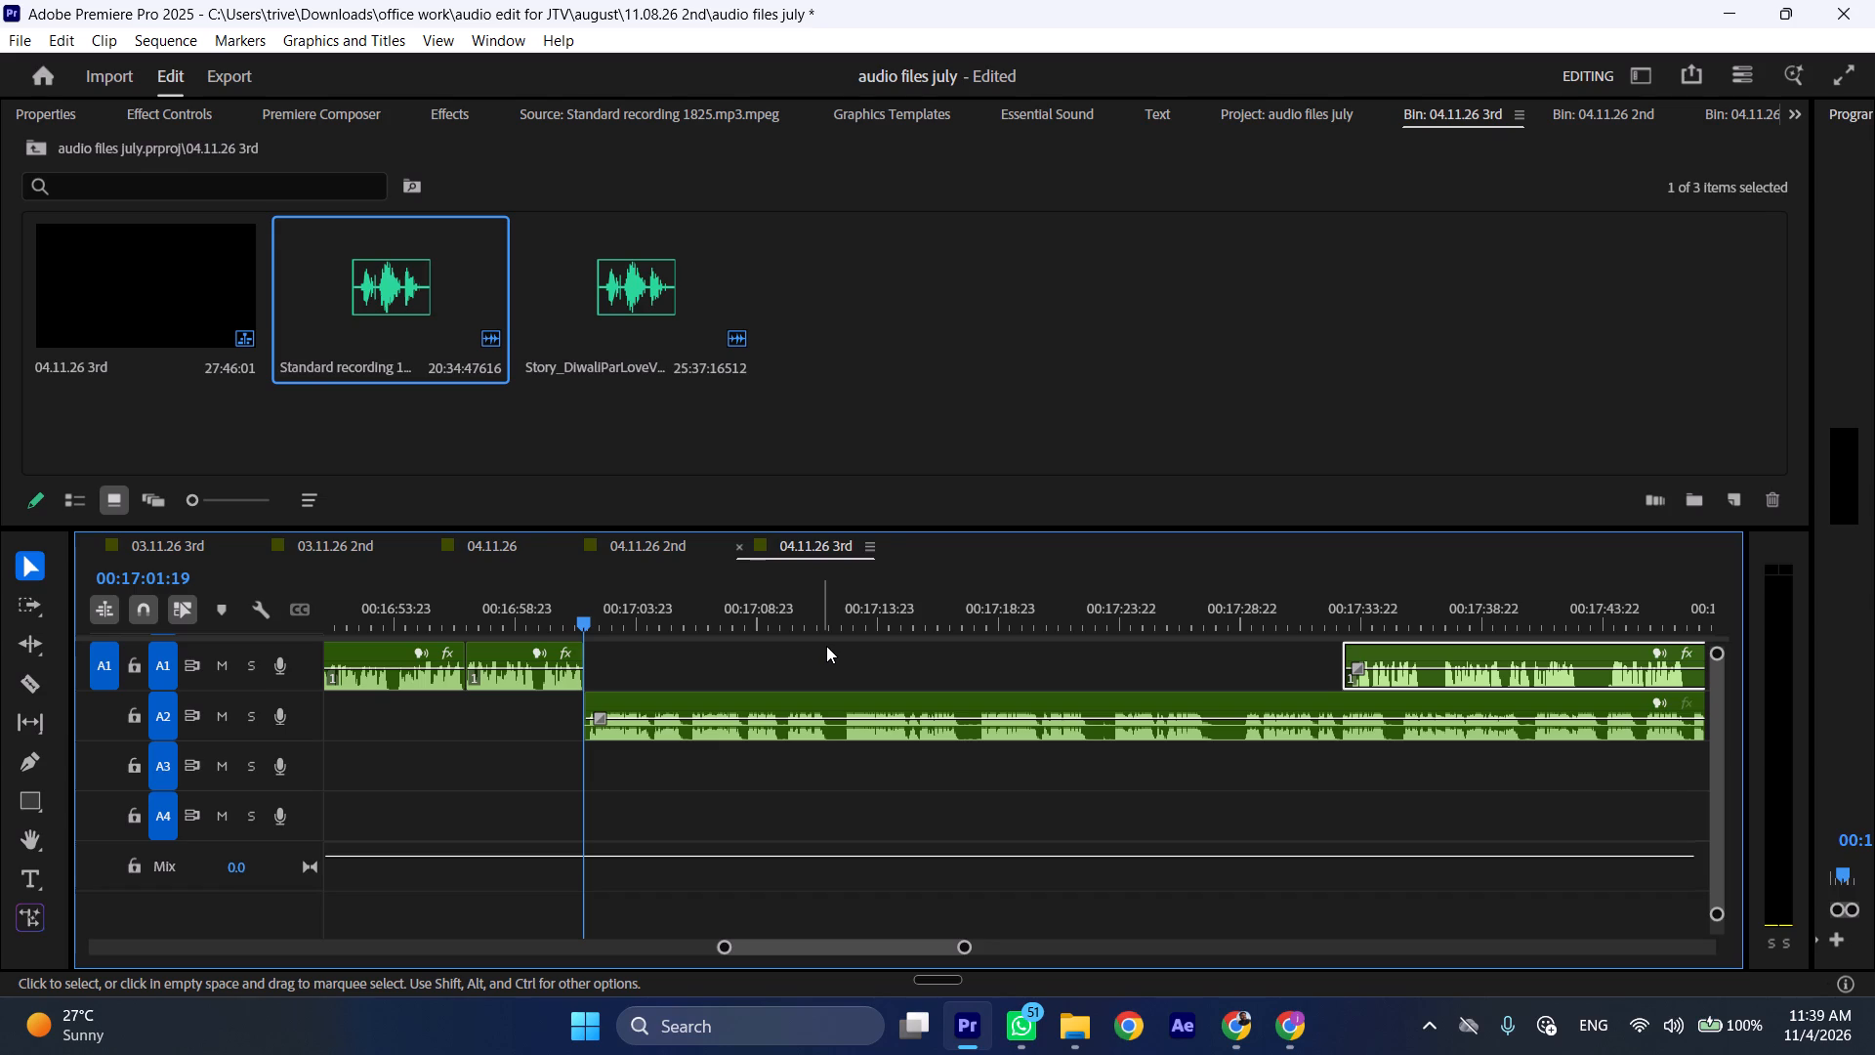
Play the sequence from about 00:16:56 at increased speed to check the handover from A1 to A2.
{"action": "scroll", "coordinate": [826, 646], "scroll_direction": "up", "scroll_amount": 8}
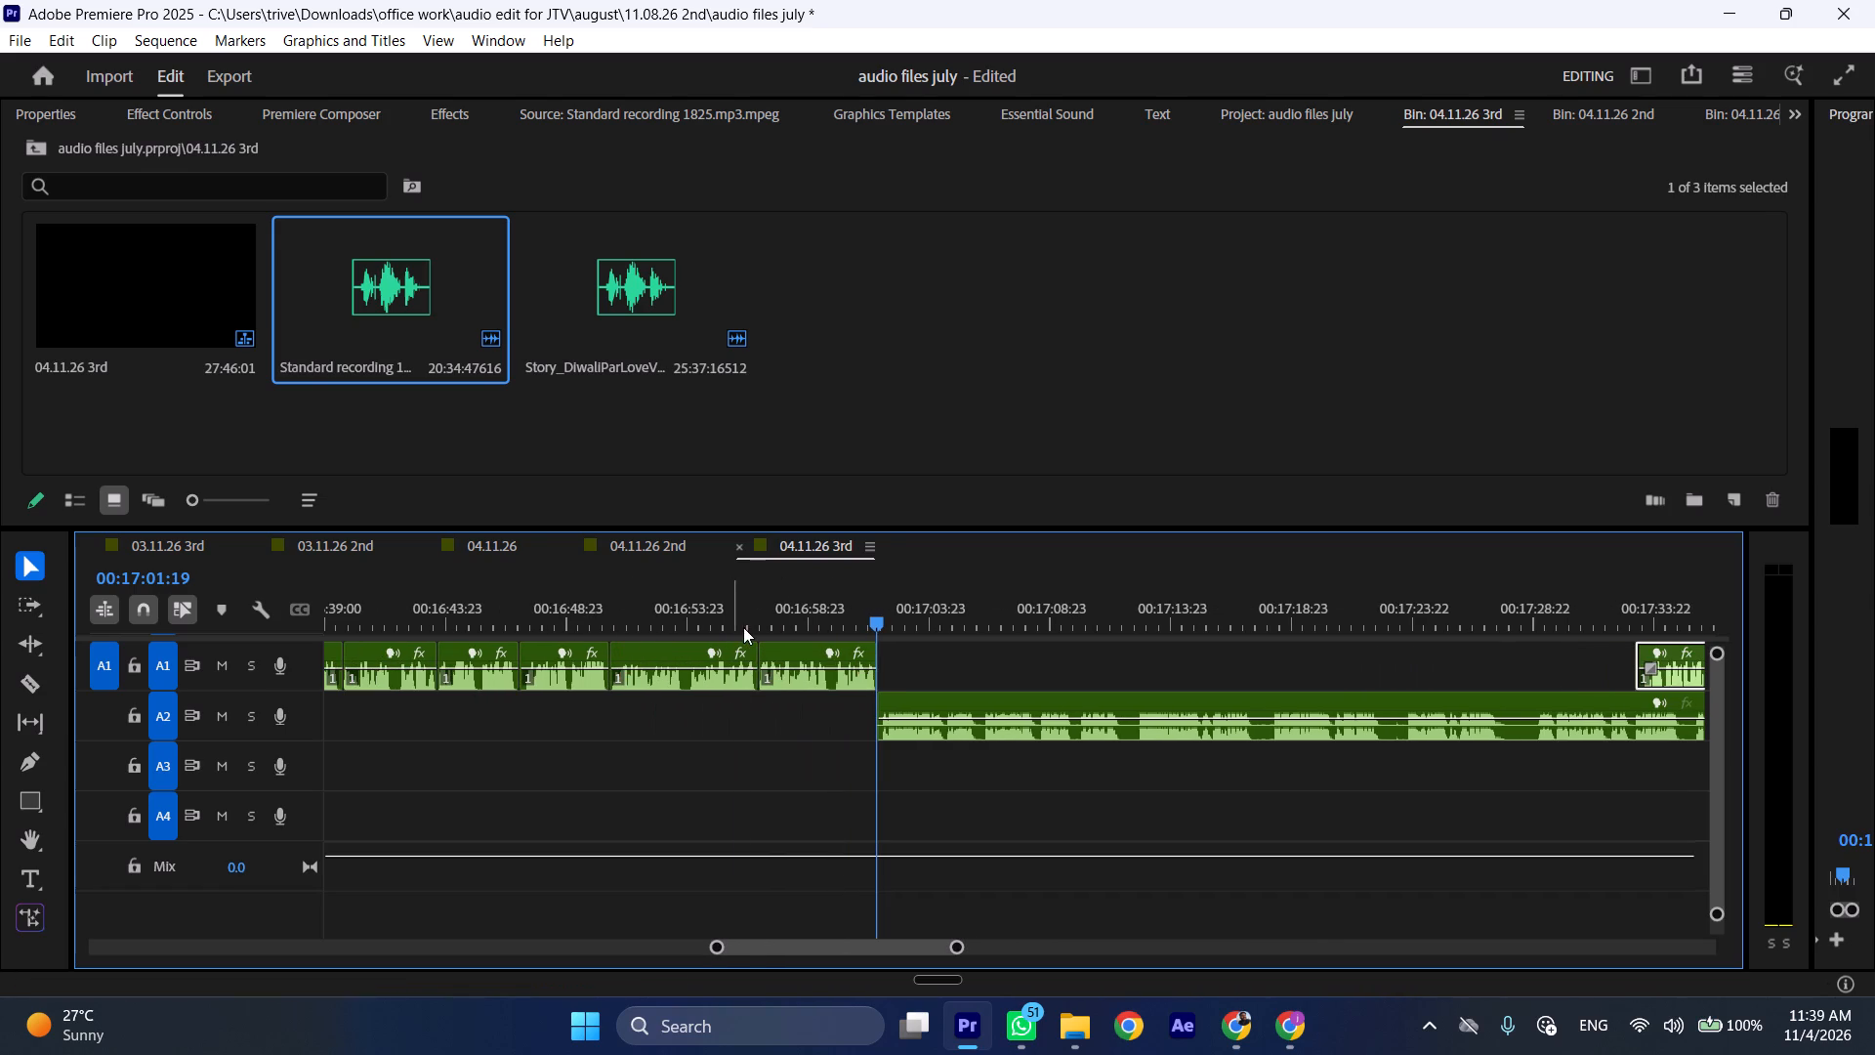
{"action": "left_click", "coordinate": [743, 627]}
{"action": "key", "text": "space"}
{"action": "type", "text": "l"}
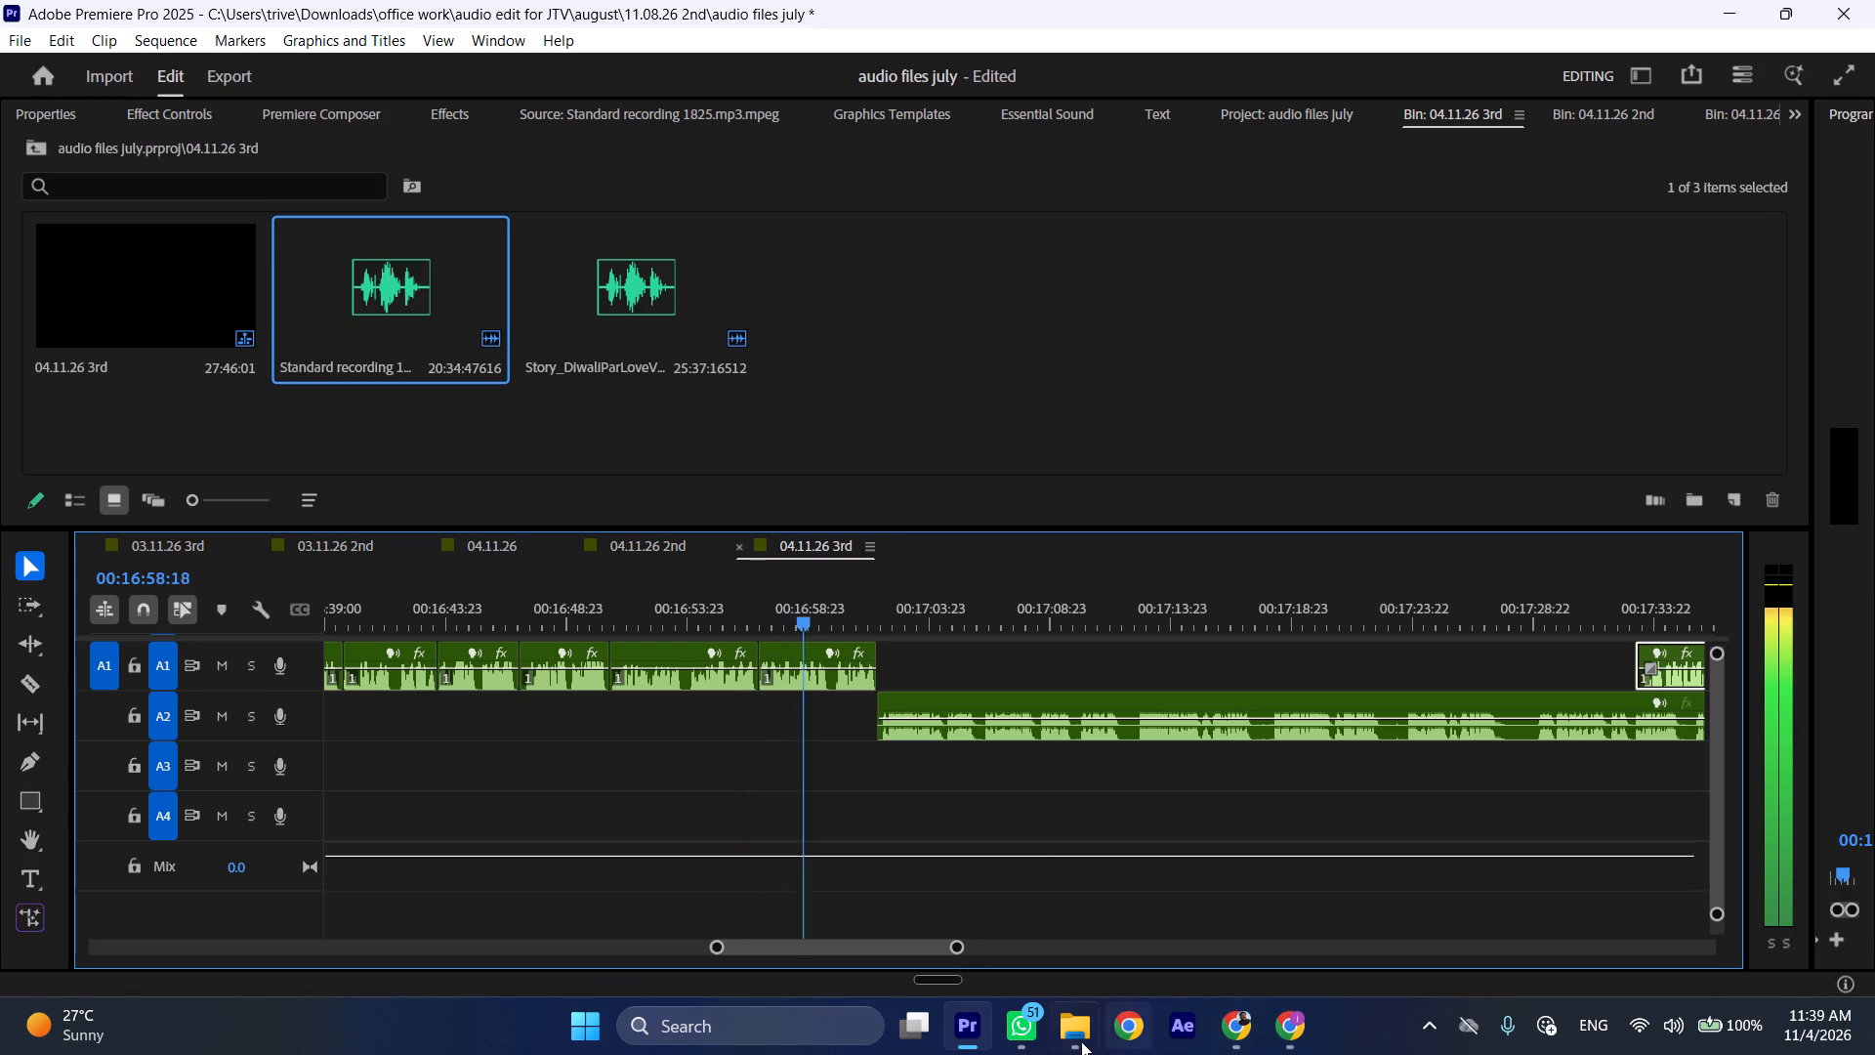
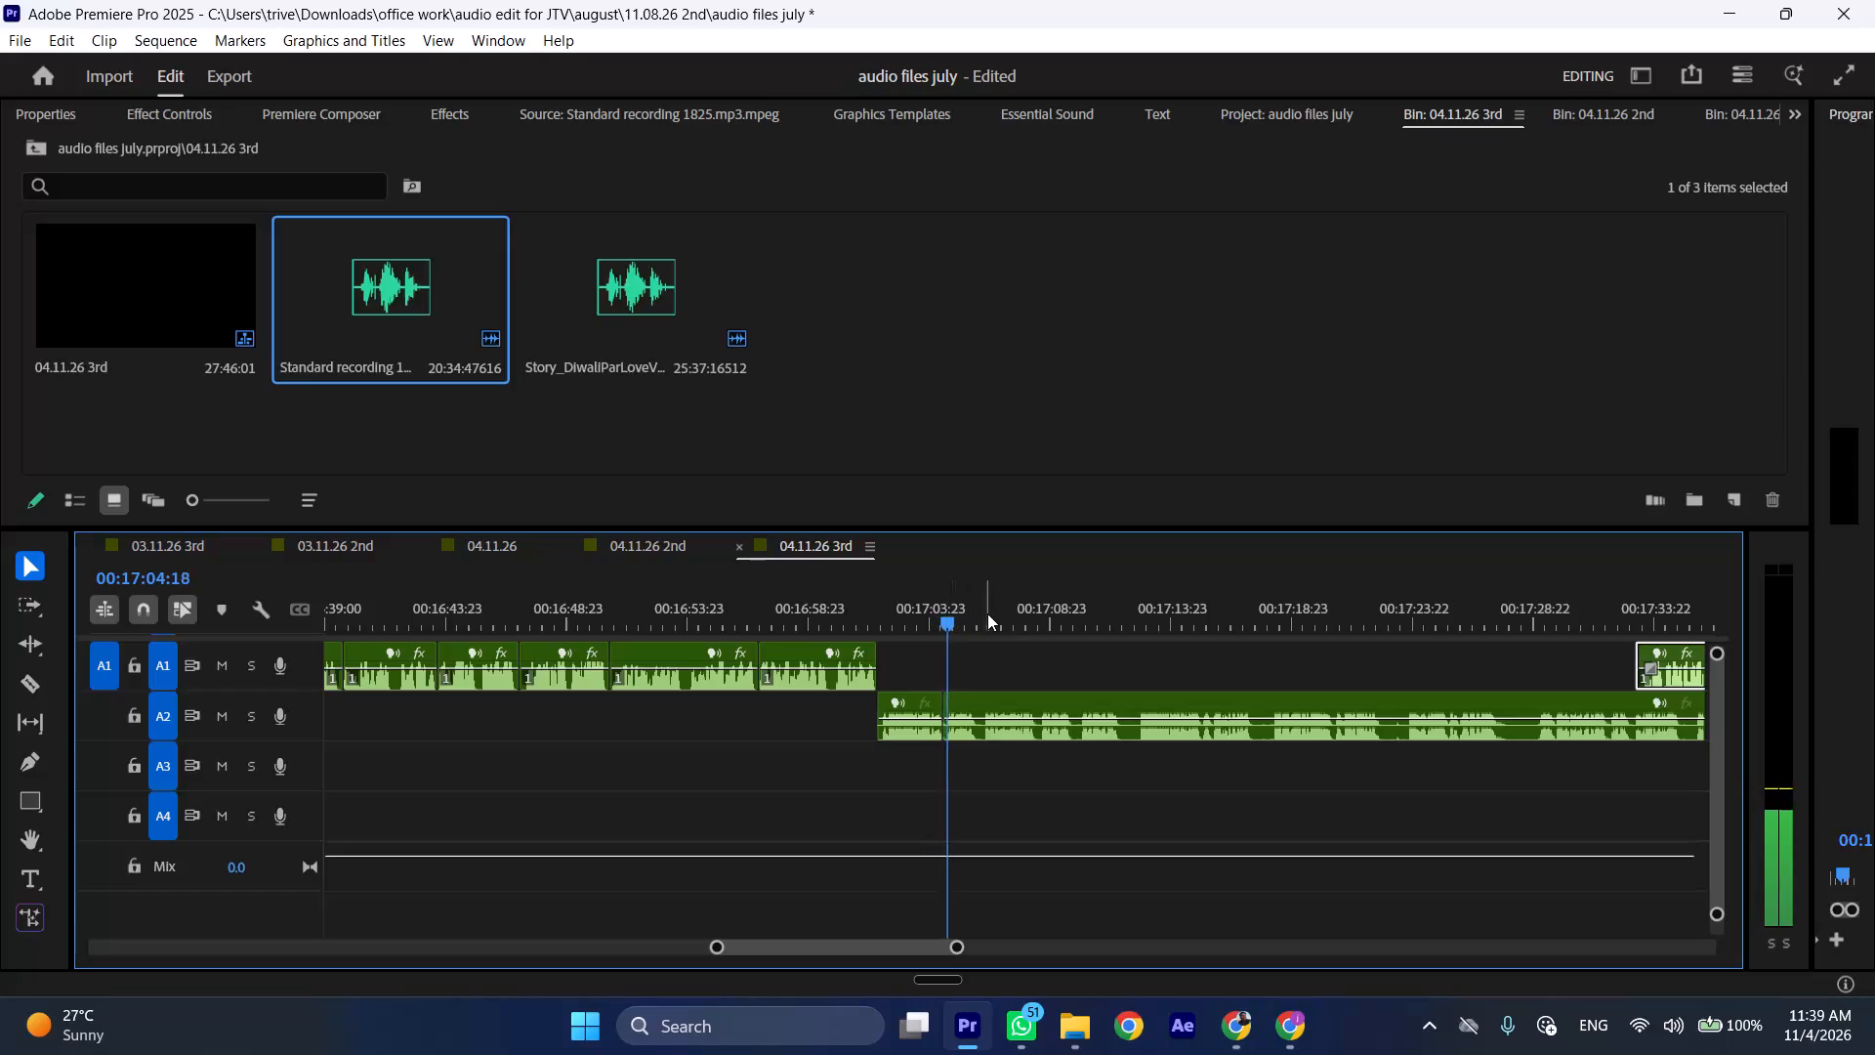
Cut about 1.6 seconds from the A2 recording right after its edit point near 00:17:04 and close the gap.
{"action": "key", "text": "space"}
{"action": "left_click", "coordinate": [1040, 723]}
{"action": "key", "text": "shift+c"}
{"action": "key", "text": "ctrl+shift+d"}
Play the sequence on from the A2 cut near 00:17:04 at increased speed to check the edit.
{"action": "key", "text": "space"}
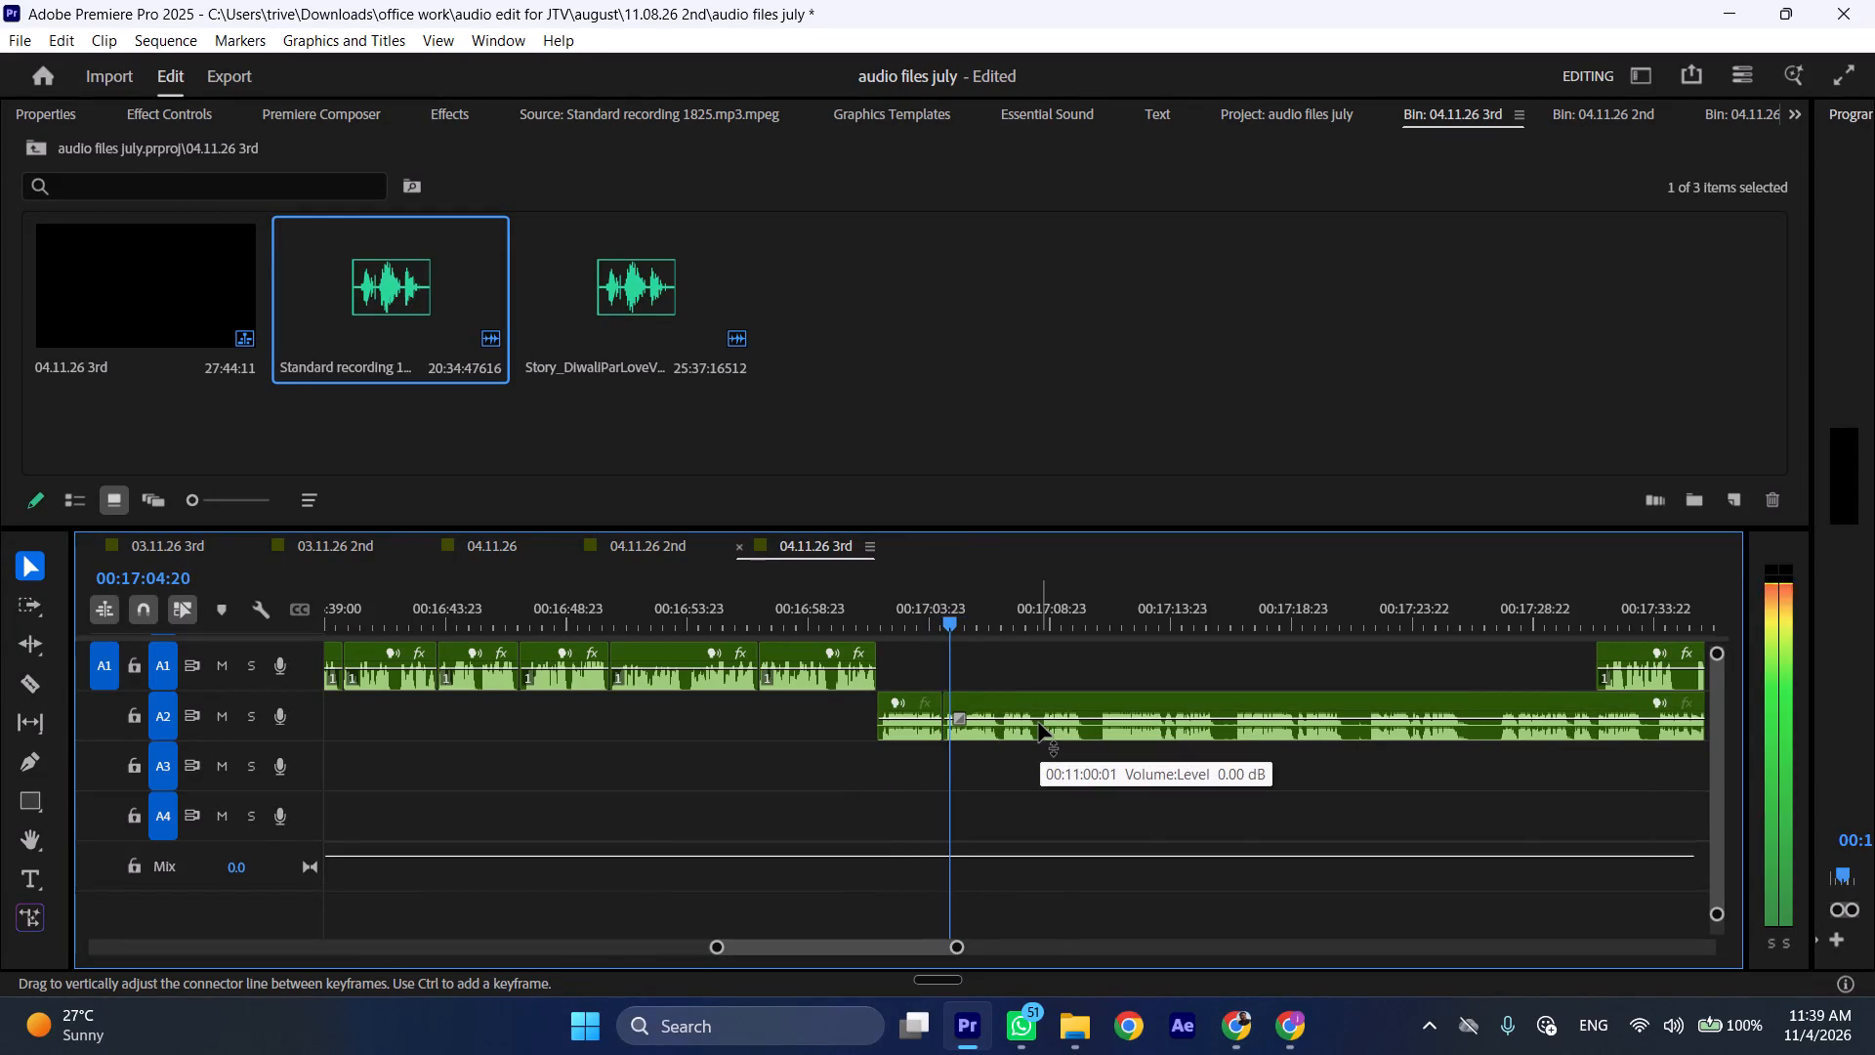
{"action": "key", "text": "k"}
{"action": "type", "text": "ll"}
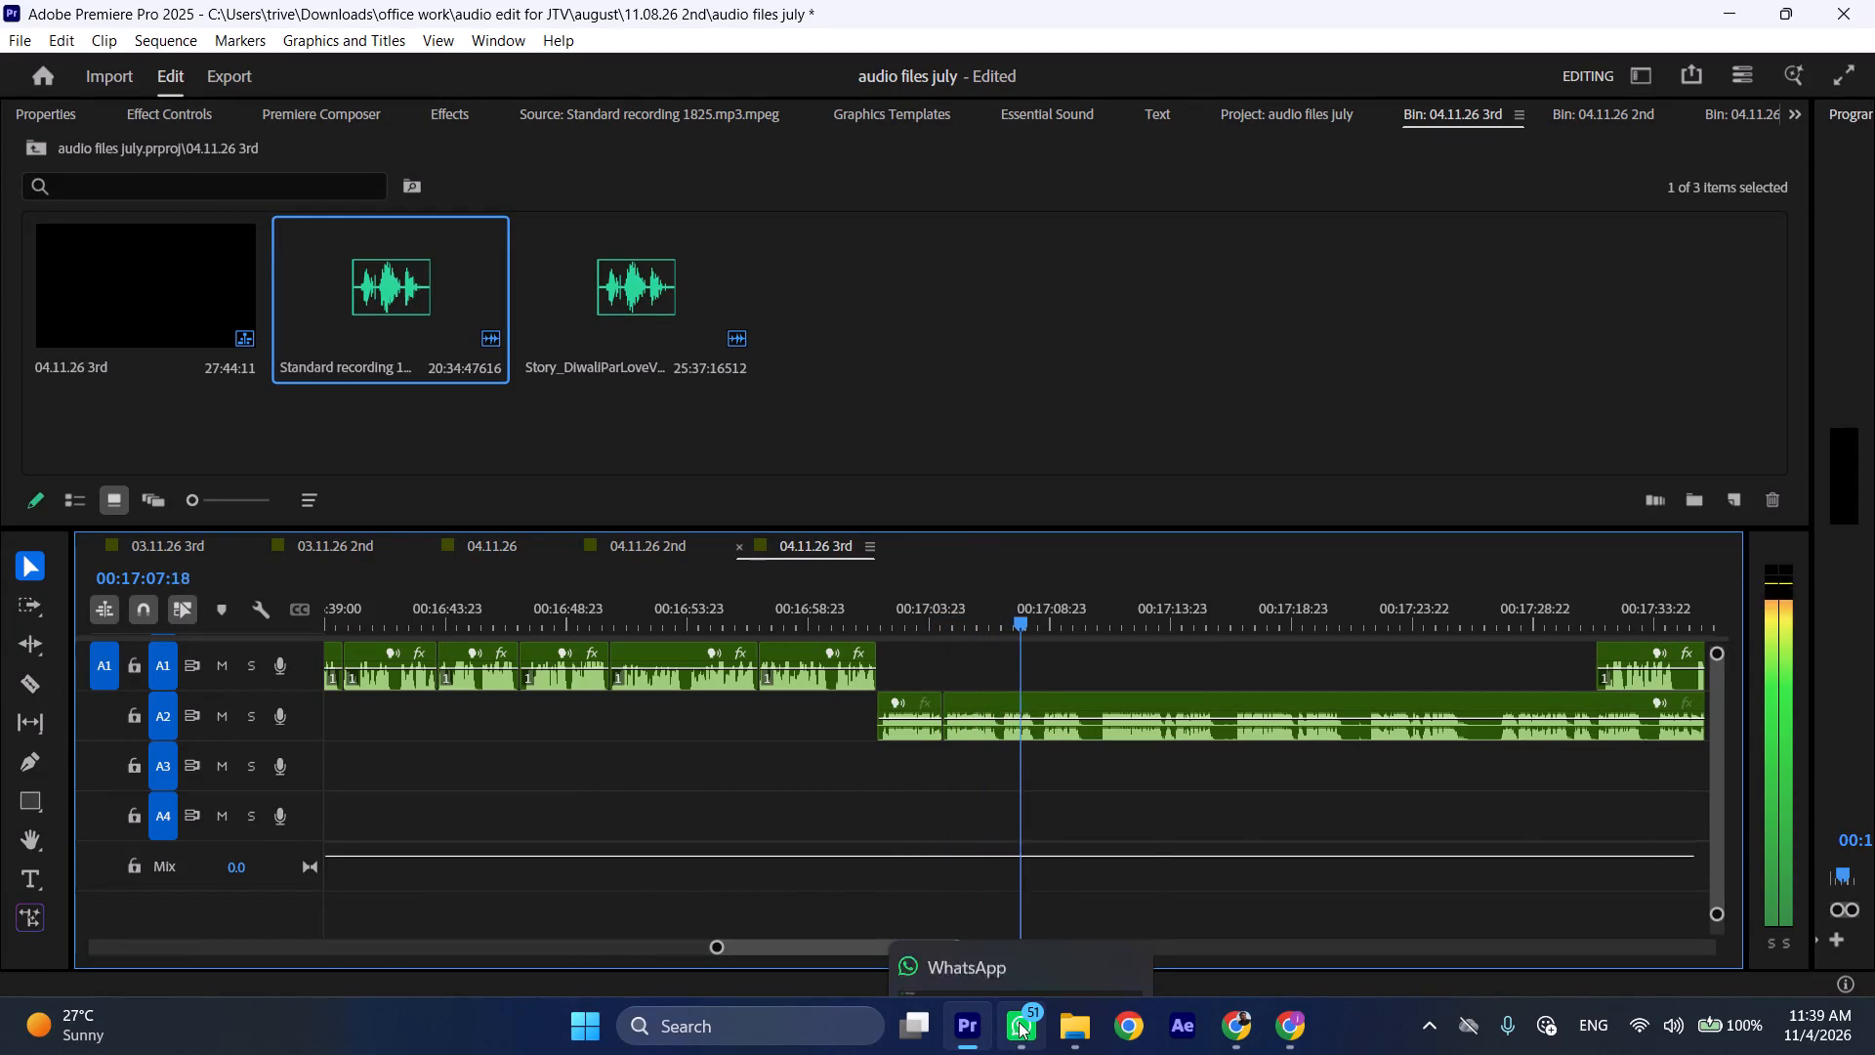
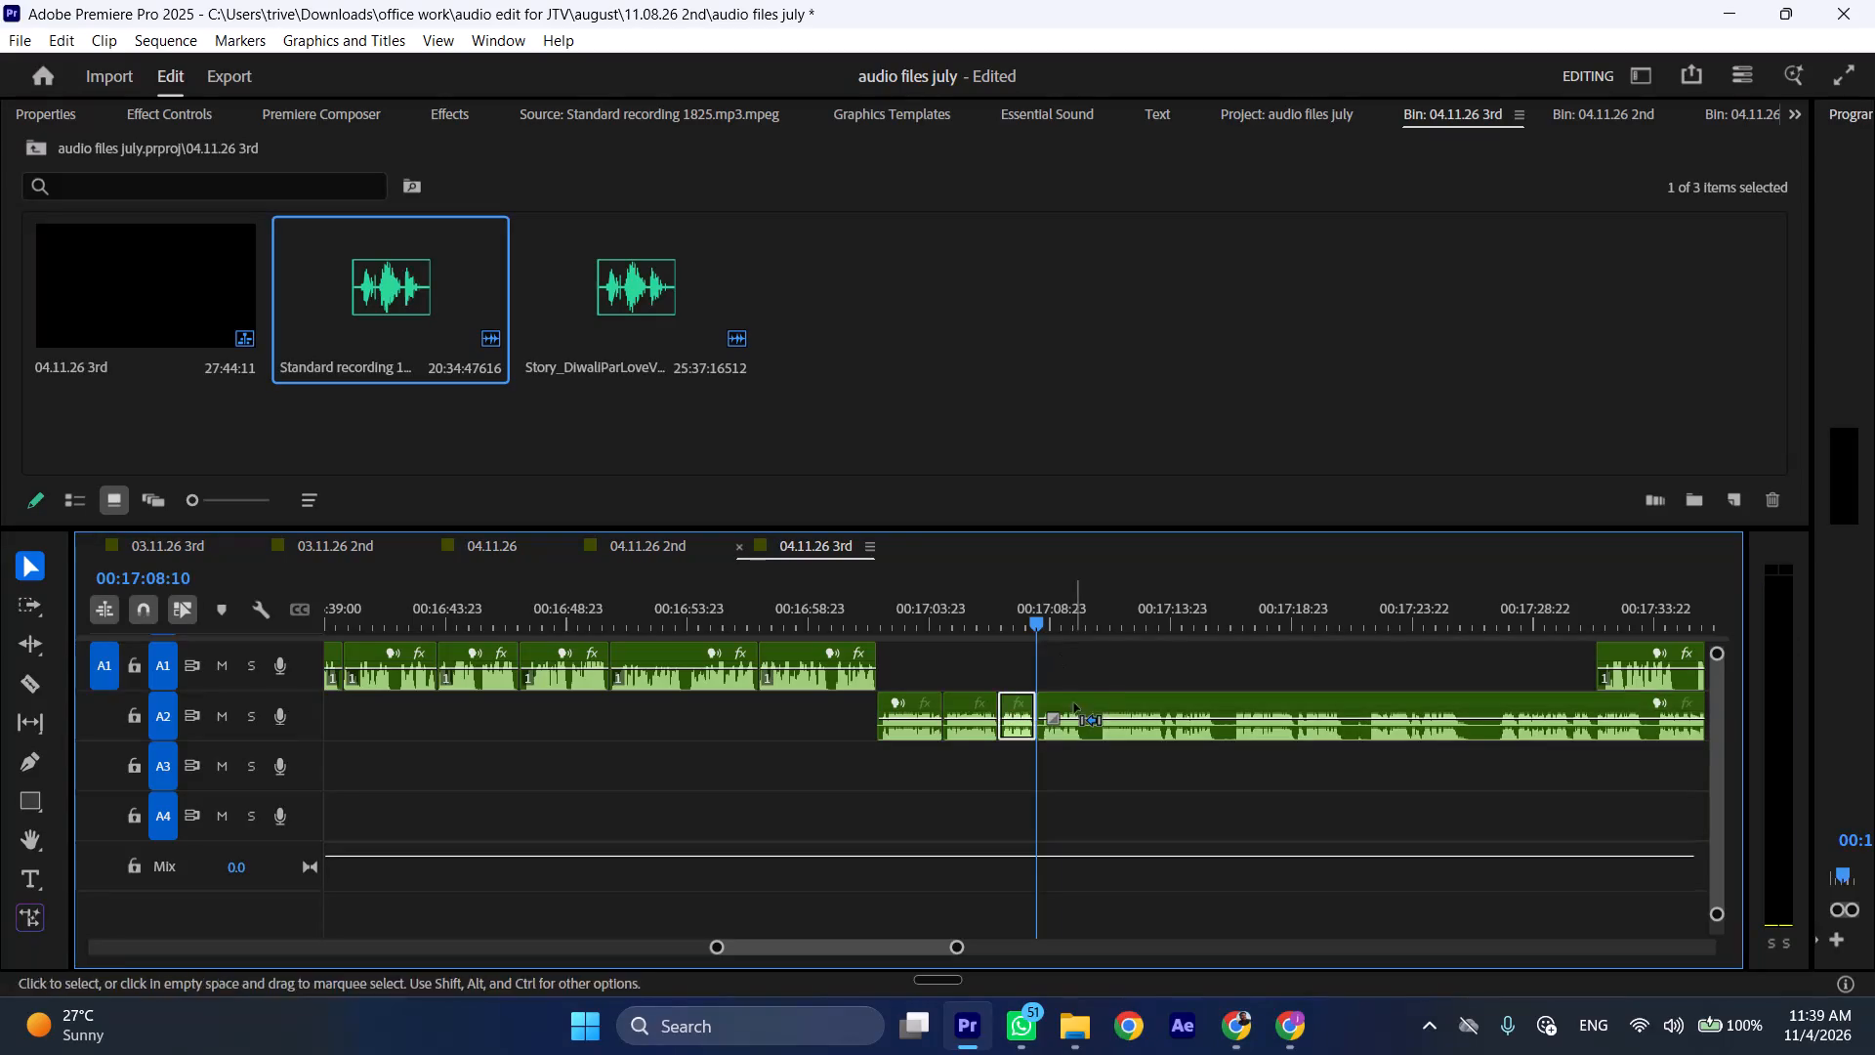
Remove the selected A2 segment of about 1.6 seconds ending at 00:17:08:10 and close the gap.
{"action": "key", "text": "ctrl+shift+d"}
Cut 14 frames from the A2 recording between 00:17:08:19 and 00:17:09:09, close the gap and resume playback from the edit.
{"action": "left_click_drag", "start_coordinate": [1048, 610], "coordinate": [1062, 609]}
{"action": "key", "text": "shift+c"}
{"action": "left_click", "coordinate": [1106, 710]}
{"action": "key", "text": "shift+c"}
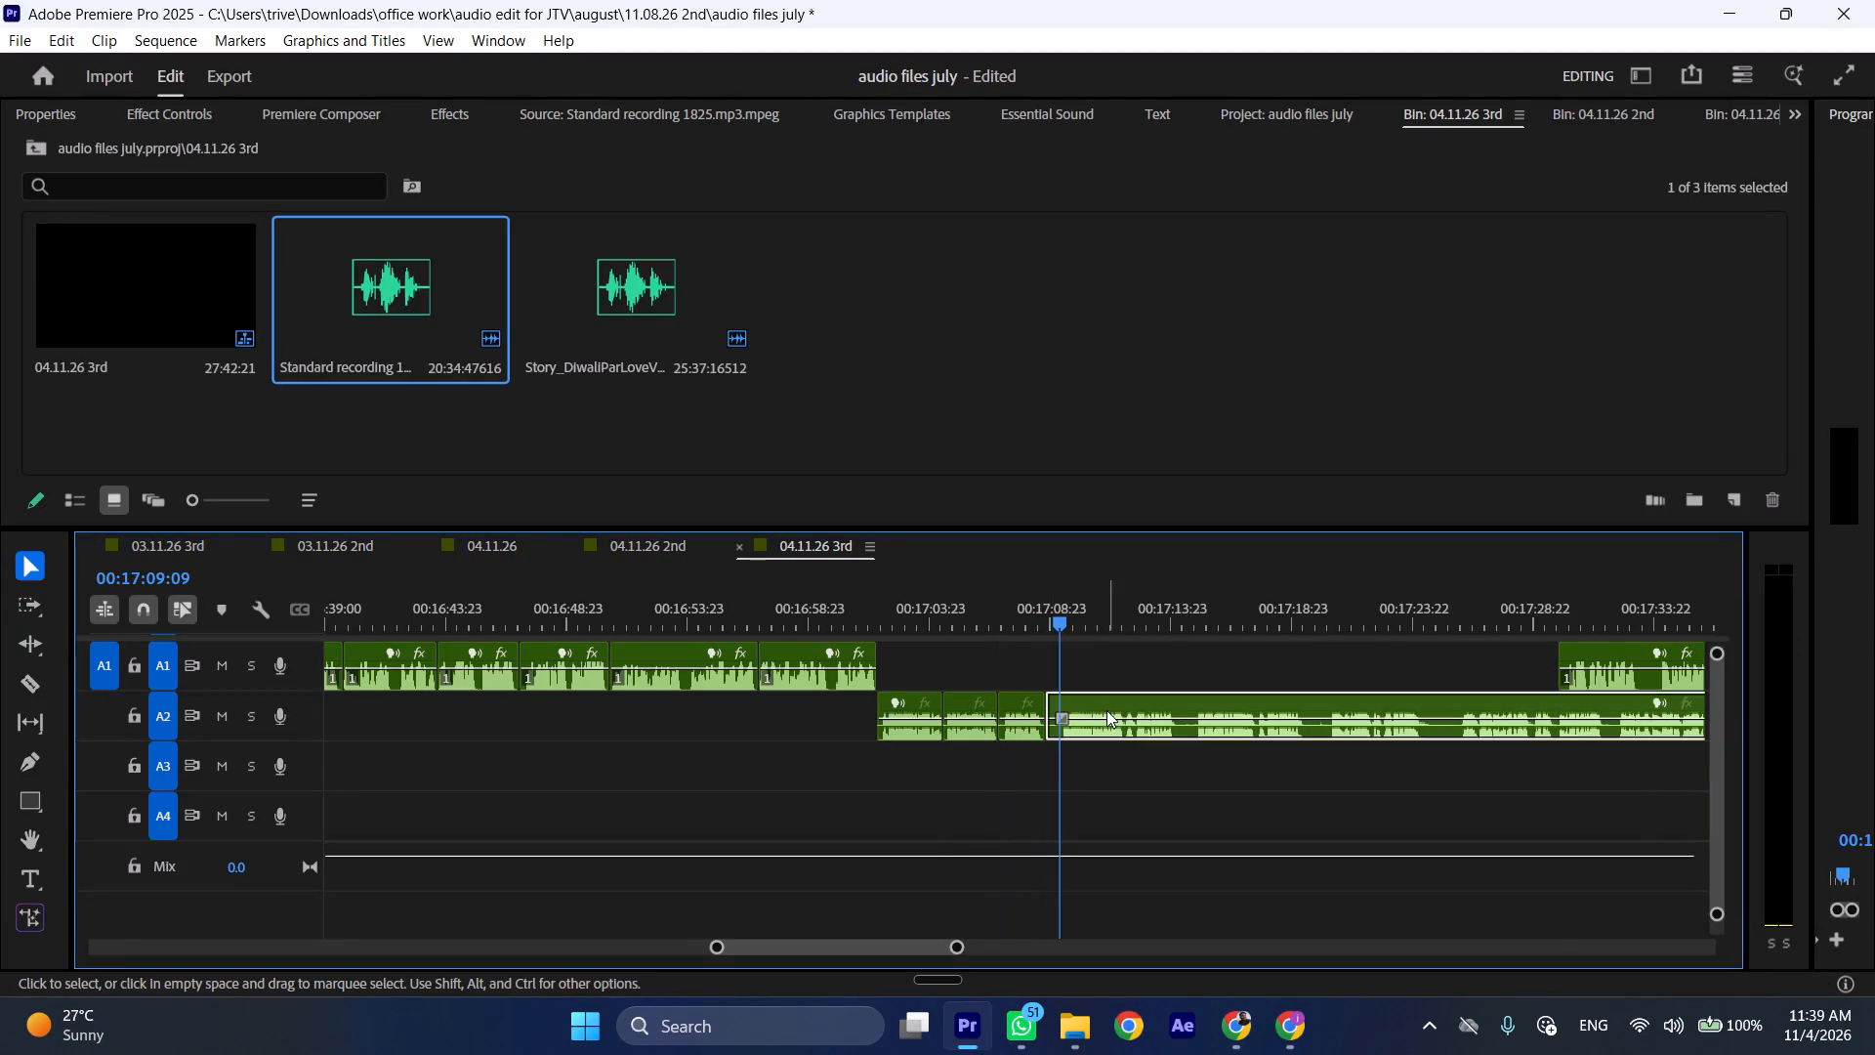
{"action": "key", "text": "ctrl+shift+d"}
{"action": "key", "text": "space"}
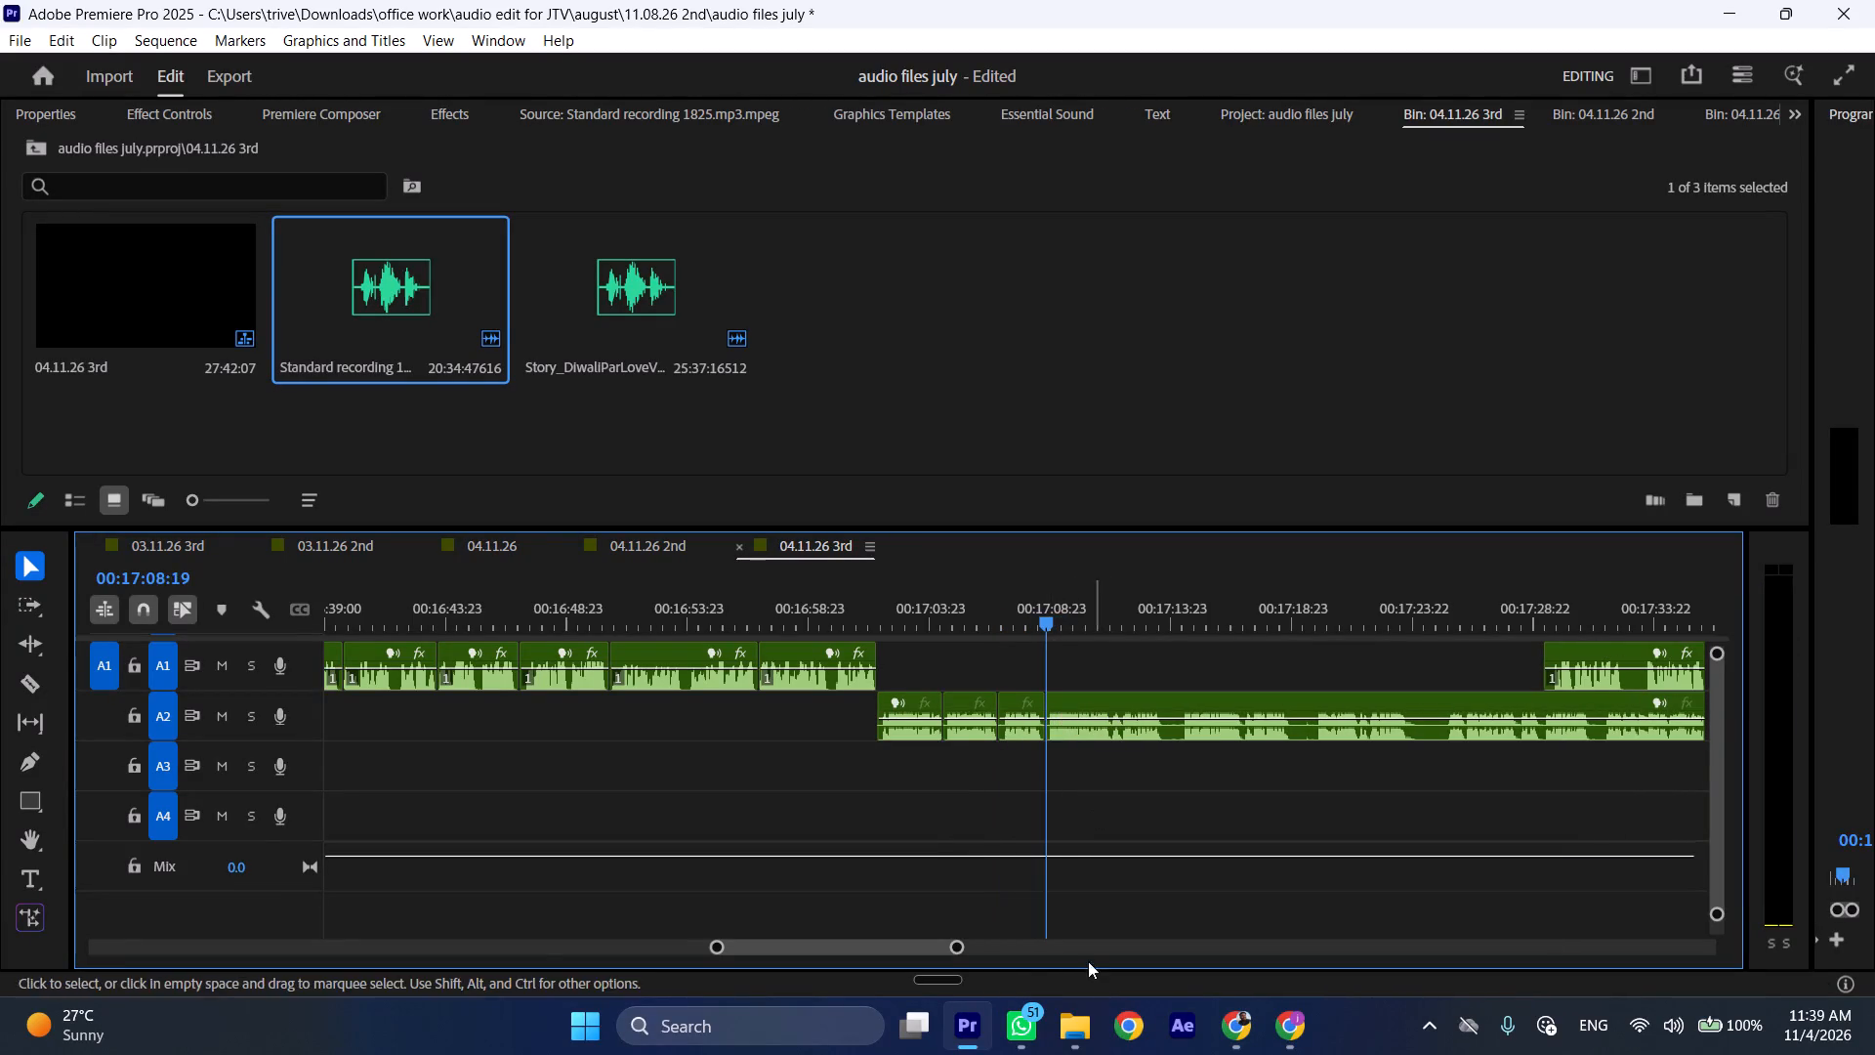
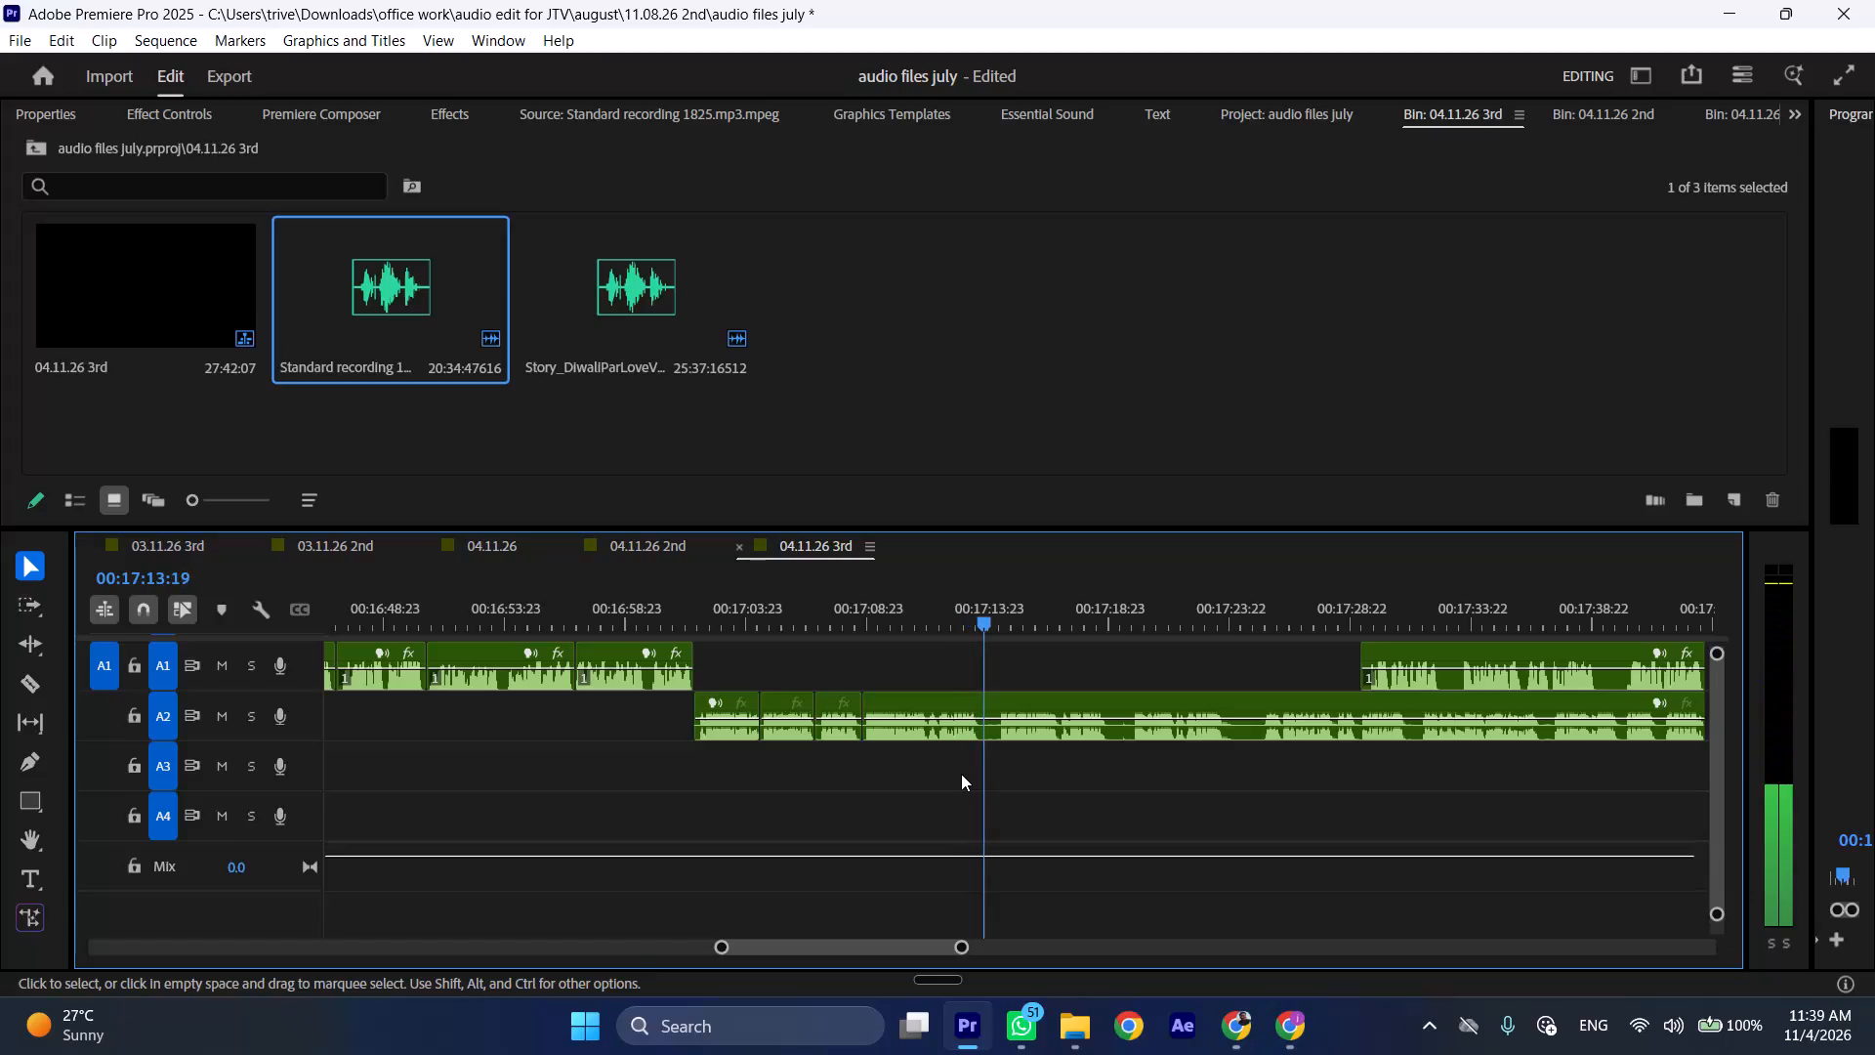
Split the A1 clip at 00:17:32:22 and insert its first part, about 3.5 seconds long, at the A2 cut at 00:17:13:19.
{"action": "left_click_drag", "start_coordinate": [1426, 621], "coordinate": [1448, 621]}
{"action": "left_click", "coordinate": [1470, 668]}
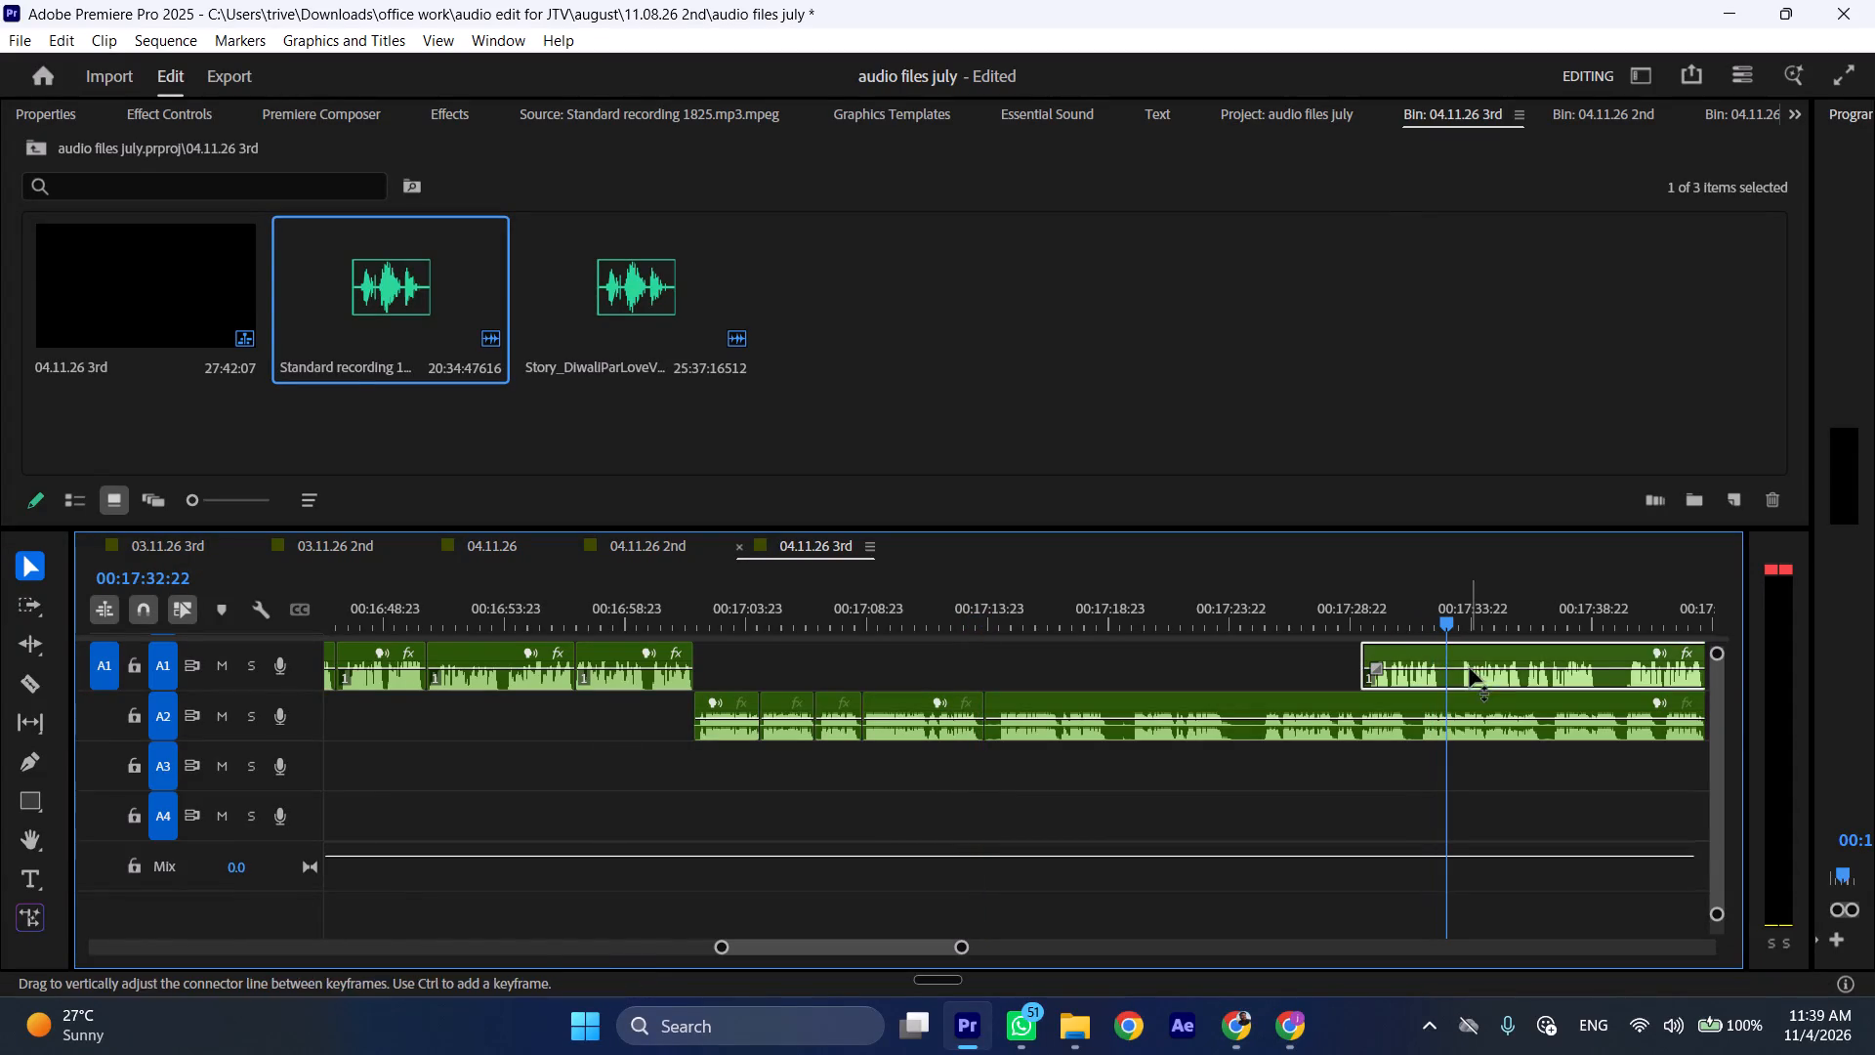
{"action": "key", "text": "shift+c"}
{"action": "left_click_drag", "start_coordinate": [1391, 647], "coordinate": [1028, 657]}
Trim about half a second off the start of the inserted A1 segment and move it back against the preceding A2 clip.
{"action": "left_click_drag", "start_coordinate": [985, 647], "coordinate": [995, 649]}
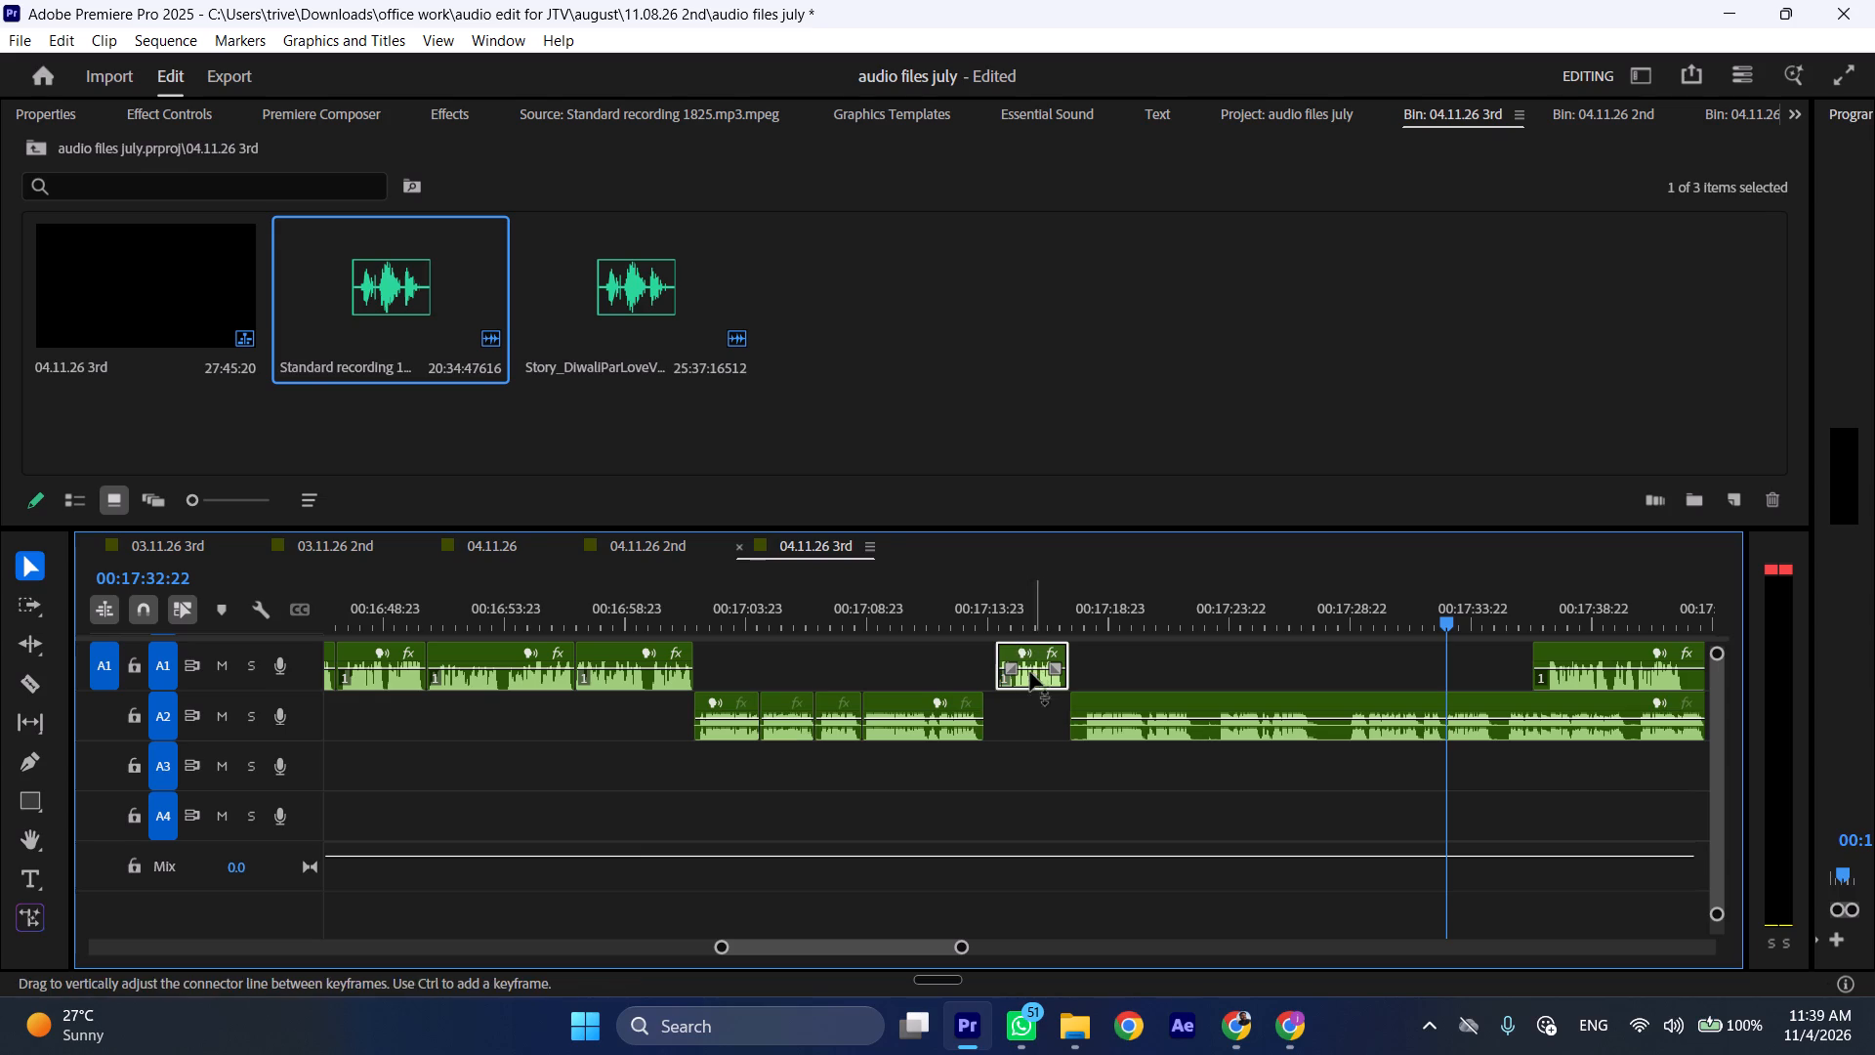
{"action": "left_click_drag", "start_coordinate": [1023, 681], "coordinate": [1014, 682]}
Trim about half a second off the start of the following A2 clip, move it against the inserted A1 segment and play across the edit.
{"action": "left_click_drag", "start_coordinate": [1082, 698], "coordinate": [1090, 698]}
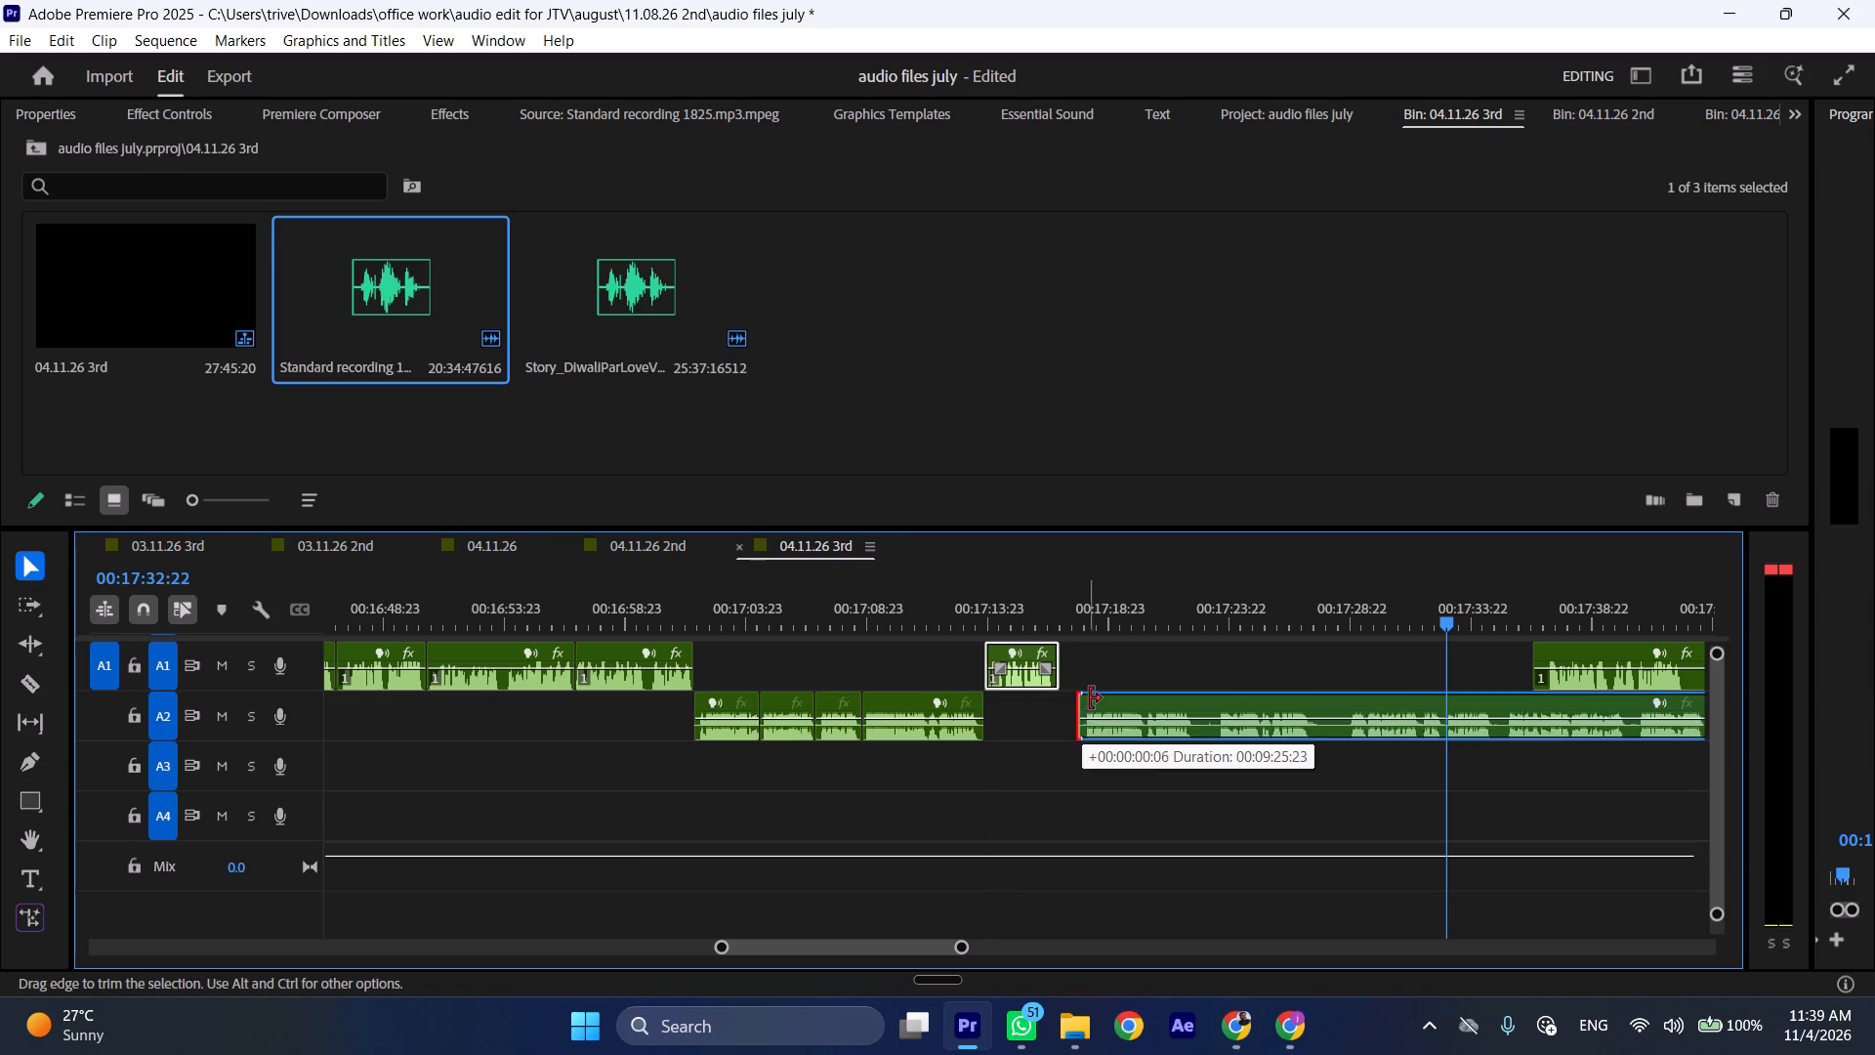
{"action": "left_click_drag", "start_coordinate": [1090, 698], "coordinate": [1093, 699]}
{"action": "left_click_drag", "start_coordinate": [1121, 702], "coordinate": [1101, 702]}
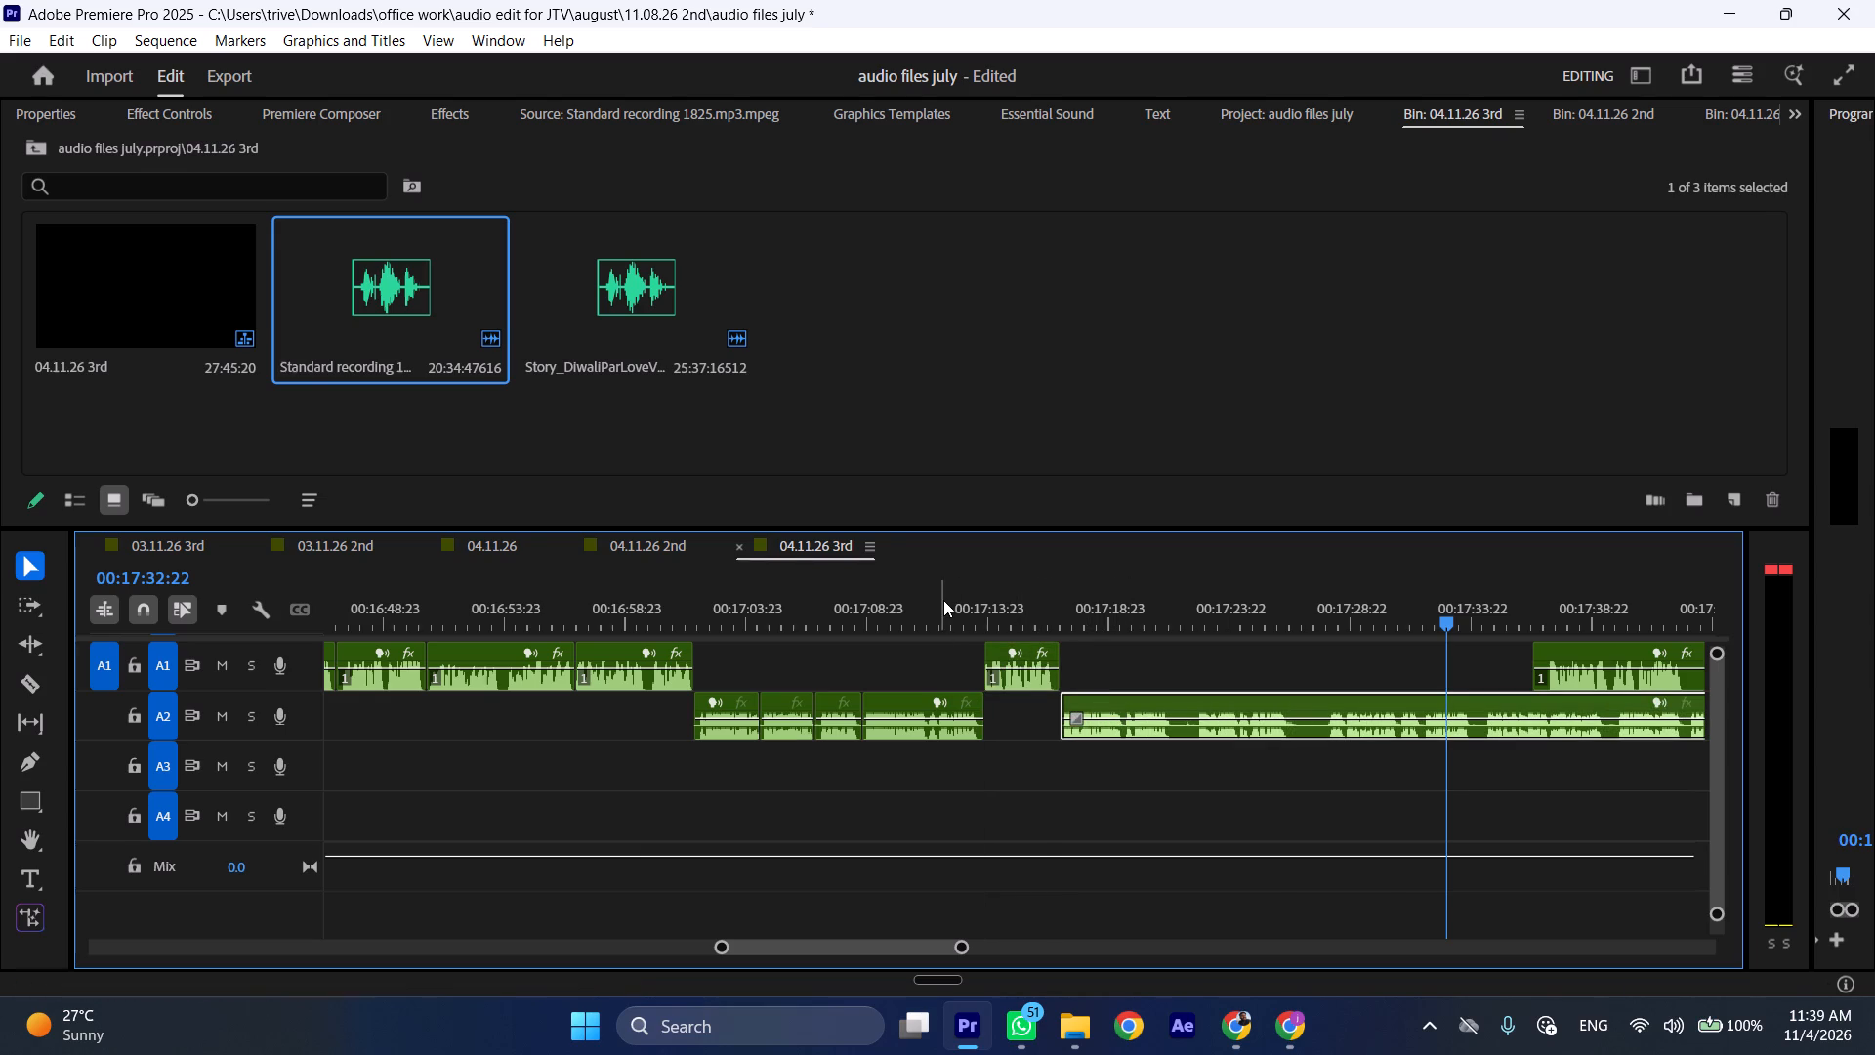
{"action": "left_click", "coordinate": [943, 599]}
{"action": "key", "text": "space"}
{"action": "key", "text": "l"}
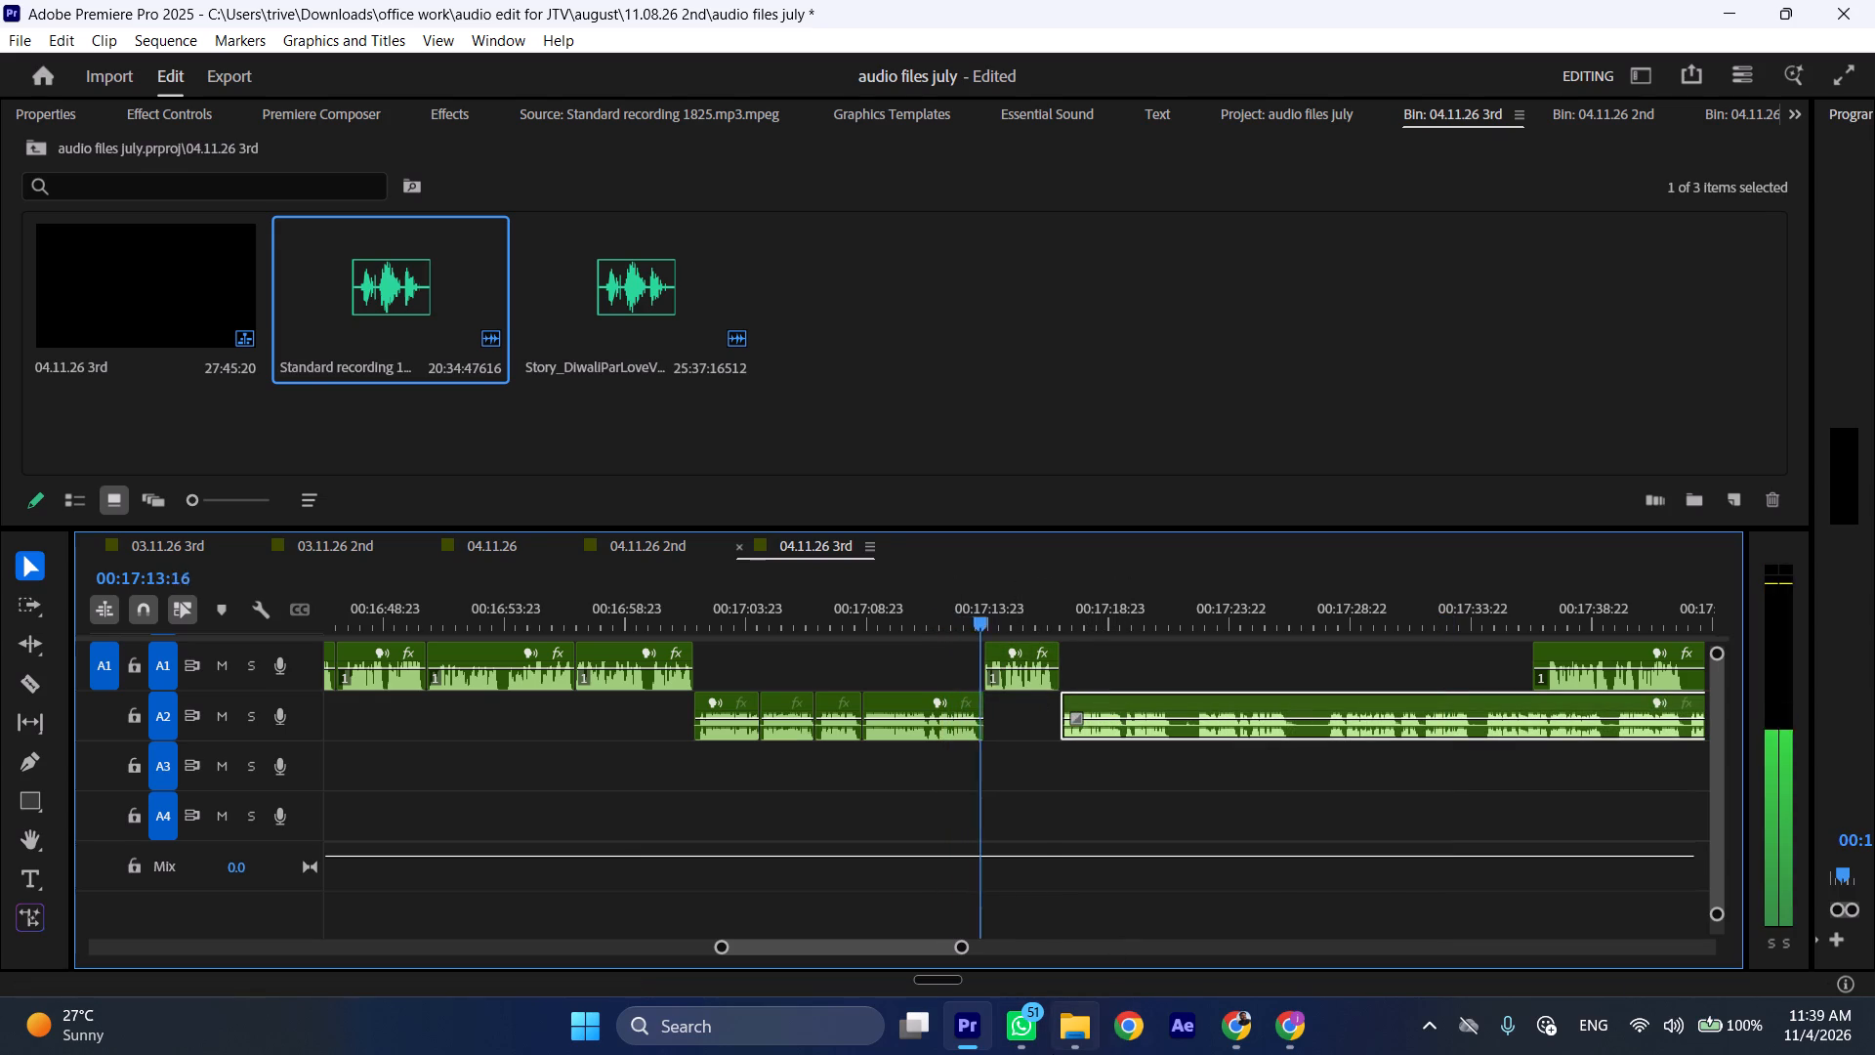
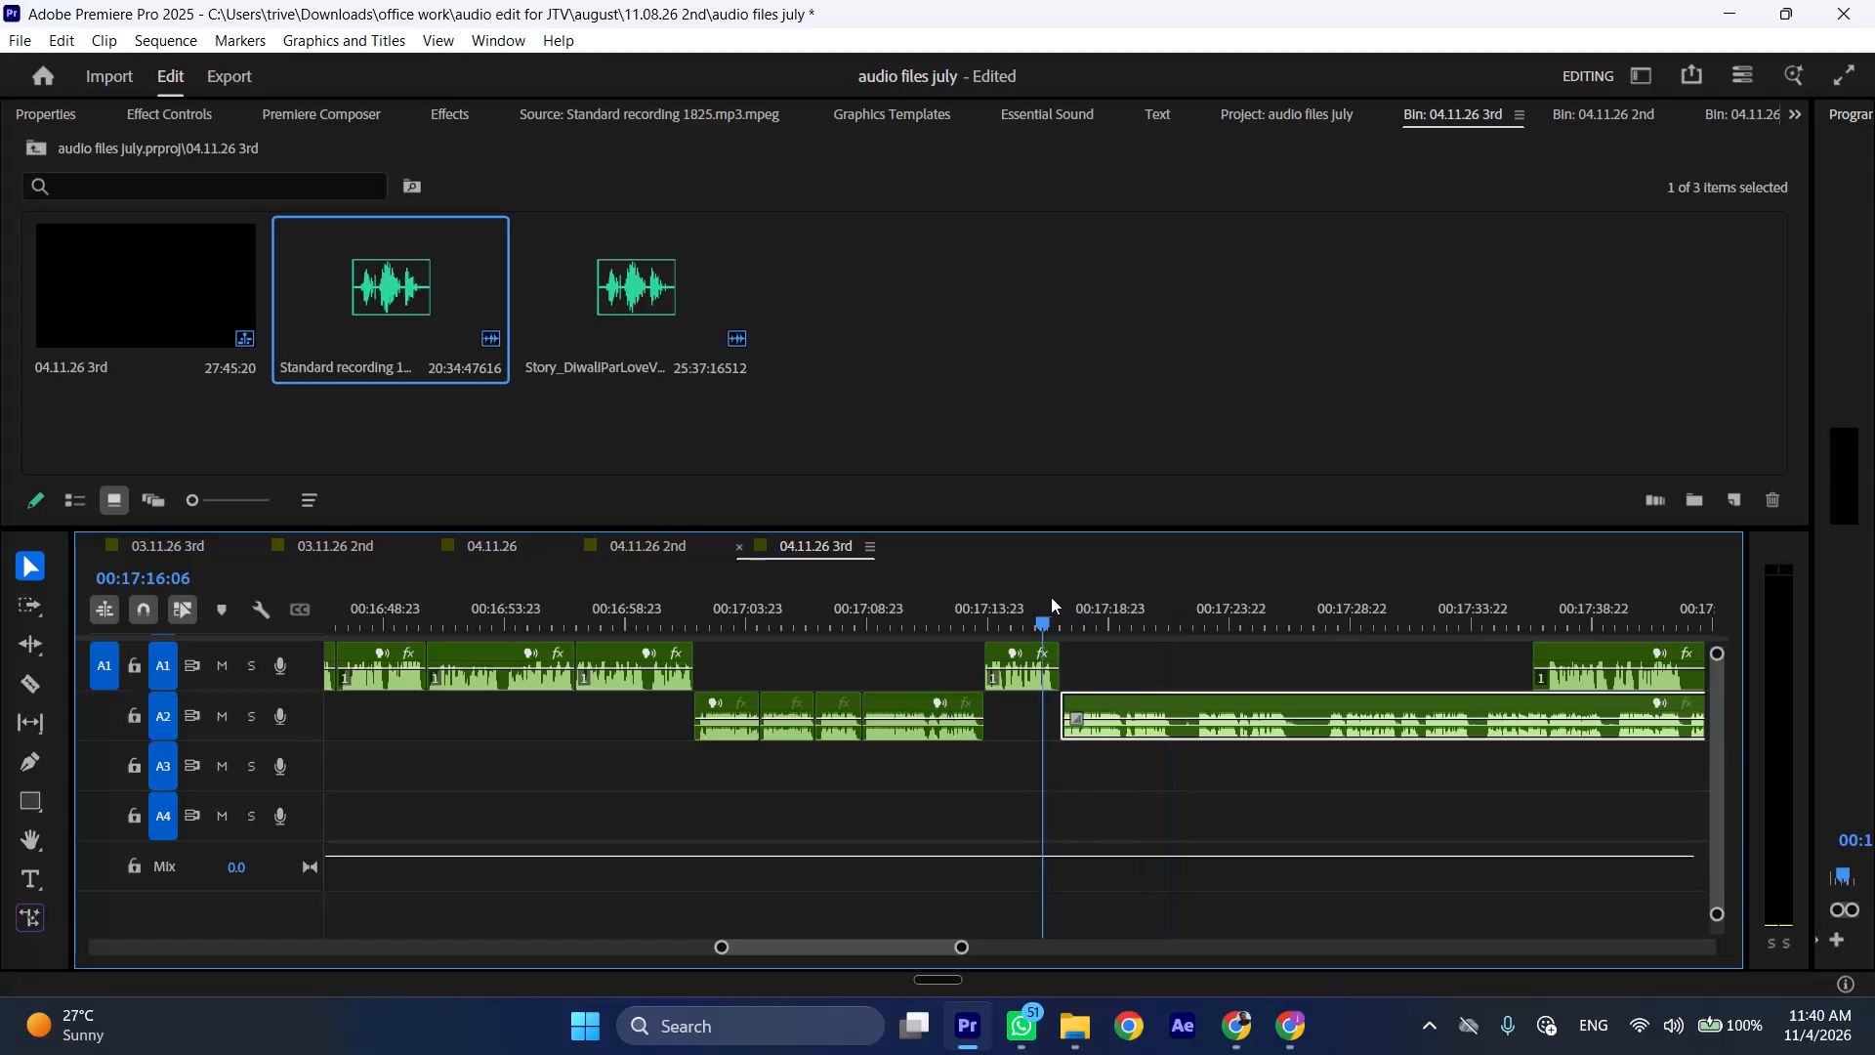
Split the A2 clip at about 00:17:21:15, replace the A2 clip starting near 00:17:09 with its first part, and close the A1 segment against it.
{"action": "key", "text": "space"}
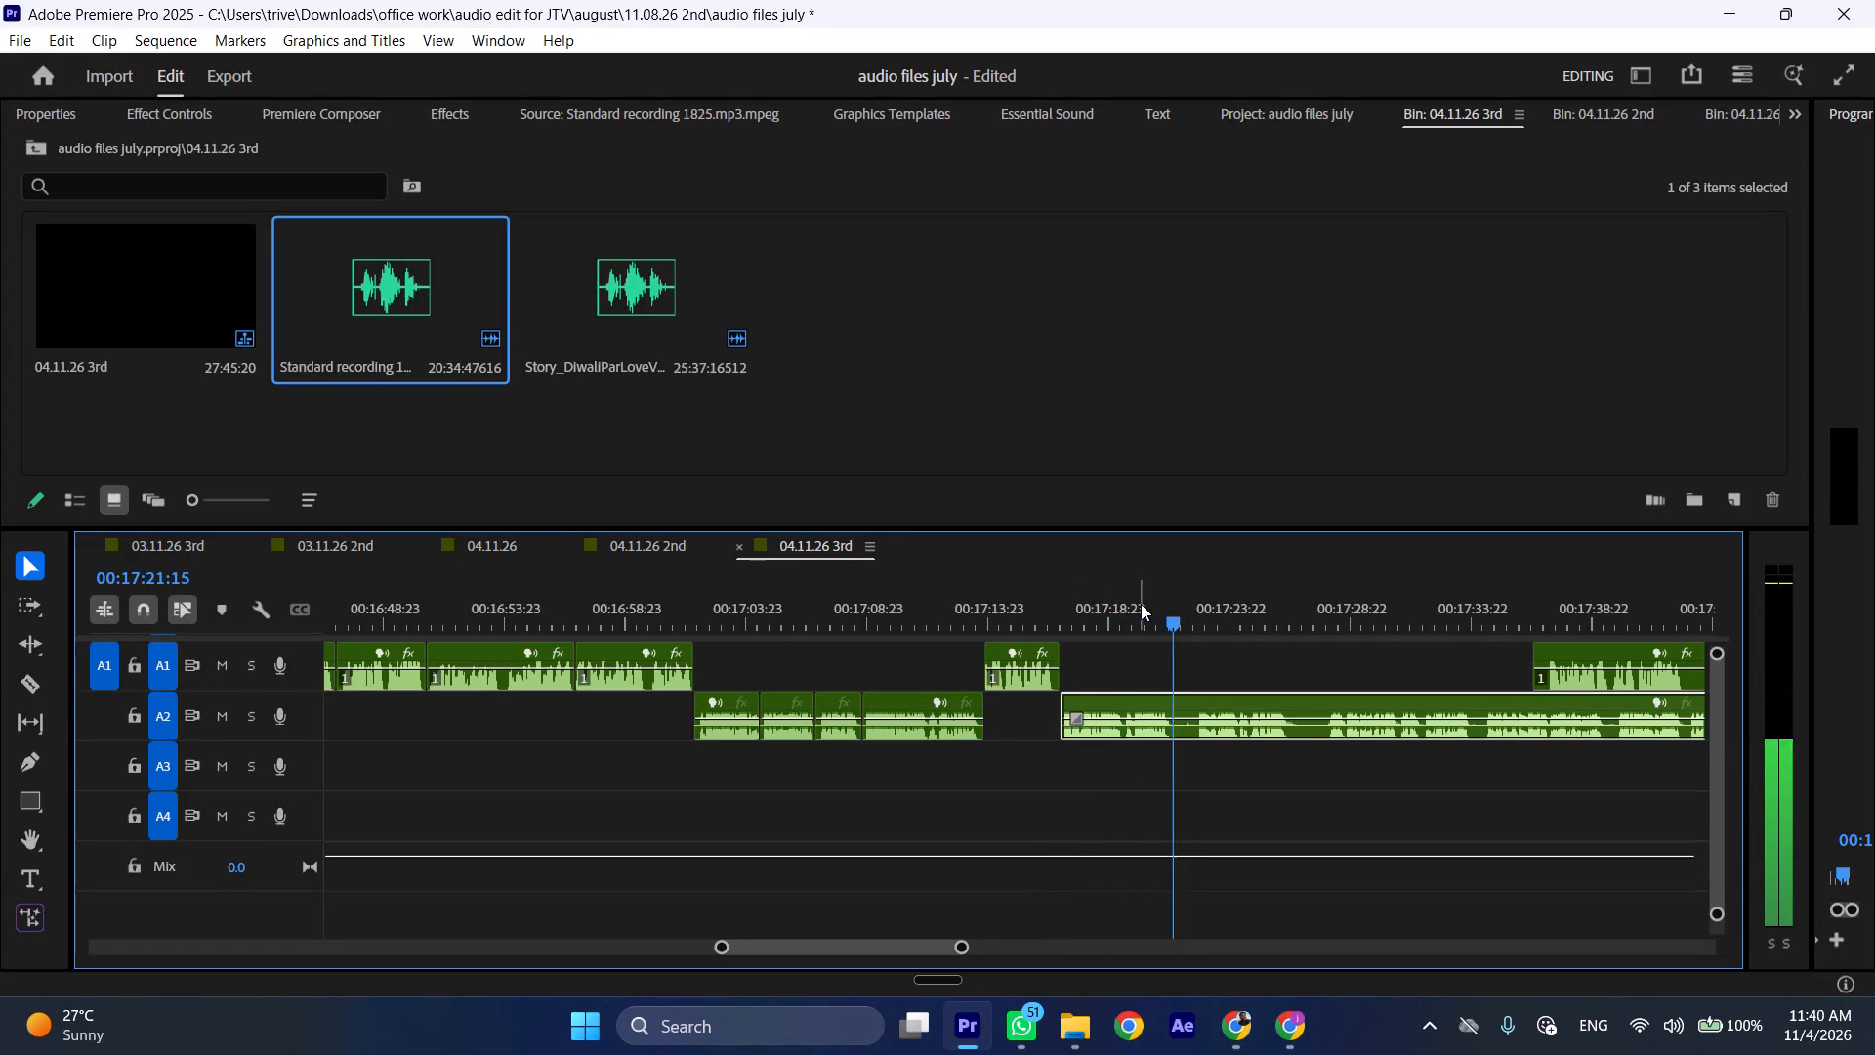
{"action": "key", "text": "space"}
{"action": "type", "text": "C"}
{"action": "left_click", "coordinate": [865, 603]}
{"action": "key", "text": "space"}
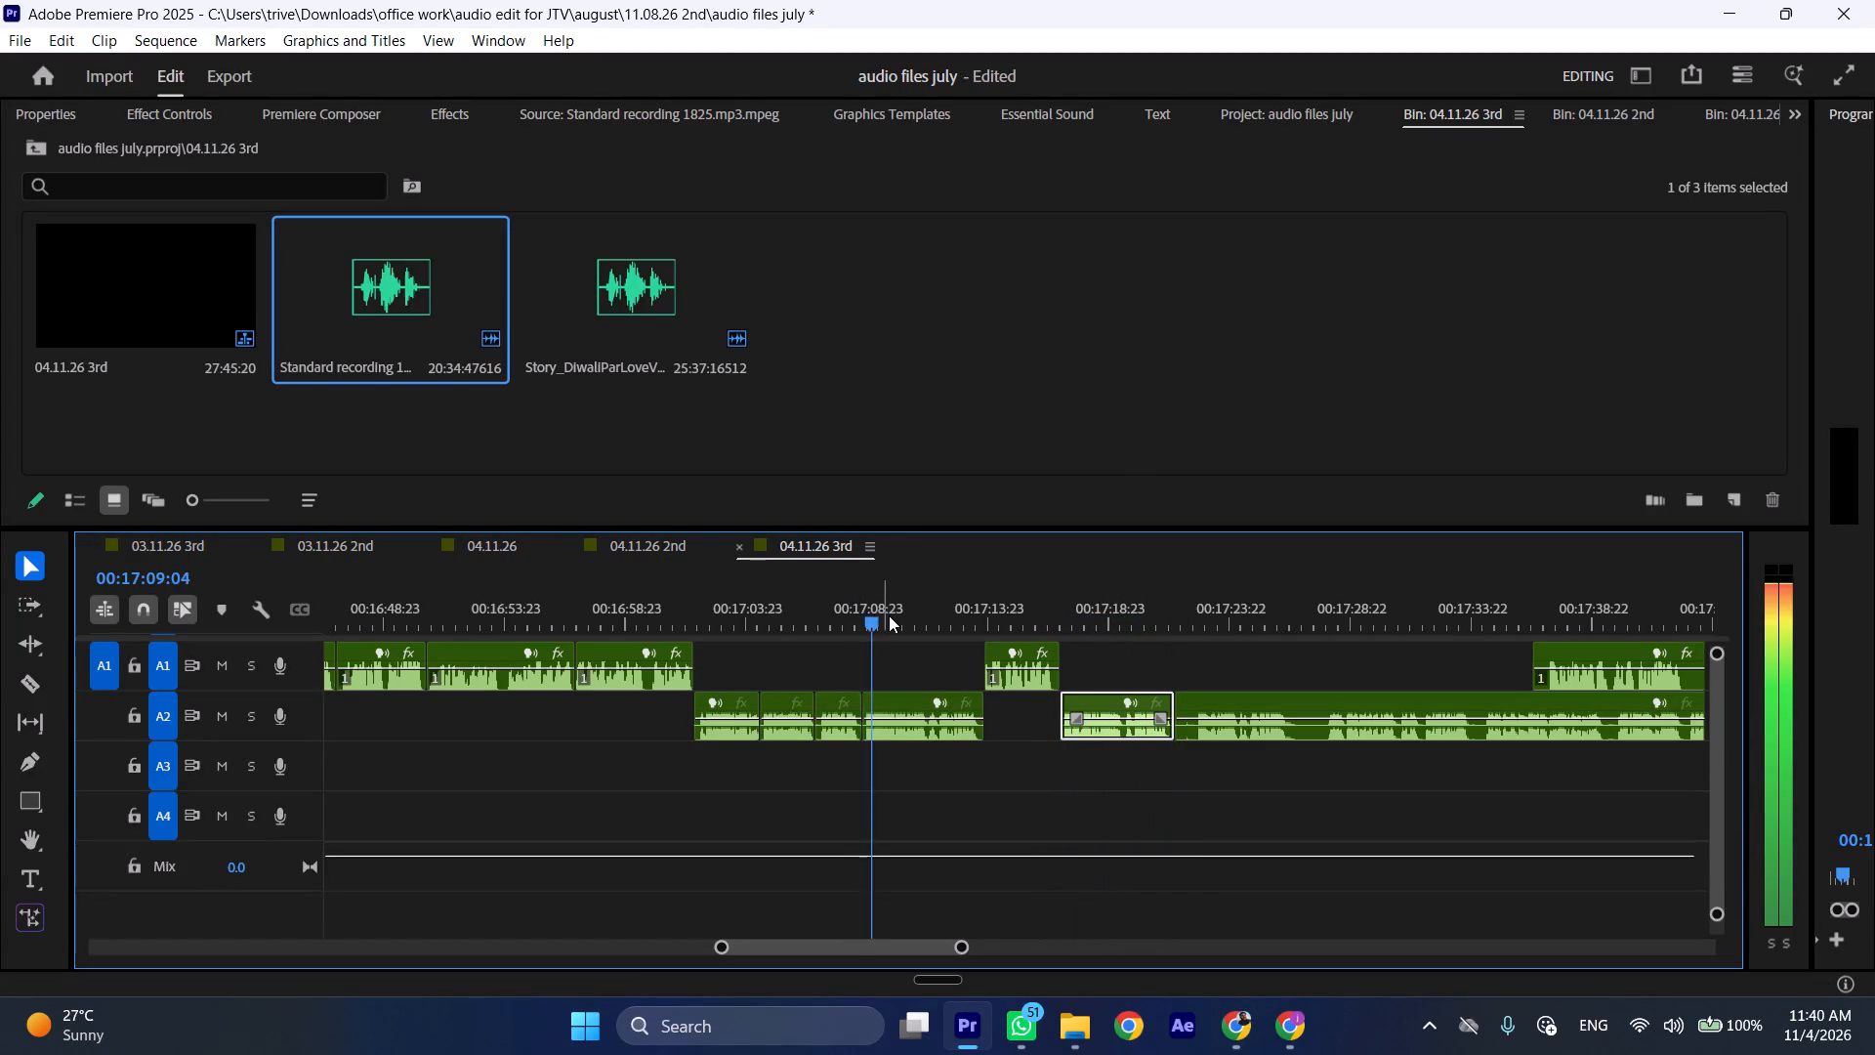
{"action": "key", "text": "space"}
{"action": "key", "text": "space"}
{"action": "key", "text": "space"}
{"action": "left_click_drag", "start_coordinate": [1099, 704], "coordinate": [965, 708]}
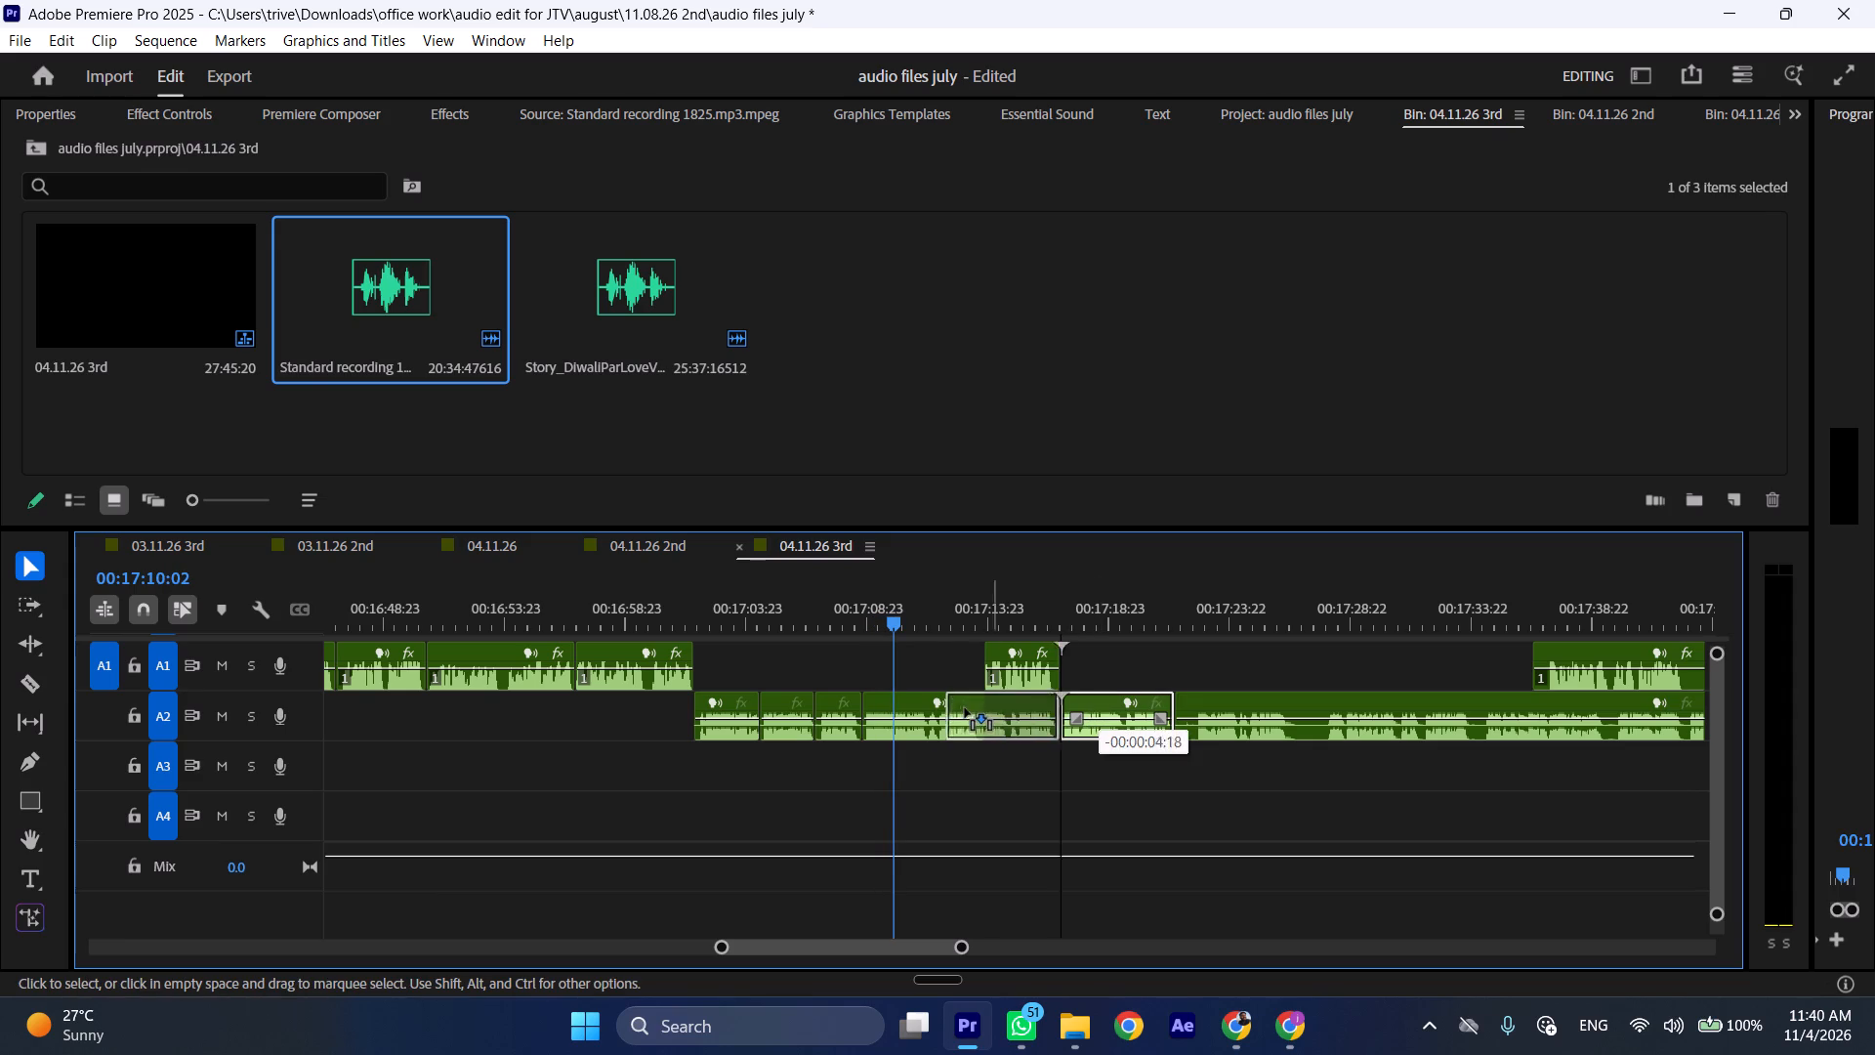
{"action": "left_click_drag", "start_coordinate": [965, 708], "coordinate": [910, 708]}
{"action": "left_click_drag", "start_coordinate": [913, 700], "coordinate": [901, 699]}
{"action": "left_click", "coordinate": [1014, 680]}
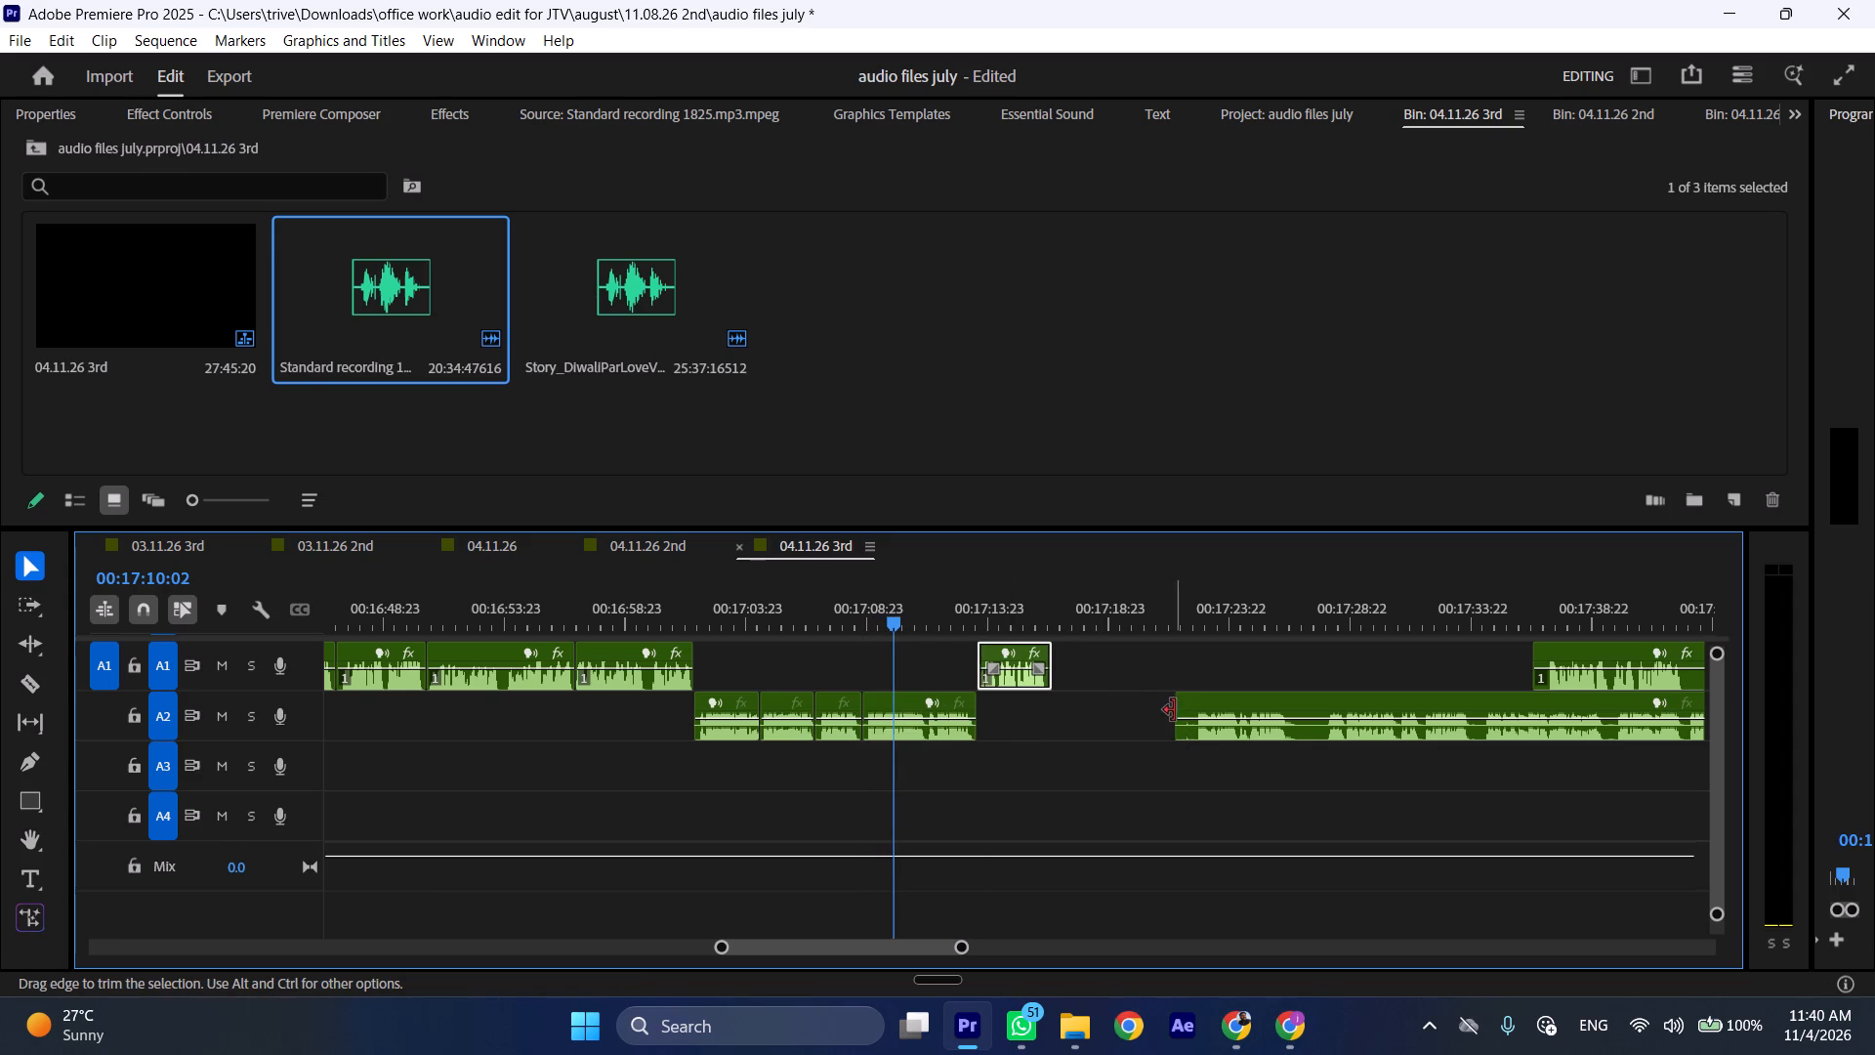
Trim about 0.8 seconds off the start of the following A2 clip and move it back against the inserted A1 segment.
{"action": "left_click_drag", "start_coordinate": [1176, 710], "coordinate": [1195, 710]}
{"action": "left_click_drag", "start_coordinate": [1222, 702], "coordinate": [1070, 702]}
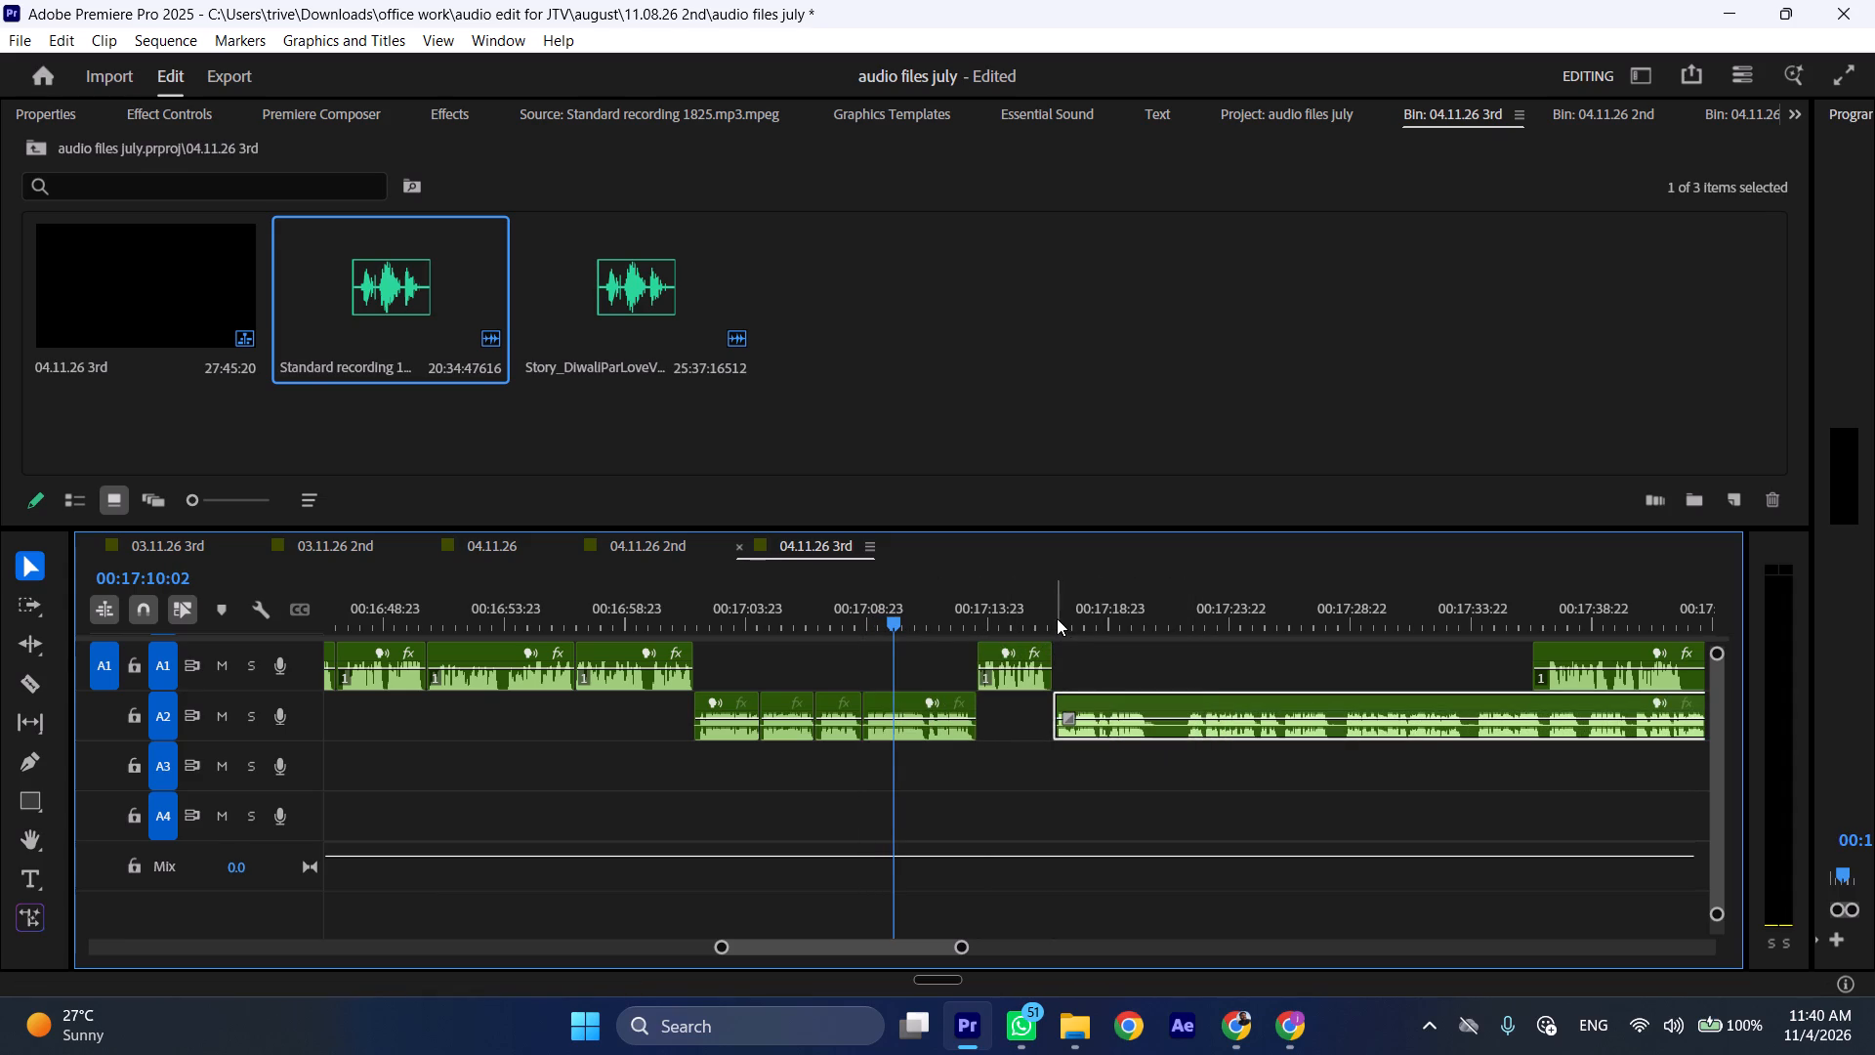
Play the A2 clip from the end of the A1 segment and split it at 00:17:20:18.
{"action": "left_click", "coordinate": [1057, 618]}
{"action": "key", "text": "space"}
{"action": "type", "text": "l"}
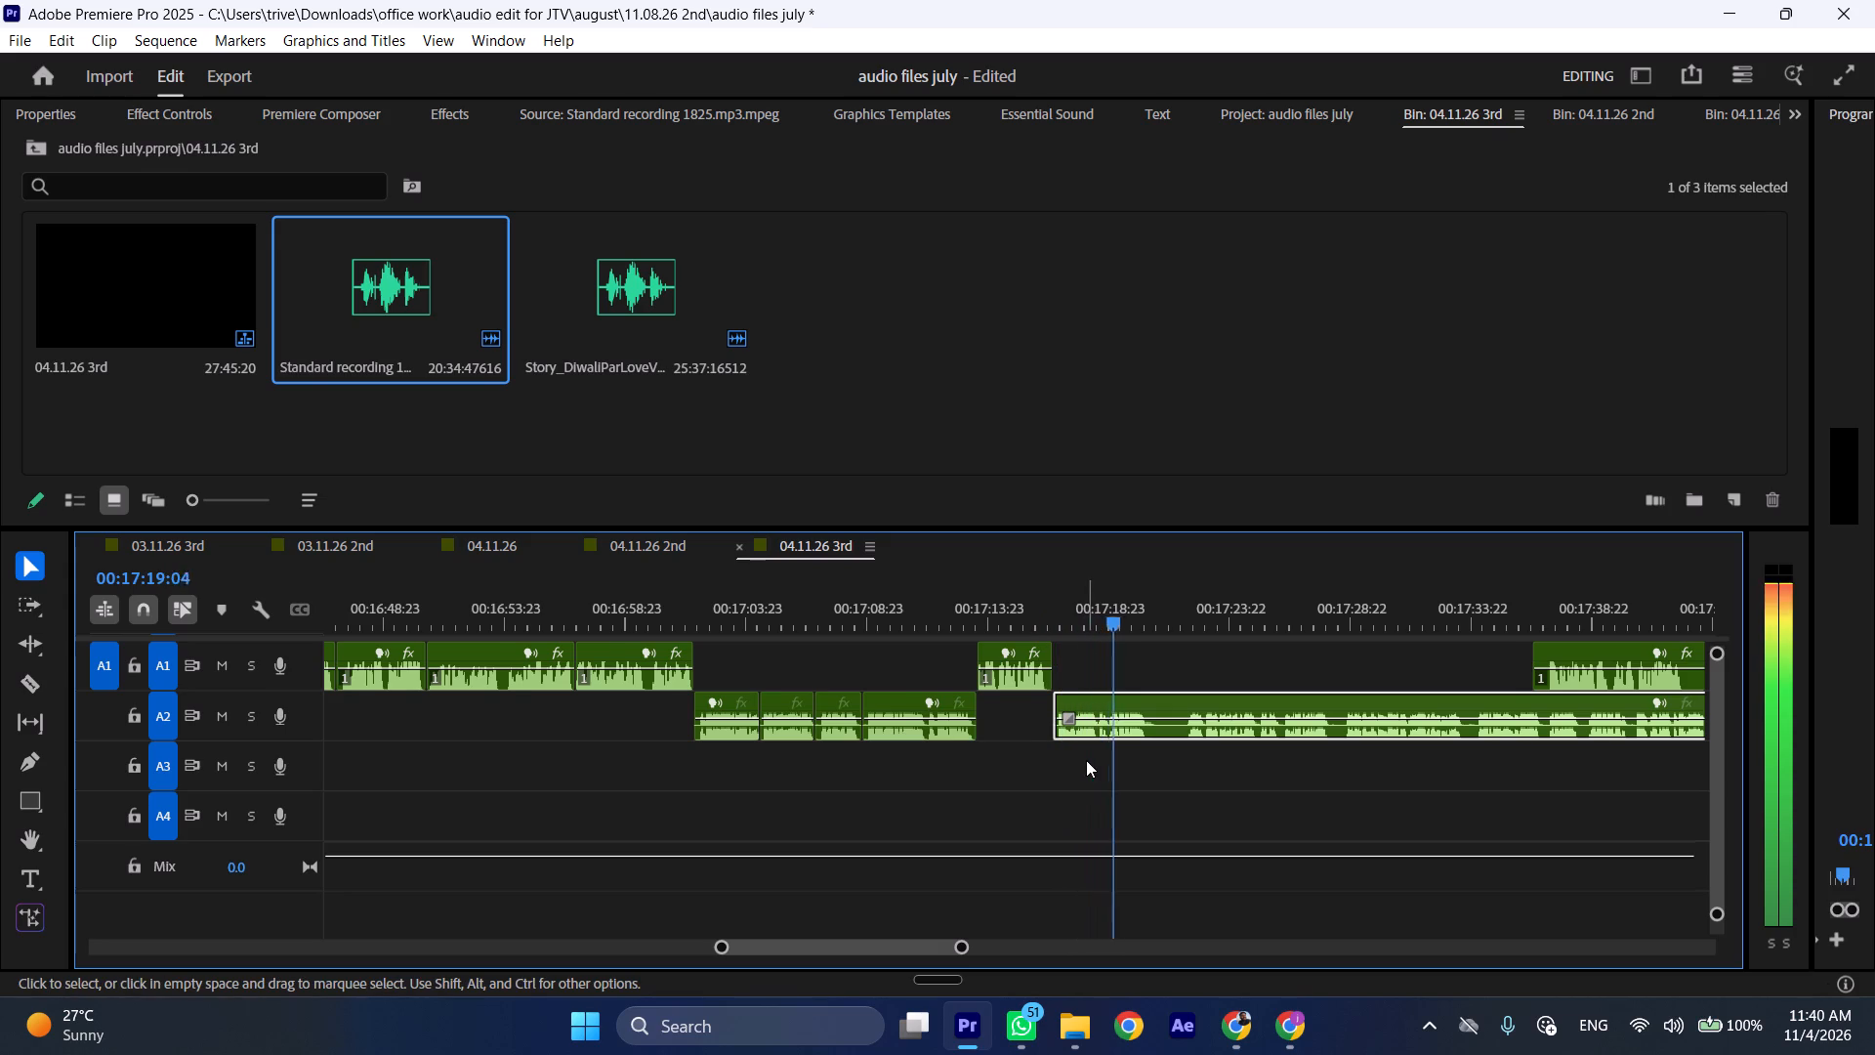
{"action": "scroll", "coordinate": [1086, 760], "scroll_direction": "down", "scroll_amount": 4}
{"action": "key", "text": "space"}
{"action": "type", "text": "C"}
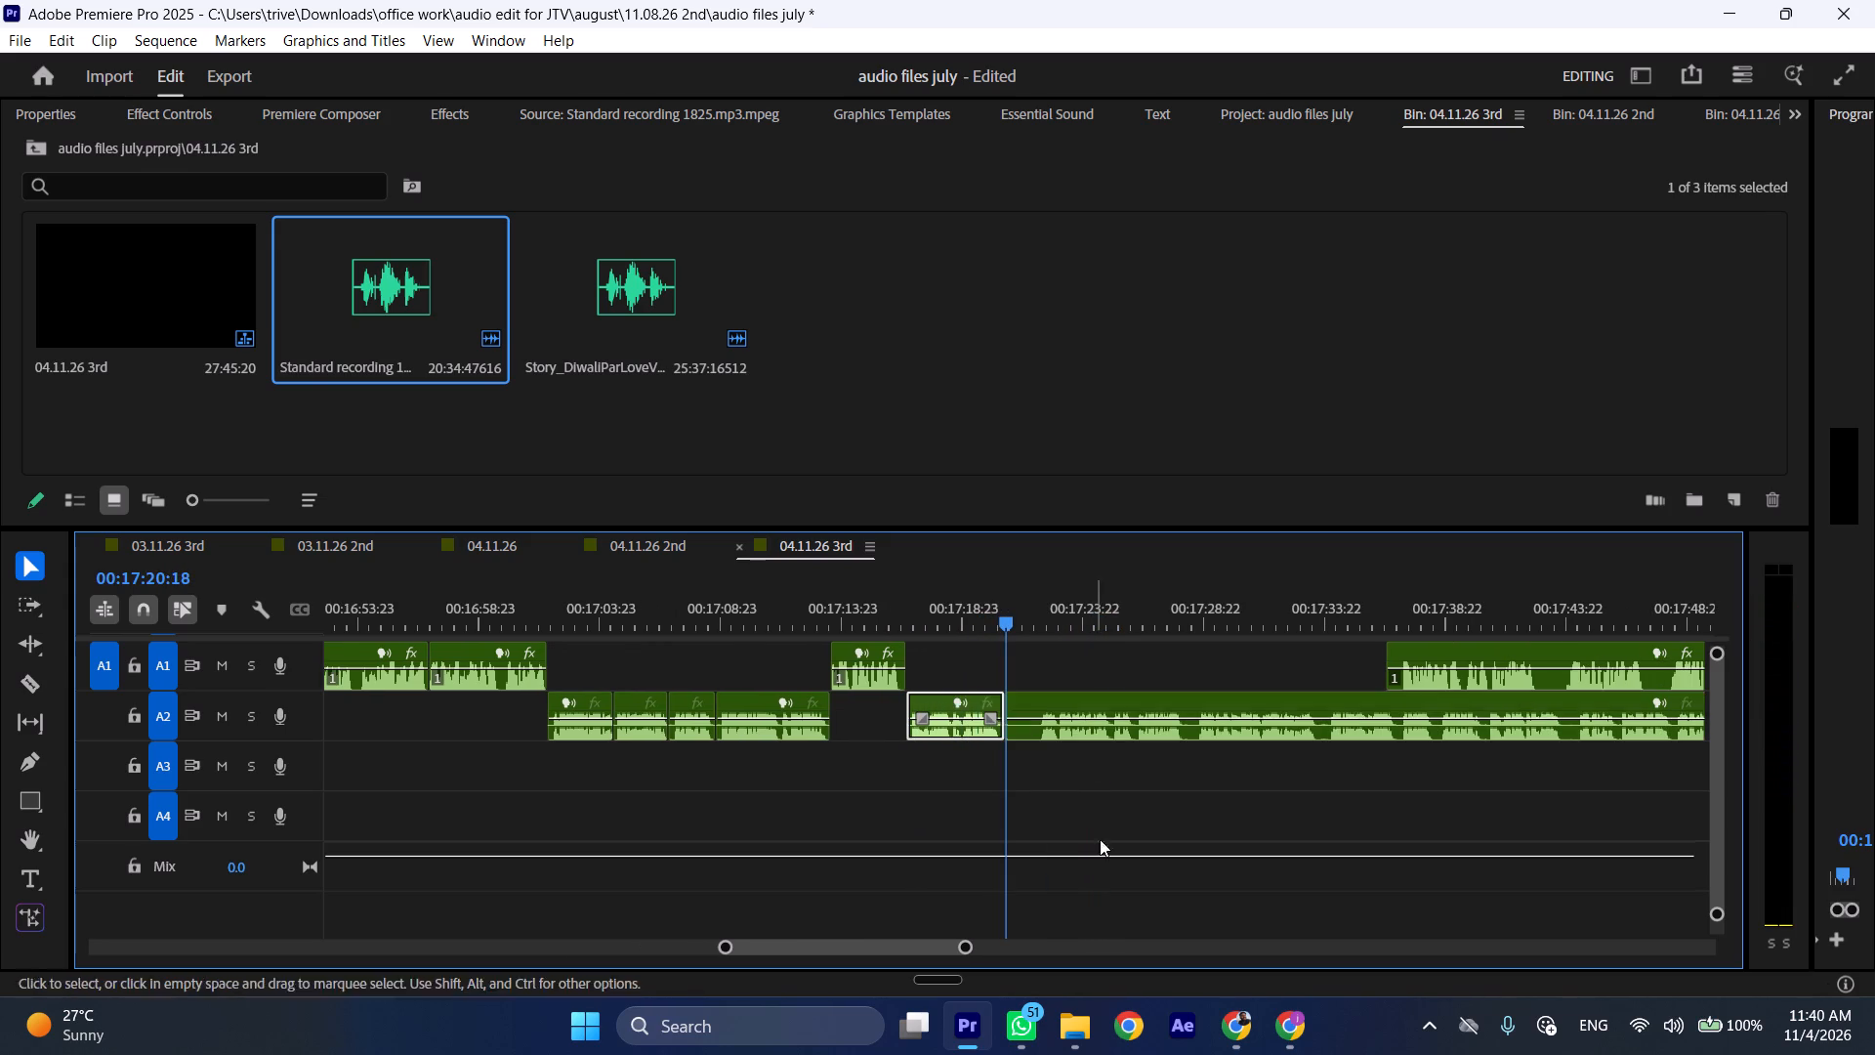
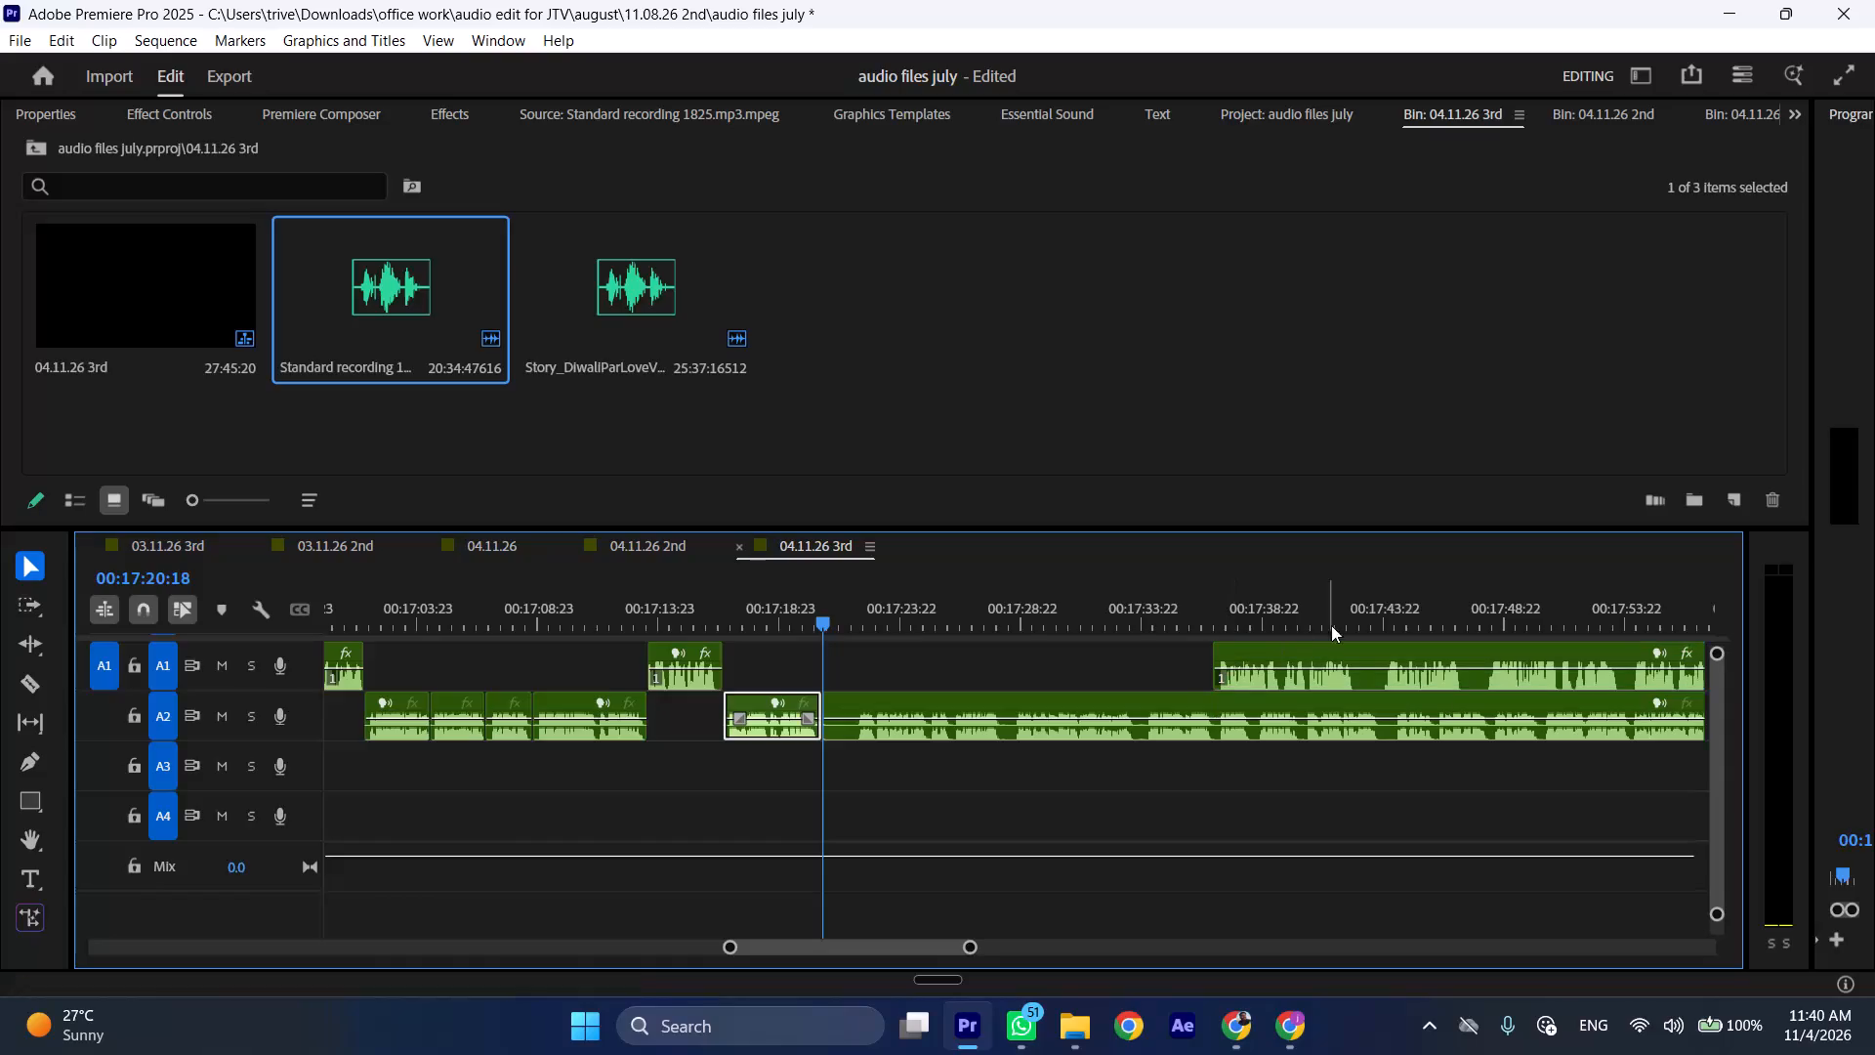
Split the following A1 clip at 00:17:43:01 and move its first part back to 00:17:20:18, against the end of the short A2 segment.
{"action": "left_click_drag", "start_coordinate": [1338, 625], "coordinate": [1365, 626]}
{"action": "left_click", "coordinate": [1377, 668]}
{"action": "key", "text": "shift+c"}
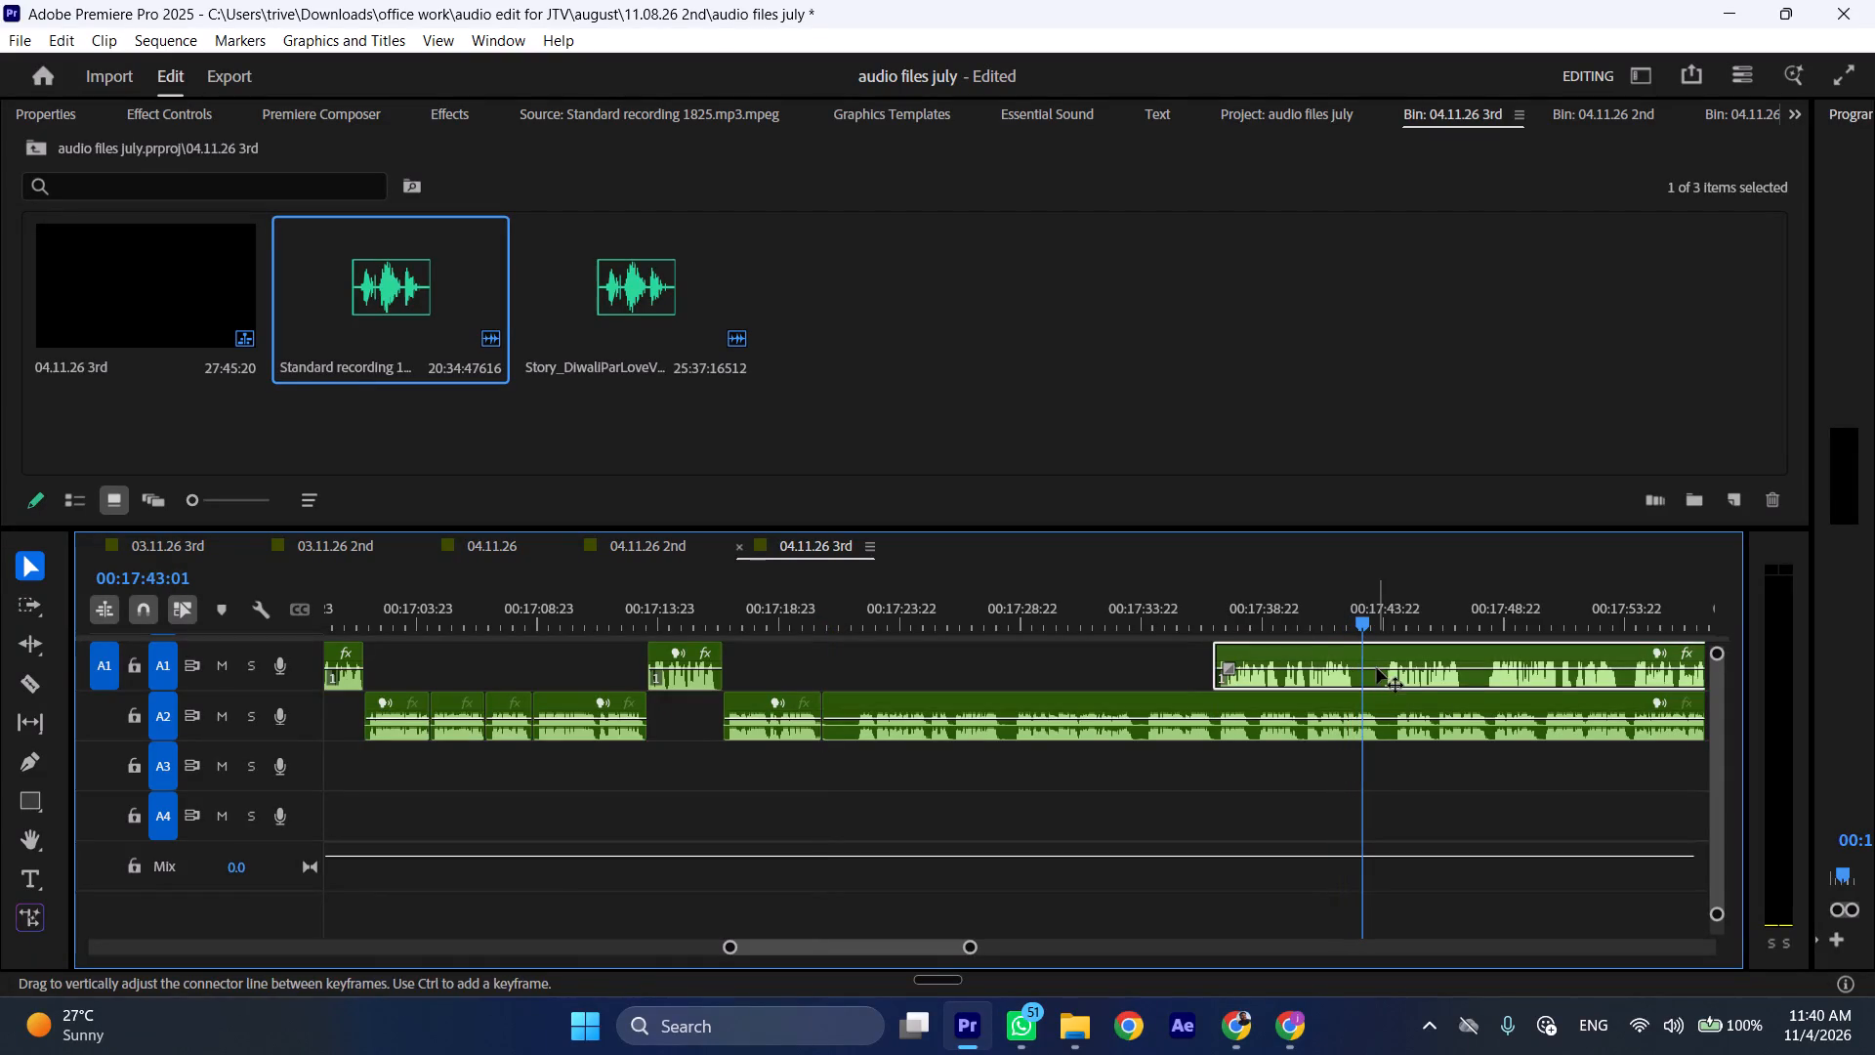
{"action": "left_click_drag", "start_coordinate": [1269, 658], "coordinate": [882, 658]}
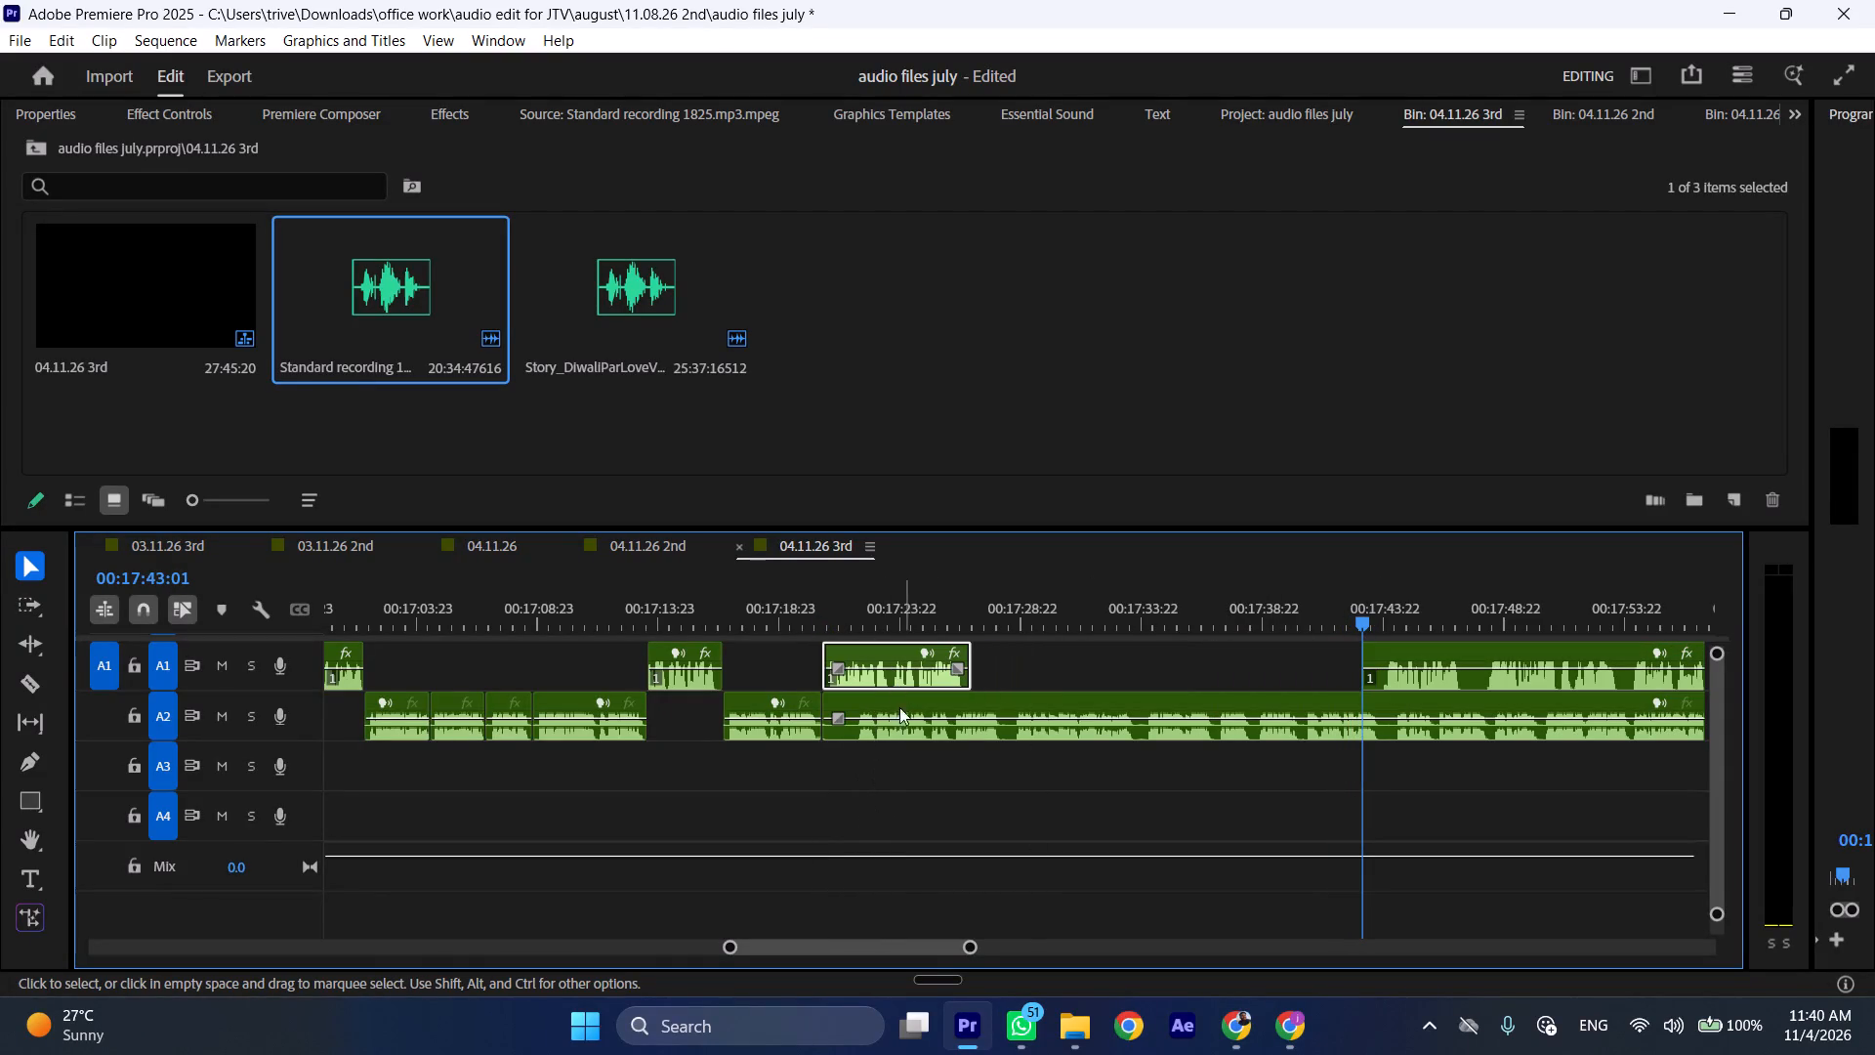
Trim about 1.3 seconds off the start of the long A2 clip and move it to begin at the end of the moved A1 segment.
{"action": "left_click_drag", "start_coordinate": [829, 705], "coordinate": [857, 705]}
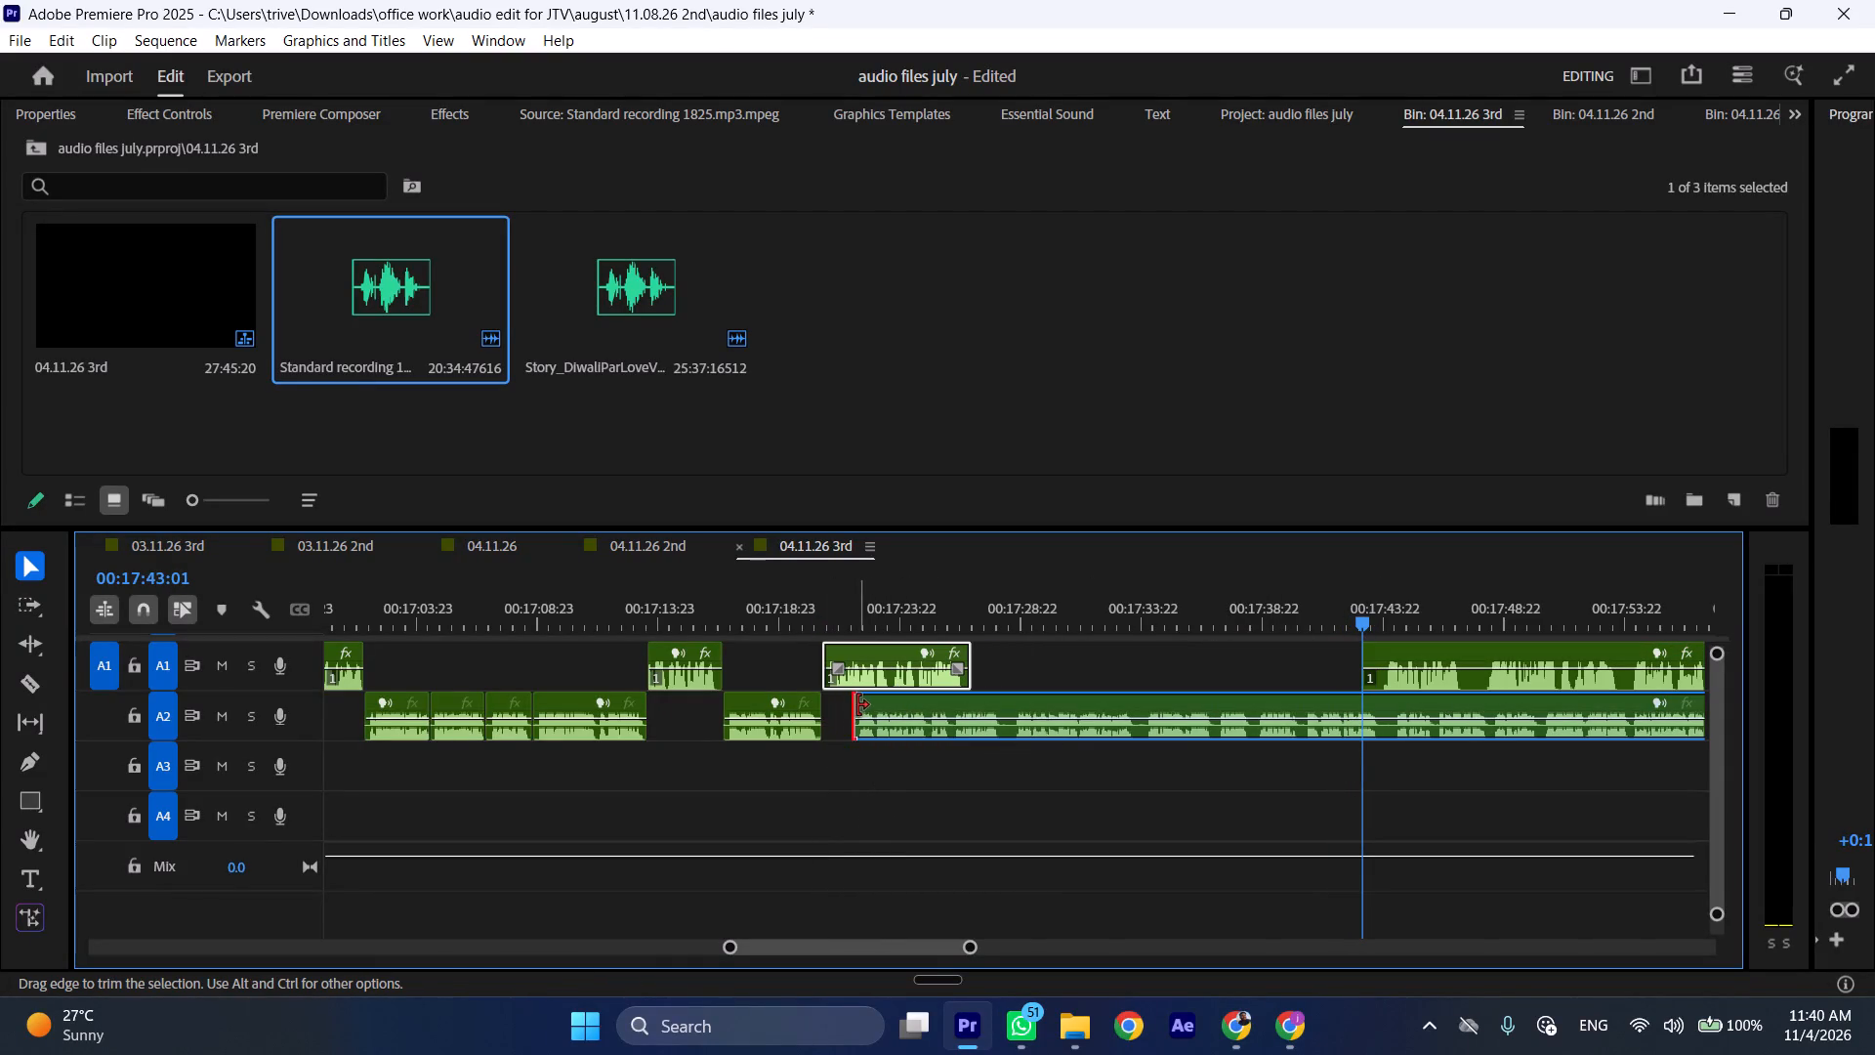
{"action": "left_click_drag", "start_coordinate": [931, 696], "coordinate": [1046, 696]}
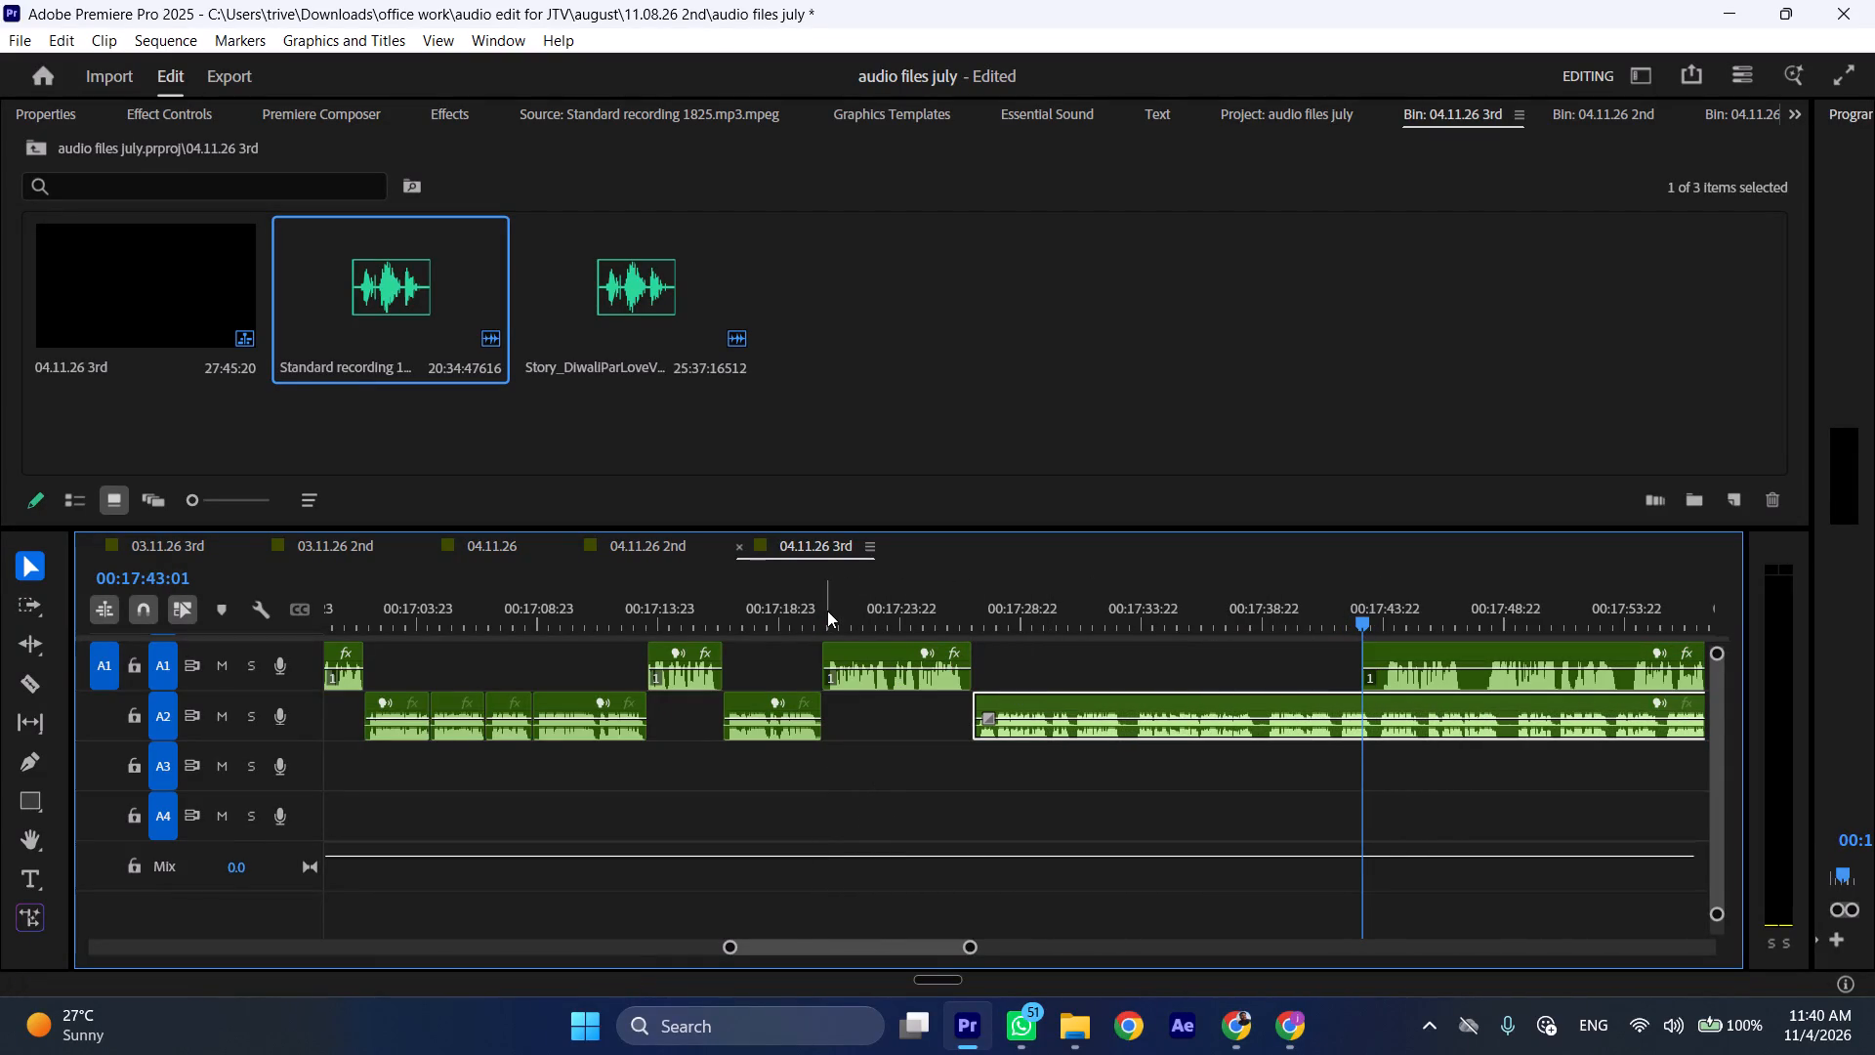
Play the sequence from just before the end of the short A2 segment through the moved A1 segment to check the transition.
{"action": "left_click", "coordinate": [796, 607]}
{"action": "key", "text": "space"}
{"action": "key", "text": "l"}
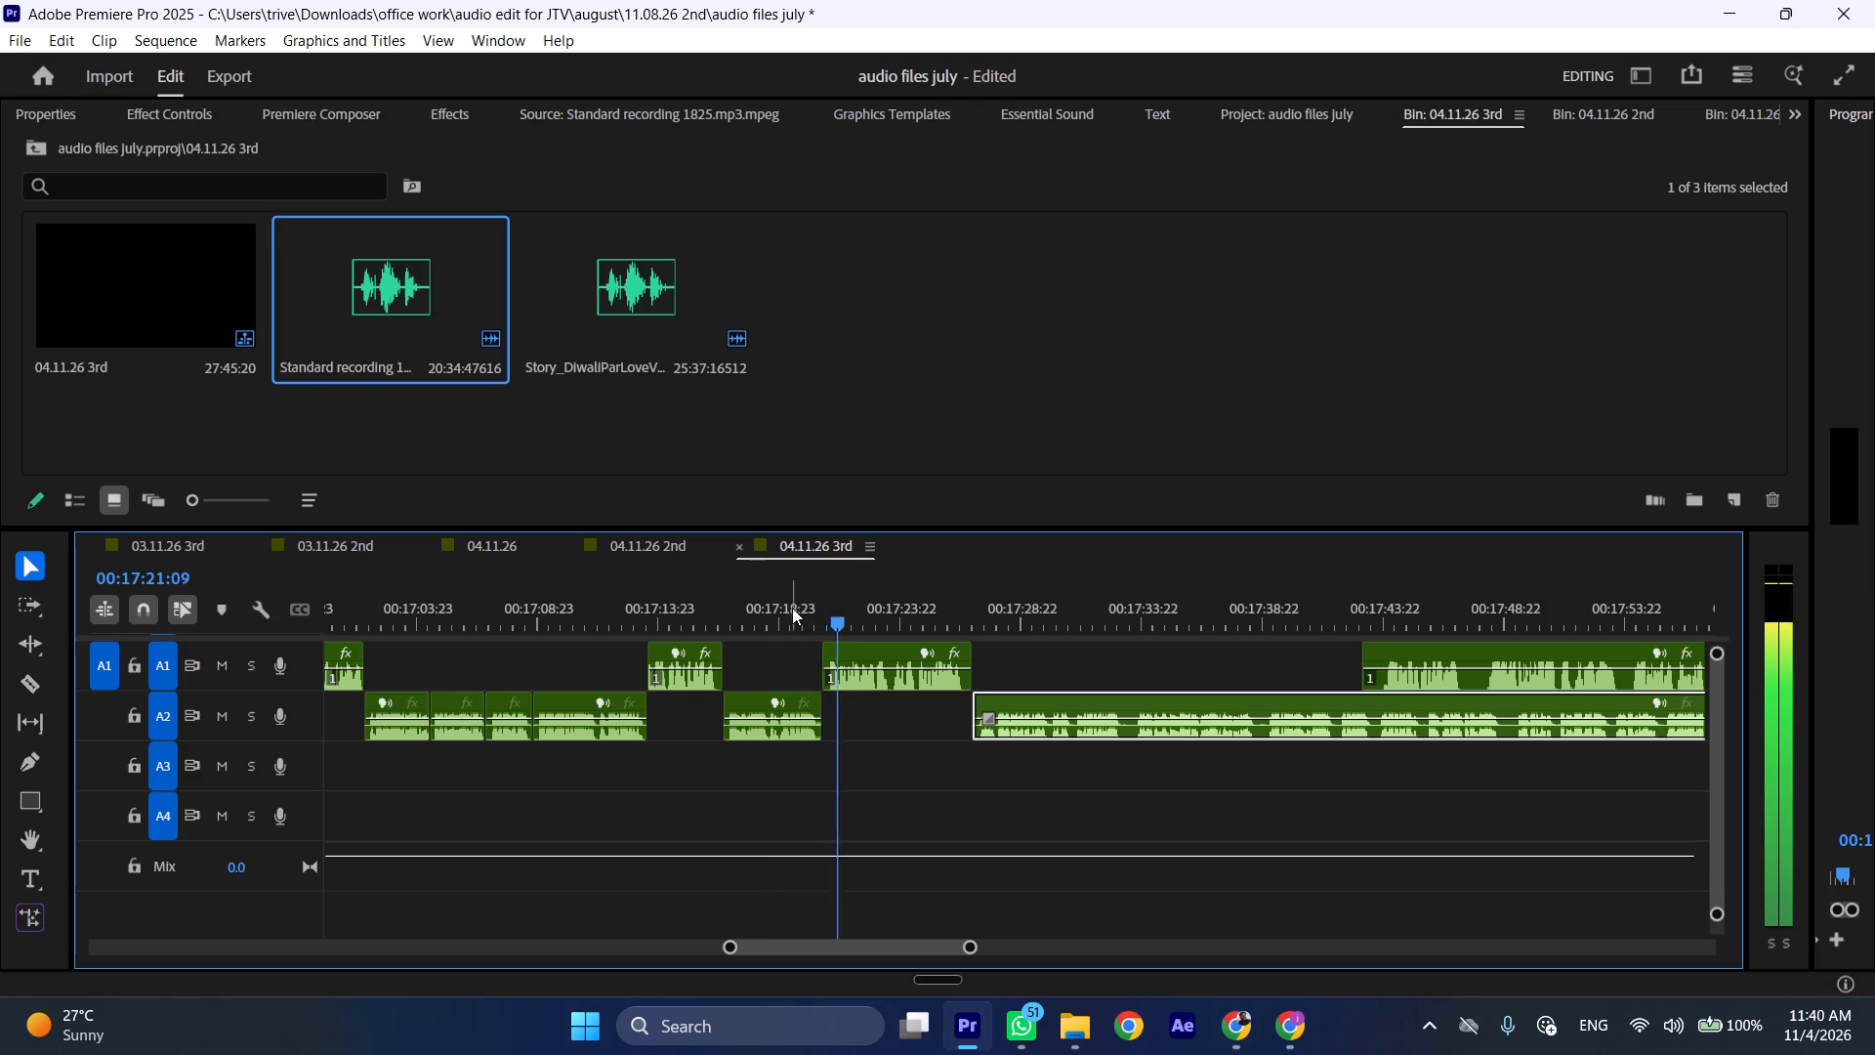
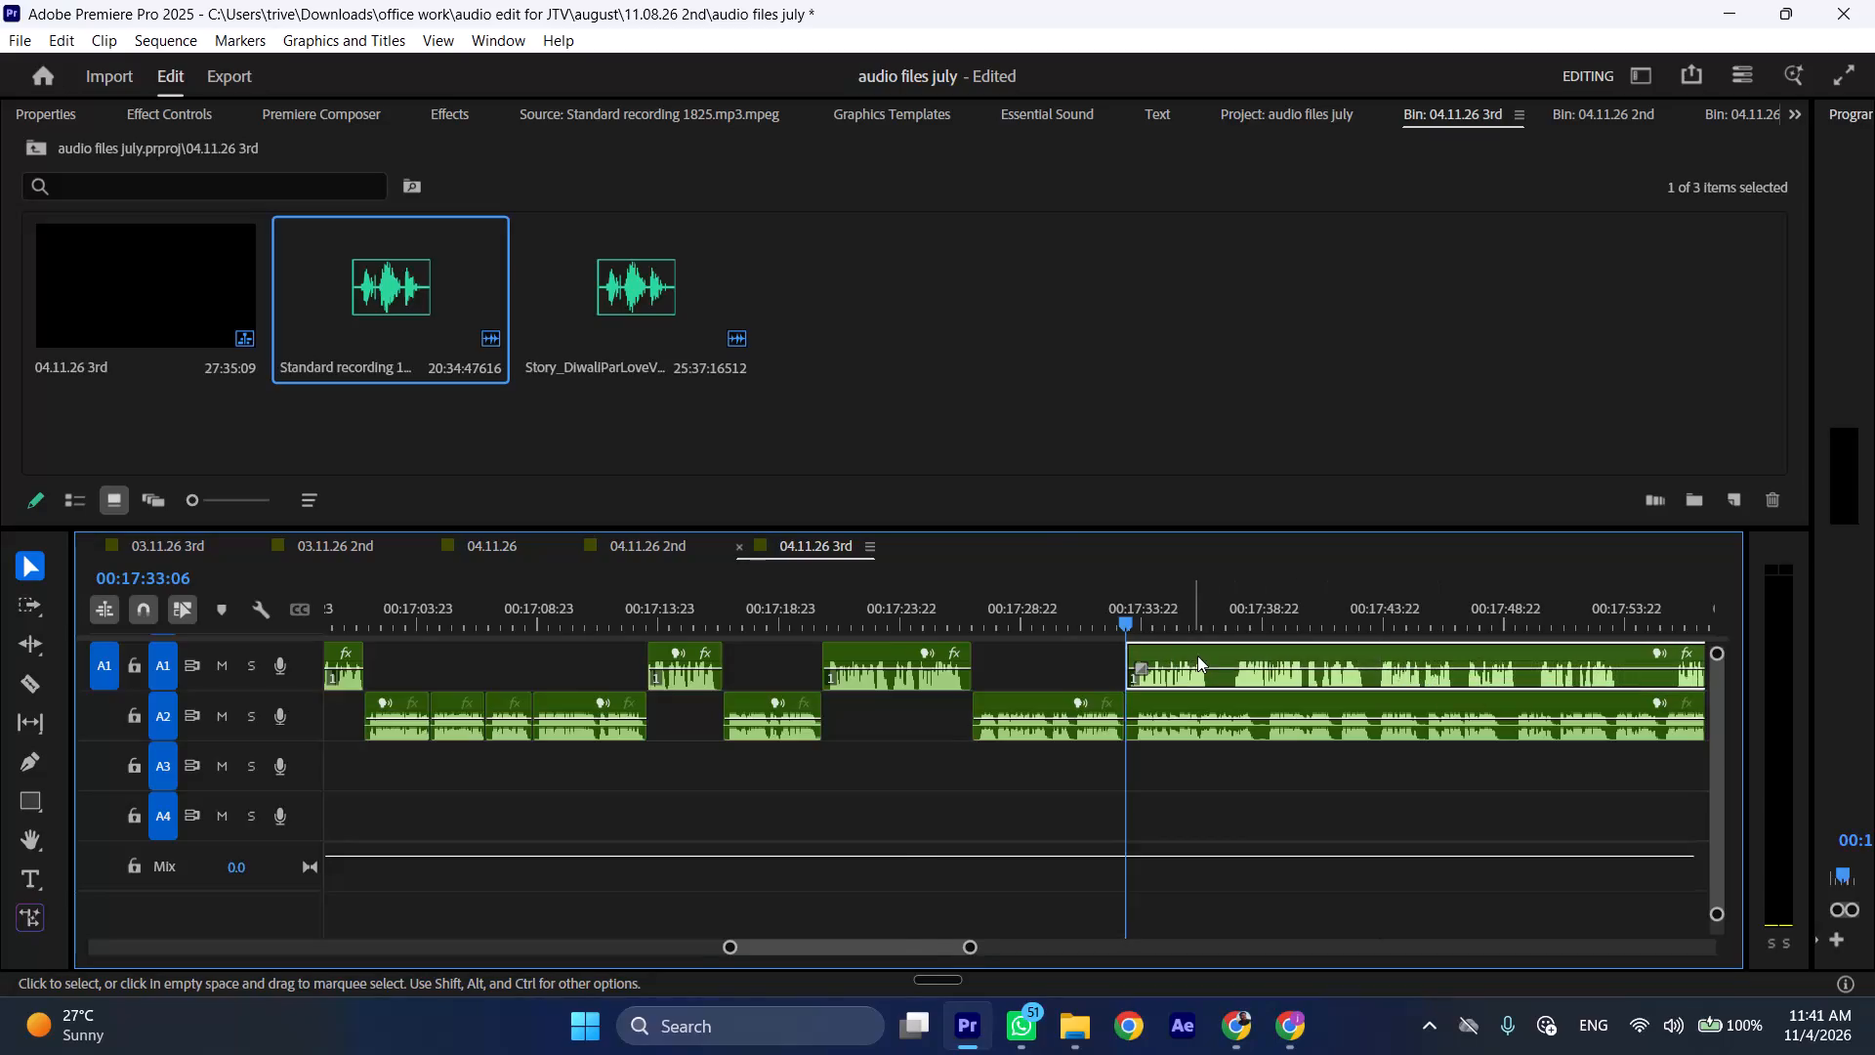
Move the long A2 clip about 24 seconds later, to start near 00:17:57, clear of the beginning of the long A1 clip.
{"action": "scroll", "coordinate": [1197, 655], "scroll_direction": "down", "scroll_amount": 12}
{"action": "left_click_drag", "start_coordinate": [735, 704], "coordinate": [1318, 714]}
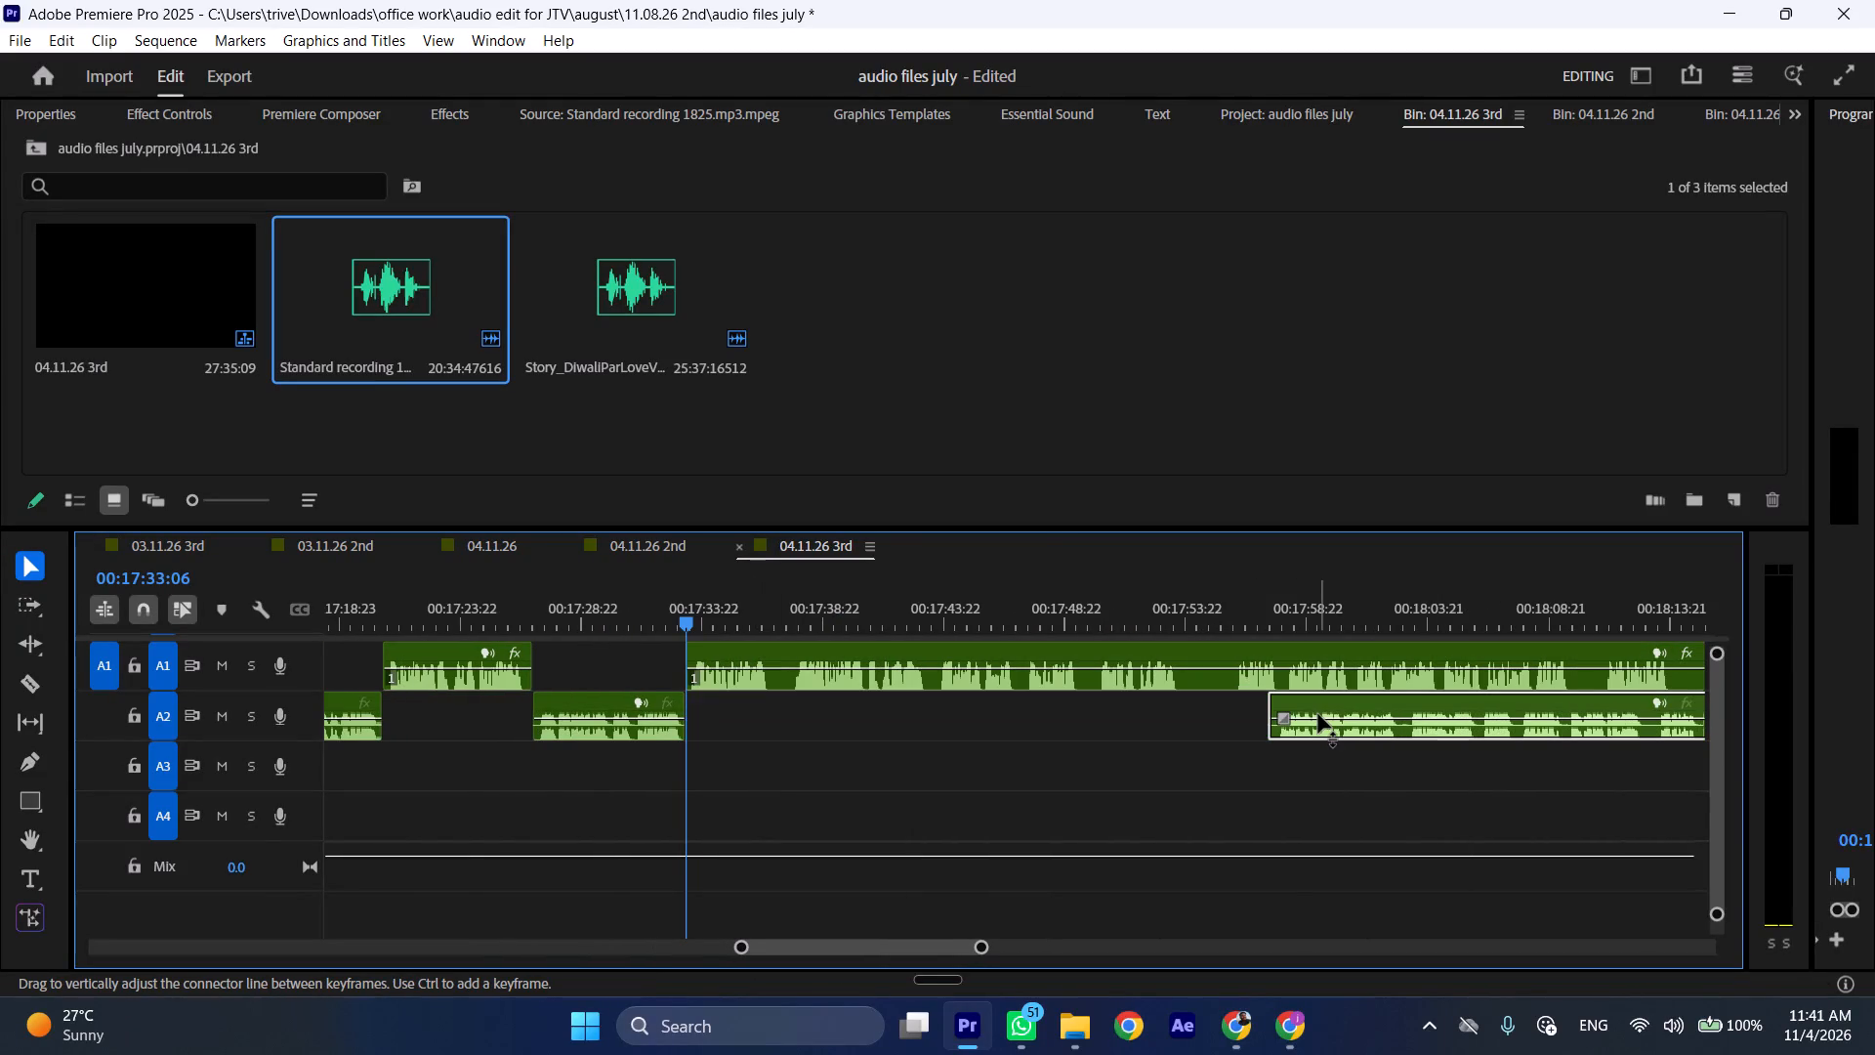
Play the long A1 clip from its start at 00:17:33:06 and split it after the first phrase, at 00:17:36:22.
{"action": "key", "text": "space"}
{"action": "type", "text": "l"}
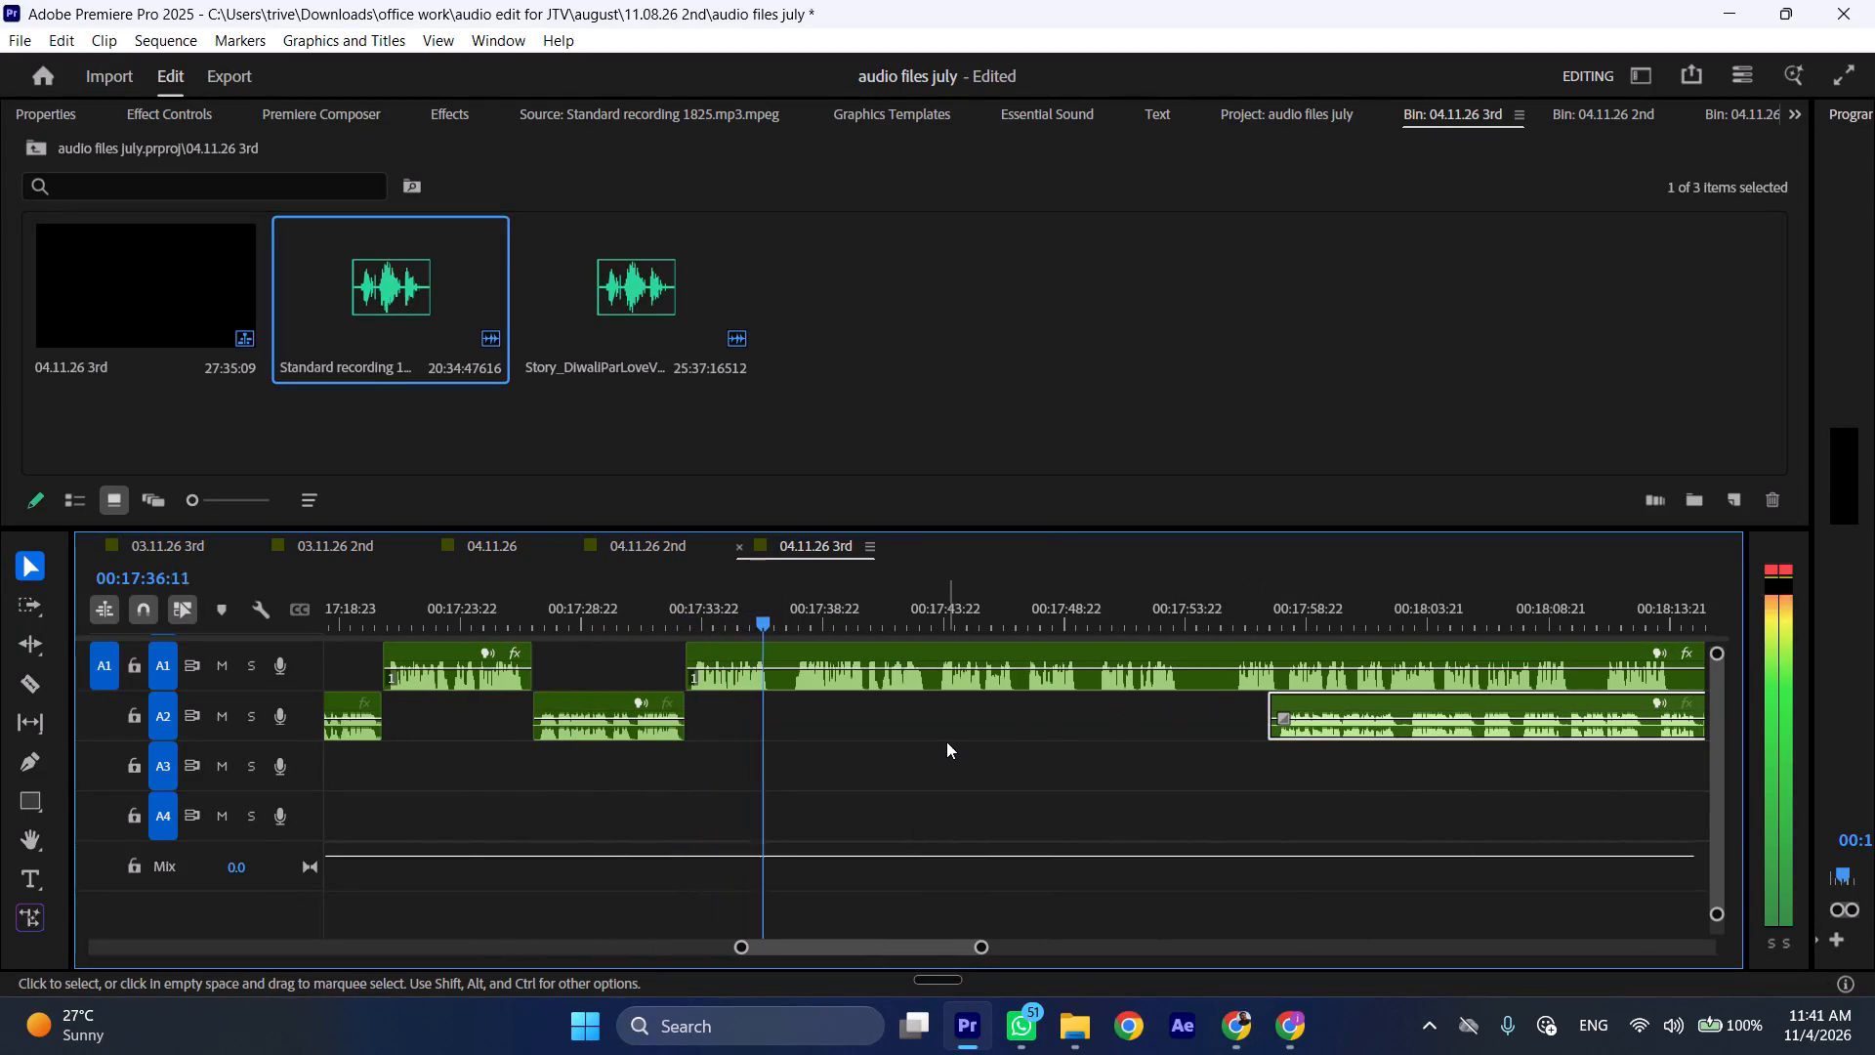
{"action": "key", "text": "space"}
{"action": "type", "text": "C"}
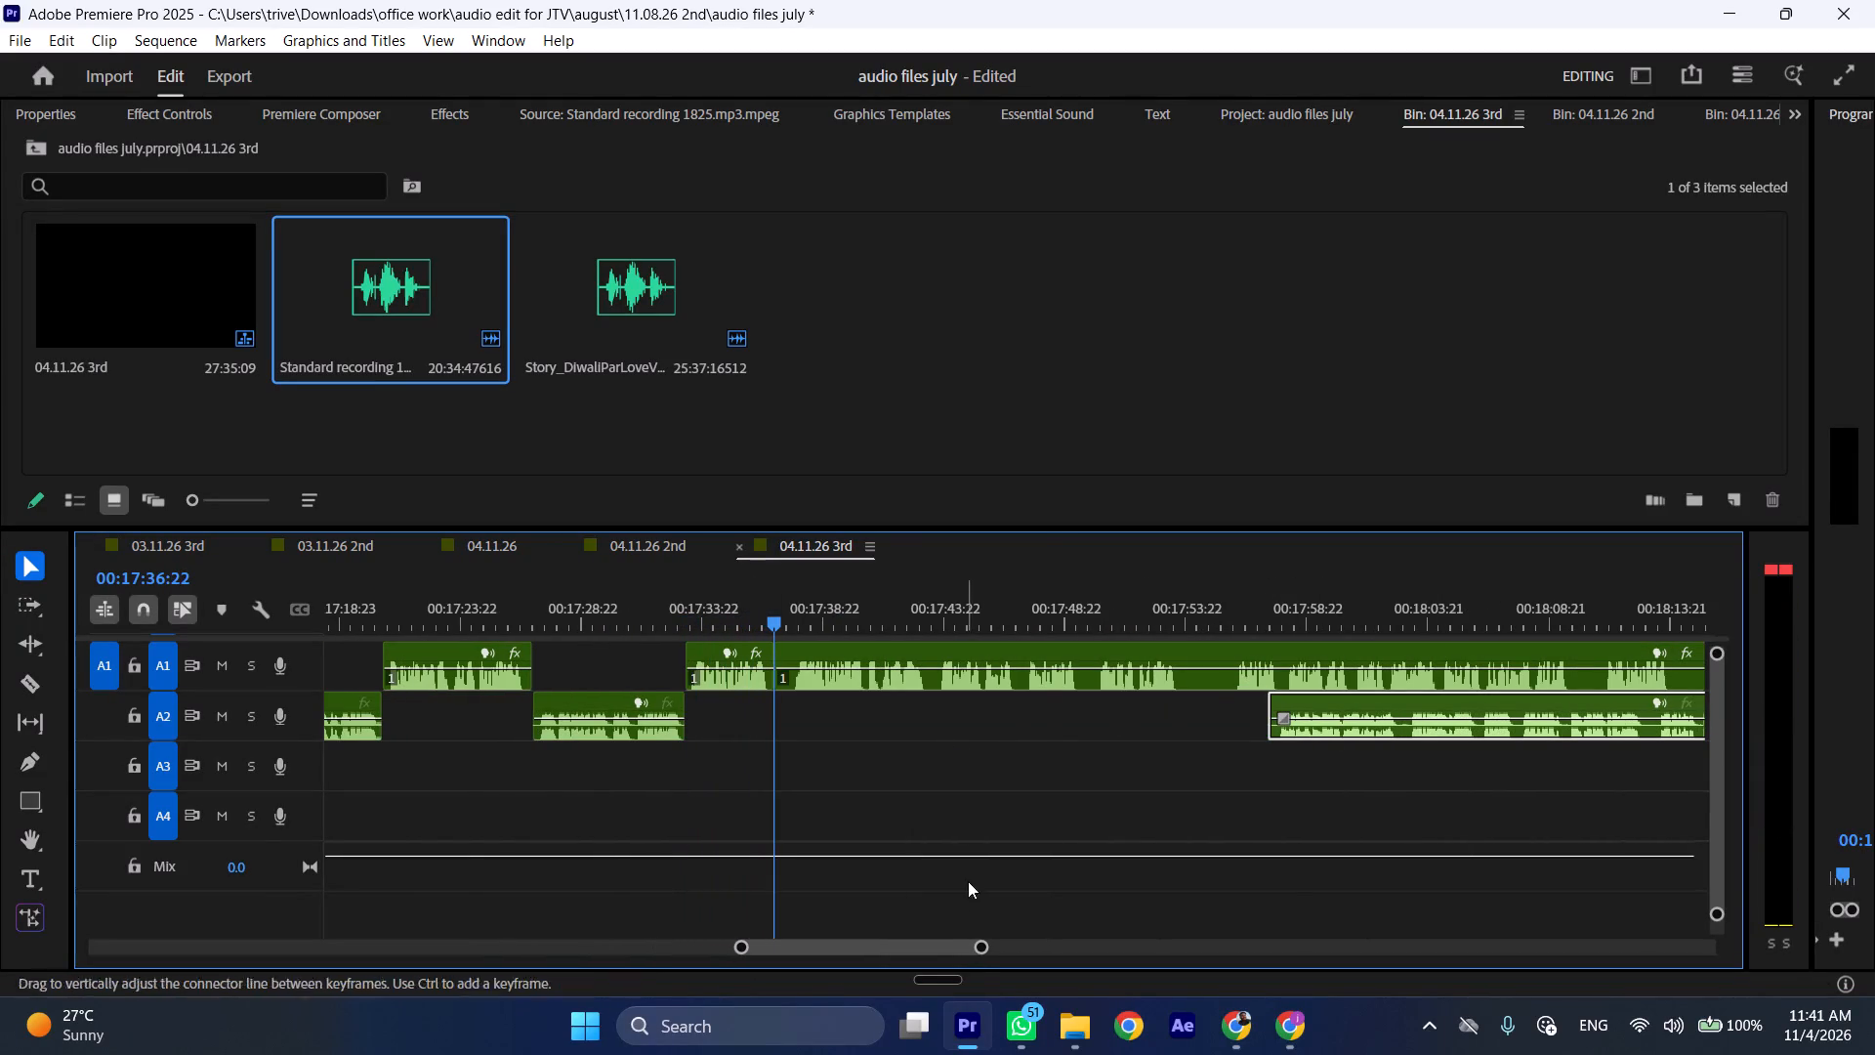
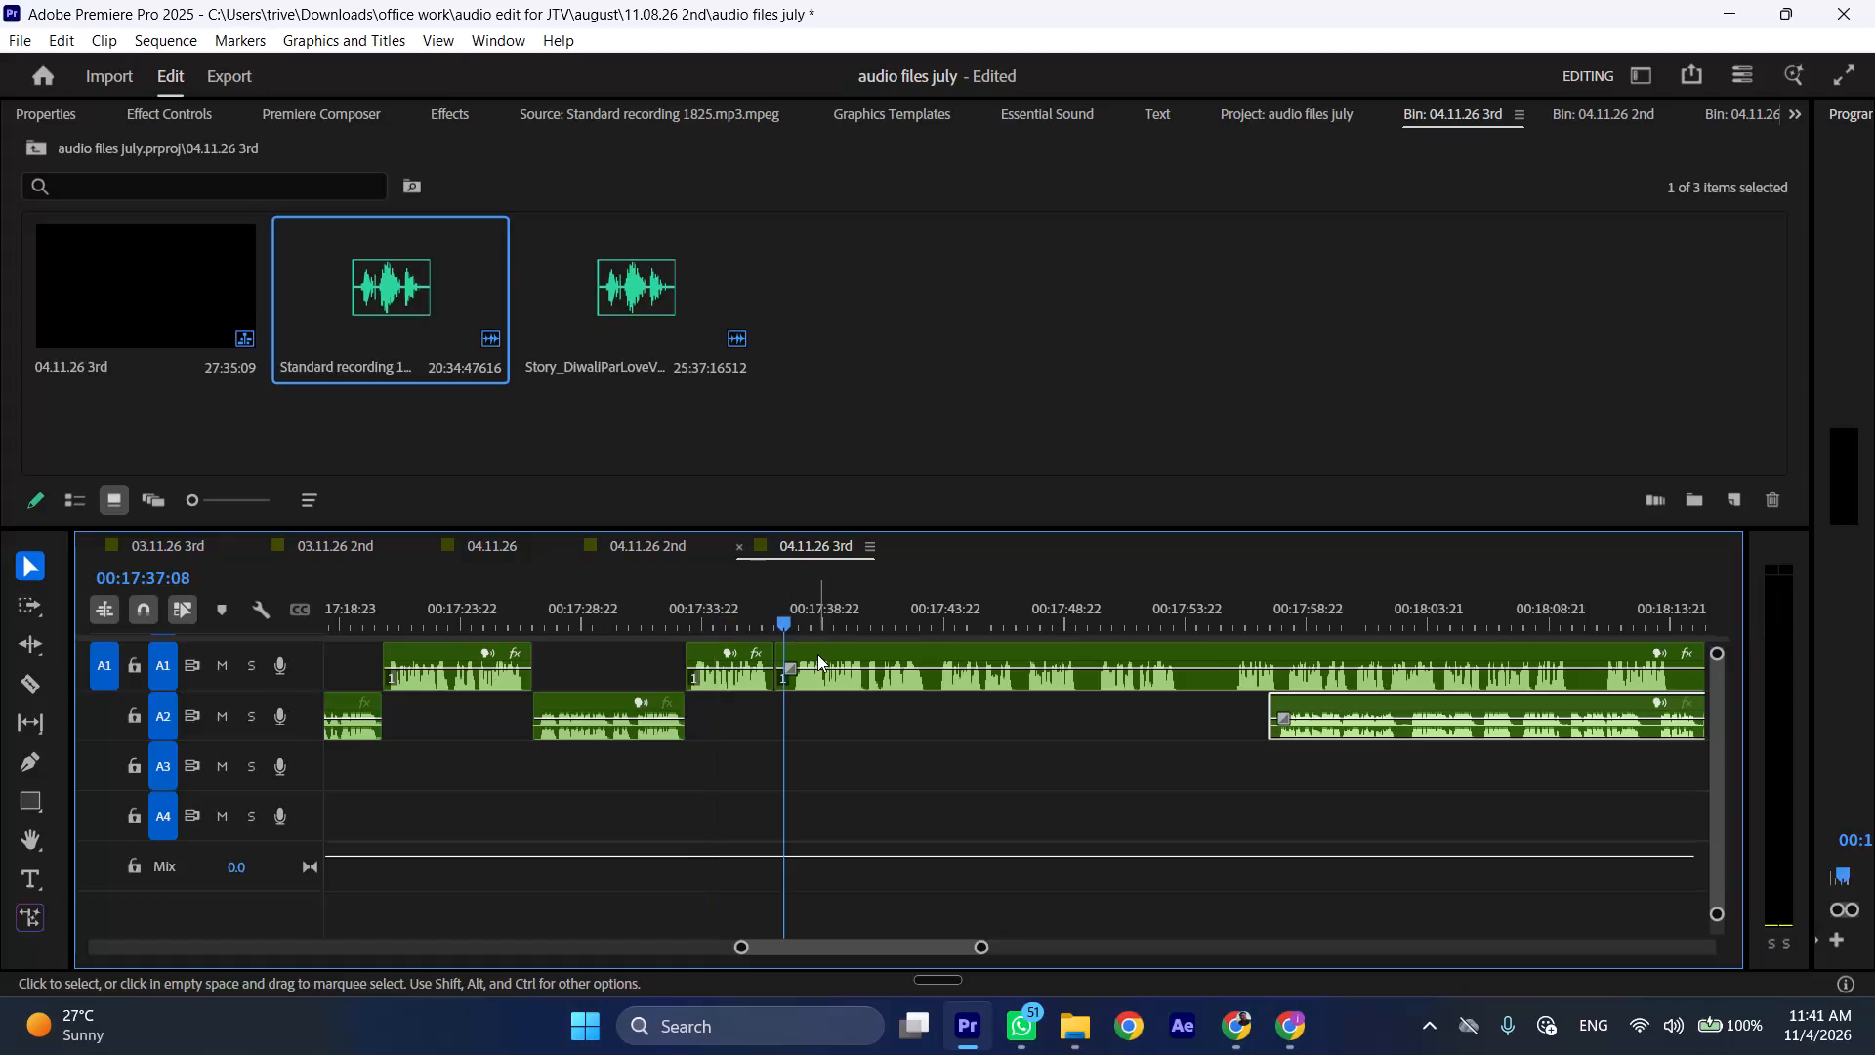
Cut the long A1 clip at about 00:17:37:14 and ripple-delete the short pause from 00:17:36:22 up to that cut.
{"action": "left_click", "coordinate": [789, 628]}
{"action": "left_click", "coordinate": [821, 665]}
{"action": "key", "text": "shift+c"}
{"action": "key", "text": "ctrl+shift+d"}
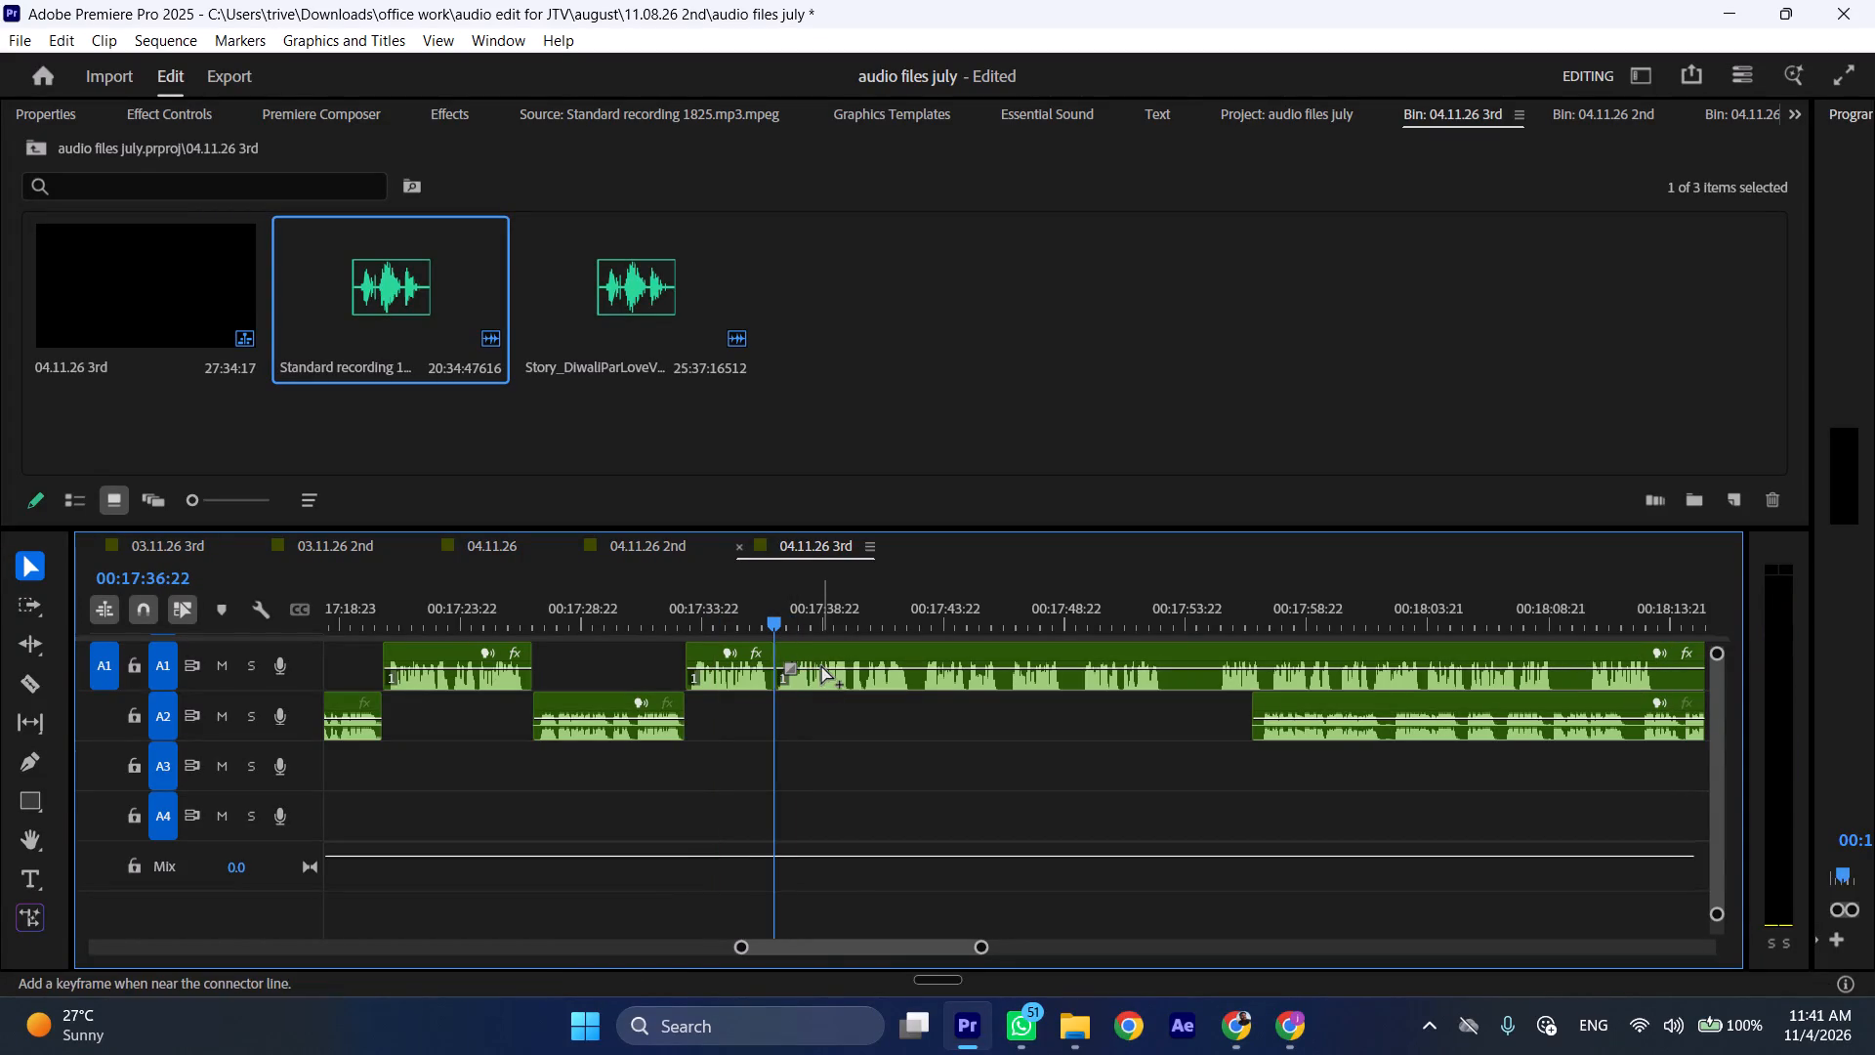
Listen on past 00:17:36:22, ripple-delete the short first-phrase A1 clip starting at 00:17:33:06, and play the long A1 clip from there.
{"action": "key", "text": "space"}
{"action": "type", "text": "l"}
{"action": "left_click", "coordinate": [753, 681]}
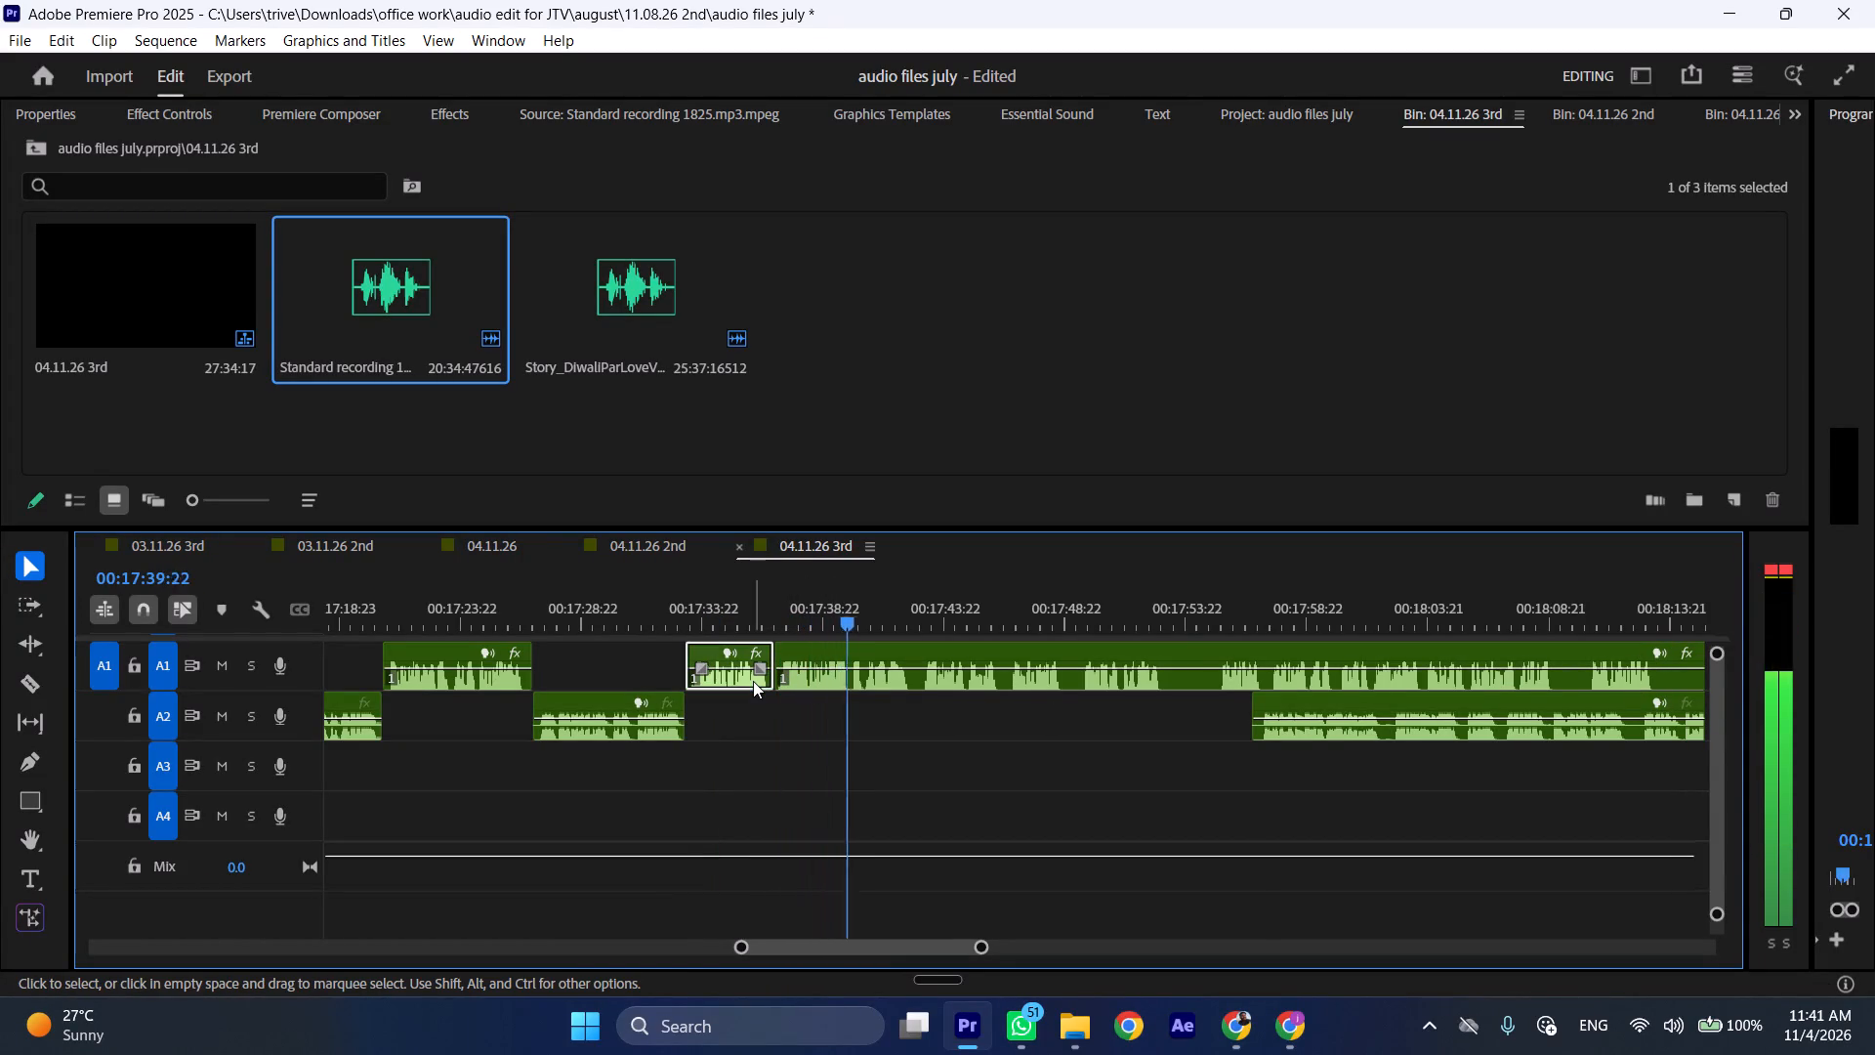
{"action": "key", "text": "ctrl+shift+d"}
{"action": "key", "text": "space"}
{"action": "type", "text": "l"}
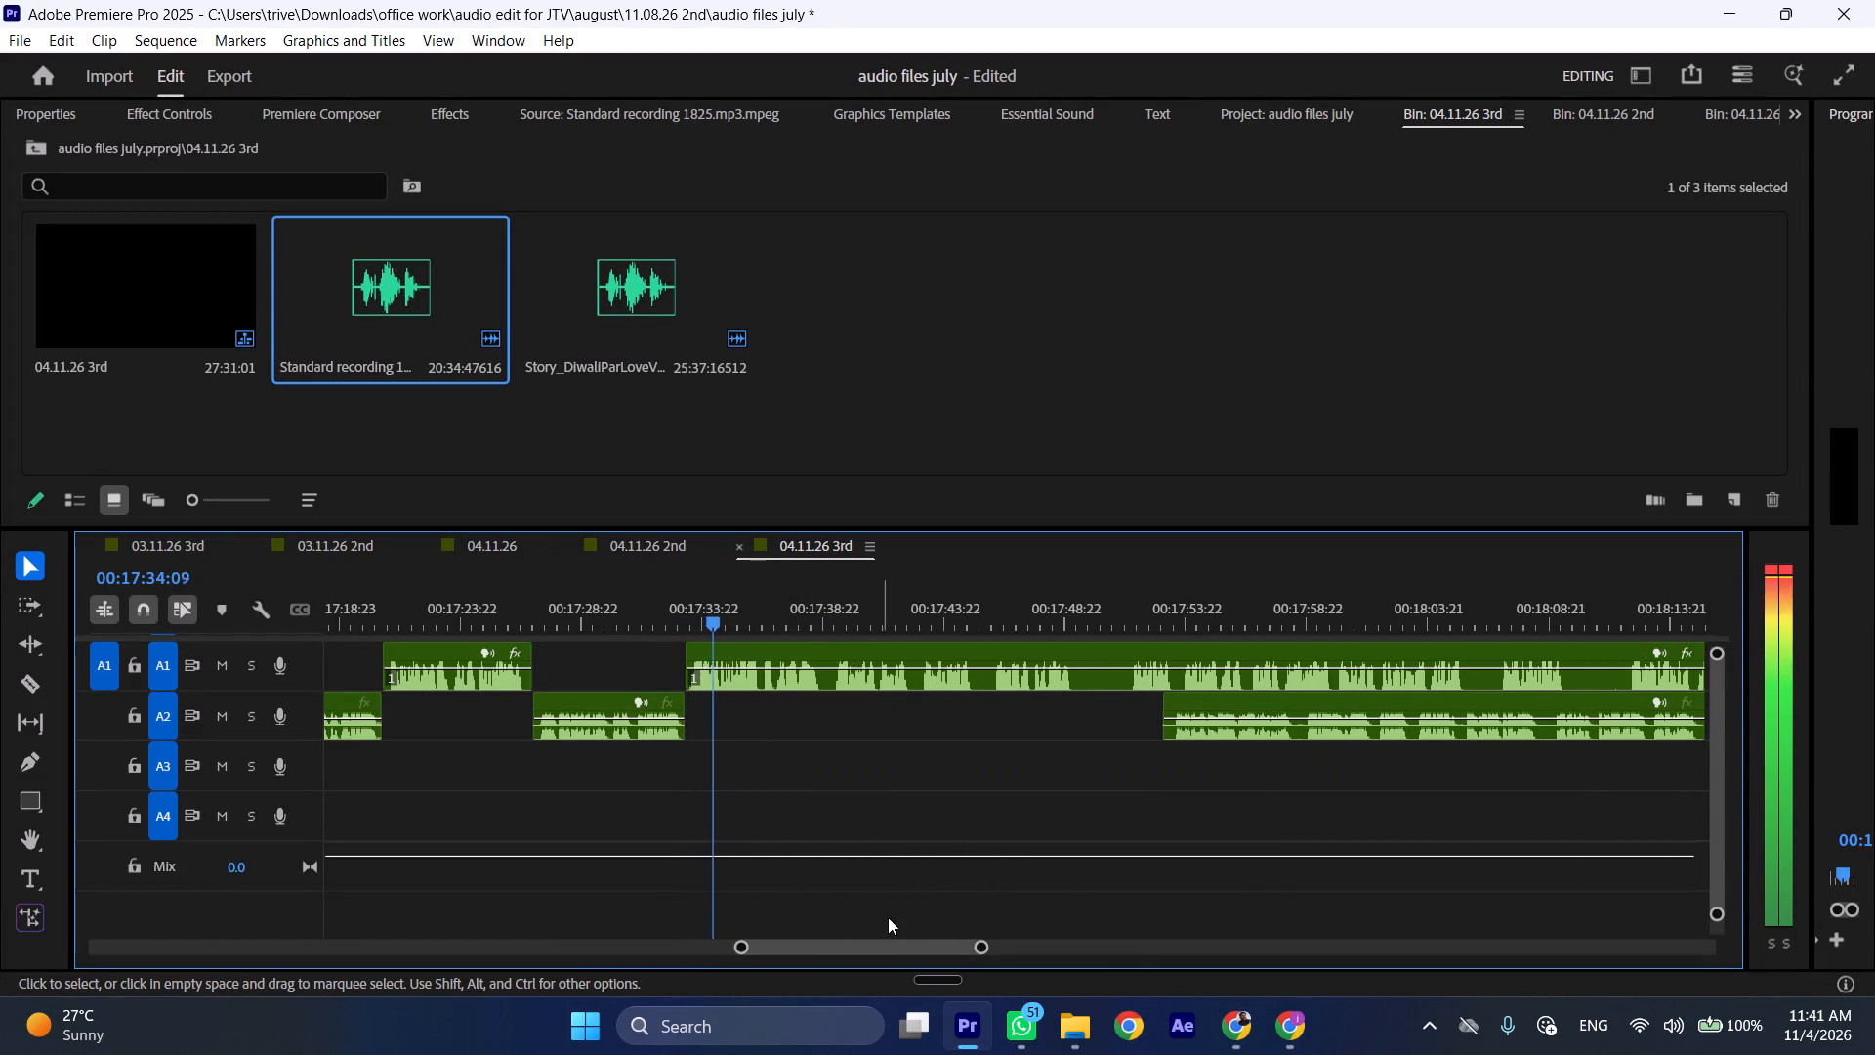
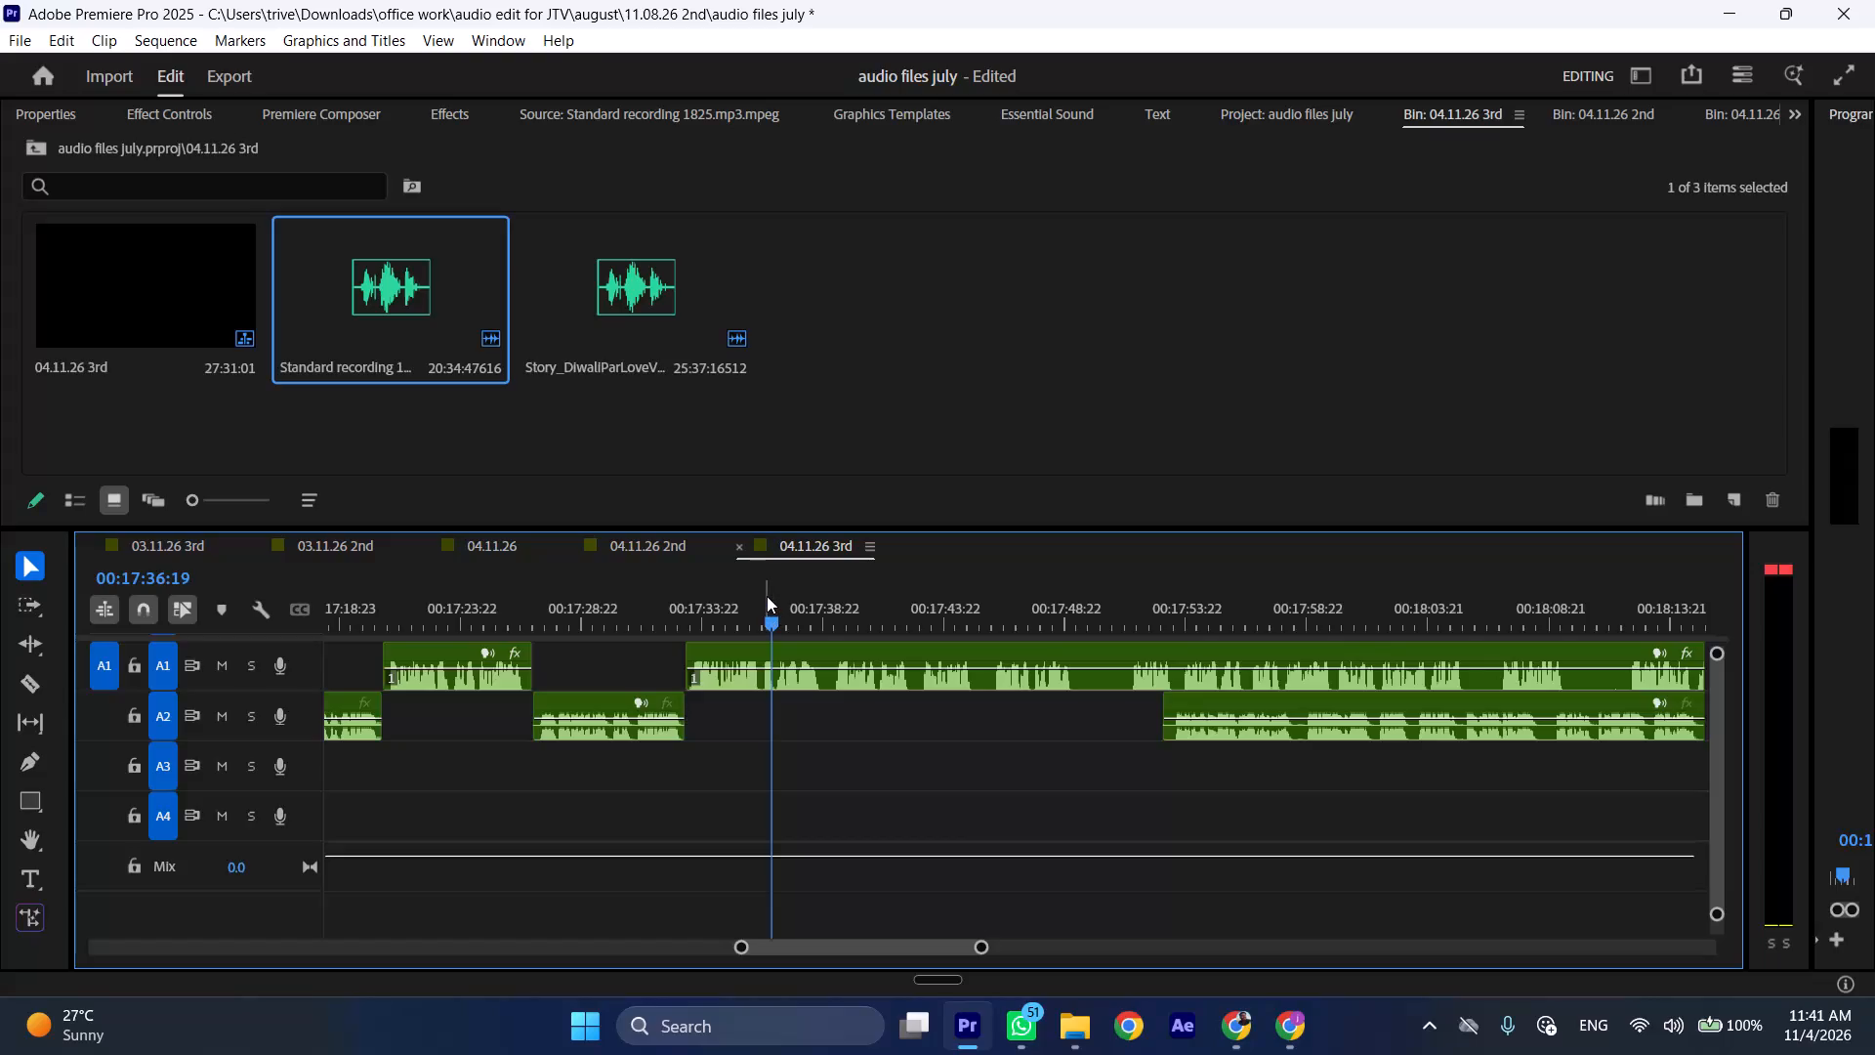
Play the long A1 clip from 00:17:33:23 and move the following A2 clip later, starting at about 00:18:13.
{"action": "left_click_drag", "start_coordinate": [767, 596], "coordinate": [706, 616]}
{"action": "key", "text": "space"}
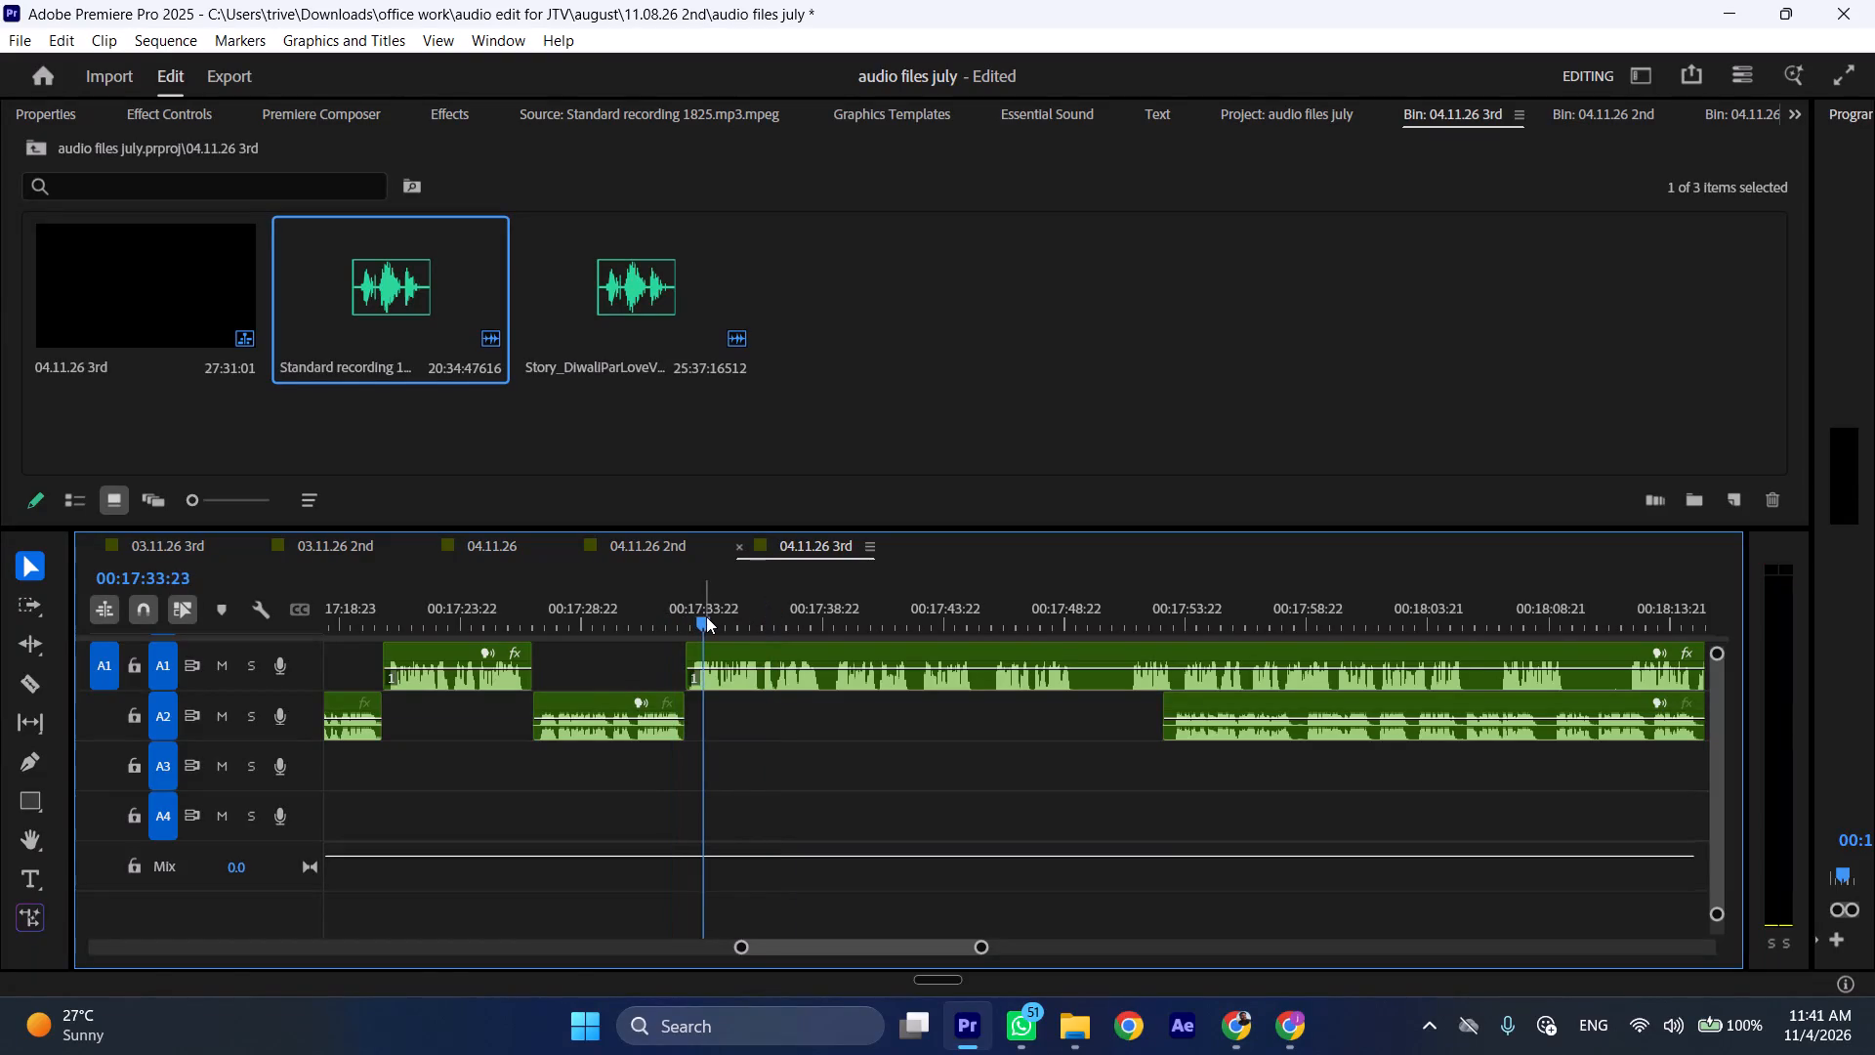
{"action": "key", "text": "l"}
{"action": "scroll", "coordinate": [792, 674], "scroll_direction": "down", "scroll_amount": 5}
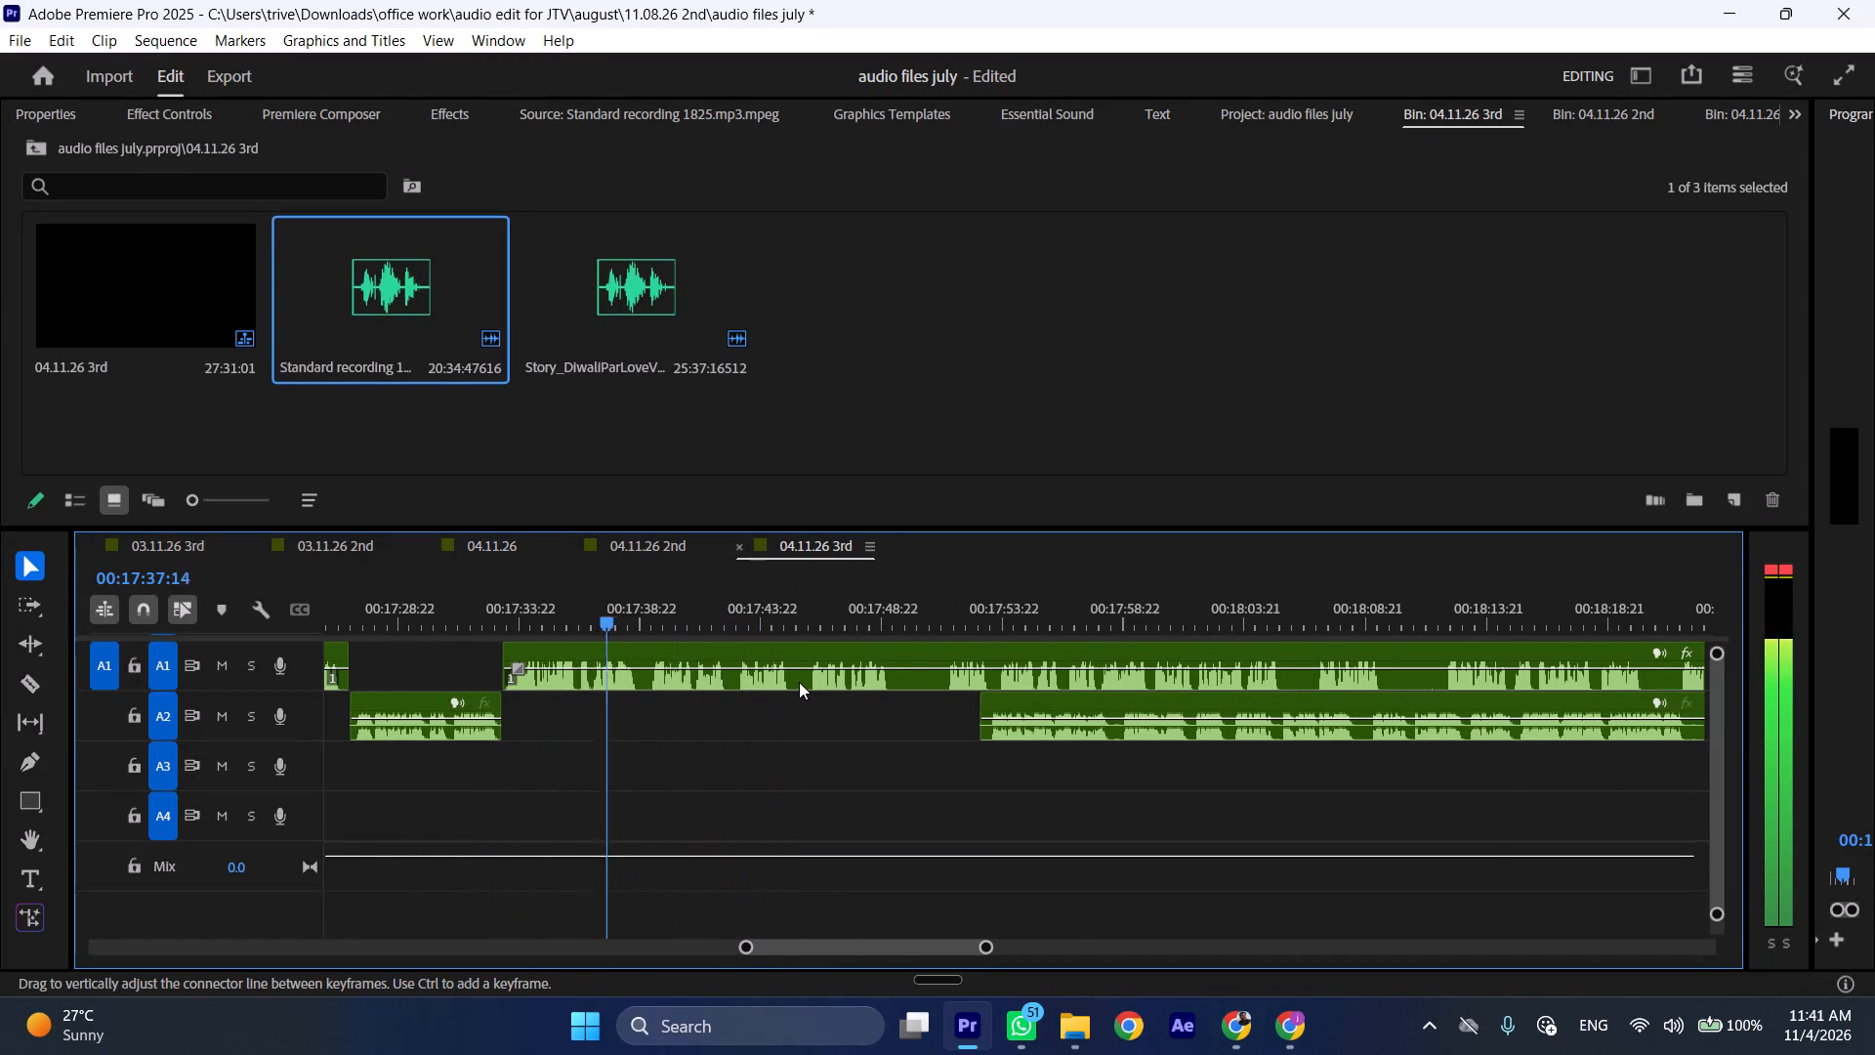
{"action": "left_click_drag", "start_coordinate": [1003, 704], "coordinate": [1488, 703]}
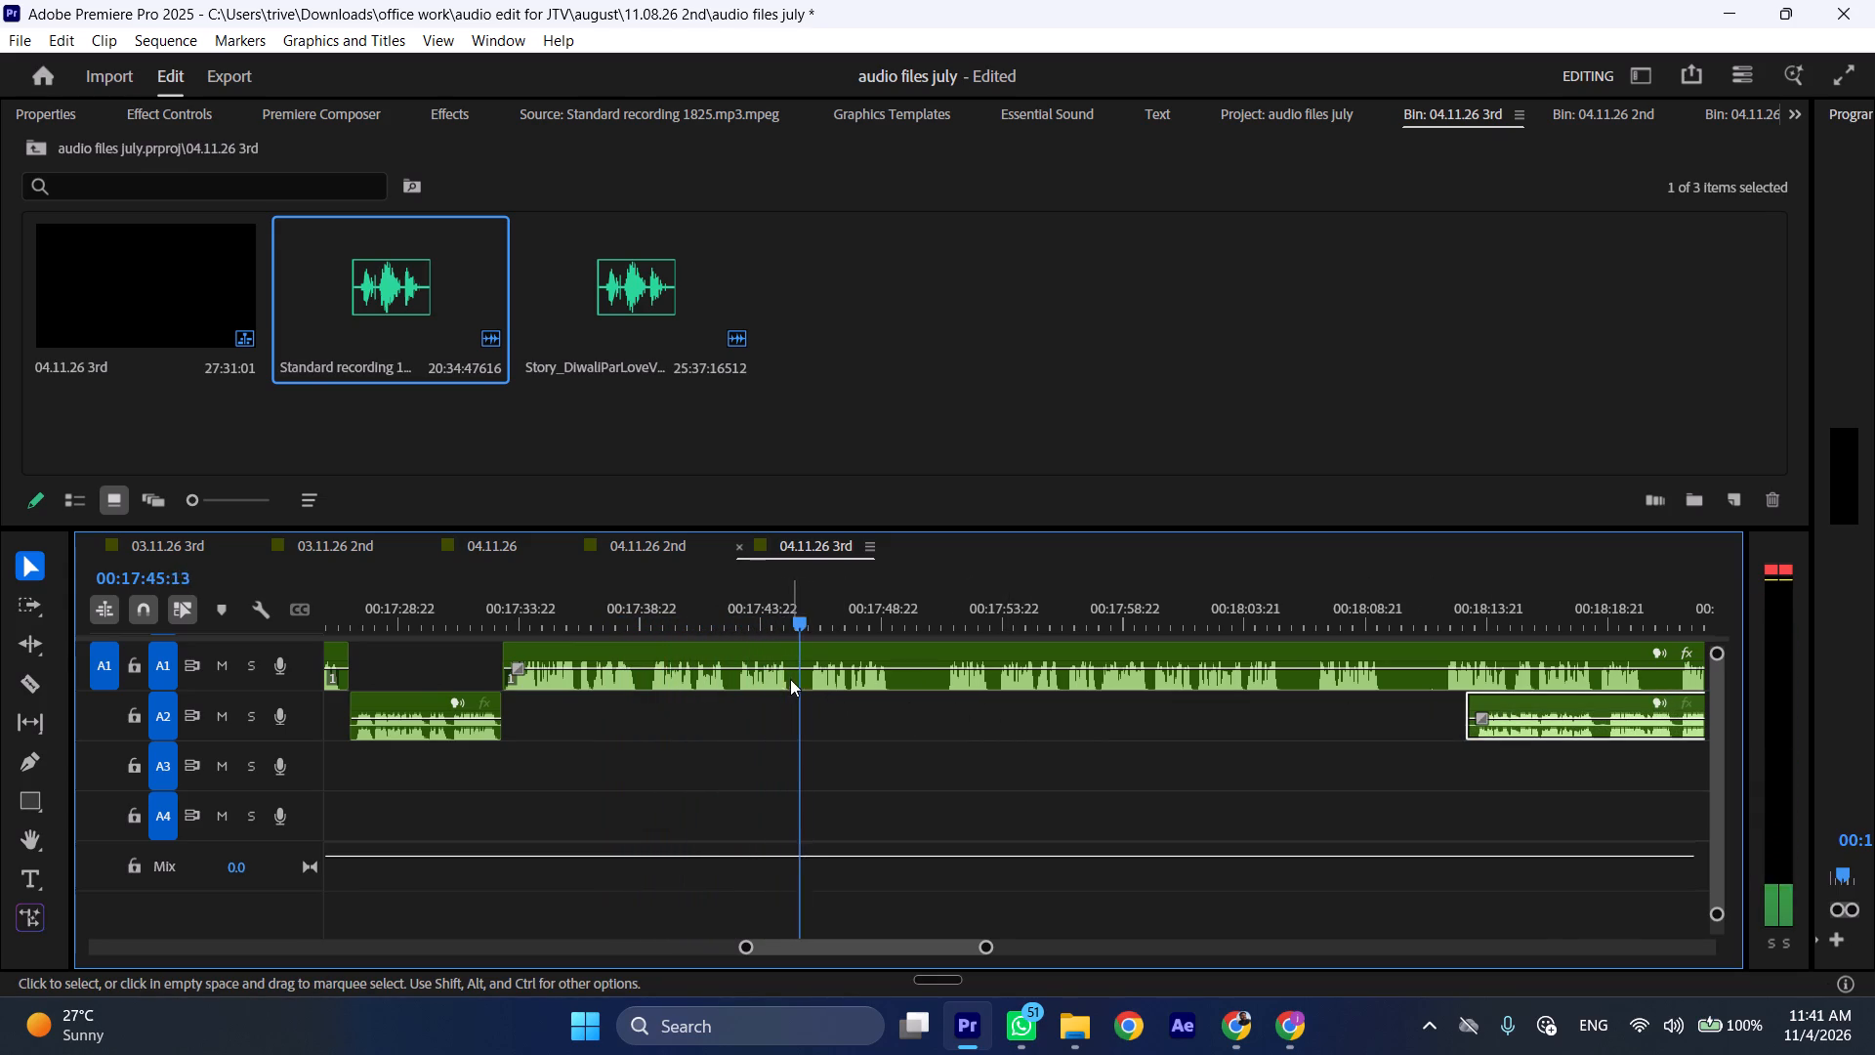
Cut the long A1 clip at 00:17:41:03 and 00:17:42:20 and ripple-delete the section between the cuts.
{"action": "left_click_drag", "start_coordinate": [690, 617], "coordinate": [695, 617]}
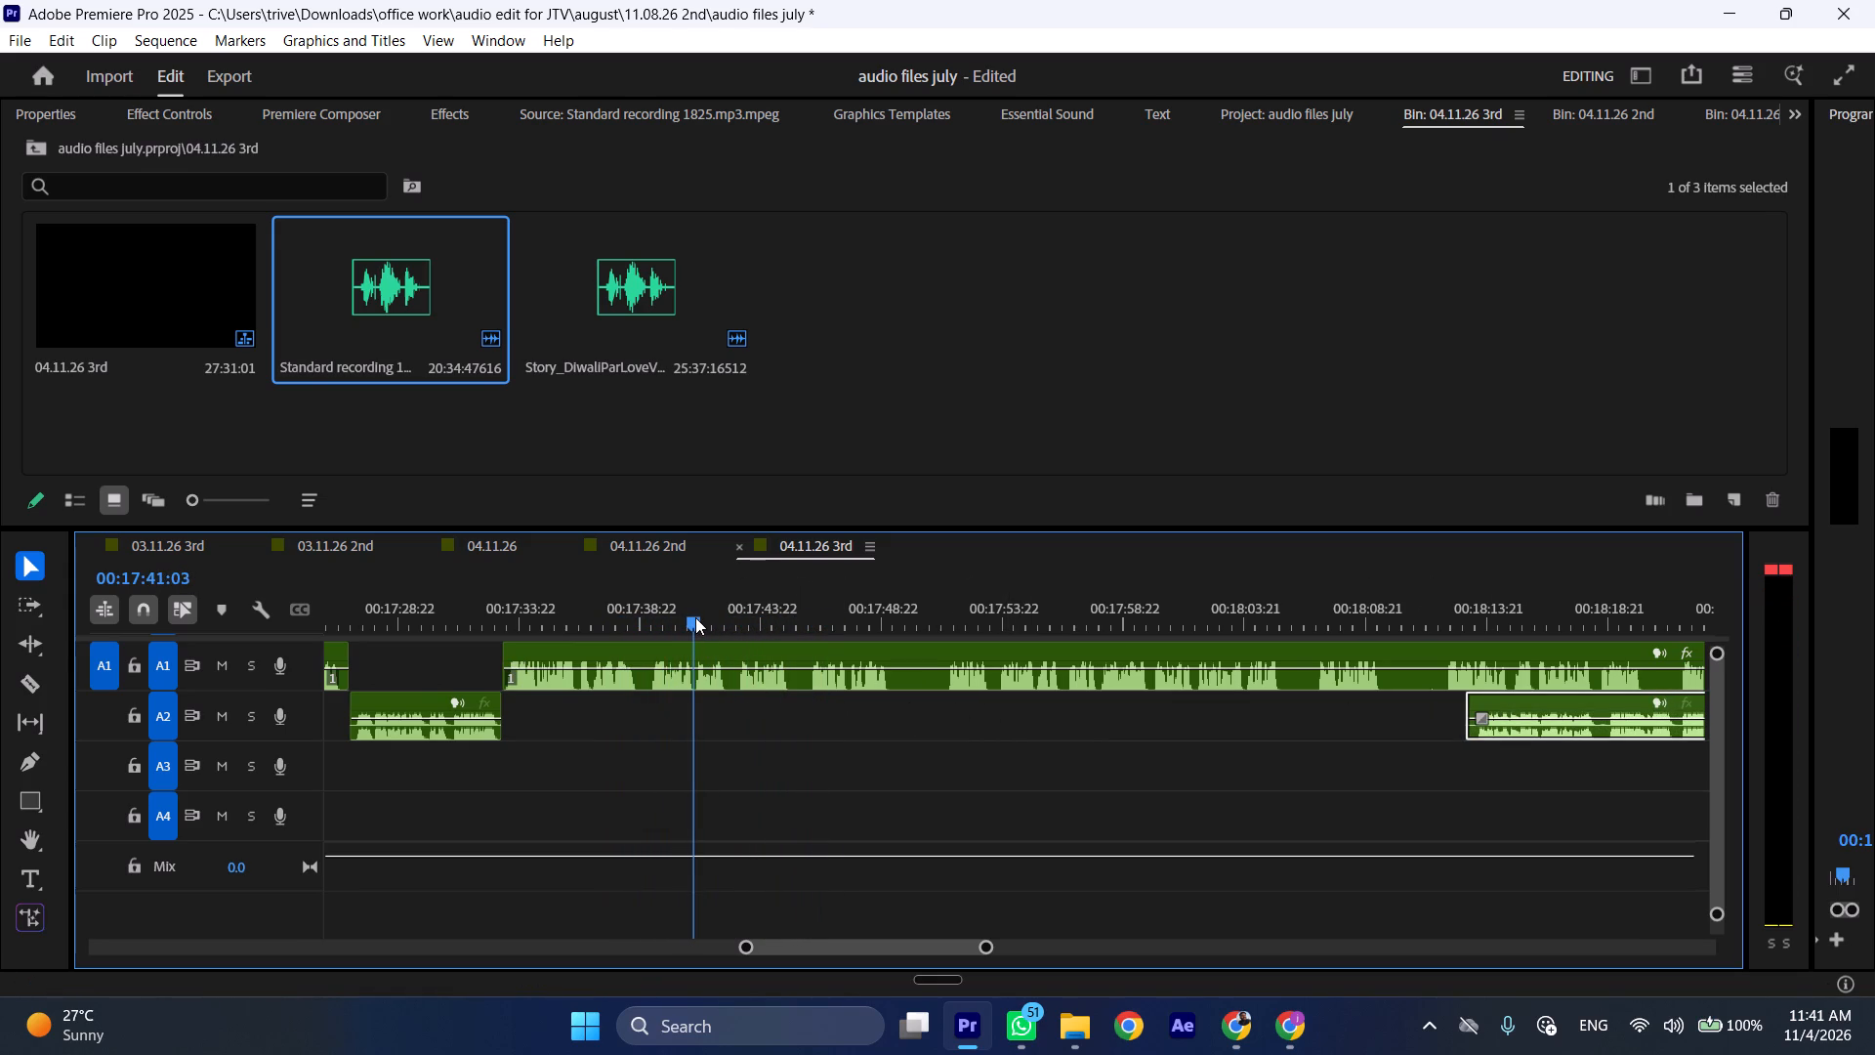
{"action": "left_click_drag", "start_coordinate": [695, 617], "coordinate": [736, 617]}
{"action": "key", "text": "shift+c"}
{"action": "left_click", "coordinate": [780, 678]}
{"action": "key", "text": "shift+c"}
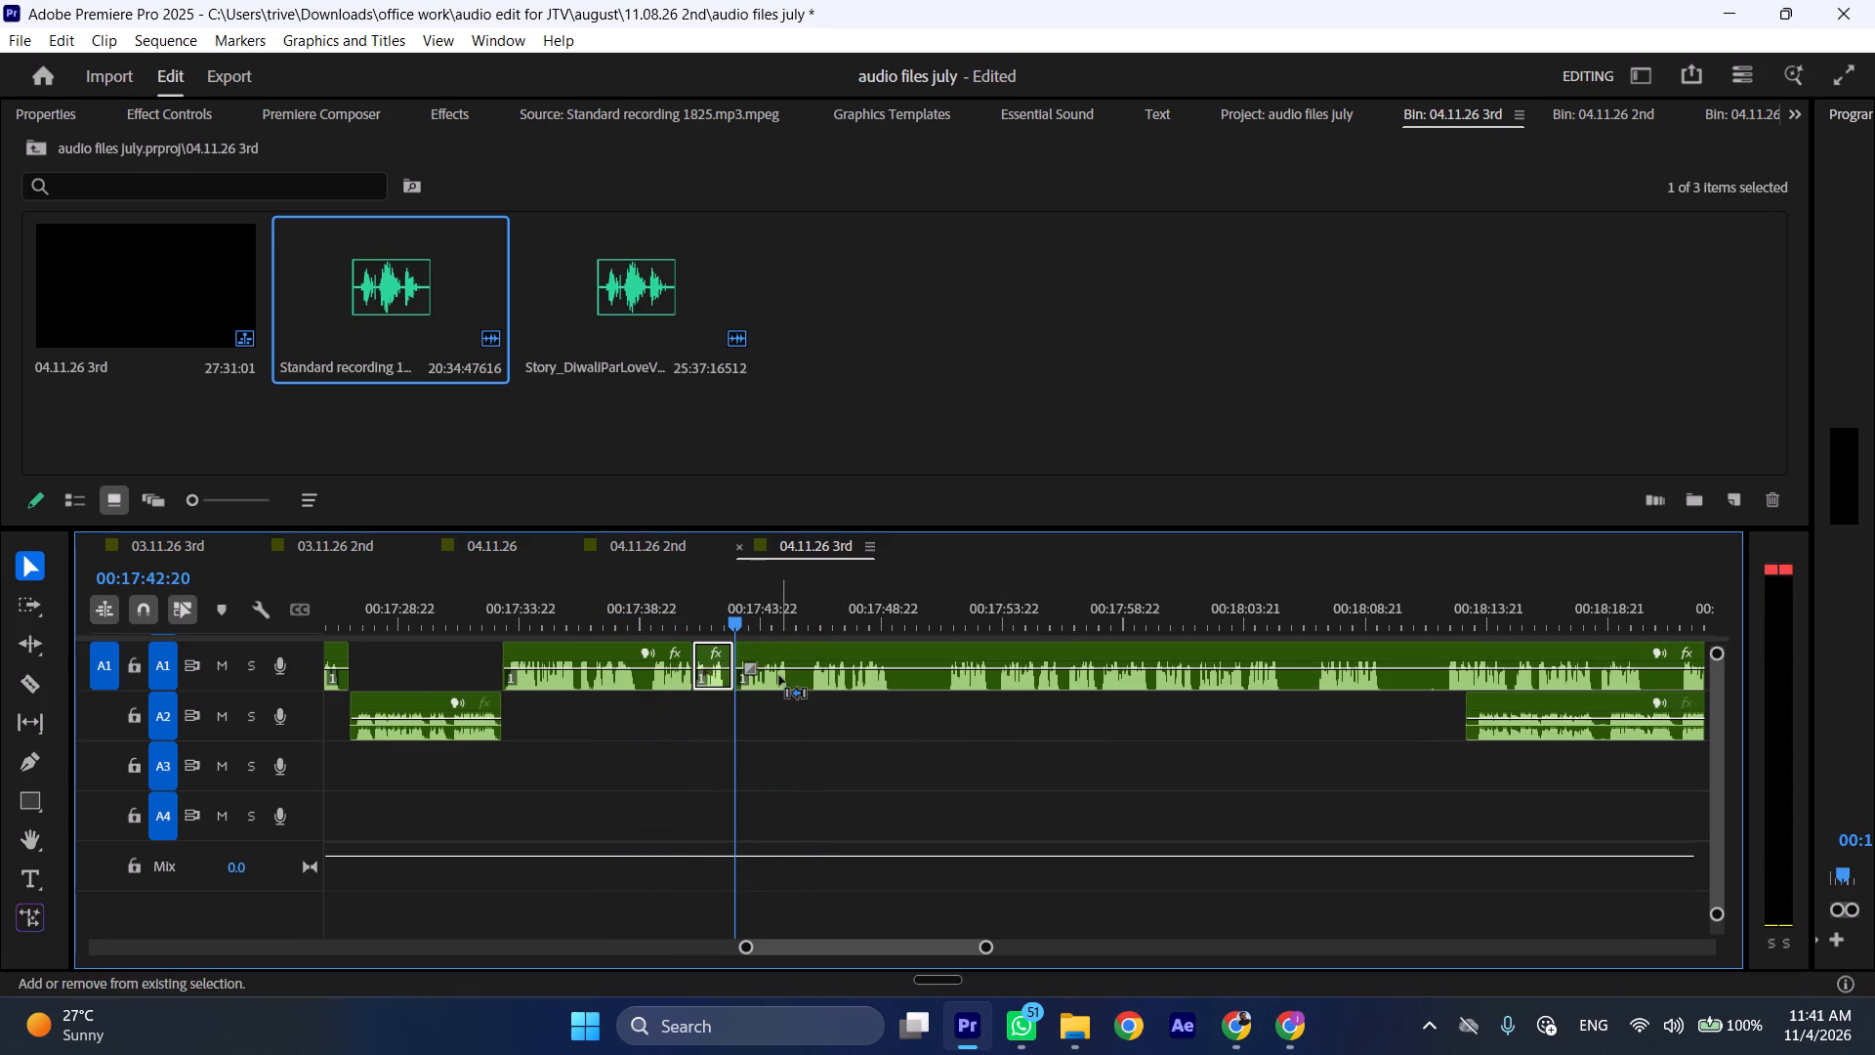
{"action": "key", "text": "ctrl+shift+d"}
Replay from about 00:17:34, cut A1 around the short pause at about 00:17:38:18 to 00:17:39:08, and ripple-delete it.
{"action": "key", "text": "space"}
{"action": "left_click_drag", "start_coordinate": [554, 609], "coordinate": [536, 612]}
{"action": "type", "text": "ll"}
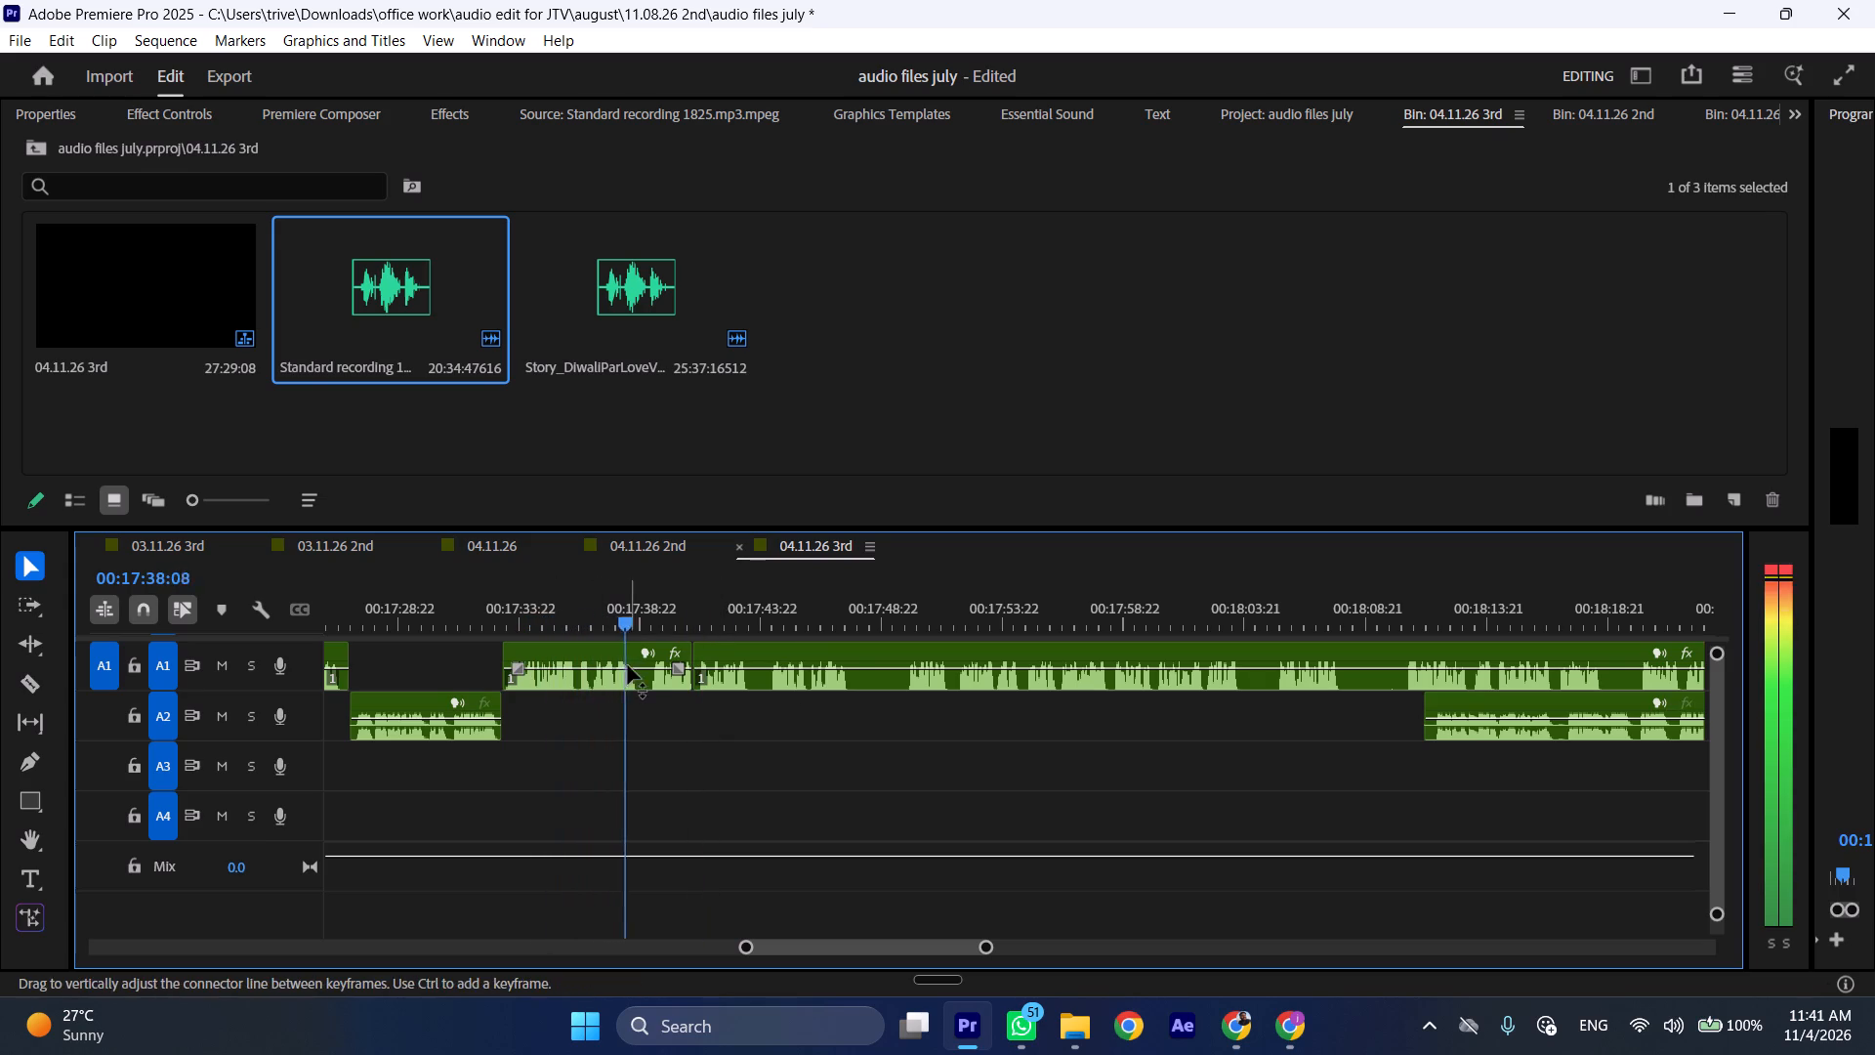
{"action": "left_click_drag", "start_coordinate": [638, 620], "coordinate": [652, 620]}
{"action": "key", "text": "shift+c"}
{"action": "left_click", "coordinate": [666, 675]}
{"action": "key", "text": "shift+c"}
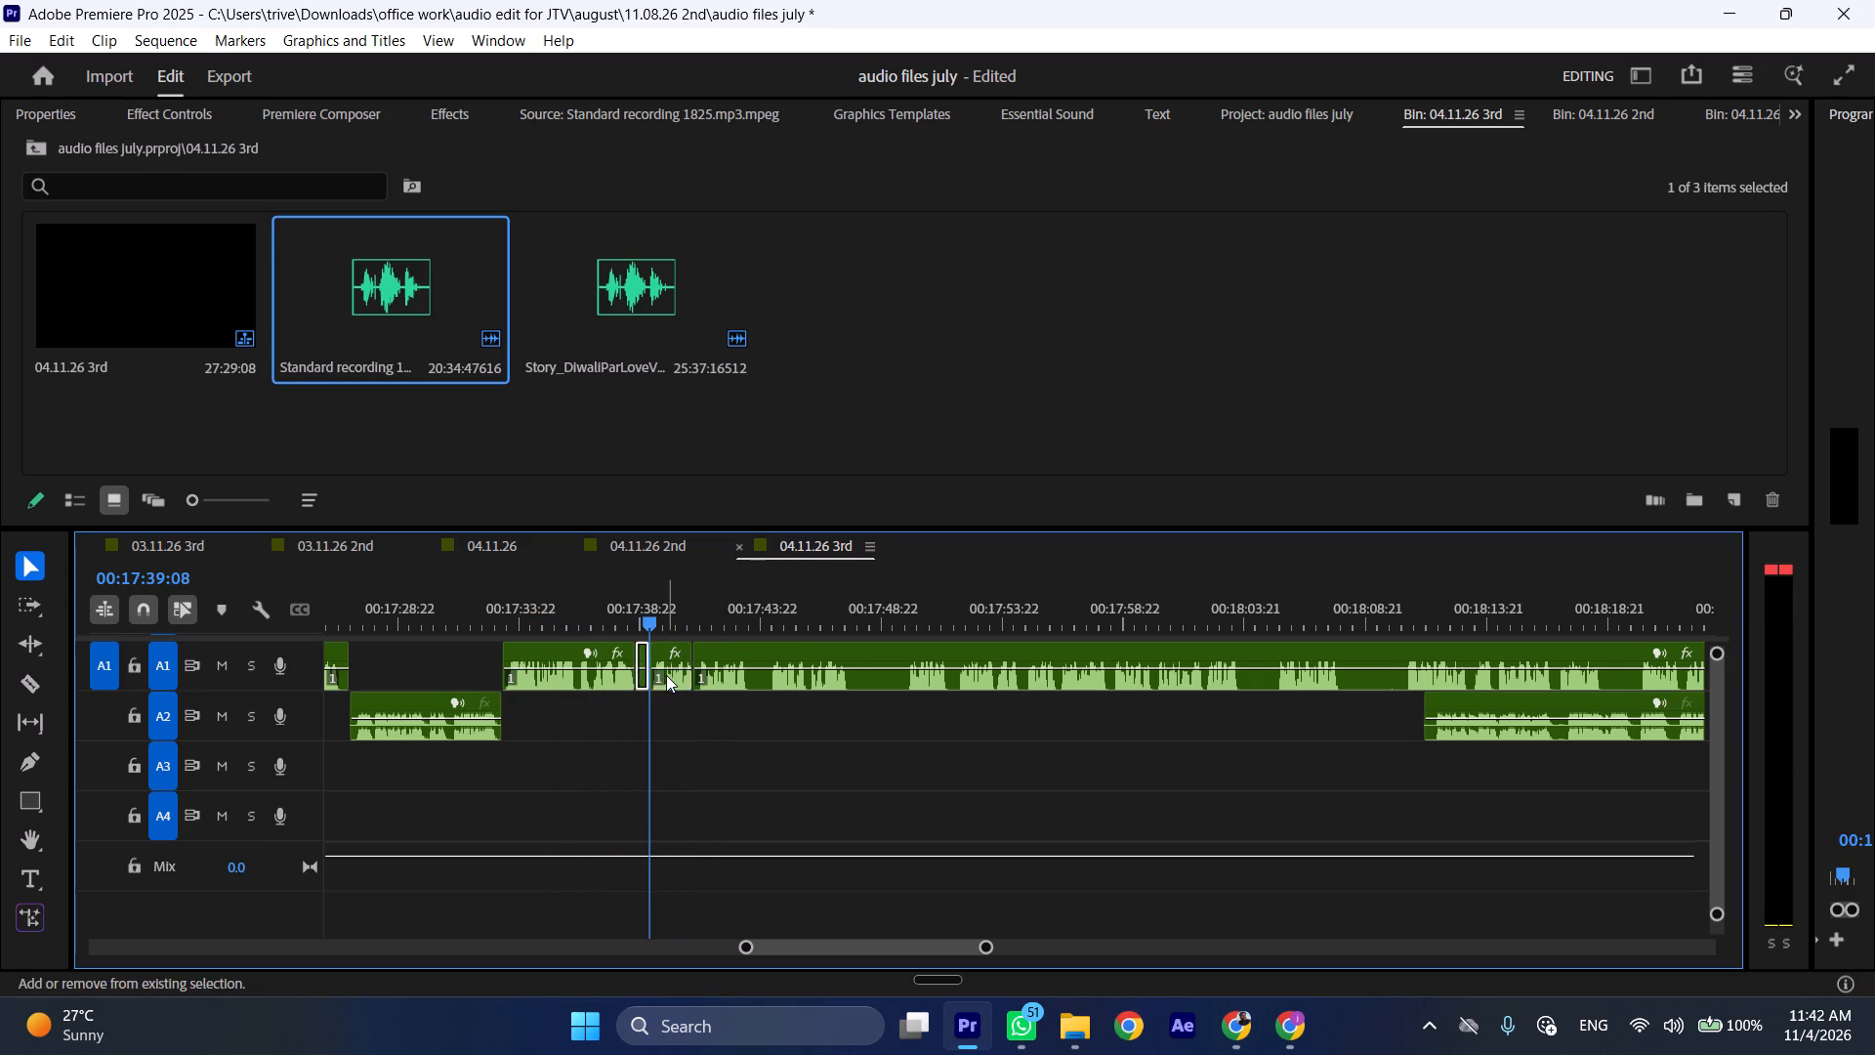
{"action": "key", "text": "ctrl+shift+d"}
Listen on, cut A1 at 00:17:42:23 and about 00:17:43:20, and ripple-delete the pause between the cuts.
{"action": "key", "text": "space"}
{"action": "key", "text": "l"}
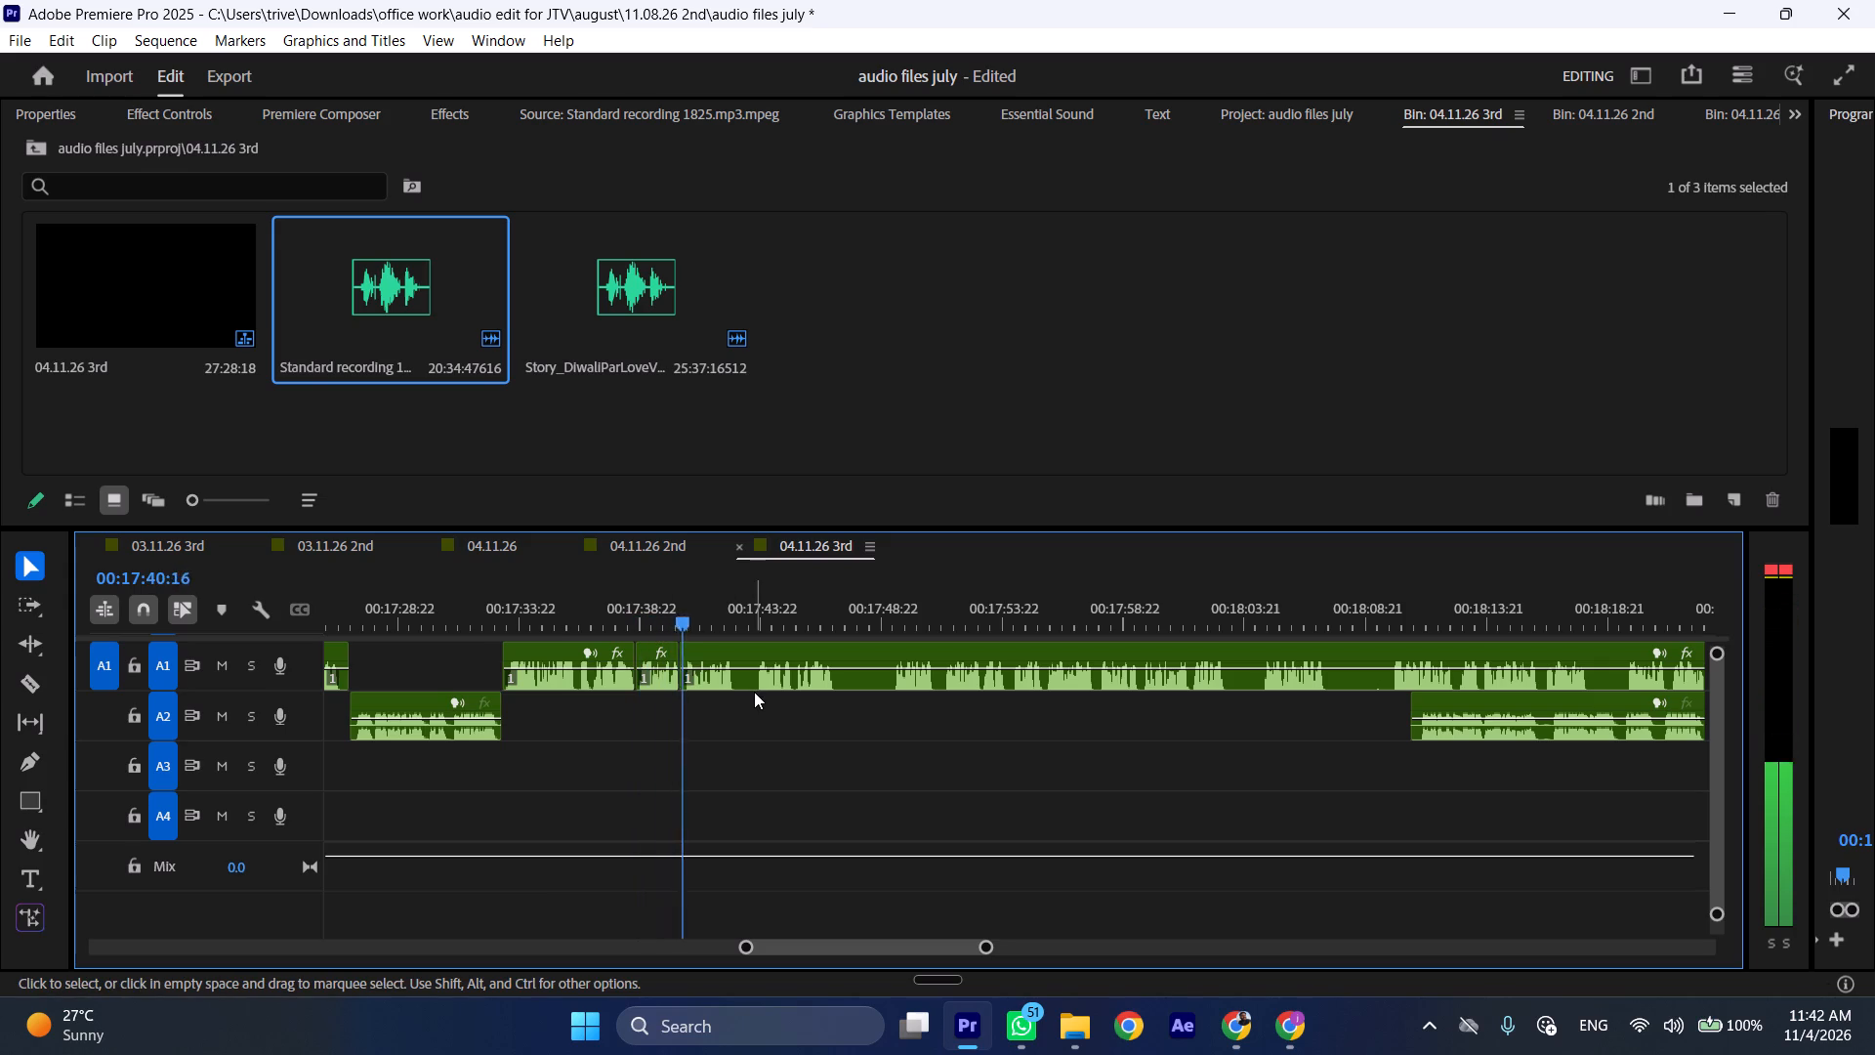
{"action": "key", "text": "space"}
{"action": "key", "text": "shift+c"}
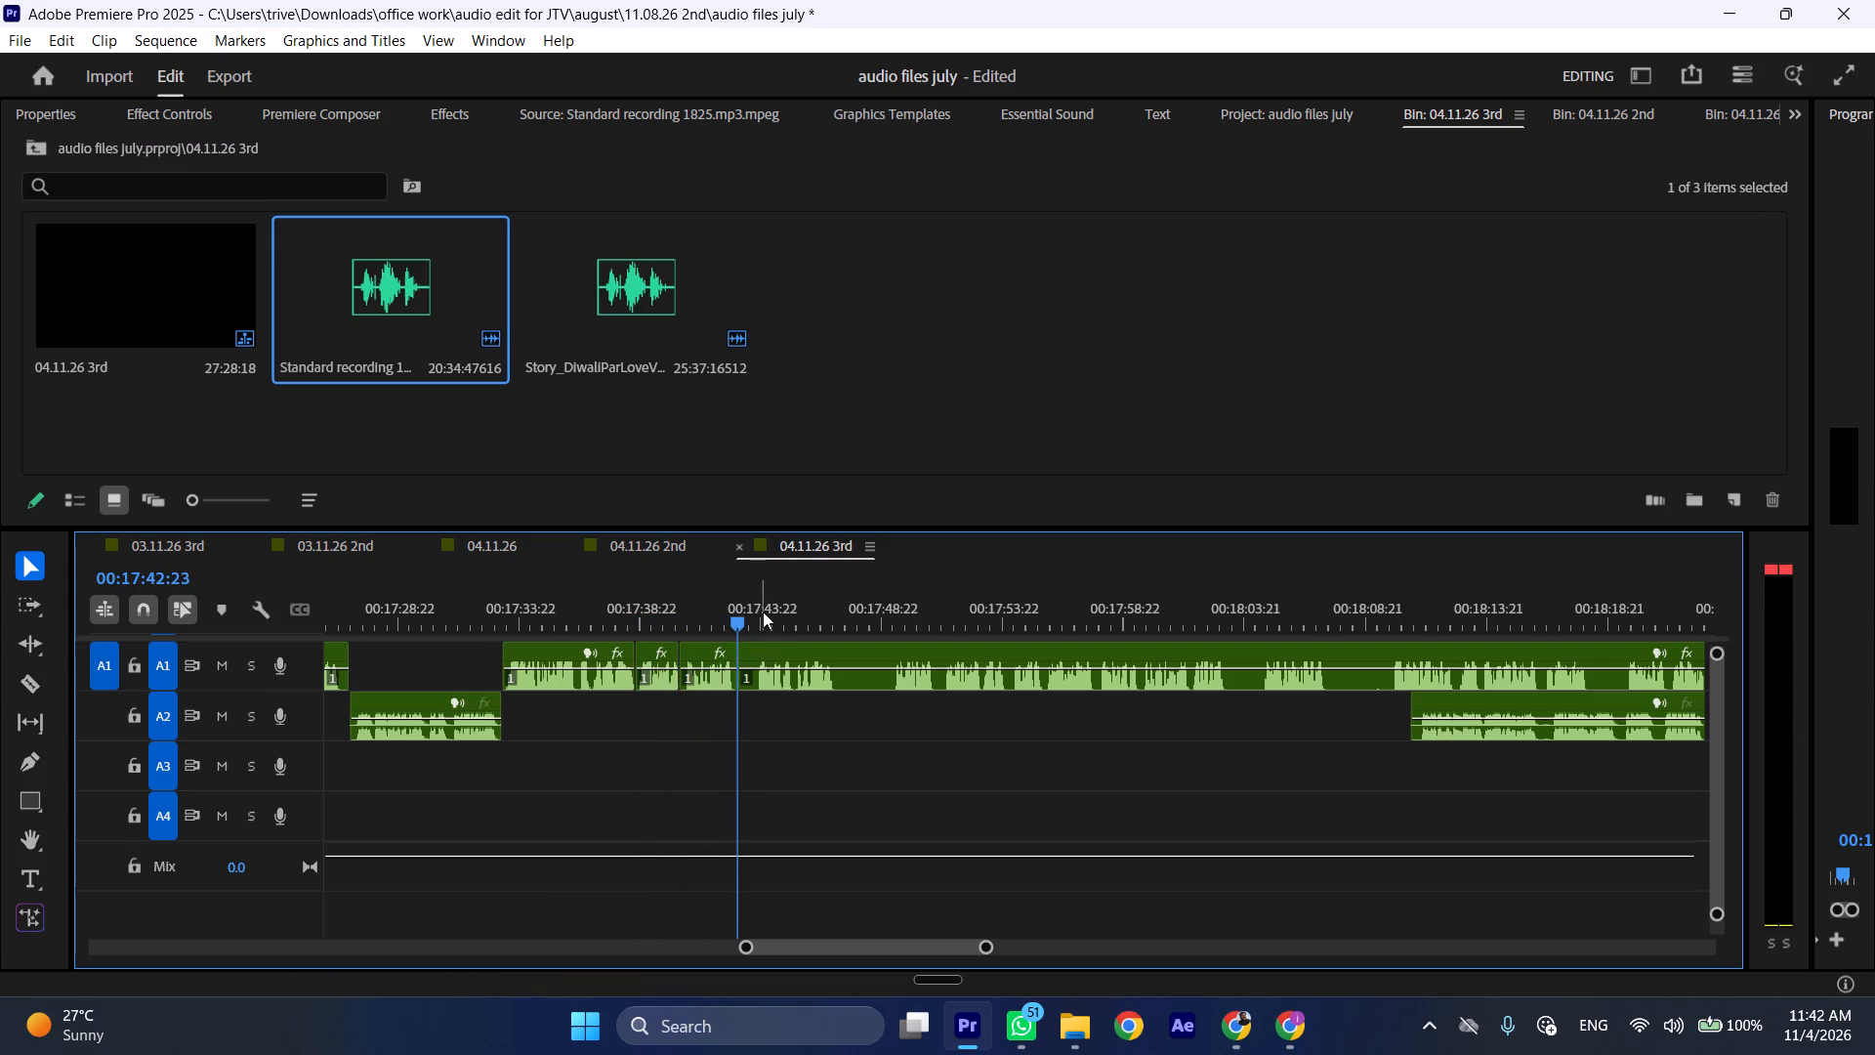
{"action": "left_click", "coordinate": [763, 612]}
{"action": "left_click", "coordinate": [775, 668]}
{"action": "key", "text": "shift+c"}
{"action": "key", "text": "ctrl+shift+d"}
Listen to 00:17:46:11, then extend the start of the long A1 clip by 5 frames and butt it against the preceding clip.
{"action": "key", "text": "space"}
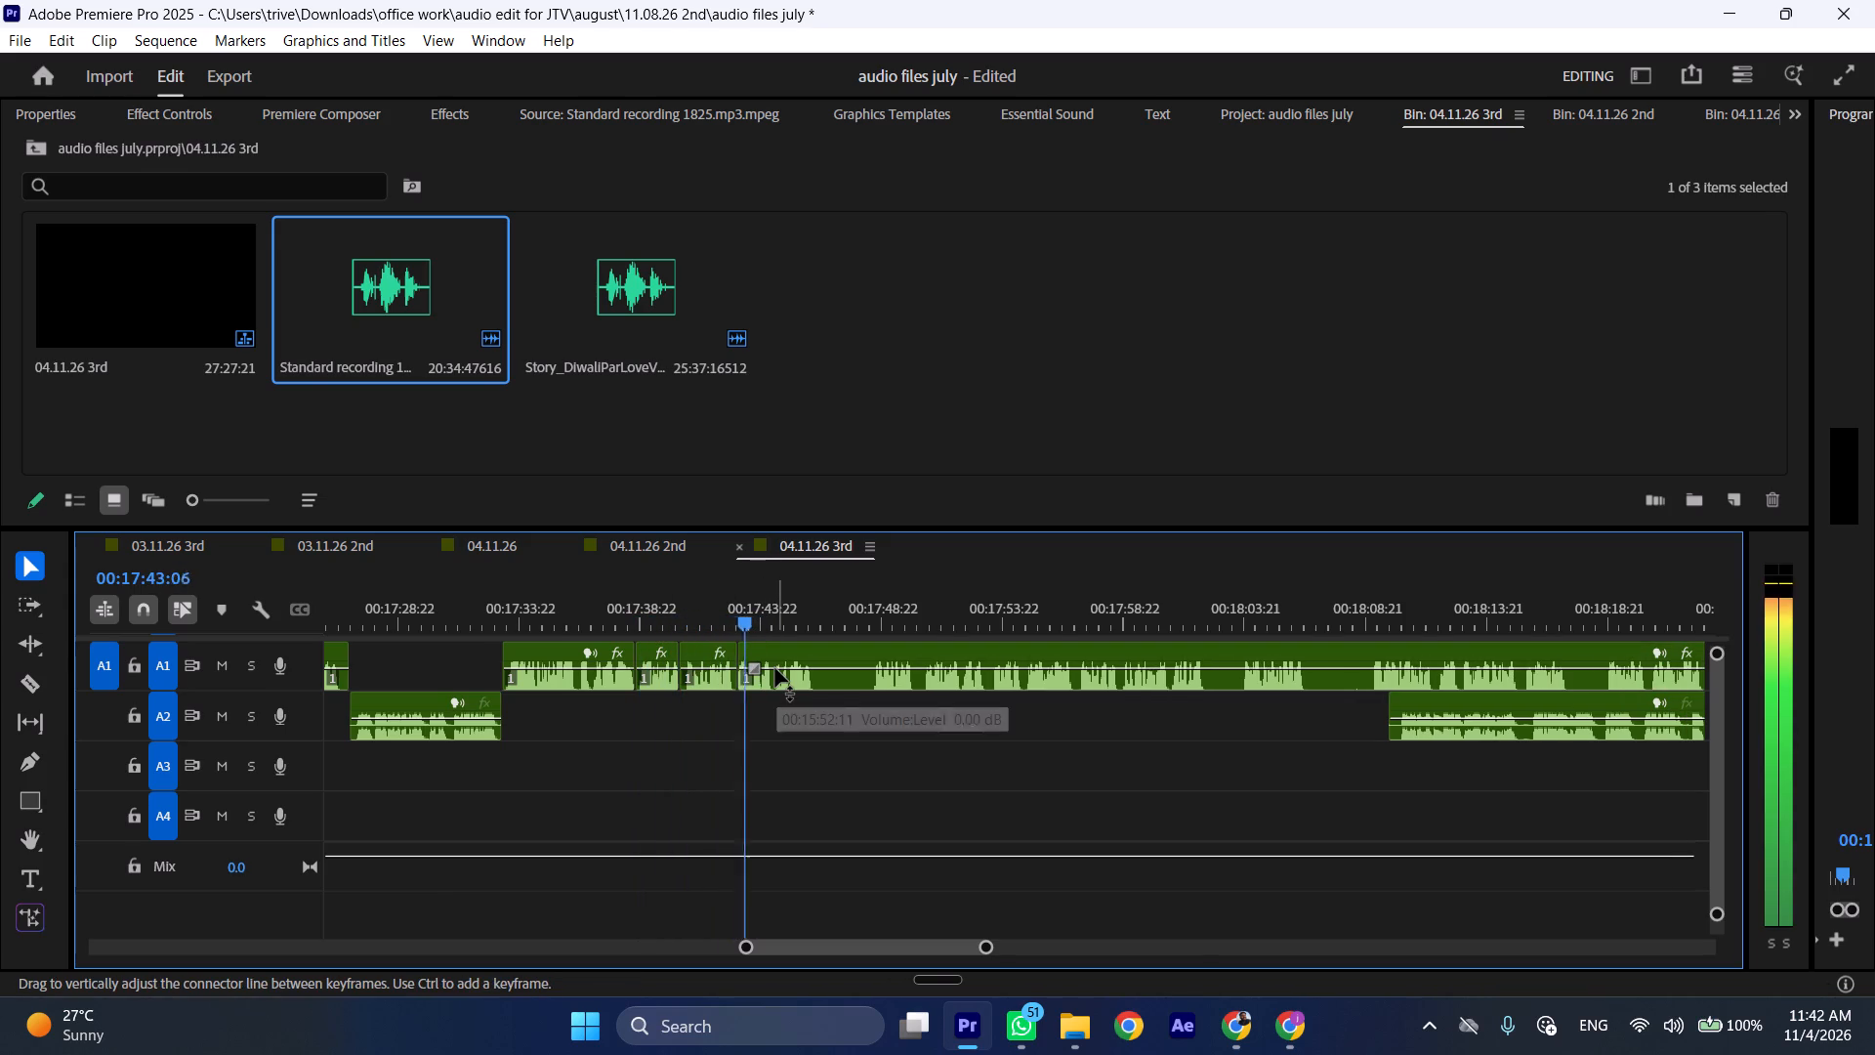
{"action": "type", "text": "l"}
{"action": "key", "text": "space"}
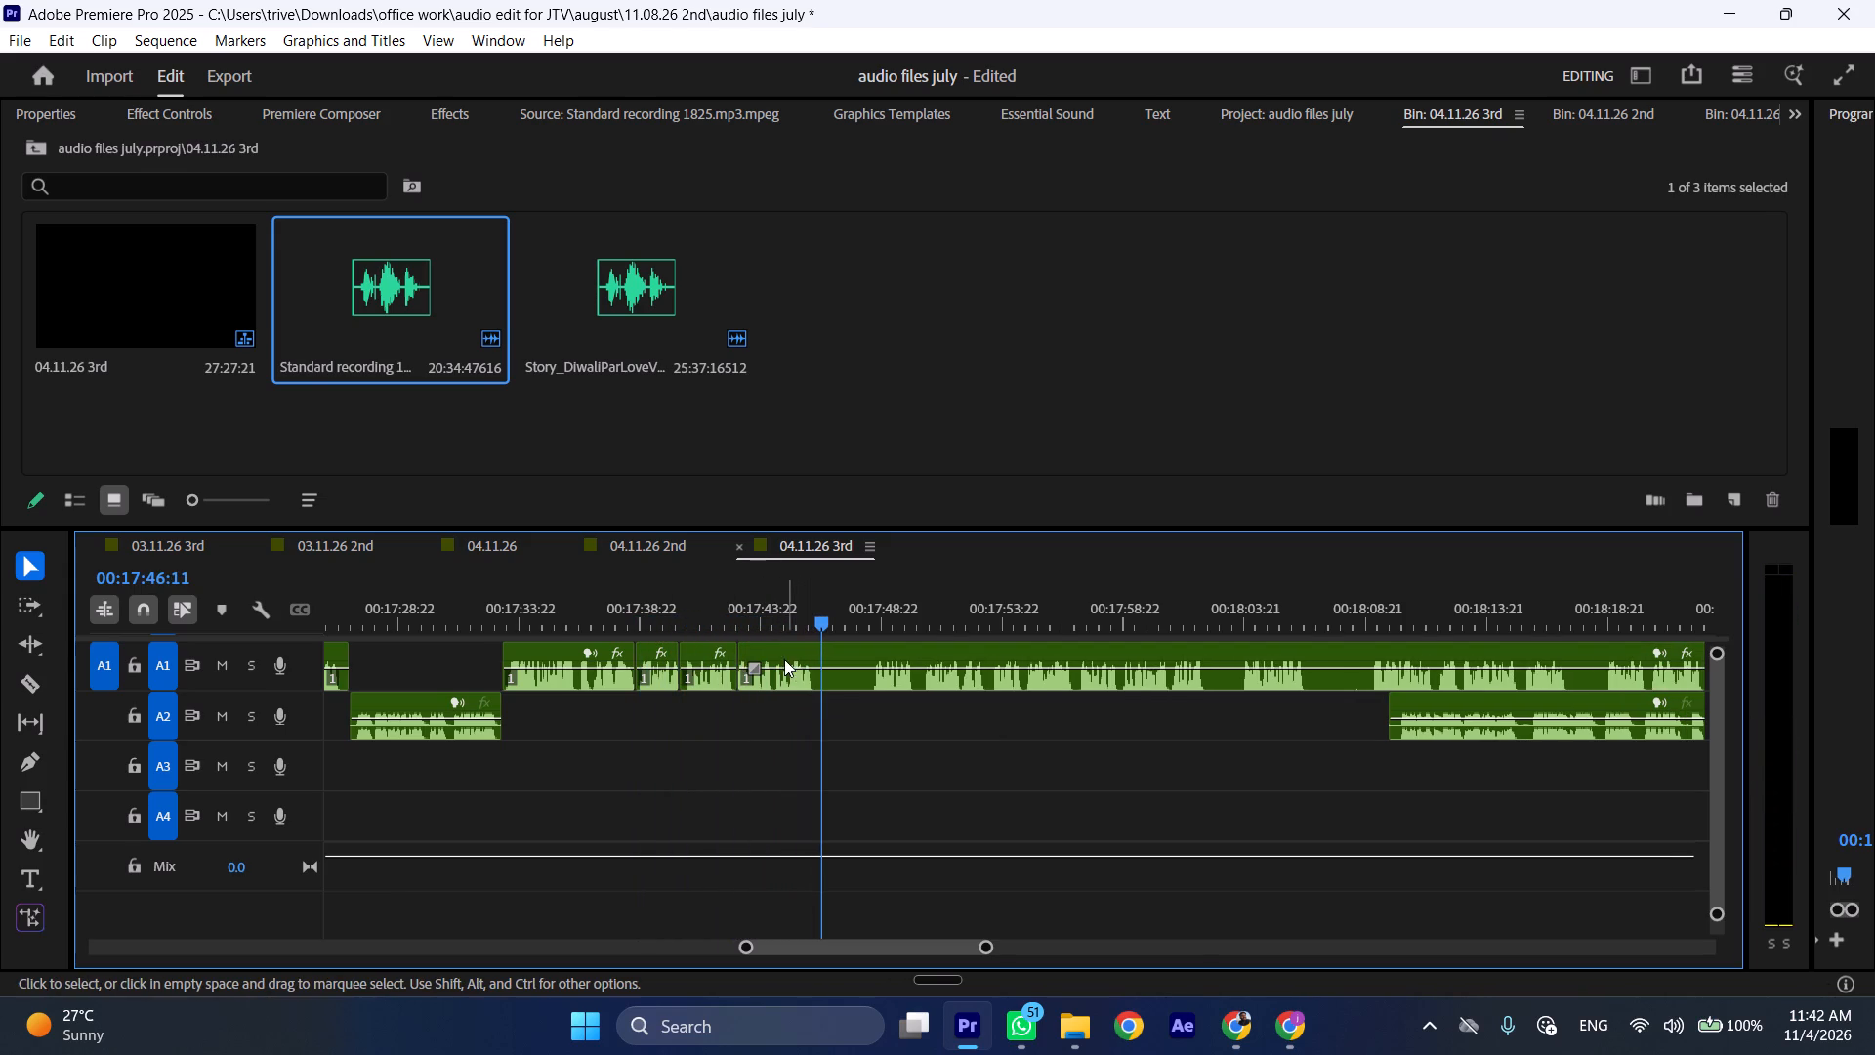
{"action": "left_click_drag", "start_coordinate": [782, 656], "coordinate": [801, 658]}
{"action": "left_click", "coordinate": [762, 650]}
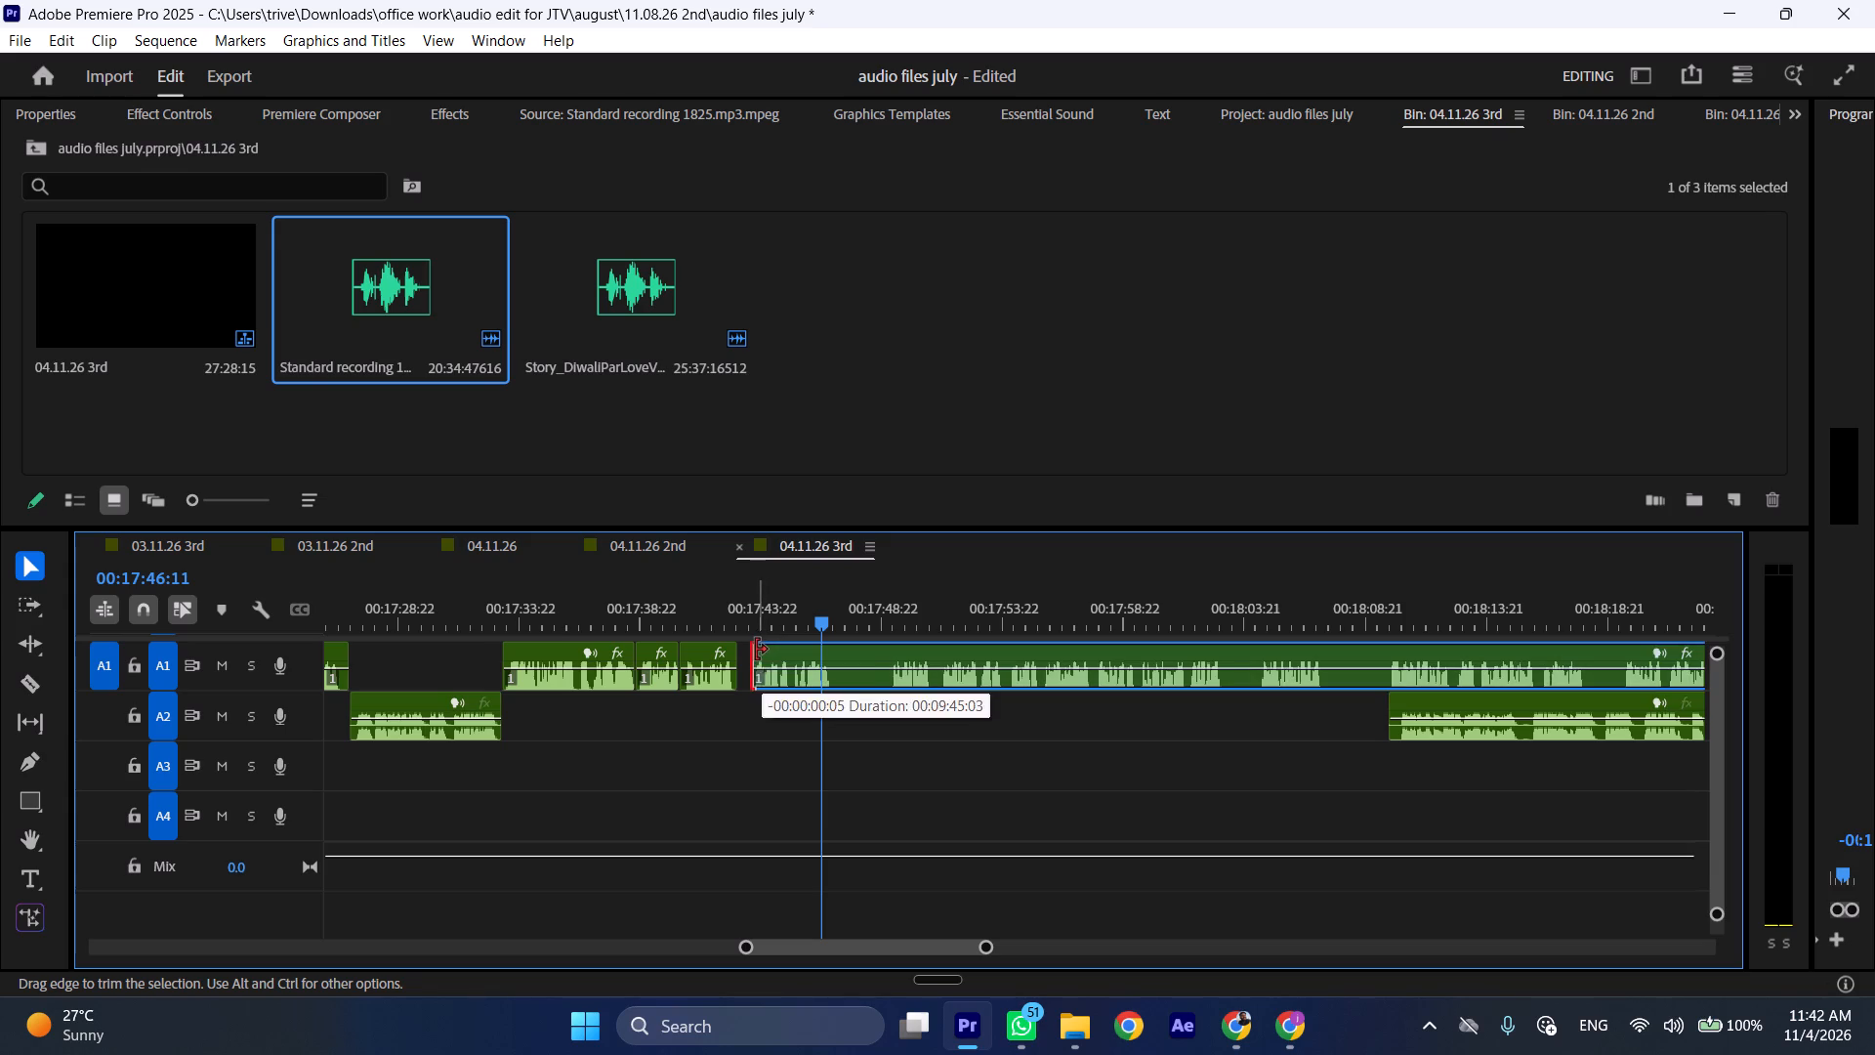
{"action": "left_click_drag", "start_coordinate": [777, 654], "coordinate": [759, 659]}
Cut A1 at 00:17:46:11 and about 00:17:48:10 and ripple-delete the pause between the cuts.
{"action": "key", "text": "shift+c"}
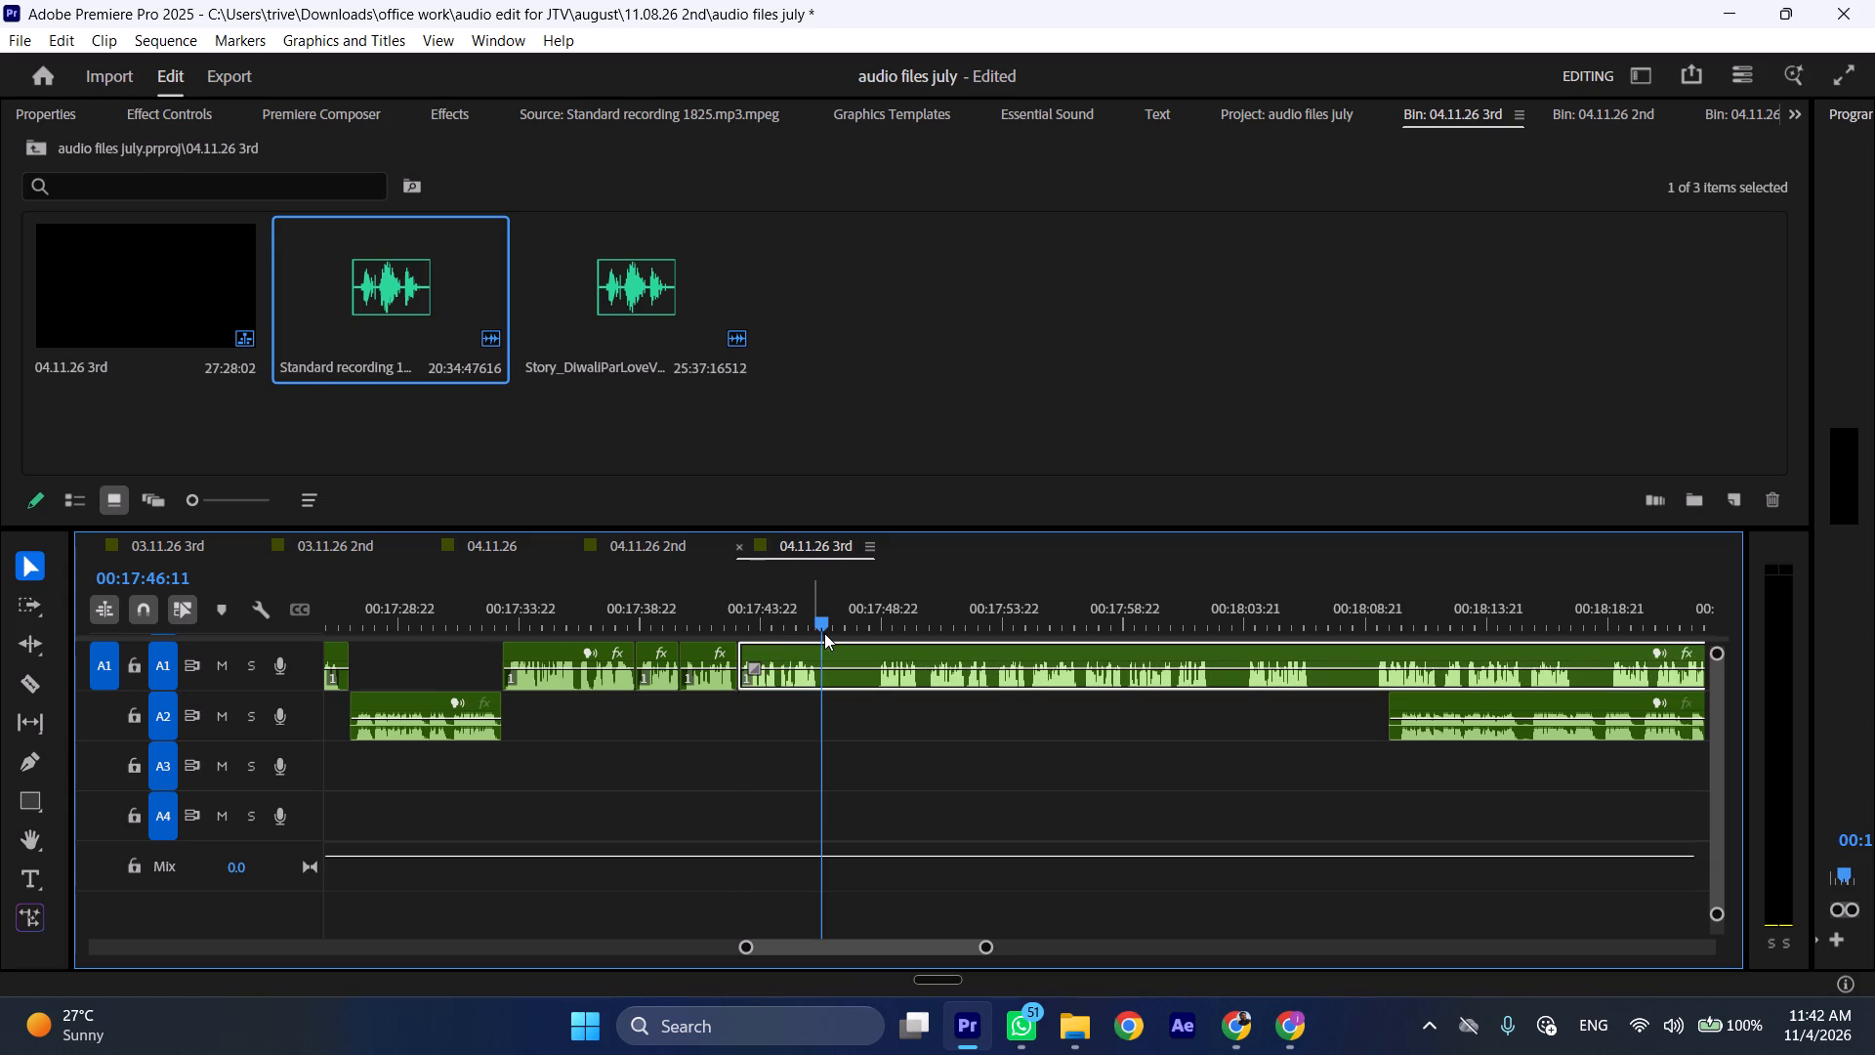
{"action": "left_click_drag", "start_coordinate": [897, 612], "coordinate": [872, 610]}
{"action": "left_click", "coordinate": [886, 646]}
{"action": "key", "text": "shift+c"}
{"action": "key", "text": "ctrl+shift+d"}
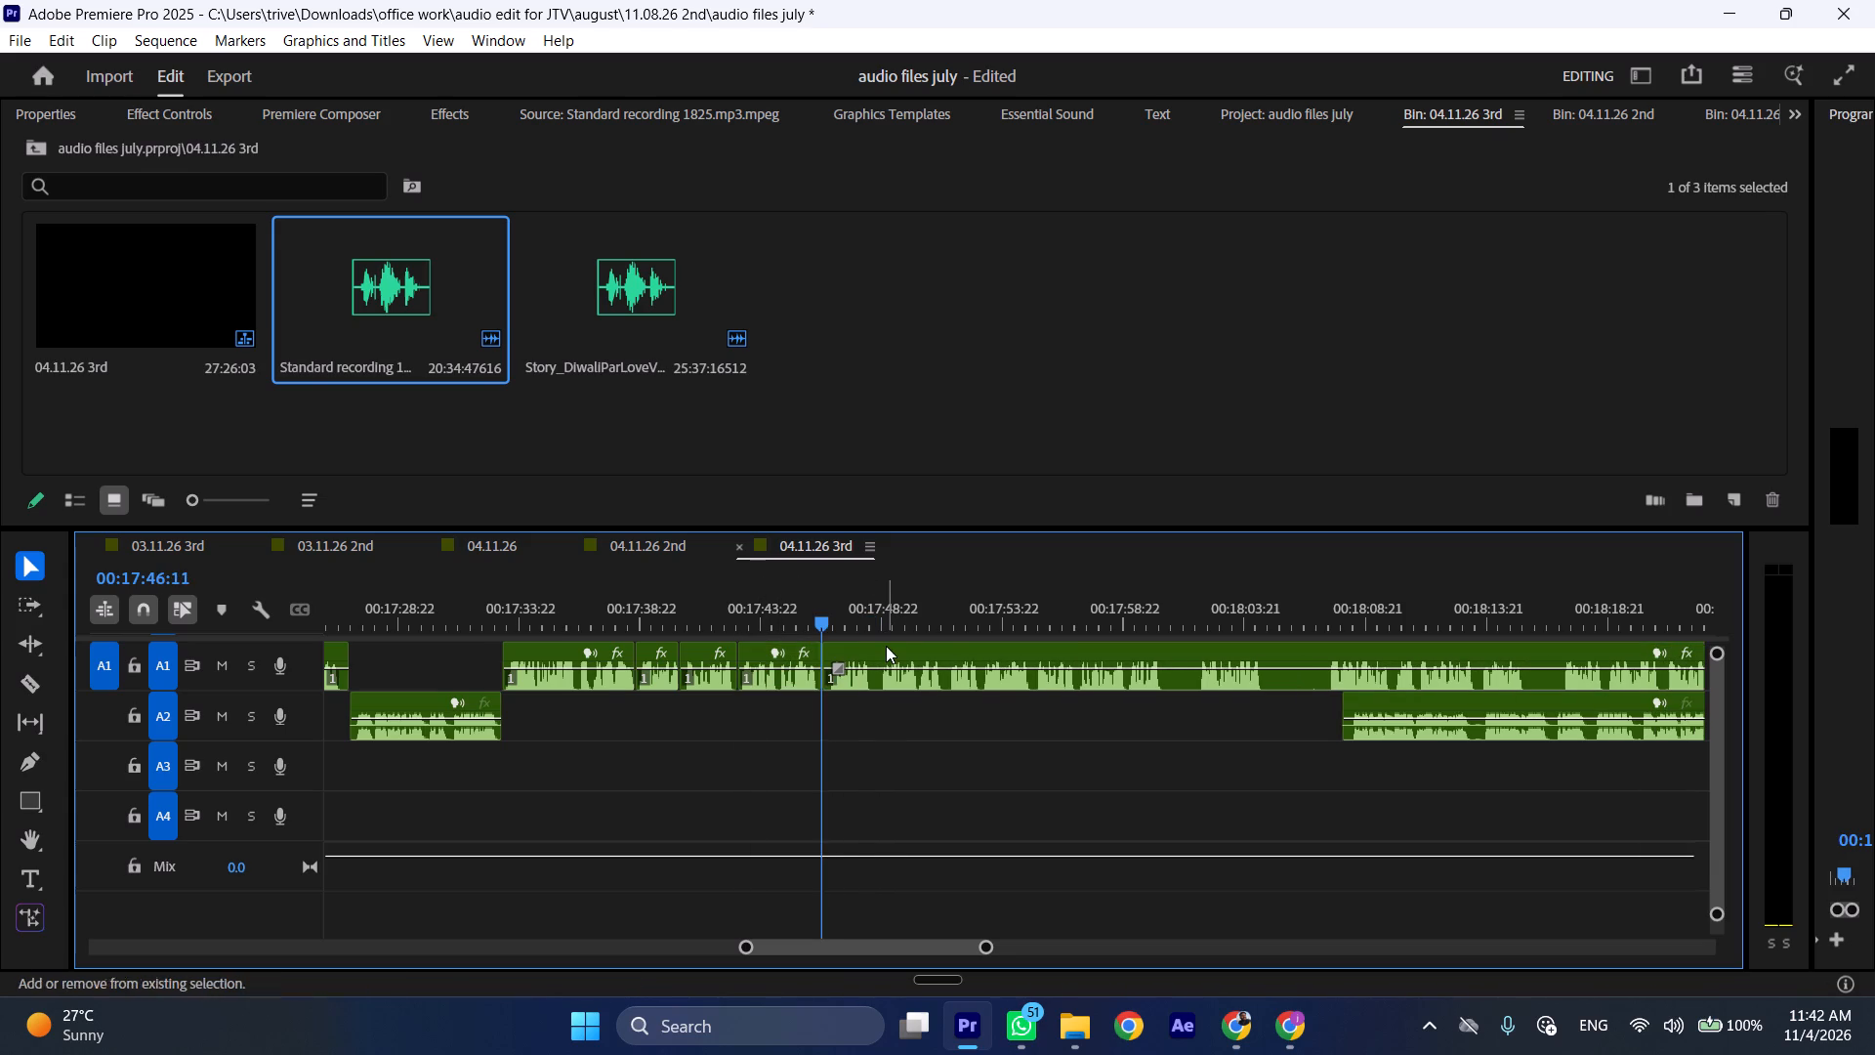
Listen past 00:17:46:11, cut A1 at about 00:17:48:19, and ripple-delete the short phrase between those two points.
{"action": "key", "text": "space"}
{"action": "type", "text": "l"}
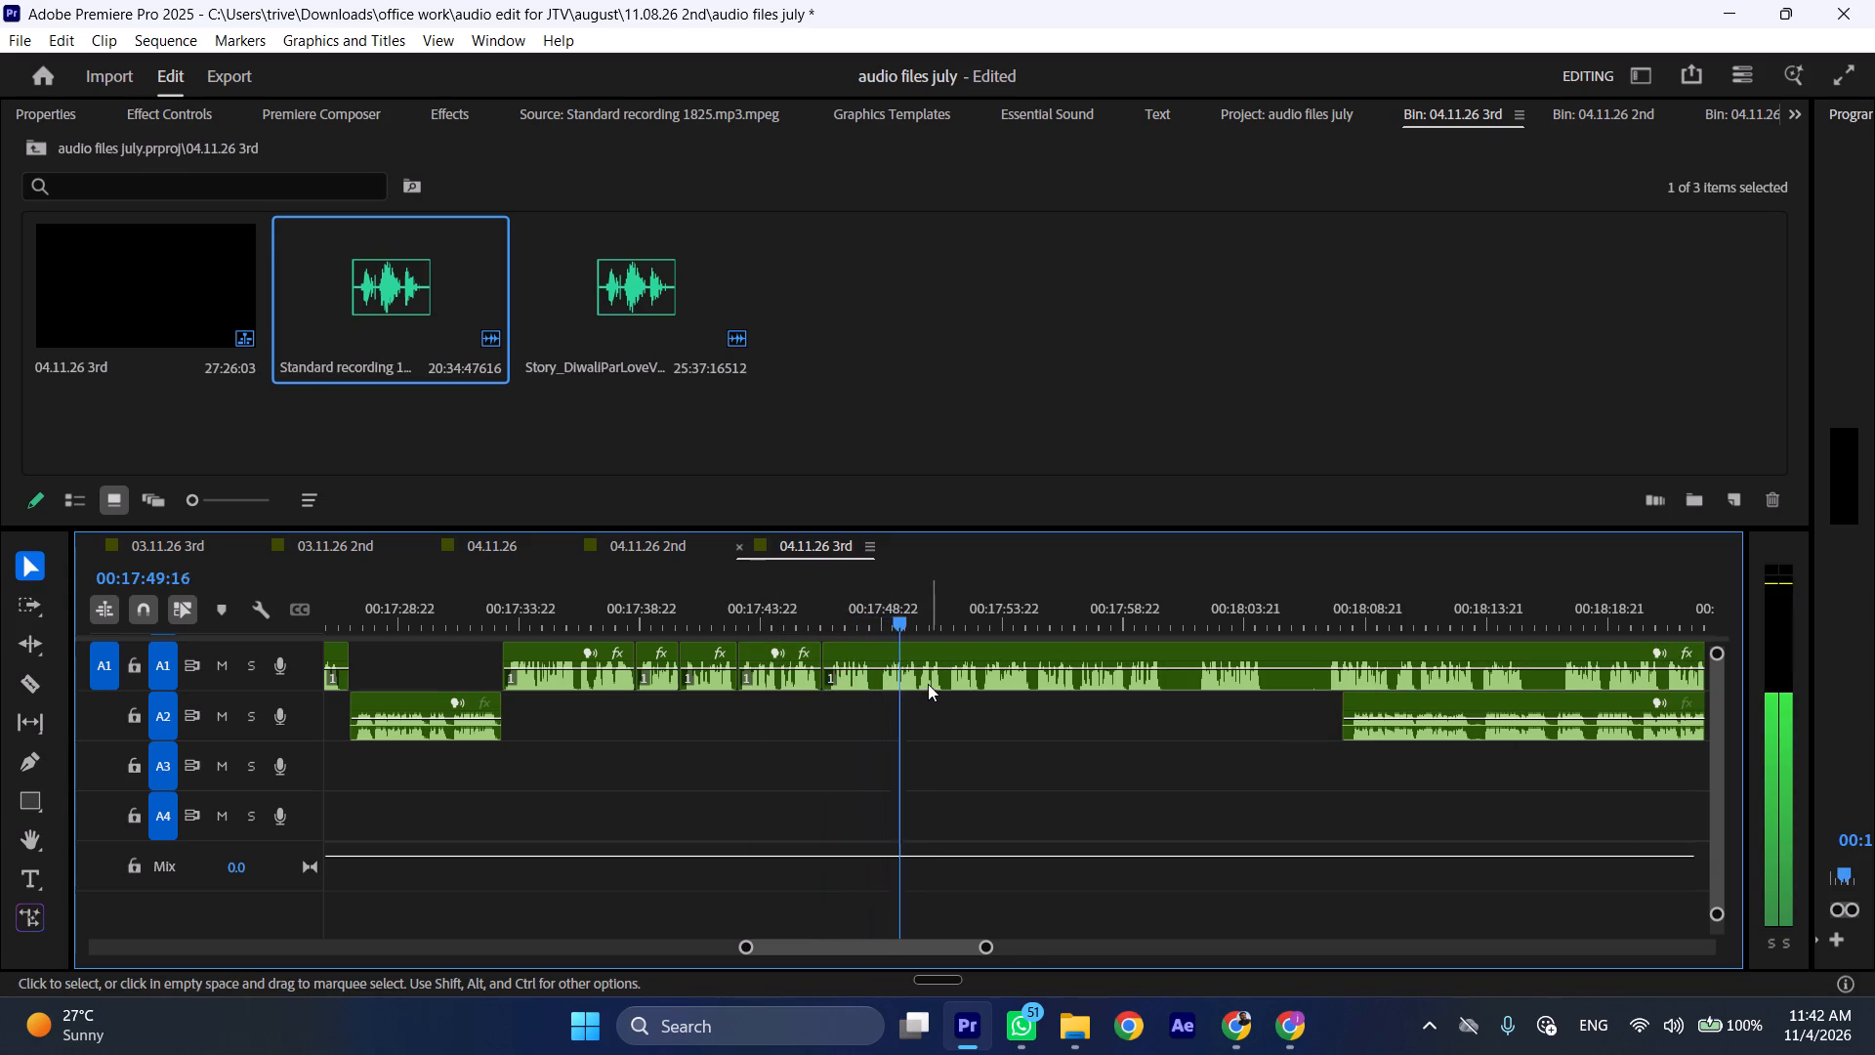
{"action": "left_click", "coordinate": [881, 609]}
{"action": "left_click", "coordinate": [906, 668]}
{"action": "key", "text": "shift+c"}
{"action": "key", "text": "ctrl+shift+d"}
Play the long A1 clip onward and move the following A2 clip later, starting at about 00:18:26.
{"action": "key", "text": "space"}
{"action": "type", "text": "l"}
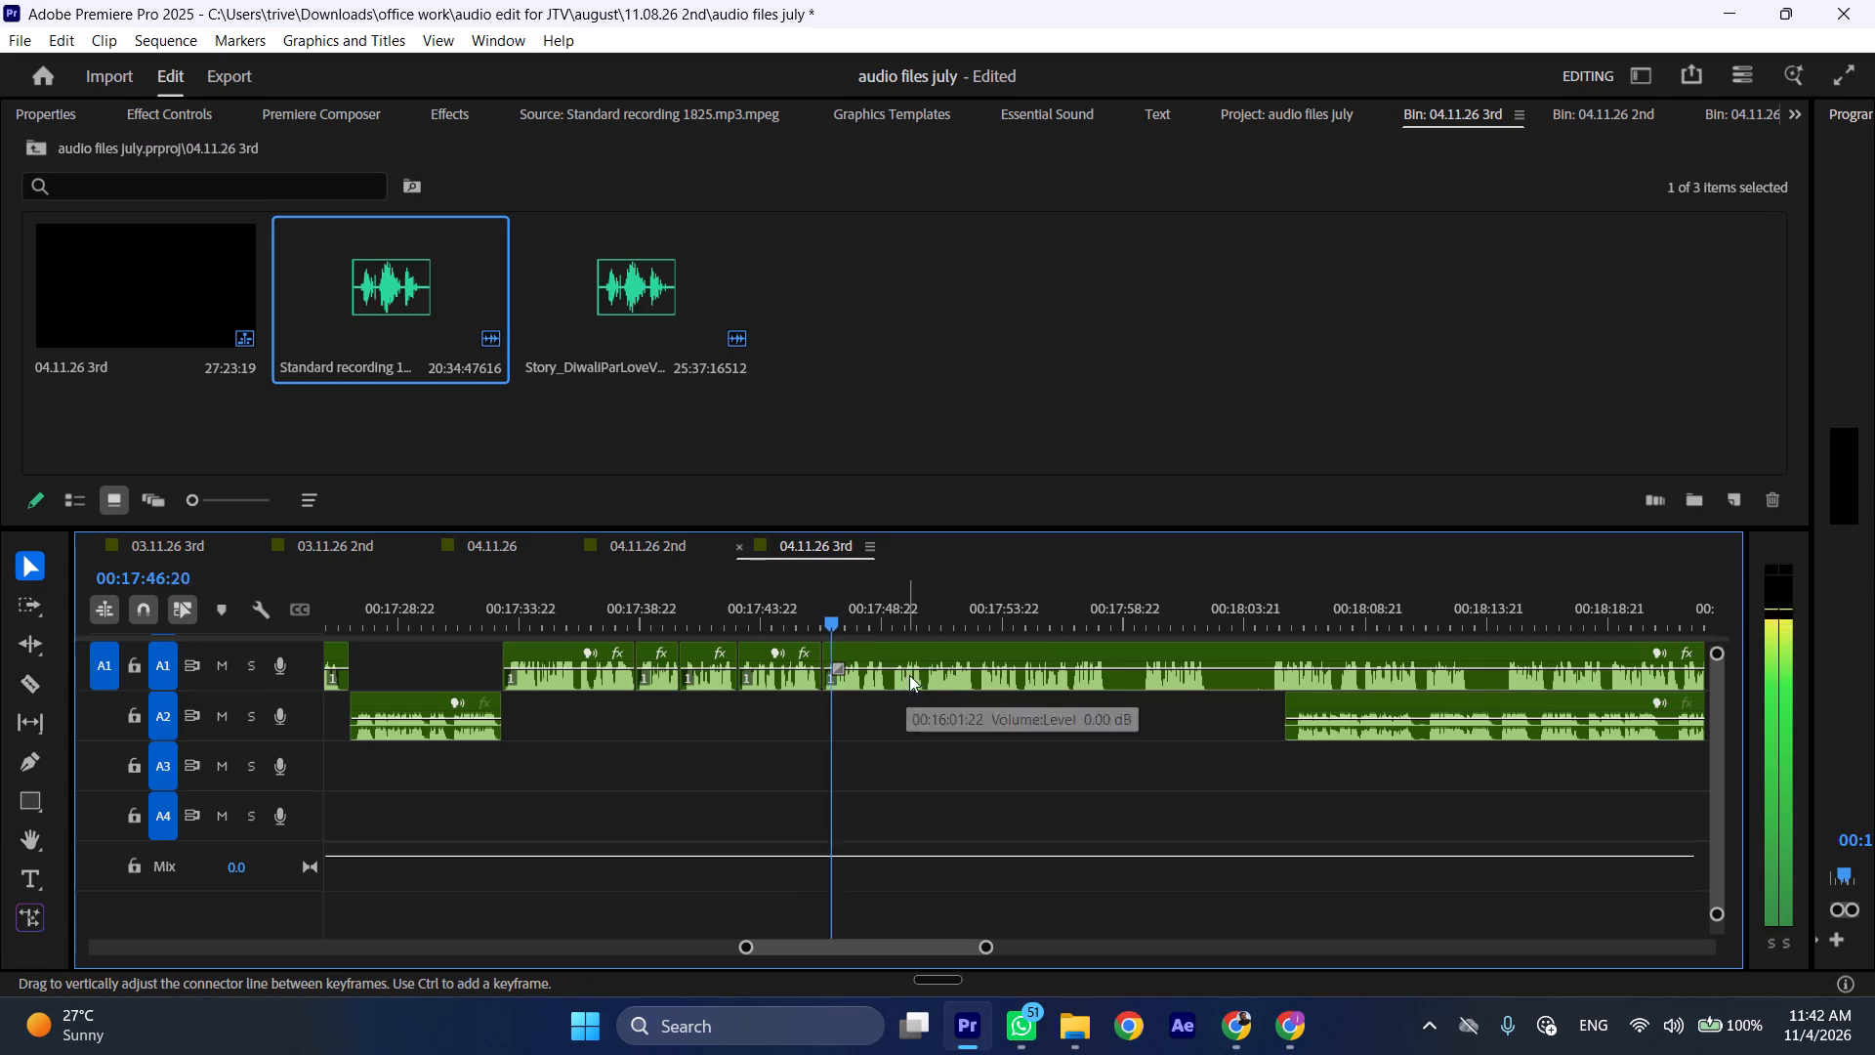
{"action": "scroll", "coordinate": [914, 694], "scroll_direction": "down", "scroll_amount": 5}
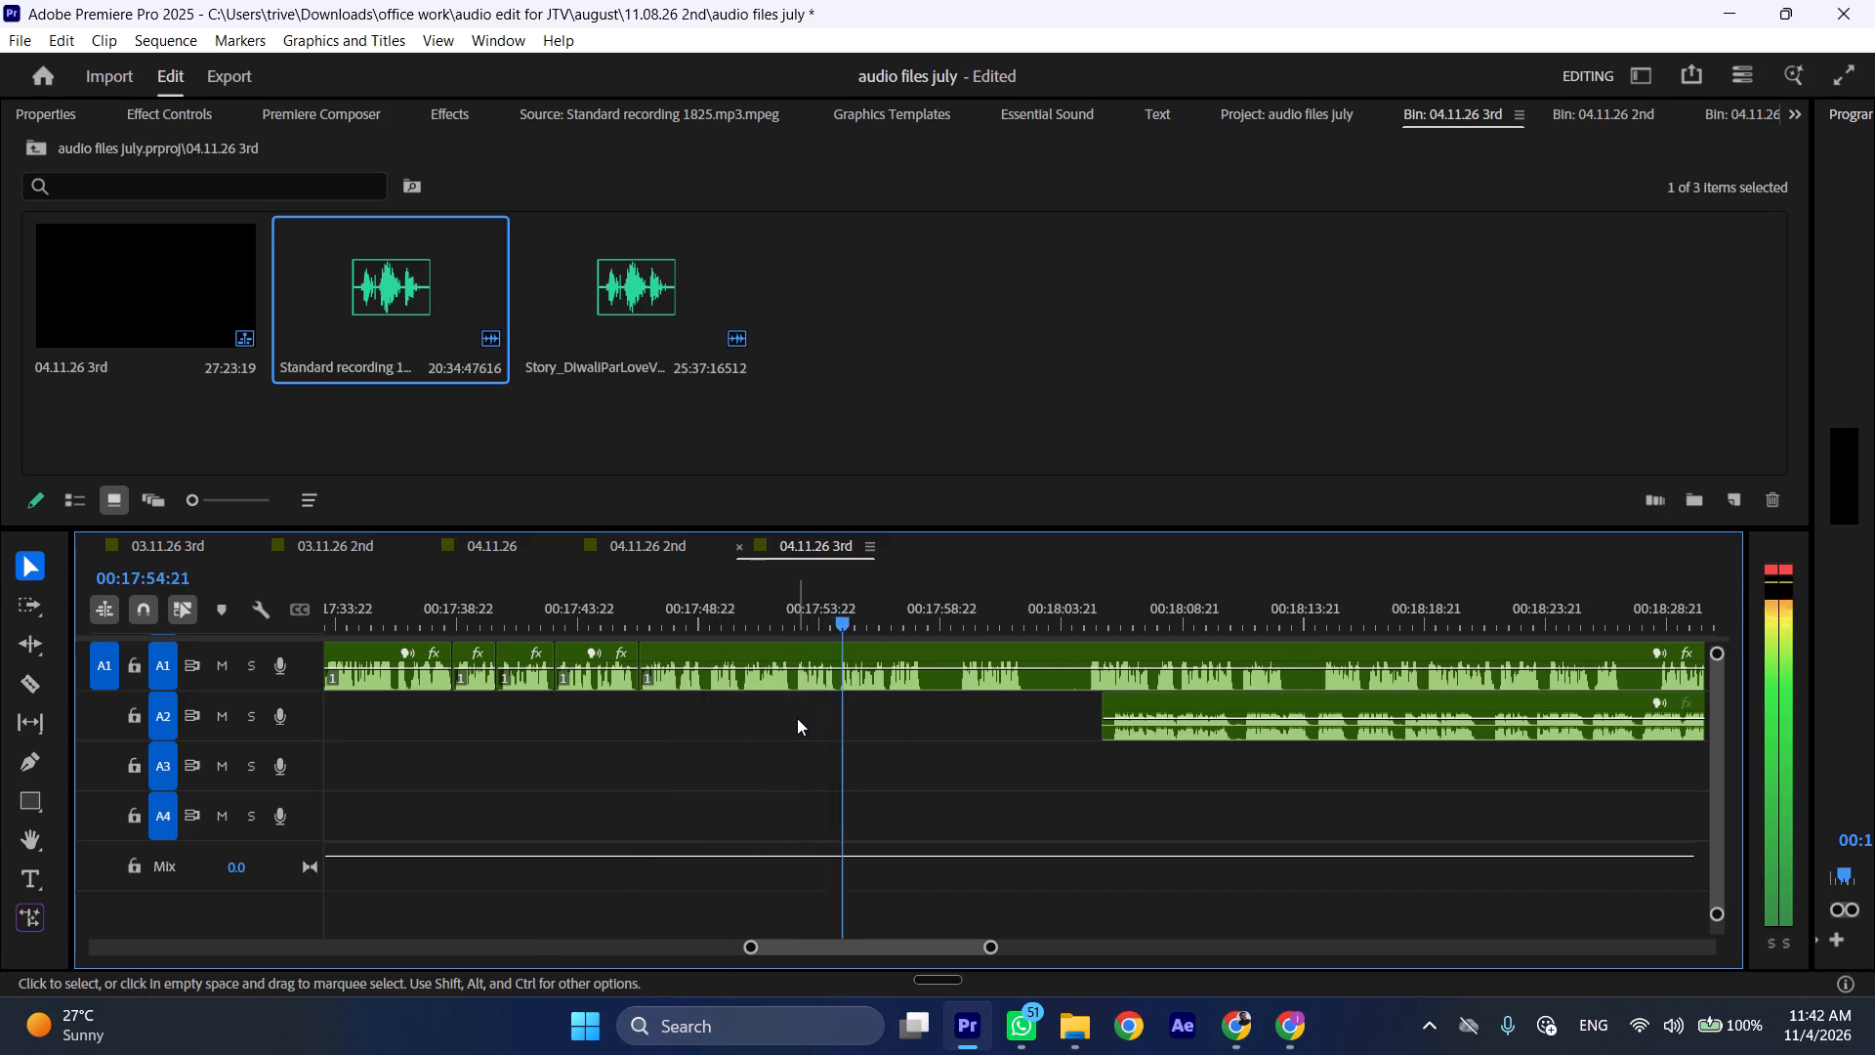
{"action": "left_click_drag", "start_coordinate": [1148, 703], "coordinate": [1647, 706]}
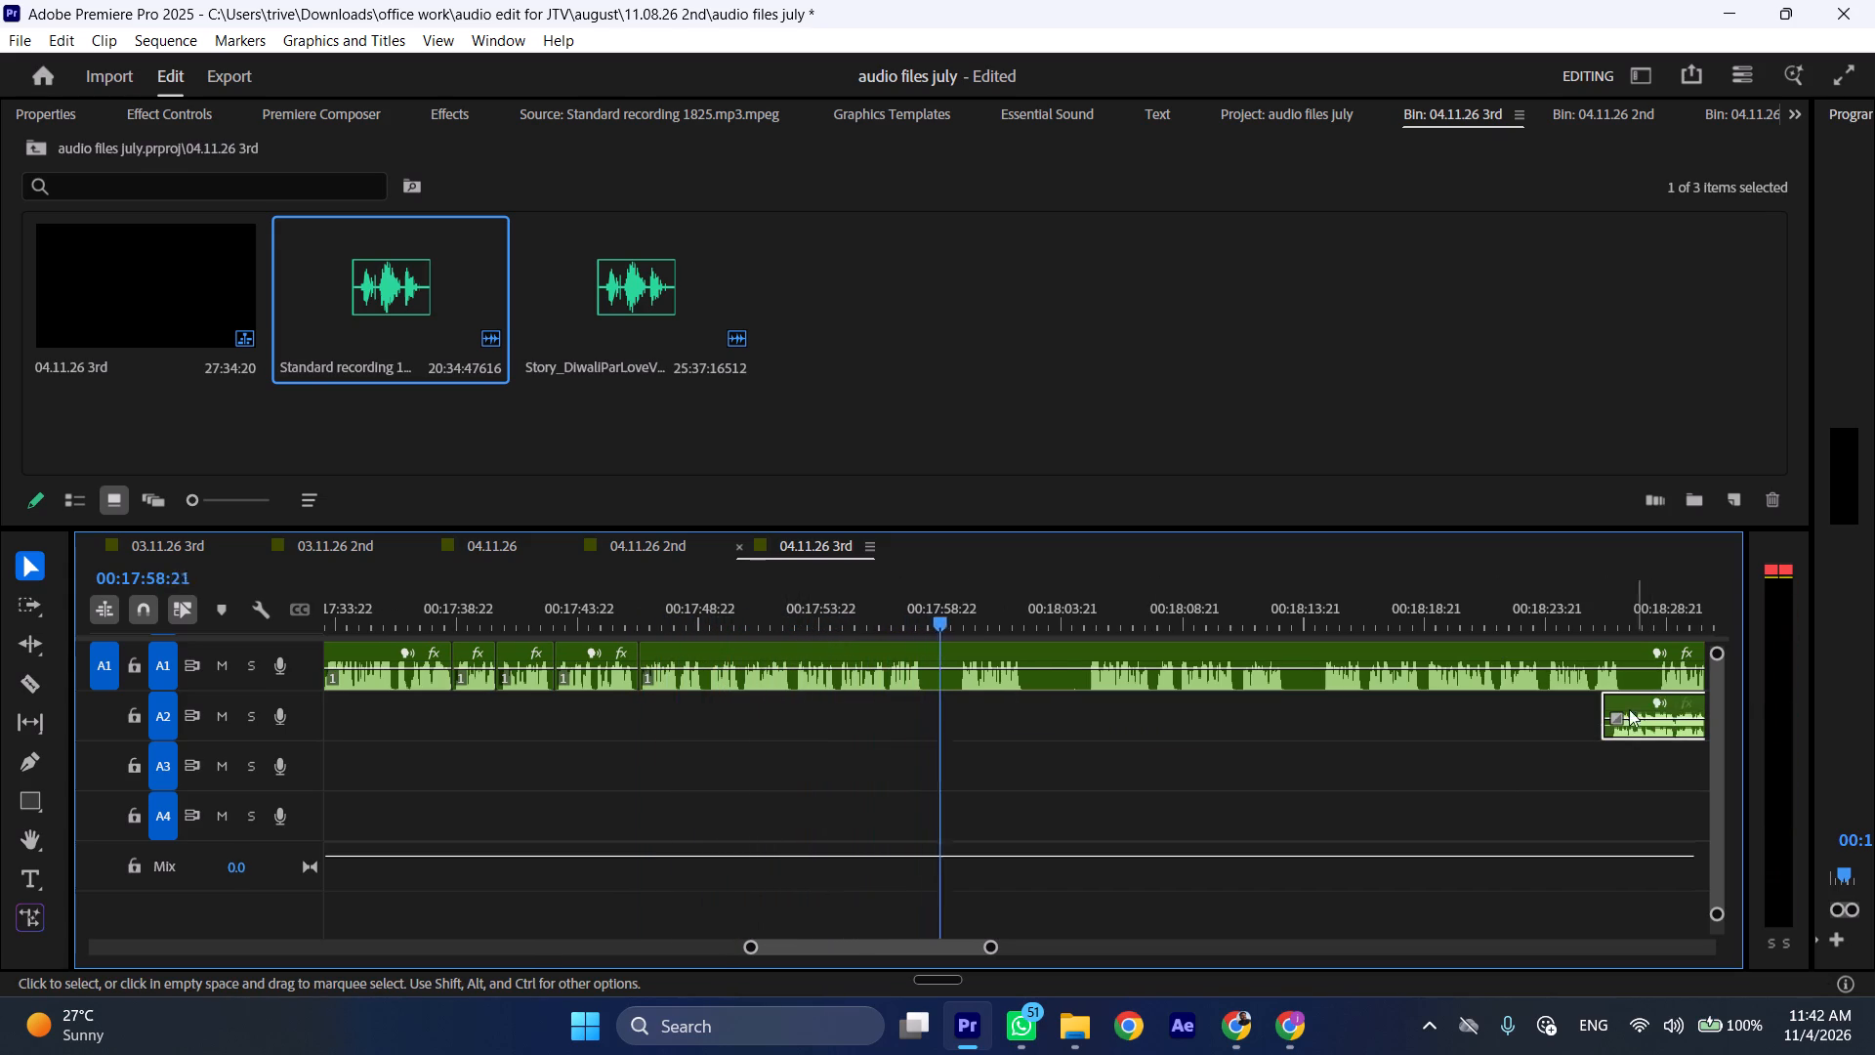
Cut A1 at about 00:17:58:06 and at 00:17:59:14 and ripple-delete the pause between the cuts.
{"action": "left_click_drag", "start_coordinate": [930, 597], "coordinate": [959, 599]}
{"action": "key", "text": "shift+c"}
{"action": "left_click", "coordinate": [999, 669]}
{"action": "key", "text": "shift+c"}
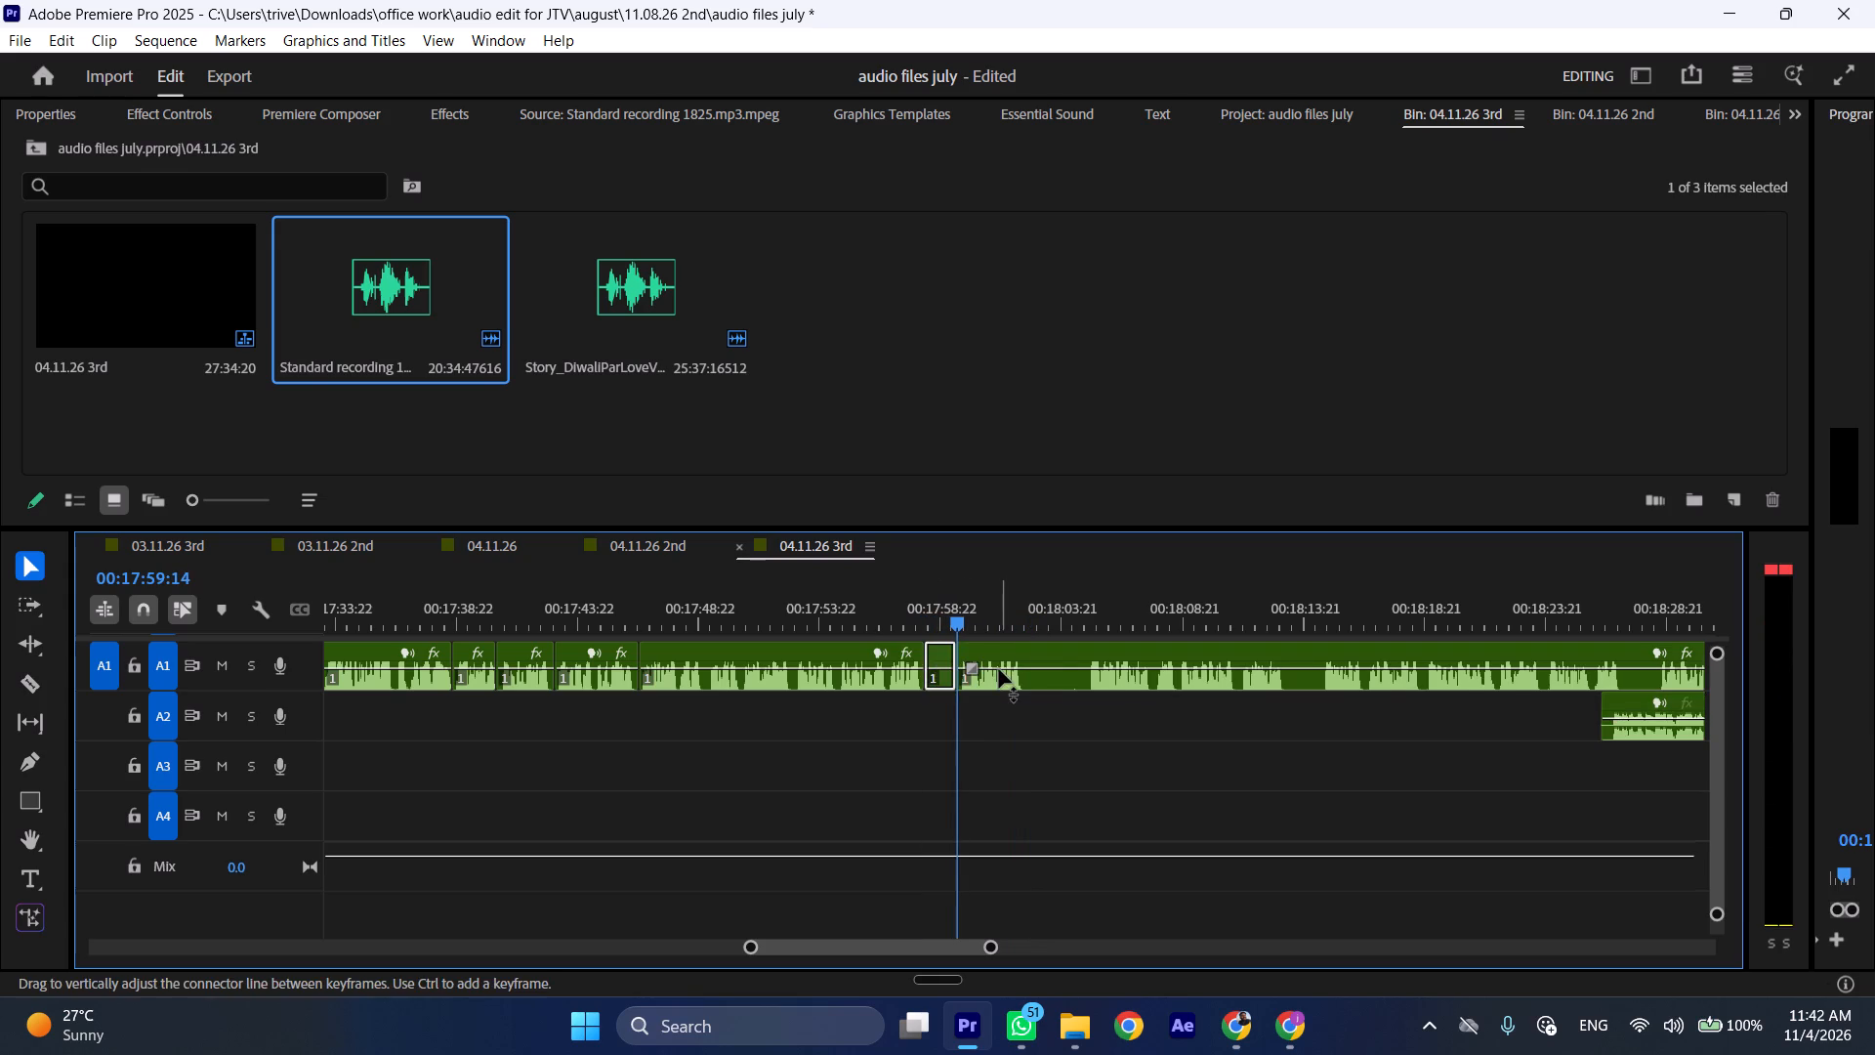
{"action": "key", "text": "ctrl+shift+d"}
Cut A1 at 00:18:01:02 and 00:18:03:16 and ripple-delete the pause between the cuts.
{"action": "left_click_drag", "start_coordinate": [1003, 602], "coordinate": [1055, 609]}
{"action": "key", "text": "shift+c"}
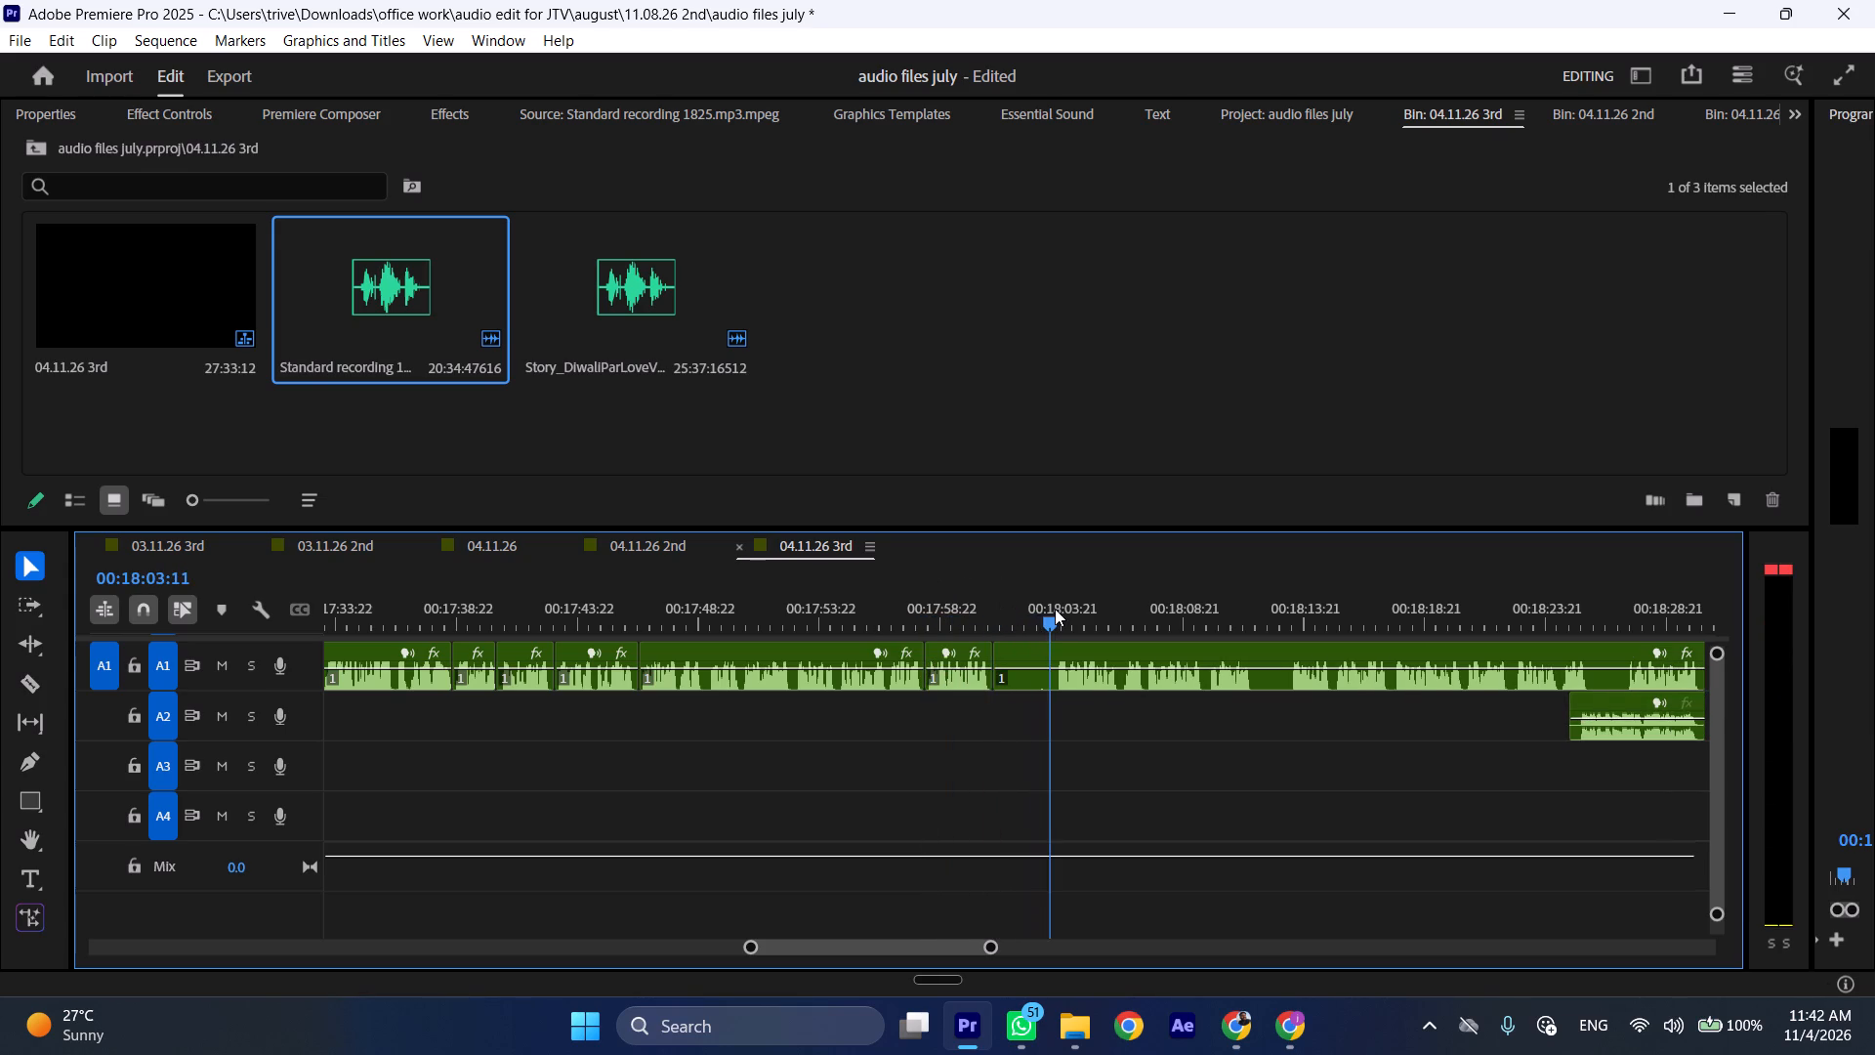
{"action": "left_click_drag", "start_coordinate": [1055, 609], "coordinate": [1059, 609]}
{"action": "left_click", "coordinate": [1087, 660]}
{"action": "key", "text": "shift+c"}
{"action": "key", "text": "ctrl+shift+d"}
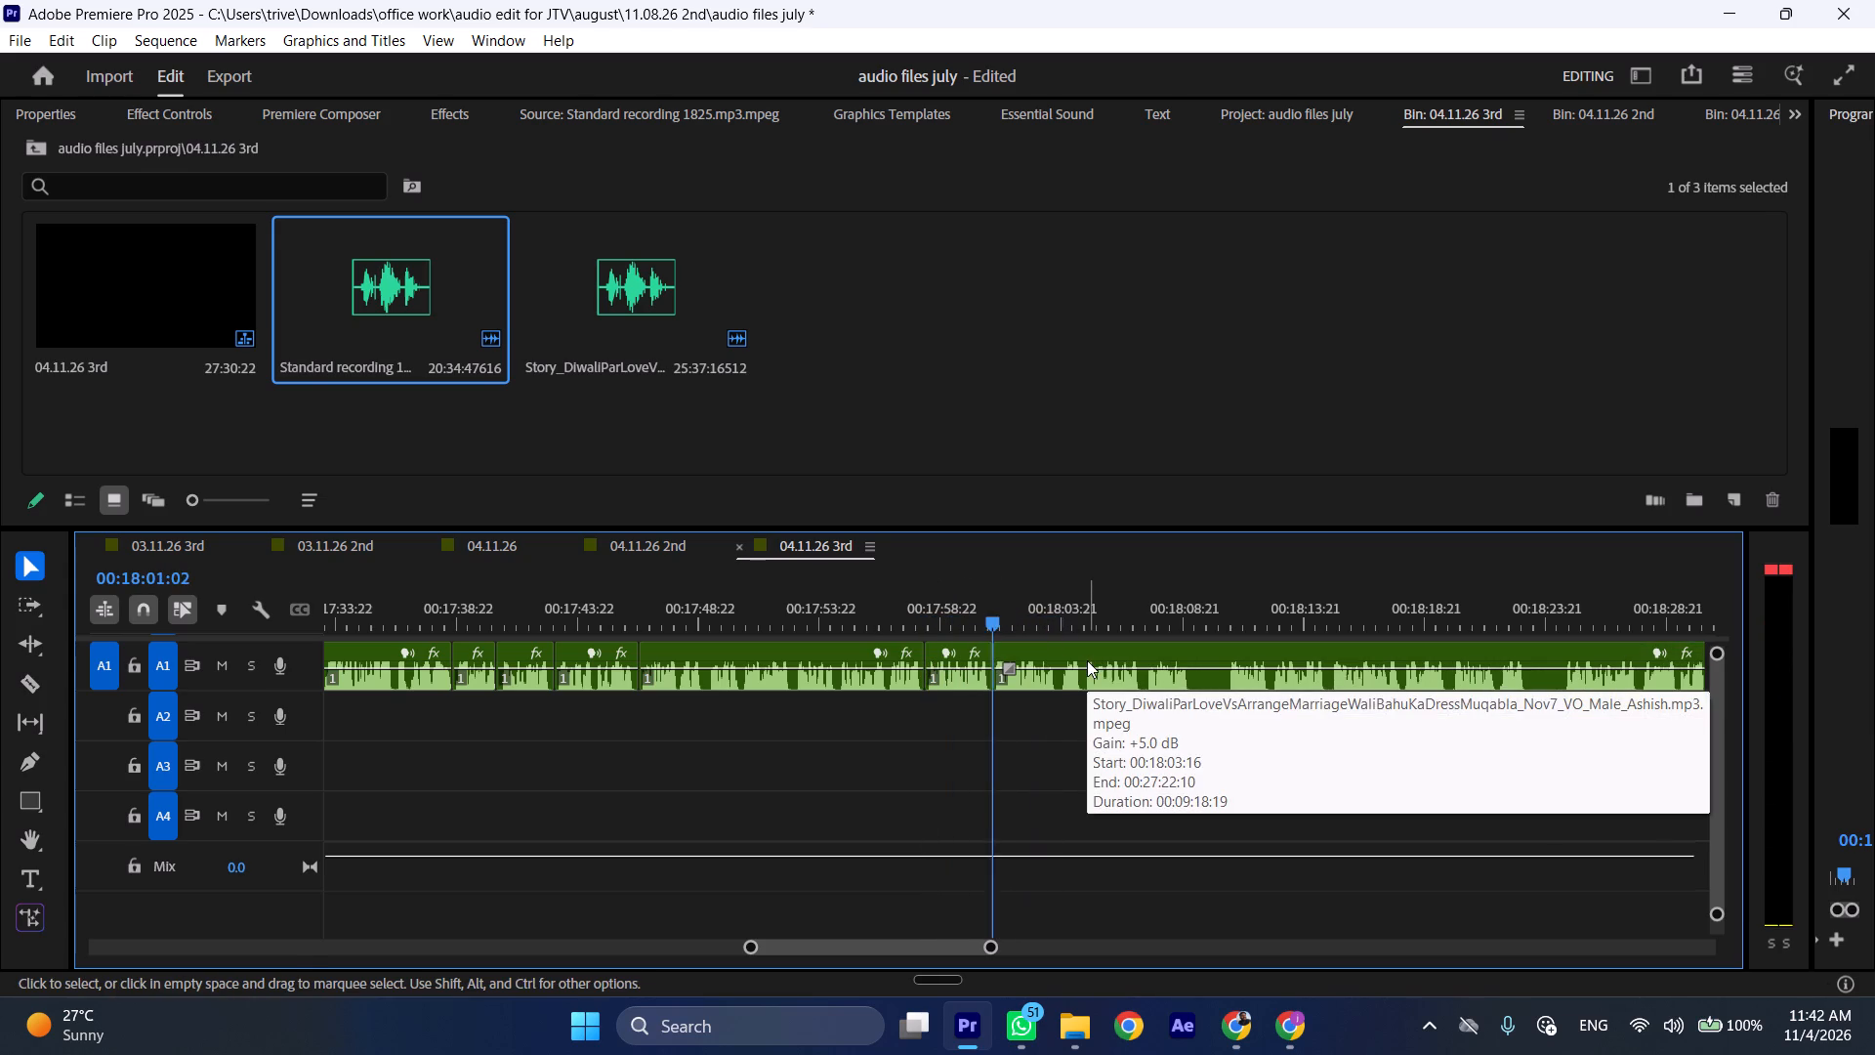
Listen on from 00:18:01:02, cut A1 at 00:18:09:11 and about 00:18:10:15, and ripple-delete the pause between the cuts.
{"action": "key", "text": "space"}
{"action": "type", "text": "l"}
{"action": "scroll", "coordinate": [1087, 671], "scroll_direction": "down", "scroll_amount": 5}
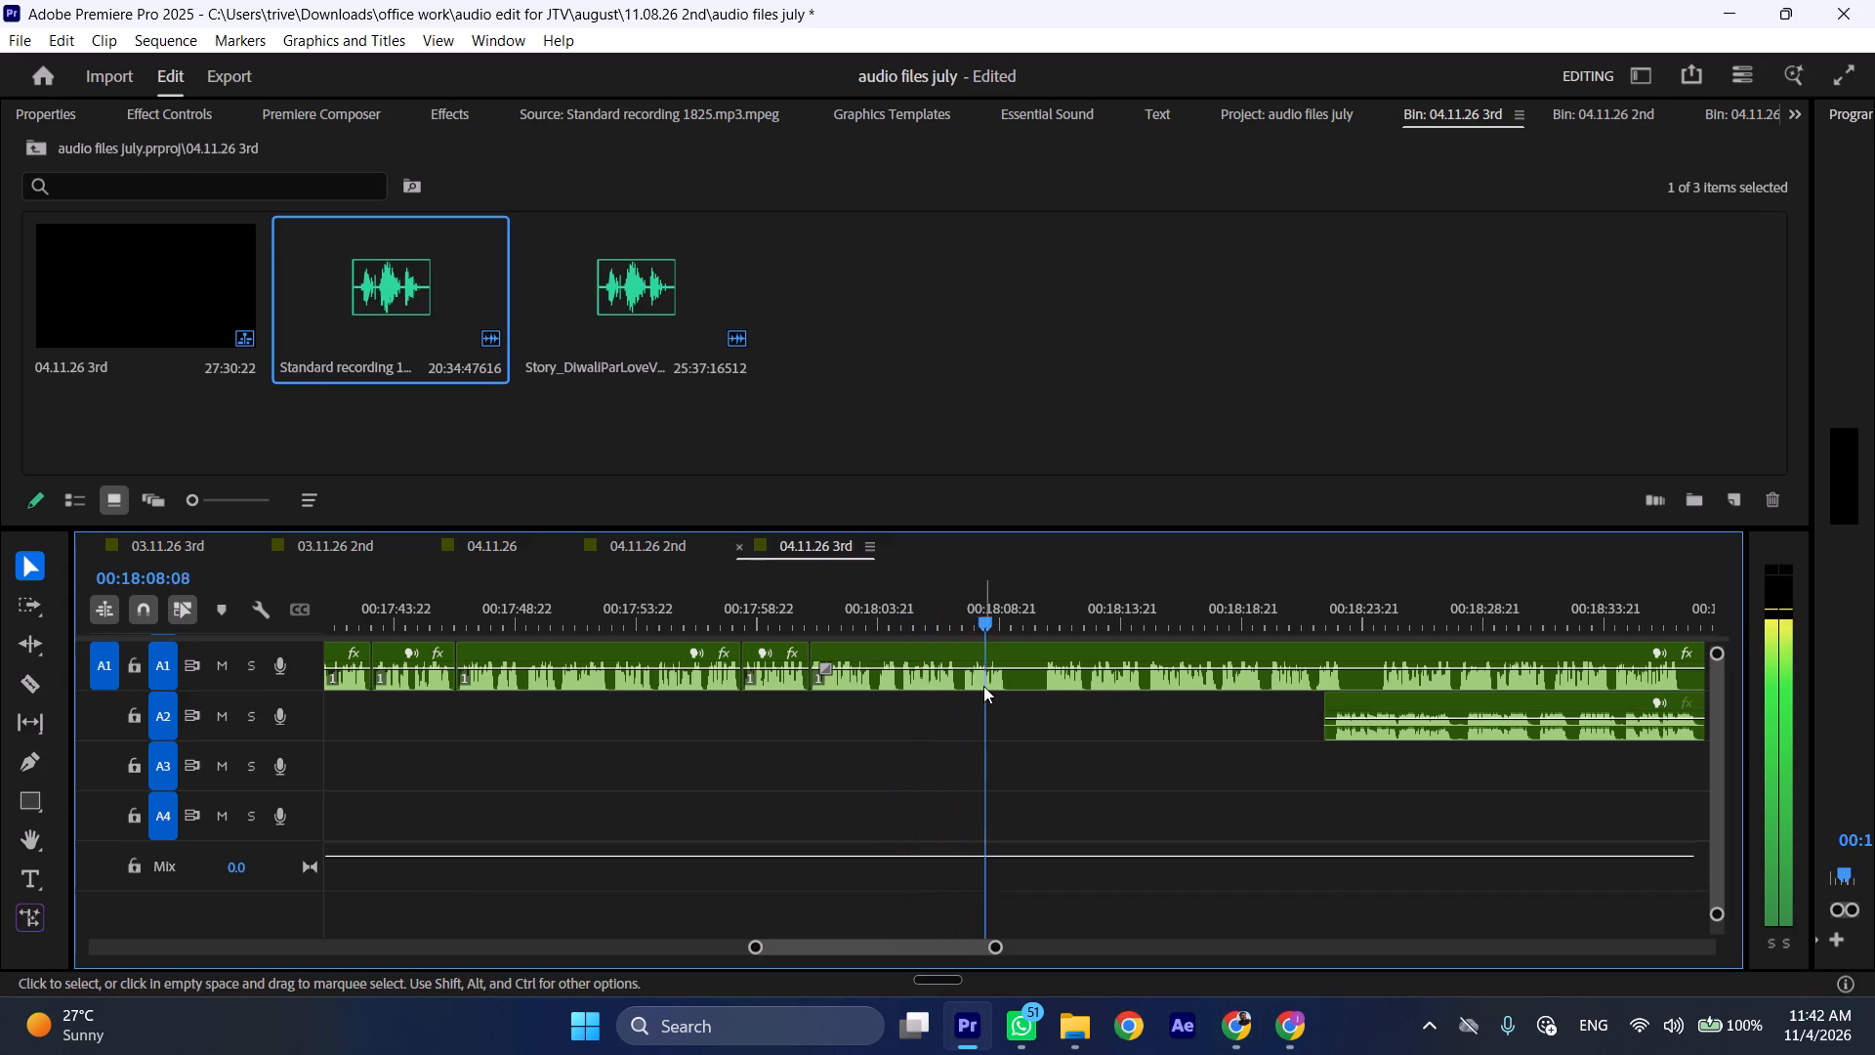
{"action": "key", "text": "space"}
{"action": "key", "text": "shift+c"}
{"action": "left_click_drag", "start_coordinate": [1032, 617], "coordinate": [1042, 617]}
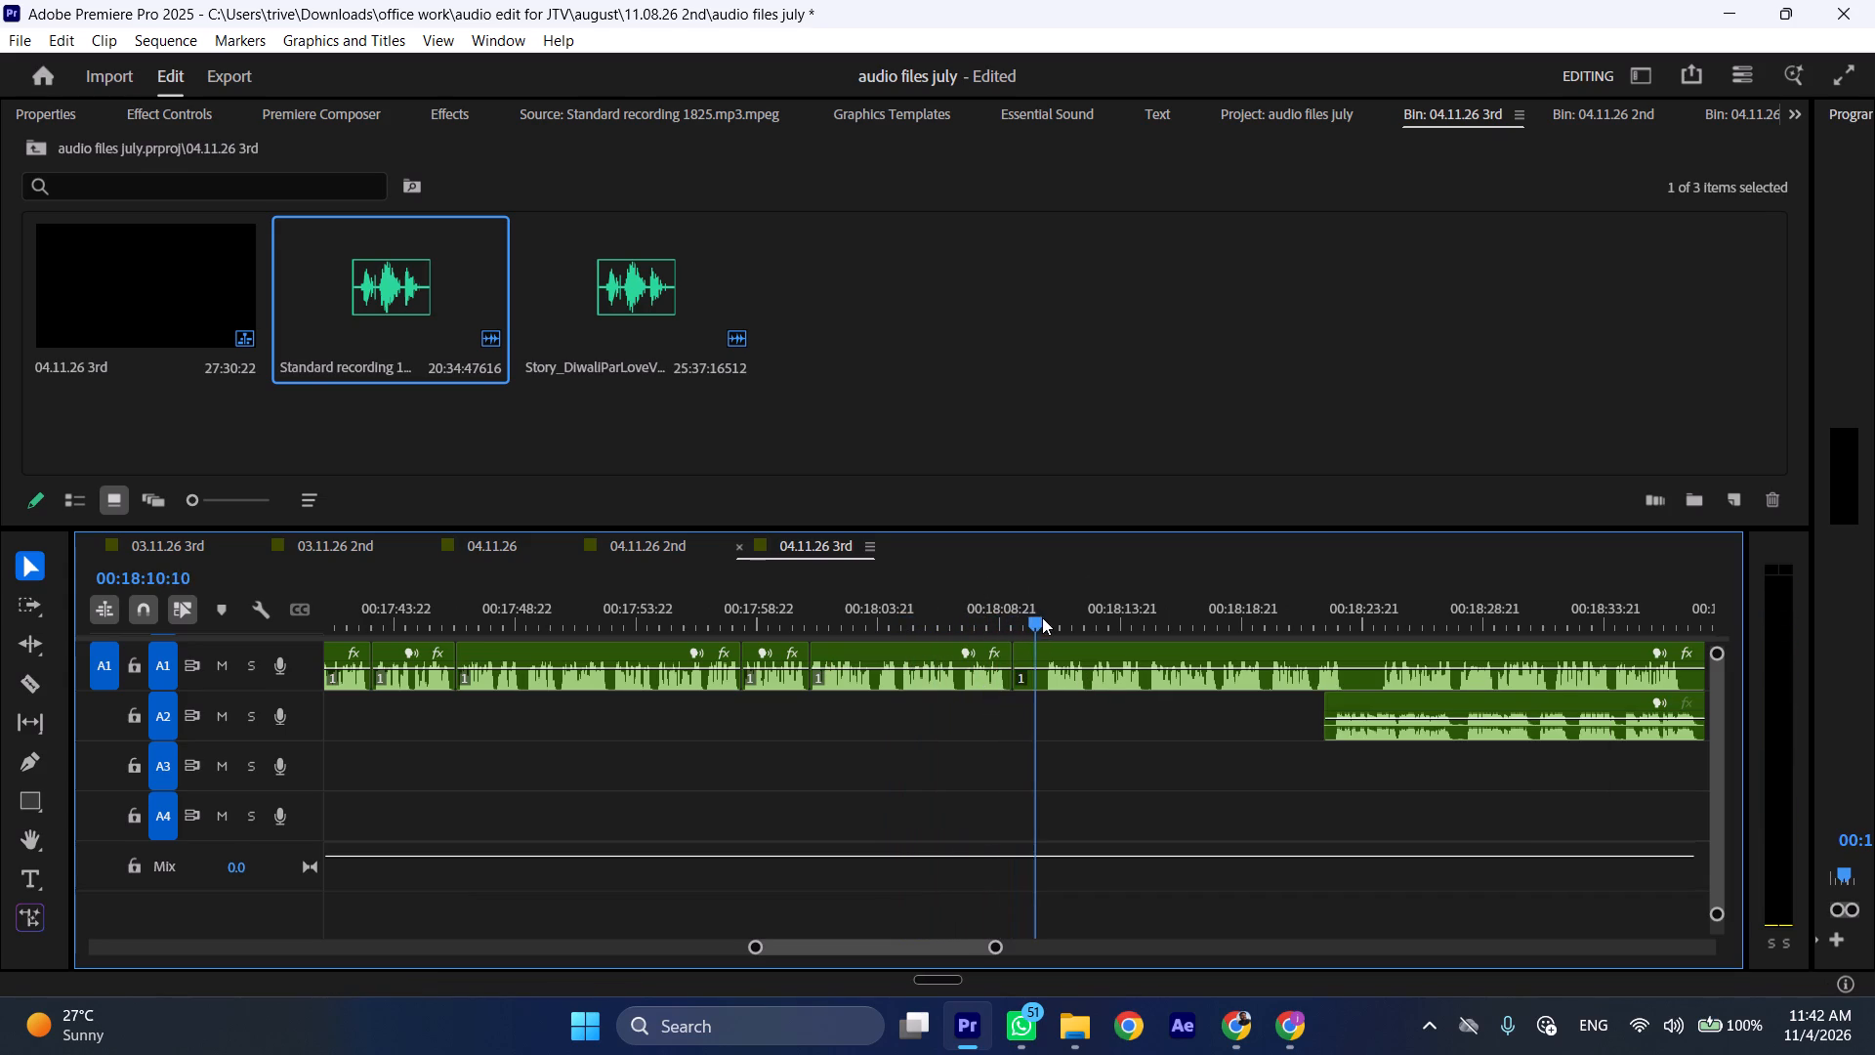
{"action": "left_click_drag", "start_coordinate": [1042, 617], "coordinate": [1044, 617]}
{"action": "left_click", "coordinate": [1059, 684]}
{"action": "key", "text": "shift+c"}
{"action": "key", "text": "ctrl+shift+d"}
Play A1 from 00:18:09:11 and move the following A2 clip later, starting at about 00:18:39.
{"action": "scroll", "coordinate": [1208, 711], "scroll_direction": "down", "scroll_amount": 5}
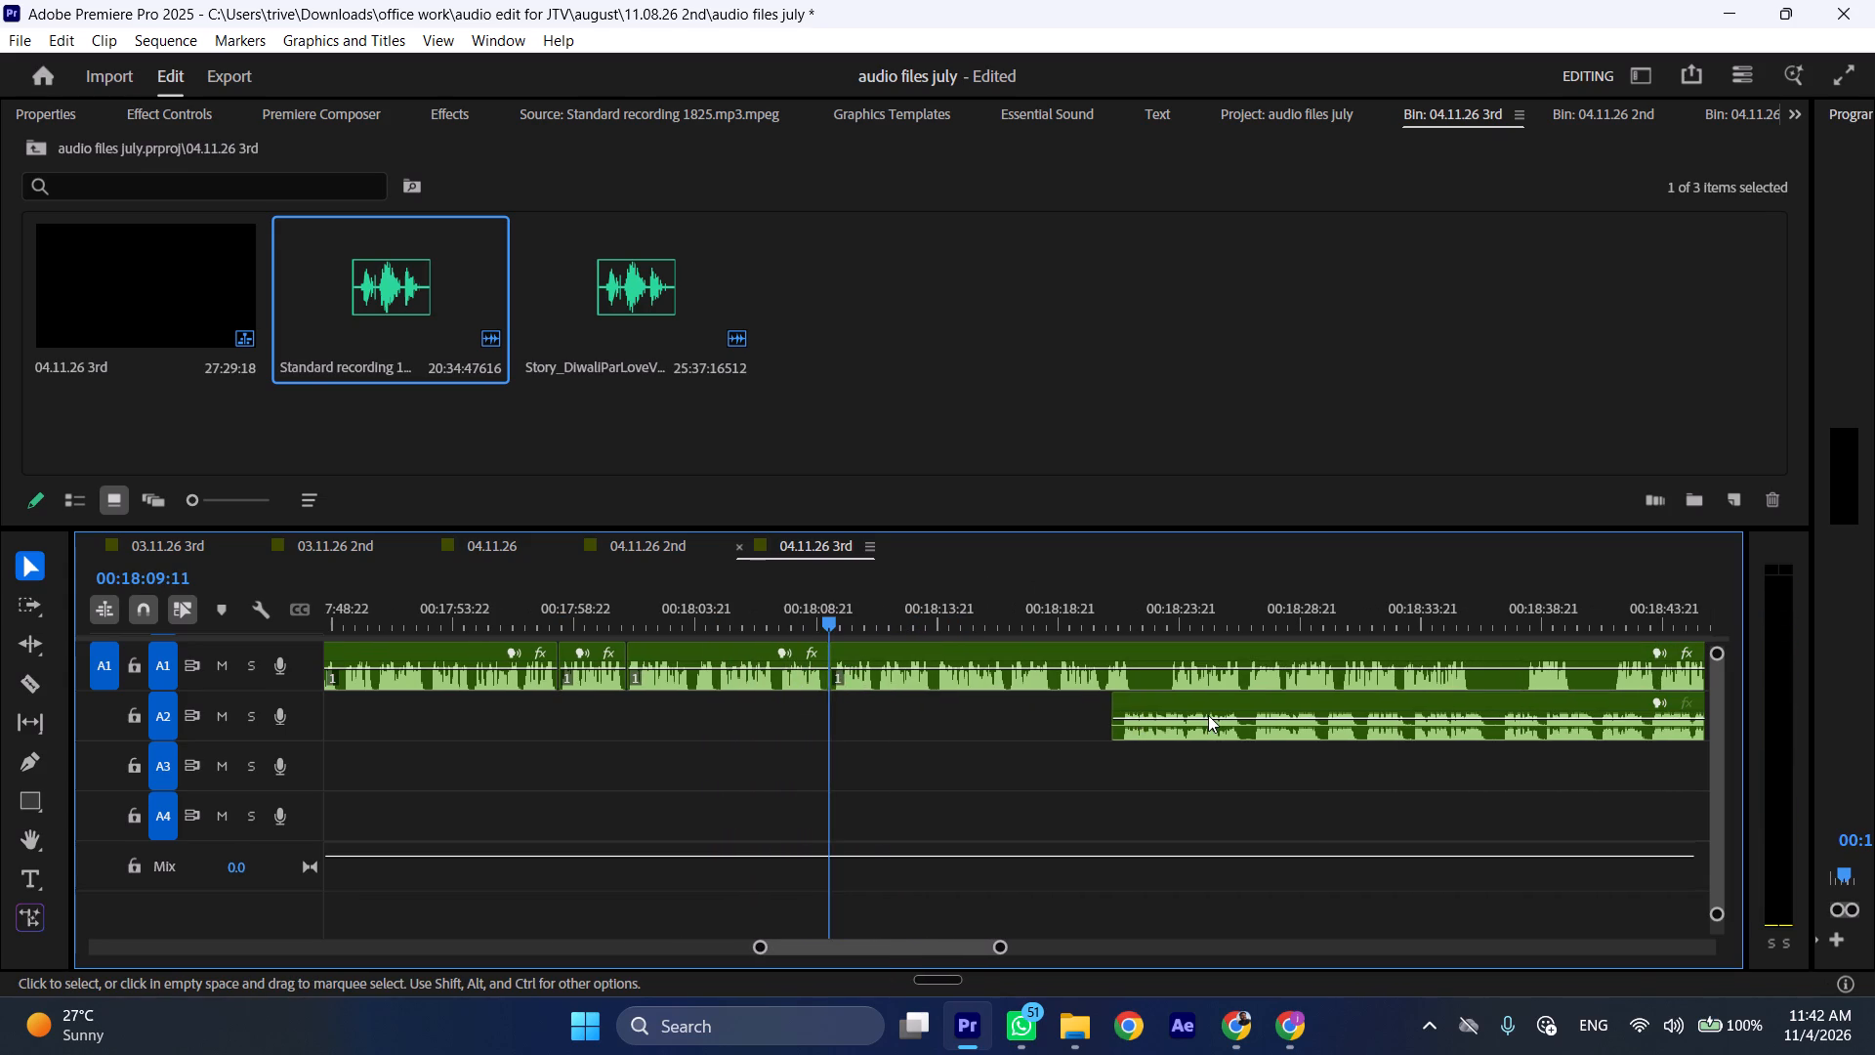
{"action": "key", "text": "space"}
{"action": "key", "text": "l"}
{"action": "scroll", "coordinate": [1187, 726], "scroll_direction": "down", "scroll_amount": 6}
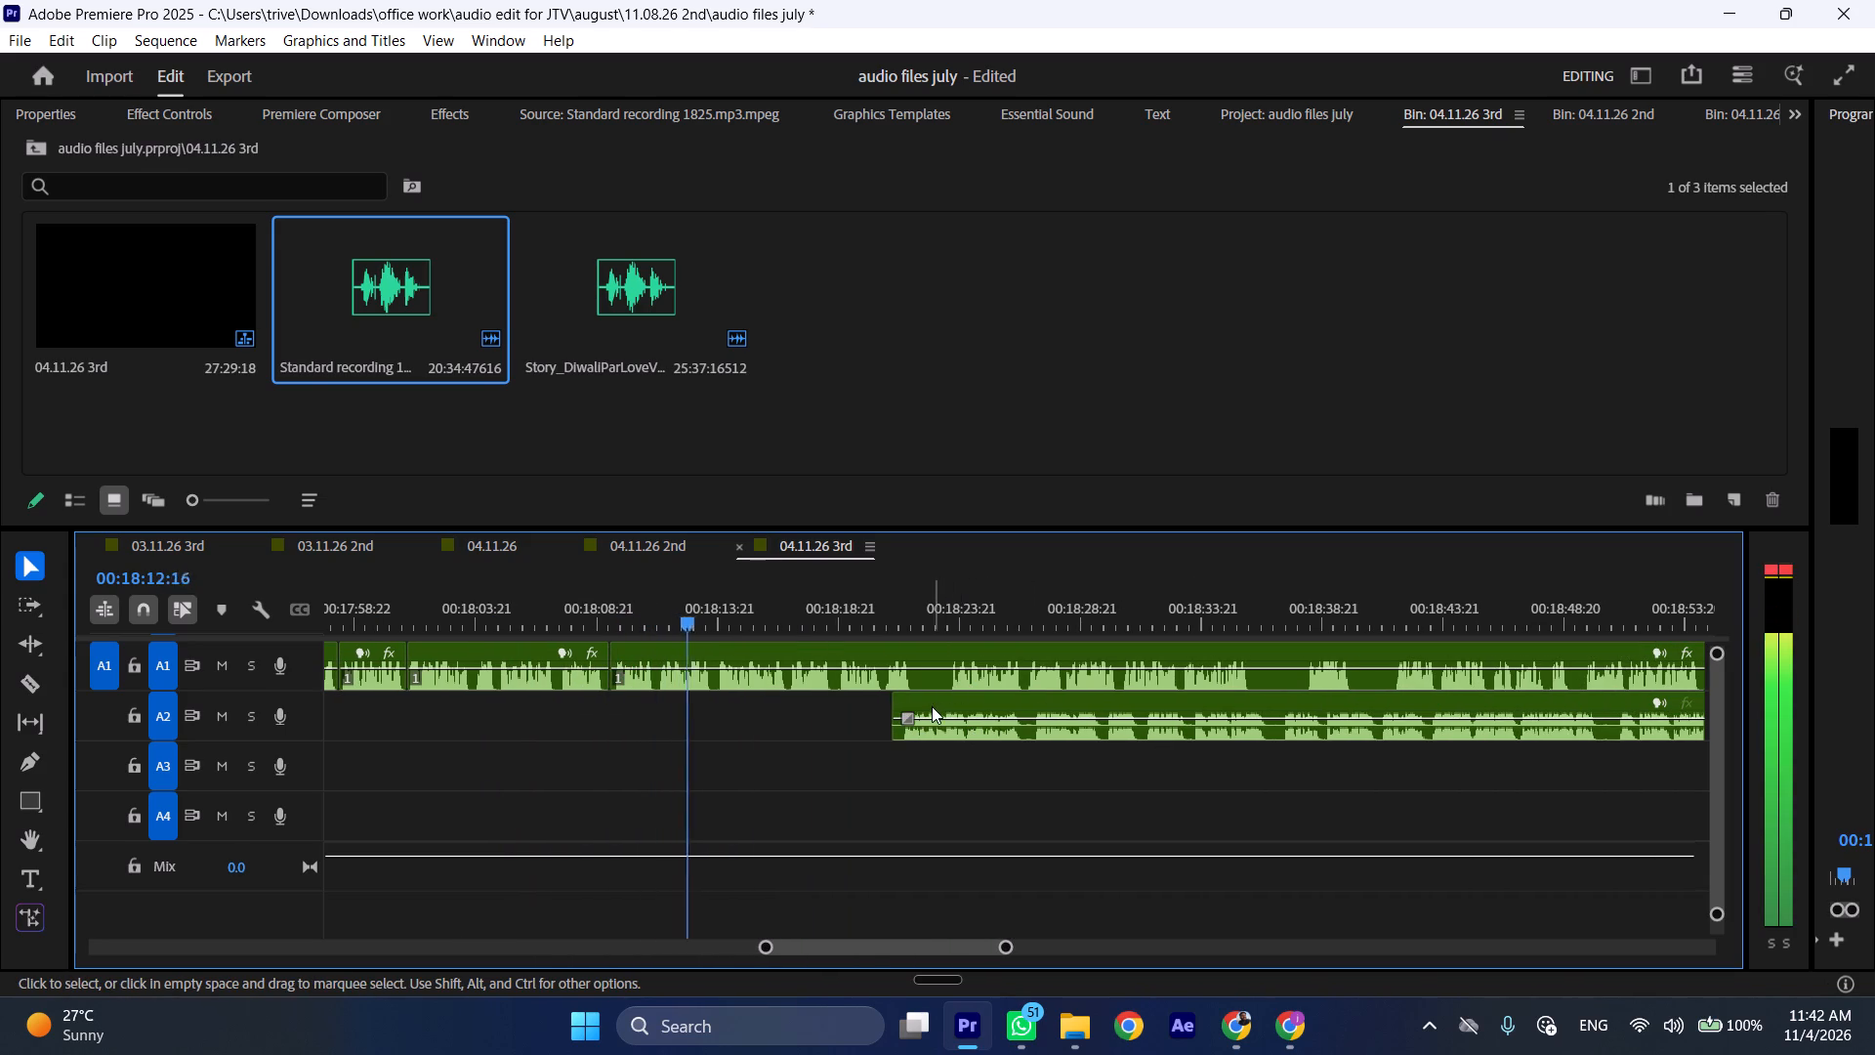
{"action": "left_click_drag", "start_coordinate": [929, 705], "coordinate": [1373, 705]}
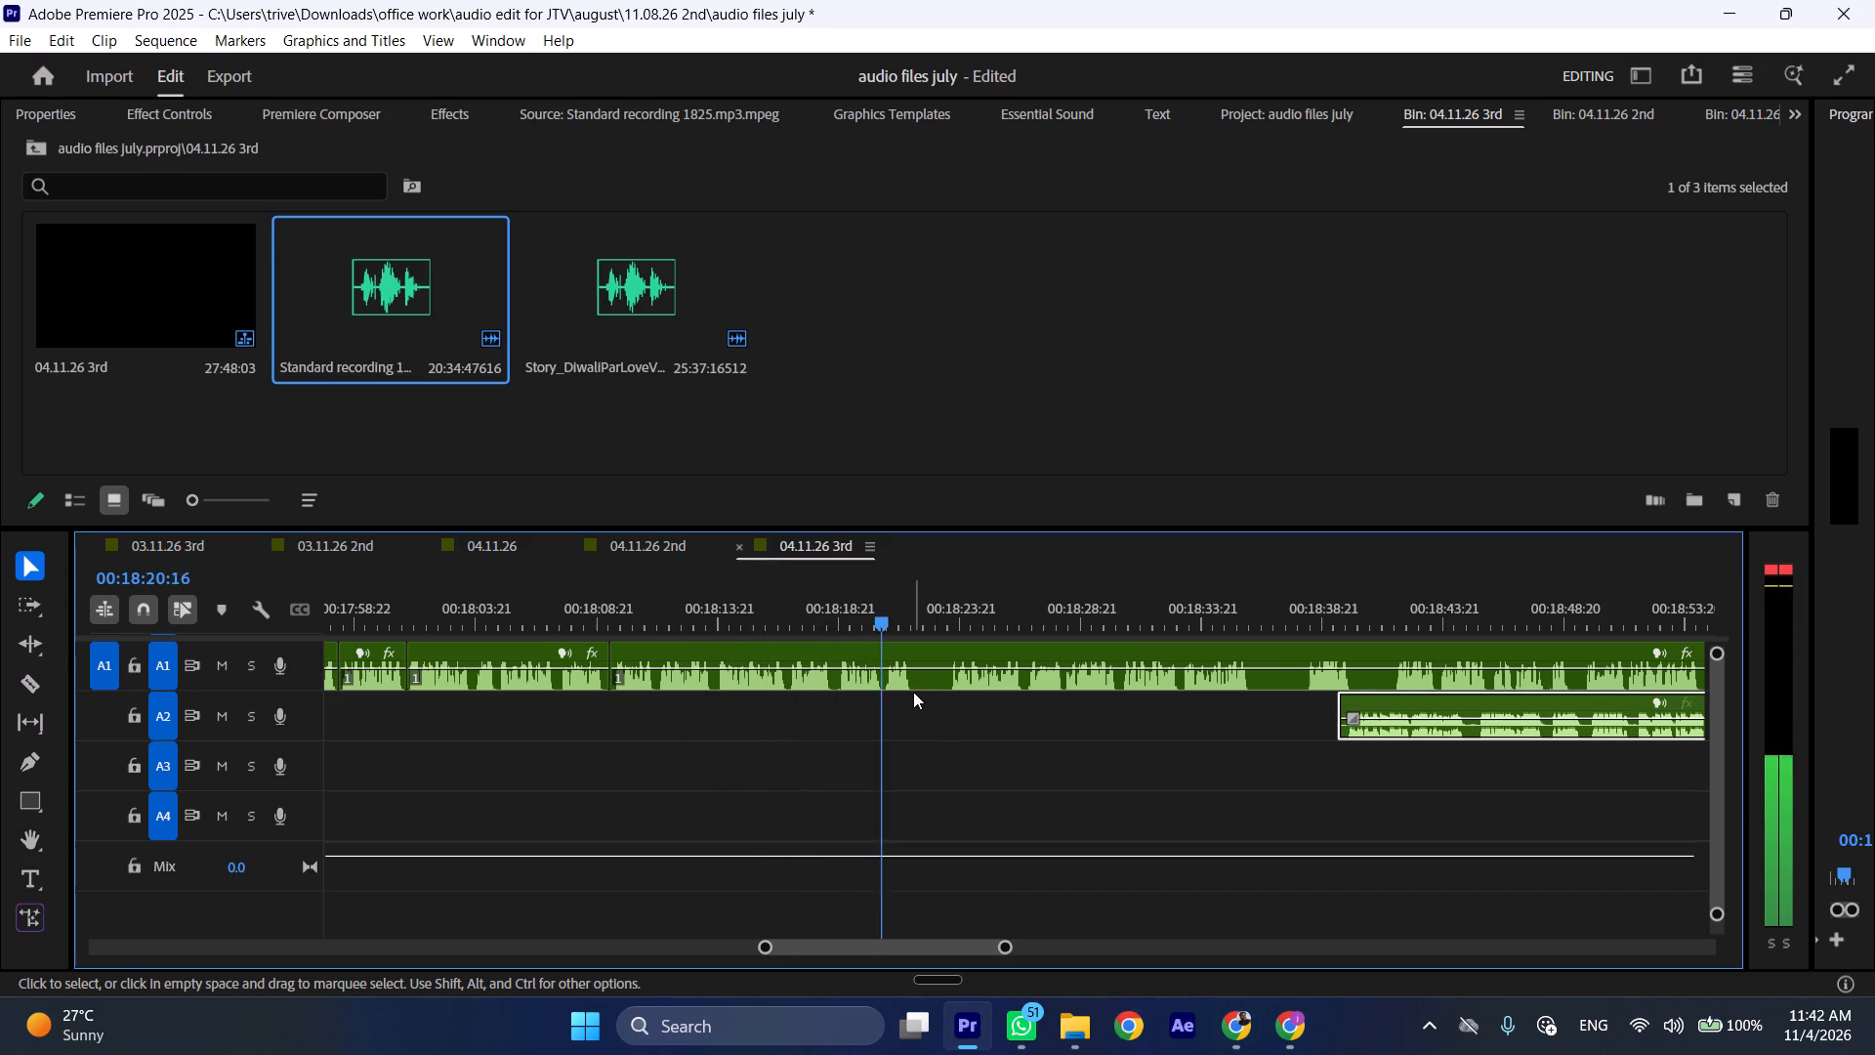
Cut A1 at 00:18:22:00 and 00:18:23:09 and ripple-delete the pause between the cuts.
{"action": "key", "text": "space"}
{"action": "key", "text": "shift+c"}
{"action": "left_click_drag", "start_coordinate": [934, 622], "coordinate": [949, 625]}
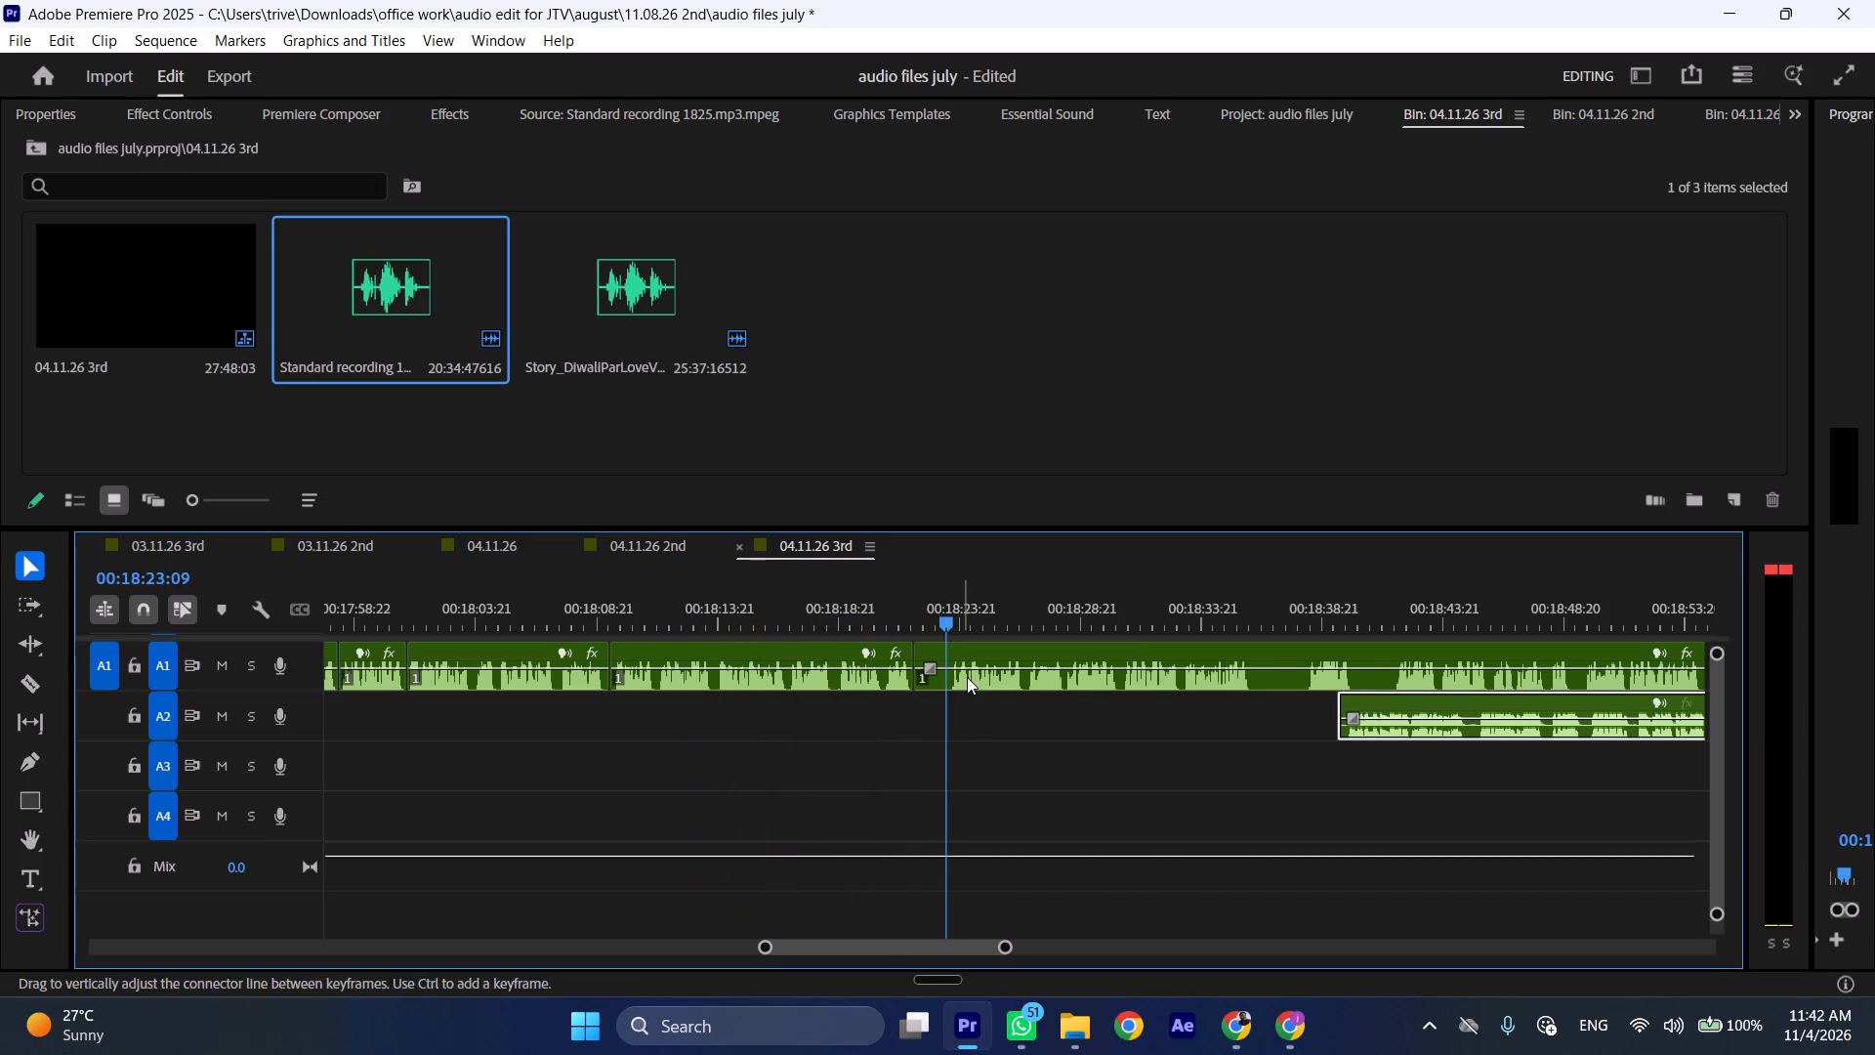
{"action": "left_click", "coordinate": [967, 677]}
{"action": "key", "text": "shift+c"}
{"action": "key", "text": "ctrl+shift+d"}
Play A1 from 00:18:22:00 and move the following A2 clip later, starting at about 00:18:54.
{"action": "key", "text": "space"}
{"action": "type", "text": "l"}
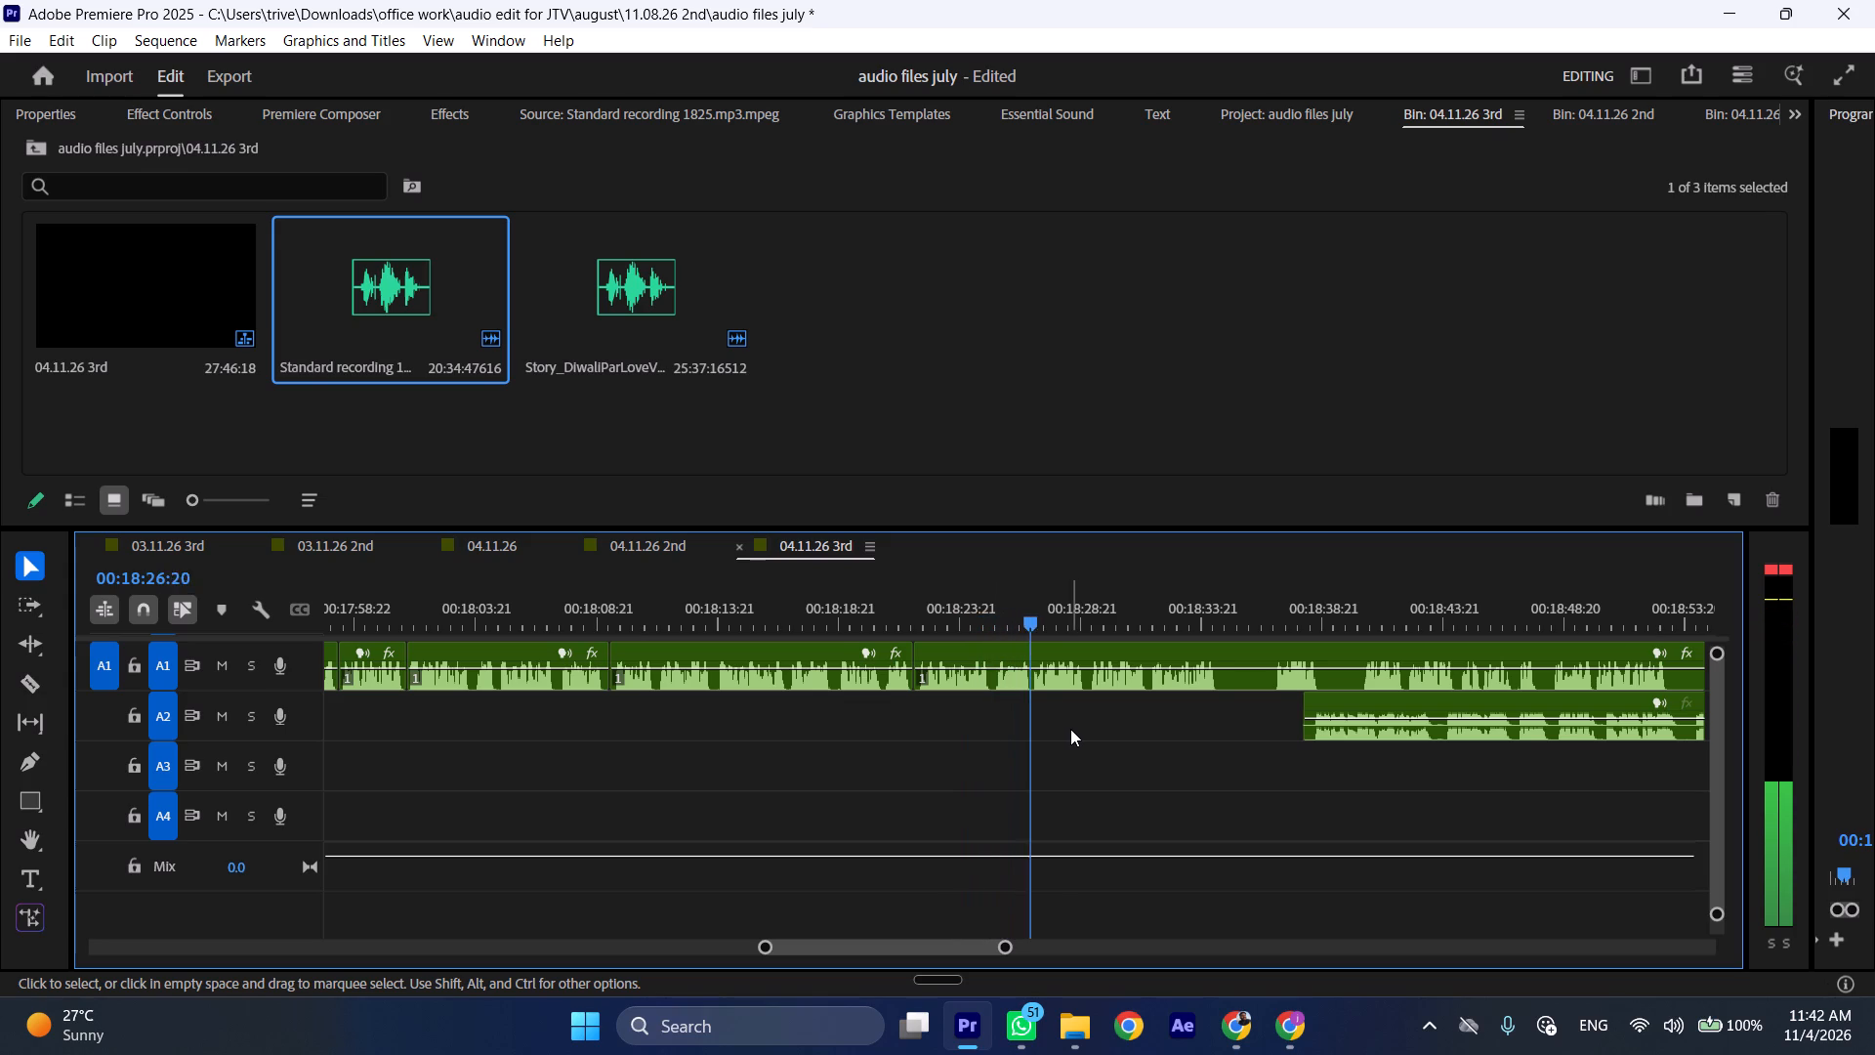
{"action": "scroll", "coordinate": [1070, 729], "scroll_direction": "down", "scroll_amount": 5}
{"action": "left_click_drag", "start_coordinate": [1161, 704], "coordinate": [1519, 704]}
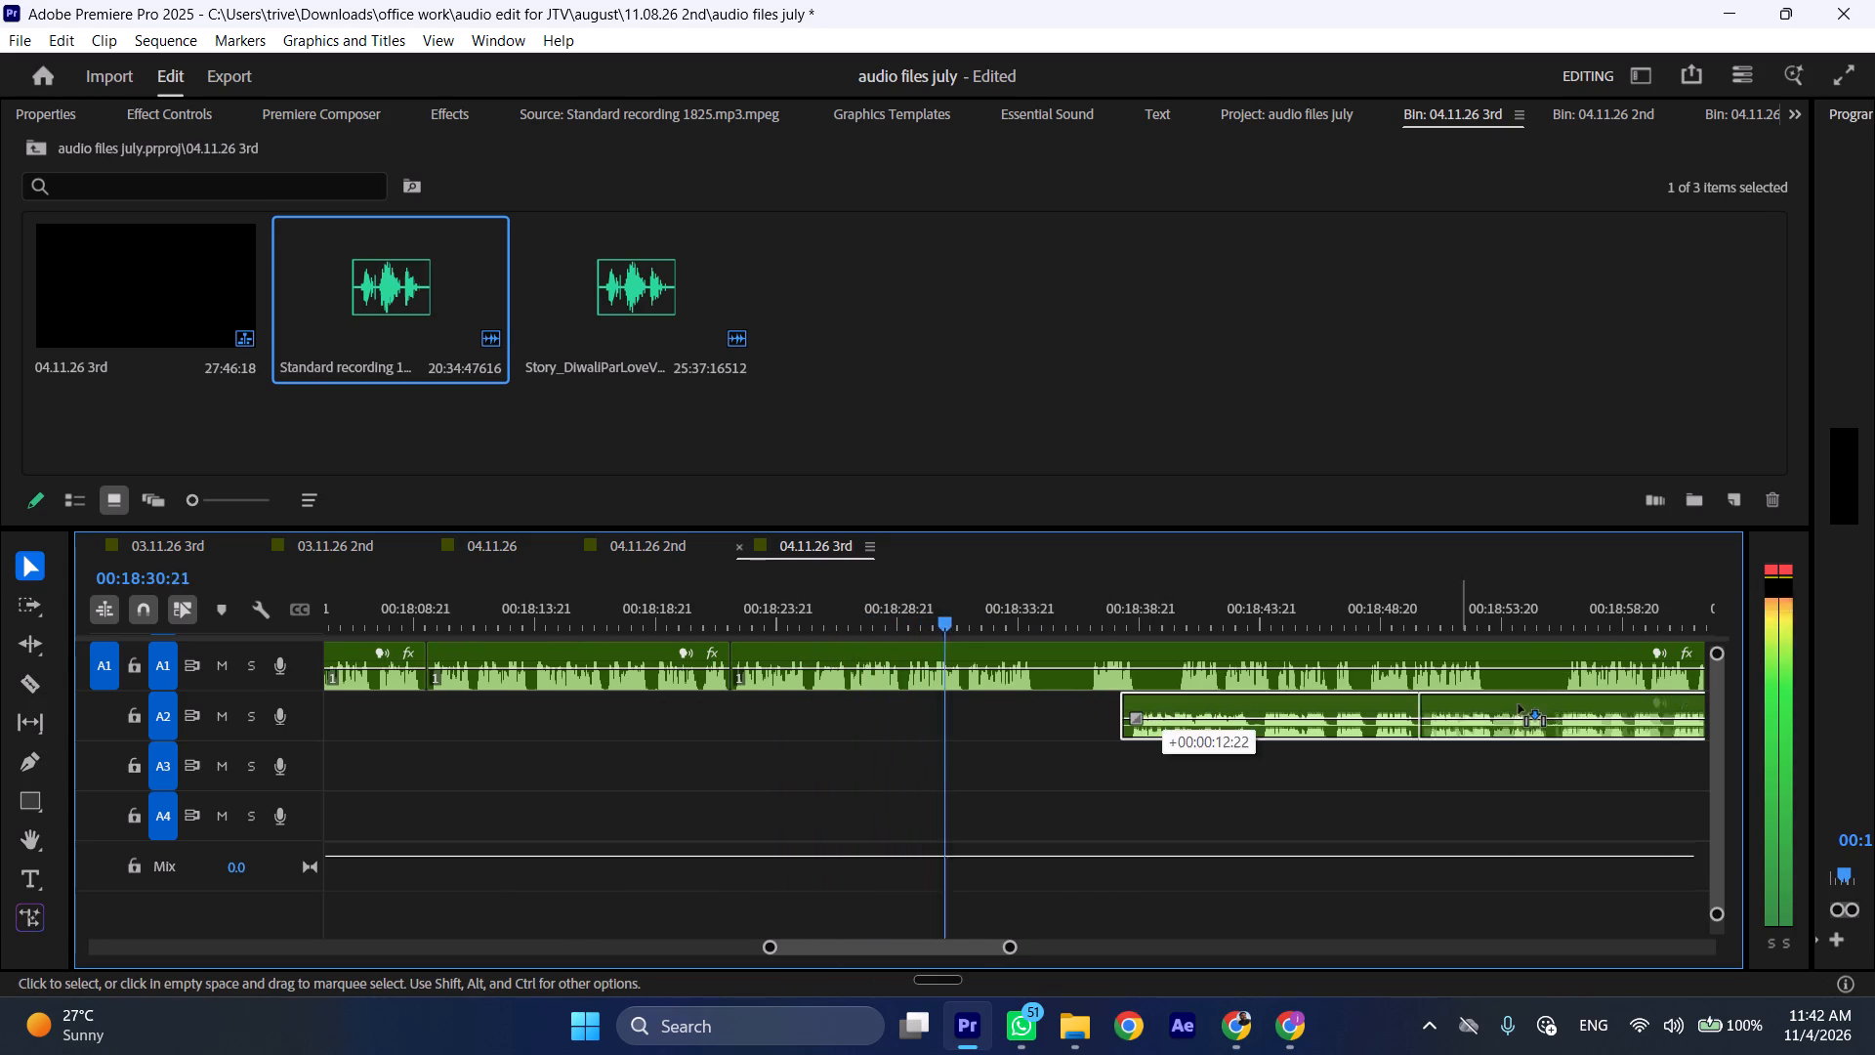
{"action": "left_click_drag", "start_coordinate": [1519, 704], "coordinate": [1546, 704]}
Cut A1 at 00:18:34:17 and 00:18:36:22 and ripple-delete the pause between the cuts.
{"action": "key", "text": "space"}
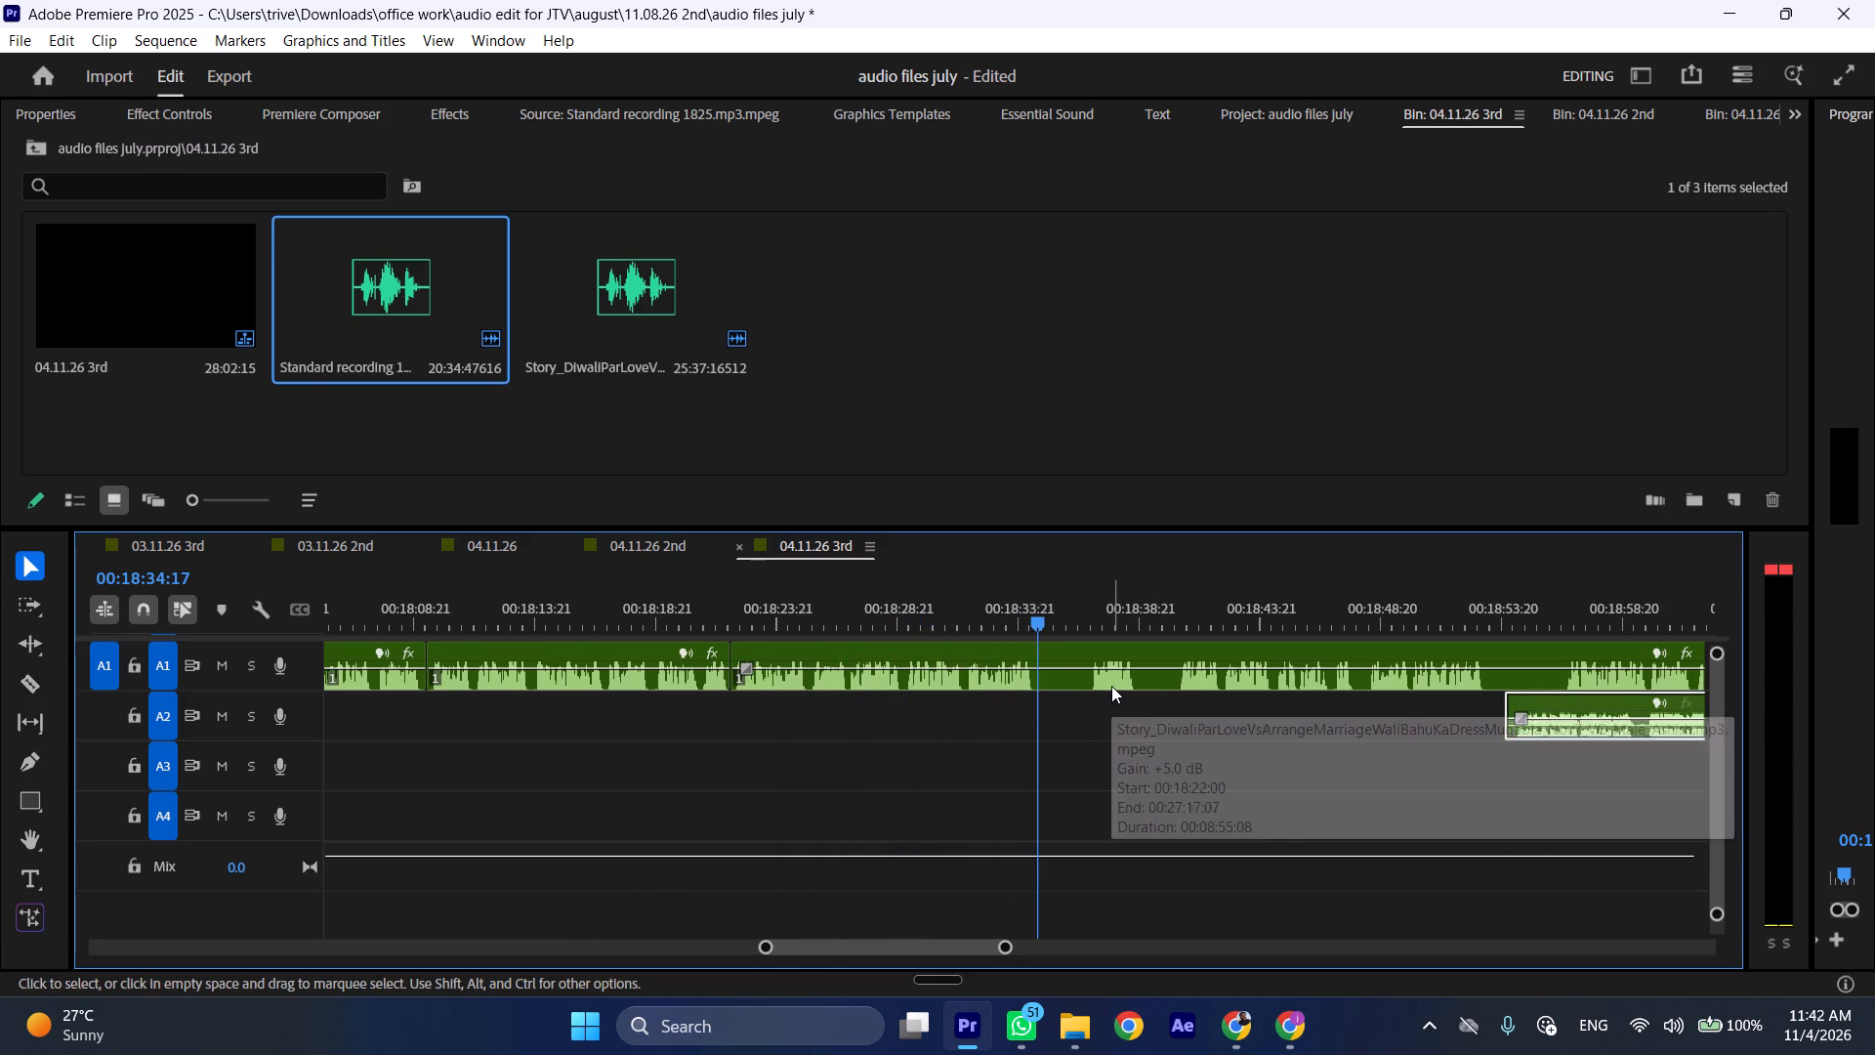
{"action": "key", "text": "shift+c"}
{"action": "left_click", "coordinate": [1100, 612]}
{"action": "left_click", "coordinate": [1109, 653]}
{"action": "key", "text": "shift+c"}
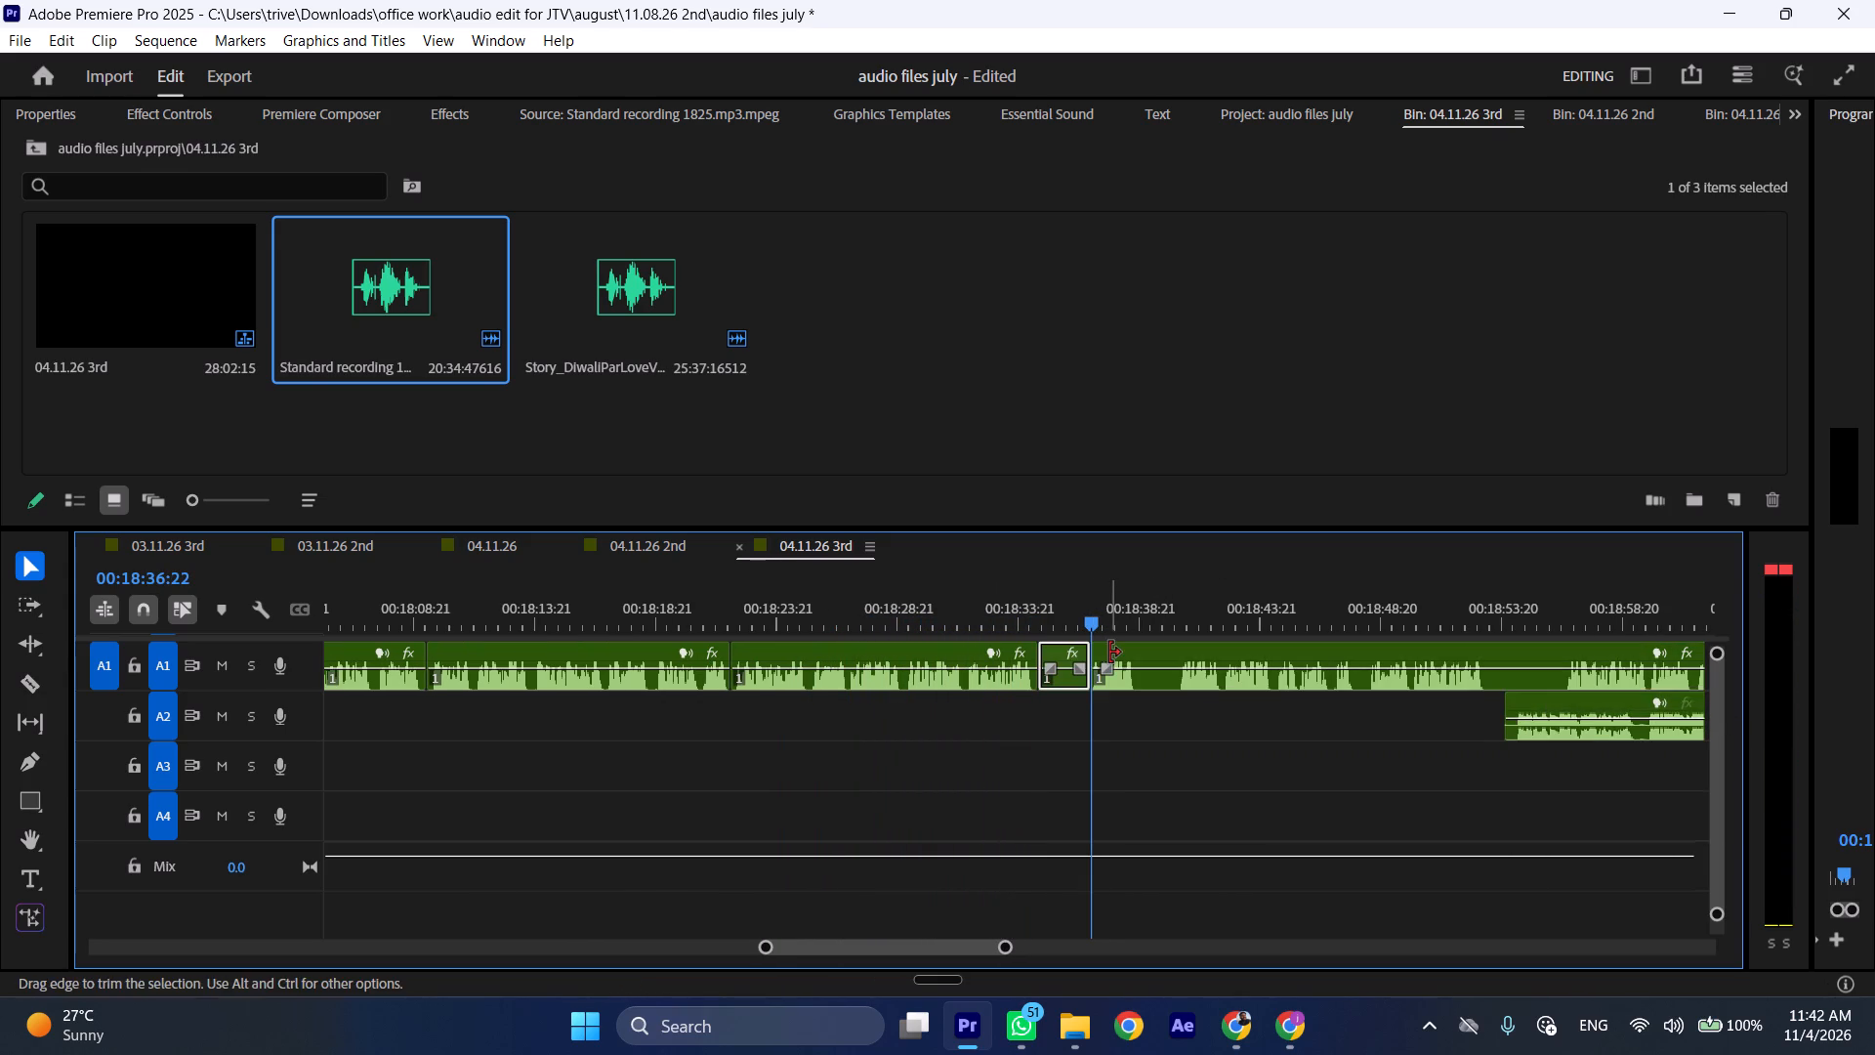
{"action": "key", "text": "ctrl+shift+d"}
Listen on from 00:18:34:17, cut A1 at 00:18:36:15 and about 00:18:38:06, and ripple-delete the pause between the cuts.
{"action": "key", "text": "space"}
{"action": "type", "text": "l"}
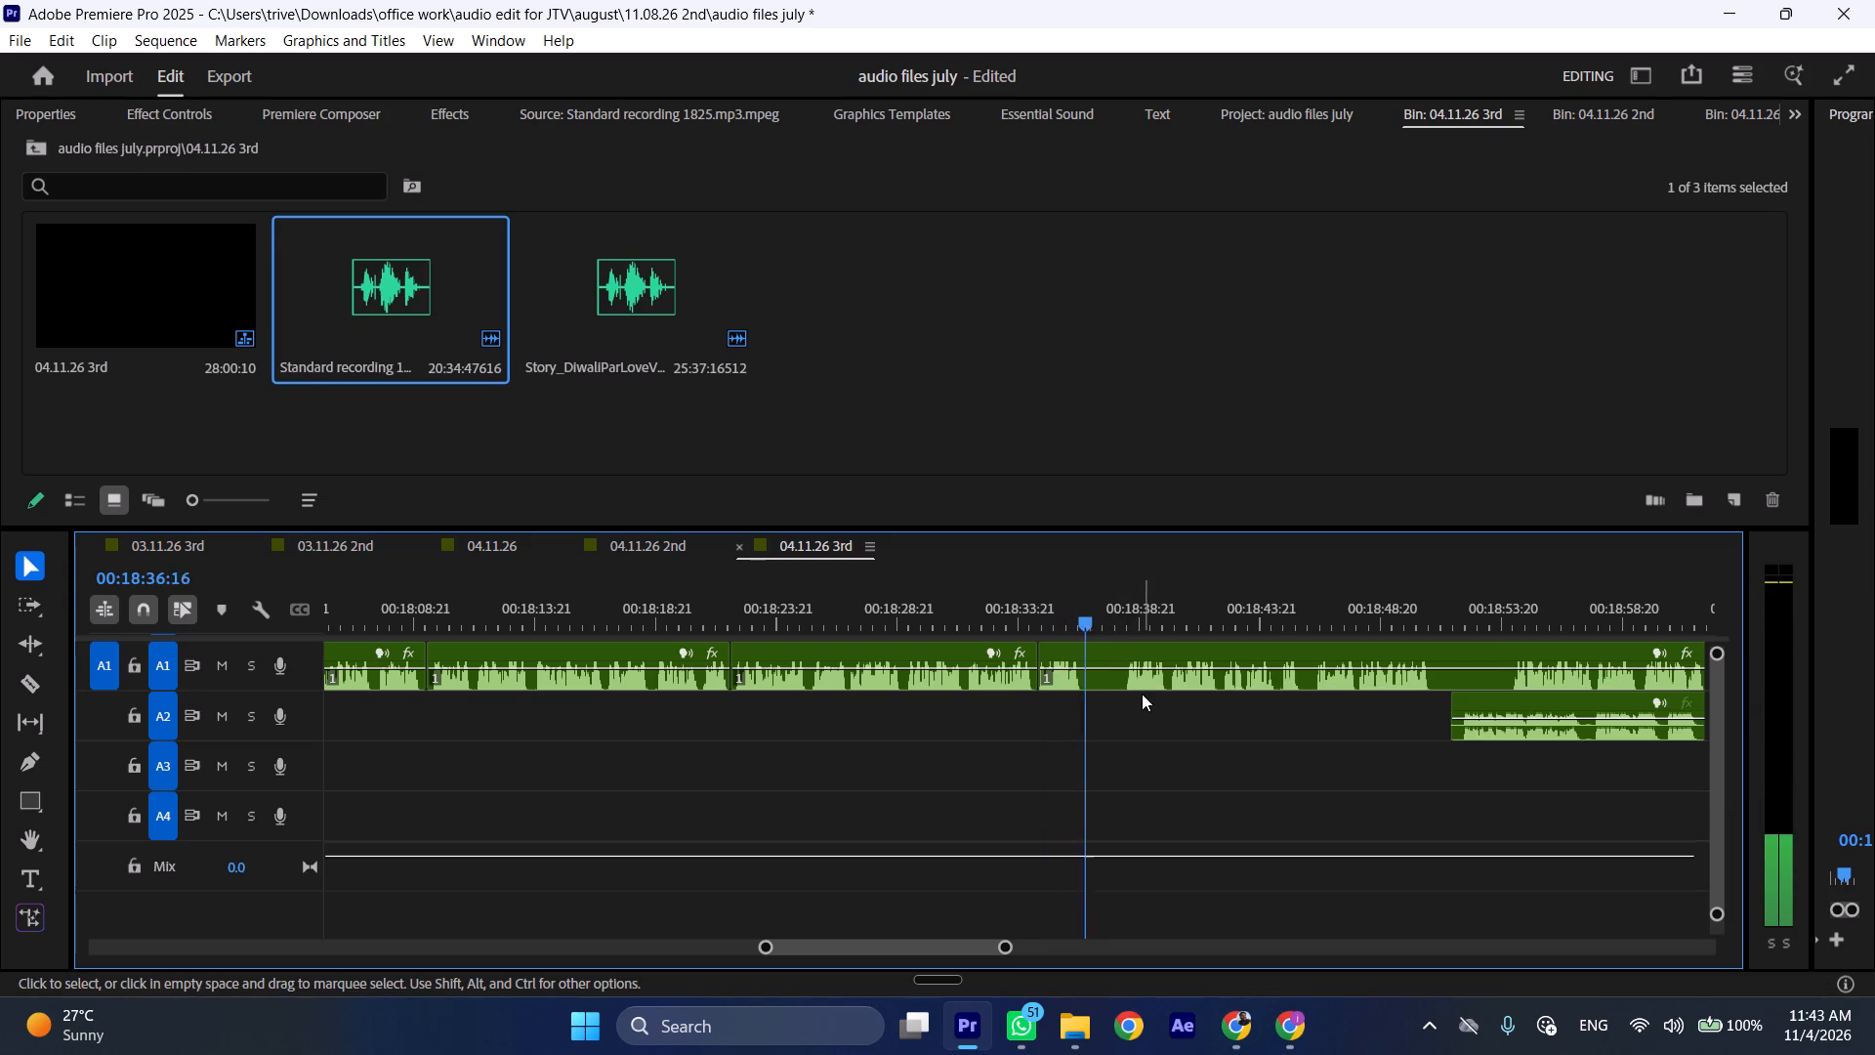
{"action": "left_click_drag", "start_coordinate": [1082, 614], "coordinate": [1133, 614]}
{"action": "key", "text": "shift+c"}
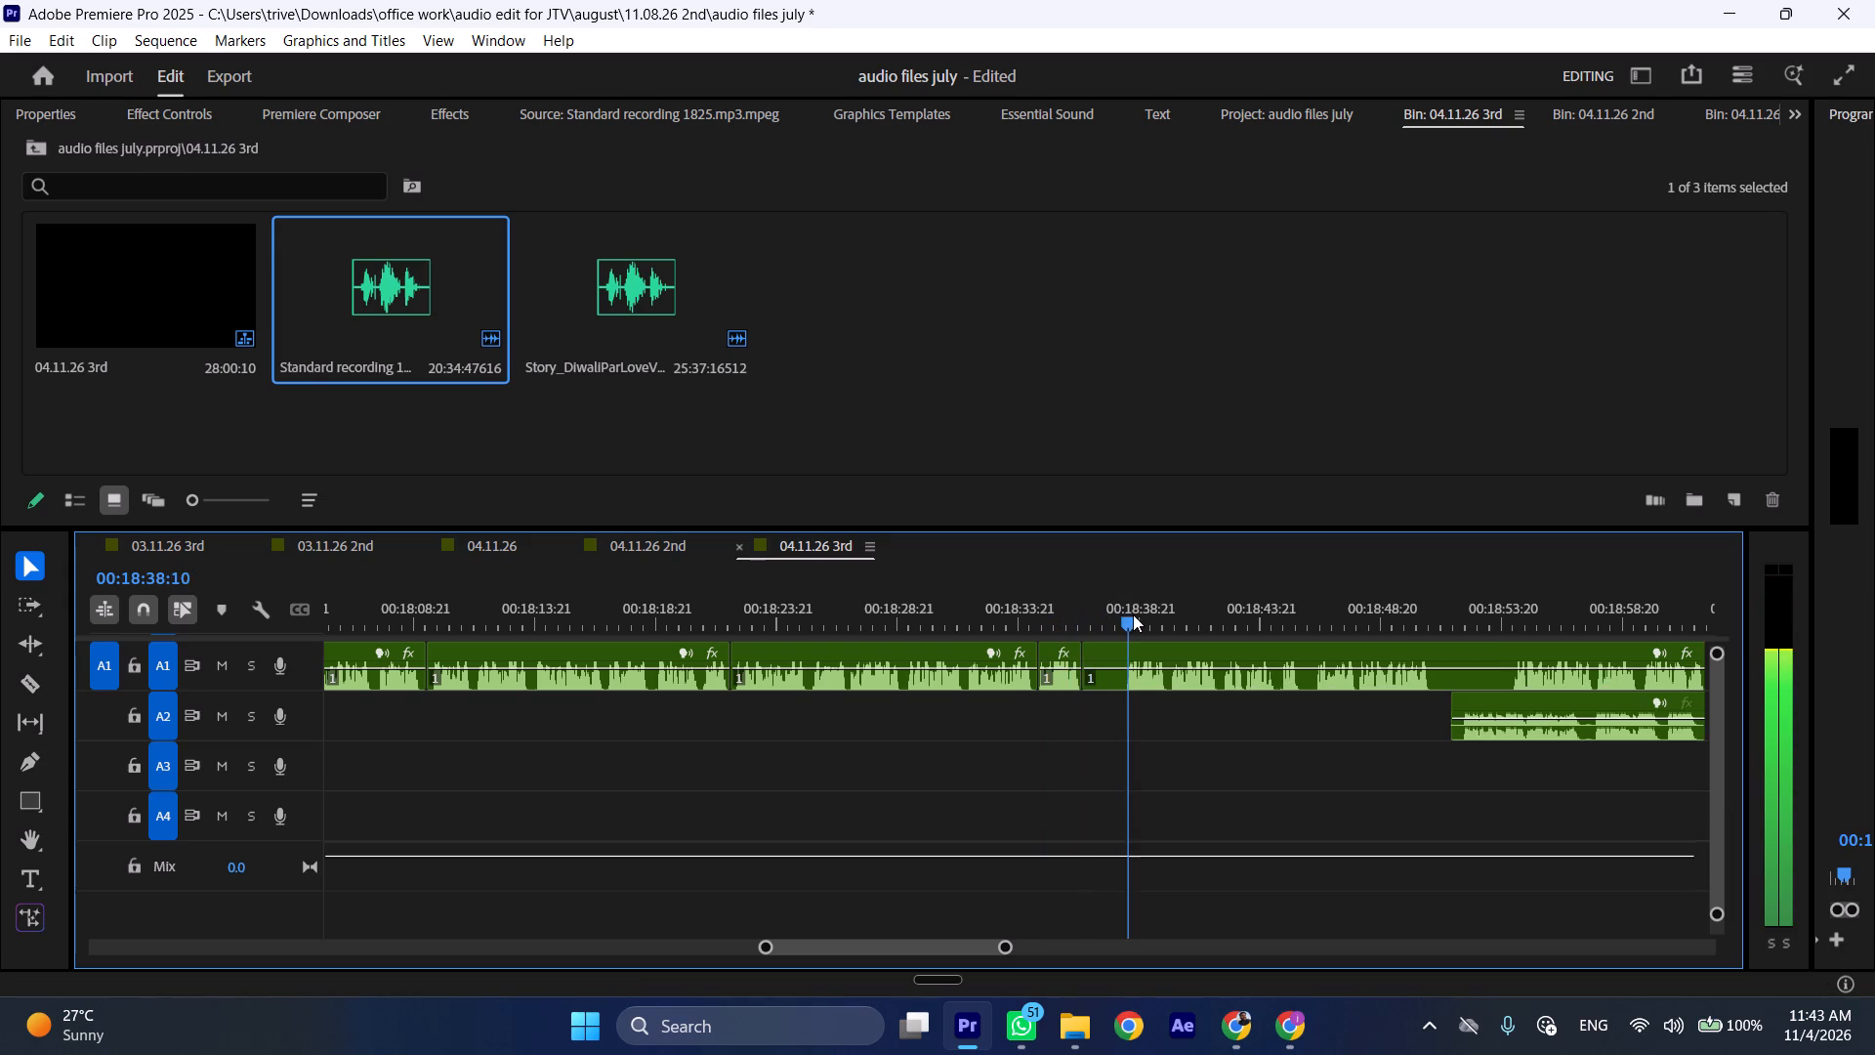
{"action": "left_click_drag", "start_coordinate": [1133, 614], "coordinate": [1124, 612]}
{"action": "left_click", "coordinate": [1168, 673]}
{"action": "key", "text": "shift+c"}
{"action": "key", "text": "ctrl+shift+d"}
Listen on from 00:18:36:15, cut A1 at 00:18:42:23 and 00:18:44:06, and ripple-delete the pause between the cuts.
{"action": "key", "text": "space"}
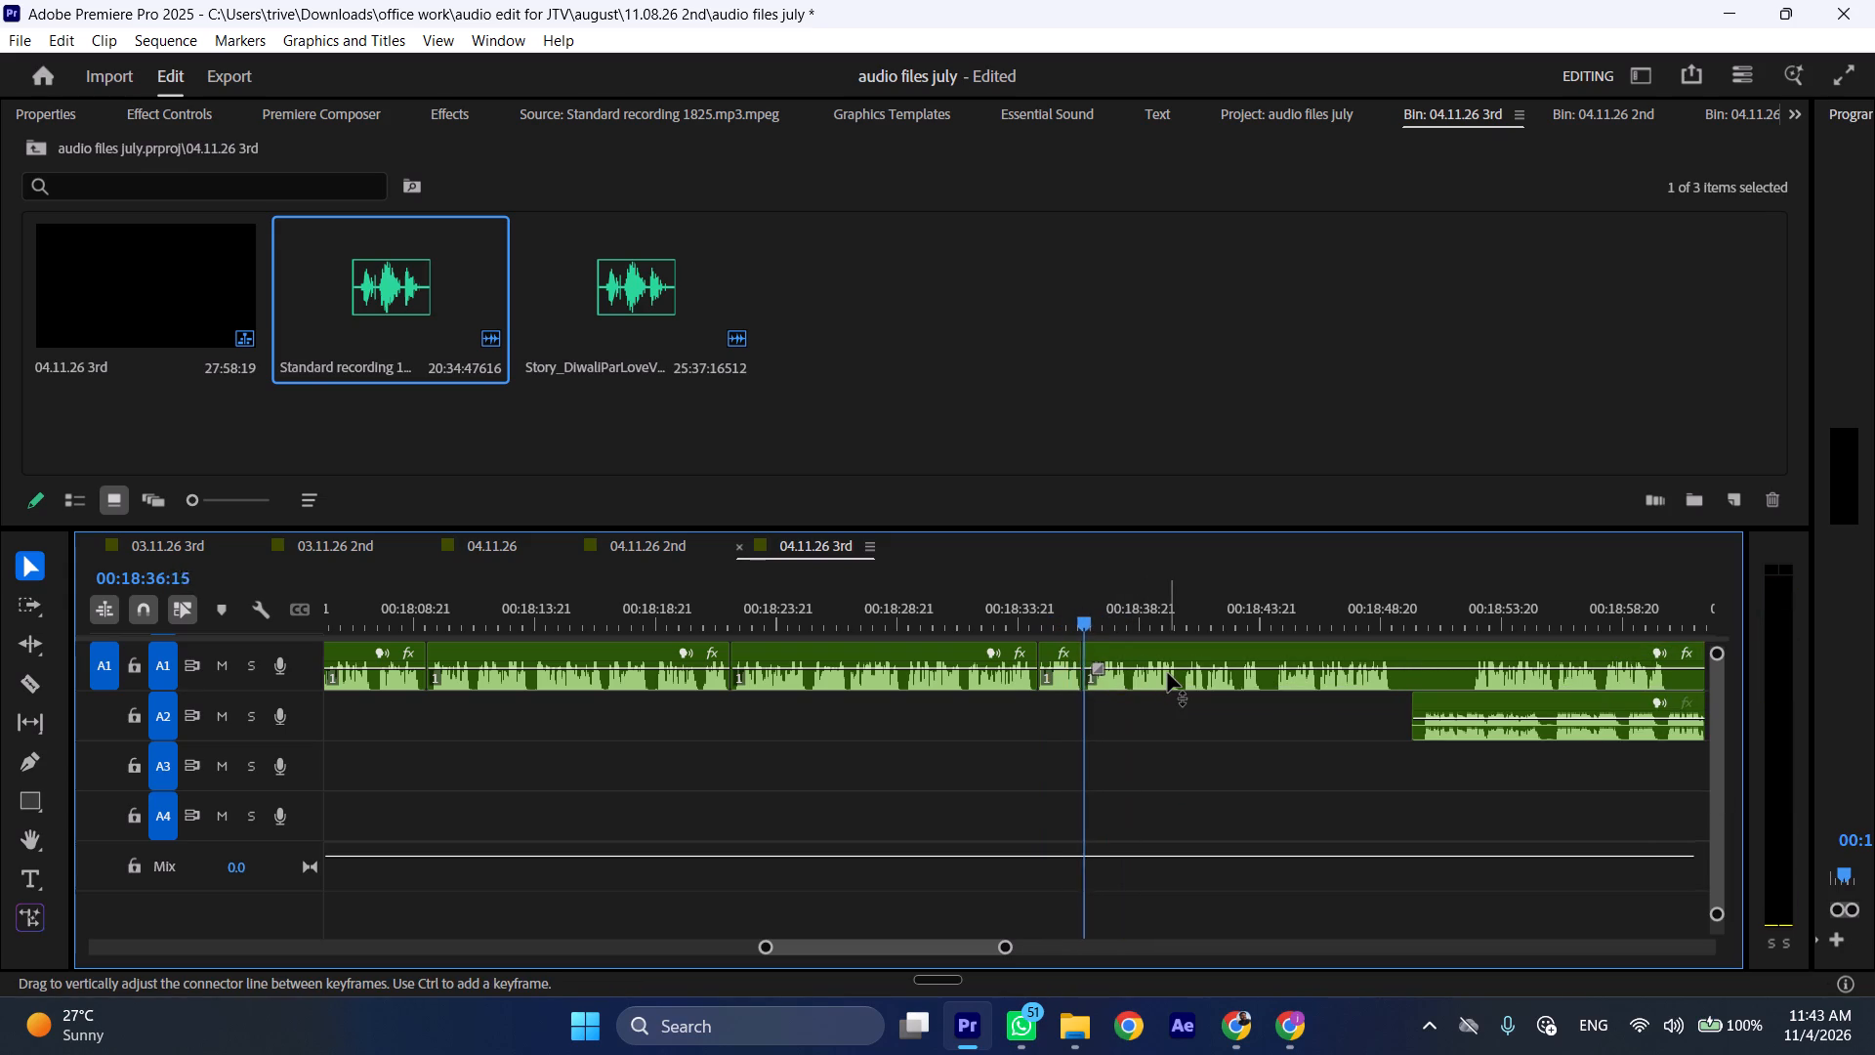
{"action": "type", "text": "l"}
{"action": "scroll", "coordinate": [1169, 677], "scroll_direction": "down", "scroll_amount": 3}
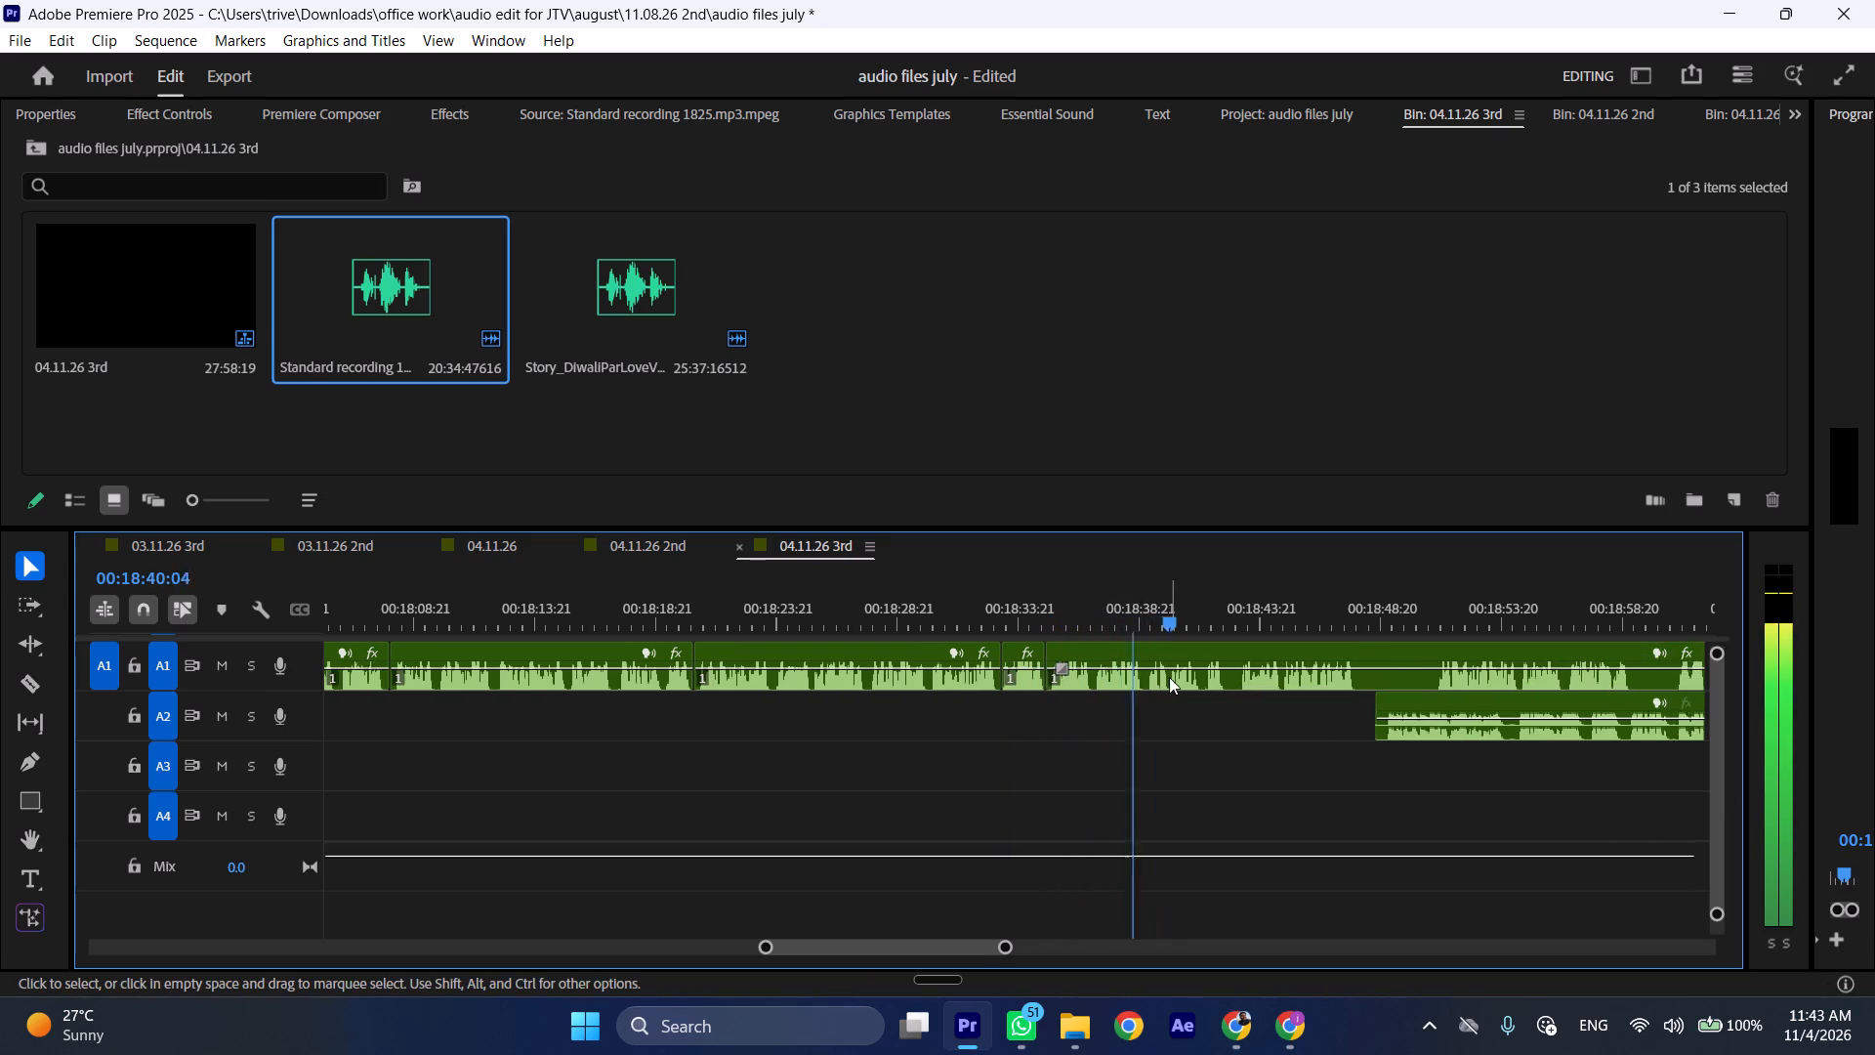
{"action": "scroll", "coordinate": [1169, 677], "scroll_direction": "down", "scroll_amount": 2}
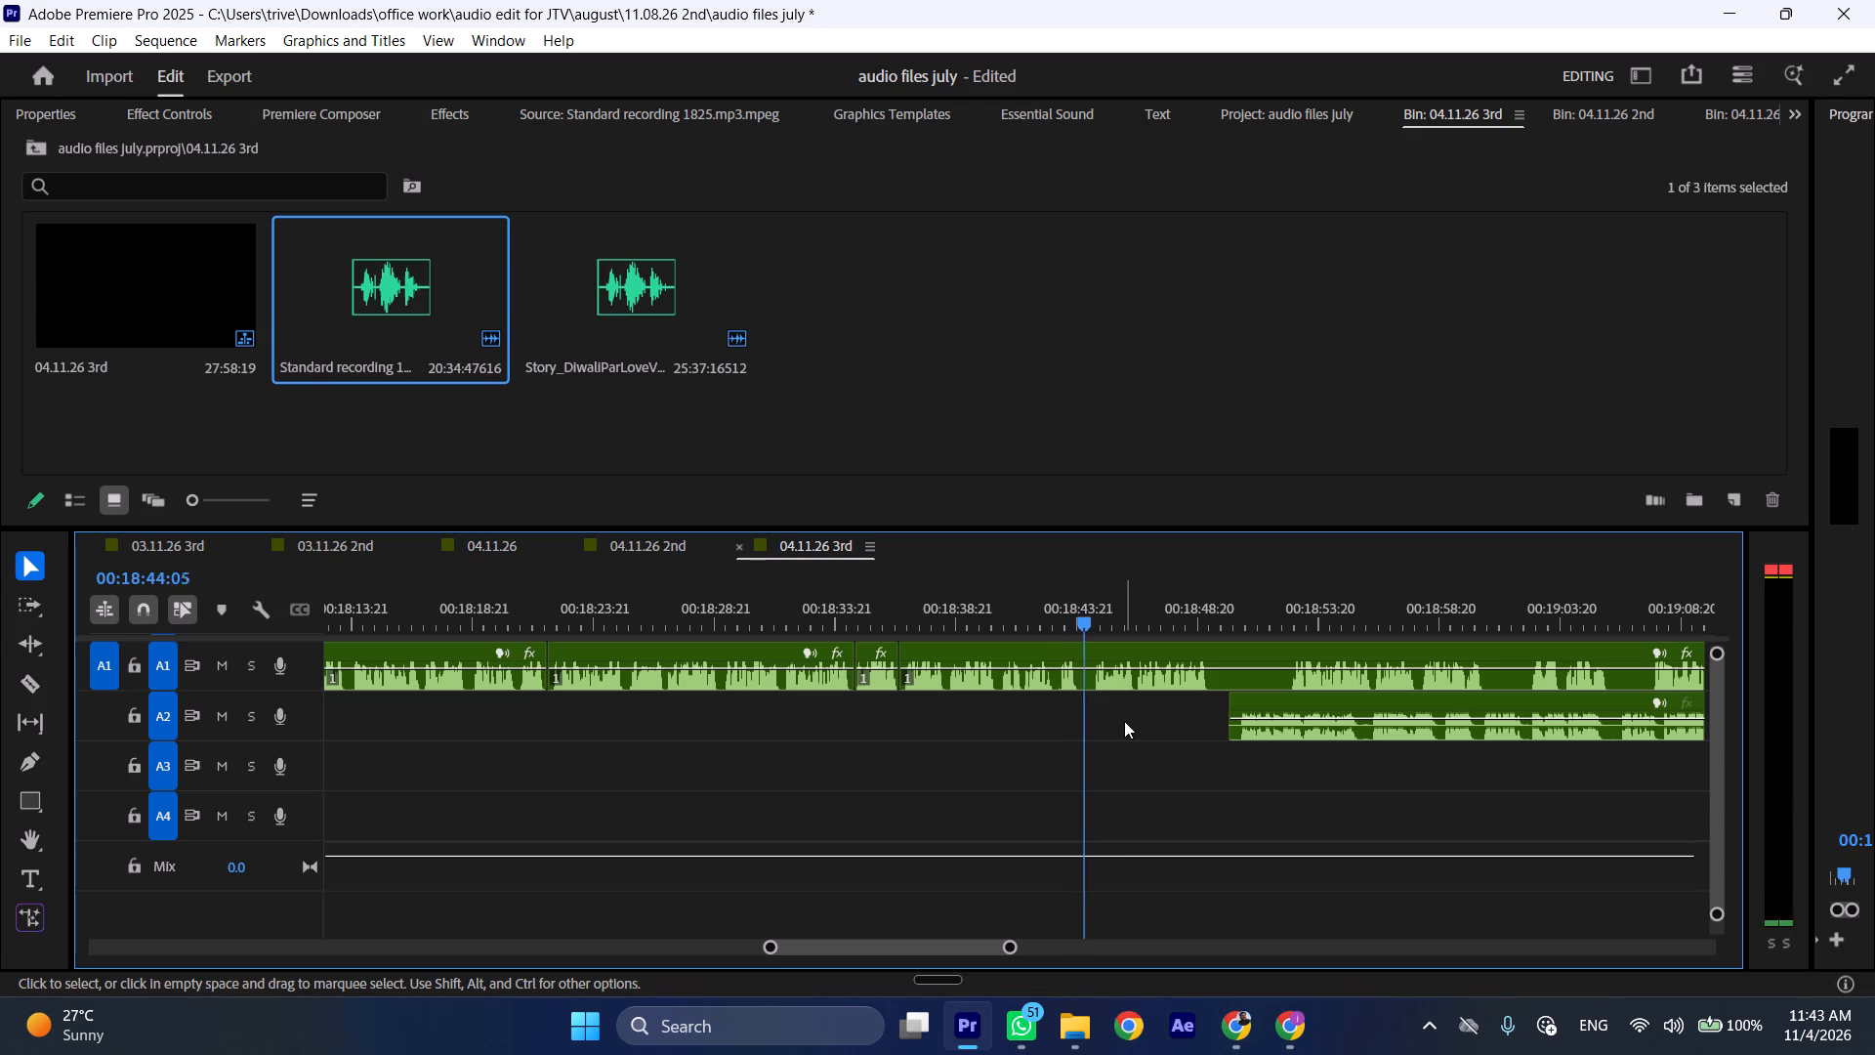
{"action": "left_click", "coordinate": [1052, 615]}
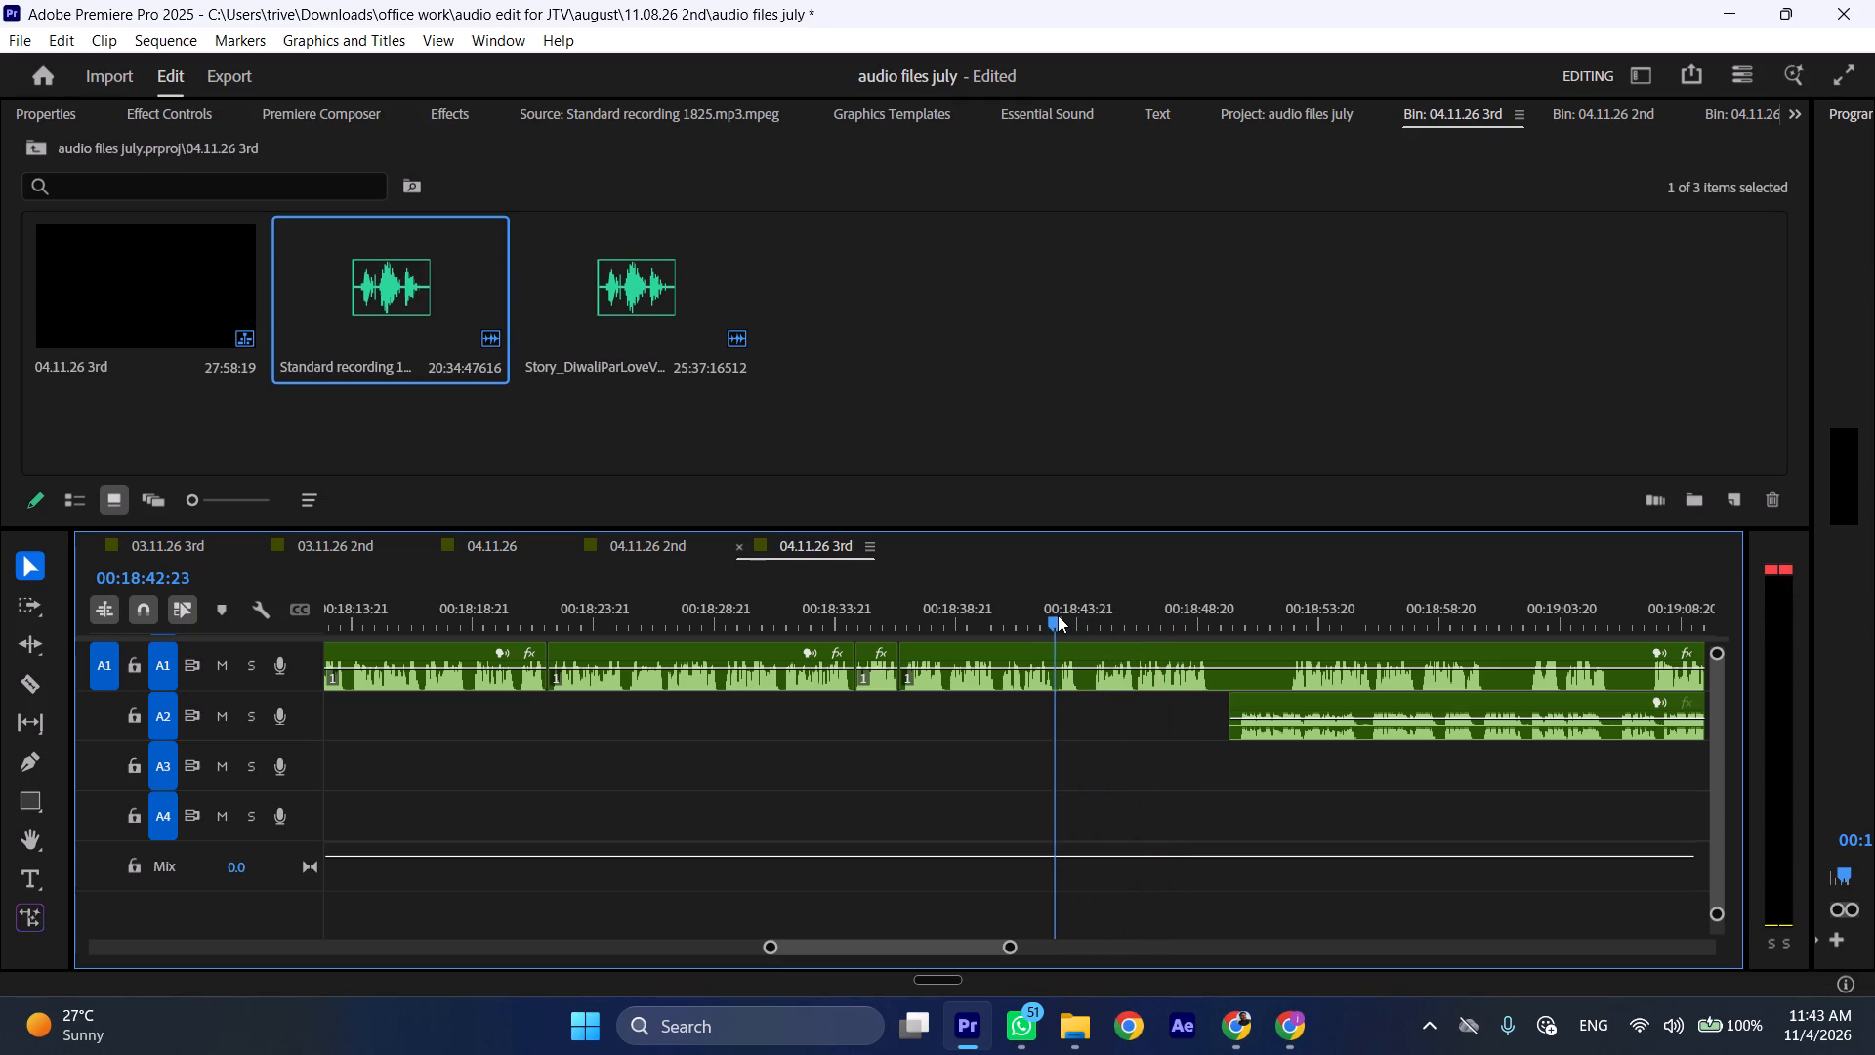
{"action": "left_click", "coordinate": [1058, 615]}
{"action": "key", "text": "shift+c"}
{"action": "left_click_drag", "start_coordinate": [1067, 613], "coordinate": [1089, 613]}
{"action": "left_click", "coordinate": [1122, 661]}
{"action": "key", "text": "shift+c"}
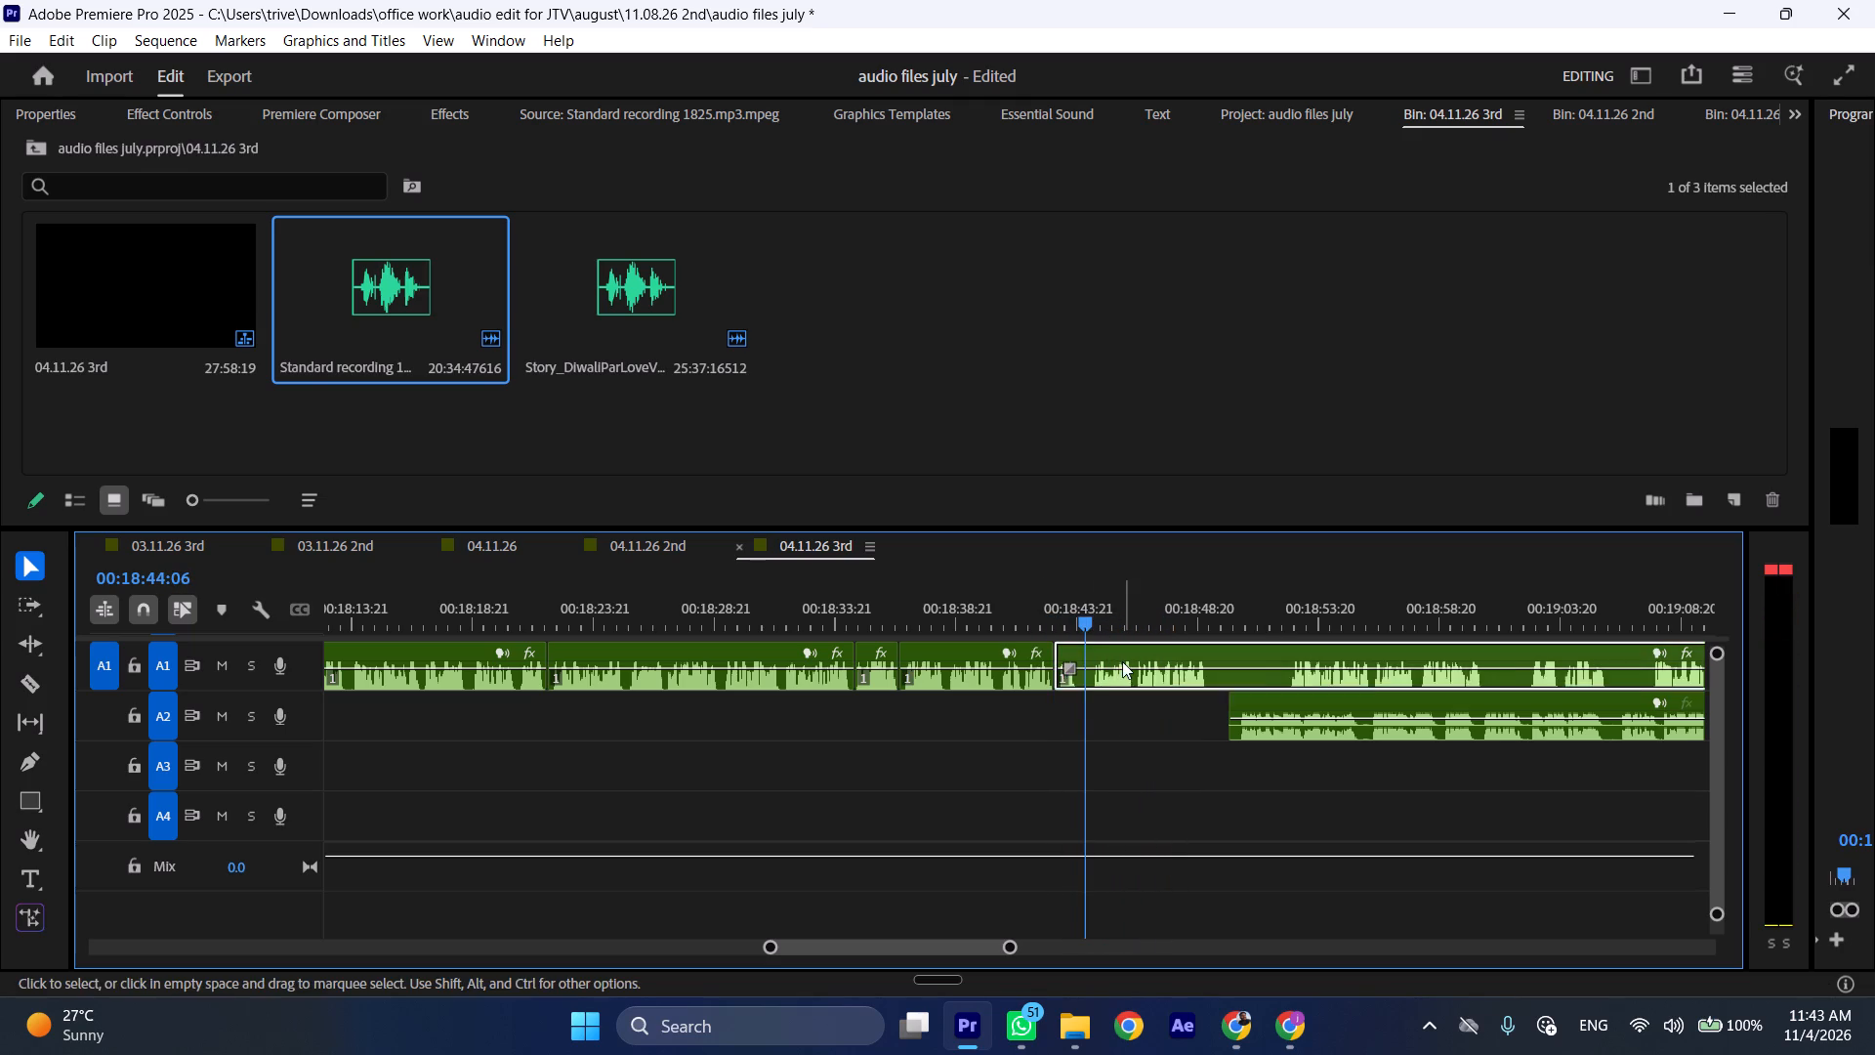
{"action": "key", "text": "ctrl+shift+d"}
Play A1 from 00:18:42:23 and move the following A2 clip later, starting at about 00:19:08.
{"action": "key", "text": "space"}
{"action": "type", "text": "l"}
{"action": "scroll", "coordinate": [1086, 710], "scroll_direction": "down", "scroll_amount": 5}
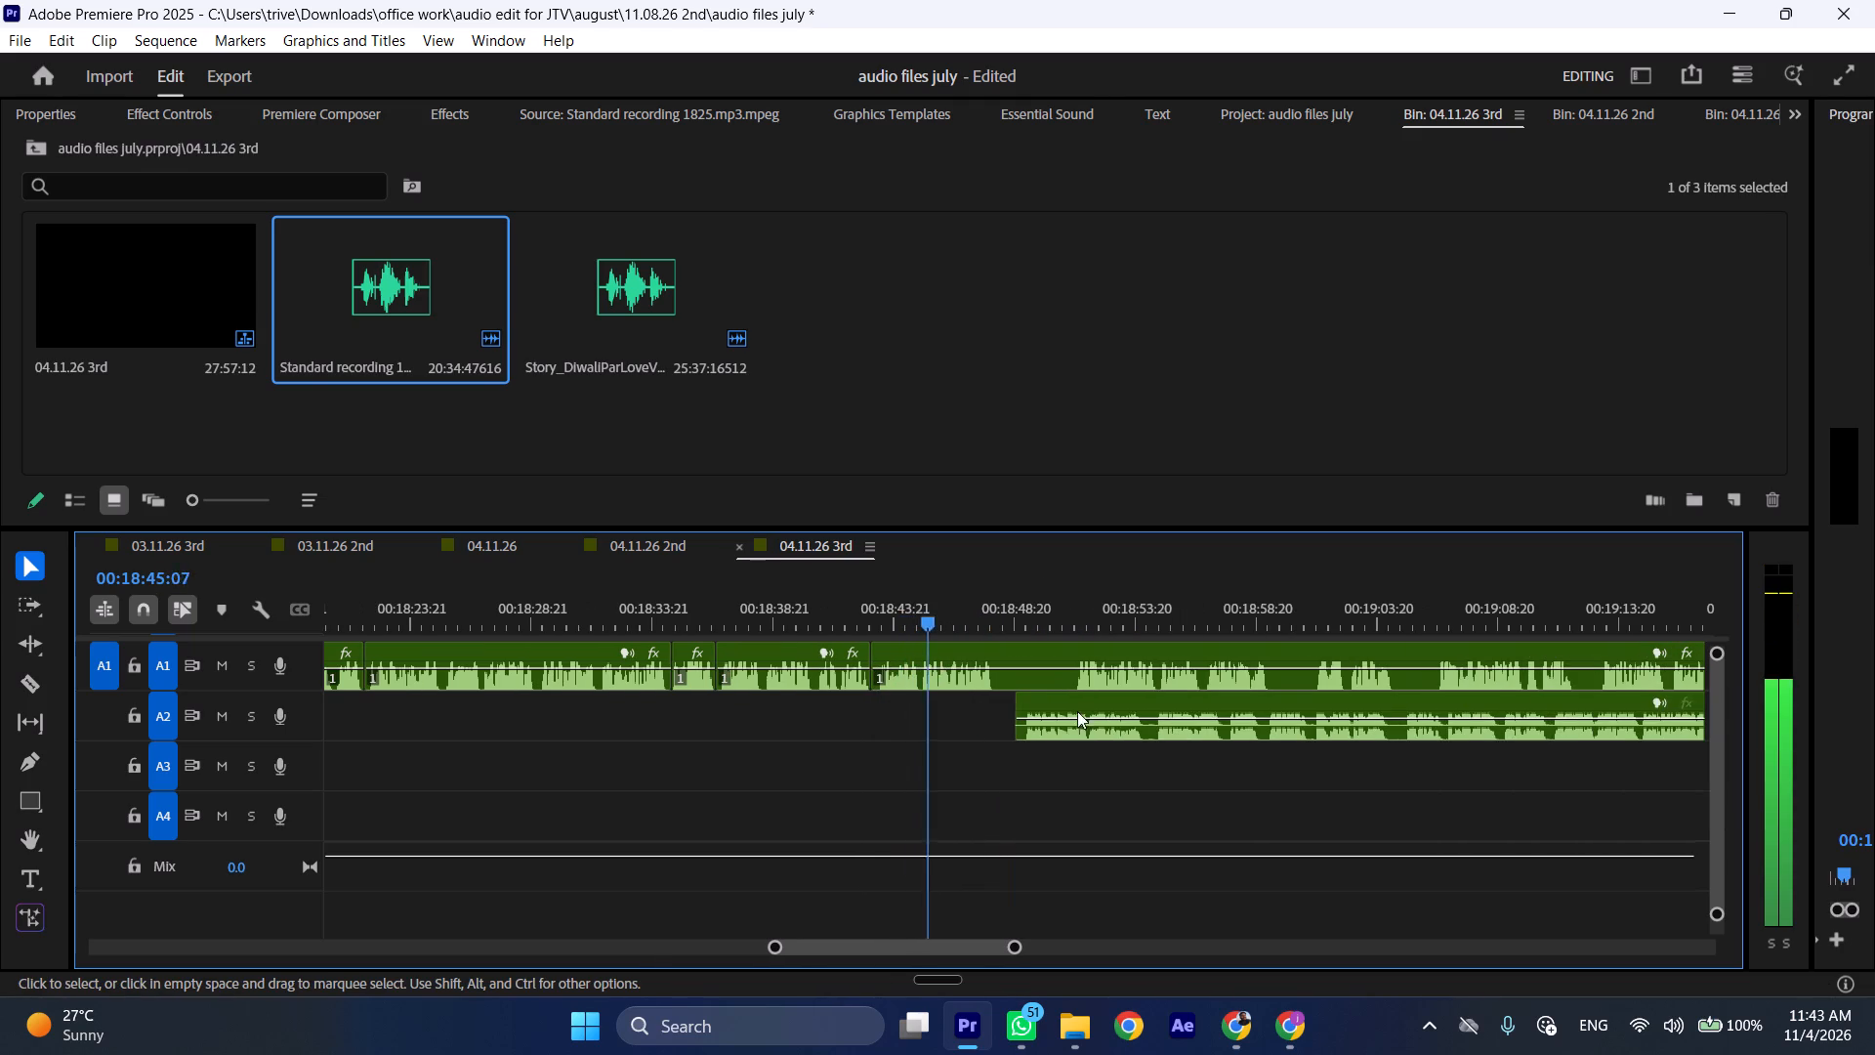
{"action": "left_click_drag", "start_coordinate": [1053, 702], "coordinate": [1530, 697]}
{"action": "key", "text": "space"}
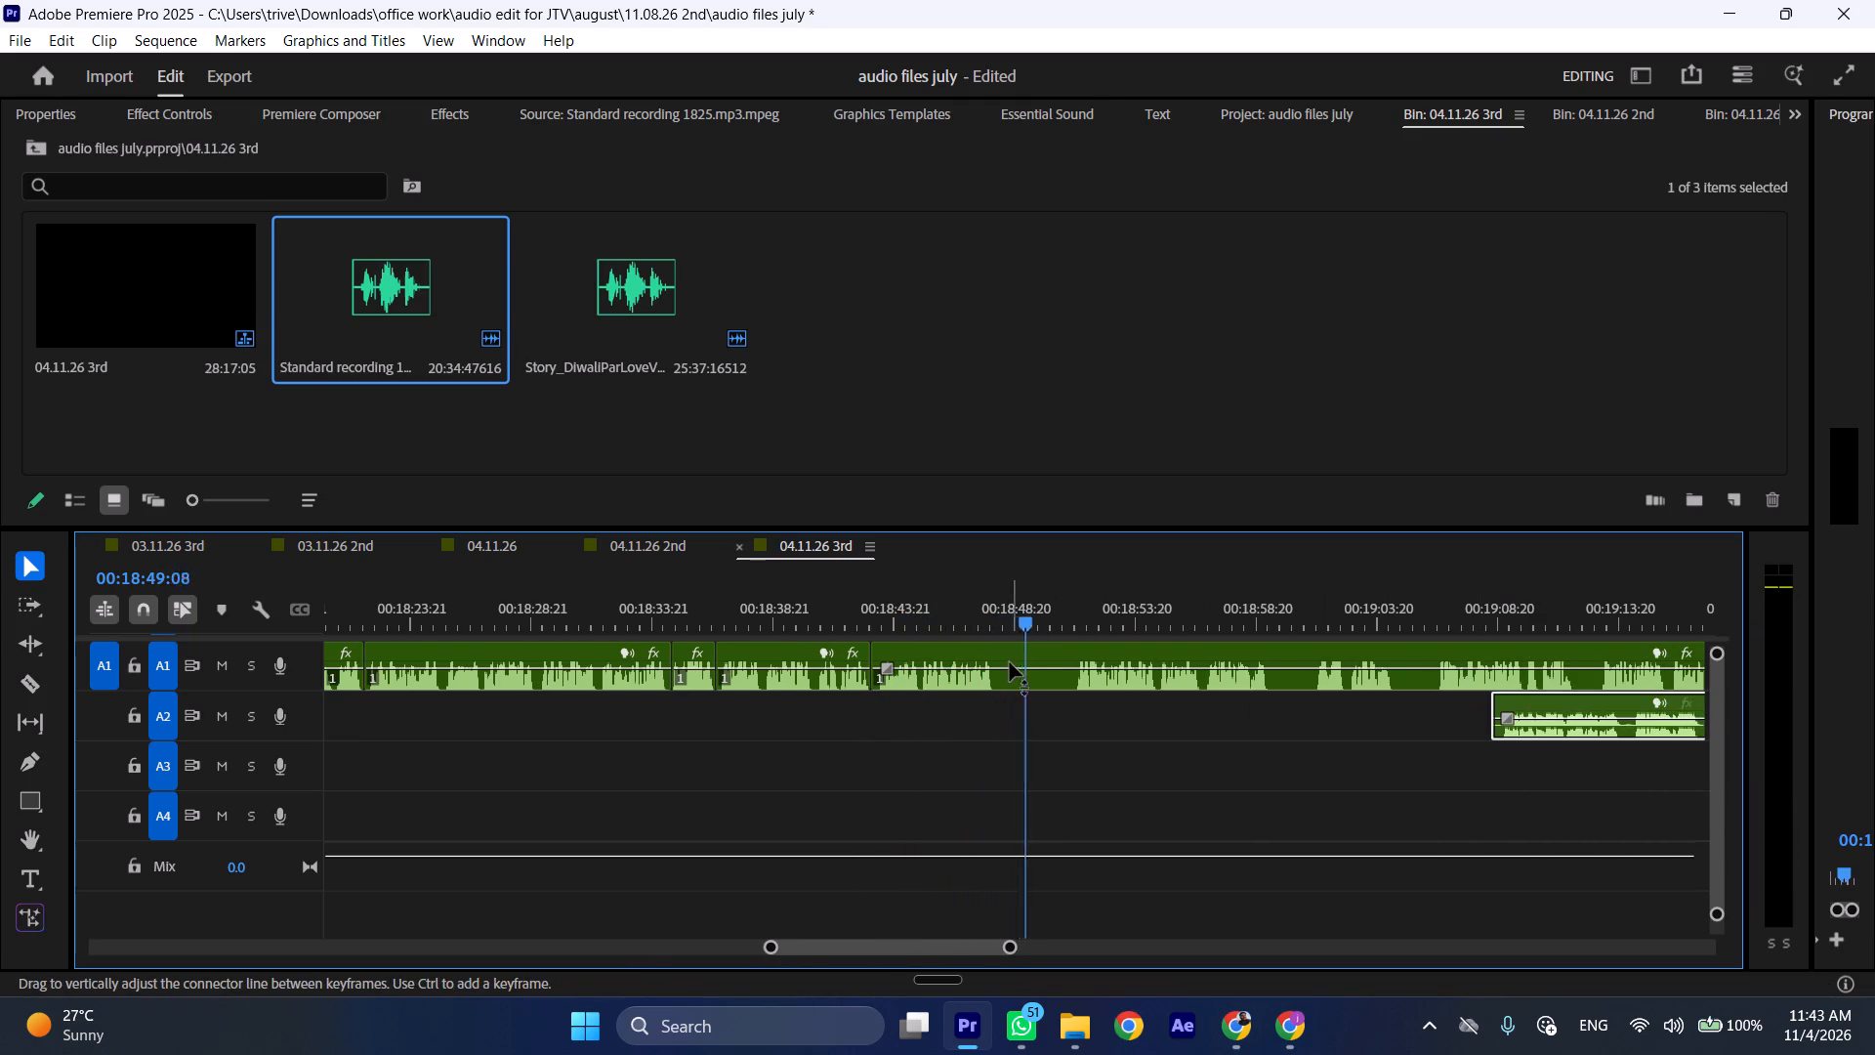
Cut A1 at 00:18:48:00 and 00:18:51:09 and ripple-delete the pause between the cuts.
{"action": "left_click", "coordinate": [997, 610]}
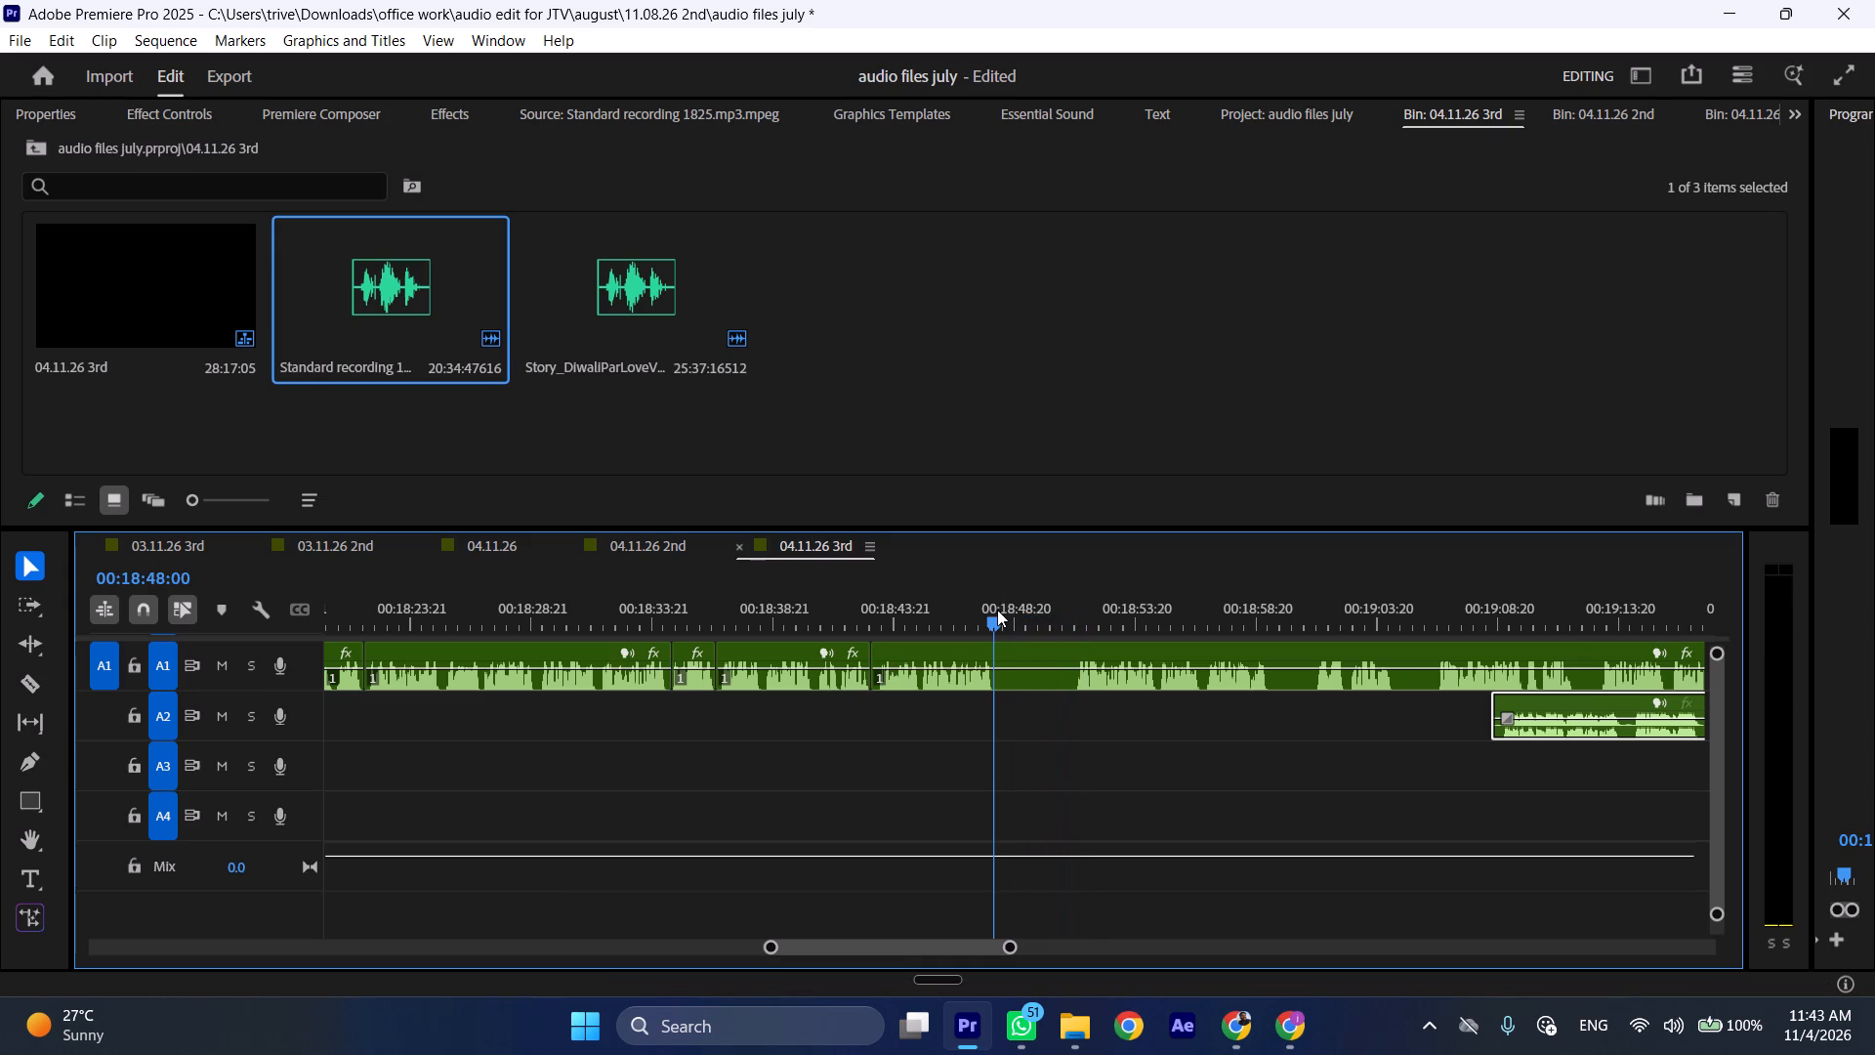
{"action": "key", "text": "shift+c"}
{"action": "left_click_drag", "start_coordinate": [1005, 610], "coordinate": [1077, 609]}
{"action": "left_click", "coordinate": [1098, 651]}
{"action": "key", "text": "shift+c"}
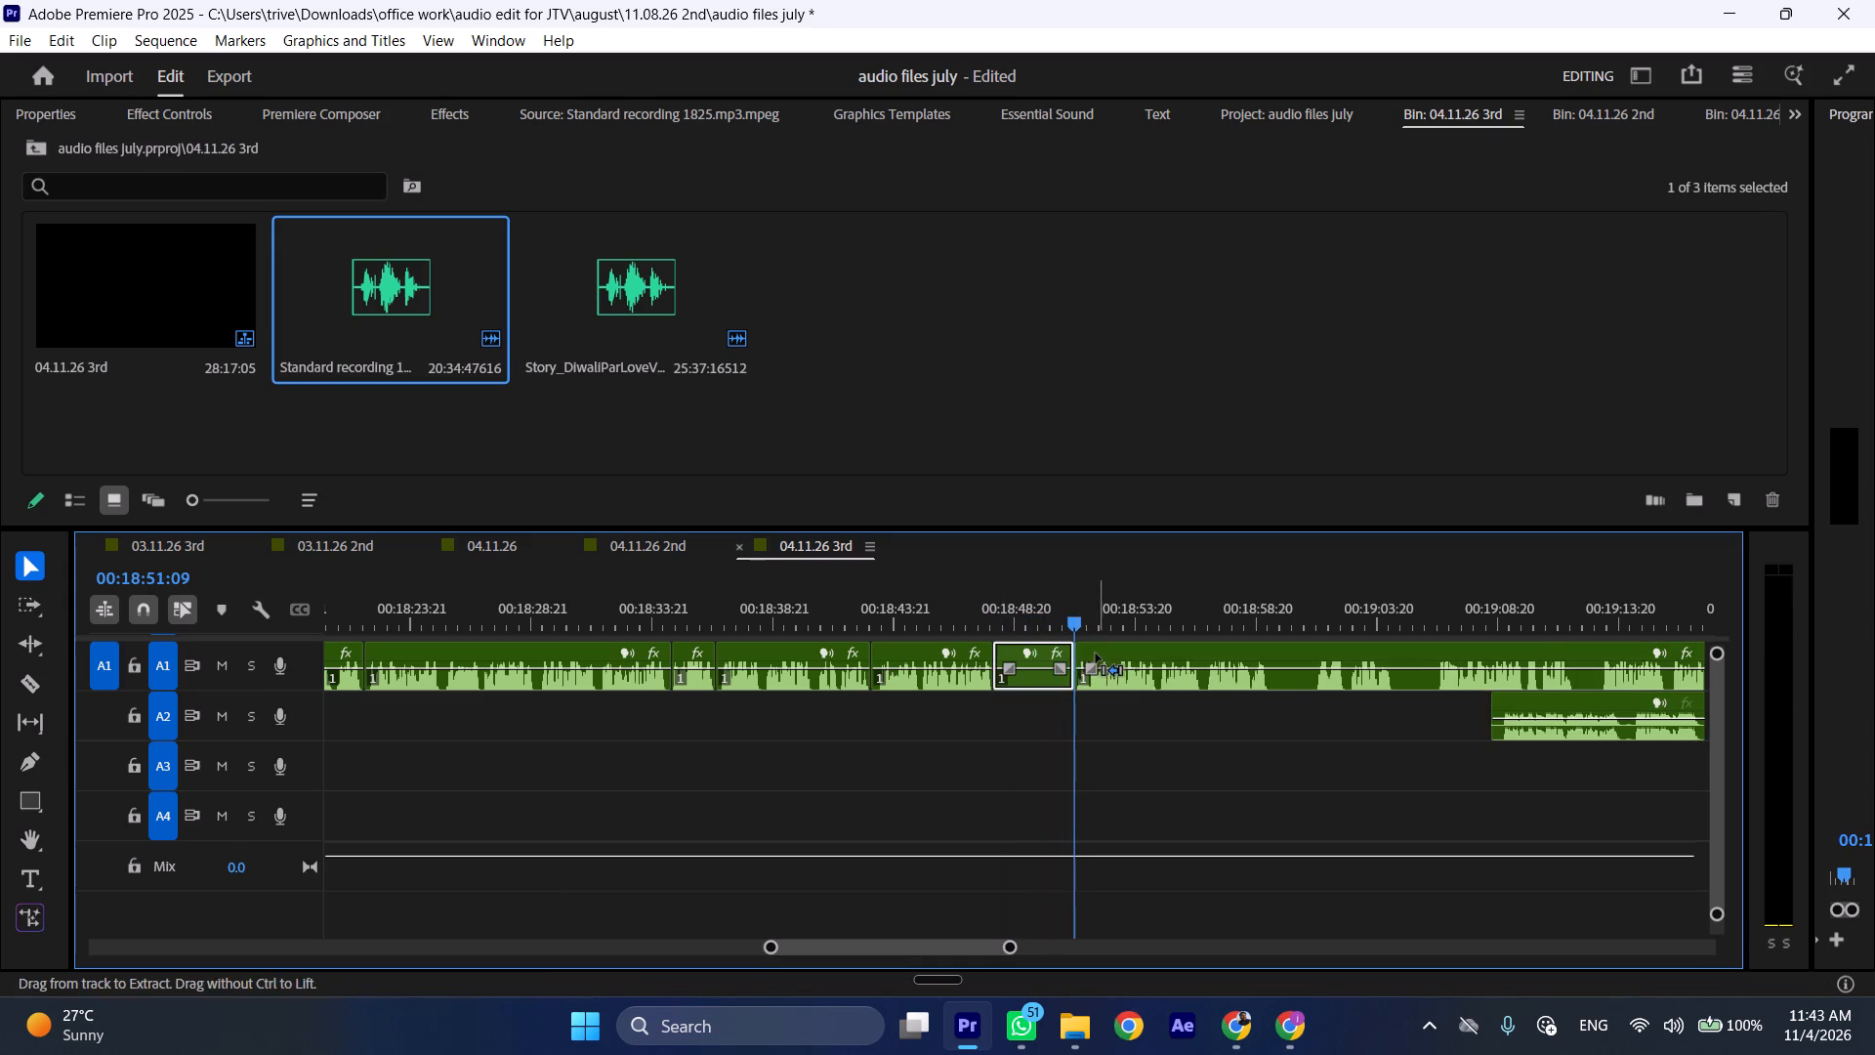
{"action": "key", "text": "ctrl+shift+d"}
Listen on from 00:18:48:00, cut A1 at 00:18:56:04 and 00:18:57:20, and ripple-delete the pause between the cuts.
{"action": "key", "text": "space"}
{"action": "key", "text": "l"}
{"action": "scroll", "coordinate": [1088, 670], "scroll_direction": "down", "scroll_amount": 5}
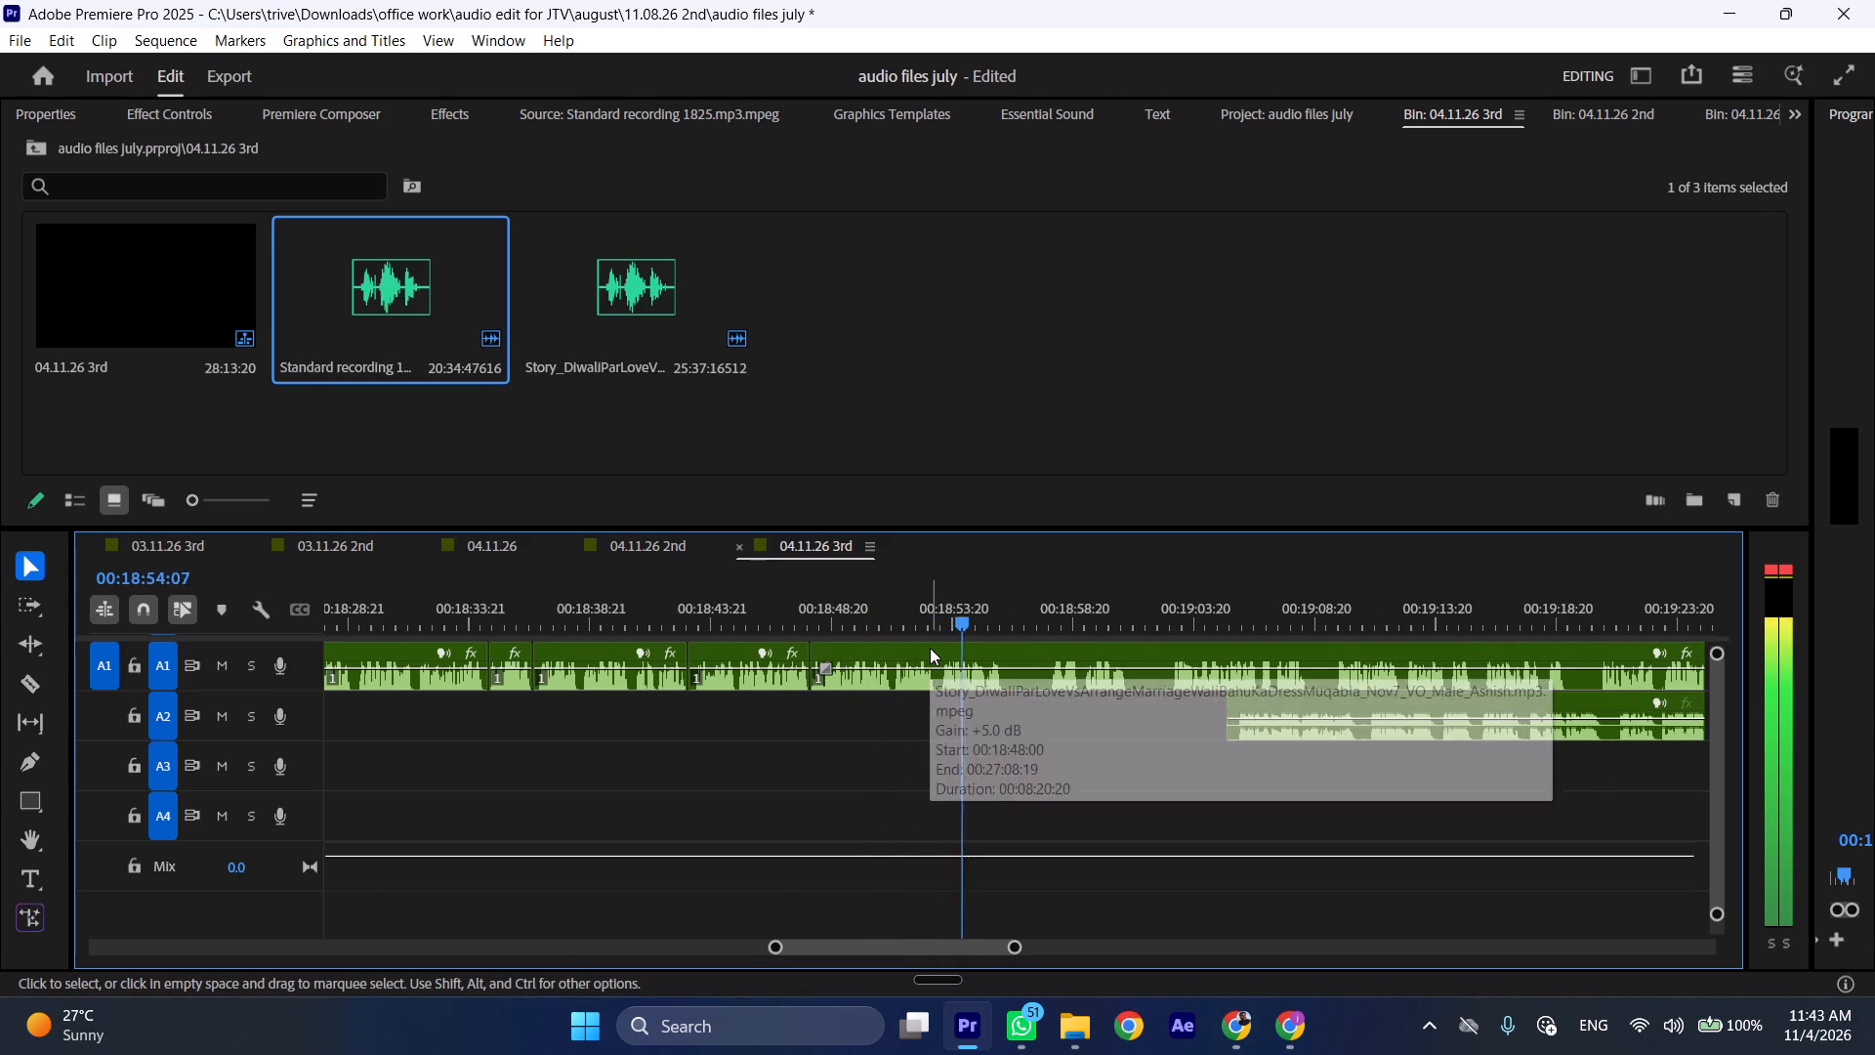
{"action": "key", "text": "space"}
{"action": "key", "text": "shift+c"}
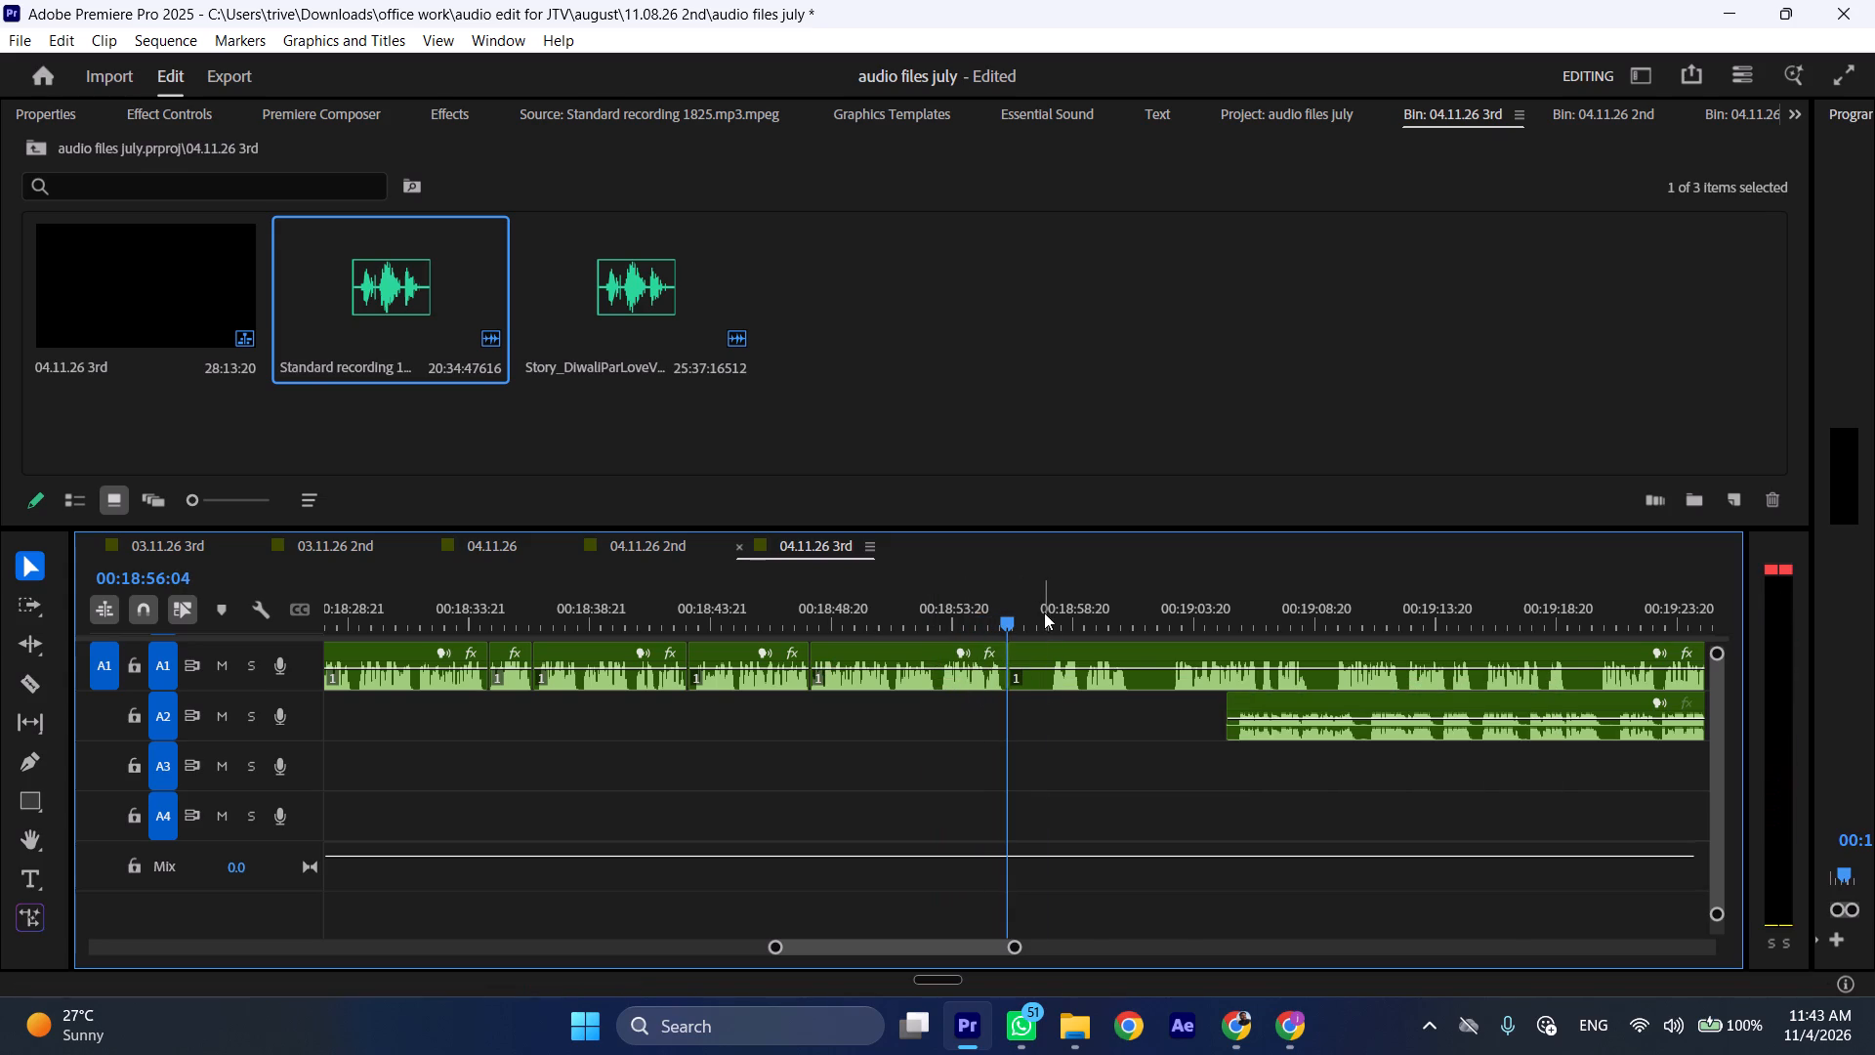
{"action": "left_click_drag", "start_coordinate": [1044, 612], "coordinate": [1058, 612]}
{"action": "left_click", "coordinate": [1061, 618]}
{"action": "left_click", "coordinate": [1080, 667]}
{"action": "key", "text": "shift+c"}
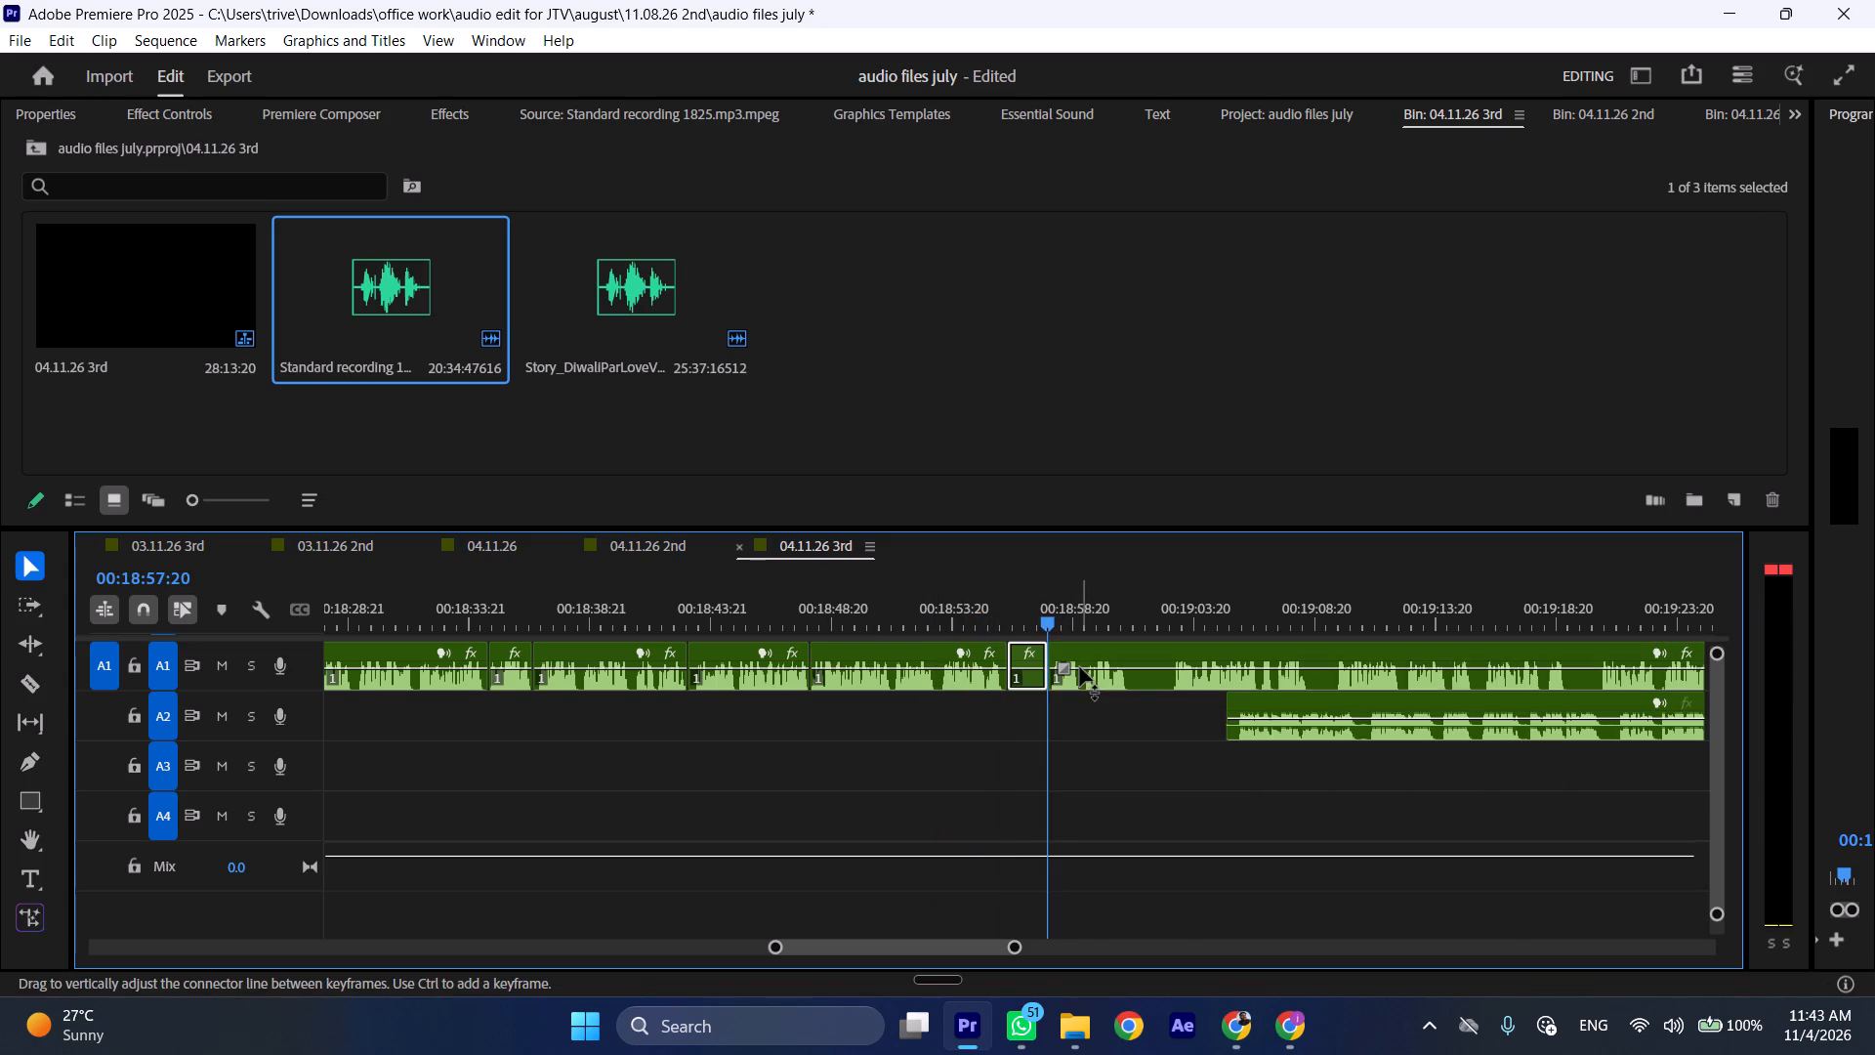
{"action": "key", "text": "ctrl+shift+d"}
Listen on from 00:18:56:04, cut A1 at 00:18:59:16 and 00:19:01:03, and ripple-delete the pause between the cuts.
{"action": "key", "text": "space"}
{"action": "type", "text": "l"}
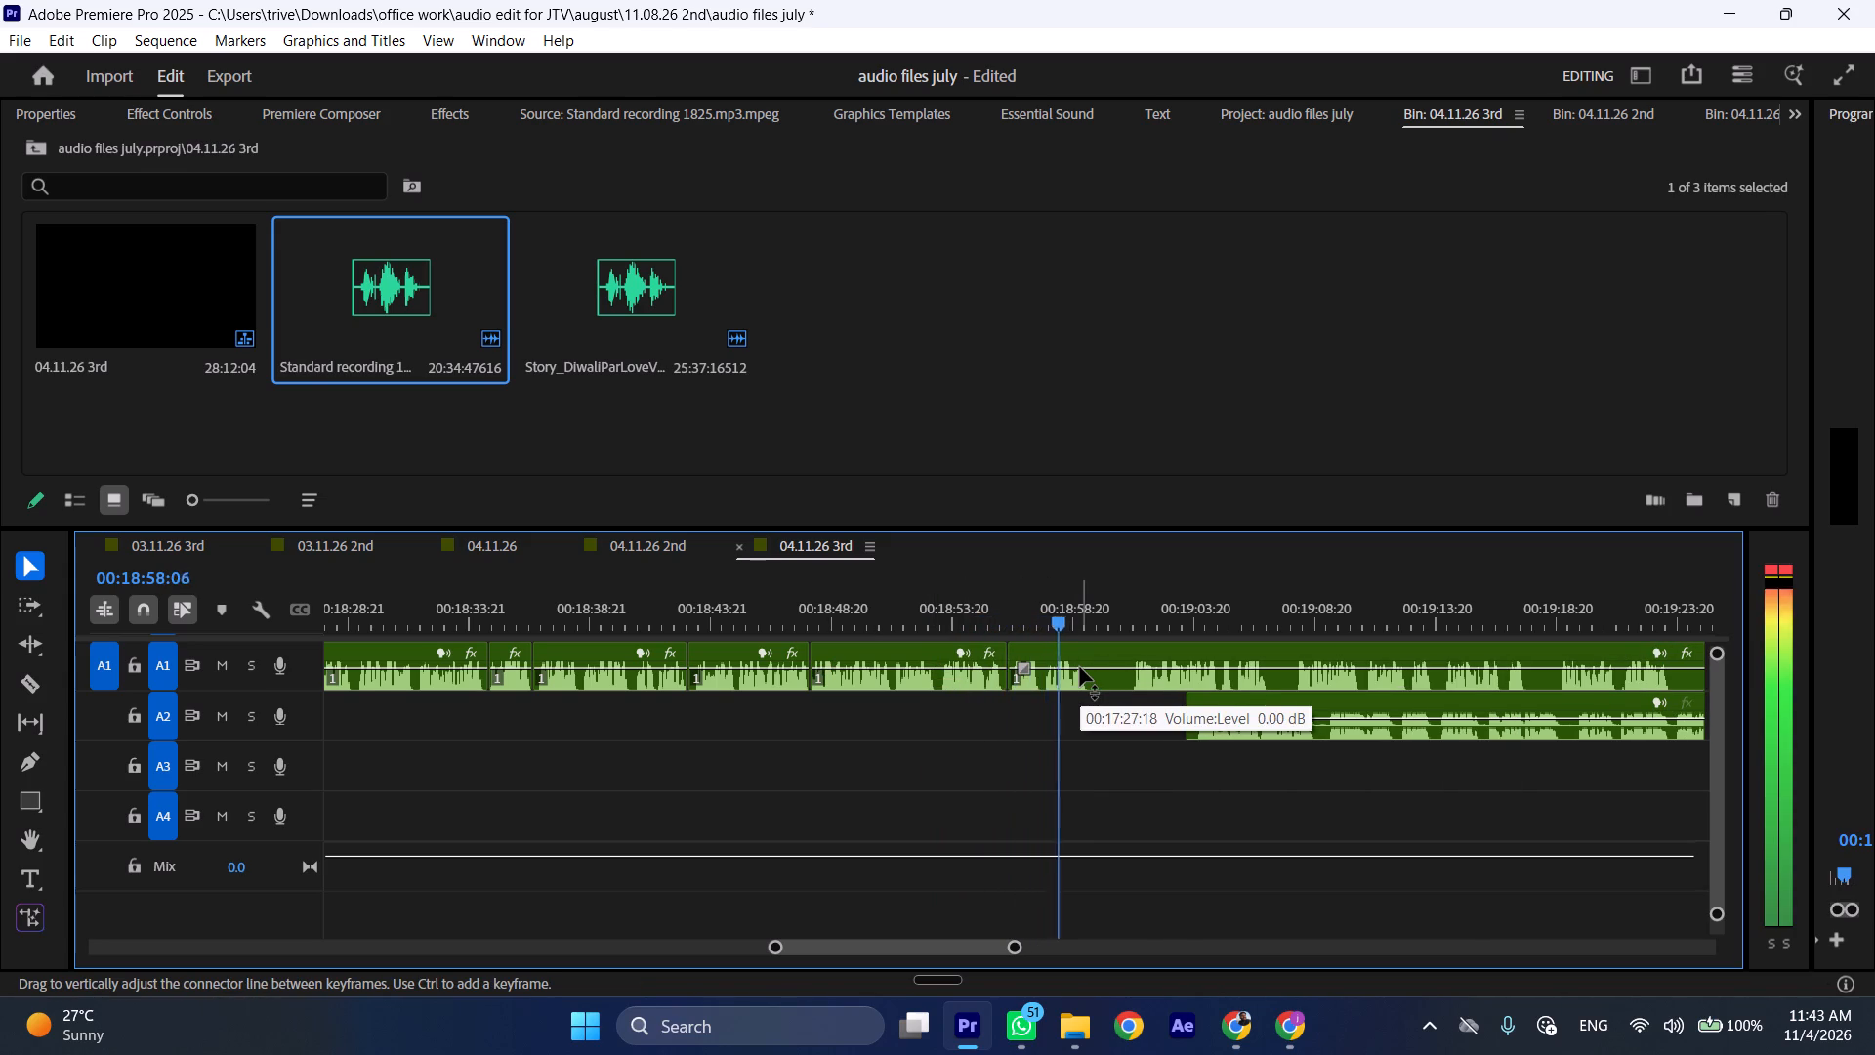
{"action": "key", "text": "space"}
{"action": "key", "text": "shift+c"}
{"action": "left_click_drag", "start_coordinate": [1115, 599], "coordinate": [1126, 600]}
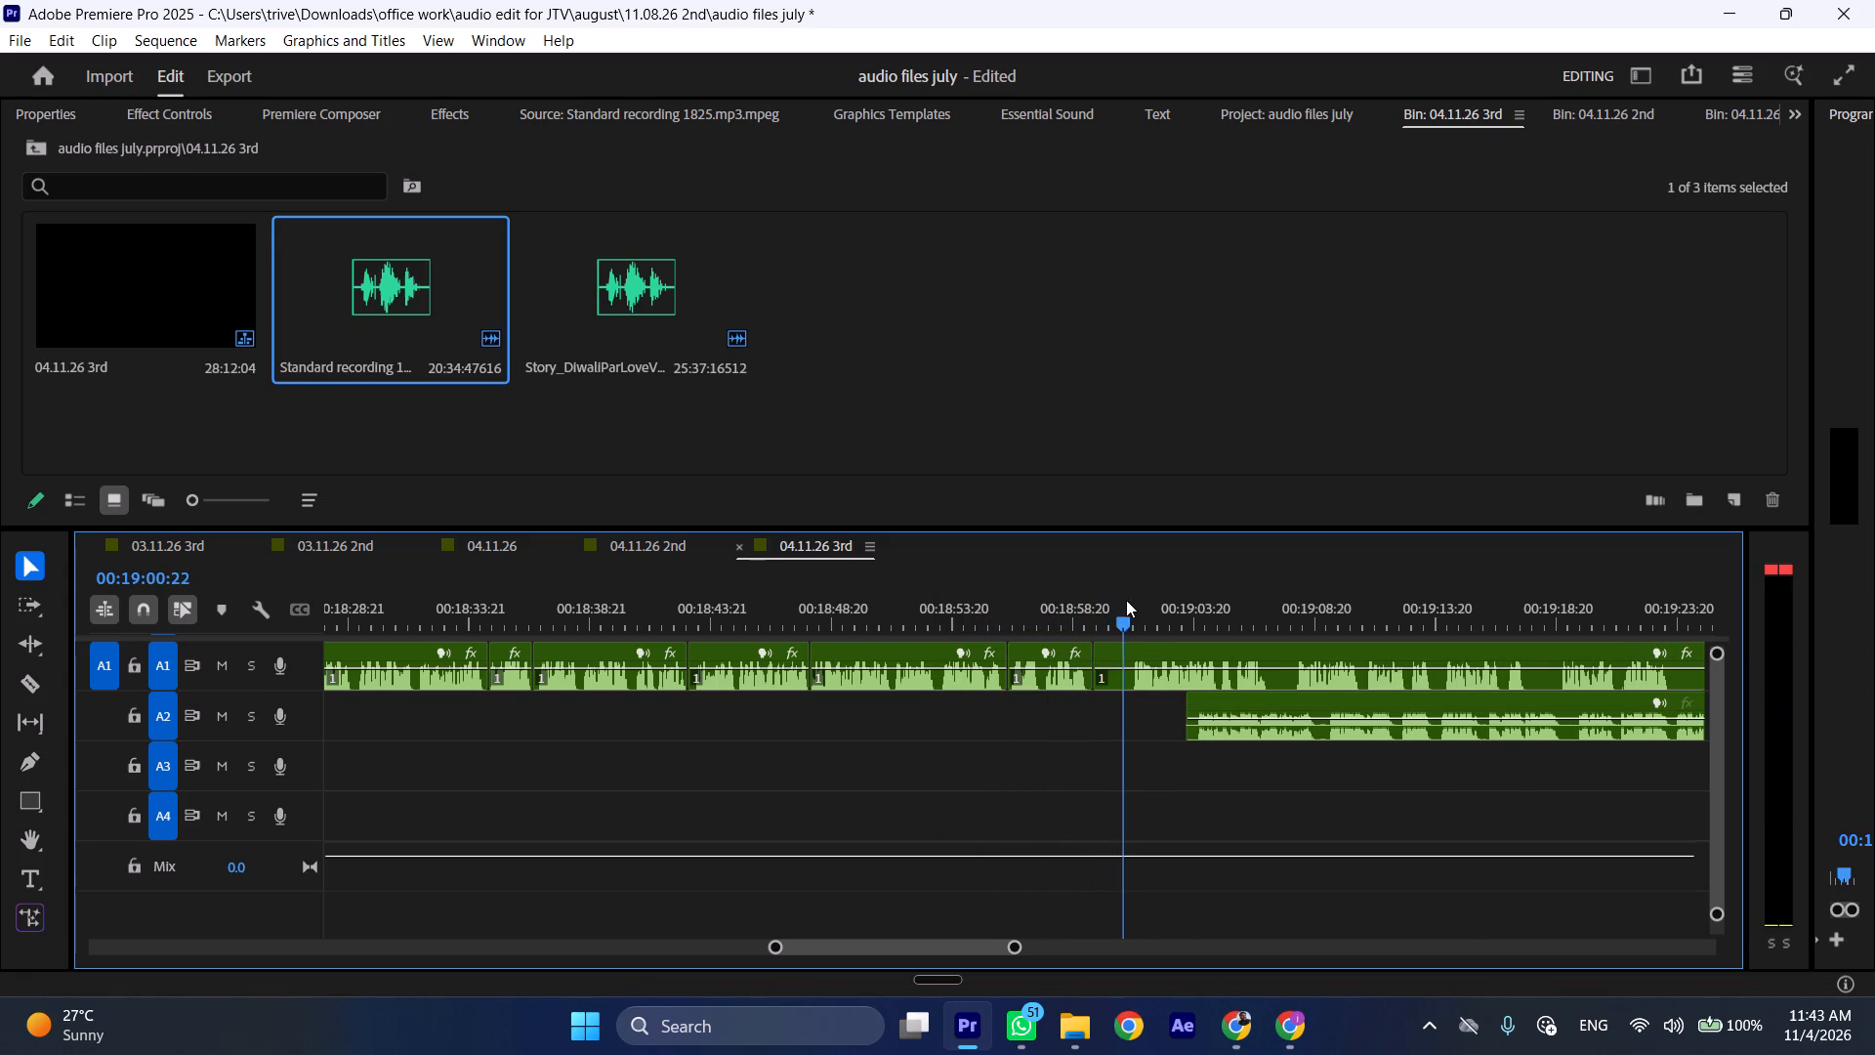
{"action": "left_click_drag", "start_coordinate": [1126, 600], "coordinate": [1131, 601]}
{"action": "left_click", "coordinate": [1146, 649]}
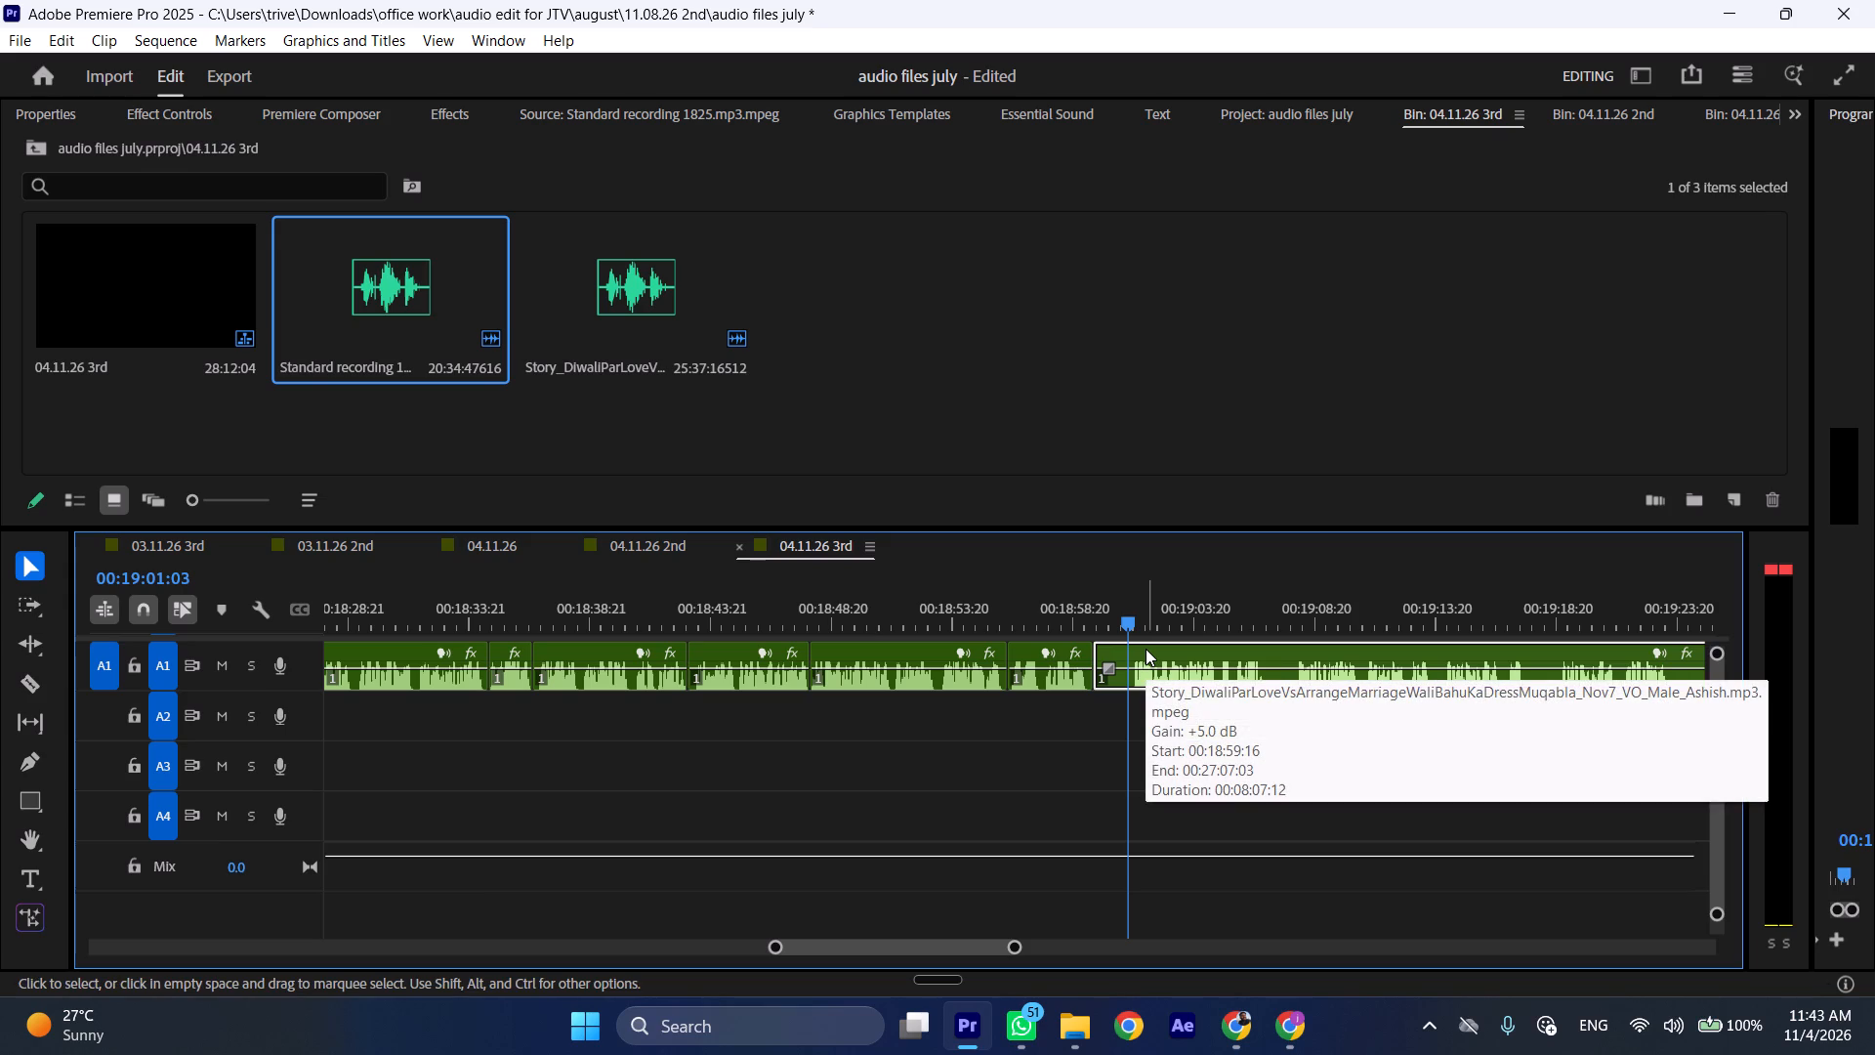
{"action": "key", "text": "shift+c"}
{"action": "key", "text": "ctrl+shift+d"}
Play A1 from 00:18:59:16 and move the following A2 clip later, starting at about 00:19:16.
{"action": "key", "text": "space"}
{"action": "type", "text": "l"}
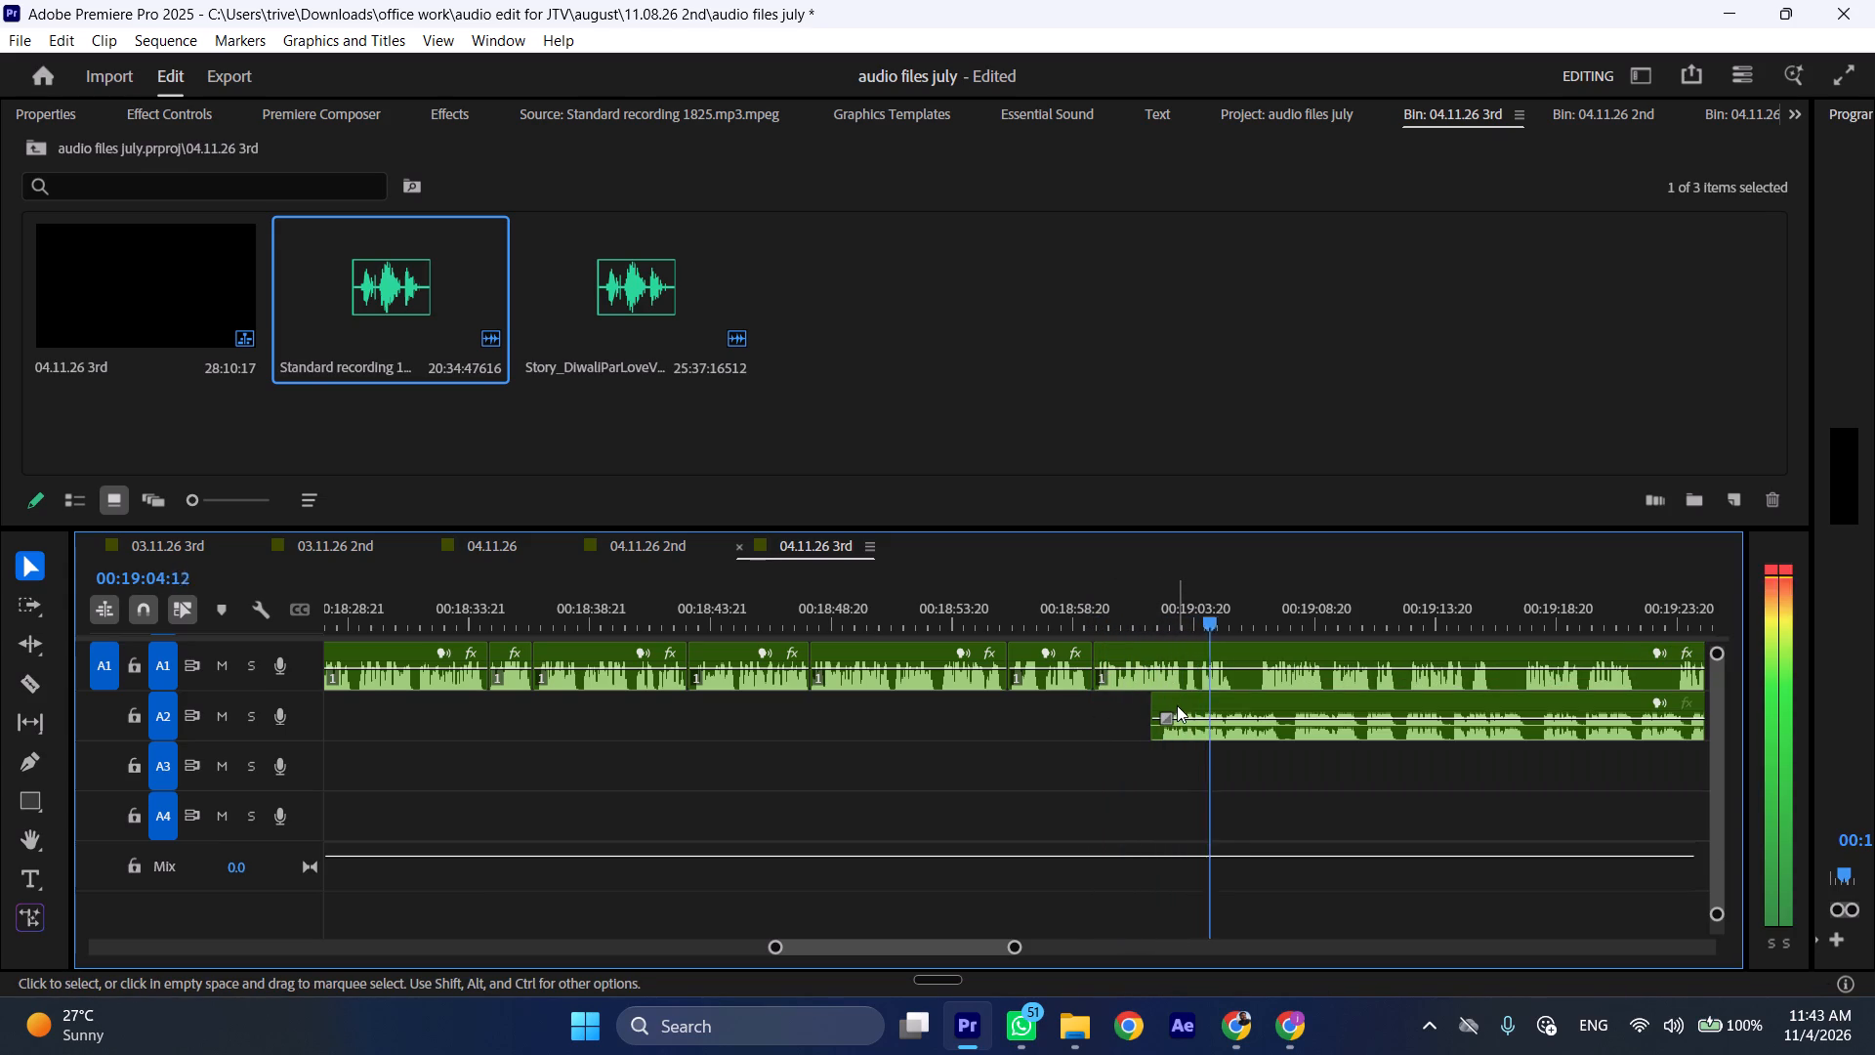
{"action": "left_click_drag", "start_coordinate": [1177, 705], "coordinate": [1511, 706]}
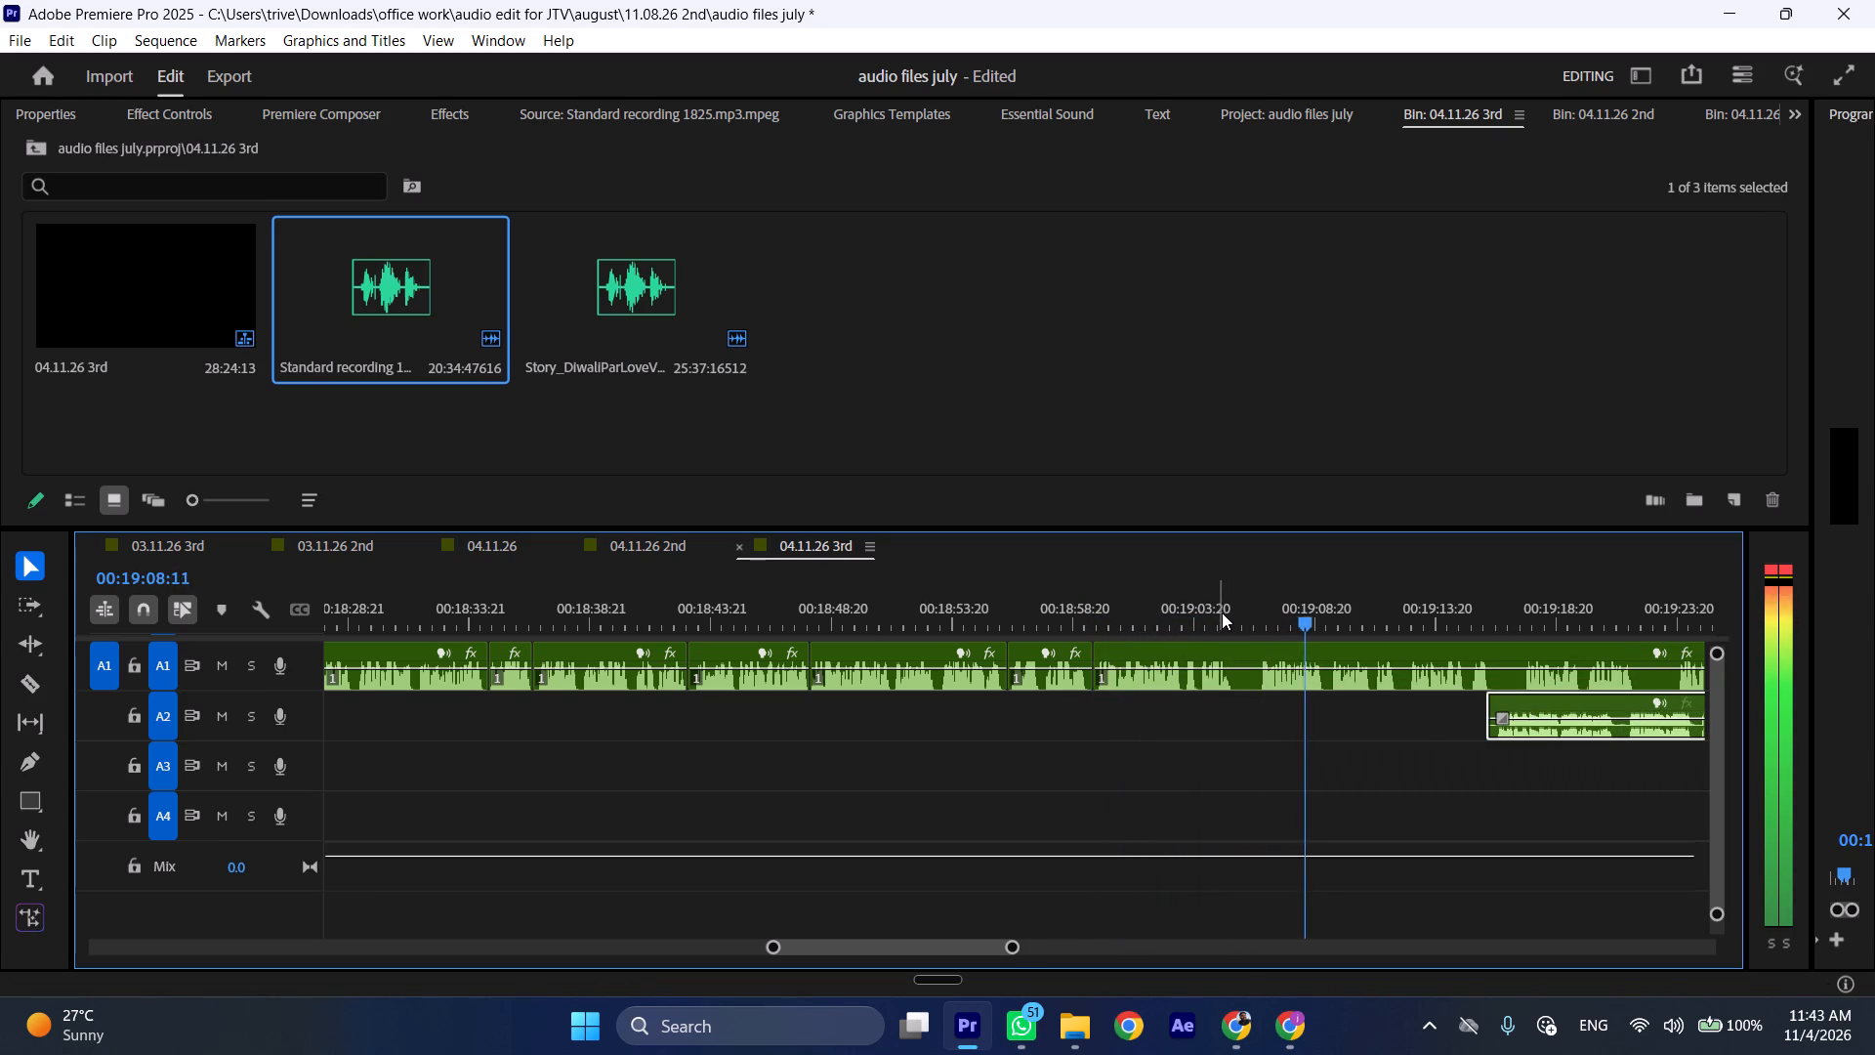
Cut A1 at 00:19:05:16 and 00:19:06:15 and ripple-delete the pause between the cuts.
{"action": "left_click_drag", "start_coordinate": [1240, 611], "coordinate": [1263, 614]}
{"action": "key", "text": "shift+c"}
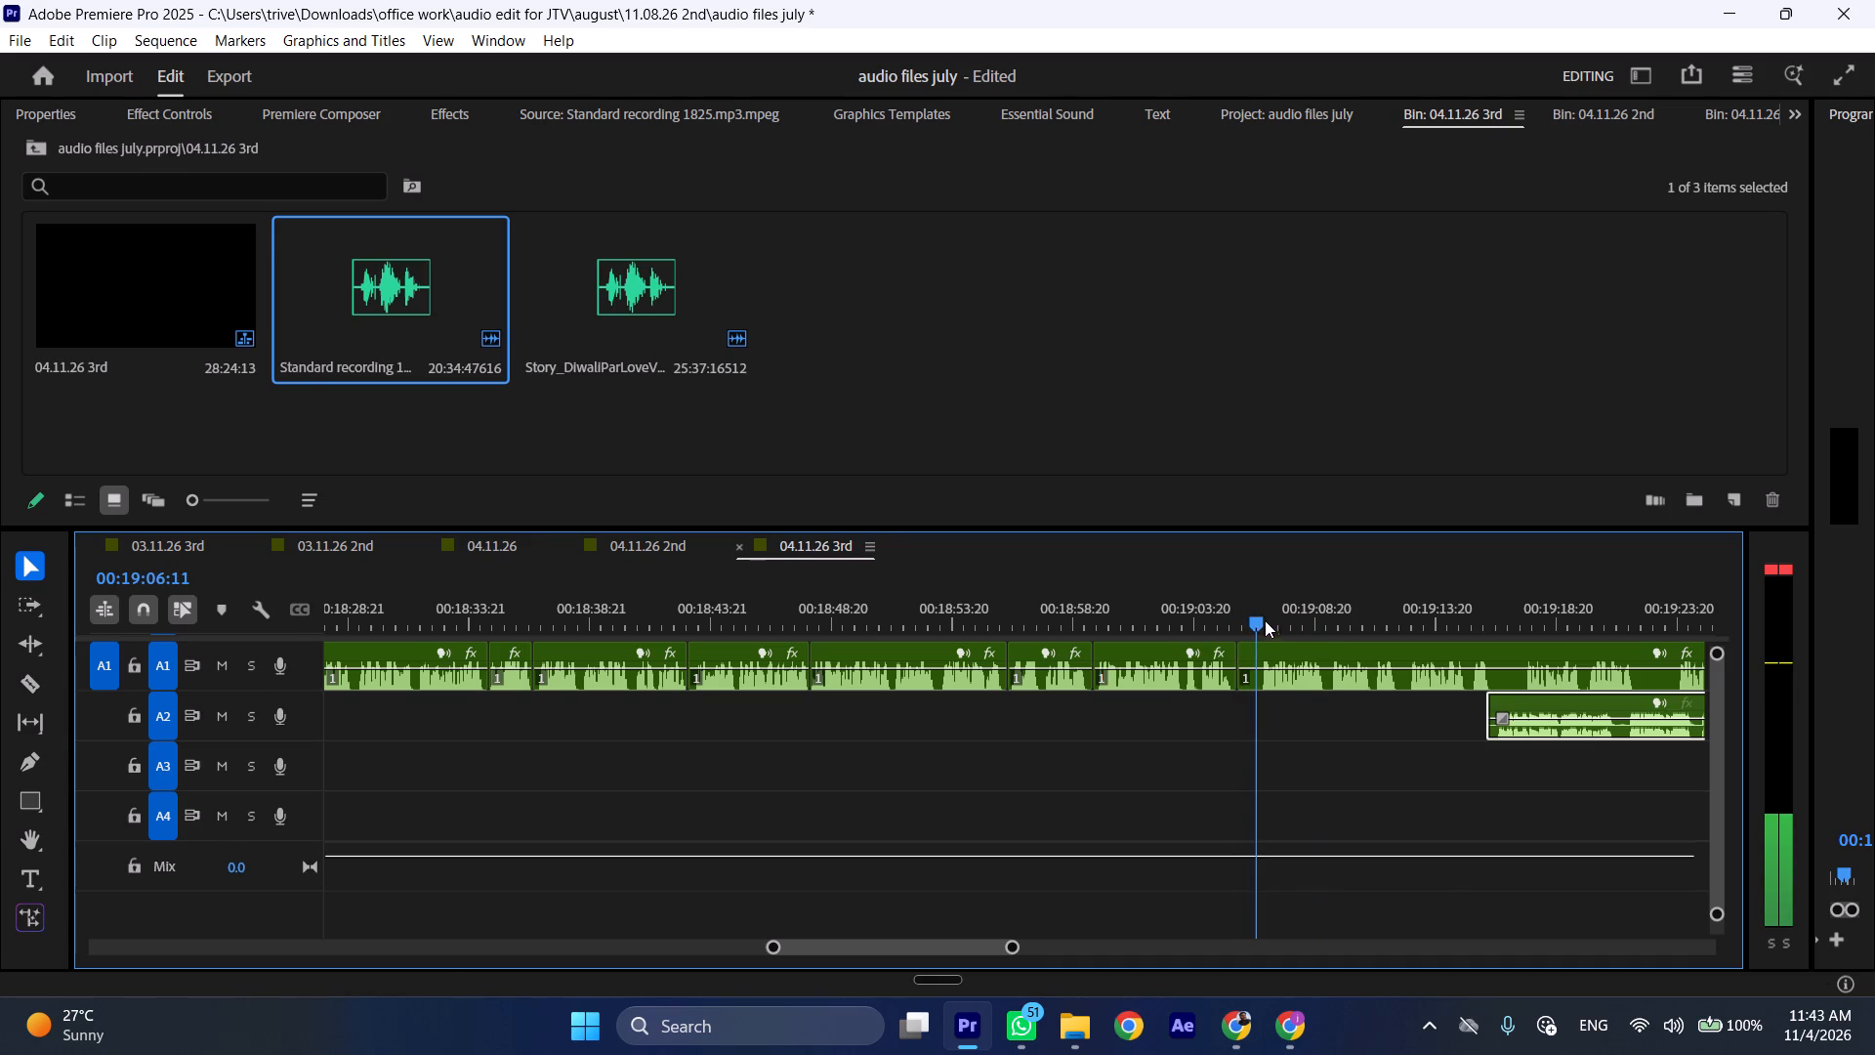
{"action": "key", "text": "shift+c"}
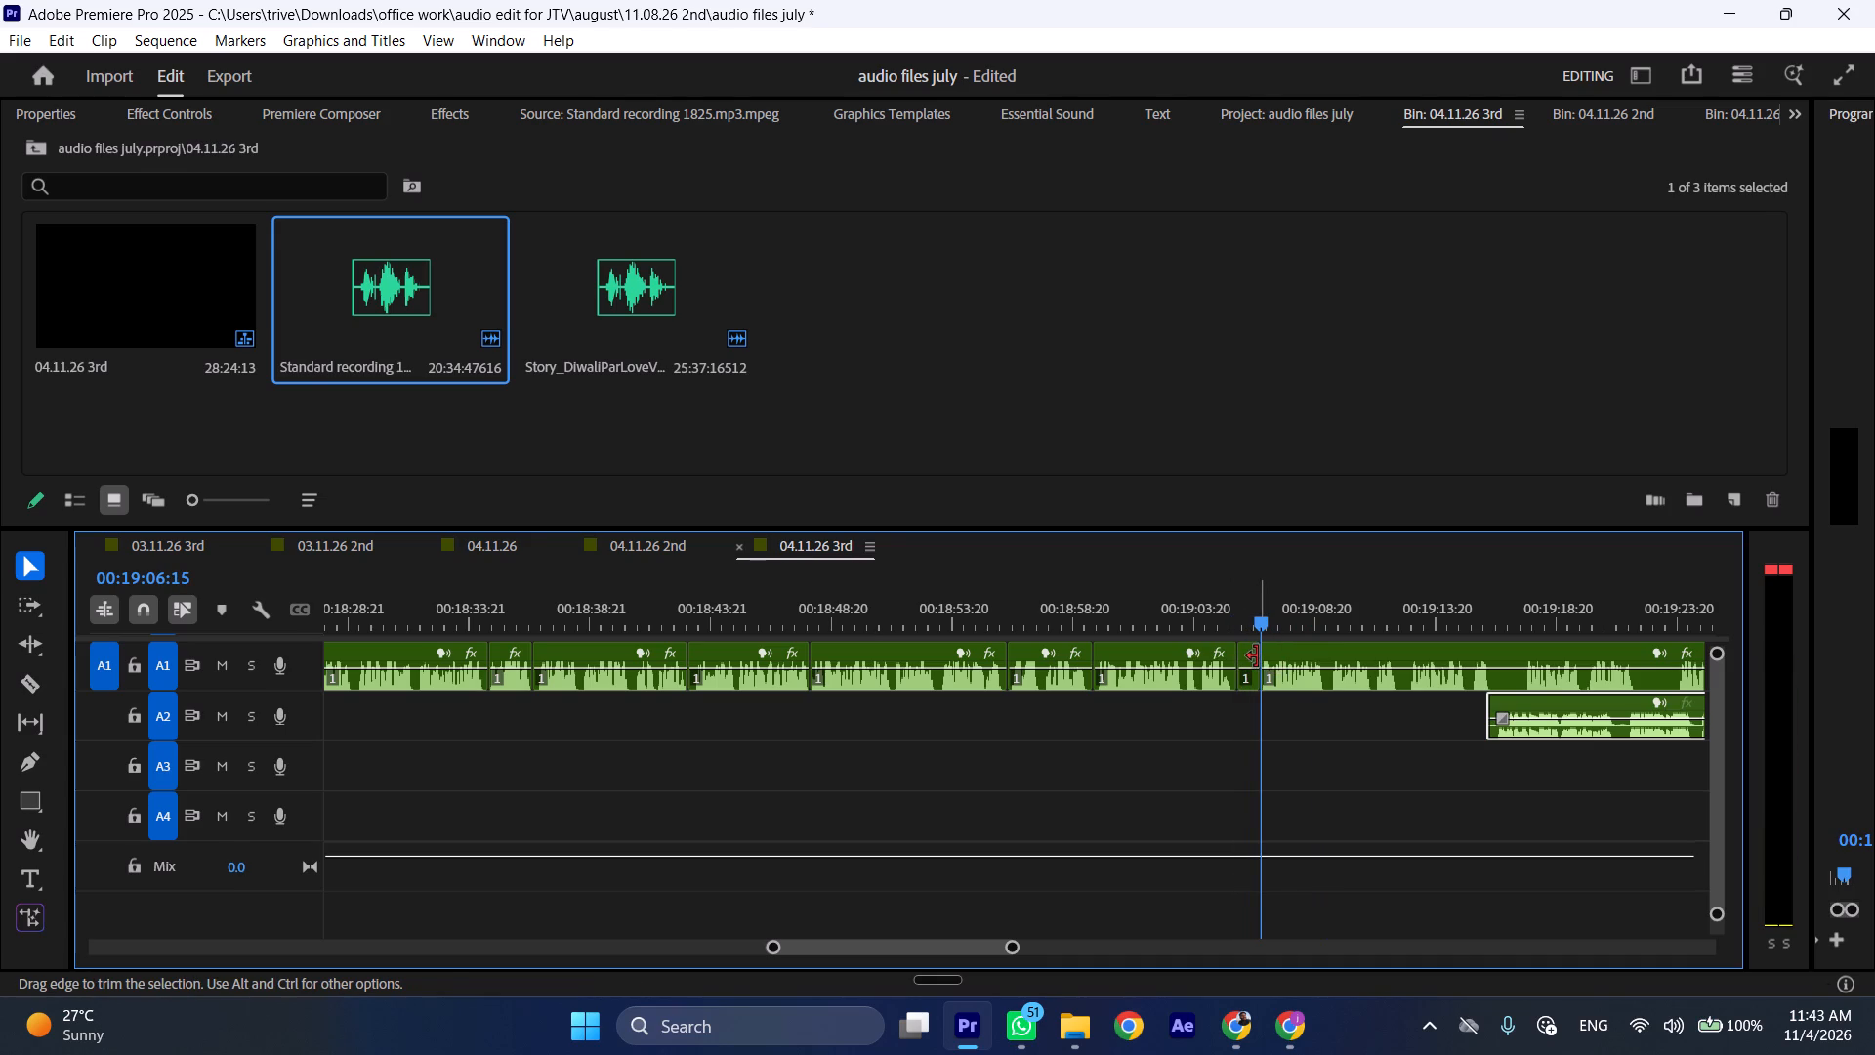
{"action": "left_click", "coordinate": [1253, 654]}
{"action": "key", "text": "shift+c"}
{"action": "key", "text": "ctrl+shift+d"}
{"action": "key", "text": "shift+d"}
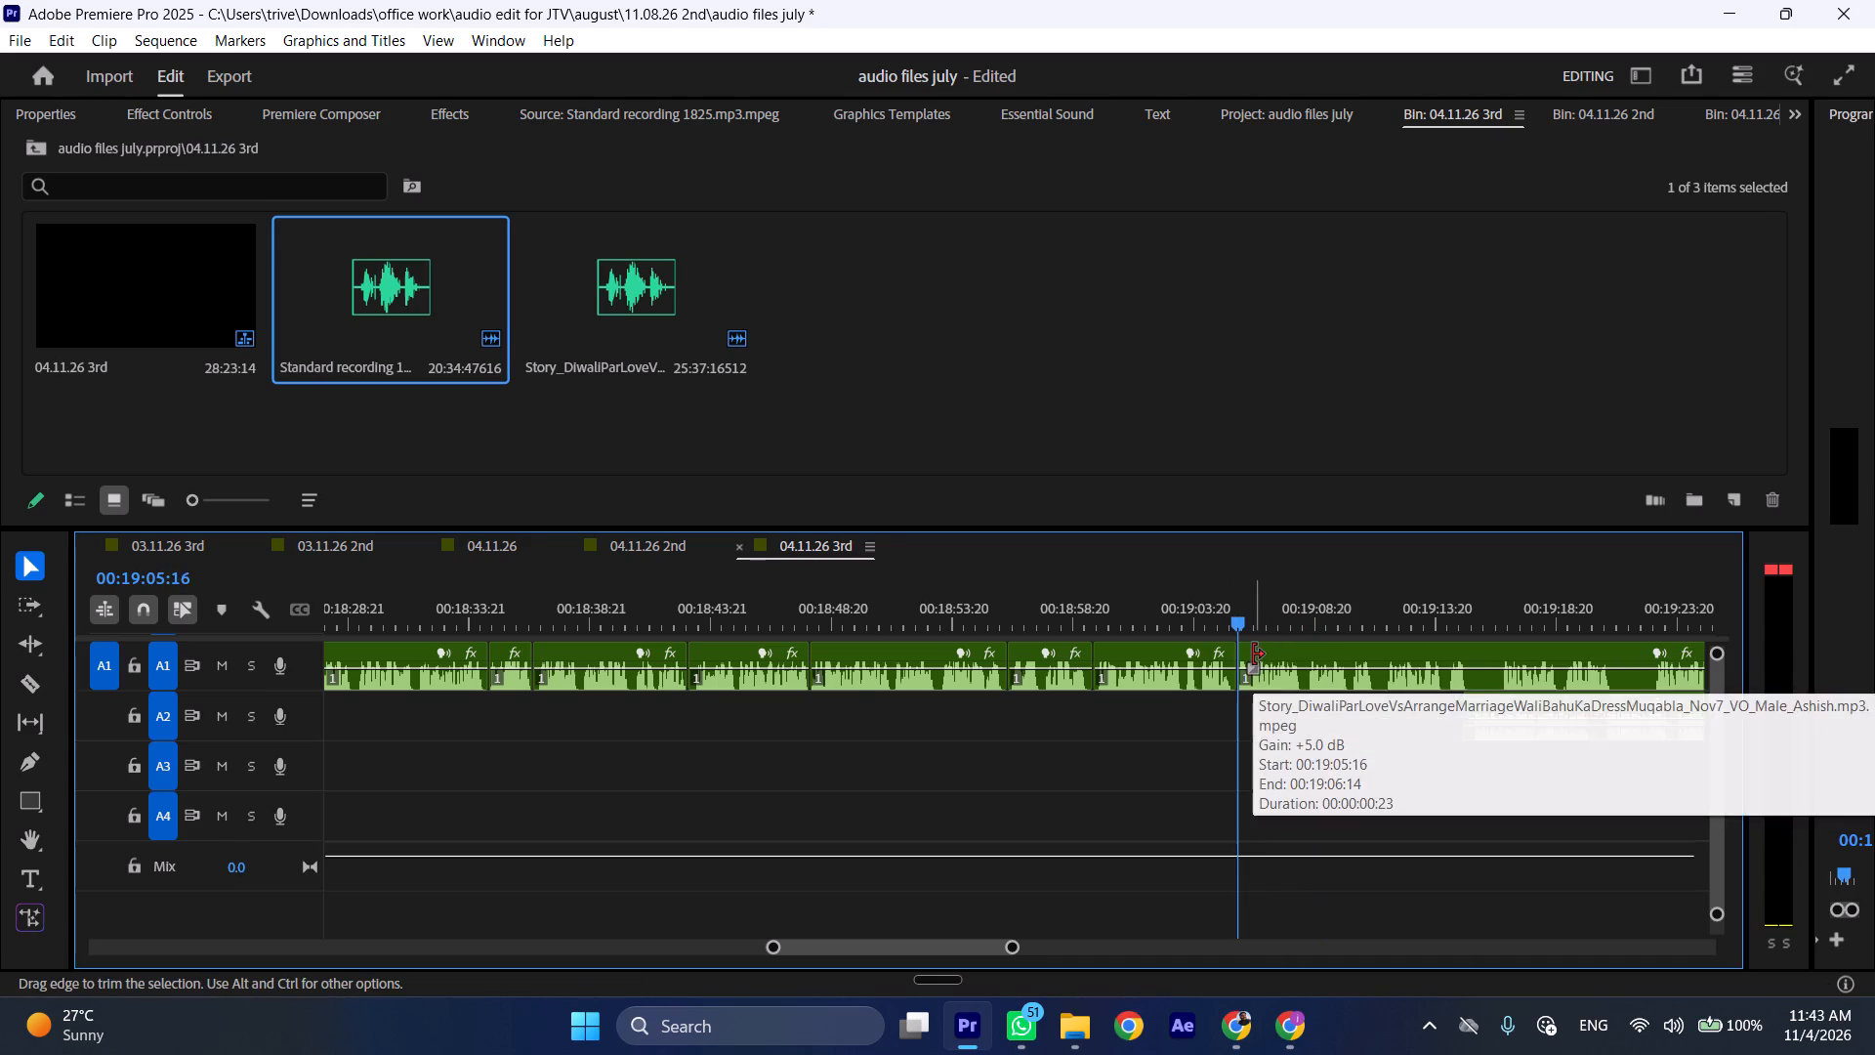
Move the following A2 clip later again, starting at about 00:19:33.
{"action": "scroll", "coordinate": [1259, 677], "scroll_direction": "down", "scroll_amount": 9}
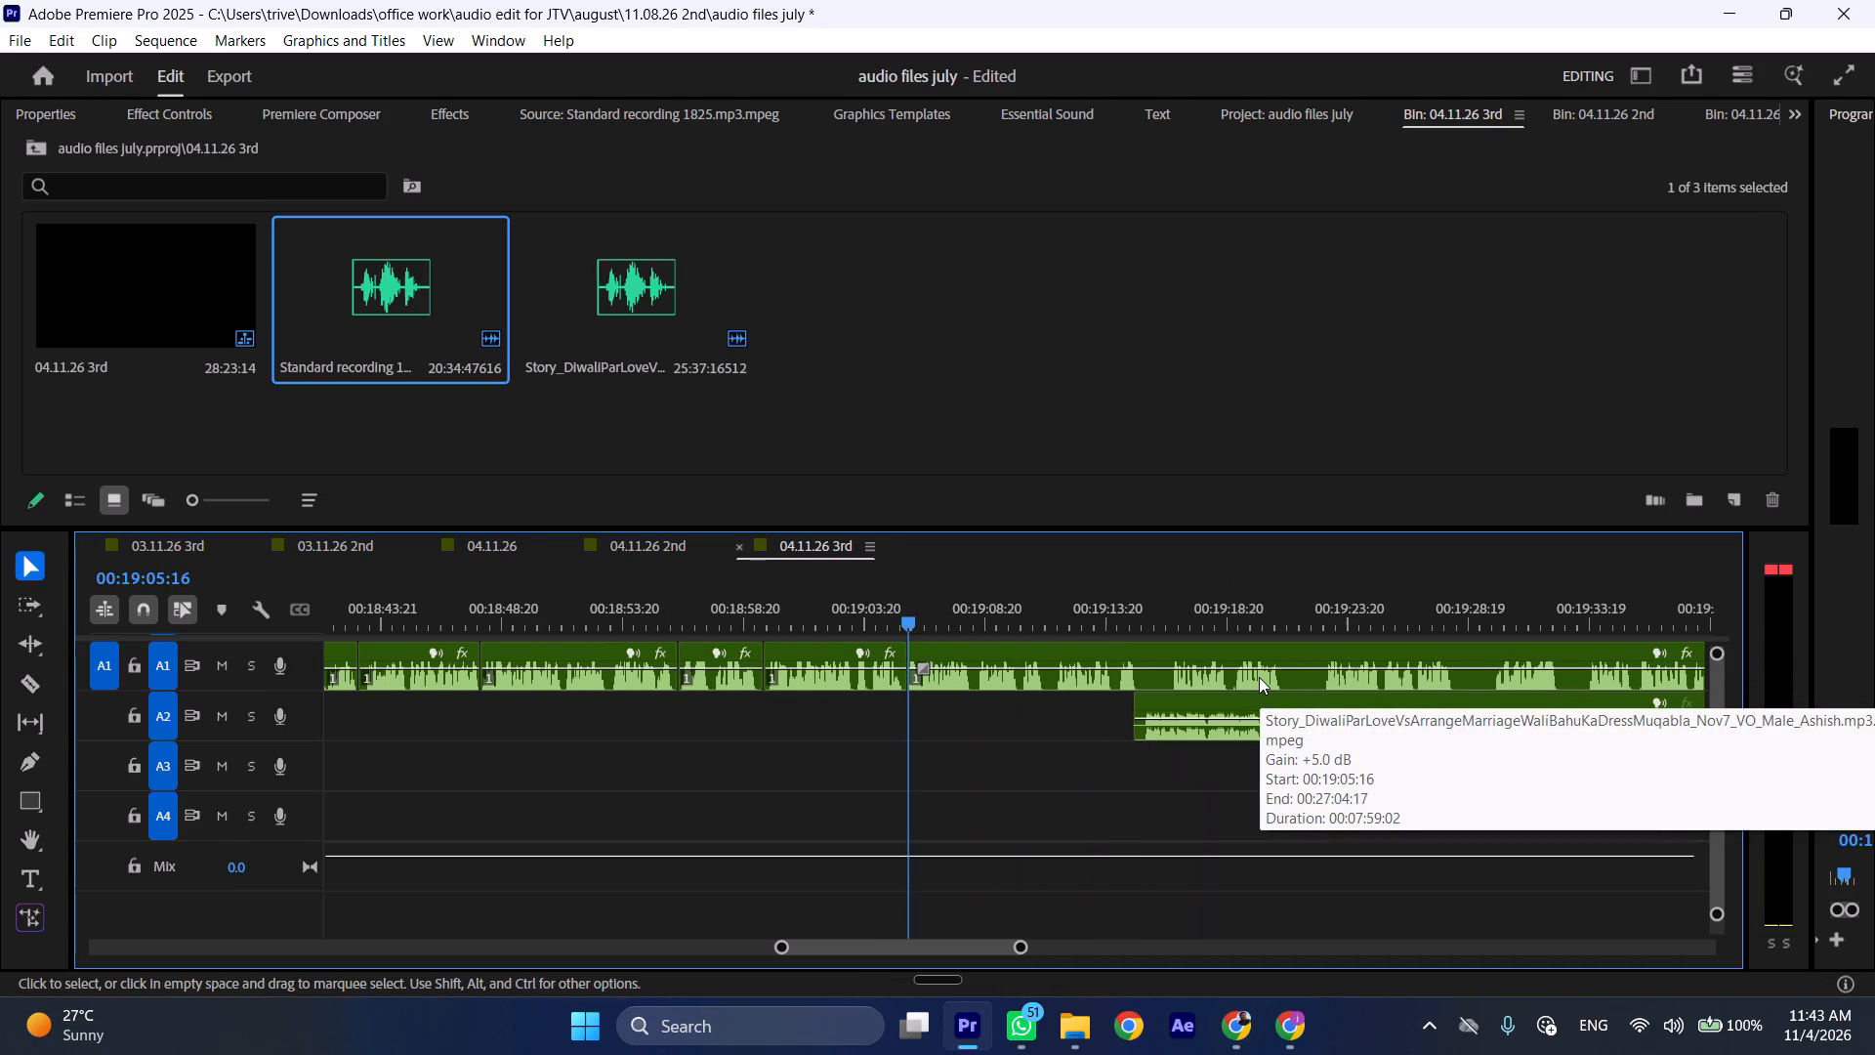
{"action": "scroll", "coordinate": [1259, 677], "scroll_direction": "down", "scroll_amount": 4}
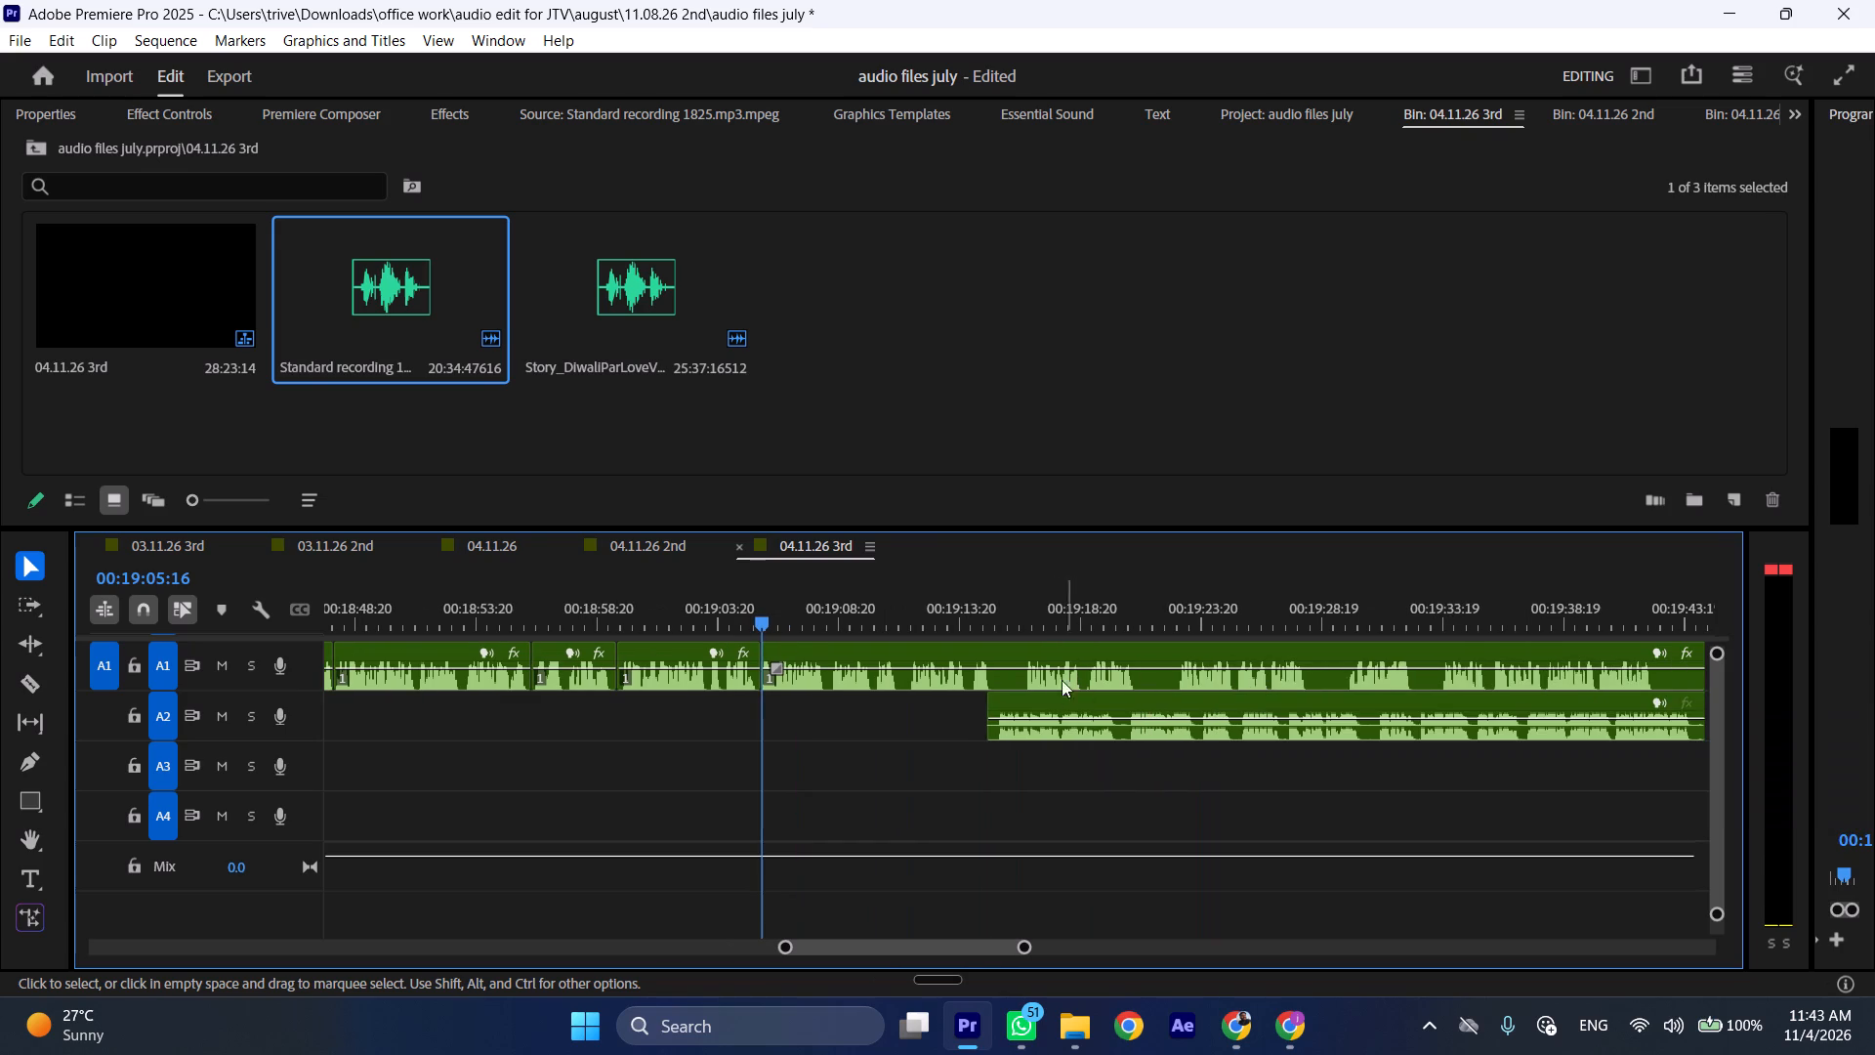
{"action": "left_click_drag", "start_coordinate": [1036, 697], "coordinate": [1472, 697]}
Replay A1 from about 00:18:59:16, cut it at 00:19:10:08 and 00:19:11:19, and ripple-delete the section between the cuts.
{"action": "key", "text": "space"}
{"action": "key", "text": "l"}
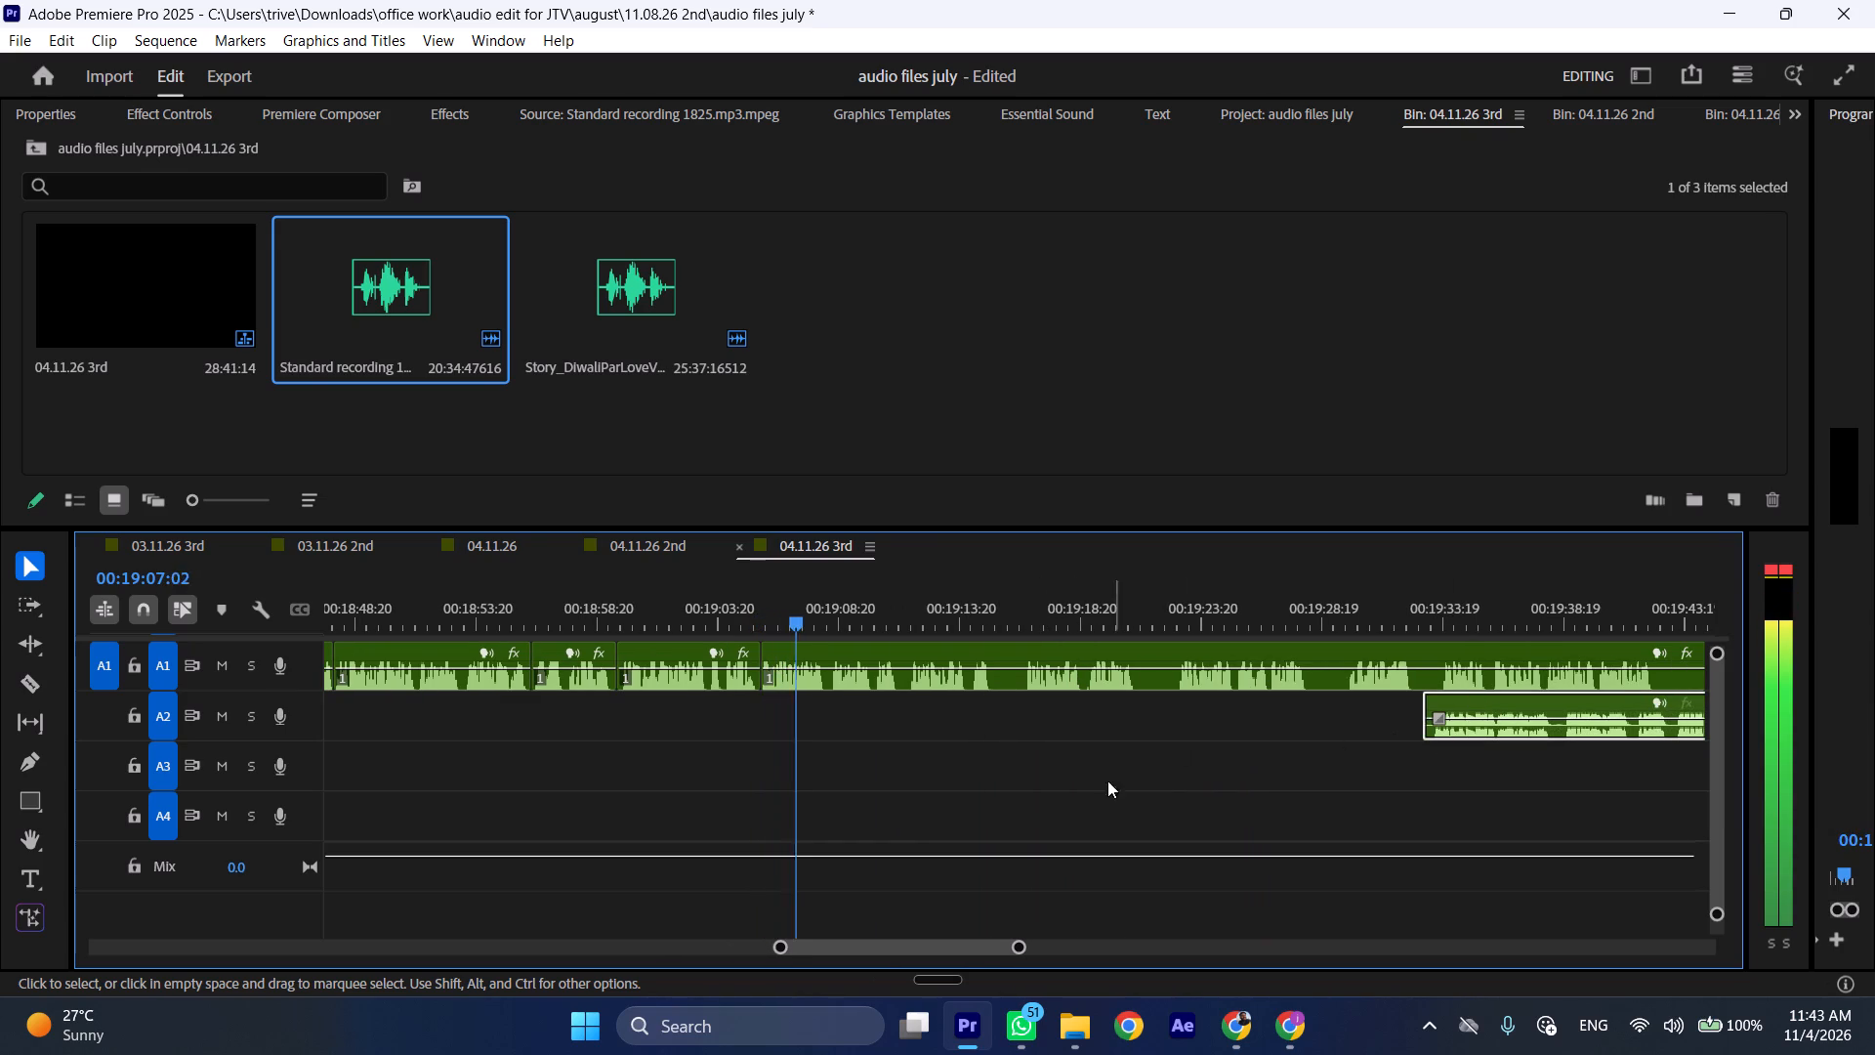
{"action": "left_click_drag", "start_coordinate": [585, 614], "coordinate": [617, 622]}
{"action": "key", "text": "space"}
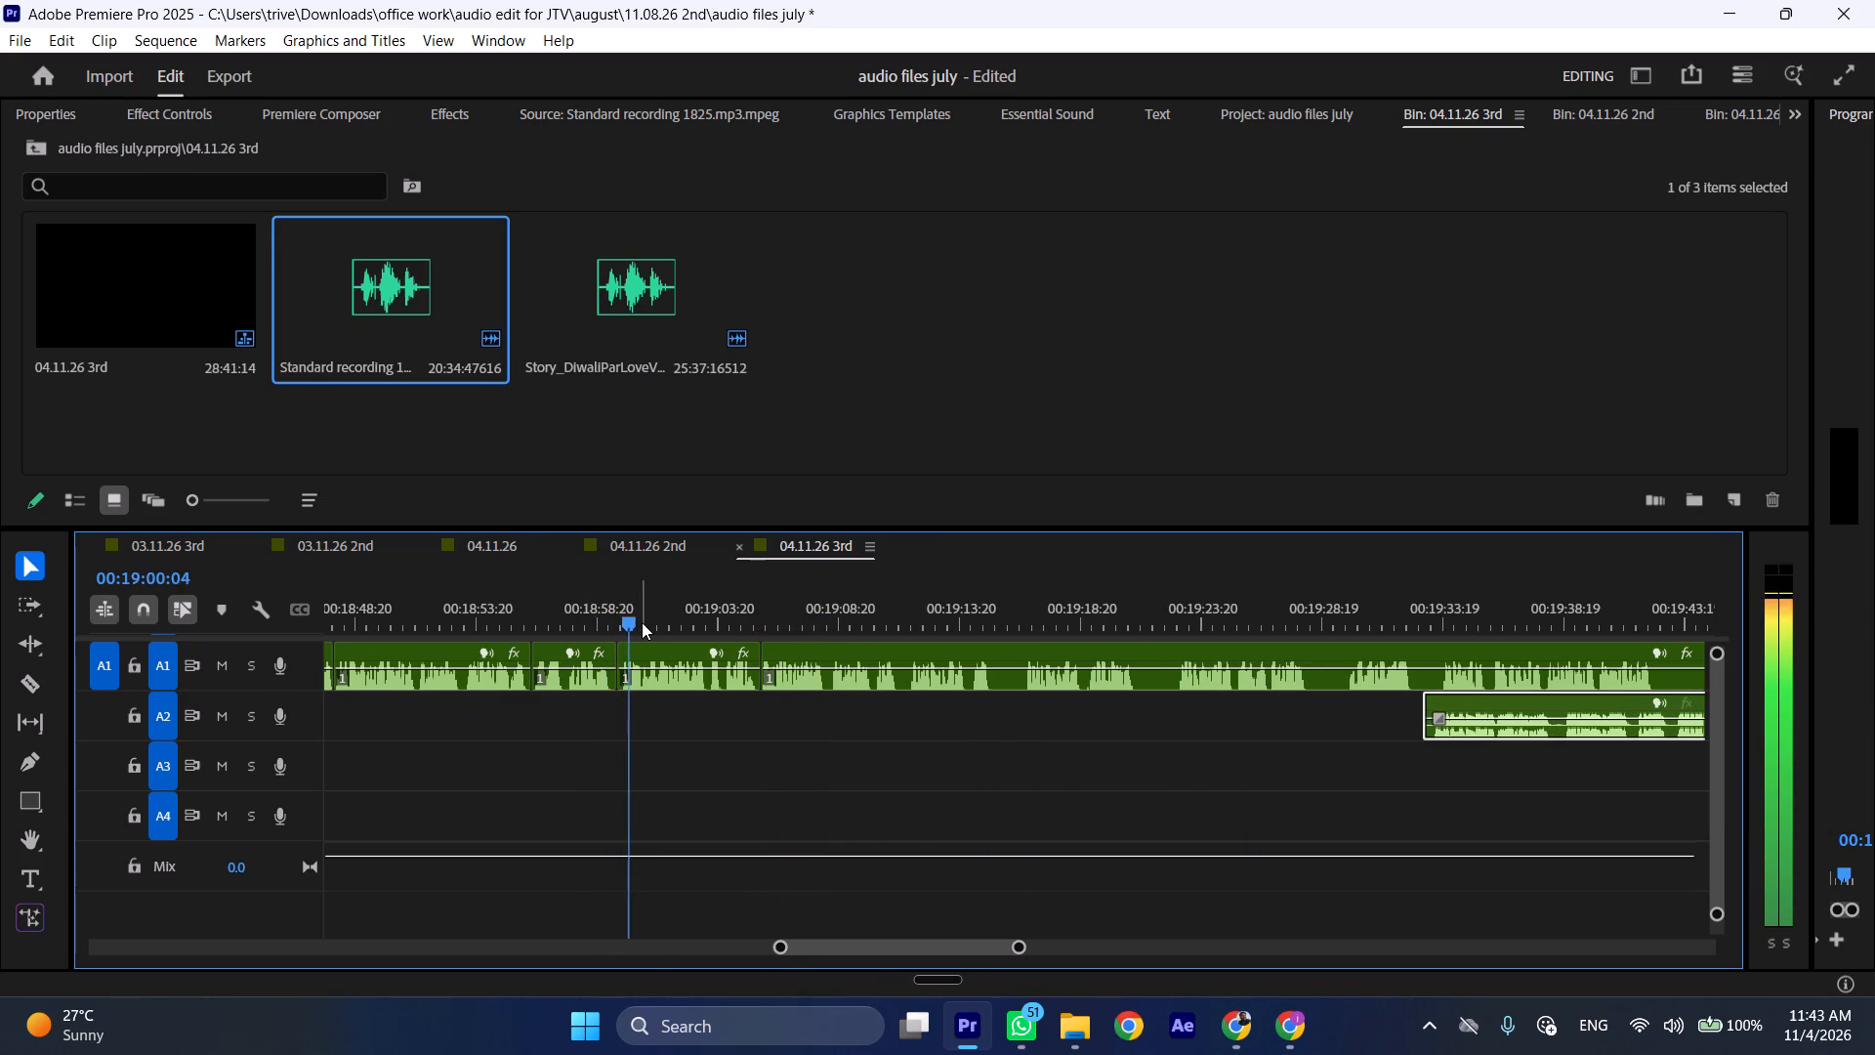
{"action": "key", "text": "l"}
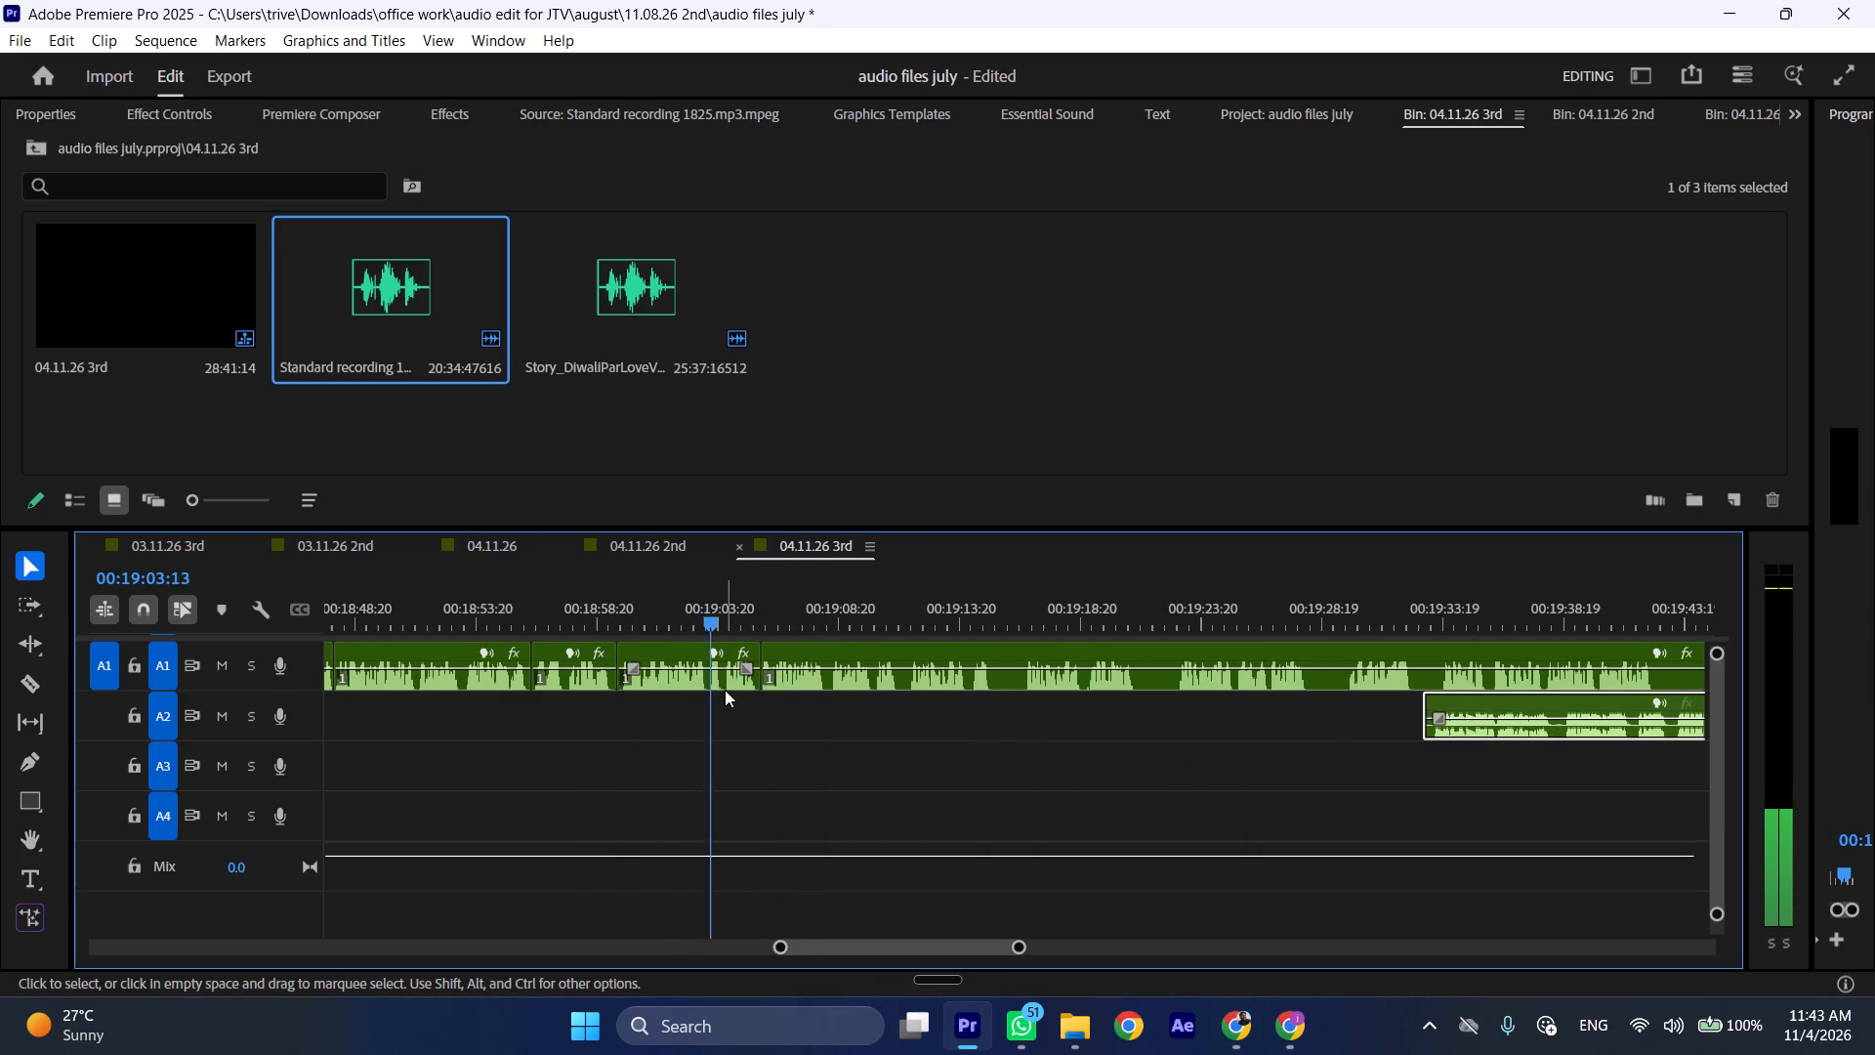
{"action": "scroll", "coordinate": [748, 702], "scroll_direction": "down", "scroll_amount": 5}
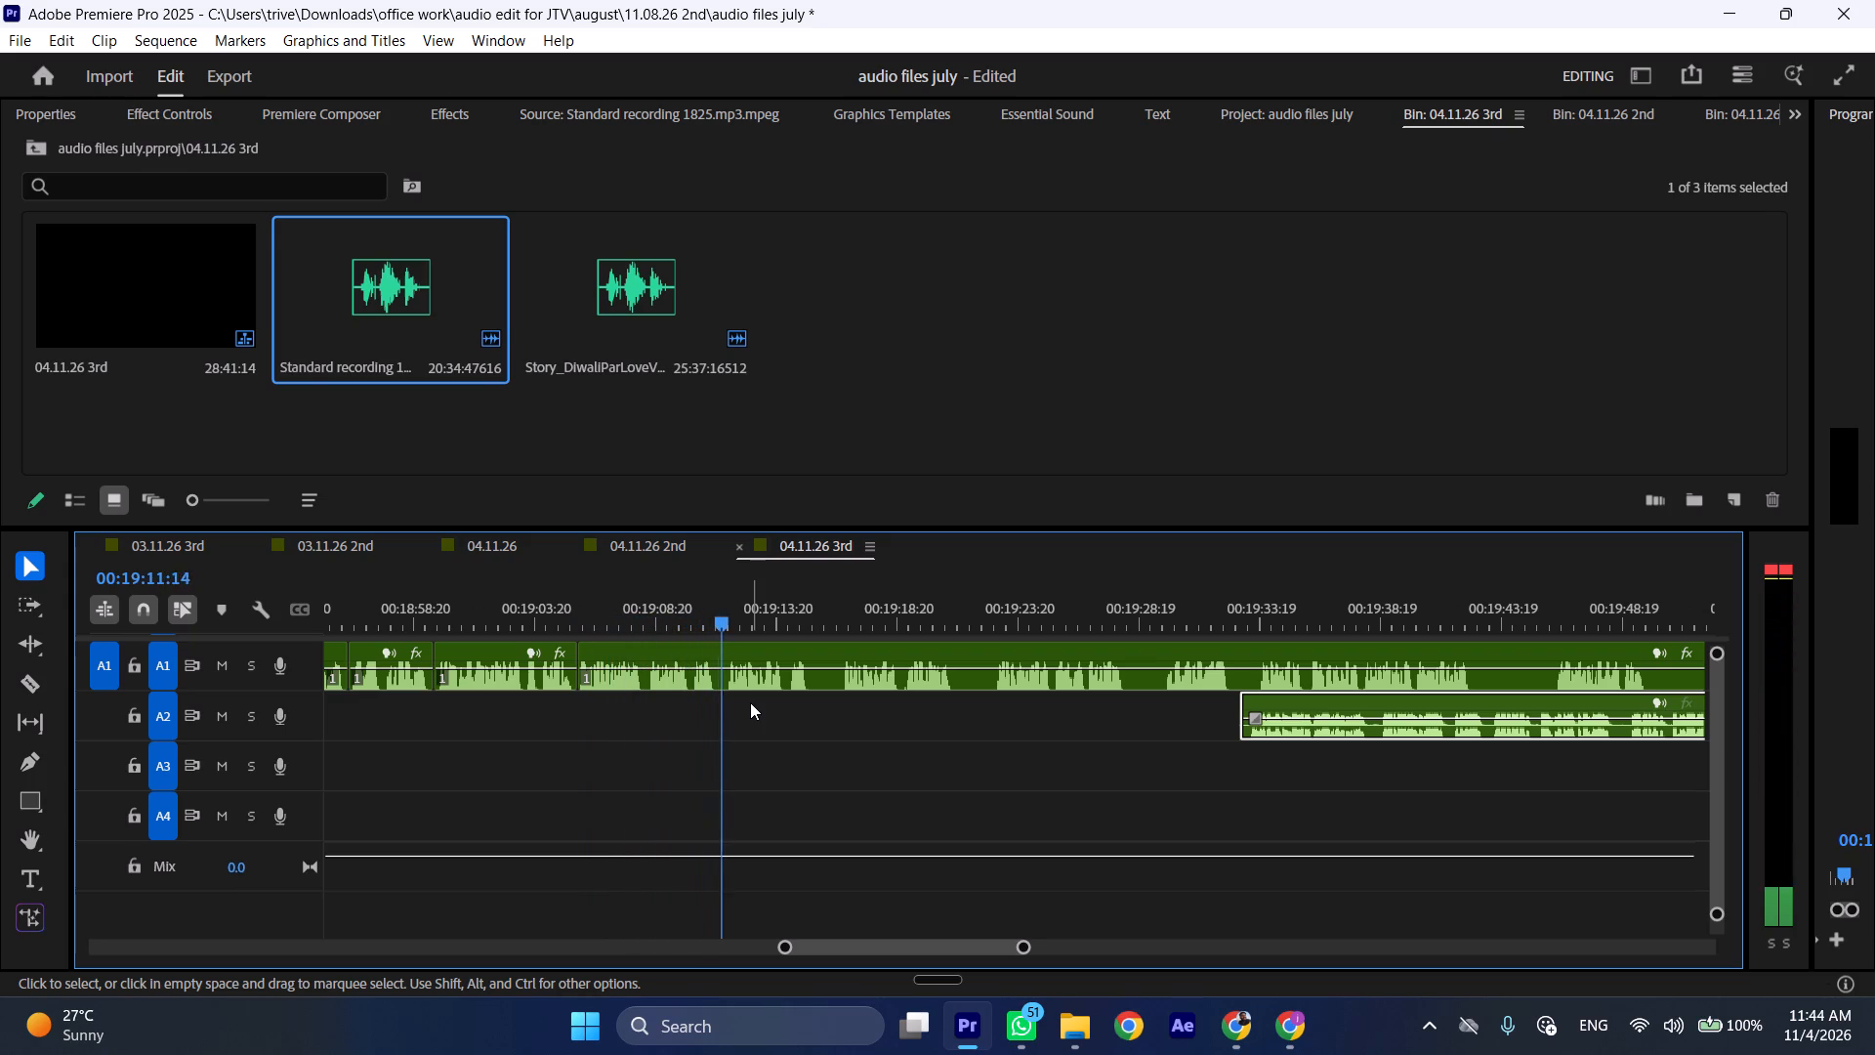
{"action": "left_click_drag", "start_coordinate": [687, 616], "coordinate": [695, 616]}
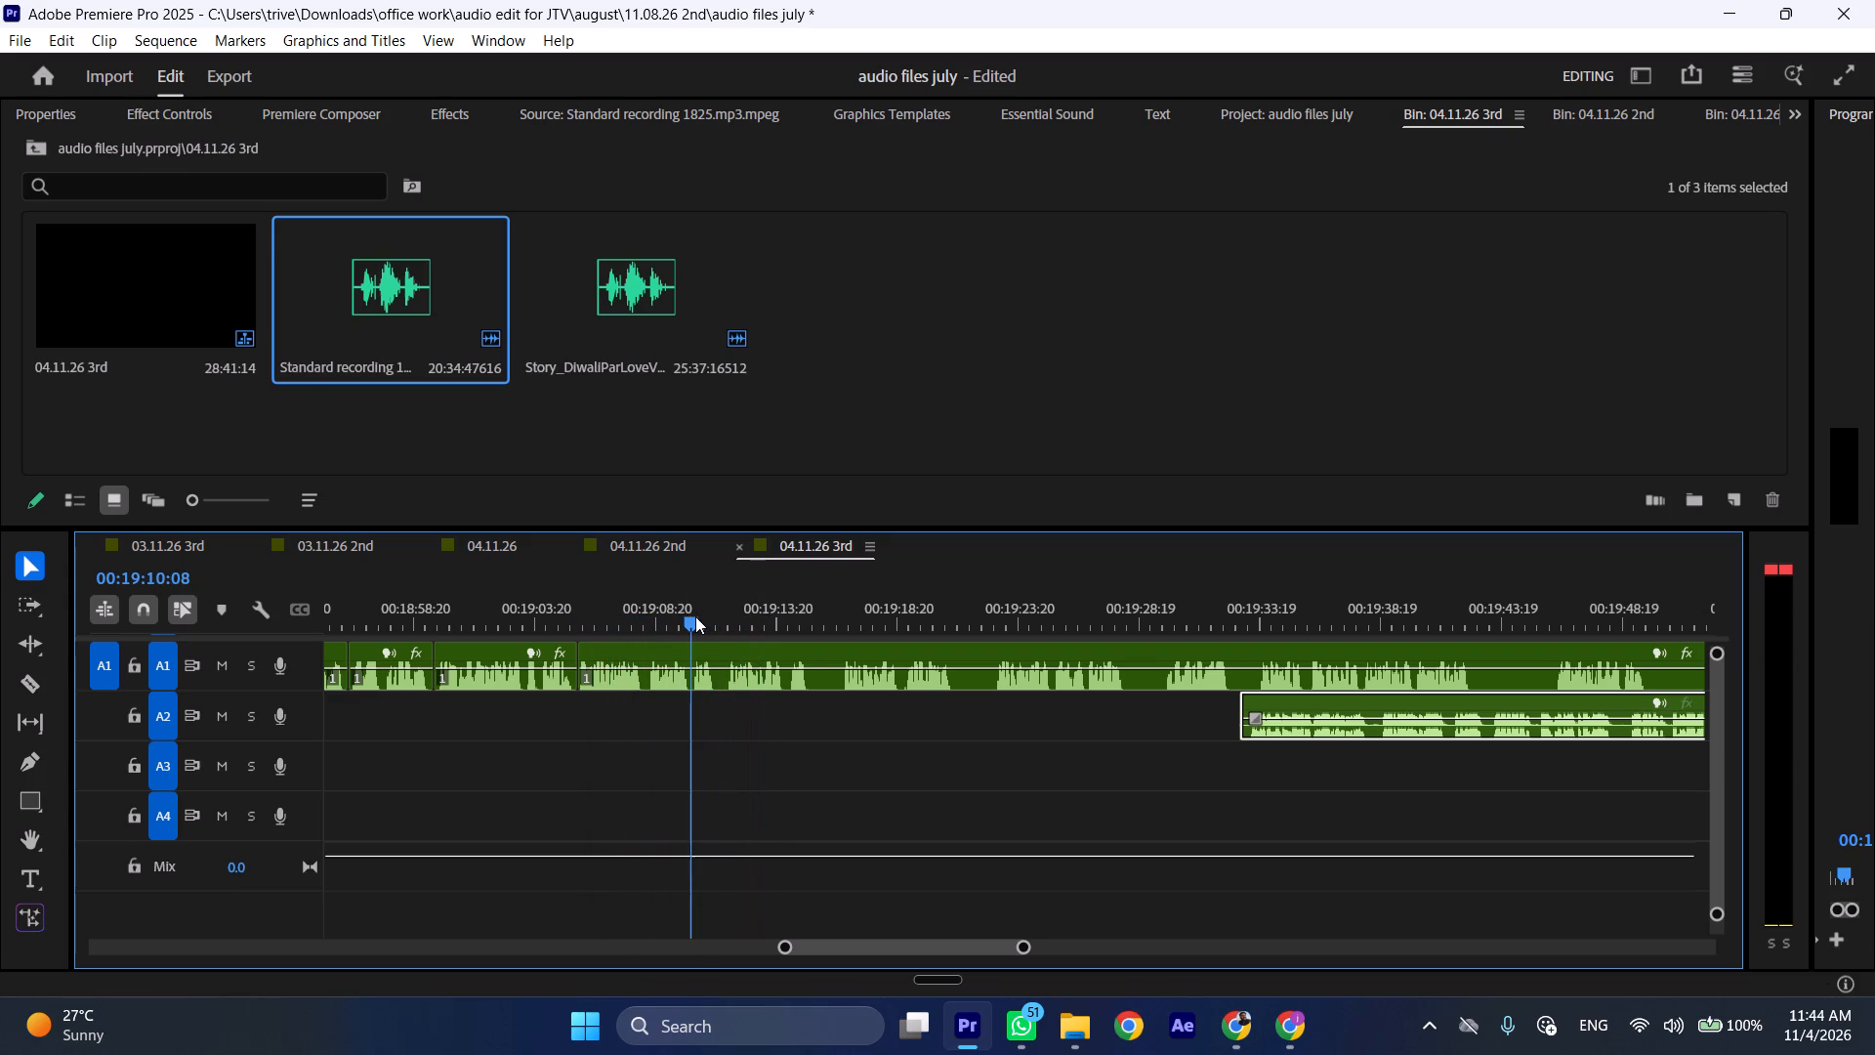
{"action": "key", "text": "shift+c"}
{"action": "left_click_drag", "start_coordinate": [702, 616], "coordinate": [729, 619]}
{"action": "left_click", "coordinate": [742, 659]}
{"action": "key", "text": "shift+c"}
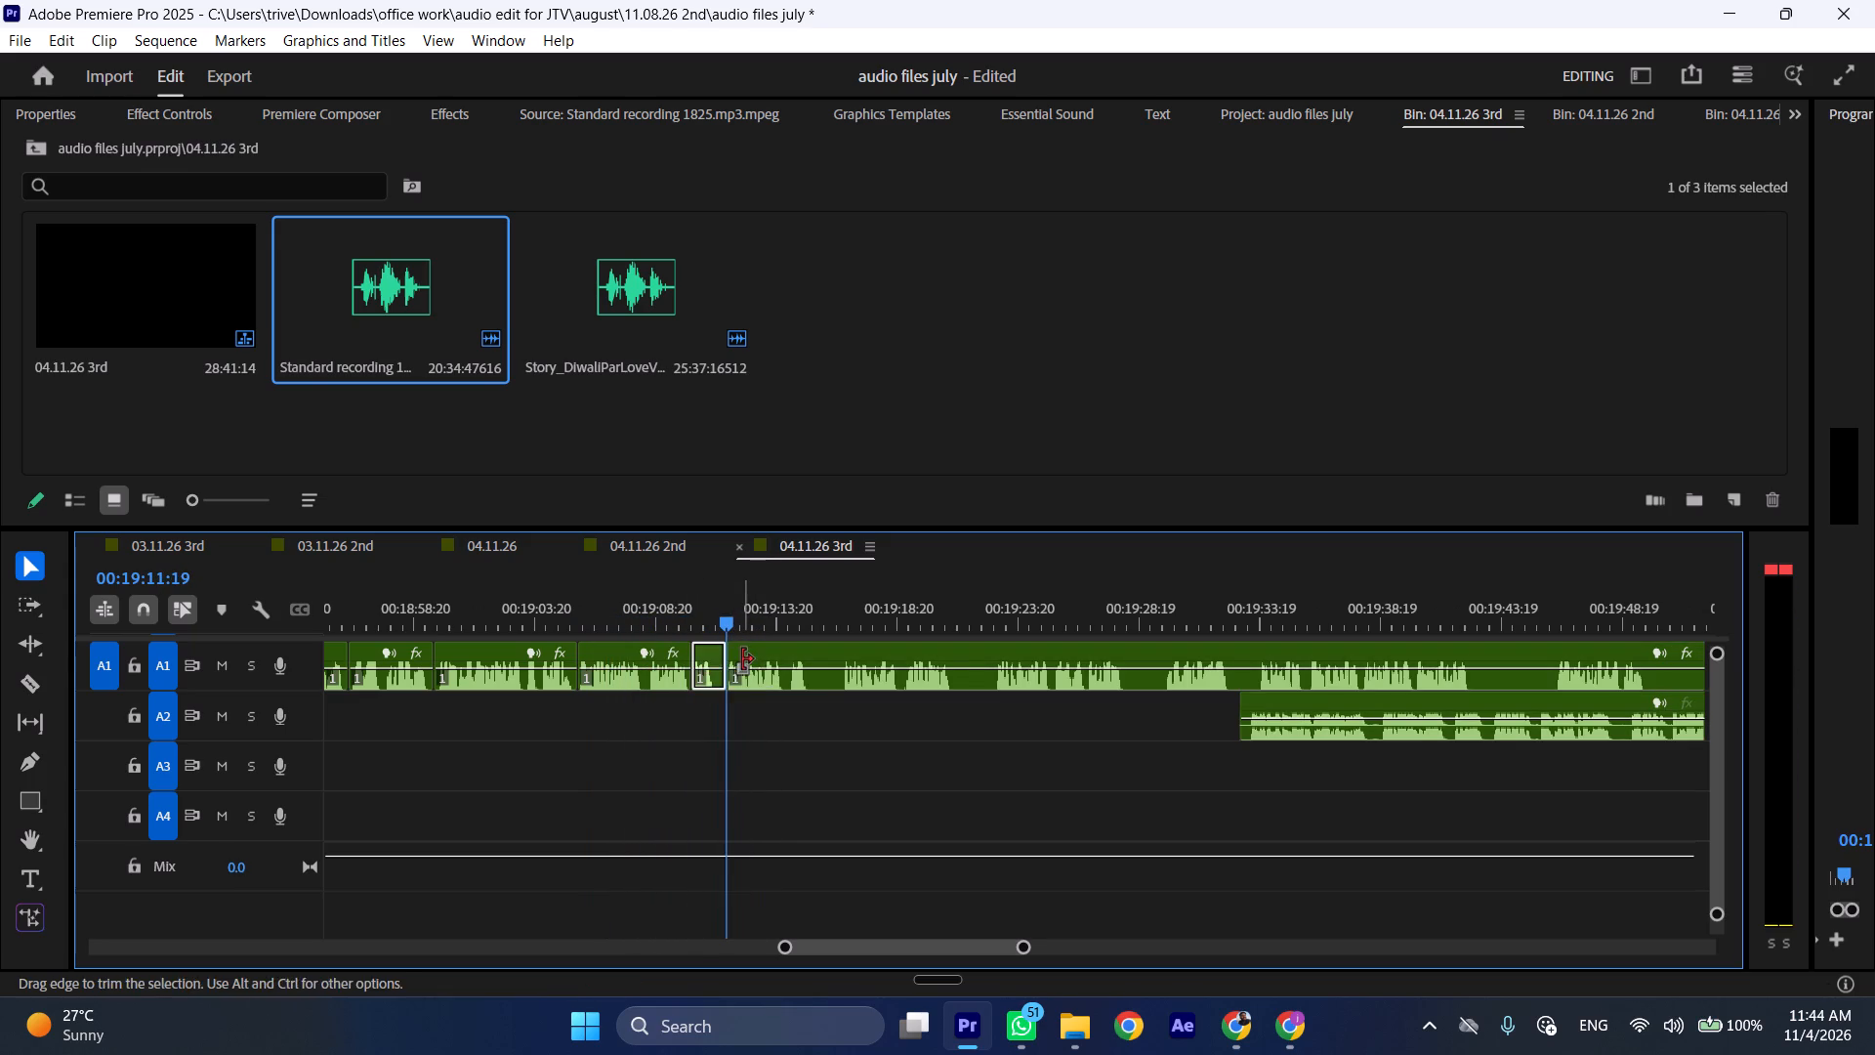
{"action": "key", "text": "ctrl+shift+d"}
Listen on, cut A1 at about 00:19:13:18 and 00:19:15, and ripple-delete everything on A1 from 00:19:10:08 to the second cut.
{"action": "key", "text": "space"}
{"action": "type", "text": "l"}
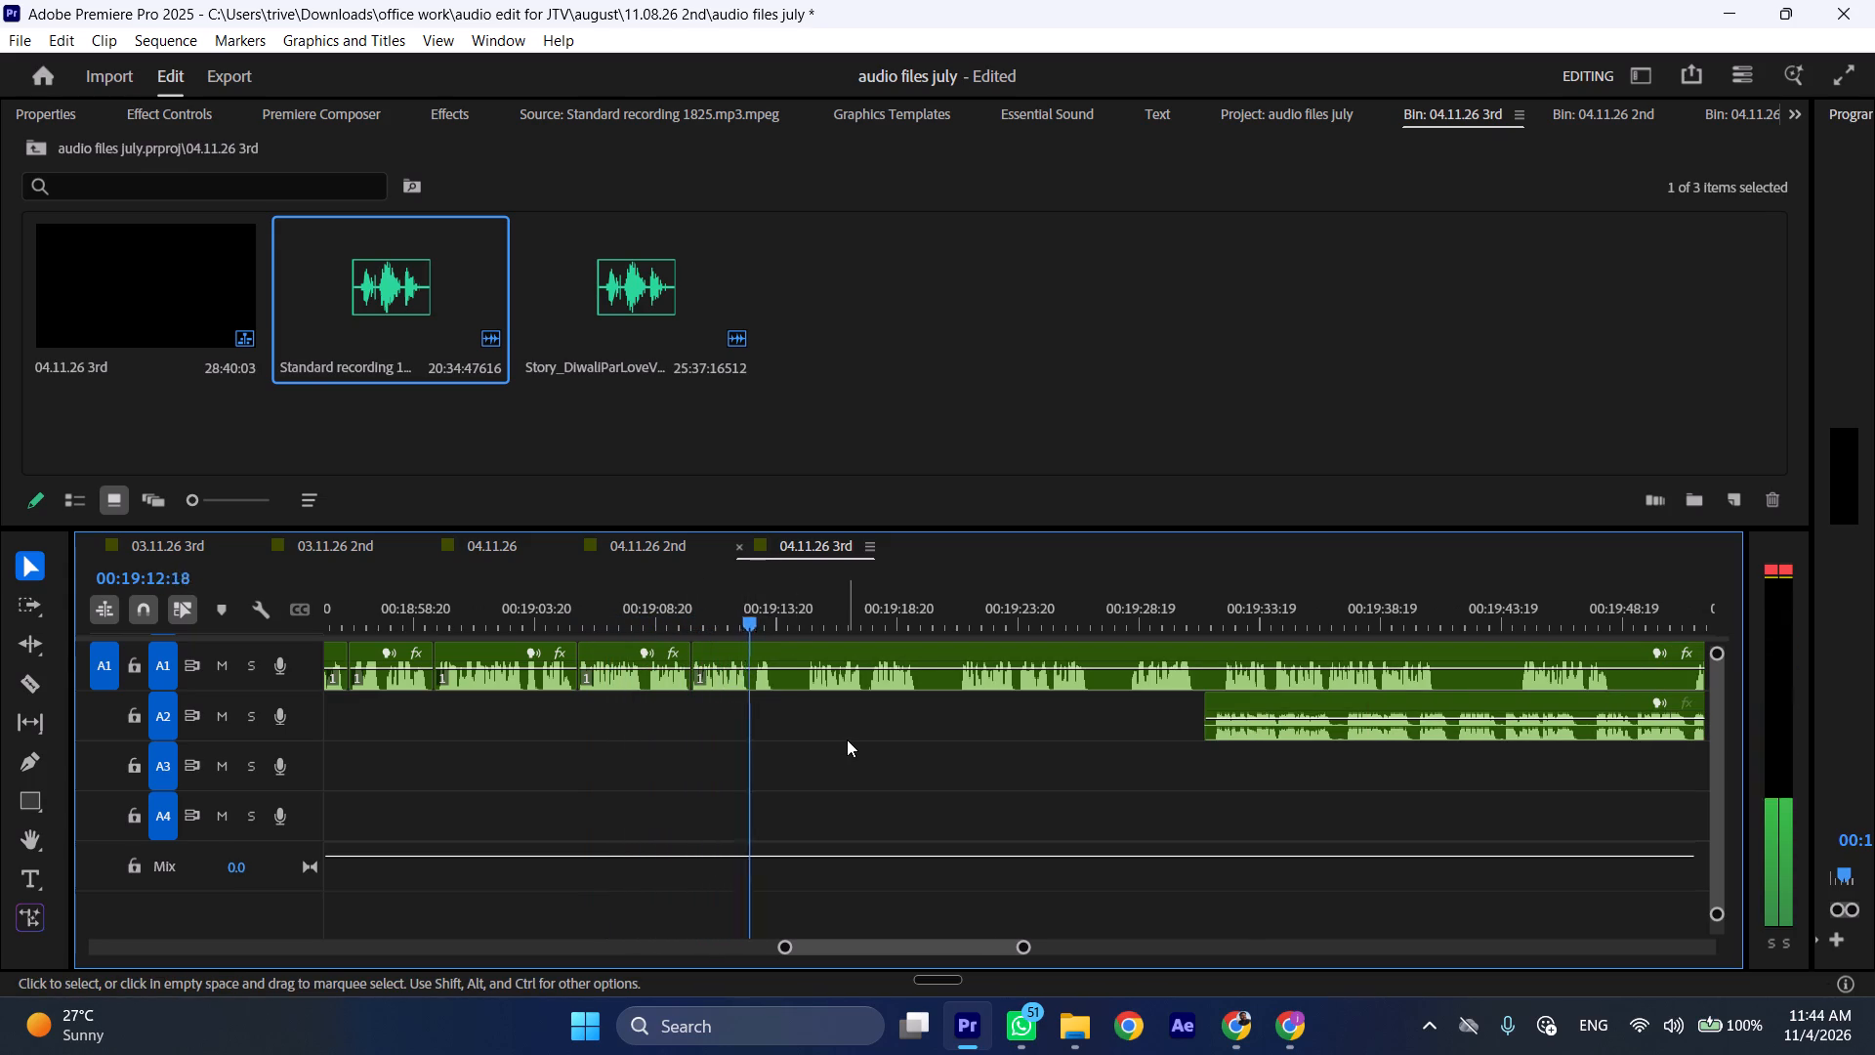
{"action": "key", "text": "space"}
{"action": "key", "text": "shift+c"}
{"action": "left_click", "coordinate": [812, 616]}
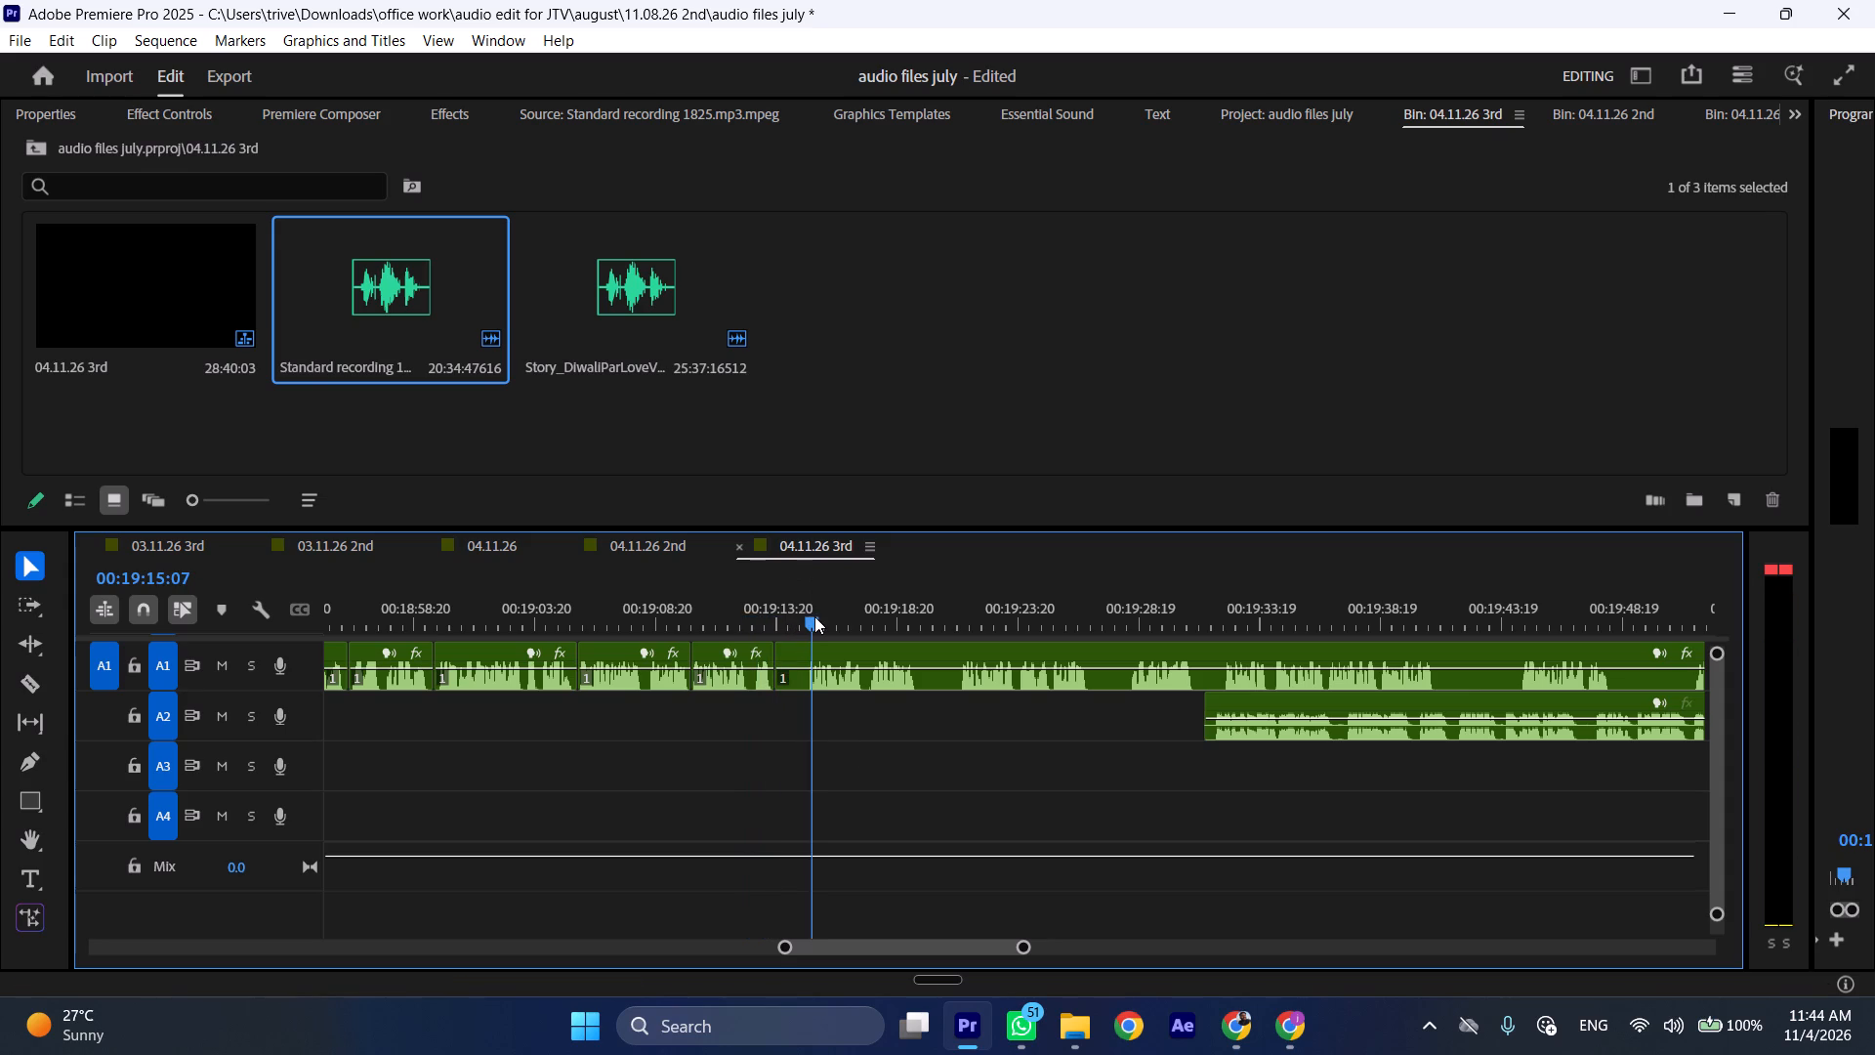
{"action": "key", "text": "space"}
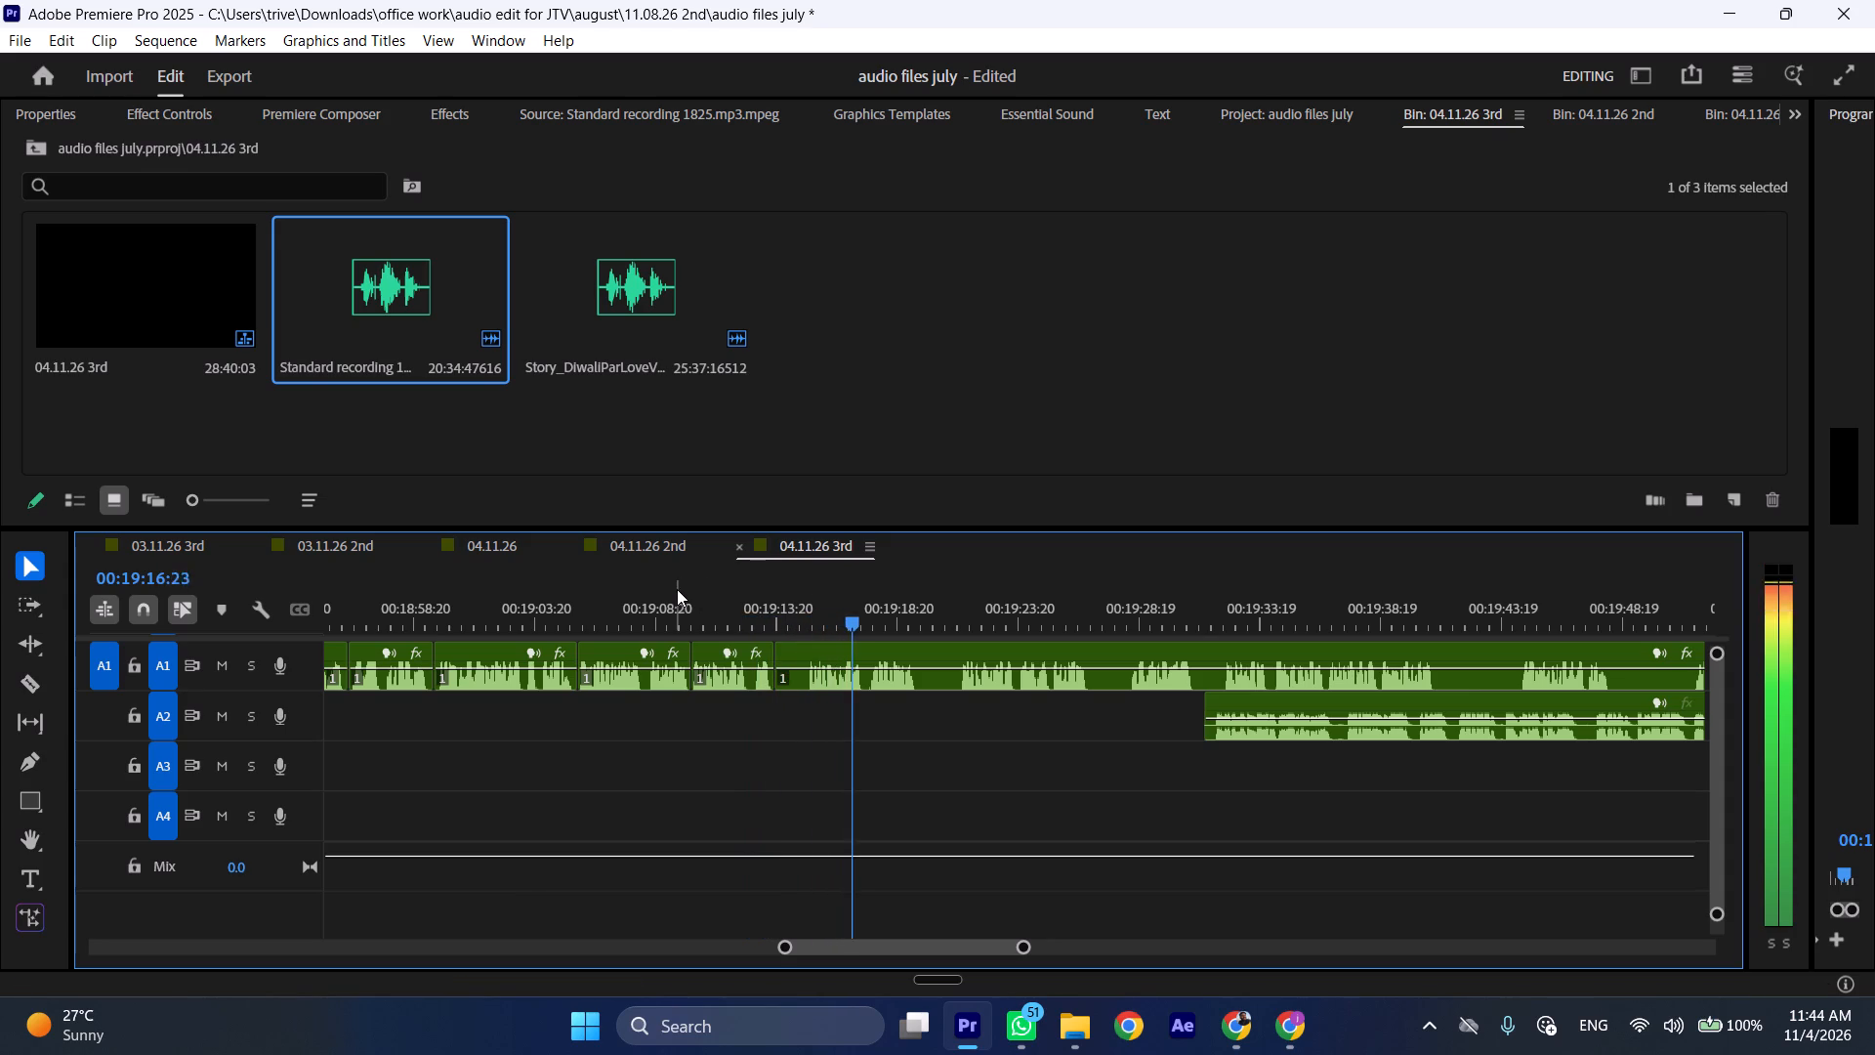
{"action": "left_click", "coordinate": [677, 589]}
{"action": "key", "text": "space"}
{"action": "left_click", "coordinate": [802, 609]}
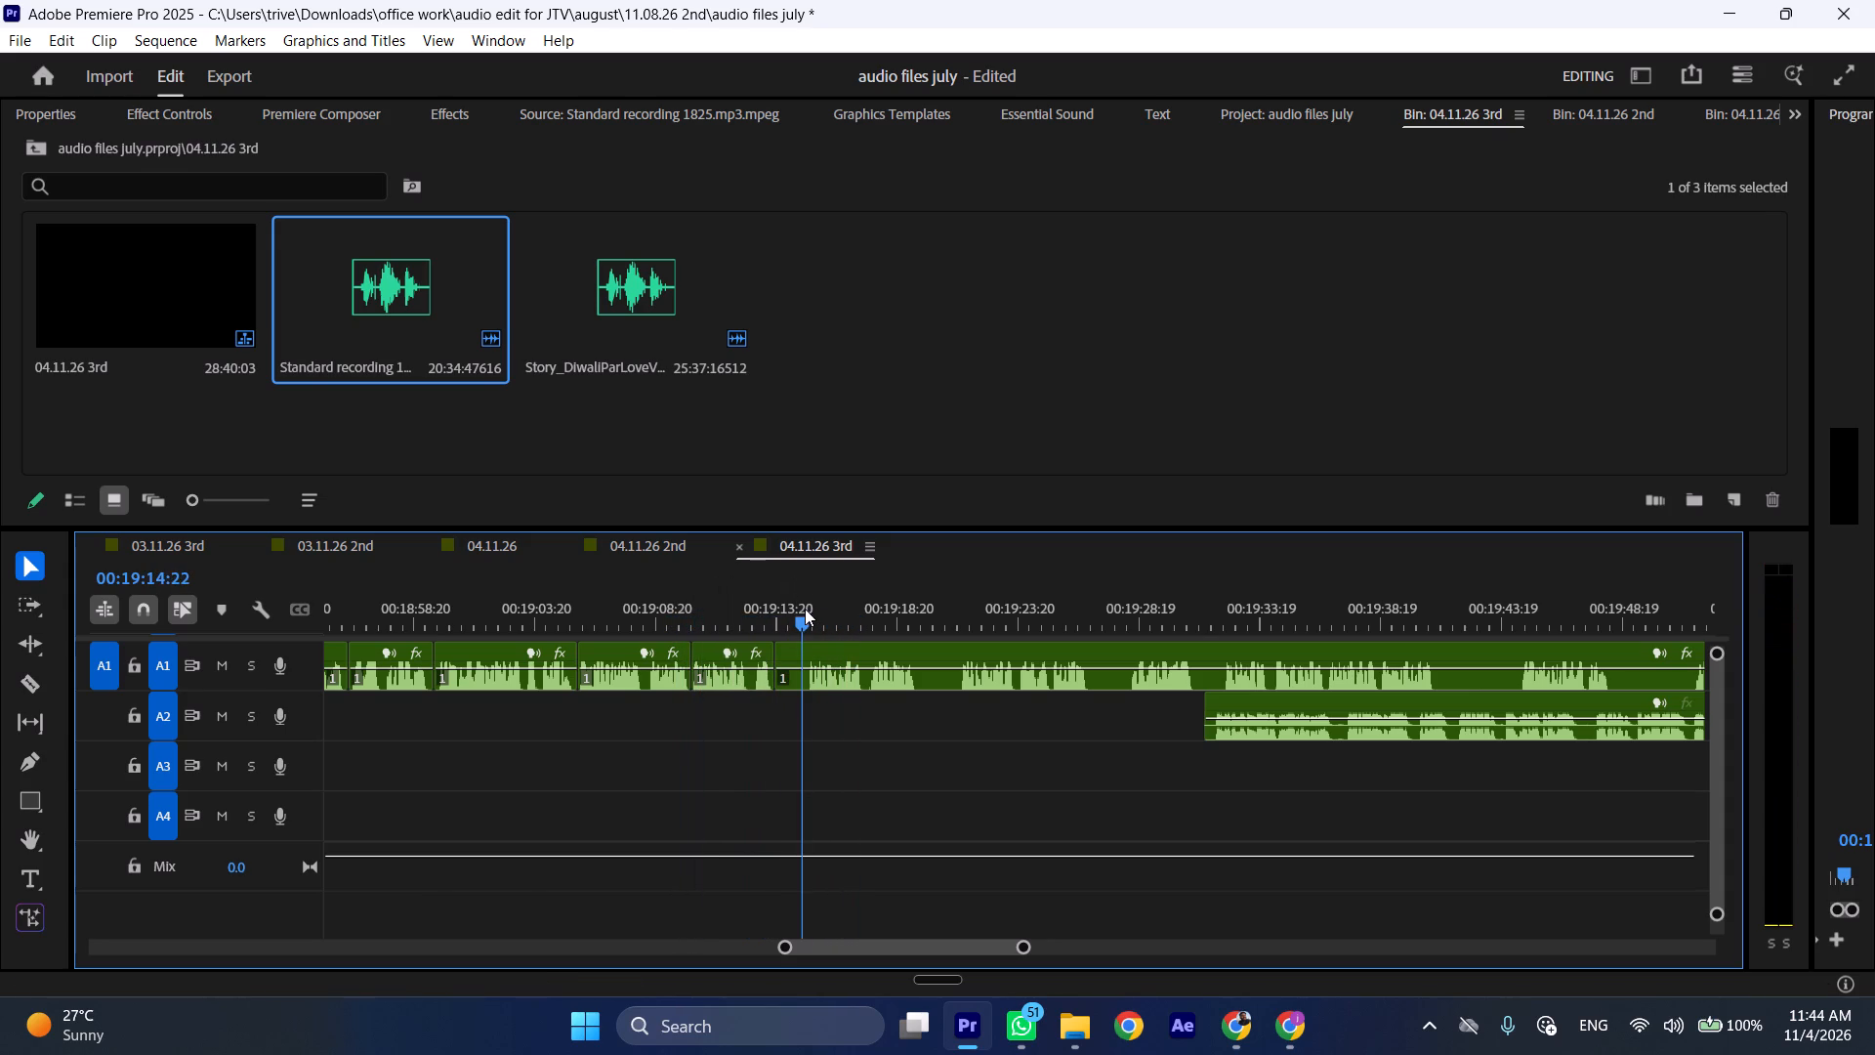
{"action": "key", "text": "shift+c"}
{"action": "left_click_drag", "start_coordinate": [747, 709], "coordinate": [786, 689]}
{"action": "key", "text": "ctrl+shift+d"}
Listen on from about 00:19:10:08 and cut A1 at 00:19:14:21 where the pause begins.
{"action": "key", "text": "space"}
{"action": "type", "text": "l"}
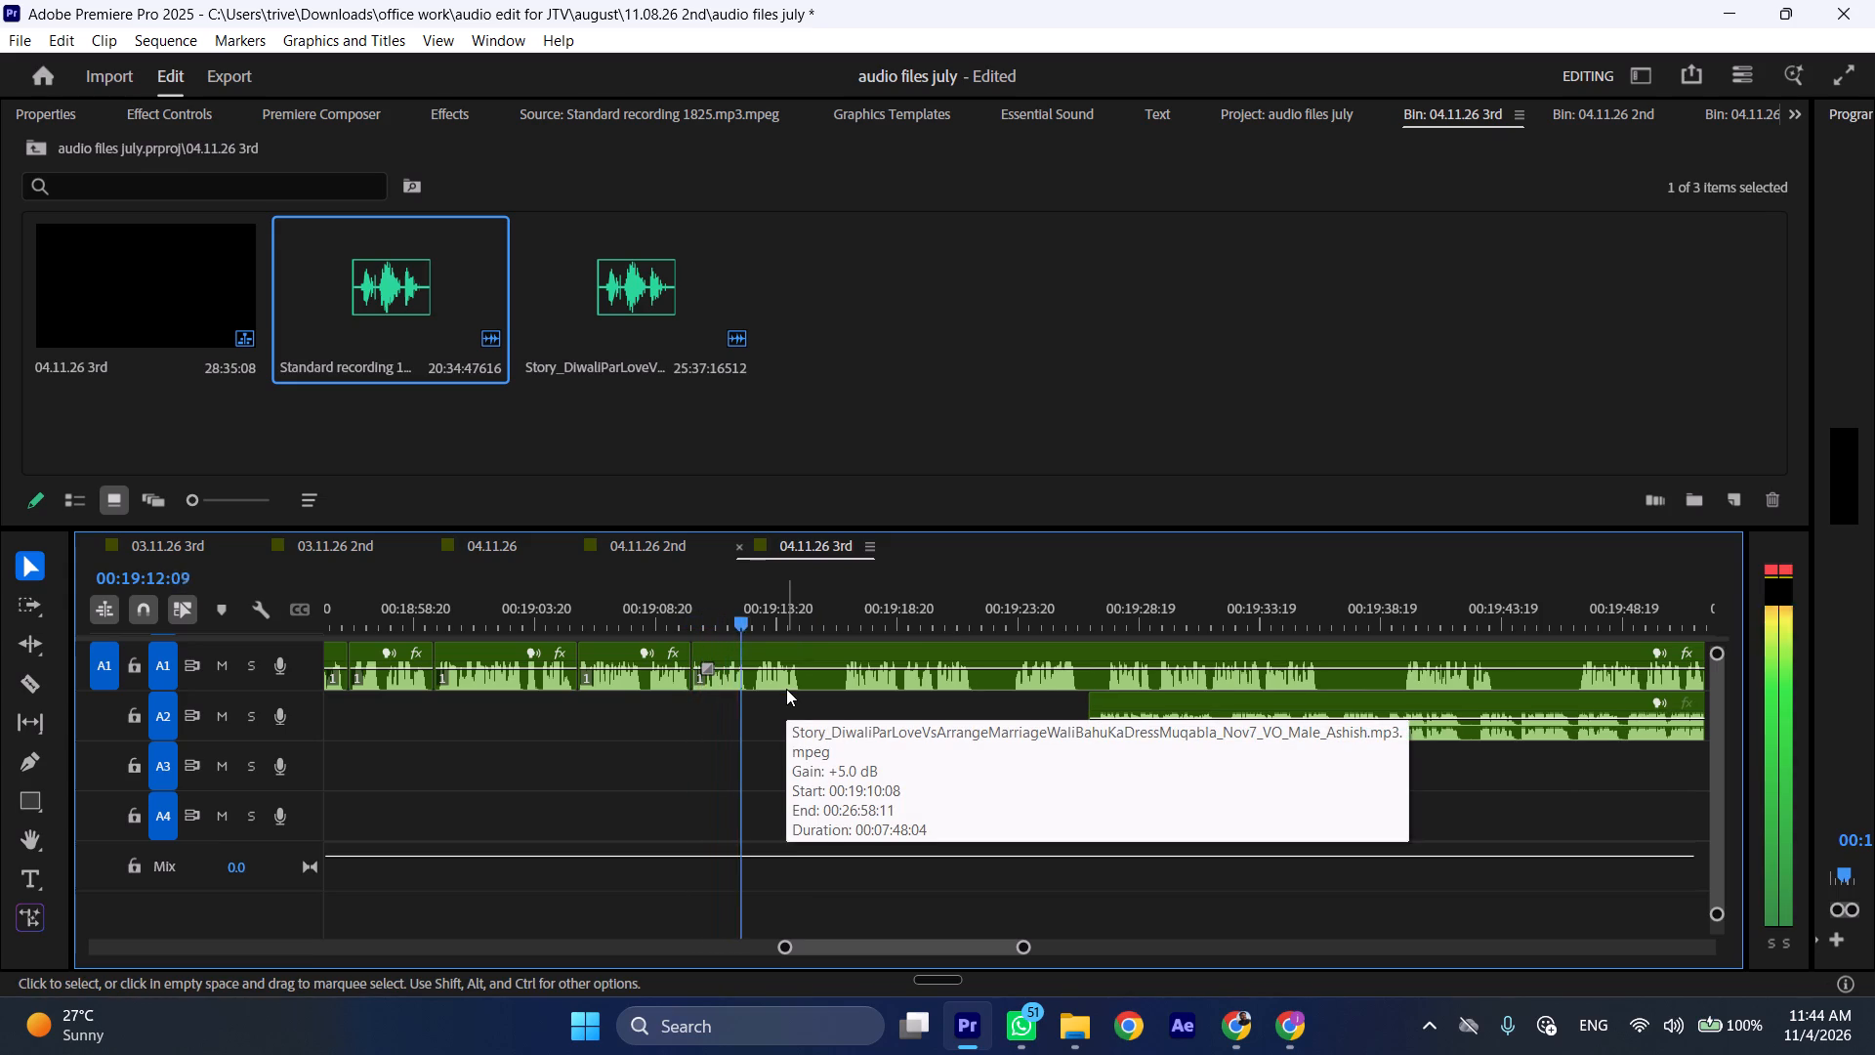
{"action": "key", "text": "space"}
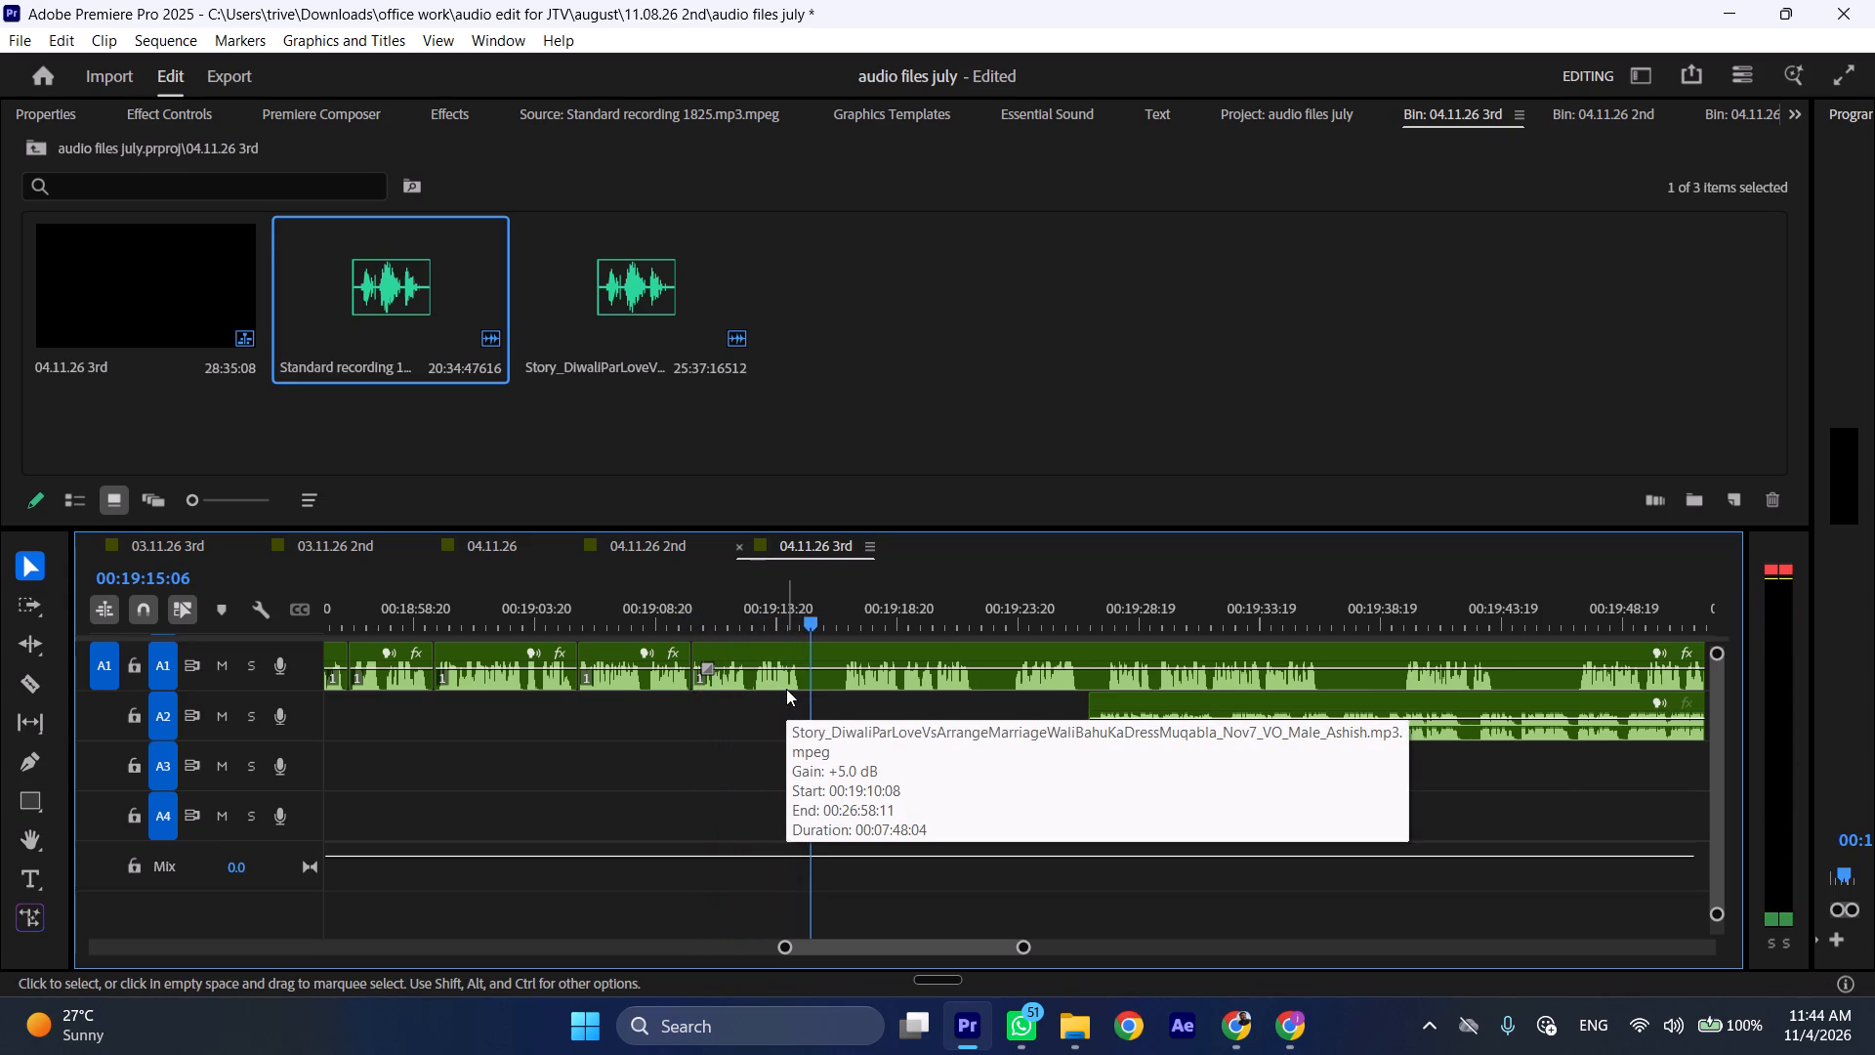
{"action": "left_click_drag", "start_coordinate": [802, 597], "coordinate": [804, 598]}
{"action": "key", "text": "shift+c"}
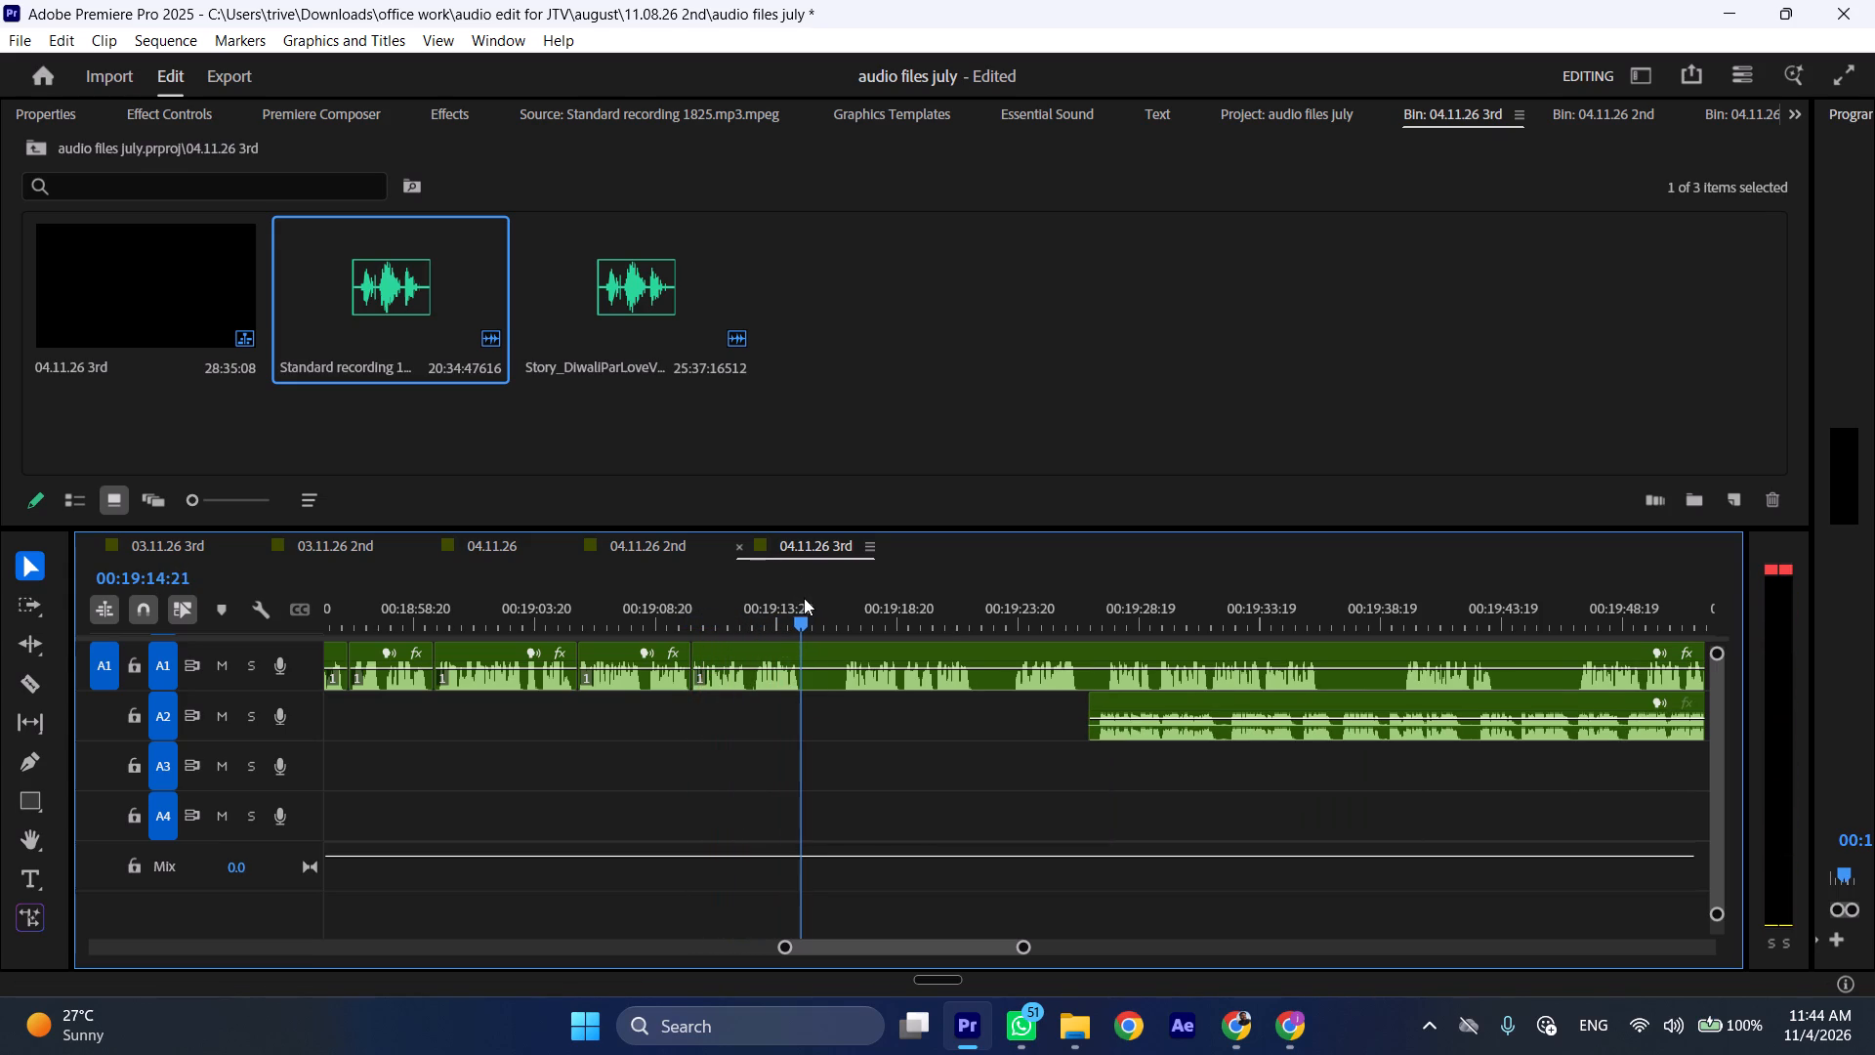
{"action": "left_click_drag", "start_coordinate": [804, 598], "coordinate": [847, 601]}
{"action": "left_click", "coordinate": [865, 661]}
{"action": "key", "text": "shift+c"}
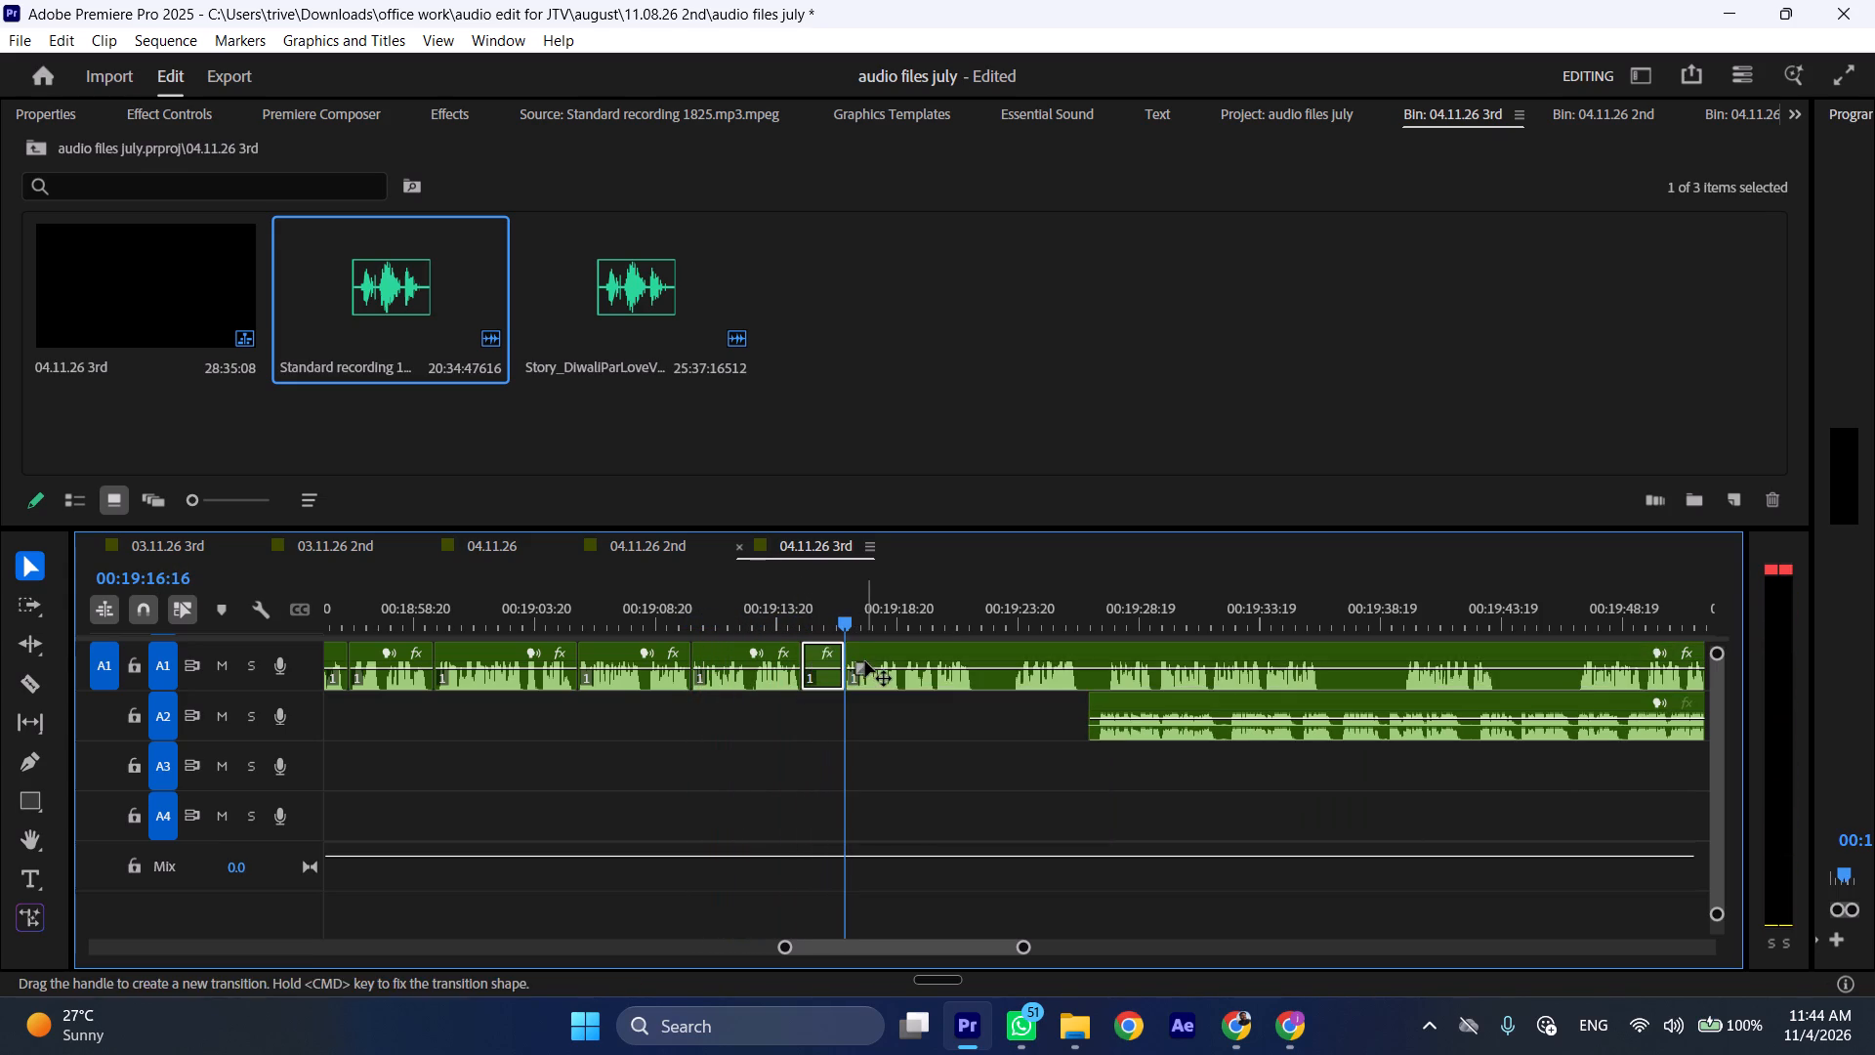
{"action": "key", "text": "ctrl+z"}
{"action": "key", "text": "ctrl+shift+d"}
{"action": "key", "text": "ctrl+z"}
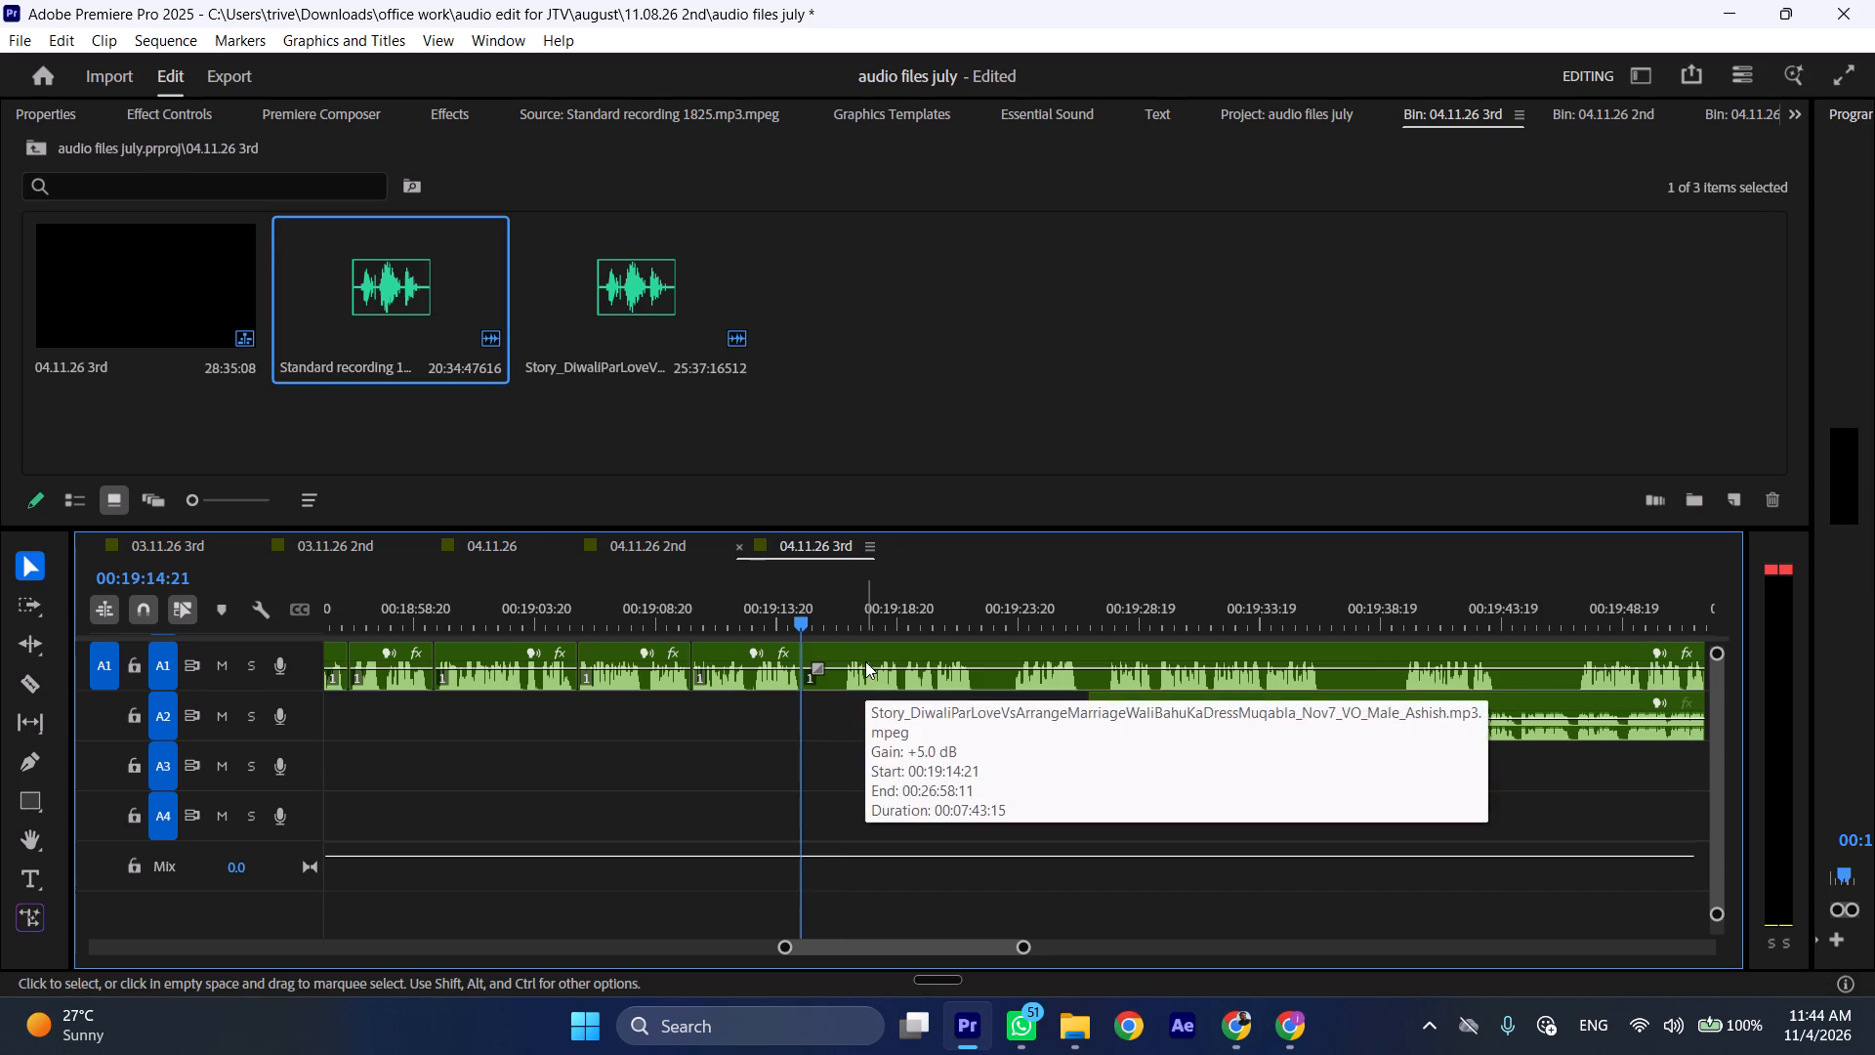
Cut A1 at 00:19:16:10 and ripple-delete the pause between this cut and the one at 00:19:14:21.
{"action": "left_click_drag", "start_coordinate": [829, 608], "coordinate": [841, 608]}
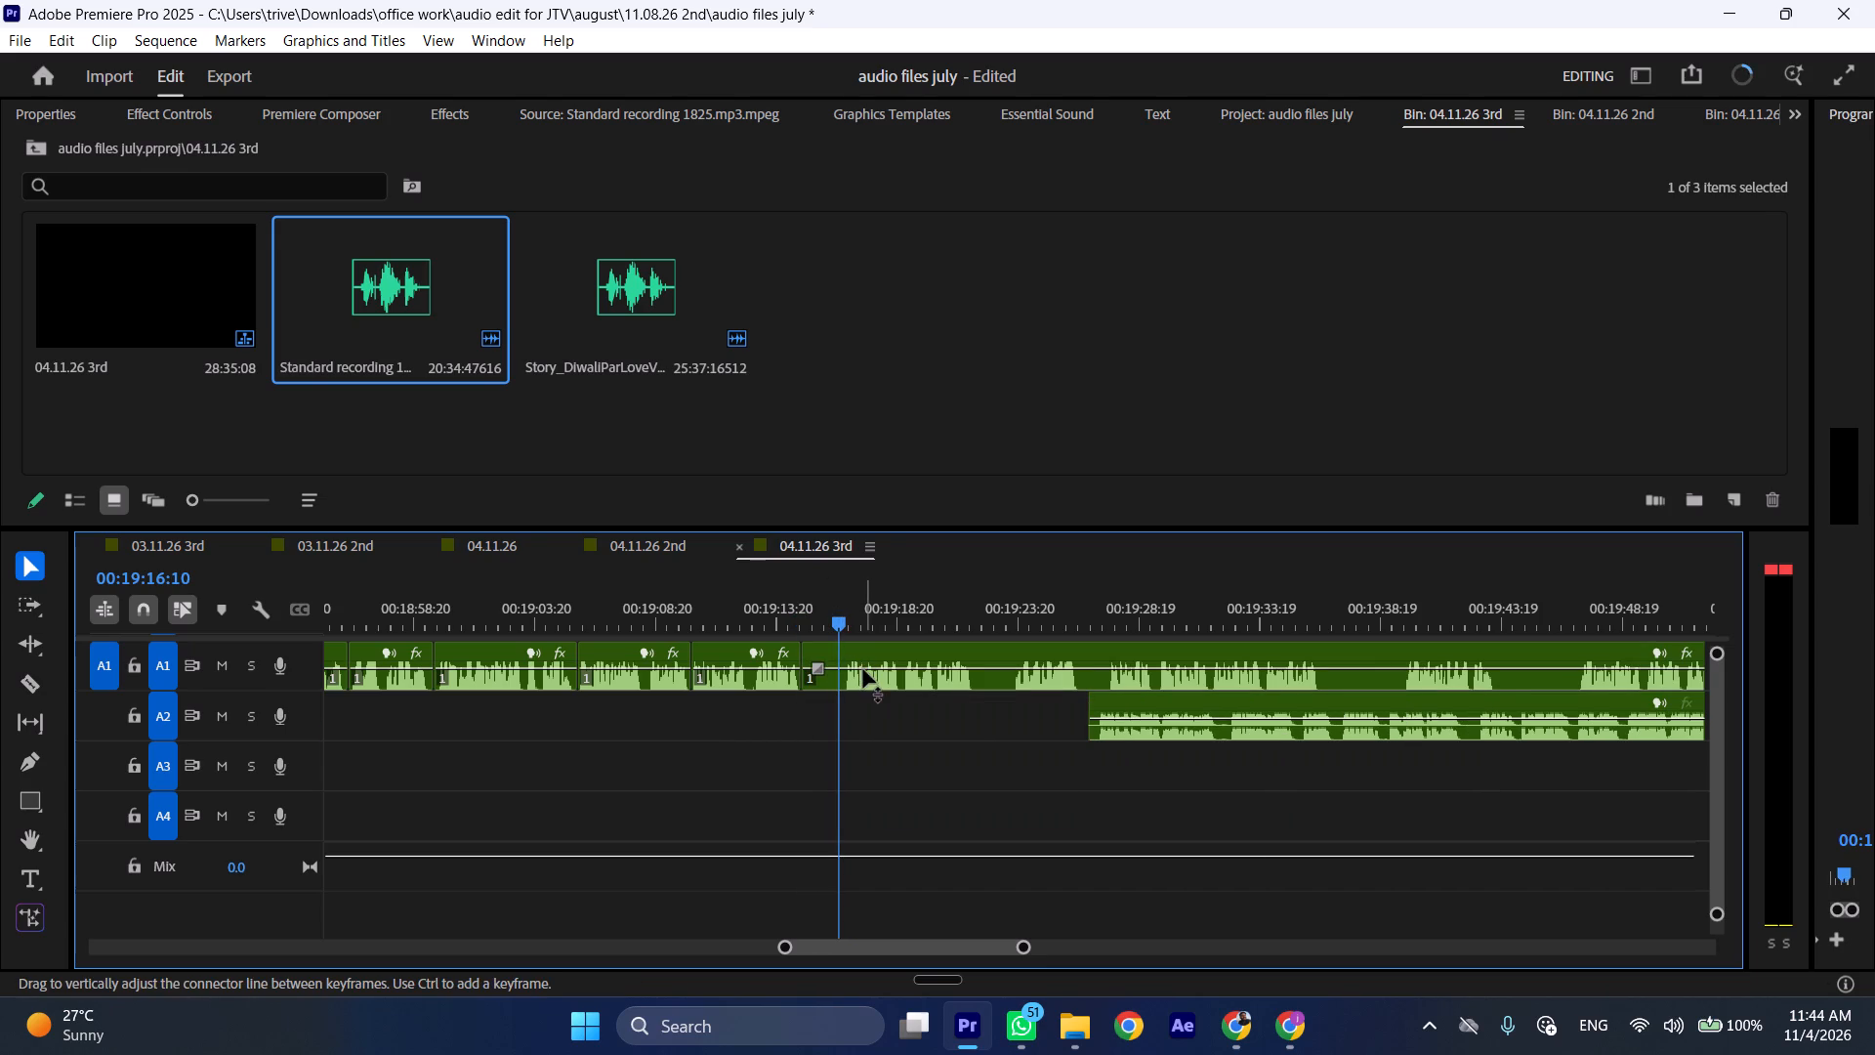
{"action": "left_click", "coordinate": [863, 669]}
{"action": "key", "text": "shift+c"}
{"action": "key", "text": "ctrl+shift+d"}
Listen on from the closed pause and cut A1 at 00:19:20:14, where the spoken line ends.
{"action": "key", "text": "space"}
{"action": "type", "text": "l"}
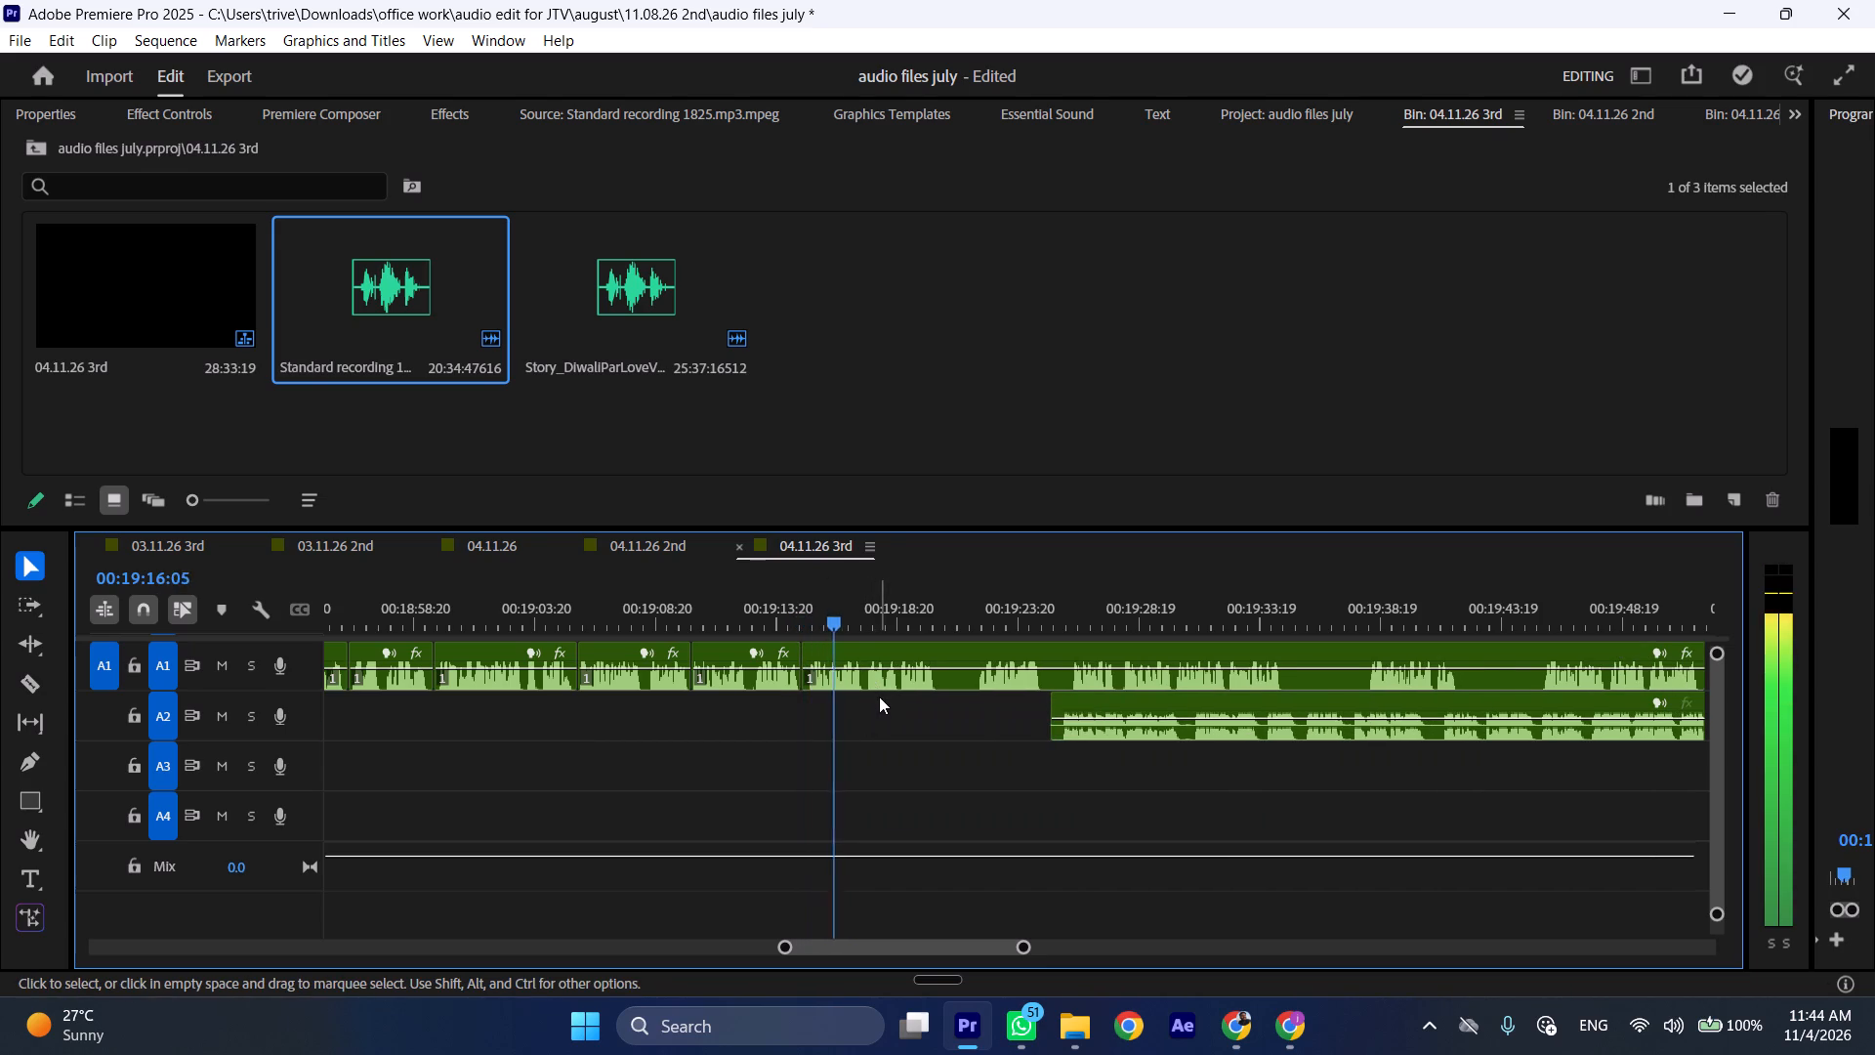
{"action": "scroll", "coordinate": [879, 696], "scroll_direction": "down", "scroll_amount": 4}
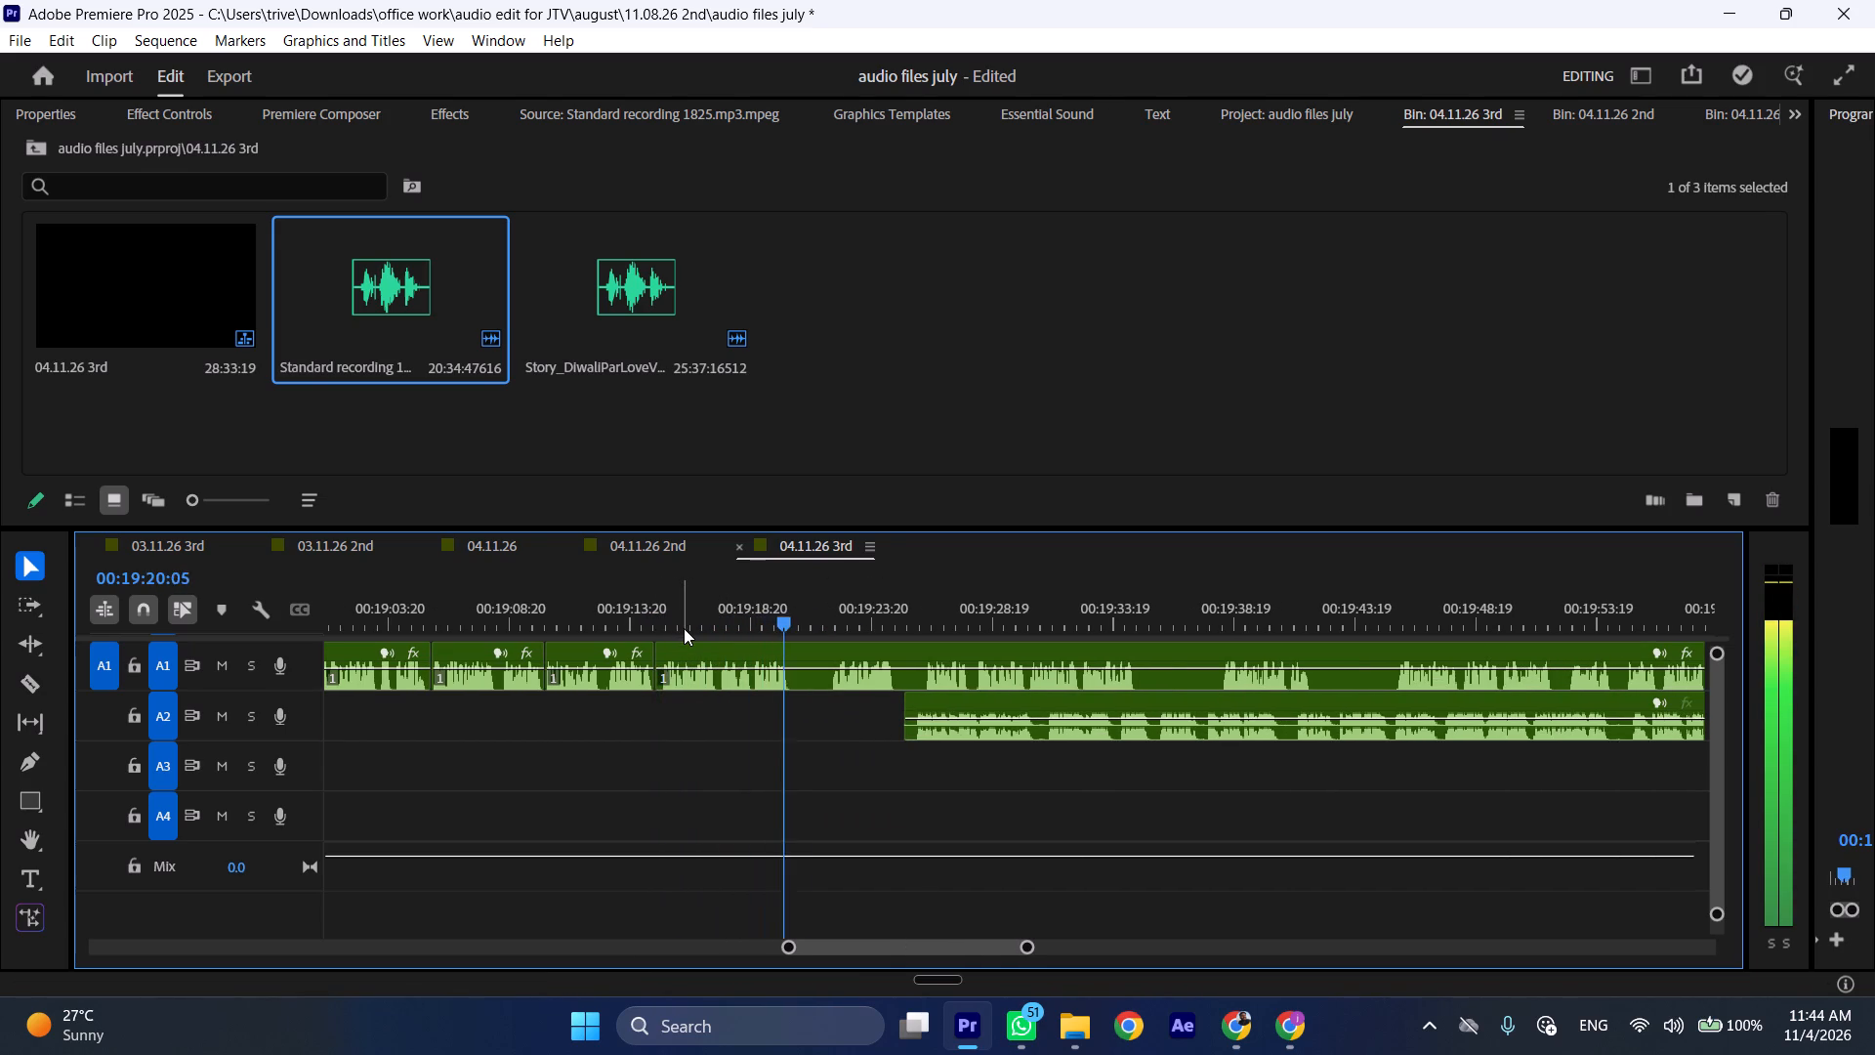
{"action": "key", "text": "space"}
{"action": "key", "text": "shift+c"}
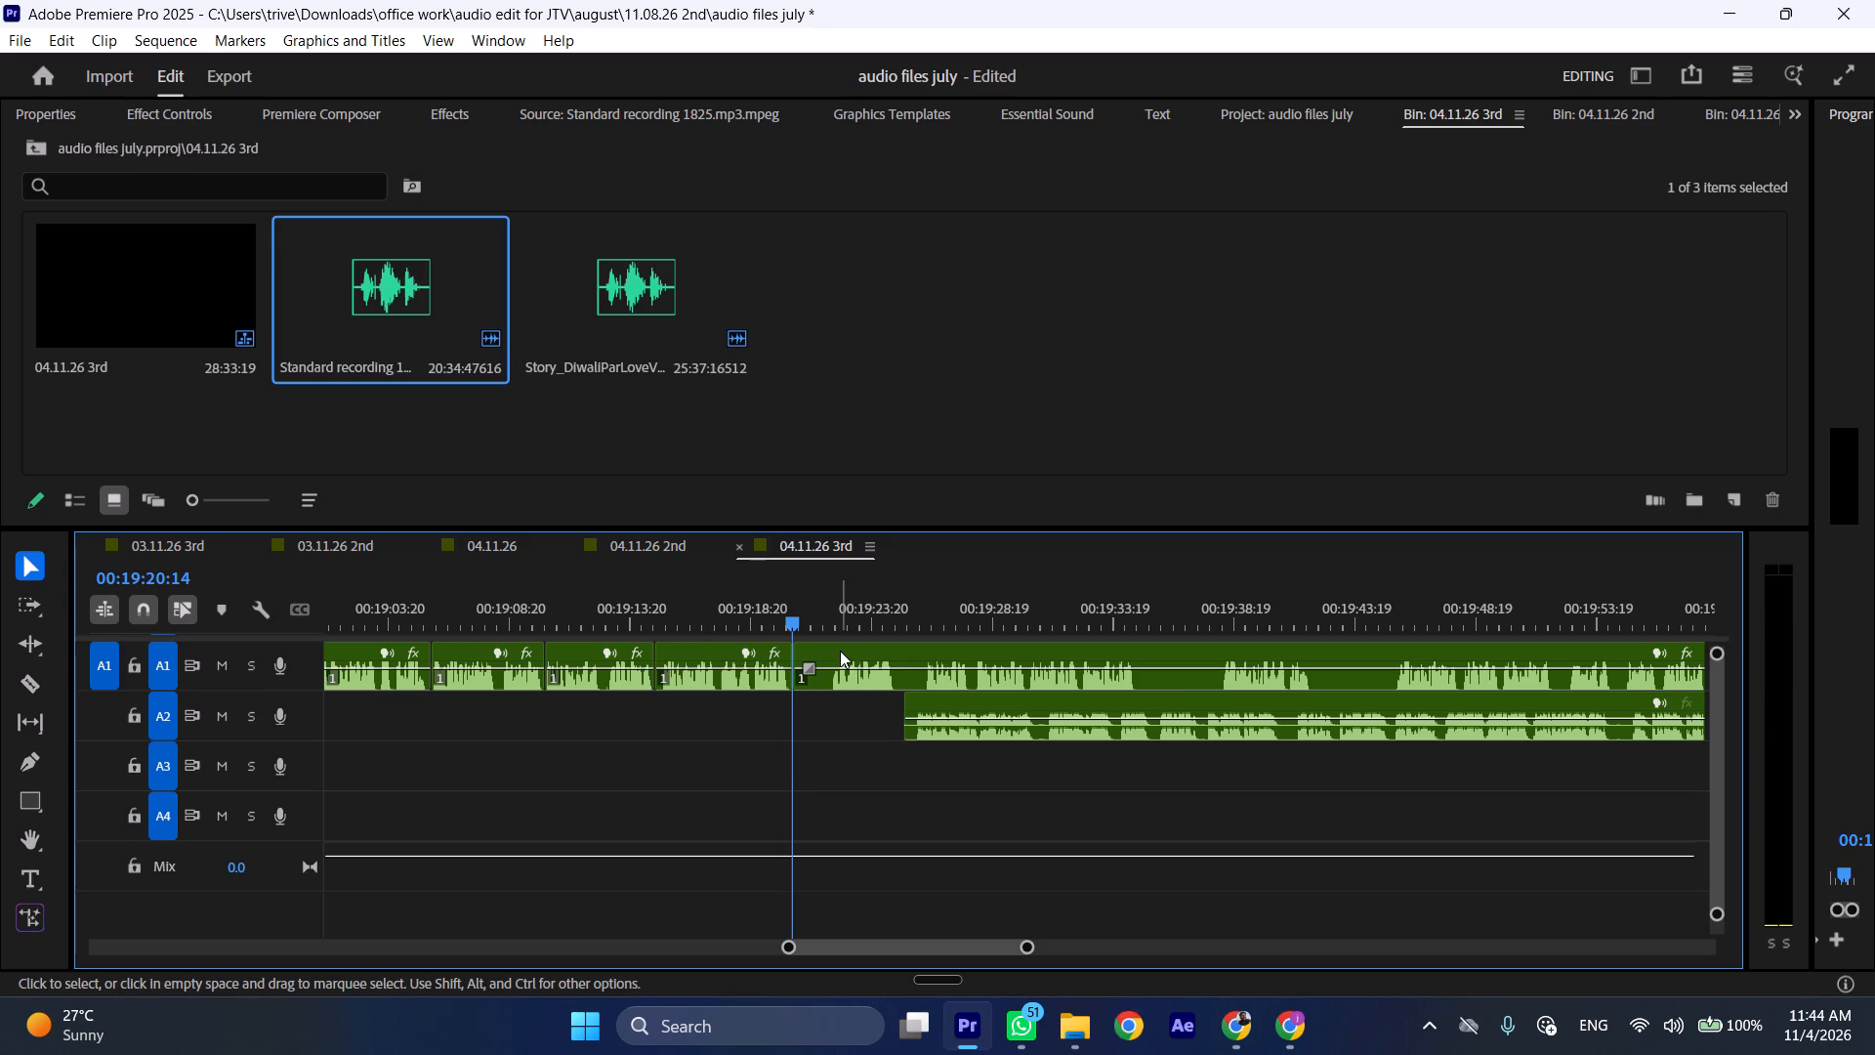
Move the A1 clip after the 00:19:20:14 cut later, starting at about 00:19:52, clear of the following A2 recording.
{"action": "left_click_drag", "start_coordinate": [840, 653], "coordinate": [1581, 657]}
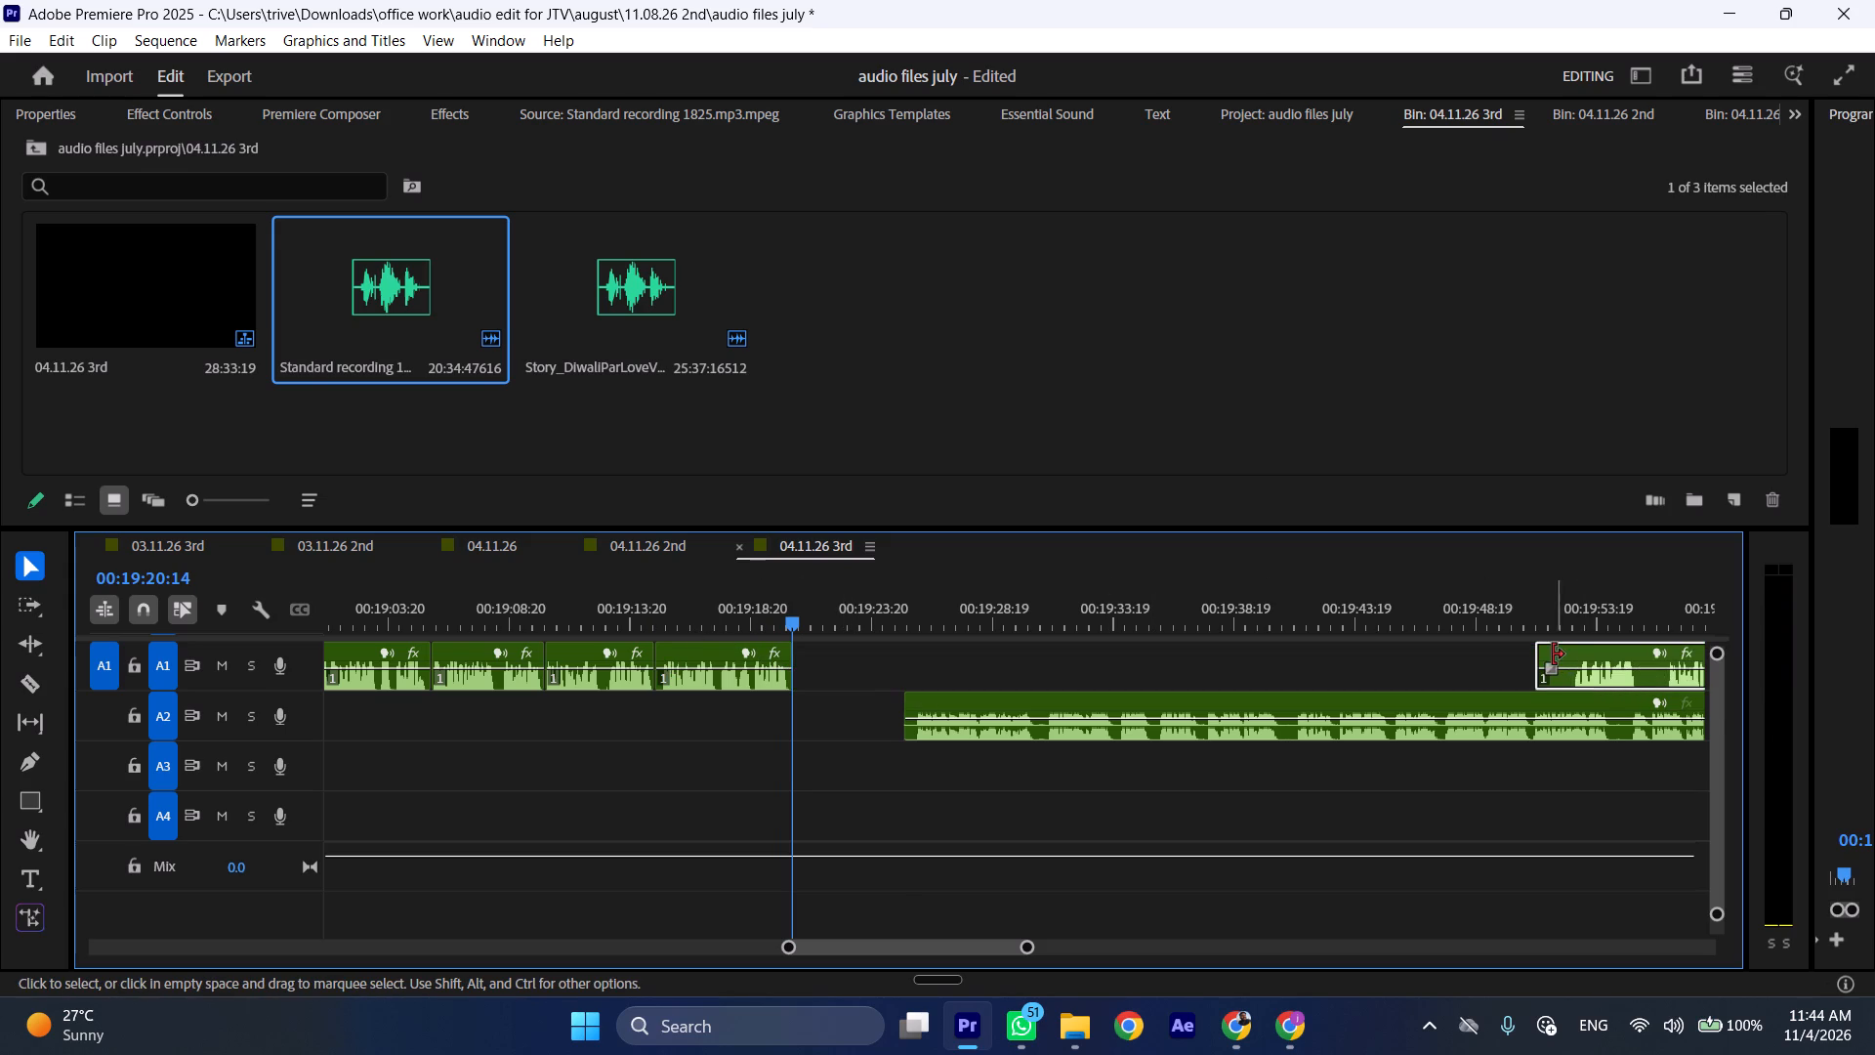
{"action": "left_click_drag", "start_coordinate": [1548, 654], "coordinate": [1576, 654]}
{"action": "key", "text": "ctrl+shift+x"}
{"action": "key", "text": "ctrl+shift+x"}
{"action": "key", "text": "ctrl+shift+x"}
{"action": "key", "text": "ctrl+shift+x"}
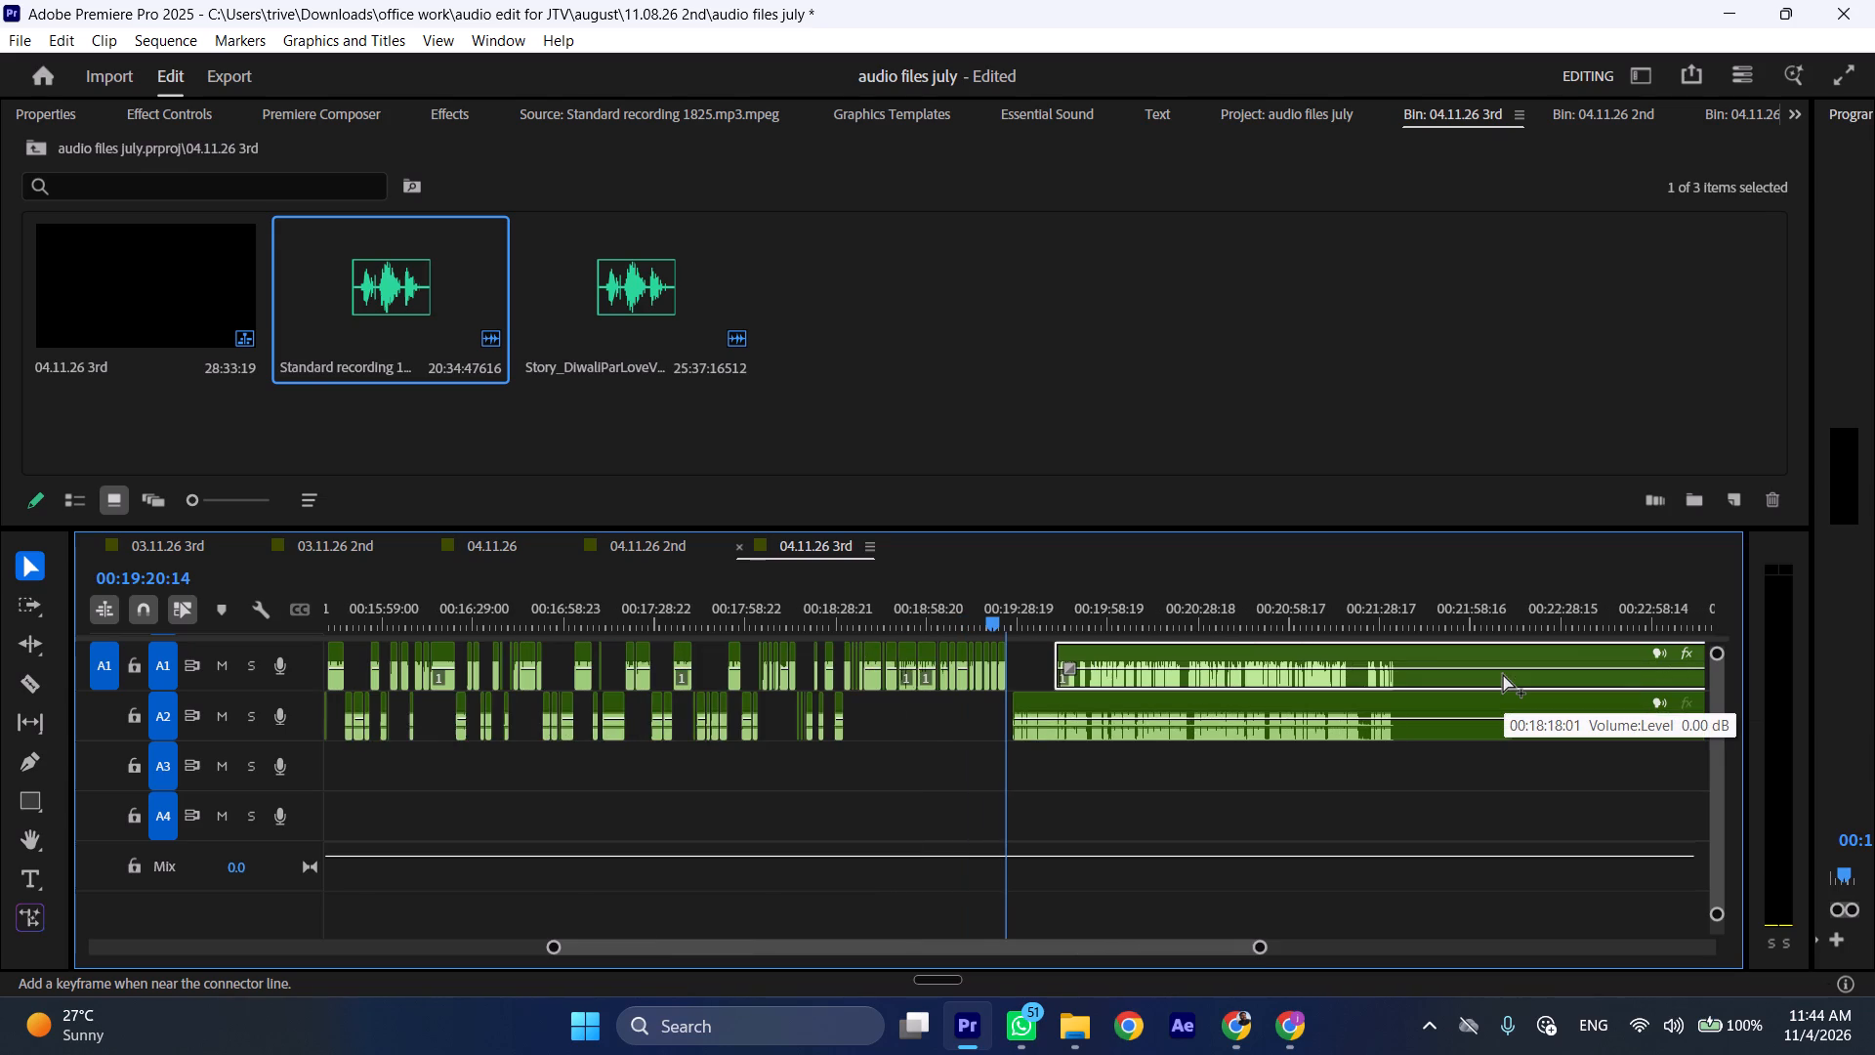
Move the remaining long A1 clip later so it starts at about 00:26:34, leaving more room before it.
{"action": "key", "text": "ctrl+shift+x"}
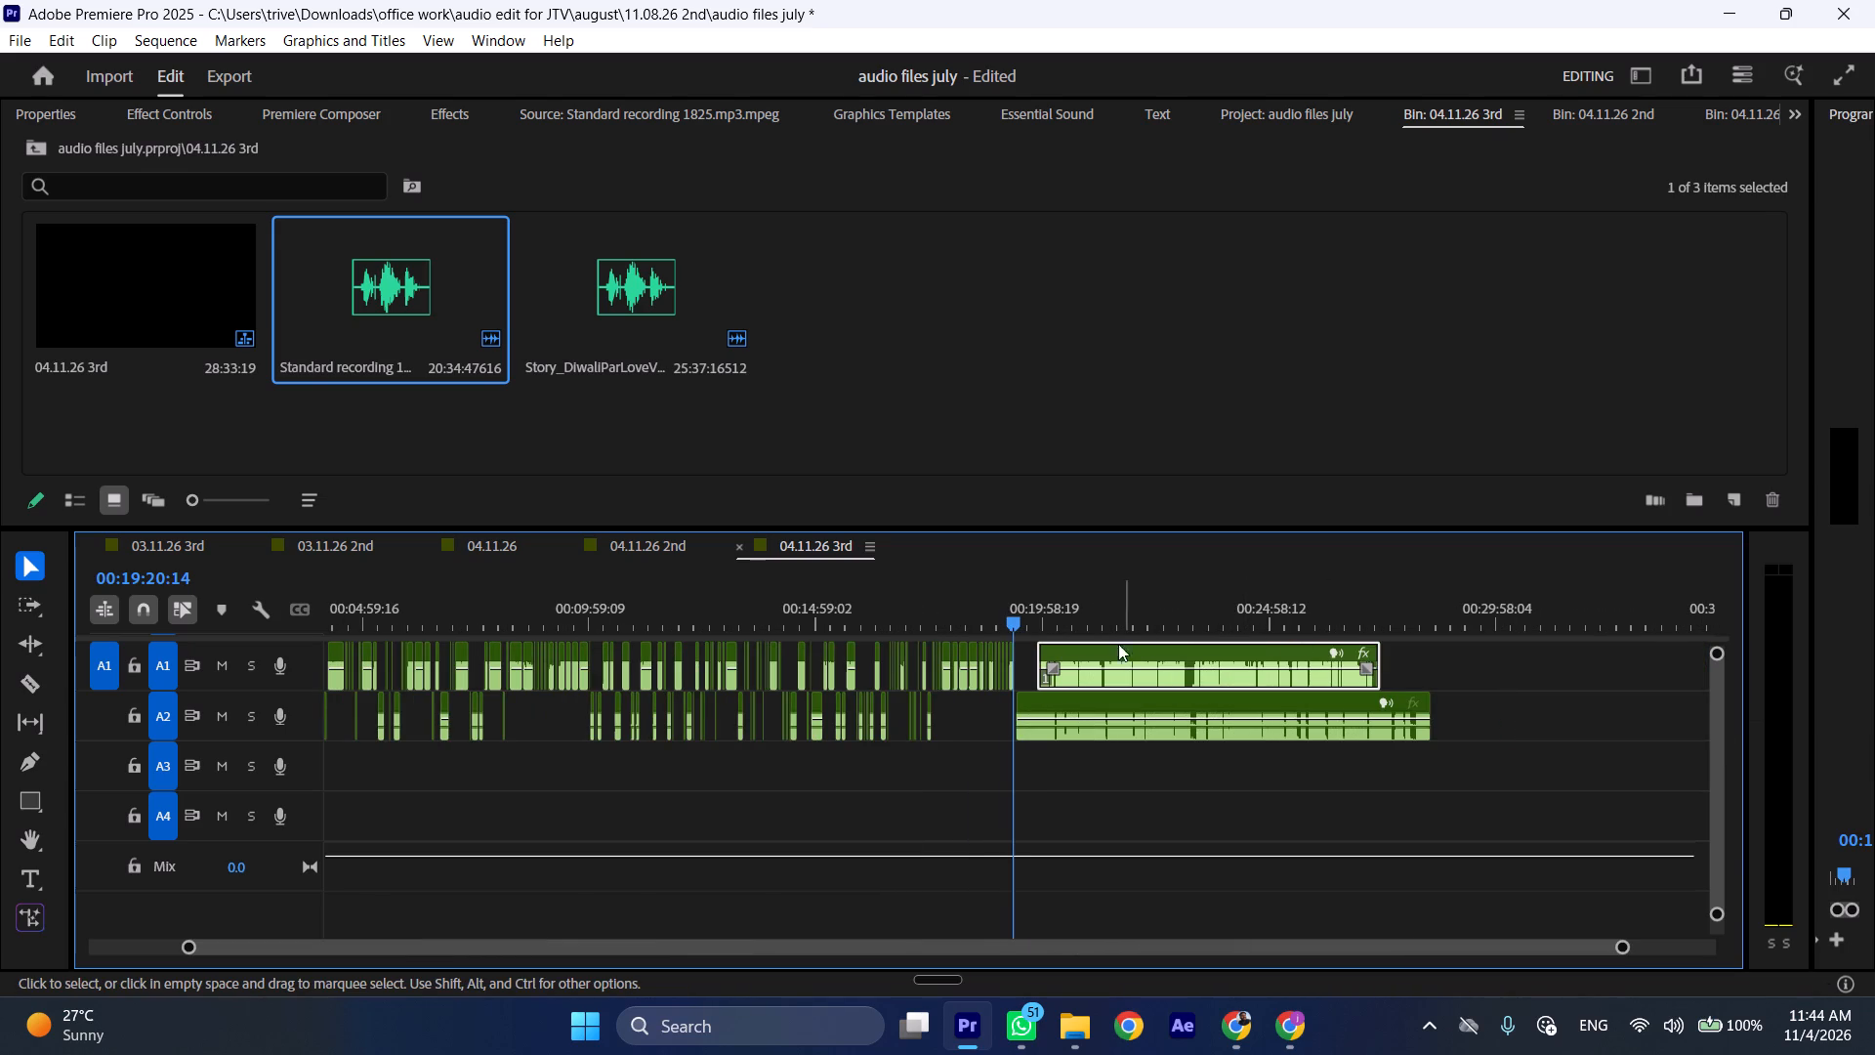
{"action": "left_click_drag", "start_coordinate": [1090, 650], "coordinate": [1391, 653]}
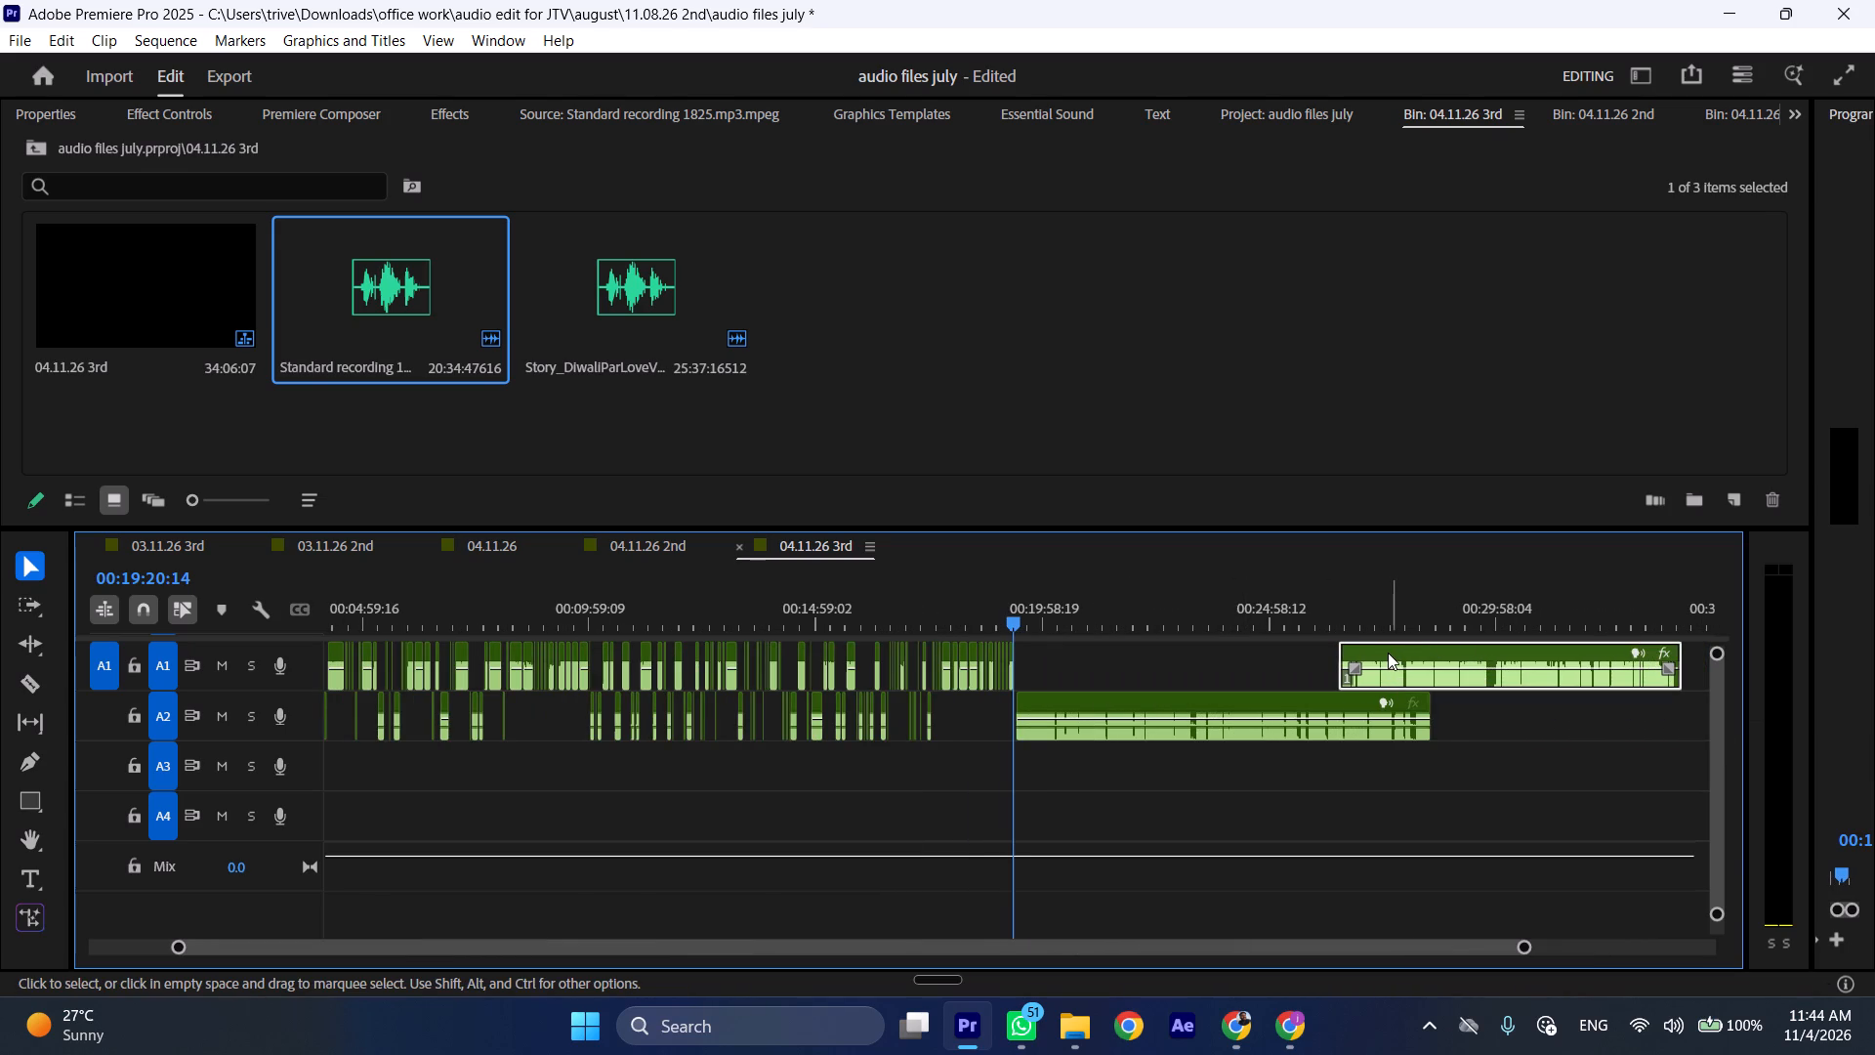
Move the remaining long A2 recording earlier so it starts at about 00:18:01, beneath the edited A1 passages.
{"action": "left_click_drag", "start_coordinate": [1052, 702], "coordinate": [990, 713]}
Listen to the sequence from about 00:17:29, within the last short A2 passage before the long A2 recording.
{"action": "key", "text": "ctrl+shift+c"}
{"action": "key", "text": "ctrl+shift+c"}
{"action": "key", "text": "ctrl+shift+c"}
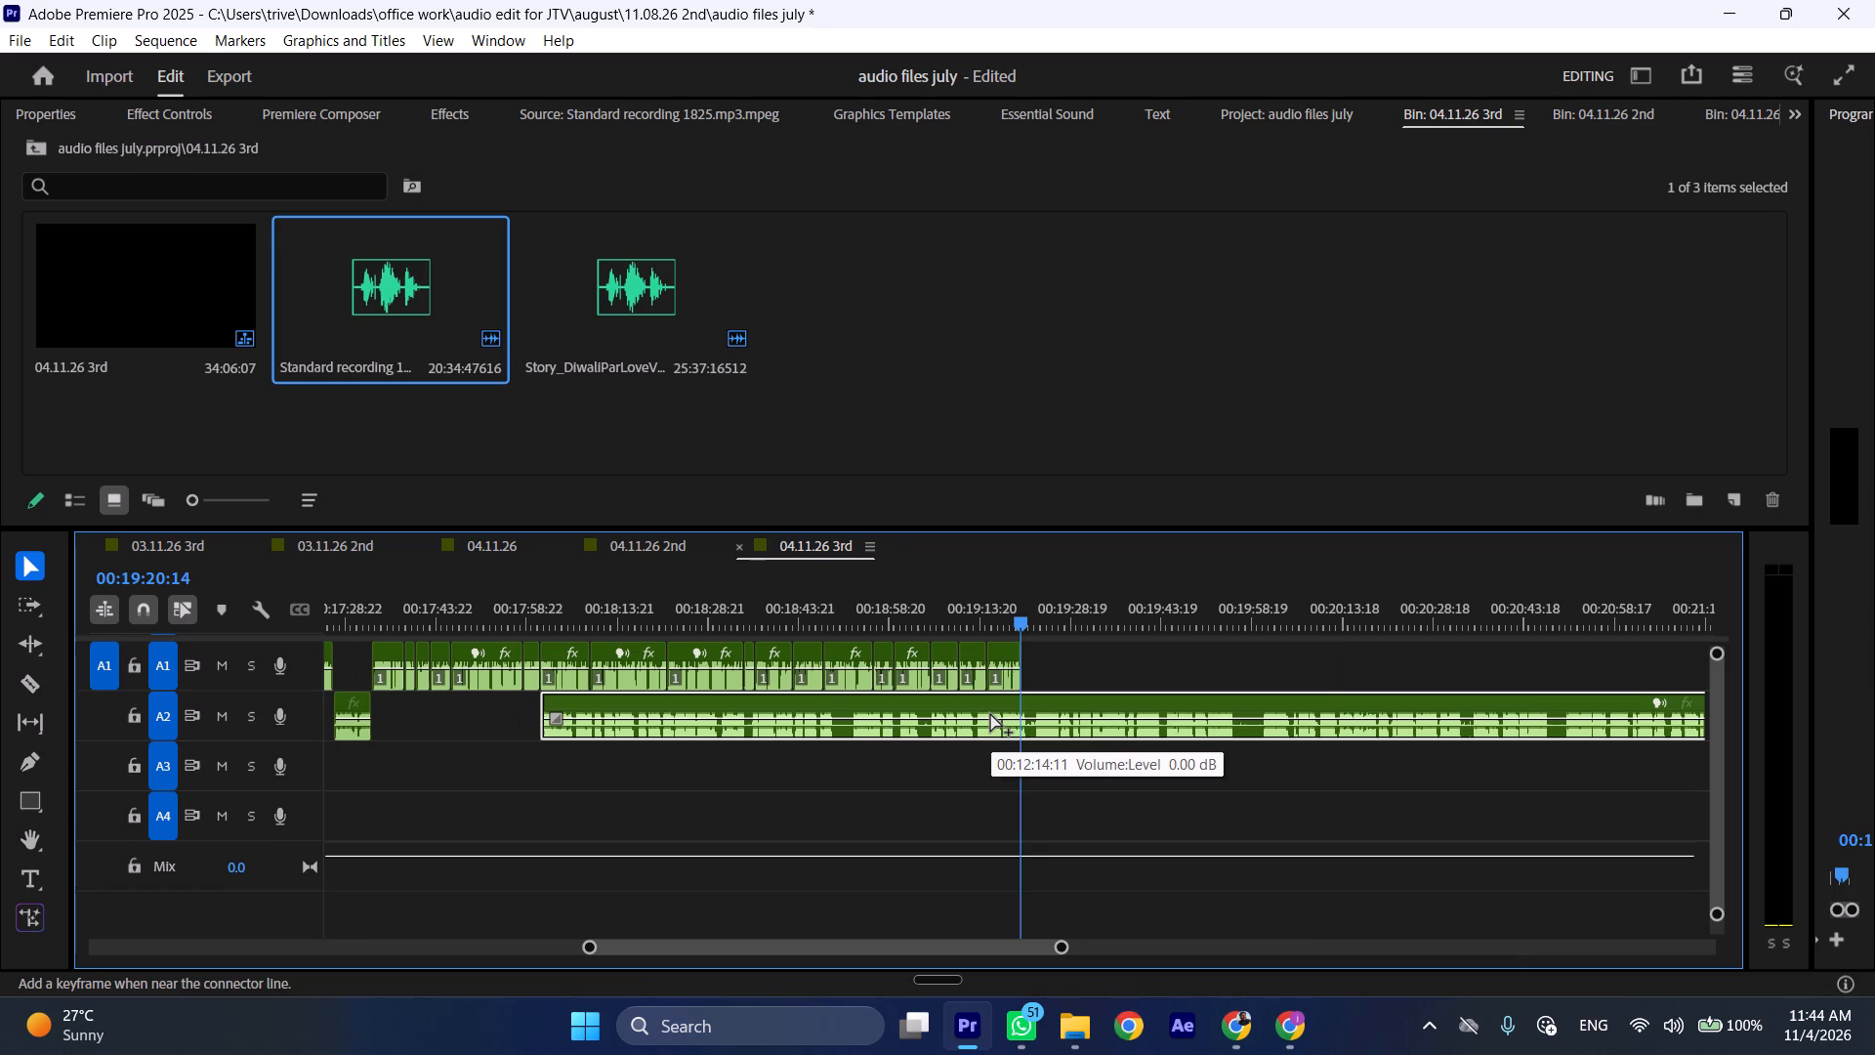
{"action": "key", "text": "ctrl+shift+c"}
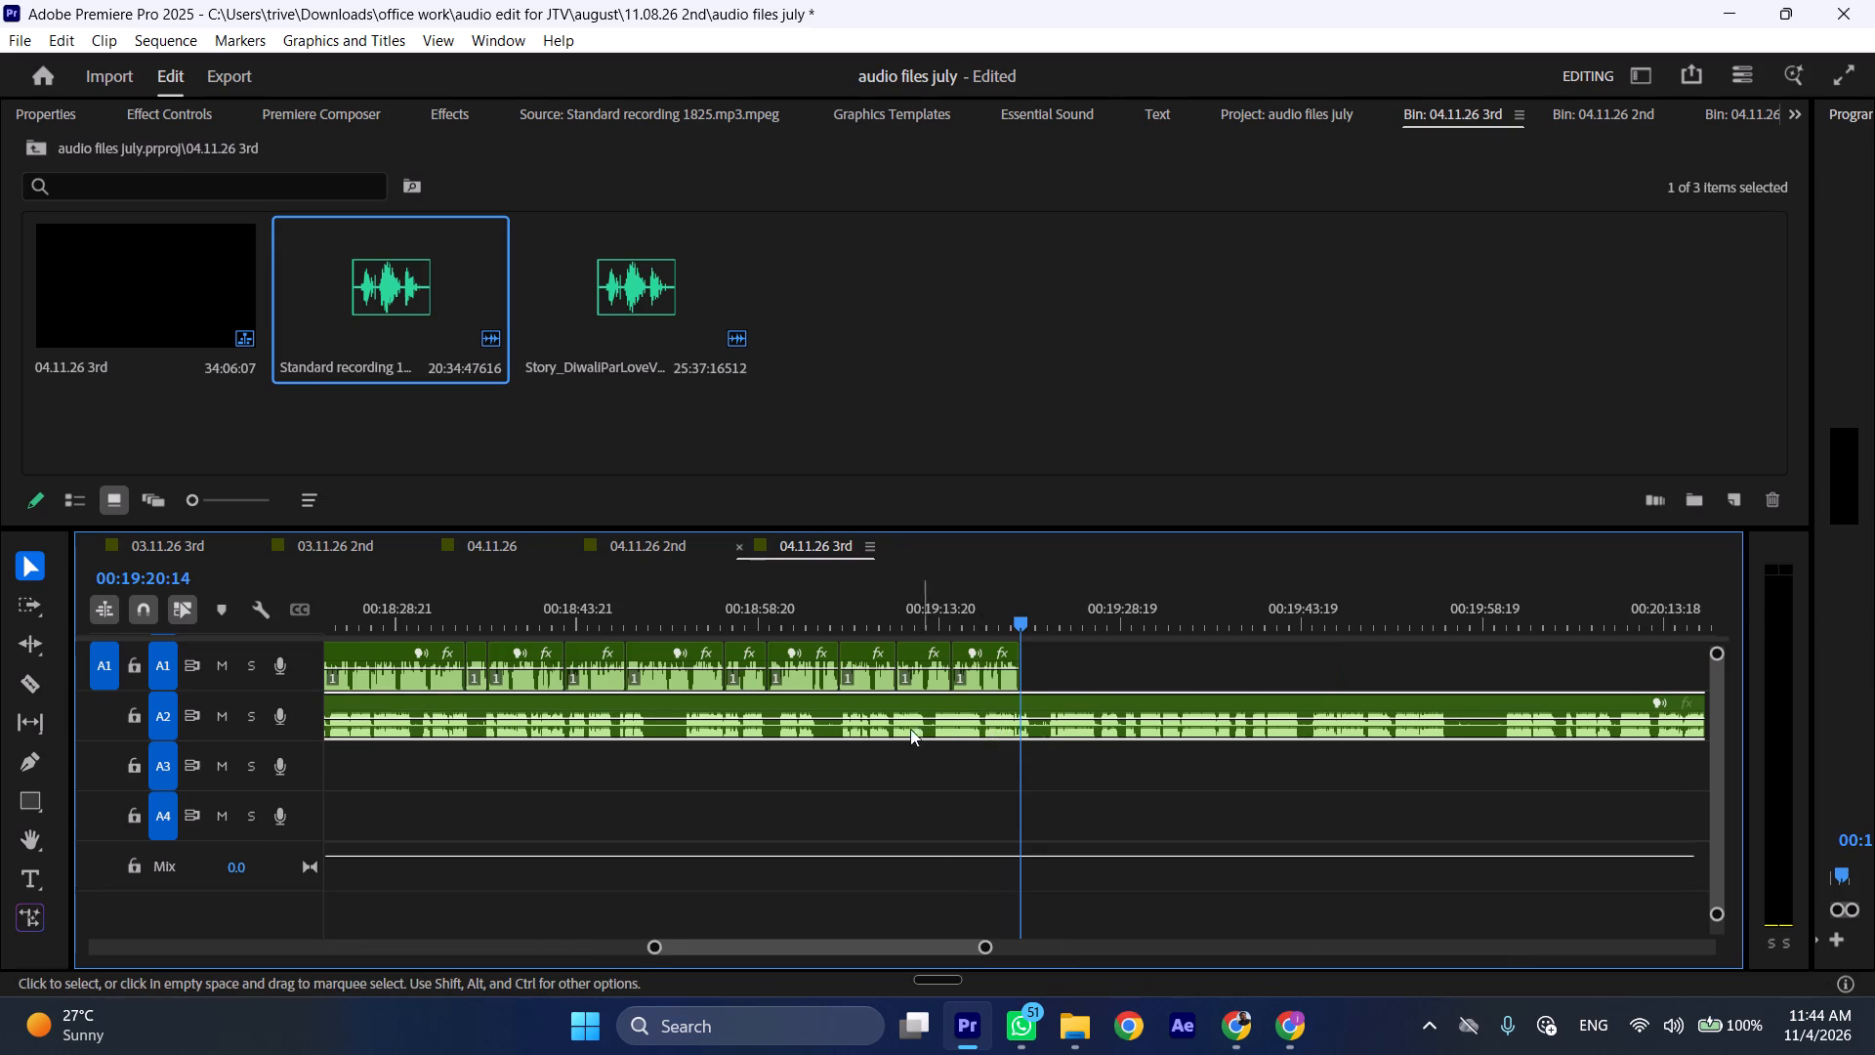
{"action": "scroll", "coordinate": [888, 730], "scroll_direction": "up", "scroll_amount": 20}
{"action": "scroll", "coordinate": [866, 702], "scroll_direction": "up", "scroll_amount": 3}
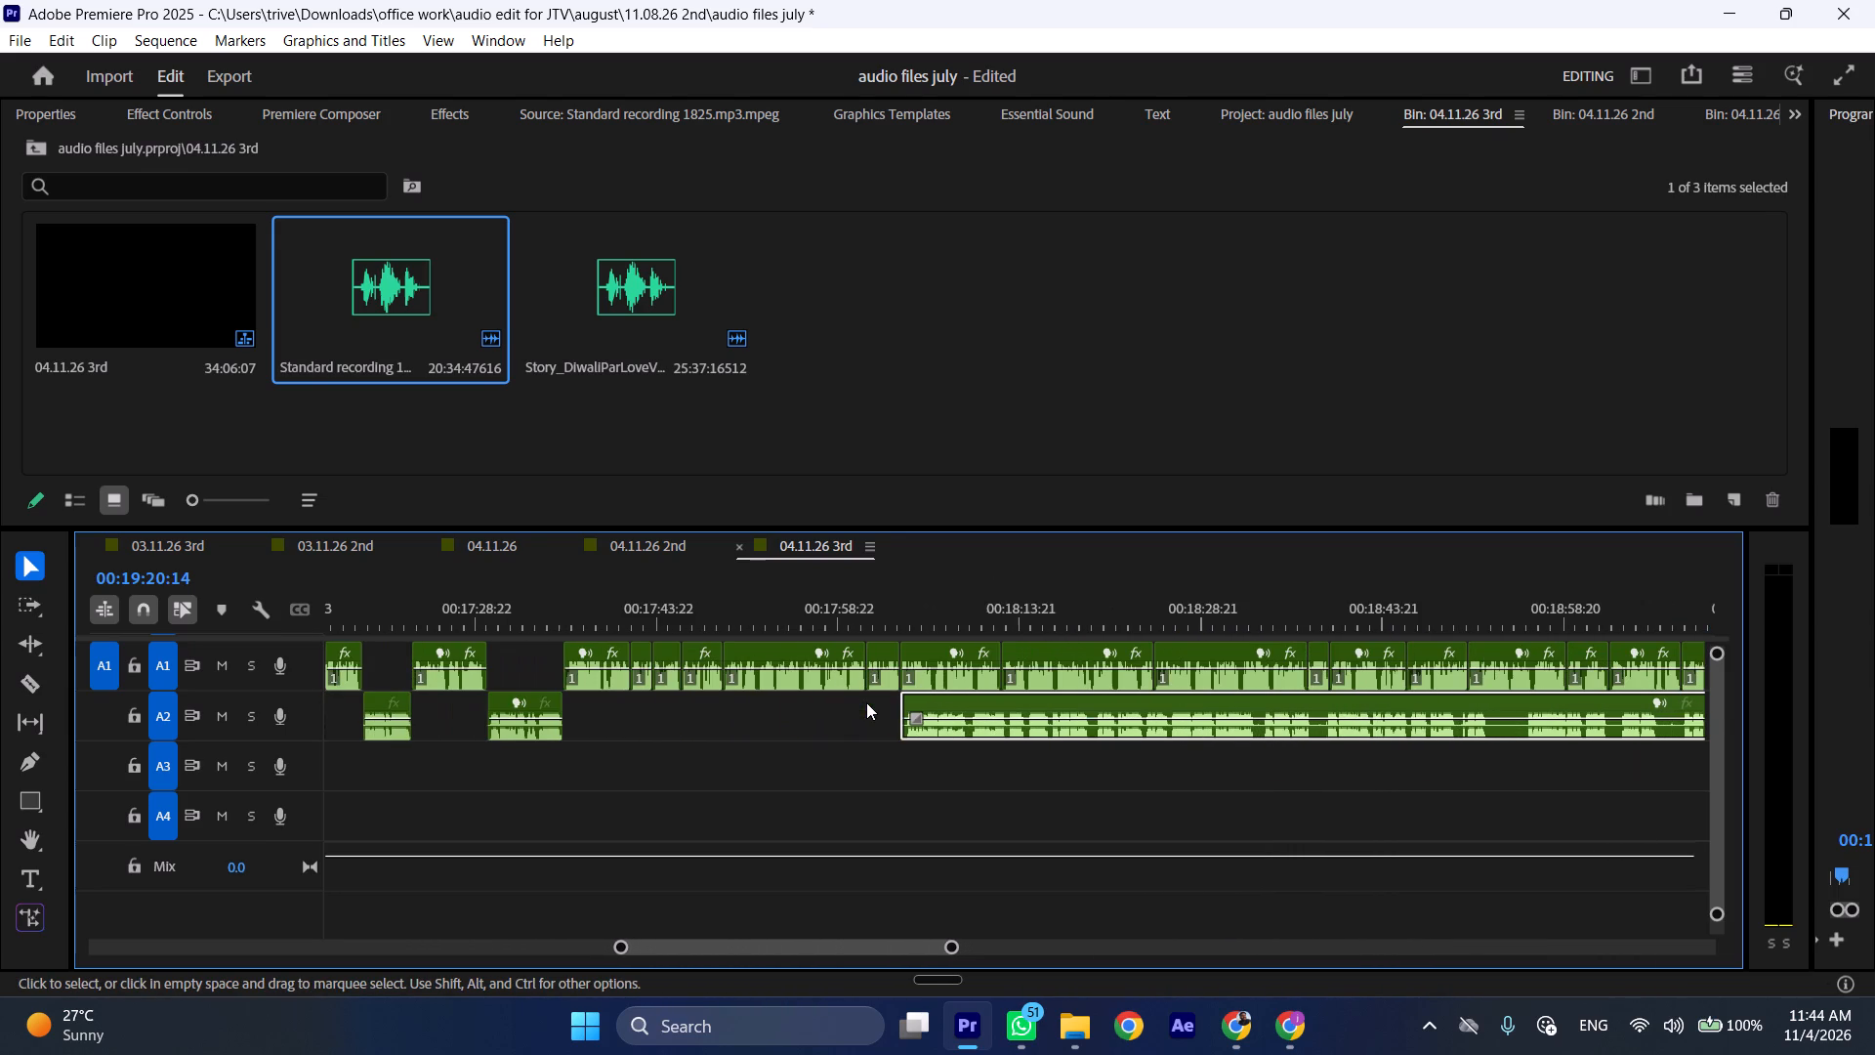
{"action": "left_click", "coordinate": [521, 614]}
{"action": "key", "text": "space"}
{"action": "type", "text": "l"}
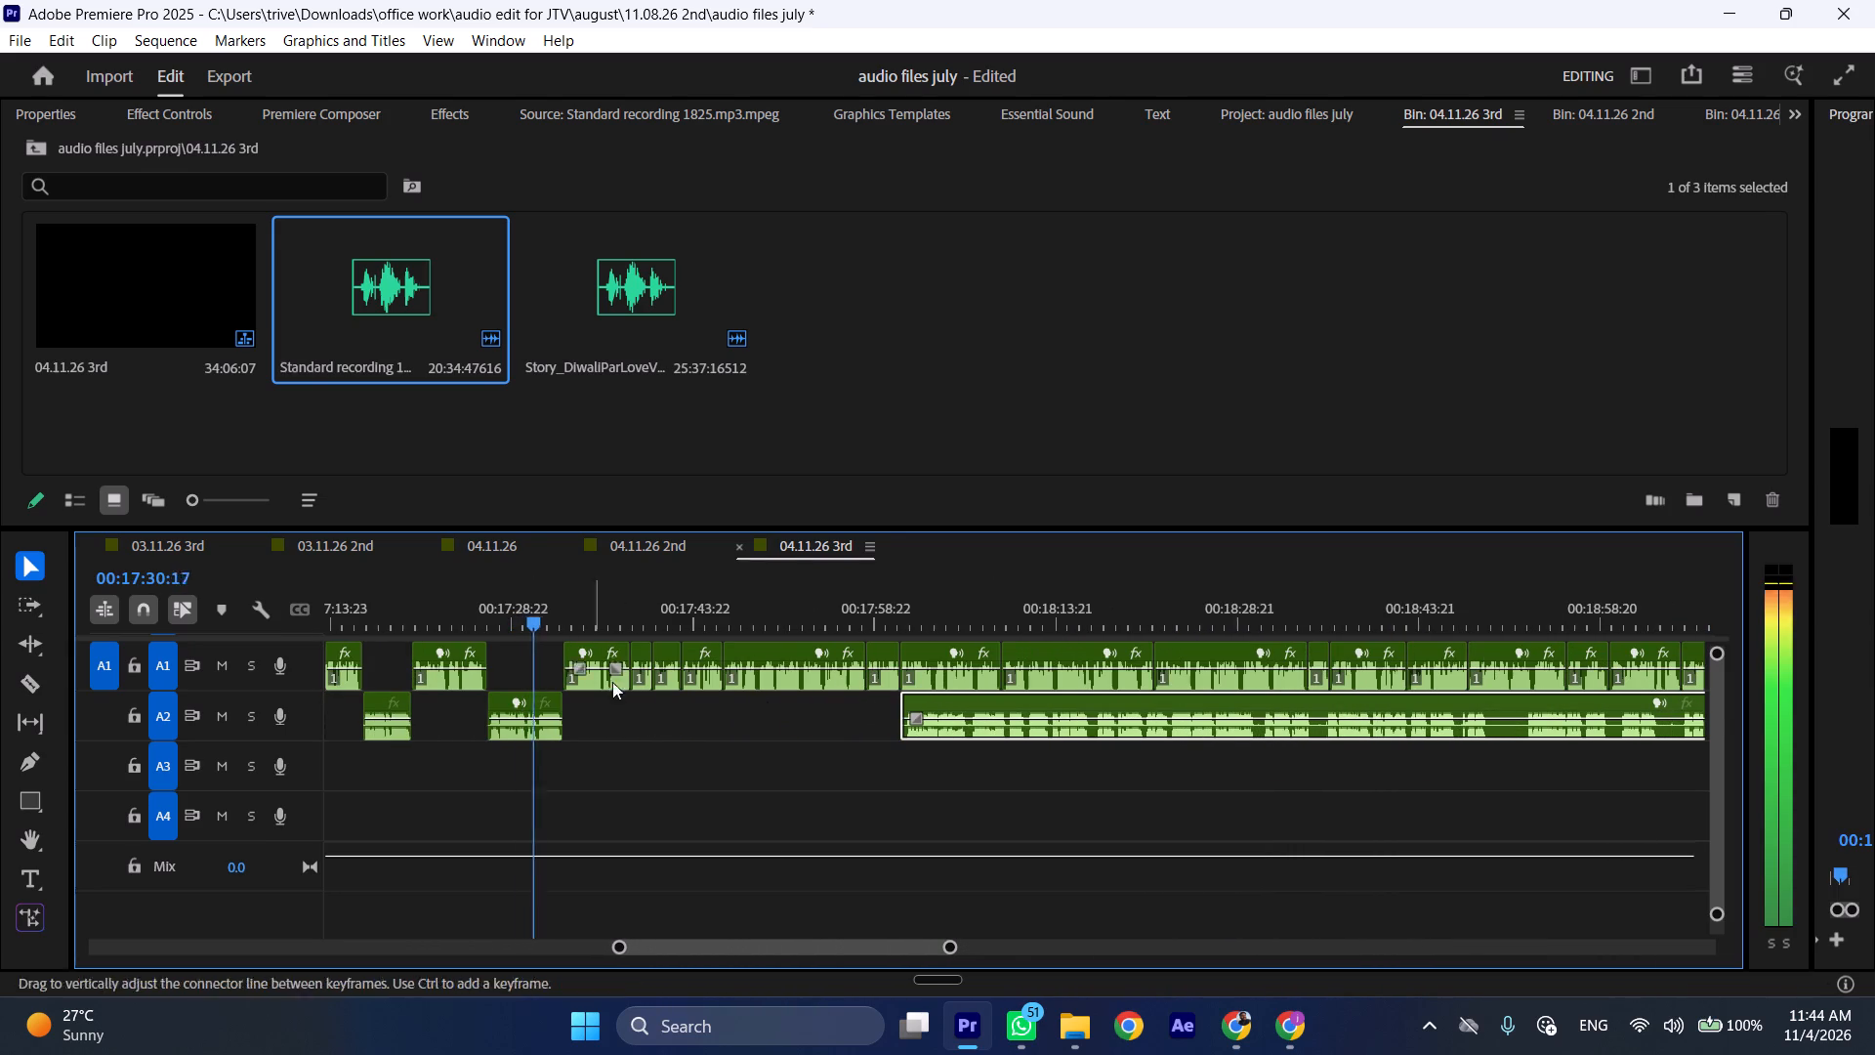
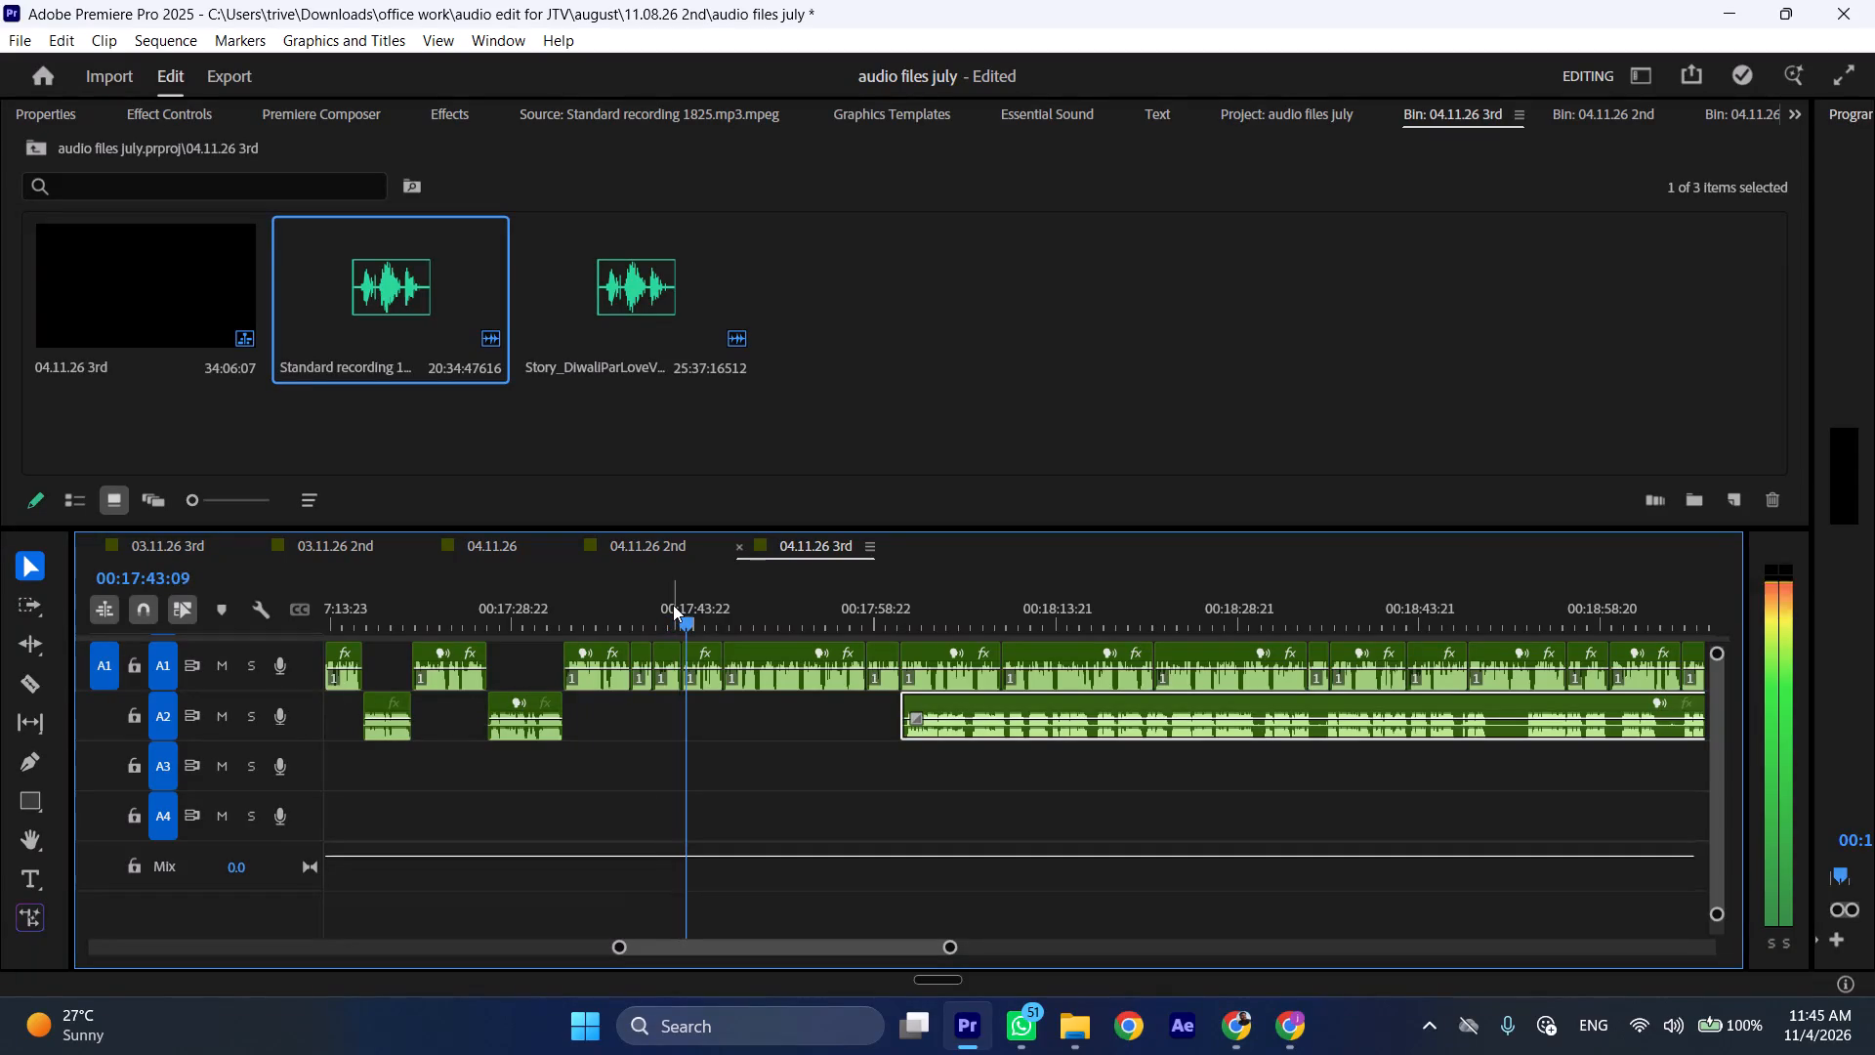
Move the long A2 recording later, starting at about 00:19:35:12, clear of the preceding A1 clips.
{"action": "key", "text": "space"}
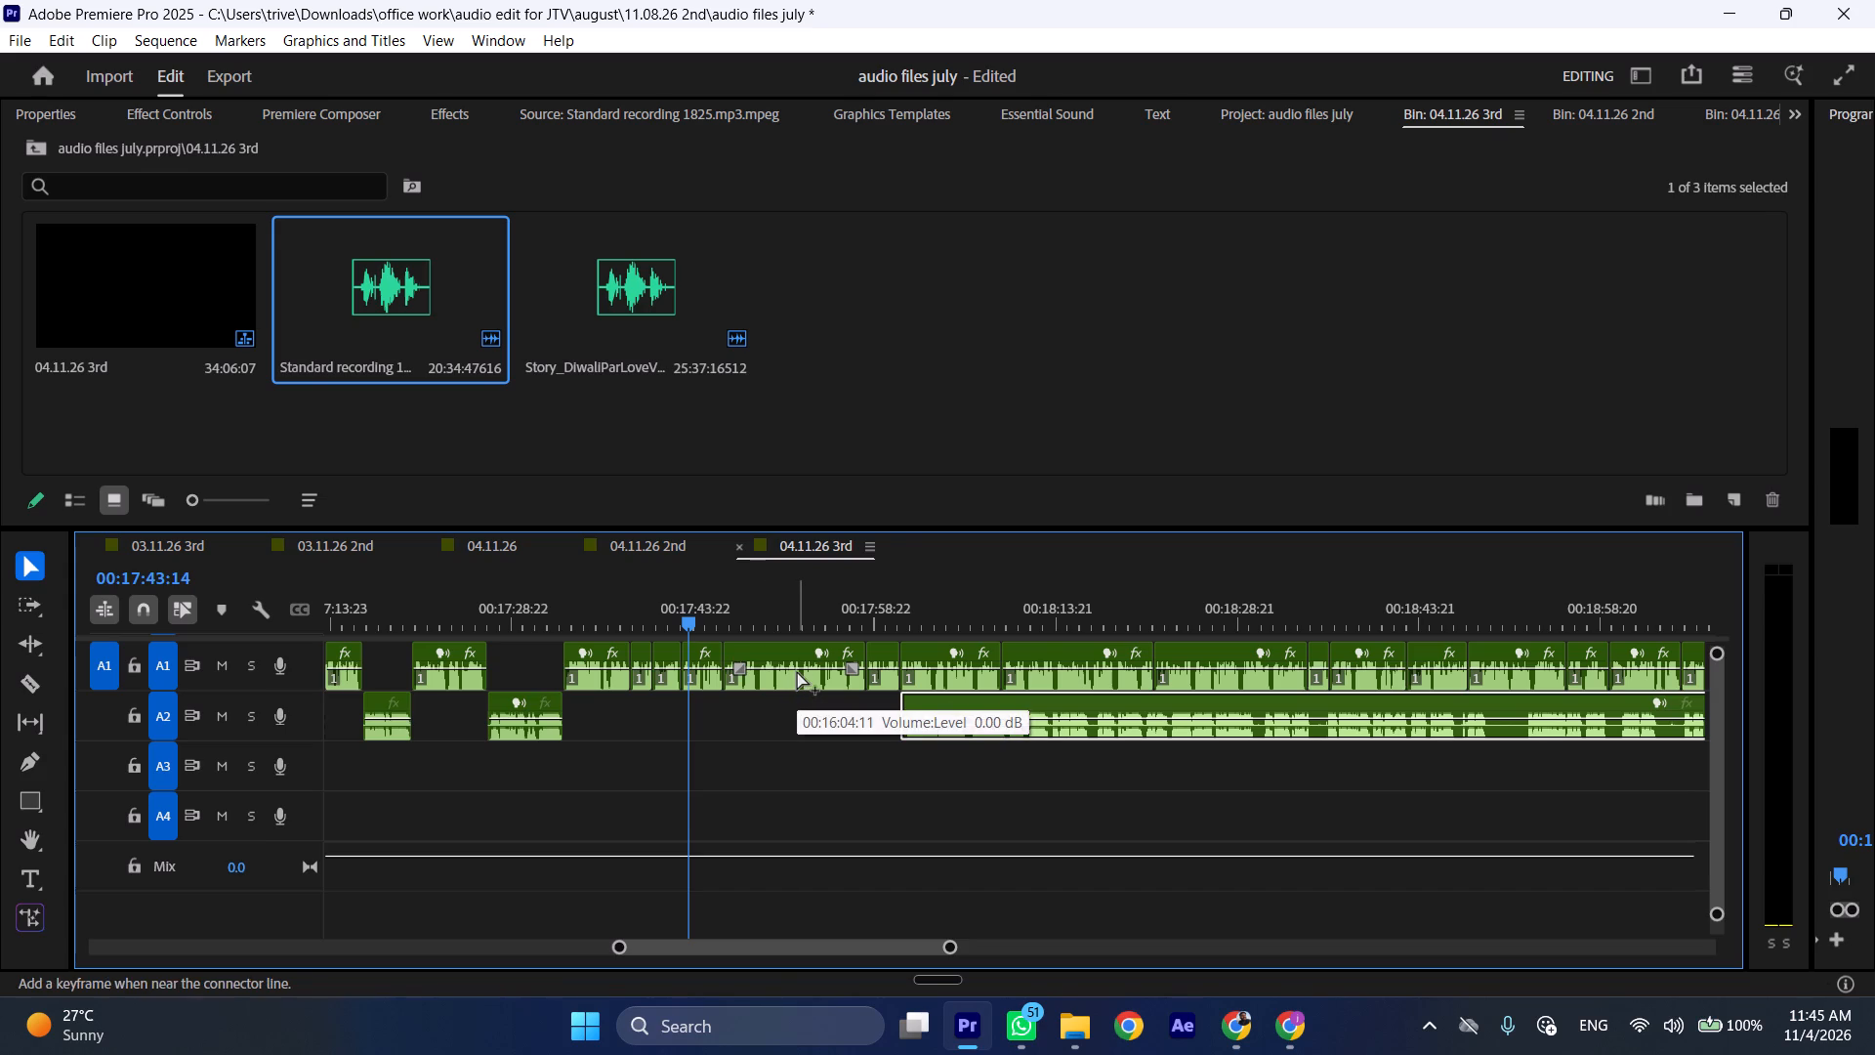
{"action": "key", "text": "ctrl+shift+x"}
{"action": "key", "text": "ctrl+shift+x"}
{"action": "scroll", "coordinate": [975, 710], "scroll_direction": "down", "scroll_amount": 5}
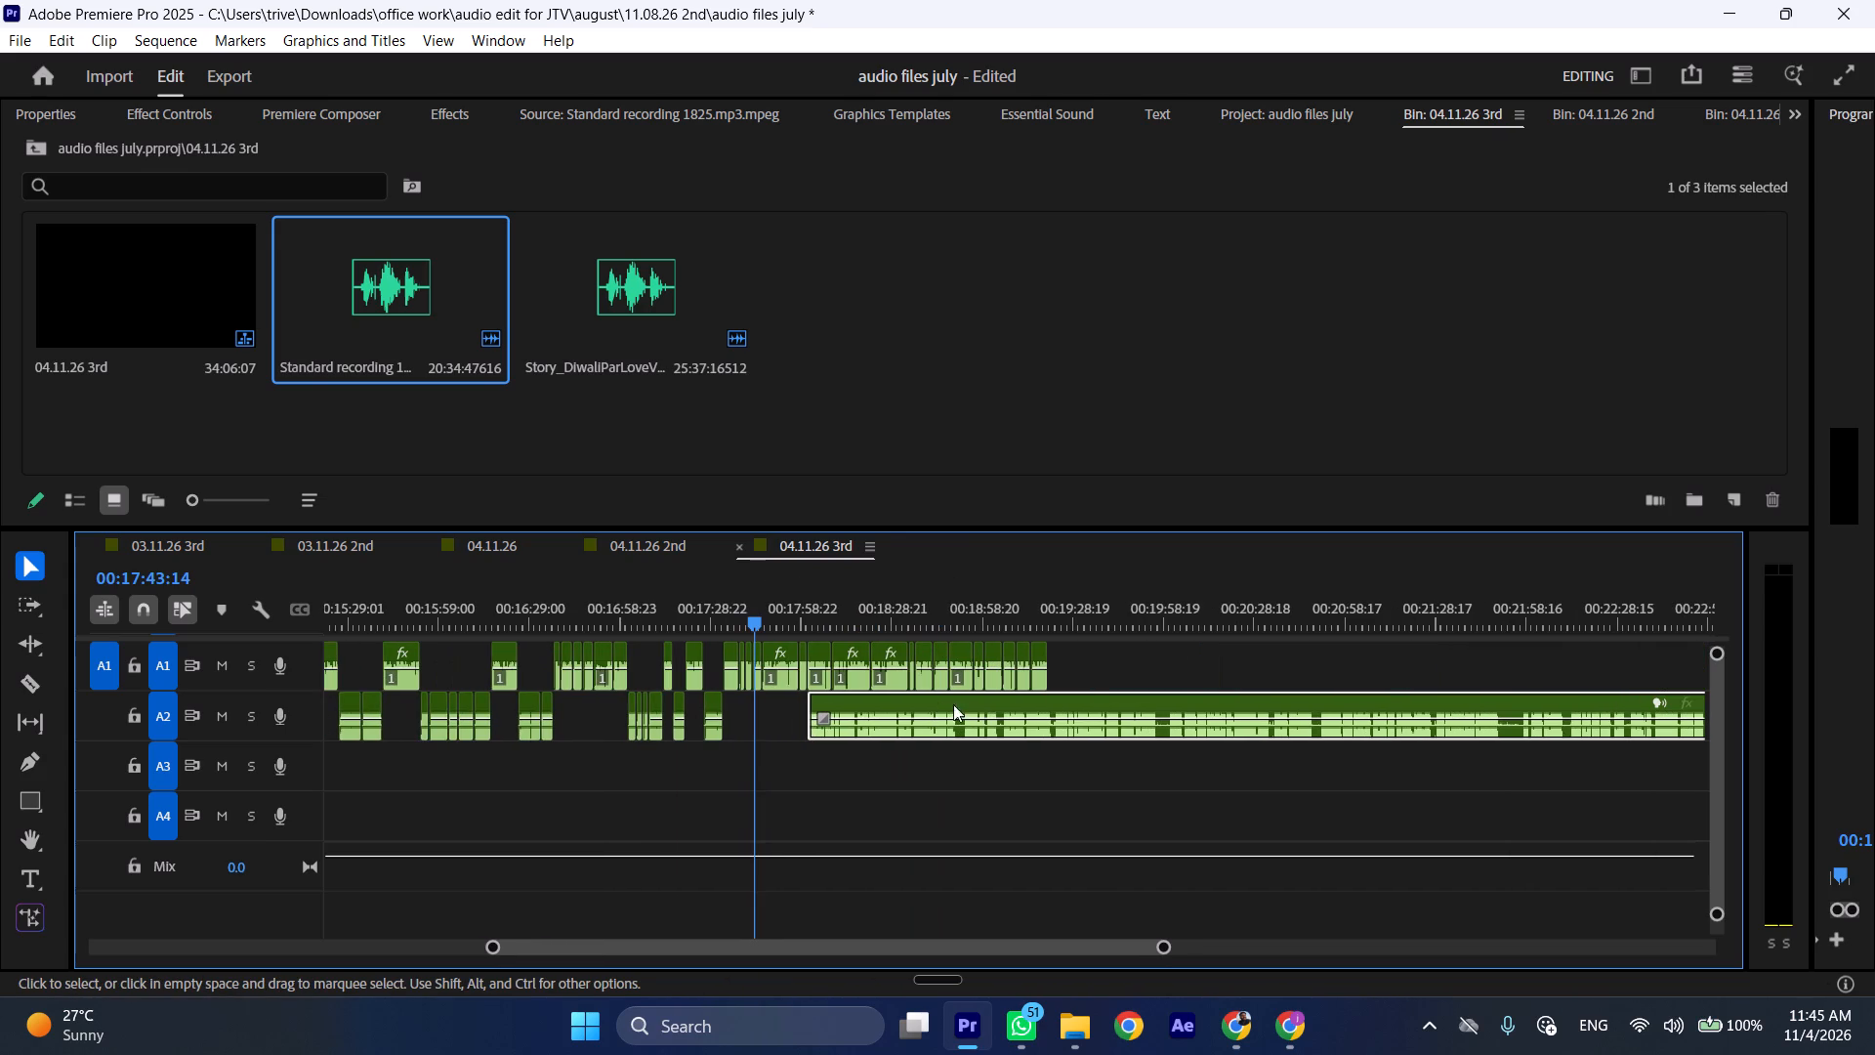
{"action": "left_click_drag", "start_coordinate": [845, 708], "coordinate": [1130, 708]}
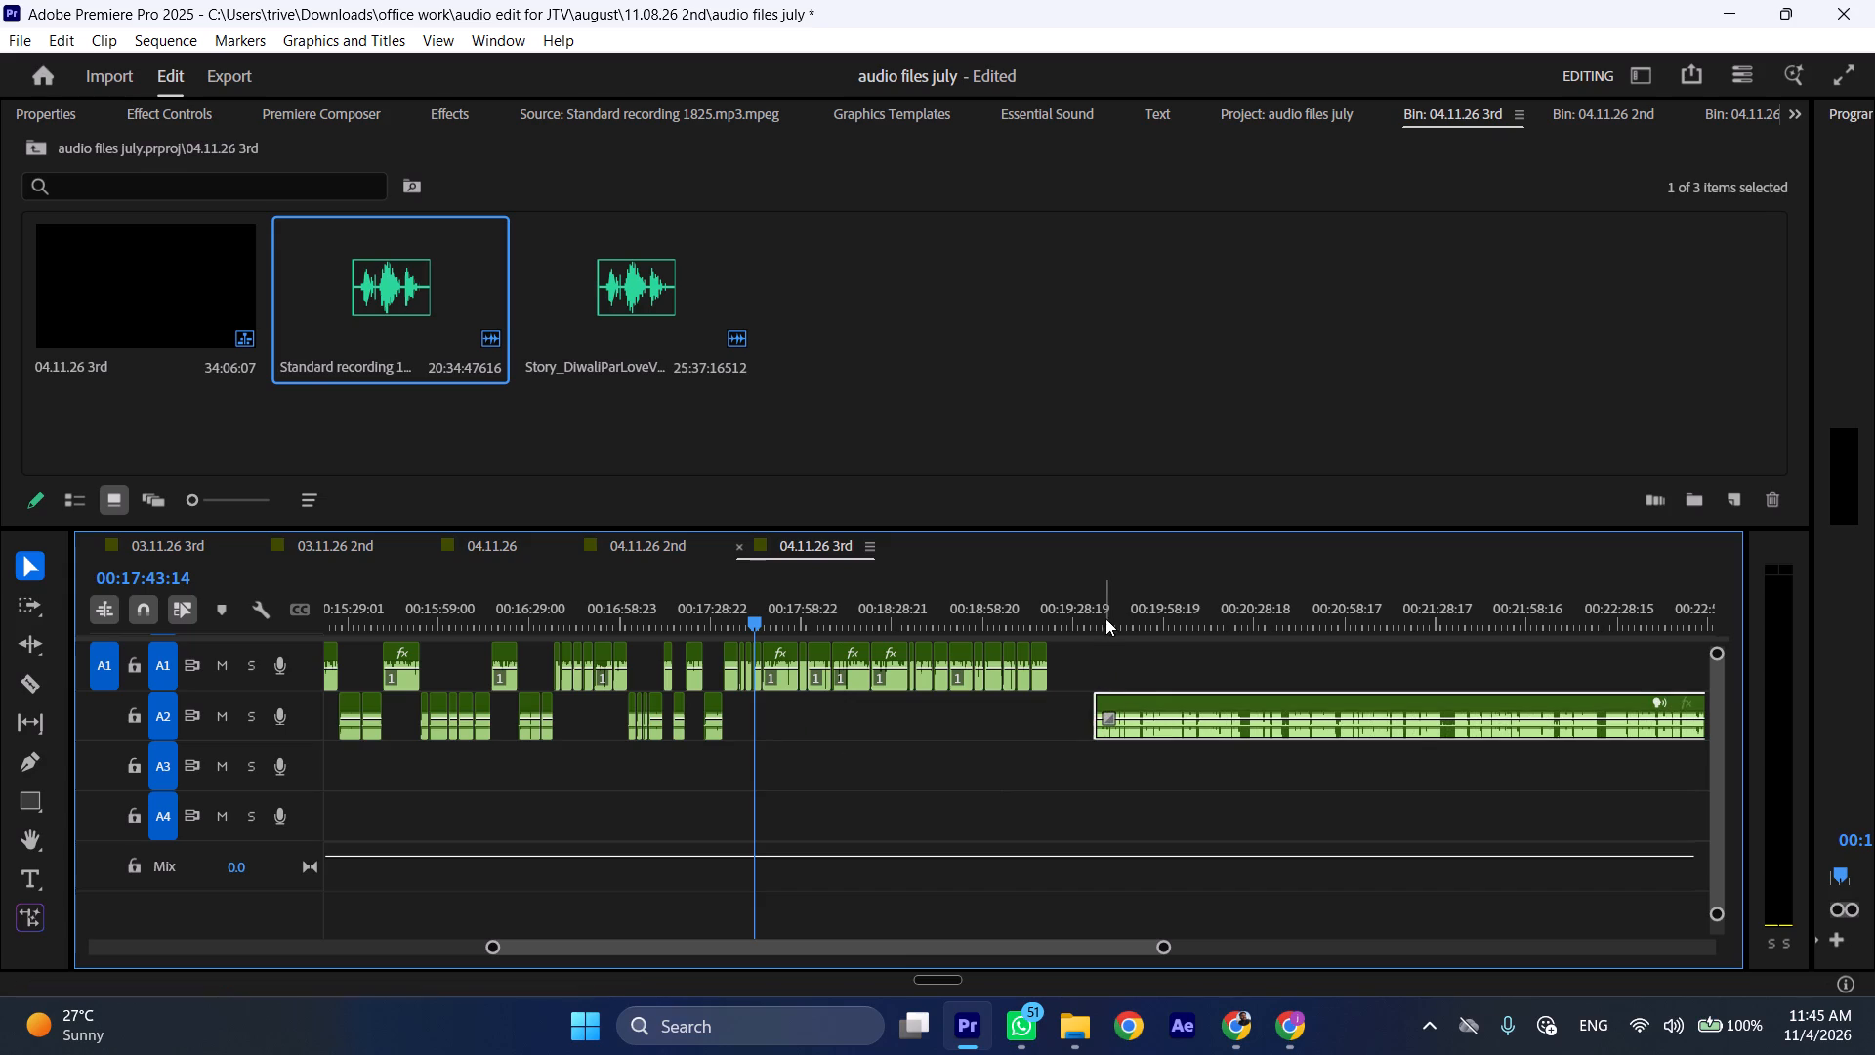
Cut the A2 recording at 00:19:35:18 and ripple-delete the short silence between its start and the cut.
{"action": "left_click", "coordinate": [1104, 601]}
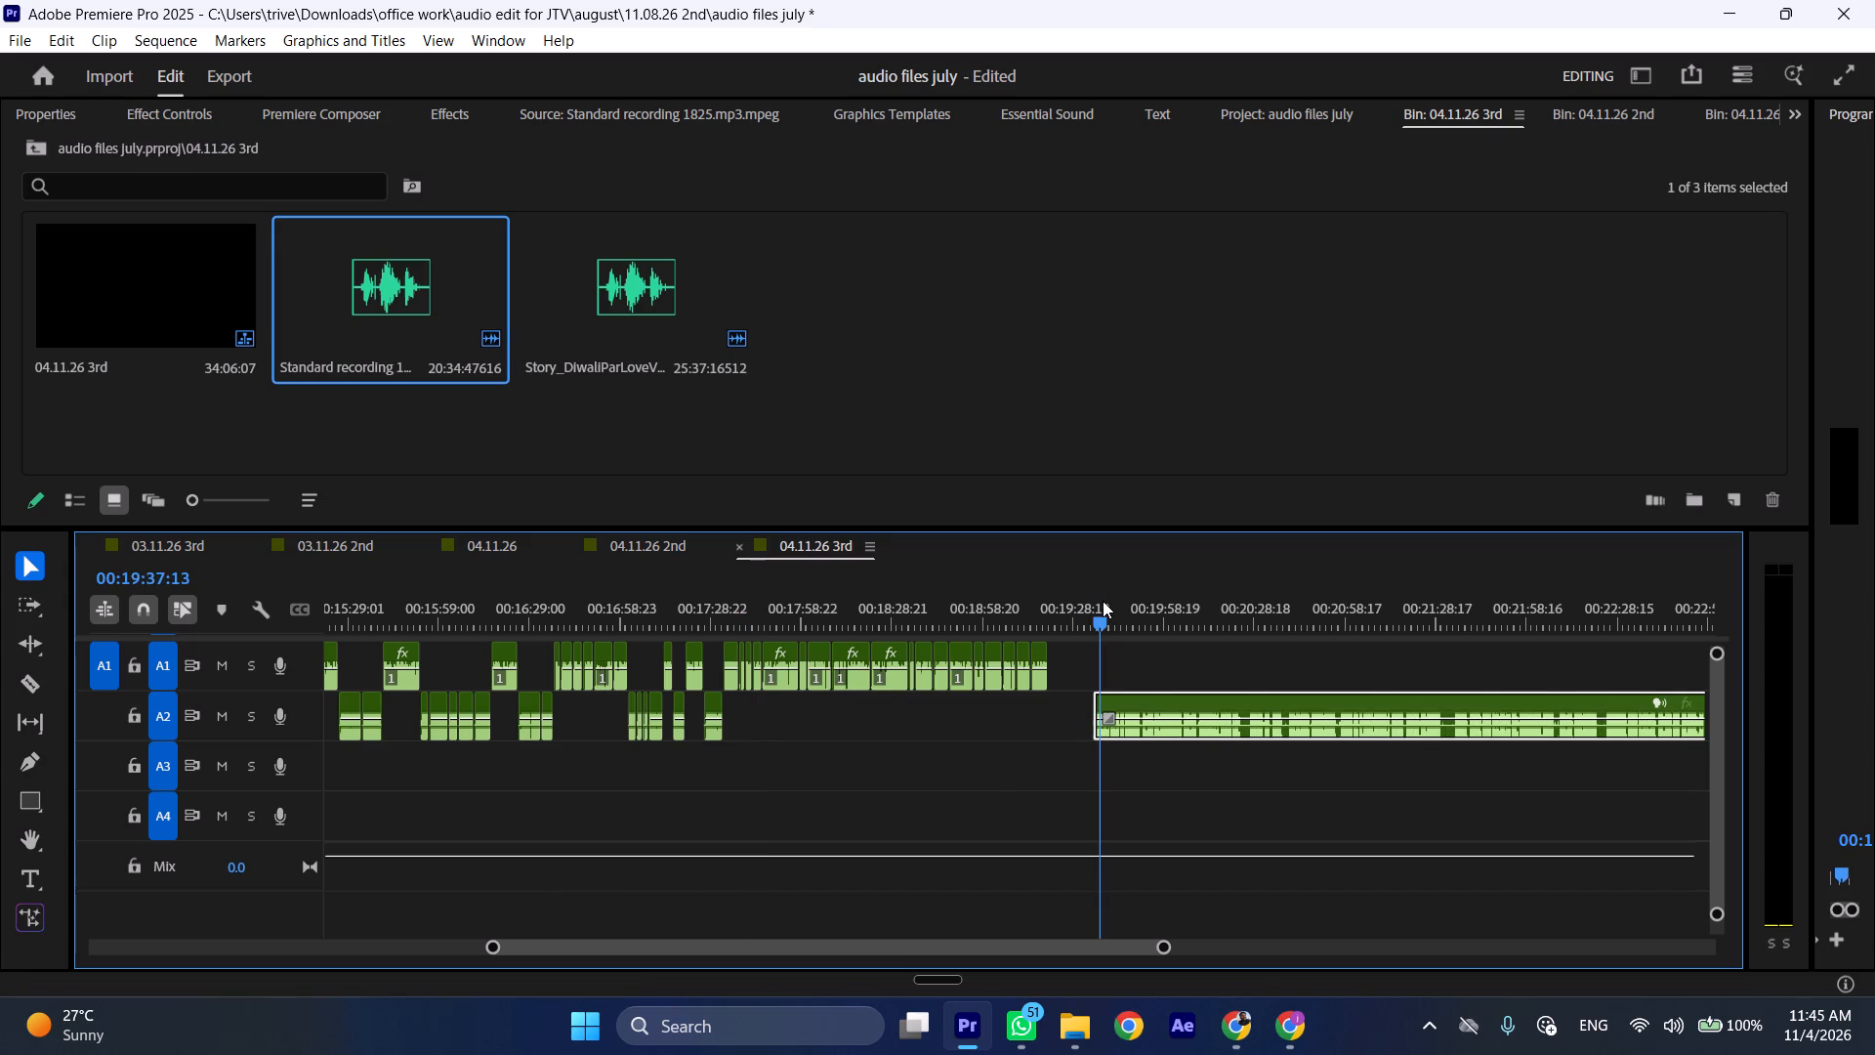
{"action": "key", "text": "ctrl+shift+c"}
{"action": "key", "text": "ctrl+shift+c"}
{"action": "key", "text": "ctrl+shift+c"}
{"action": "left_click", "coordinate": [979, 608]}
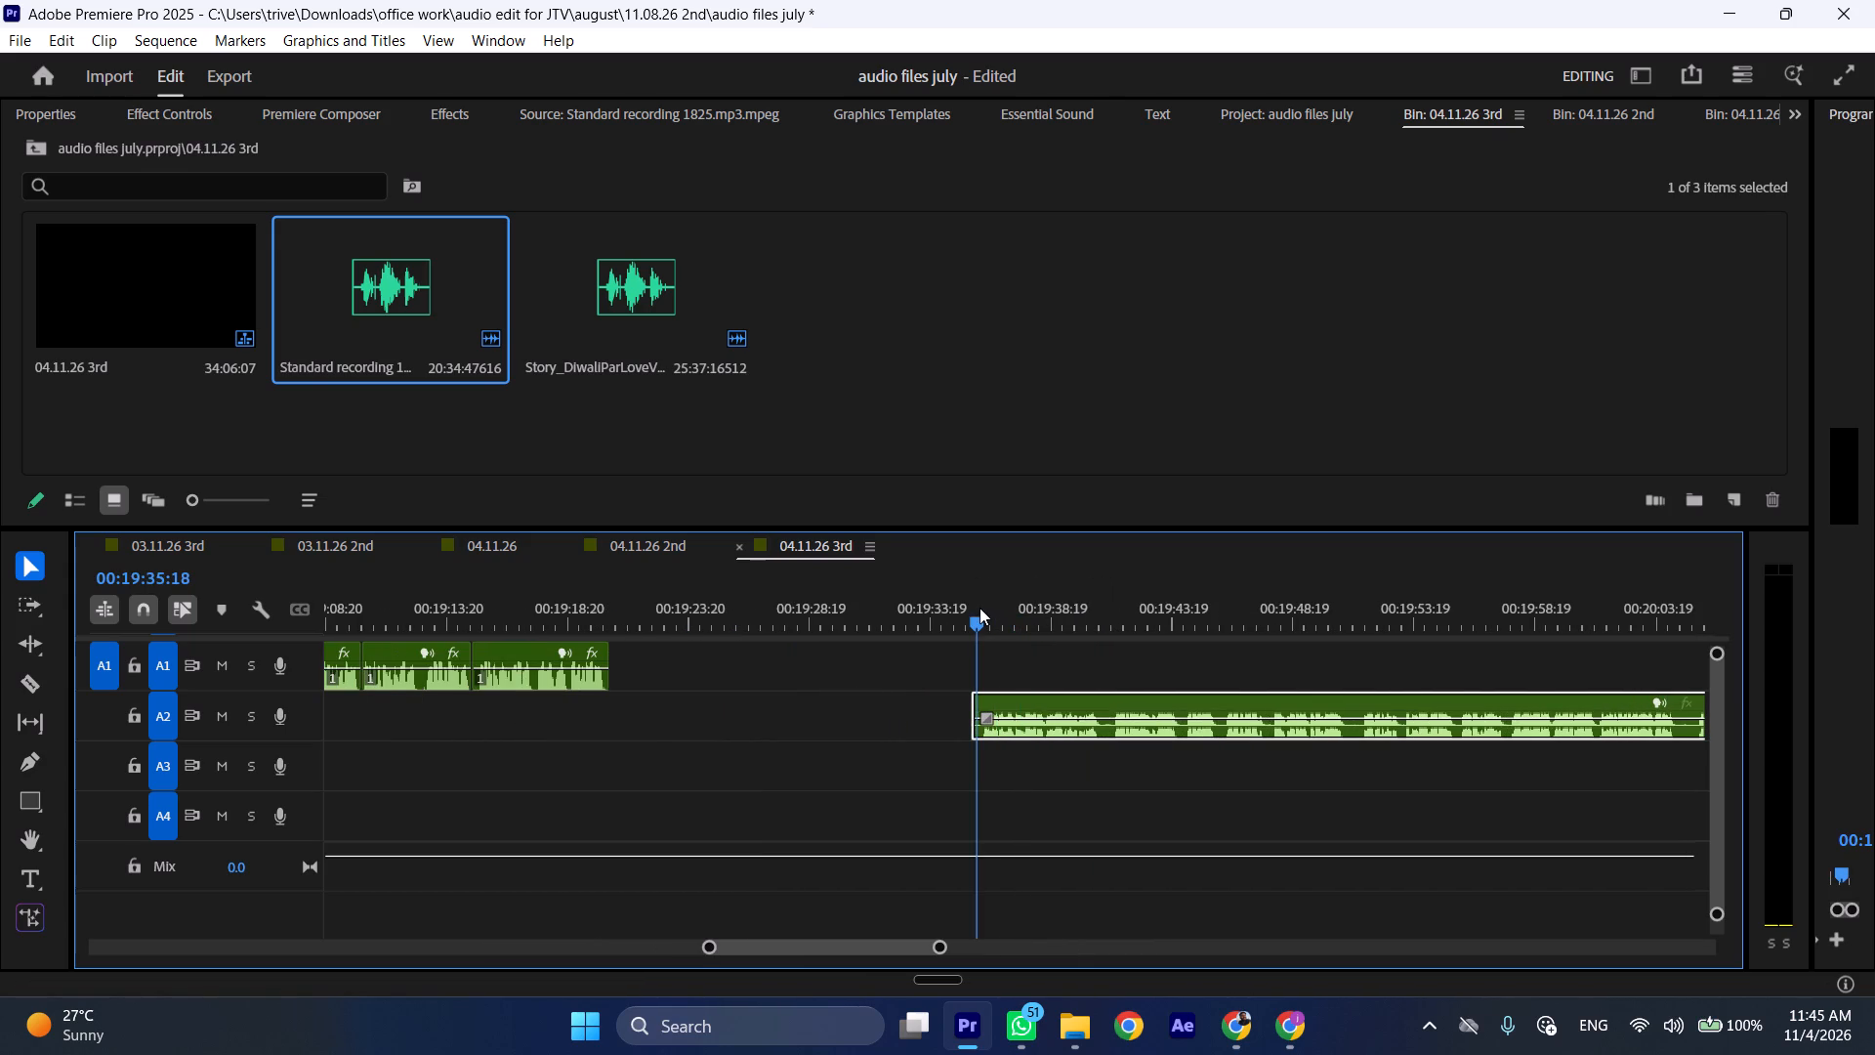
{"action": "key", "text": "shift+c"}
{"action": "key", "text": "ctrl+shift+d"}
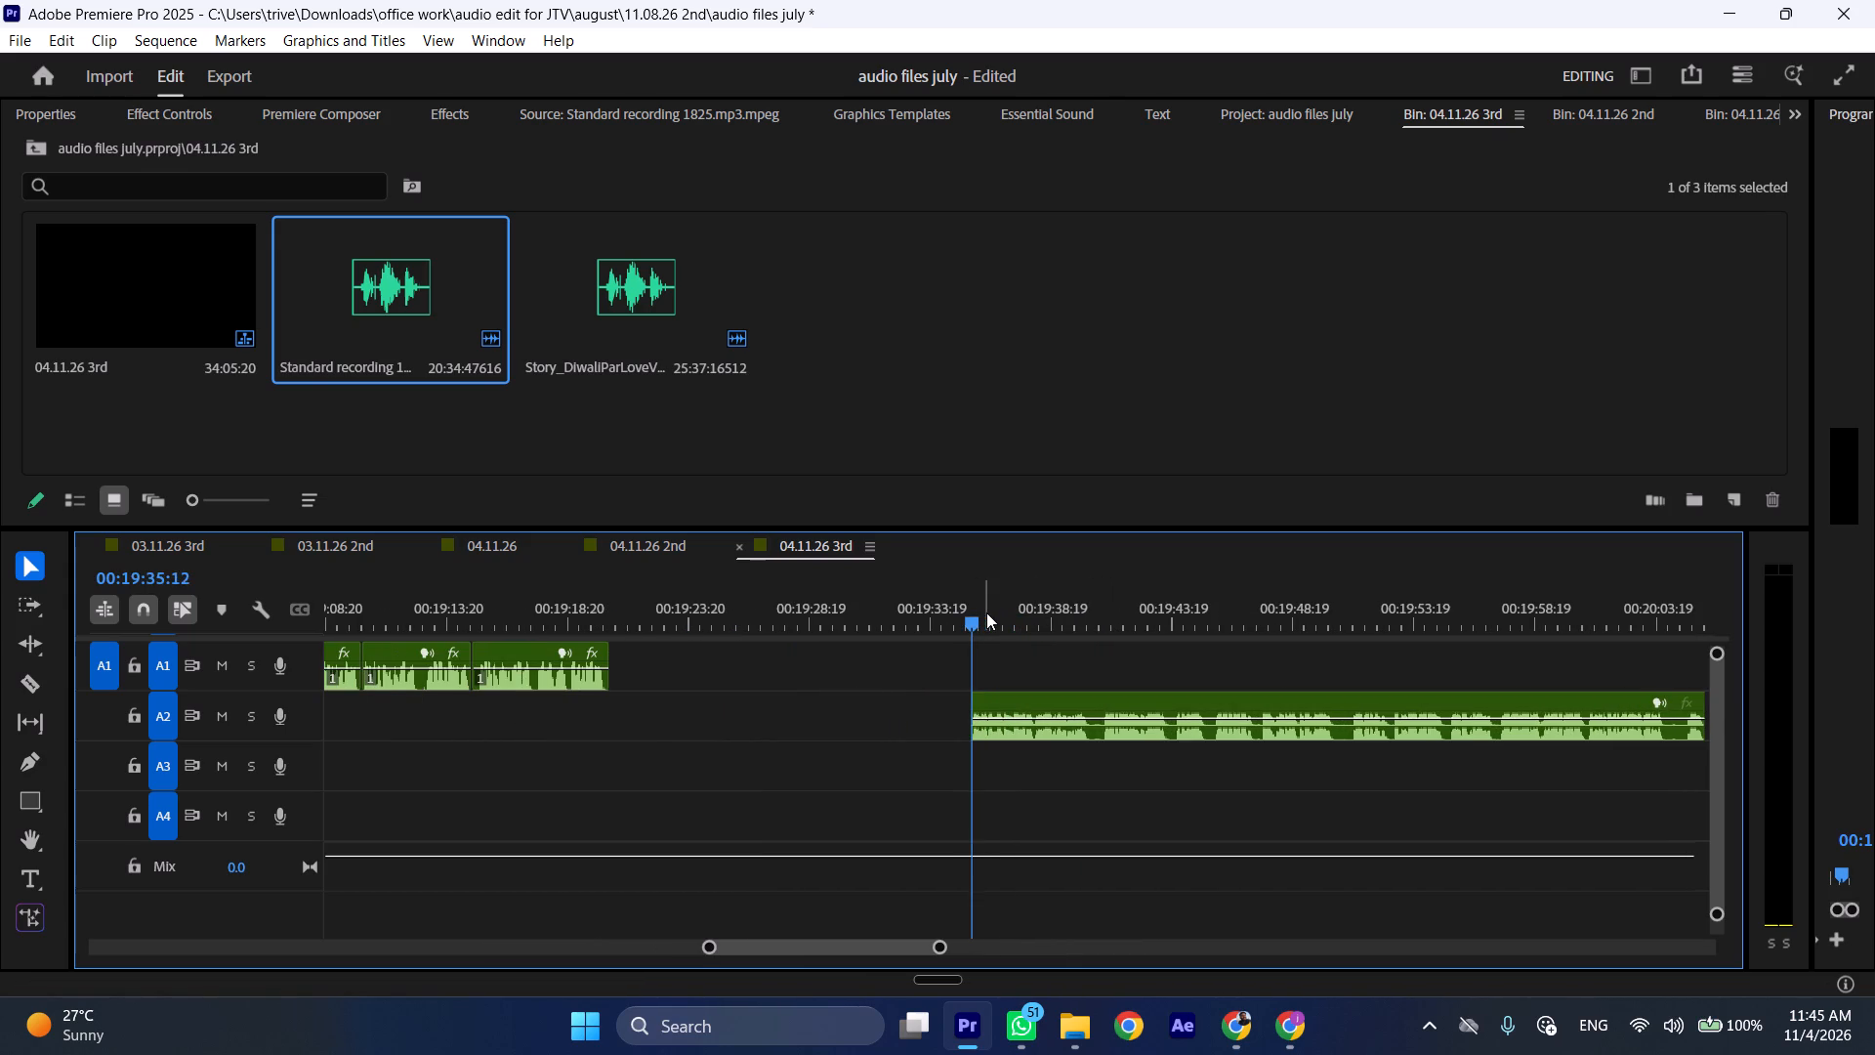
Listen to the A2 recording from its start at 00:19:35:12 on to about 00:19:46.
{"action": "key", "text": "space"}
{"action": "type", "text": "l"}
{"action": "scroll", "coordinate": [1062, 642], "scroll_direction": "down", "scroll_amount": 7}
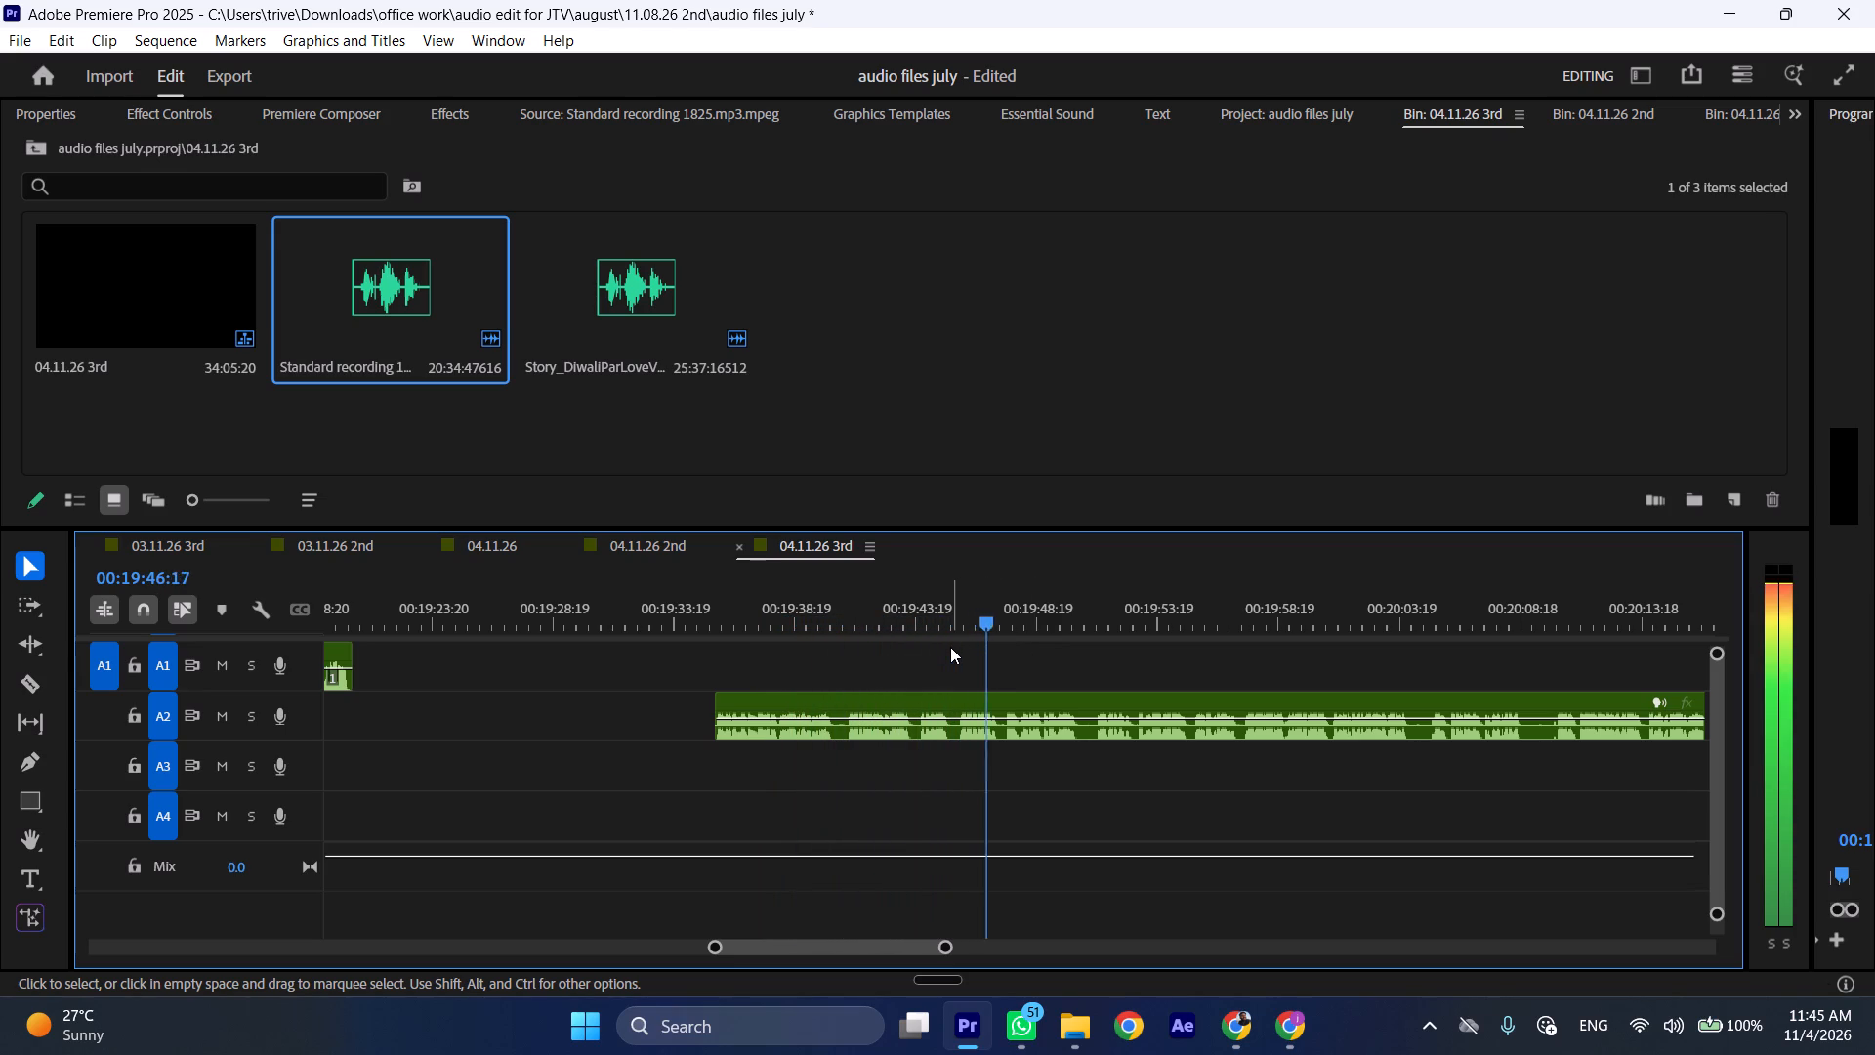
Cut A2 at about 00:19:43:20 and 00:19:45:10 and ripple-delete the pause between the cuts.
{"action": "left_click", "coordinate": [917, 616]}
{"action": "key", "text": "shift+c"}
{"action": "left_click_drag", "start_coordinate": [930, 608], "coordinate": [956, 612]}
{"action": "left_click", "coordinate": [1015, 725], "text": "shift"}
{"action": "key", "text": "shift+c"}
{"action": "key", "text": "ctrl+shift+d"}
Listen on and ripple-delete the A2 pause from about 00:19:49:00 to 00:19:49:15.
{"action": "key", "text": "space"}
{"action": "type", "text": "l"}
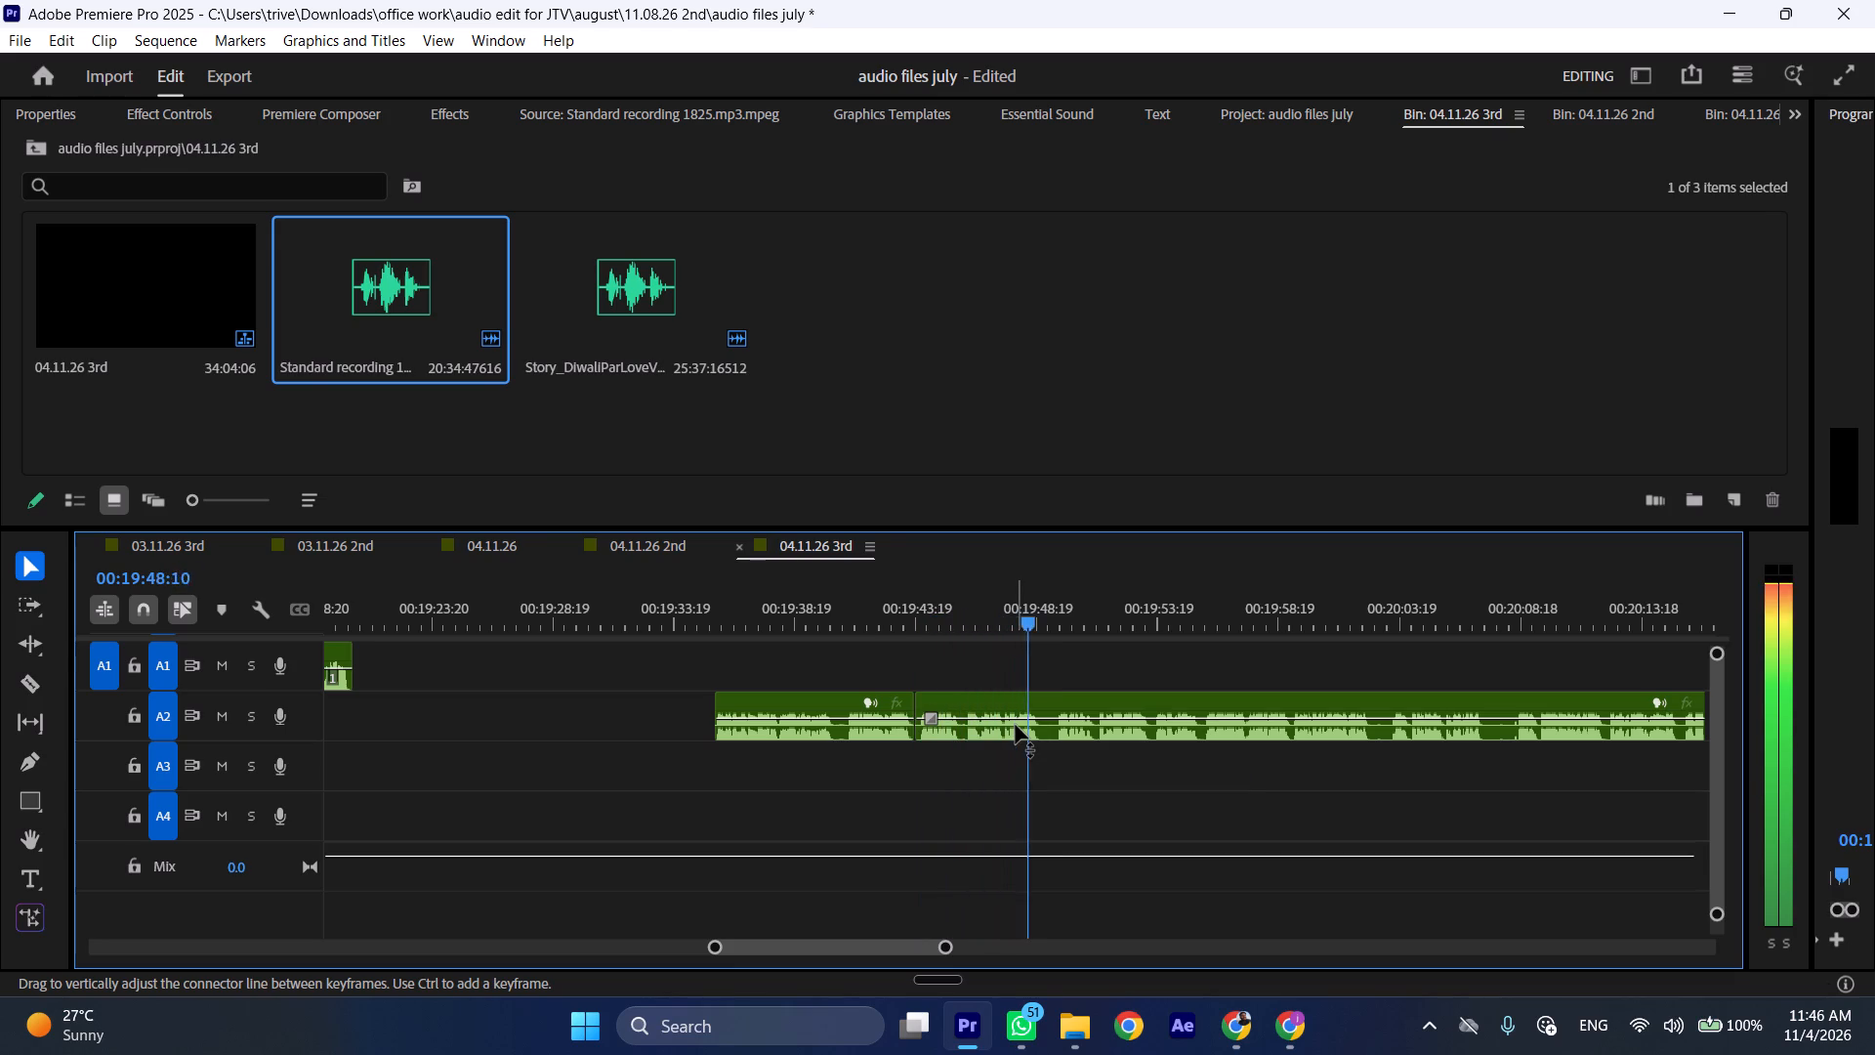
{"action": "scroll", "coordinate": [1016, 725], "scroll_direction": "down", "scroll_amount": 5}
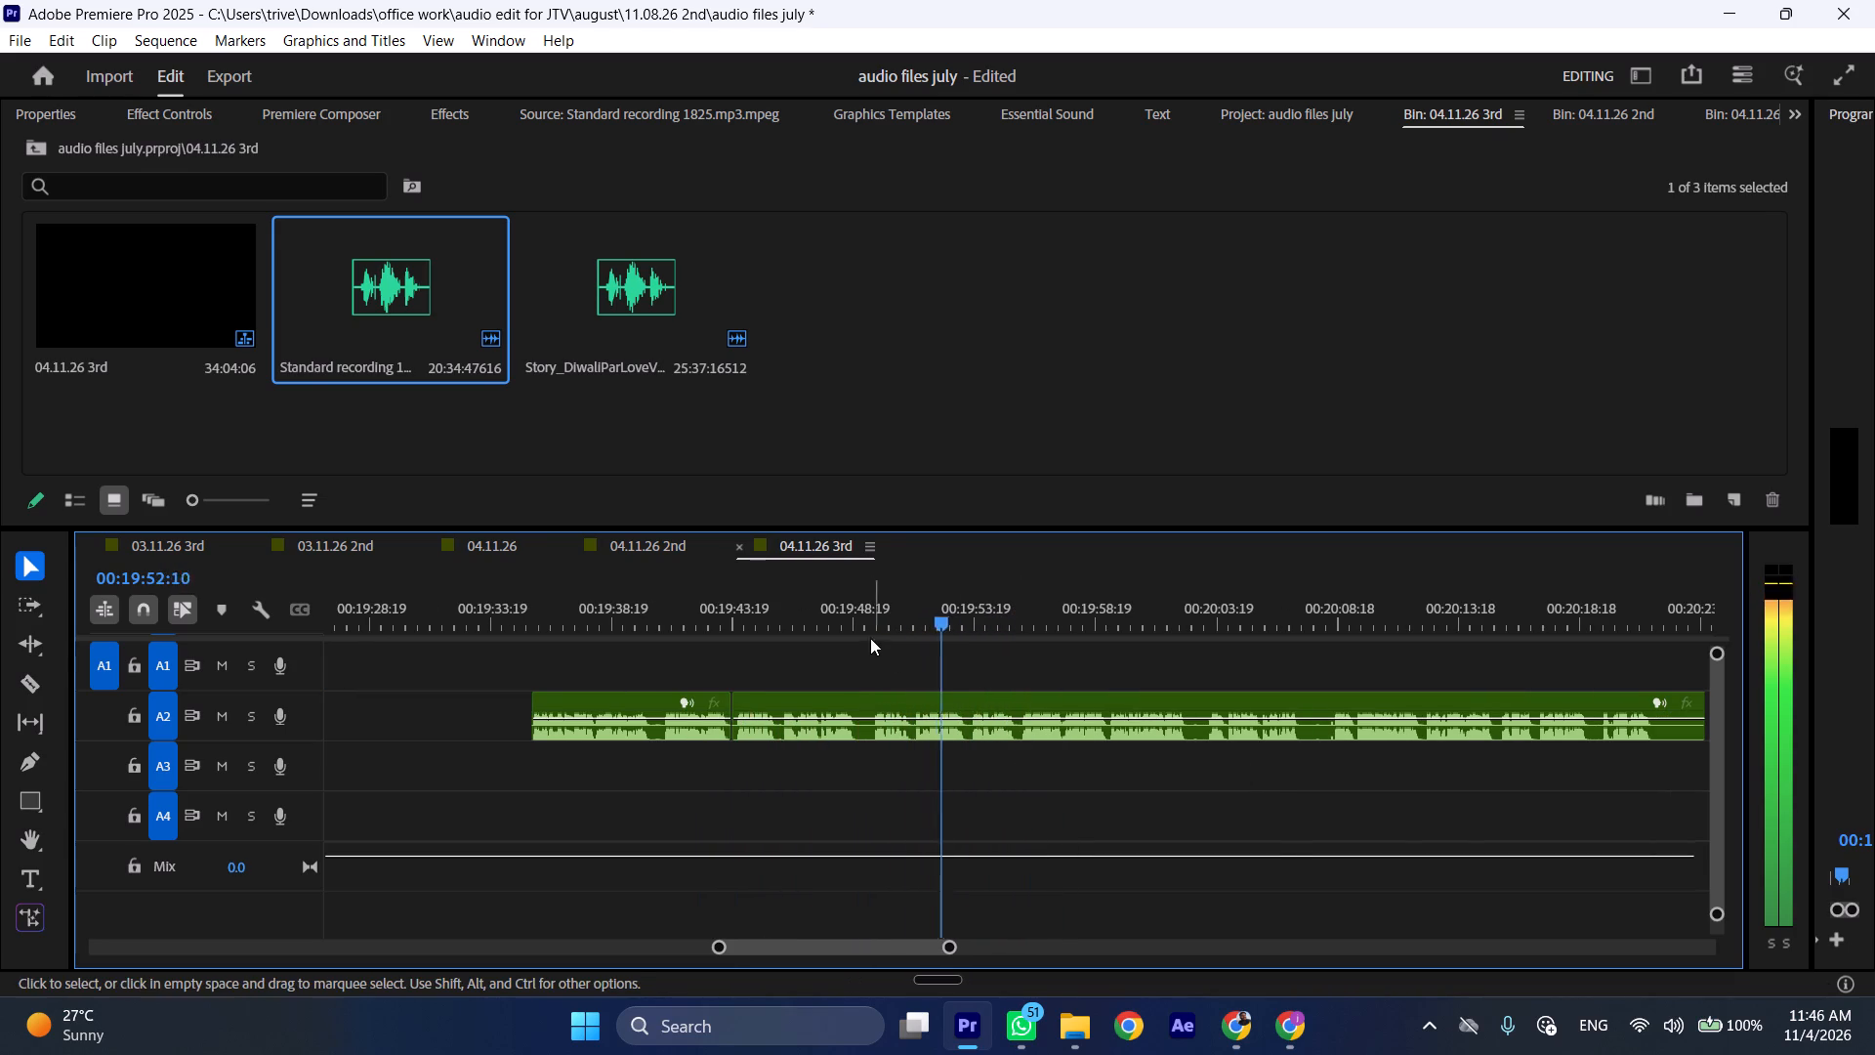
{"action": "left_click_drag", "start_coordinate": [858, 612], "coordinate": [876, 612]}
{"action": "key", "text": "shift+c"}
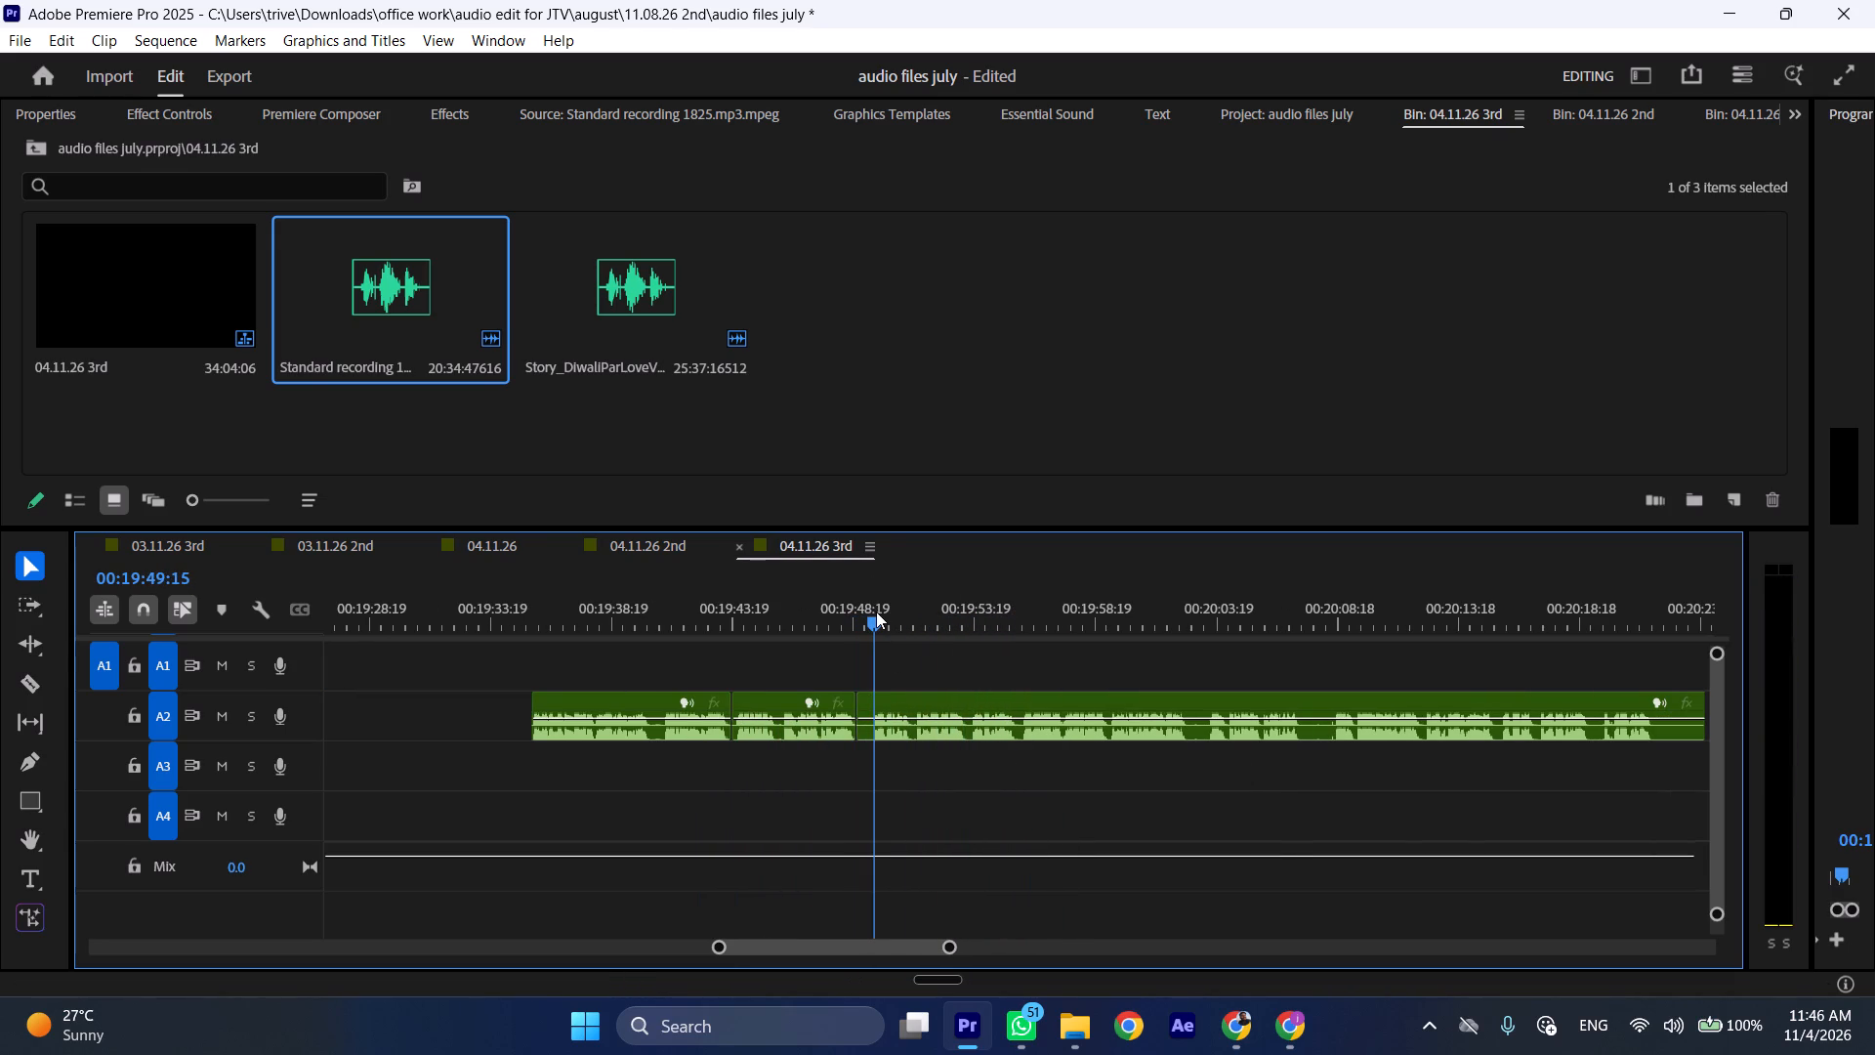
{"action": "left_click", "coordinate": [876, 612]}
{"action": "left_click", "coordinate": [902, 723]}
{"action": "key", "text": "shift+c"}
{"action": "key", "text": "ctrl+shift+d"}
Listen on from the closed pause and cut A2 at 00:20:02:07.
{"action": "key", "text": "space"}
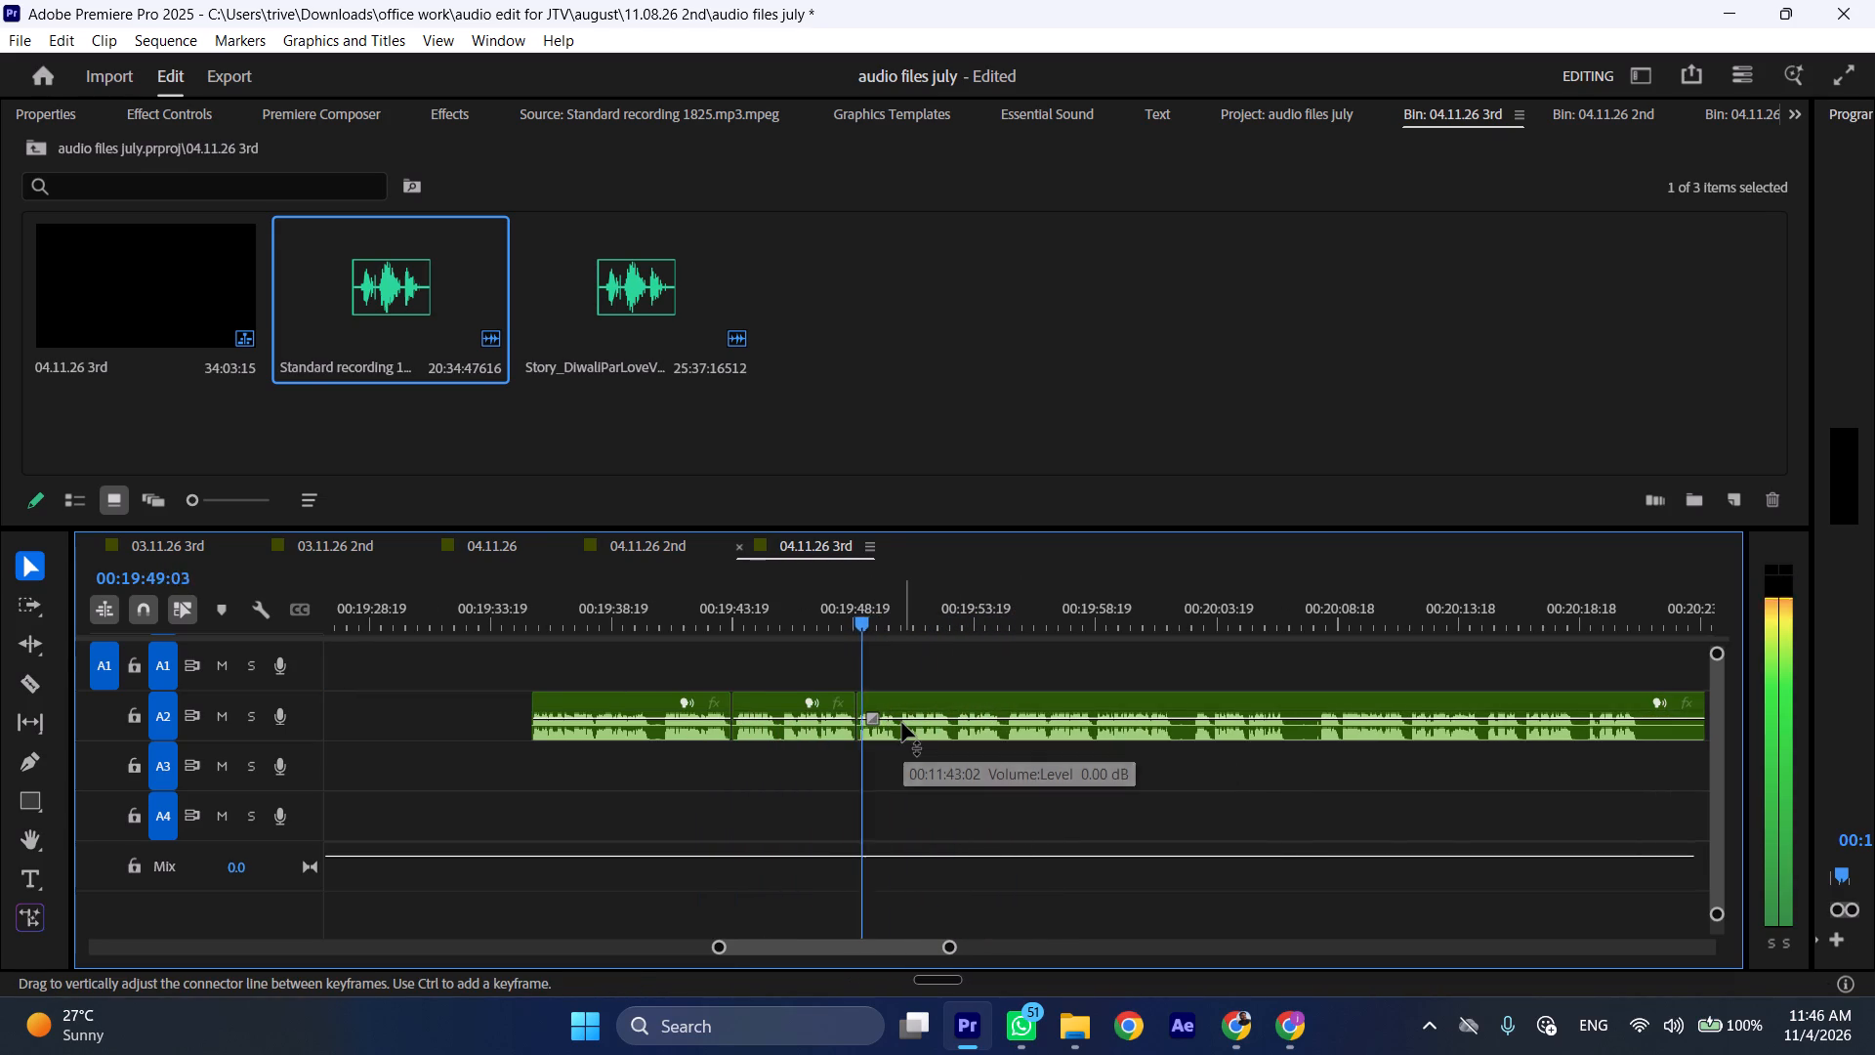
{"action": "type", "text": "l"}
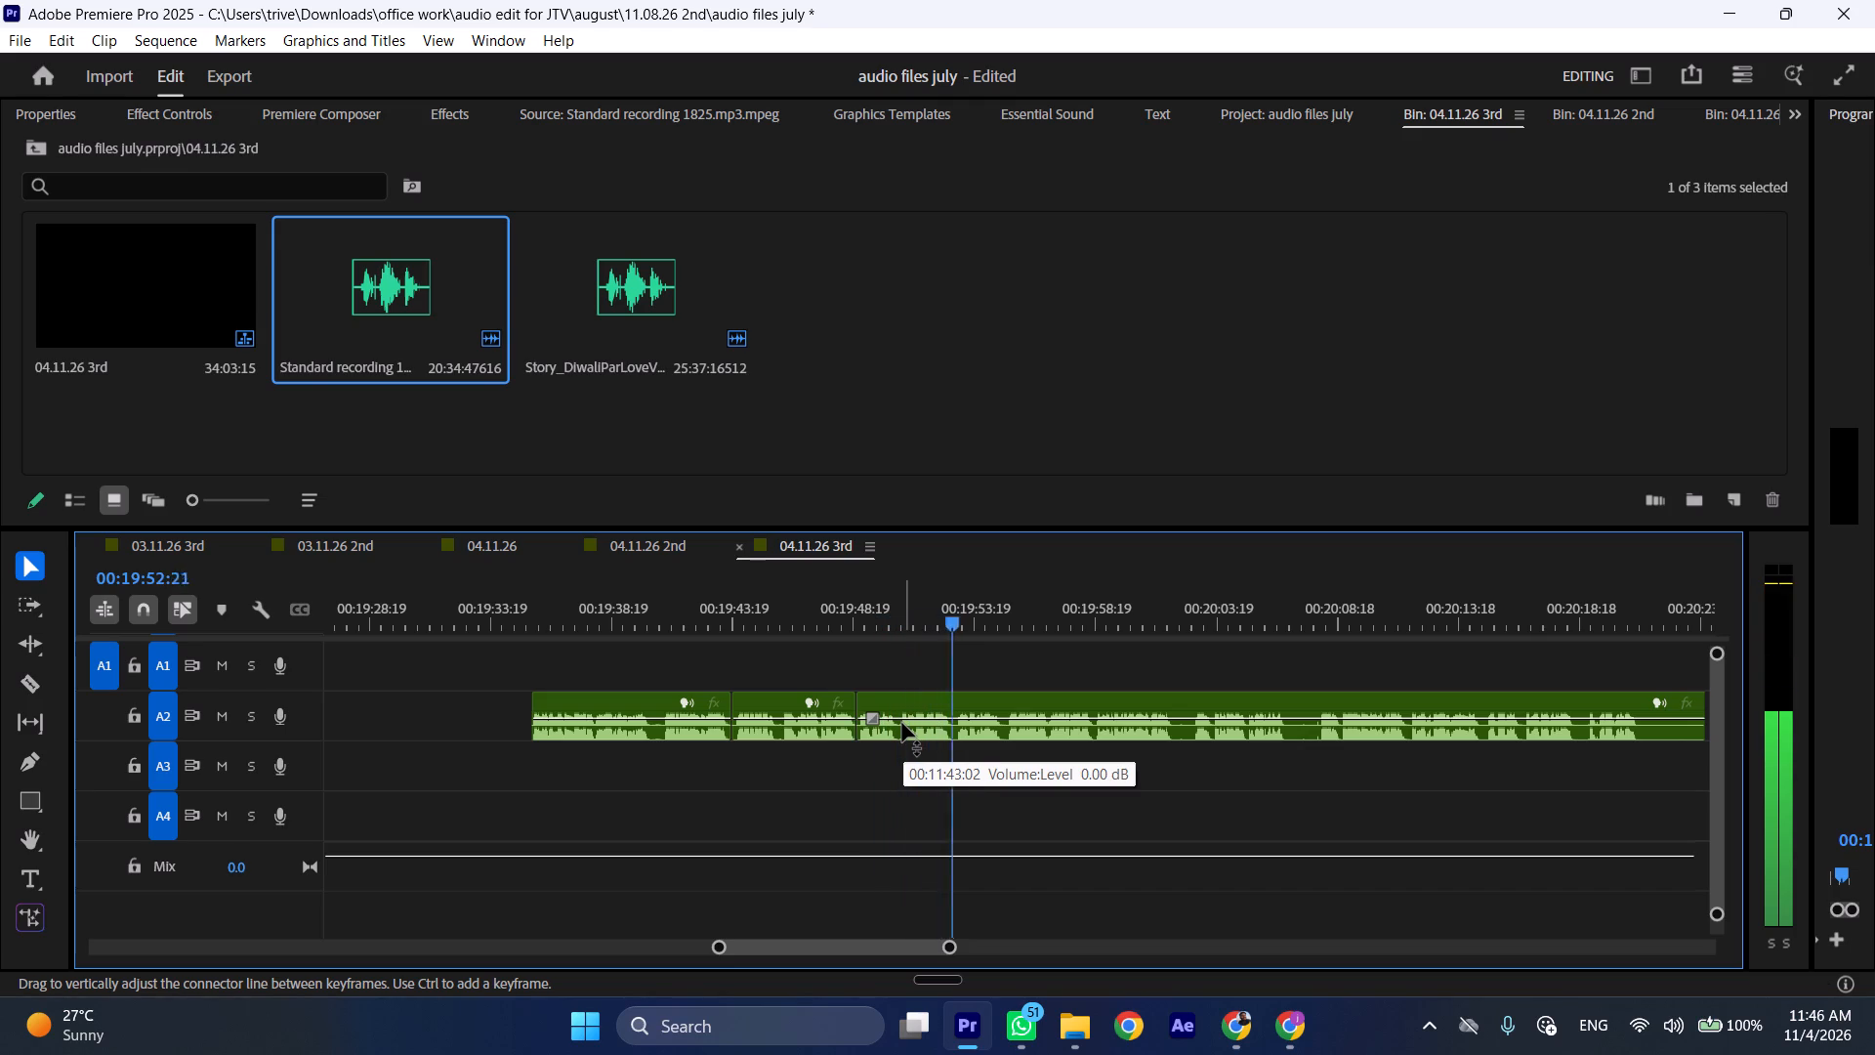
{"action": "scroll", "coordinate": [903, 723], "scroll_direction": "down", "scroll_amount": 5}
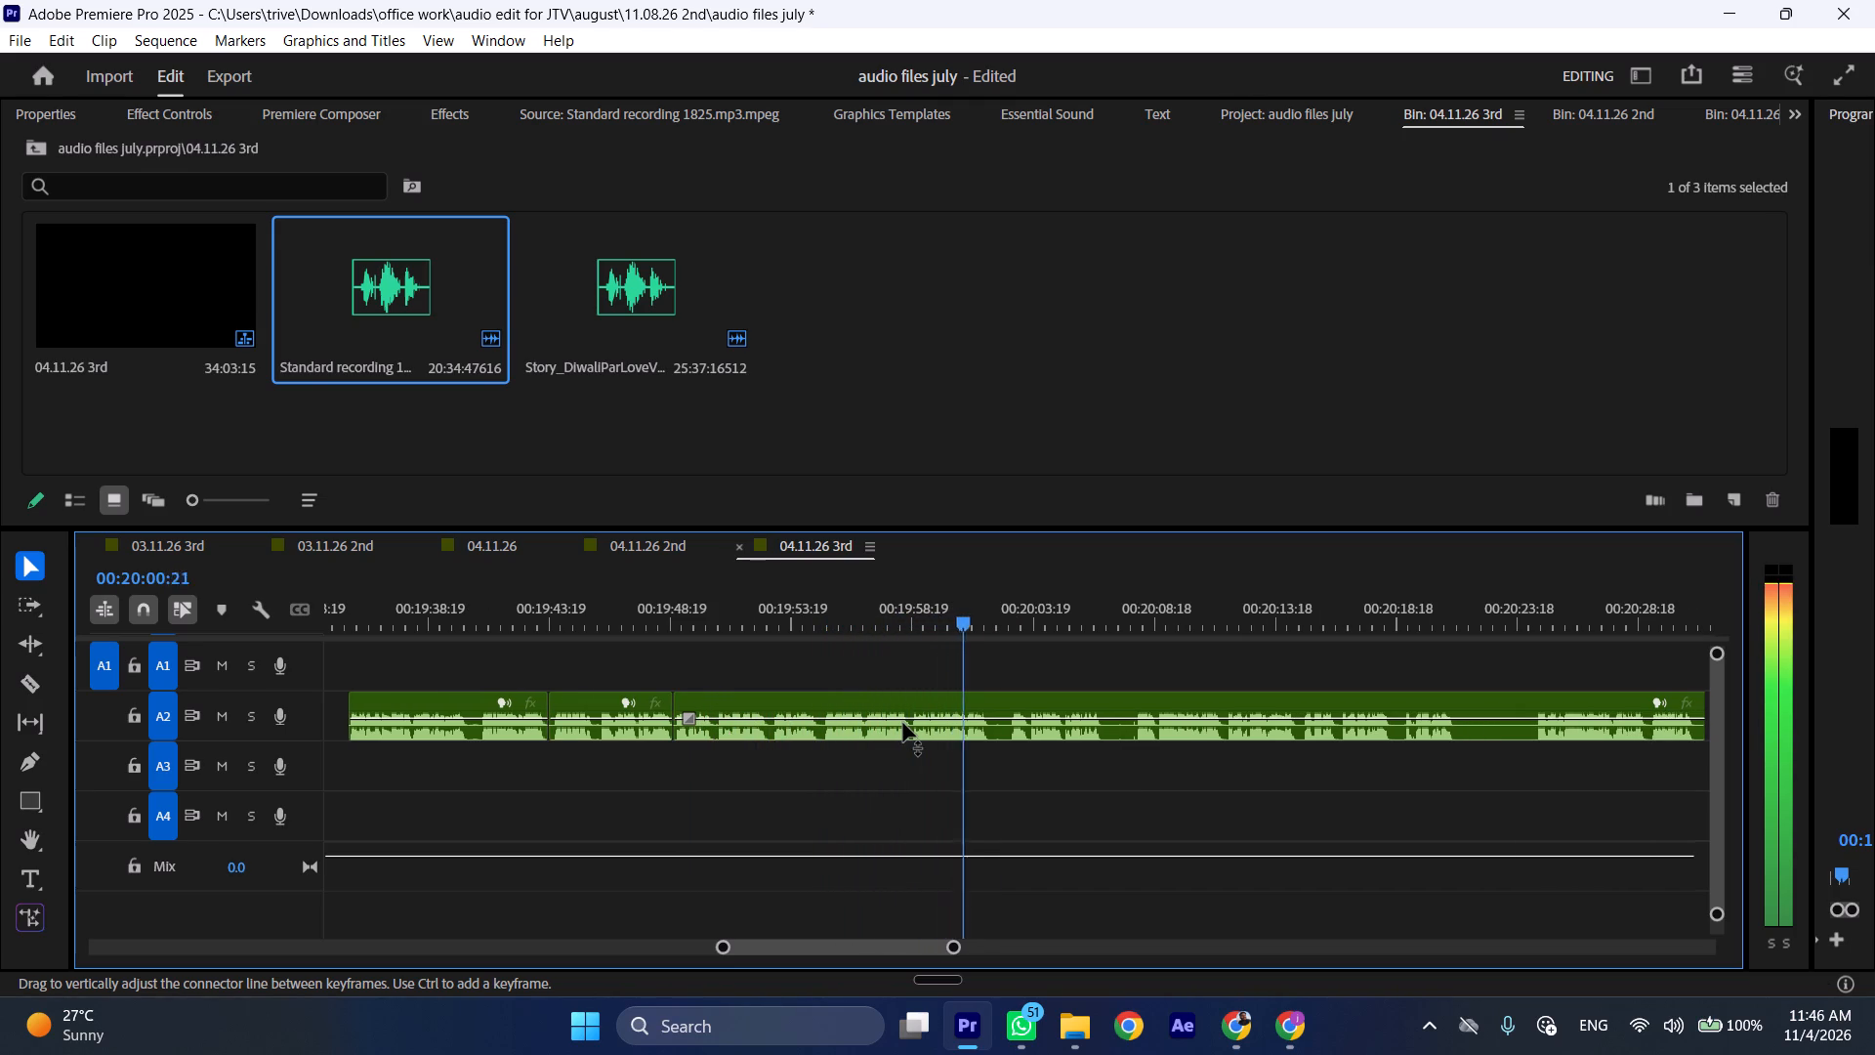
{"action": "key", "text": "space"}
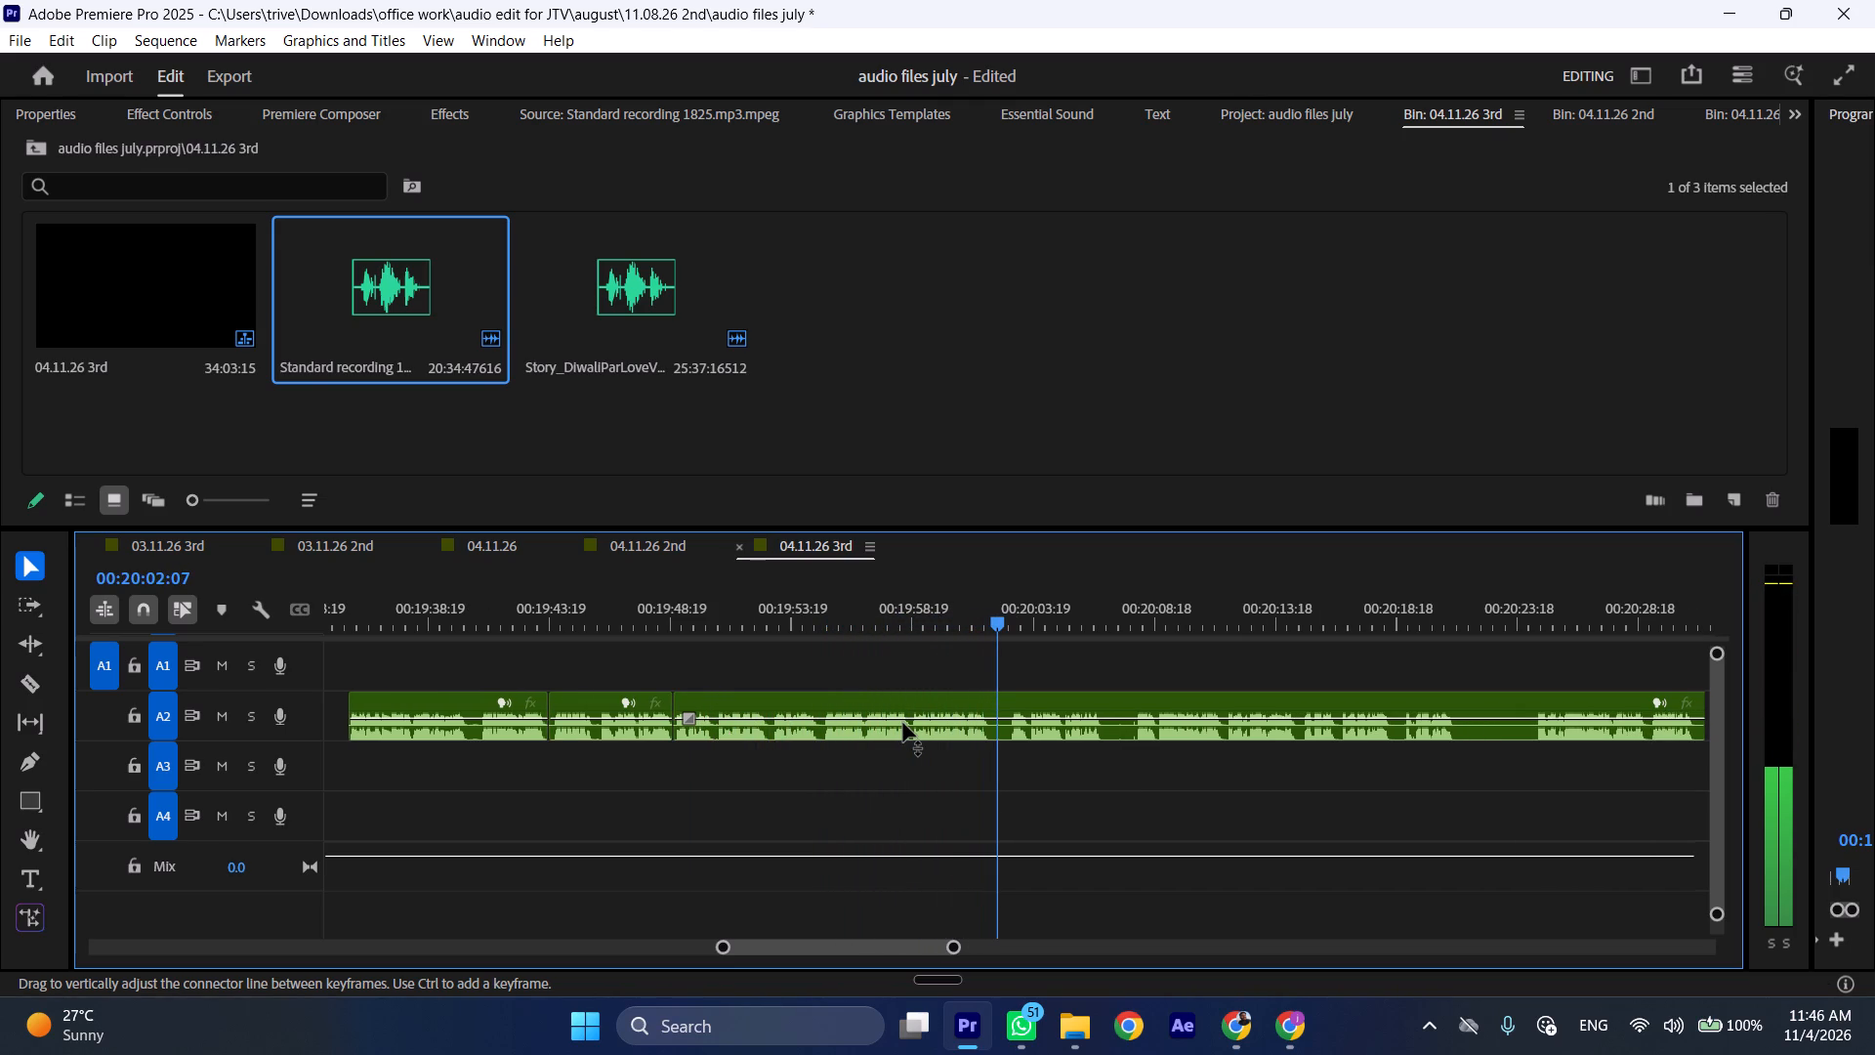
{"action": "type", "text": "C l"}
Cut A2 at 00:20:06:19 and about 00:20:07:19 and ripple-delete the pause between the cuts.
{"action": "scroll", "coordinate": [952, 714], "scroll_direction": "down", "scroll_amount": 5}
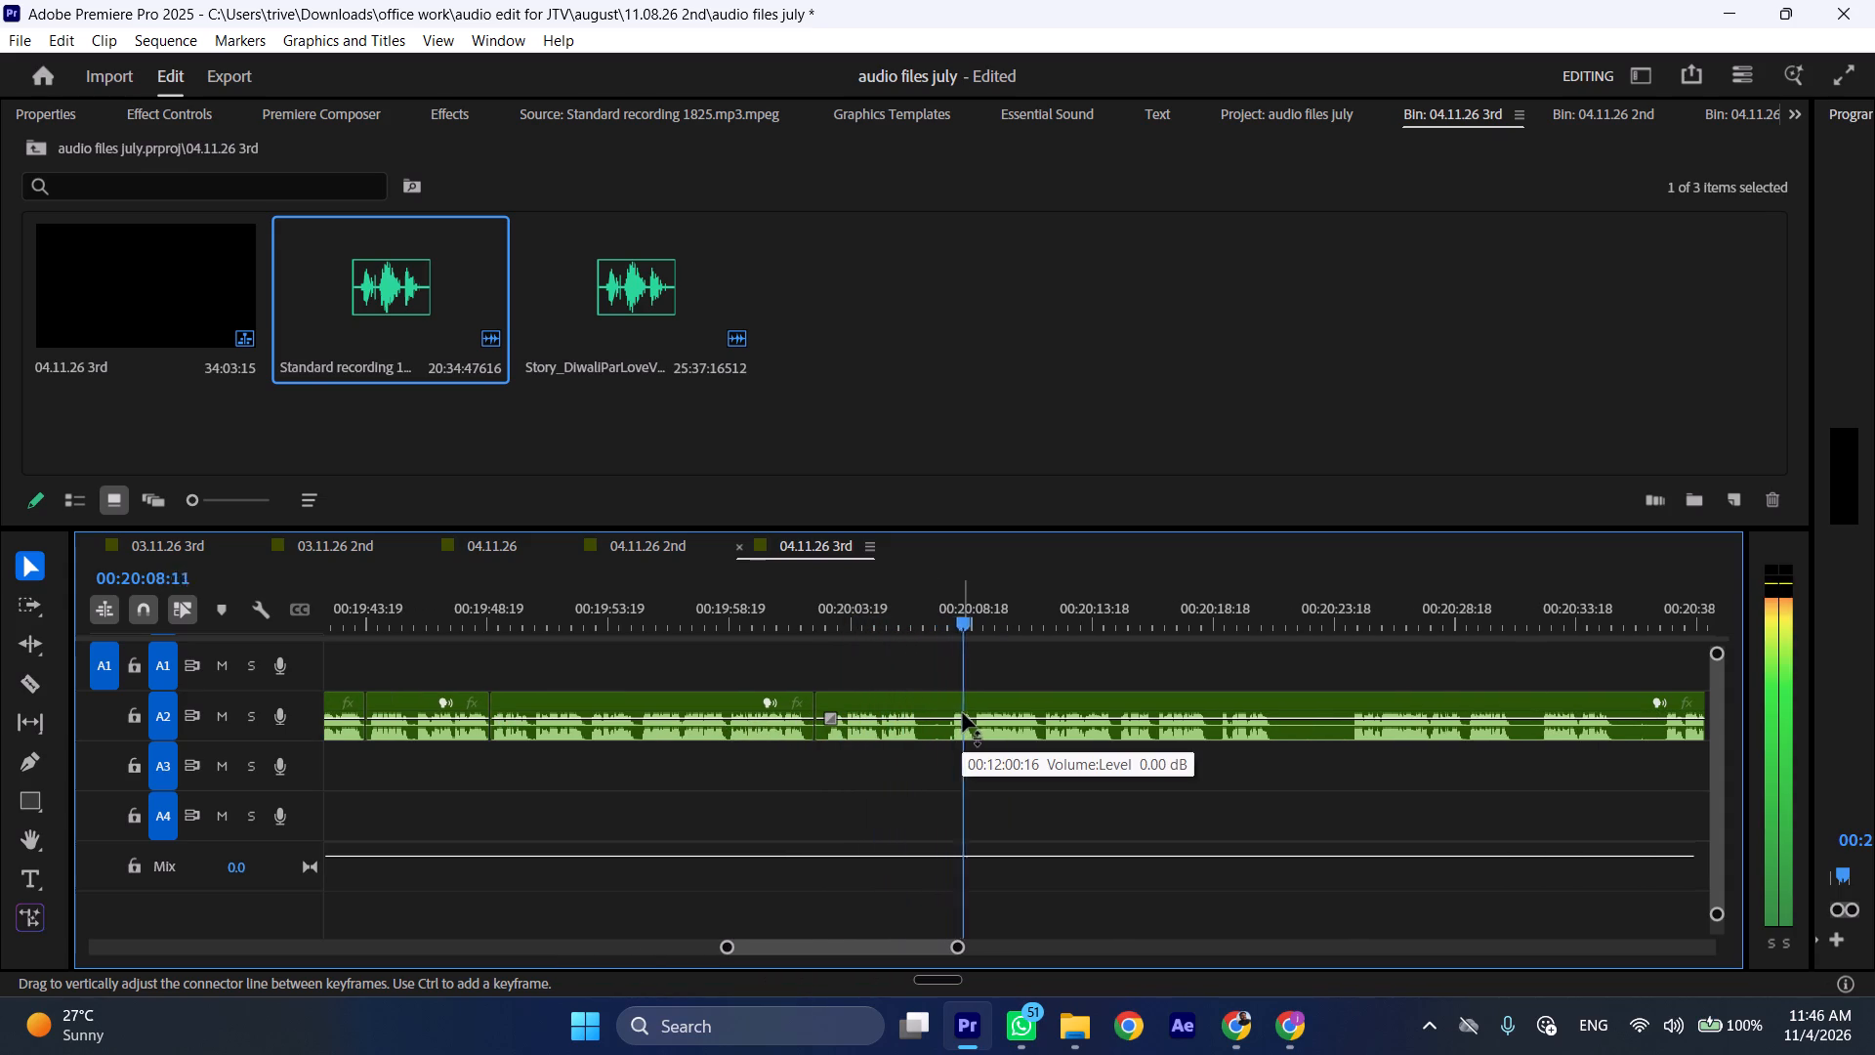
{"action": "left_click_drag", "start_coordinate": [925, 609], "coordinate": [949, 611]}
{"action": "key", "text": "shift+c"}
{"action": "left_click", "coordinate": [985, 708]}
{"action": "key", "text": "shift+c"}
{"action": "key", "text": "ctrl+shift+d"}
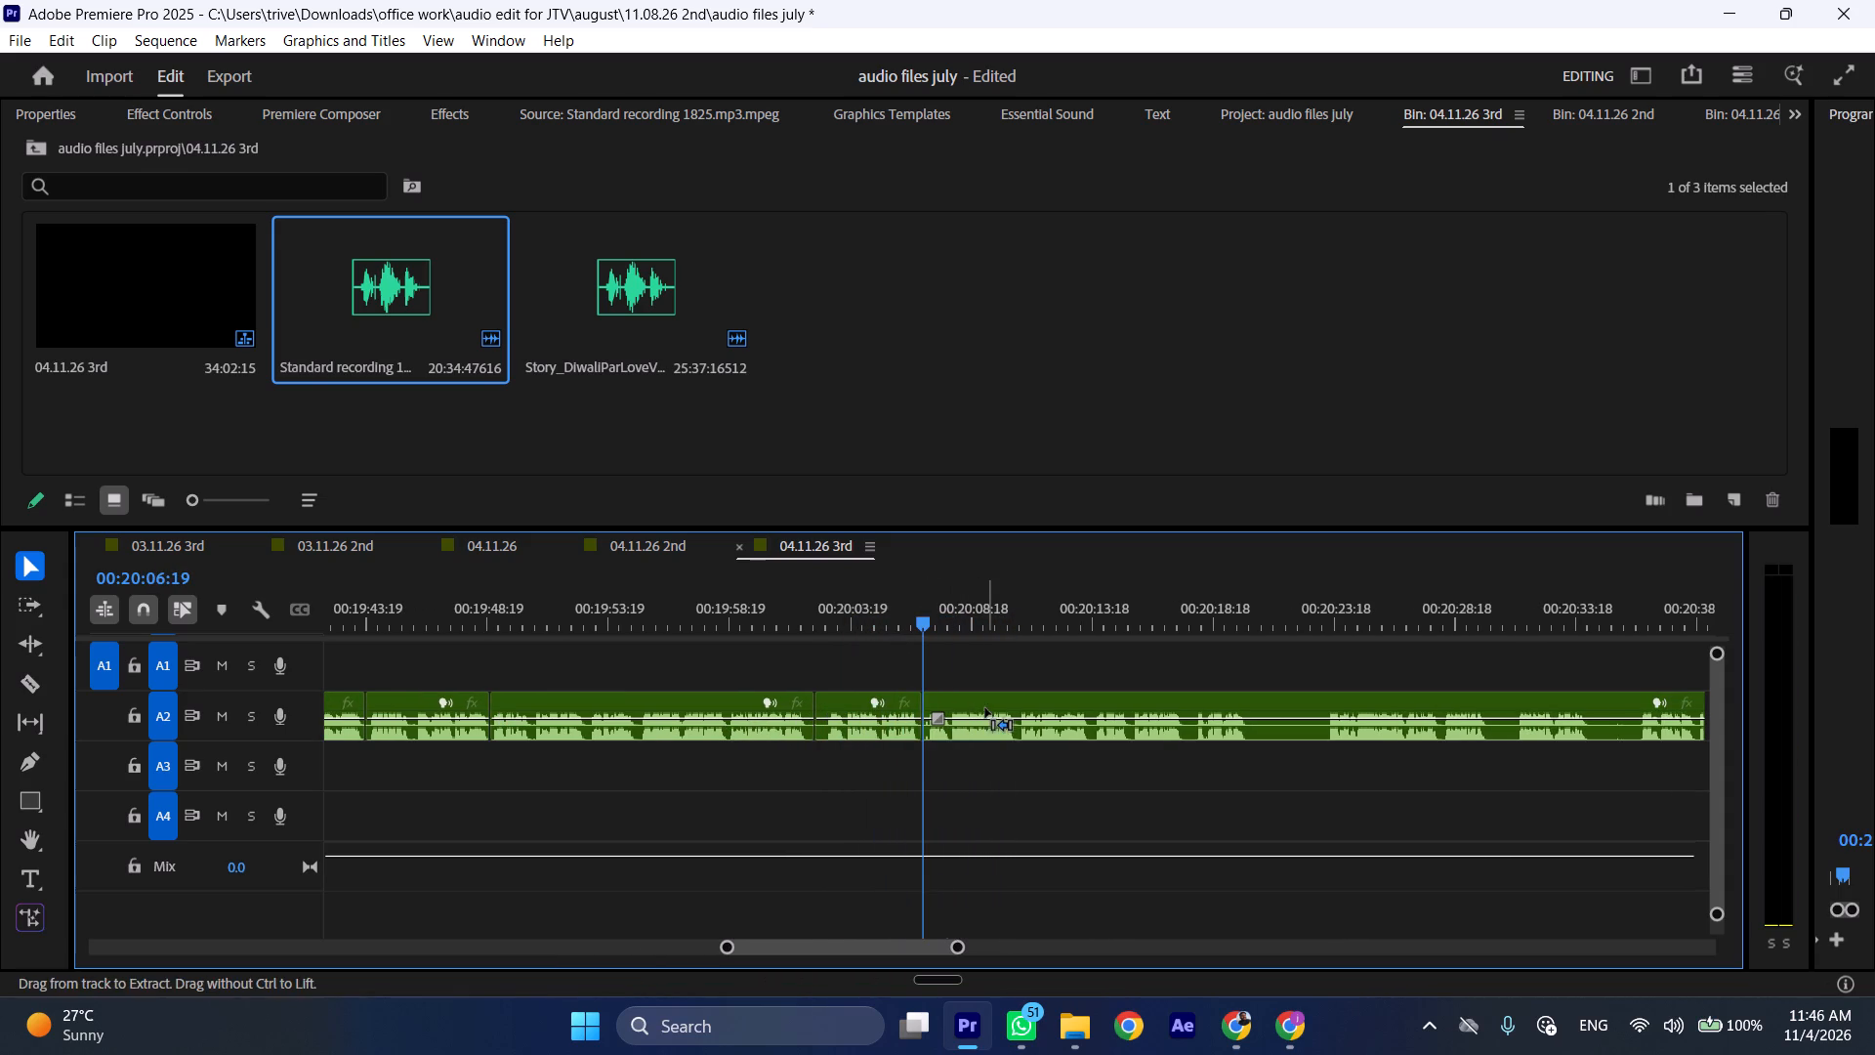
Listen on and ripple-delete the short A2 section from about 00:20:17:14 to 00:20:18:03.
{"action": "type", "text": "ll"}
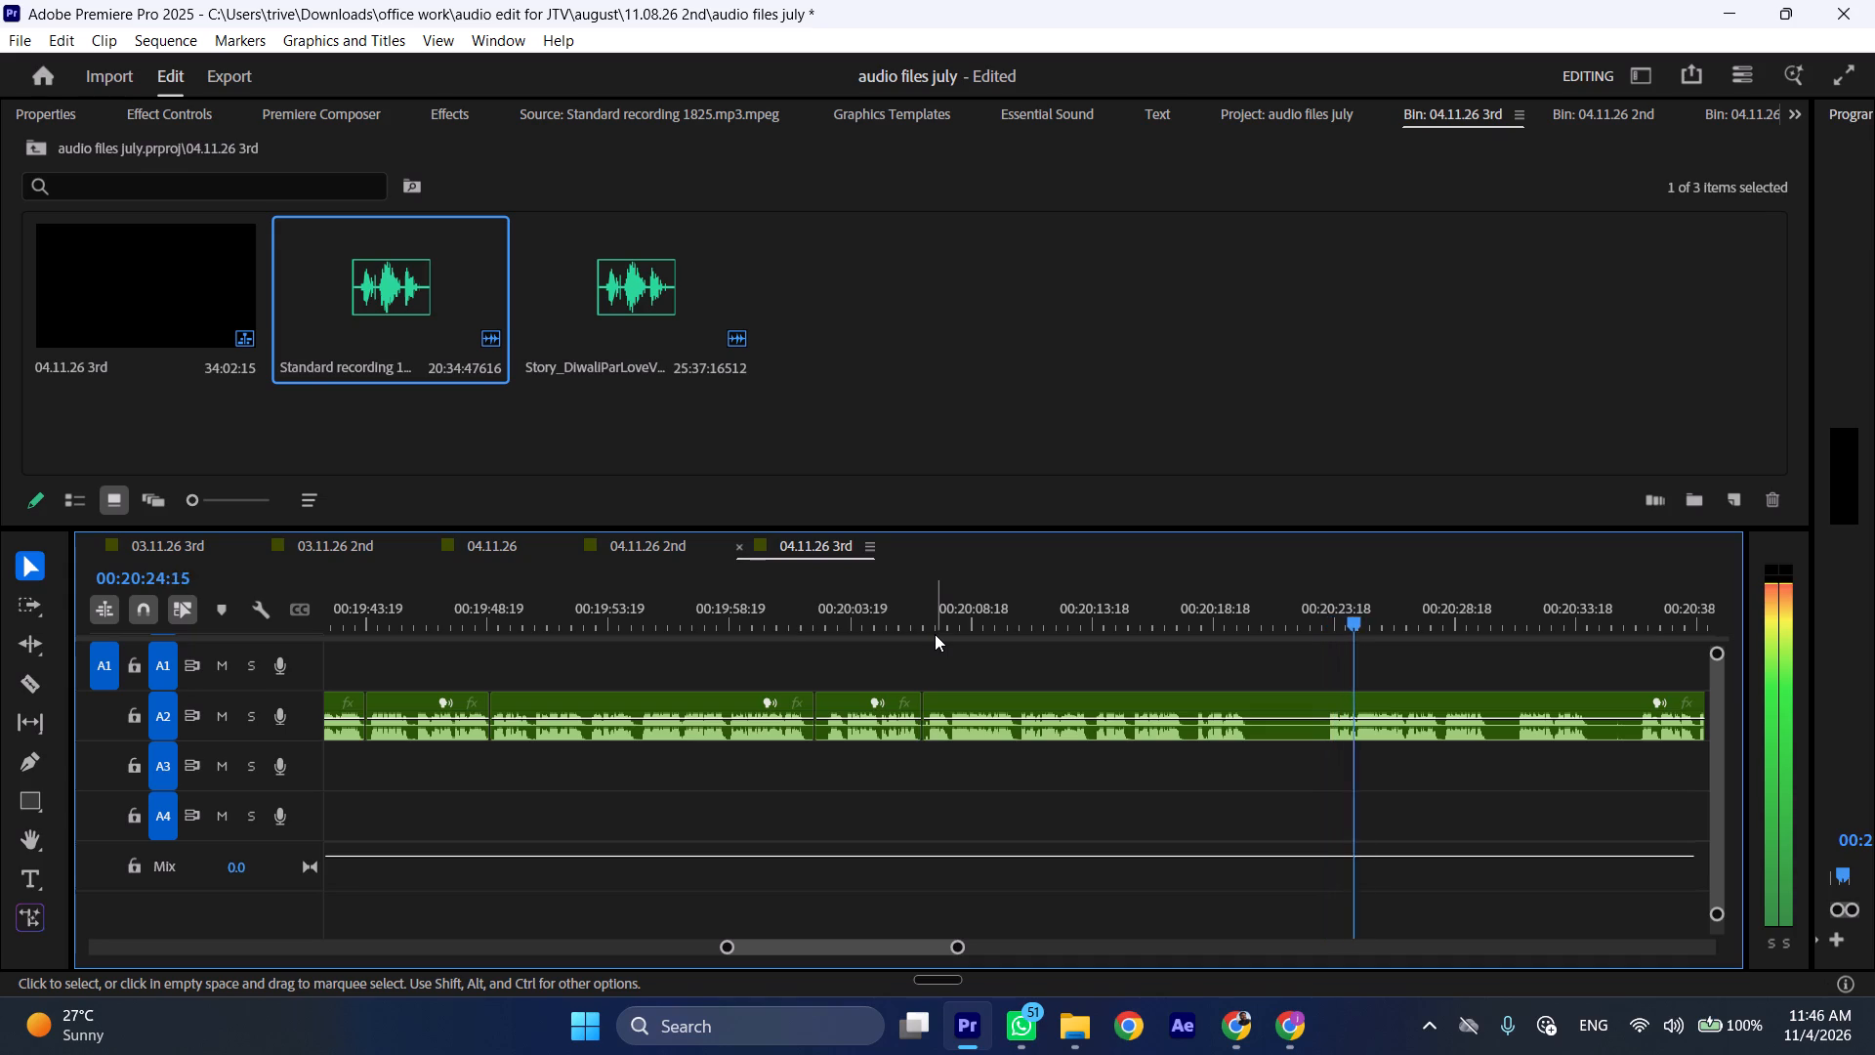
{"action": "left_click_drag", "start_coordinate": [1186, 616], "coordinate": [1199, 615]}
{"action": "key", "text": "shift+c"}
{"action": "left_click", "coordinate": [1229, 692]}
{"action": "key", "text": "shift+c"}
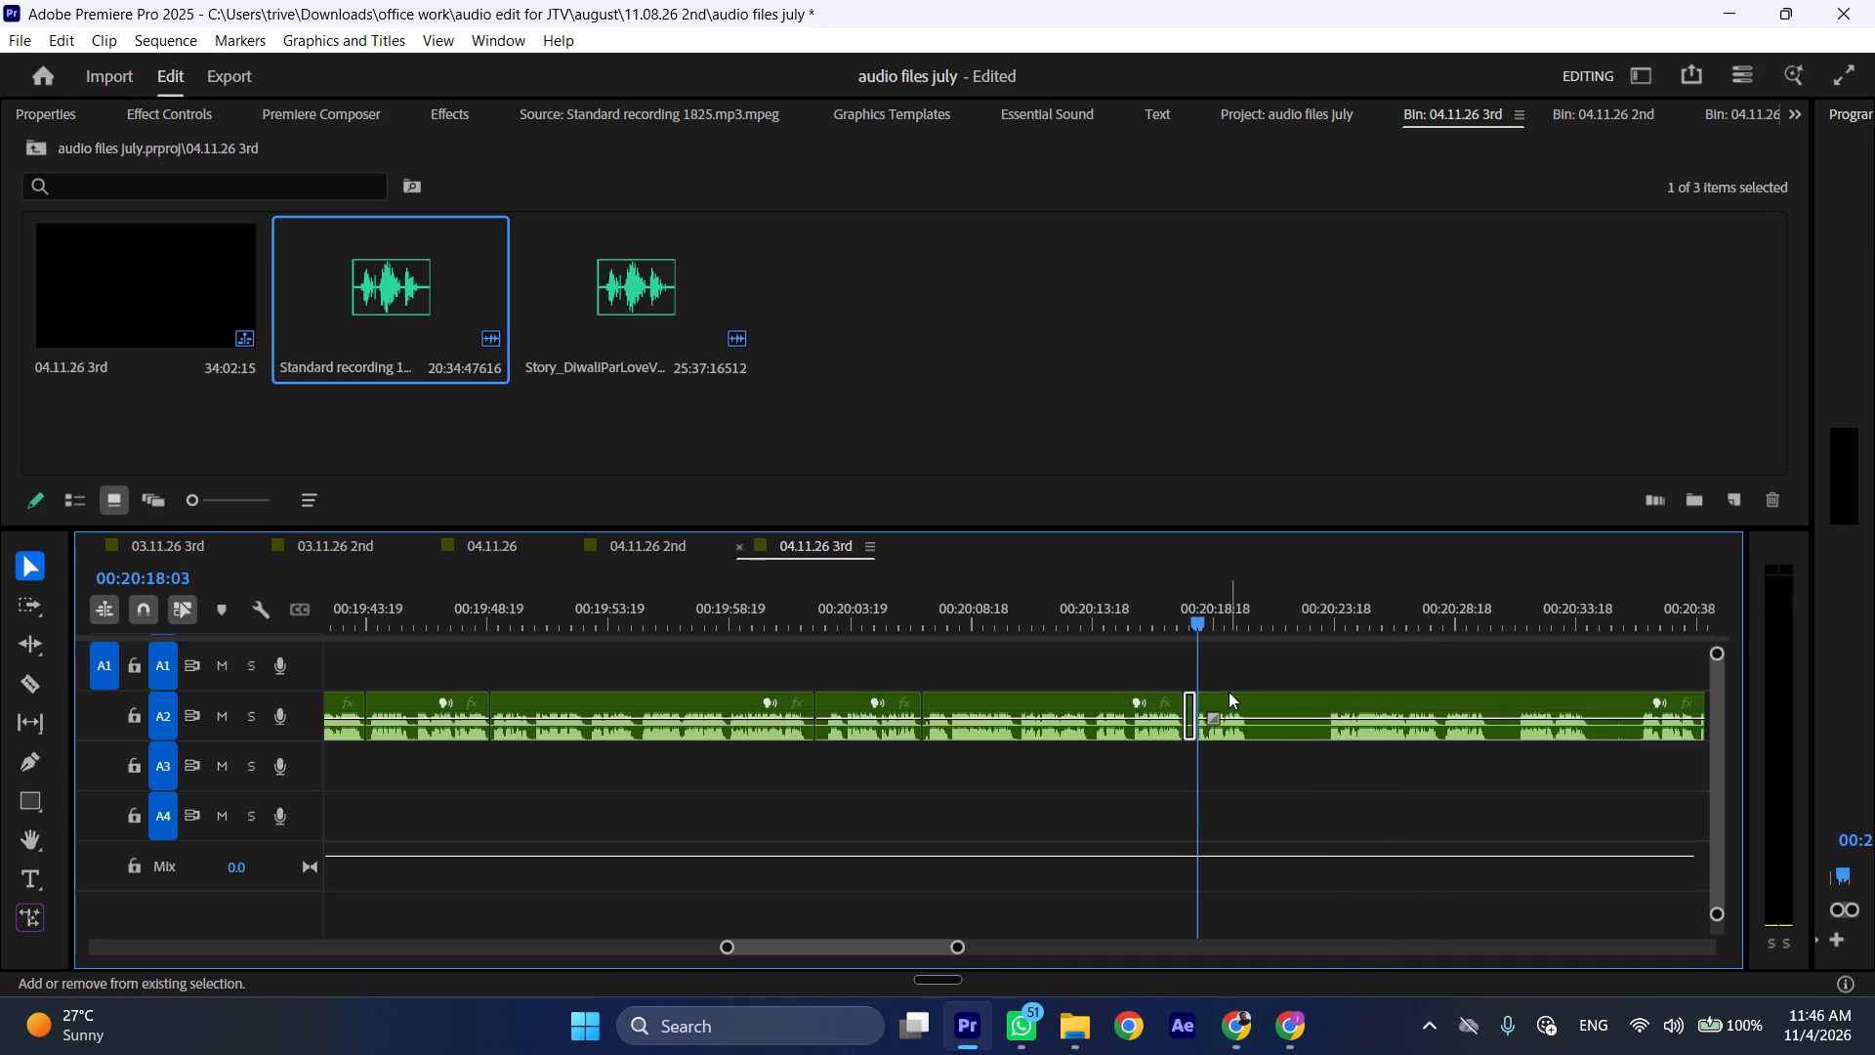
{"action": "key", "text": "ctrl+shift+d"}
Cut A2 at about 00:20:19:17 and 00:20:22:23 and ripple-delete the long pause between the cuts.
{"action": "key", "text": "space"}
{"action": "left_click_drag", "start_coordinate": [1226, 617], "coordinate": [1229, 617]}
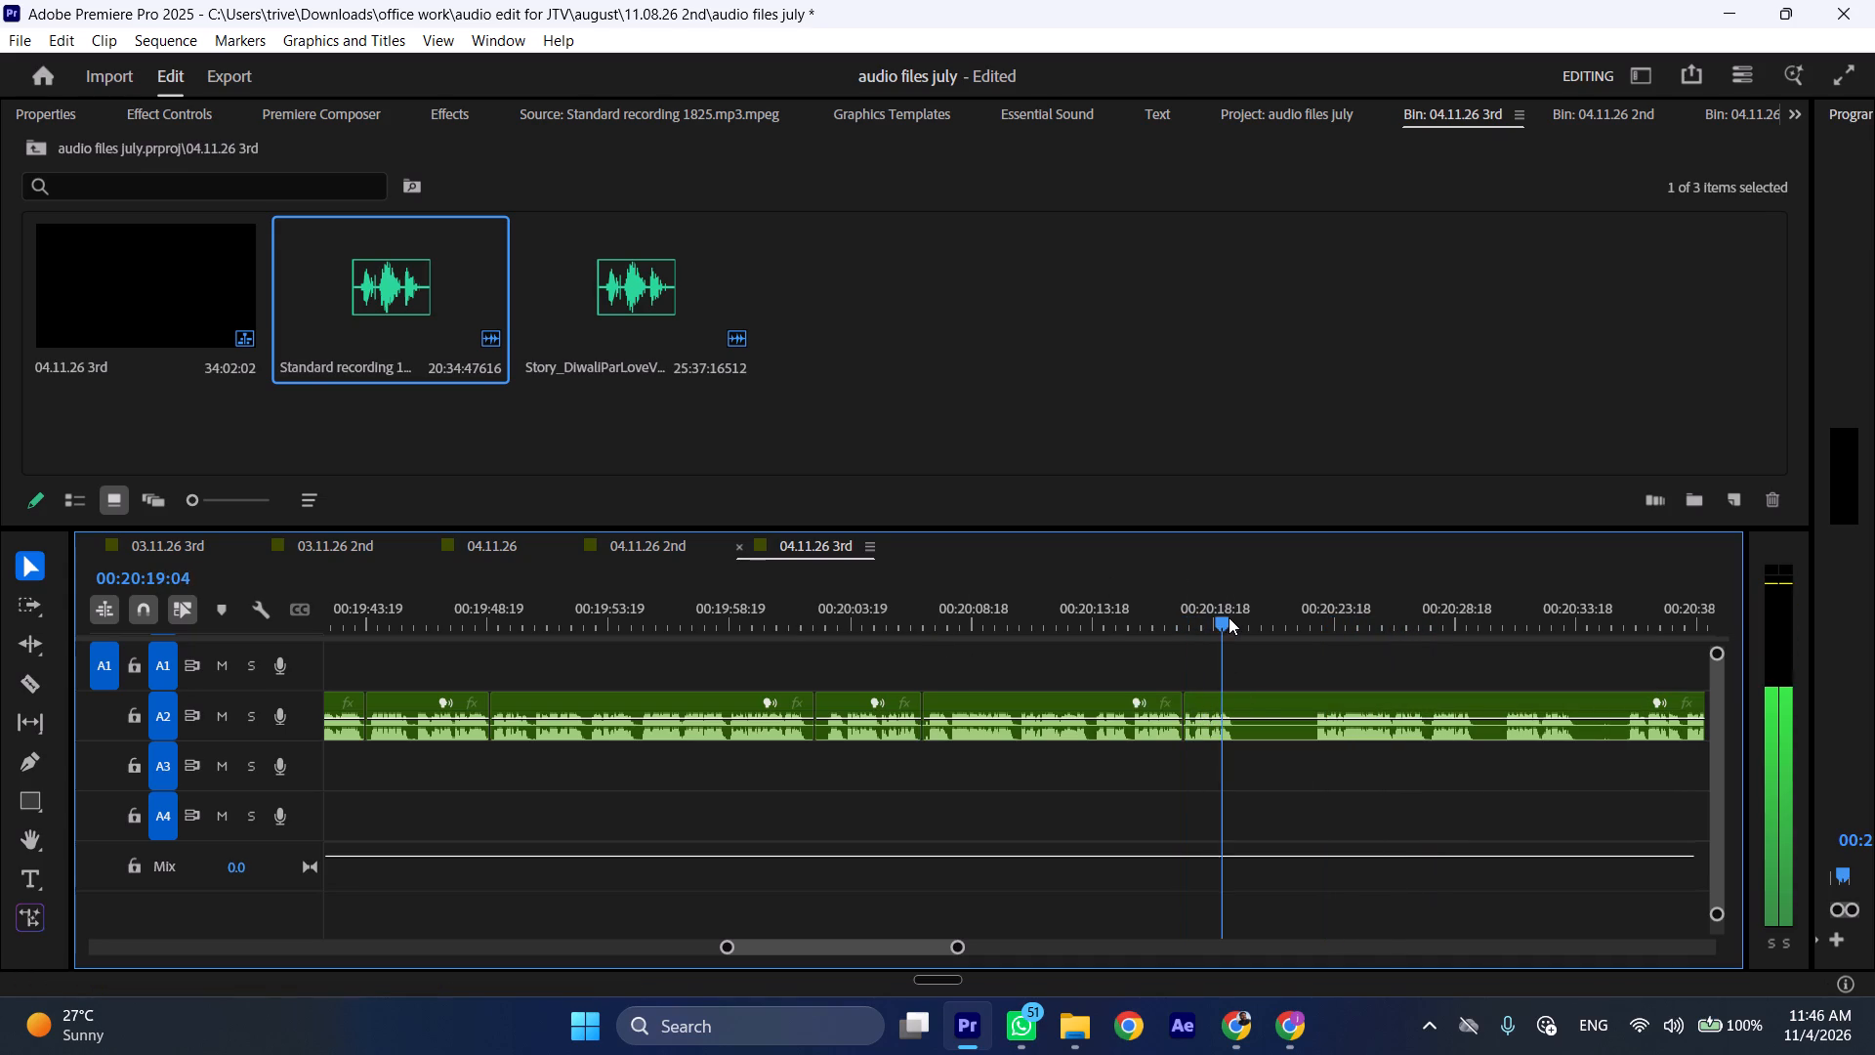
{"action": "left_click_drag", "start_coordinate": [1229, 617], "coordinate": [1318, 634]}
{"action": "key", "text": "shift+c"}
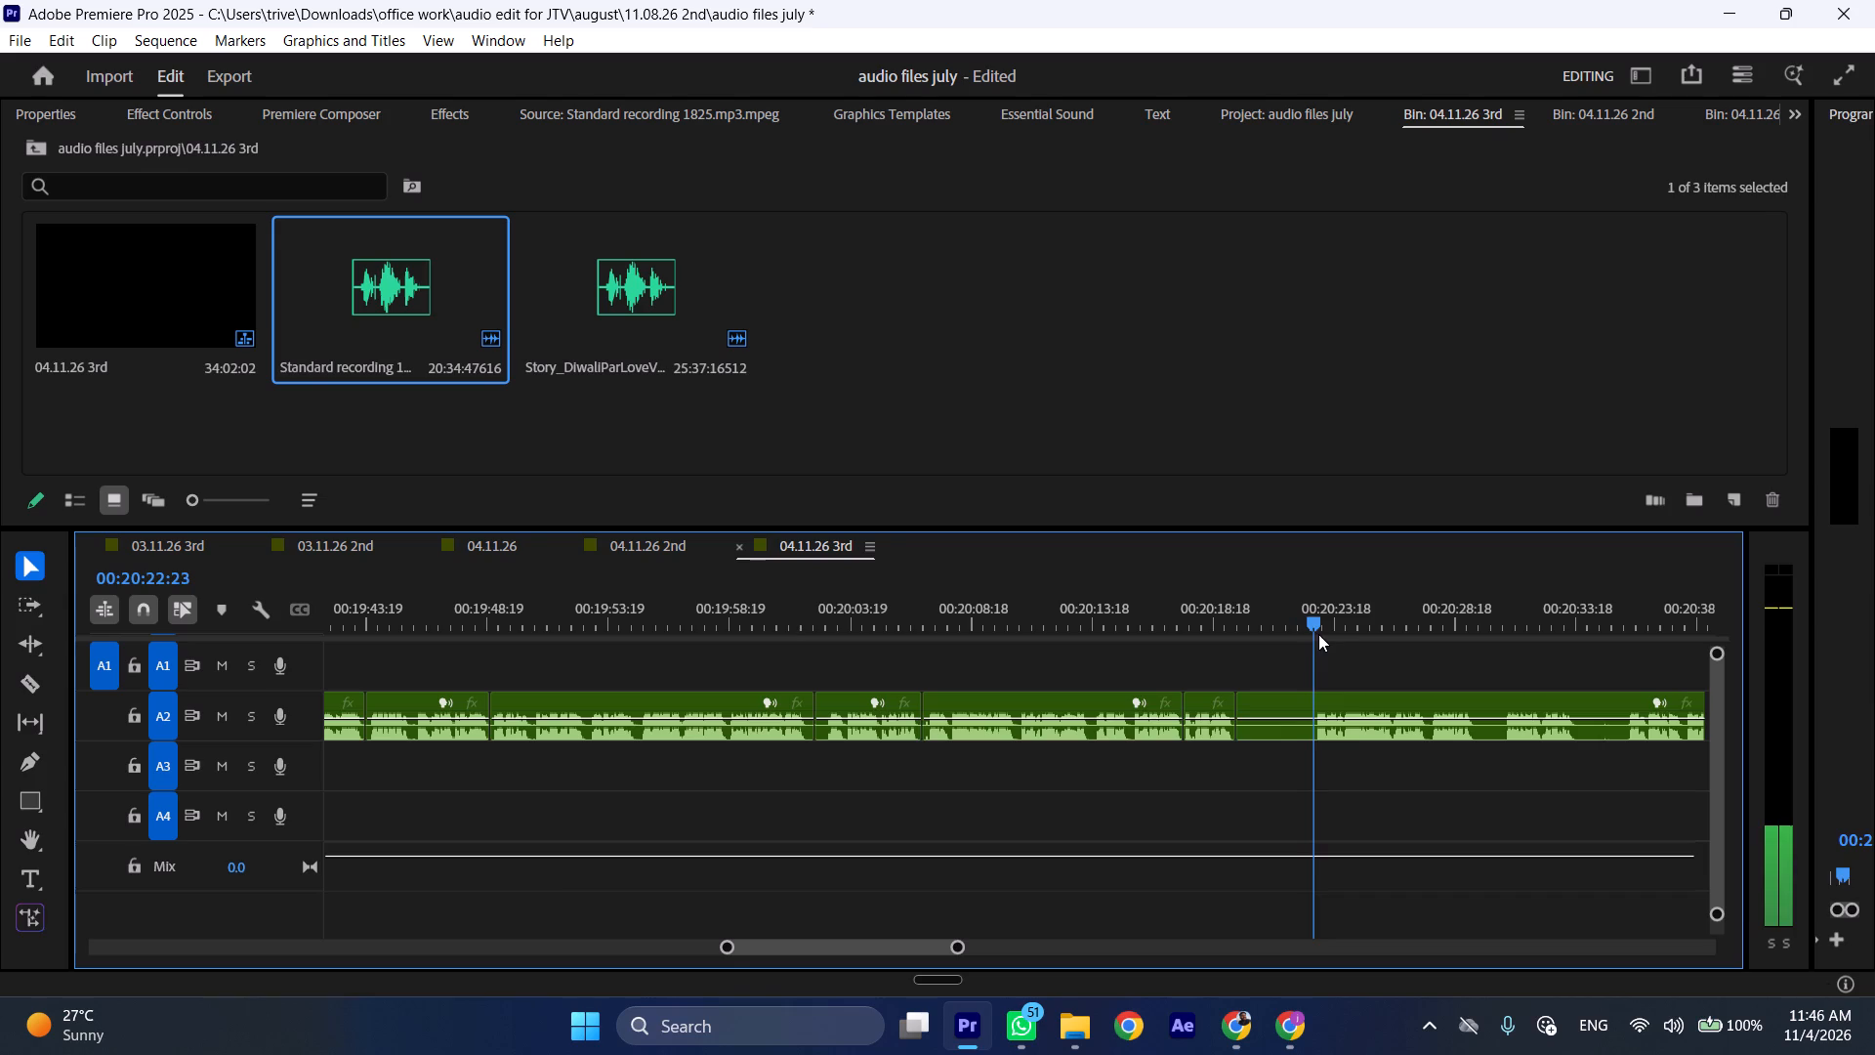
{"action": "left_click_drag", "start_coordinate": [1318, 634], "coordinate": [1319, 635]}
{"action": "left_click", "coordinate": [1343, 717]}
{"action": "key", "text": "shift+c"}
{"action": "key", "text": "ctrl+shift+d"}
Listen on and ripple-delete the unwanted A2 section from about 00:20:22:23 to 00:20:24:16.
{"action": "key", "text": "space"}
{"action": "key", "text": "k"}
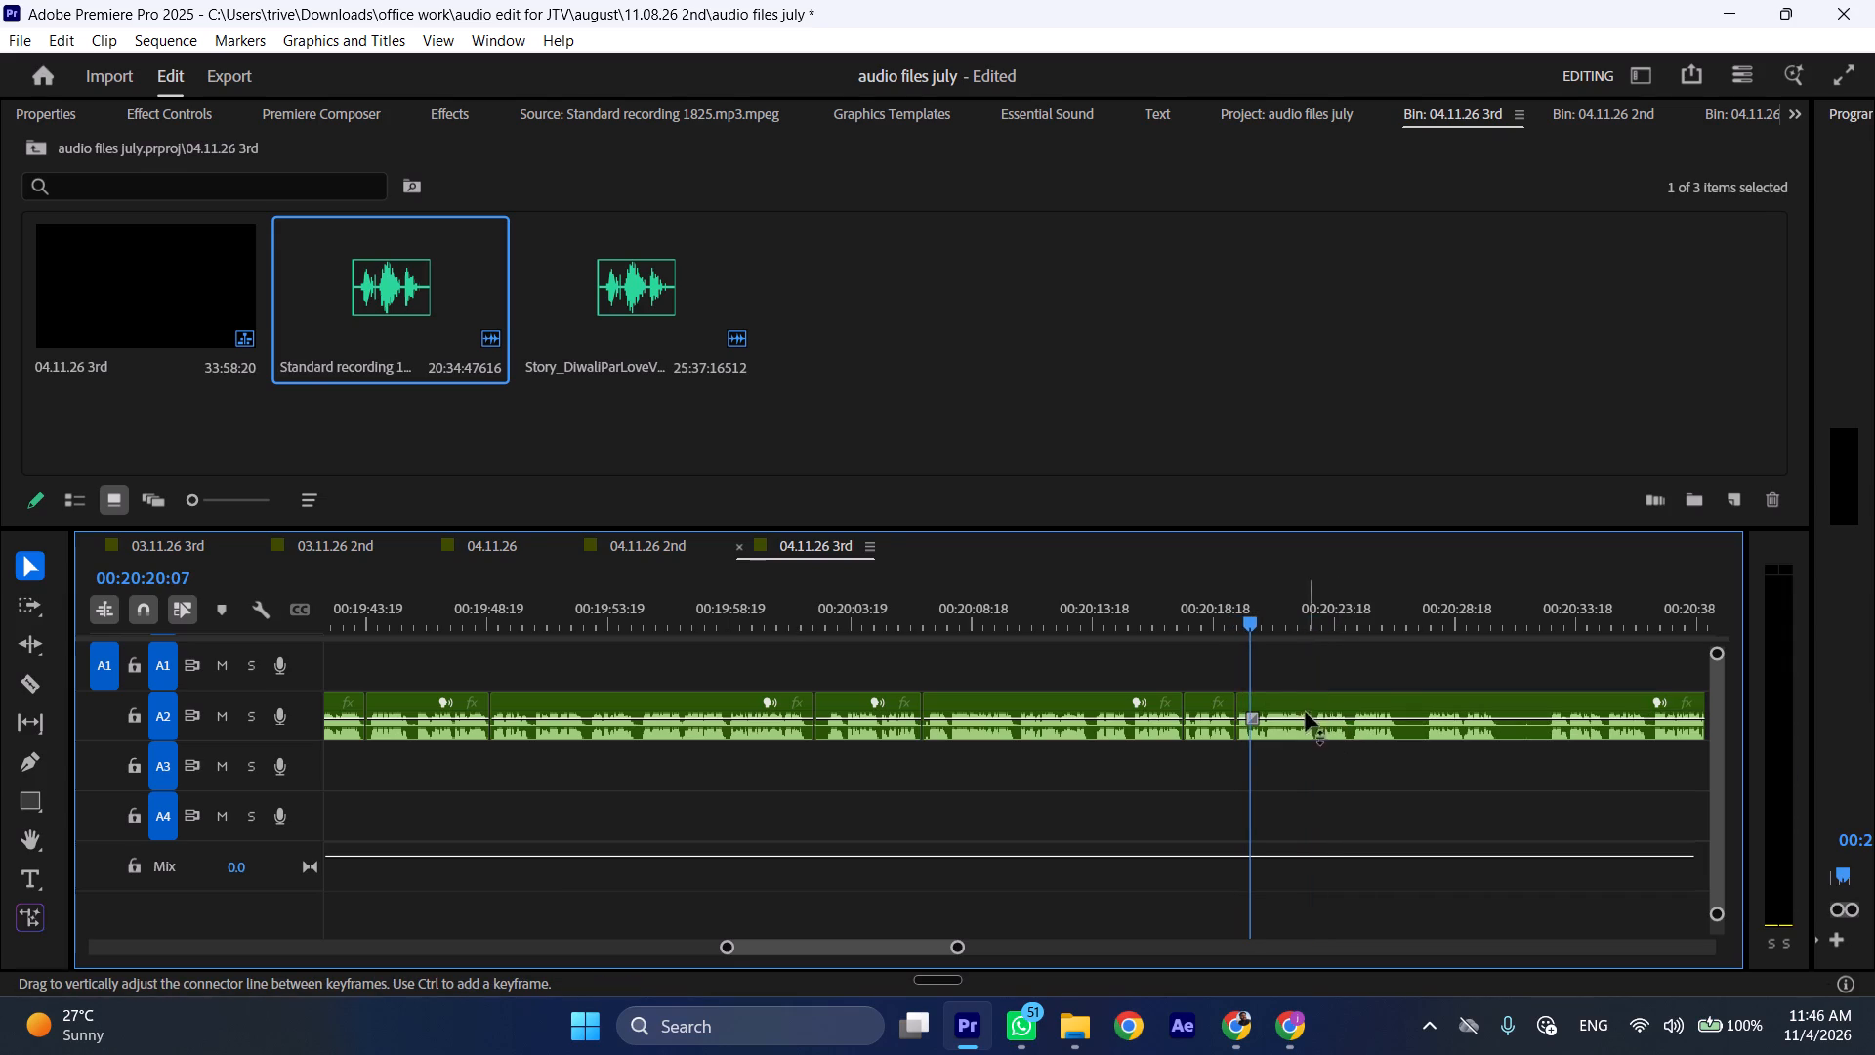
{"action": "type", "text": "kll"}
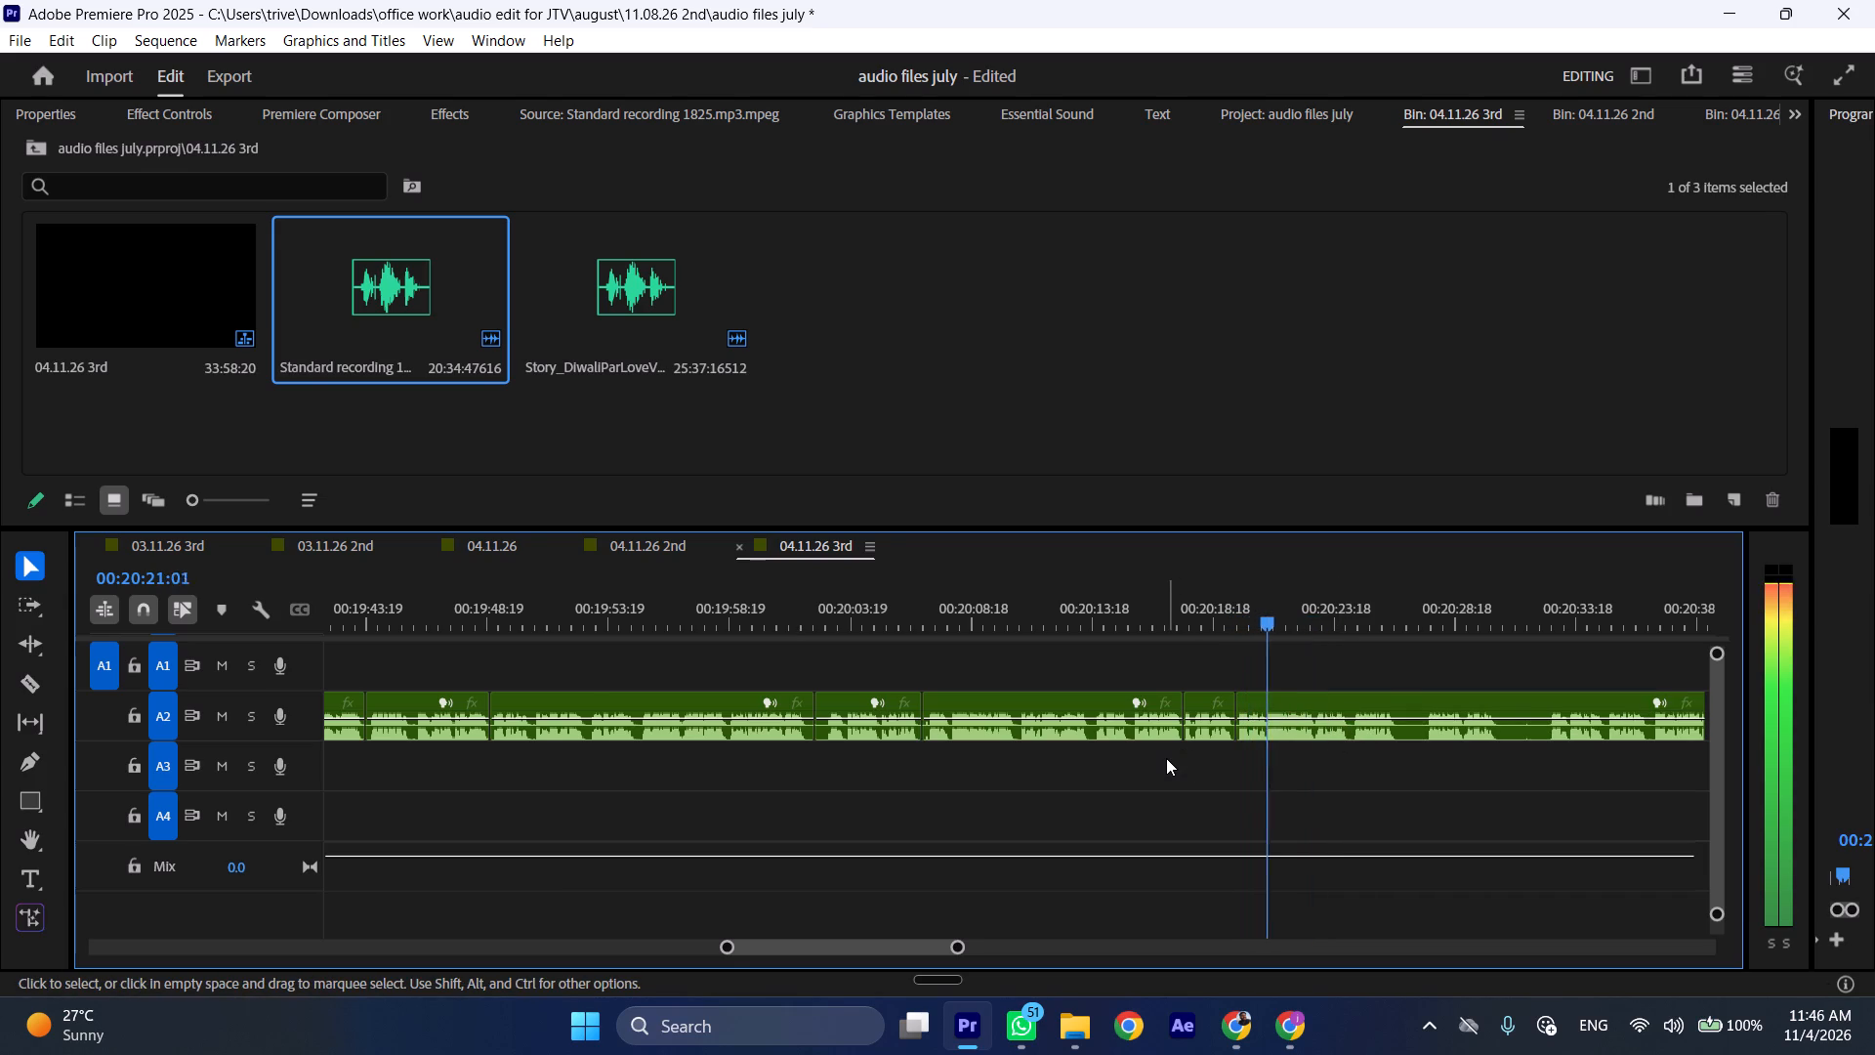
{"action": "scroll", "coordinate": [1133, 758], "scroll_direction": "down", "scroll_amount": 5}
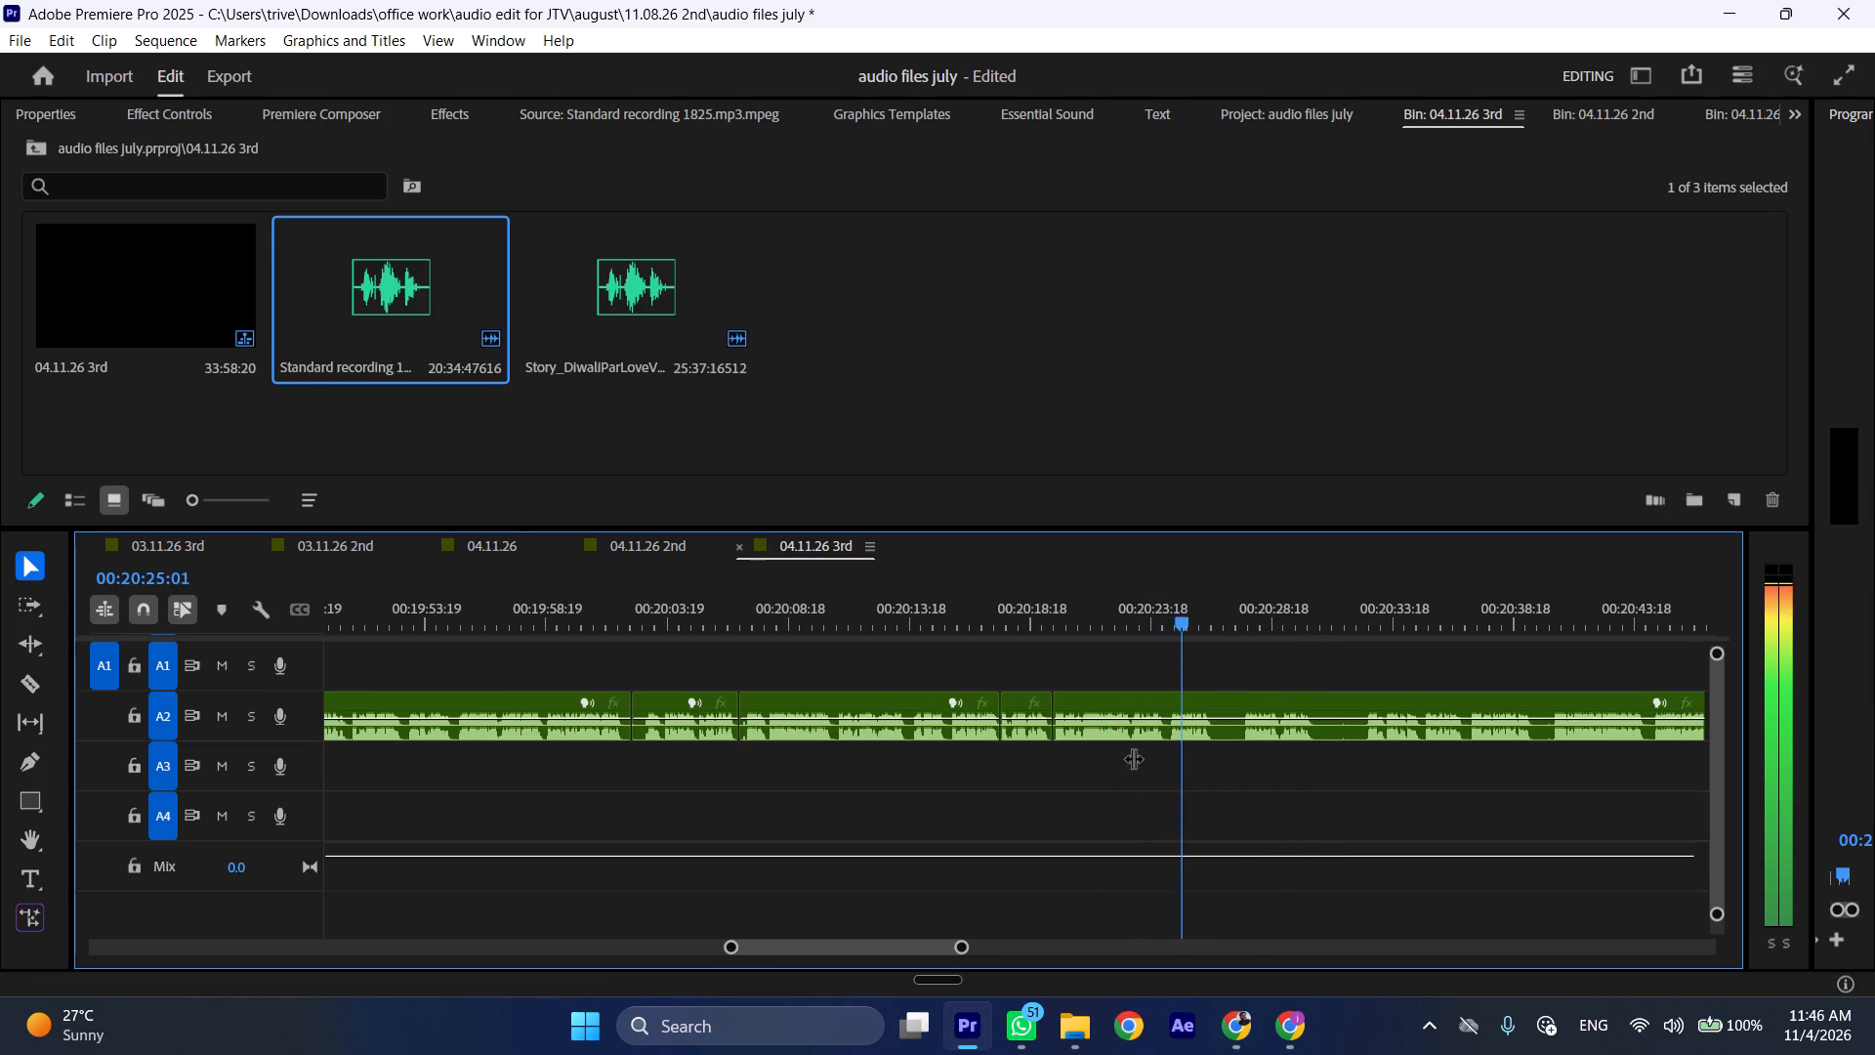
{"action": "left_click", "coordinate": [1135, 619]}
{"action": "type", "text": "C"}
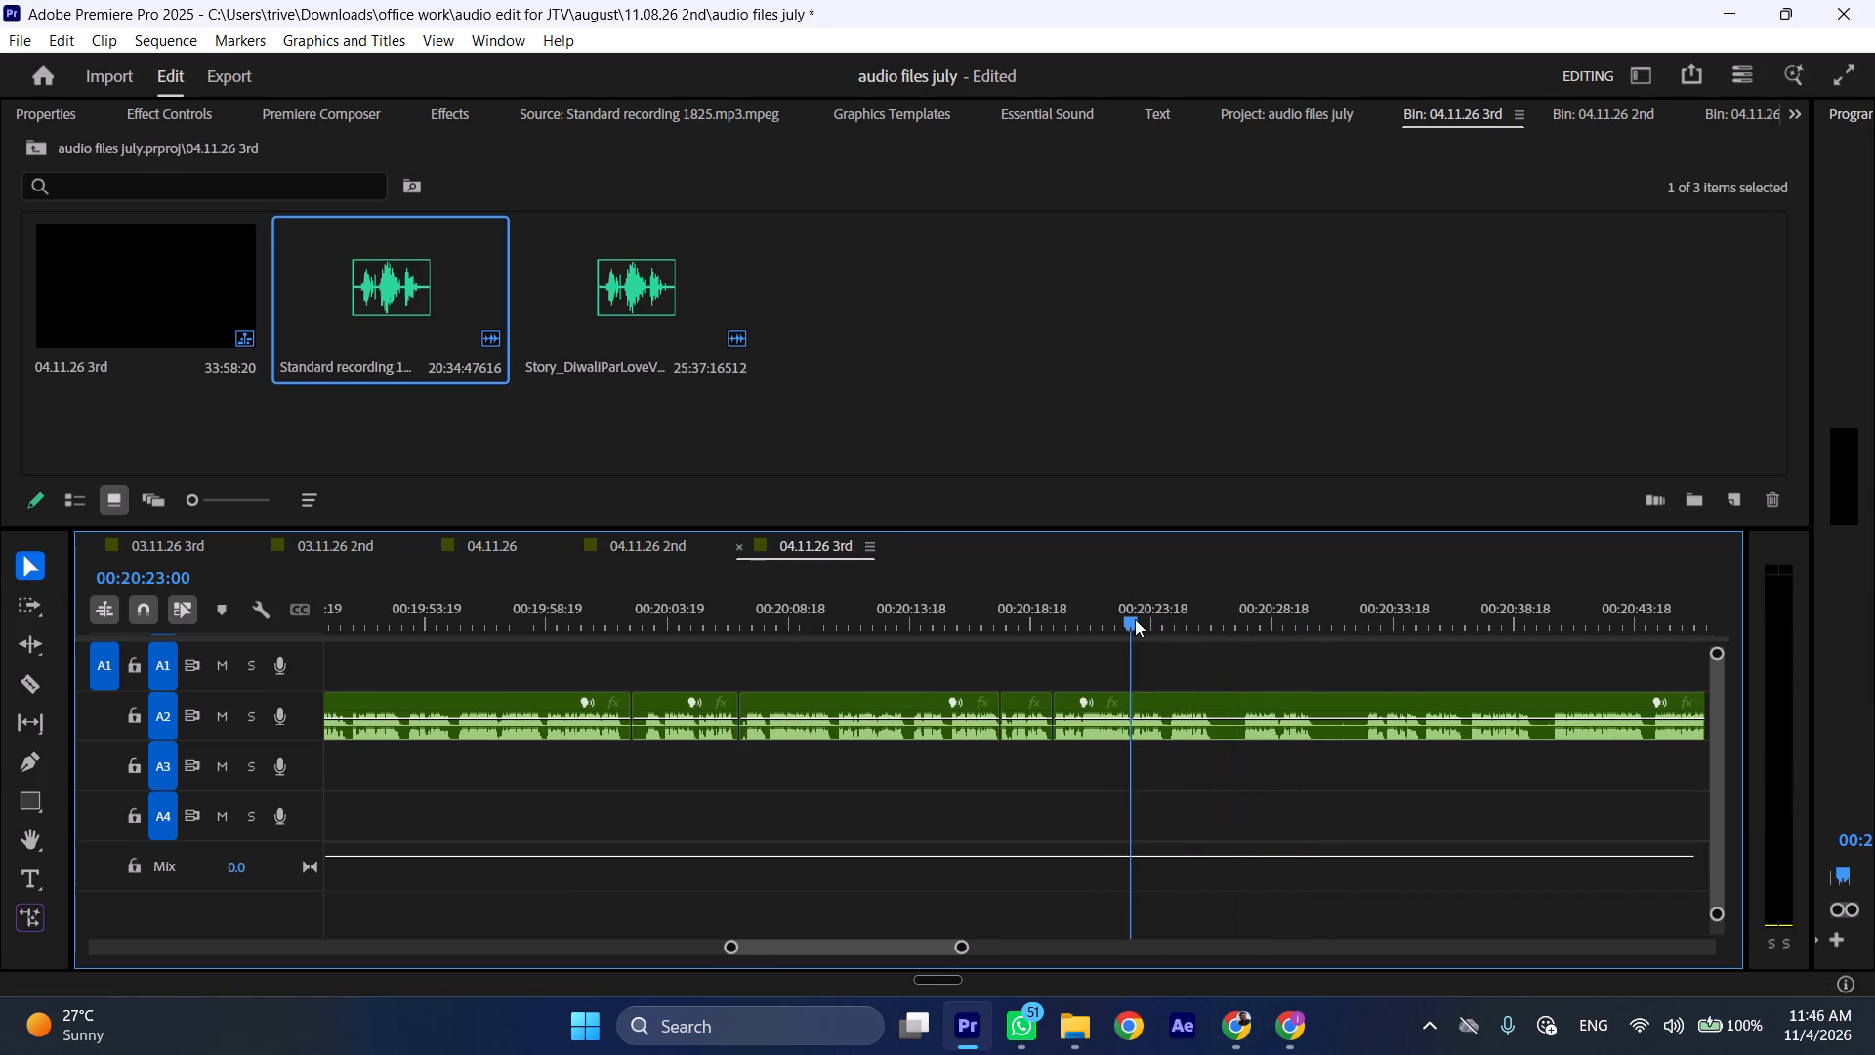
{"action": "key", "text": "space"}
{"action": "left_click", "coordinate": [1167, 617]}
{"action": "left_click", "coordinate": [1198, 711]}
{"action": "key", "text": "shift+c"}
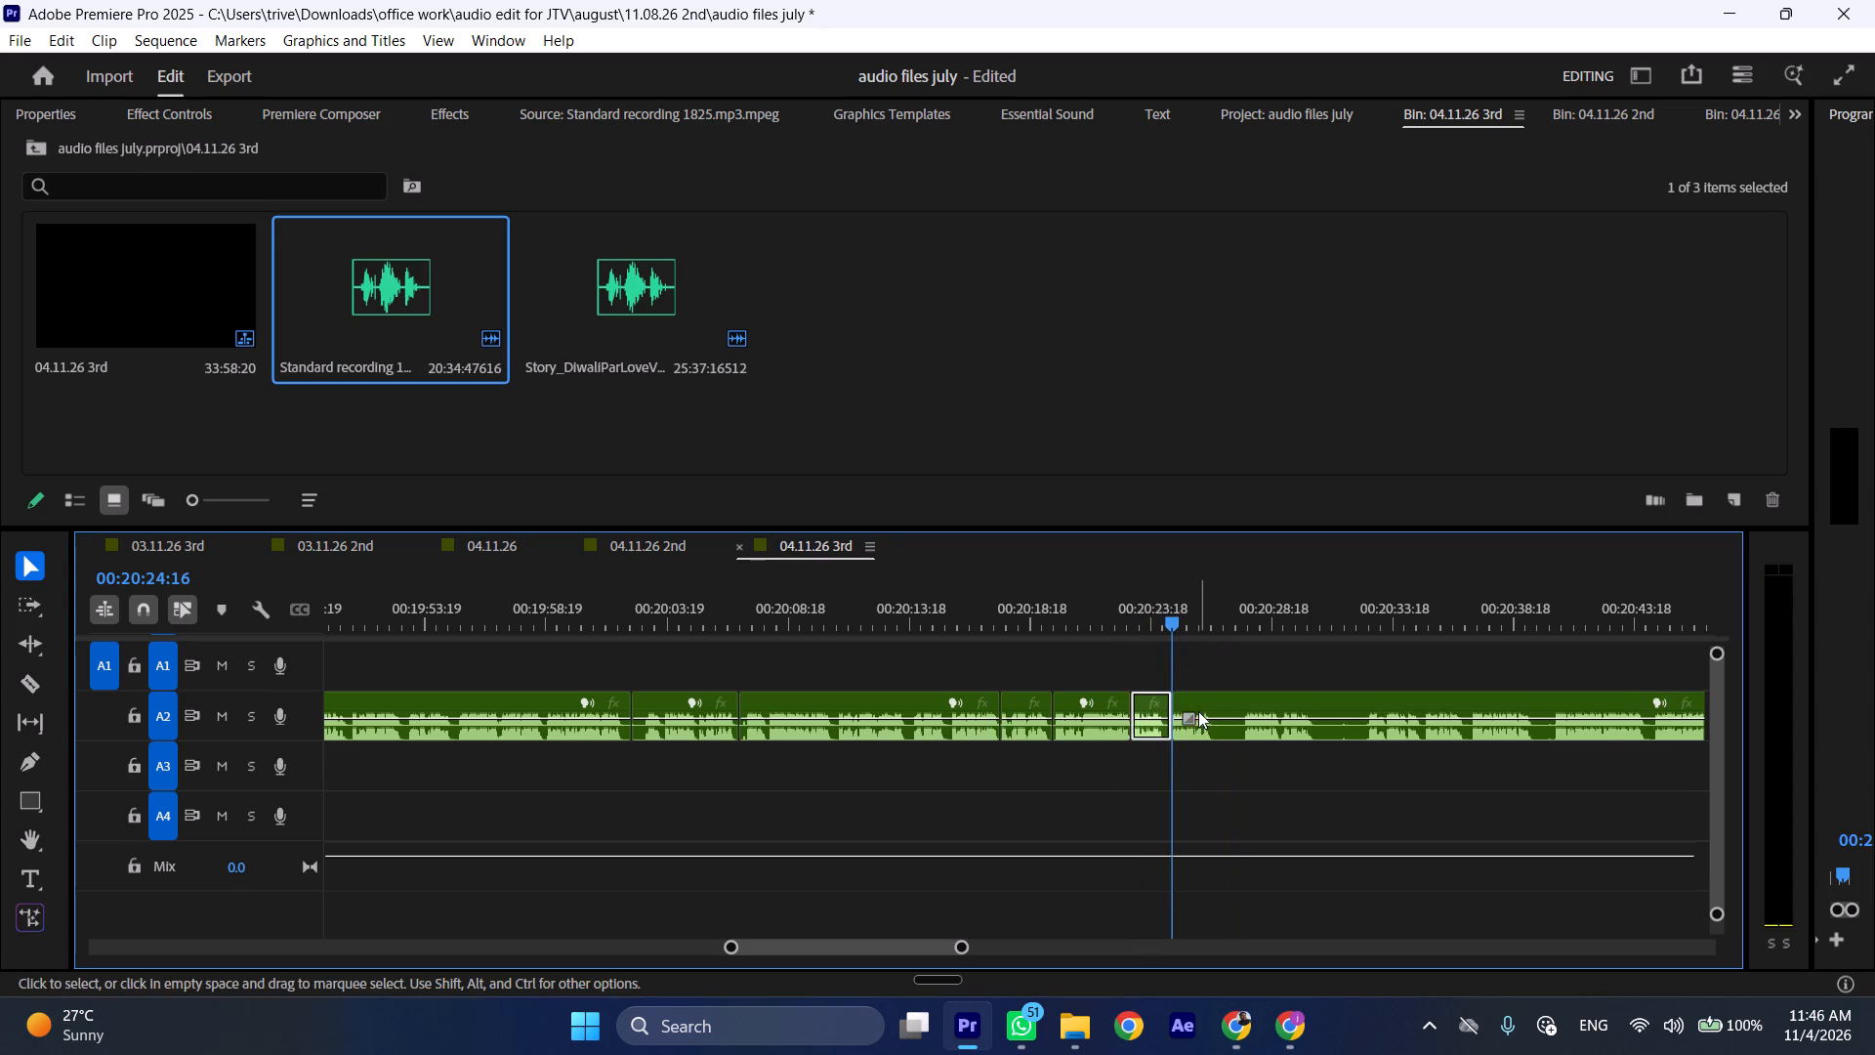
{"action": "key", "text": "ctrl+shift+d"}
Listen on and ripple-delete the short A2 section from about 00:20:24:21 to 00:20:25:15.
{"action": "key", "text": "space"}
{"action": "type", "text": "l"}
{"action": "key", "text": "space"}
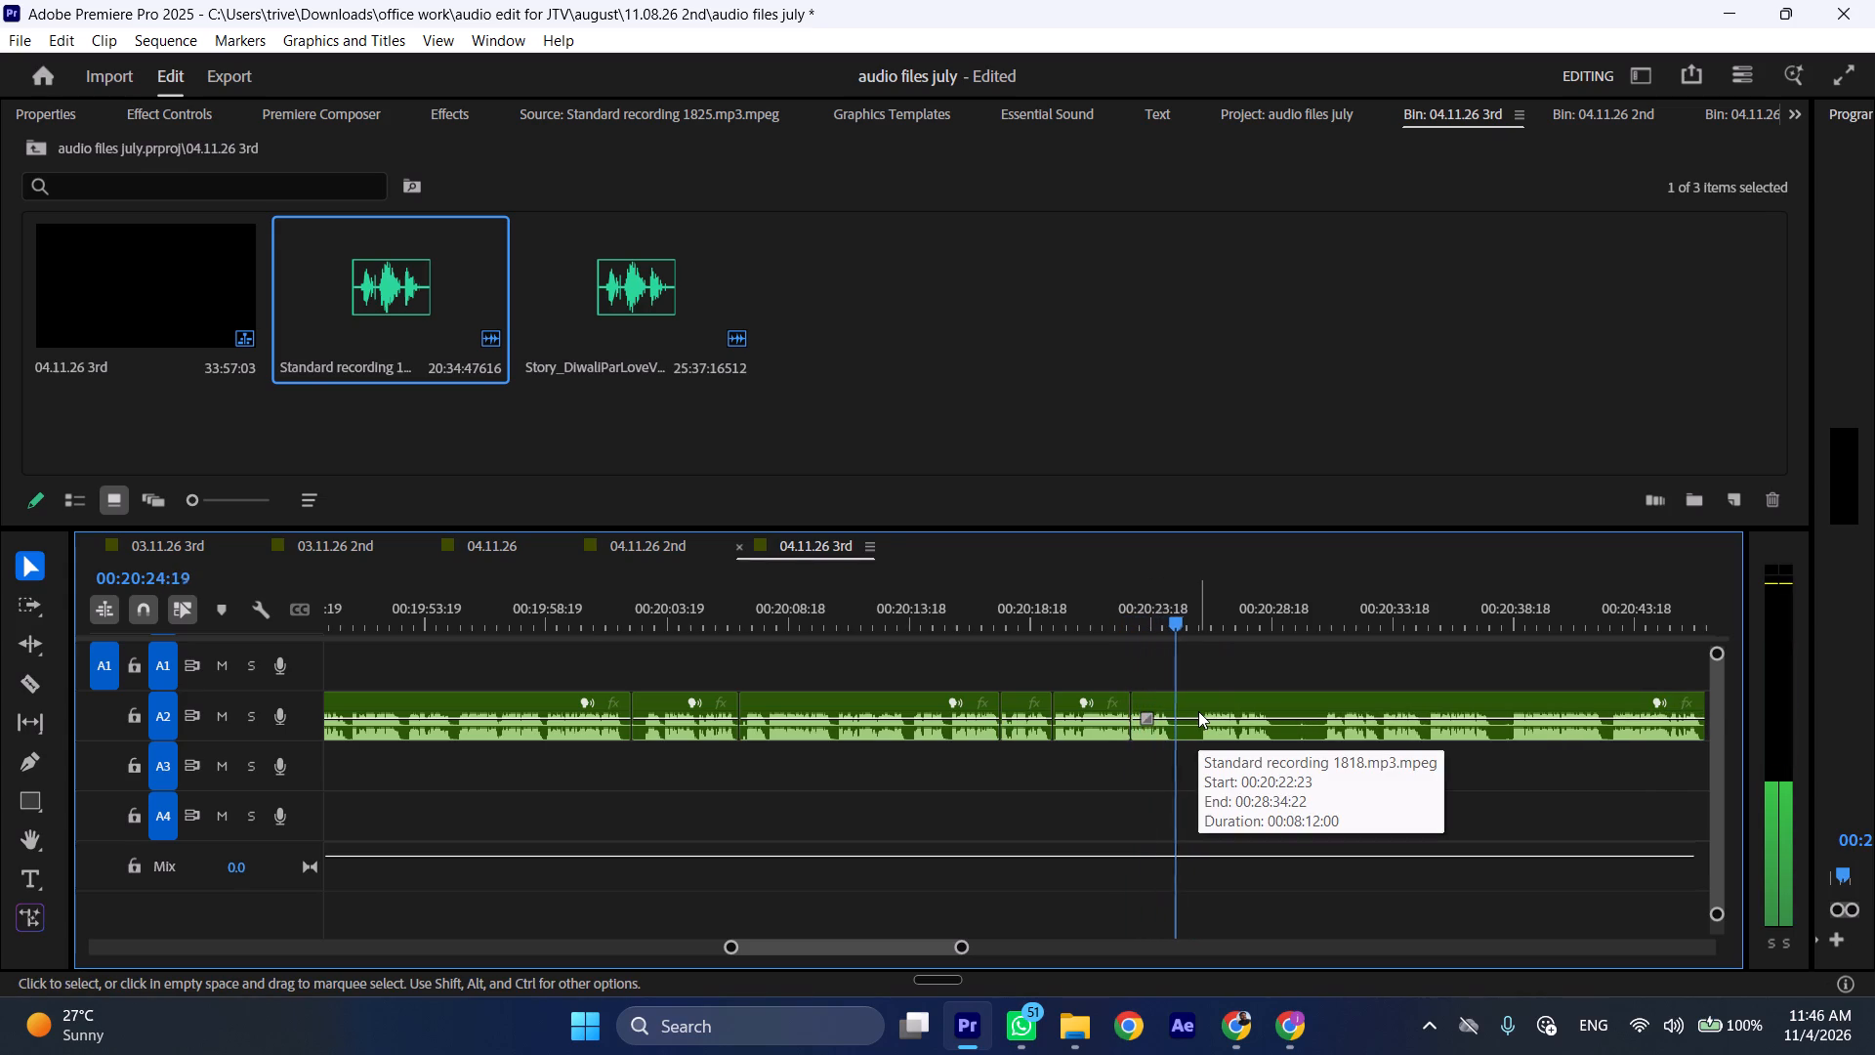
{"action": "key", "text": "shift+c"}
{"action": "left_click", "coordinate": [1198, 612]}
{"action": "left_click", "coordinate": [1223, 708]}
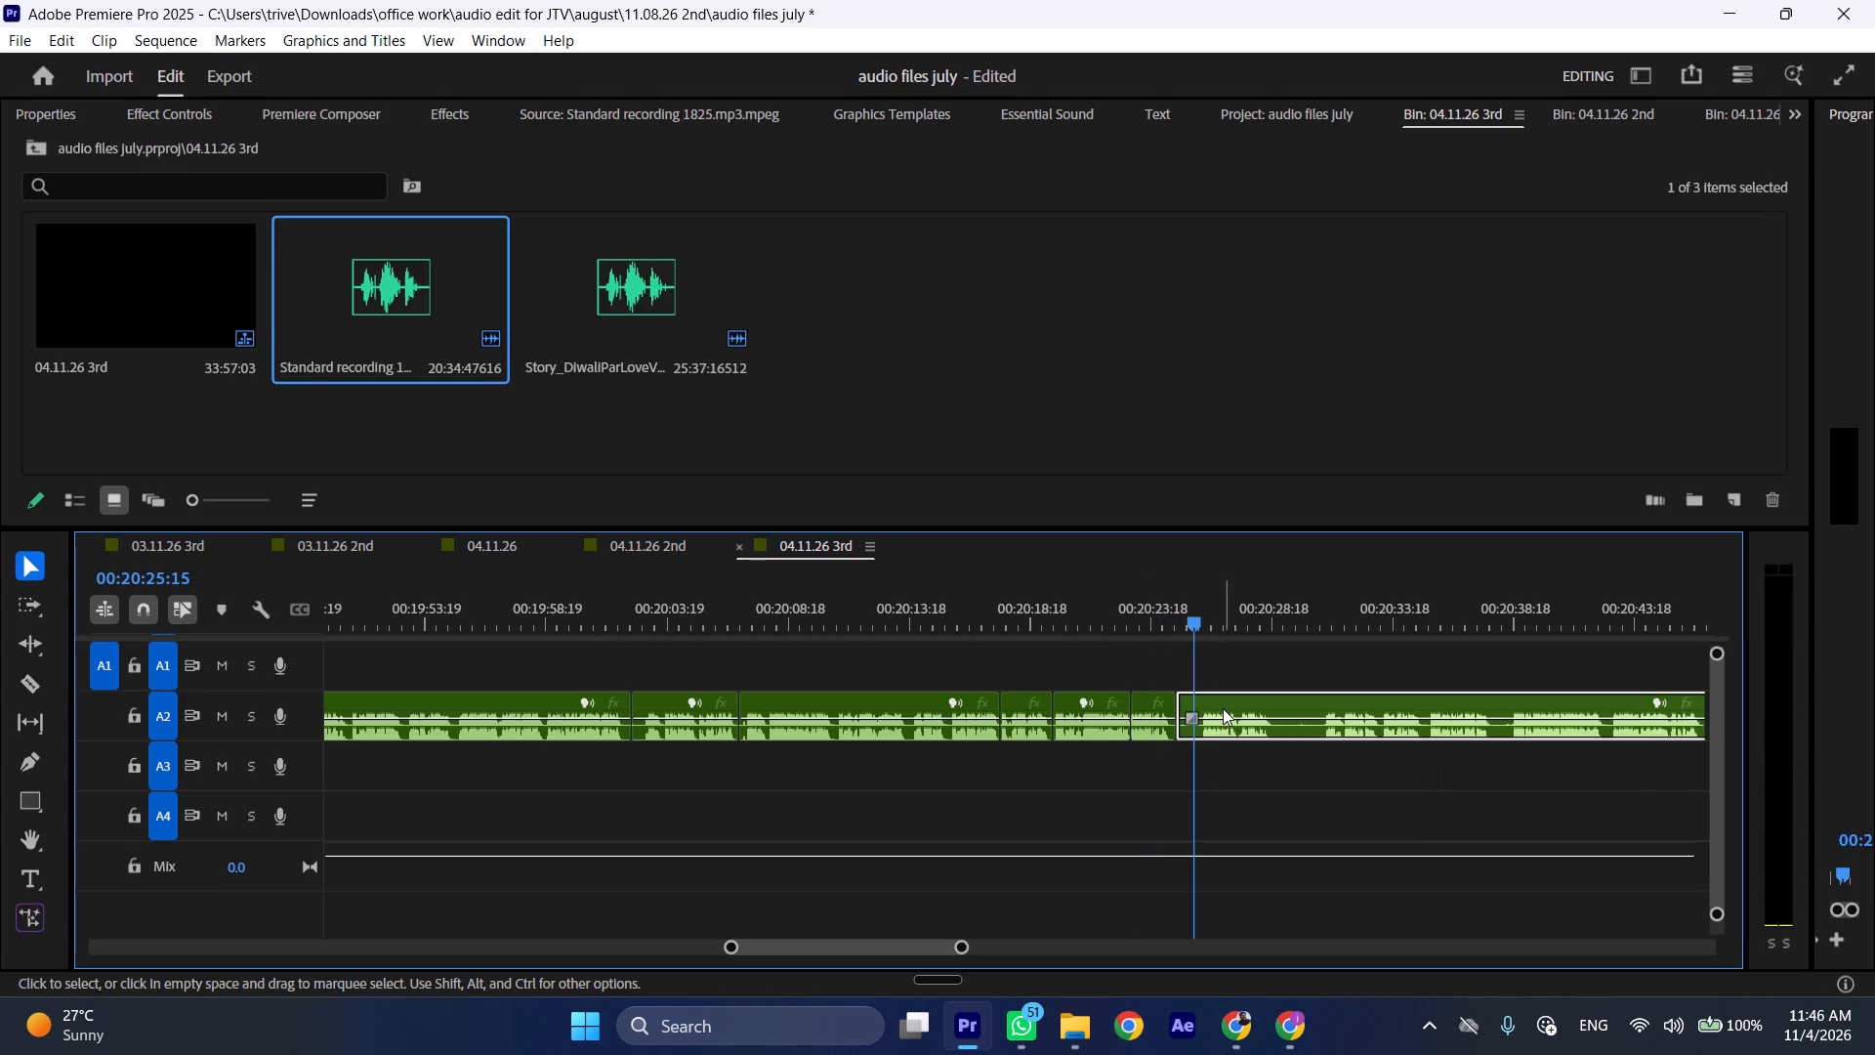
{"action": "key", "text": "shift+c"}
{"action": "key", "text": "ctrl+shift+d"}
Listen on, cut A2 at 00:20:28:08 and 00:20:30:02, and ripple-delete the pause between the cuts.
{"action": "key", "text": "space"}
{"action": "type", "text": "l"}
{"action": "scroll", "coordinate": [1234, 750], "scroll_direction": "down", "scroll_amount": 5}
{"action": "key", "text": "space"}
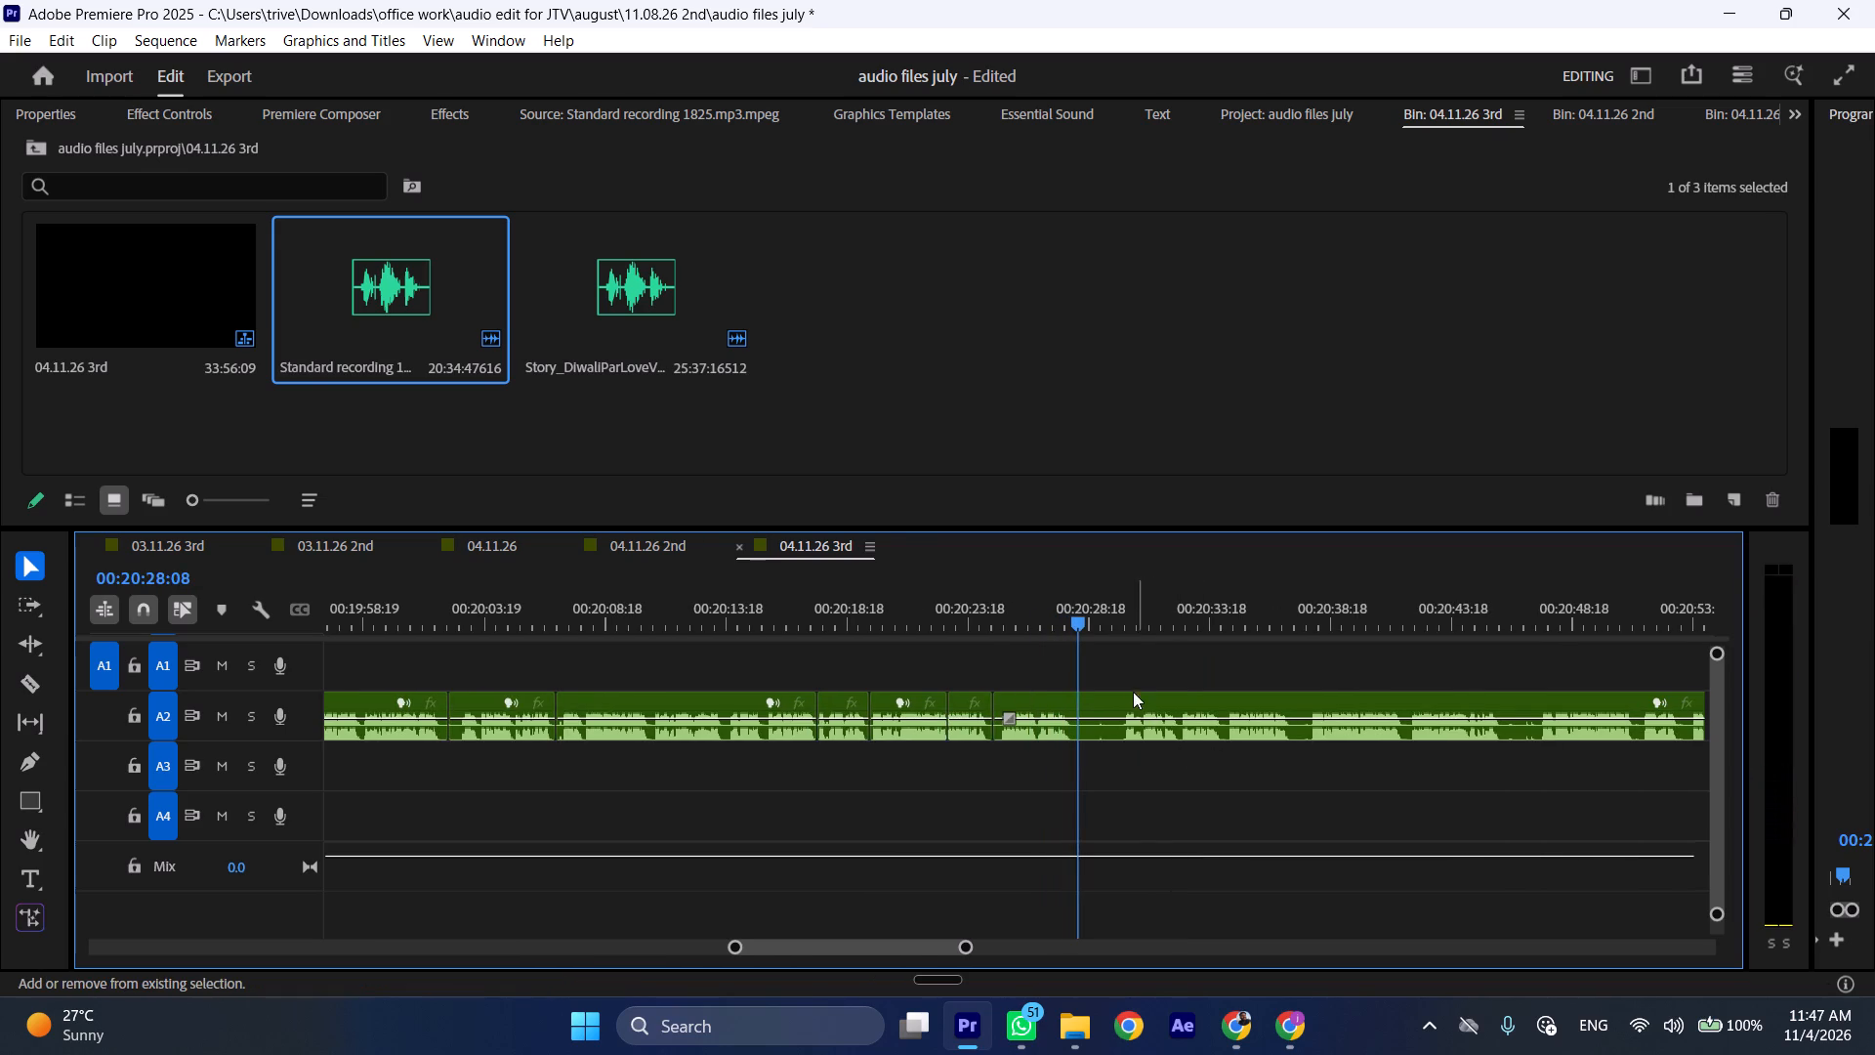
{"action": "key", "text": "shift+c"}
{"action": "left_click", "coordinate": [1129, 615]}
{"action": "left_click", "coordinate": [1160, 715]}
{"action": "key", "text": "shift+c"}
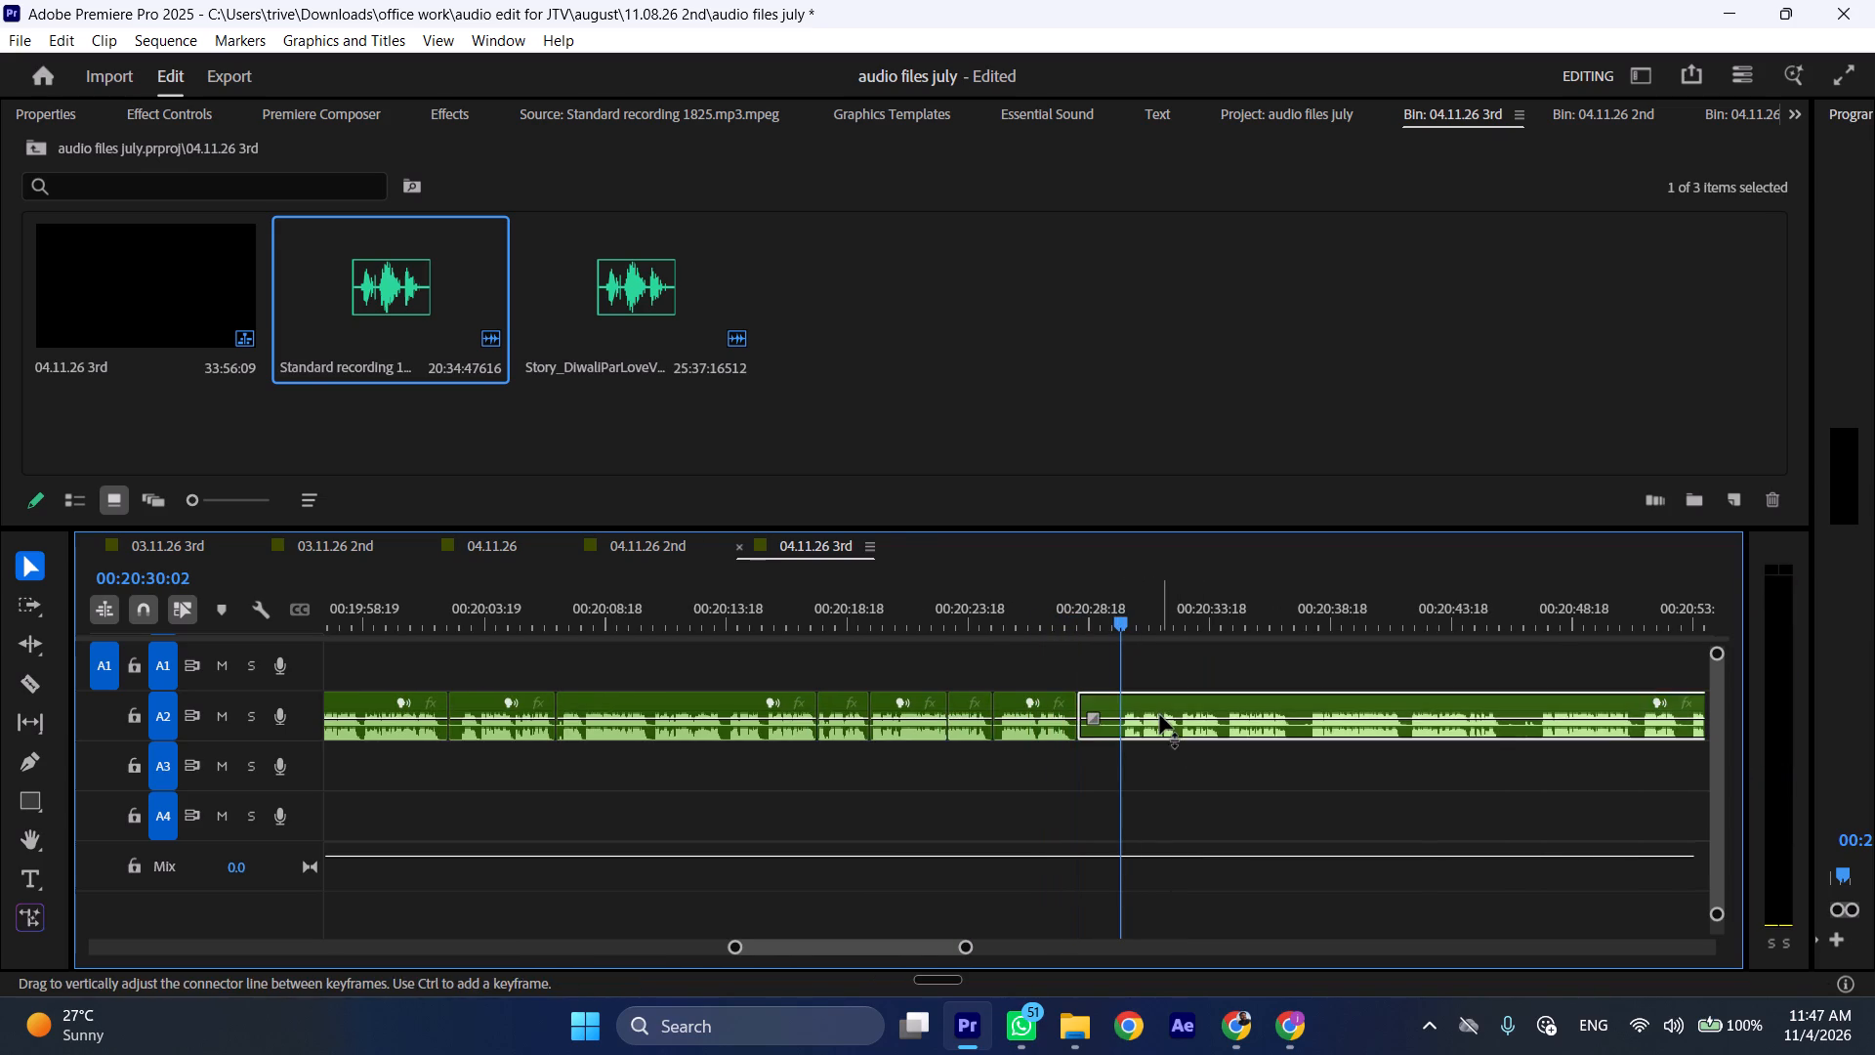
{"action": "key", "text": "ctrl+shift+d"}
Listen on and ripple-delete the A2 pause from about 00:20:35:10 to 00:20:36:03.
{"action": "key", "text": "space"}
{"action": "type", "text": "l"}
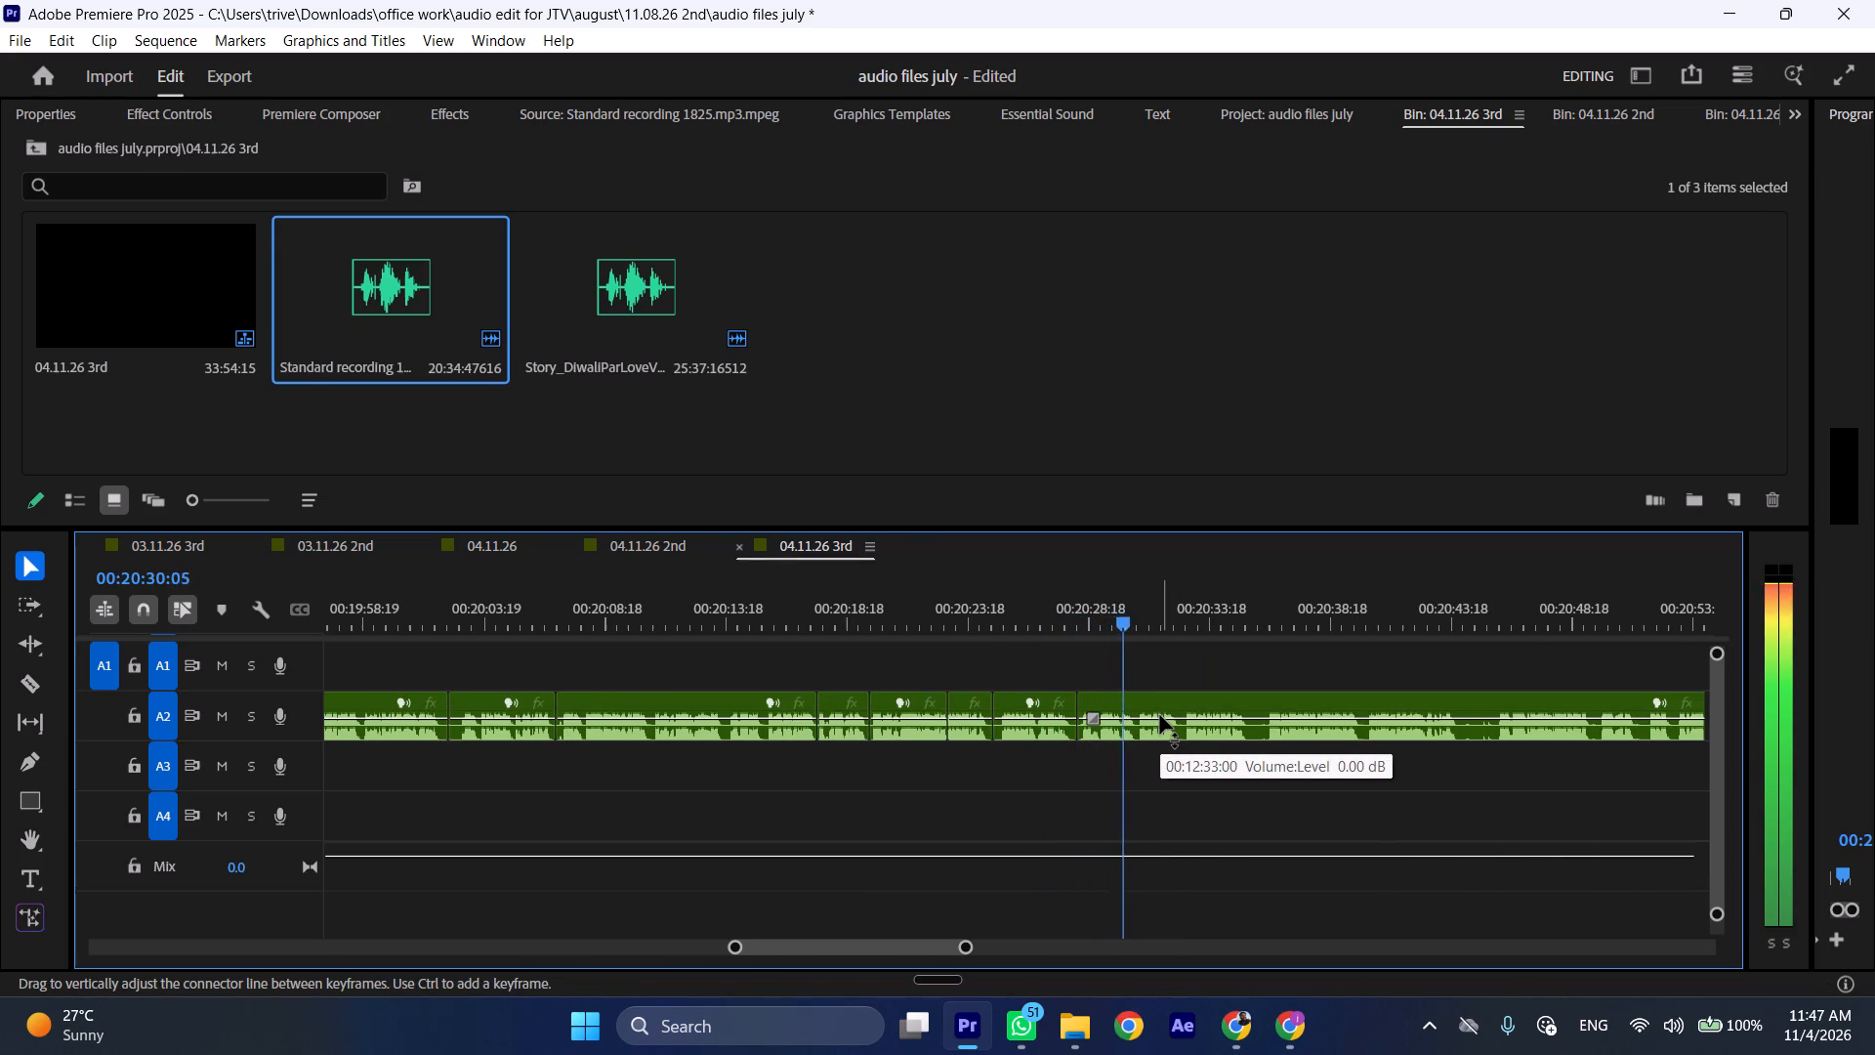
{"action": "scroll", "coordinate": [1209, 758], "scroll_direction": "down", "scroll_amount": 5}
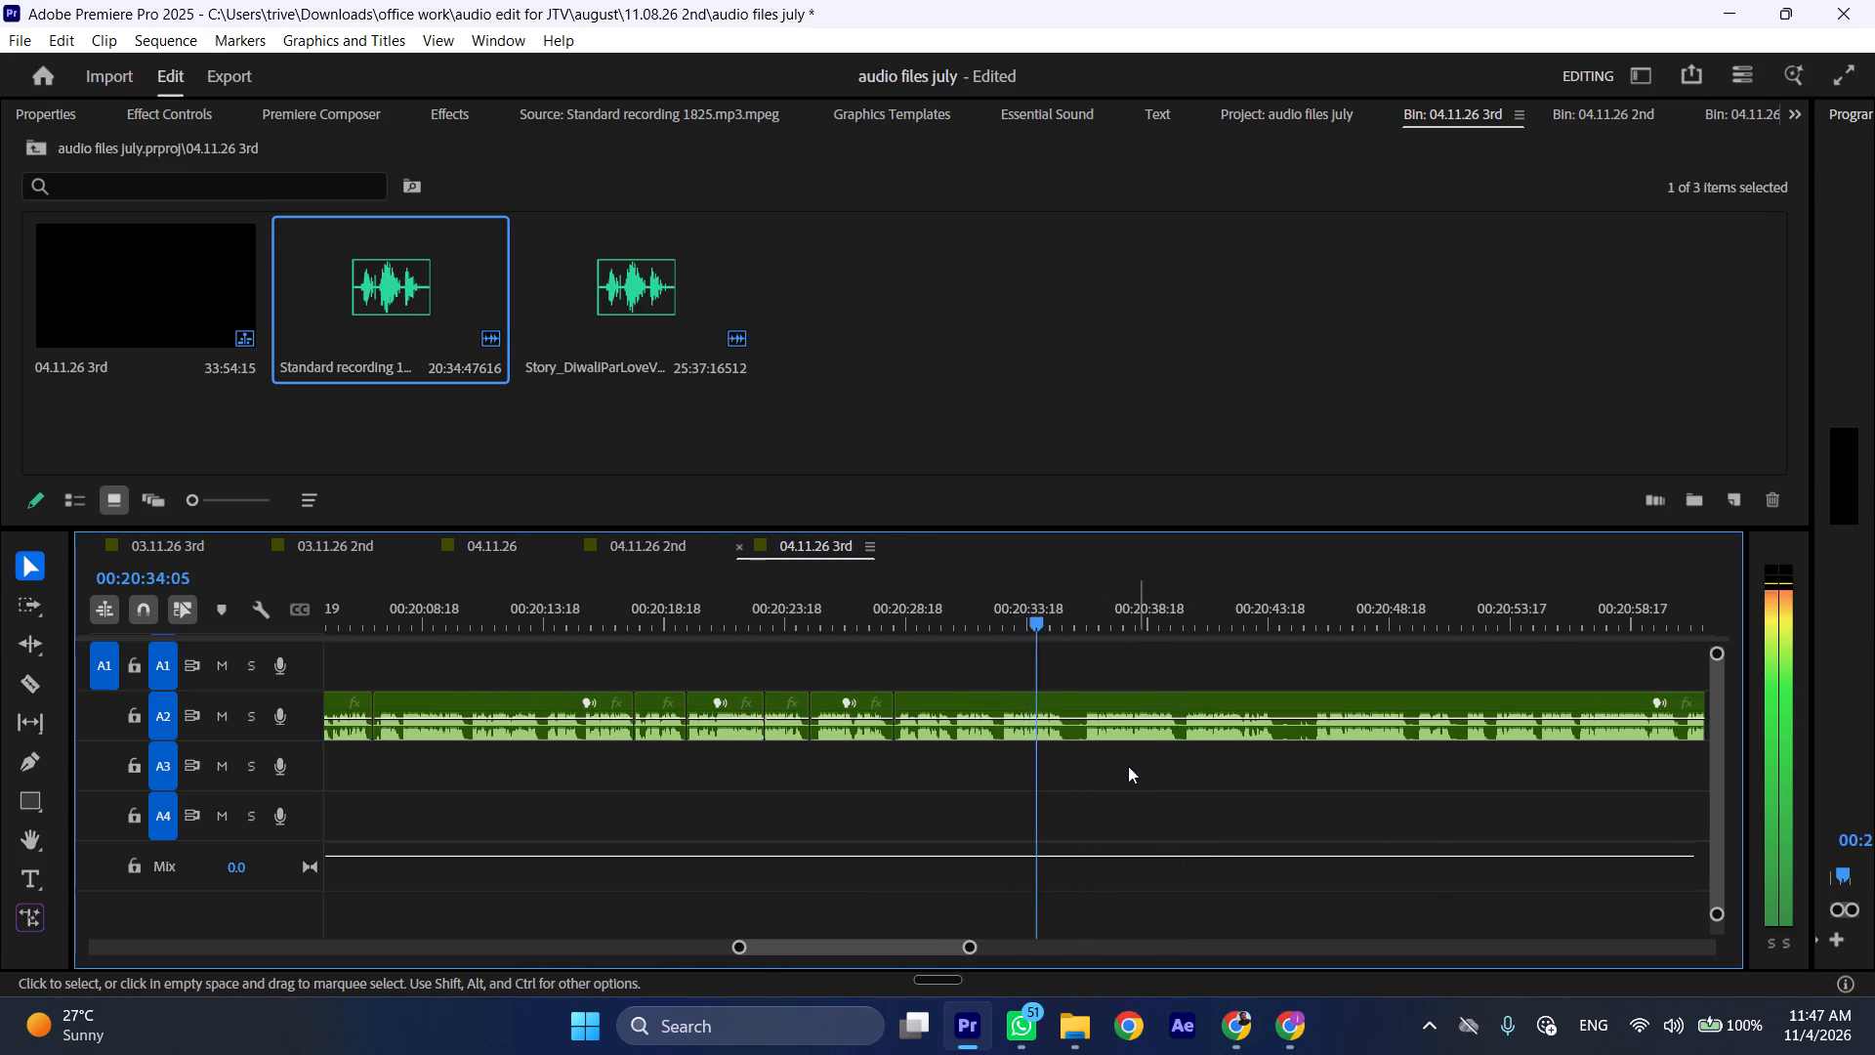
{"action": "left_click_drag", "start_coordinate": [1062, 604], "coordinate": [1086, 607]}
{"action": "key", "text": "shift+c"}
{"action": "left_click", "coordinate": [1125, 696]}
{"action": "key", "text": "shift+c"}
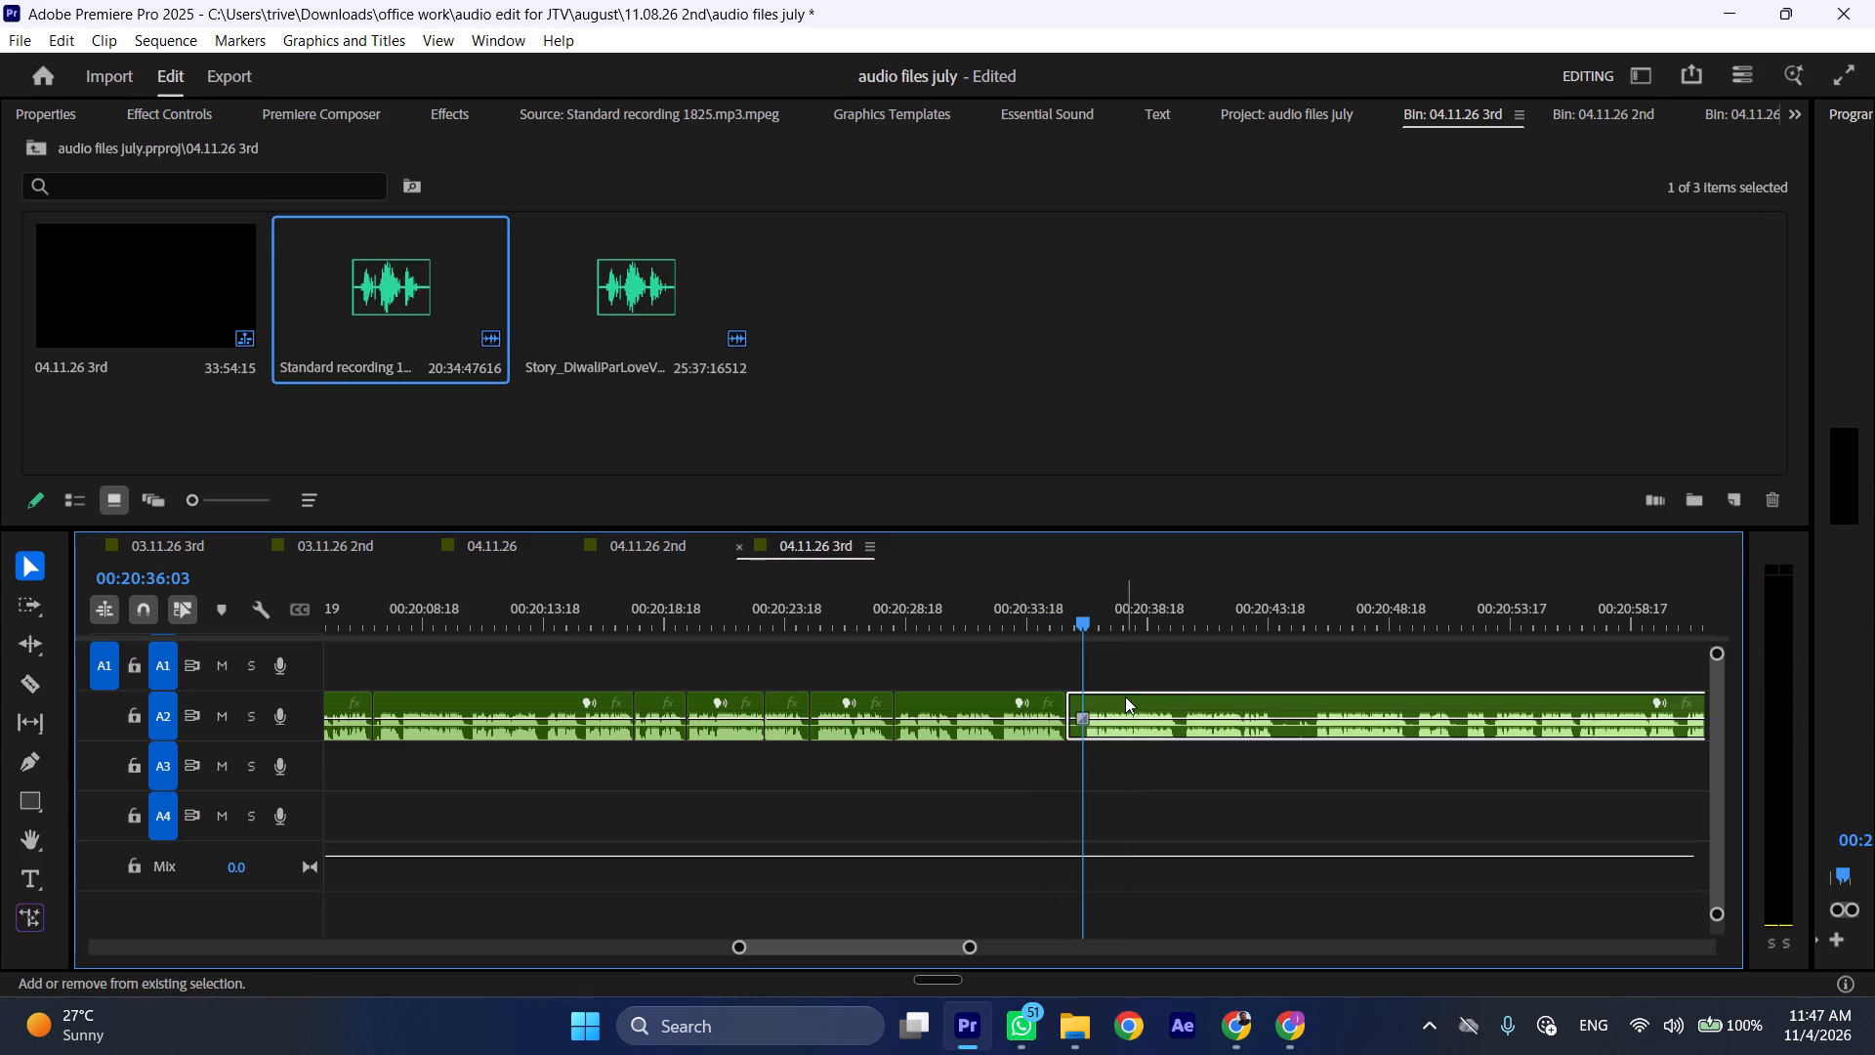
{"action": "key", "text": "ctrl+shift+d"}
Listen on, cut A2 at 00:20:43:12 and 00:20:44:19, and ripple-delete the pause between the cuts.
{"action": "key", "text": "space"}
{"action": "type", "text": "l"}
{"action": "scroll", "coordinate": [1169, 733], "scroll_direction": "down", "scroll_amount": 6}
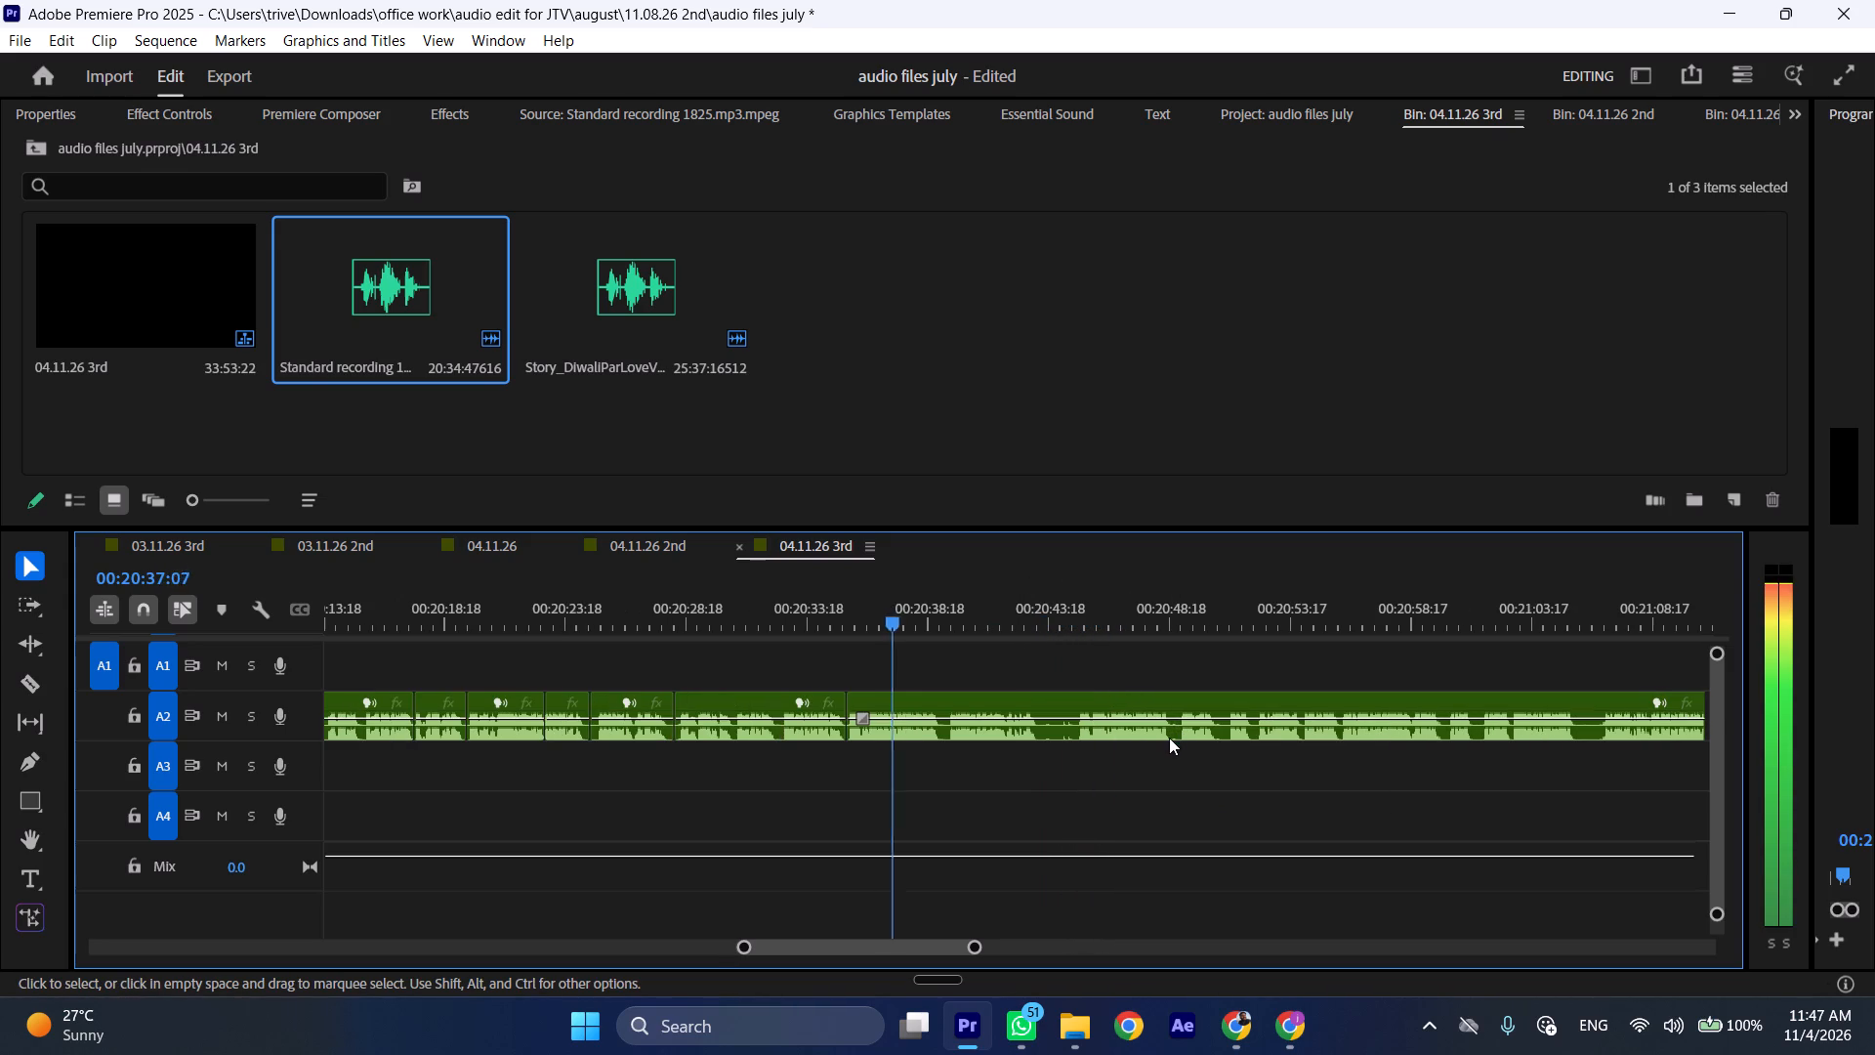
{"action": "scroll", "coordinate": [1033, 780], "scroll_direction": "down", "scroll_amount": 3}
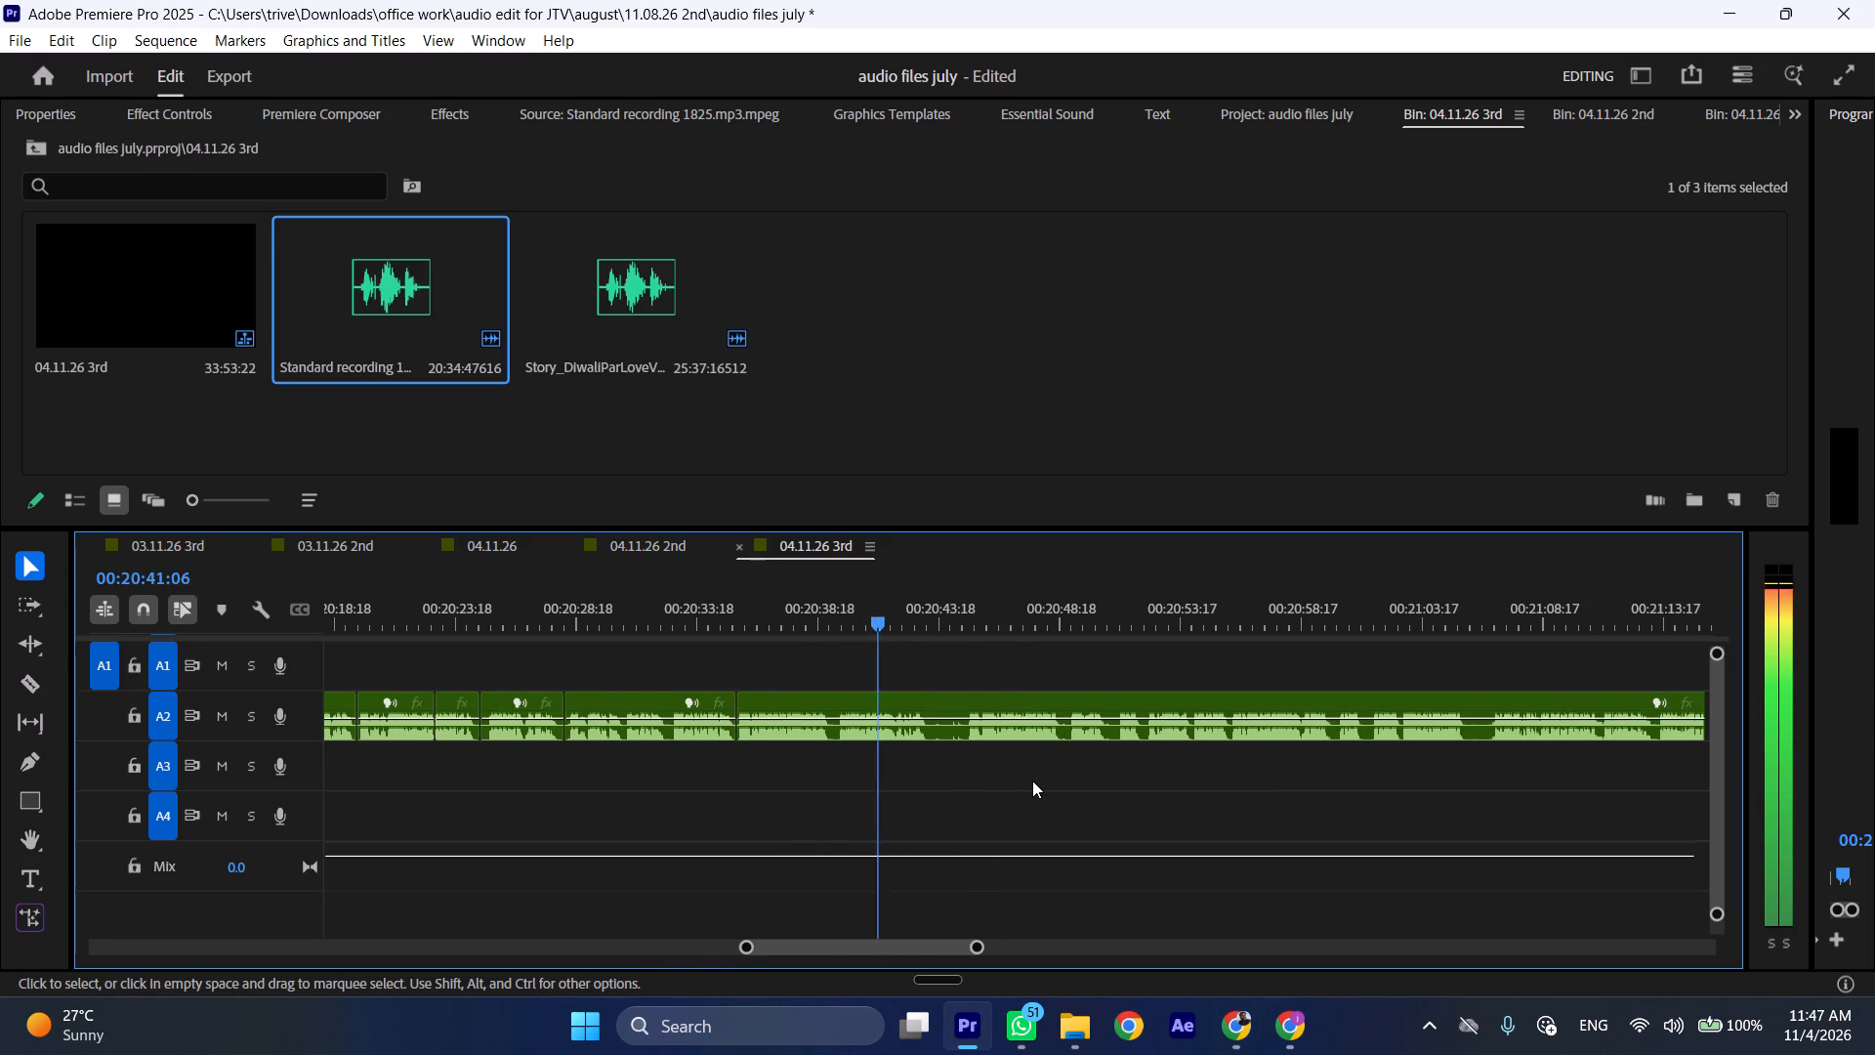
{"action": "key", "text": "space"}
{"action": "key", "text": "shift+c"}
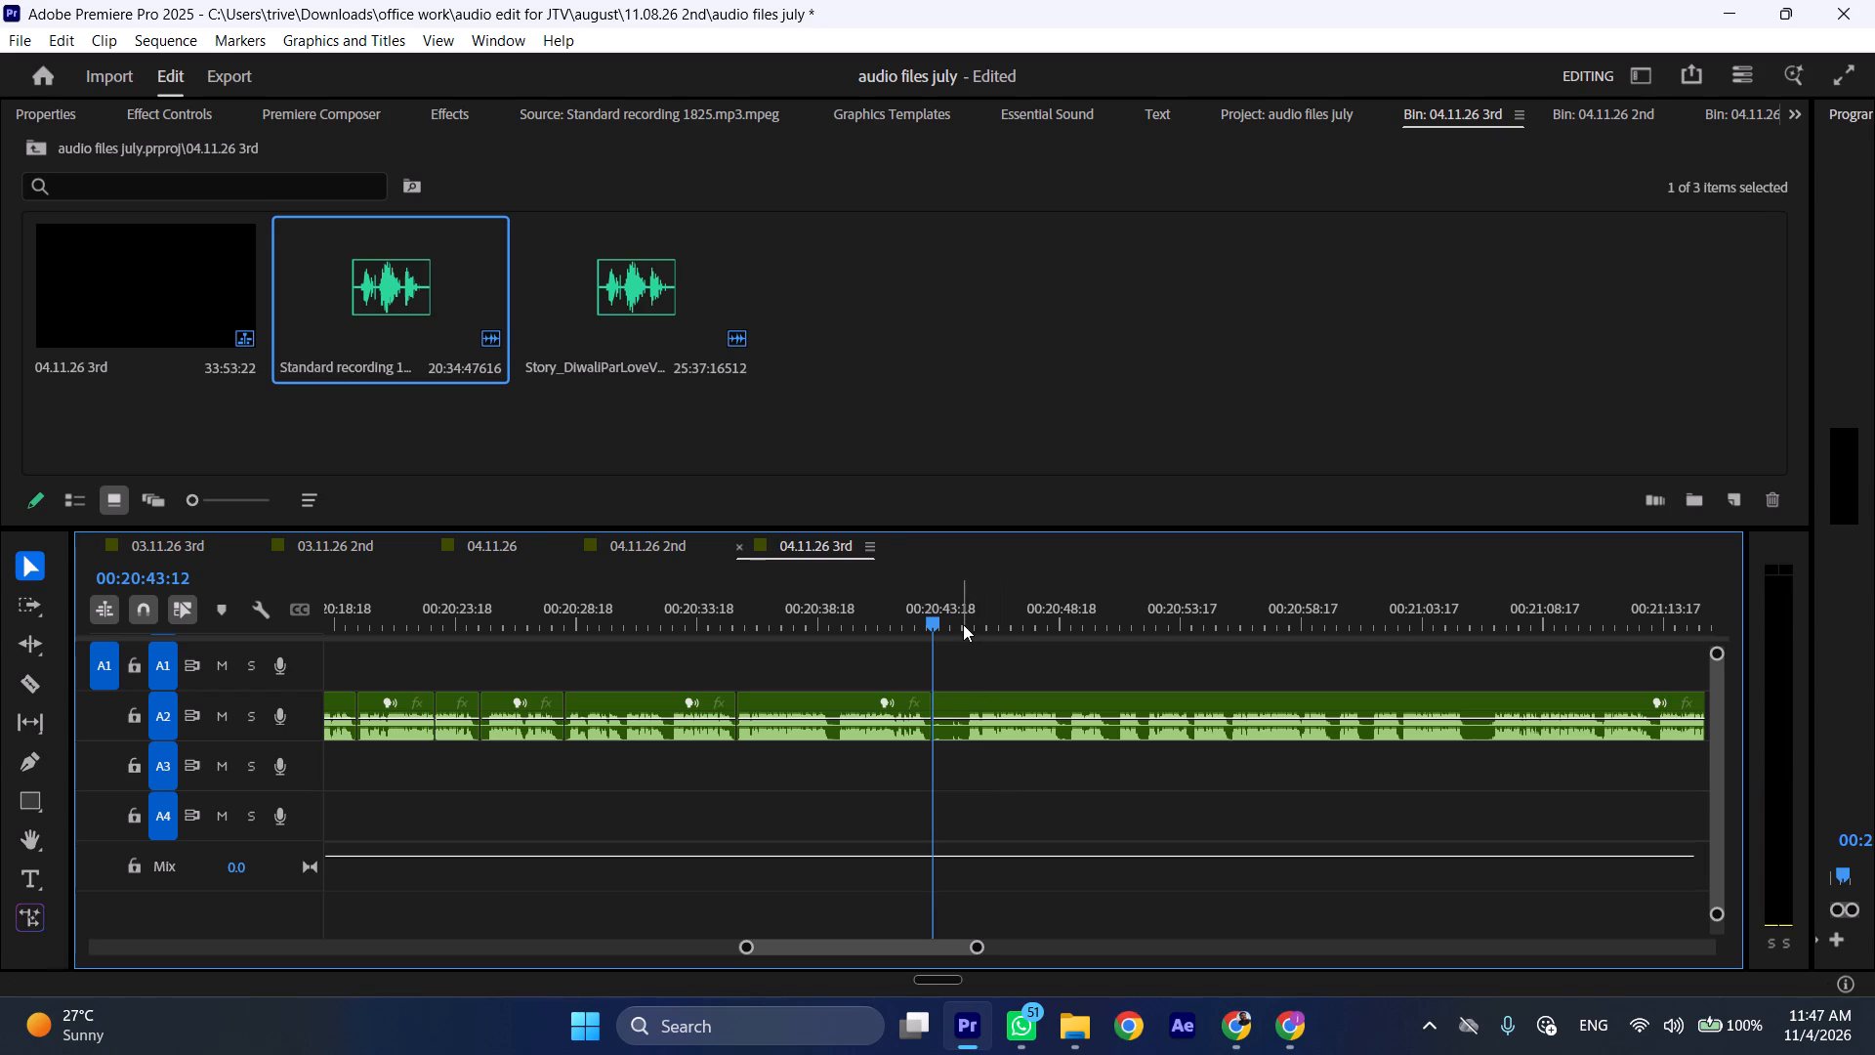
{"action": "left_click", "coordinate": [963, 624]}
{"action": "left_click", "coordinate": [992, 700]}
{"action": "key", "text": "shift+c"}
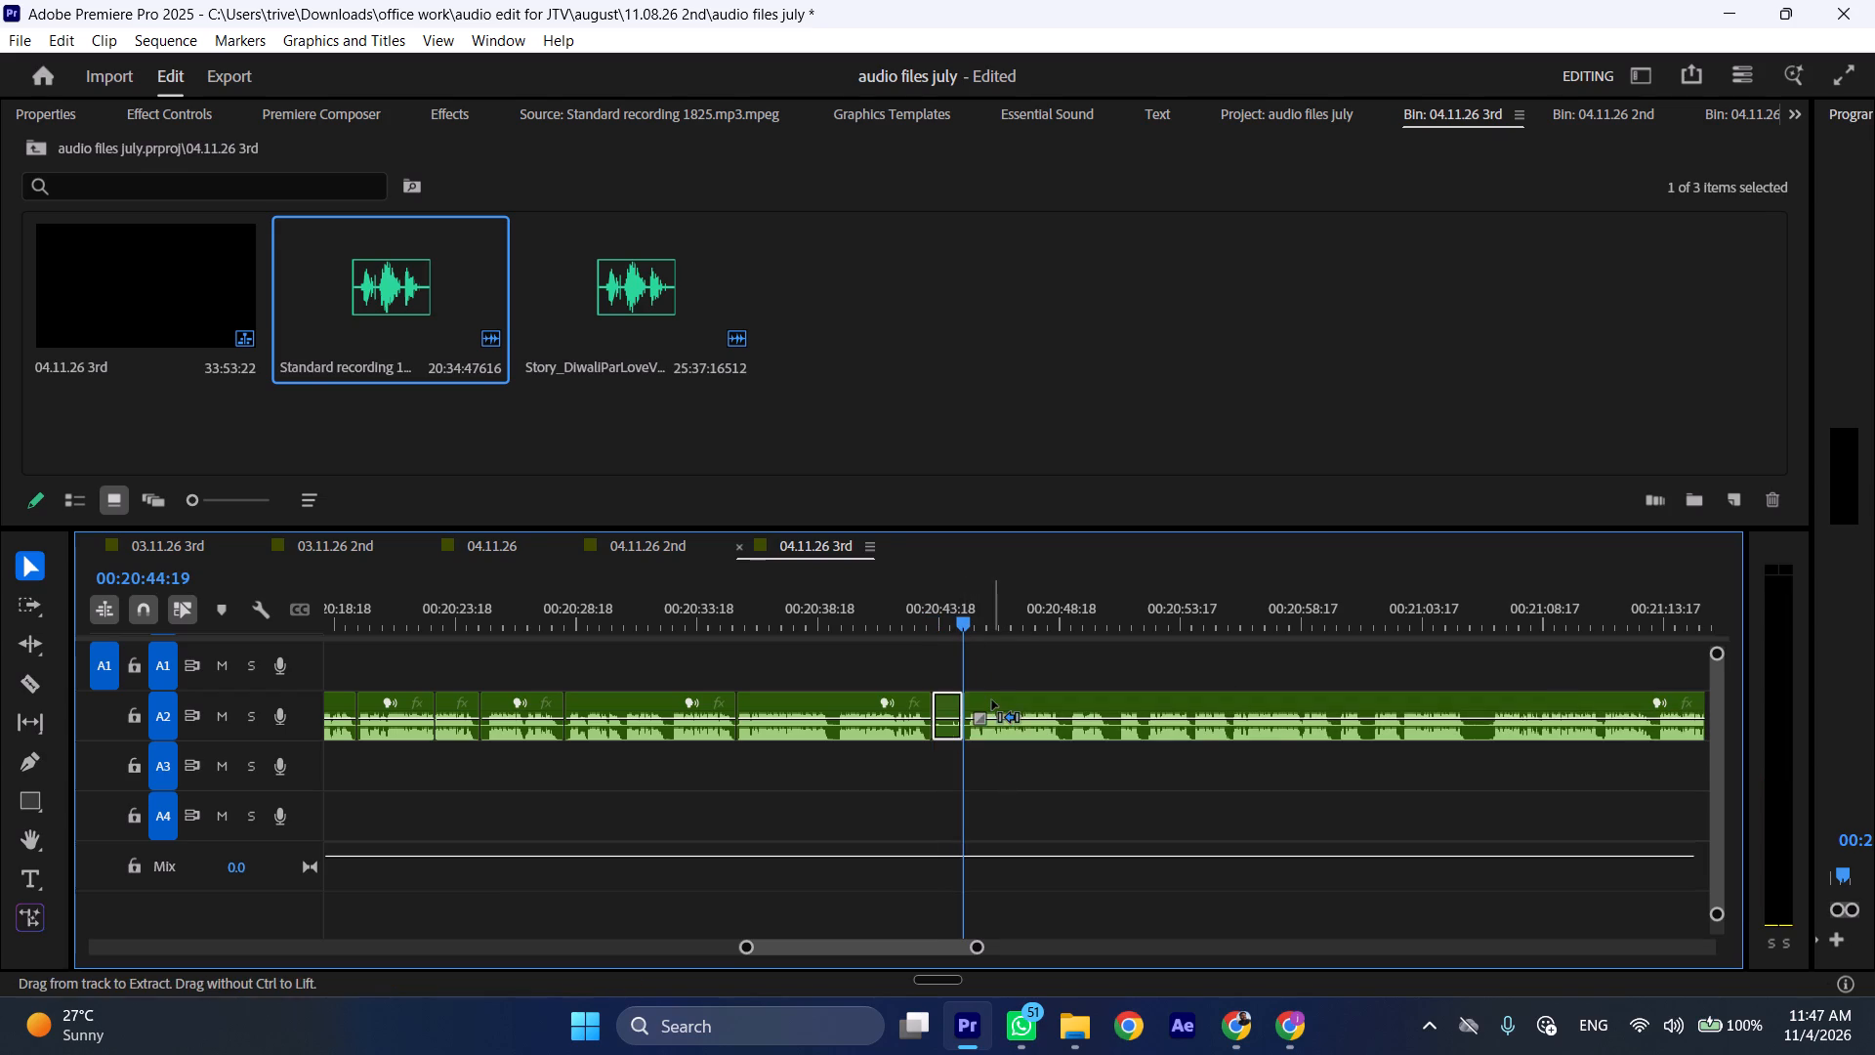
{"action": "key", "text": "ctrl+shift+d"}
Listen on to 00:20:52:21, then move the A2 clip after the 00:20:43:12 cut later, starting at about 00:21:48.
{"action": "key", "text": "space"}
{"action": "type", "text": "l"}
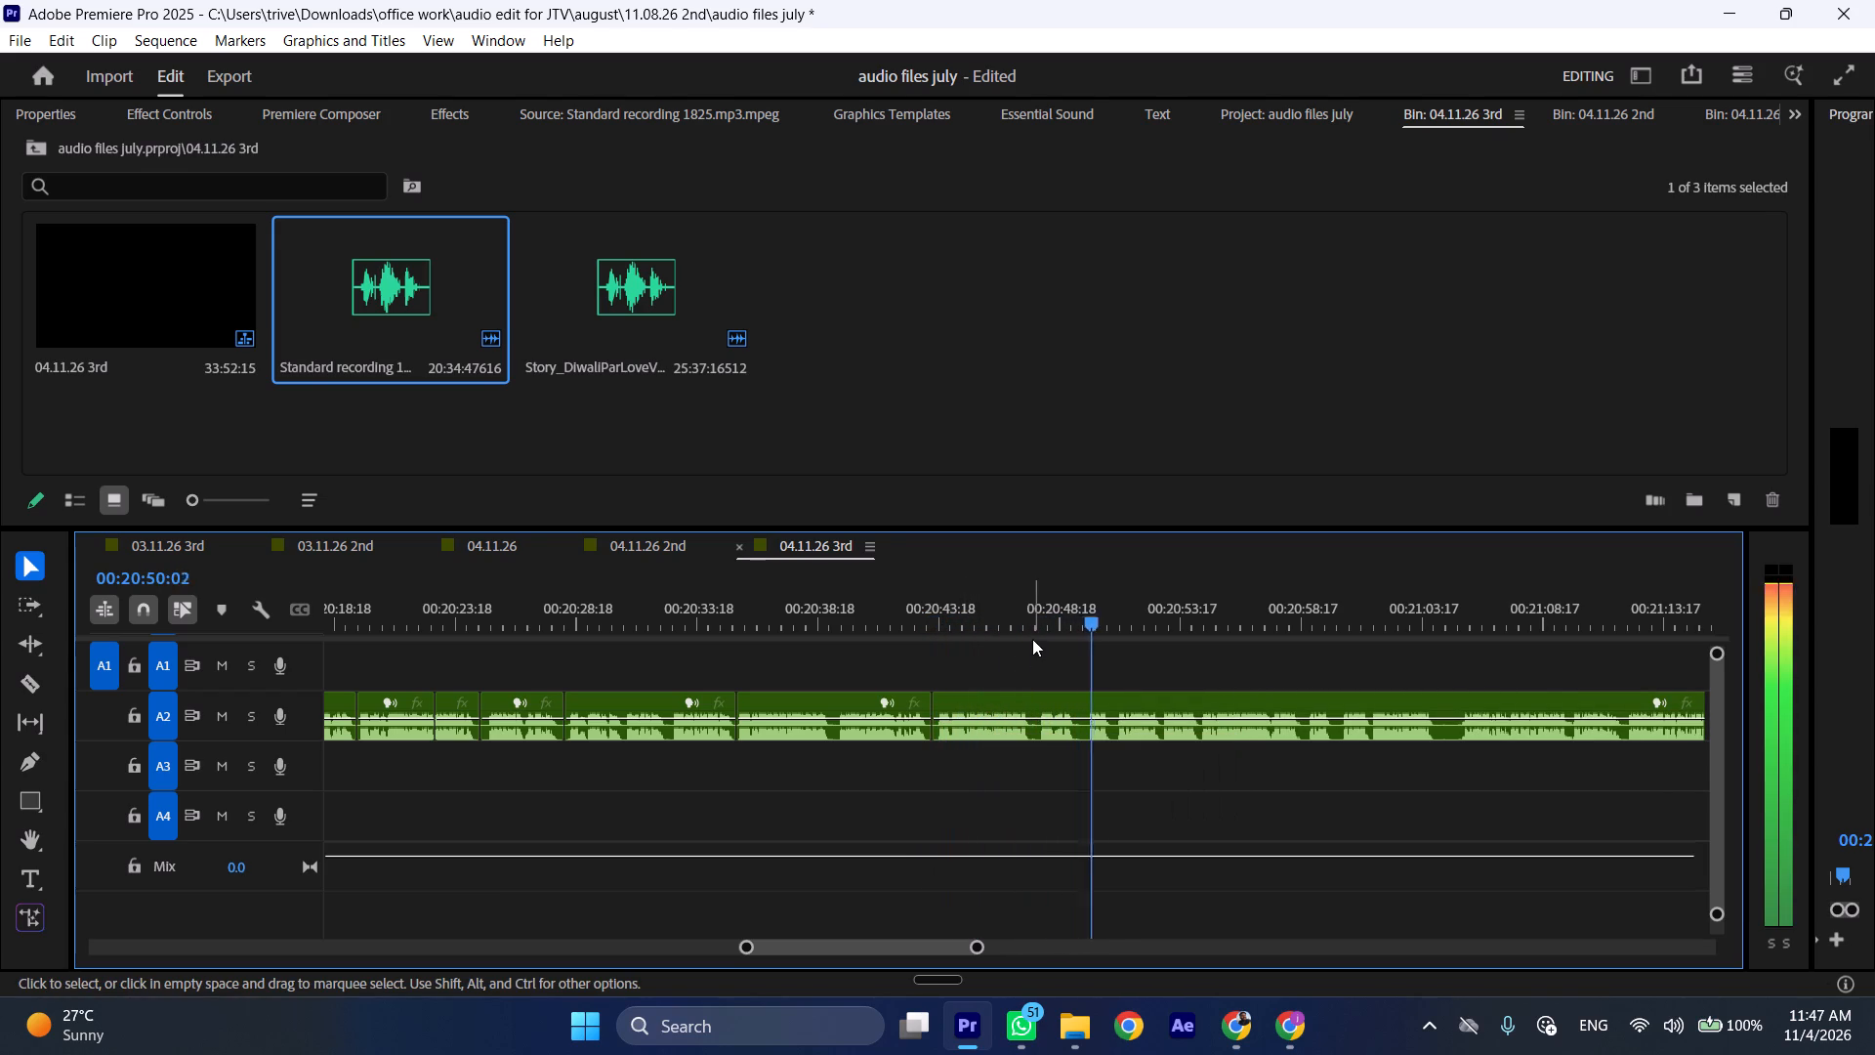
{"action": "key", "text": "space"}
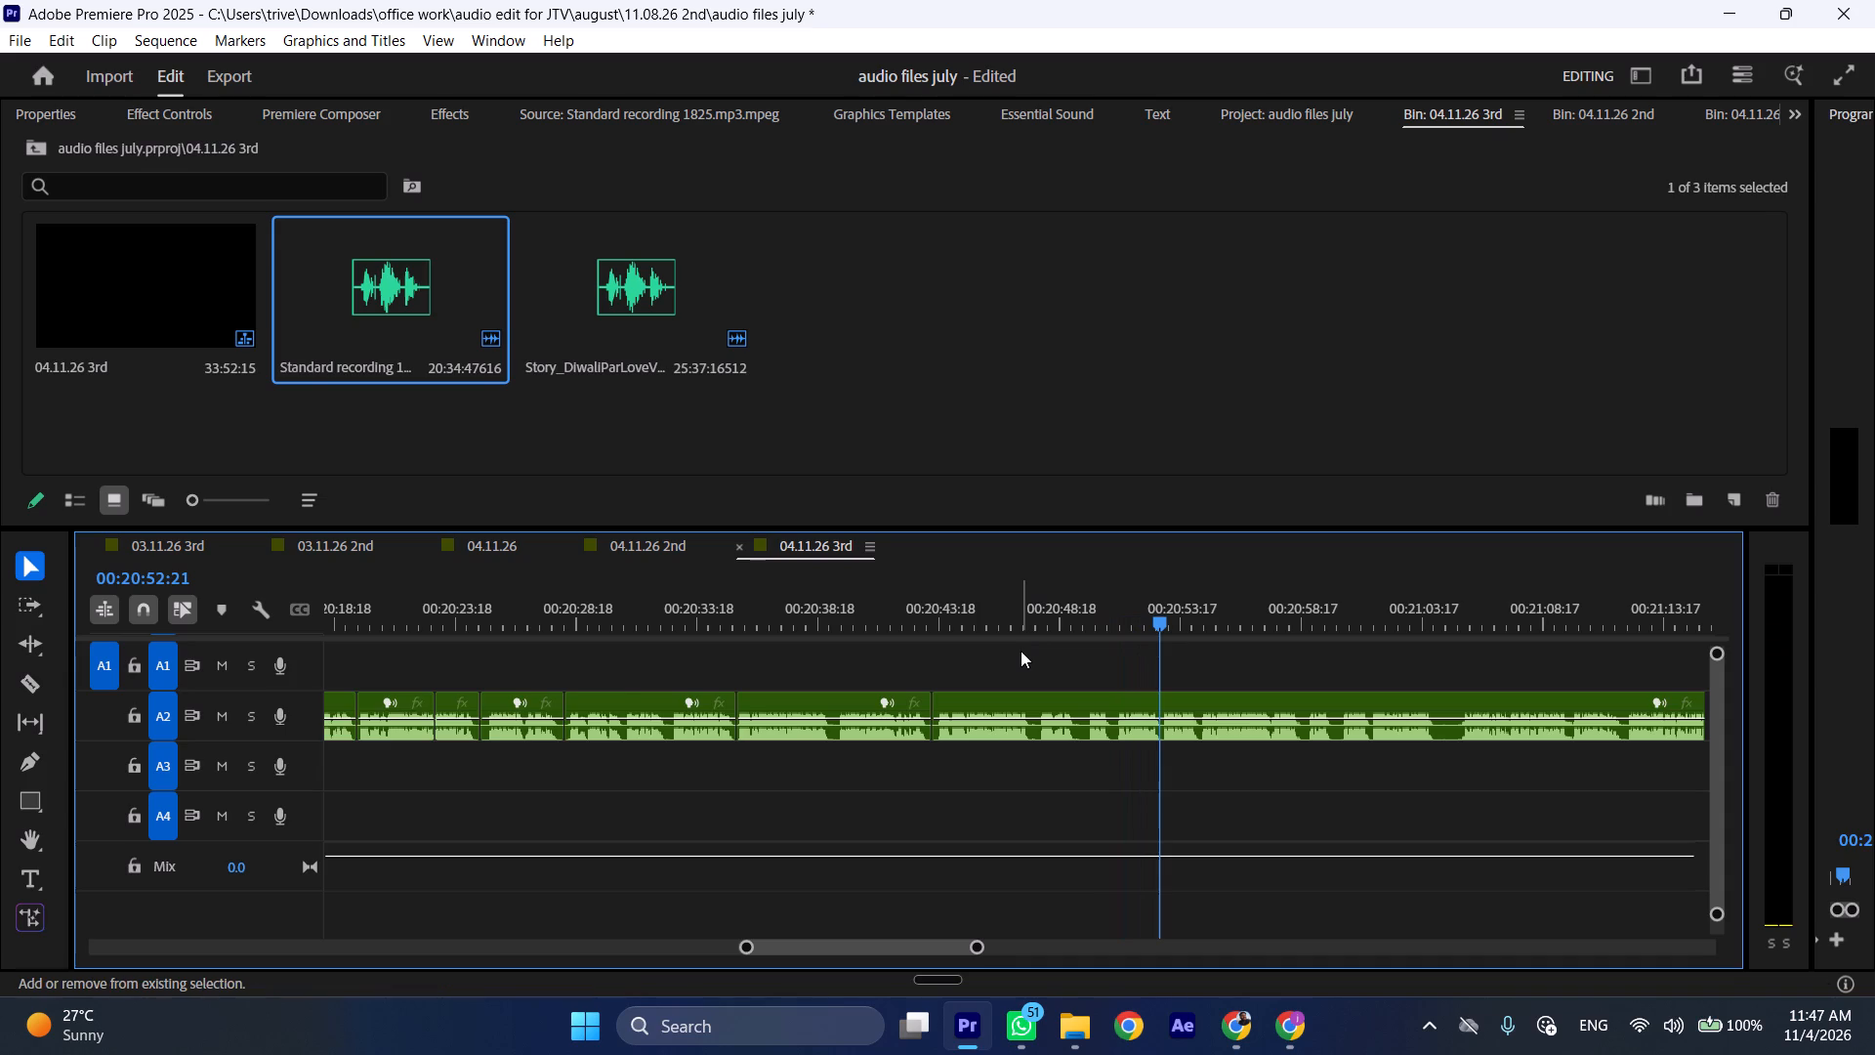
{"action": "key", "text": "ctrl+shift+x"}
{"action": "key", "text": "ctrl+shift+x"}
{"action": "left_click_drag", "start_coordinate": [1018, 699], "coordinate": [1403, 702]}
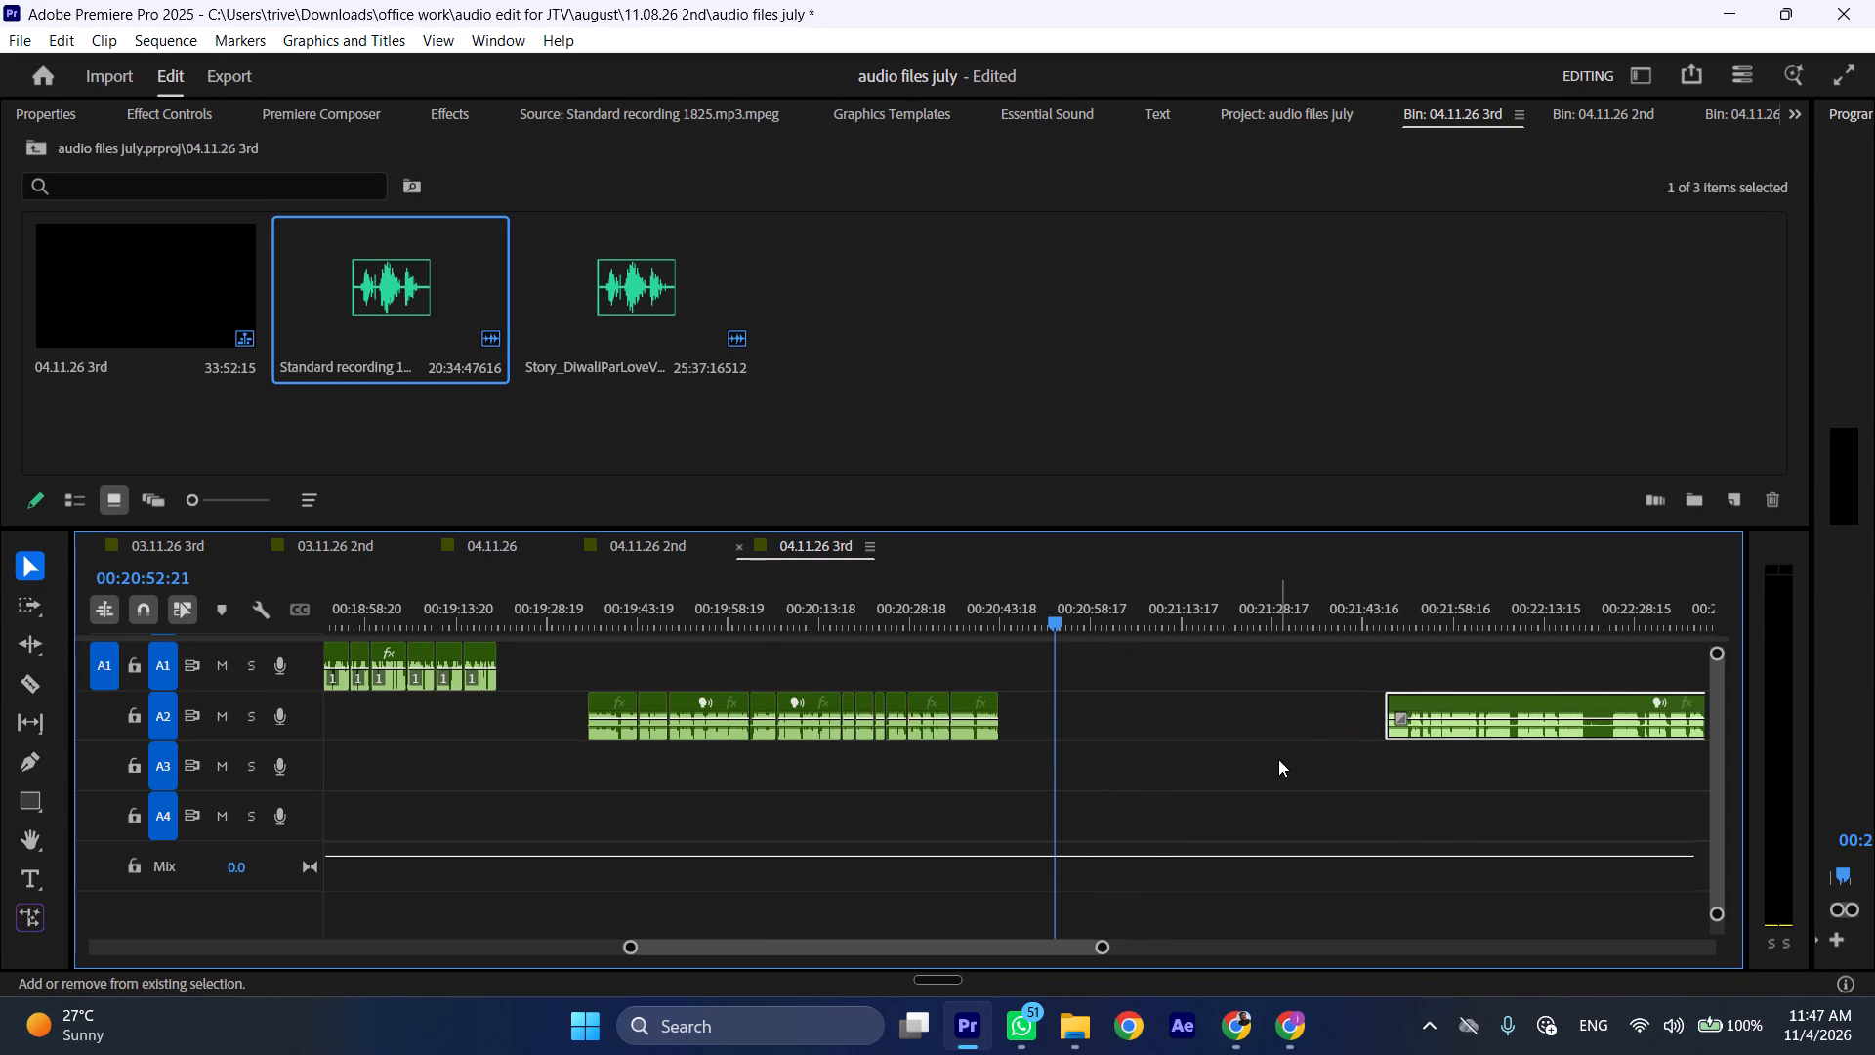
Move the group of A2 clips between about 00:19:35 and 00:20:43 earlier, starting at about 00:18:02 beneath the A1 recording.
{"action": "key", "text": "ctrl+shift+x"}
{"action": "key", "text": "ctrl+shift+x"}
{"action": "key", "text": "ctrl+shift+x"}
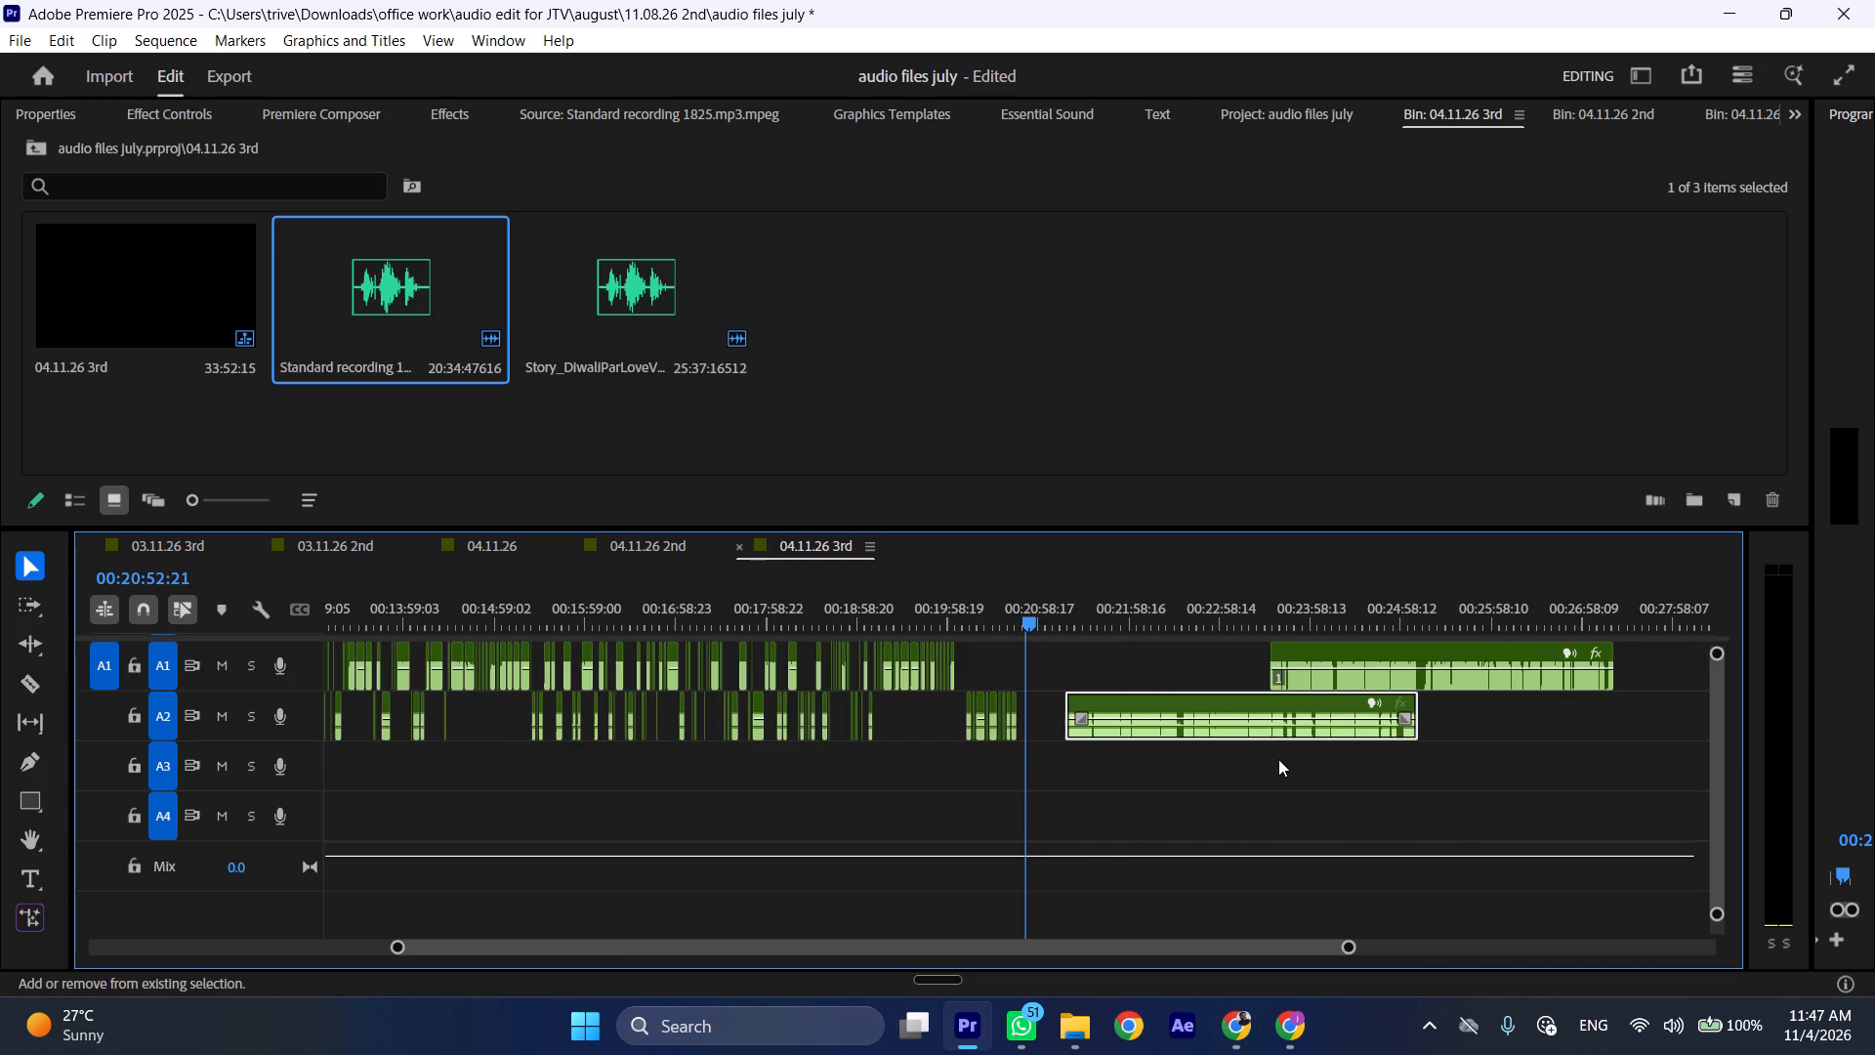
{"action": "key", "text": "ctrl+shift+c"}
{"action": "scroll", "coordinate": [1116, 793], "scroll_direction": "up", "scroll_amount": 3}
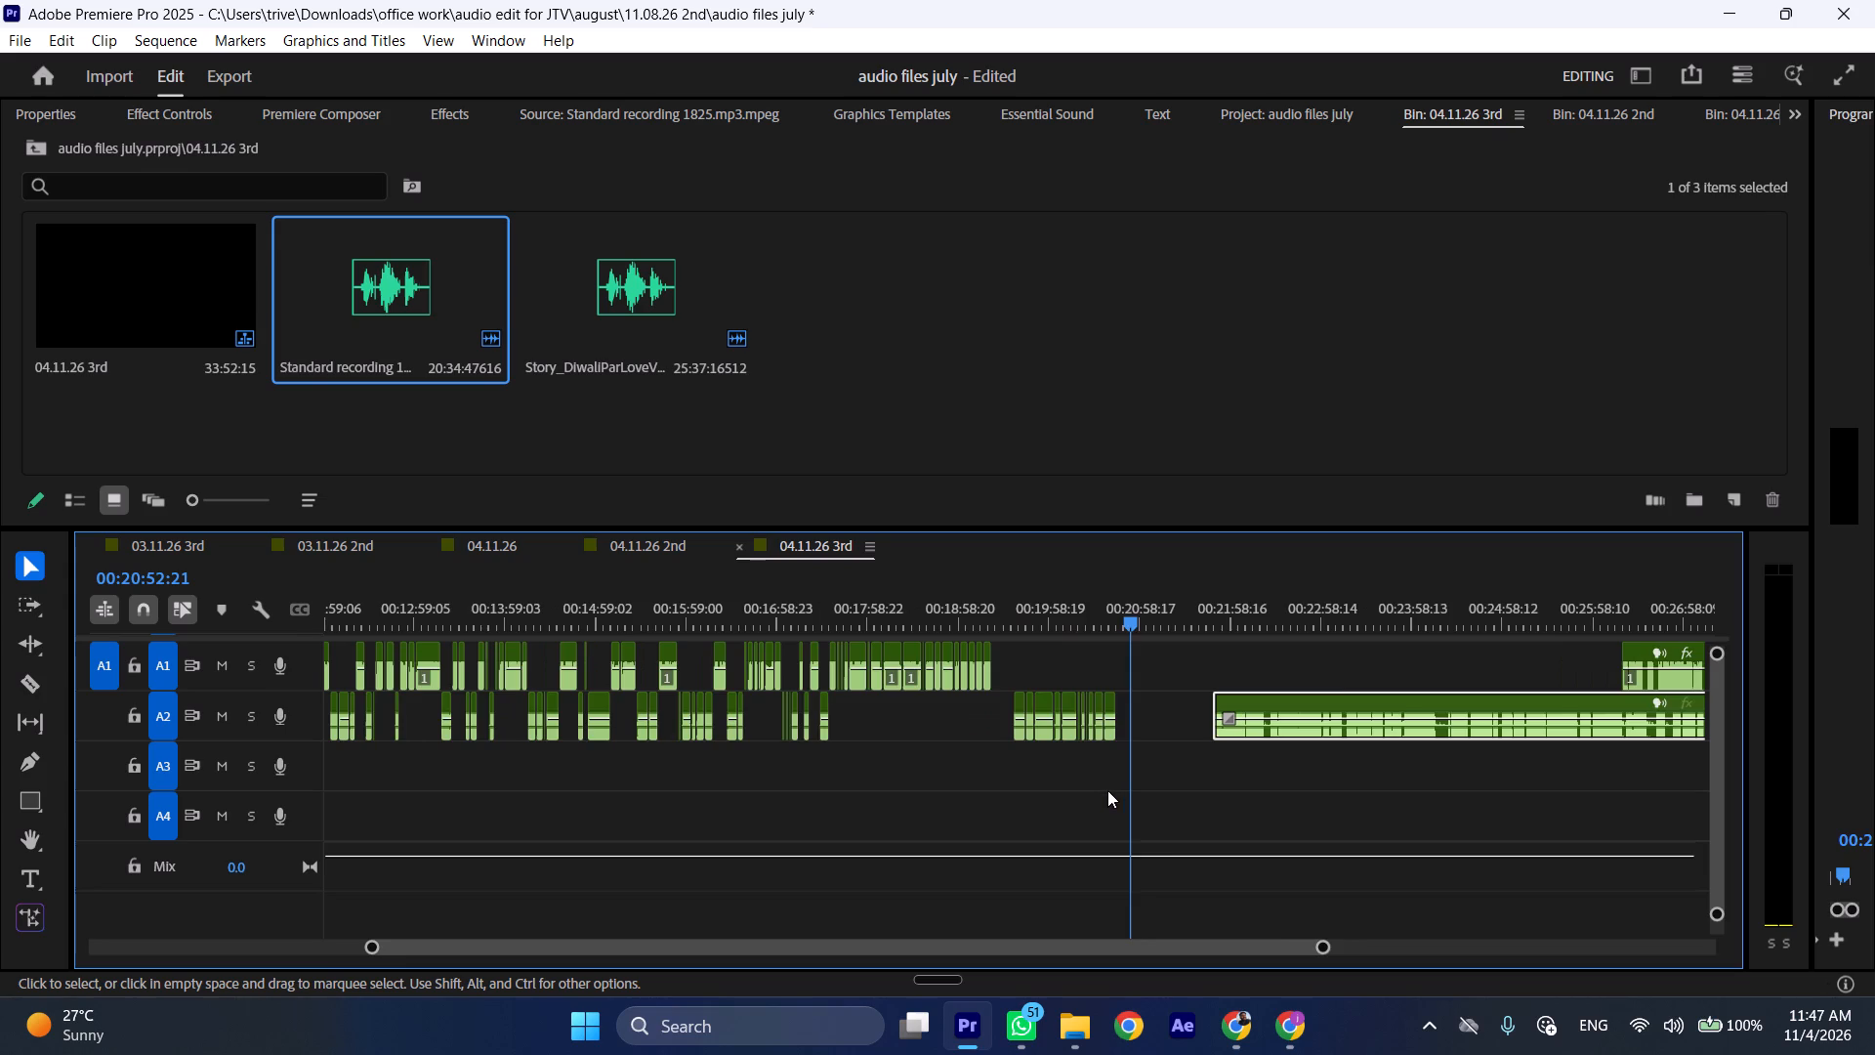
{"action": "scroll", "coordinate": [1103, 790], "scroll_direction": "up", "scroll_amount": 4}
{"action": "left_click_drag", "start_coordinate": [1088, 733], "coordinate": [1275, 774]}
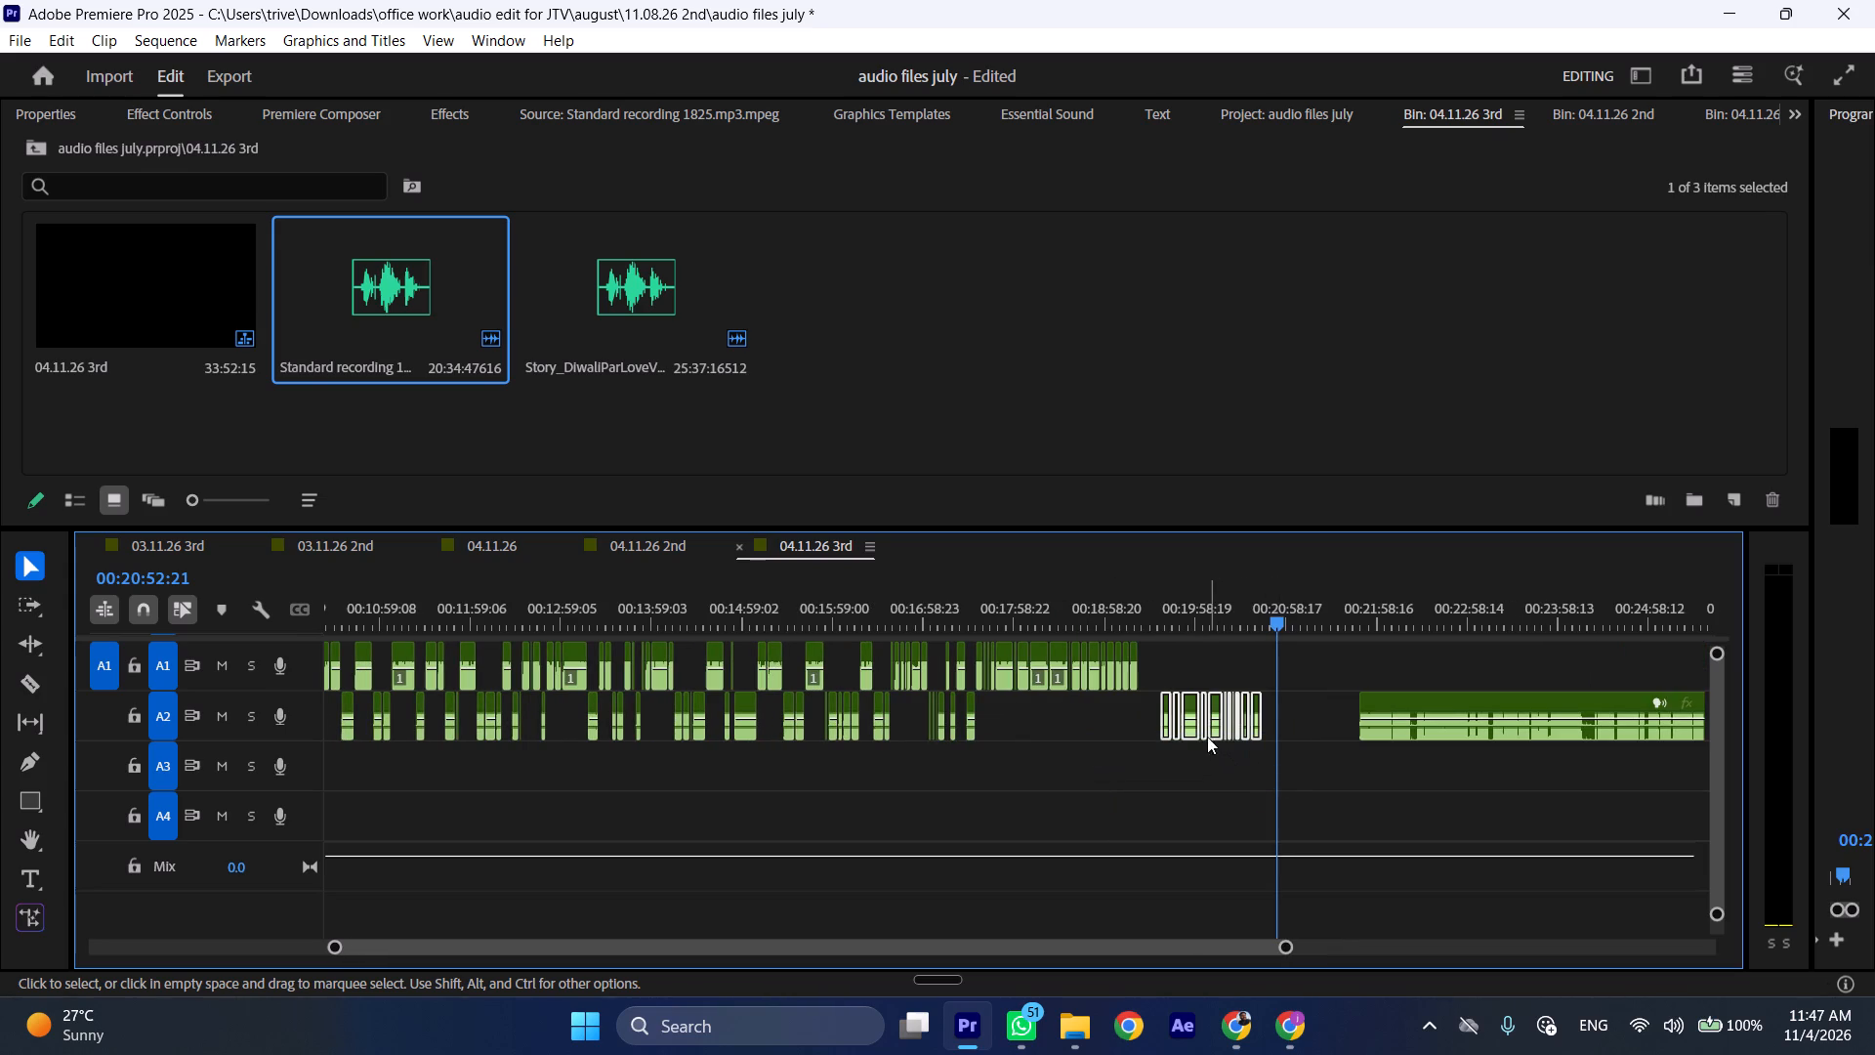
{"action": "left_click_drag", "start_coordinate": [1189, 735], "coordinate": [1029, 735]}
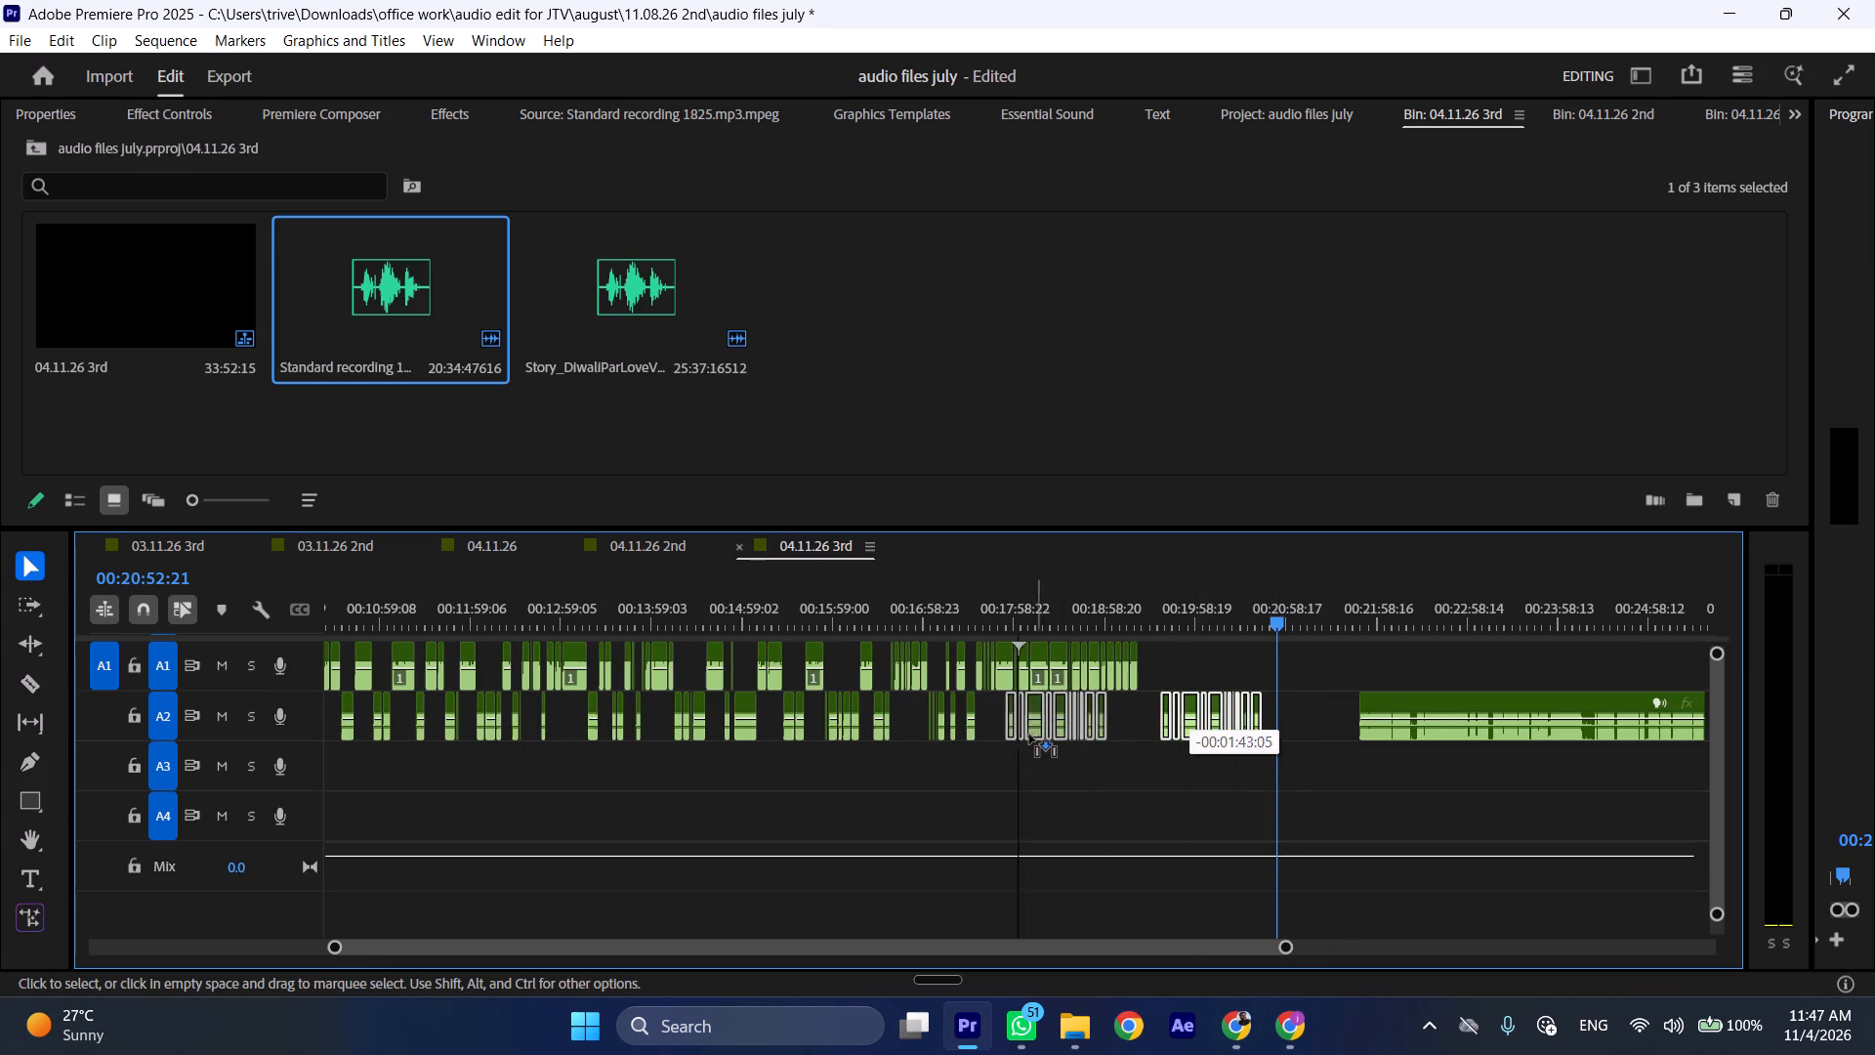
{"action": "left_click_drag", "start_coordinate": [1029, 735], "coordinate": [1019, 735]}
{"action": "left_click", "coordinate": [991, 617]}
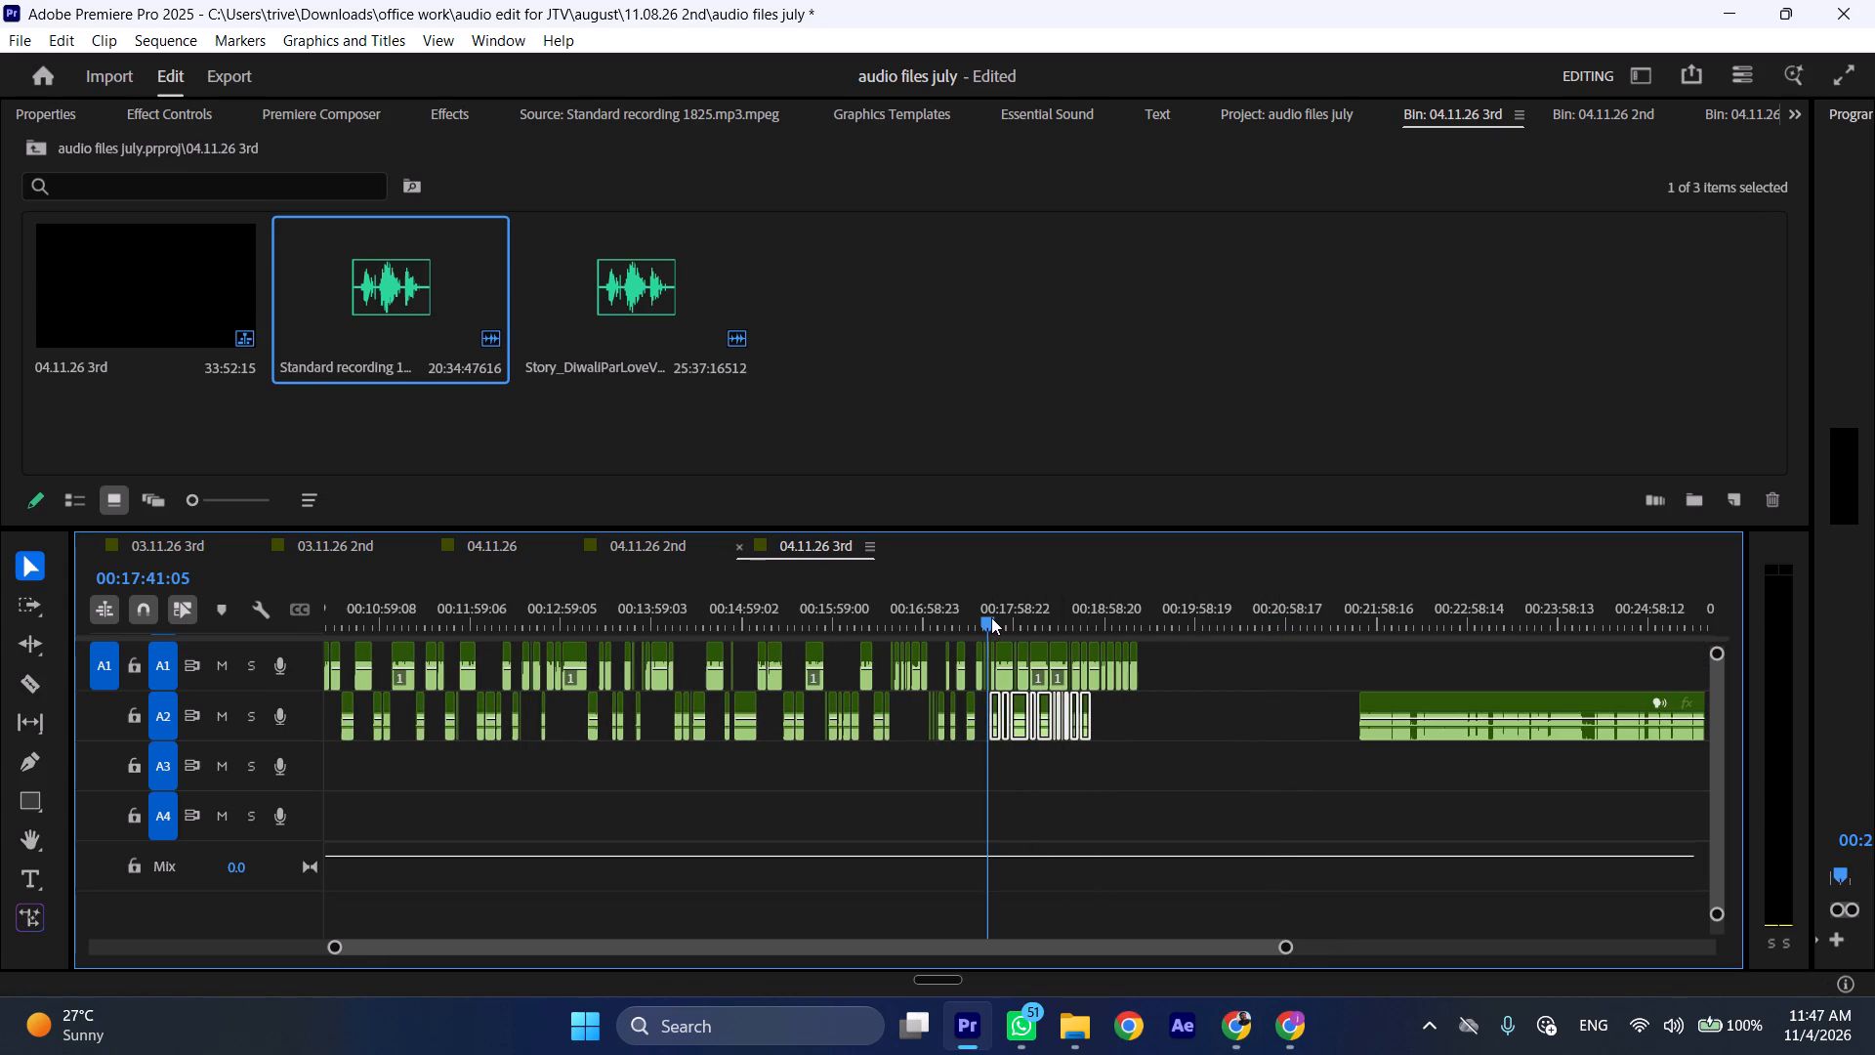
{"action": "key", "text": "ctrl+shift+c"}
{"action": "key", "text": "ctrl+shift+c"}
{"action": "key", "text": "ctrl+shift+c"}
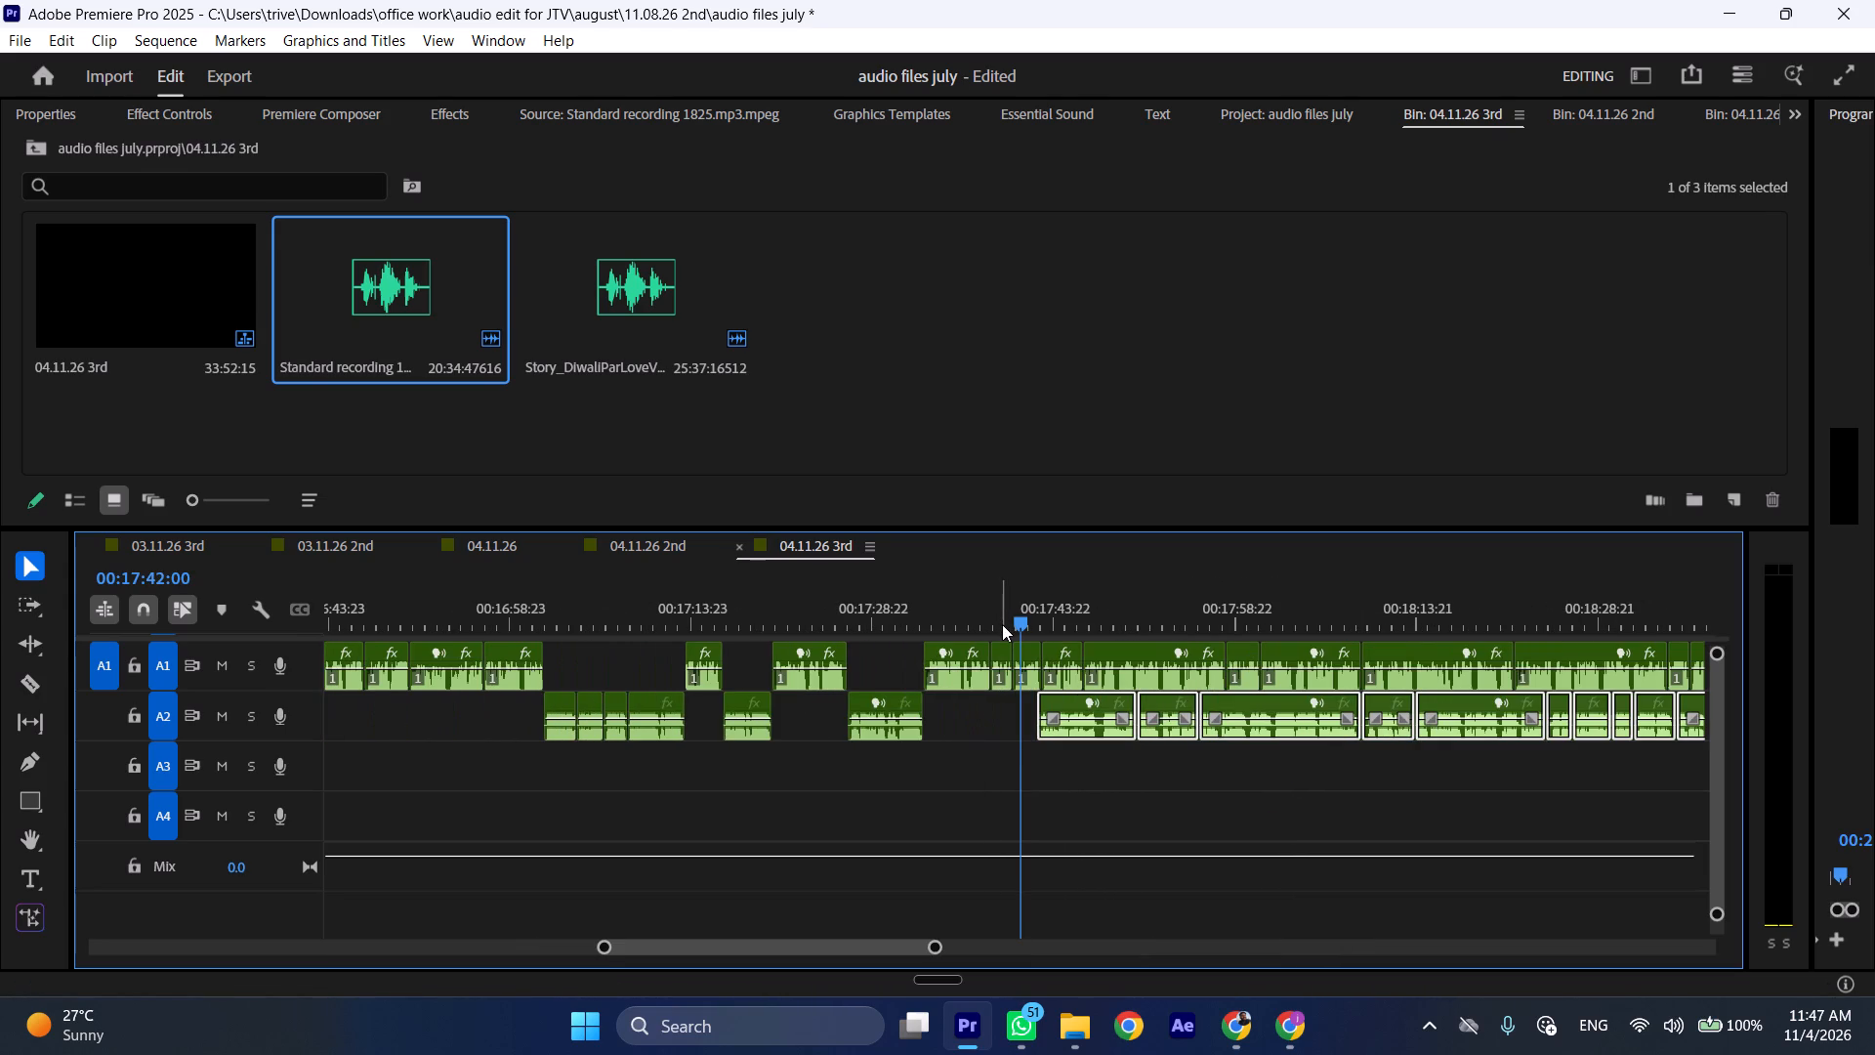
{"action": "key", "text": "ctrl+shift+c"}
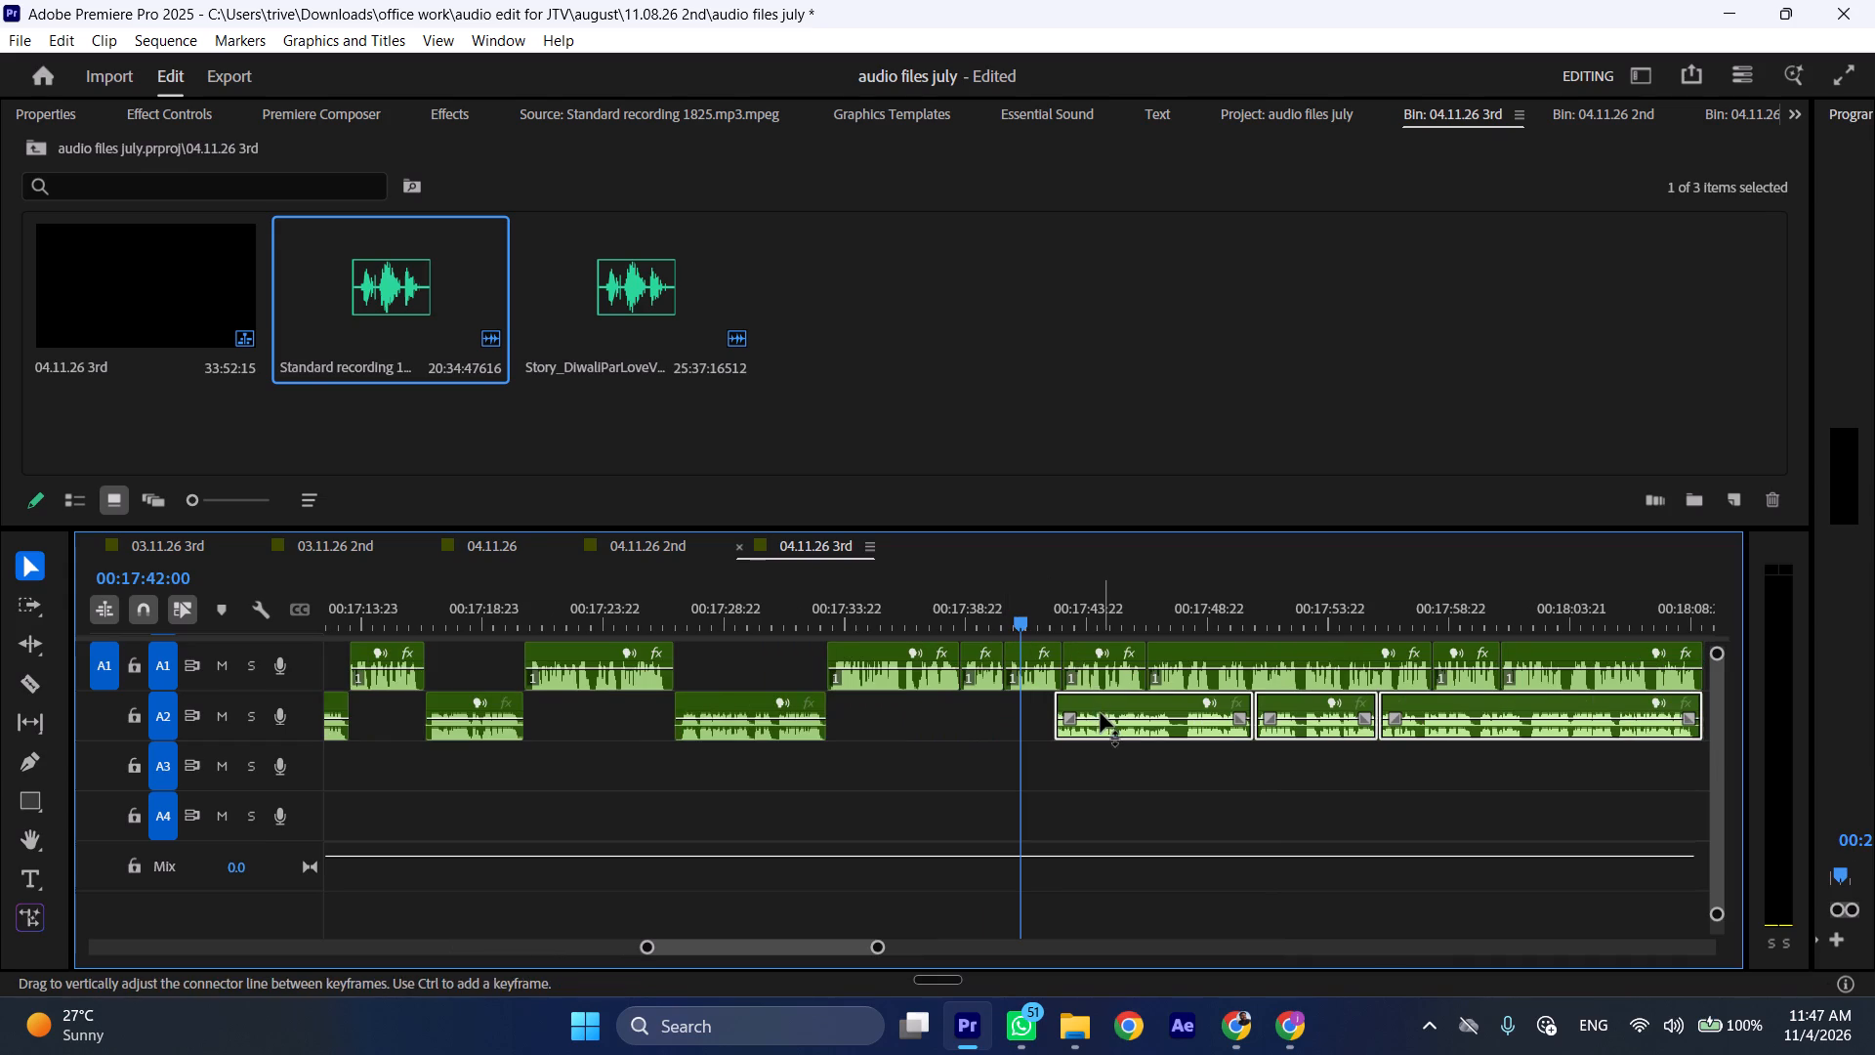
{"action": "left_click_drag", "start_coordinate": [1099, 703], "coordinate": [1566, 710]}
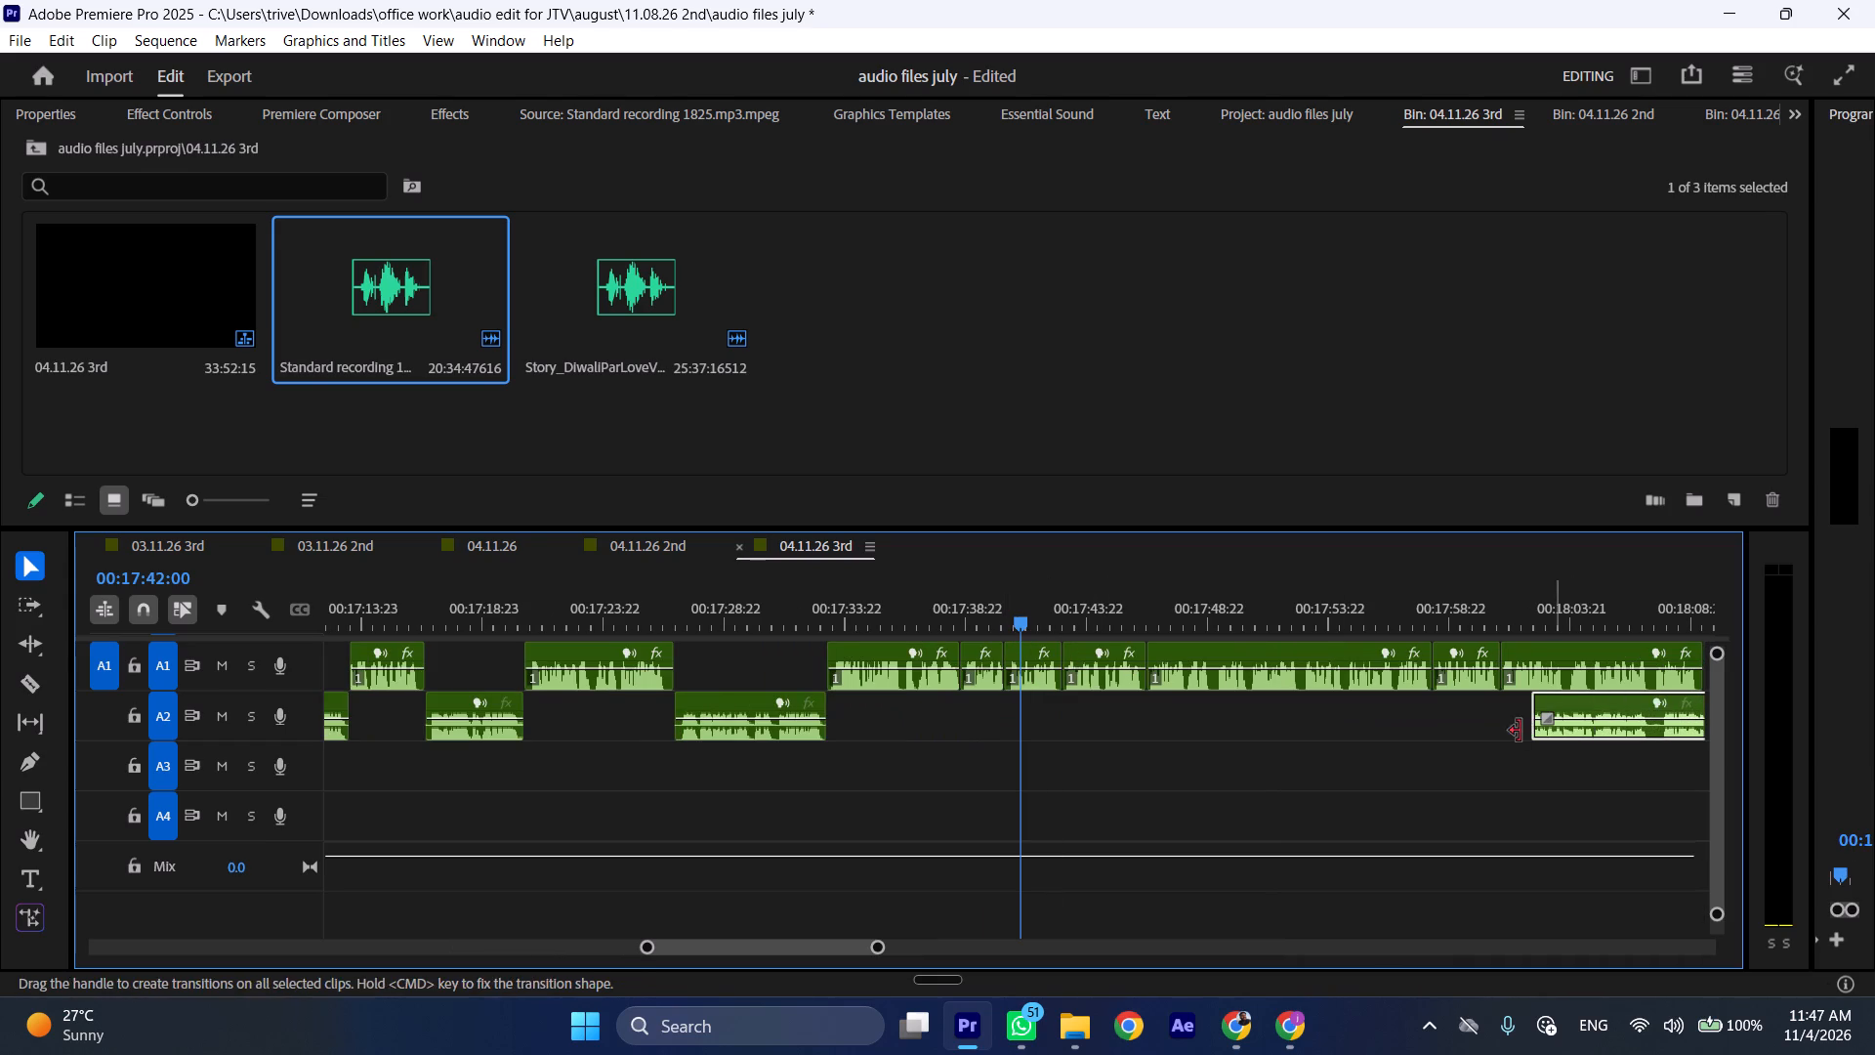
{"action": "left_click", "coordinate": [1356, 814]}
Play the sequence from 00:17:38:07 to review the A1 recording before the repositioned A2 clips.
{"action": "left_click", "coordinate": [949, 621]}
{"action": "key", "text": "space"}
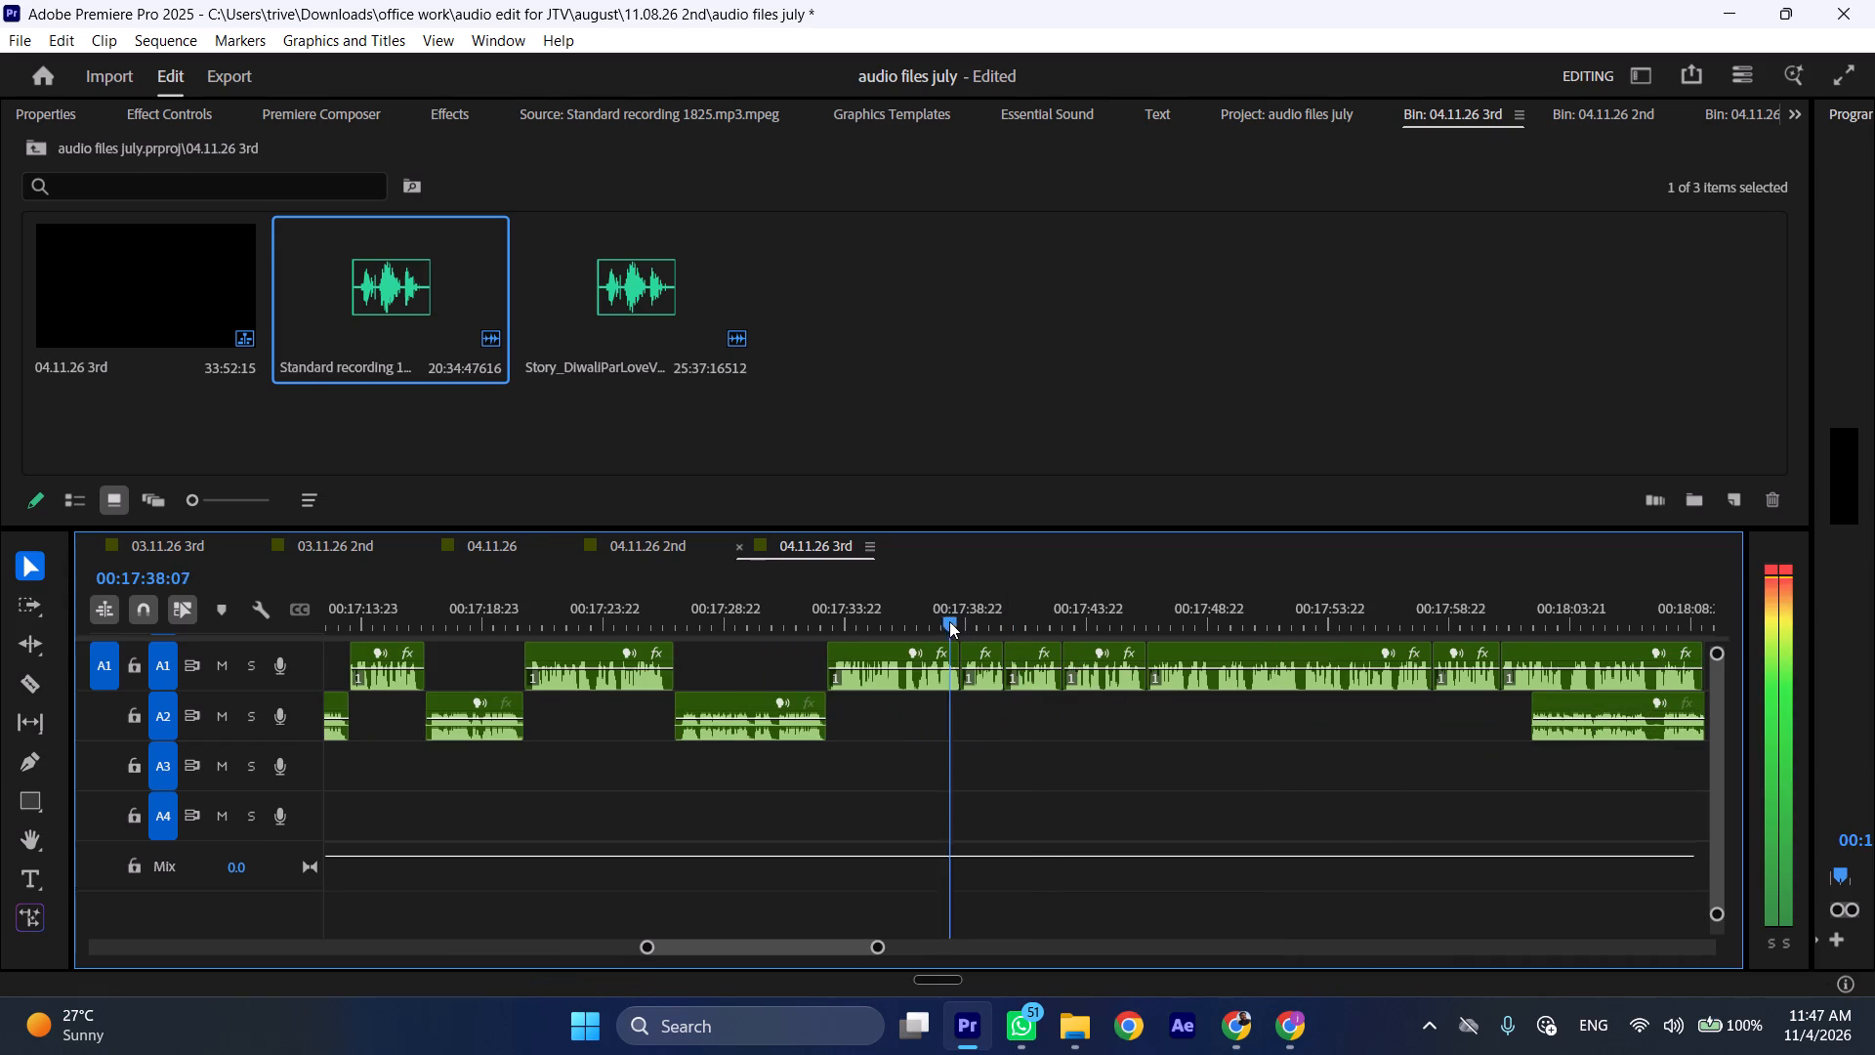
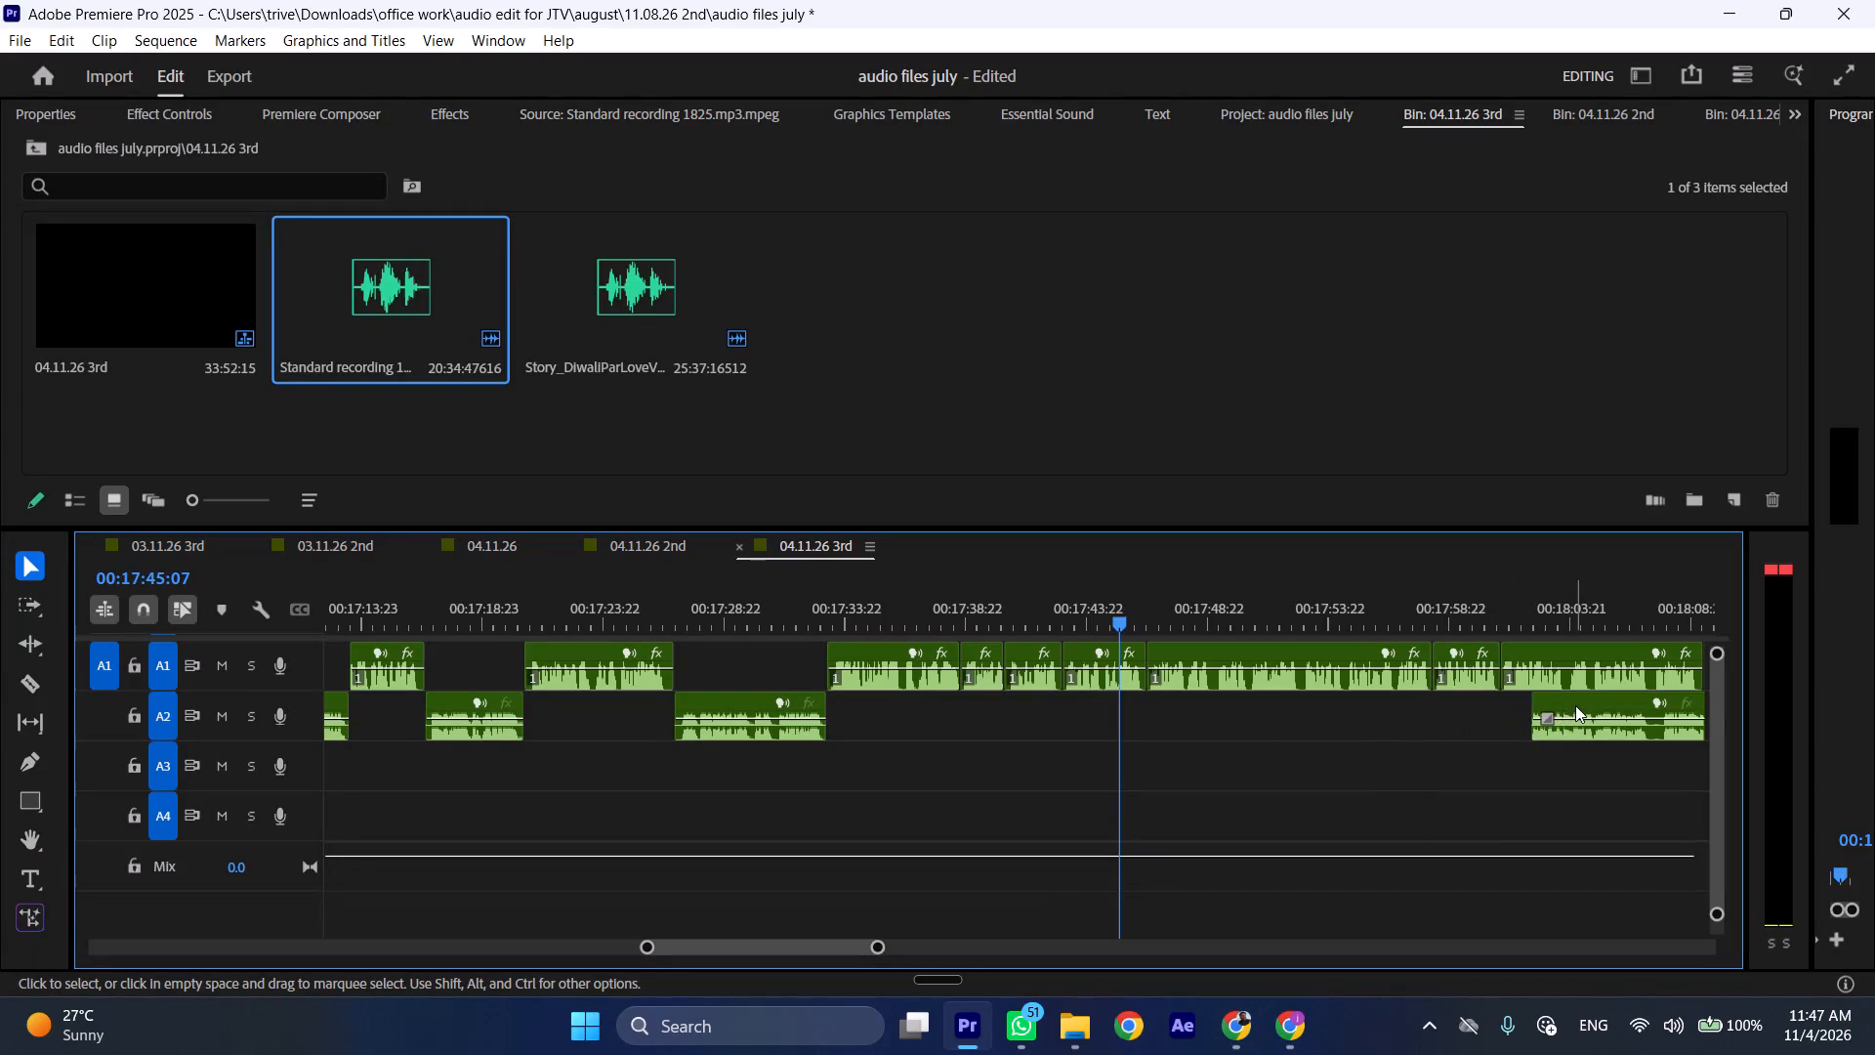
Insert the A2 clip from about 00:18:02 at the A1 cut near 00:17:43, pushing the following A1 clips later.
{"action": "left_click_drag", "start_coordinate": [1575, 705], "coordinate": [1424, 721]}
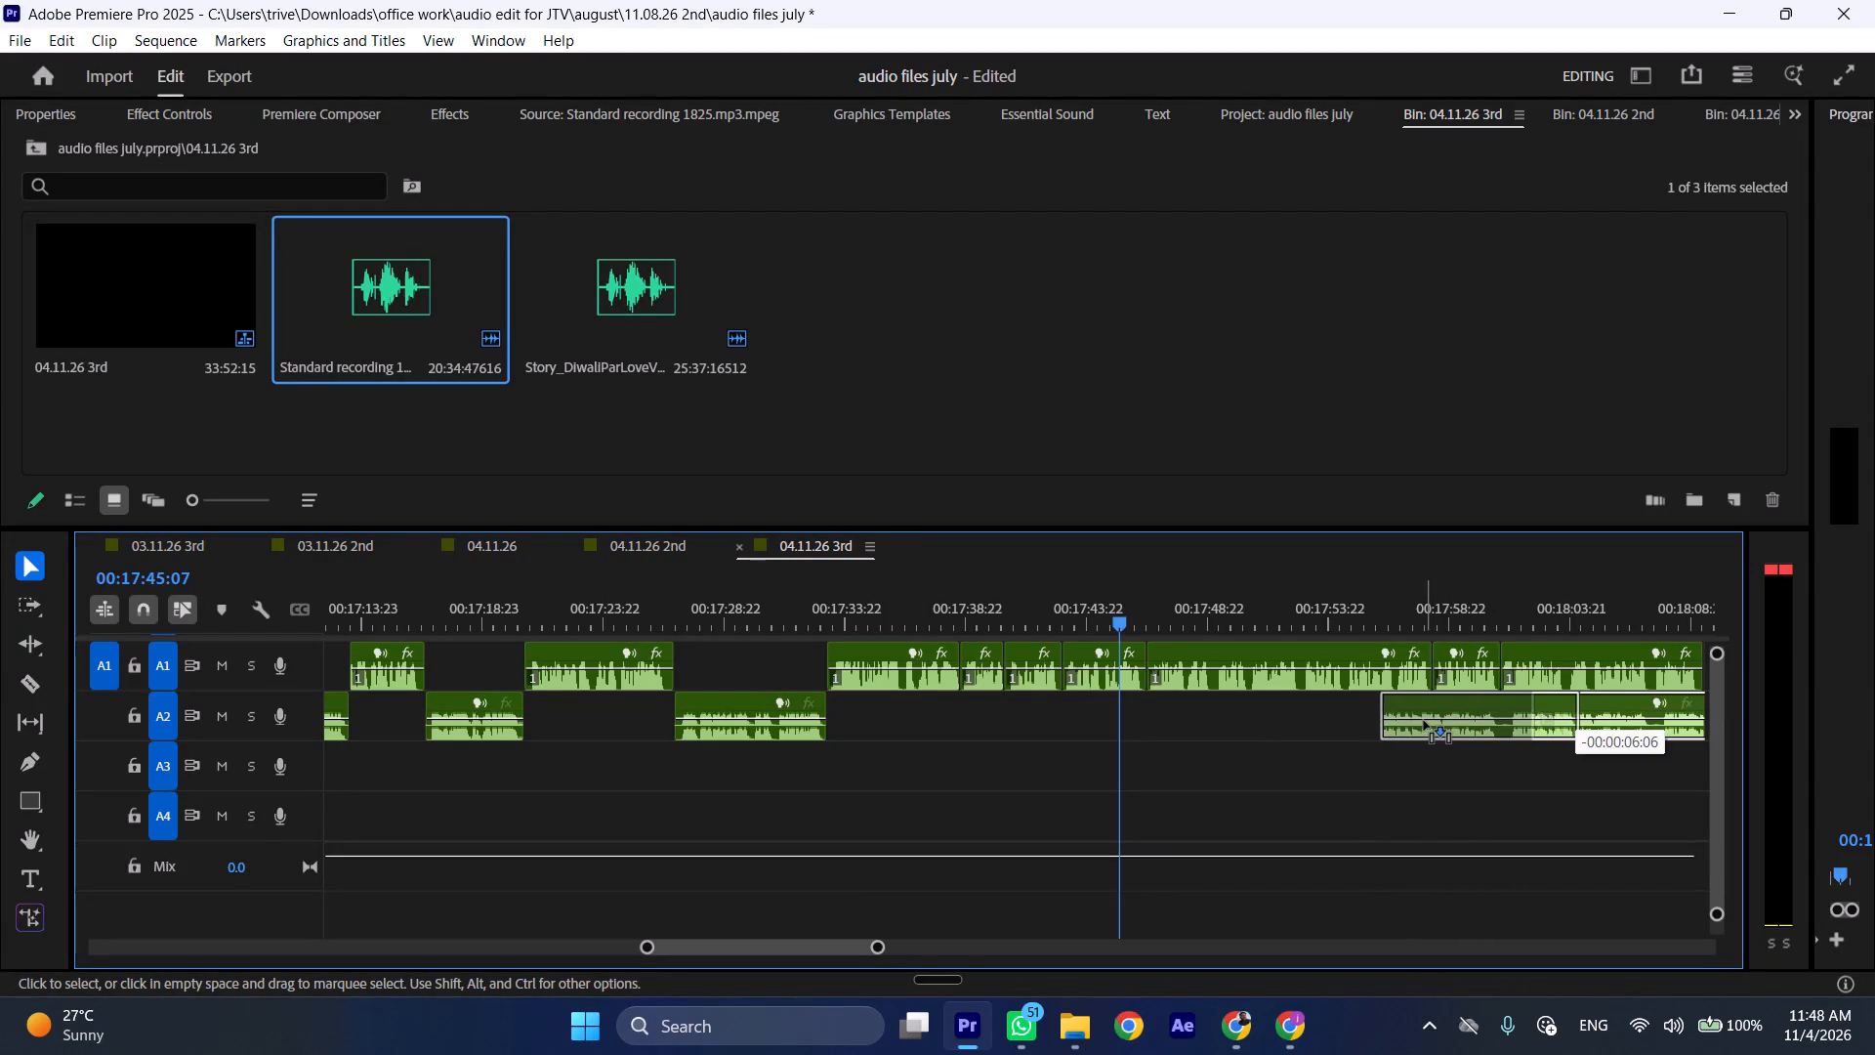
{"action": "left_click_drag", "start_coordinate": [1424, 721], "coordinate": [1116, 721]}
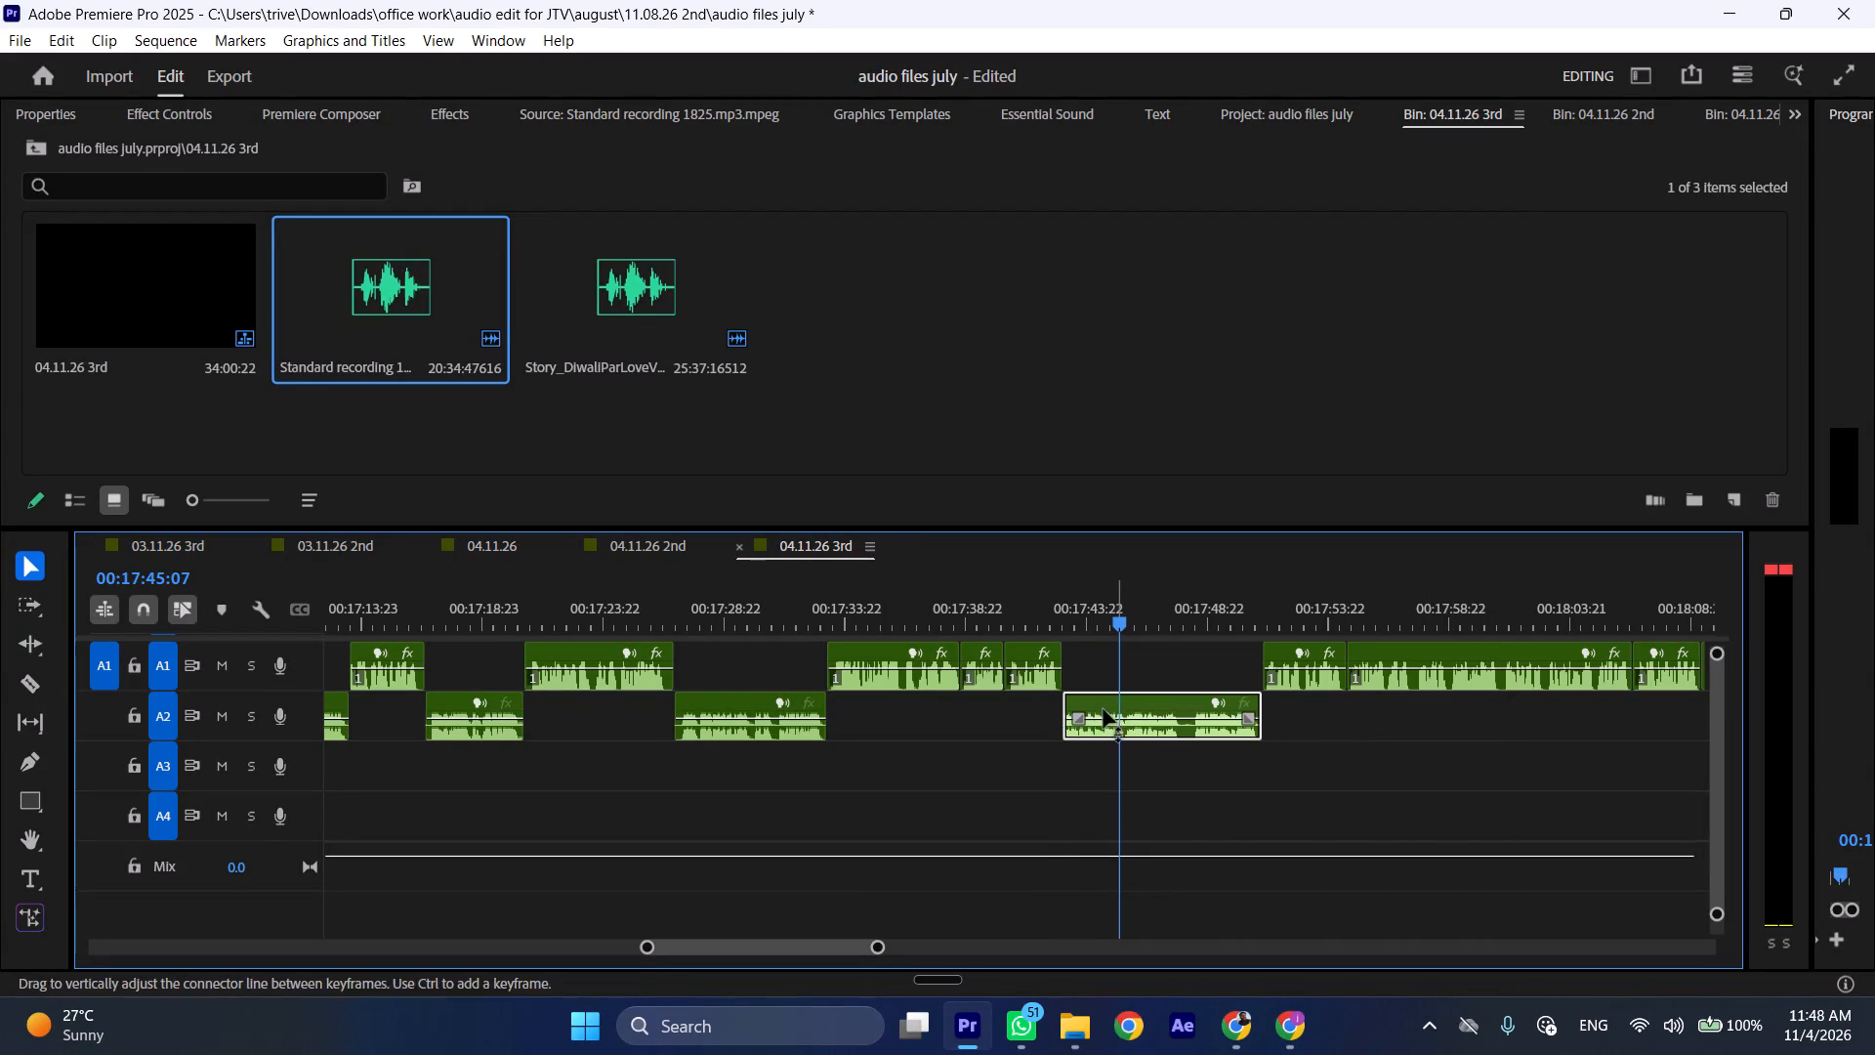
Play the sequence from about 00:17:41 to check the transition from A1 into the inserted A2 clip.
{"action": "left_click", "coordinate": [1020, 604]}
{"action": "key", "text": "space"}
{"action": "key", "text": "l"}
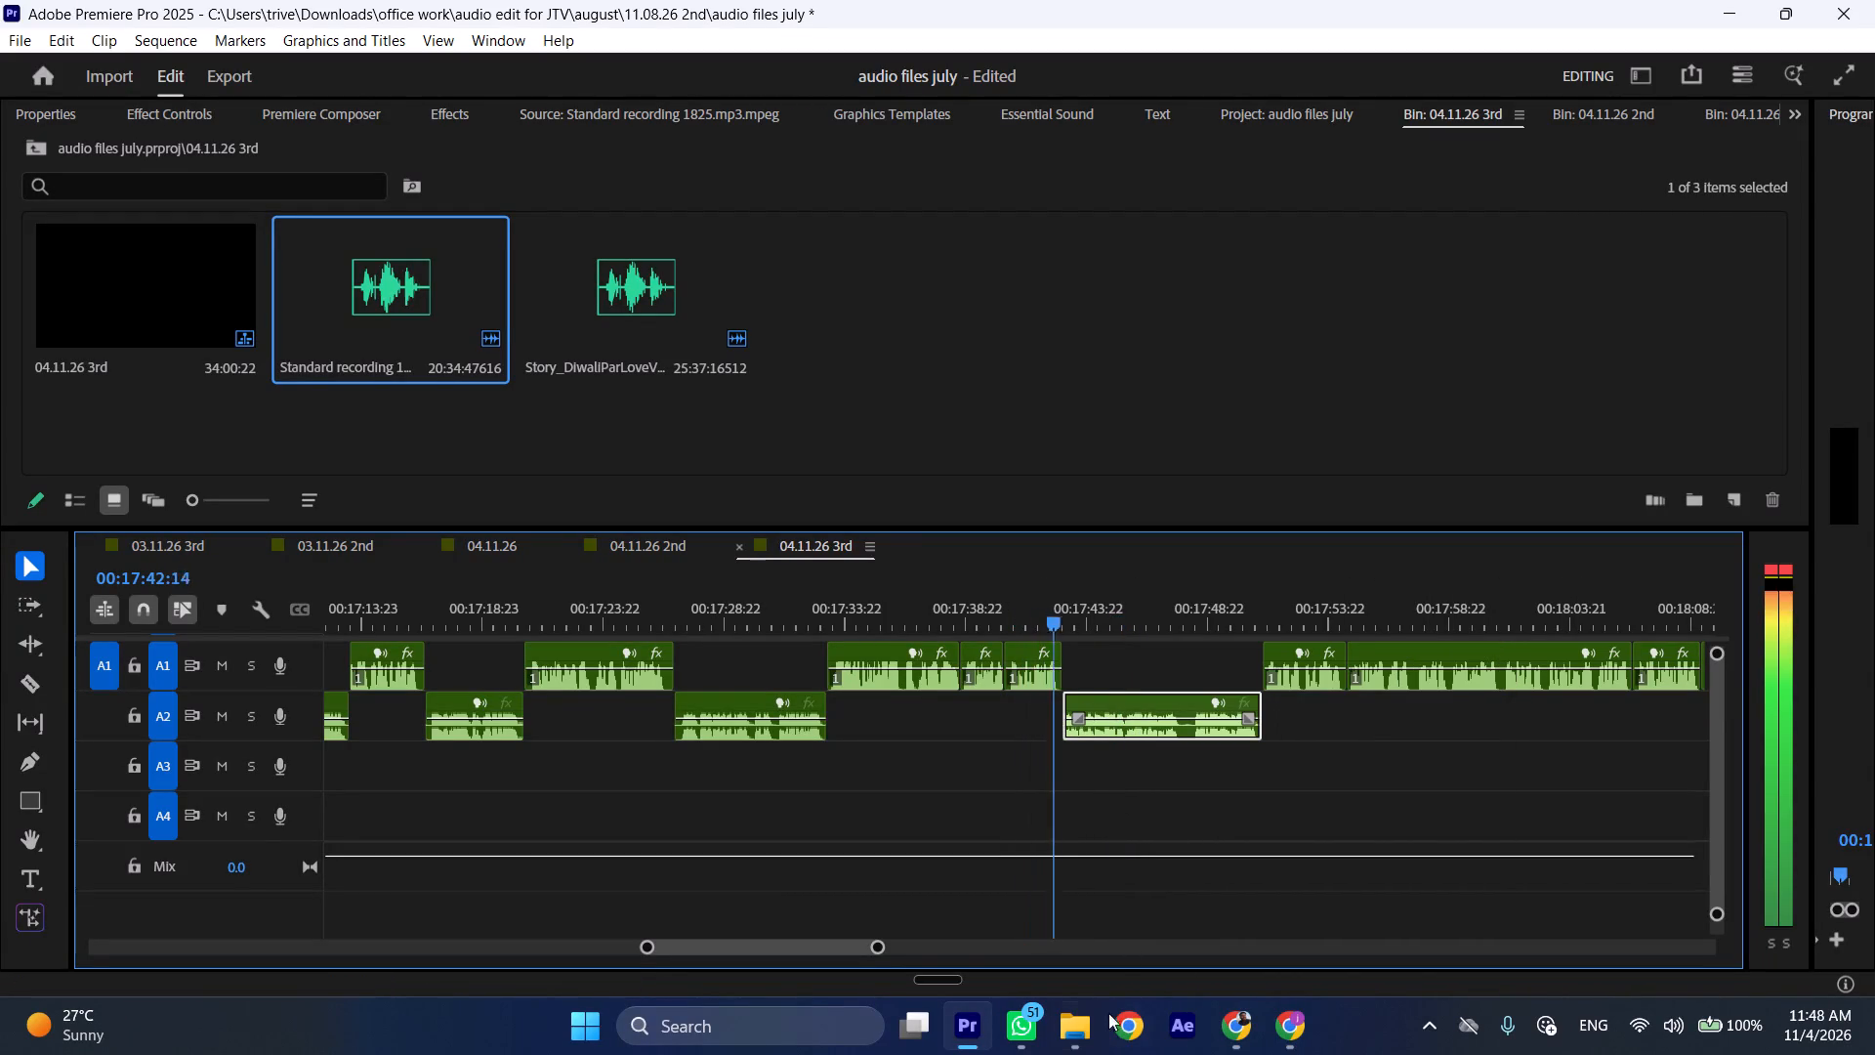
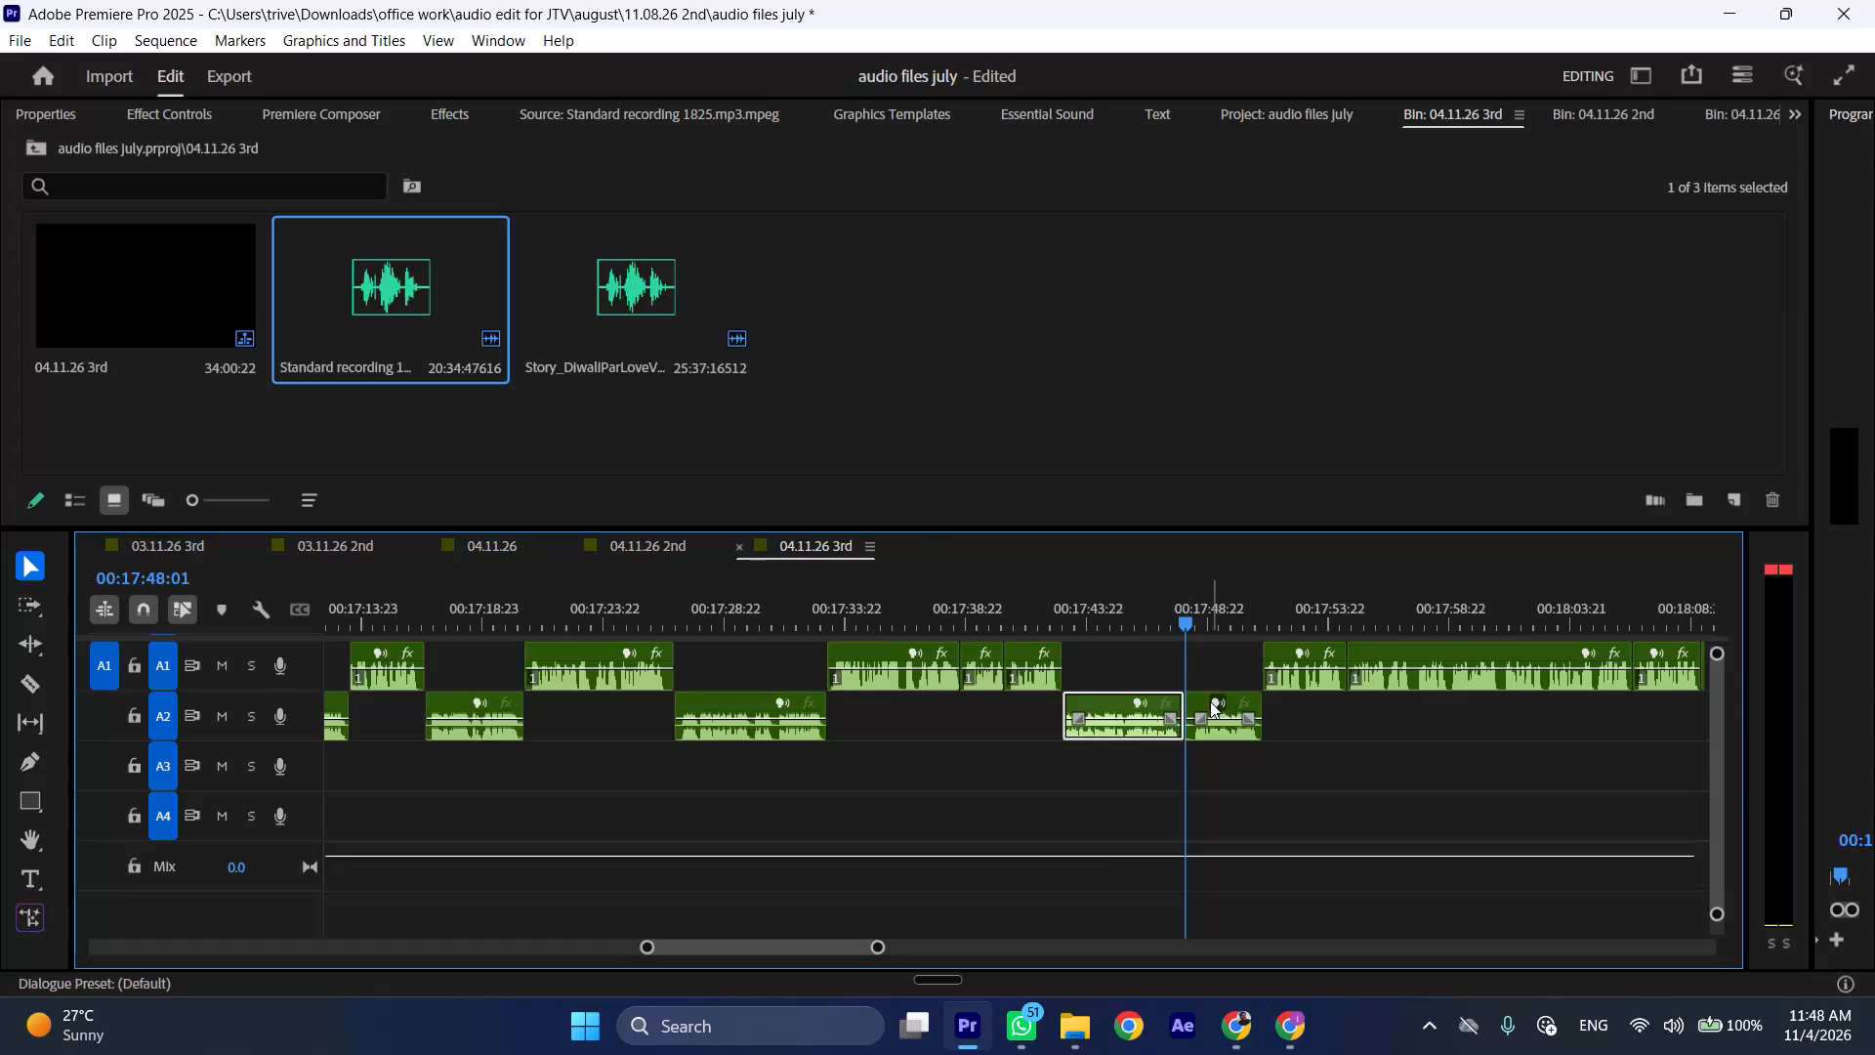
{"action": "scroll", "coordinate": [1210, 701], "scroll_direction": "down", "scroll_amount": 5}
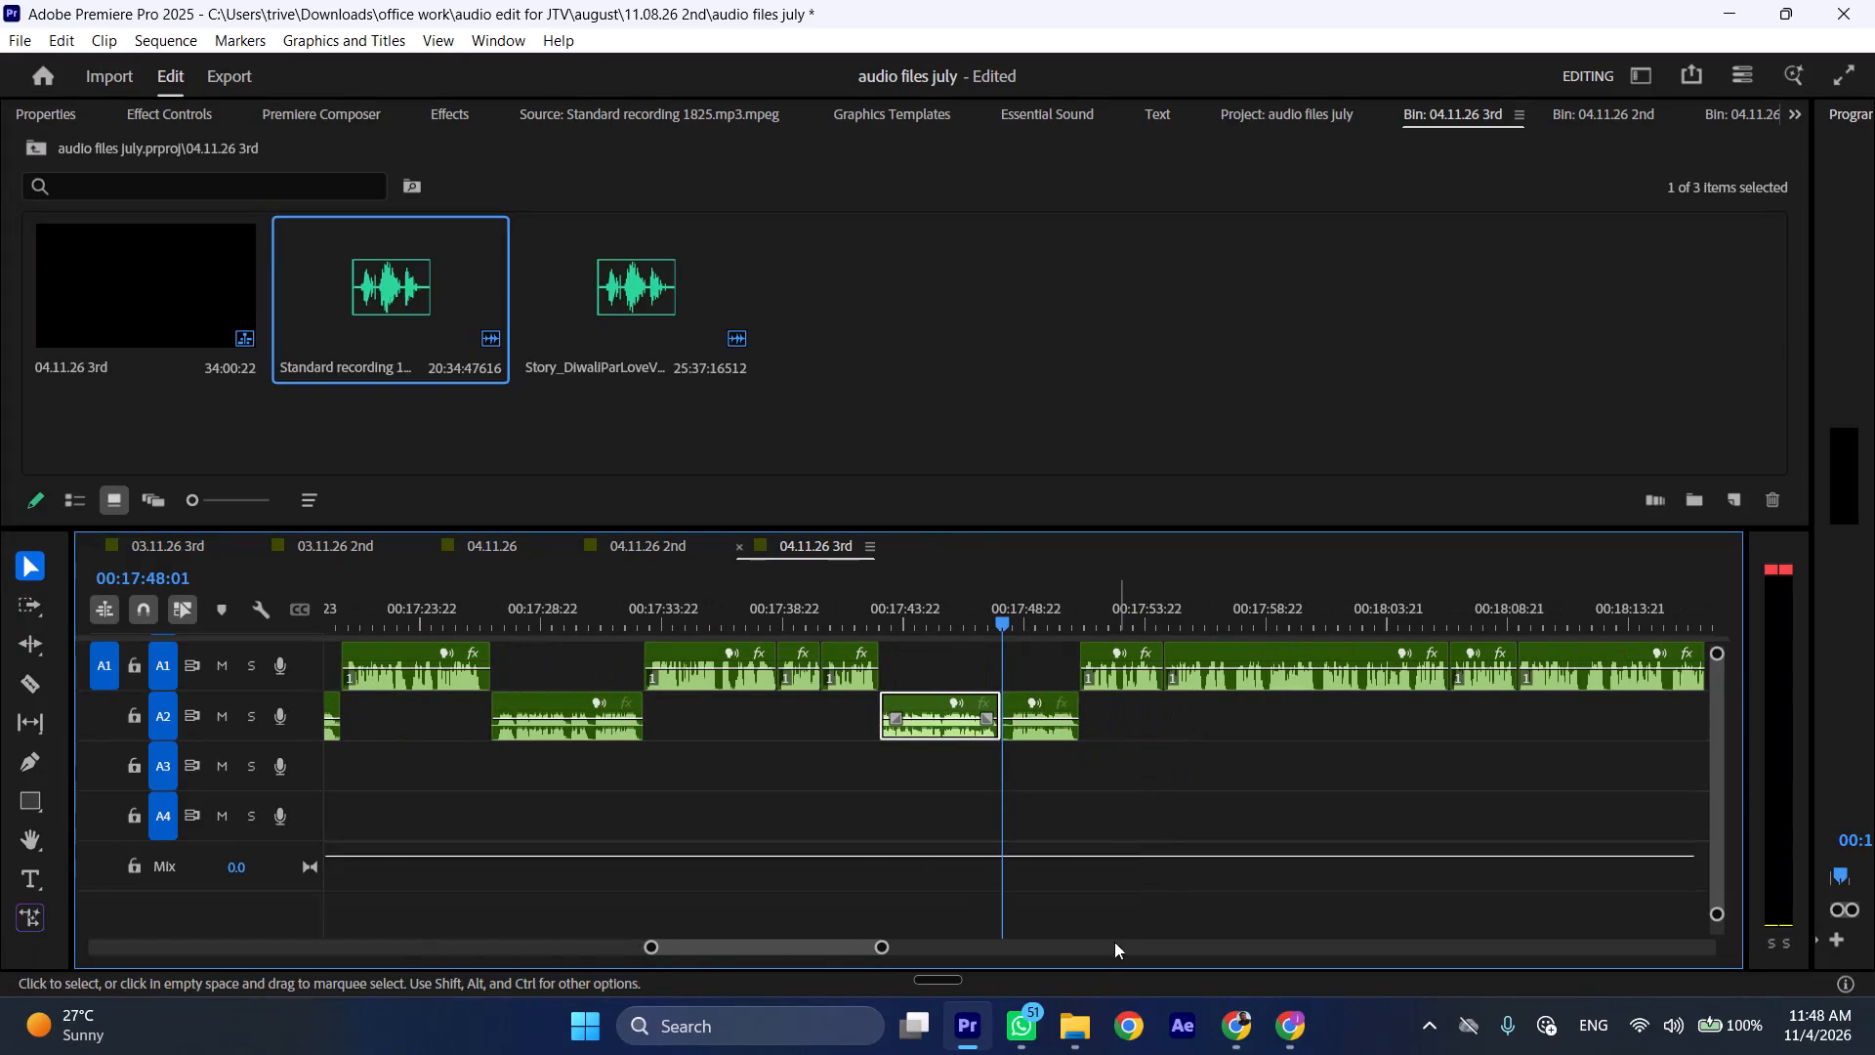
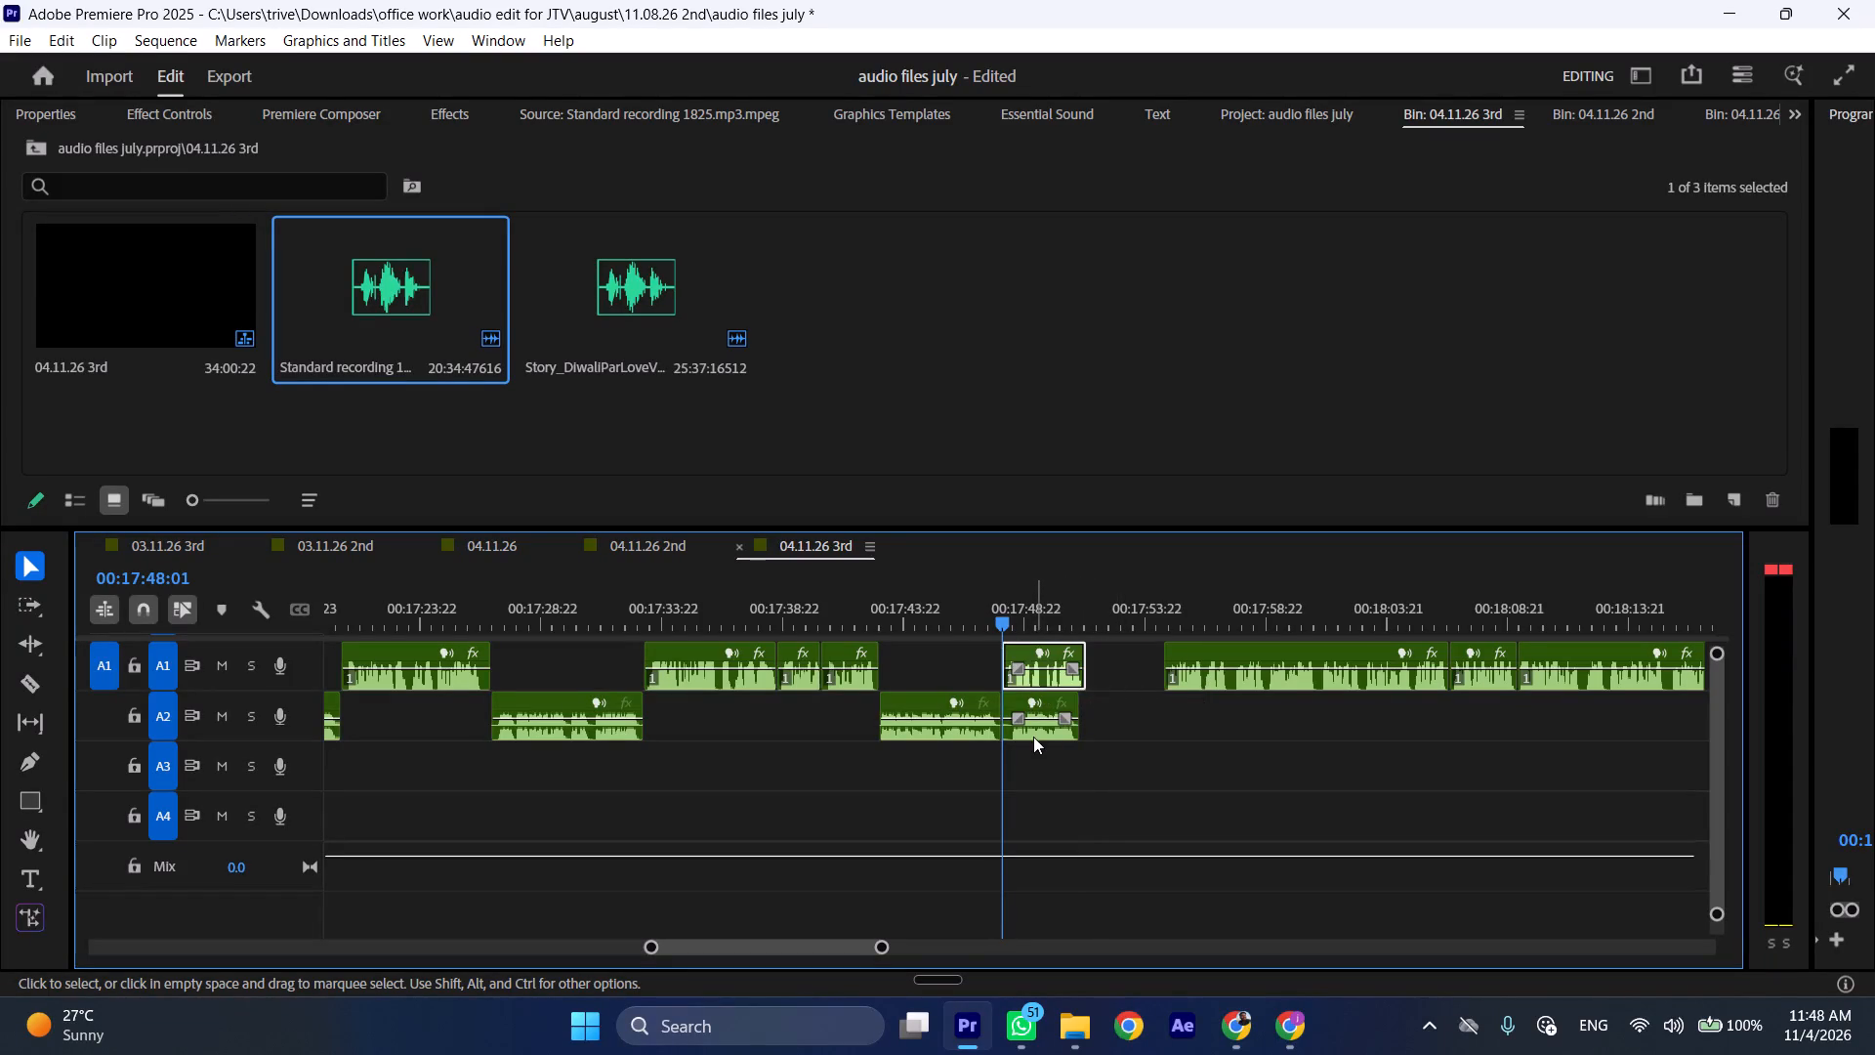
Move the short A2 clip at 00:17:48:01 into the gap directly after the overlapping A1 clip, and play the transition from 00:17:47:00.
{"action": "left_click_drag", "start_coordinate": [1033, 737], "coordinate": [1104, 737]}
{"action": "left_click", "coordinate": [976, 622]}
{"action": "key", "text": "space"}
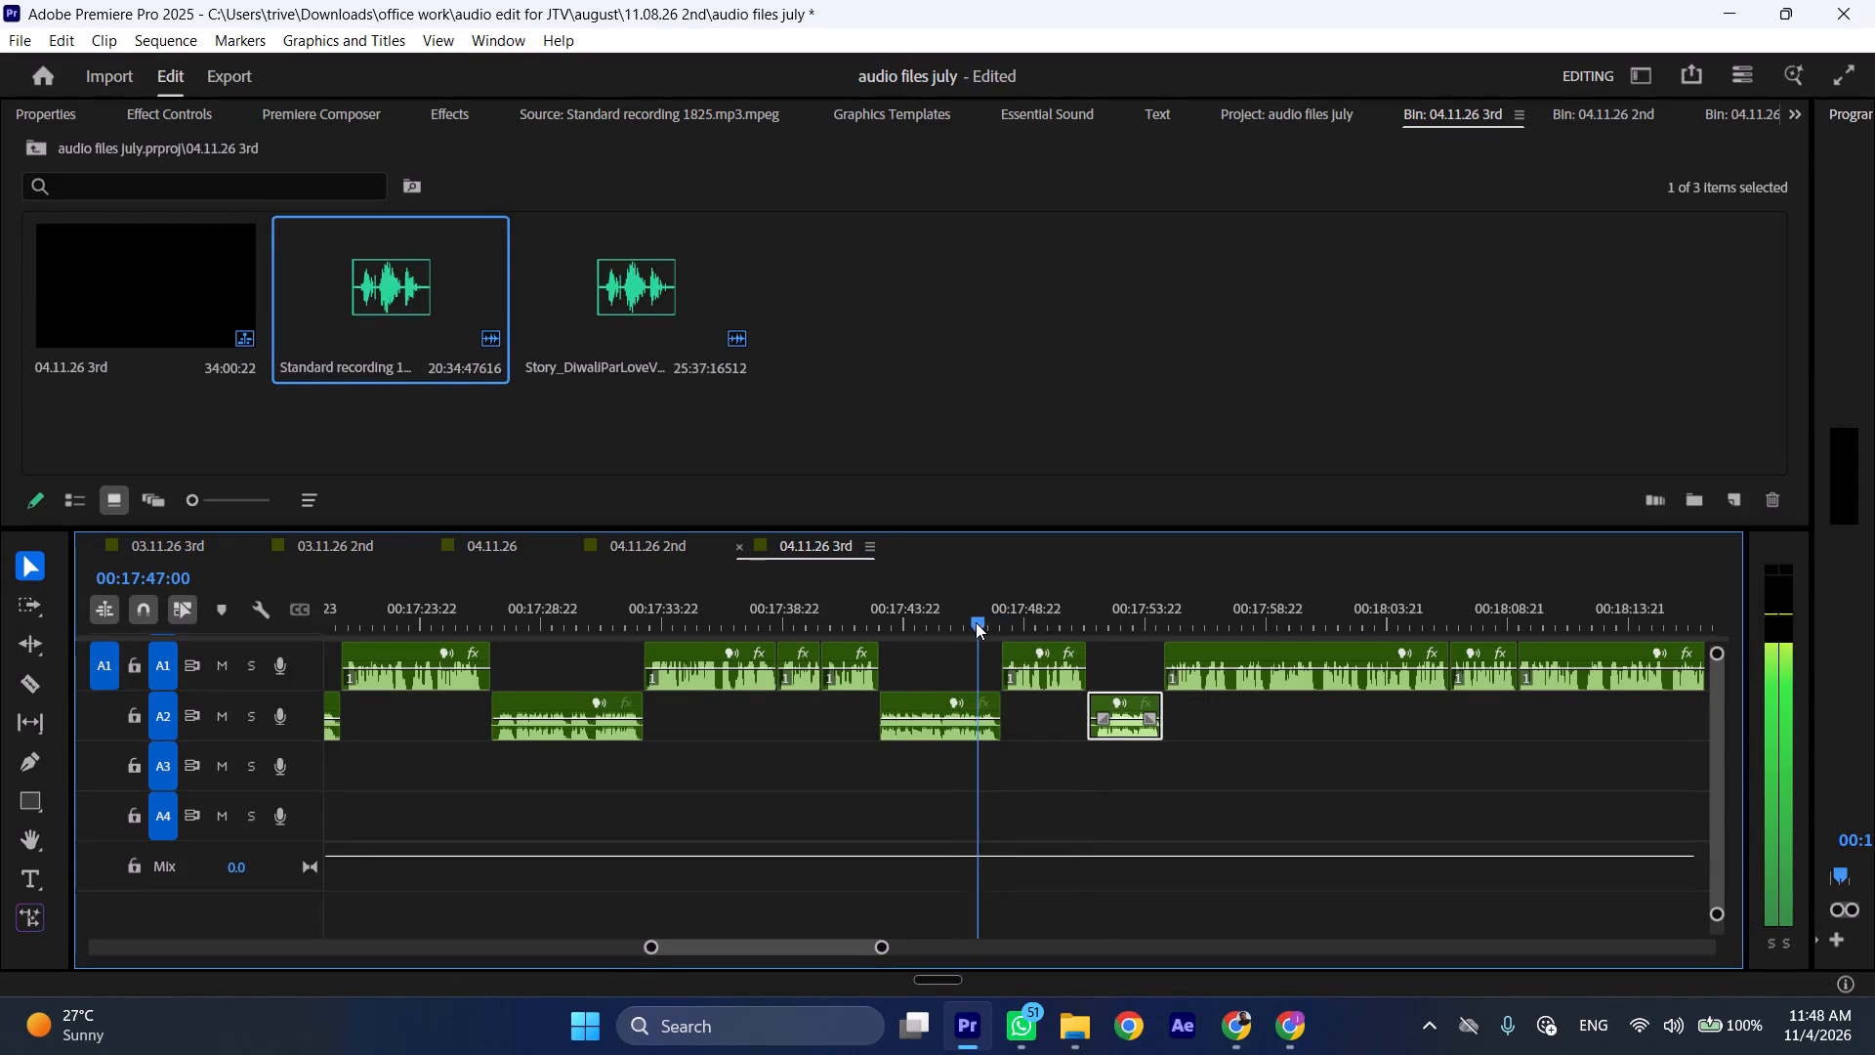
{"action": "type", "text": "l"}
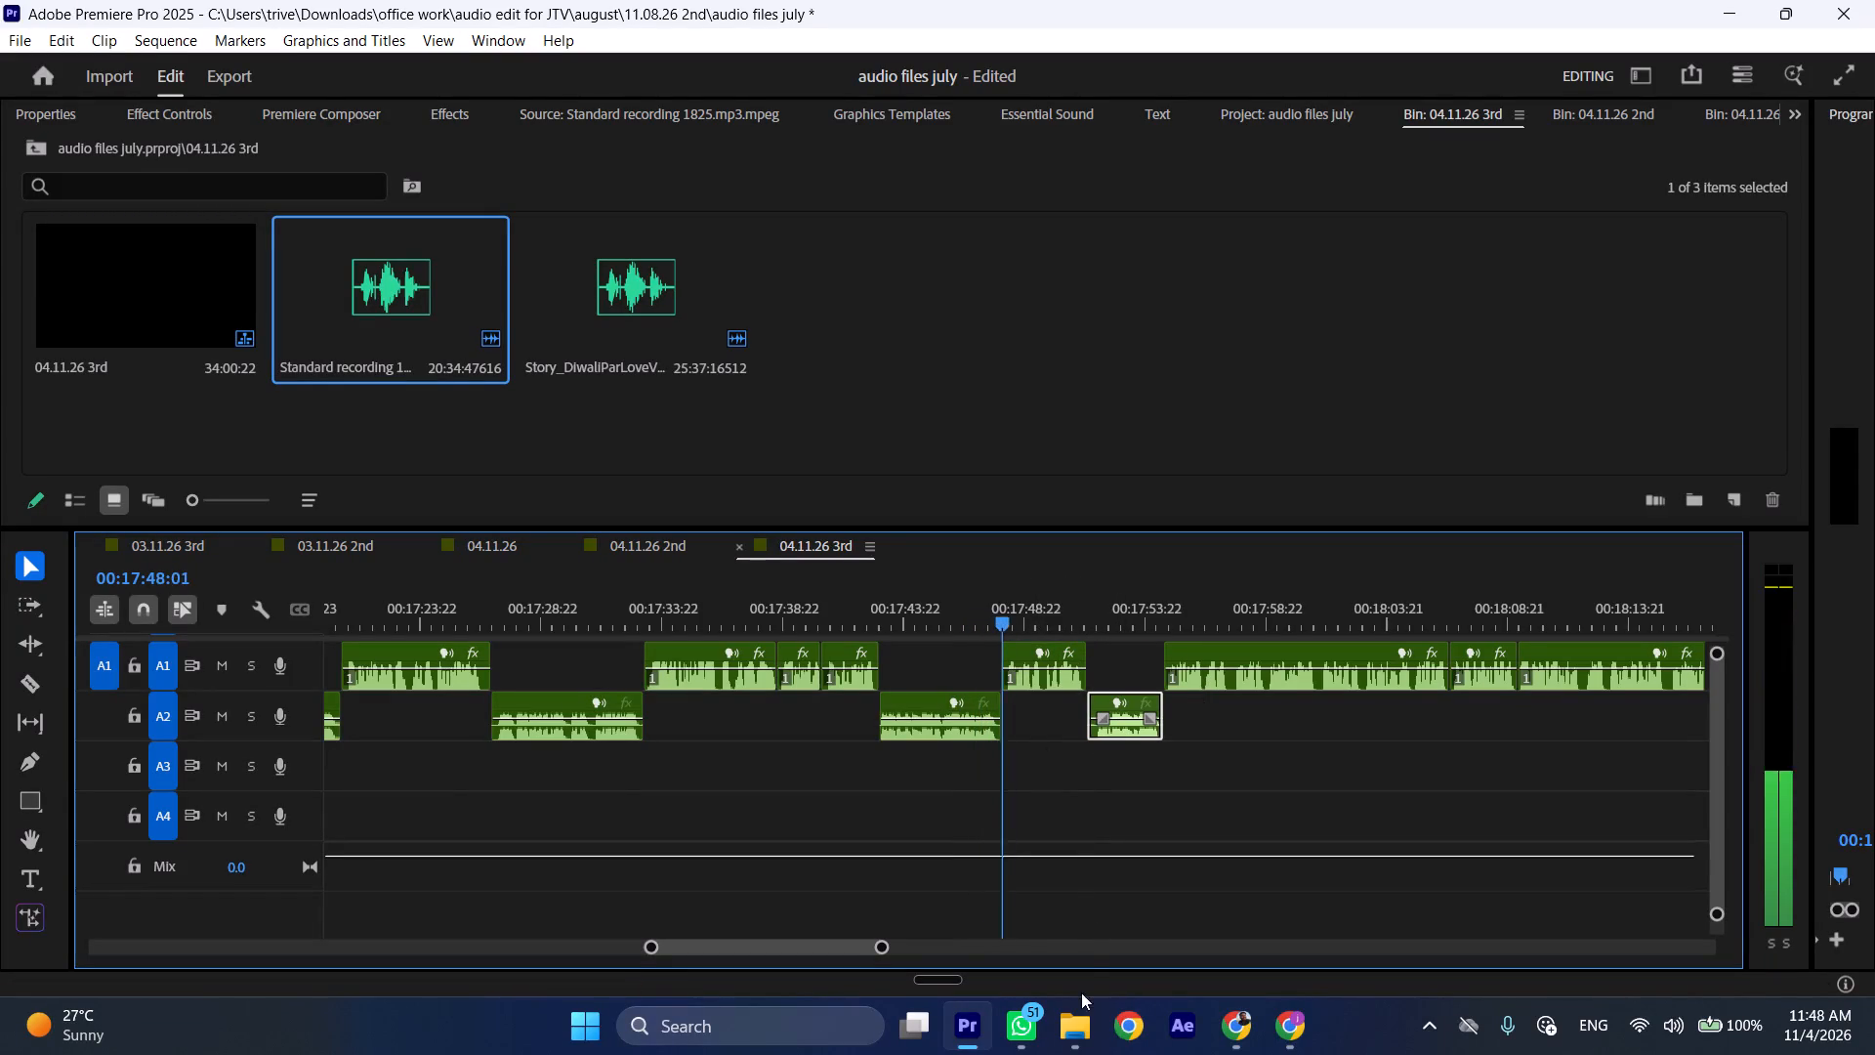
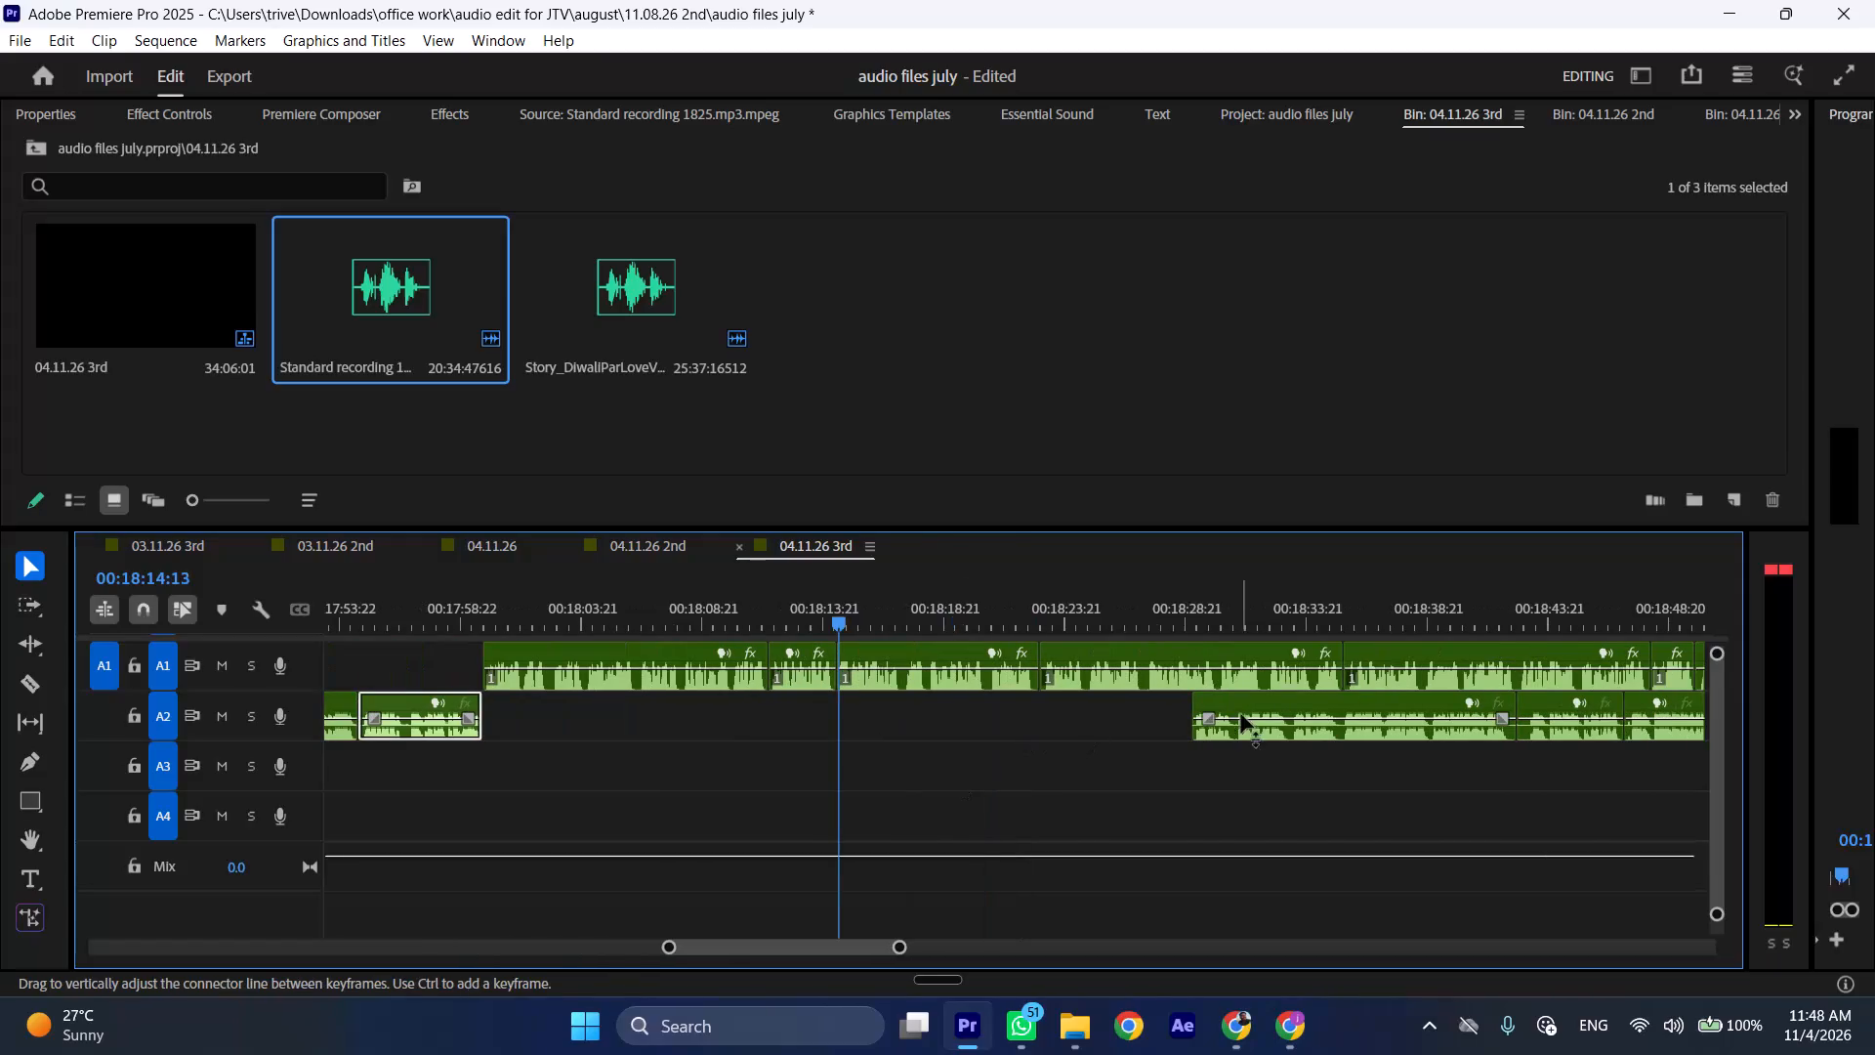
Insert the A2 clip starting near 00:18:29 at the A1 cut at 00:18:14:13, shifting the following clips, and play from 00:18:12:10.
{"action": "left_click_drag", "start_coordinate": [1274, 703], "coordinate": [923, 707]}
{"action": "left_click_drag", "start_coordinate": [790, 601], "coordinate": [781, 600]}
{"action": "key", "text": "space"}
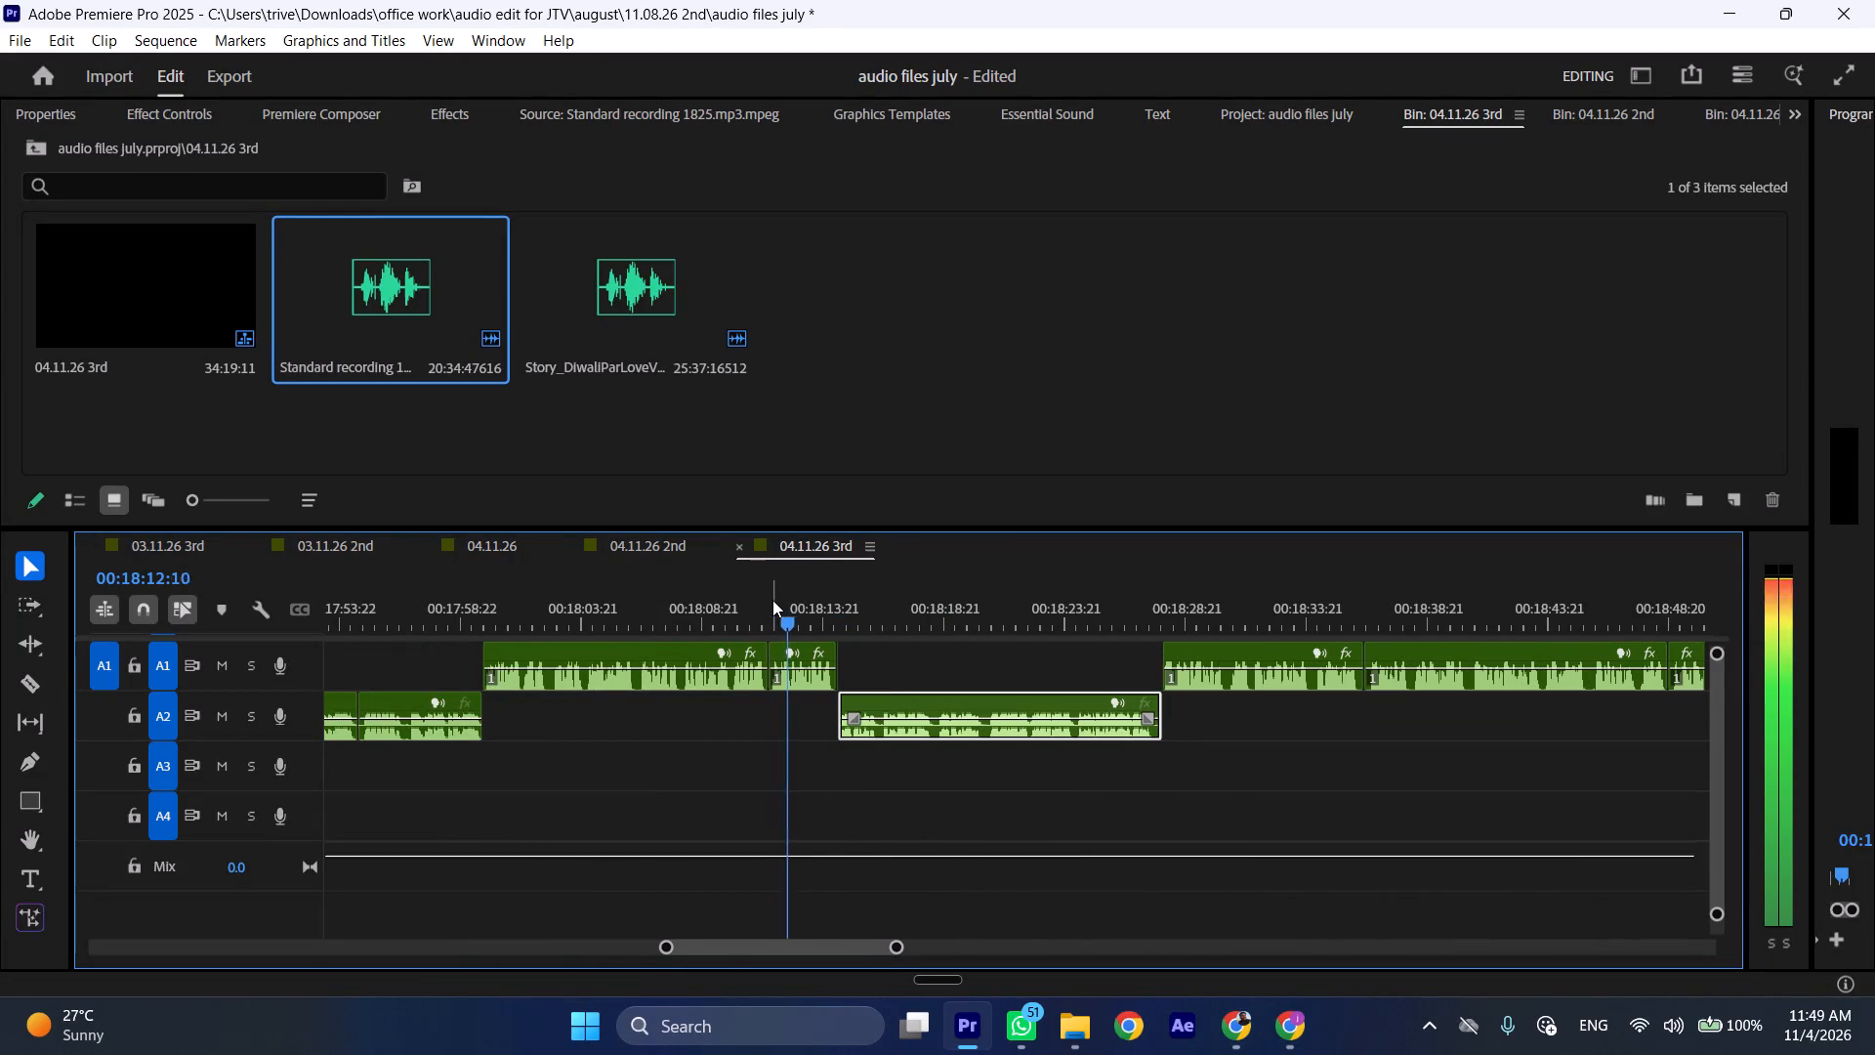
{"action": "key", "text": "space"}
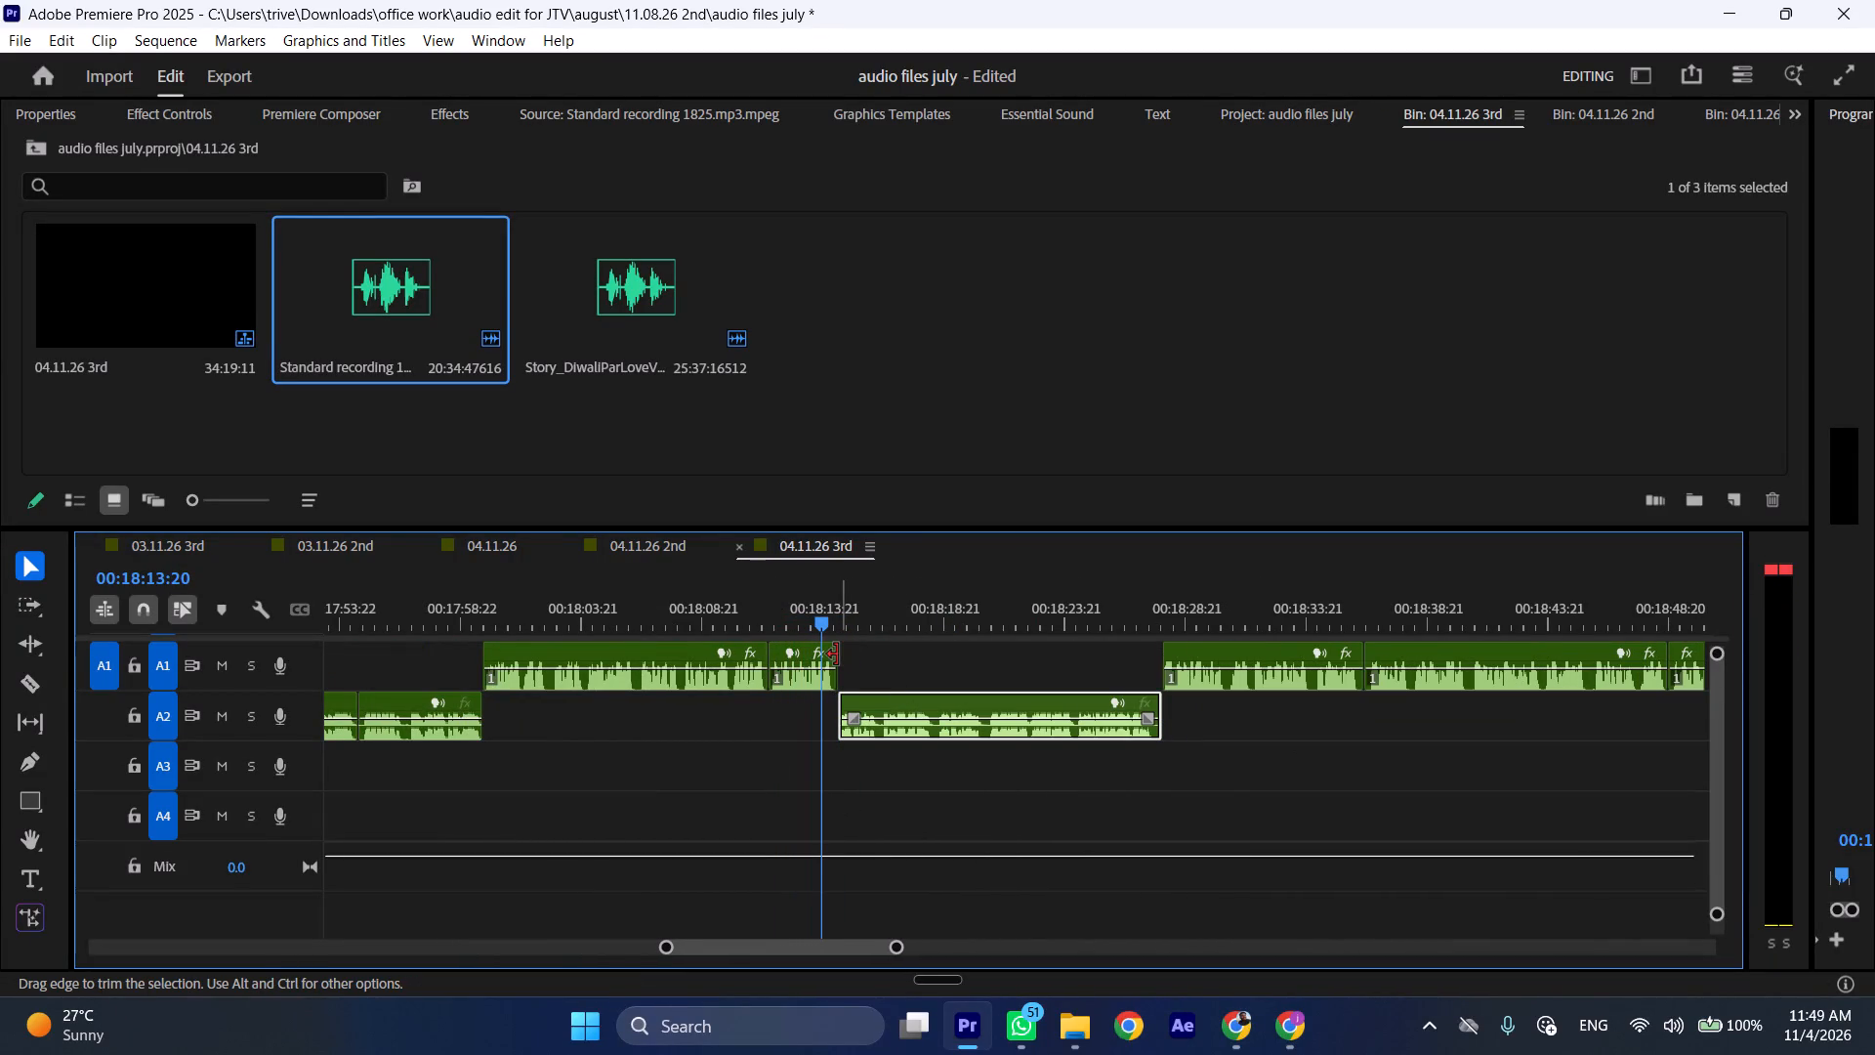
Ripple delete the one-frame sliver on A1 just before the inserted A2 clip, and play the transition from 00:18:13:11.
{"action": "left_click", "coordinate": [842, 657]}
{"action": "left_click", "coordinate": [865, 672]}
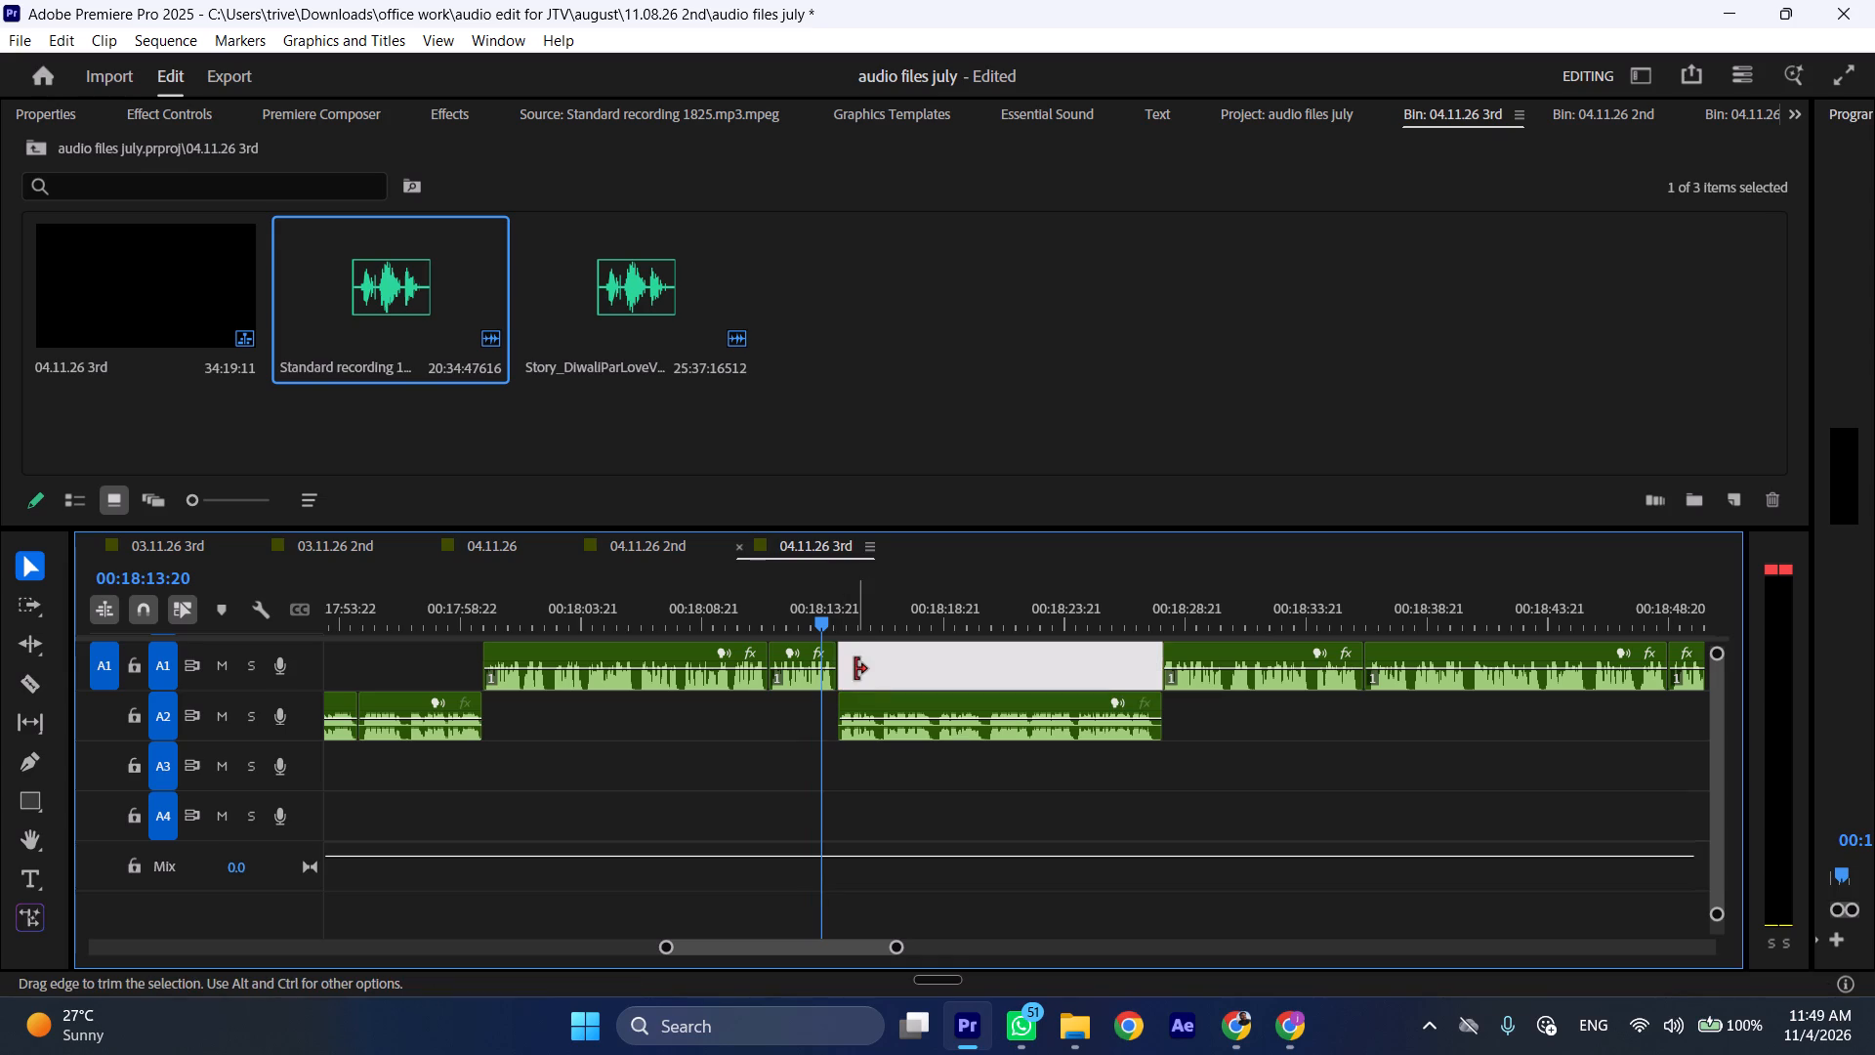
{"action": "left_click", "coordinate": [825, 746]}
{"action": "left_click", "coordinate": [861, 763]}
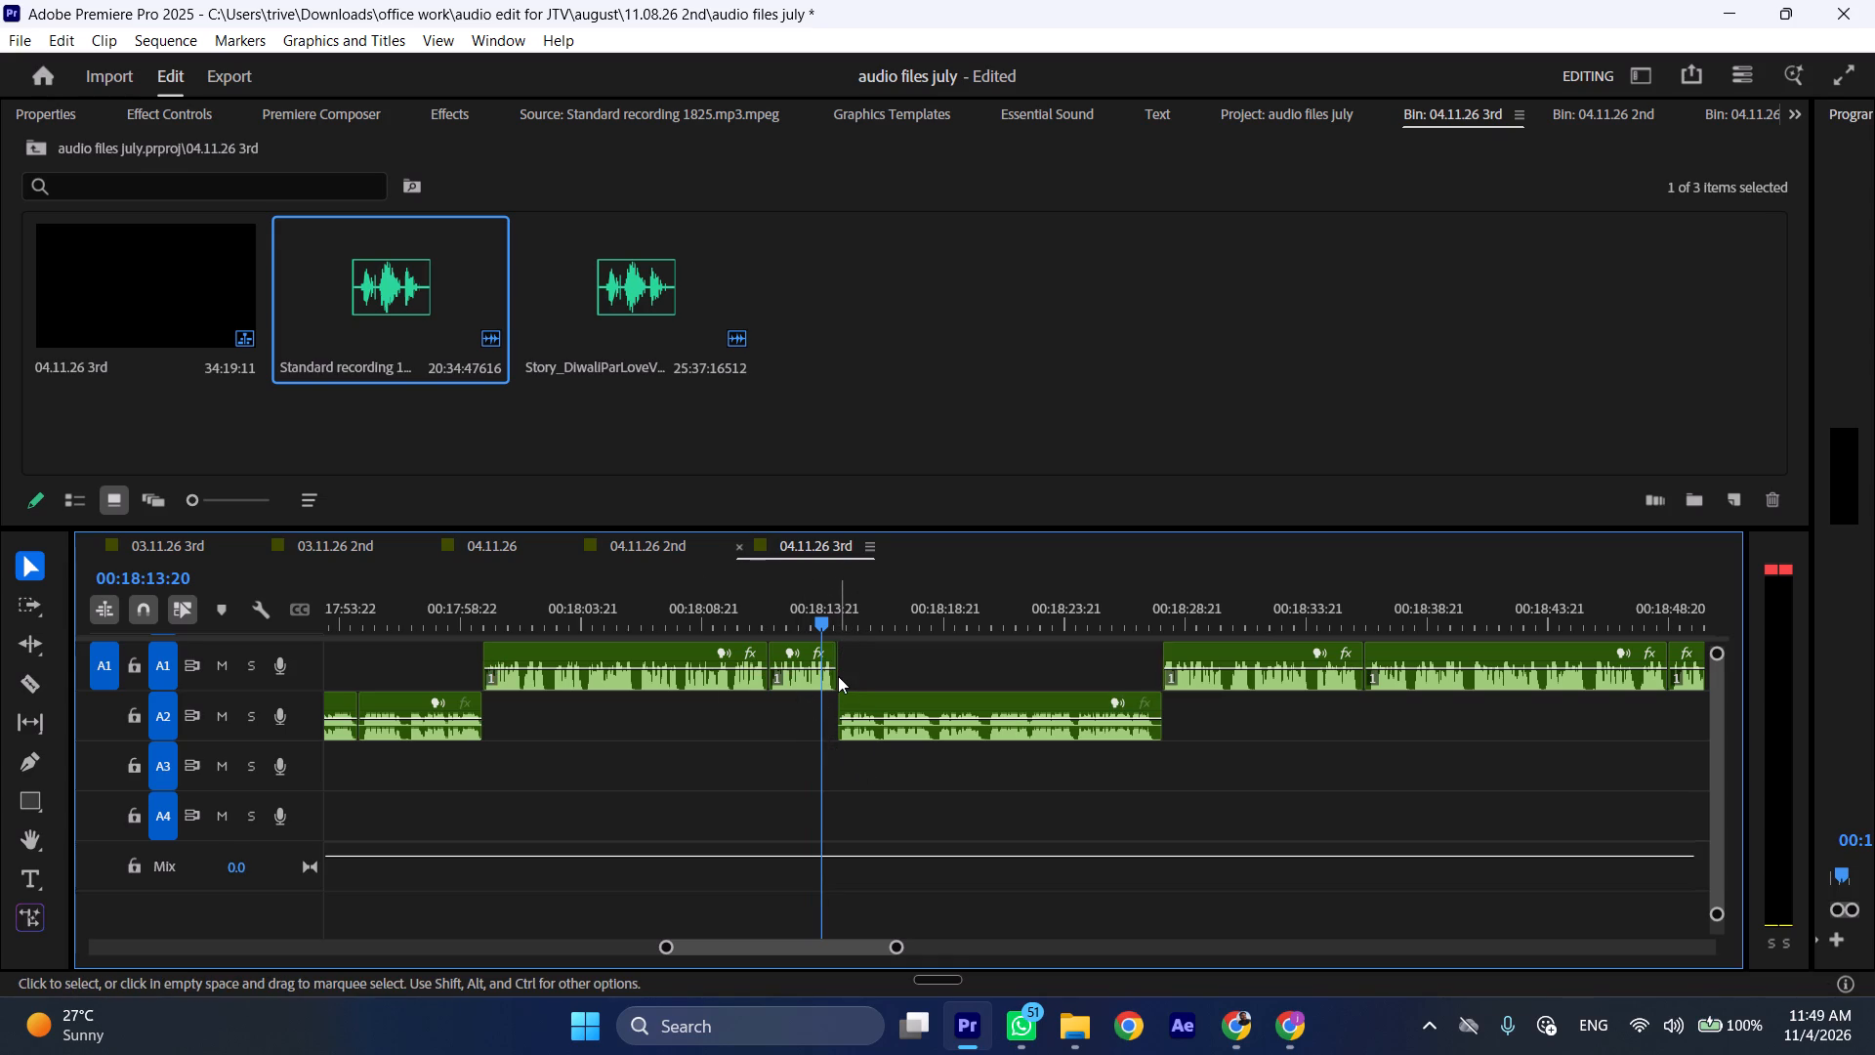
{"action": "left_click", "coordinate": [838, 676]}
{"action": "key", "text": "ctrl+shift+d"}
{"action": "left_click", "coordinate": [813, 579]}
{"action": "key", "text": "space"}
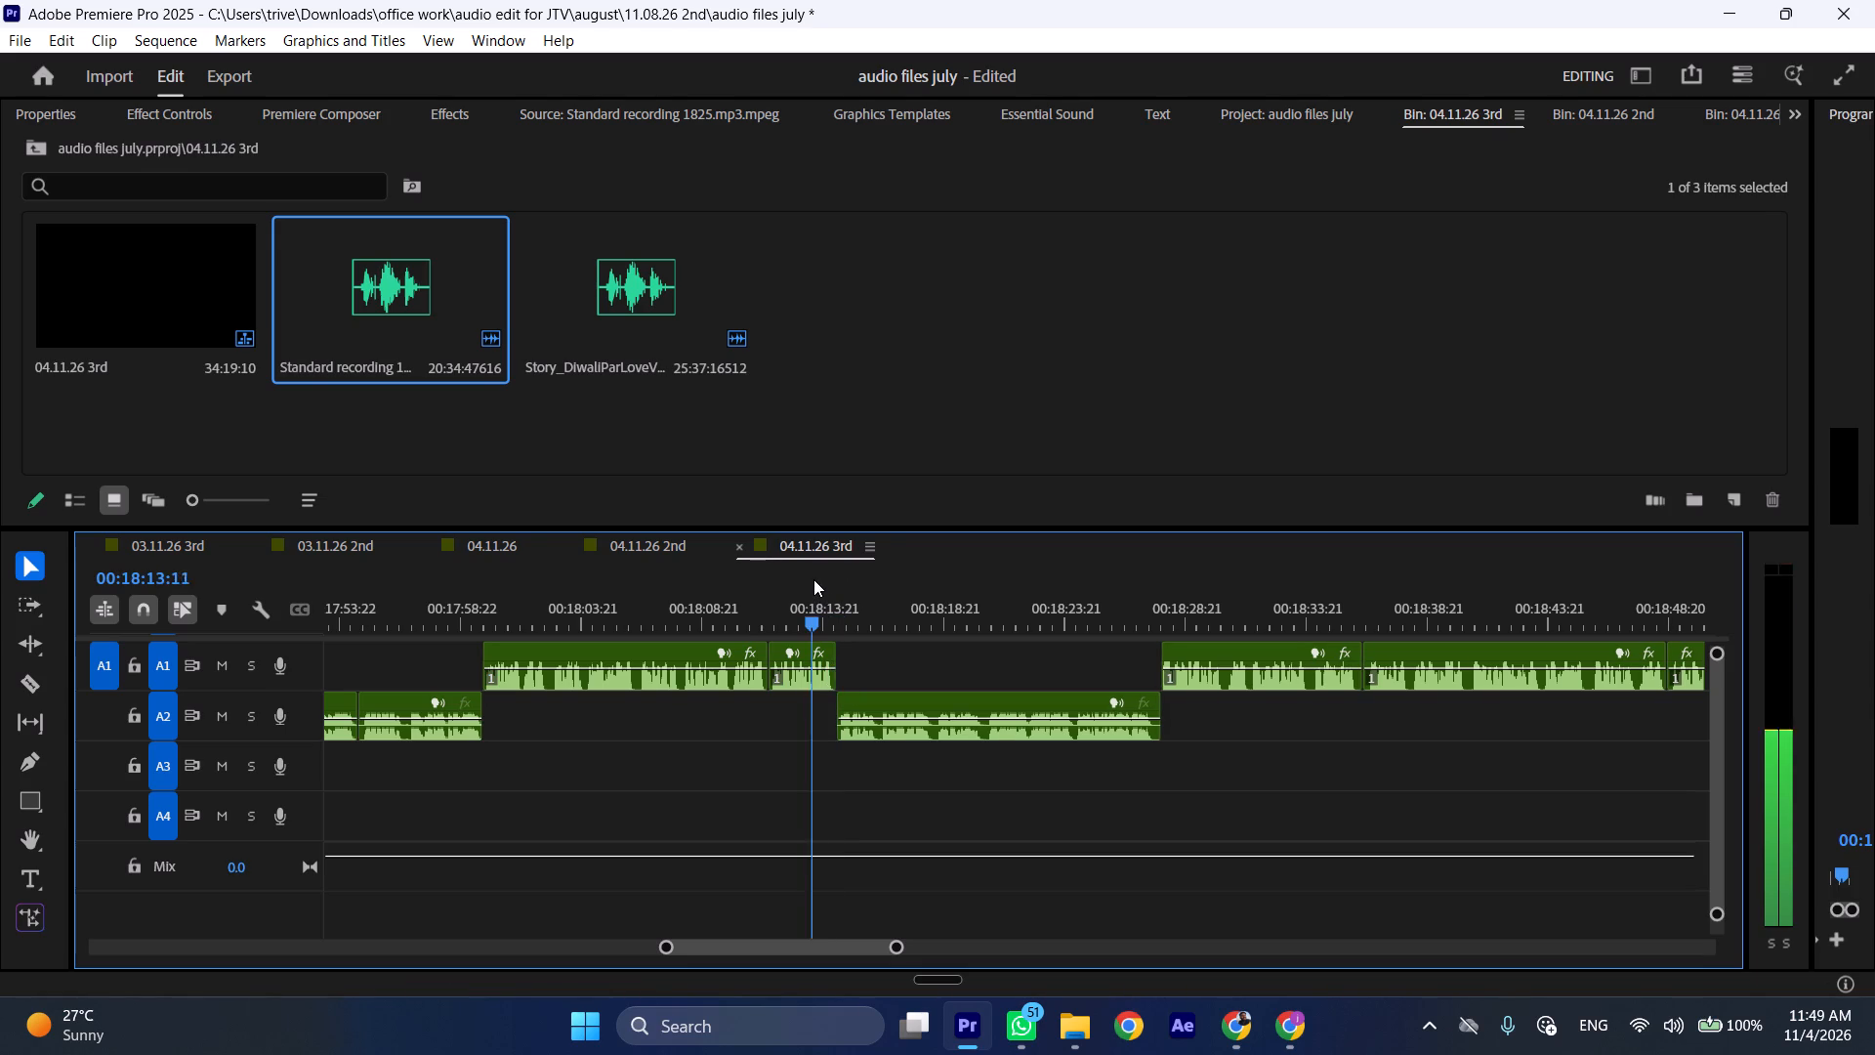
{"action": "type", "text": "l"}
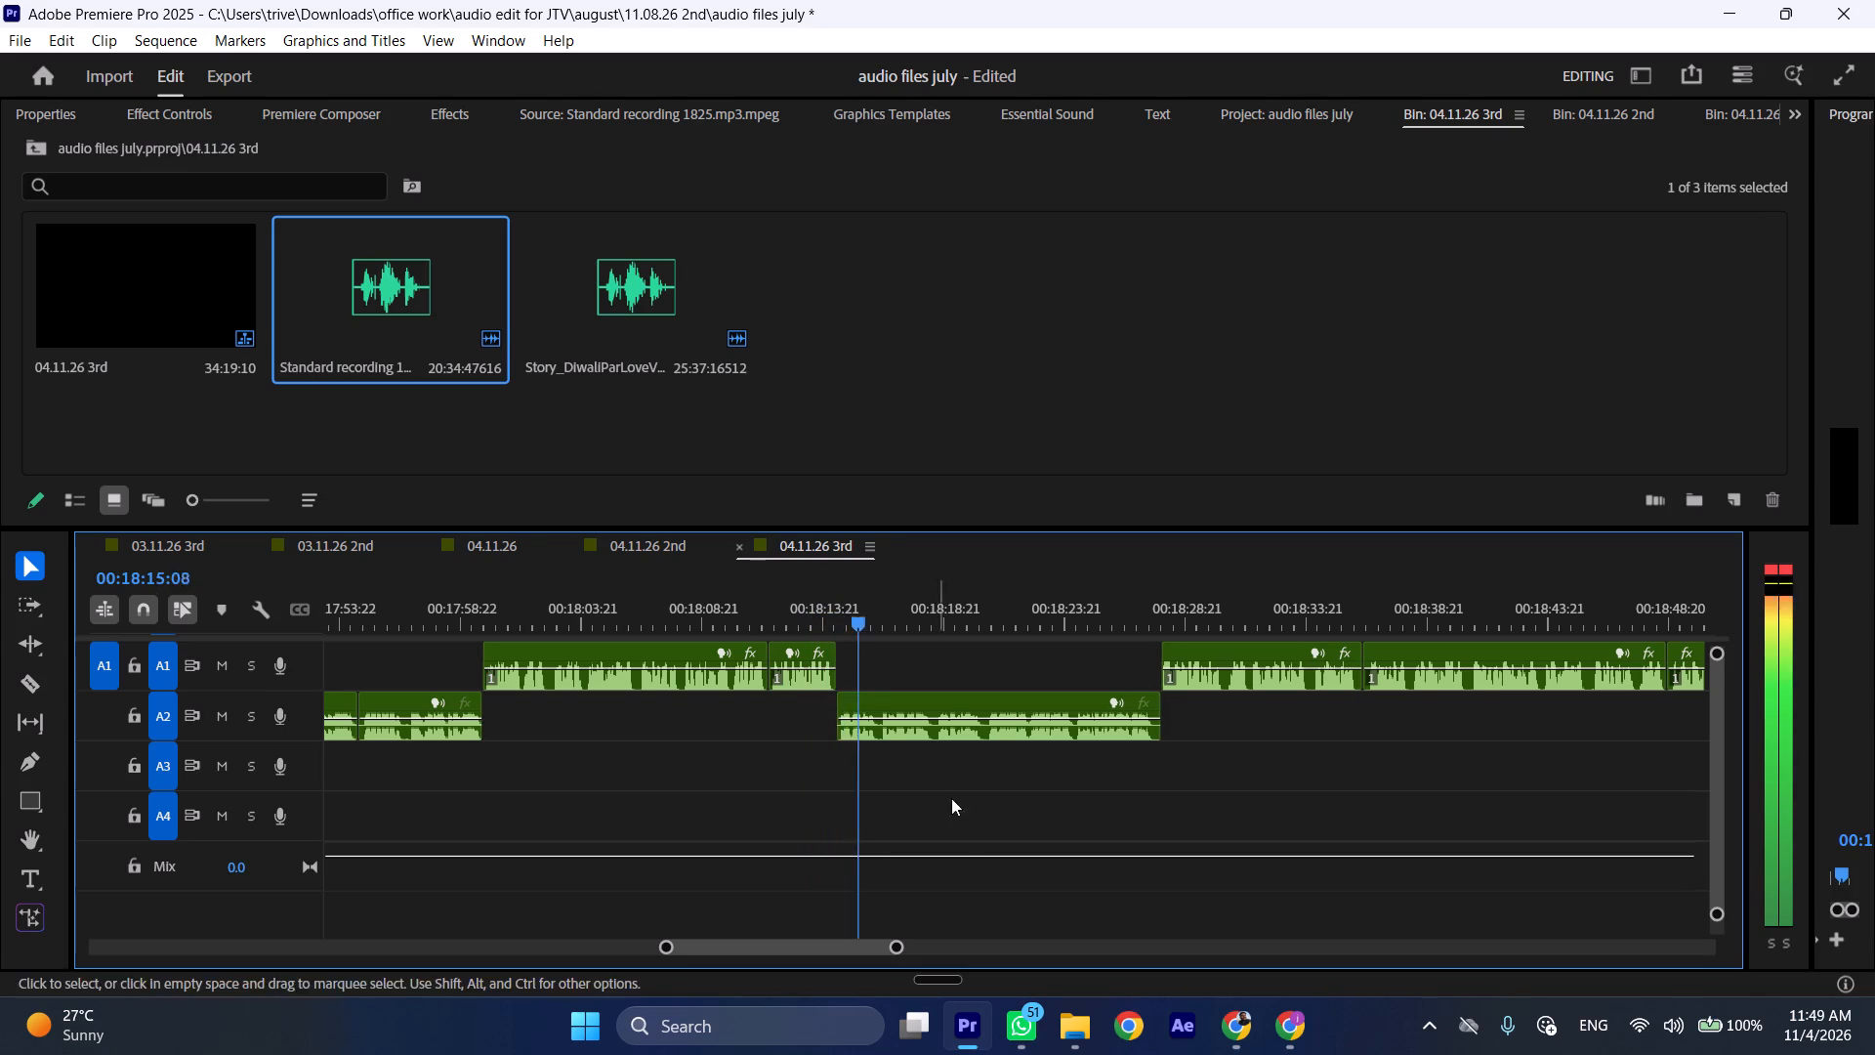
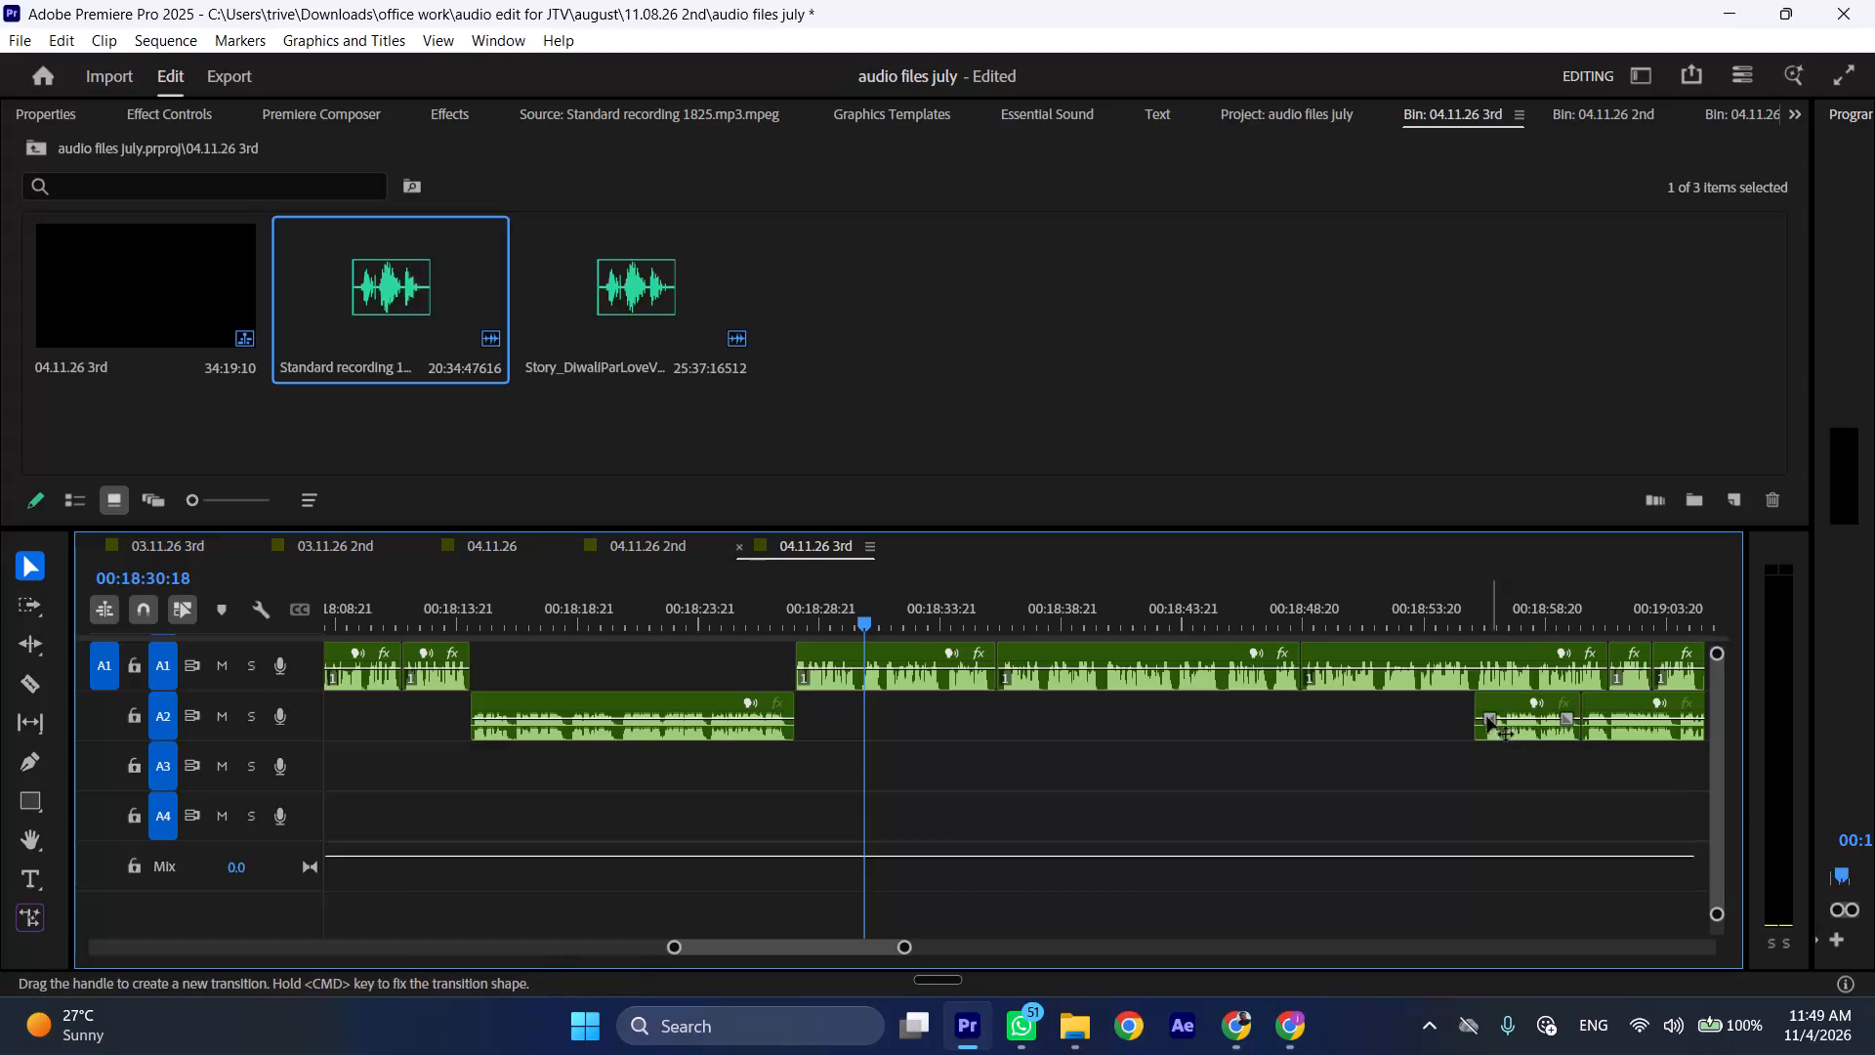
Trim seven frames off the start of the short A2 clip near 00:18:56, giving it a duration of 00:00:04:04.
{"action": "left_click", "coordinate": [1476, 706]}
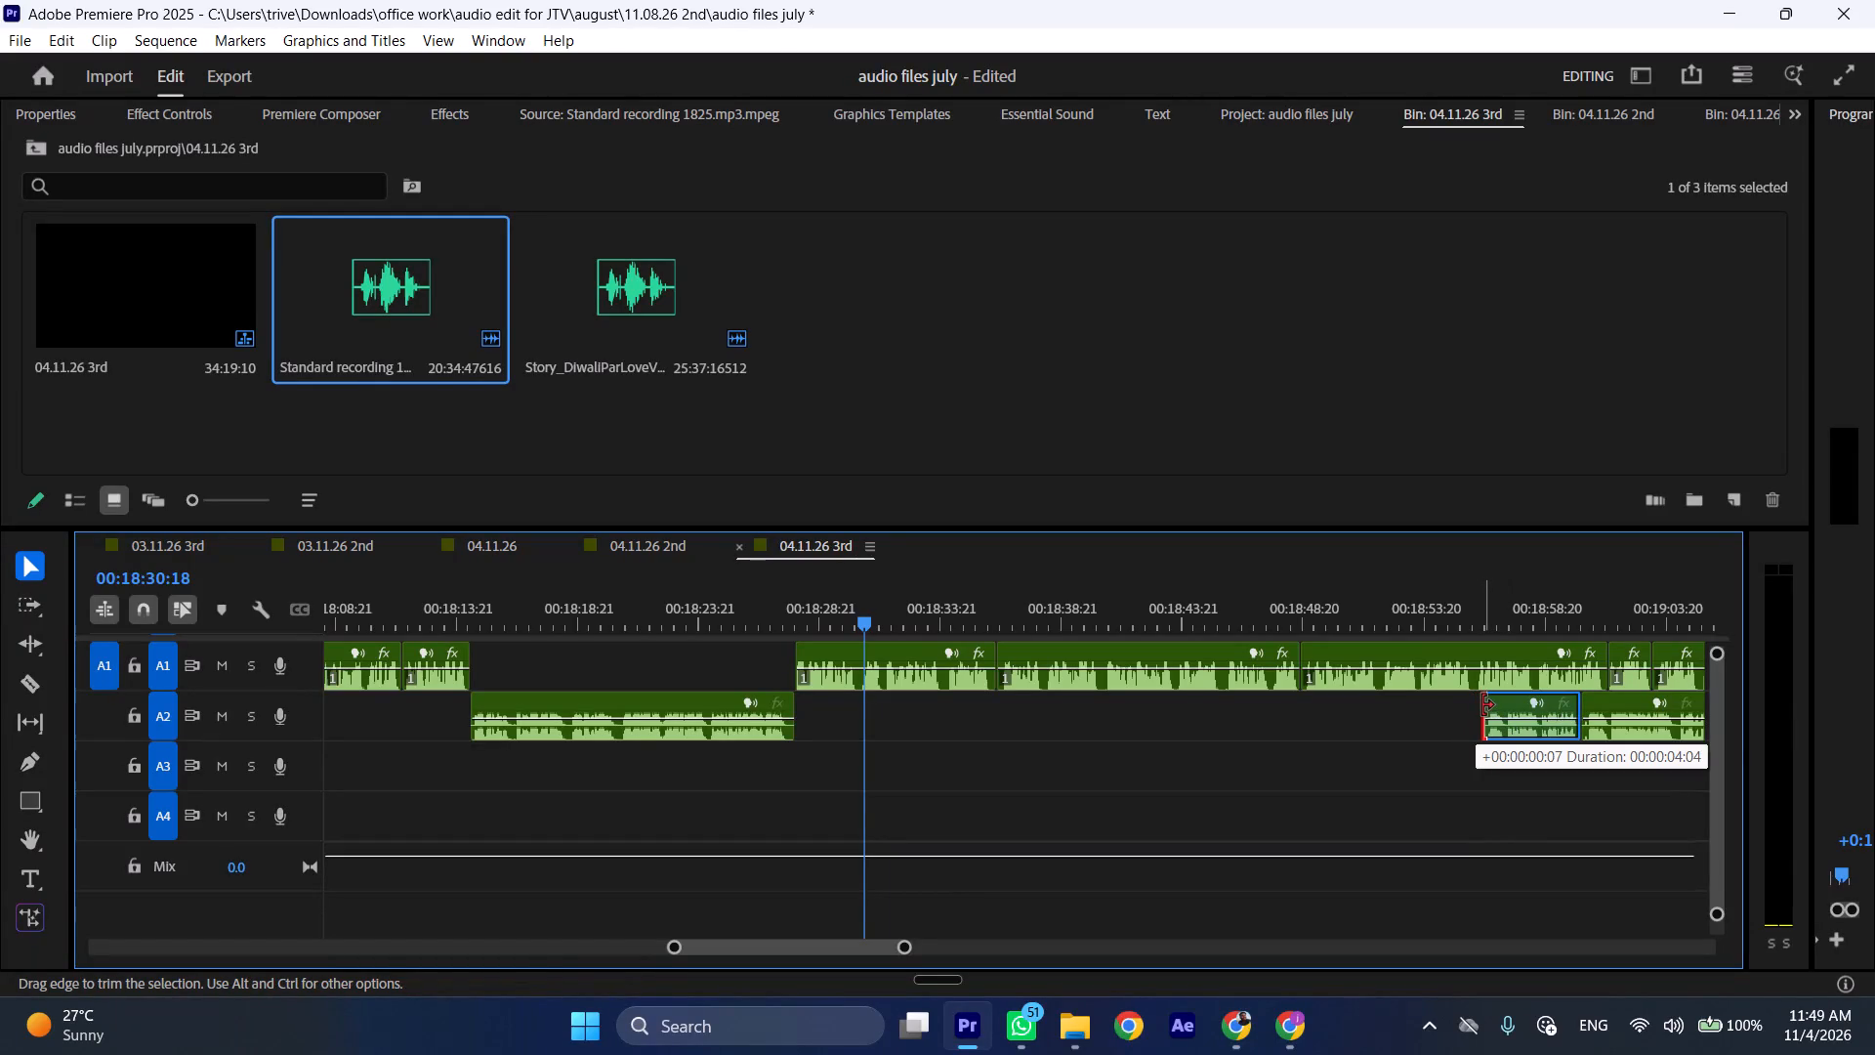
Insert the trimmed A2 clip directly after the A2 clip ending near 00:18:27:21, shifting the following clips, and play the transition from about 00:18:26.
{"action": "left_click_drag", "start_coordinate": [1521, 735], "coordinate": [1121, 735]}
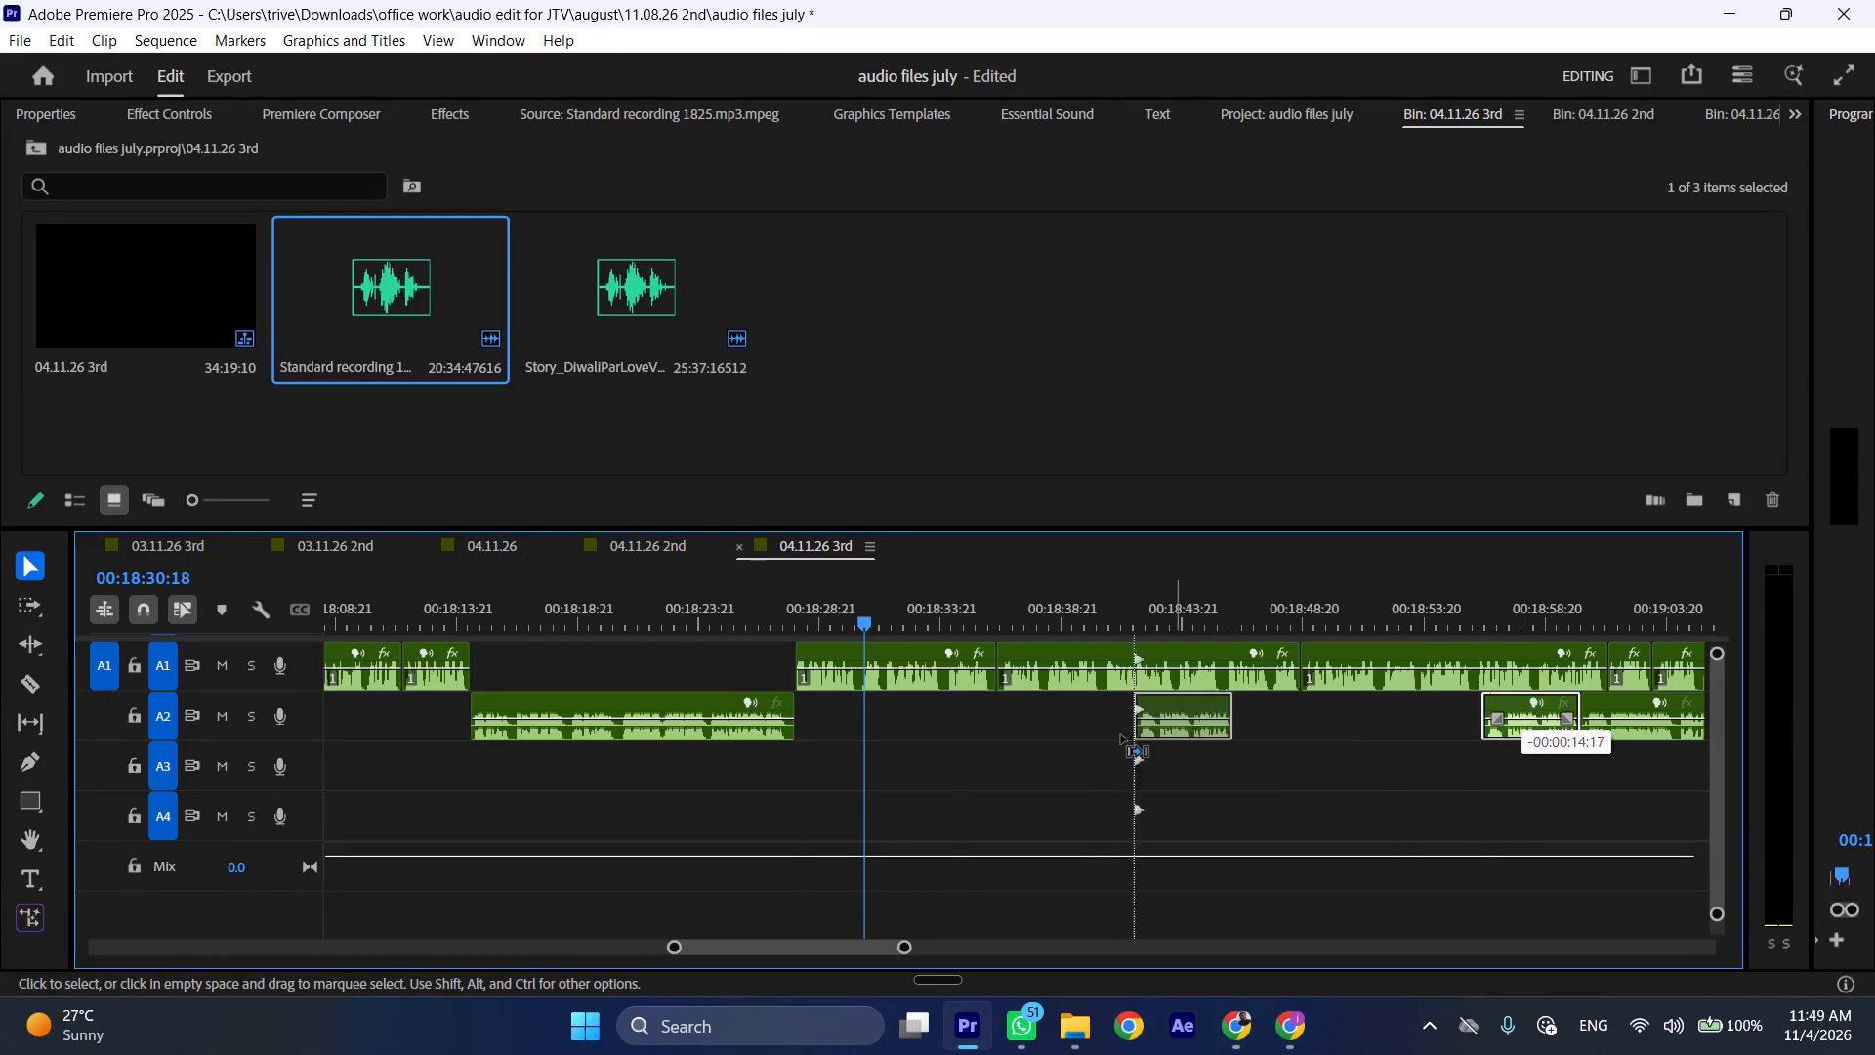
{"action": "left_click_drag", "start_coordinate": [1121, 735], "coordinate": [833, 731]}
{"action": "left_click", "coordinate": [761, 610]}
{"action": "key", "text": "space"}
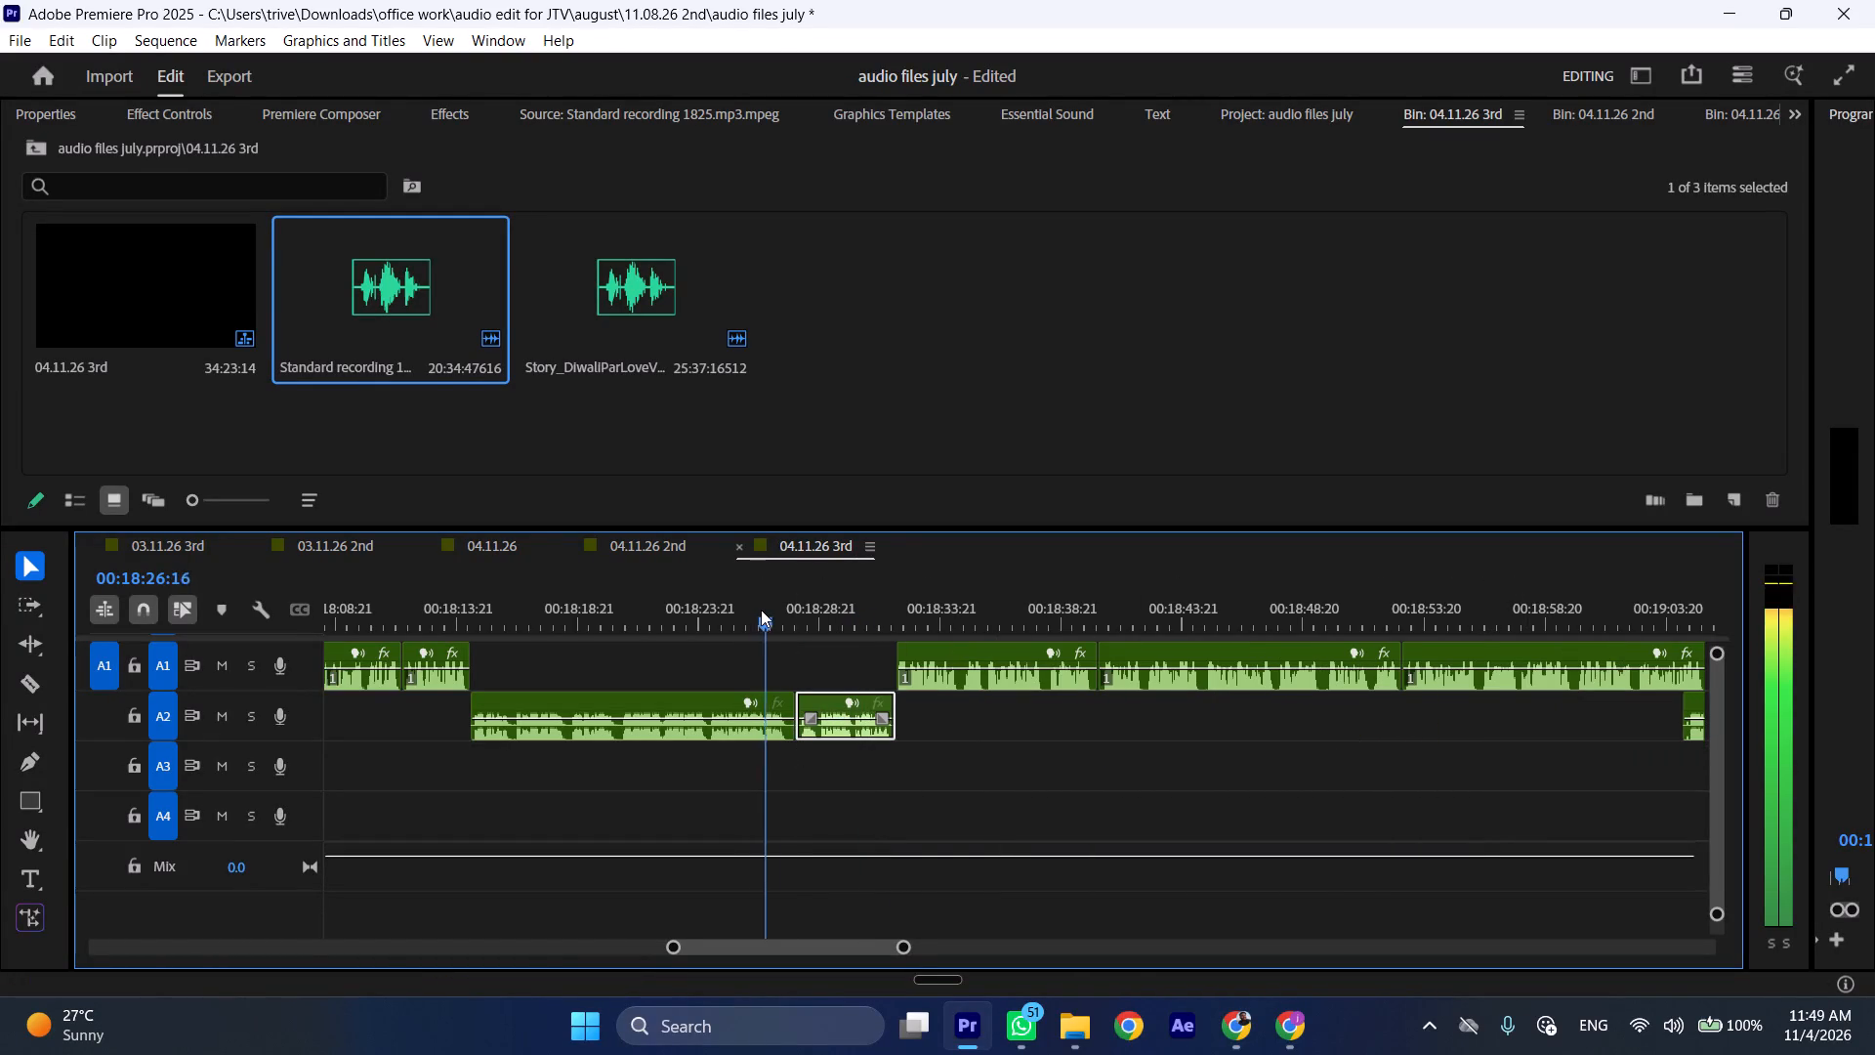
{"action": "type", "text": "l"}
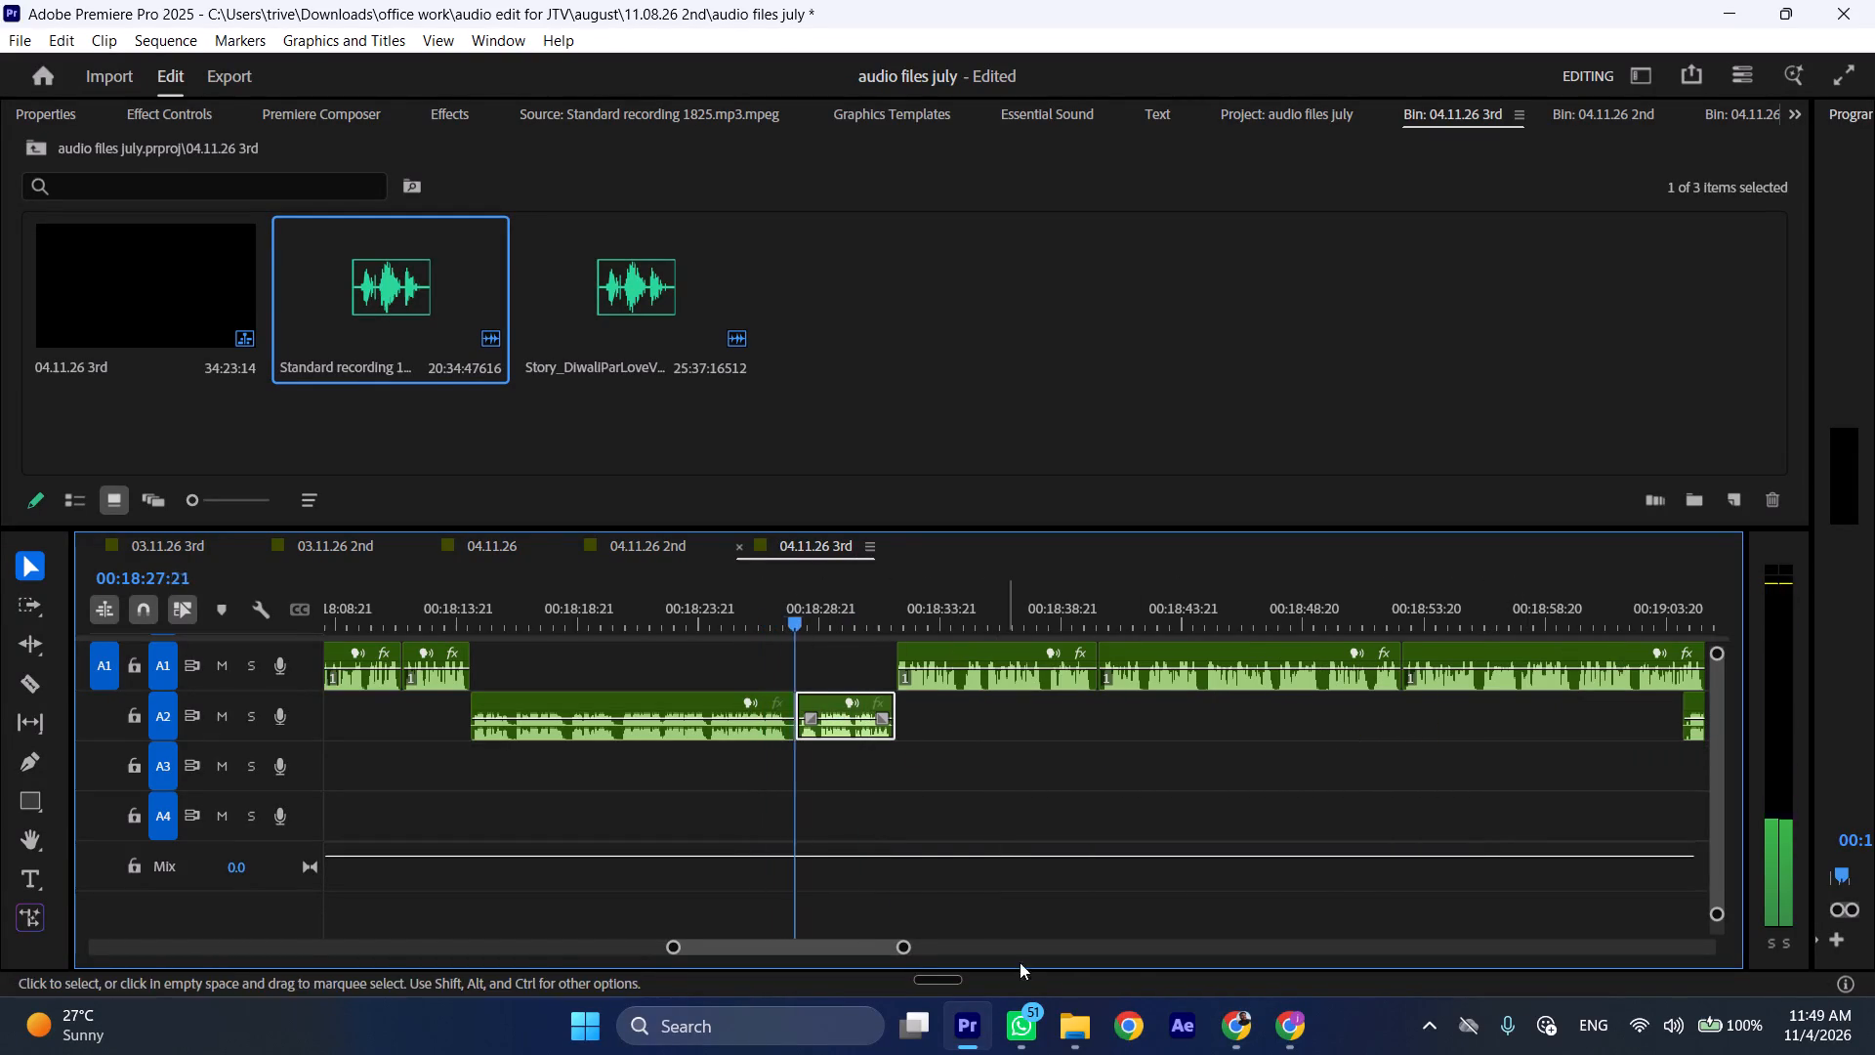
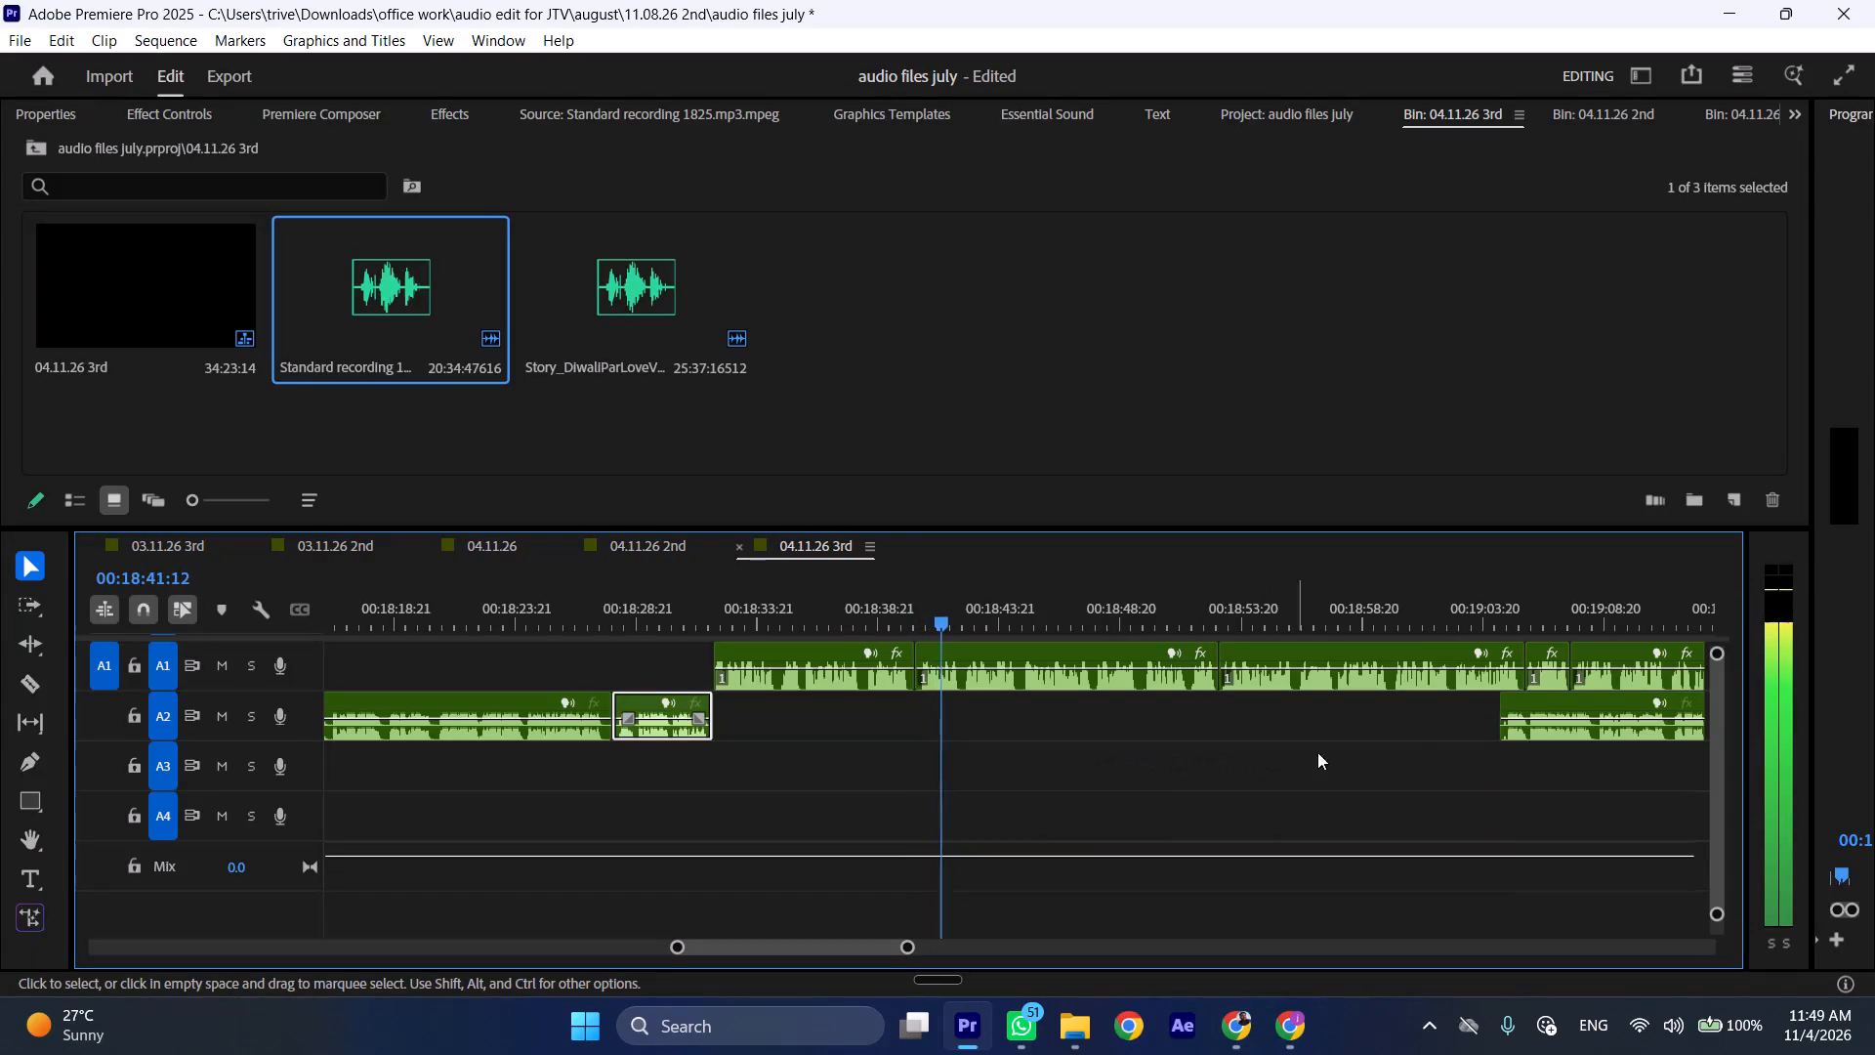
Insert the A2 clip starting near 00:19:04 after the A1 clip ending near 00:18:40, shifting the following clips, and play the transition from about 00:18:39.
{"action": "key", "text": "space"}
{"action": "left_click_drag", "start_coordinate": [1546, 728], "coordinate": [975, 731]}
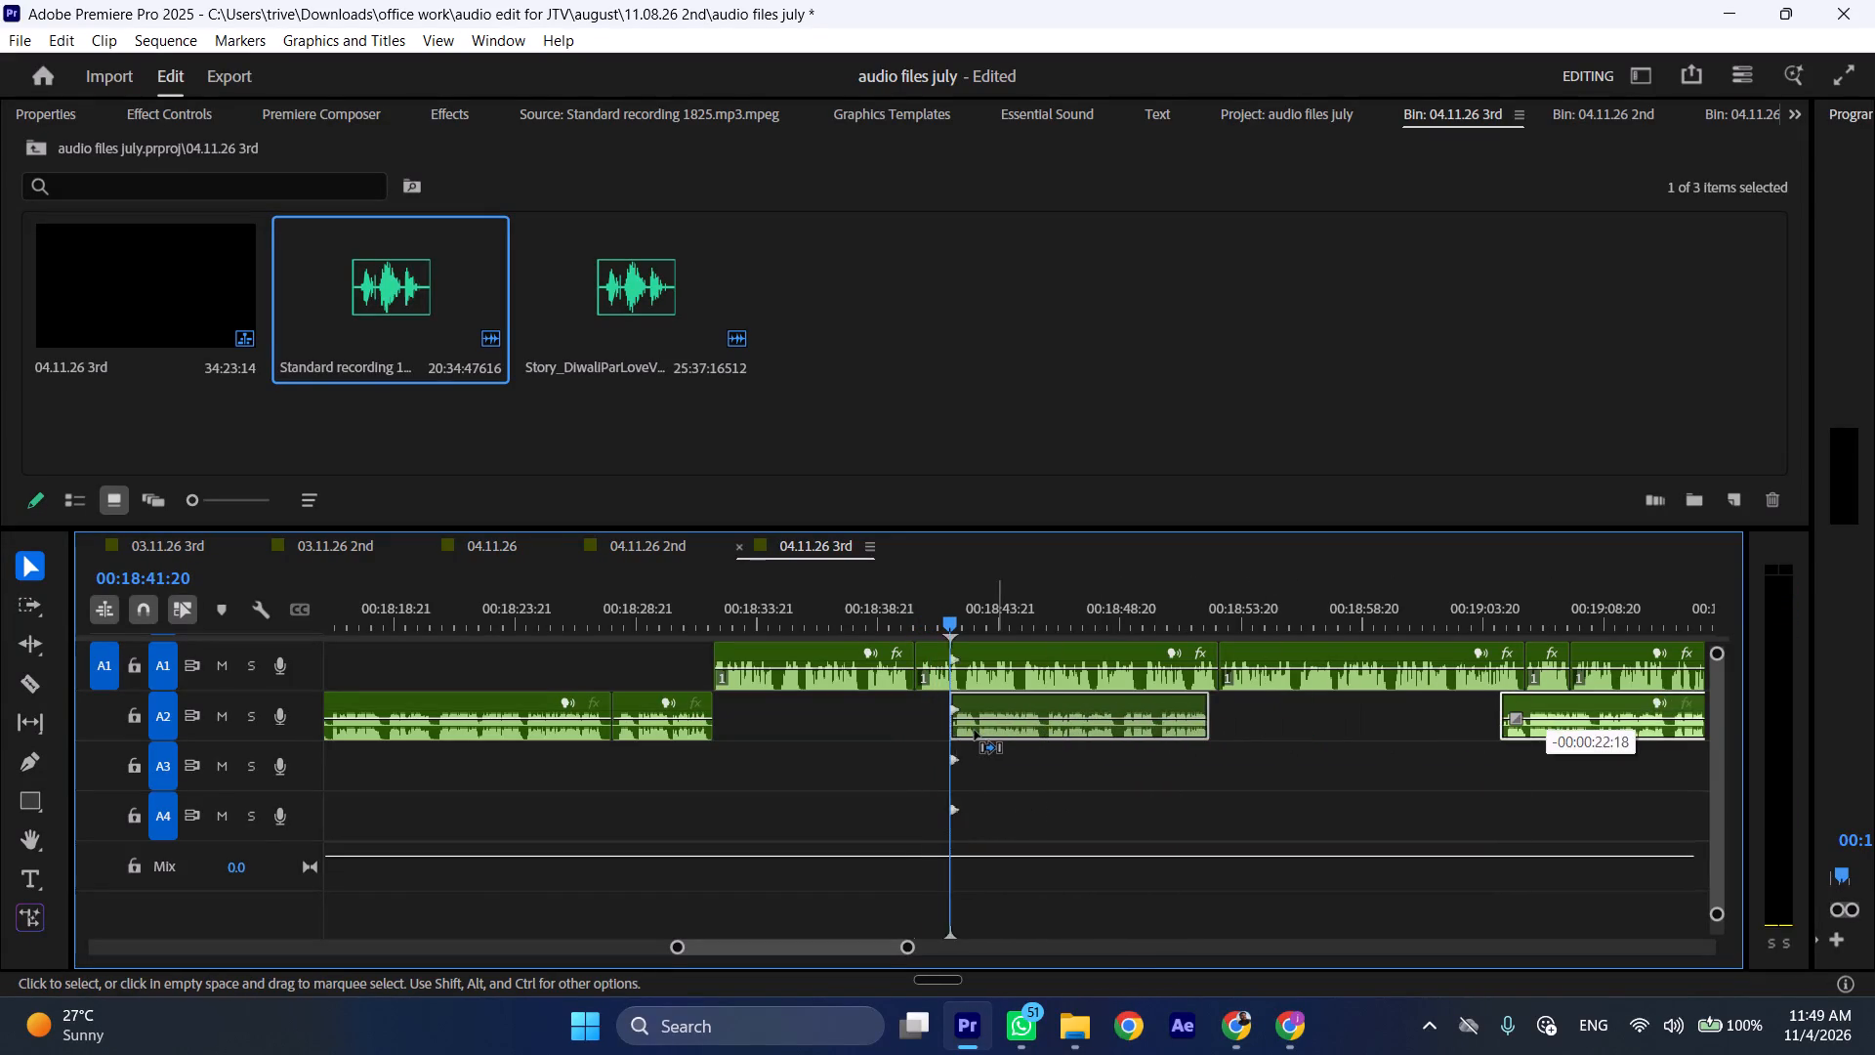
{"action": "left_click_drag", "start_coordinate": [975, 731], "coordinate": [960, 731]}
{"action": "left_click", "coordinate": [880, 617]}
{"action": "key", "text": "space"}
{"action": "type", "text": "l"}
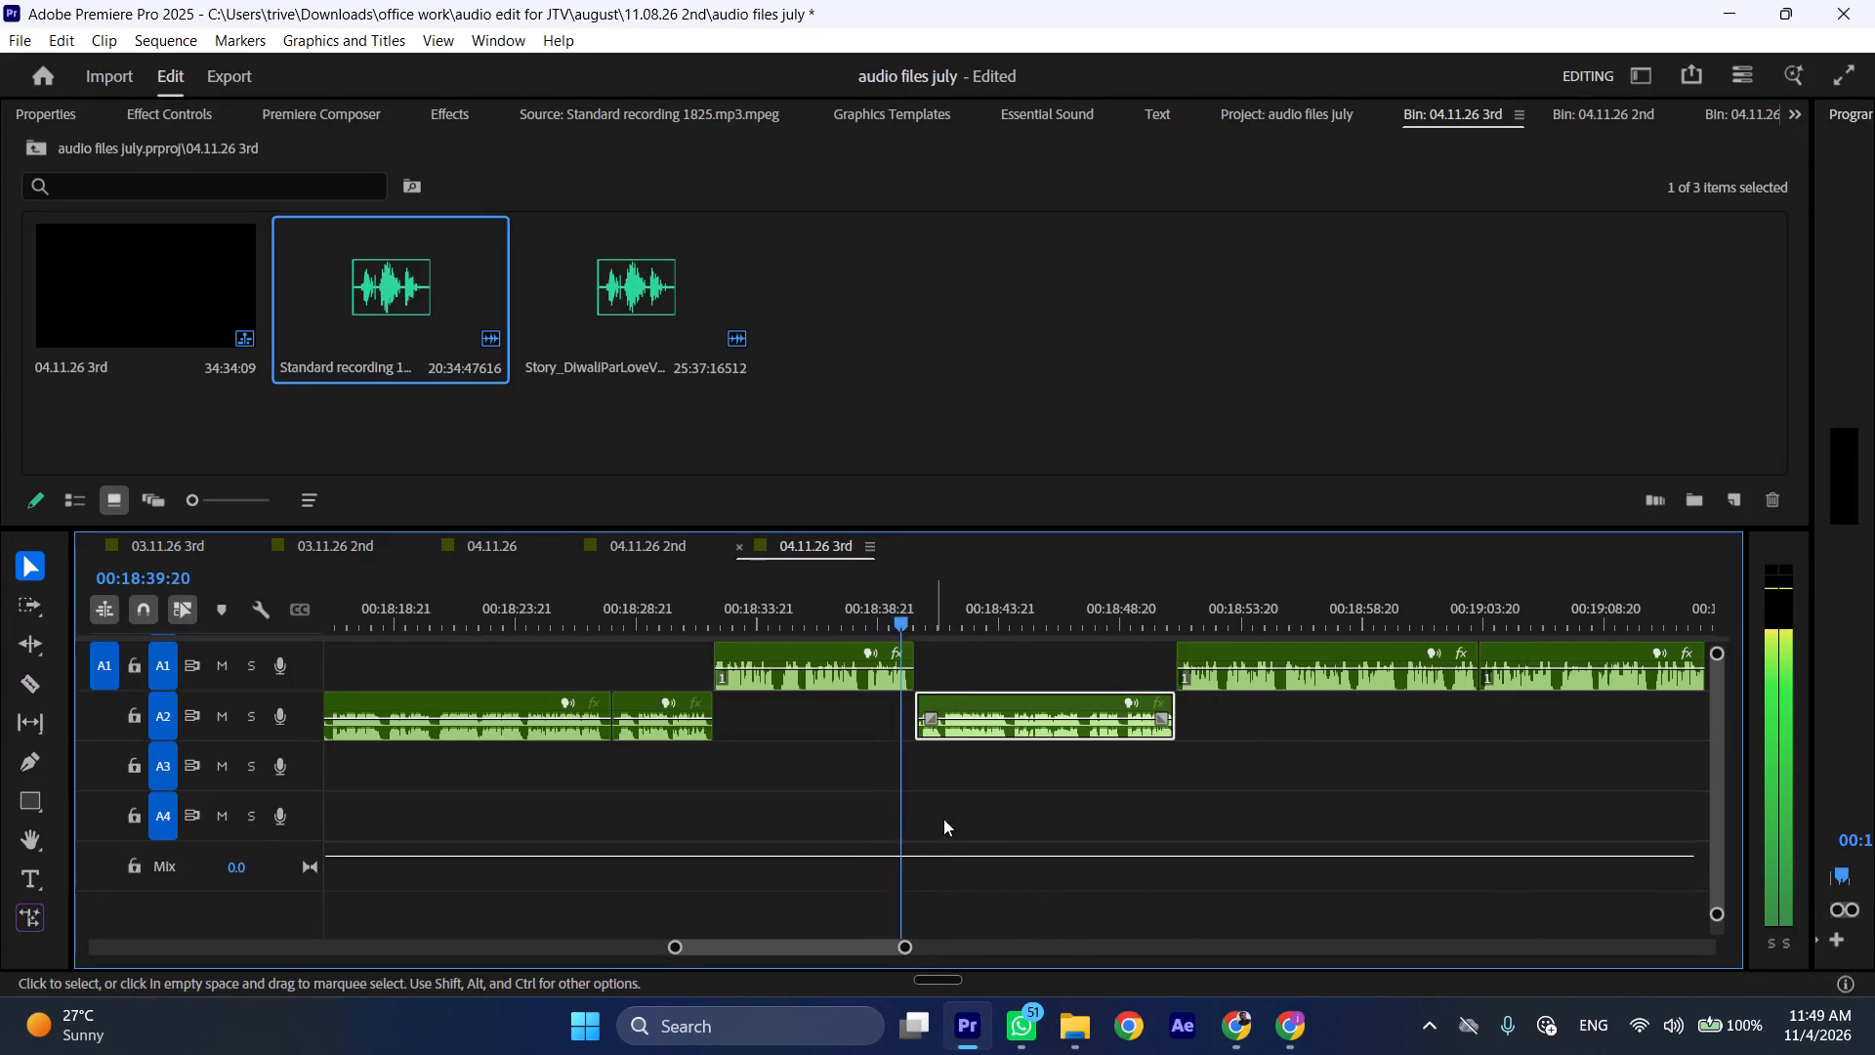
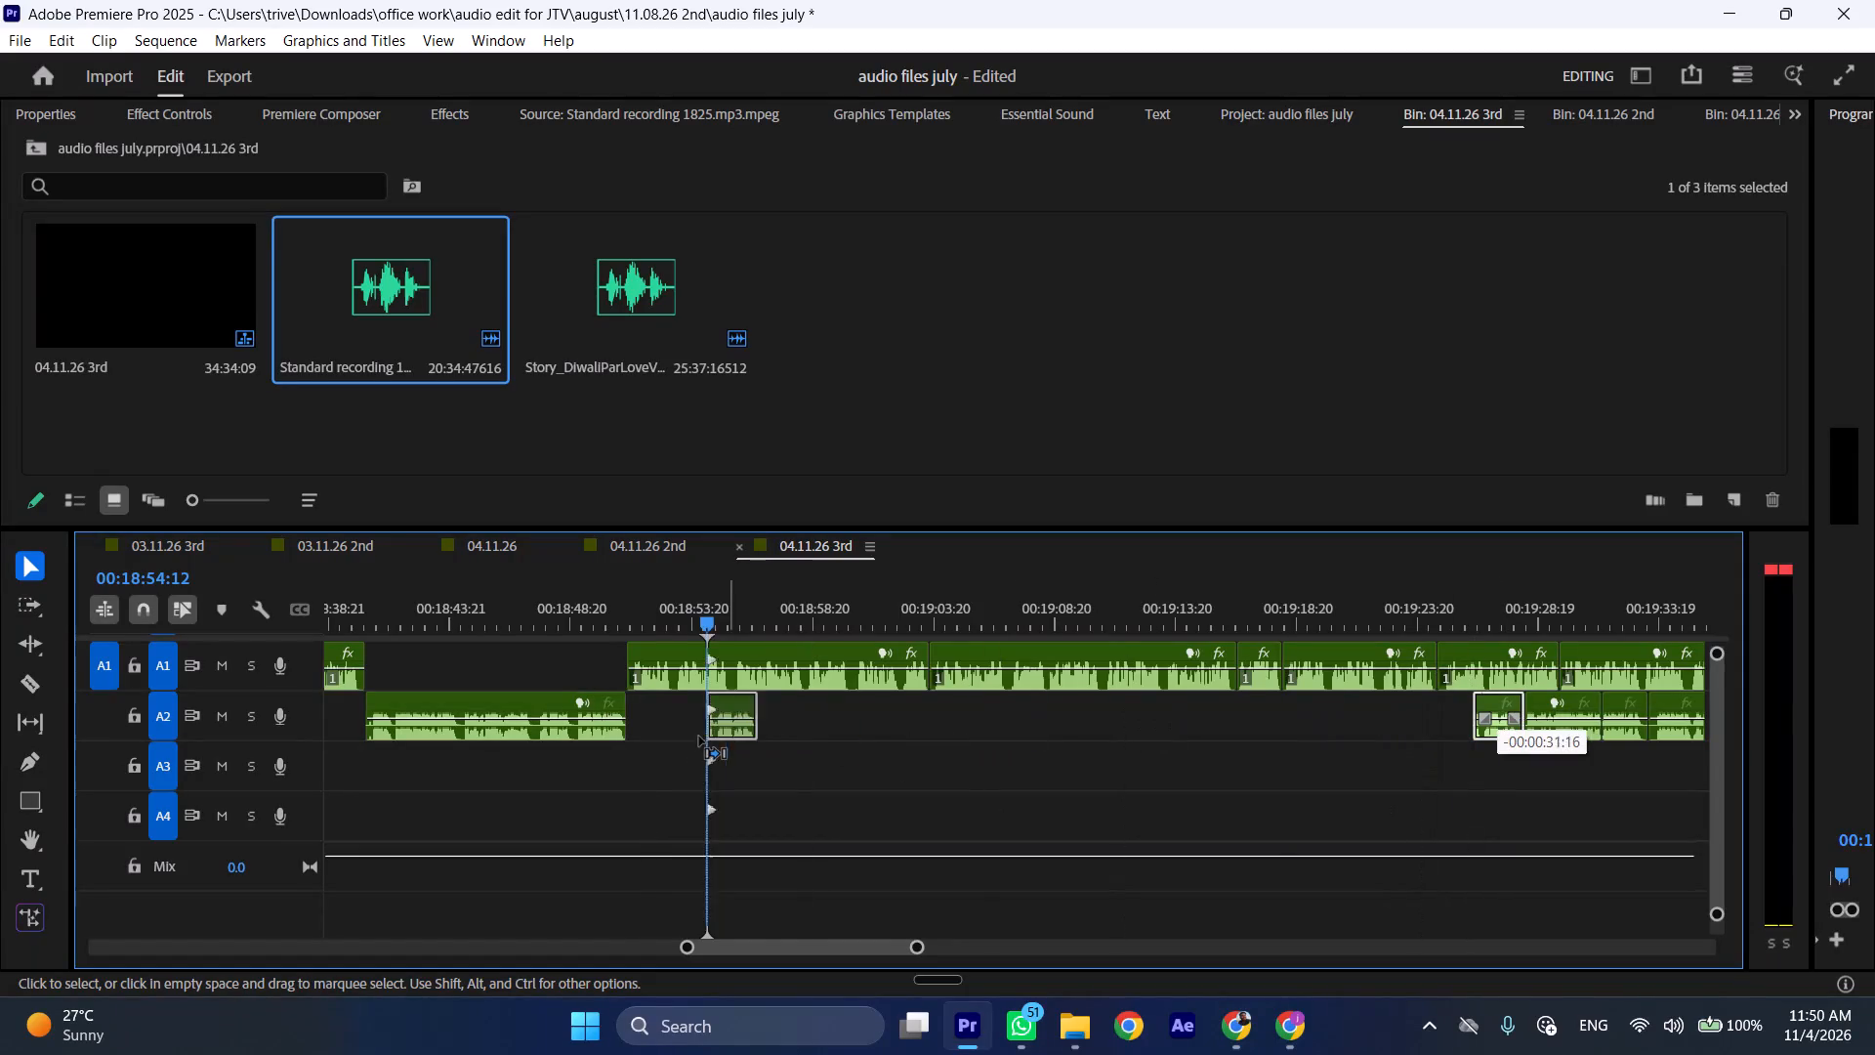
Play the sequence at increased speed from about 00:18:51 to check the short A2 clip placed between the longer recordings.
{"action": "left_click", "coordinate": [625, 621]}
{"action": "key", "text": "space"}
{"action": "type", "text": "l"}
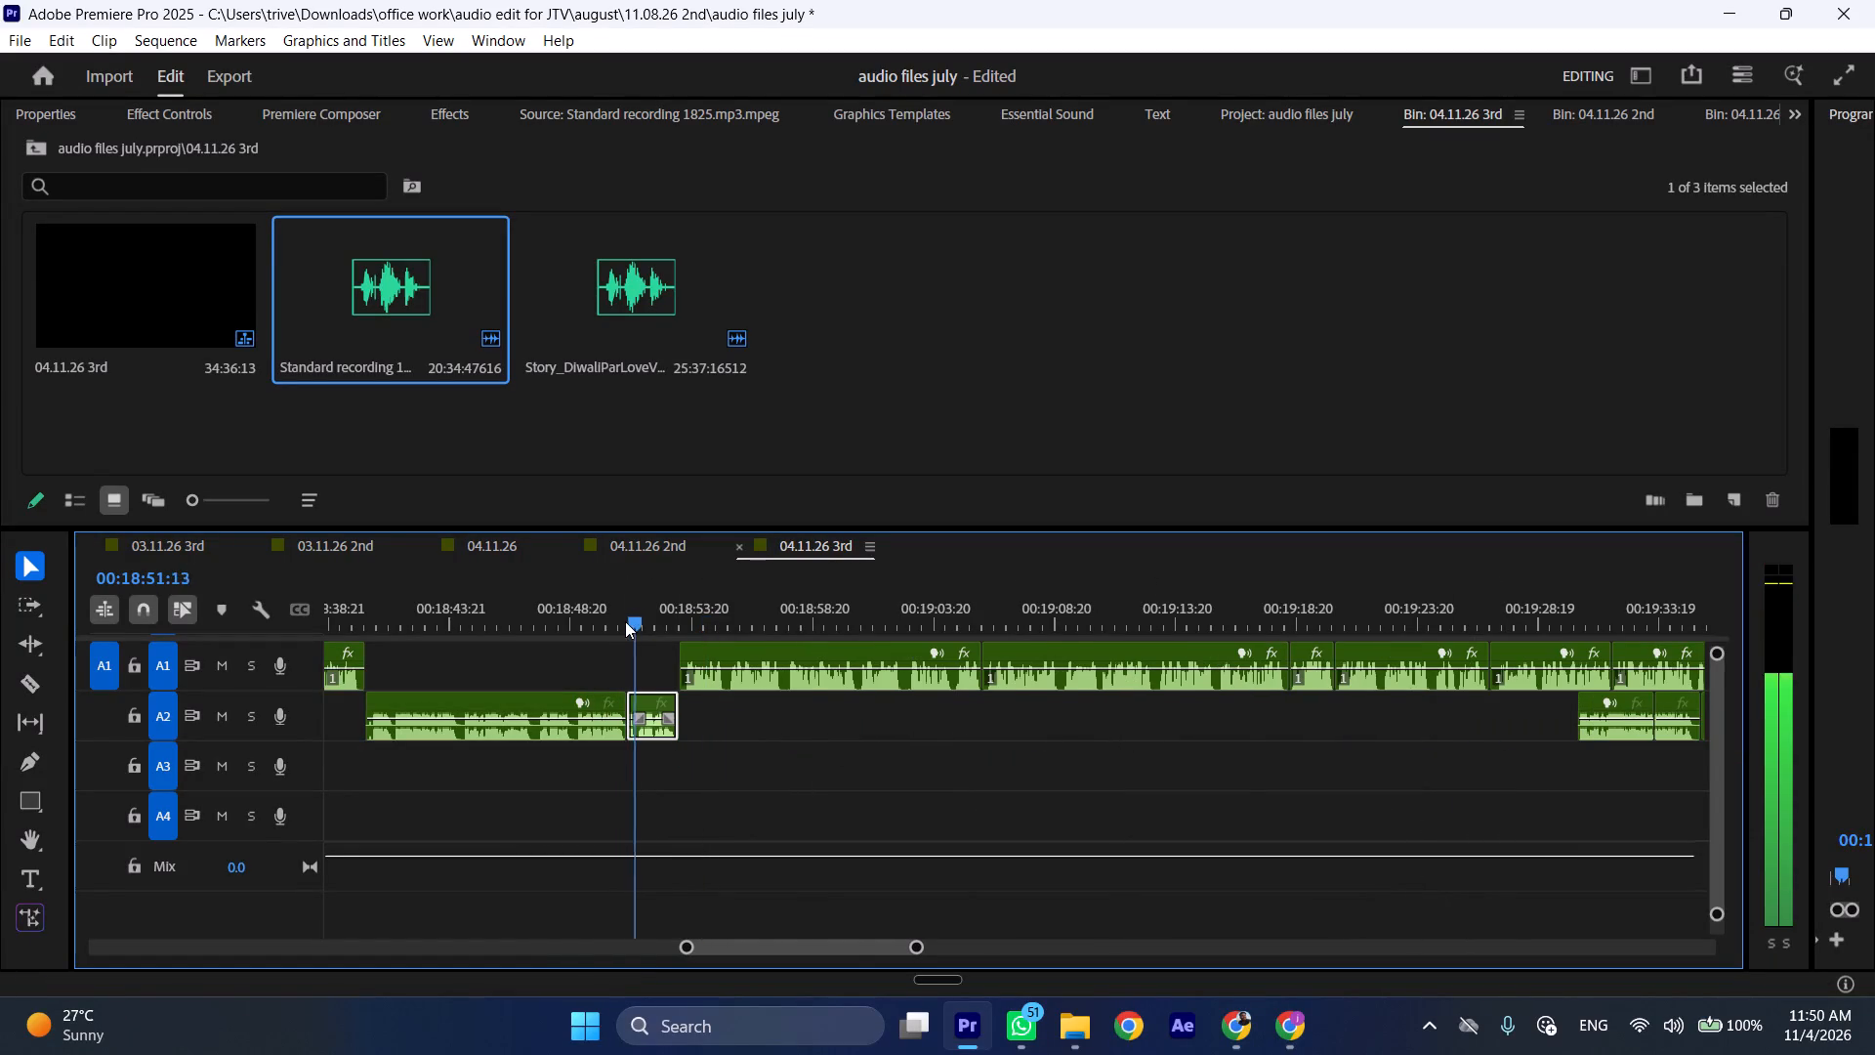
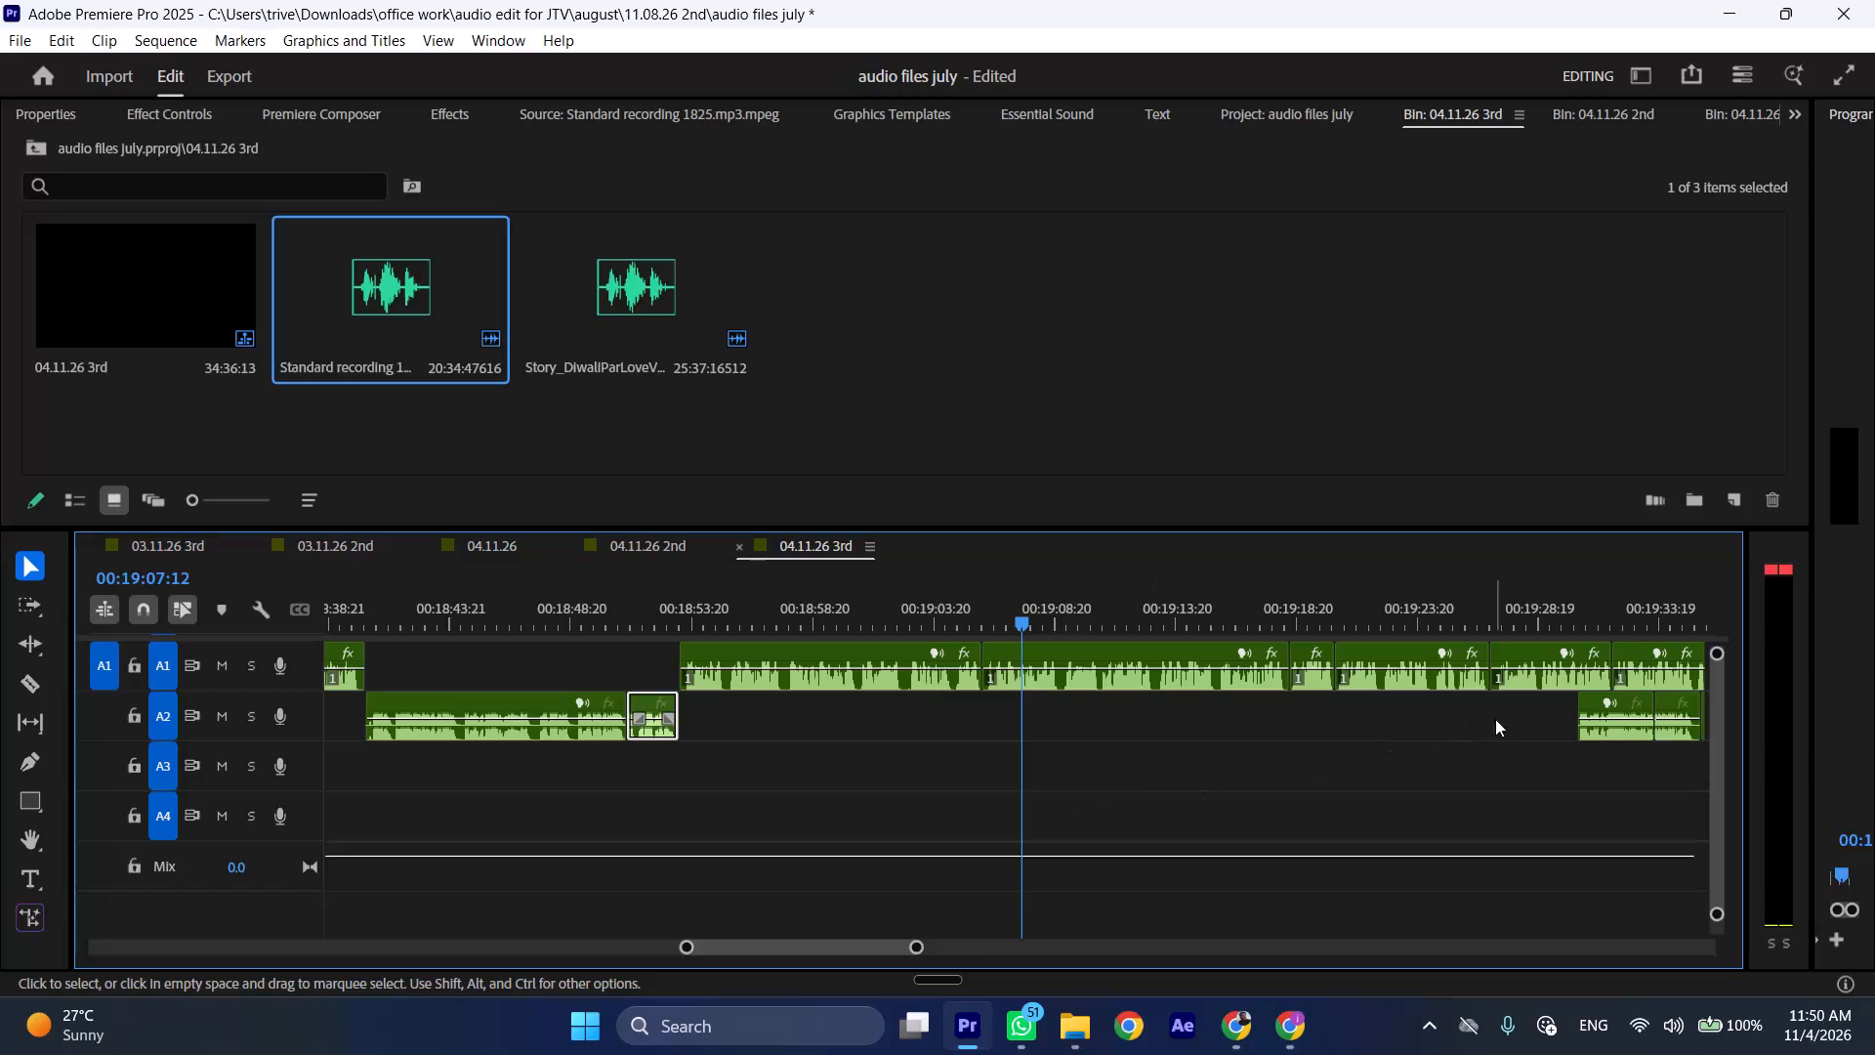
Insert the three A2 clips from about 00:19:30 at the A1 cut near 00:19:06, shifting the following clips along.
{"action": "left_click", "coordinate": [981, 610]}
{"action": "scroll", "coordinate": [1030, 759], "scroll_direction": "down", "scroll_amount": 5}
{"action": "left_click", "coordinate": [725, 625]}
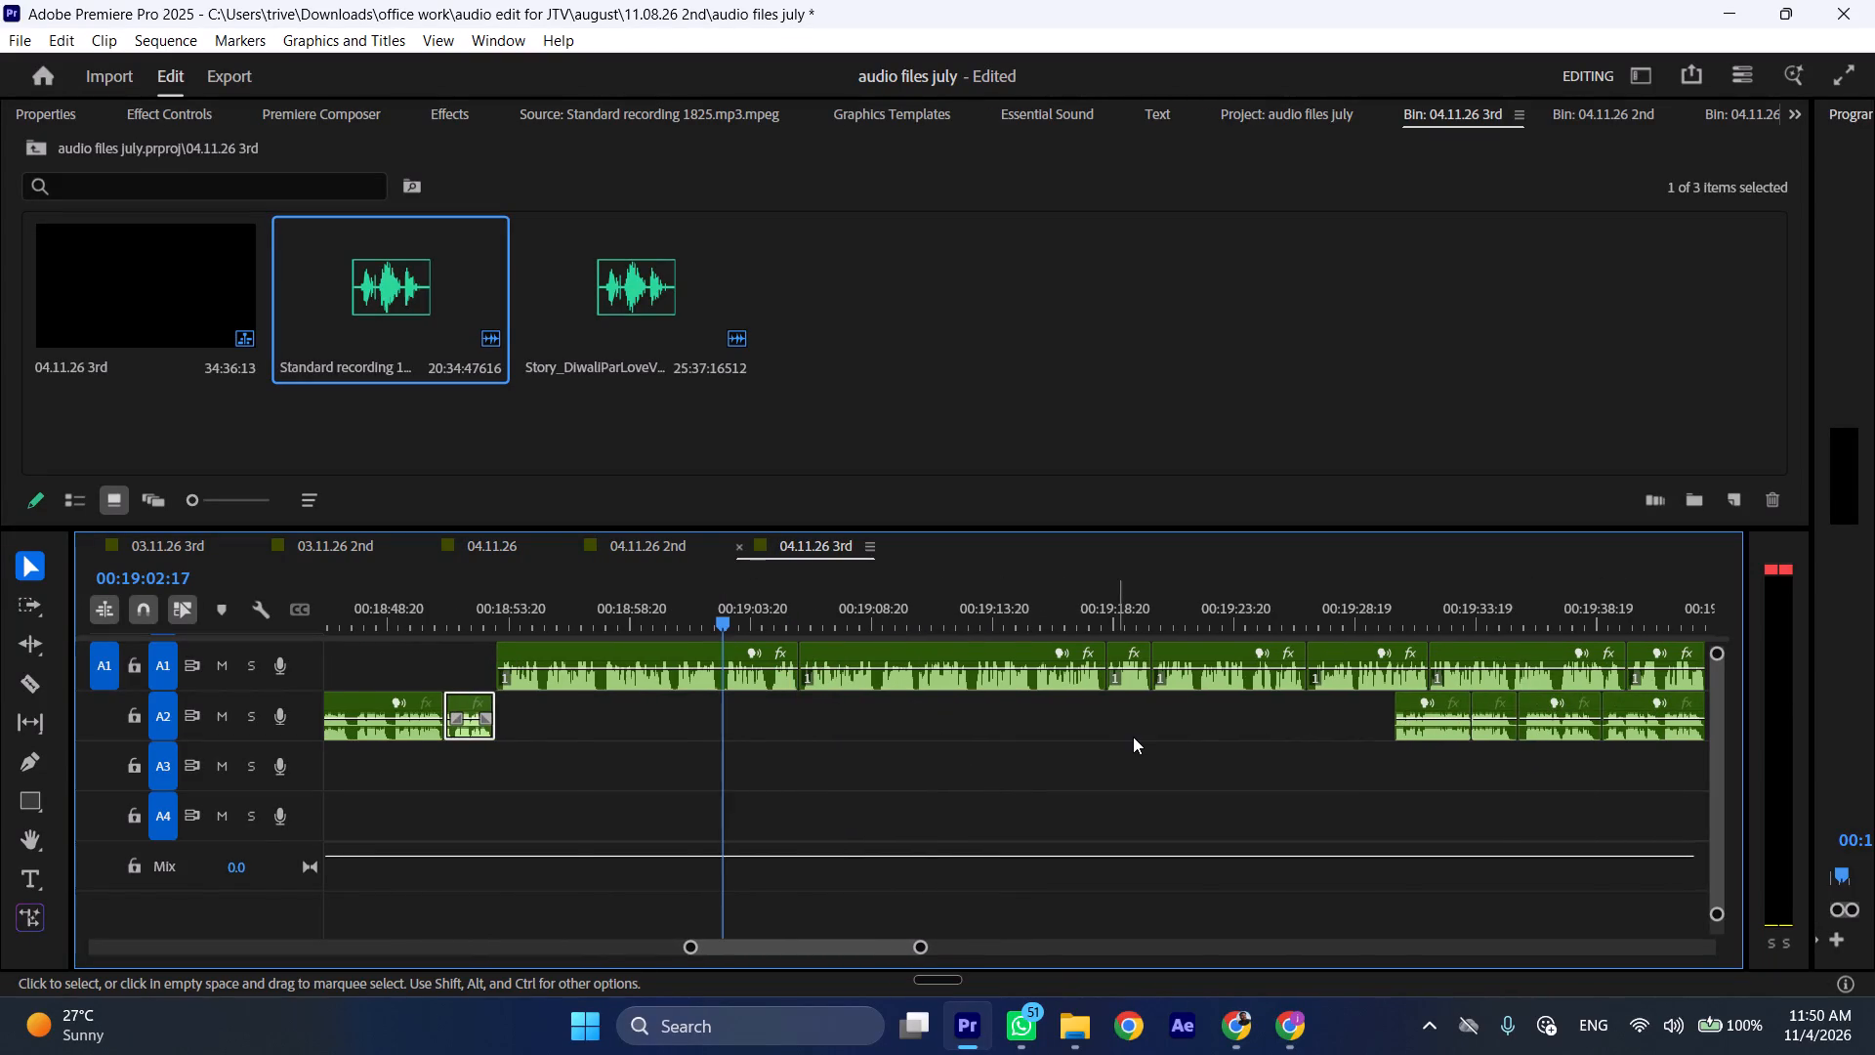
{"action": "scroll", "coordinate": [1133, 737], "scroll_direction": "down", "scroll_amount": 4}
{"action": "left_click_drag", "start_coordinate": [1275, 779], "coordinate": [1391, 729]}
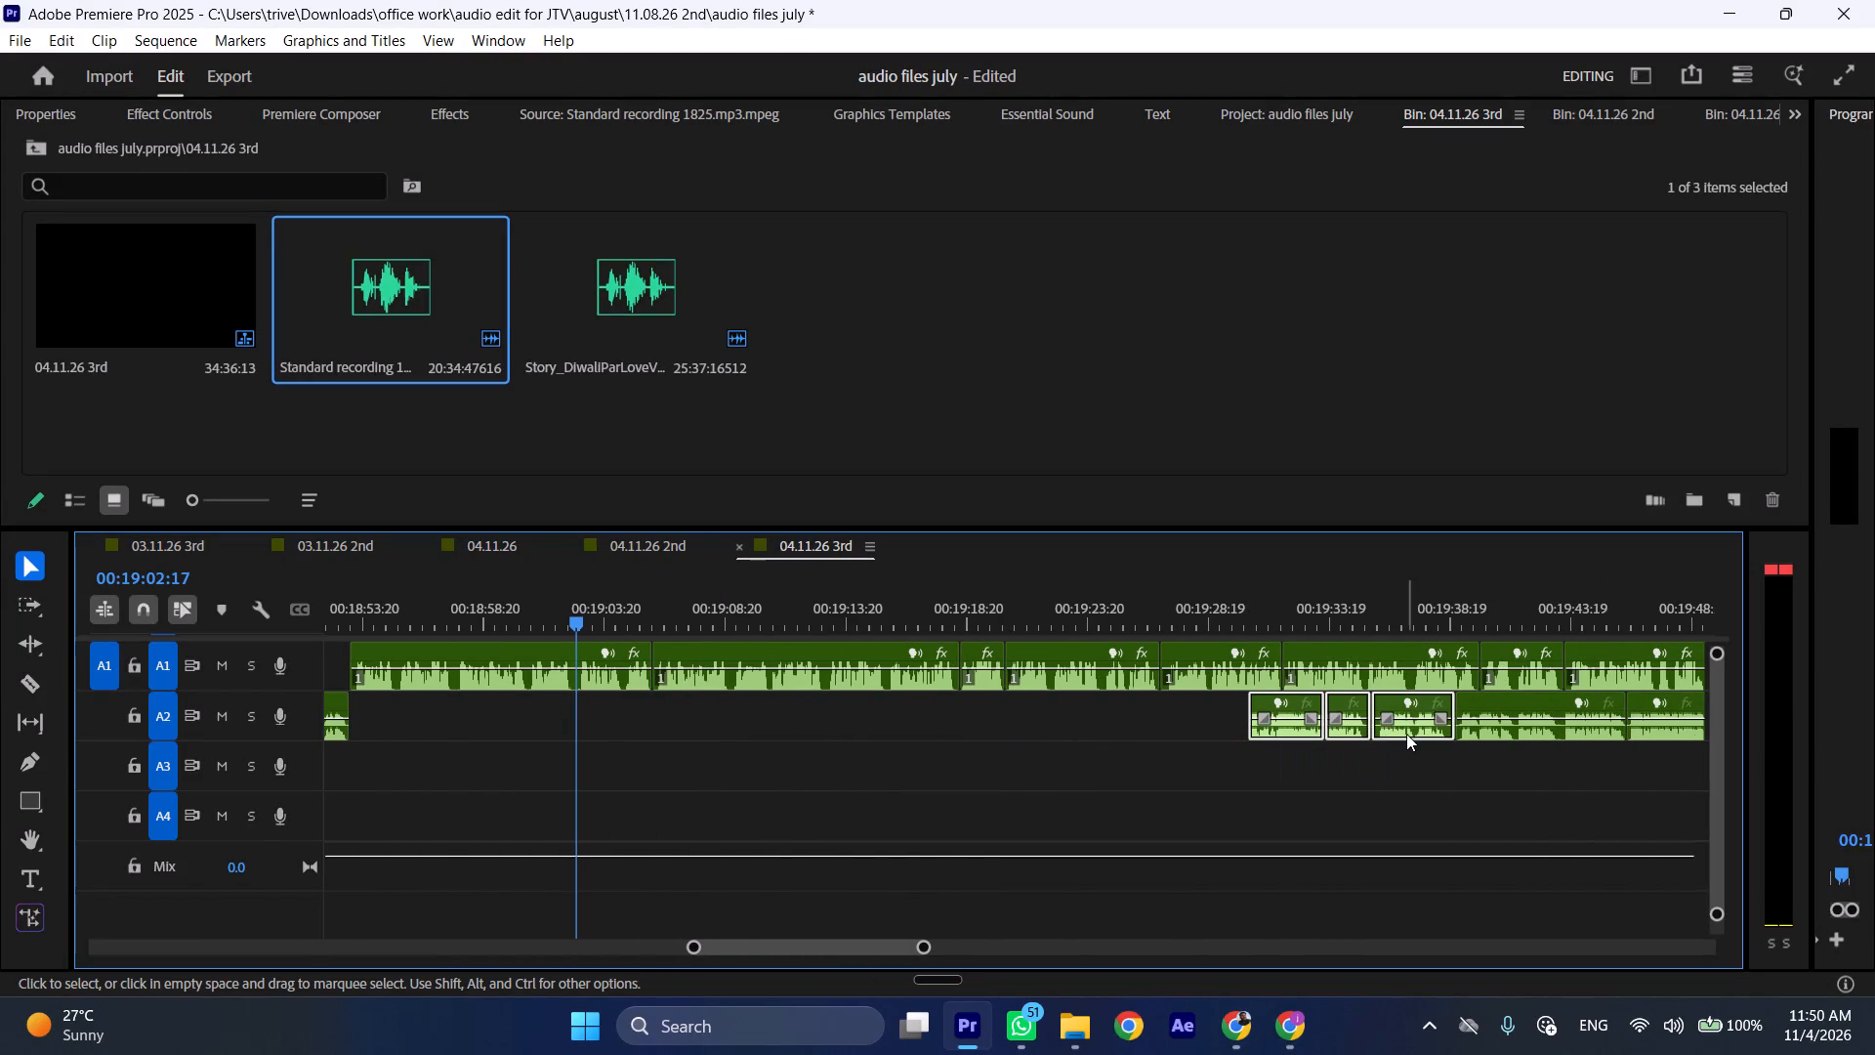
{"action": "left_click_drag", "start_coordinate": [1407, 734], "coordinate": [825, 739], "text": "ctrl"}
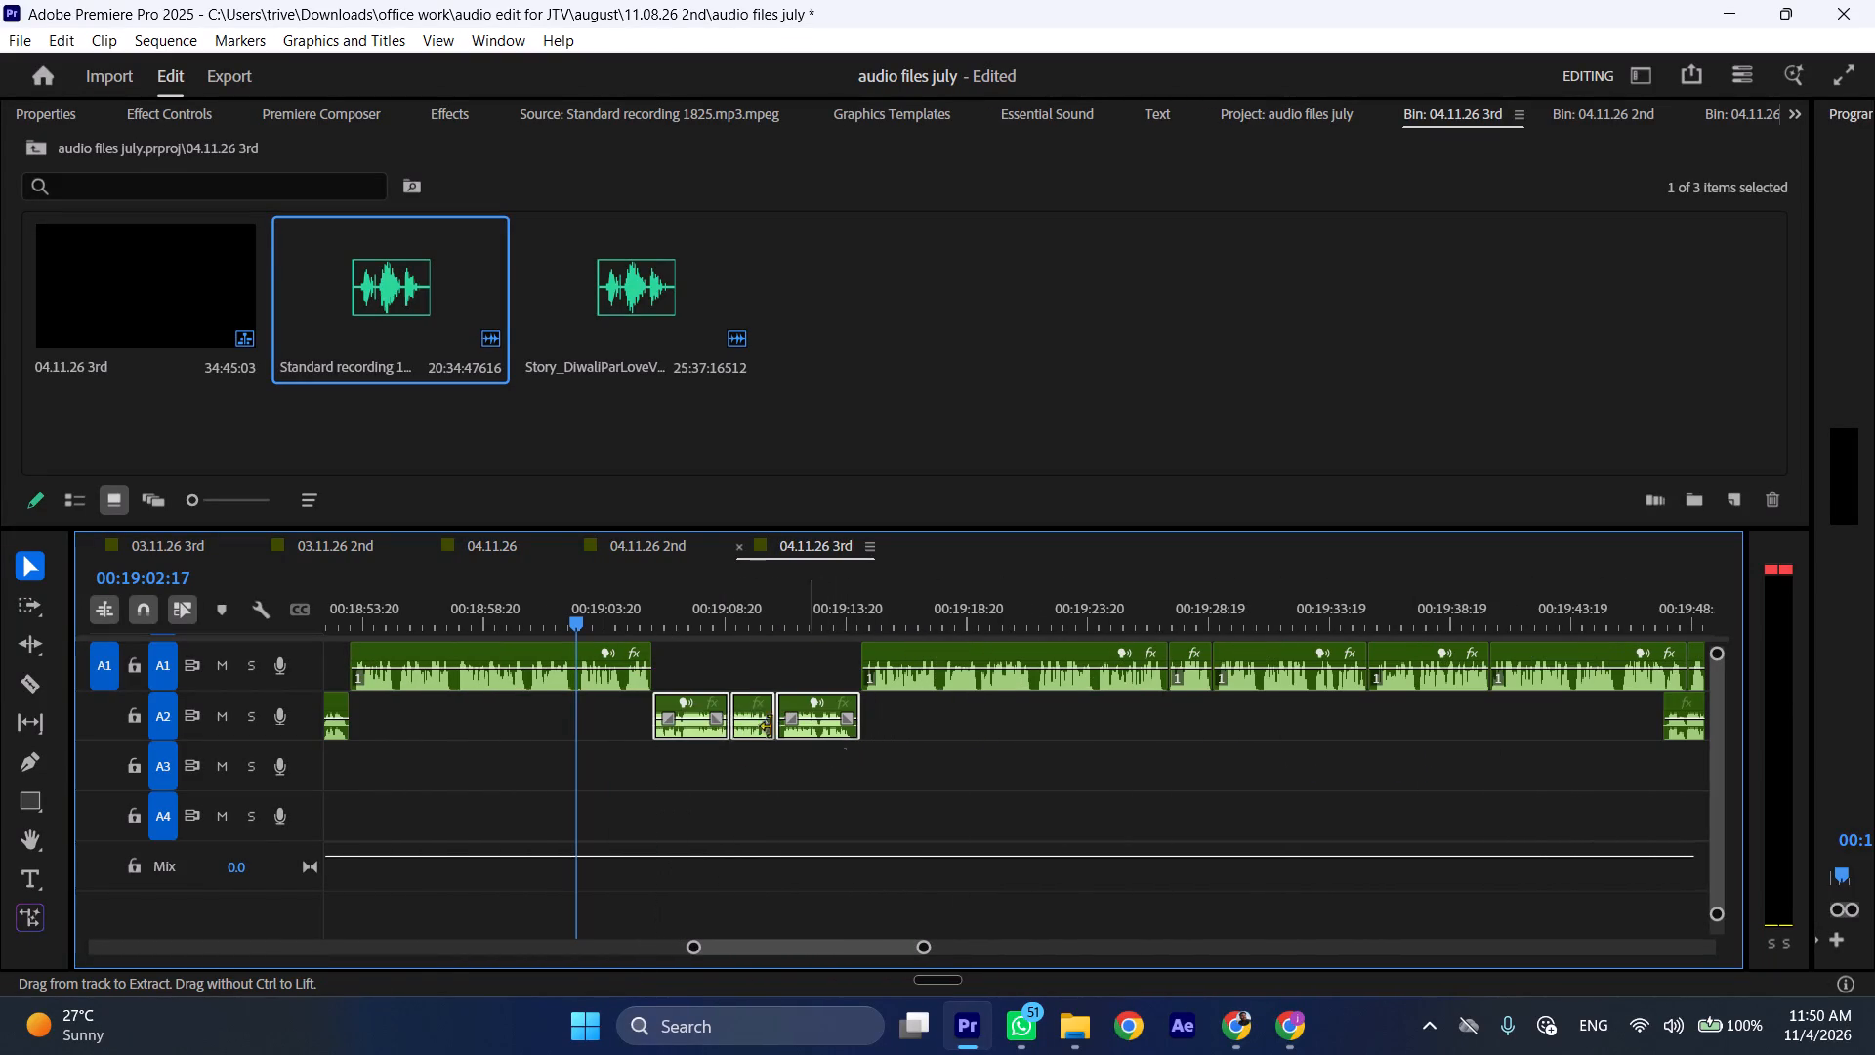
Play the sequence at increased speed from about 00:19:02 to check the three A2 clips placed between the A1 recordings.
{"action": "key", "text": "space"}
{"action": "type", "text": "l"}
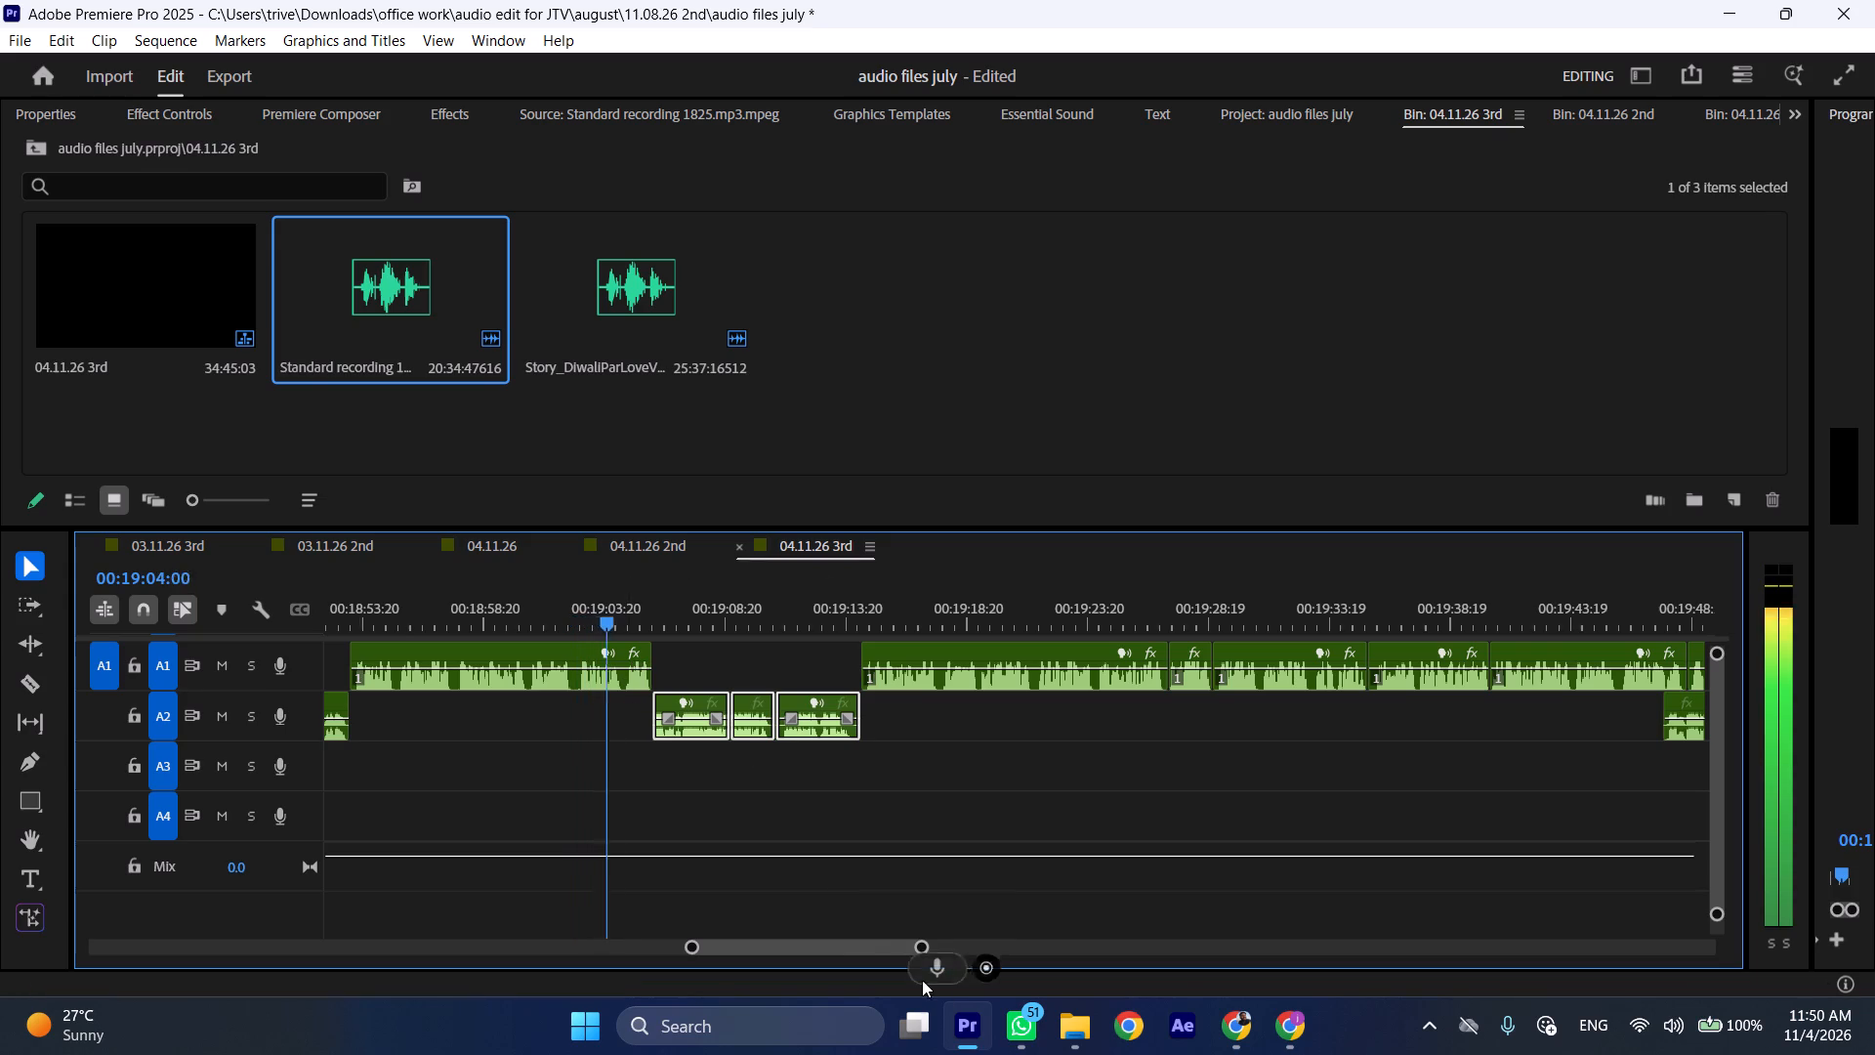
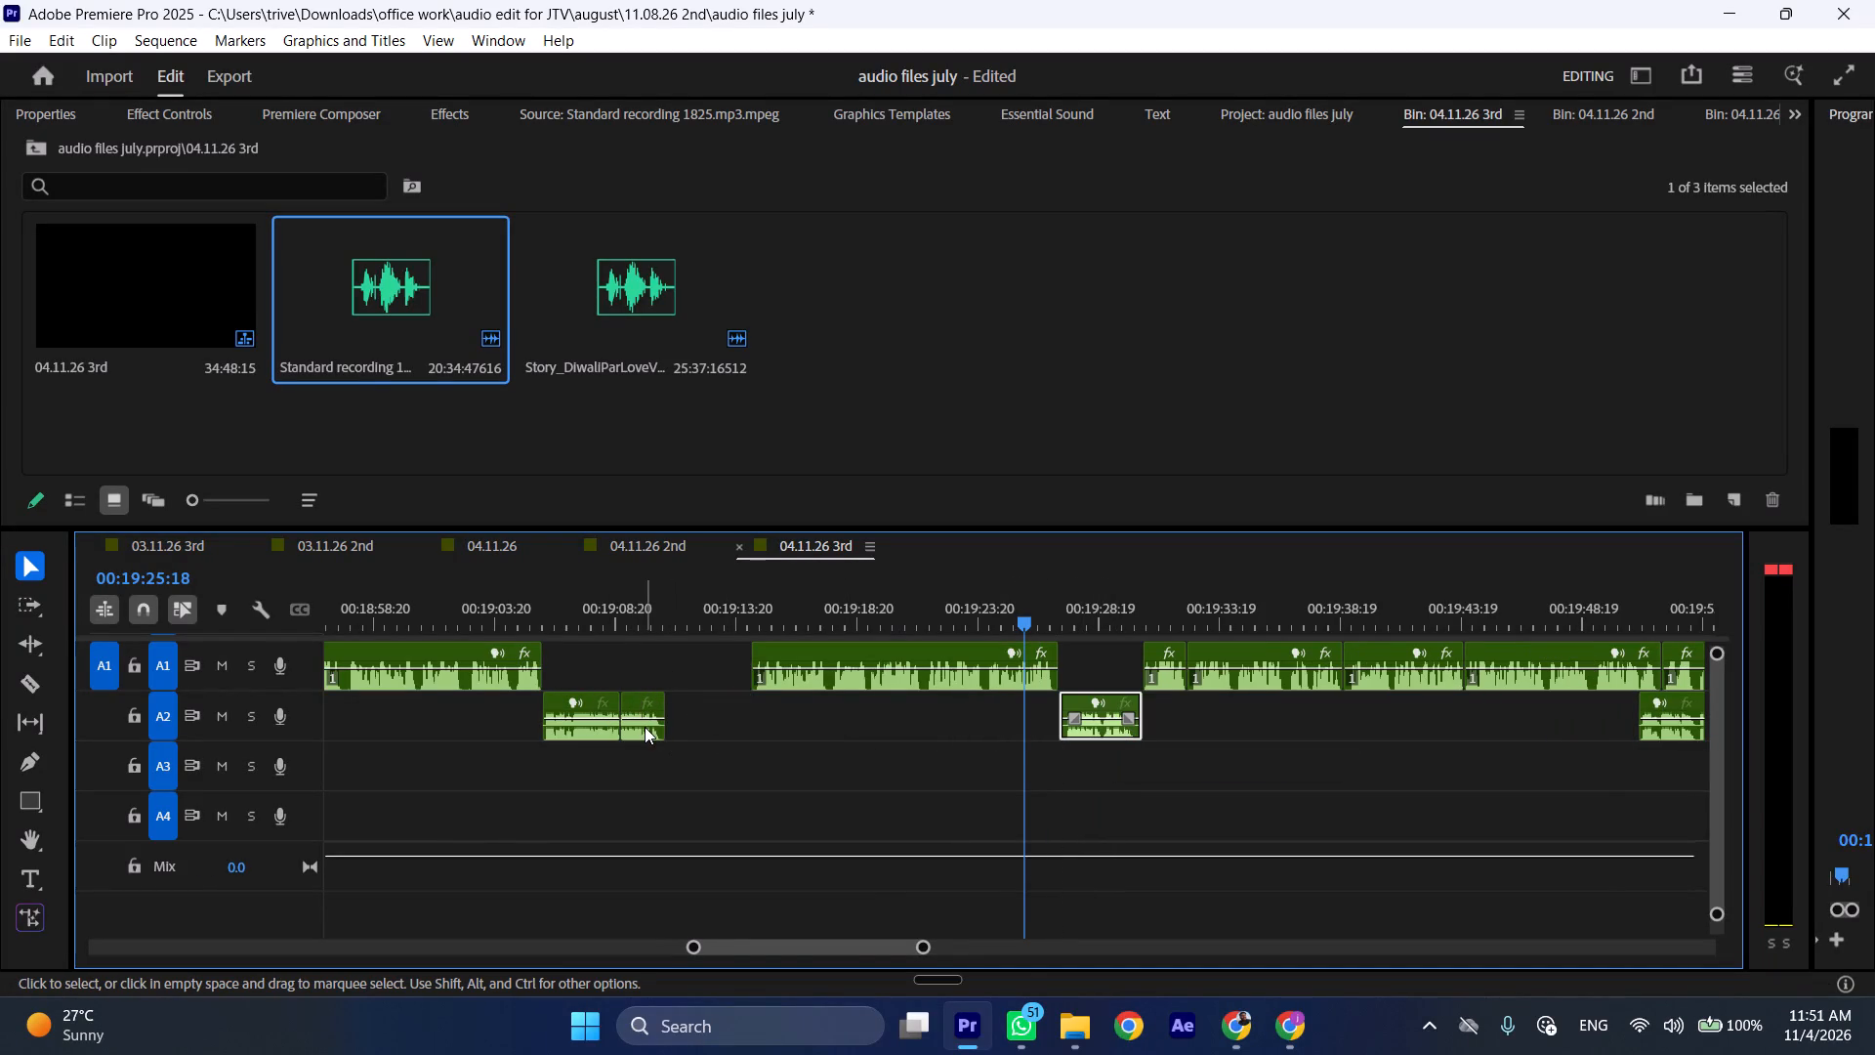
Ripple delete the gap from about 00:19:11 to 00:19:14, keeping the short clip just before it on A2.
{"action": "left_click_drag", "start_coordinate": [645, 727], "coordinate": [650, 686]}
{"action": "left_click", "coordinate": [695, 669]}
{"action": "right_click", "coordinate": [695, 669]}
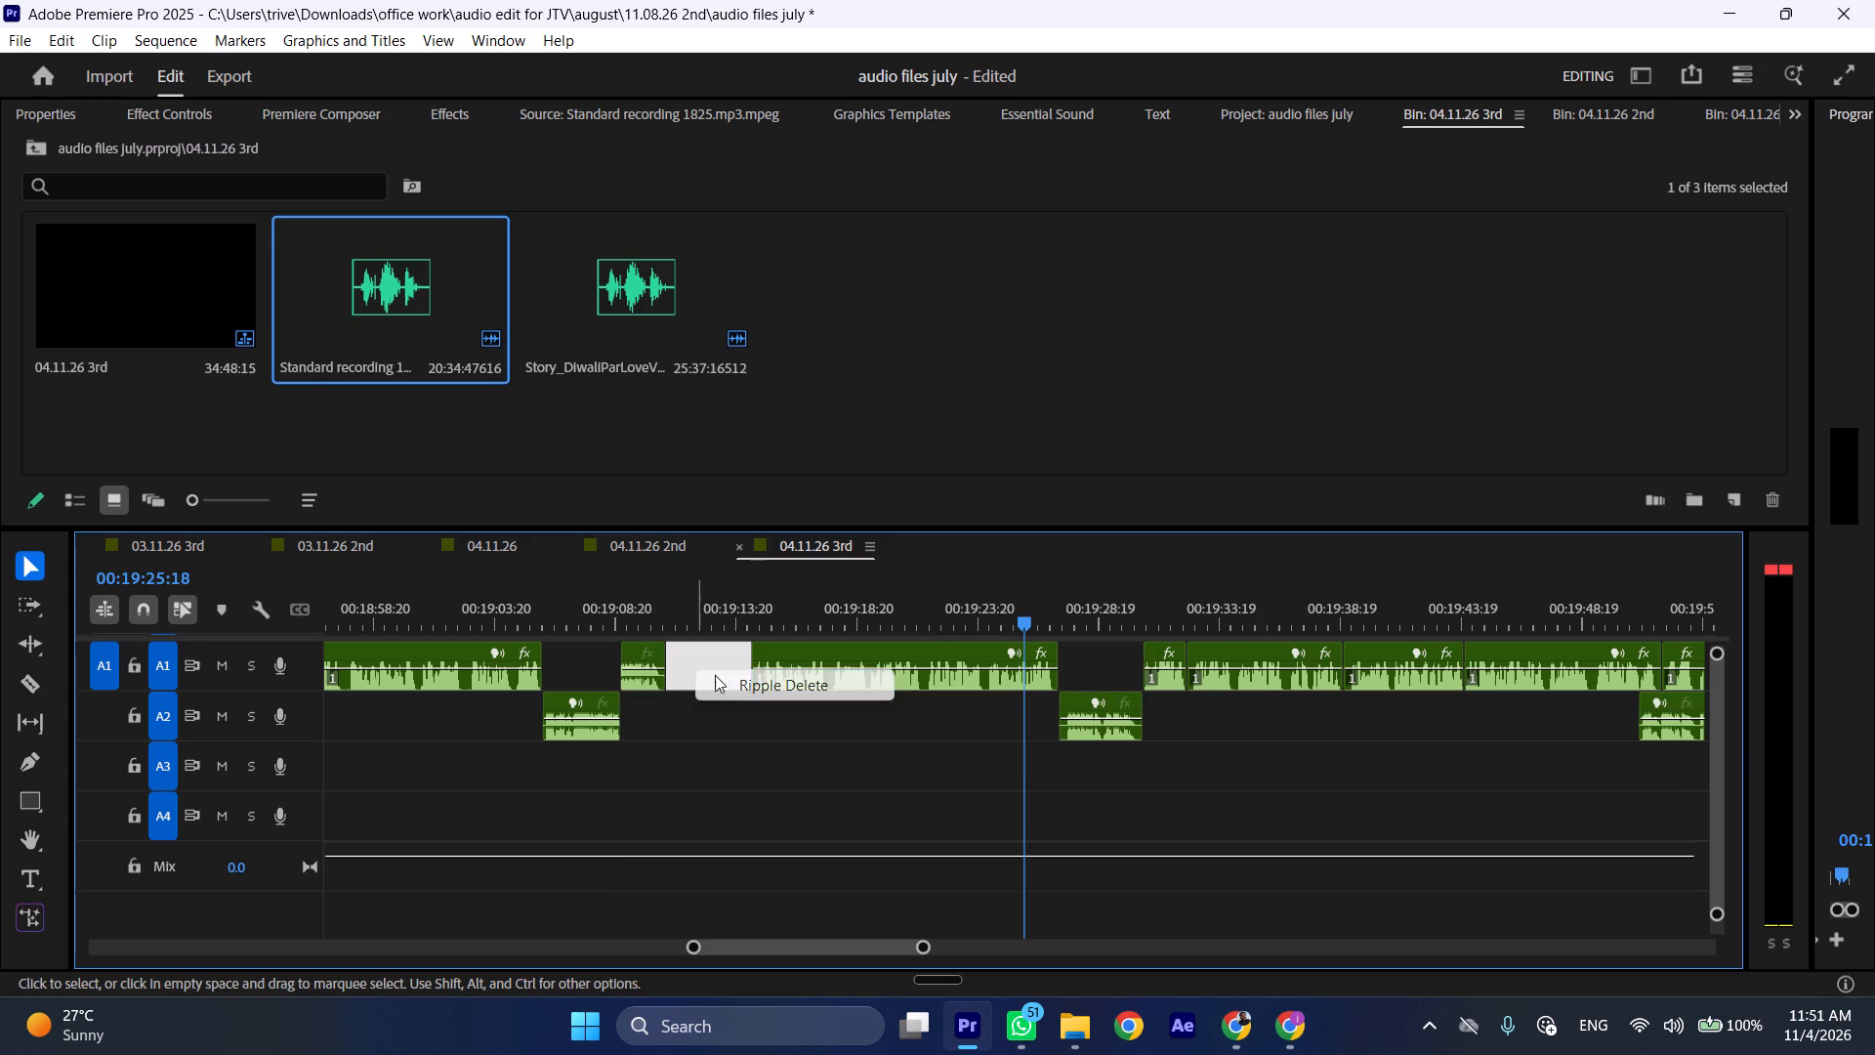
{"action": "left_click", "coordinate": [731, 682]}
{"action": "left_click_drag", "start_coordinate": [645, 682], "coordinate": [646, 703]}
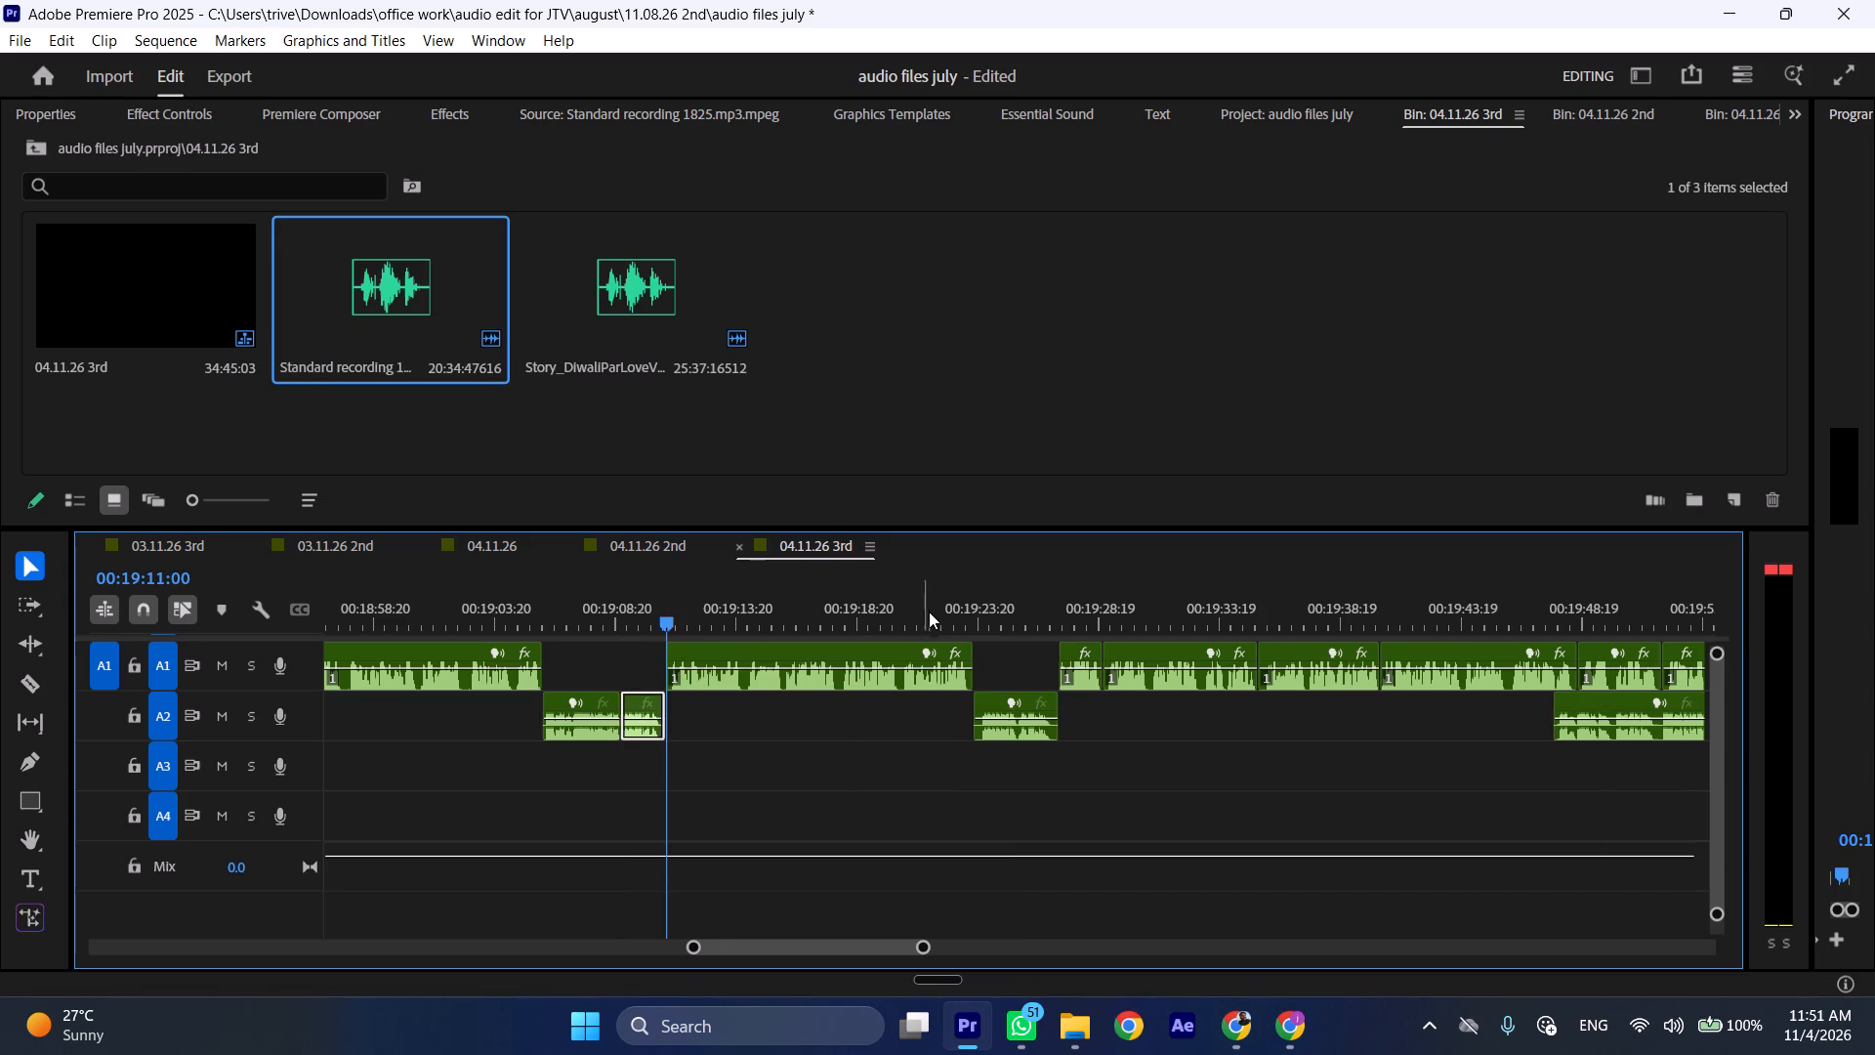
Play the sequence from about 00:19:22 to check the change from the A1 recording to the A2 clip.
{"action": "left_click", "coordinate": [931, 610]}
{"action": "key", "text": "space"}
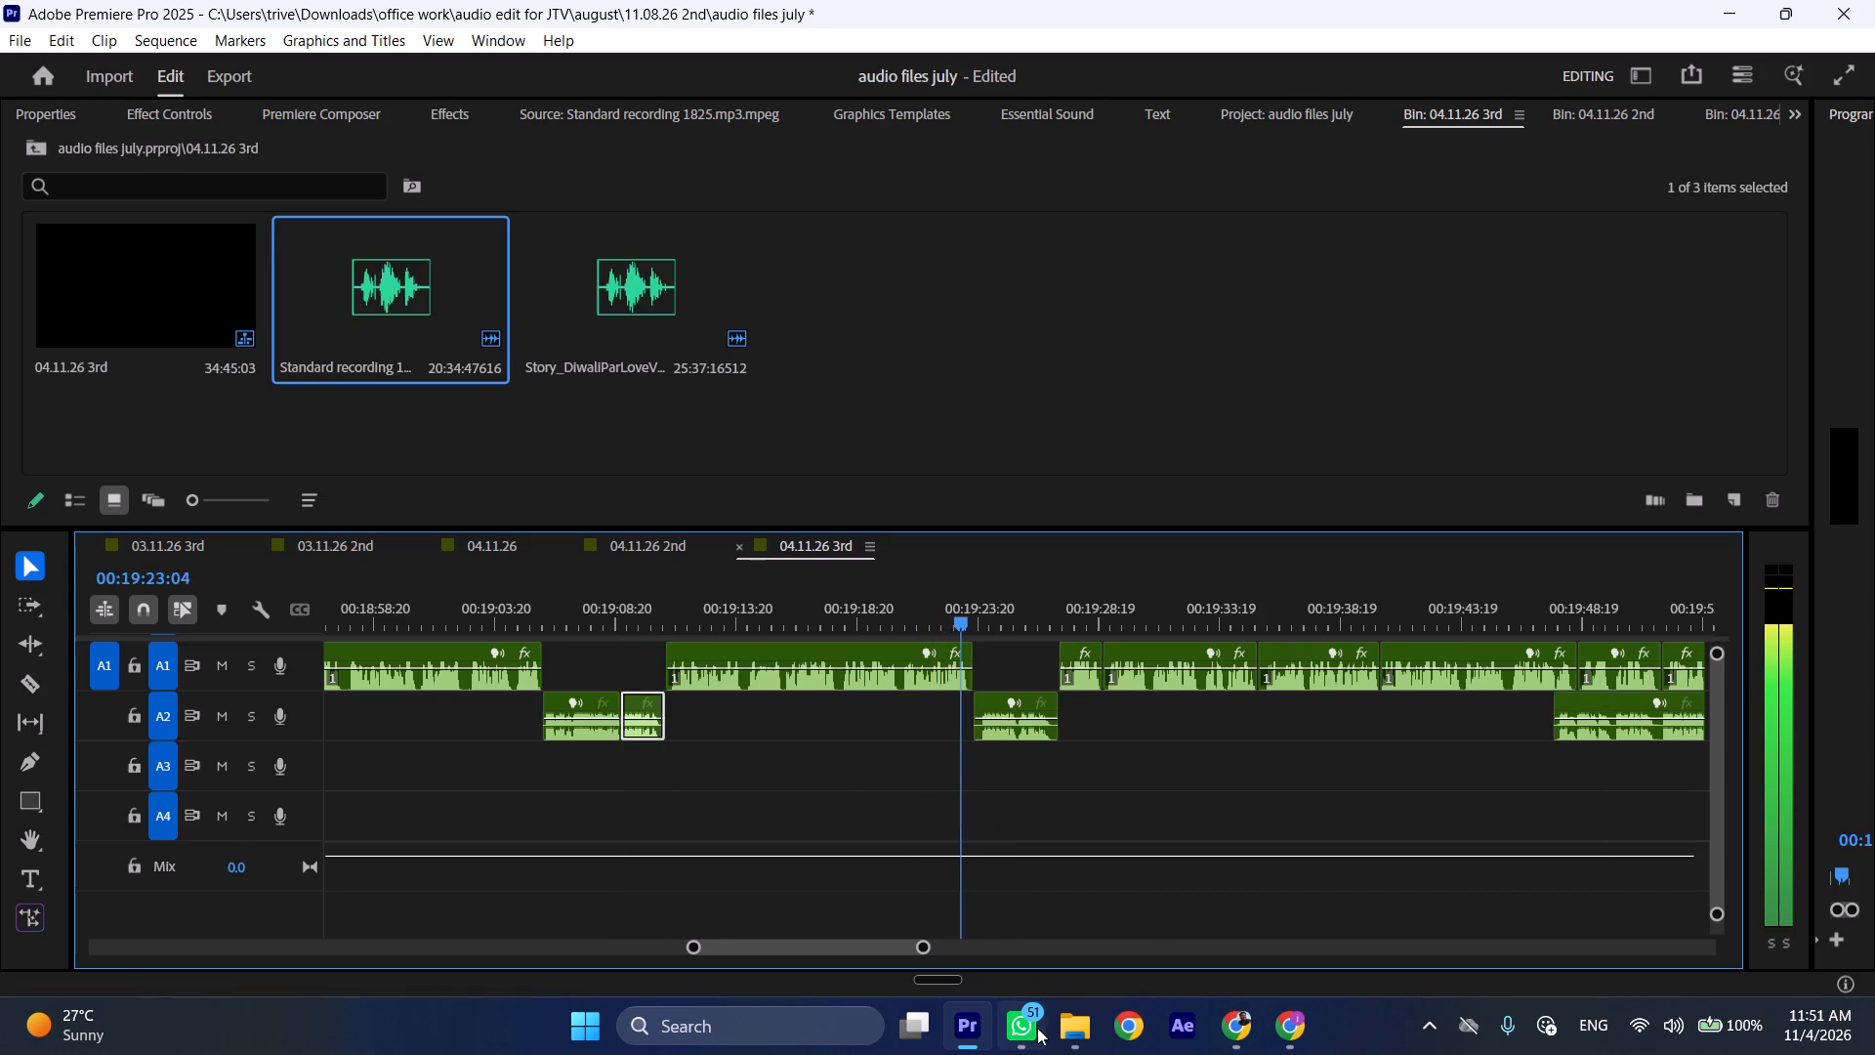
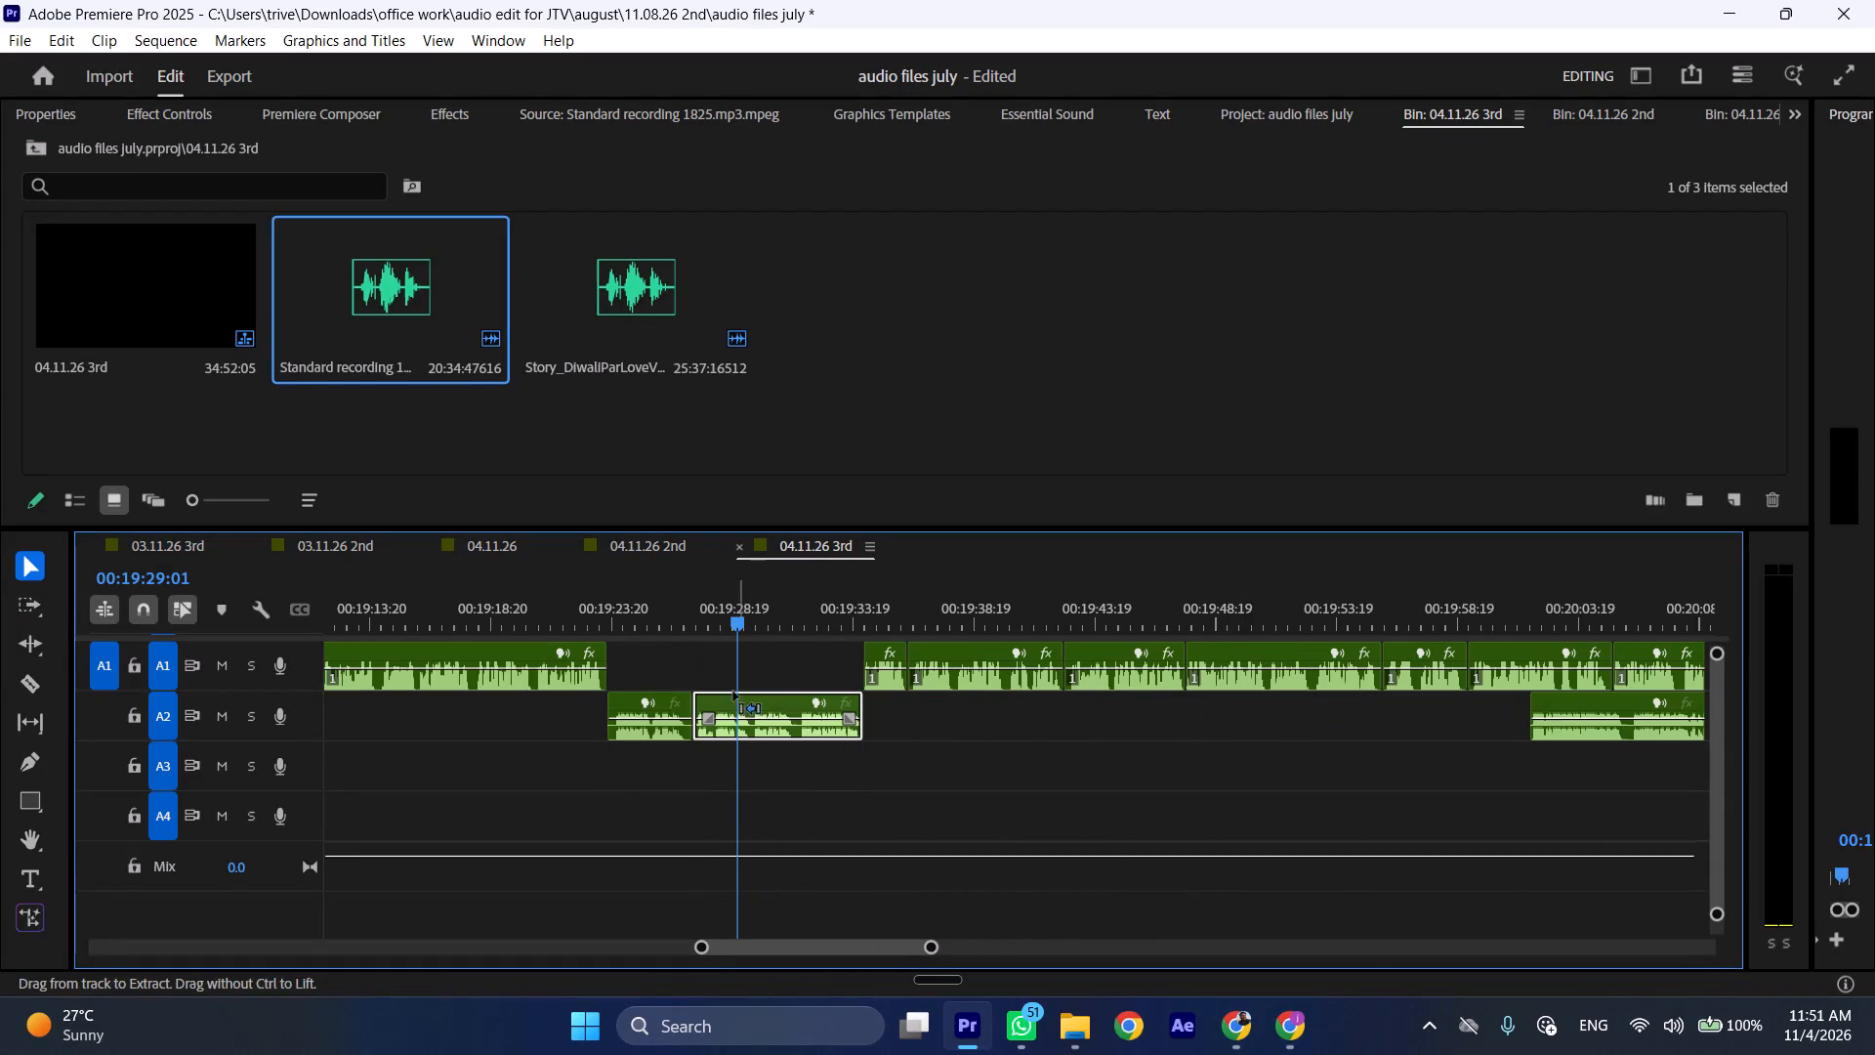
Play the sequence at increased speed from about 00:19:27 to check the join between the two A2 clips.
{"action": "left_click", "coordinate": [685, 604]}
{"action": "key", "text": "space"}
{"action": "type", "text": "l"}
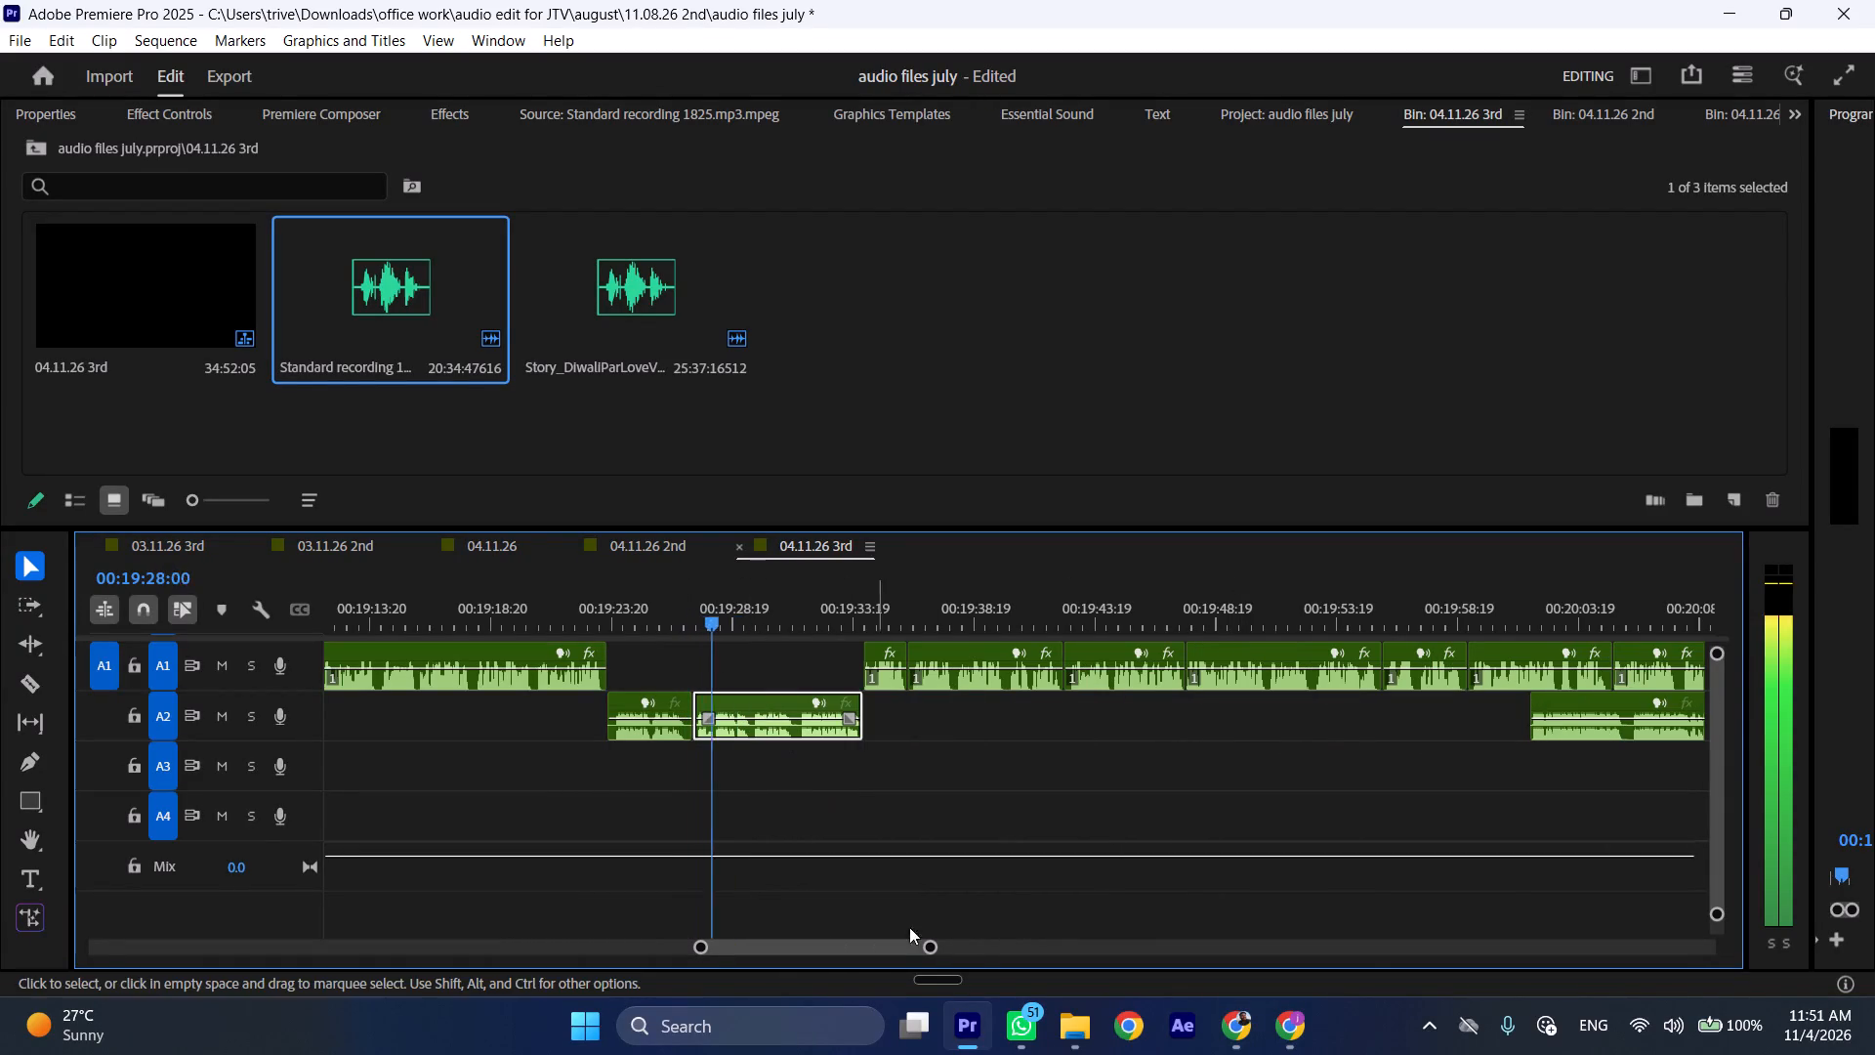
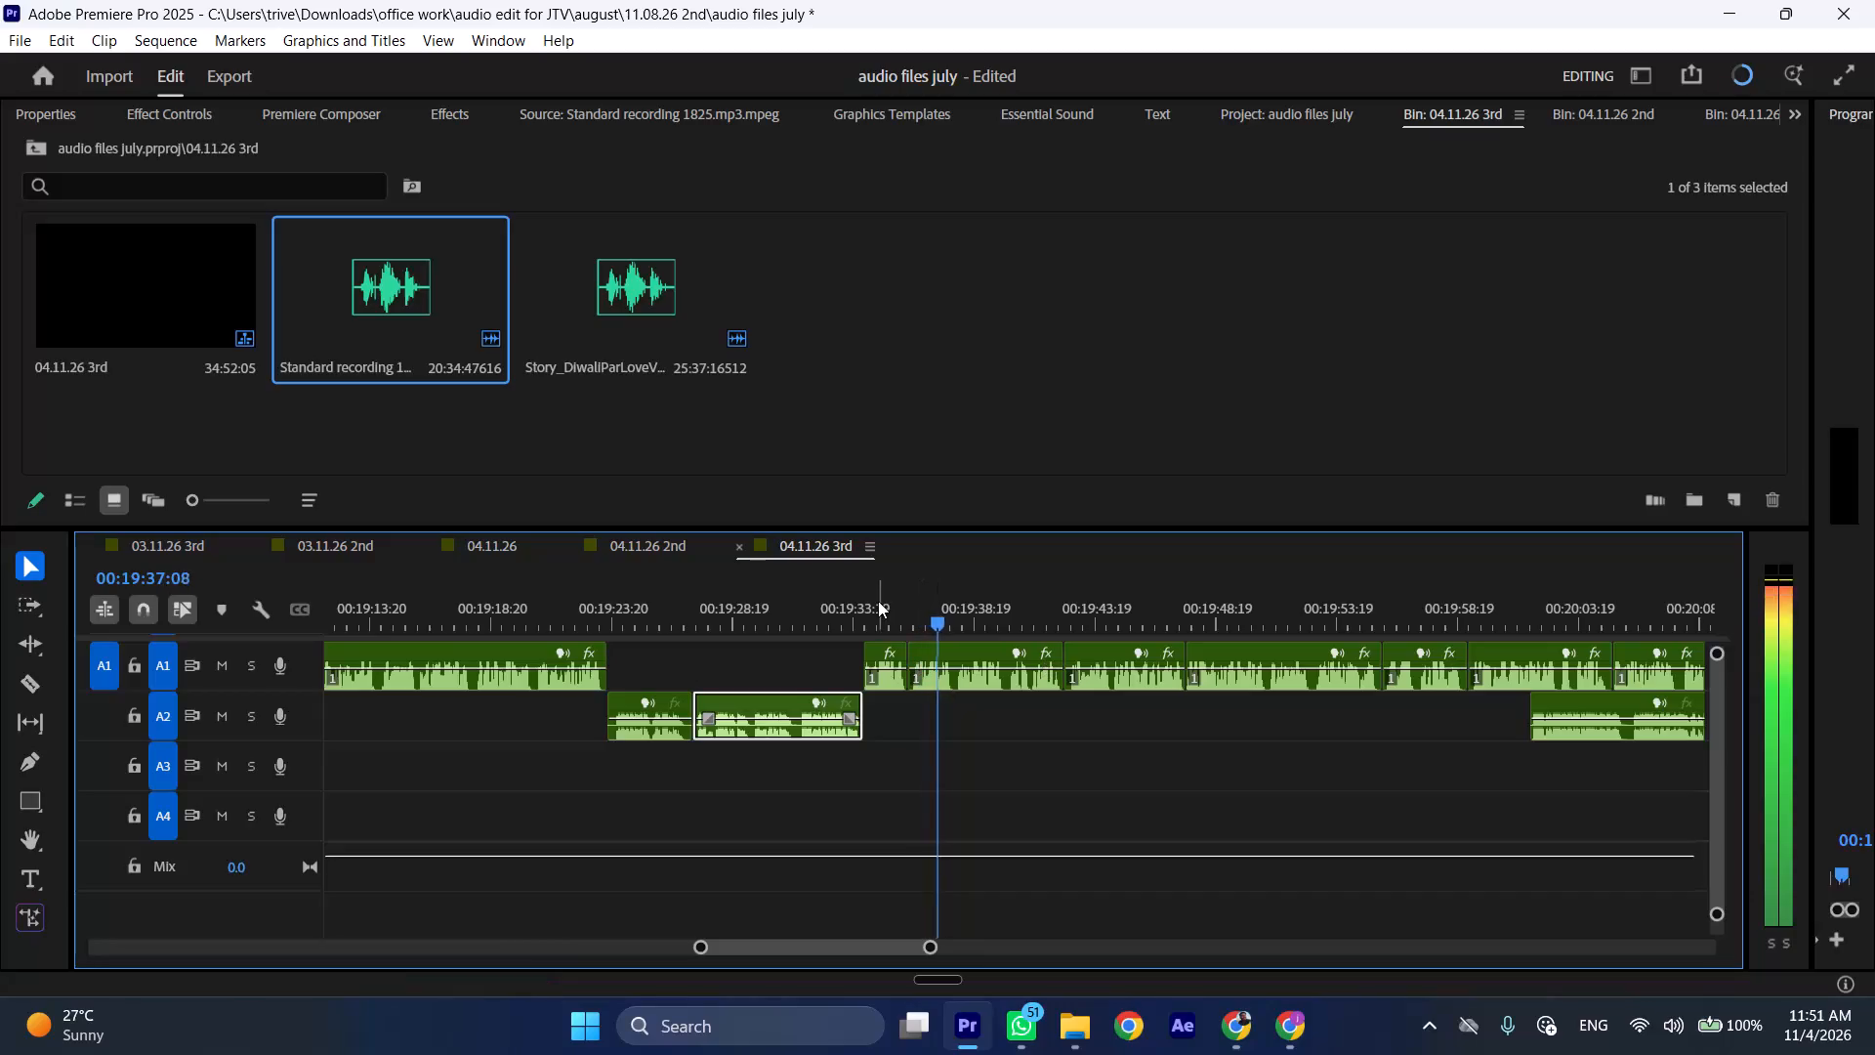
Play the sequence from about 00:19:35, near the start of the A1 clip that follows the two A2 clips, to check the transition.
{"action": "left_click", "coordinate": [878, 601]}
{"action": "key", "text": "space"}
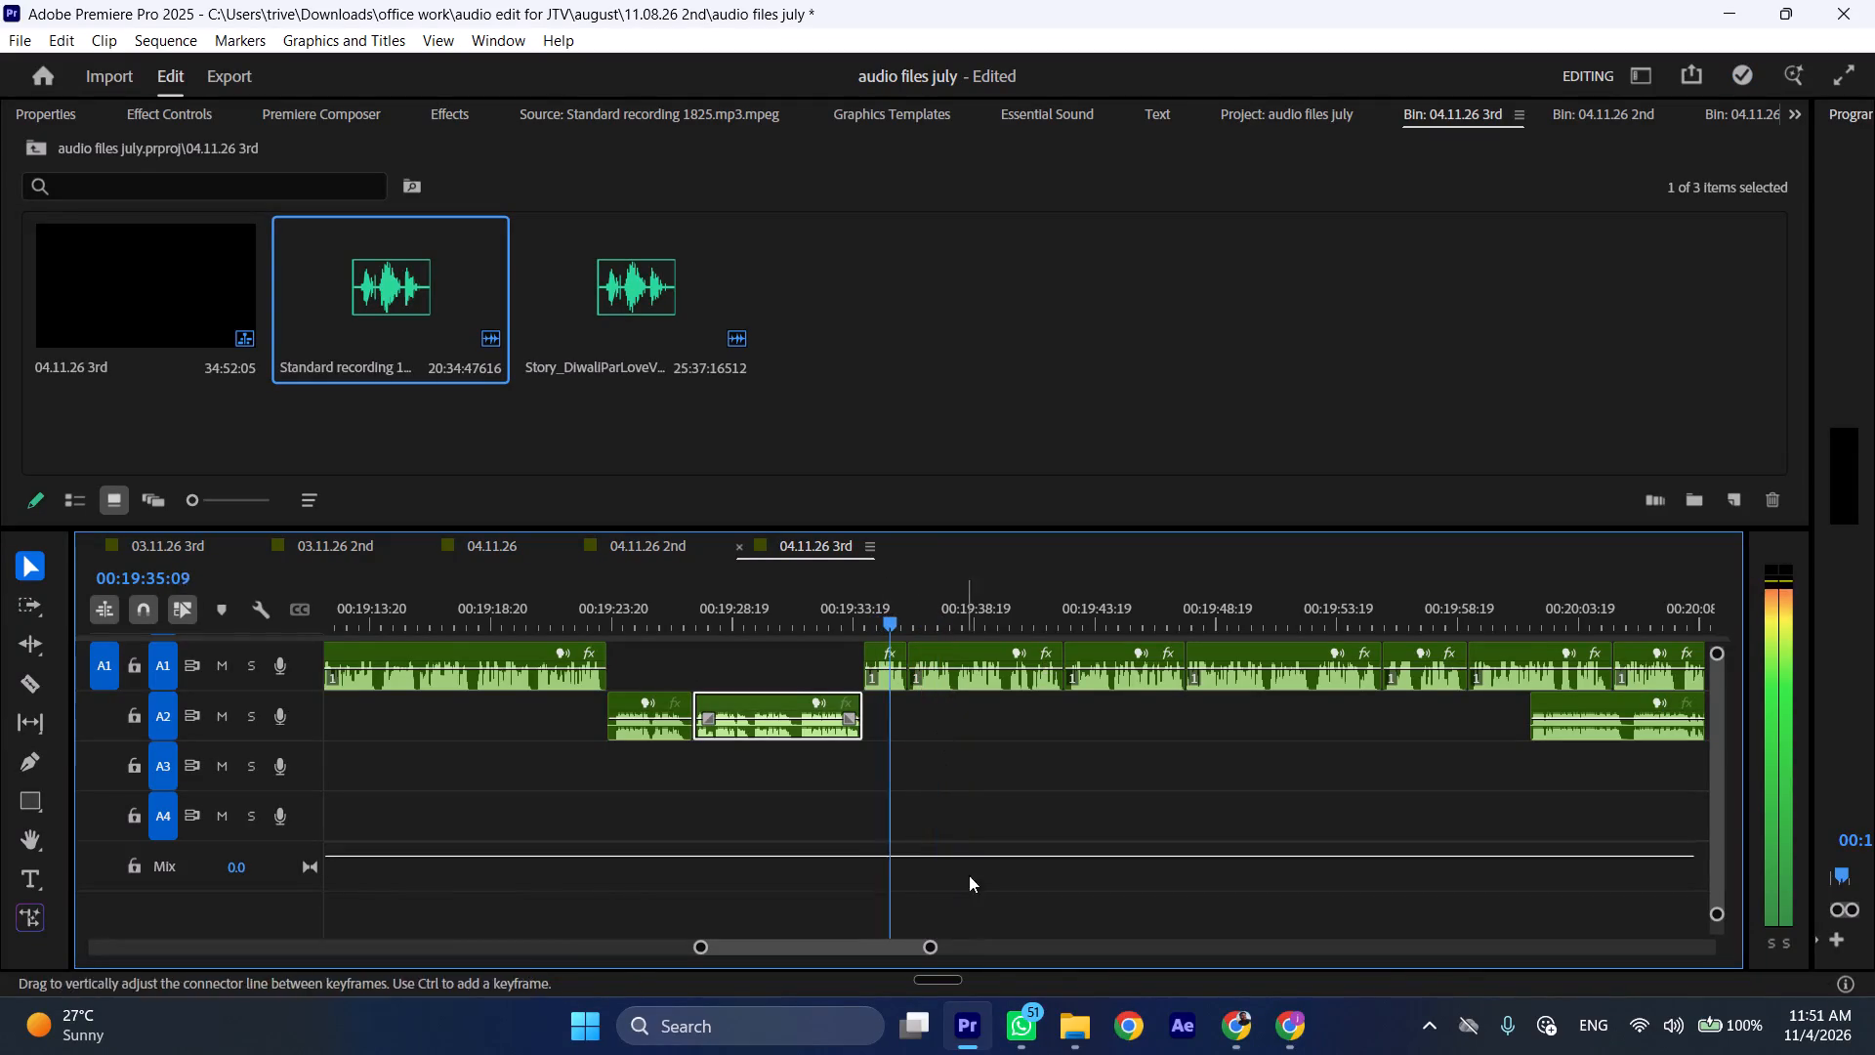
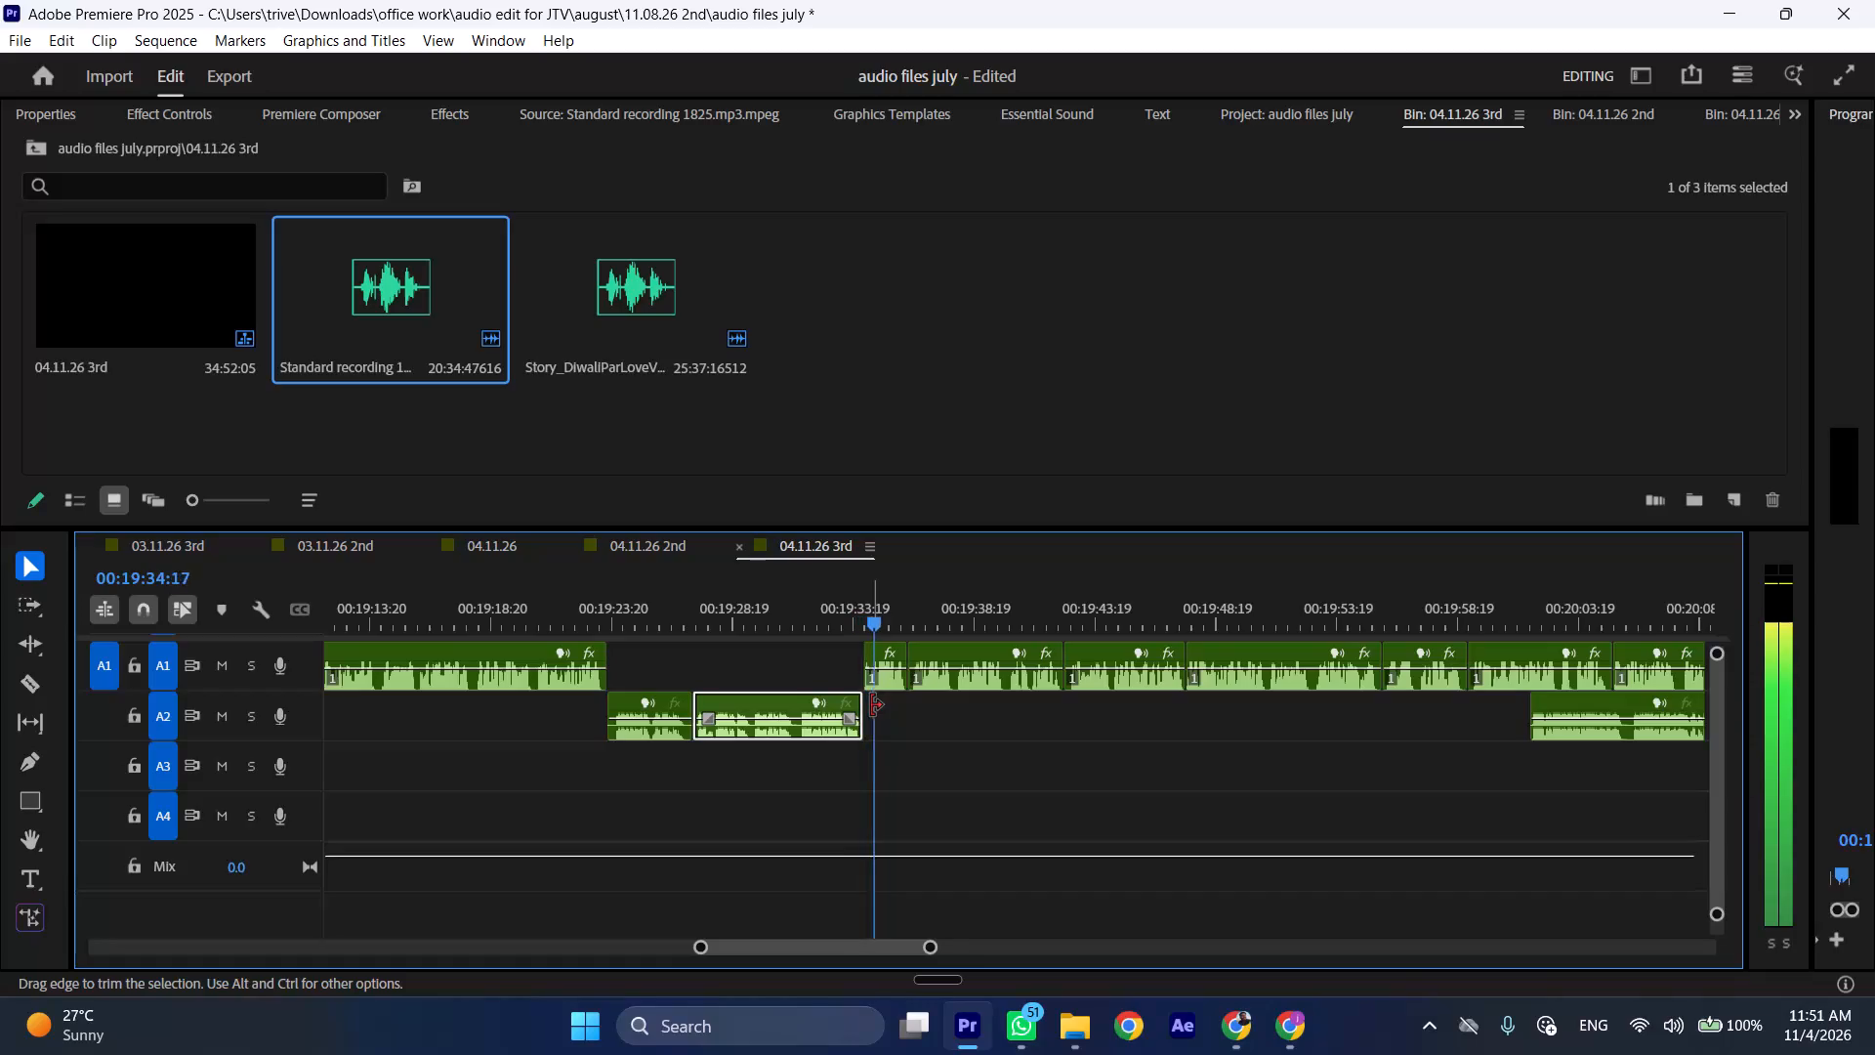
Insert the A2 clip from about 00:20:01 directly after the short A1 clip, at about 00:19:36, pushing the following A1 clips along.
{"action": "key", "text": "space"}
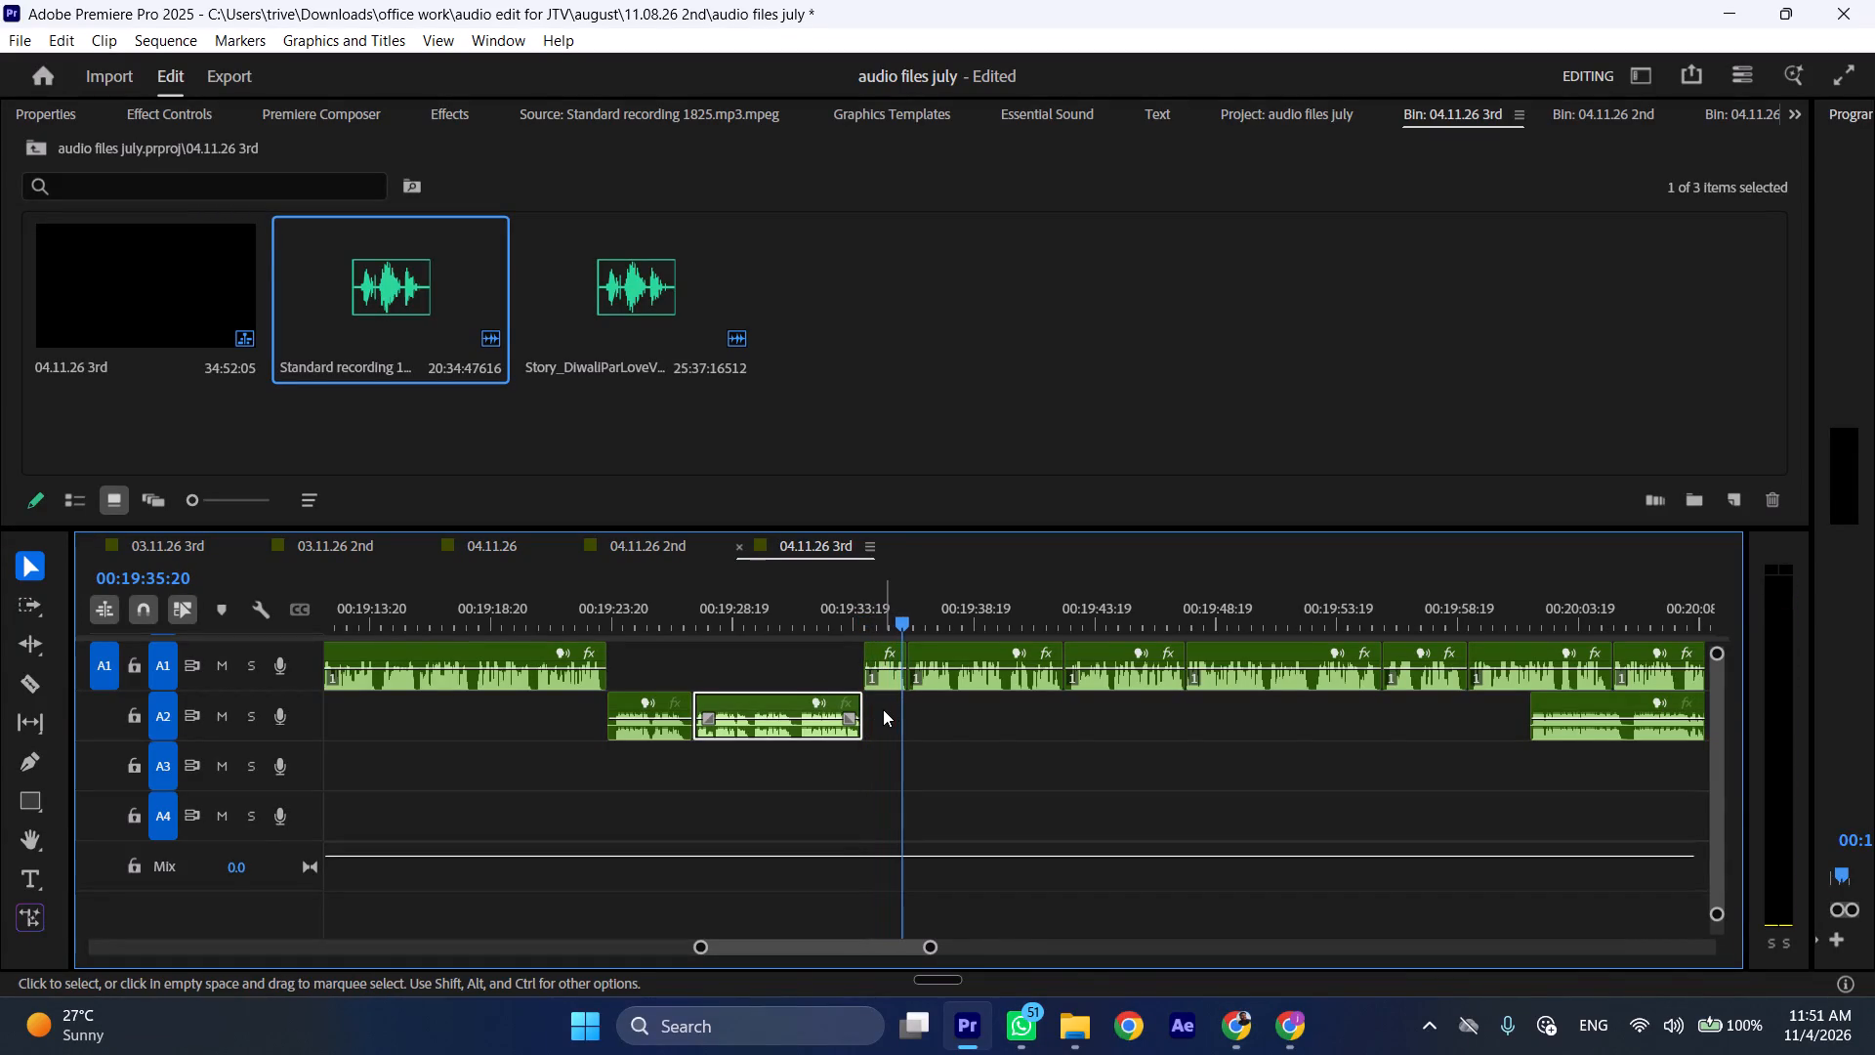
{"action": "left_click_drag", "start_coordinate": [1582, 708], "coordinate": [1035, 713]}
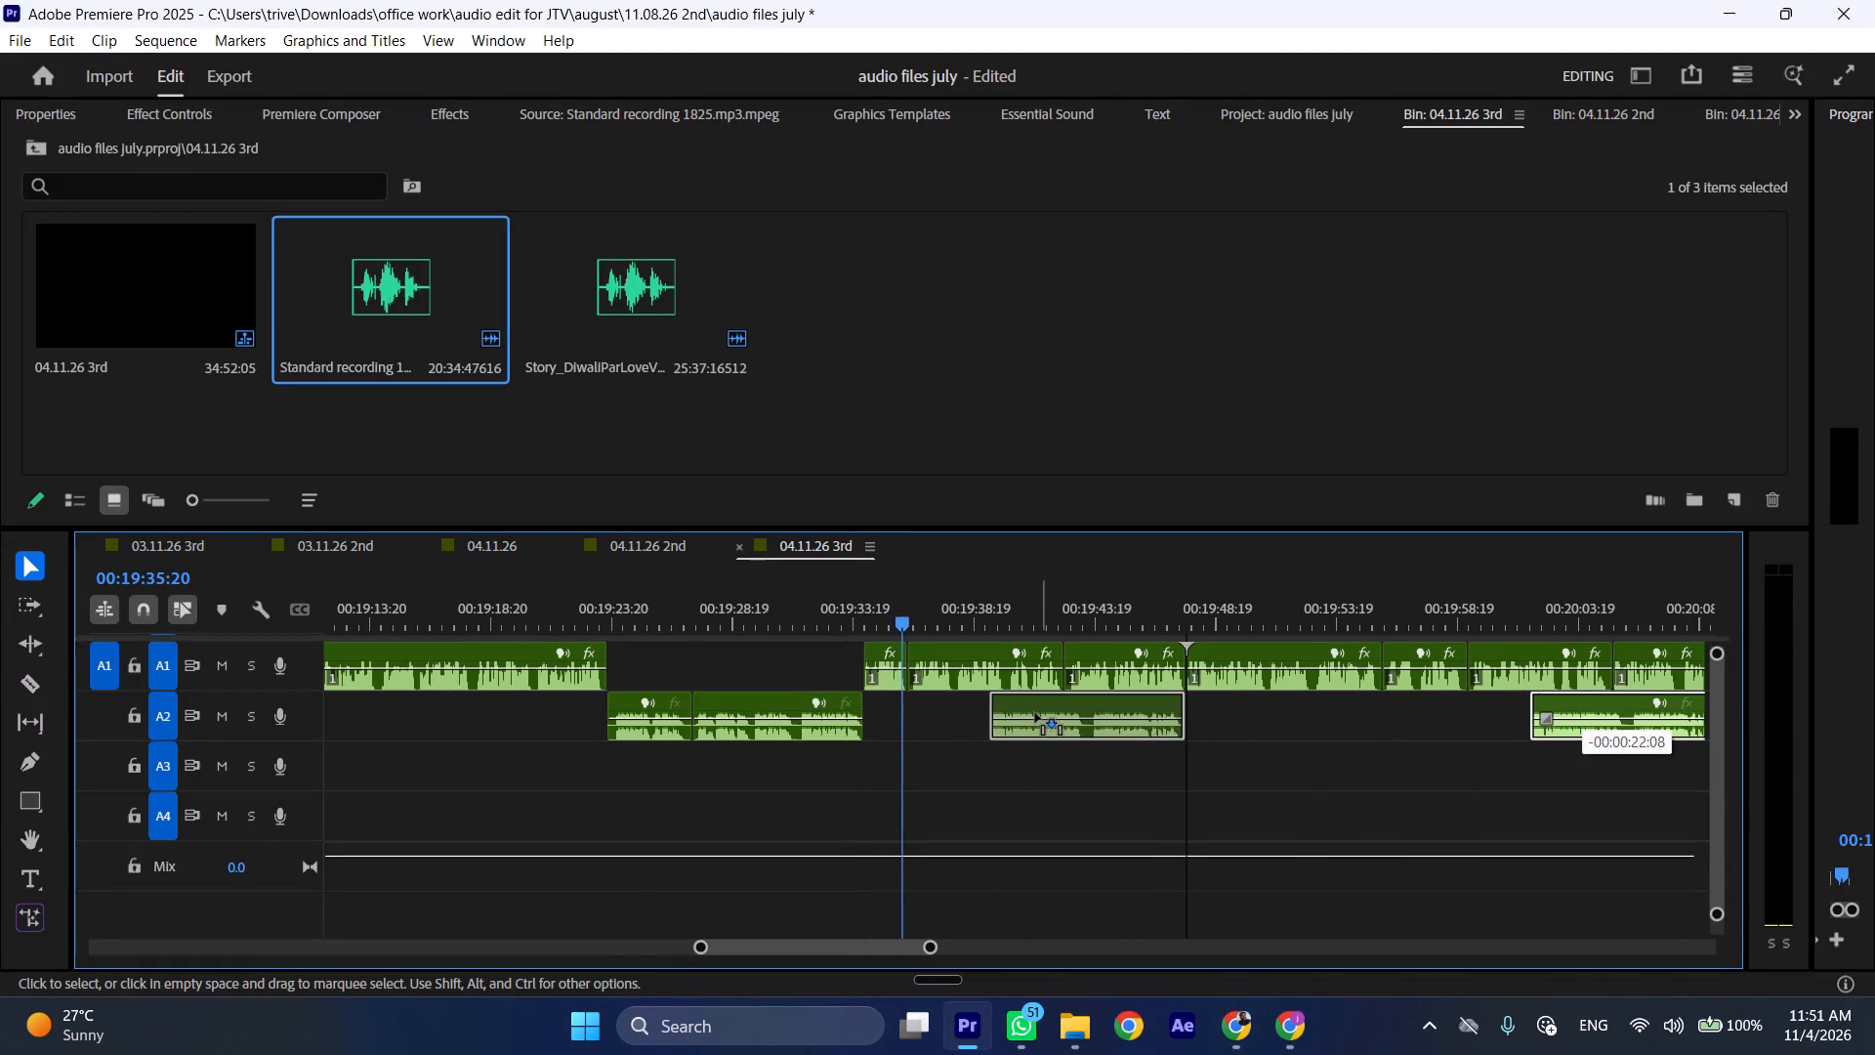
{"action": "left_click_drag", "start_coordinate": [1035, 713], "coordinate": [959, 712]}
{"action": "key", "text": "space"}
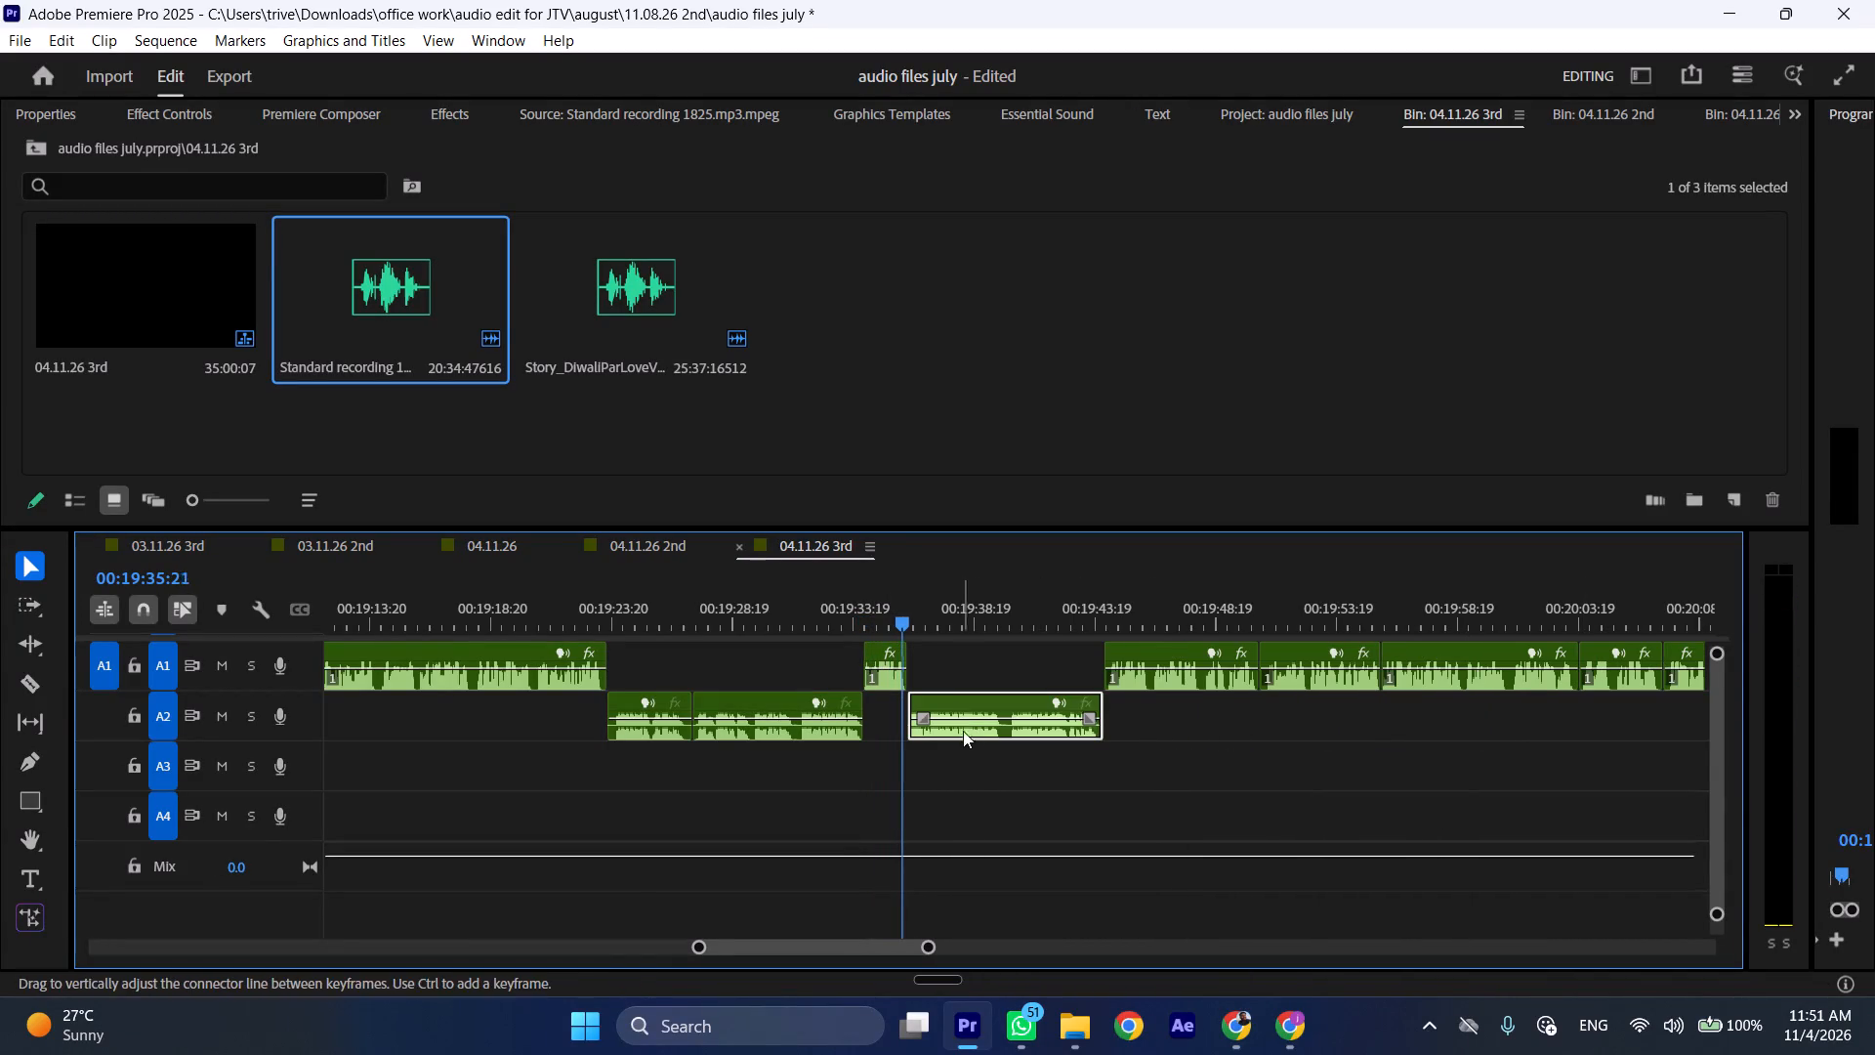
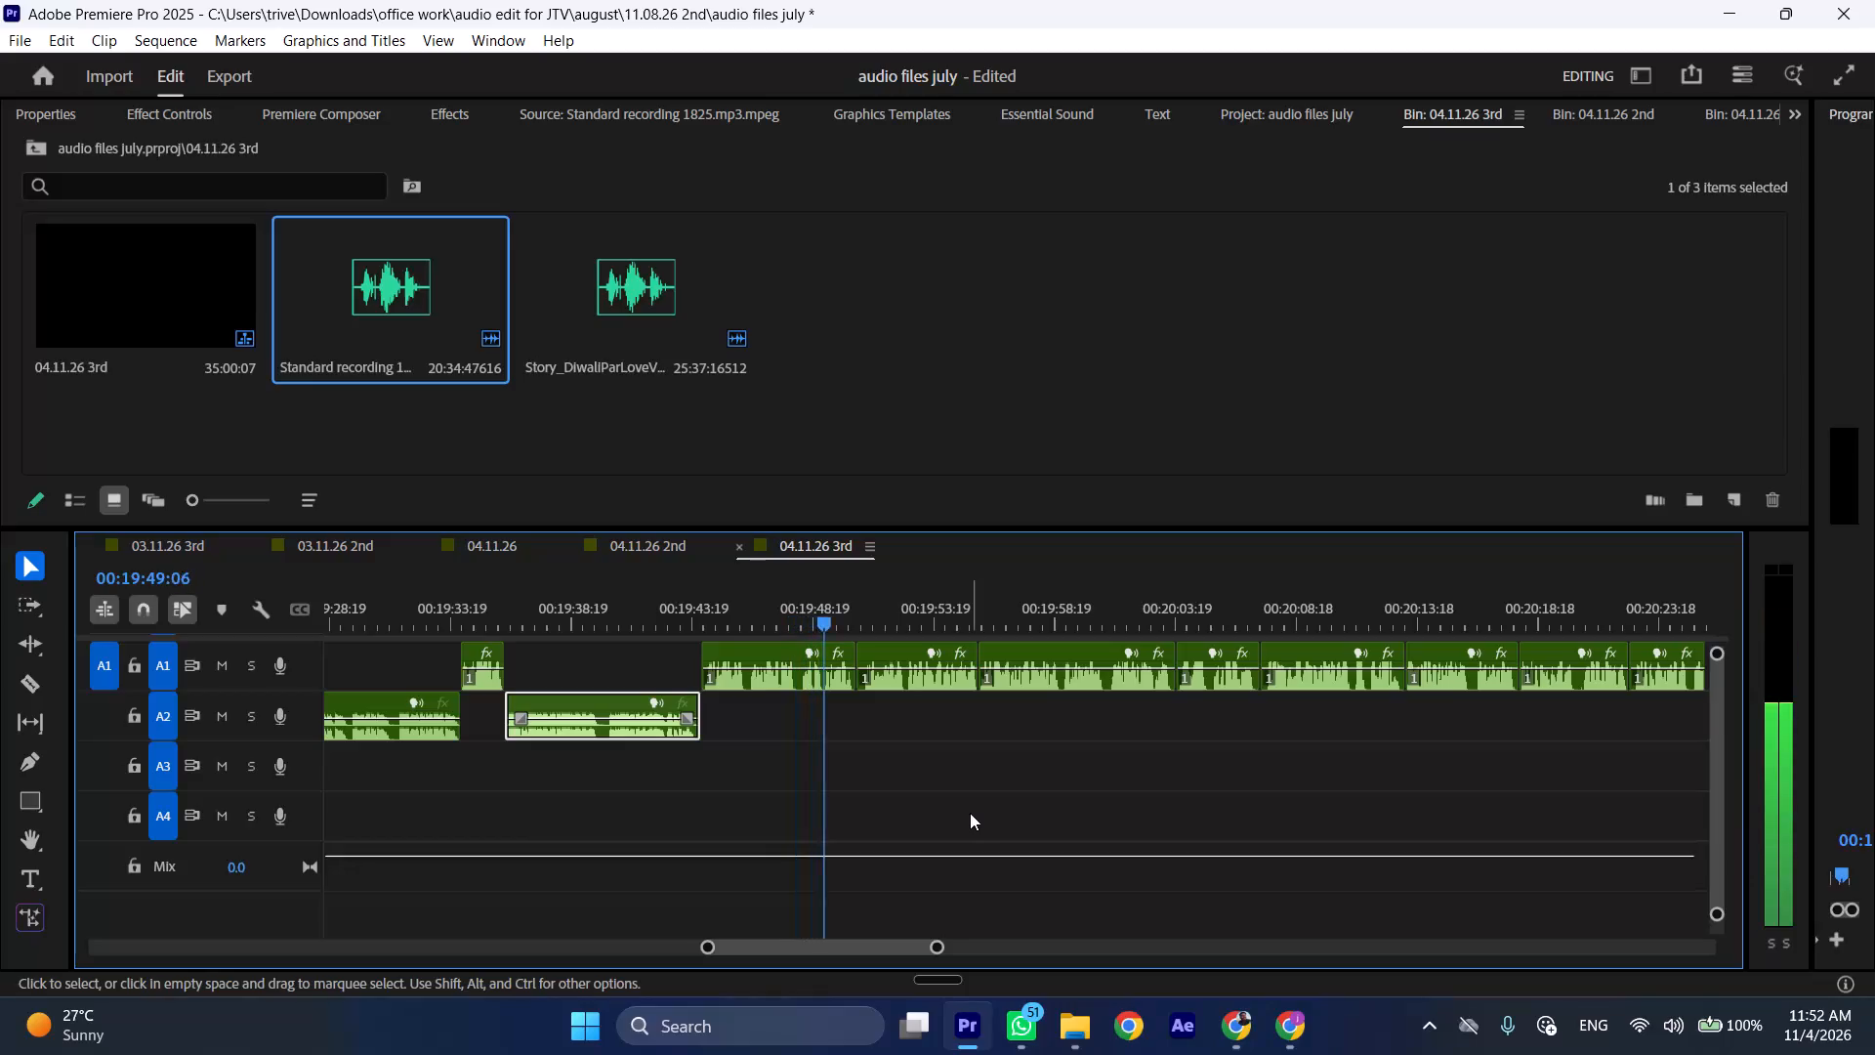
Play back the A1 clips that follow the inserted A2 clip, replaying from about 00:19:48, to check the recording there.
{"action": "key", "text": "space"}
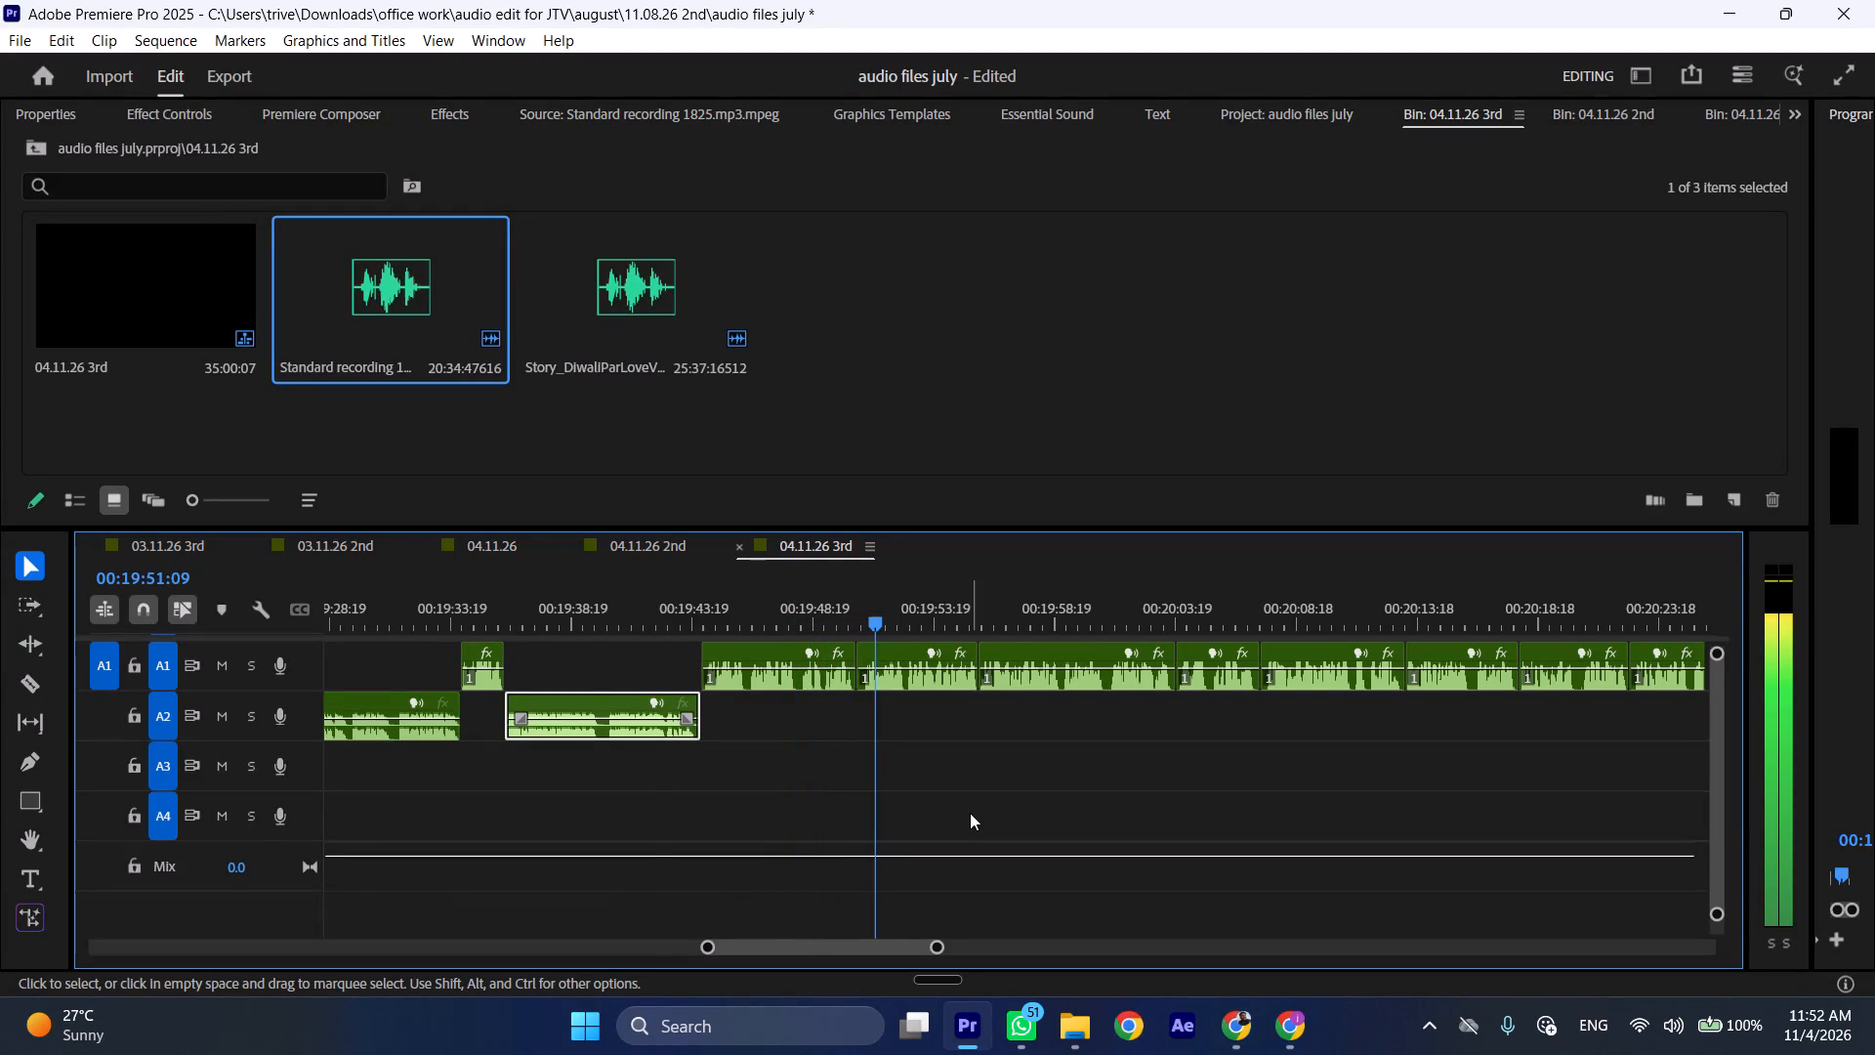
{"action": "scroll", "coordinate": [970, 813], "scroll_direction": "down", "scroll_amount": 11}
{"action": "scroll", "coordinate": [973, 810], "scroll_direction": "up", "scroll_amount": 5}
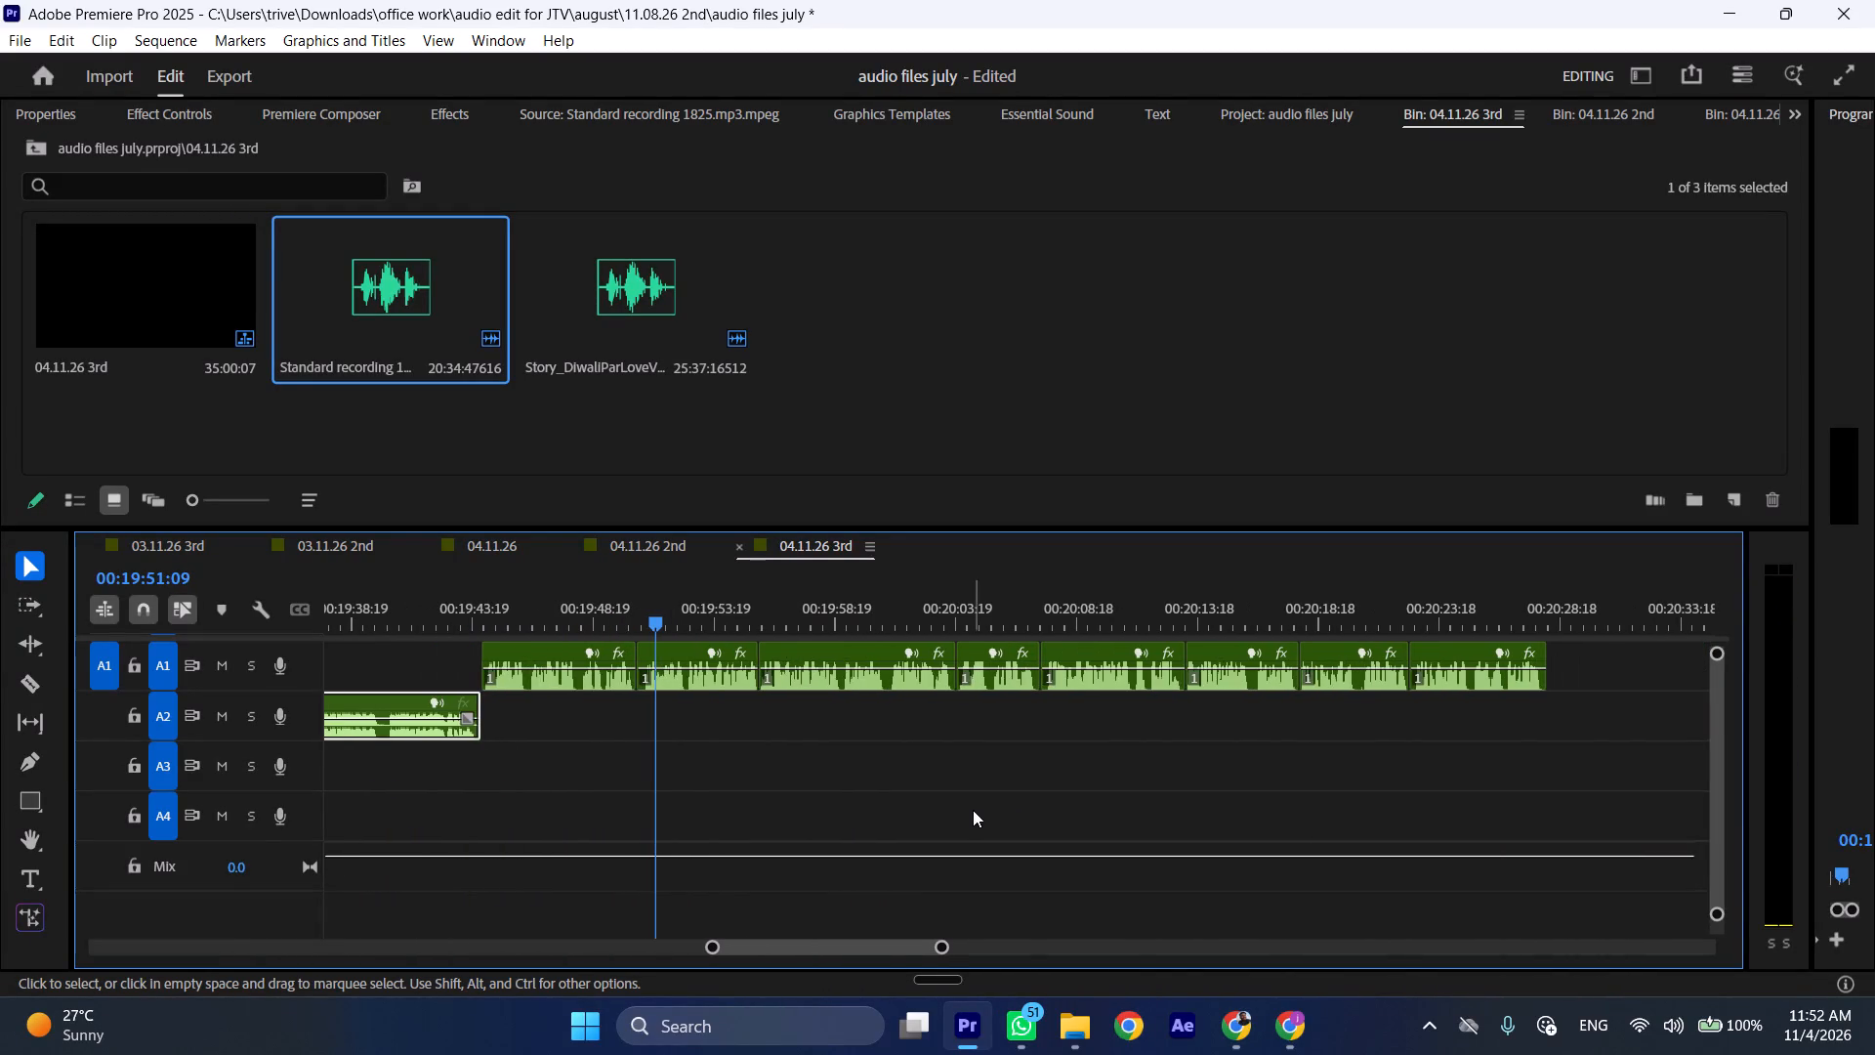
{"action": "scroll", "coordinate": [973, 810], "scroll_direction": "up", "scroll_amount": 3}
{"action": "key", "text": "space"}
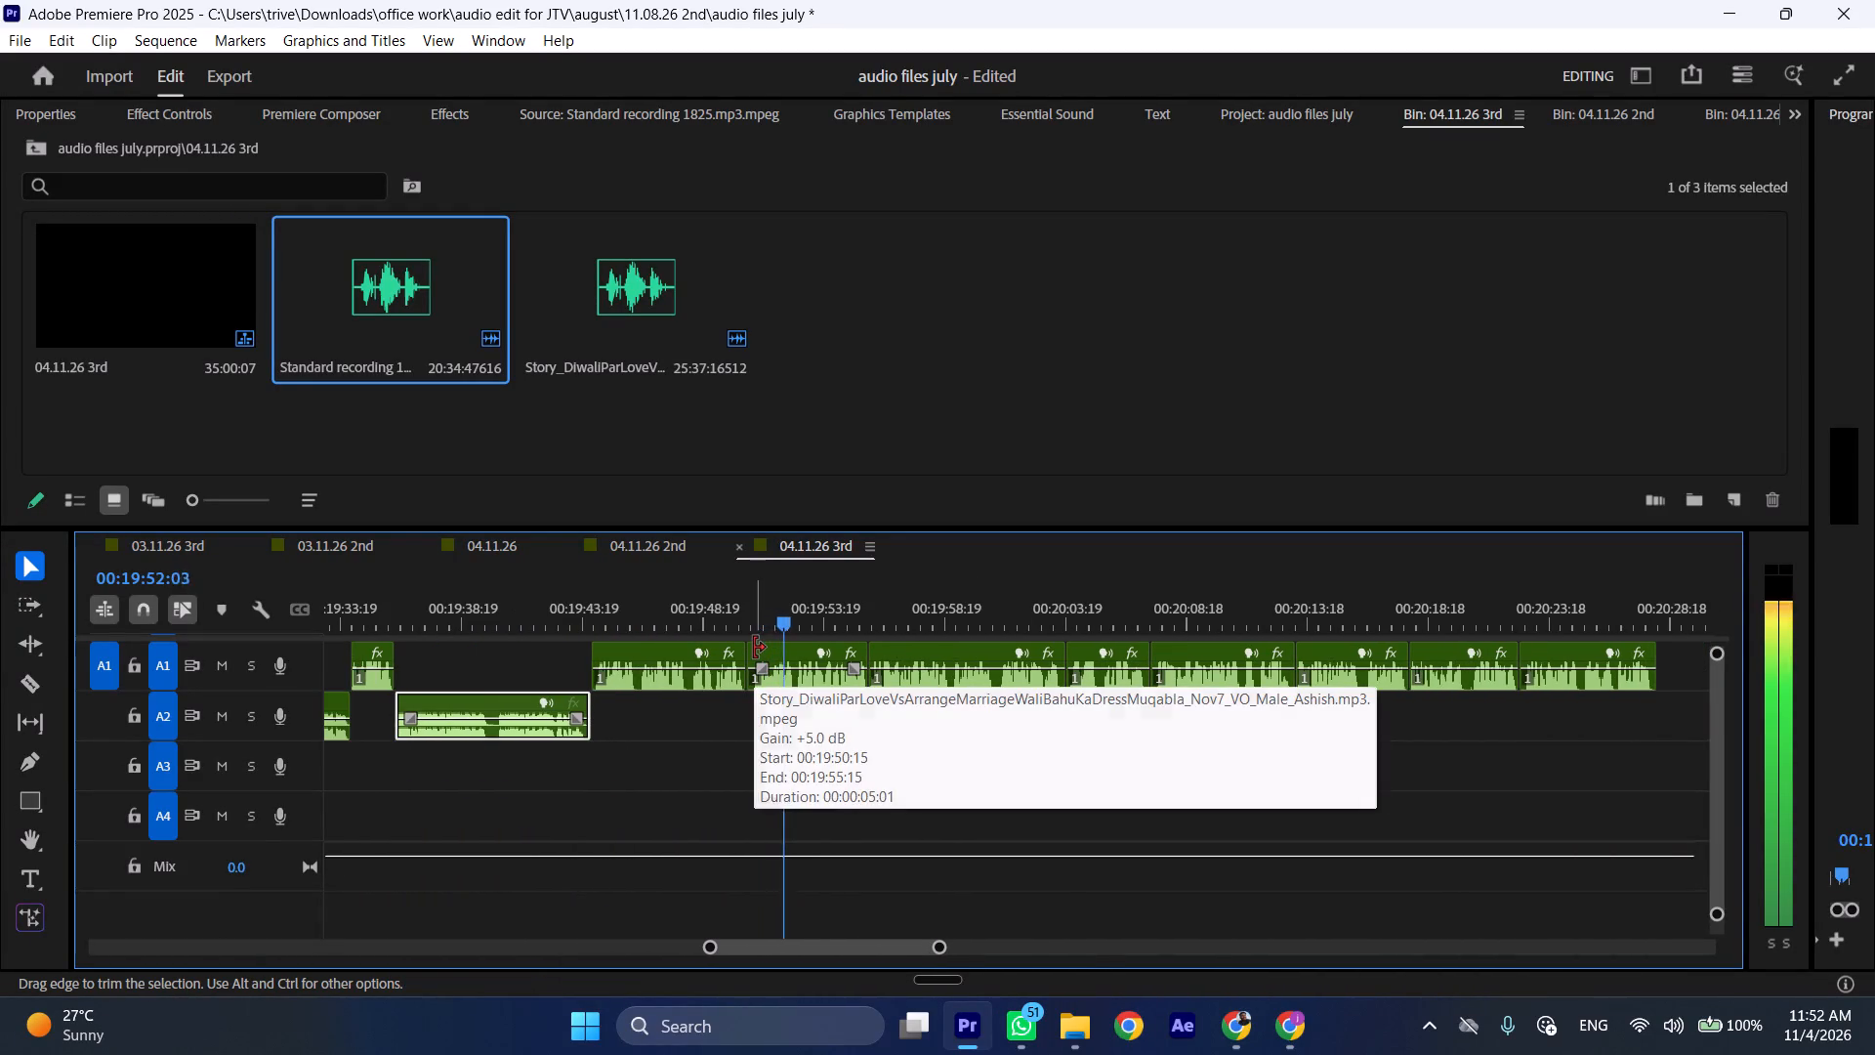
{"action": "left_click", "coordinate": [682, 590]}
{"action": "key", "text": "space"}
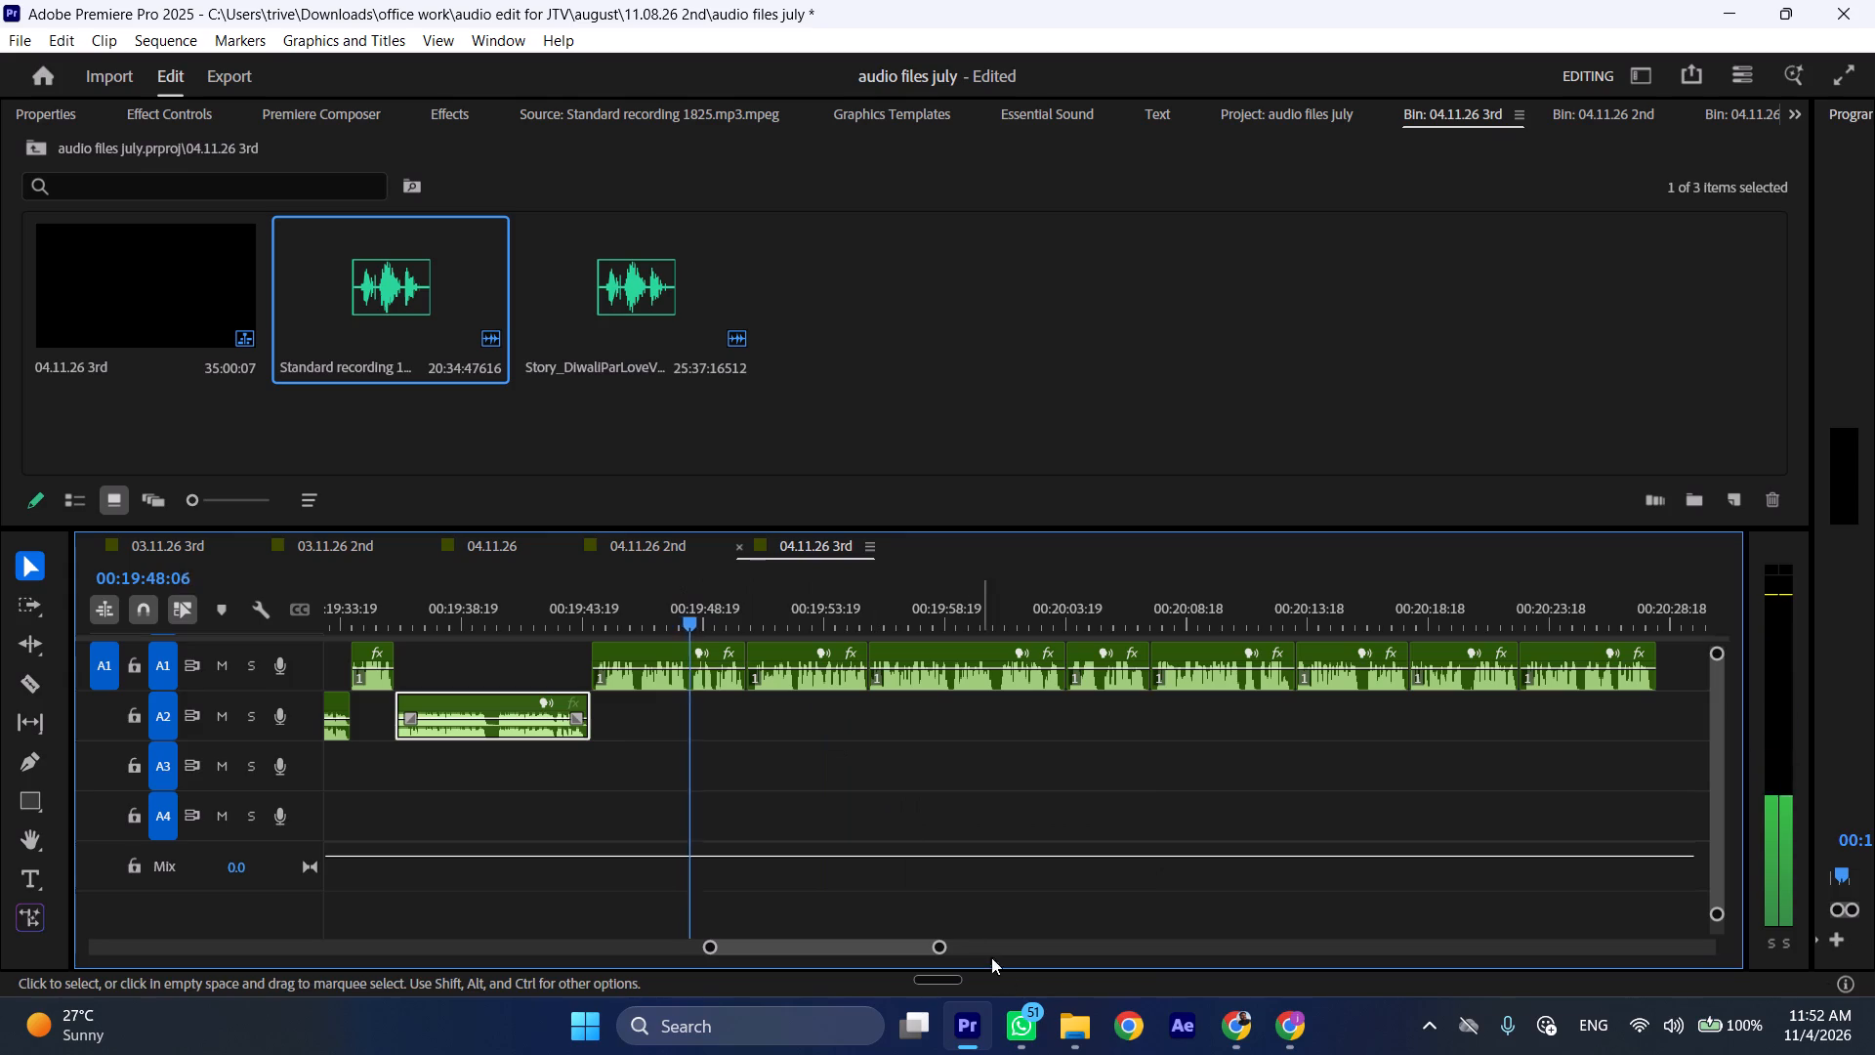
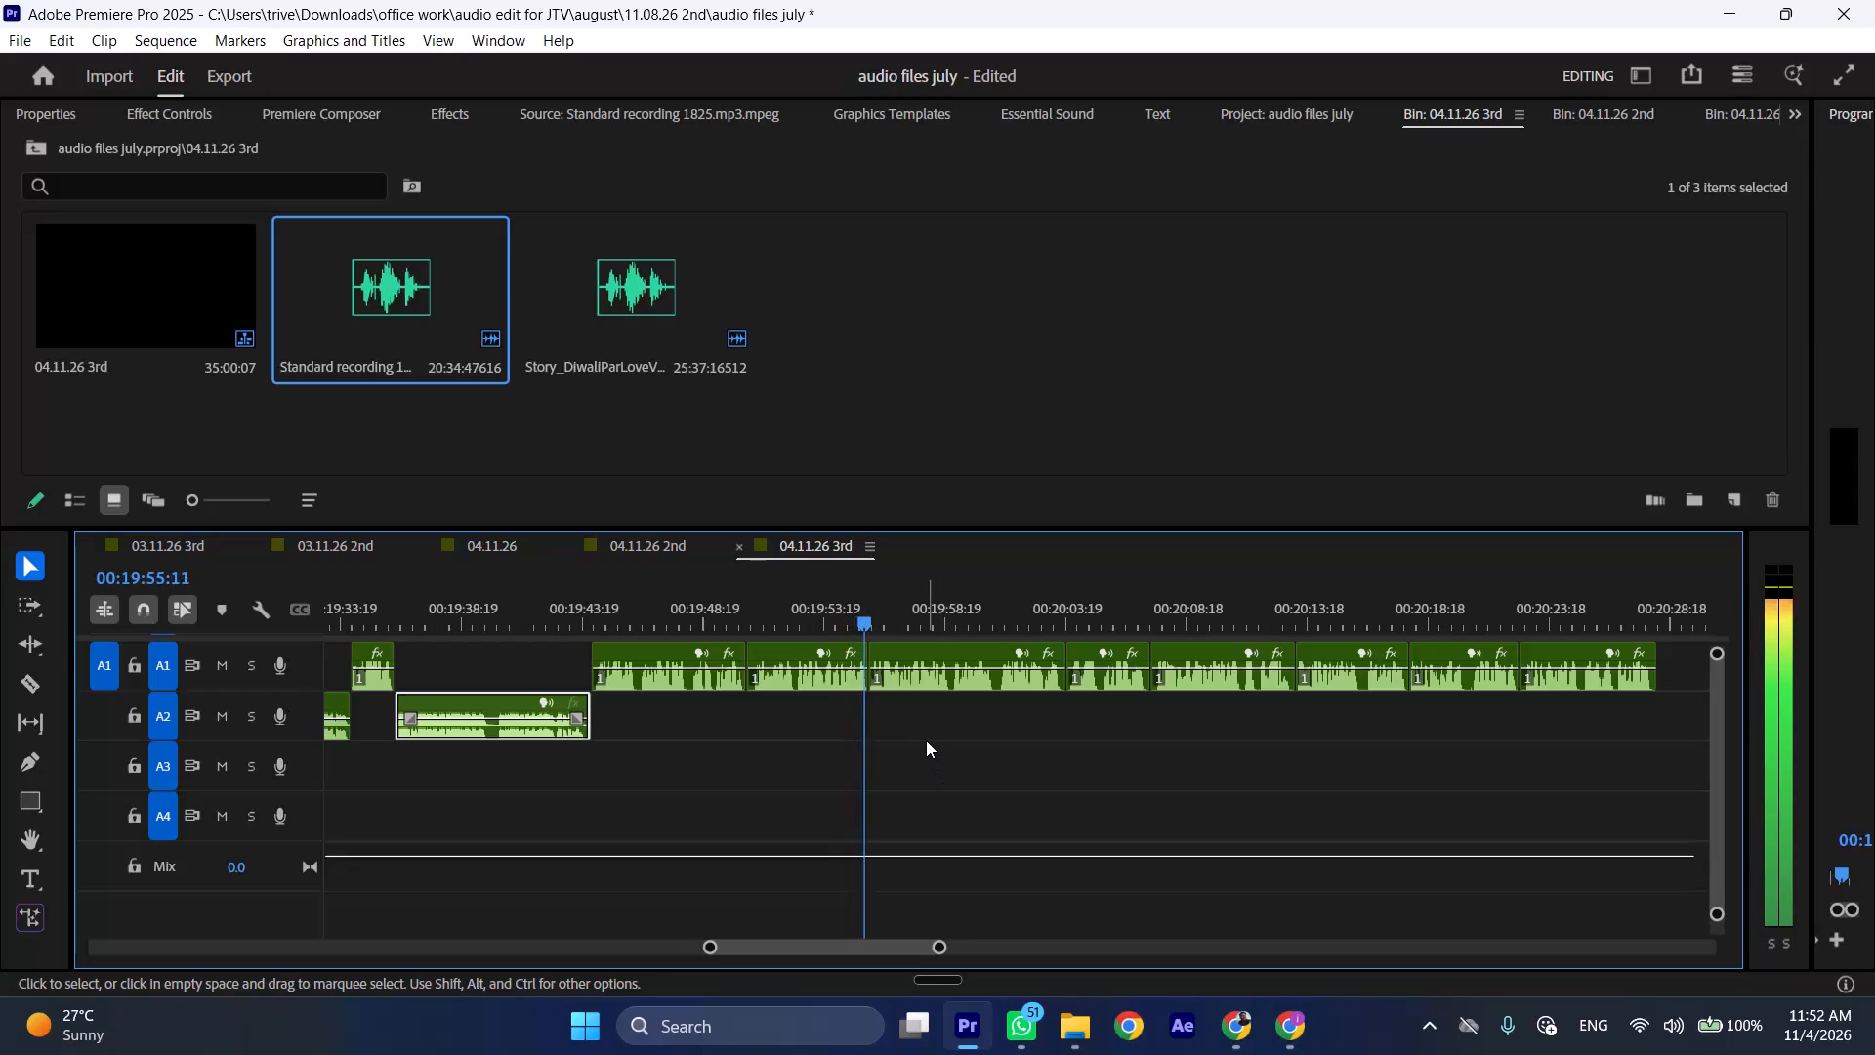
Stop playback and shift the six A1 clips after 00:19:55:14 about 9 seconds later, opening a gap at the playhead.
{"action": "key", "text": "space"}
{"action": "key", "text": "ctrl+shift+x"}
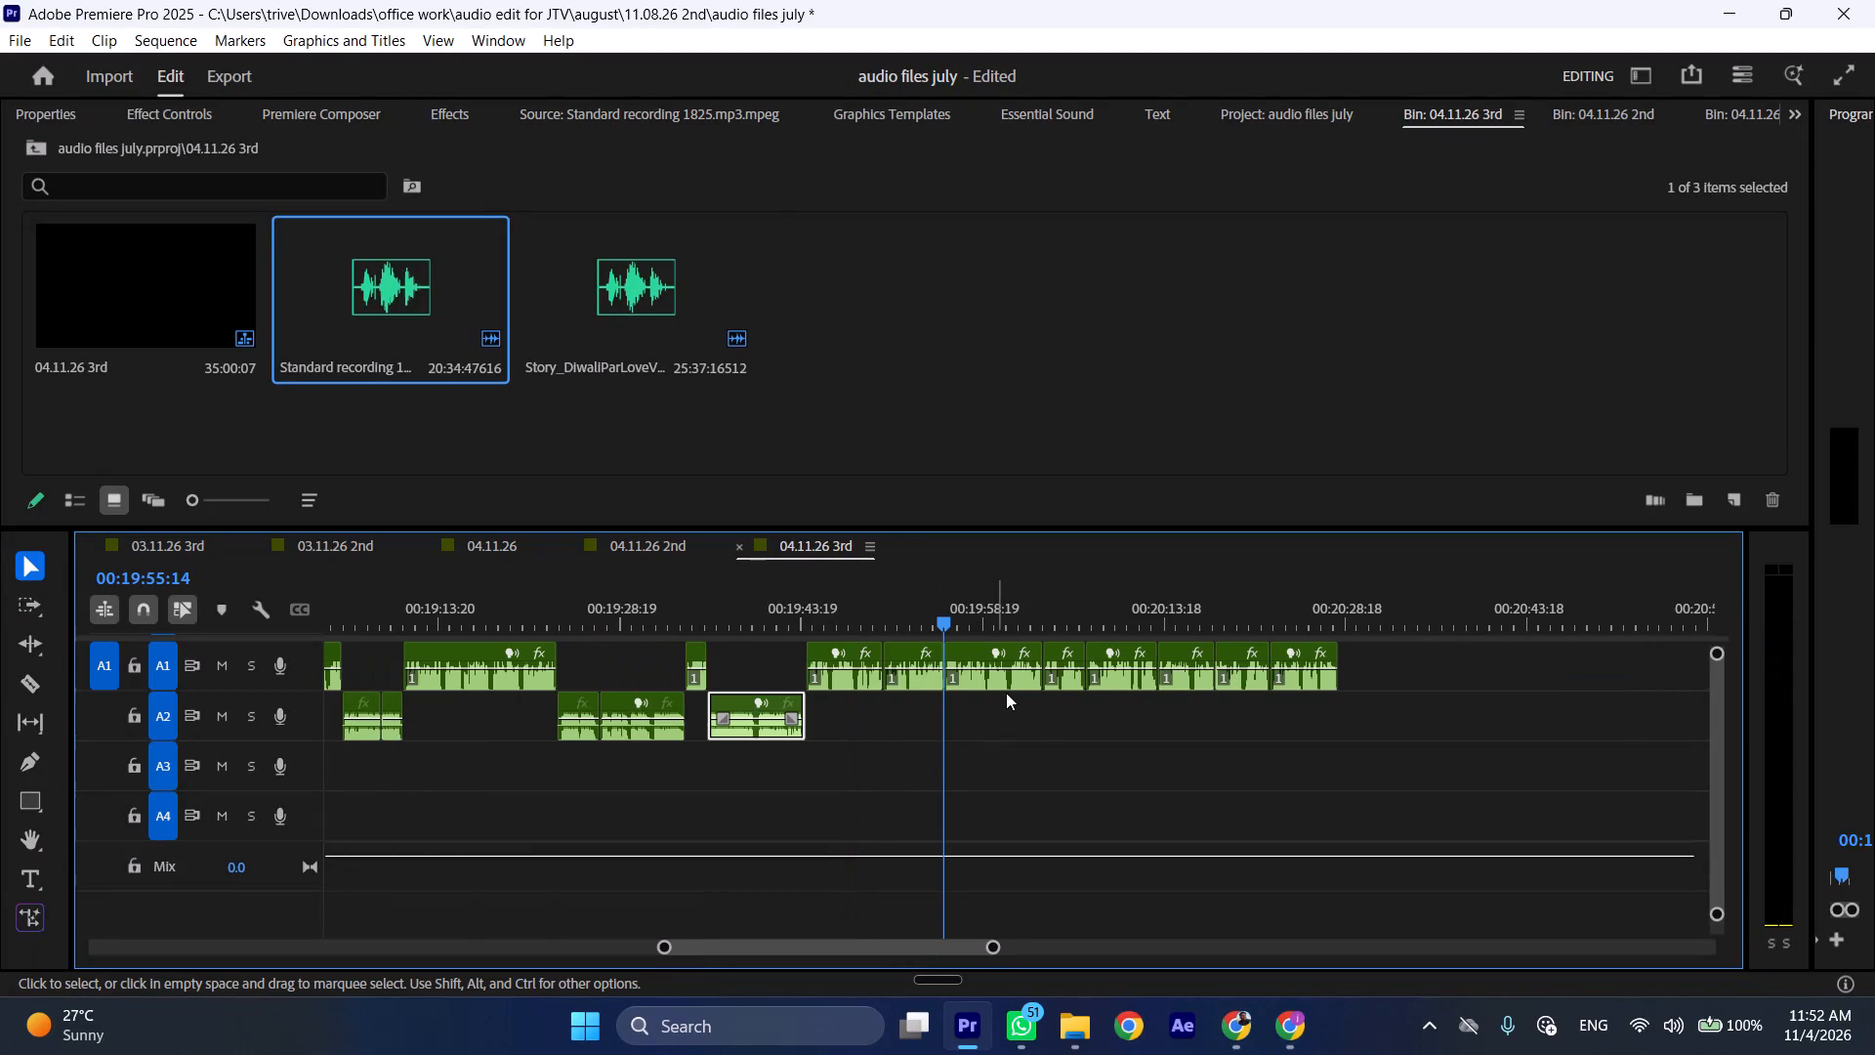
{"action": "left_click_drag", "start_coordinate": [1000, 699], "coordinate": [1337, 651]}
{"action": "left_click_drag", "start_coordinate": [1297, 687], "coordinate": [1406, 685]}
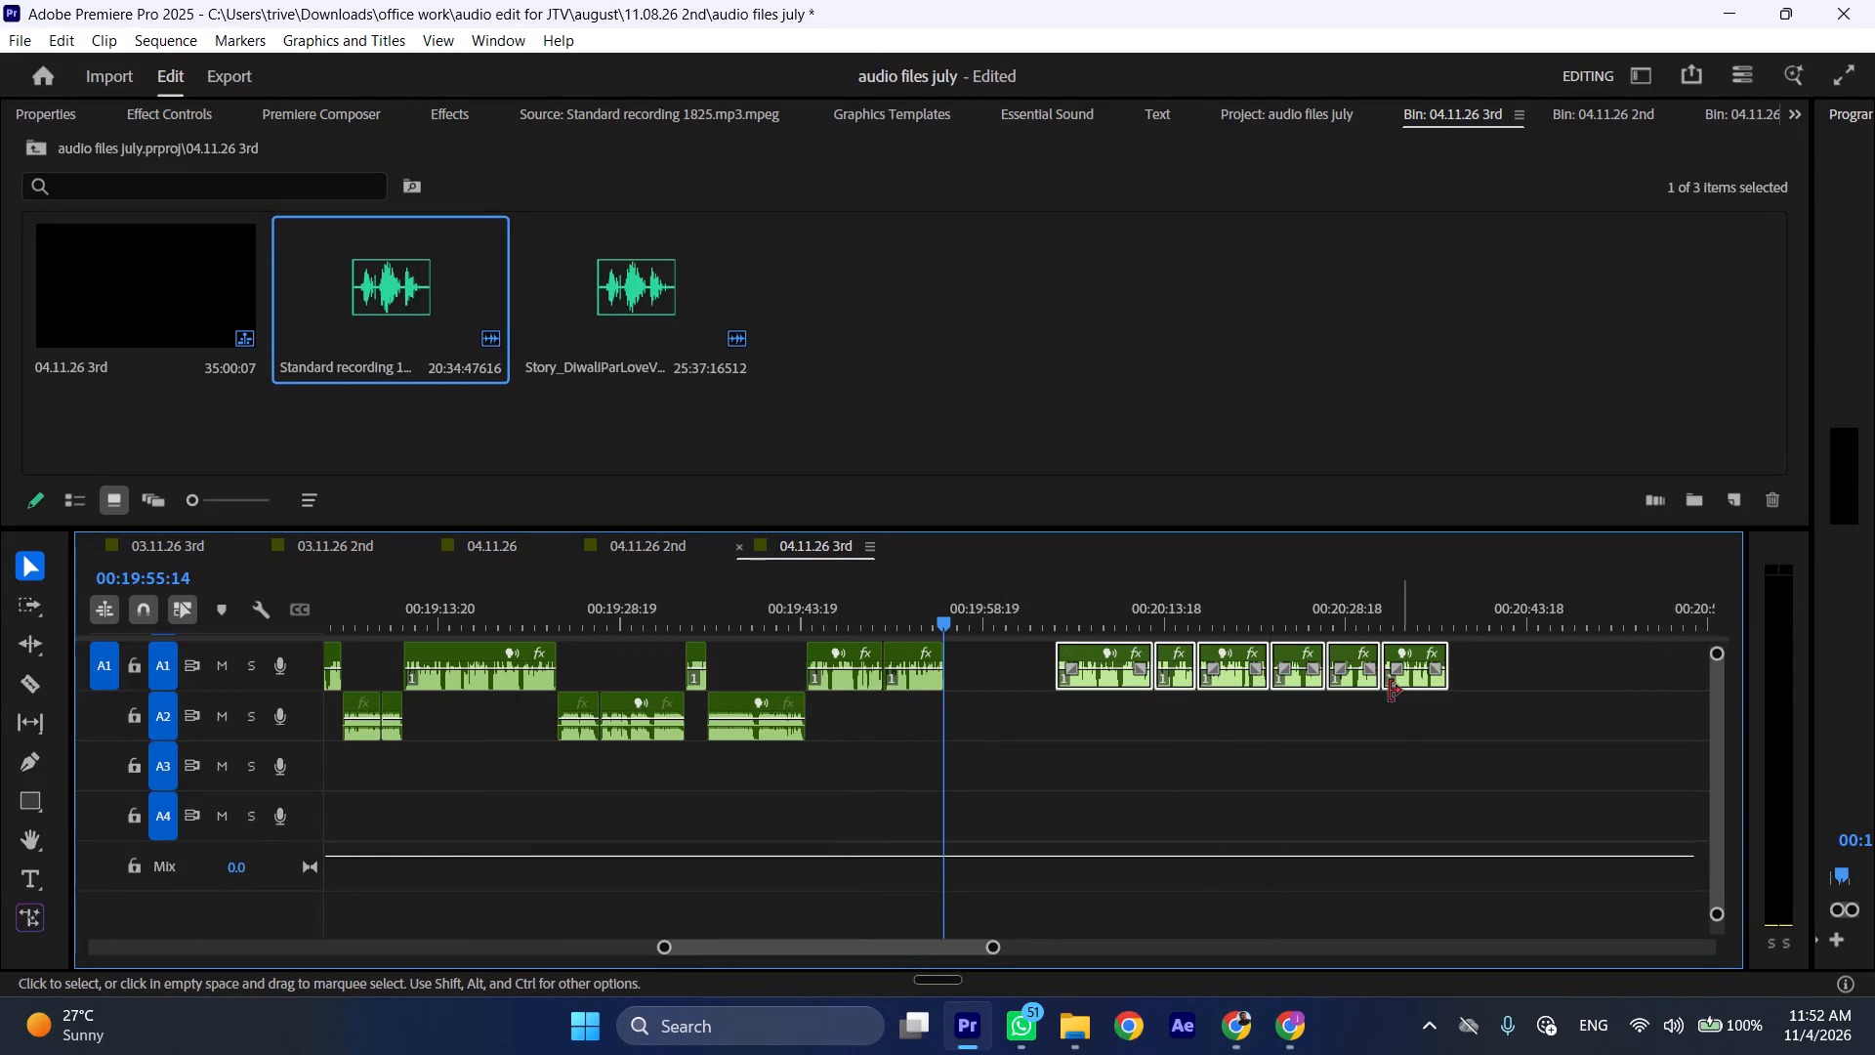
{"action": "key", "text": "ctrl+shift+x"}
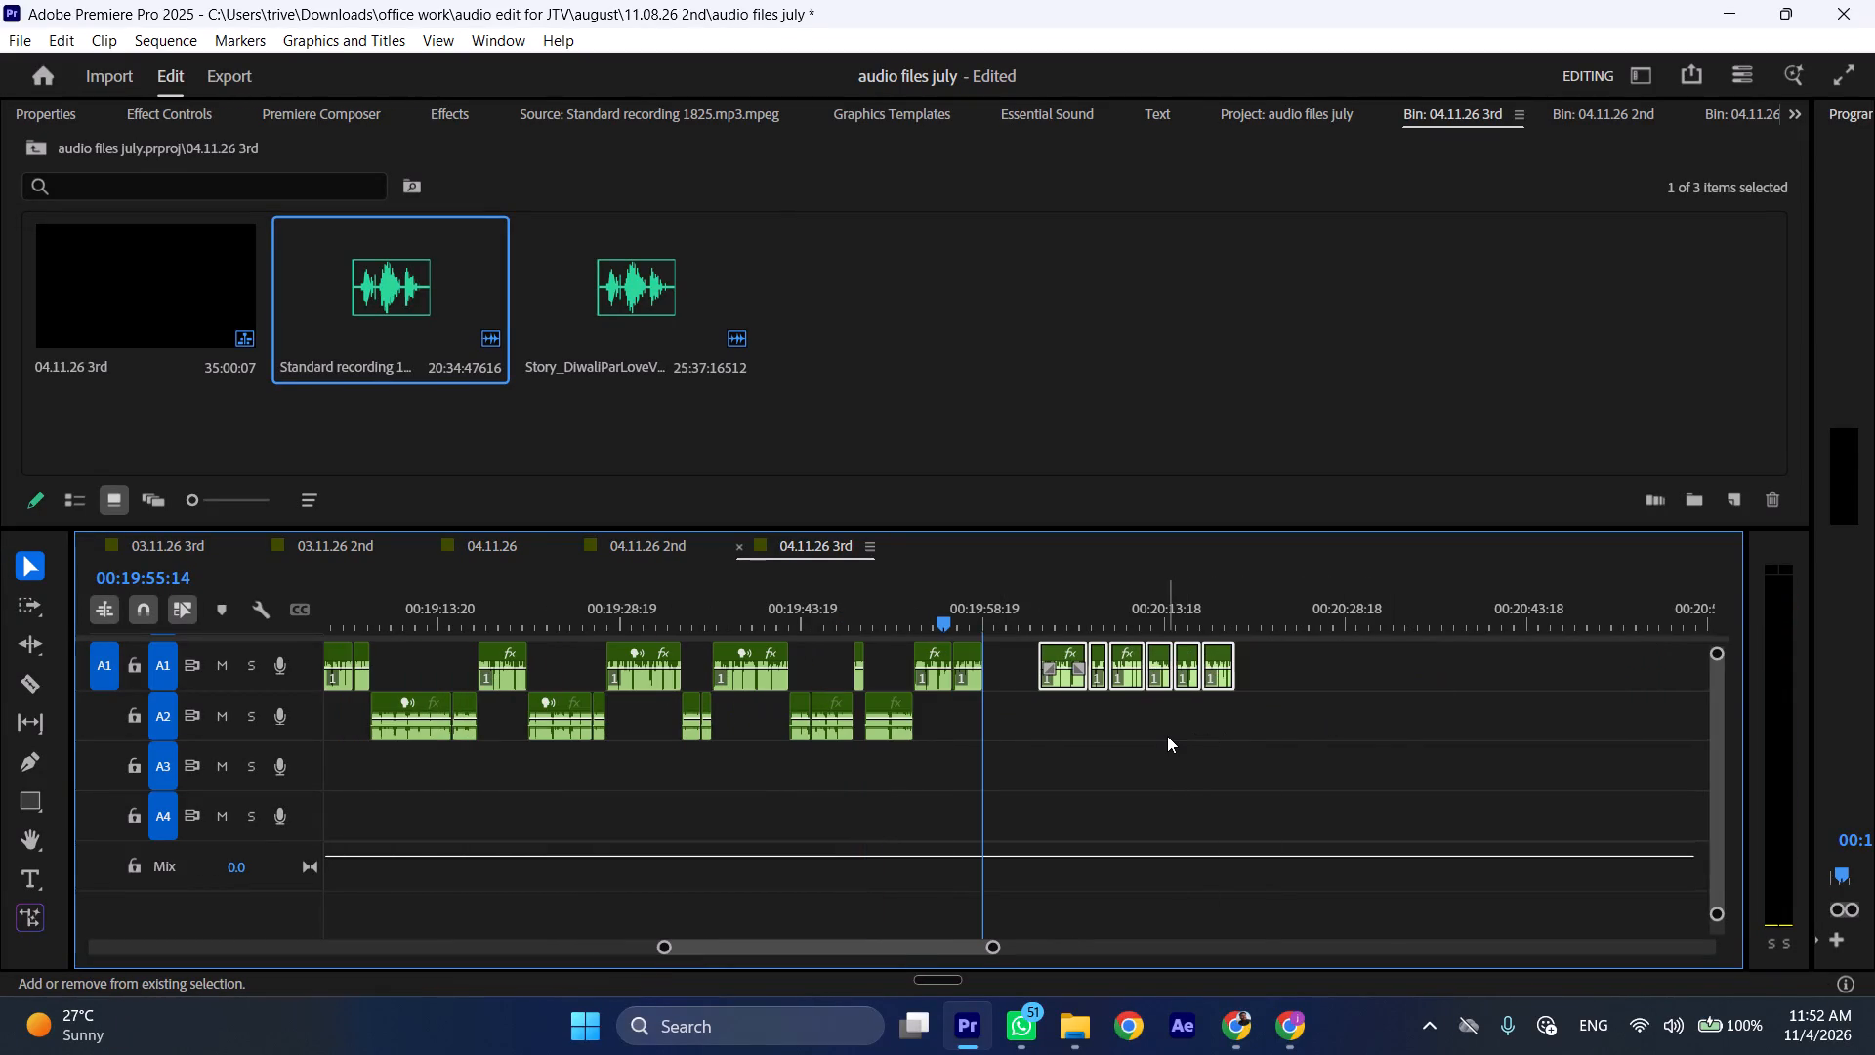
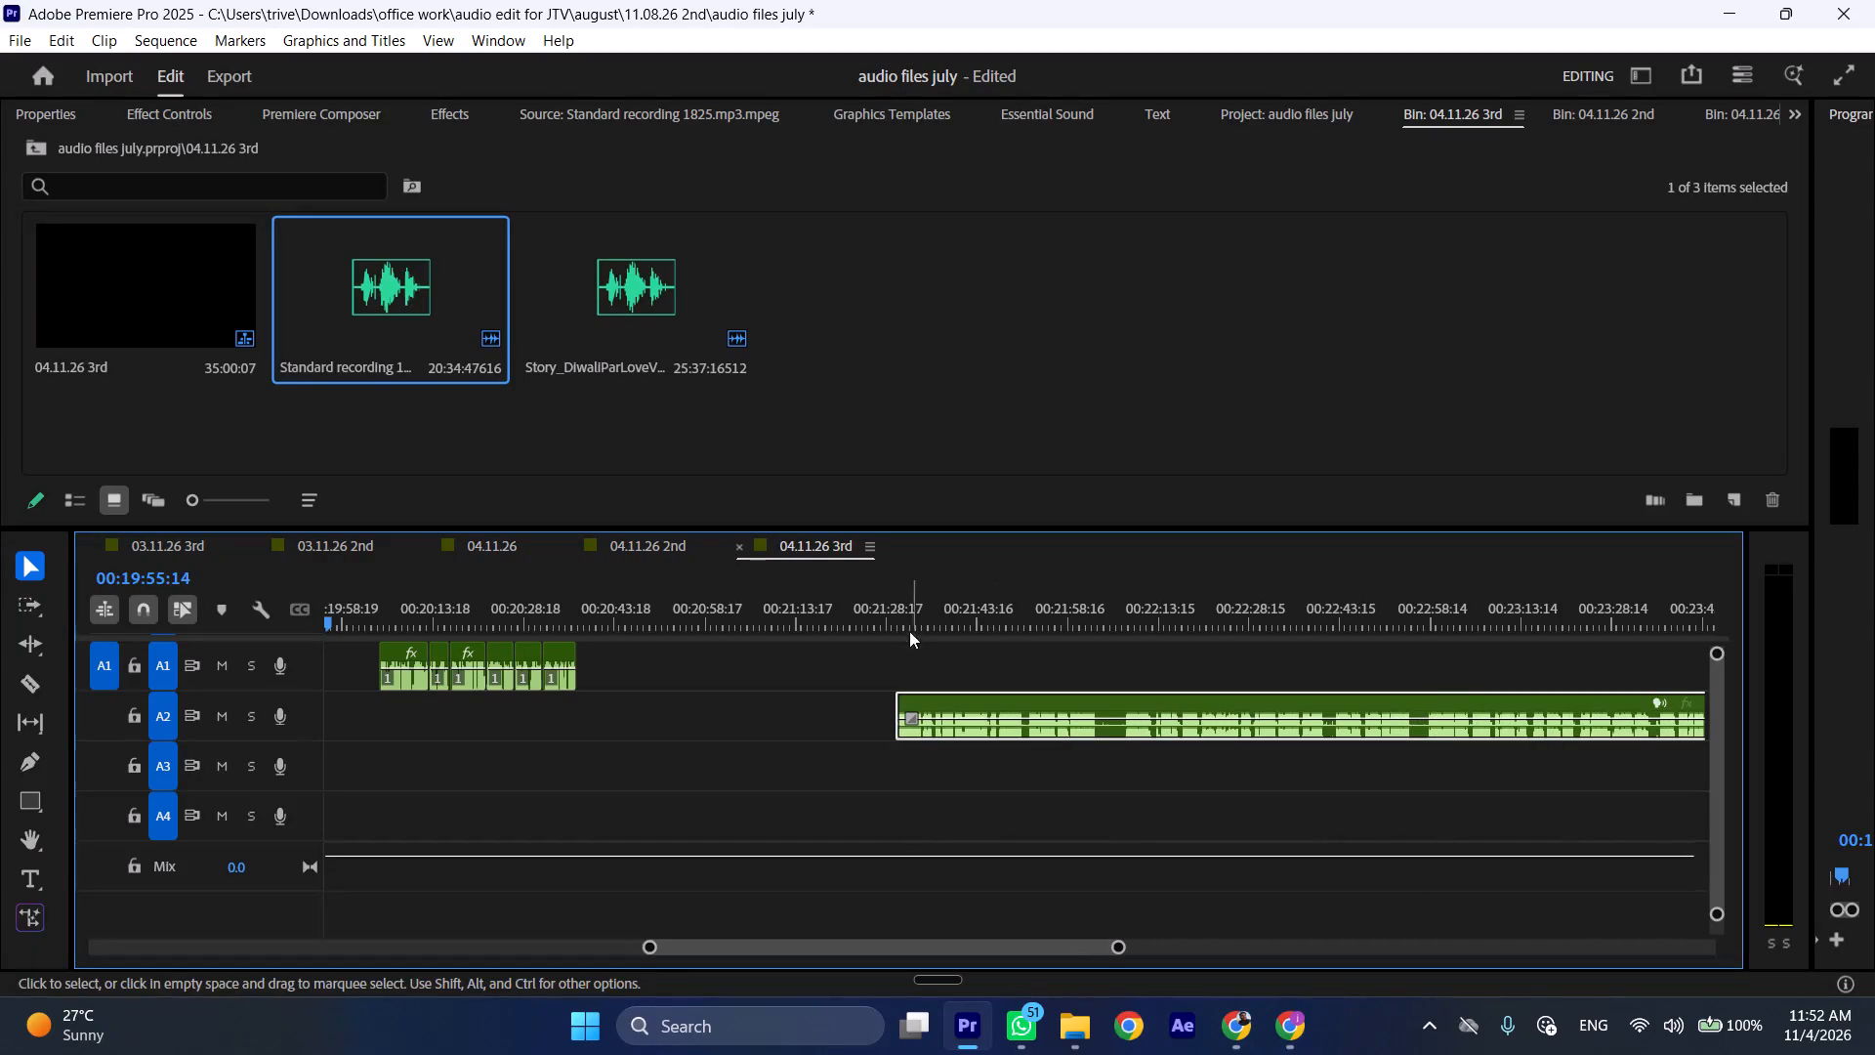
Audition the A2 recording from its start near 00:21:31 and ripple-delete the short pause from 00:21:34:04 to 00:21:34:11.
{"action": "left_click", "coordinate": [904, 605]}
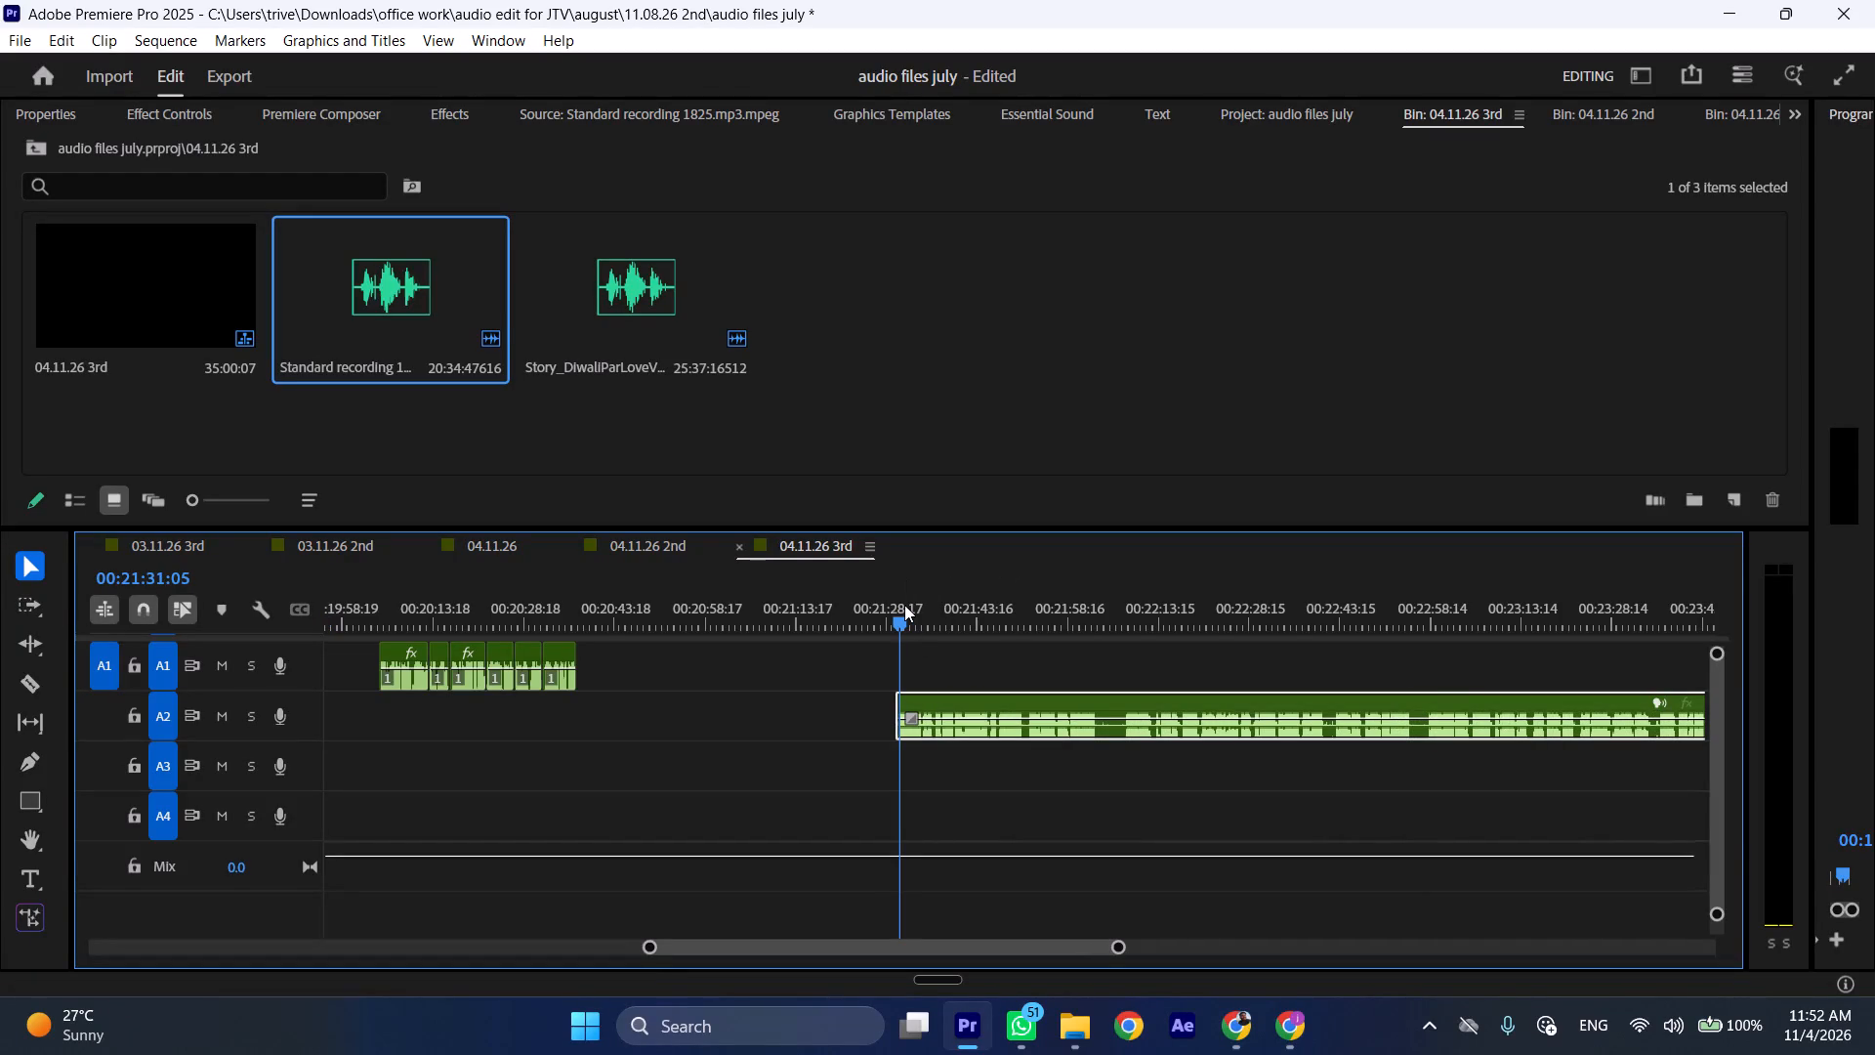
{"action": "key", "text": "ctrl+shift+c"}
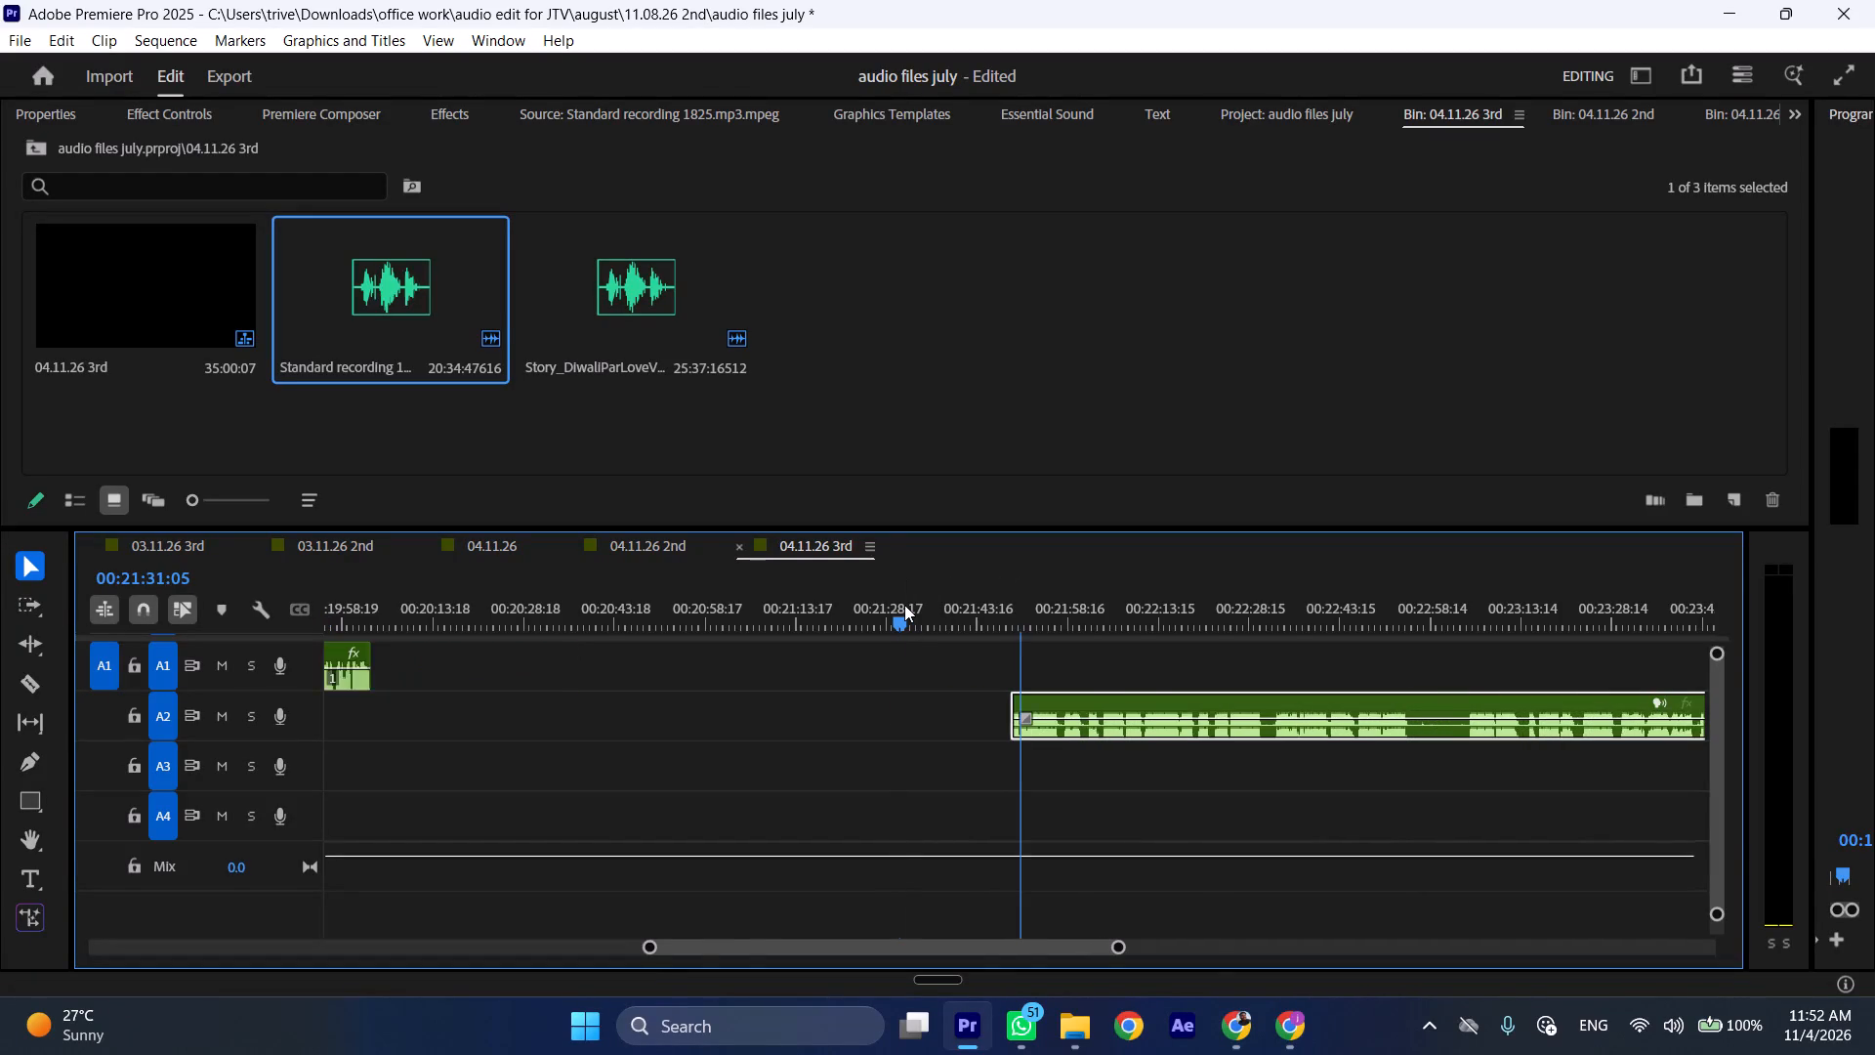
{"action": "key", "text": "ctrl+shift+c"}
{"action": "key", "text": "ctrl+shift+c"}
{"action": "key", "text": "space"}
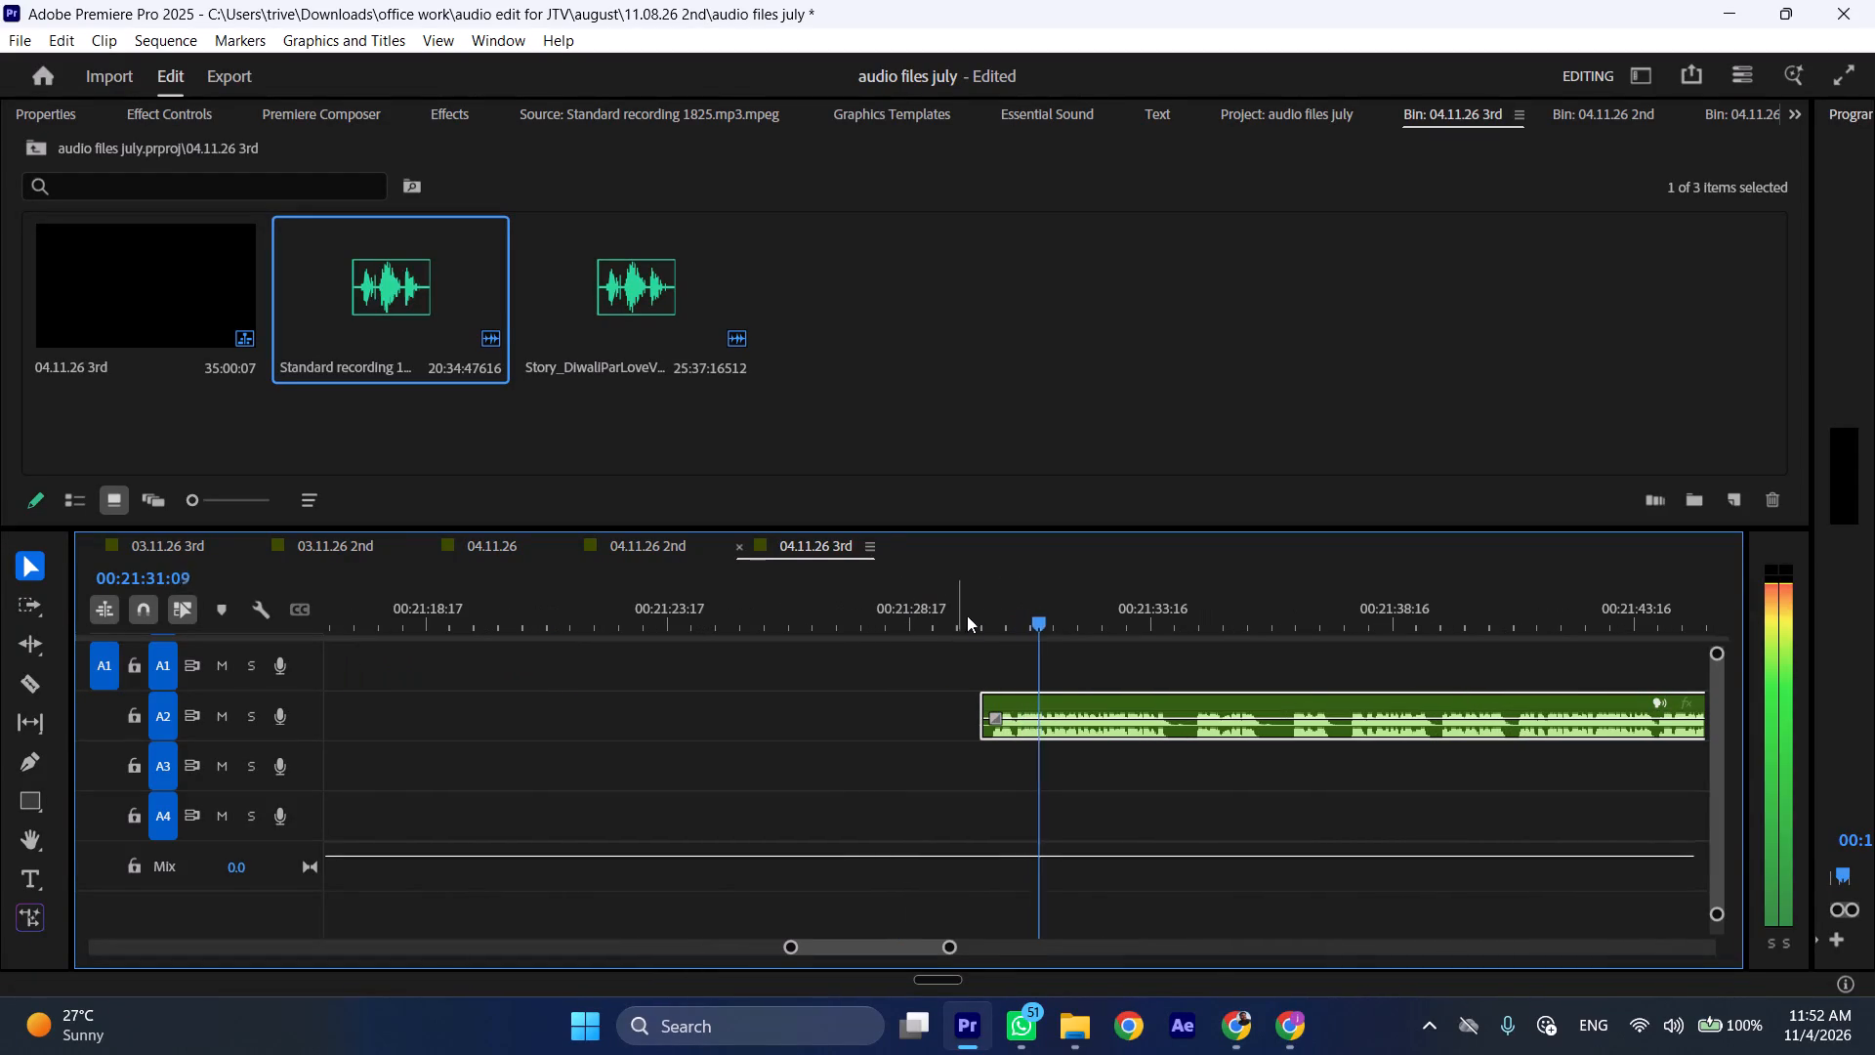
{"action": "left_click", "coordinate": [980, 624]}
{"action": "key", "text": "space"}
{"action": "type", "text": "l"}
{"action": "scroll", "coordinate": [1080, 670], "scroll_direction": "down", "scroll_amount": 5}
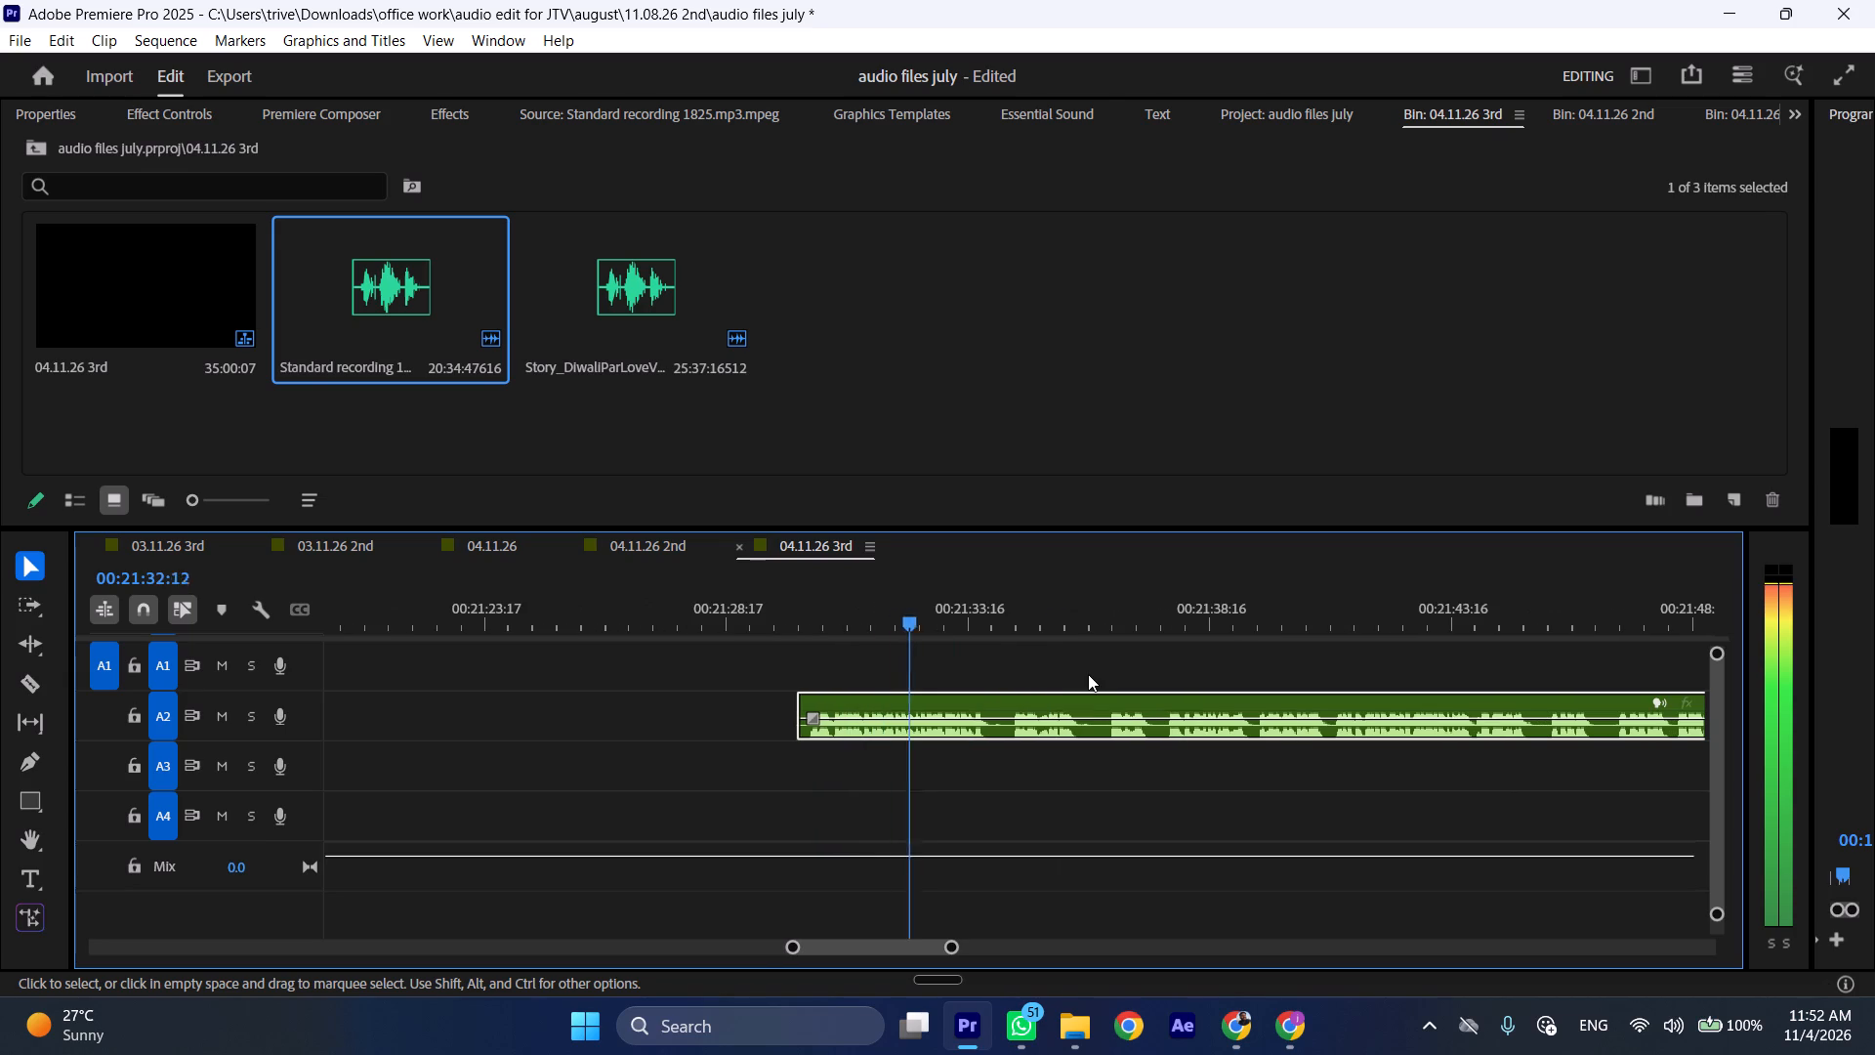
{"action": "scroll", "coordinate": [1086, 674], "scroll_direction": "down", "scroll_amount": 6}
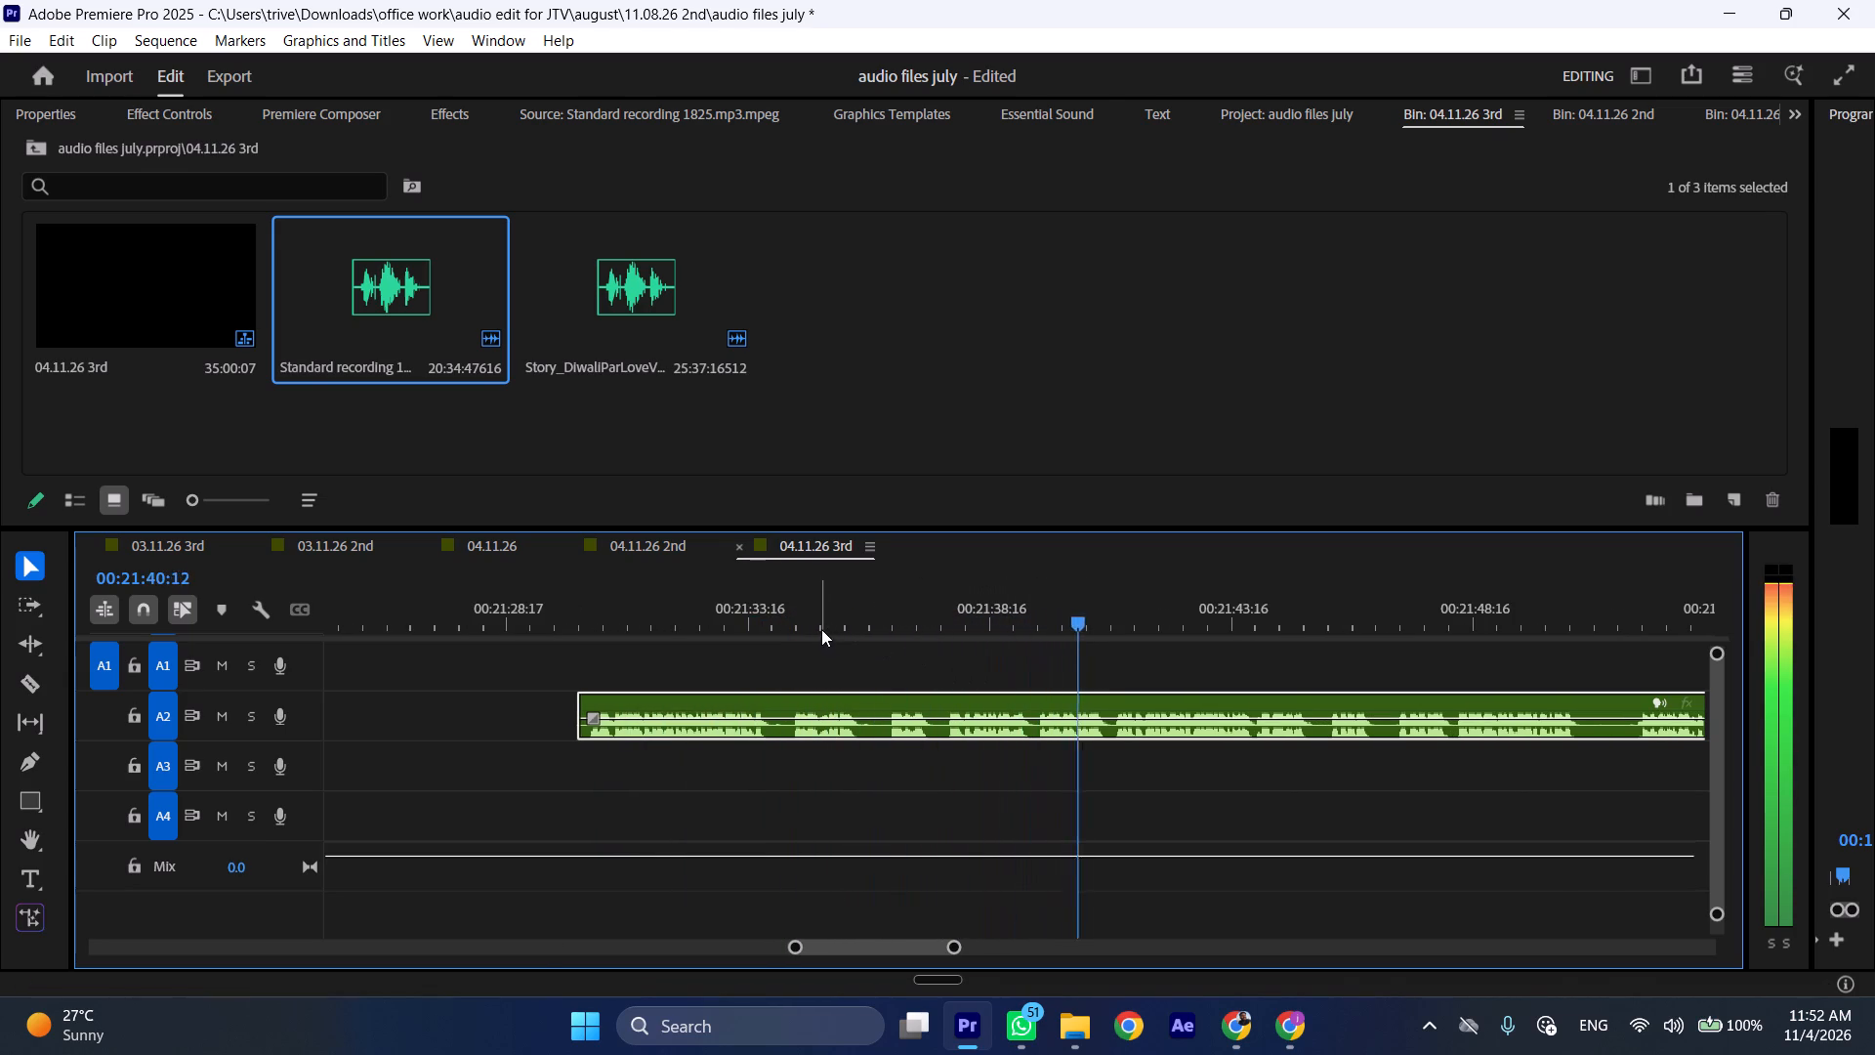
{"action": "left_click_drag", "start_coordinate": [777, 613], "coordinate": [773, 612]}
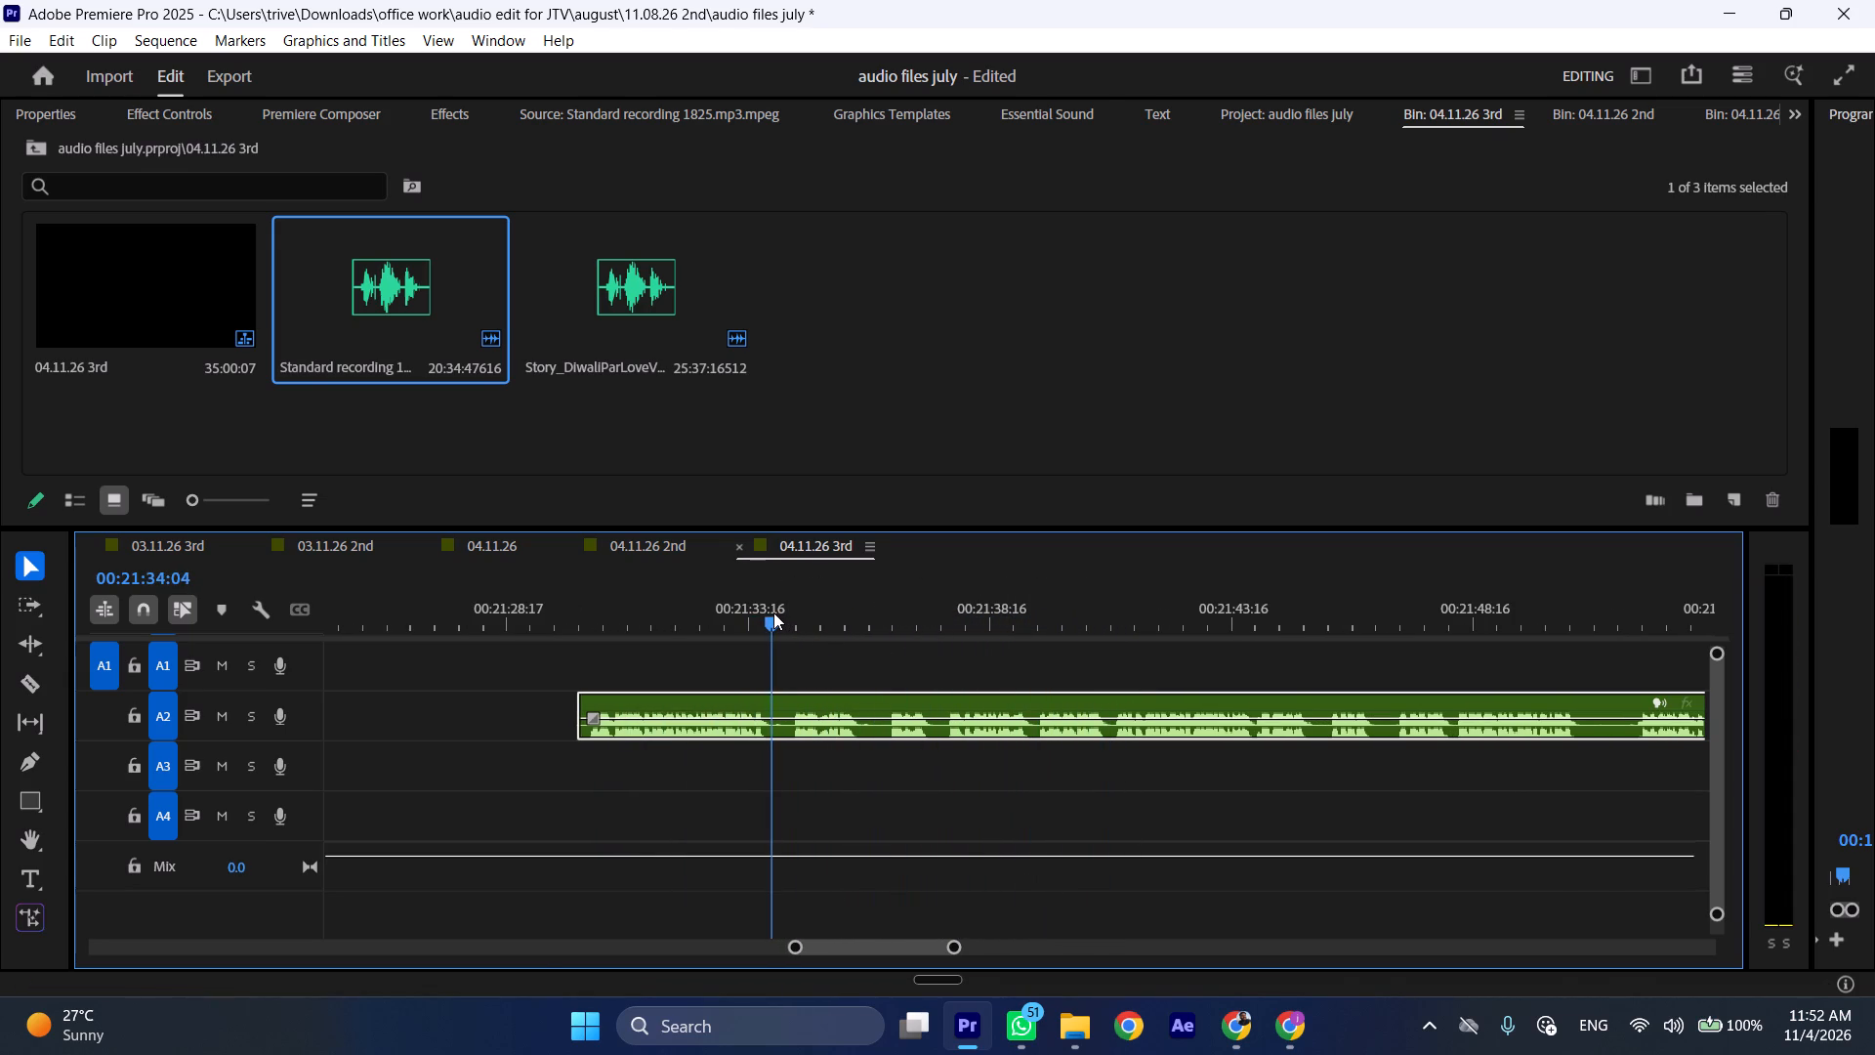
{"action": "left_click_drag", "start_coordinate": [773, 612], "coordinate": [788, 612]}
{"action": "key", "text": "shift+c"}
{"action": "left_click", "coordinate": [810, 718]}
{"action": "key", "text": "shift+c"}
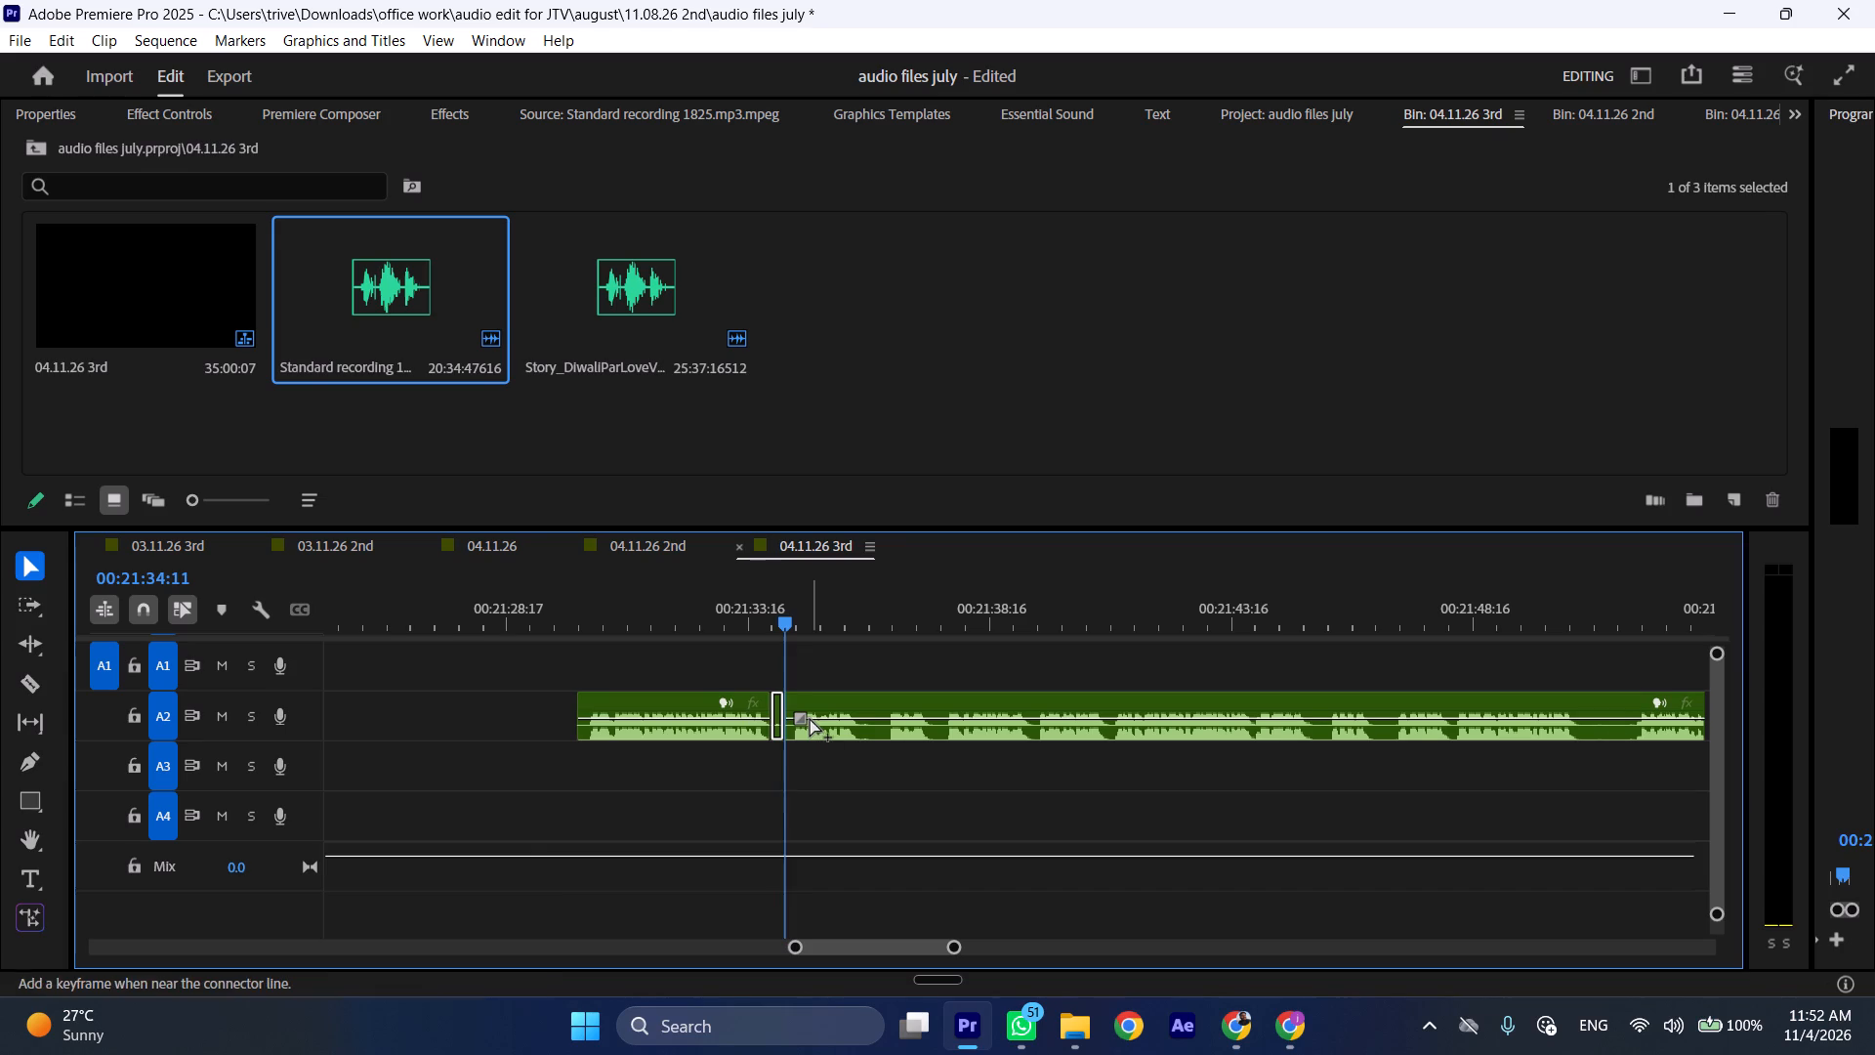
{"action": "key", "text": "ctrl+shift+d"}
Play on and ripple-delete the short pause in the A2 recording from about 00:21:35:20 to 00:21:36:04.
{"action": "key", "text": "space"}
{"action": "type", "text": "l"}
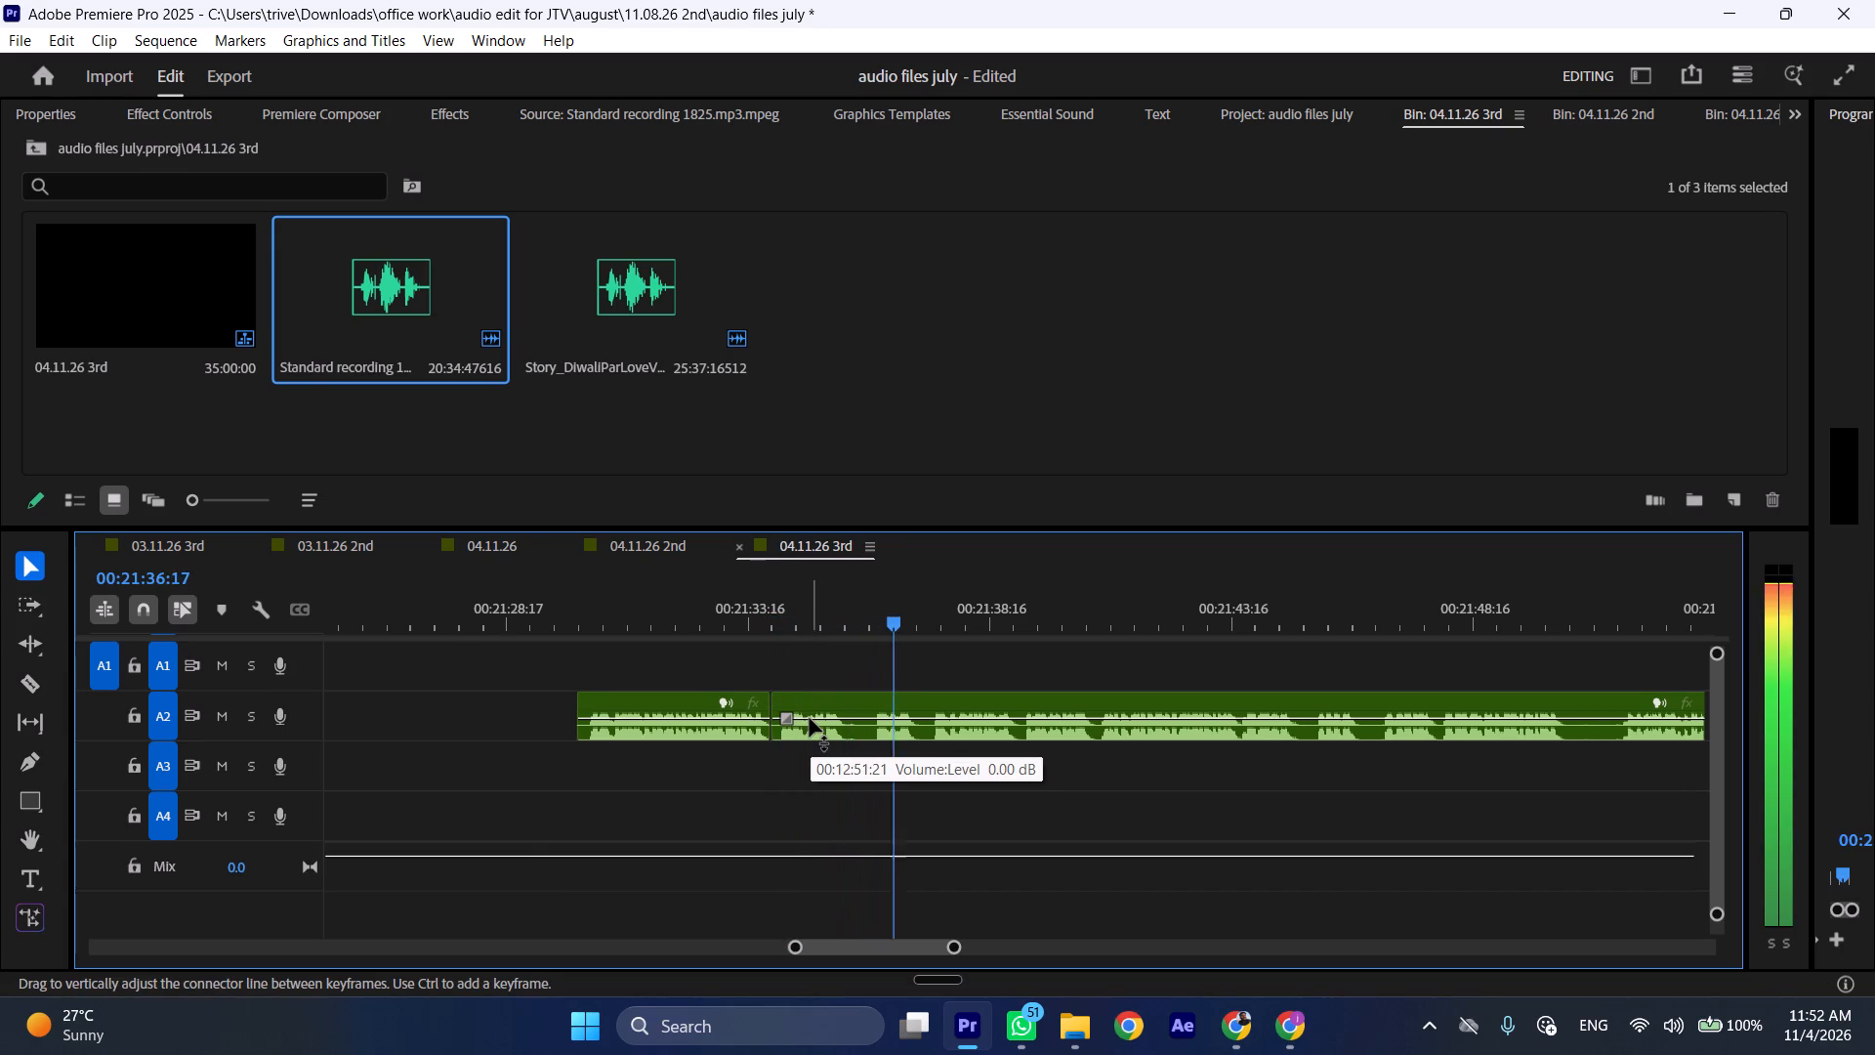
{"action": "key", "text": "space"}
{"action": "left_click_drag", "start_coordinate": [854, 624], "coordinate": [870, 623]}
{"action": "key", "text": "shift+c"}
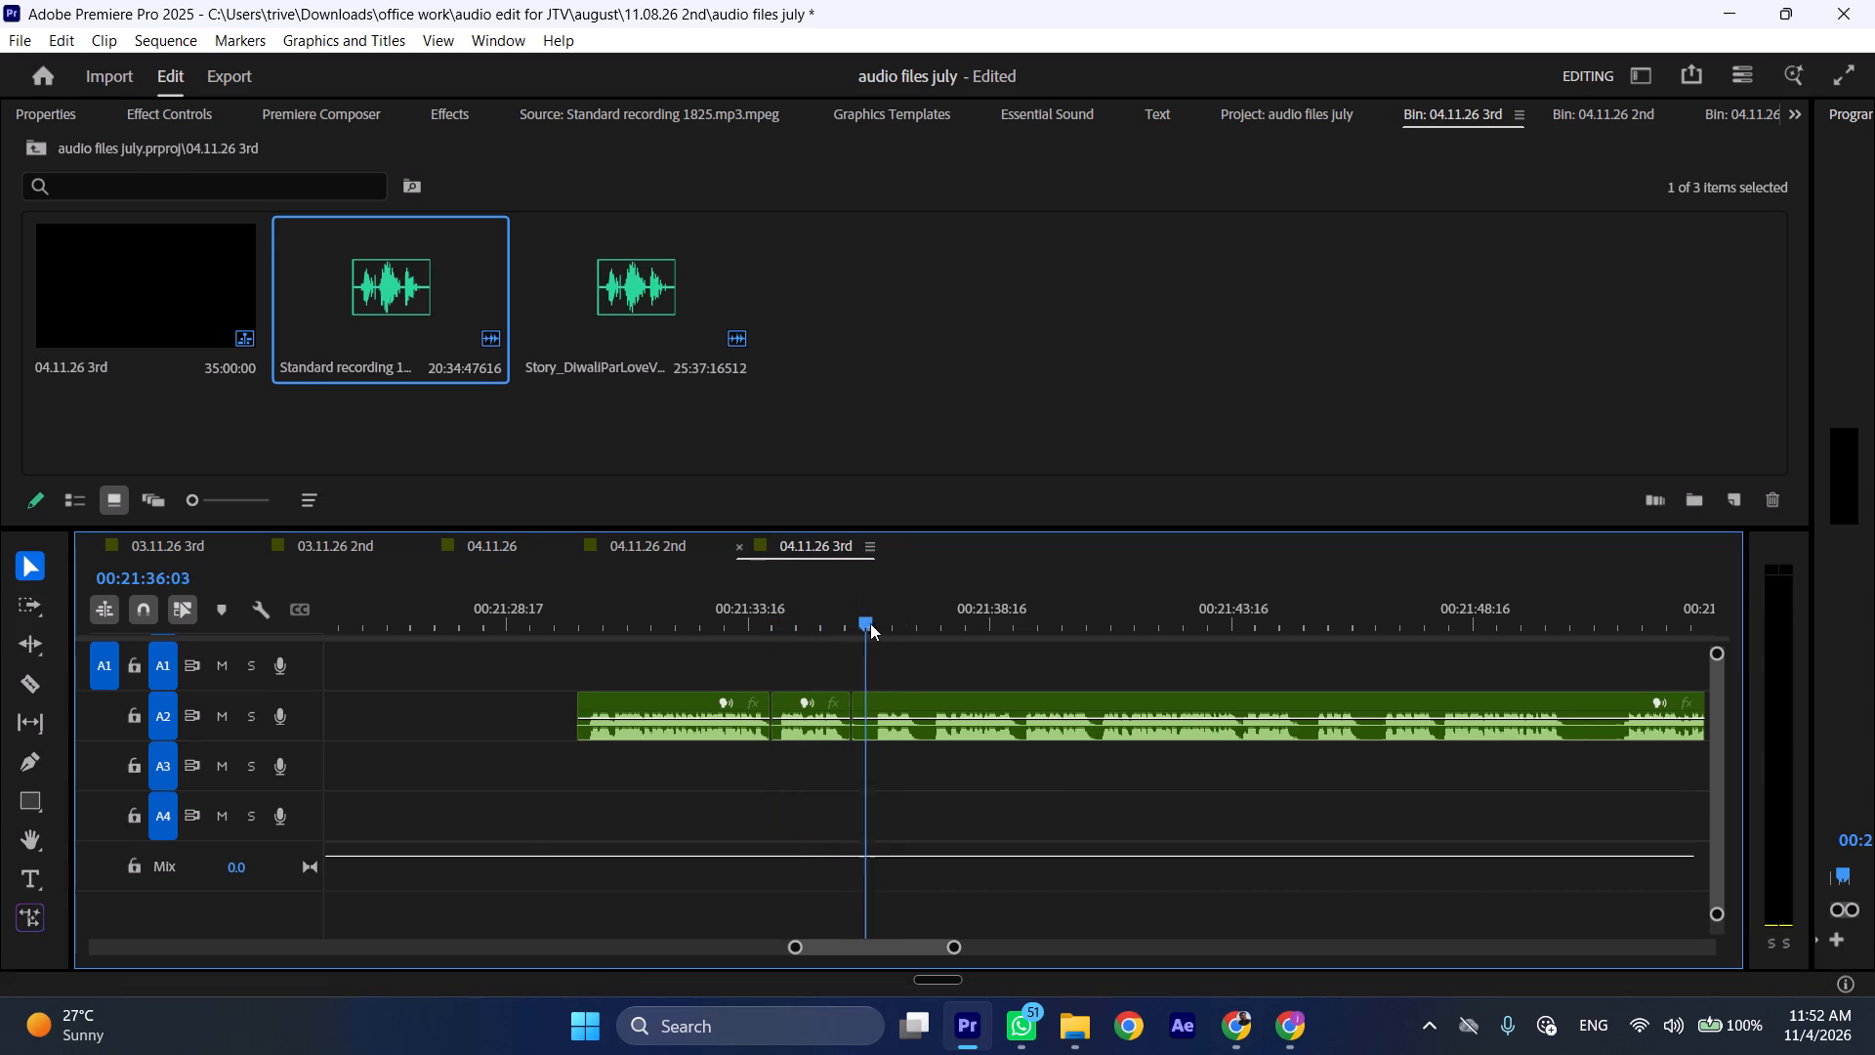
{"action": "left_click_drag", "start_coordinate": [870, 623], "coordinate": [871, 623]}
{"action": "left_click", "coordinate": [908, 764]}
{"action": "left_click", "coordinate": [914, 721]}
{"action": "key", "text": "shift+c"}
{"action": "key", "text": "ctrl+shift+d"}
Play on and ripple-delete the unwanted A2 section from about 00:21:44:21 to 00:21:46:11.
{"action": "key", "text": "space"}
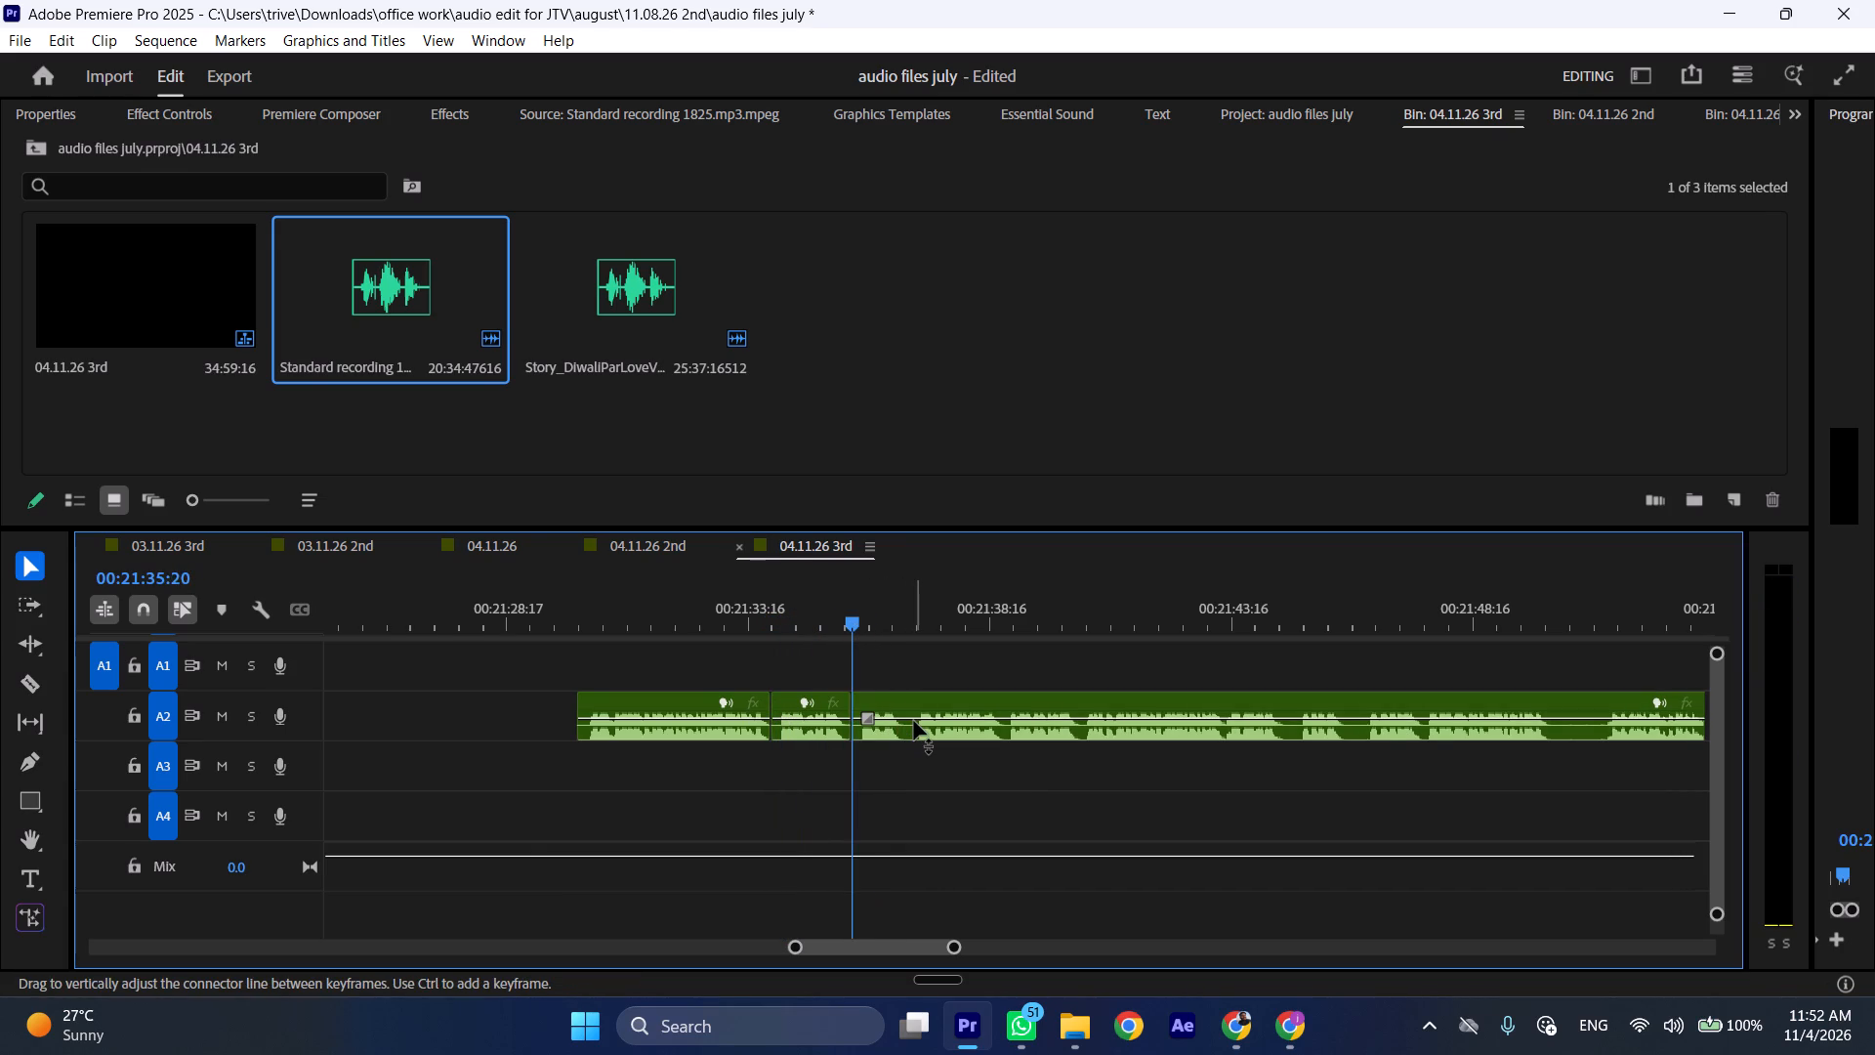
{"action": "type", "text": "l"}
{"action": "scroll", "coordinate": [1037, 778], "scroll_direction": "down", "scroll_amount": 6}
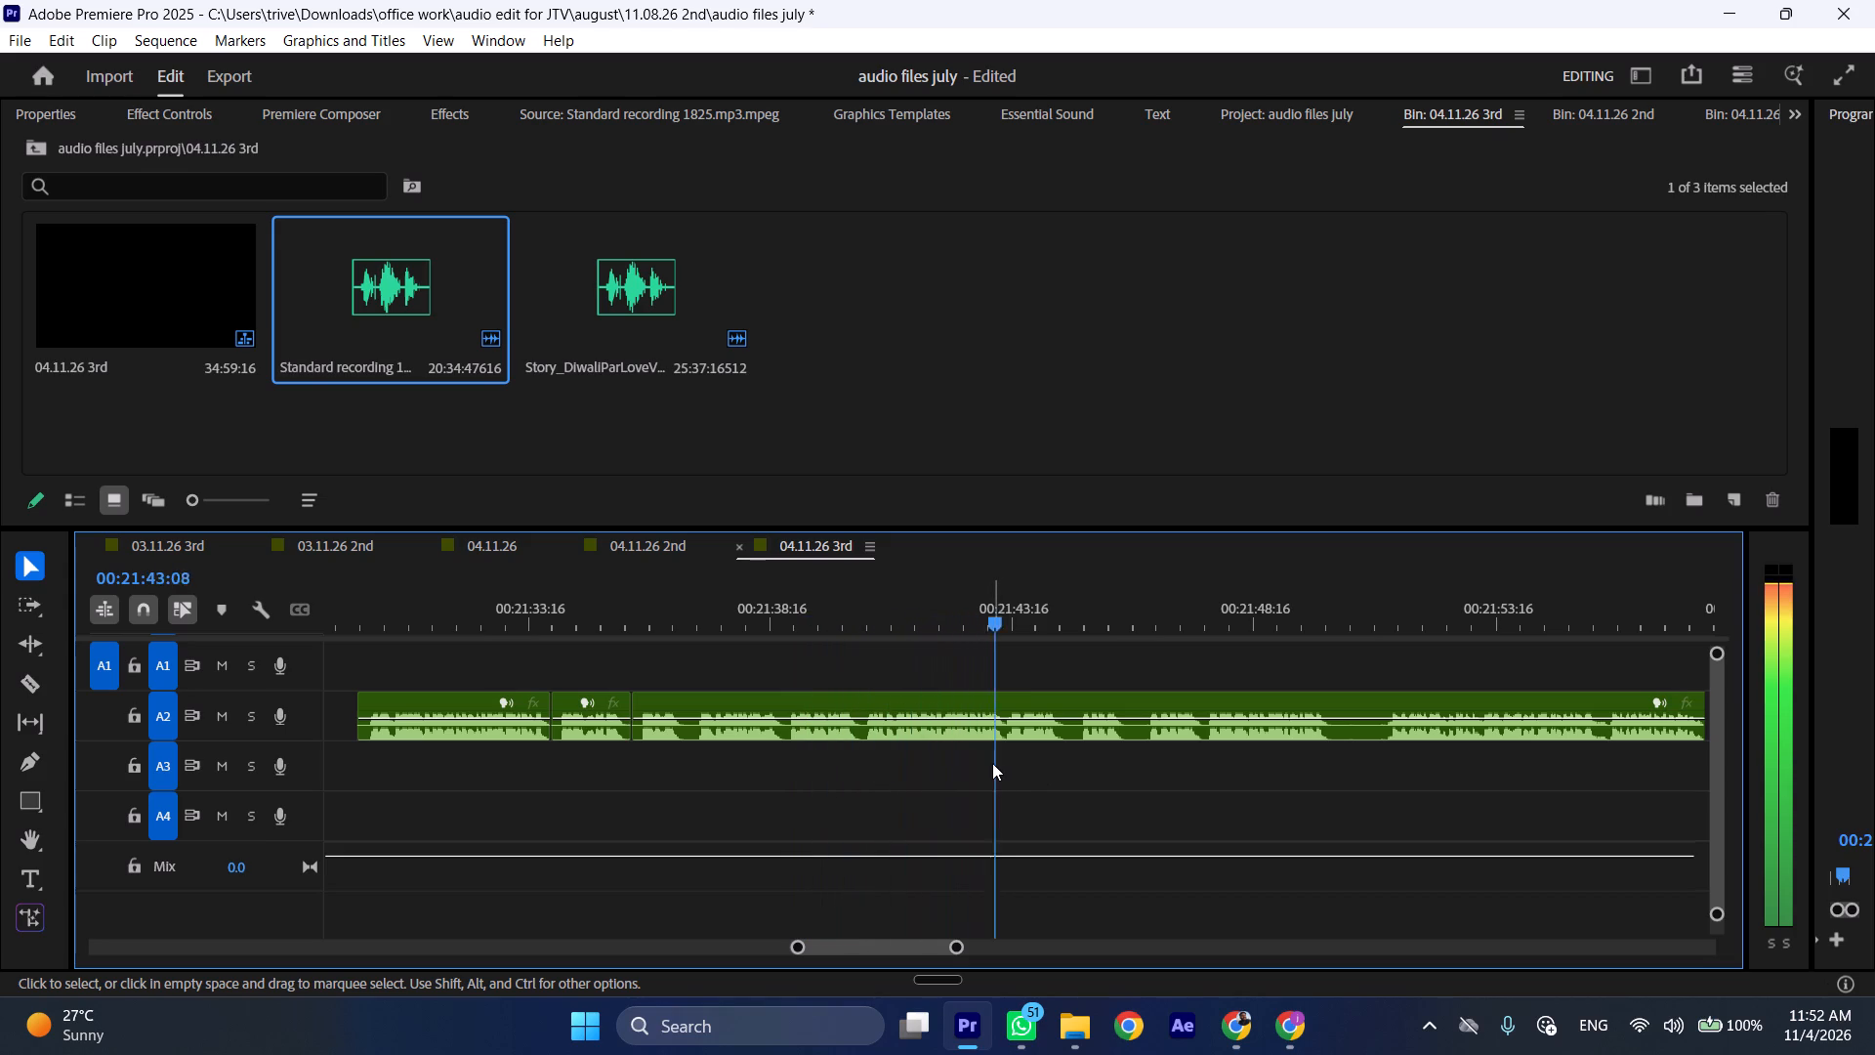
{"action": "scroll", "coordinate": [991, 762], "scroll_direction": "down", "scroll_amount": 9}
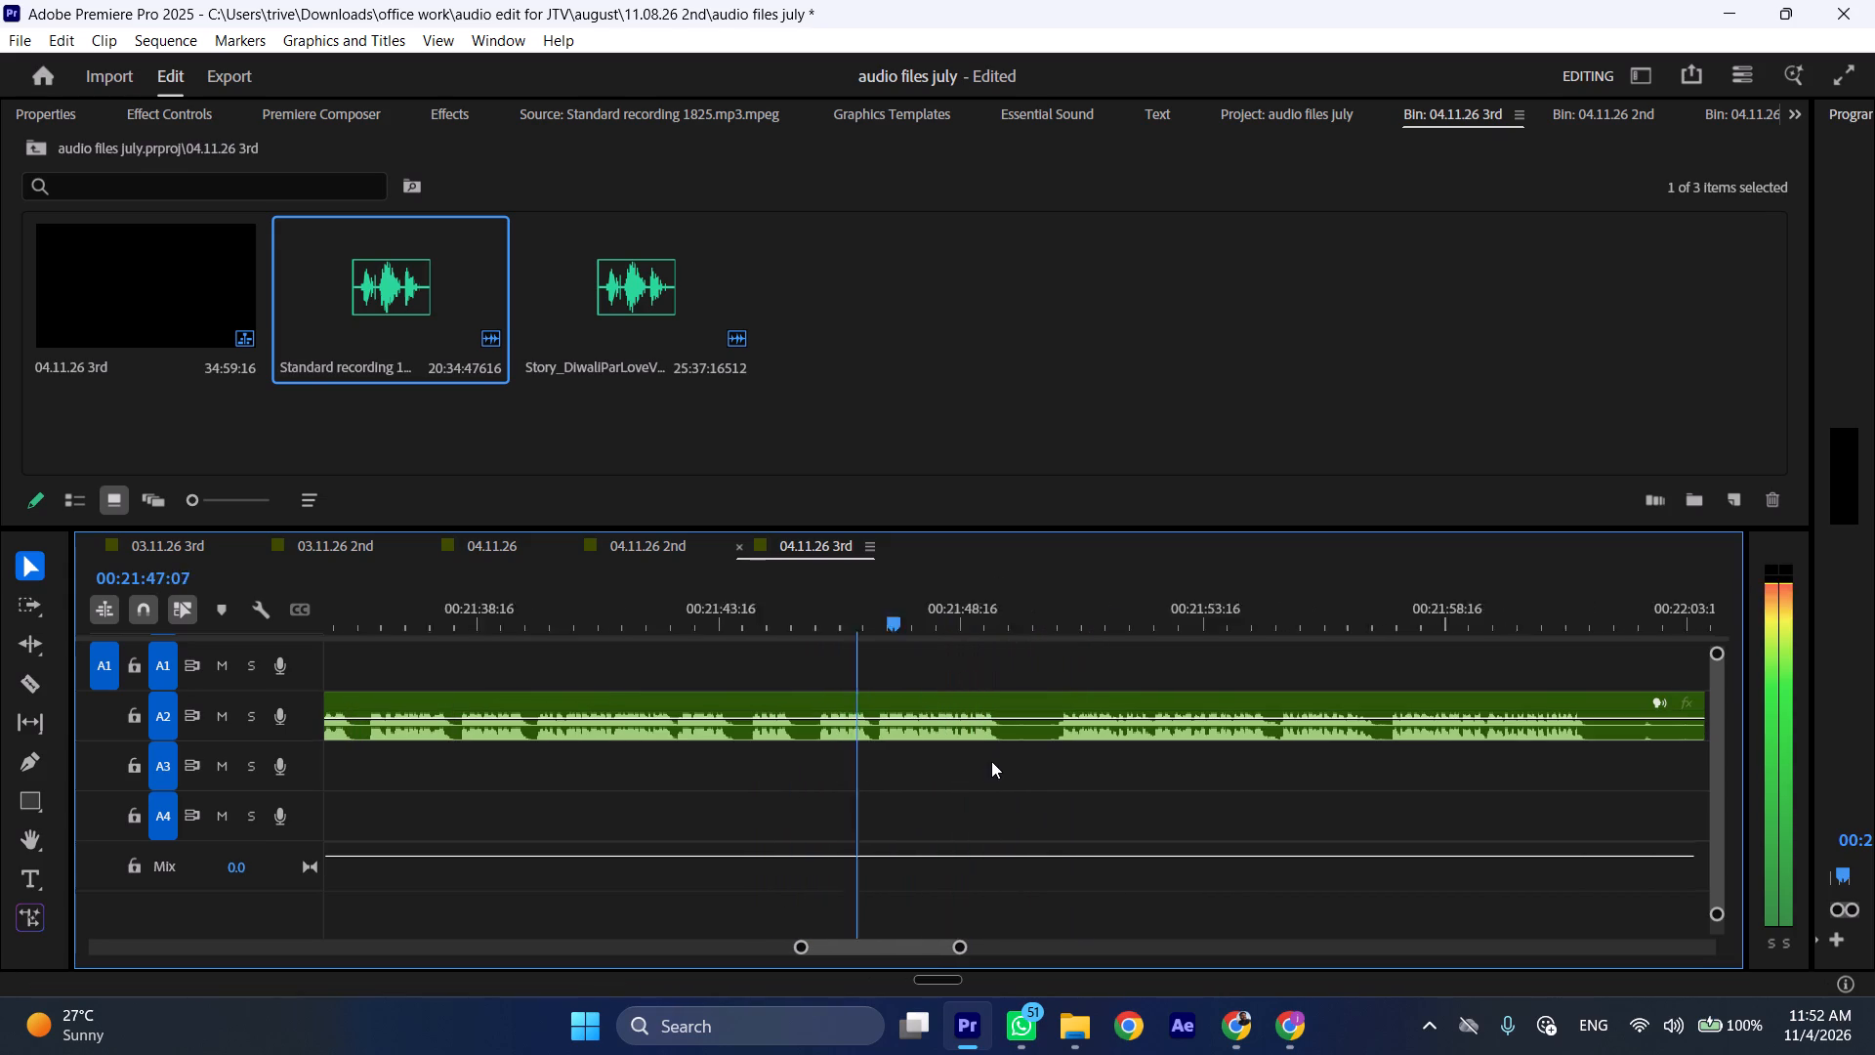
{"action": "left_click_drag", "start_coordinate": [749, 612], "coordinate": [799, 600]}
{"action": "key", "text": "shift+c"}
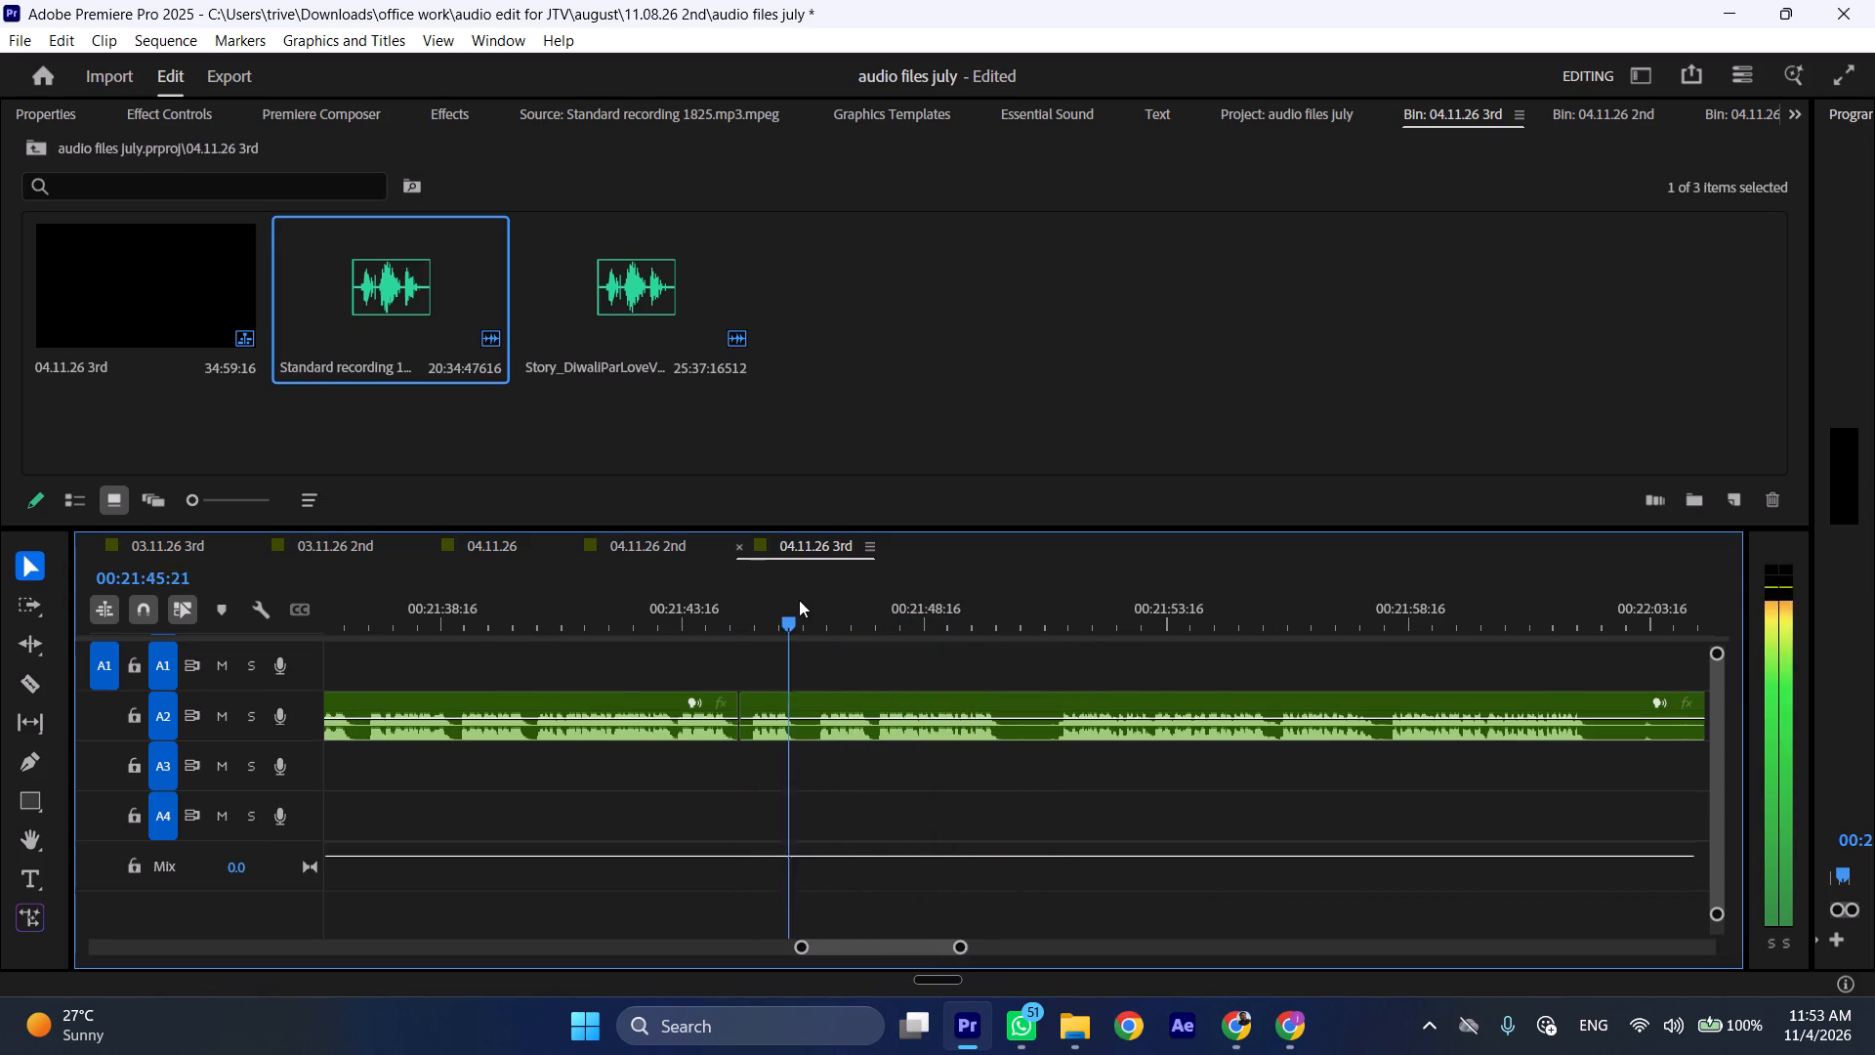
{"action": "left_click_drag", "start_coordinate": [799, 600], "coordinate": [820, 600]}
{"action": "left_click", "coordinate": [854, 696]}
{"action": "key", "text": "shift+c"}
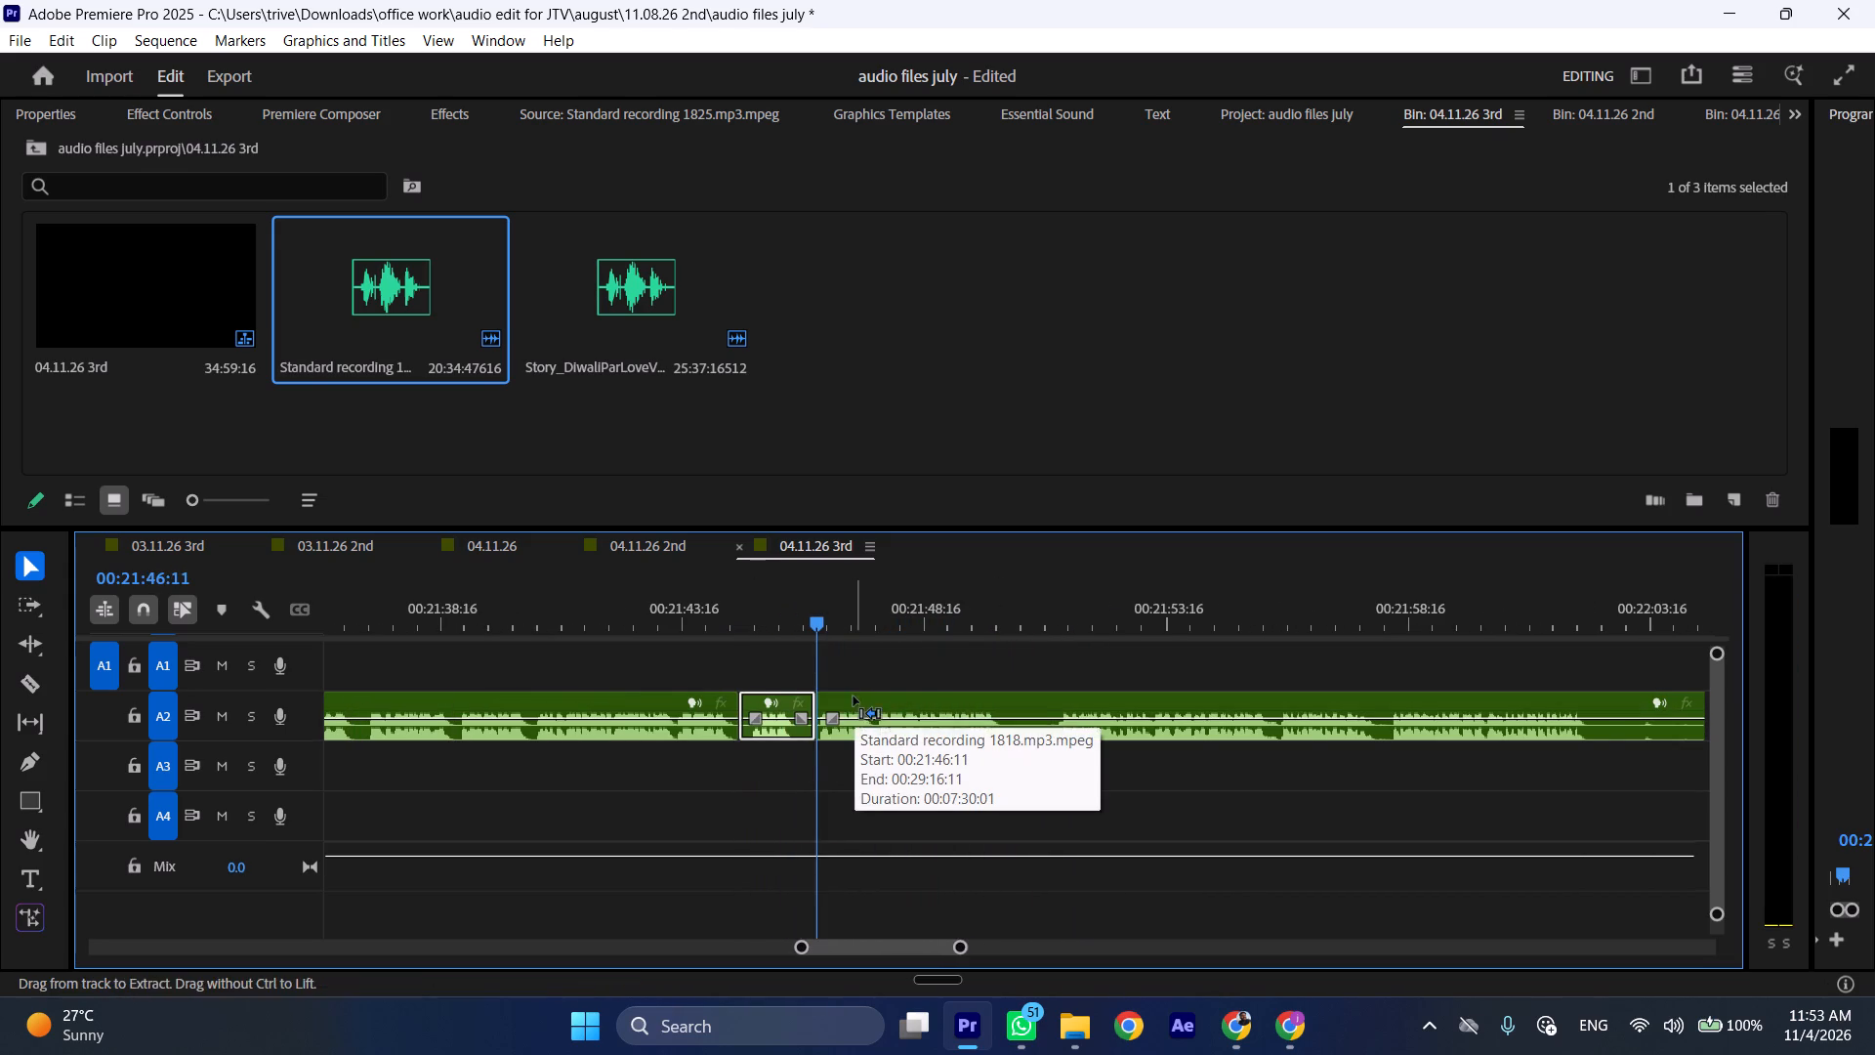
{"action": "key", "text": "ctrl+shift+d"}
Play on and ripple-delete the pause of about one second in the A2 recording starting at 00:21:48:19.
{"action": "key", "text": "space"}
{"action": "type", "text": "l"}
{"action": "scroll", "coordinate": [865, 768], "scroll_direction": "down", "scroll_amount": 6}
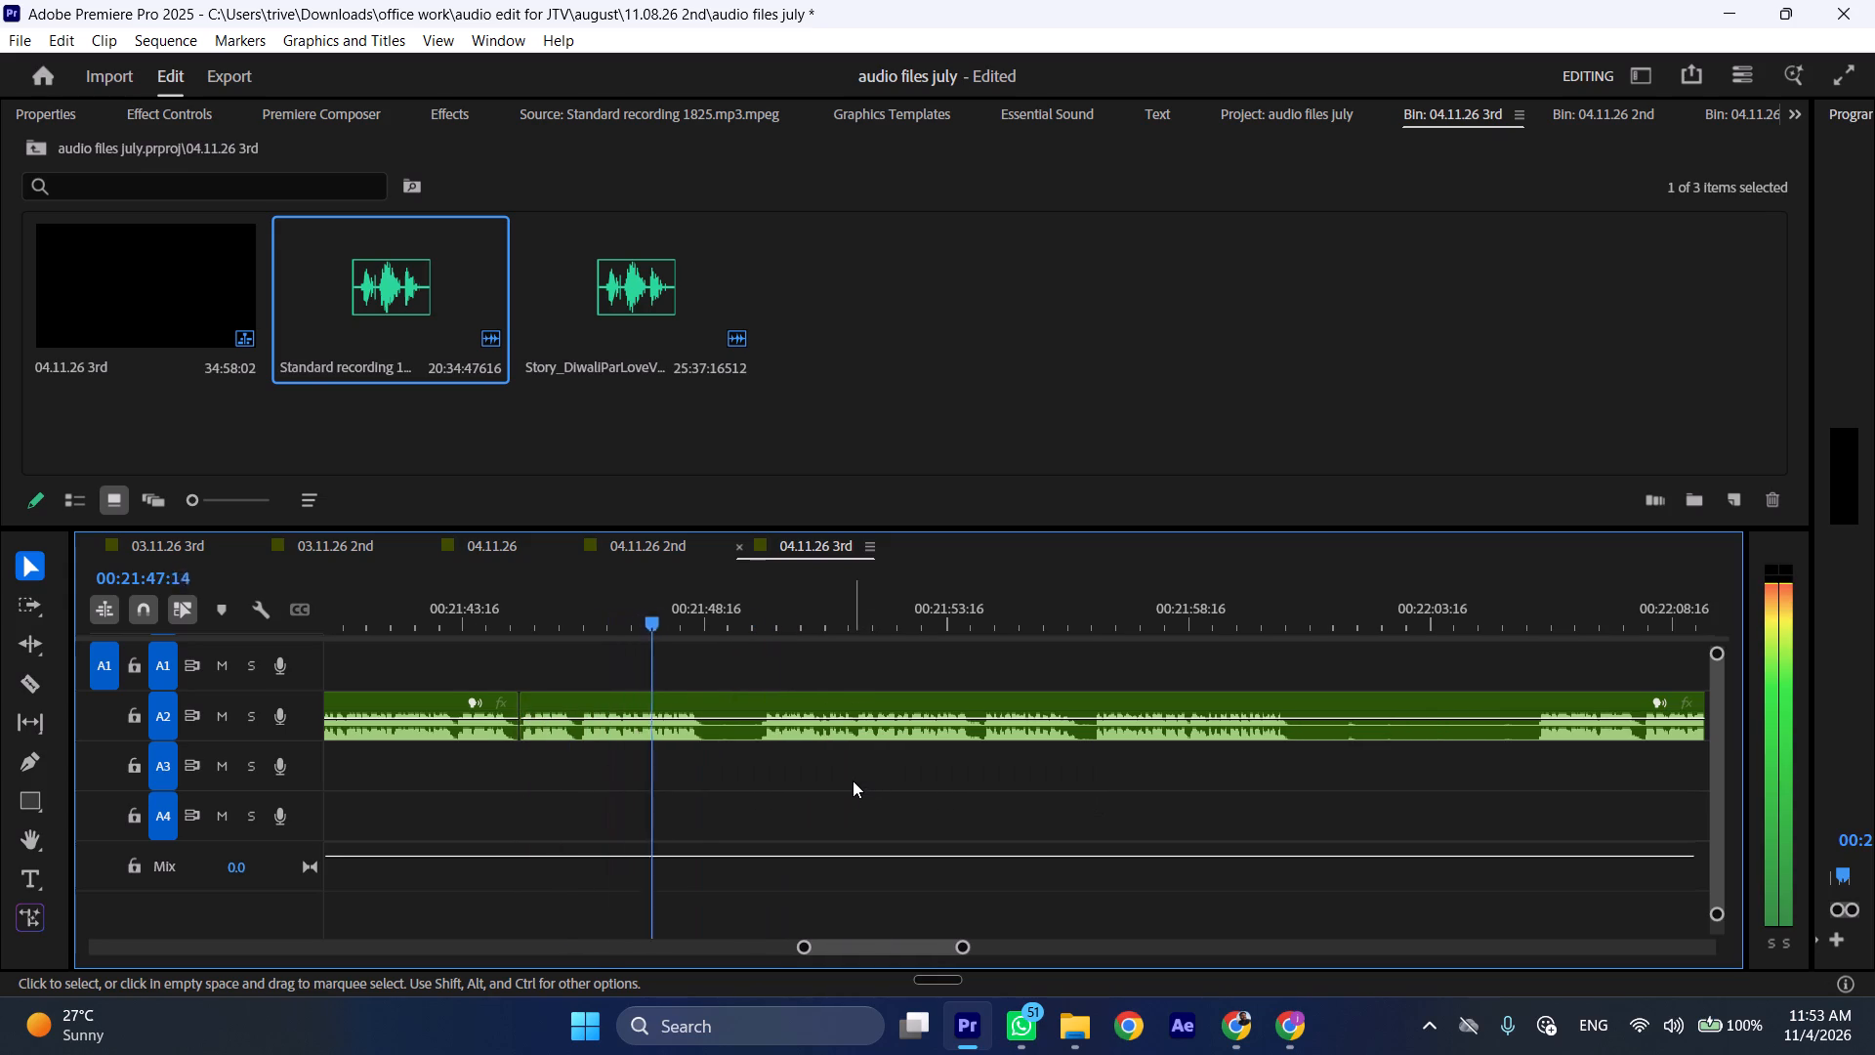
{"action": "left_click_drag", "start_coordinate": [713, 610], "coordinate": [734, 610]}
{"action": "key", "text": "shift+c"}
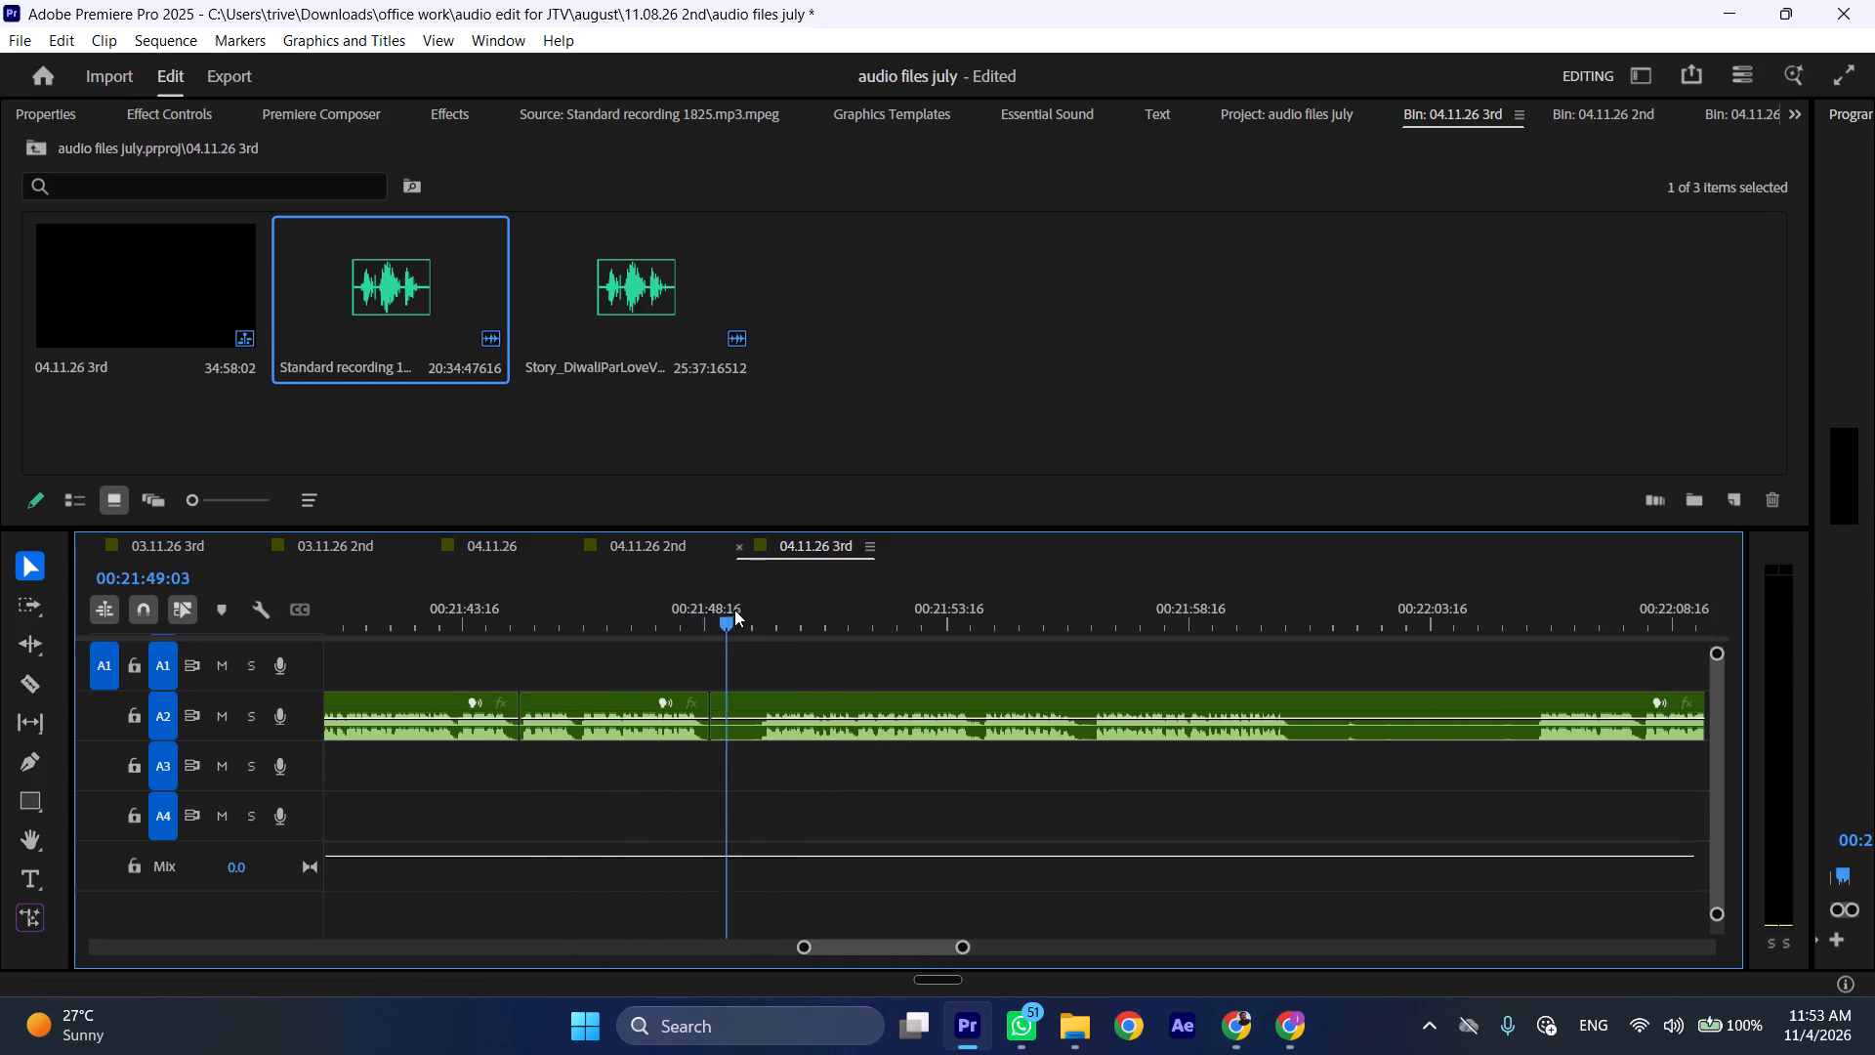
{"action": "left_click_drag", "start_coordinate": [734, 610], "coordinate": [763, 612]}
{"action": "left_click", "coordinate": [794, 696]}
{"action": "key", "text": "shift+c"}
{"action": "key", "text": "ctrl+shift+d"}
Play on and ripple-delete the long silent section of the A2 recording from 00:22:00:01 to 00:22:04:17.
{"action": "key", "text": "space"}
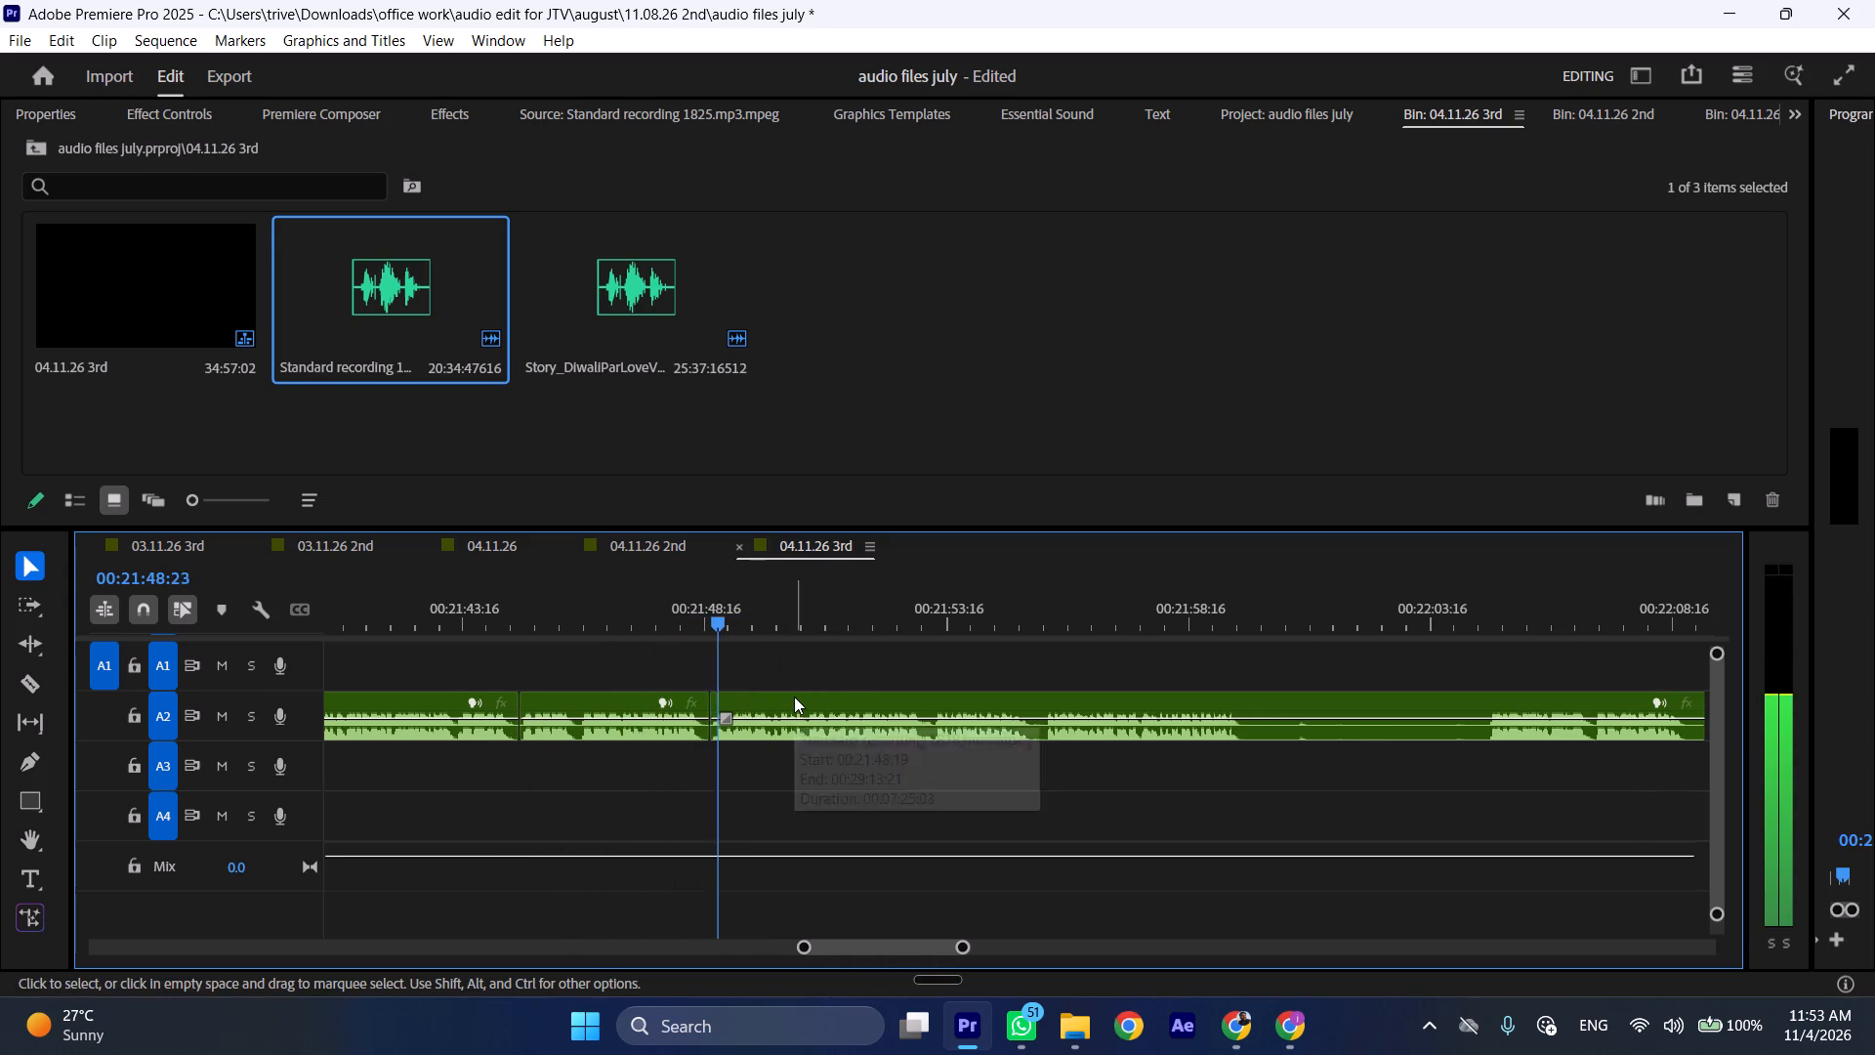
{"action": "key", "text": "l"}
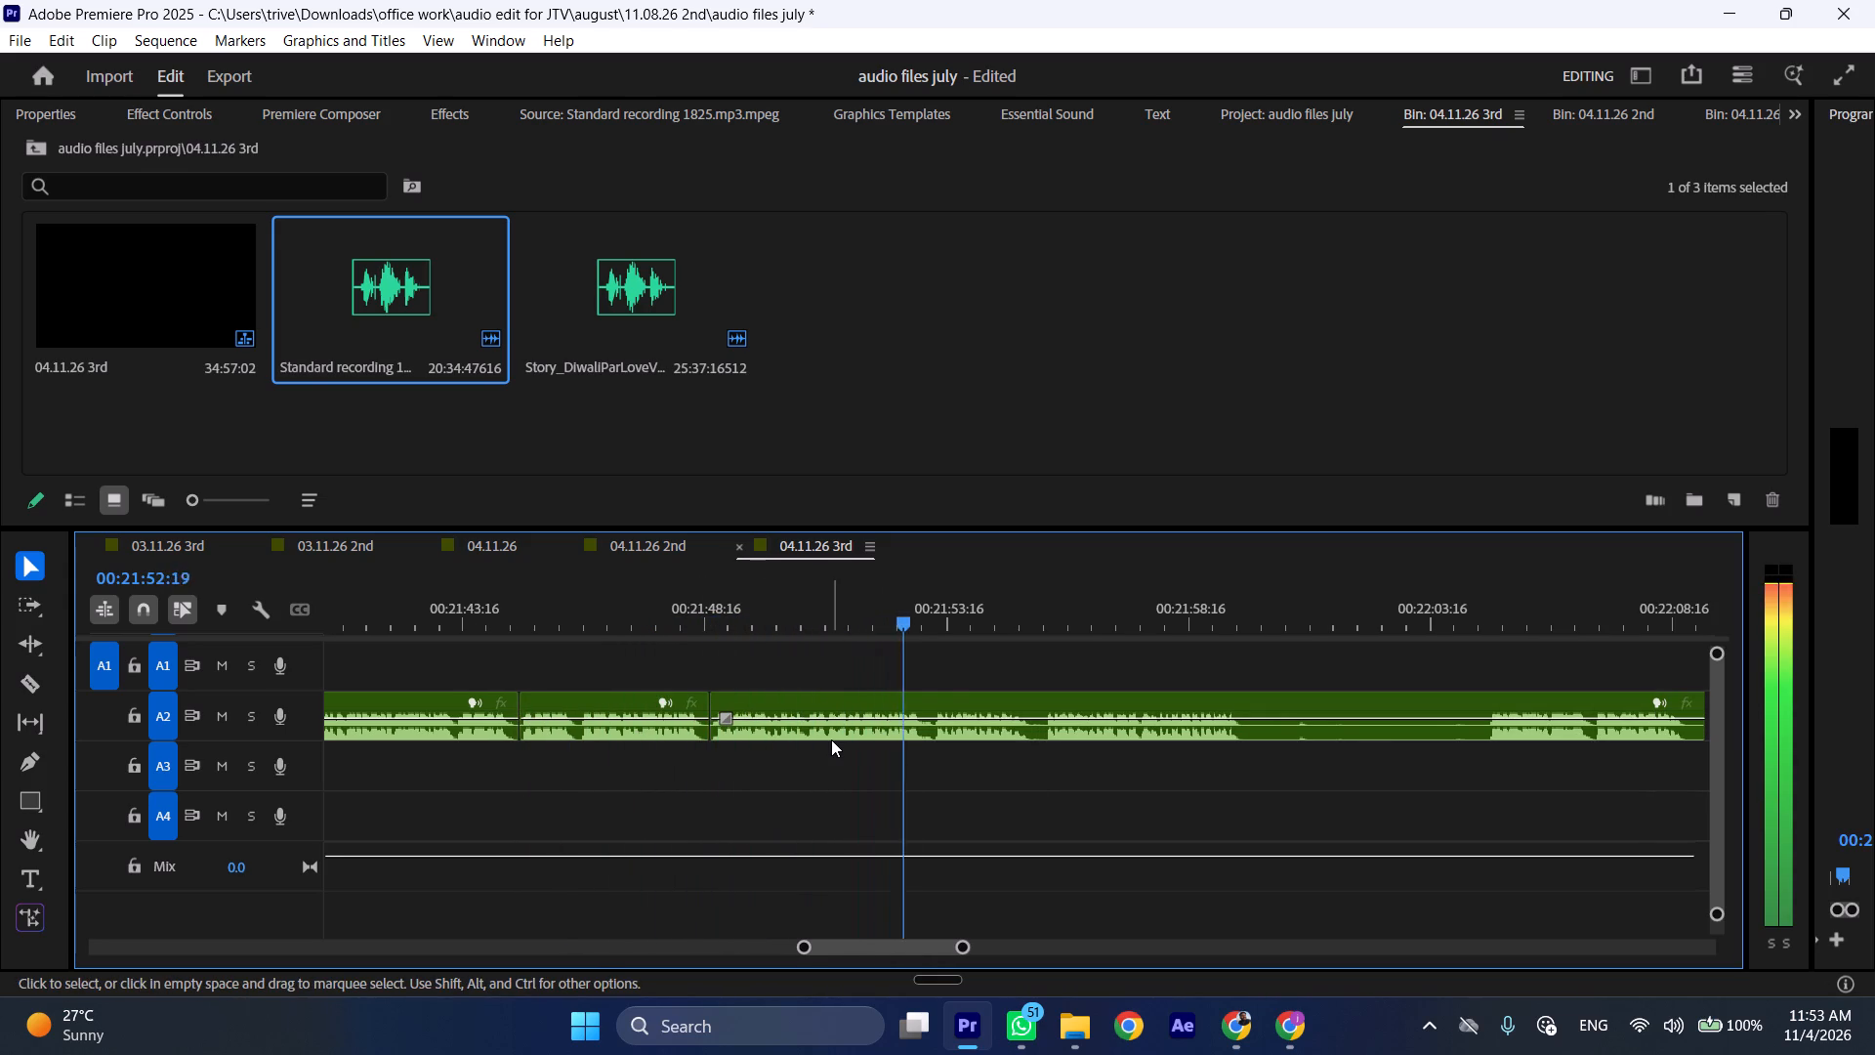
{"action": "scroll", "coordinate": [831, 739], "scroll_direction": "down", "scroll_amount": 10}
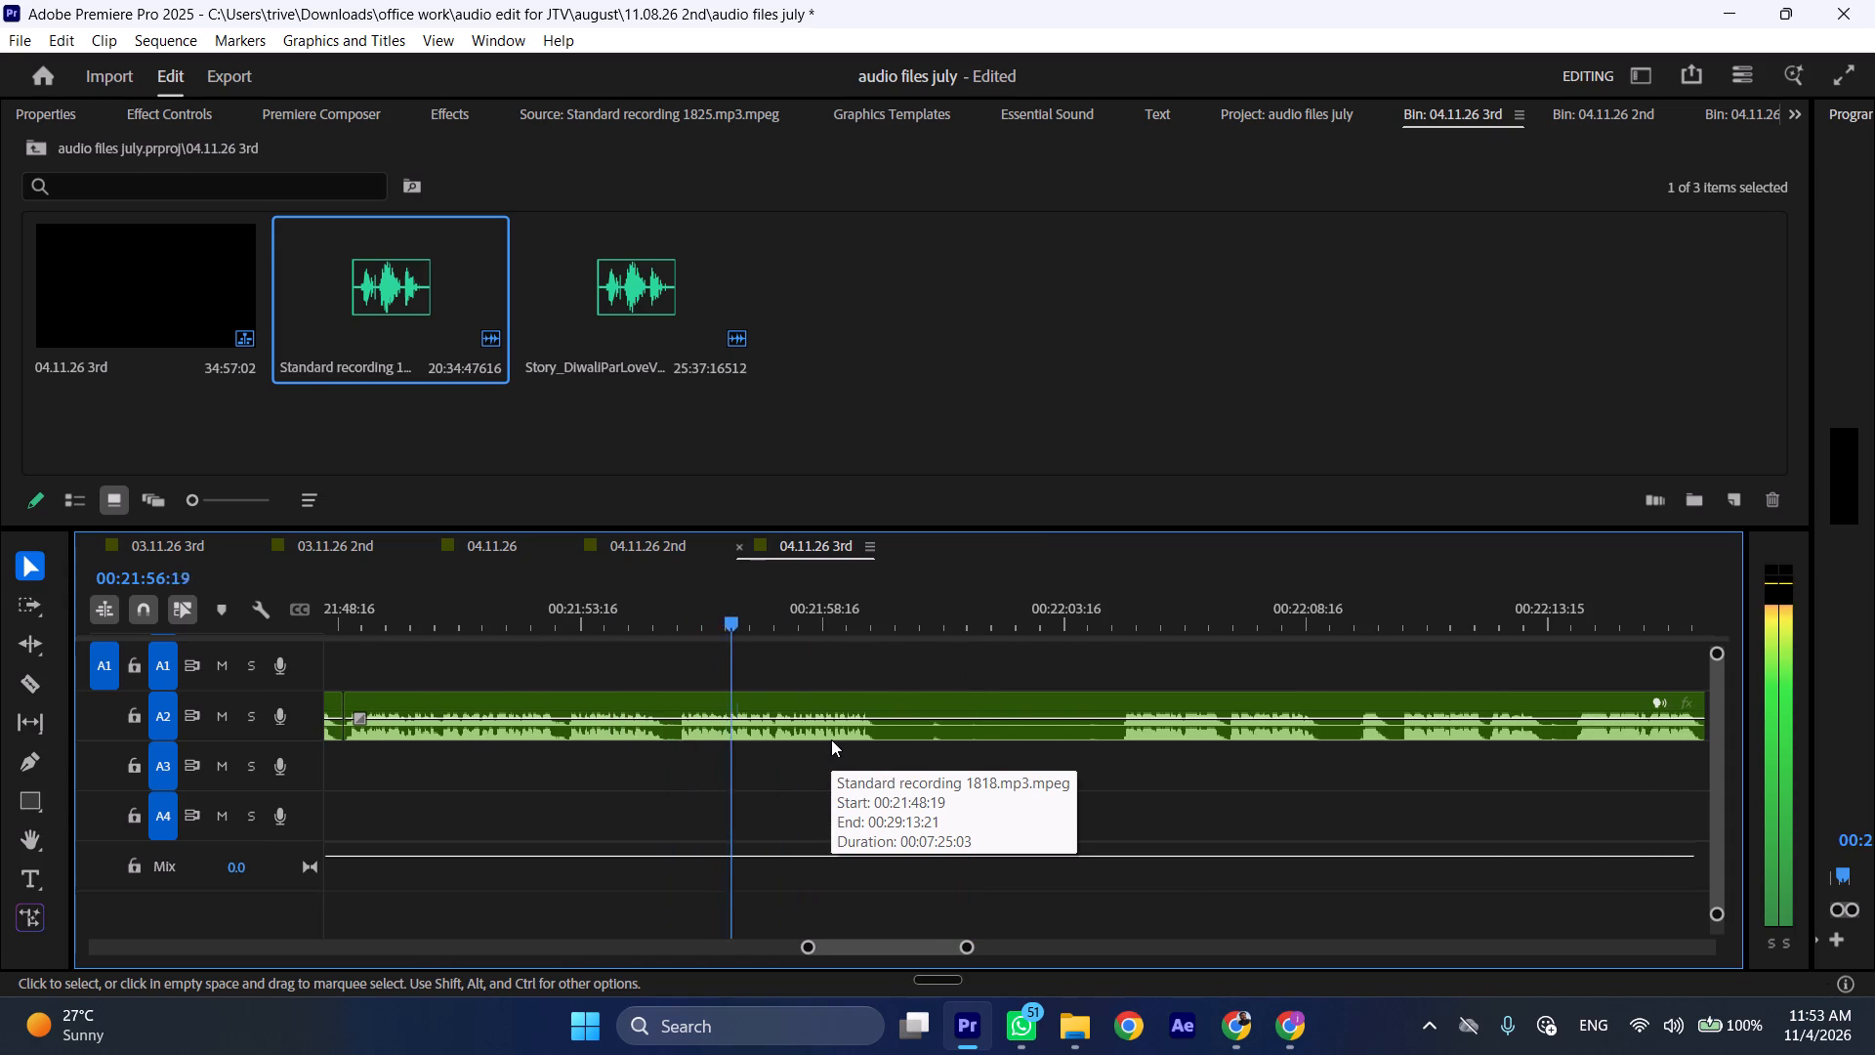
{"action": "key", "text": "space"}
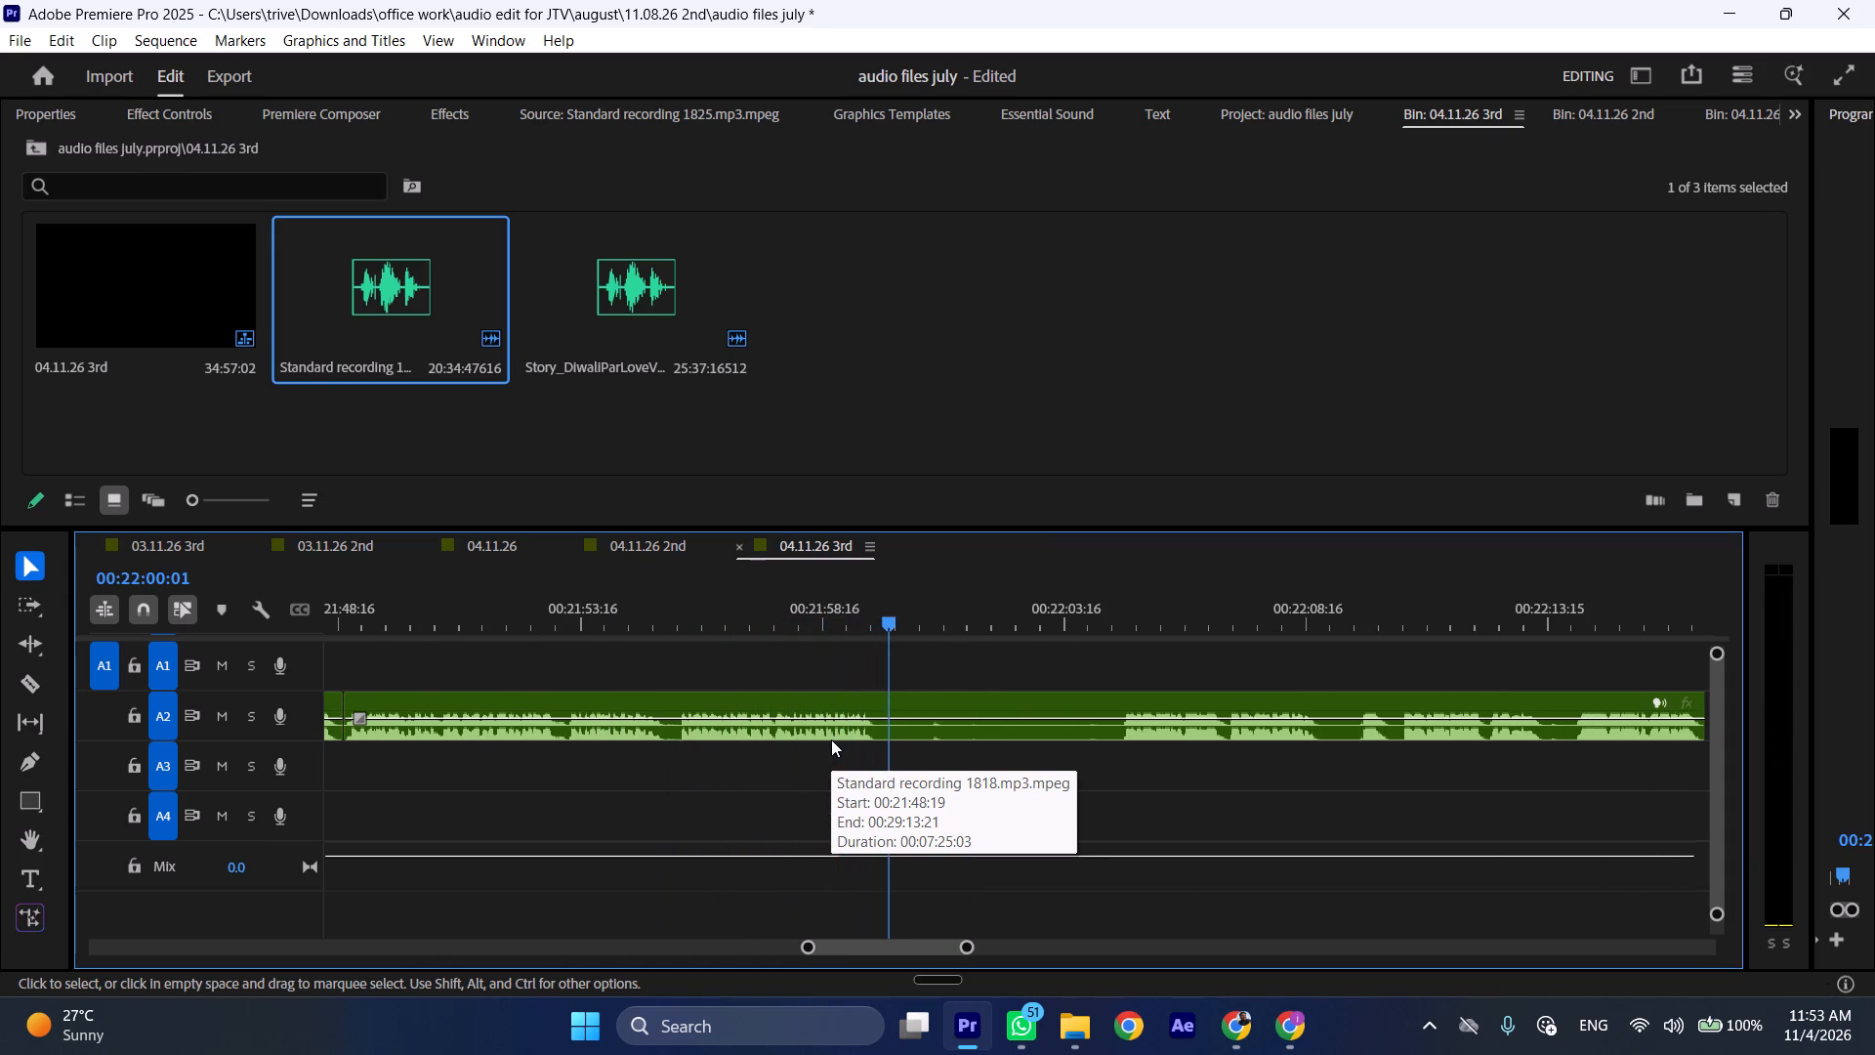
{"action": "type", "text": "C"}
{"action": "left_click", "coordinate": [1116, 624]}
{"action": "left_click", "coordinate": [1146, 727]}
{"action": "key", "text": "shift+c"}
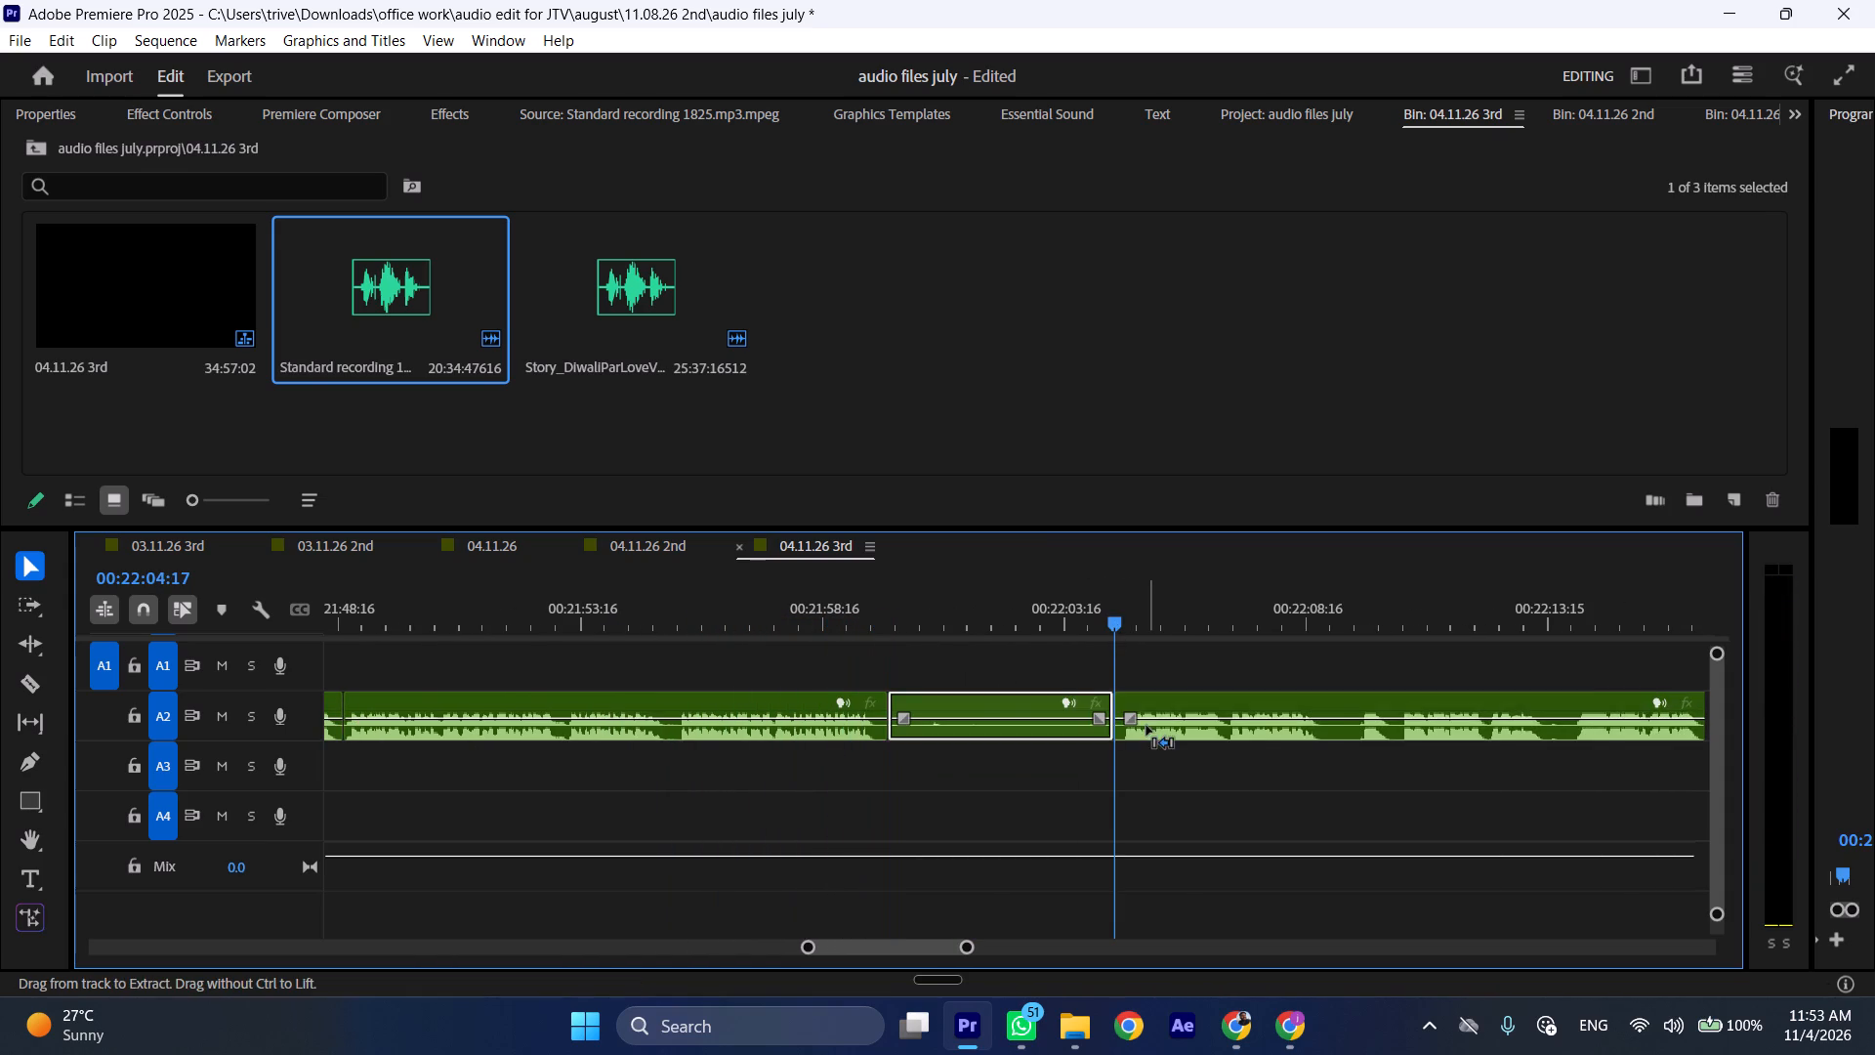
{"action": "key", "text": "ctrl+shift+d"}
Play on and ripple-delete the pause and short fragment in the A2 recording from 00:22:04:08 to 00:22:05:20.
{"action": "key", "text": "space"}
{"action": "type", "text": "l"}
{"action": "scroll", "coordinate": [899, 785], "scroll_direction": "down", "scroll_amount": 6}
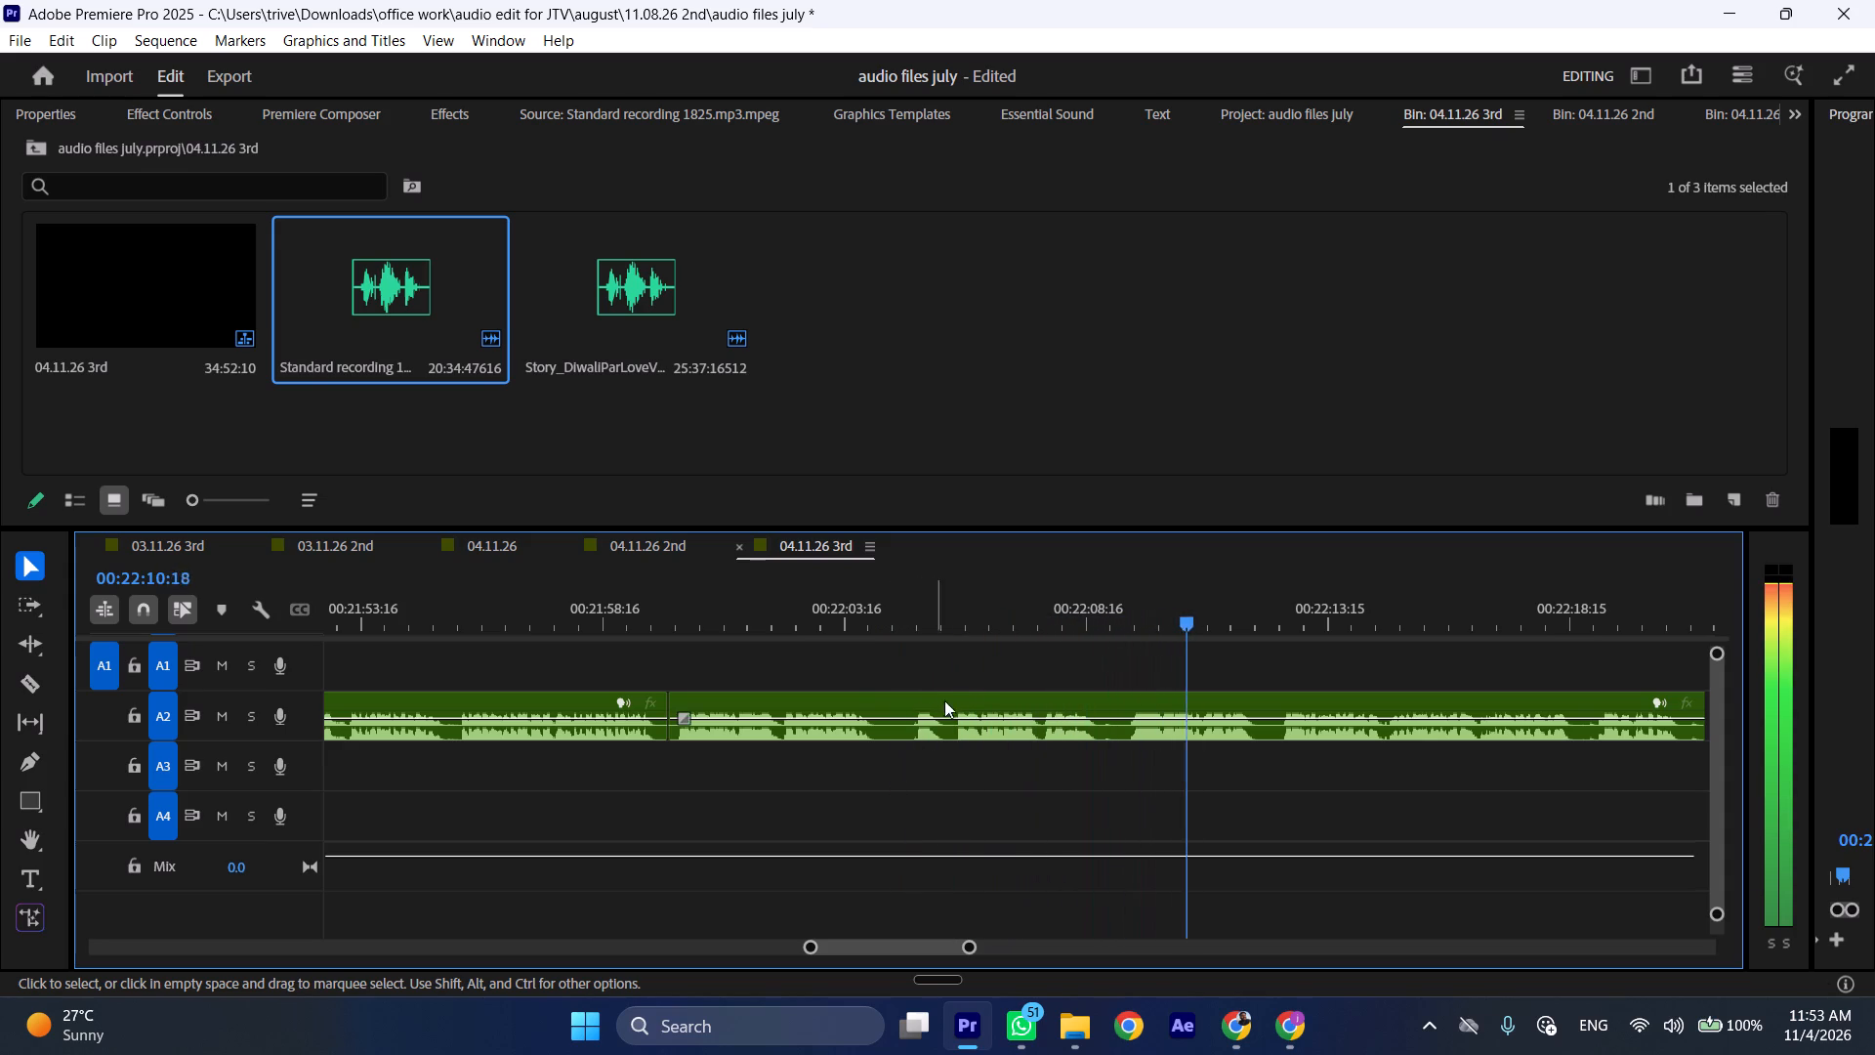
{"action": "left_click", "coordinate": [879, 612]}
{"action": "key", "text": "shift+c"}
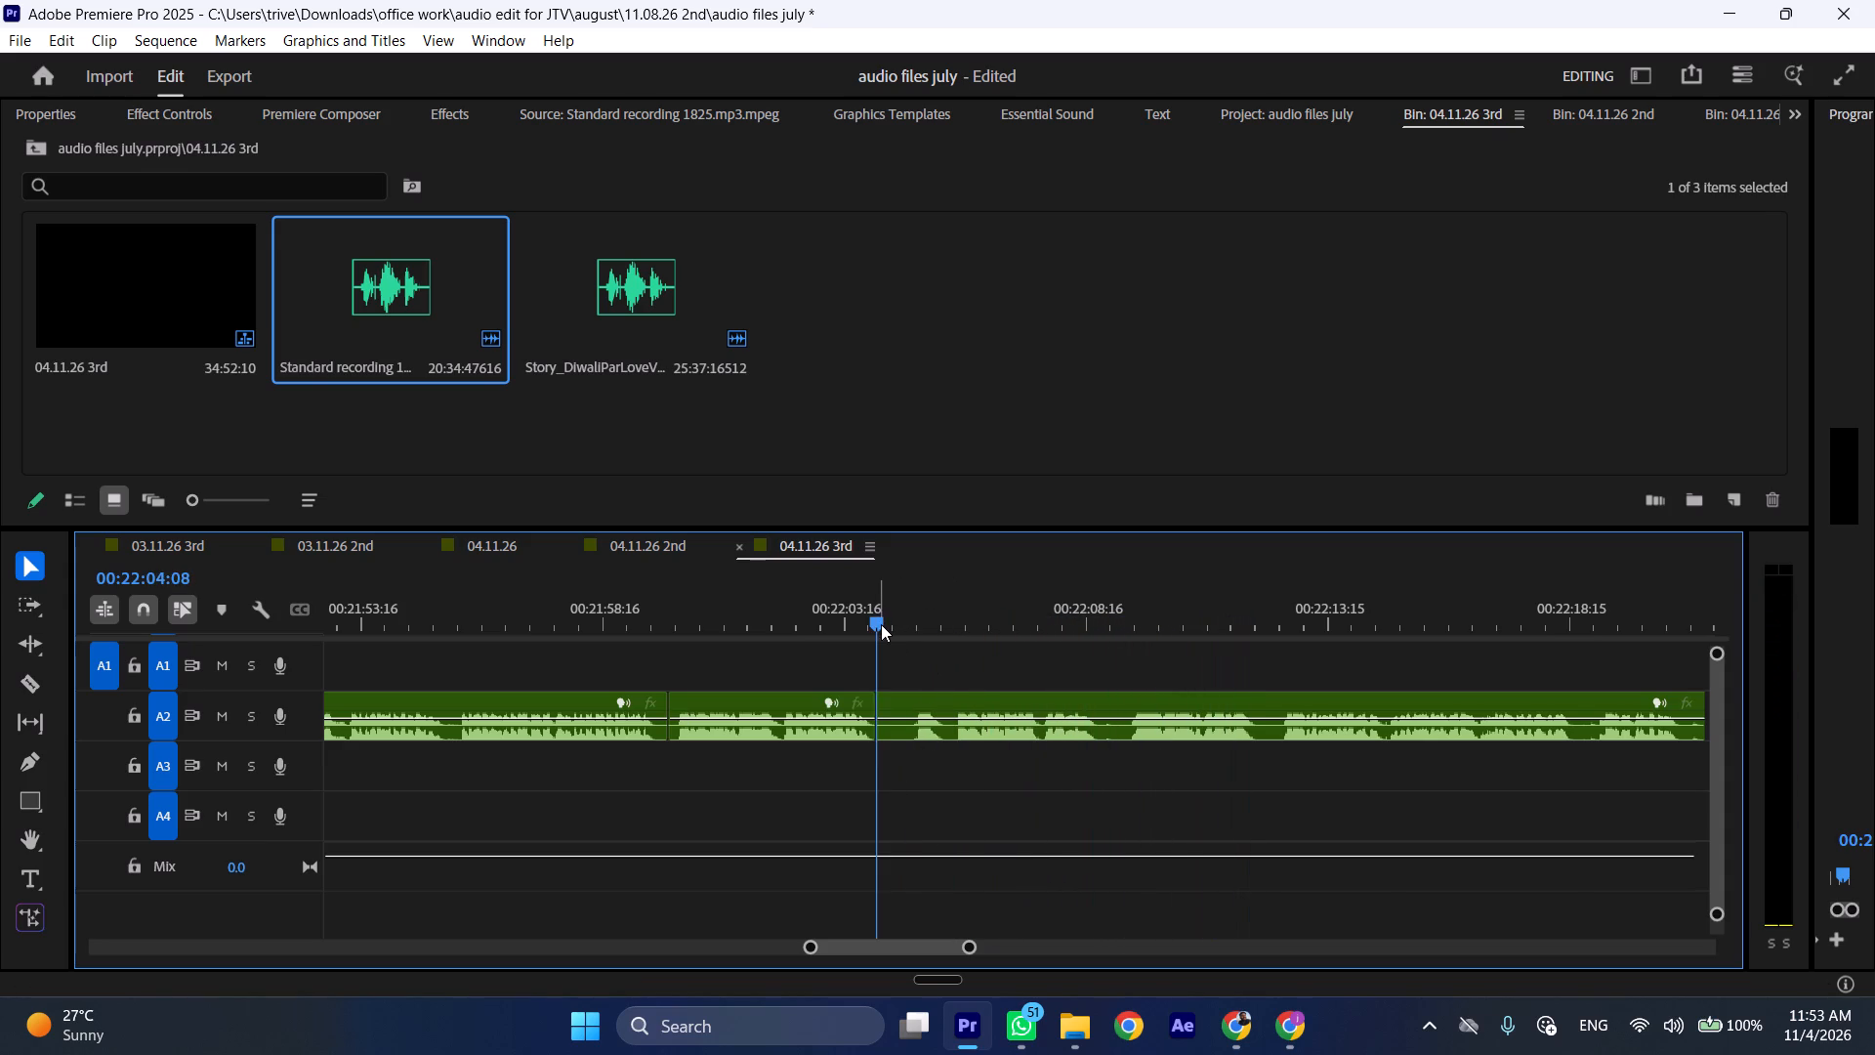
{"action": "key", "text": "space"}
{"action": "key", "text": "space"}
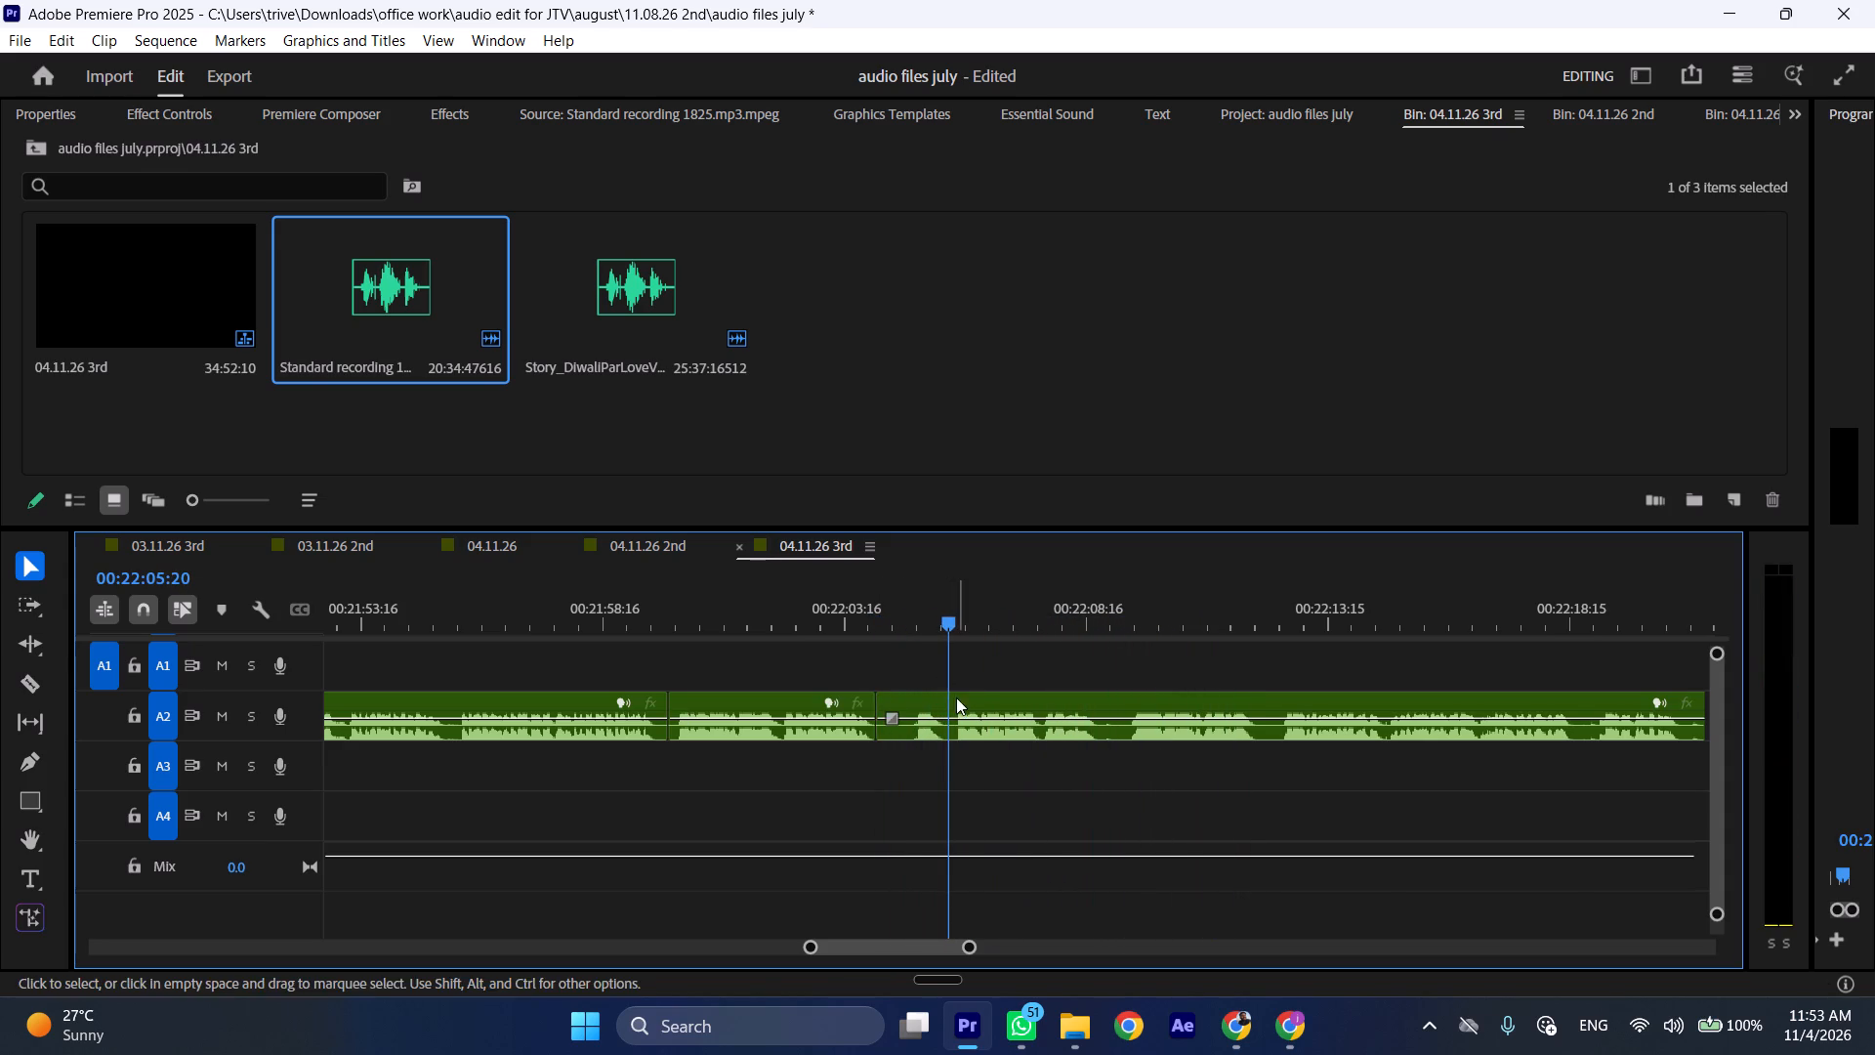
{"action": "left_click", "coordinate": [957, 699]}
{"action": "key", "text": "shift+c"}
{"action": "key", "text": "ctrl+shift+d"}
Replay the last join and ripple-delete the following A2 pause from 00:22:07:12 to 00:22:07:22.
{"action": "key", "text": "space"}
{"action": "type", "text": "l"}
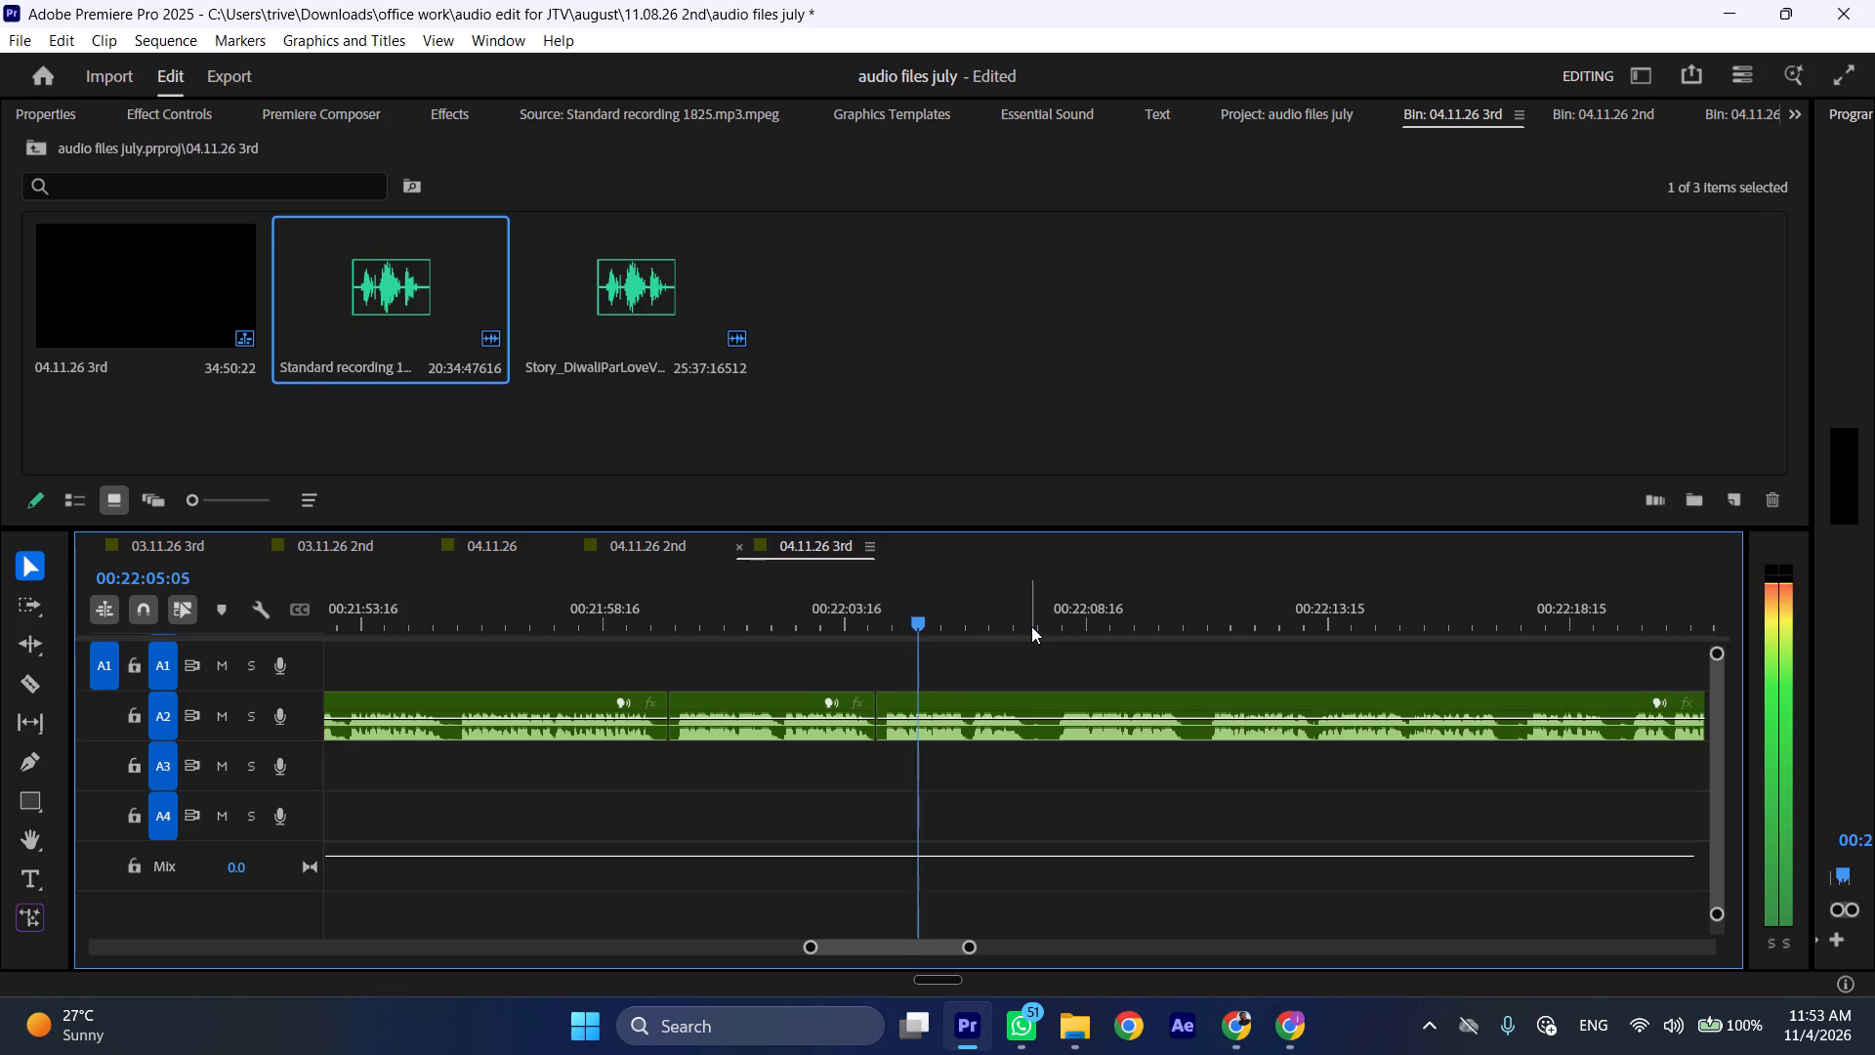
{"action": "left_click_drag", "start_coordinate": [837, 590], "coordinate": [776, 614]}
{"action": "key", "text": "space"}
{"action": "type", "text": "l"}
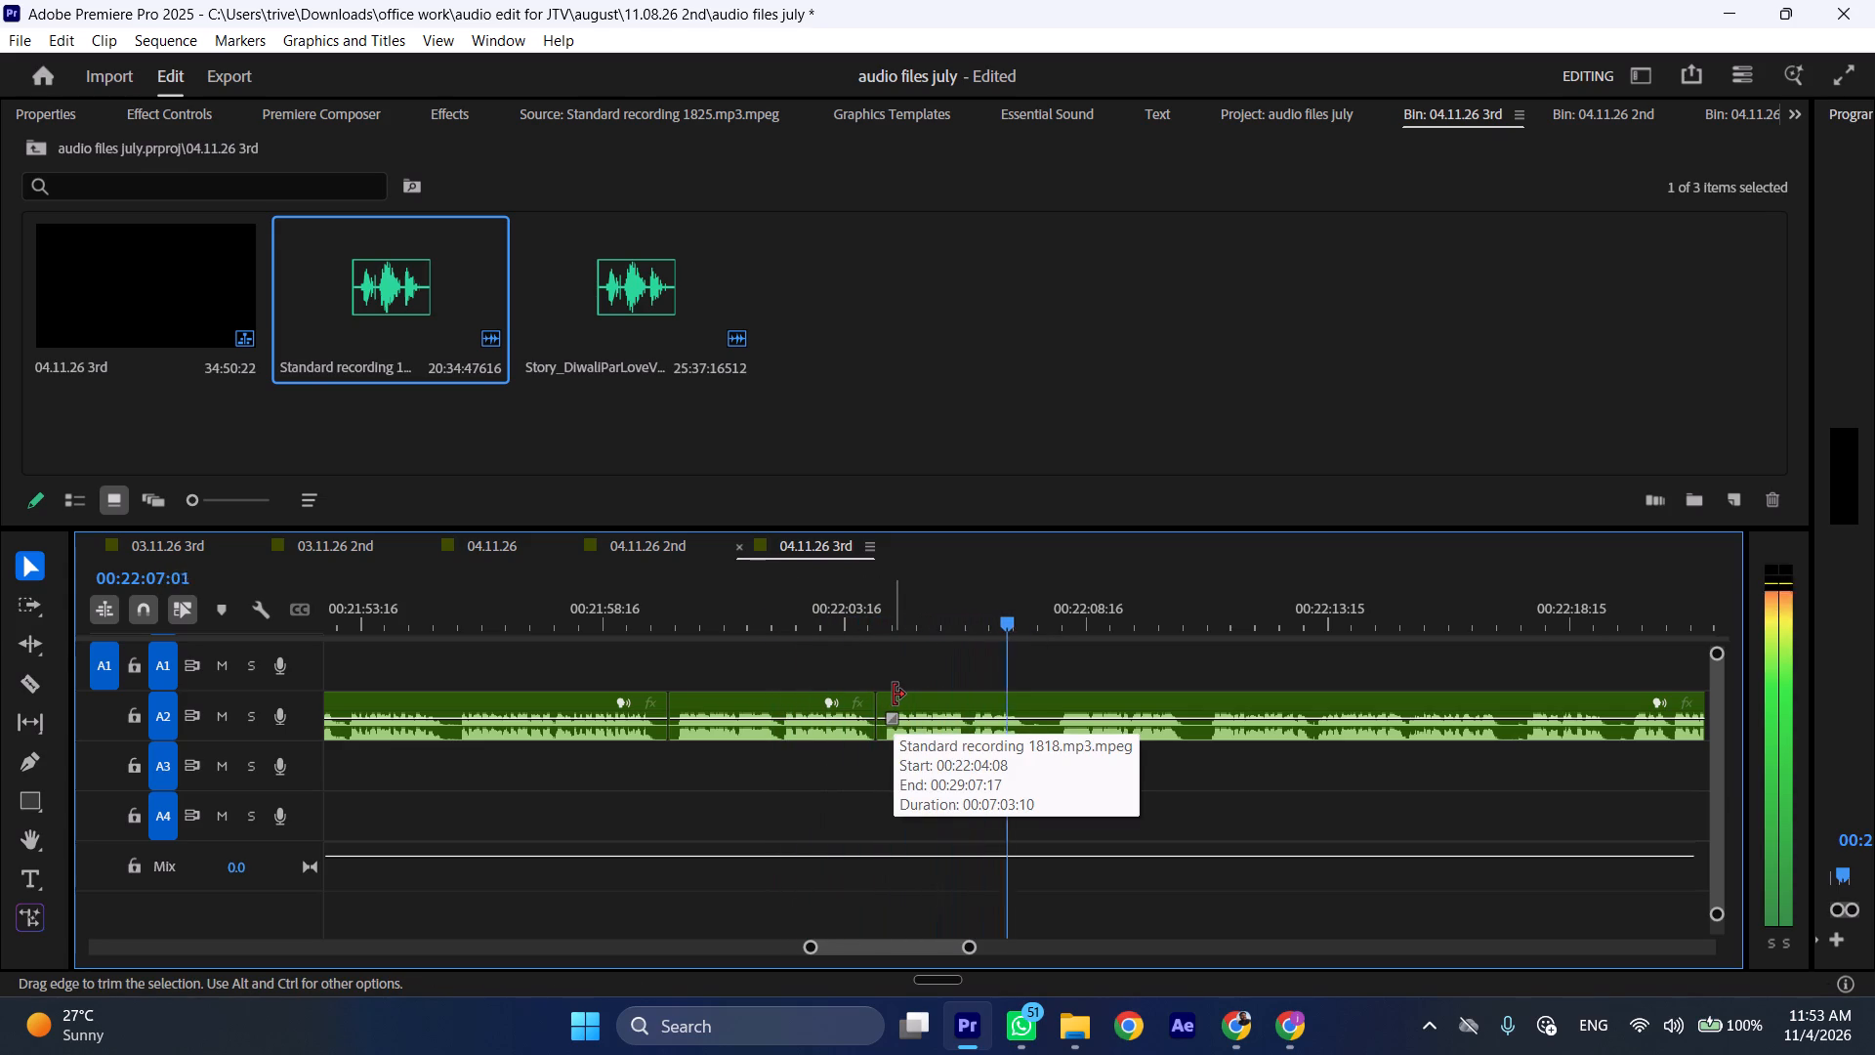
{"action": "scroll", "coordinate": [894, 695], "scroll_direction": "down", "scroll_amount": 5}
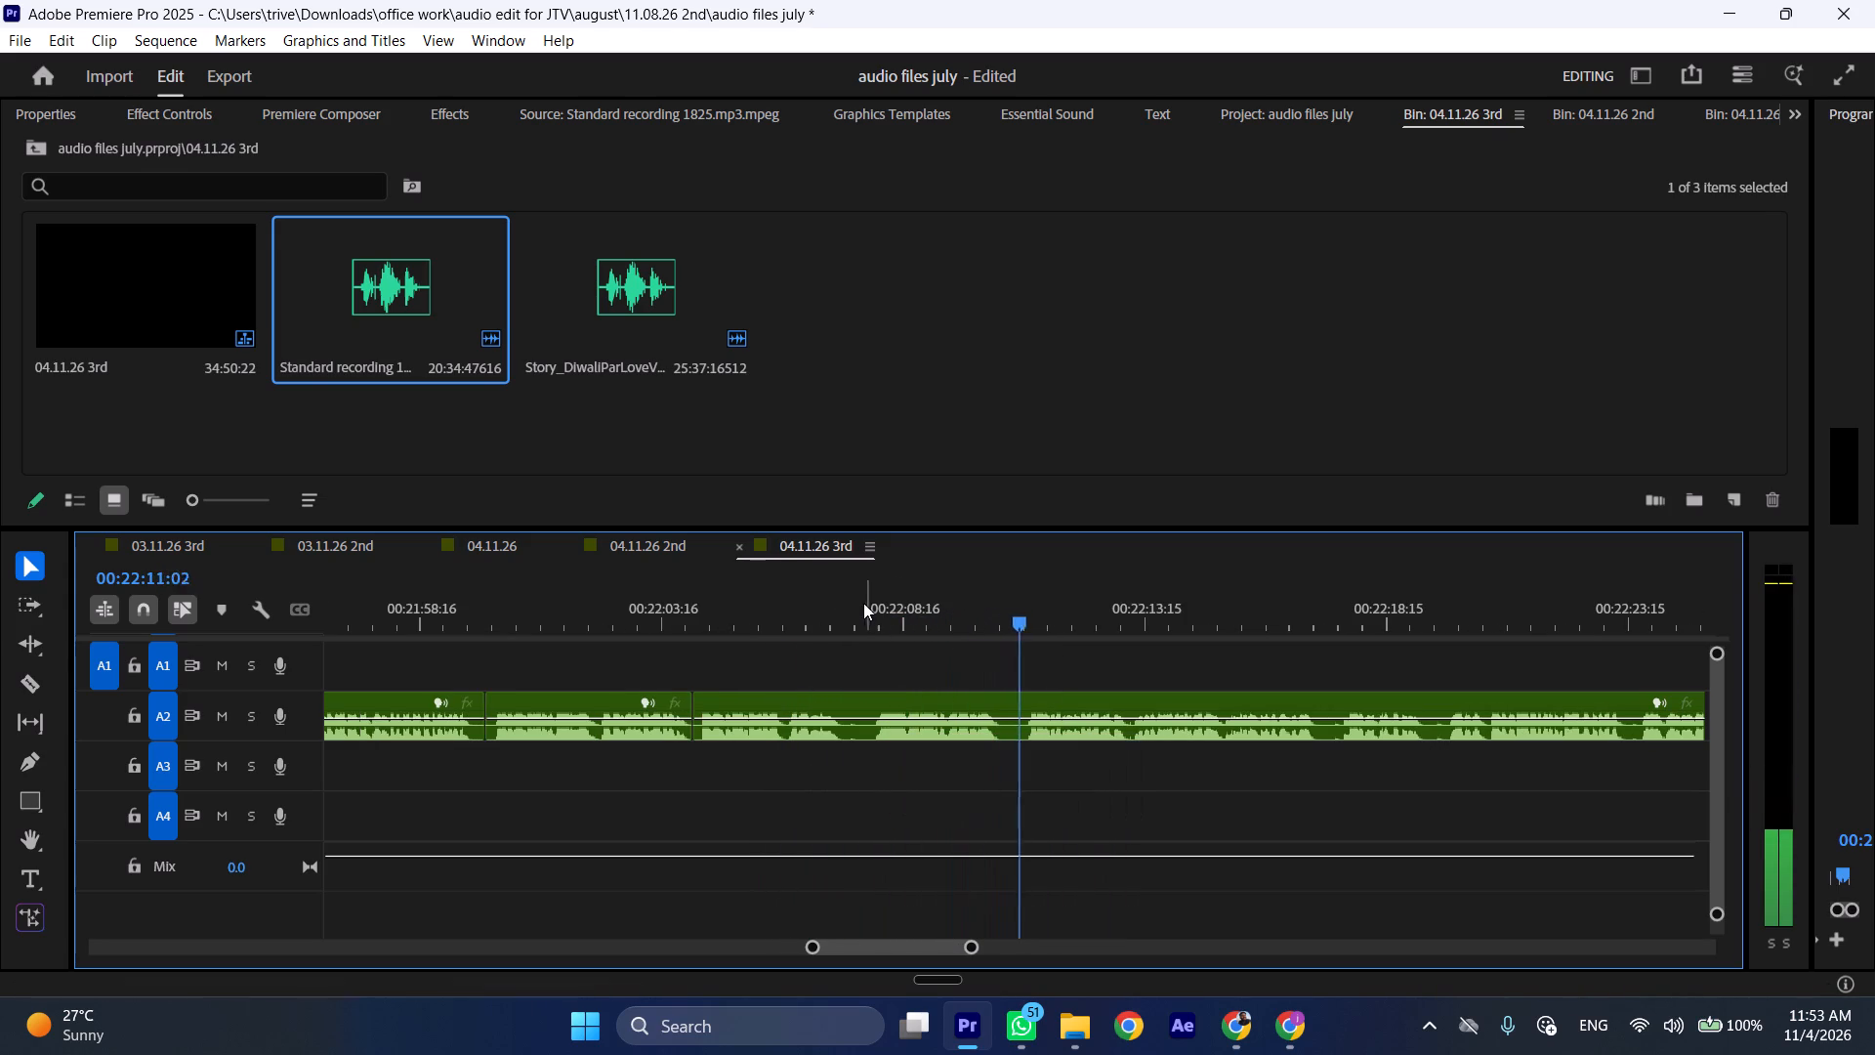
{"action": "left_click", "coordinate": [853, 598]}
{"action": "left_click", "coordinate": [851, 598]}
{"action": "key", "text": "shift+c"}
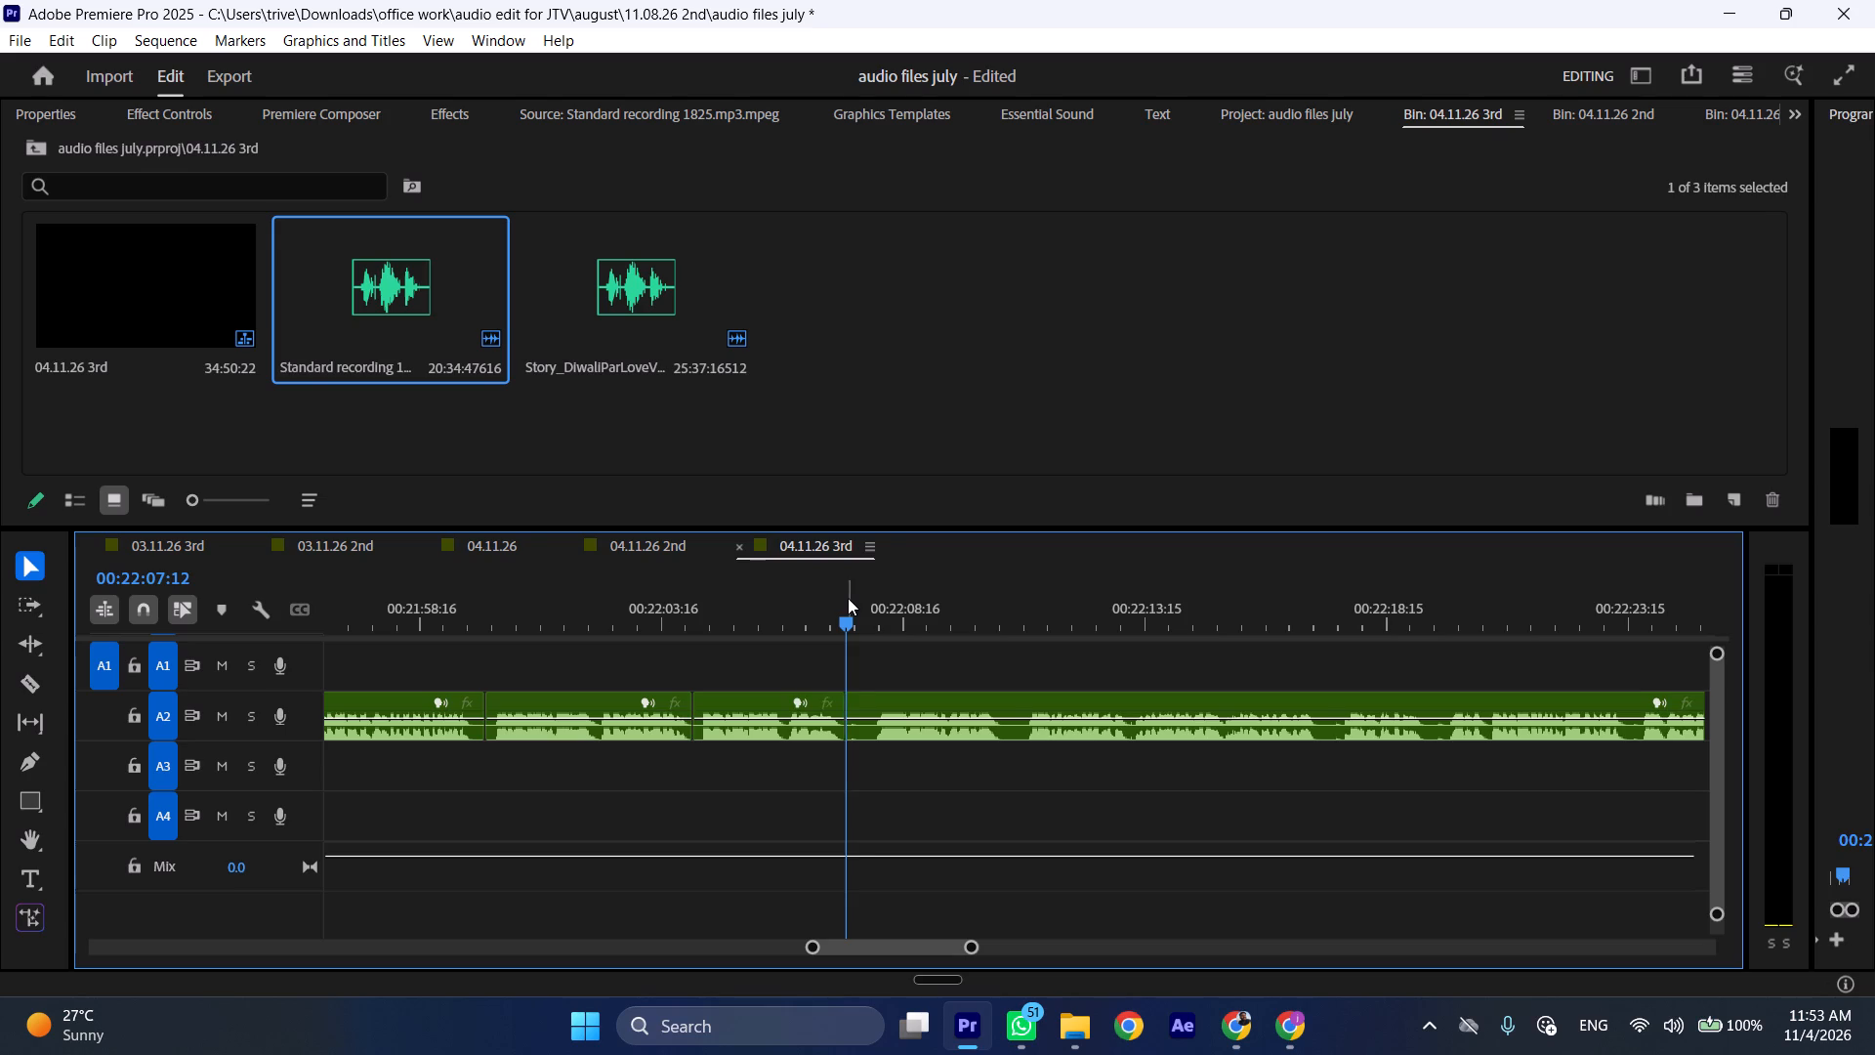
{"action": "left_click_drag", "start_coordinate": [848, 598], "coordinate": [868, 603]}
{"action": "left_click", "coordinate": [901, 689]}
{"action": "key", "text": "shift+c"}
{"action": "left_click", "coordinate": [861, 732]}
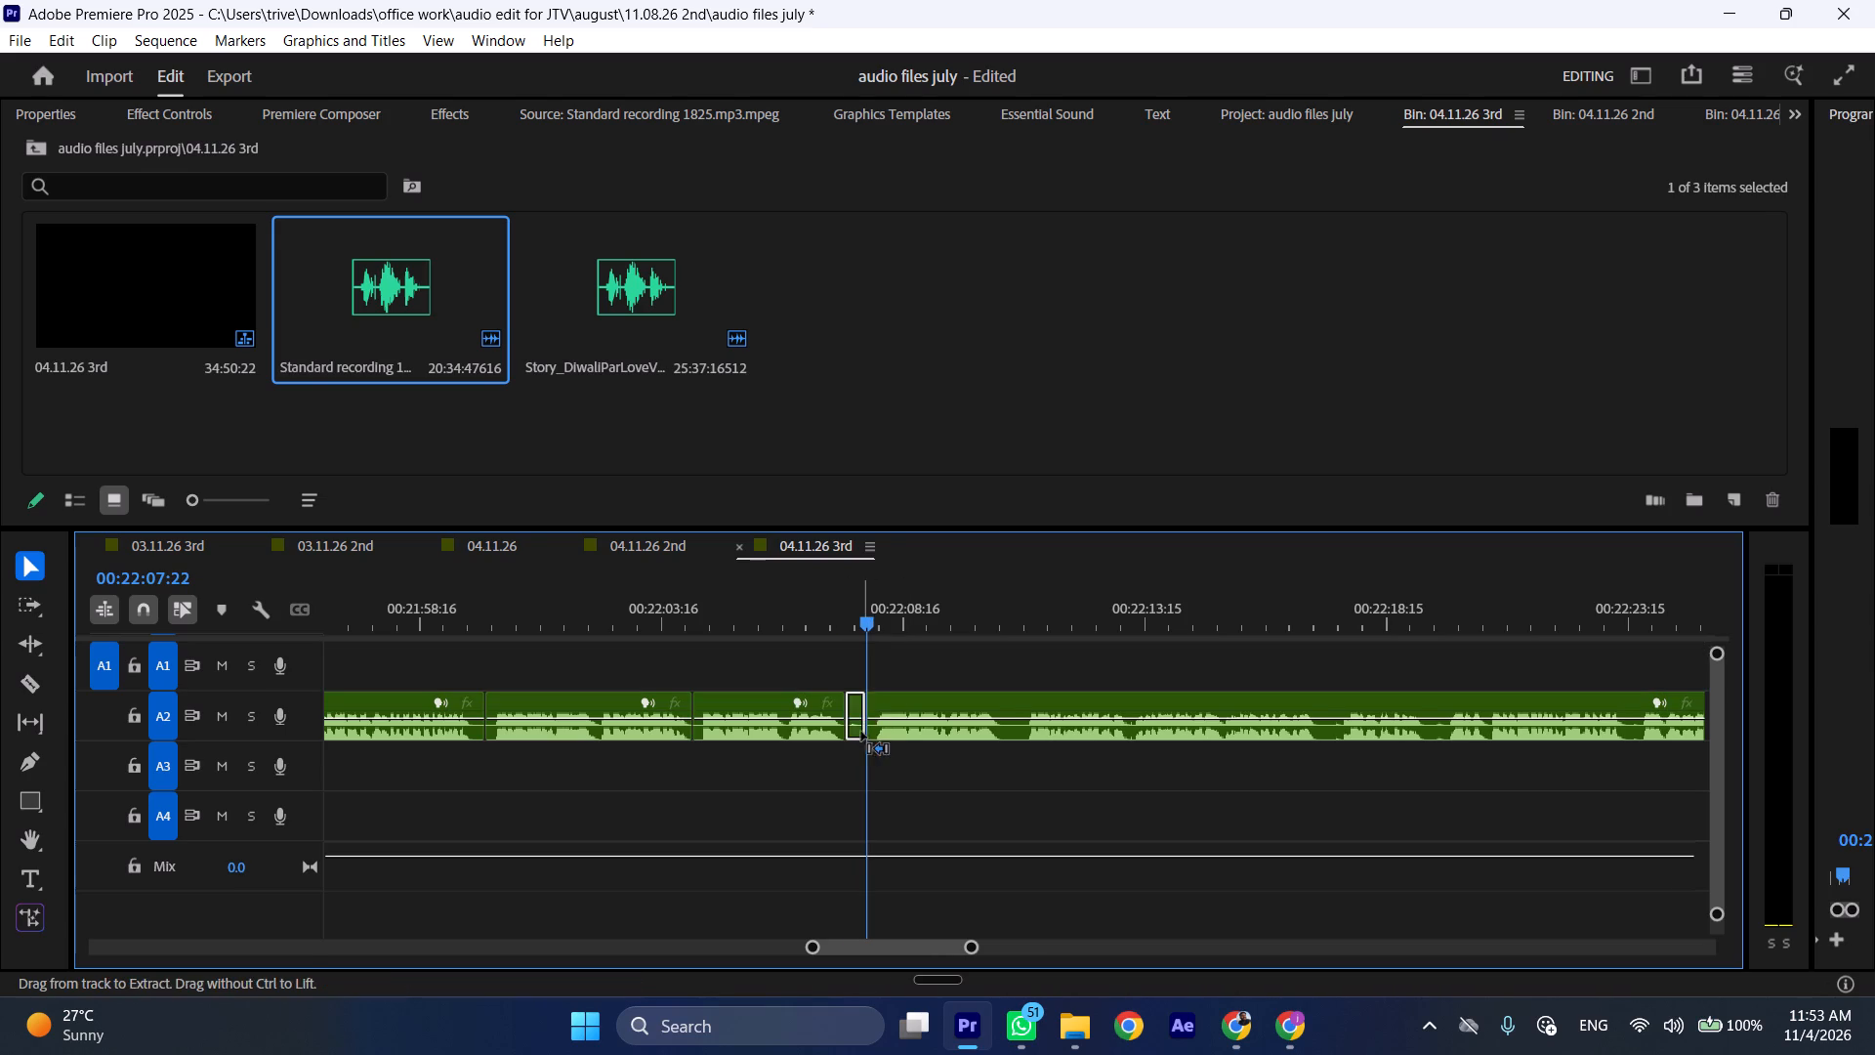
{"action": "key", "text": "ctrl+shift+d"}
Replay the A2 recording from about 00:22:03:07 to check the recent cuts and the following speech.
{"action": "key", "text": "space"}
{"action": "type", "text": "l"}
{"action": "left_click", "coordinate": [641, 618]}
{"action": "key", "text": "space"}
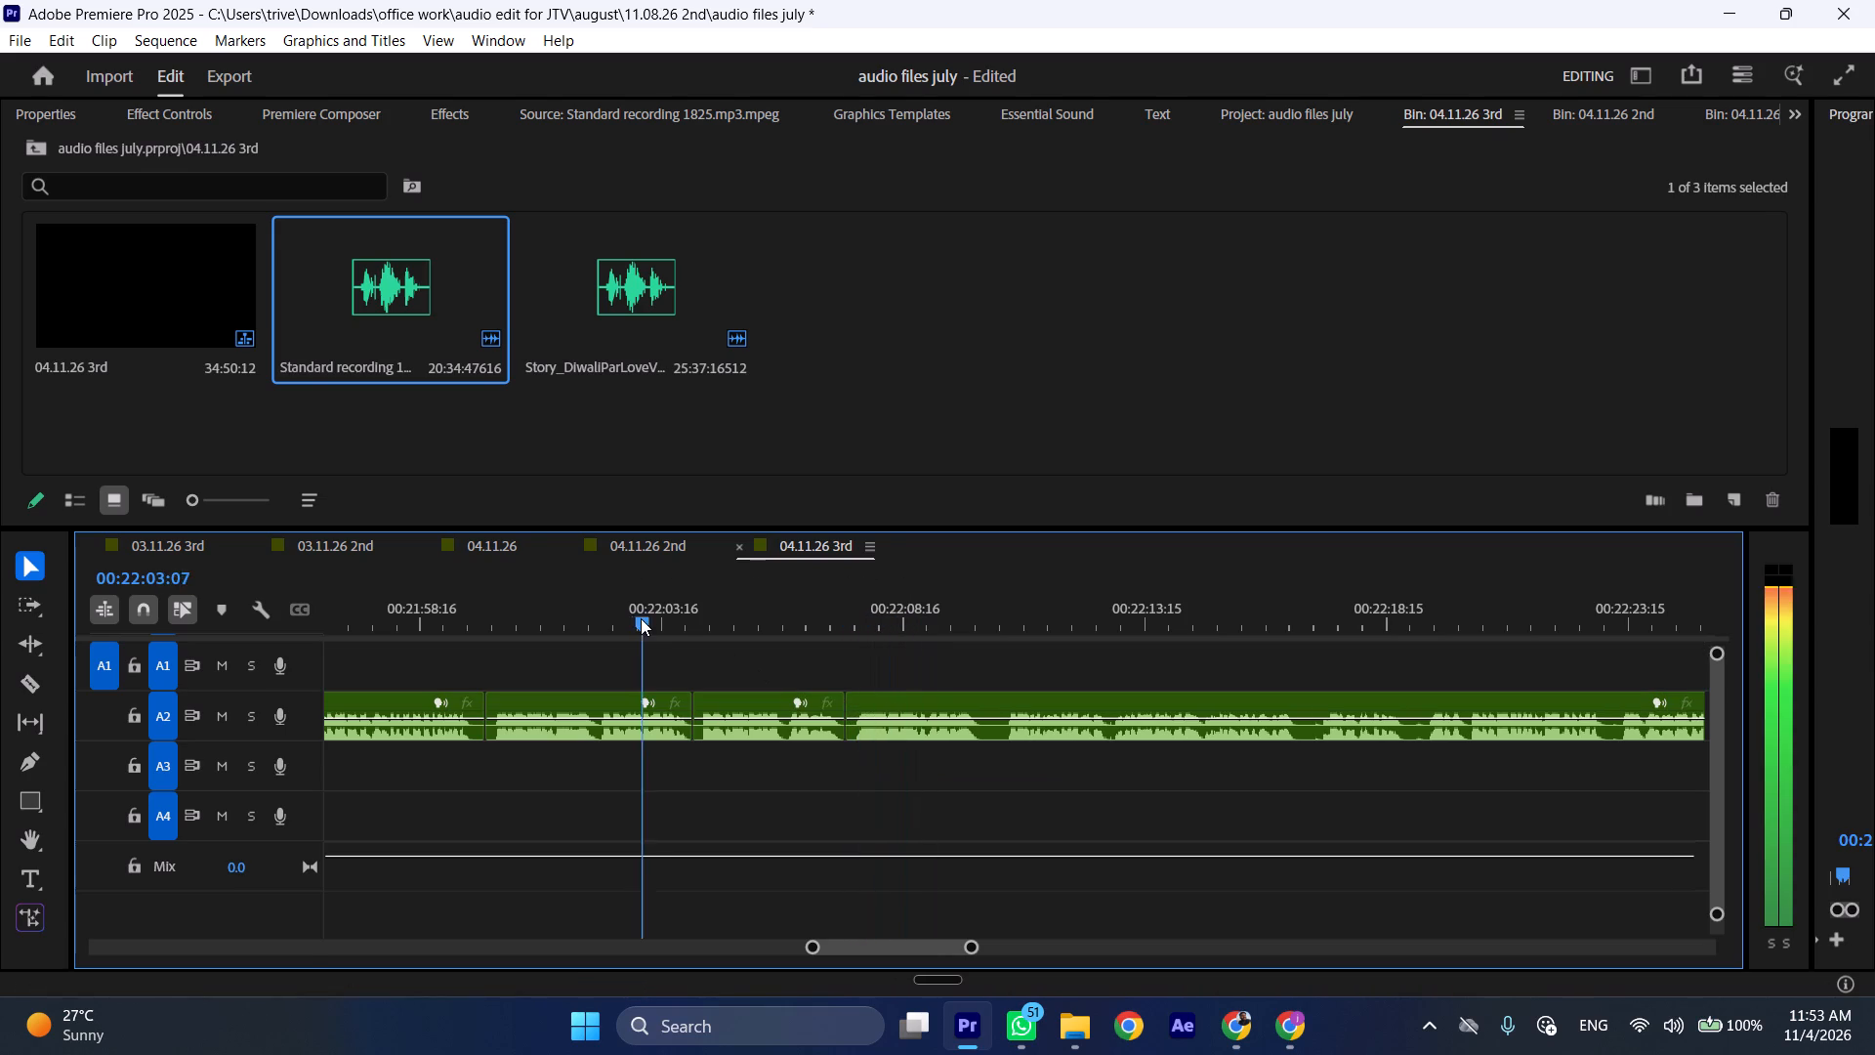
{"action": "type", "text": "l"}
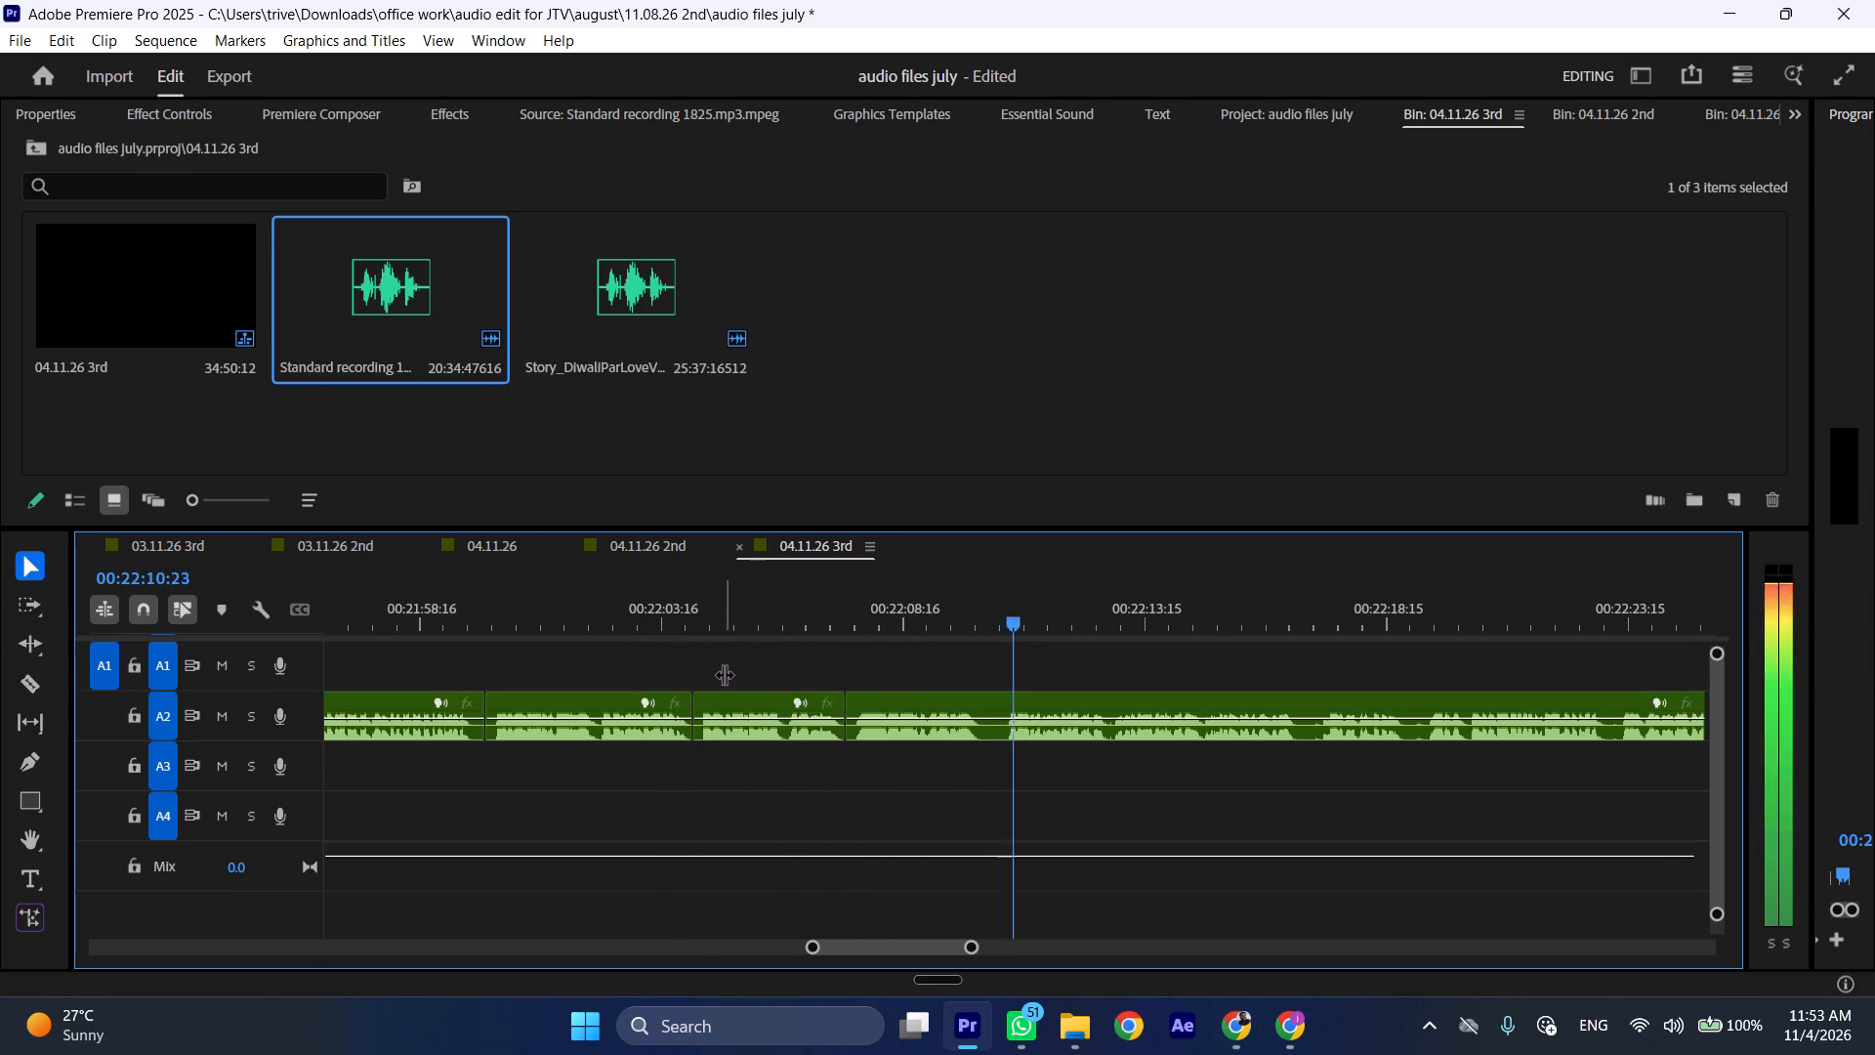
{"action": "key", "text": "space"}
{"action": "key", "text": "space"}
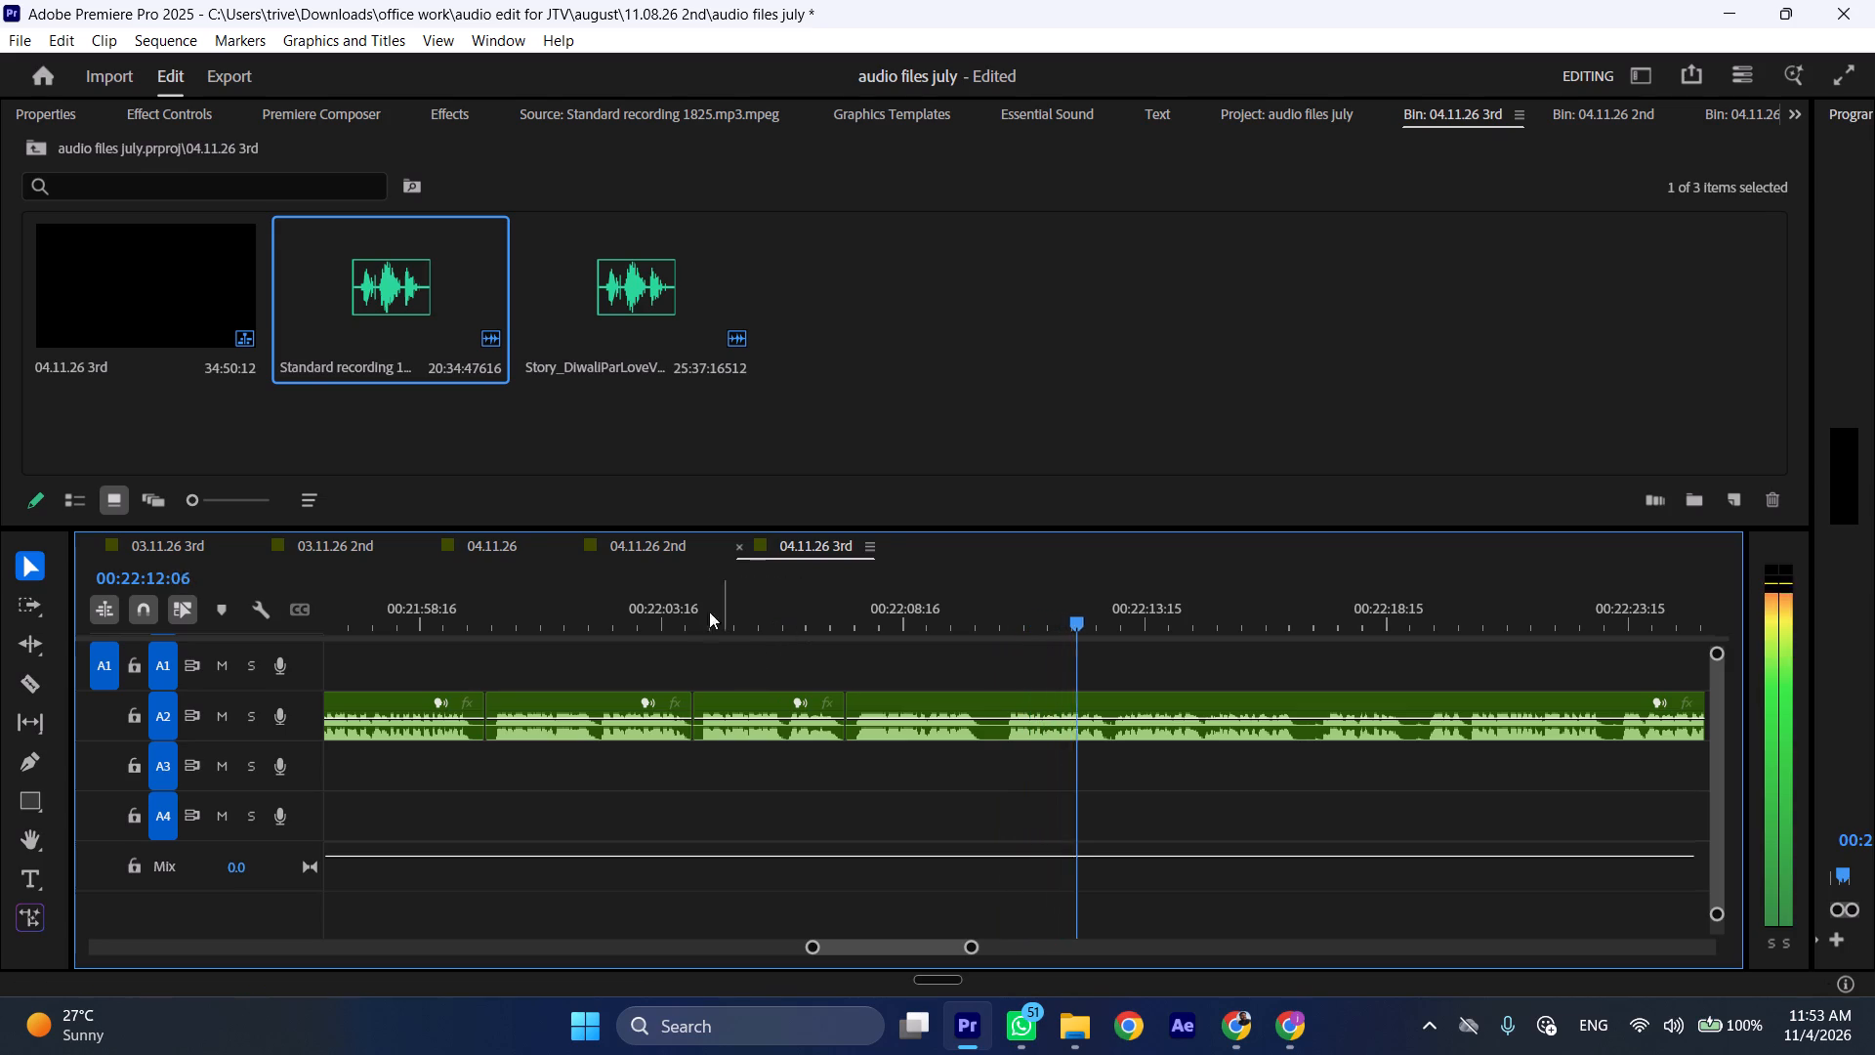
{"action": "left_click_drag", "start_coordinate": [691, 613], "coordinate": [640, 625]}
{"action": "key", "text": "space"}
{"action": "type", "text": "l"}
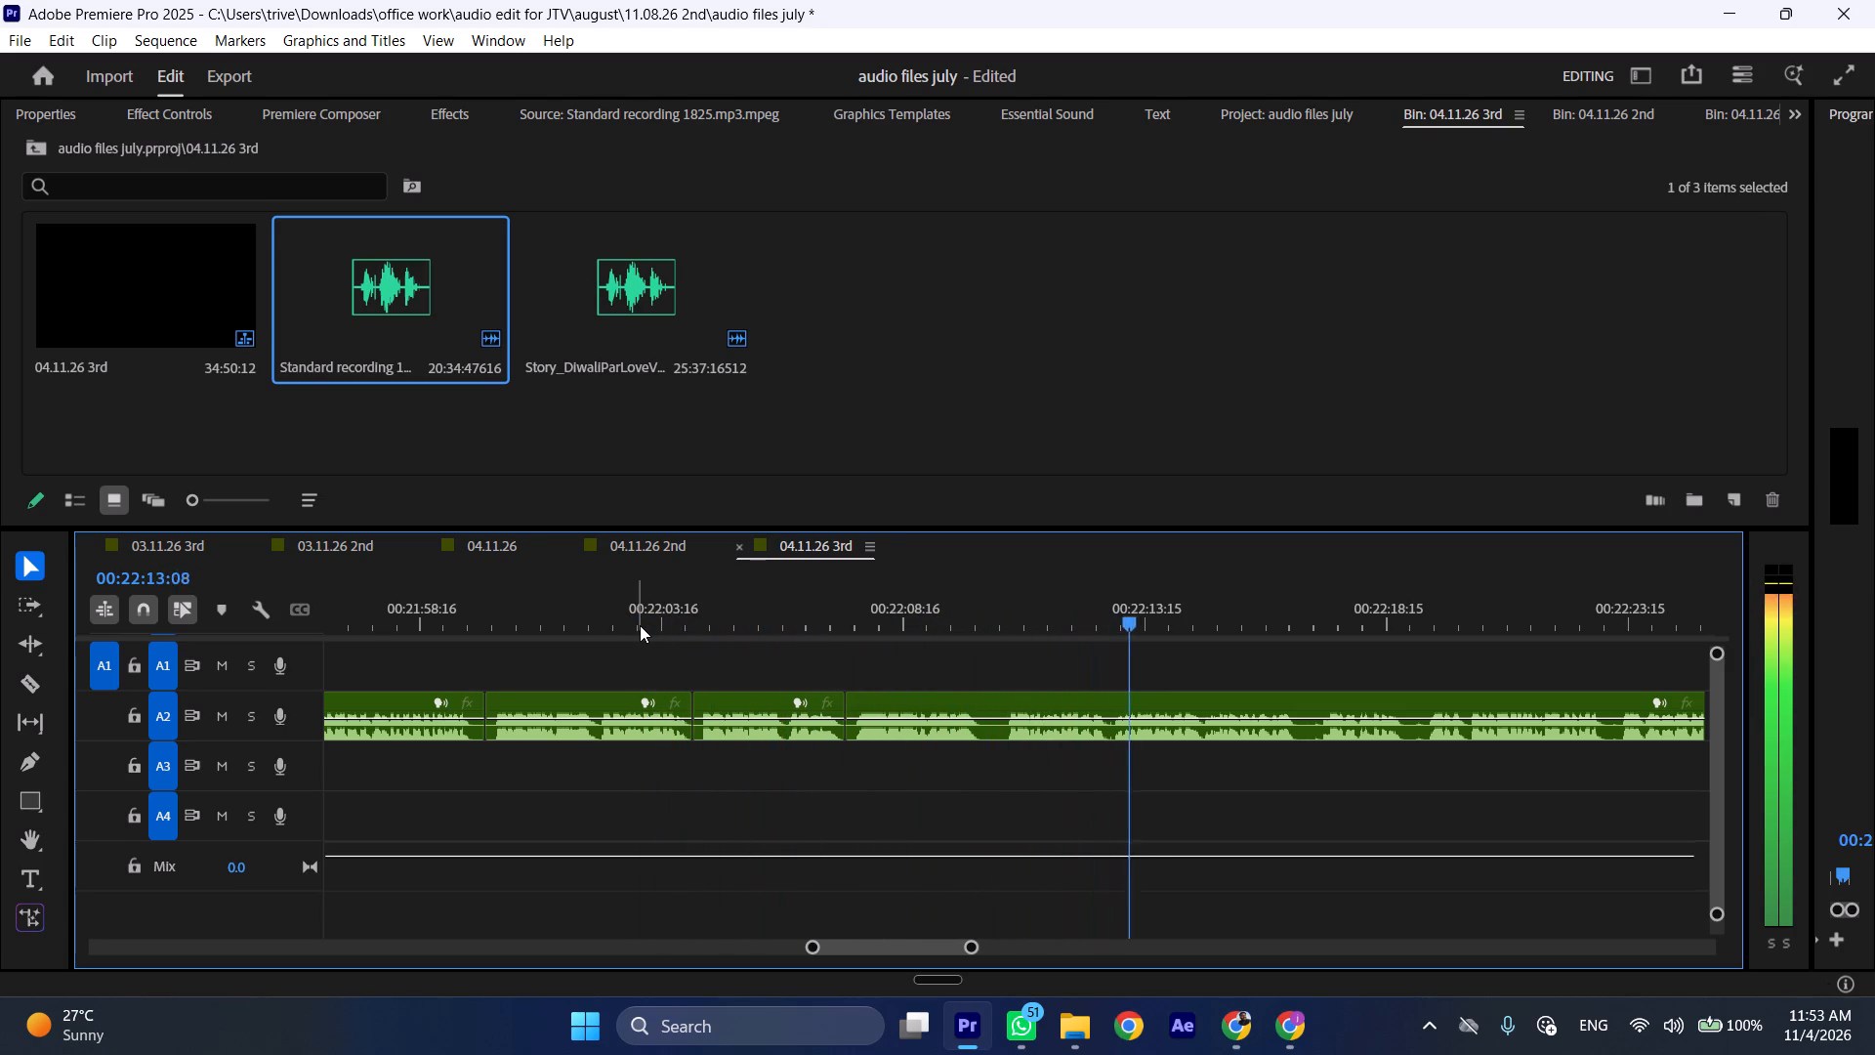
Ripple-delete the pause in the A2 recording from 00:22:10:07 to 00:22:10:18.
{"action": "left_click_drag", "start_coordinate": [977, 617], "coordinate": [985, 616]}
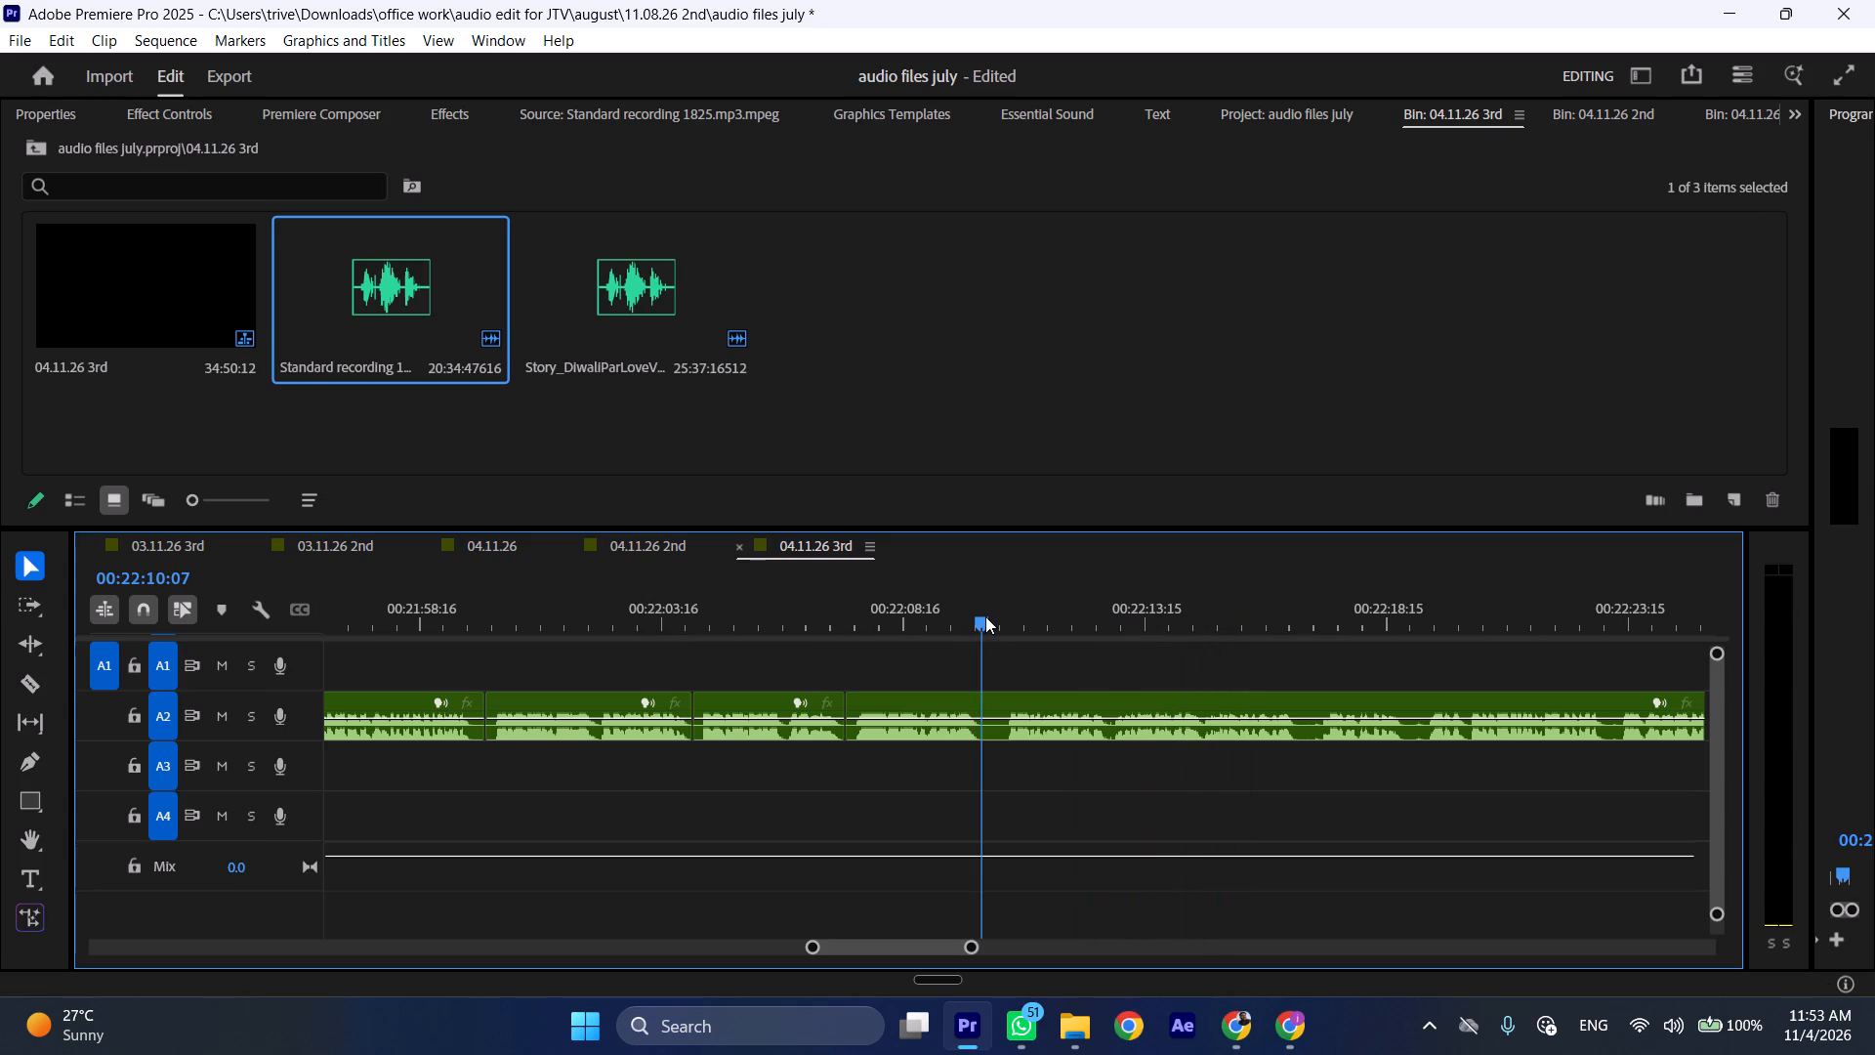
{"action": "left_click_drag", "start_coordinate": [985, 616], "coordinate": [986, 616]}
{"action": "key", "text": "shift+c"}
{"action": "left_click_drag", "start_coordinate": [995, 616], "coordinate": [1013, 619]}
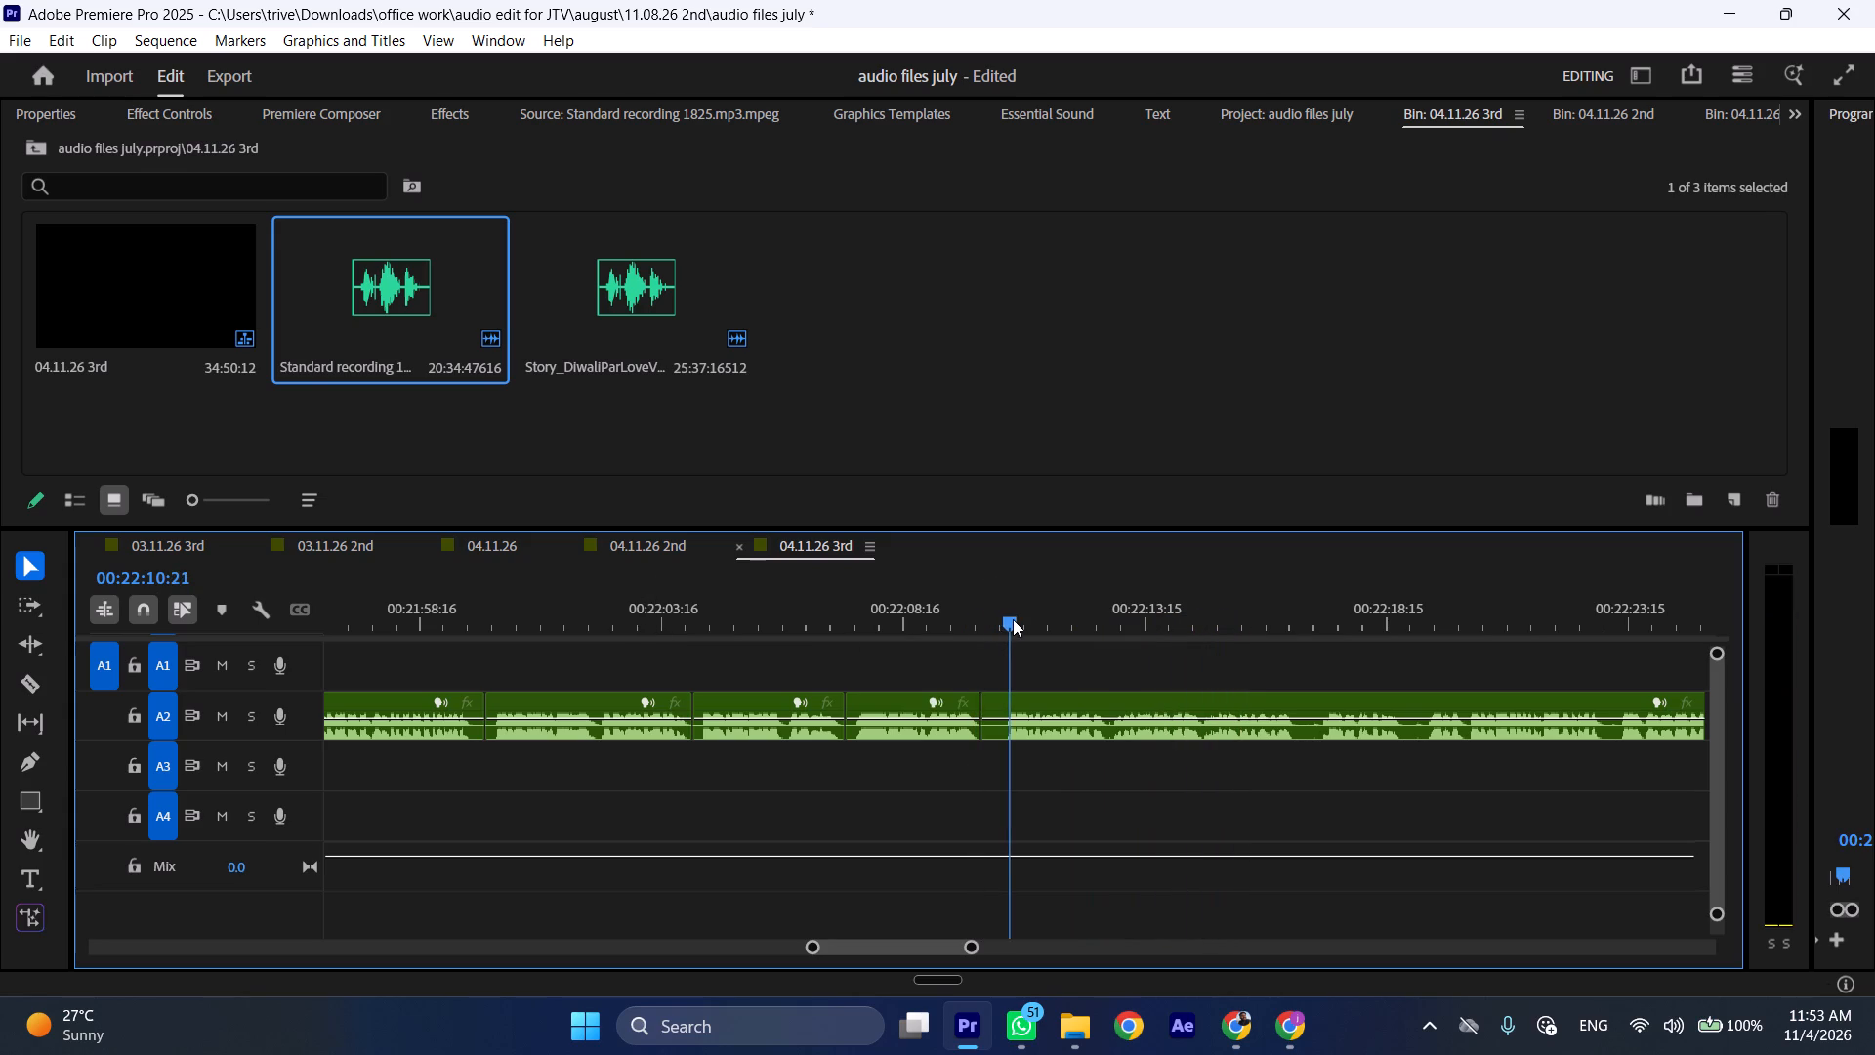
{"action": "left_click_drag", "start_coordinate": [1013, 619], "coordinate": [1006, 619]}
{"action": "left_click", "coordinate": [1027, 710]}
{"action": "key", "text": "shift+c"}
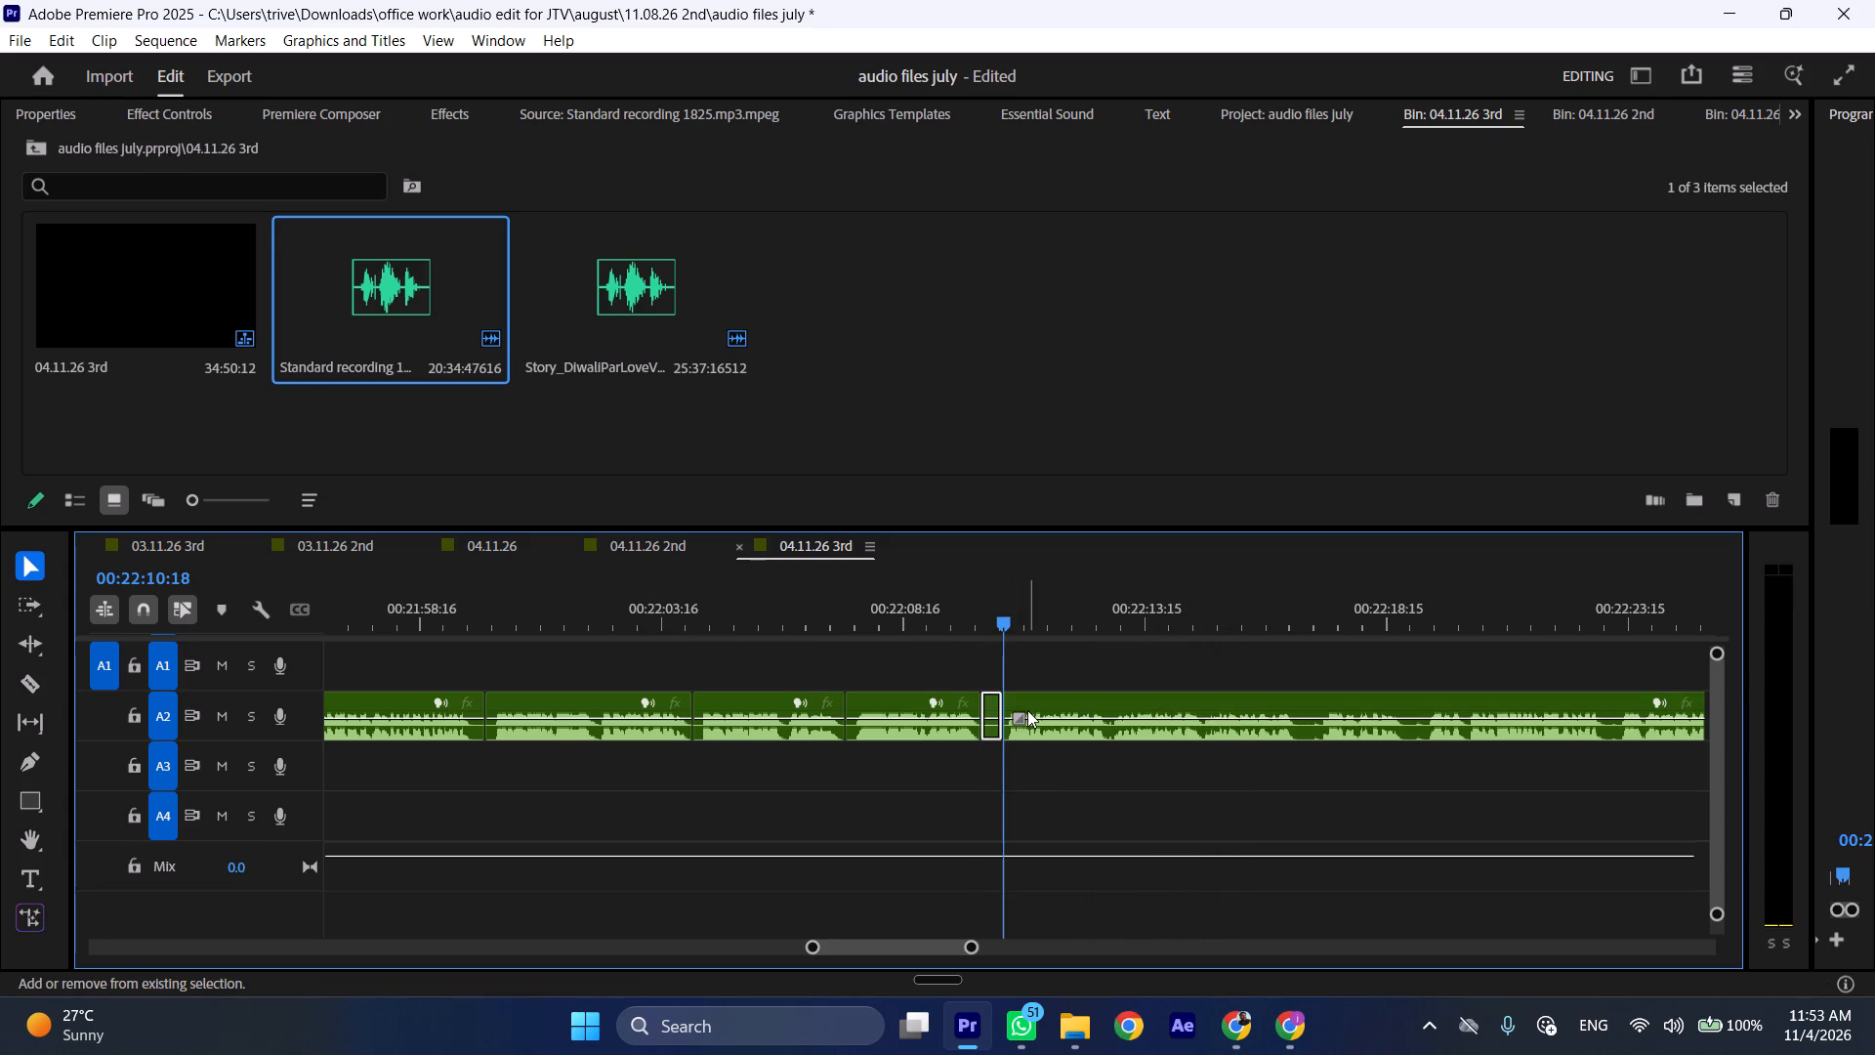
{"action": "key", "text": "ctrl+shift+d"}
Replay the A2 recording from about 00:22:04 to 00:22:33 to check the recent joins and find further pauses.
{"action": "key", "text": "space"}
{"action": "left_click", "coordinate": [685, 636]}
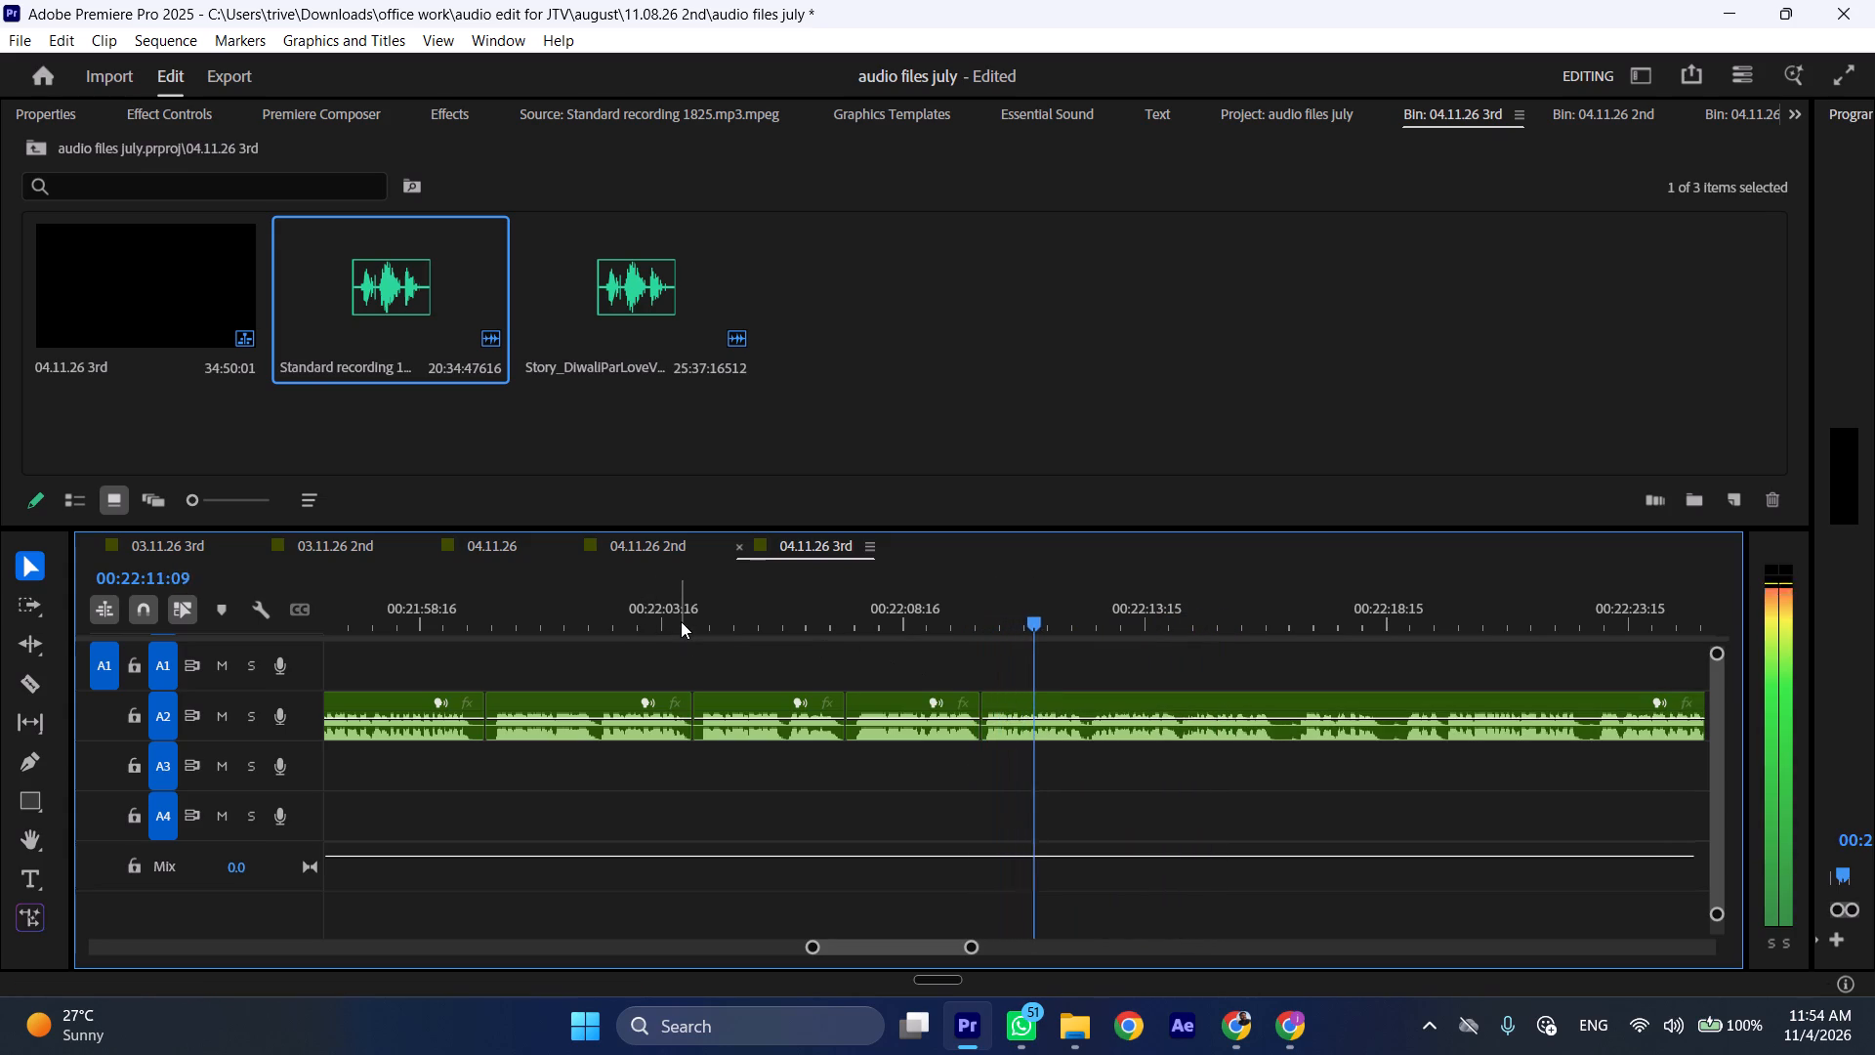
{"action": "left_click", "coordinate": [681, 621]}
{"action": "key", "text": "space"}
{"action": "key", "text": "l"}
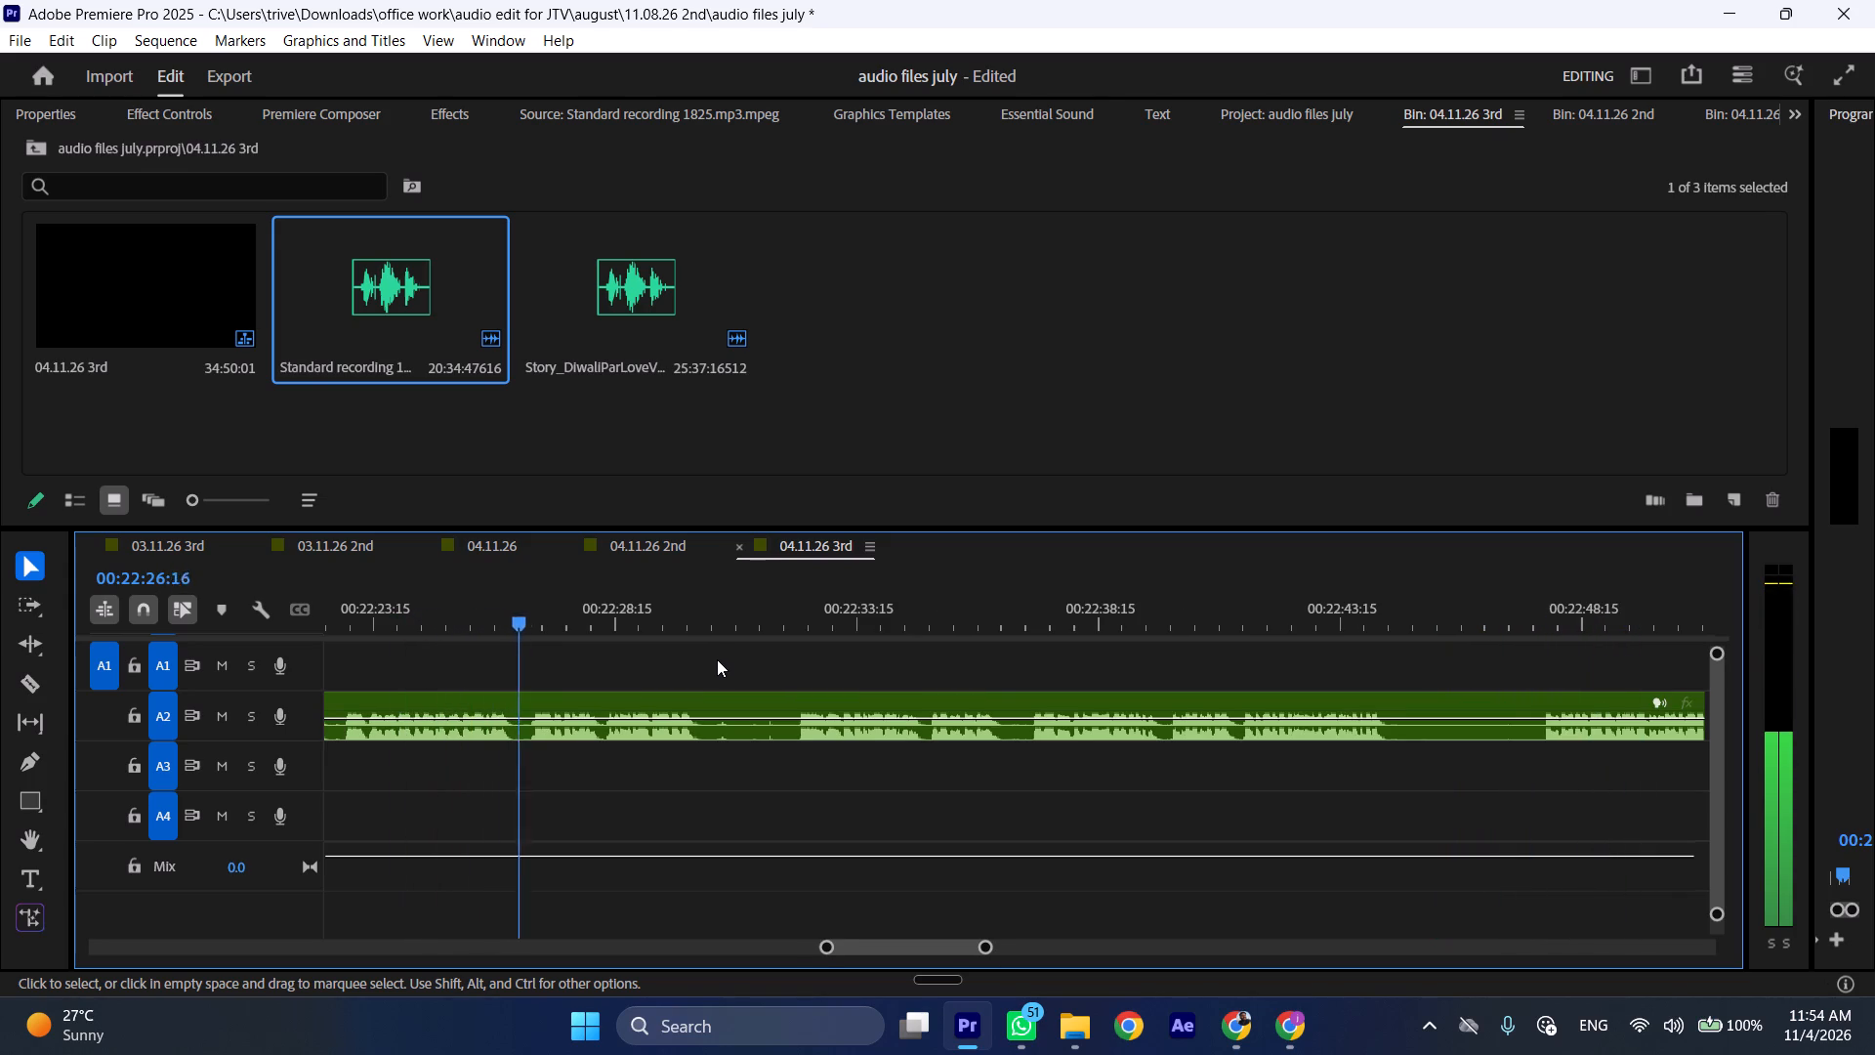
{"action": "scroll", "coordinate": [748, 683], "scroll_direction": "up", "scroll_amount": 16}
{"action": "scroll", "coordinate": [748, 683], "scroll_direction": "up", "scroll_amount": 6}
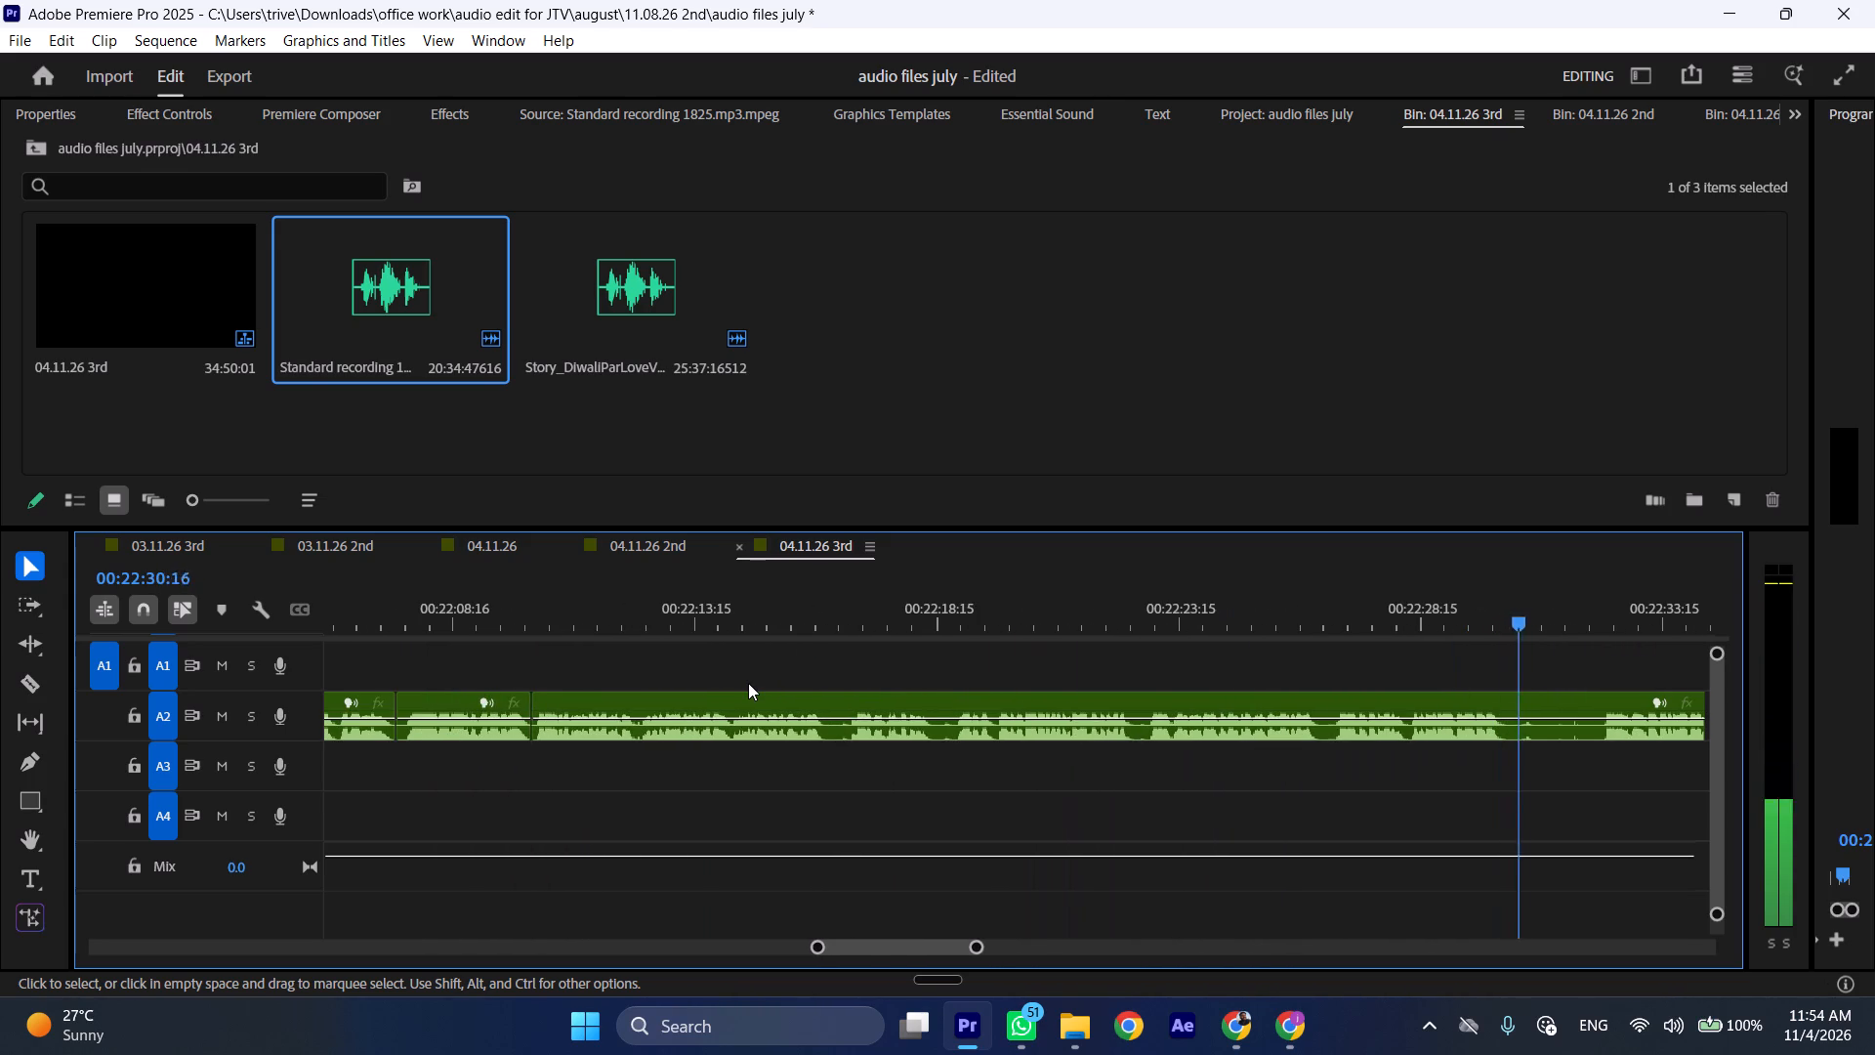
{"action": "key", "text": "space"}
Go back and ripple-delete the short A2 pause of about 9 frames starting at 00:22:16:08.
{"action": "scroll", "coordinate": [748, 683], "scroll_direction": "right", "scroll_amount": 2}
{"action": "scroll", "coordinate": [748, 683], "scroll_direction": "left", "scroll_amount": 2}
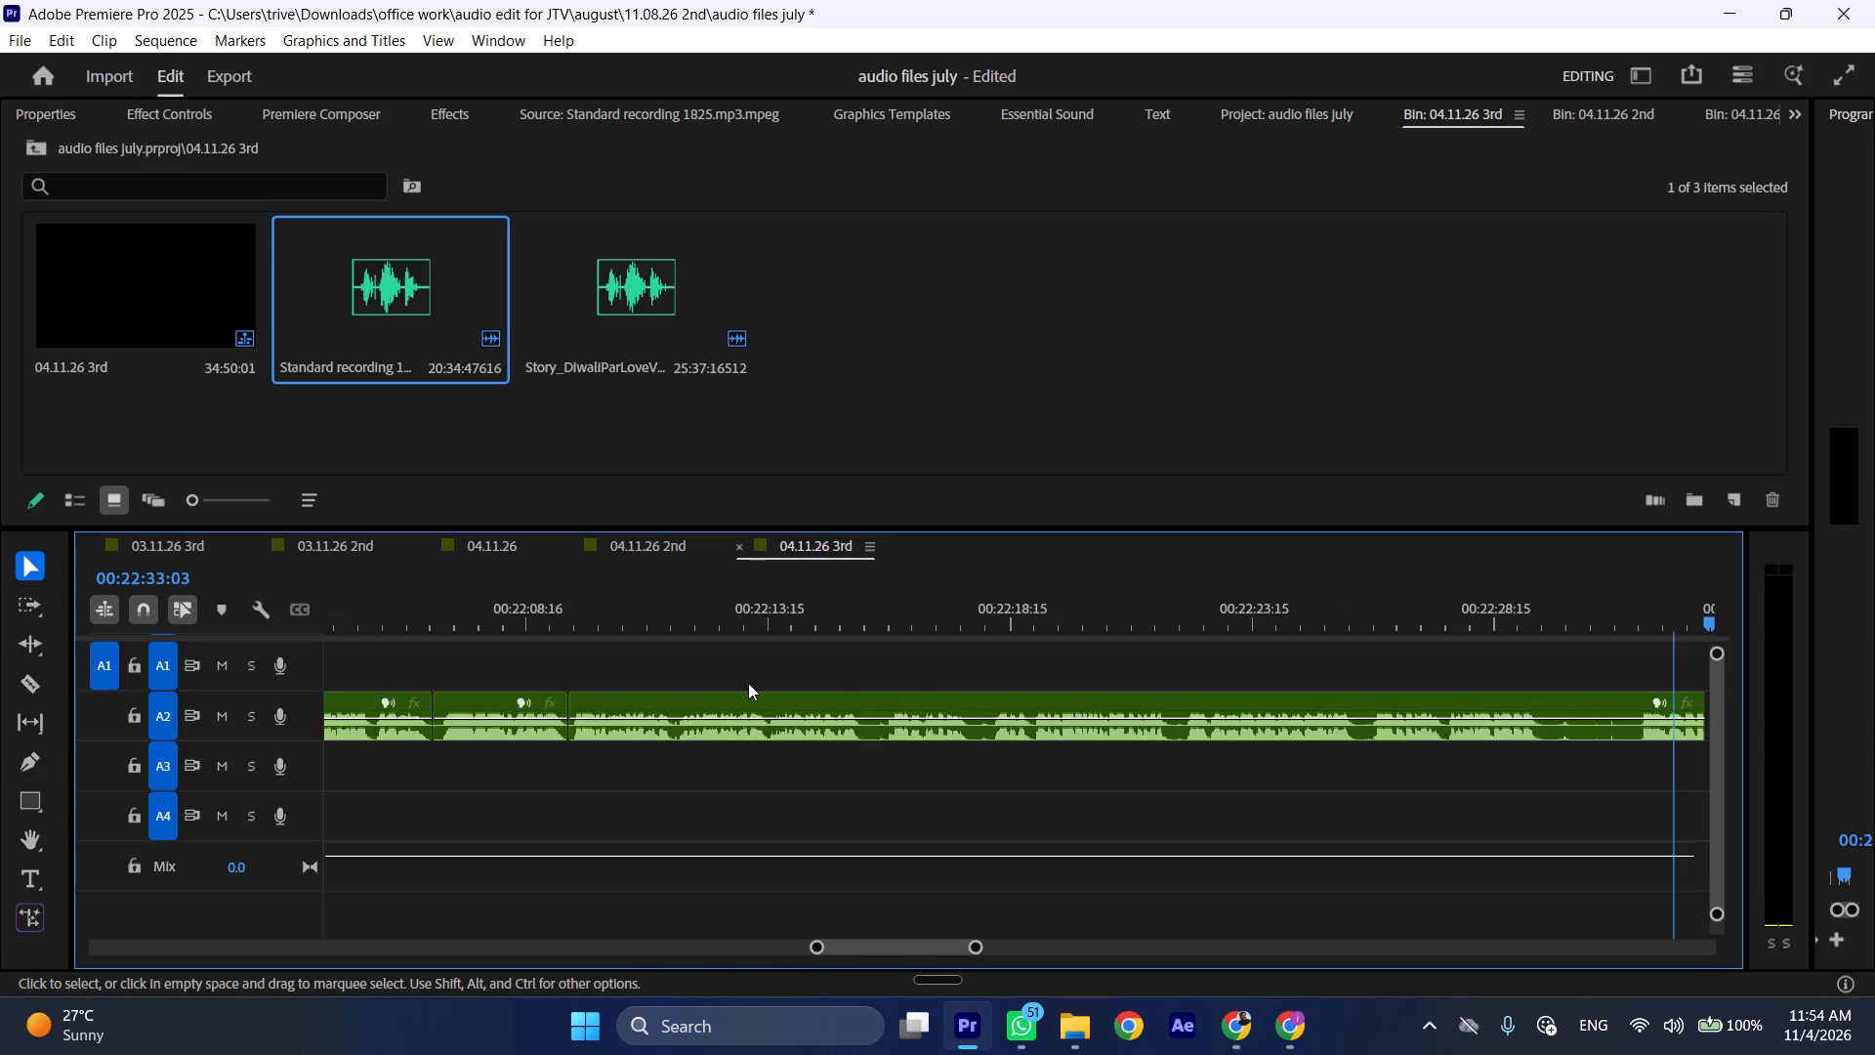
{"action": "scroll", "coordinate": [748, 683], "scroll_direction": "left", "scroll_amount": 1}
{"action": "left_click_drag", "start_coordinate": [1251, 613], "coordinate": [604, 652]}
{"action": "scroll", "coordinate": [602, 652], "scroll_direction": "up", "scroll_amount": 3}
{"action": "left_click_drag", "start_coordinate": [680, 612], "coordinate": [697, 612]}
{"action": "key", "text": "shift+c"}
{"action": "left_click", "coordinate": [717, 700]}
{"action": "key", "text": "shift+c"}
{"action": "key", "text": "ctrl+shift+d"}
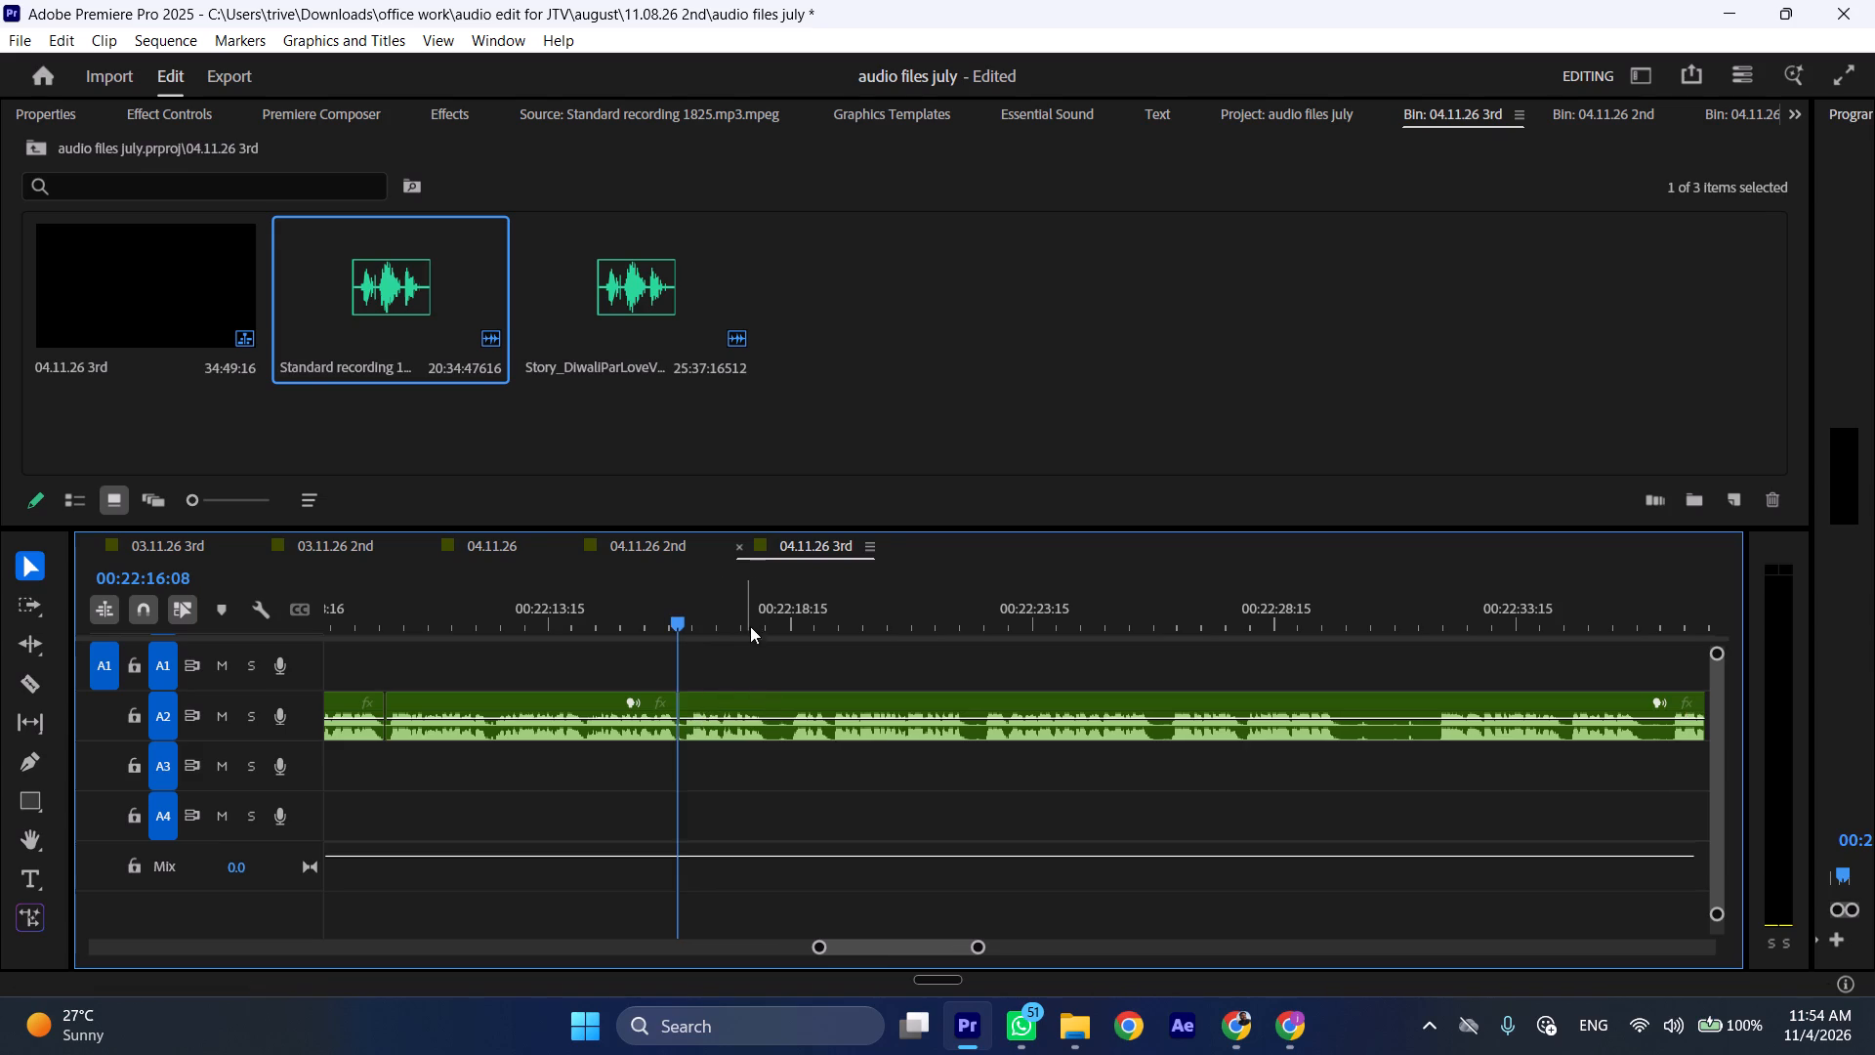
Ripple-delete the short pause in the A2 recording from about 00:22:18:07 to 00:22:18:14.
{"action": "left_click_drag", "start_coordinate": [763, 618], "coordinate": [789, 618]}
{"action": "key", "text": "shift+c"}
{"action": "left_click", "coordinate": [817, 720]}
{"action": "key", "text": "shift+c"}
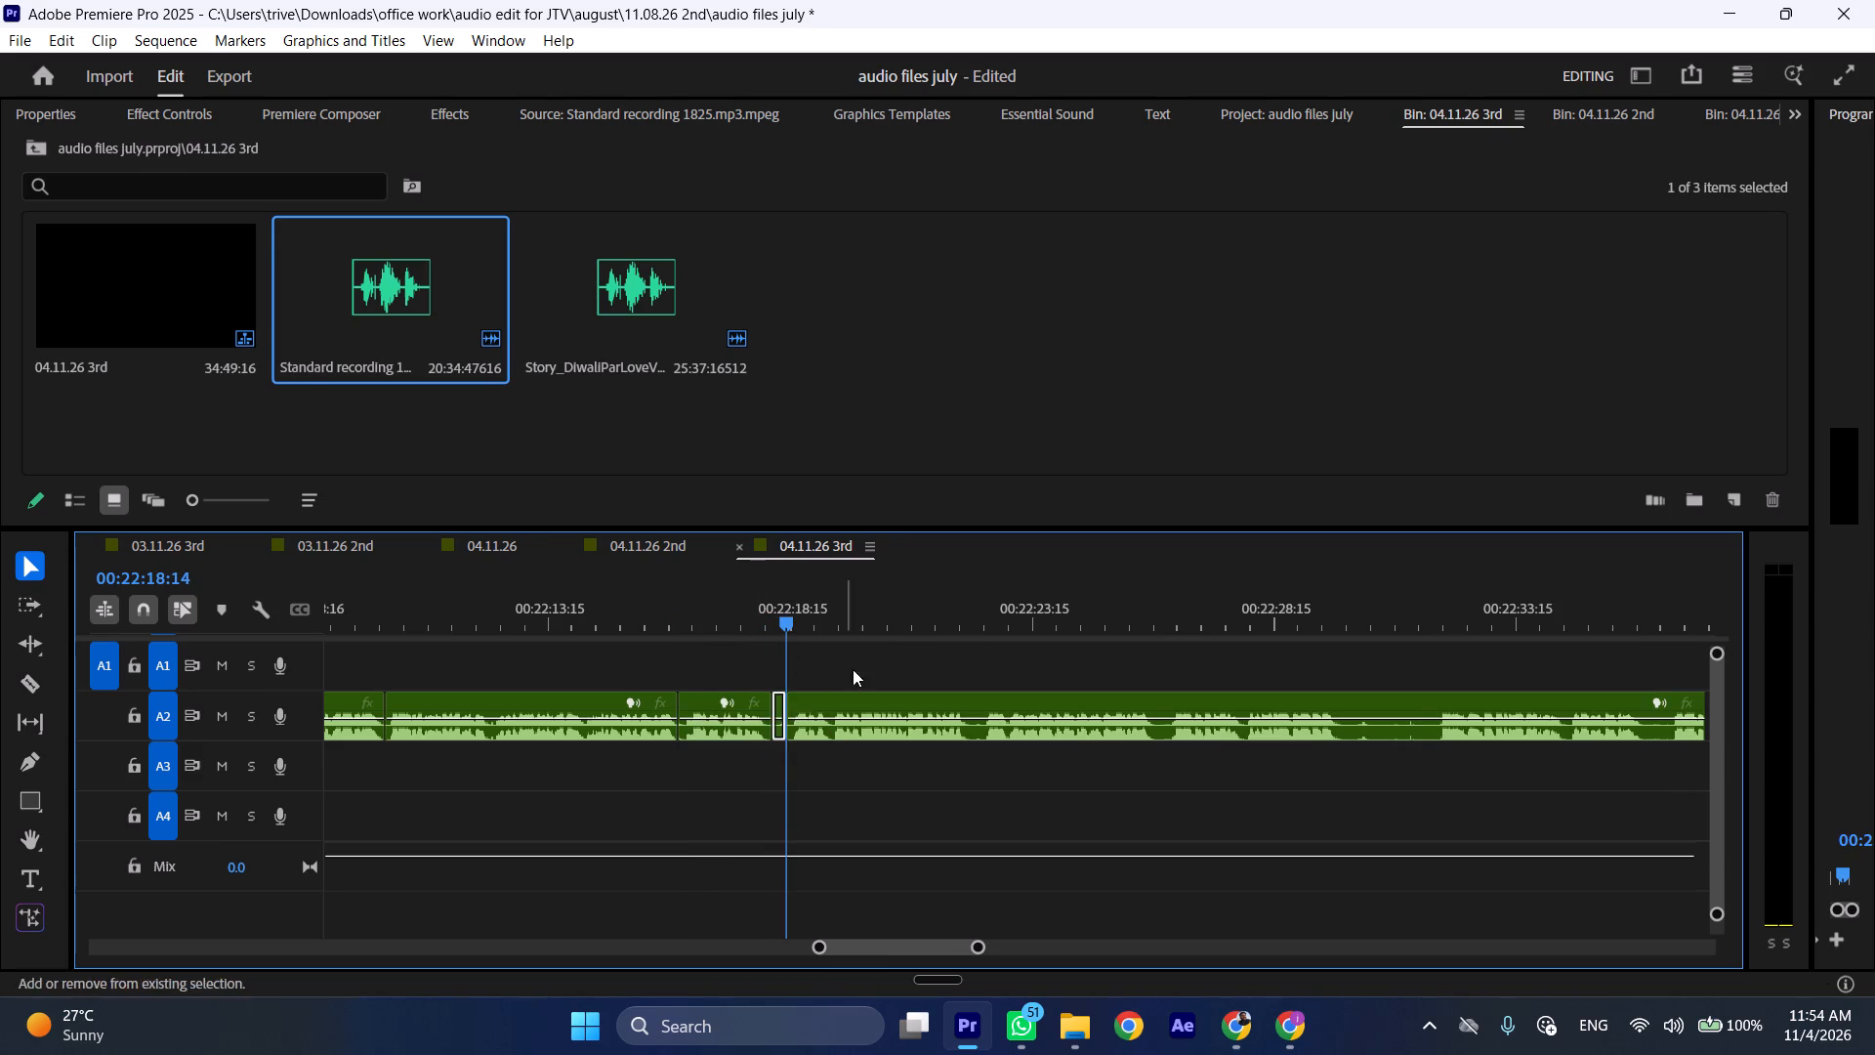
{"action": "key", "text": "ctrl+shift+d"}
Ripple-delete the short pause in the A2 recording from about 00:22:22:02 to 00:22:22:08.
{"action": "left_click_drag", "start_coordinate": [934, 602], "coordinate": [971, 608]}
{"action": "key", "text": "shift+c"}
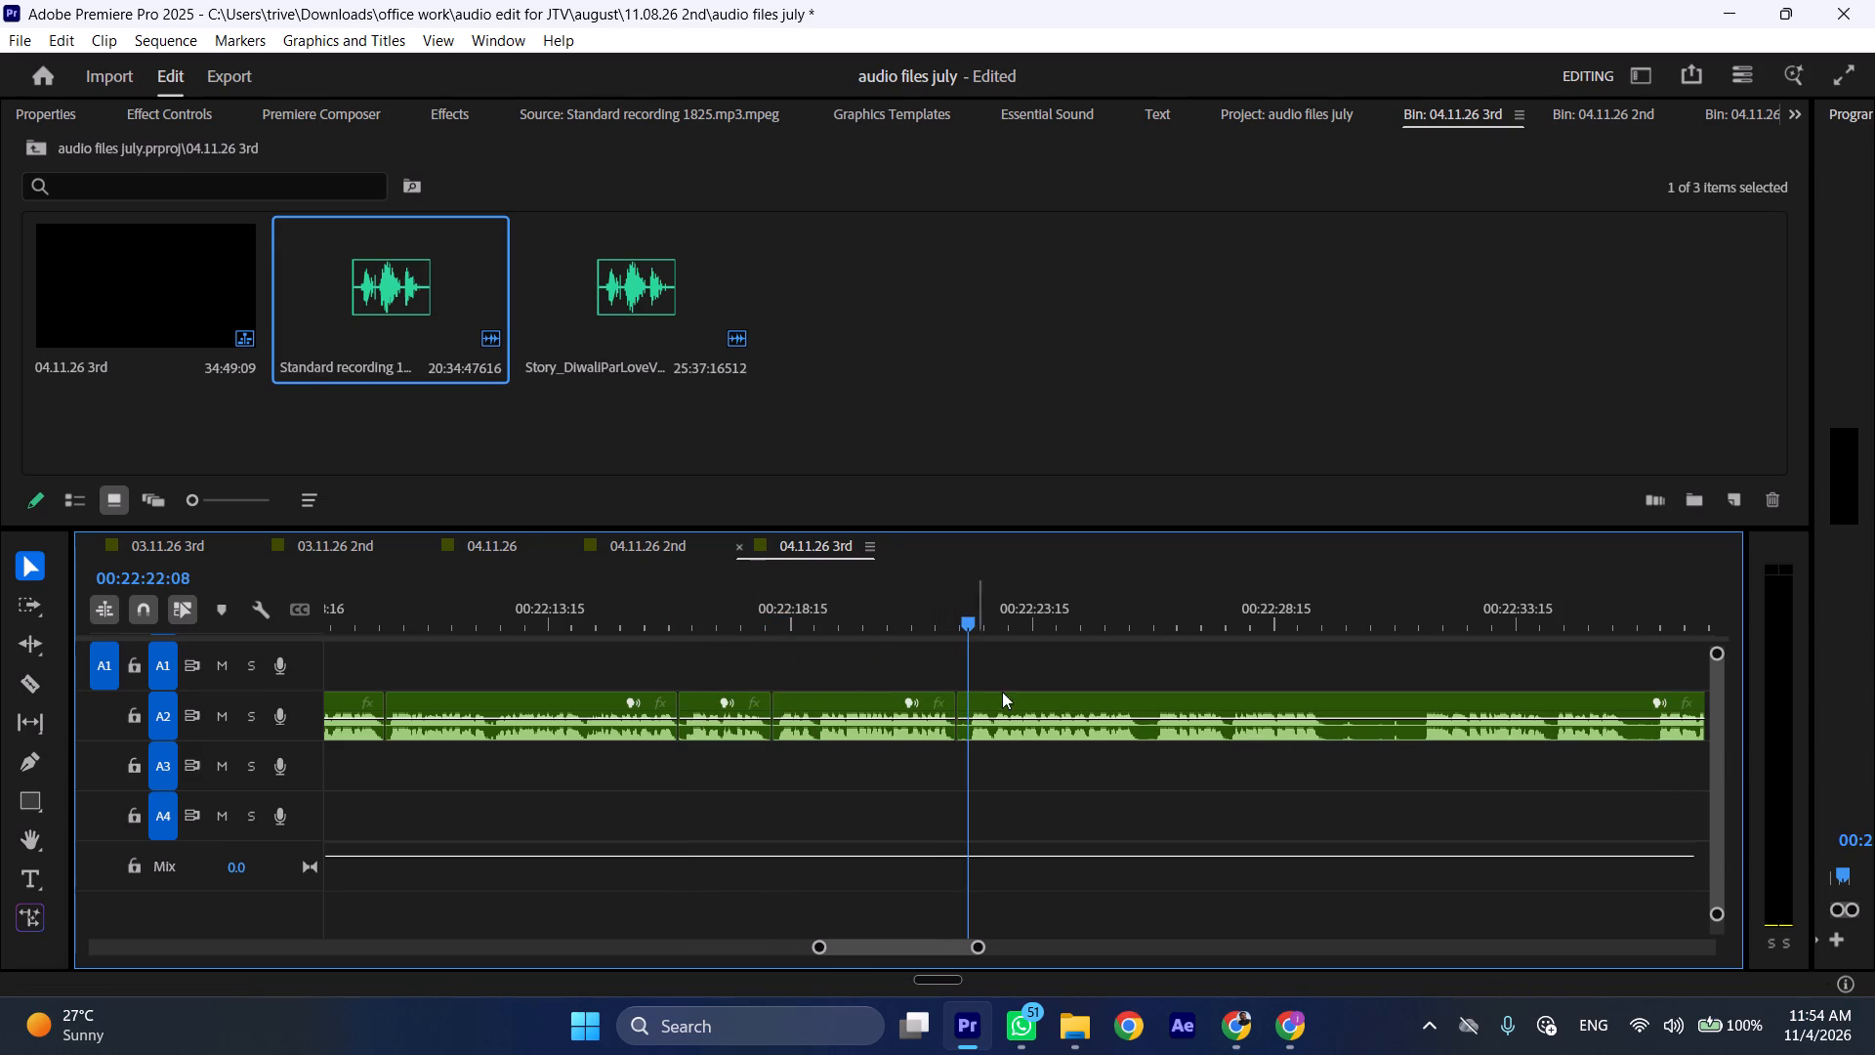
{"action": "left_click", "coordinate": [1012, 708]}
{"action": "key", "text": "shift+c"}
{"action": "key", "text": "ctrl+shift+d"}
Ripple-delete the short pause in the A2 recording from 00:22:25:15 to about 00:22:25:22.
{"action": "left_click_drag", "start_coordinate": [1109, 611], "coordinate": [1130, 614]}
{"action": "key", "text": "shift+c"}
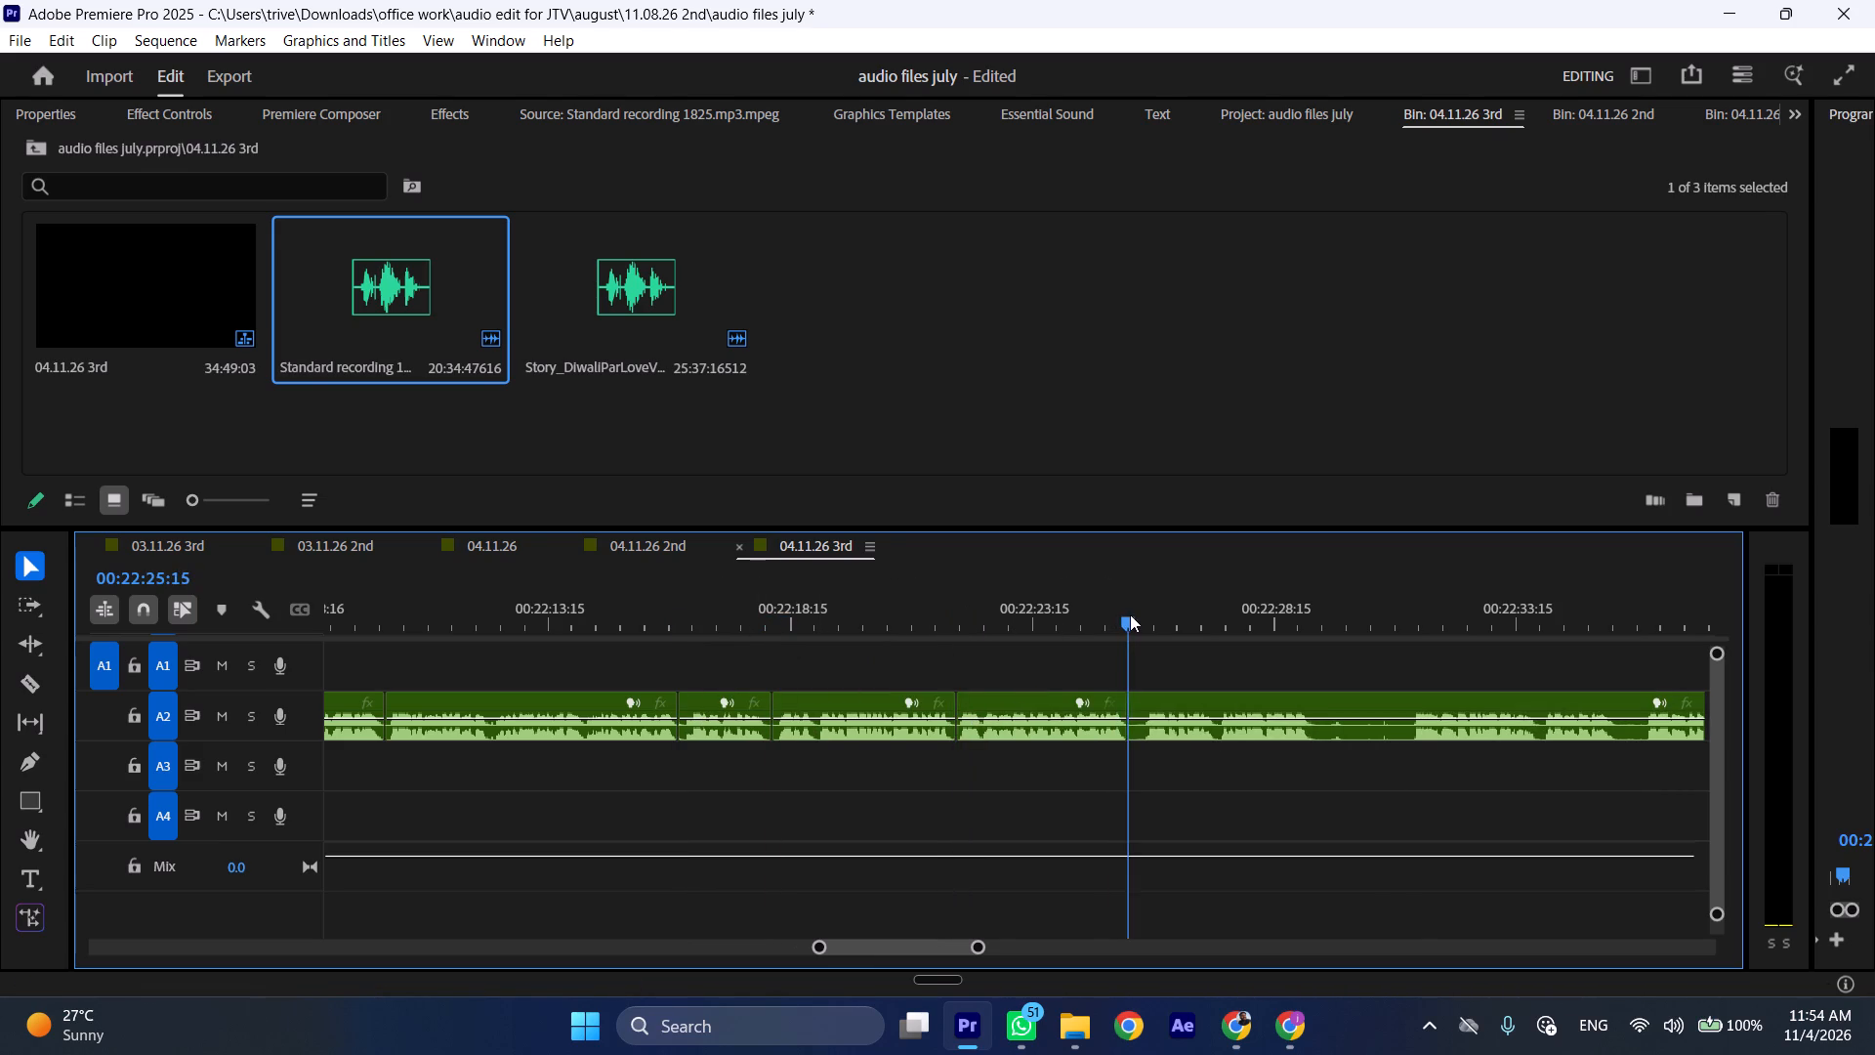
{"action": "left_click_drag", "start_coordinate": [1130, 614], "coordinate": [1145, 614]}
{"action": "left_click", "coordinate": [1196, 713]}
{"action": "key", "text": "shift+c"}
{"action": "key", "text": "ctrl+shift+d"}
Ripple-delete the two-second silent section of the A2 recording from about 00:22:29:04 to 00:22:31:04.
{"action": "left_click_drag", "start_coordinate": [1274, 606], "coordinate": [1302, 612]}
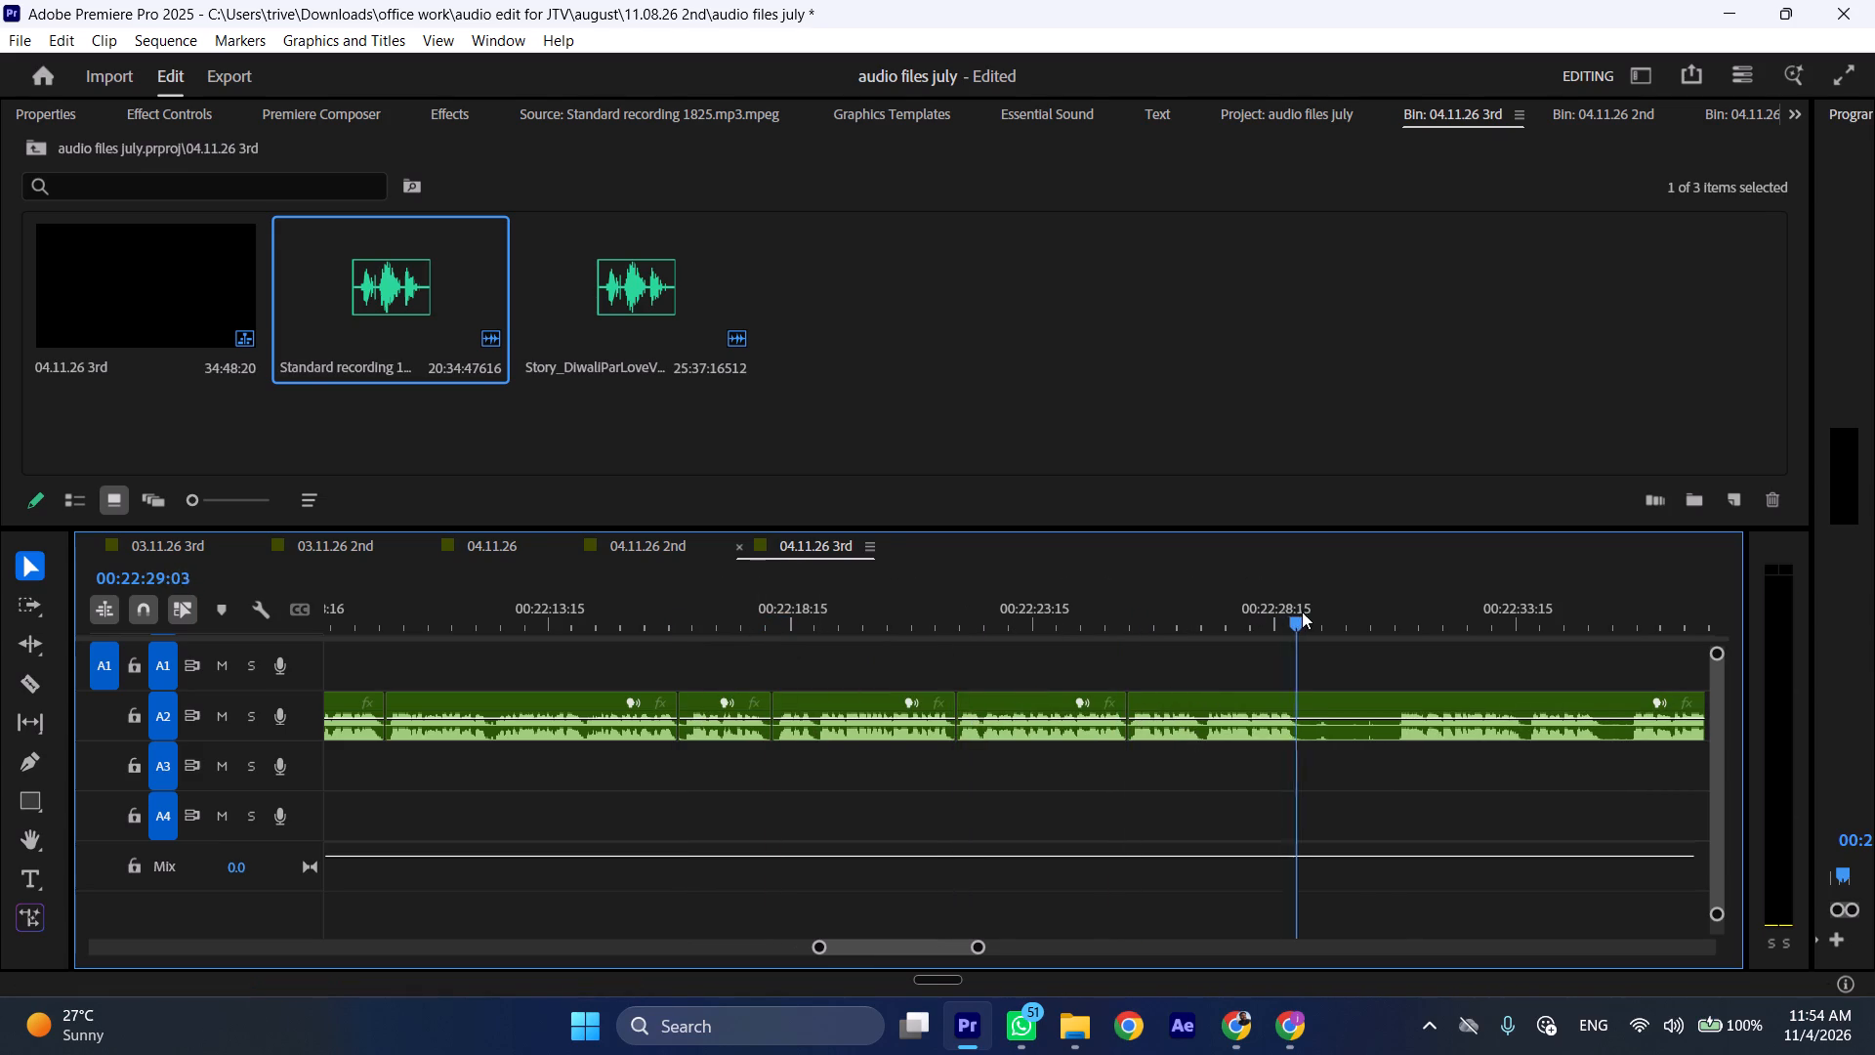
{"action": "left_click_drag", "start_coordinate": [1302, 612], "coordinate": [1399, 609]}
{"action": "key", "text": "shift+c"}
{"action": "left_click", "coordinate": [1437, 707]}
{"action": "key", "text": "shift+c"}
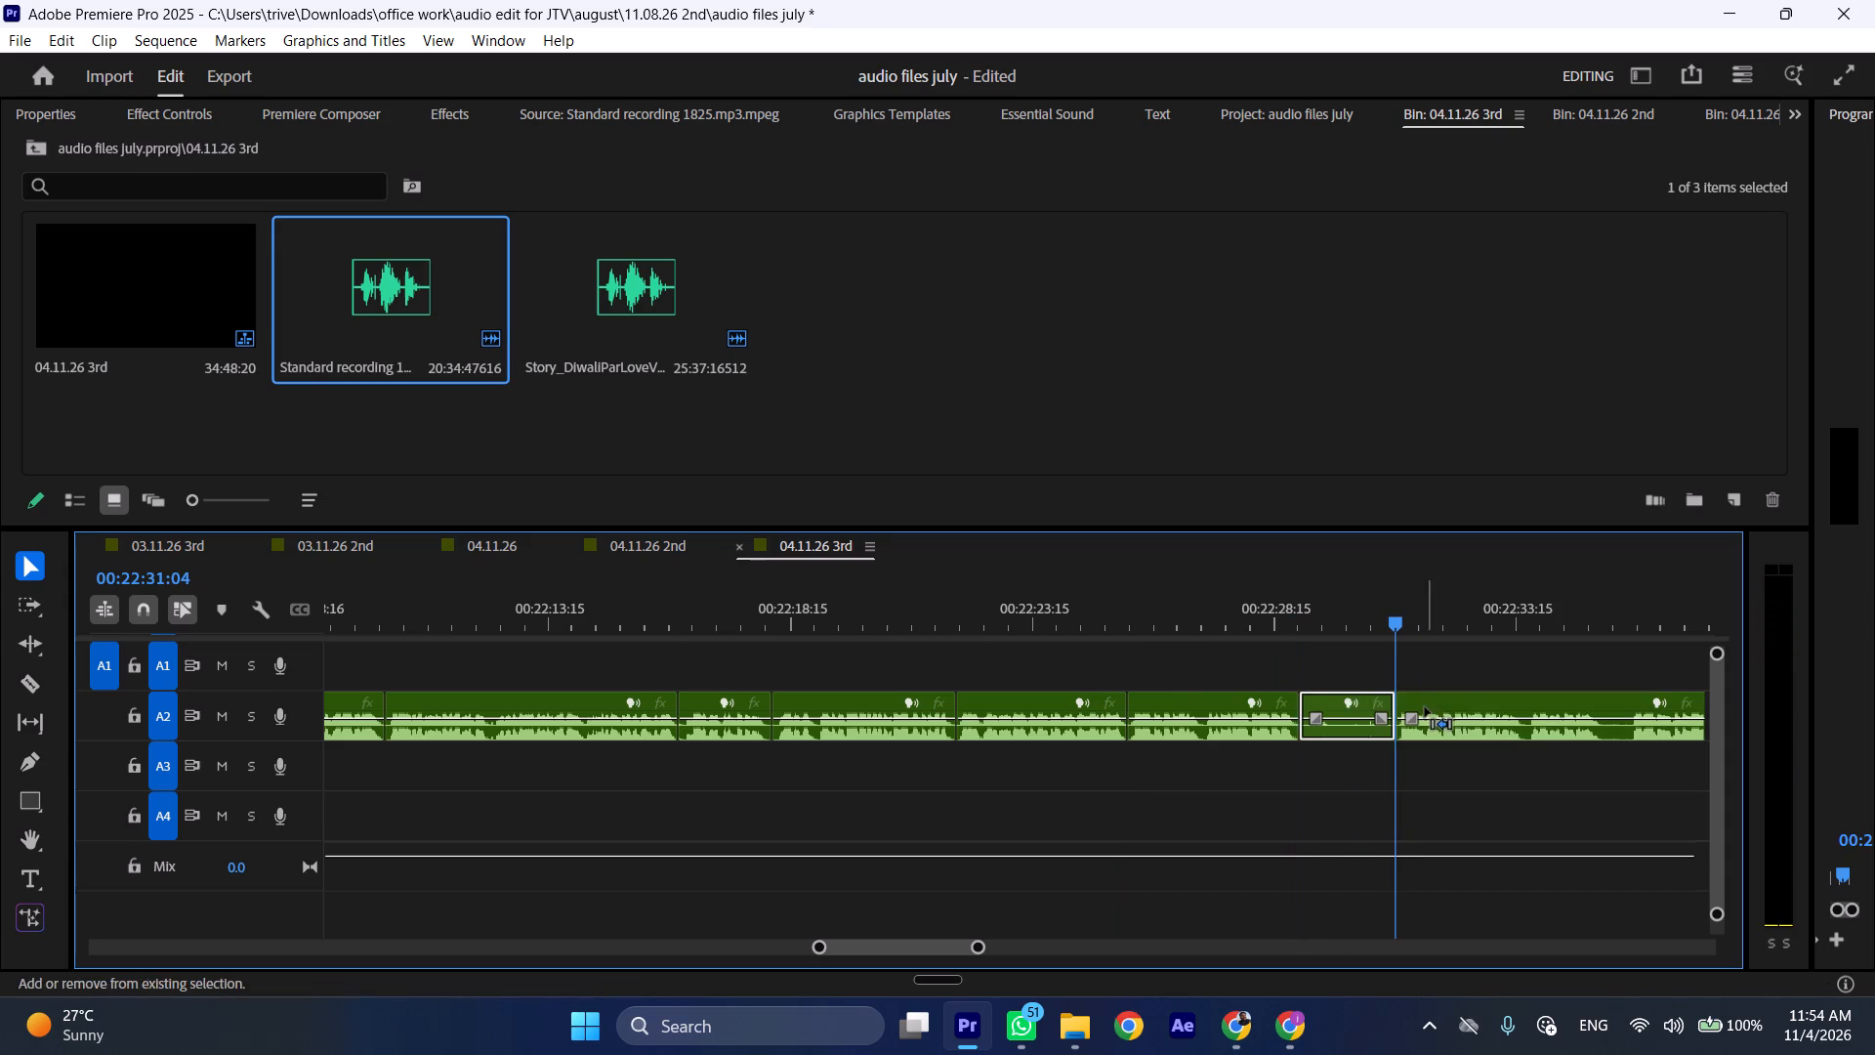
{"action": "key", "text": "ctrl+shift+d"}
Replay the last join and ripple-delete the A2 fragment and pause from about 00:22:31:21 to 00:22:33:23.
{"action": "left_click", "coordinate": [1244, 612]}
{"action": "key", "text": "space"}
{"action": "key", "text": "l"}
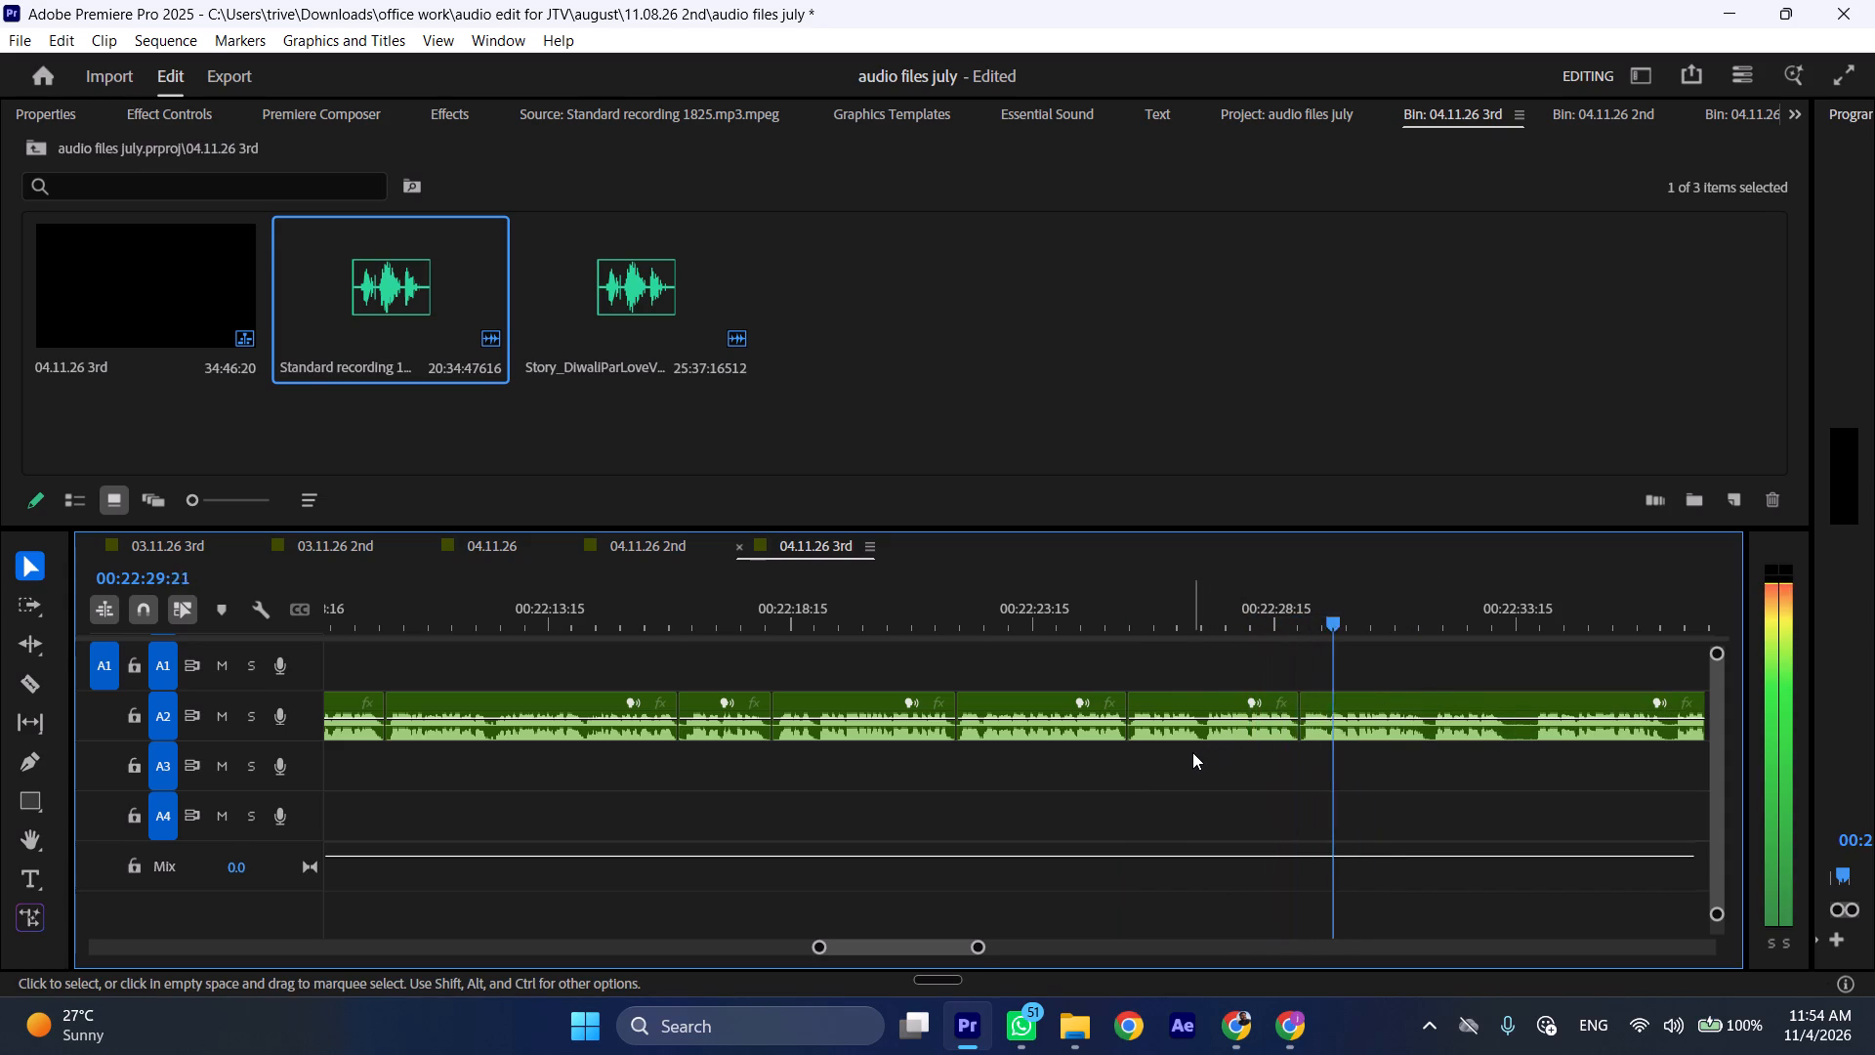
{"action": "scroll", "coordinate": [1192, 752], "scroll_direction": "down", "scroll_amount": 16}
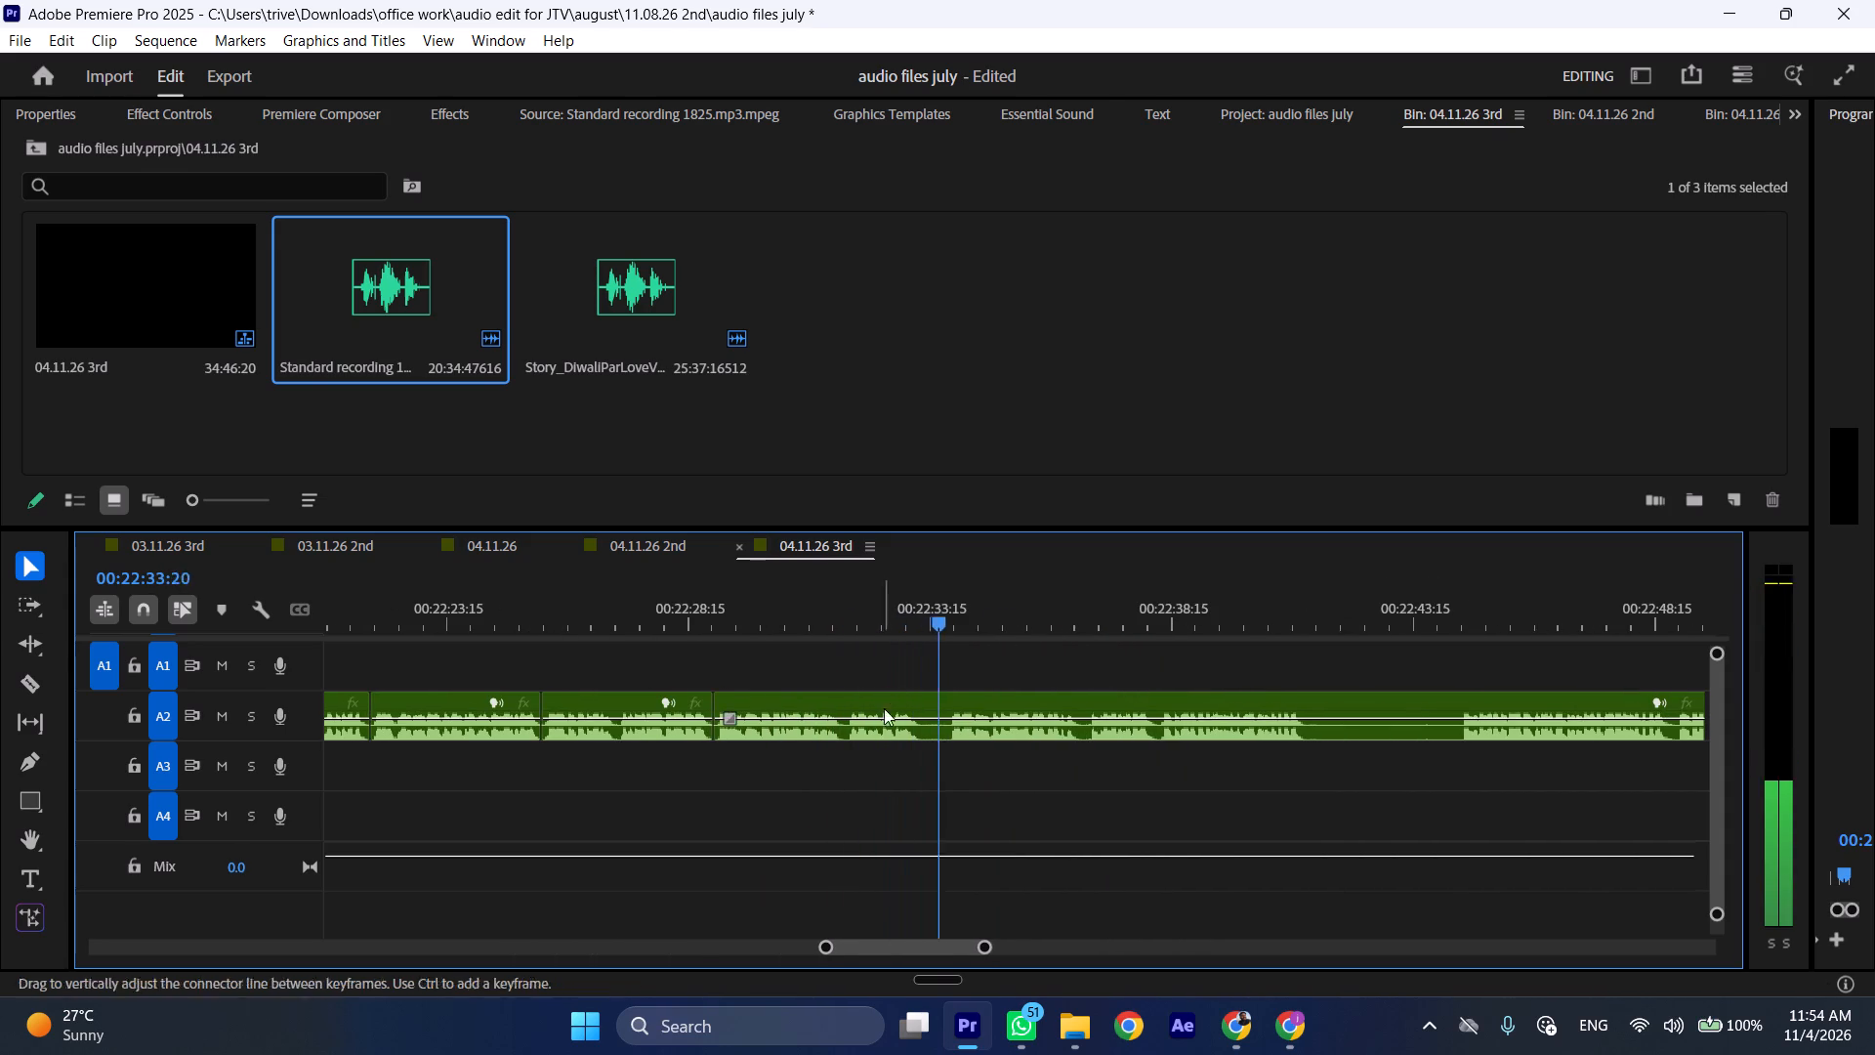
{"action": "left_click_drag", "start_coordinate": [852, 612], "coordinate": [949, 610]}
{"action": "key", "text": "shift+c"}
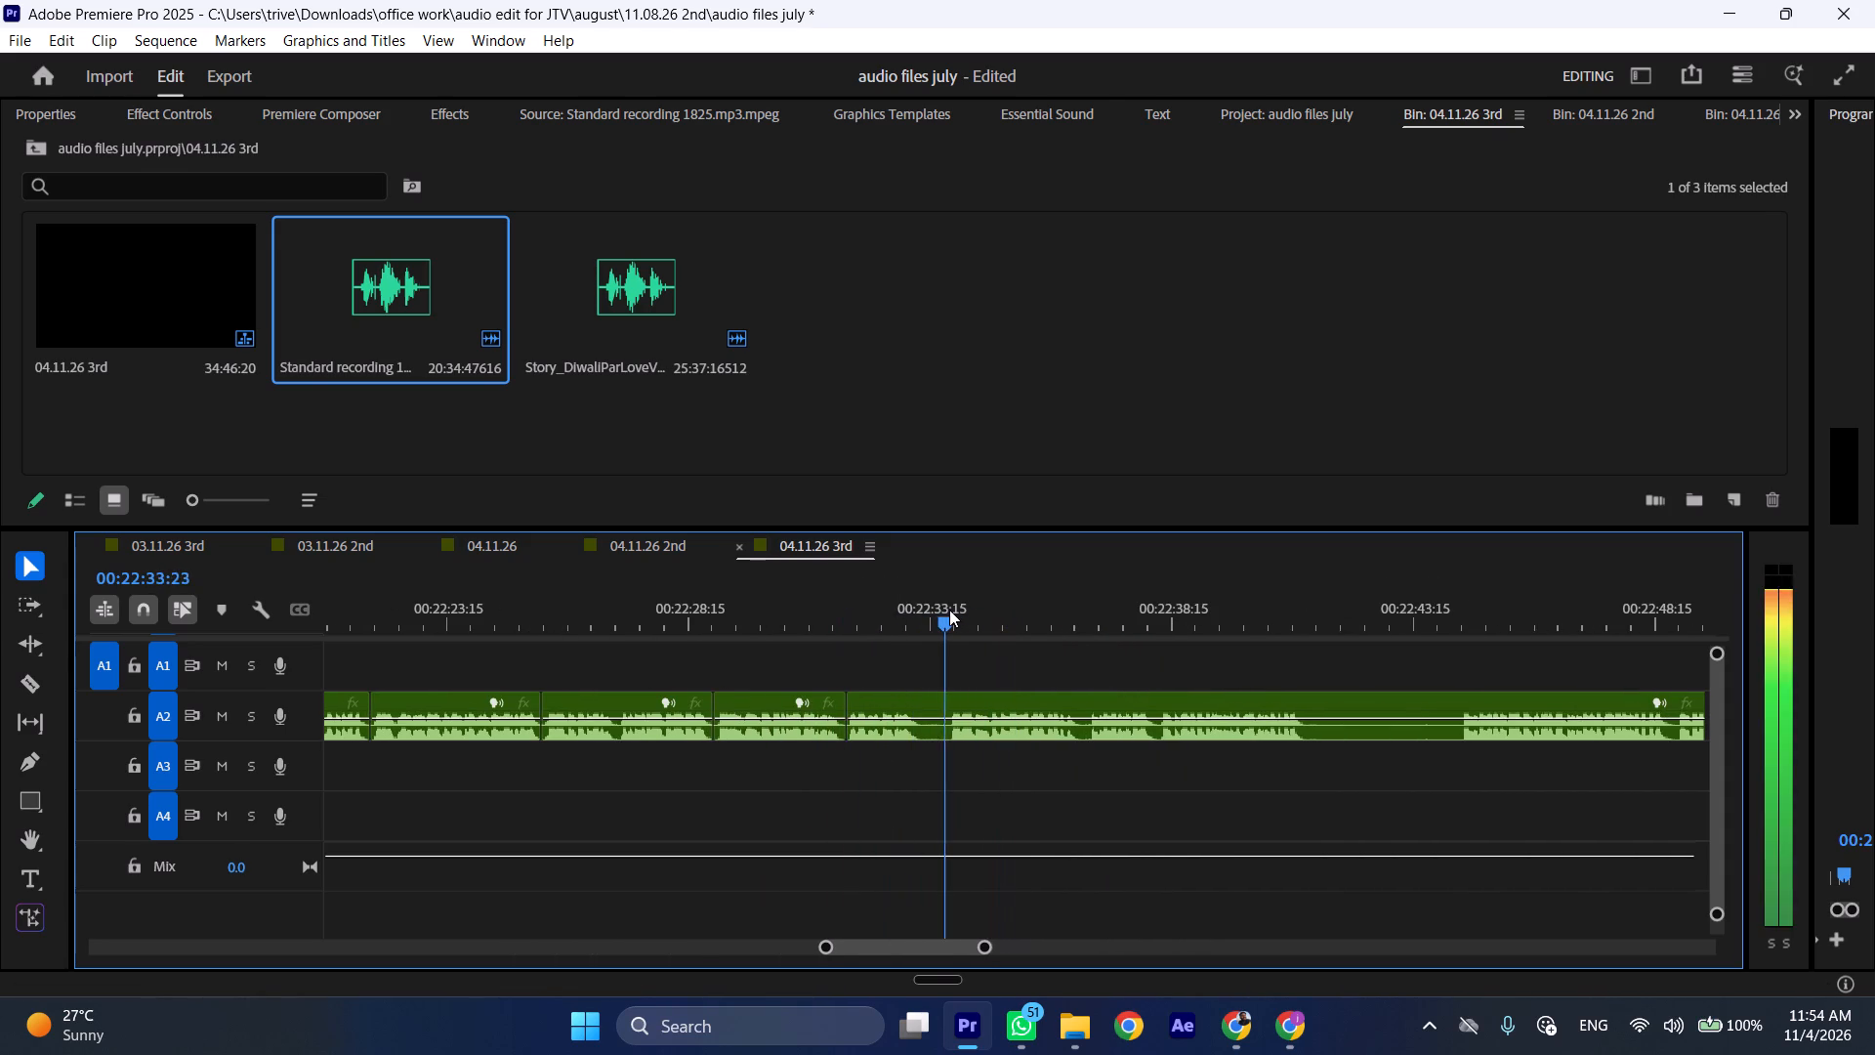
{"action": "left_click_drag", "start_coordinate": [949, 610], "coordinate": [950, 610]}
{"action": "left_click", "coordinate": [975, 714]}
{"action": "key", "text": "shift+c"}
{"action": "key", "text": "ctrl+shift+d"}
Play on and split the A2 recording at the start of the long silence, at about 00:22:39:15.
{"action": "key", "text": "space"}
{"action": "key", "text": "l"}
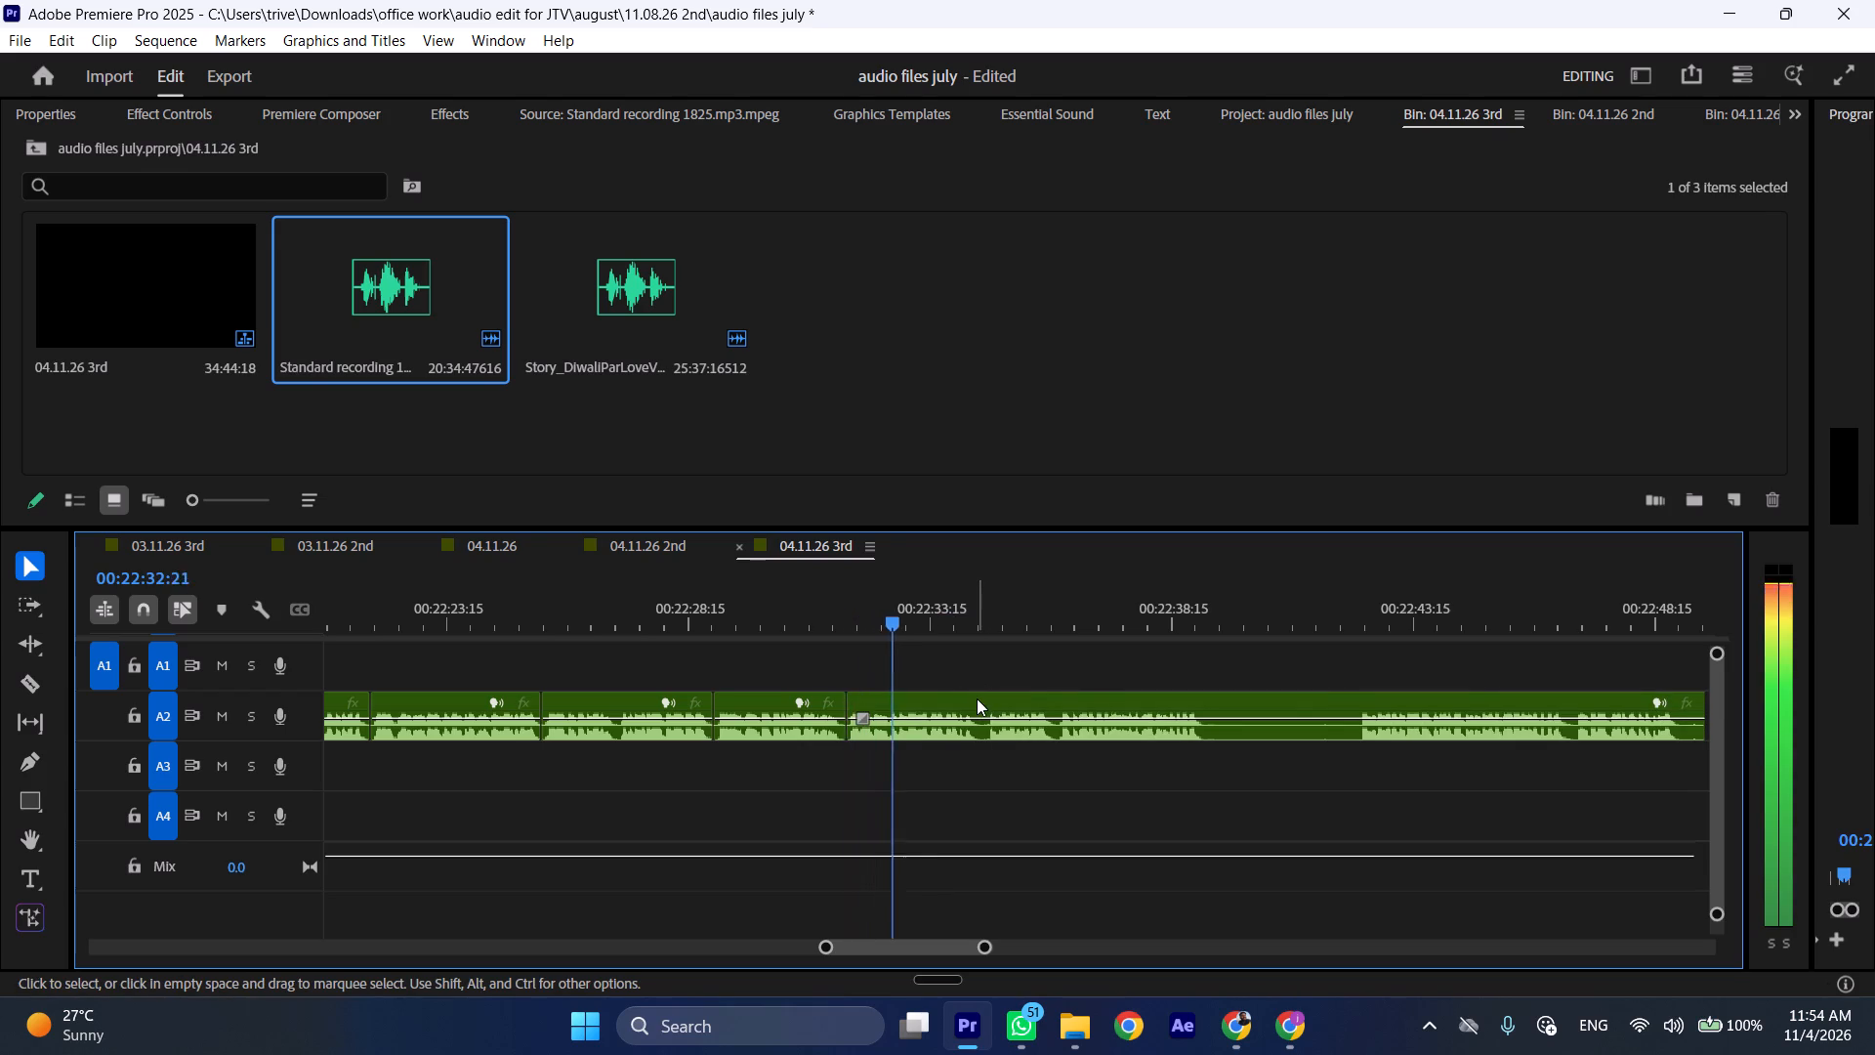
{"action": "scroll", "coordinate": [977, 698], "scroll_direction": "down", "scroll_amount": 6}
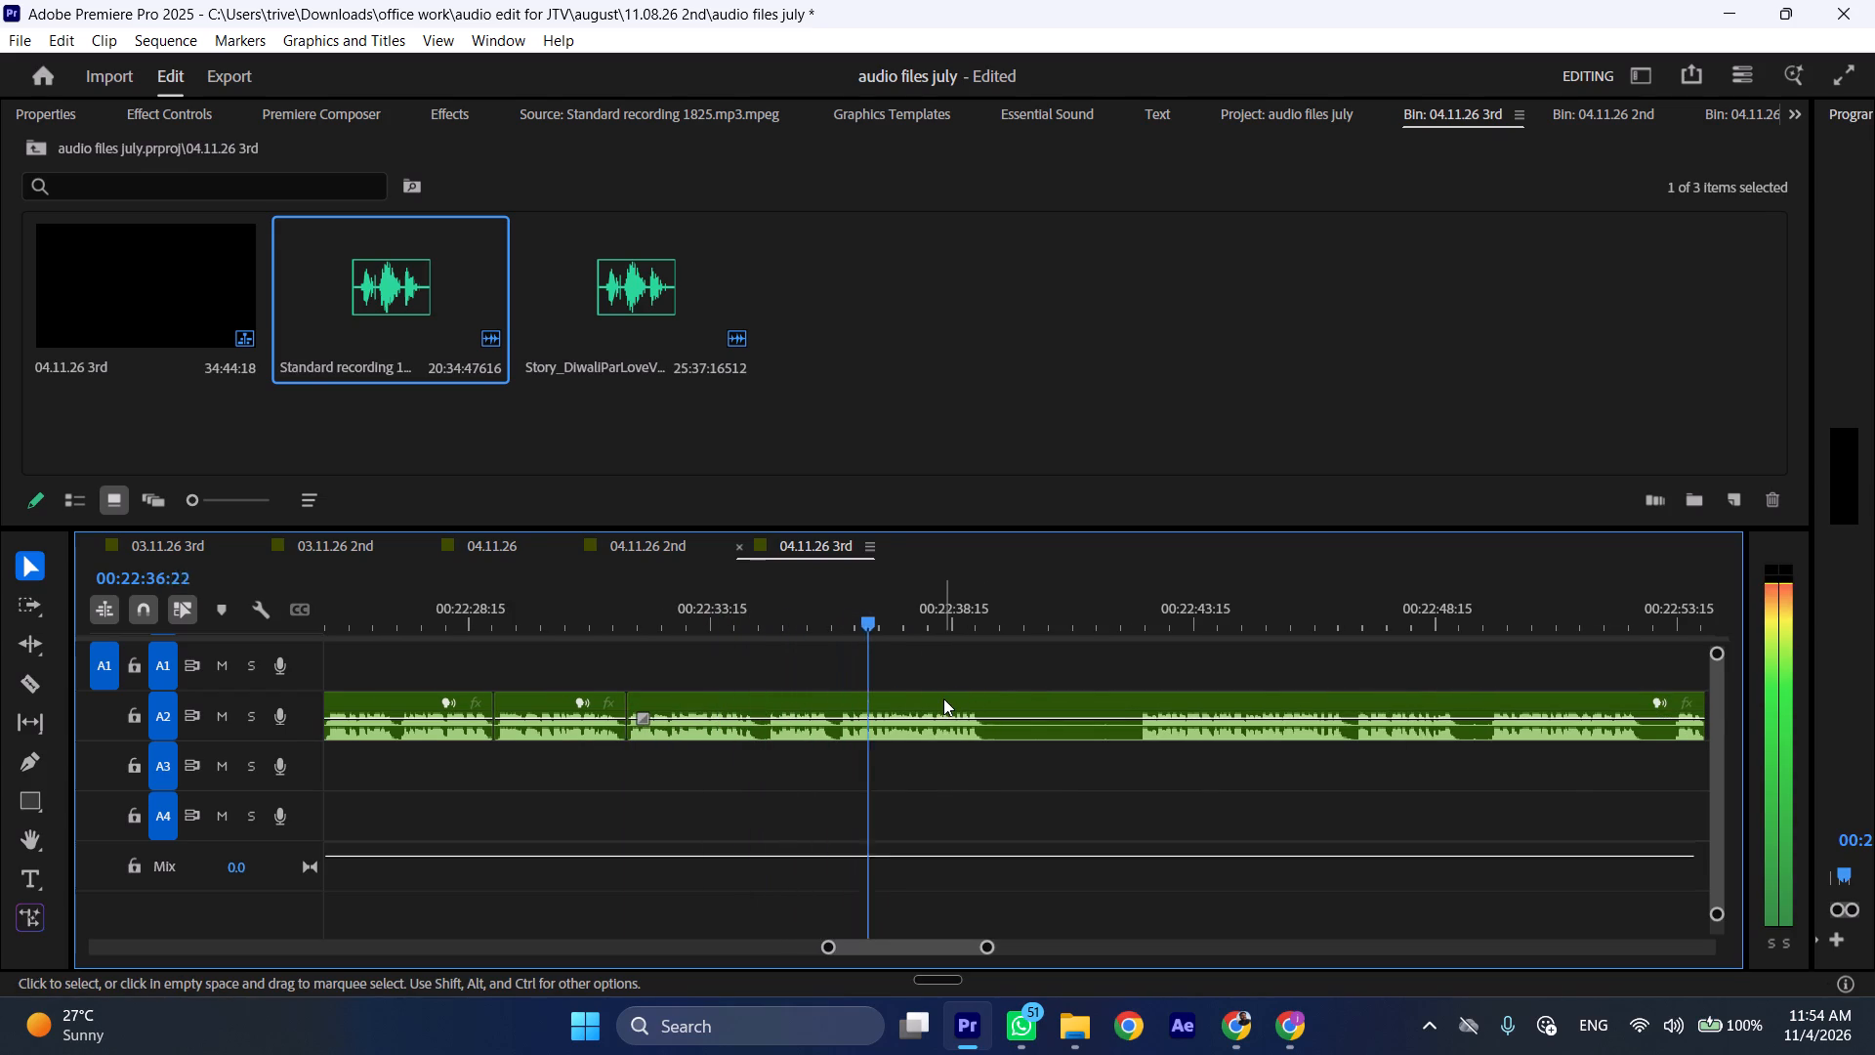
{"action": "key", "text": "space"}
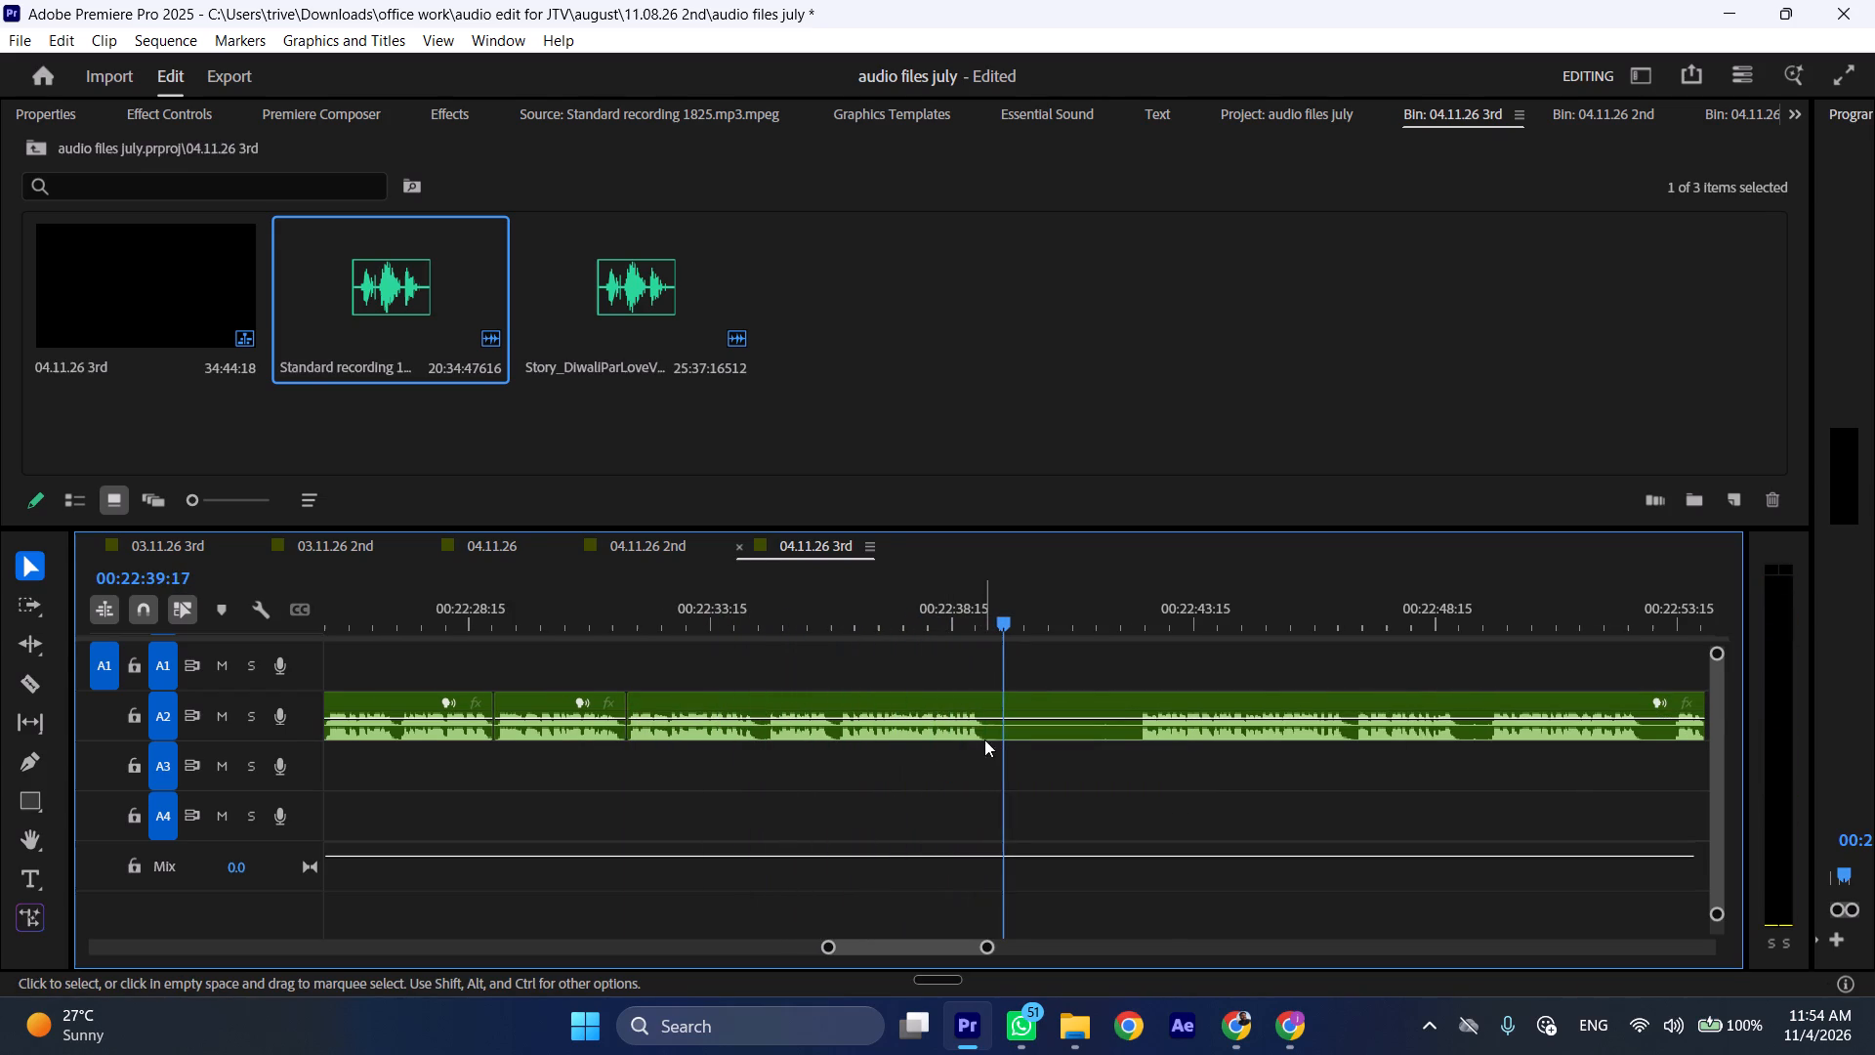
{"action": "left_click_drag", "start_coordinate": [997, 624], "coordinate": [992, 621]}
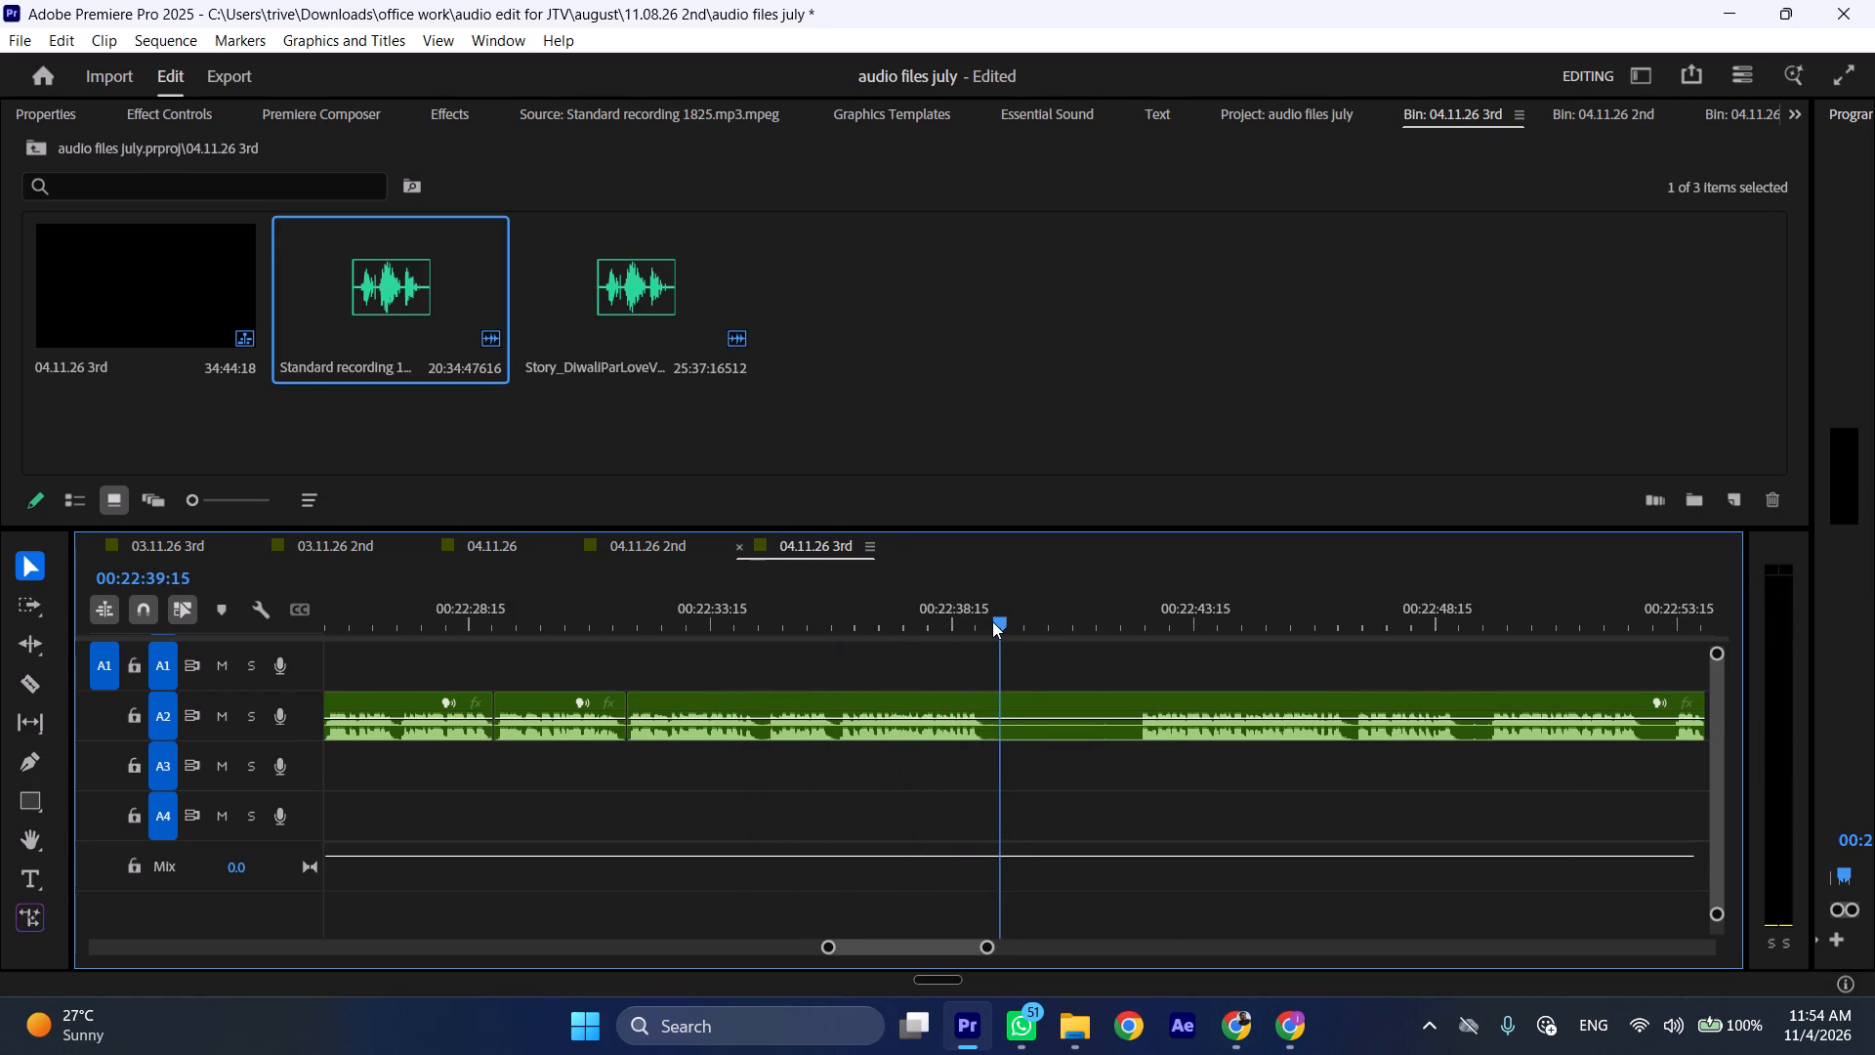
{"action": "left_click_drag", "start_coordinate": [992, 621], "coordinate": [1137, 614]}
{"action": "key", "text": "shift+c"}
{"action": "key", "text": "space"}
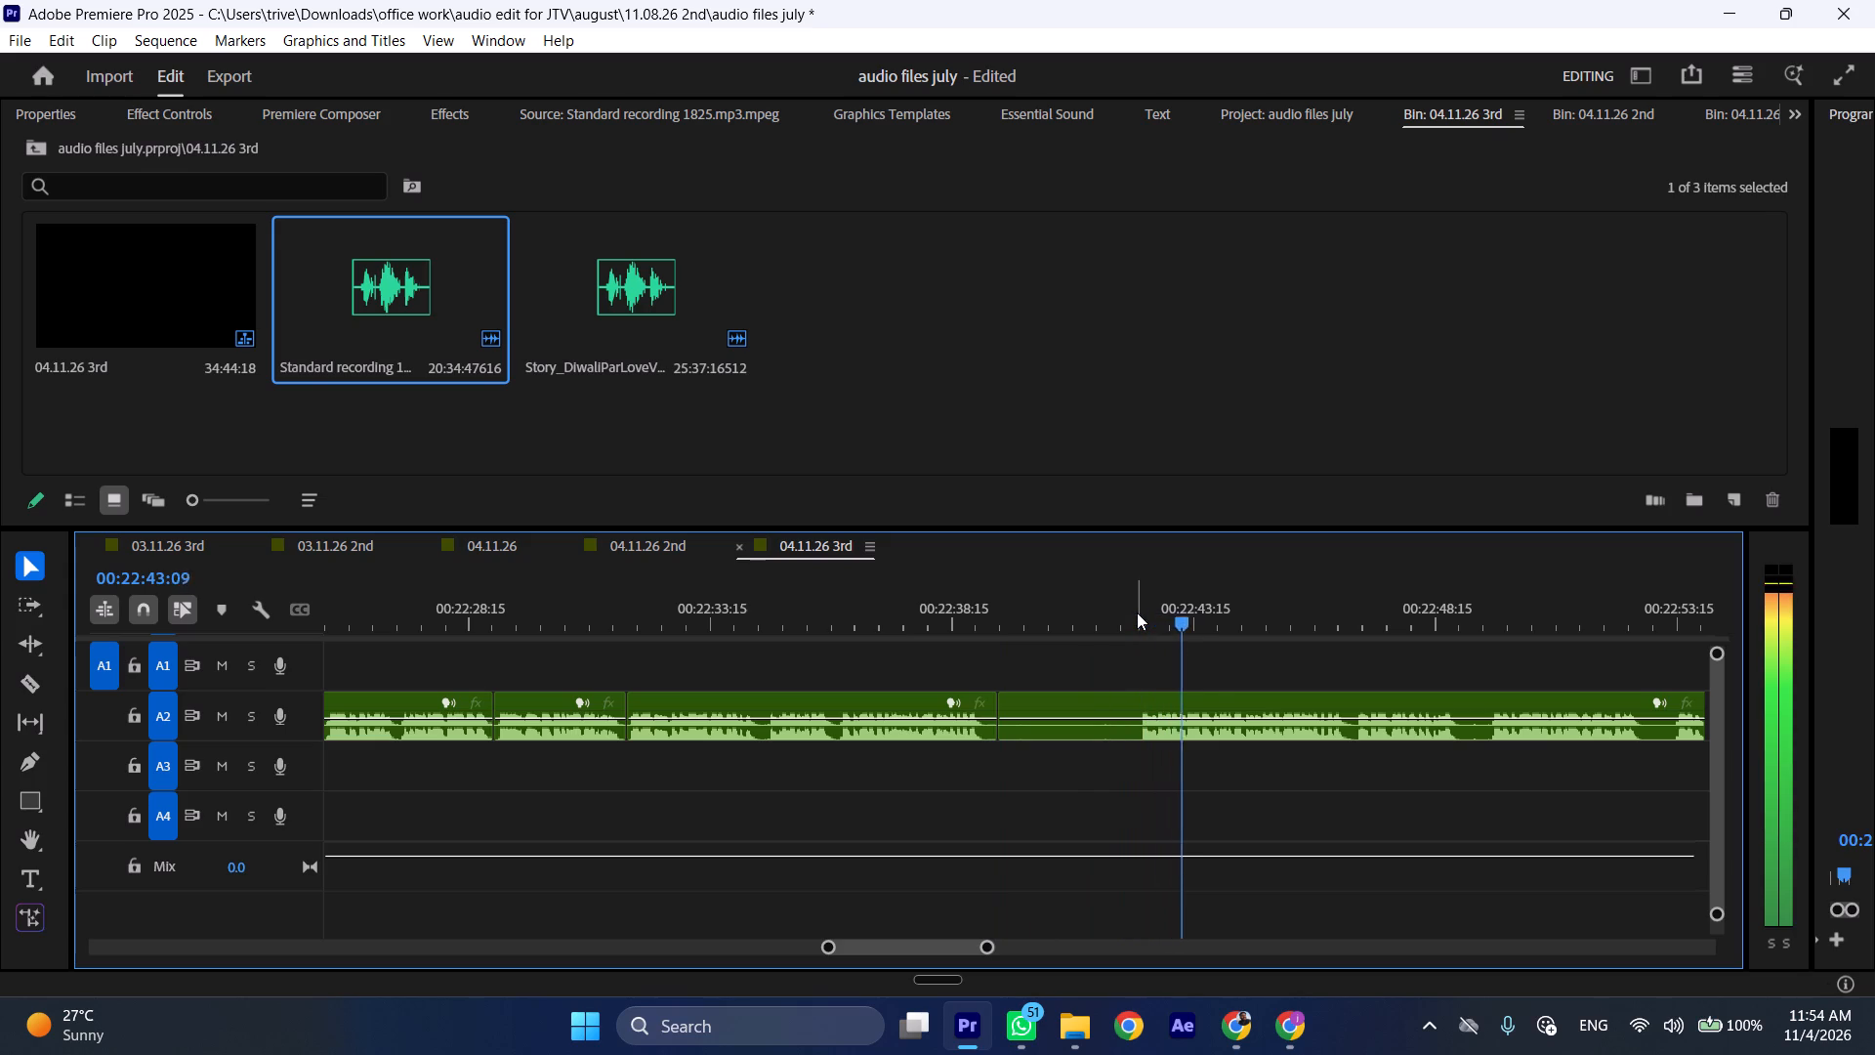
Replay the preceding speech and ripple-delete the A2 section with its following silence, from about 00:22:34:17 to 00:22:42:09.
{"action": "left_click", "coordinate": [845, 619]}
{"action": "key", "text": "space"}
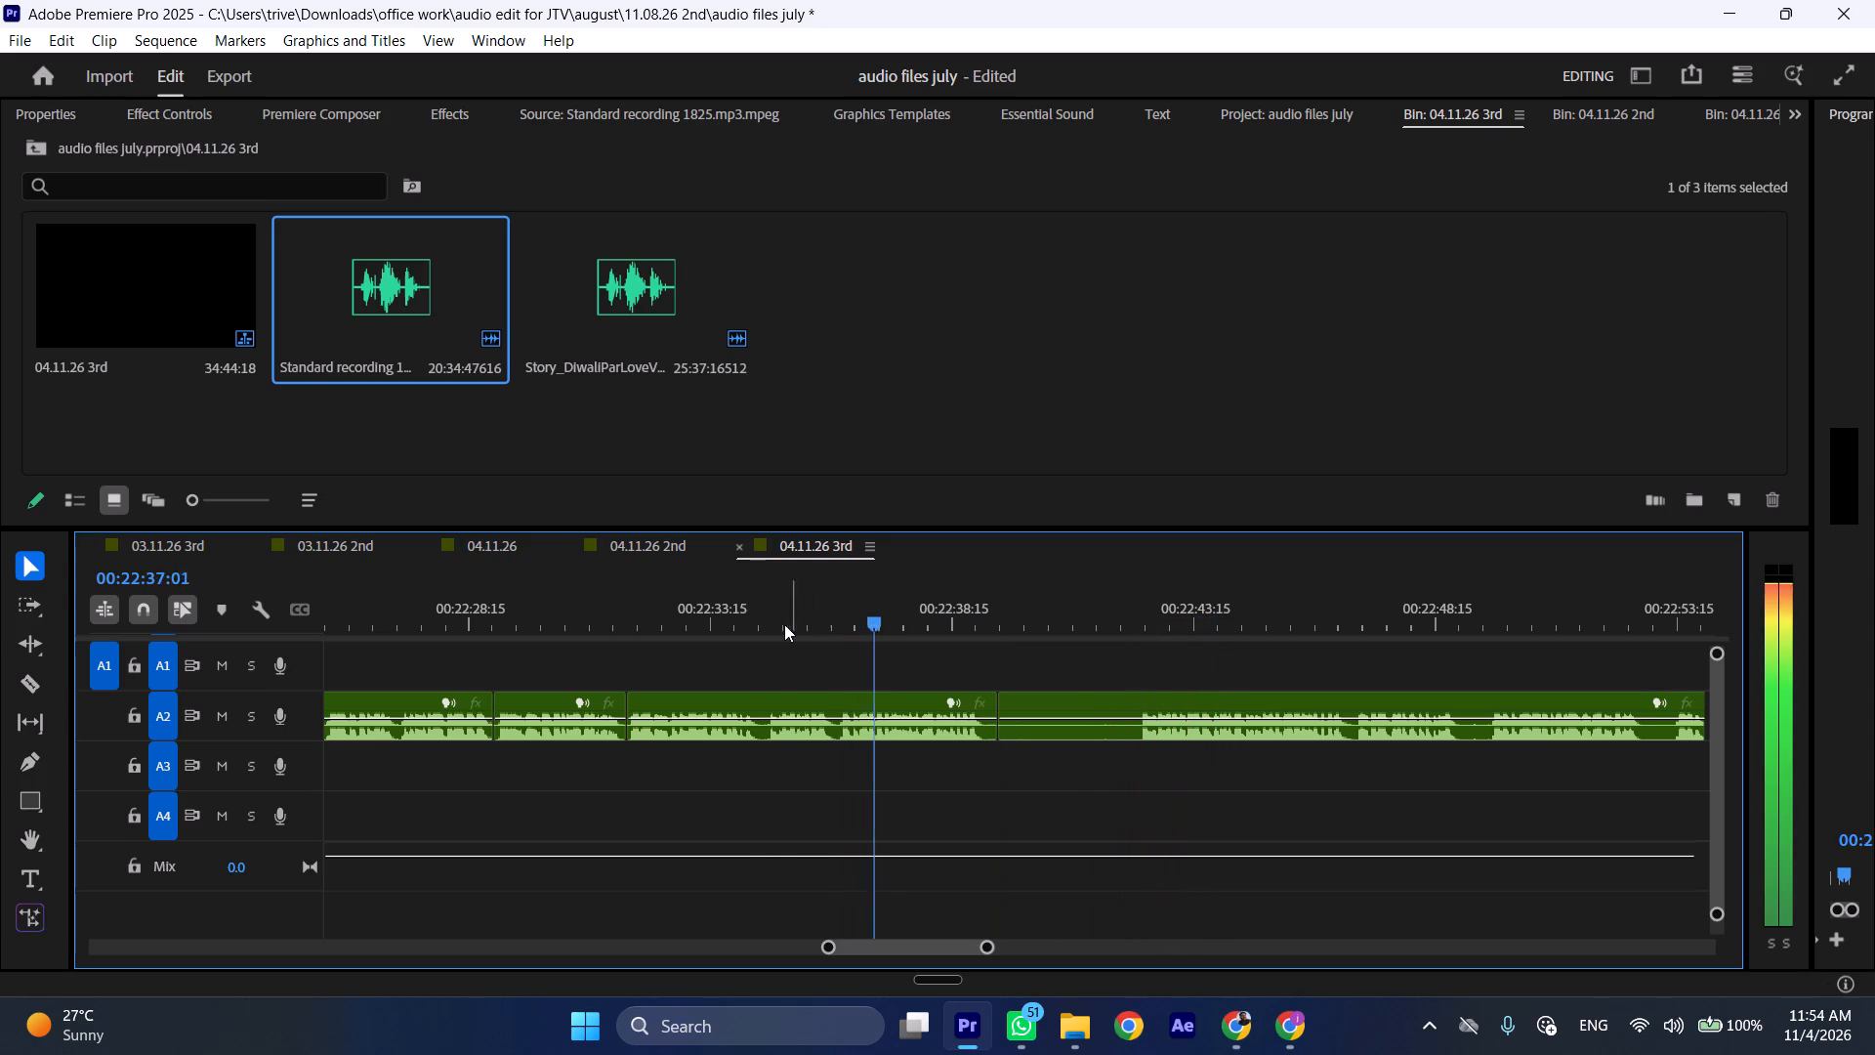
{"action": "left_click_drag", "start_coordinate": [777, 624], "coordinate": [769, 627]}
{"action": "key", "text": "space"}
{"action": "key", "text": "space"}
{"action": "left_click_drag", "start_coordinate": [766, 627], "coordinate": [1138, 612]}
{"action": "key", "text": "shift+c"}
{"action": "key", "text": "shift+c"}
{"action": "left_click_drag", "start_coordinate": [921, 796], "coordinate": [1077, 707]}
{"action": "key", "text": "ctrl+shift+d"}
Play on past the join and split the A2 recording in the pause at 00:22:41:20.
{"action": "key", "text": "space"}
{"action": "type", "text": "l"}
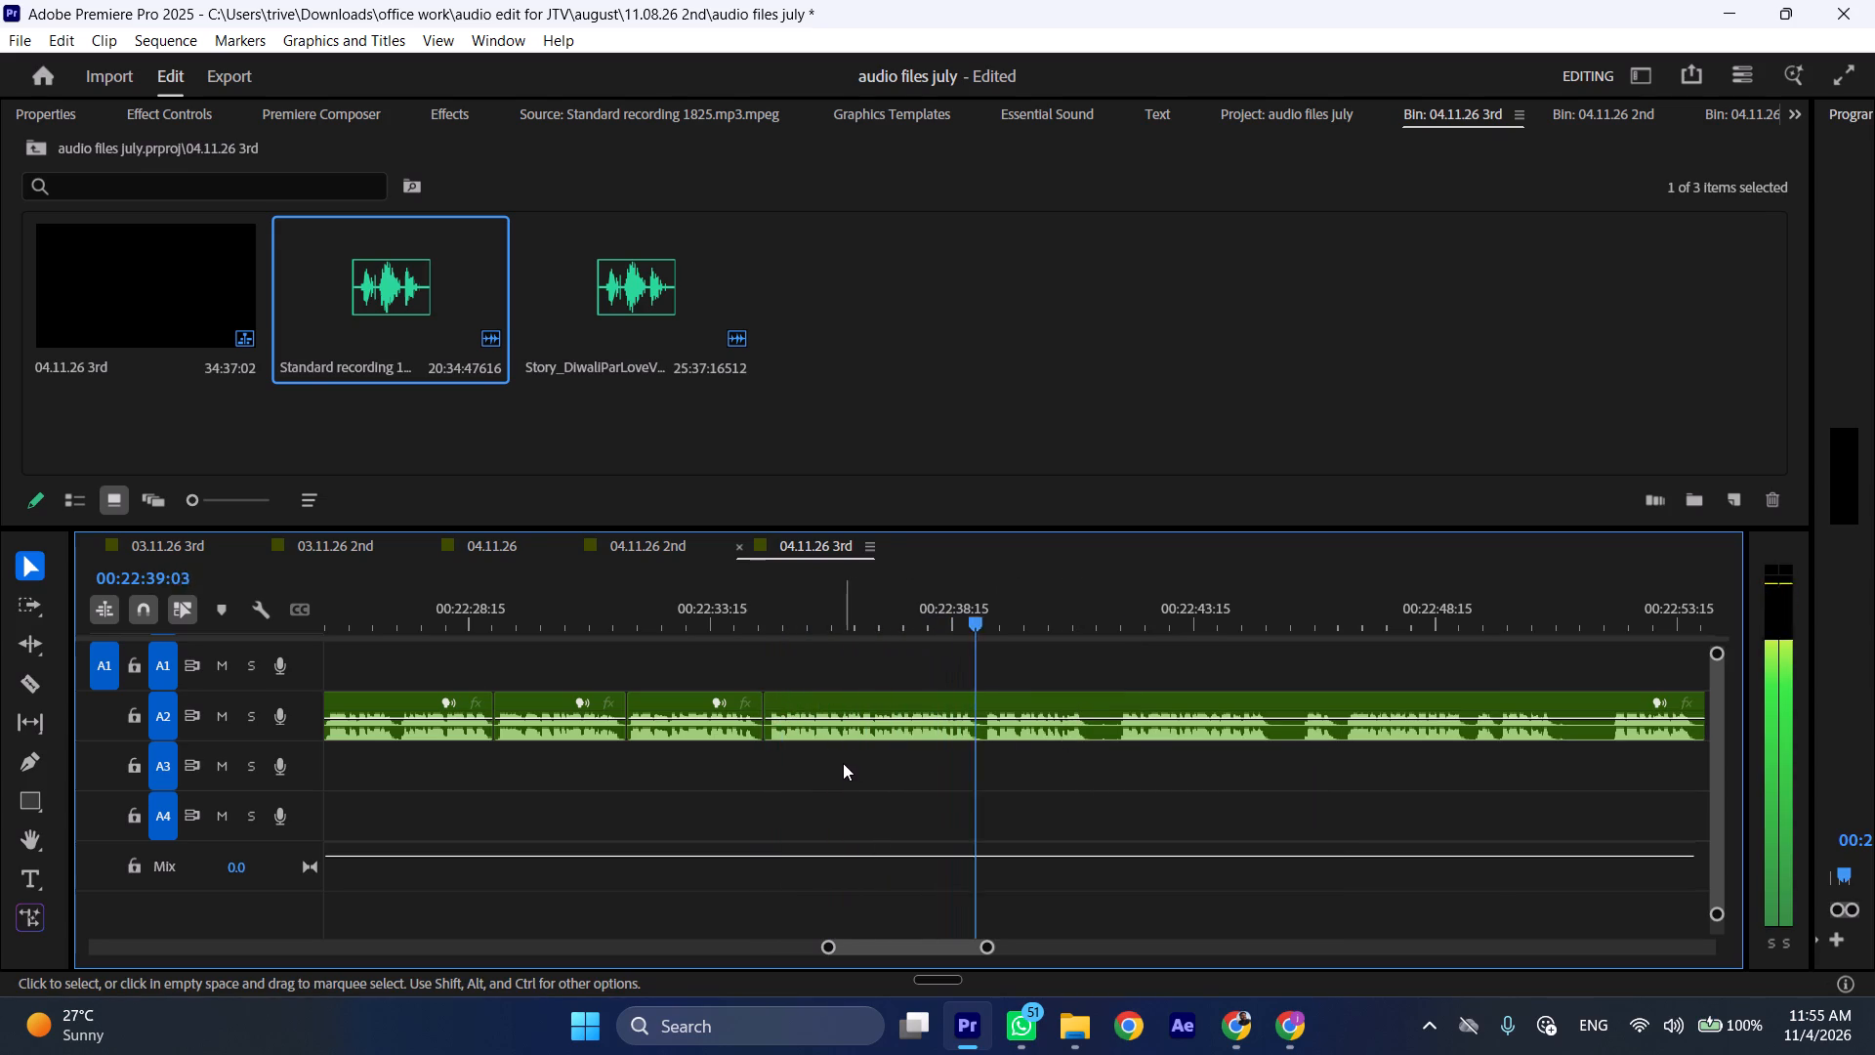
{"action": "scroll", "coordinate": [843, 762], "scroll_direction": "down", "scroll_amount": 5}
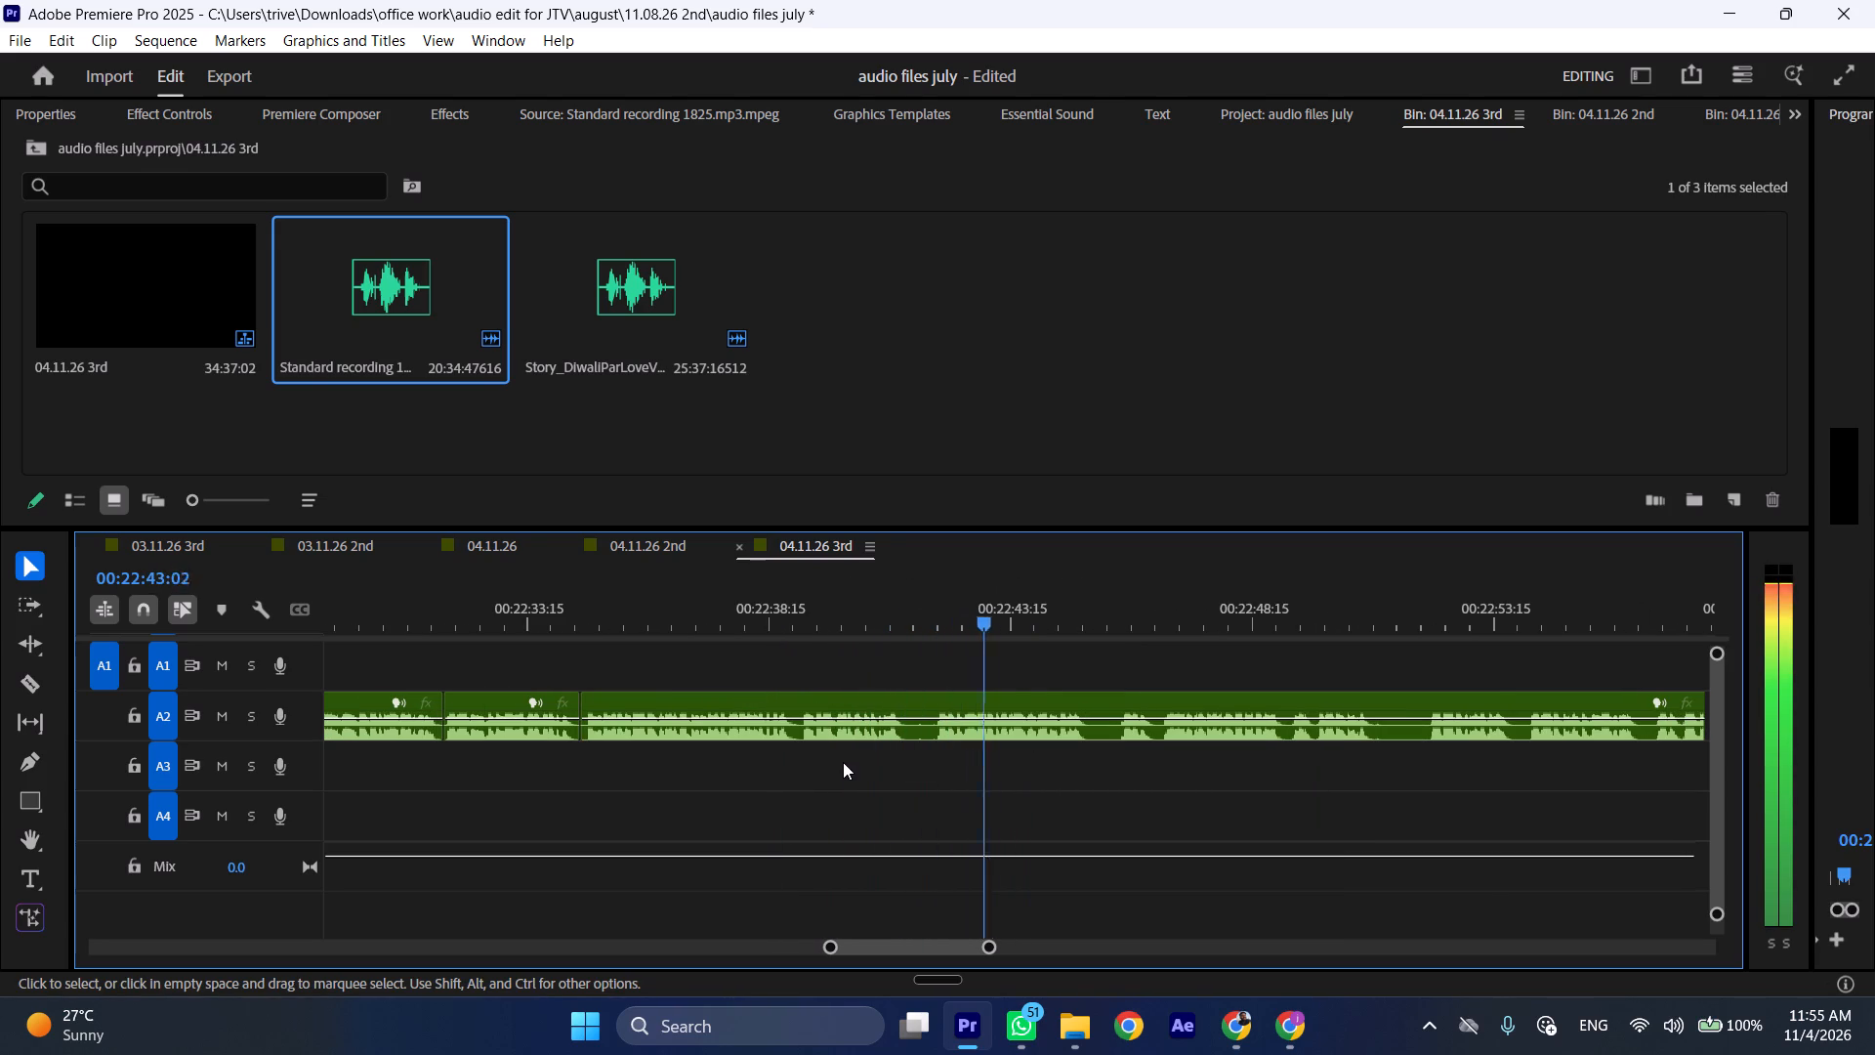
{"action": "left_click", "coordinate": [925, 613]}
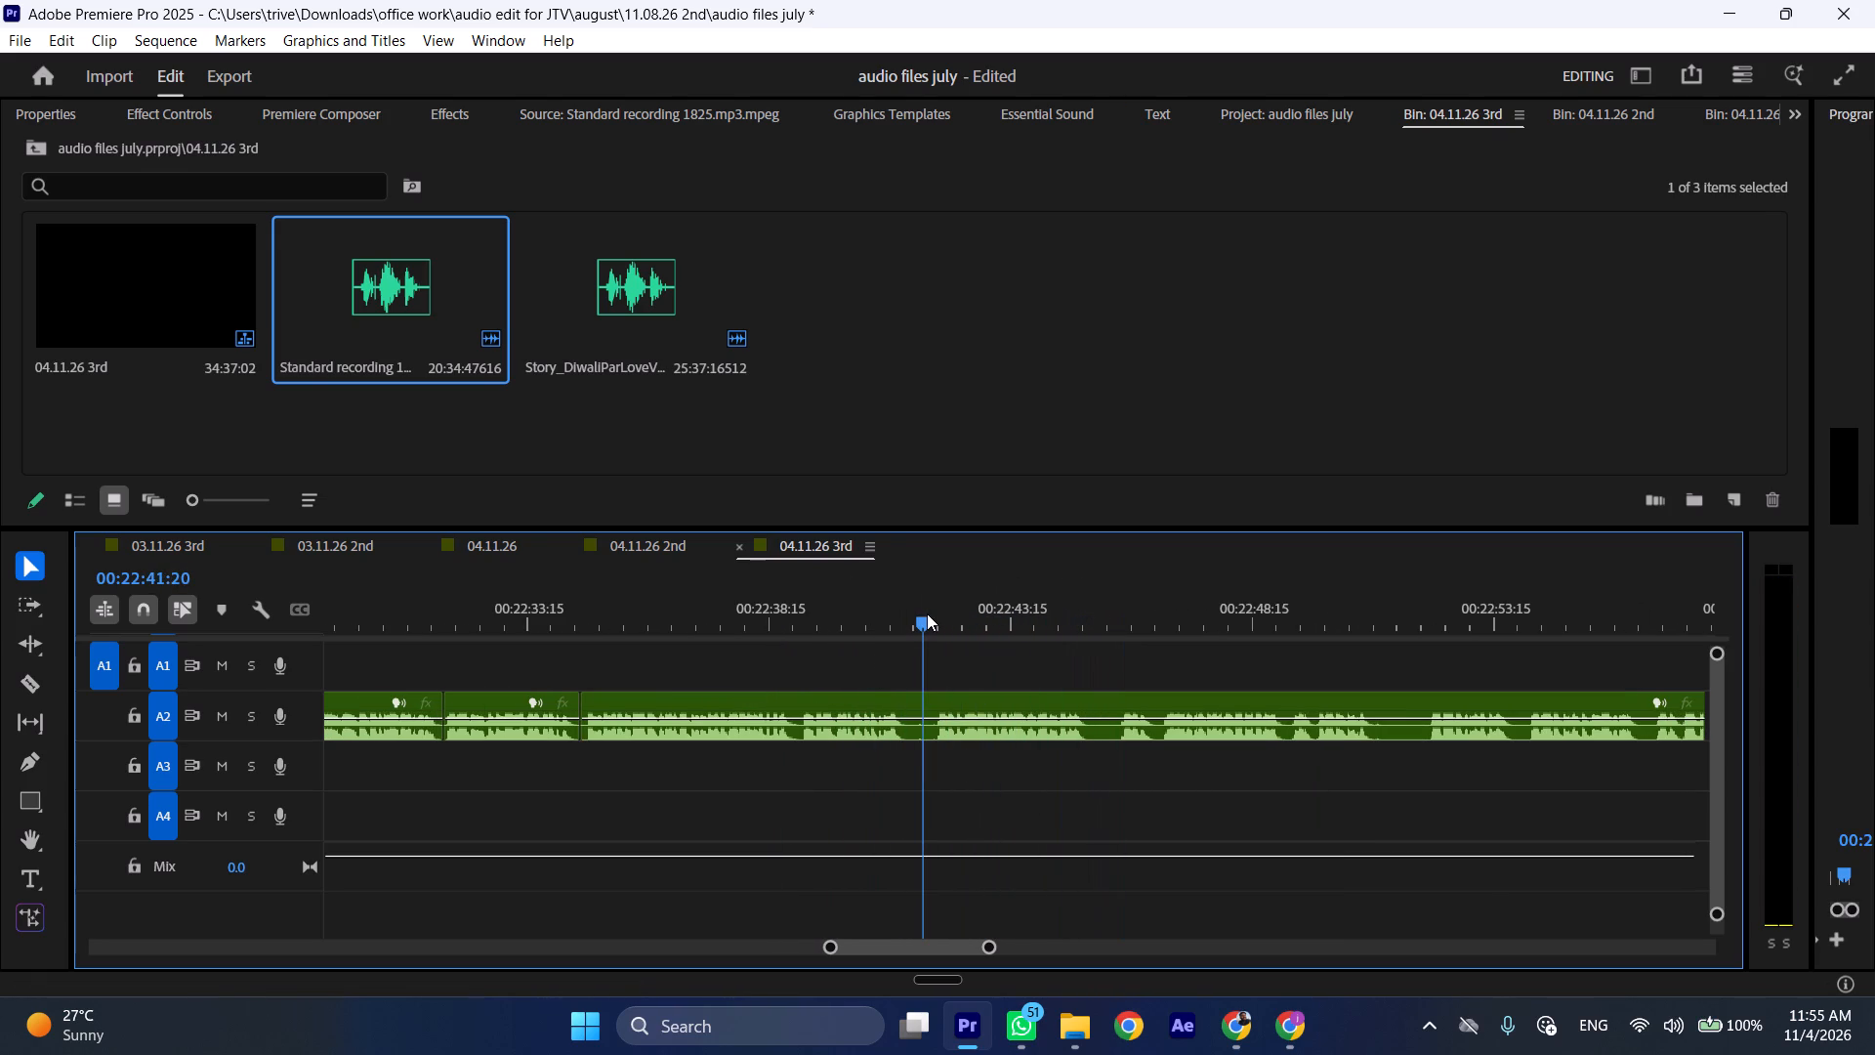
{"action": "key", "text": "shift+c"}
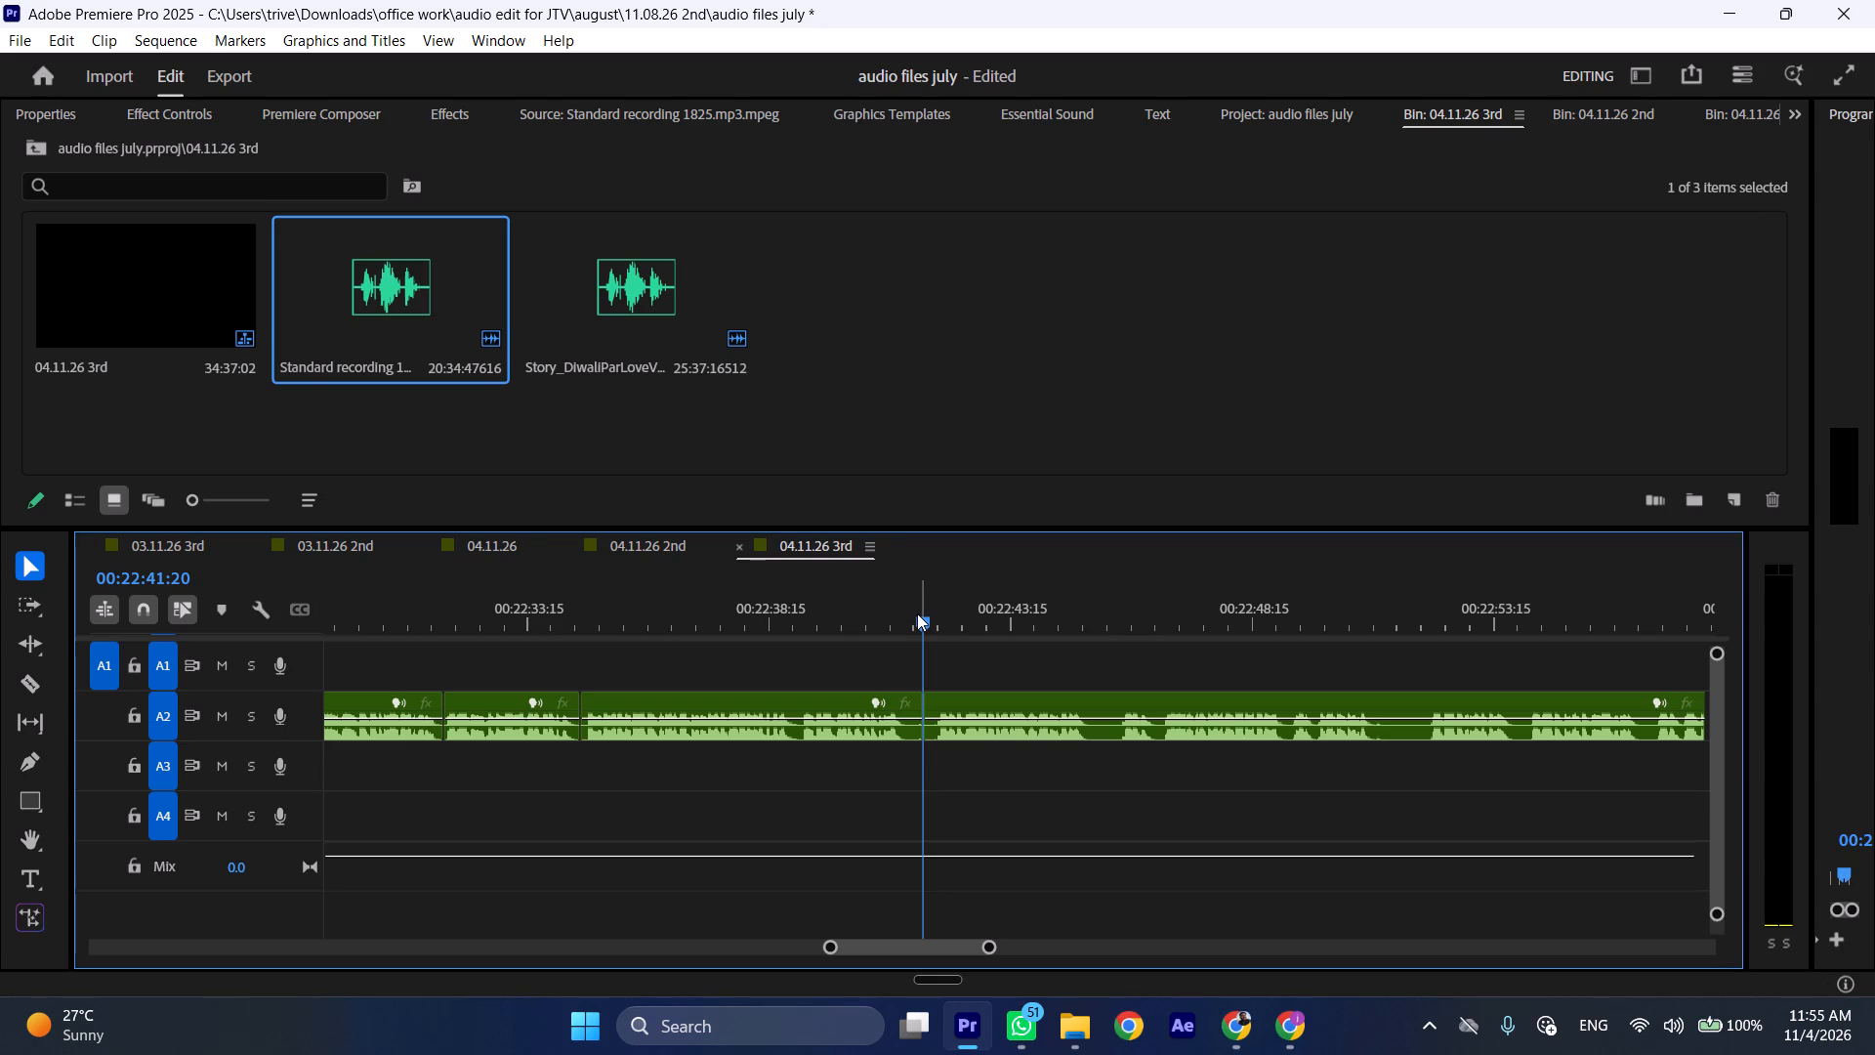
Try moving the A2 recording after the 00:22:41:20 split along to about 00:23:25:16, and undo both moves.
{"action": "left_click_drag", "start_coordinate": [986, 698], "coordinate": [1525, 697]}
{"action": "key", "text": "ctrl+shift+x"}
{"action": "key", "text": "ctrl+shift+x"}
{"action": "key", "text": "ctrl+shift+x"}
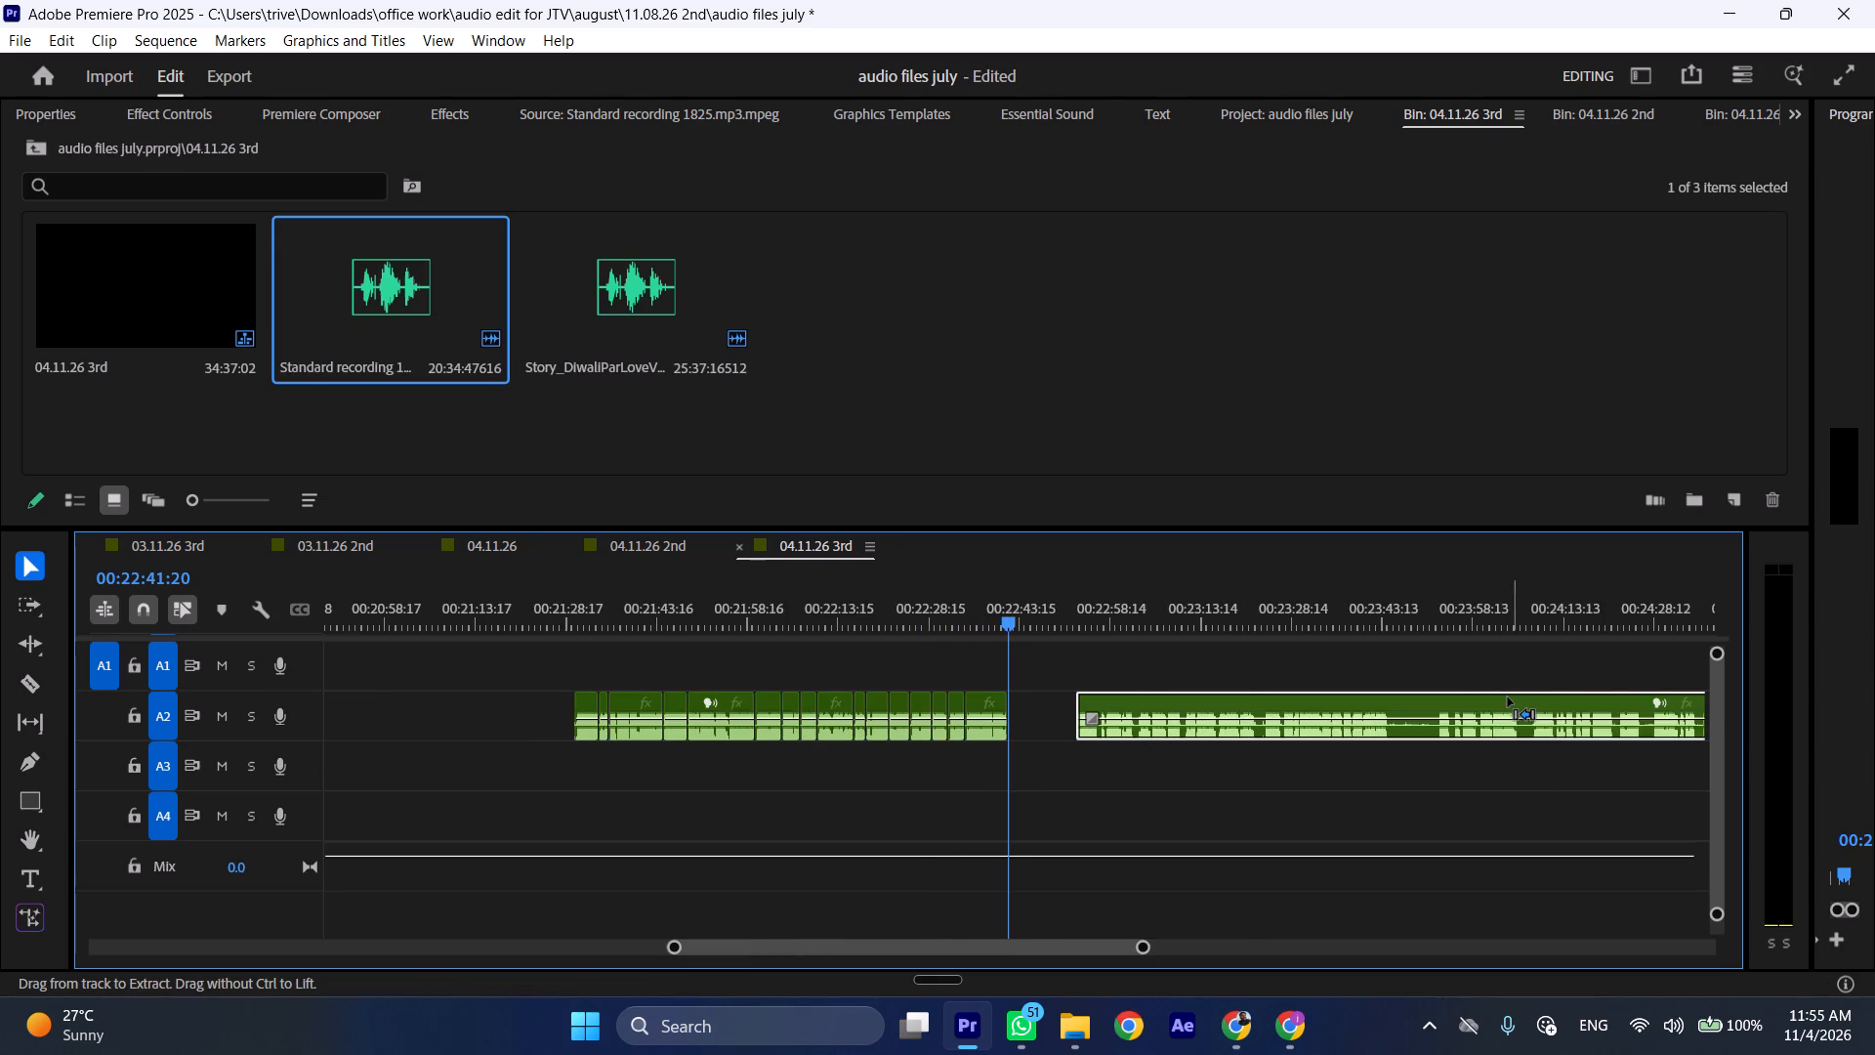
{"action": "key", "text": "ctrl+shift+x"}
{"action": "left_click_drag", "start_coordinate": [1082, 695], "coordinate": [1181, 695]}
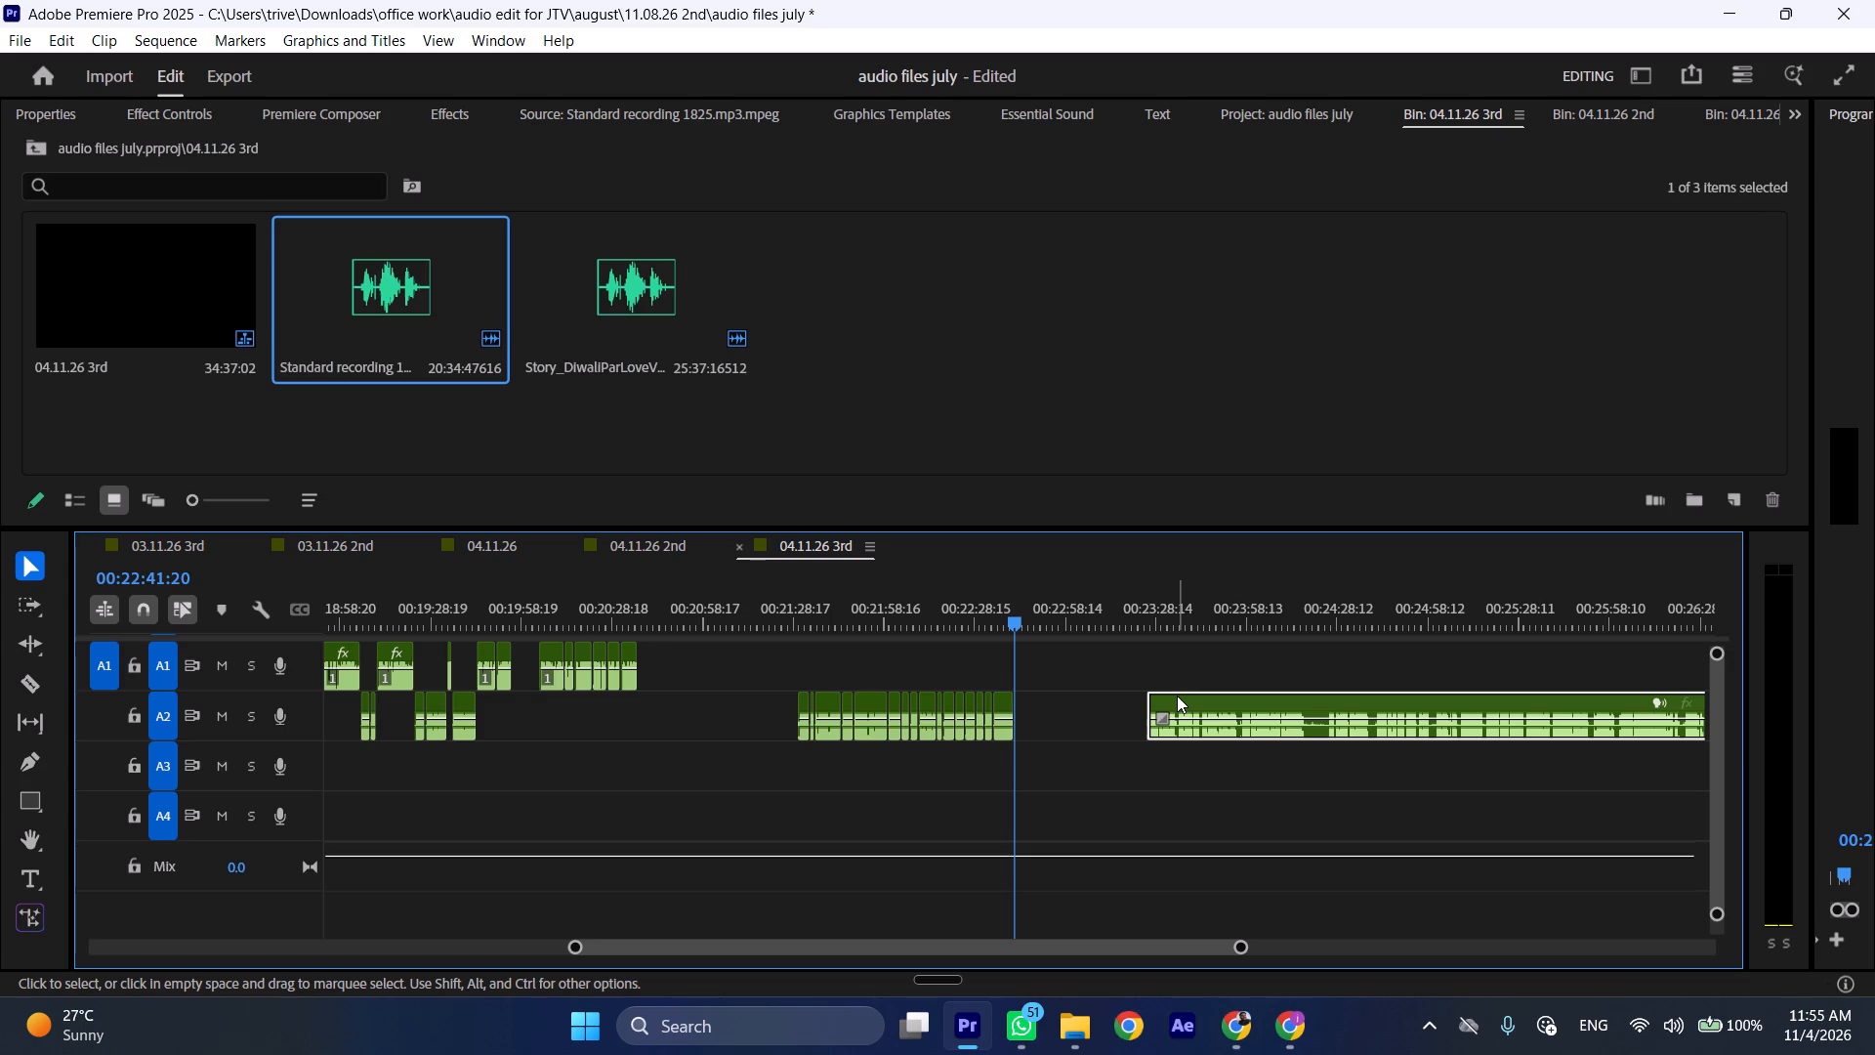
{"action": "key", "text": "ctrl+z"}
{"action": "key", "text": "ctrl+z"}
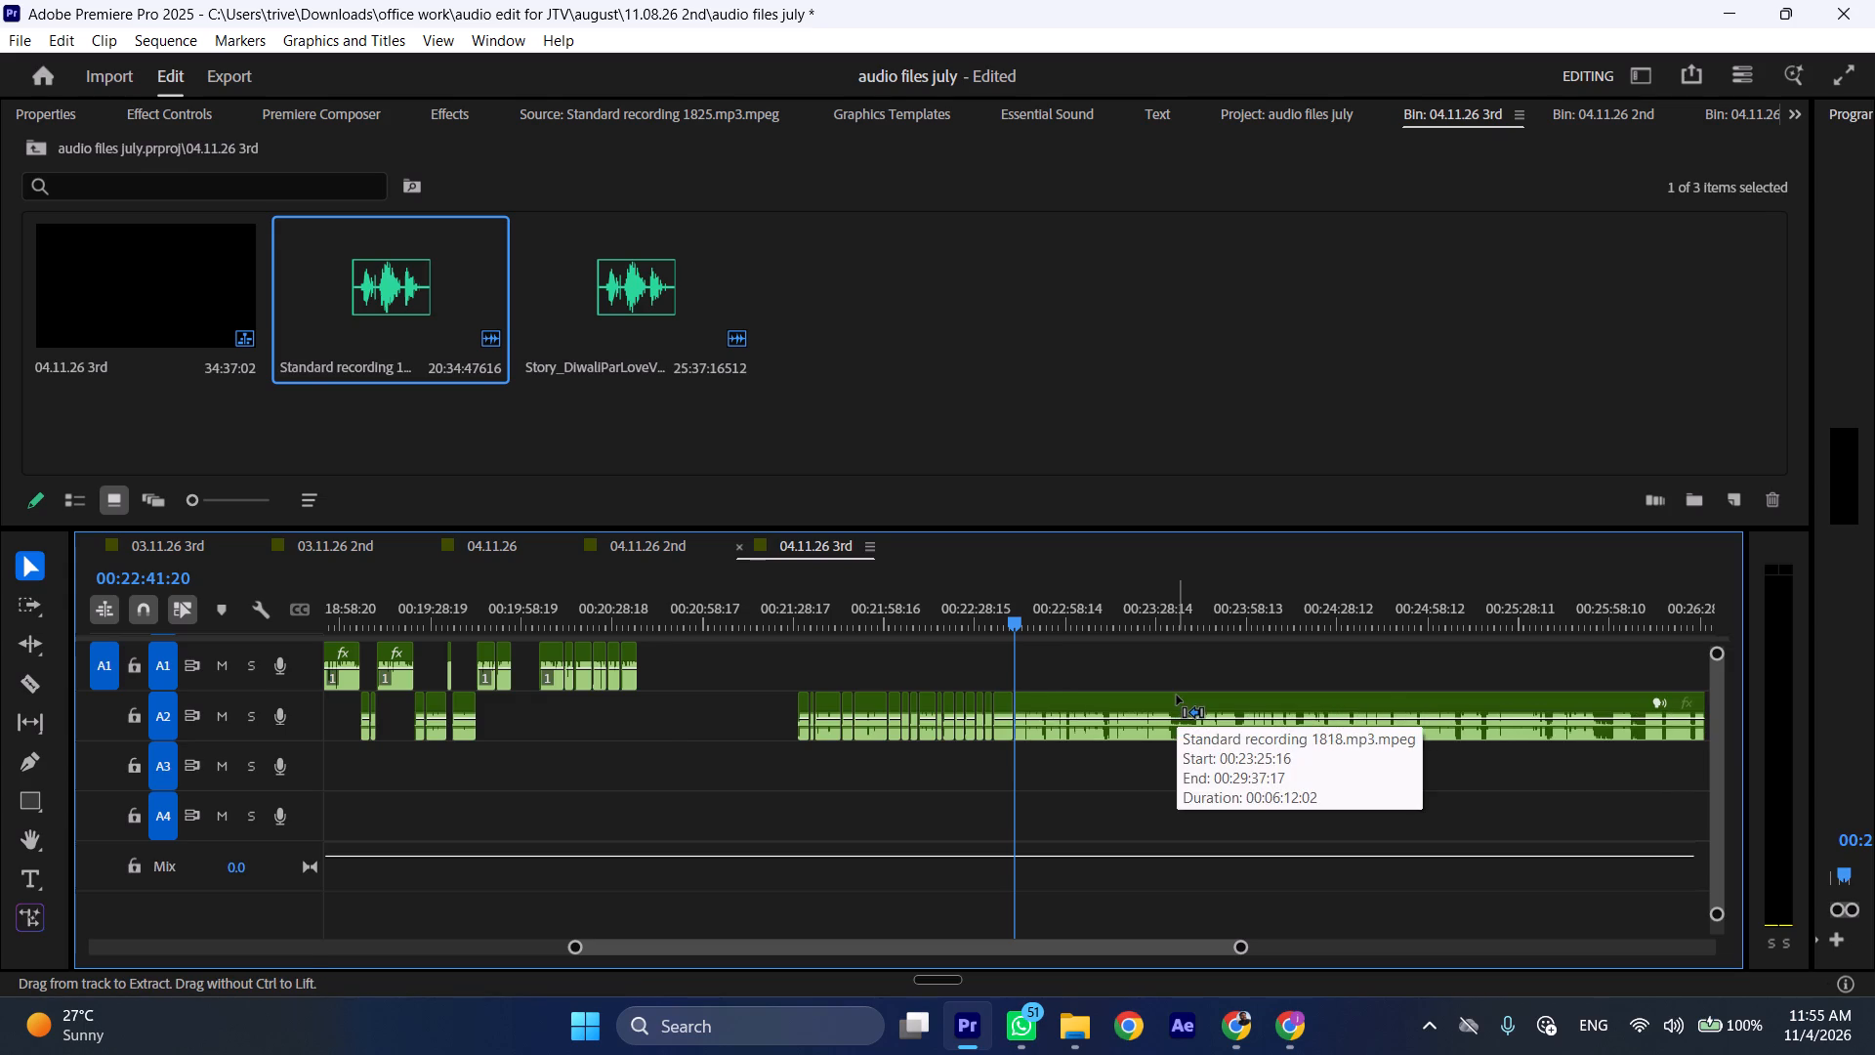
Play on from the split and ripple-delete the A2 section from 00:22:41:20 to about 00:22:45:18.
{"action": "key", "text": "ctrl+shift+x"}
{"action": "key", "text": "ctrl+shift+c"}
{"action": "key", "text": "ctrl+shift+c"}
{"action": "key", "text": "ctrl+shift+c"}
{"action": "key", "text": "ctrl+shift+c"}
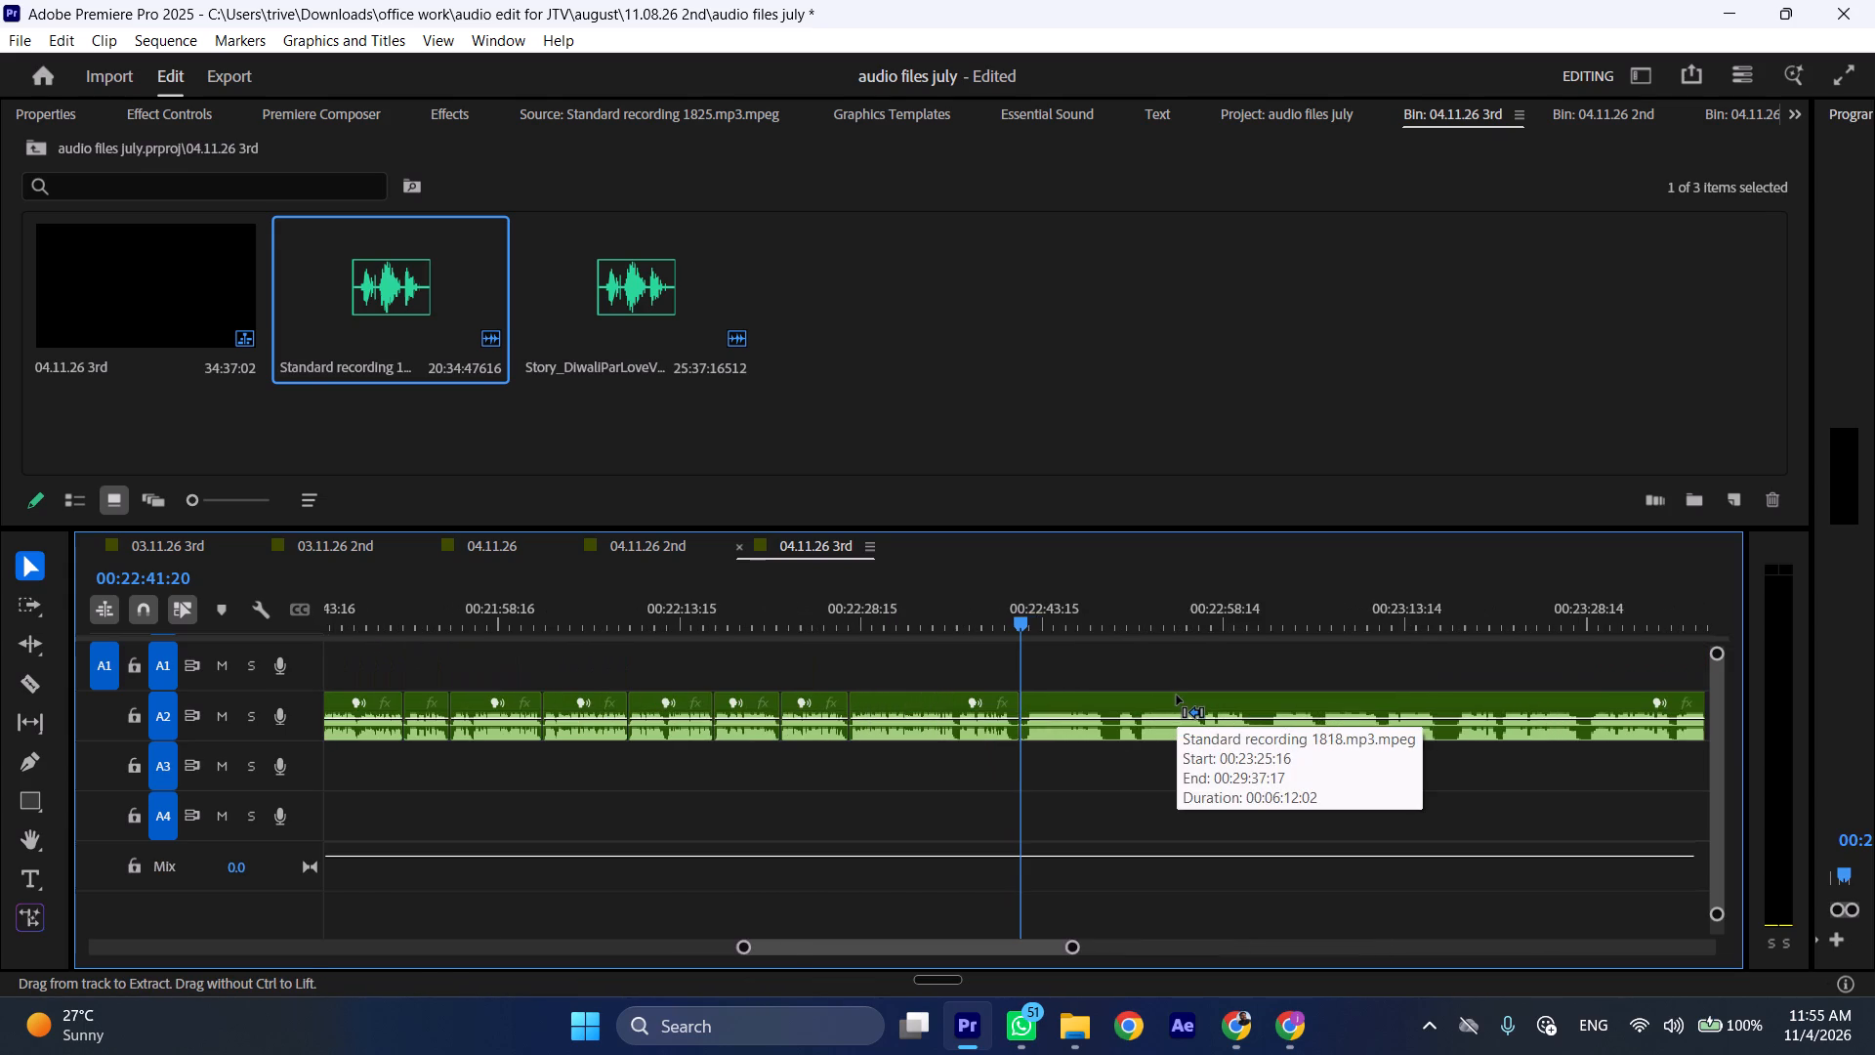
{"action": "key", "text": "space"}
{"action": "key", "text": "l"}
{"action": "scroll", "coordinate": [1095, 777], "scroll_direction": "down", "scroll_amount": 6}
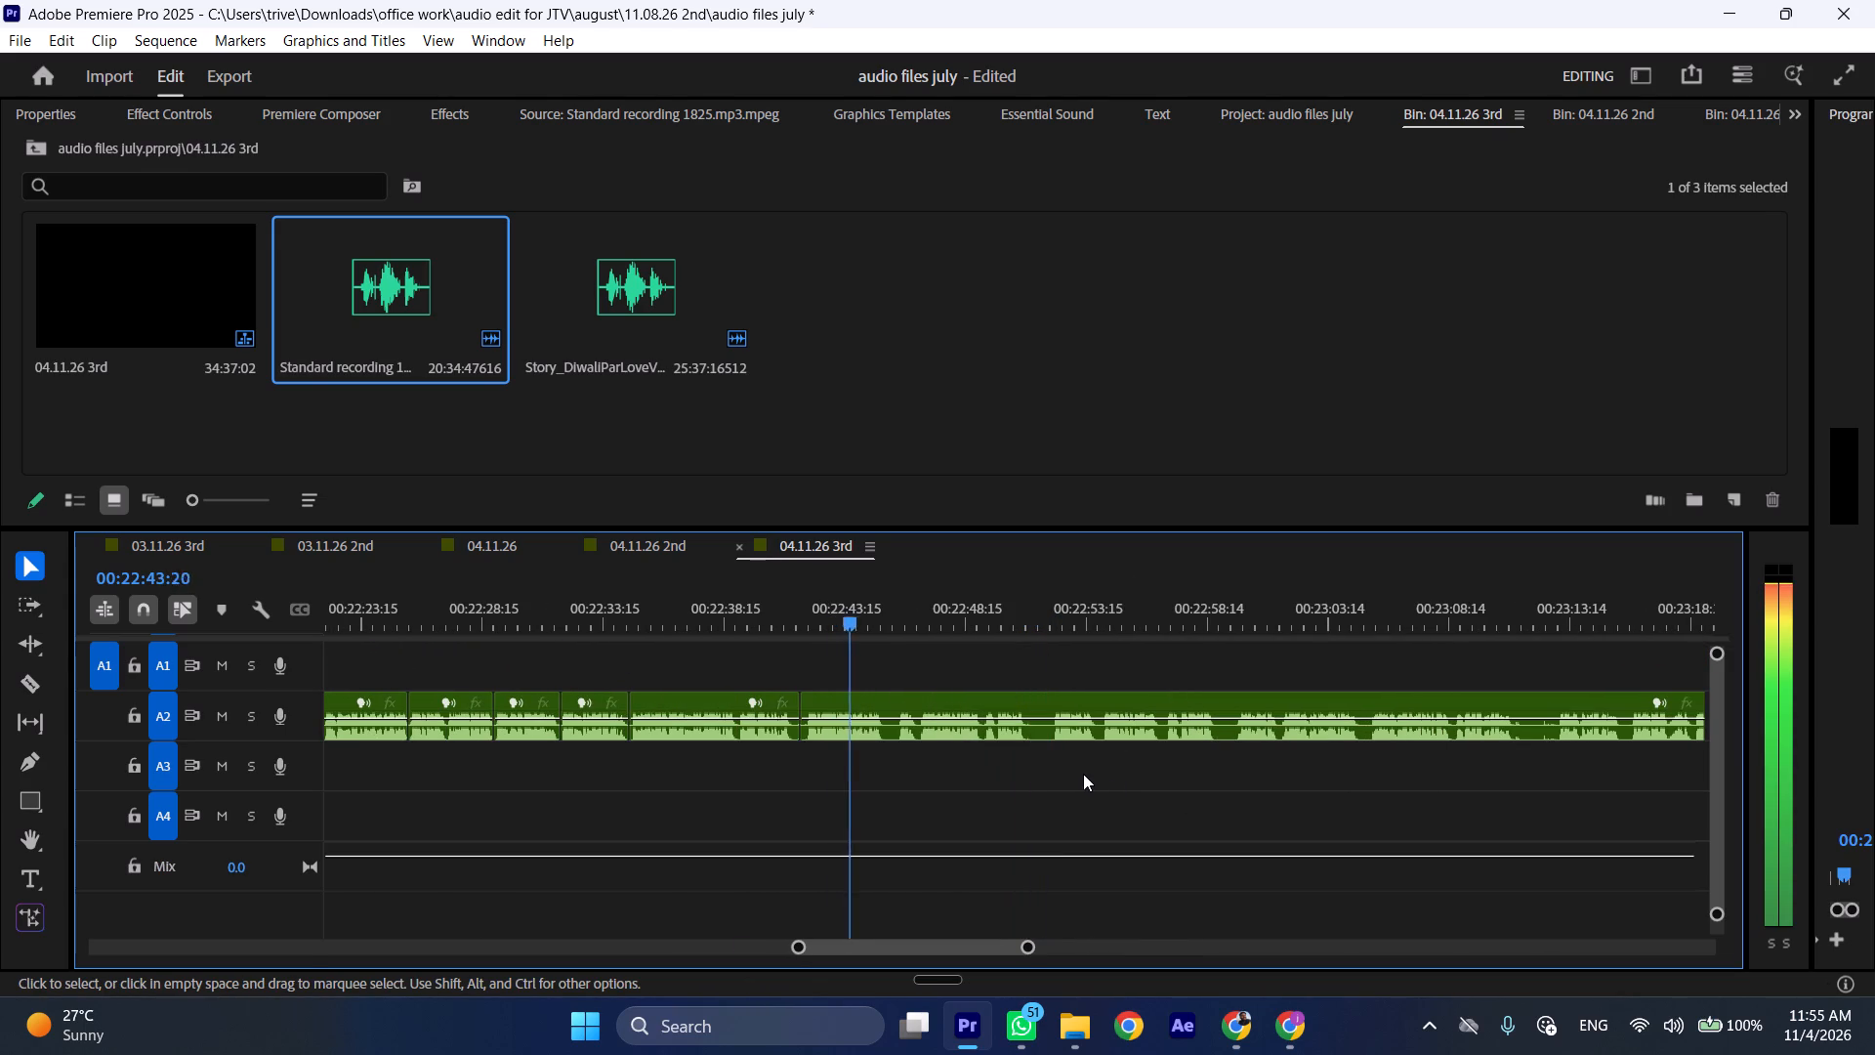
{"action": "left_click", "coordinate": [897, 613]}
{"action": "left_click", "coordinate": [931, 699]}
{"action": "key", "text": "shift+c"}
{"action": "key", "text": "ctrl+shift+d"}
Play on from 00:22:41:20 and ripple-delete the A2 section from 00:22:47:12 to 00:22:48:09.
{"action": "key", "text": "space"}
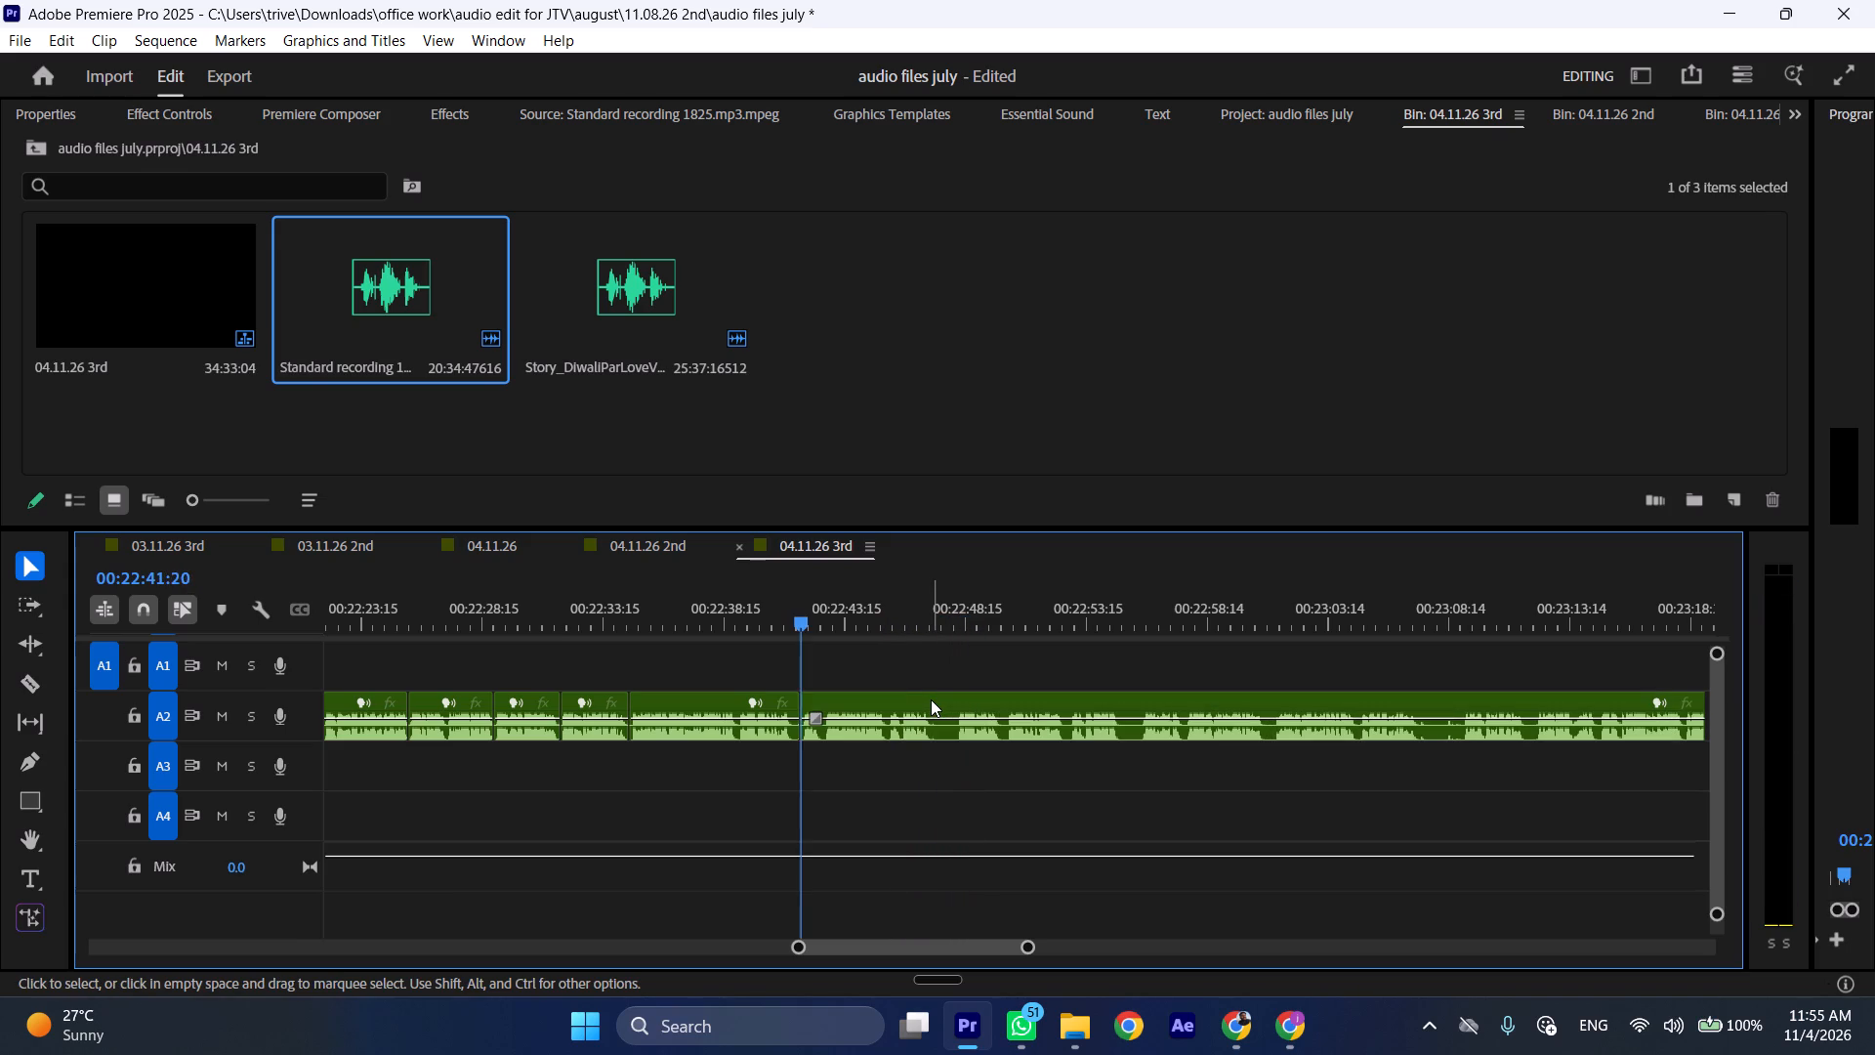
{"action": "type", "text": "l"}
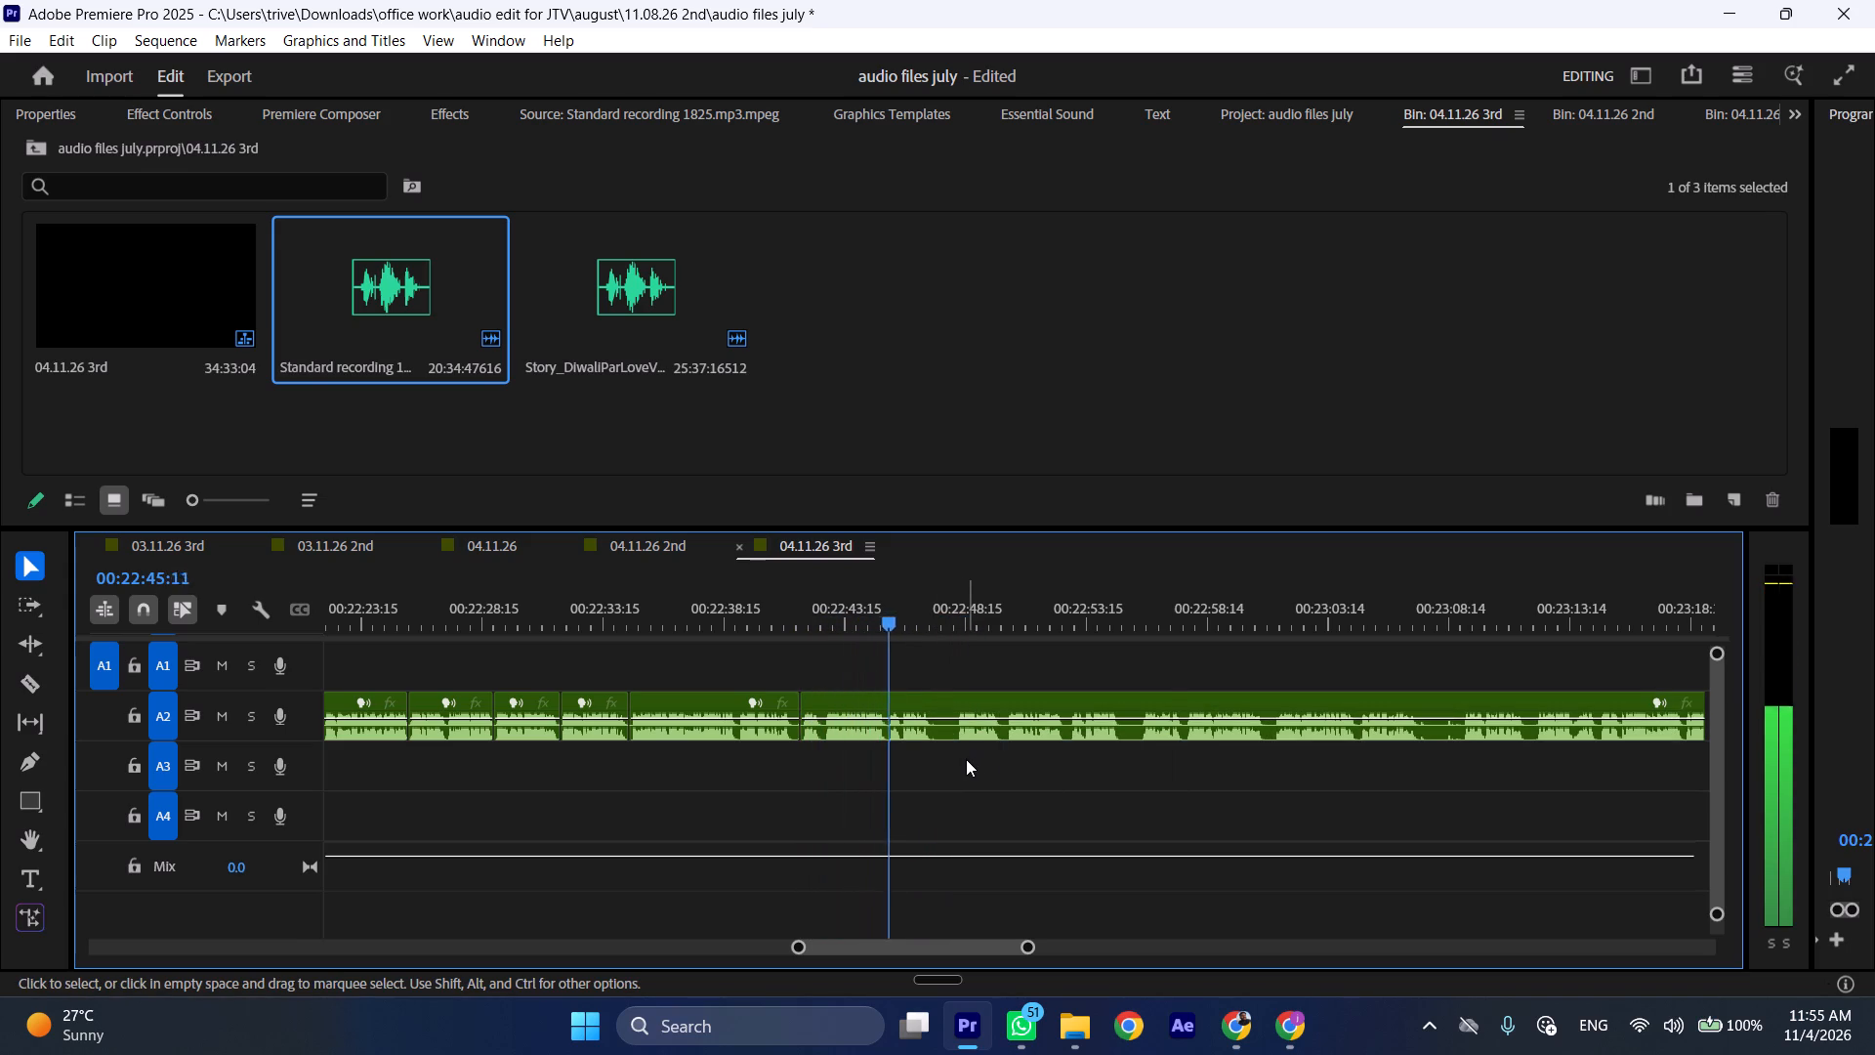
{"action": "key", "text": "space"}
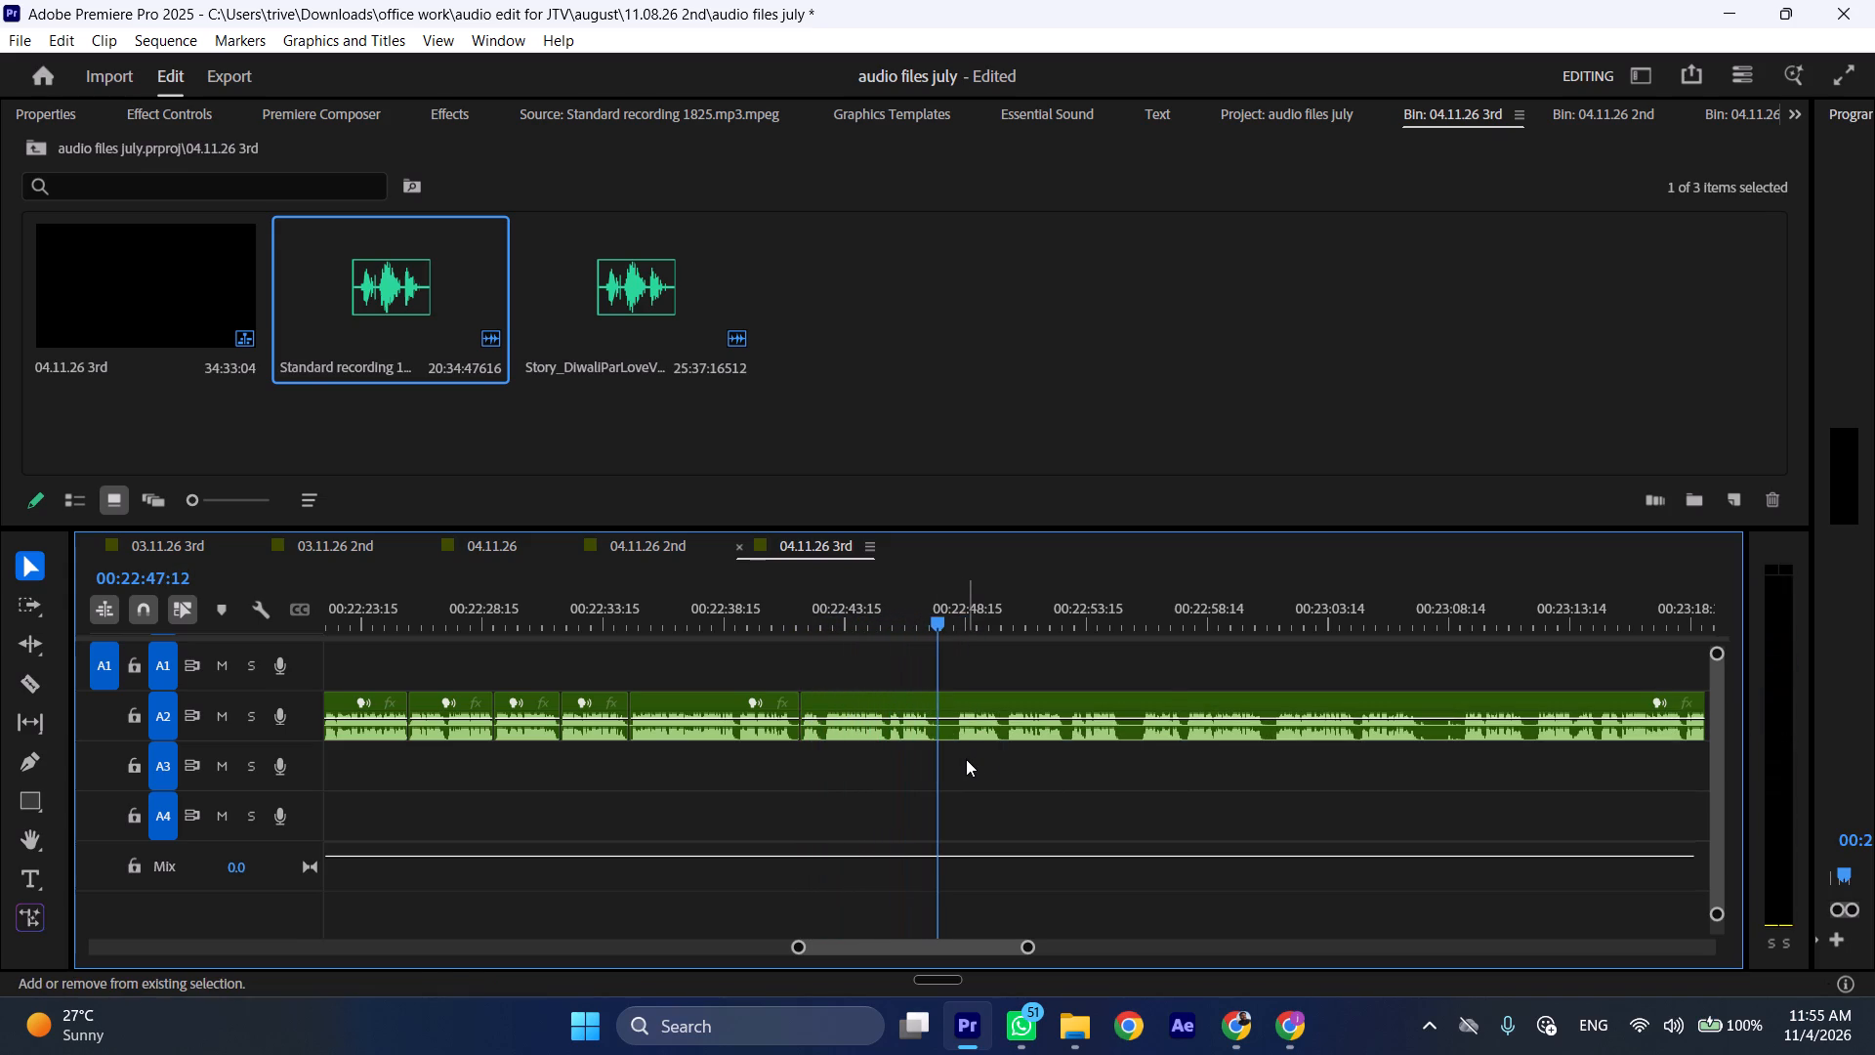
{"action": "key", "text": "shift+c"}
{"action": "left_click", "coordinate": [961, 625]}
{"action": "left_click", "coordinate": [978, 722]}
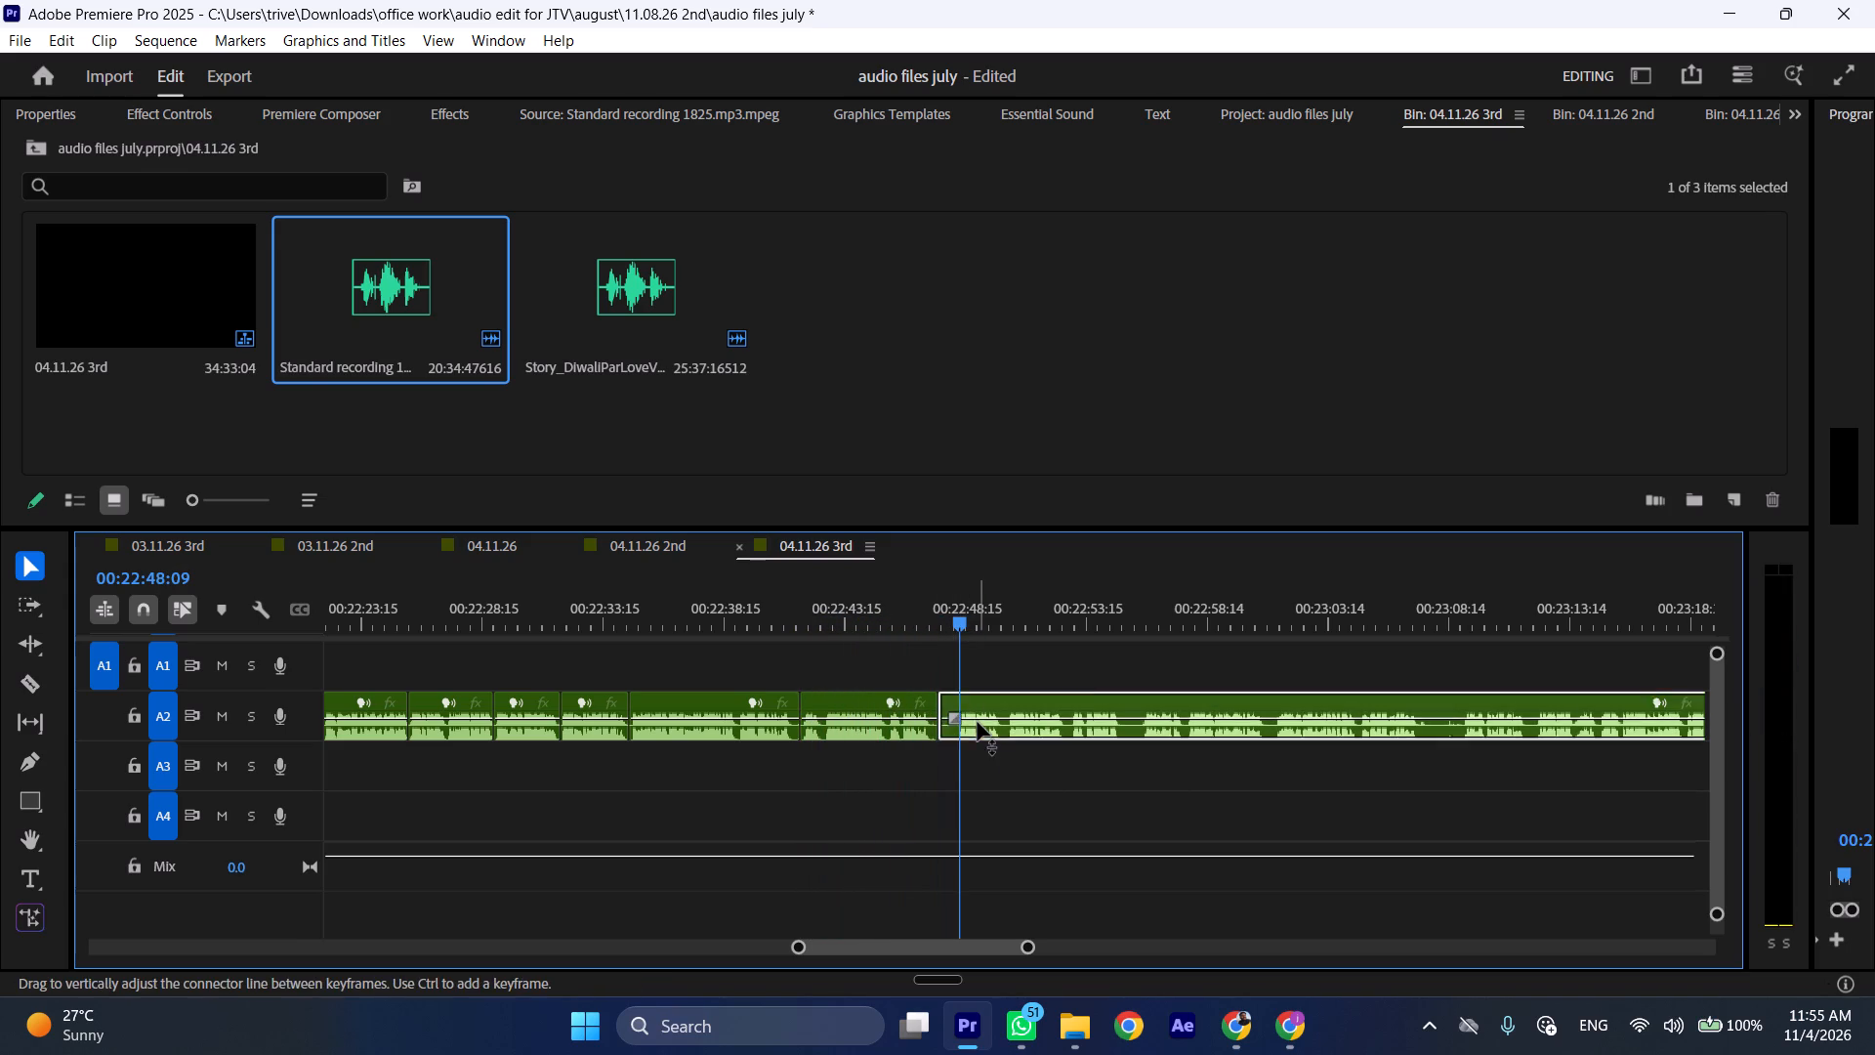
{"action": "key", "text": "shift+c"}
{"action": "key", "text": "ctrl+shift+d"}
Play on past the join and ripple-delete the A2 section from 00:22:47:12 to 00:22:49:07.
{"action": "key", "text": "space"}
{"action": "type", "text": "l"}
{"action": "scroll", "coordinate": [982, 728], "scroll_direction": "down", "scroll_amount": 3}
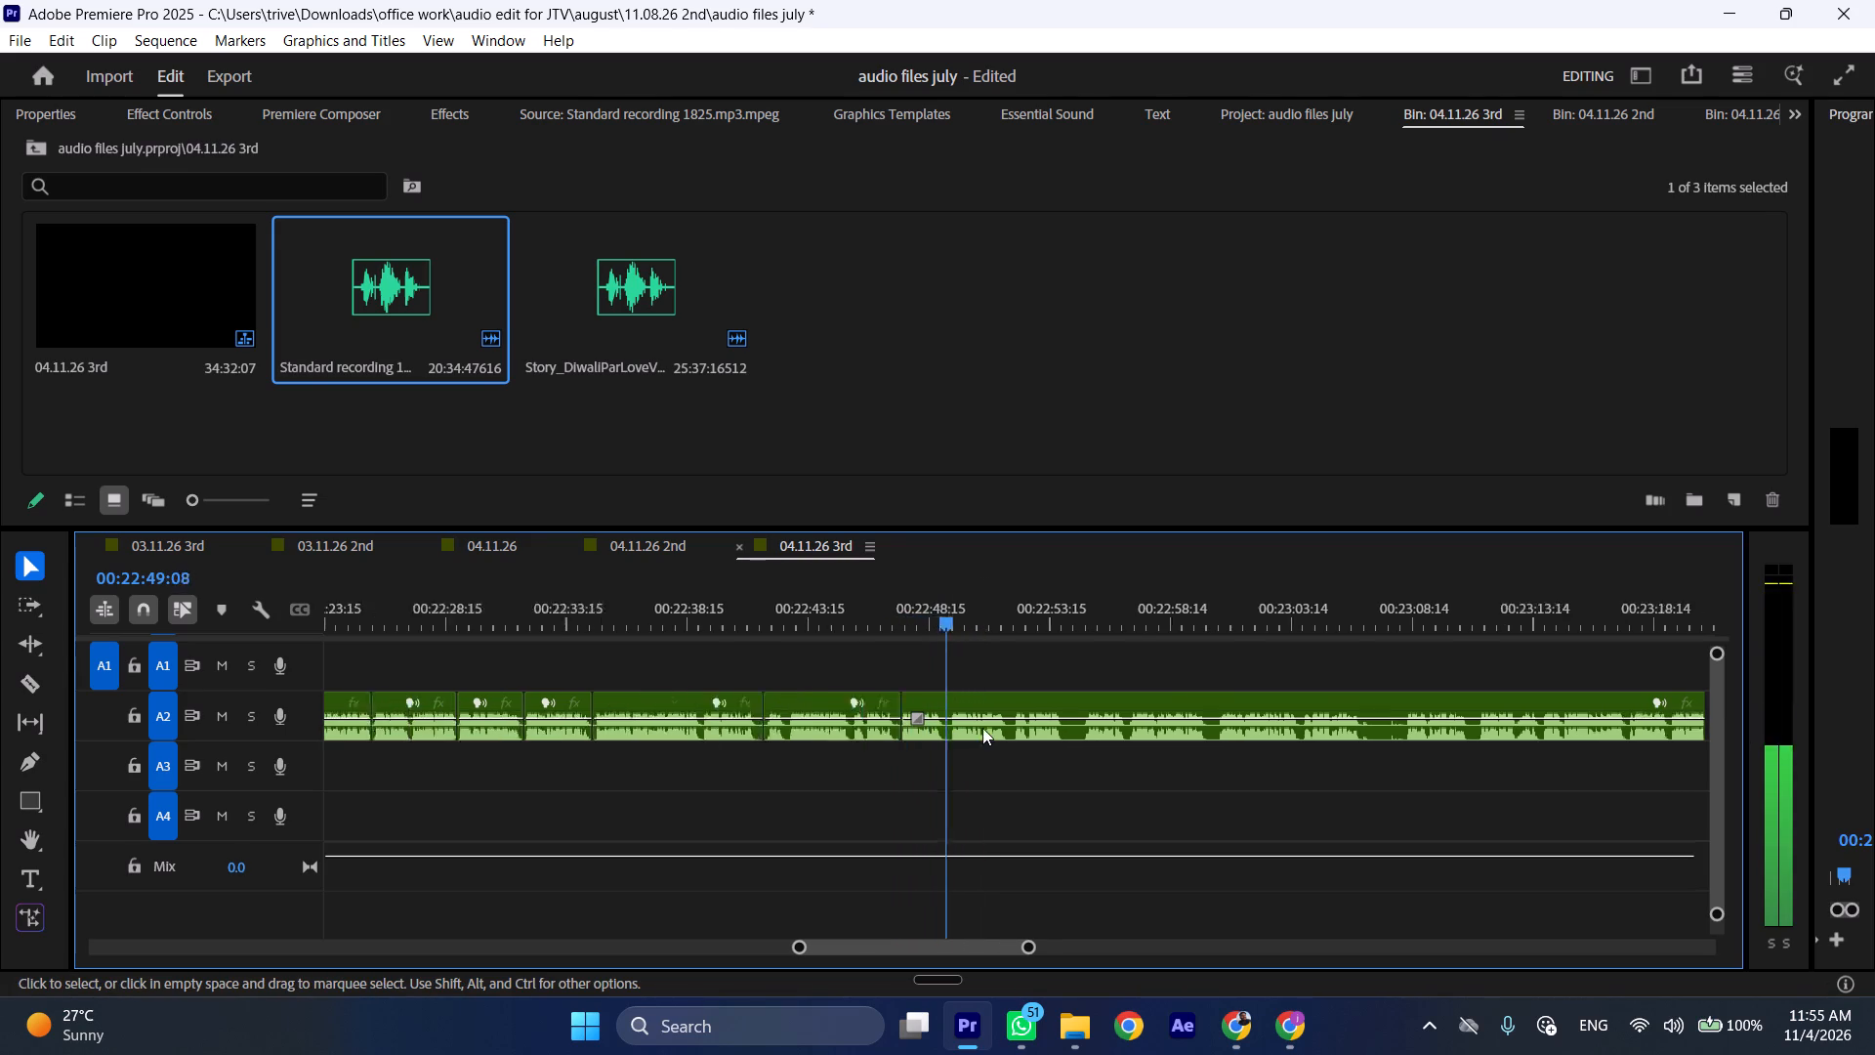
{"action": "scroll", "coordinate": [982, 728], "scroll_direction": "down", "scroll_amount": 2}
{"action": "left_click", "coordinate": [800, 613]}
{"action": "left_click", "coordinate": [826, 710]}
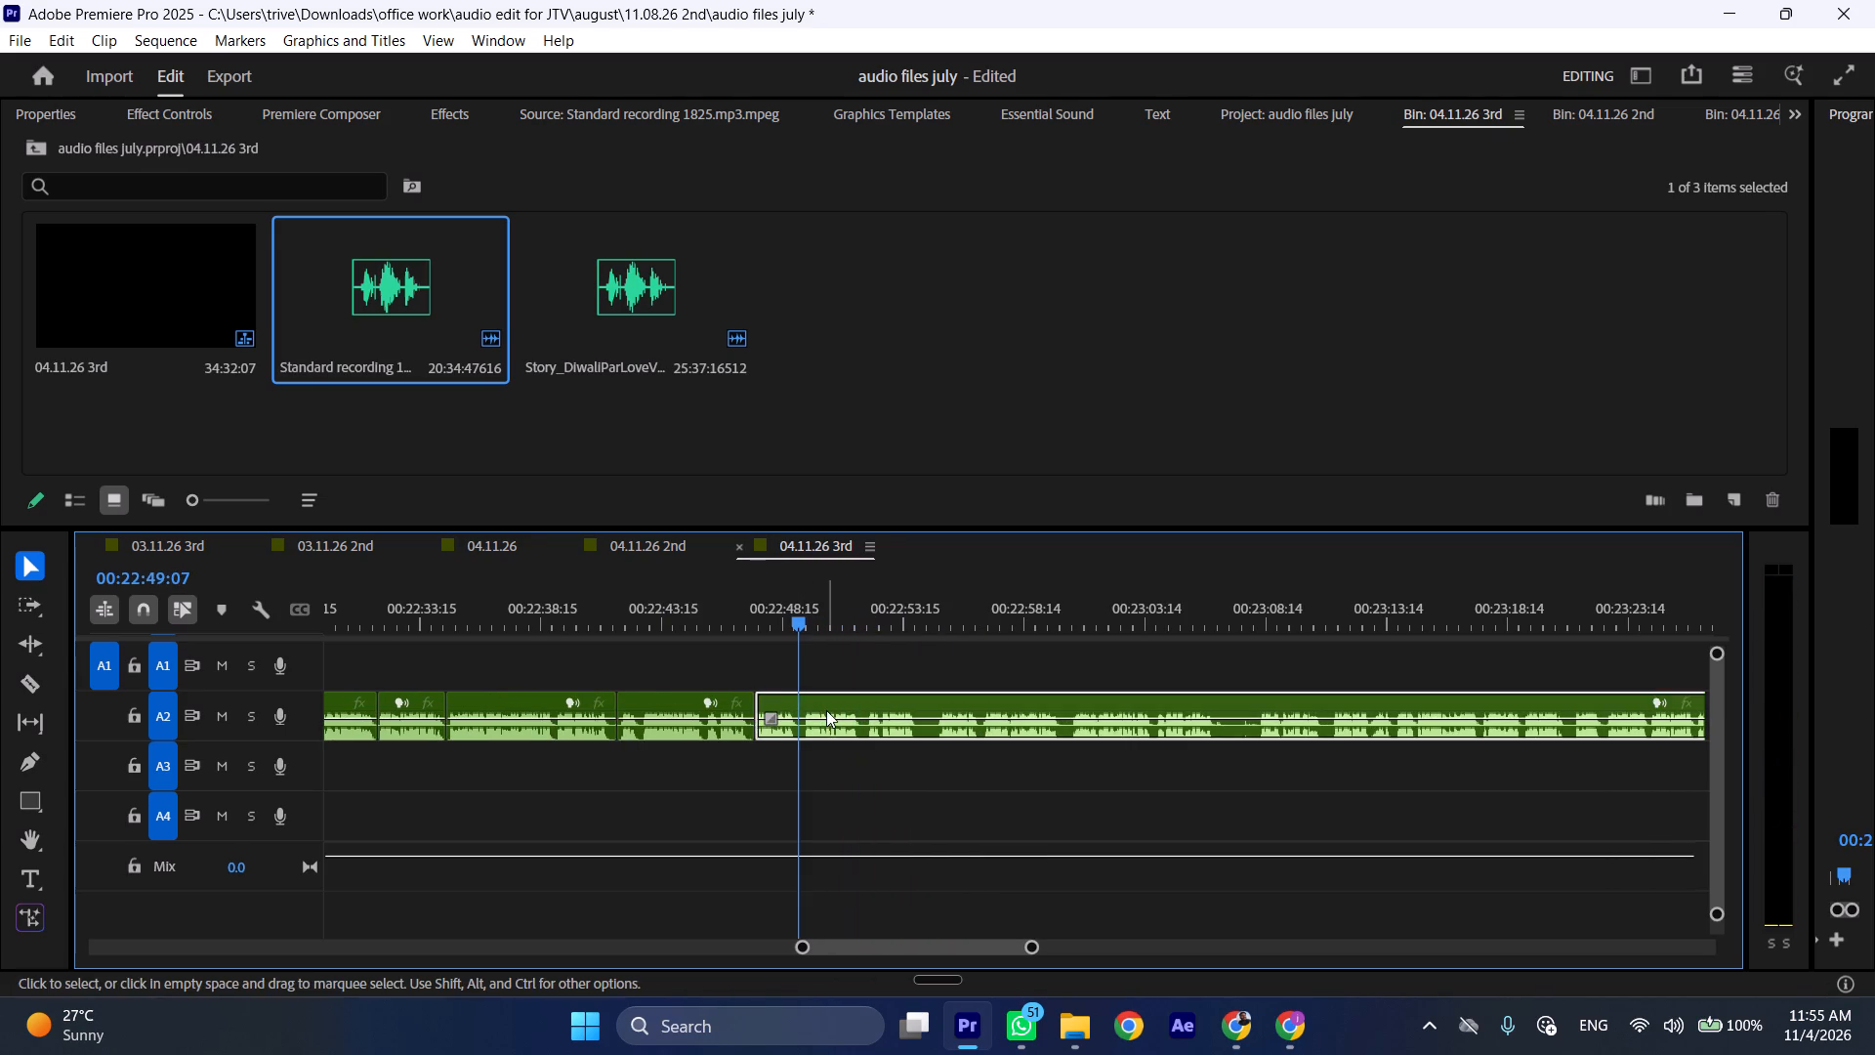
{"action": "key", "text": "shift+c"}
{"action": "key", "text": "ctrl+shift+d"}
Play on and ripple-delete the short A2 pause from 00:22:52:07 to 00:22:52:22.
{"action": "key", "text": "space"}
{"action": "type", "text": "l"}
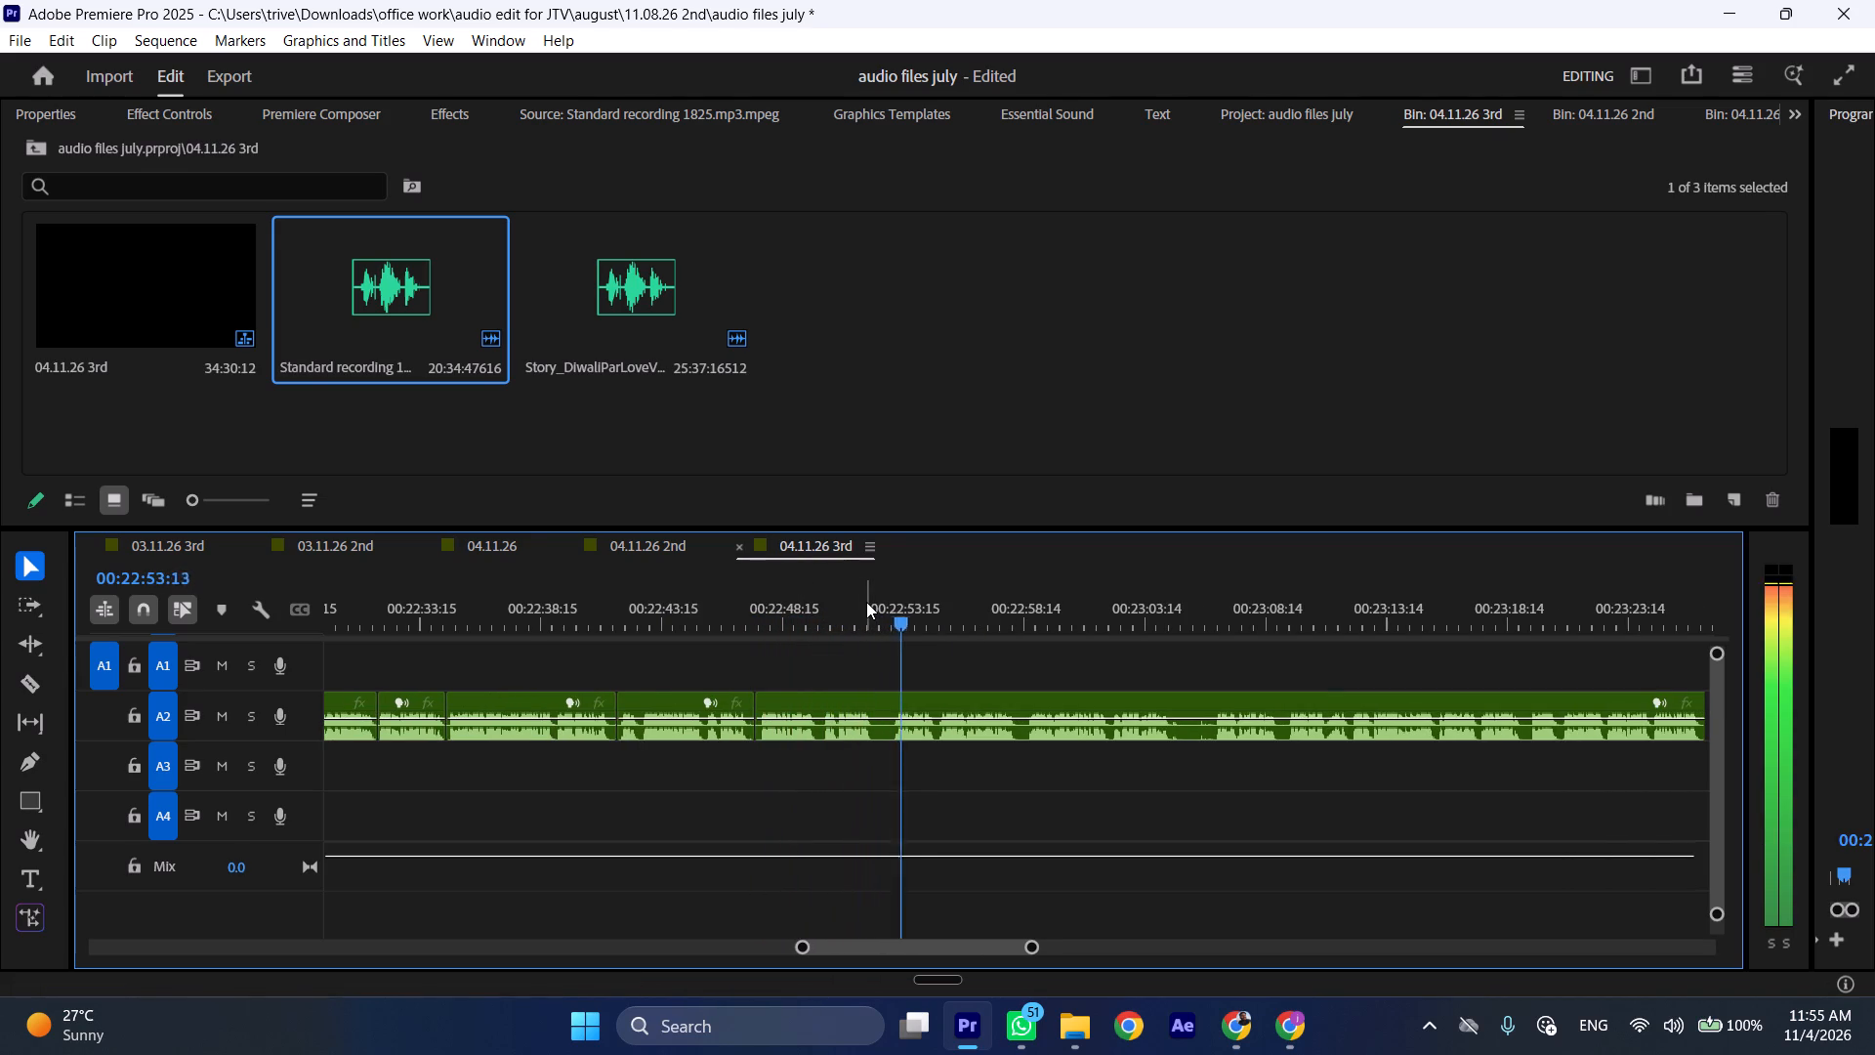
{"action": "left_click_drag", "start_coordinate": [873, 612], "coordinate": [890, 613]}
{"action": "key", "text": "shift+c"}
{"action": "left_click", "coordinate": [951, 735]}
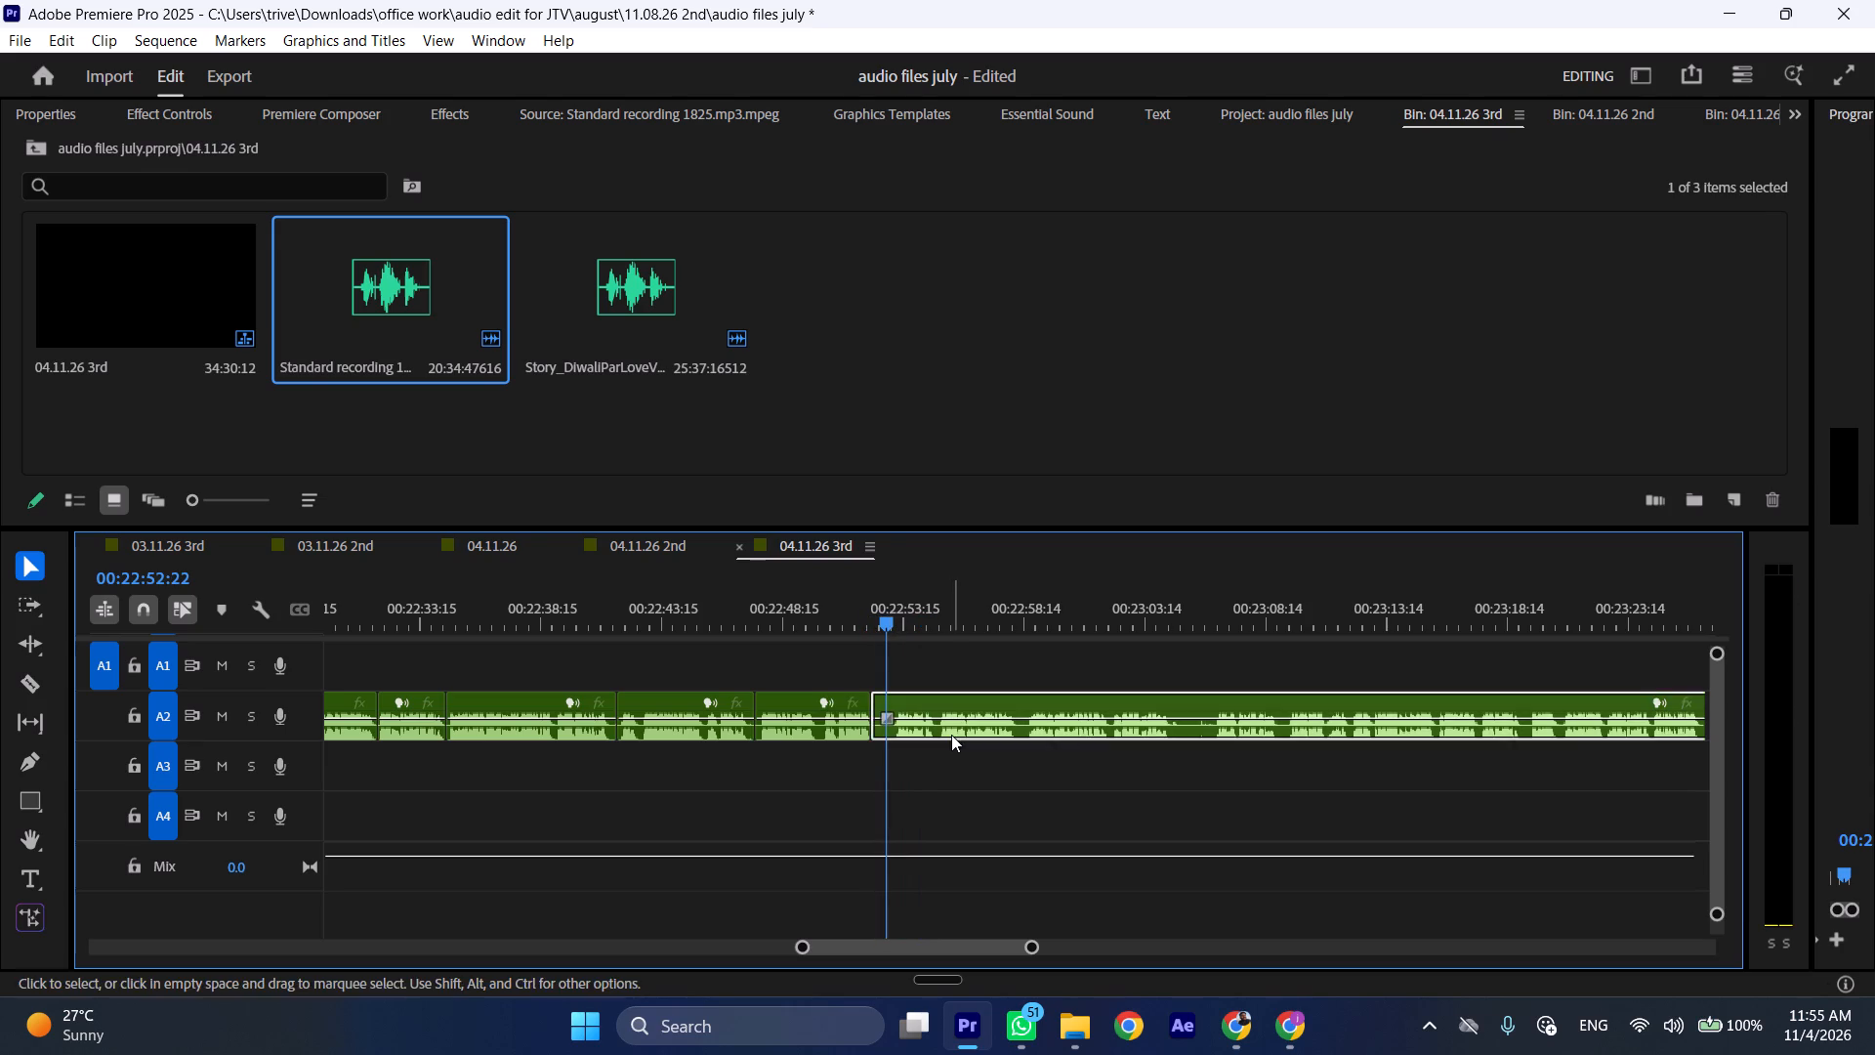
{"action": "key", "text": "shift+c"}
{"action": "key", "text": "ctrl+shift+d"}
Play on through the speech and ripple-delete the A2 pause from 00:23:04:04 to 00:23:05:17.
{"action": "key", "text": "space"}
{"action": "type", "text": "kll"}
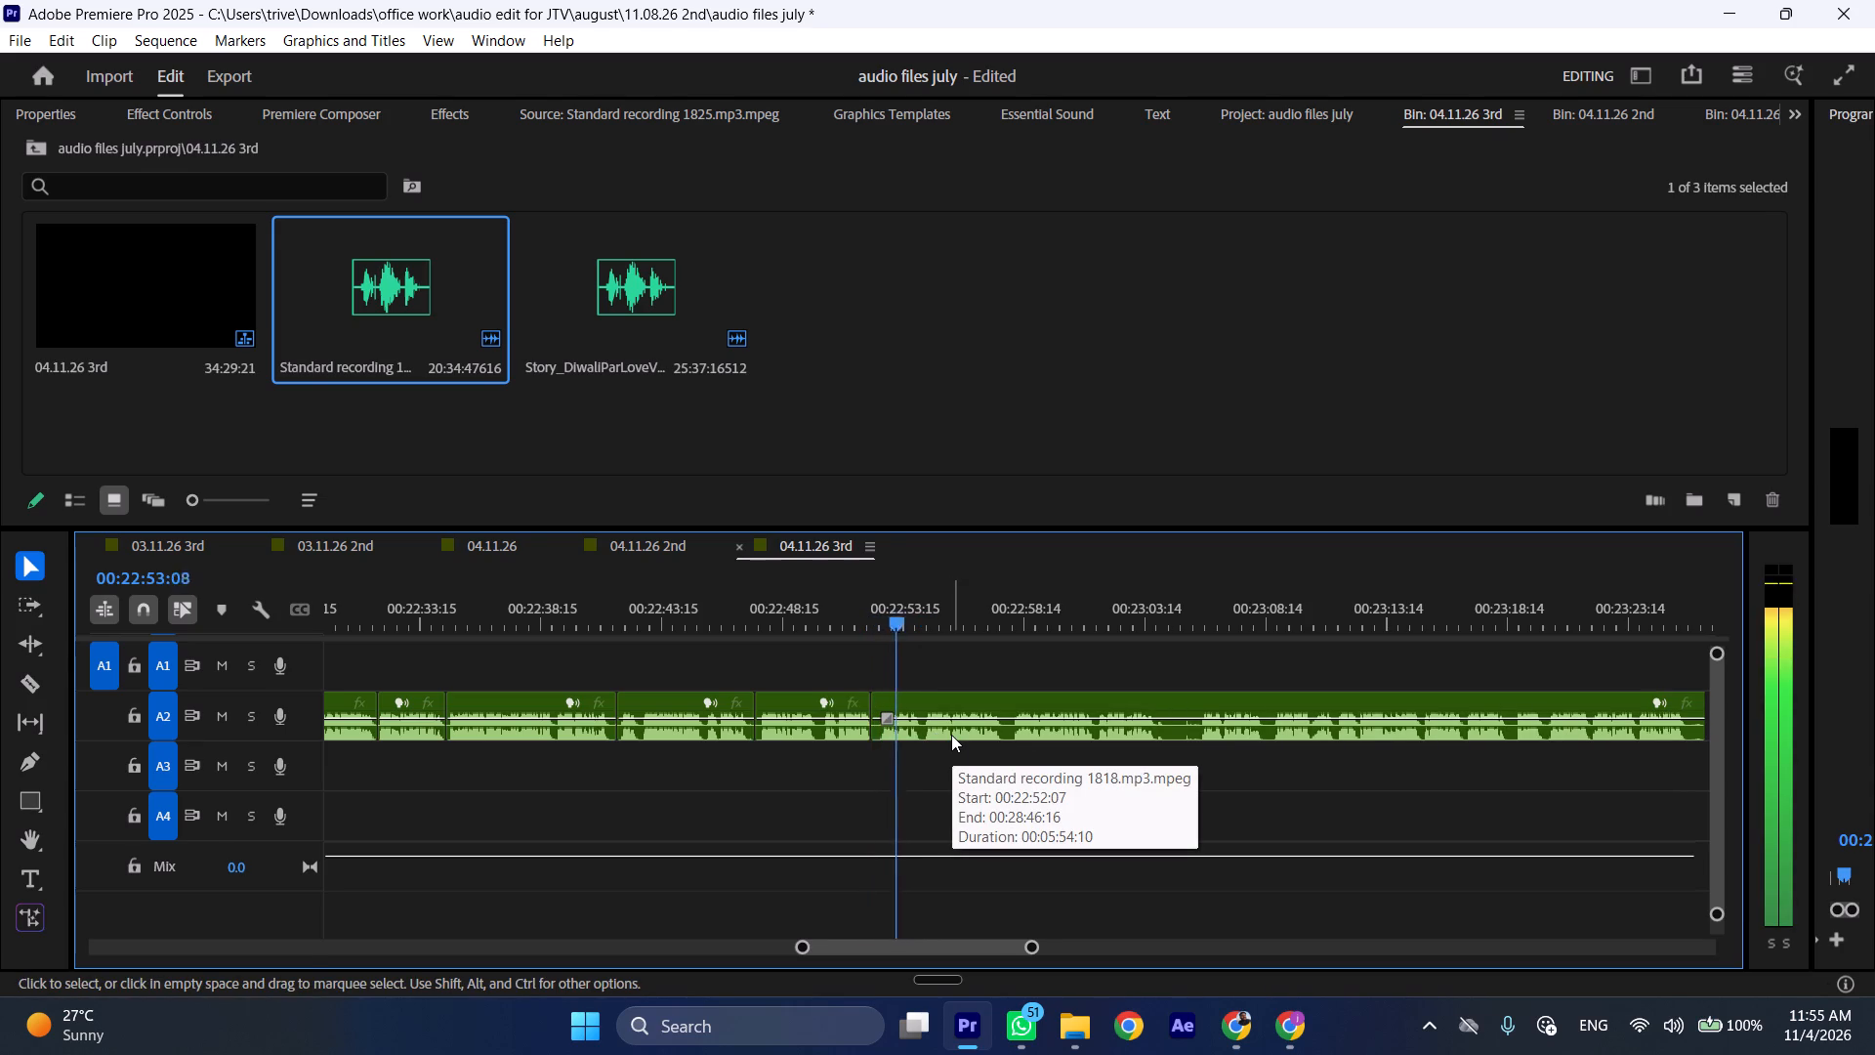
{"action": "scroll", "coordinate": [951, 735], "scroll_direction": "down", "scroll_amount": 5}
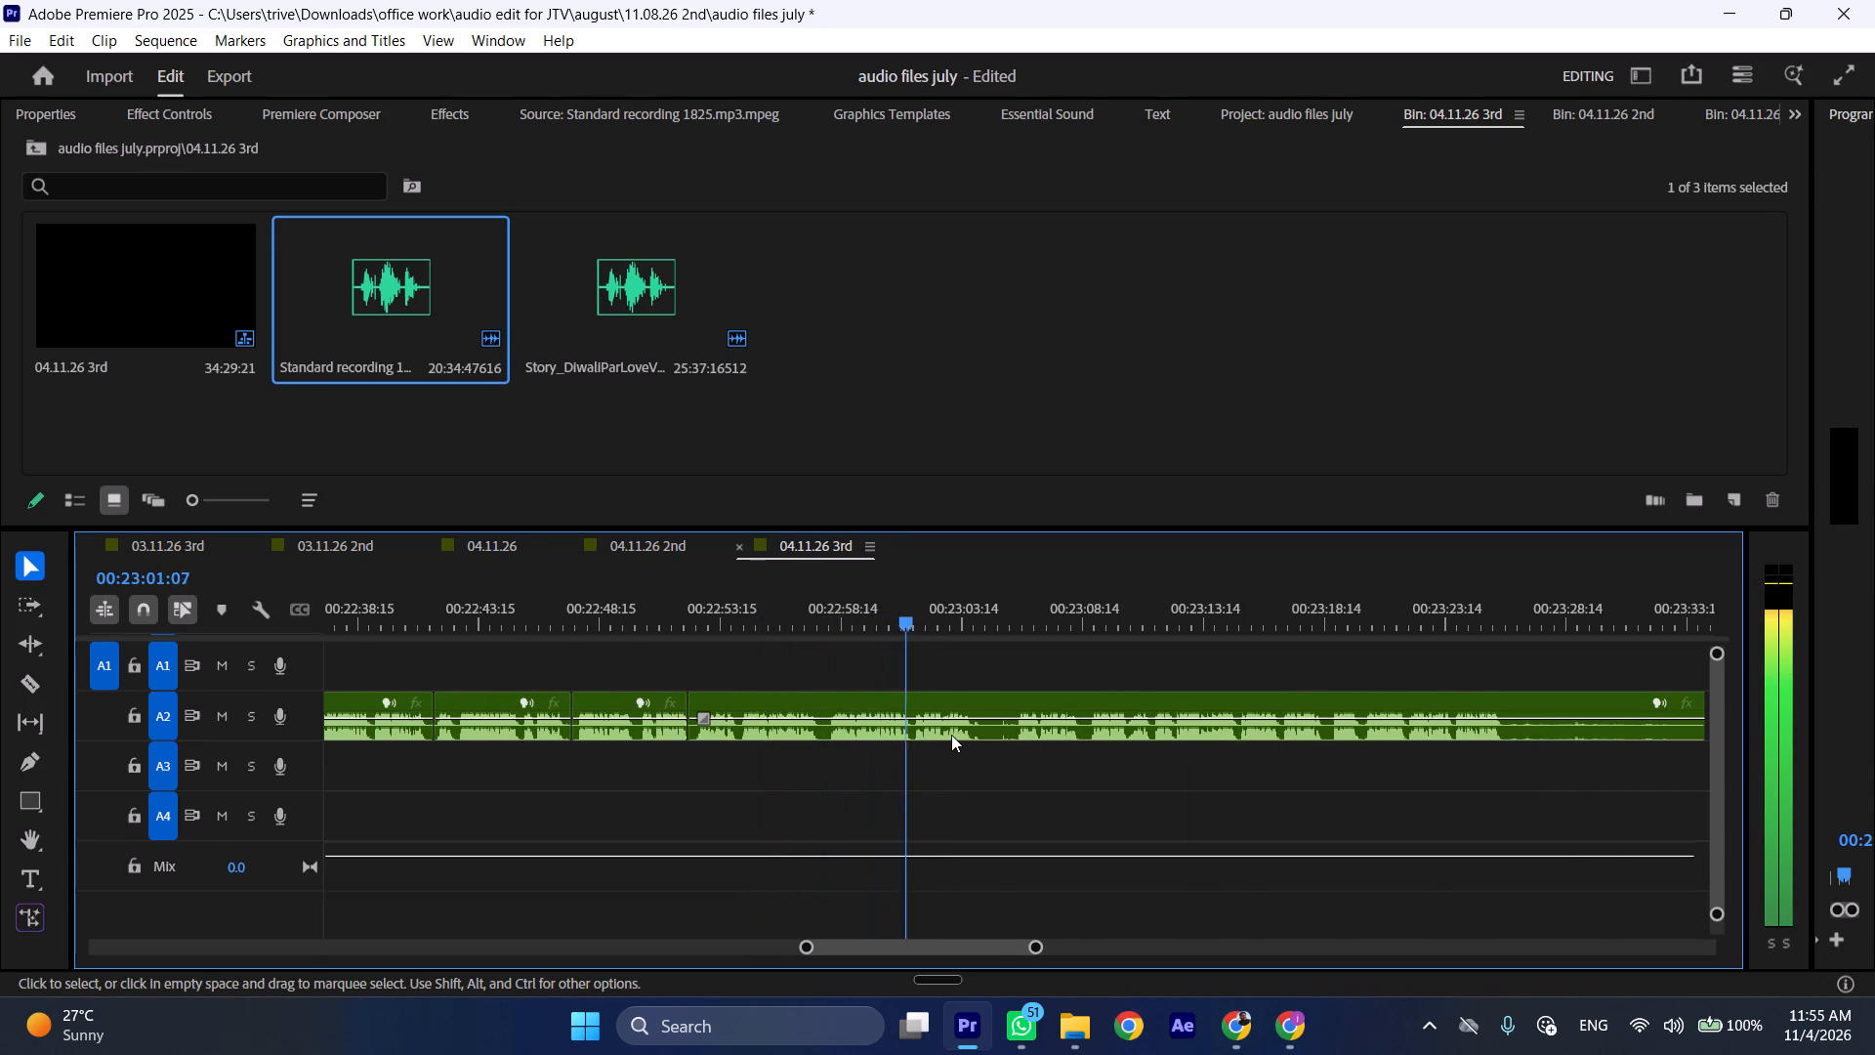
{"action": "key", "text": "space"}
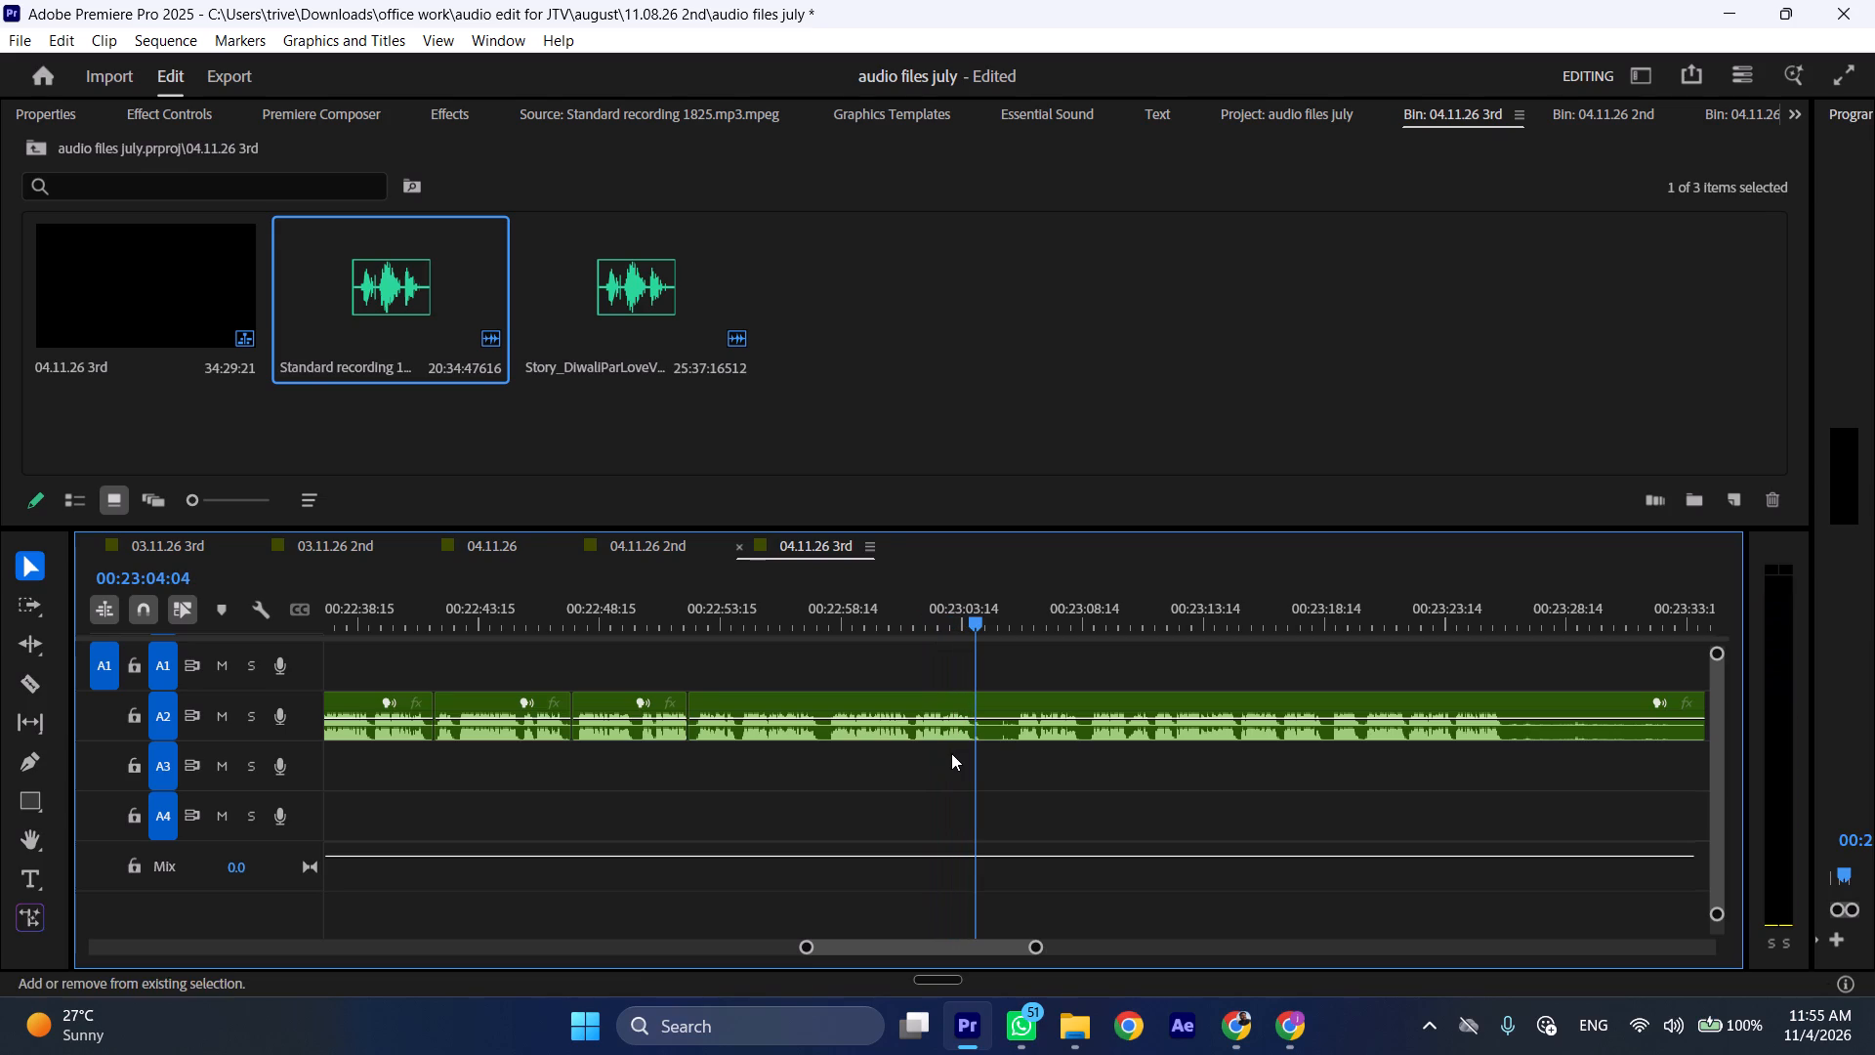
{"action": "key", "text": "shift+c"}
{"action": "scroll", "coordinate": [961, 751], "scroll_direction": "down", "scroll_amount": 3}
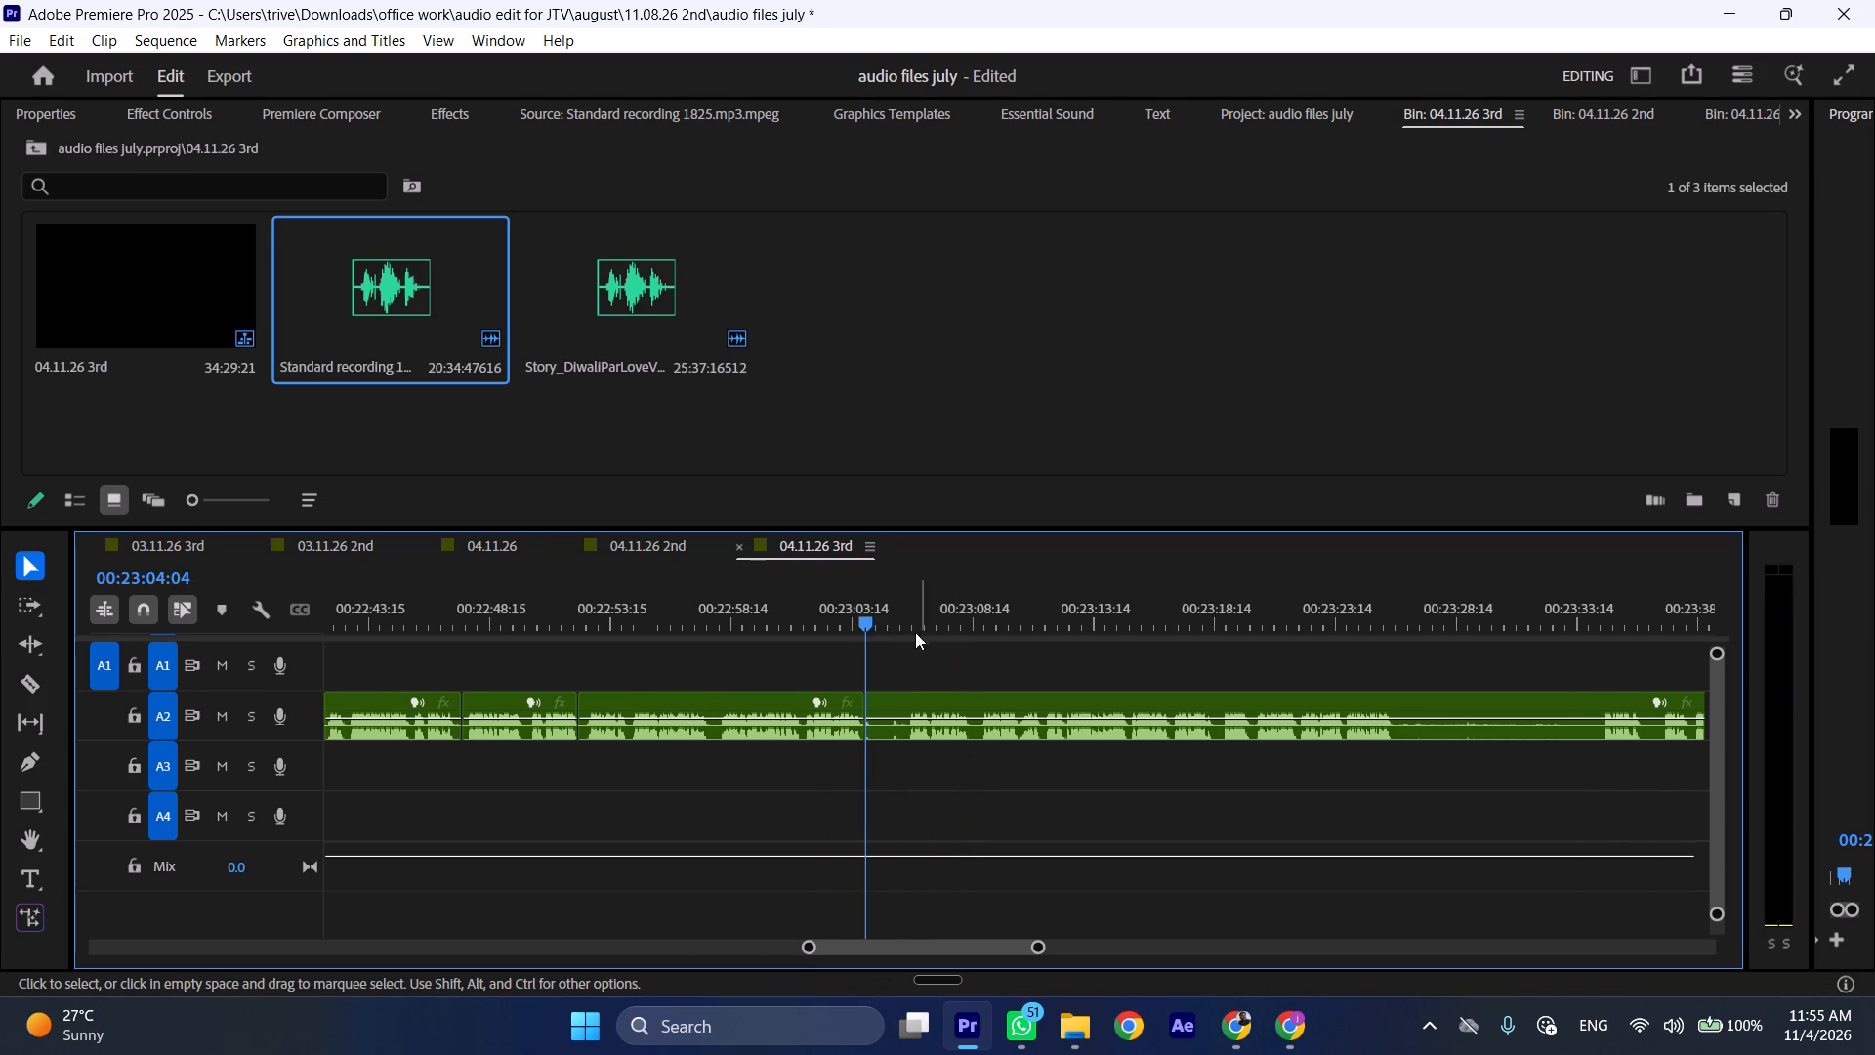
{"action": "left_click", "coordinate": [900, 603]}
{"action": "left_click", "coordinate": [951, 728]}
{"action": "key", "text": "shift+c"}
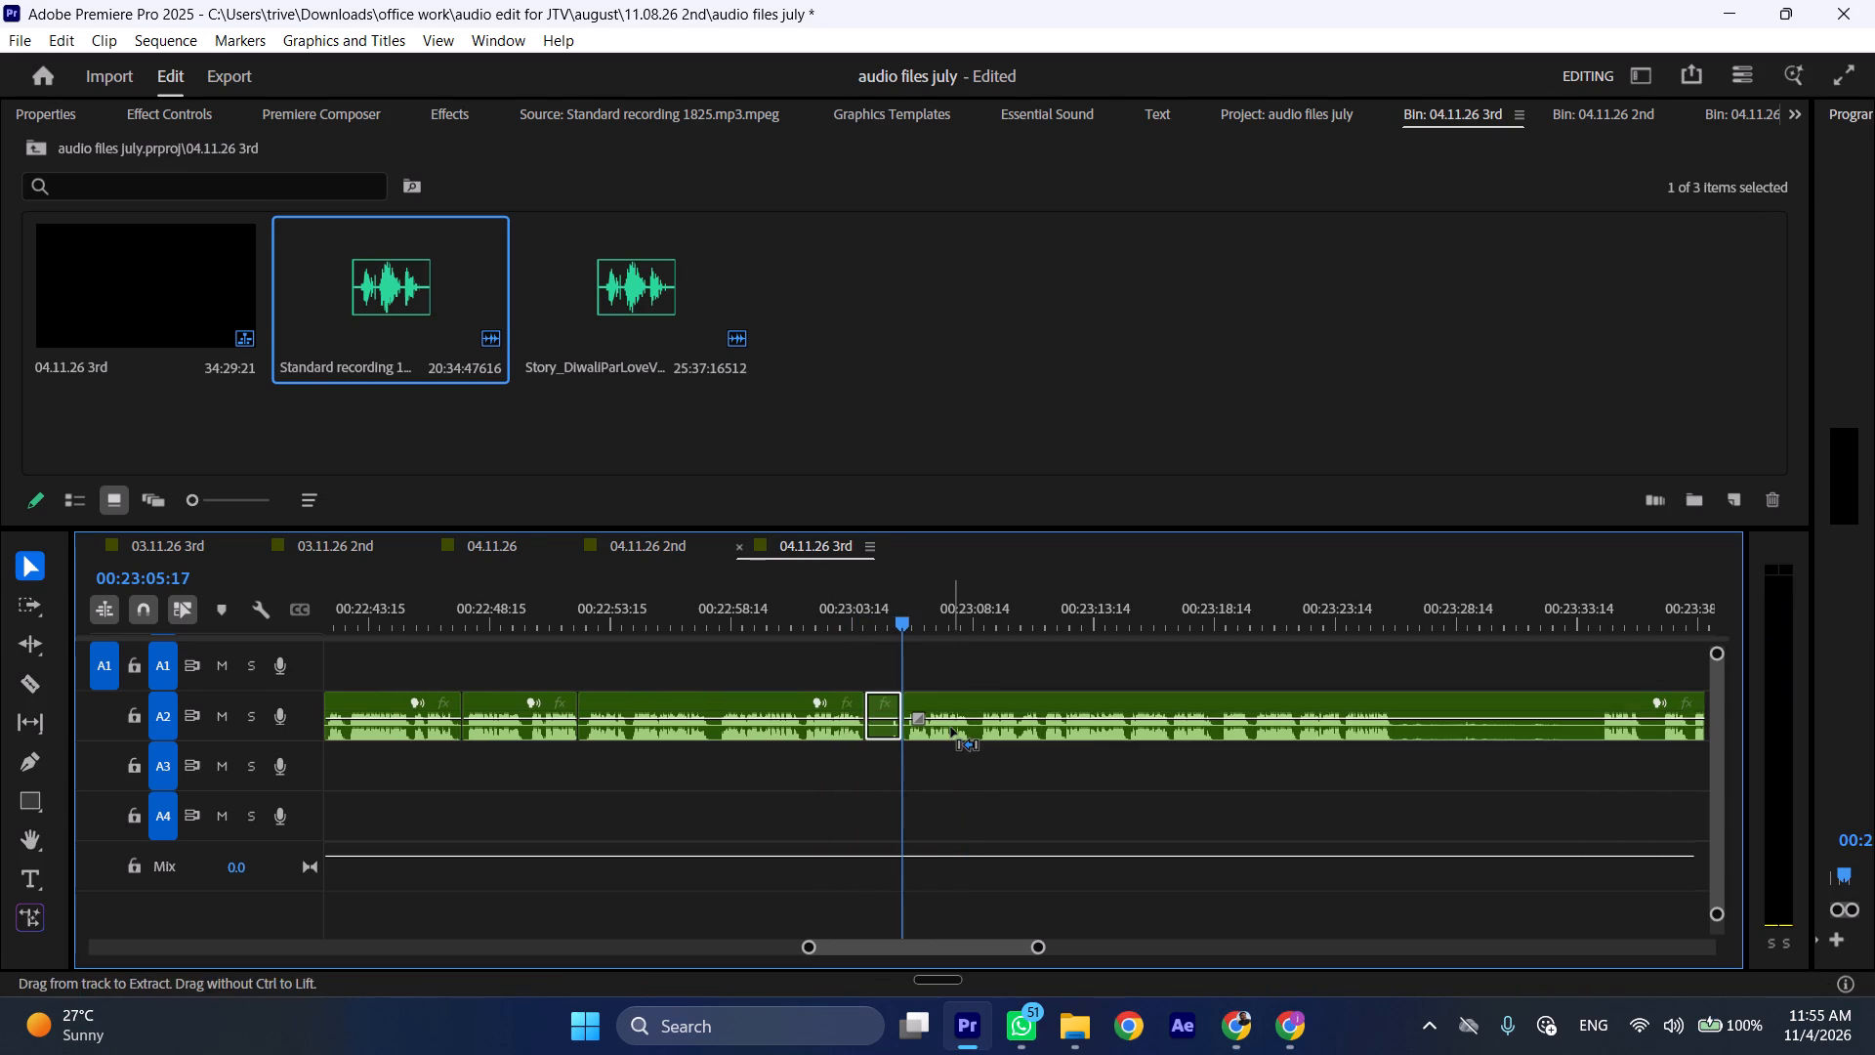
{"action": "key", "text": "ctrl+shift+d"}
Play on and ripple-delete the A2 section from about 00:23:07:04 to 00:23:09:22.
{"action": "key", "text": "space"}
{"action": "type", "text": "l"}
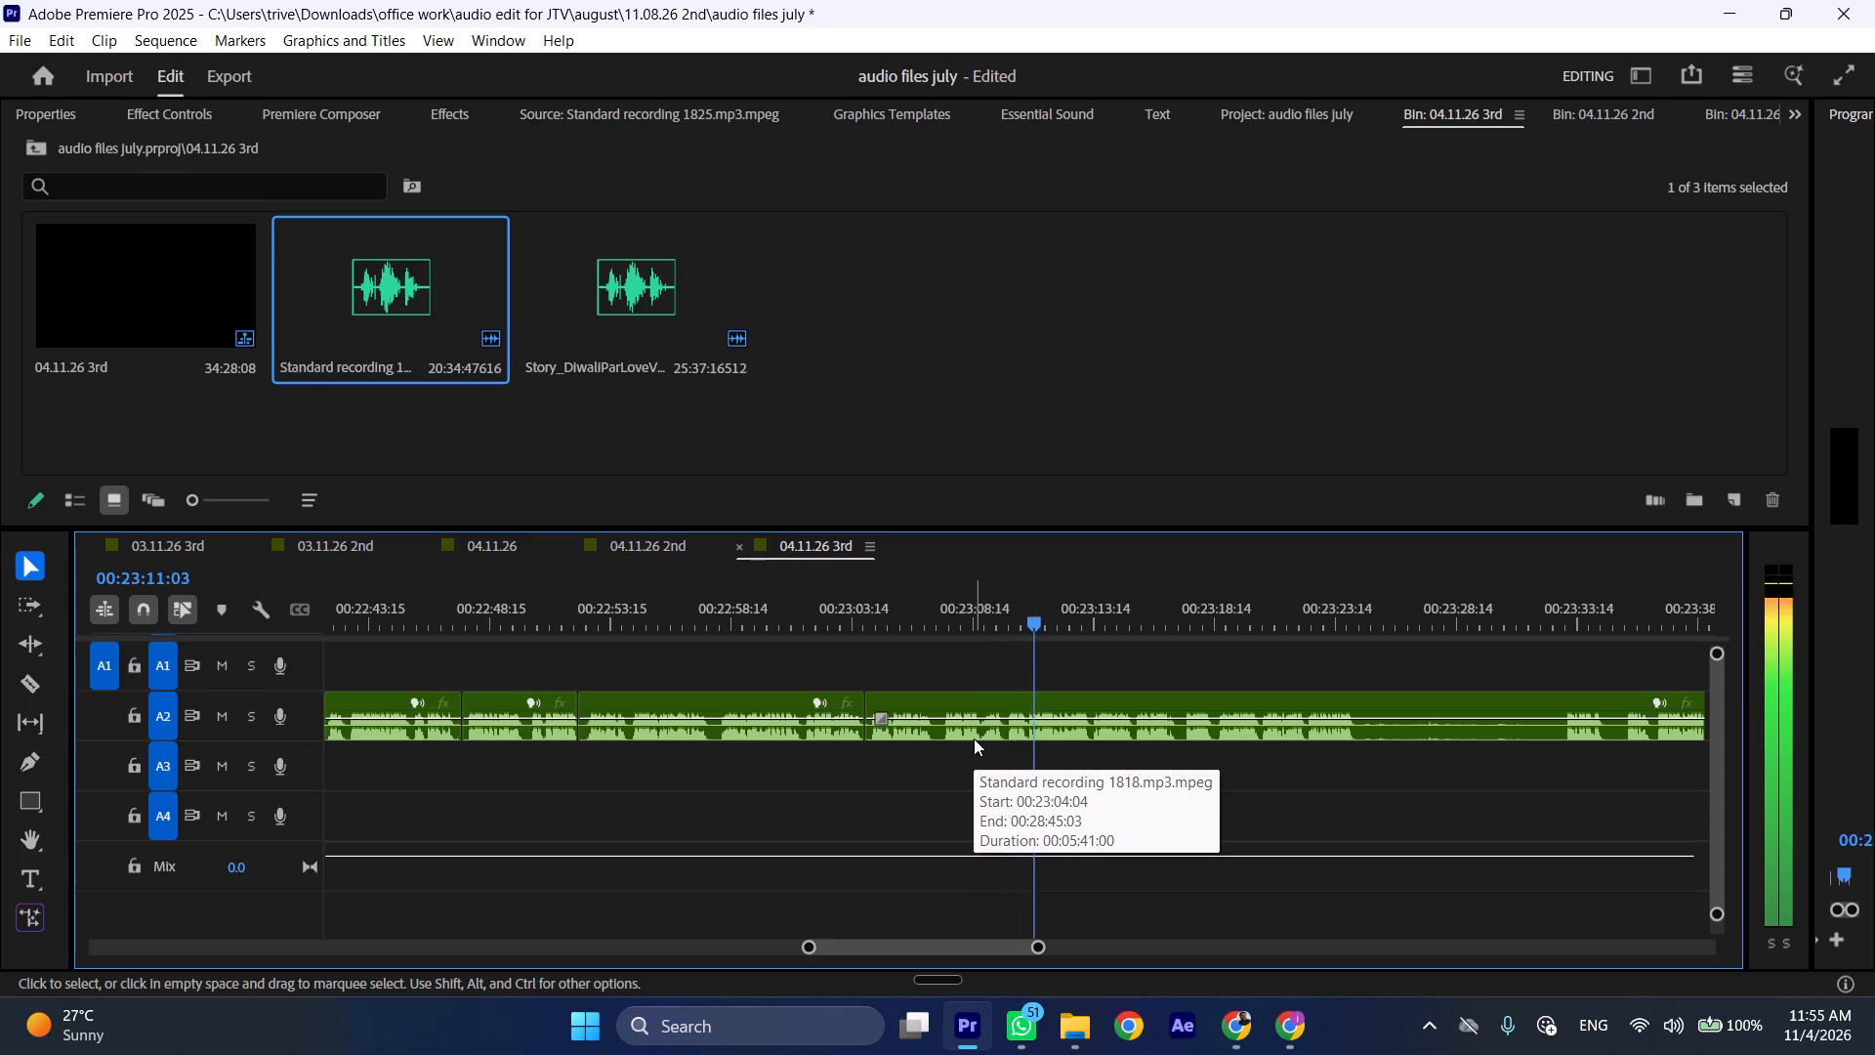
{"action": "left_click", "coordinate": [936, 610]}
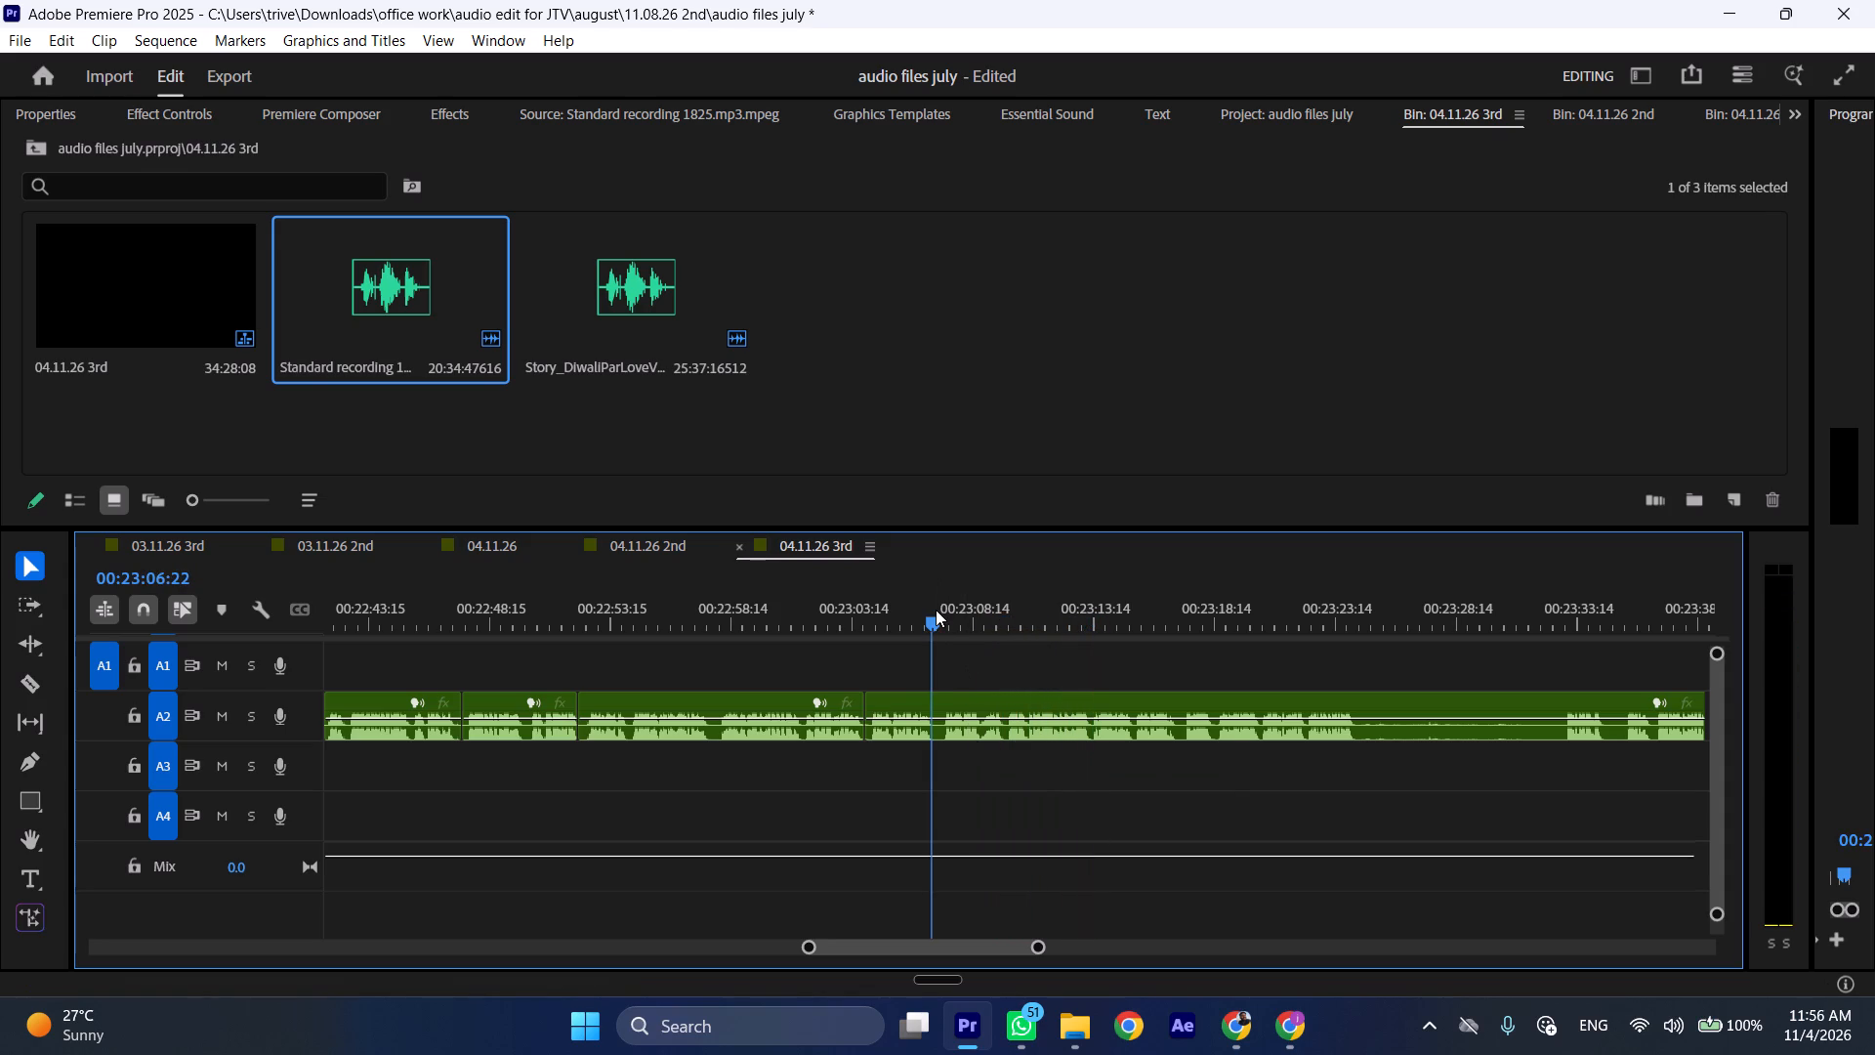
{"action": "left_click", "coordinate": [936, 610]}
{"action": "type", "text": "C l"}
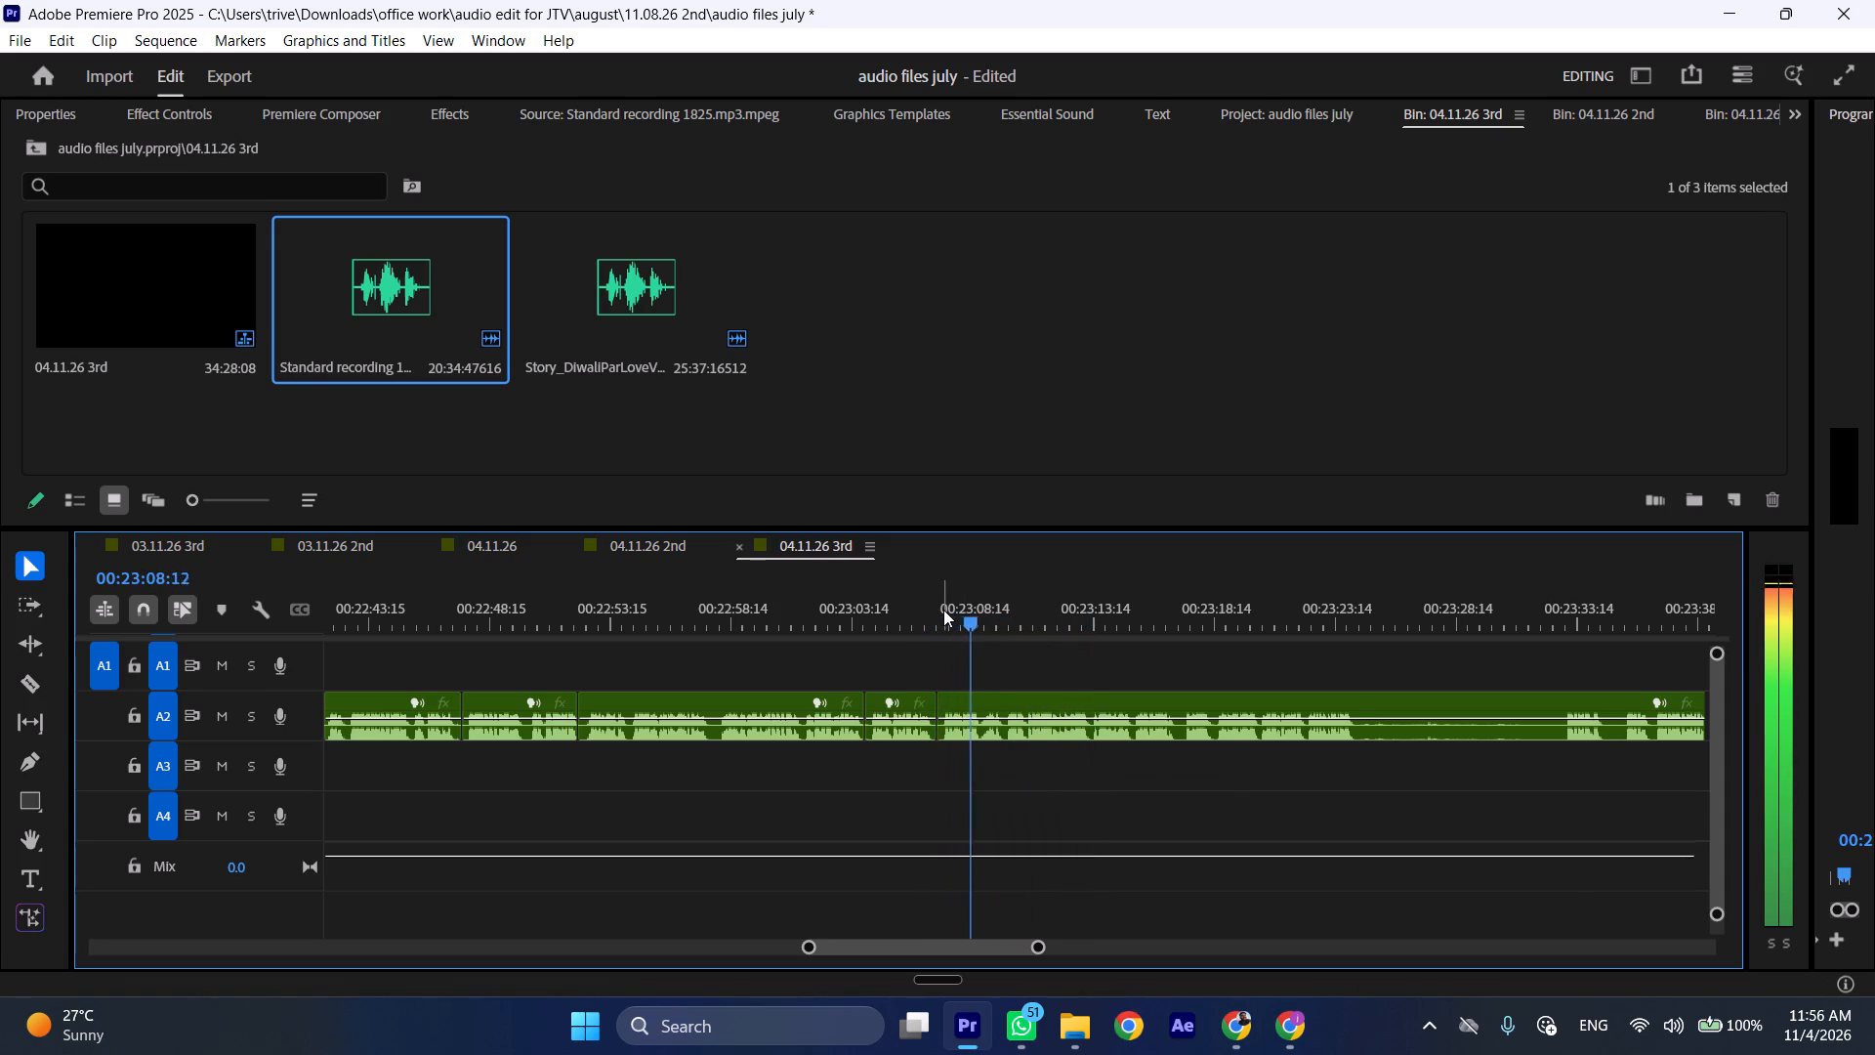
{"action": "key", "text": "space"}
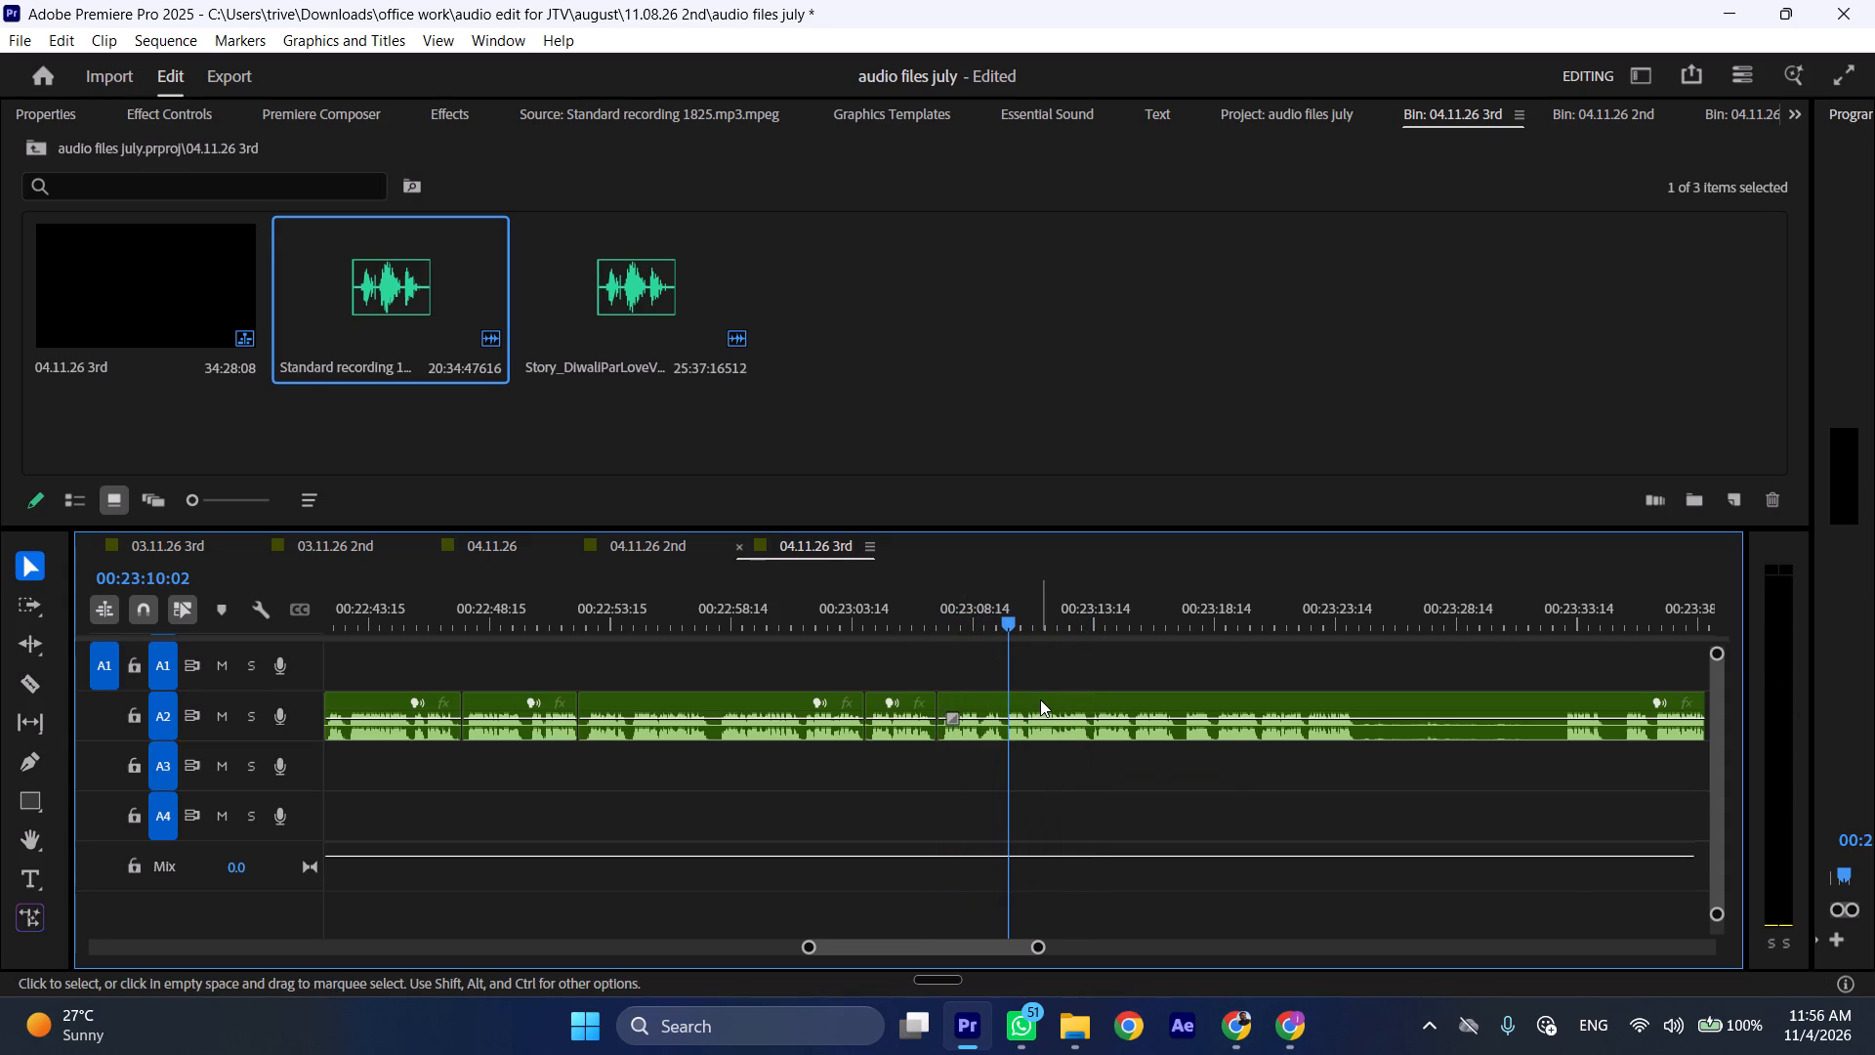
{"action": "key", "text": "space"}
{"action": "left_click", "coordinate": [1001, 614]}
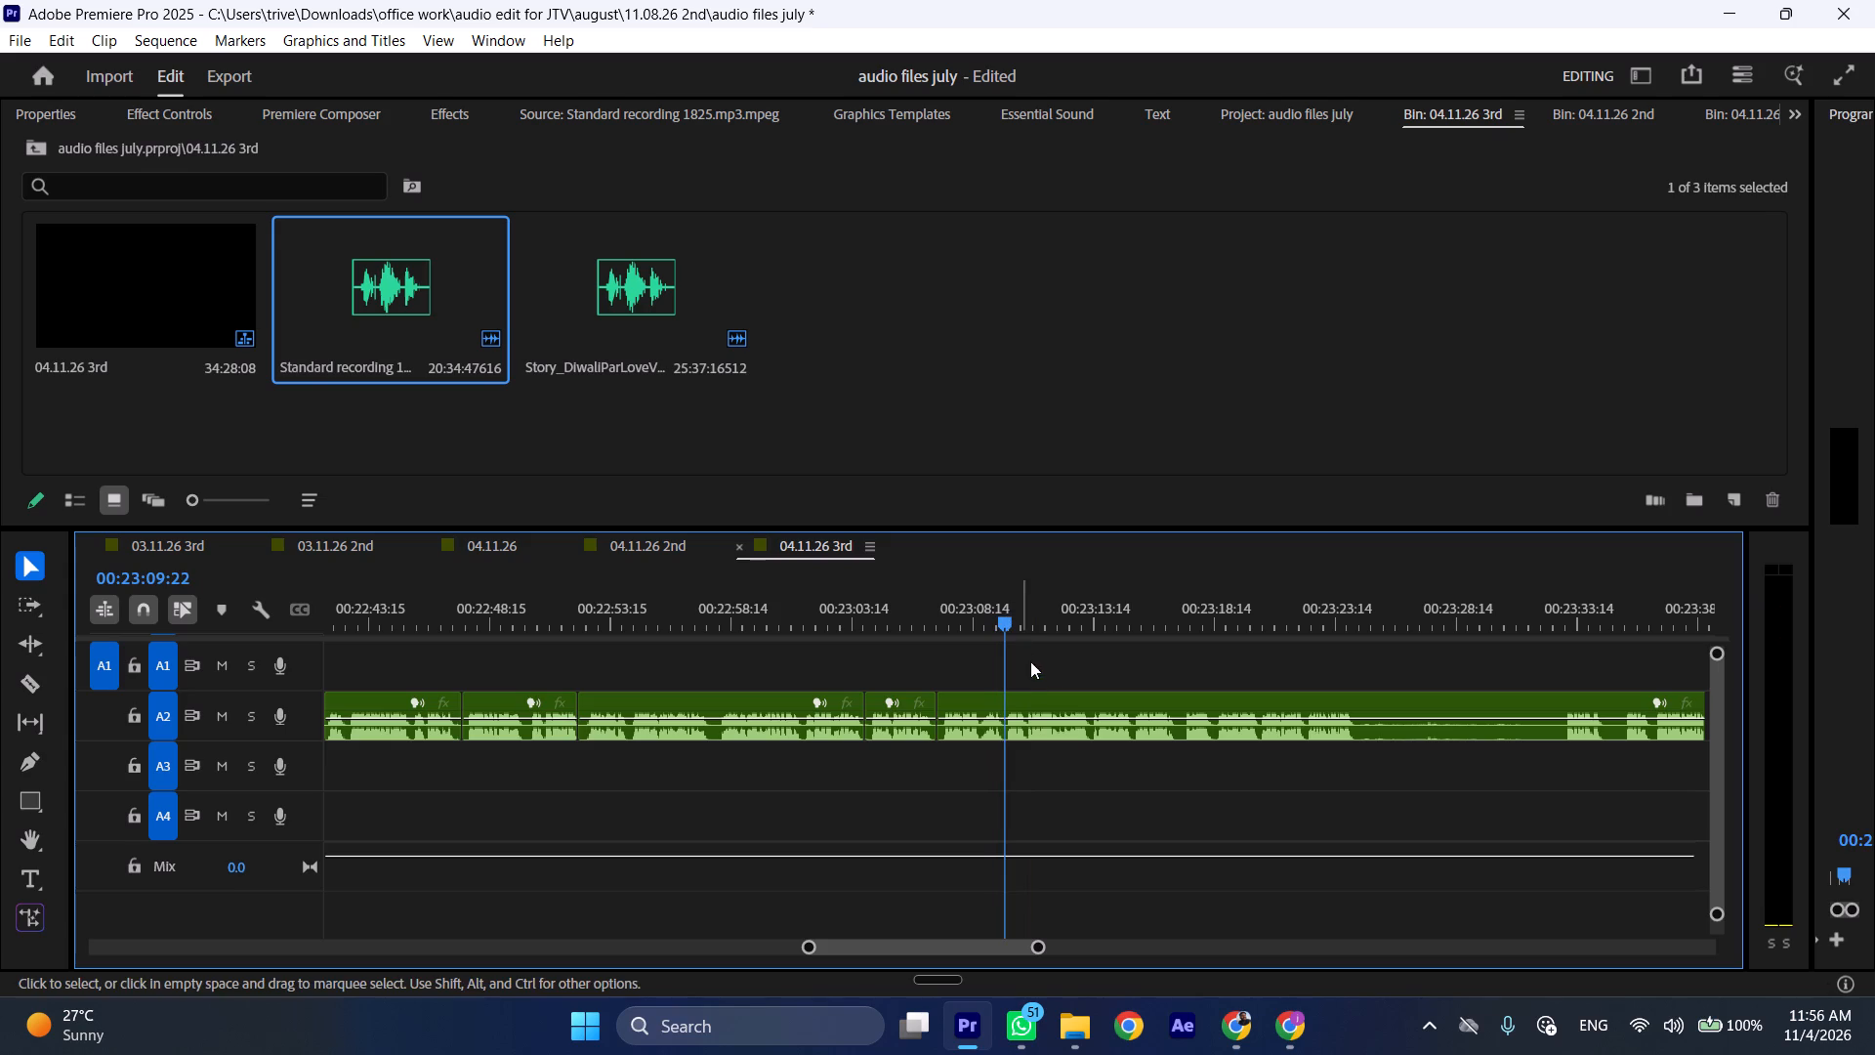
{"action": "left_click", "coordinate": [1036, 679]}
{"action": "left_click", "coordinate": [1047, 710]}
{"action": "key", "text": "shift+c"}
{"action": "key", "text": "ctrl+shift+d"}
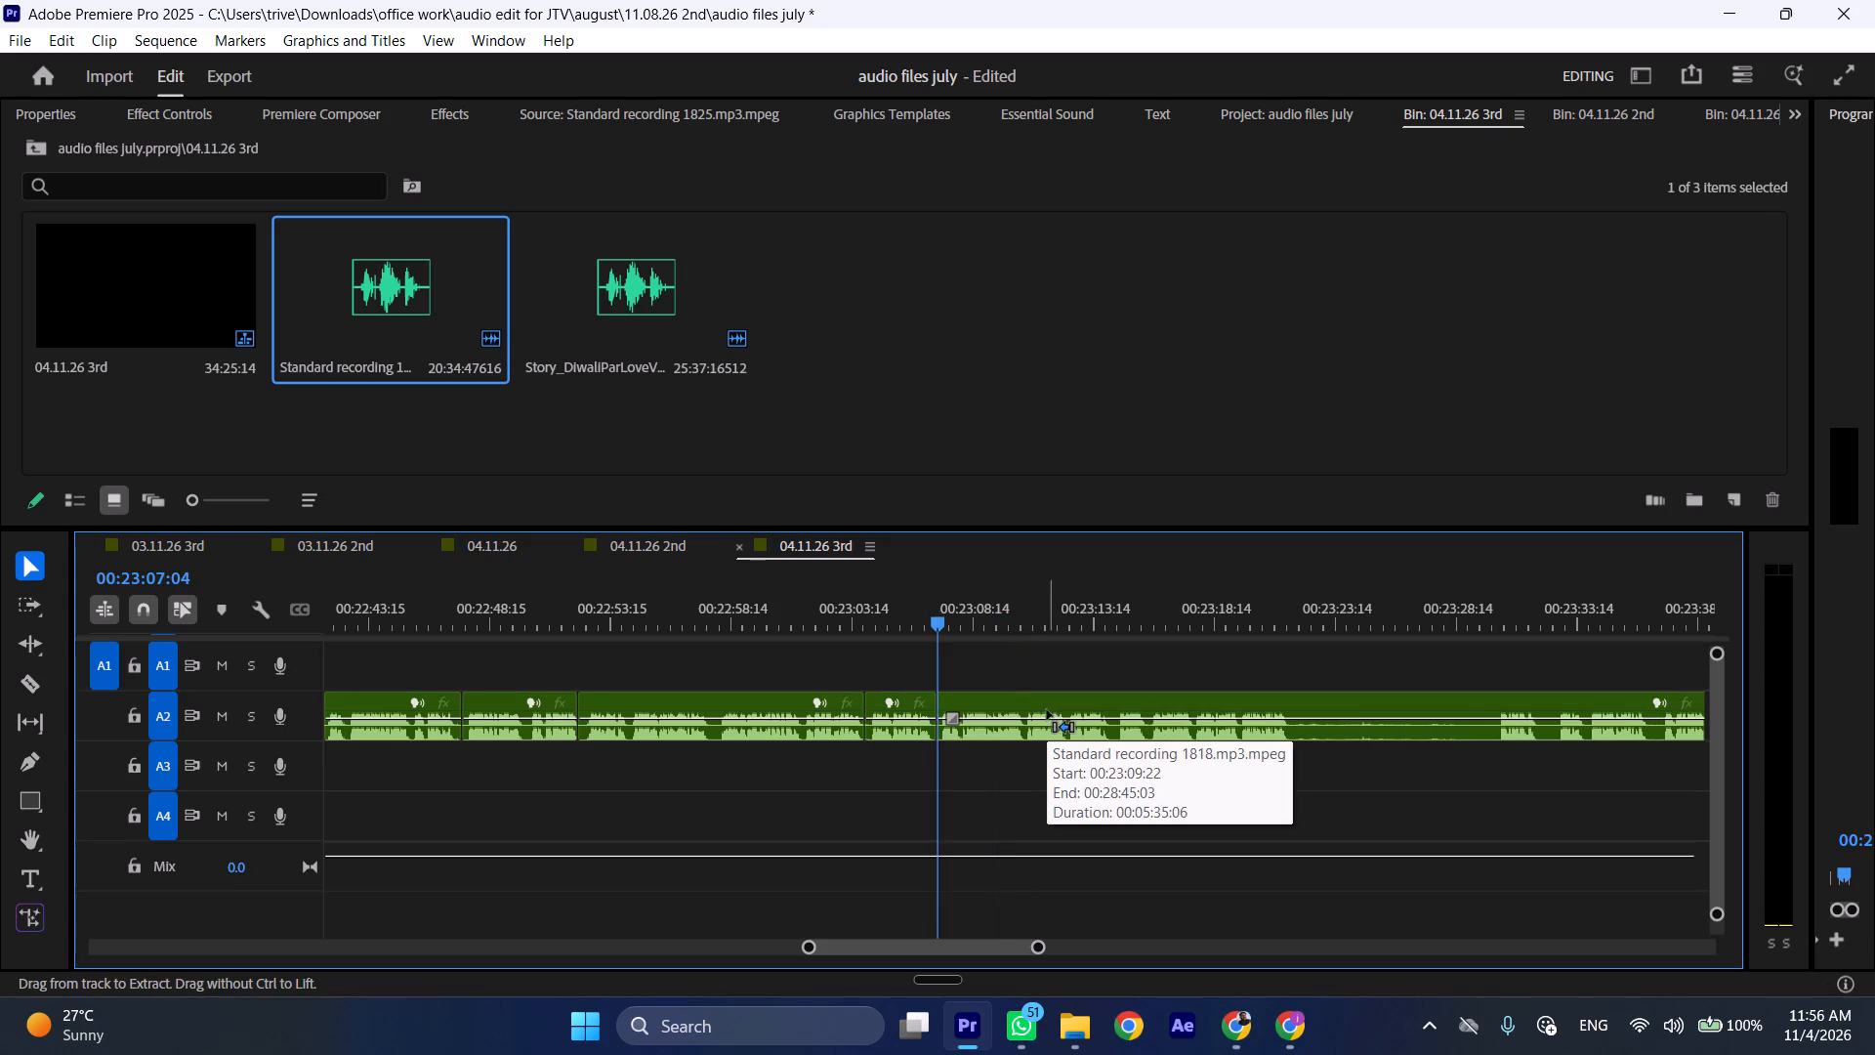
Play on to the long silence and split the A2 recording at 00:23:21:22.
{"action": "key", "text": "space"}
{"action": "type", "text": "l"}
{"action": "scroll", "coordinate": [1053, 725], "scroll_direction": "down", "scroll_amount": 4}
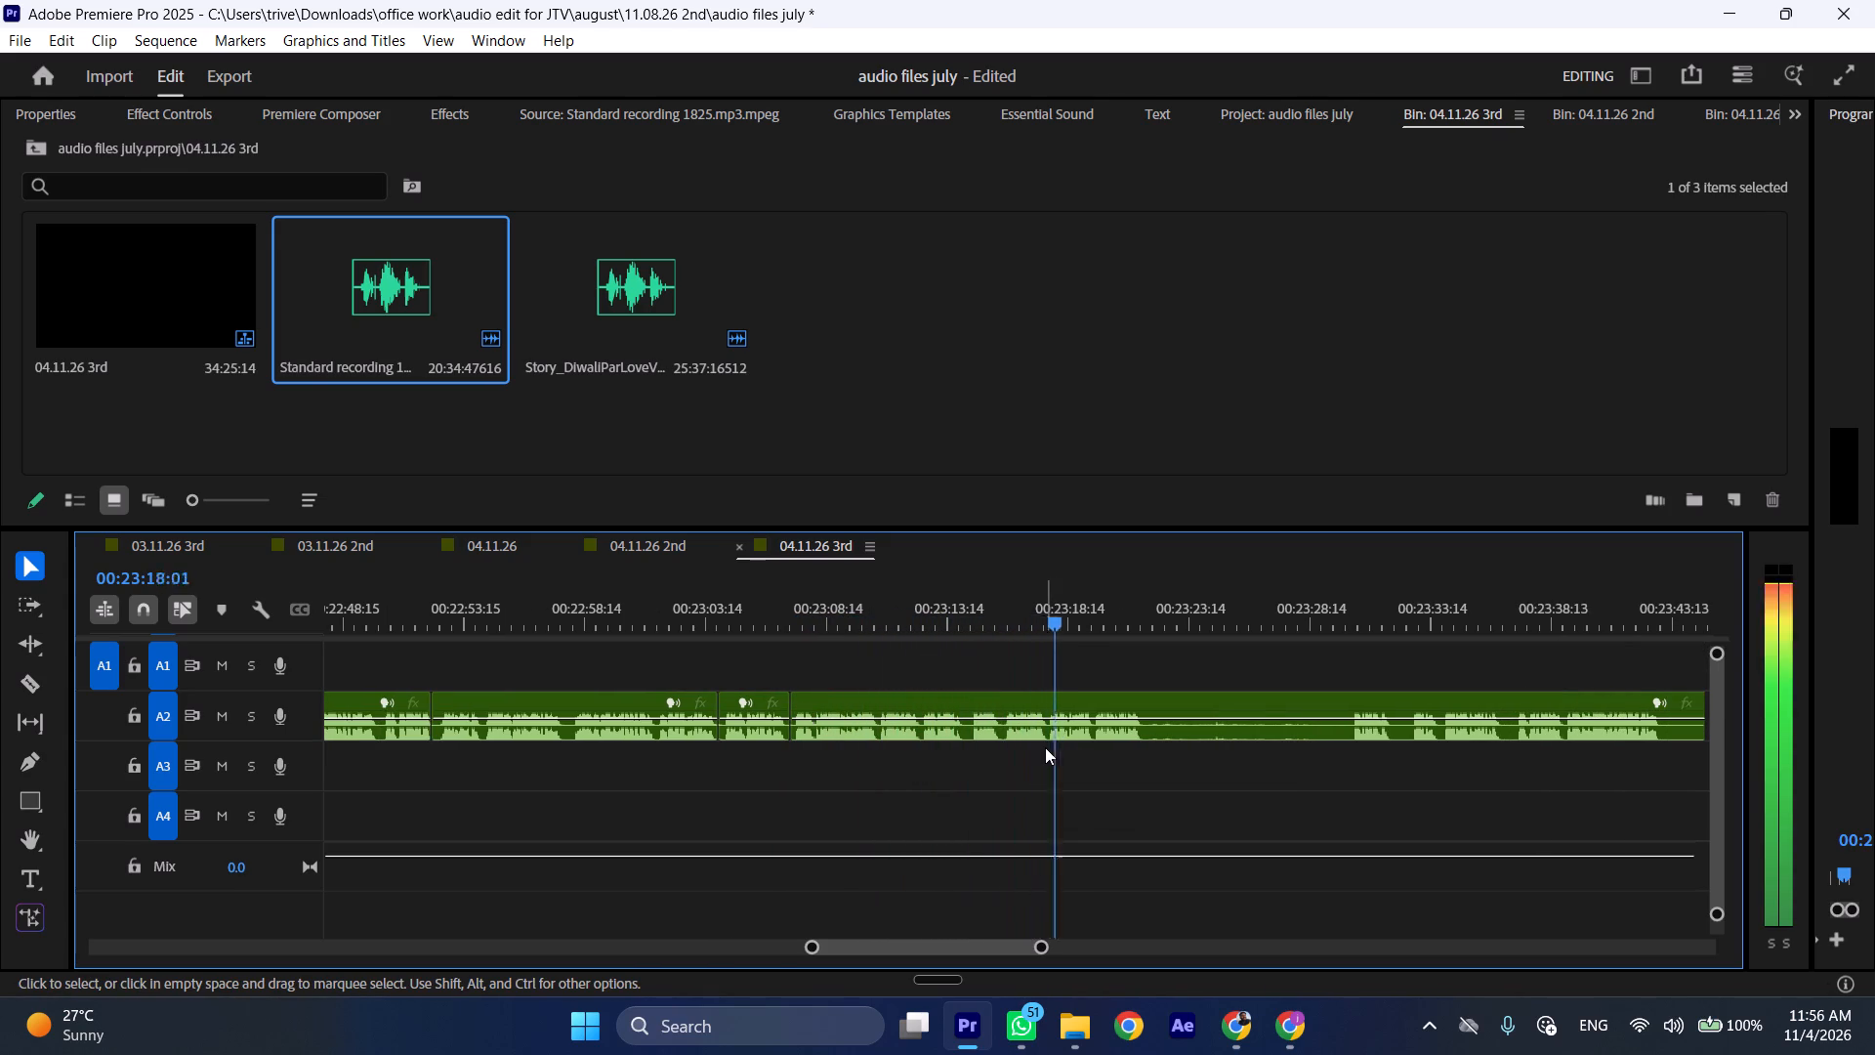
{"action": "key", "text": "space"}
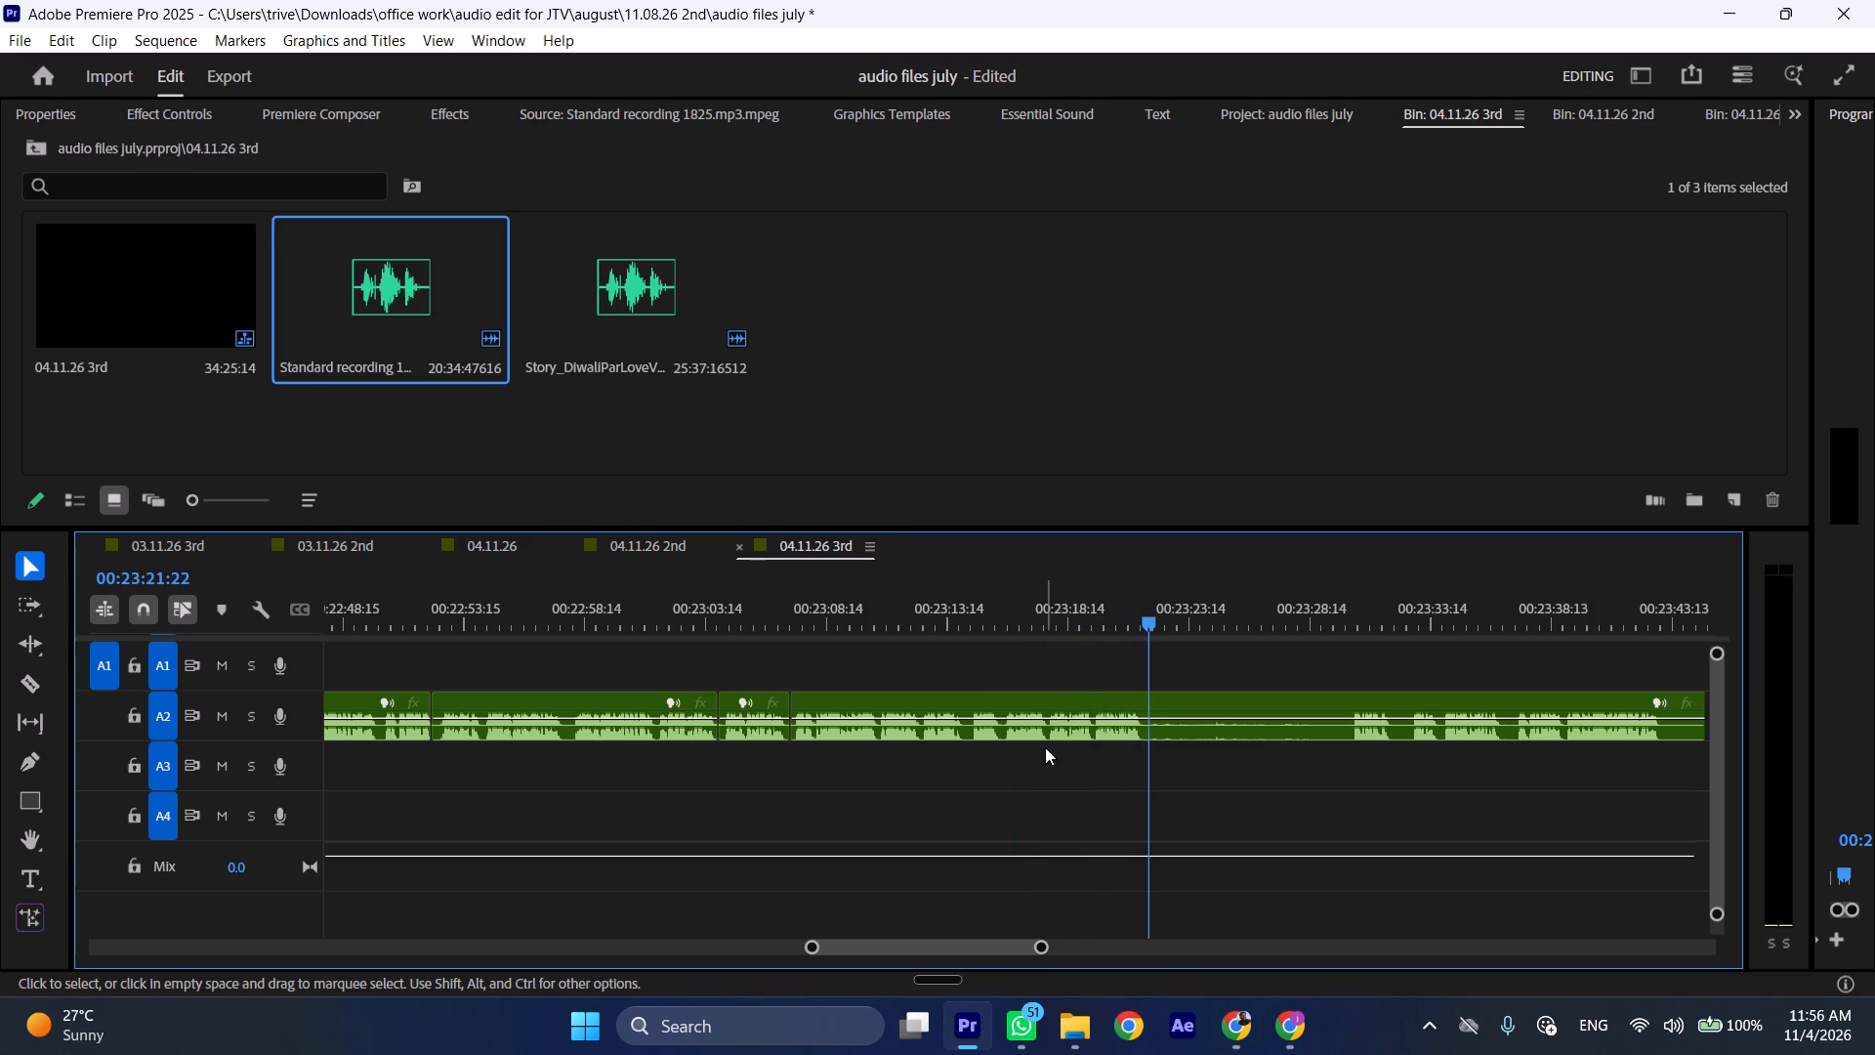
{"action": "key", "text": "shift+c"}
Replay the end of the speech and trim the following A2 clip's leading silence so it starts at about 00:23:30.
{"action": "left_click", "coordinate": [1130, 601]}
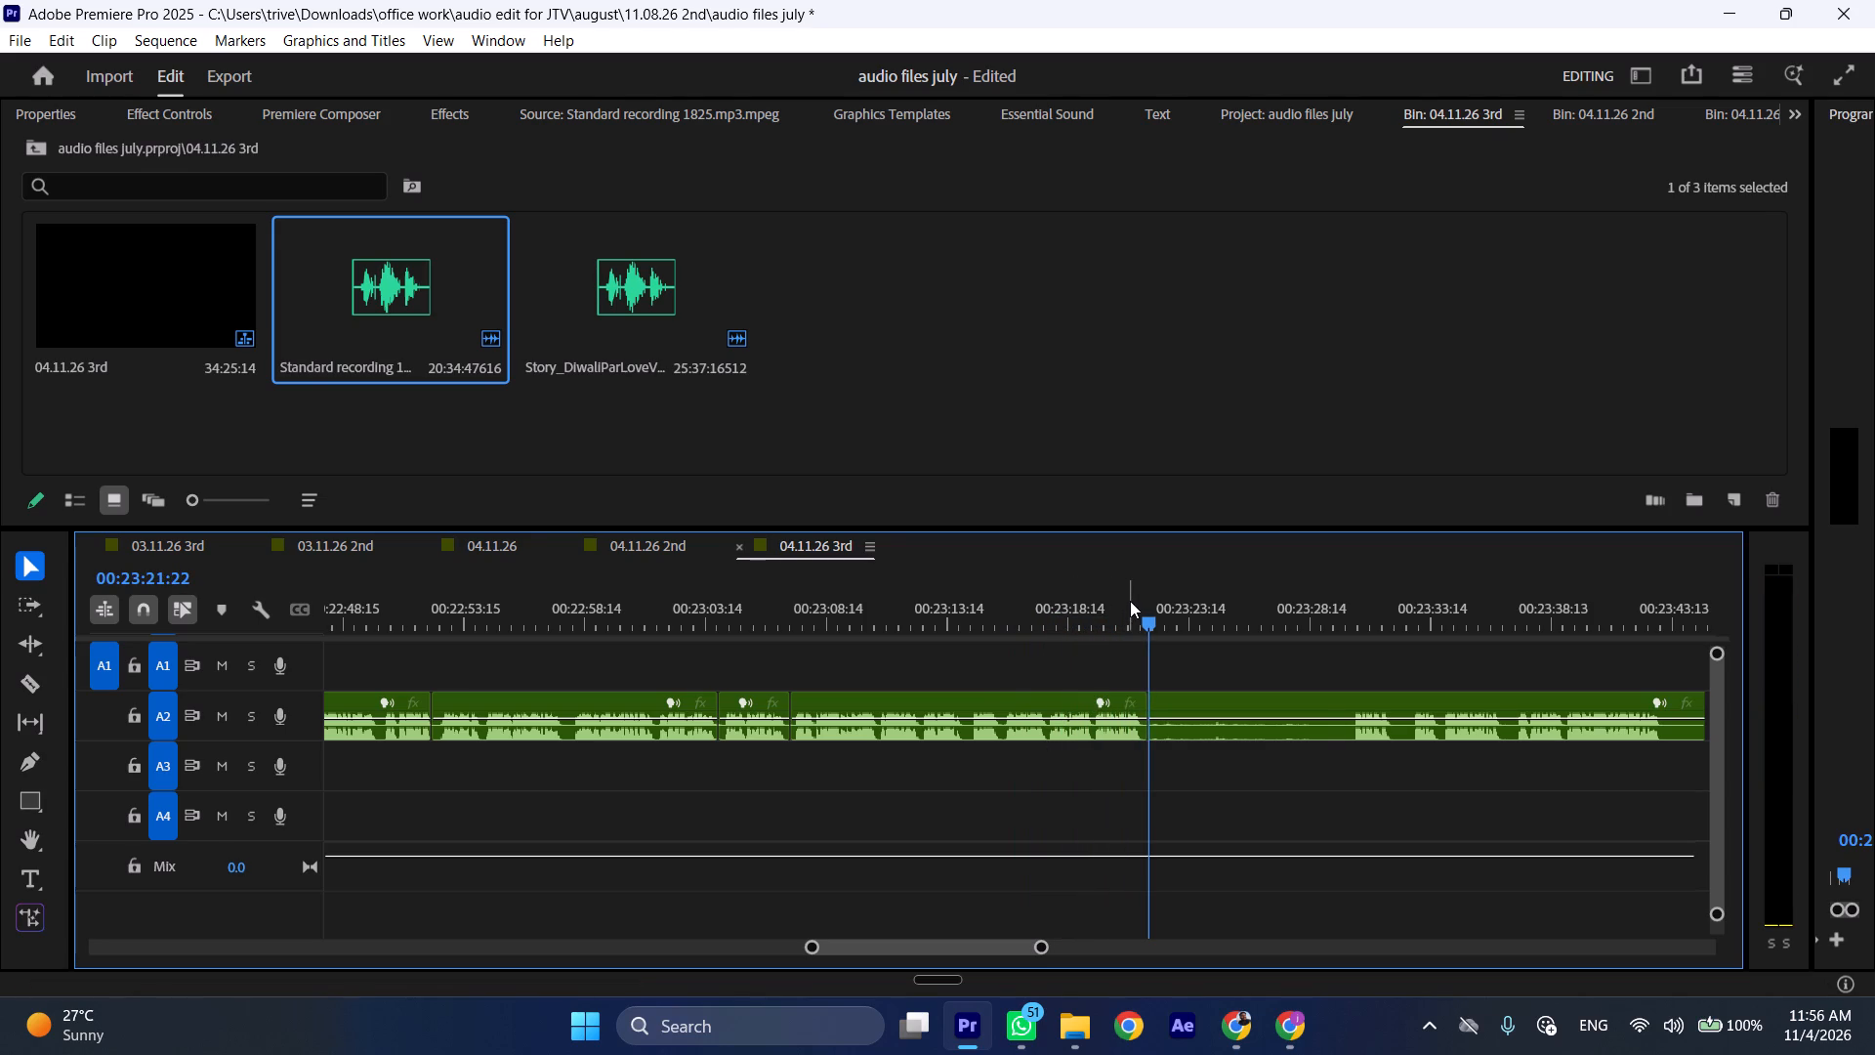
{"action": "key", "text": "space"}
{"action": "left_click_drag", "start_coordinate": [1130, 601], "coordinate": [1109, 607]}
{"action": "key", "text": "space"}
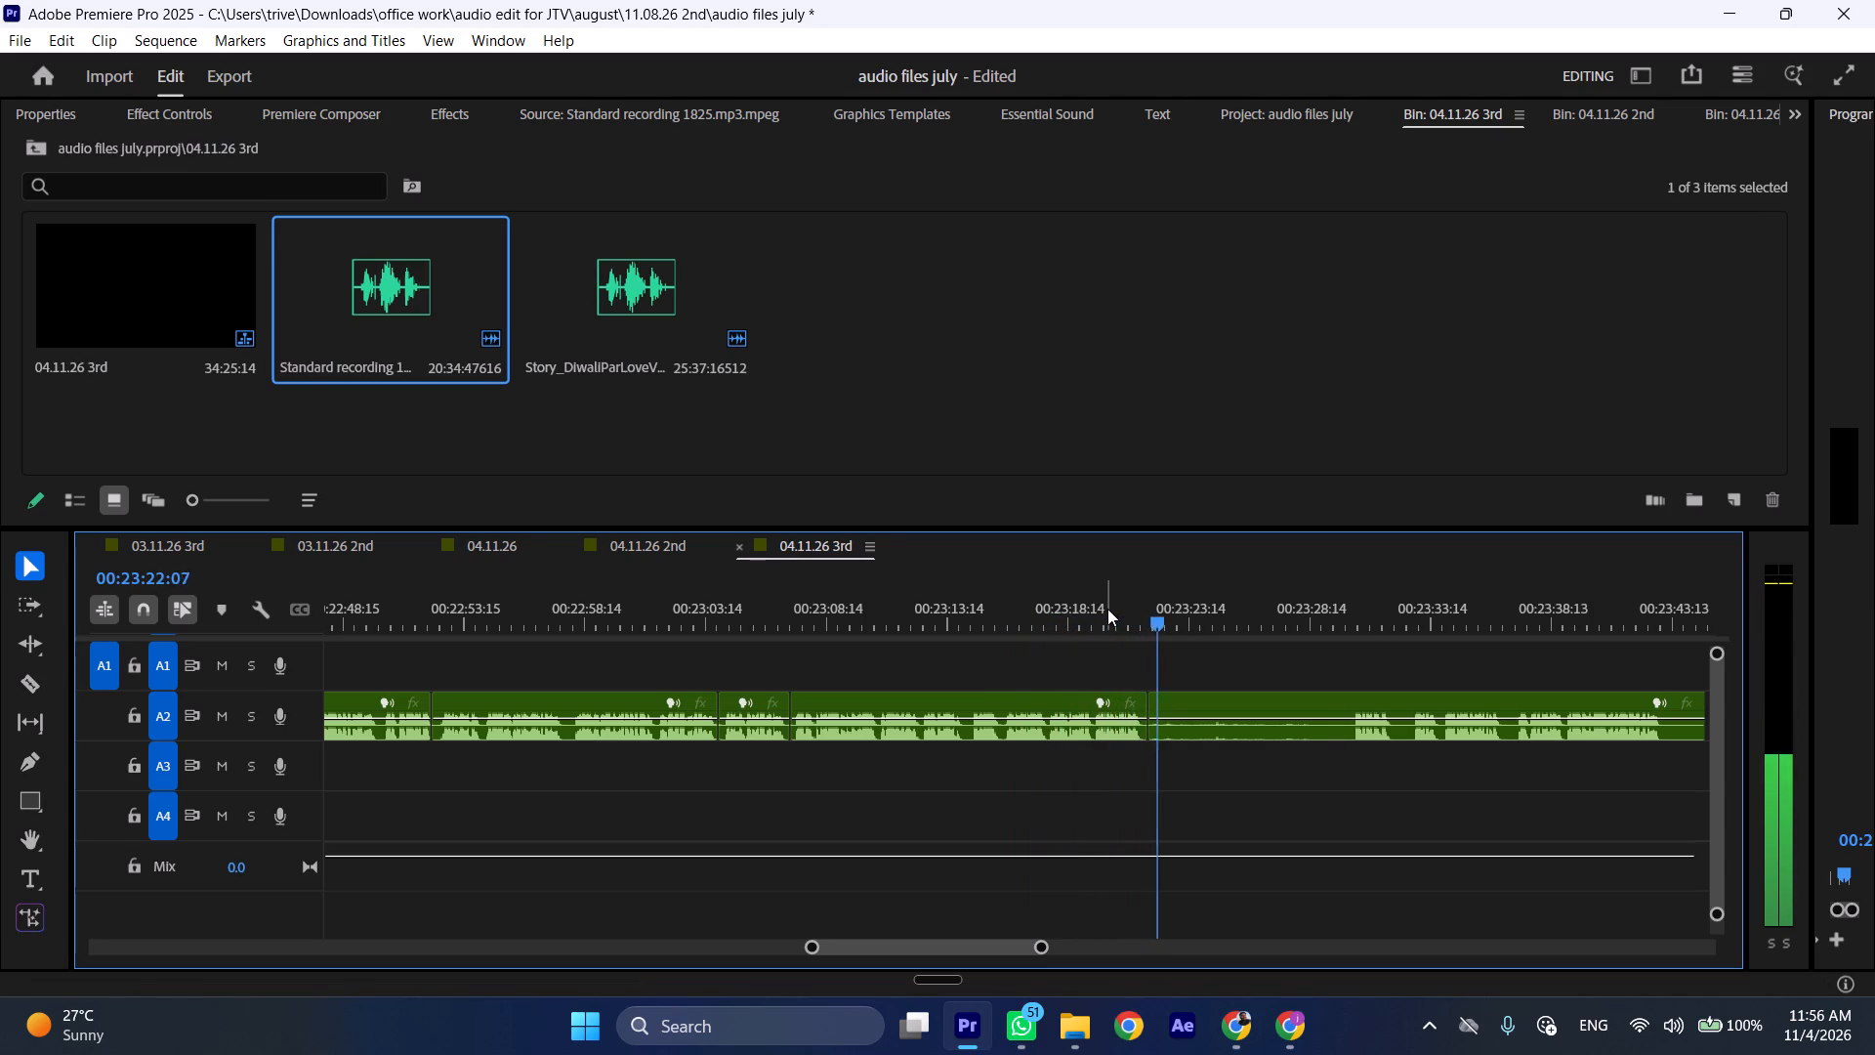
{"action": "key", "text": "space"}
{"action": "left_click", "coordinate": [1090, 621]}
{"action": "key", "text": "space"}
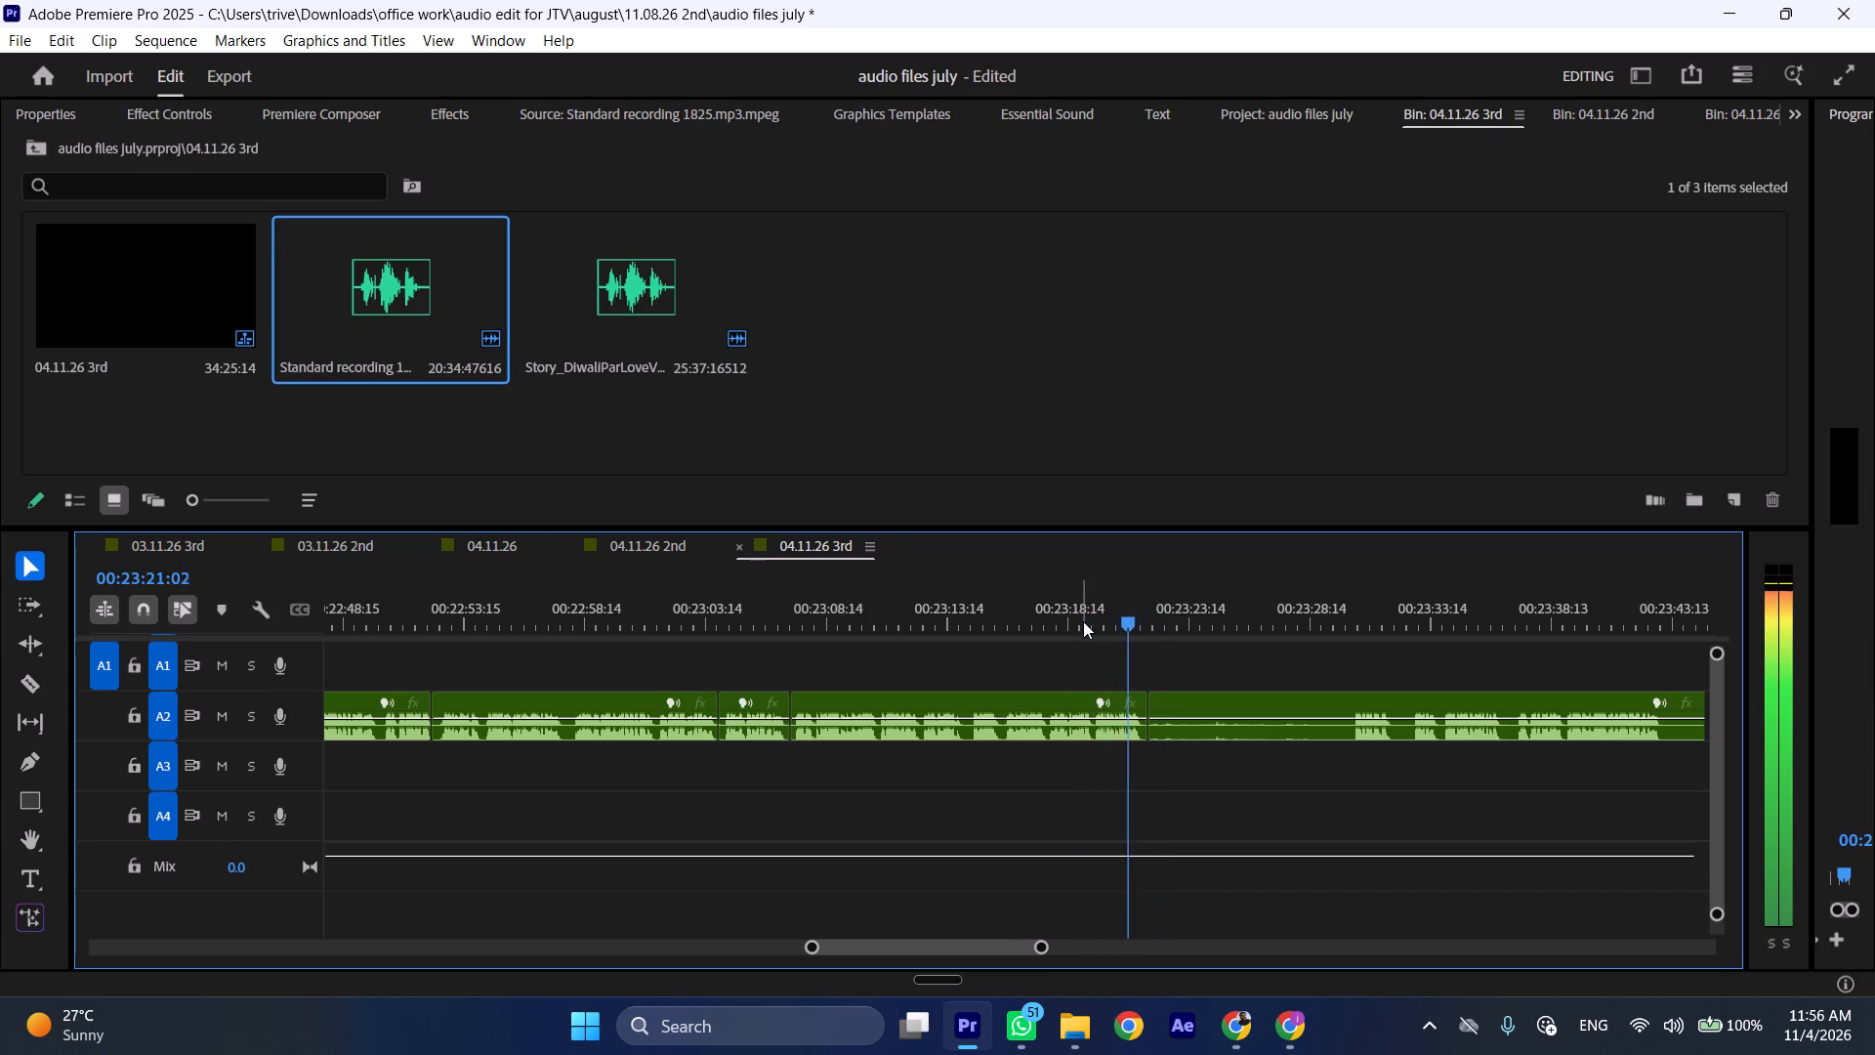
{"action": "key", "text": "space"}
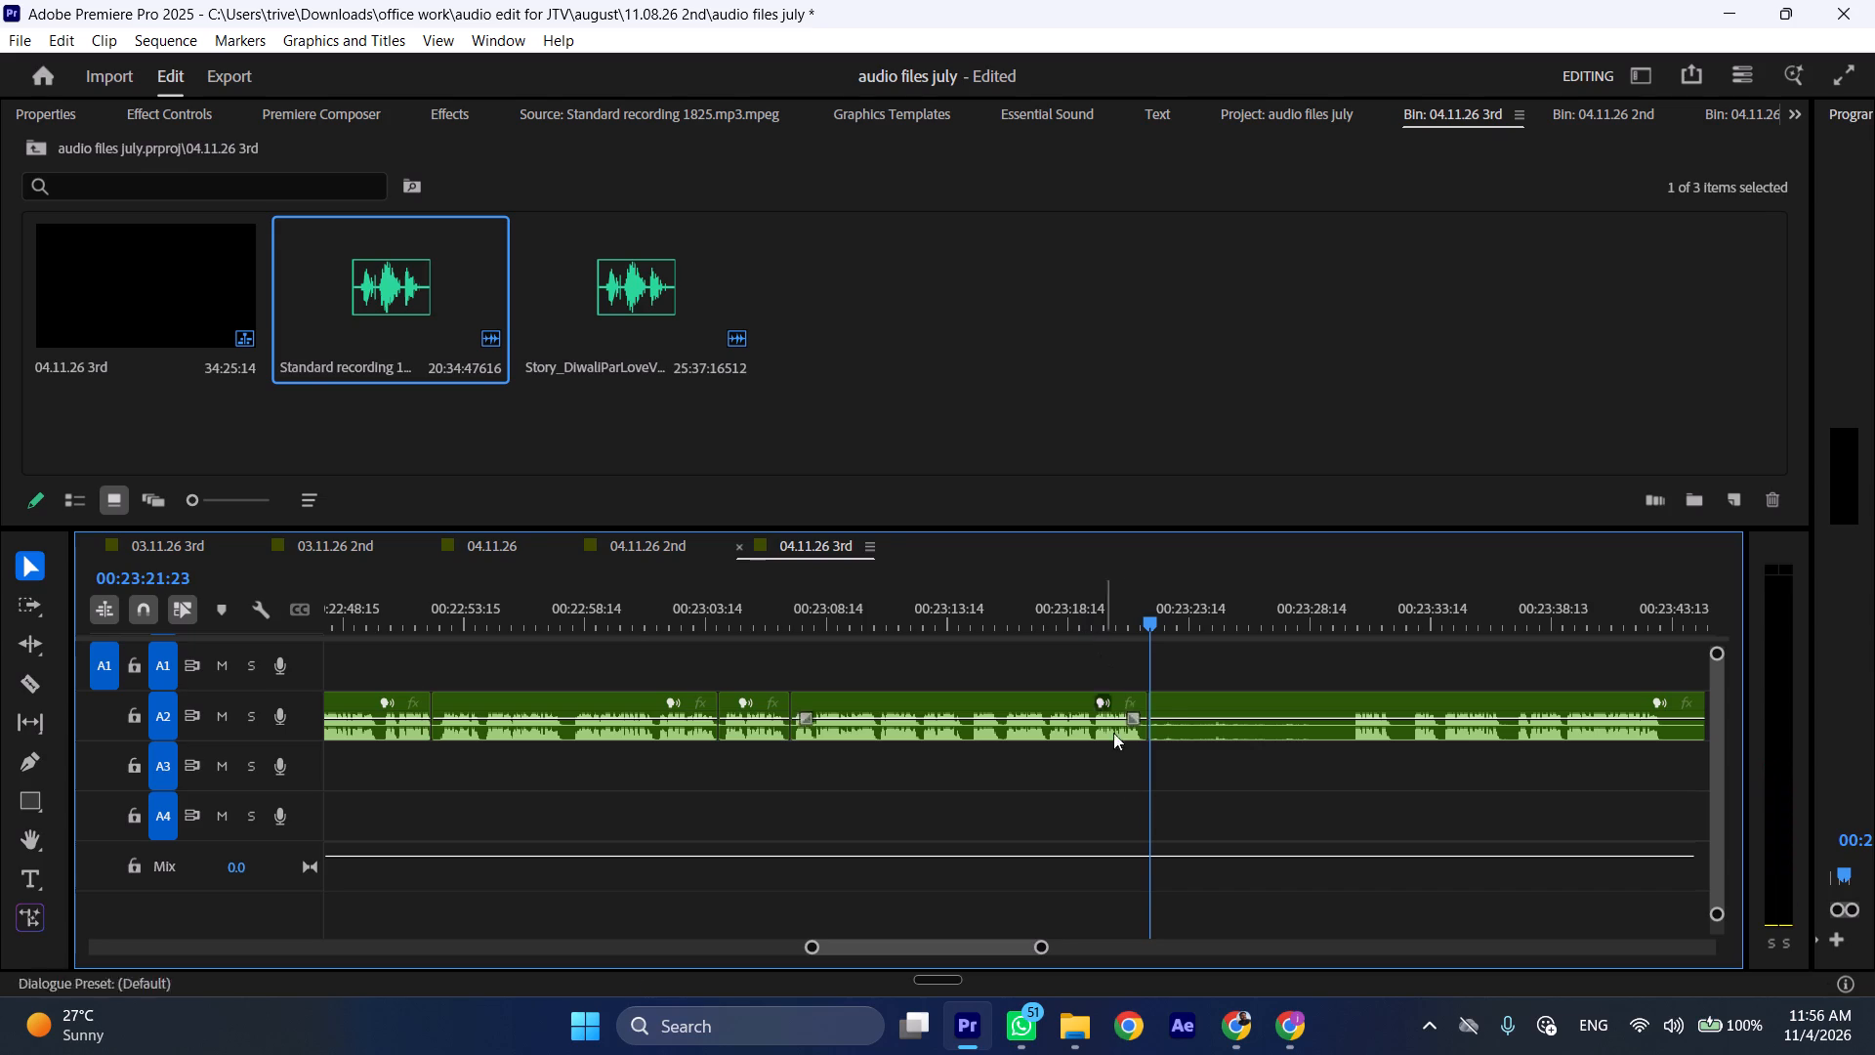
{"action": "left_click_drag", "start_coordinate": [1149, 700], "coordinate": [1337, 695]}
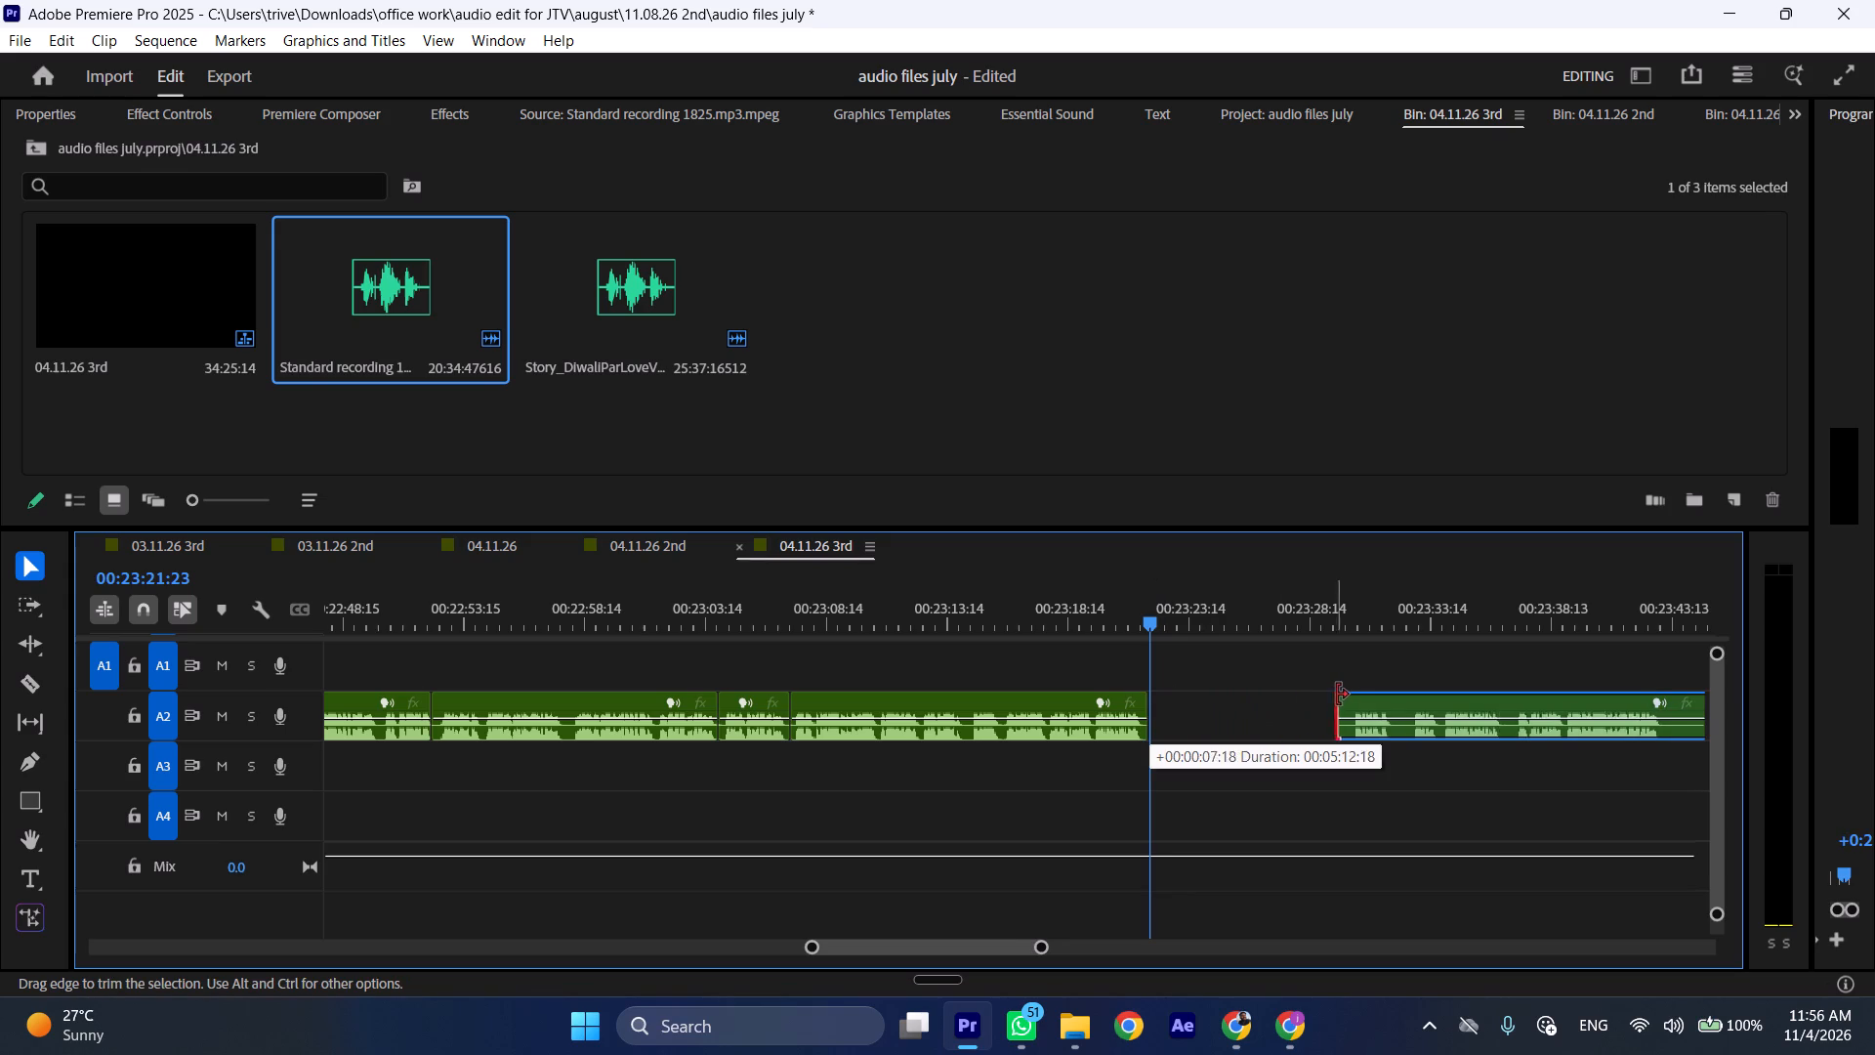
{"action": "left_click_drag", "start_coordinate": [1337, 695], "coordinate": [1350, 695]}
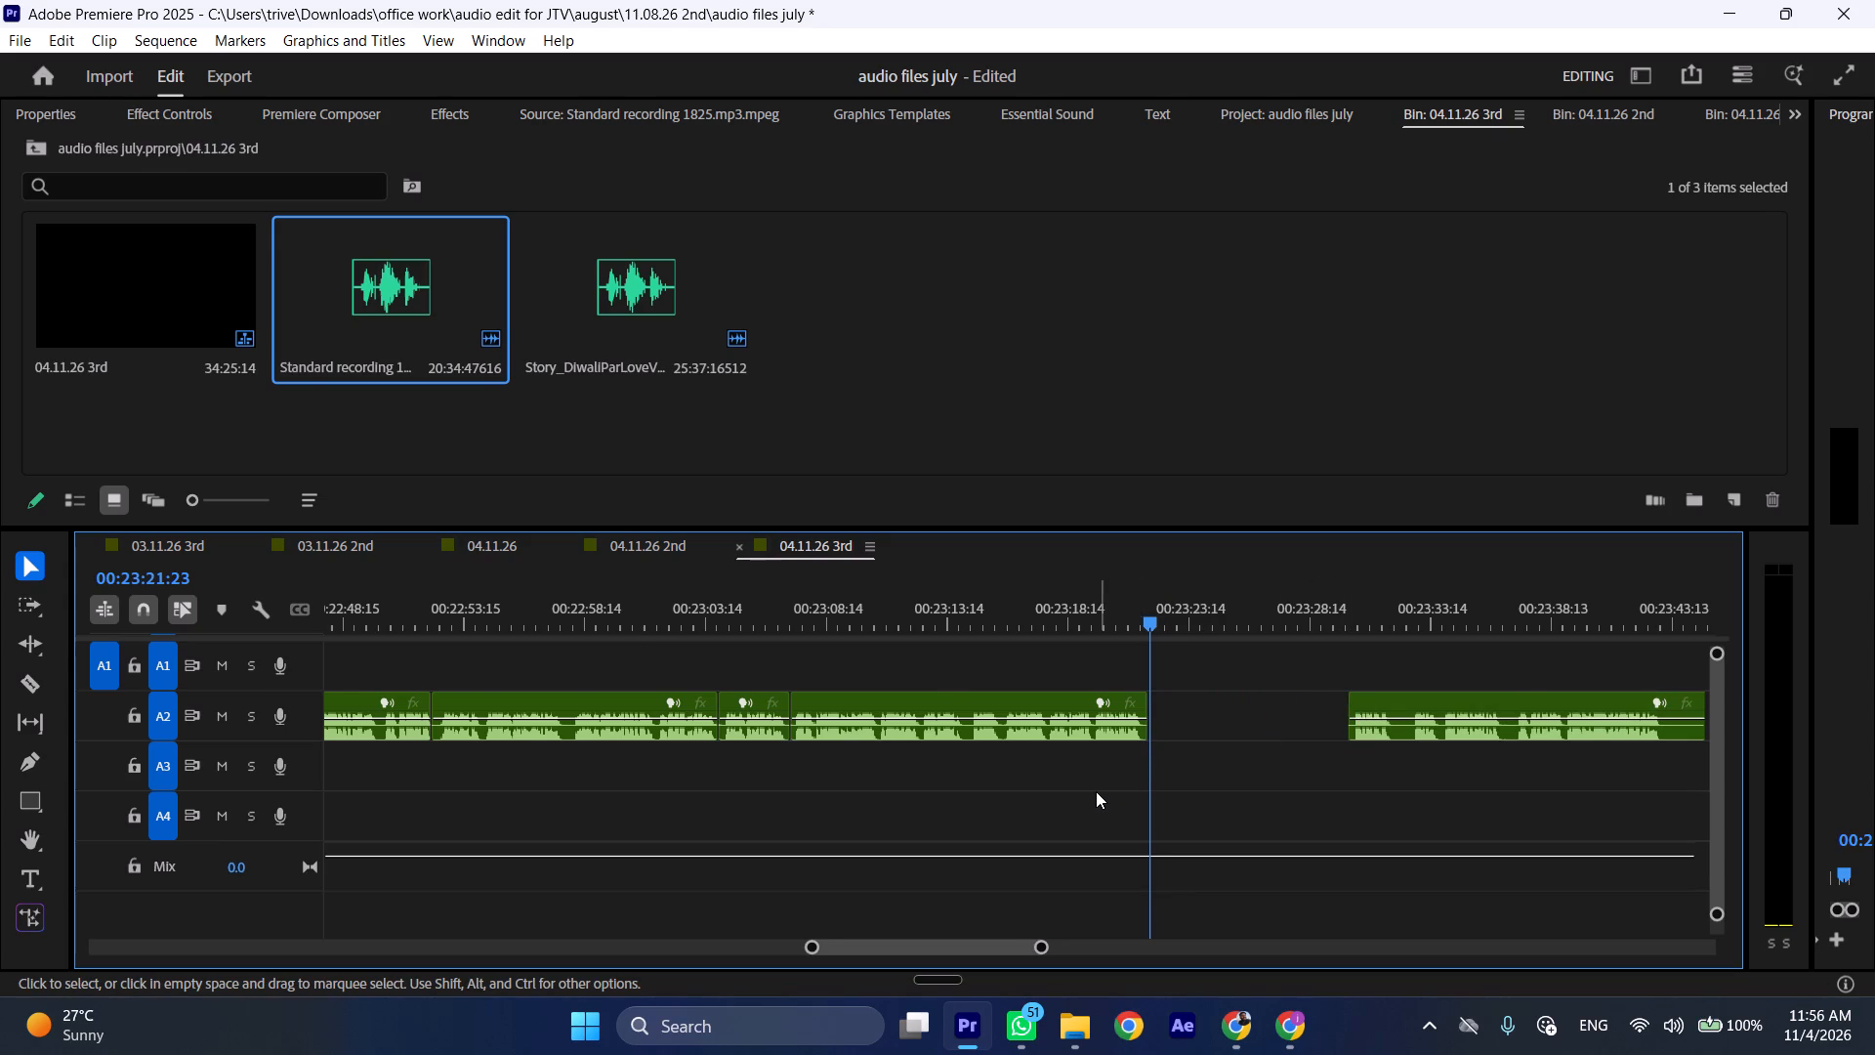
Survey the A1 and A2 recordings on both sides of the gap after 00:23:21:22.
{"action": "scroll", "coordinate": [1096, 791], "scroll_direction": "up", "scroll_amount": 5}
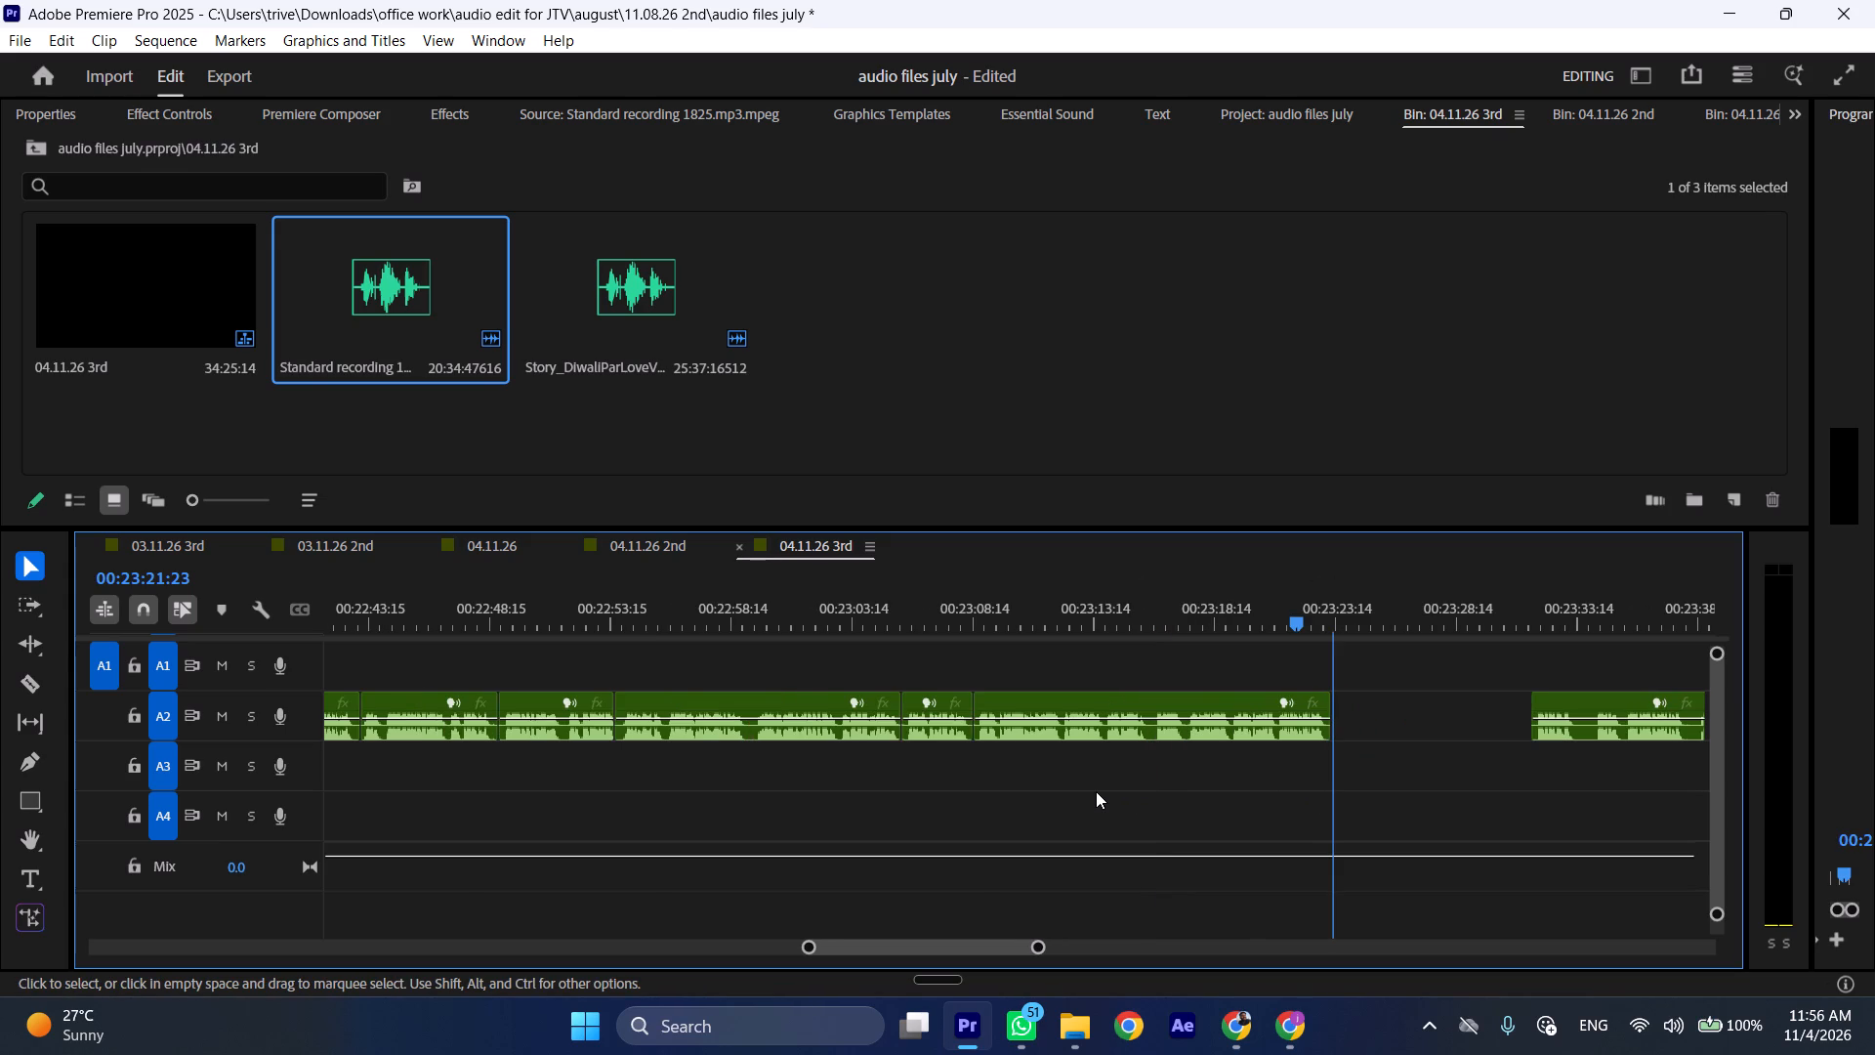
{"action": "key", "text": "ctrl+shift+x"}
{"action": "key", "text": "ctrl+shift+x"}
{"action": "key", "text": "ctrl+shift+x"}
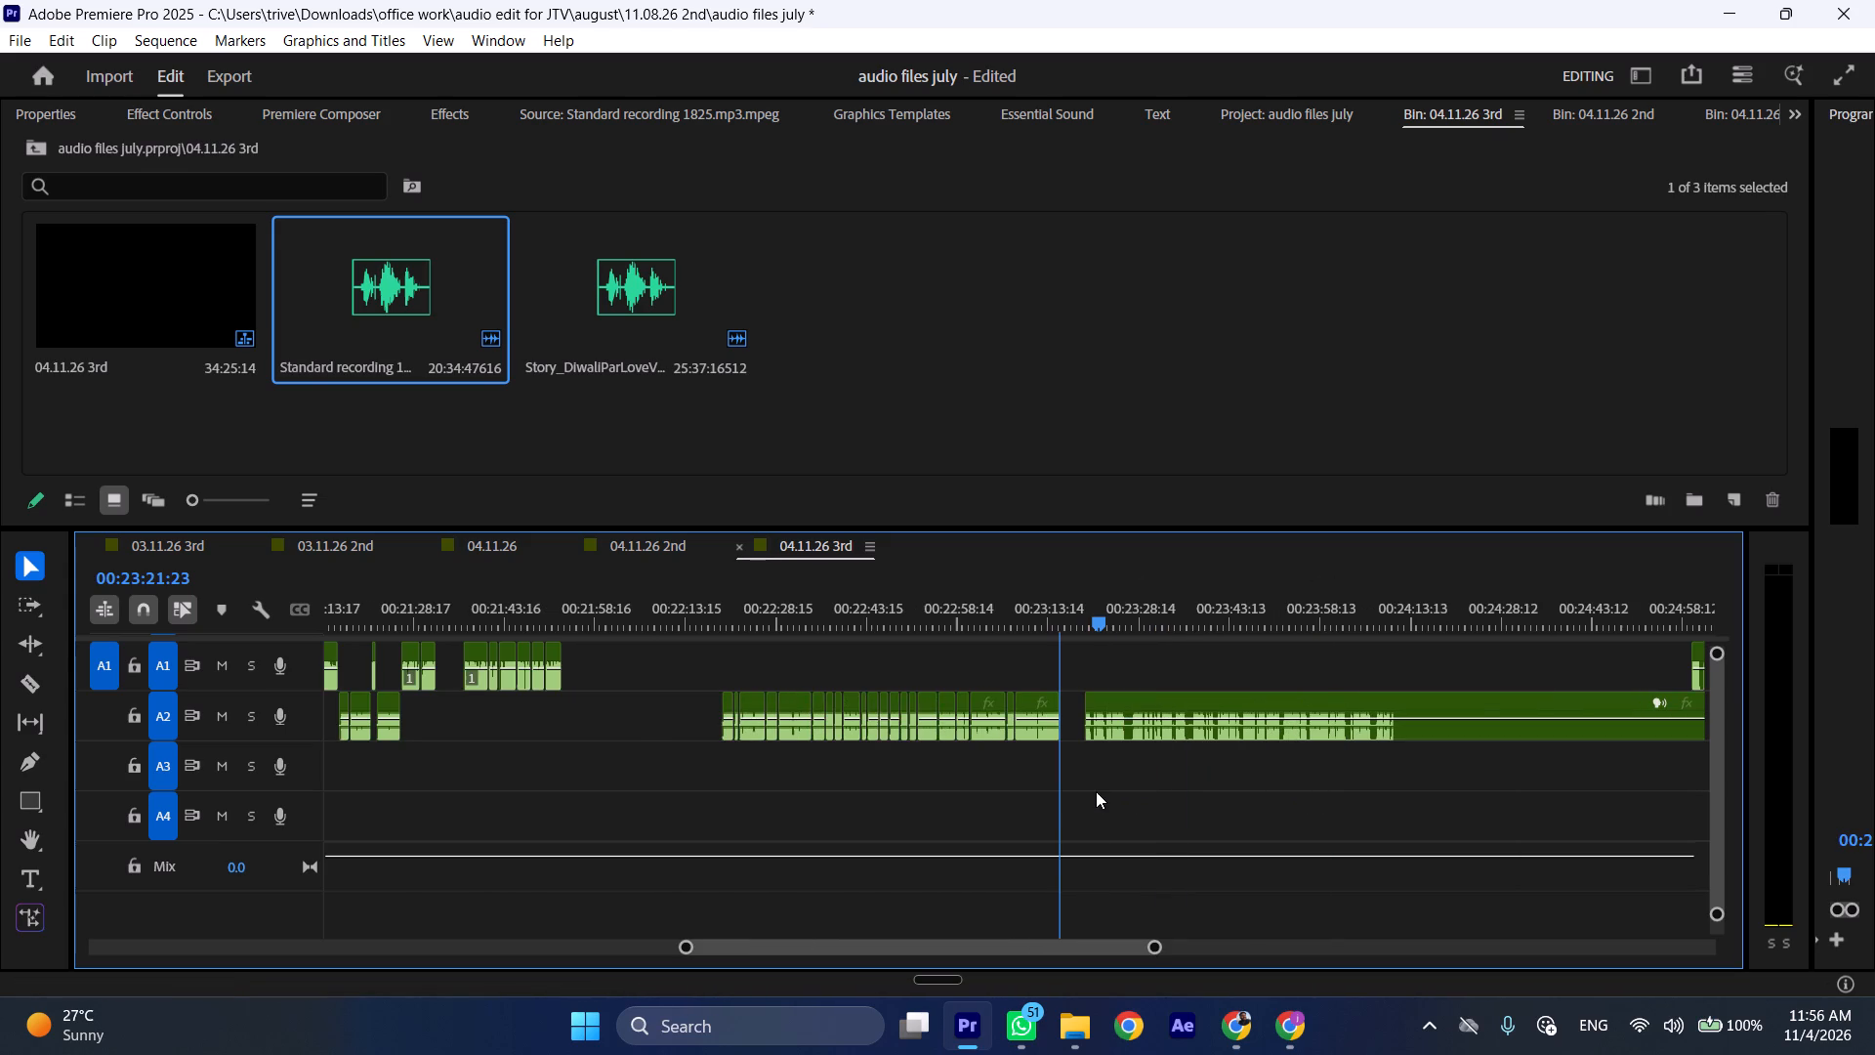
{"action": "key", "text": "ctrl+shift+x"}
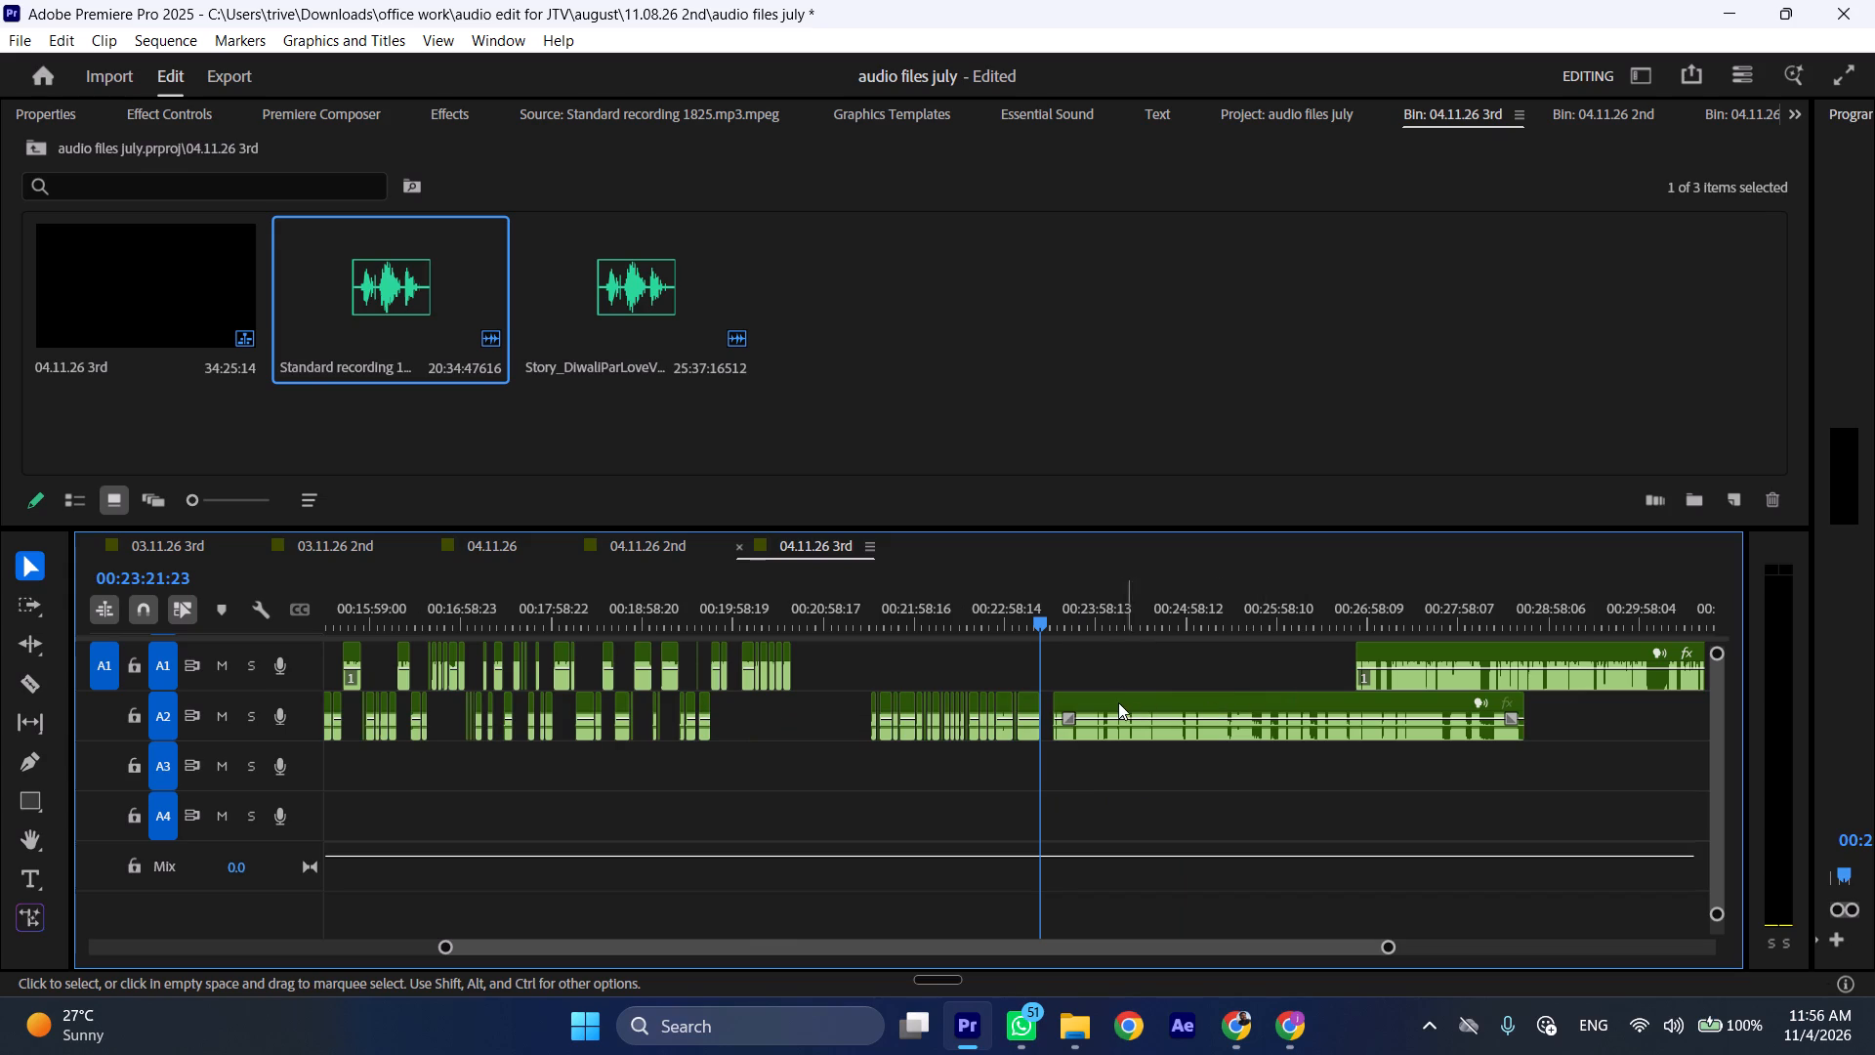
Move the long A2 recording after the gap about 30 seconds later so it starts at about 00:24:00.
{"action": "left_click_drag", "start_coordinate": [1116, 702], "coordinate": [1162, 702]}
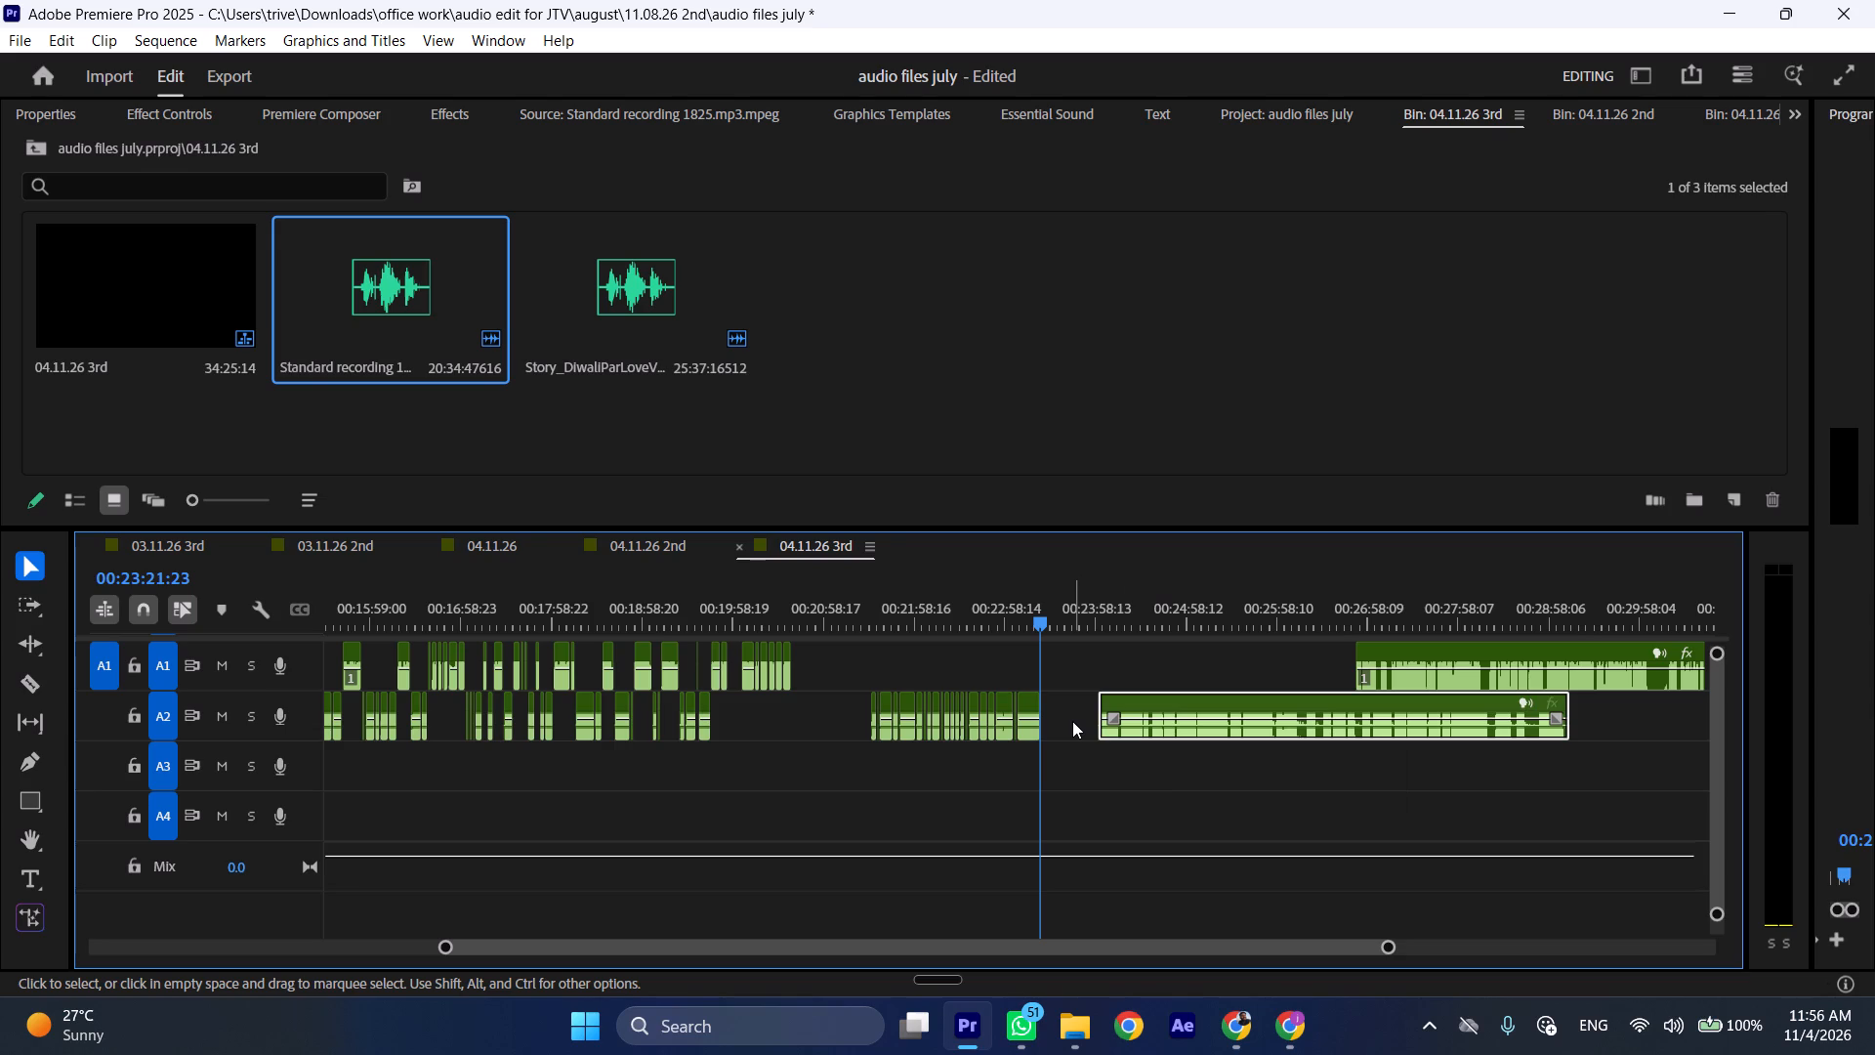
Move the first five A2 clips of the group starting near 00:21:32 earlier, so they begin at about 00:20:22.
{"action": "left_click_drag", "start_coordinate": [850, 710], "coordinate": [881, 722]}
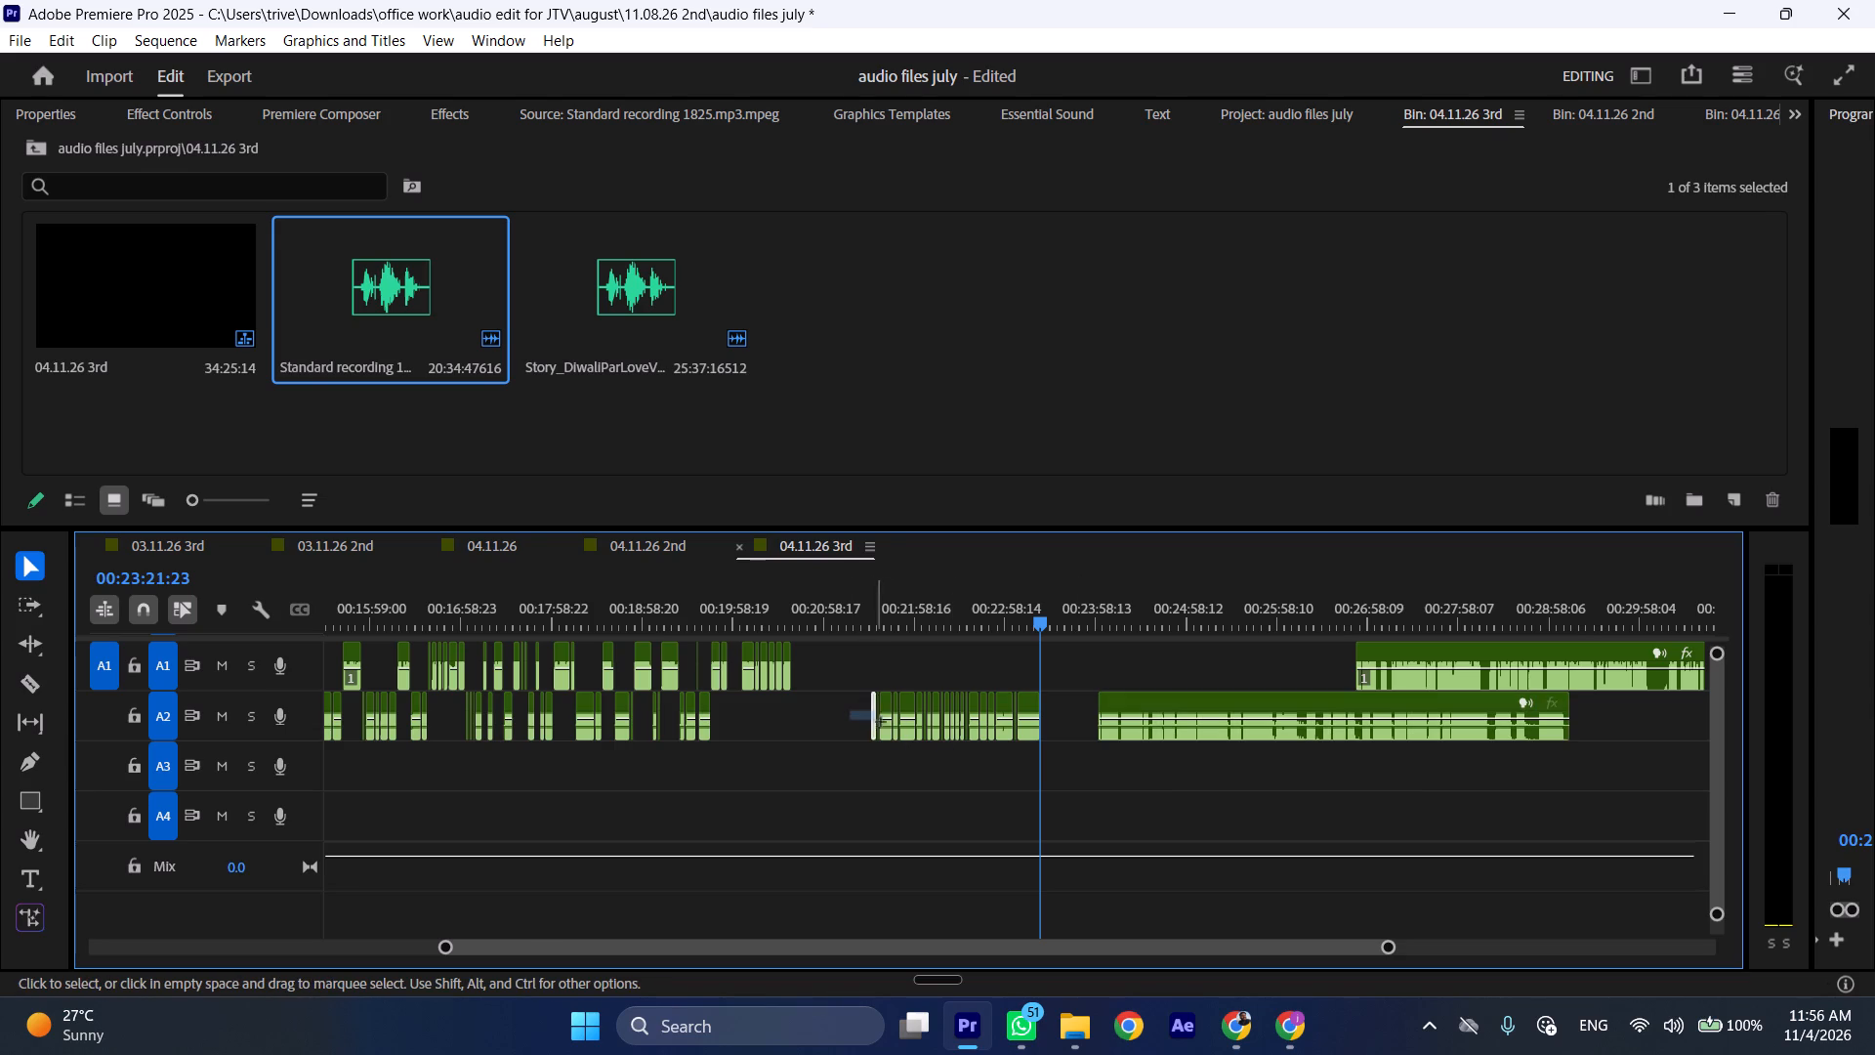
{"action": "left_click_drag", "start_coordinate": [881, 722], "coordinate": [900, 738]}
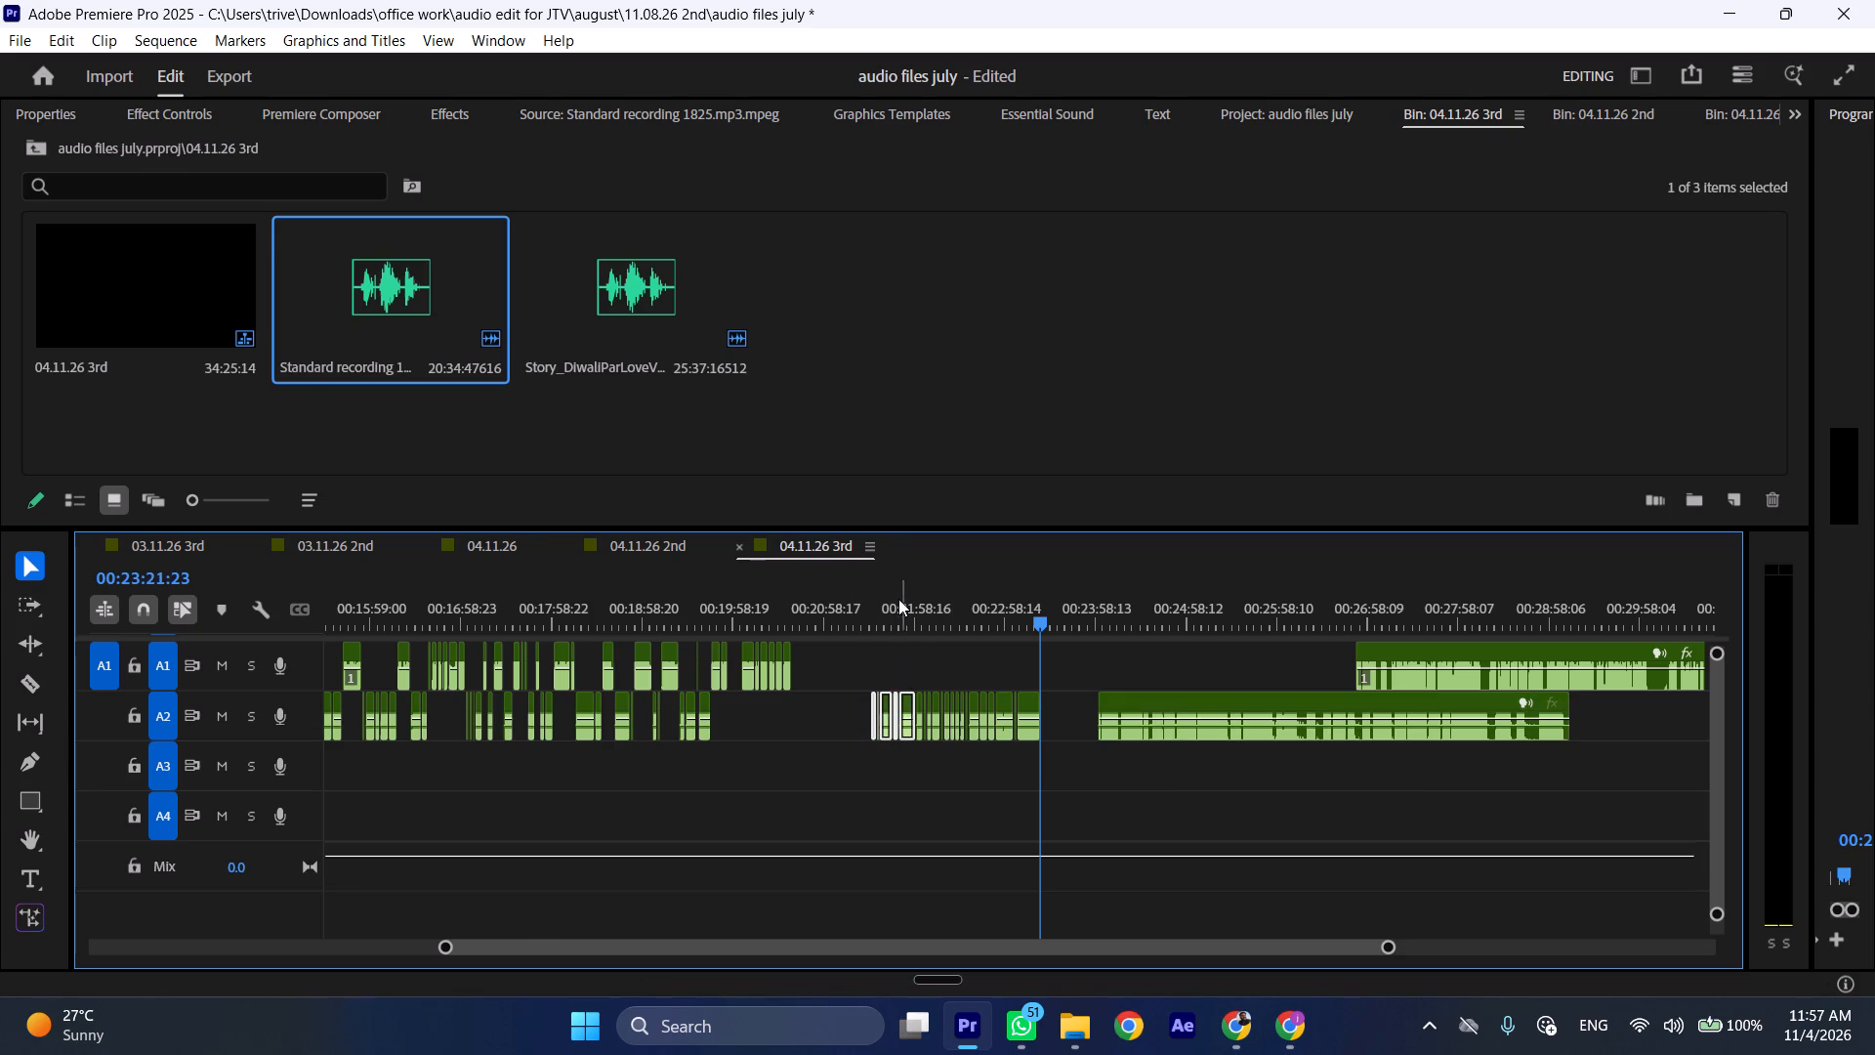
{"action": "left_click", "coordinate": [898, 599]}
{"action": "left_click_drag", "start_coordinate": [905, 731], "coordinate": [840, 725]}
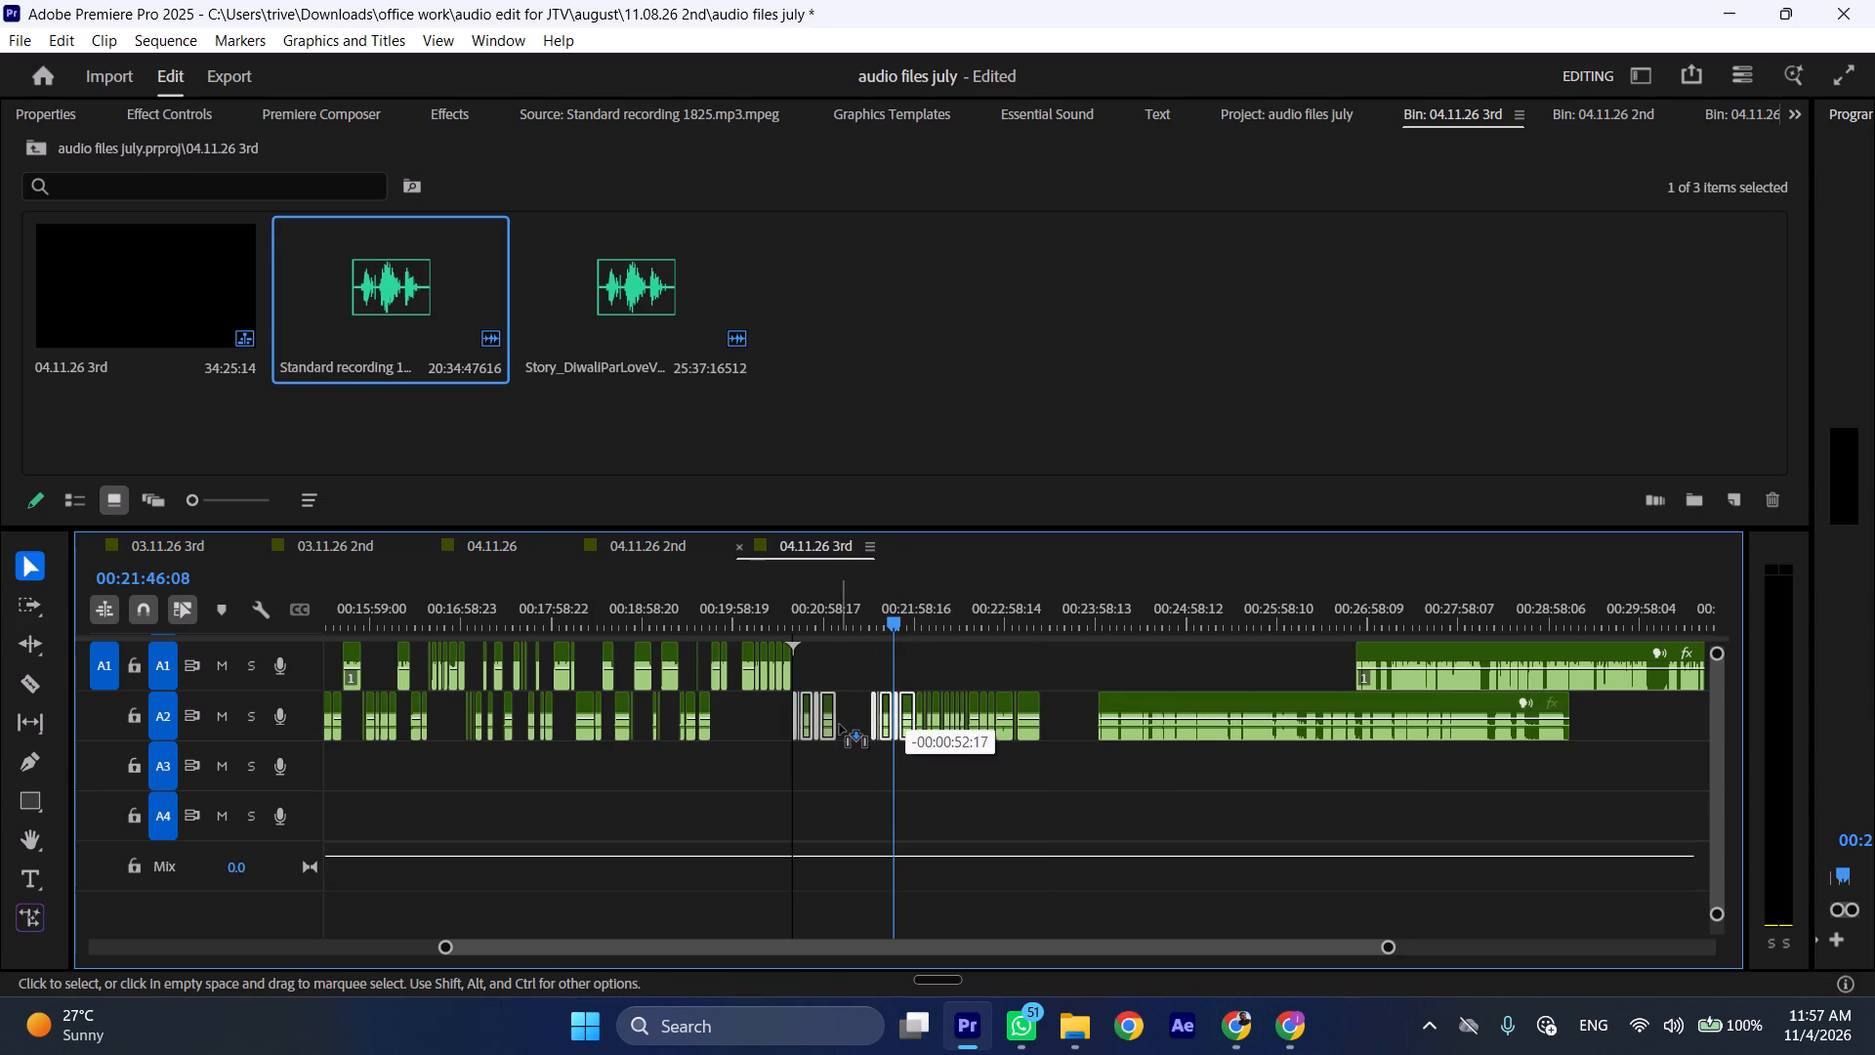
{"action": "left_click_drag", "start_coordinate": [840, 725], "coordinate": [799, 723]}
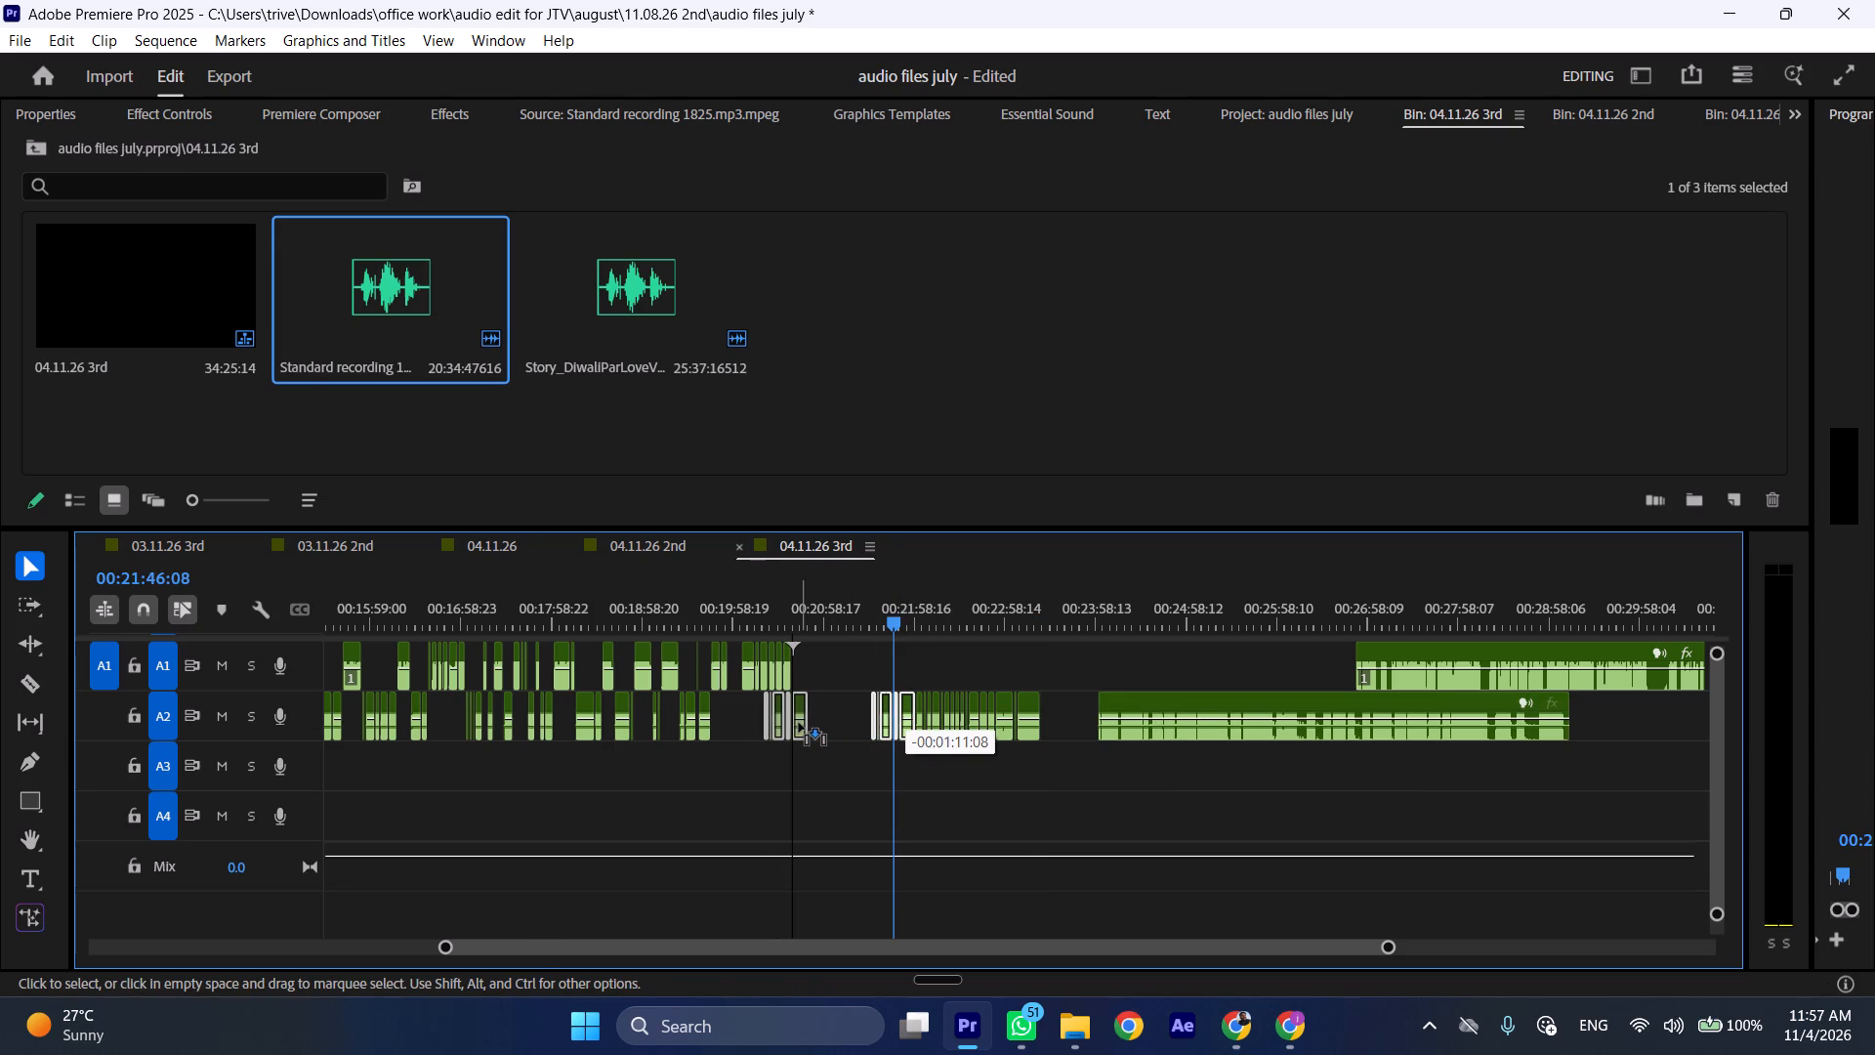
{"action": "left_click_drag", "start_coordinate": [799, 723], "coordinate": [801, 723]}
Play the sequence from about 00:19:50 to review the A1 passages leading up to the moved A2 clips.
{"action": "left_click", "coordinate": [765, 608]}
{"action": "key", "text": "ctrl+shift+c"}
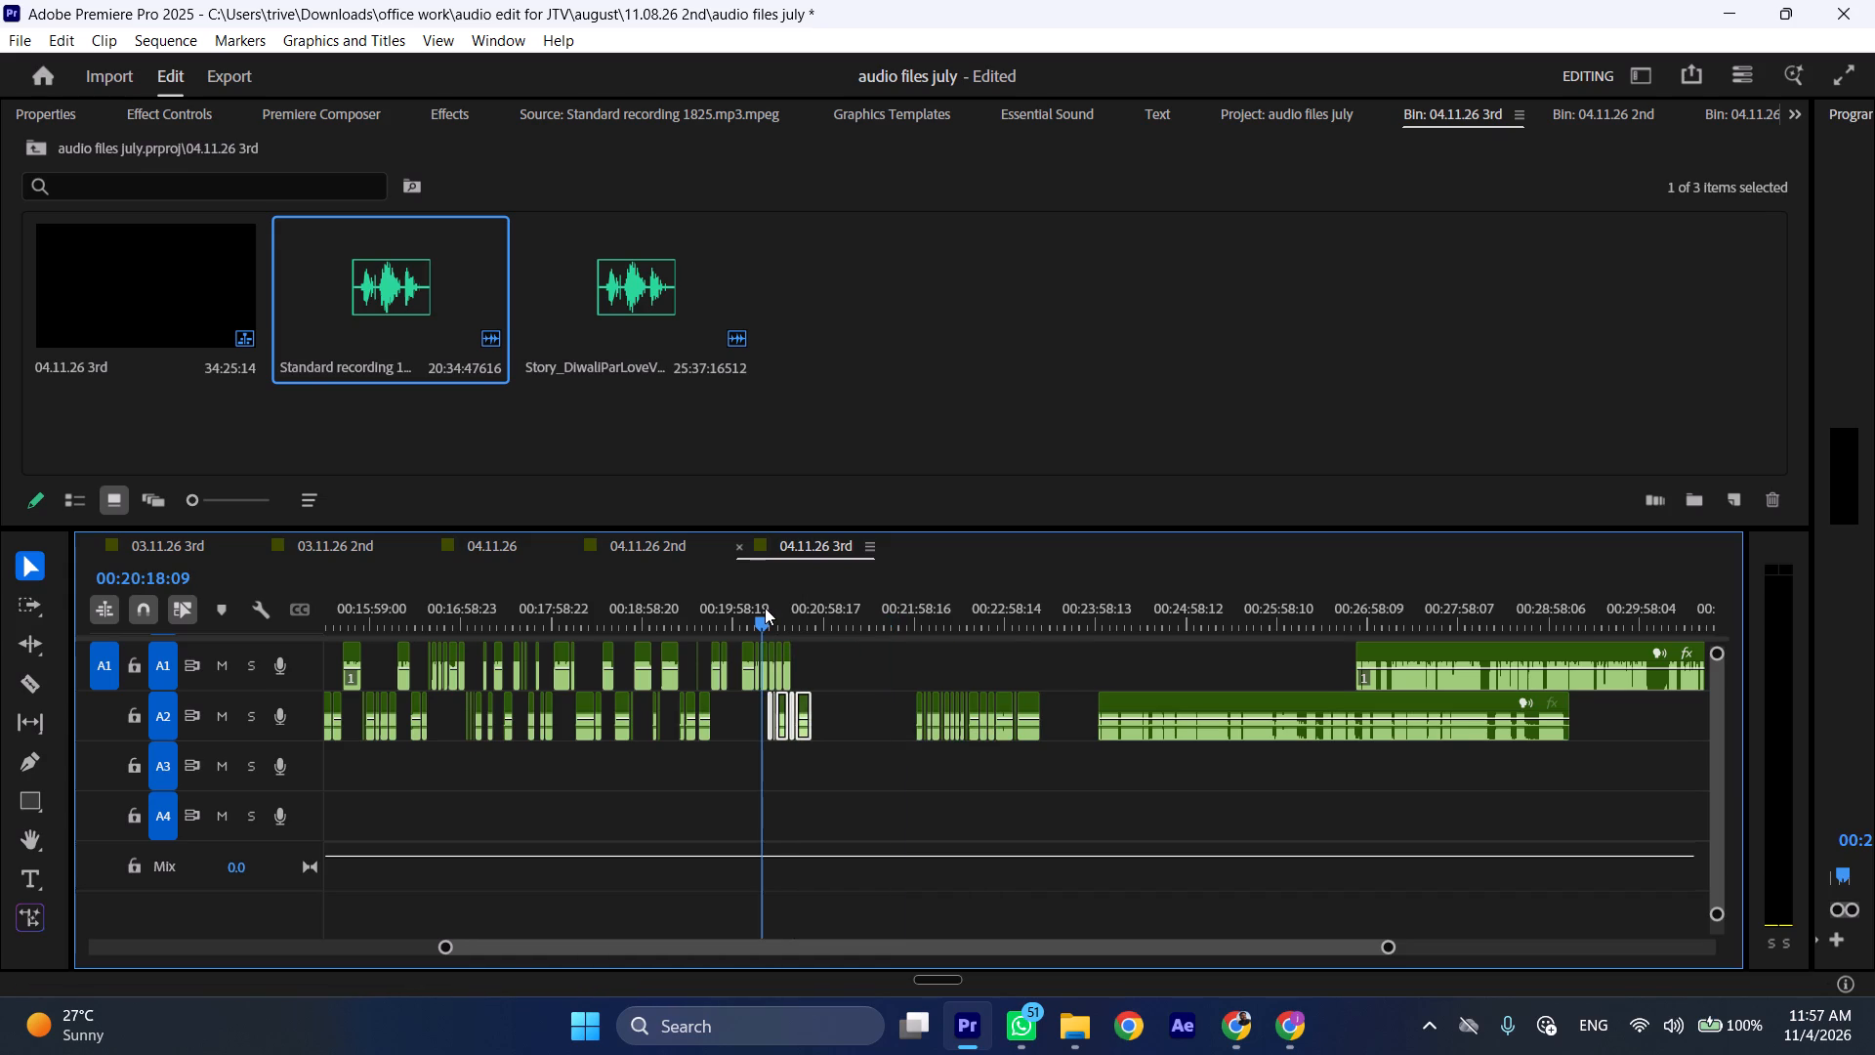
{"action": "key", "text": "ctrl+shift+c"}
{"action": "key", "text": "ctrl+shift+c"}
{"action": "scroll", "coordinate": [985, 738], "scroll_direction": "up", "scroll_amount": 4}
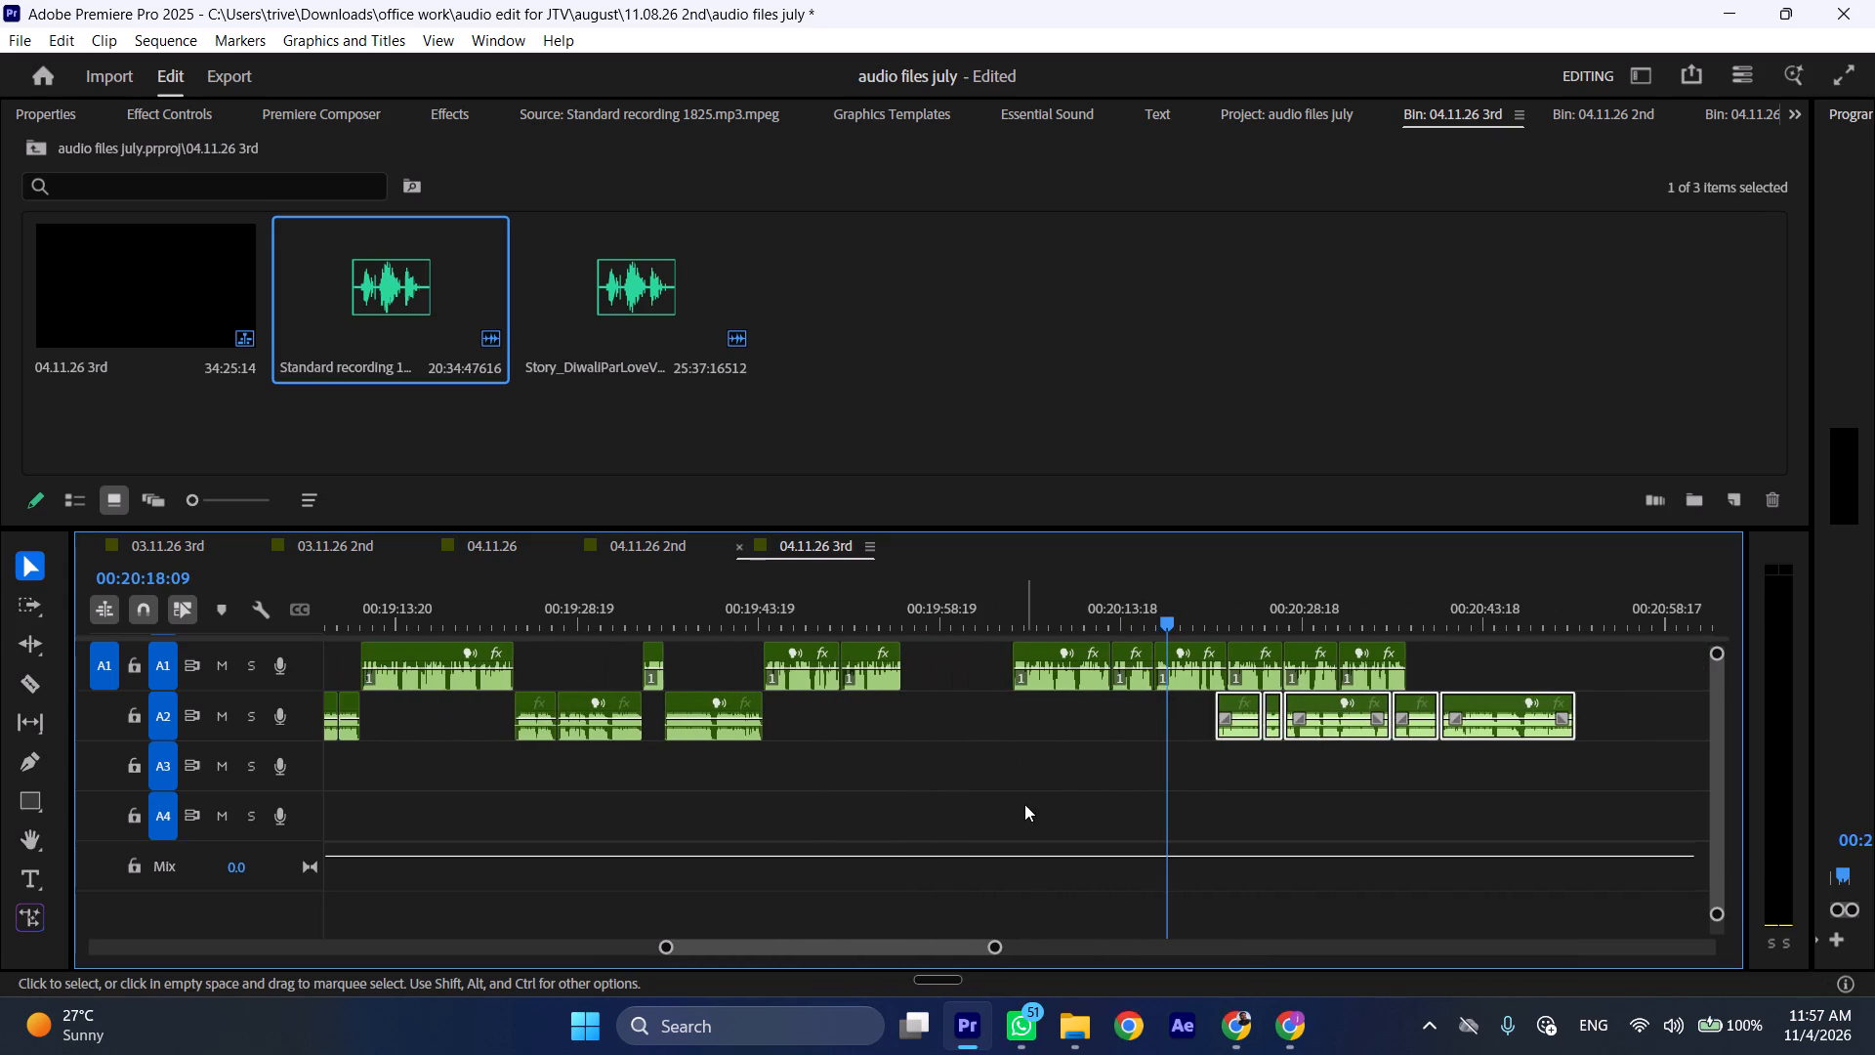
{"action": "left_click", "coordinate": [1024, 804]}
{"action": "left_click_drag", "start_coordinate": [850, 581], "coordinate": [837, 581]}
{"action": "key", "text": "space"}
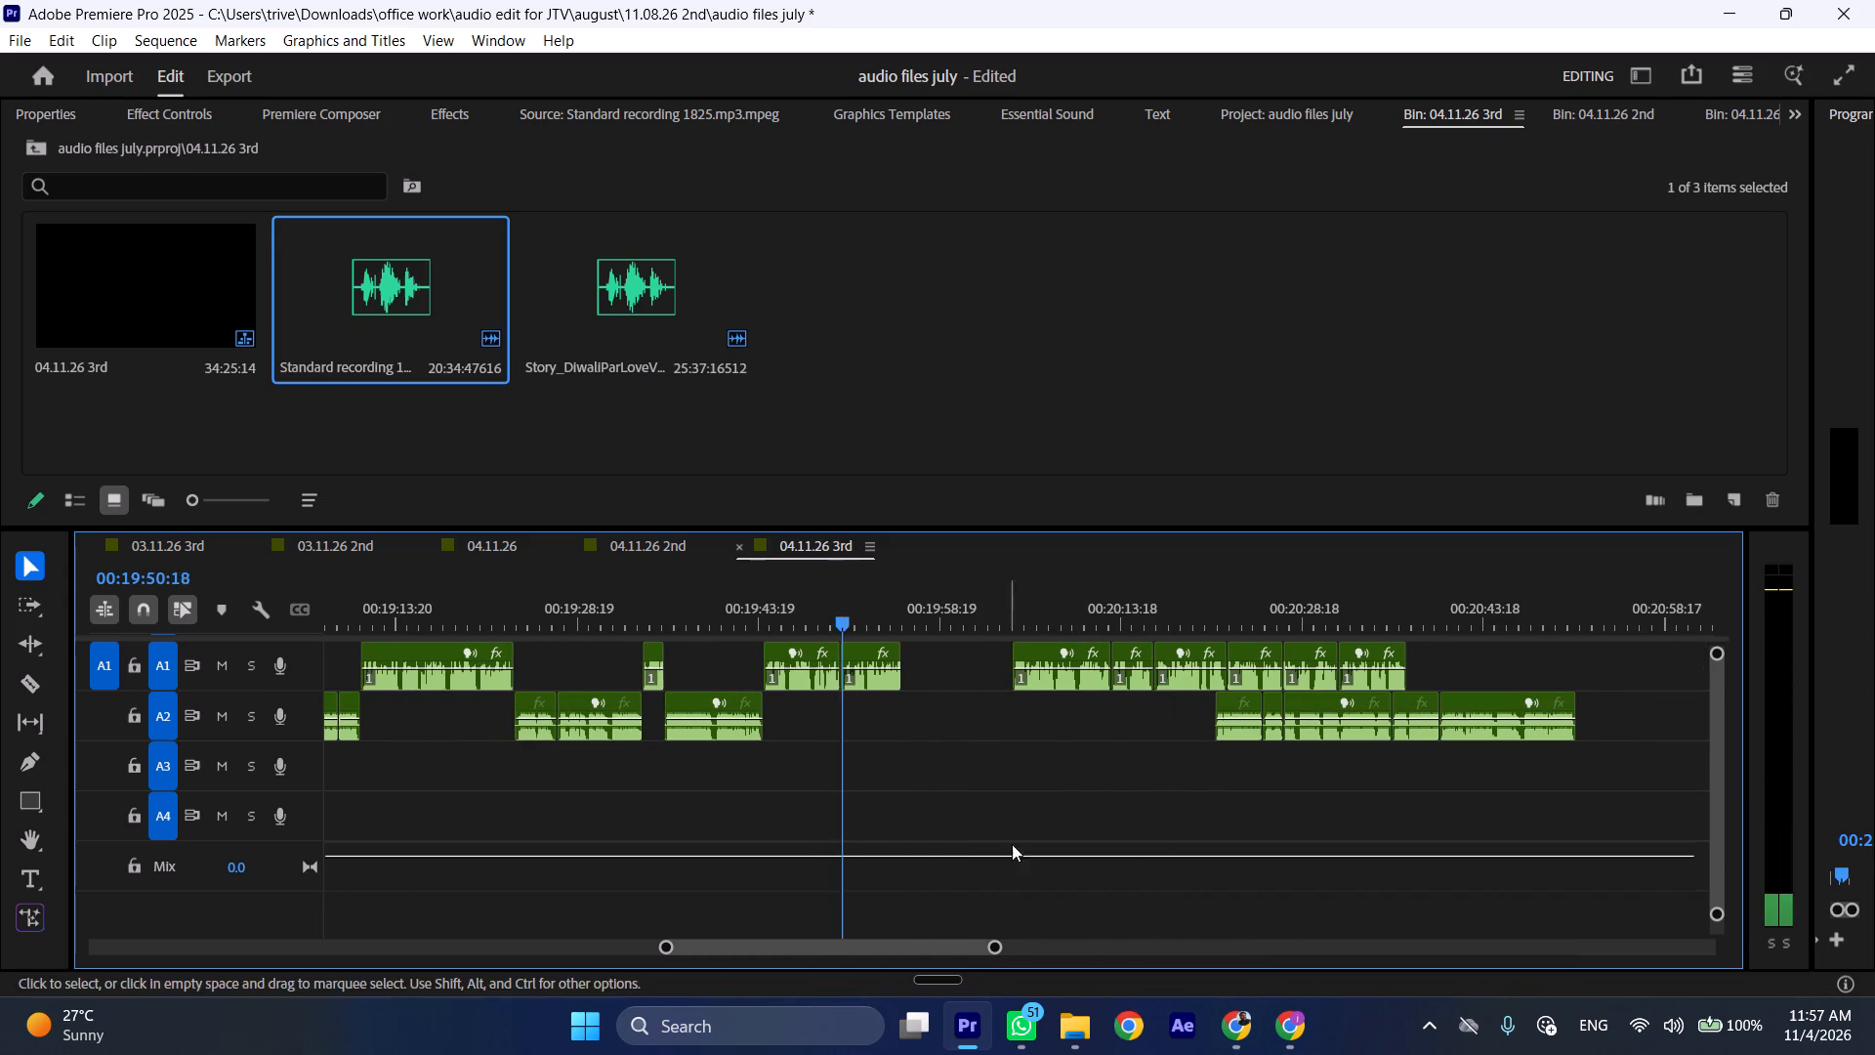
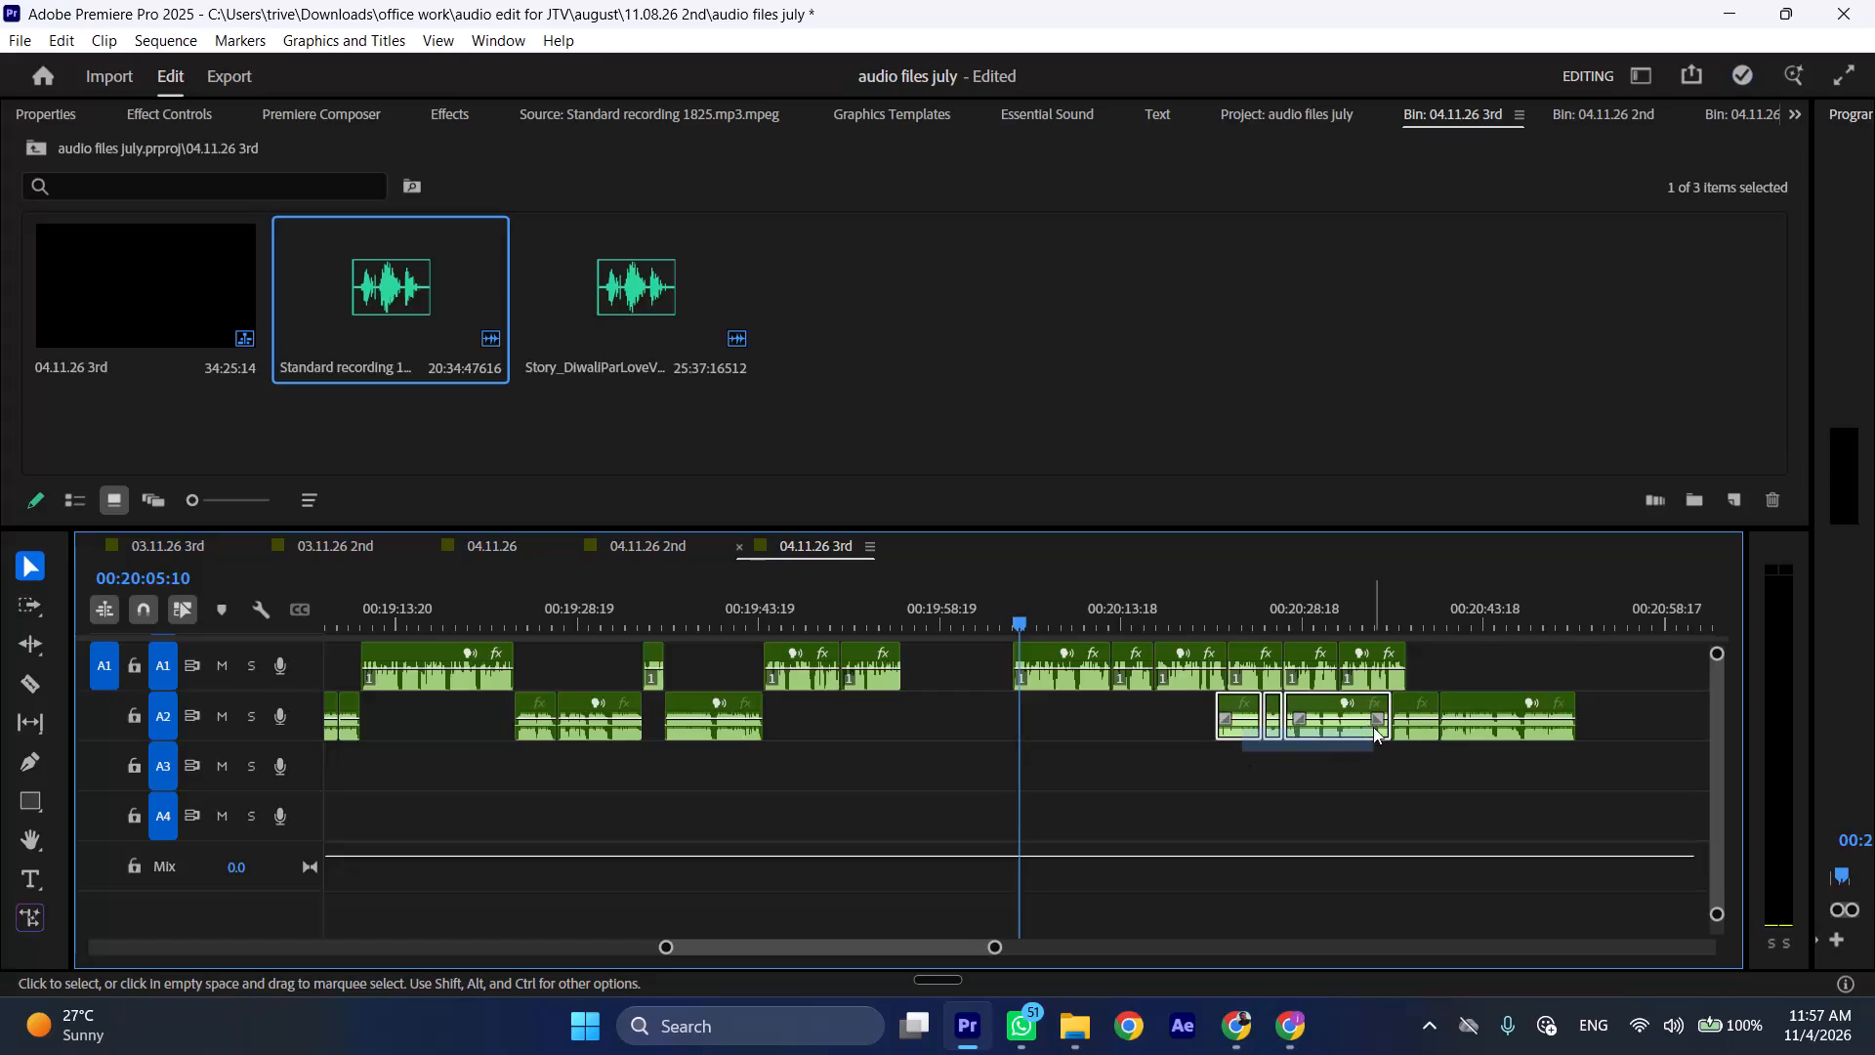
Move the three selected A2 clips directly after the A1 passage ending near 00:19:55, and butt the following six A1 clips against their end.
{"action": "left_click_drag", "start_coordinate": [1363, 727], "coordinate": [1049, 731]}
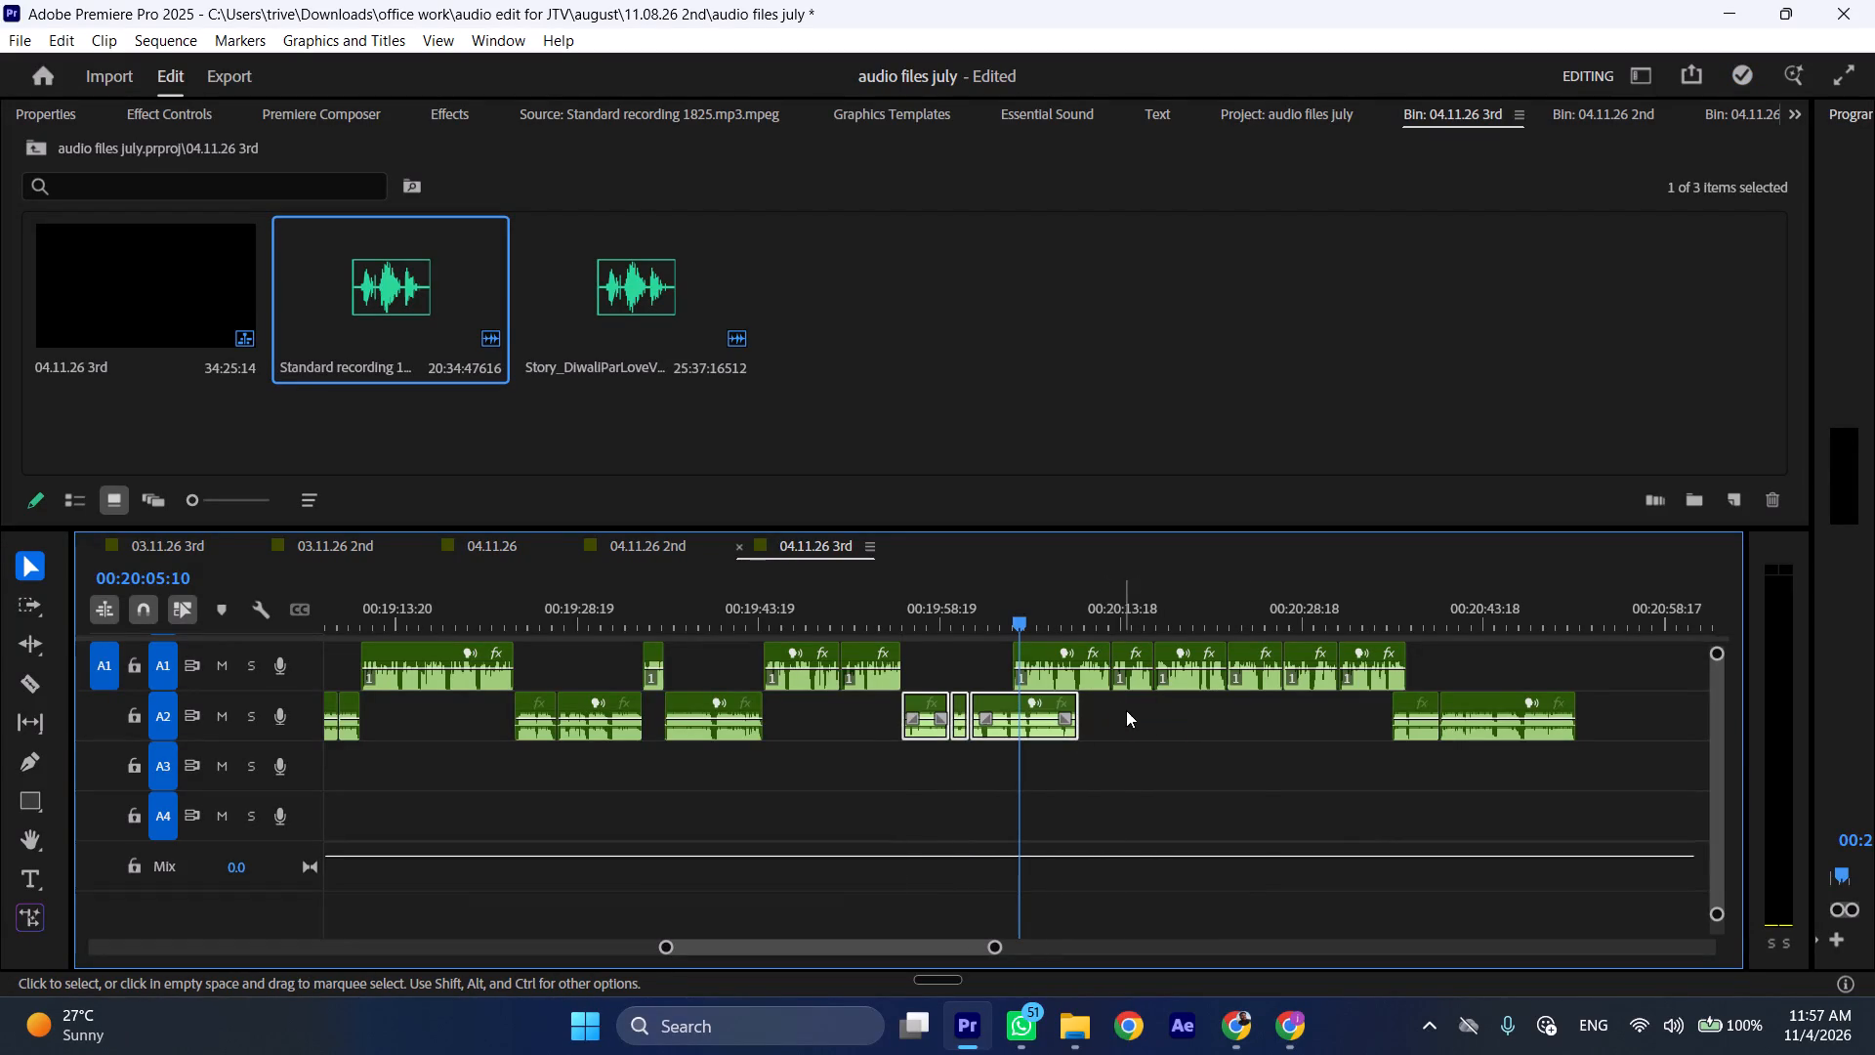
{"action": "left_click_drag", "start_coordinate": [1101, 704], "coordinate": [1357, 682]}
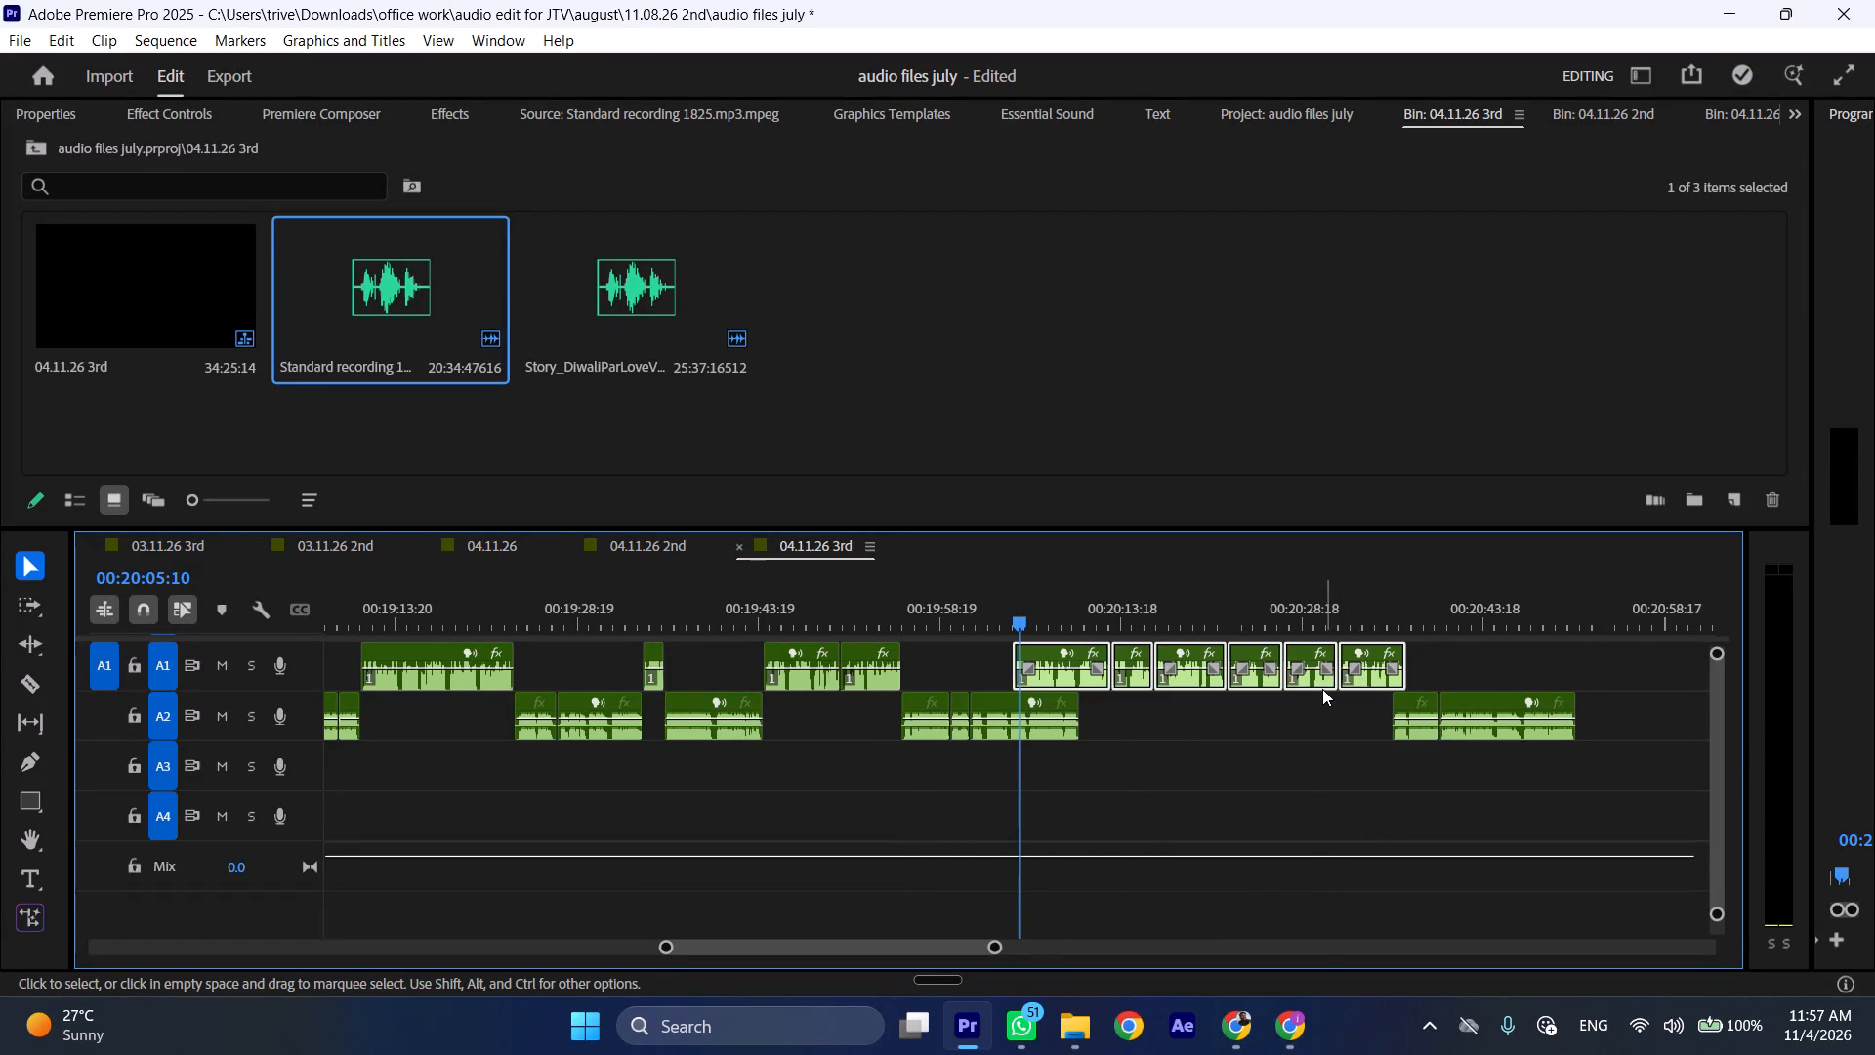
{"action": "left_click_drag", "start_coordinate": [1322, 689], "coordinate": [1389, 688]}
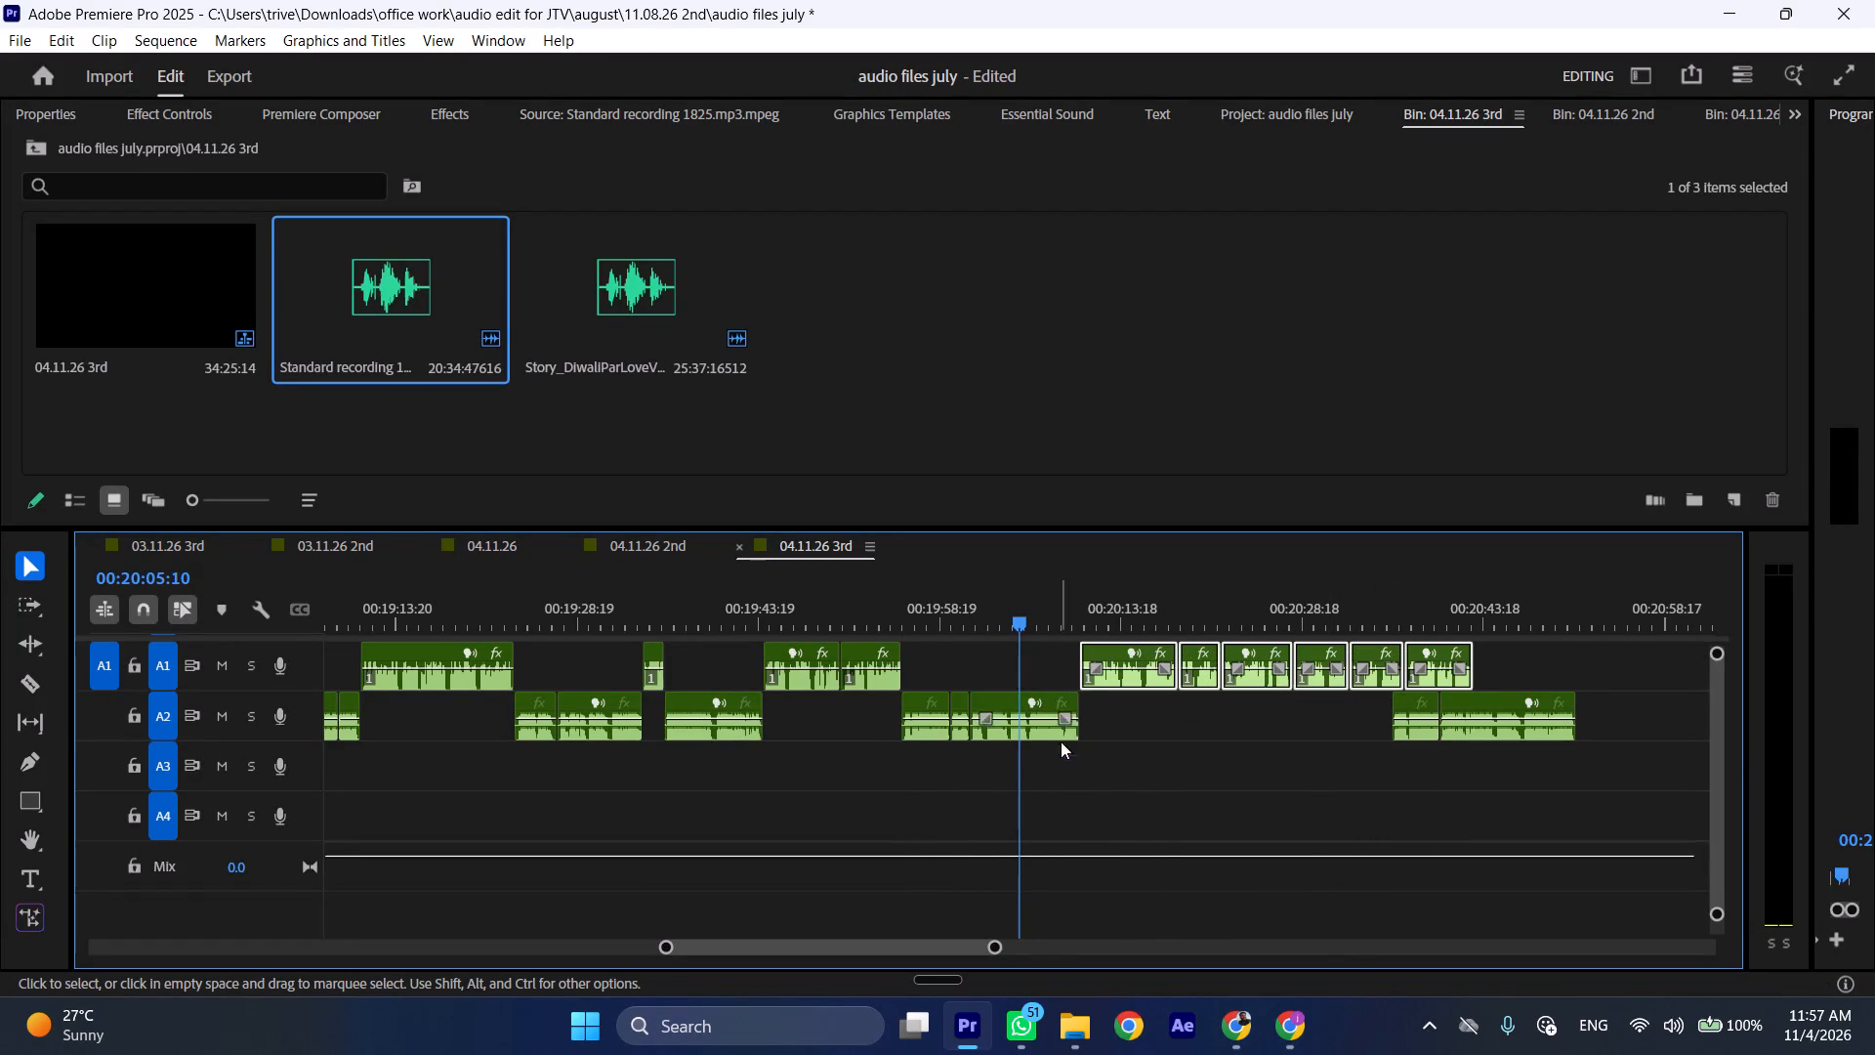
{"action": "left_click", "coordinate": [1068, 774]}
Play the reordered passages at increased speed from about 00:19:55, just before the A1-to-A2 changeover.
{"action": "left_click", "coordinate": [892, 609]}
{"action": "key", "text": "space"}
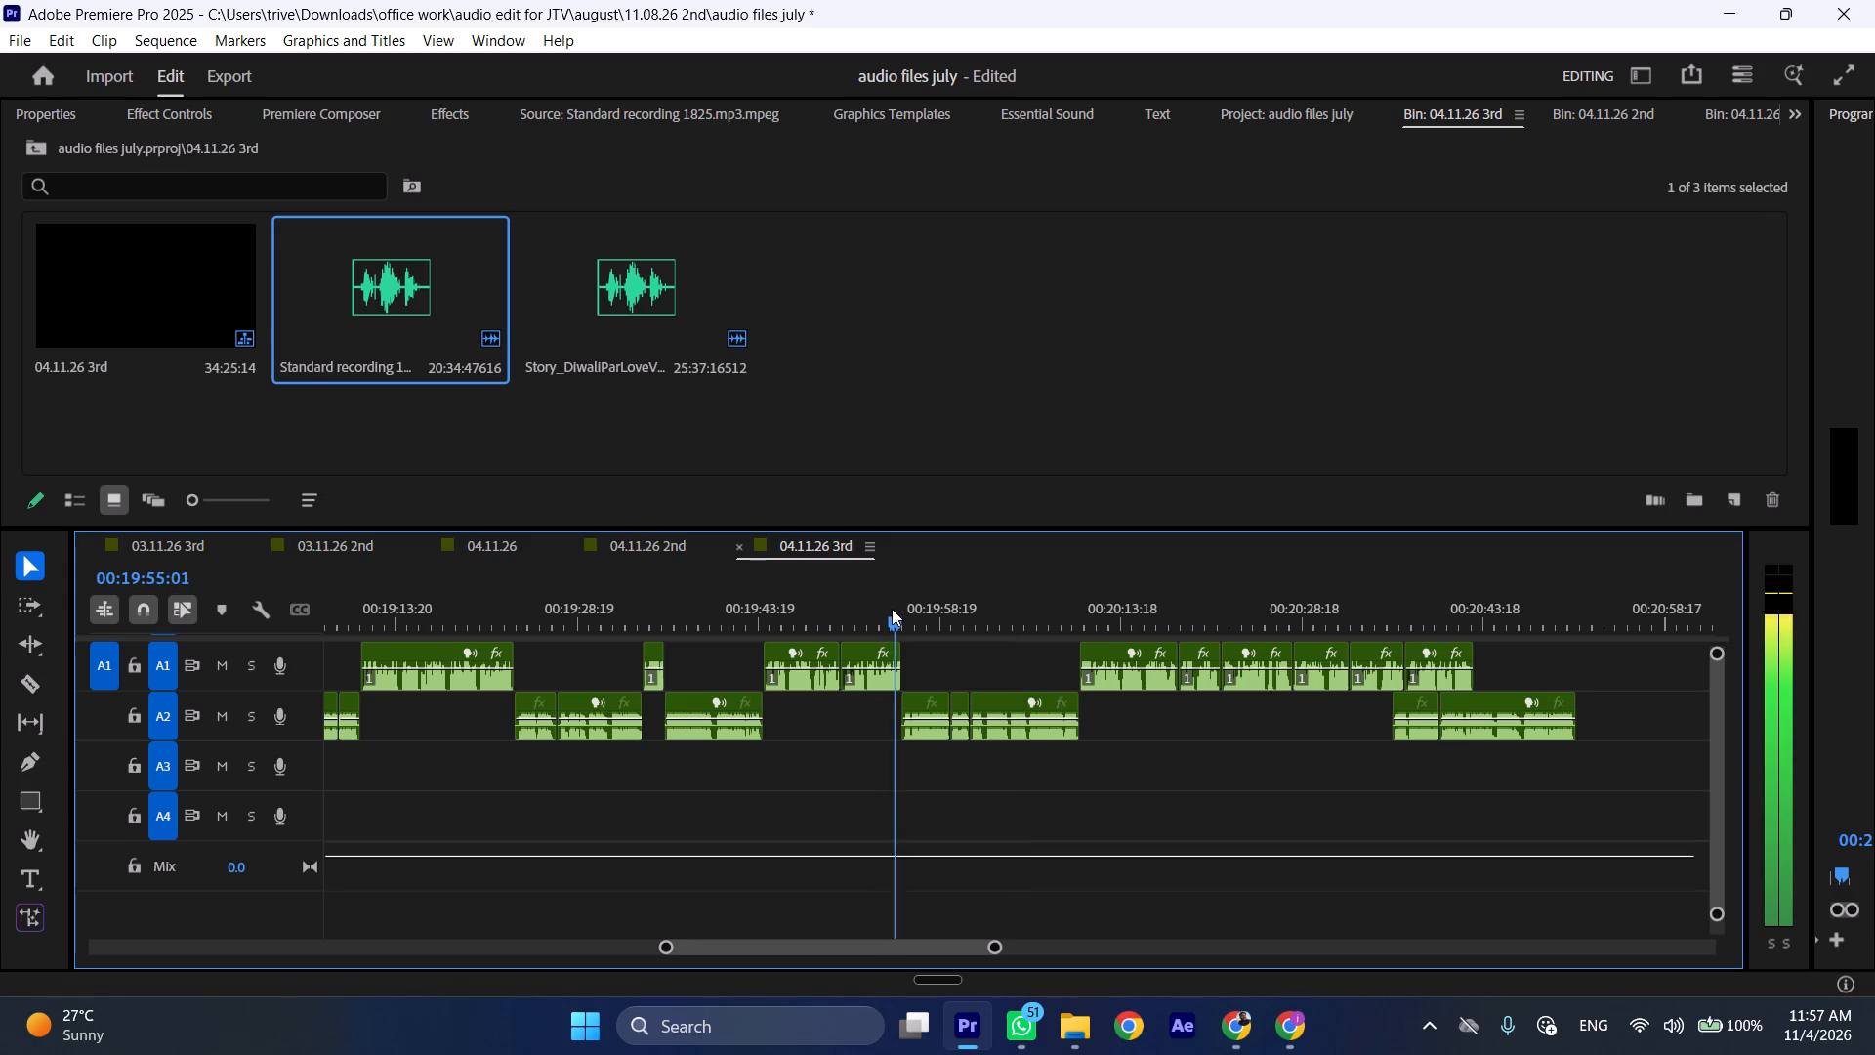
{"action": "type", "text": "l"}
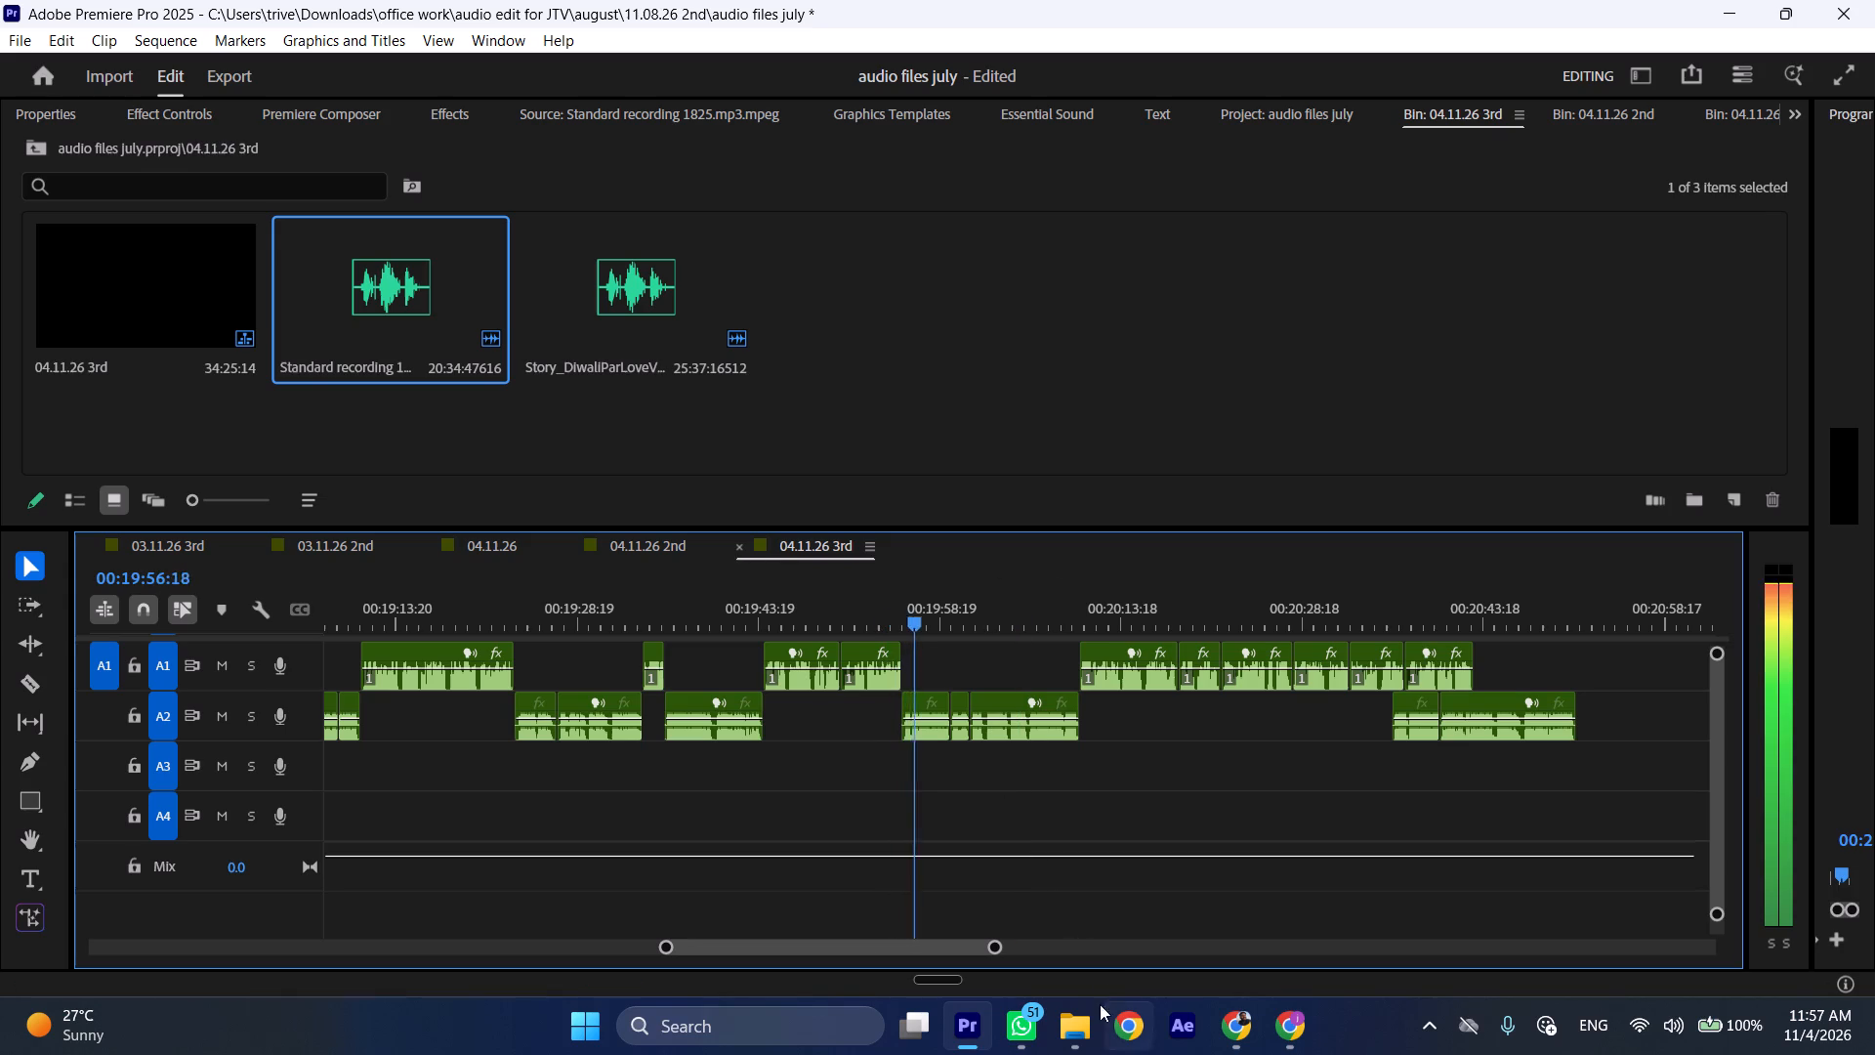
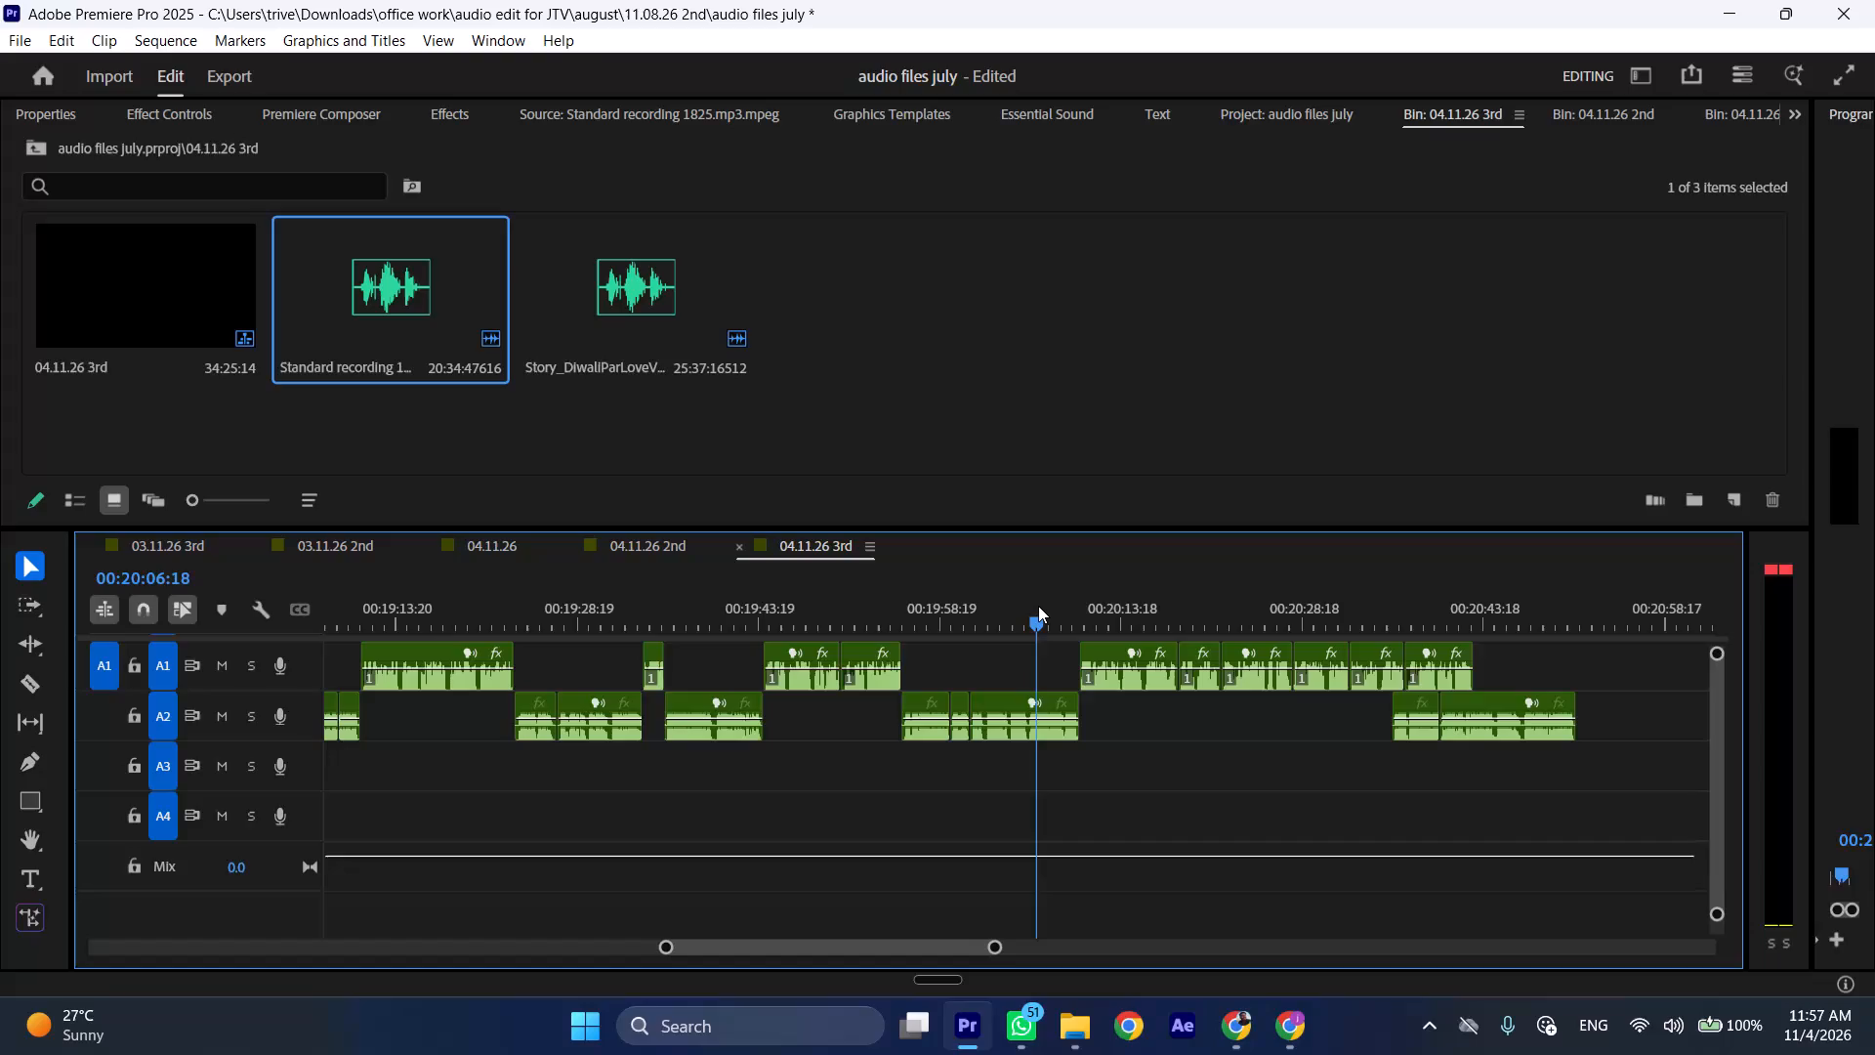
Insert the short A2 clip from below the last A1 clip directly after the A2 section ending near 00:20:10, shifting the A1 clips, and play the join.
{"action": "key", "text": "space"}
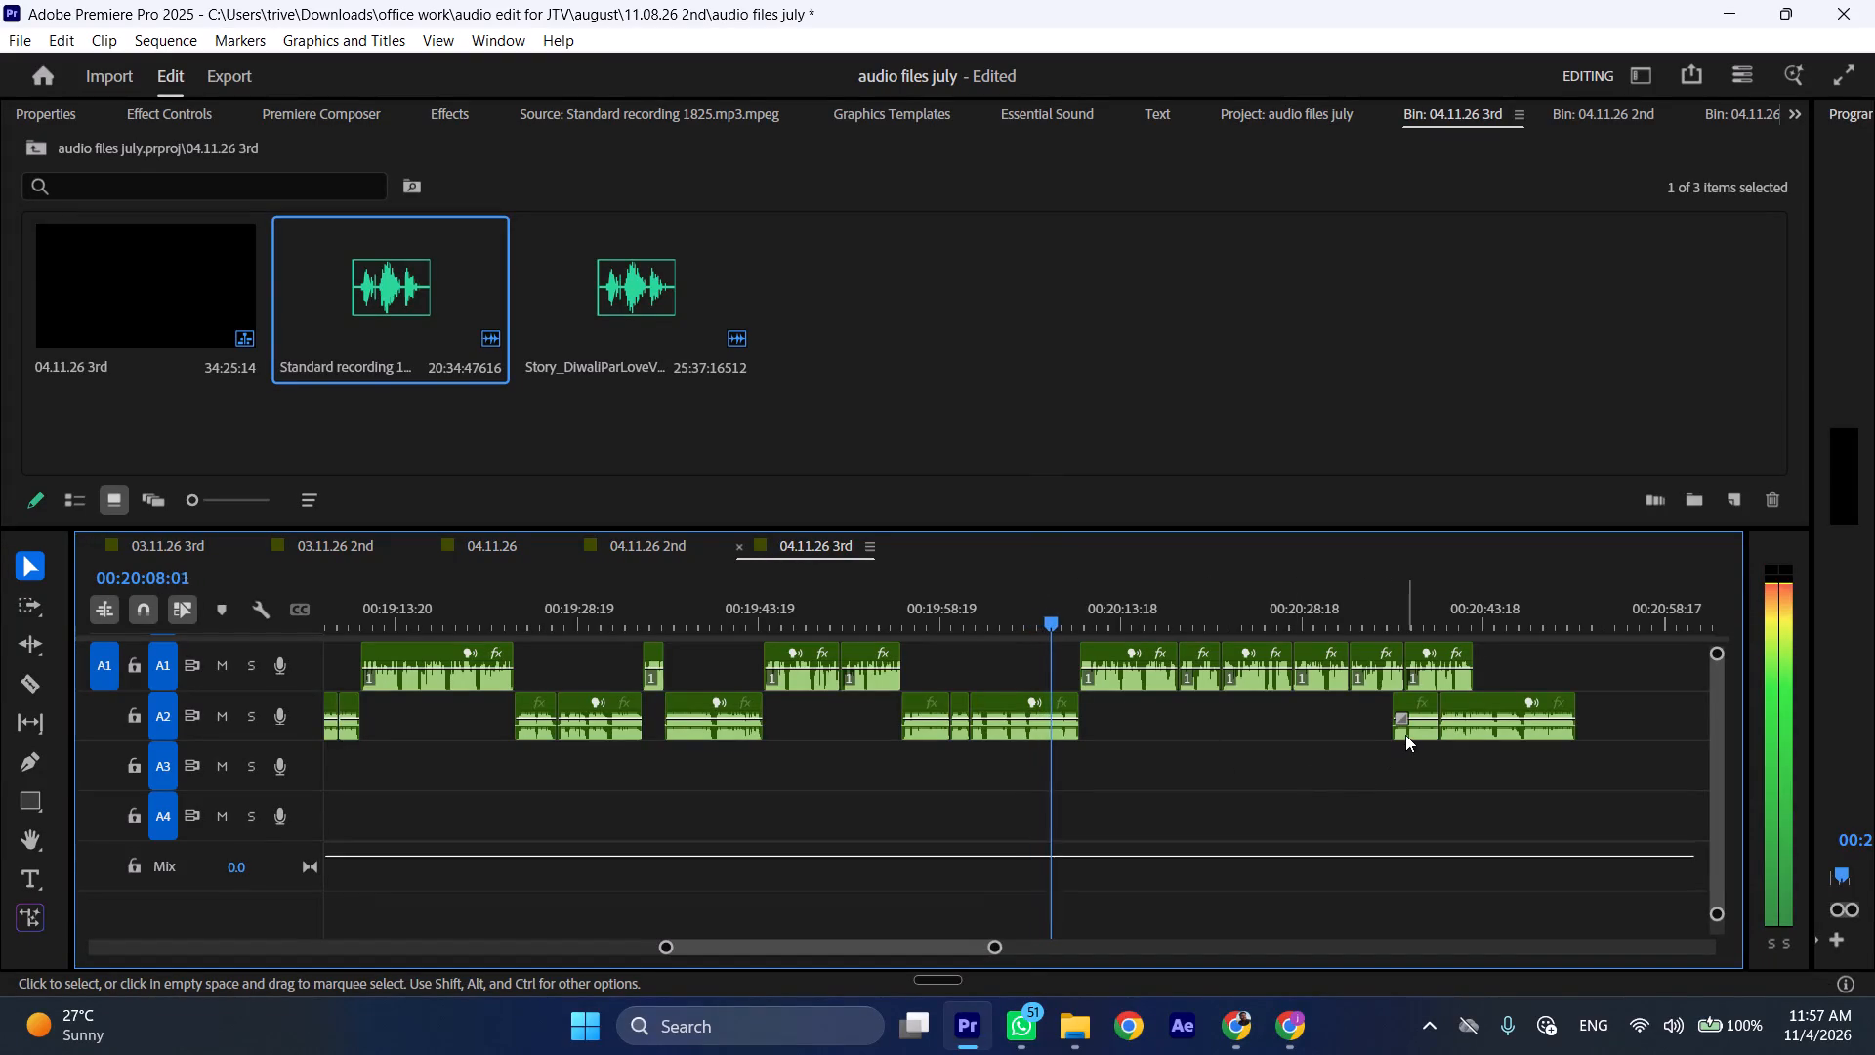
{"action": "key", "text": "space"}
{"action": "left_click_drag", "start_coordinate": [1412, 735], "coordinate": [1177, 741]}
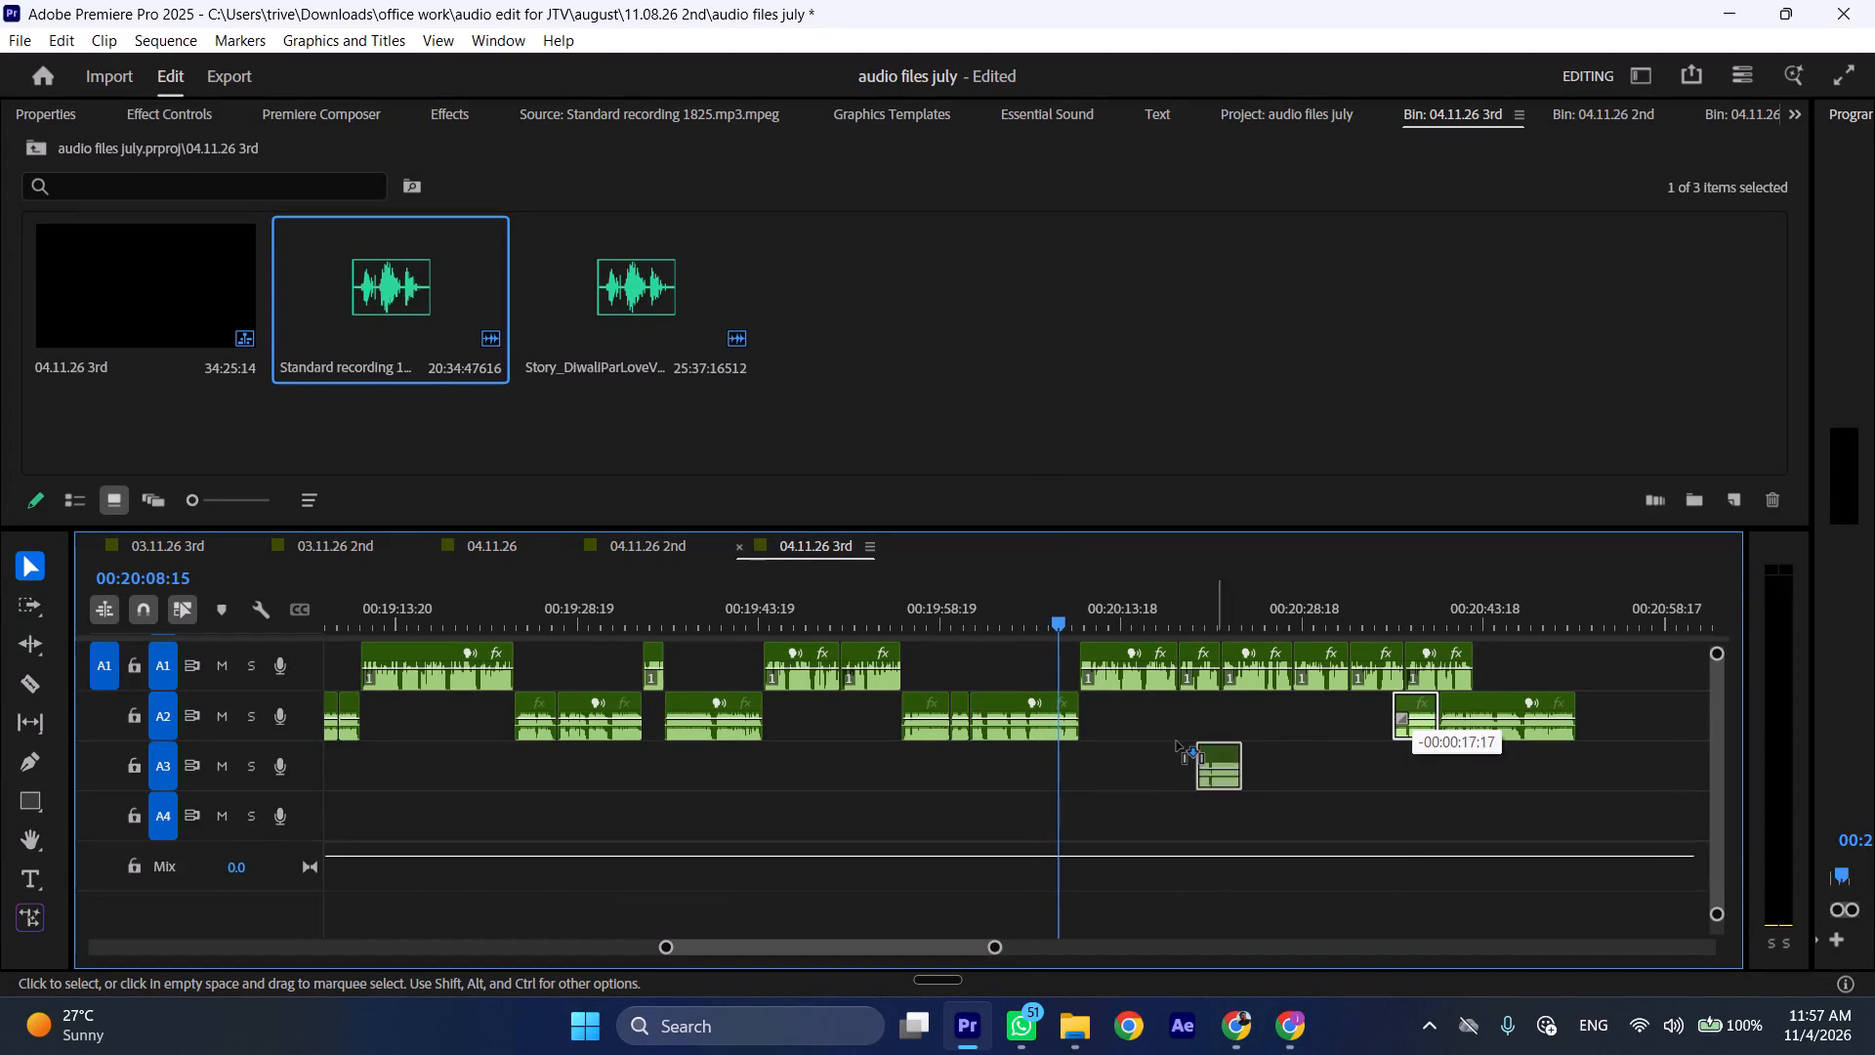
{"action": "left_click_drag", "start_coordinate": [1177, 741], "coordinate": [1108, 722]}
{"action": "key", "text": "space"}
{"action": "type", "text": "l"}
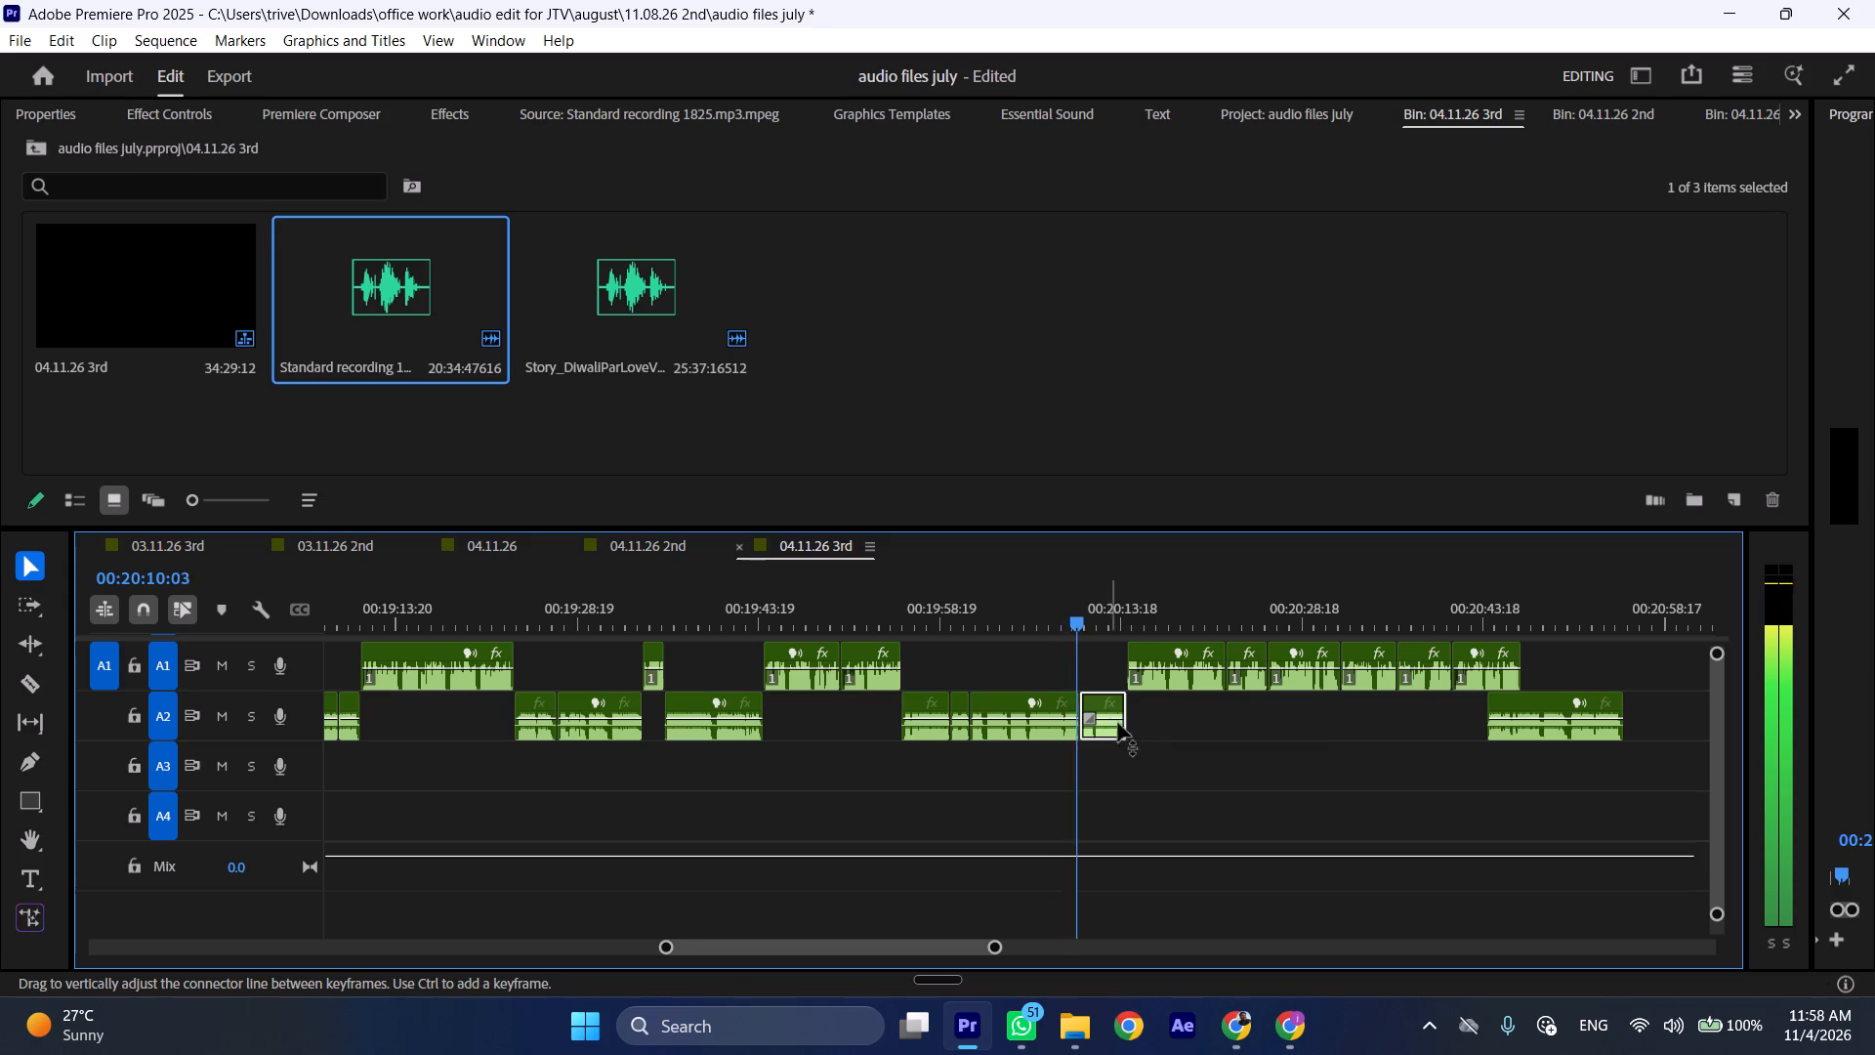
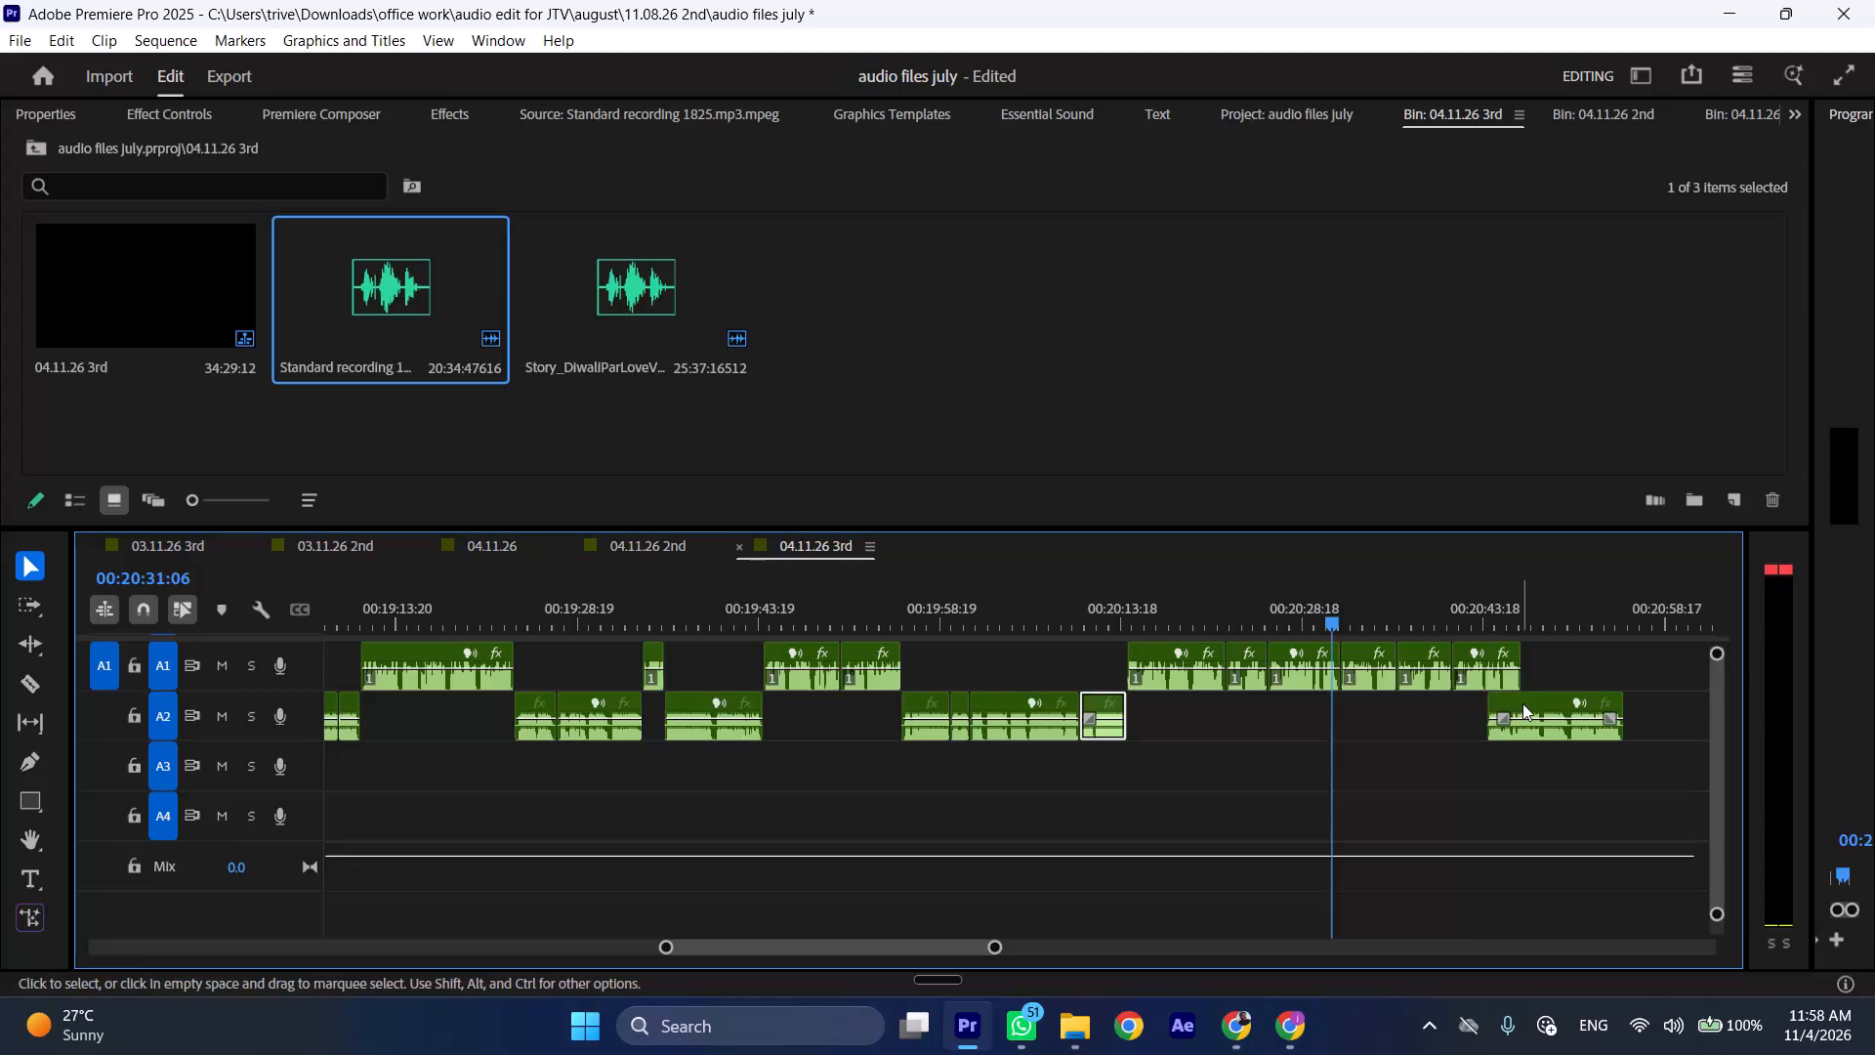
Insert the last A2 clip after the A1 section ending near 00:20:26, shifting the following A1 clips, and play the join.
{"action": "left_click_drag", "start_coordinate": [1522, 703], "coordinate": [1305, 696]}
{"action": "left_click", "coordinate": [1243, 604]}
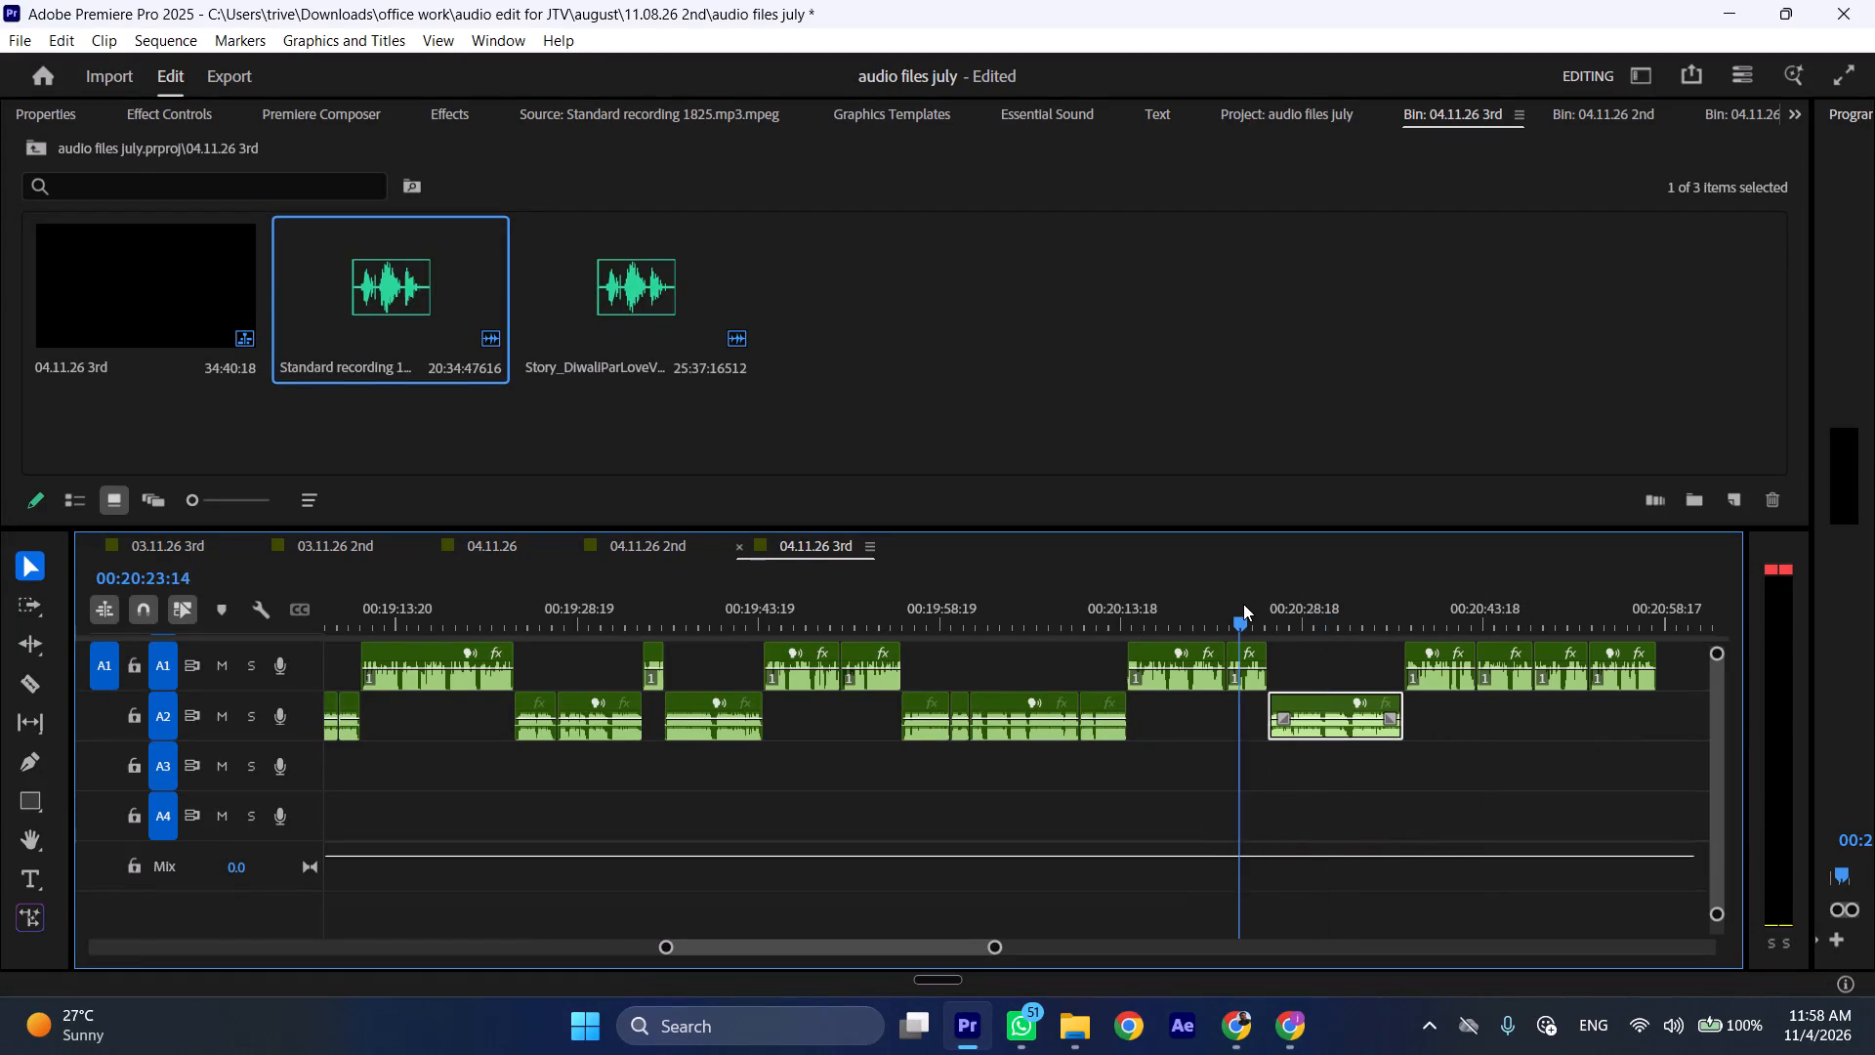
{"action": "key", "text": "space"}
{"action": "type", "text": "l"}
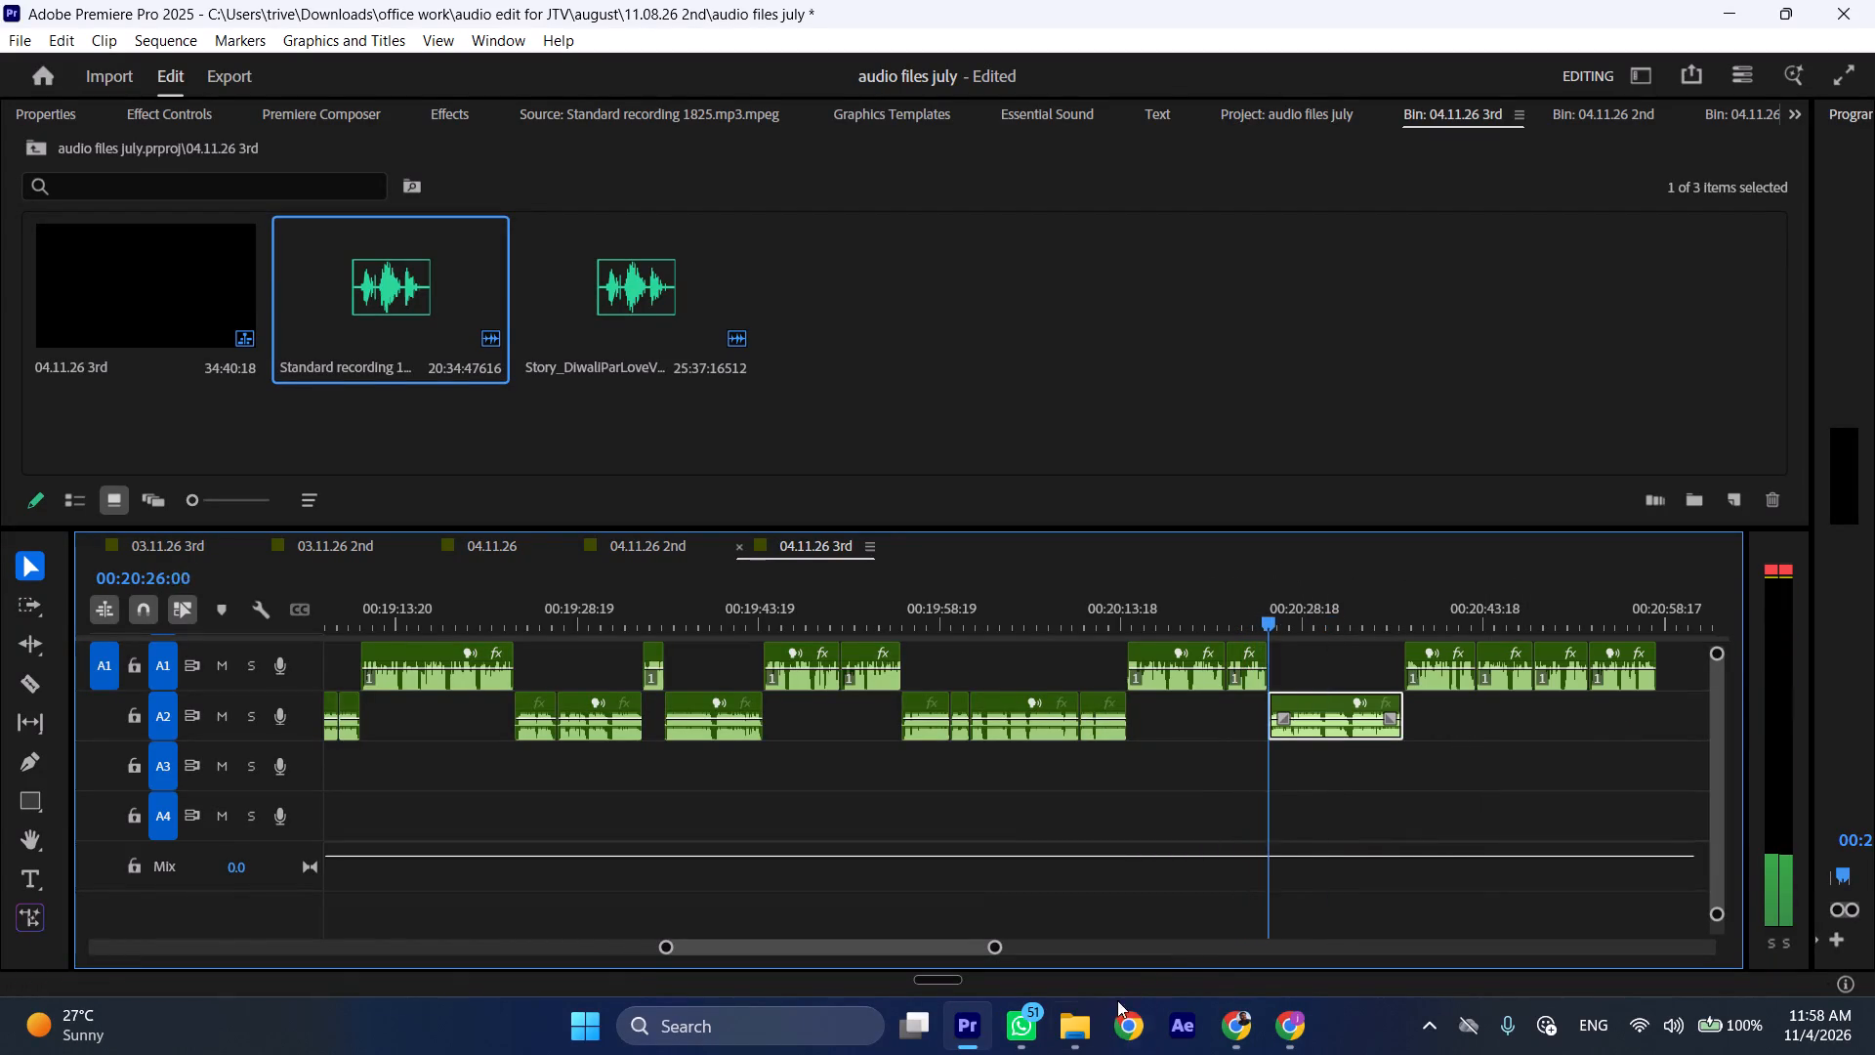
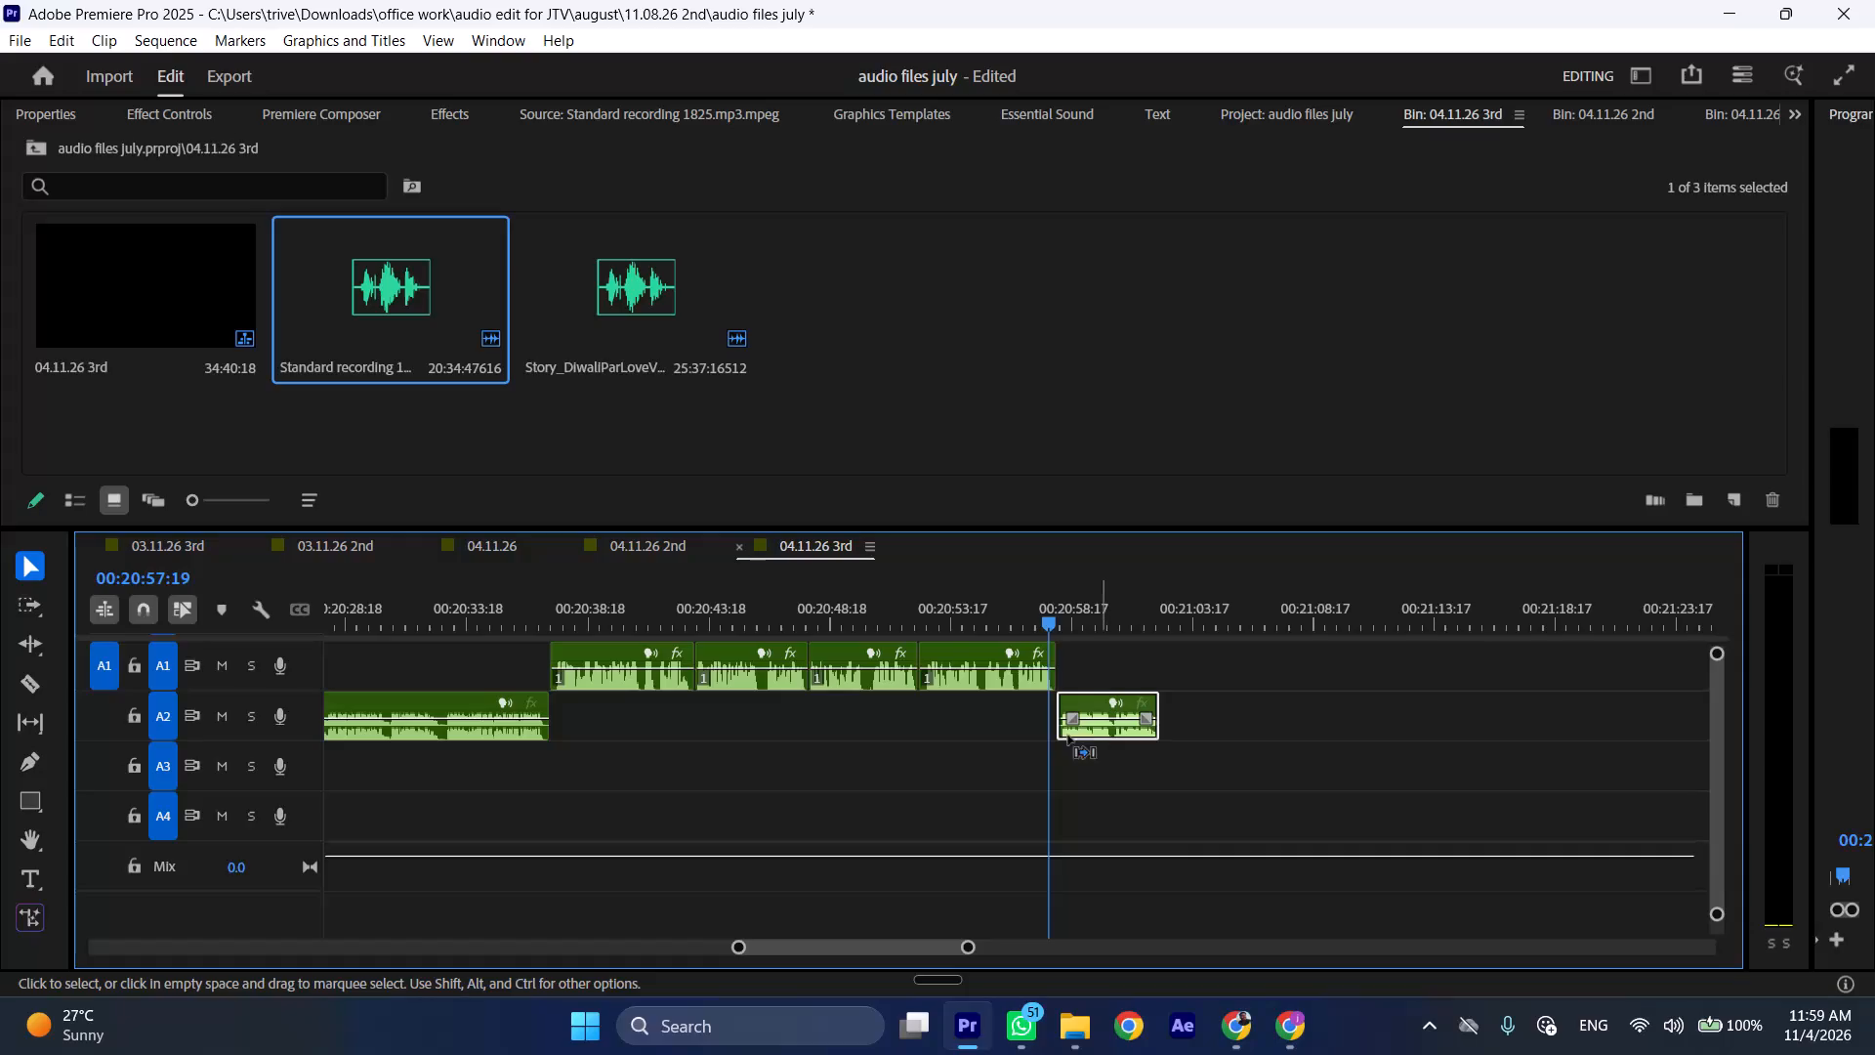
Play the sequence from about 00:20:51 to check the join between the A1 section and the inserted A2 clip.
{"action": "left_click", "coordinate": [898, 610]}
{"action": "key", "text": "space"}
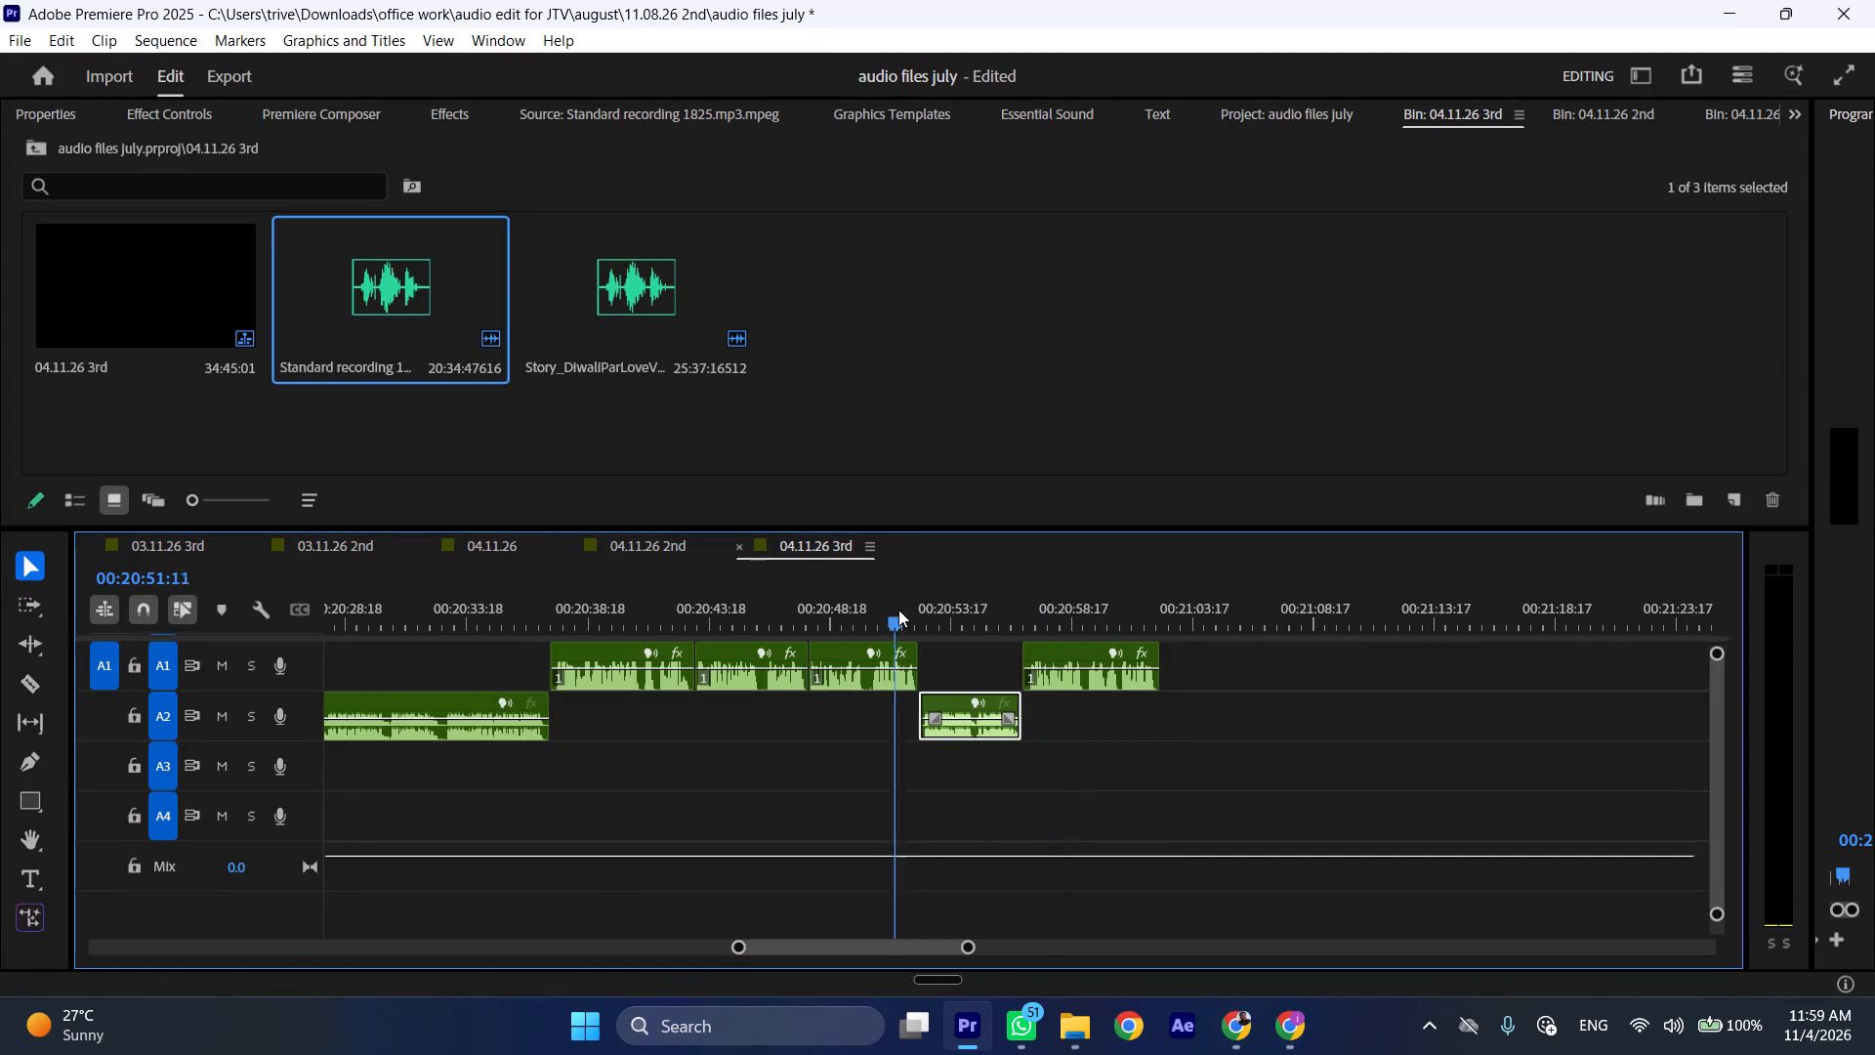
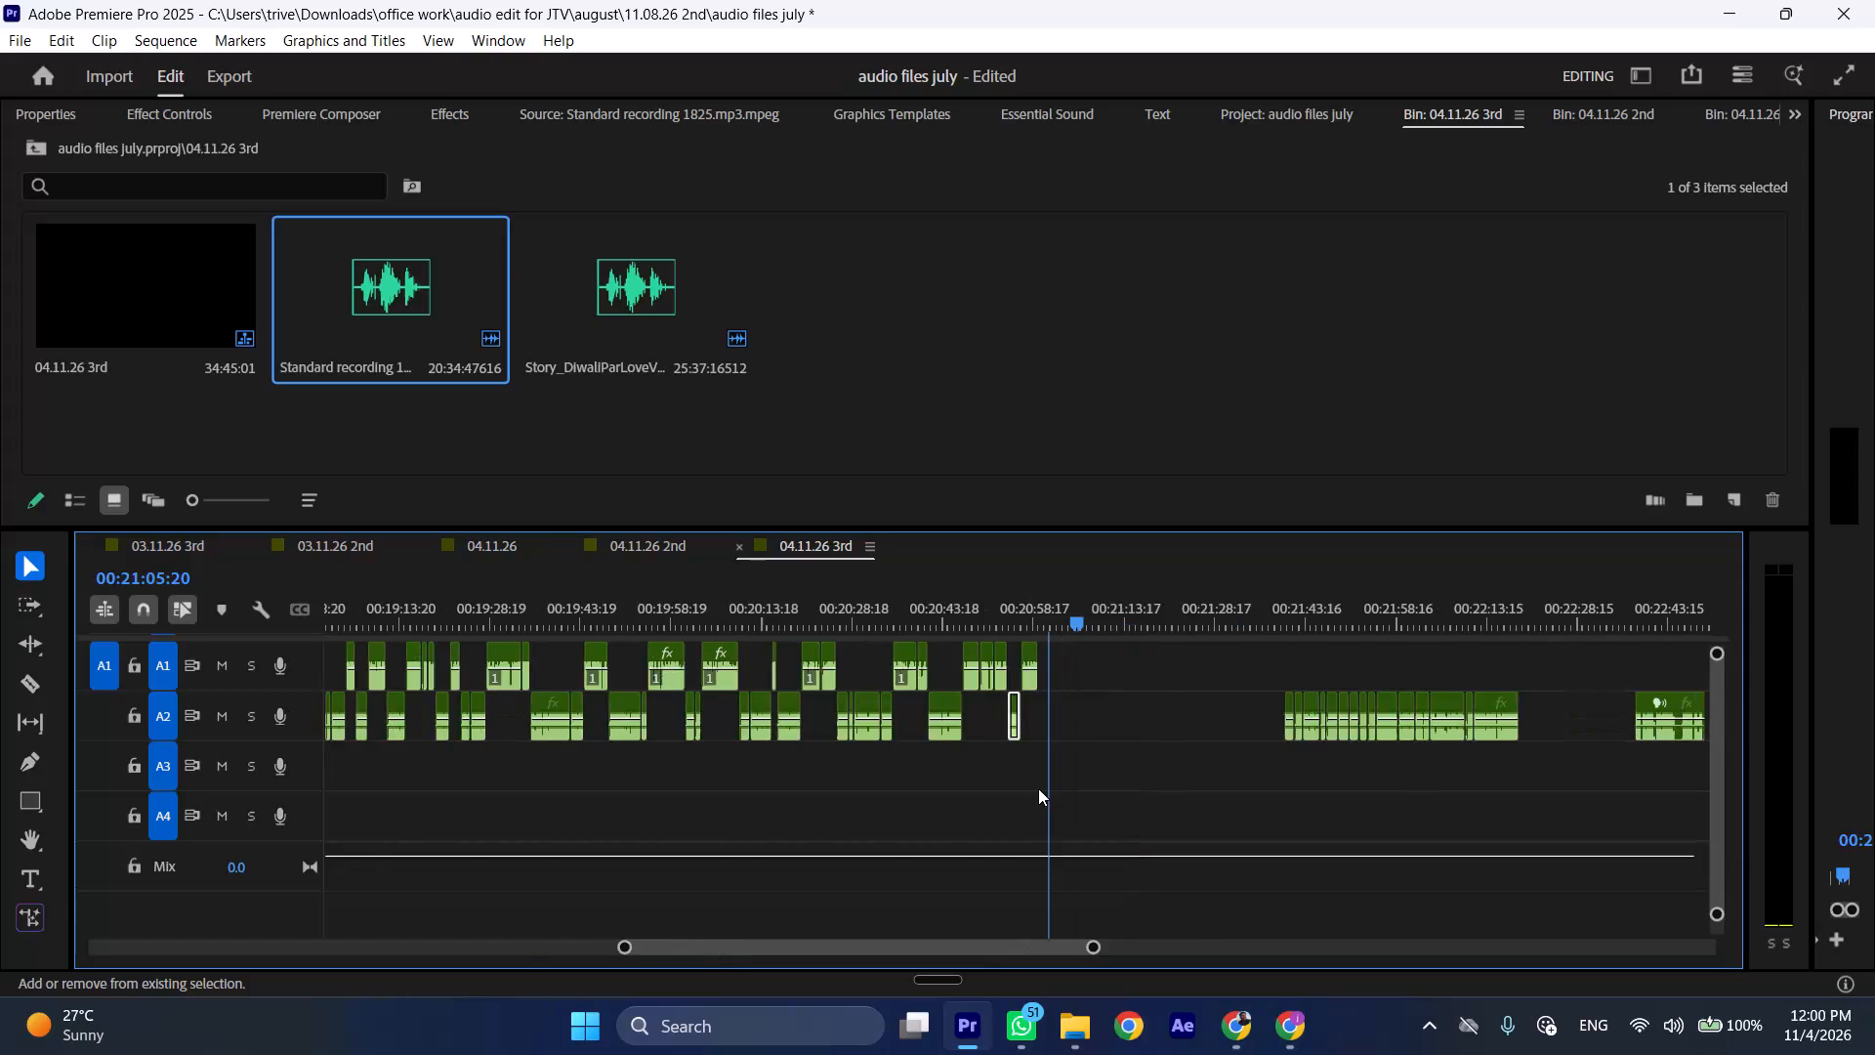
Move the remaining A1 voice-over clip back against the end of the preceding A1 clip at about 00:21:02.
{"action": "key", "text": "ctrl+shift+x"}
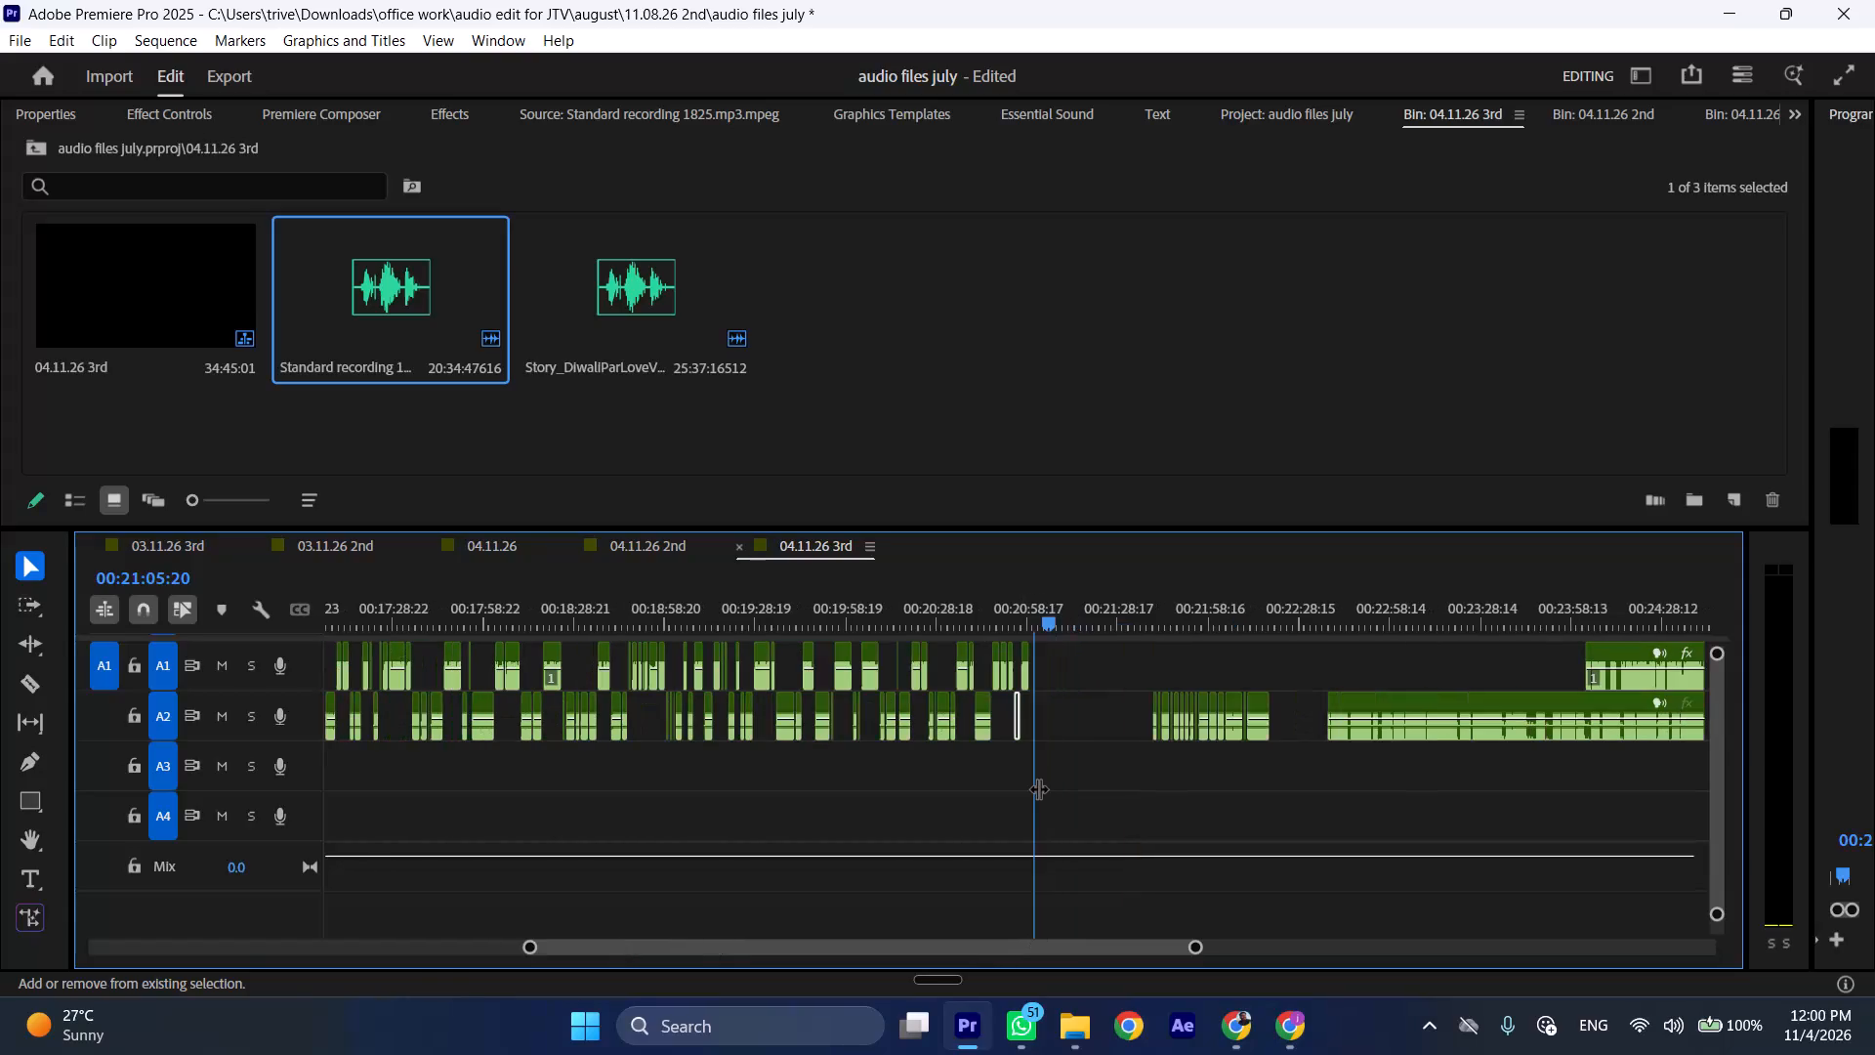
{"action": "left_click_drag", "start_coordinate": [1628, 649], "coordinate": [1527, 654]}
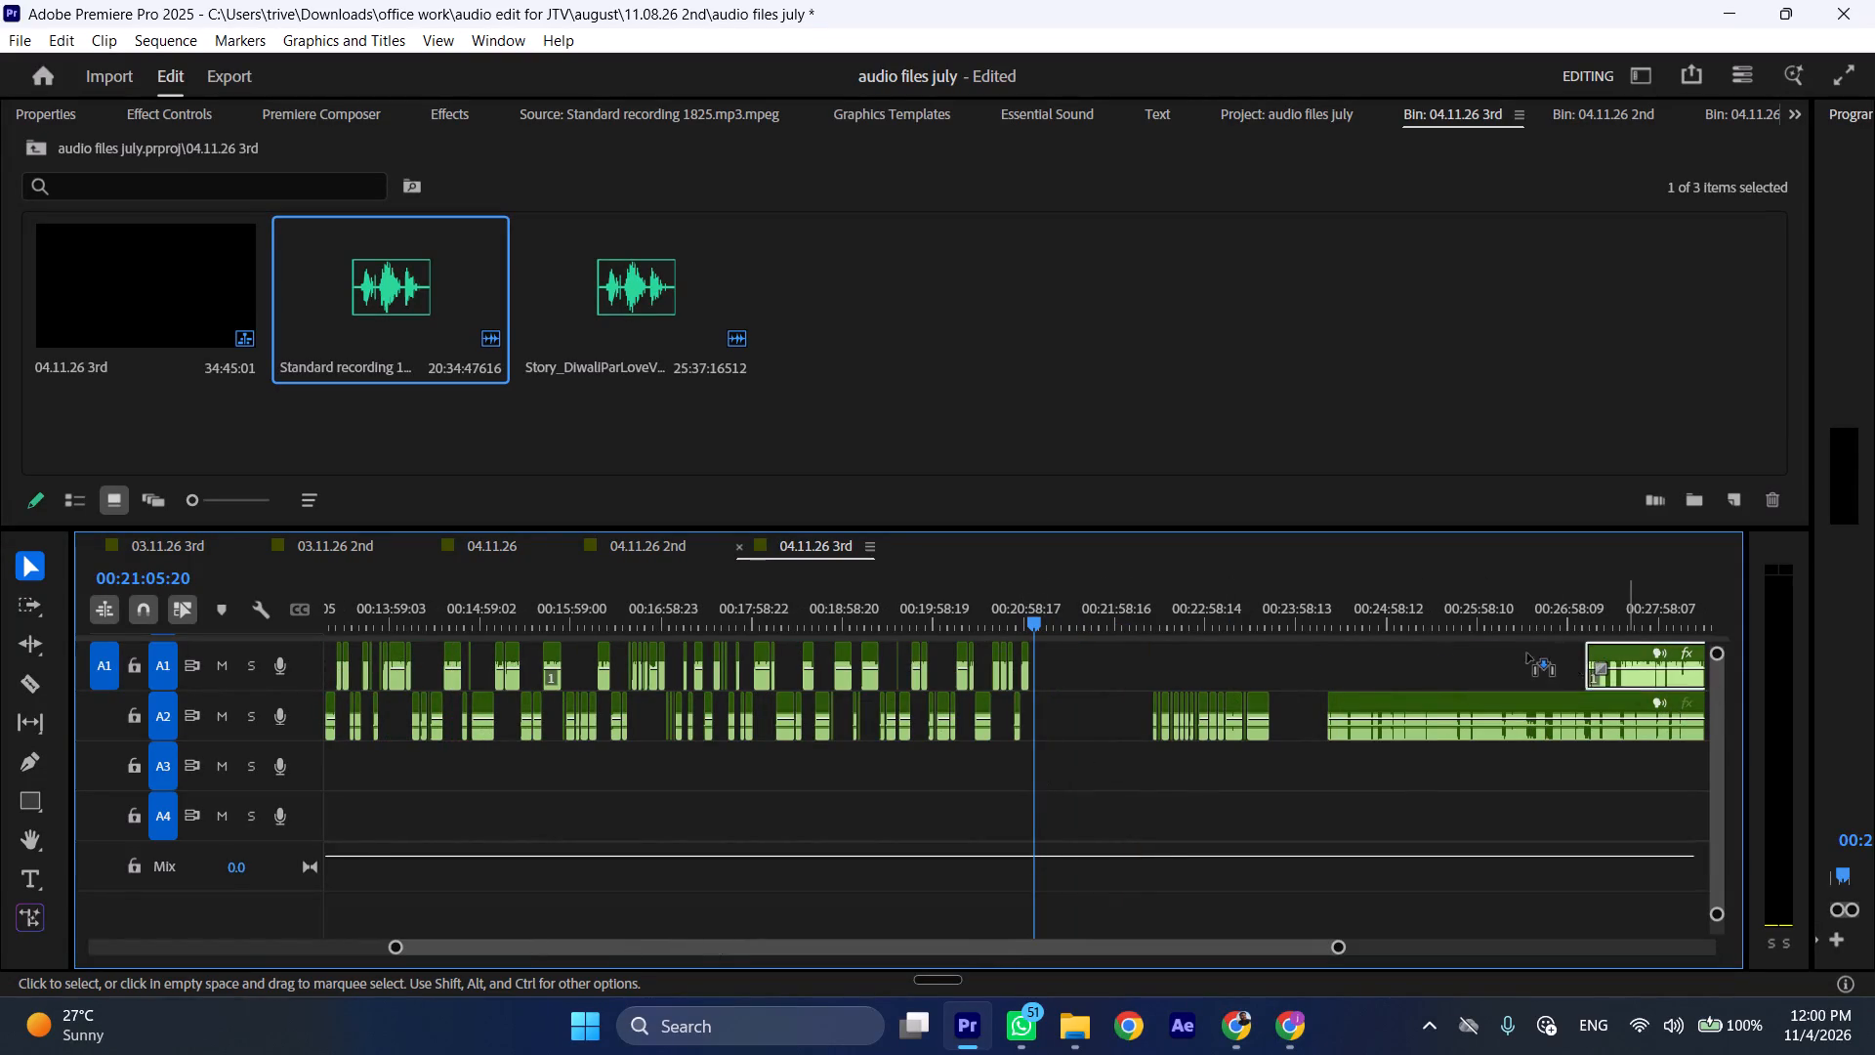
{"action": "left_click_drag", "start_coordinate": [1527, 654], "coordinate": [1082, 651]}
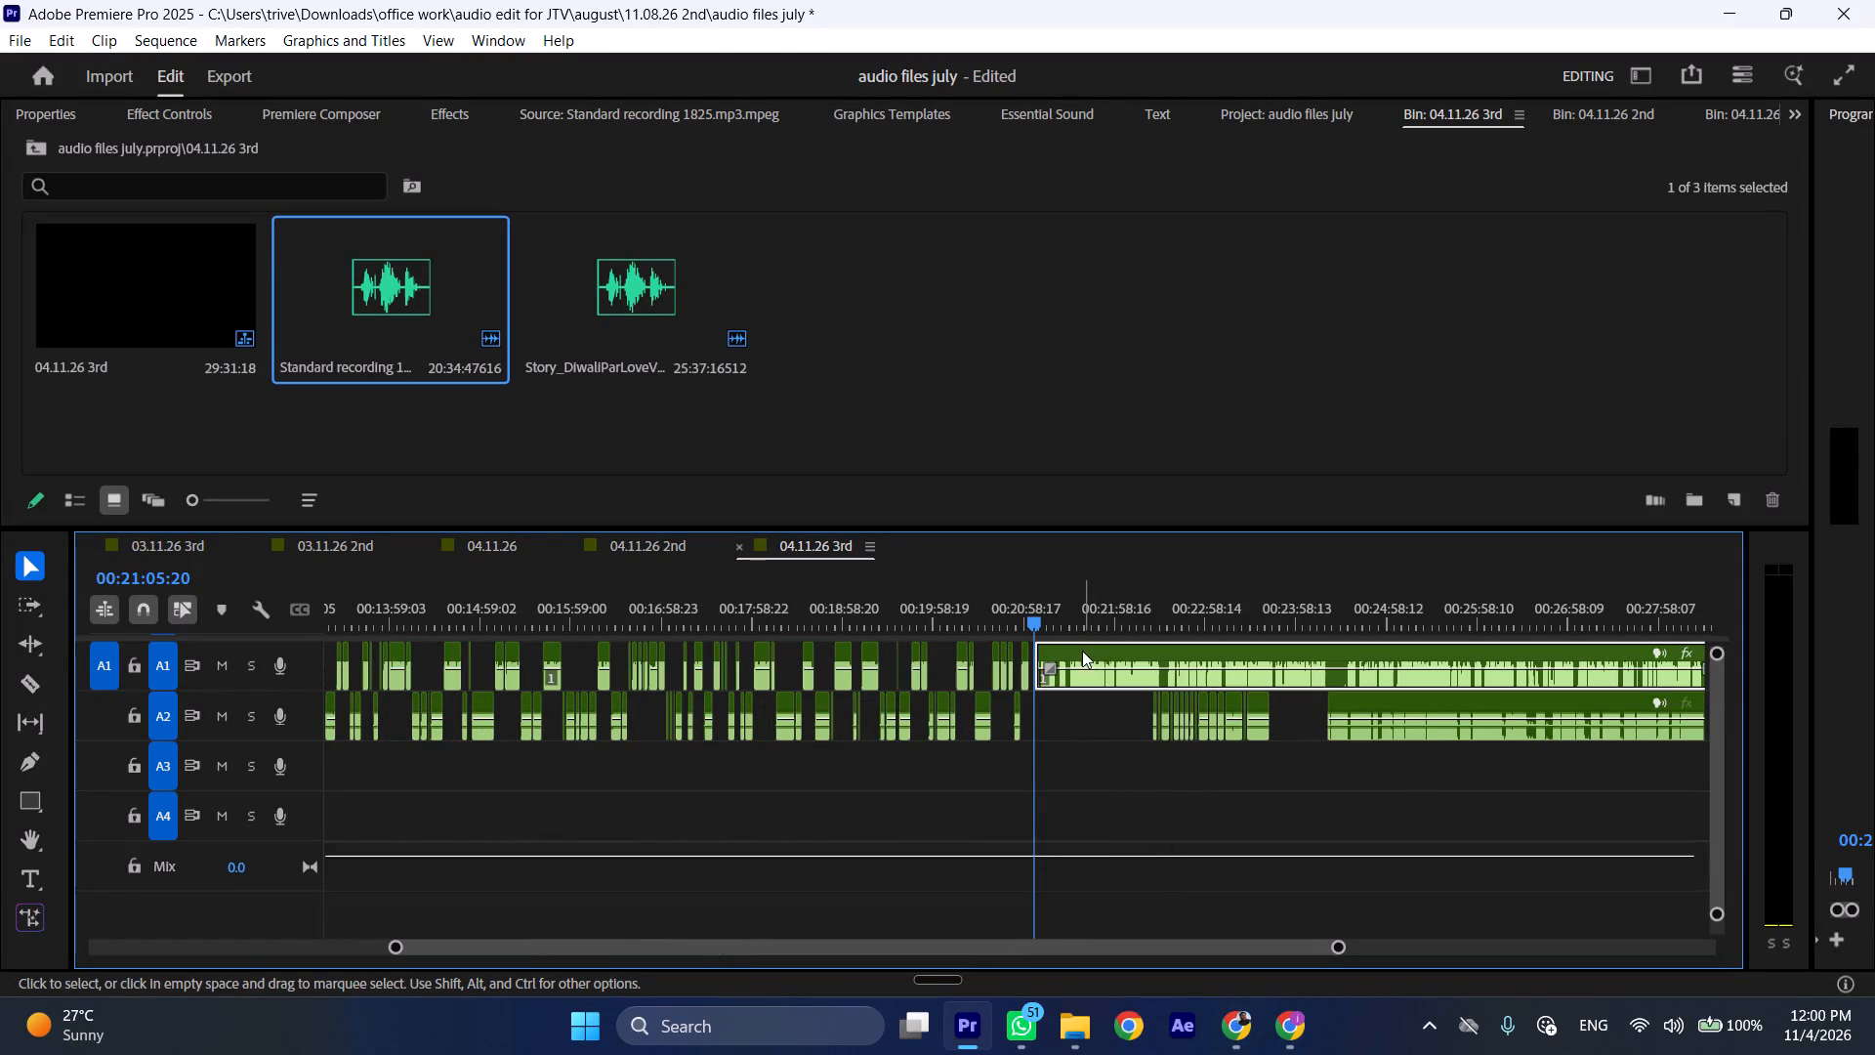
{"action": "key", "text": "ctrl+shift+c"}
{"action": "key", "text": "ctrl+shift+c"}
{"action": "key", "text": "ctrl+shift+c"}
{"action": "key", "text": "ctrl+shift+c"}
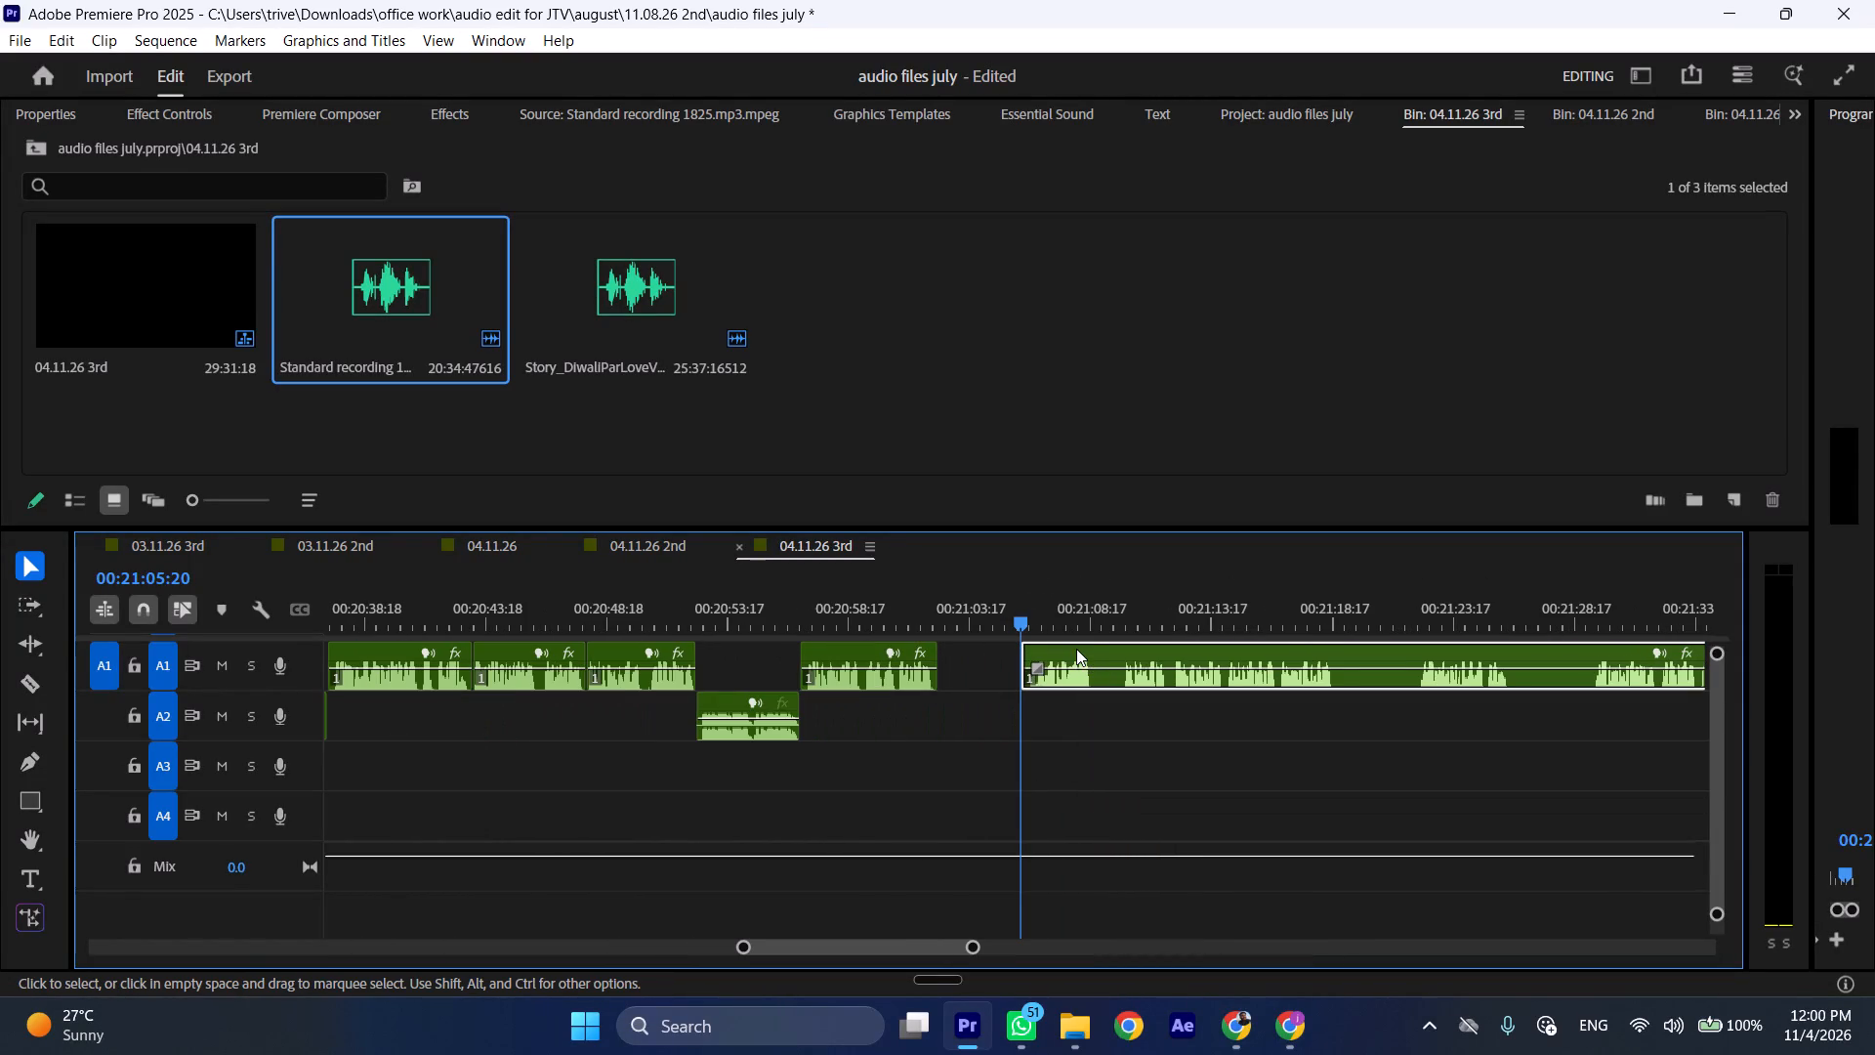
{"action": "left_click_drag", "start_coordinate": [1076, 649], "coordinate": [1005, 649]}
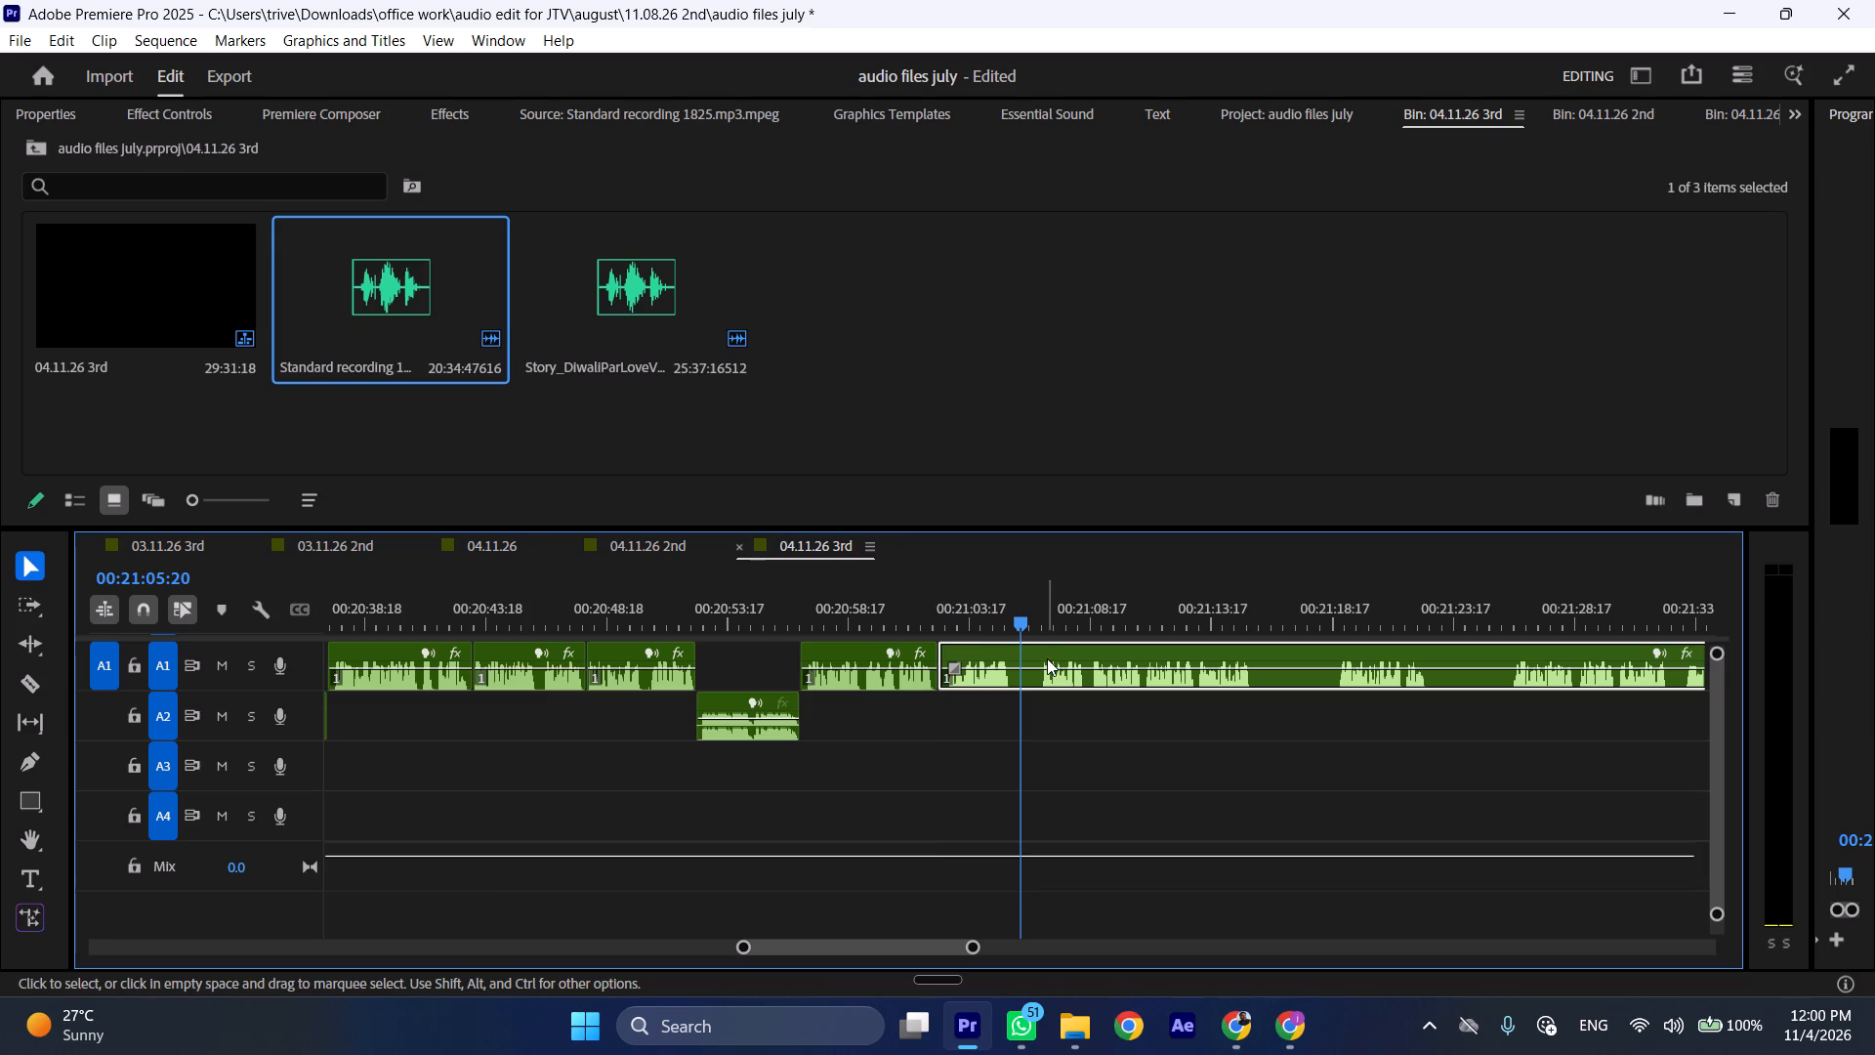
{"action": "left_click_drag", "start_coordinate": [1047, 658], "coordinate": [1049, 647]}
Play across the new A1 join, then cut out the short pause starting at 00:21:05:12 and close the gap.
{"action": "left_click", "coordinate": [924, 621]}
{"action": "key", "text": "space"}
{"action": "type", "text": "l"}
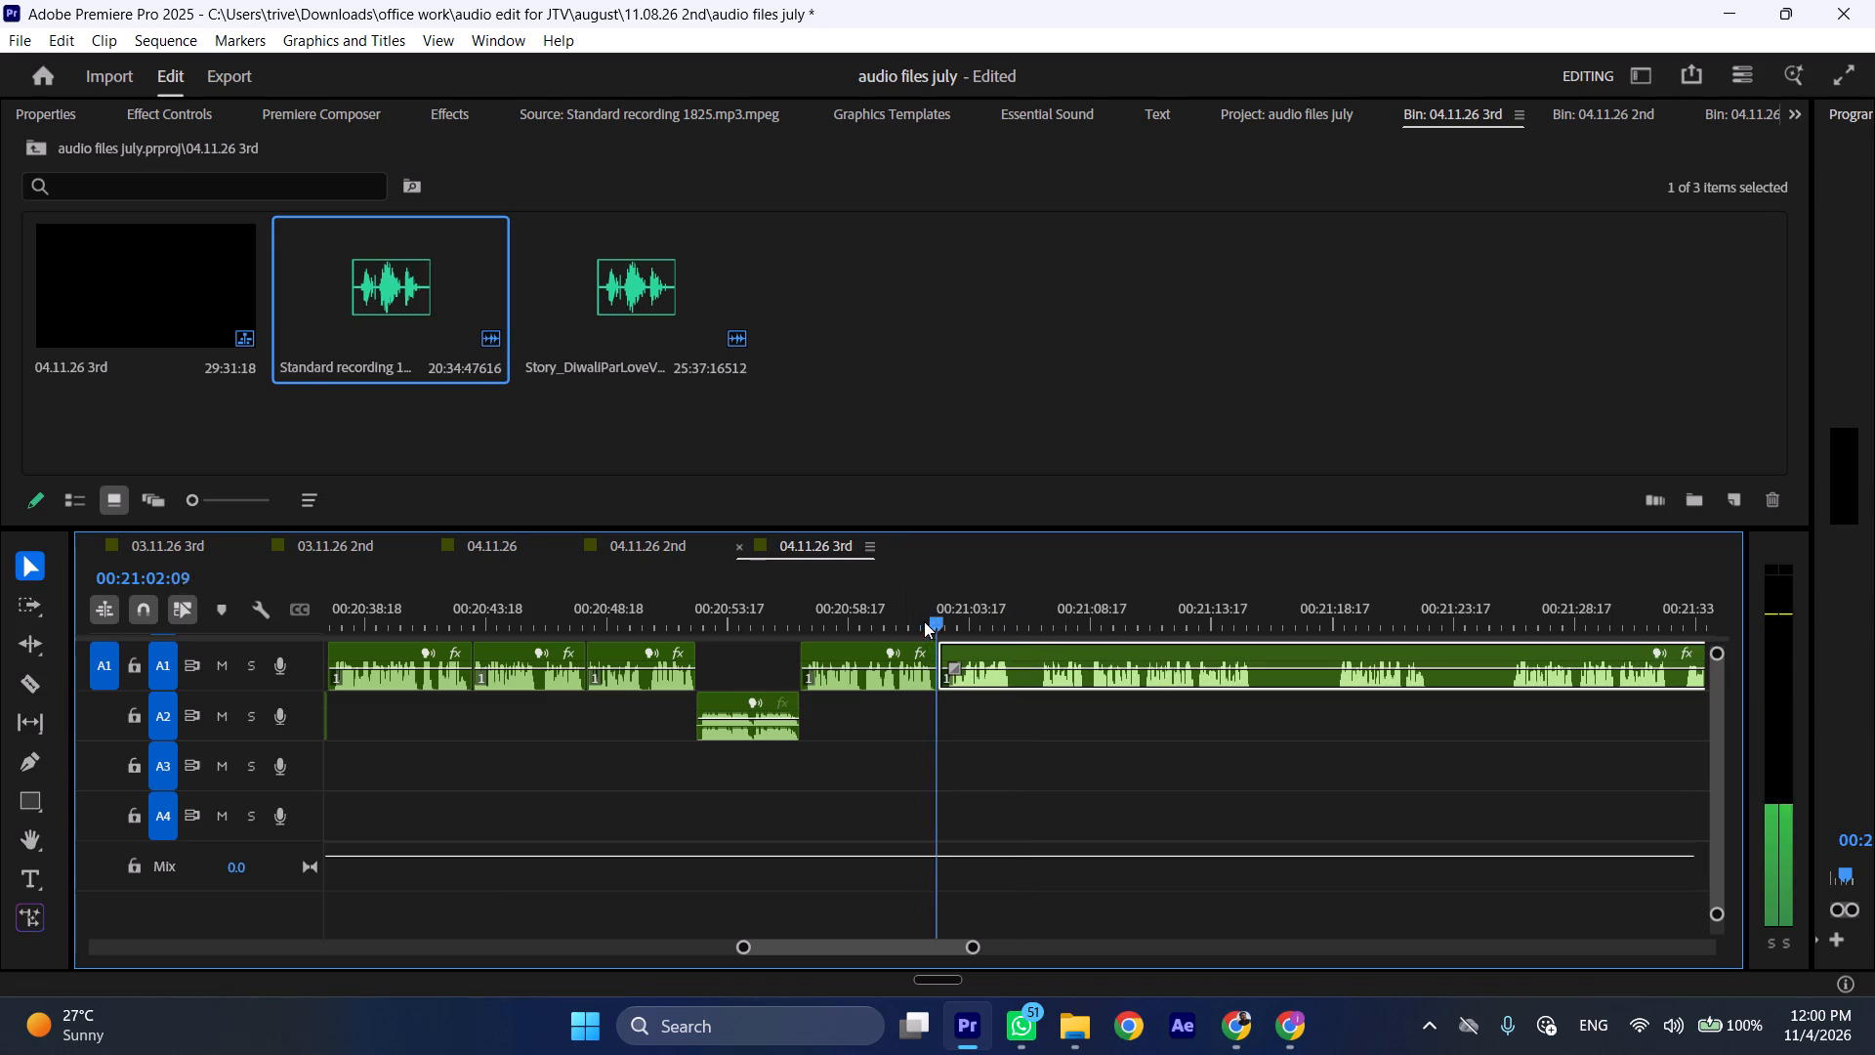
{"action": "key", "text": "space"}
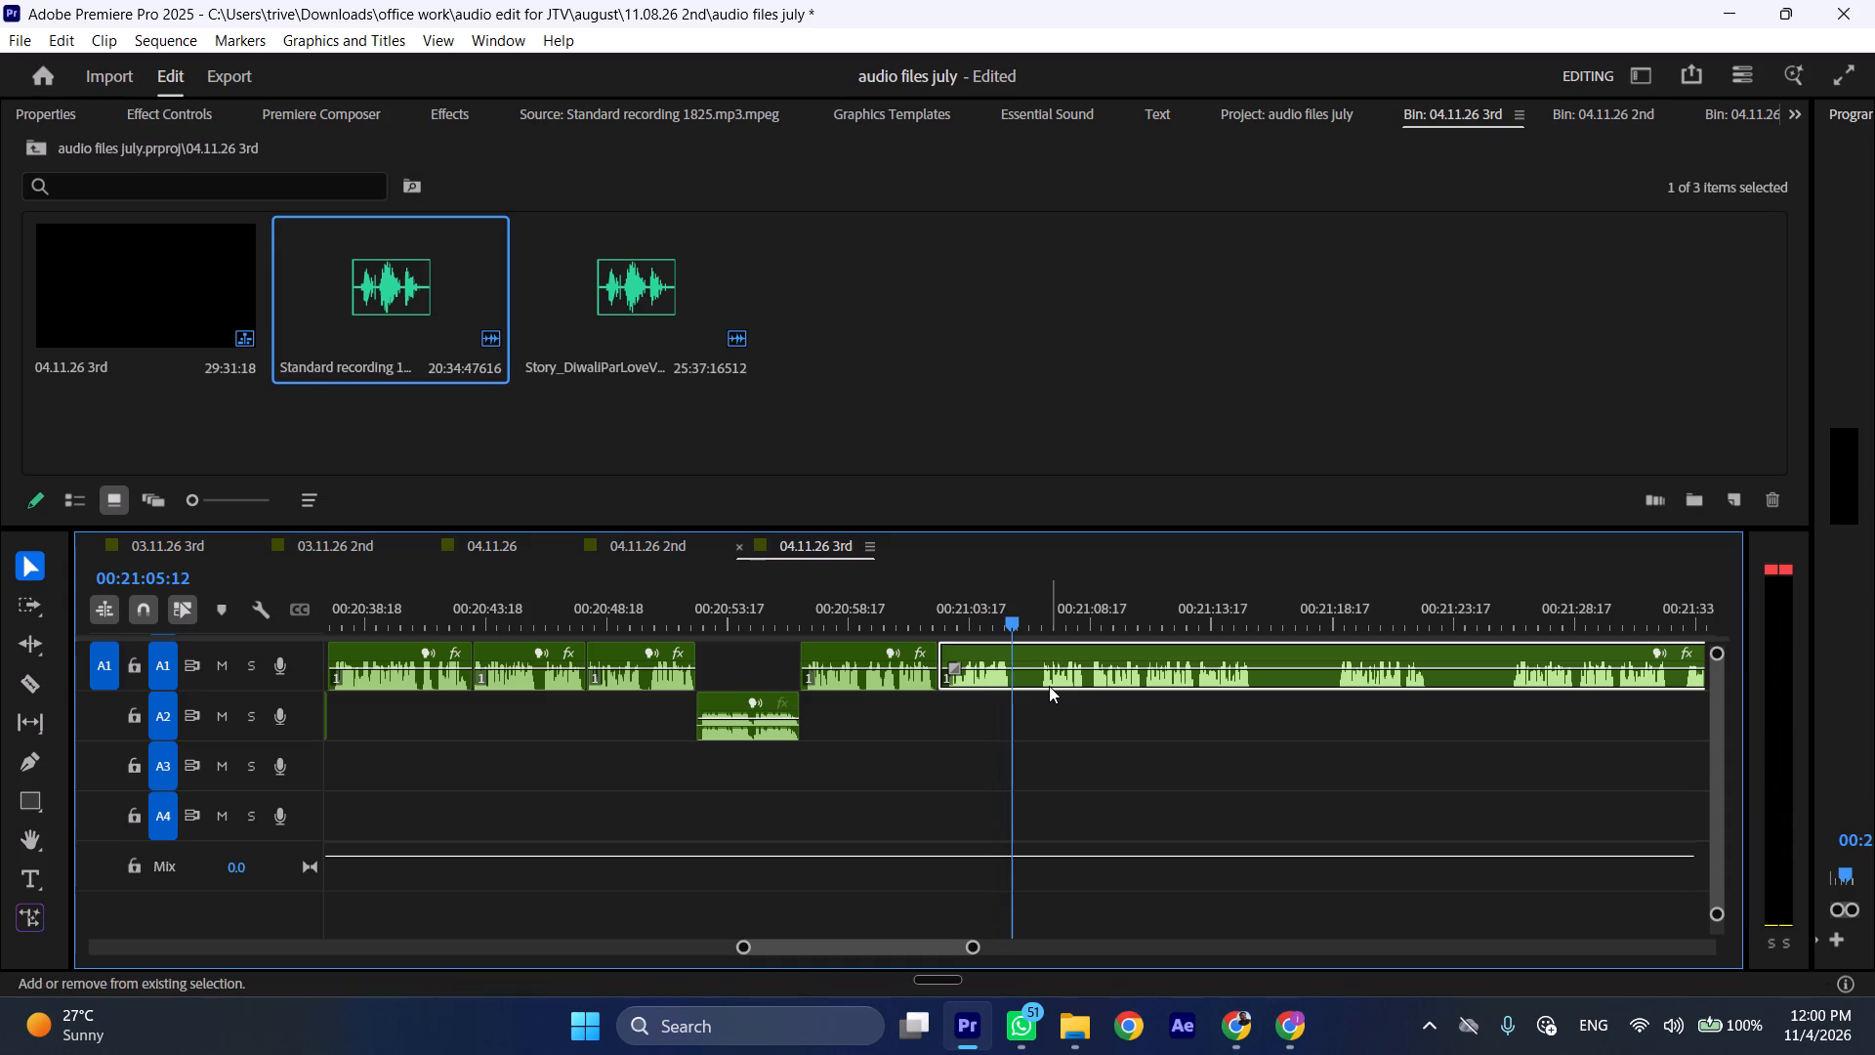
{"action": "key", "text": "shift+c"}
{"action": "left_click", "coordinate": [1040, 603]}
{"action": "left_click", "coordinate": [1062, 673]}
{"action": "key", "text": "shift+c"}
{"action": "key", "text": "ctrl+shift+d"}
Play on and ripple-delete the A1 pause from about 00:21:14 to 00:21:17.
{"action": "key", "text": "space"}
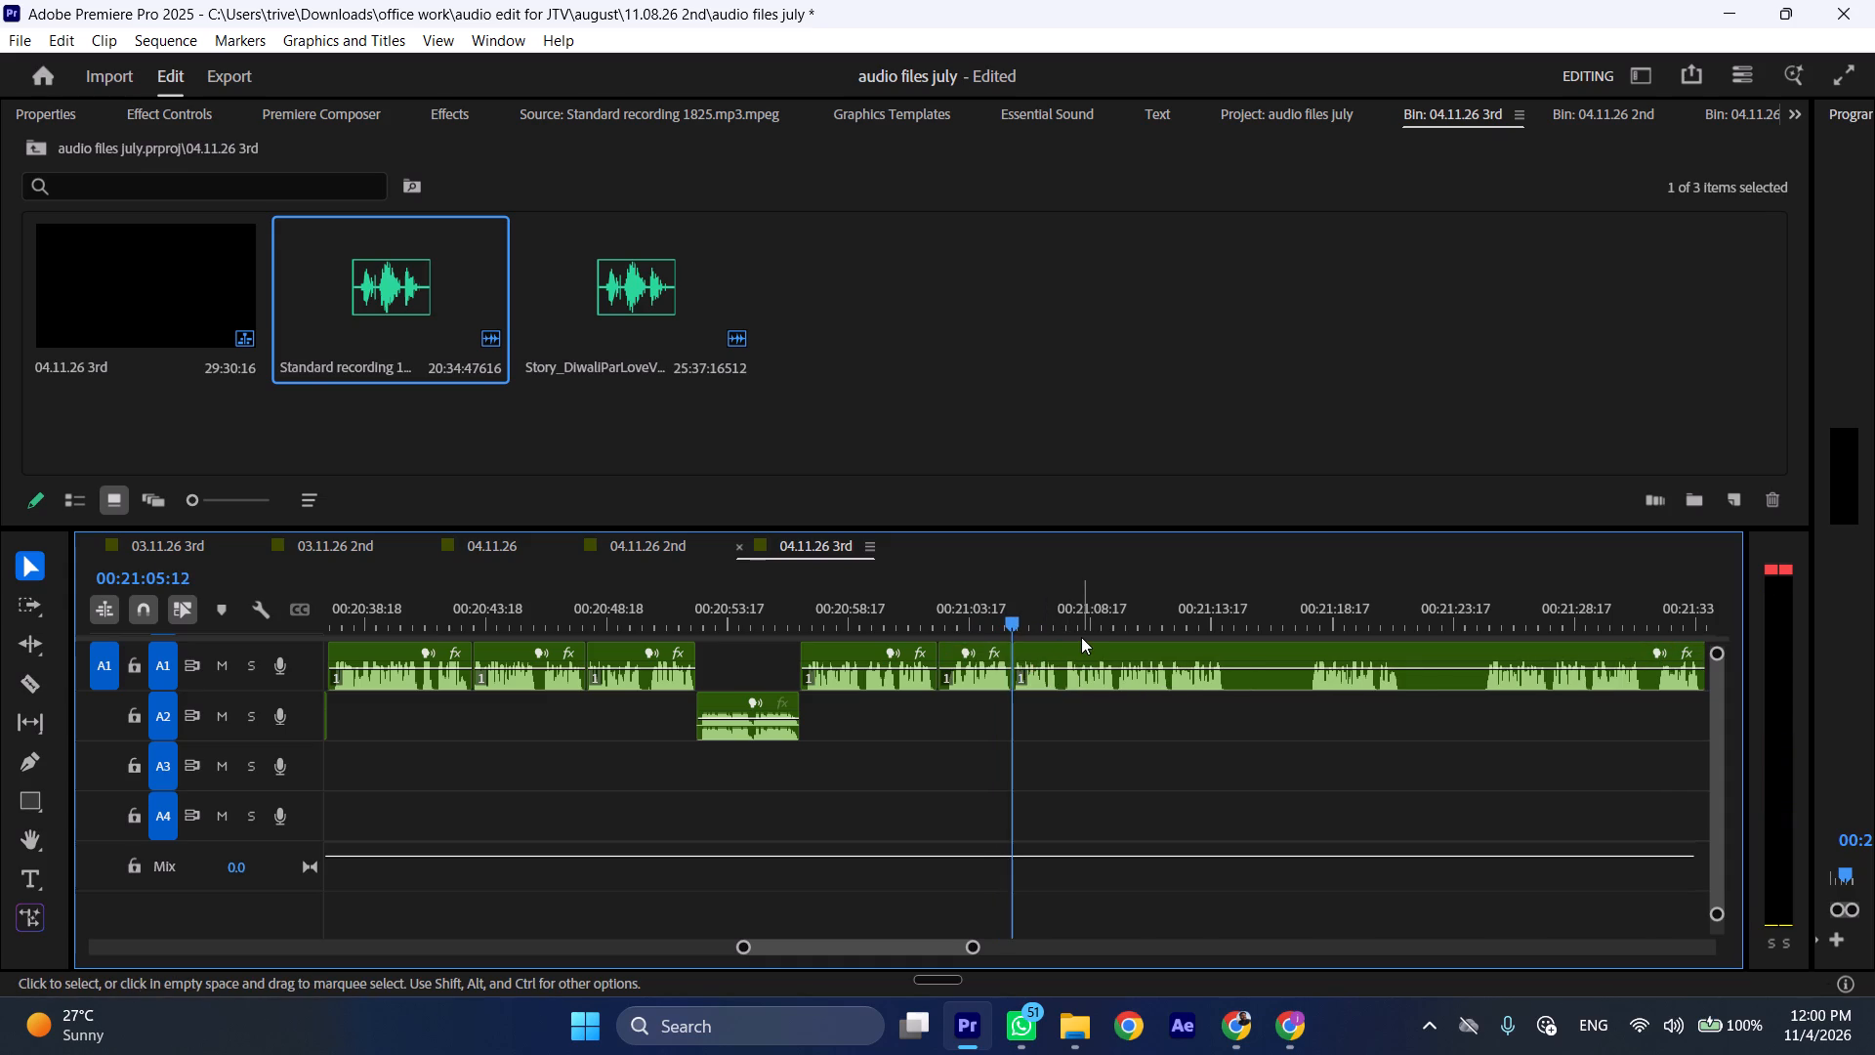
{"action": "key", "text": "l"}
{"action": "scroll", "coordinate": [1128, 689], "scroll_direction": "down", "scroll_amount": 6}
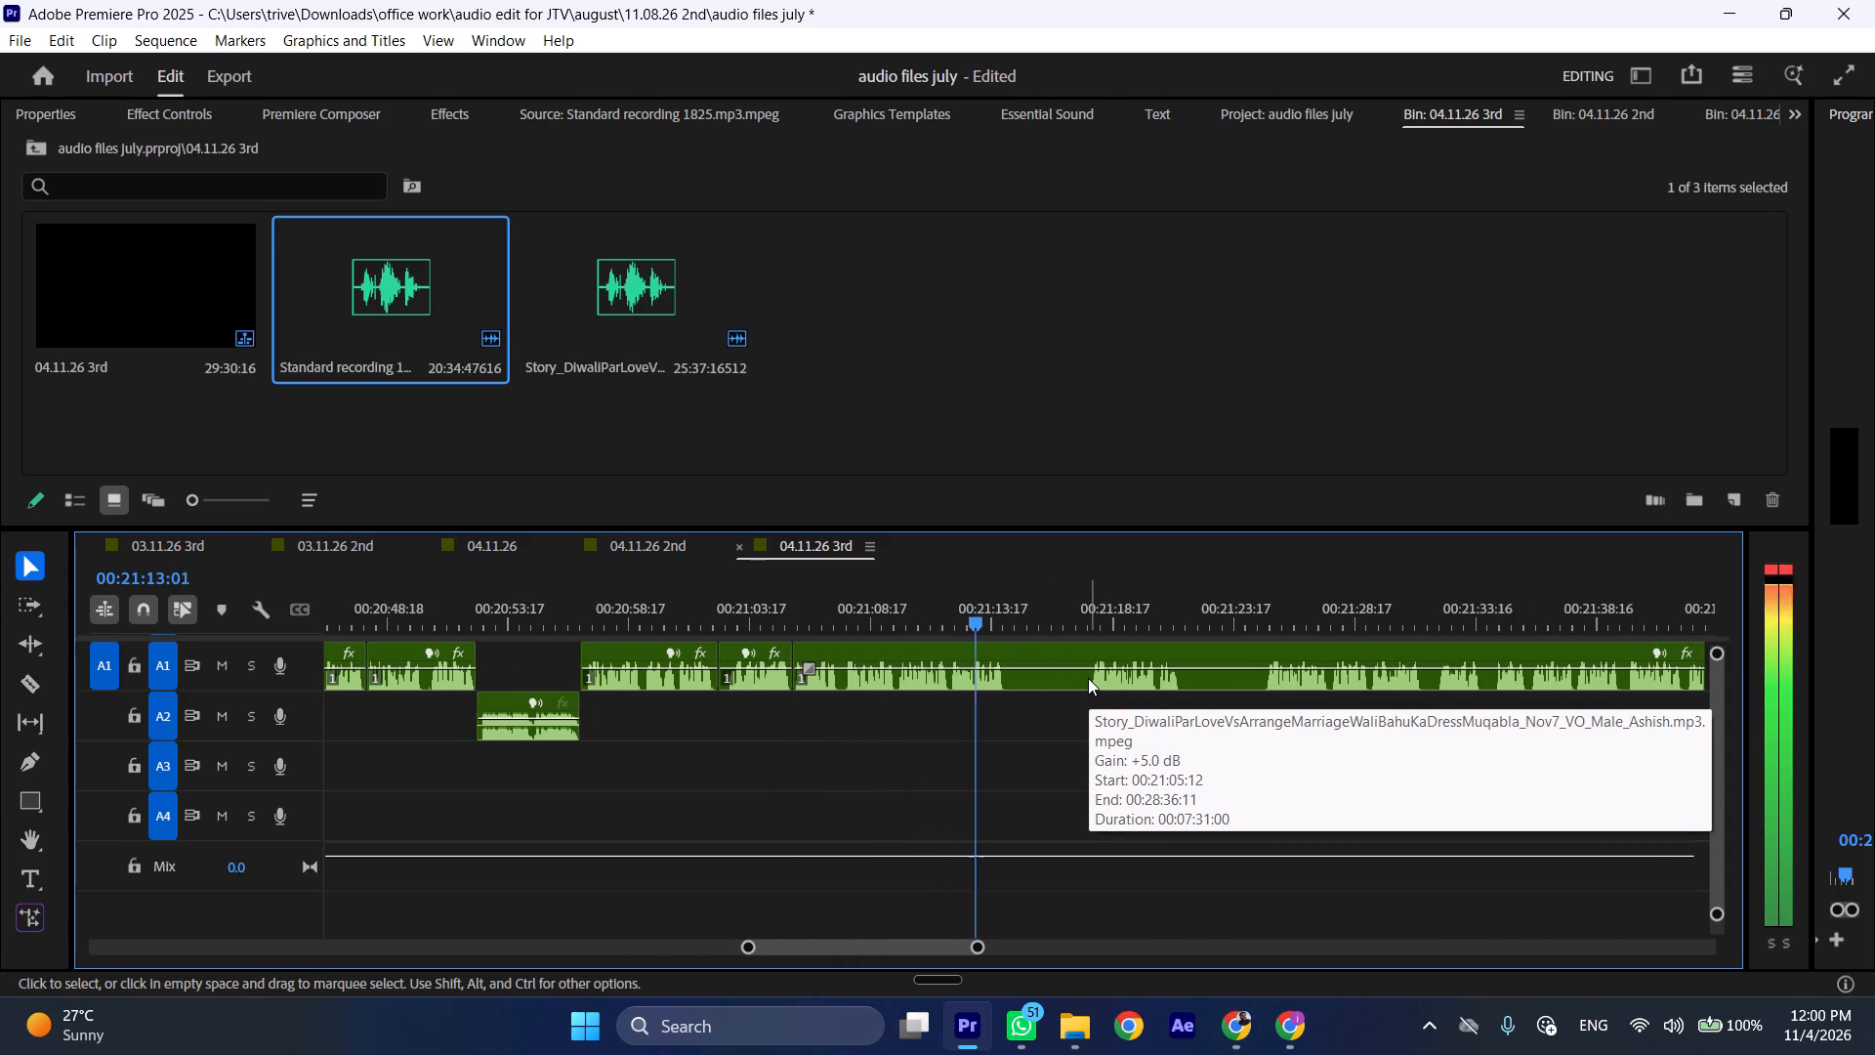
{"action": "key", "text": "space"}
{"action": "key", "text": "shift+c"}
{"action": "left_click_drag", "start_coordinate": [1060, 596], "coordinate": [1077, 601]}
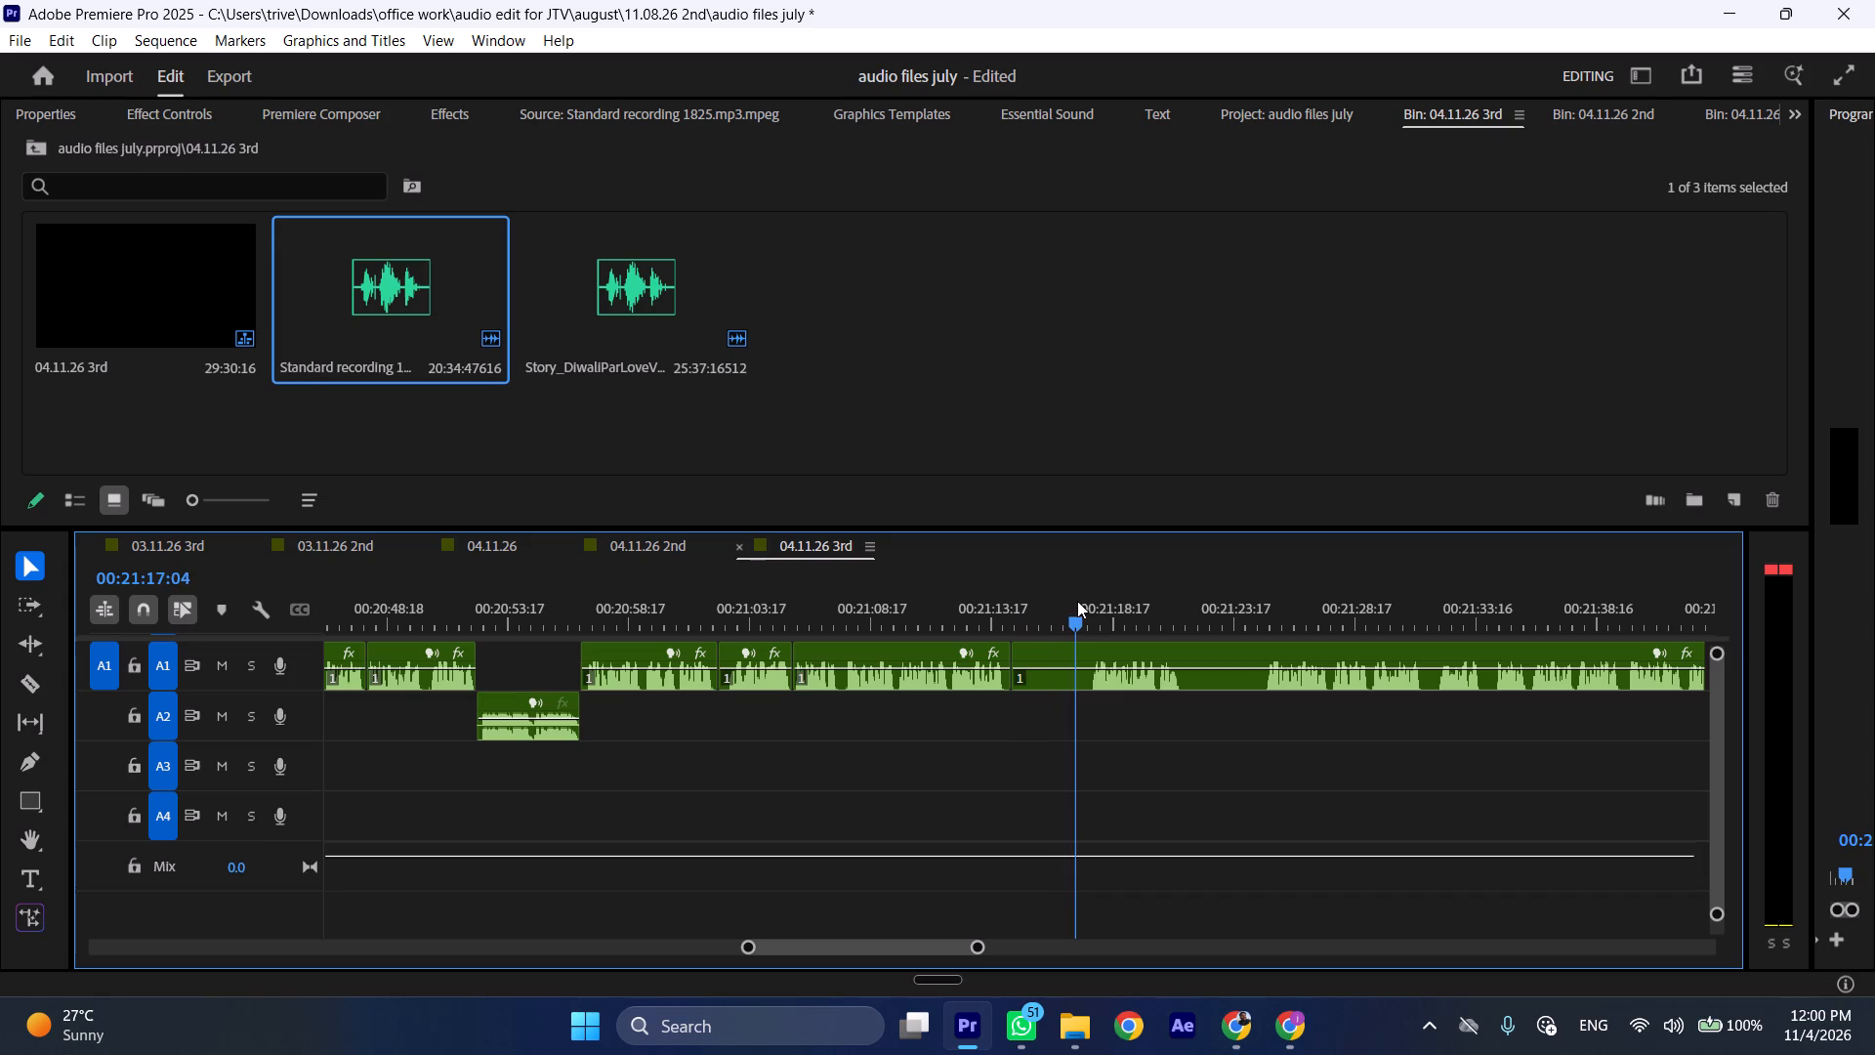
{"action": "left_click_drag", "start_coordinate": [1077, 601], "coordinate": [1082, 602]}
{"action": "left_click", "coordinate": [1138, 664]}
{"action": "key", "text": "shift+c"}
{"action": "key", "text": "ctrl+shift+d"}
Play on and ripple-delete the A1 pause from about 00:21:18:21 to 00:21:22:00.
{"action": "key", "text": "space"}
{"action": "type", "text": "l"}
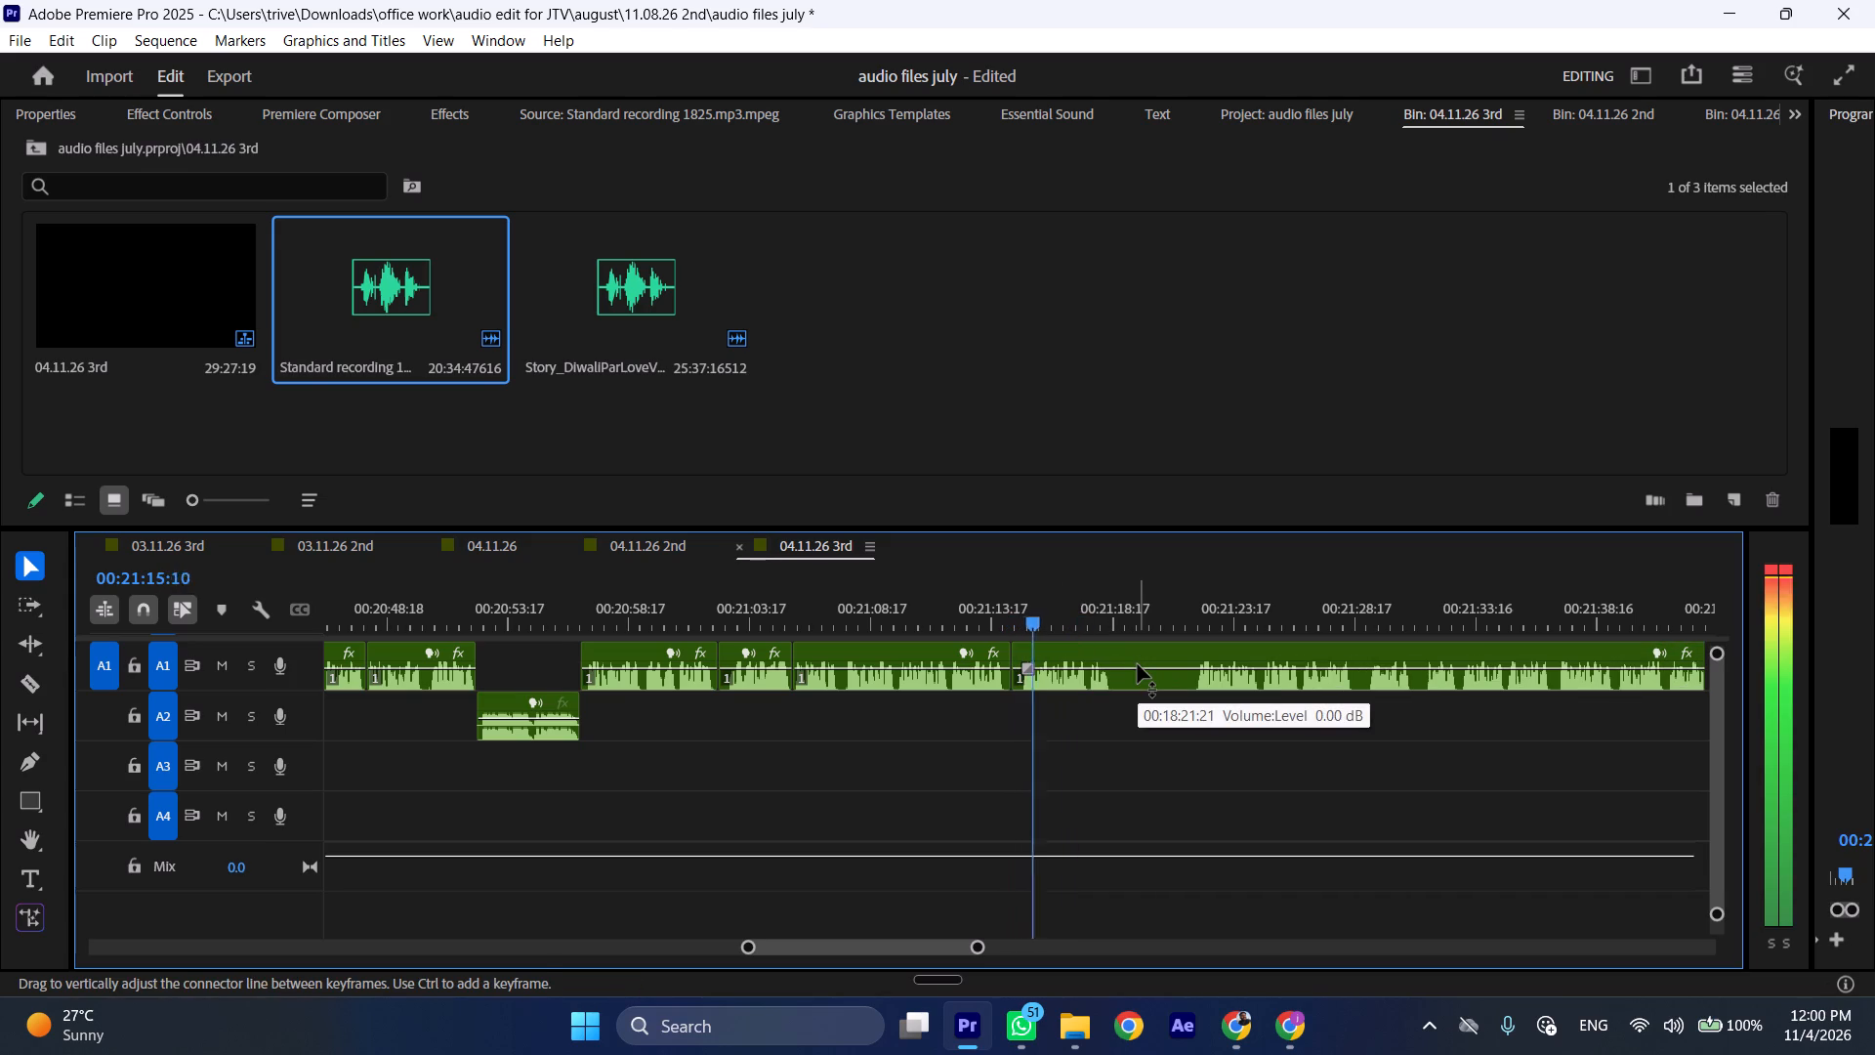
{"action": "key", "text": "space"}
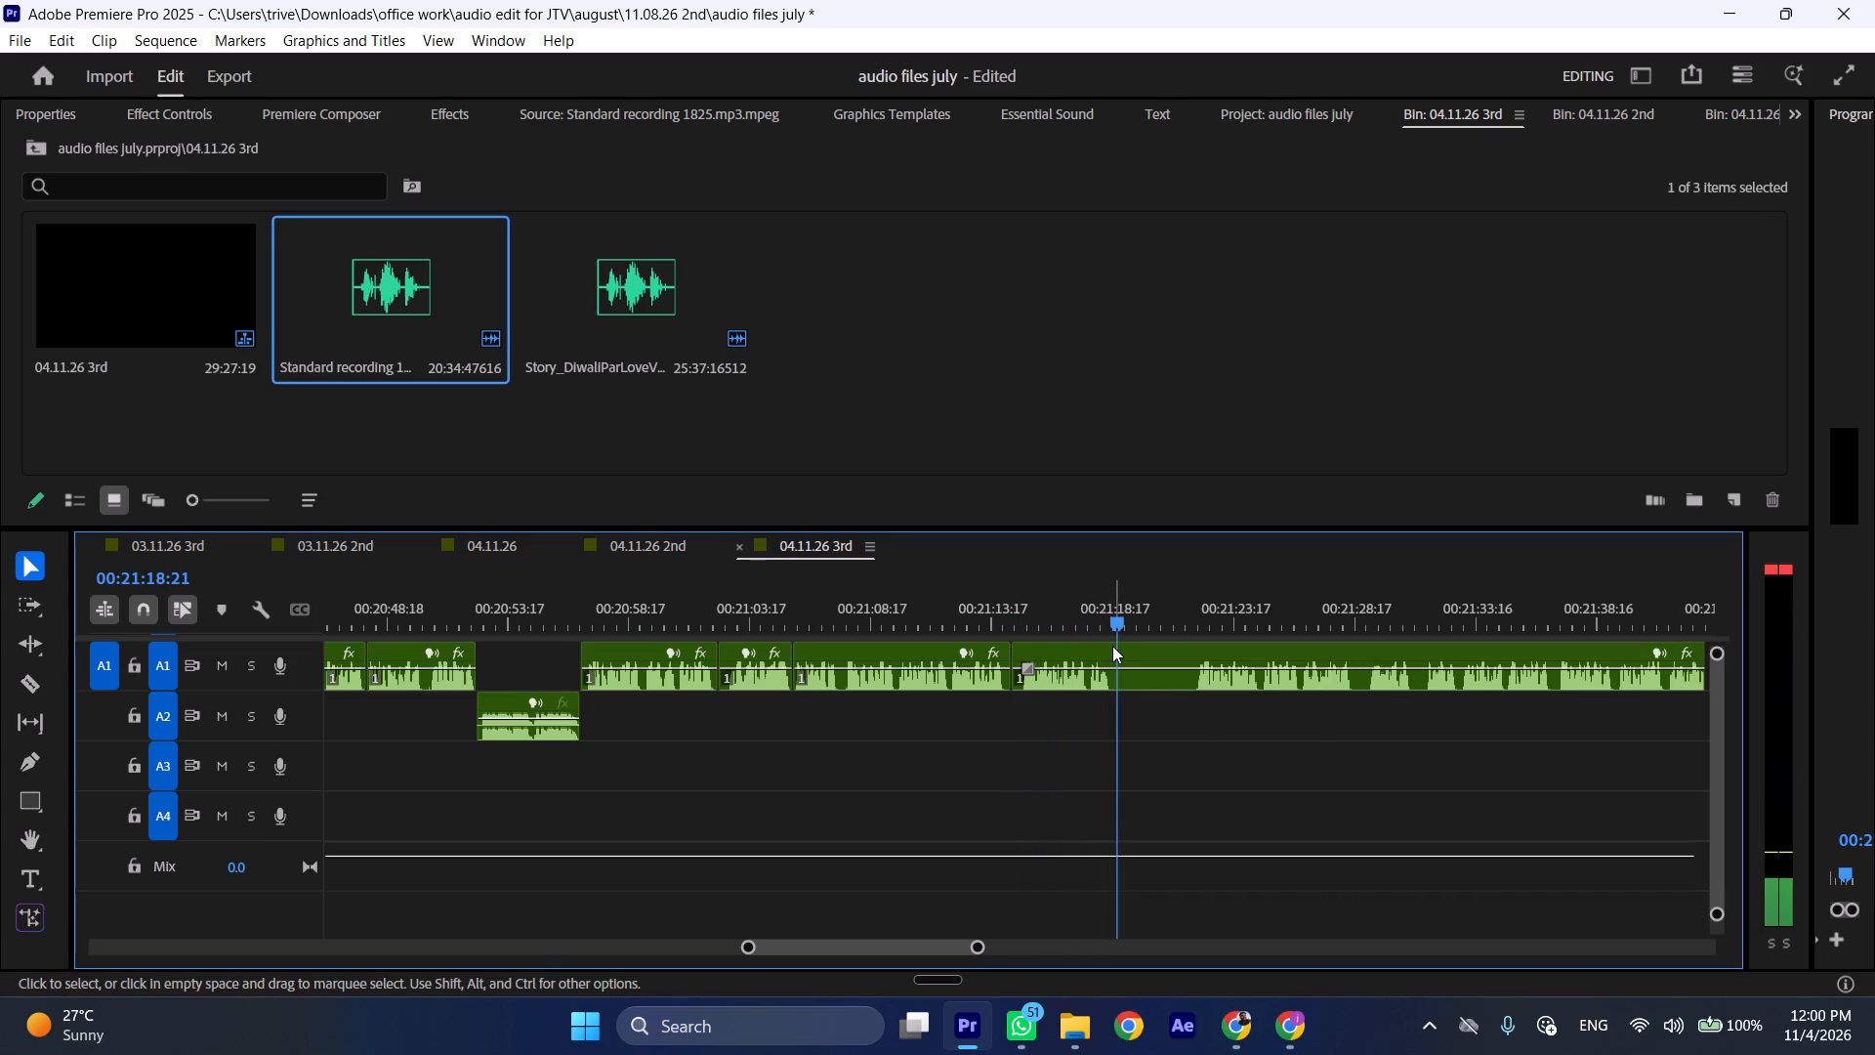
{"action": "key", "text": "shift+c"}
{"action": "left_click_drag", "start_coordinate": [1211, 605], "coordinate": [1194, 603]}
{"action": "left_click", "coordinate": [1204, 672]}
{"action": "key", "text": "shift+c"}
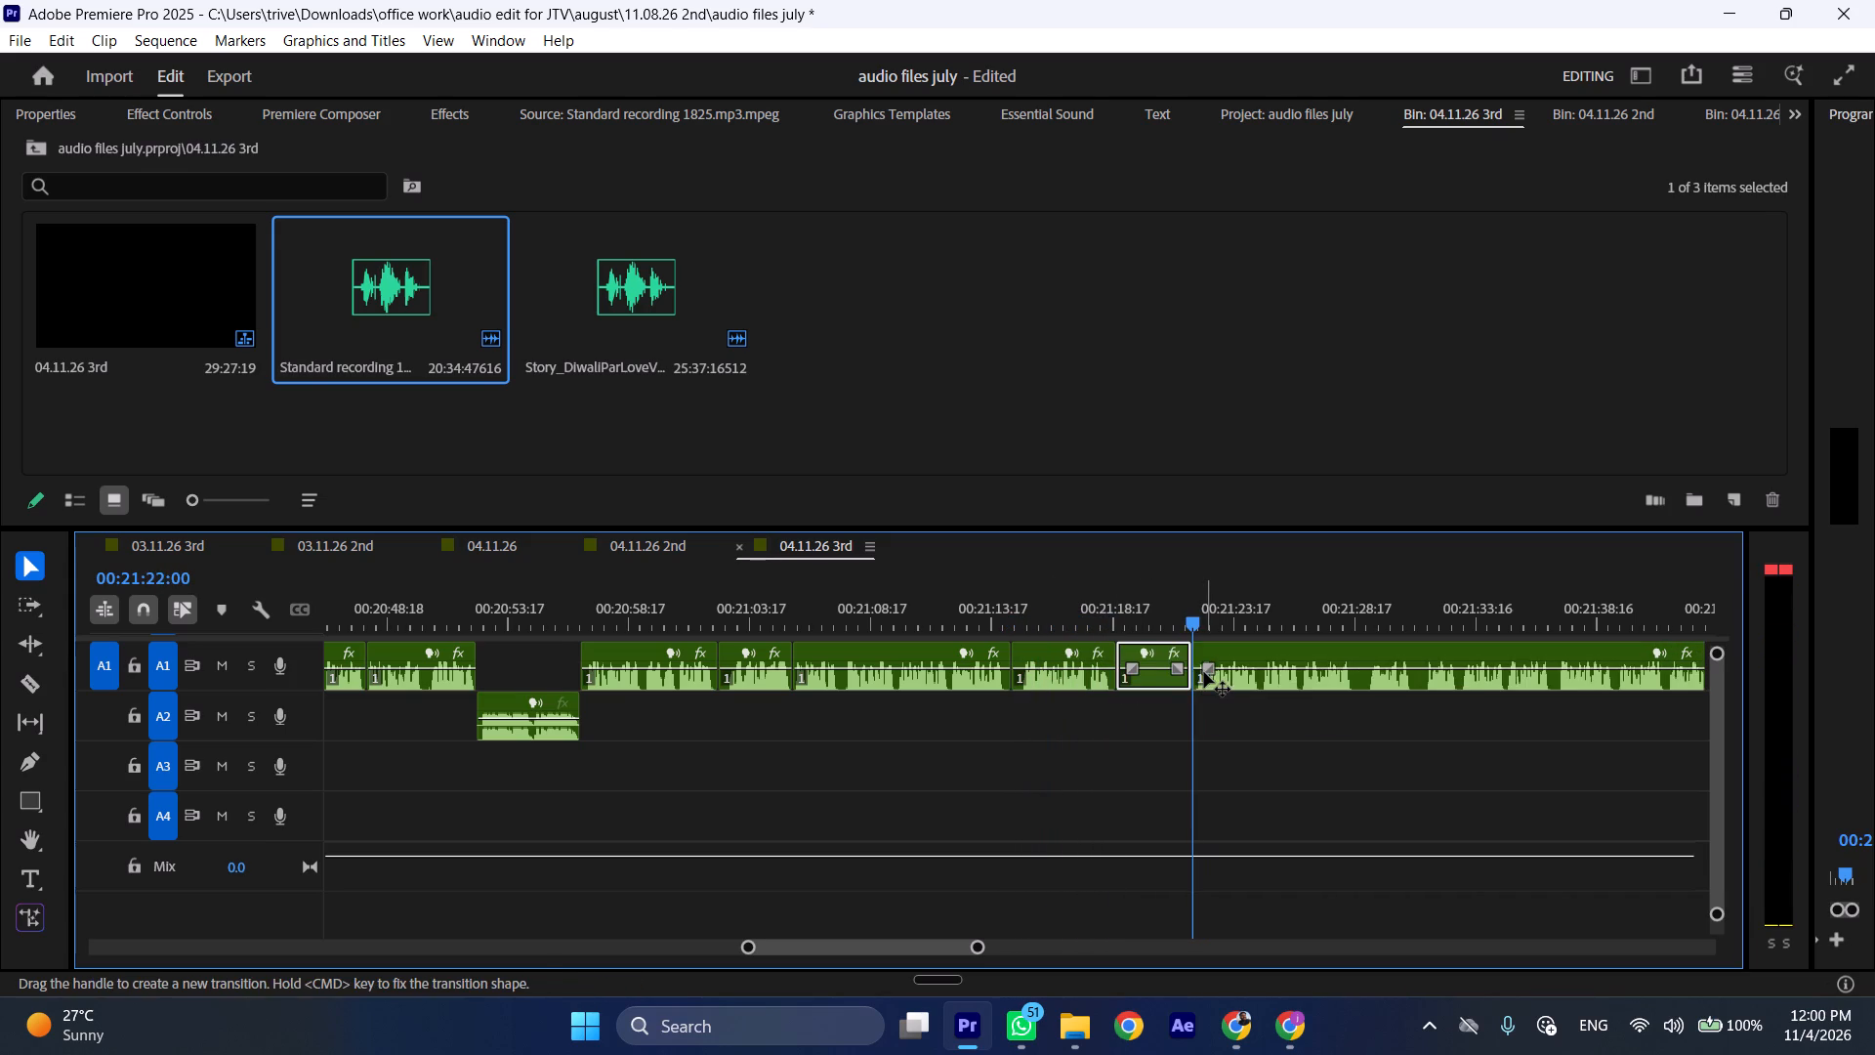
{"action": "key", "text": "ctrl+shift+d"}
Play on and ripple-delete the short A1 pause from about 00:21:25:13 to 00:21:26:02.
{"action": "key", "text": "space"}
{"action": "type", "text": "l"}
{"action": "scroll", "coordinate": [1204, 673], "scroll_direction": "down", "scroll_amount": 6}
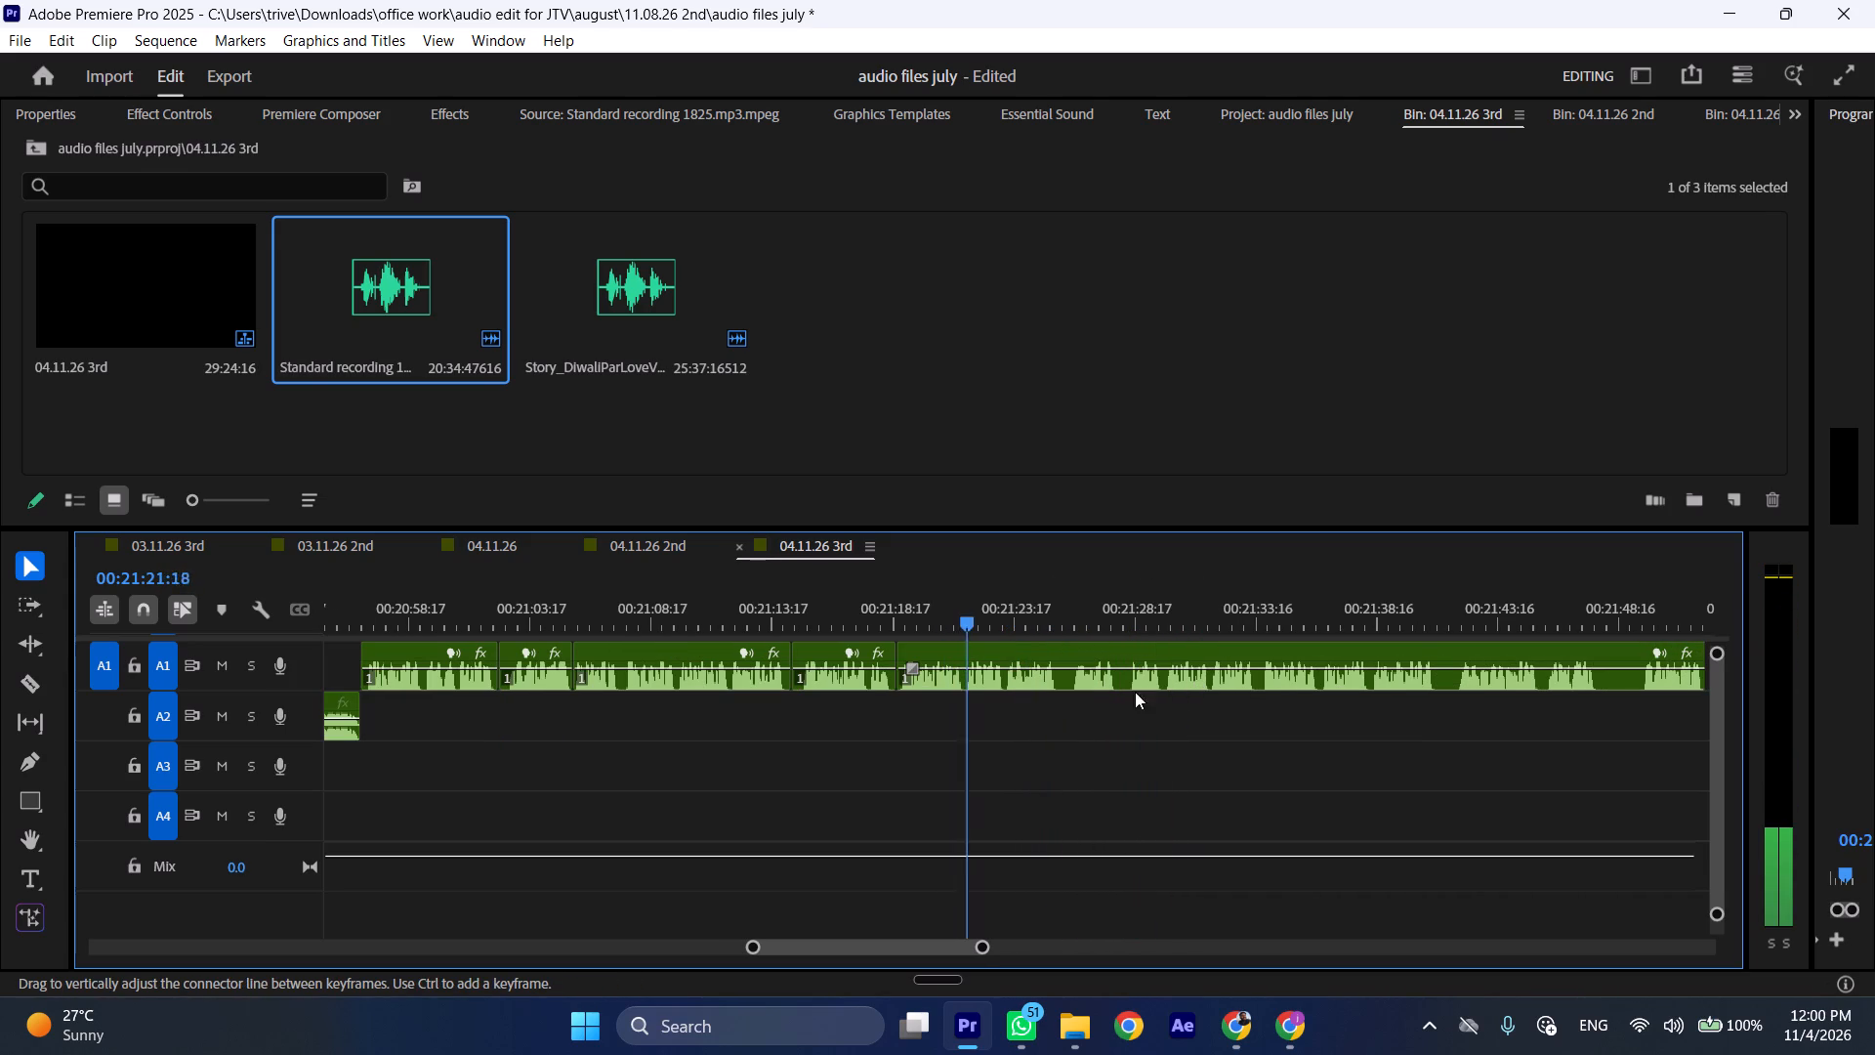
{"action": "key", "text": "space"}
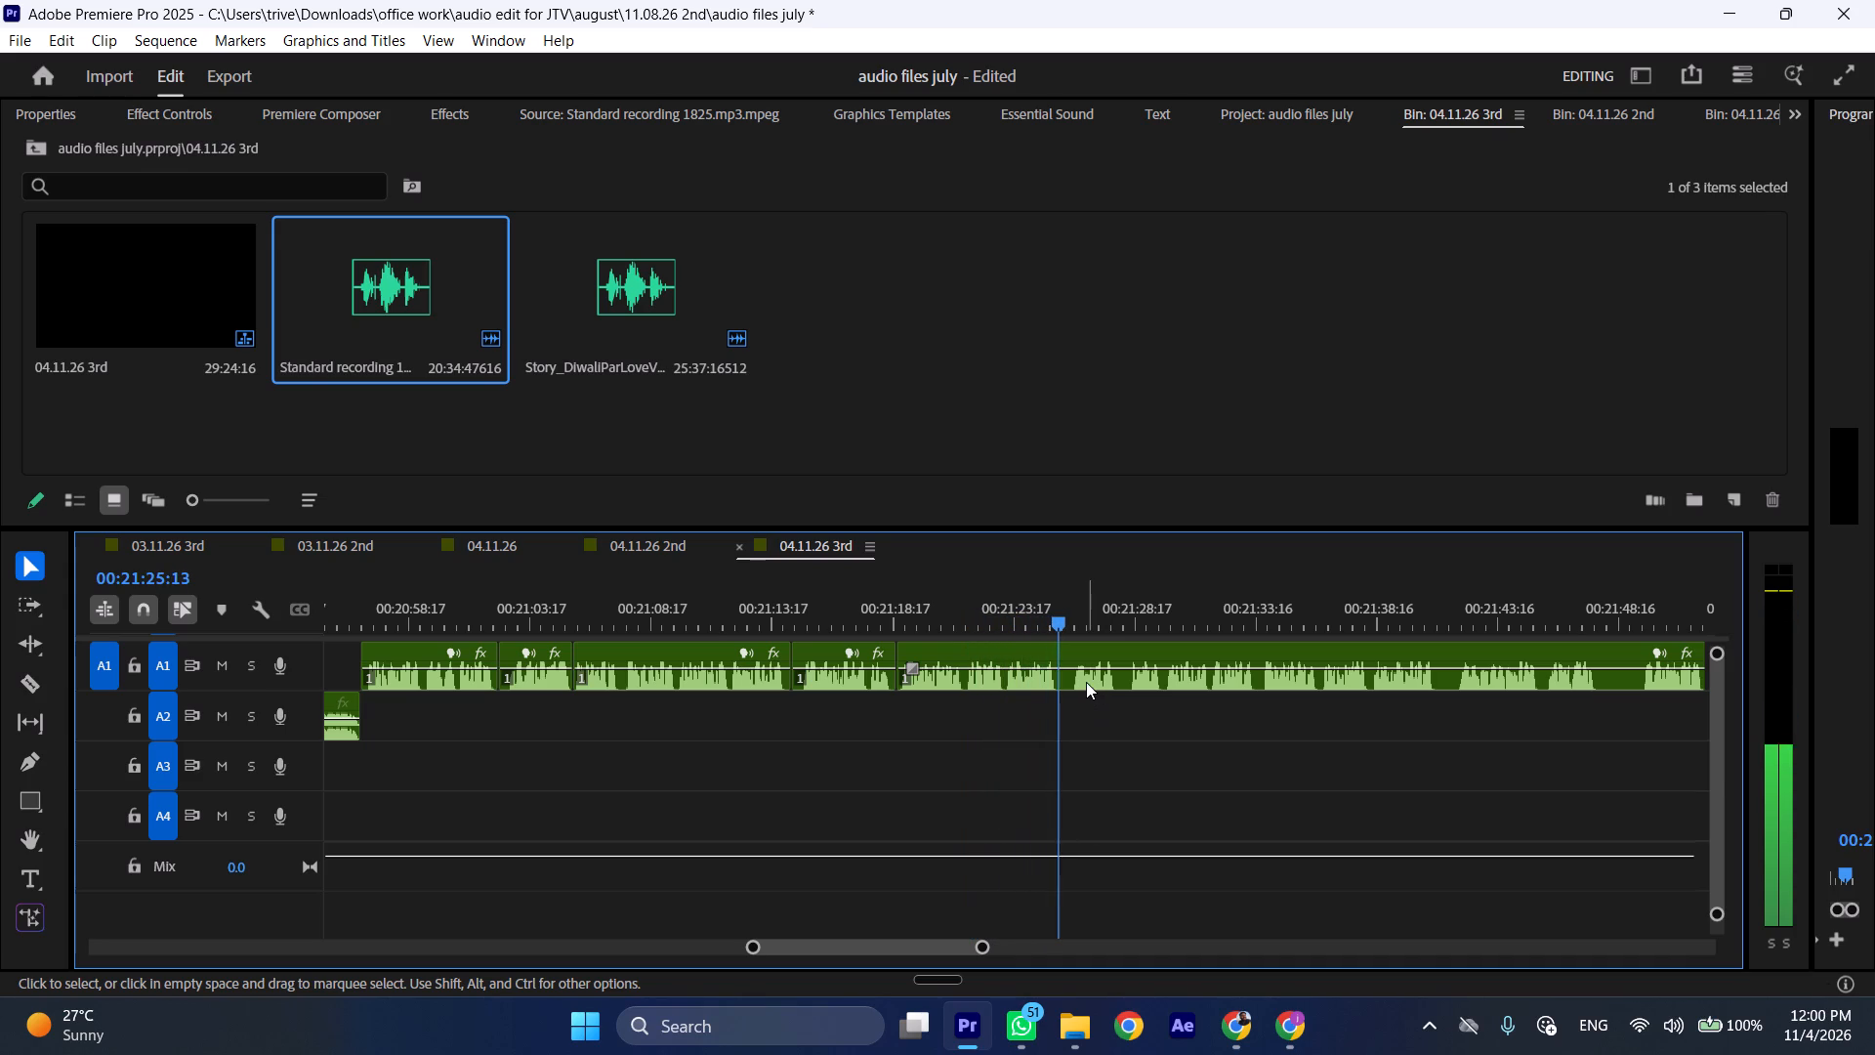
{"action": "key", "text": "shift+c"}
{"action": "left_click", "coordinate": [1069, 608]}
{"action": "left_click", "coordinate": [1091, 655]}
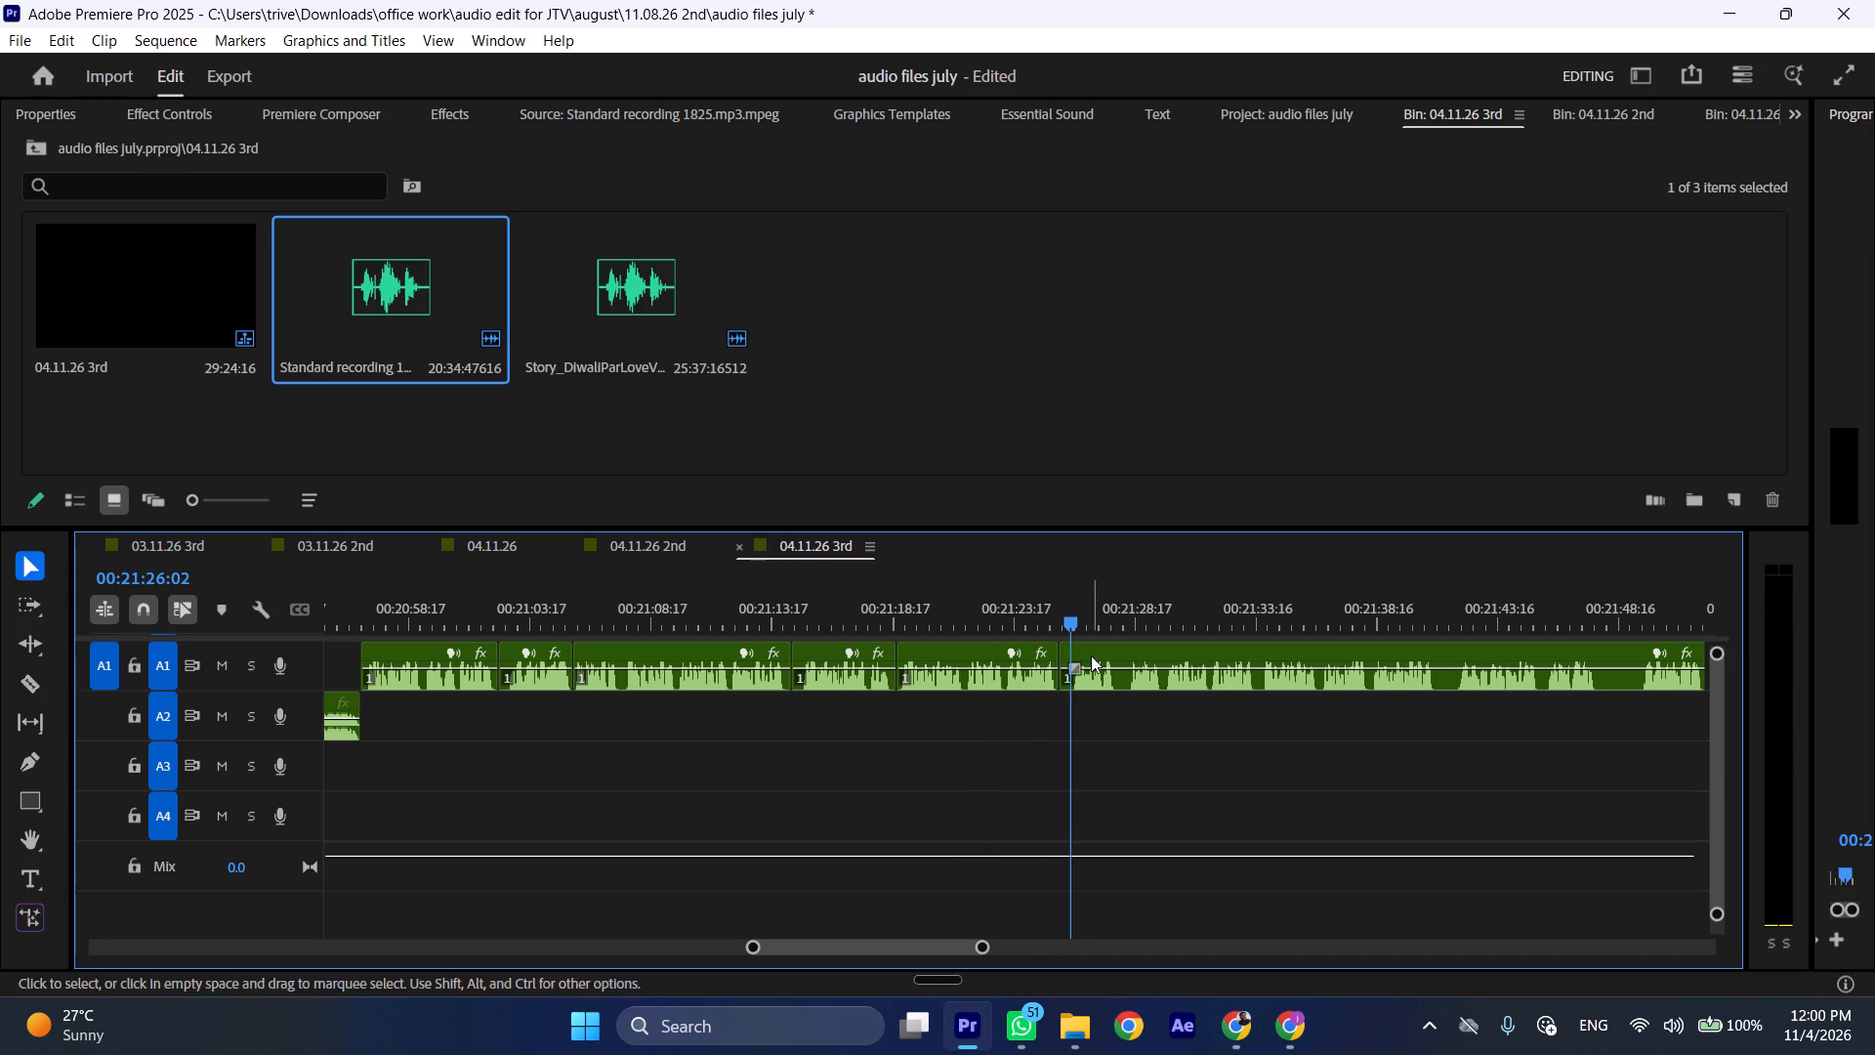
{"action": "key", "text": "shift+c"}
{"action": "key", "text": "ctrl+shift+d"}
Replay the A1 audio from about 00:21:23 to check the join near 00:21:25.
{"action": "key", "text": "space"}
{"action": "type", "text": "l"}
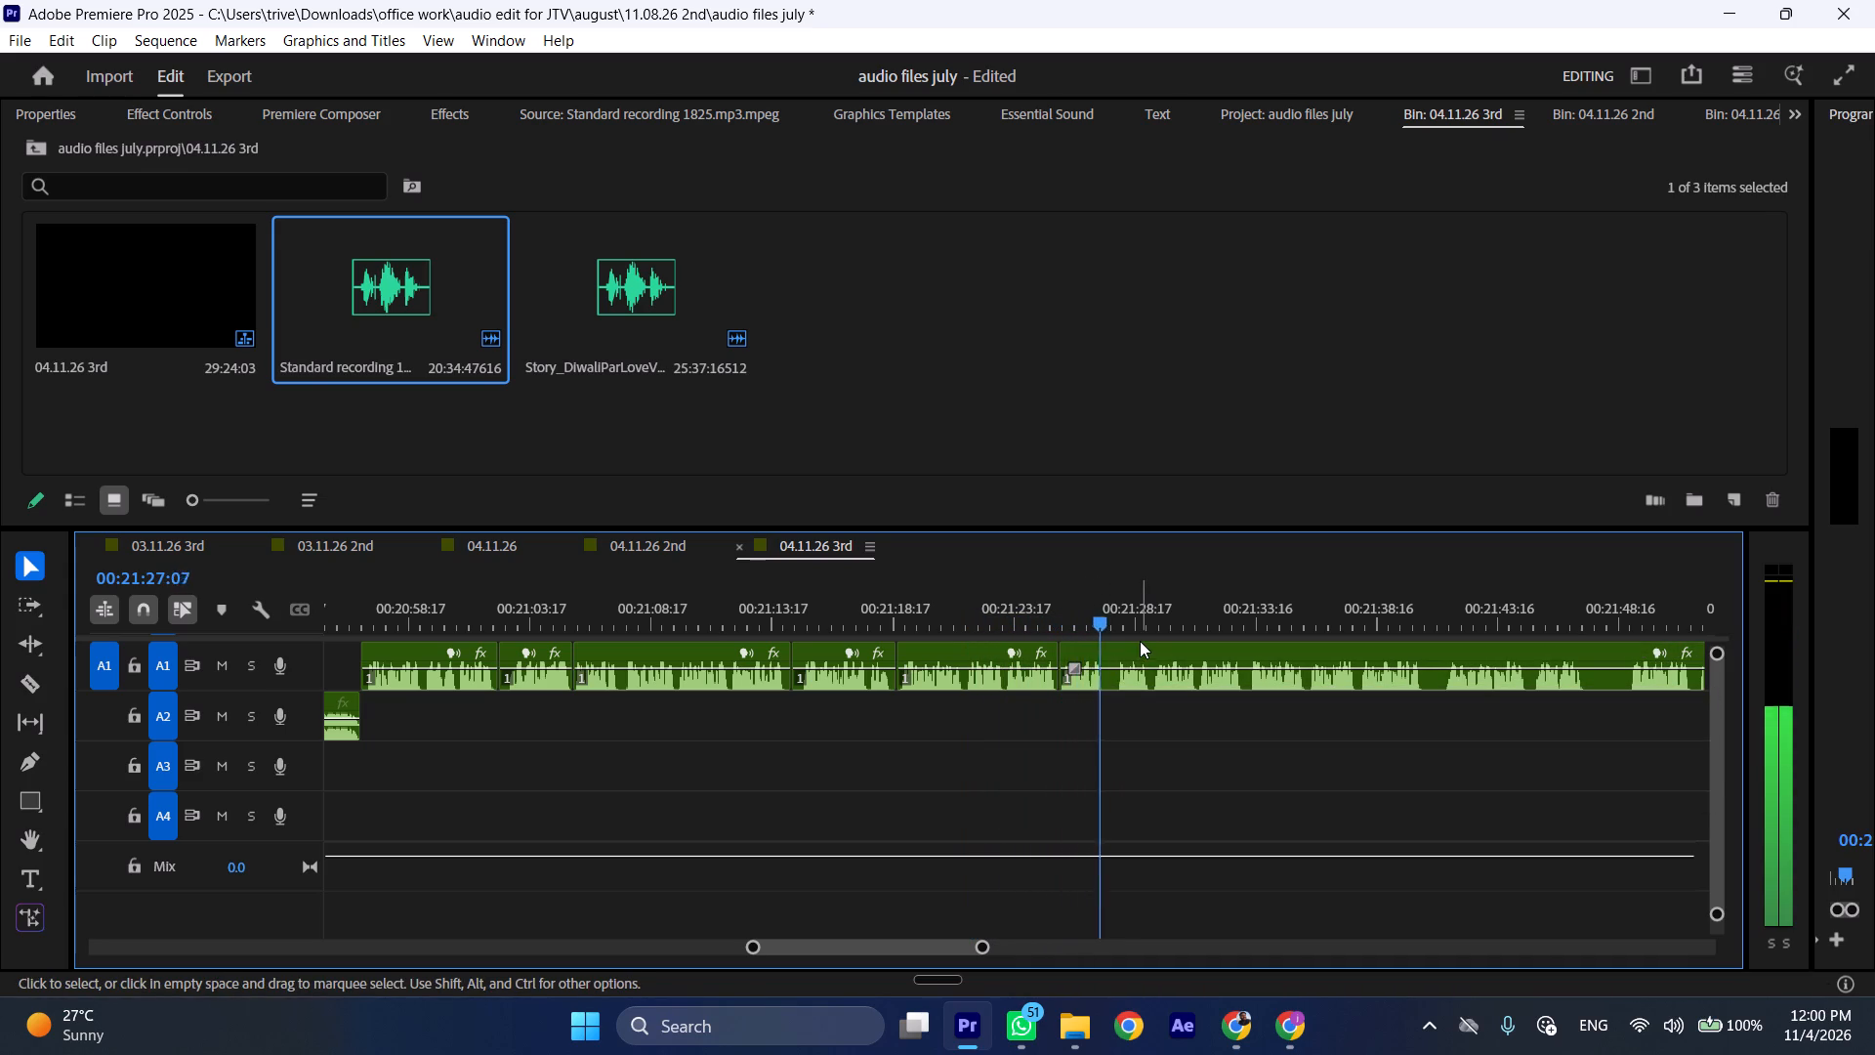
{"action": "left_click_drag", "start_coordinate": [1101, 611], "coordinate": [1002, 611]}
{"action": "key", "text": "space"}
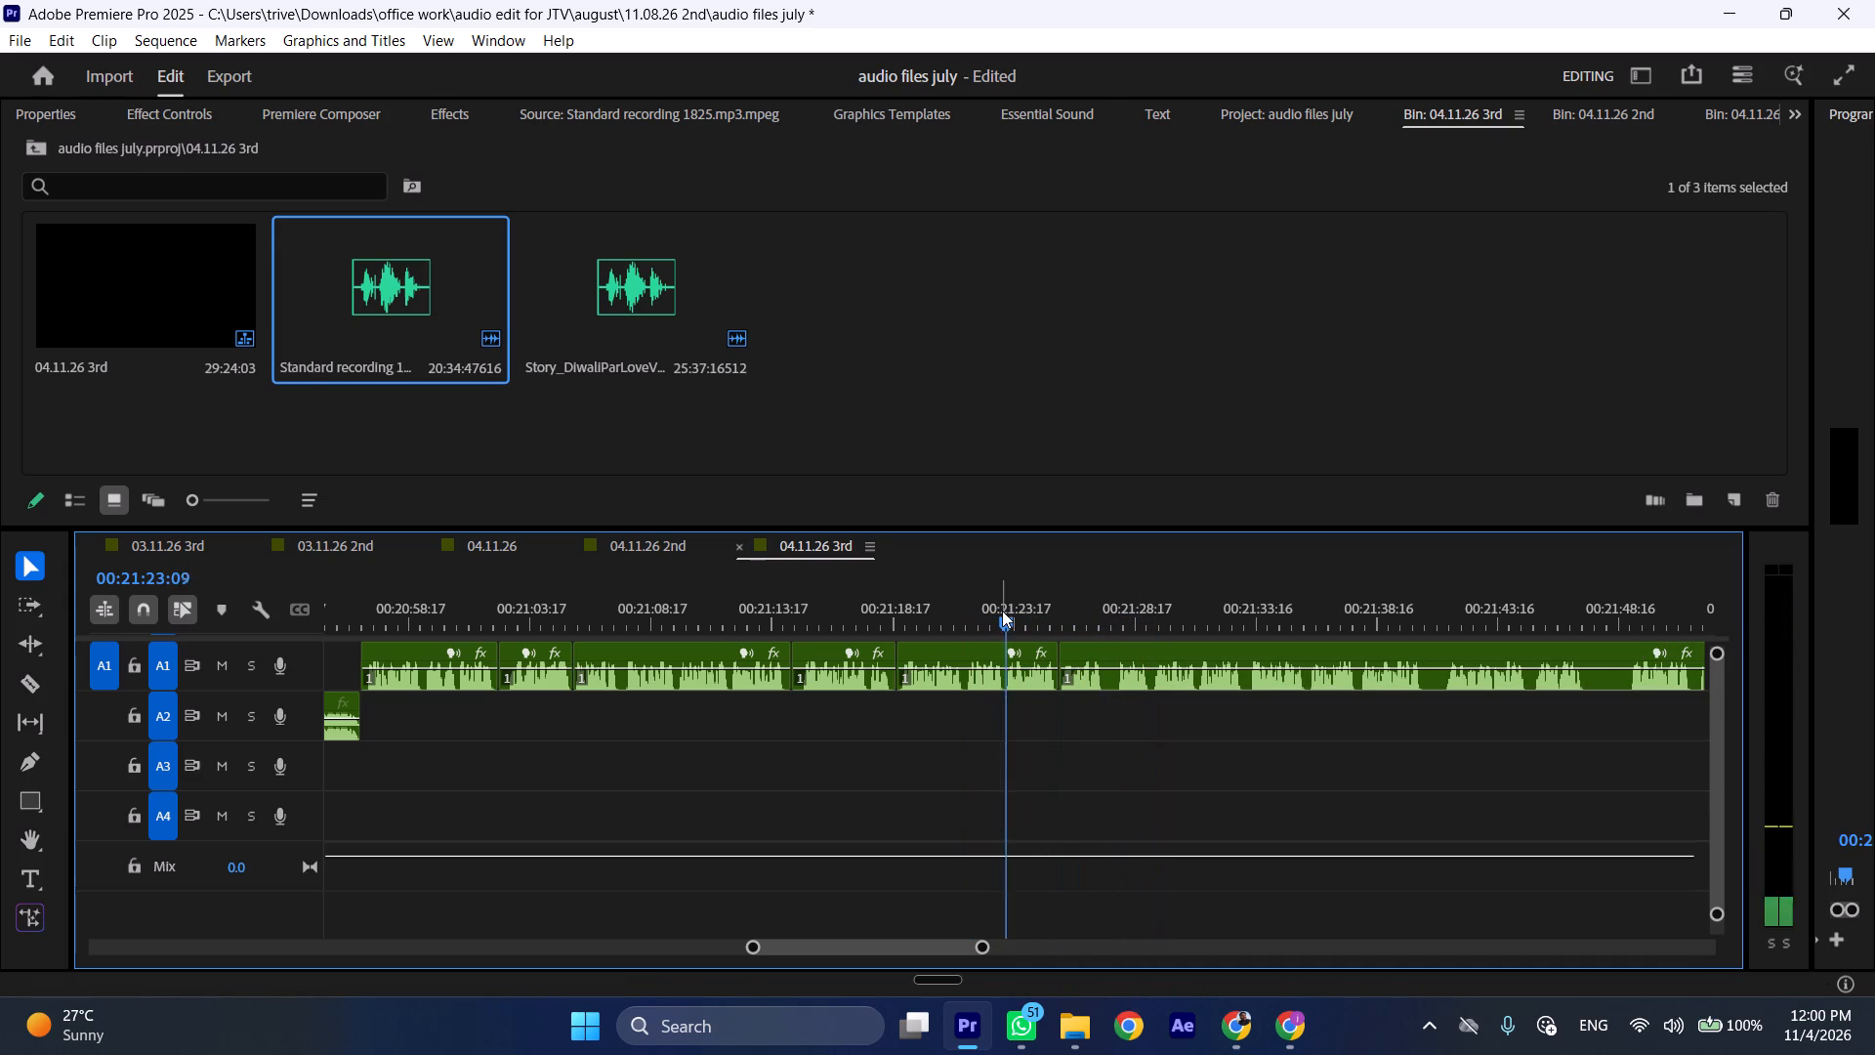
{"action": "type", "text": "l"}
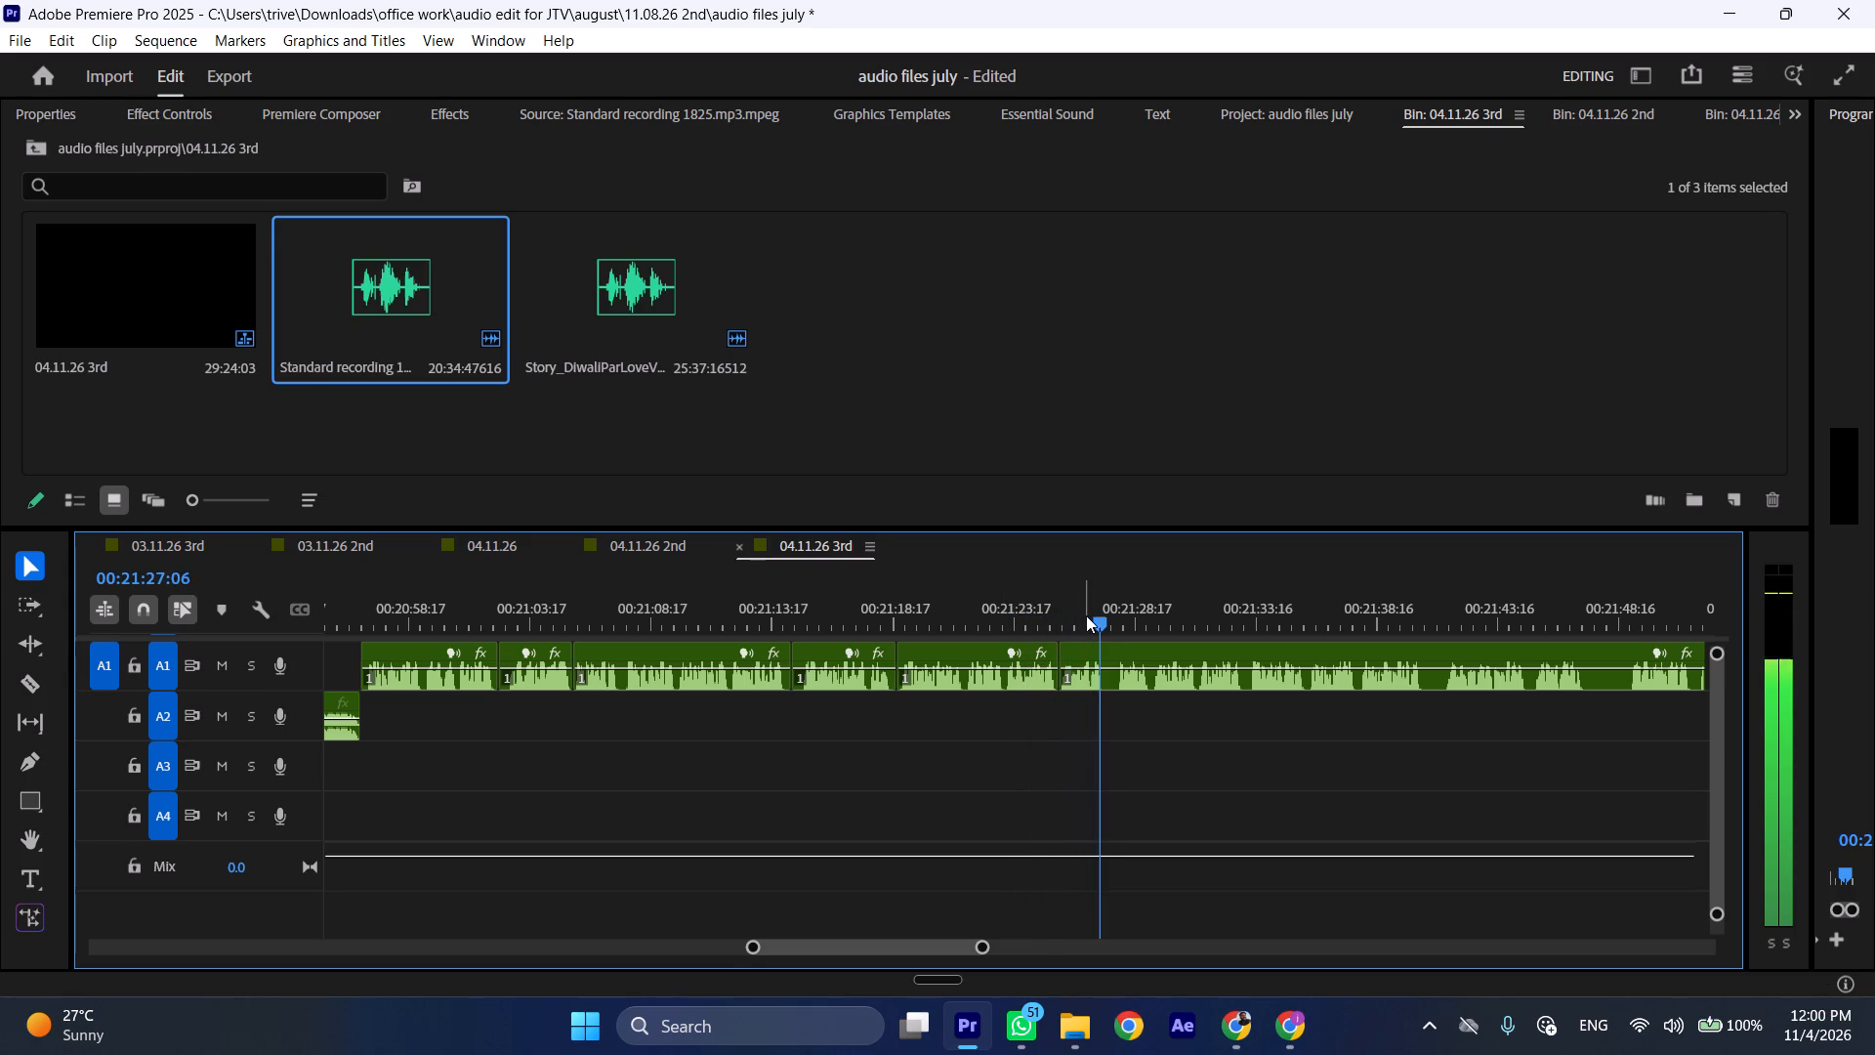
{"action": "key", "text": "space"}
{"action": "key", "text": "space"}
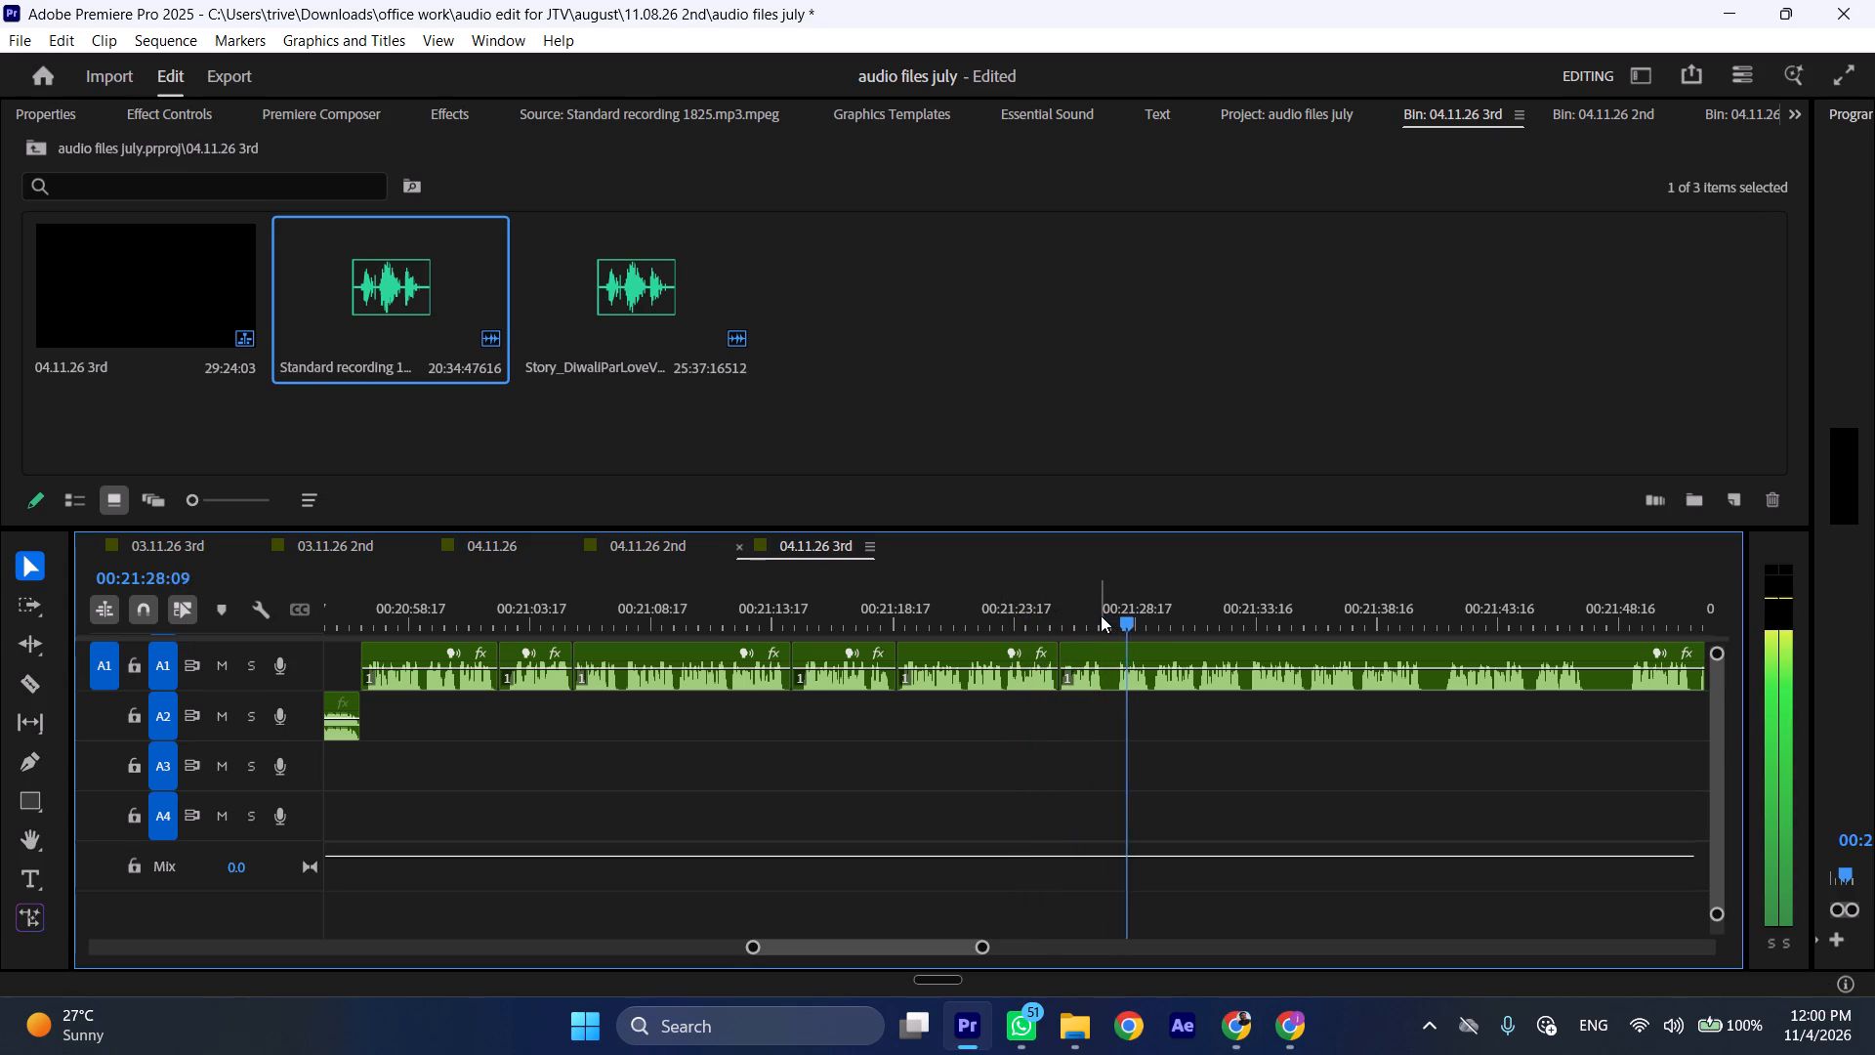
Play on and ripple-delete the A1 pause from about 00:21:40 to 00:21:41:08.
{"action": "key", "text": "l"}
{"action": "scroll", "coordinate": [1160, 694], "scroll_direction": "down", "scroll_amount": 5}
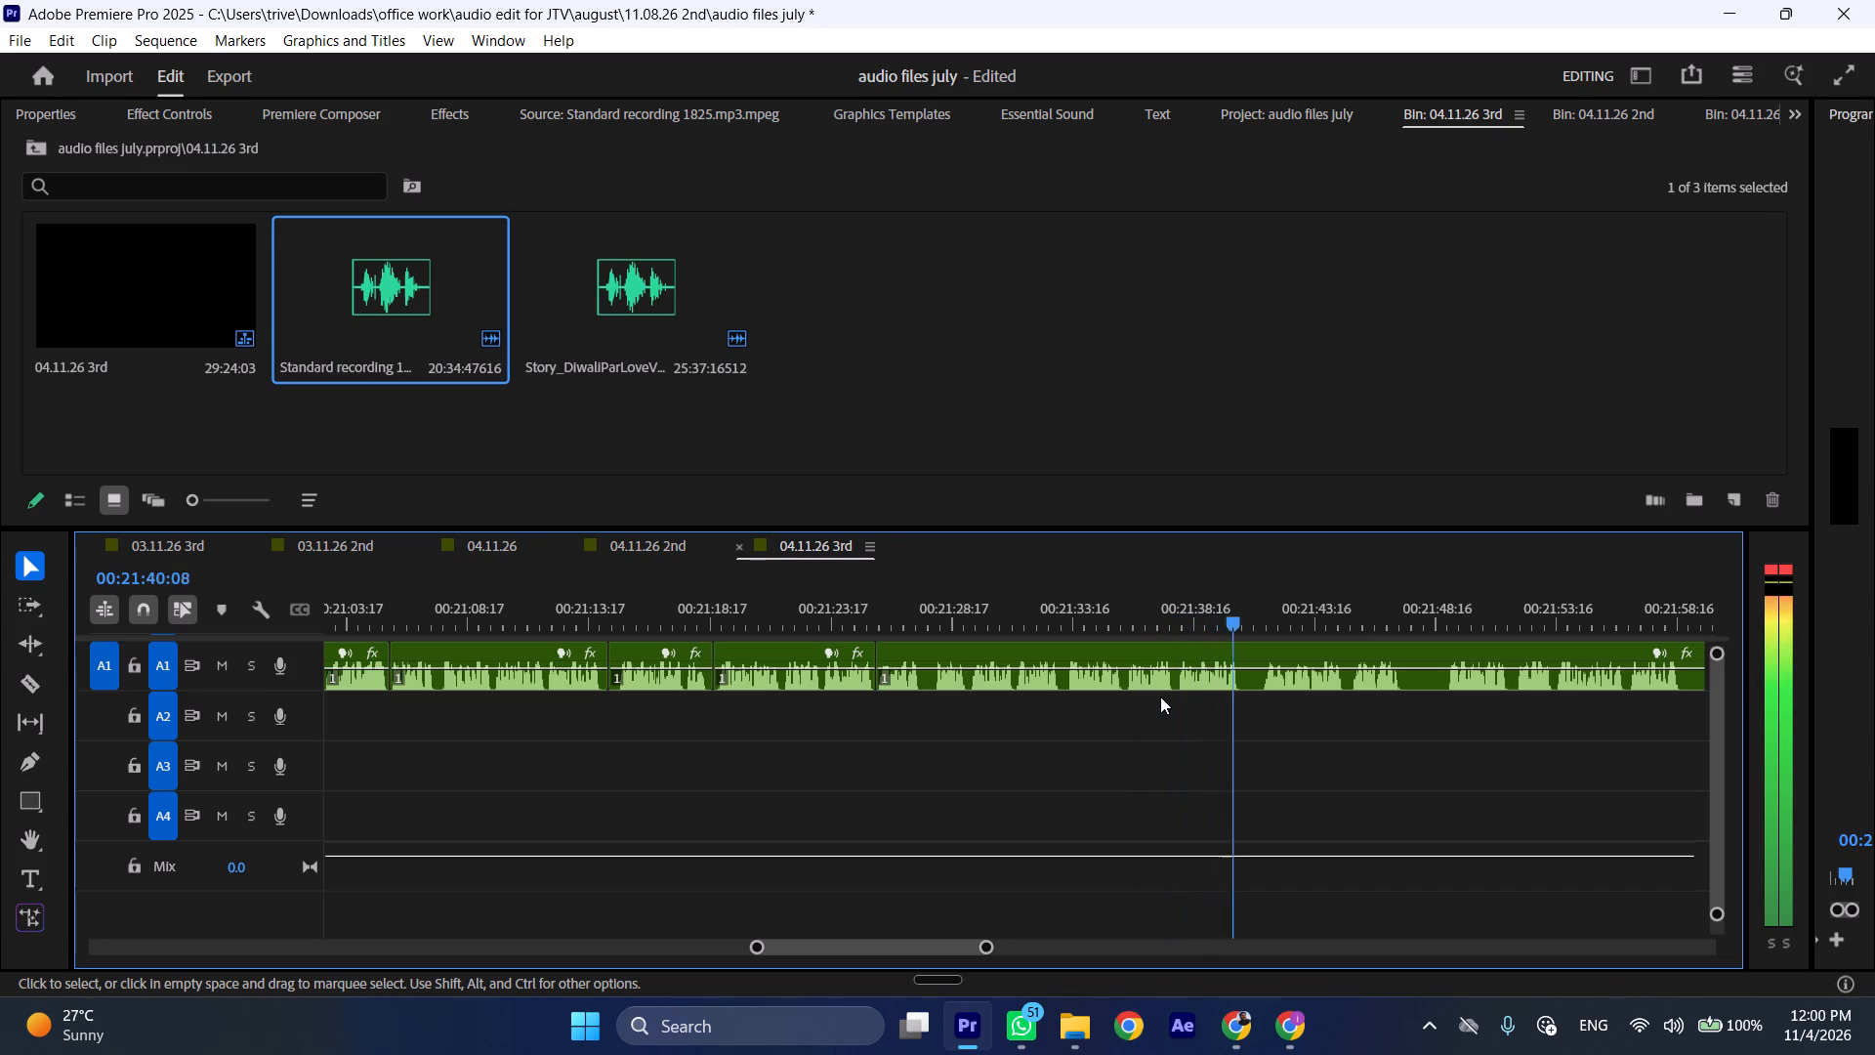
{"action": "key", "text": "space"}
{"action": "type", "text": "C"}
{"action": "left_click_drag", "start_coordinate": [1229, 610], "coordinate": [1260, 616]}
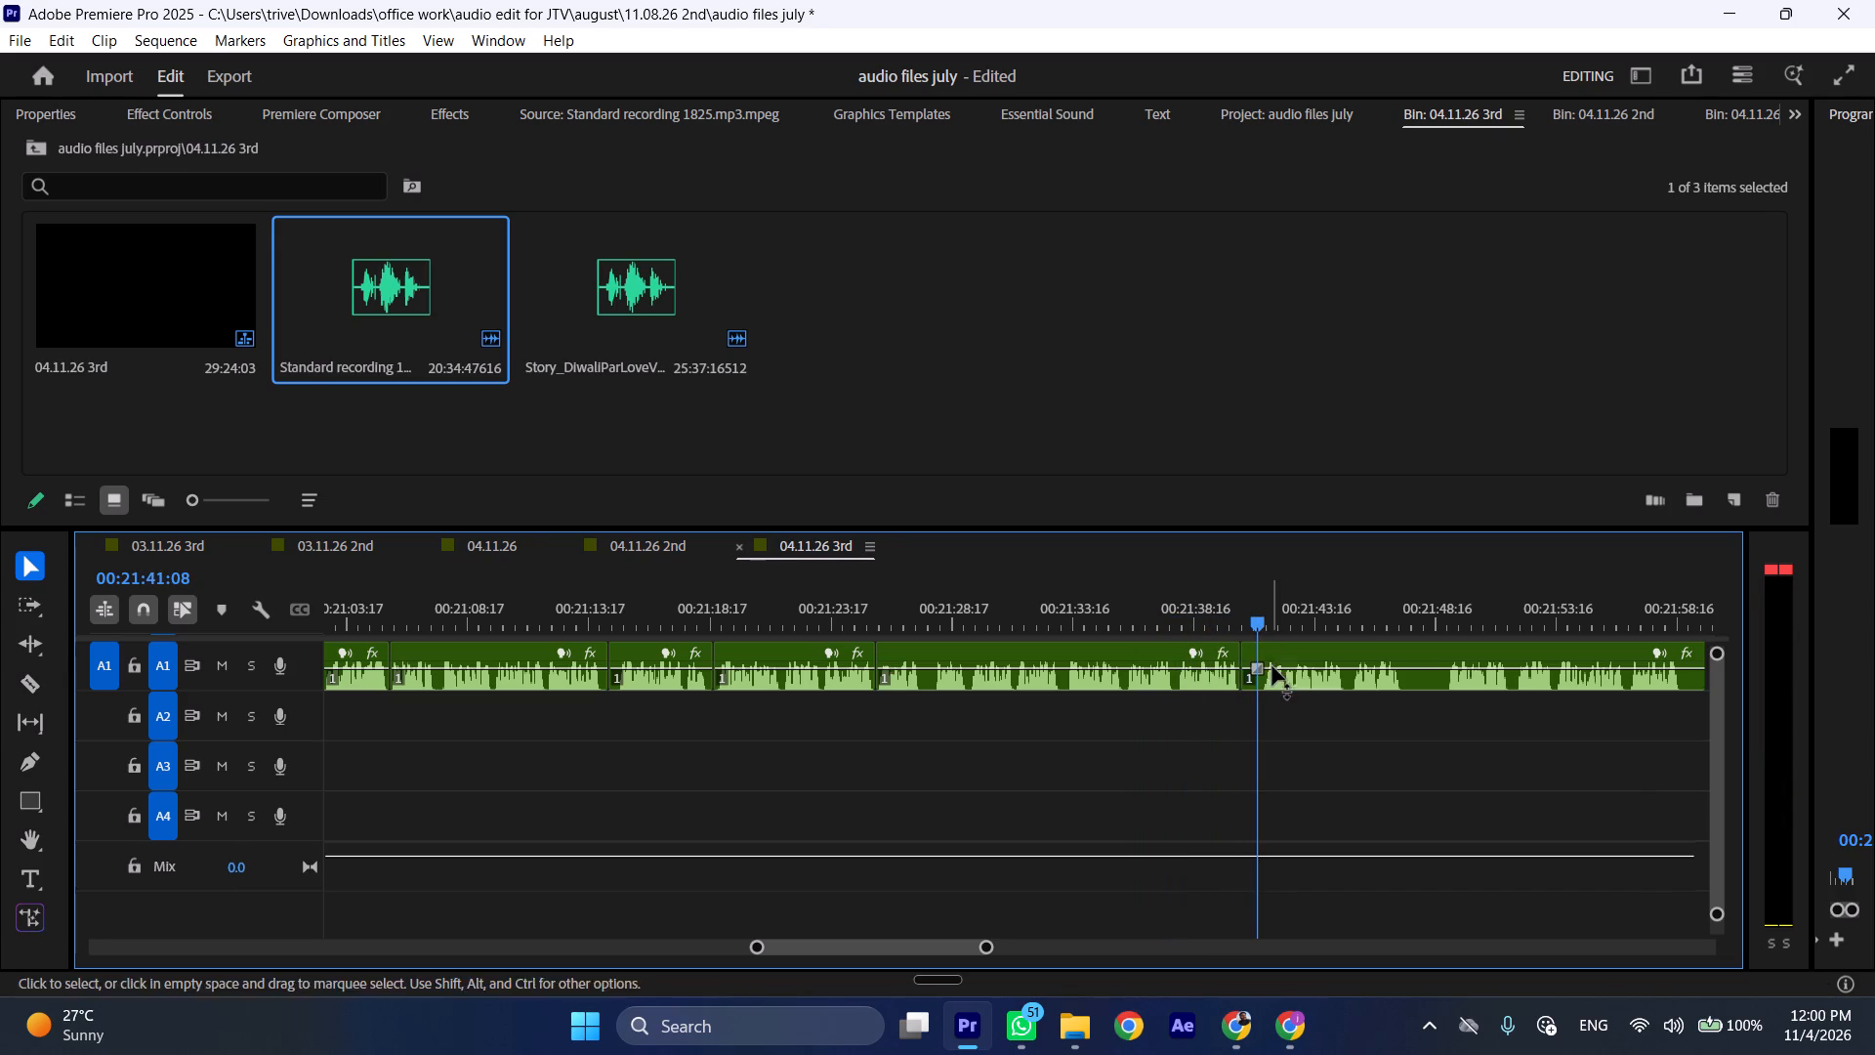
{"action": "left_click", "coordinate": [1272, 666]}
{"action": "key", "text": "shift+c"}
{"action": "key", "text": "ctrl+shift+d"}
Play on and ripple-delete the A1 pause from 00:21:46:17 to 00:21:48:05.
{"action": "key", "text": "space"}
{"action": "key", "text": "l"}
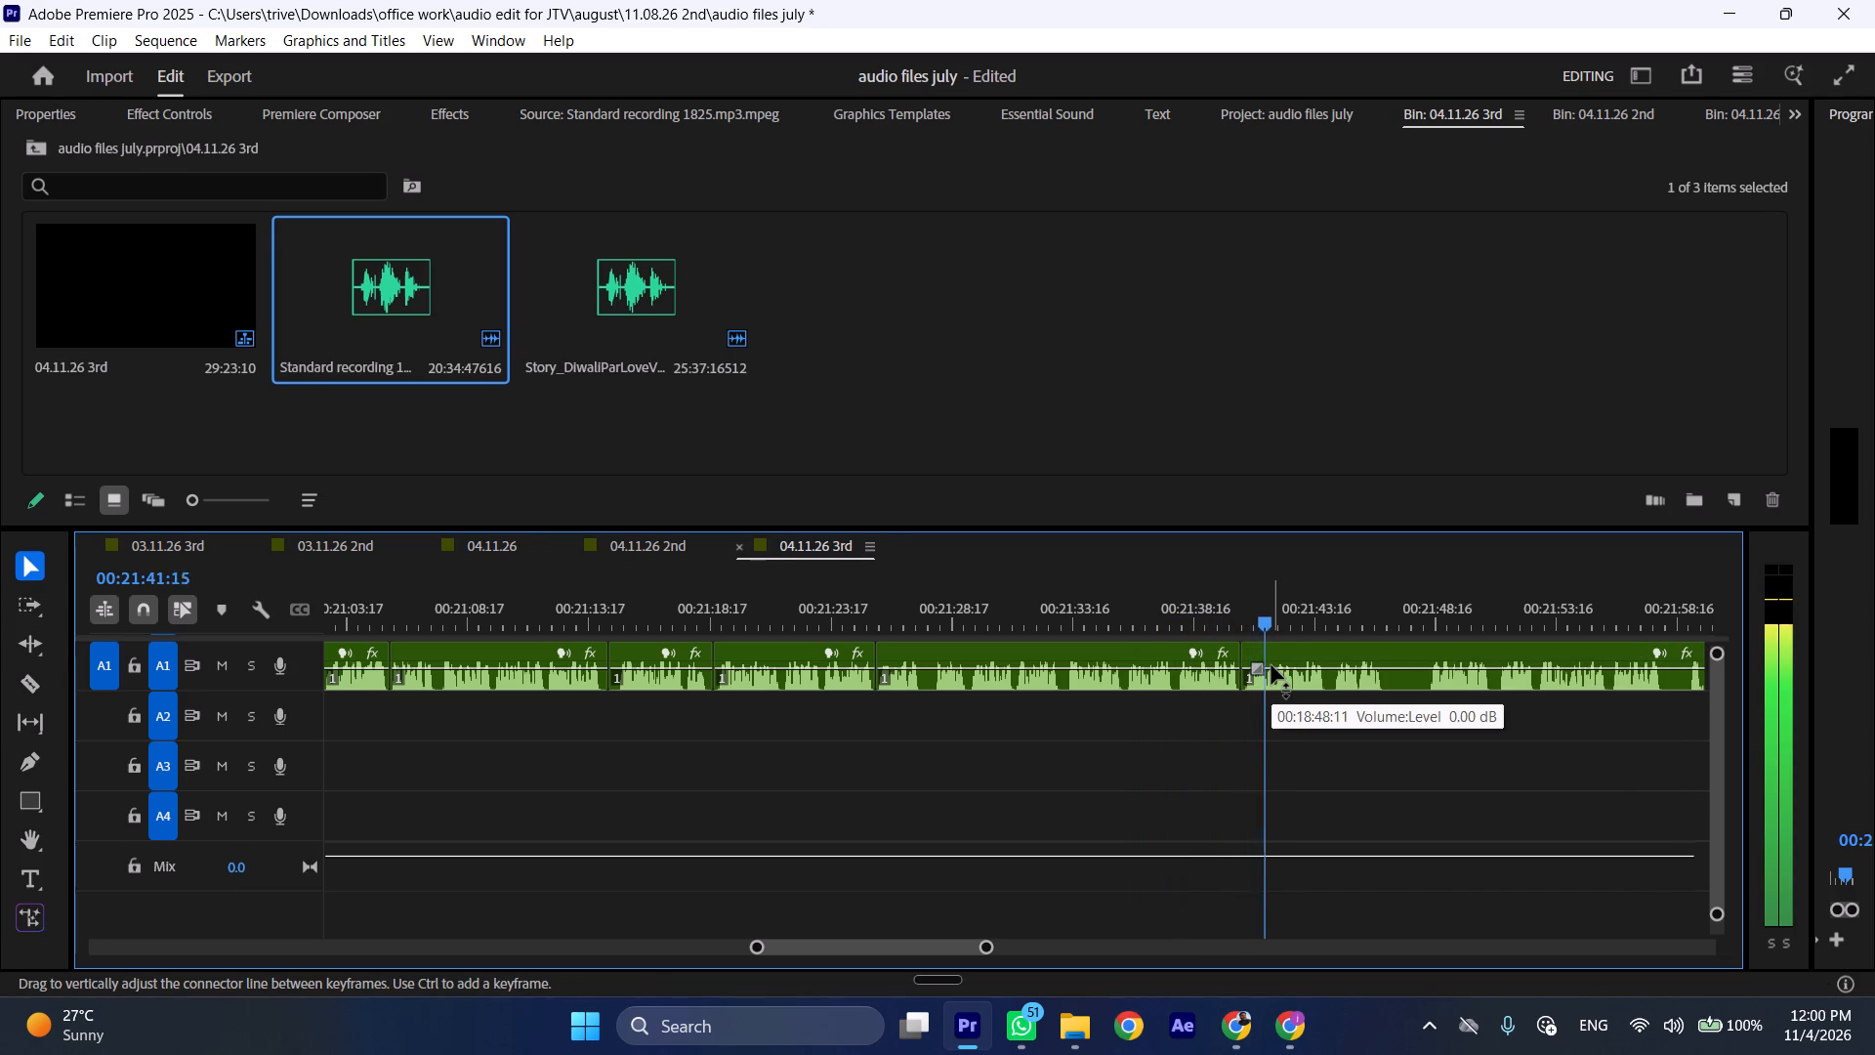
{"action": "scroll", "coordinate": [1271, 665], "scroll_direction": "down", "scroll_amount": 5}
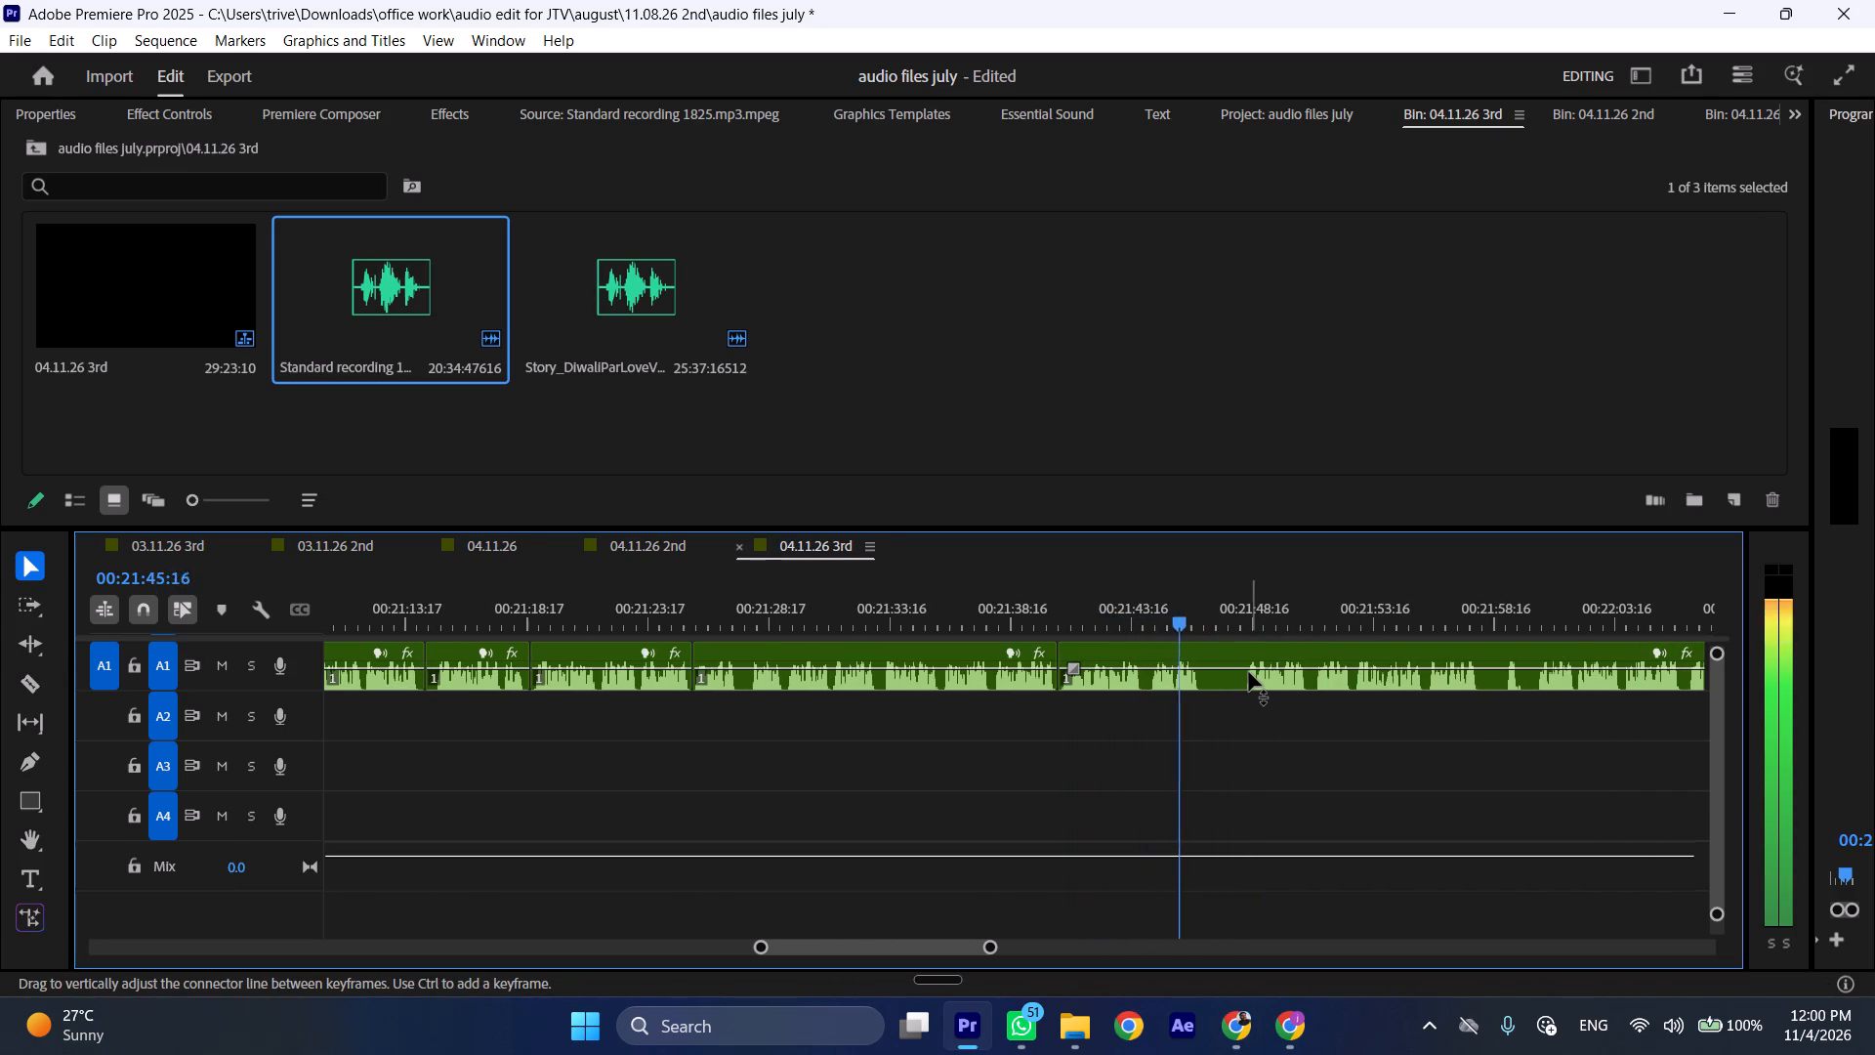
{"action": "key", "text": "space"}
{"action": "type", "text": "C"}
{"action": "left_click", "coordinate": [1235, 614]}
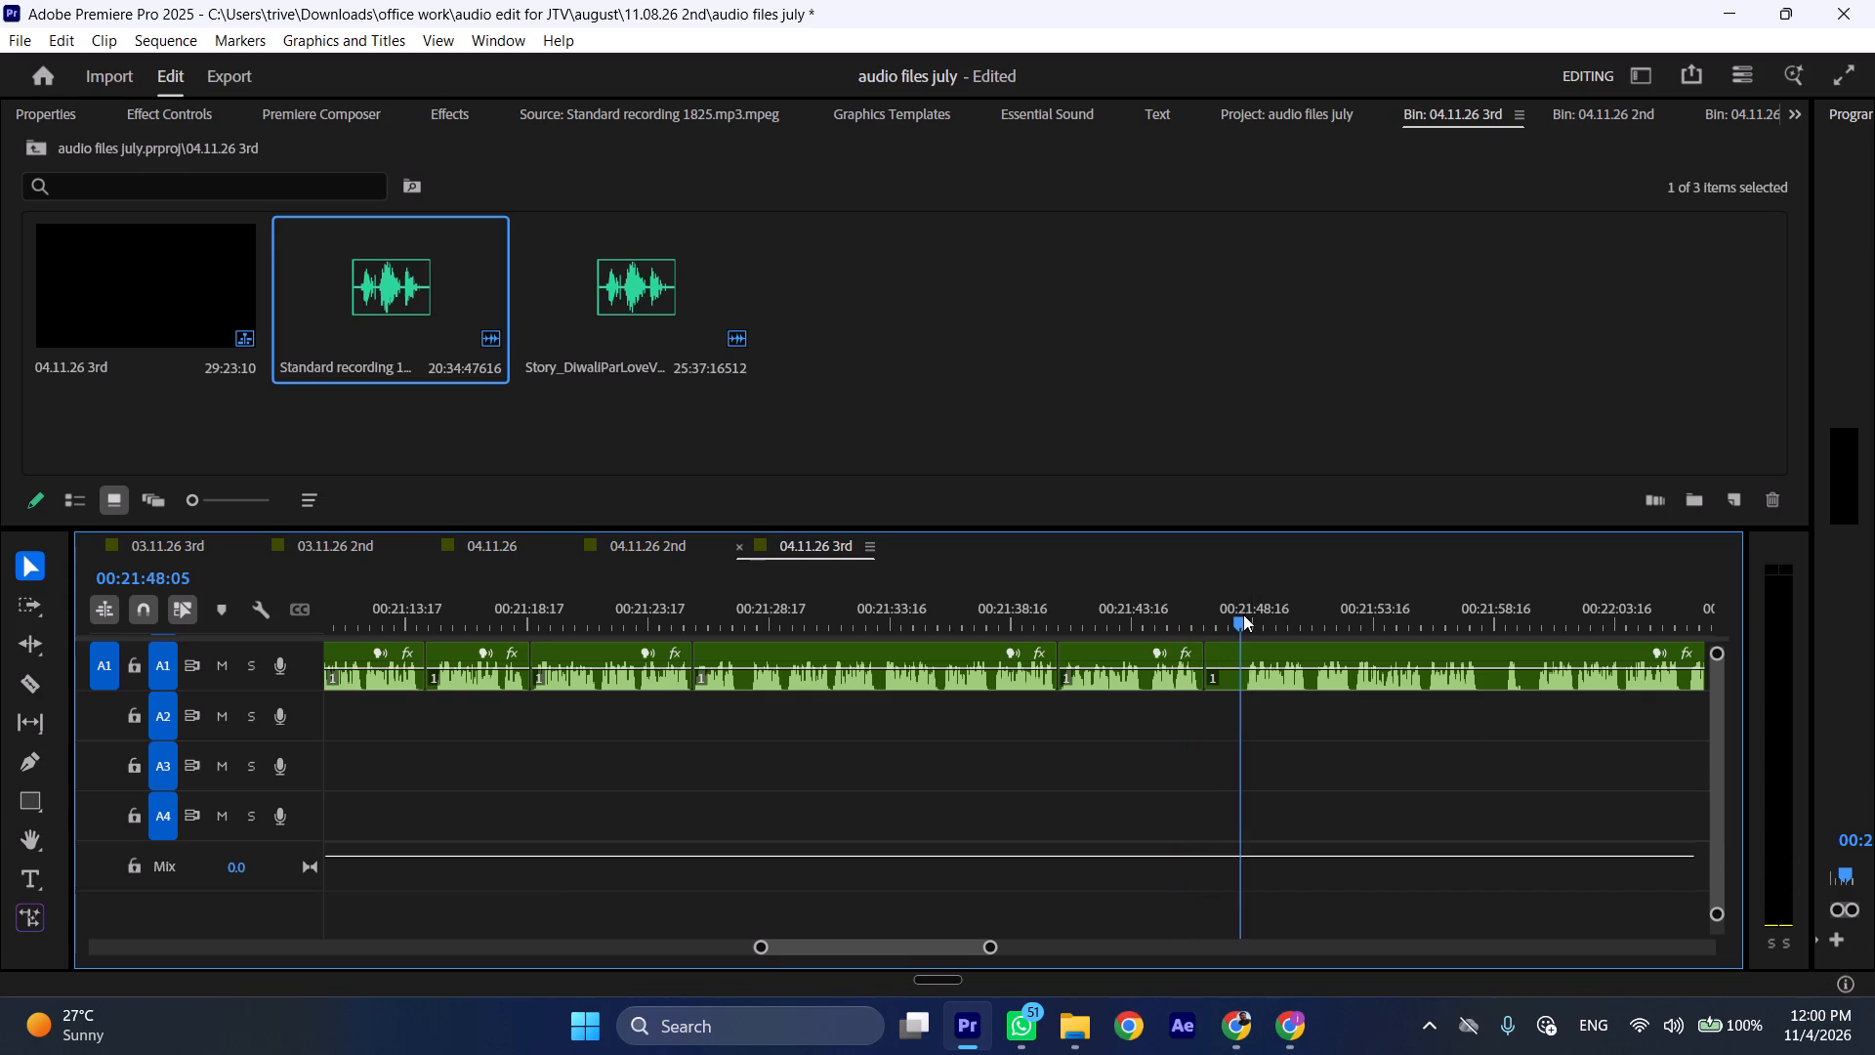
{"action": "left_click", "coordinate": [1260, 662]}
{"action": "key", "text": "shift+c"}
{"action": "key", "text": "ctrl+shift+d"}
Play the A1 audio after the 00:21:46:17 join, replaying it from about 00:21:47 to recheck the passage up to the pause near 00:21:56.
{"action": "key", "text": "space"}
{"action": "type", "text": "l"}
{"action": "scroll", "coordinate": [1248, 670], "scroll_direction": "down", "scroll_amount": 6}
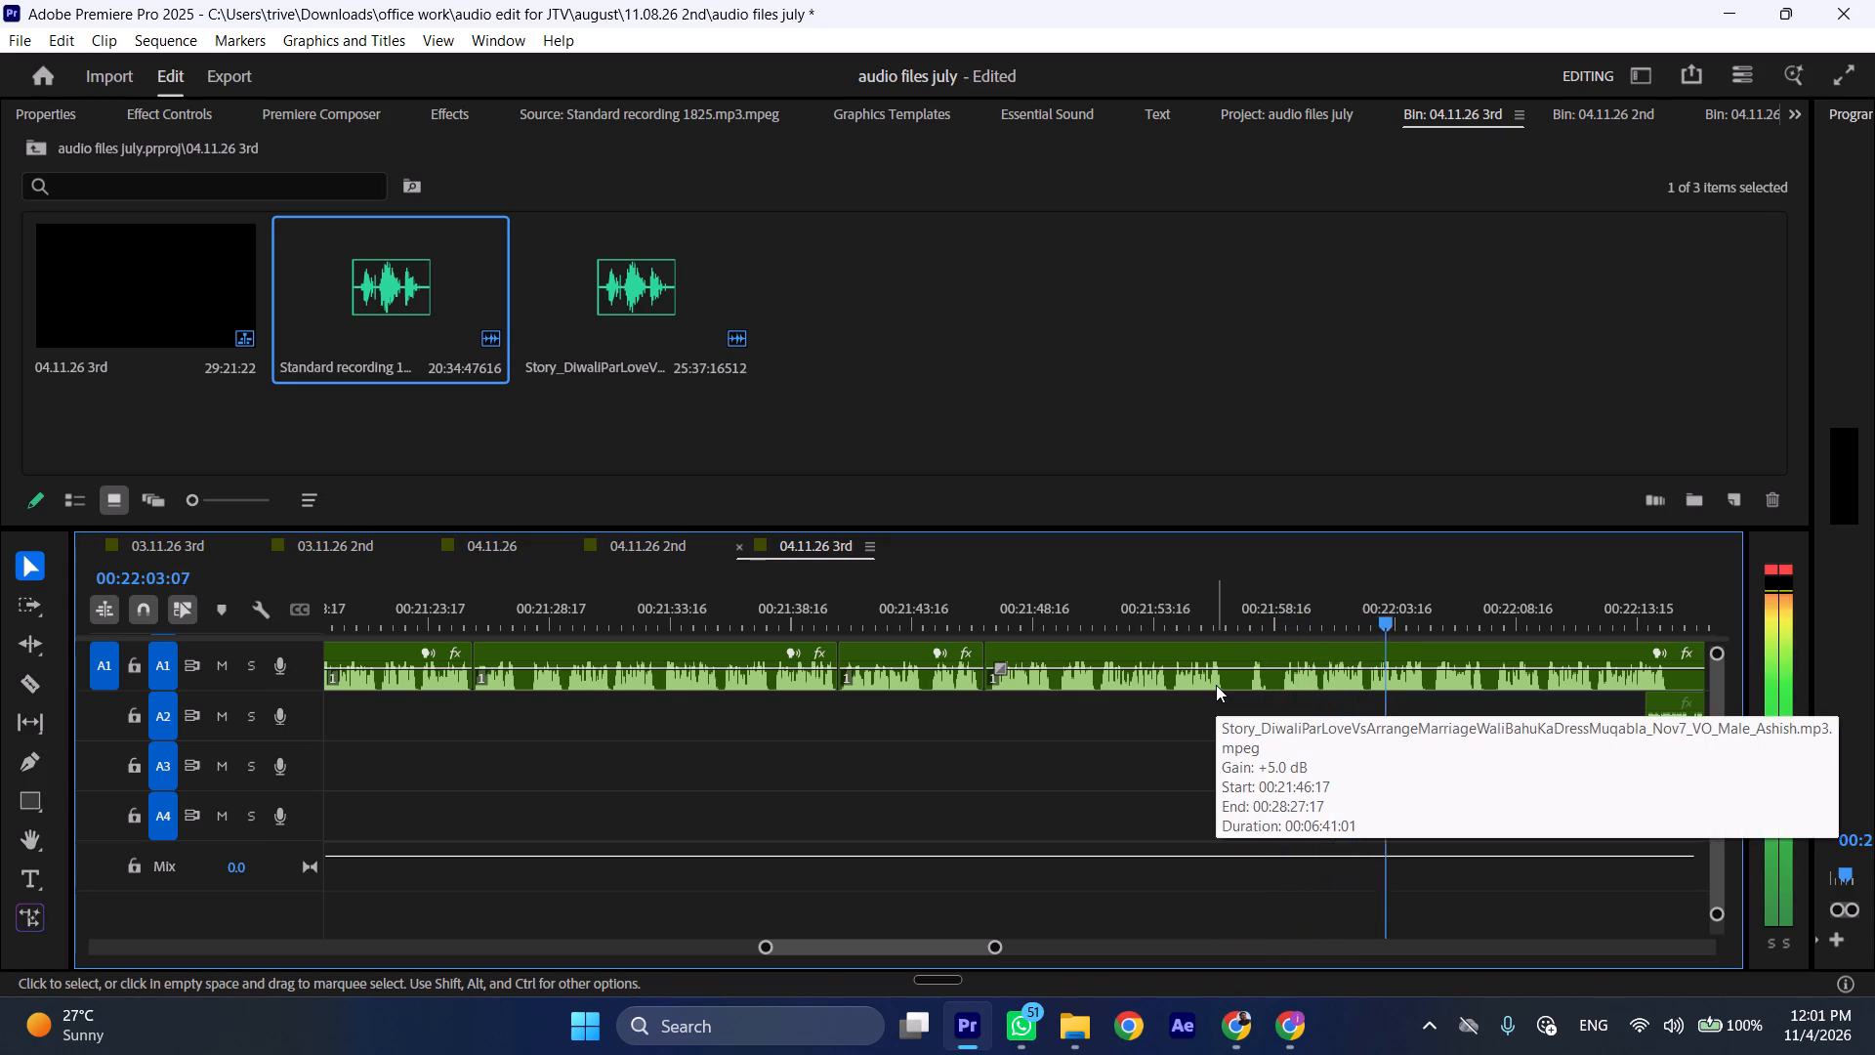
{"action": "left_click_drag", "start_coordinate": [1159, 603], "coordinate": [1129, 602]}
{"action": "key", "text": "space"}
{"action": "key", "text": "space"}
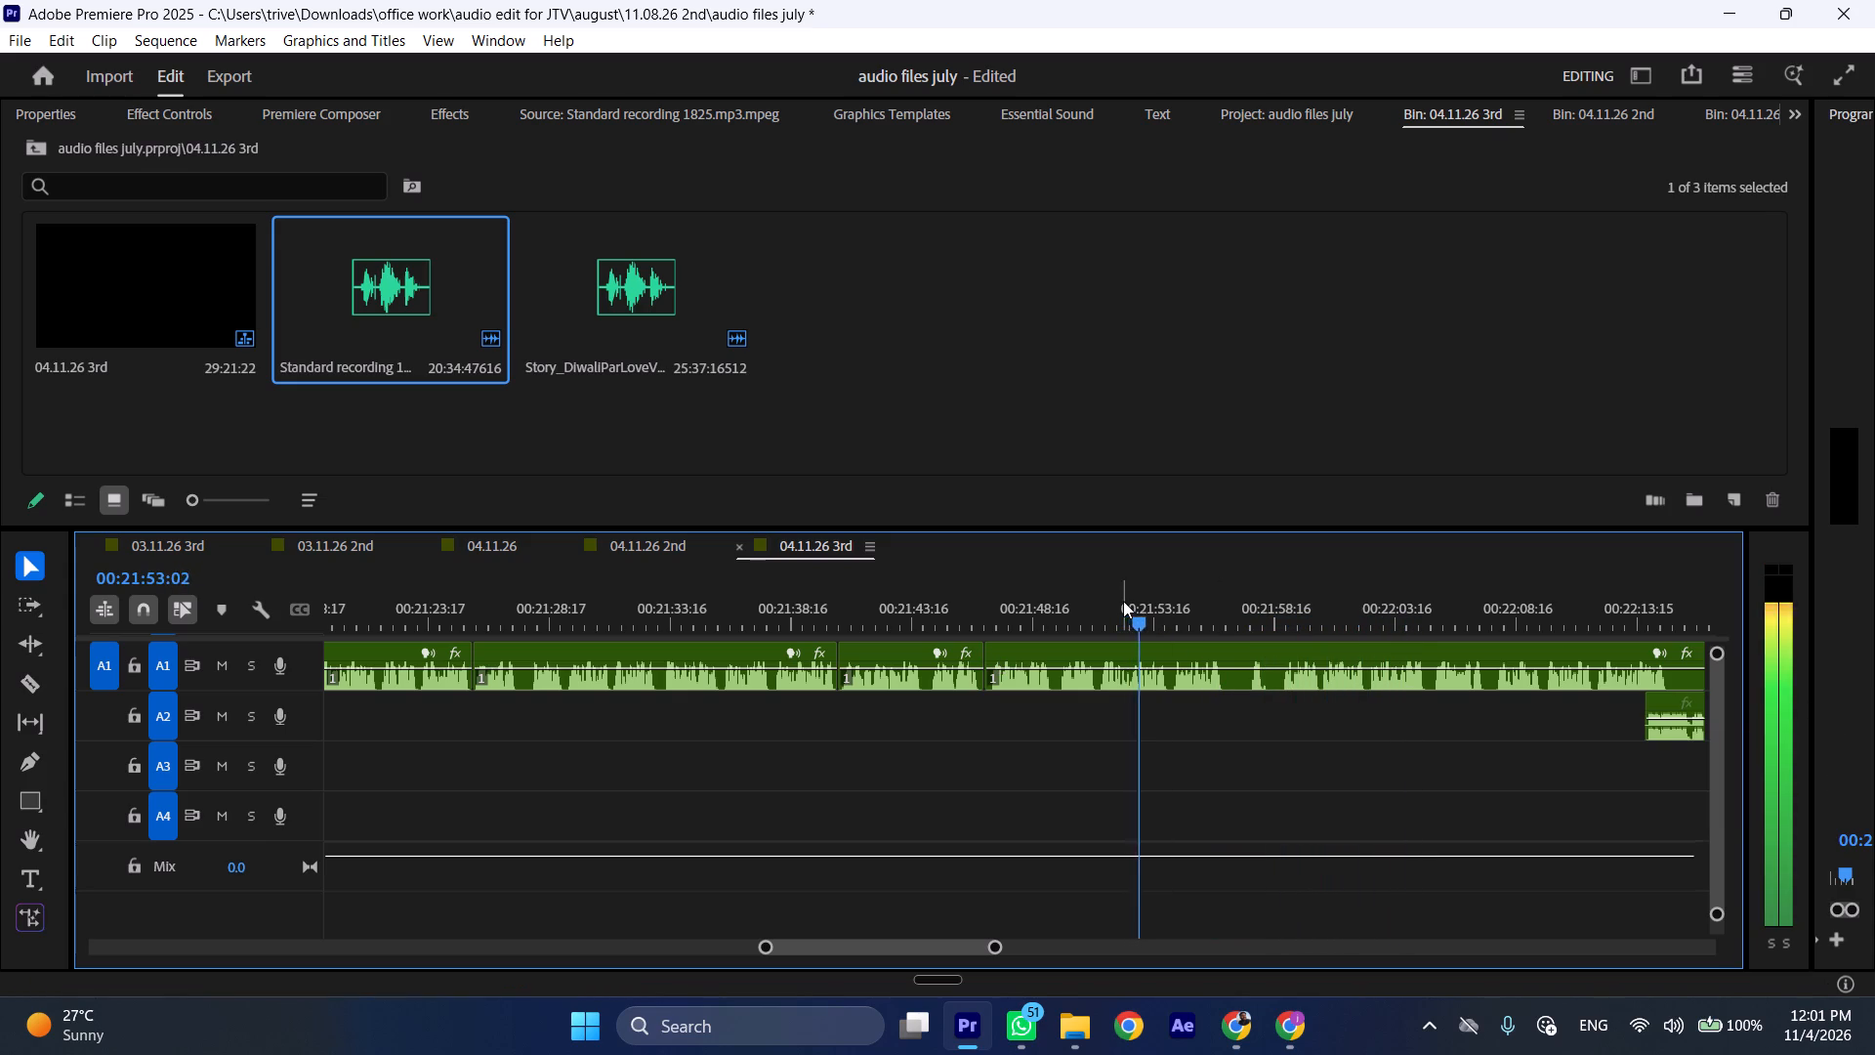
{"action": "left_click_drag", "start_coordinate": [1087, 601], "coordinate": [1005, 601]}
{"action": "key", "text": "space"}
{"action": "type", "text": "l"}
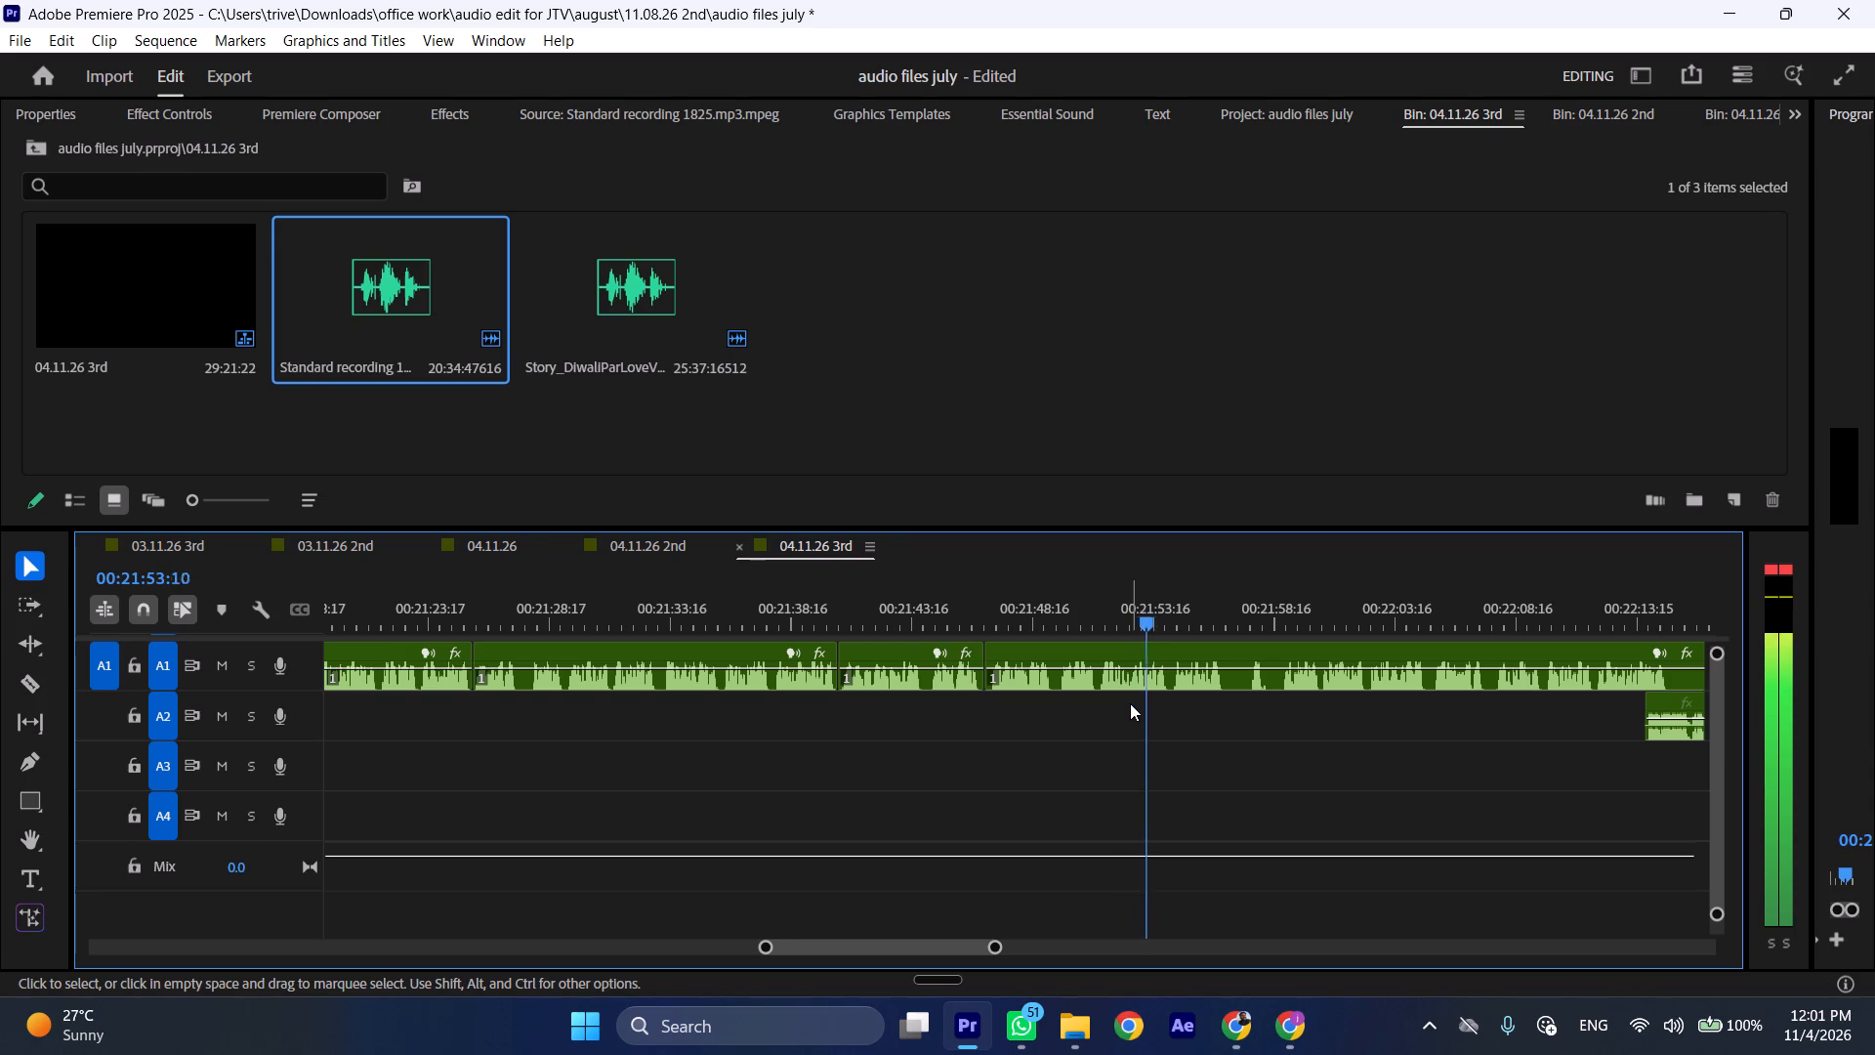
{"action": "key", "text": "space"}
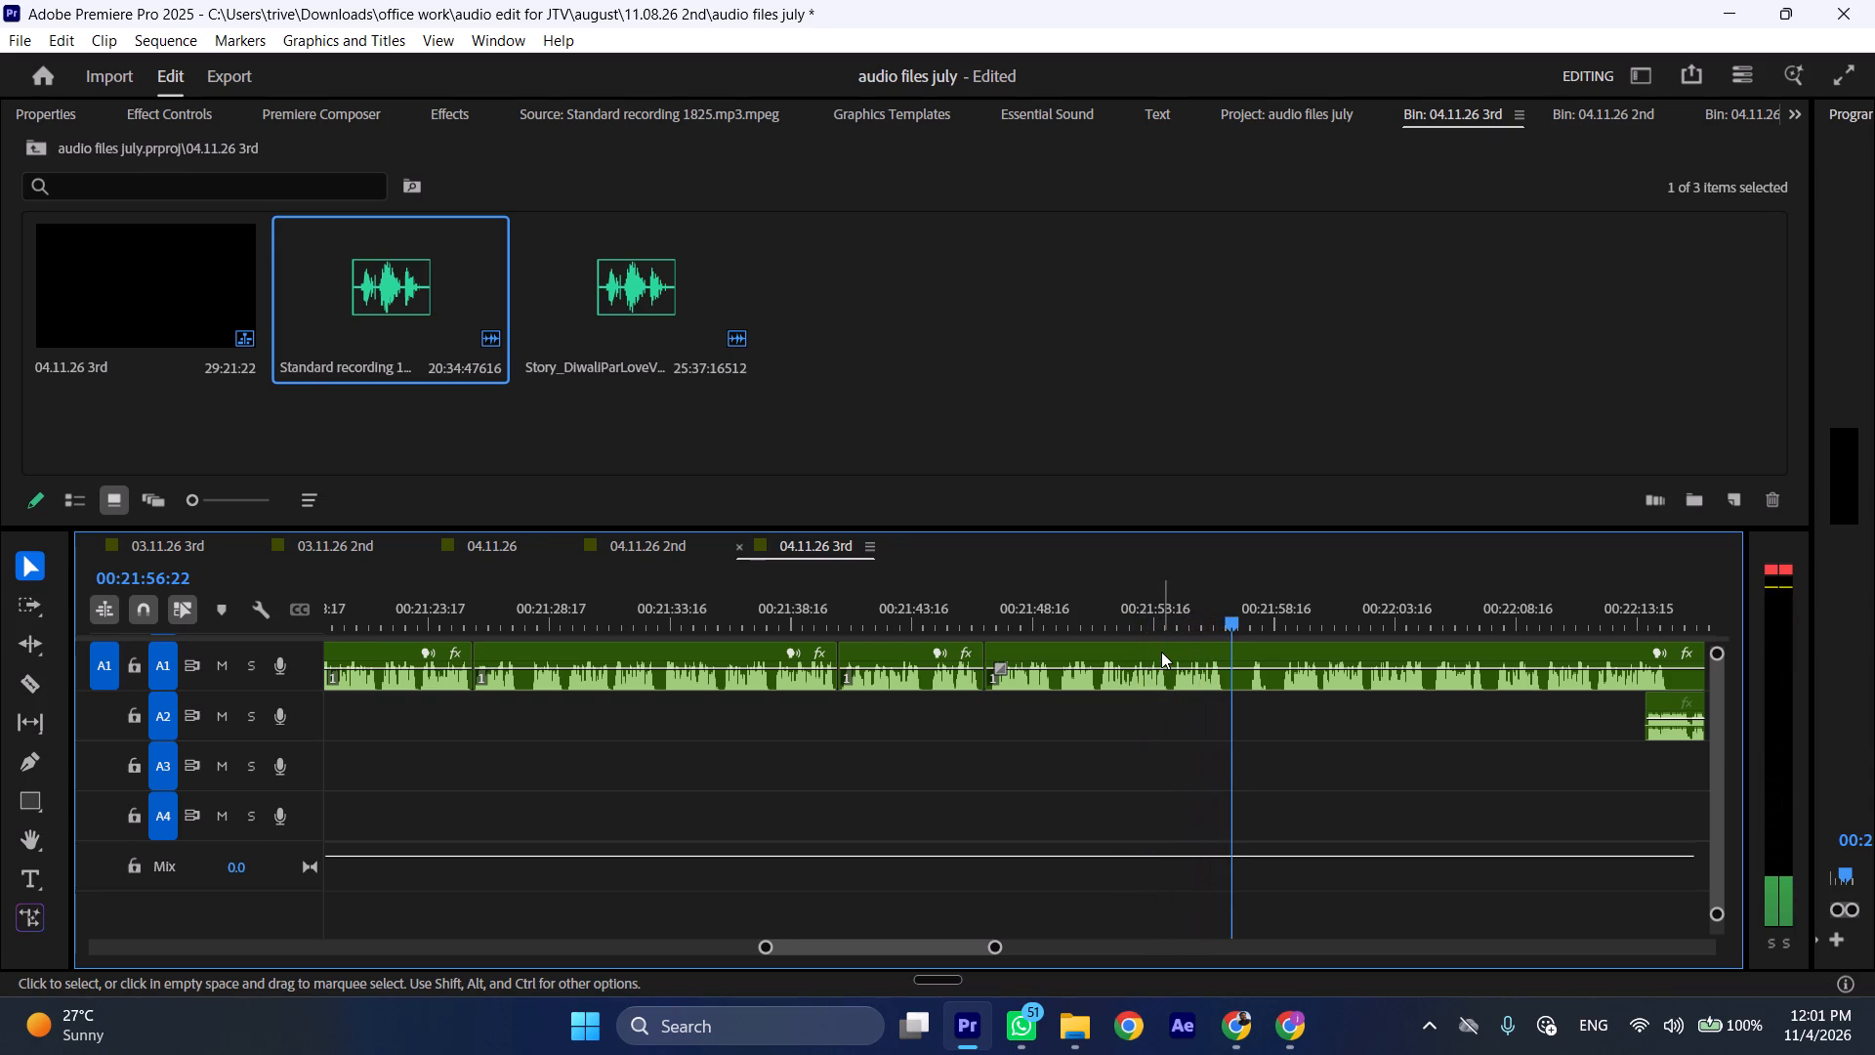
Cut A1 at 00:21:56:18 and 00:21:59:03 and ripple-delete the section between the cuts.
{"action": "left_click", "coordinate": [1226, 618]}
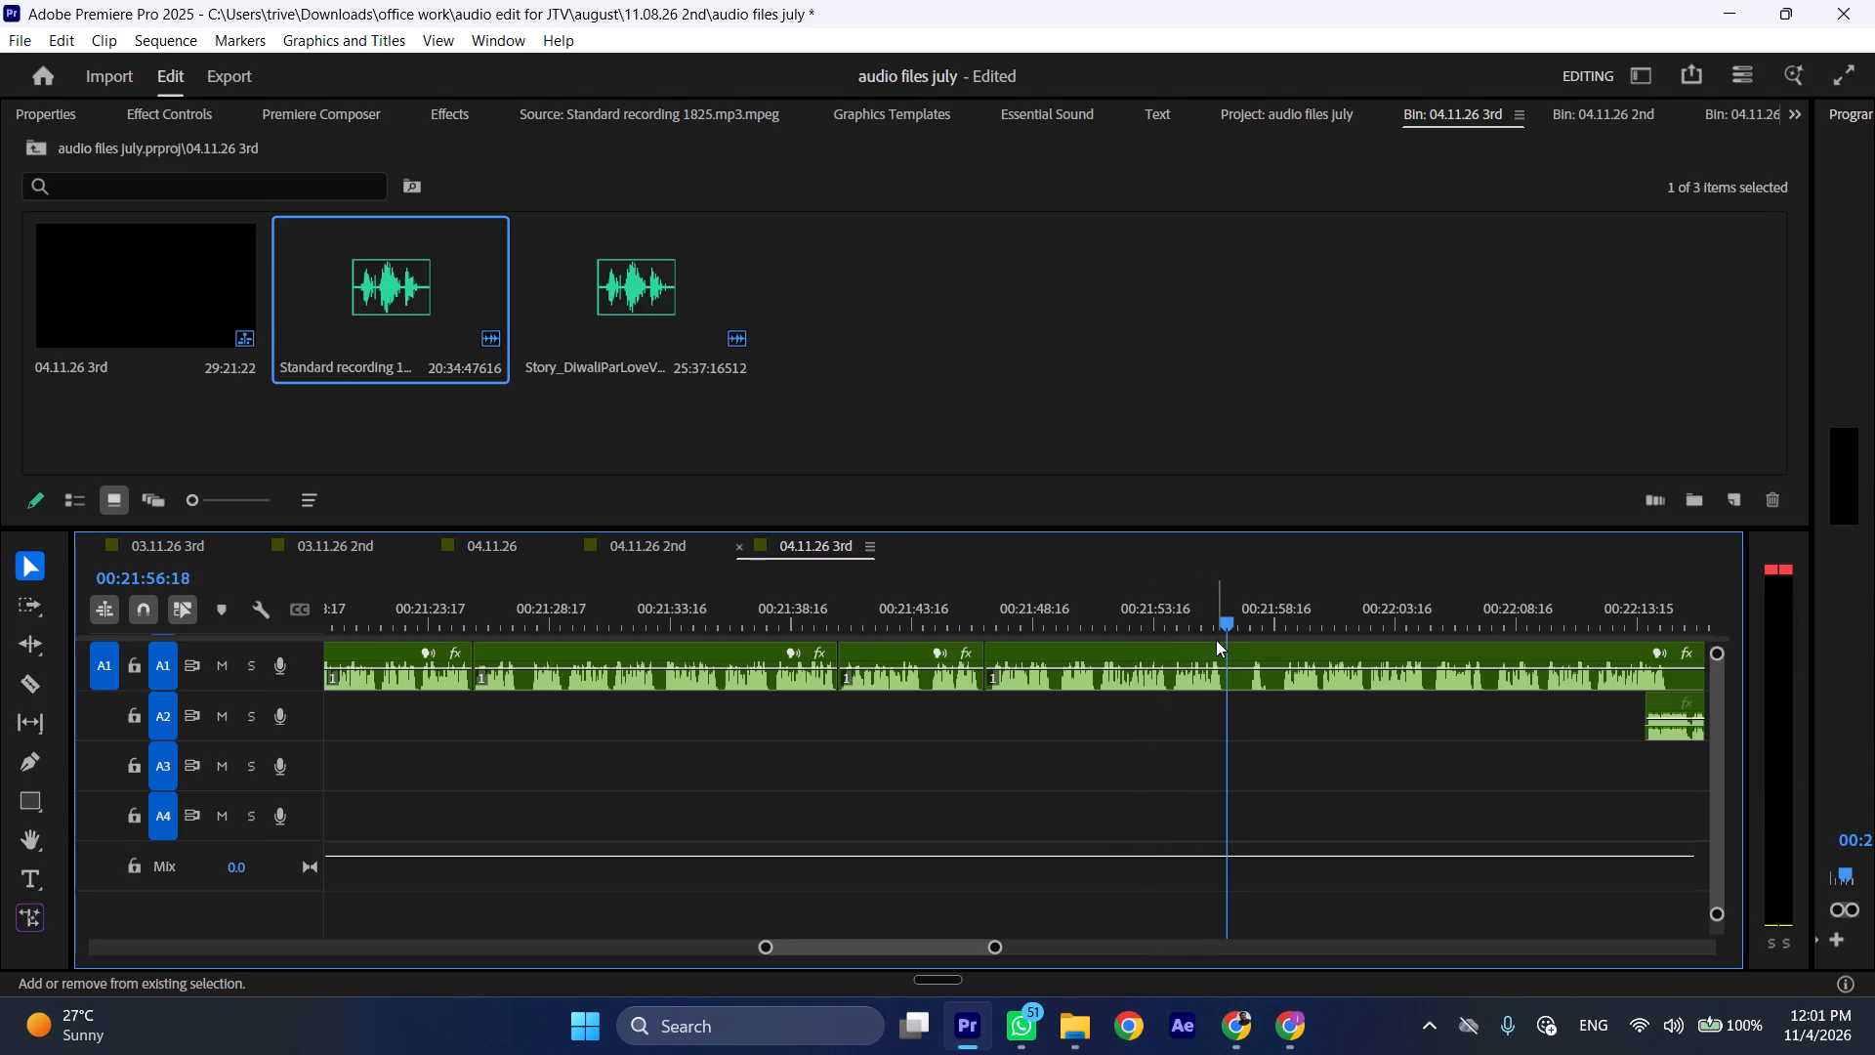
{"action": "key", "text": "shift+c"}
{"action": "scroll", "coordinate": [1223, 653], "scroll_direction": "down", "scroll_amount": 6}
{"action": "key", "text": "space"}
{"action": "type", "text": "l"}
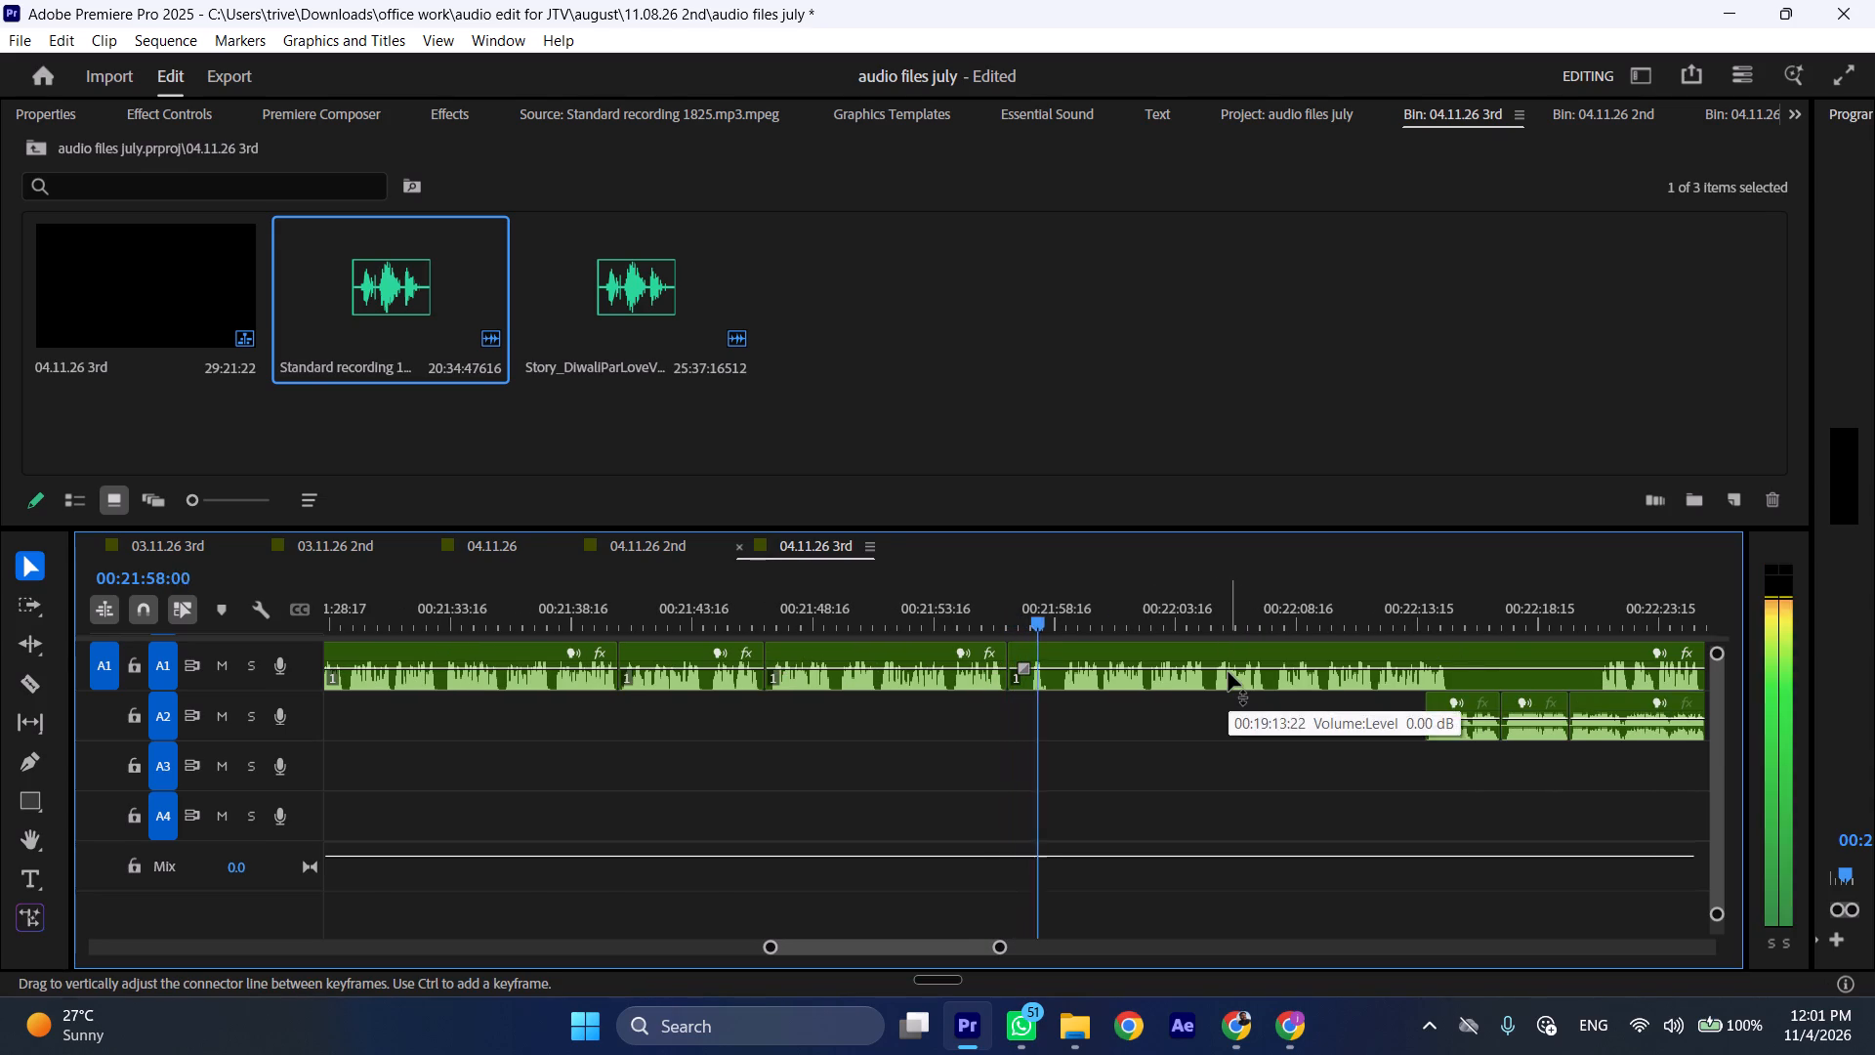
{"action": "left_click_drag", "start_coordinate": [1056, 612], "coordinate": [1067, 613]}
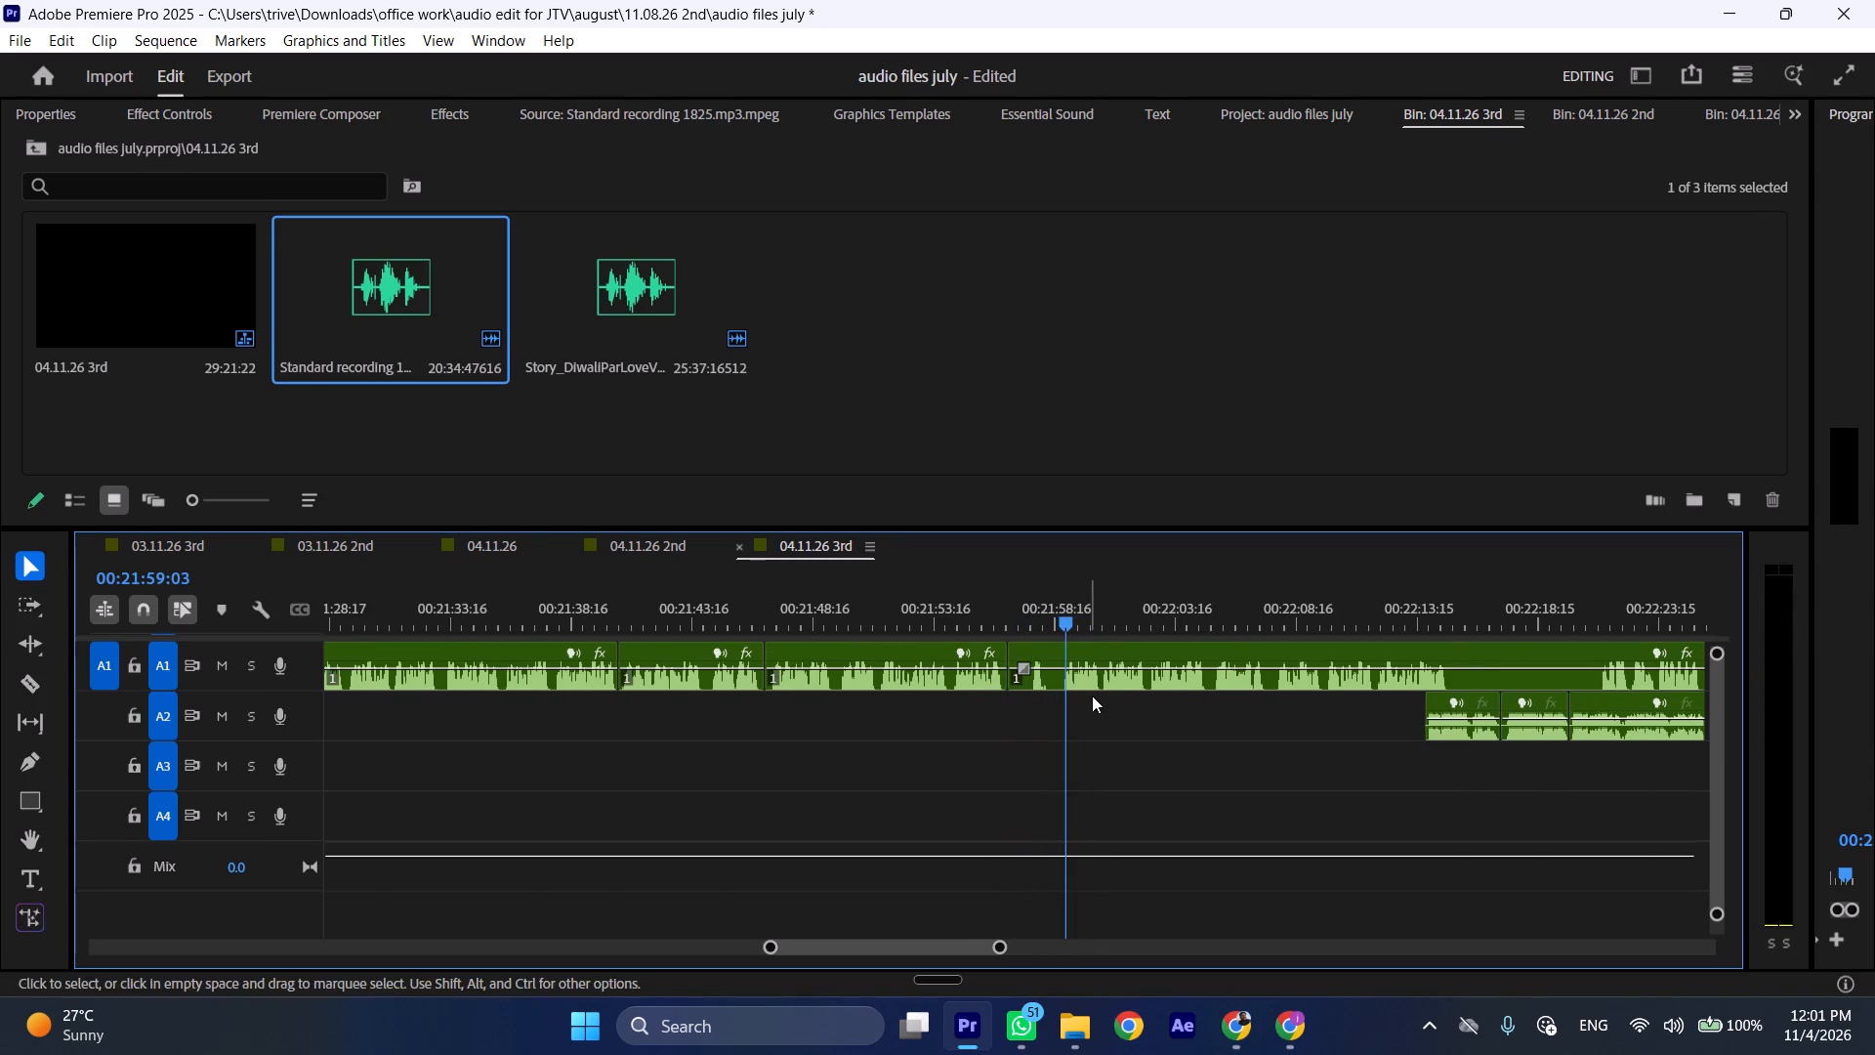
{"action": "left_click", "coordinate": [1092, 696]}
{"action": "key", "text": "shift+c"}
{"action": "left_click", "coordinate": [1045, 684]}
{"action": "key", "text": "ctrl+shift+d"}
Play on through A1 from 00:21:59:03 and cut the A1 clip at the pause at 00:22:12:18.
{"action": "key", "text": "space"}
{"action": "type", "text": "l"}
{"action": "scroll", "coordinate": [1066, 692], "scroll_direction": "down", "scroll_amount": 5}
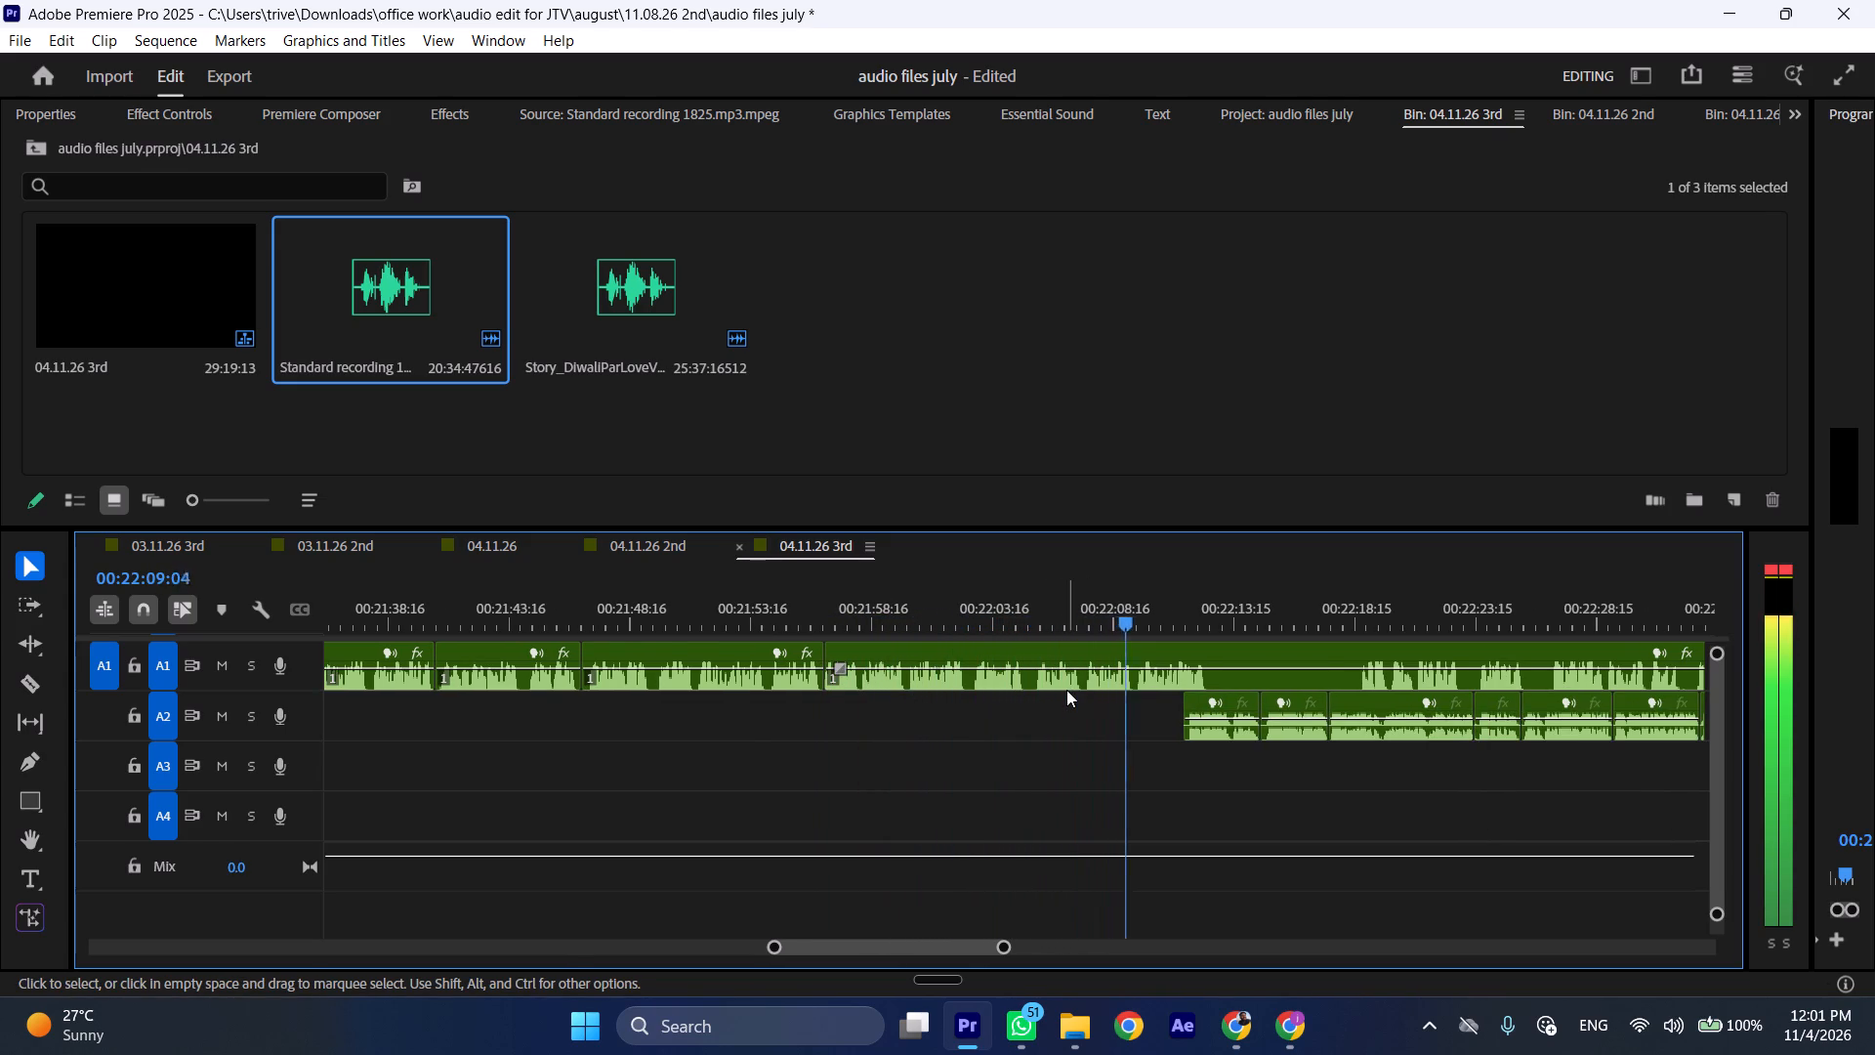
{"action": "key", "text": "space"}
{"action": "left_click_drag", "start_coordinate": [1229, 627], "coordinate": [1216, 627]}
{"action": "left_click", "coordinate": [1217, 642]}
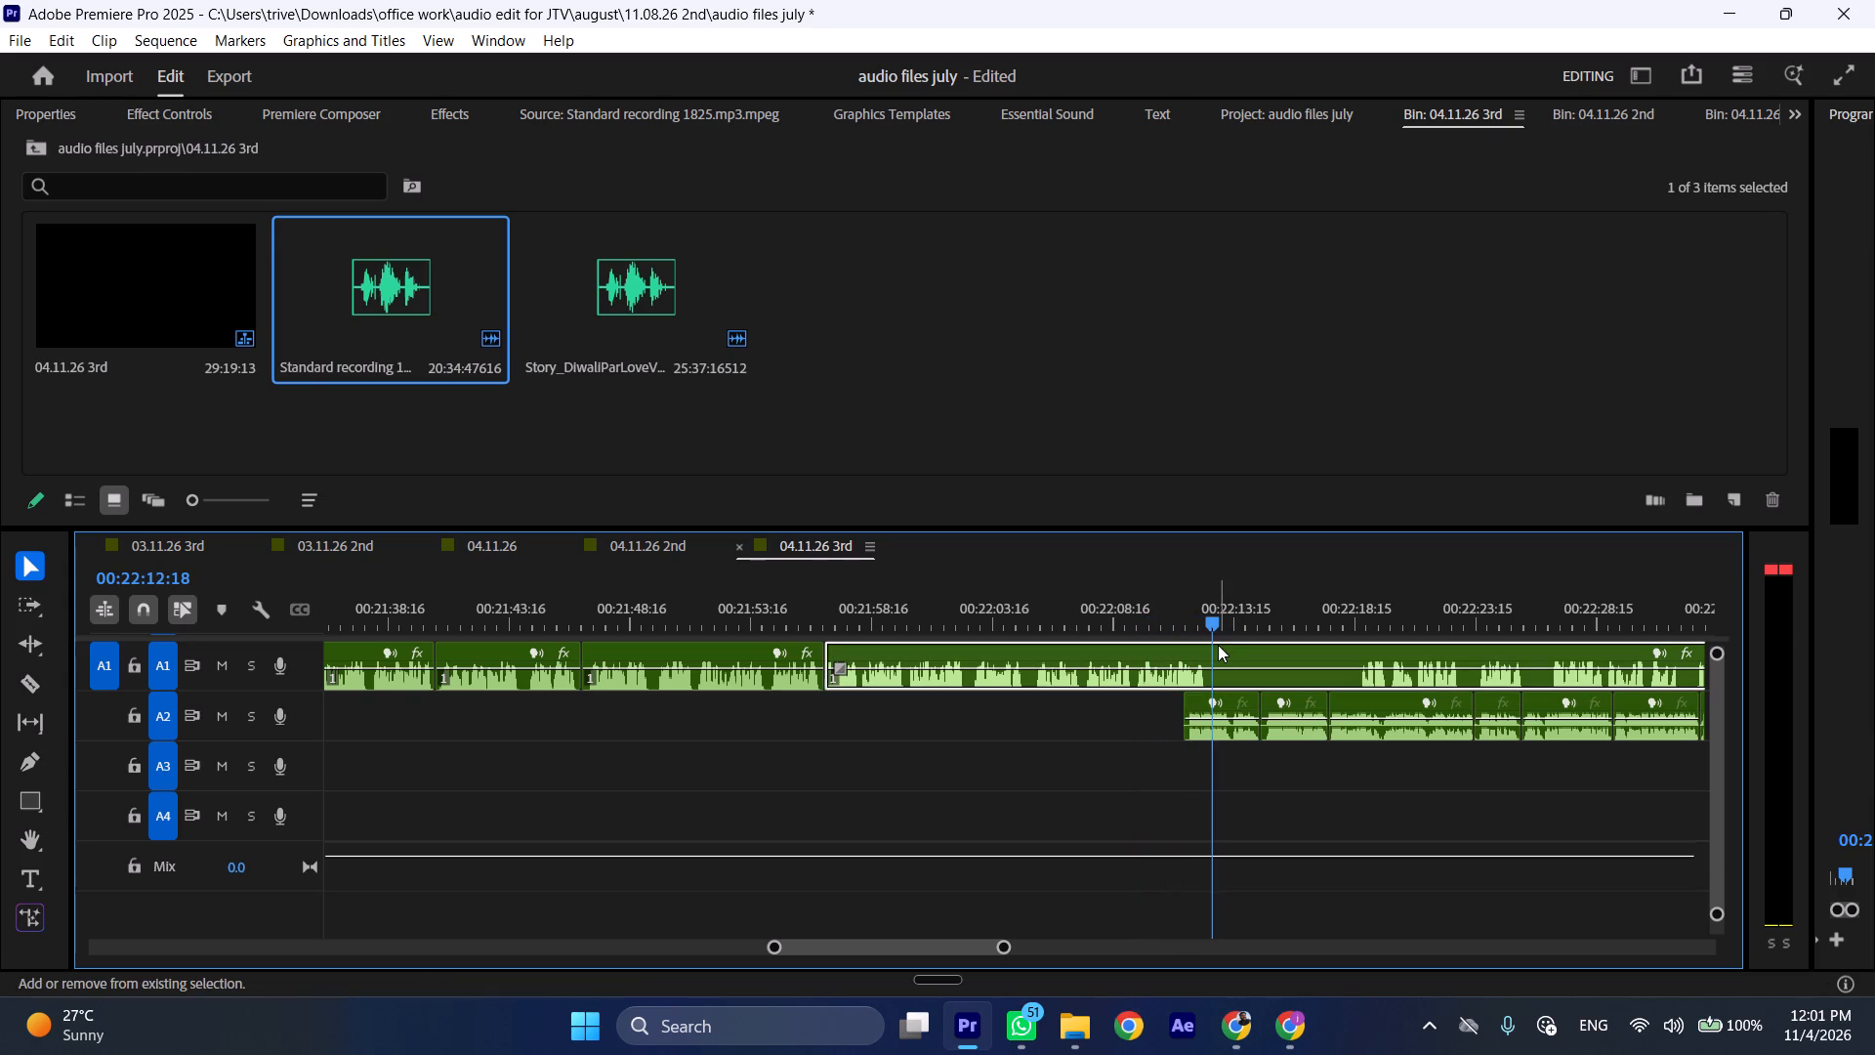
{"action": "key", "text": "shift+c"}
Shift the A1 section after the 00:22:12:18 cut later, past the A2 clips, starting at about 00:23:40.
{"action": "scroll", "coordinate": [1240, 679], "scroll_direction": "down", "scroll_amount": 5}
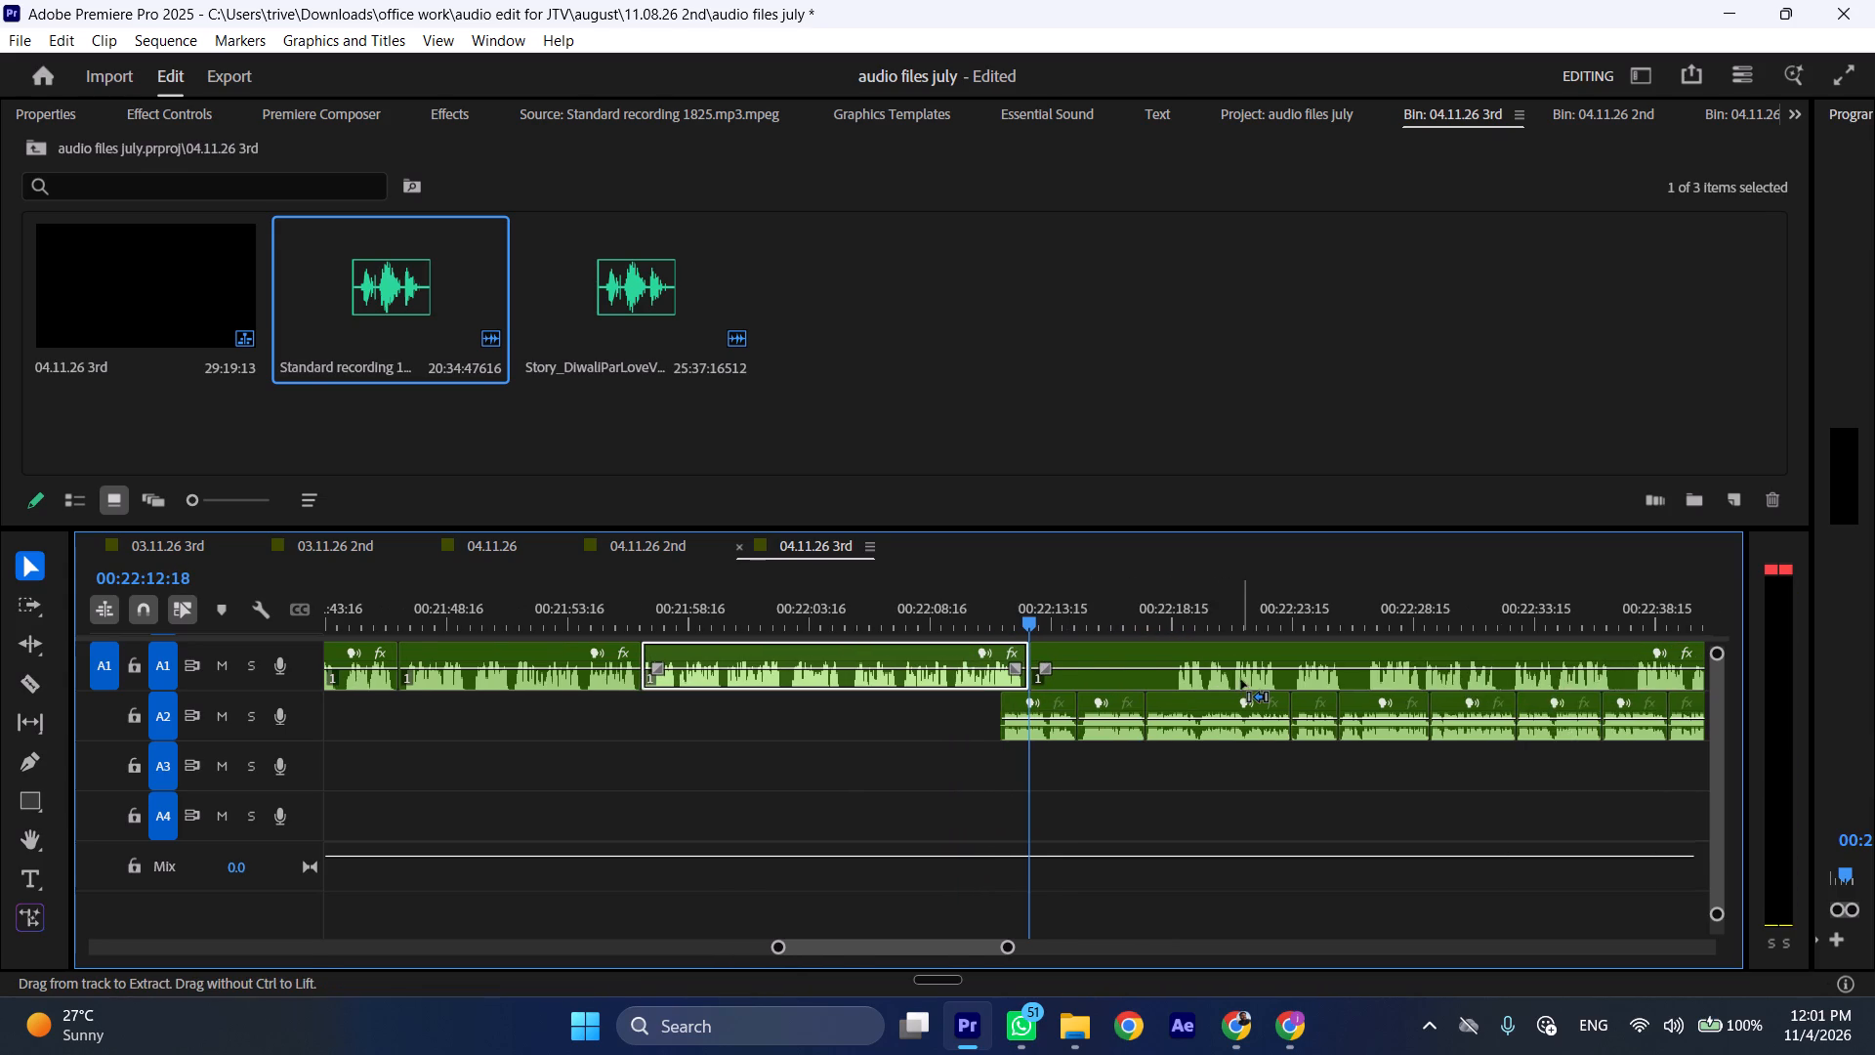
{"action": "key", "text": "ctrl+shift+x"}
{"action": "key", "text": "ctrl+shift+x"}
{"action": "left_click_drag", "start_coordinate": [1066, 652], "coordinate": [1516, 663]}
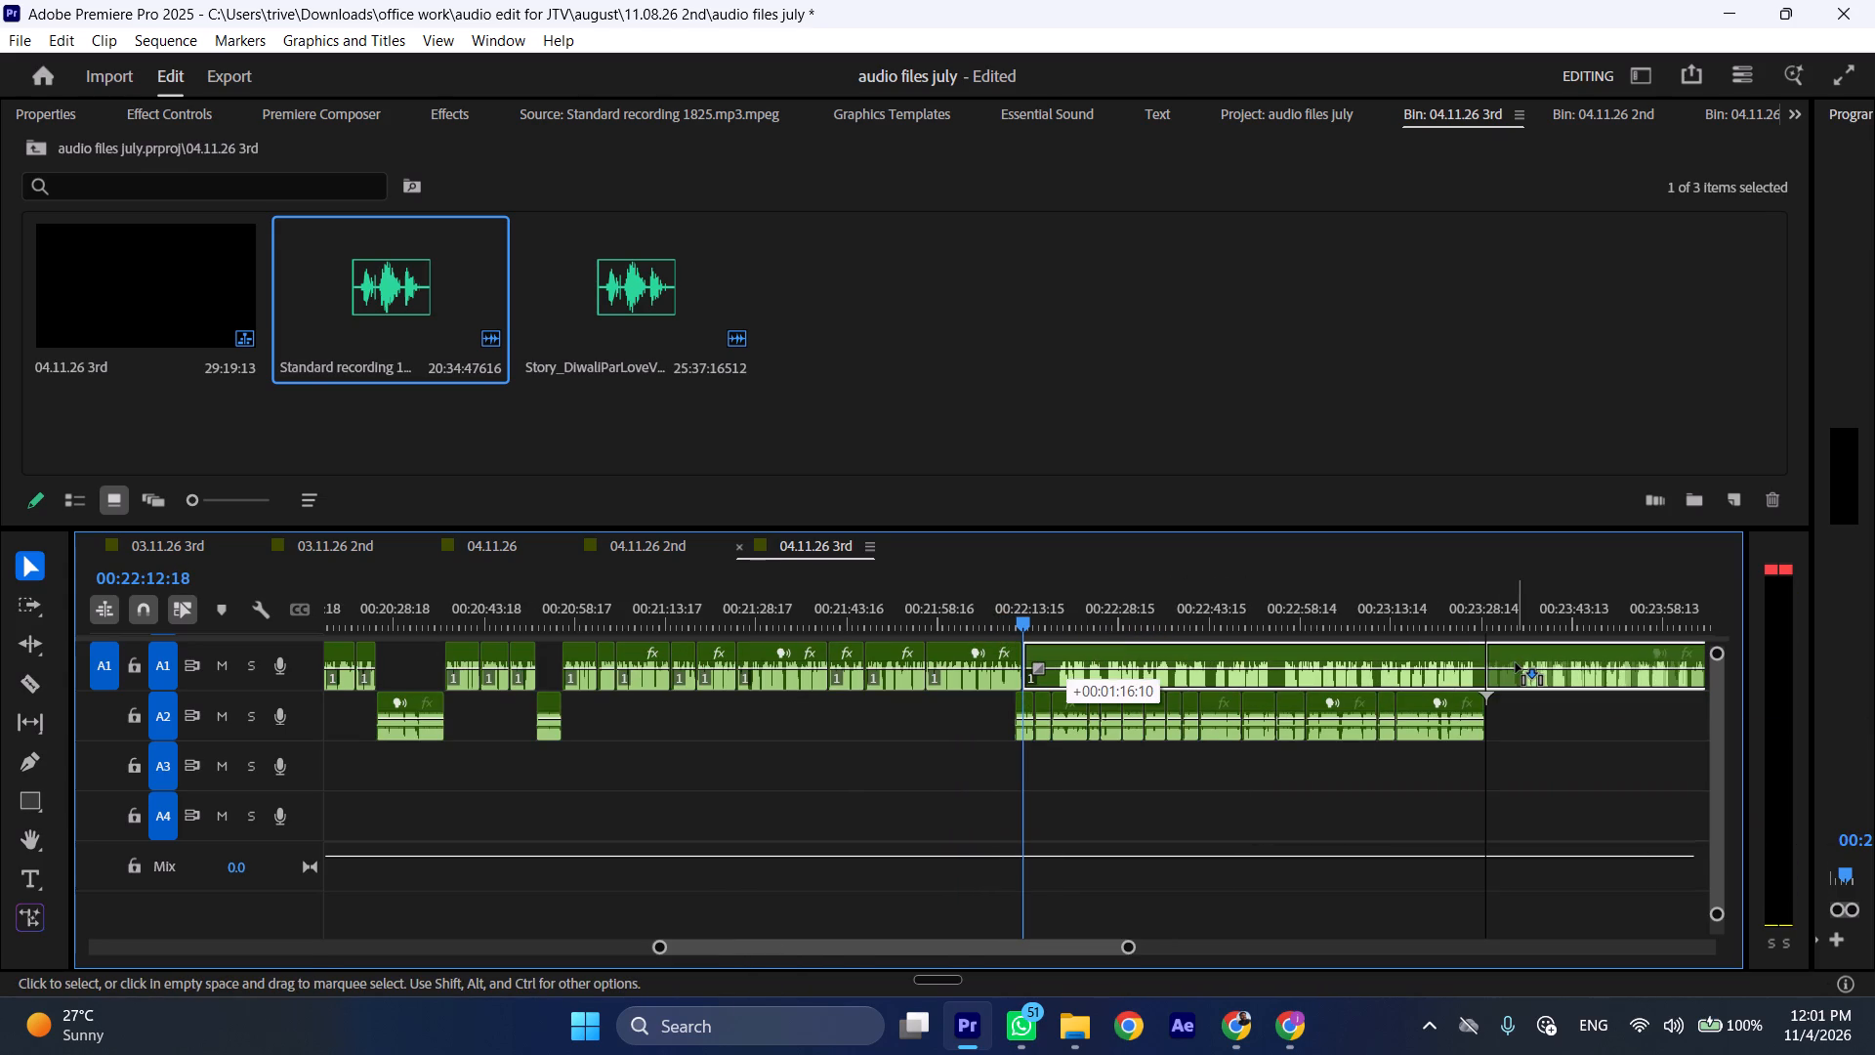
{"action": "left_click_drag", "start_coordinate": [1516, 663], "coordinate": [1368, 662]}
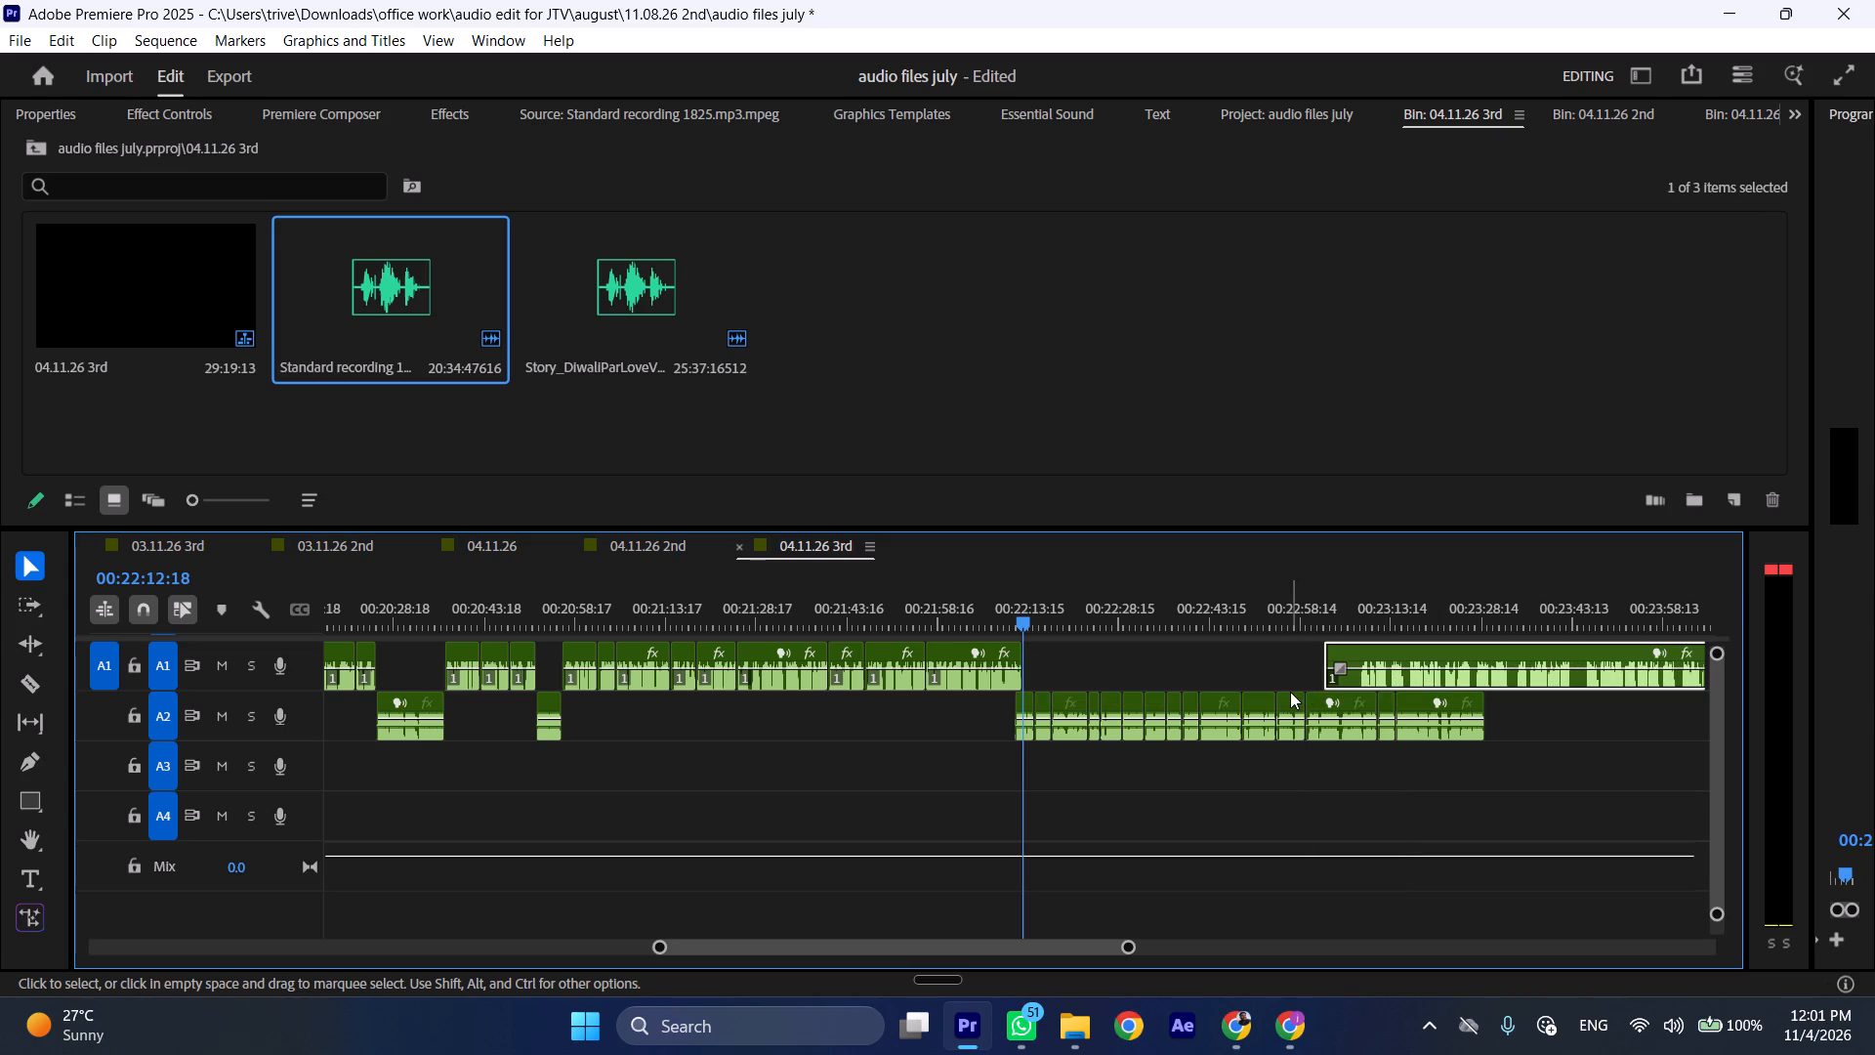
{"action": "left_click_drag", "start_coordinate": [1335, 655], "coordinate": [1357, 655]}
{"action": "left_click_drag", "start_coordinate": [1394, 650], "coordinate": [1604, 650]}
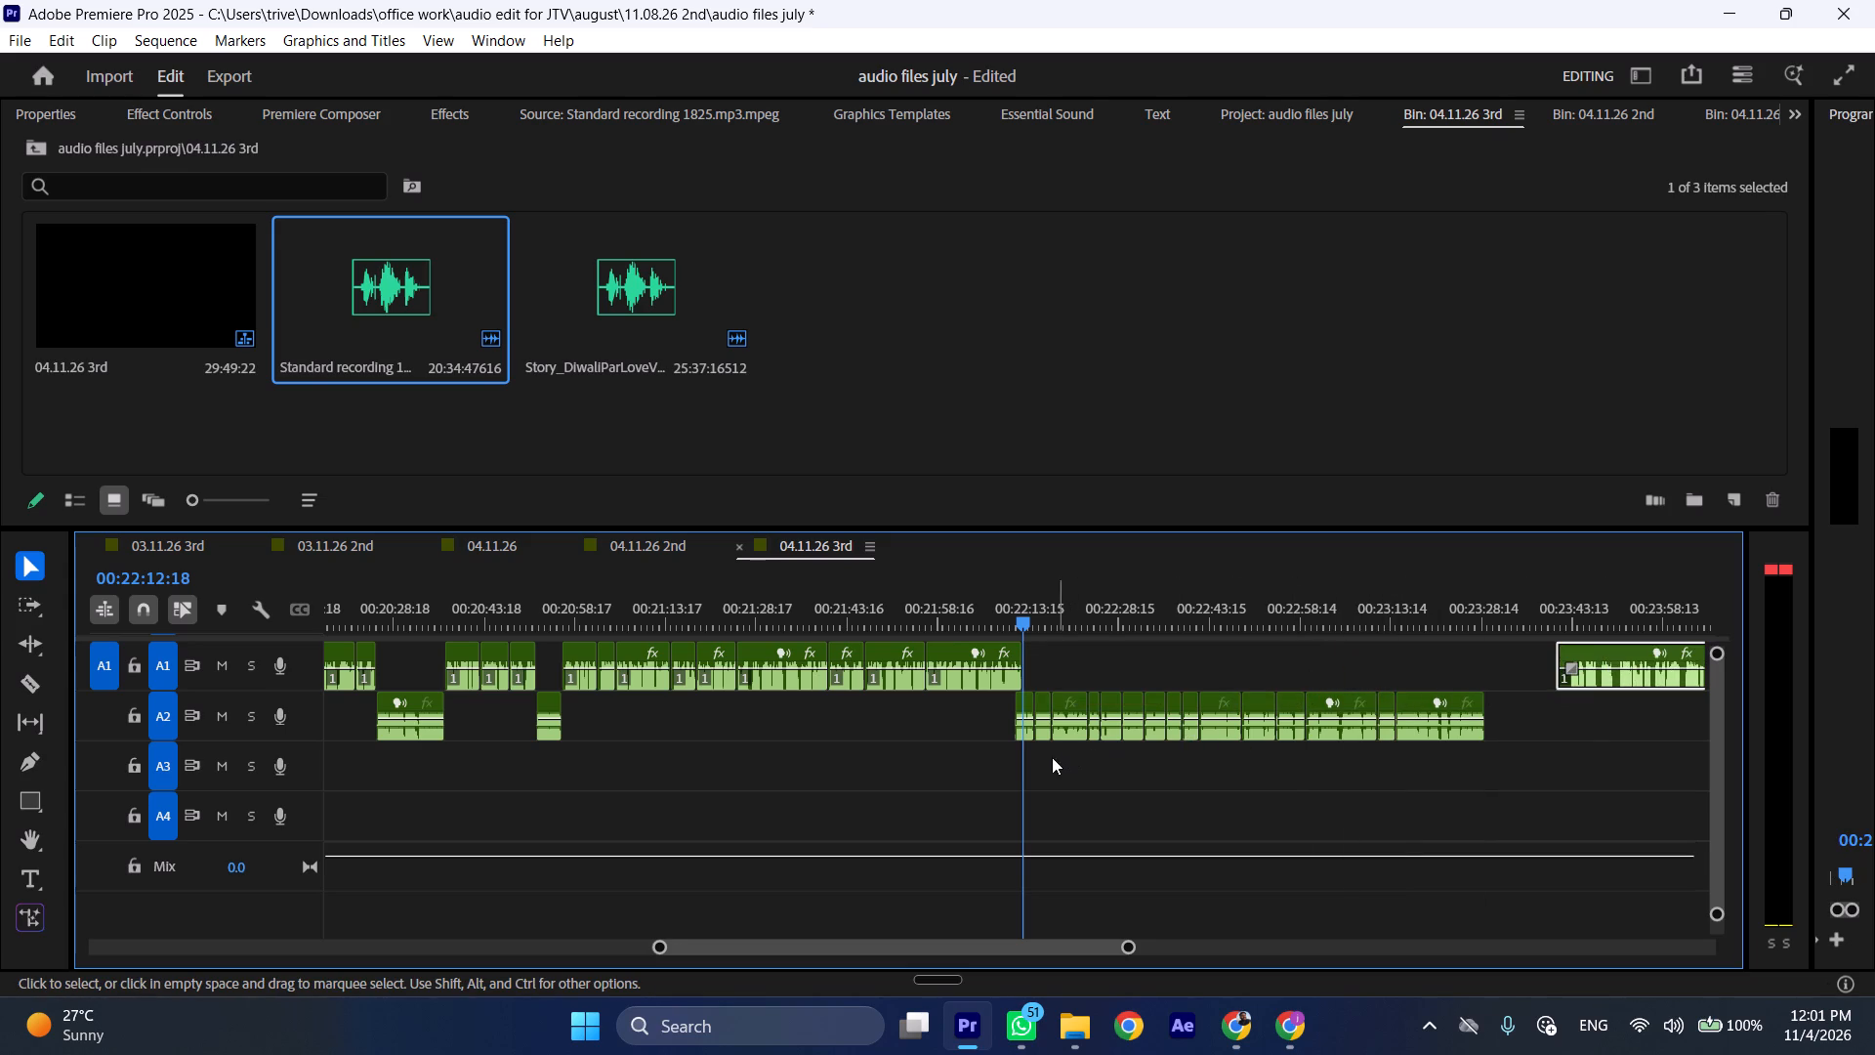
Select the group of A2 clips beginning near 00:22:12 and shift it earlier, starting at about 00:21:24.
{"action": "scroll", "coordinate": [1045, 757], "scroll_direction": "up", "scroll_amount": 3}
{"action": "left_click_drag", "start_coordinate": [1031, 721], "coordinate": [1568, 738]}
{"action": "left_click_drag", "start_coordinate": [1544, 728], "coordinate": [1254, 739]}
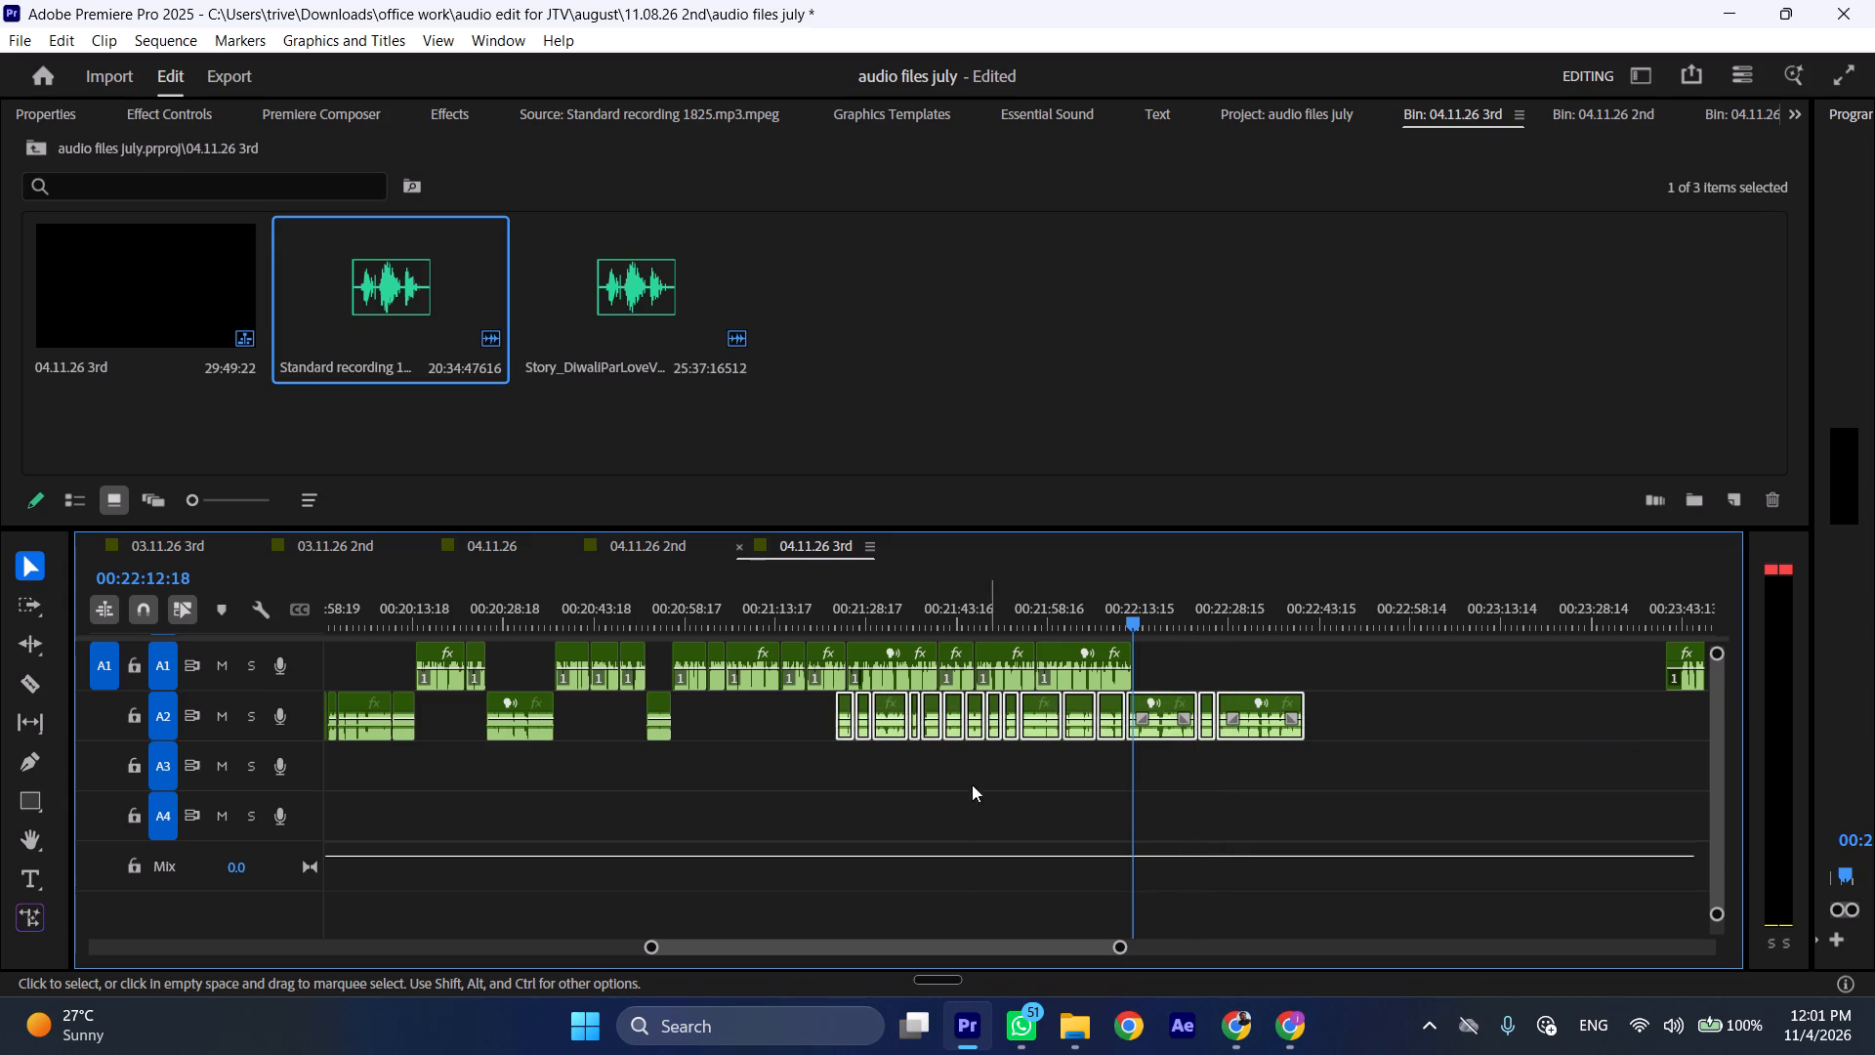
Play the sequence from about 00:20:54, starting within the short A2 clip, to recheck the voice exchange leading into A1.
{"action": "left_click", "coordinate": [724, 578]}
{"action": "left_click_drag", "start_coordinate": [715, 589], "coordinate": [706, 597]}
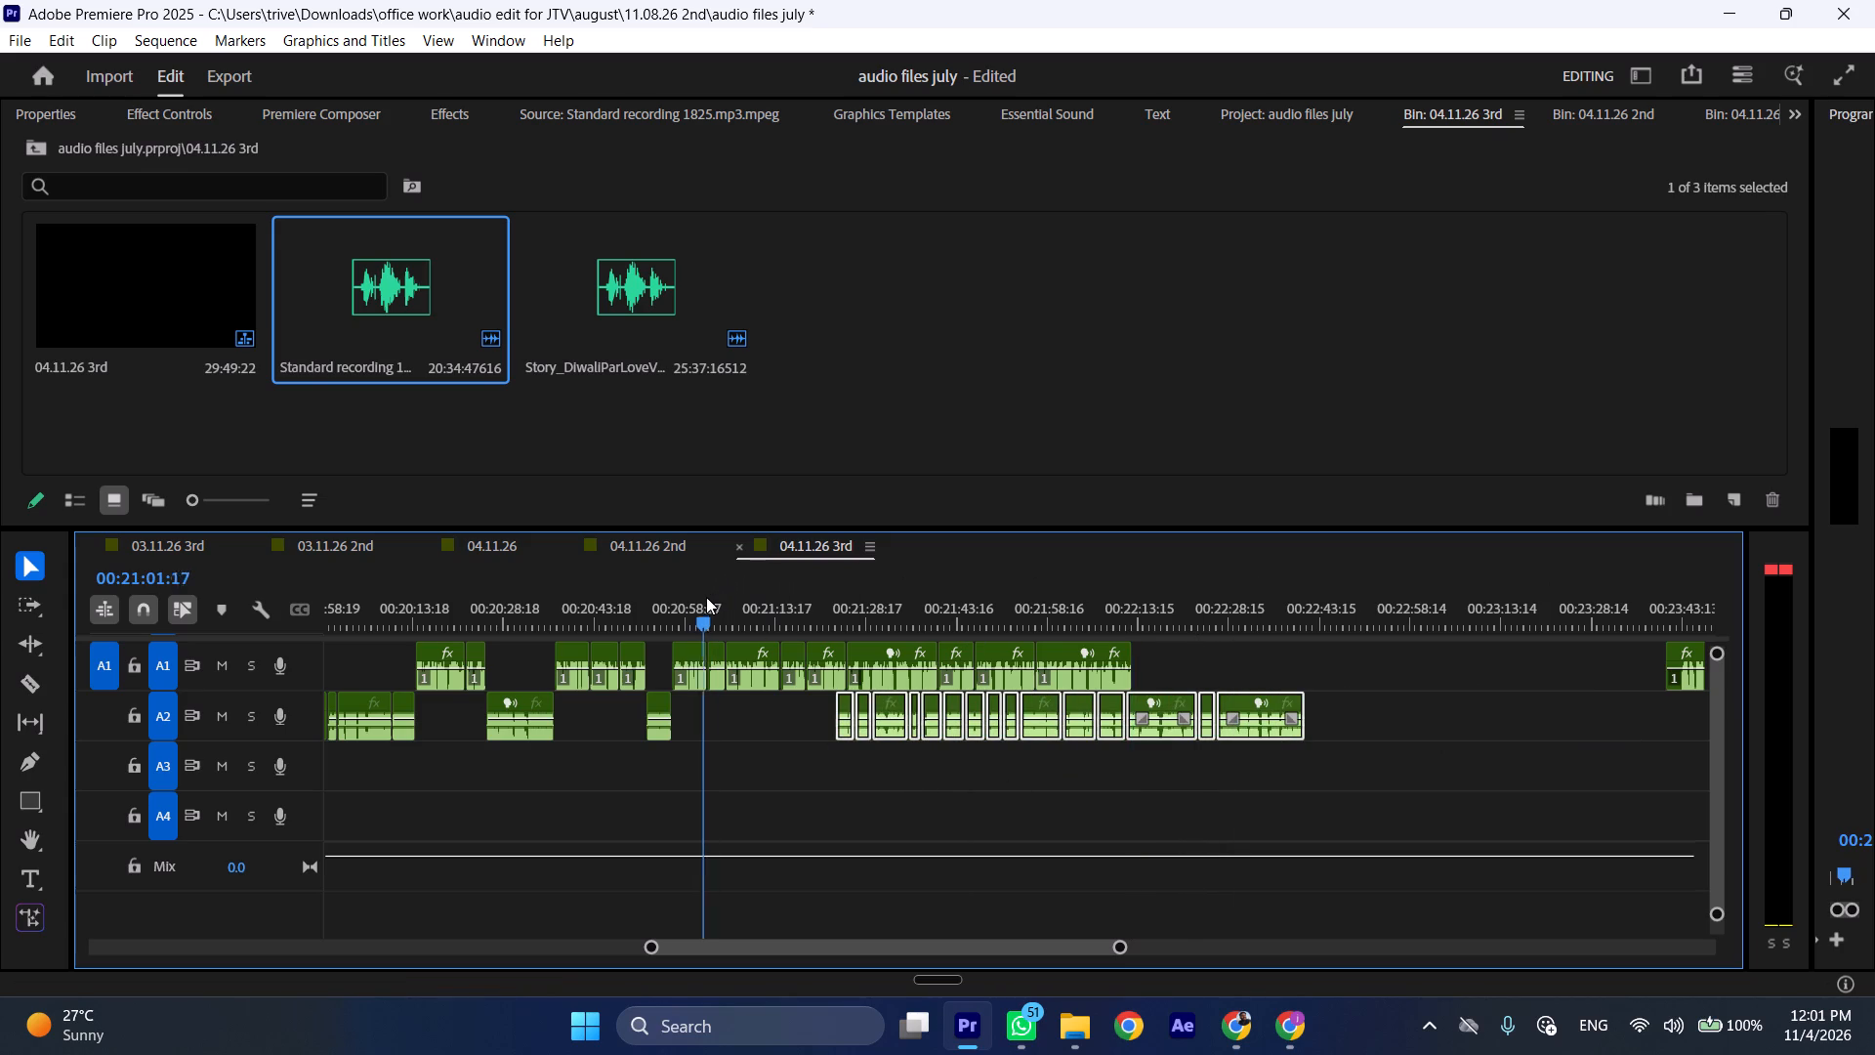
{"action": "left_click_drag", "start_coordinate": [706, 597], "coordinate": [702, 599]}
{"action": "key", "text": "ctrl+shift+c"}
{"action": "key", "text": "ctrl+shift+c"}
{"action": "left_click", "coordinate": [853, 593]}
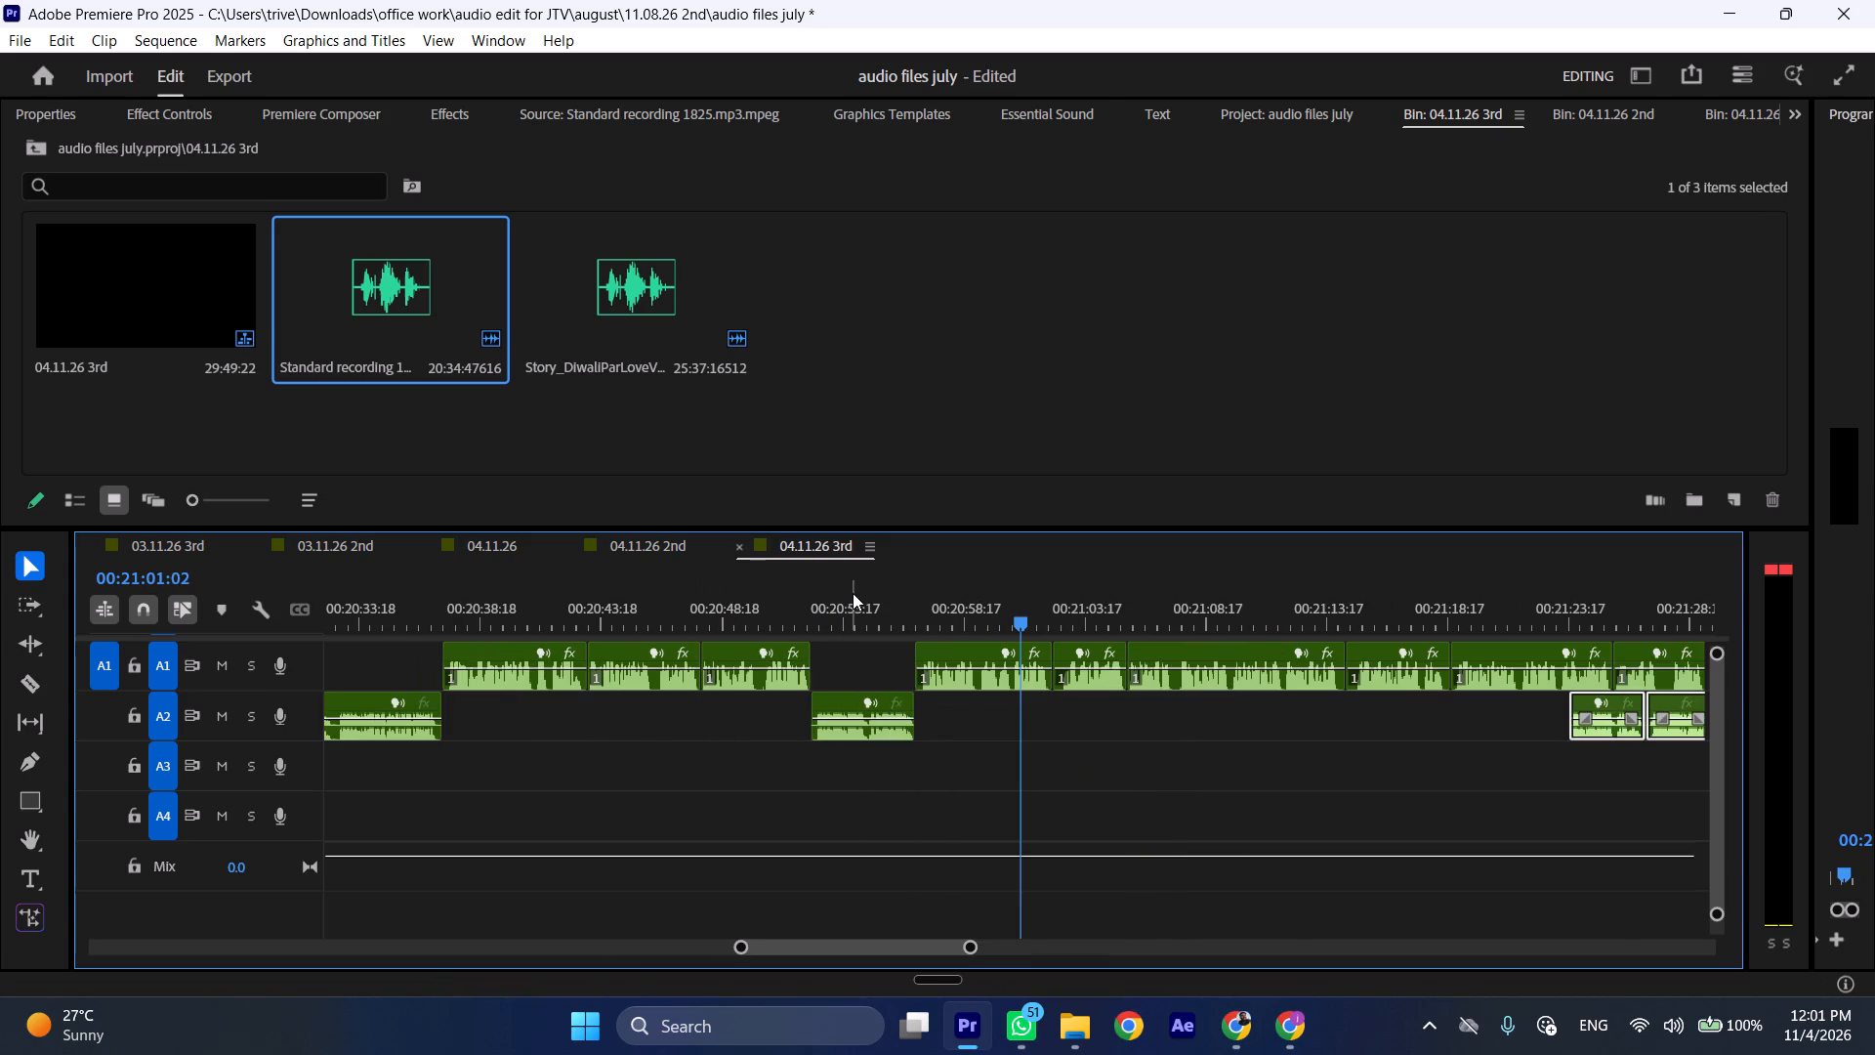
{"action": "key", "text": "space"}
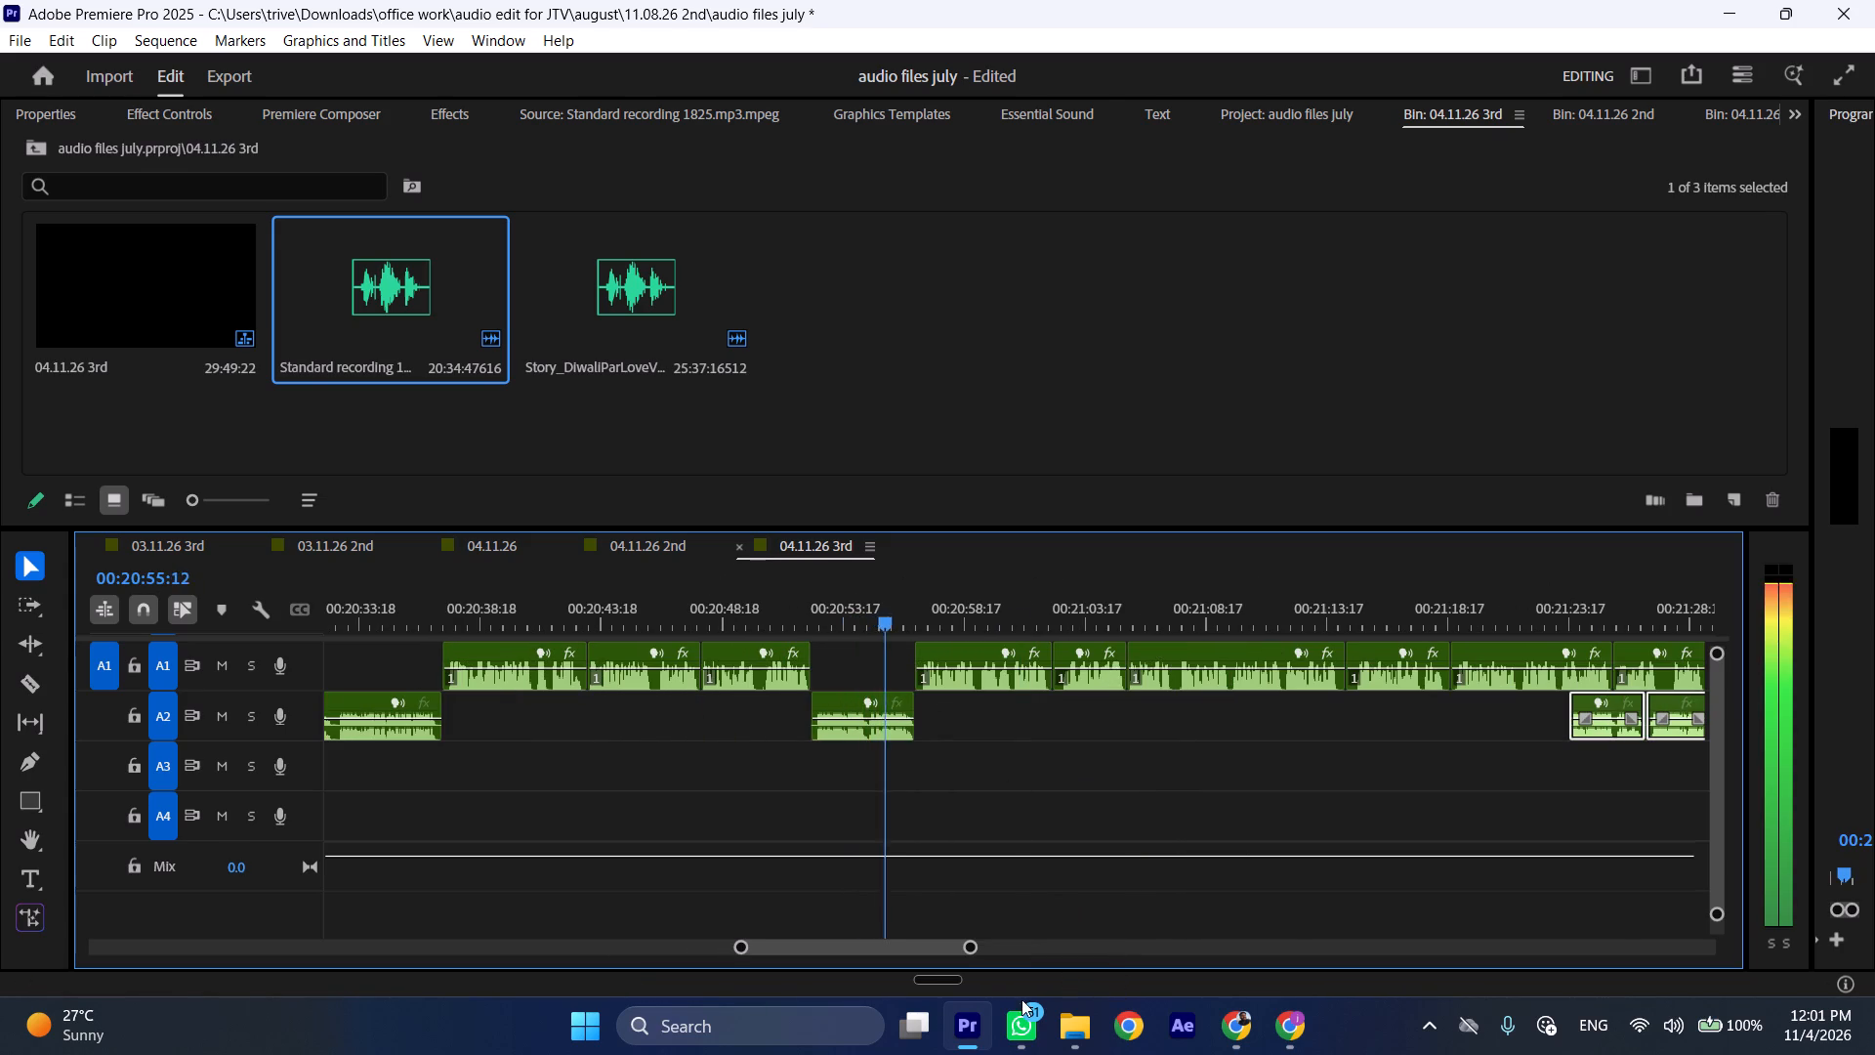
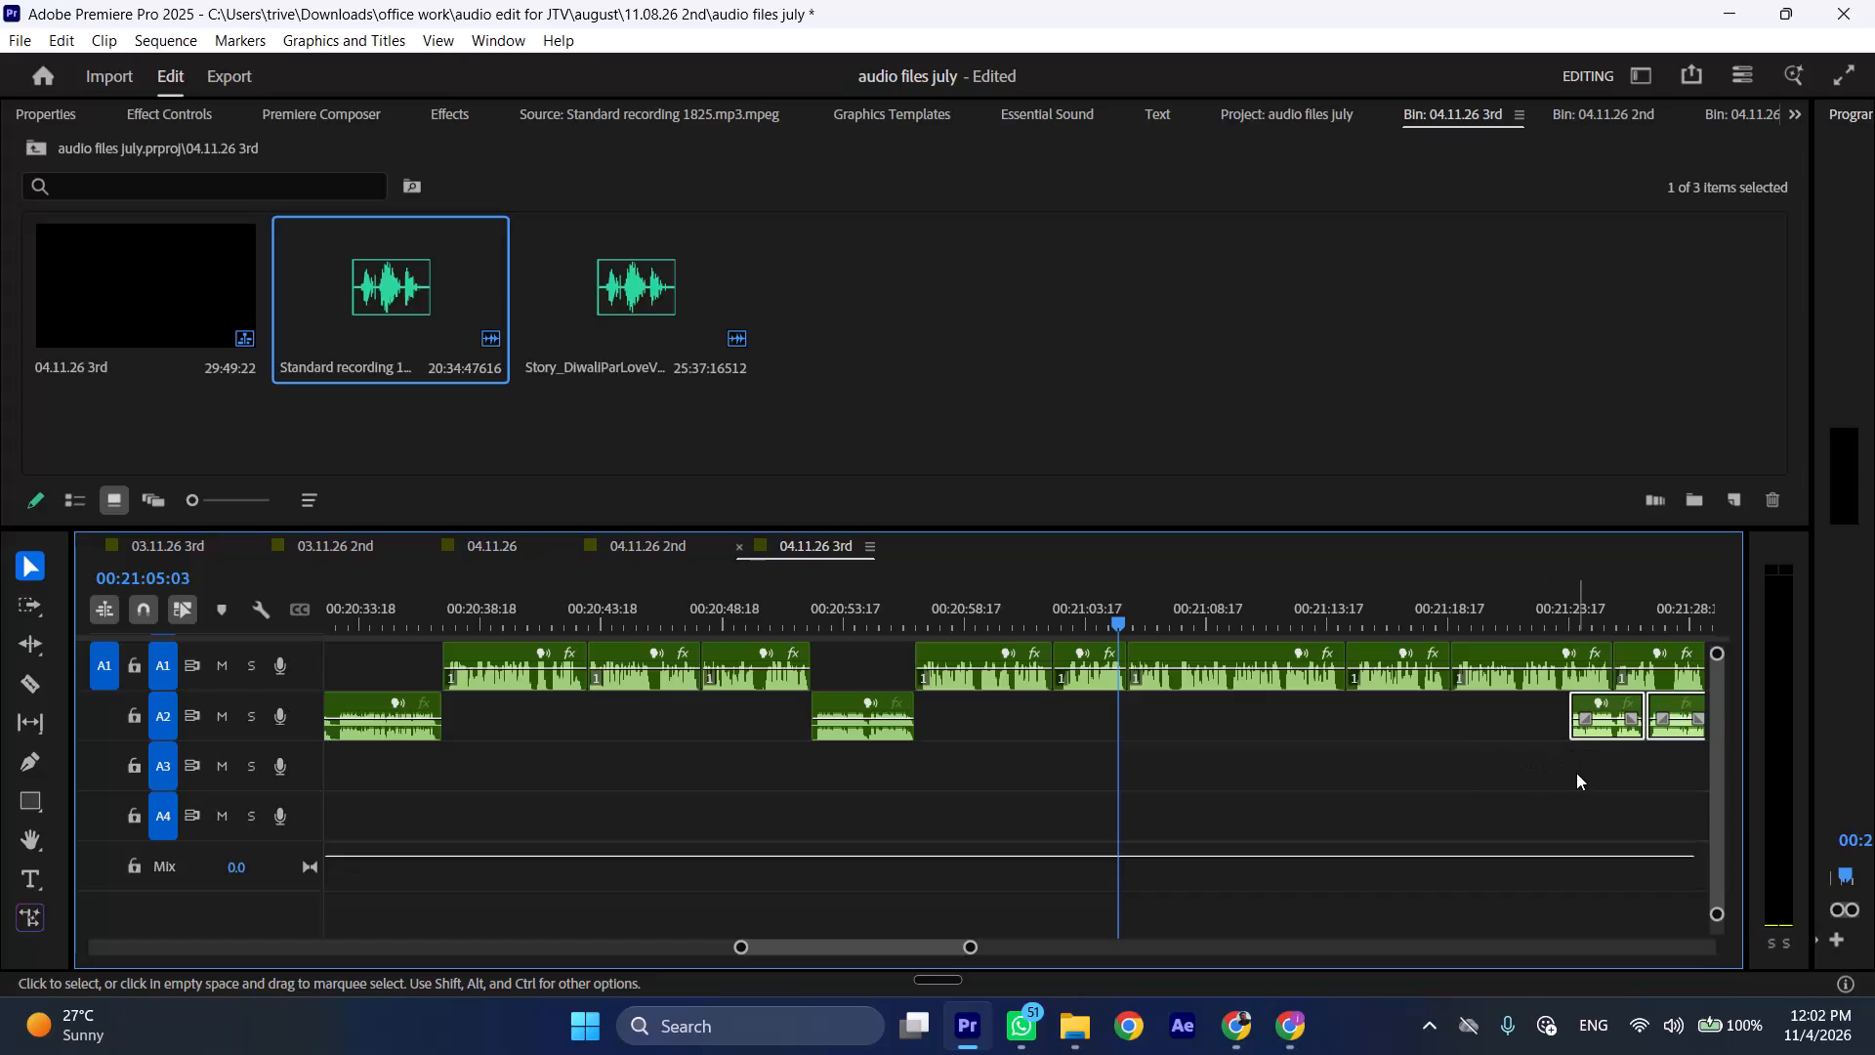
Insert the short A2 clip from about 00:21:24 between the A1 clips at about 00:21:02, shifting the following A1 clips later.
{"action": "left_click", "coordinate": [1576, 773]}
{"action": "left_click_drag", "start_coordinate": [1595, 732], "coordinate": [1590, 733]}
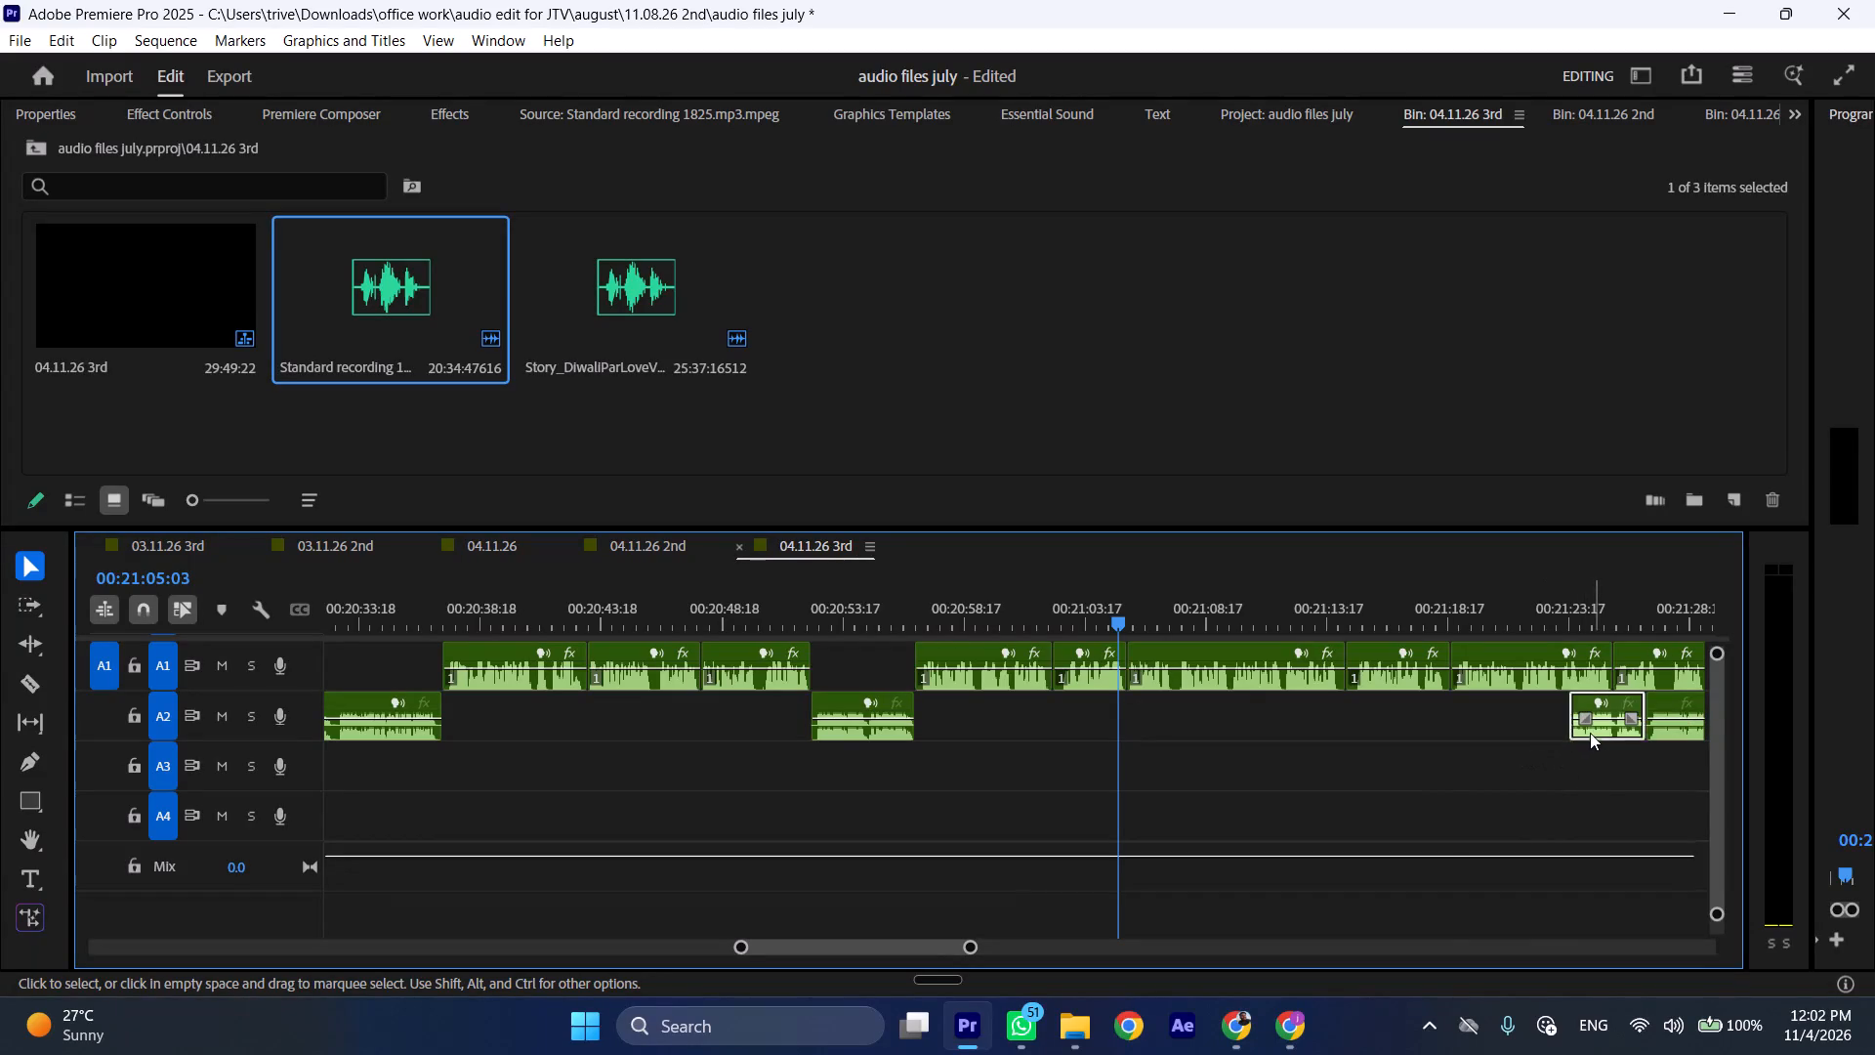
{"action": "left_click_drag", "start_coordinate": [1590, 733], "coordinate": [1073, 729]}
Play the sequence at increased speed from about 00:20:57 to check the A1 lead-in to the moved A2 clip.
{"action": "left_click", "coordinate": [941, 620]}
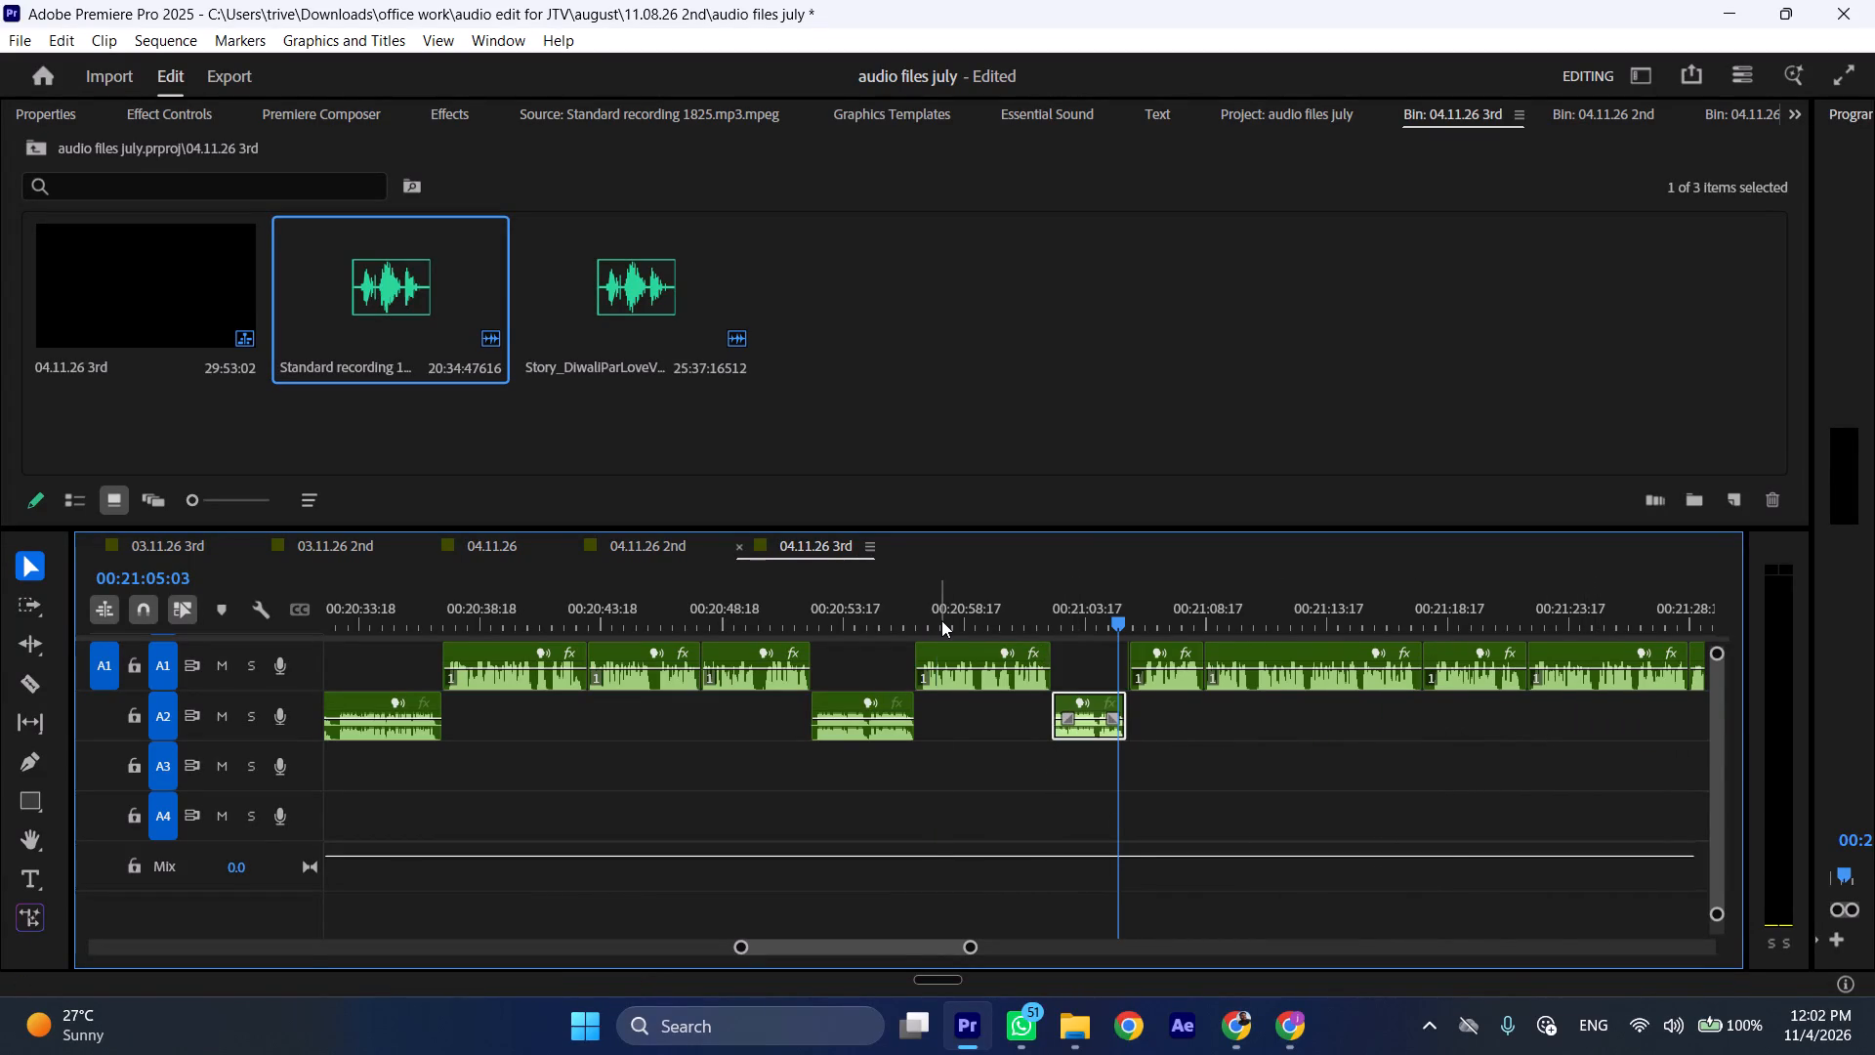
{"action": "key", "text": "space"}
{"action": "type", "text": "l"}
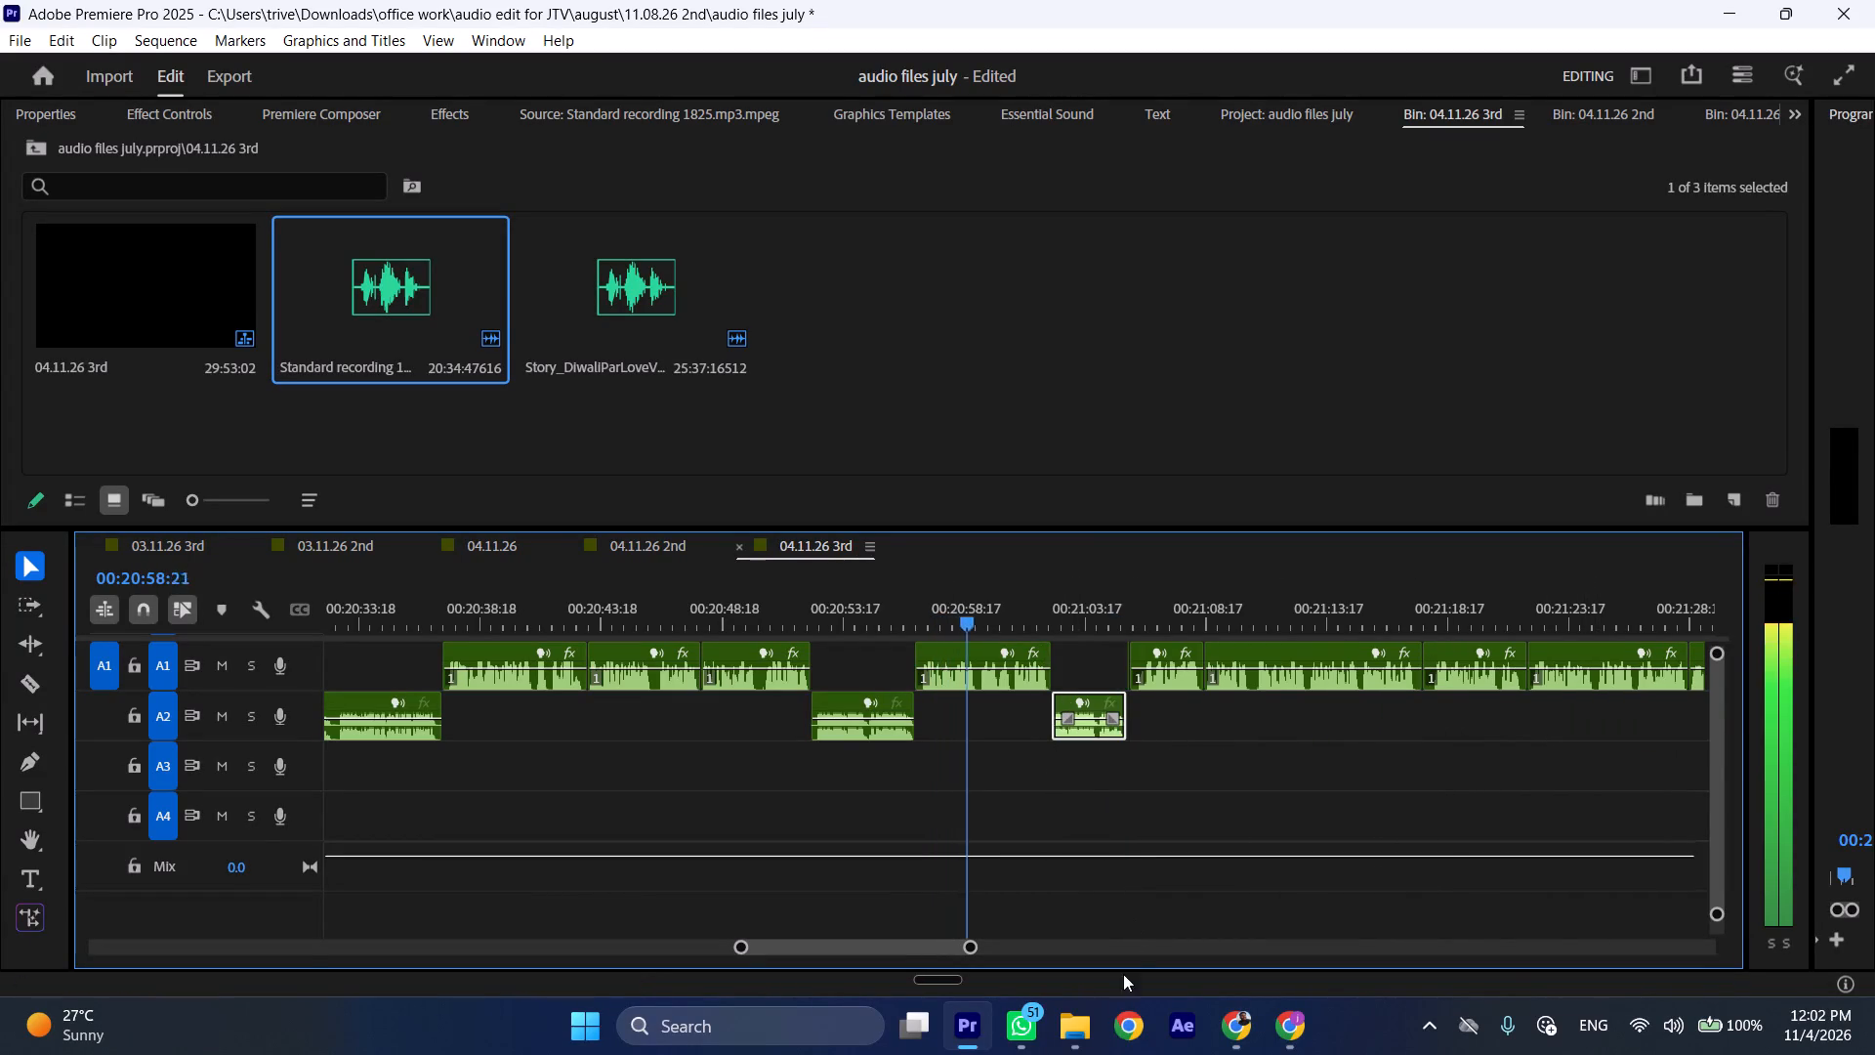
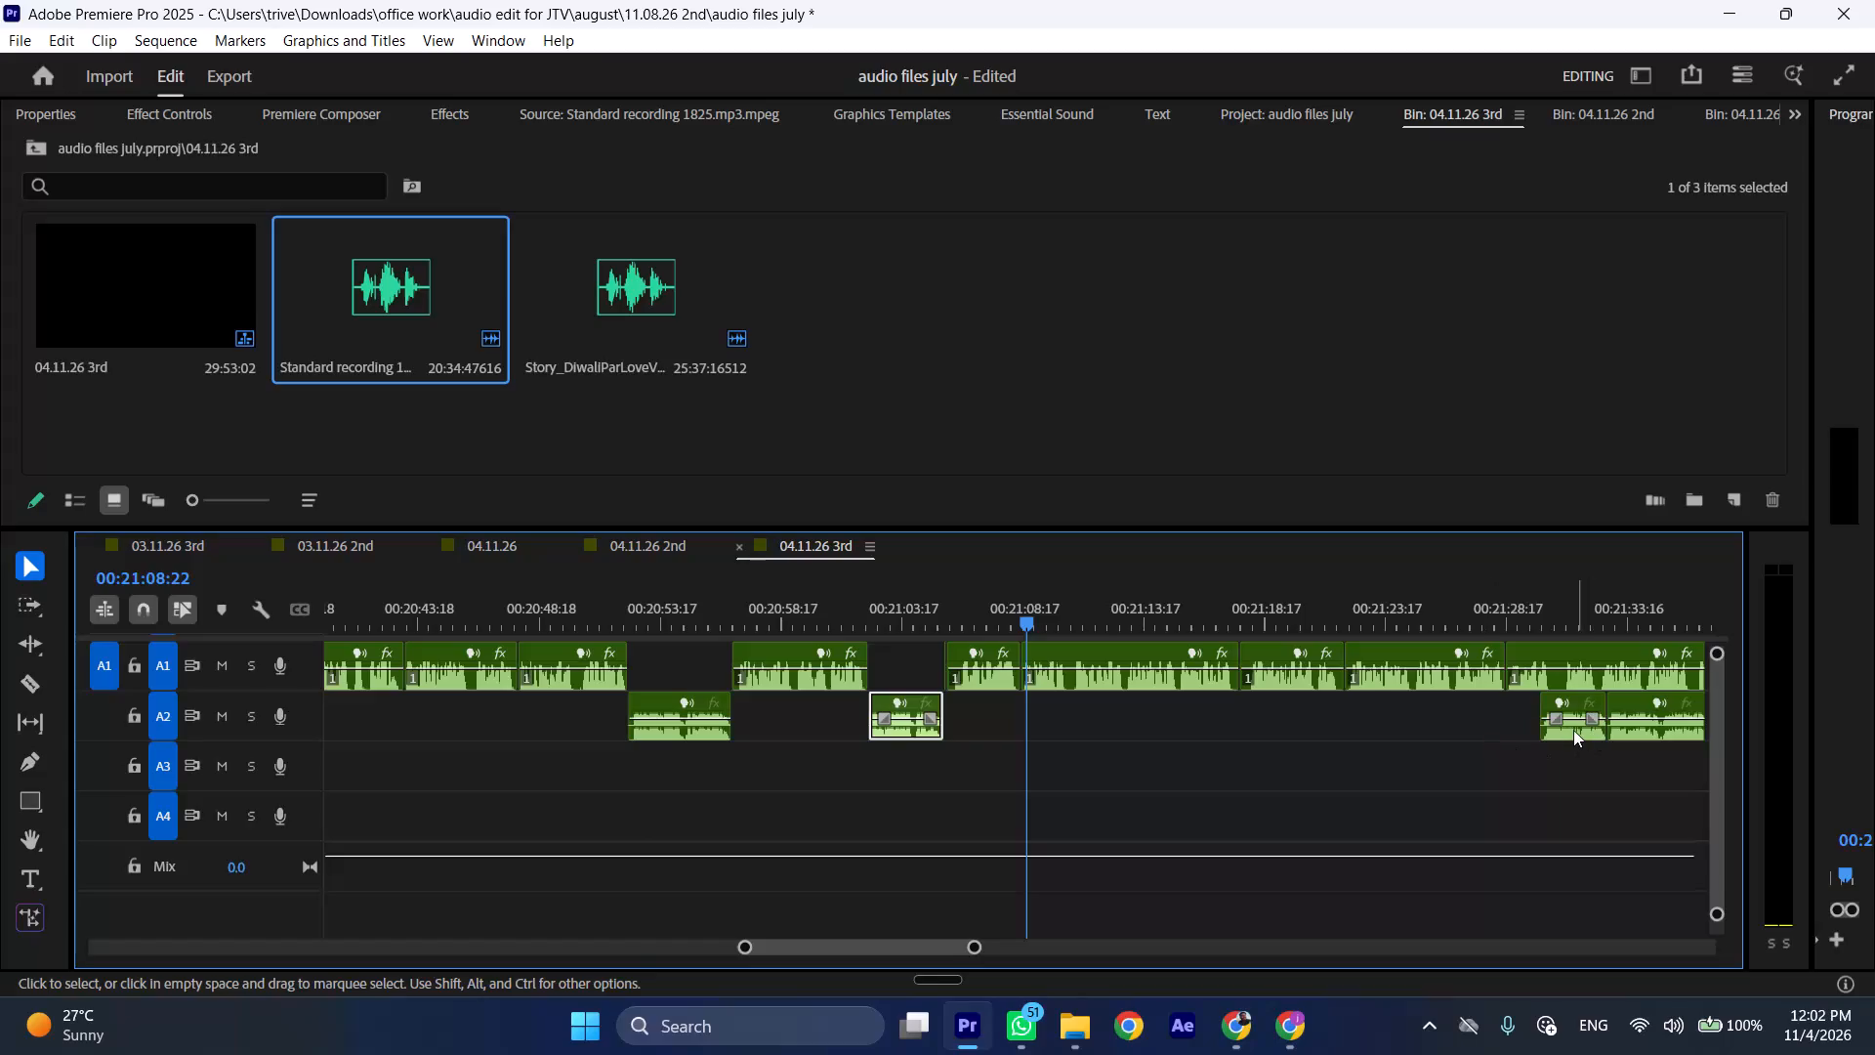
Insert the short A2 clip from about 00:21:30 between the A1 clips at about 00:21:08, shifting the following clips later.
{"action": "left_click_drag", "start_coordinate": [1570, 730], "coordinate": [1051, 738], "text": "ctrl"}
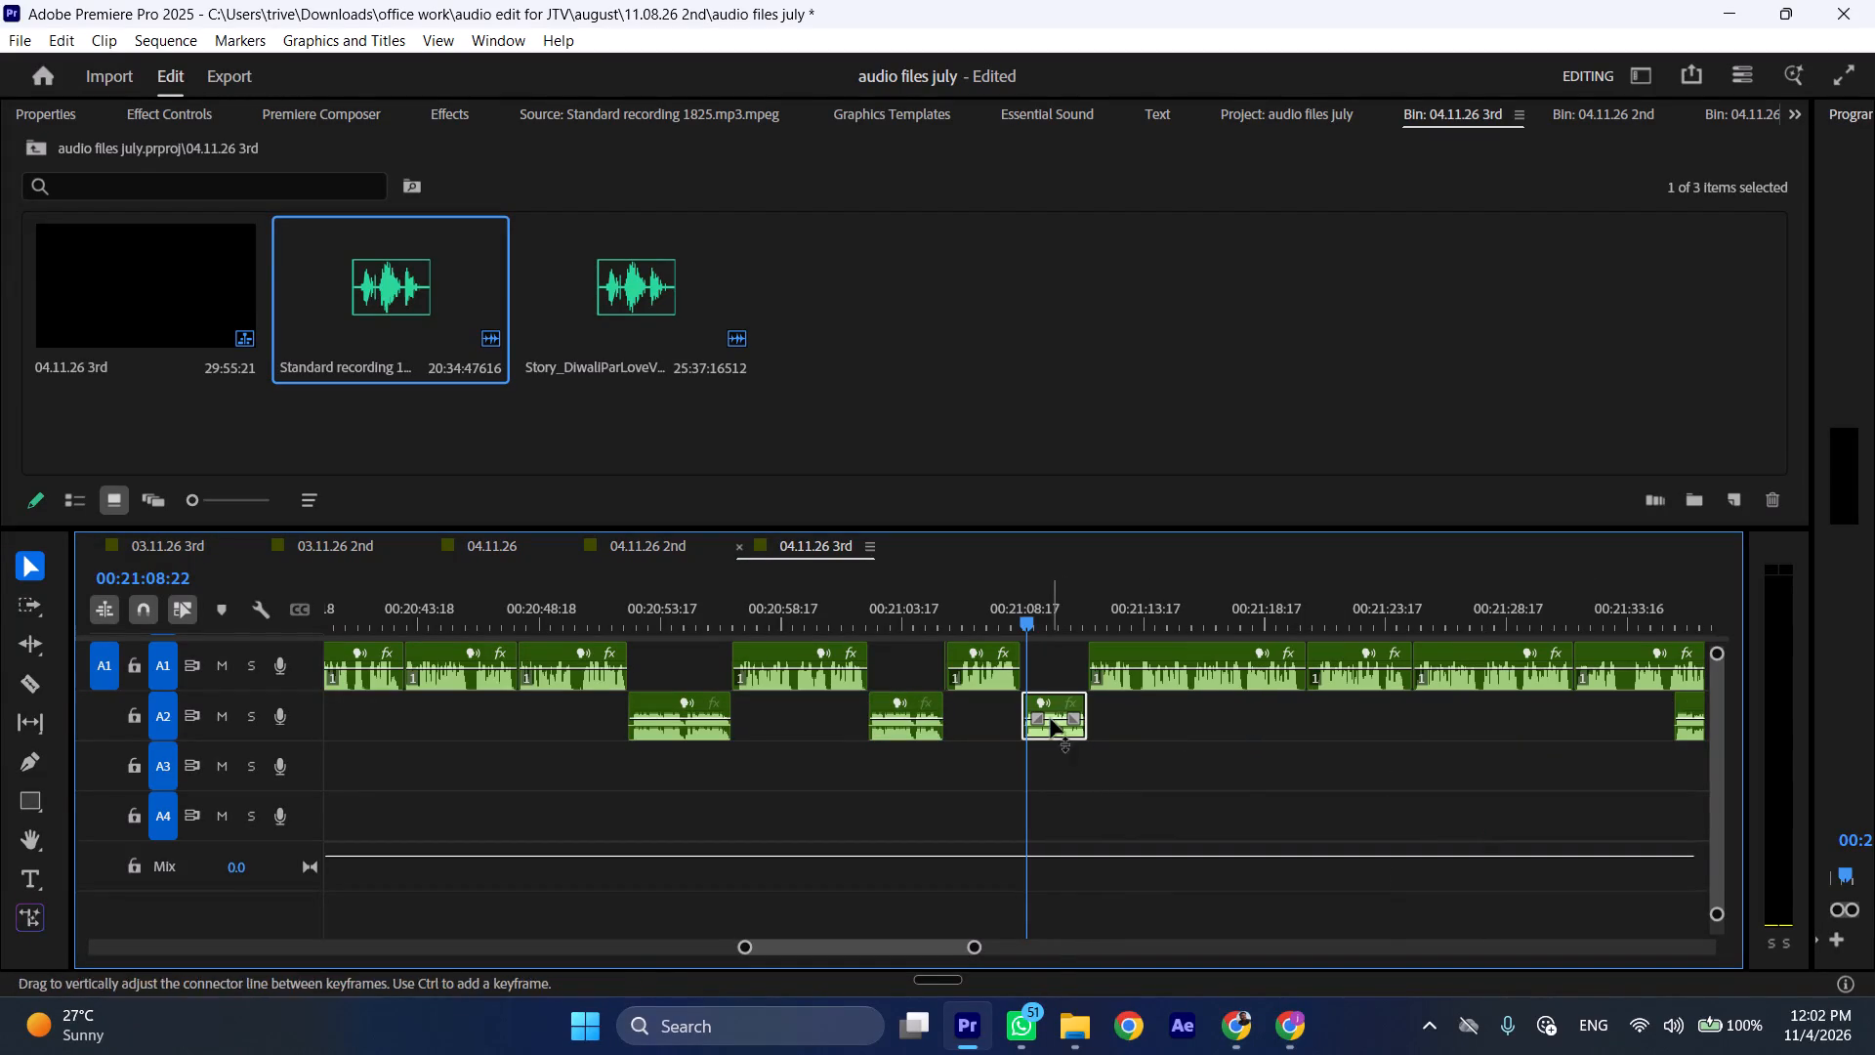
Play the sequence from about 00:21:07 to check the A1 lead-in to the moved A2 clip.
{"action": "left_click", "coordinate": [1002, 619]}
{"action": "key", "text": "space"}
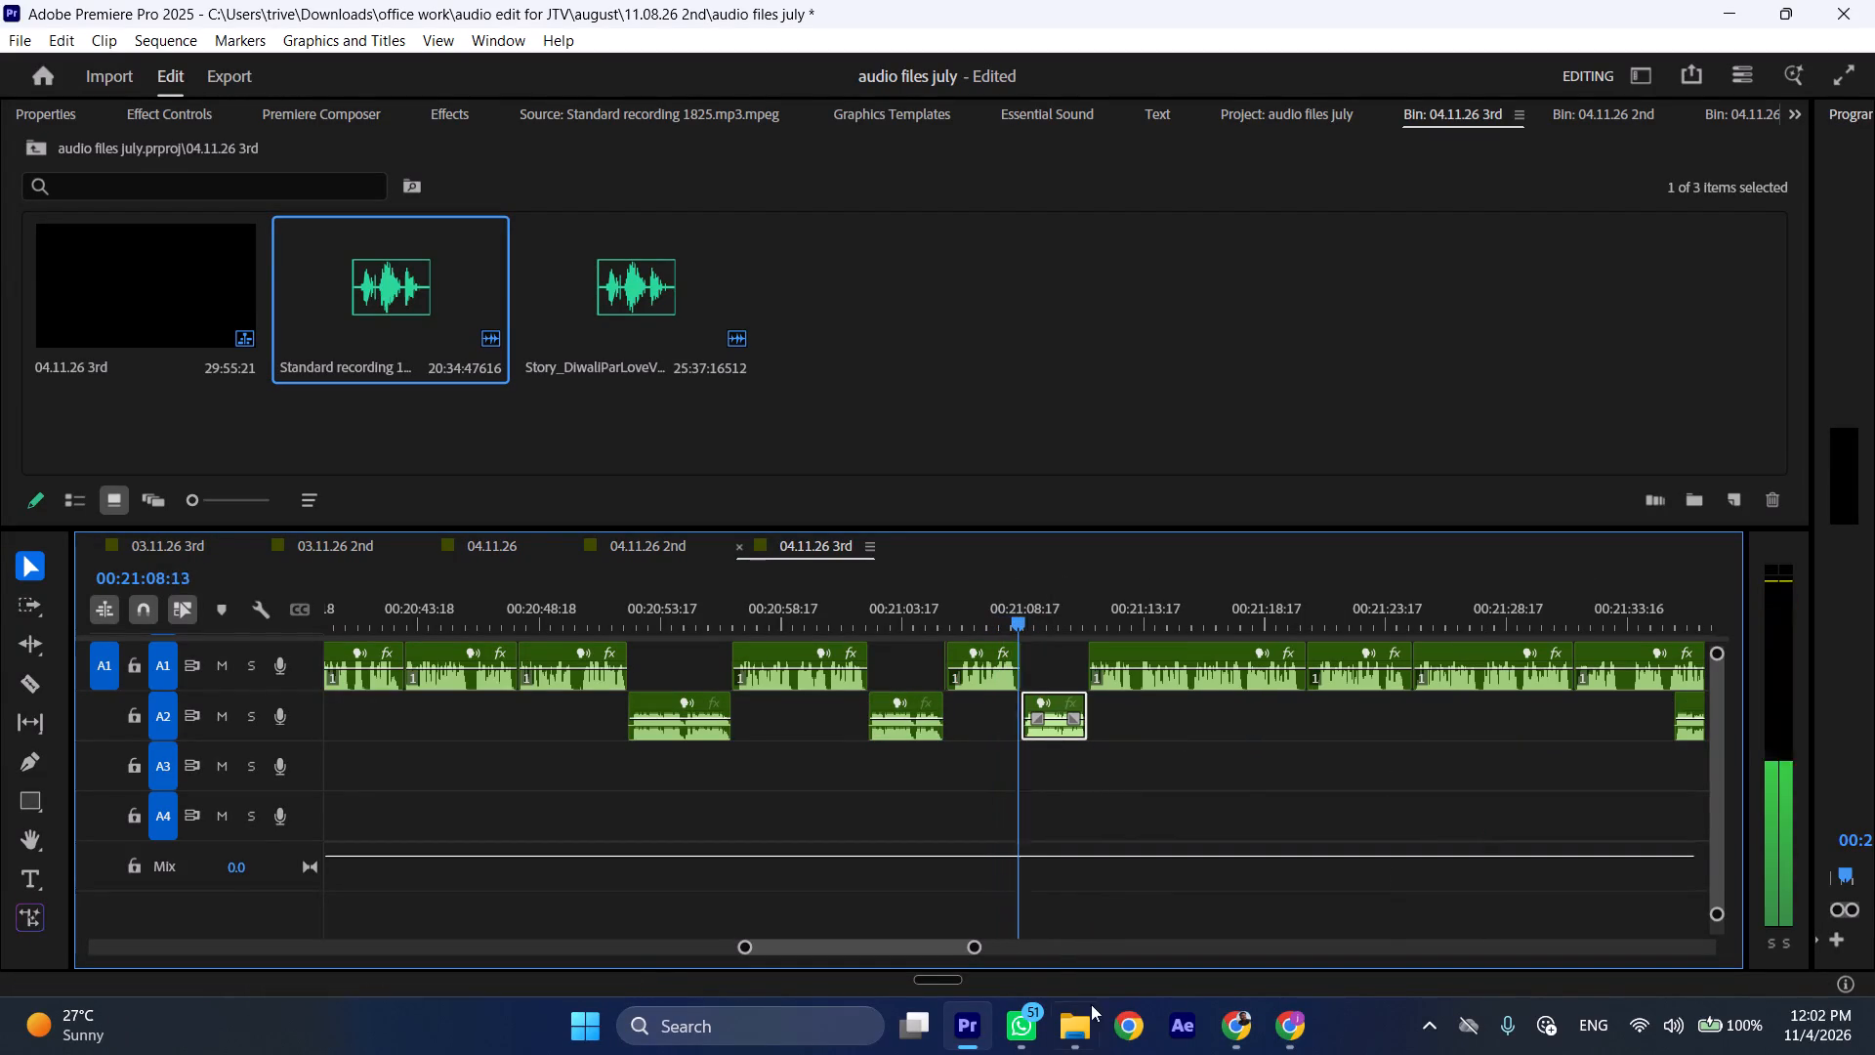
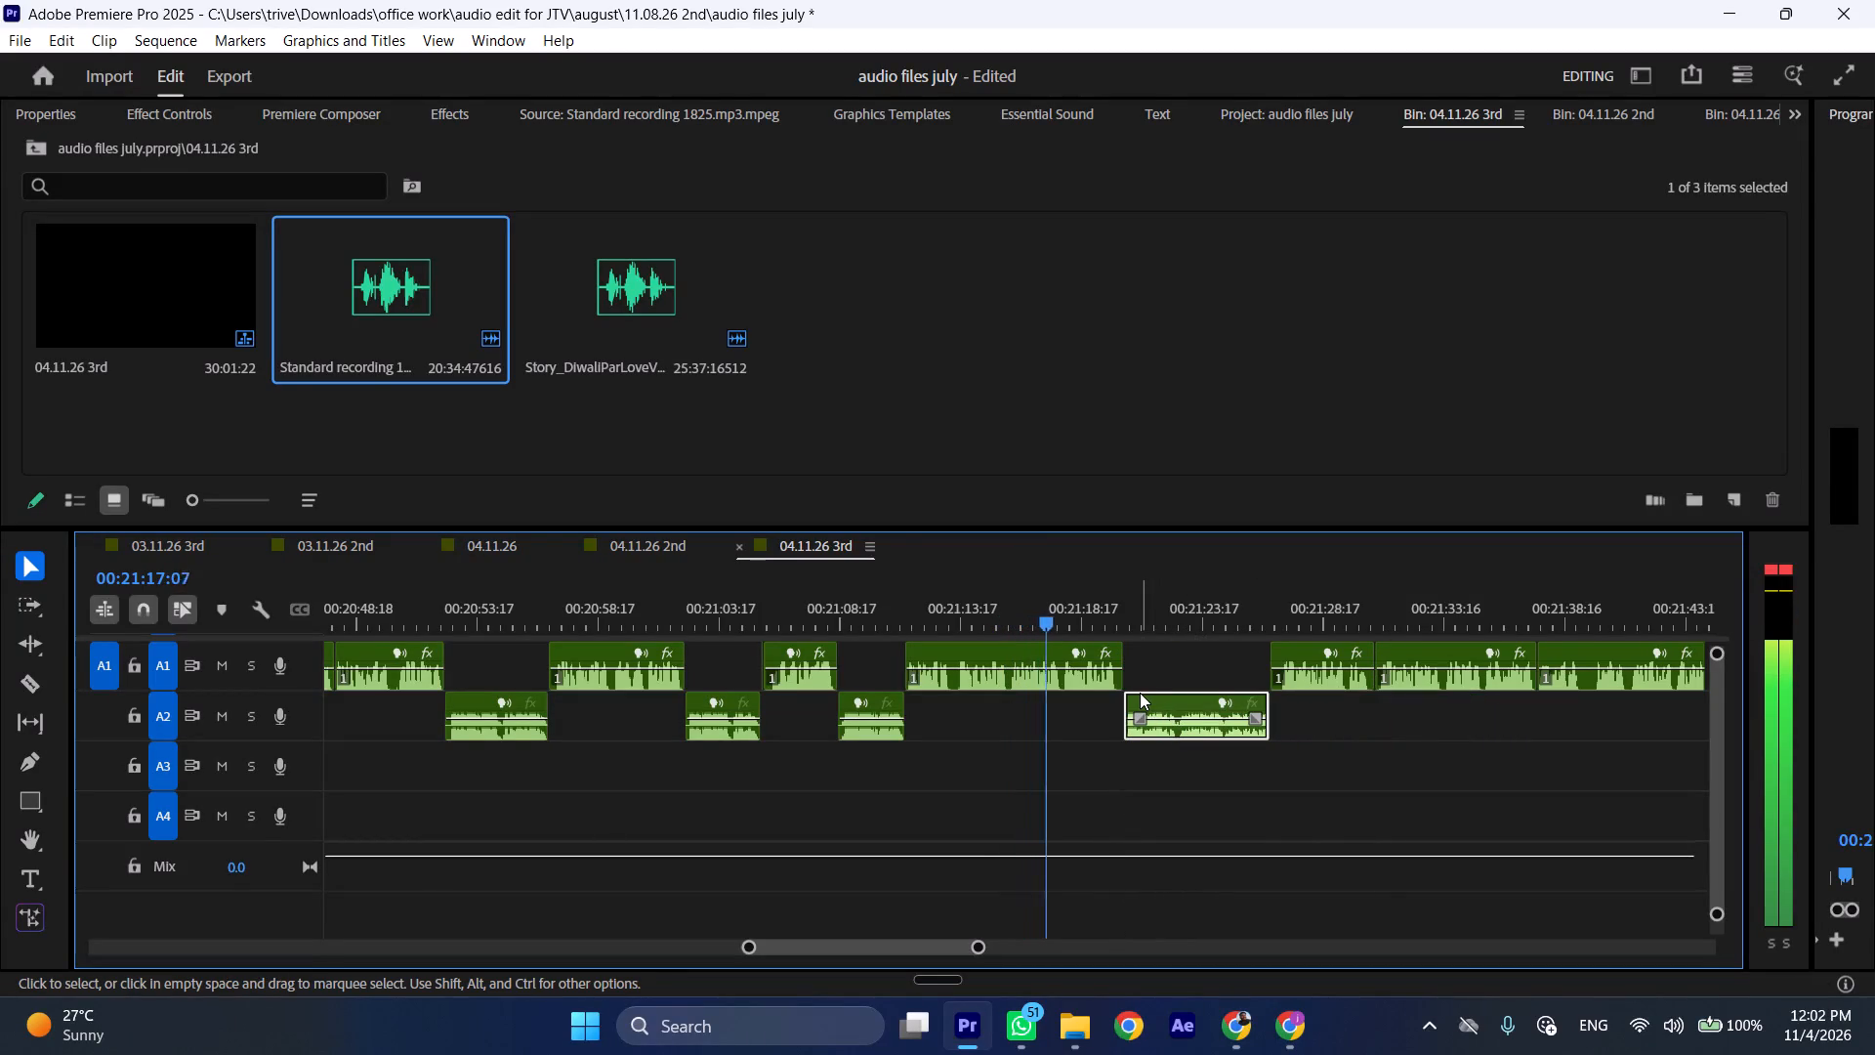
Play on from about 00:21:17 to check the end of the A1 clip before the A2 clip at about 00:21:20.
{"action": "key", "text": "l"}
{"action": "key", "text": "space"}
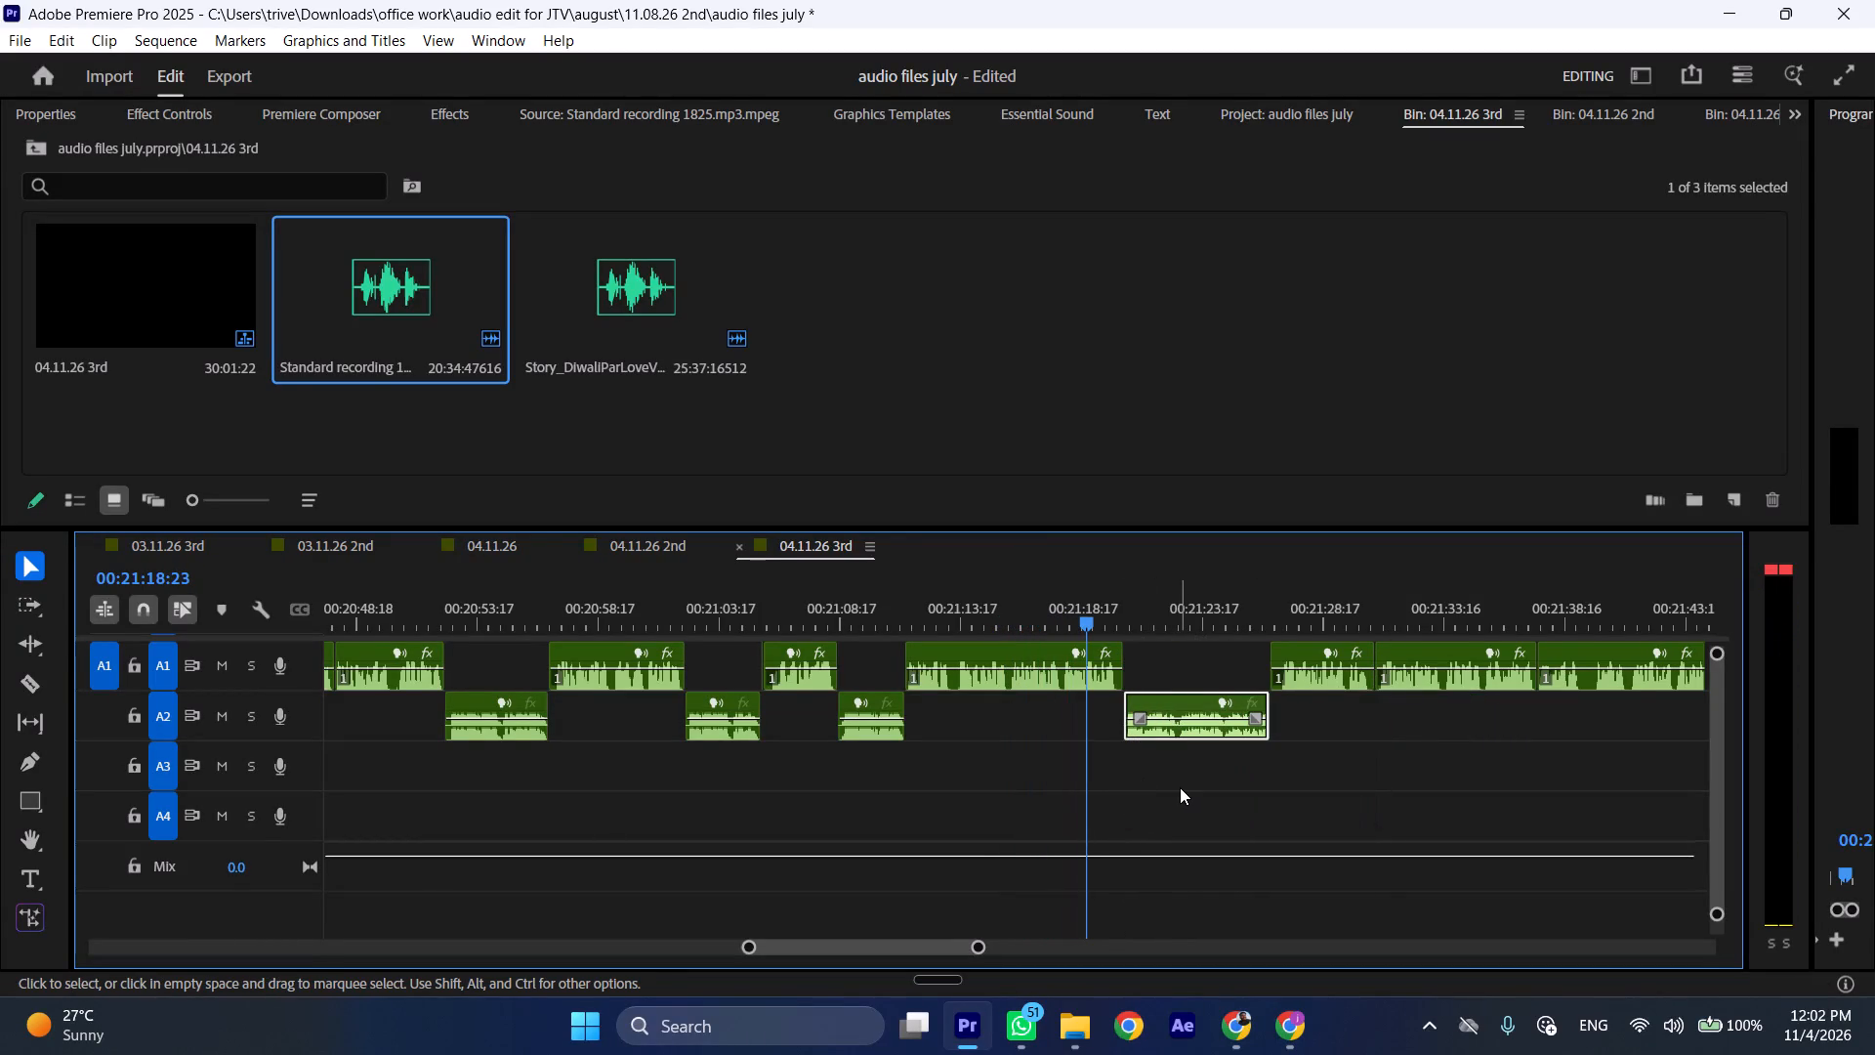
Ripple-trim about two frames from the start of the short A1 clip at about 00:21:05, closing up the following clips.
{"action": "scroll", "coordinate": [1183, 787], "scroll_direction": "down", "scroll_amount": 2}
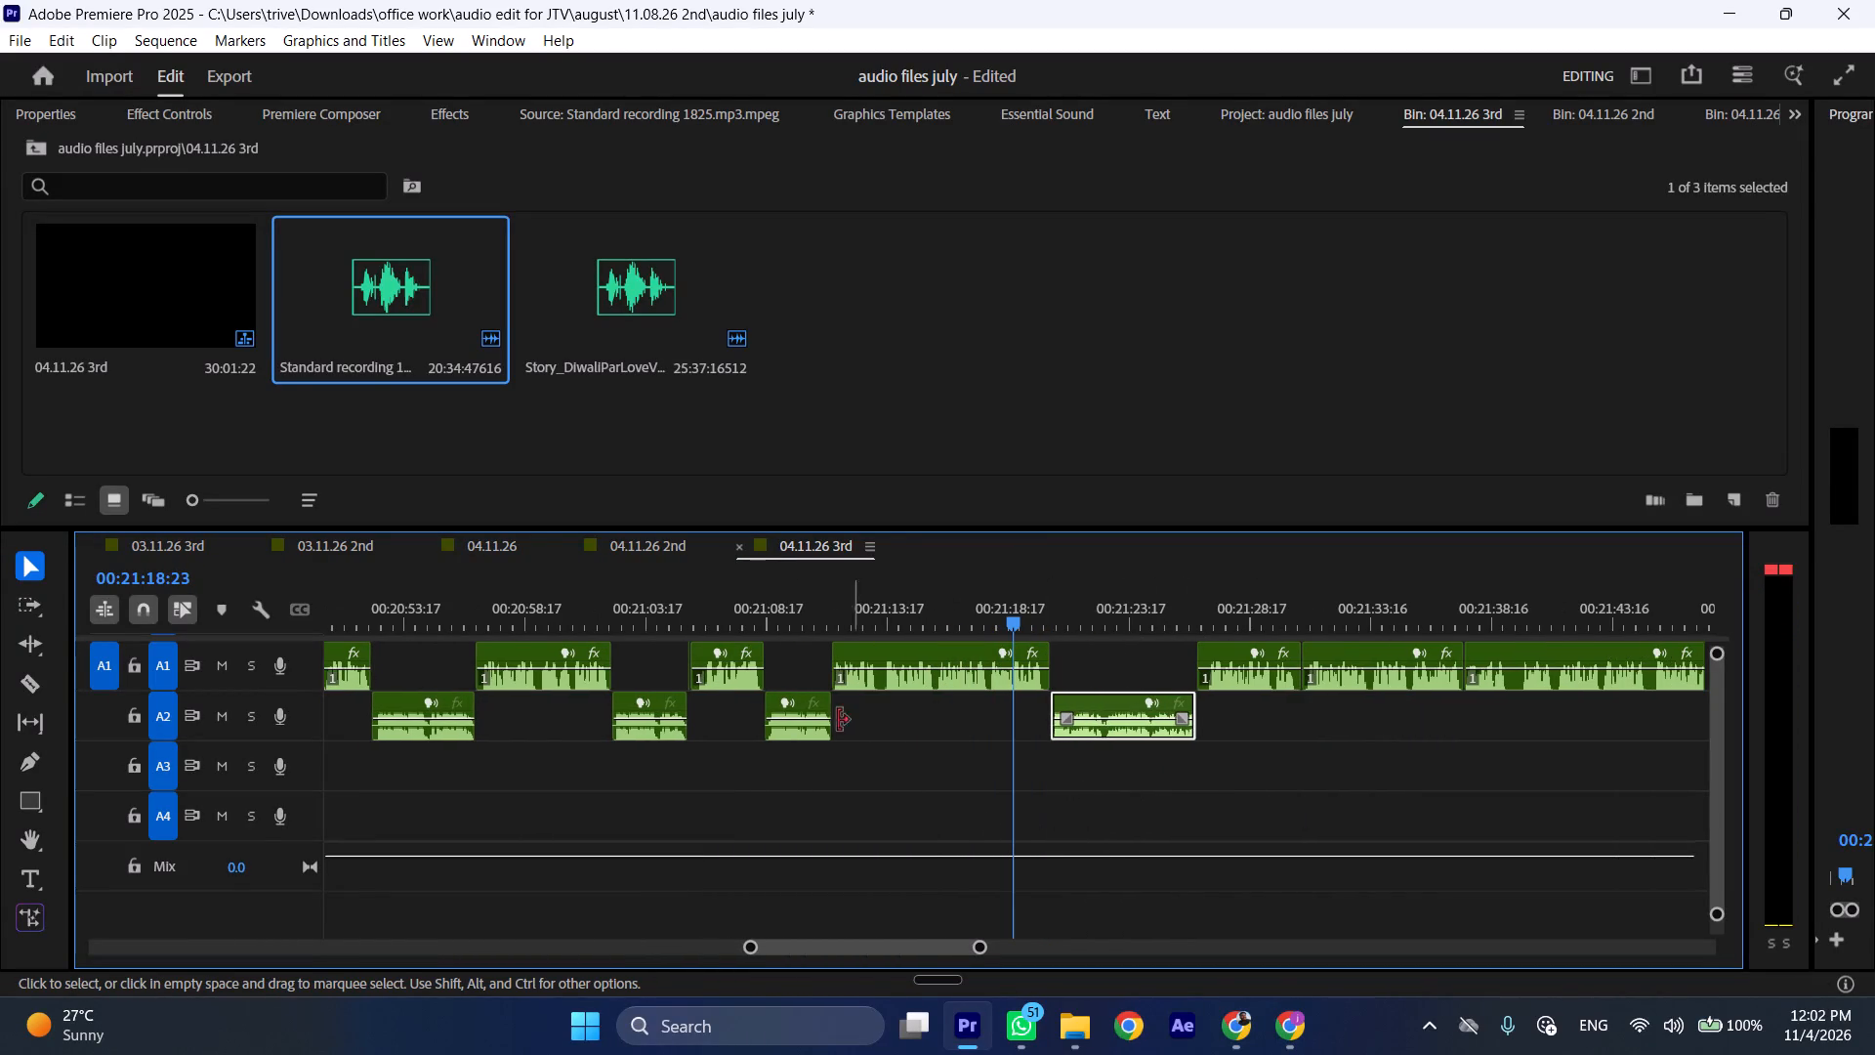
{"action": "left_click", "coordinate": [689, 675]}
{"action": "key", "text": "ctrl+shift+d"}
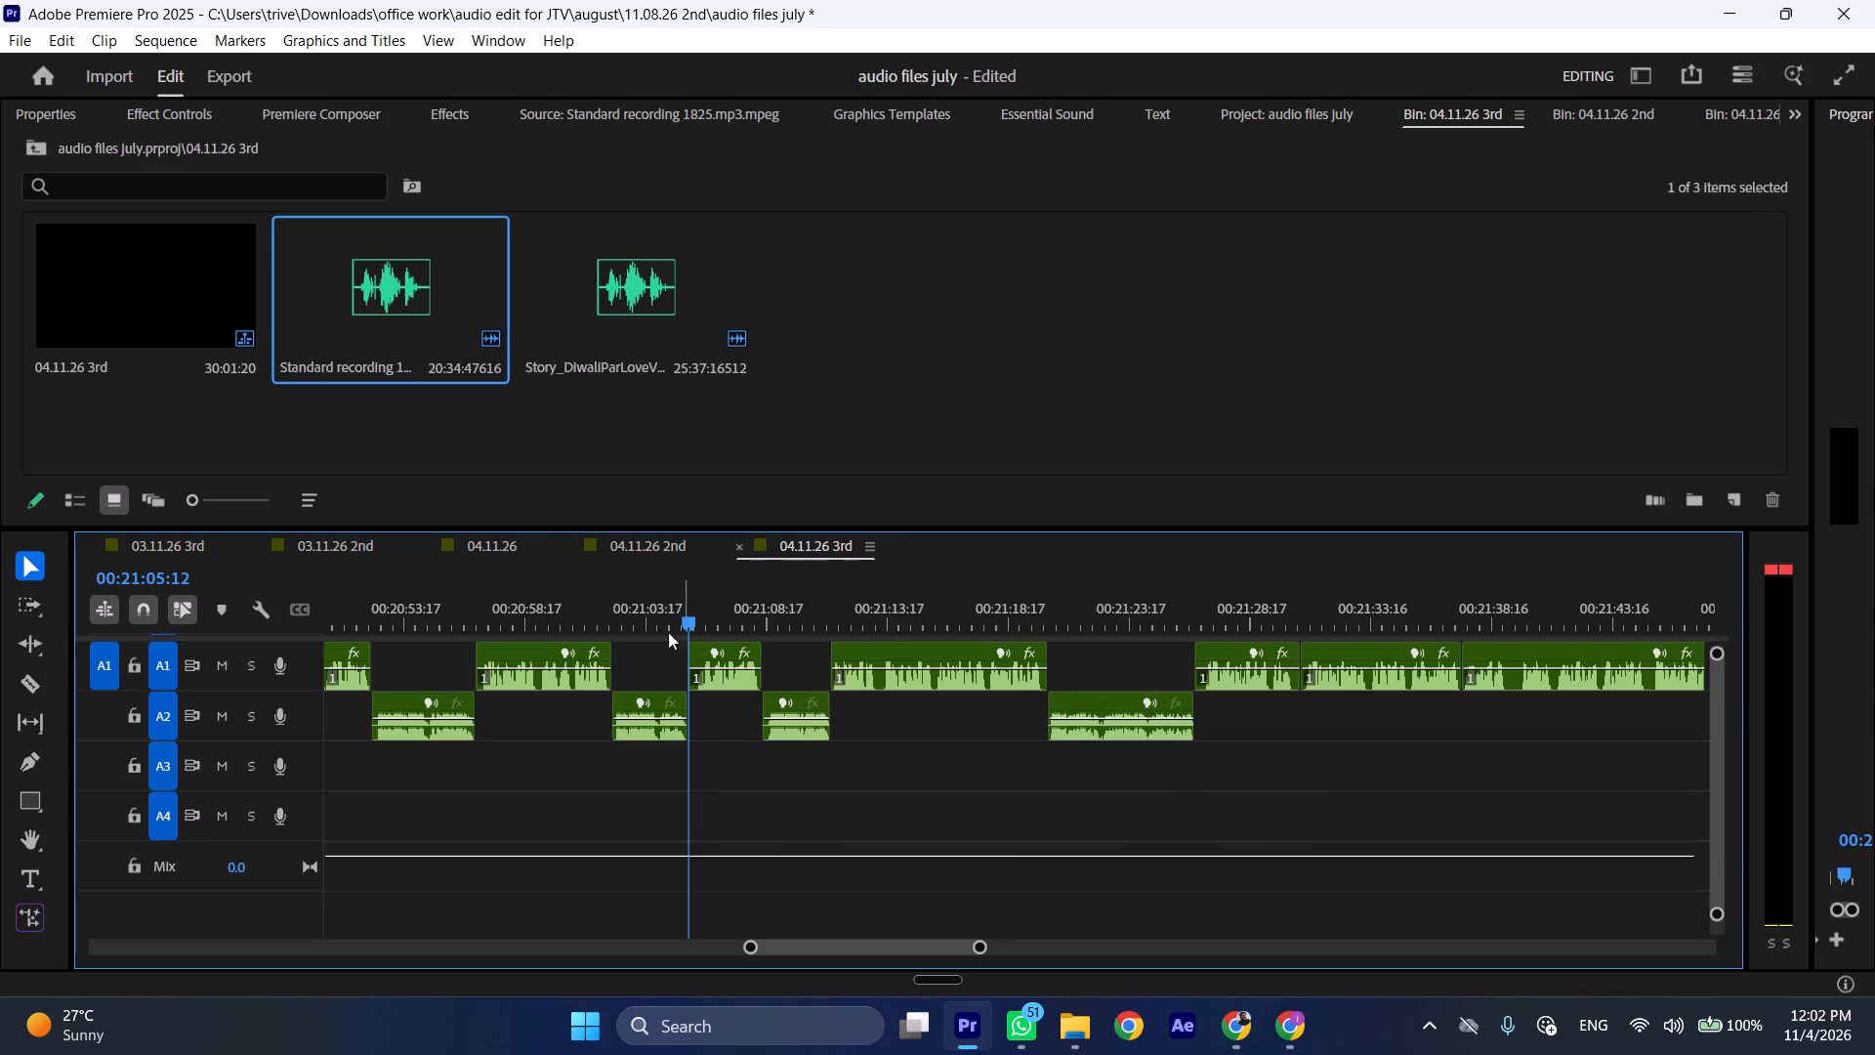
Play from about 00:21:07 to check the transition from the trimmed A1 clip into the short A2 clip.
{"action": "left_click_drag", "start_coordinate": [718, 605], "coordinate": [729, 606]}
{"action": "key", "text": "space"}
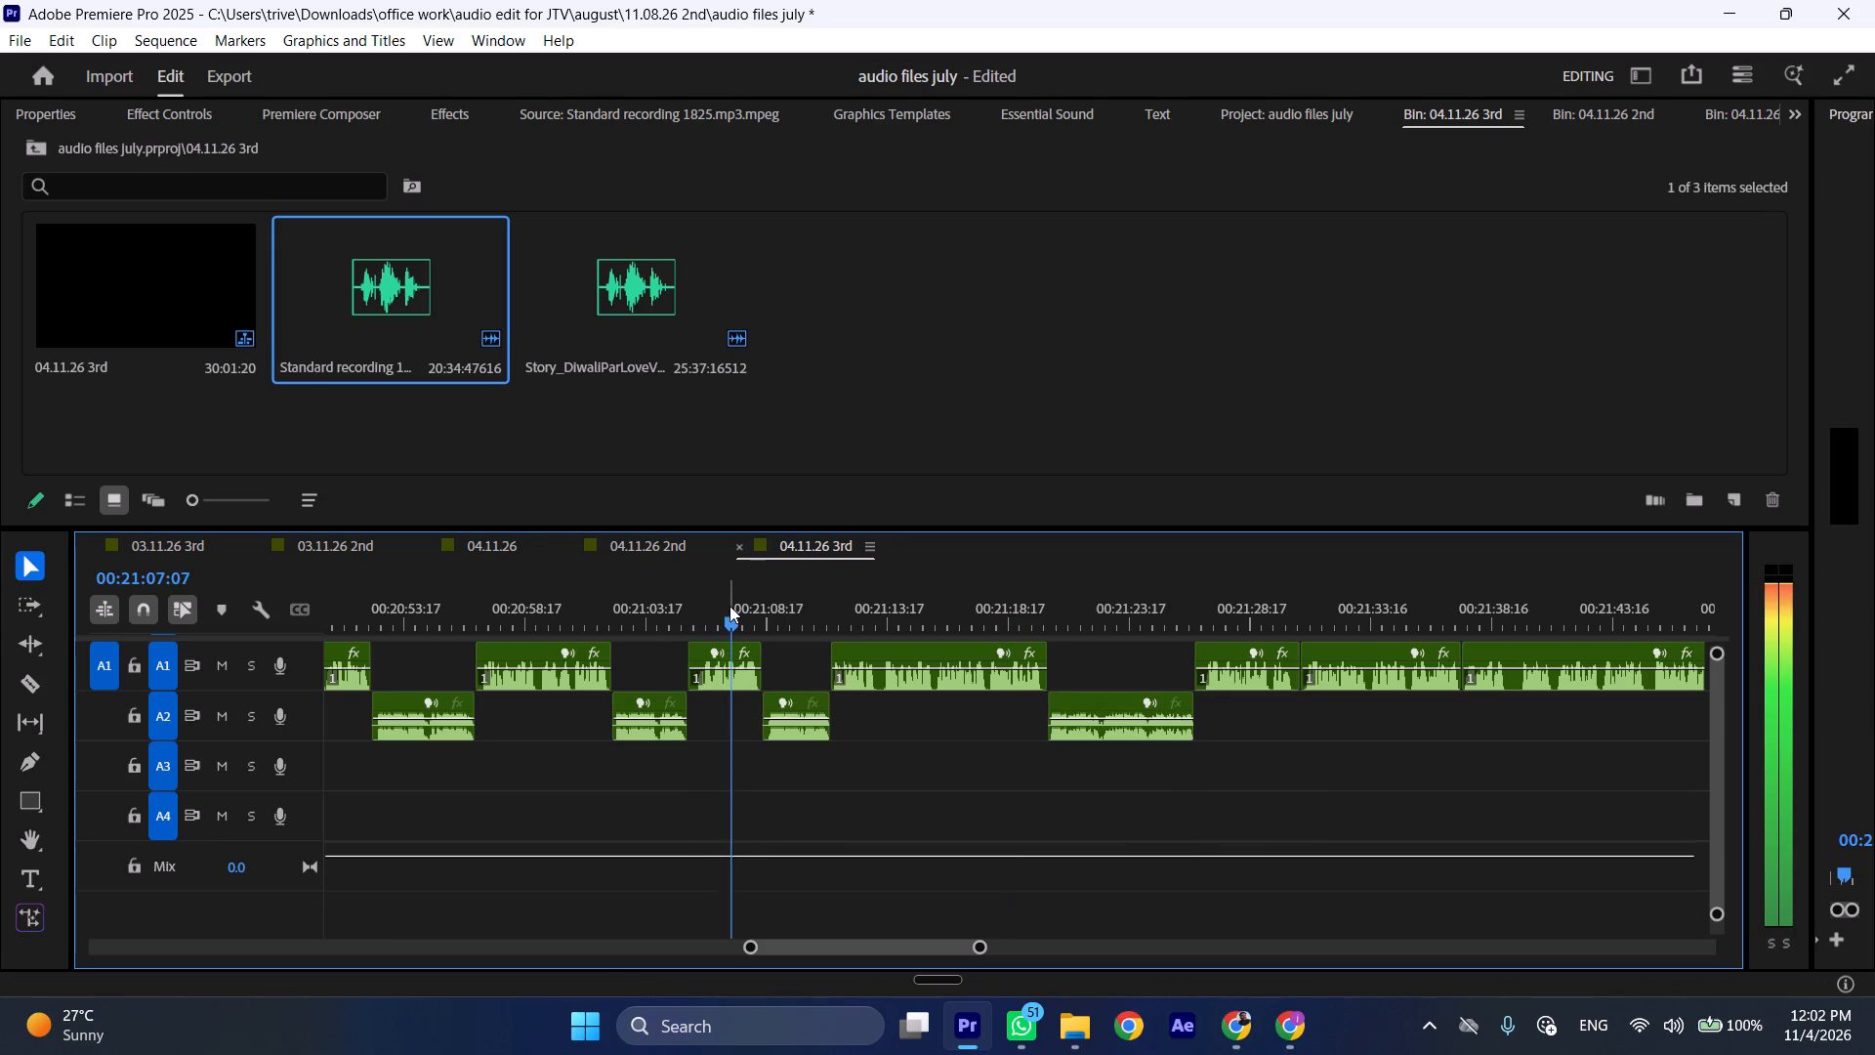
{"action": "key", "text": "l"}
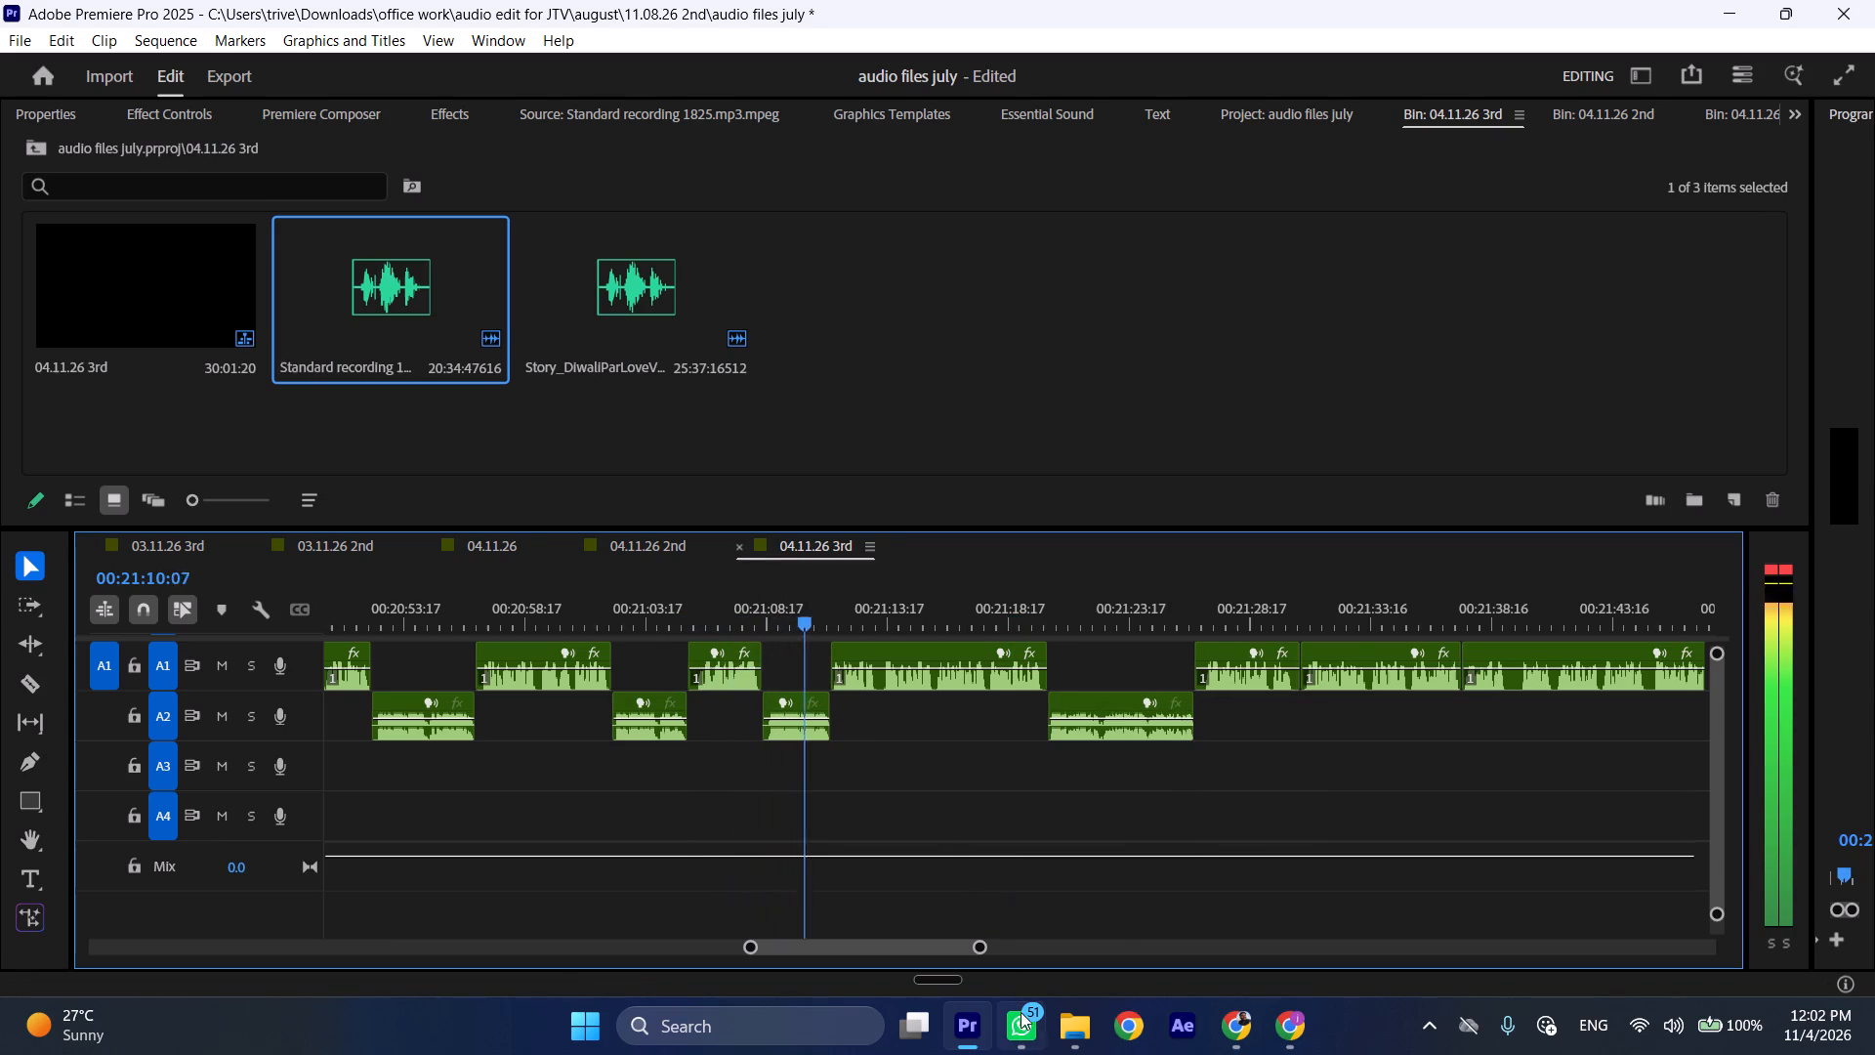
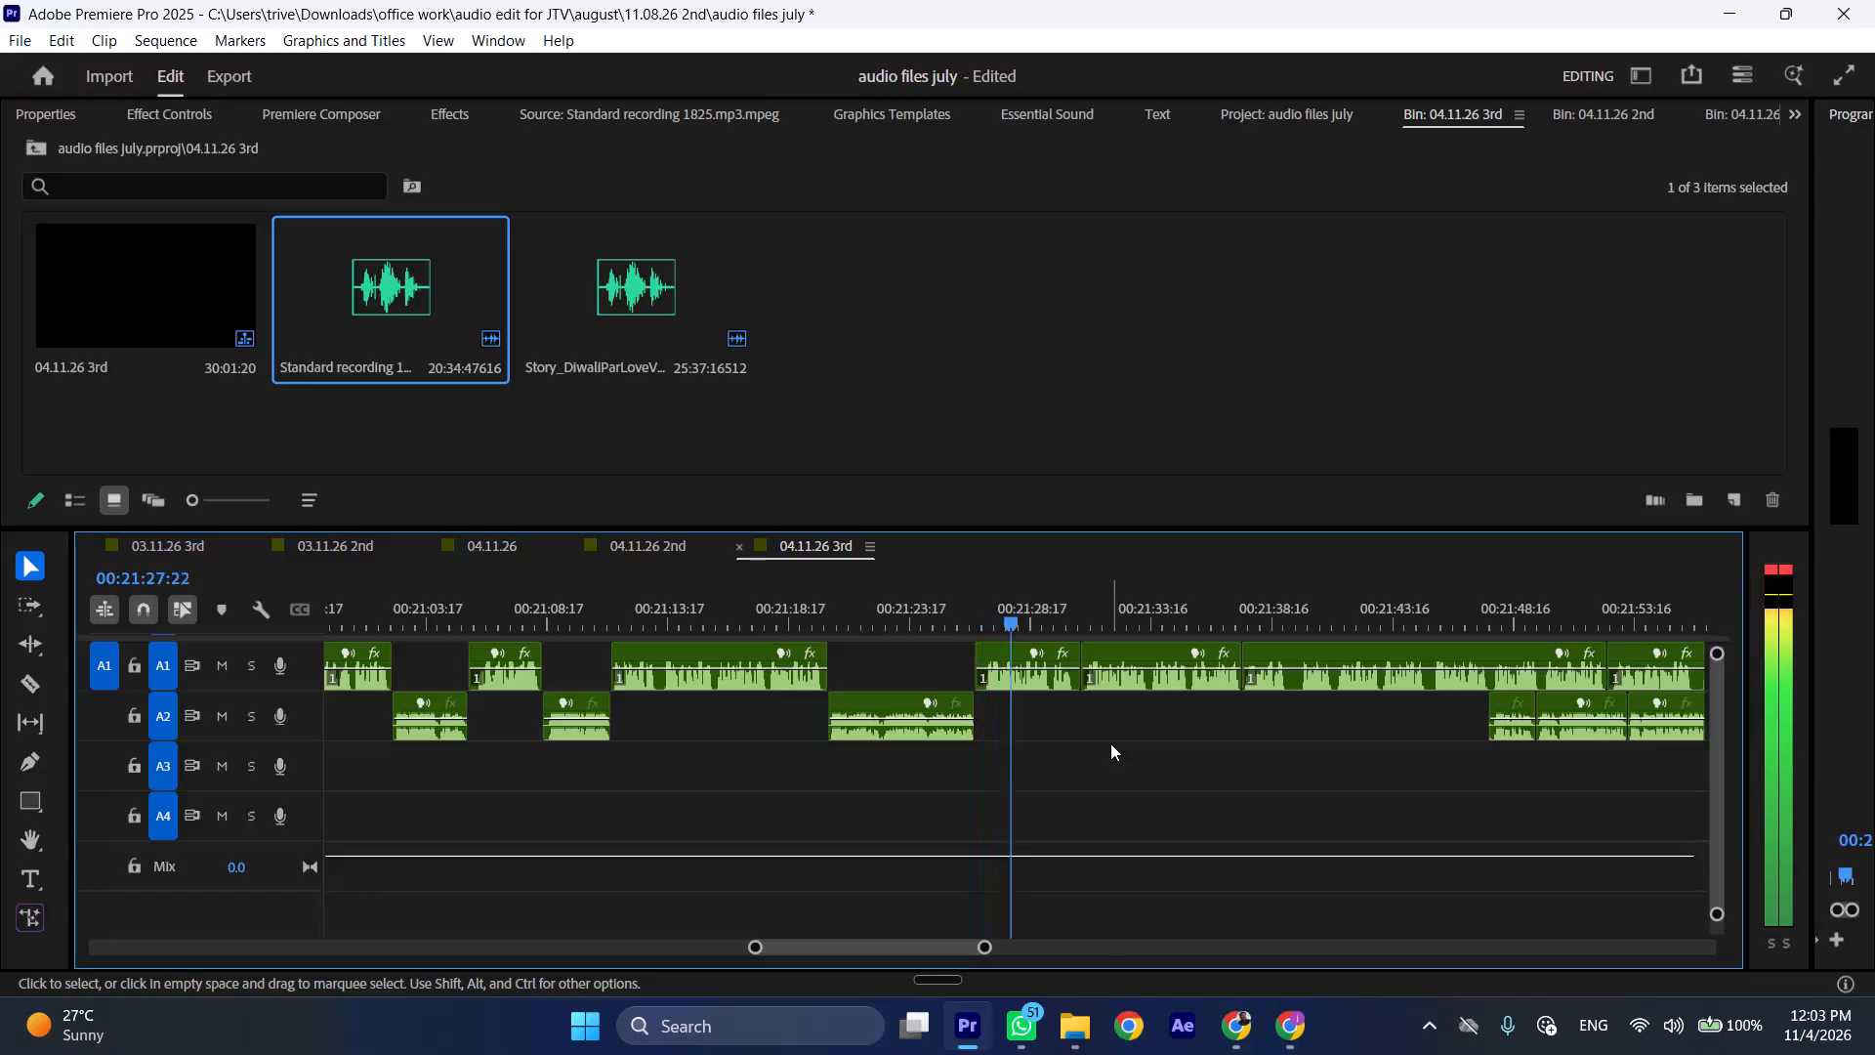
Check the A1 clip that starts at about 00:21:26 by listening up to about 00:21:29, and stop playback there.
{"action": "scroll", "coordinate": [1110, 743], "scroll_direction": "down", "scroll_amount": 5}
{"action": "key", "text": "space"}
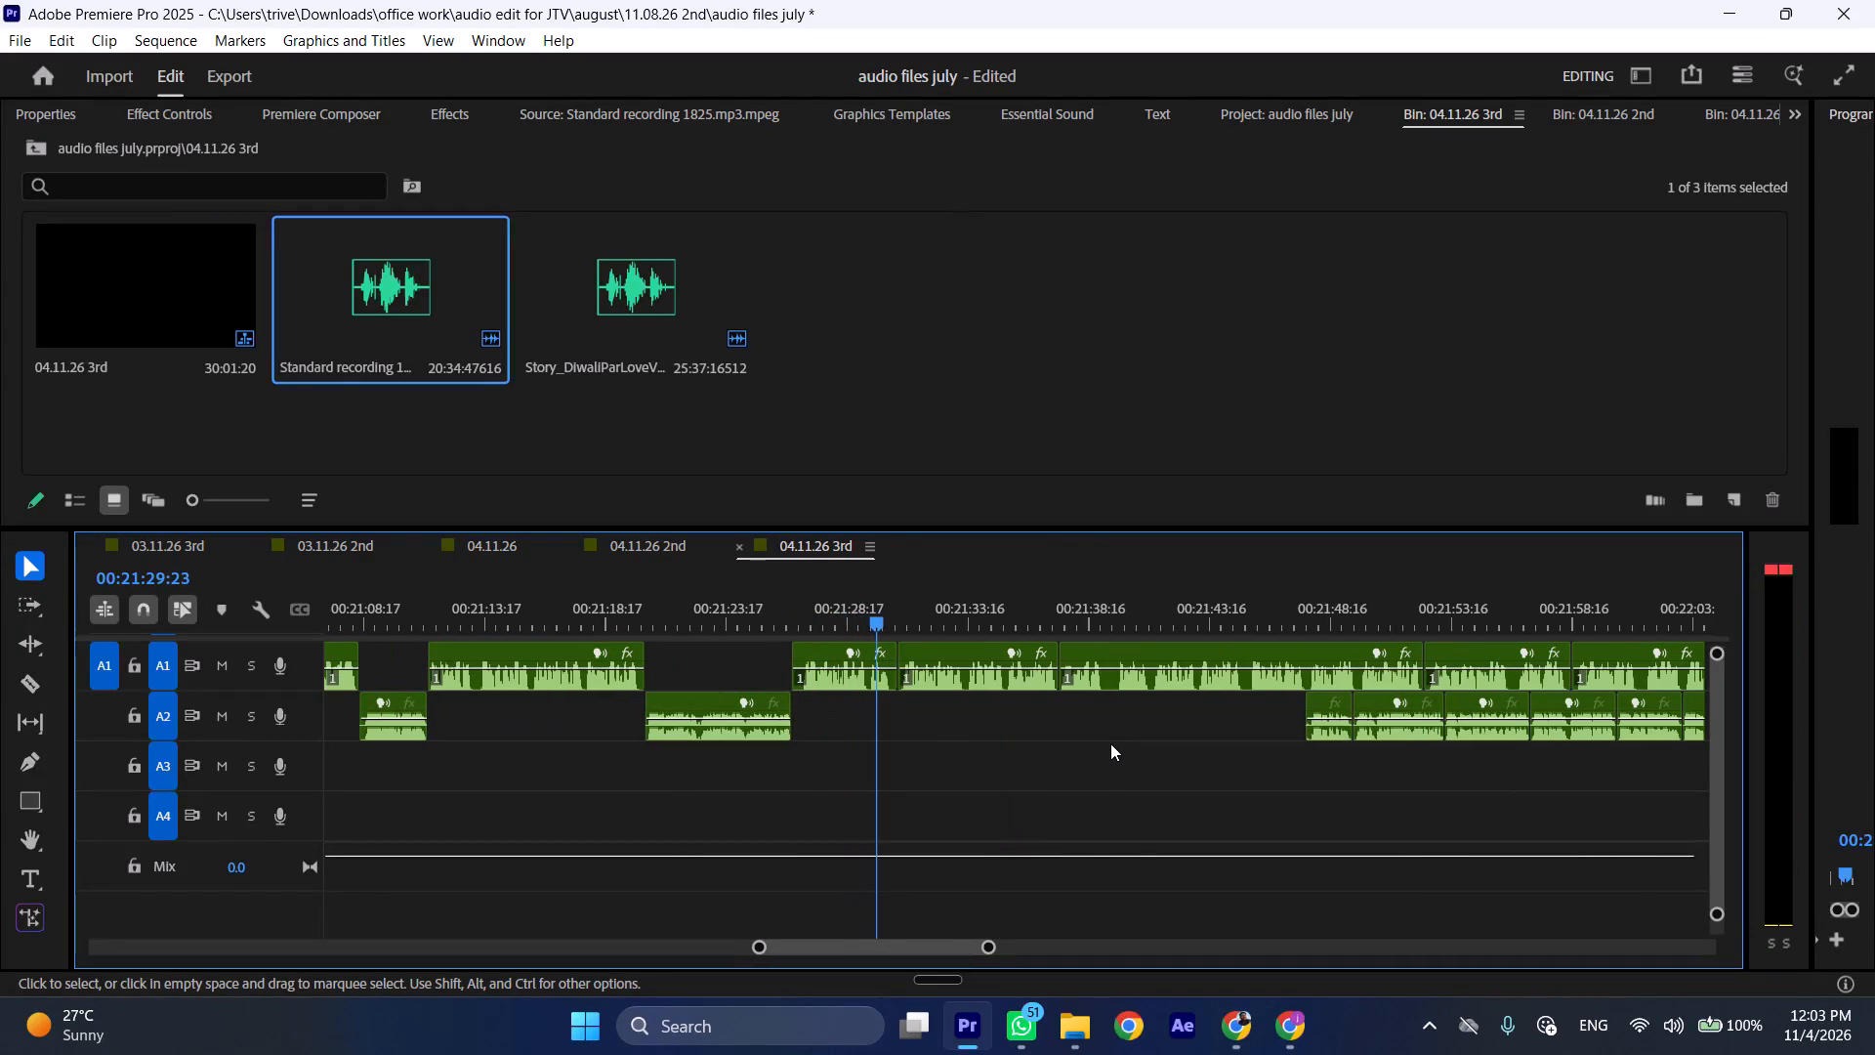
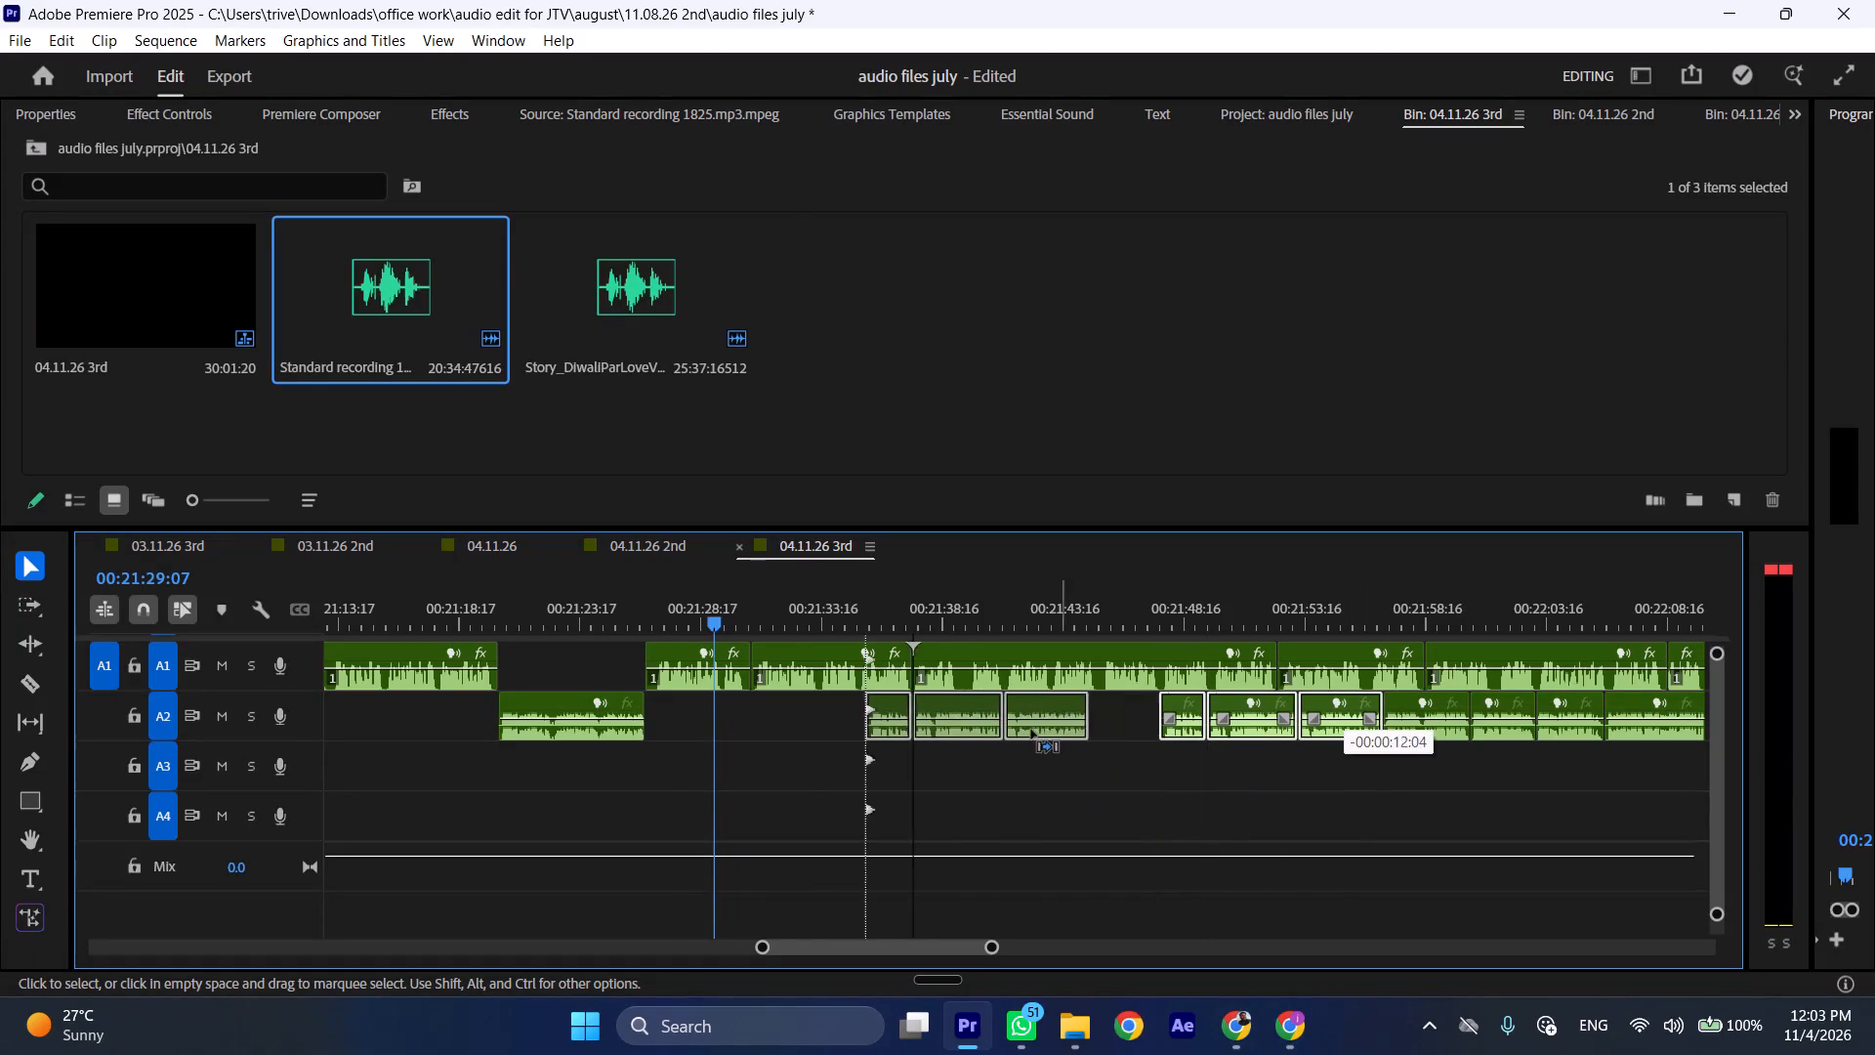
Play the sequence at increased speed from about 00:21:23 to check the join into the three repositioned A2 clips.
{"action": "left_click", "coordinate": [634, 618]}
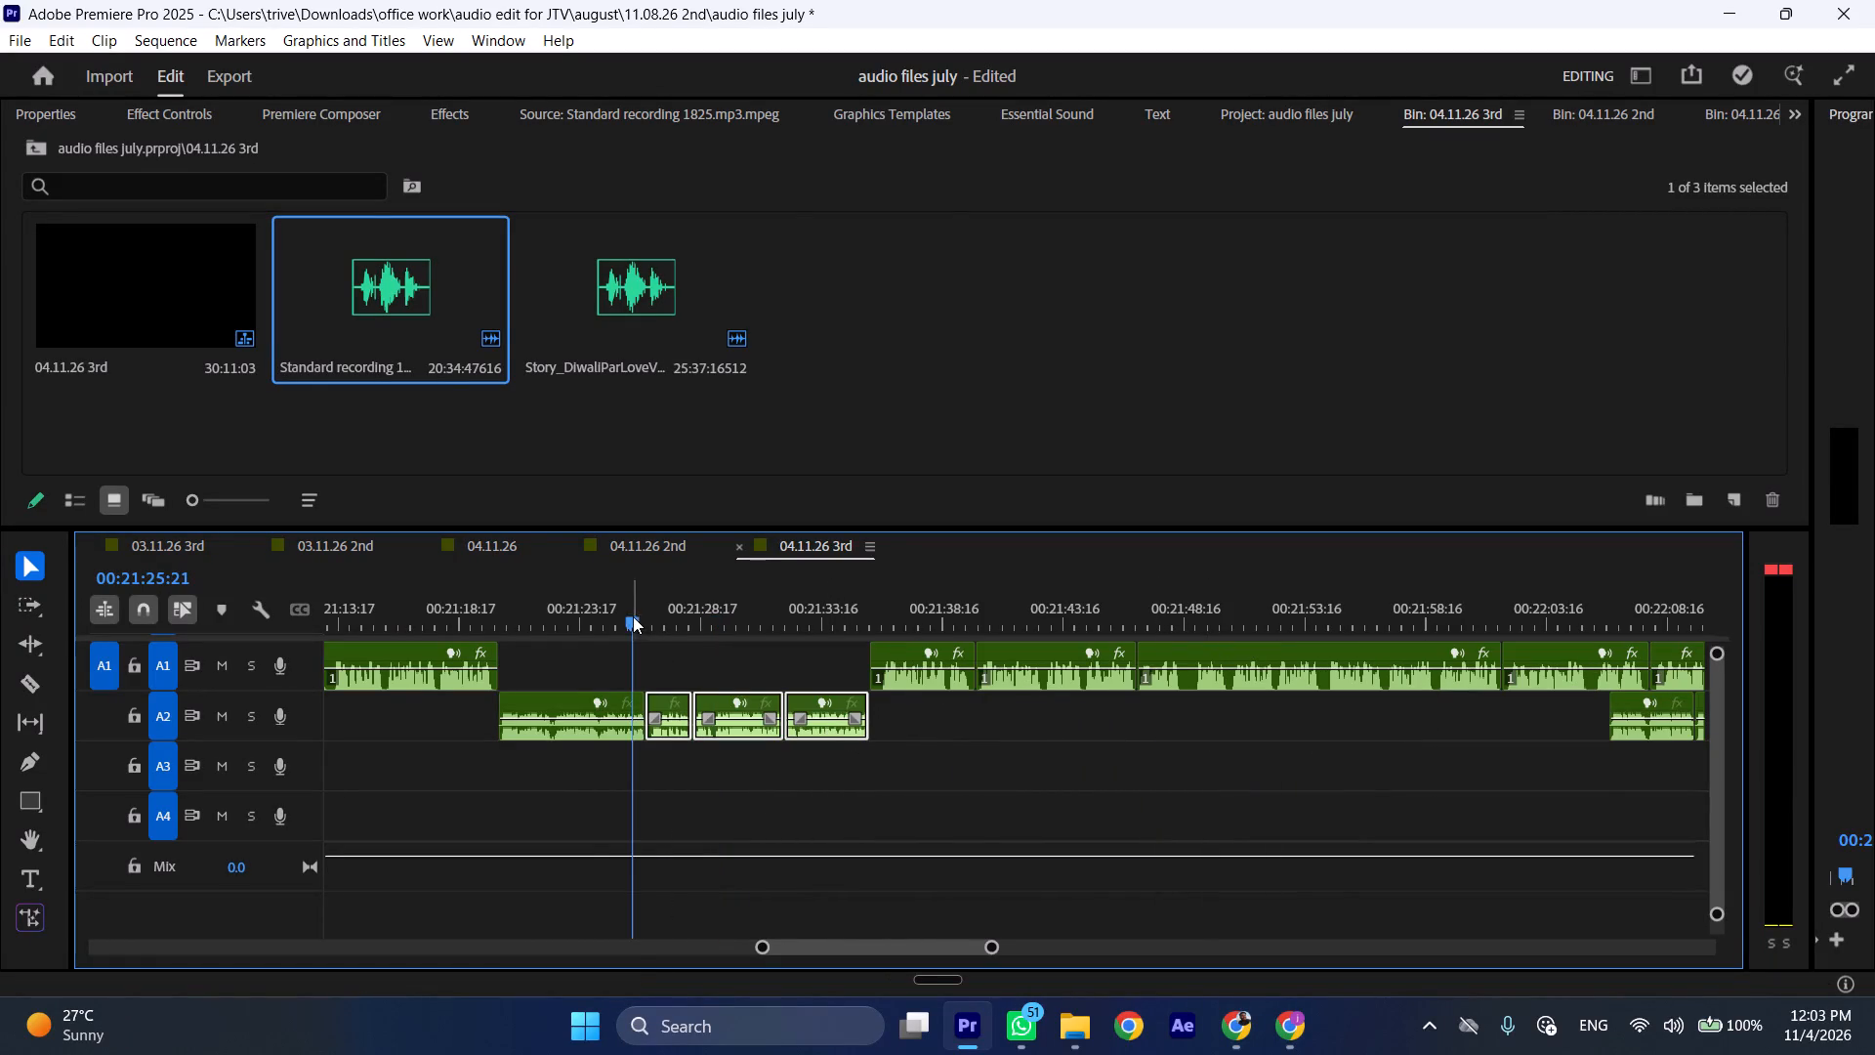
{"action": "left_click_drag", "start_coordinate": [604, 605], "coordinate": [580, 611]}
{"action": "key", "text": "space"}
{"action": "key", "text": "l"}
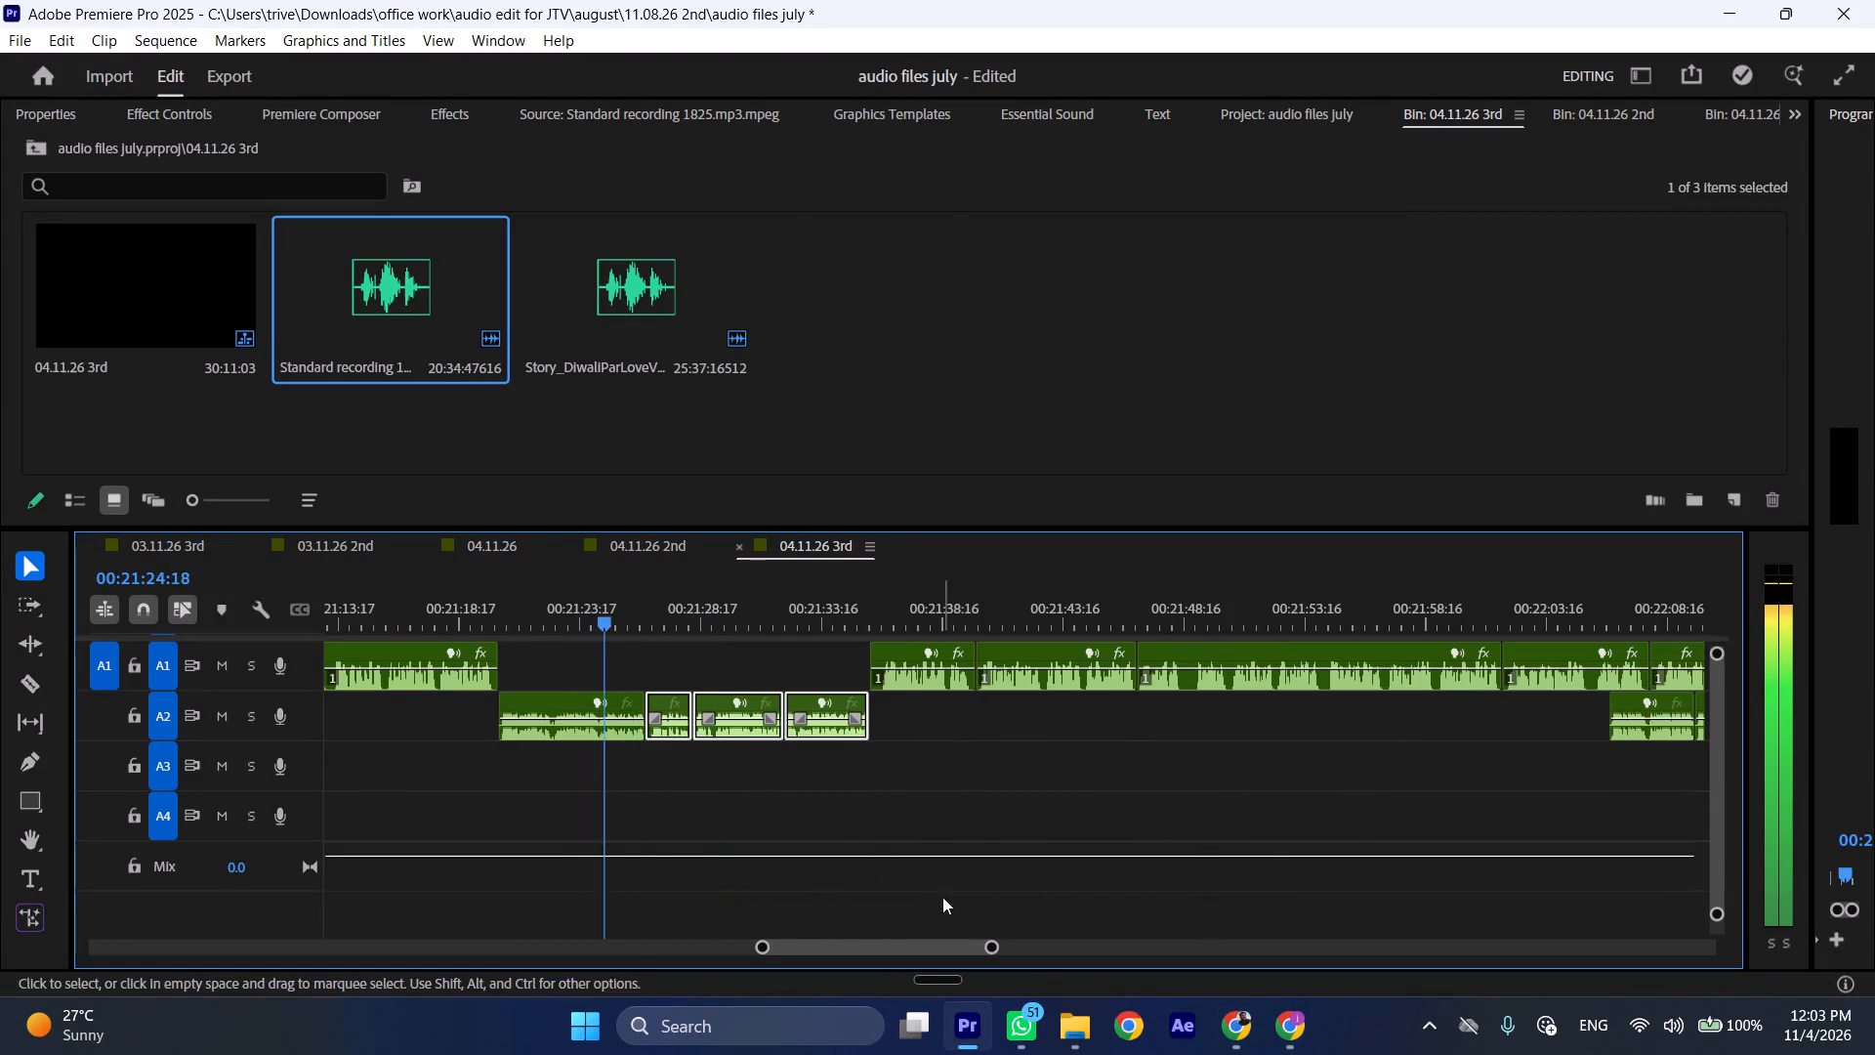
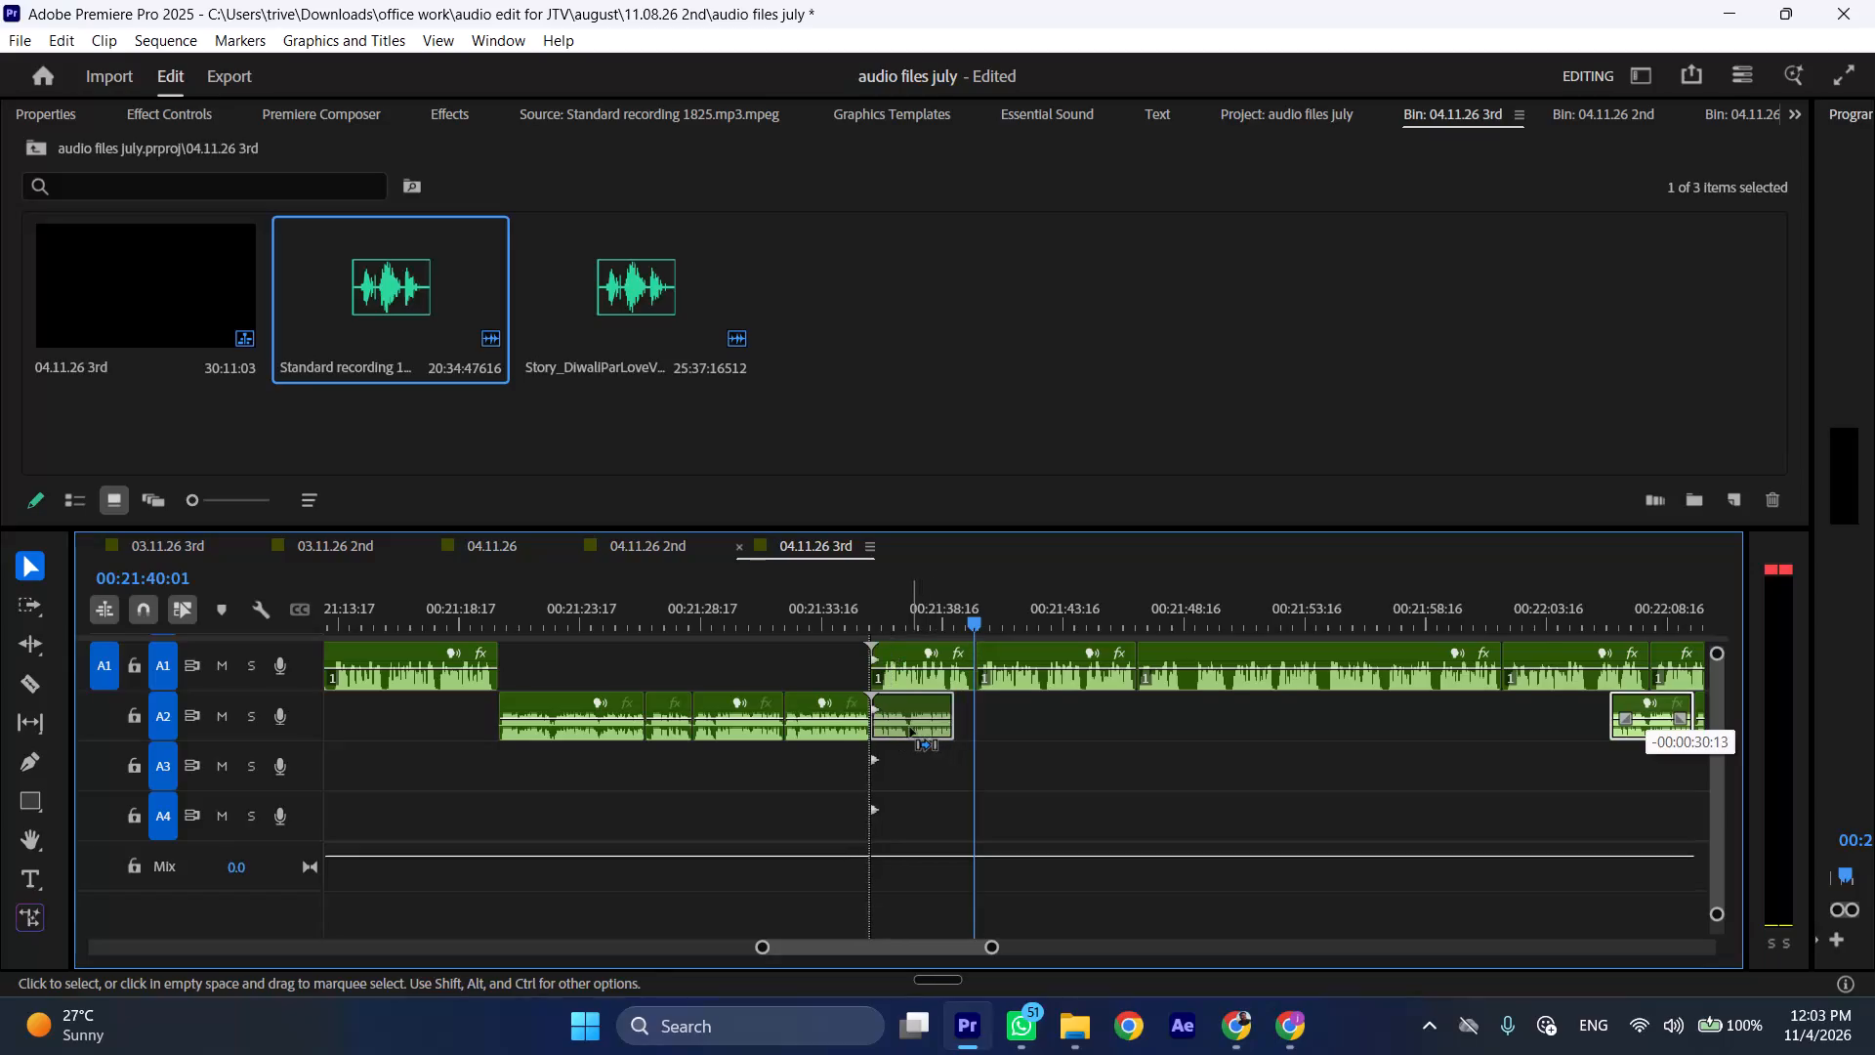
Play the sequence at increased speed from about 00:21:35 to check the join into the newly inserted A2 clip.
{"action": "left_click", "coordinate": [852, 616]}
{"action": "key", "text": "space"}
{"action": "type", "text": "l"}
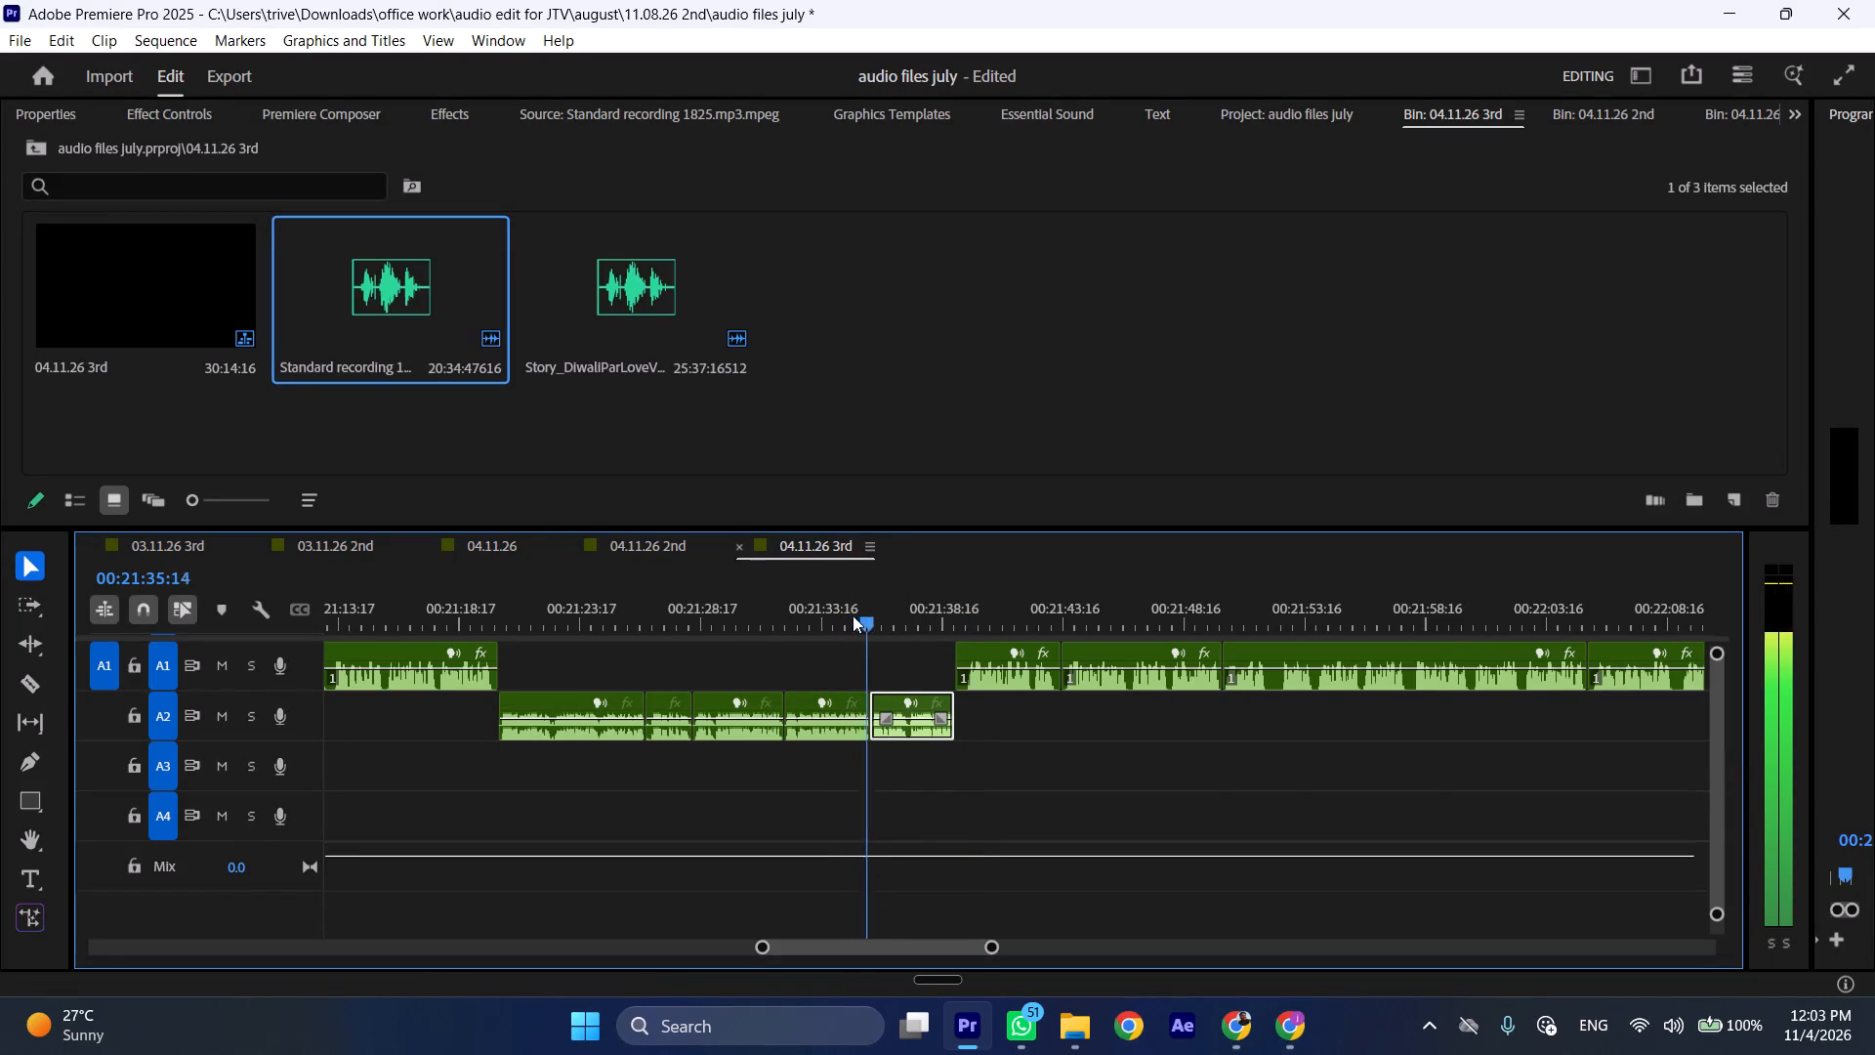
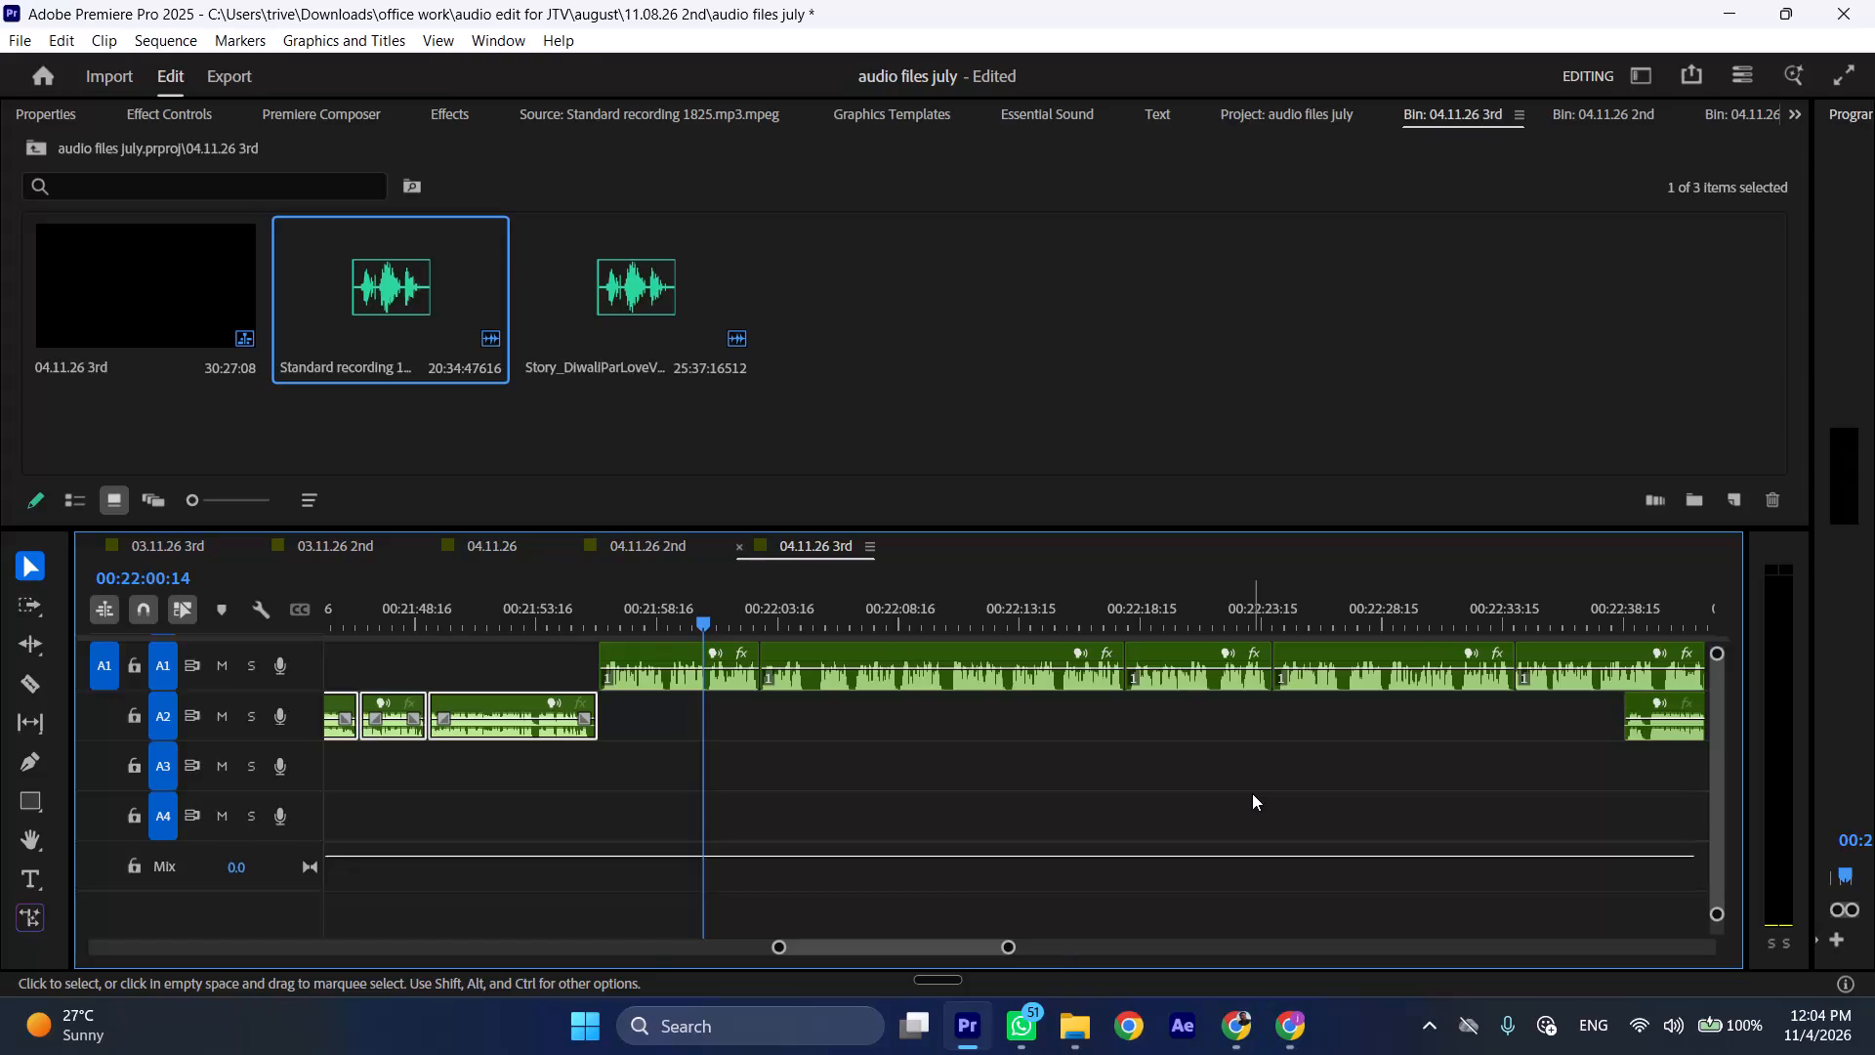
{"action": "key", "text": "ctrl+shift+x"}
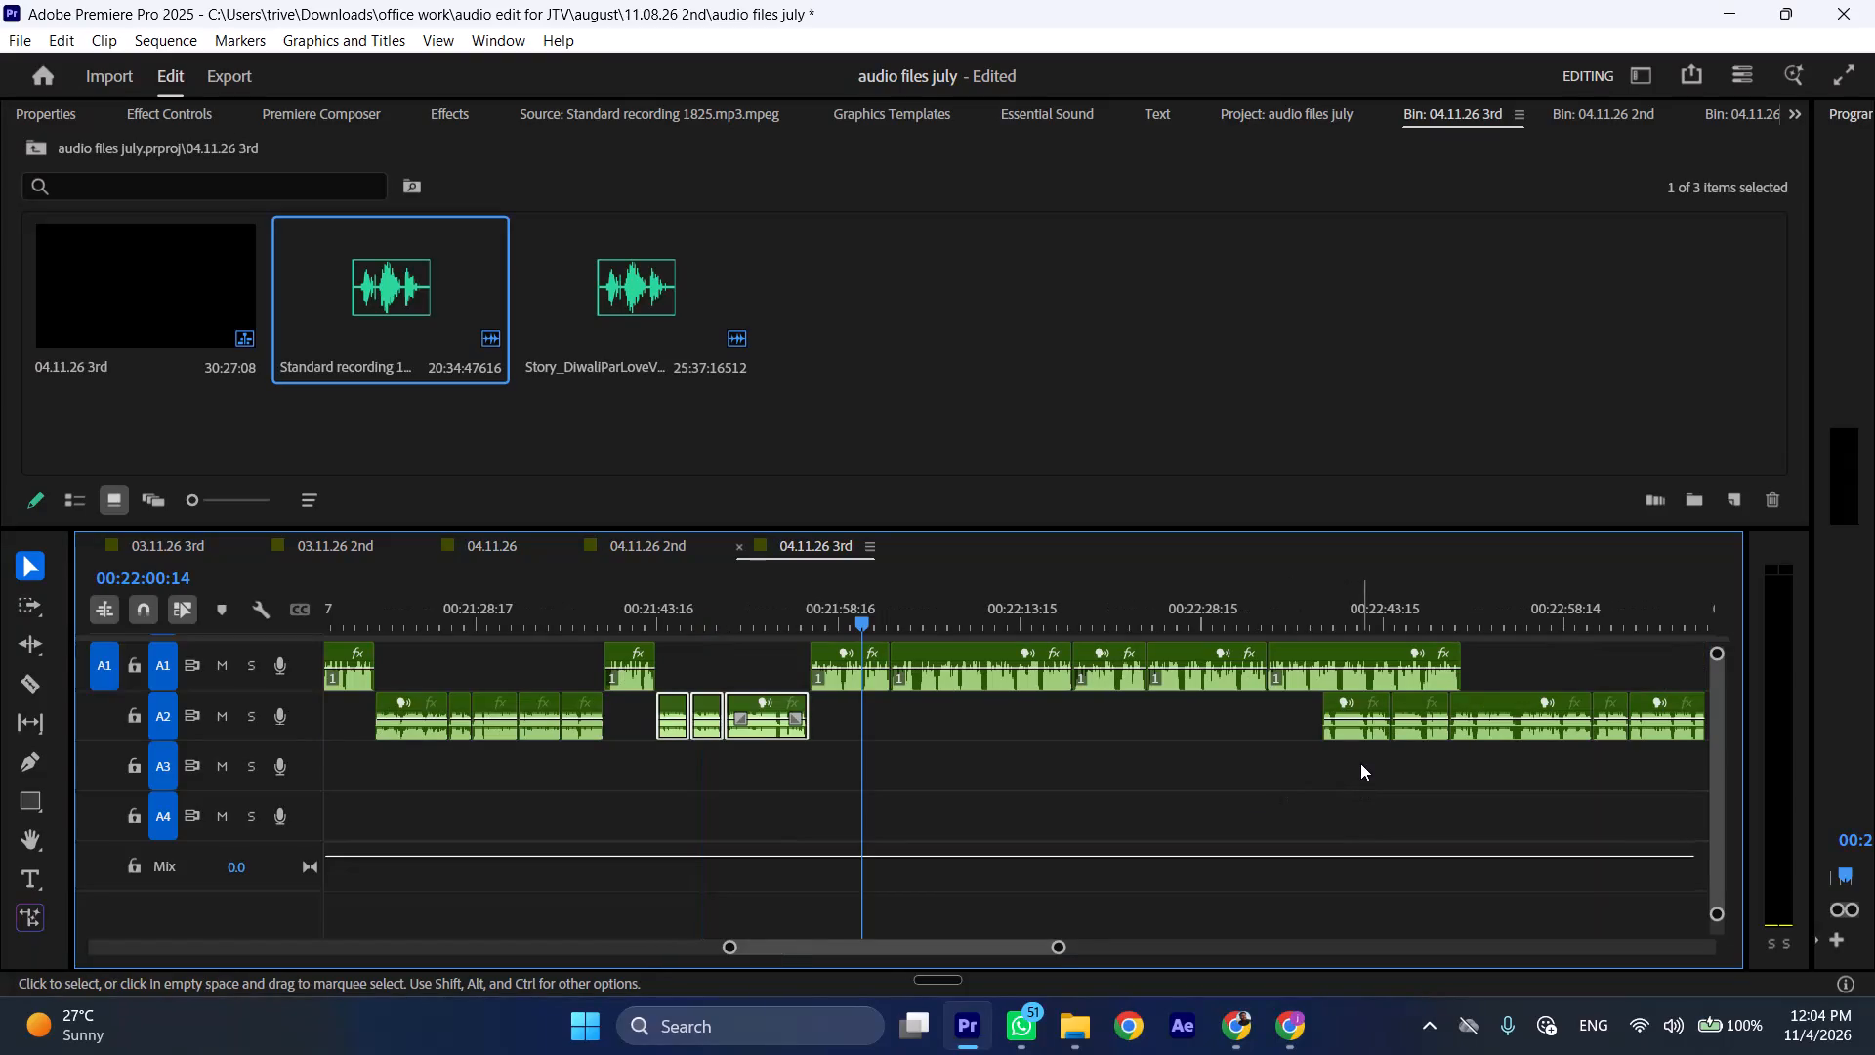
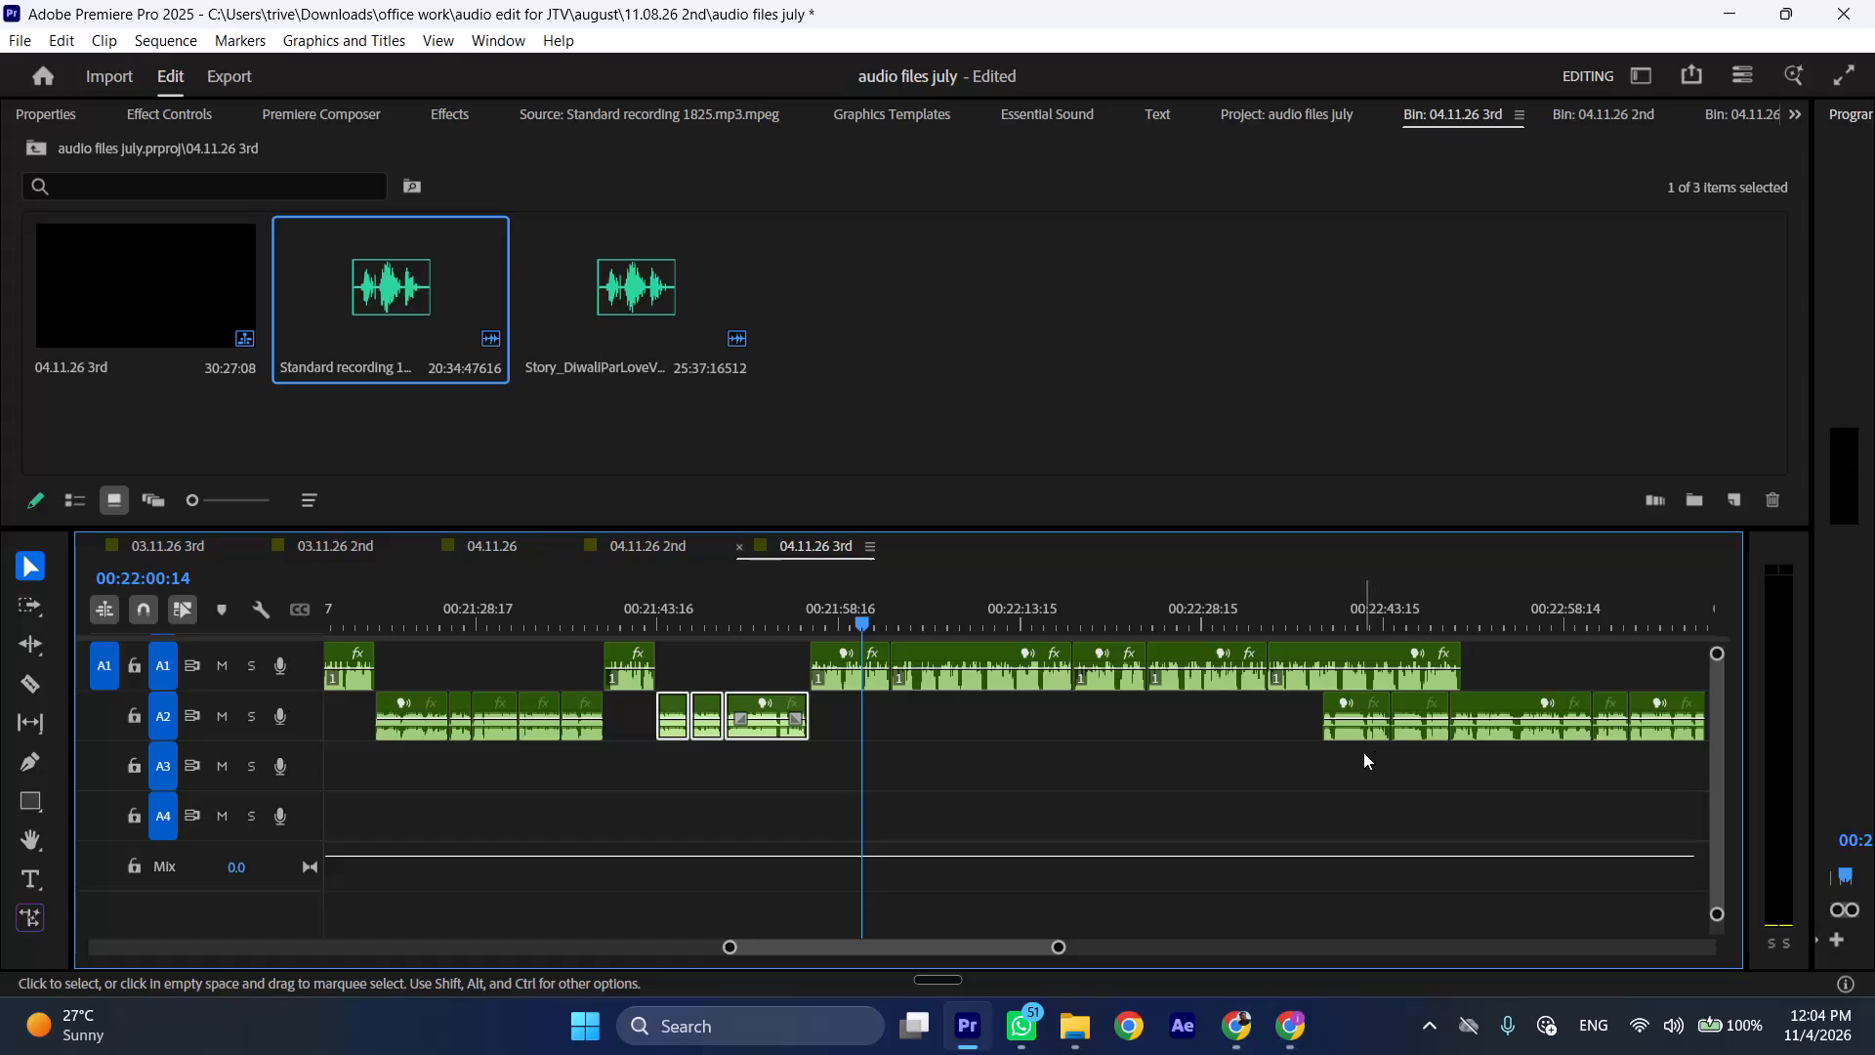
Insert the first three clips of the later A2 group directly after the A2 clips ending near 00:21:56, shifting the following A1 clips, and play the join.
{"action": "left_click_drag", "start_coordinate": [1363, 752], "coordinate": [1491, 719]}
{"action": "left_click_drag", "start_coordinate": [1501, 735], "coordinate": [1227, 730]}
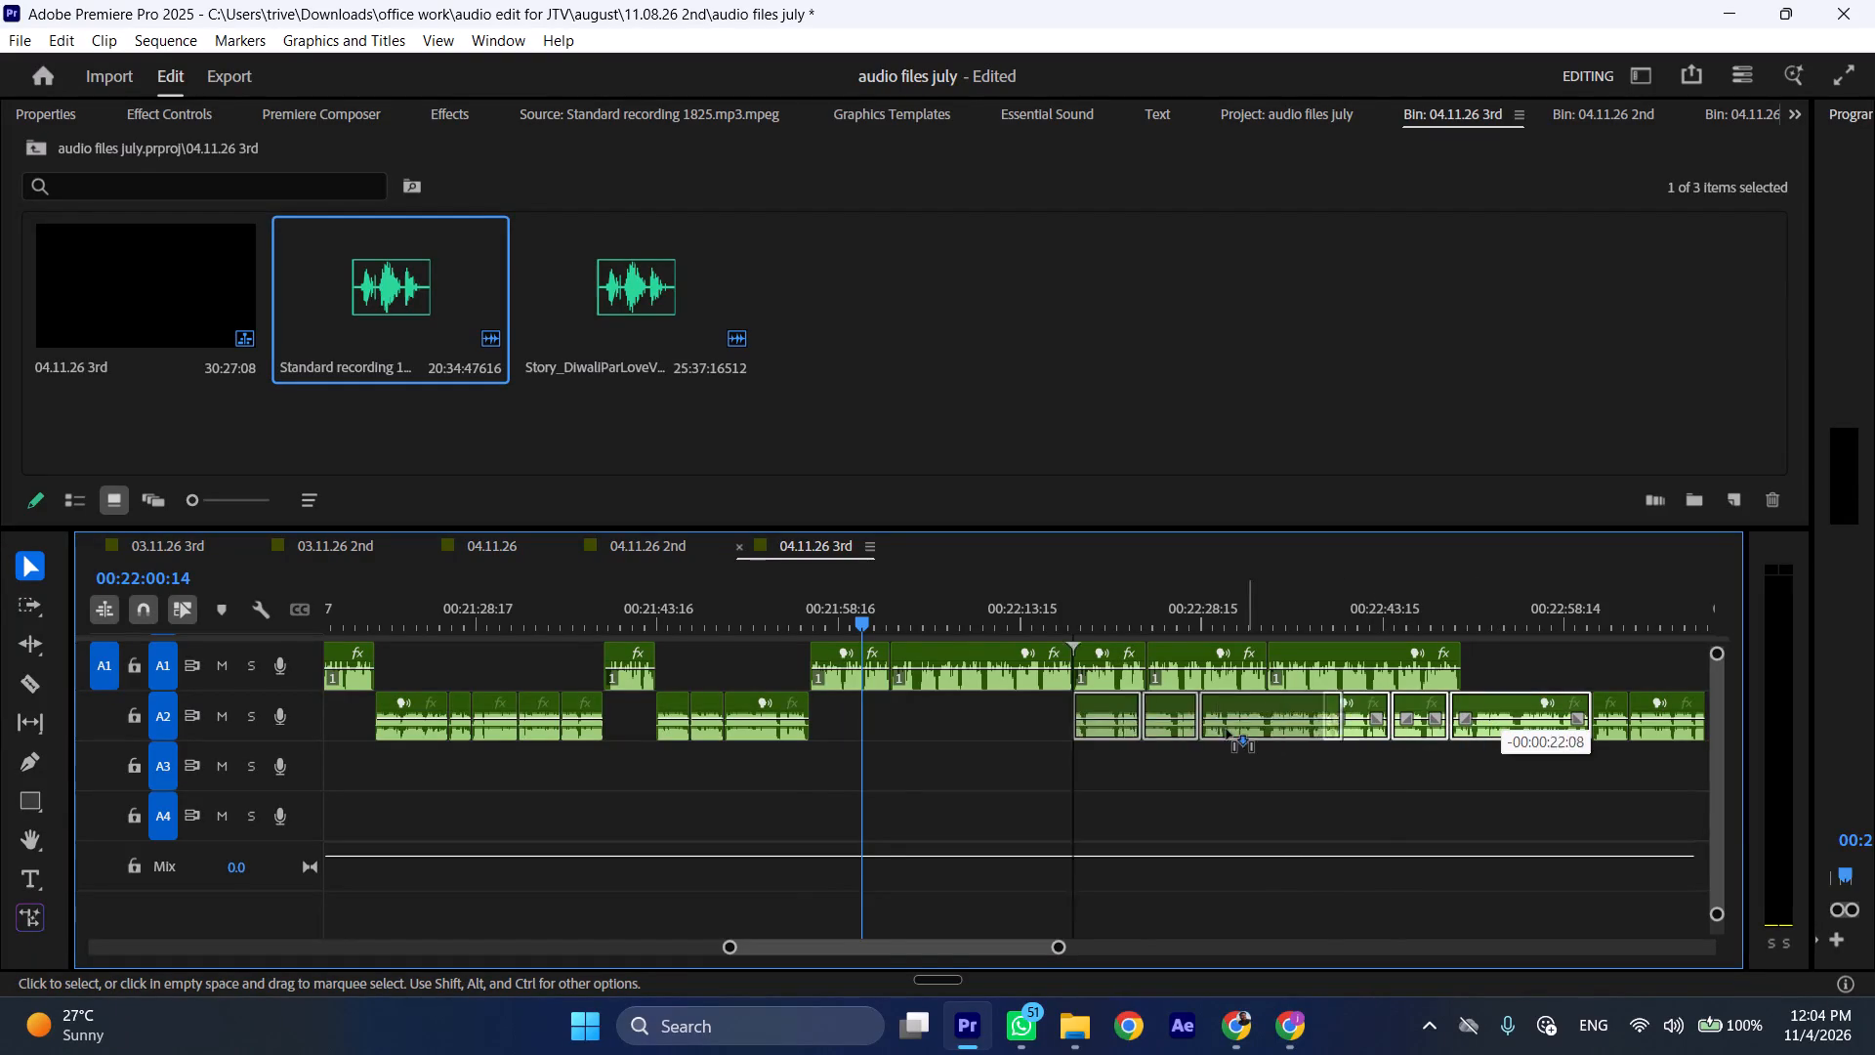
{"action": "left_click_drag", "start_coordinate": [1227, 730], "coordinate": [985, 728]}
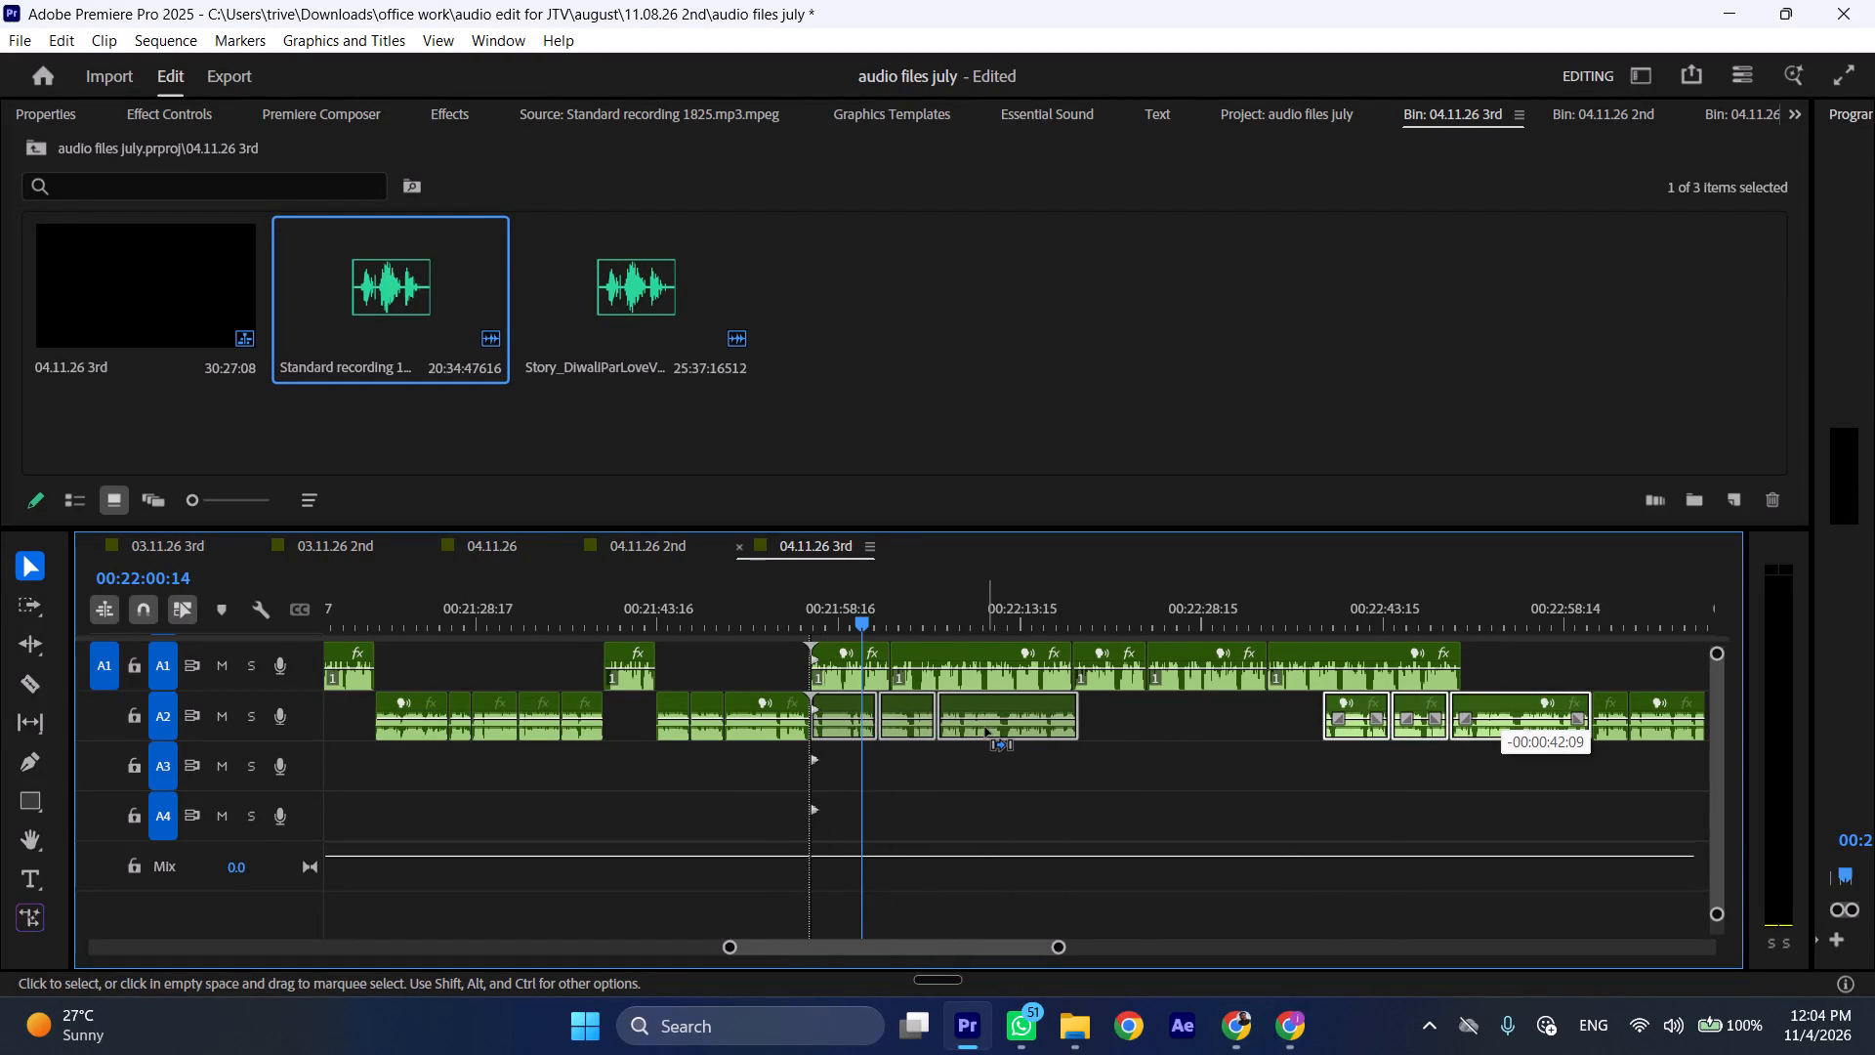
{"action": "left_click", "coordinate": [789, 600]}
{"action": "key", "text": "space"}
{"action": "type", "text": "l"}
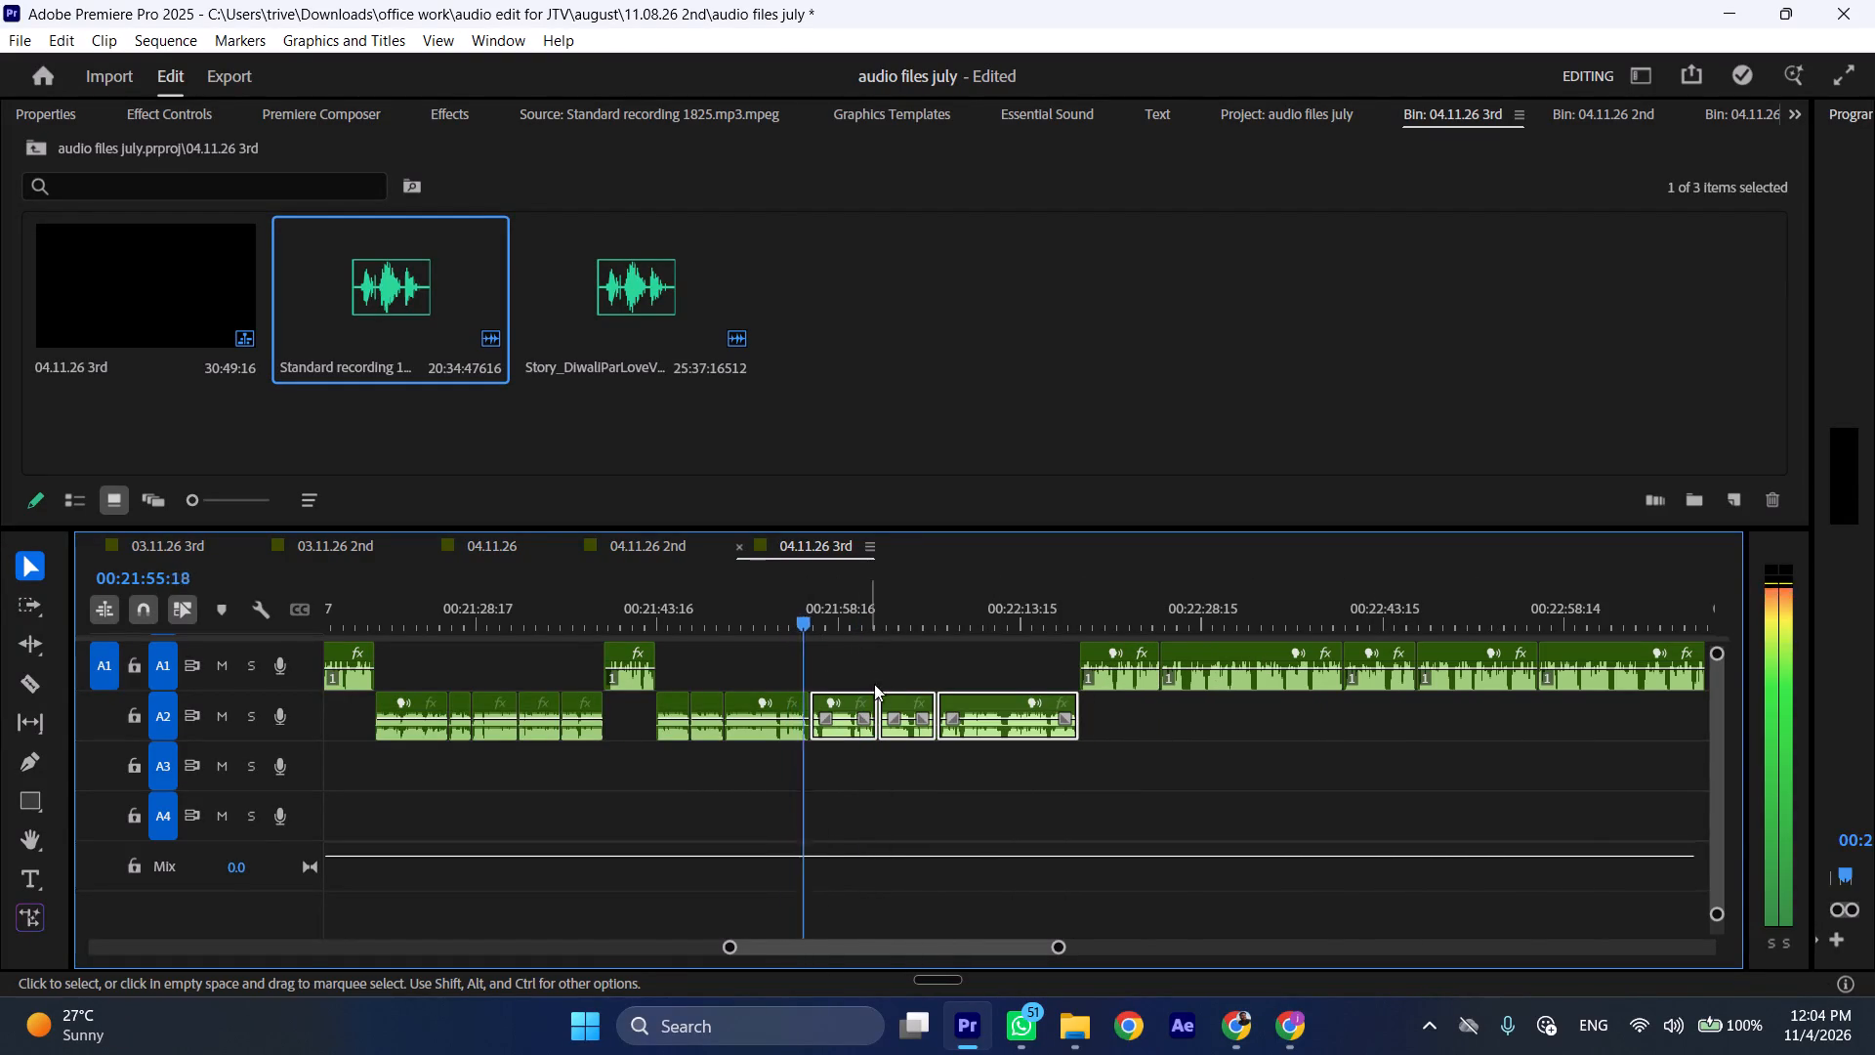
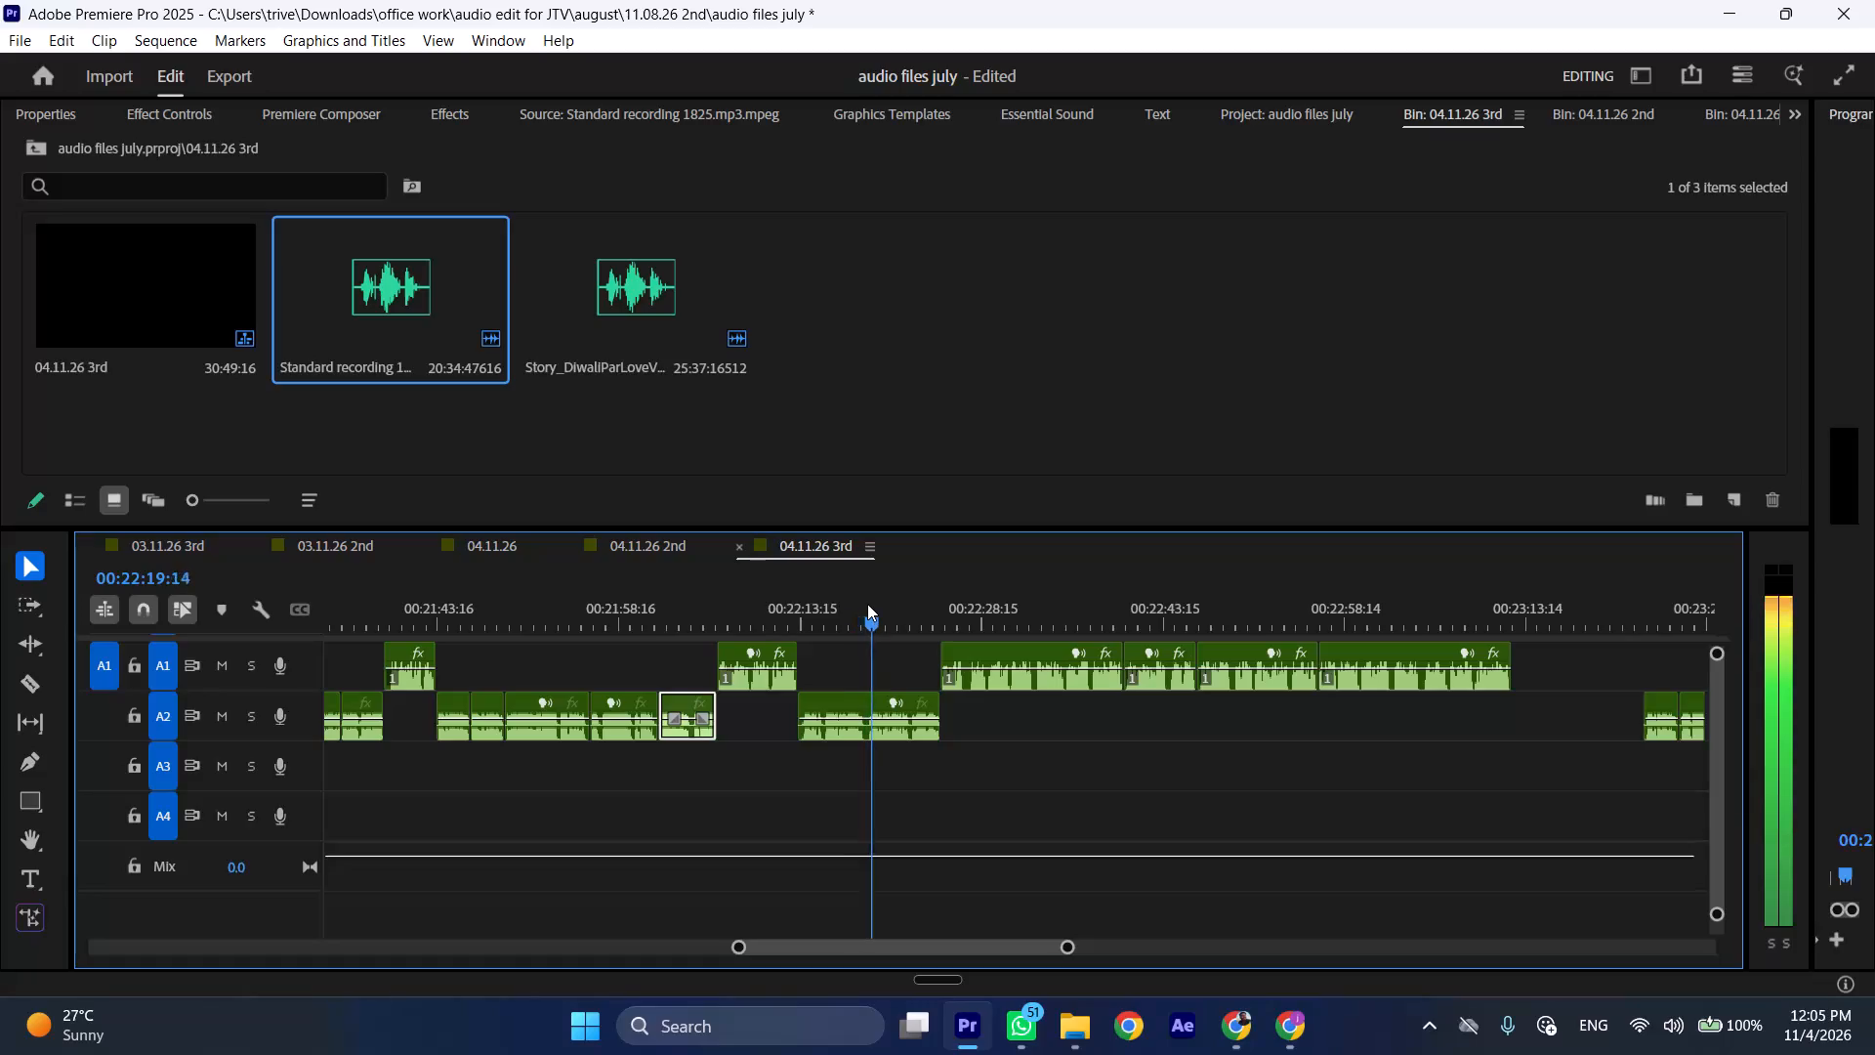
Split the A2 clip at about 00:22:19 and move its second part down to A3 near 00:22:43.
{"action": "left_click", "coordinate": [867, 604]}
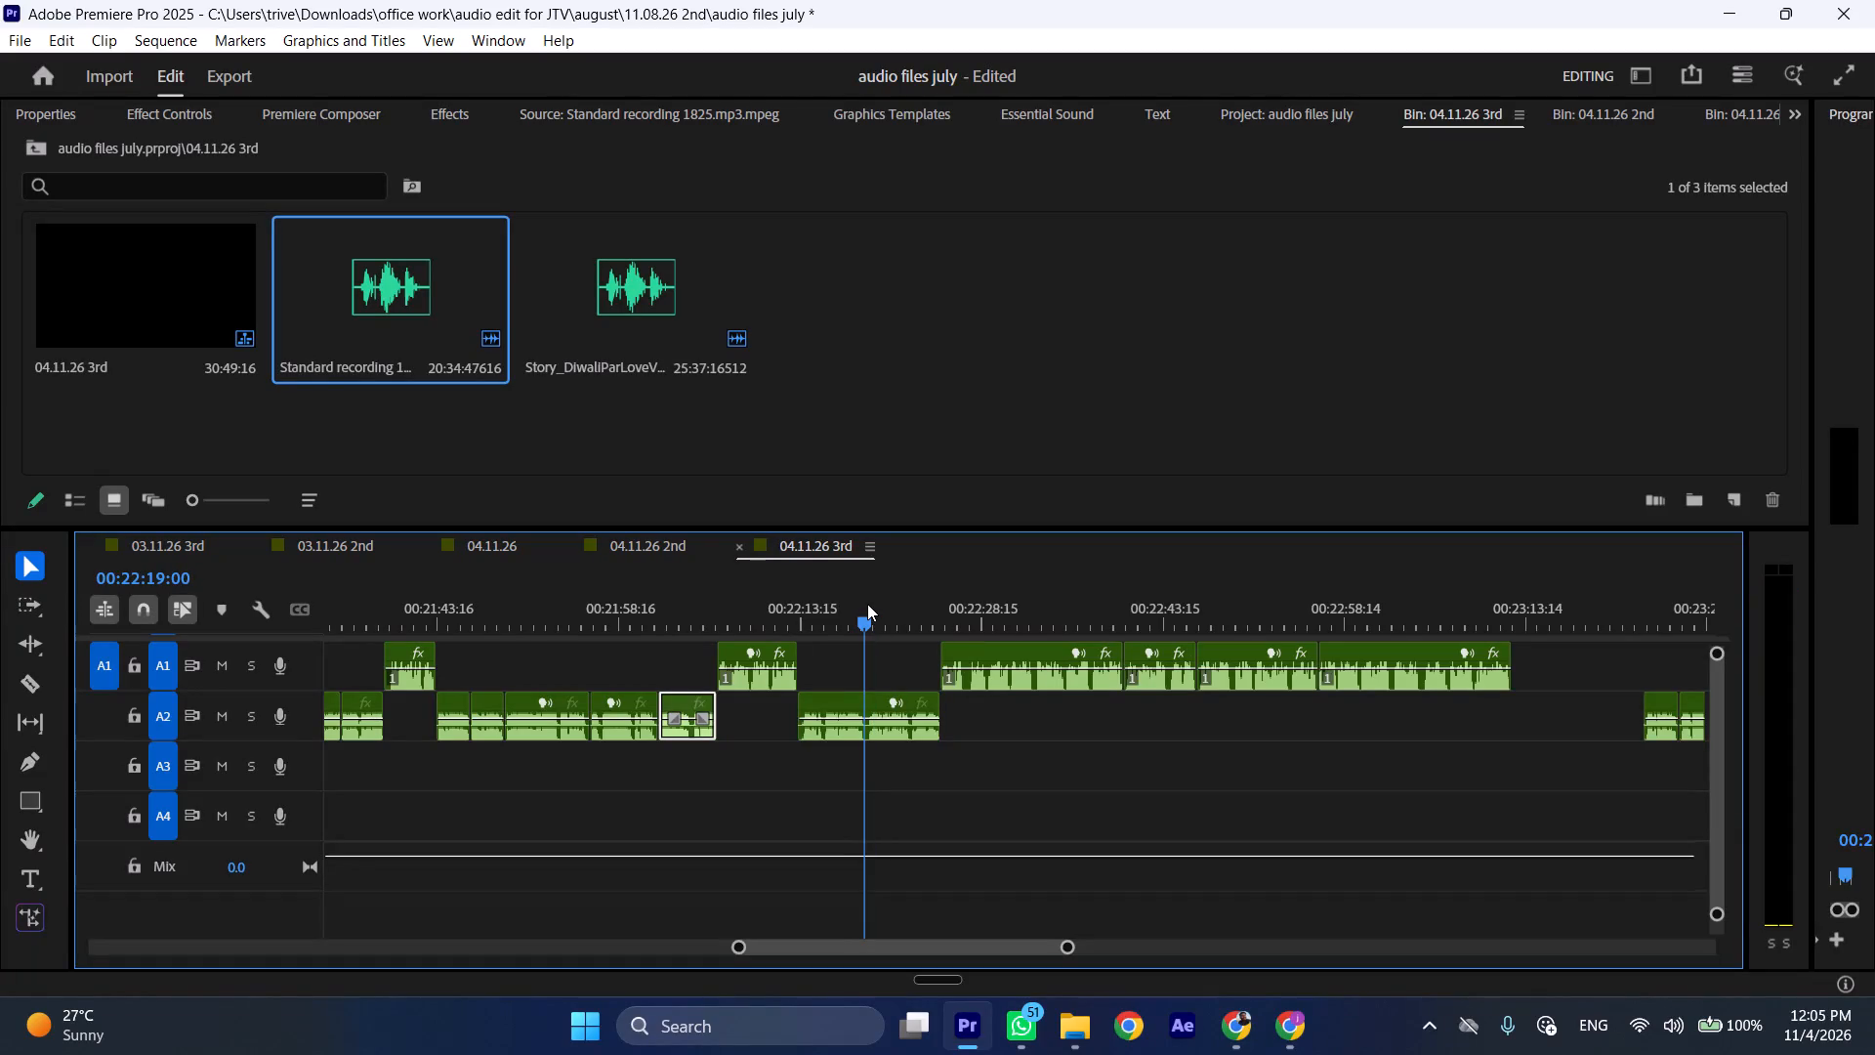
{"action": "key", "text": "shift+c"}
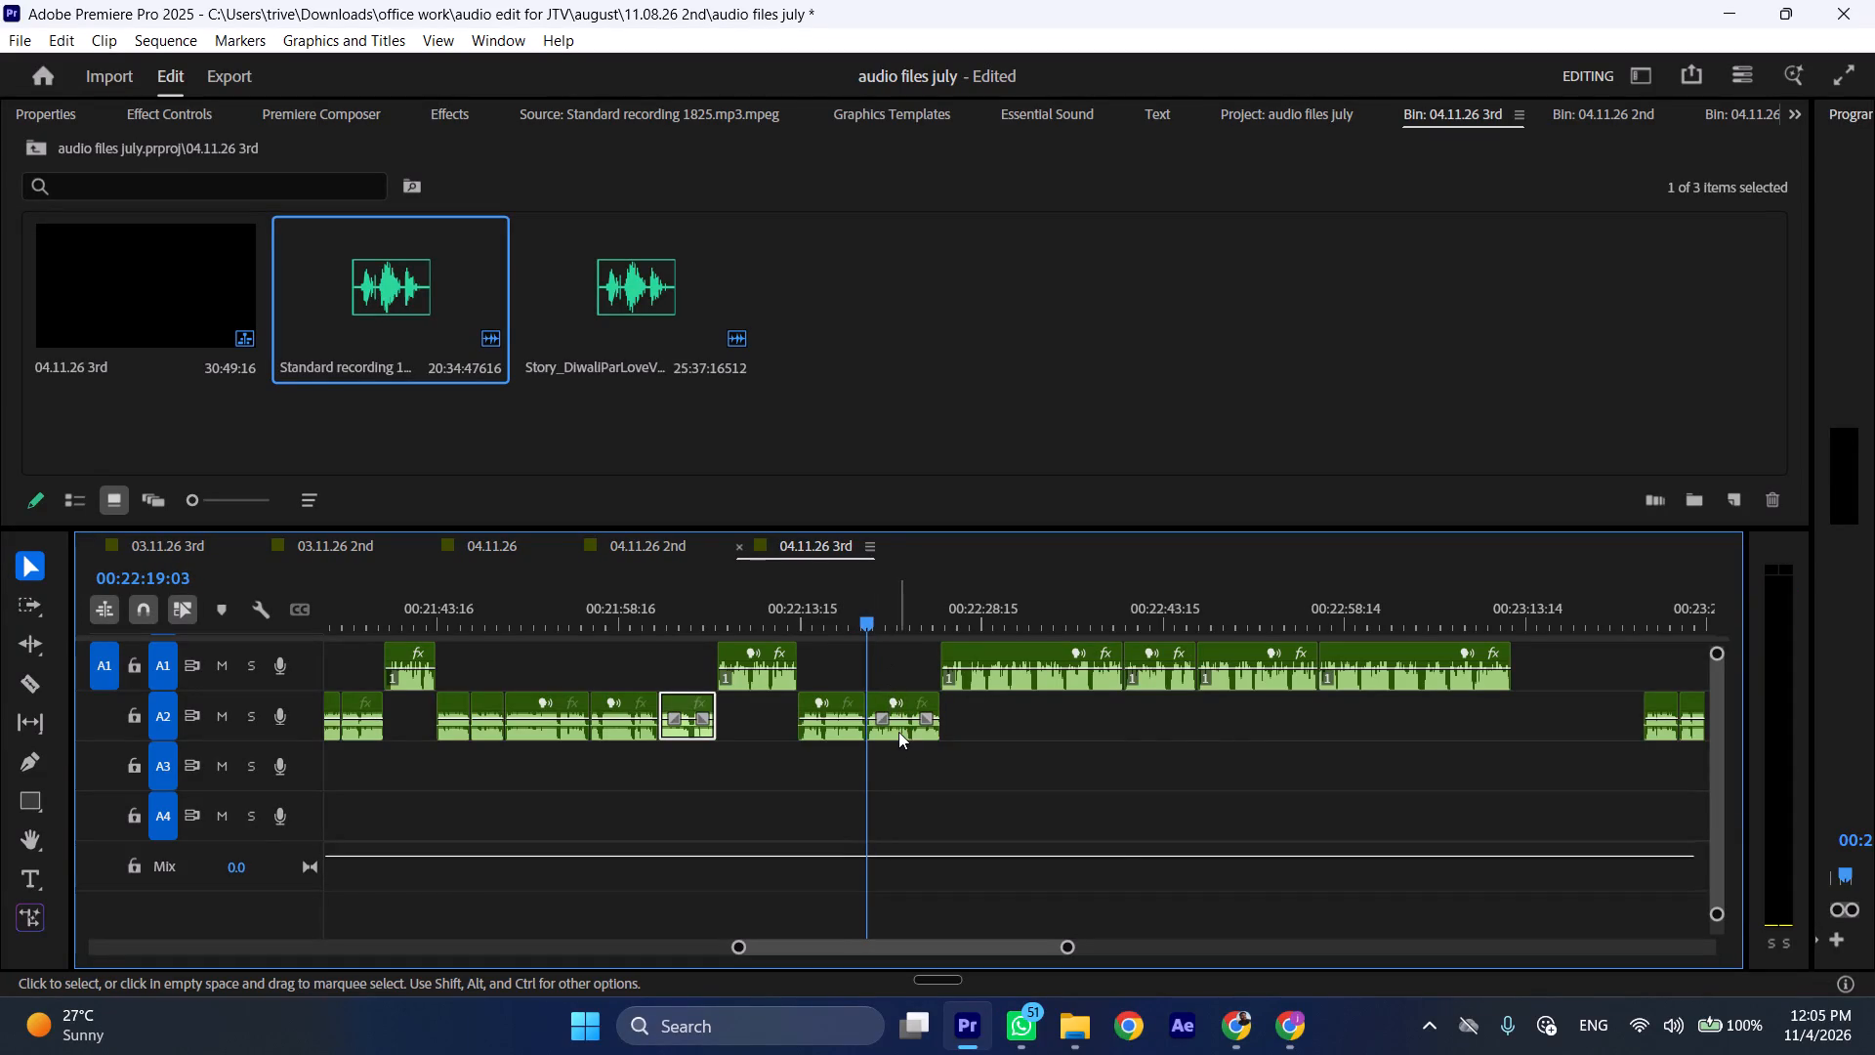
{"action": "left_click_drag", "start_coordinate": [898, 732], "coordinate": [1186, 765]}
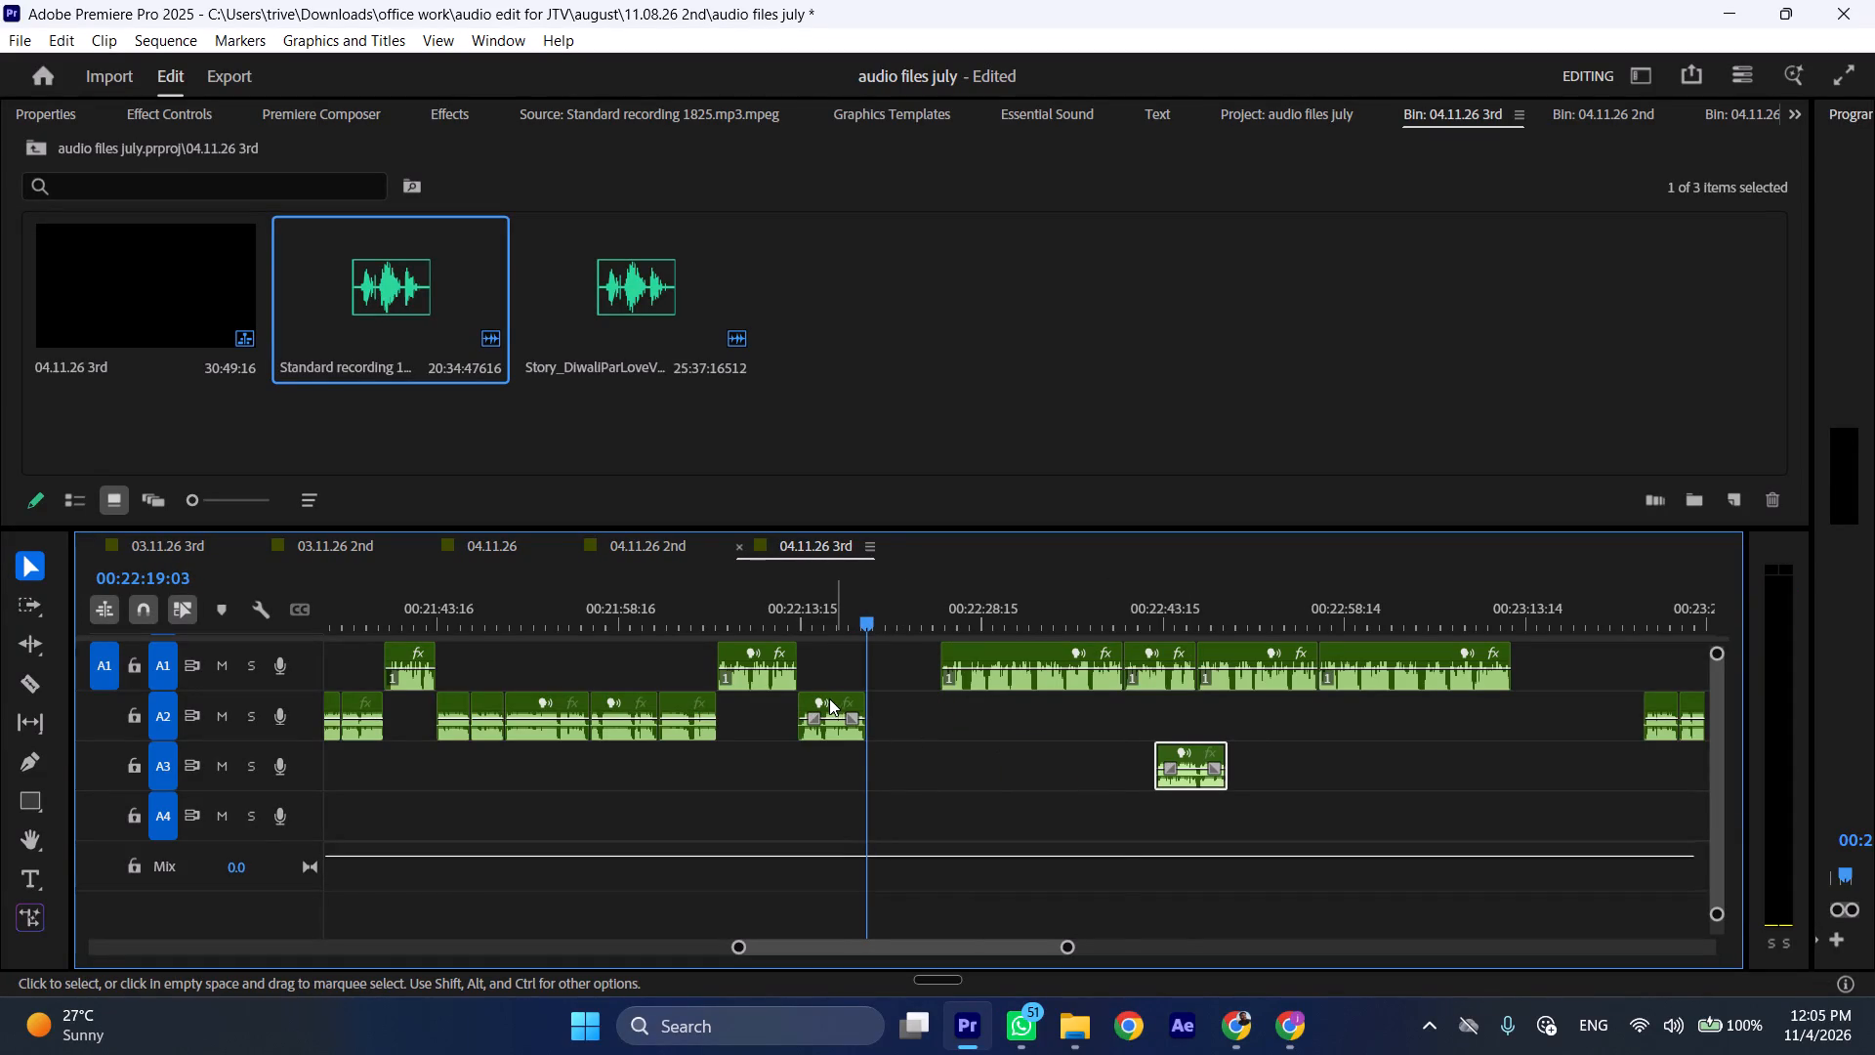
Ripple delete the gap between the remaining first part and the following A1 clips, keeping that part on A2, and play the join.
{"action": "left_click_drag", "start_coordinate": [820, 738], "coordinate": [828, 690]}
{"action": "left_click", "coordinate": [891, 671]}
{"action": "right_click", "coordinate": [891, 671]}
{"action": "left_click", "coordinate": [918, 680]}
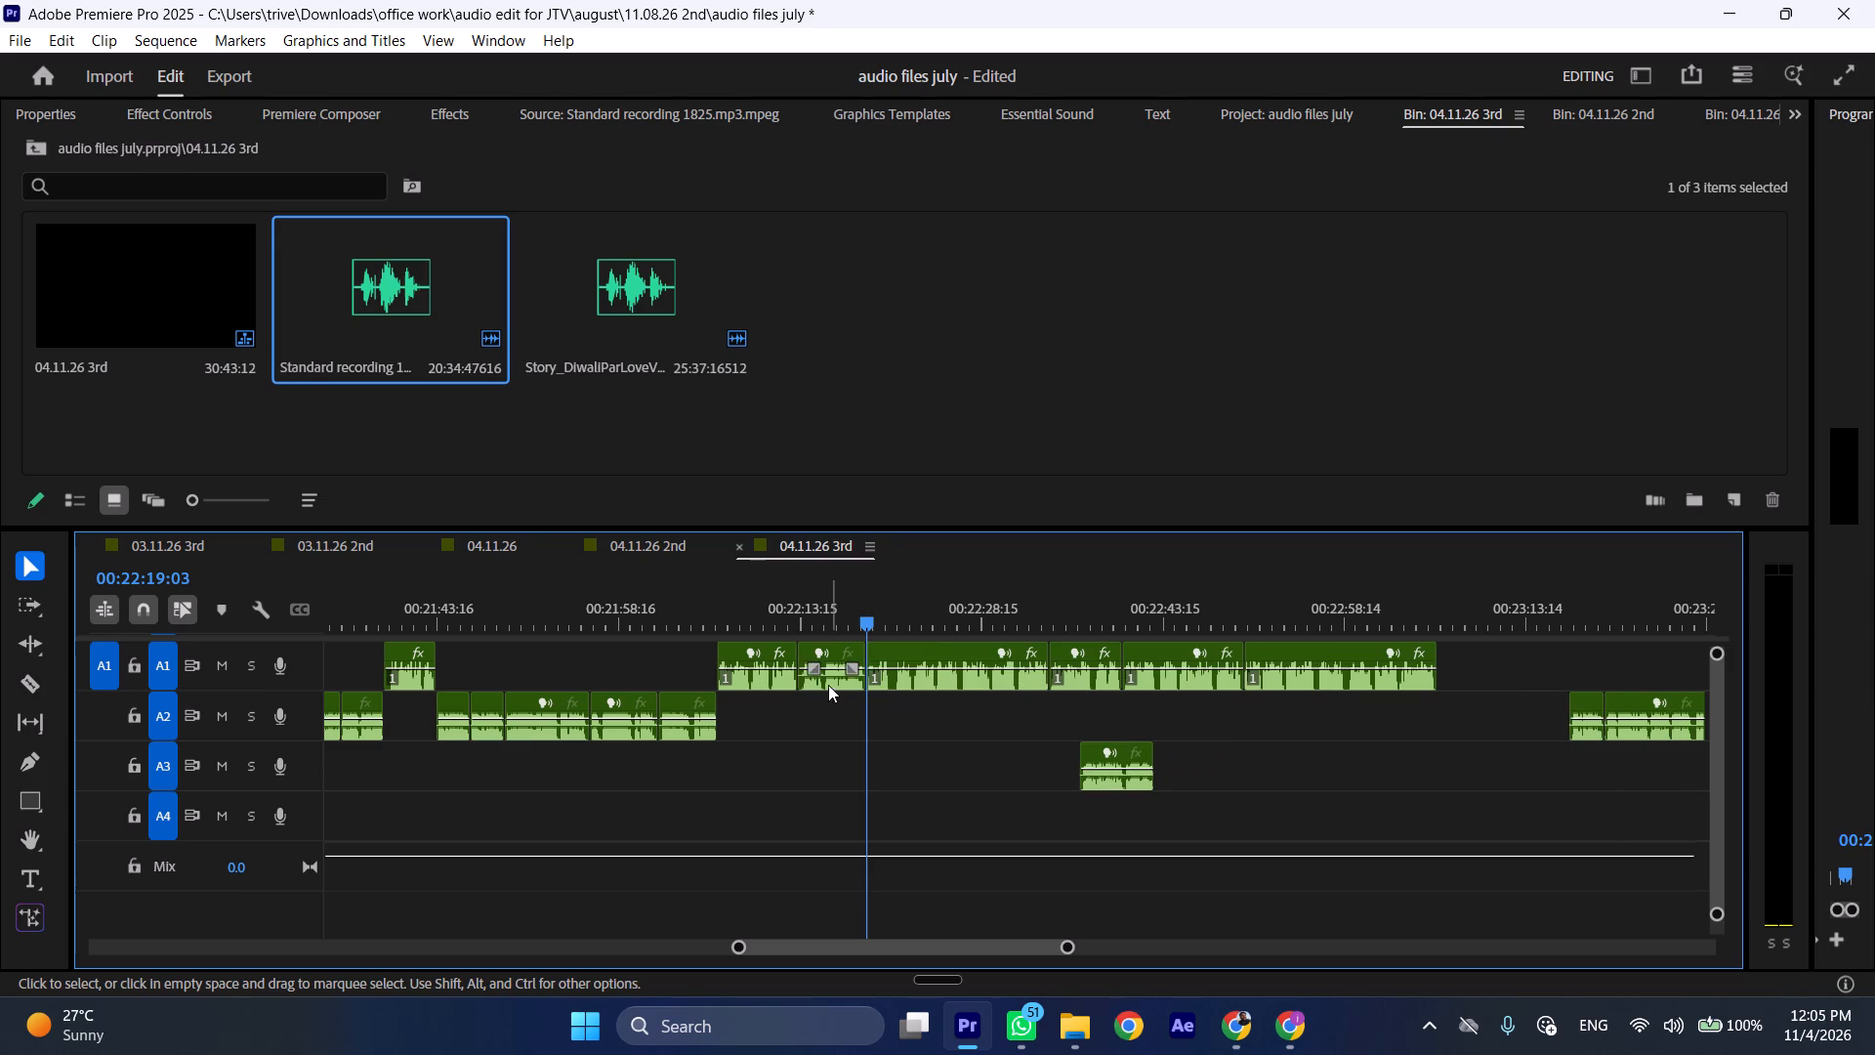
{"action": "left_click_drag", "start_coordinate": [828, 685], "coordinate": [828, 718]}
{"action": "key", "text": "space"}
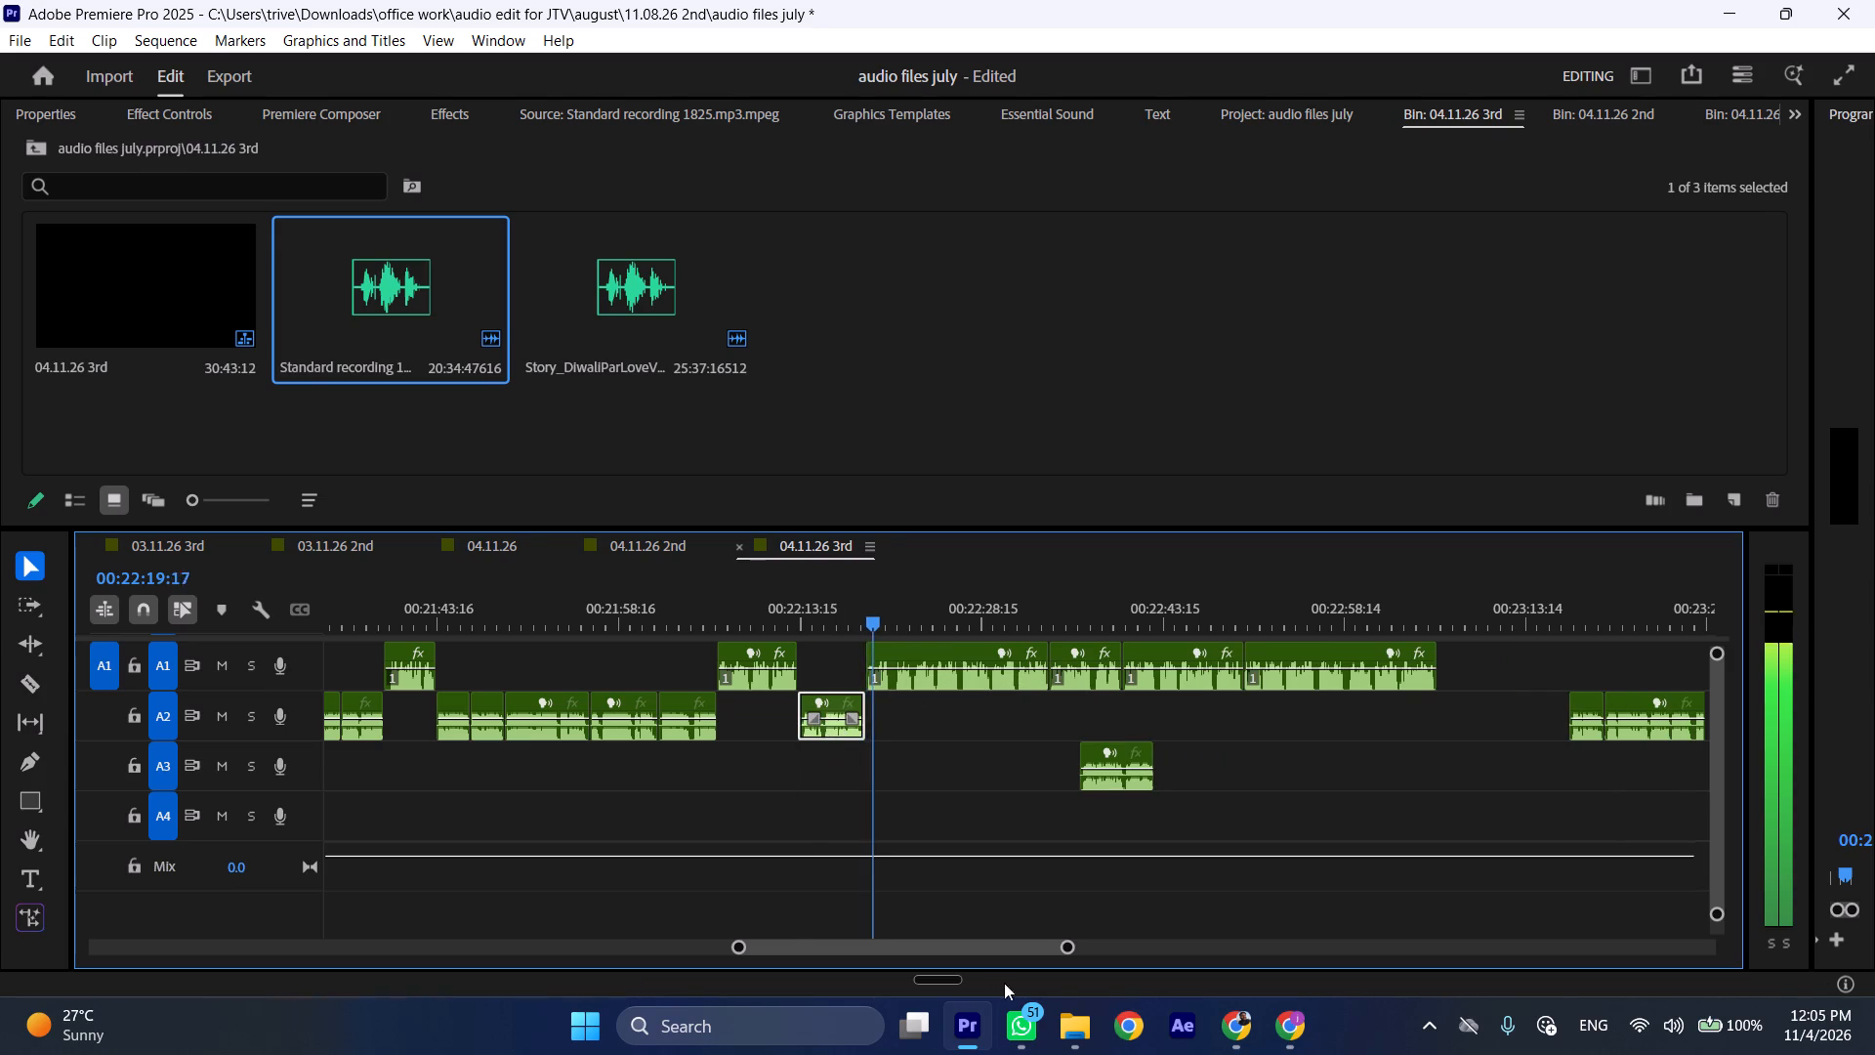
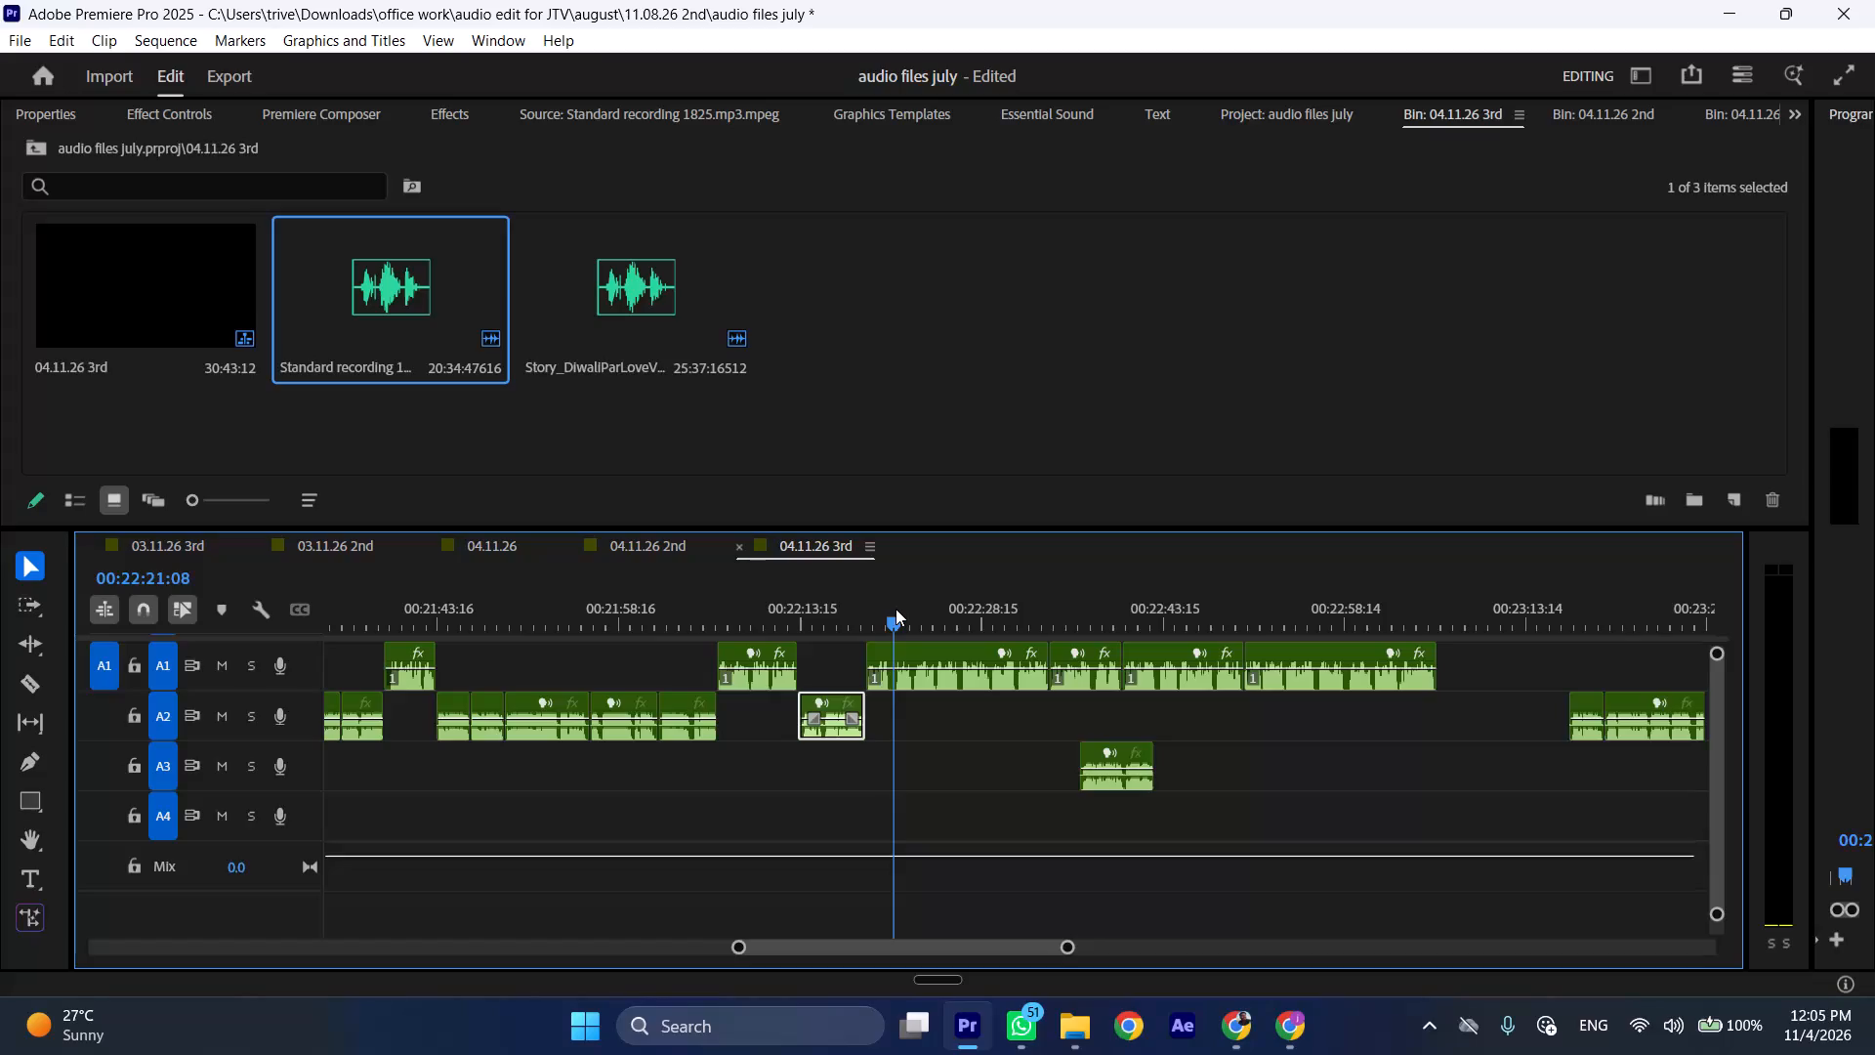
Insert the A3 clip onto A2 at 00:22:21:08, splitting the A1 clip there and shifting later clips along, and play the join.
{"action": "left_click_drag", "start_coordinate": [1094, 755], "coordinate": [1003, 712]}
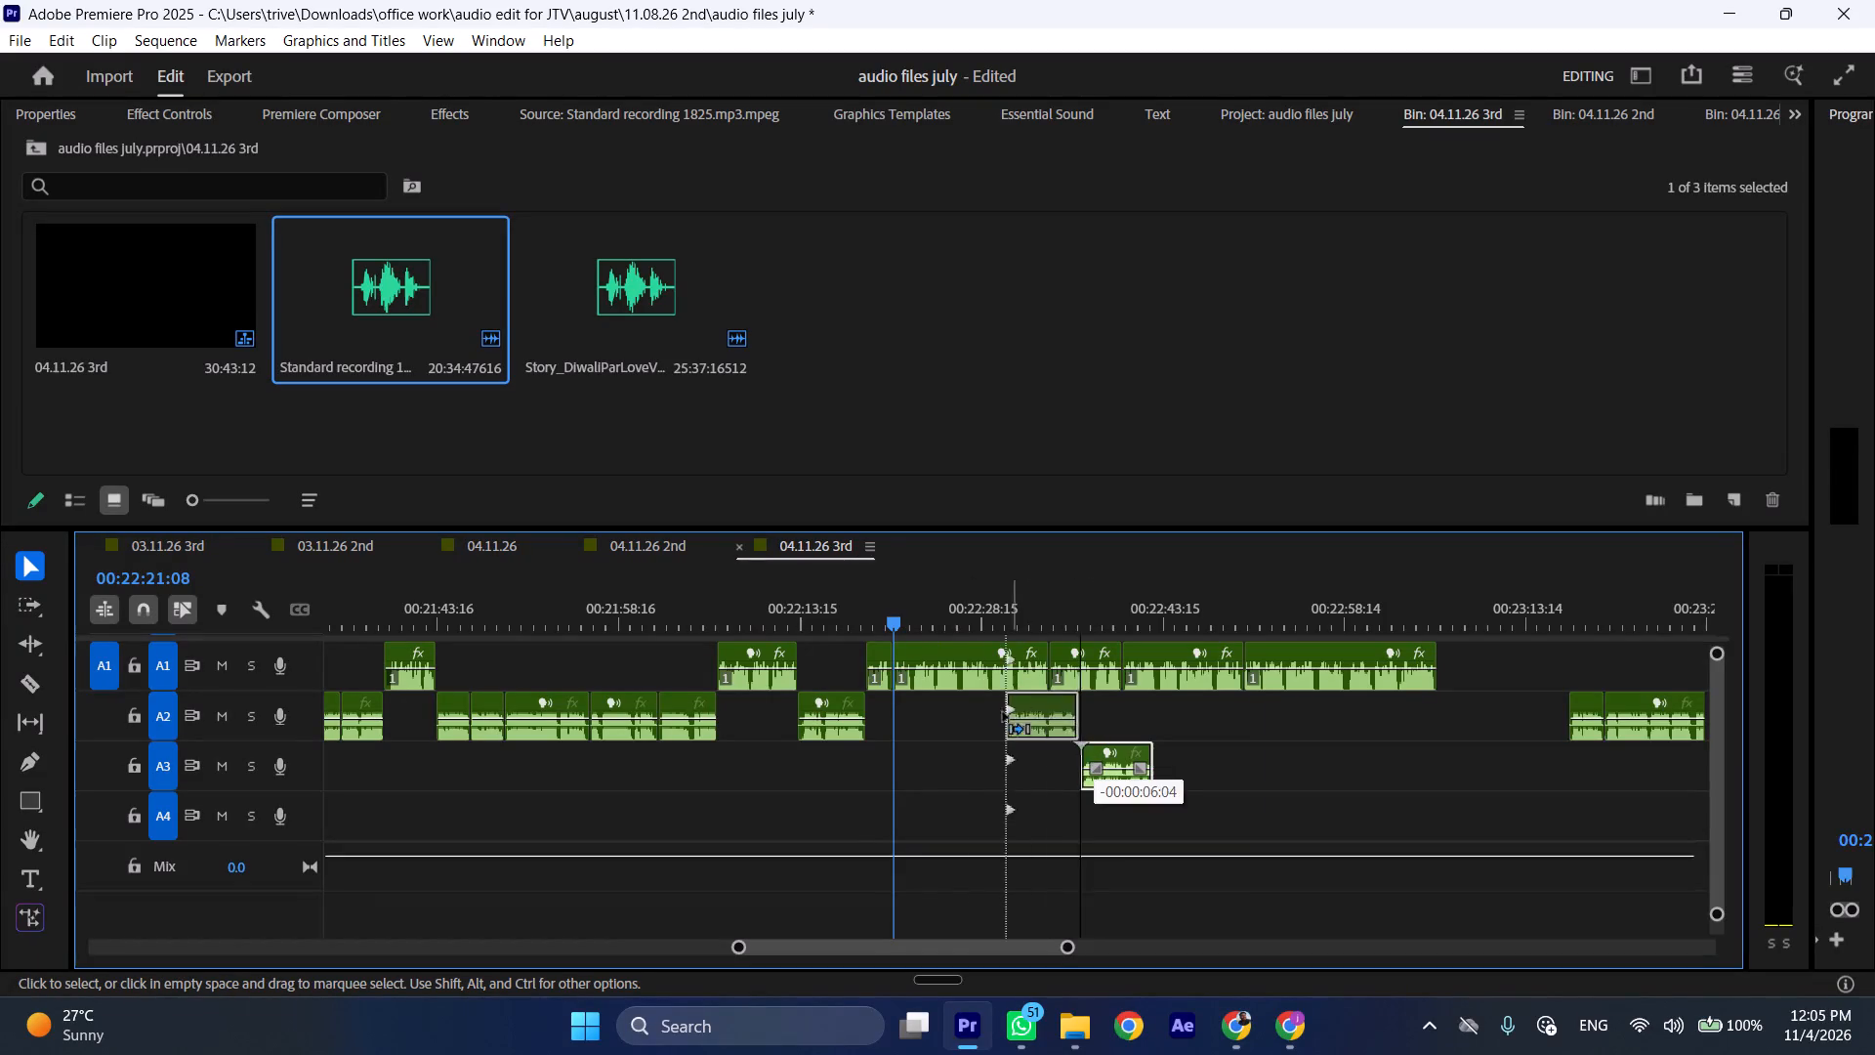
{"action": "left_click_drag", "start_coordinate": [1003, 712], "coordinate": [907, 707]}
{"action": "key", "text": "space"}
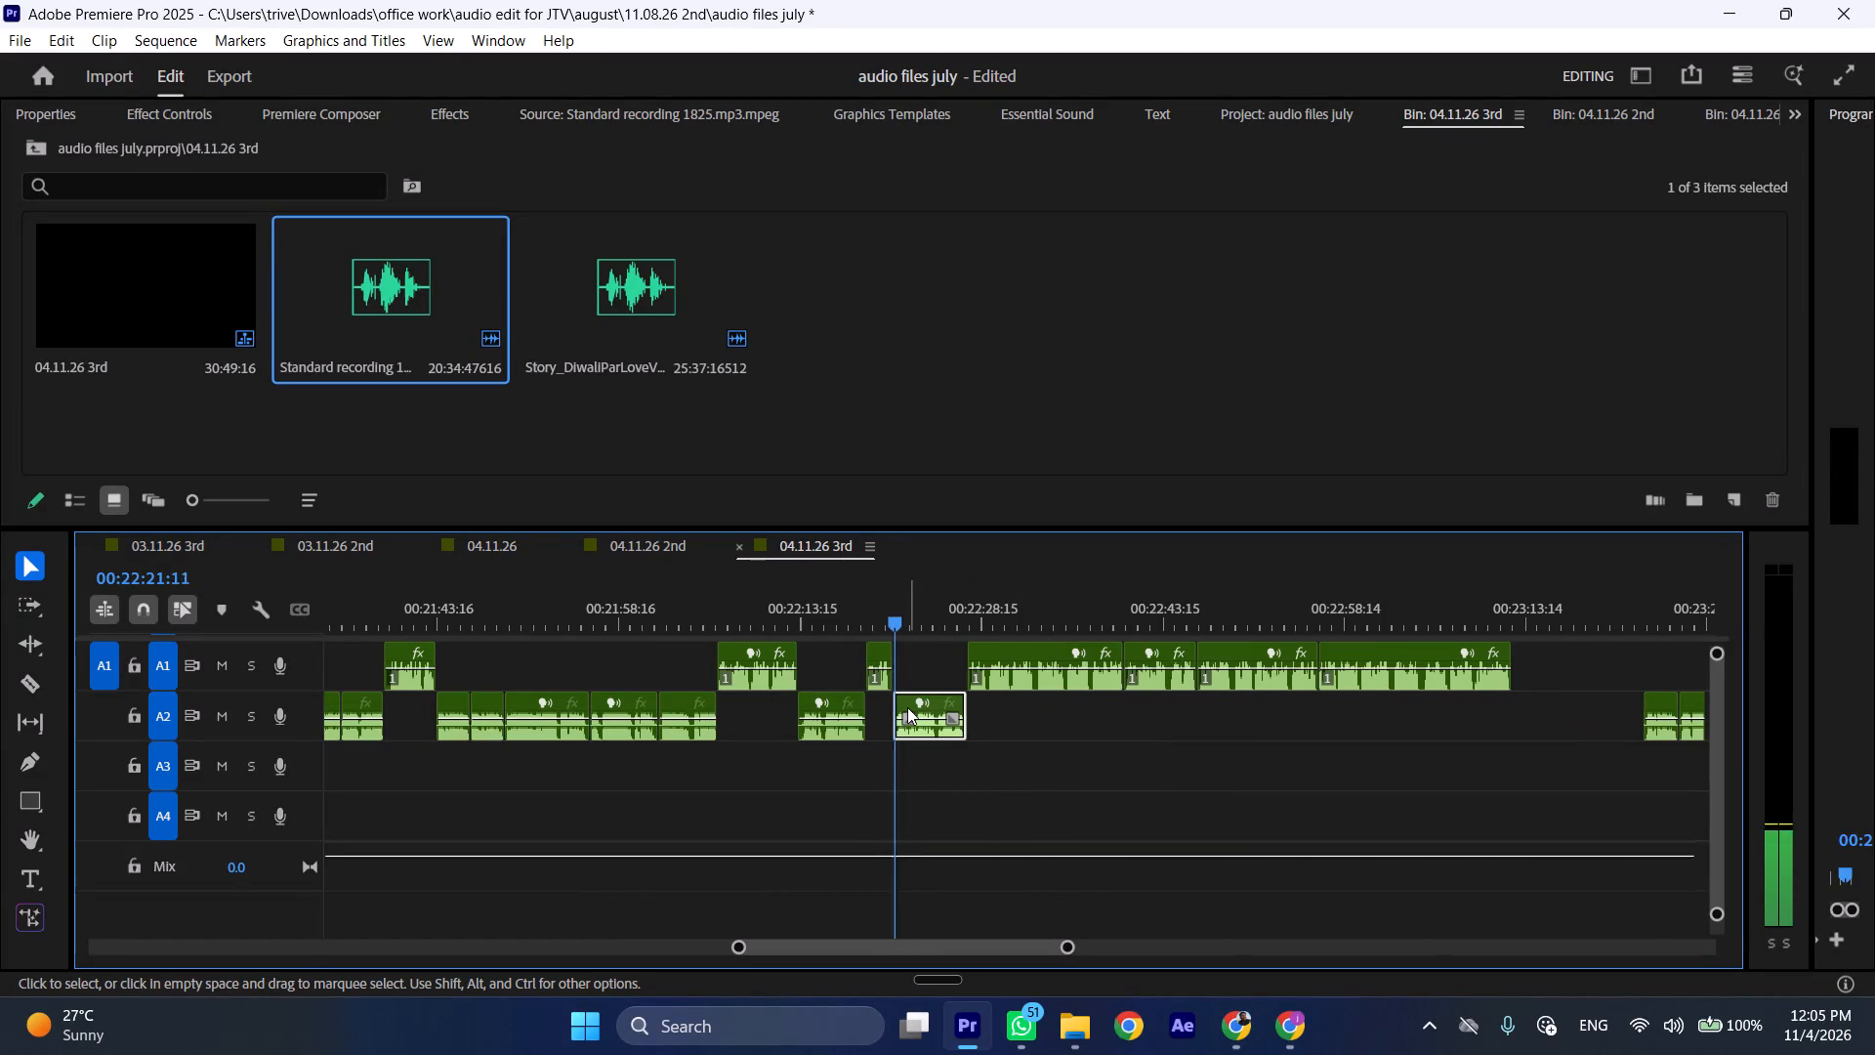
{"action": "type", "text": "l"}
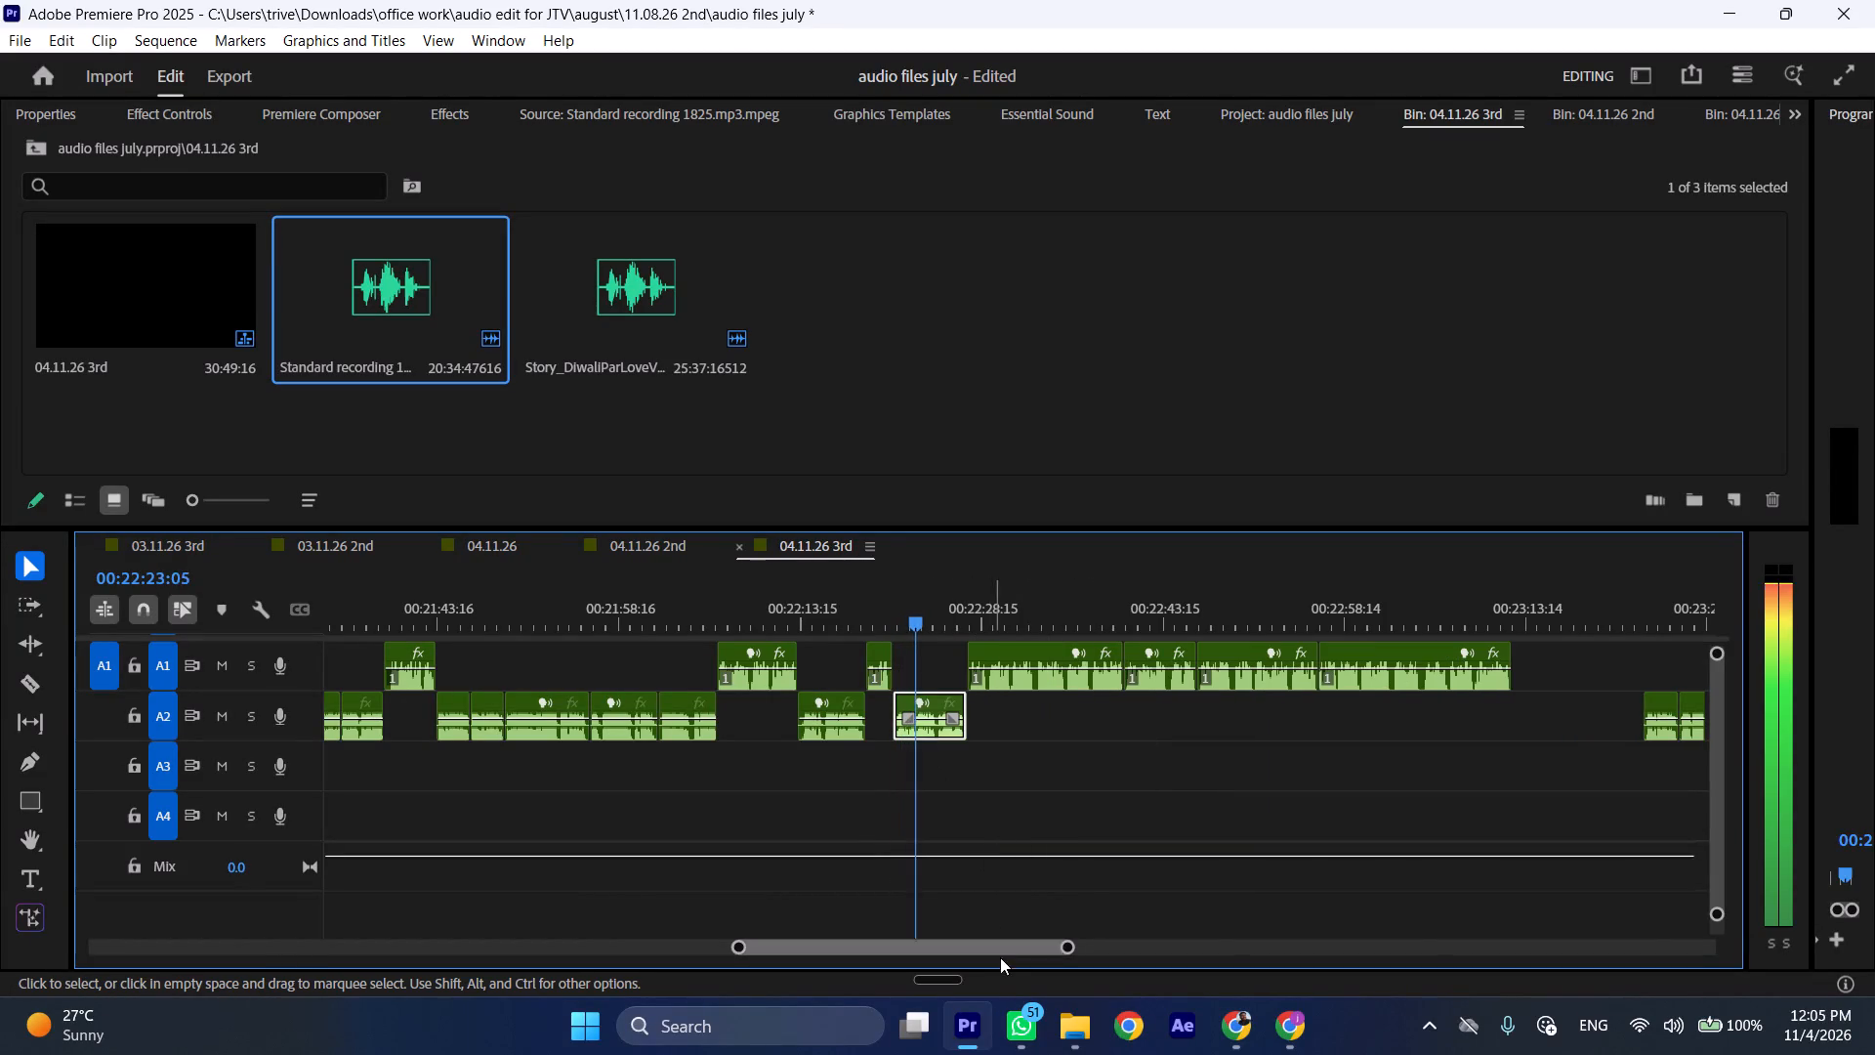
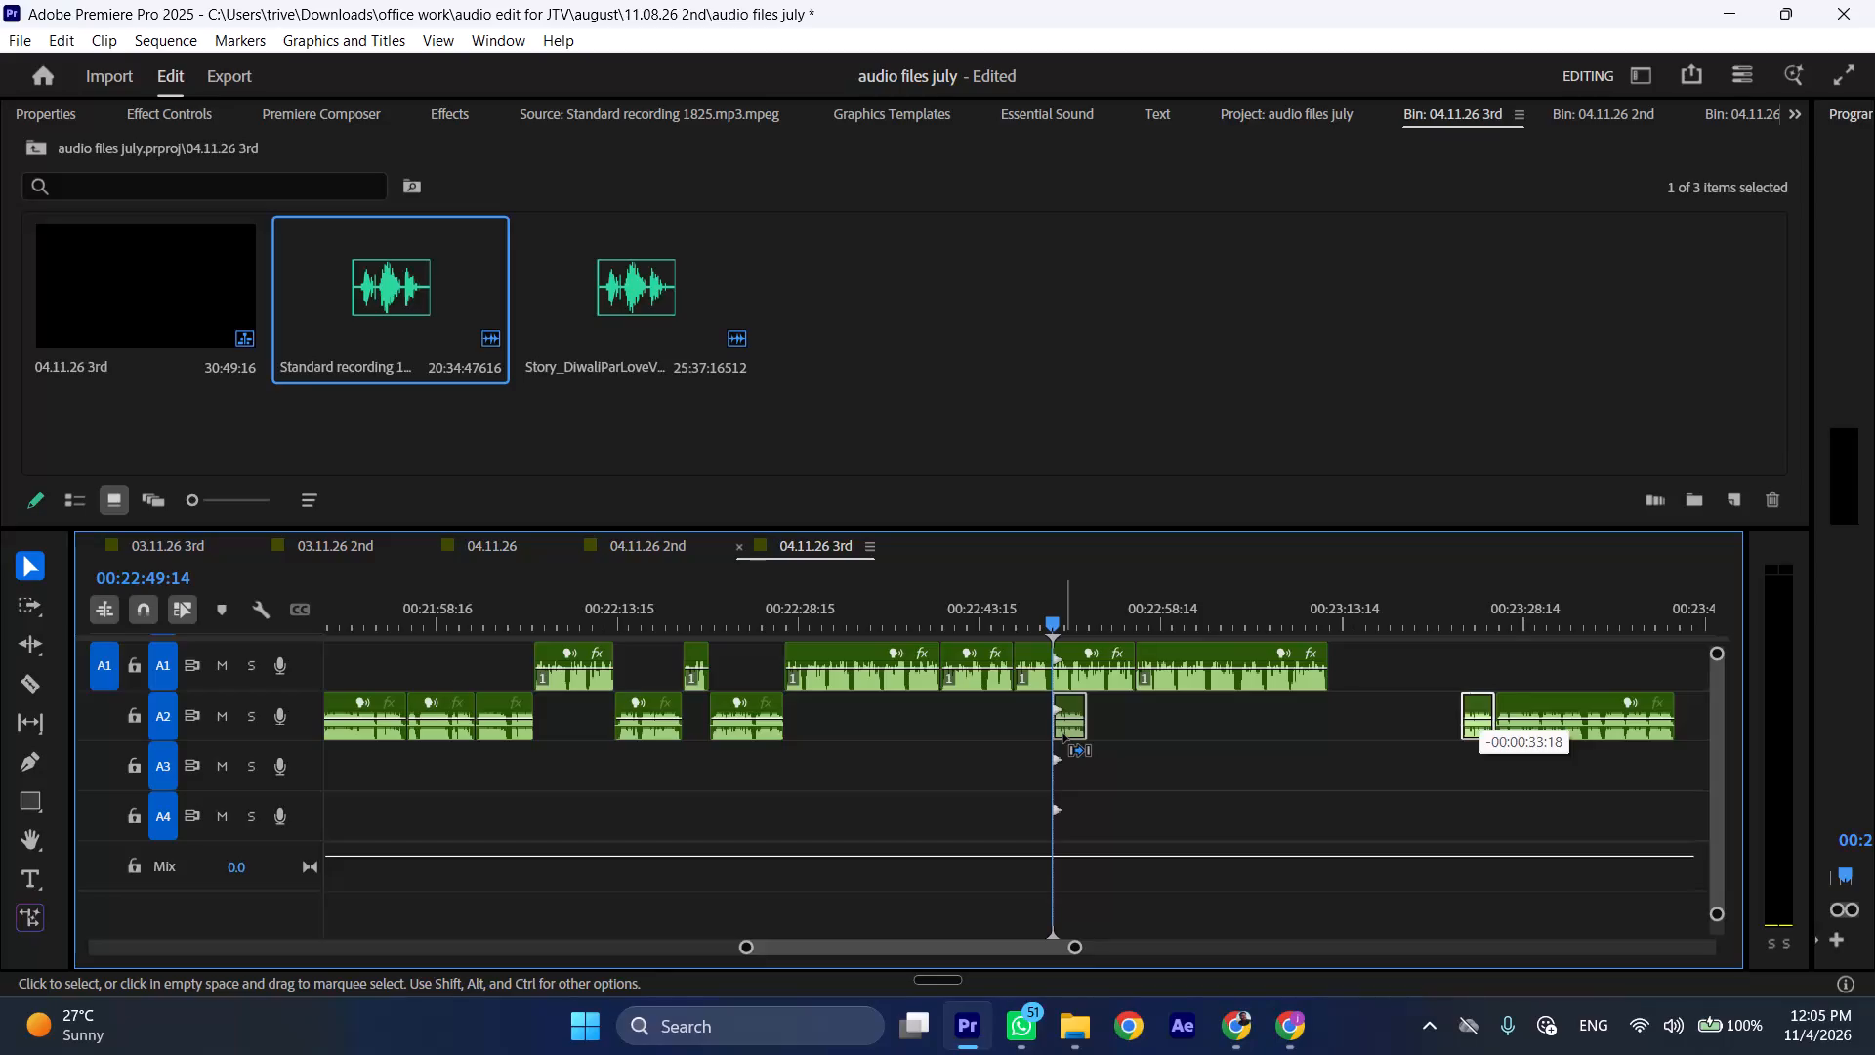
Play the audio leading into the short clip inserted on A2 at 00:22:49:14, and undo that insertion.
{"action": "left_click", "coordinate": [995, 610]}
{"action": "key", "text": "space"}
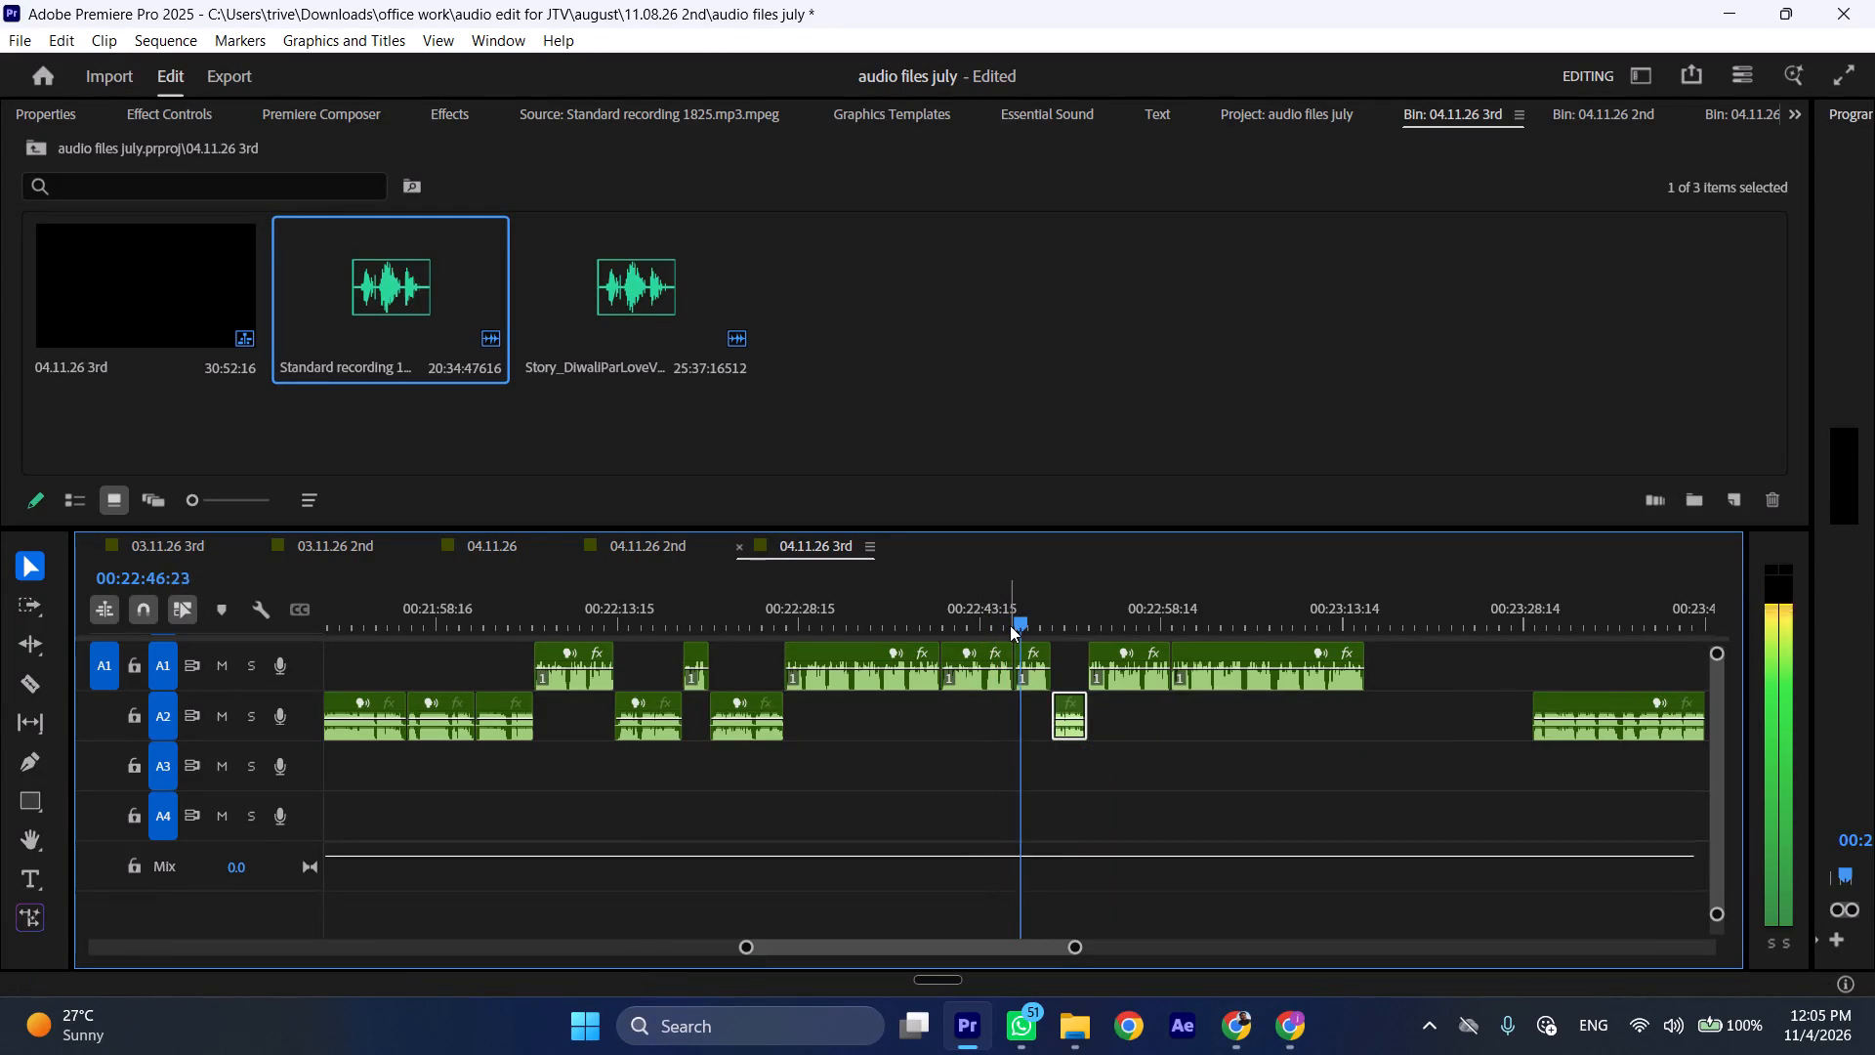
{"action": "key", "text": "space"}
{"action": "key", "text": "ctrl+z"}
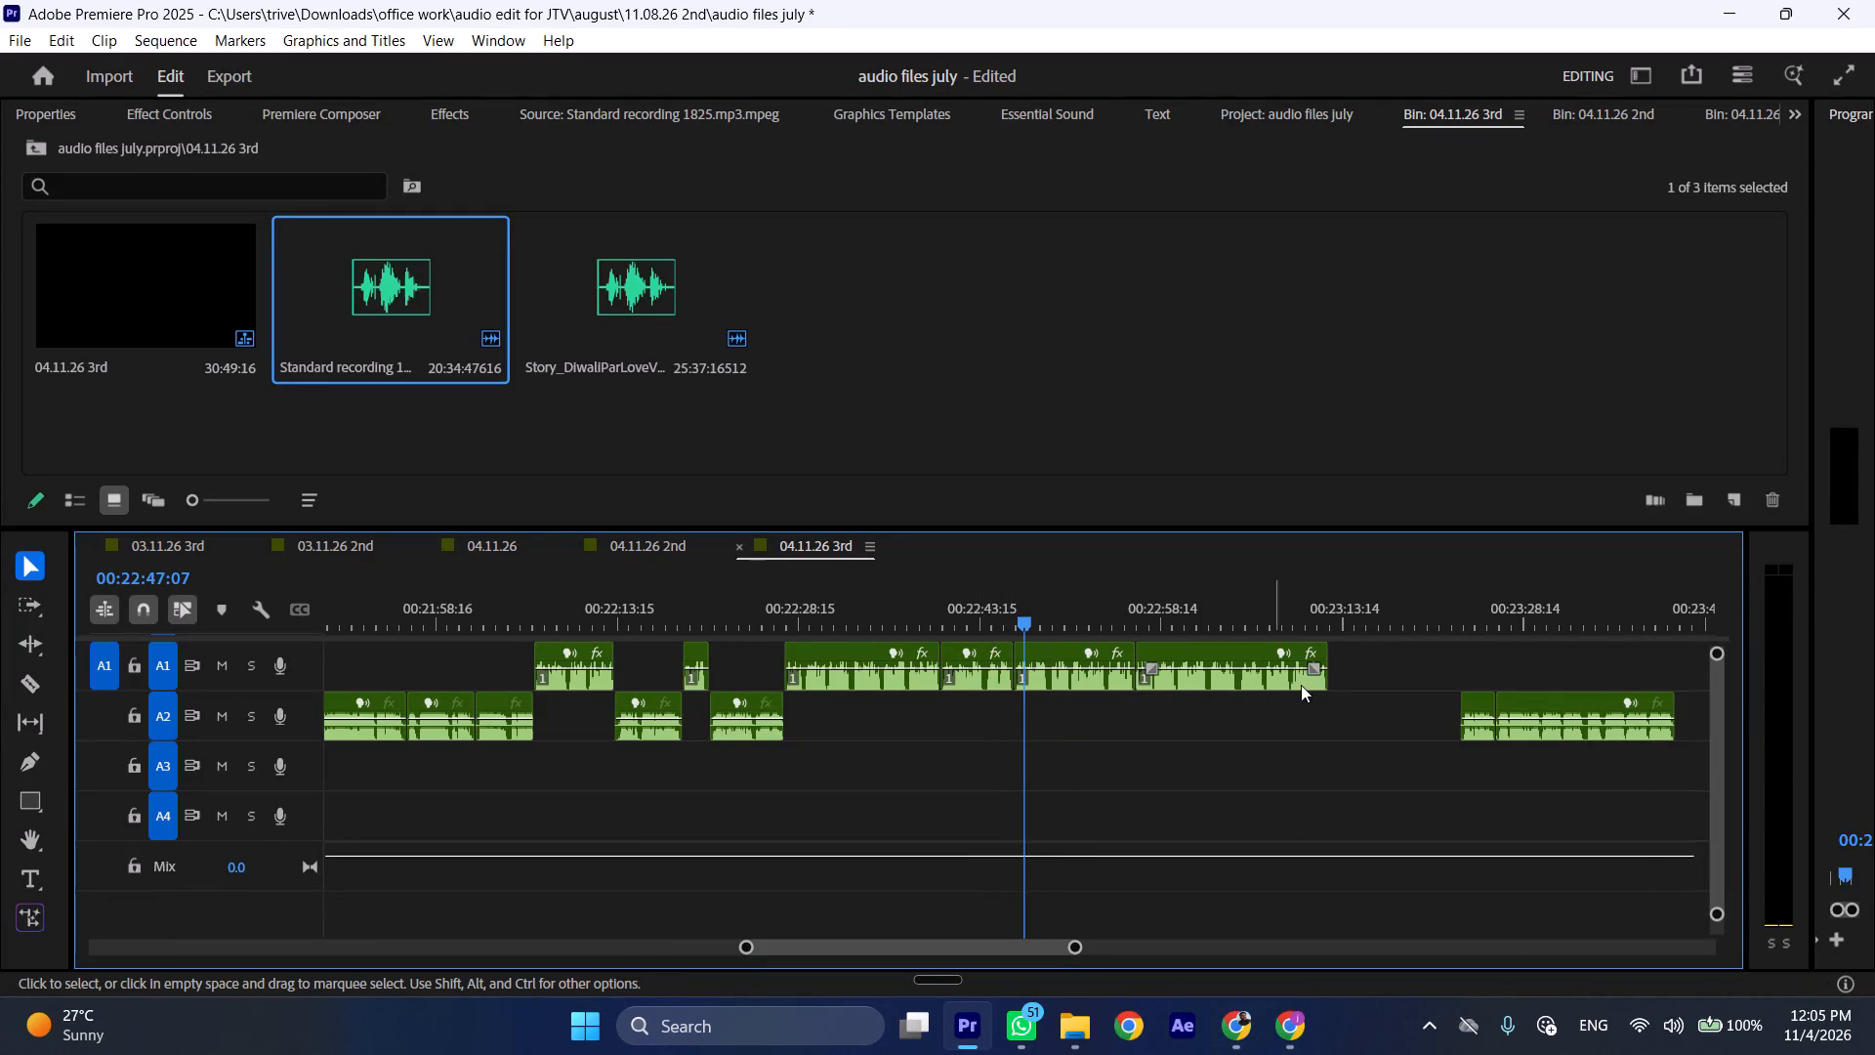
Insert the short, separate A2 clip at the A1 cut near 00:22:46, shifting later clips along, and play the lead-in.
{"action": "left_click_drag", "start_coordinate": [1479, 728], "coordinate": [1027, 724]}
{"action": "left_click", "coordinate": [984, 615]}
{"action": "key", "text": "space"}
{"action": "key", "text": "space"}
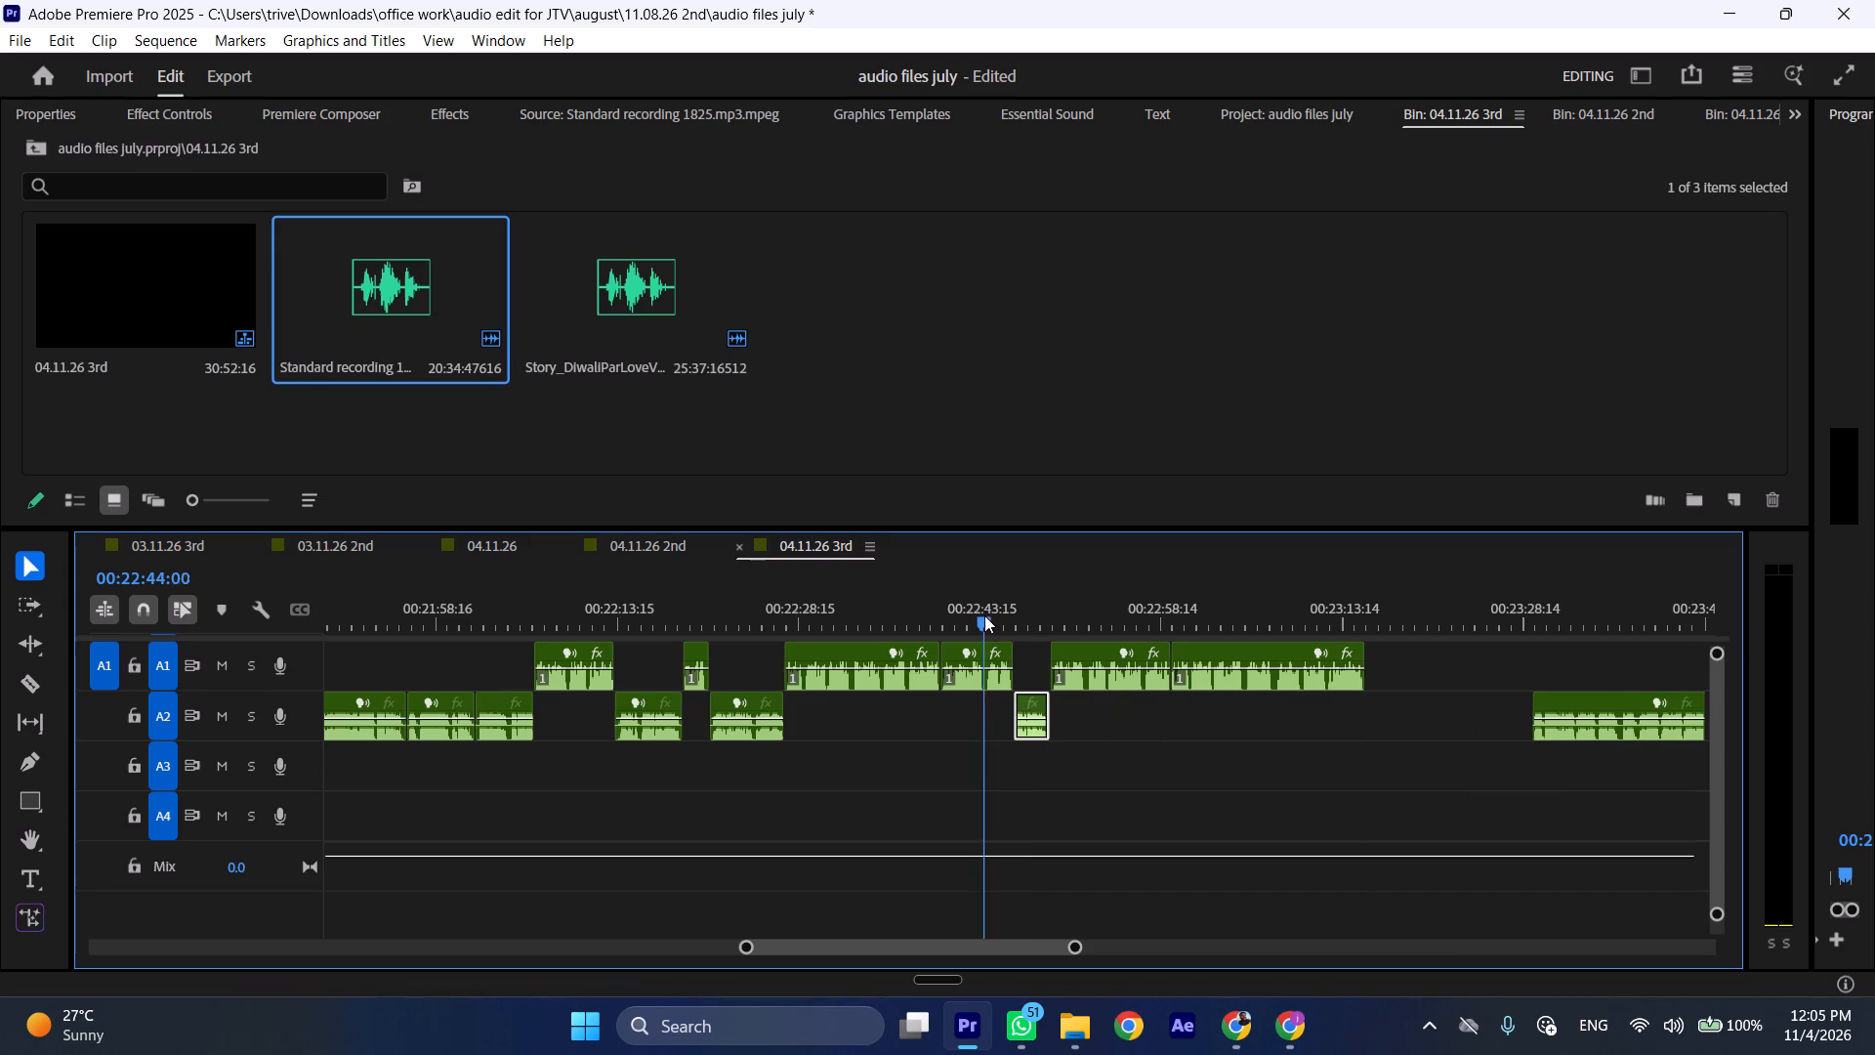
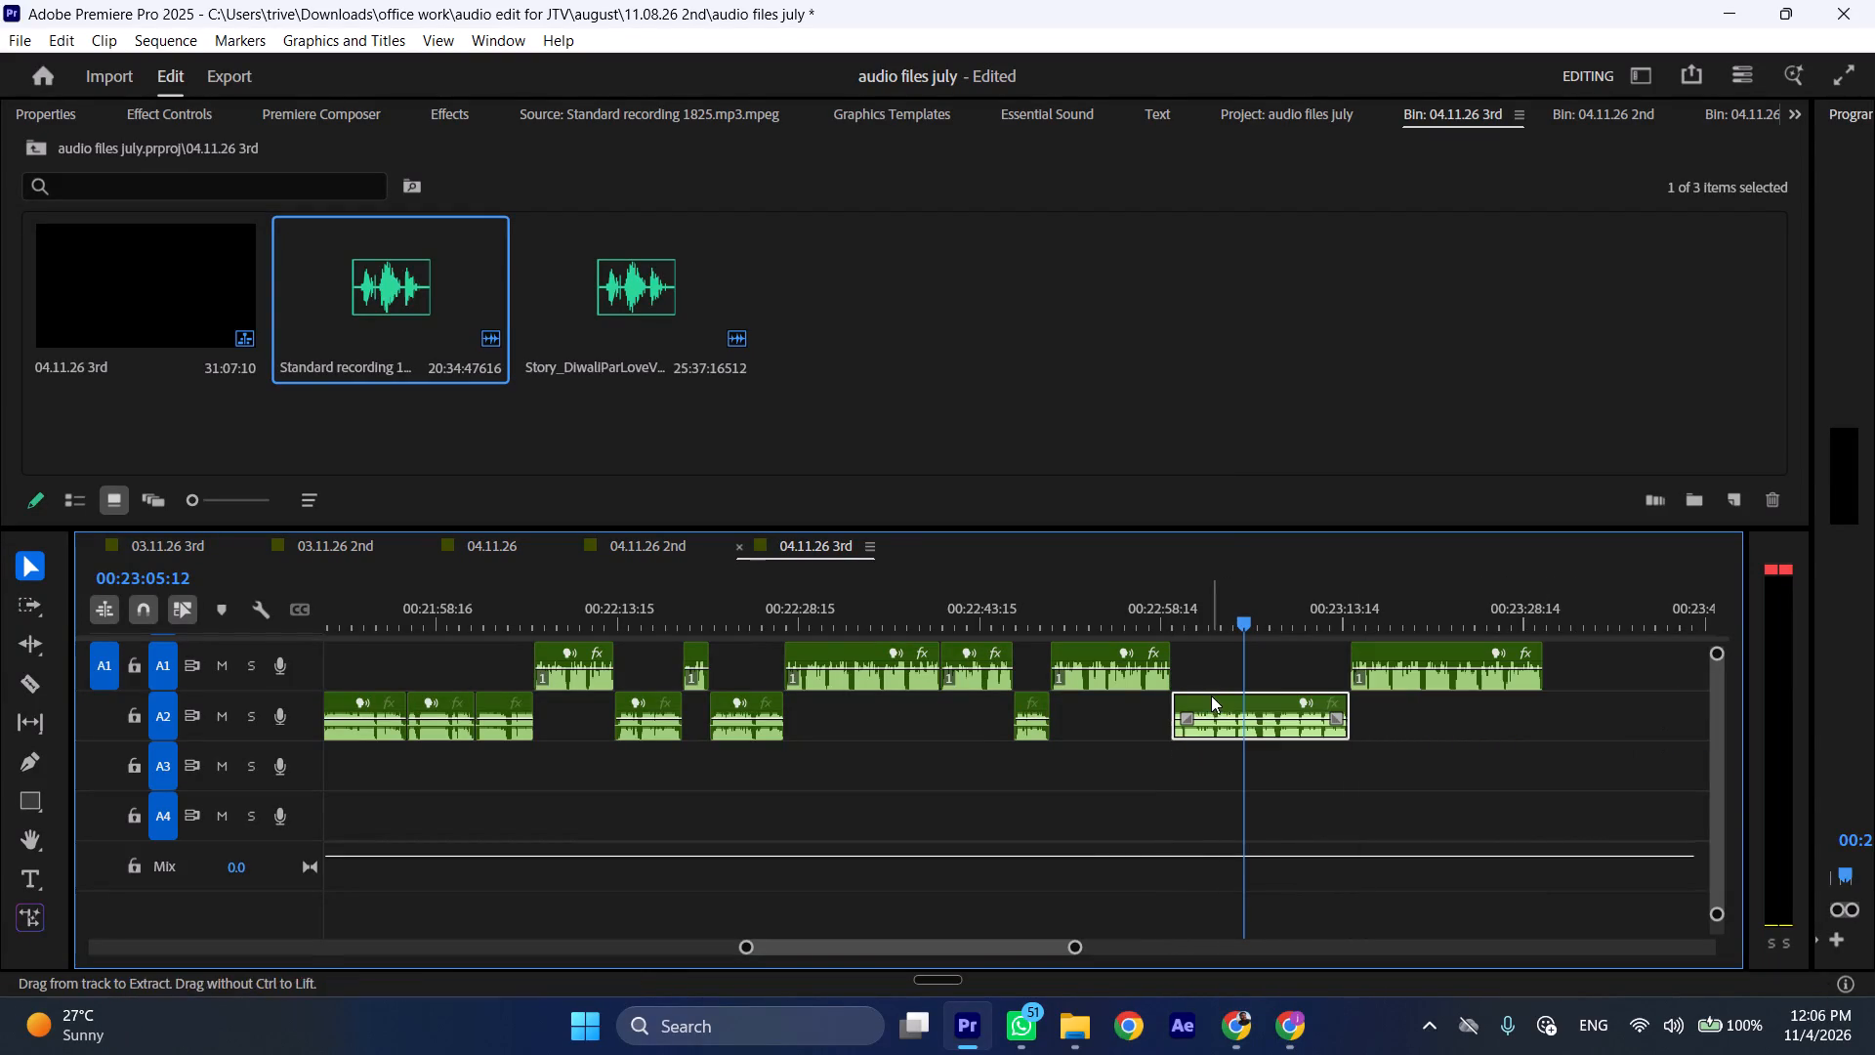
Play the A1 audio from about 00:22:54 leading into the selected A2 clip to check the join.
{"action": "left_click", "coordinate": [1109, 587]}
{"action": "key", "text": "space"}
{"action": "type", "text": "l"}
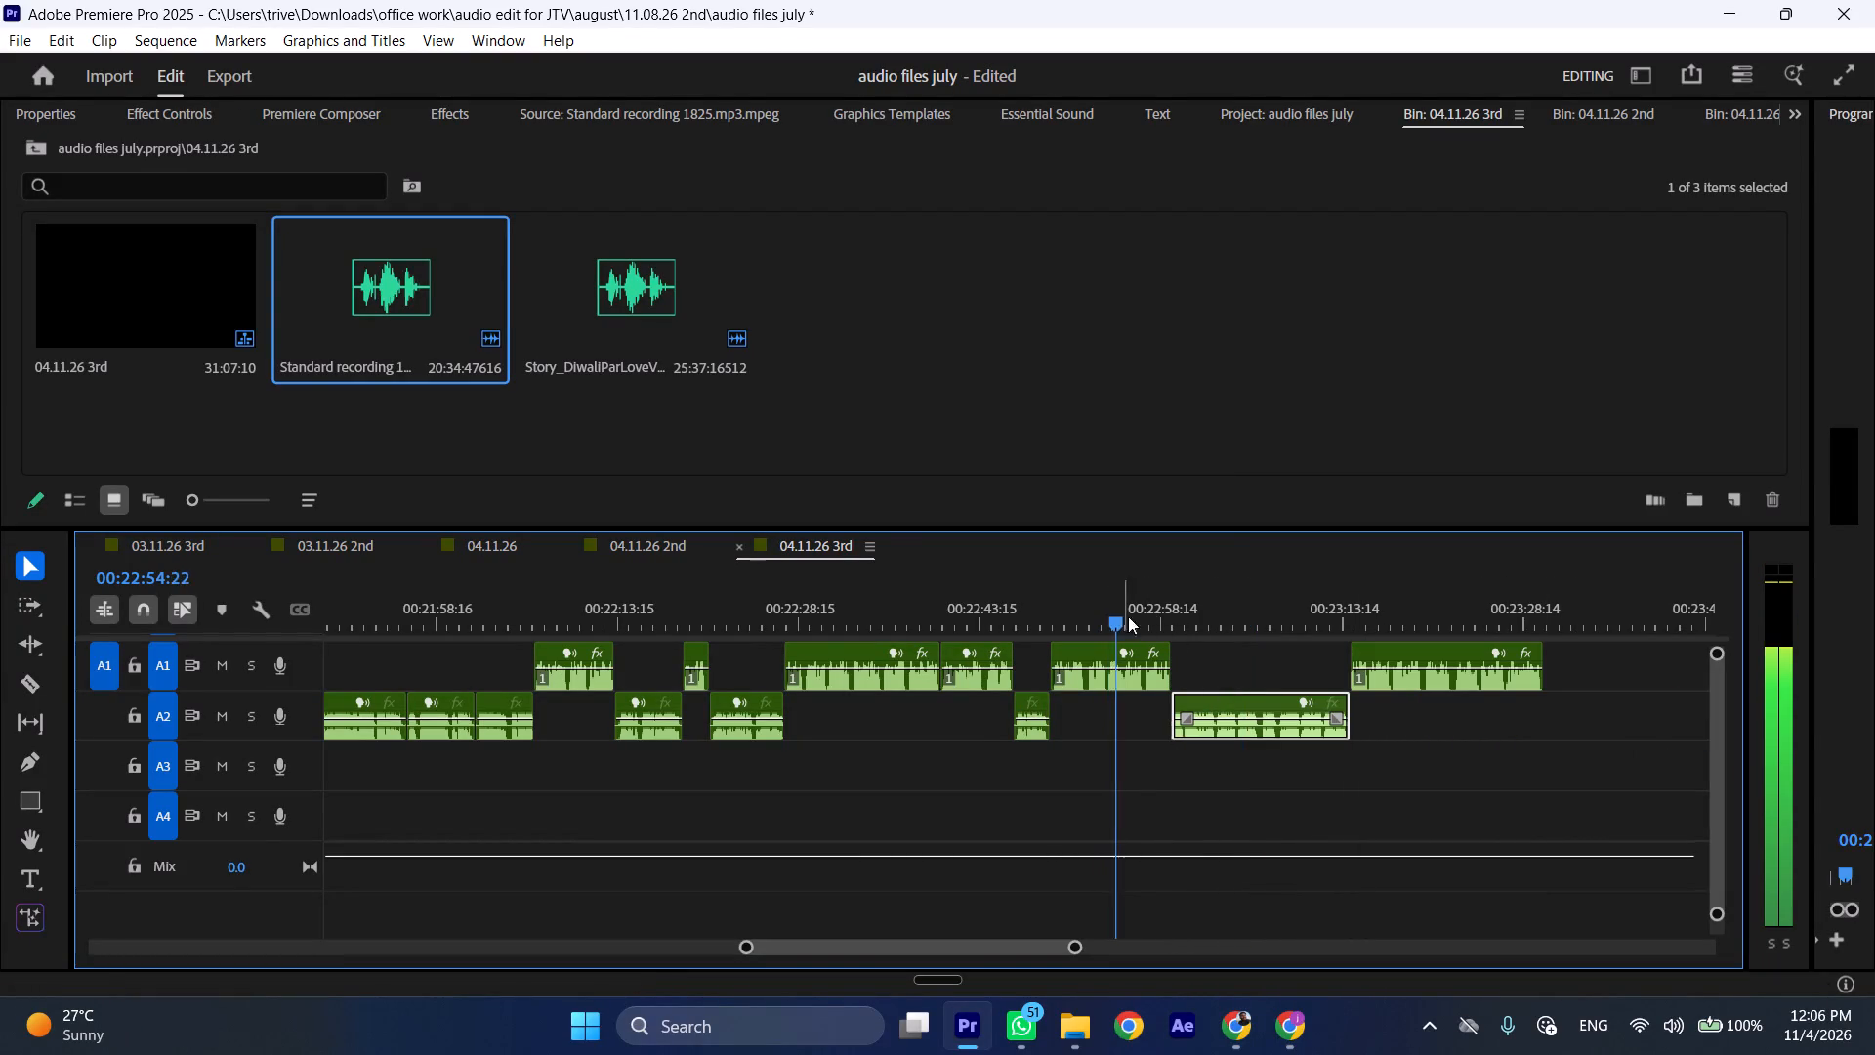
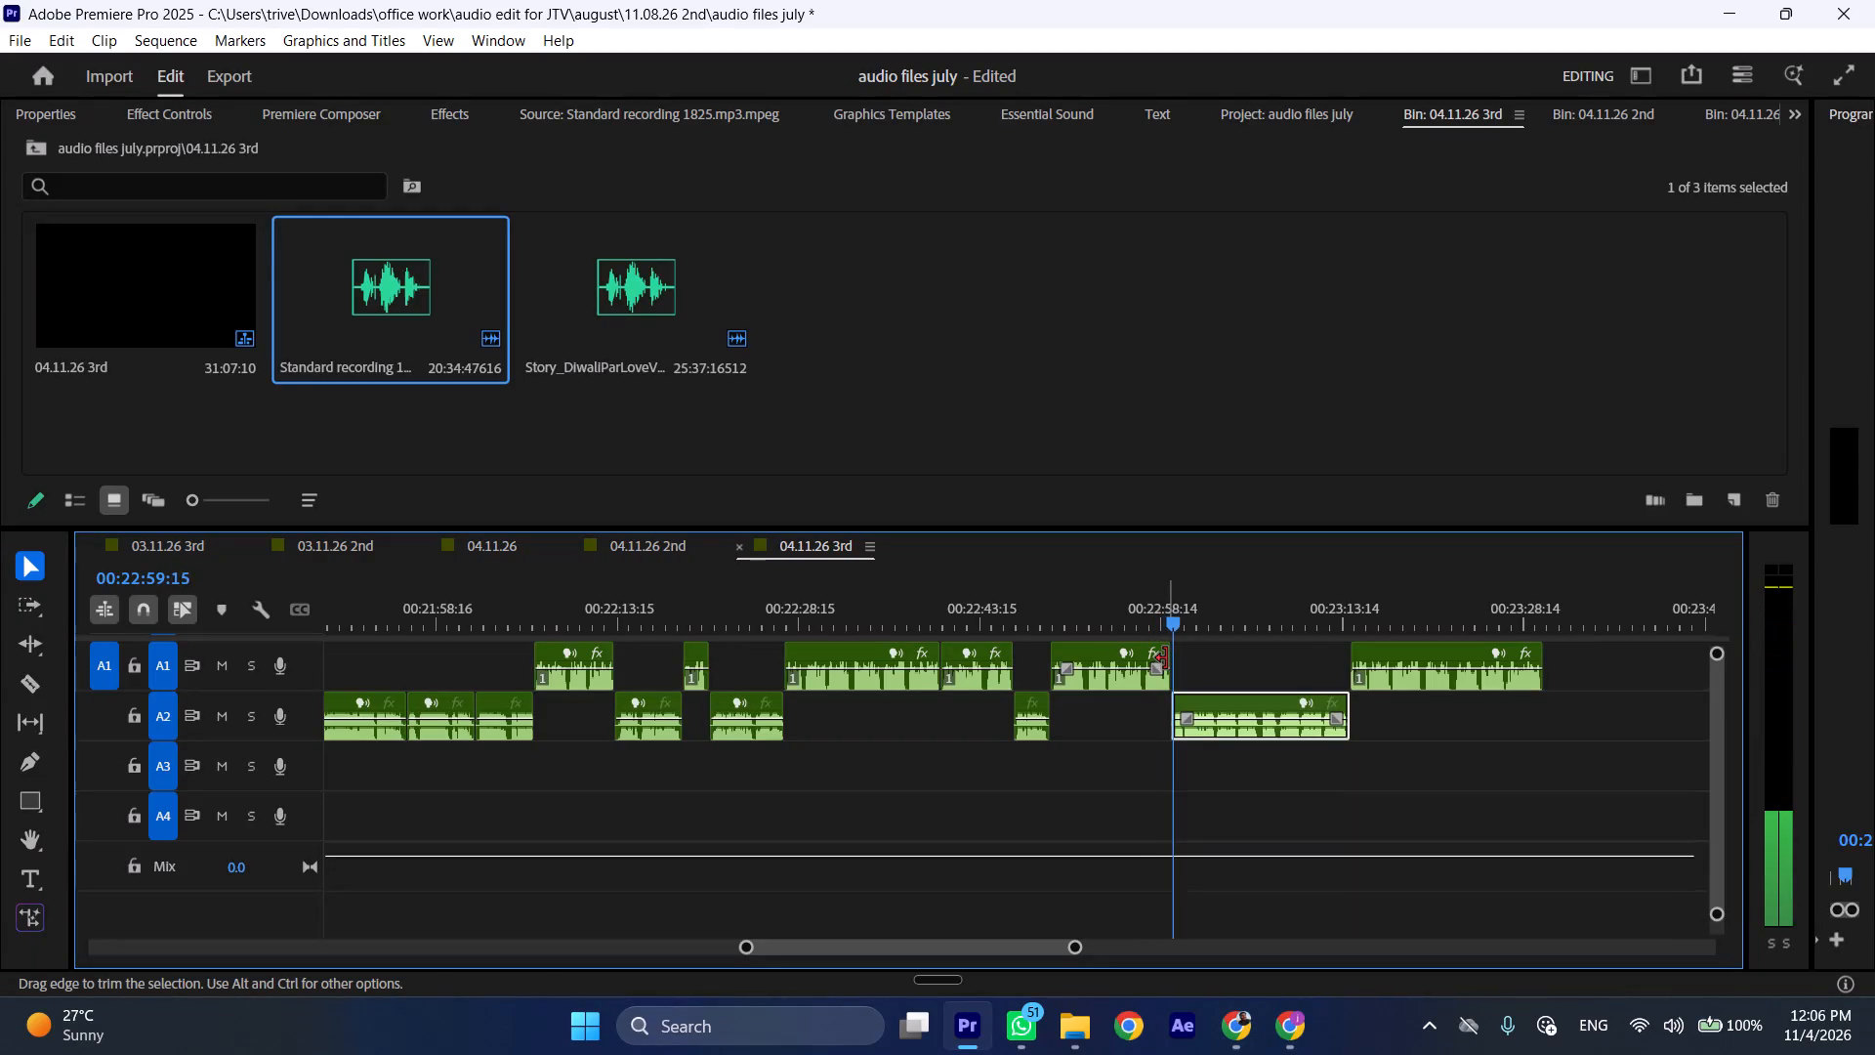
Play the selected A2 clip from its start and split it at 00:23:06:23.
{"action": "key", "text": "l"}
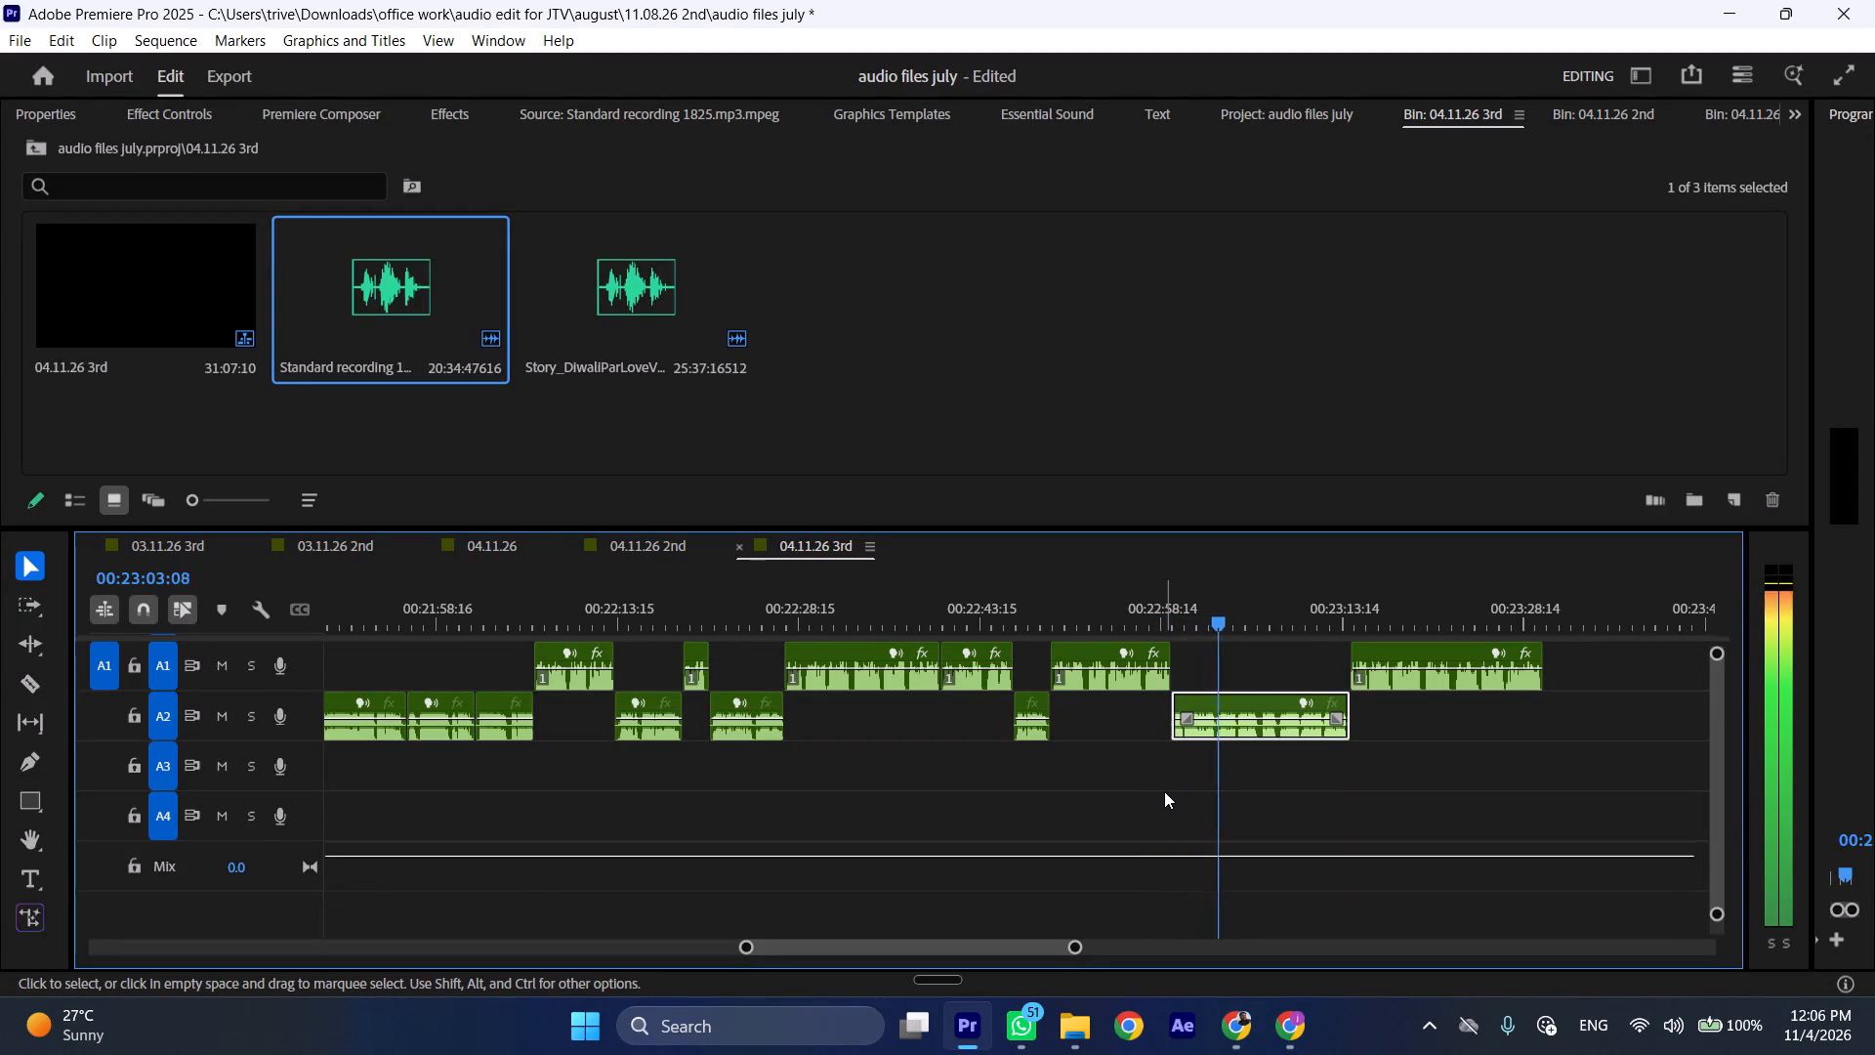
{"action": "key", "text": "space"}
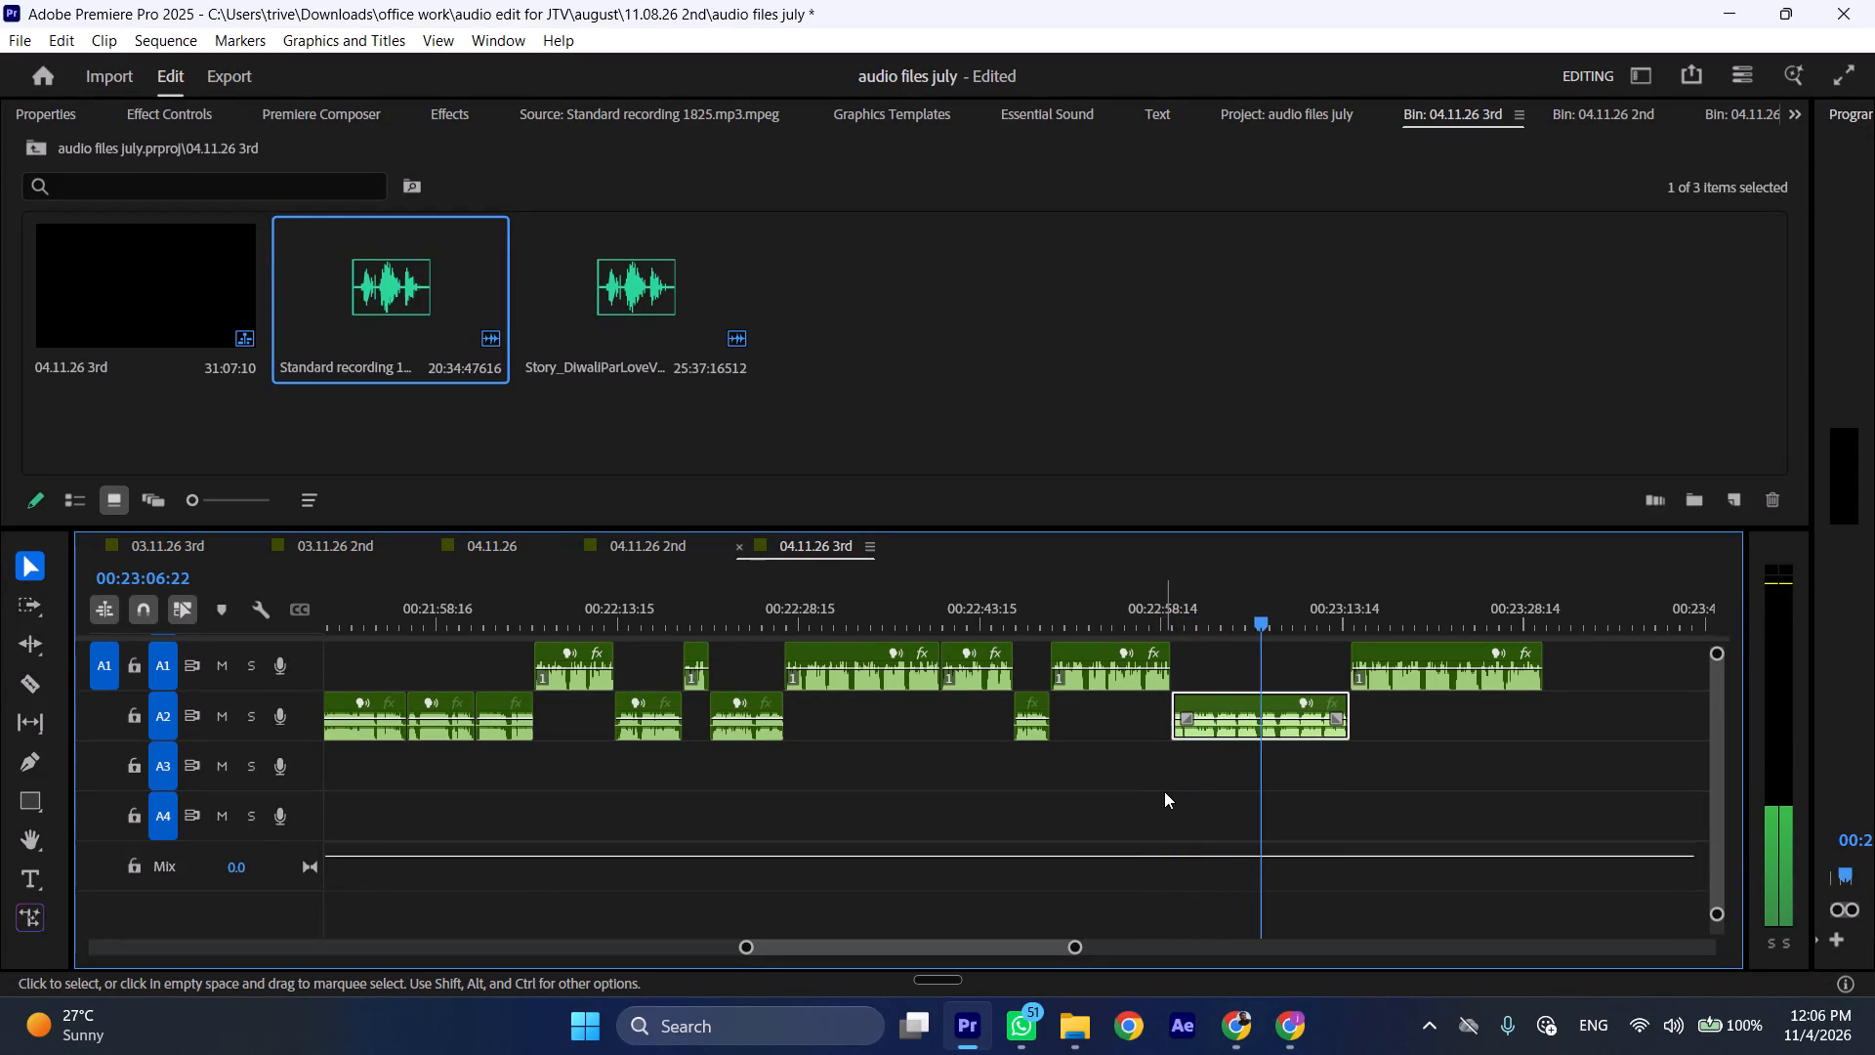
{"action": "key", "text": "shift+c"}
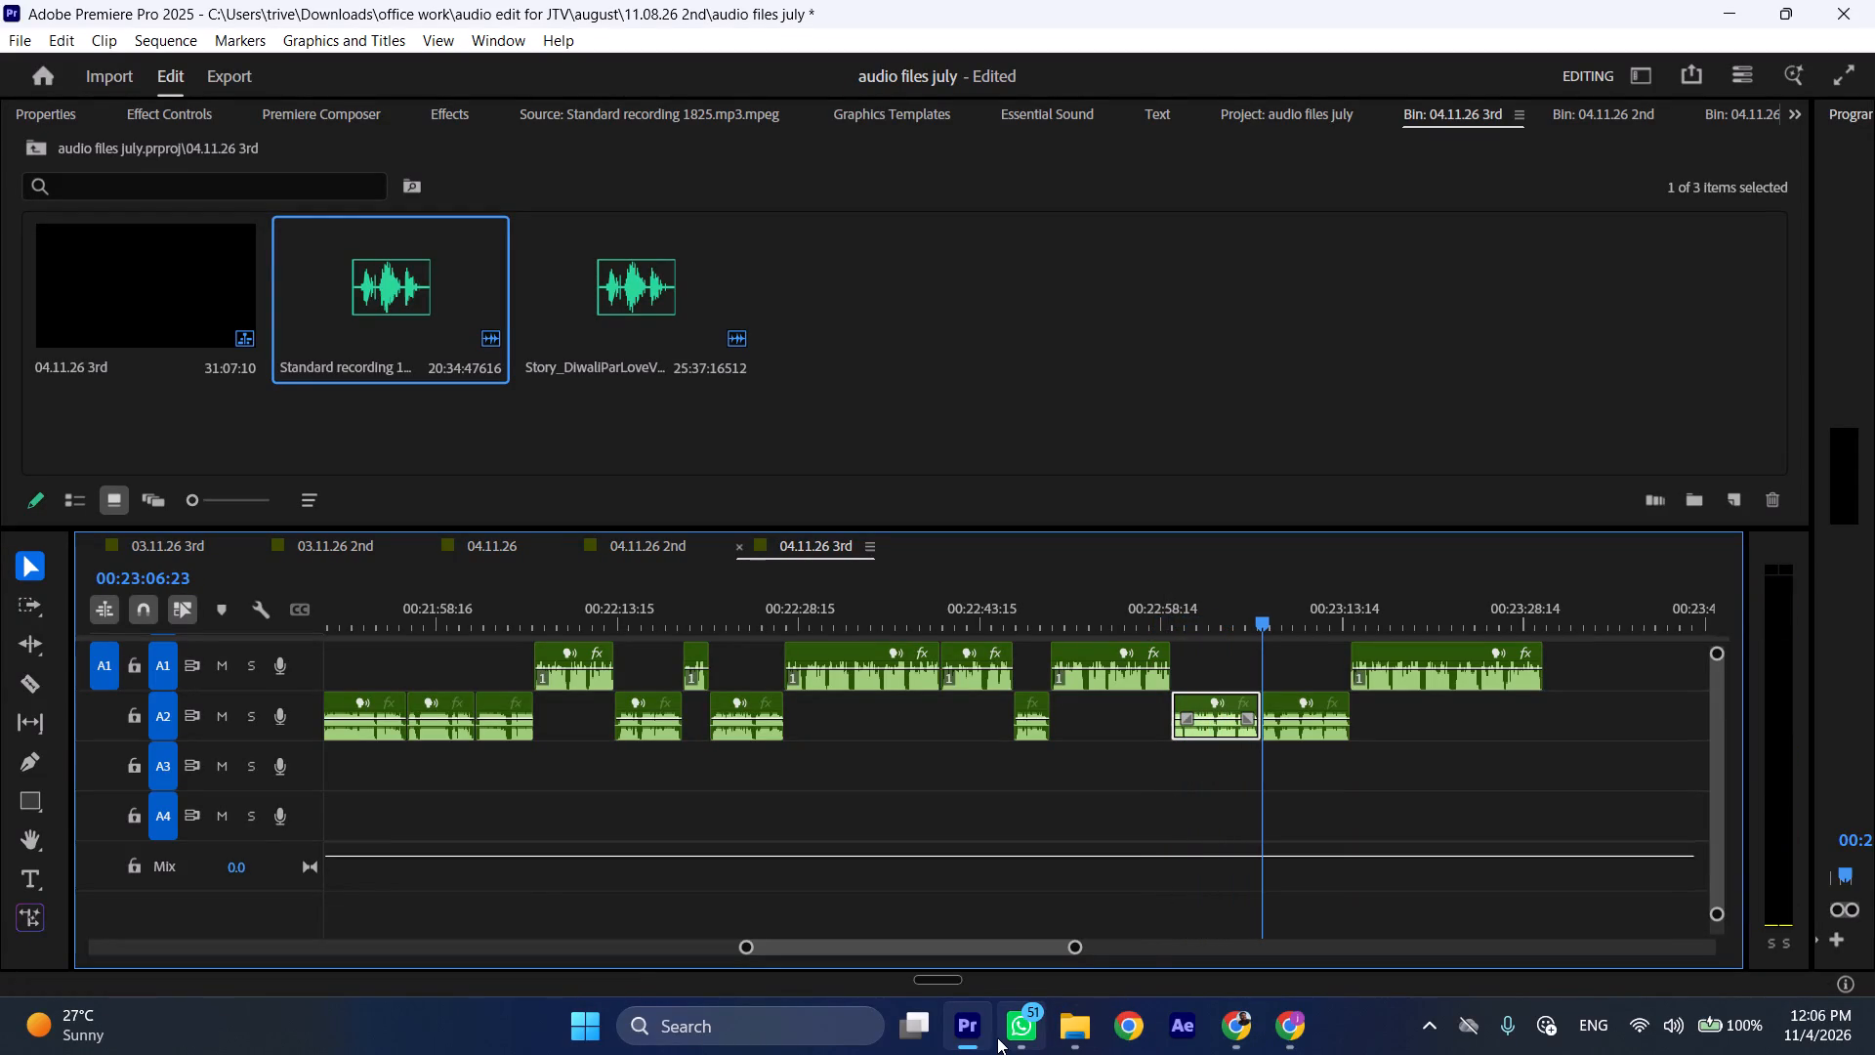
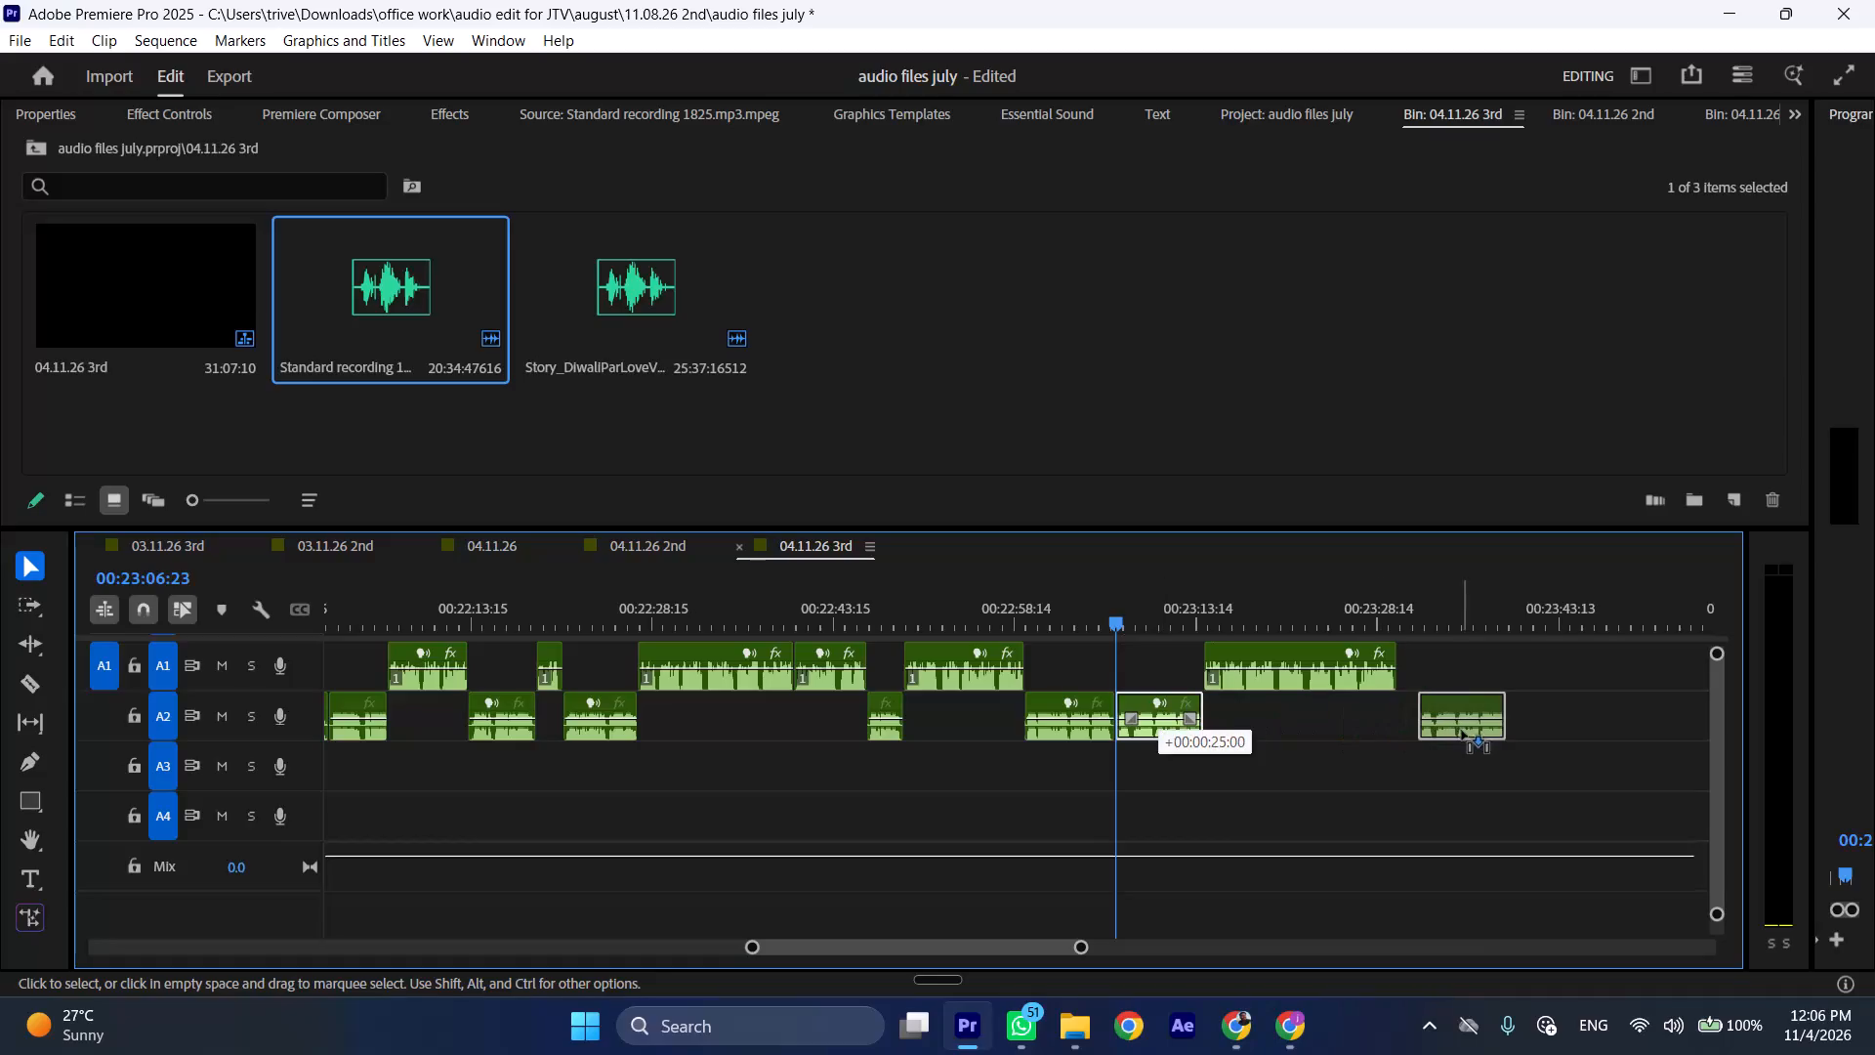
Swap the order of the last two clips, starting the A1 clip at 00:23:06:23 with the A2 clip directly behind it, and play the join.
{"action": "left_click_drag", "start_coordinate": [1272, 681], "coordinate": [1198, 691]}
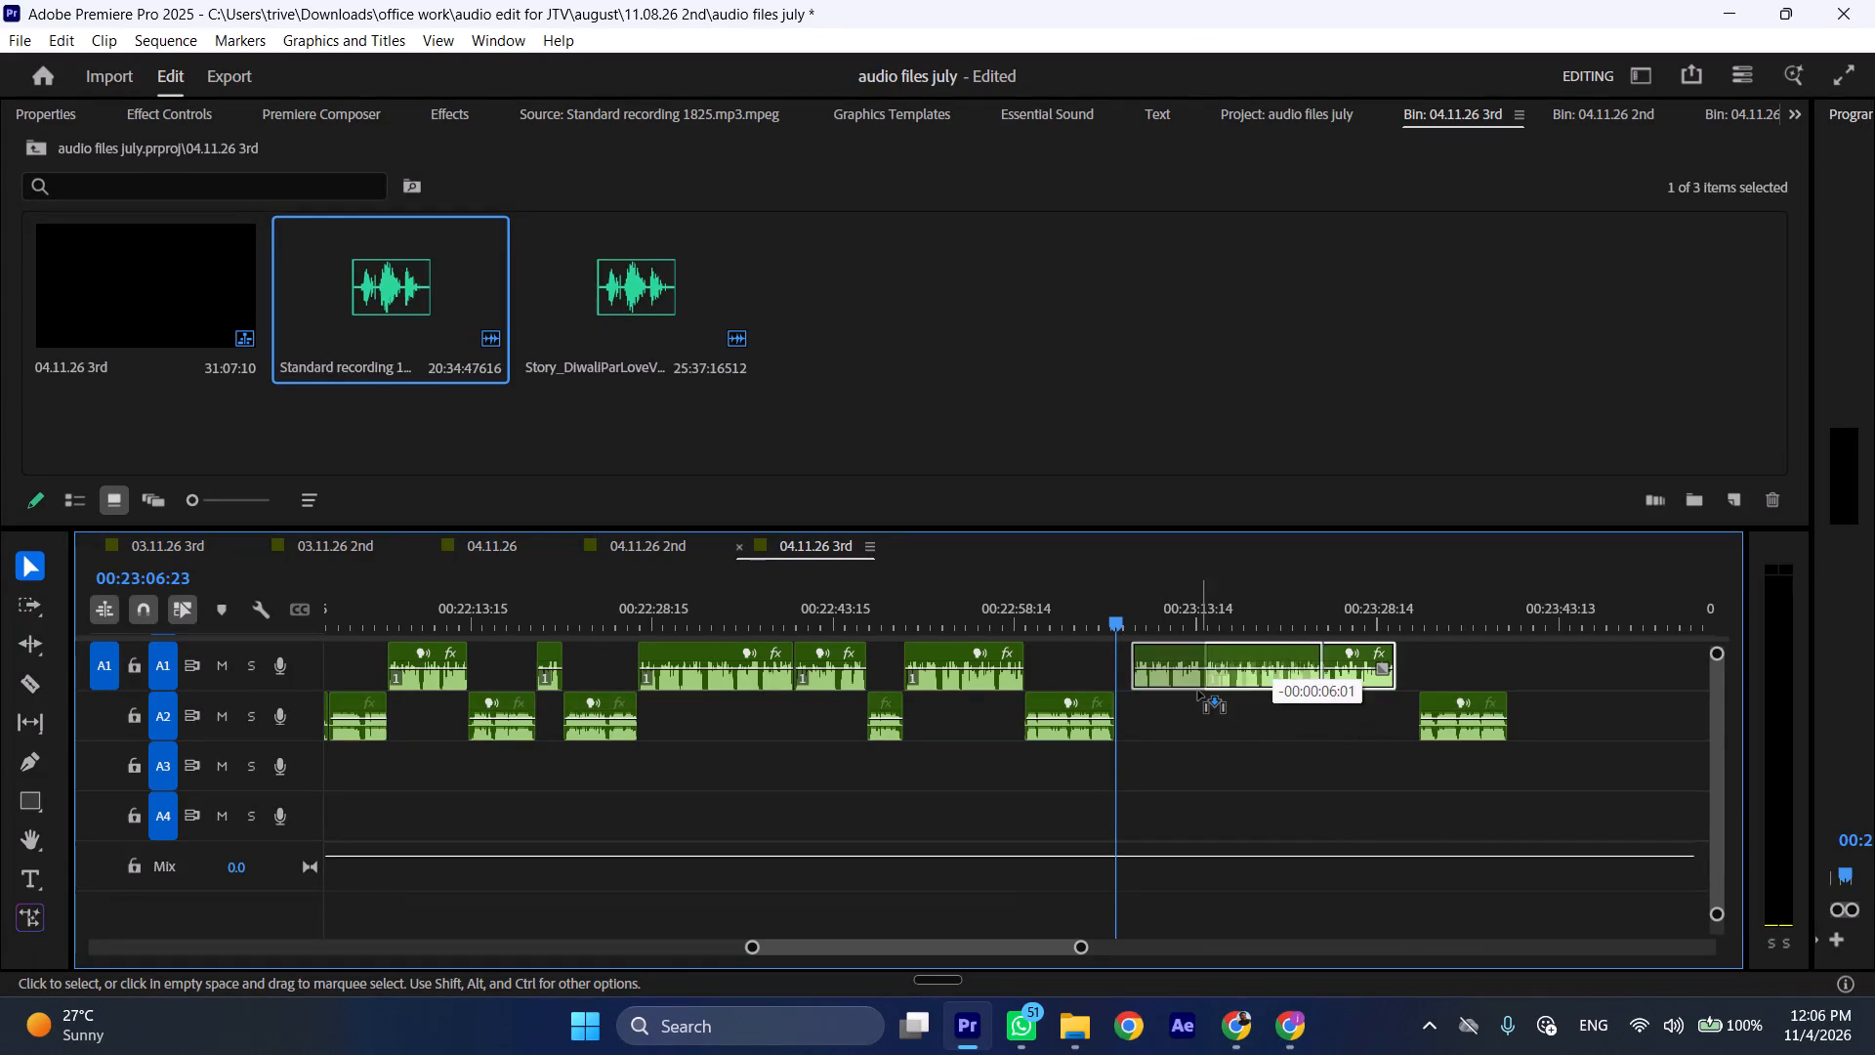
{"action": "left_click_drag", "start_coordinate": [1198, 691], "coordinate": [1197, 691]}
{"action": "left_click_drag", "start_coordinate": [1455, 732], "coordinate": [1354, 738]}
{"action": "left_click", "coordinate": [1080, 615]}
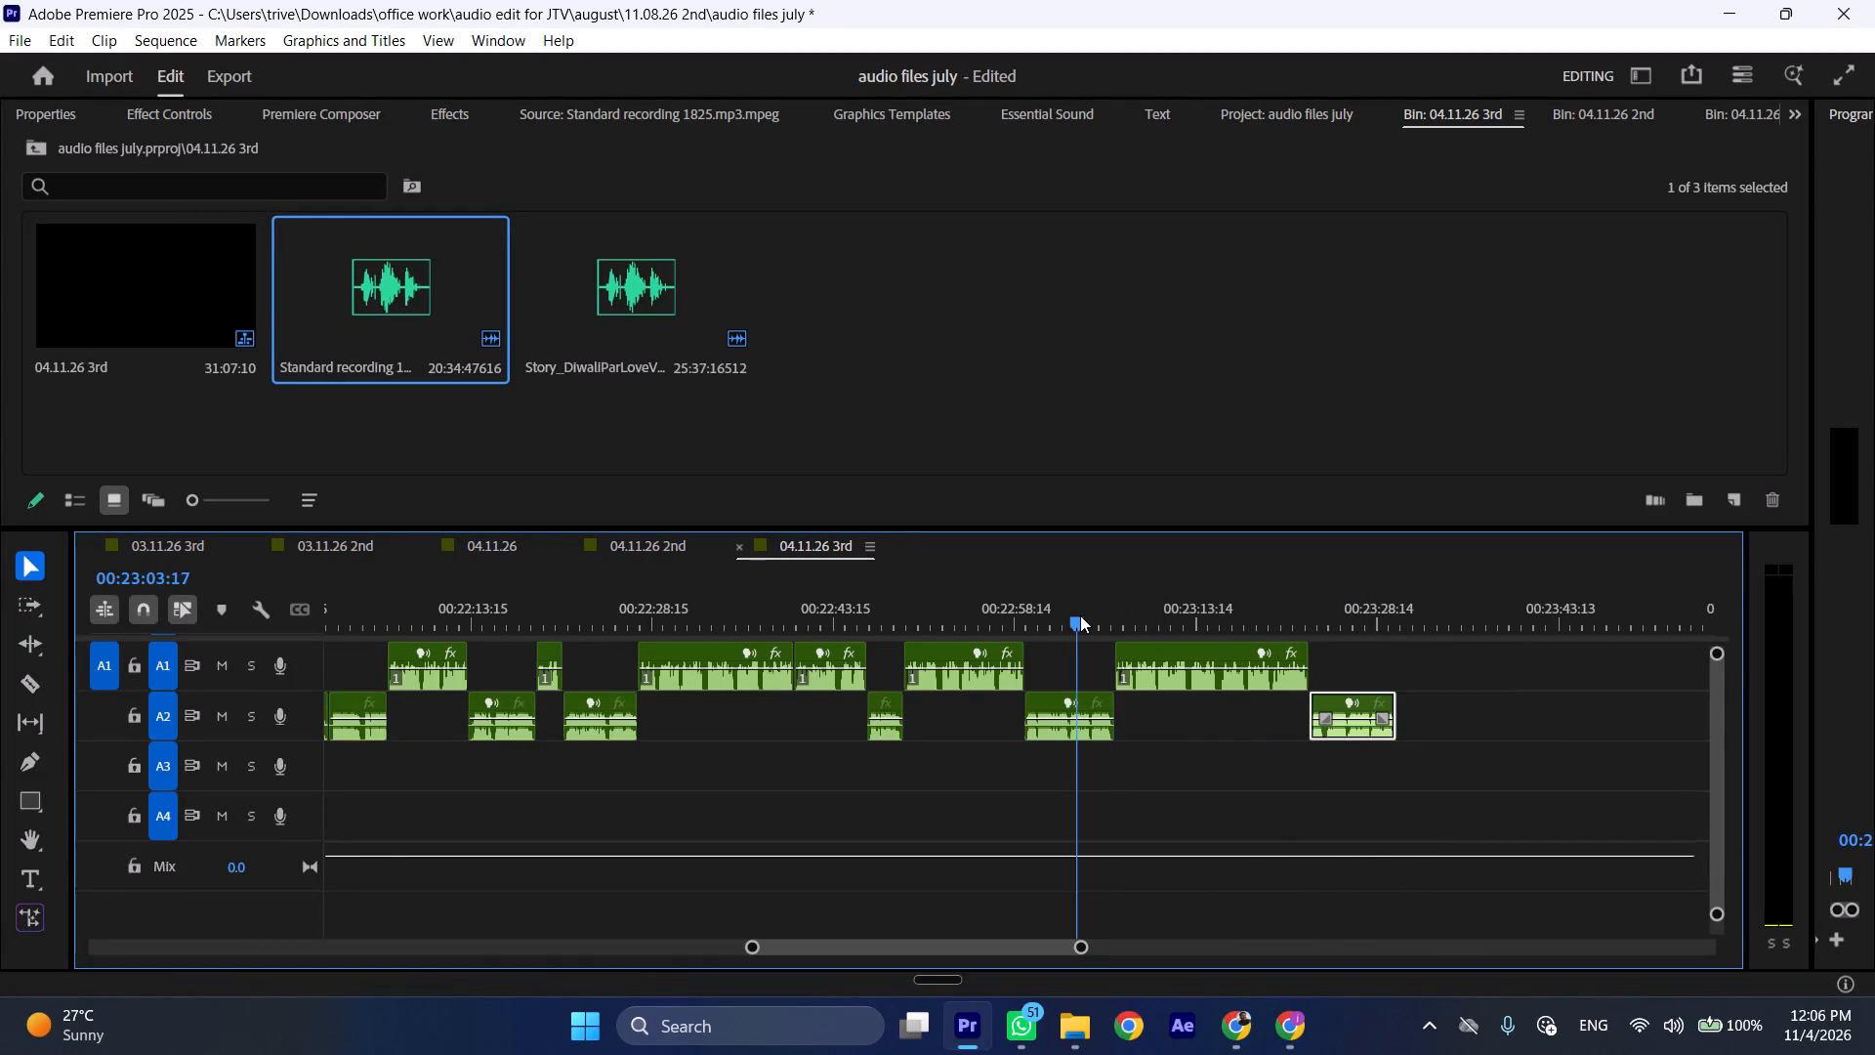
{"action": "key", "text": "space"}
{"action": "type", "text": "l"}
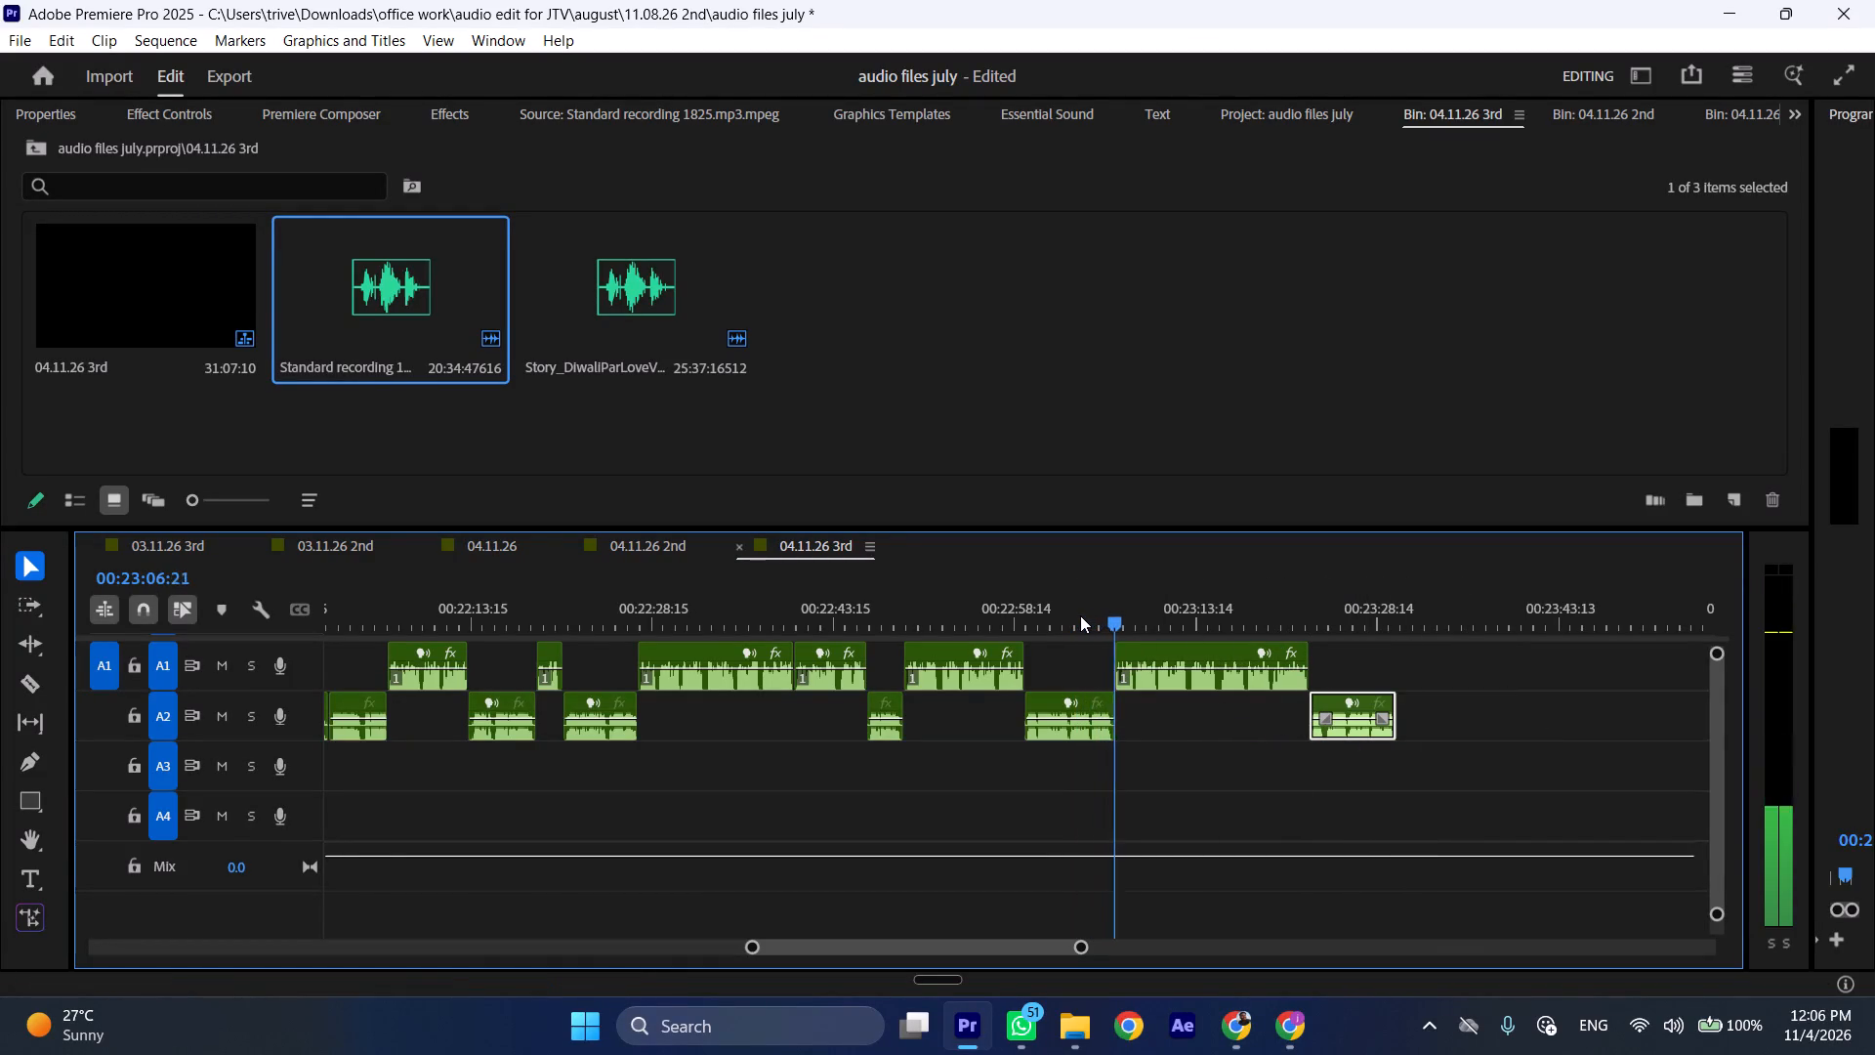
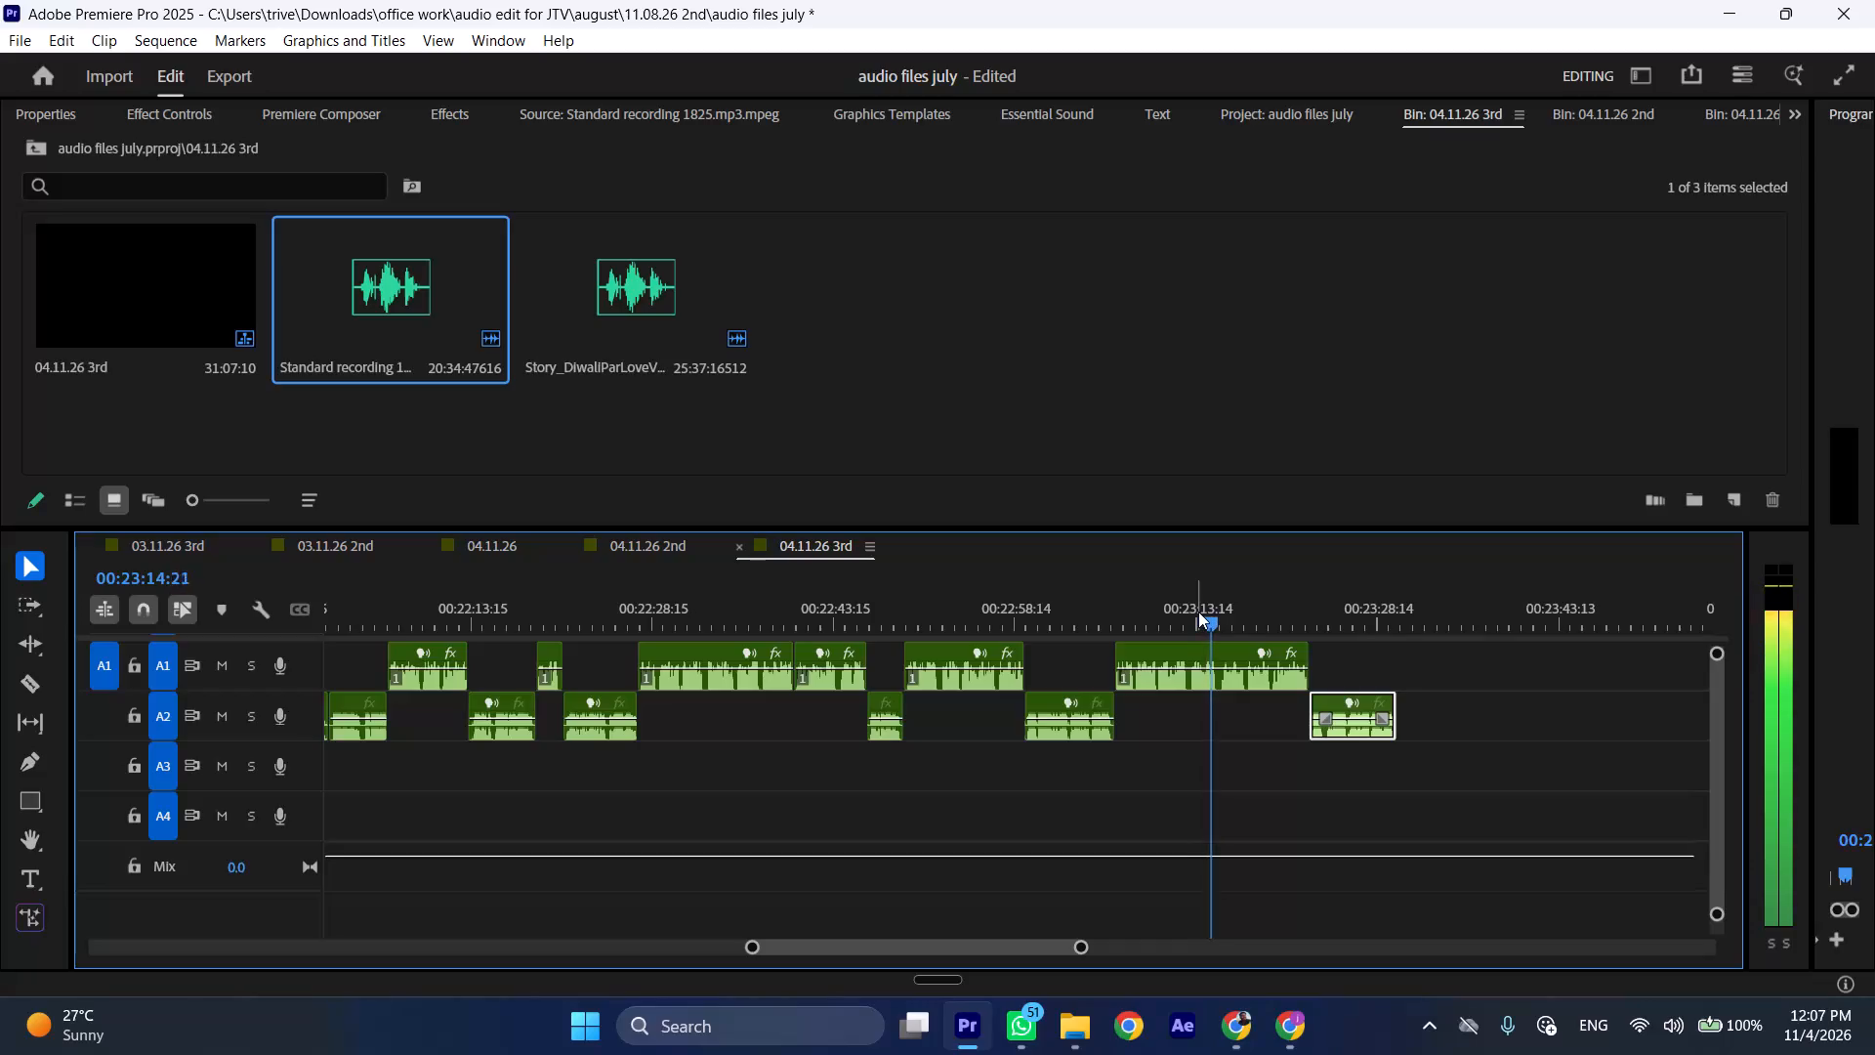
Cut the last A1 clip at 00:23:15:10, insert the final A2 clip at the cut, shifting the remainder along, and play the lead-in.
{"action": "key", "text": "space"}
{"action": "type", "text": "C"}
{"action": "left_click_drag", "start_coordinate": [1349, 729], "coordinate": [1257, 730], "text": "ctrl"}
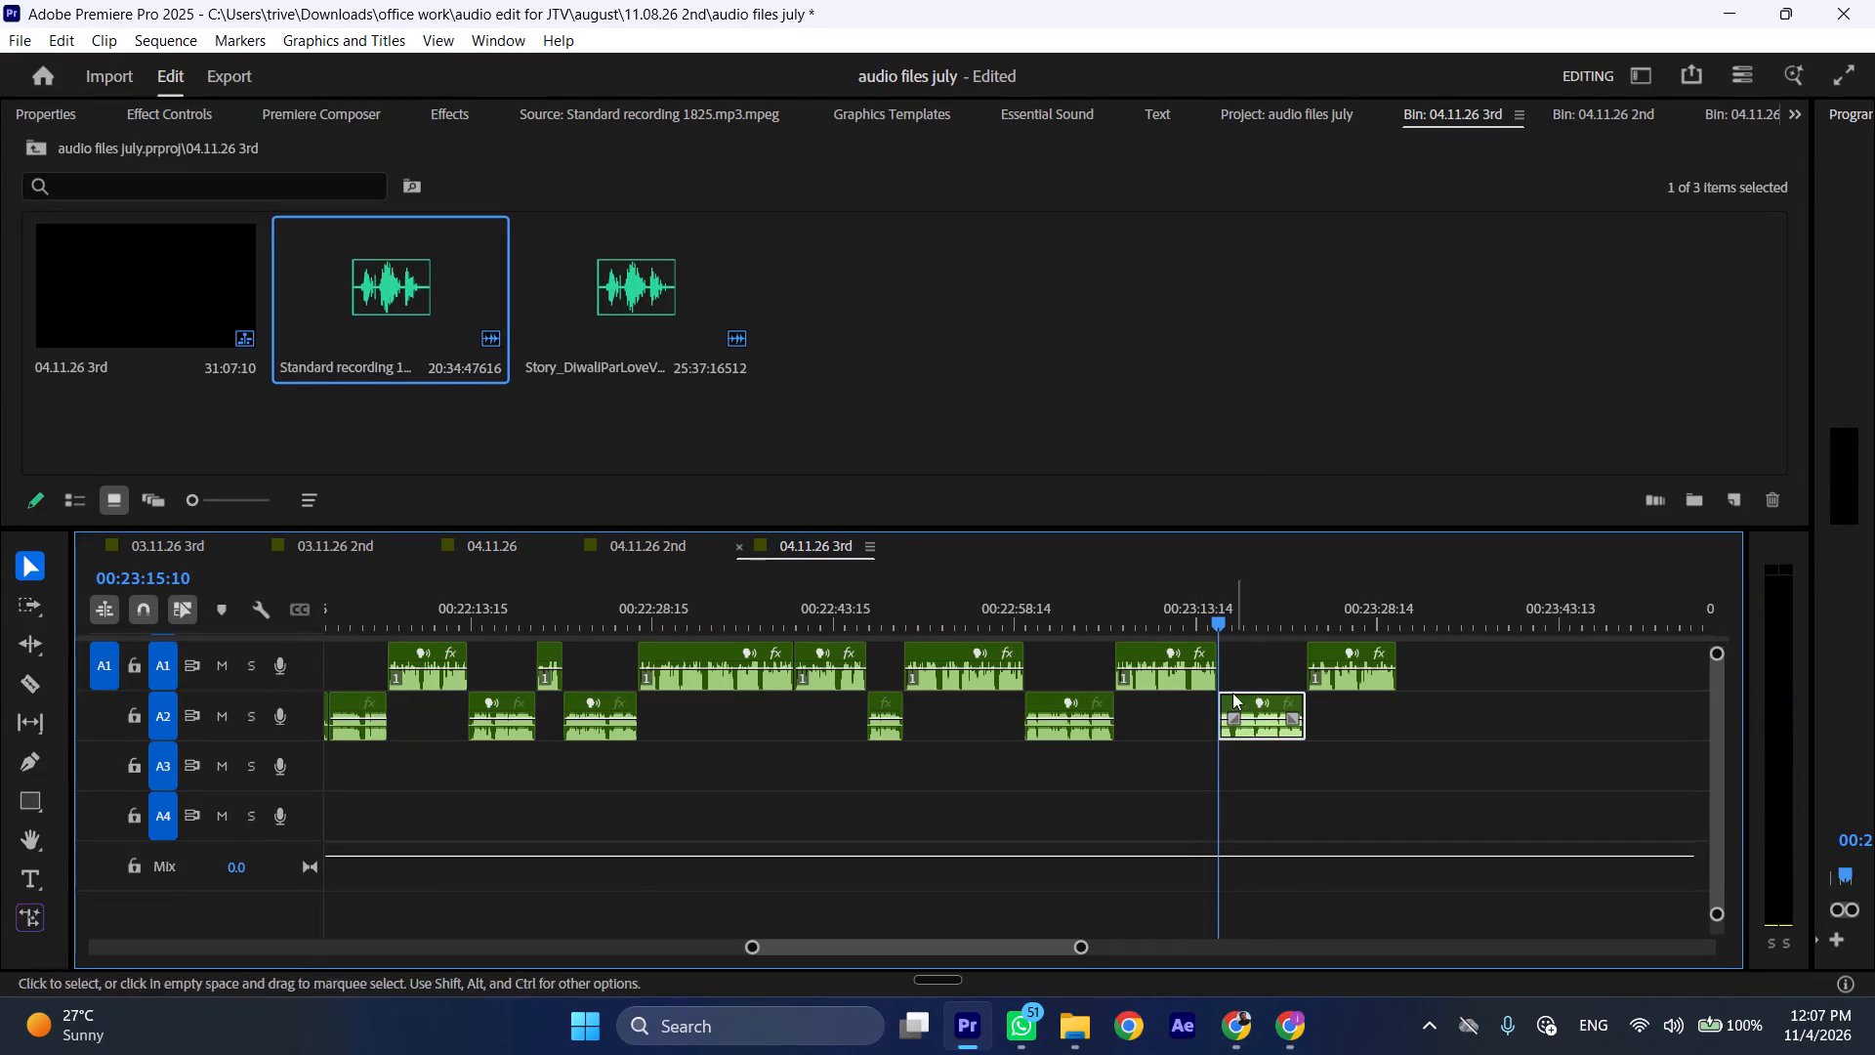
{"action": "left_click", "coordinate": [1167, 612]}
{"action": "key", "text": "space"}
{"action": "type", "text": "l"}
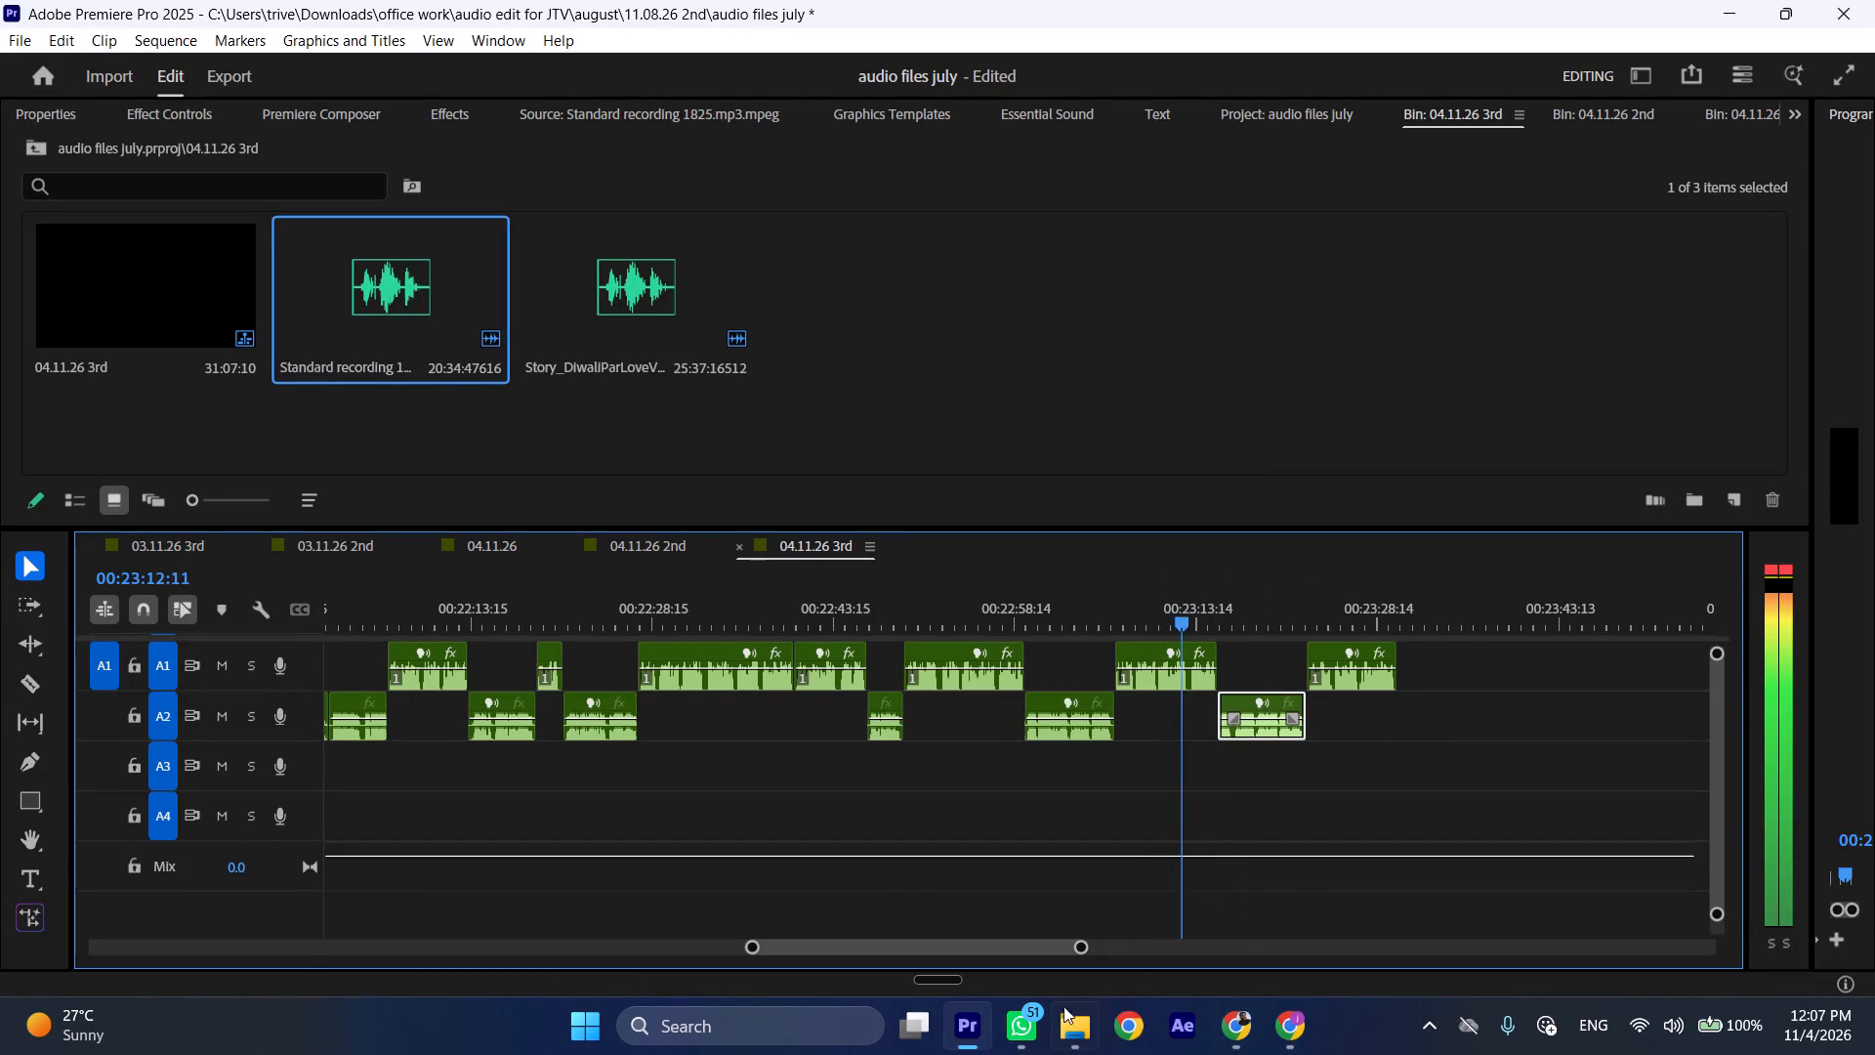
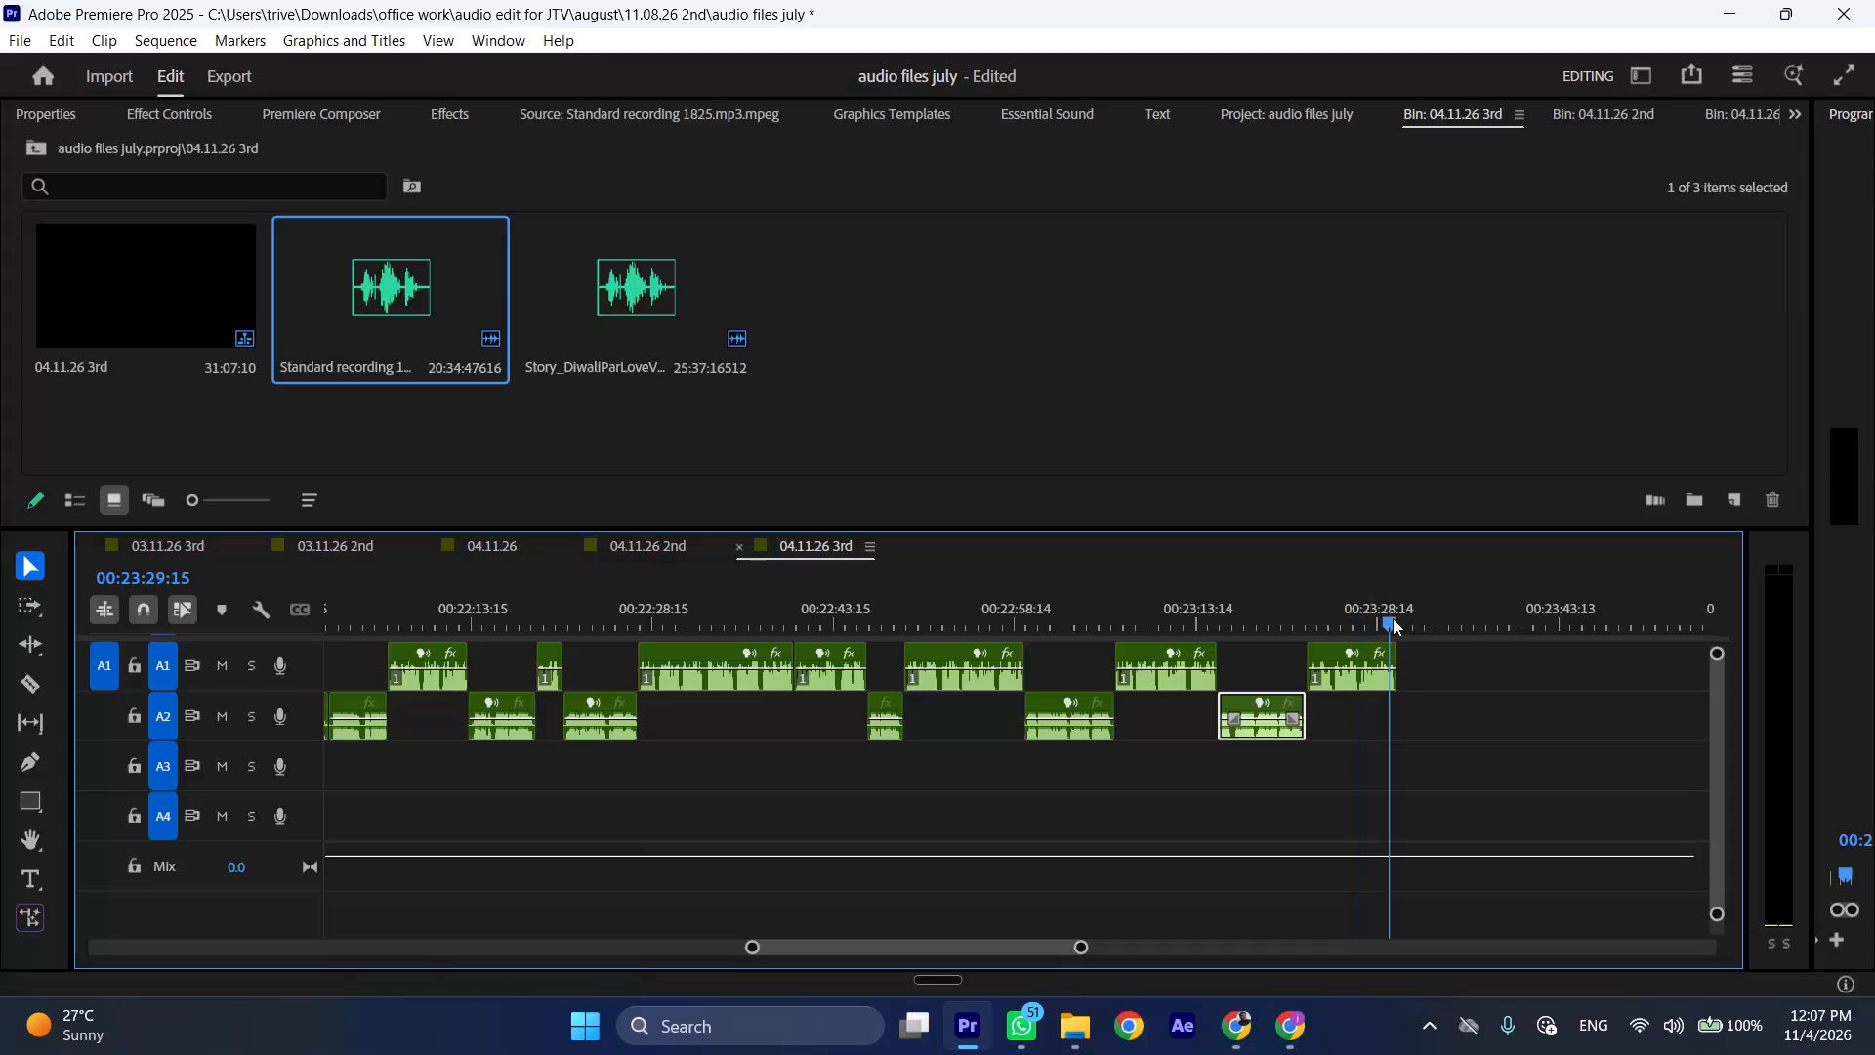
Place the playhead at 00:23:29:22, at the end of the last arranged A1 clip, and look over the remaining recordings after the gap.
{"action": "left_click", "coordinate": [1393, 618]}
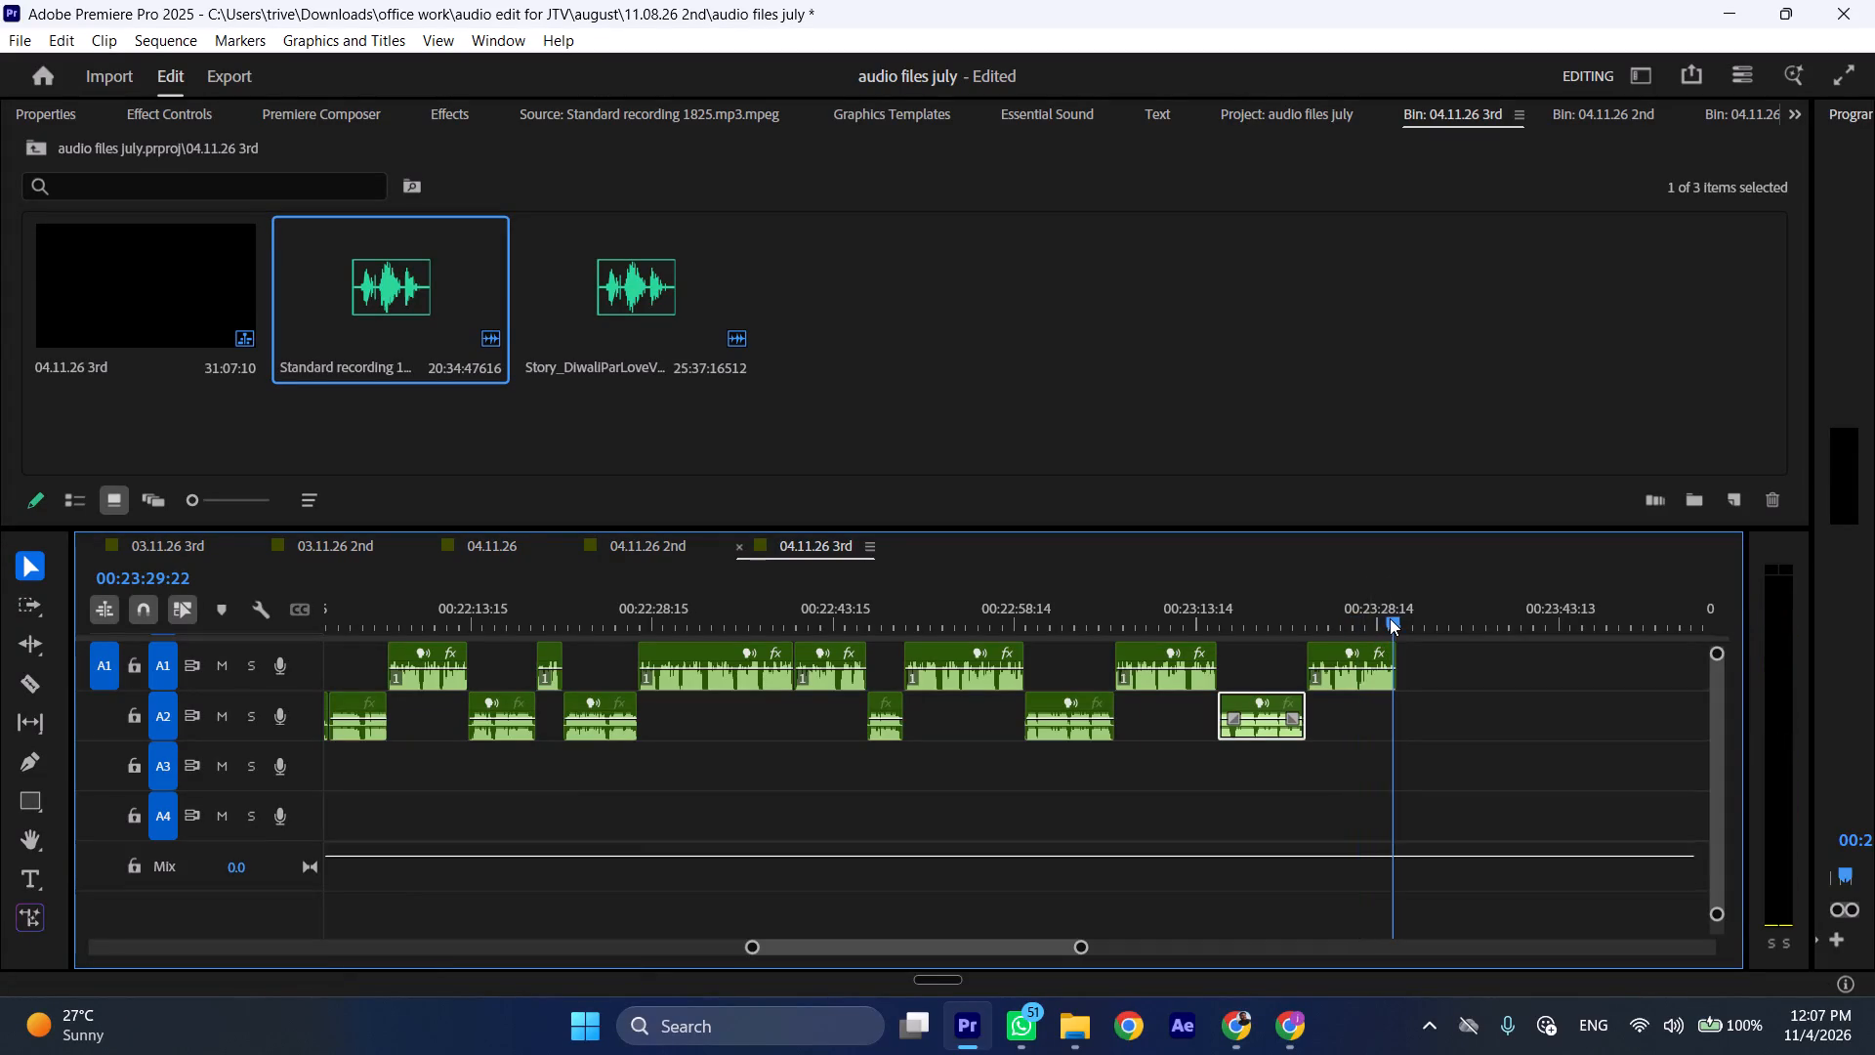
{"action": "scroll", "coordinate": [1290, 698], "scroll_direction": "down", "scroll_amount": 6}
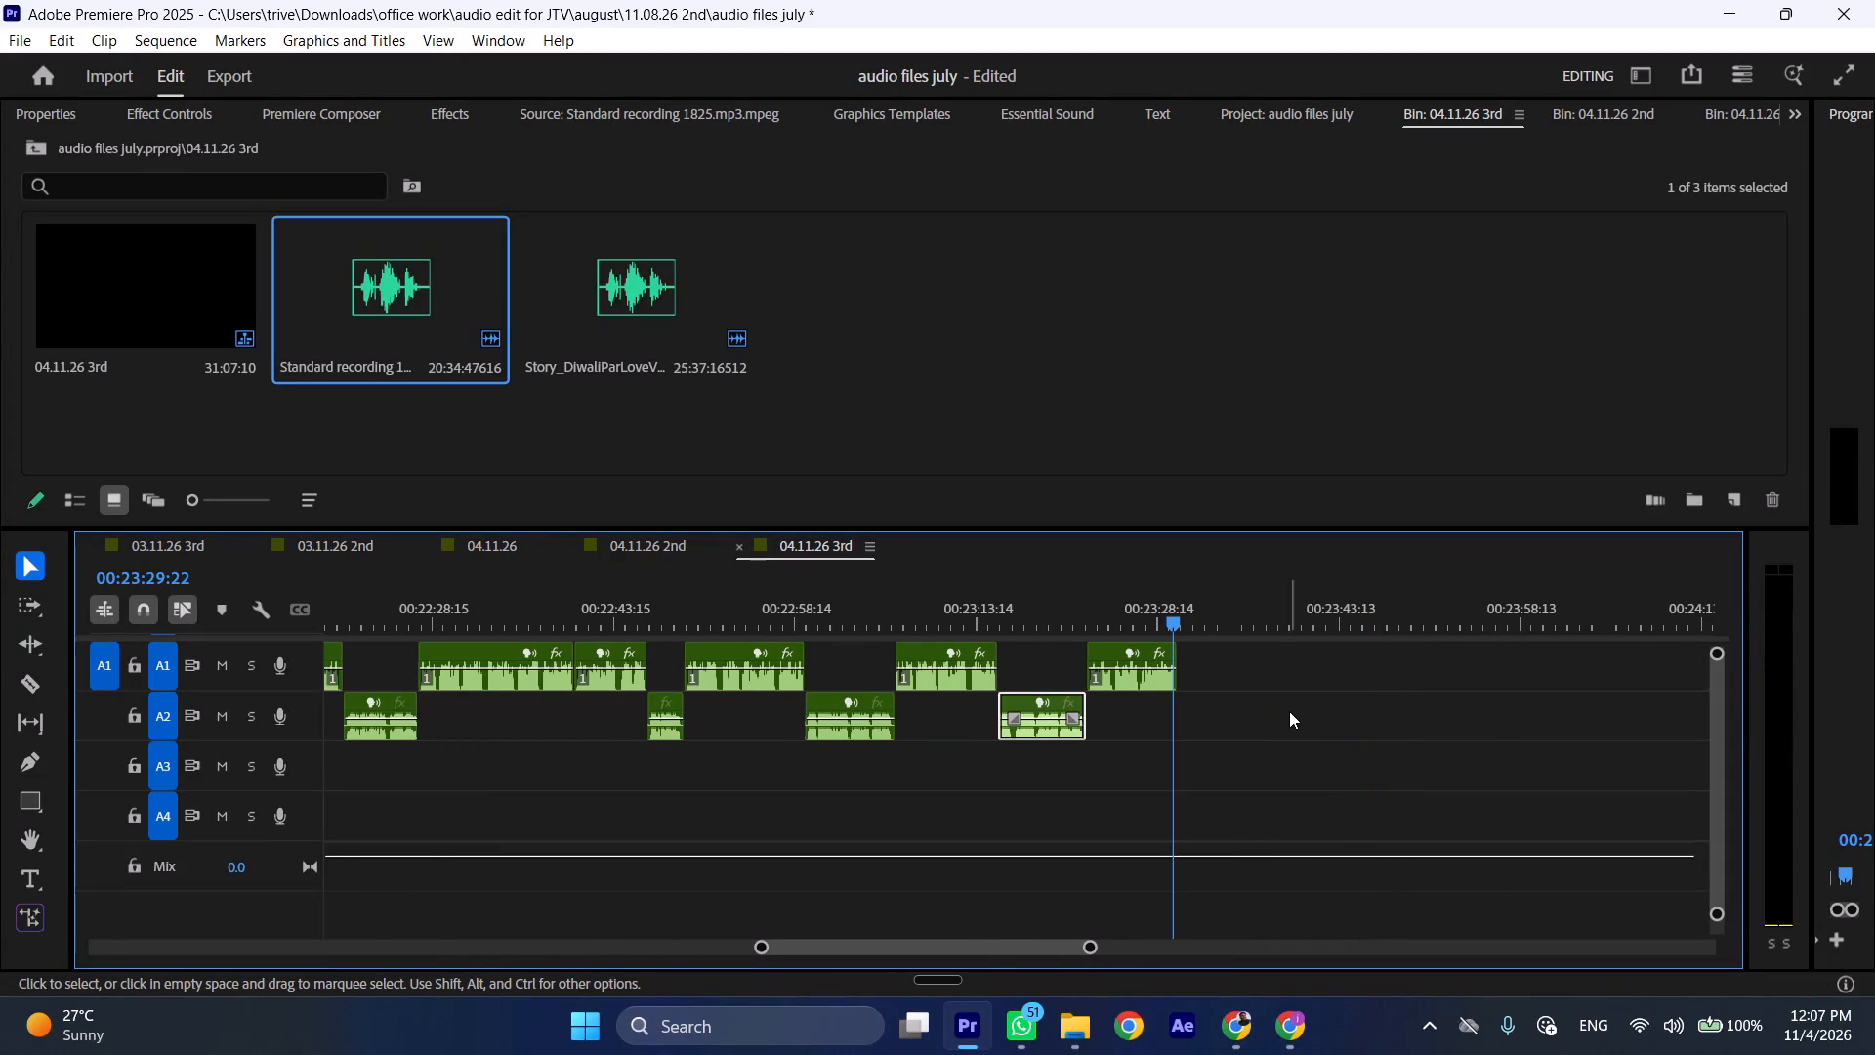
{"action": "key", "text": "ctrl+shift+x"}
{"action": "key", "text": "ctrl+shift+x"}
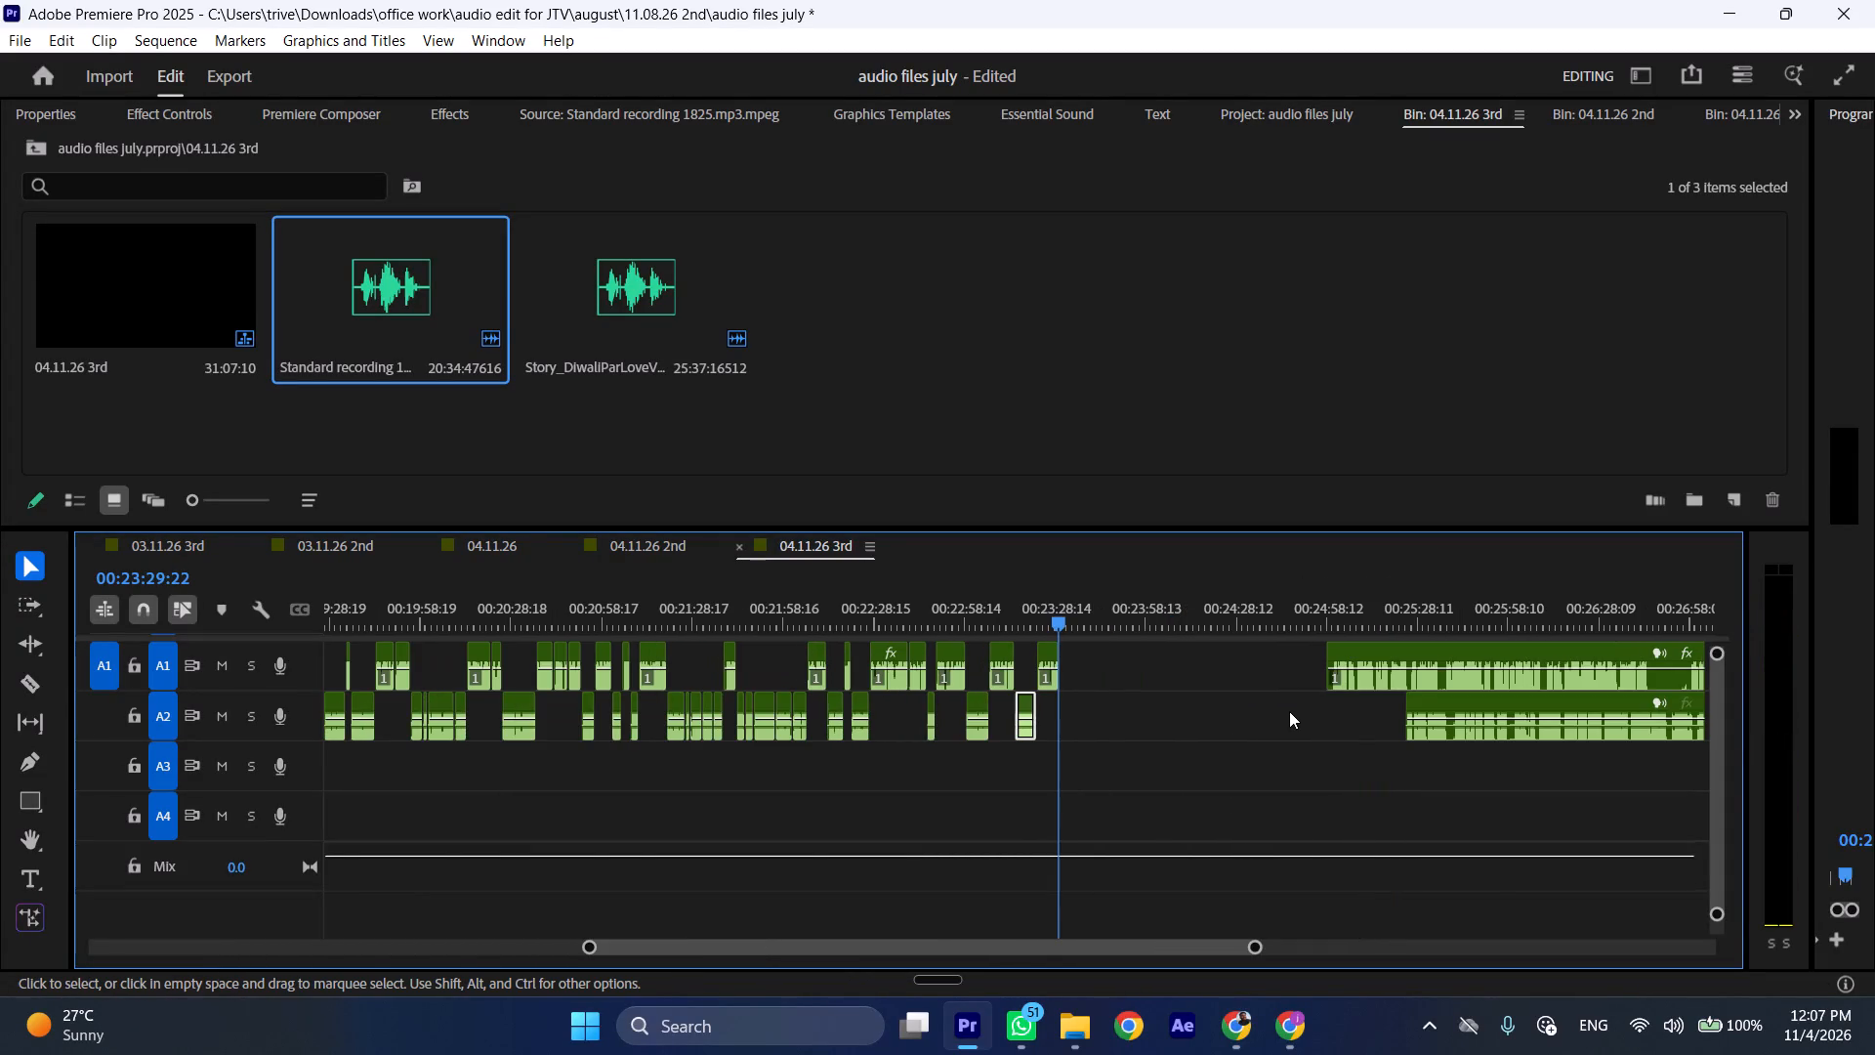
{"action": "scroll", "coordinate": [1289, 711], "scroll_direction": "down", "scroll_amount": 5}
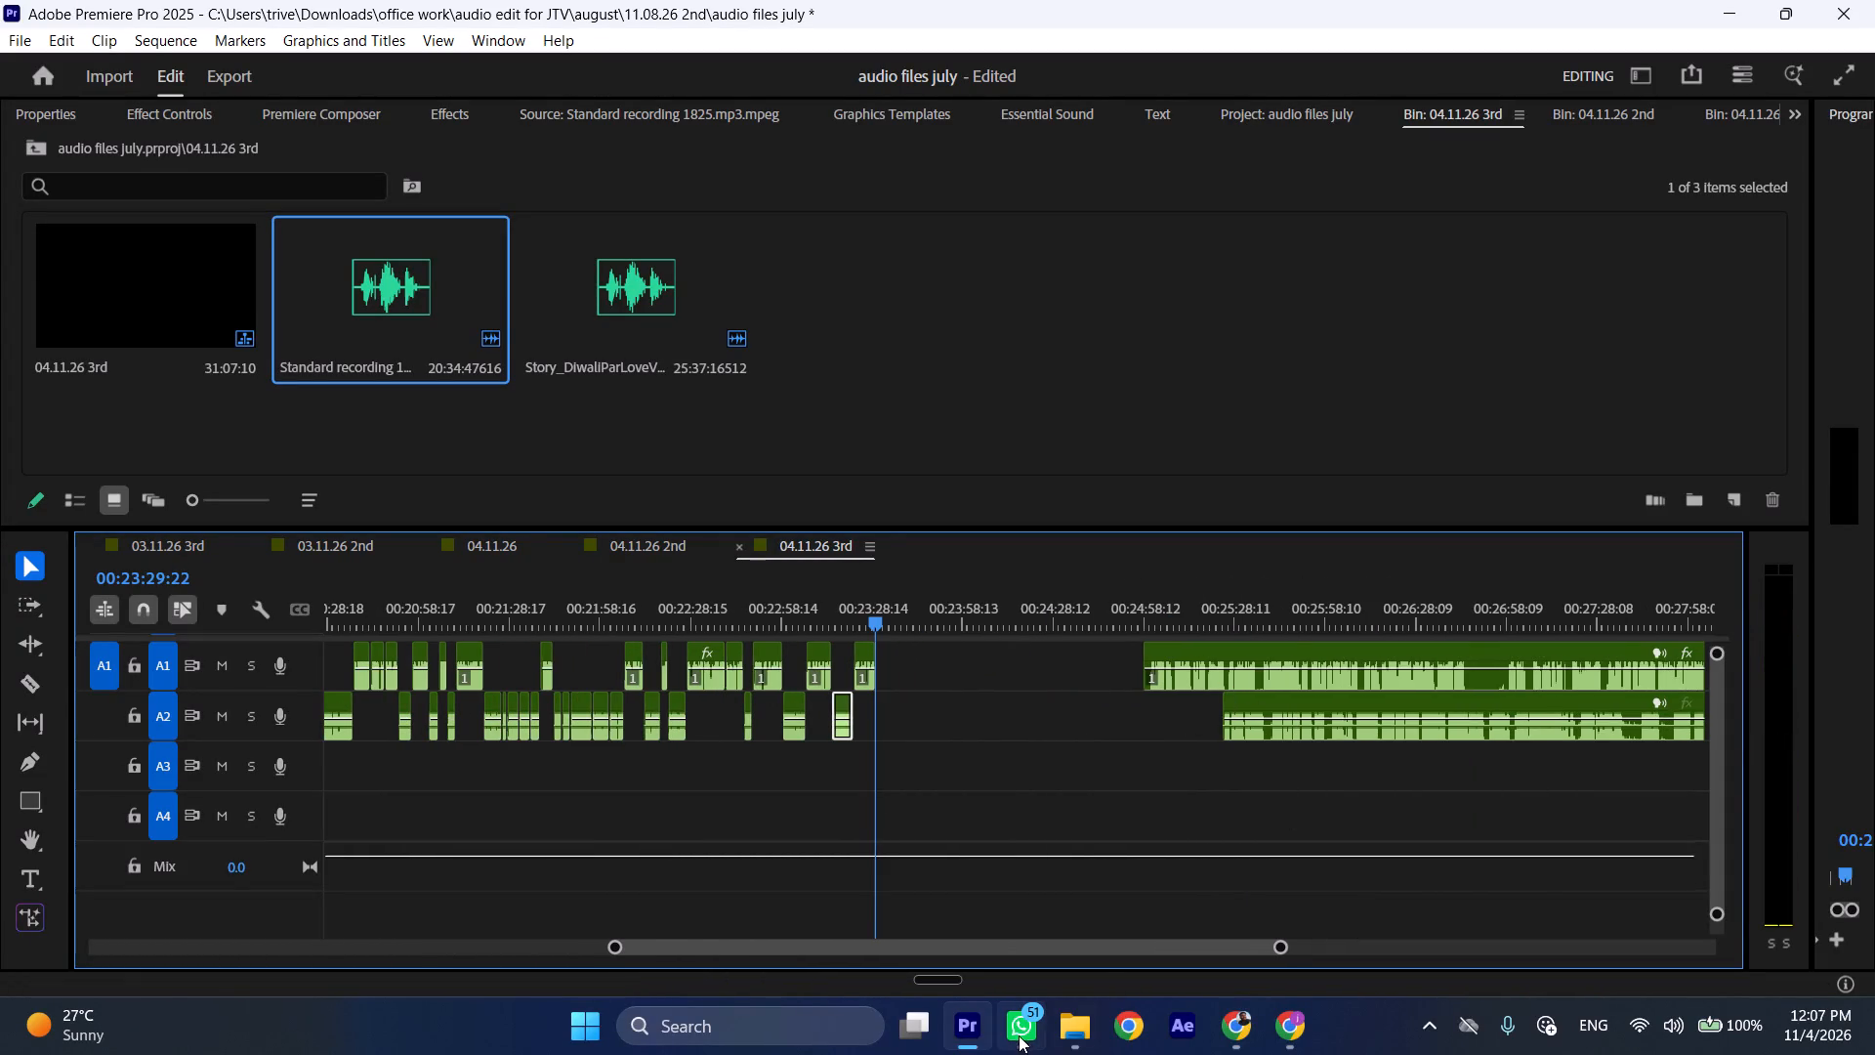
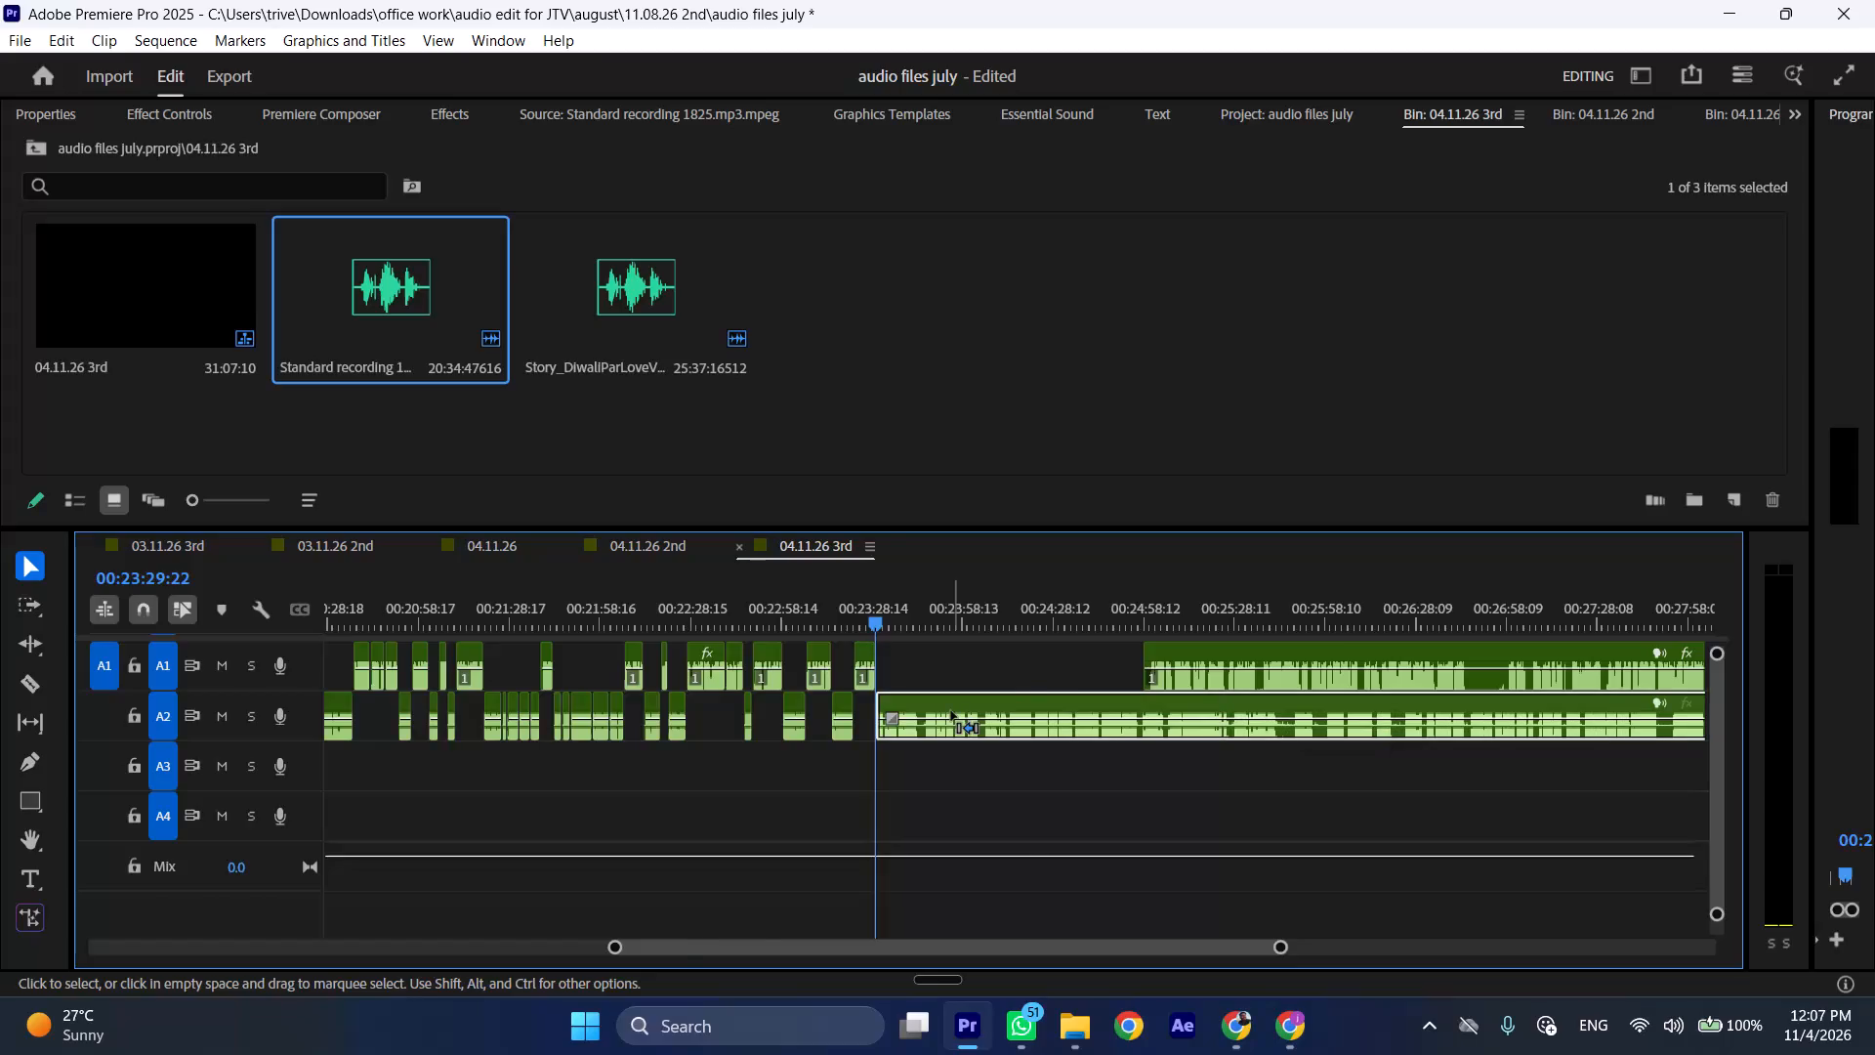
Cut the long A2 recording at about 00:23:34 and ripple delete its opening section back to the end of the A1 clip.
{"action": "key", "text": "ctrl+shift+c"}
{"action": "key", "text": "ctrl+shift+c"}
{"action": "key", "text": "ctrl+shift+c"}
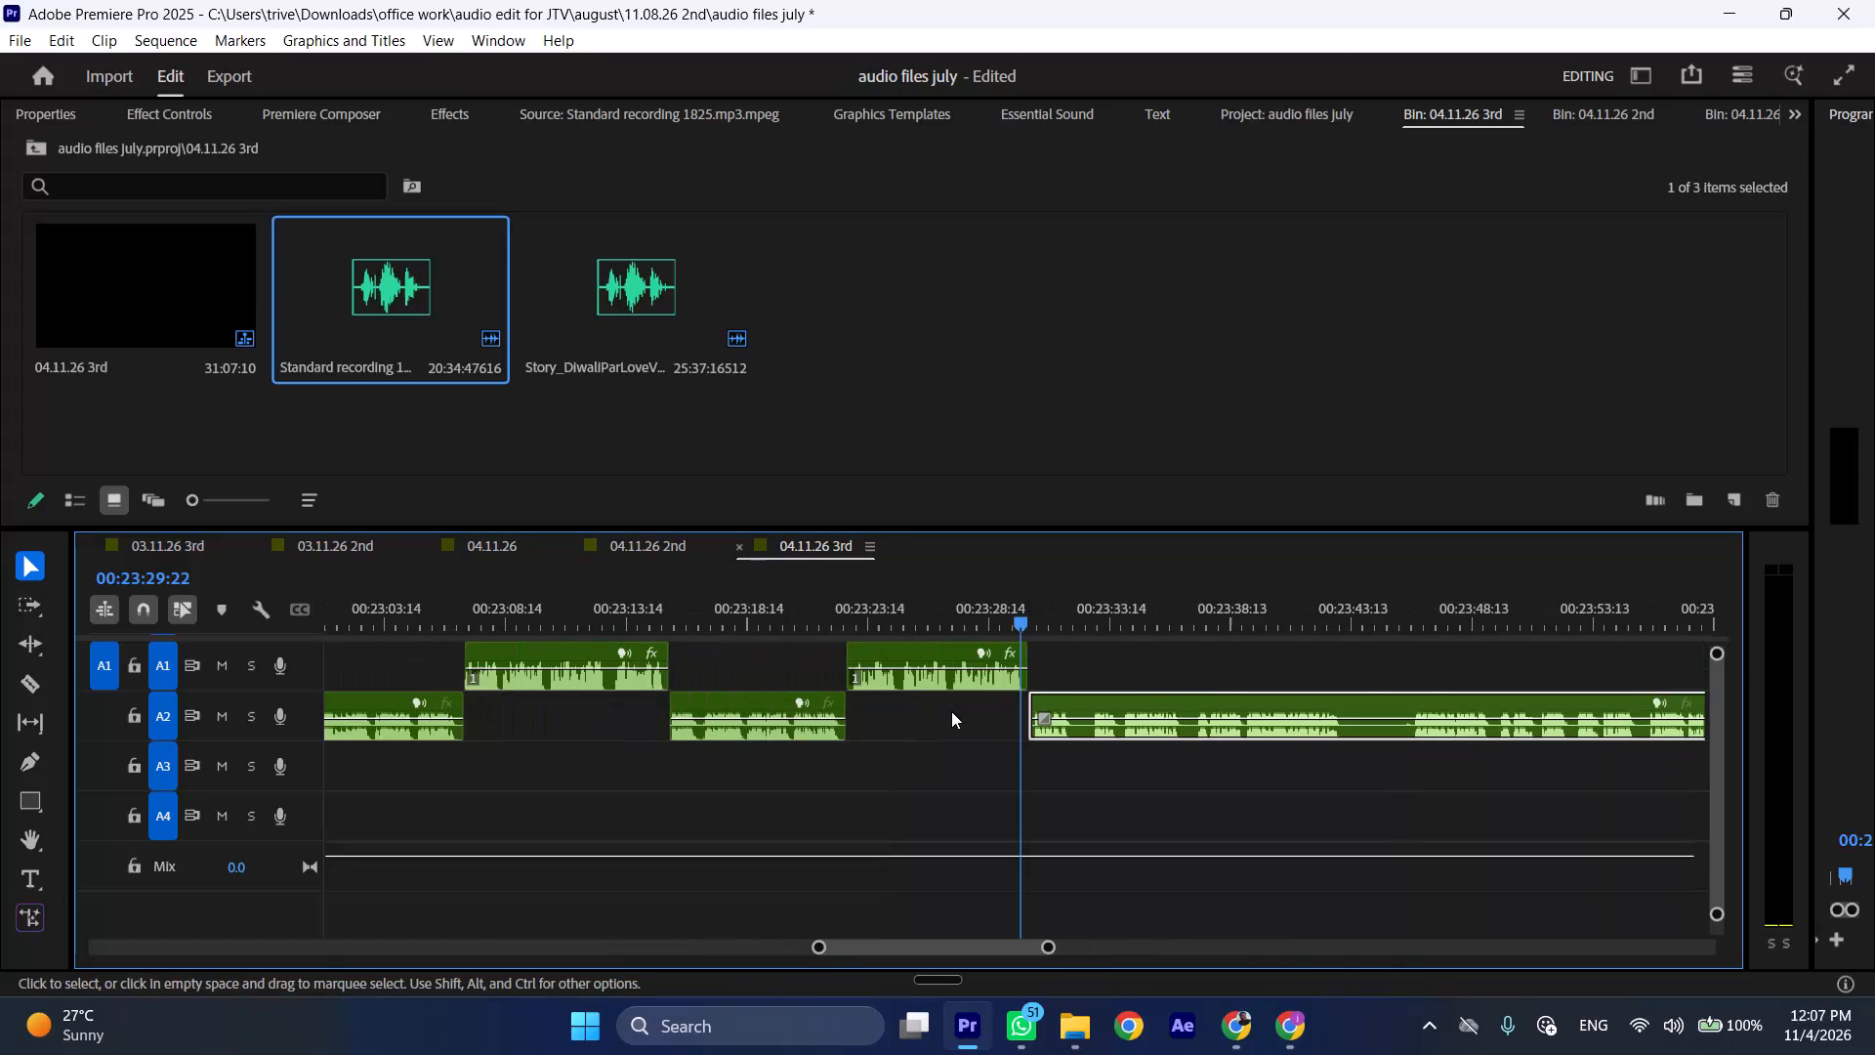
{"action": "key", "text": "space"}
{"action": "key", "text": "l"}
{"action": "scroll", "coordinate": [1069, 738], "scroll_direction": "down", "scroll_amount": 5}
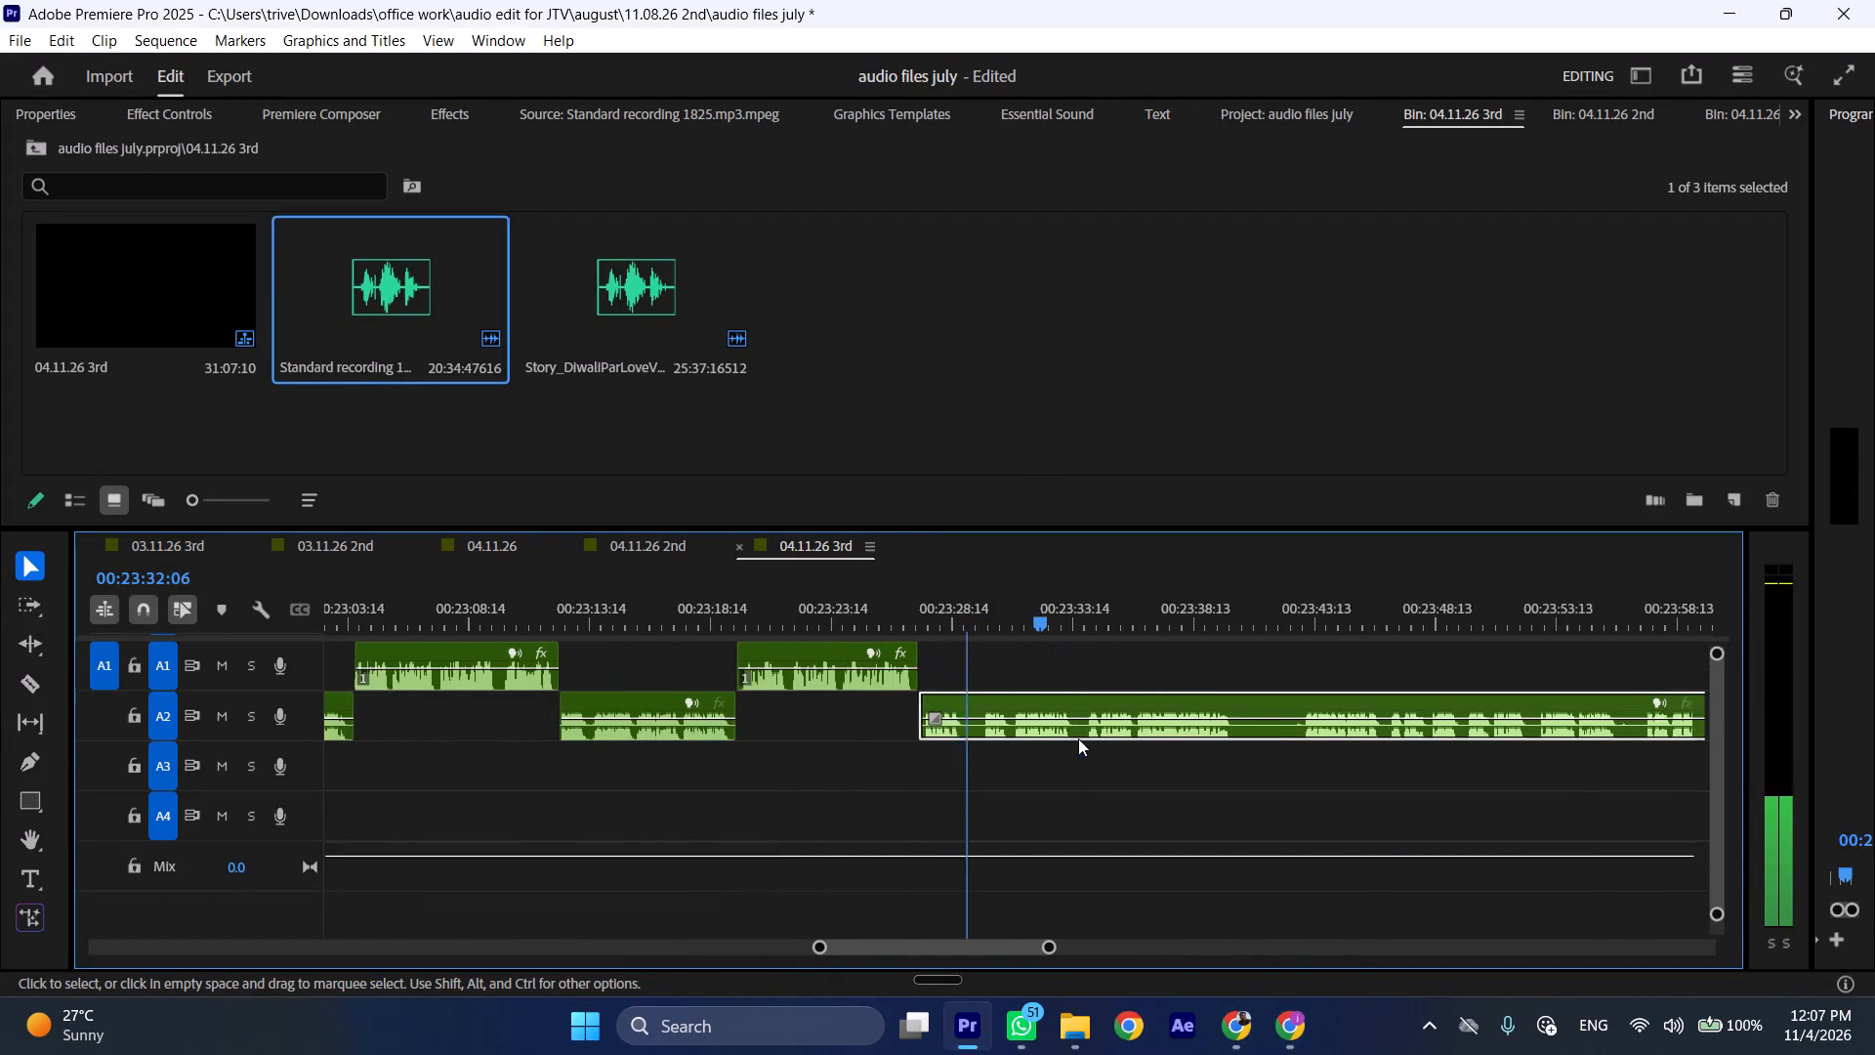
{"action": "scroll", "coordinate": [973, 704], "scroll_direction": "down", "scroll_amount": 5}
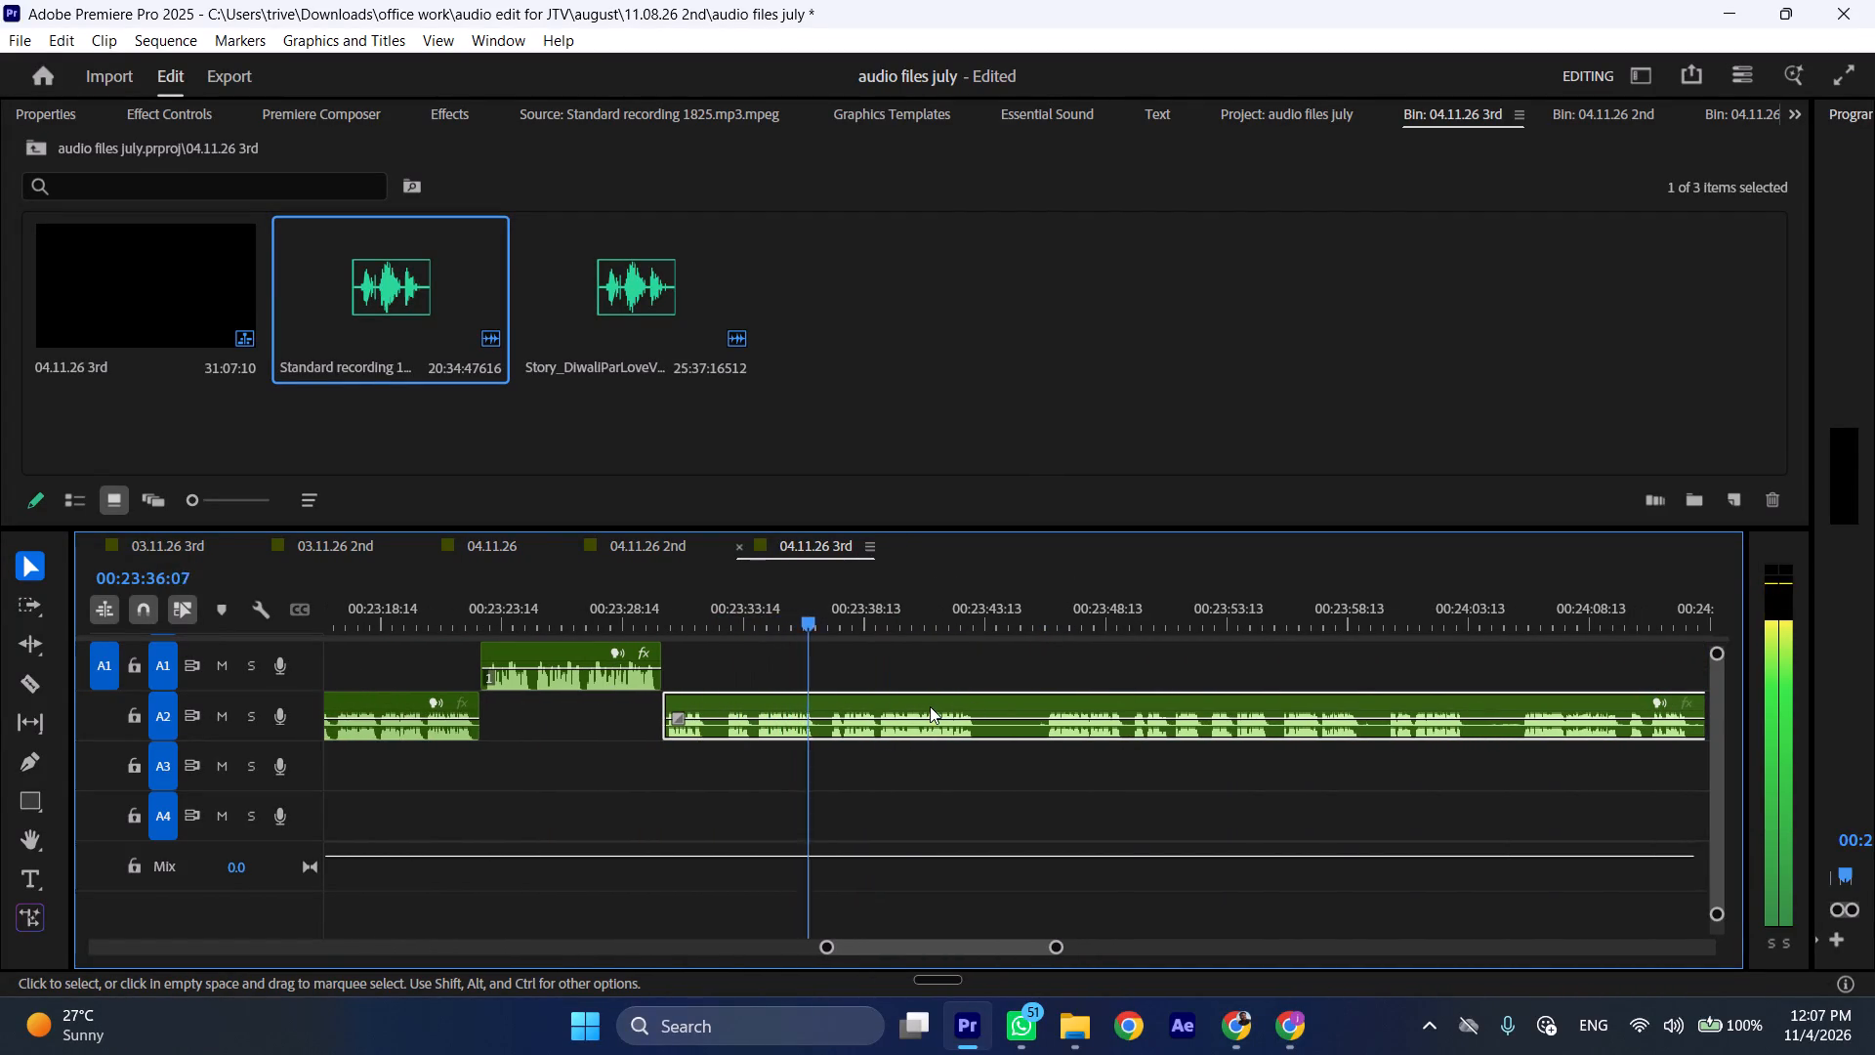
{"action": "left_click", "coordinate": [767, 600]}
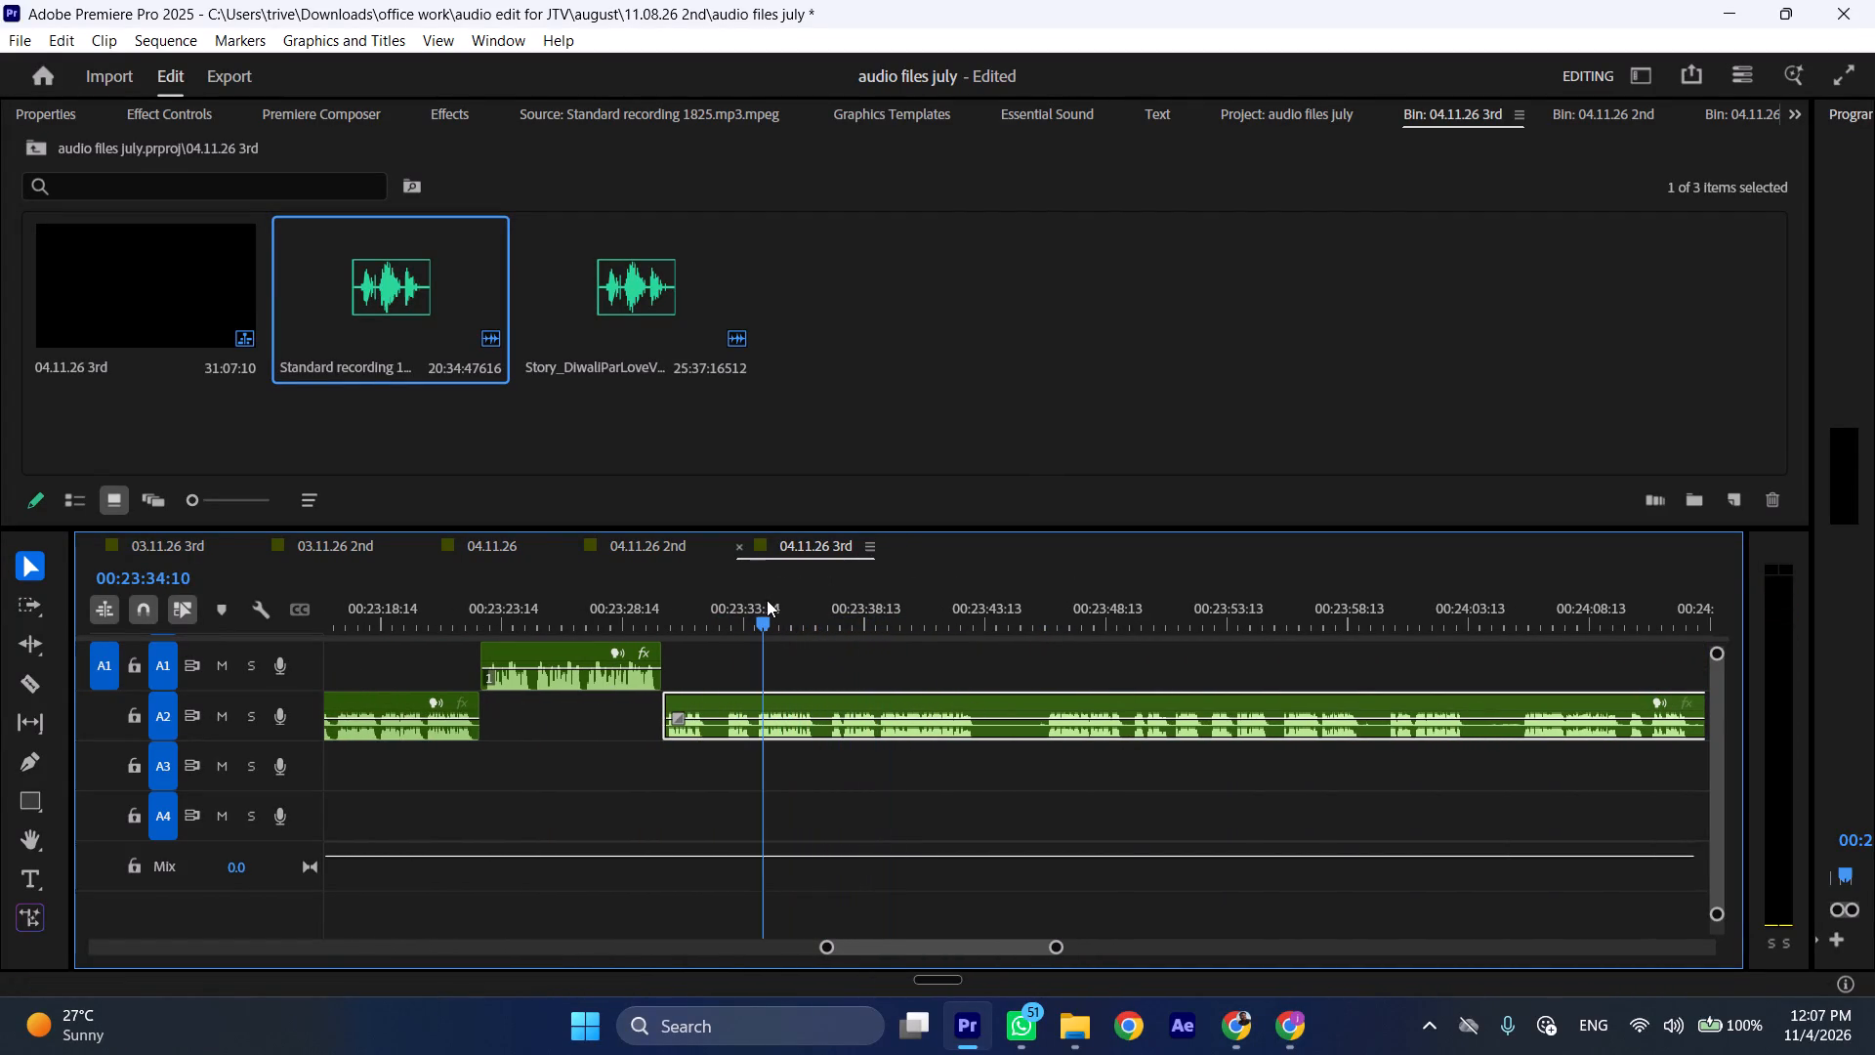
{"action": "key", "text": "shift+c"}
{"action": "key", "text": "ctrl+shift+d"}
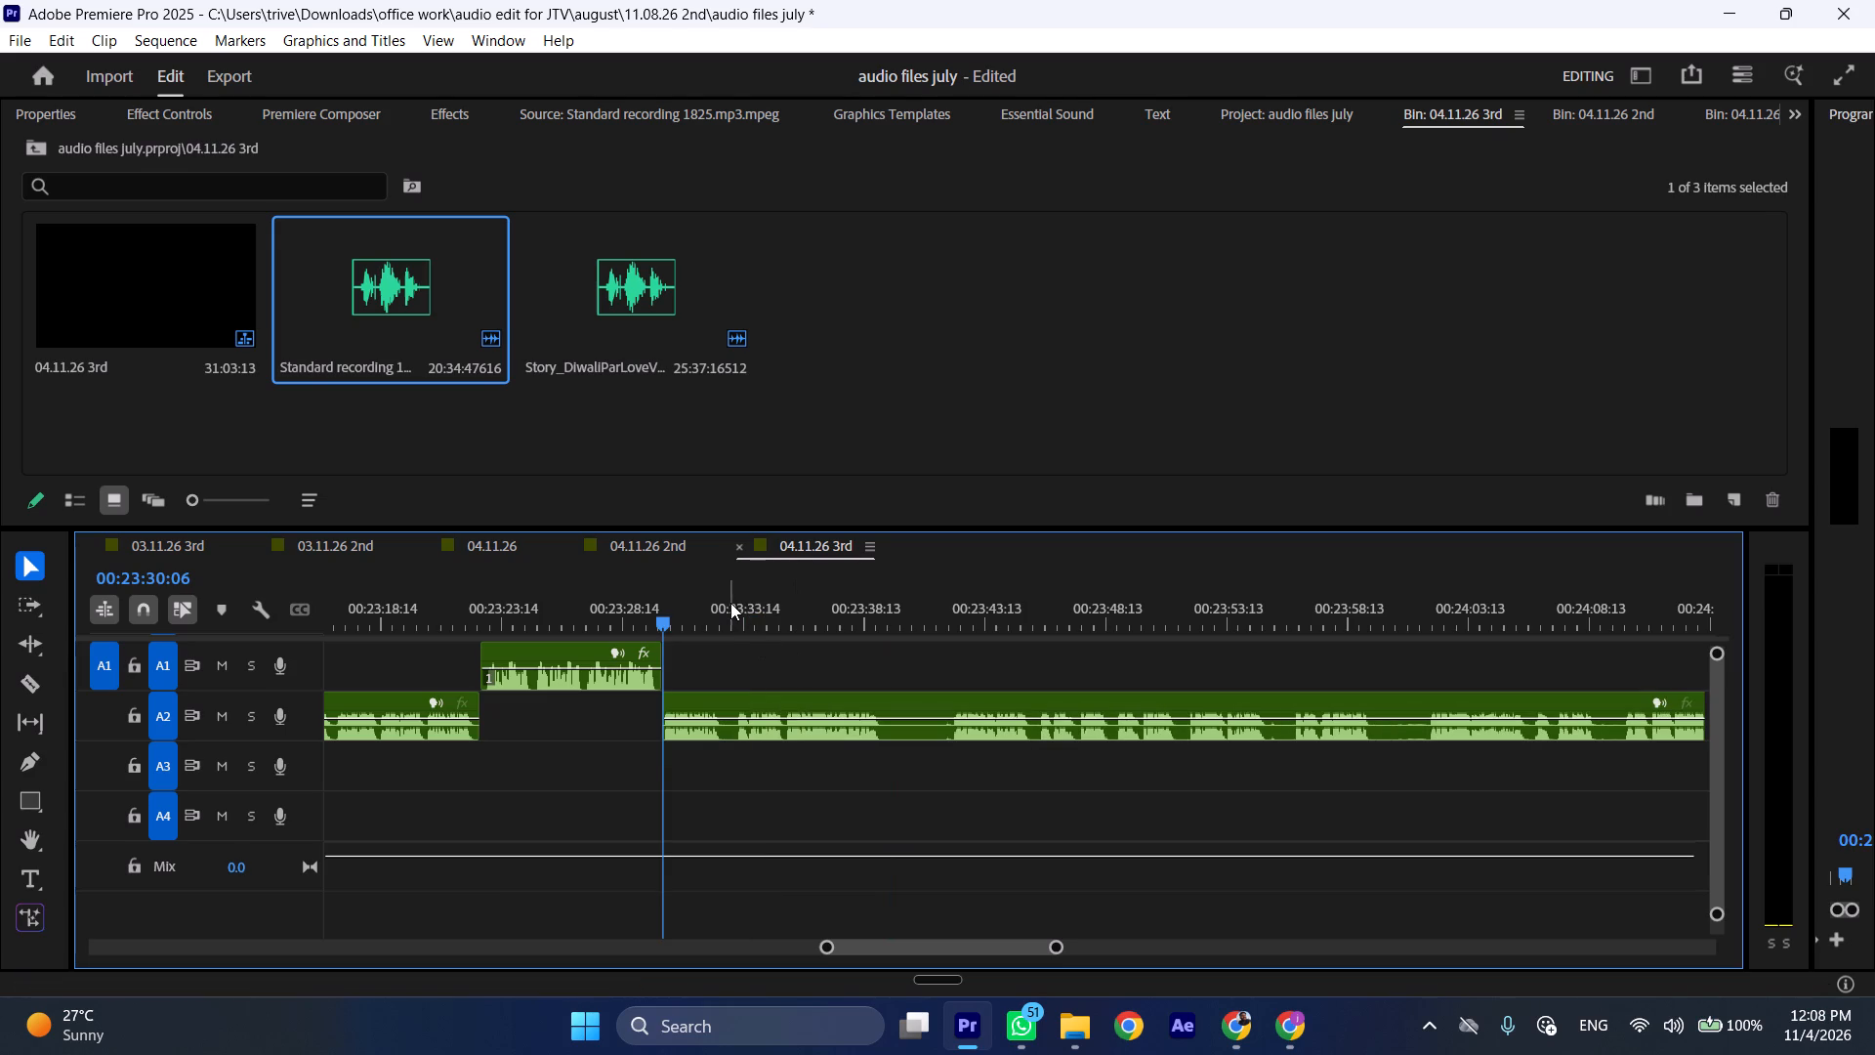
Cut out and ripple delete the short pause ending at 00:23:33:07 in the A2 recording, and play back from 00:23:30.
{"action": "left_click_drag", "start_coordinate": [729, 601], "coordinate": [739, 601]}
{"action": "key", "text": "shift+c"}
{"action": "left_click", "coordinate": [782, 730]}
{"action": "key", "text": "shift+c"}
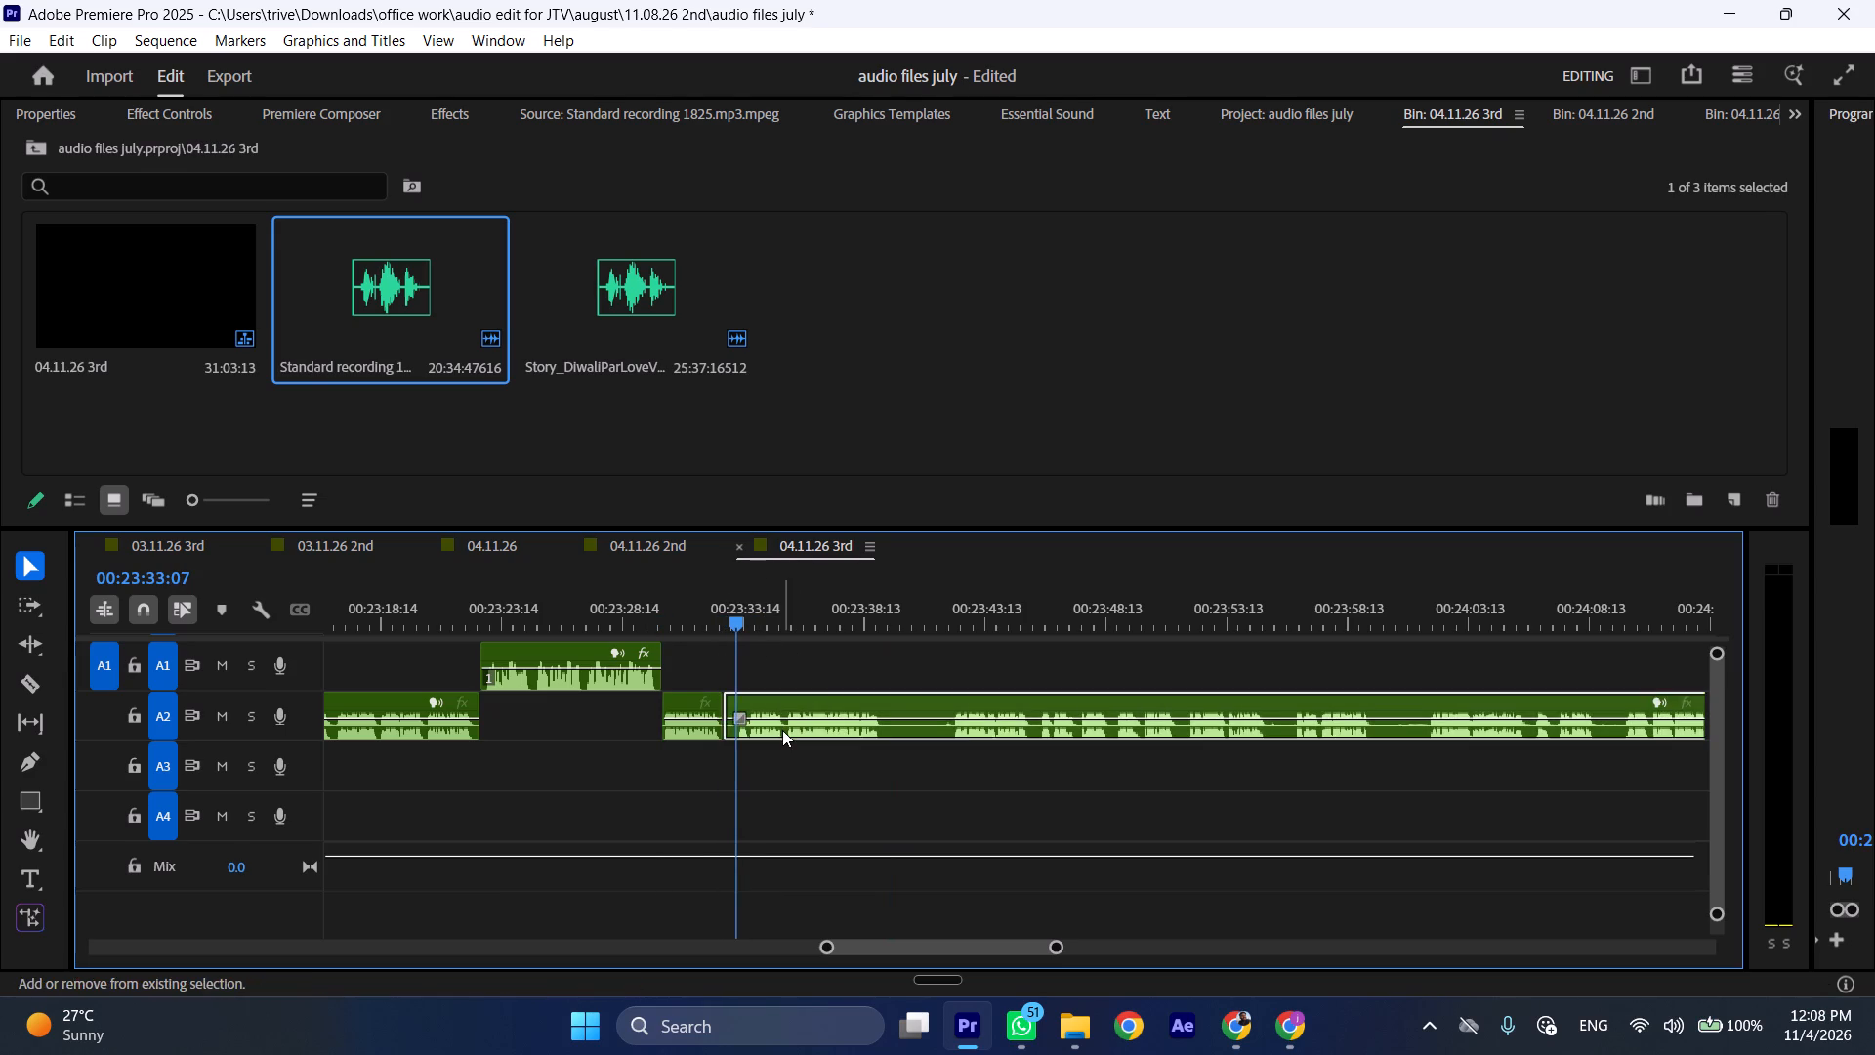
{"action": "key", "text": "ctrl+shift+d"}
{"action": "left_click", "coordinate": [658, 604]}
{"action": "key", "text": "space"}
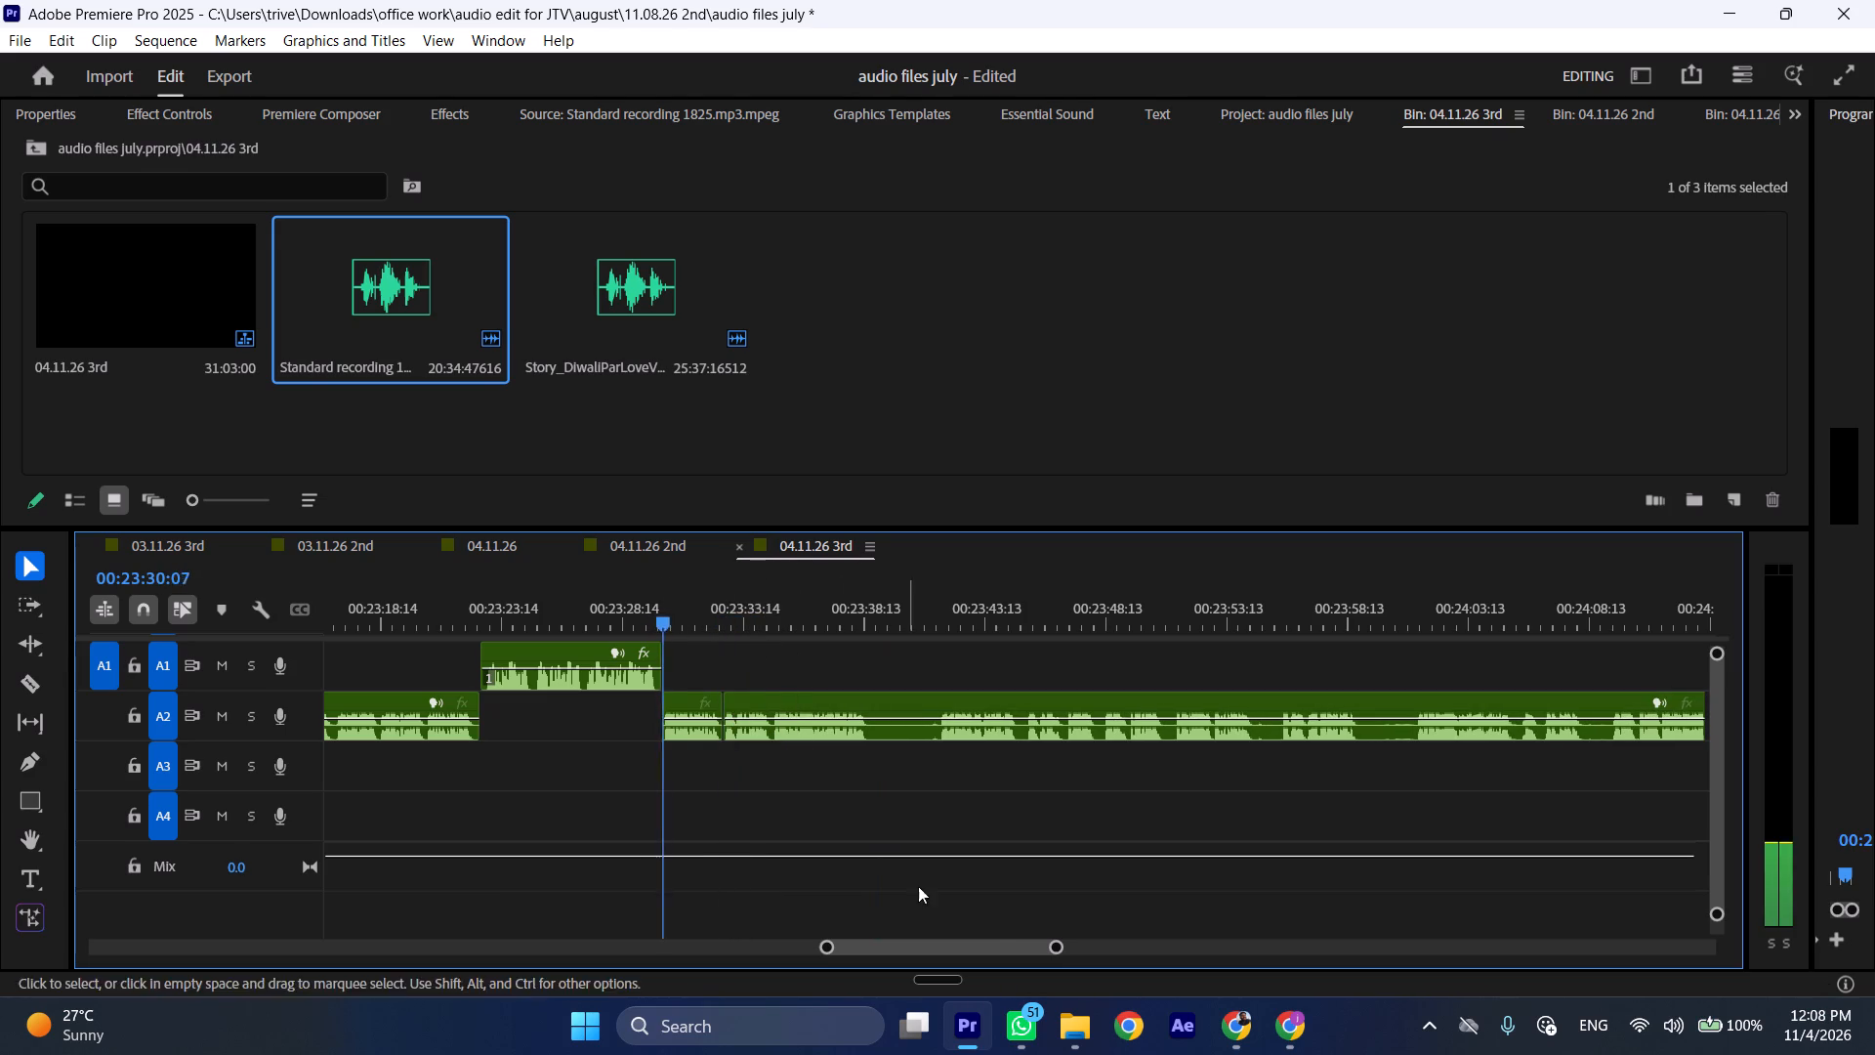
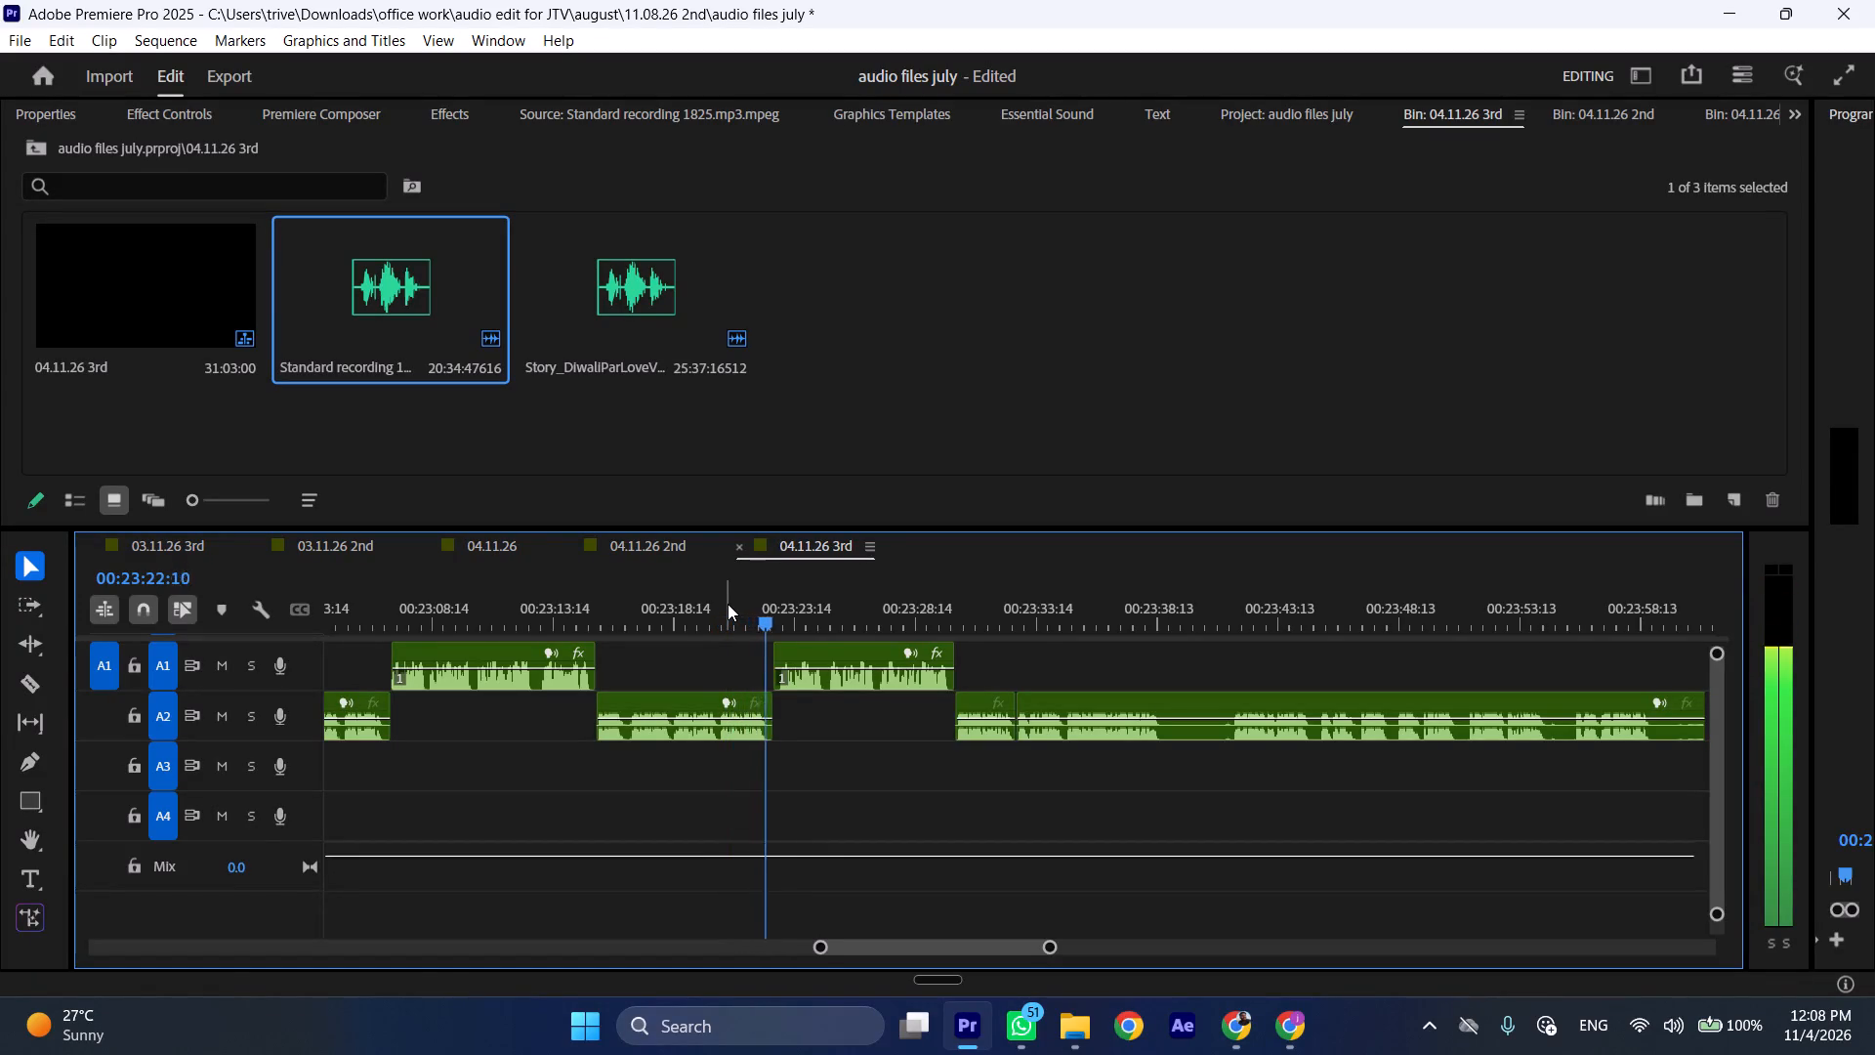
Check the playback from 00:23:20:09 and ripple delete the short A2 clip that starts at about 00:23:30.
{"action": "left_click", "coordinate": [720, 598]}
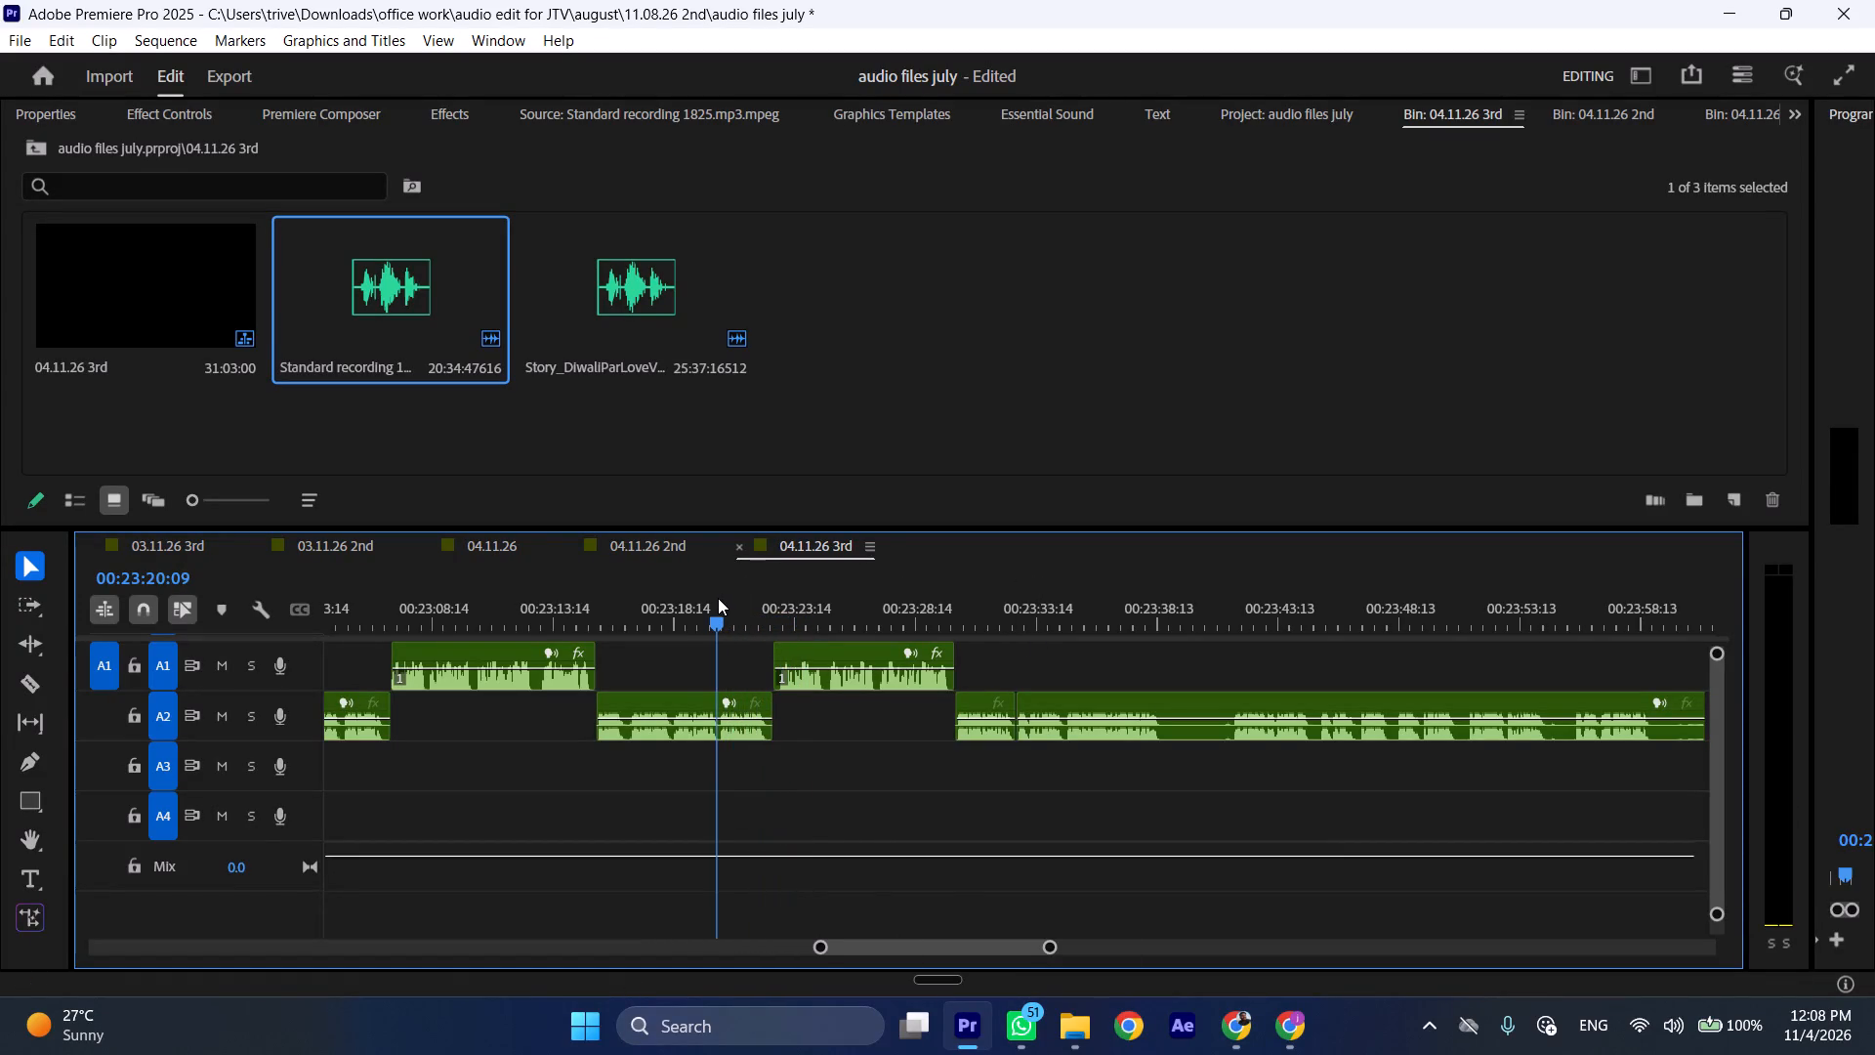
{"action": "key", "text": "space"}
{"action": "key", "text": "space"}
{"action": "key", "text": "space"}
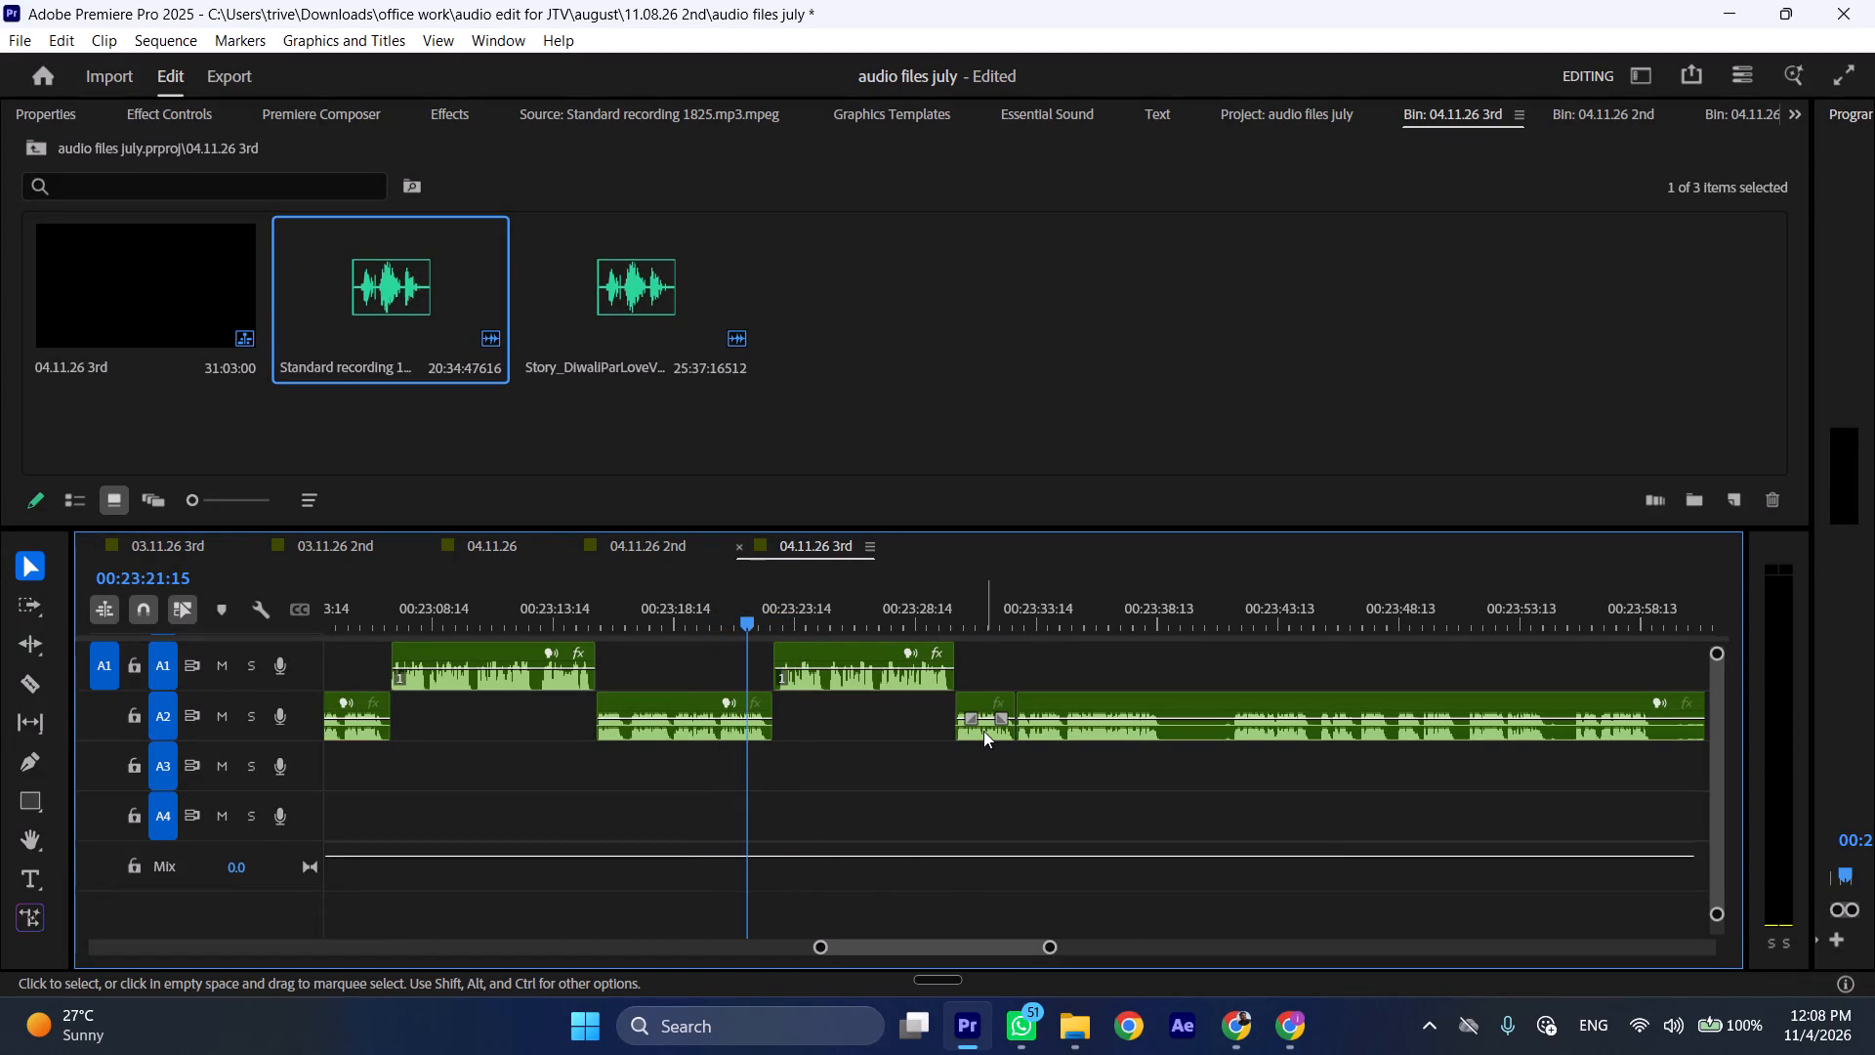
{"action": "left_click", "coordinate": [983, 731]}
{"action": "key", "text": "ctrl+shift+d"}
{"action": "key", "text": "space"}
{"action": "type", "text": "l"}
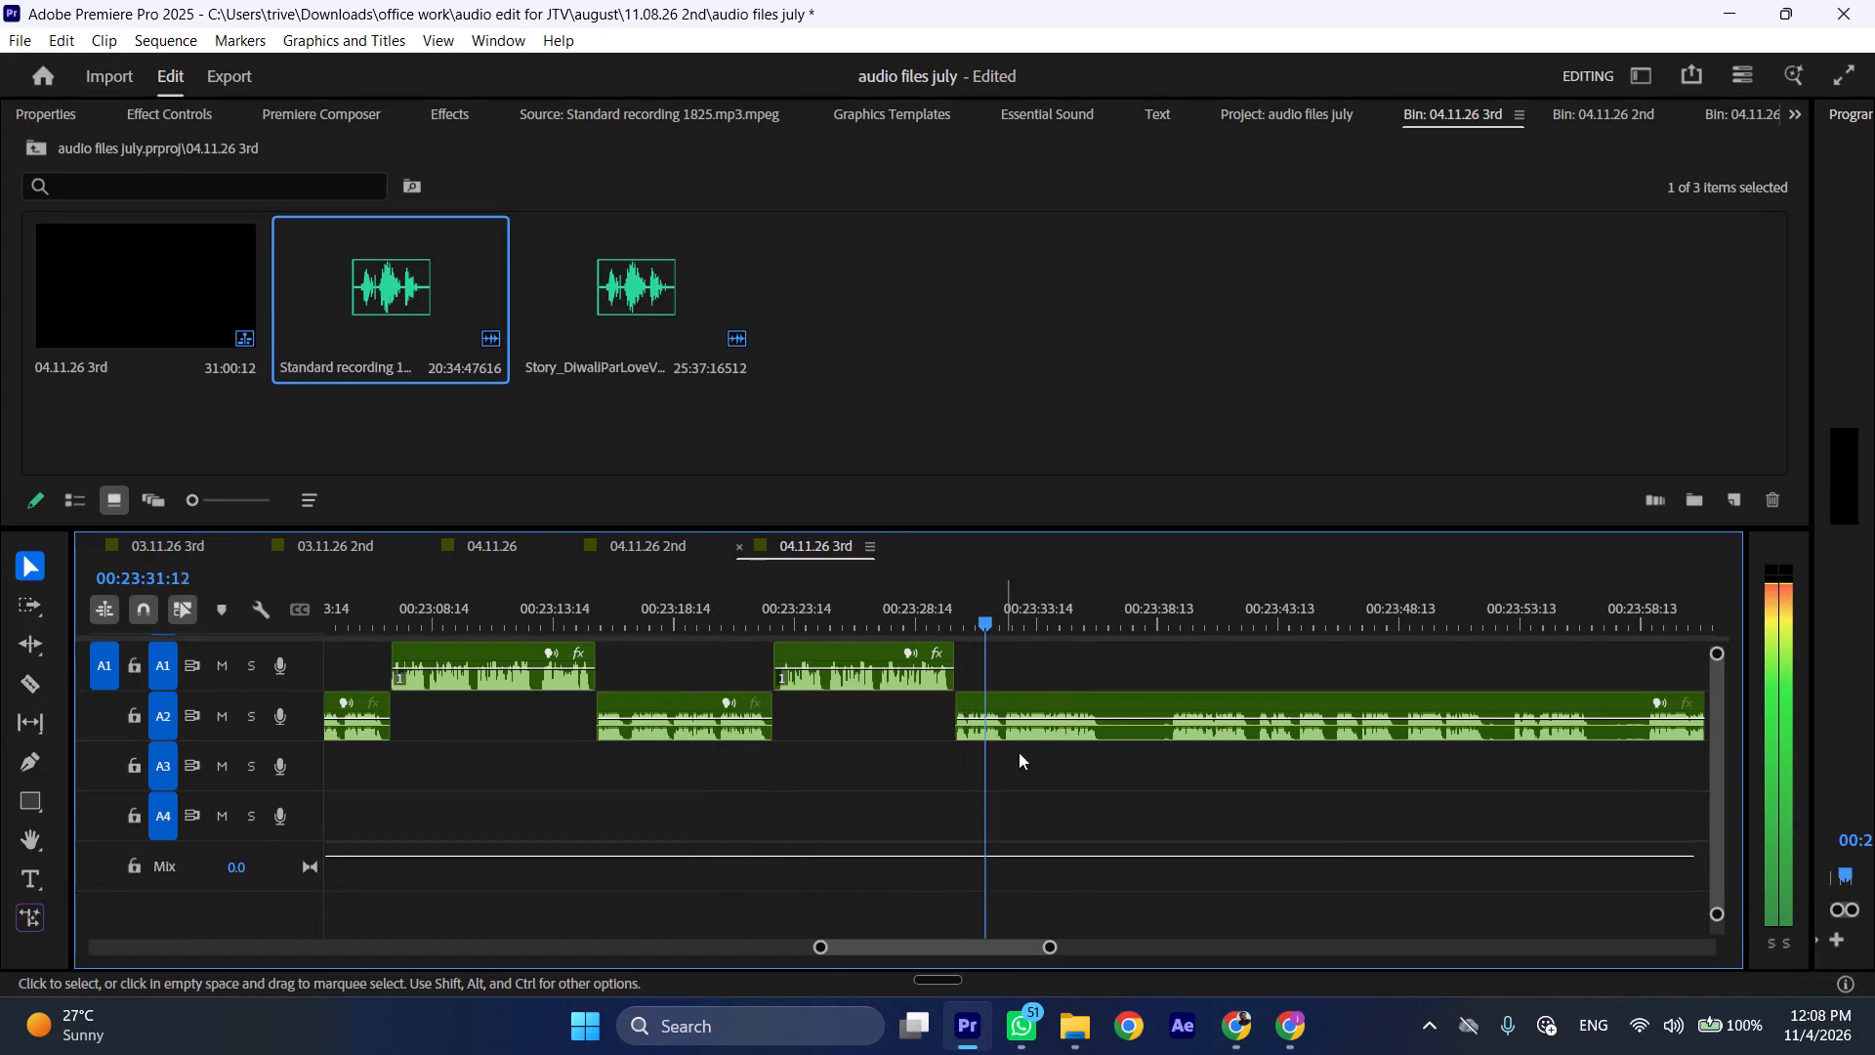
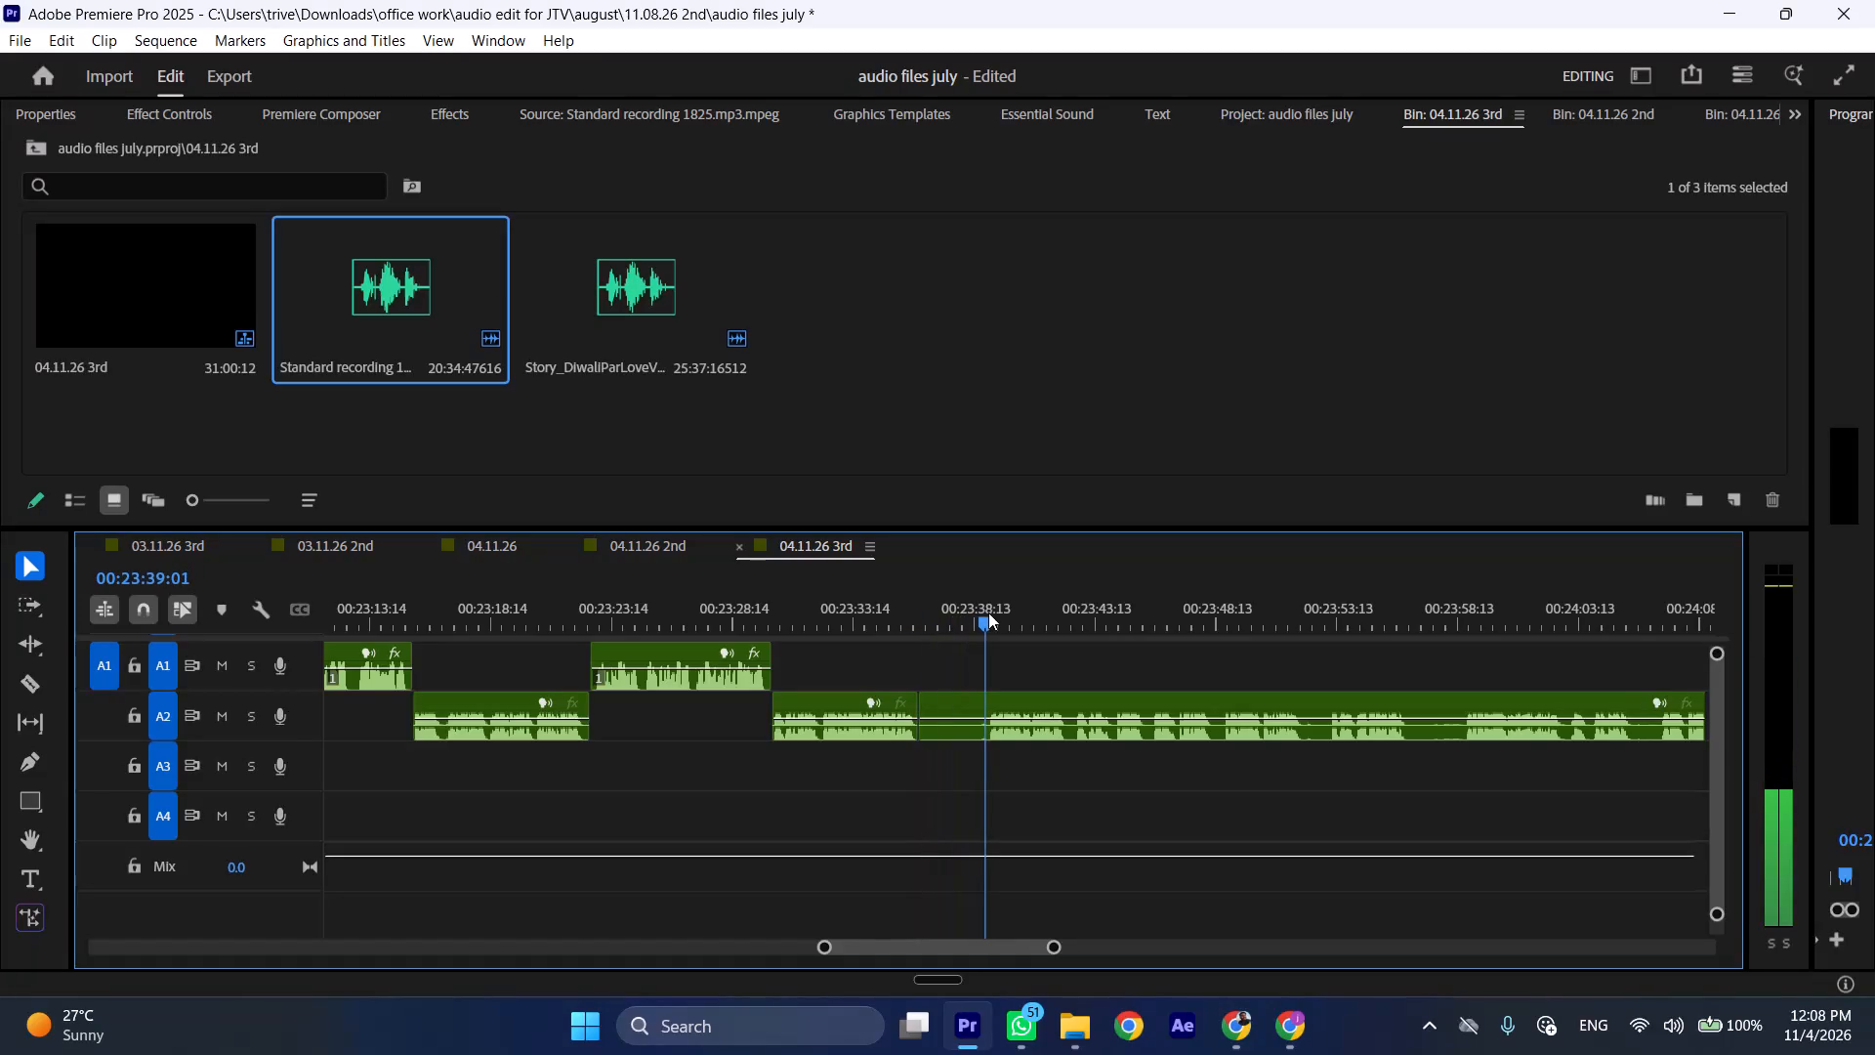
Cut the A2 clip at 00:23:39:01, ripple delete the pause from 00:23:36:07 up to that cut, and play on.
{"action": "left_click", "coordinate": [1025, 730]}
{"action": "key", "text": "shift+c"}
{"action": "key", "text": "ctrl+shift+d"}
{"action": "key", "text": "space"}
{"action": "type", "text": "l"}
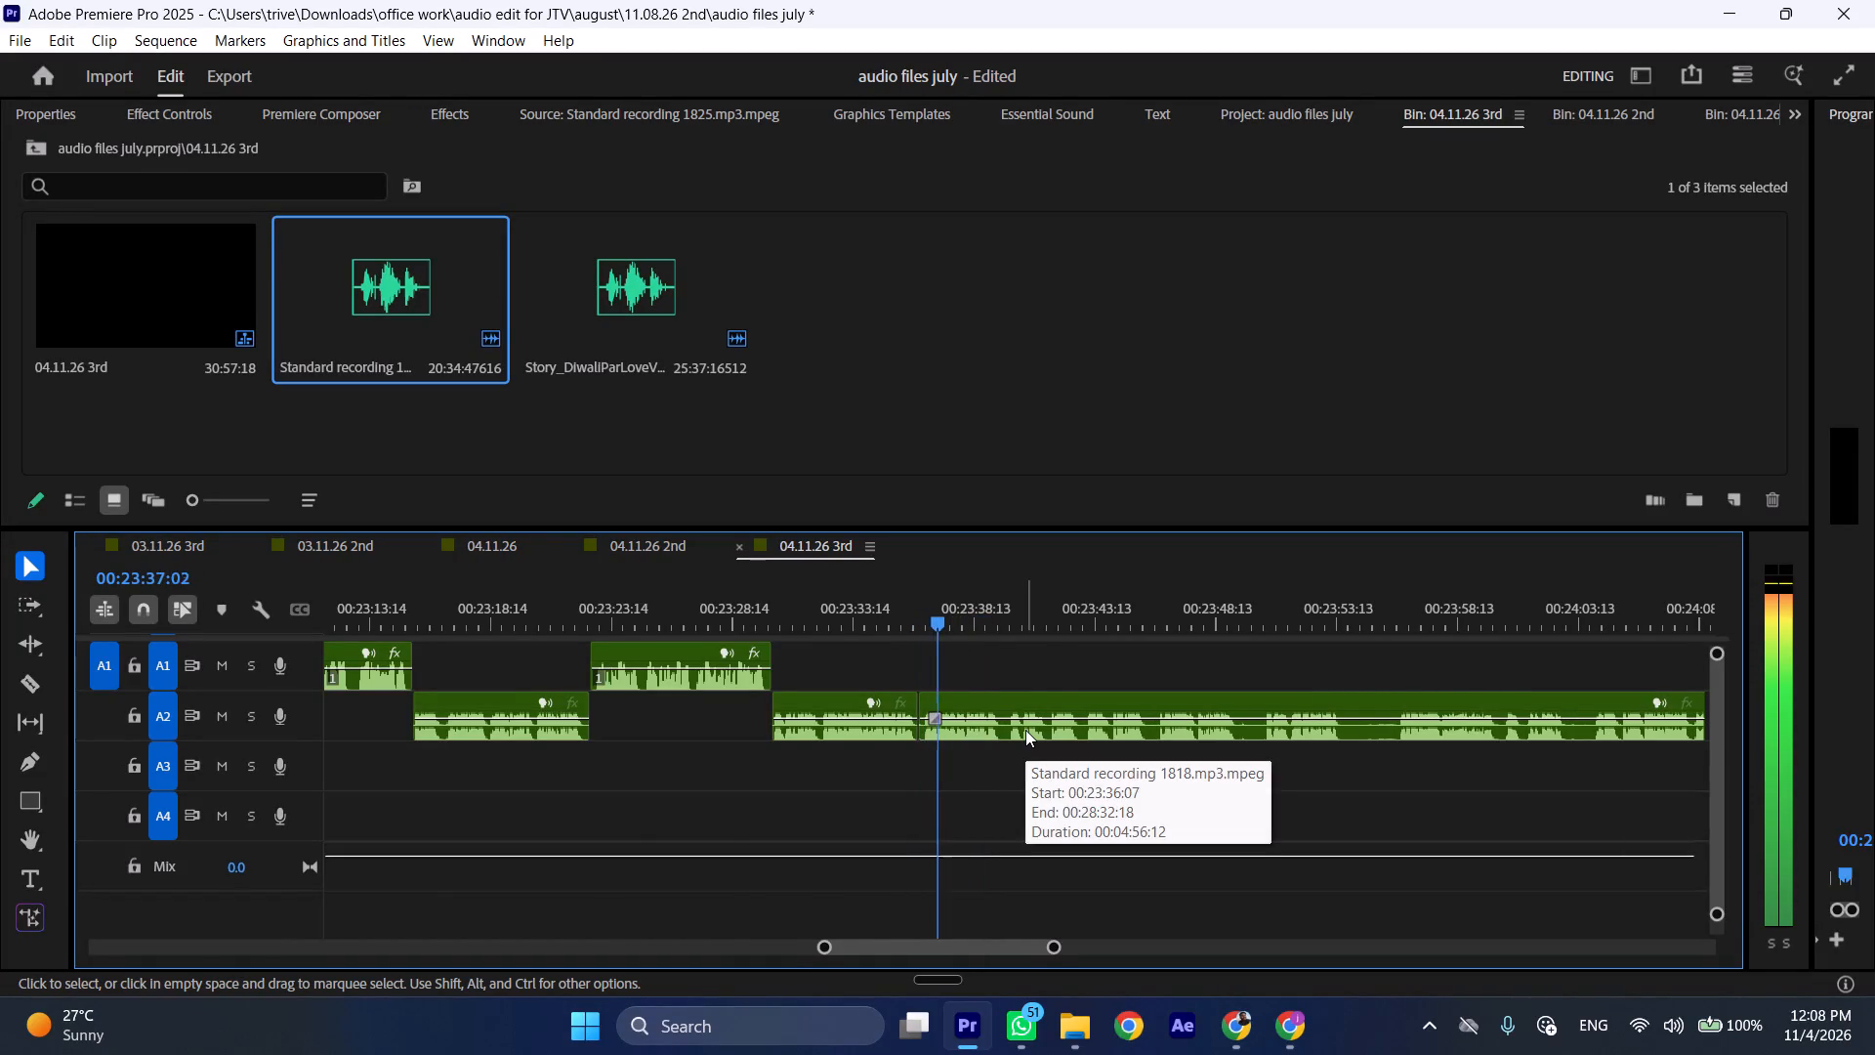
Cut the A2 recording at 00:23:39:19 and 00:23:46:02 to isolate the section between them.
{"action": "scroll", "coordinate": [1025, 730], "scroll_direction": "down", "scroll_amount": 6}
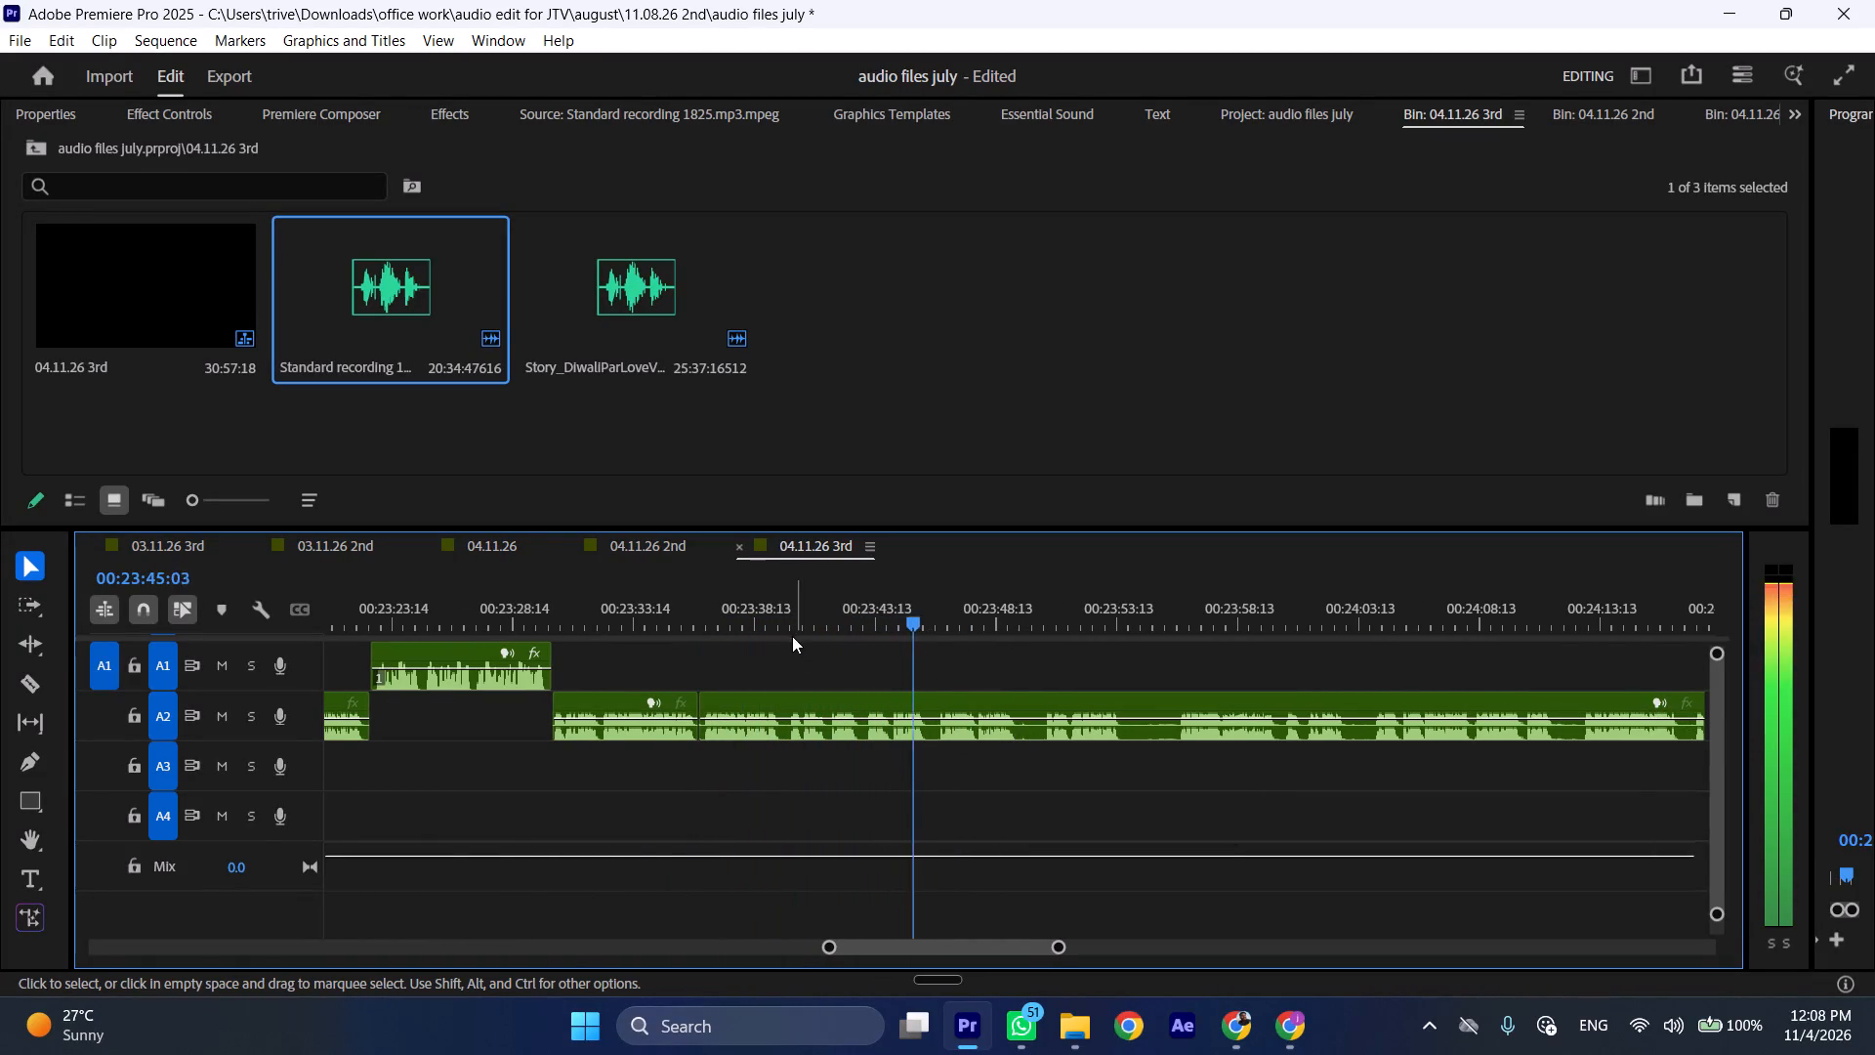
{"action": "left_click_drag", "start_coordinate": [786, 619], "coordinate": [938, 616]}
{"action": "key", "text": "shift+c"}
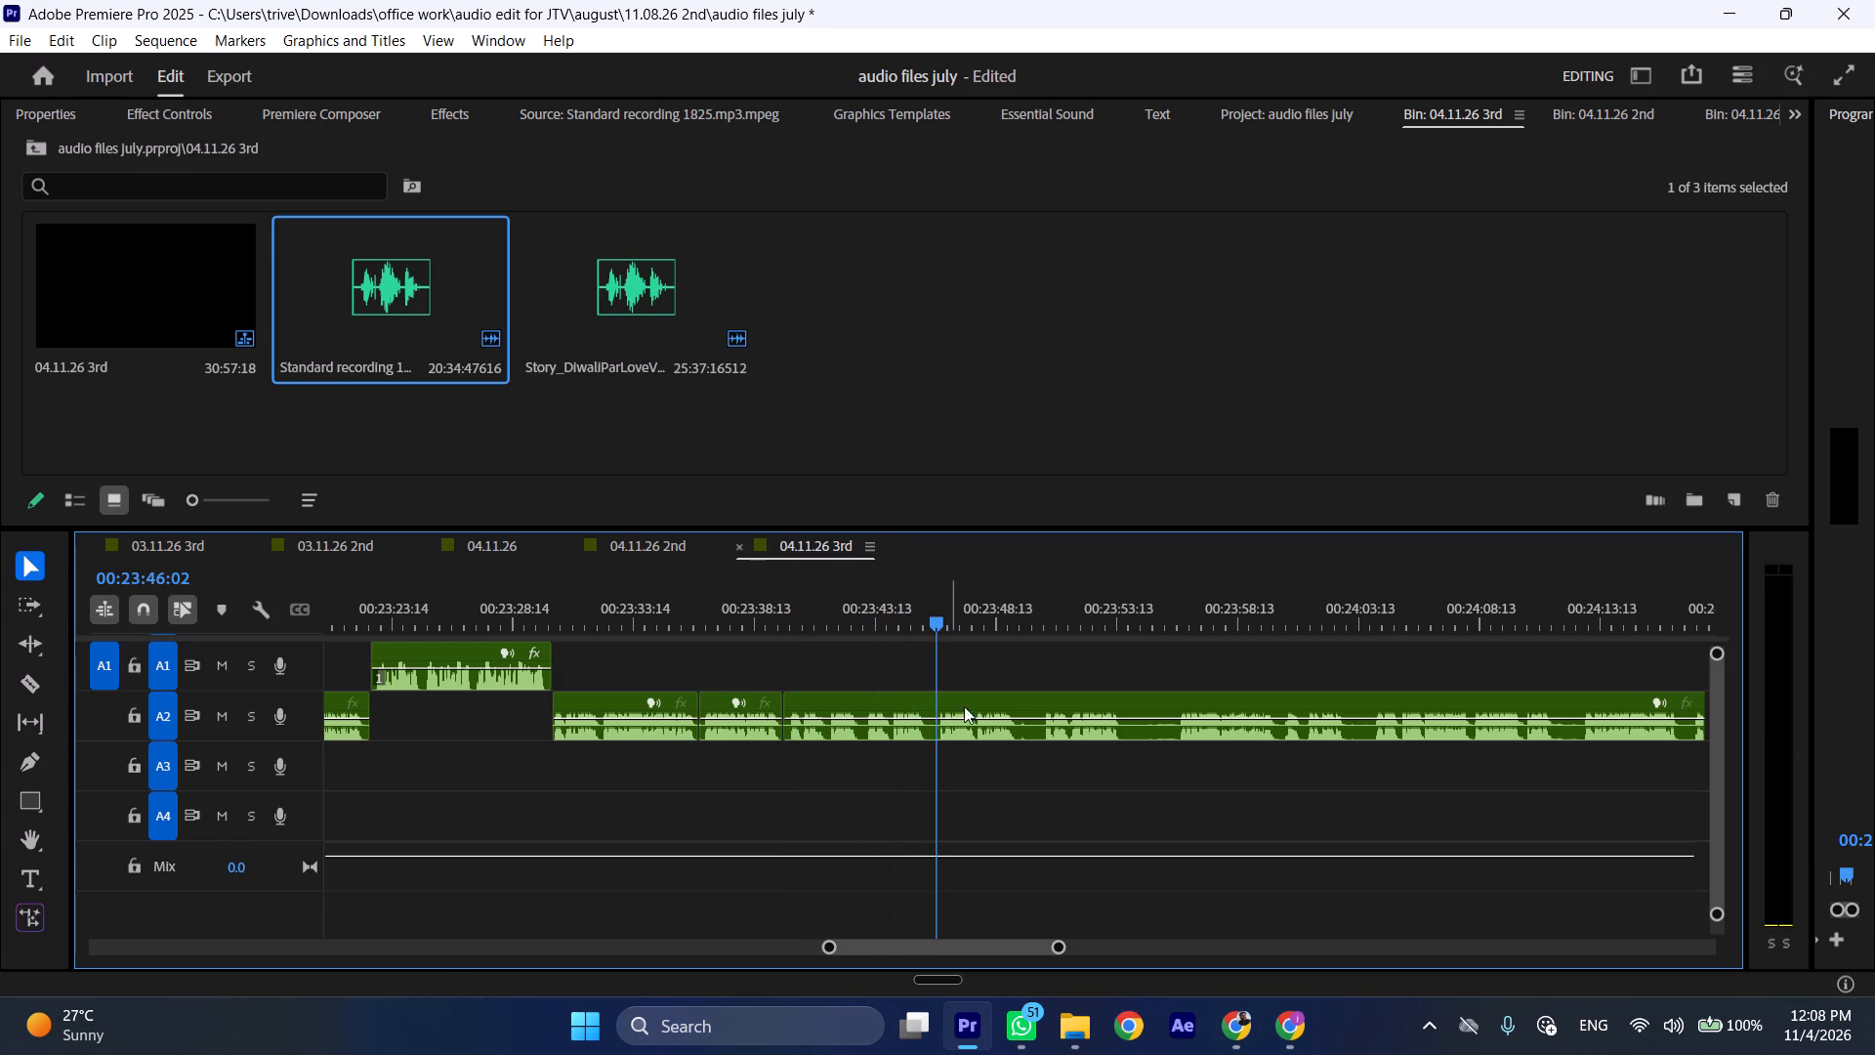
{"action": "left_click", "coordinate": [976, 740]}
{"action": "key", "text": "shift+c"}
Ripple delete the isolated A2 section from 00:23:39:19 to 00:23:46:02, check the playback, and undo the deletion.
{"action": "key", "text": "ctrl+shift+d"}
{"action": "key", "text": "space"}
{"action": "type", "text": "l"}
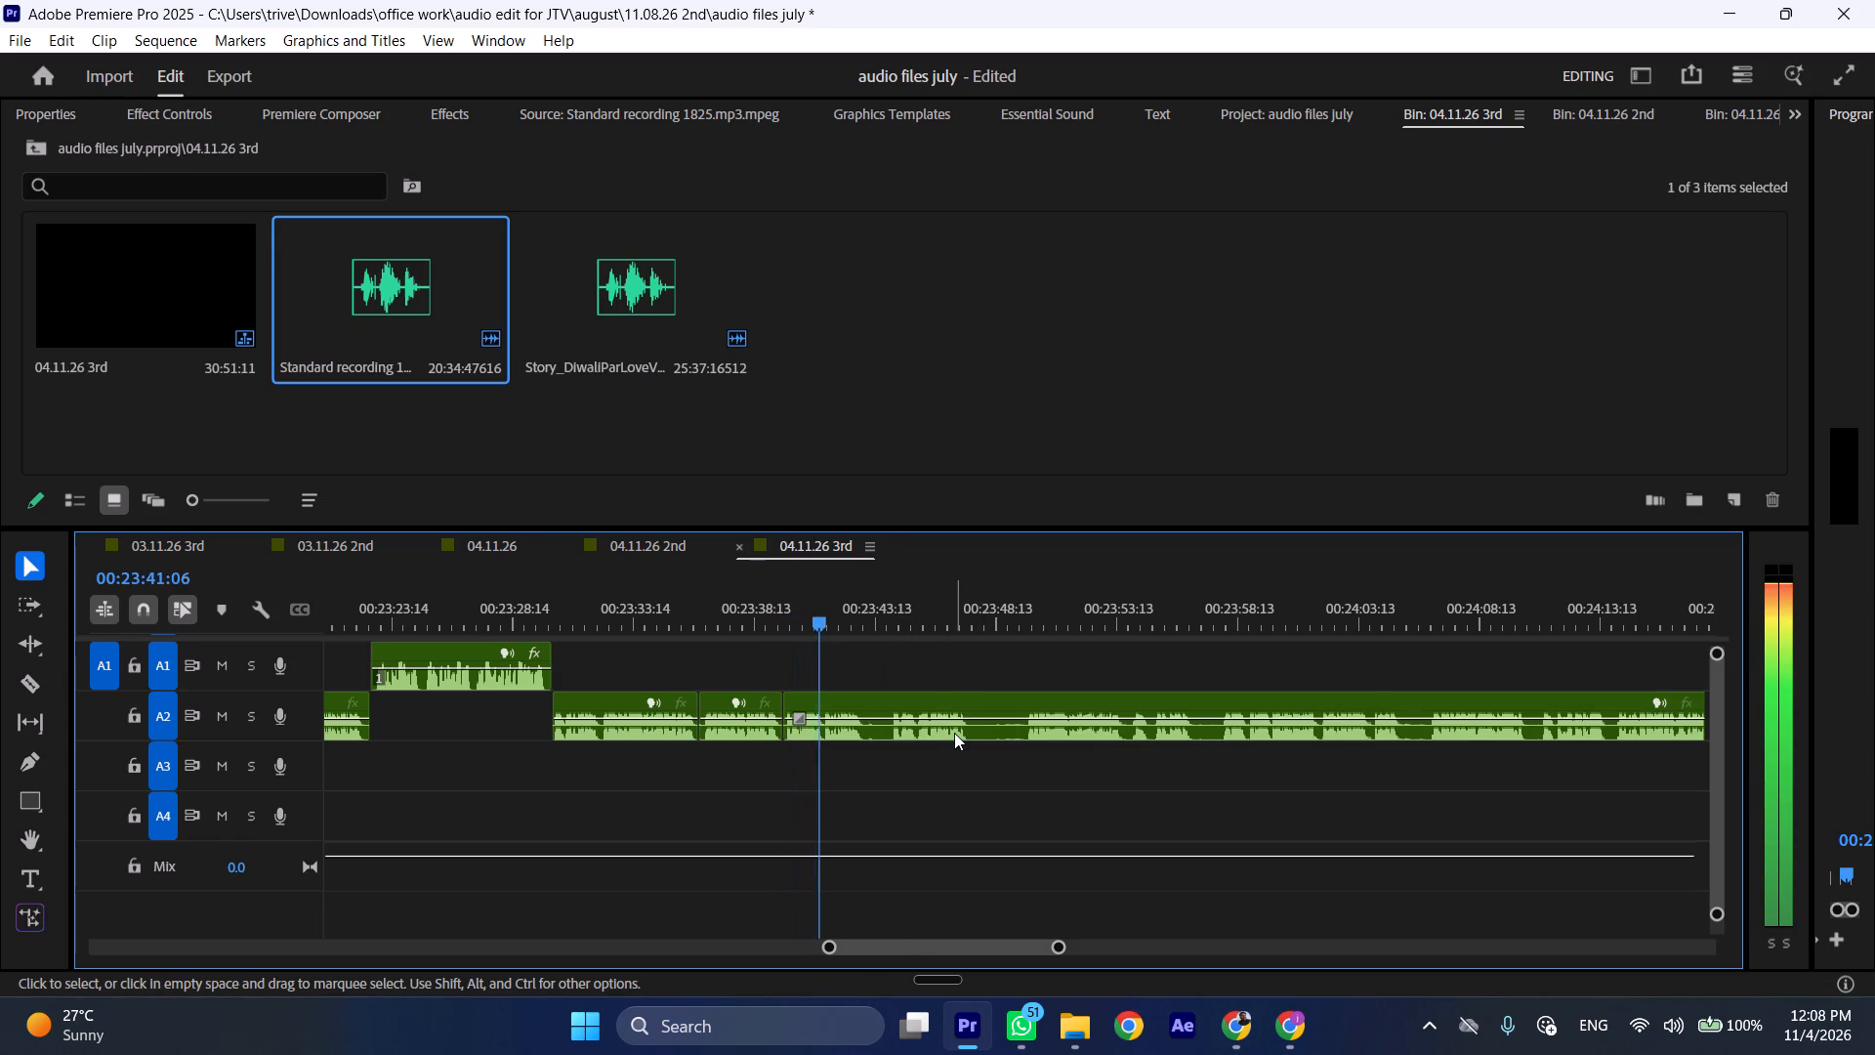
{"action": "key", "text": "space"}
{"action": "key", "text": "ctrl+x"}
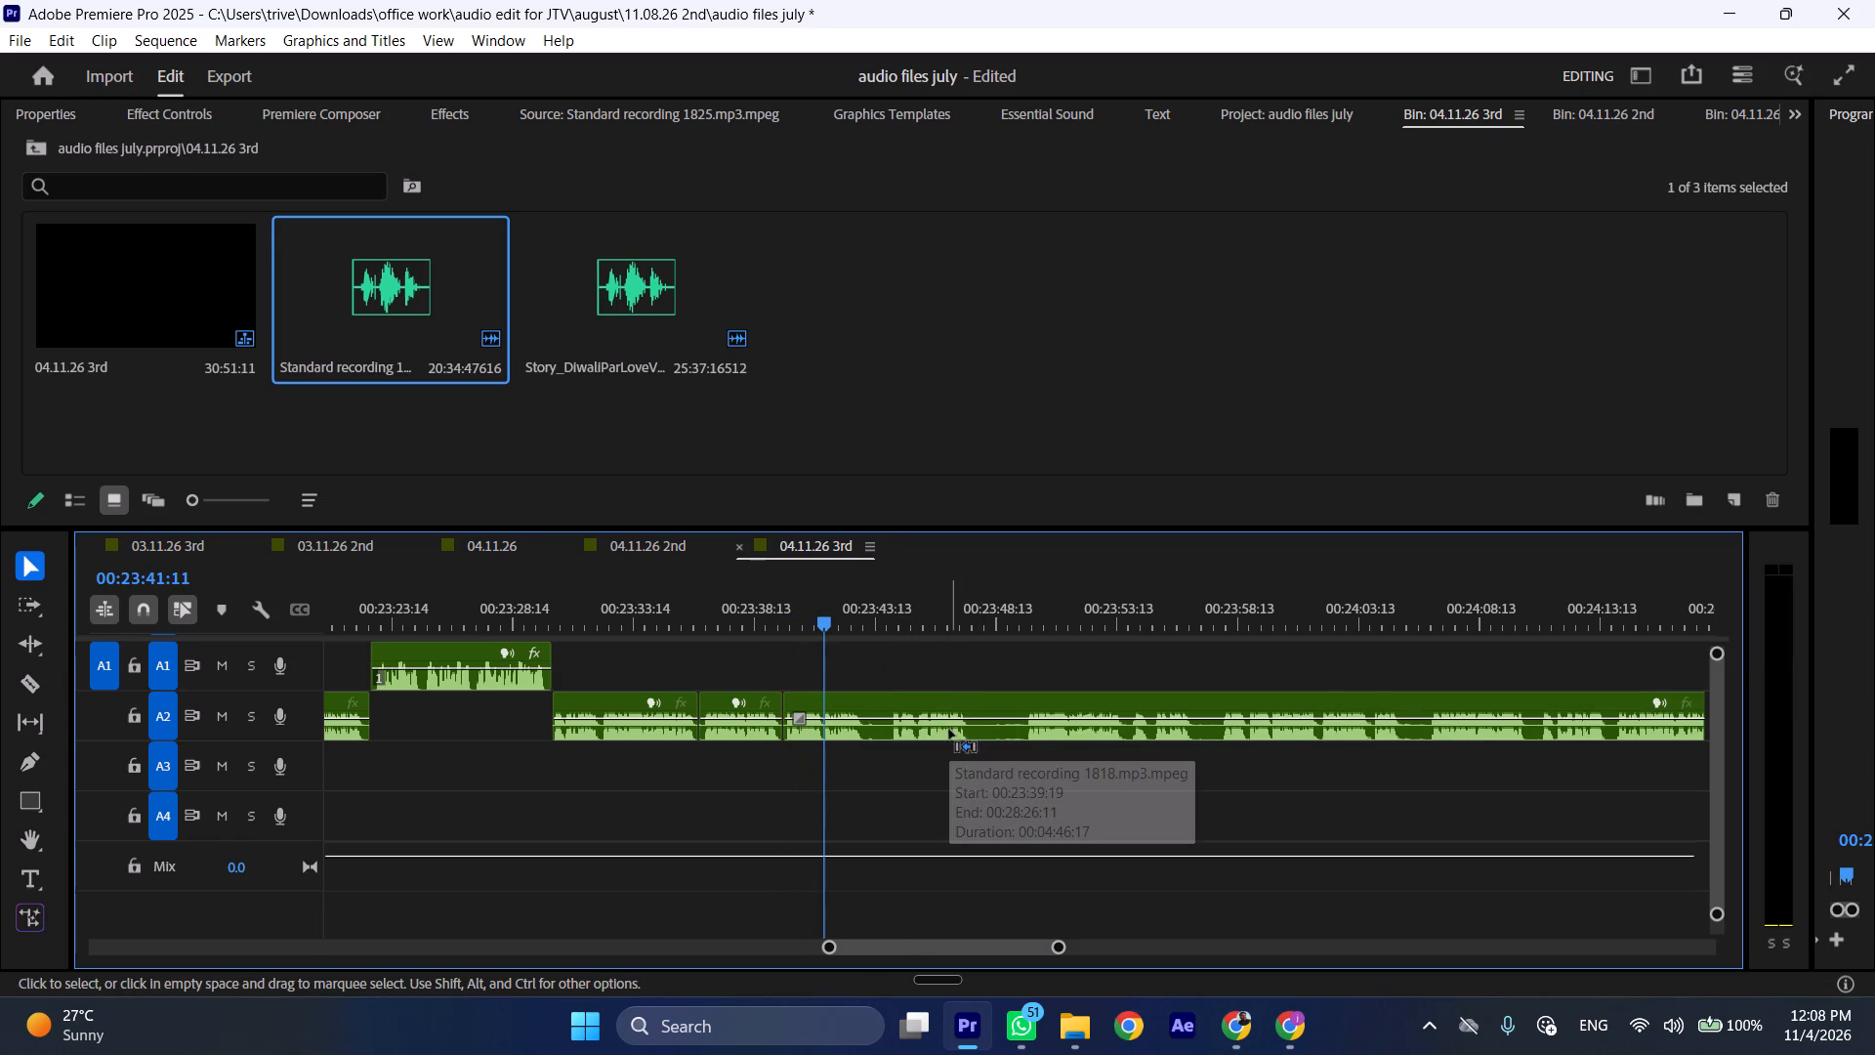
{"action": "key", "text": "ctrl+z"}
Check the playback from about 00:23:39 and ripple delete the A2 section from 00:23:39:19 to 00:23:43:00.
{"action": "left_click", "coordinate": [772, 605]}
{"action": "key", "text": "space"}
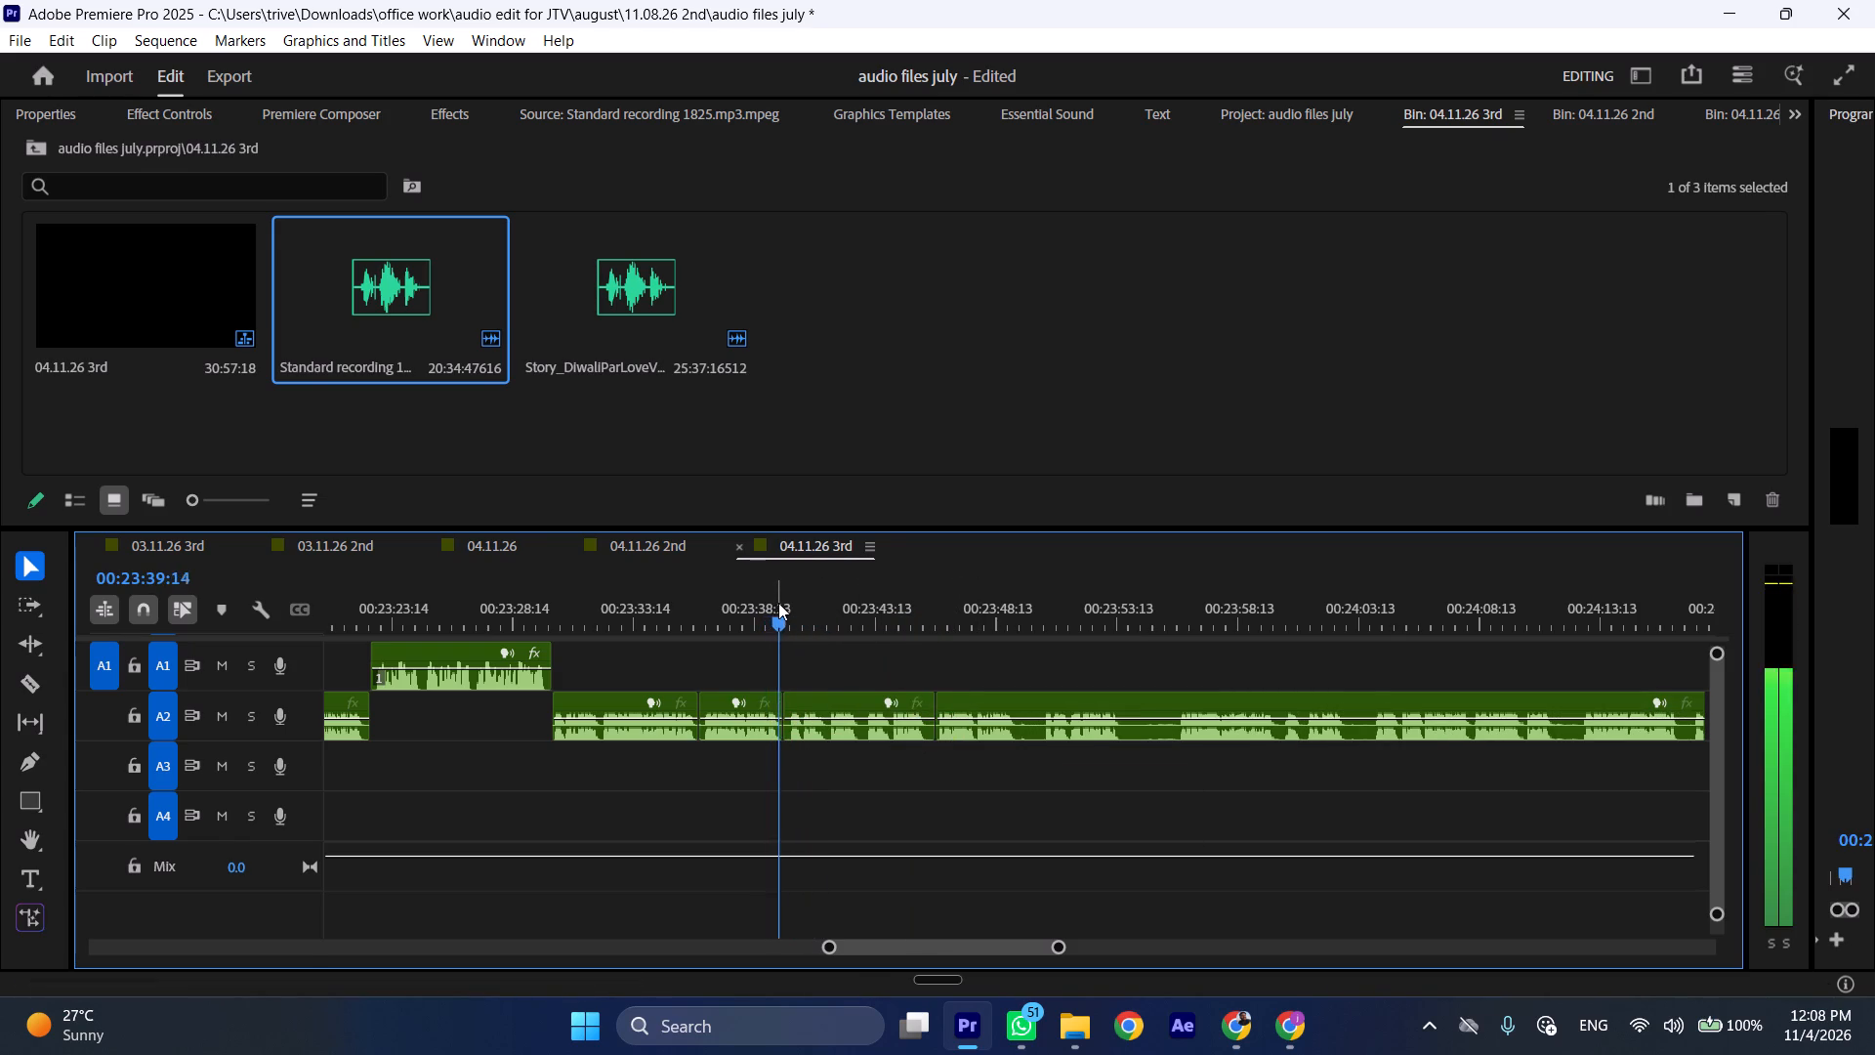
{"action": "key", "text": "l"}
{"action": "key", "text": "space"}
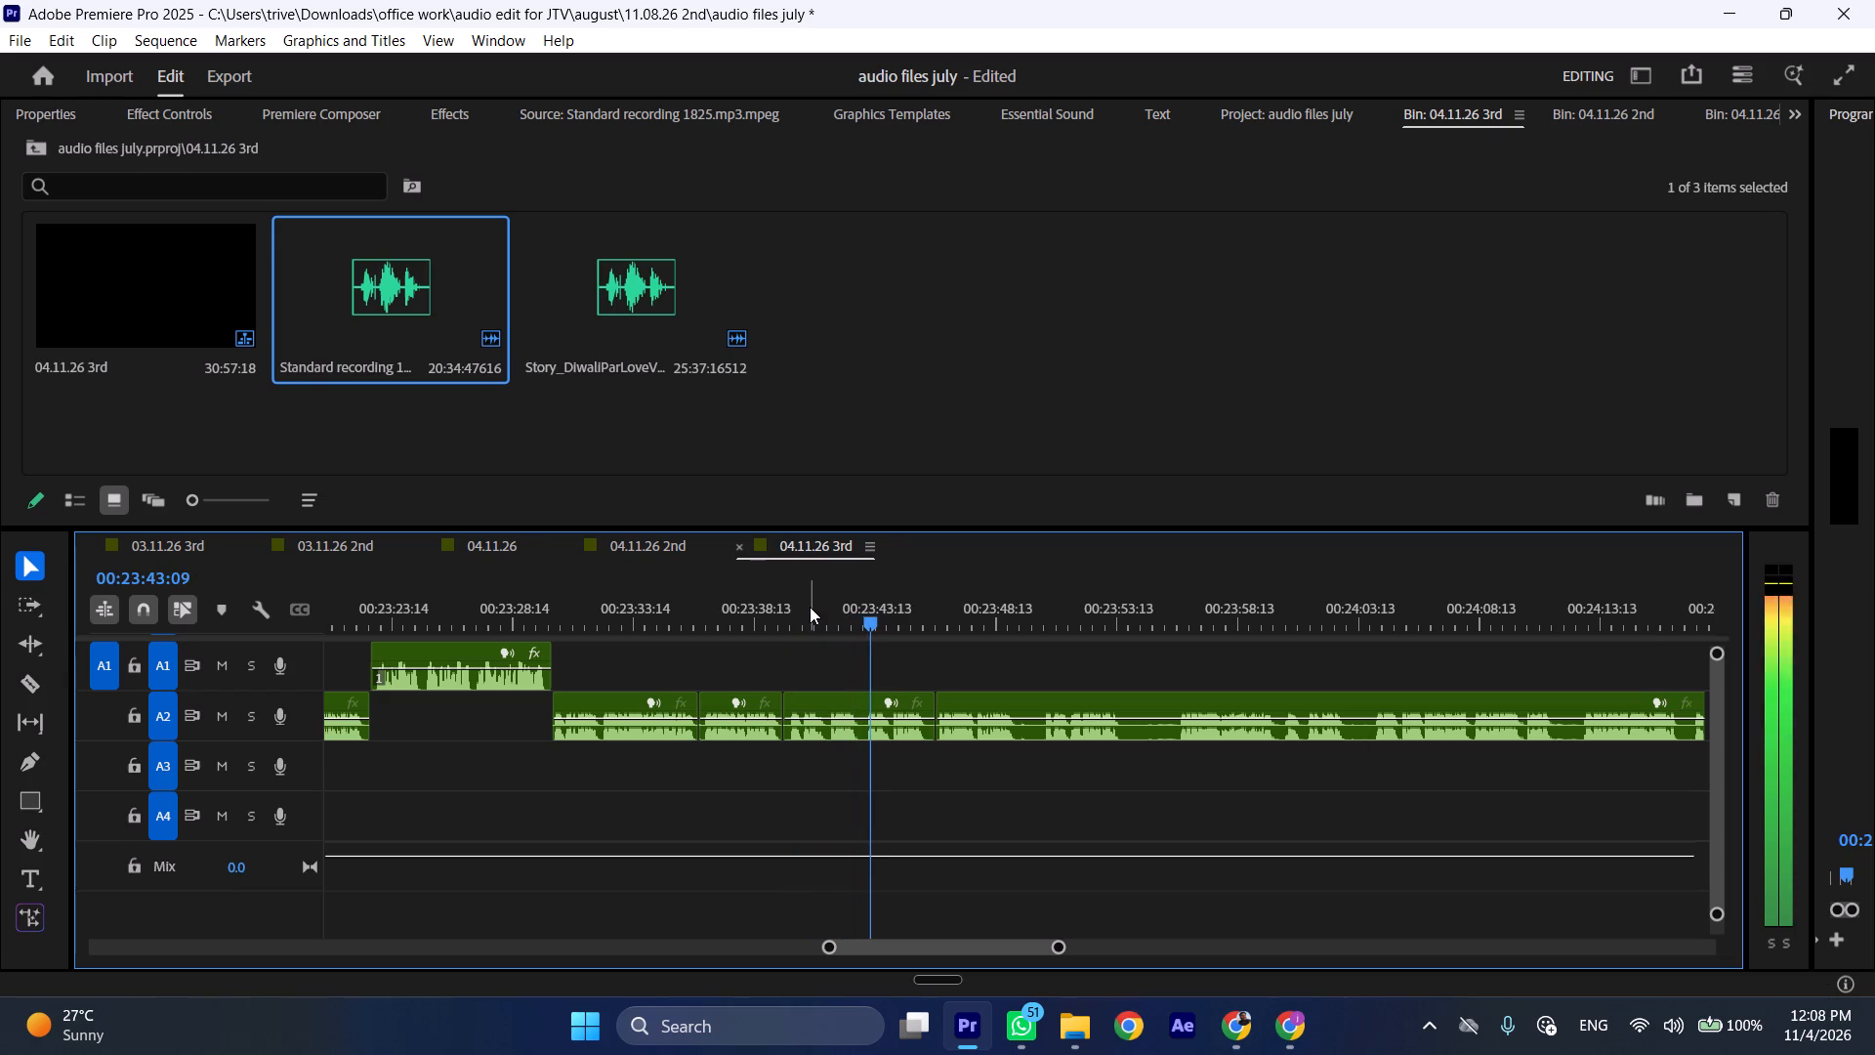
{"action": "left_click", "coordinate": [869, 607]}
{"action": "left_click", "coordinate": [875, 713]}
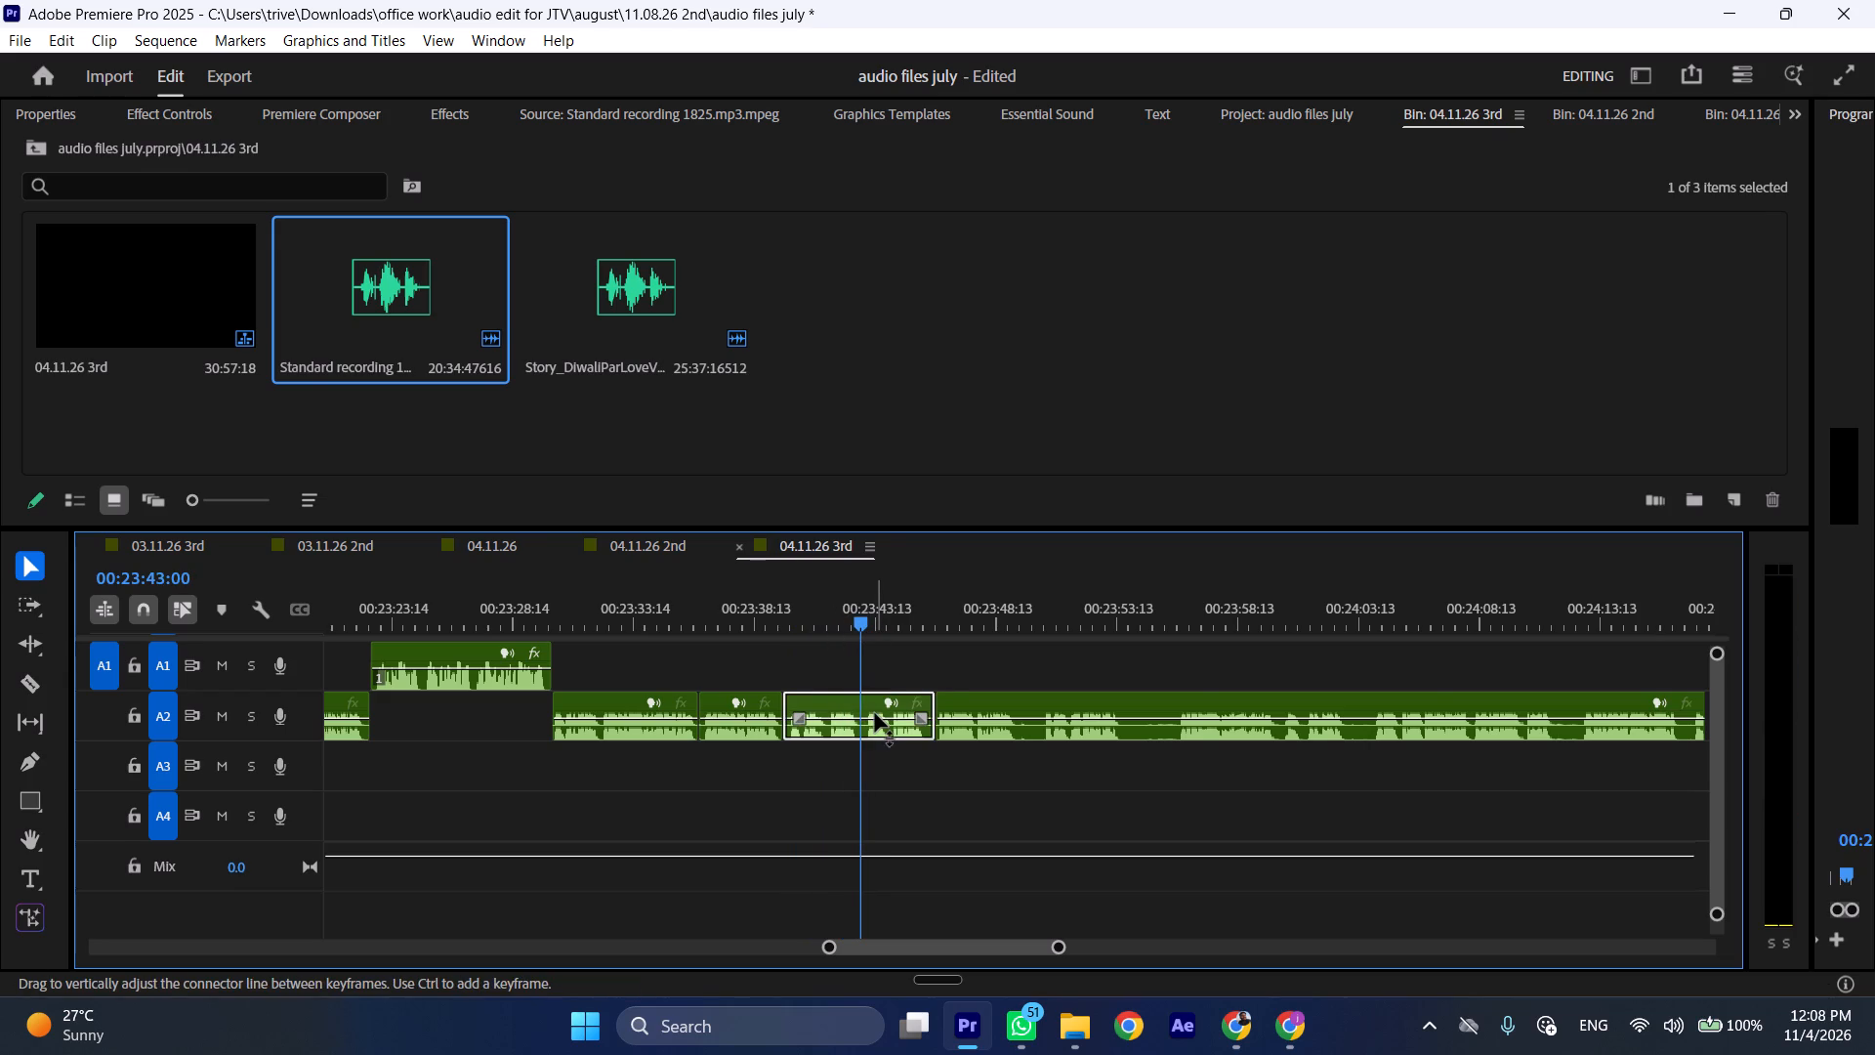
{"action": "key", "text": "shift+c"}
{"action": "key", "text": "ctrl+shift+d"}
{"action": "key", "text": "space"}
{"action": "type", "text": "l"}
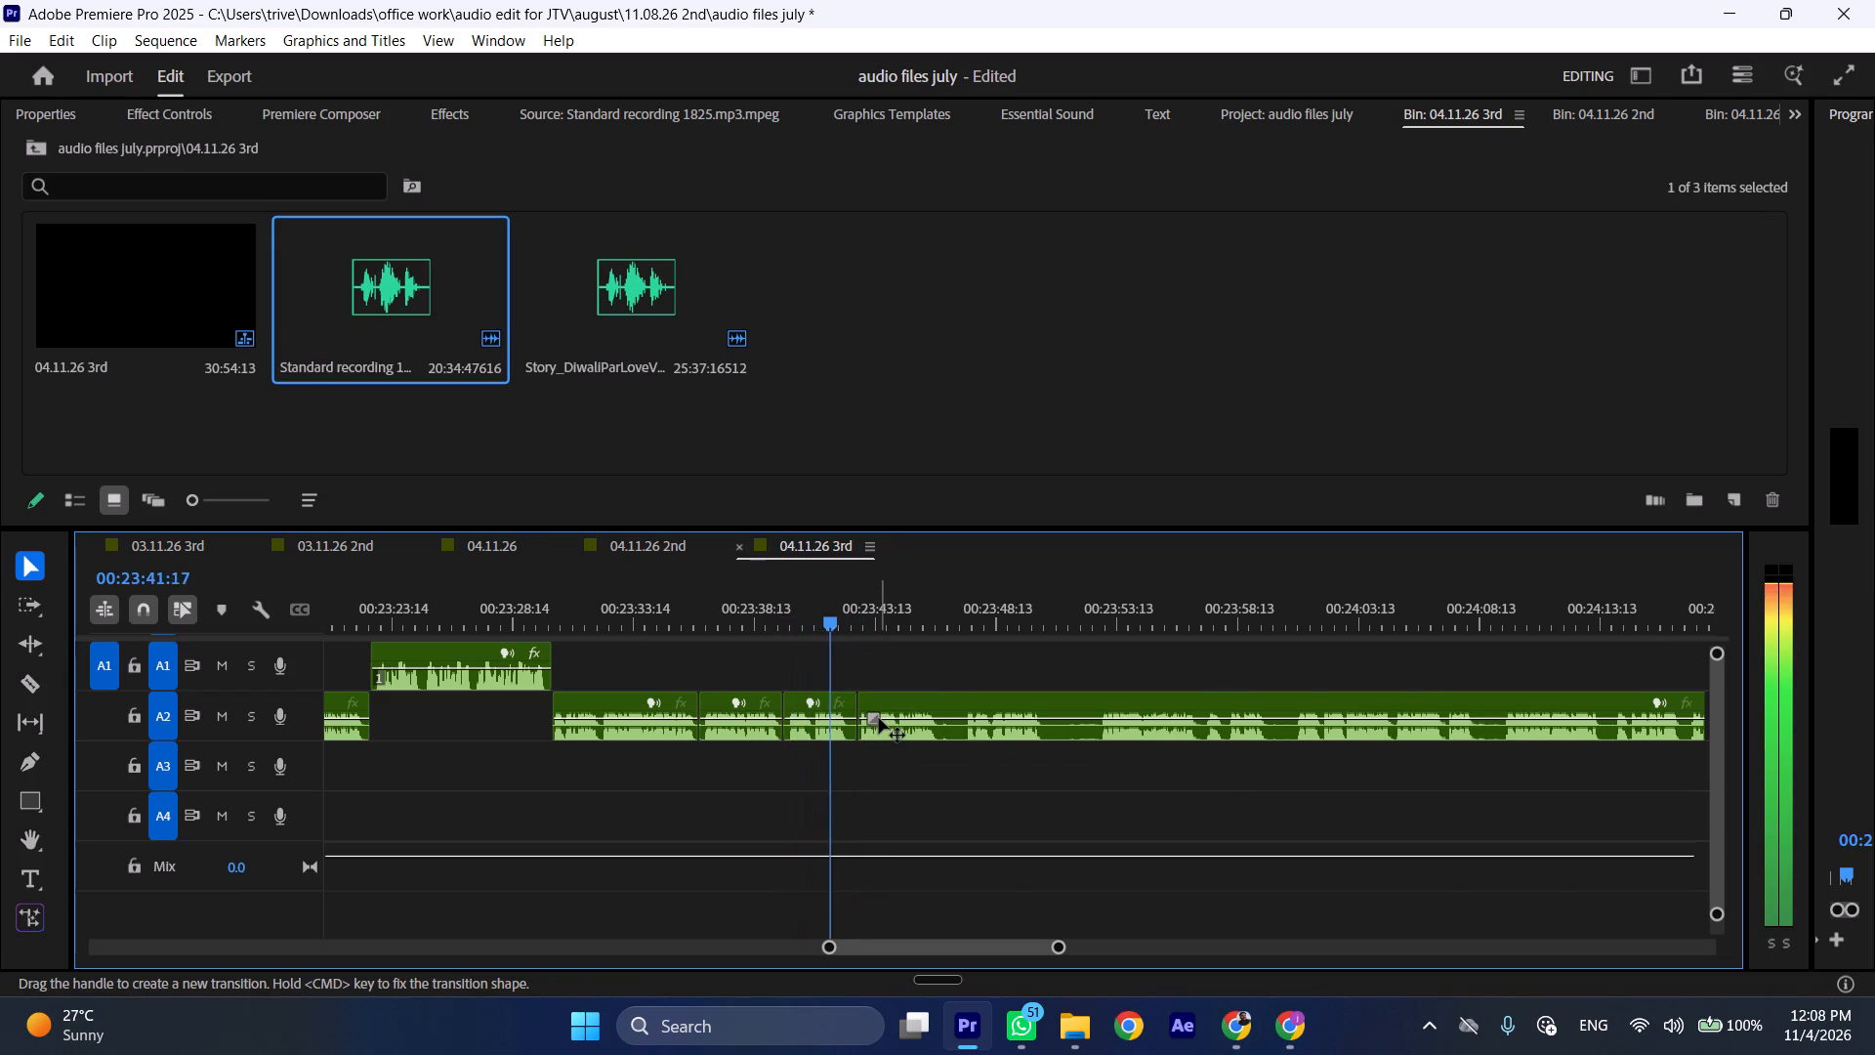
Cut the short A2 clip at 00:23:41:00, ripple delete its remaining part after the cut, and play on.
{"action": "left_click", "coordinate": [819, 620]}
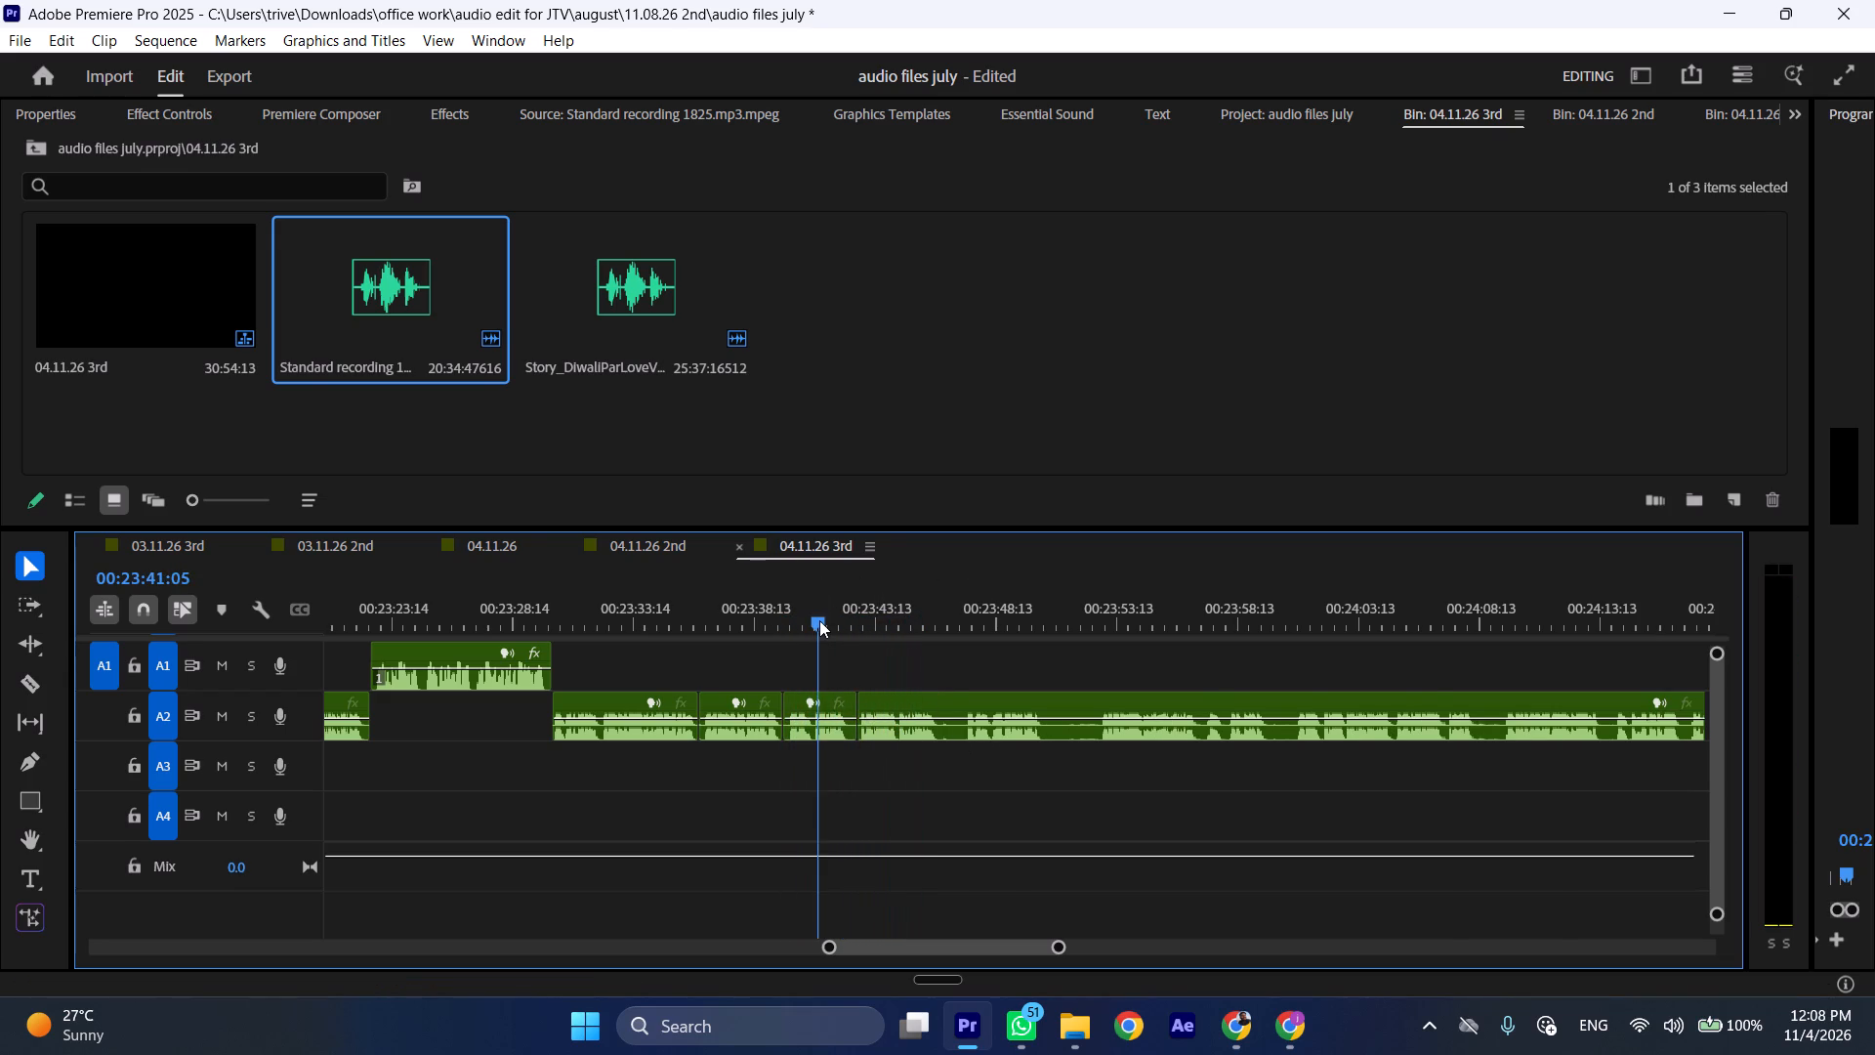
{"action": "key", "text": "shift+c"}
{"action": "left_click", "coordinate": [832, 733]}
{"action": "key", "text": "ctrl+shift+d"}
{"action": "key", "text": "space"}
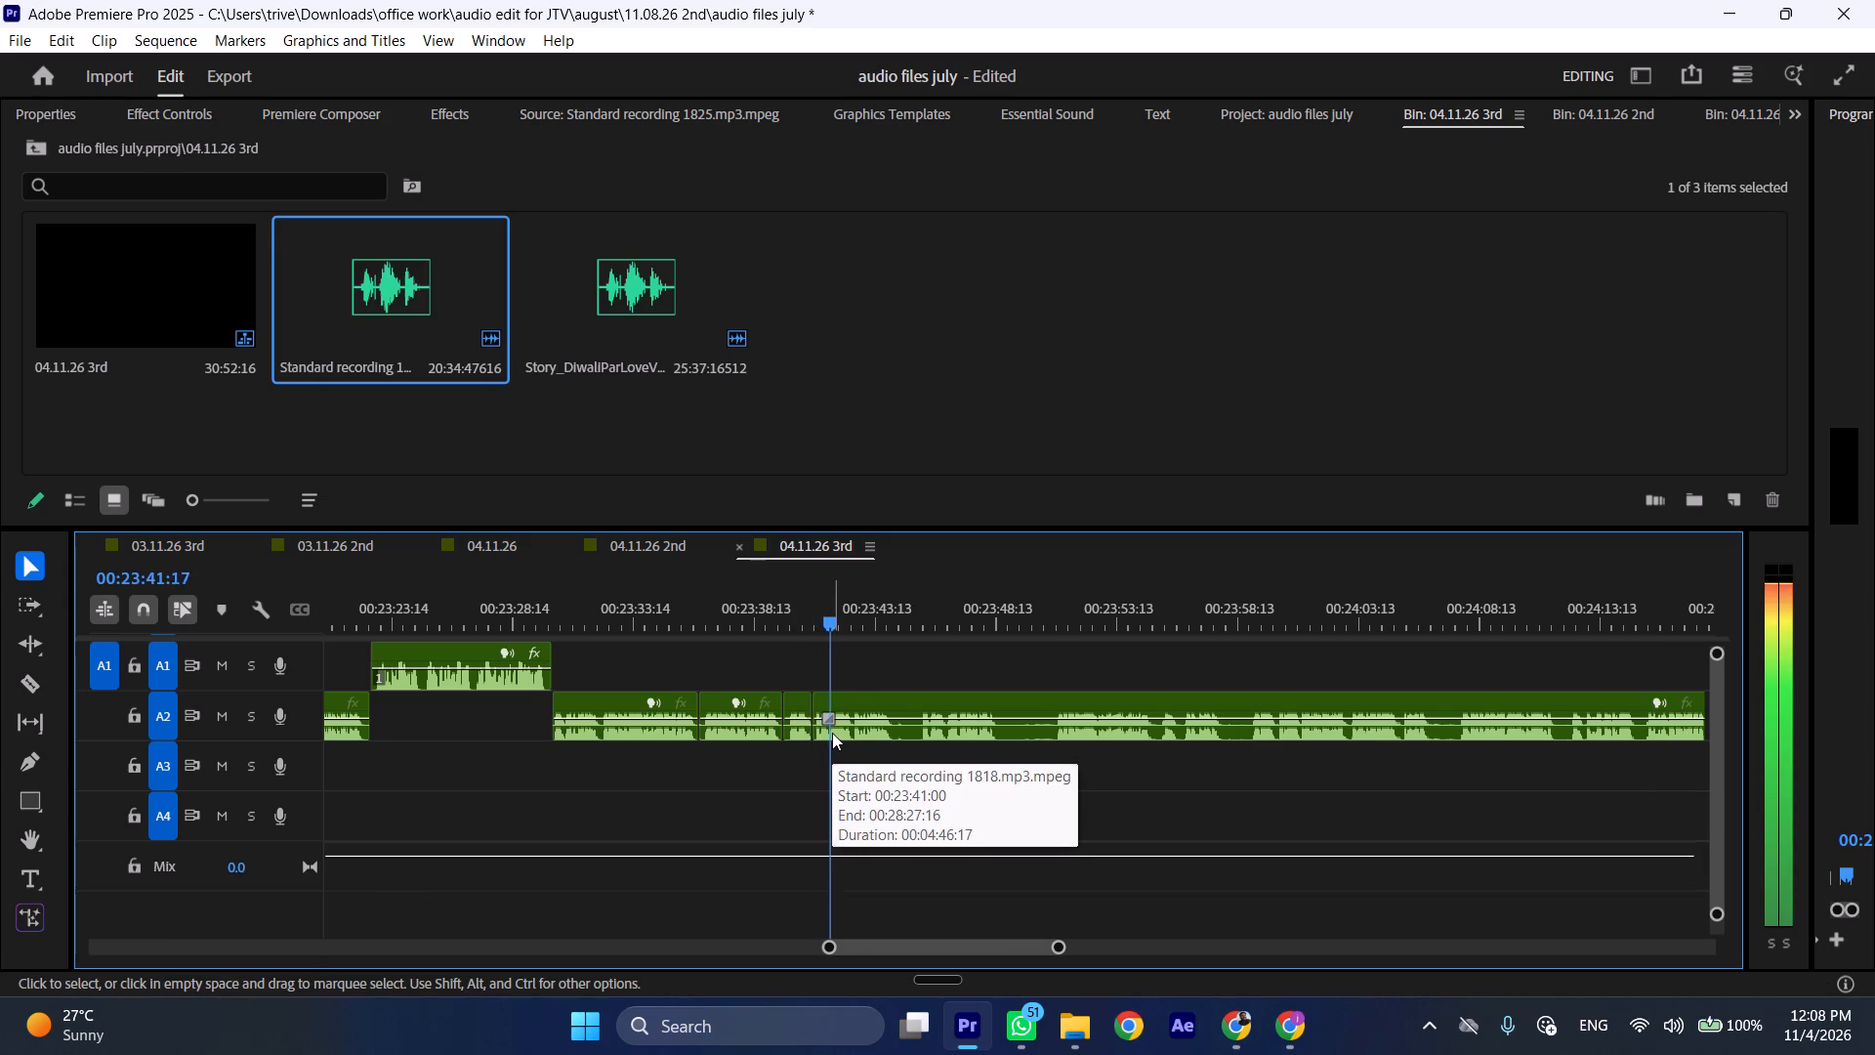
{"action": "key", "text": "l"}
Cut the A2 recording at 00:23:44:12, ripple delete the pause from there to about 00:23:45, and resume playback.
{"action": "key", "text": "space"}
{"action": "key", "text": "shift+c"}
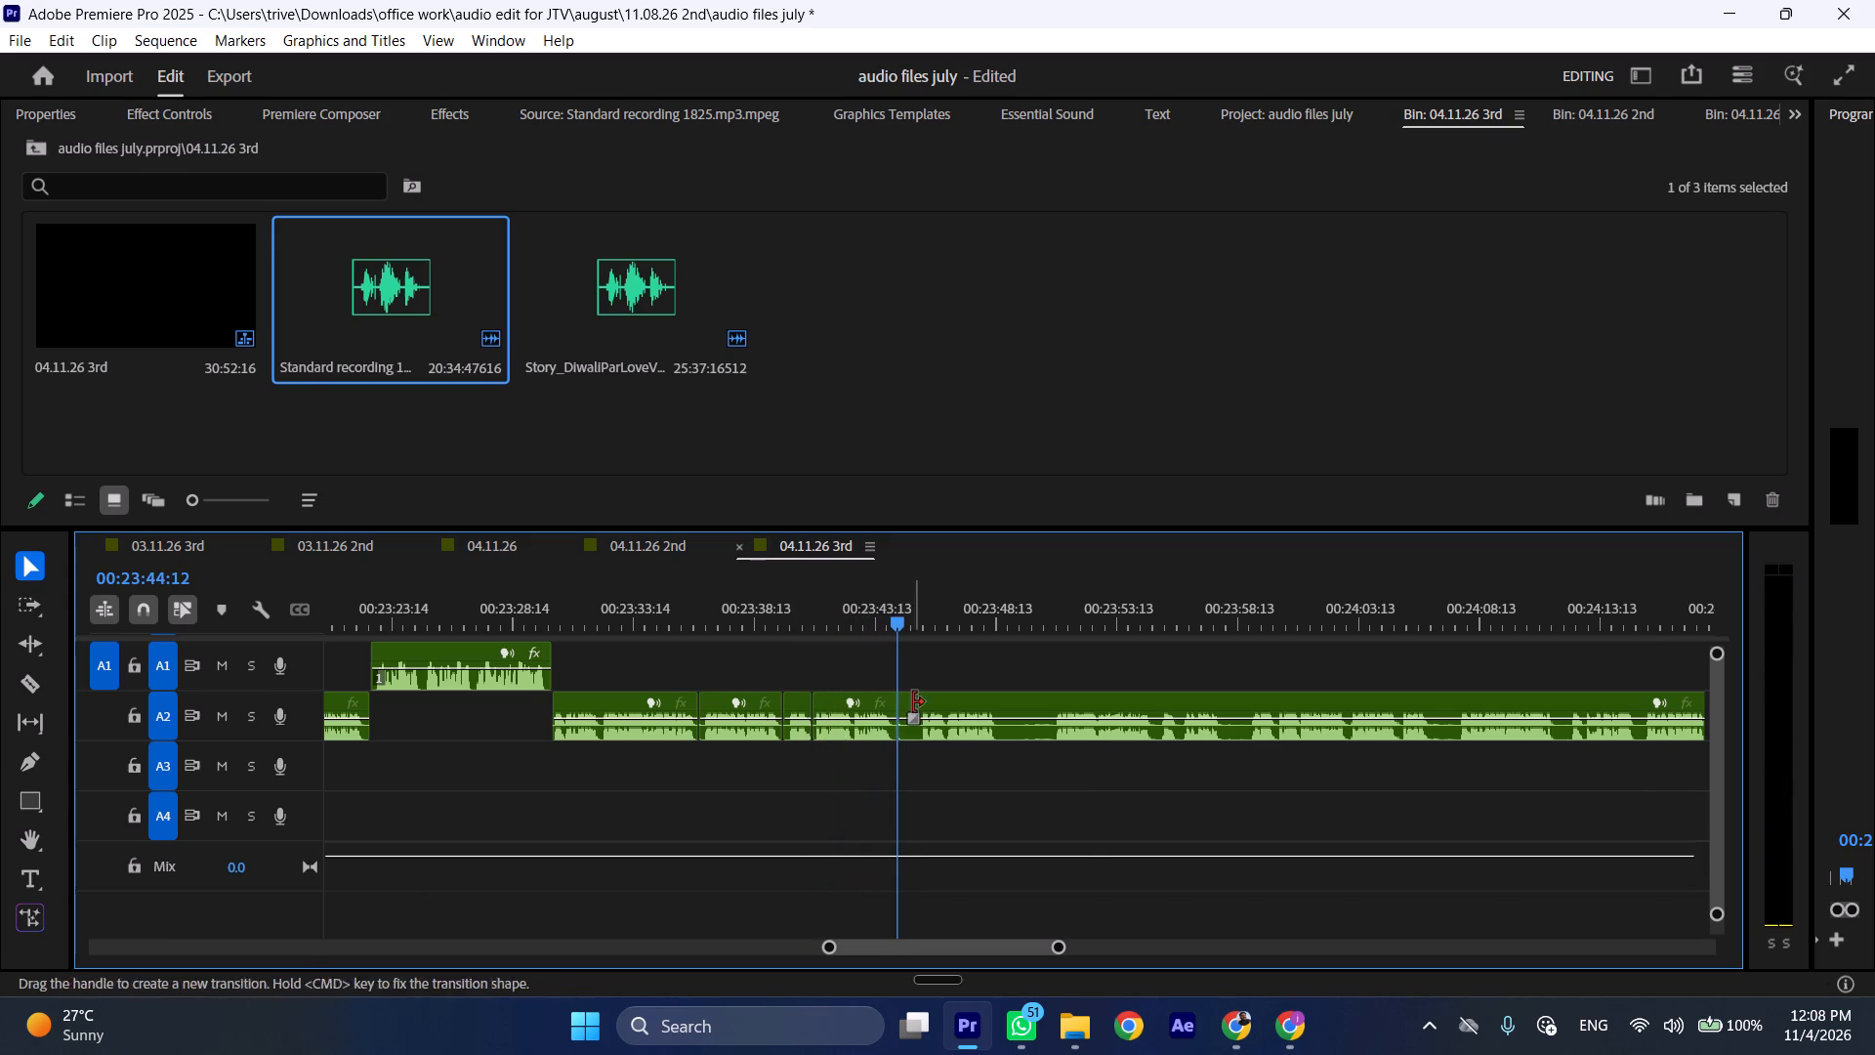
{"action": "left_click", "coordinate": [917, 601]}
{"action": "left_click", "coordinate": [950, 694]}
{"action": "left_click", "coordinate": [915, 612]}
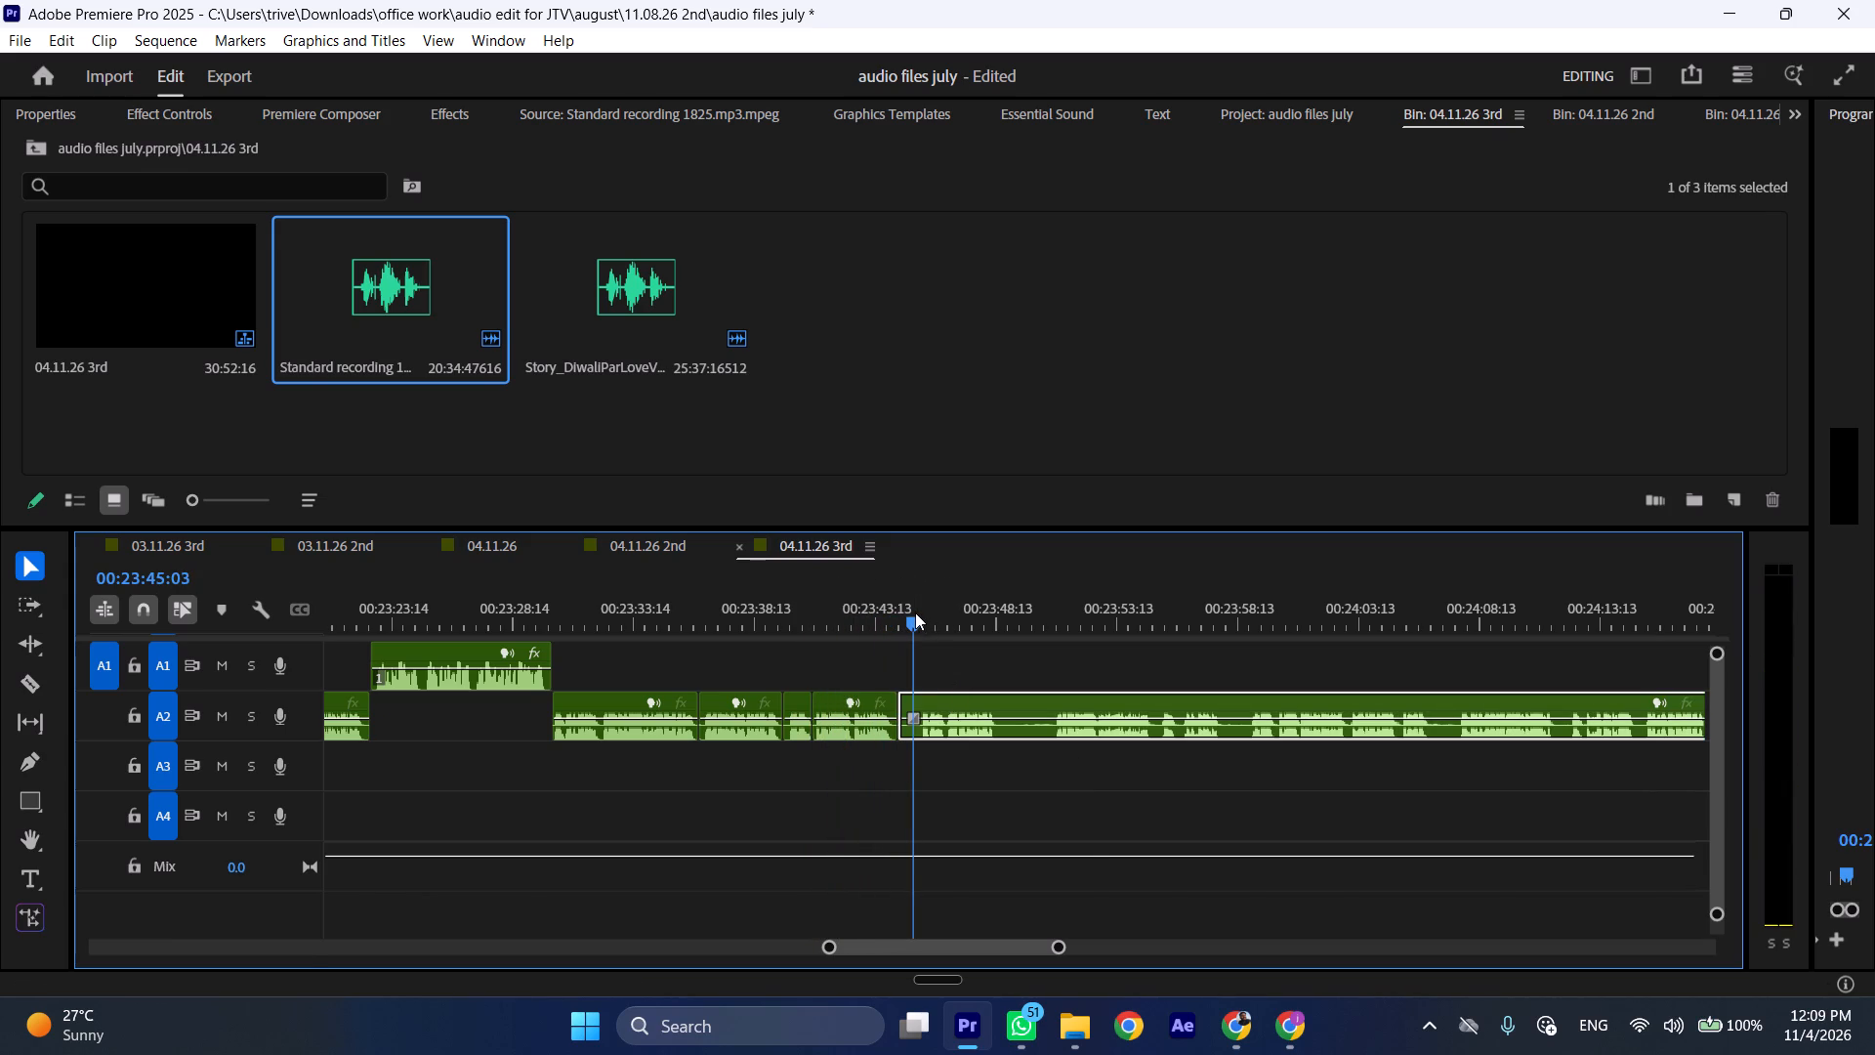
{"action": "key", "text": "shift+c"}
{"action": "key", "text": "ctrl+shift+d"}
{"action": "key", "text": "space"}
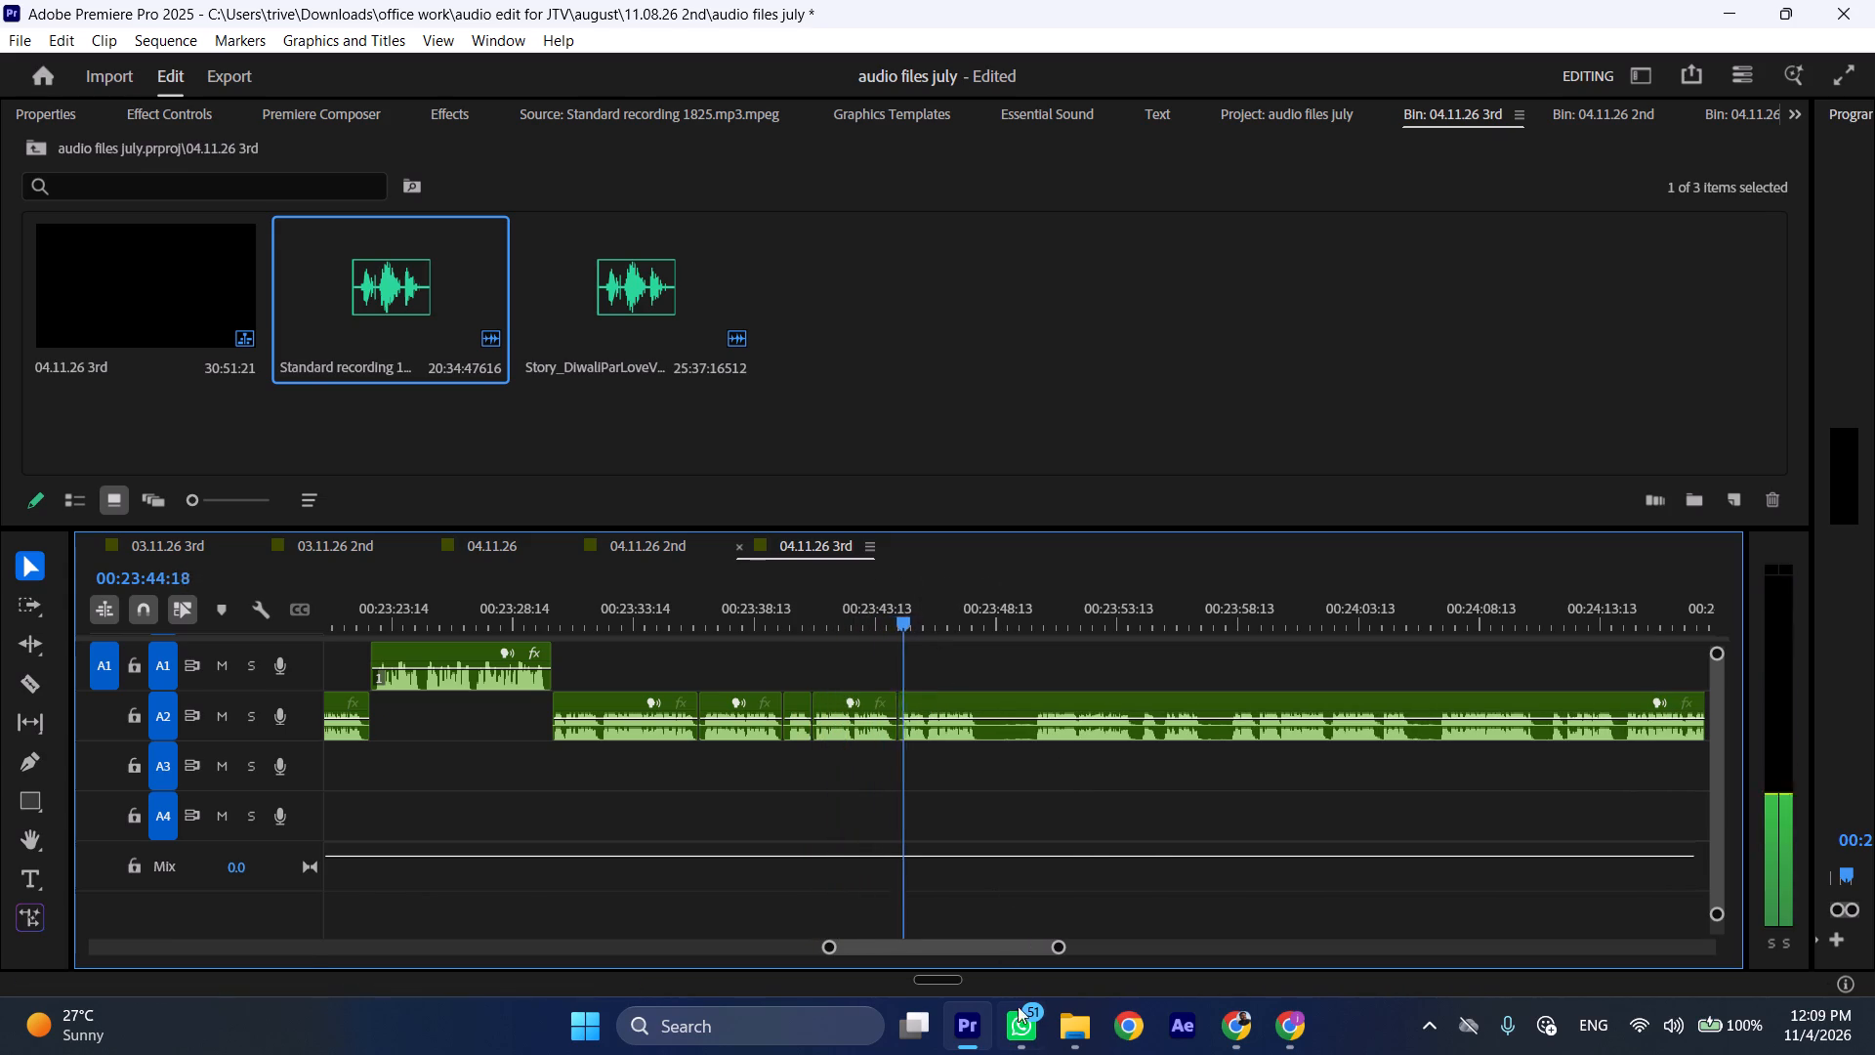
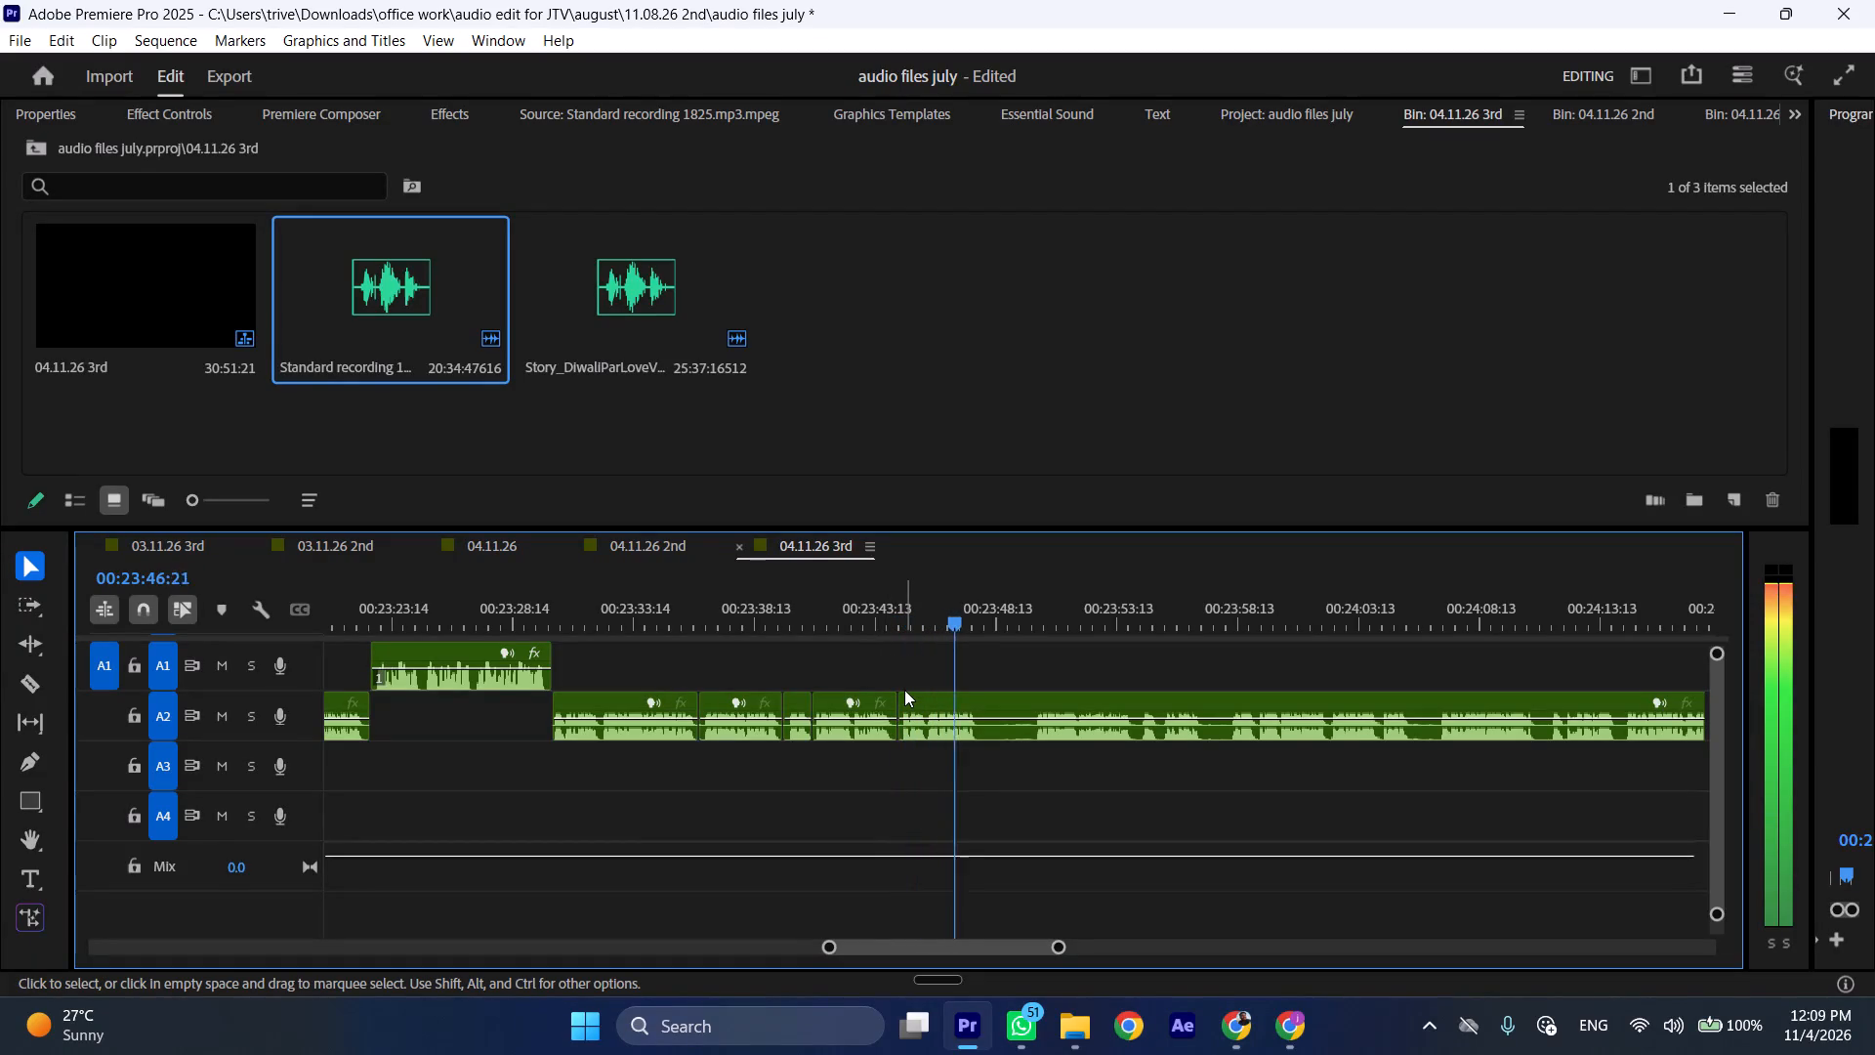
Stop playback at the start of the next pause and cut the A2 recording at 00:23:47:23.
{"action": "key", "text": "space"}
{"action": "type", "text": "C"}
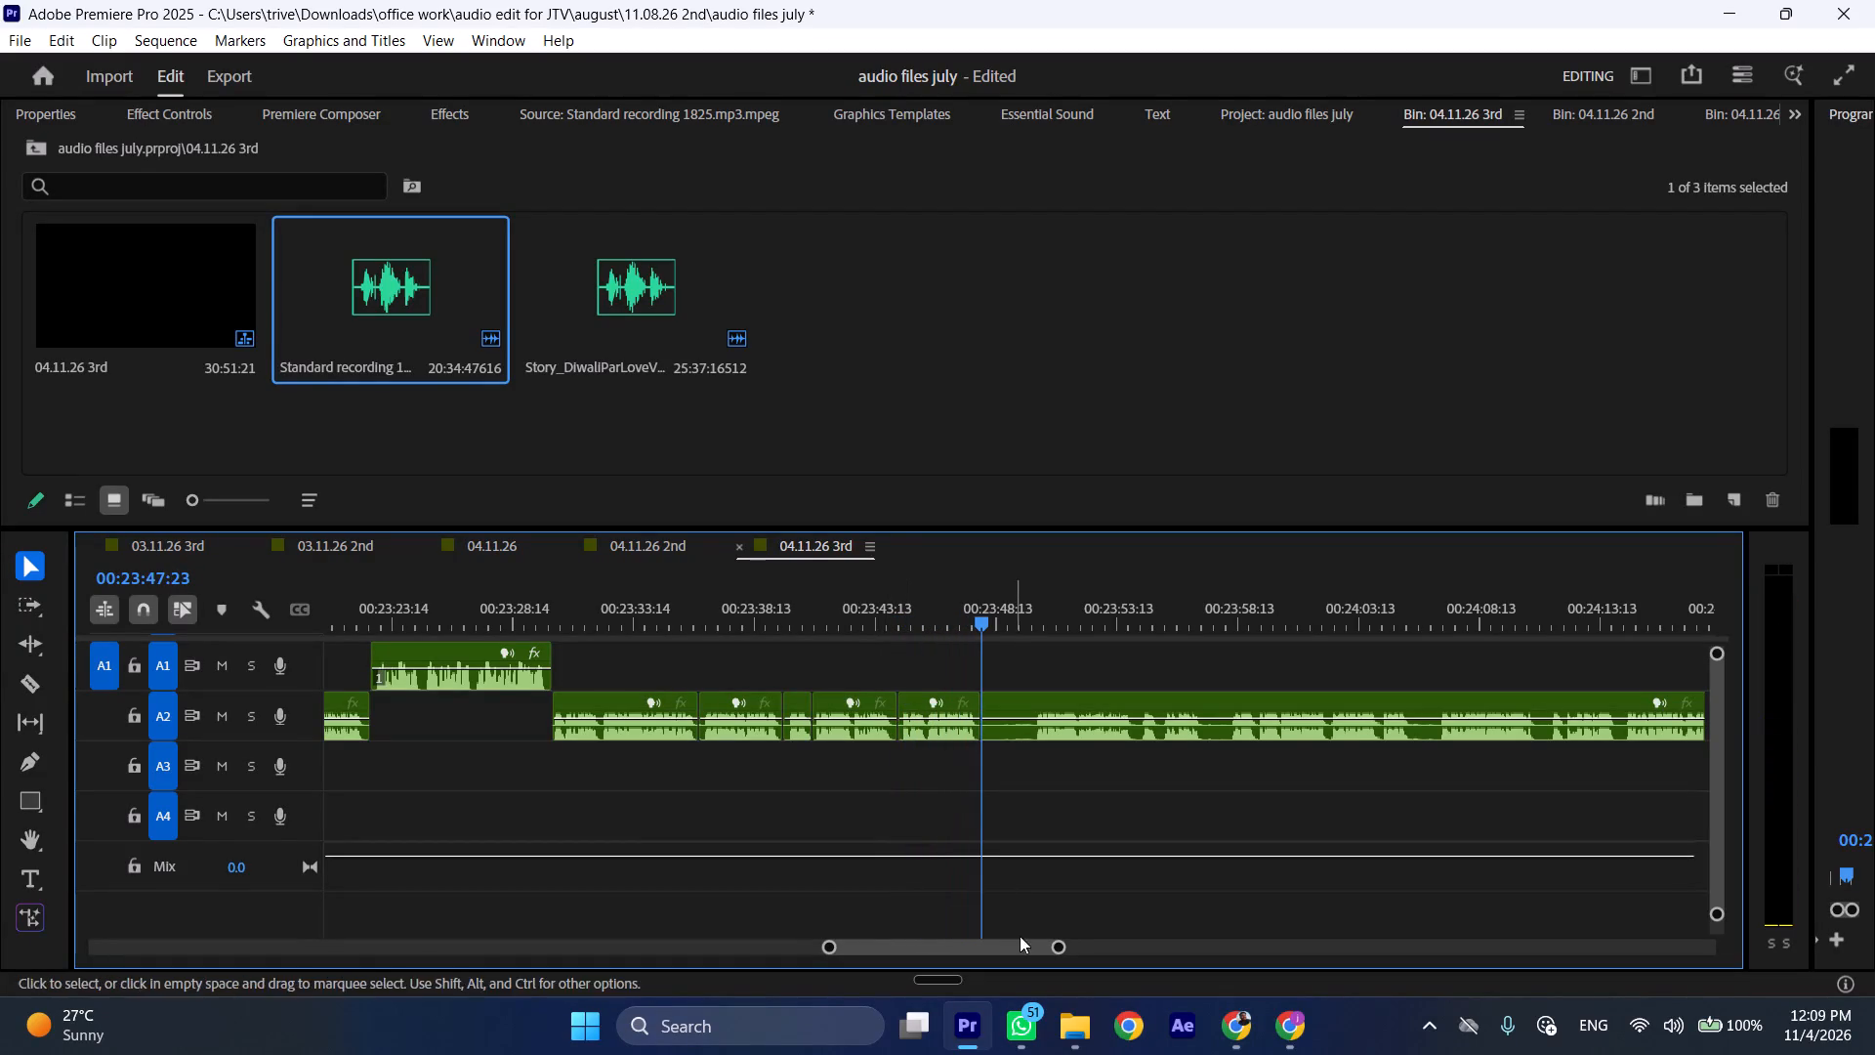
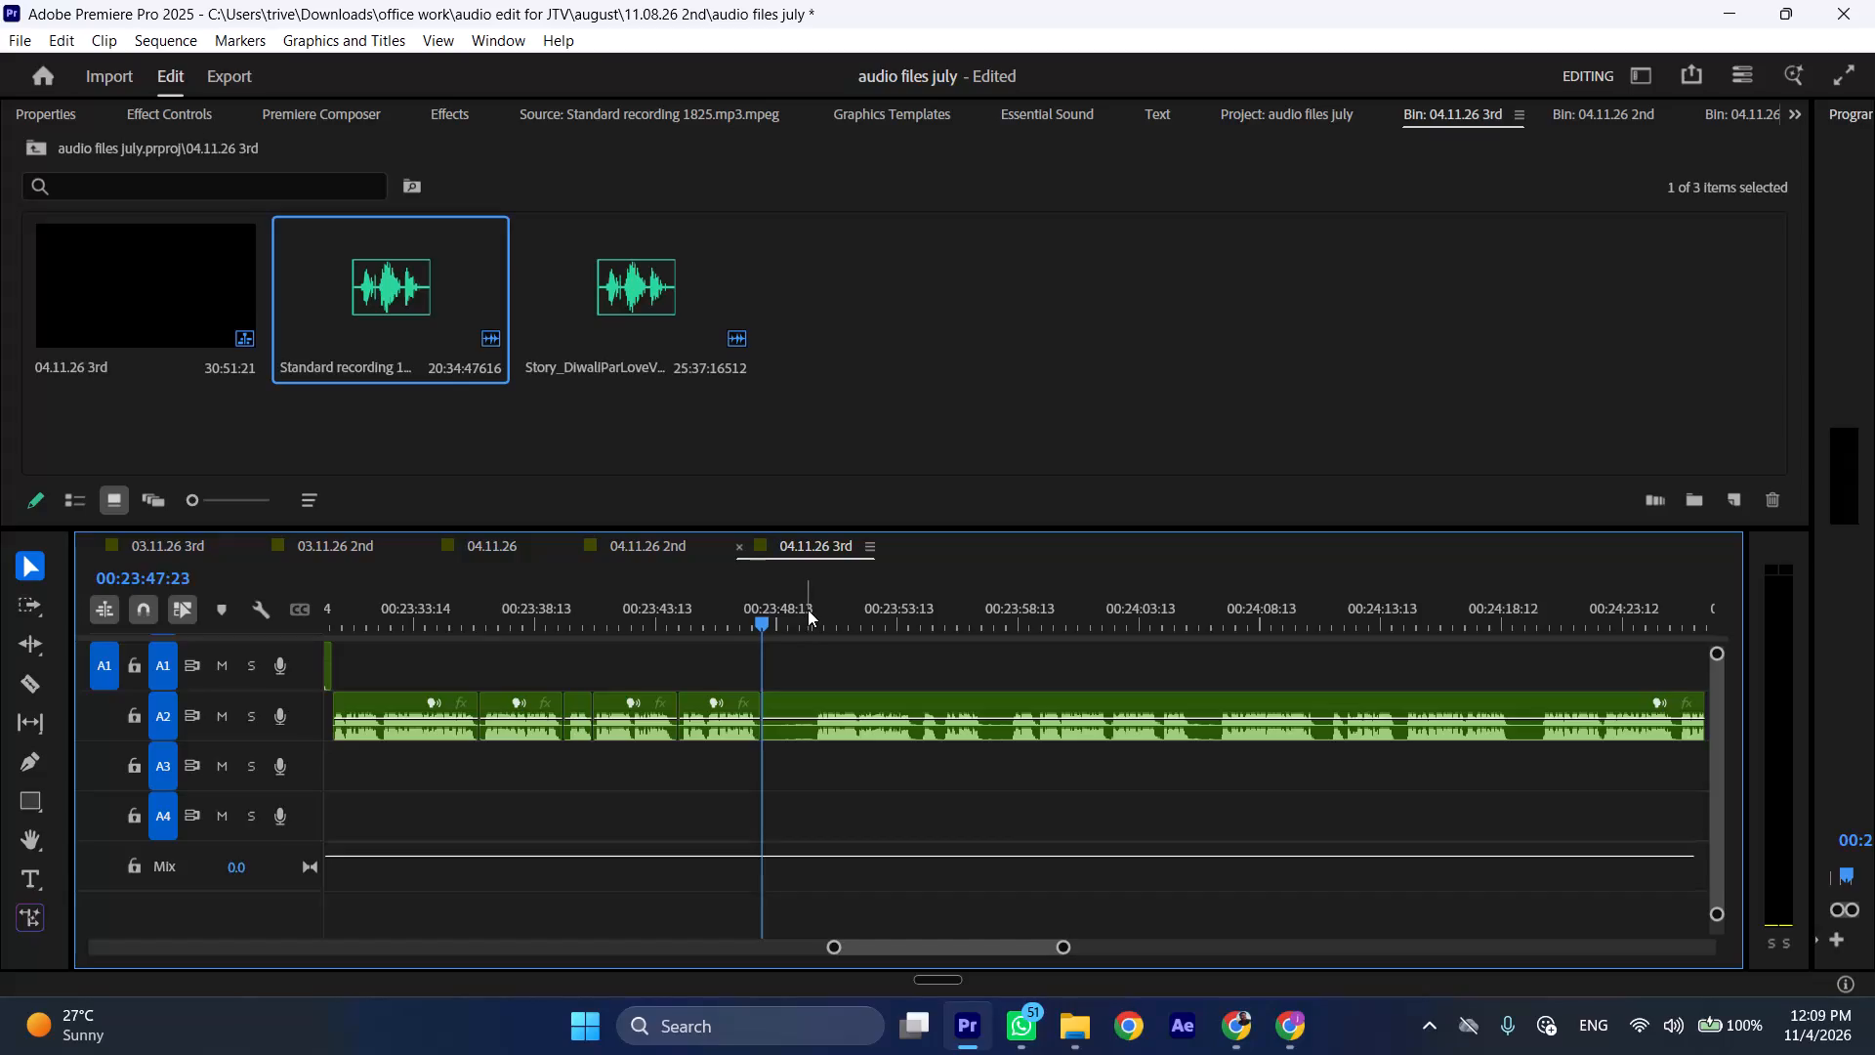
Move the remaining A1 recording earlier so that it starts at the A2 cut at 00:23:47:23.
{"action": "key", "text": "ctrl+shift+x"}
{"action": "key", "text": "ctrl+shift+x"}
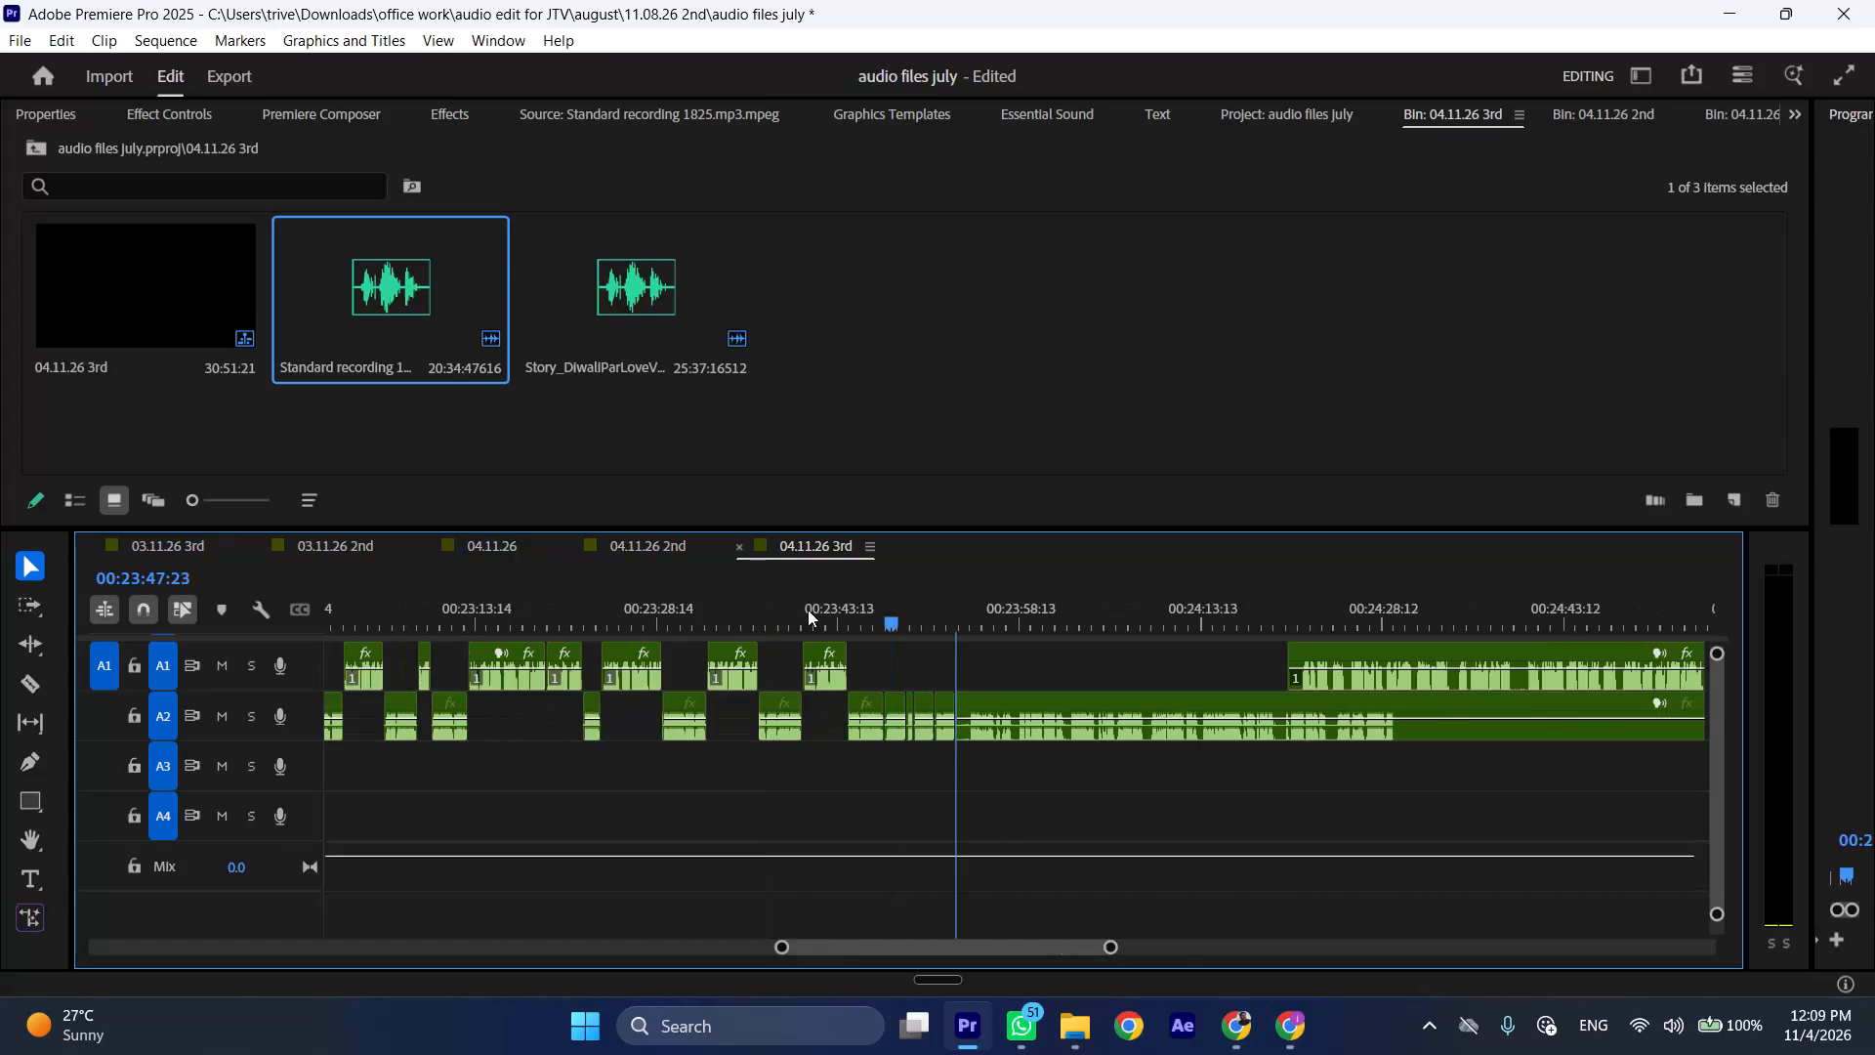
{"action": "left_click_drag", "start_coordinate": [1341, 654], "coordinate": [1012, 667]}
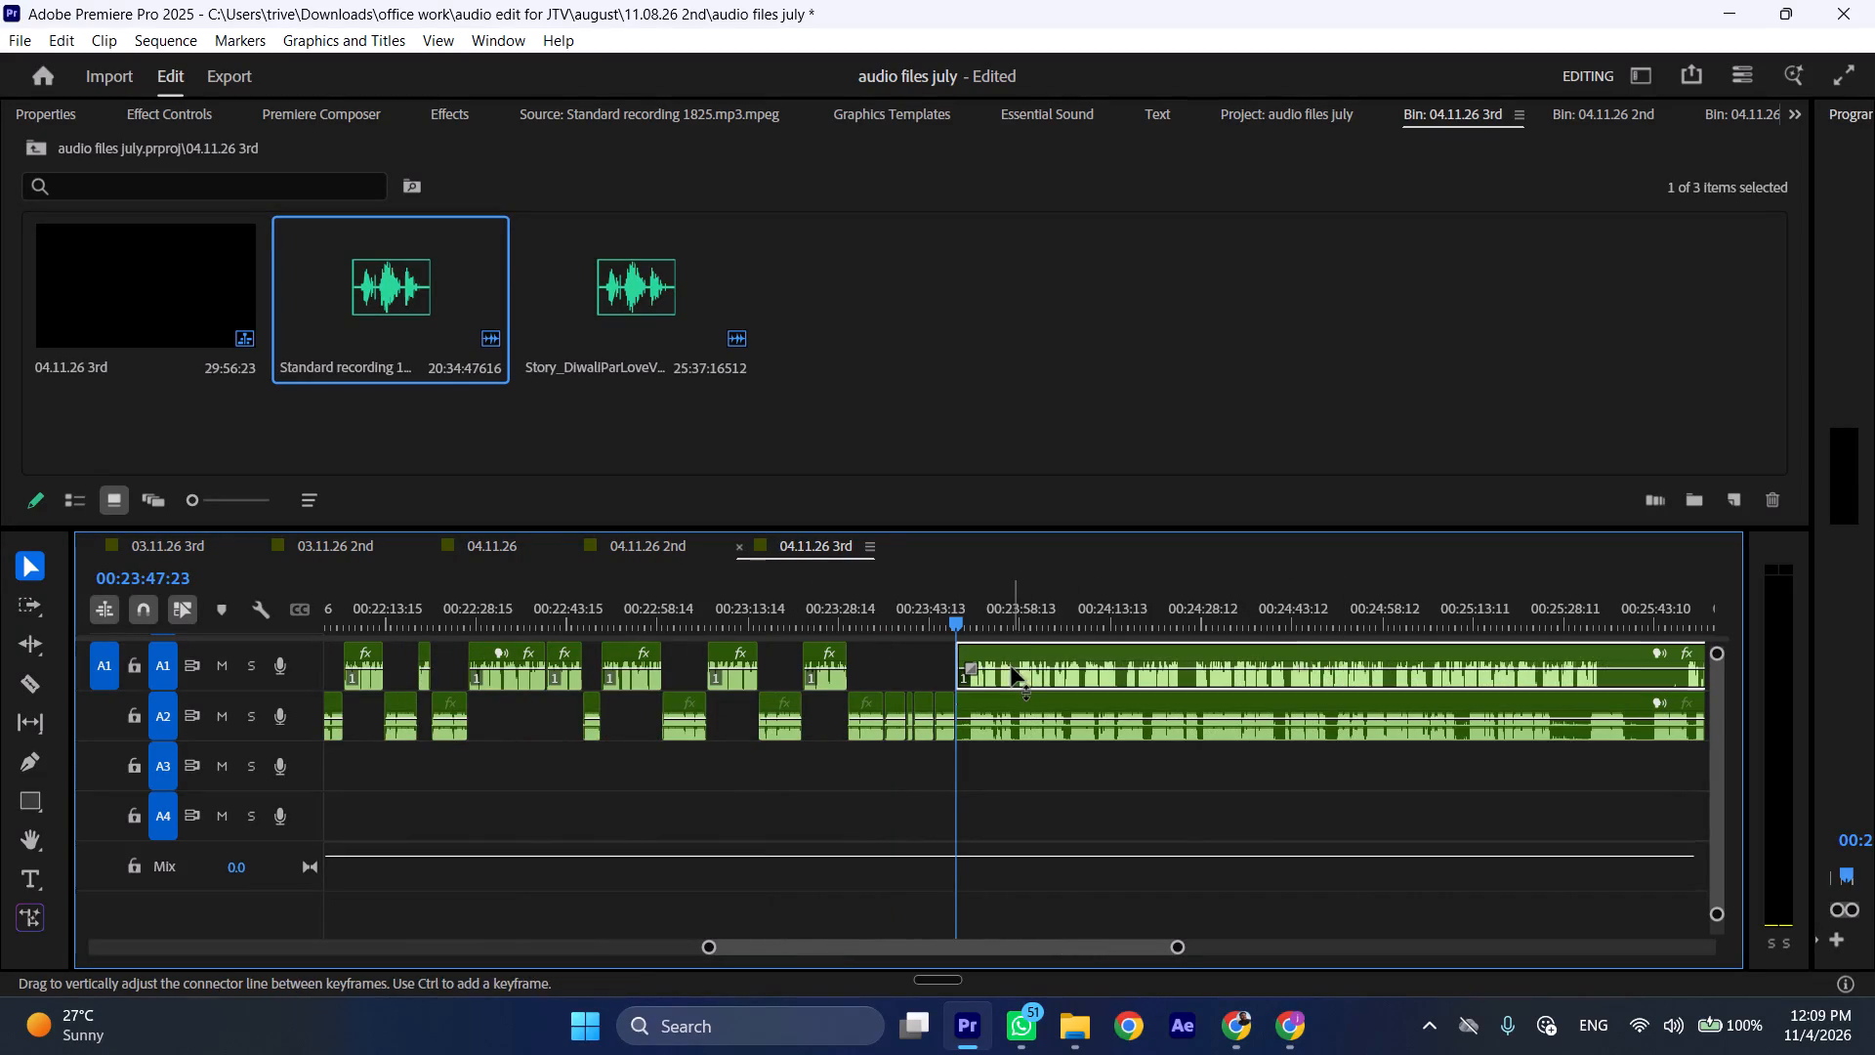
Trim about 2 seconds of silence from the start of the A1 recording, up to its first speech.
{"action": "key", "text": "ctrl+shift+c"}
{"action": "key", "text": "ctrl+shift+c"}
{"action": "key", "text": "ctrl+shift+c"}
{"action": "left_click_drag", "start_coordinate": [1020, 667], "coordinate": [1077, 664]}
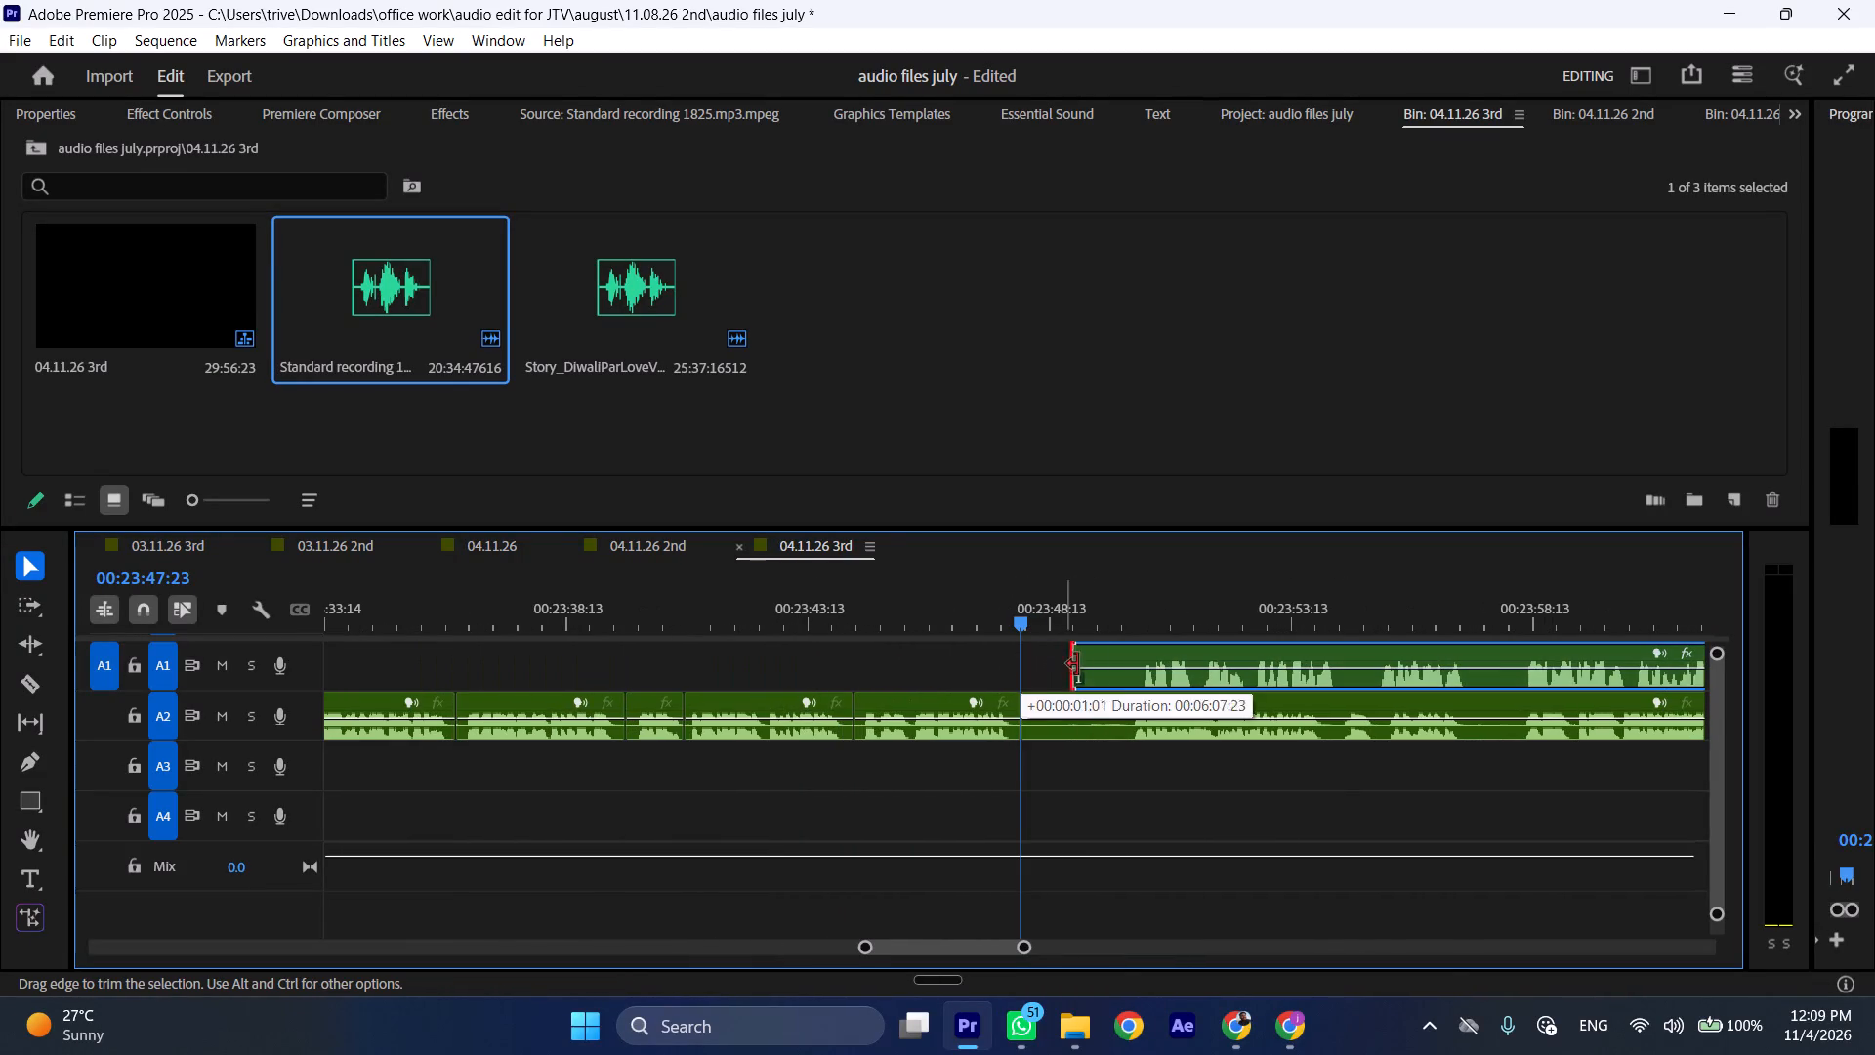
{"action": "left_click_drag", "start_coordinate": [1077, 664], "coordinate": [1127, 657]}
Move the A2 recording that follows the cut later on its track, so that it starts at about 00:24:03.
{"action": "scroll", "coordinate": [1087, 658], "scroll_direction": "down", "scroll_amount": 5}
{"action": "key", "text": "ctrl+shift+x"}
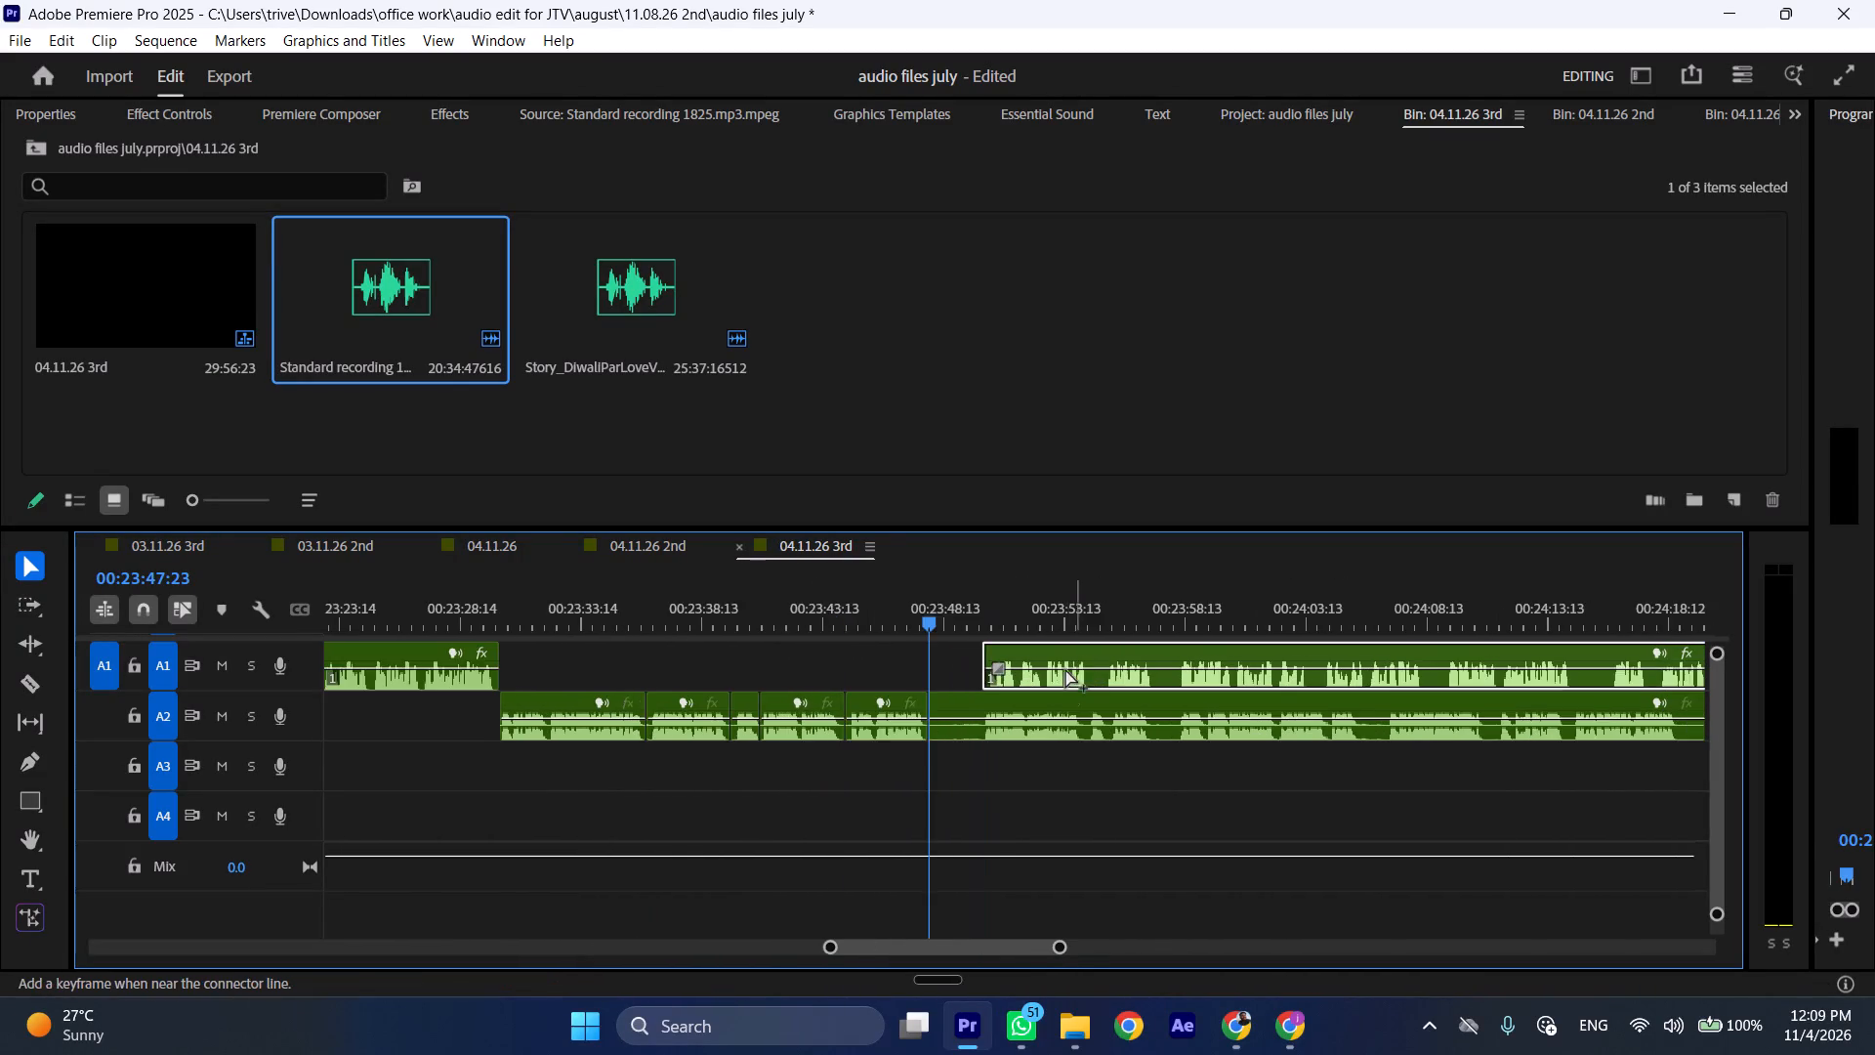
{"action": "scroll", "coordinate": [1049, 683], "scroll_direction": "down", "scroll_amount": 4}
{"action": "left_click_drag", "start_coordinate": [830, 703], "coordinate": [1203, 712]}
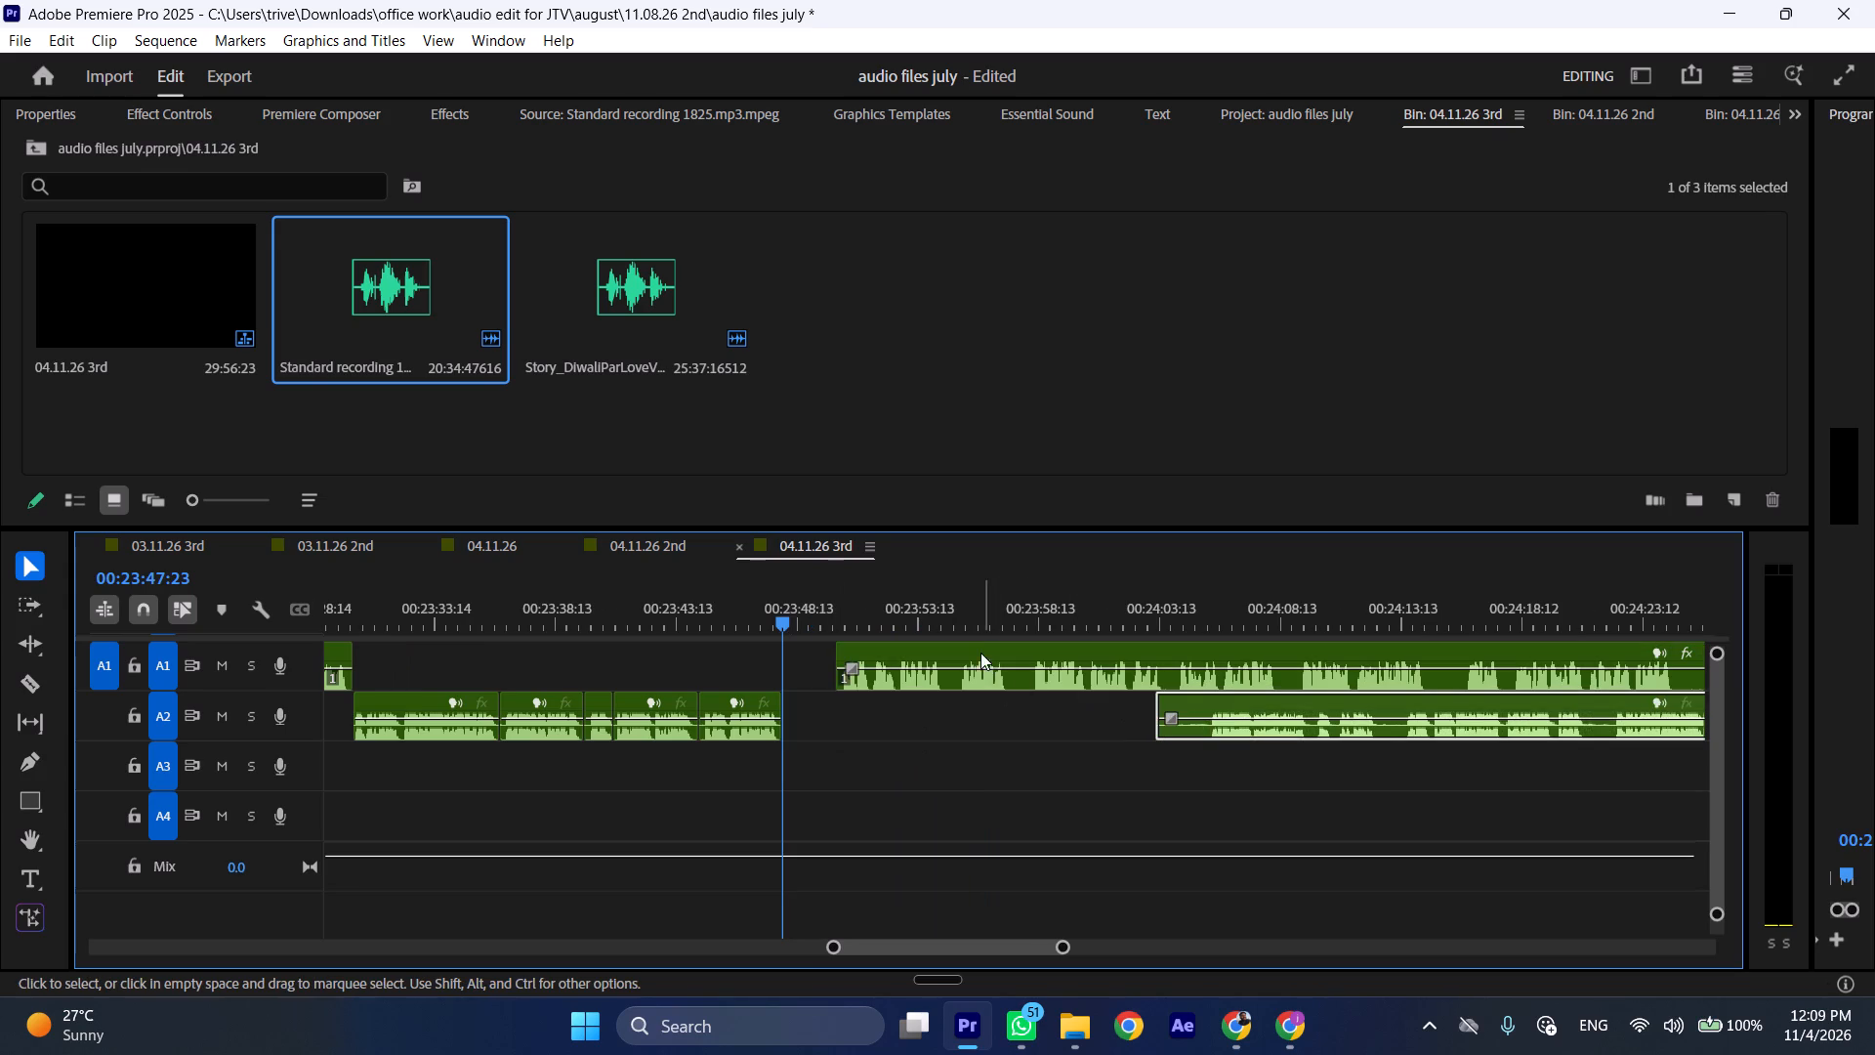
Close the gap by moving the trimmed A1 recording back to 00:23:47:23, and play it at increased speed.
{"action": "left_click_drag", "start_coordinate": [979, 652], "coordinate": [937, 652]}
{"action": "key", "text": "space"}
{"action": "type", "text": "l"}
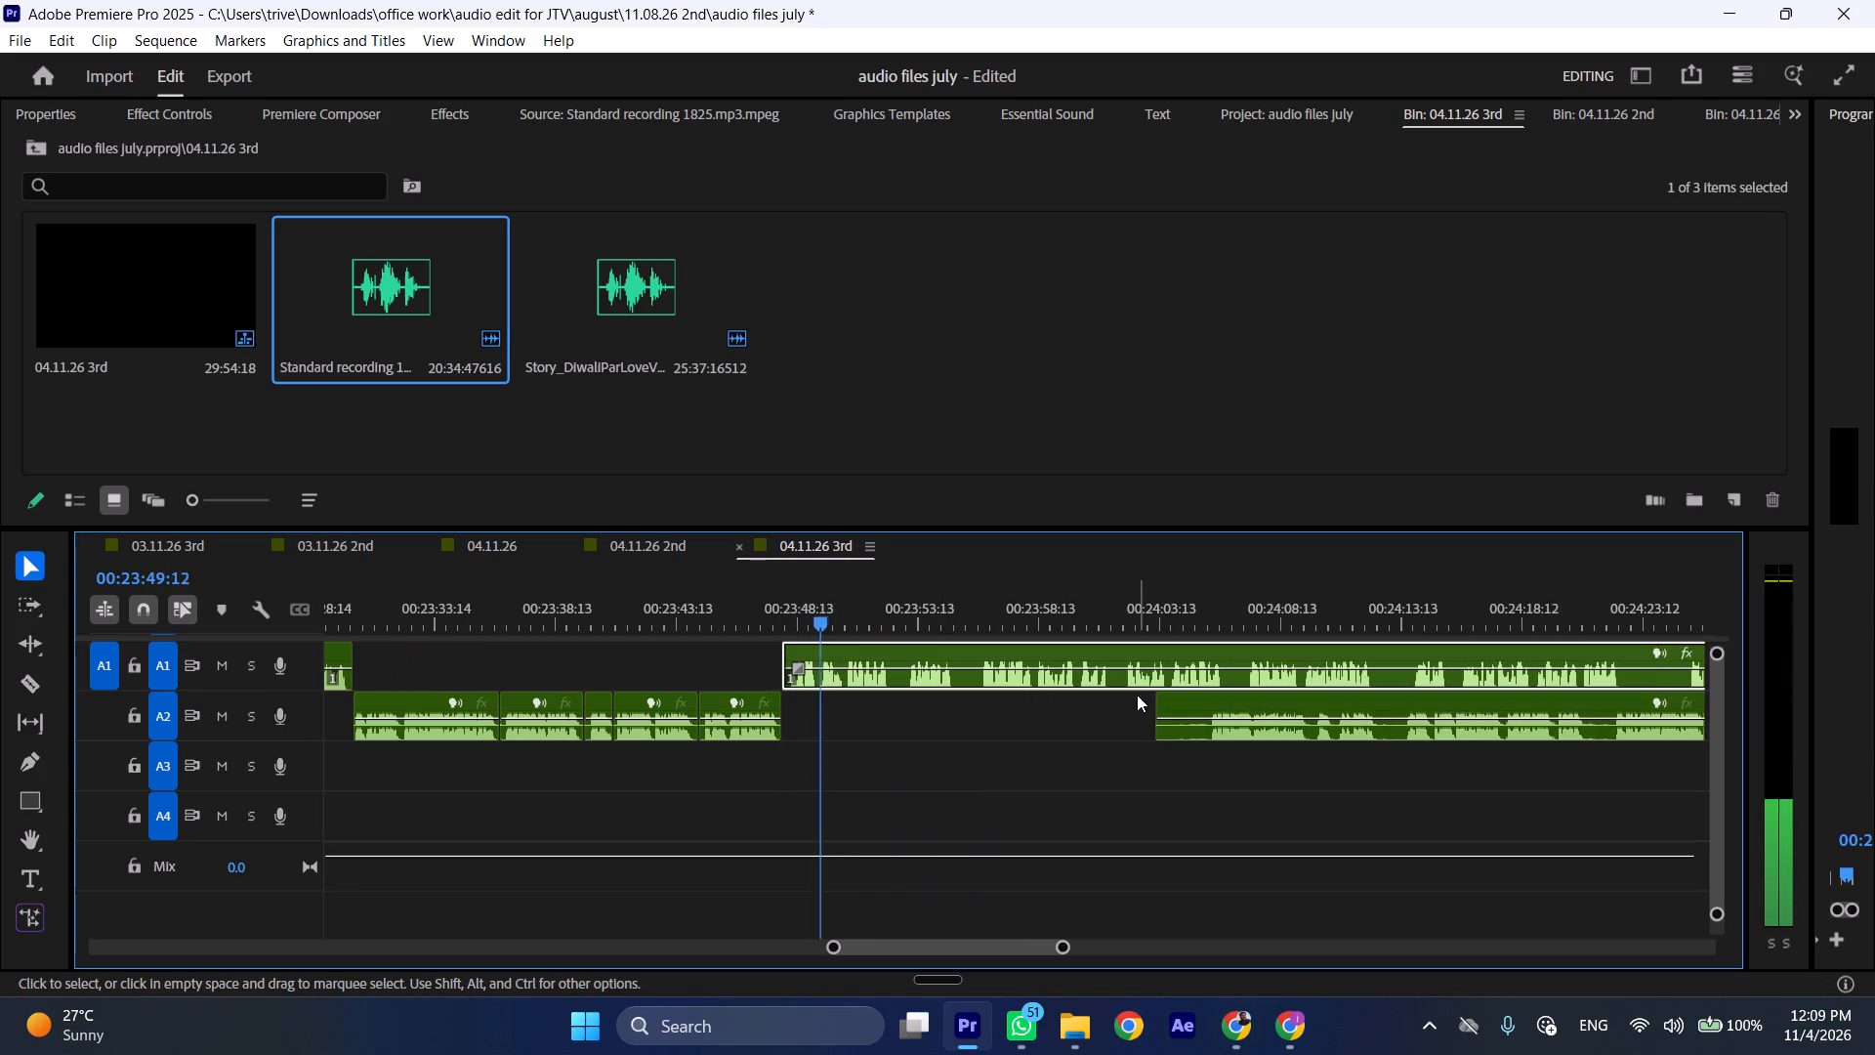
Trim about 2 seconds of silence from the start of the moved A2 recording, up to its first speech.
{"action": "left_click_drag", "start_coordinate": [1144, 697], "coordinate": [1194, 703]}
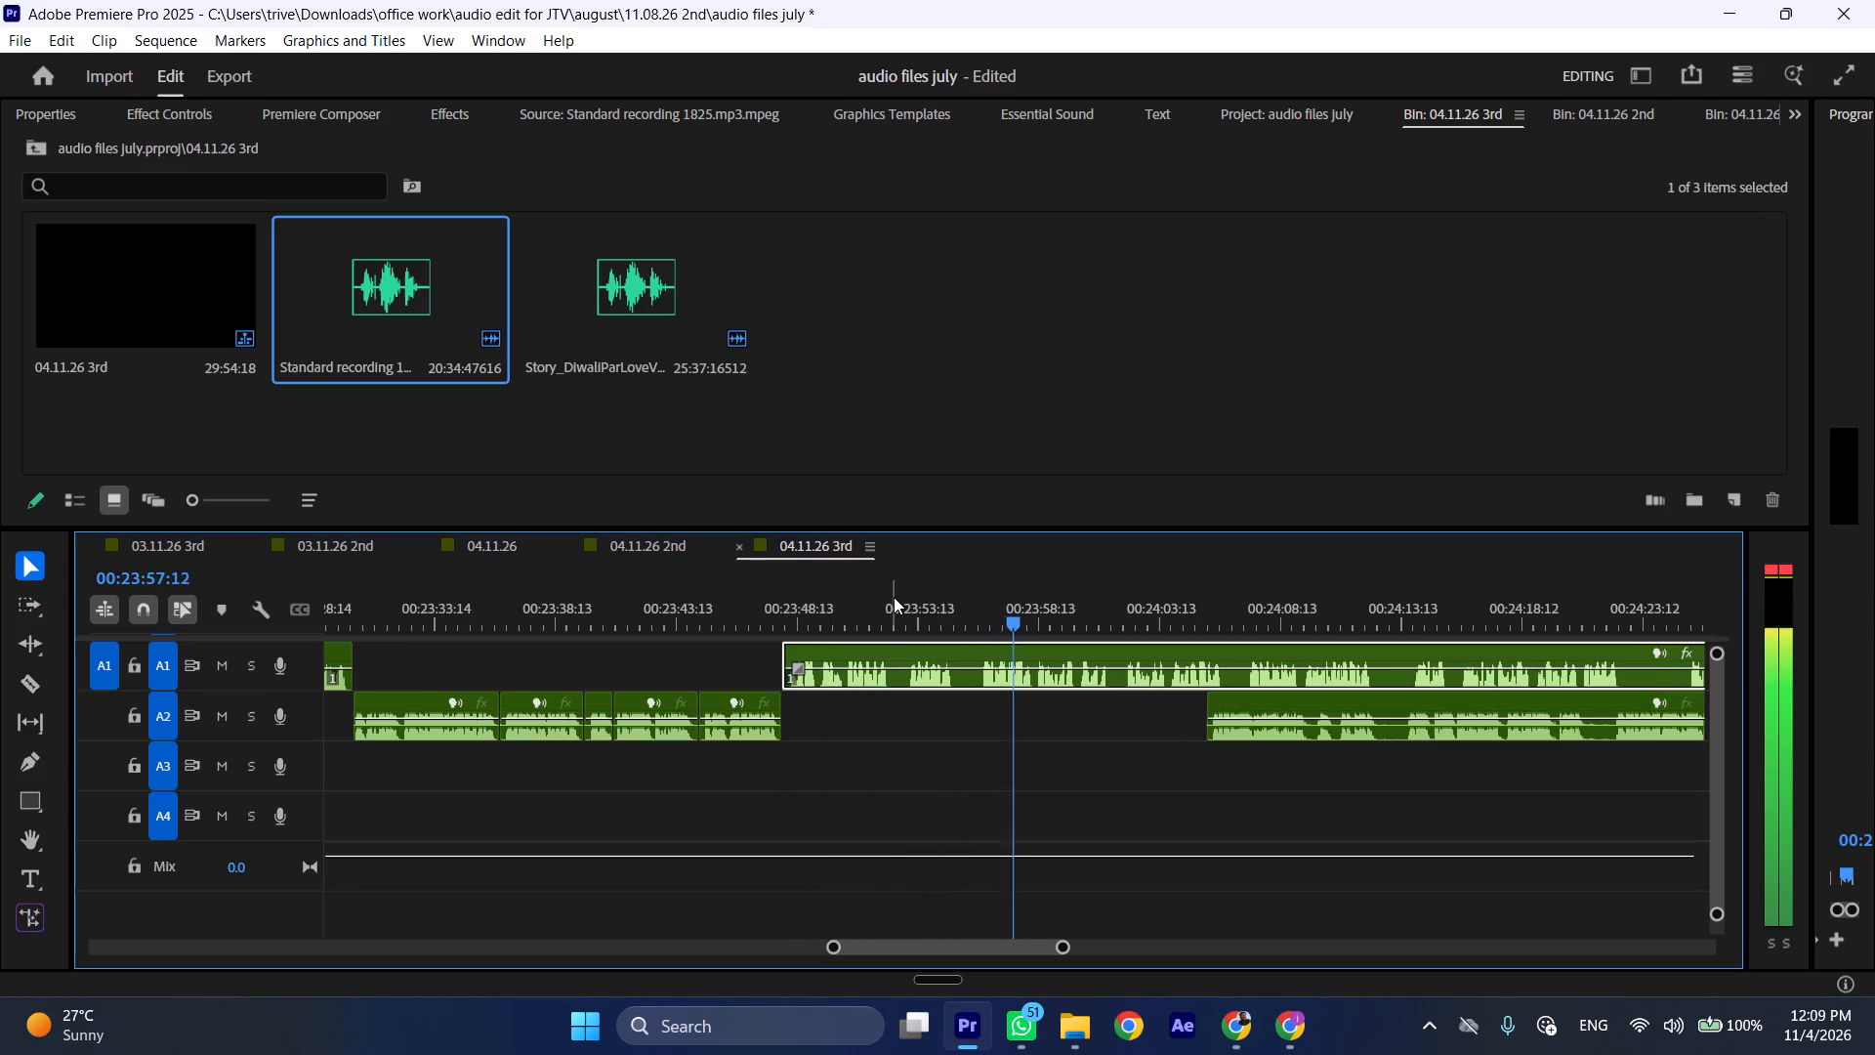
Replay the A1 recording from about 00:23:51 to check the passage.
{"action": "left_click_drag", "start_coordinate": [894, 597], "coordinate": [862, 597]}
{"action": "key", "text": "space"}
{"action": "key", "text": "space"}
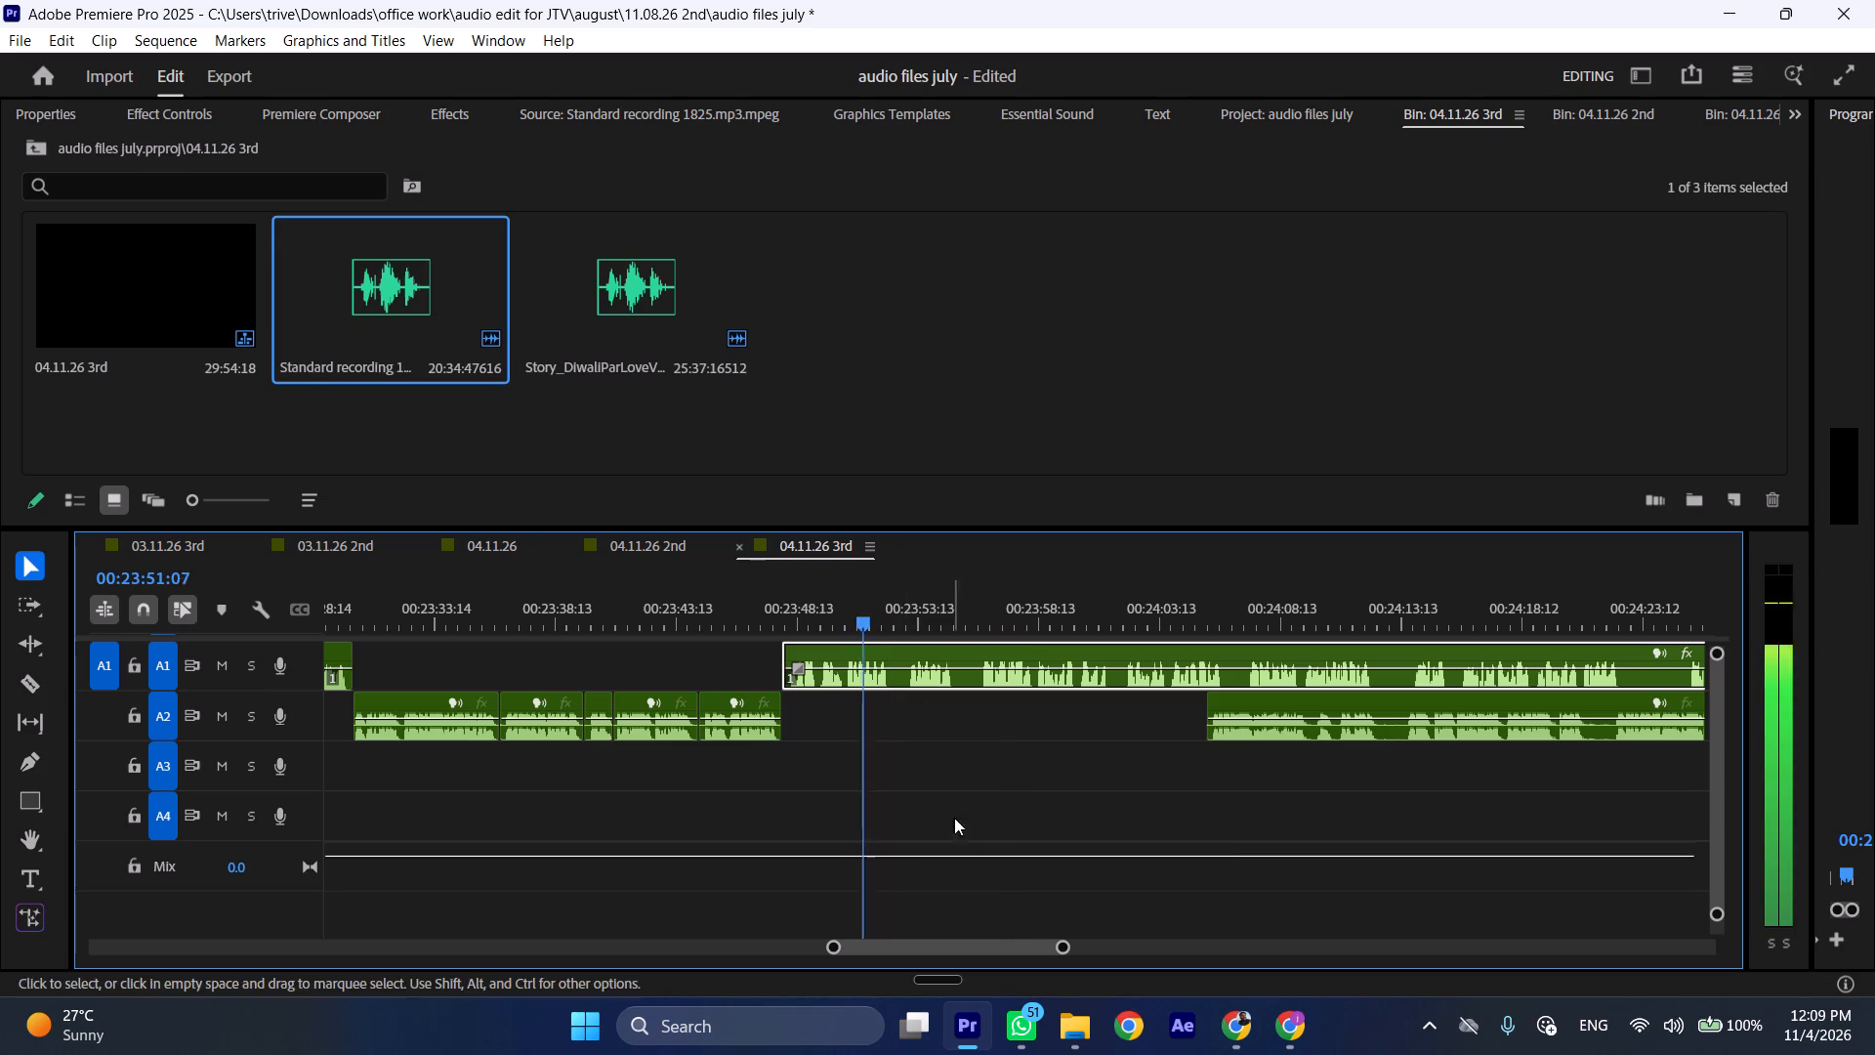
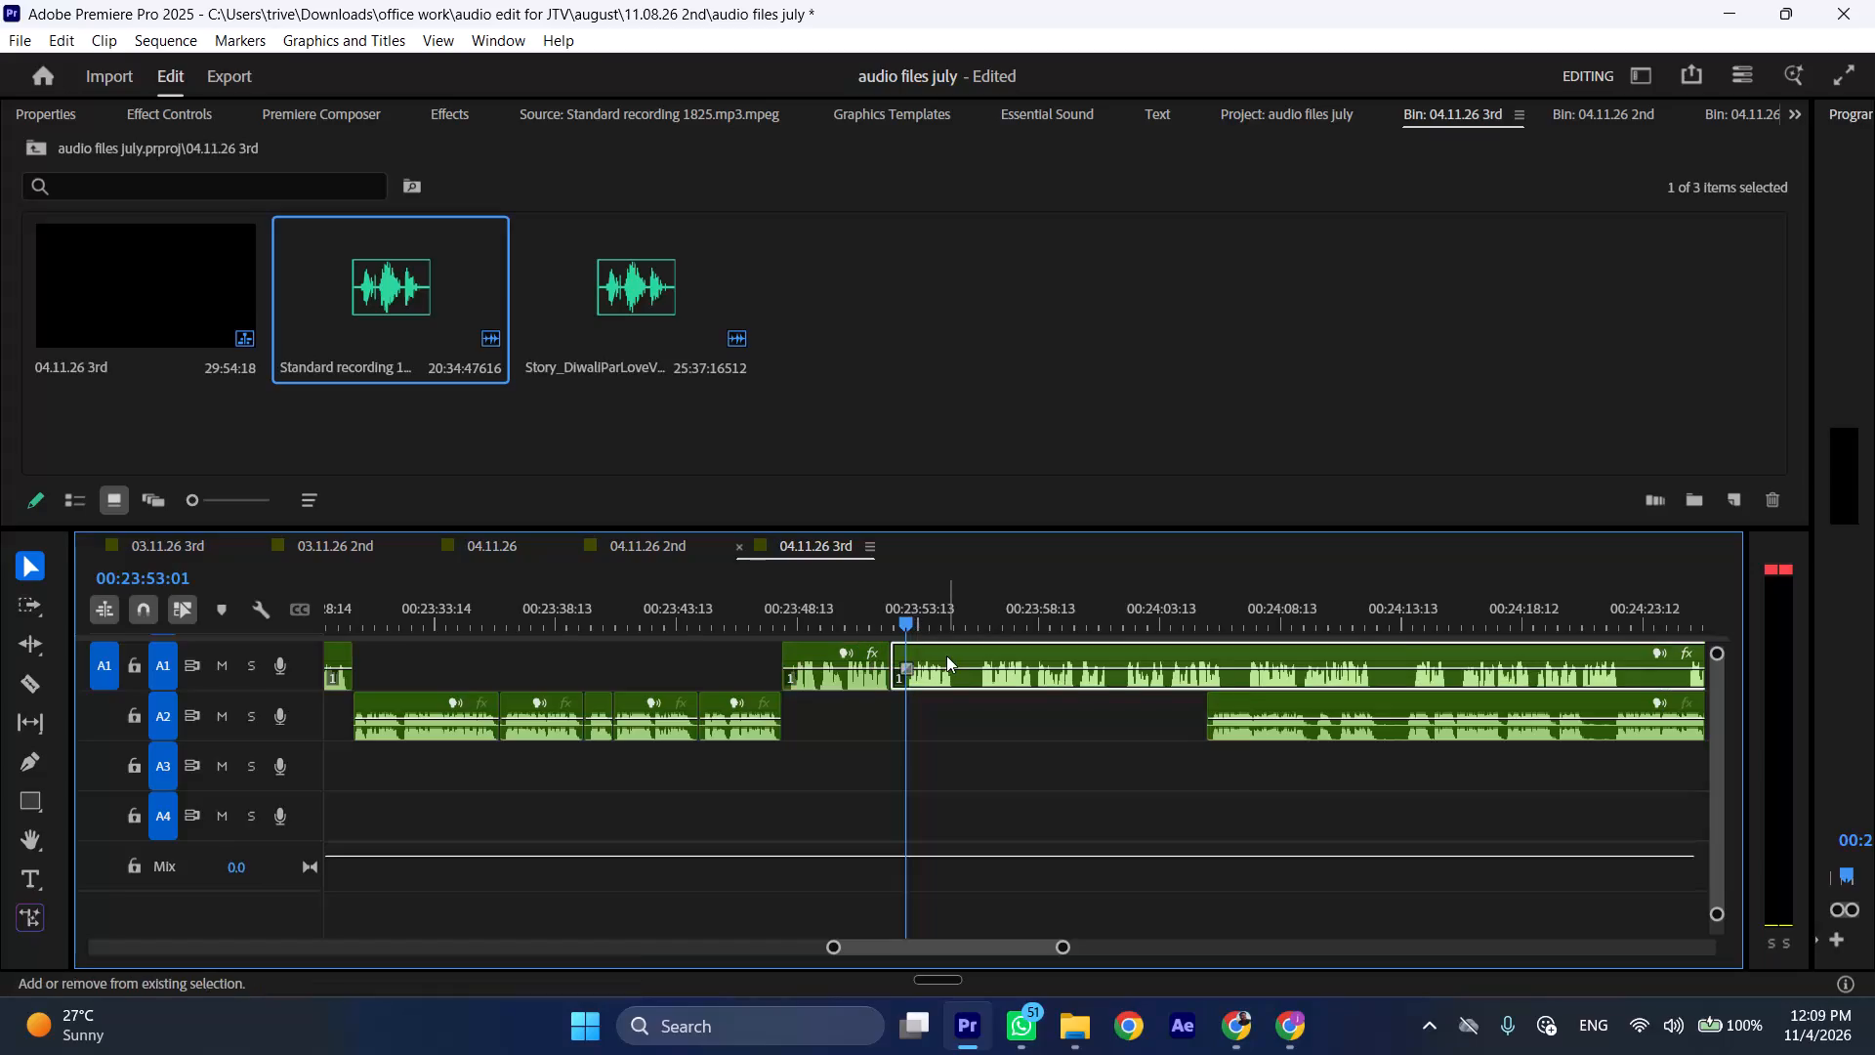
Ripple-trim the pause of about half a second from the start of the A1 section, up to 00:23:53:01.
{"action": "key", "text": "ctrl+shift+d"}
Split the A1 recording at 00:23:54:13 and move the following A2 recording back to start at that cut.
{"action": "left_click_drag", "start_coordinate": [926, 609], "coordinate": [937, 609]}
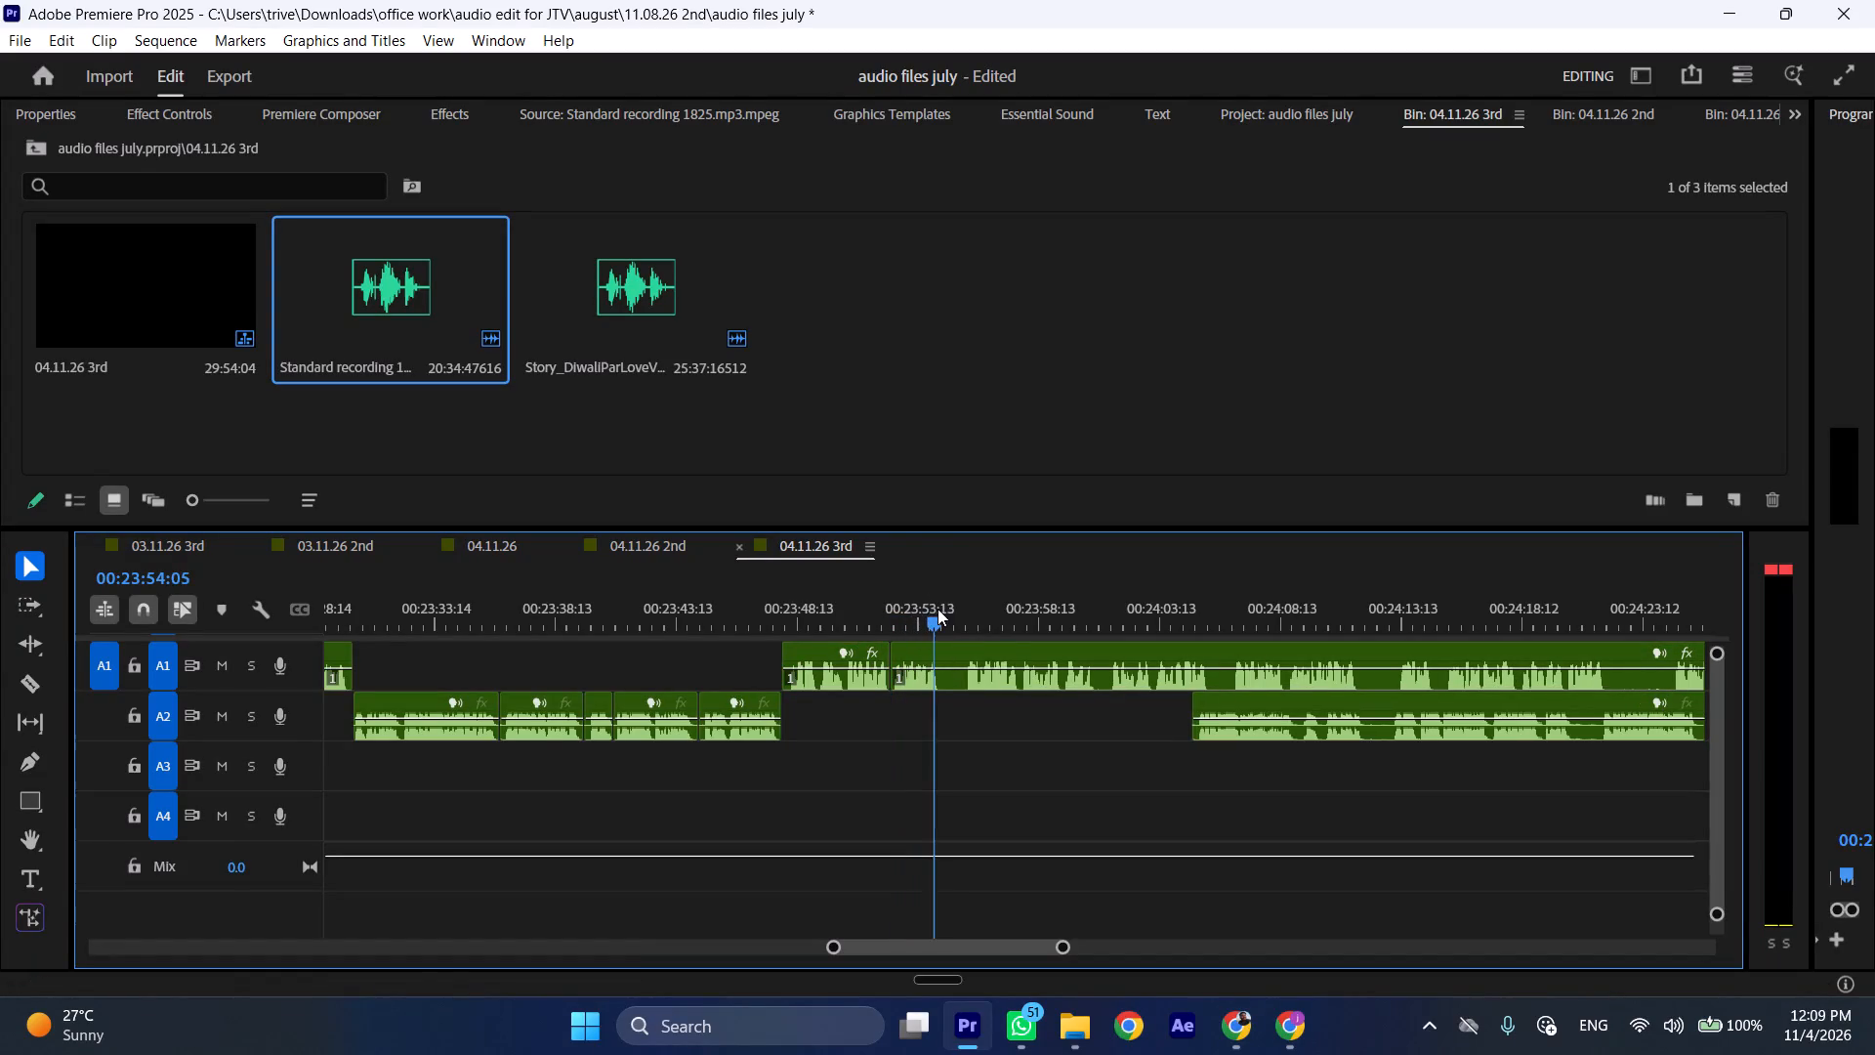
{"action": "left_click_drag", "start_coordinate": [937, 609], "coordinate": [944, 611]}
{"action": "key", "text": "shift+c"}
{"action": "left_click_drag", "start_coordinate": [1261, 703], "coordinate": [1020, 703]}
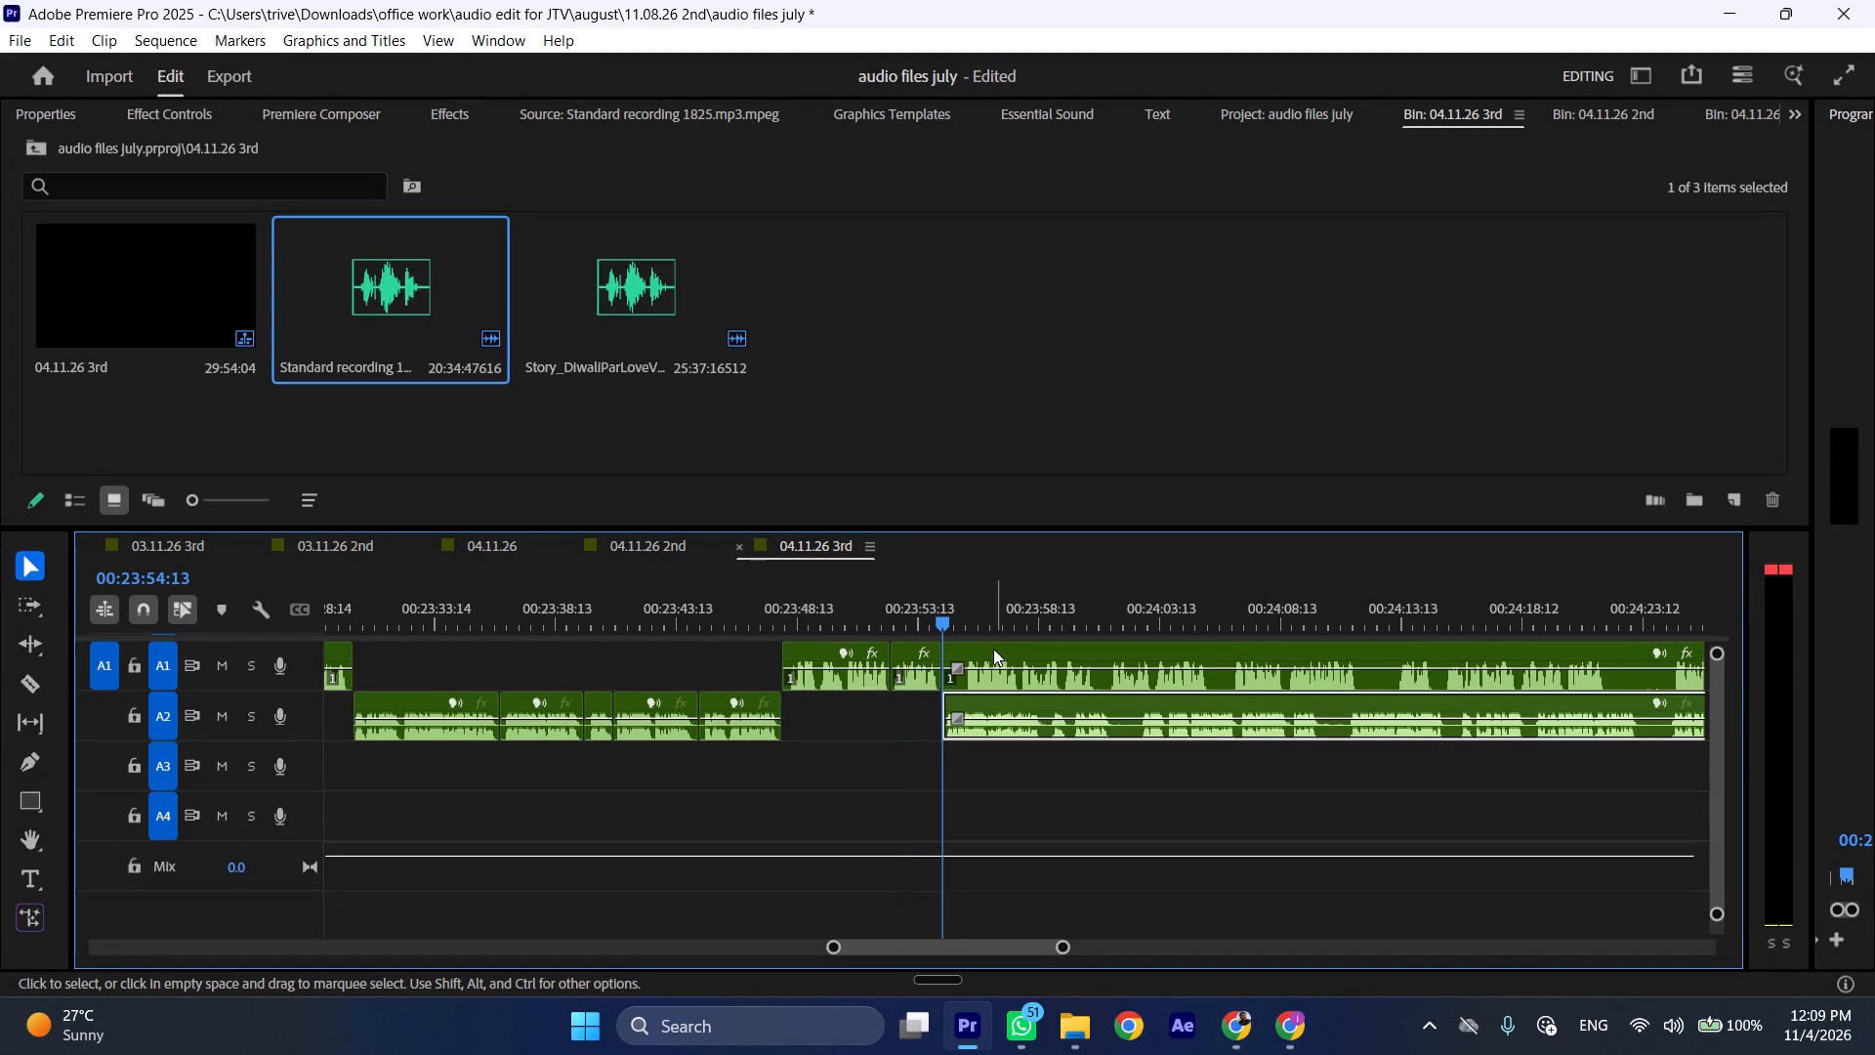
Move the A1 remainder after the cut later, to start at about 00:24:06, and play from 00:23:54:13.
{"action": "left_click_drag", "start_coordinate": [992, 642], "coordinate": [1283, 642]}
{"action": "key", "text": "space"}
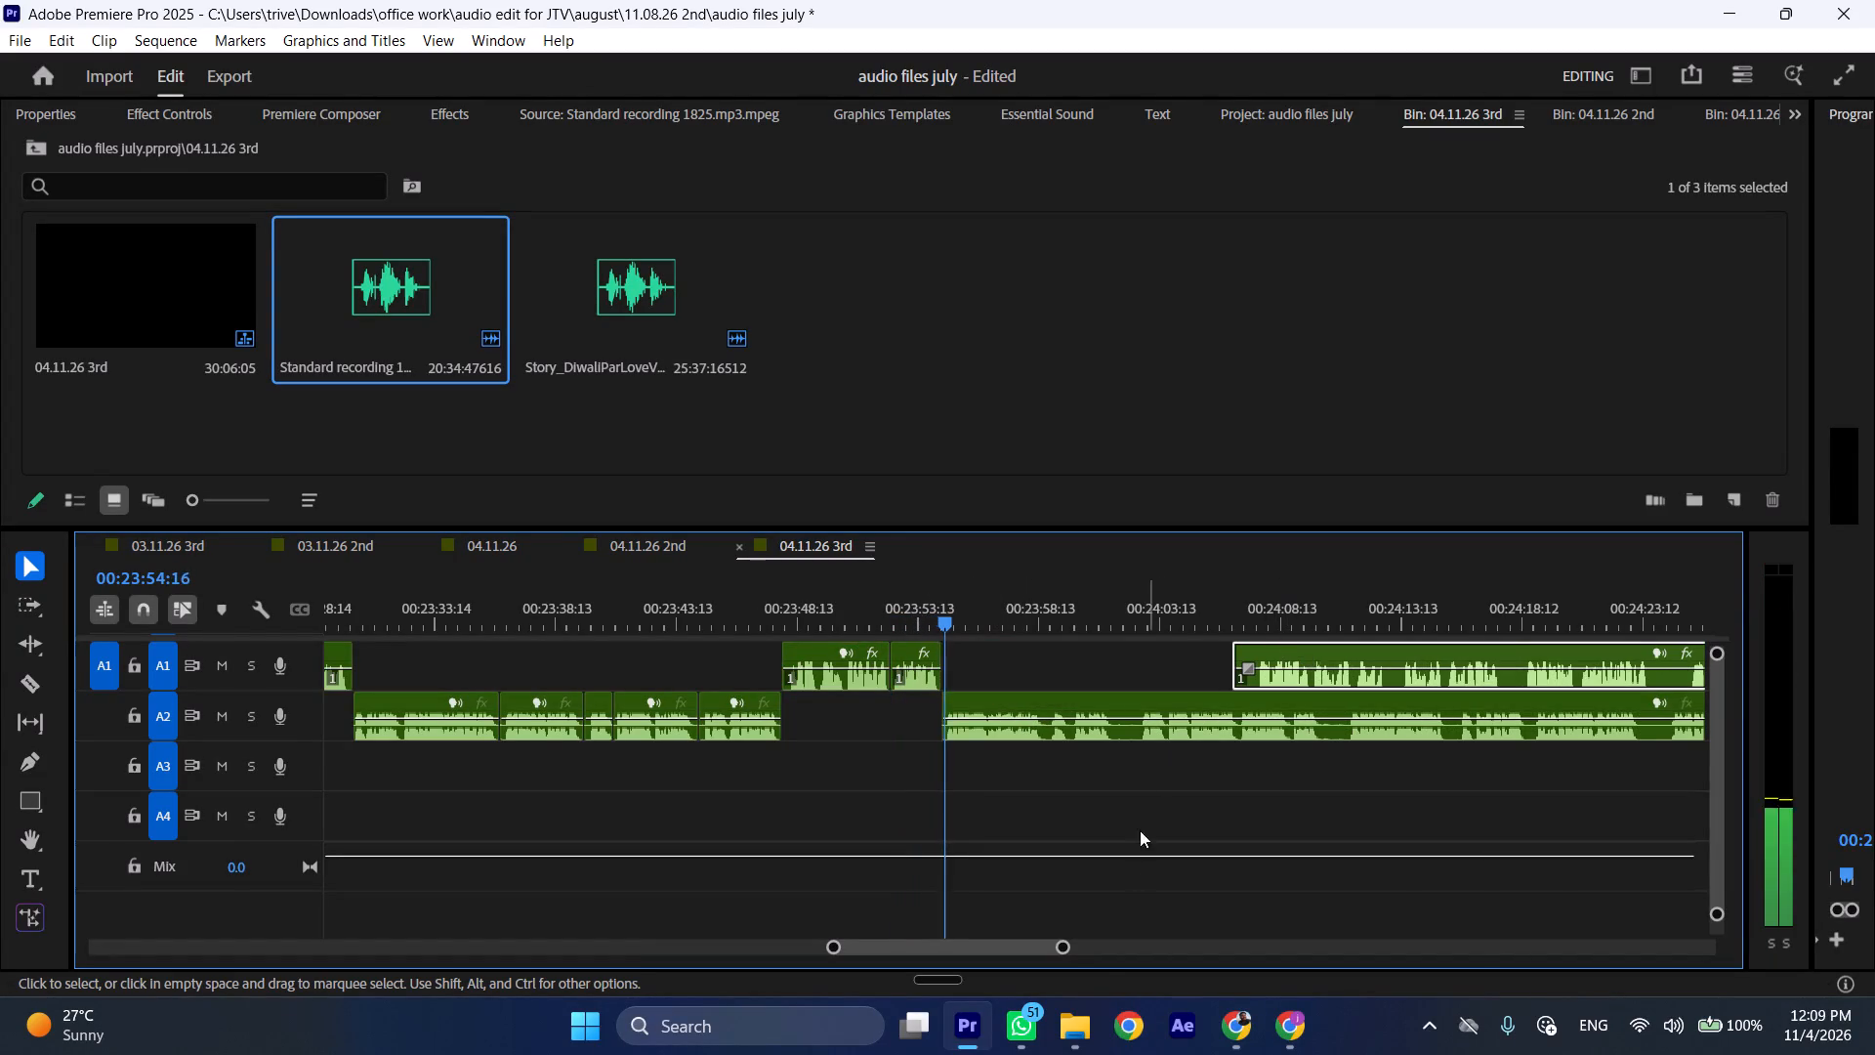
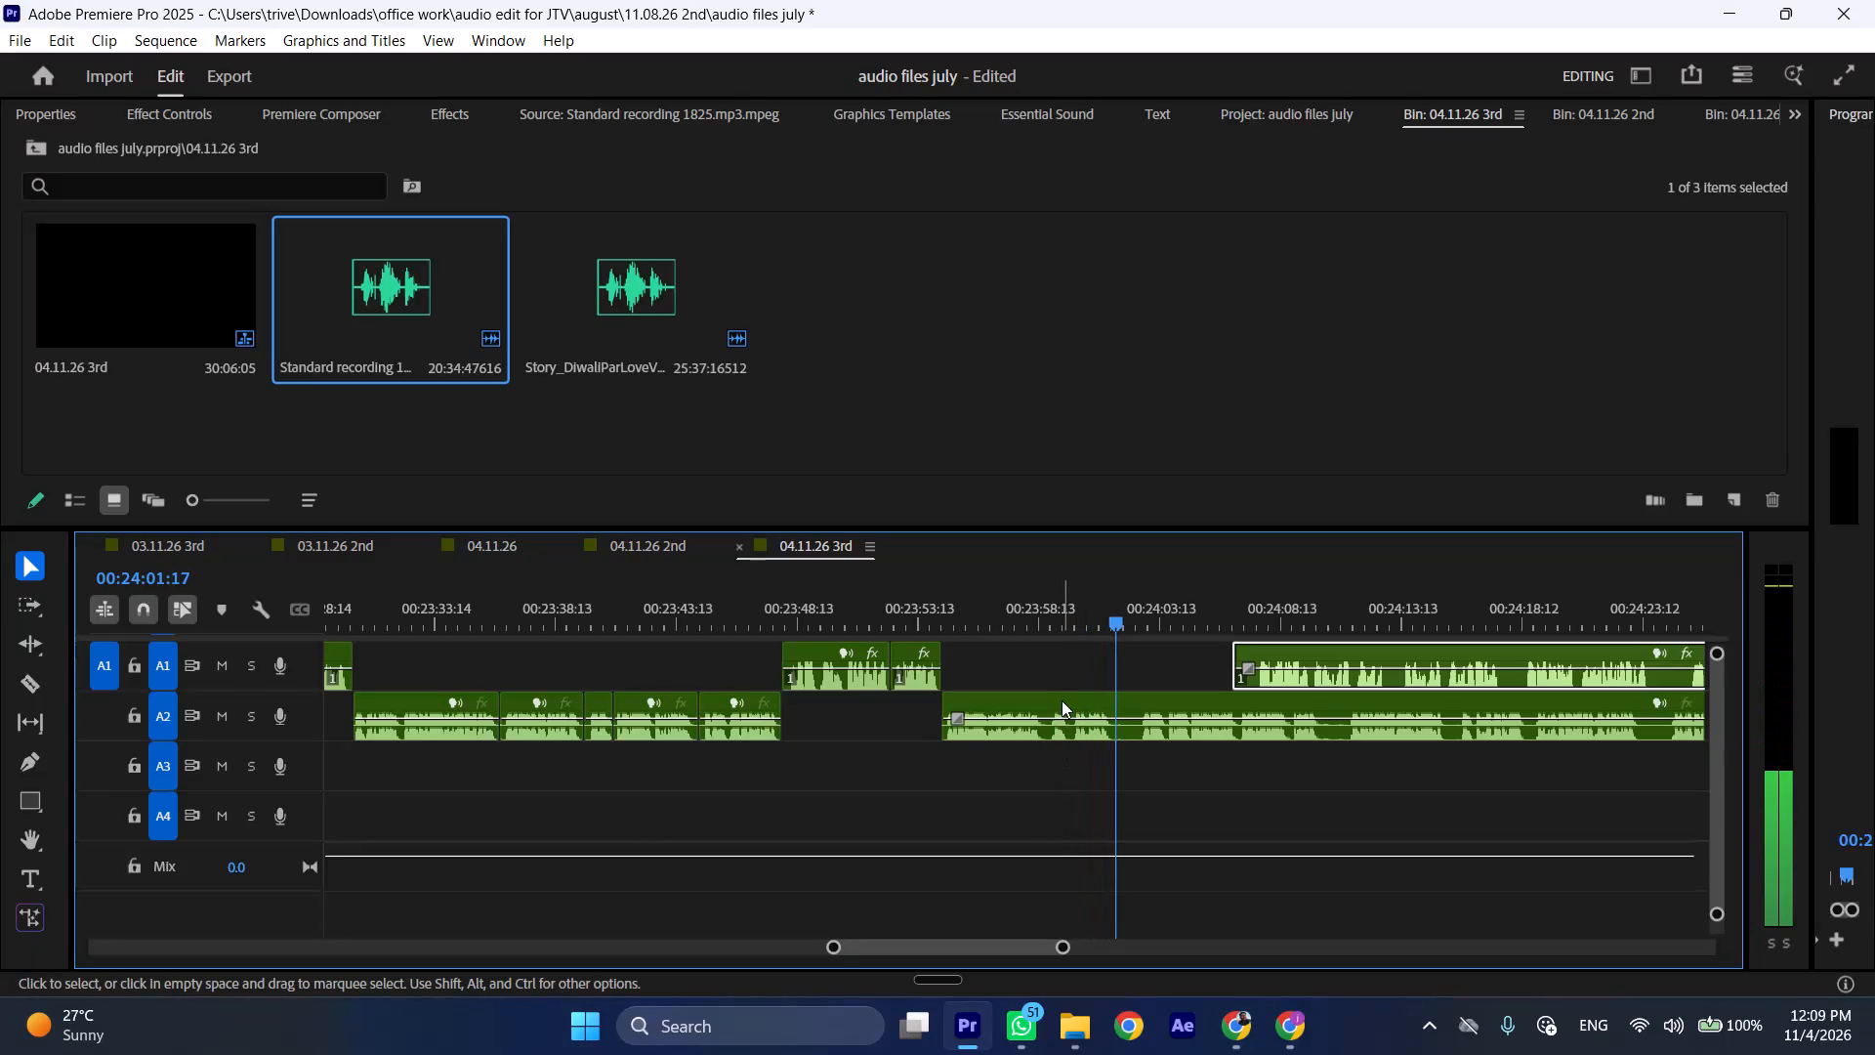
Stop playback and split the A2 recording at 00:24:01:19.
{"action": "key", "text": "space"}
{"action": "type", "text": "C"}
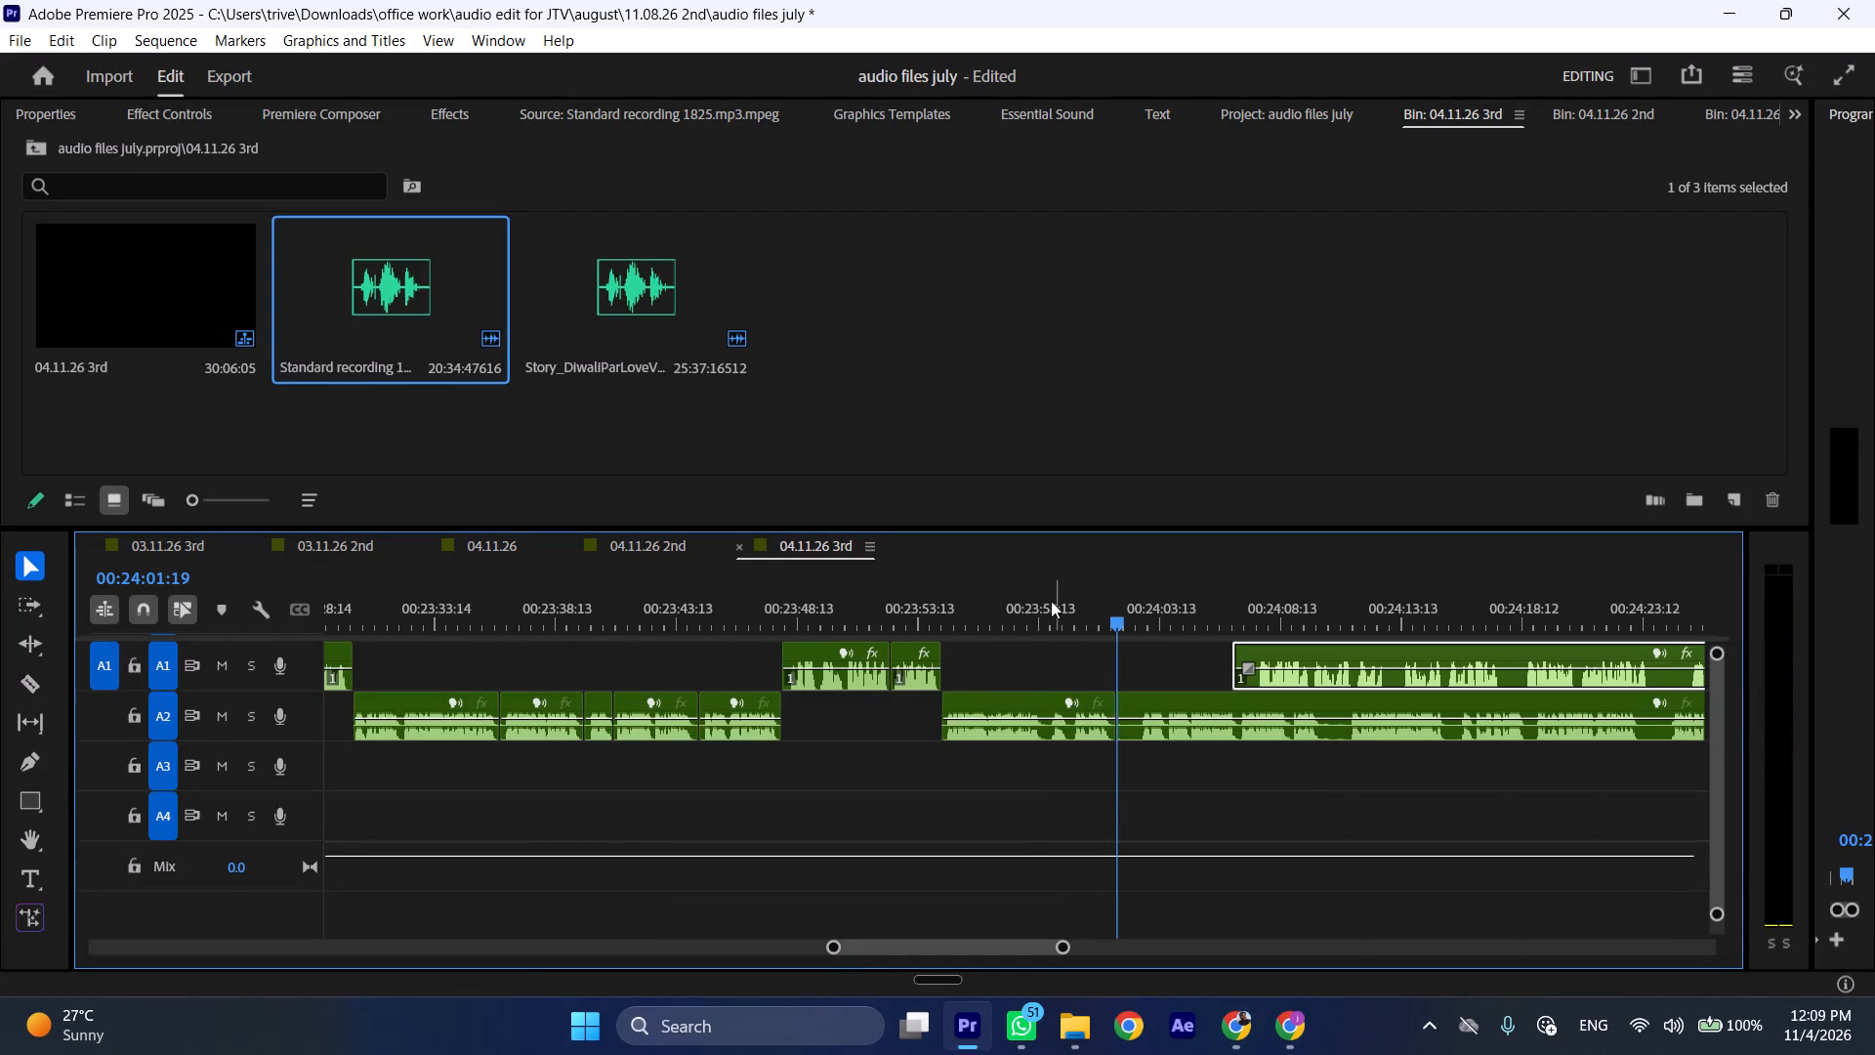
Replay the A2 recording from 00:23:58:21, split it there and ripple-trim the unwanted section of about one second up to 00:23:59:20.
{"action": "left_click", "coordinate": [1051, 601]}
{"action": "key", "text": "space"}
{"action": "key", "text": "space"}
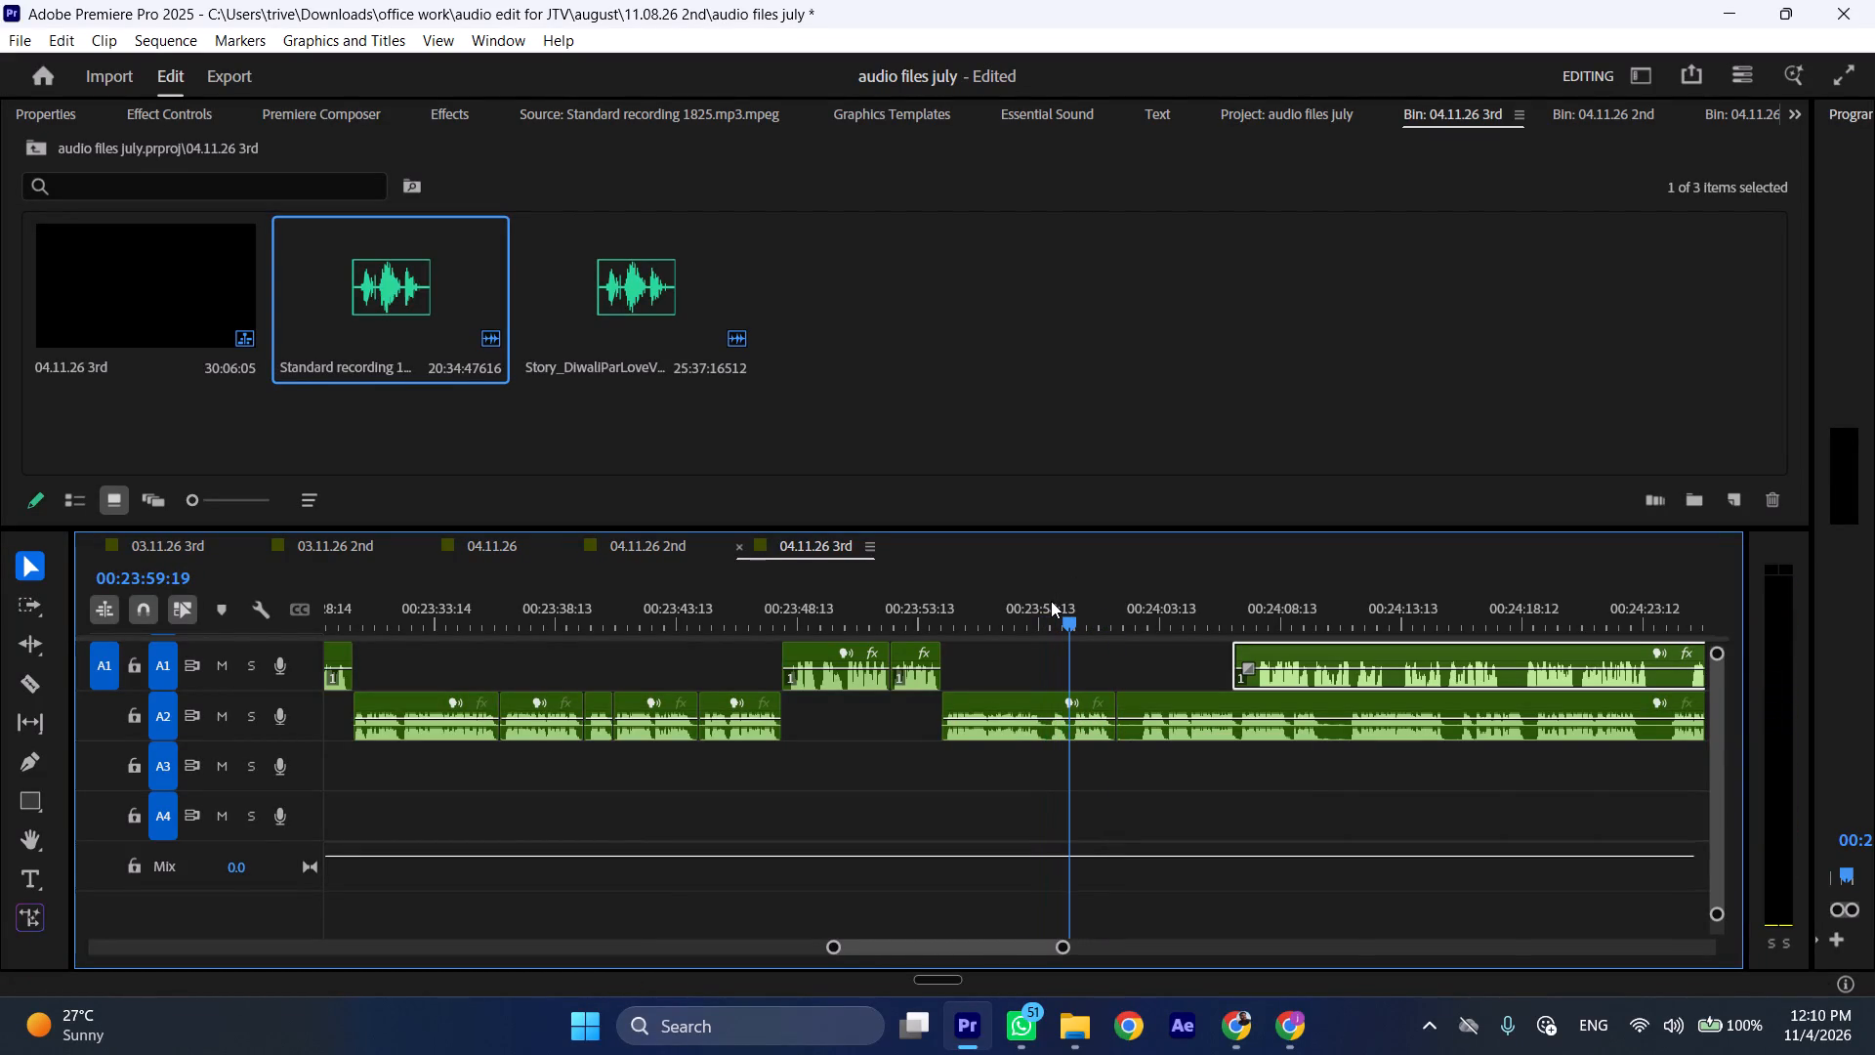
{"action": "left_click", "coordinate": [1051, 601]}
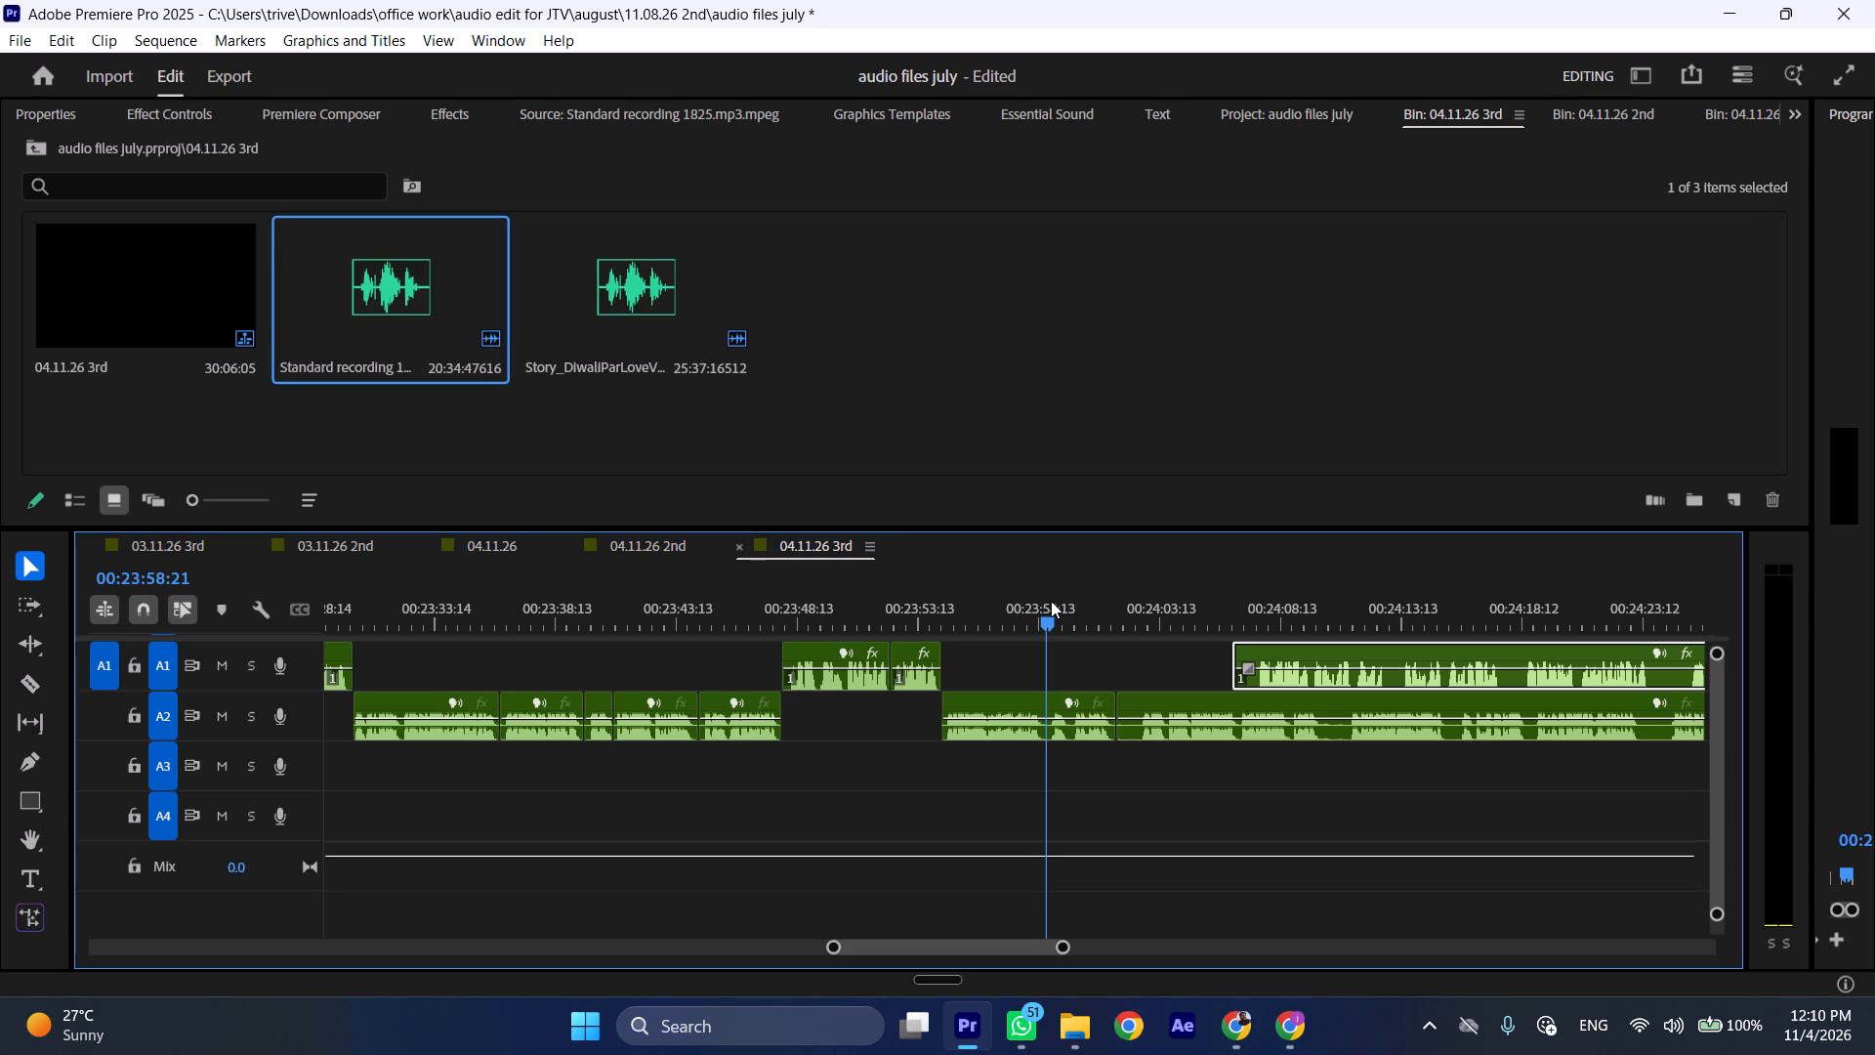
{"action": "key", "text": "space"}
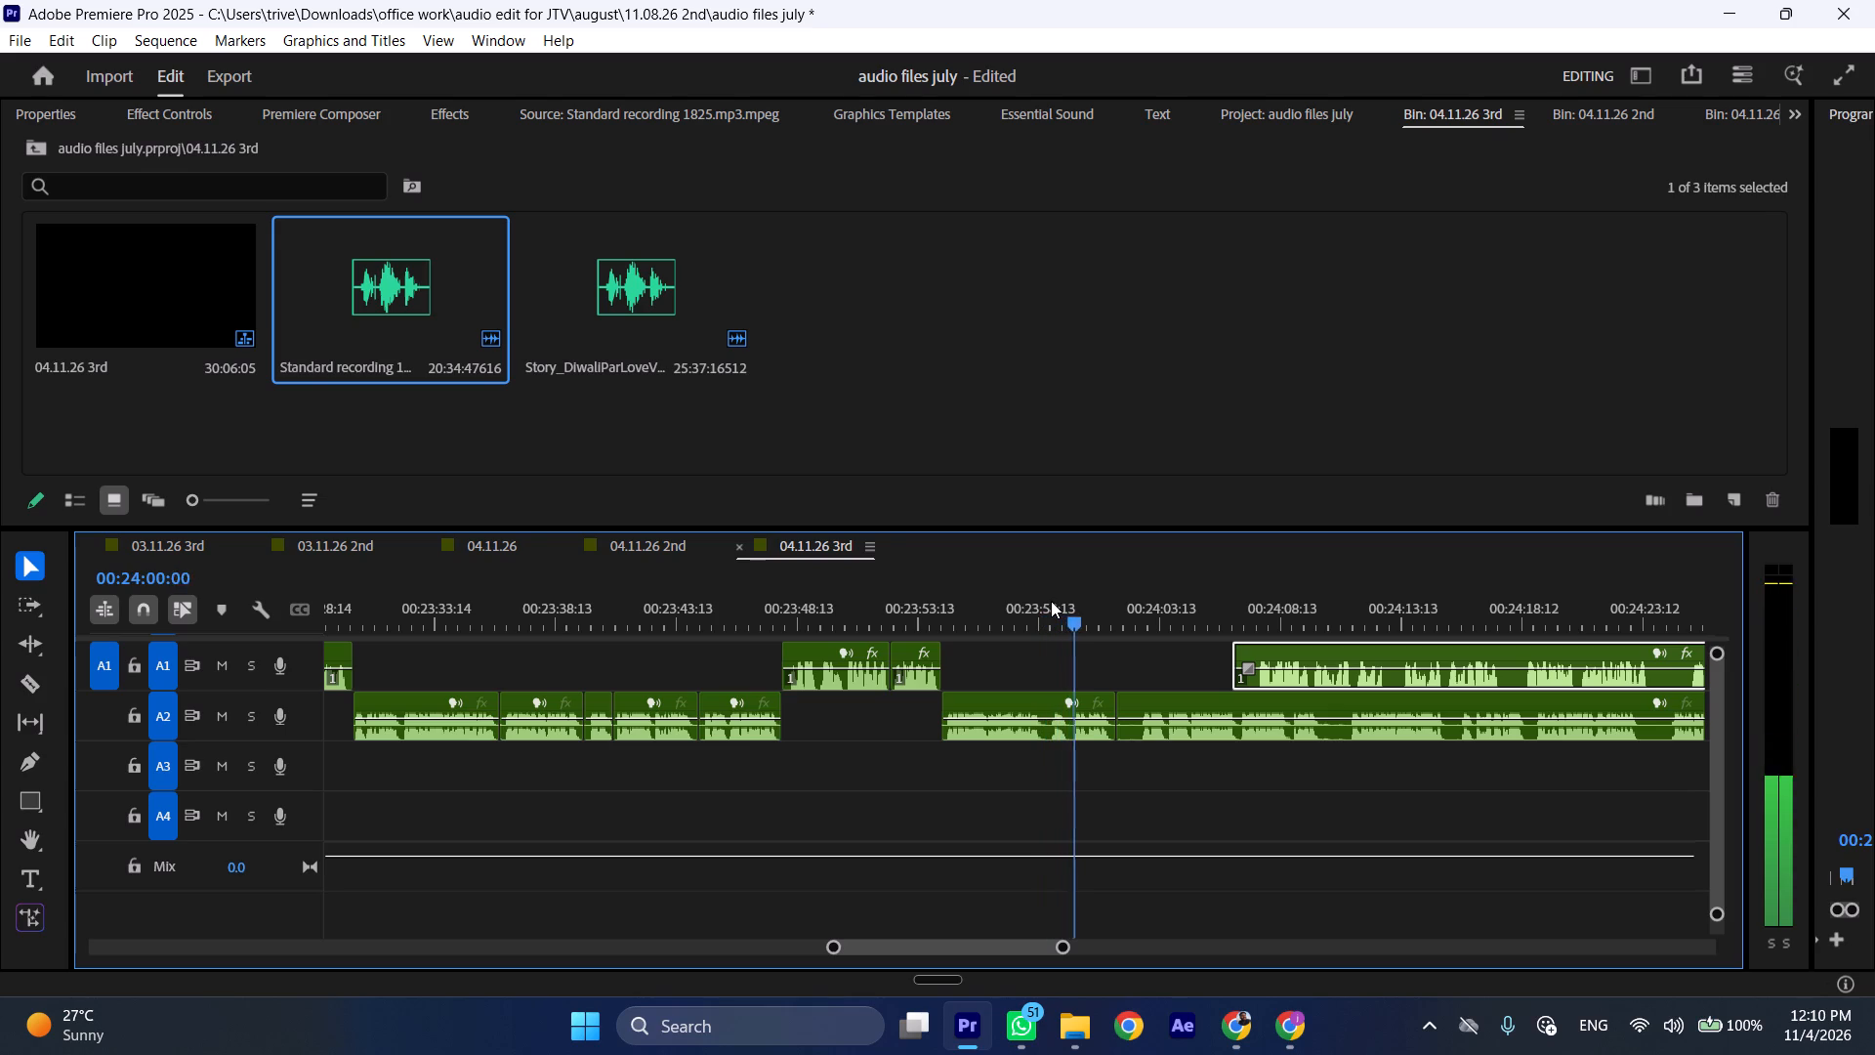
{"action": "left_click", "coordinate": [1050, 601]}
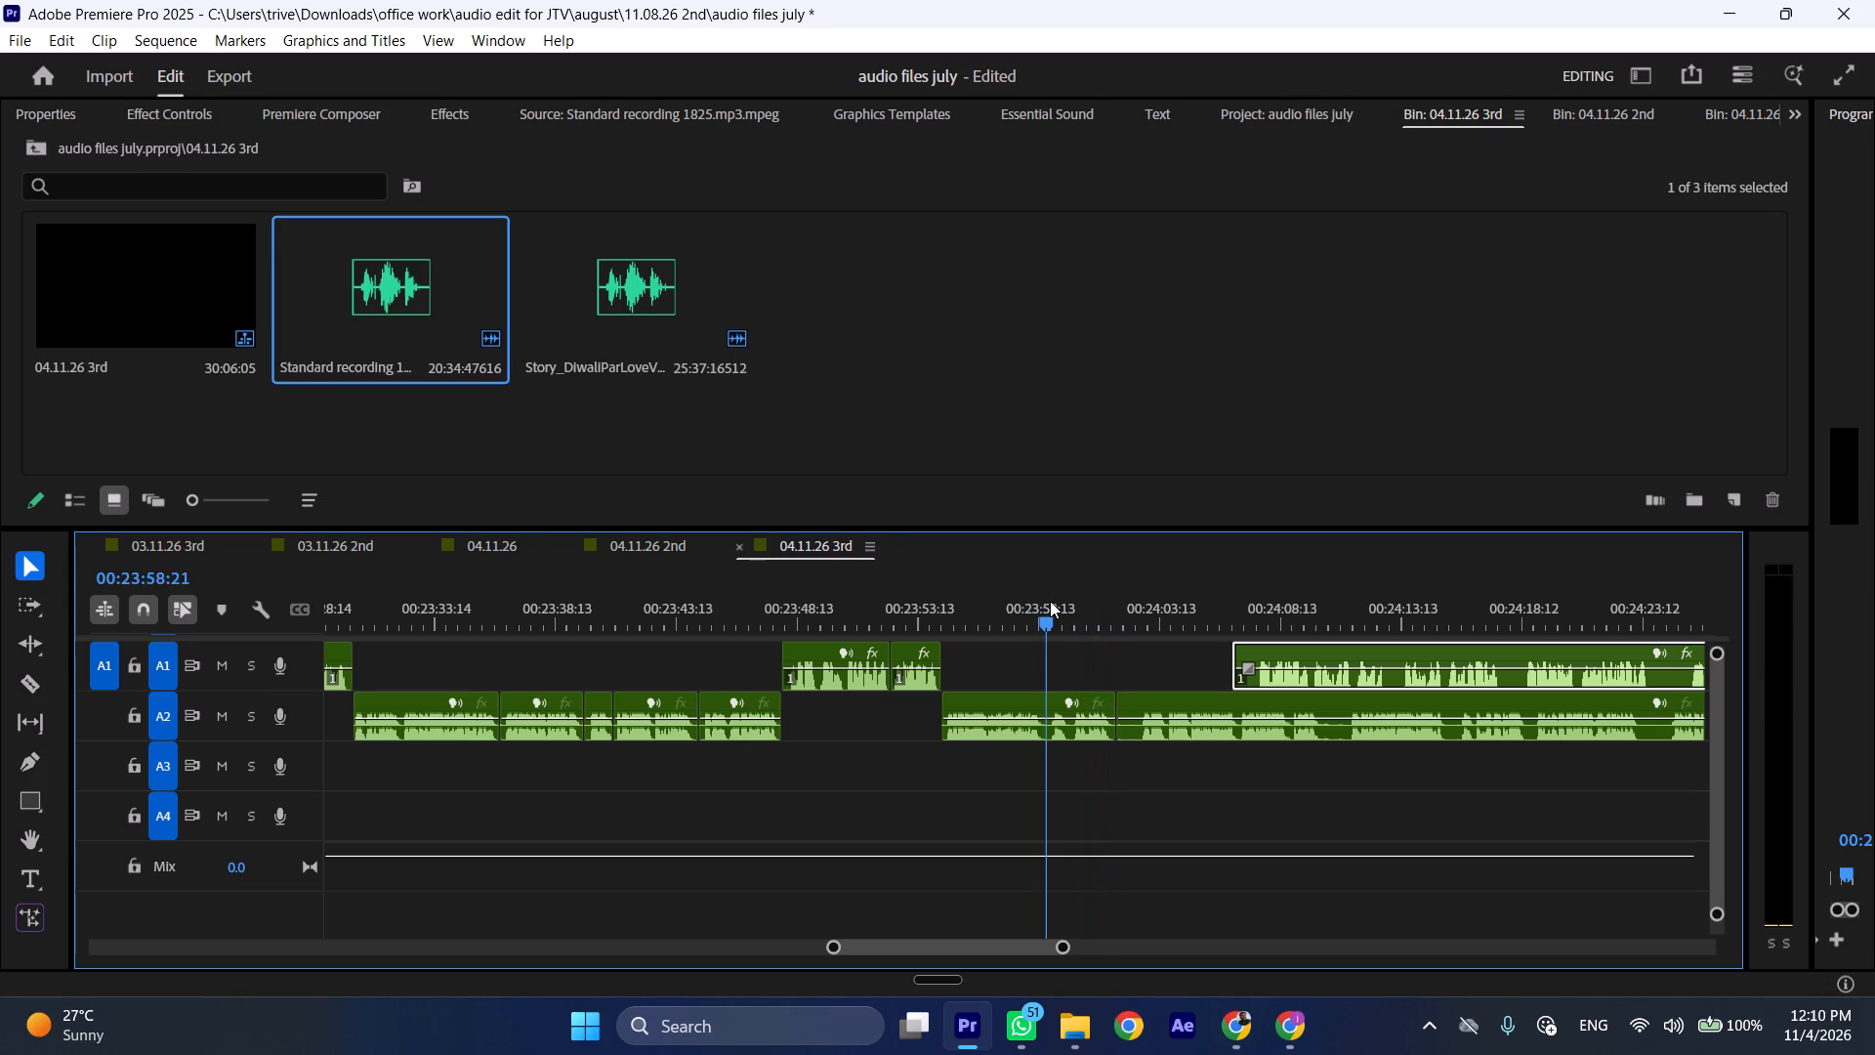
{"action": "key", "text": "shift+c"}
{"action": "left_click", "coordinate": [1065, 618]}
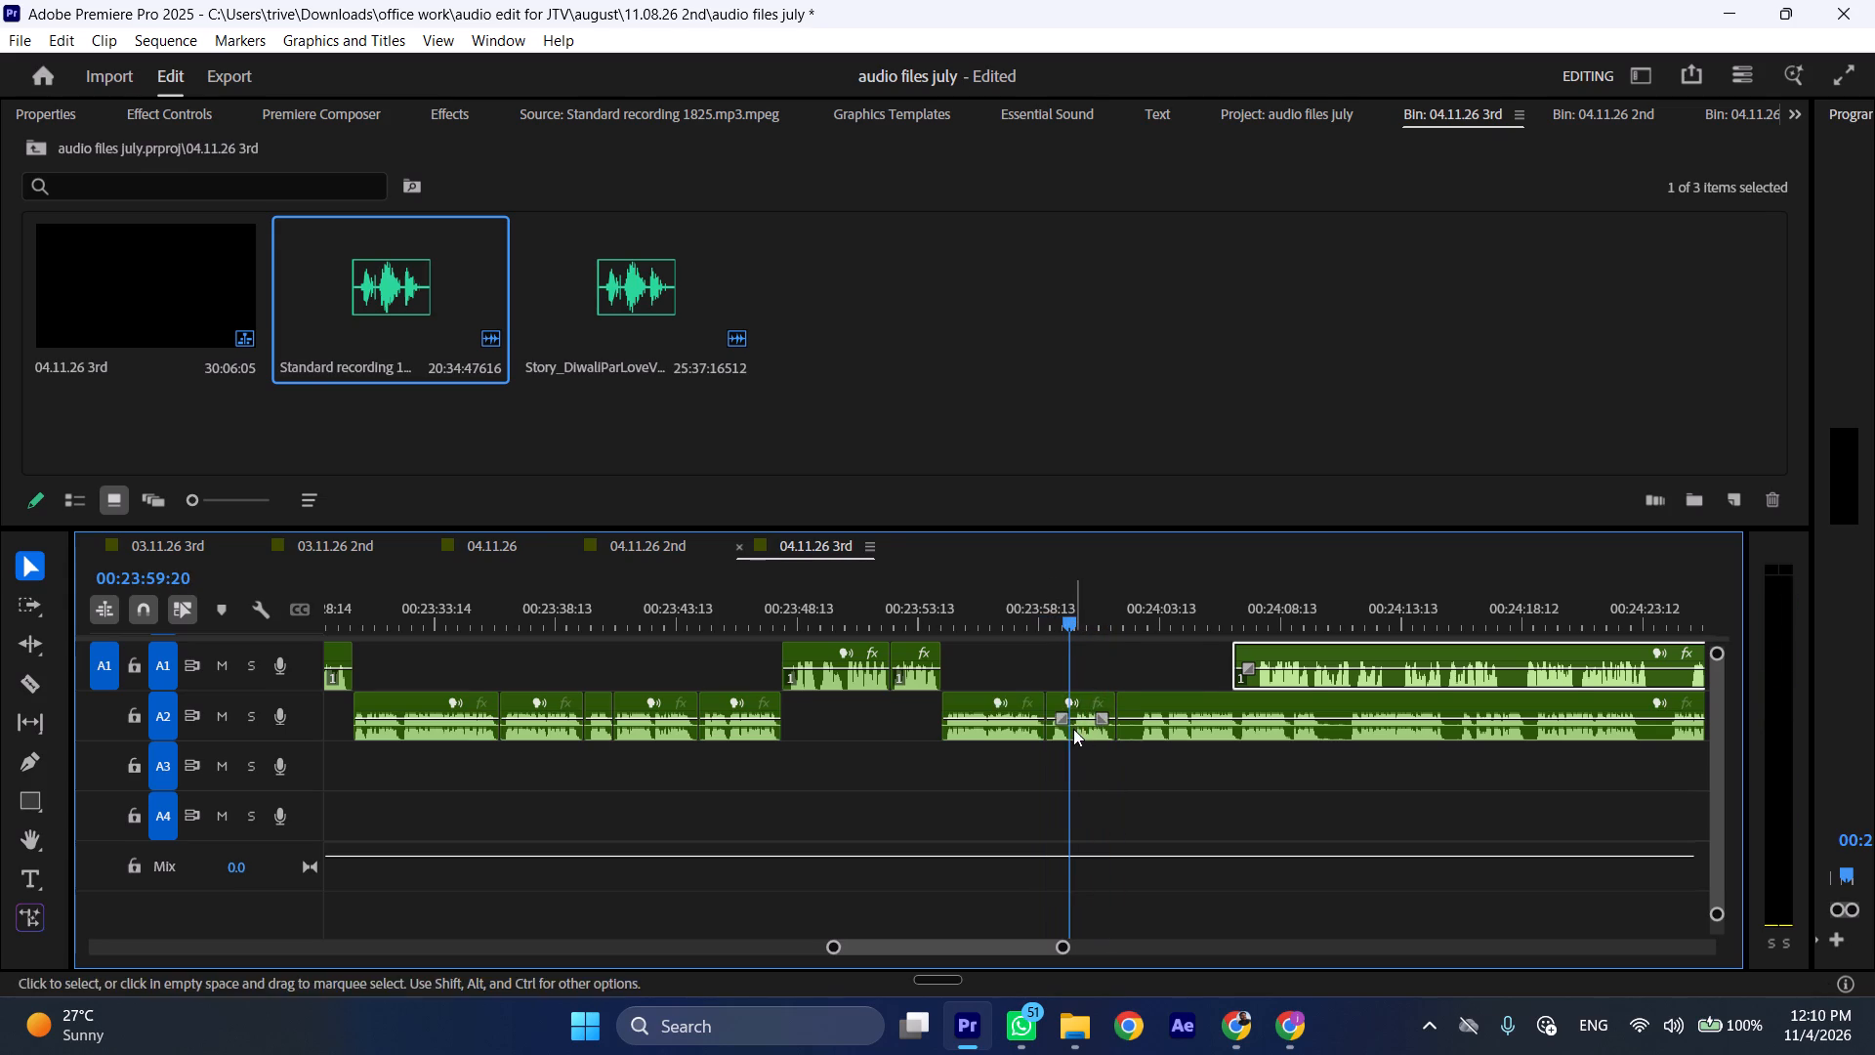
{"action": "left_click", "coordinate": [1073, 729]}
{"action": "key", "text": "shift+c"}
{"action": "key", "text": "ctrl+shift+d"}
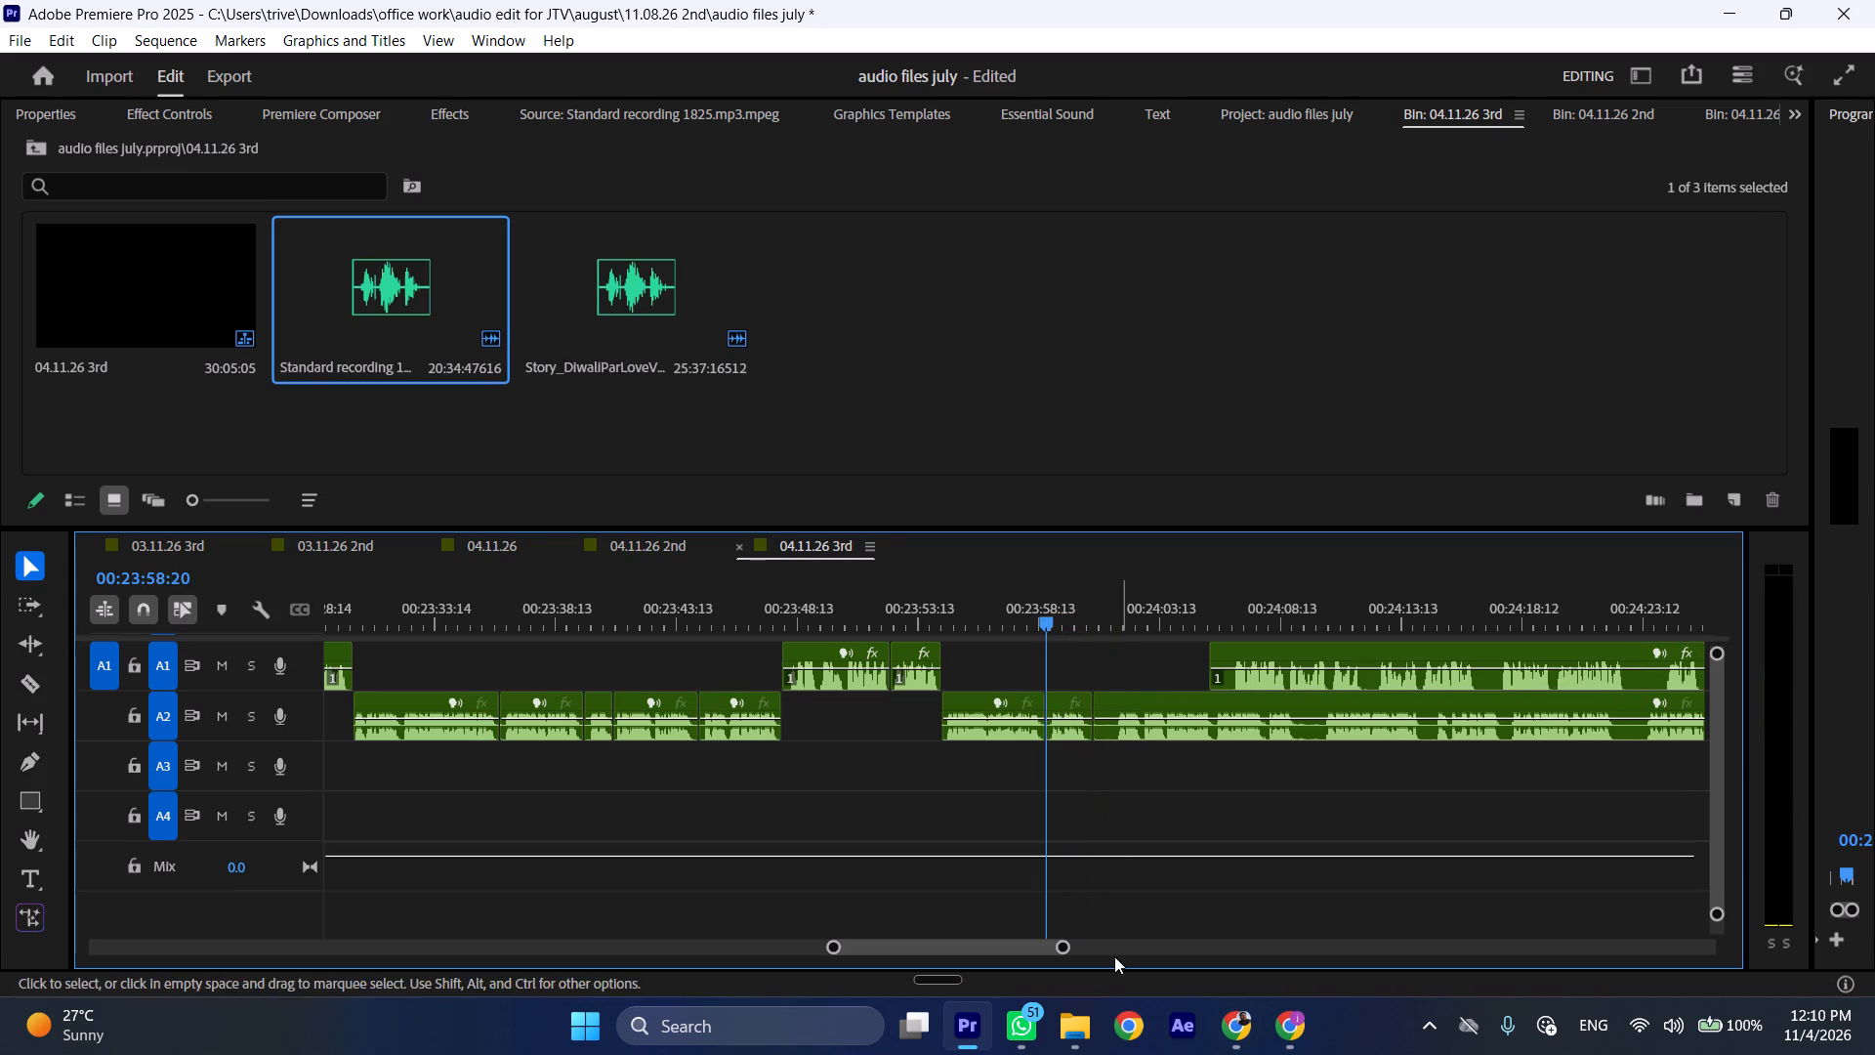
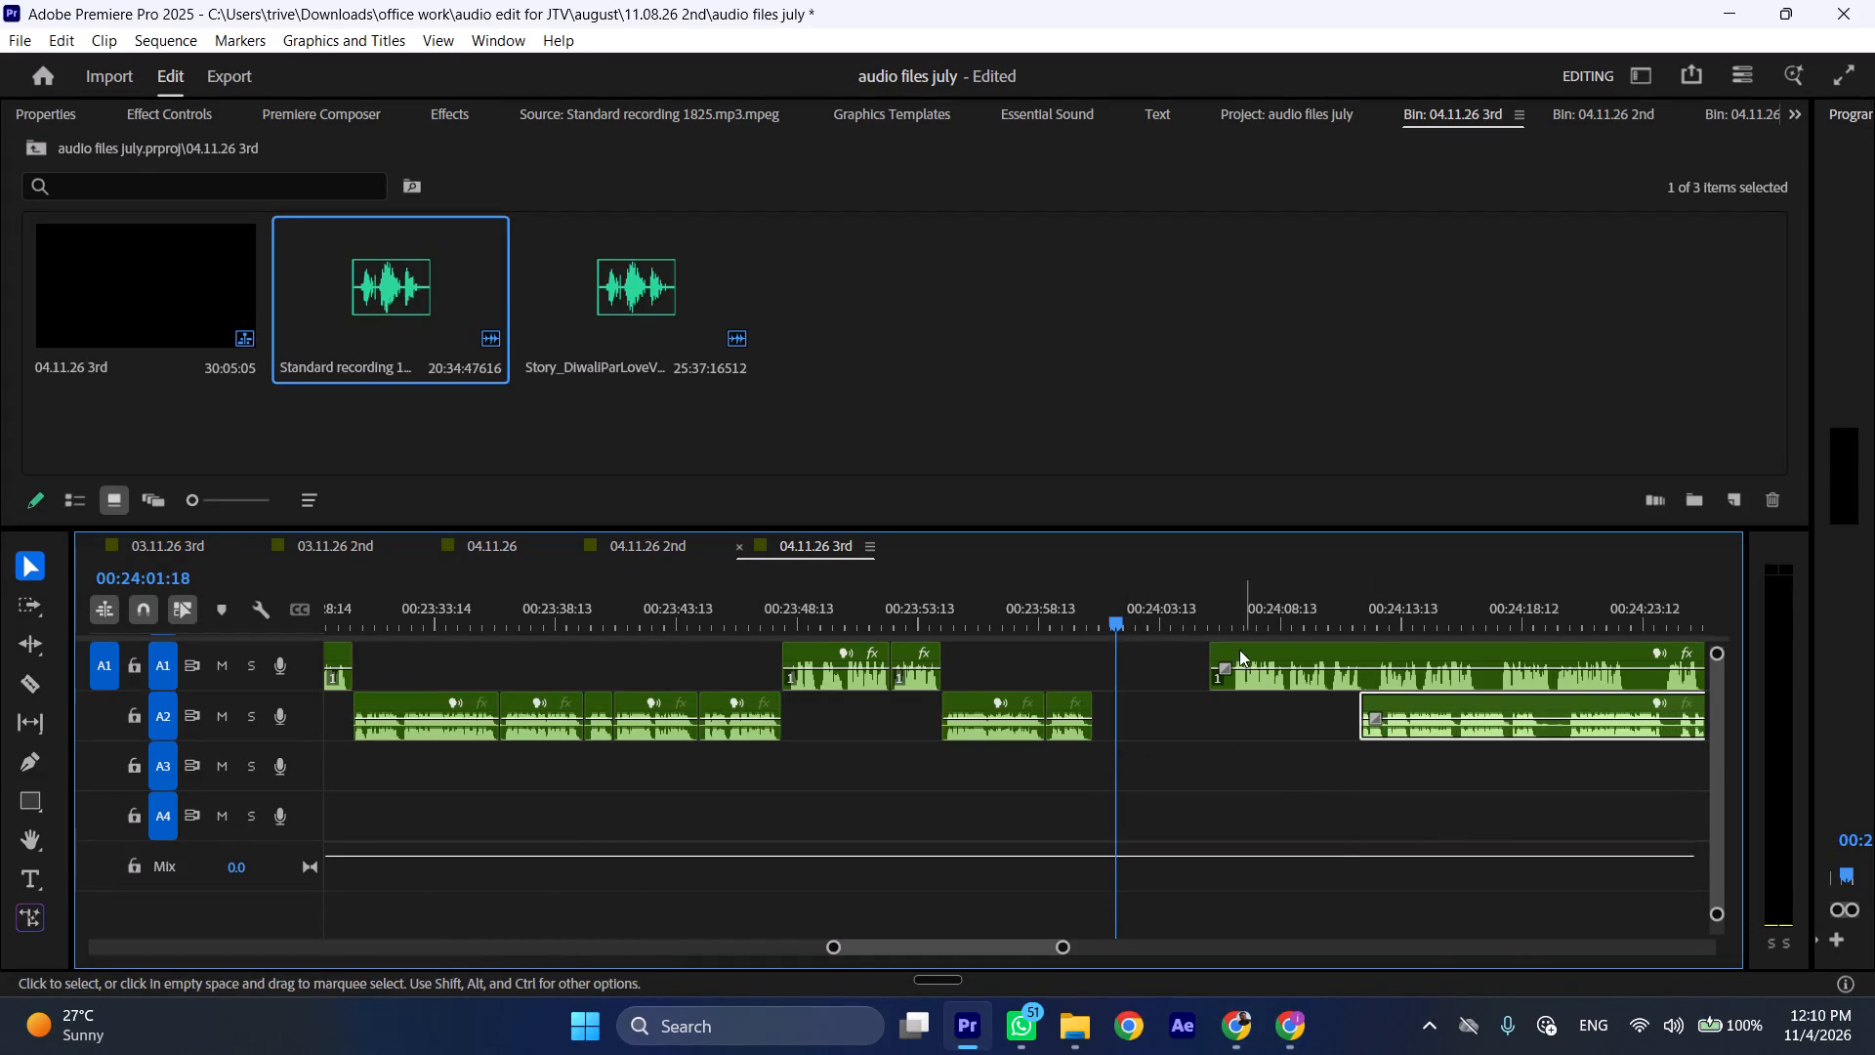
Move the long A1 recording earlier so it starts where the preceding A2 clip ends, and play the sequence from that join.
{"action": "left_click_drag", "start_coordinate": [1221, 645], "coordinate": [1242, 650]}
{"action": "left_click_drag", "start_coordinate": [1273, 655], "coordinate": [1132, 678]}
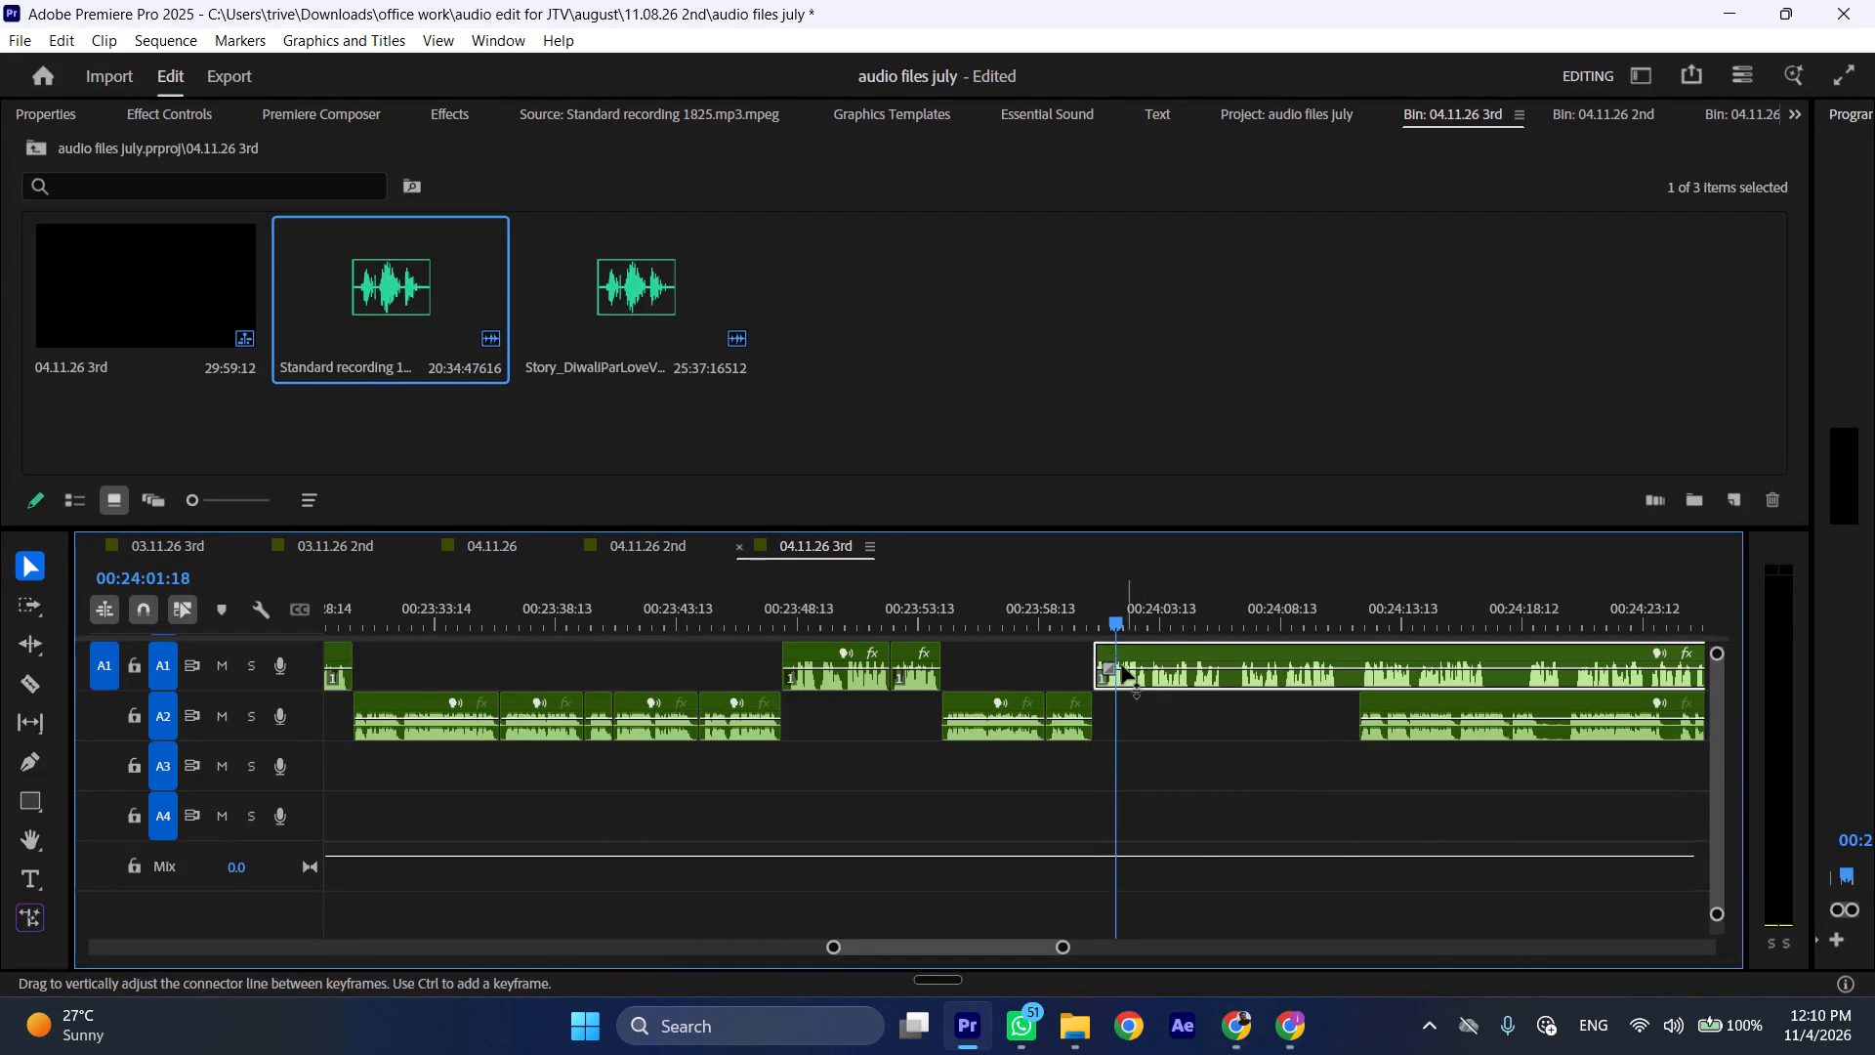
{"action": "left_click", "coordinate": [1089, 622]}
{"action": "key", "text": "space"}
{"action": "type", "text": "l"}
{"action": "scroll", "coordinate": [1135, 698], "scroll_direction": "down", "scroll_amount": 4}
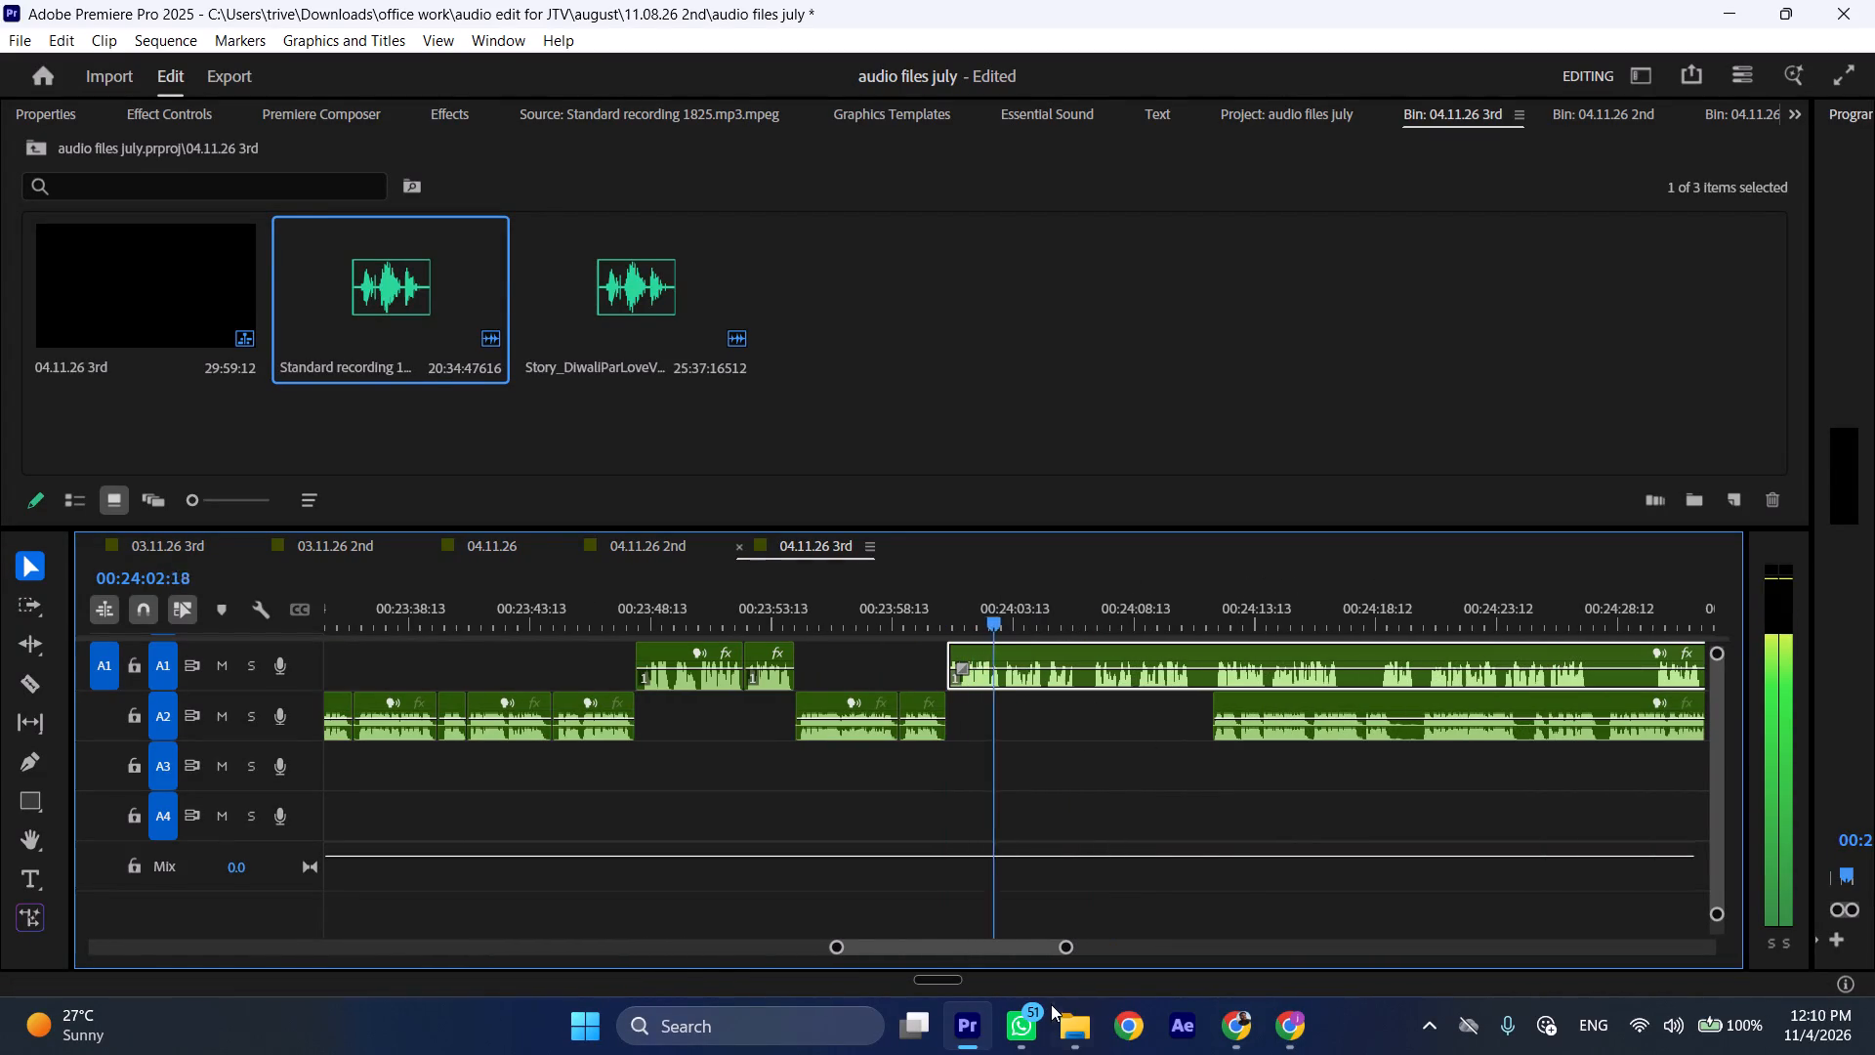
Switch to the File Explorer window with the 04.11.26 2nd folder.
{"action": "left_click", "coordinate": [1050, 1005]}
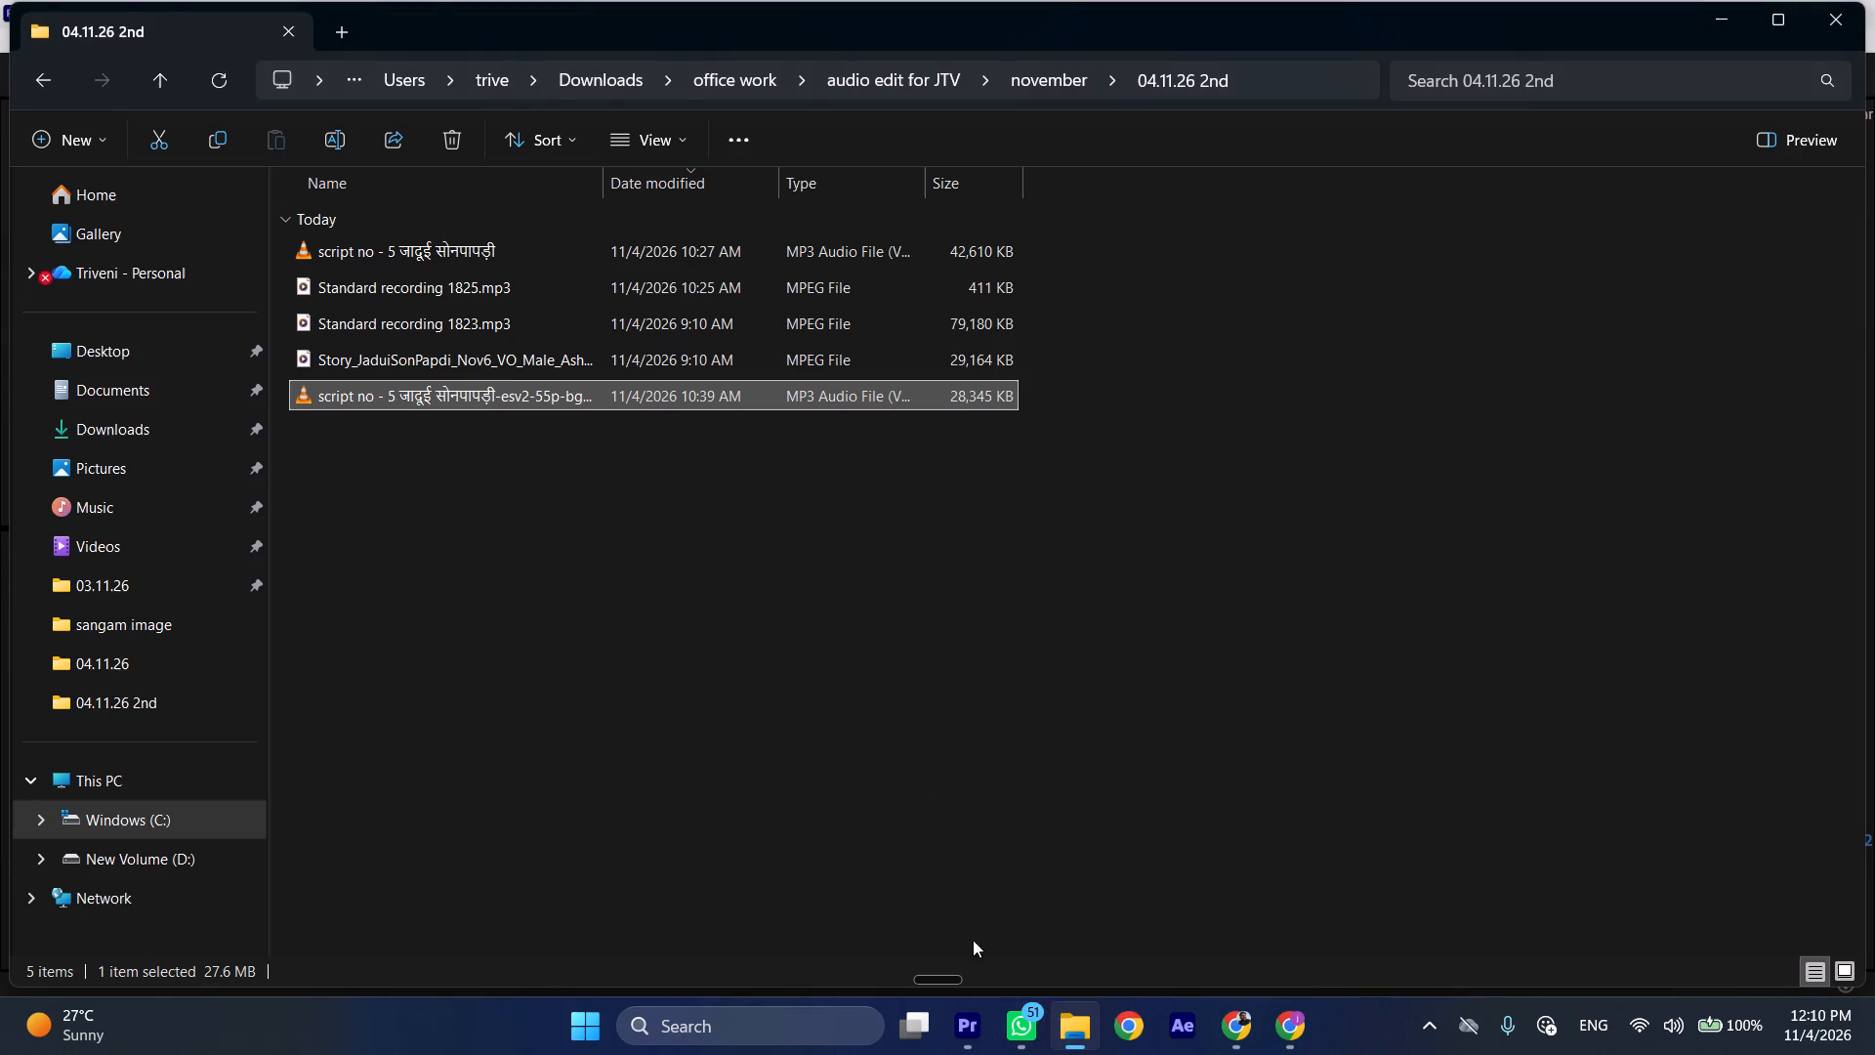
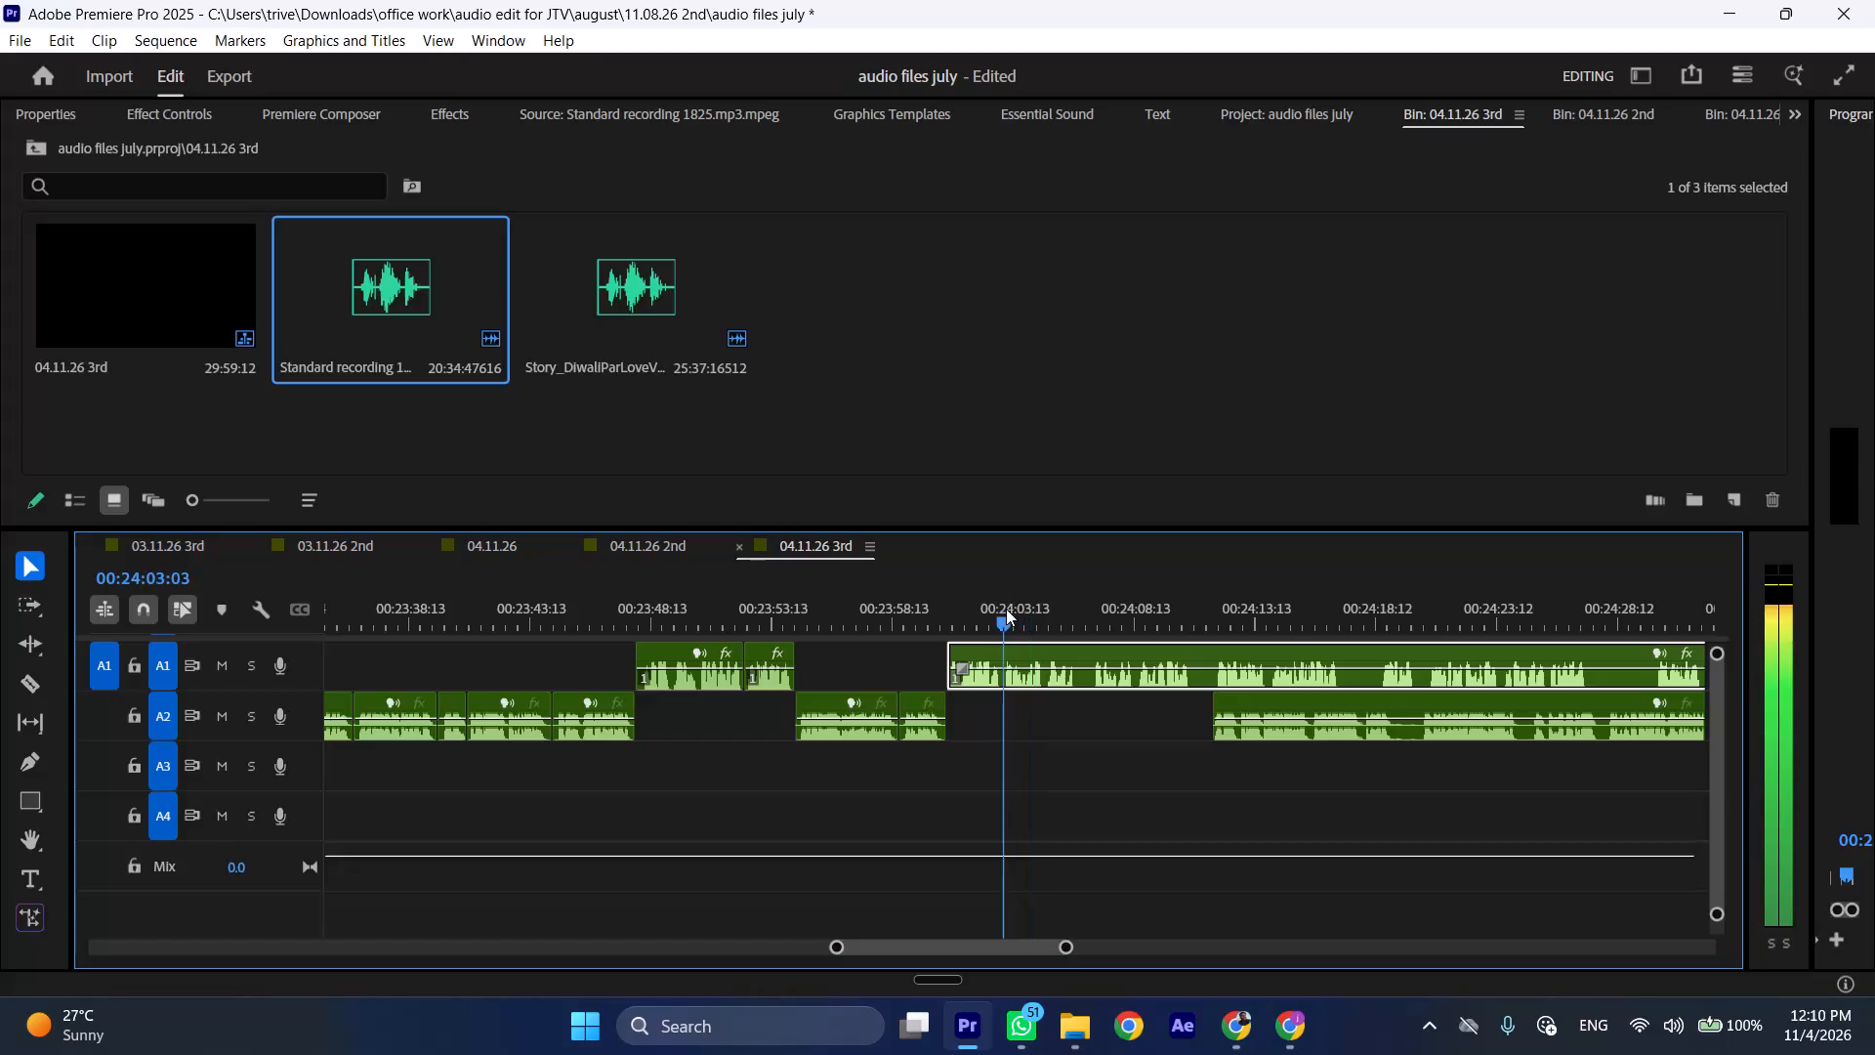
Cut the long A1 recording at 00:24:03:03 and 00:24:06:22 and ripple-delete the section between the cuts.
{"action": "type", "text": "C"}
{"action": "key", "text": "space"}
{"action": "left_click_drag", "start_coordinate": [1087, 612], "coordinate": [1097, 614]}
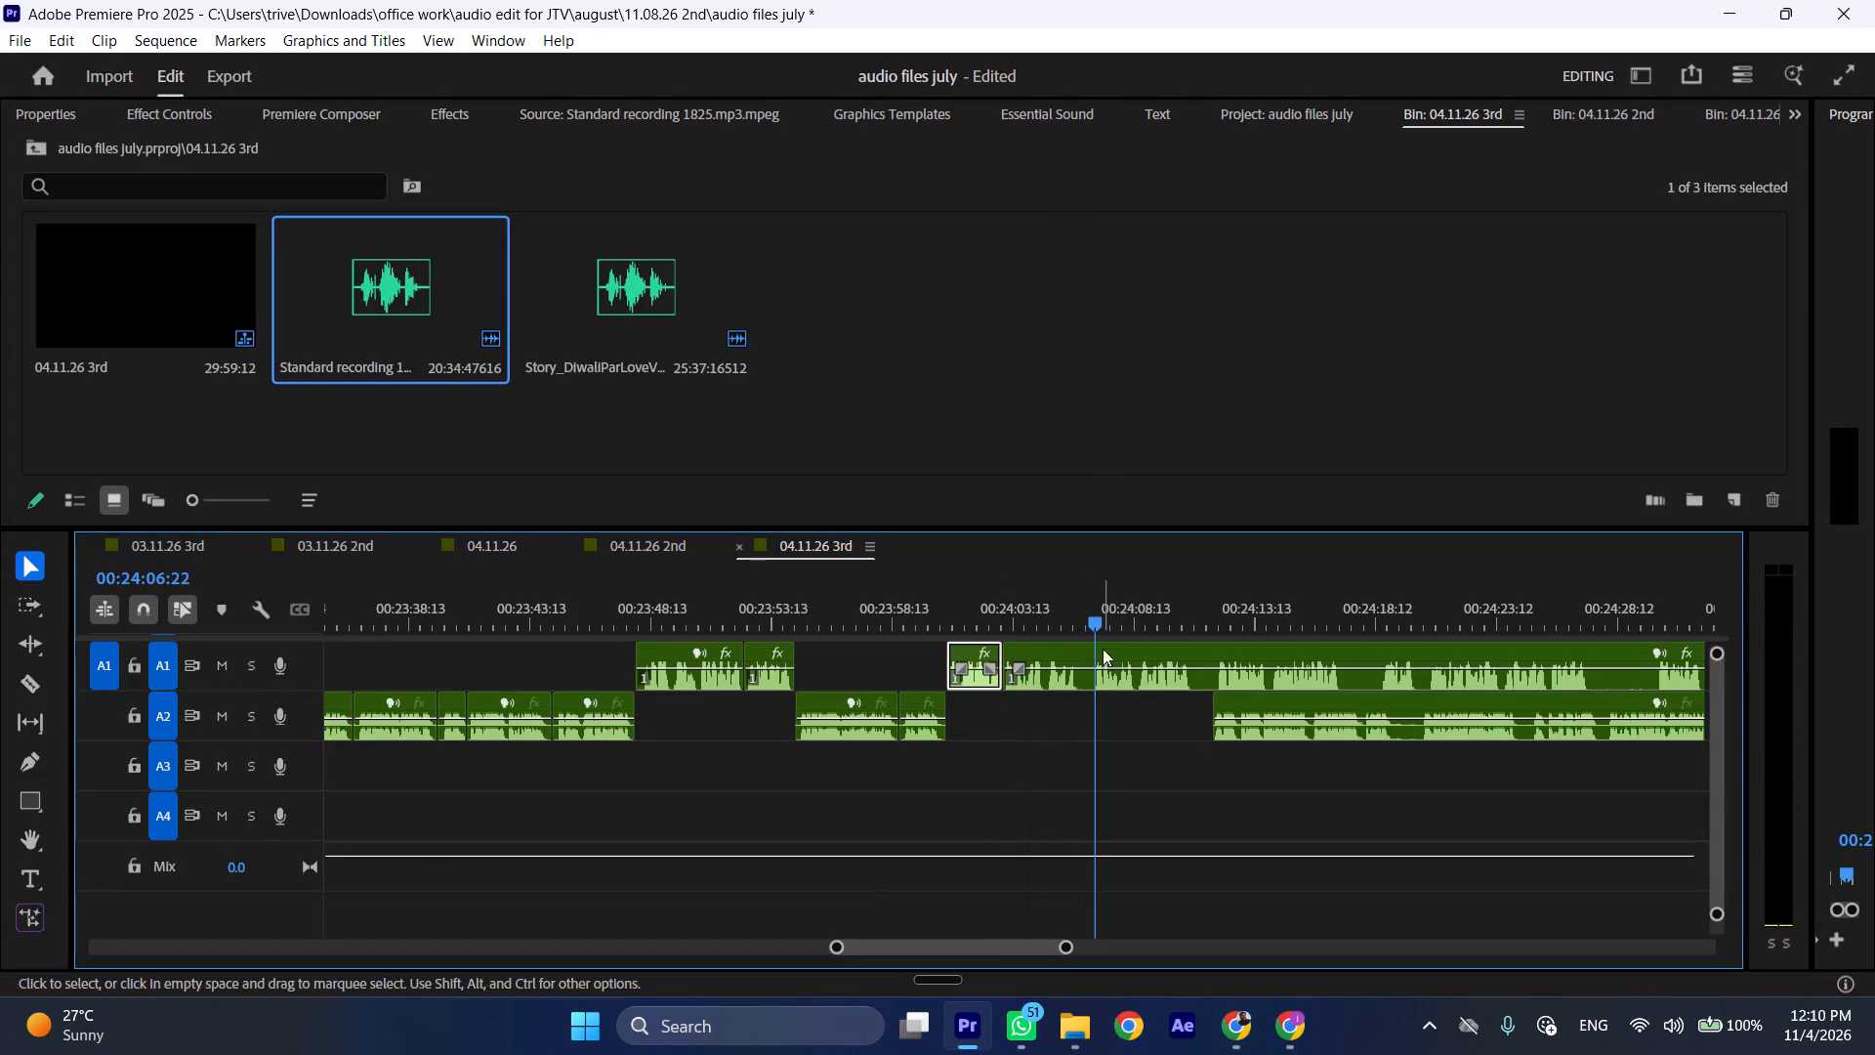
{"action": "left_click", "coordinate": [1105, 660]}
{"action": "key", "text": "shift+c"}
{"action": "key", "text": "ctrl+shift+d"}
Play on from the new join and split the A1 recording at 00:24:07:05.
{"action": "key", "text": "space"}
{"action": "type", "text": "l"}
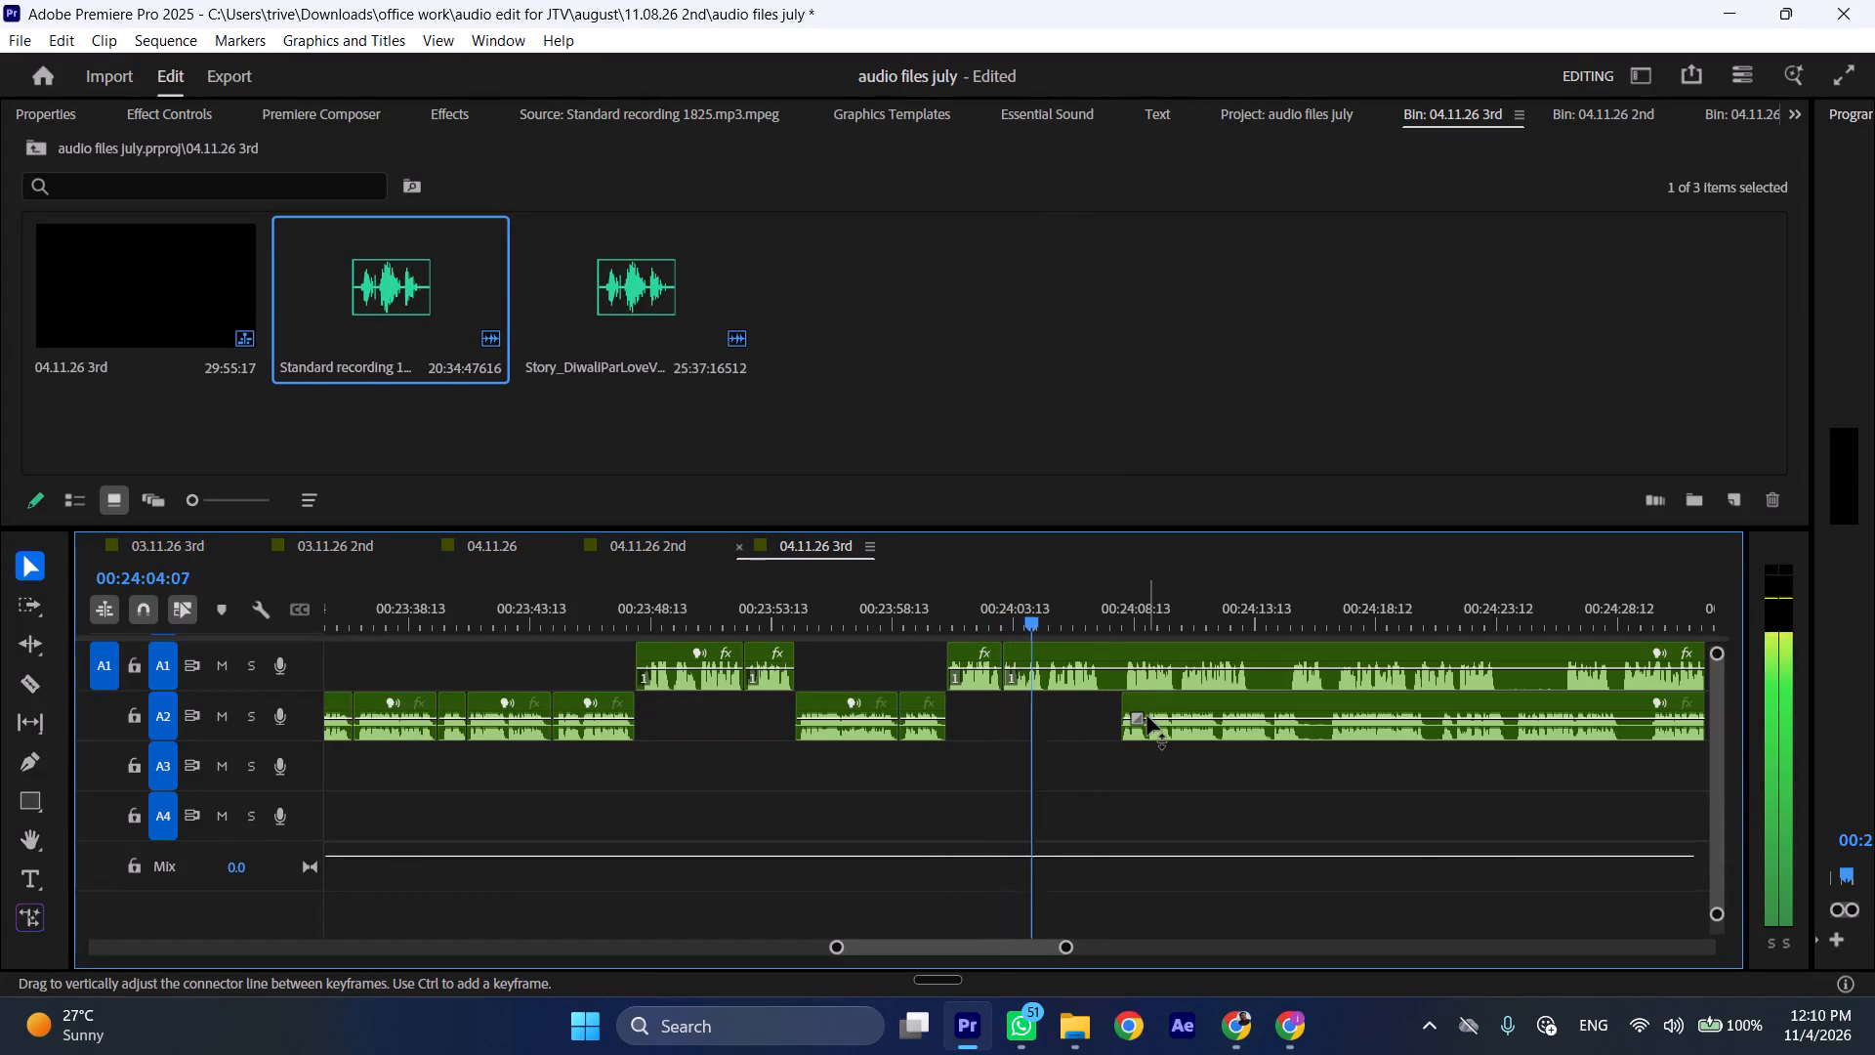
{"action": "key", "text": "space"}
{"action": "type", "text": "C"}
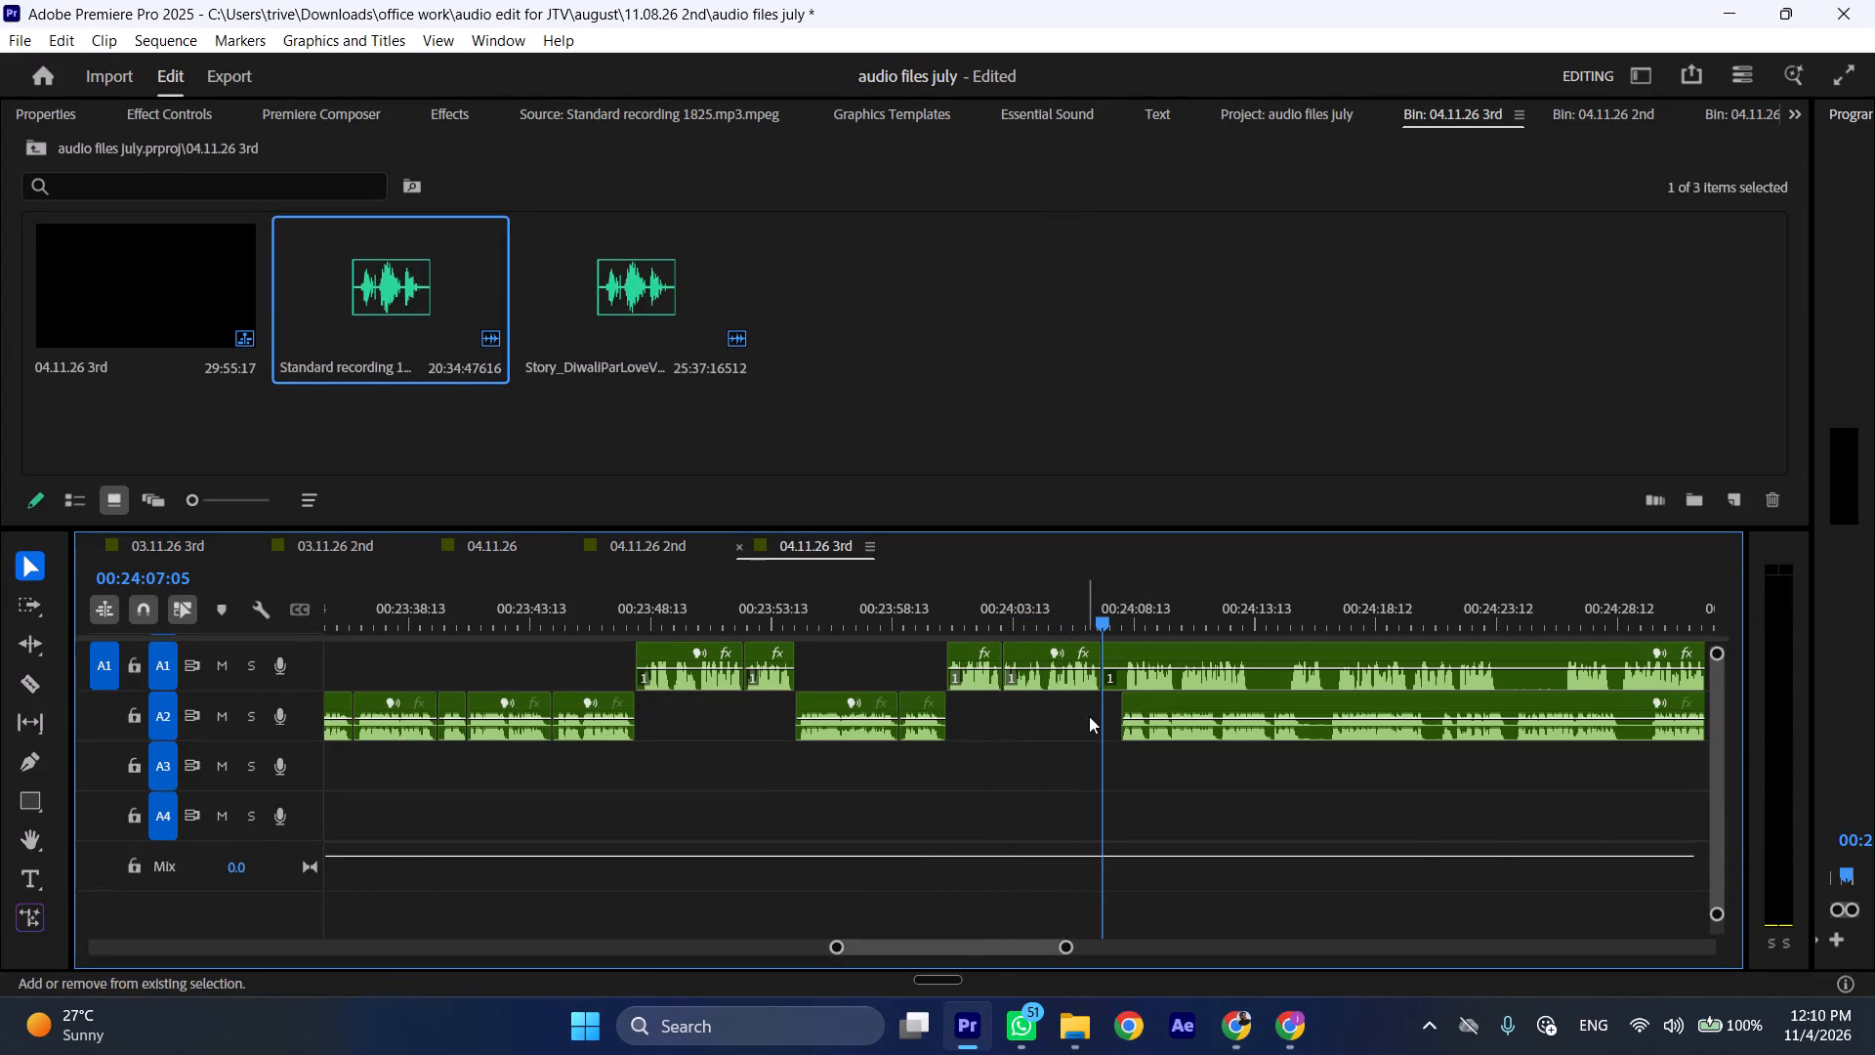
Move the A2 recording earlier to start at the A1 split, shift the remaining A1 recording about 9 seconds later, and resume playback.
{"action": "left_click_drag", "start_coordinate": [1169, 695], "coordinate": [1143, 701]}
{"action": "left_click_drag", "start_coordinate": [1125, 646], "coordinate": [1343, 648]}
{"action": "key", "text": "space"}
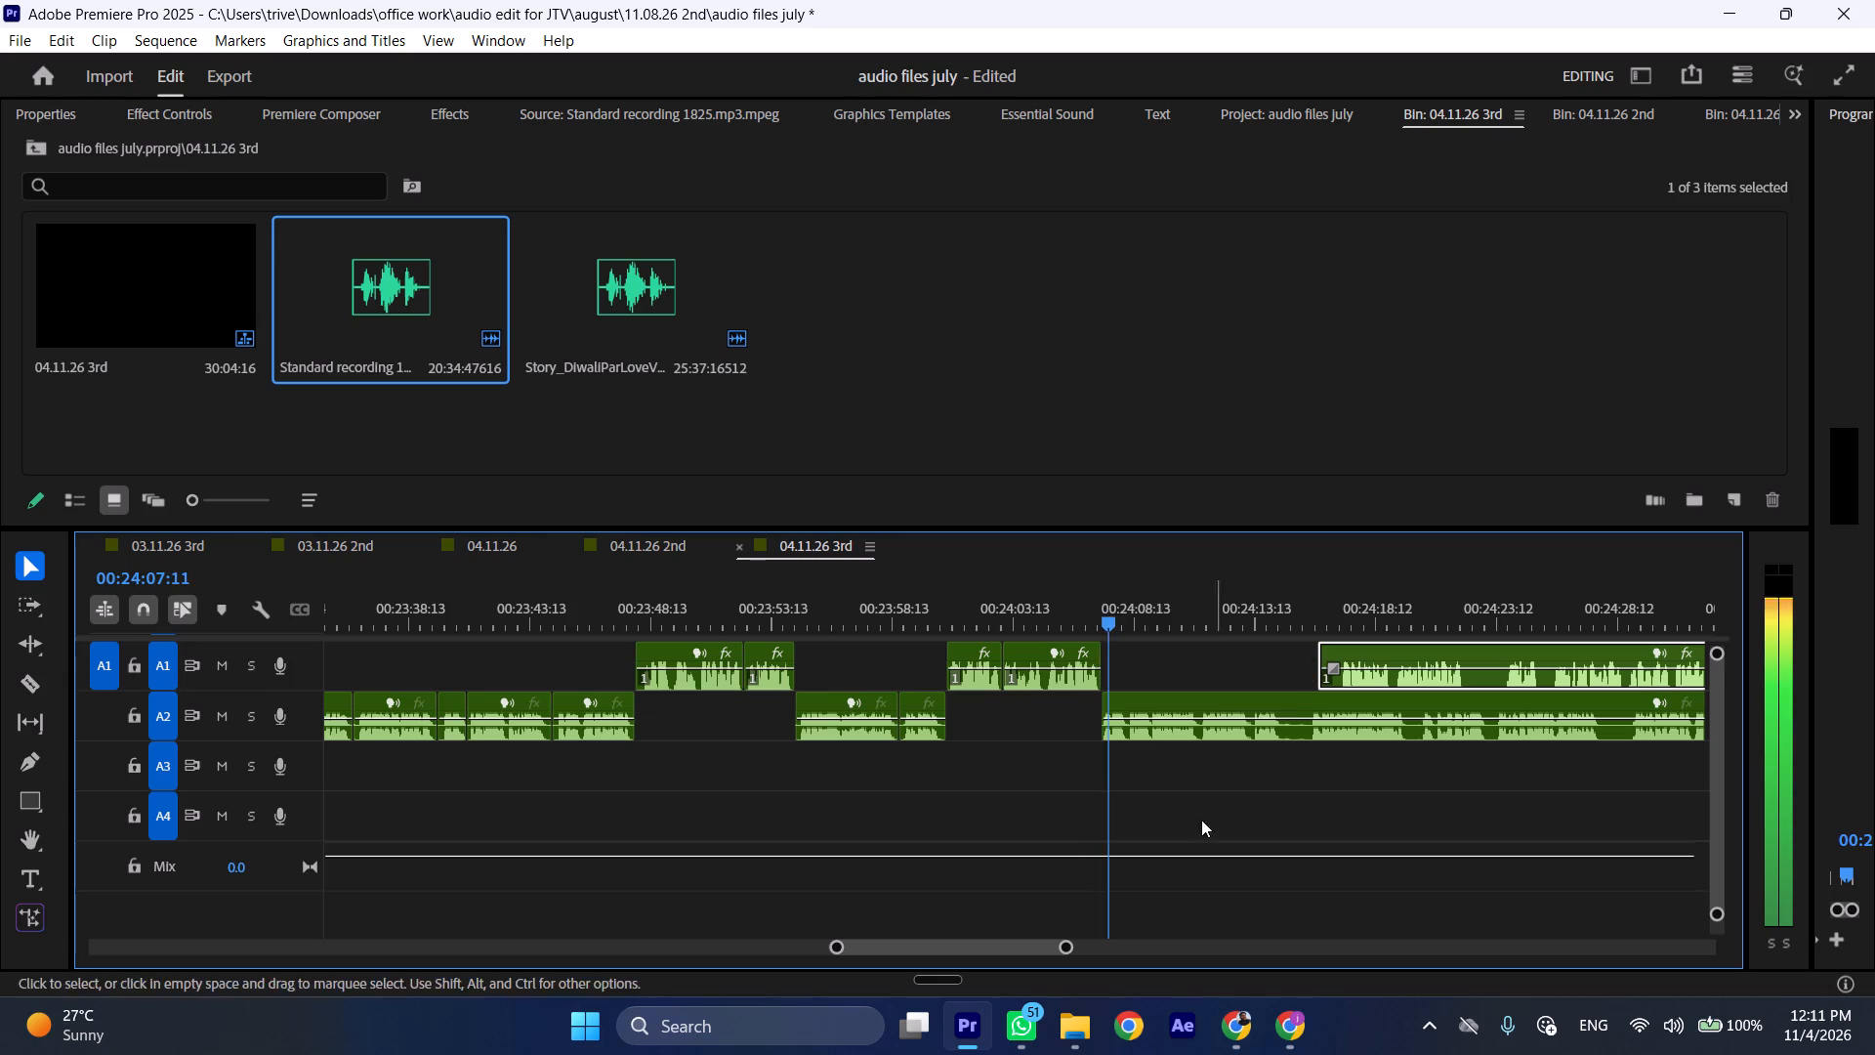
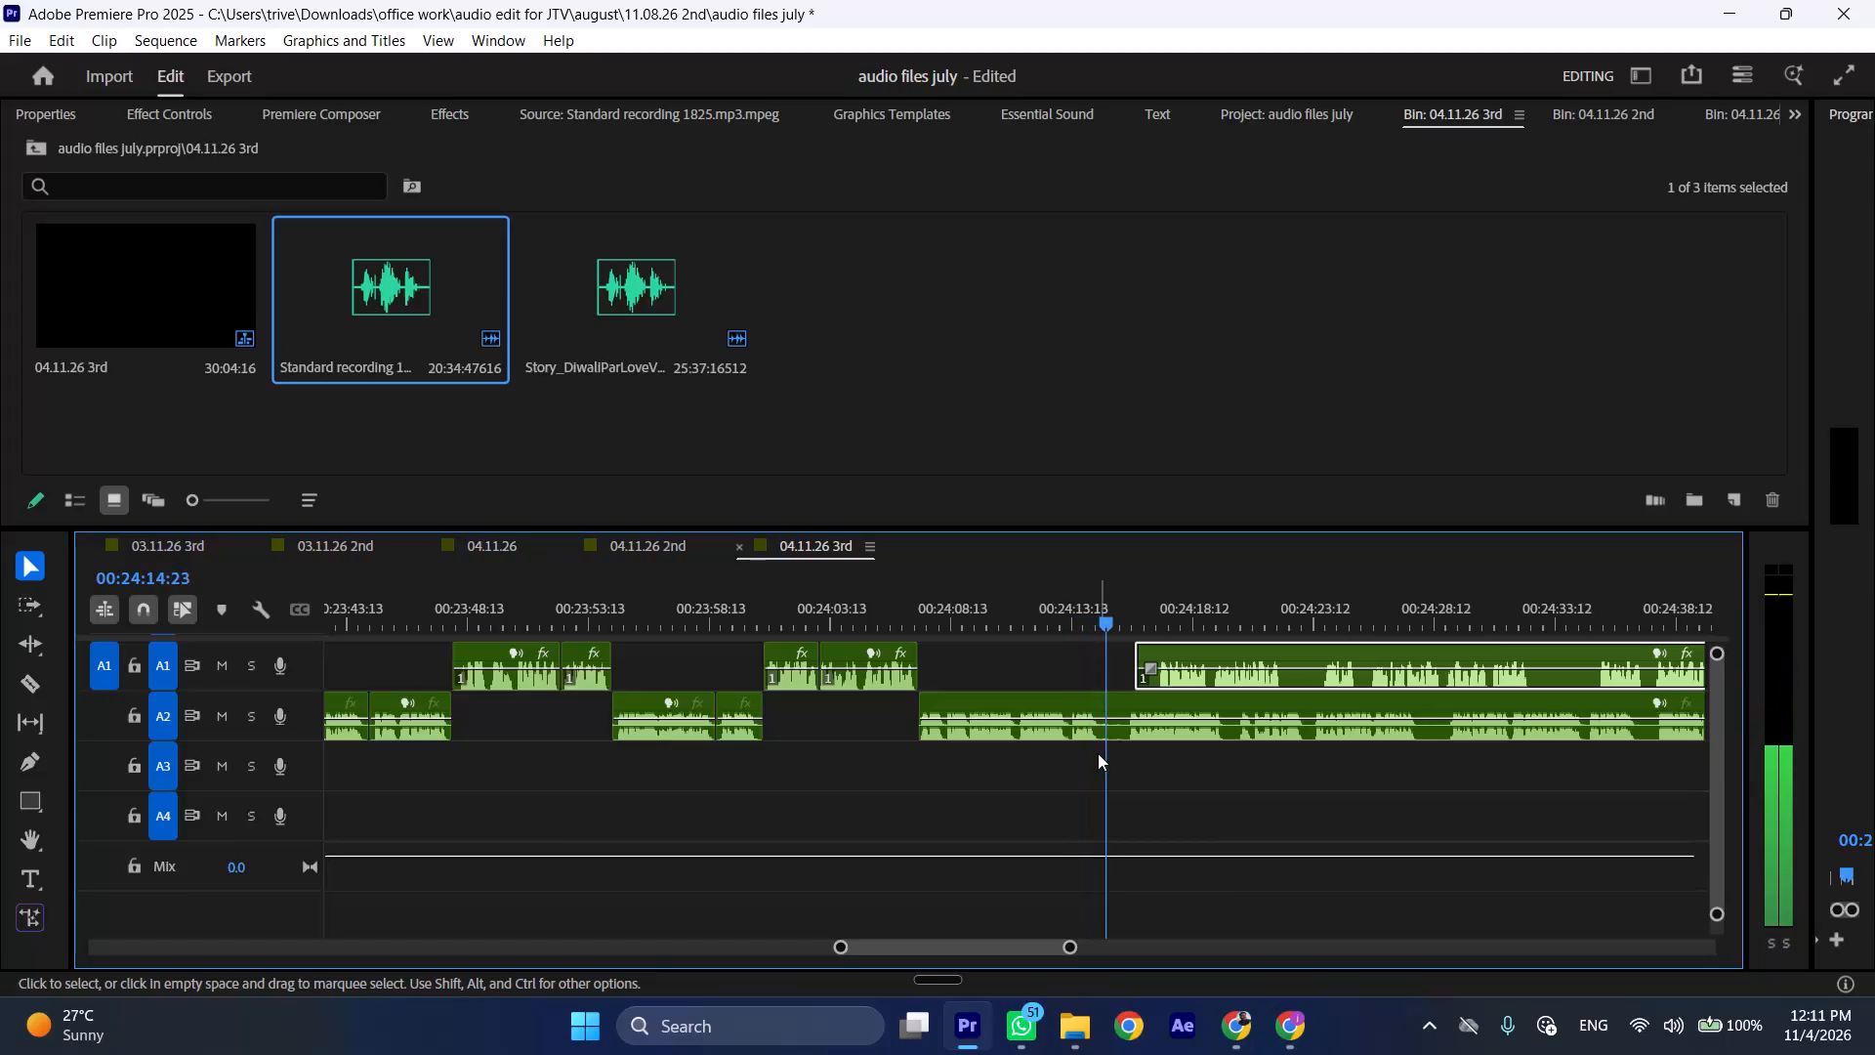
Shift the remaining A1 recording about 16 seconds later and trim a sliver off its start.
{"action": "scroll", "coordinate": [1114, 747], "scroll_direction": "down", "scroll_amount": 5}
{"action": "left_click_drag", "start_coordinate": [994, 658], "coordinate": [1385, 657]}
{"action": "left_click_drag", "start_coordinate": [1344, 655], "coordinate": [1359, 655]}
Cut the A2 recording at 00:24:13:10 and 00:24:15:17 and ripple-delete the section between the cuts.
{"action": "key", "text": "space"}
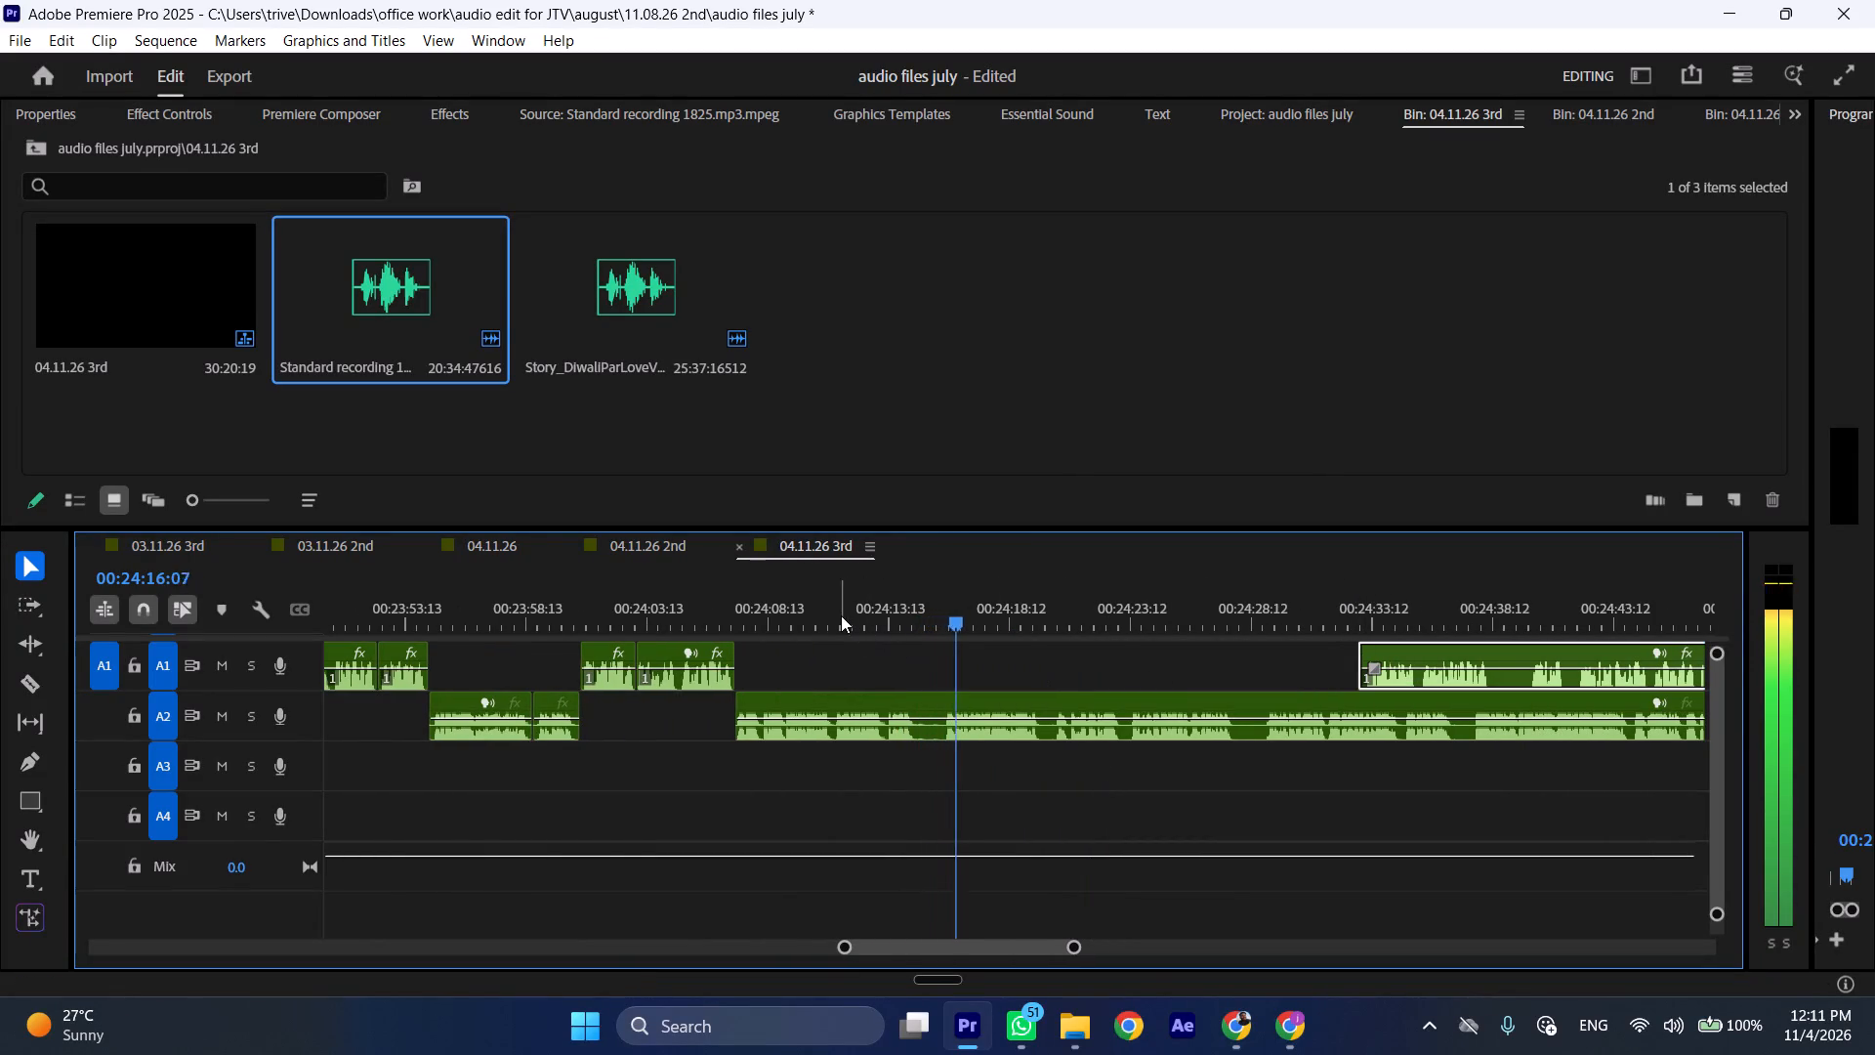
{"action": "left_click", "coordinate": [882, 621]}
{"action": "type", "text": "C"}
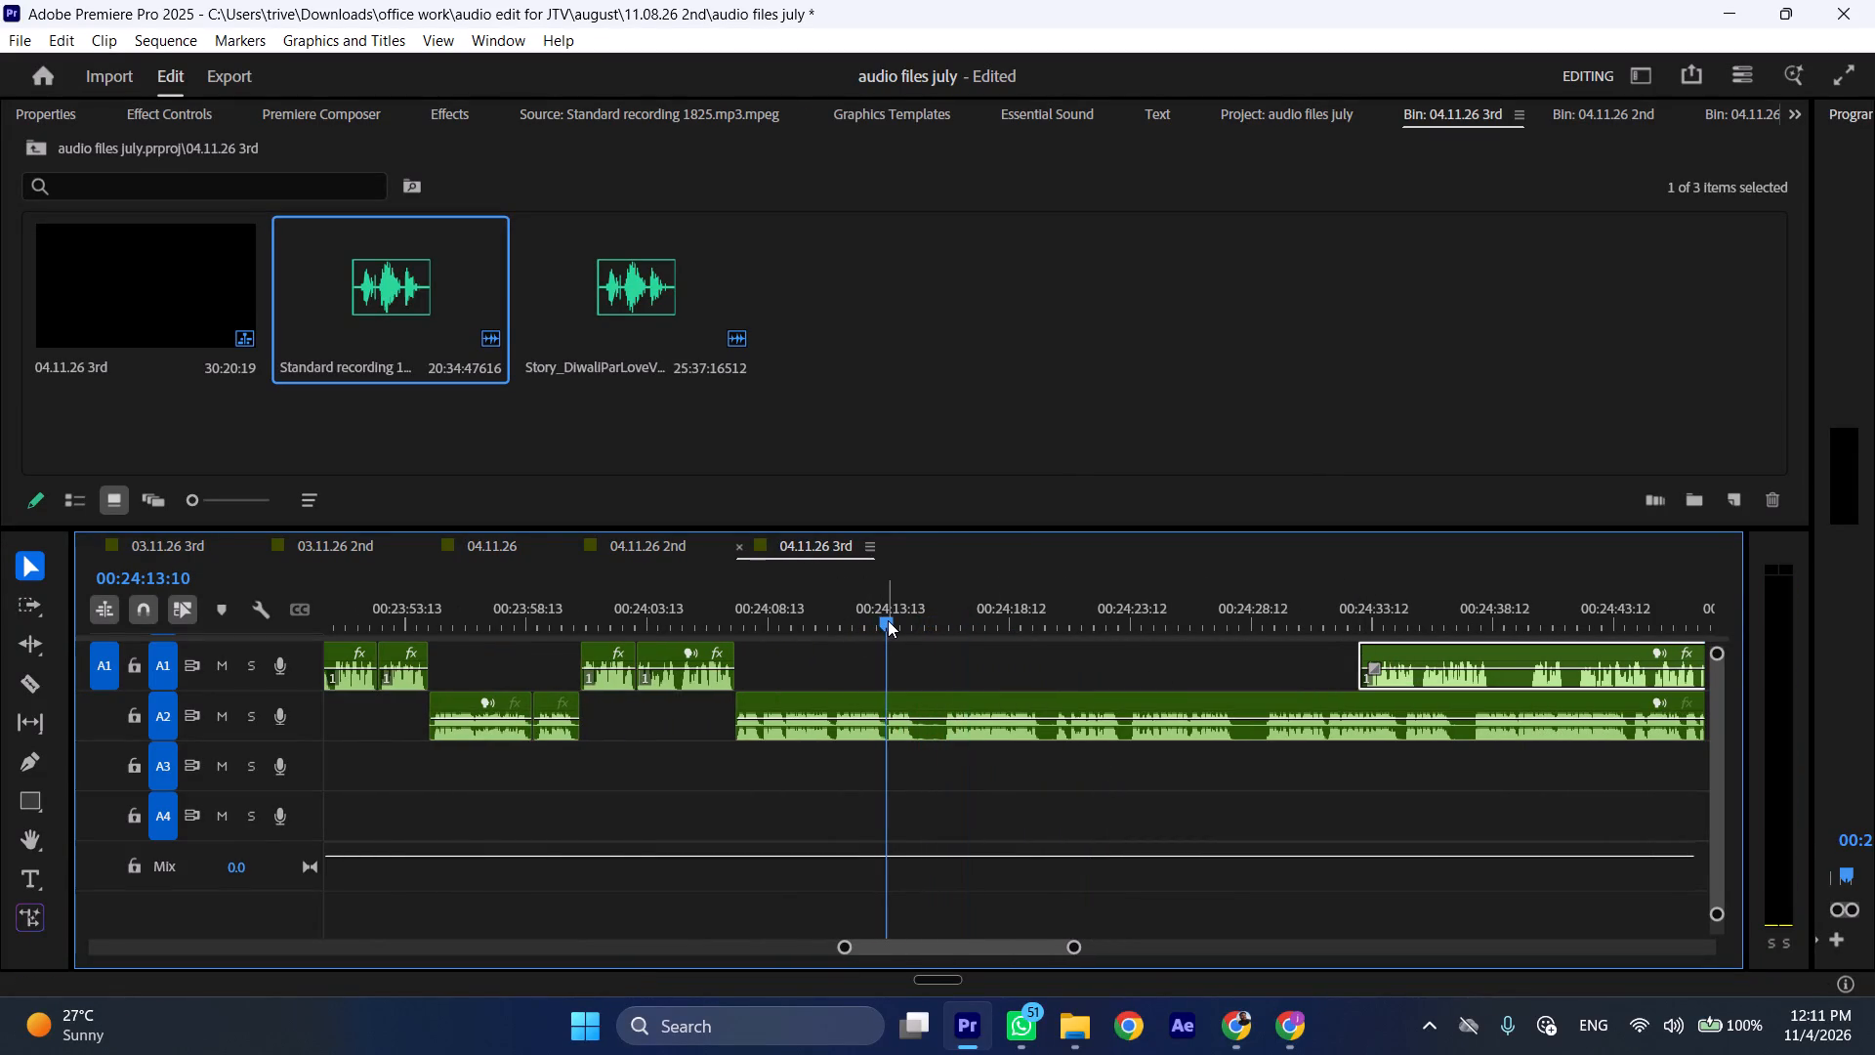
{"action": "key", "text": "space"}
{"action": "left_click", "coordinate": [956, 604]}
{"action": "left_click", "coordinate": [947, 604]}
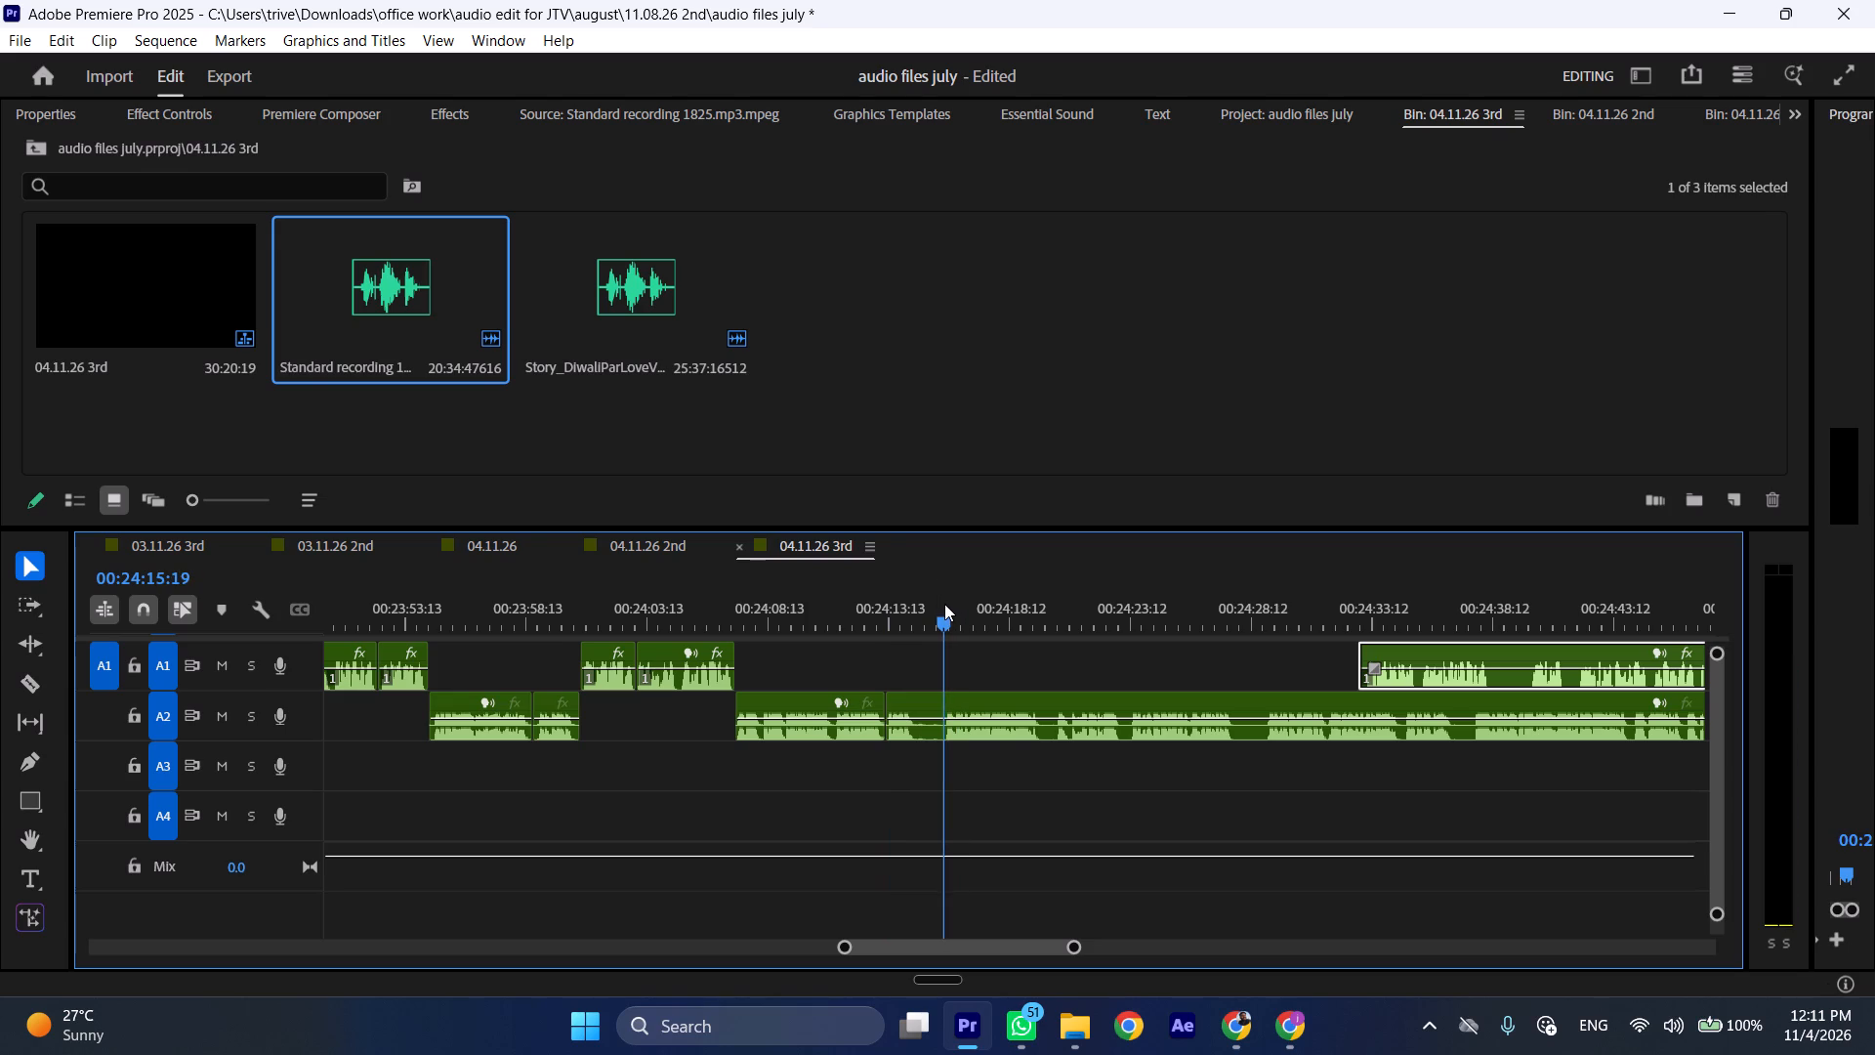
{"action": "left_click", "coordinate": [984, 723]}
{"action": "key", "text": "shift+c"}
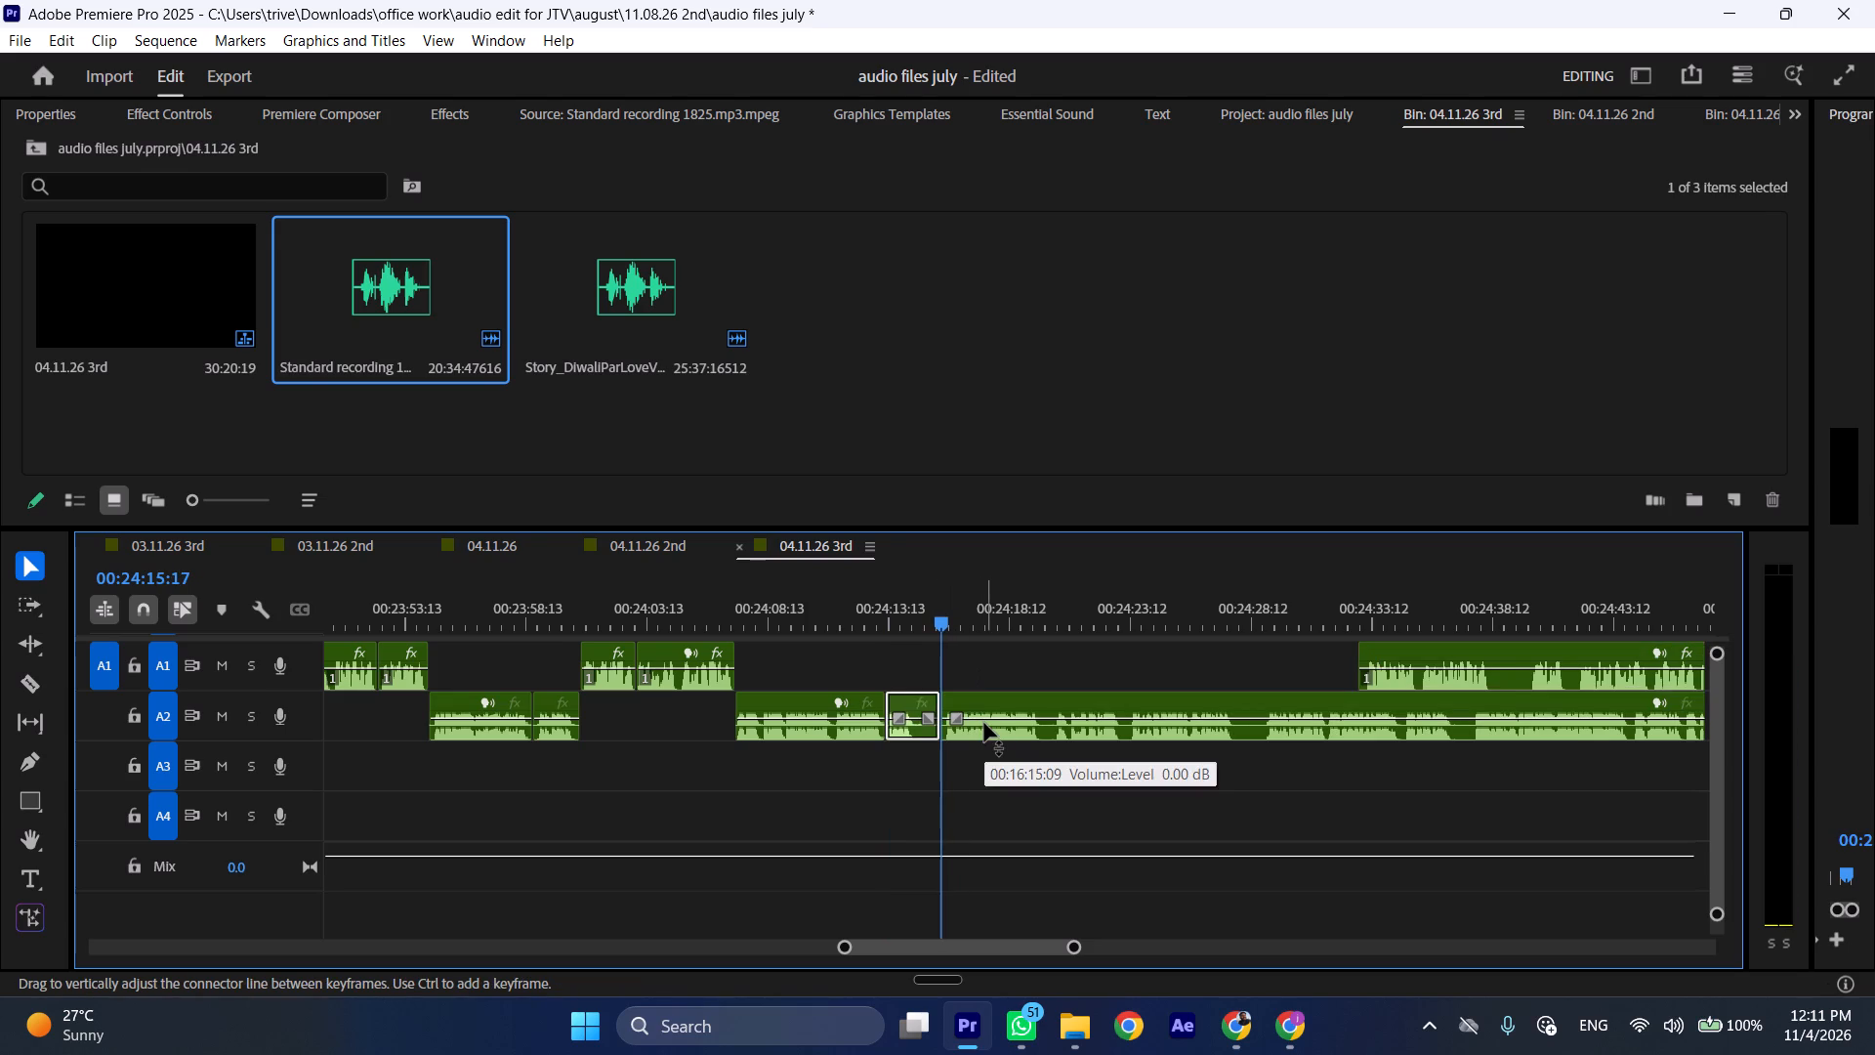
{"action": "key", "text": "ctrl+shift+d"}
Play across the new A2 join from 00:24:11:18 and split the A2 recording at 00:24:17:17.
{"action": "key", "text": "space"}
{"action": "left_click", "coordinate": [847, 609]}
{"action": "key", "text": "space"}
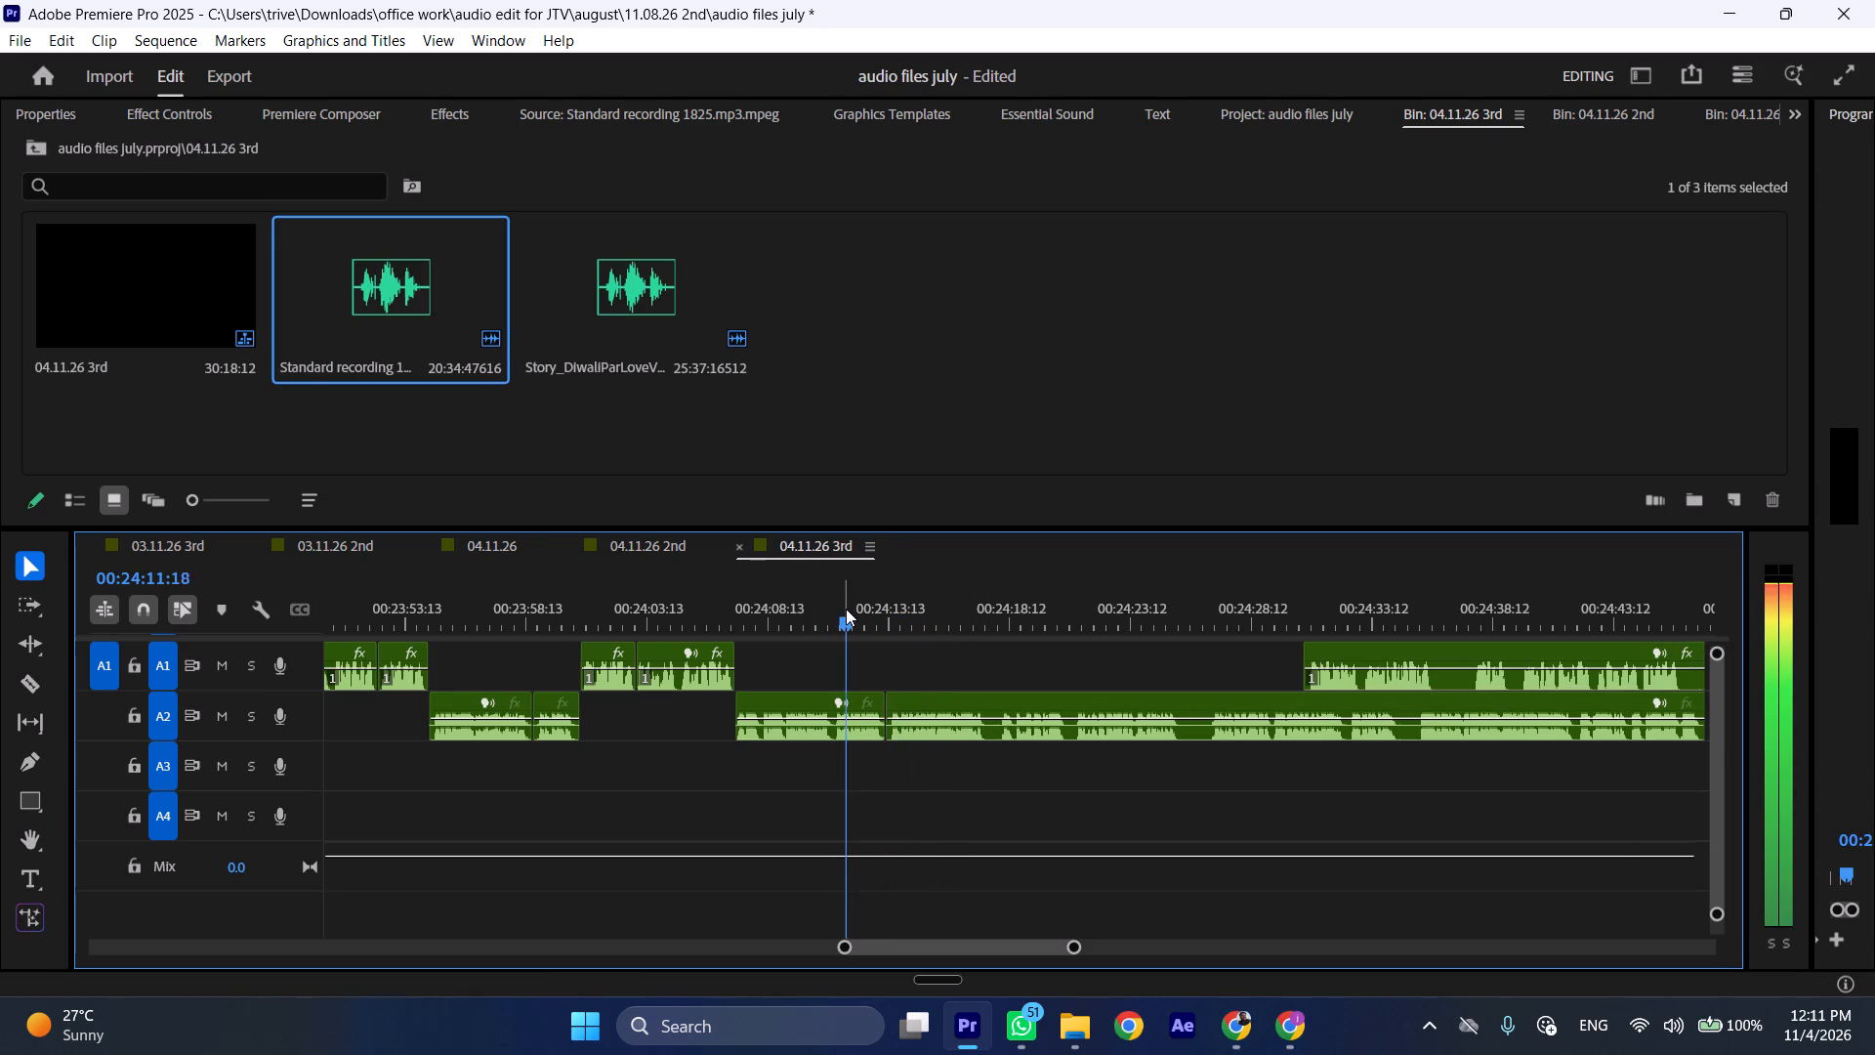
{"action": "key", "text": "l"}
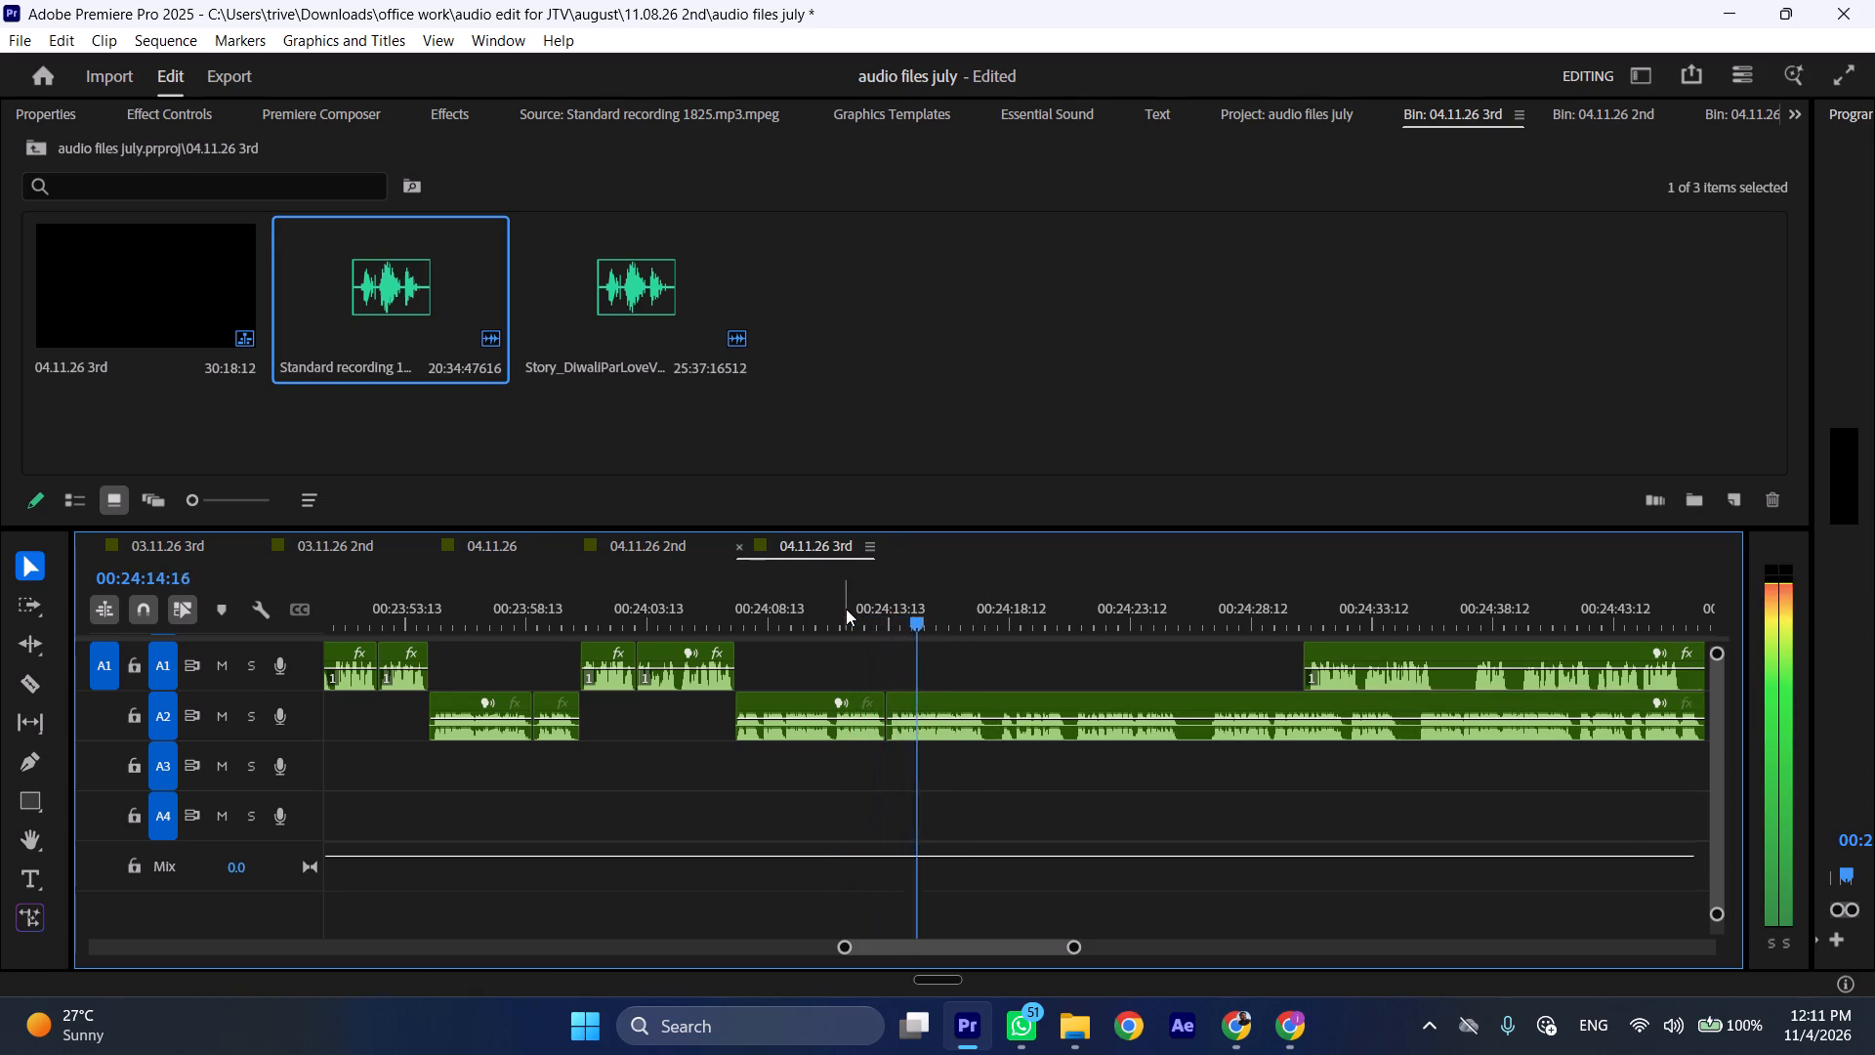
{"action": "scroll", "coordinate": [898, 654], "scroll_direction": "down", "scroll_amount": 1}
{"action": "key", "text": "space"}
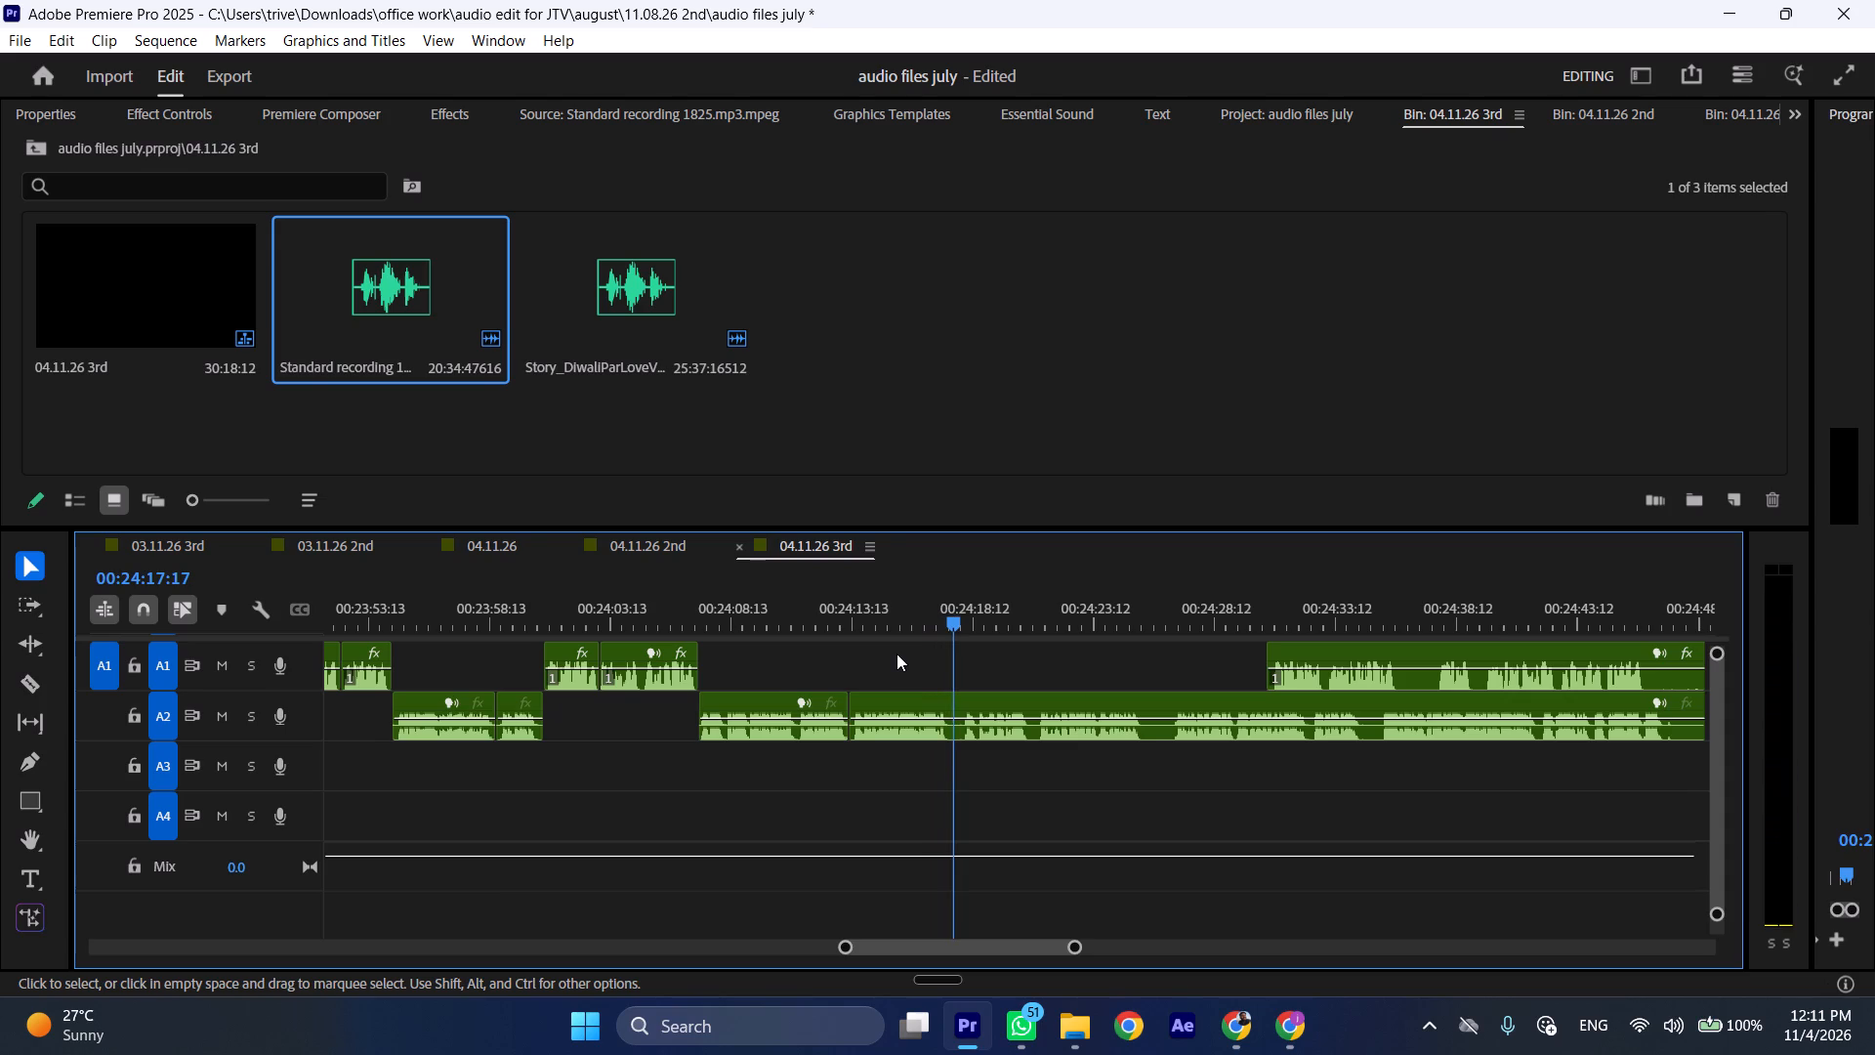
{"action": "type", "text": "C"}
{"action": "scroll", "coordinate": [921, 677], "scroll_direction": "down", "scroll_amount": 5}
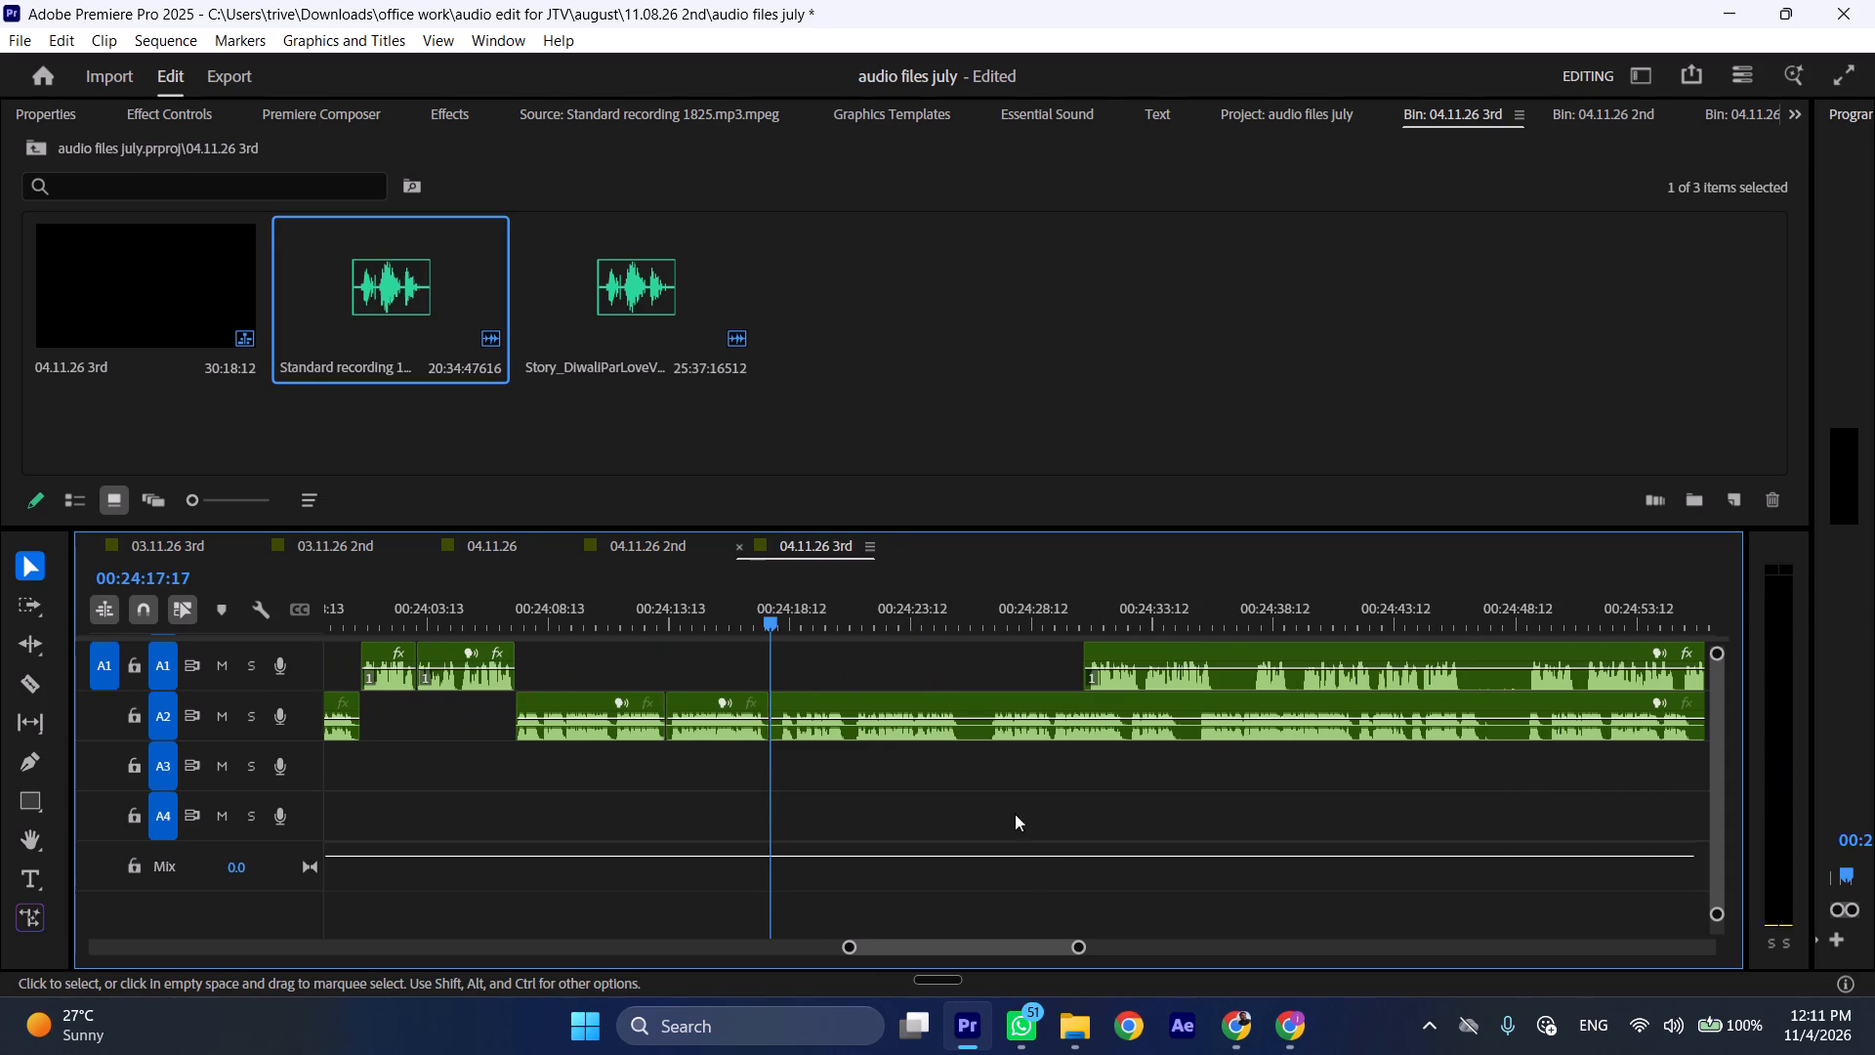
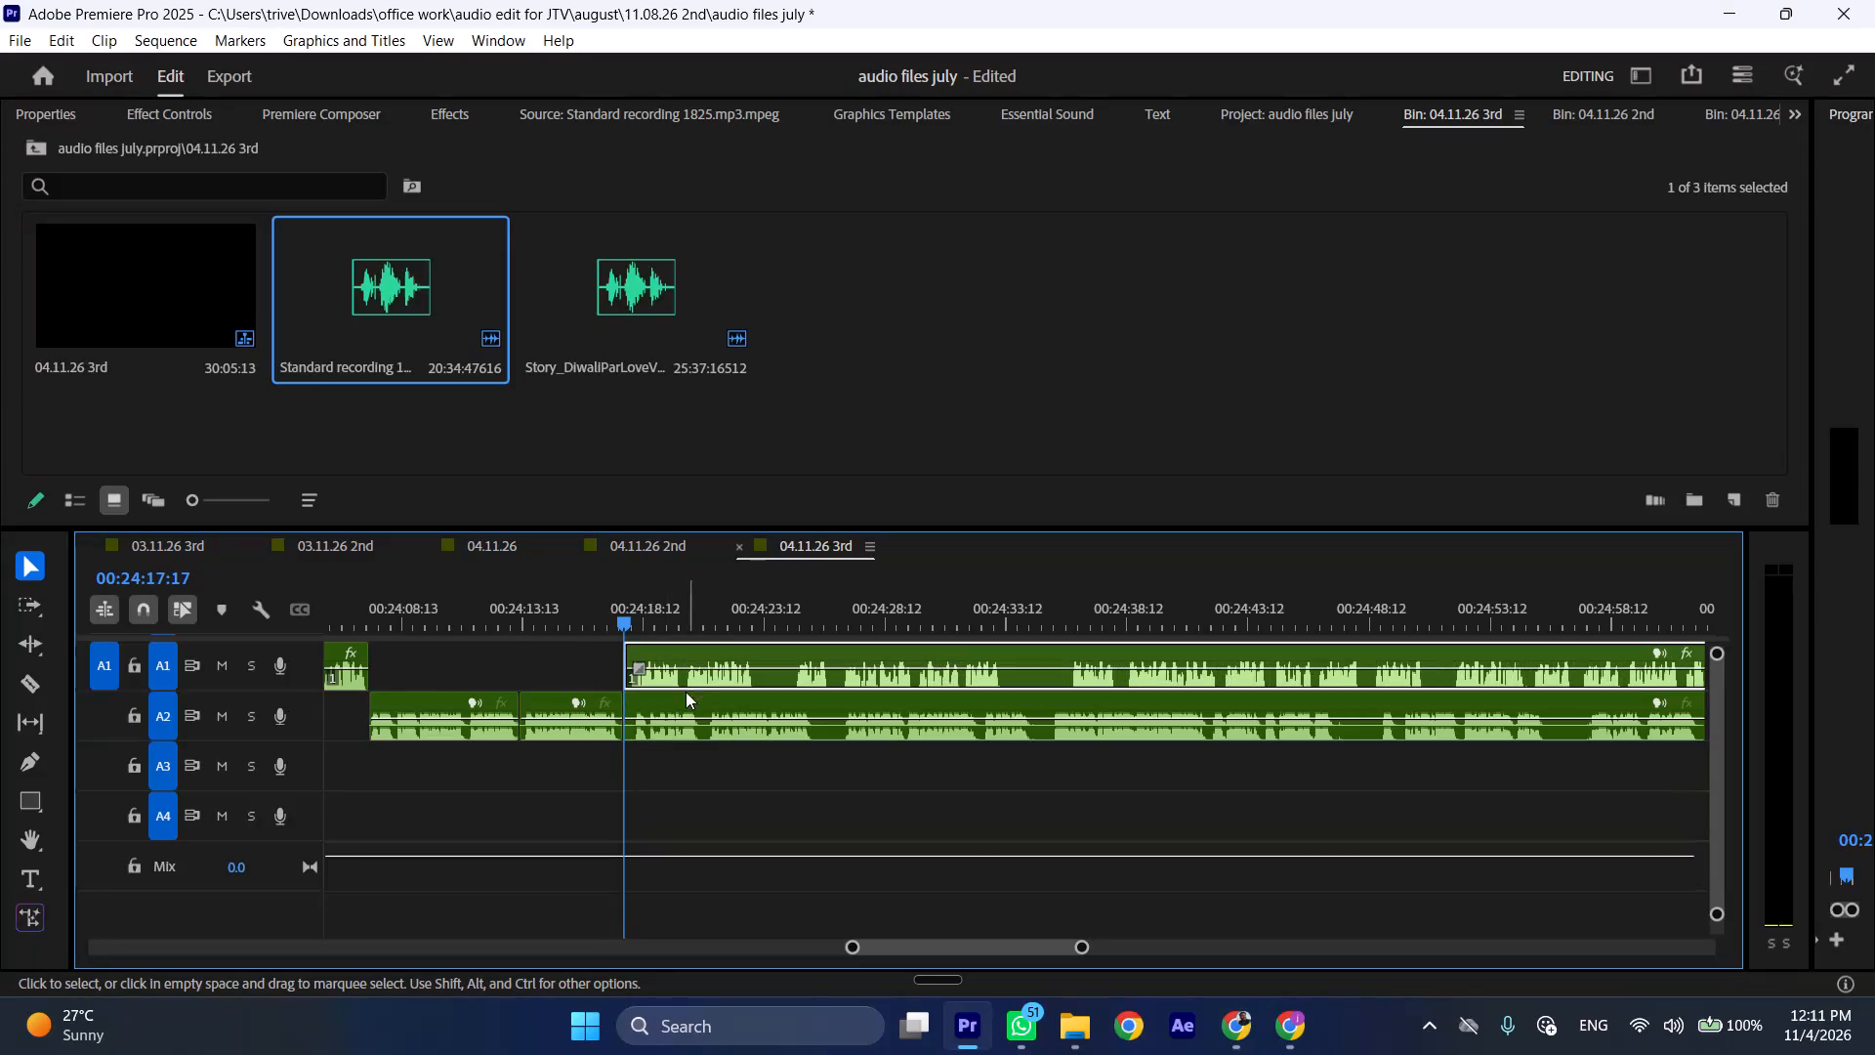
Shift the remaining A2 recording later, play A1 and split it at 00:24:23:04, and move the A2 recording to start at that cut.
{"action": "left_click_drag", "start_coordinate": [673, 711], "coordinate": [924, 711]}
{"action": "key", "text": "space"}
{"action": "key", "text": "l"}
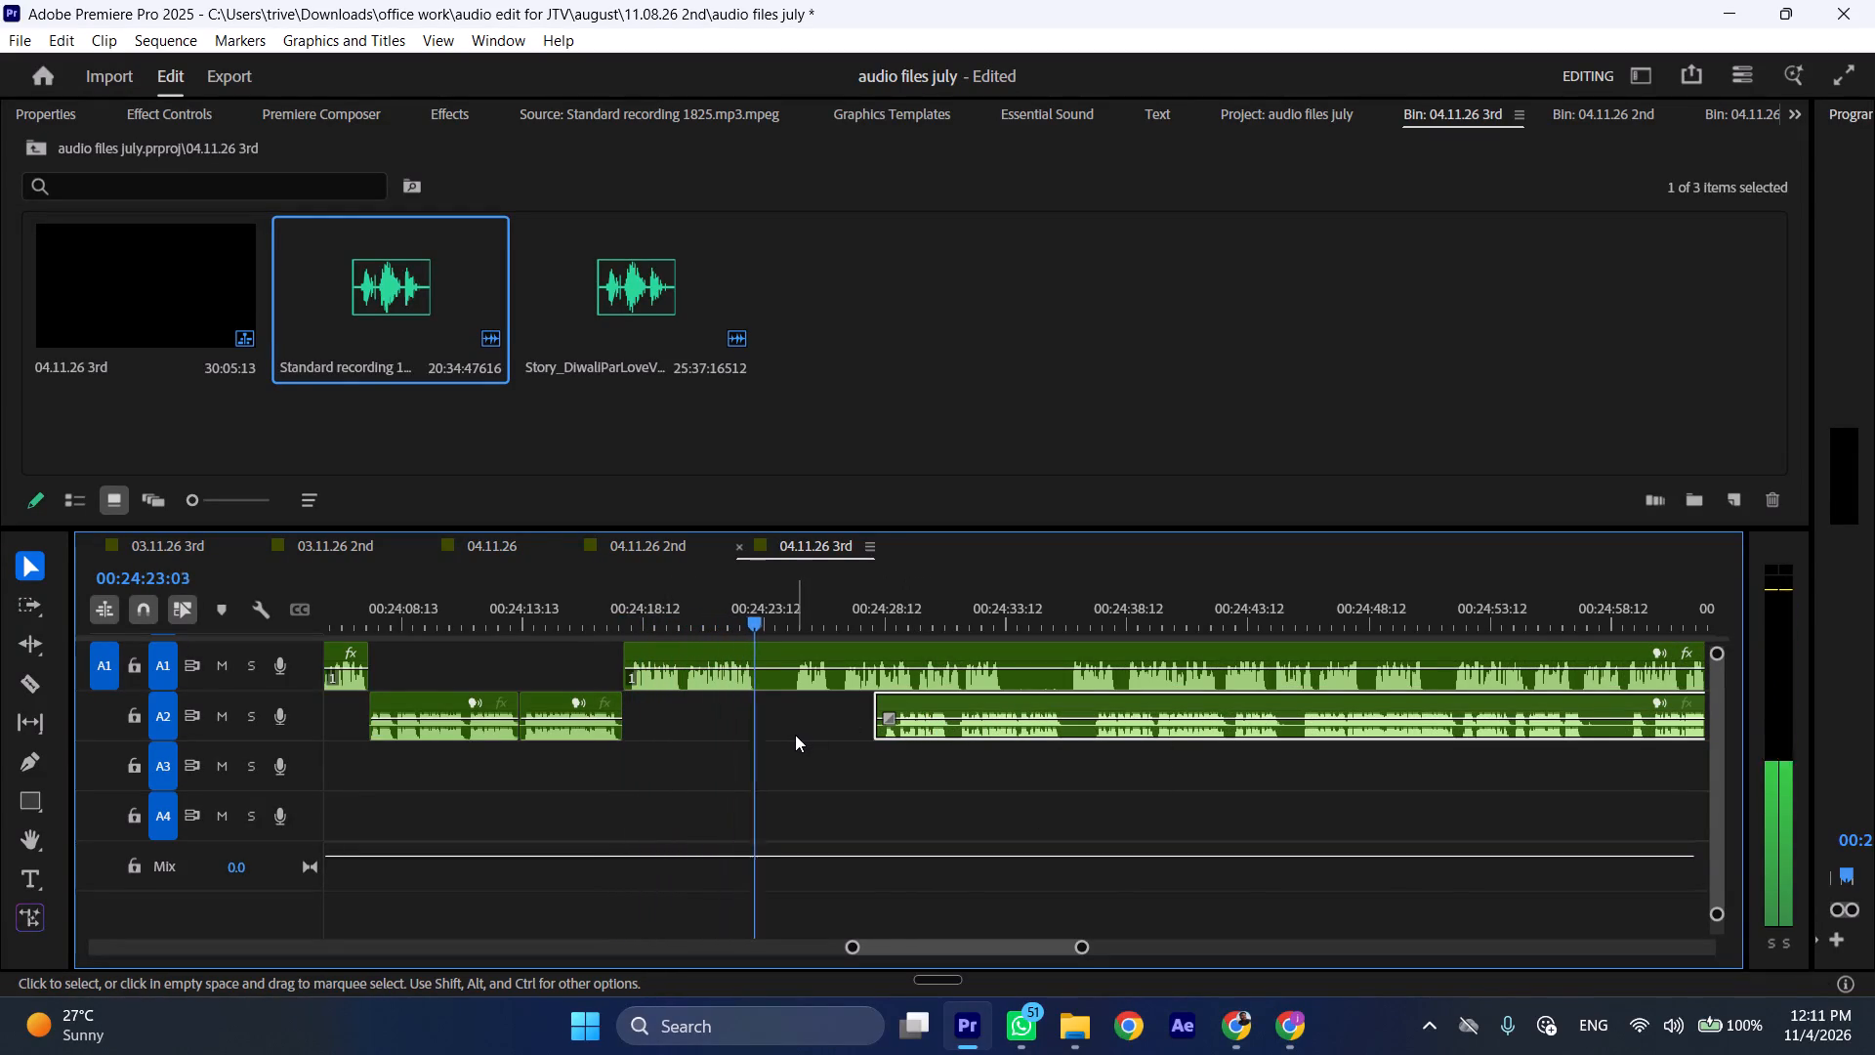
{"action": "key", "text": "space"}
{"action": "key", "text": "shift+c"}
{"action": "left_click_drag", "start_coordinate": [910, 702], "coordinate": [790, 703]}
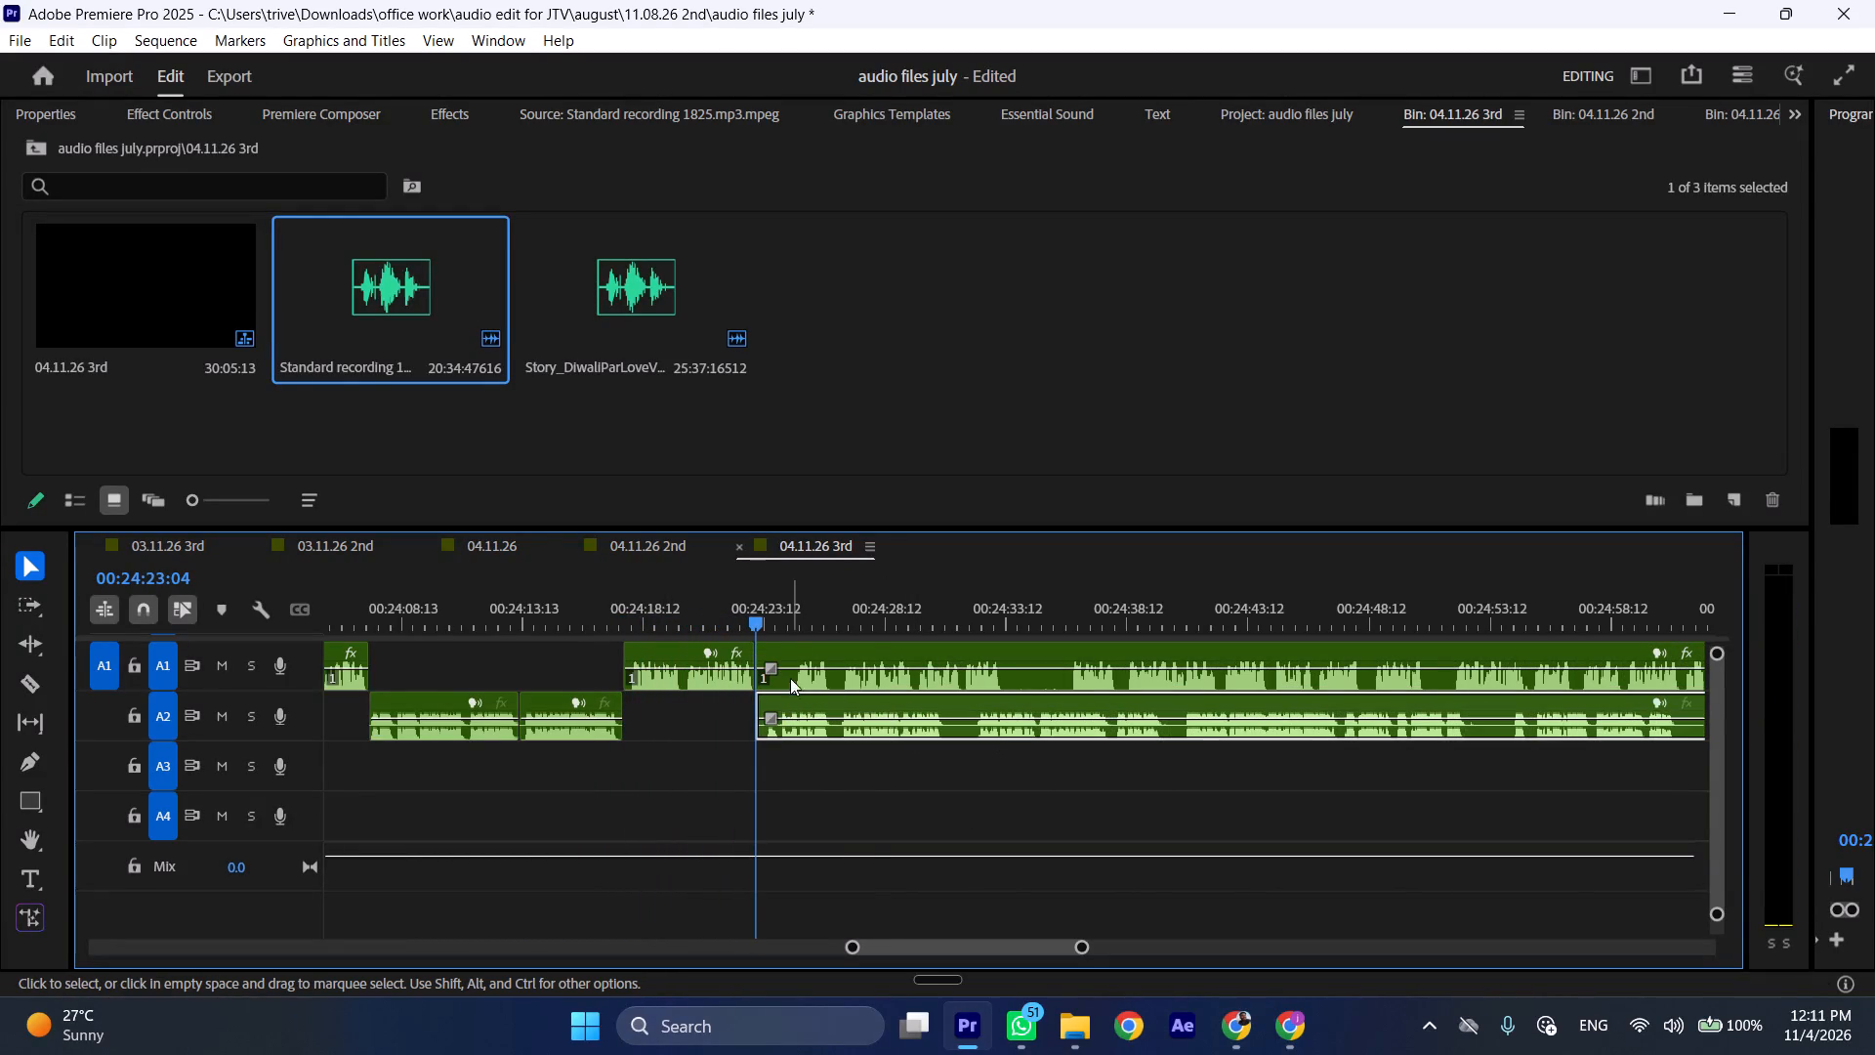
Shift the remaining A1 recording about 11 seconds later and trim about 1 second off its start.
{"action": "left_click_drag", "start_coordinate": [791, 642], "coordinate": [1062, 643]}
{"action": "key", "text": "space"}
{"action": "type", "text": "l"}
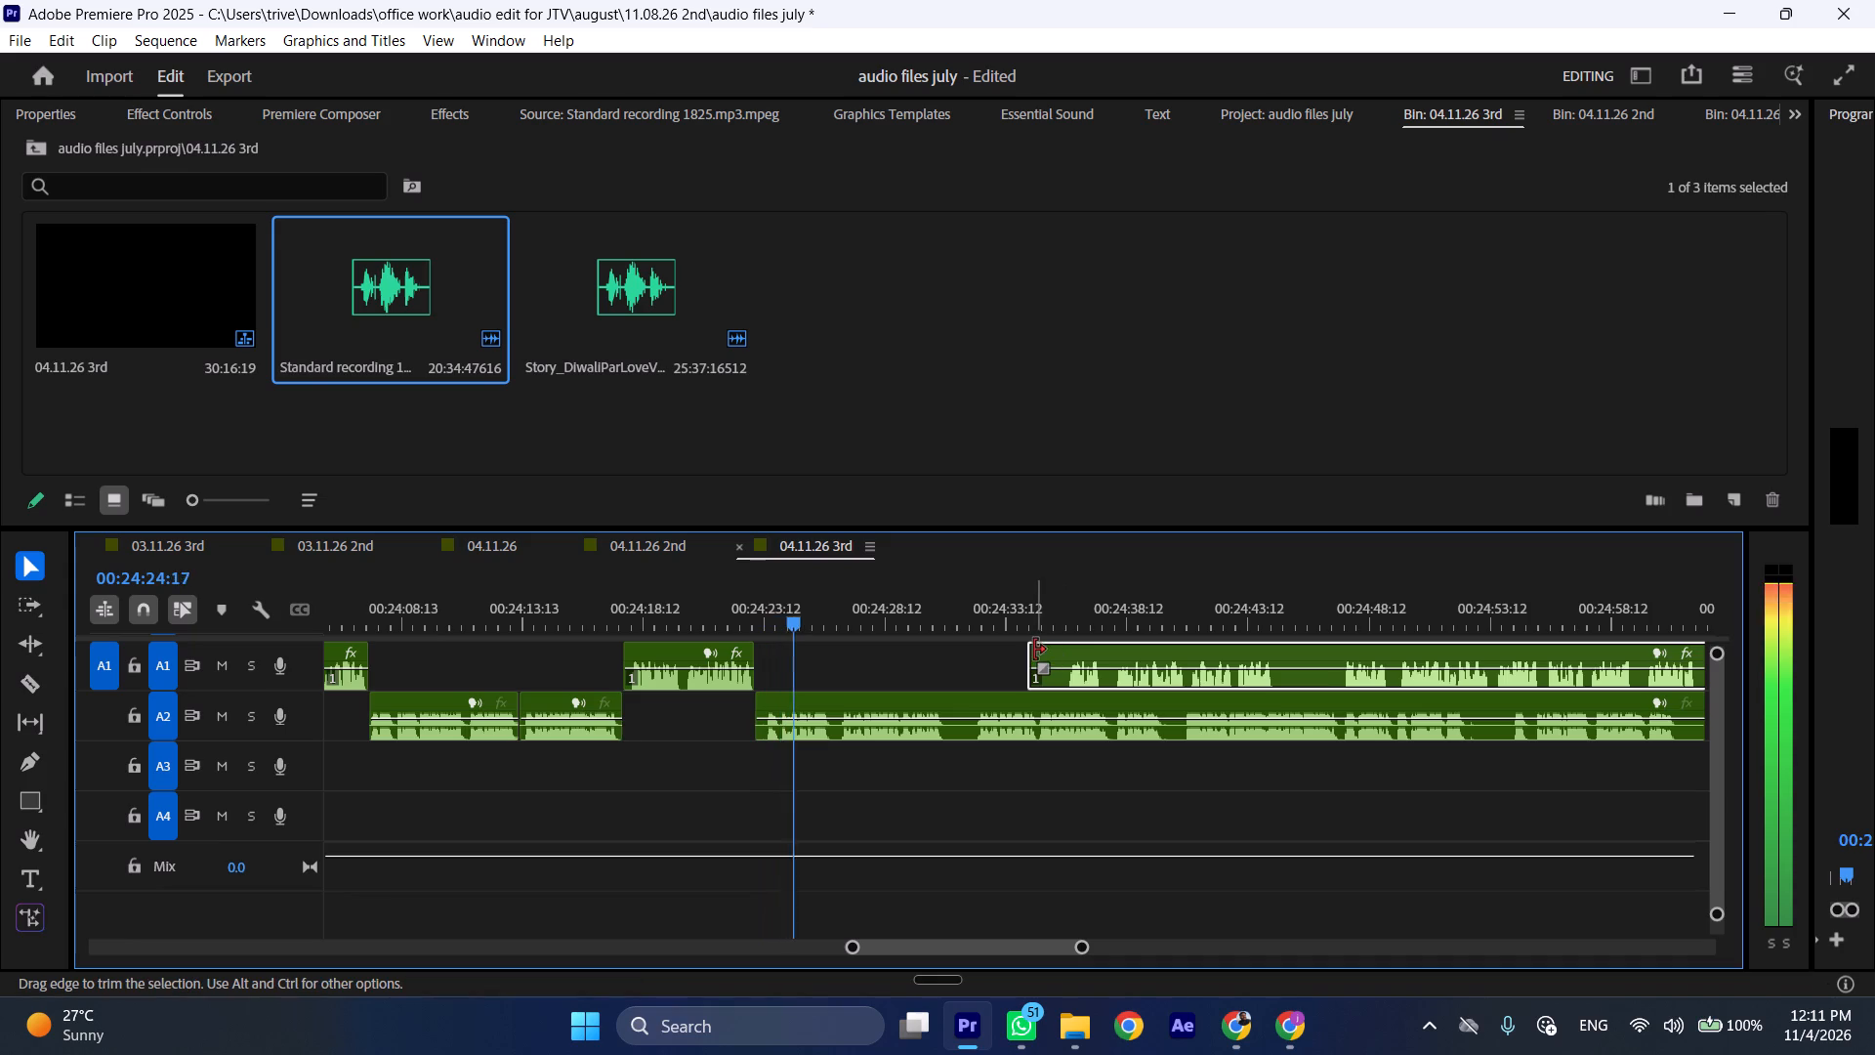
{"action": "left_click_drag", "start_coordinate": [1034, 650], "coordinate": [1066, 650]}
Cut the A2 recording at 00:24:26:16 and ripple-delete the section from its start at 00:24:23:04 to the cut.
{"action": "left_click", "coordinate": [843, 596]}
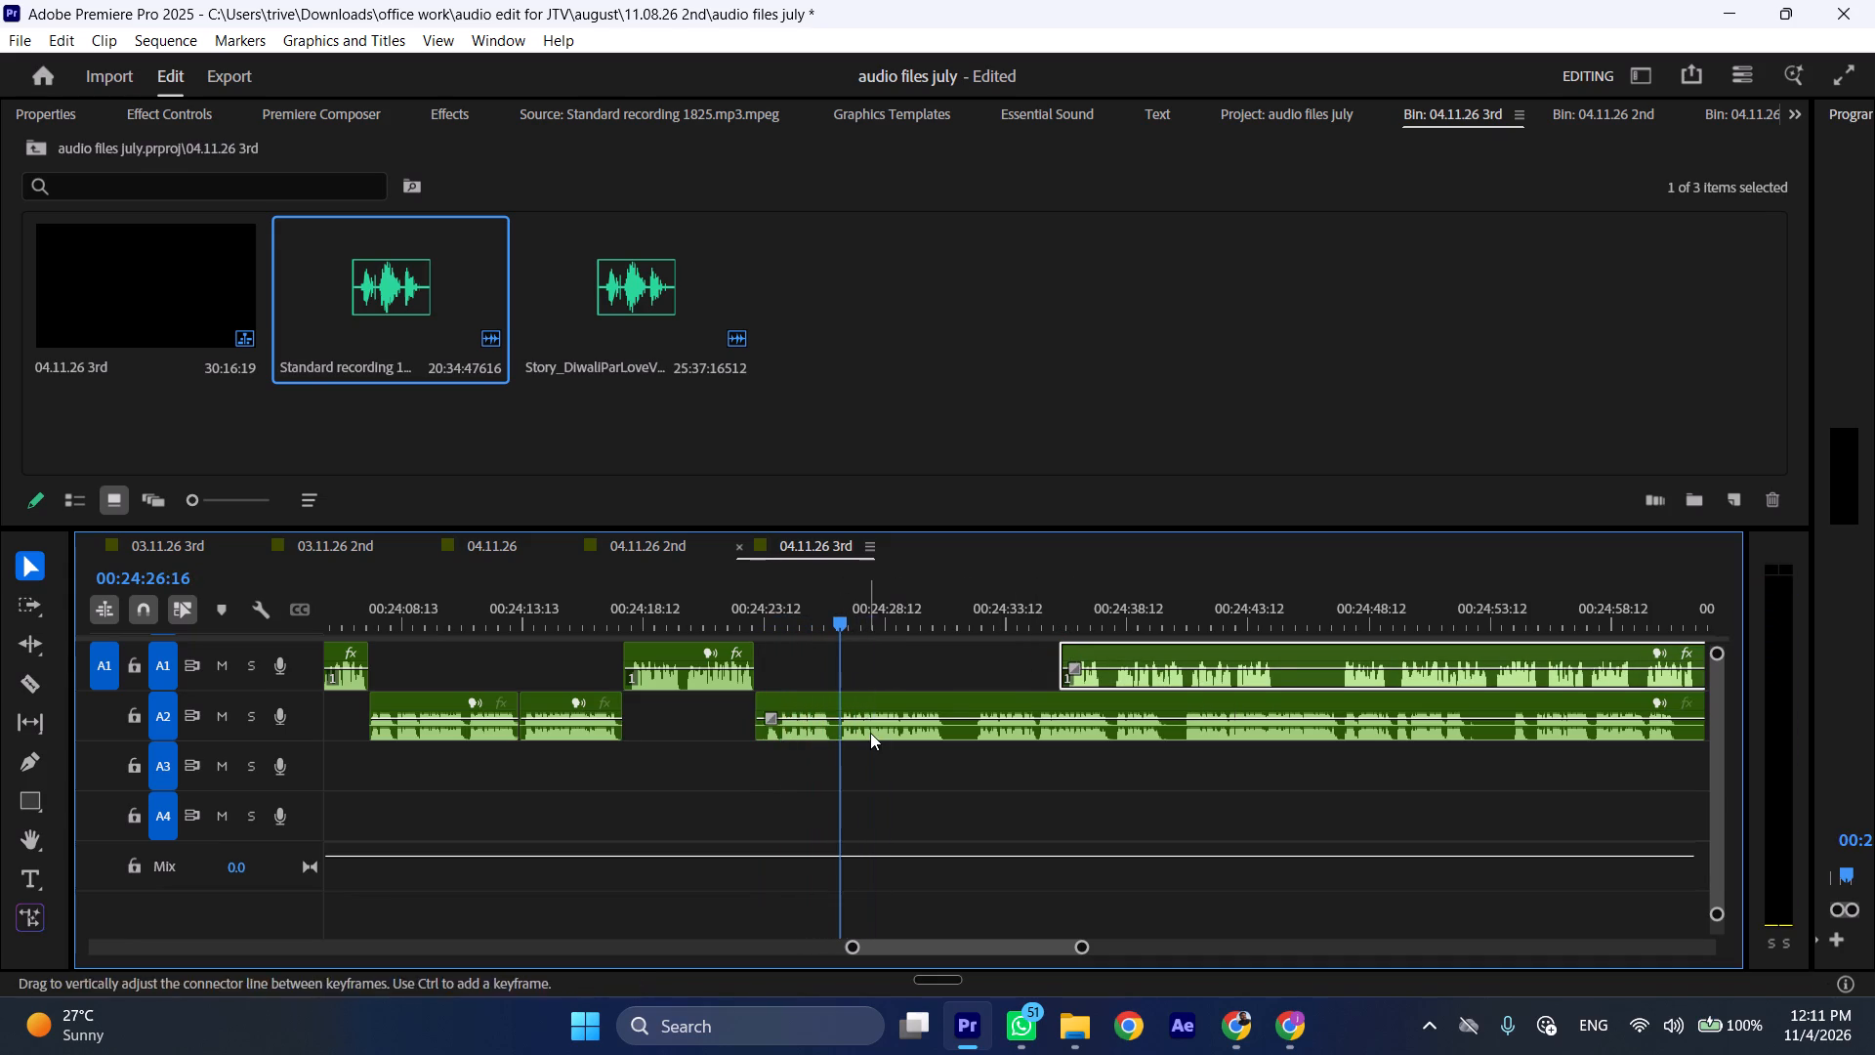
{"action": "left_click", "coordinate": [870, 733]}
{"action": "key", "text": "shift+c"}
{"action": "key", "text": "ctrl+shift+d"}
Play the new A2 opening, cut the recording at 00:24:28:17, and ripple-delete everything from its start to the cut.
{"action": "key", "text": "space"}
{"action": "type", "text": "l"}
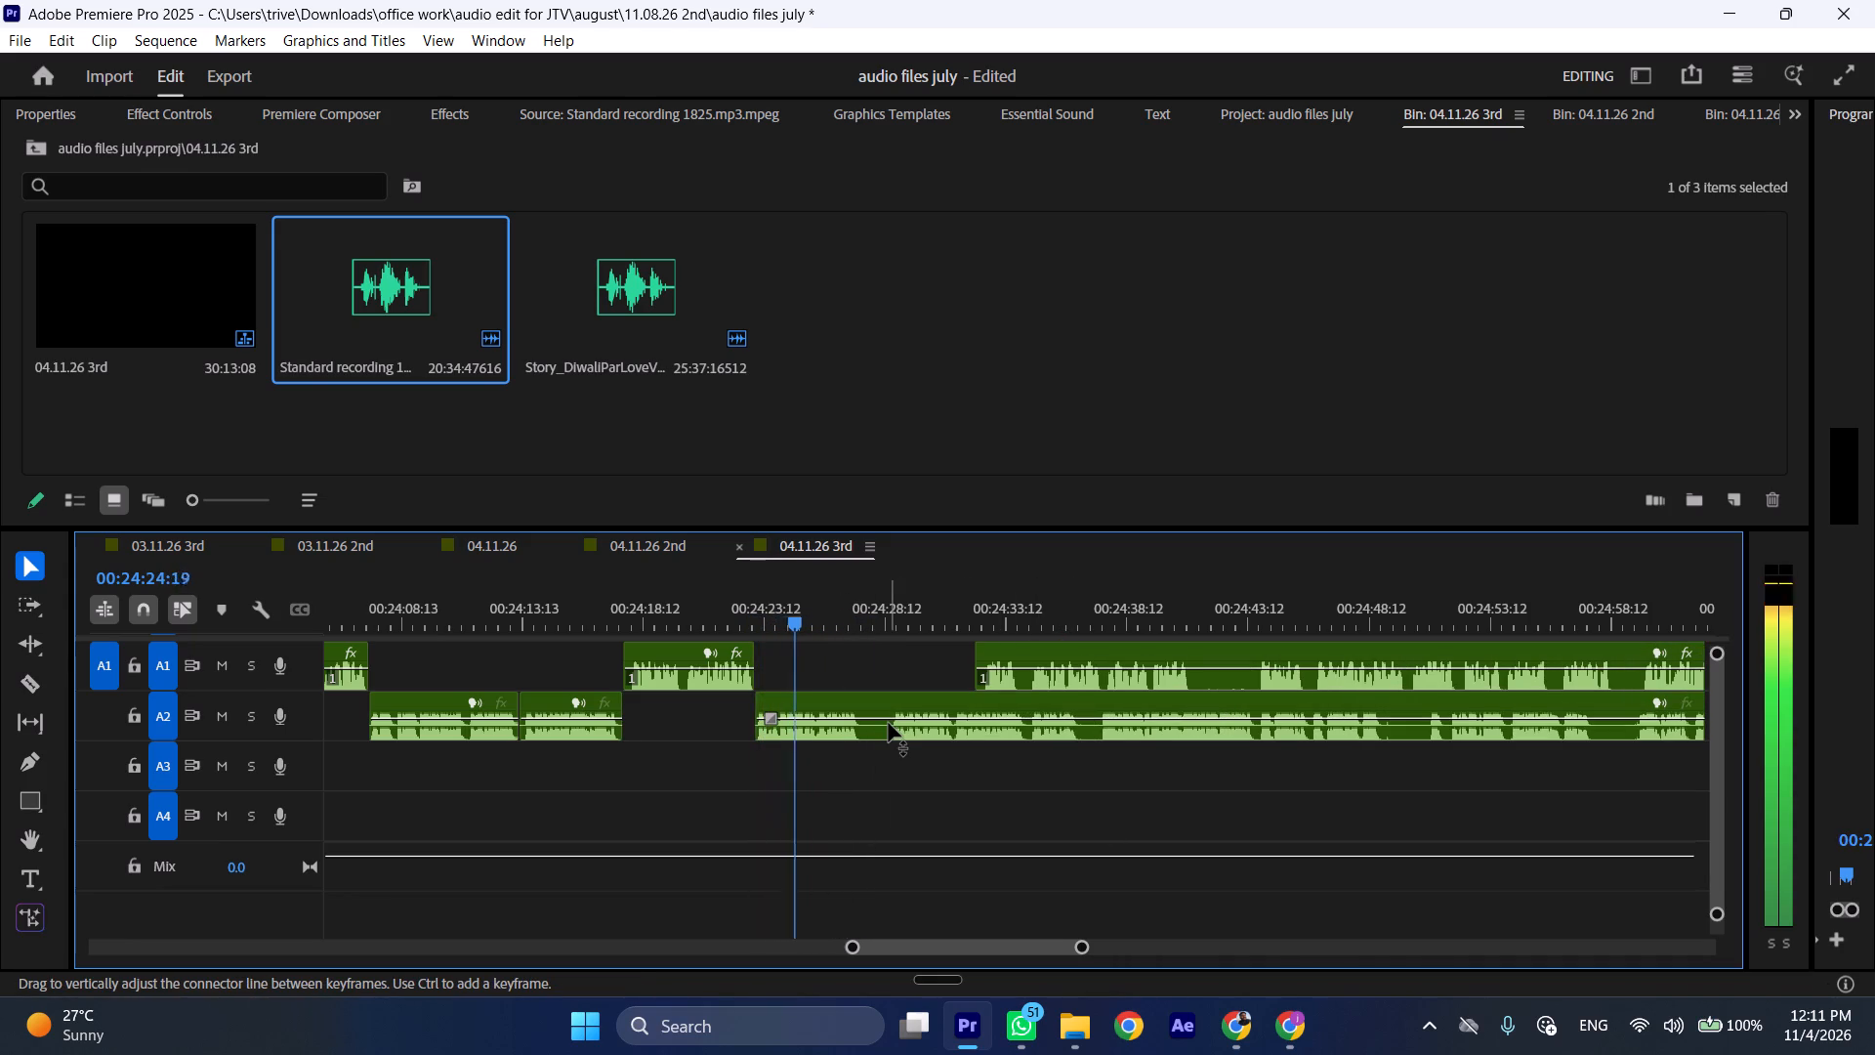
{"action": "key", "text": "space"}
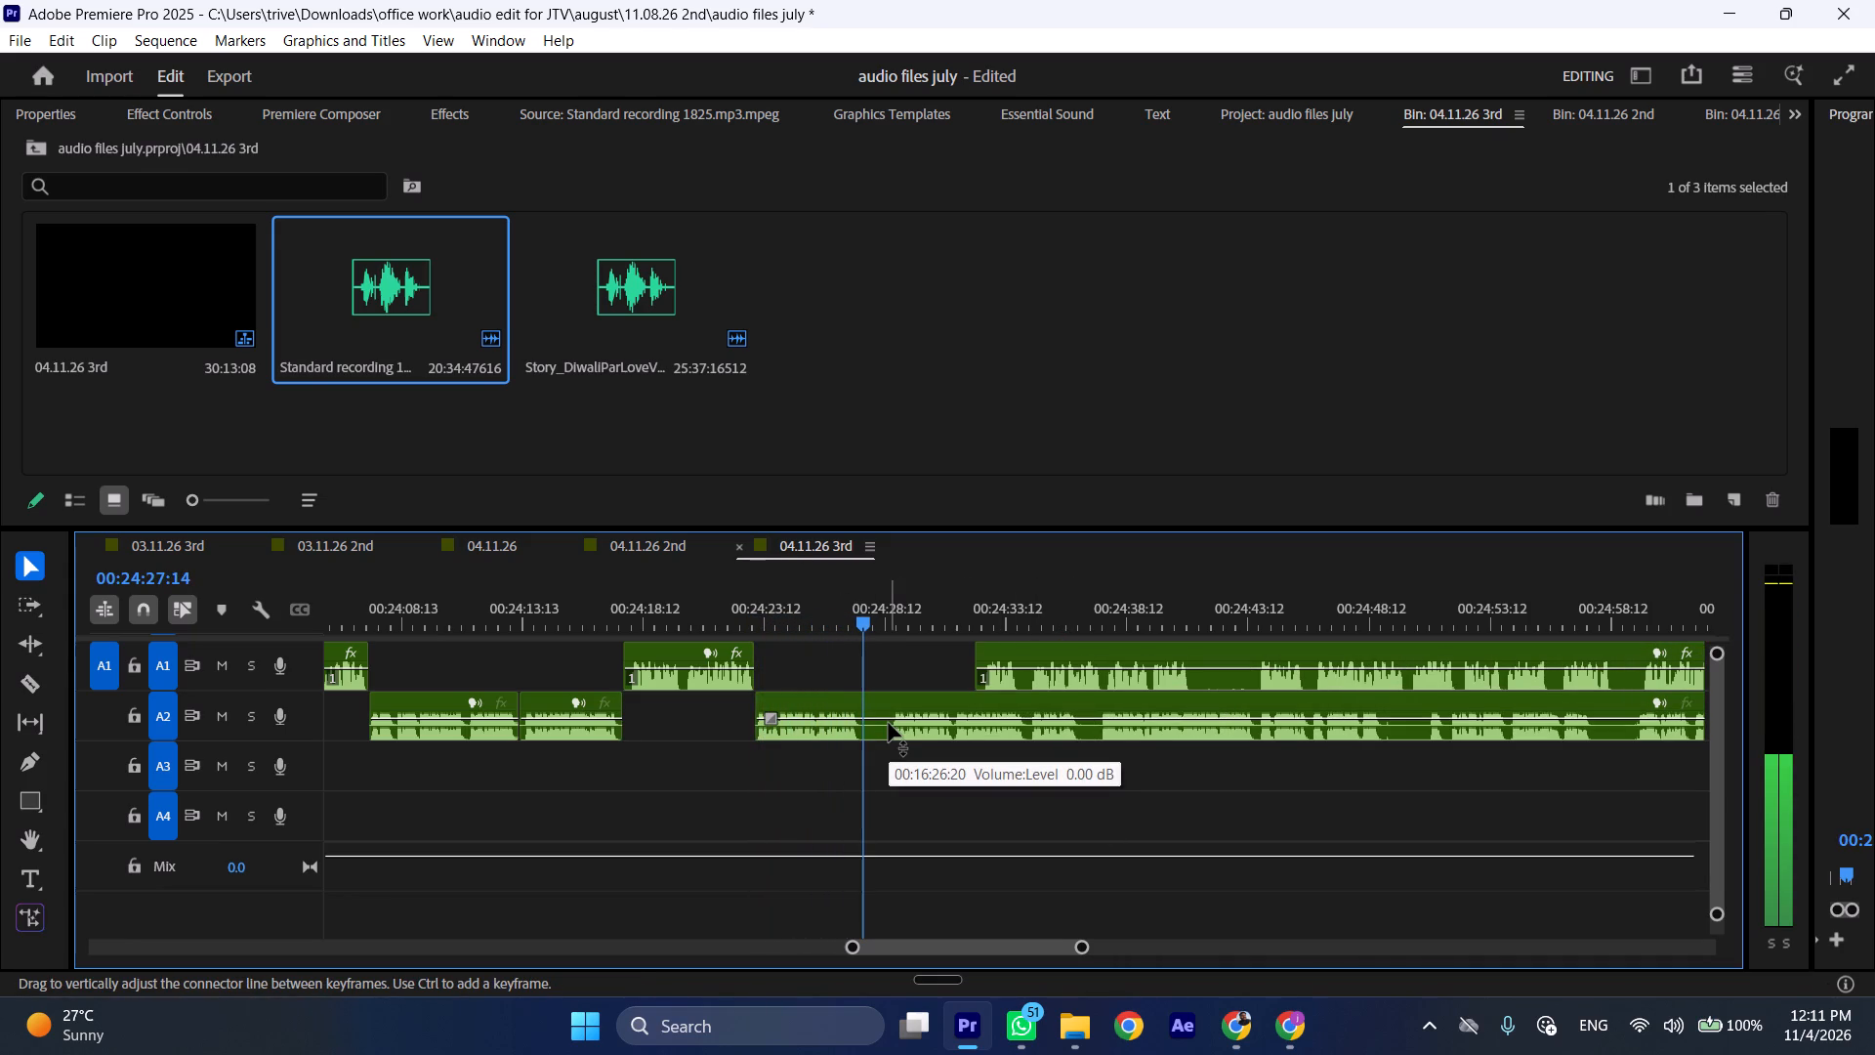
{"action": "left_click", "coordinate": [896, 611]}
{"action": "key", "text": "space"}
{"action": "left_click", "coordinate": [896, 611]}
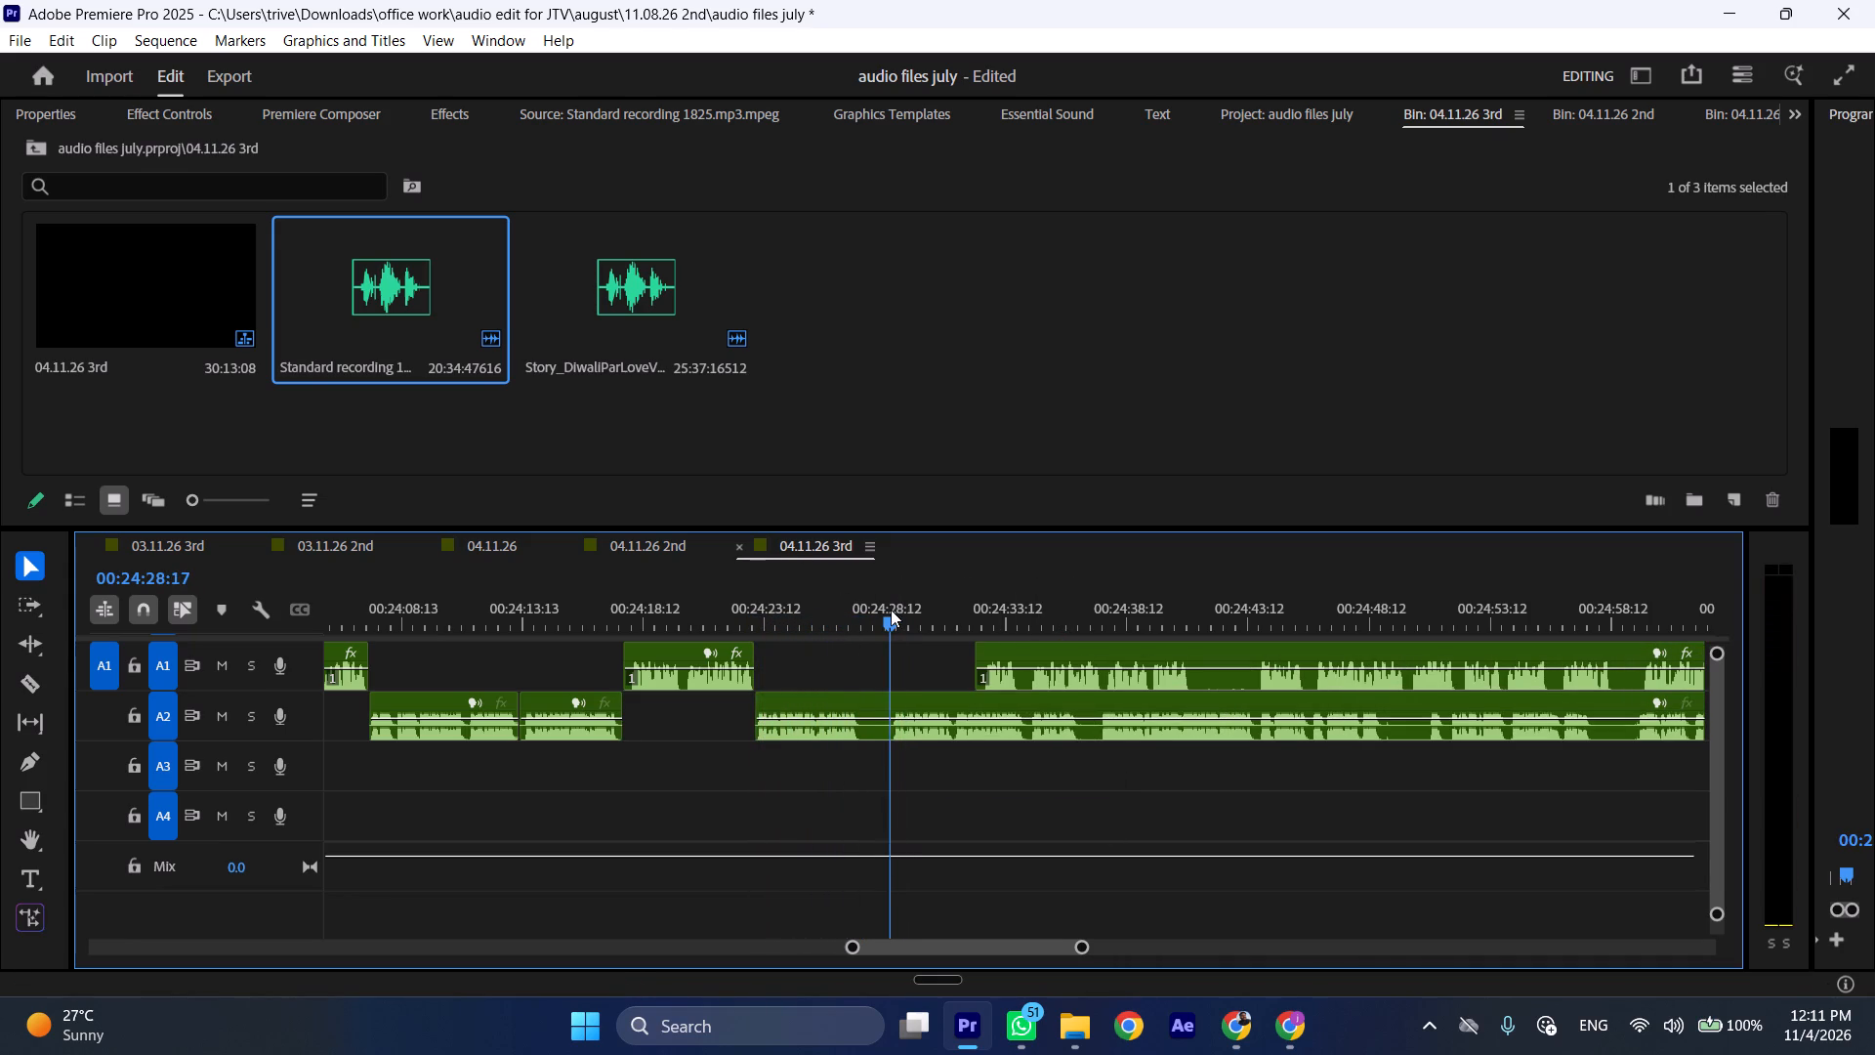
{"action": "left_click", "coordinate": [922, 716]}
{"action": "key", "text": "shift+c"}
{"action": "key", "text": "ctrl+shift+d"}
Shift the A1 recording out of the way, play A2 and split it at 00:24:31:06, and move the A1 recording to start at that cut.
{"action": "key", "text": "space"}
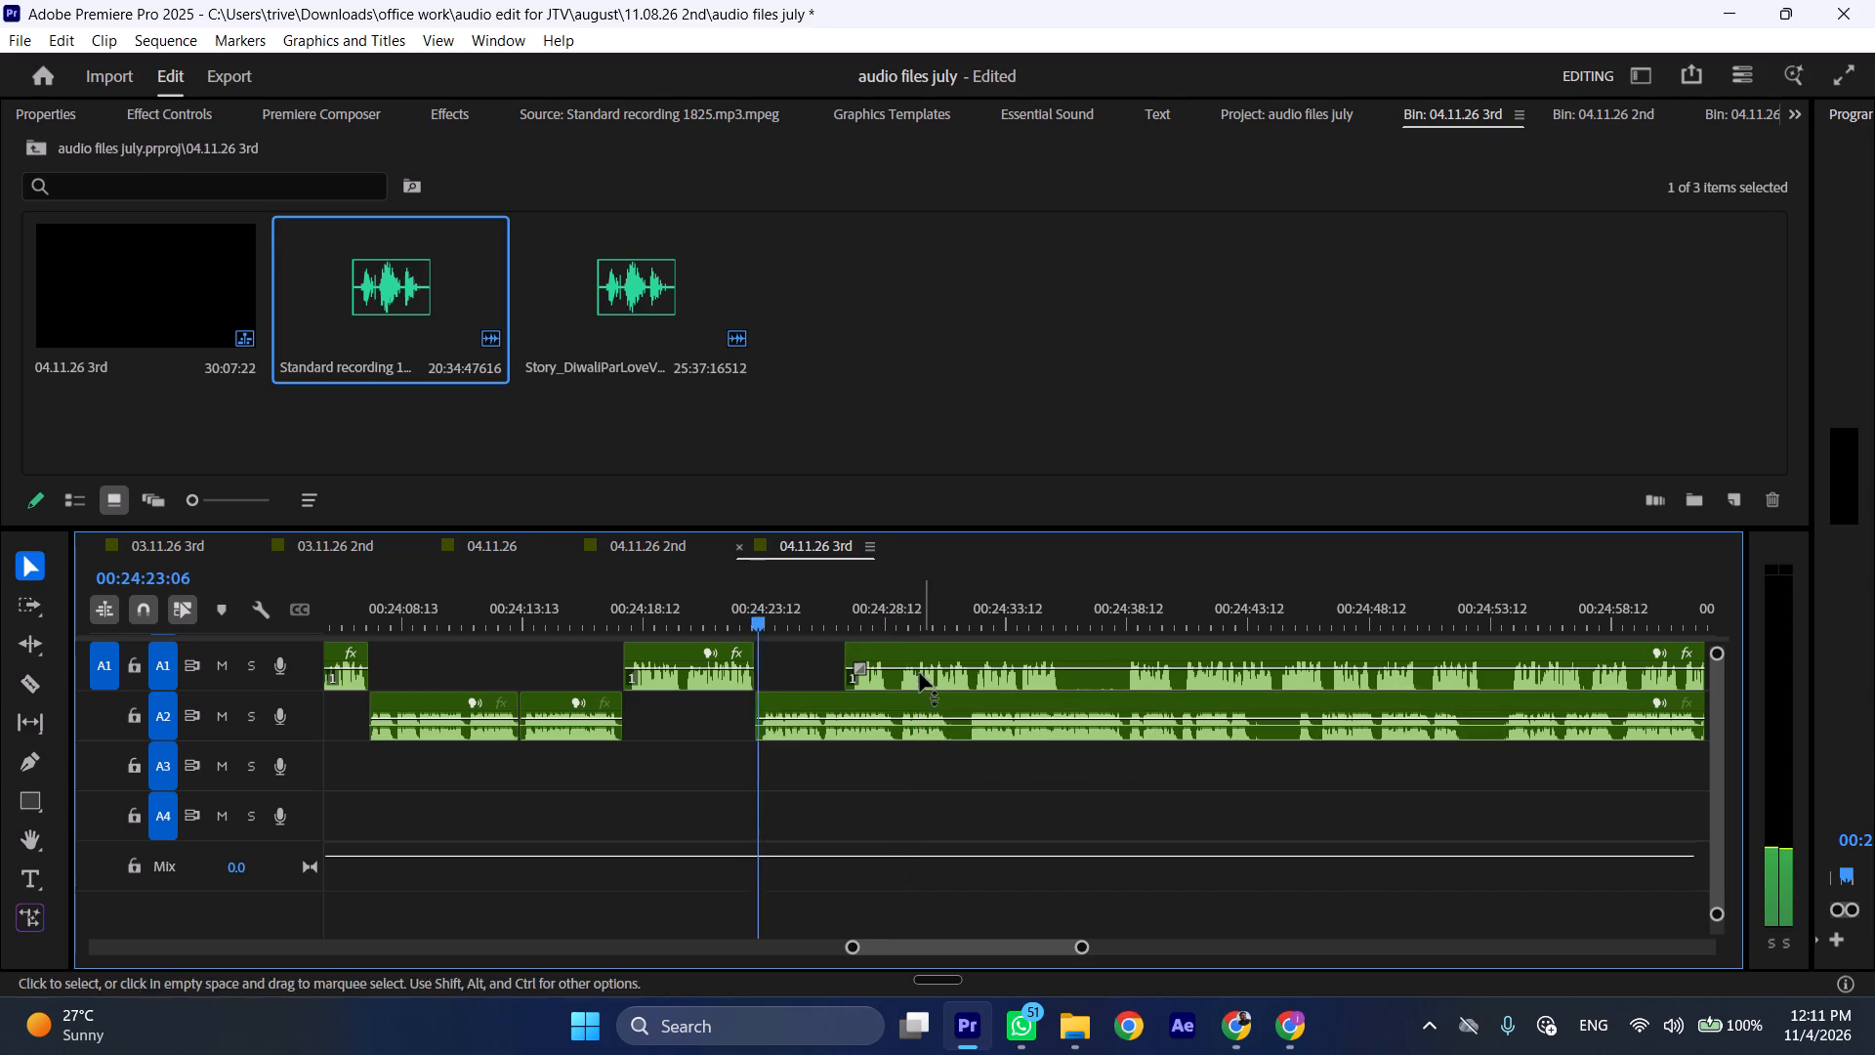
{"action": "left_click_drag", "start_coordinate": [910, 648], "coordinate": [1176, 653]}
{"action": "key", "text": "l"}
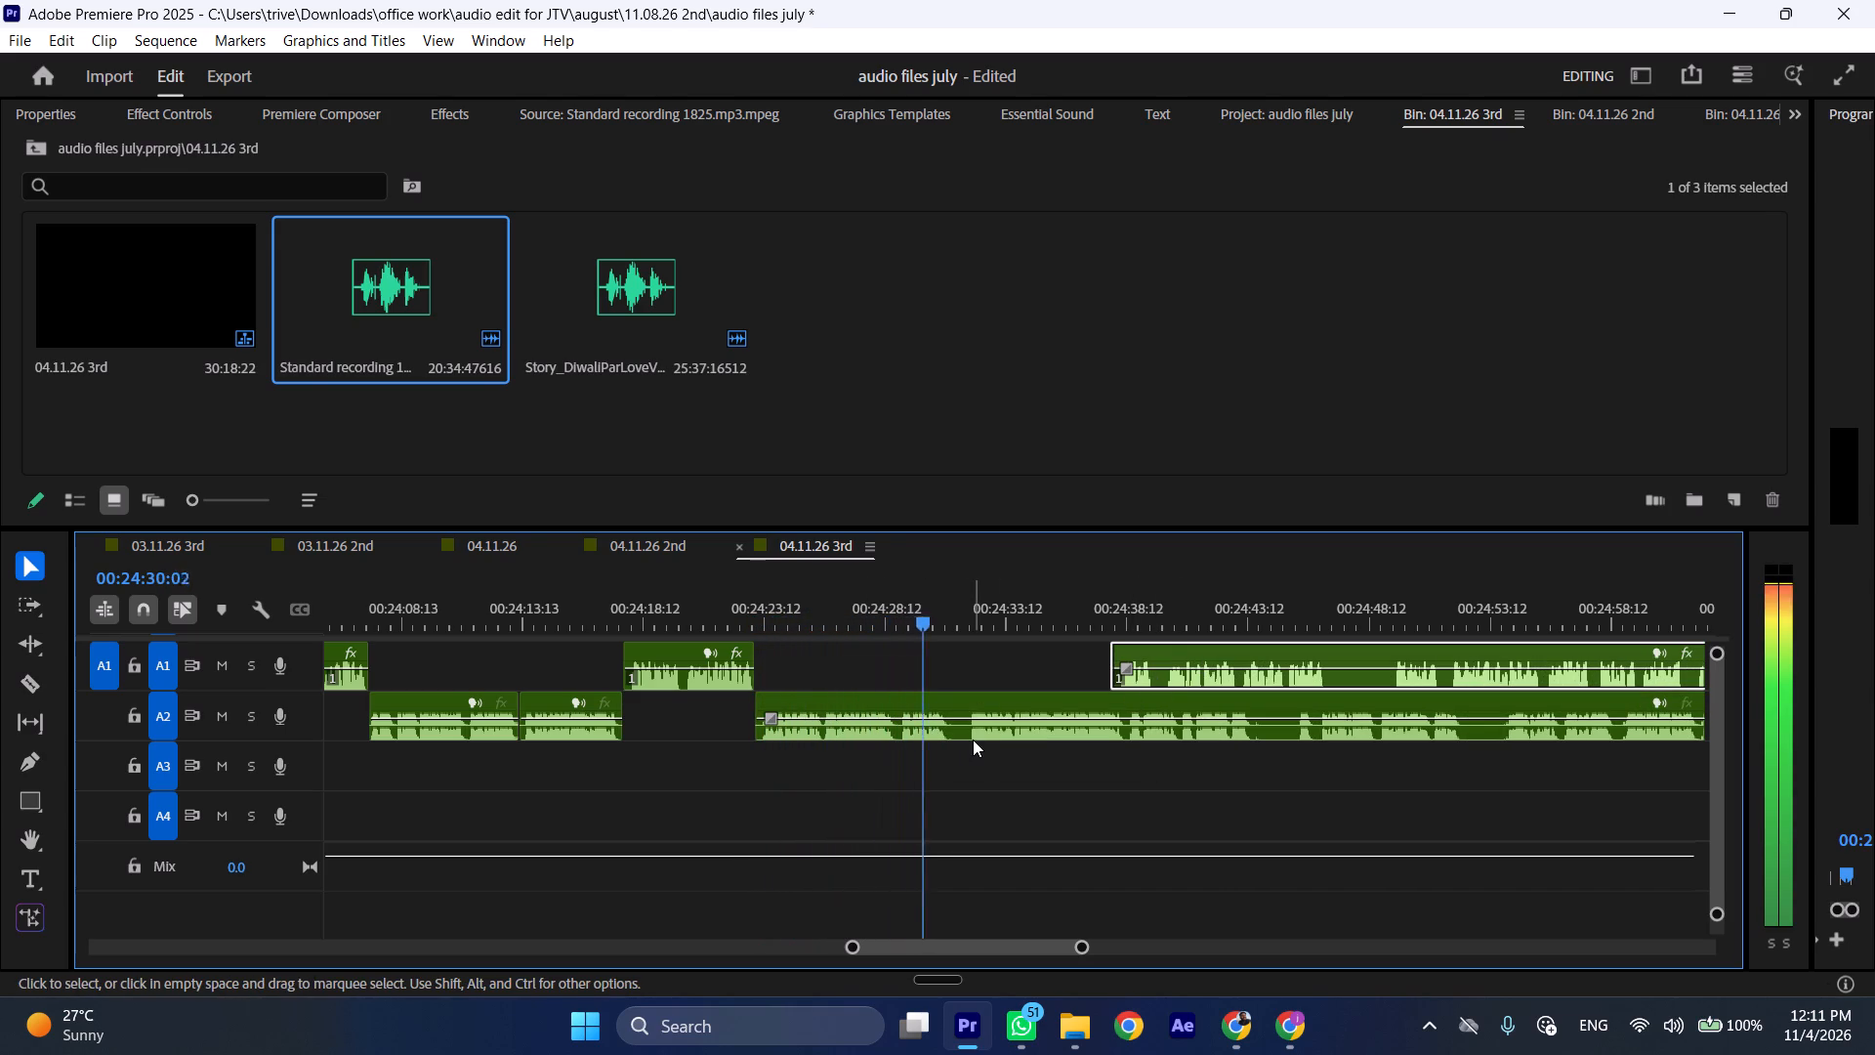
{"action": "key", "text": "space"}
{"action": "key", "text": "shift+c"}
{"action": "left_click_drag", "start_coordinate": [1166, 646], "coordinate": [1049, 664]}
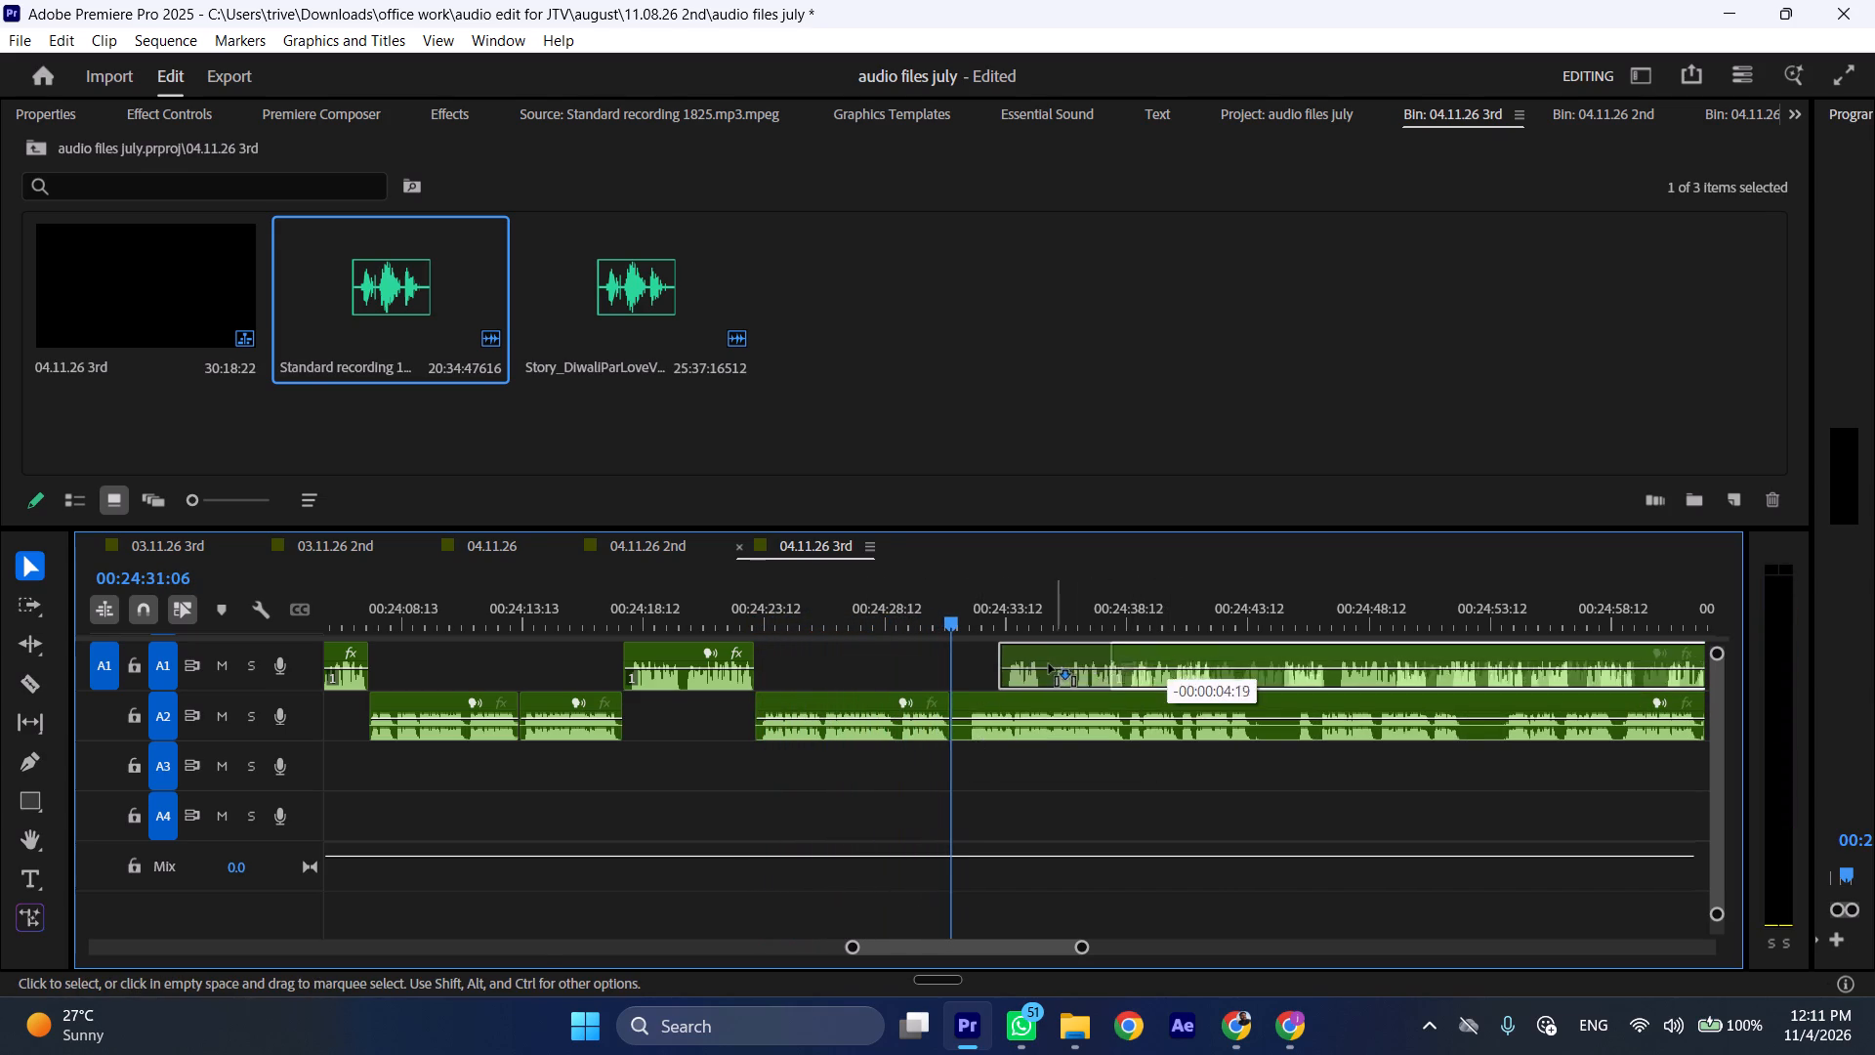
{"action": "left_click_drag", "start_coordinate": [1049, 664], "coordinate": [1008, 672]}
Shift the remaining A2 recording about 10 seconds later and trim about half a second off its start.
{"action": "left_click_drag", "start_coordinate": [1003, 707], "coordinate": [1243, 708]}
{"action": "key", "text": "space"}
{"action": "type", "text": "l"}
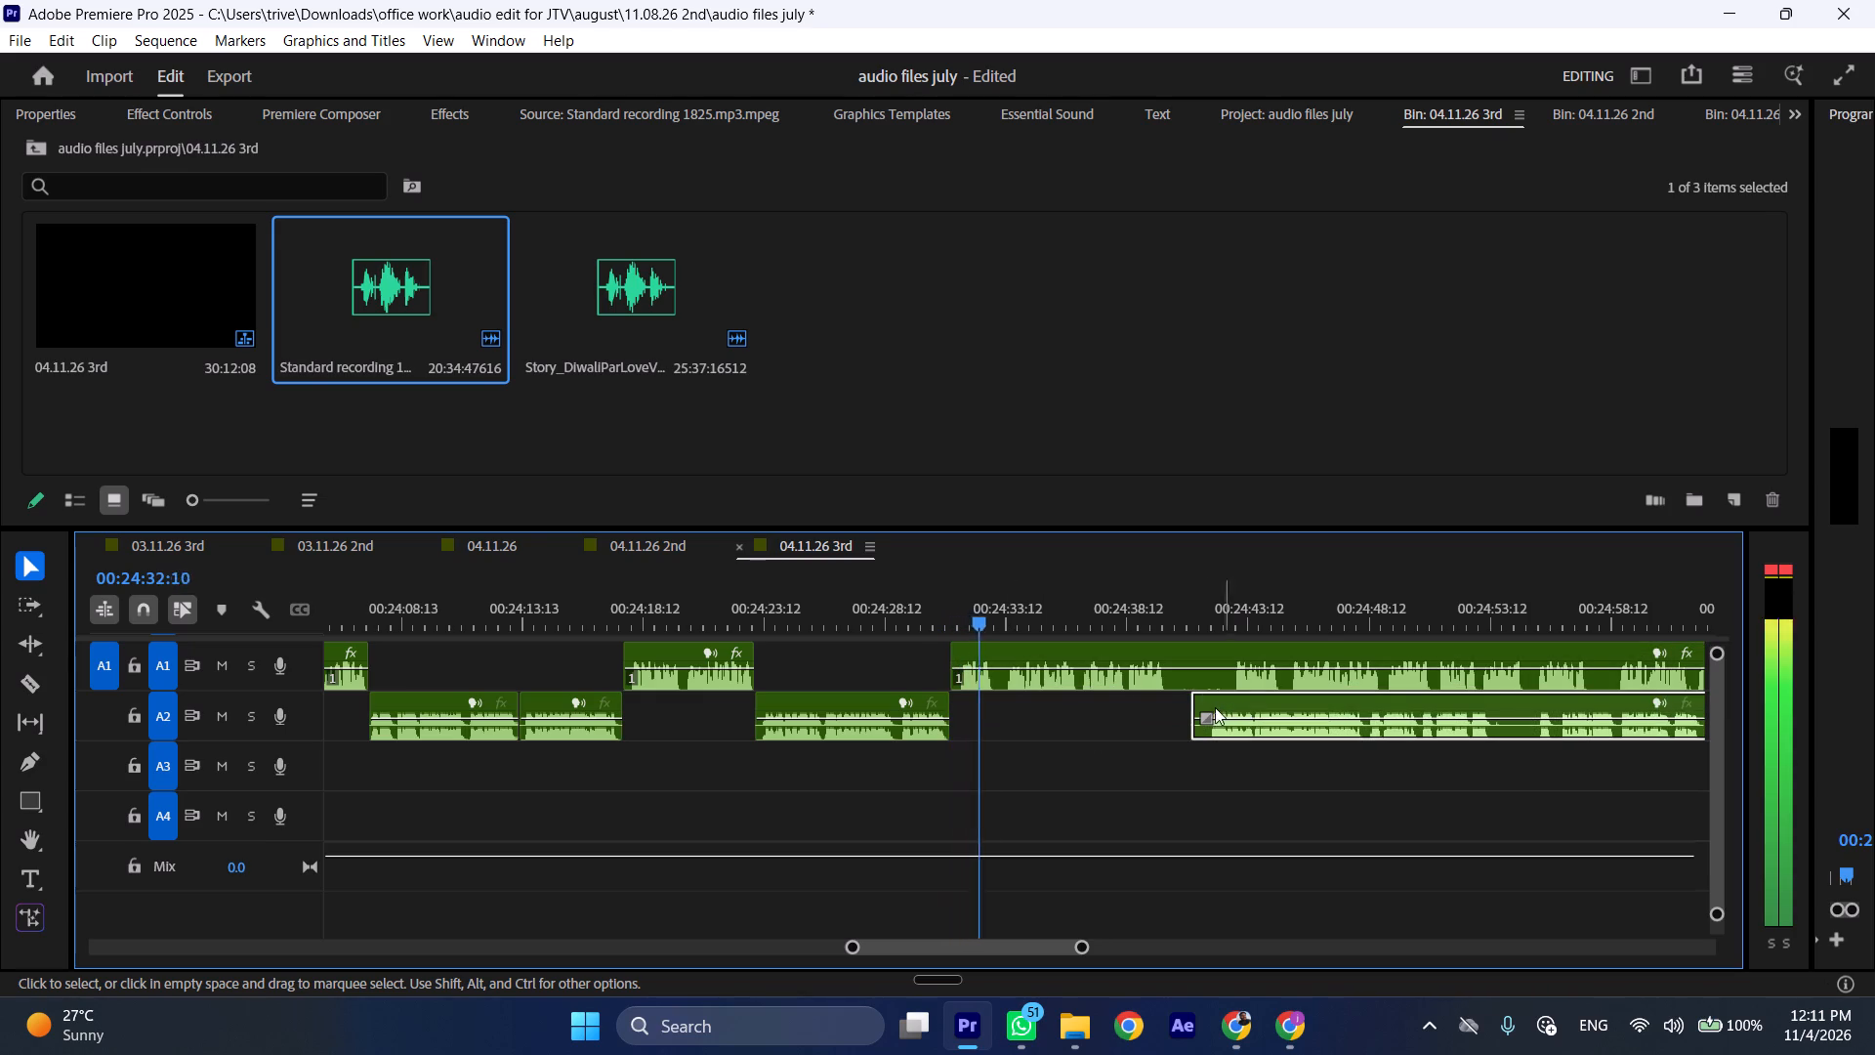
{"action": "left_click_drag", "start_coordinate": [1199, 706], "coordinate": [1212, 706]}
Cut the A1 recording at 00:24:33:09 and ripple-delete the section from its start at 00:24:31:06 to the cut.
{"action": "left_click", "coordinate": [1006, 615]}
{"action": "left_click", "coordinate": [1022, 684]}
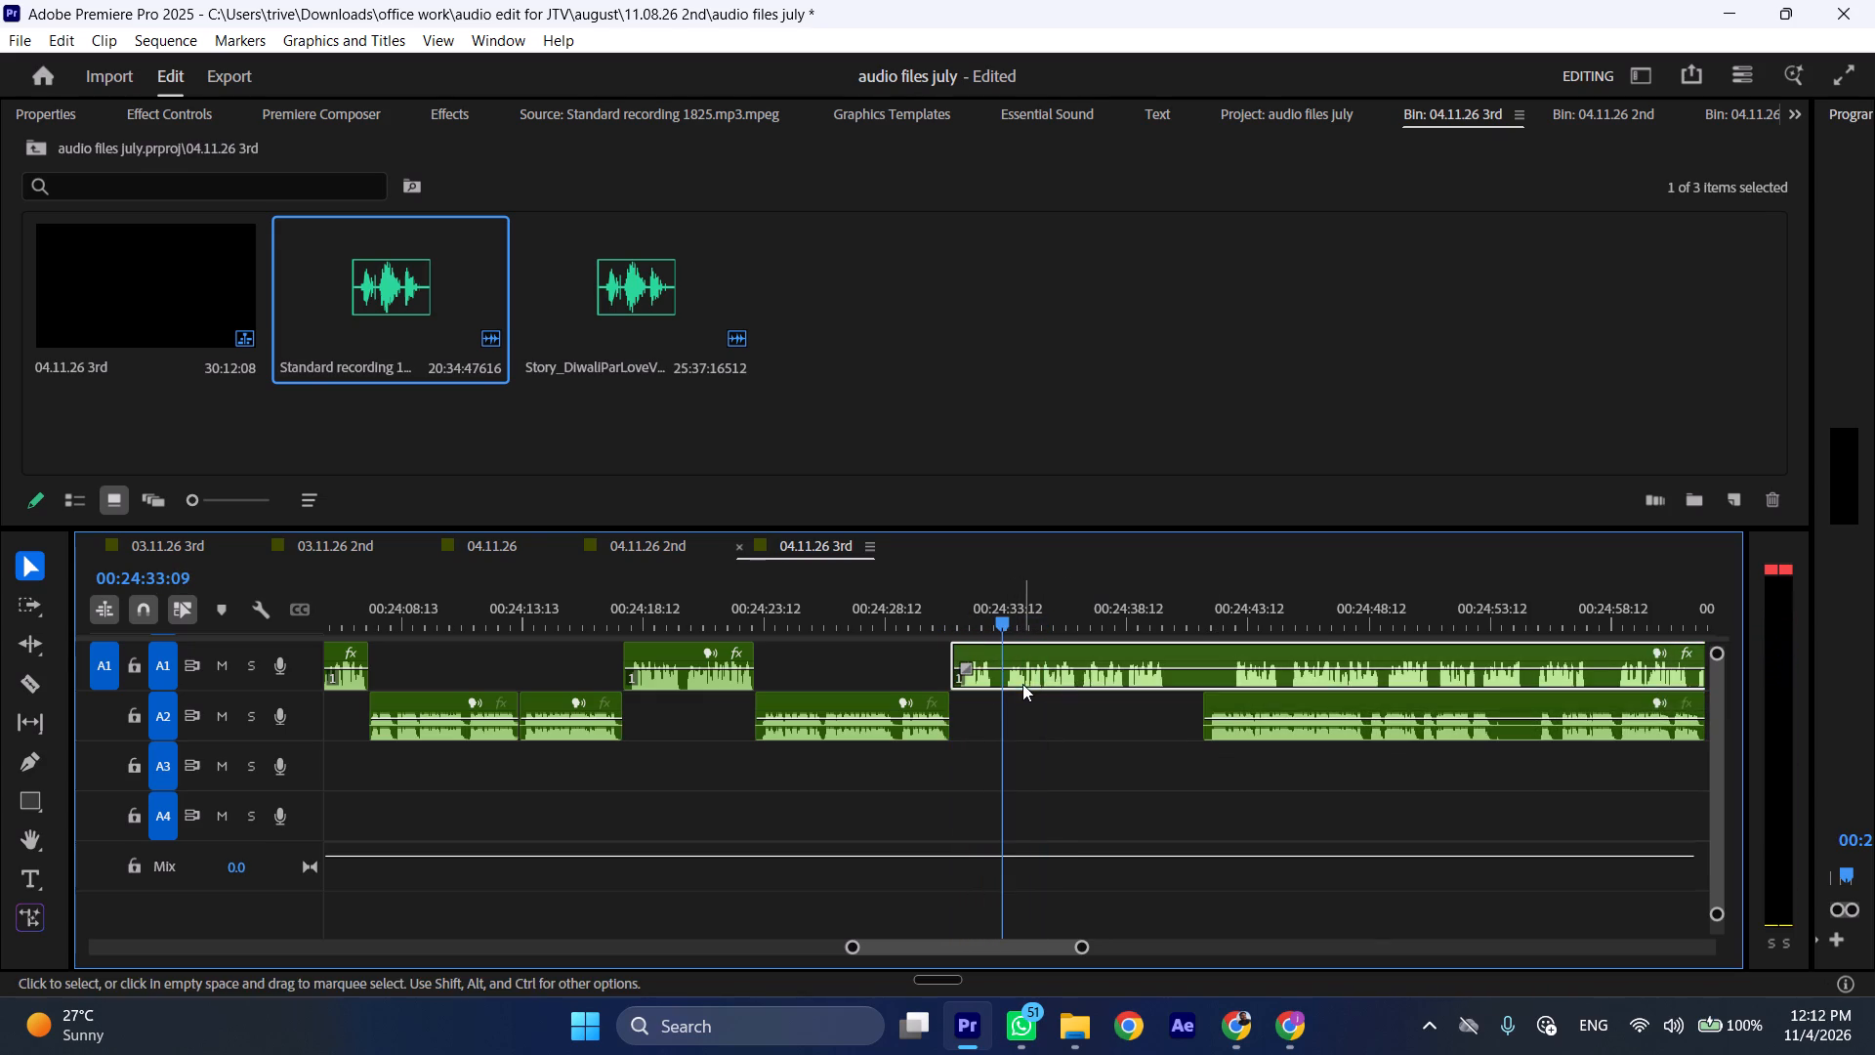
{"action": "key", "text": "shift+c"}
{"action": "key", "text": "ctrl+shift+d"}
Play the A1 recording, split it at 00:24:38:01, and move the A2 recording to start at that cut.
{"action": "key", "text": "space"}
{"action": "type", "text": "l"}
{"action": "scroll", "coordinate": [1048, 696], "scroll_direction": "down", "scroll_amount": 4}
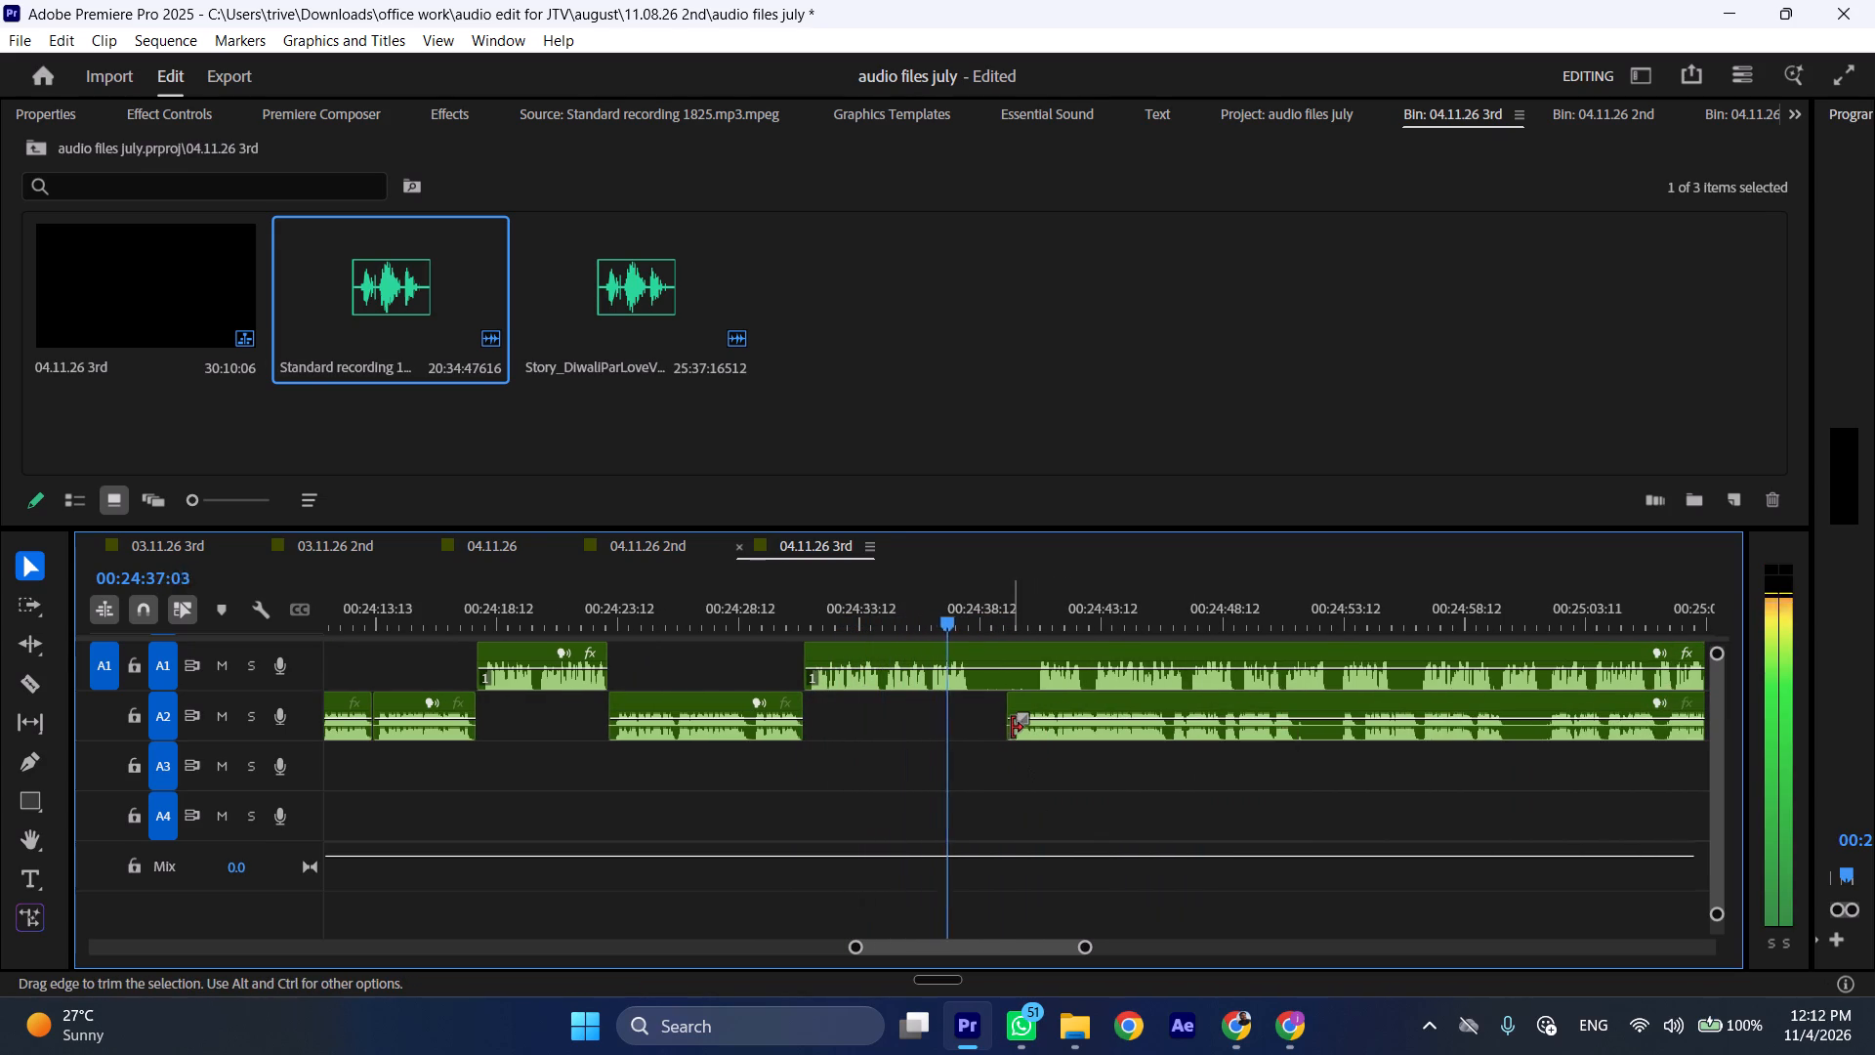
{"action": "key", "text": "space"}
{"action": "key", "text": "shift+c"}
{"action": "left_click_drag", "start_coordinate": [1055, 704], "coordinate": [1025, 704]}
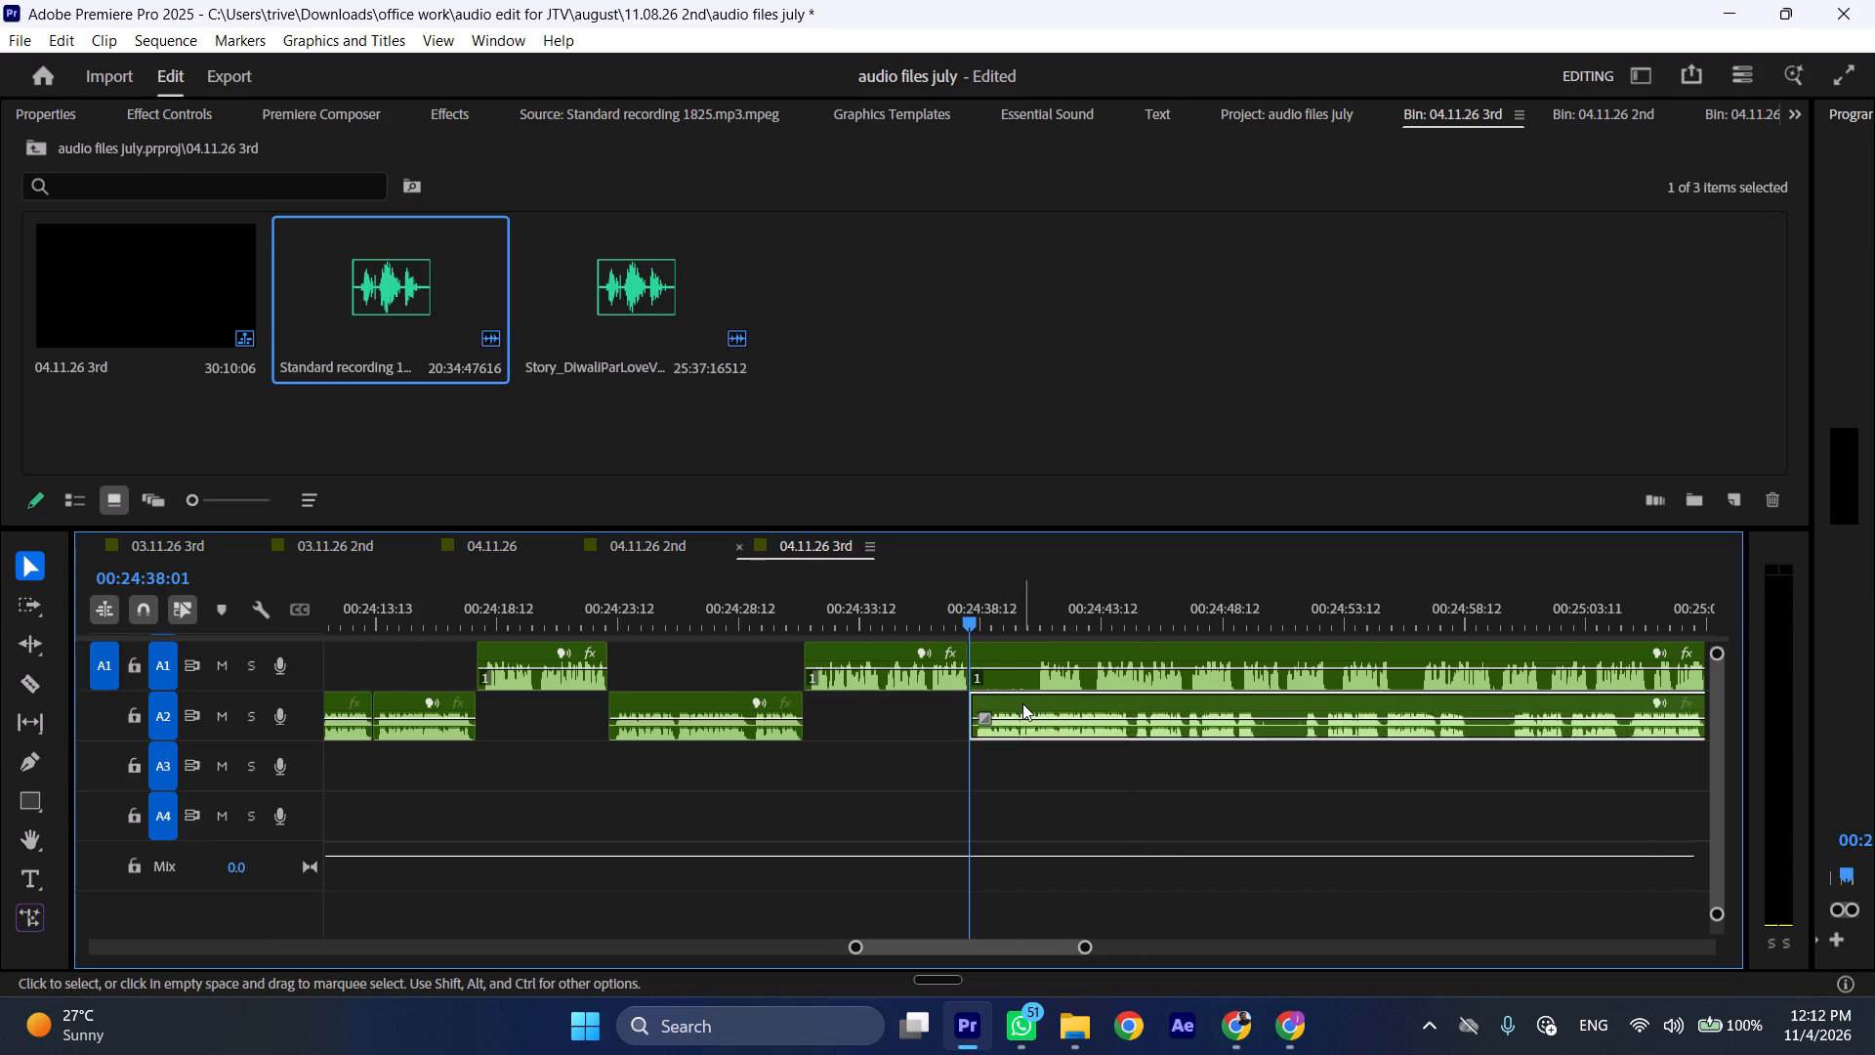
Shift the remaining A1 recording about 13 seconds later and trim about 2.5 seconds off its start.
{"action": "scroll", "coordinate": [1022, 703], "scroll_direction": "down", "scroll_amount": 5}
{"action": "left_click_drag", "start_coordinate": [840, 649], "coordinate": [1159, 649]}
{"action": "key", "text": "space"}
{"action": "type", "text": "l"}
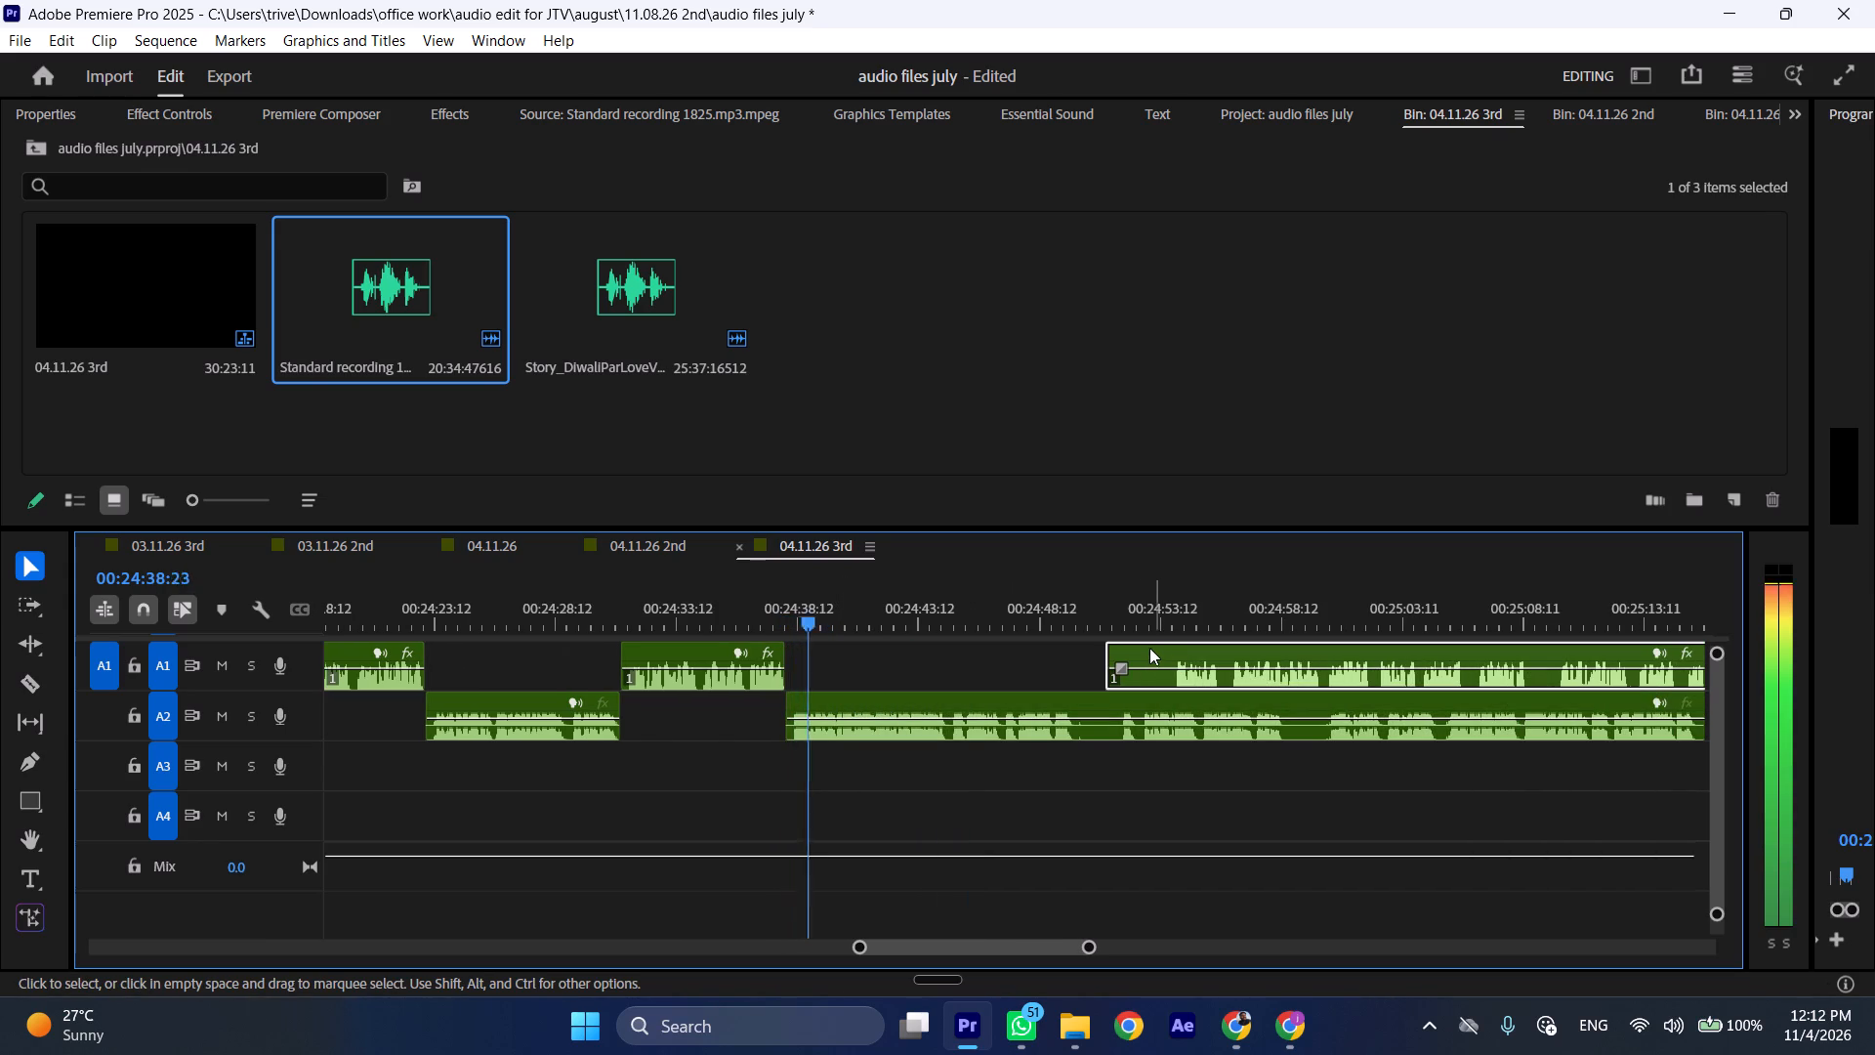
{"action": "left_click_drag", "start_coordinate": [1118, 646], "coordinate": [1181, 648]}
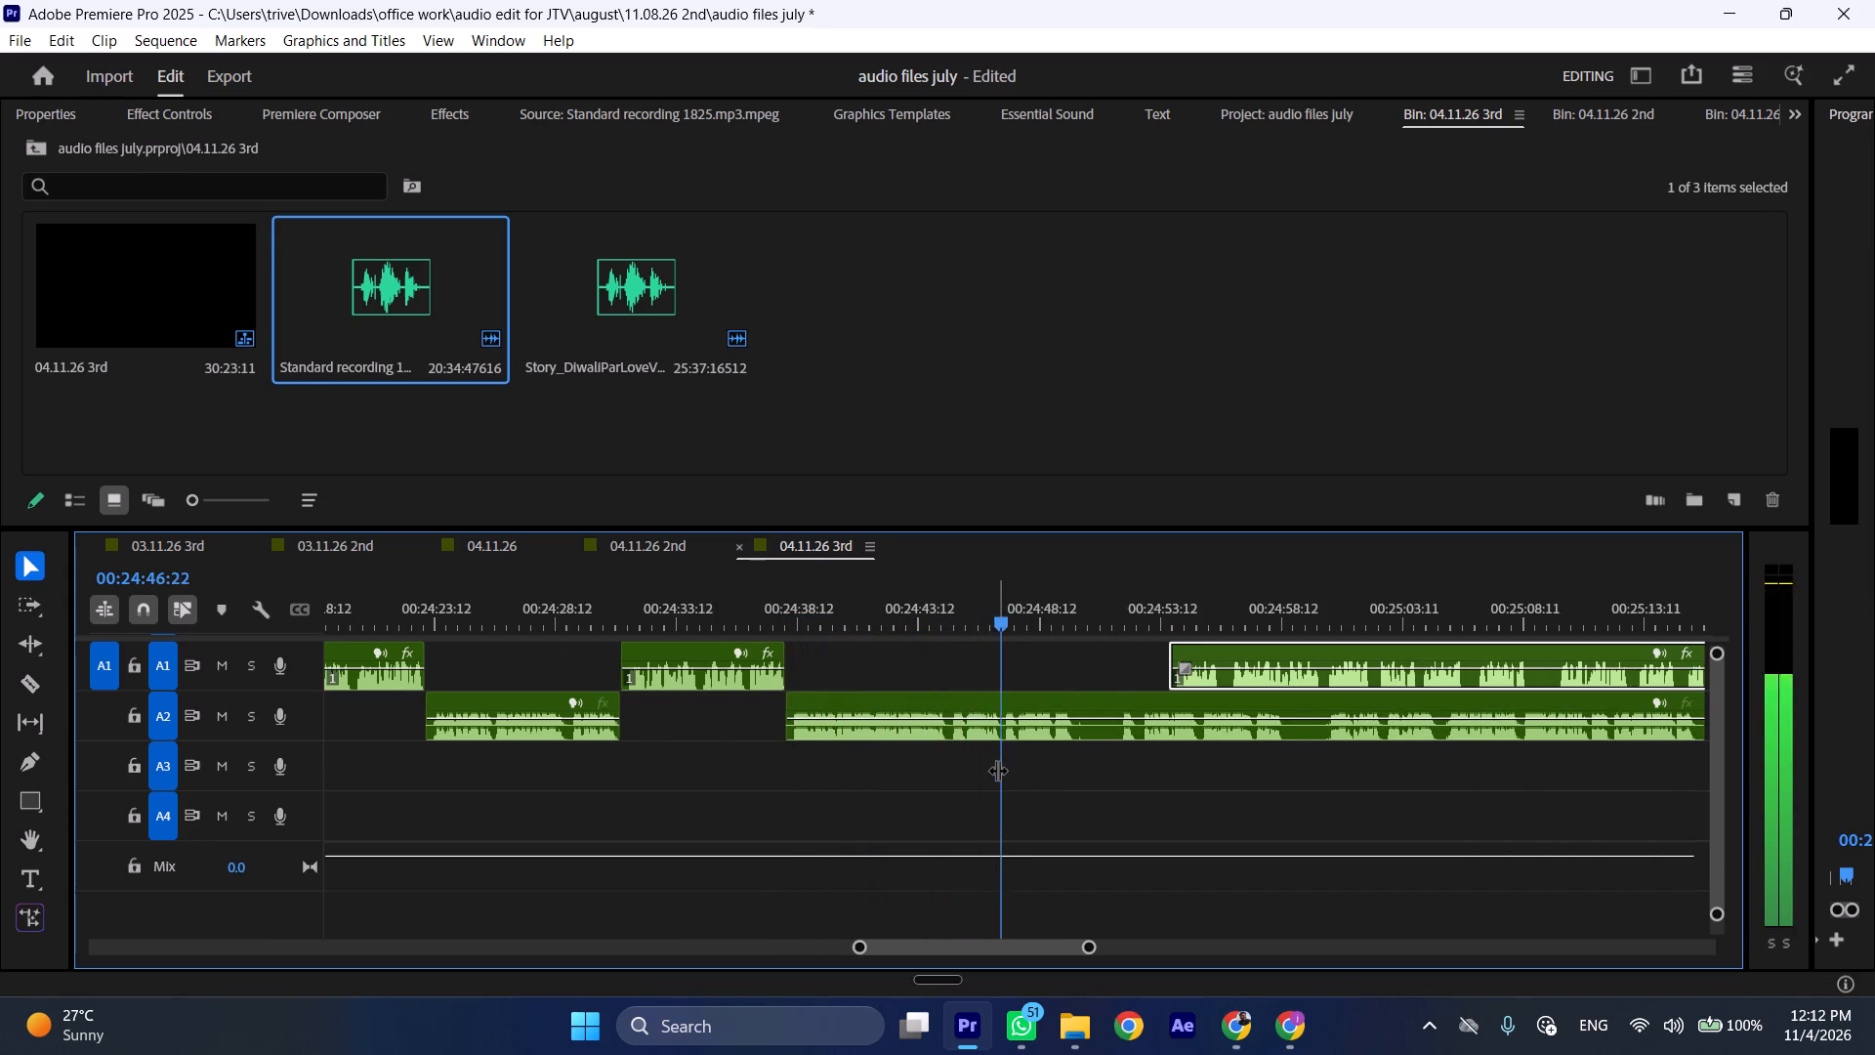
Cut the A2 recording at about 00:24:44:19 and at 00:24:46:23, and ripple-delete the section between the cuts.
{"action": "scroll", "coordinate": [997, 770], "scroll_direction": "down", "scroll_amount": 2}
{"action": "left_click", "coordinate": [875, 616]}
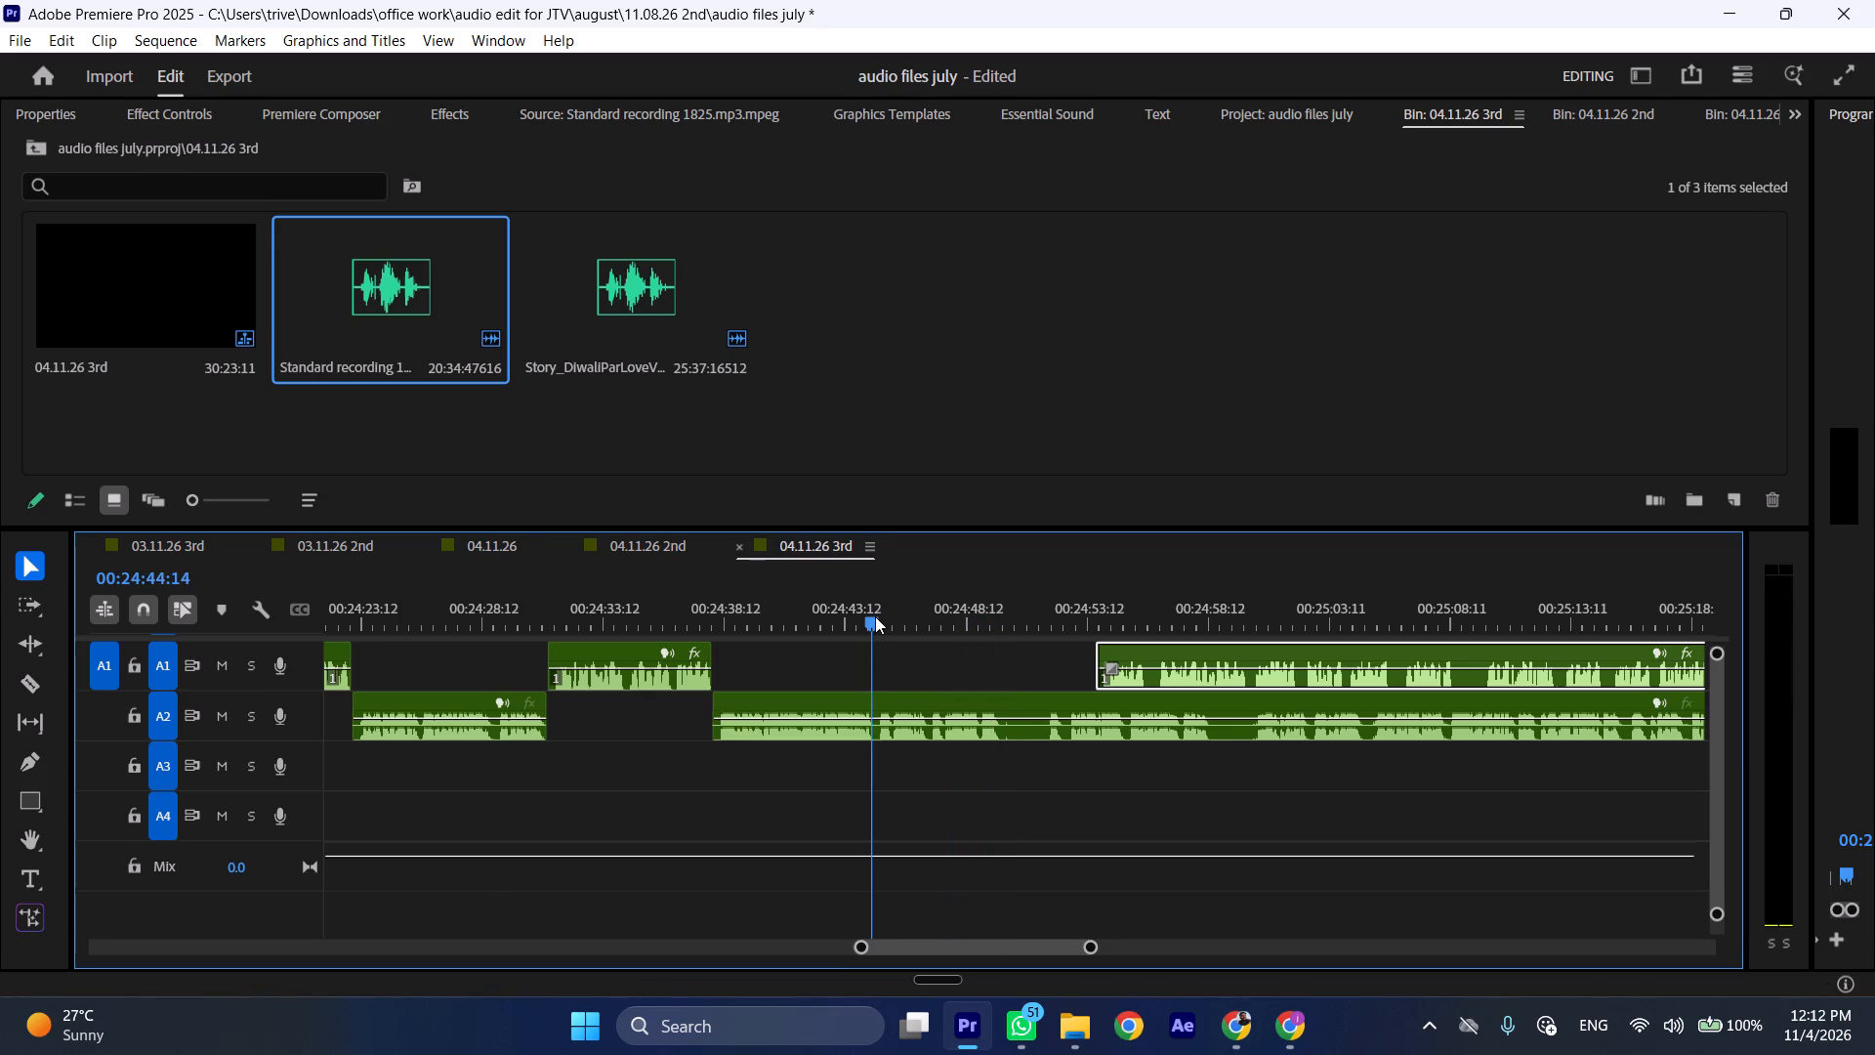
{"action": "key", "text": "space"}
{"action": "left_click_drag", "start_coordinate": [881, 619], "coordinate": [867, 616]}
{"action": "left_click_drag", "start_coordinate": [867, 616], "coordinate": [923, 614]}
{"action": "key", "text": "shift+c"}
{"action": "left_click", "coordinate": [947, 716]}
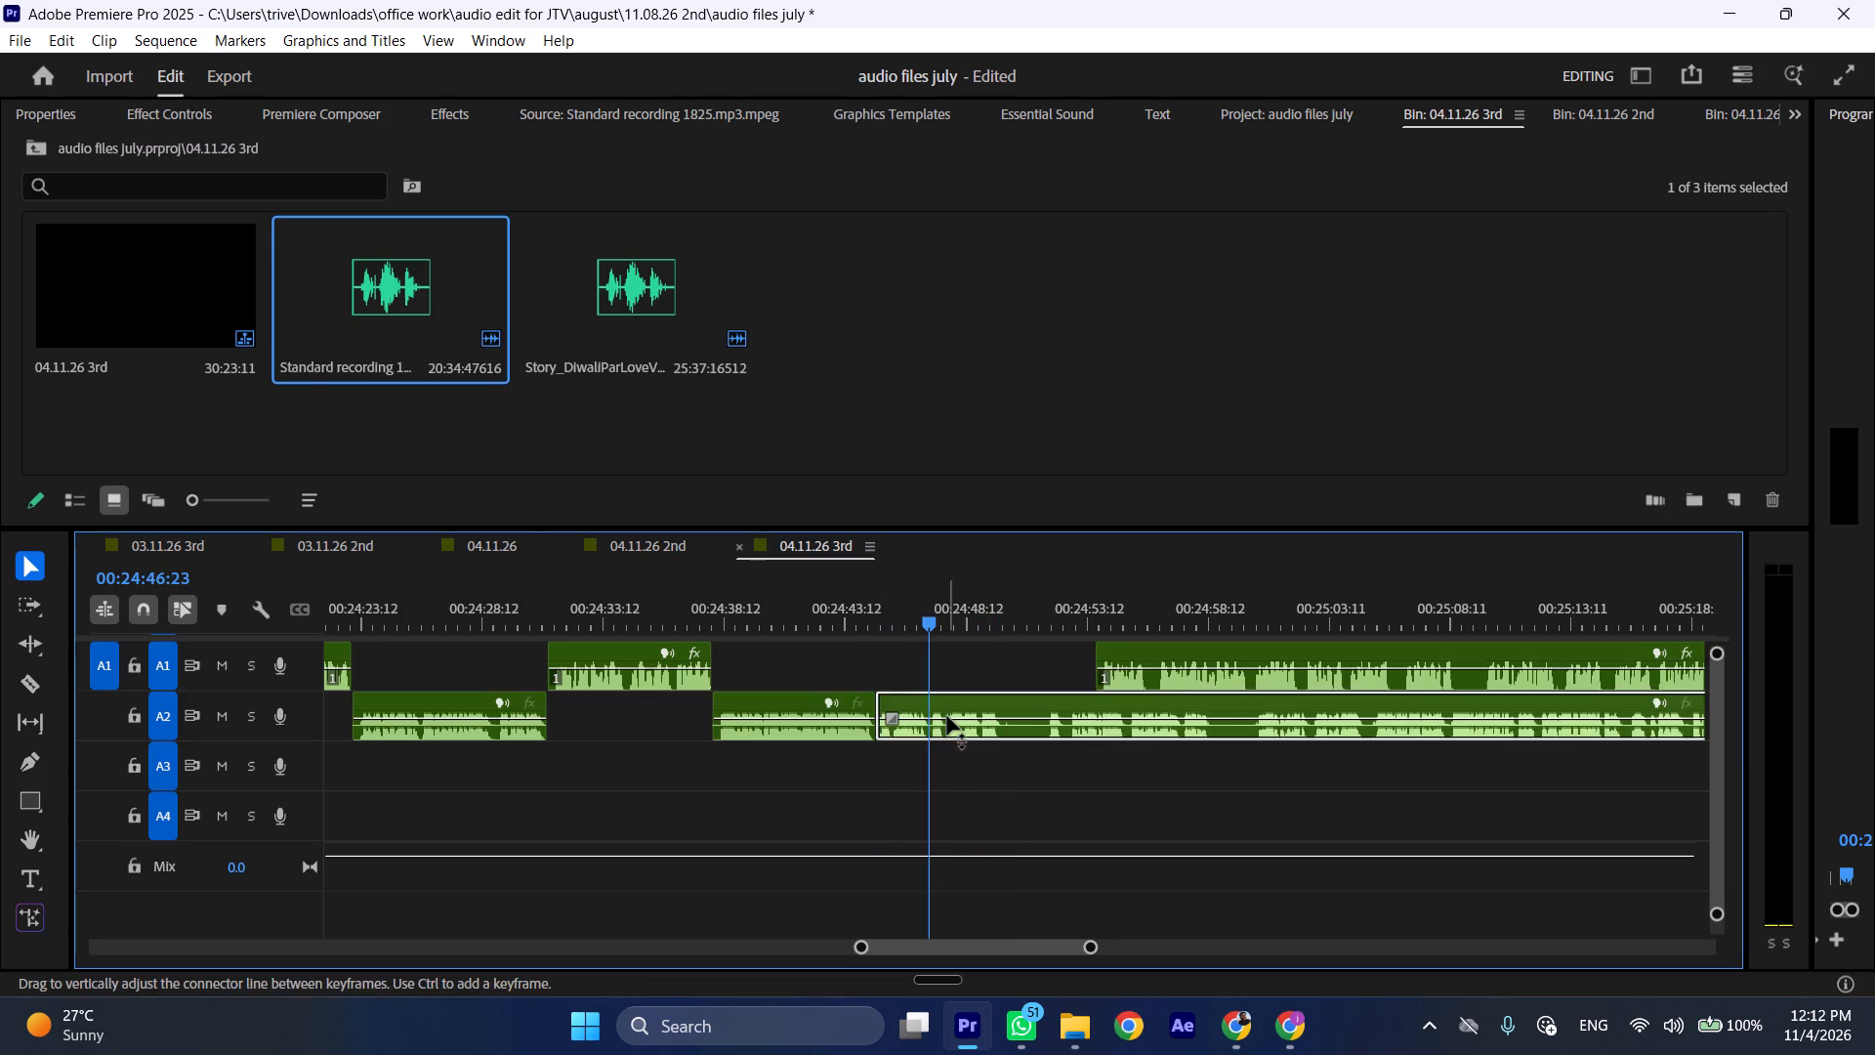
{"action": "key", "text": "shift+c"}
{"action": "key", "text": "ctrl+shift+d"}
Play on from the new A2 join and split the A2 recording at 00:24:47:23.
{"action": "key", "text": "space"}
{"action": "type", "text": "l"}
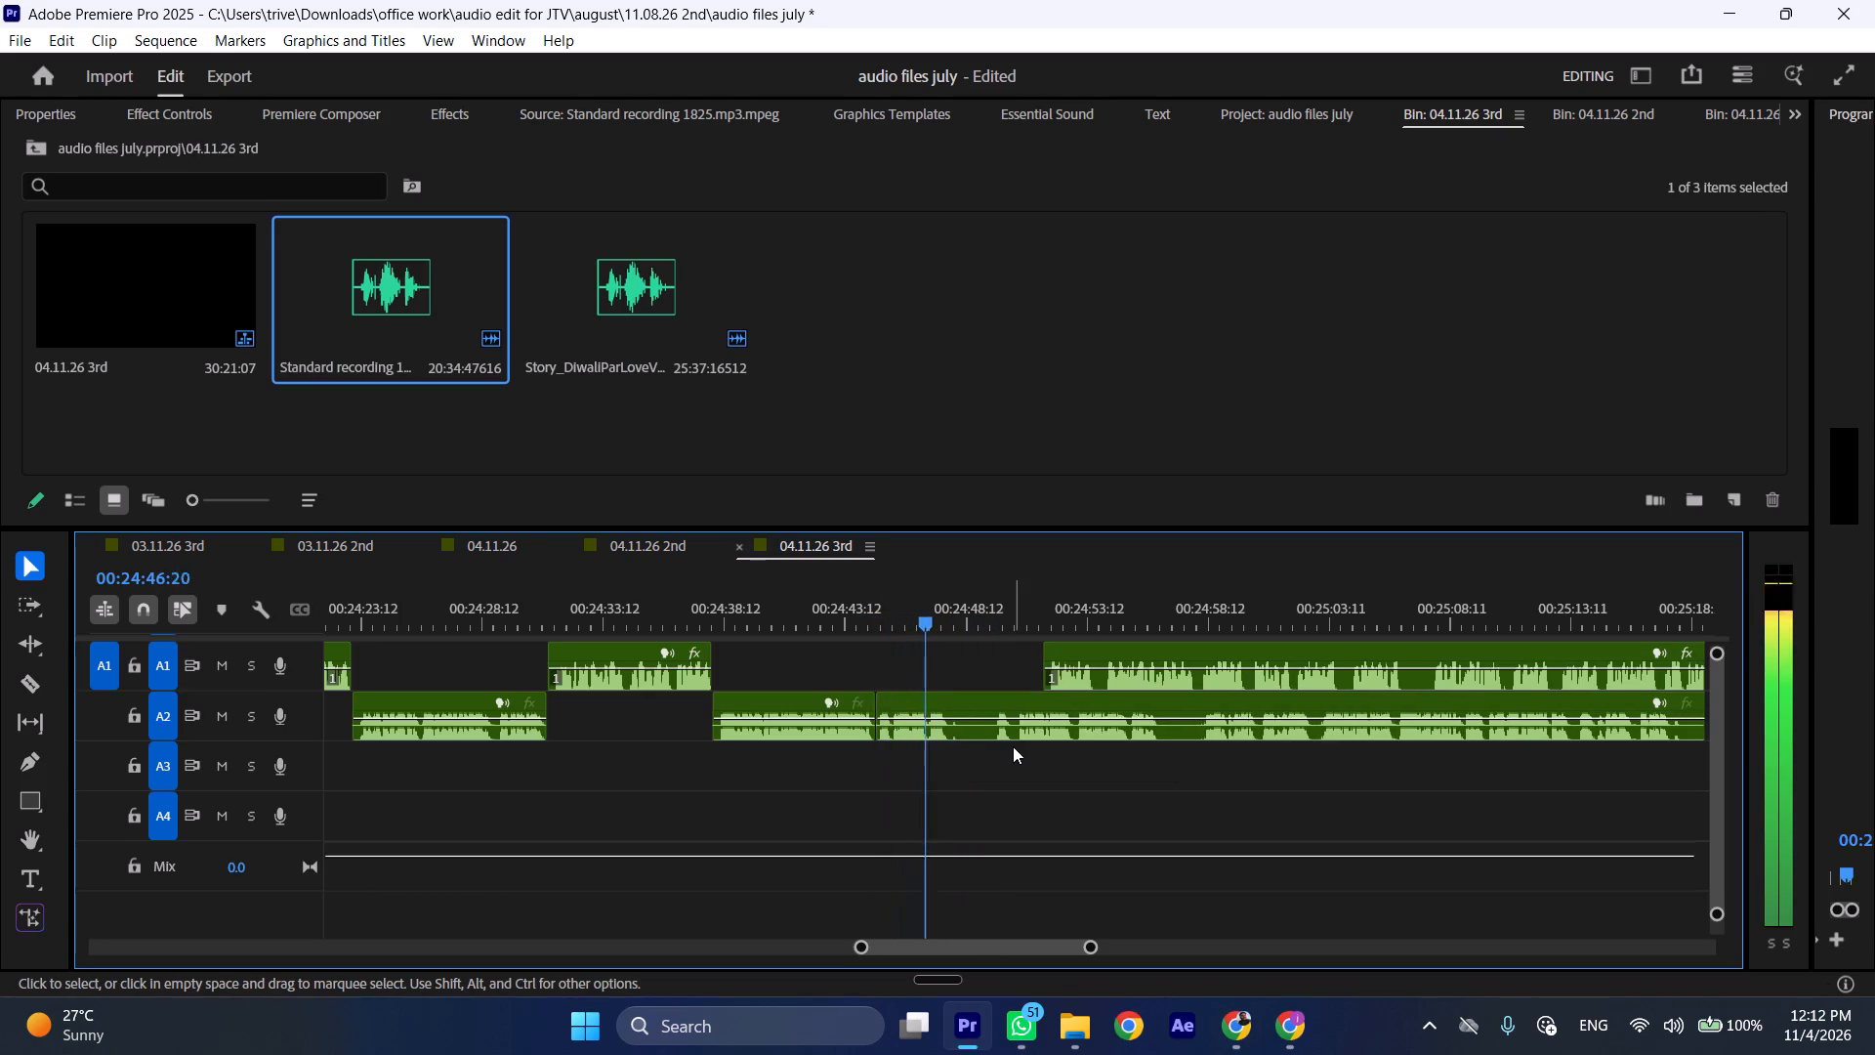
{"action": "key", "text": "space"}
{"action": "type", "text": "C"}
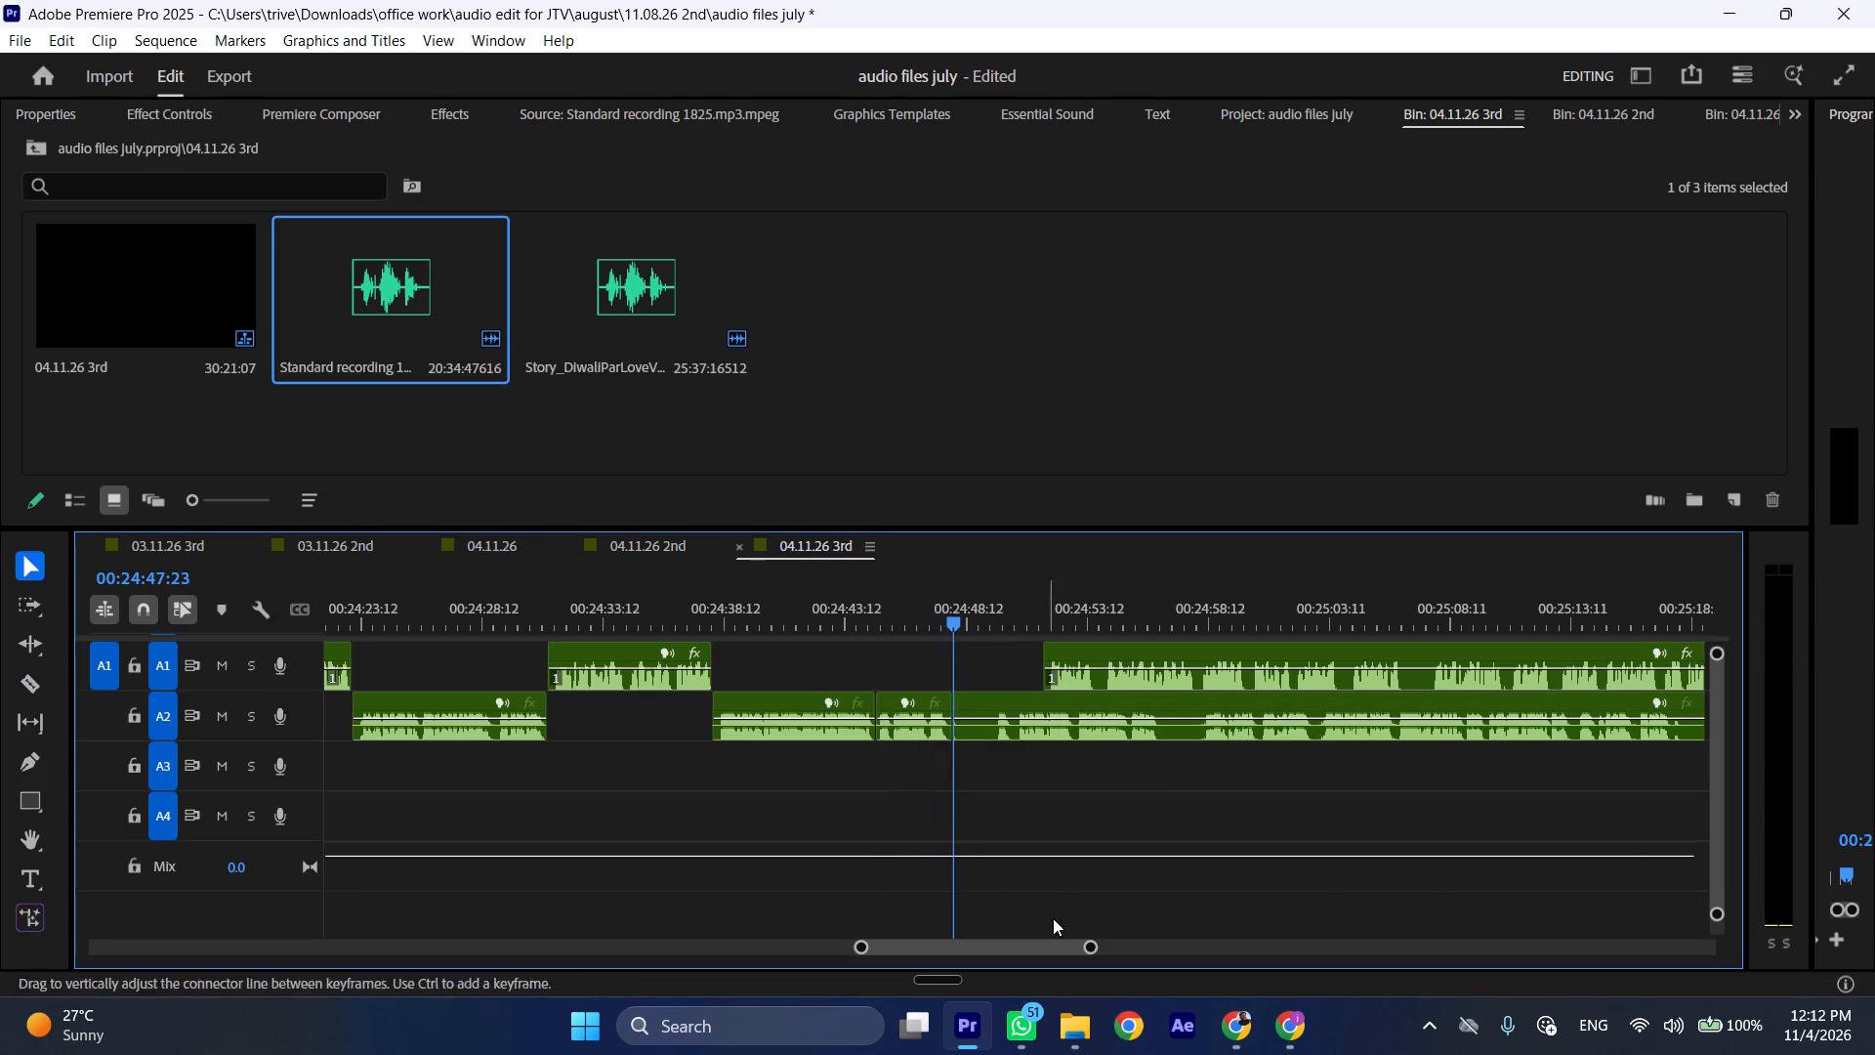
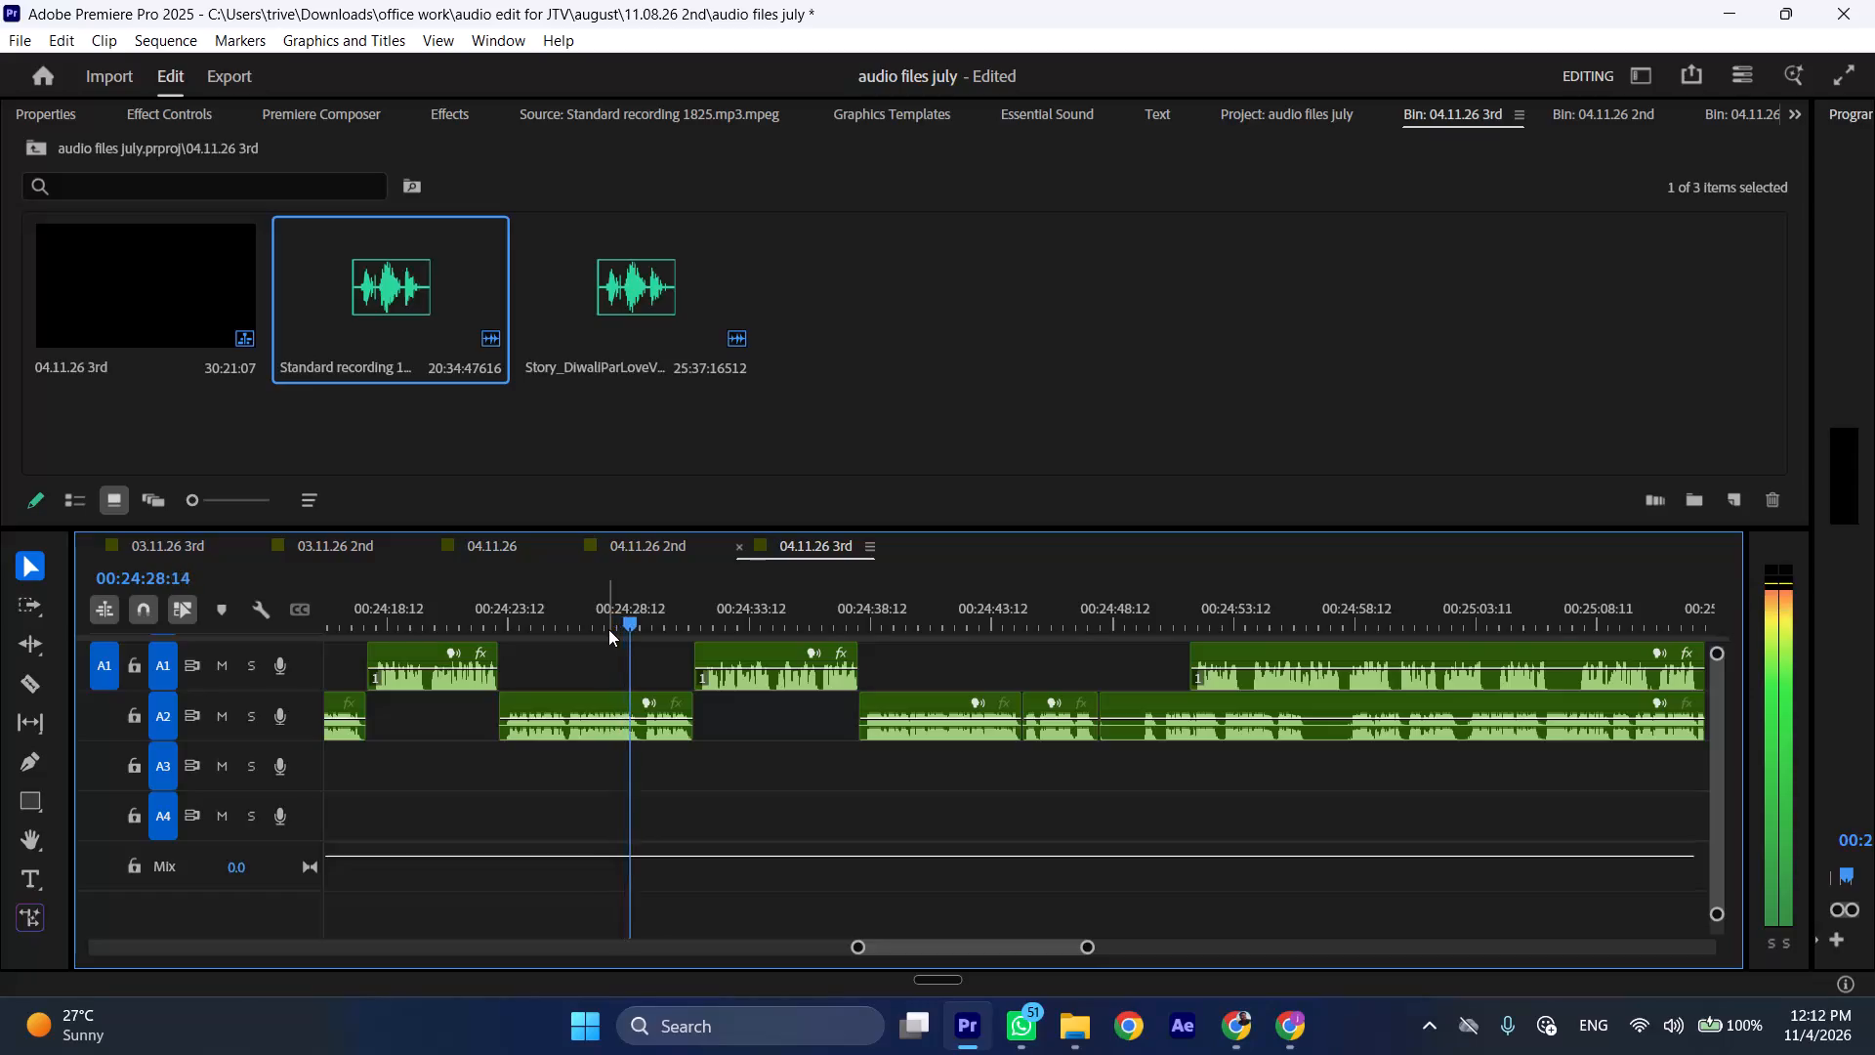
Play back the edited recordings at increased speed from 00:24:23:12, near the start of the A2 clip, to review the cuts.
{"action": "left_click", "coordinate": [500, 611]}
{"action": "key", "text": "space"}
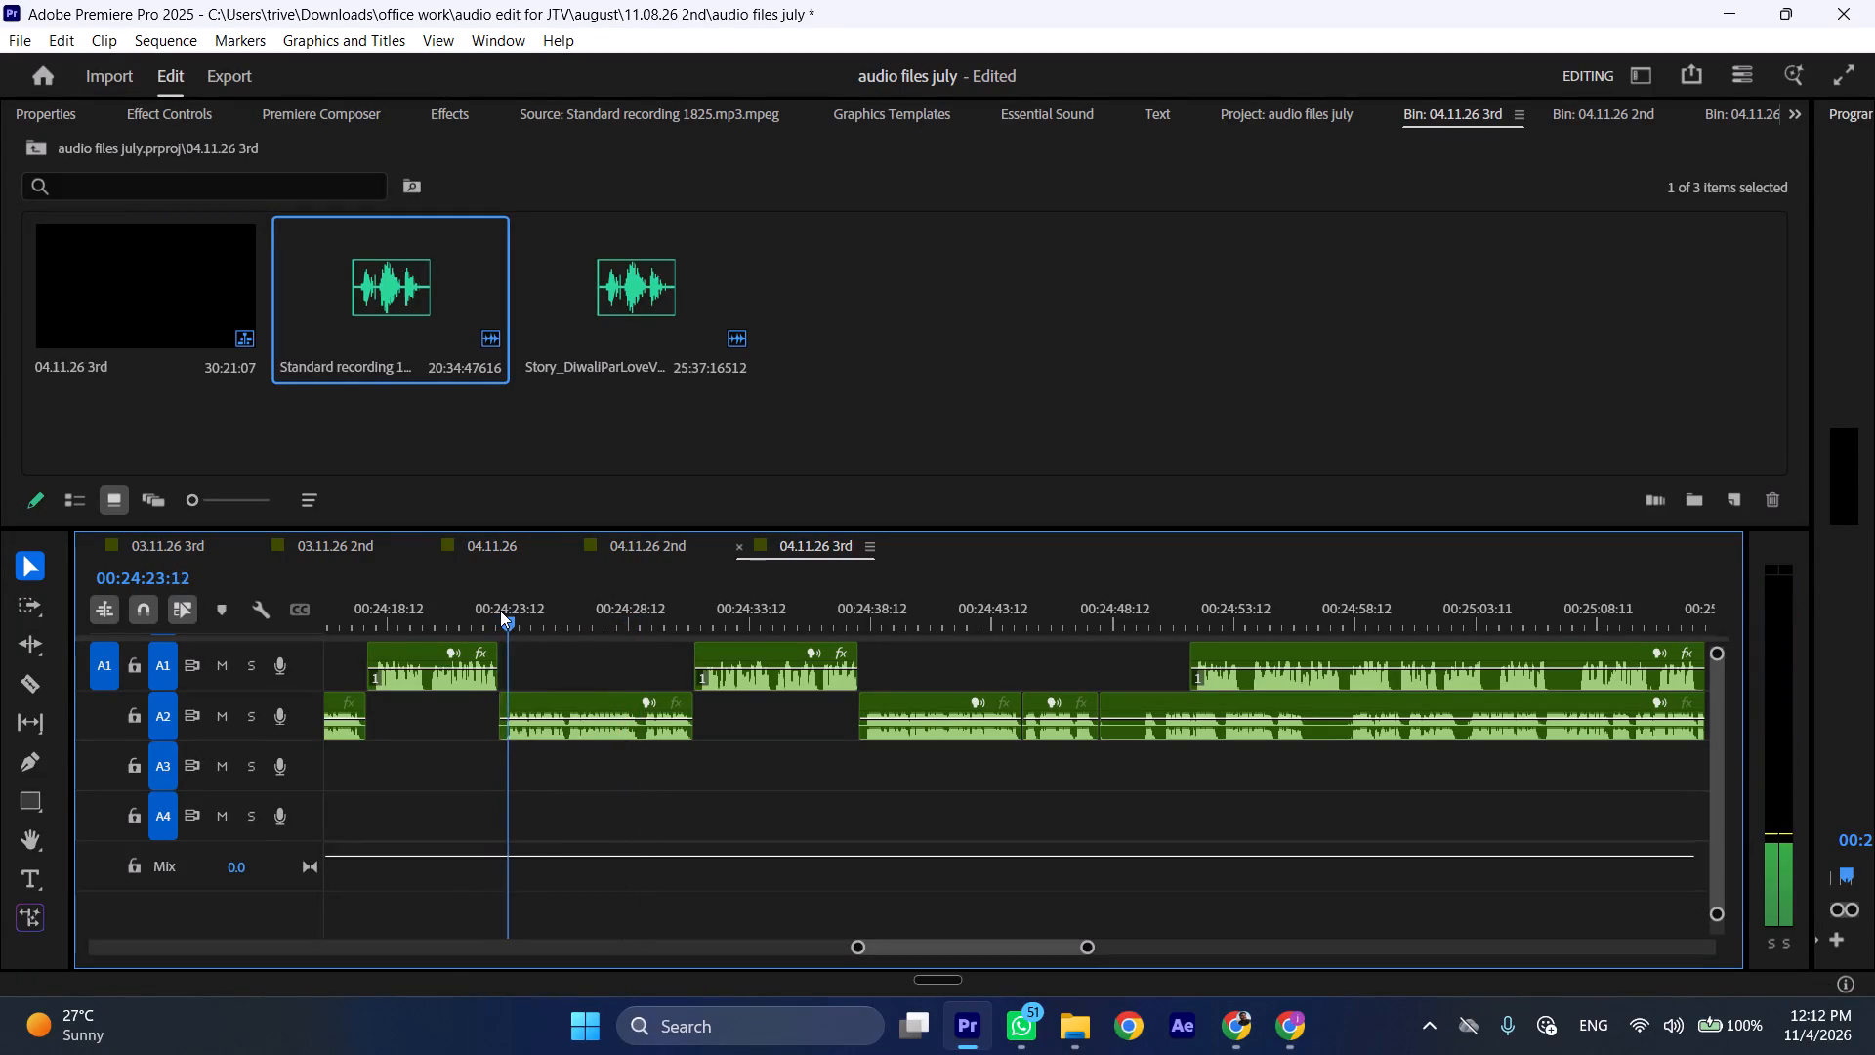
{"action": "type", "text": "l"}
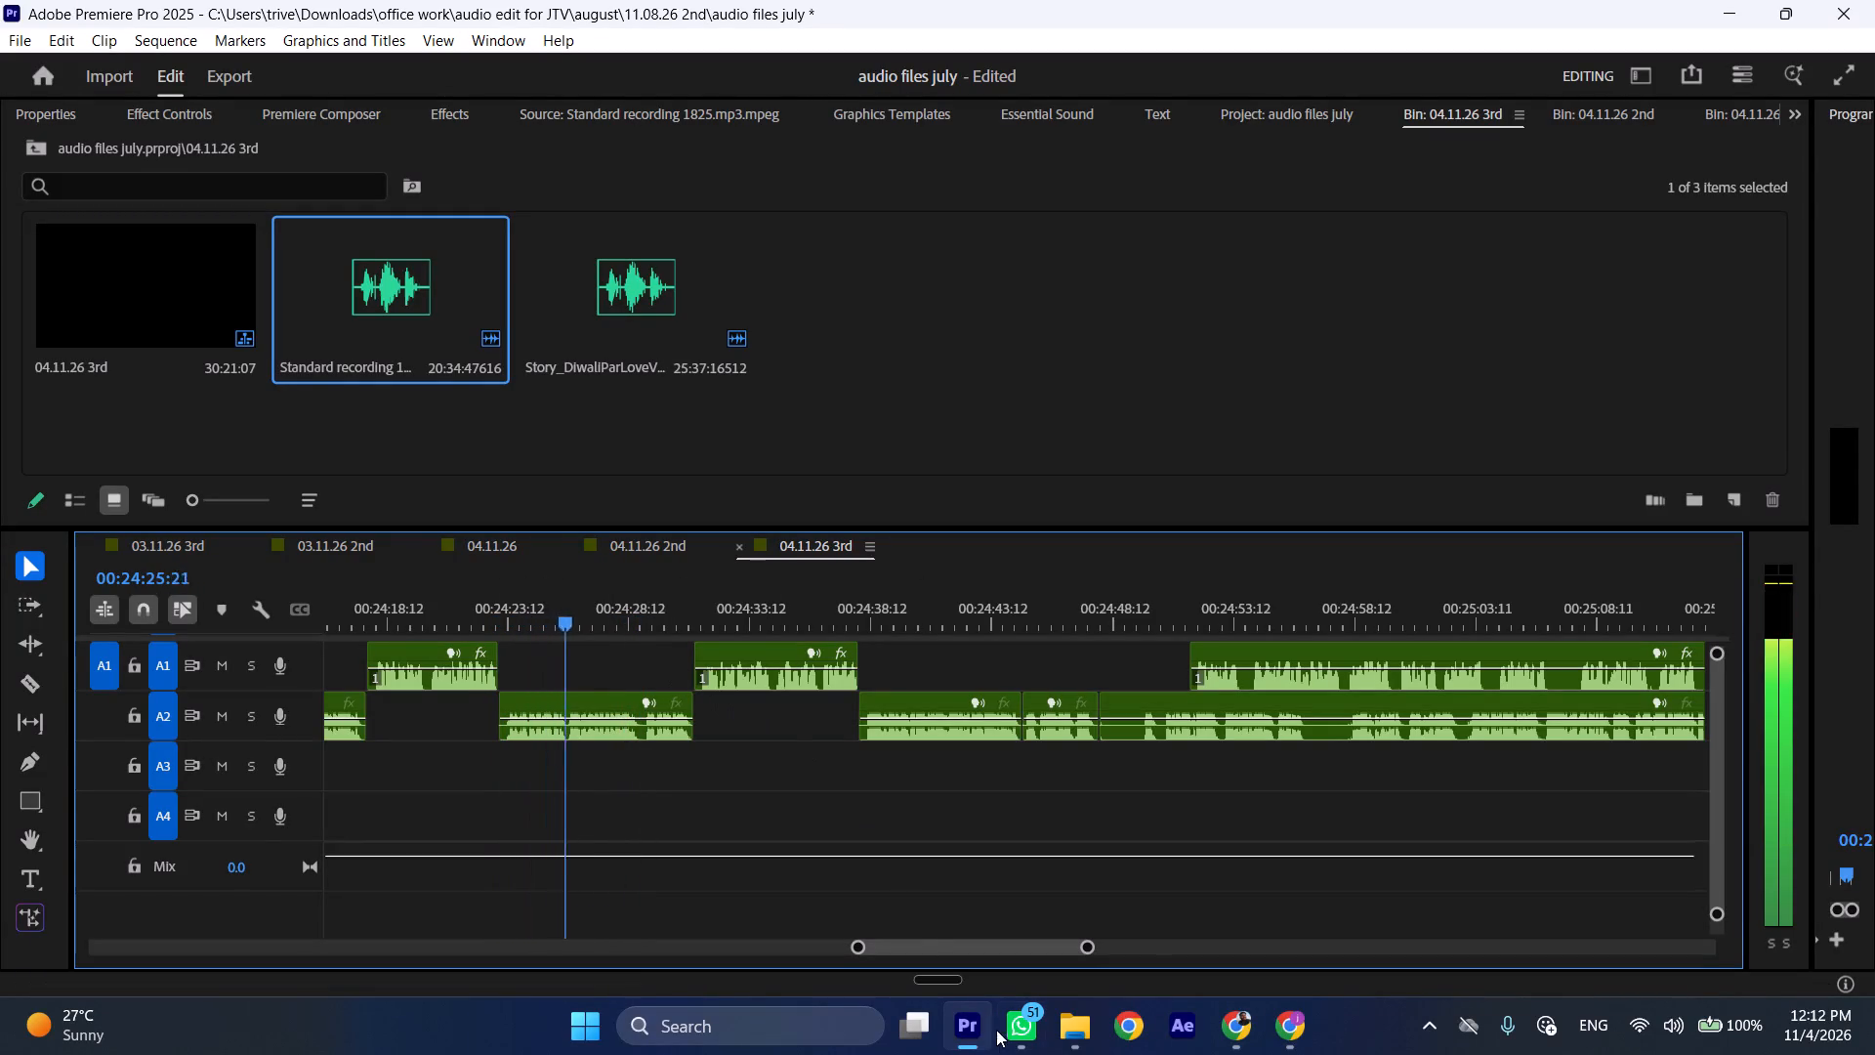
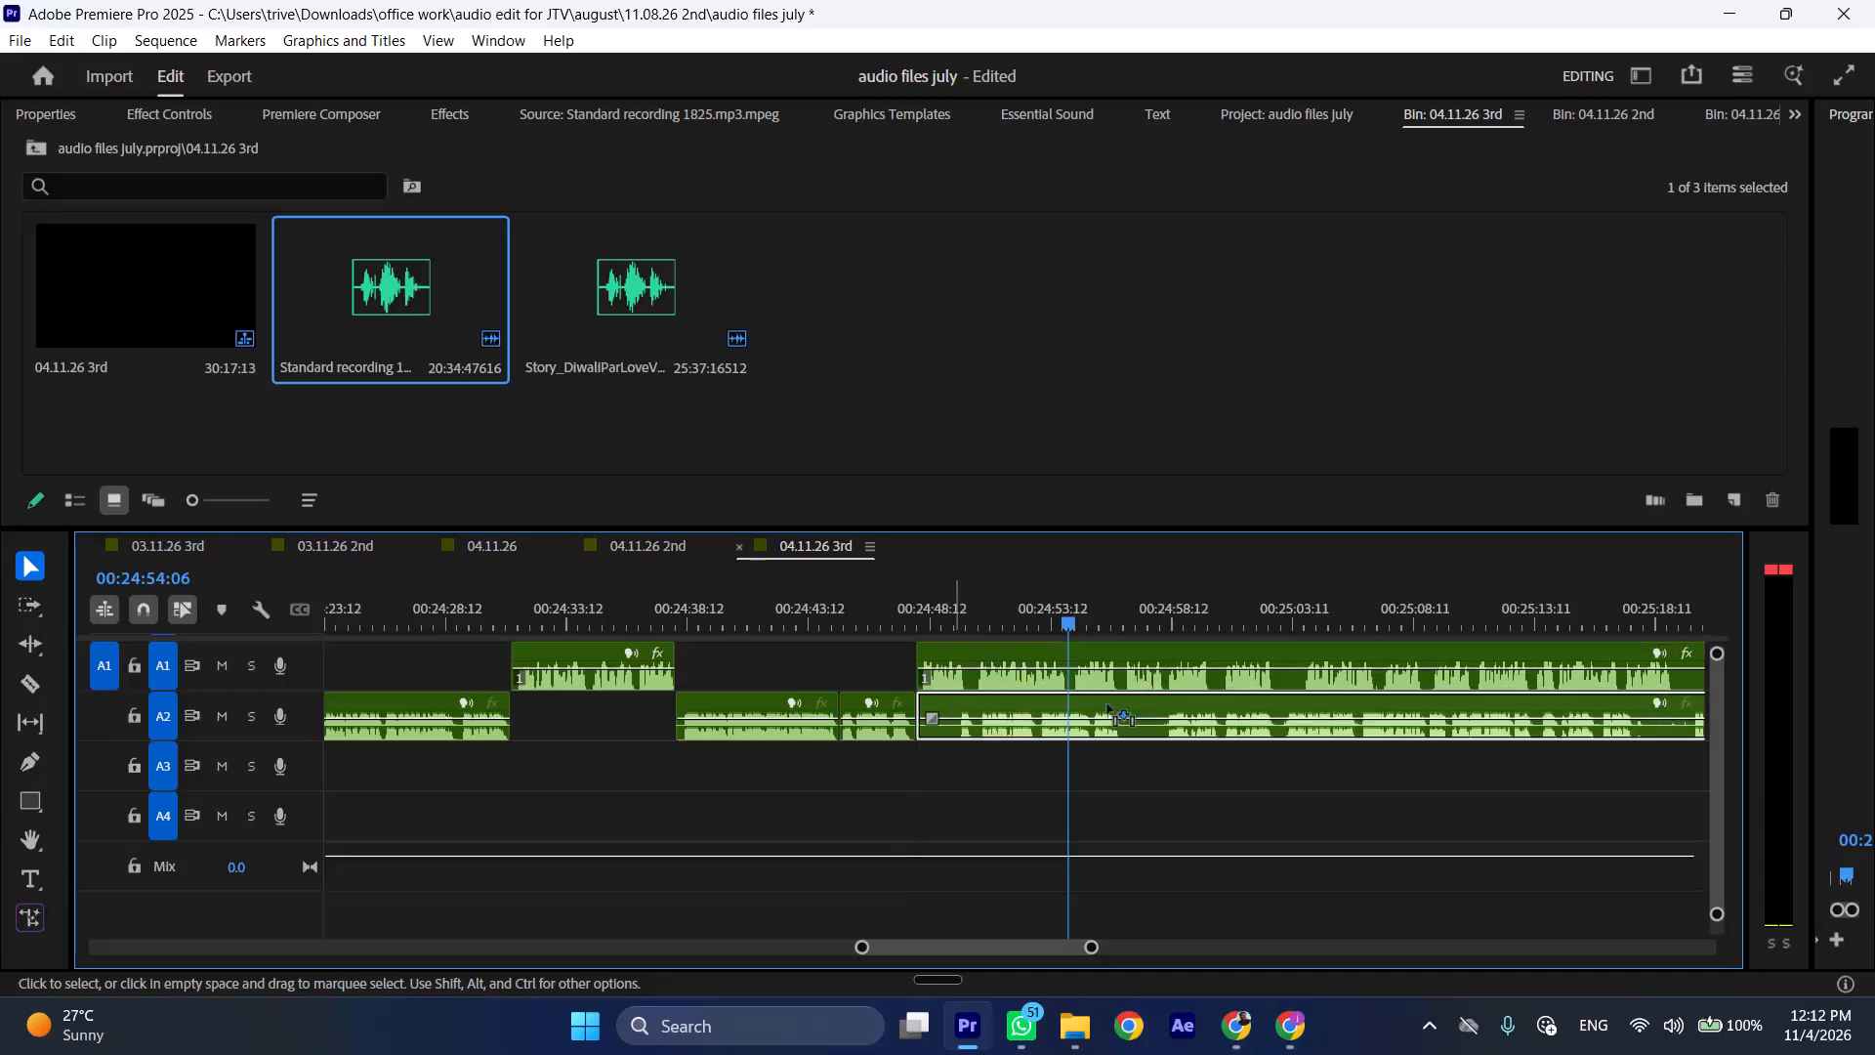
Split the A1 clip at 00:24:50:09 and ripple-delete its opening section from about 00:24:48.
{"action": "left_click", "coordinate": [922, 612]}
{"action": "key", "text": "space"}
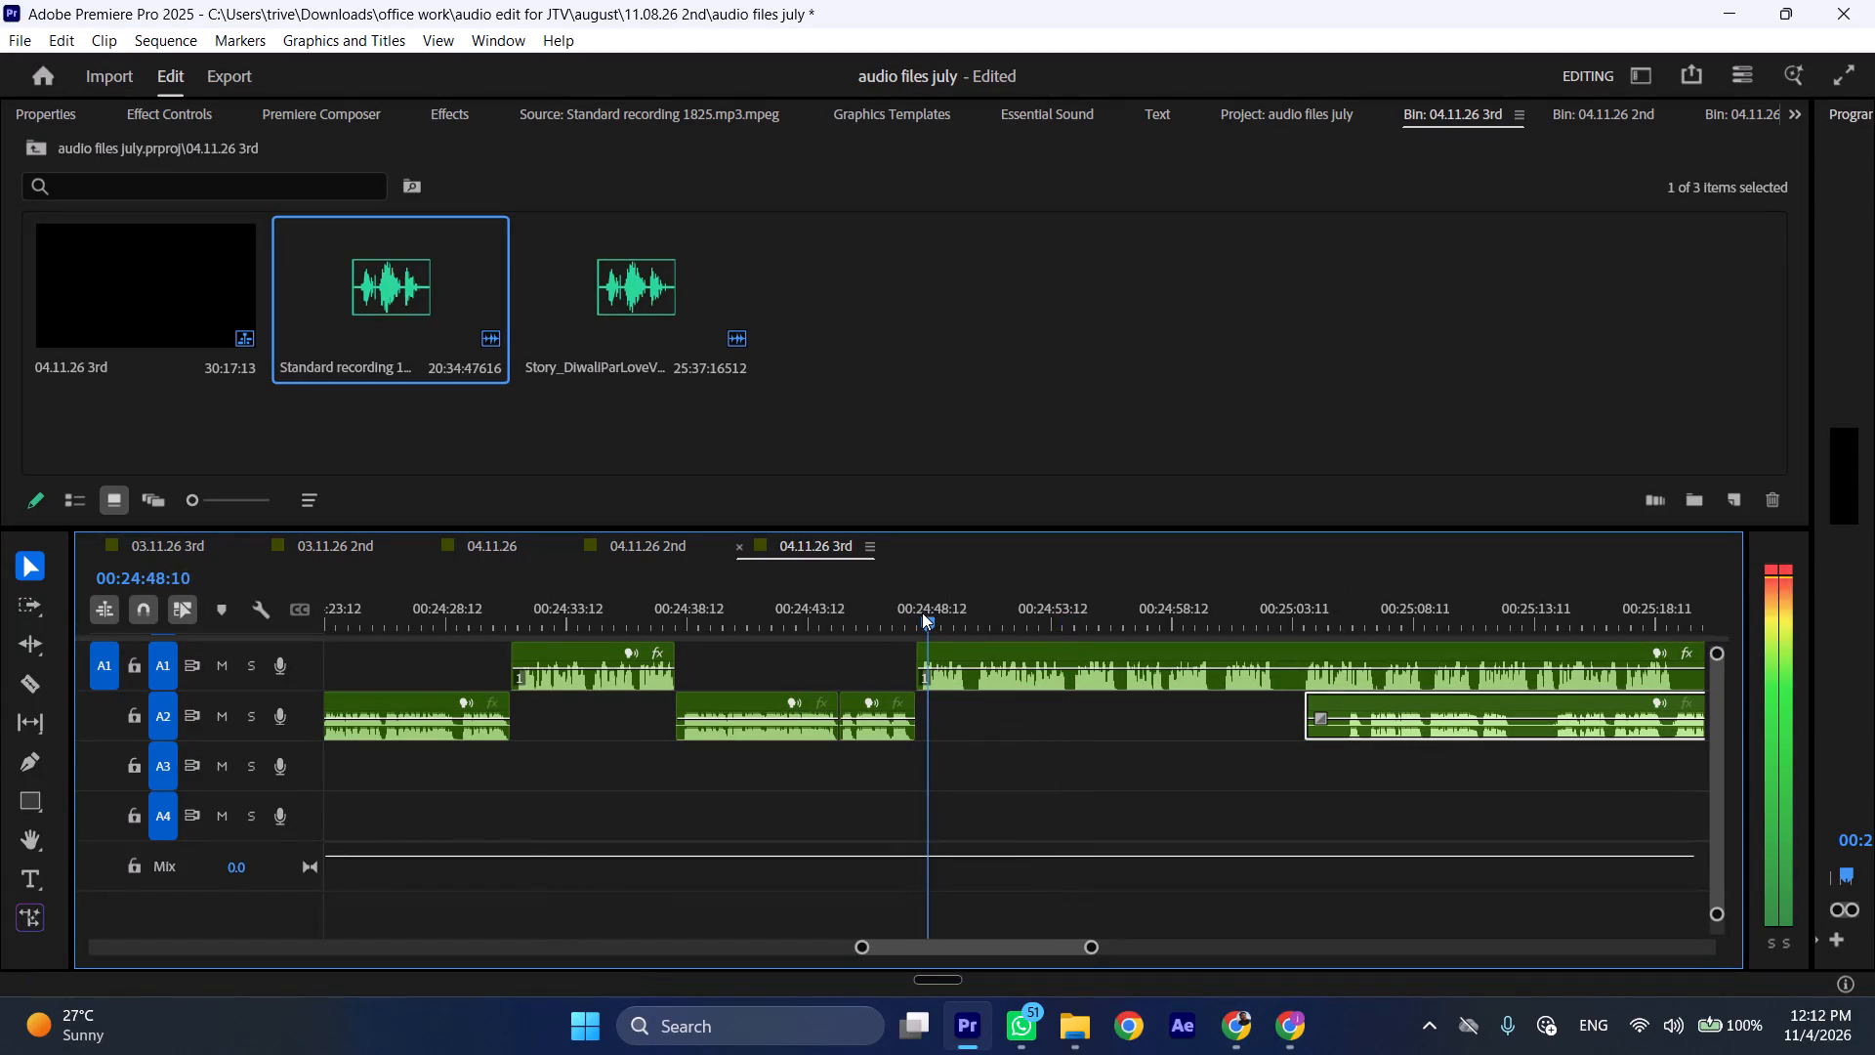
{"action": "type", "text": "l"}
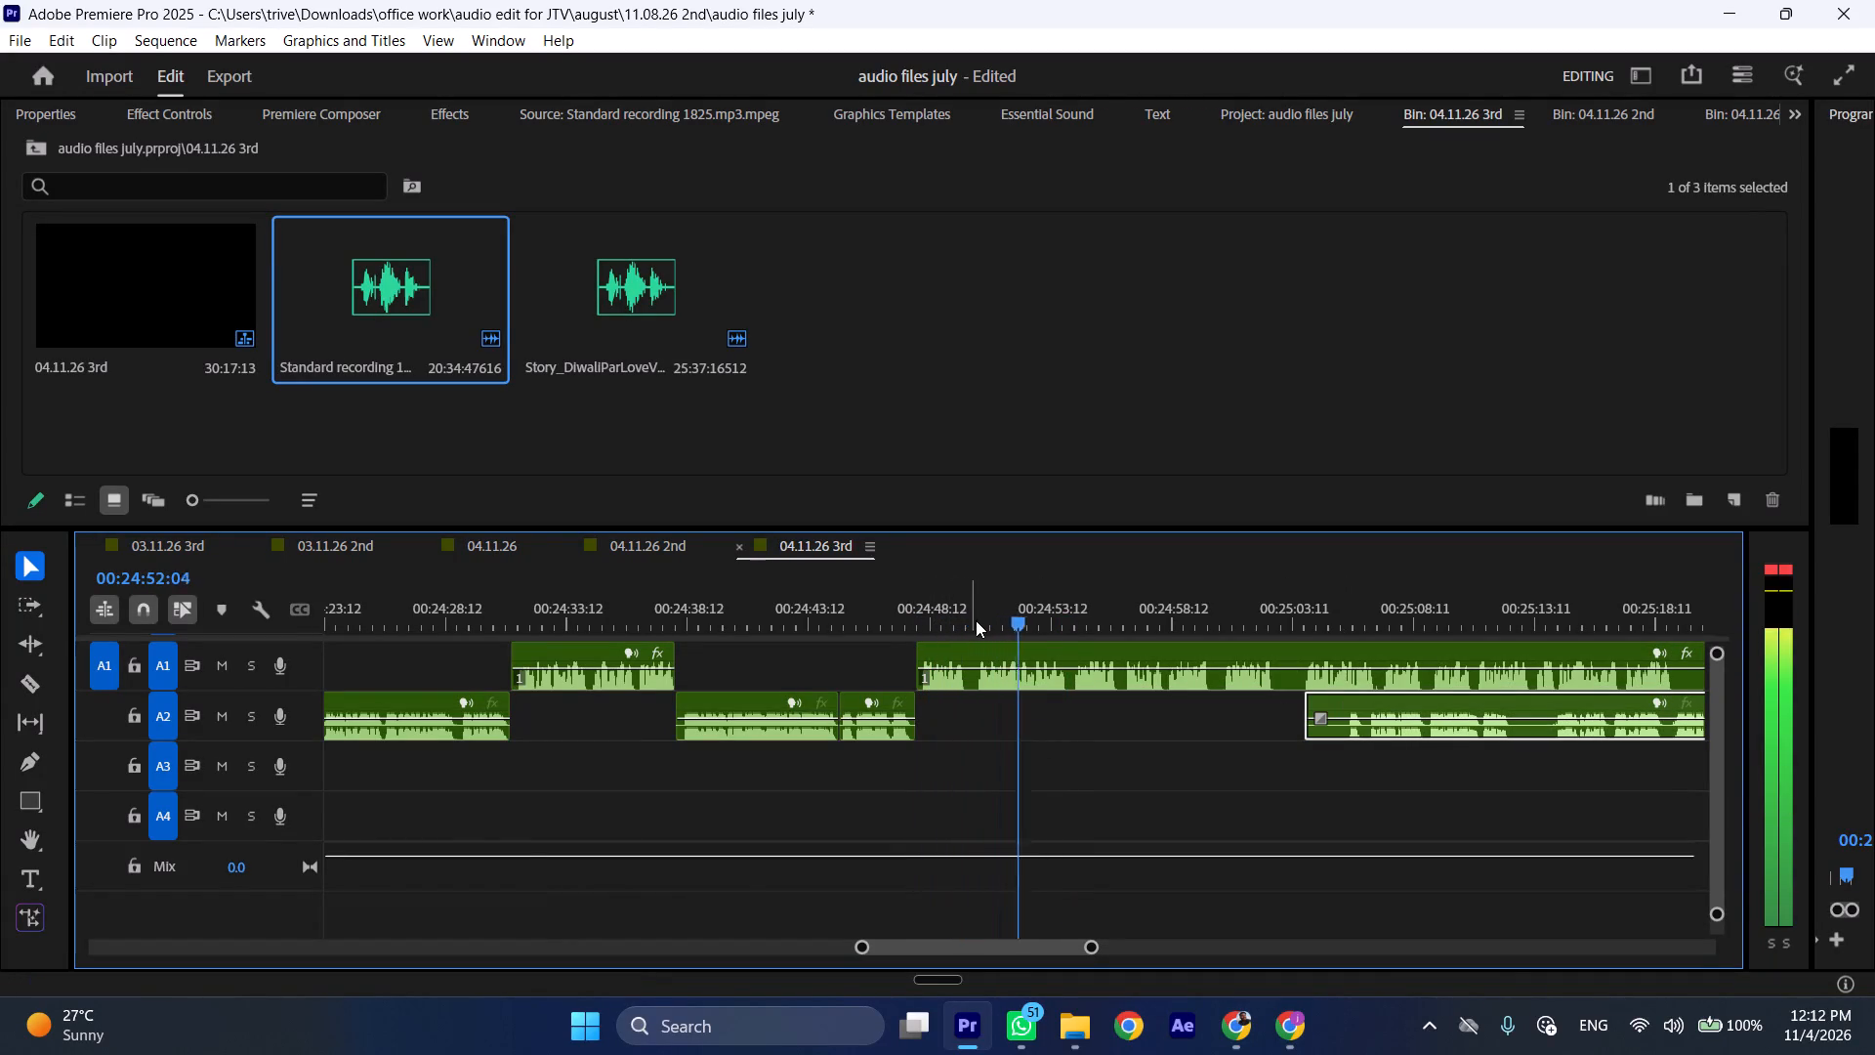
{"action": "left_click", "coordinate": [981, 617]}
{"action": "left_click", "coordinate": [998, 667]}
{"action": "key", "text": "shift+c"}
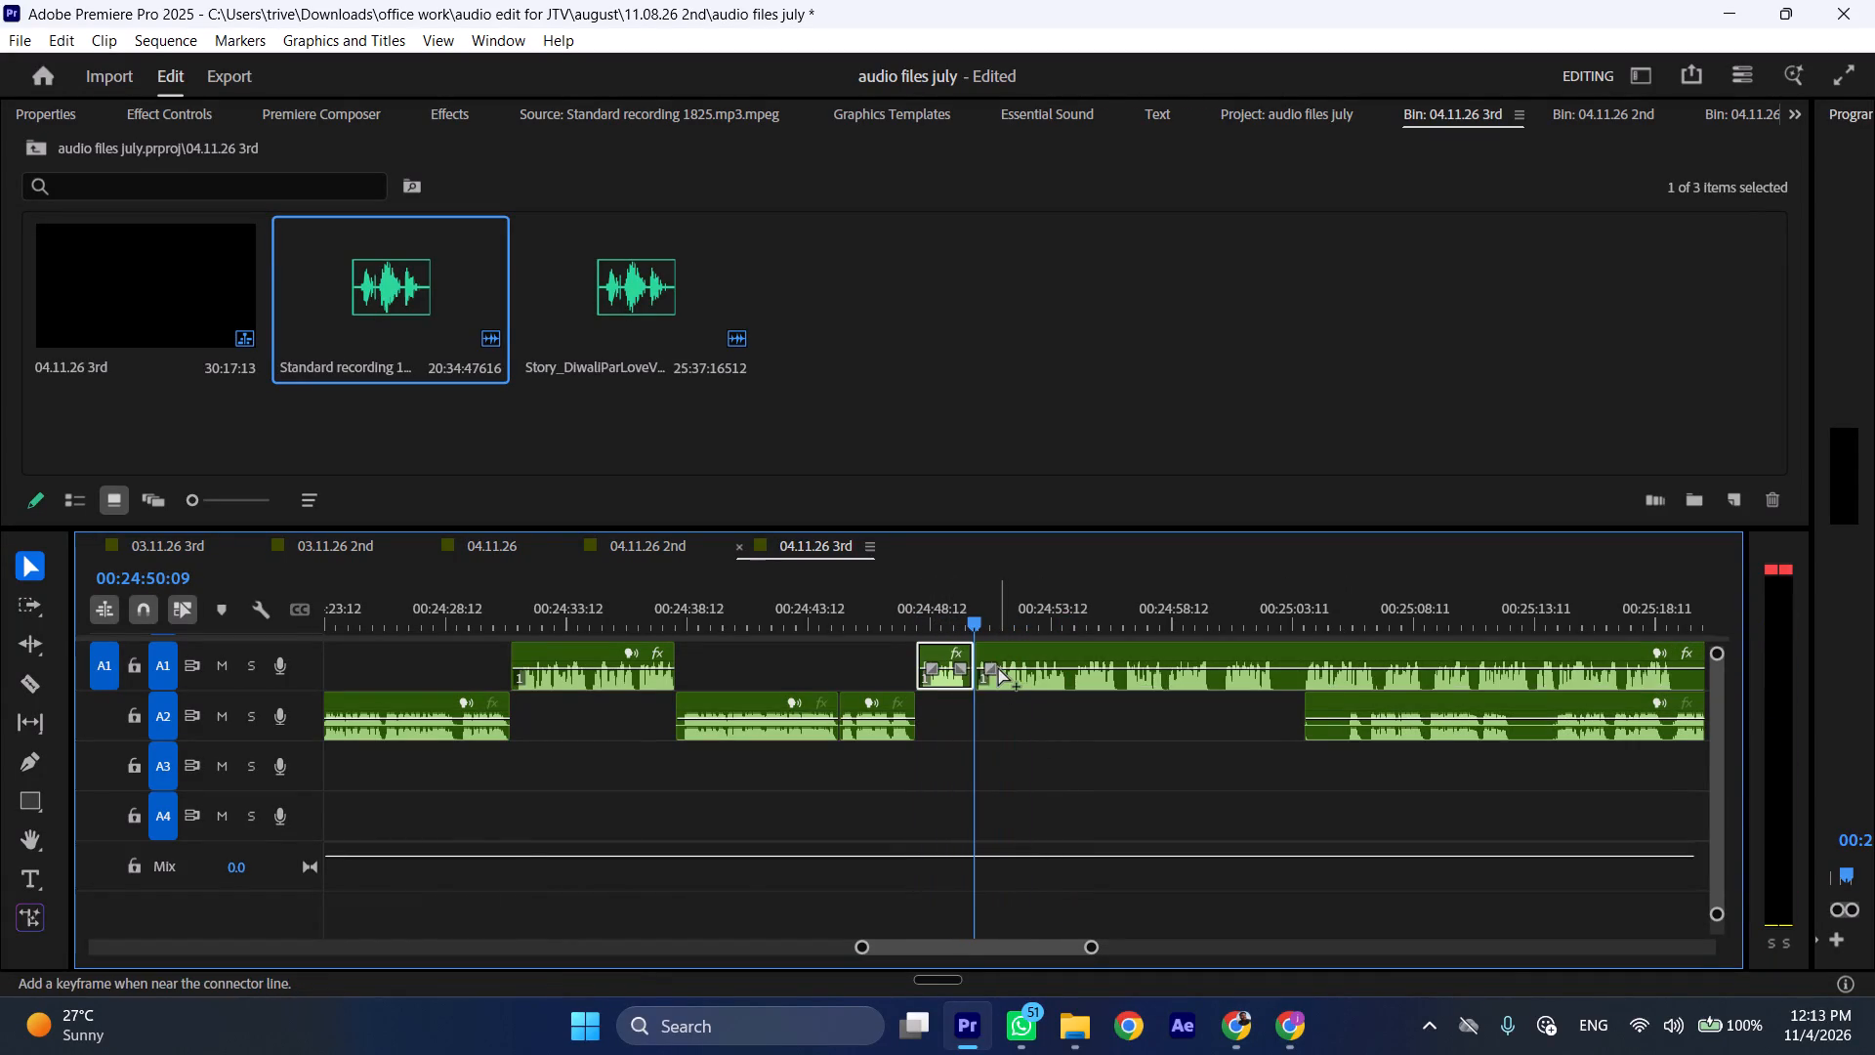
{"action": "key", "text": "ctrl+shift+d"}
Trim the silent start of the A2 clip so it begins where the voice starts, at about 00:25:03.
{"action": "key", "text": "space"}
{"action": "type", "text": "l"}
{"action": "scroll", "coordinate": [1062, 690], "scroll_direction": "down", "scroll_amount": 5}
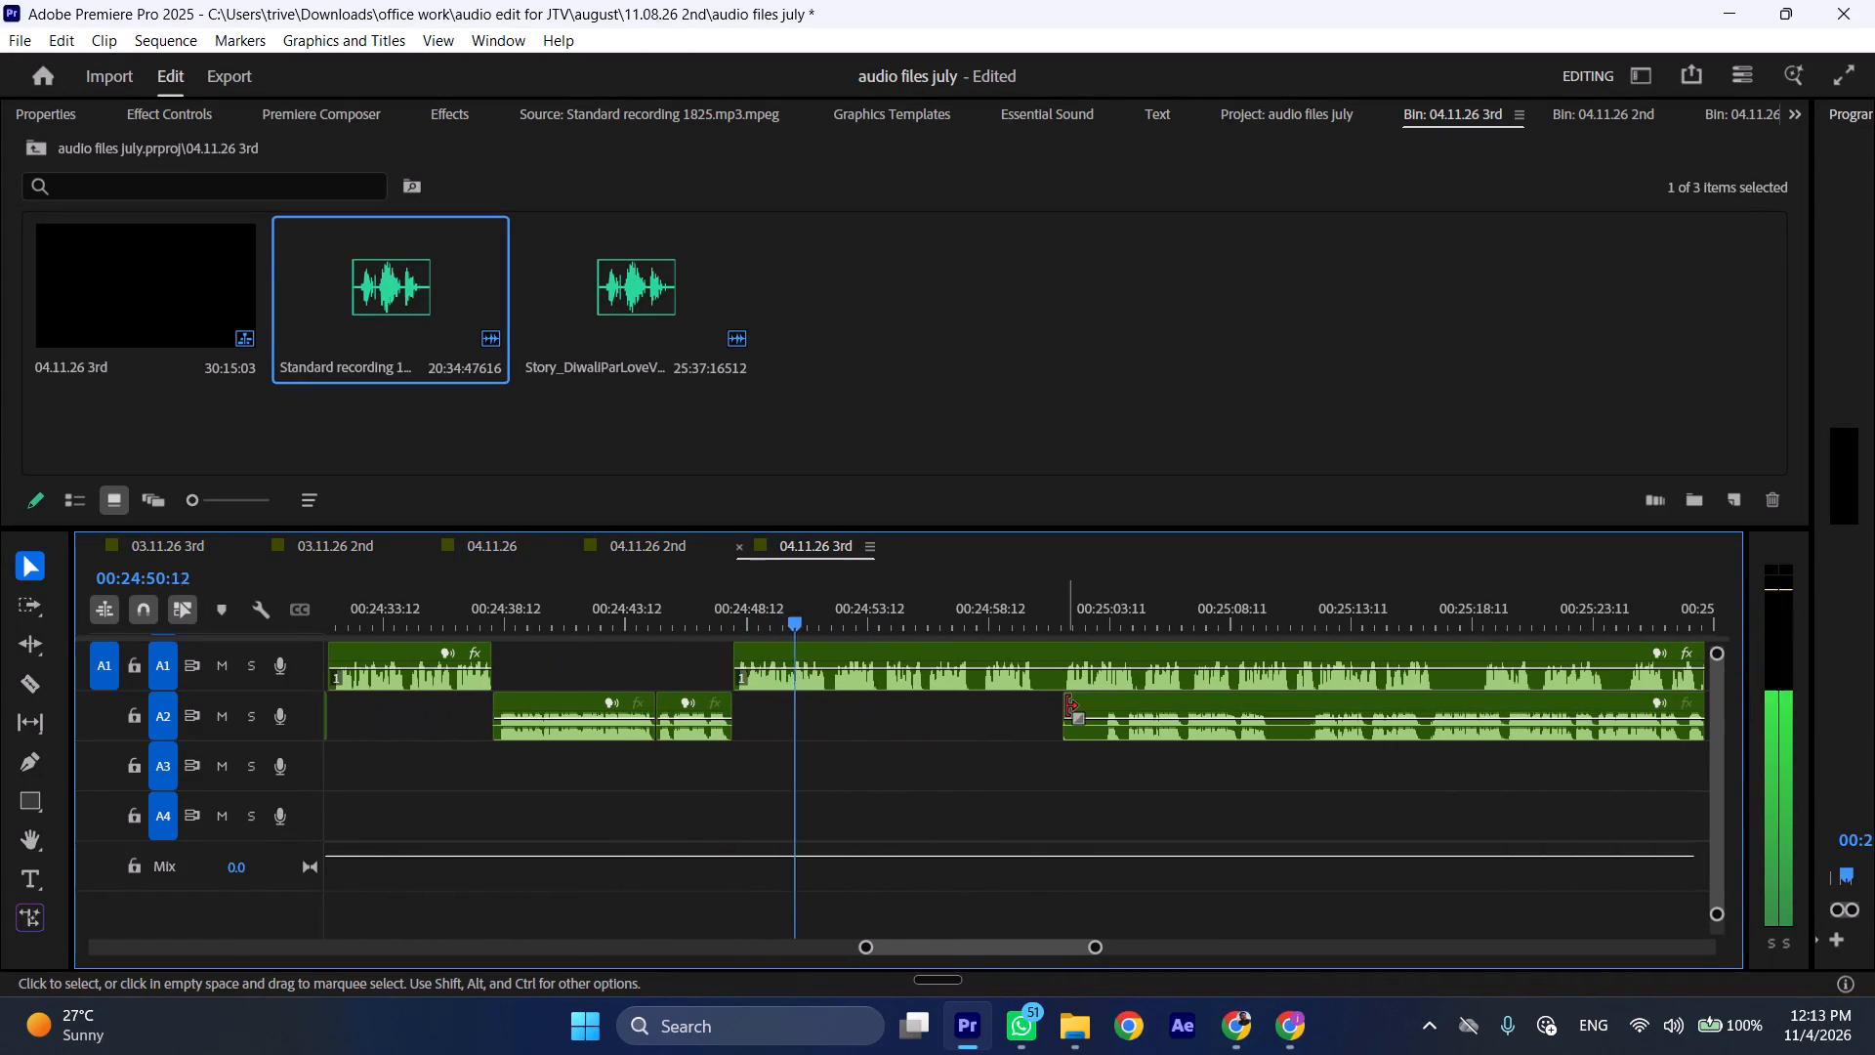
{"action": "left_click_drag", "start_coordinate": [1066, 706], "coordinate": [1108, 706]}
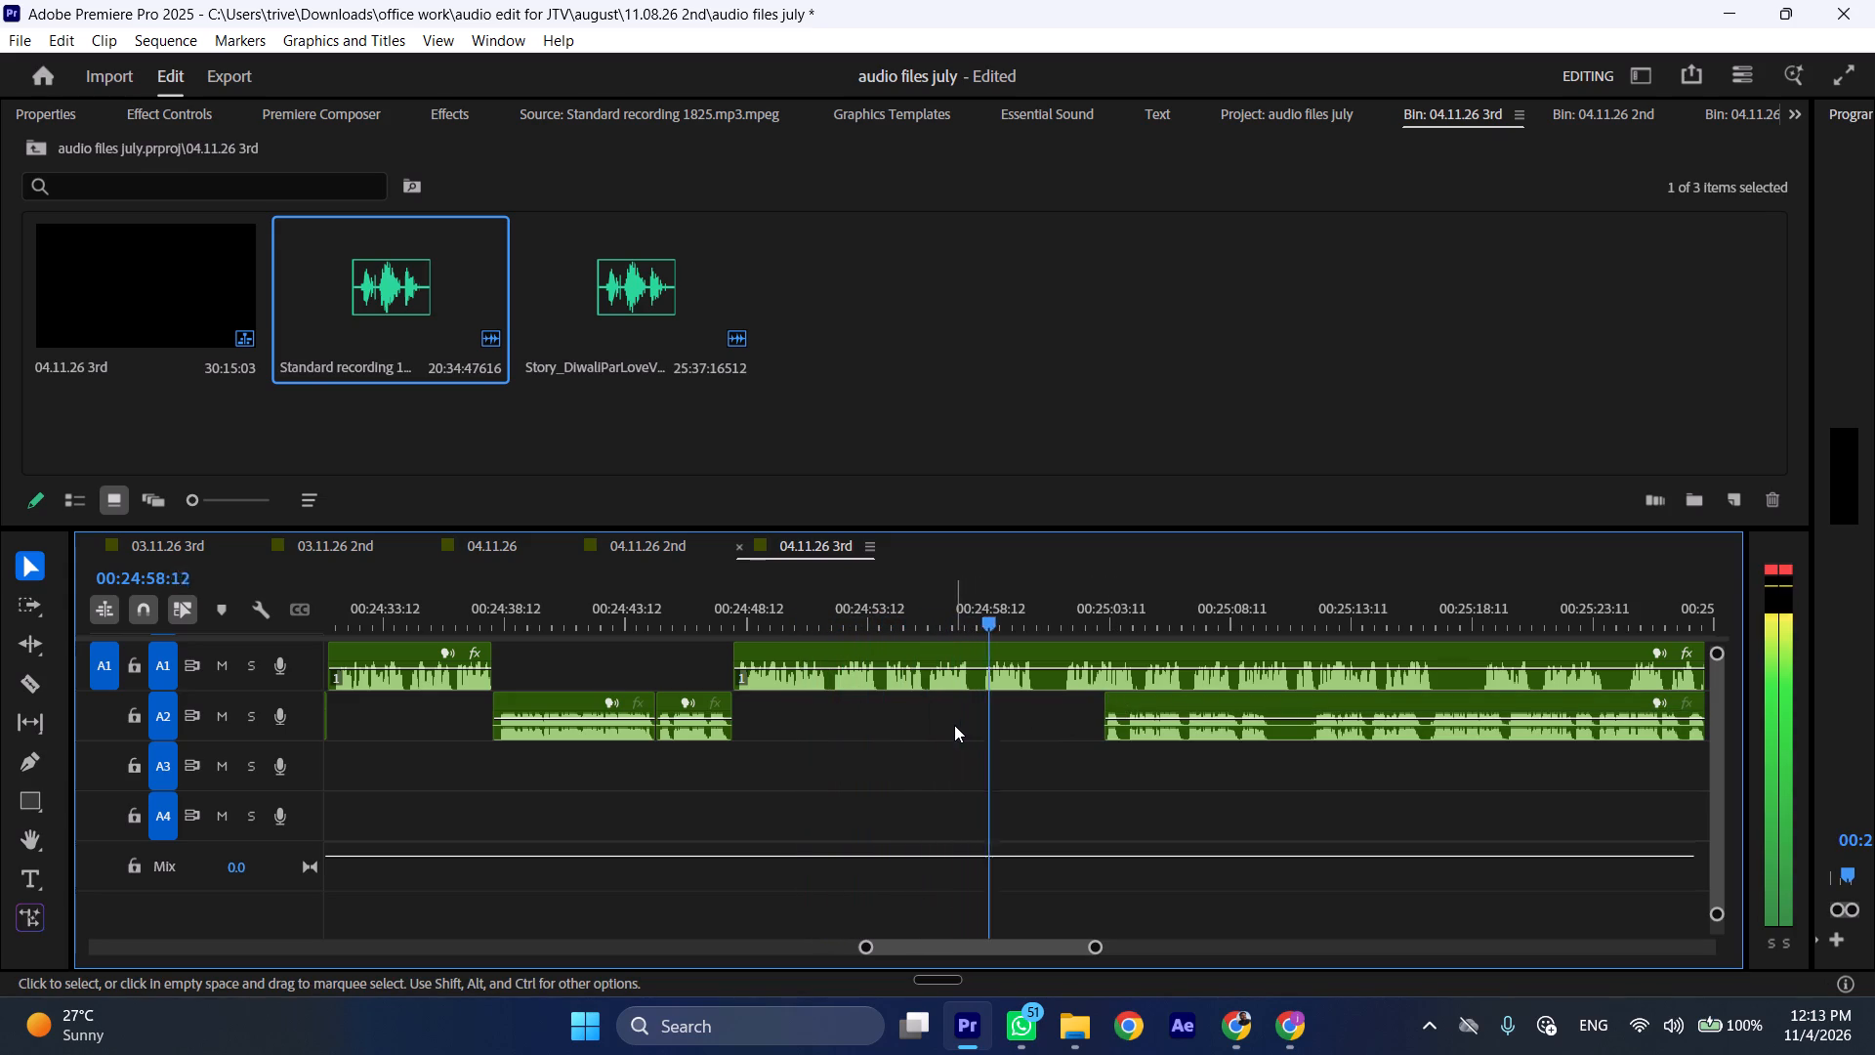
Split the A1 clip at about 00:24:55:20 and at 00:24:58:05, and ripple-delete the section between the cuts.
{"action": "left_click_drag", "start_coordinate": [919, 614], "coordinate": [975, 619]}
{"action": "key", "text": "shift+c"}
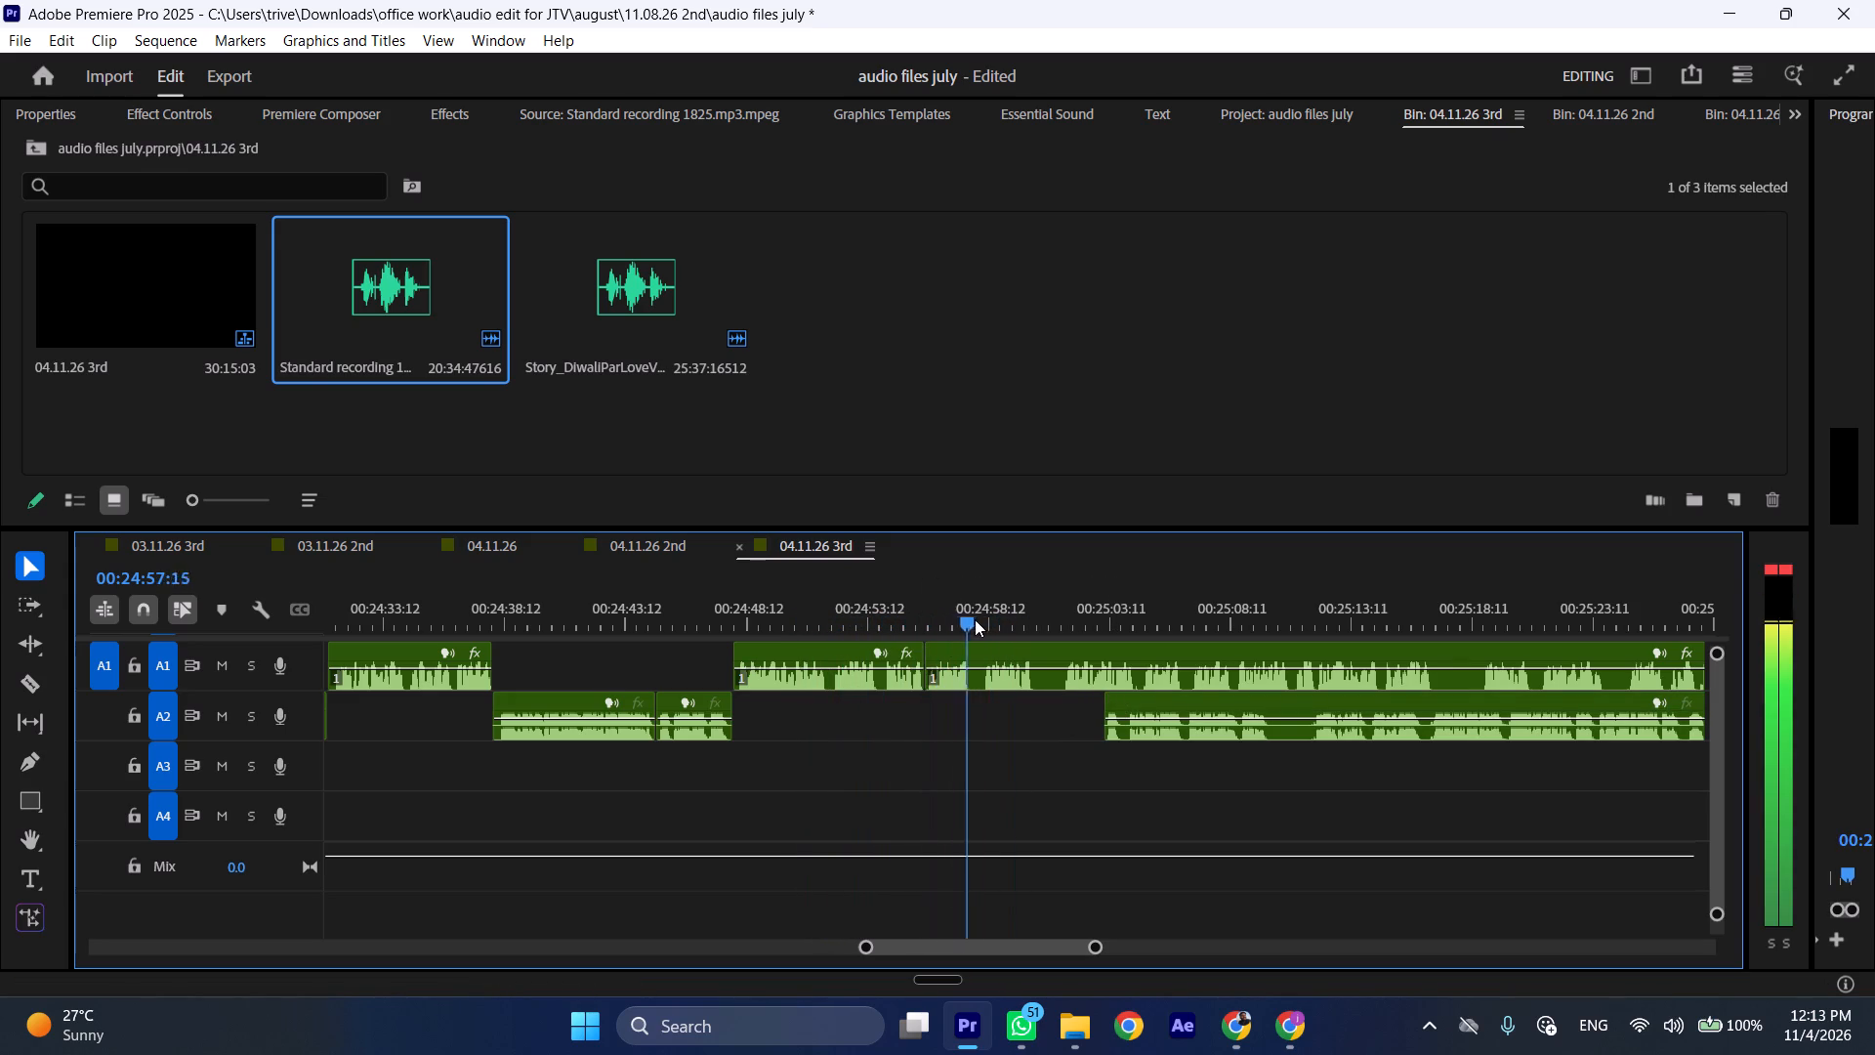
{"action": "left_click_drag", "start_coordinate": [975, 619], "coordinate": [983, 619]}
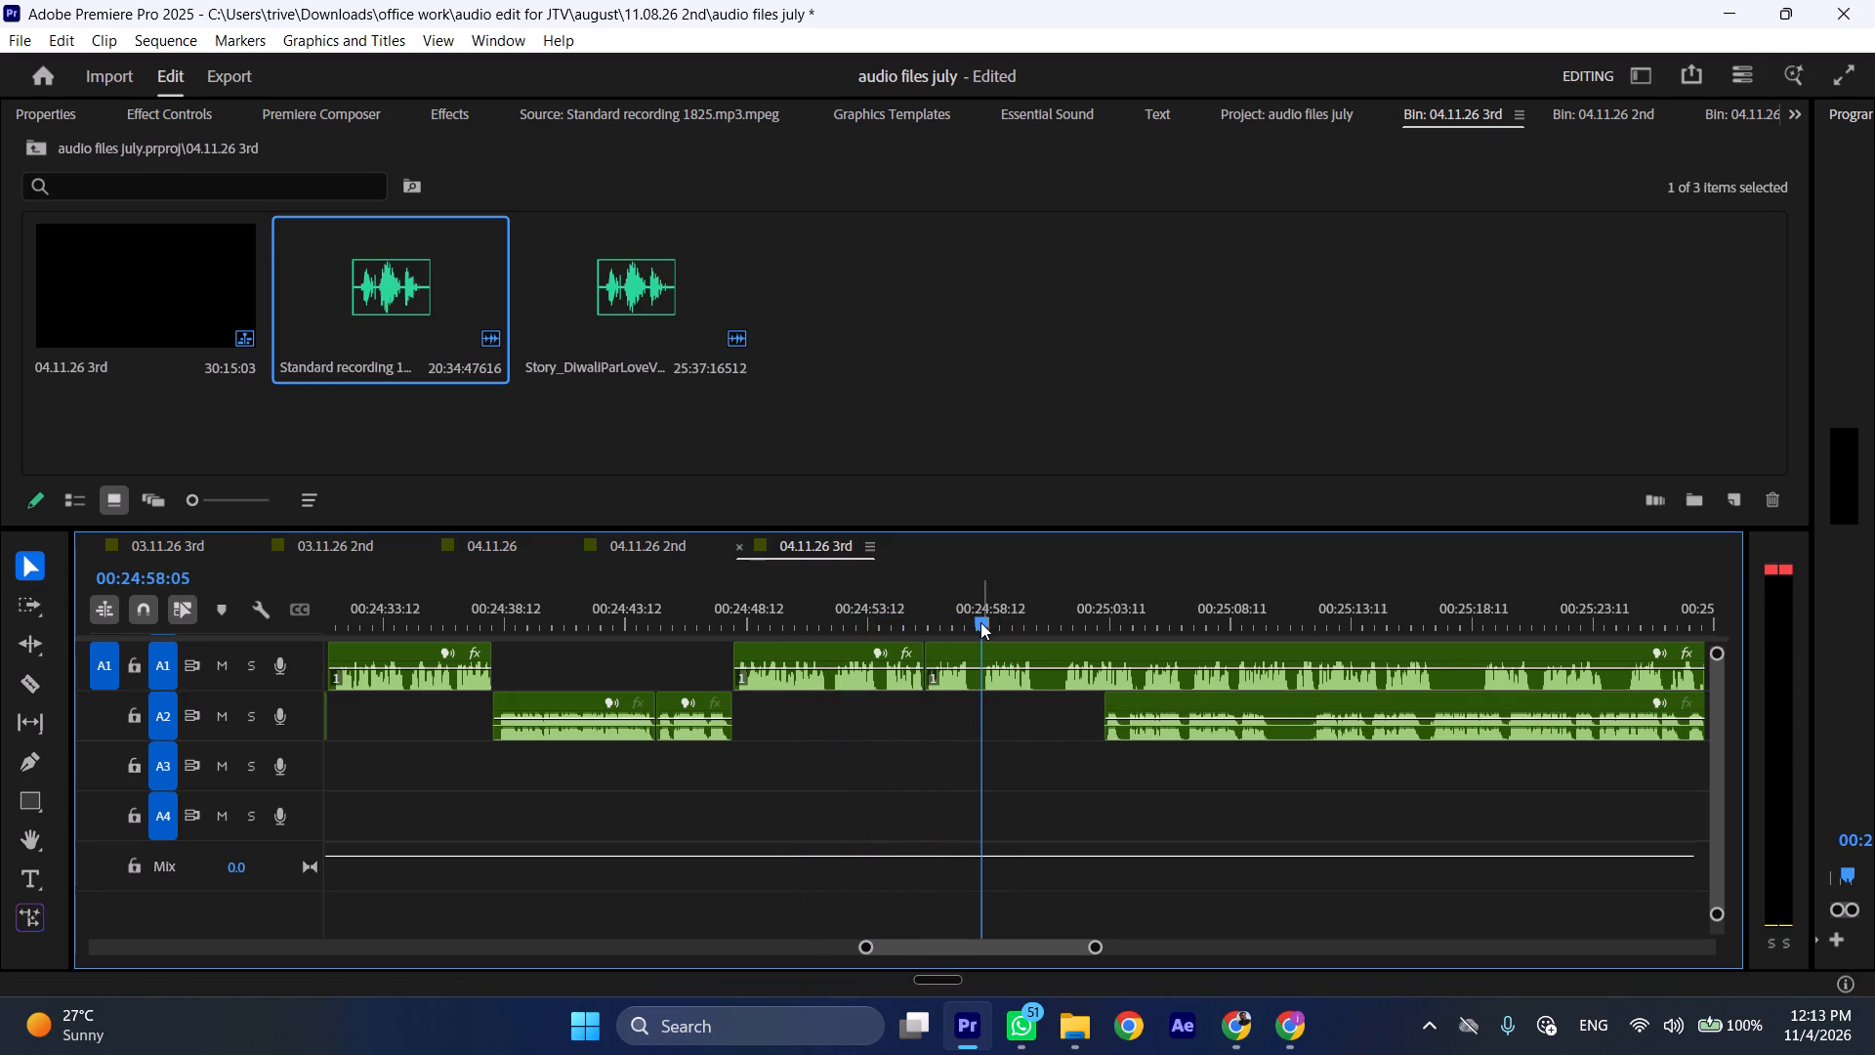
{"action": "left_click", "coordinate": [1009, 661]}
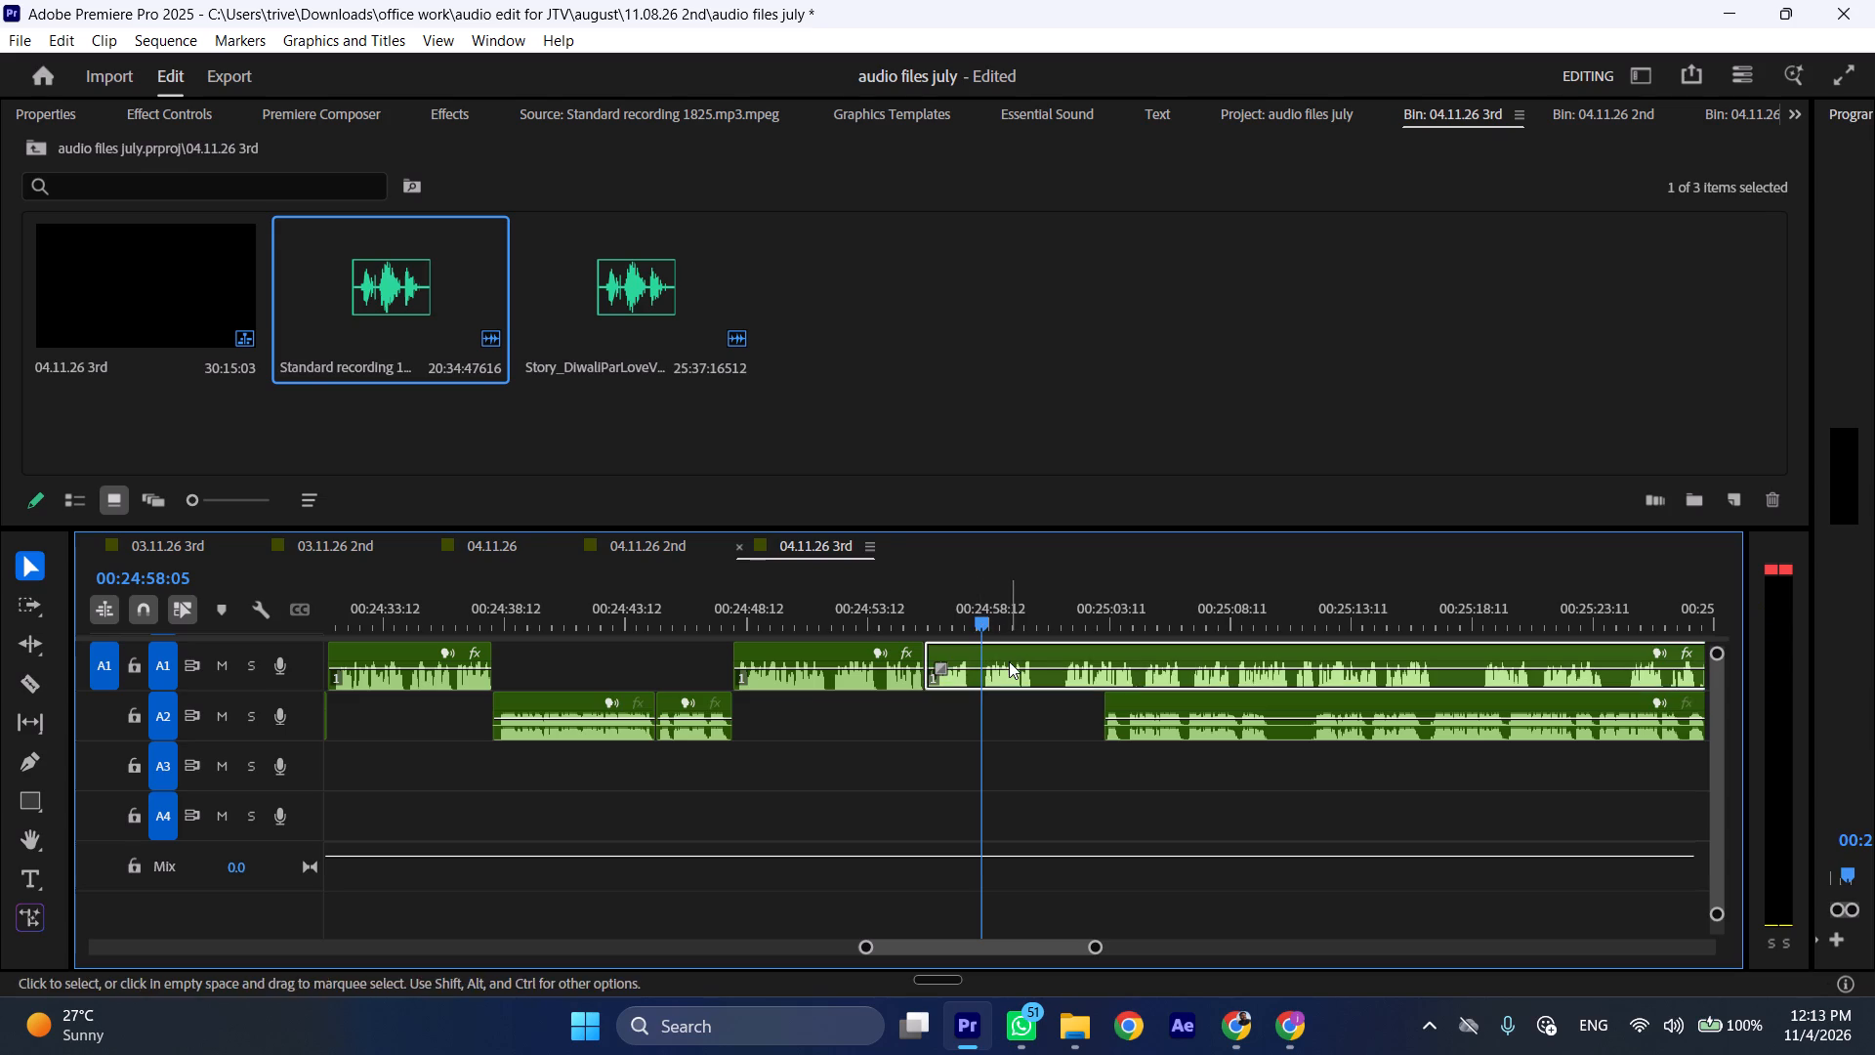
{"action": "key", "text": "shift+c"}
{"action": "key", "text": "ctrl+shift+d"}
Play through the new A1 join and split the A1 clip in the pause at 00:24:58:00.
{"action": "key", "text": "space"}
{"action": "type", "text": "l"}
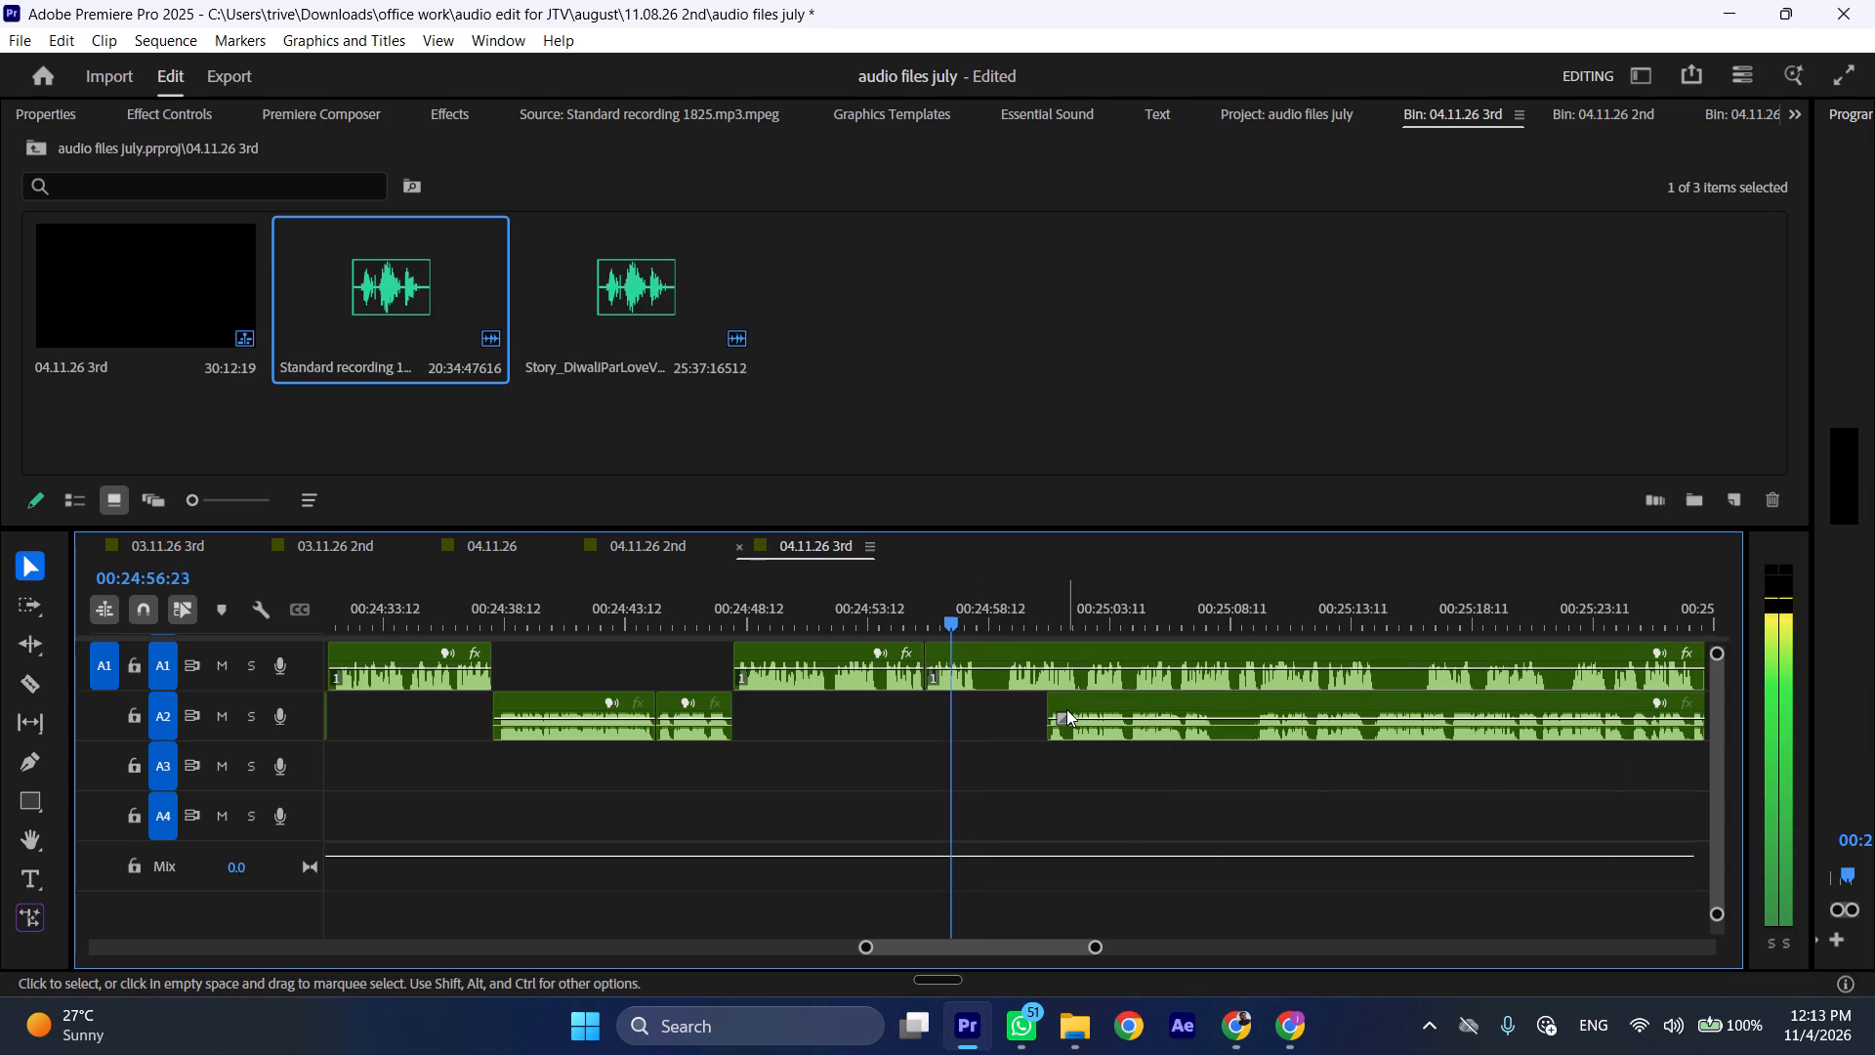
{"action": "key", "text": "space"}
{"action": "left_click", "coordinate": [953, 608]}
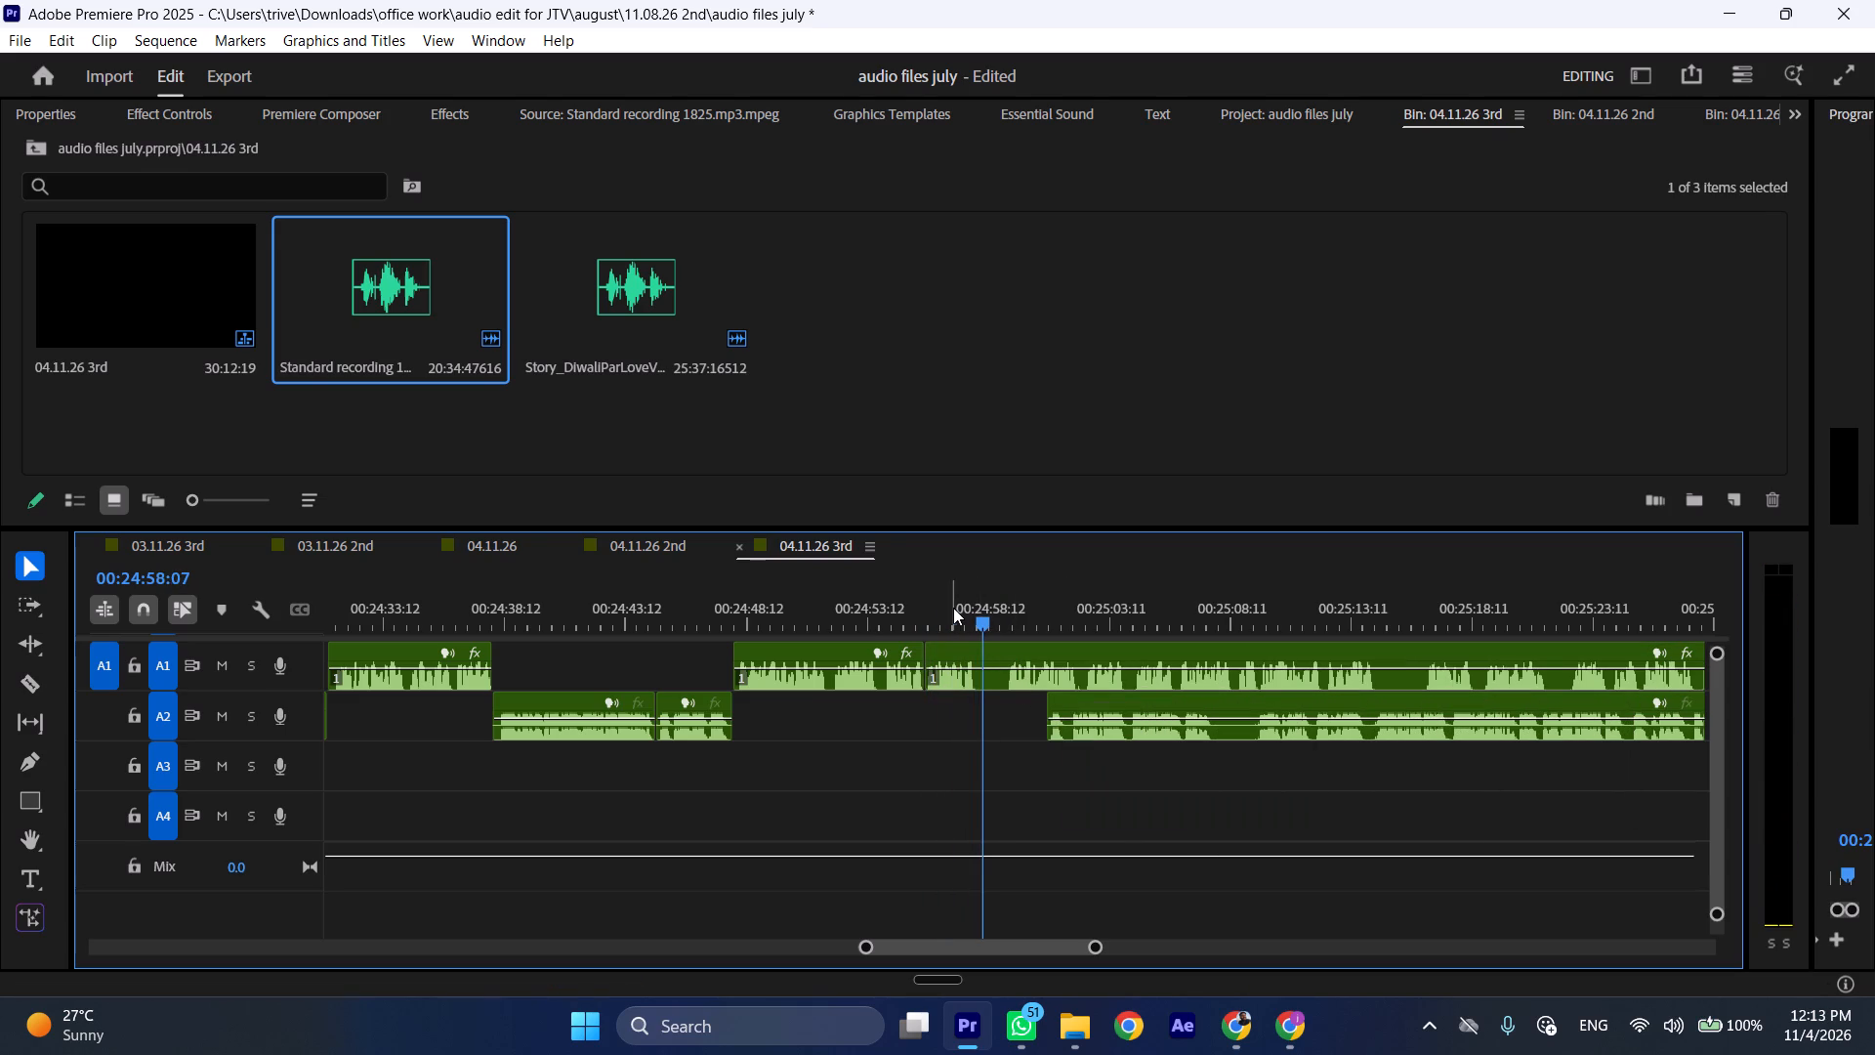
{"action": "key", "text": "space"}
{"action": "key", "text": "space"}
{"action": "key", "text": "shift+c"}
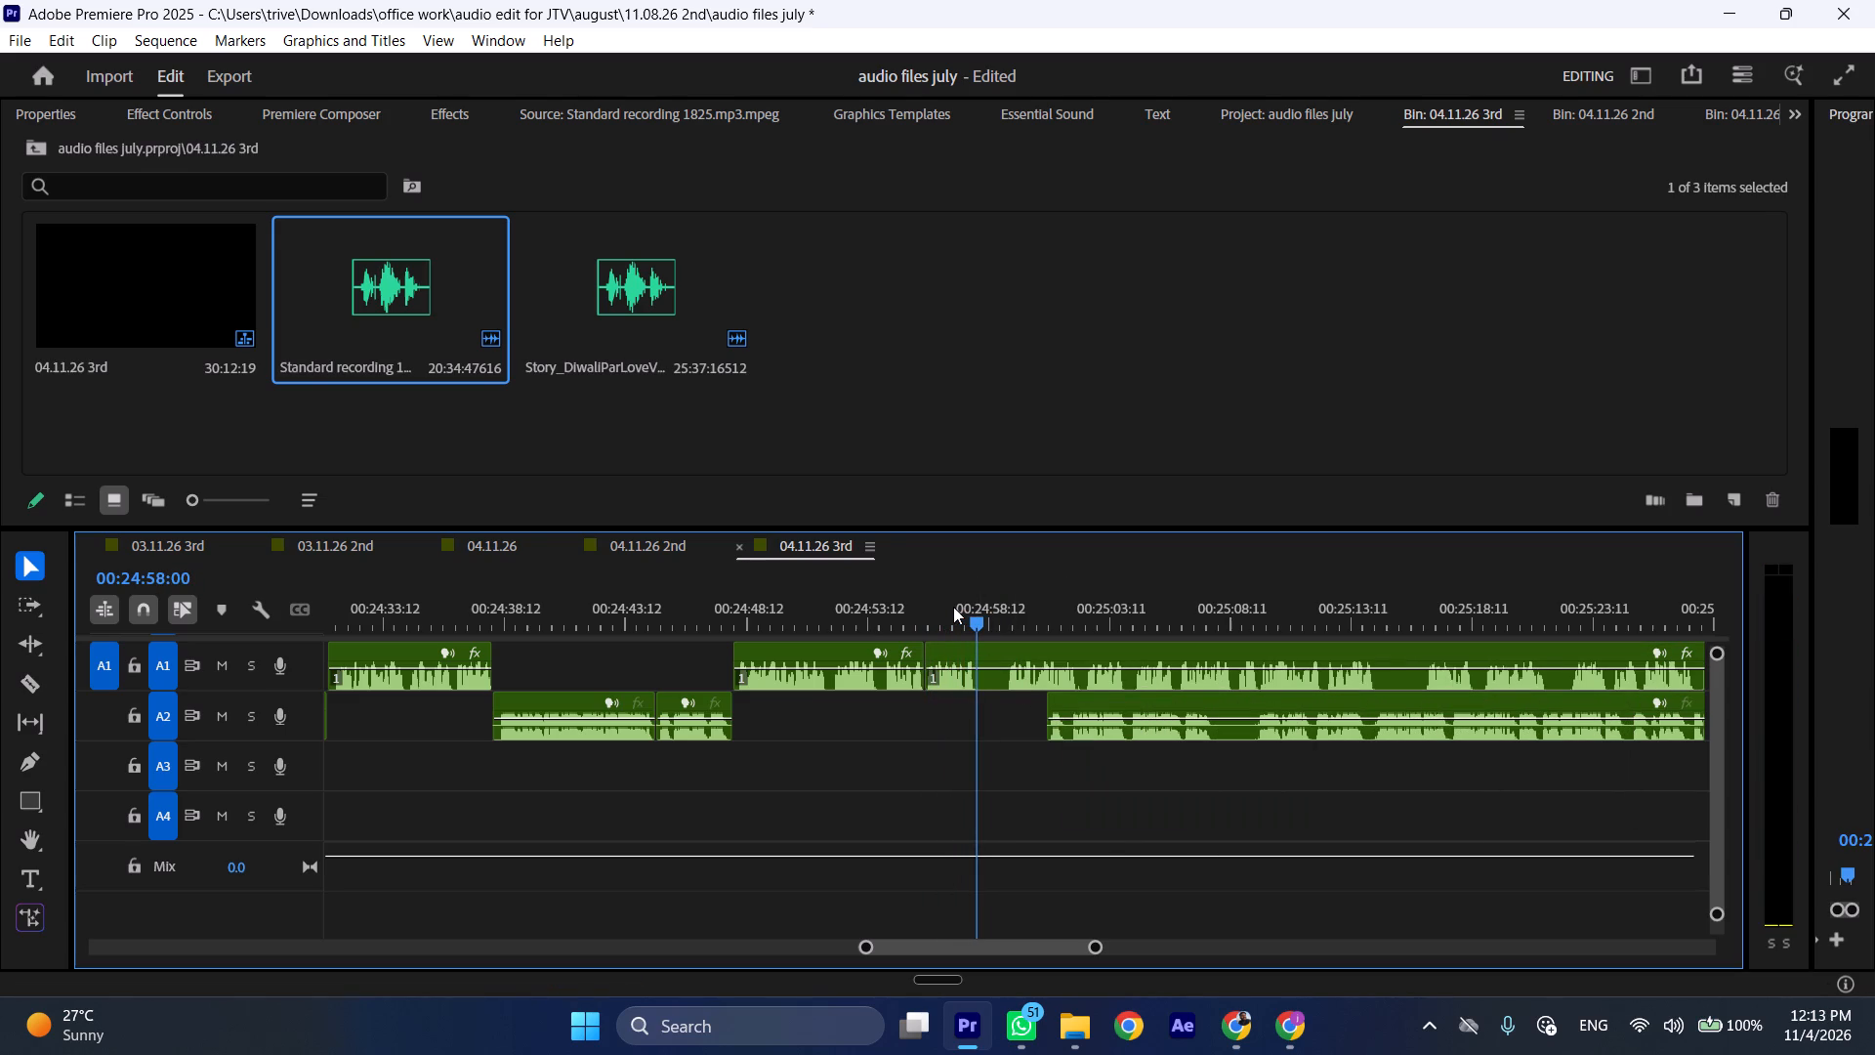
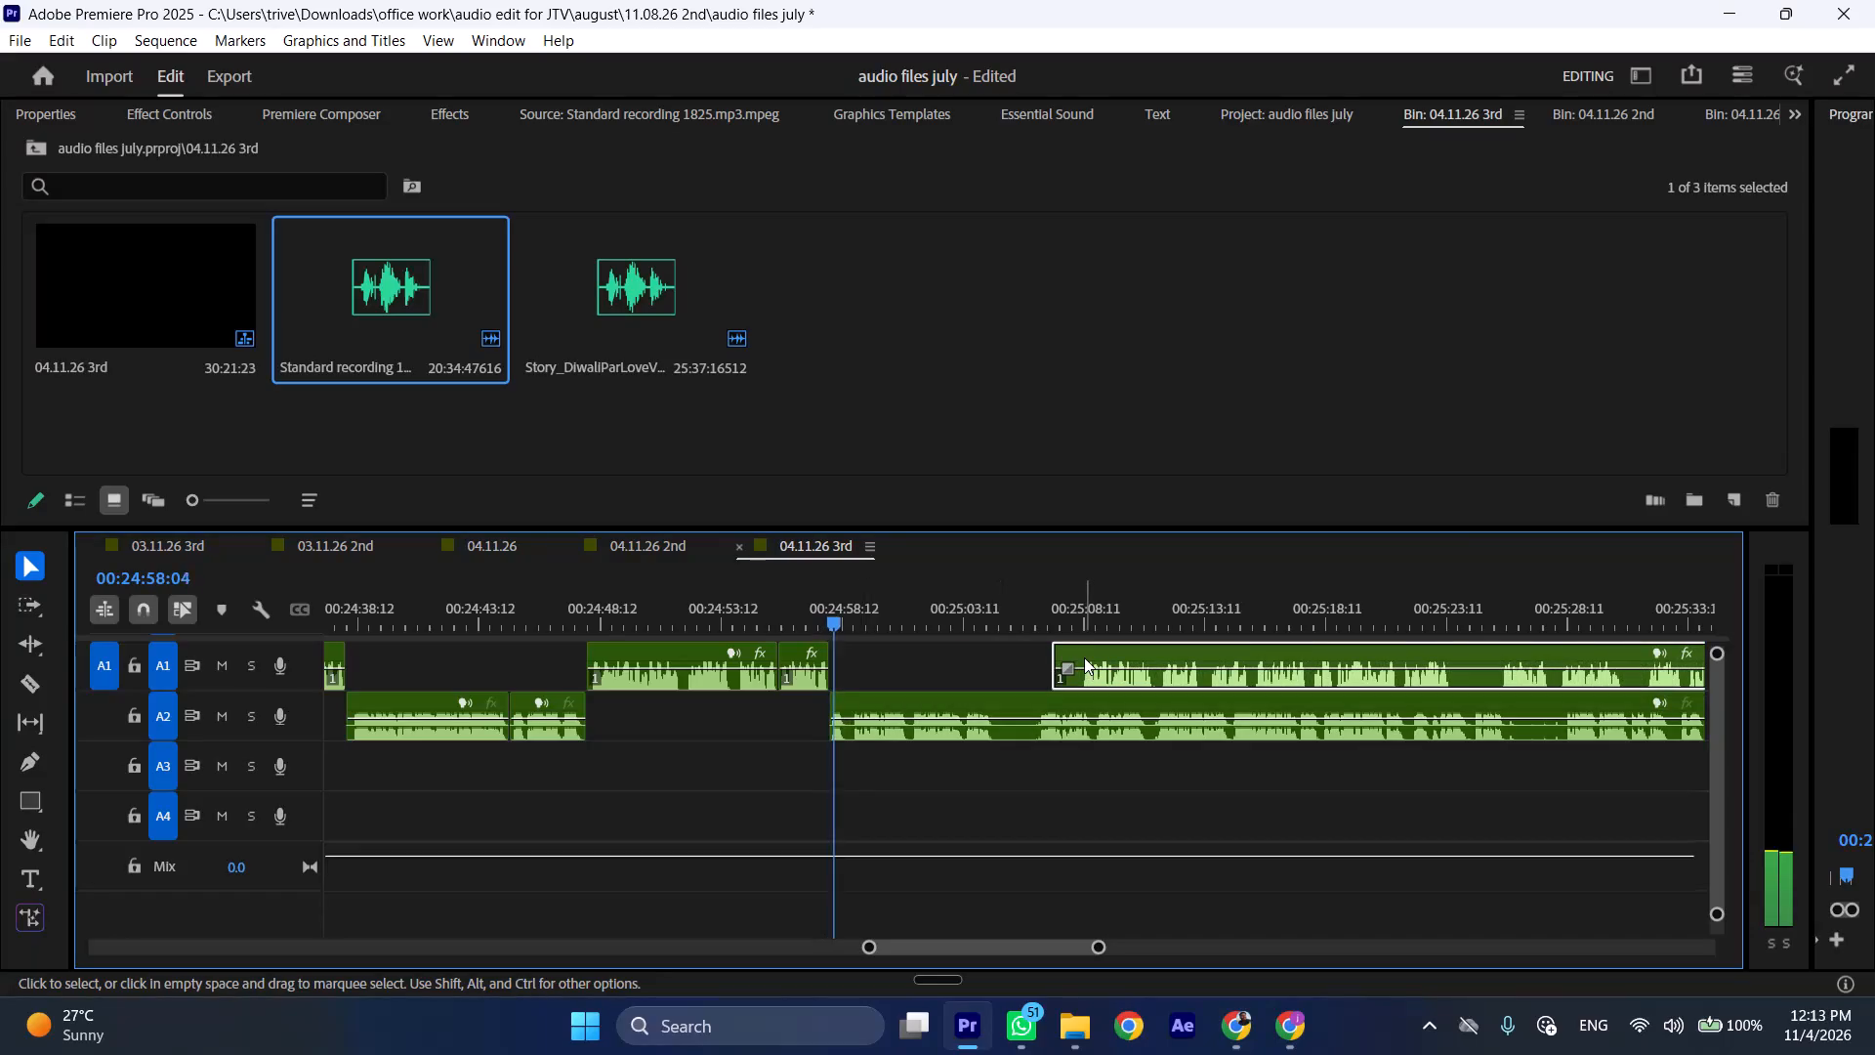
Trim the silent start of the A1 clip so it begins at about 00:25:08.
{"action": "left_click_drag", "start_coordinate": [1054, 655], "coordinate": [1079, 655]}
Ripple-delete the opening section of the A2 clip from 00:24:58 up to 00:25:01:10.
{"action": "left_click_drag", "start_coordinate": [902, 615], "coordinate": [916, 615]}
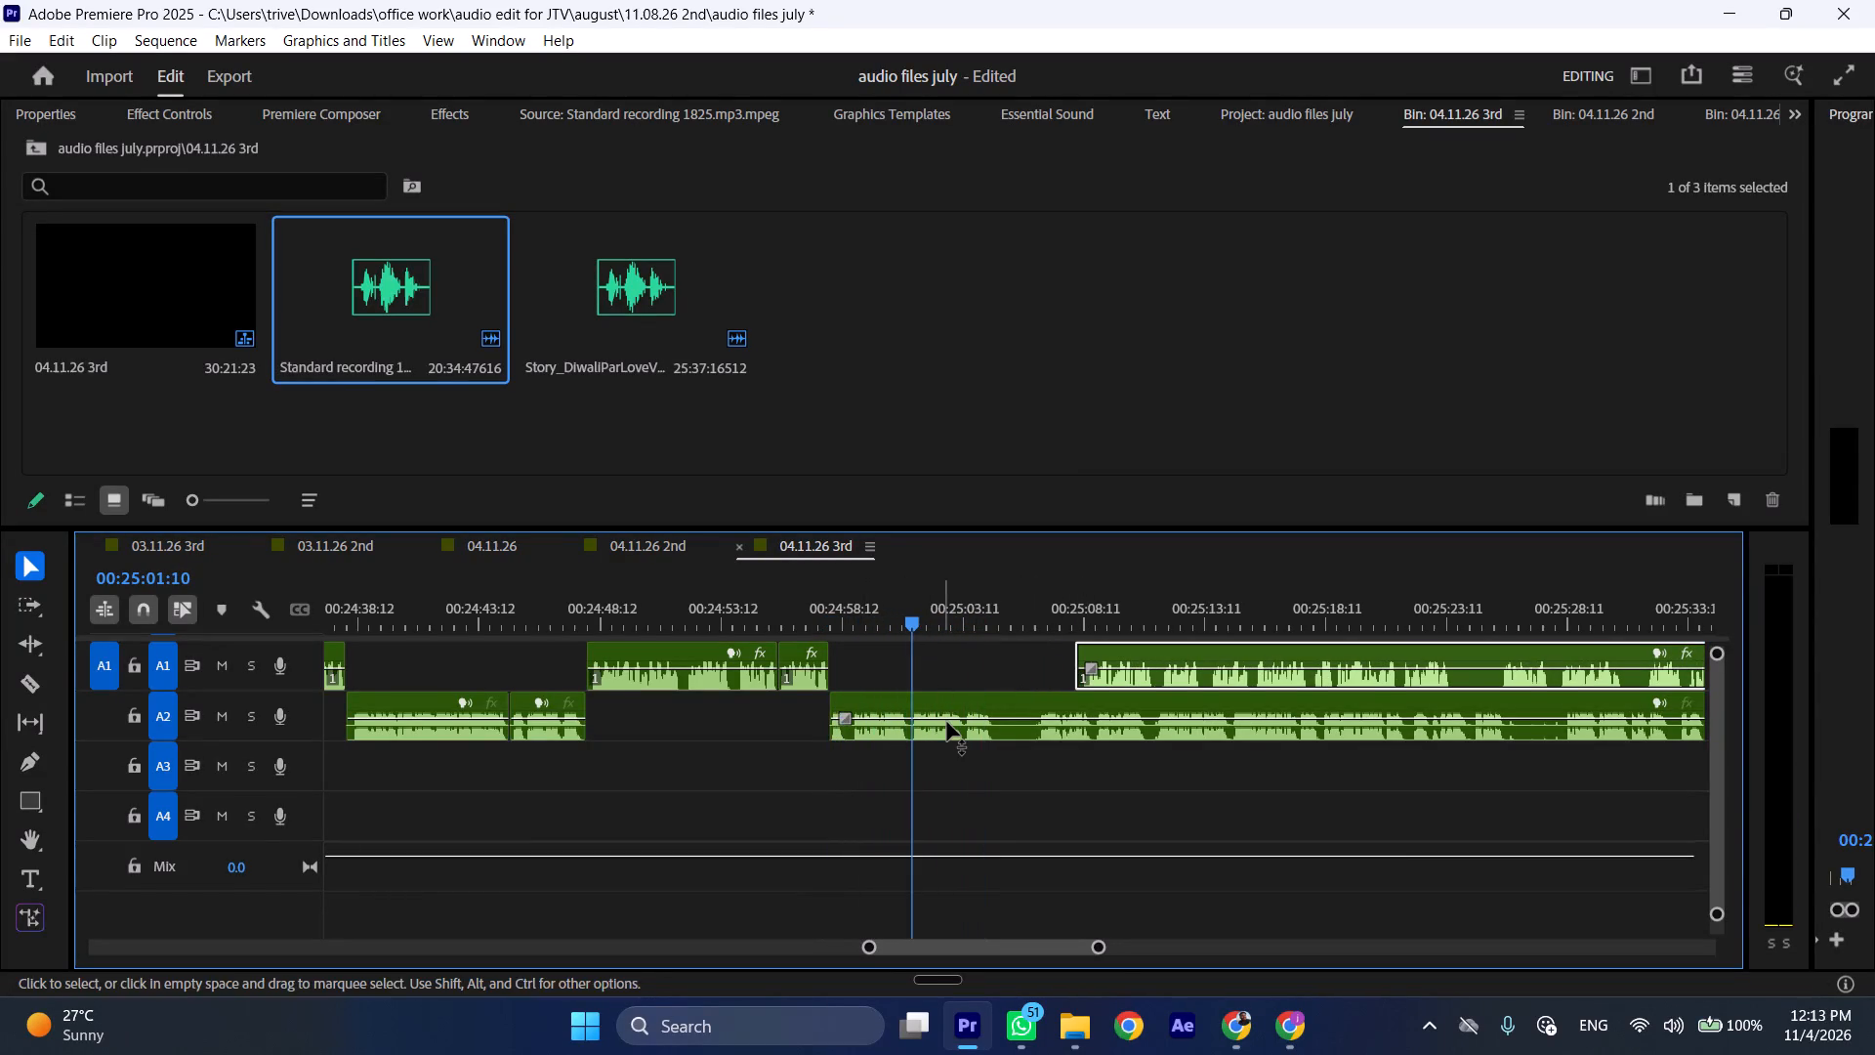
{"action": "left_click", "coordinate": [947, 722]}
{"action": "key", "text": "shift+c"}
{"action": "key", "text": "ctrl+shift+d"}
Play through the new start of the A2 clip and split it in the pause at 00:25:01:11.
{"action": "key", "text": "space"}
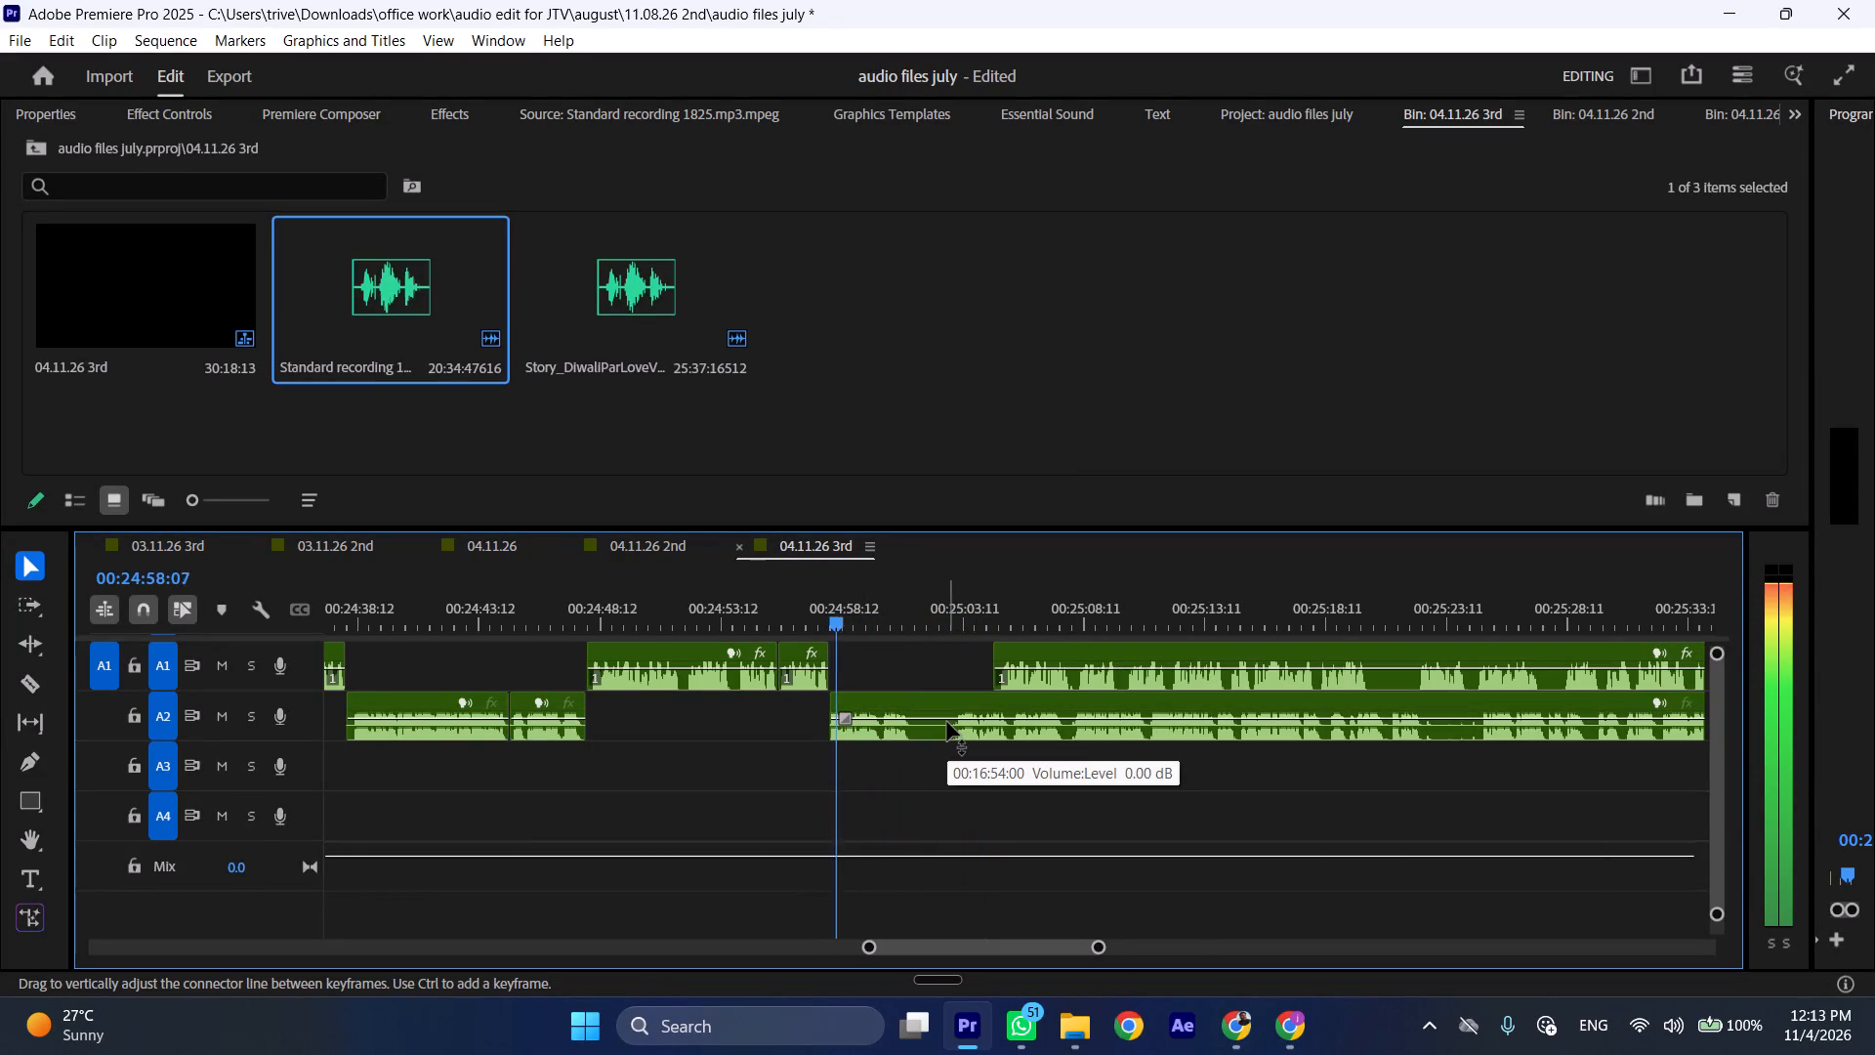
{"action": "type", "text": "l"}
{"action": "key", "text": "space"}
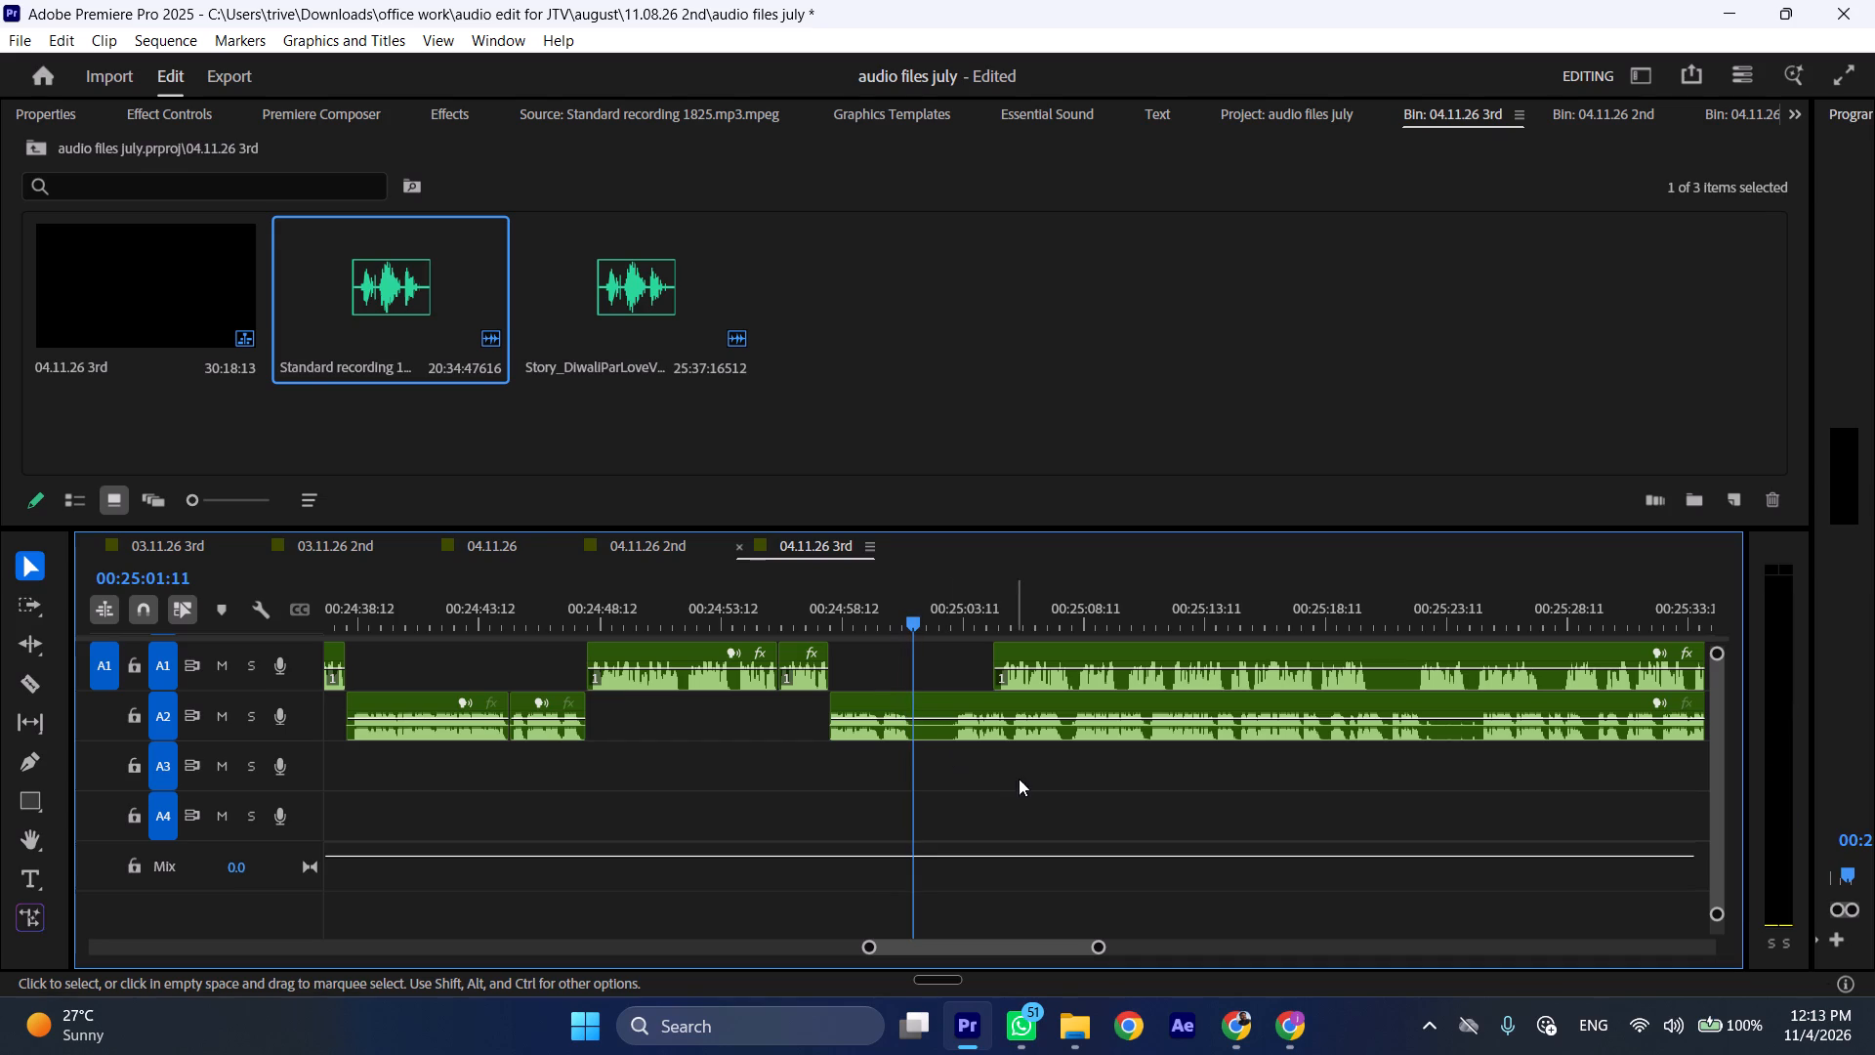
{"action": "key", "text": "shift+c"}
Move the following A1 clip to start at the 00:25:01:11 cut and the remaining A2 clip to start at about 00:25:21.
{"action": "left_click_drag", "start_coordinate": [1069, 648], "coordinate": [989, 657]}
{"action": "left_click_drag", "start_coordinate": [958, 703], "coordinate": [1434, 703]}
Play through the moved A1 clip from 00:25:01:11 to find where its part ends.
{"action": "key", "text": "space"}
{"action": "key", "text": "l"}
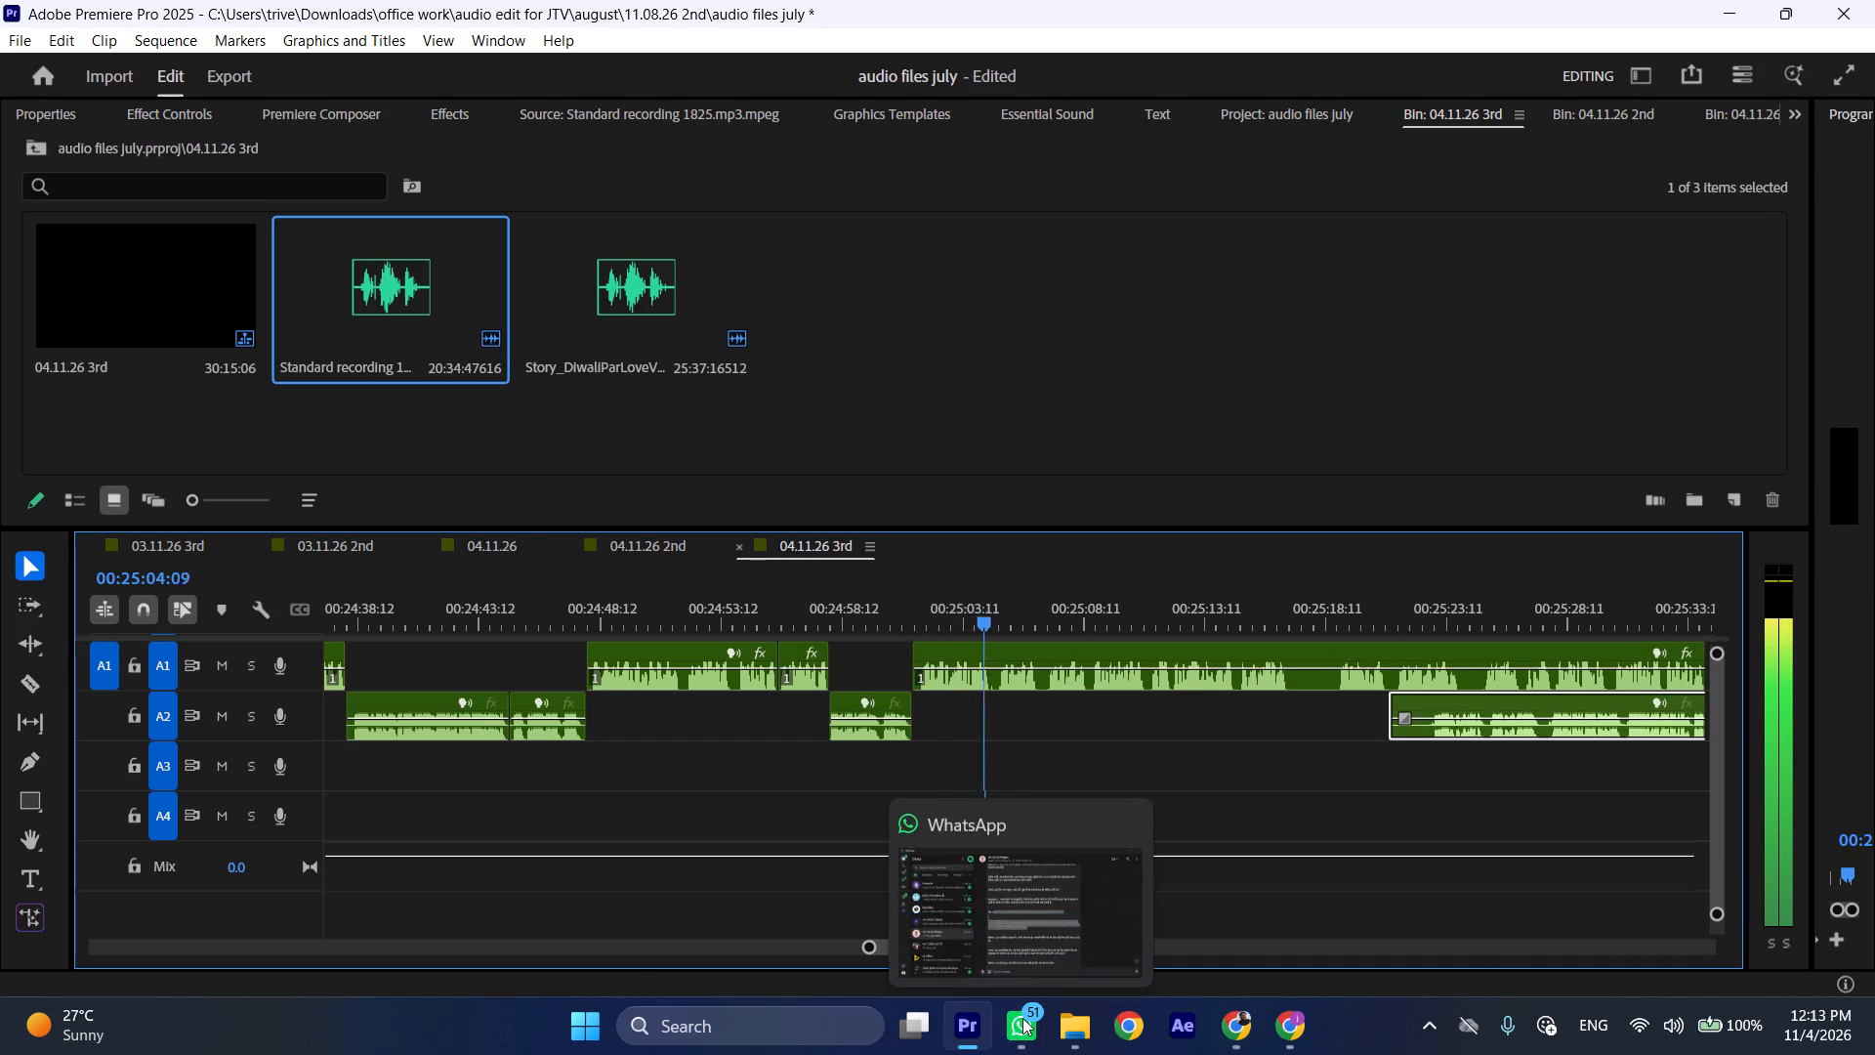
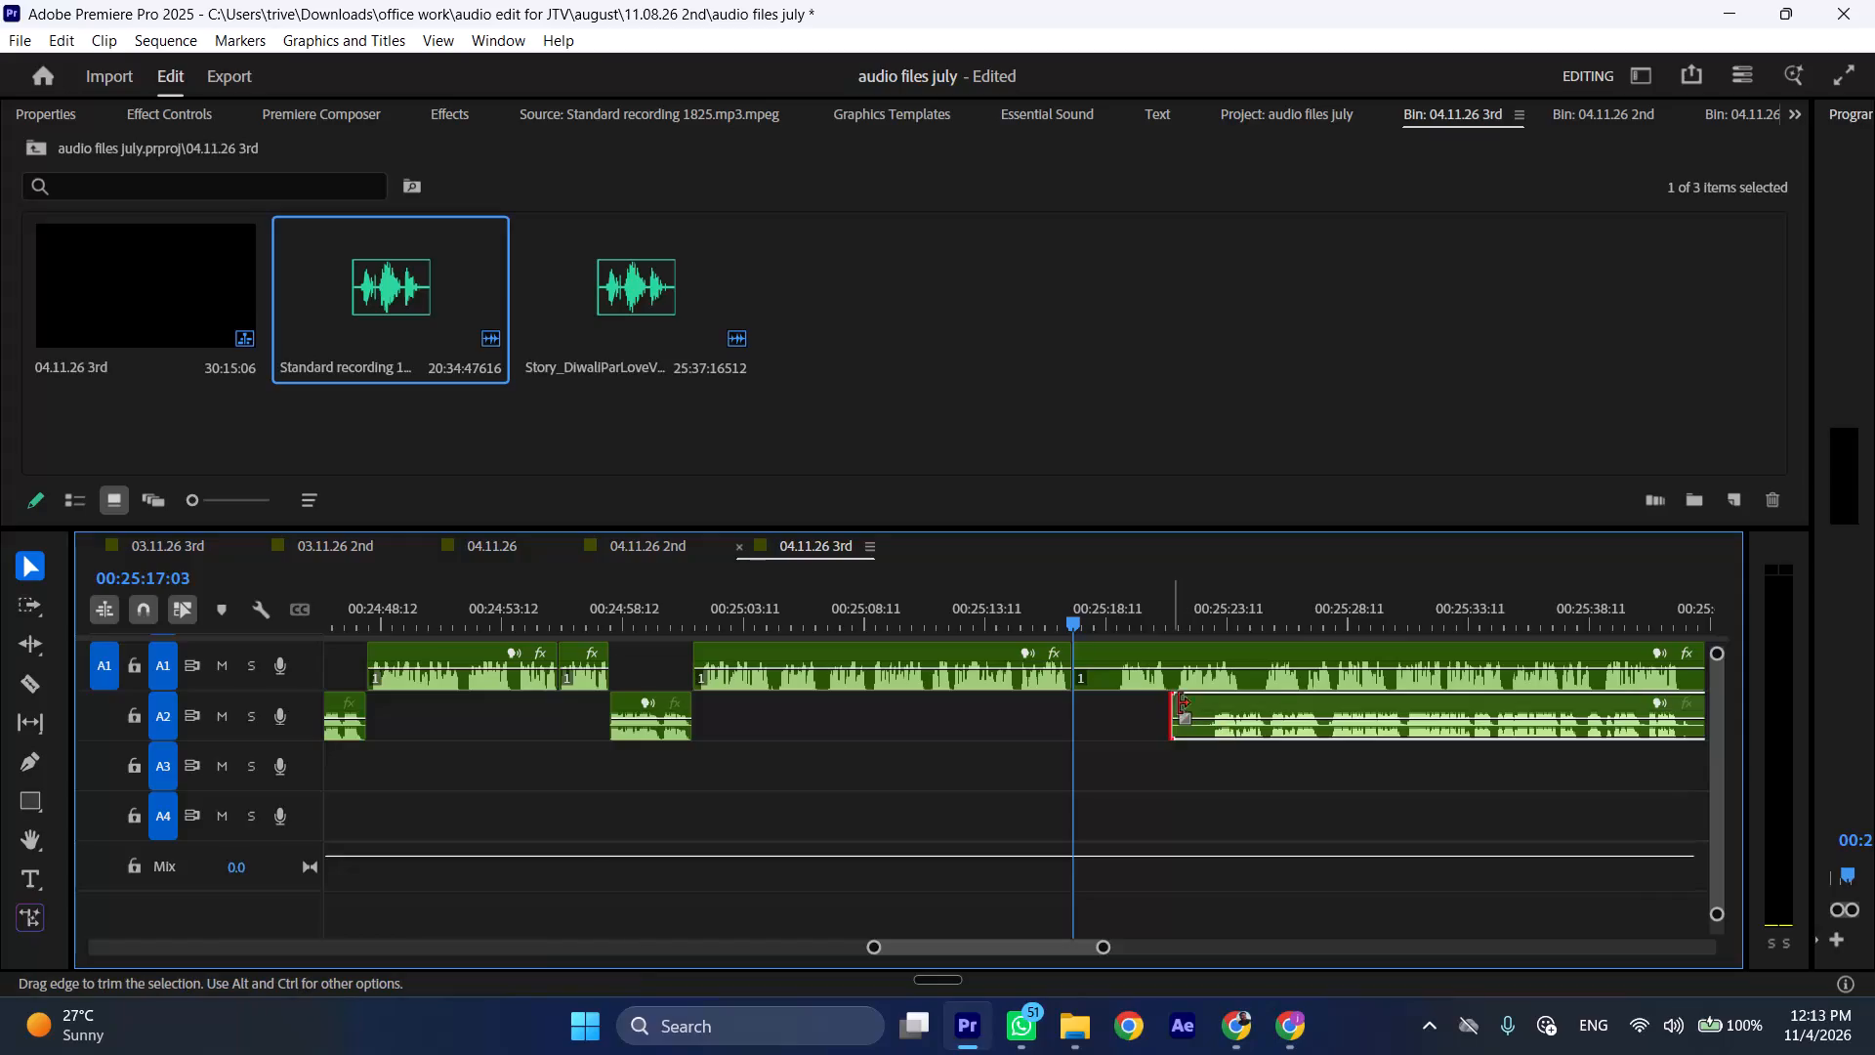
Move the A2 clip to start at the 00:25:17:03 cut and the remaining A1 clip to start at about 00:25:51.
{"action": "left_click_drag", "start_coordinate": [1247, 706], "coordinate": [1115, 710]}
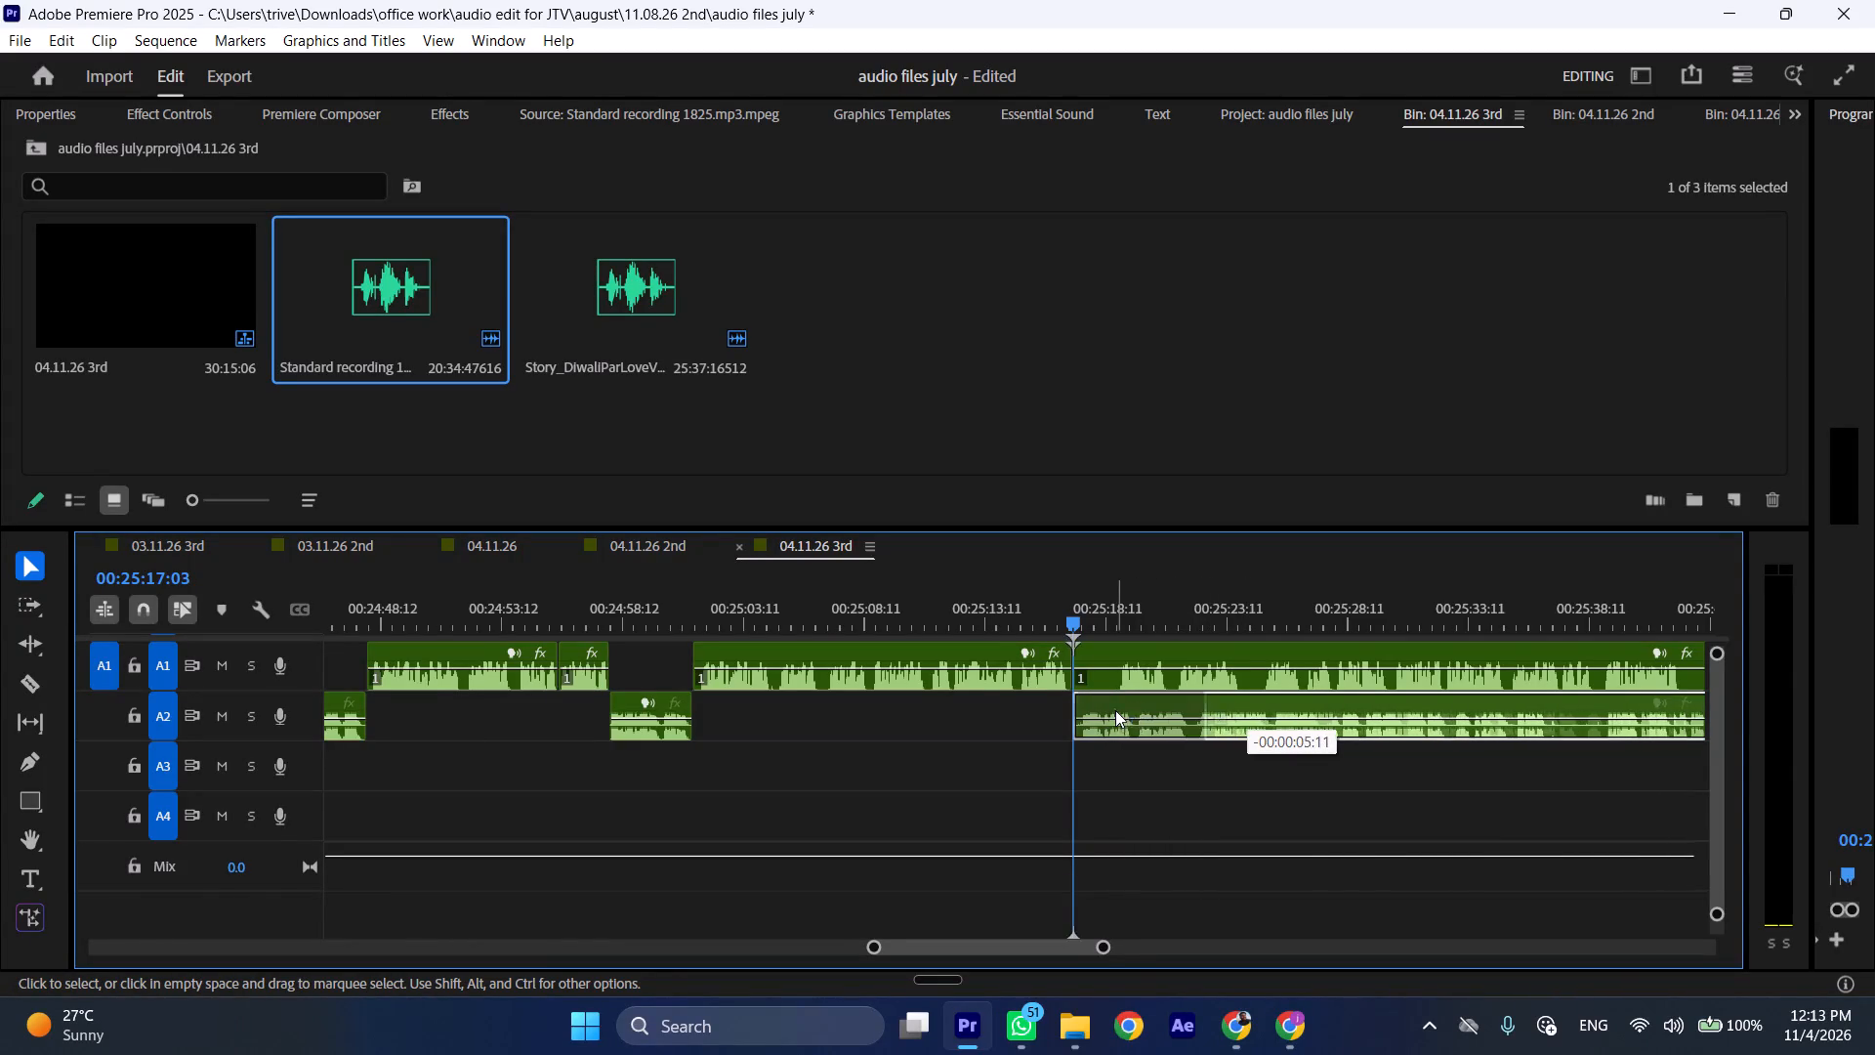
{"action": "scroll", "coordinate": [1115, 710], "scroll_direction": "down", "scroll_amount": 12}
{"action": "left_click_drag", "start_coordinate": [675, 653], "coordinate": [1508, 658]}
Play through the moved A2 clip from 00:25:17:03 at increased speed to find where its part ends.
{"action": "key", "text": "space"}
{"action": "type", "text": "l"}
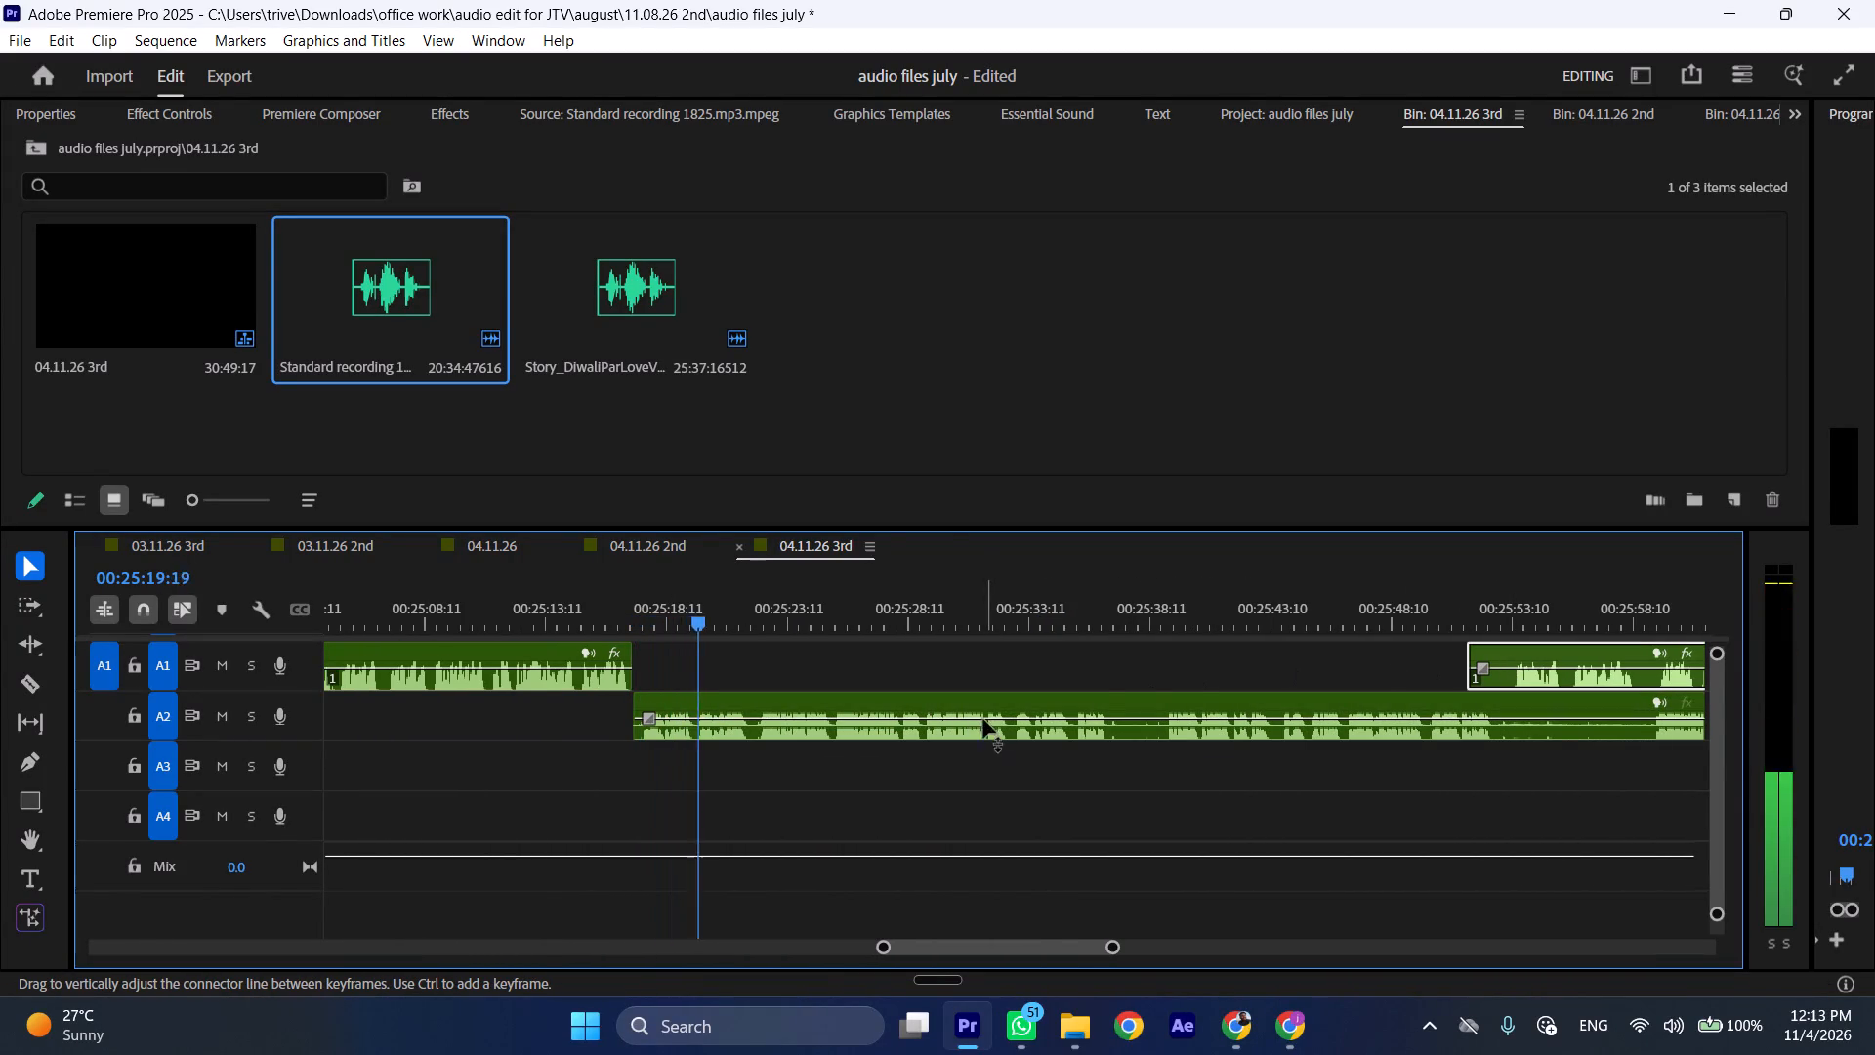
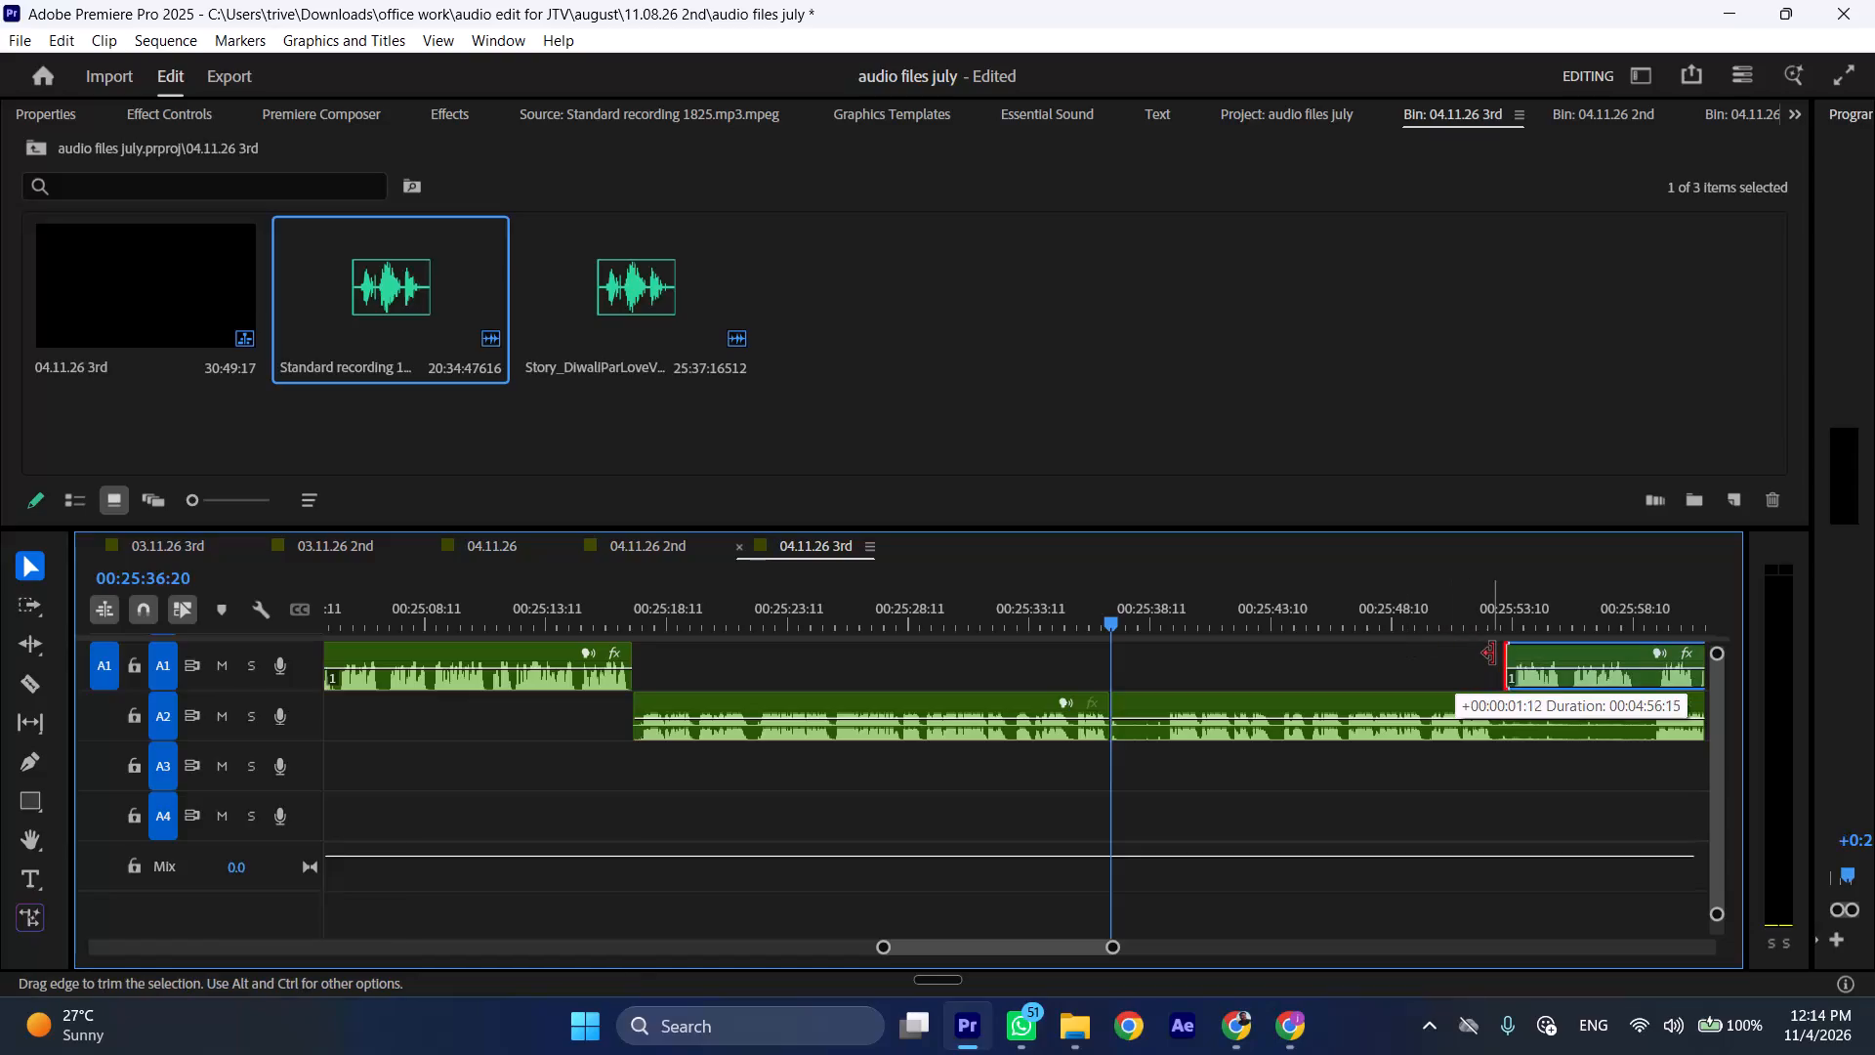
Move the trimmed A1 clip to start at the 00:25:36:20 cut and the remaining A2 clip to start at about 00:26:08.
{"action": "left_click_drag", "start_coordinate": [1542, 653], "coordinate": [1147, 677]}
{"action": "scroll", "coordinate": [1145, 708], "scroll_direction": "down", "scroll_amount": 7}
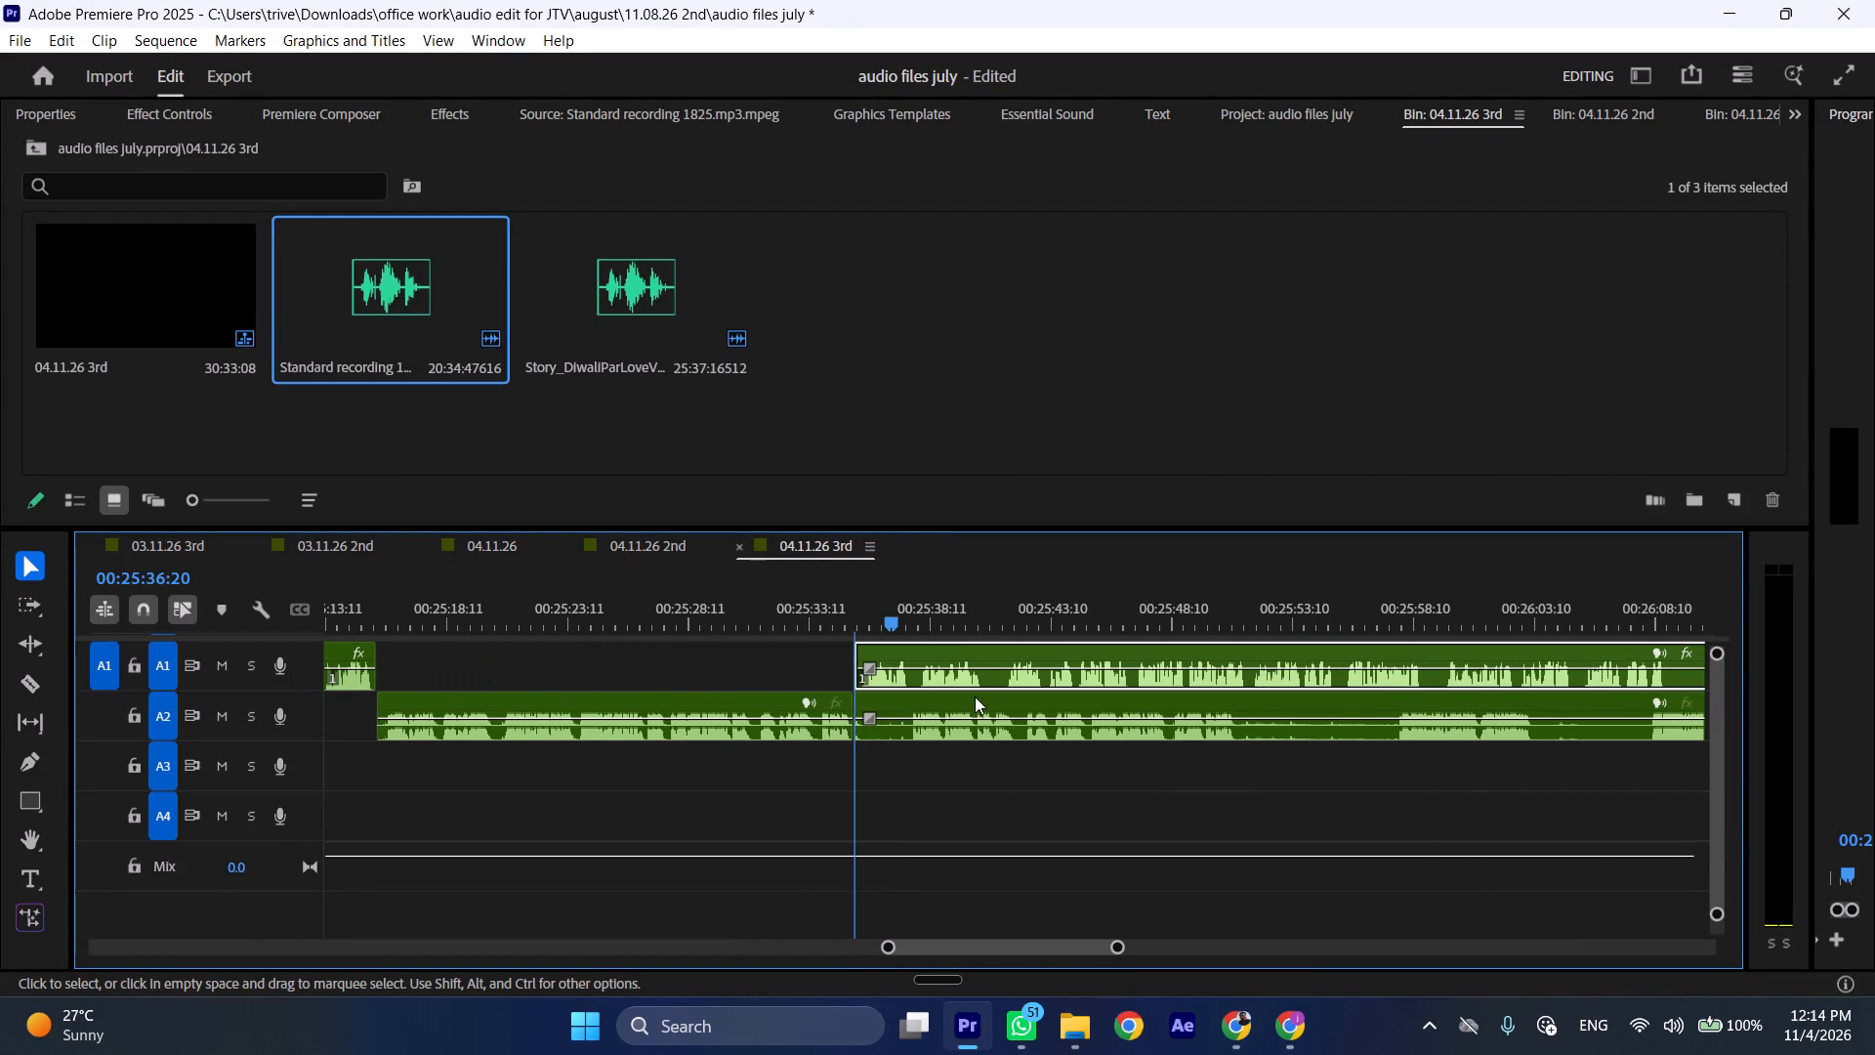
{"action": "left_click_drag", "start_coordinate": [887, 696], "coordinate": [1646, 697]}
Play the moved A1 clip, cut it at 00:25:43:01 and ripple-delete its opening section from 00:25:36:20.
{"action": "key", "text": "space"}
{"action": "key", "text": "l"}
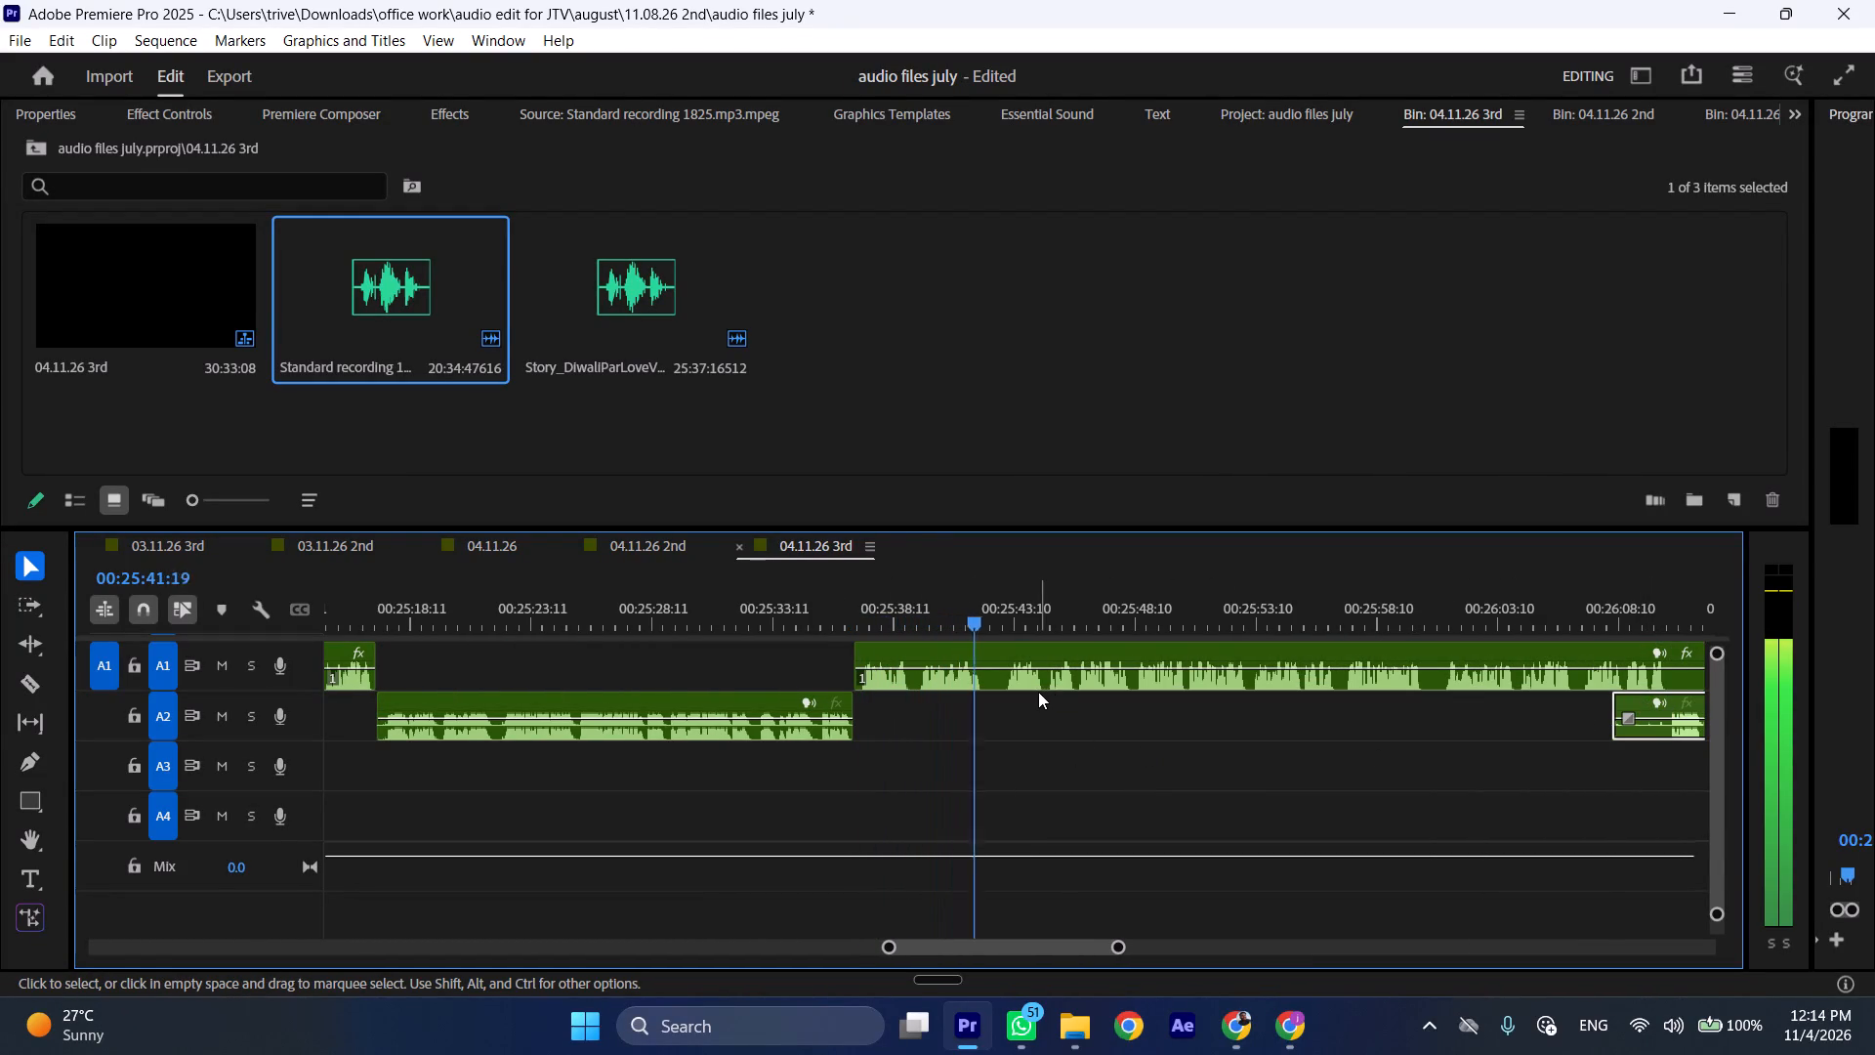
{"action": "key", "text": "space"}
{"action": "left_click", "coordinate": [1021, 669]}
{"action": "key", "text": "shift+c"}
{"action": "key", "text": "ctrl+shift+d"}
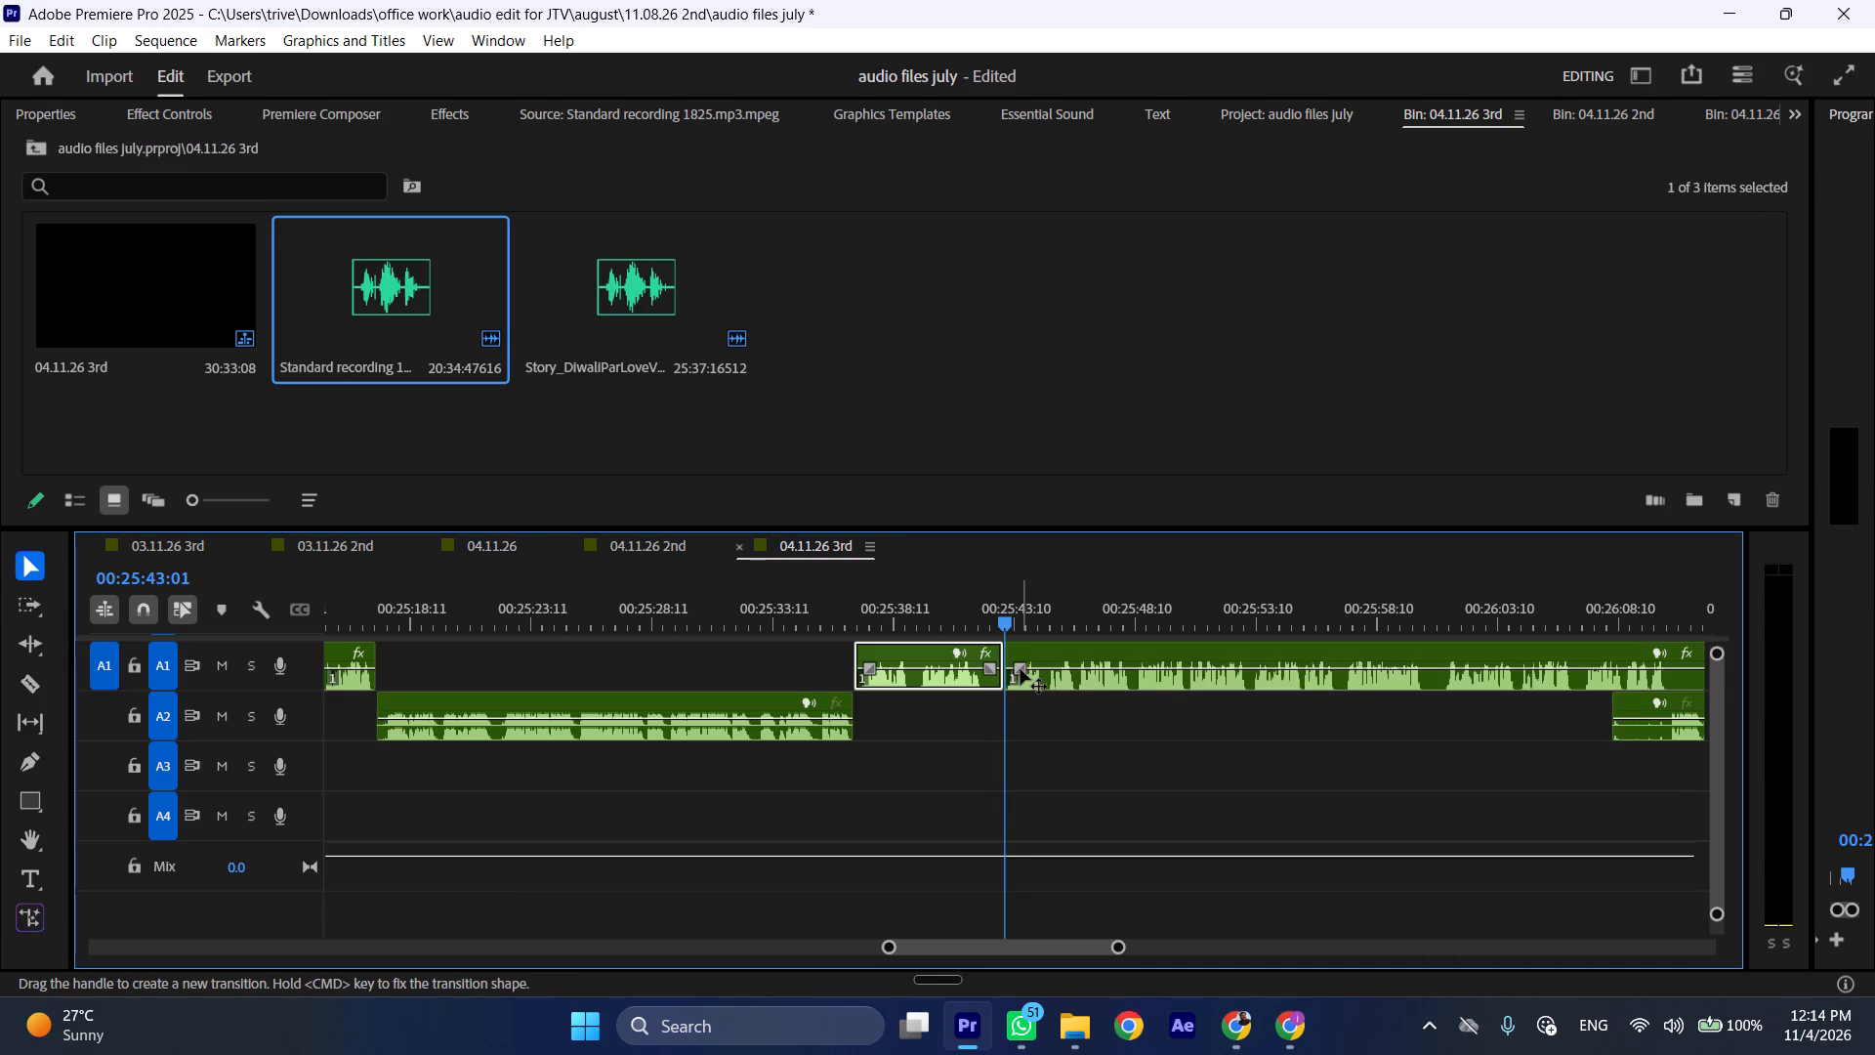
Play through the A1 clip from 00:25:36:20 at increased speed to find where its part ends.
{"action": "key", "text": "space"}
{"action": "type", "text": "l"}
{"action": "scroll", "coordinate": [1043, 684], "scroll_direction": "down", "scroll_amount": 5}
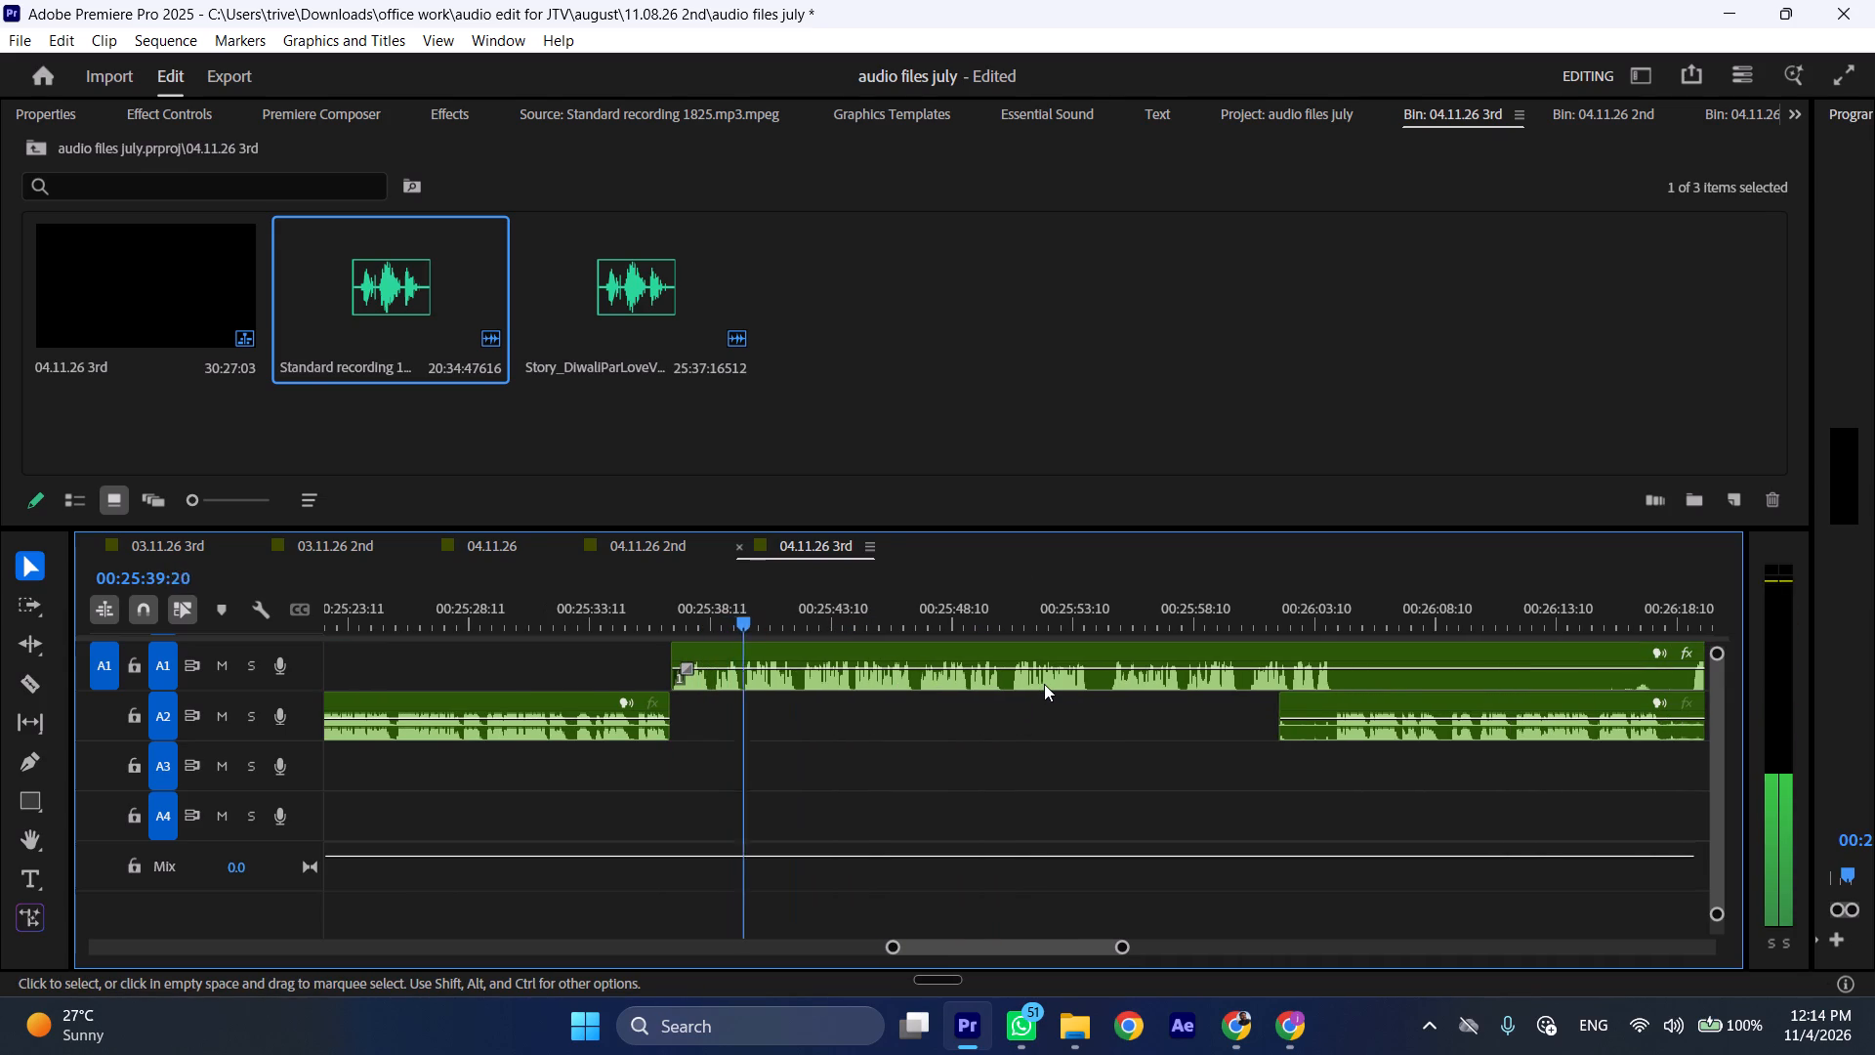
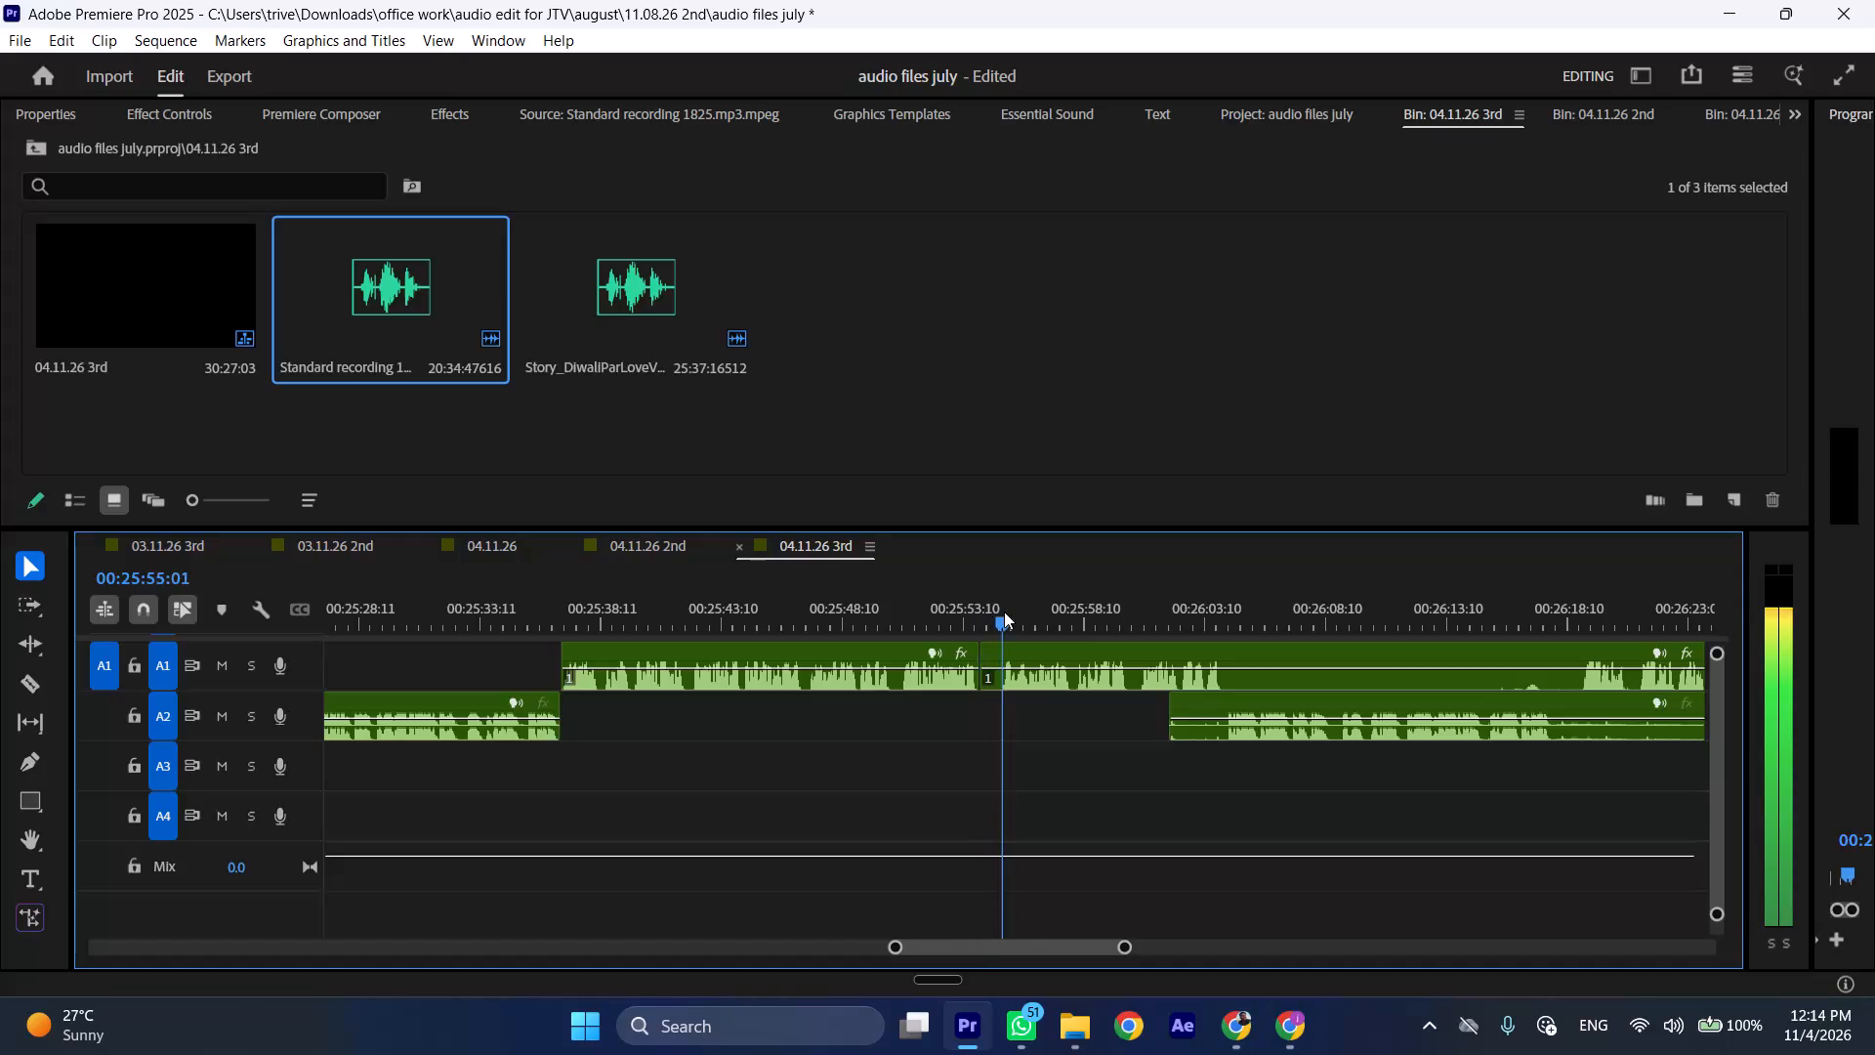
Cut the A1 clip at 00:25:55:01 and ripple-delete the short section just before the cut.
{"action": "left_click", "coordinate": [1033, 656]}
{"action": "key", "text": "shift+c"}
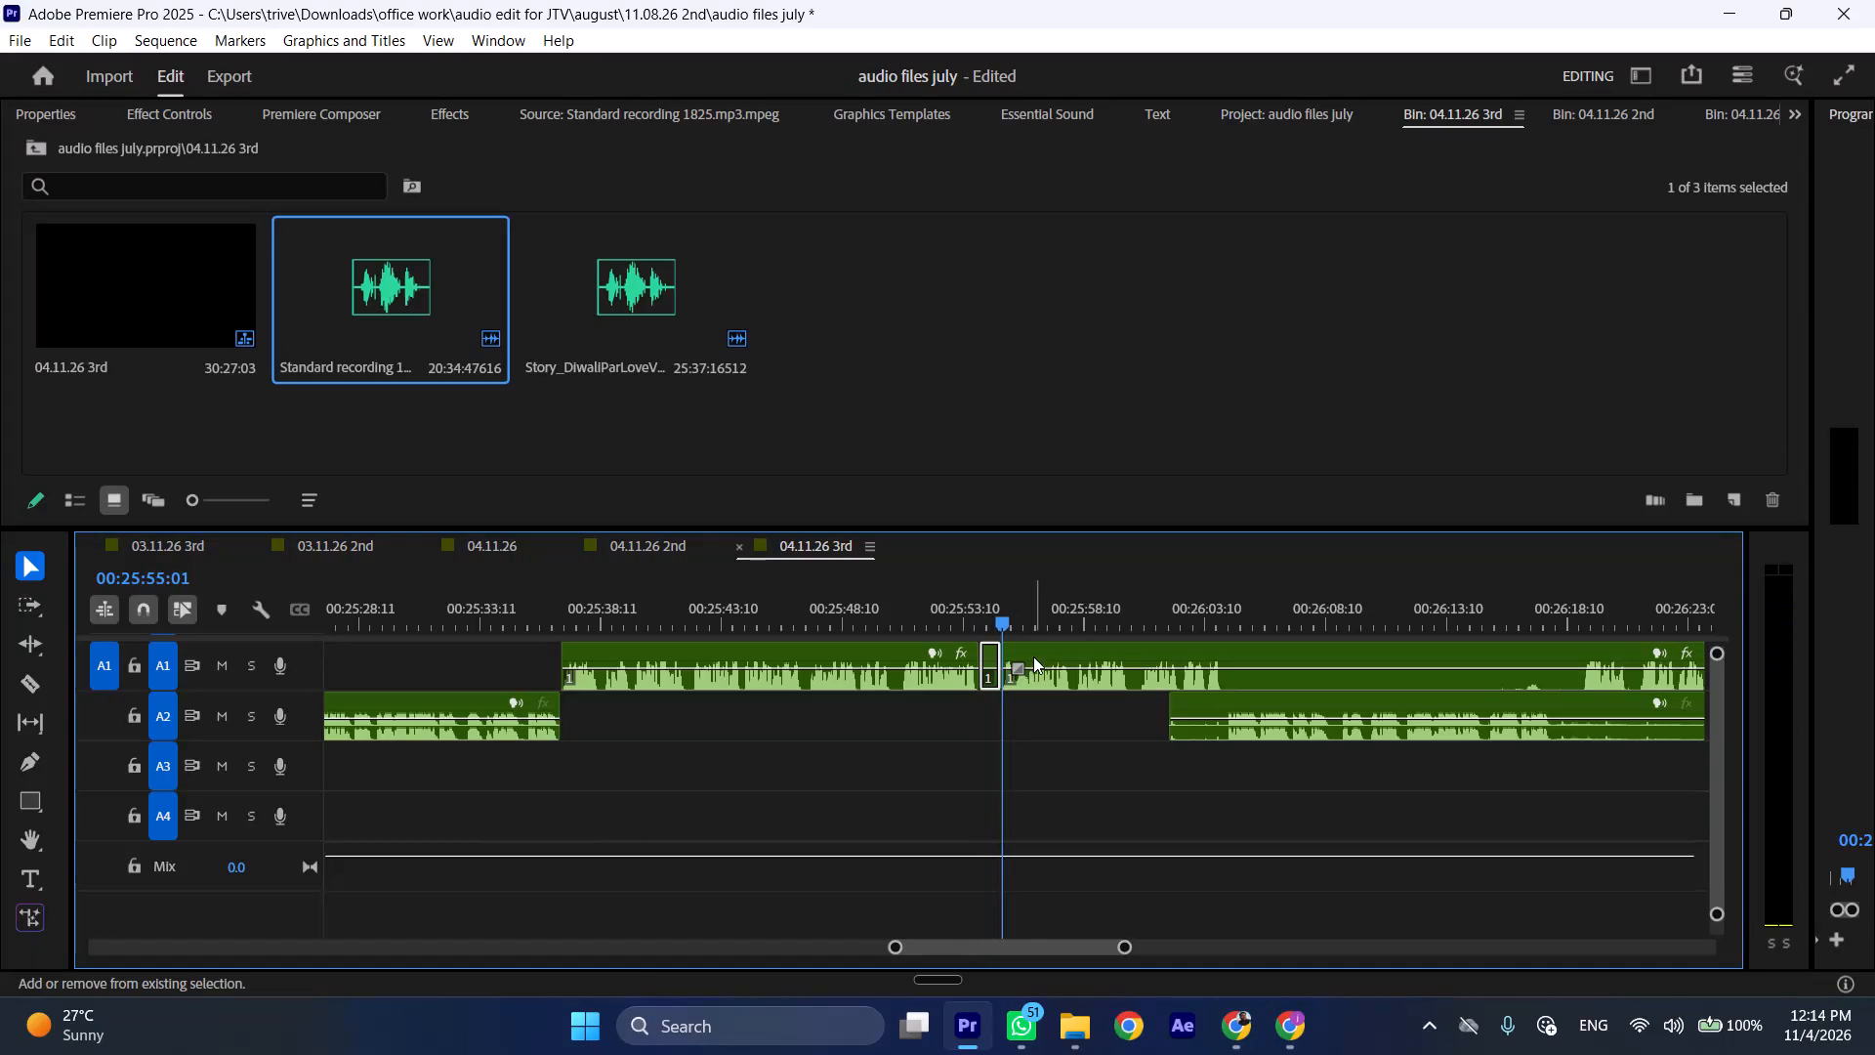
{"action": "key", "text": "ctrl+shift+d"}
Play on from the closed gap at increased speed and move the following A2 clip to start at about 00:26:10.
{"action": "key", "text": "space"}
{"action": "type", "text": "l"}
{"action": "left_click_drag", "start_coordinate": [1190, 699], "coordinate": [1420, 706]}
{"action": "scroll", "coordinate": [1171, 721], "scroll_direction": "down", "scroll_amount": 5}
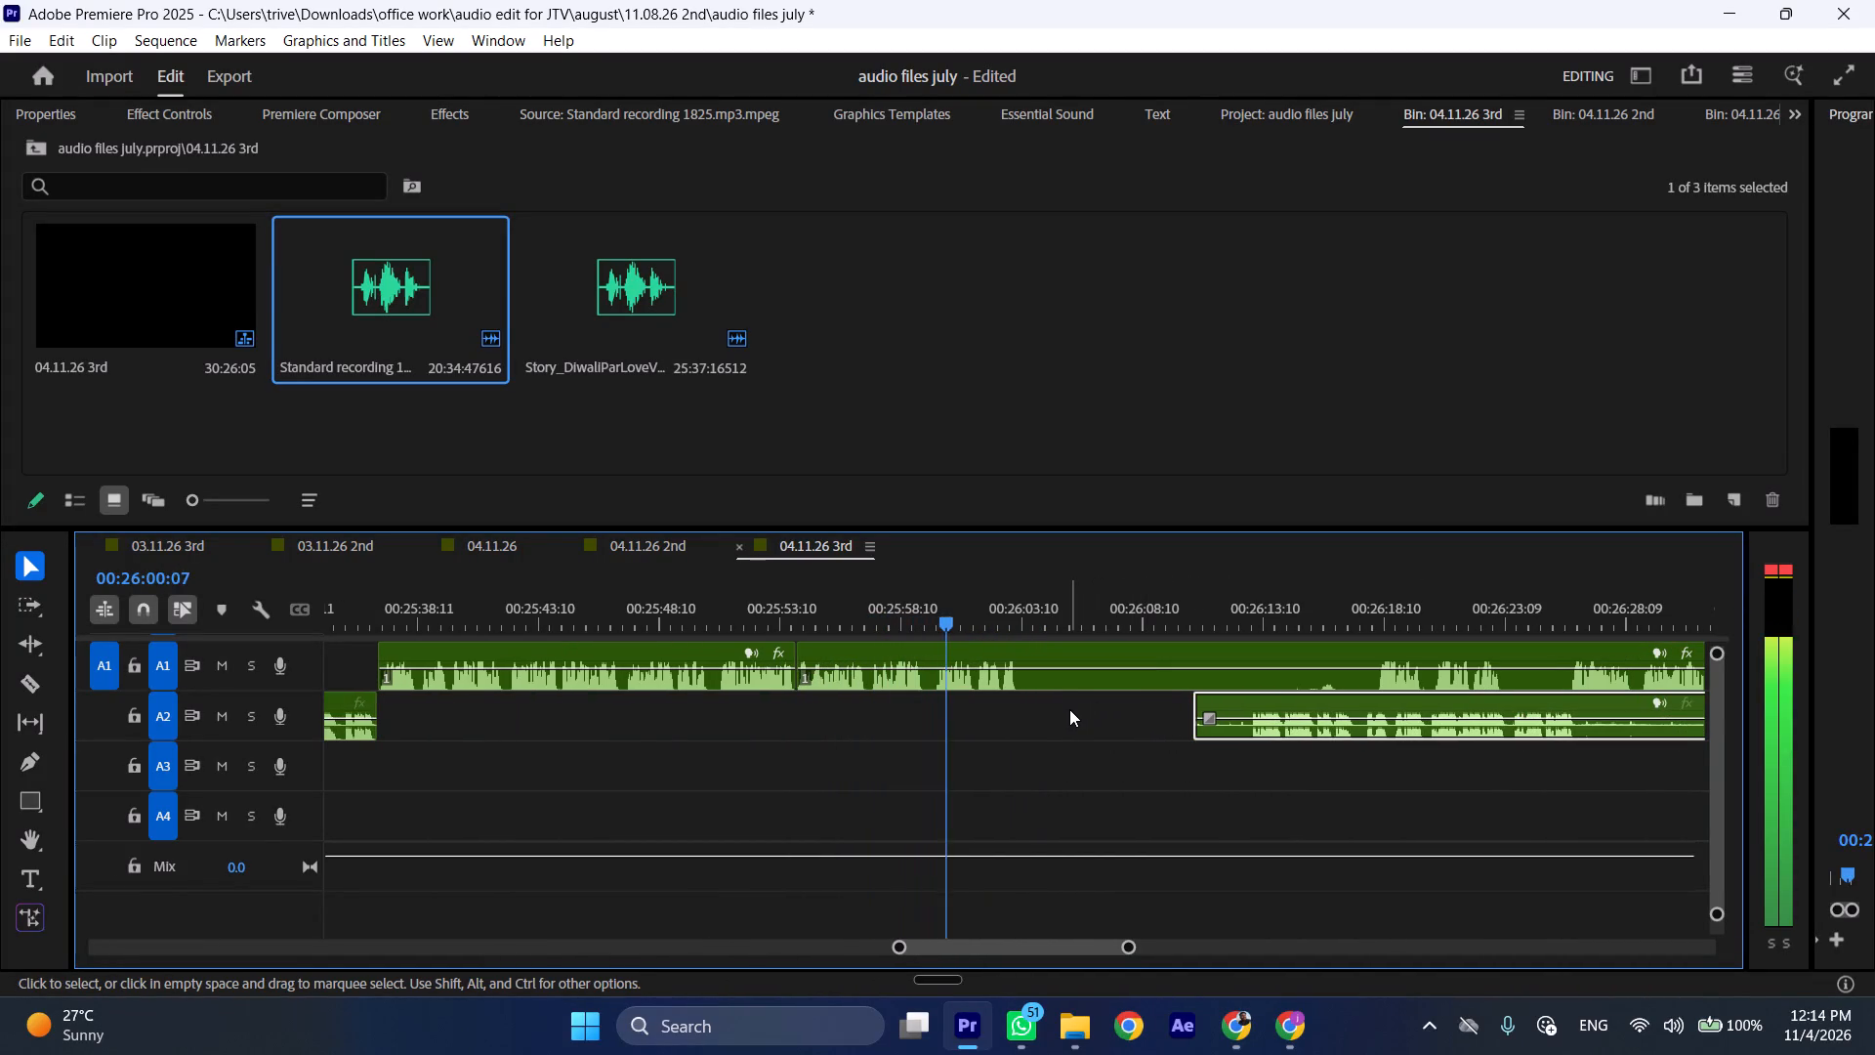
Stop playback after the A1 speech ends and cut the A1 clip at 00:26:03:07.
{"action": "key", "text": "space"}
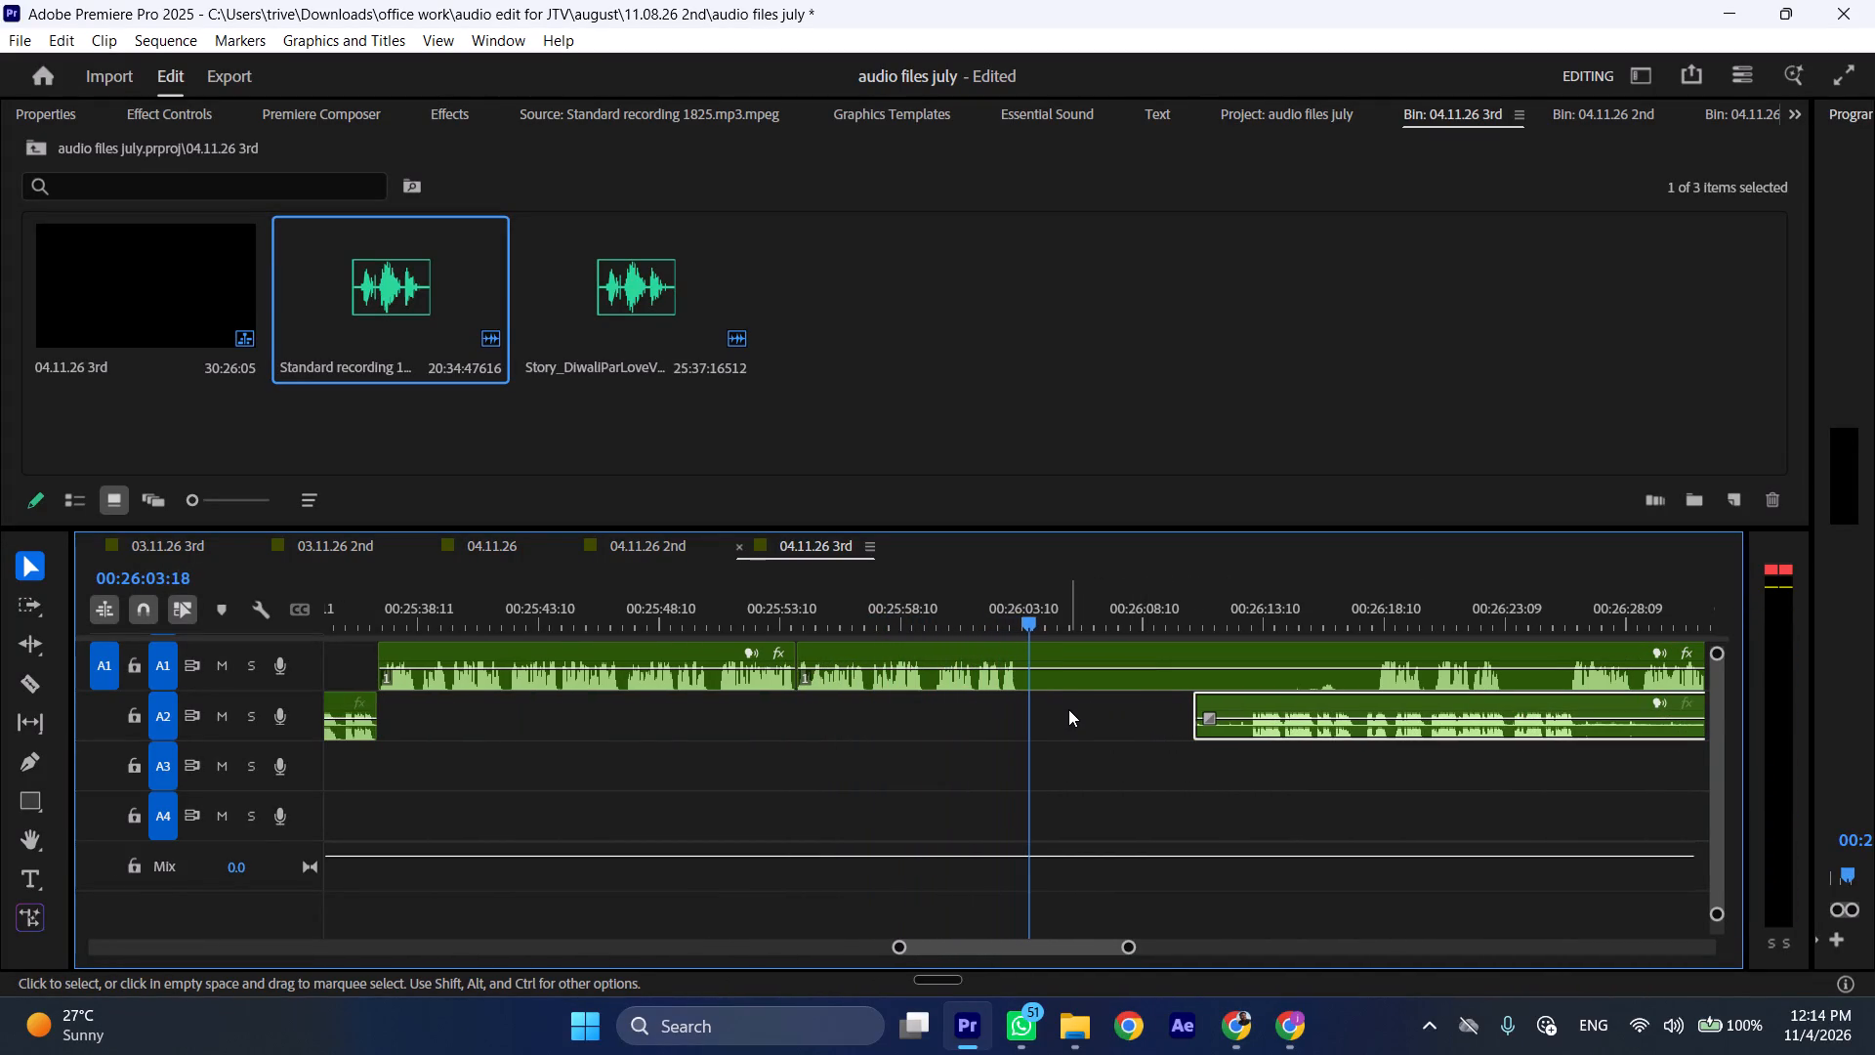
{"action": "left_click", "coordinate": [1026, 603]}
{"action": "key", "text": "shift+c"}
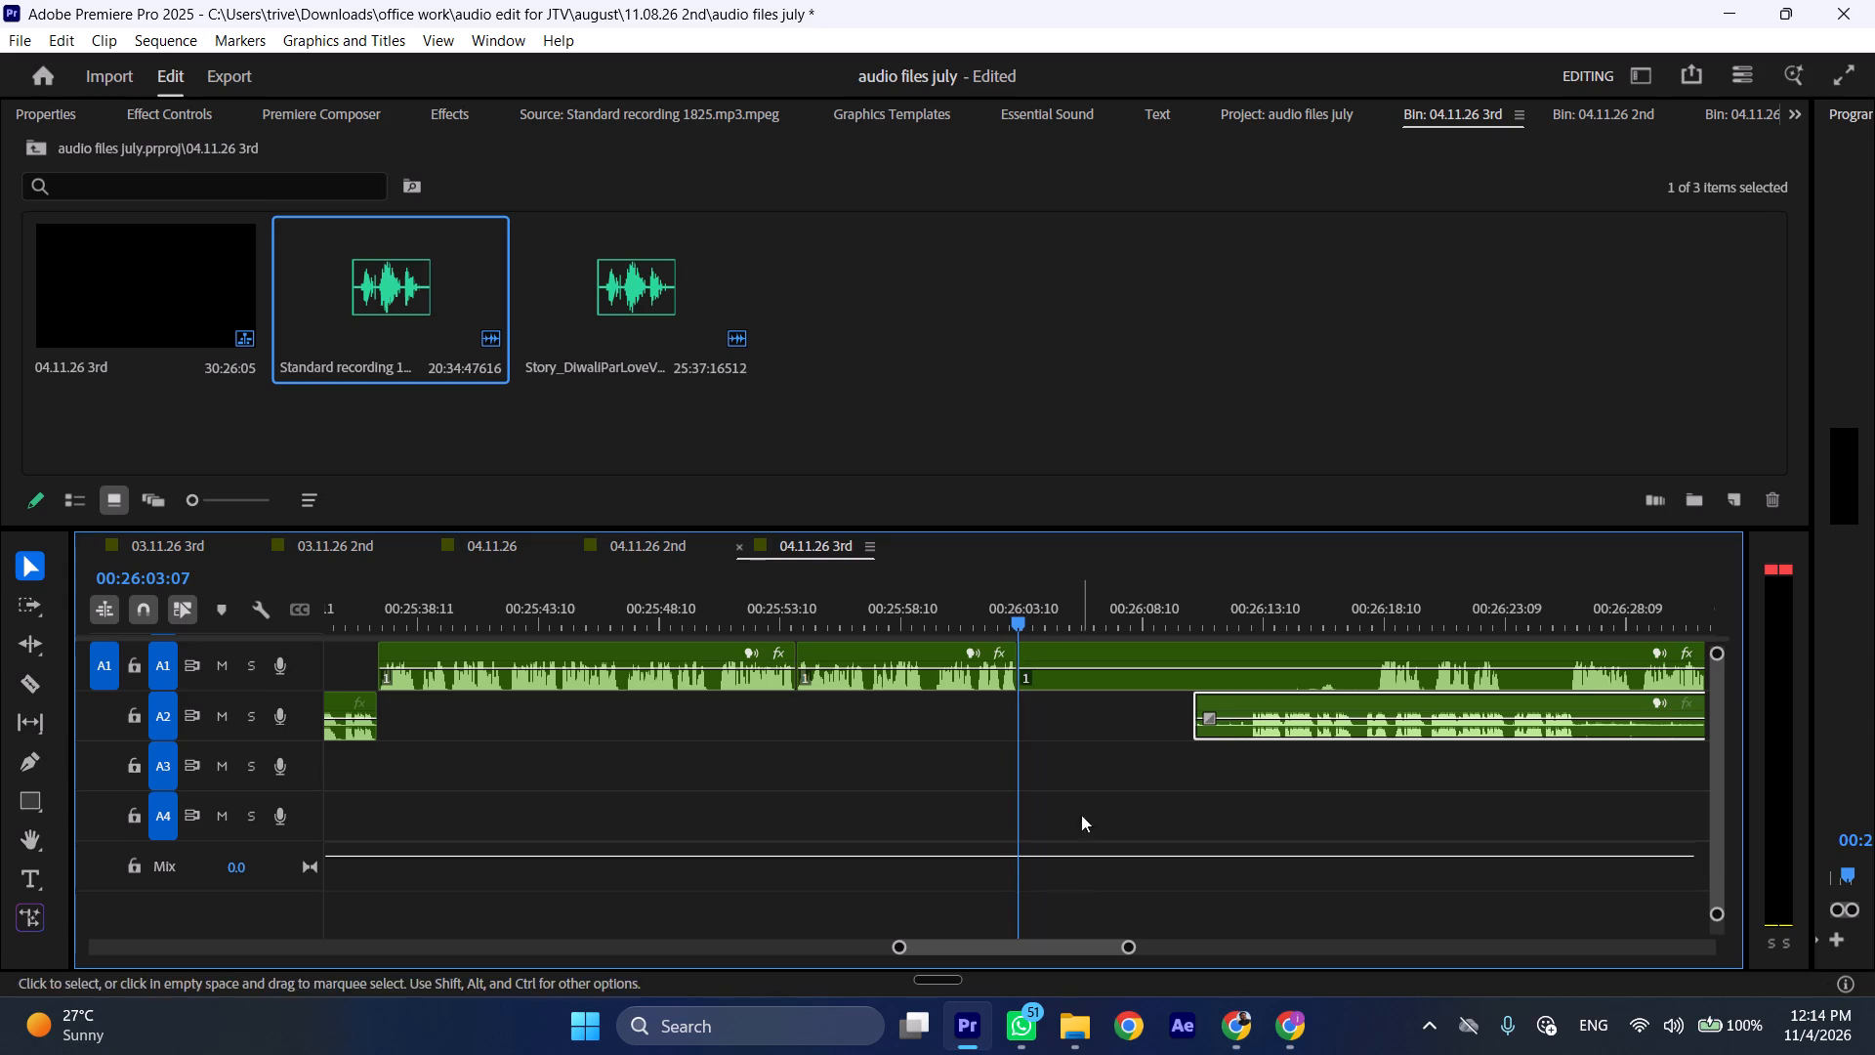
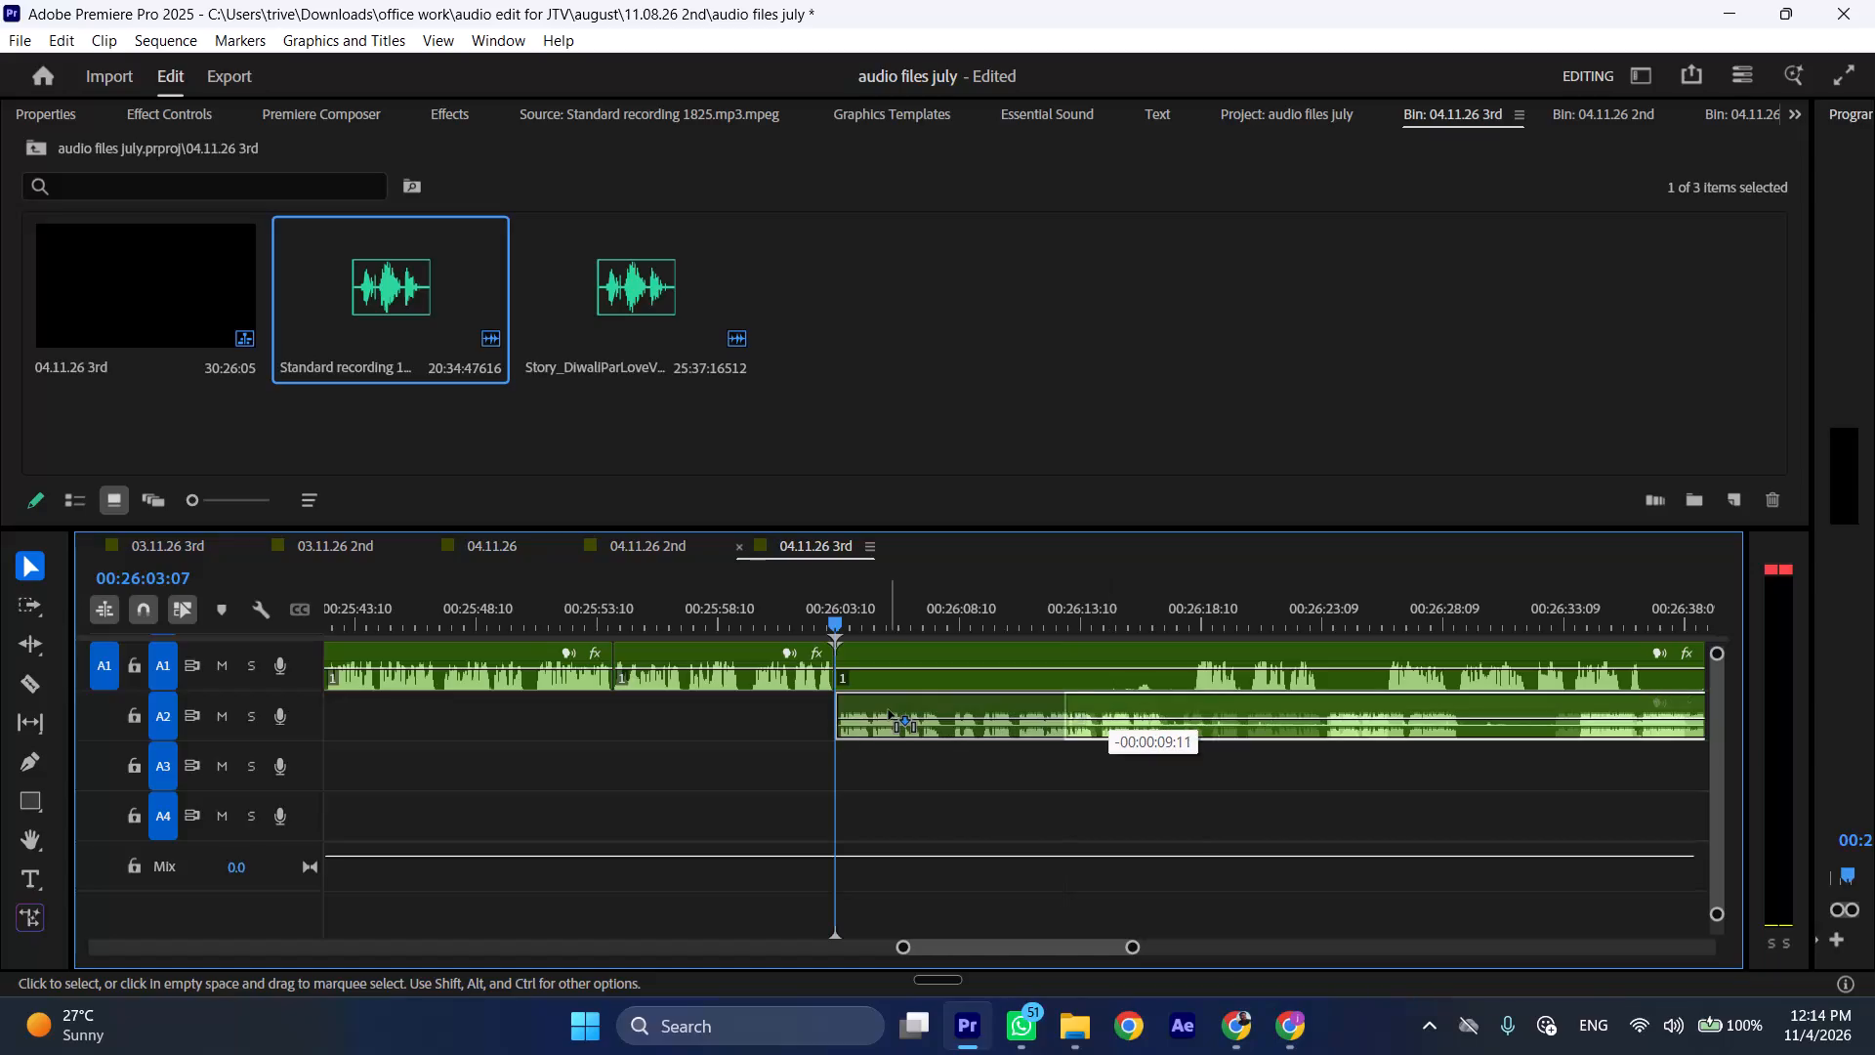
Move the A1 clip after the cut to about 00:26:22 and trim its silent opening up to about 00:26:37.
{"action": "left_click_drag", "start_coordinate": [859, 649], "coordinate": [977, 655]}
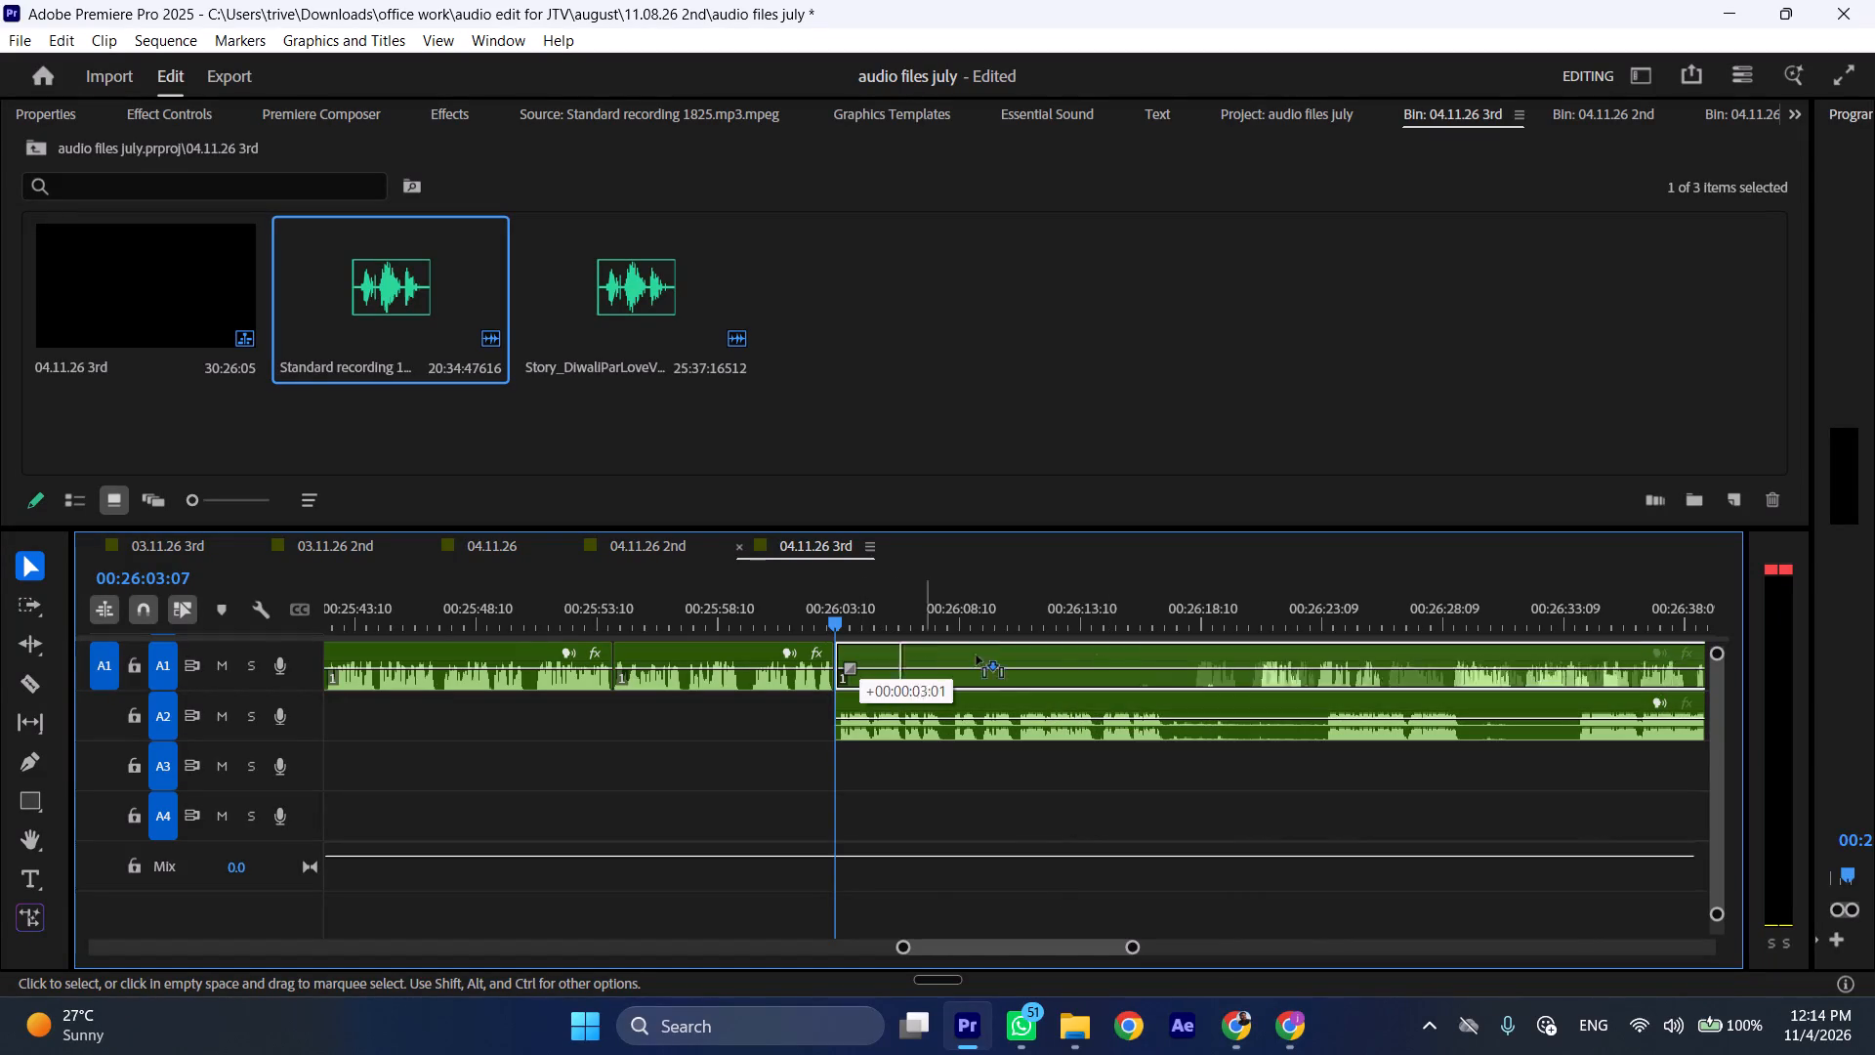
{"action": "left_click_drag", "start_coordinate": [977, 655], "coordinate": [1316, 655]}
{"action": "key", "text": "space"}
{"action": "type", "text": "l"}
{"action": "scroll", "coordinate": [1209, 668], "scroll_direction": "down", "scroll_amount": 6}
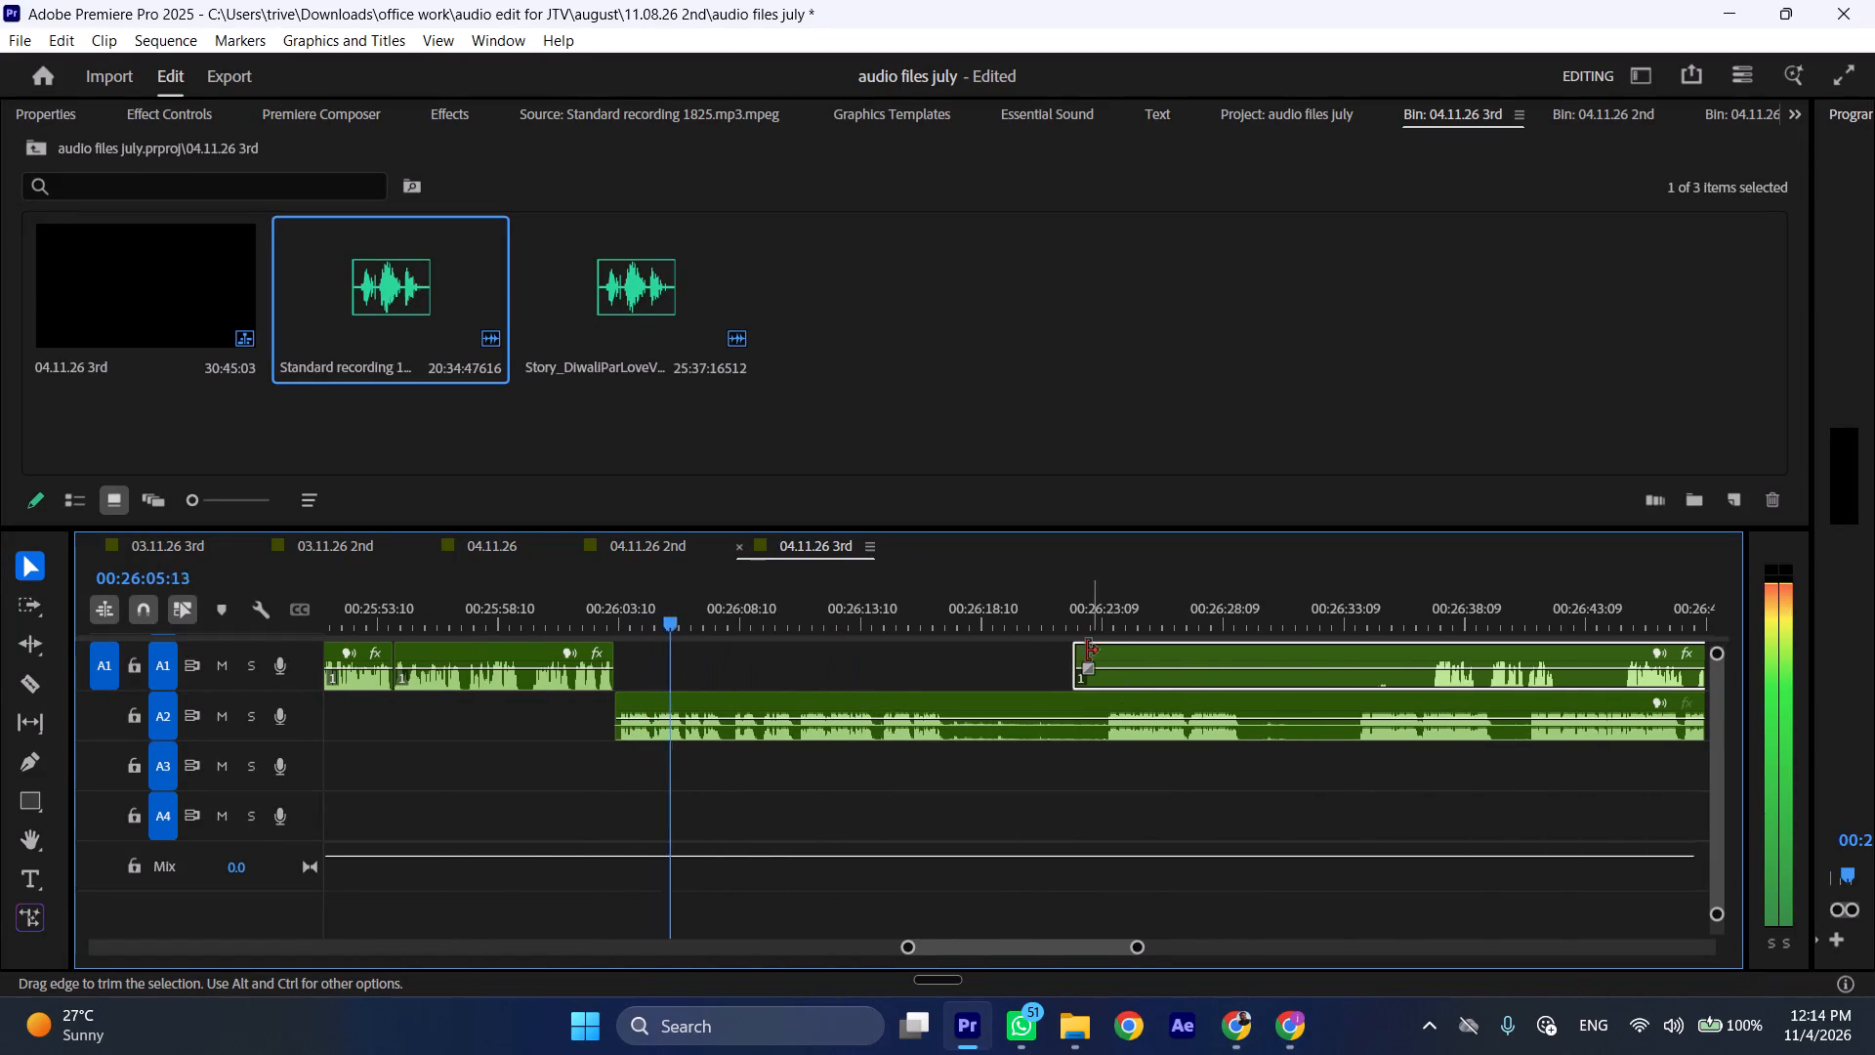
{"action": "left_click_drag", "start_coordinate": [1059, 651], "coordinate": [1413, 646]}
Cut the A2 clip at 00:26:07:22 and 00:26:10:19 and ripple-delete the section between the cuts.
{"action": "left_click", "coordinate": [729, 609]}
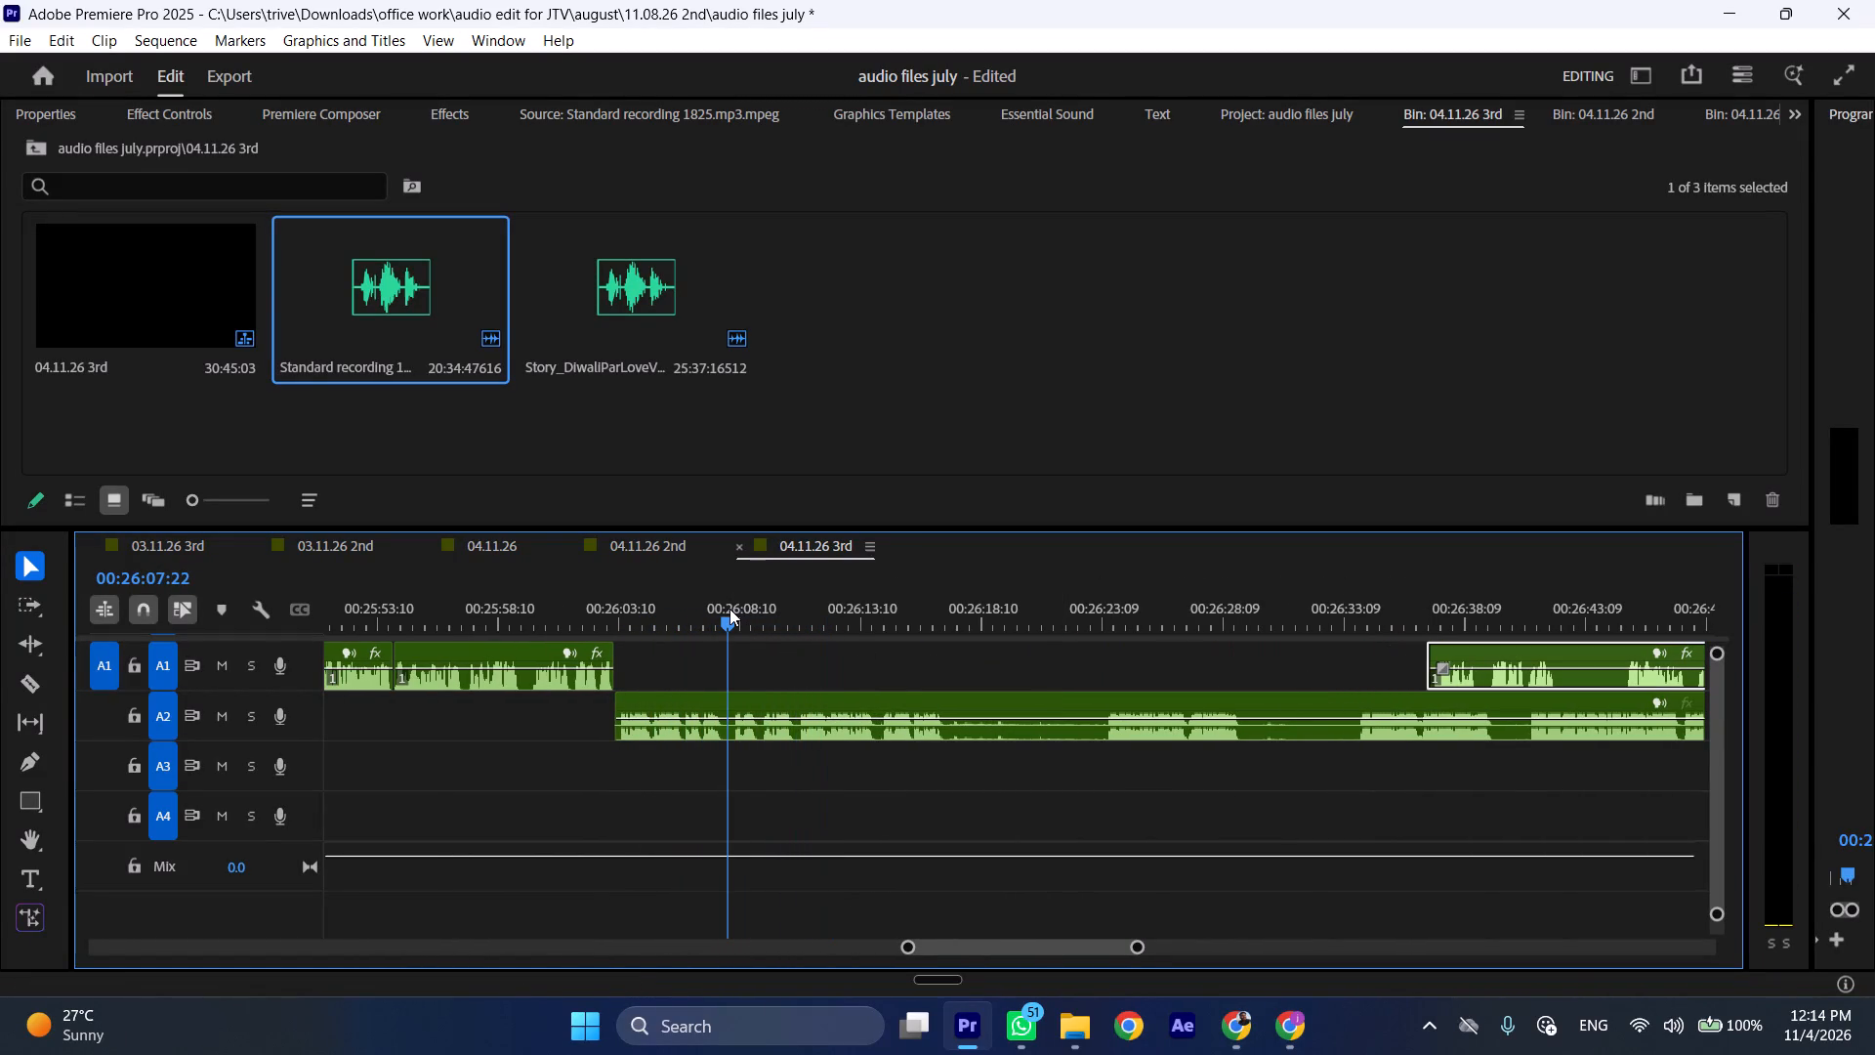
{"action": "type", "text": "C"}
{"action": "key", "text": "space"}
{"action": "left_click_drag", "start_coordinate": [784, 597], "coordinate": [800, 599]}
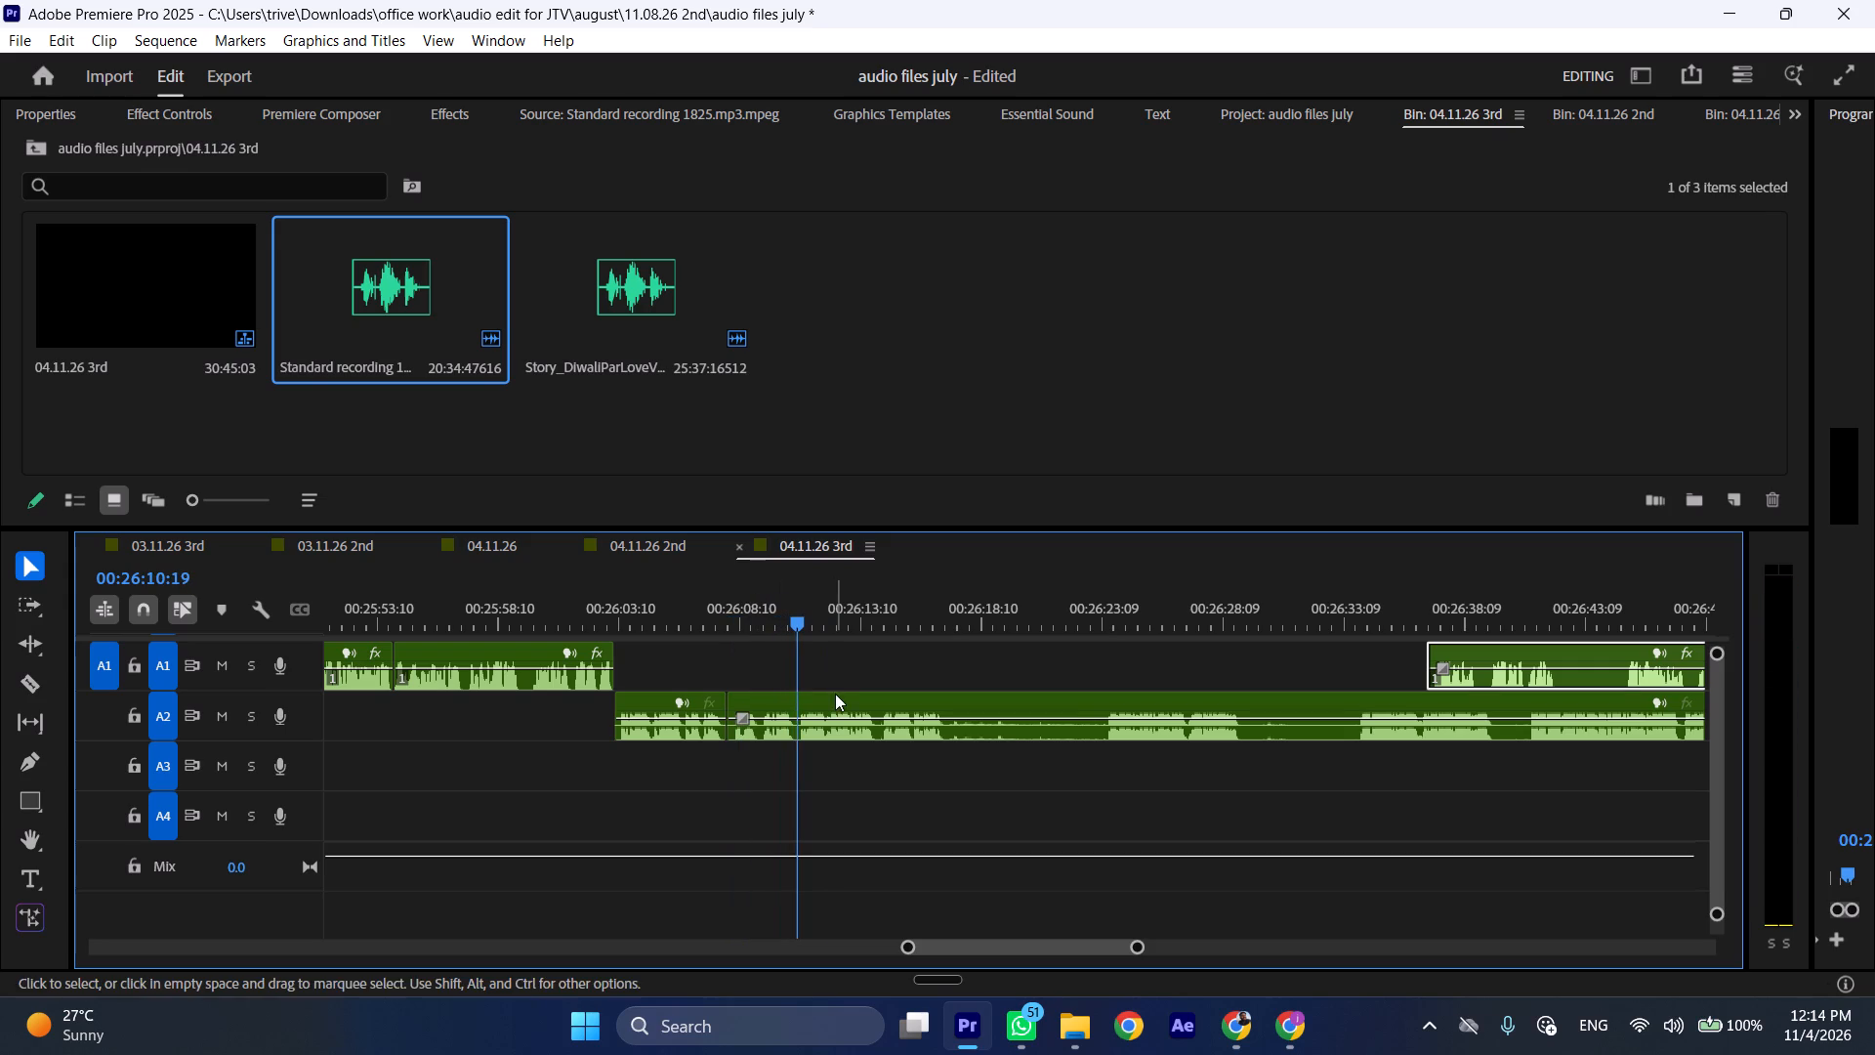
{"action": "left_click", "coordinate": [835, 694]}
{"action": "key", "text": "shift+c"}
{"action": "key", "text": "ctrl+shift+d"}
Check the A2 join, extend the later clip's start by about 1.5 seconds, and move it back against the previous clip at 00:26:07:22.
{"action": "key", "text": "space"}
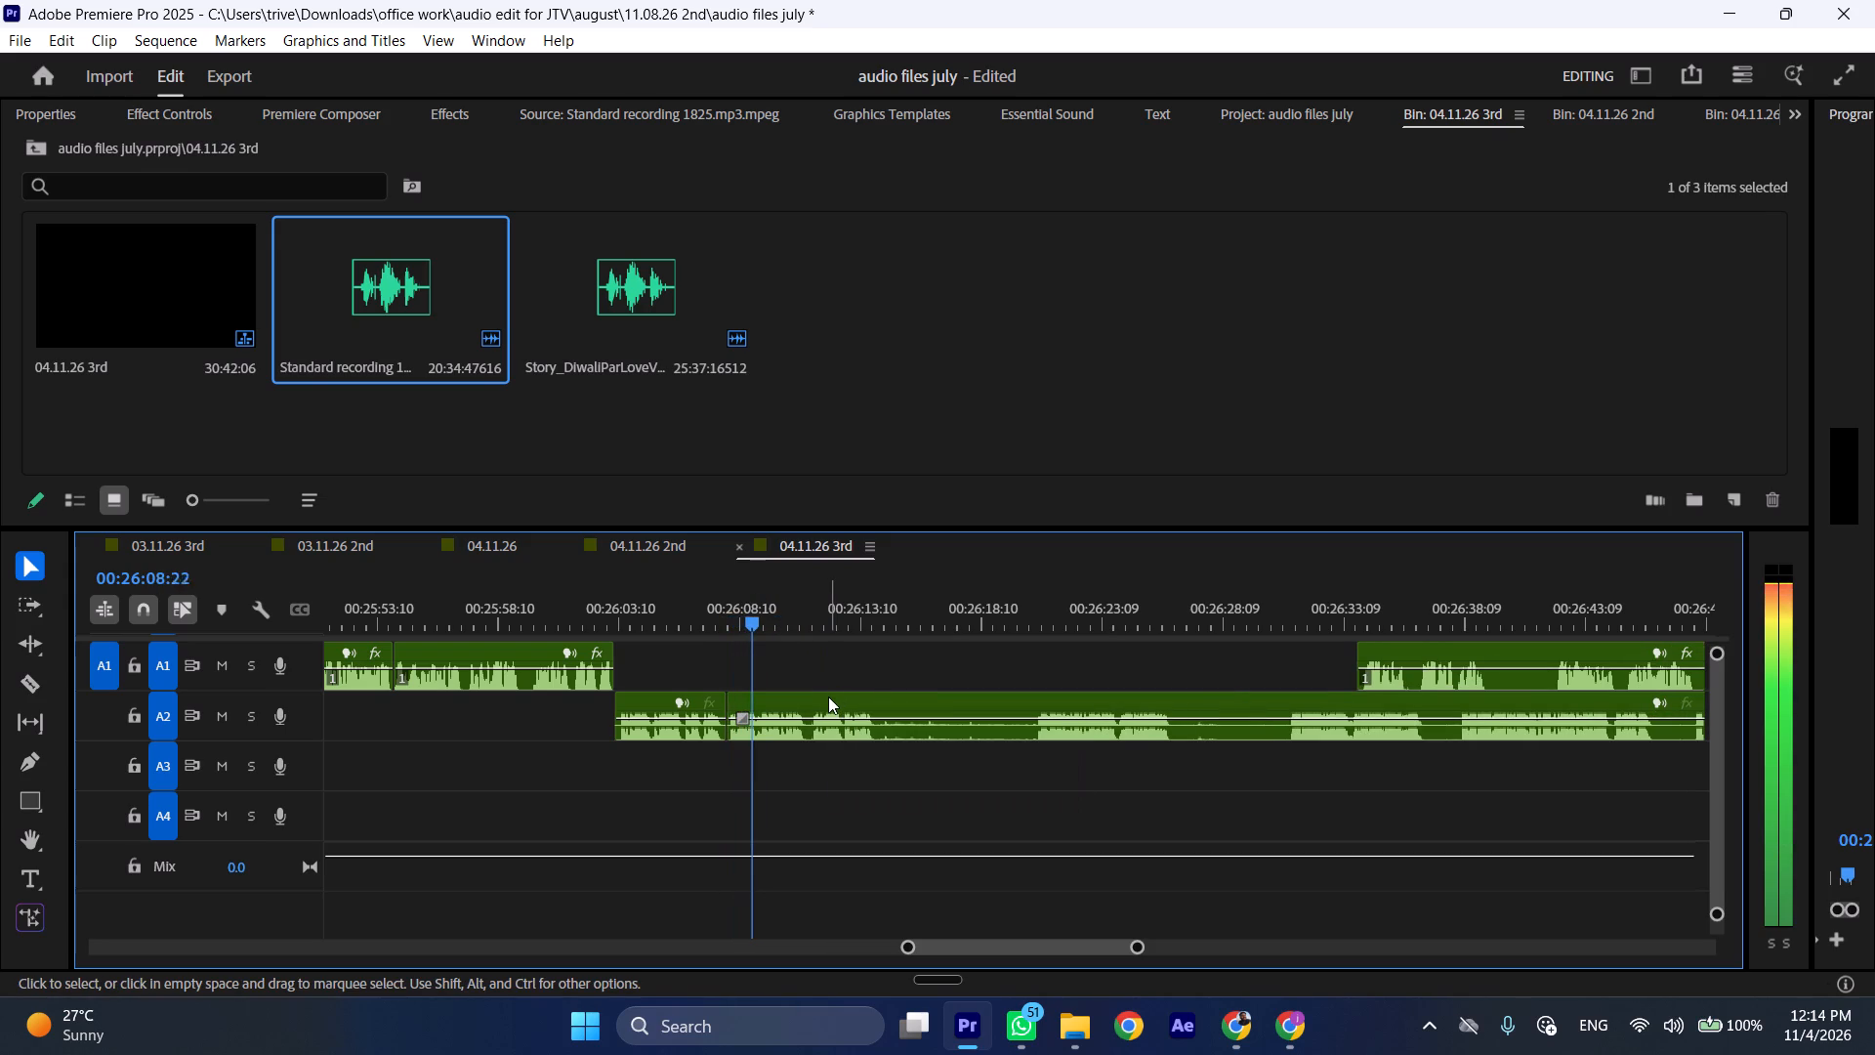
{"action": "key", "text": "space"}
{"action": "left_click_drag", "start_coordinate": [803, 704], "coordinate": [955, 706]}
{"action": "left_click_drag", "start_coordinate": [880, 703], "coordinate": [850, 704]}
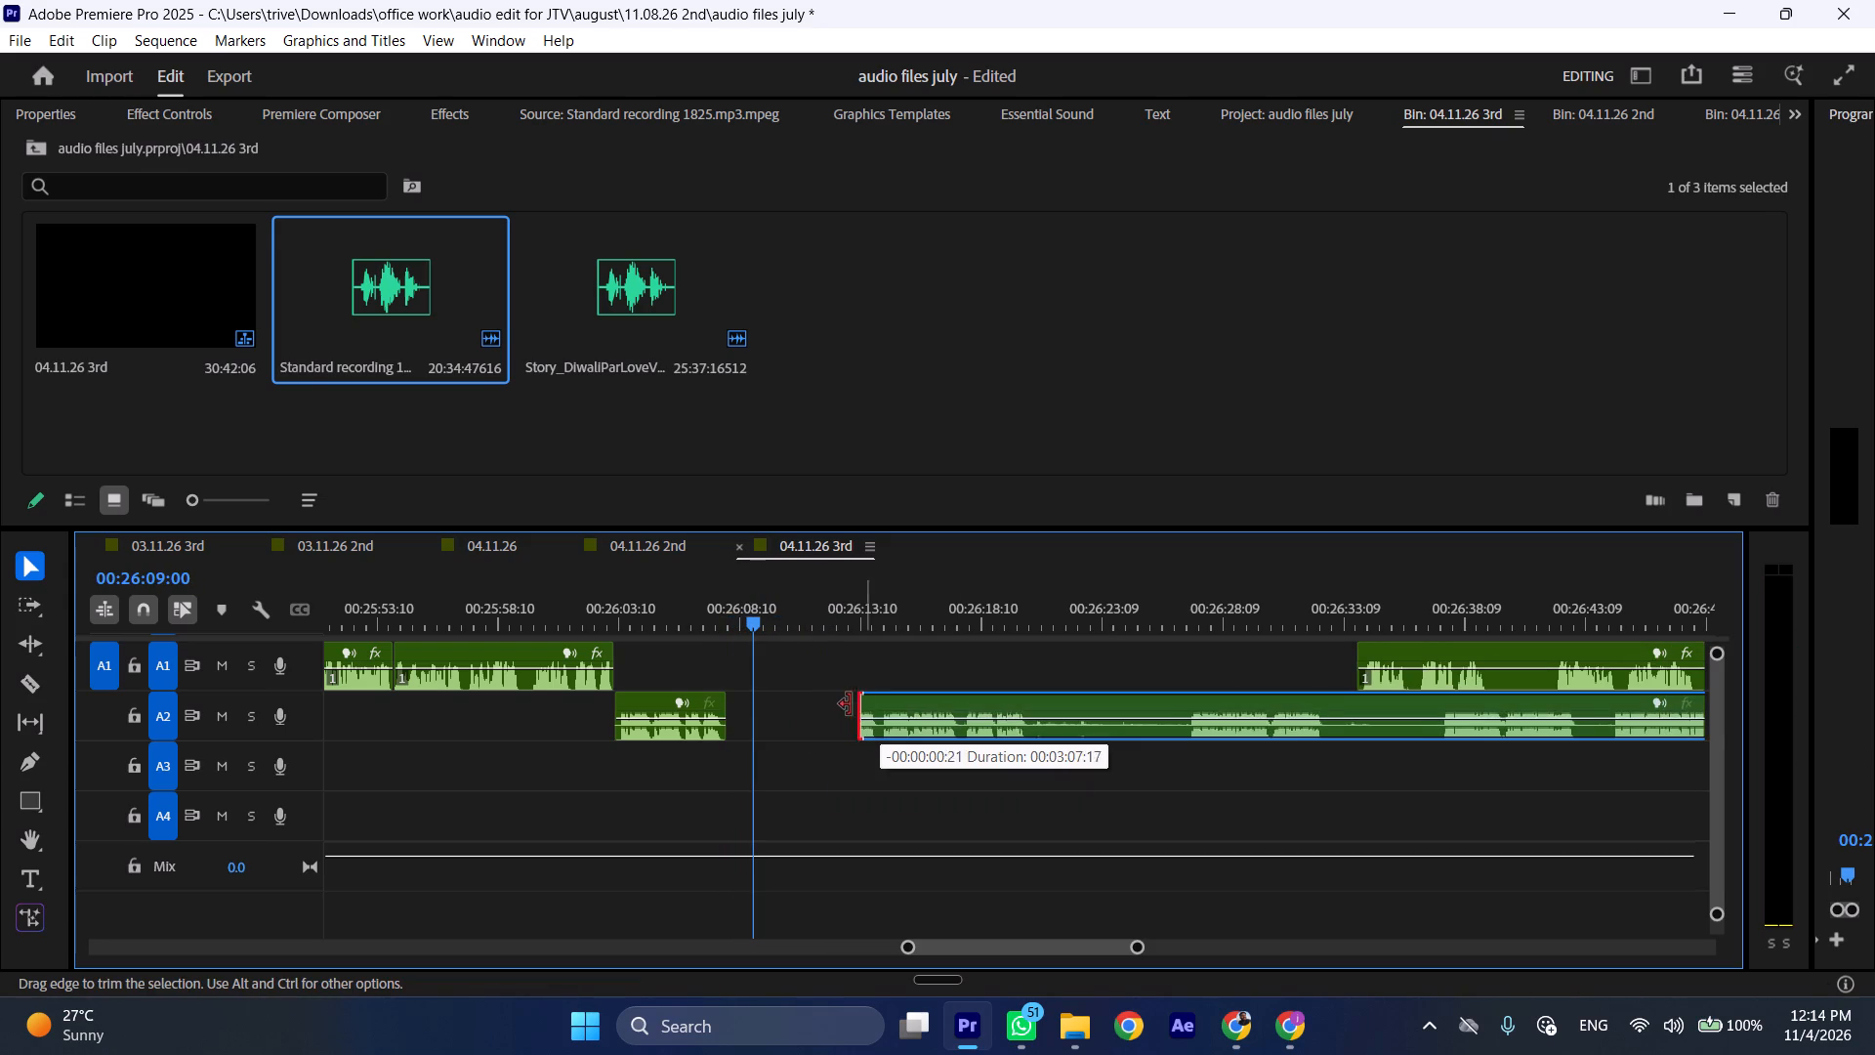
{"action": "left_click_drag", "start_coordinate": [850, 704], "coordinate": [846, 705]}
{"action": "left_click_drag", "start_coordinate": [897, 703], "coordinate": [790, 704]}
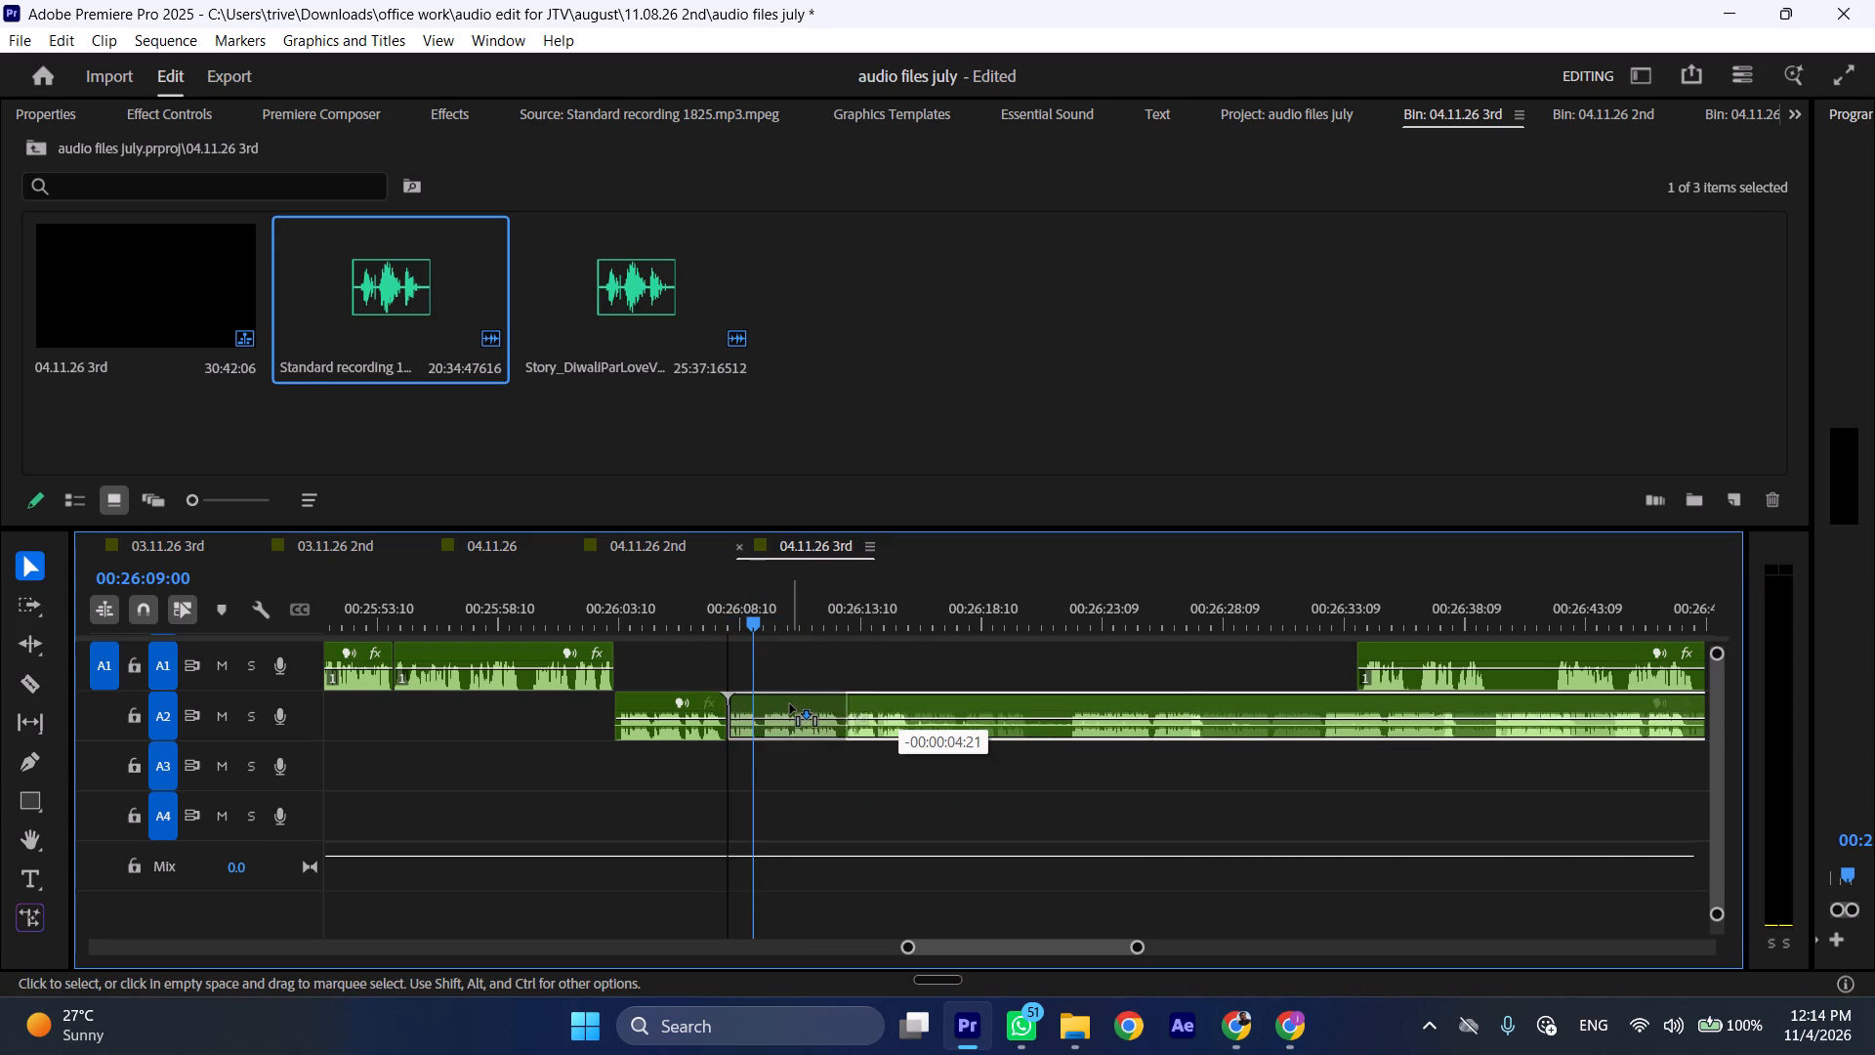
{"action": "left_click_drag", "start_coordinate": [790, 704], "coordinate": [828, 711]}
{"action": "left_click", "coordinate": [784, 699]}
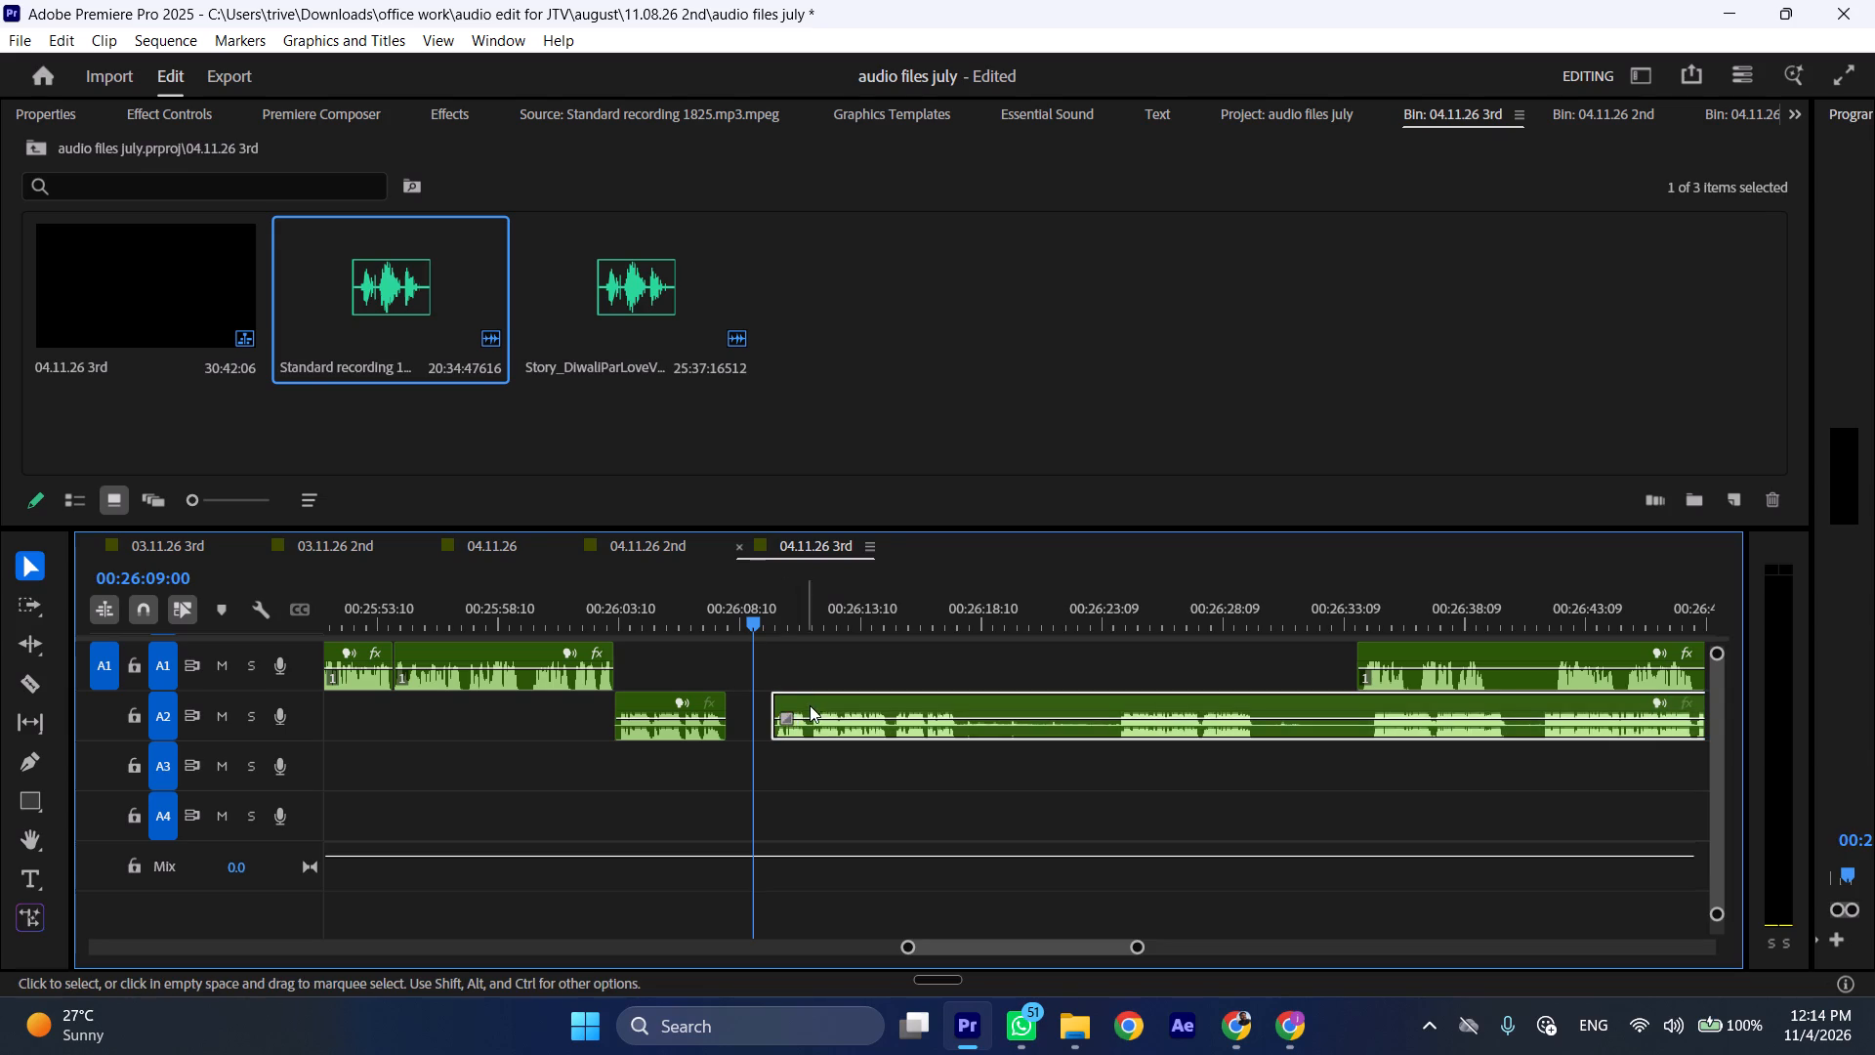
{"action": "left_click_drag", "start_coordinate": [812, 705], "coordinate": [774, 708]}
Play on from 00:26:07:21, cut the A1 clip at 00:26:39:10, and insert its first section at about 00:26:07:22, pushing later clips along.
{"action": "left_click", "coordinate": [720, 610]}
{"action": "key", "text": "space"}
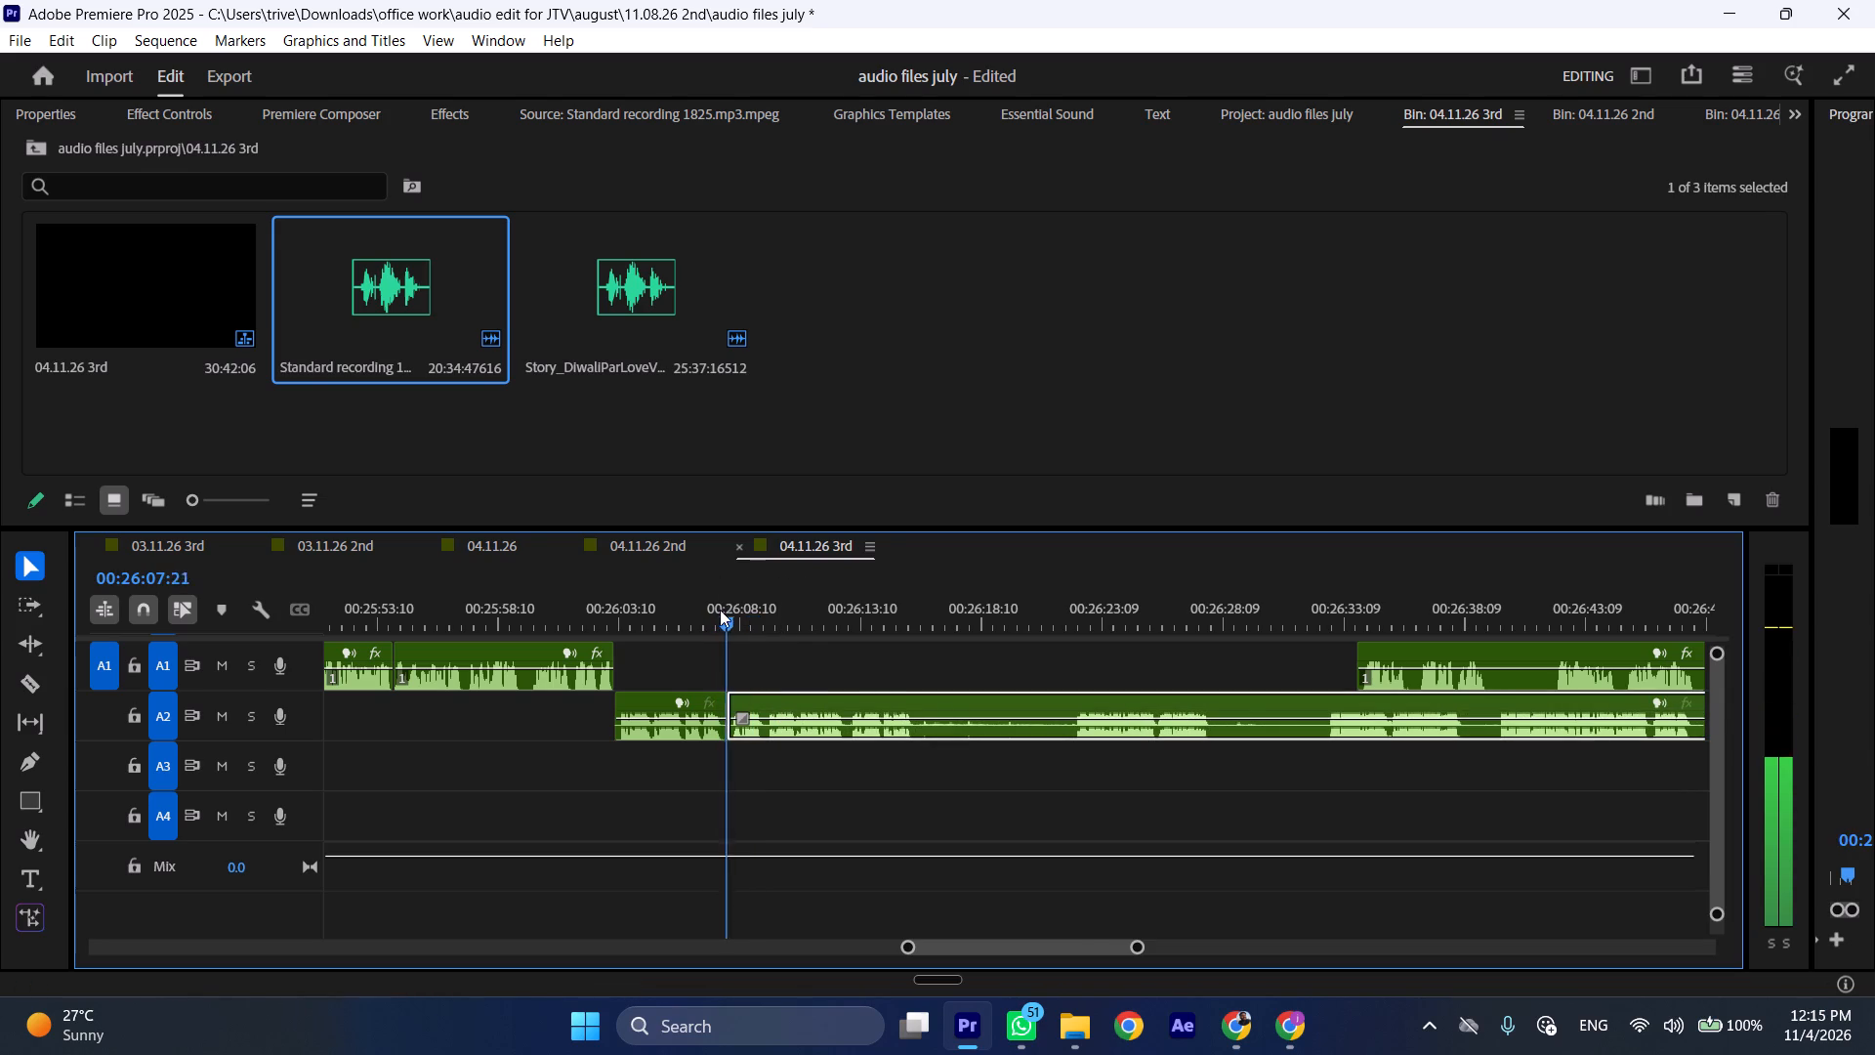
{"action": "type", "text": "l"}
{"action": "scroll", "coordinate": [804, 637], "scroll_direction": "down", "scroll_amount": 4}
{"action": "left_click_drag", "start_coordinate": [1312, 608], "coordinate": [1345, 613]}
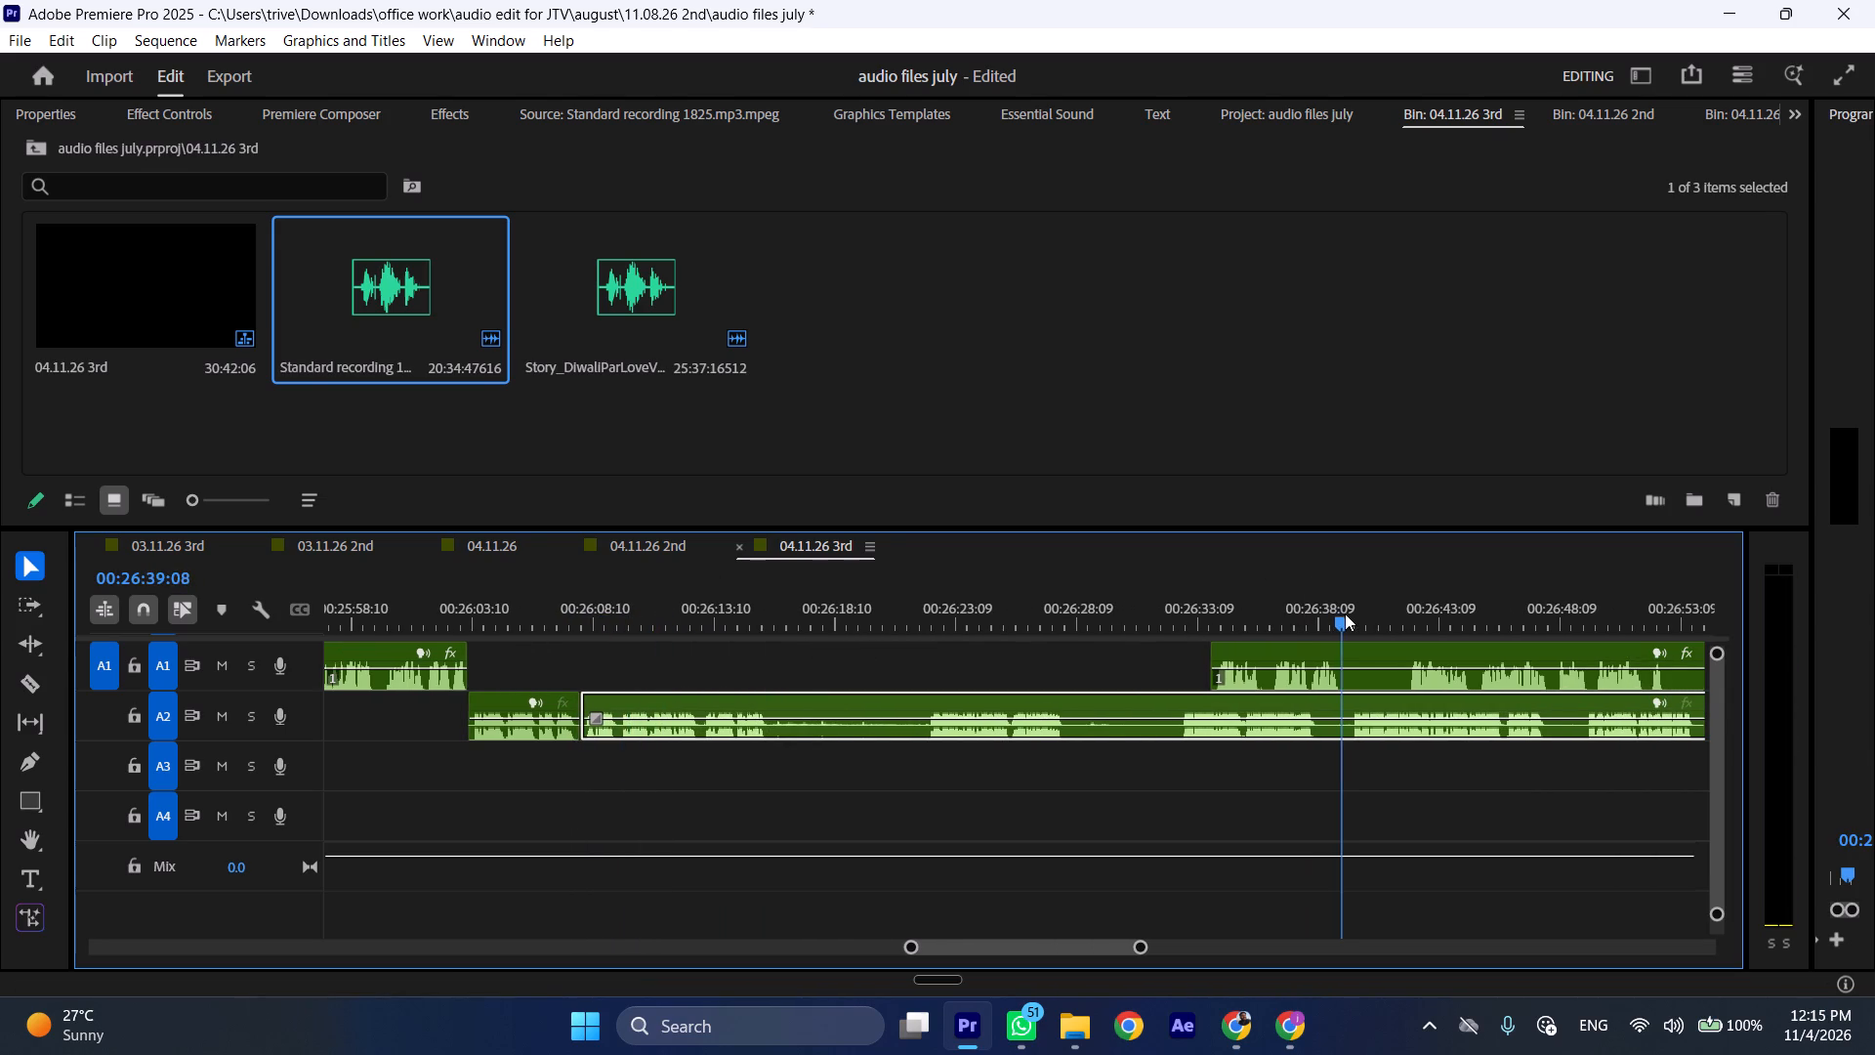
{"action": "left_click_drag", "start_coordinate": [1345, 613], "coordinate": [1346, 613]}
{"action": "left_click", "coordinate": [1362, 657]}
{"action": "key", "text": "shift+c"}
{"action": "left_click_drag", "start_coordinate": [1263, 645], "coordinate": [766, 651]}
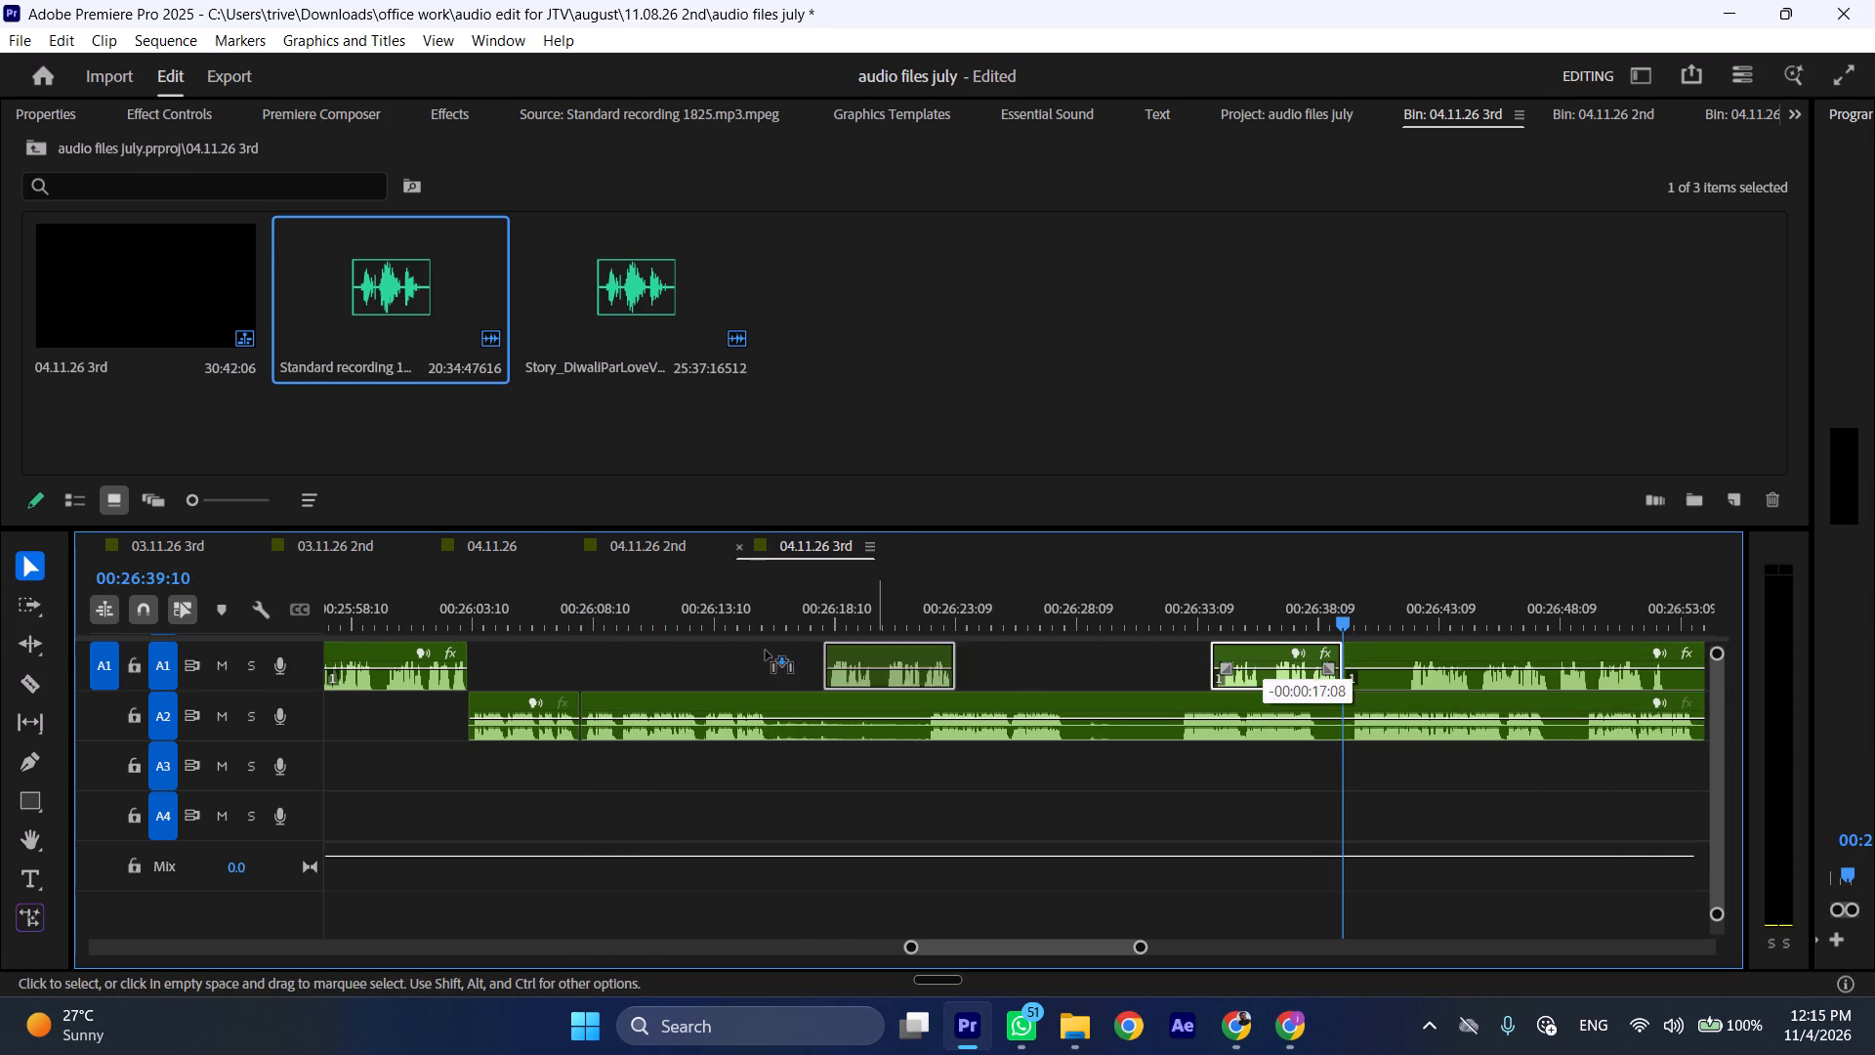
{"action": "left_click_drag", "start_coordinate": [766, 651], "coordinate": [636, 653]}
Cut the A2 clip at 00:26:21:04, trim the silent start of the following A1 clip, and move that clip to the cut.
{"action": "left_click_drag", "start_coordinate": [893, 617], "coordinate": [900, 616]}
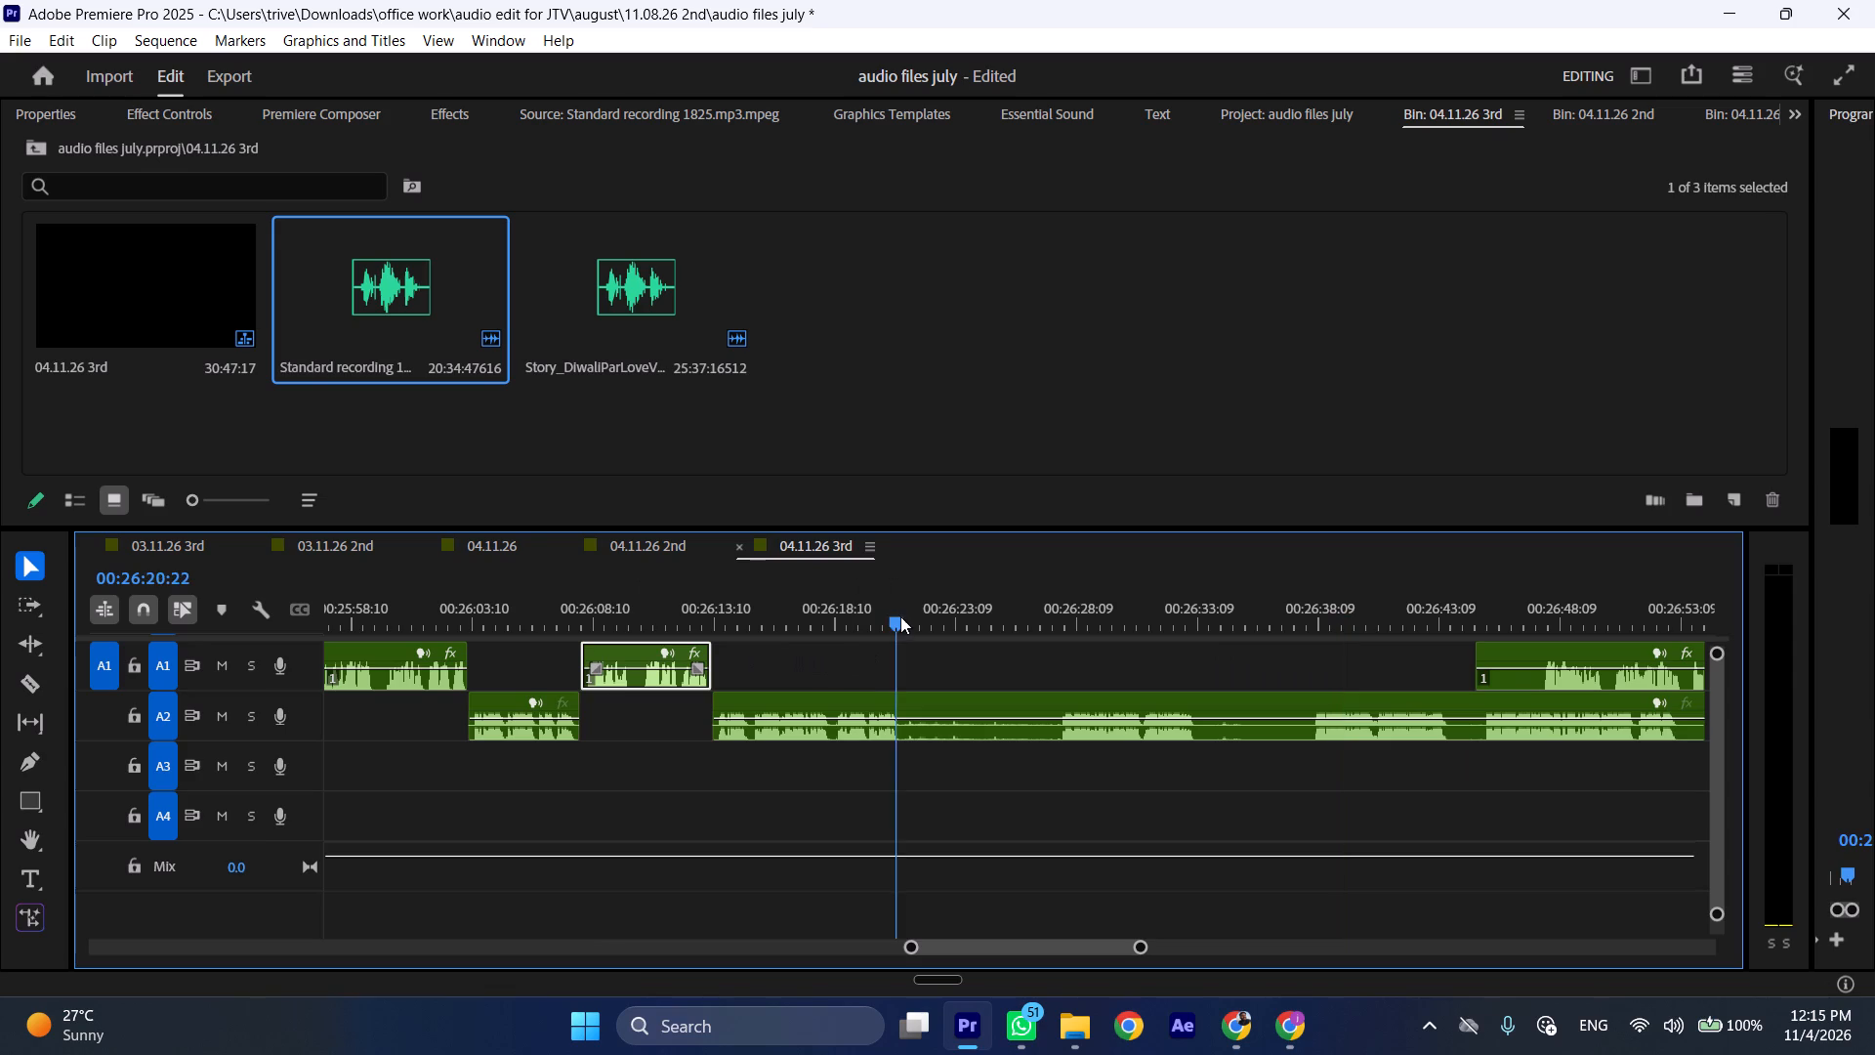
{"action": "left_click_drag", "start_coordinate": [900, 616], "coordinate": [905, 616]}
{"action": "key", "text": "shift+c"}
{"action": "scroll", "coordinate": [1369, 655], "scroll_direction": "down", "scroll_amount": 3}
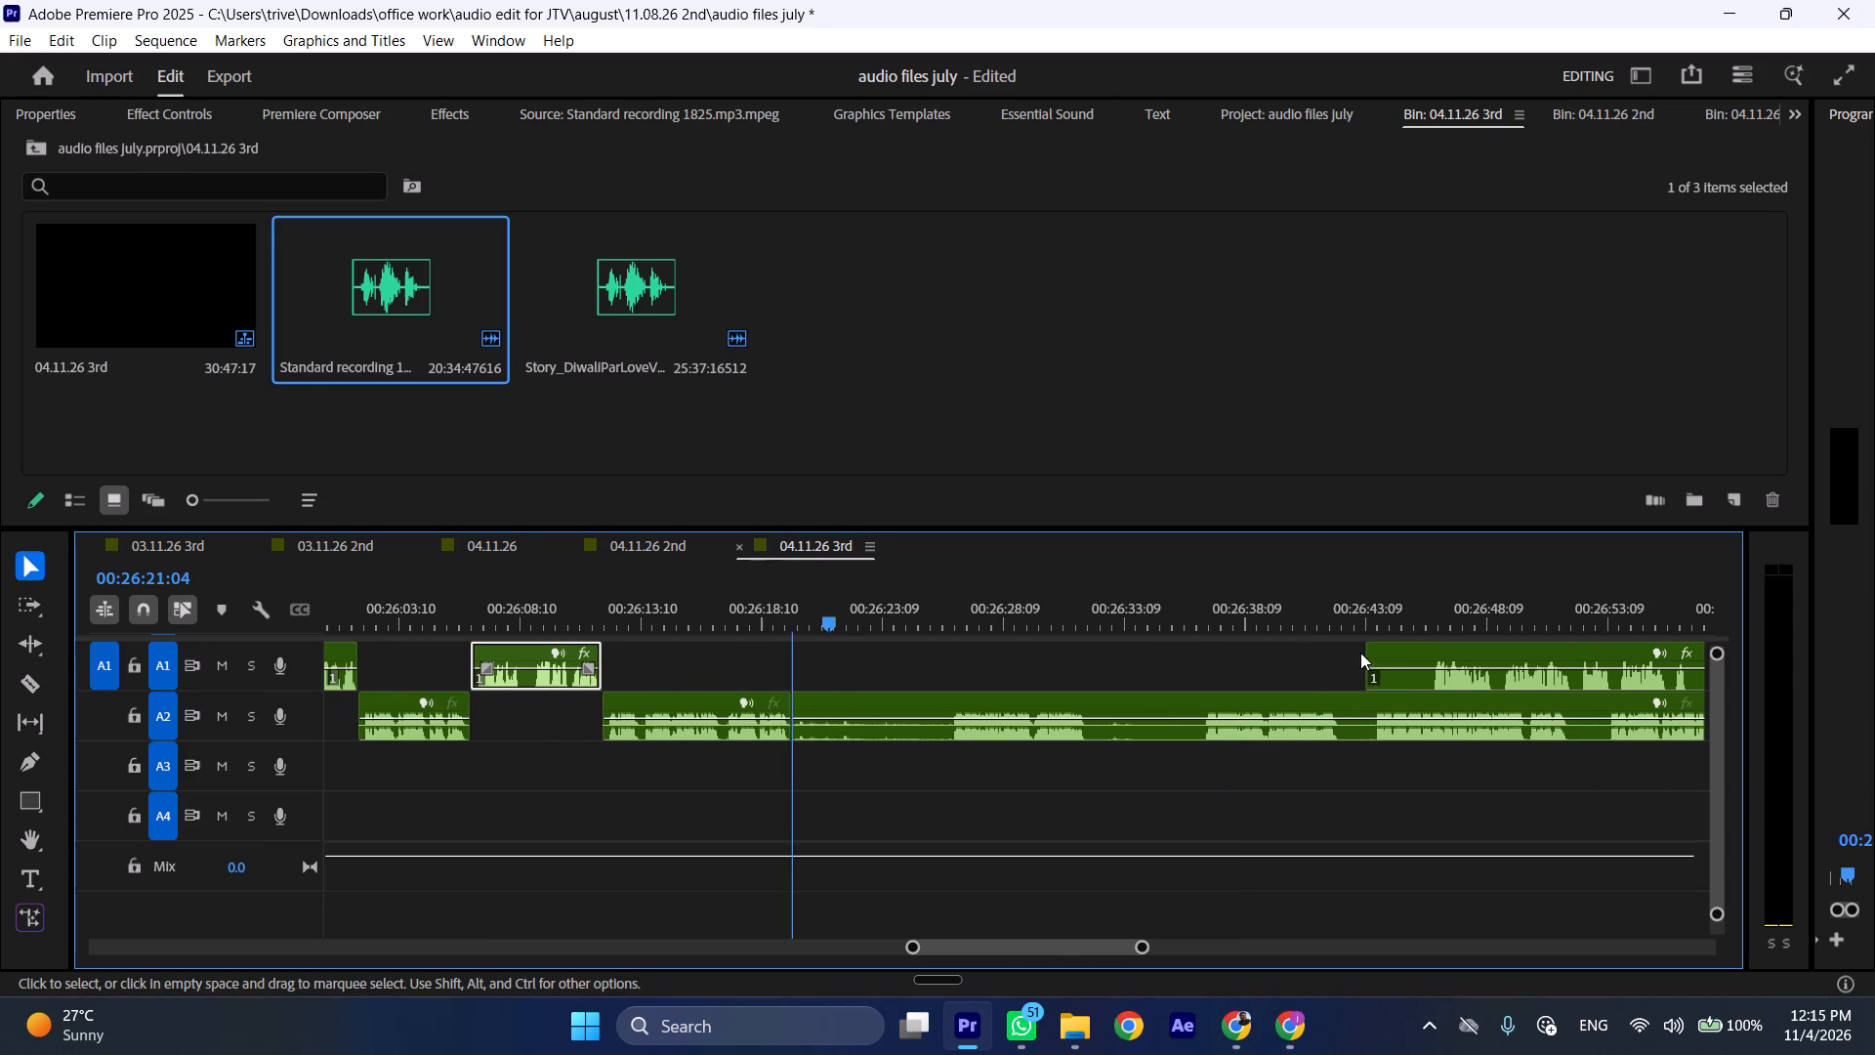
{"action": "left_click_drag", "start_coordinate": [1356, 650], "coordinate": [1415, 650]}
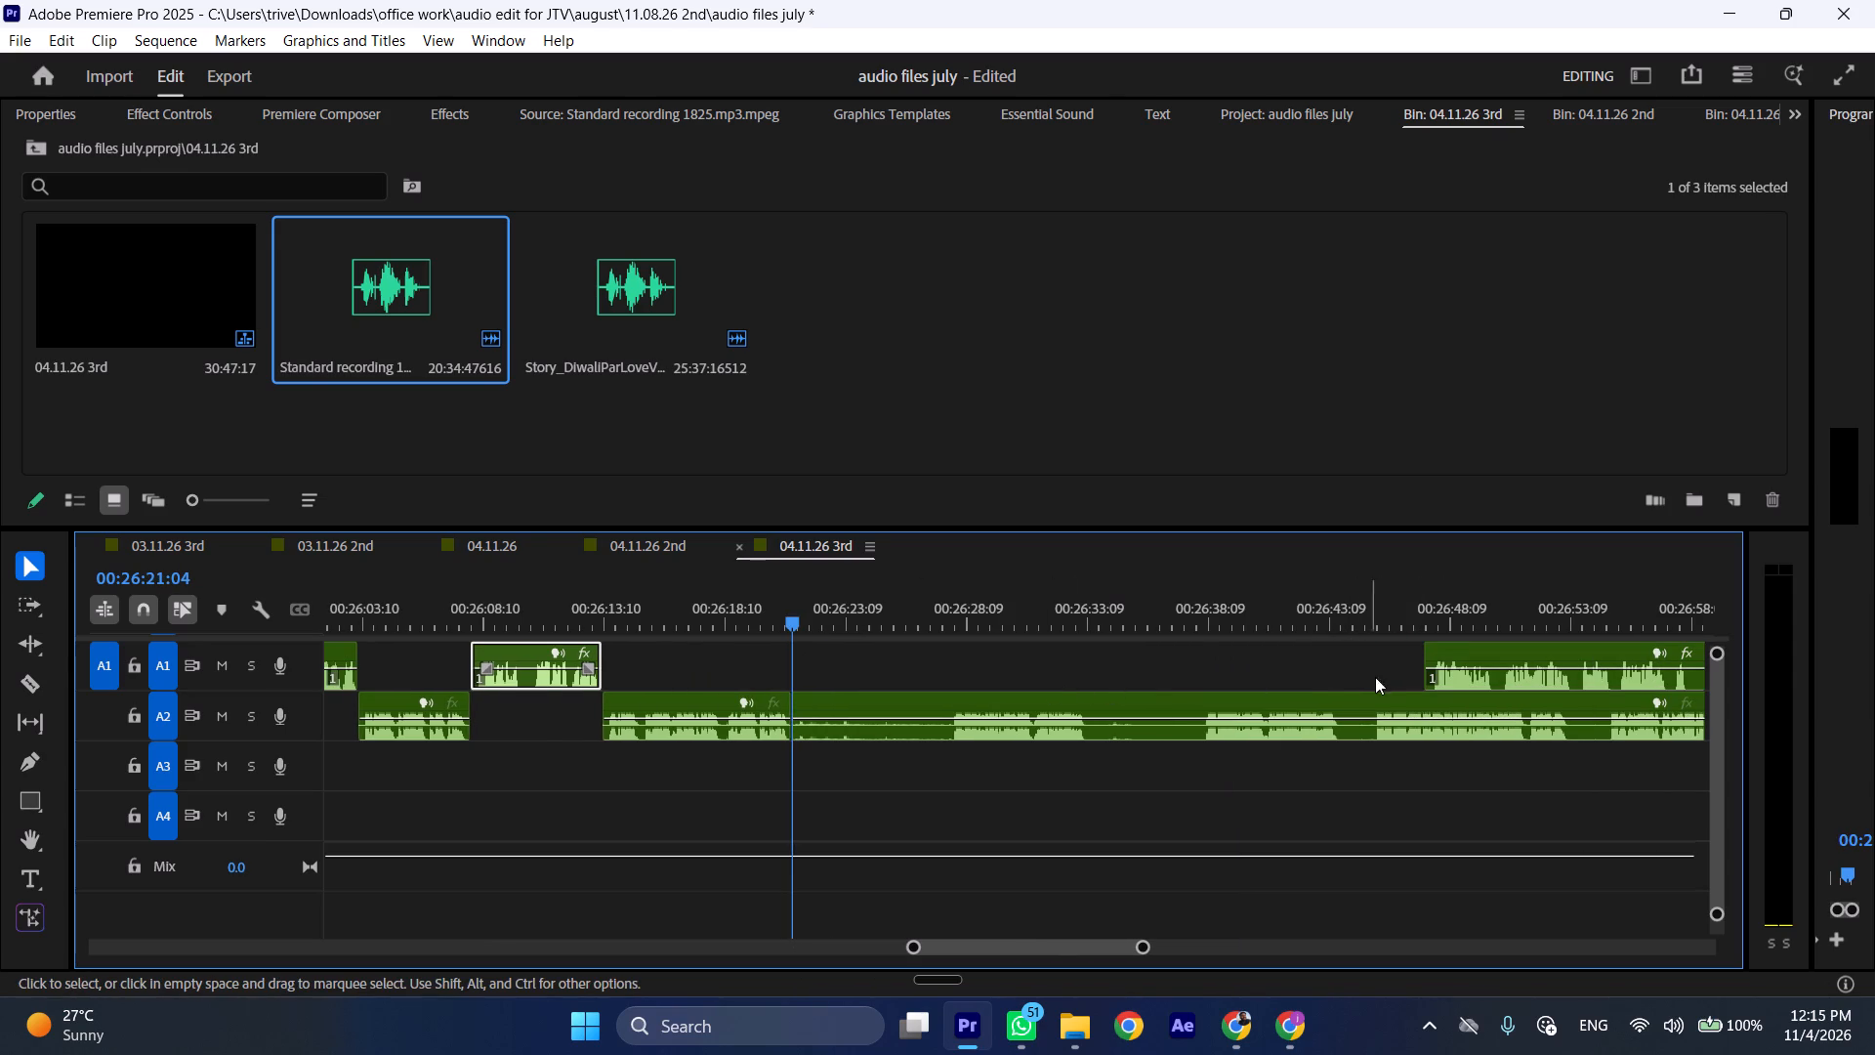
{"action": "left_click_drag", "start_coordinate": [1447, 651], "coordinate": [821, 654]}
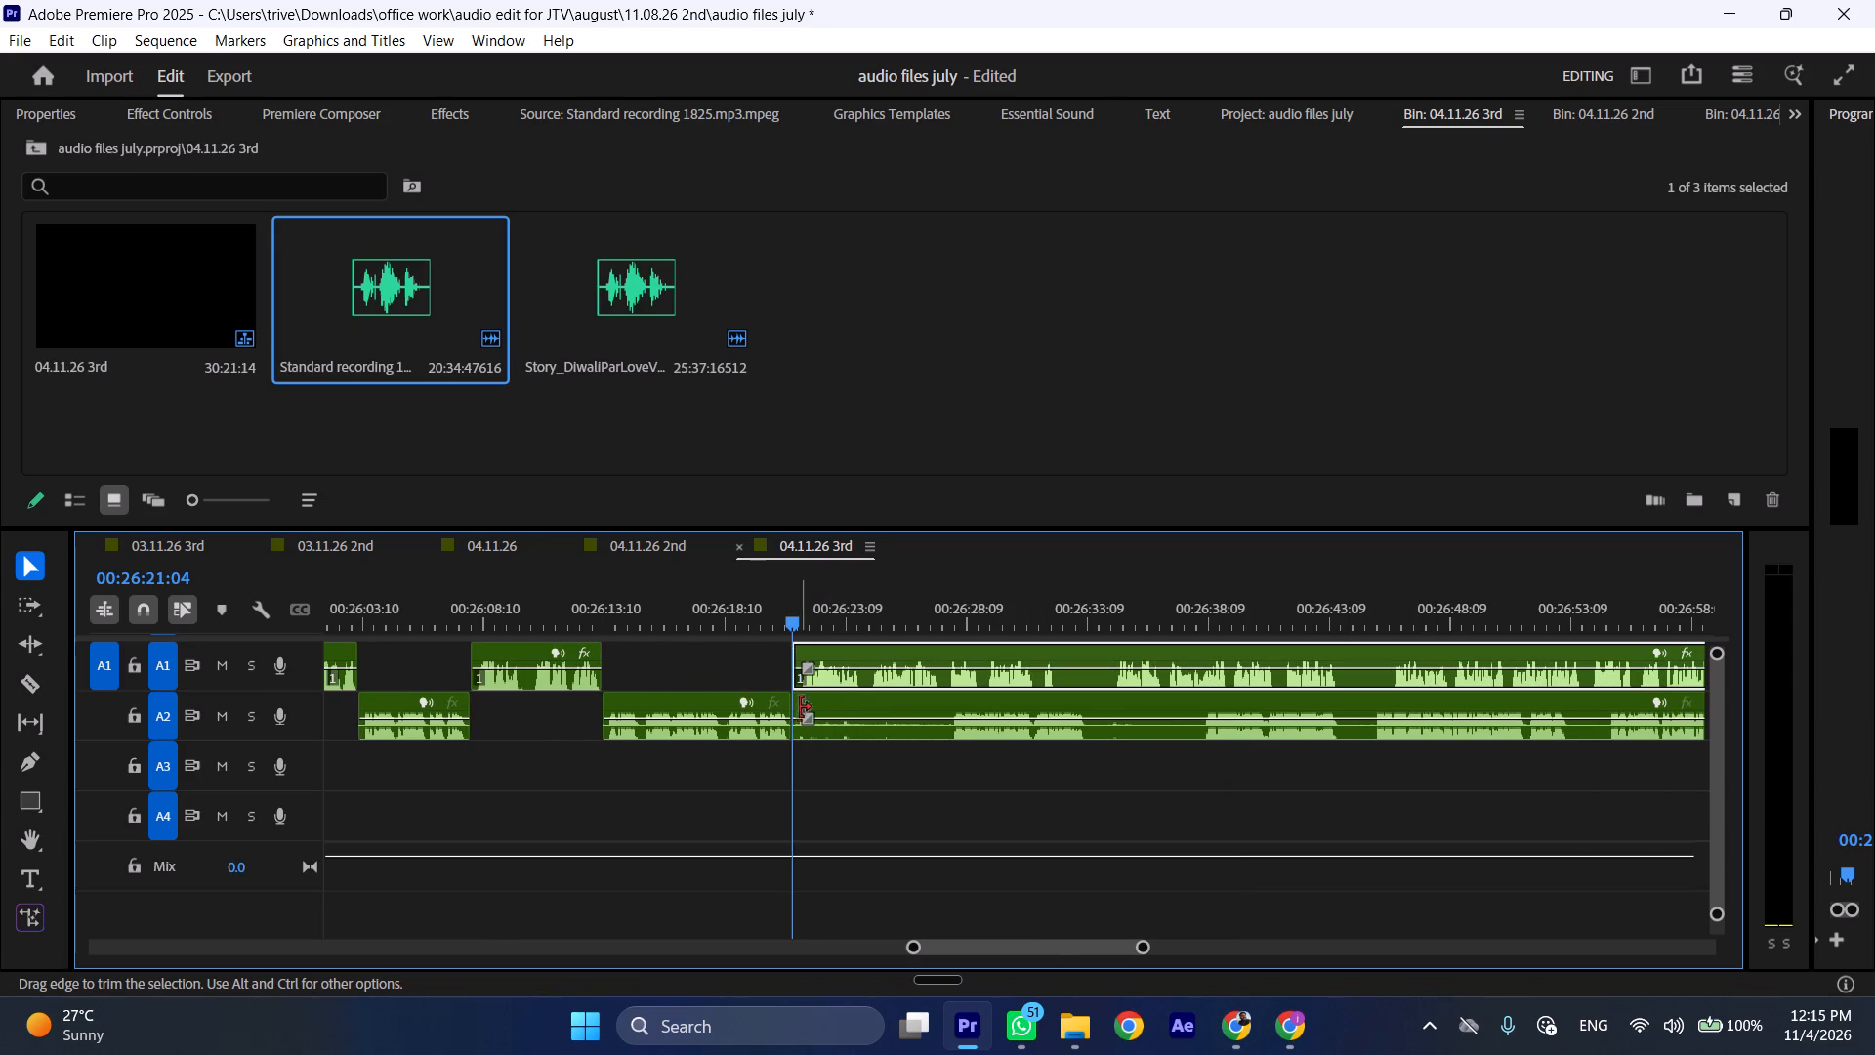
Trim the quiet start of the A2 clip after the cut up to its speech and move it to start at about 00:26:34.
{"action": "left_click_drag", "start_coordinate": [805, 699], "coordinate": [960, 702]}
{"action": "left_click_drag", "start_coordinate": [995, 701], "coordinate": [1155, 707]}
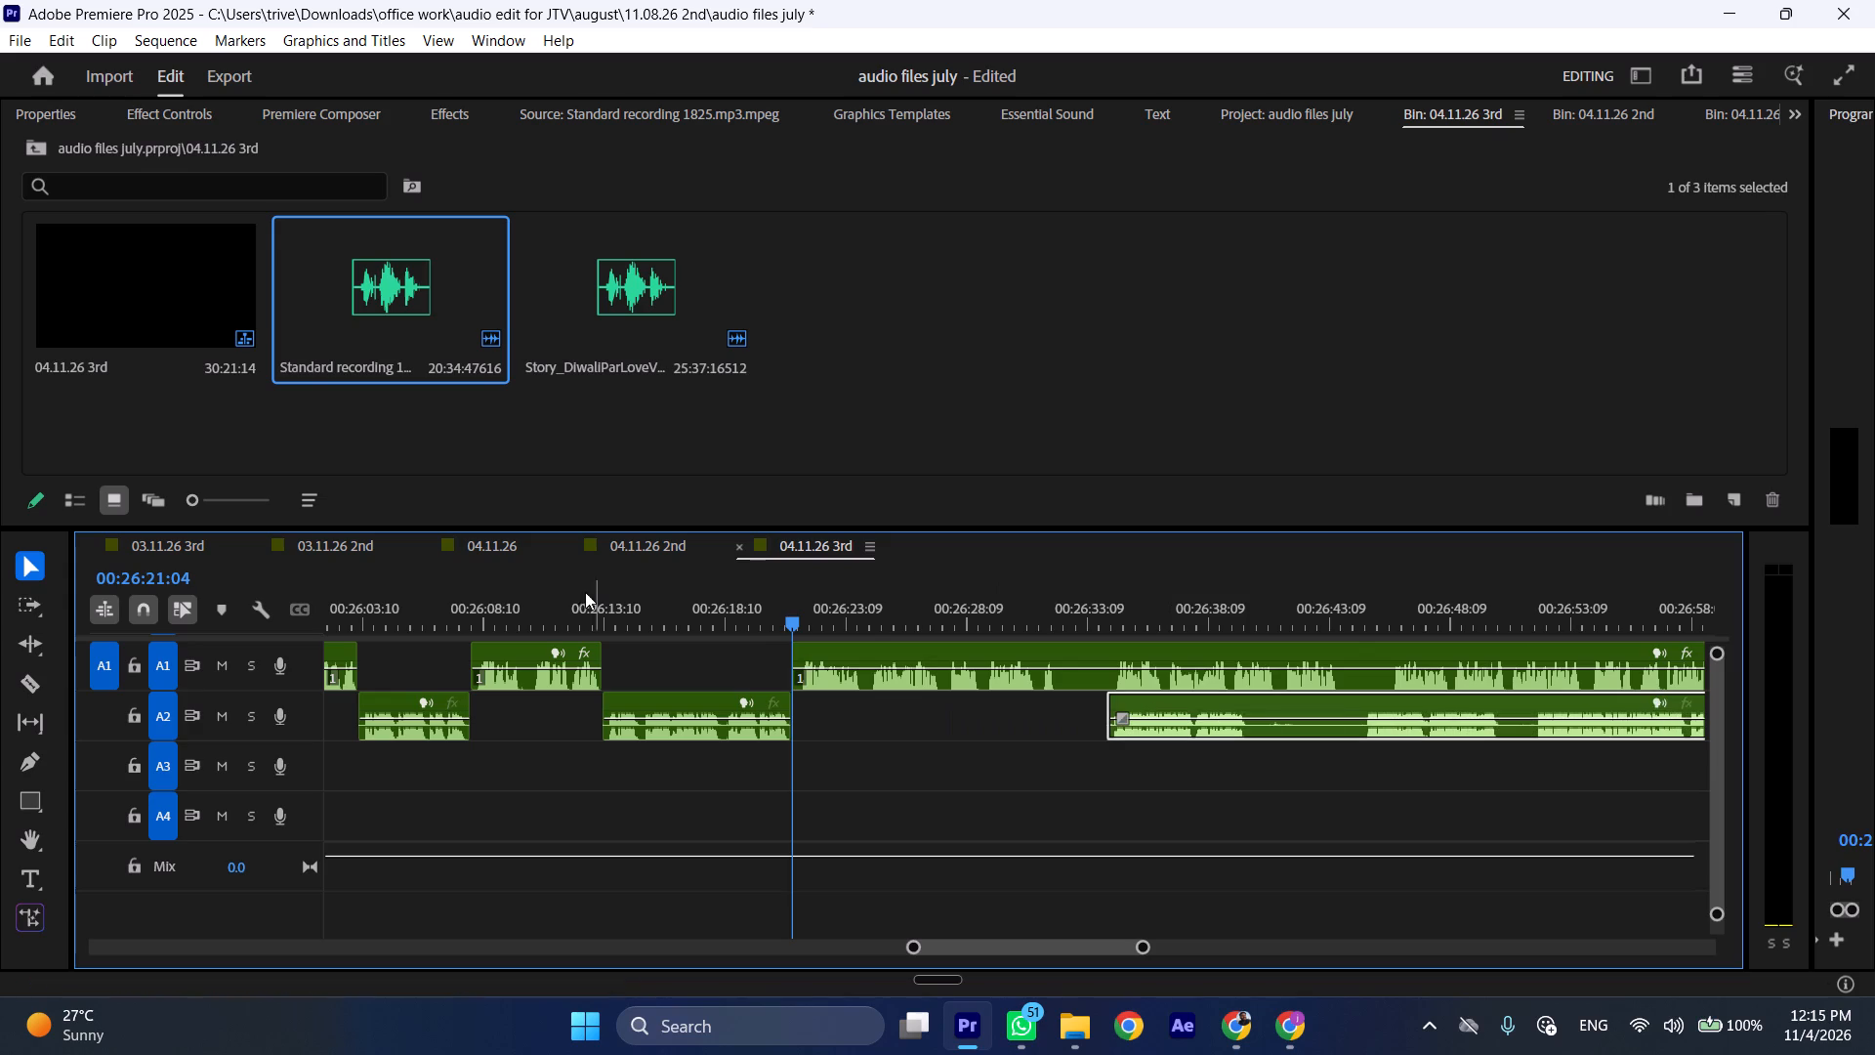
Play back the rearranged A1 and A2 clips at increased speed from about 00:26:06.
{"action": "left_click_drag", "start_coordinate": [460, 604], "coordinate": [428, 614]}
{"action": "key", "text": "space"}
{"action": "type", "text": "l"}
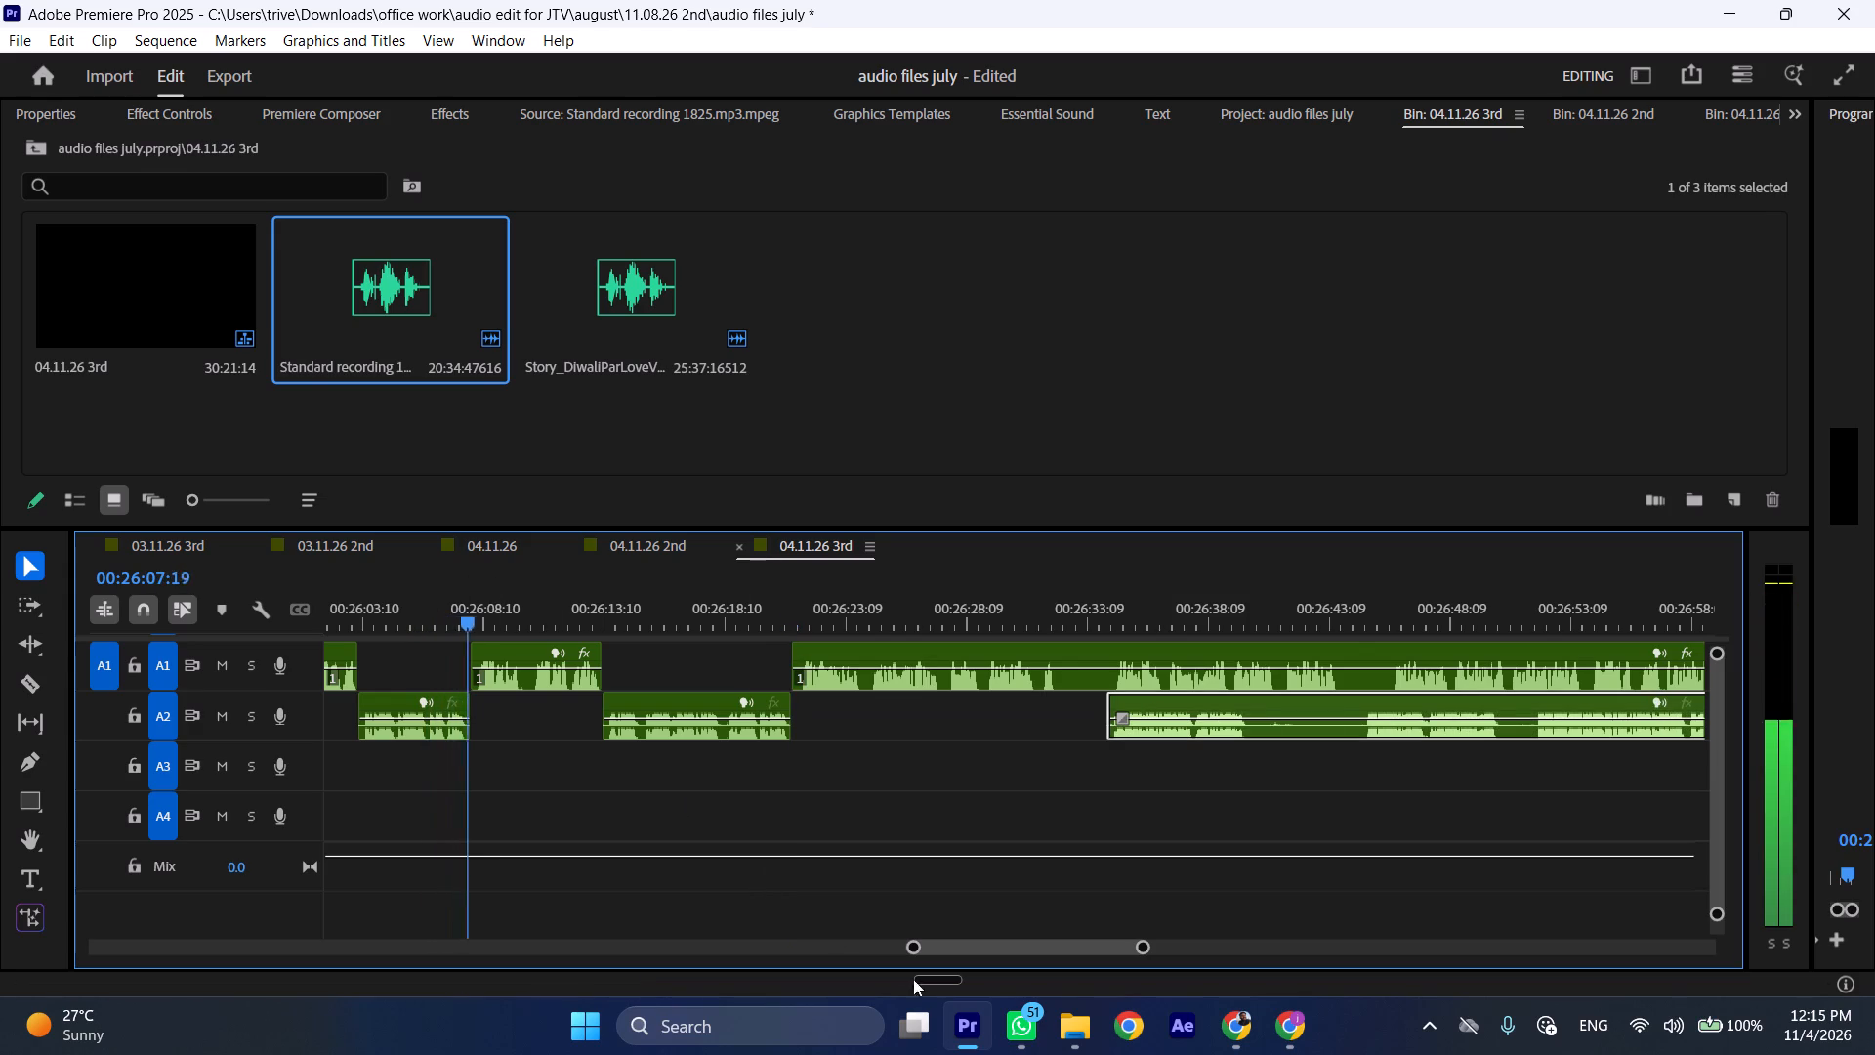
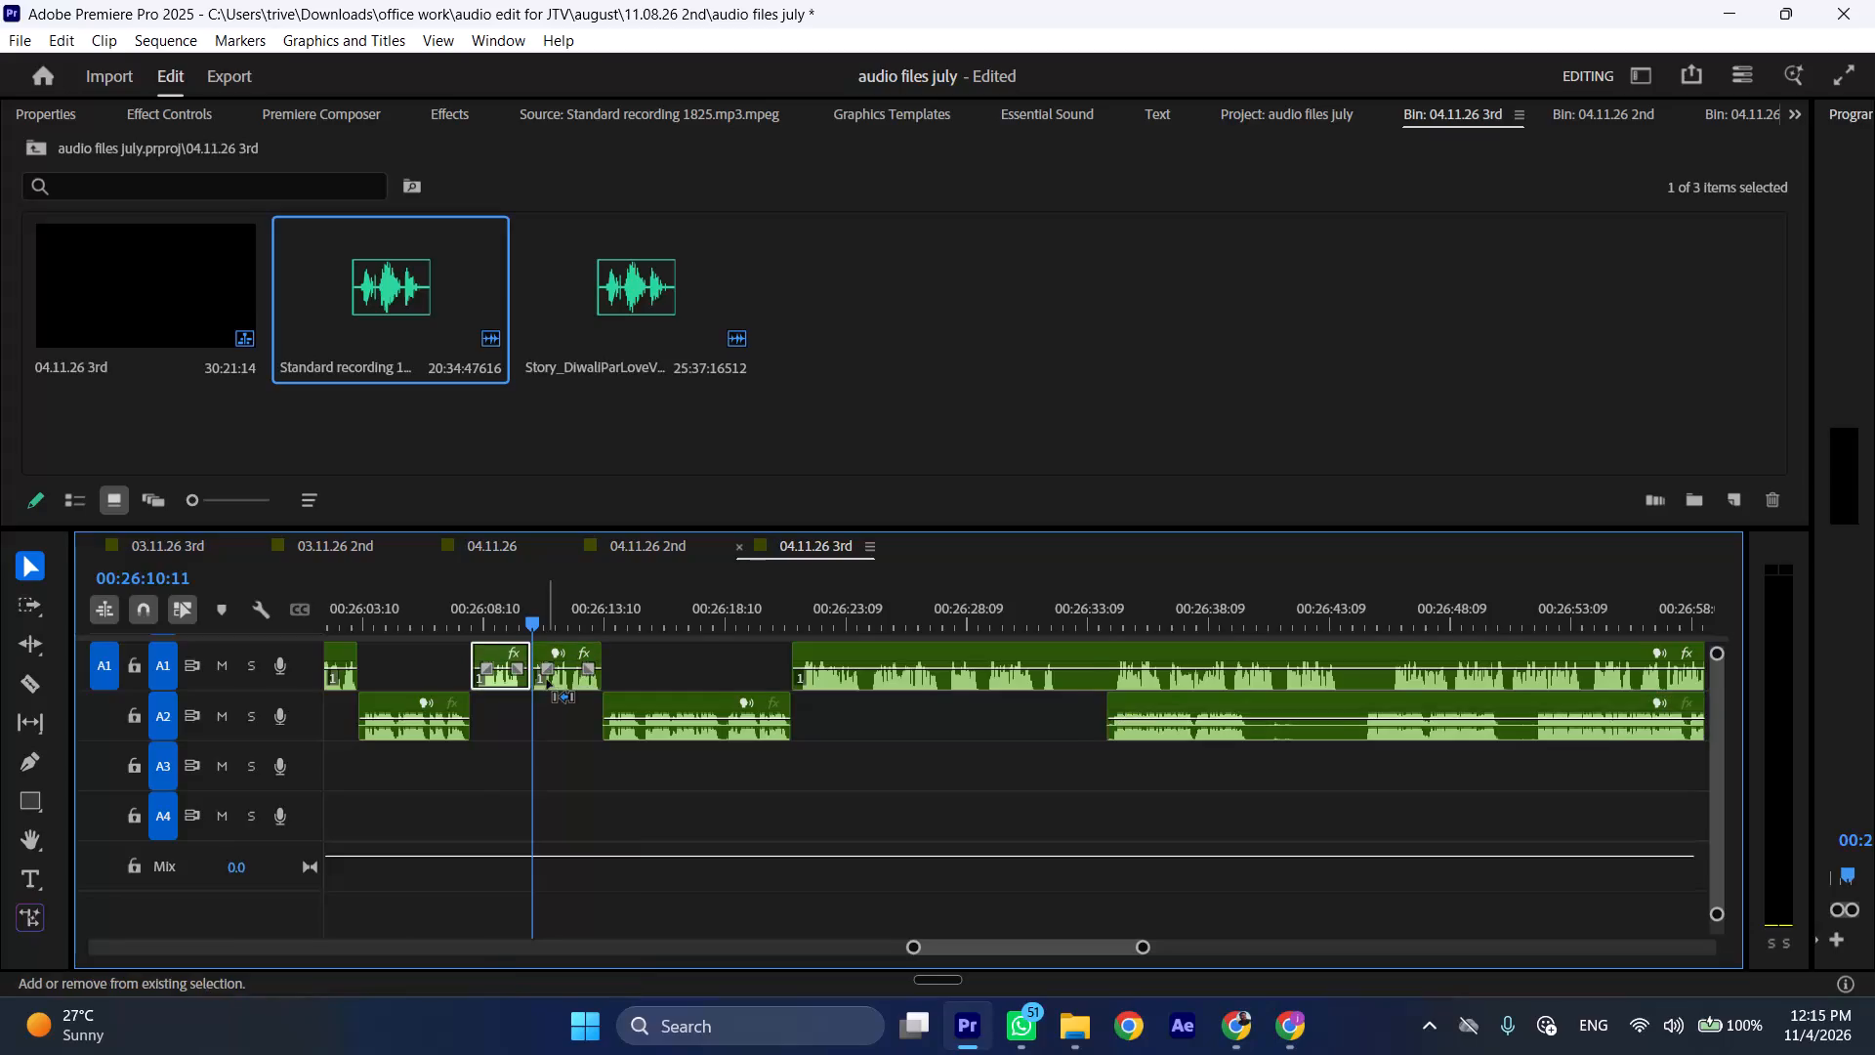
Ripple delete the selected short audio clip on track A1 just before 00:26:10:11 and play back from the cut.
{"action": "key", "text": "ctrl+shift+d"}
{"action": "key", "text": "space"}
{"action": "type", "text": "l"}
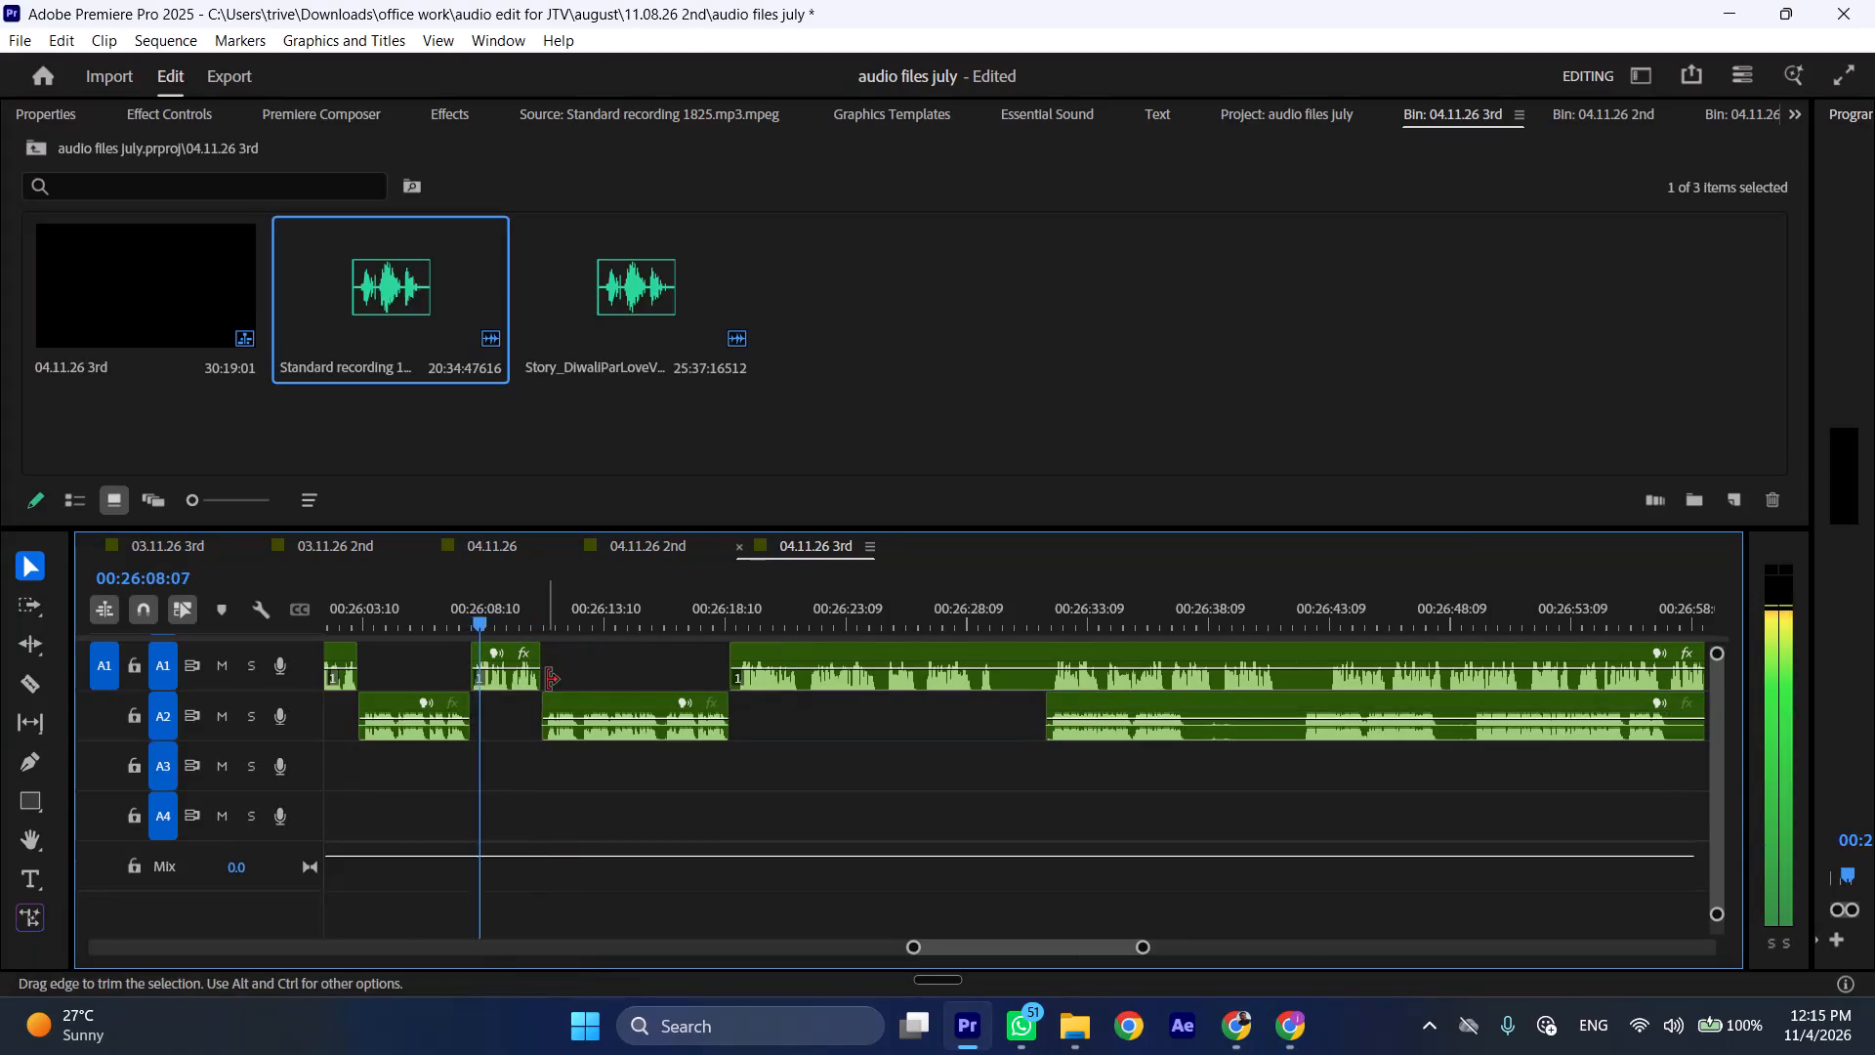
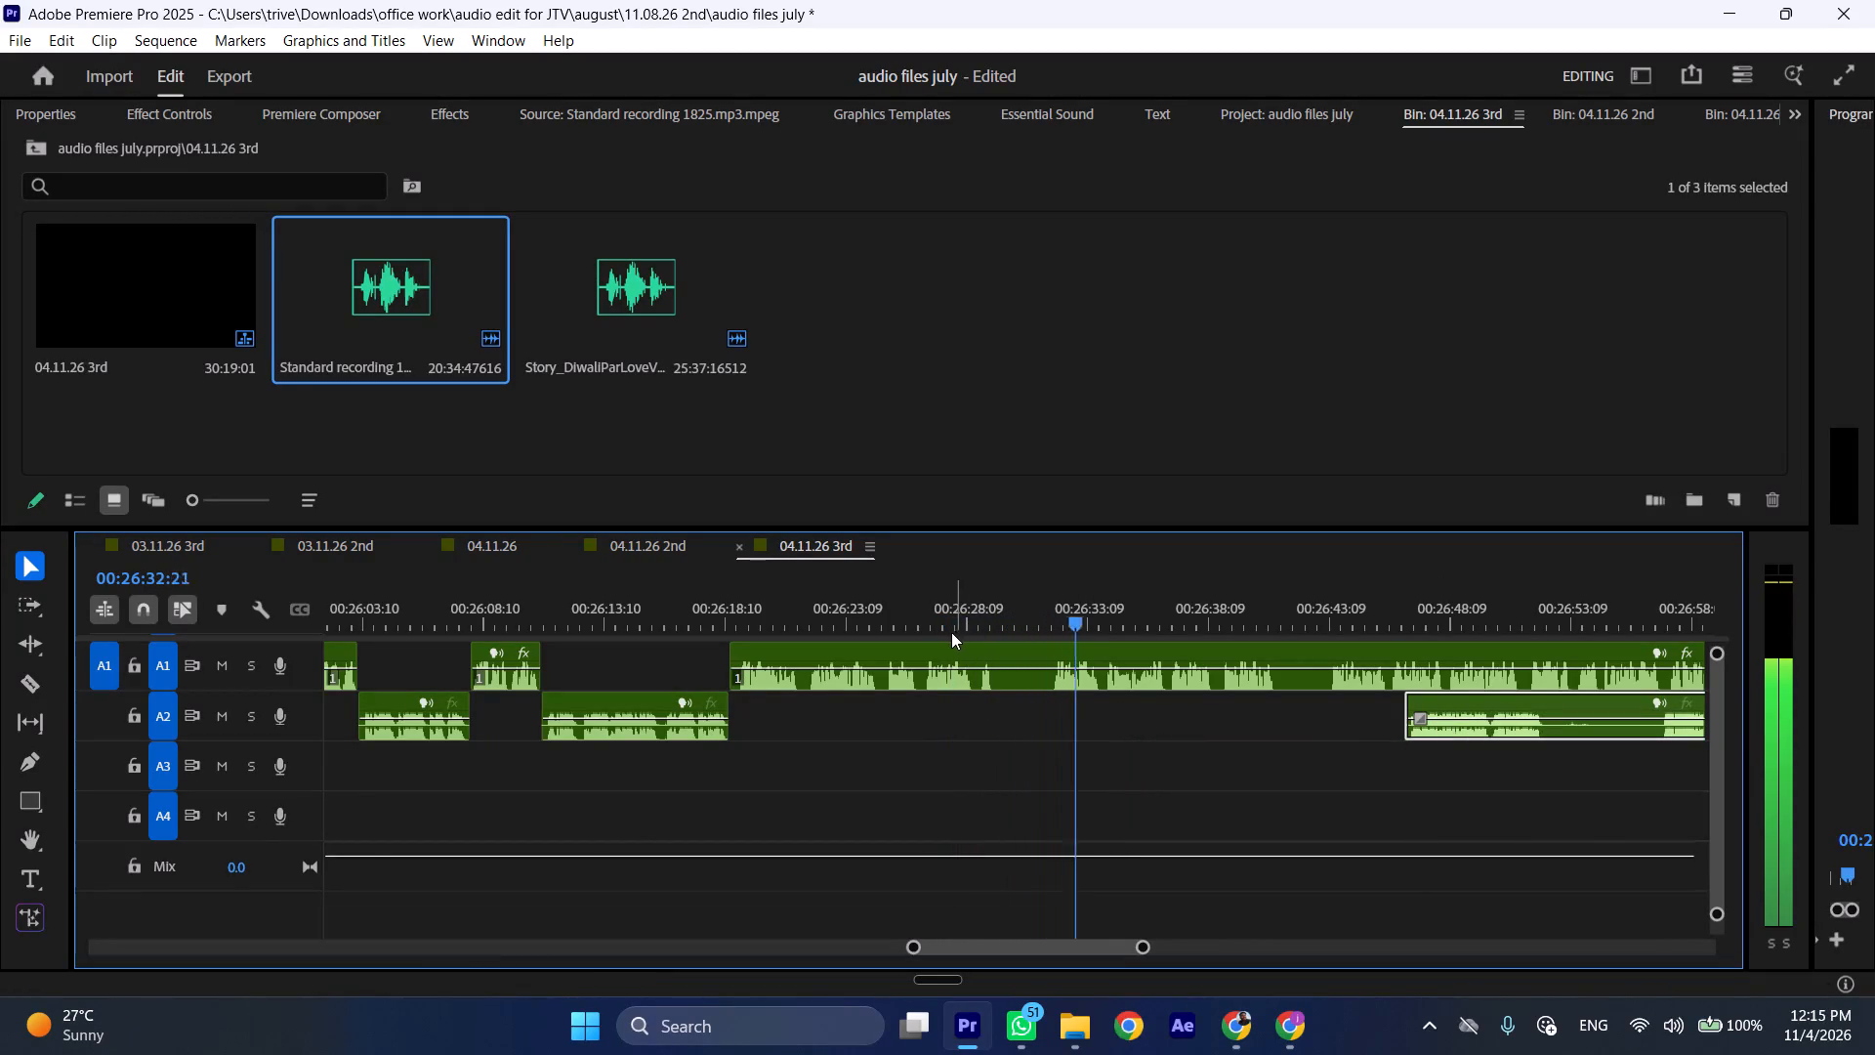
Cut track A1 at 00:26:26:14 and near 00:26:32, ripple delete the section between the cuts, and play back from the join.
{"action": "left_click", "coordinate": [922, 626]}
{"action": "type", "text": "C"}
{"action": "key", "text": "space"}
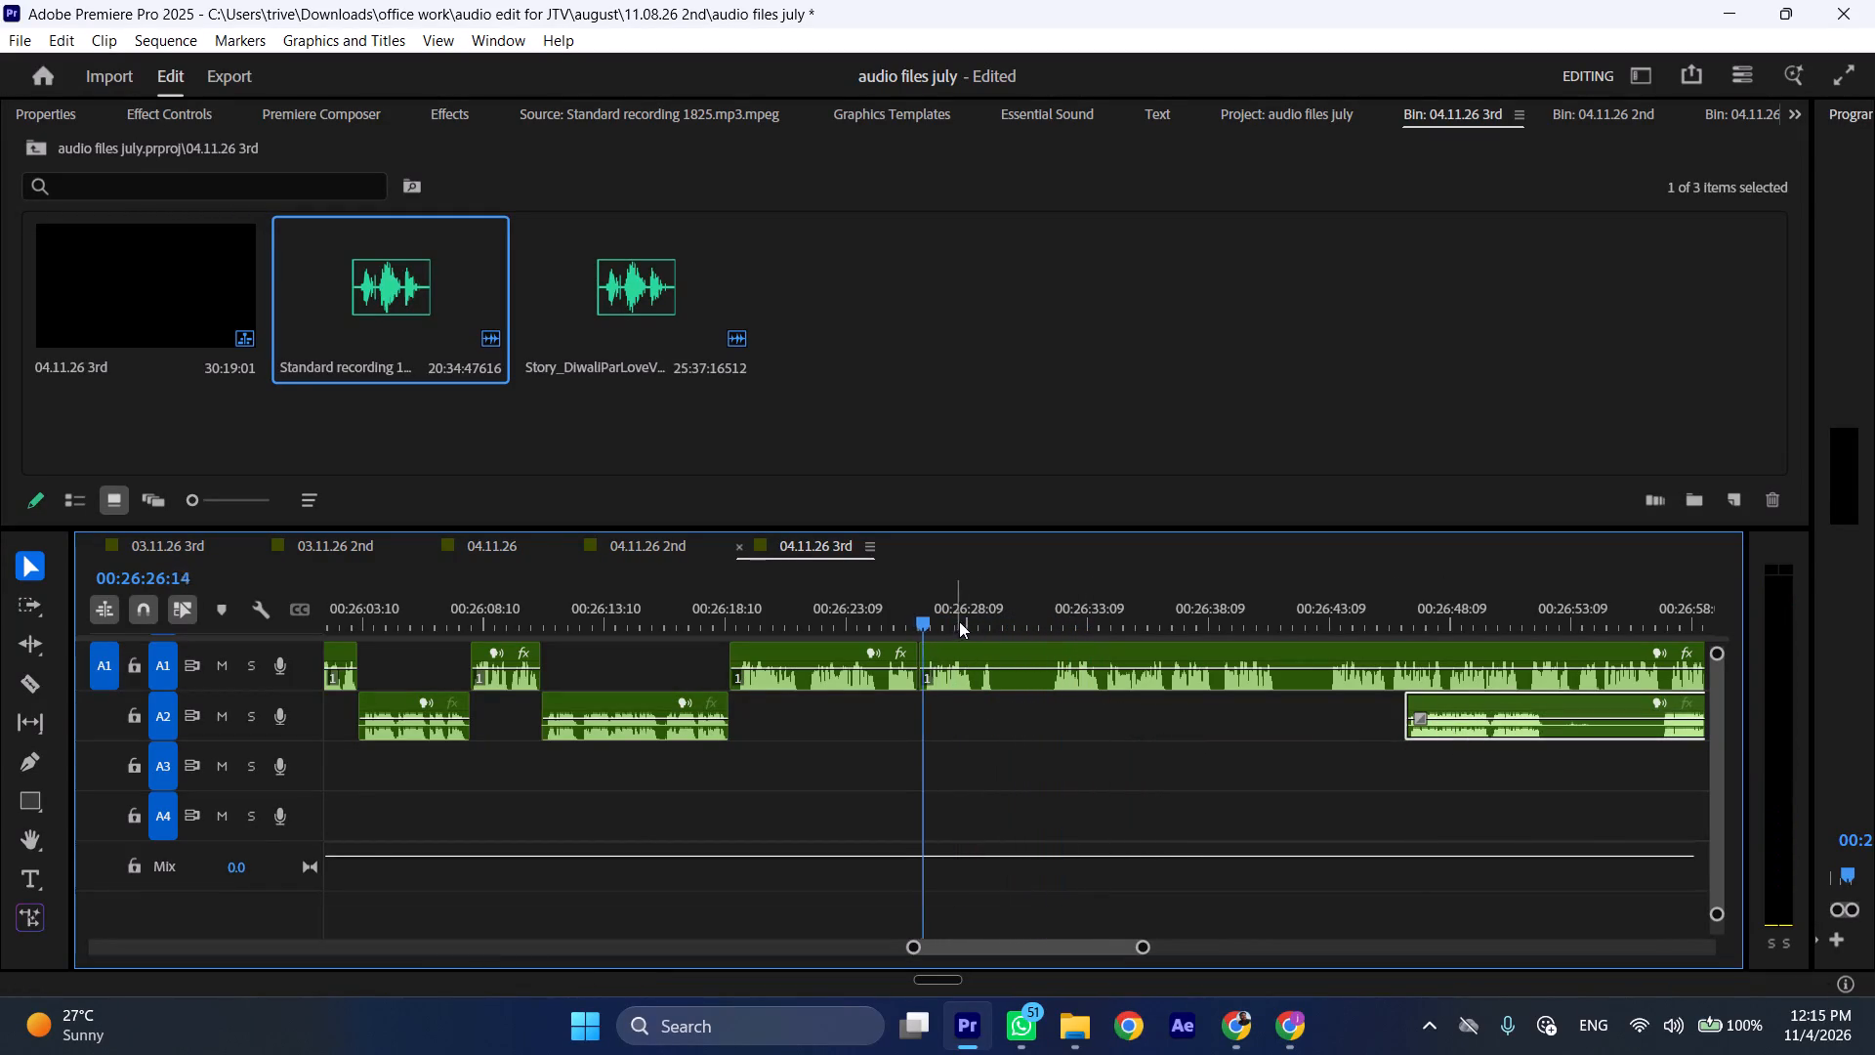
{"action": "left_click_drag", "start_coordinate": [1038, 612], "coordinate": [1054, 614]}
{"action": "left_click", "coordinate": [1065, 662]}
{"action": "key", "text": "shift+c"}
{"action": "key", "text": "ctrl+shift+d"}
{"action": "key", "text": "space"}
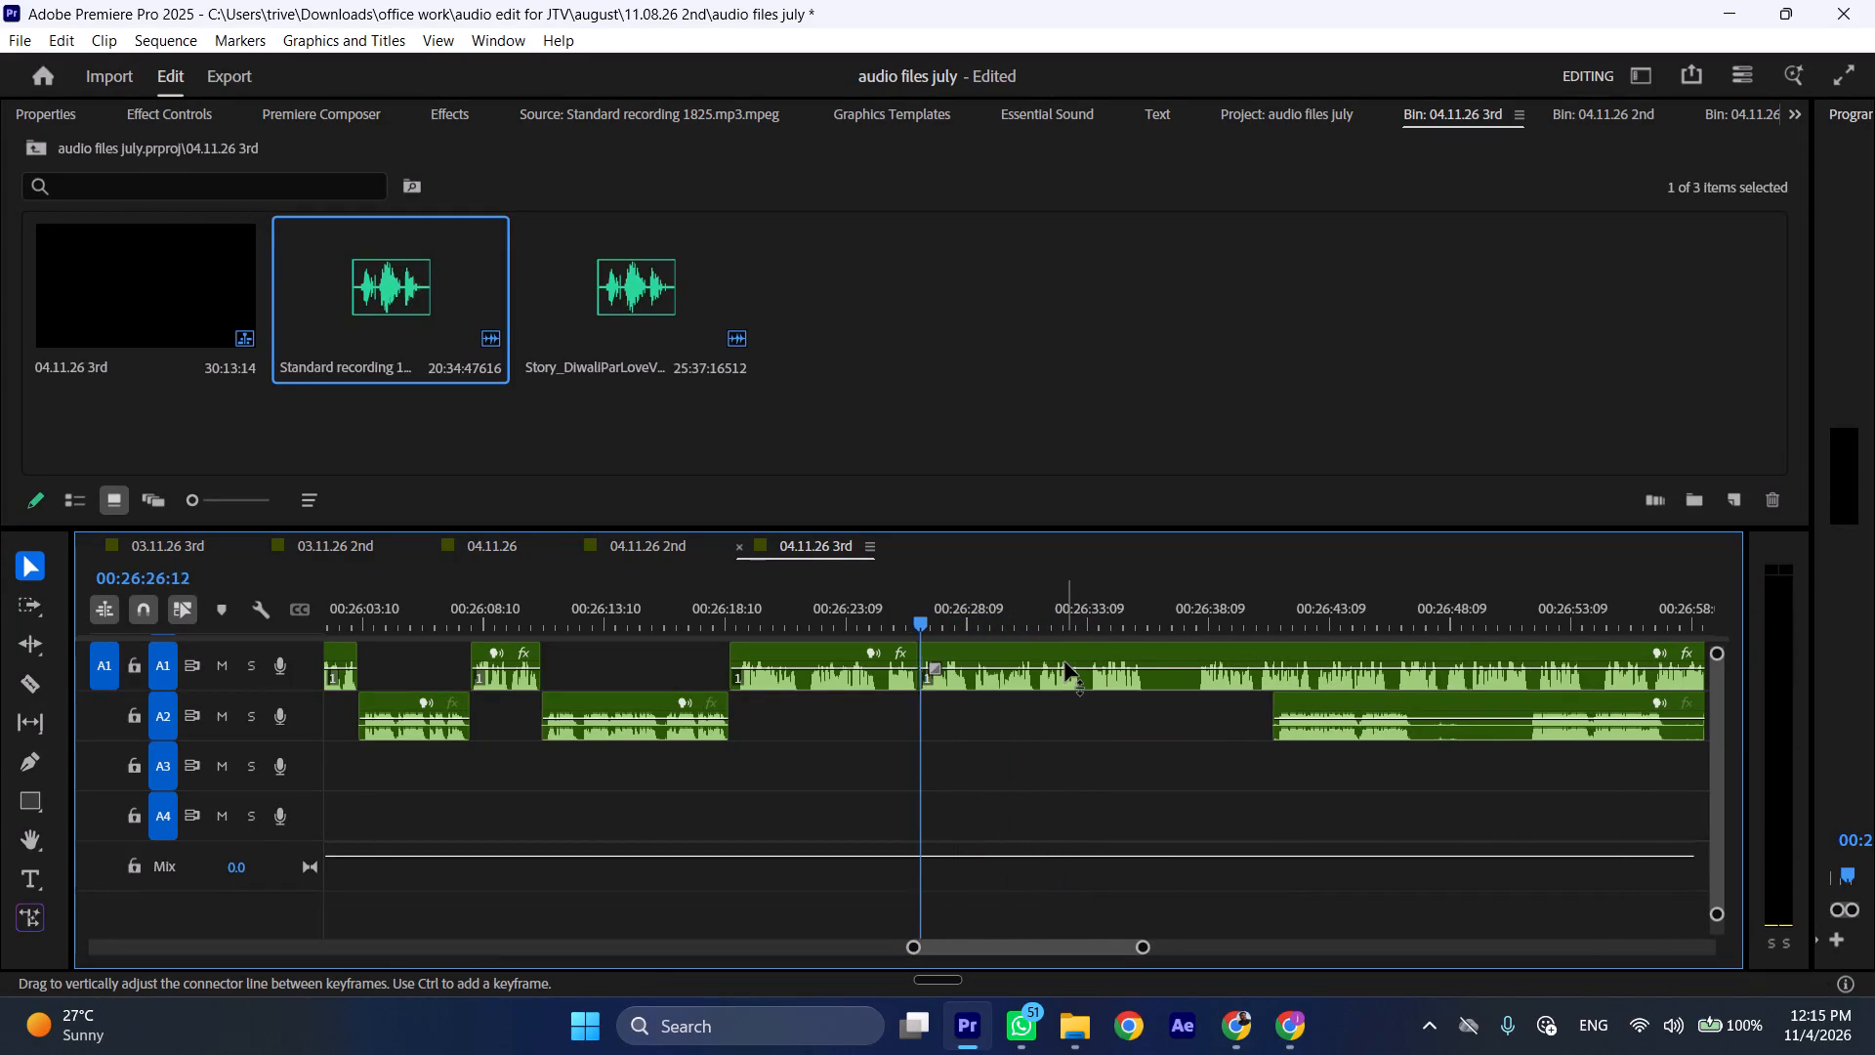
Cut out and ripple delete a short piece of the A1 voice clip around 00:26:21, and play back from about 00:26:25.
{"action": "left_click_drag", "start_coordinate": [796, 599], "coordinate": [813, 604]}
{"action": "key", "text": "shift+c"}
{"action": "left_click", "coordinate": [847, 646]}
{"action": "key", "text": "shift+c"}
{"action": "key", "text": "ctrl+shift+d"}
{"action": "left_click", "coordinate": [894, 605]}
{"action": "key", "text": "space"}
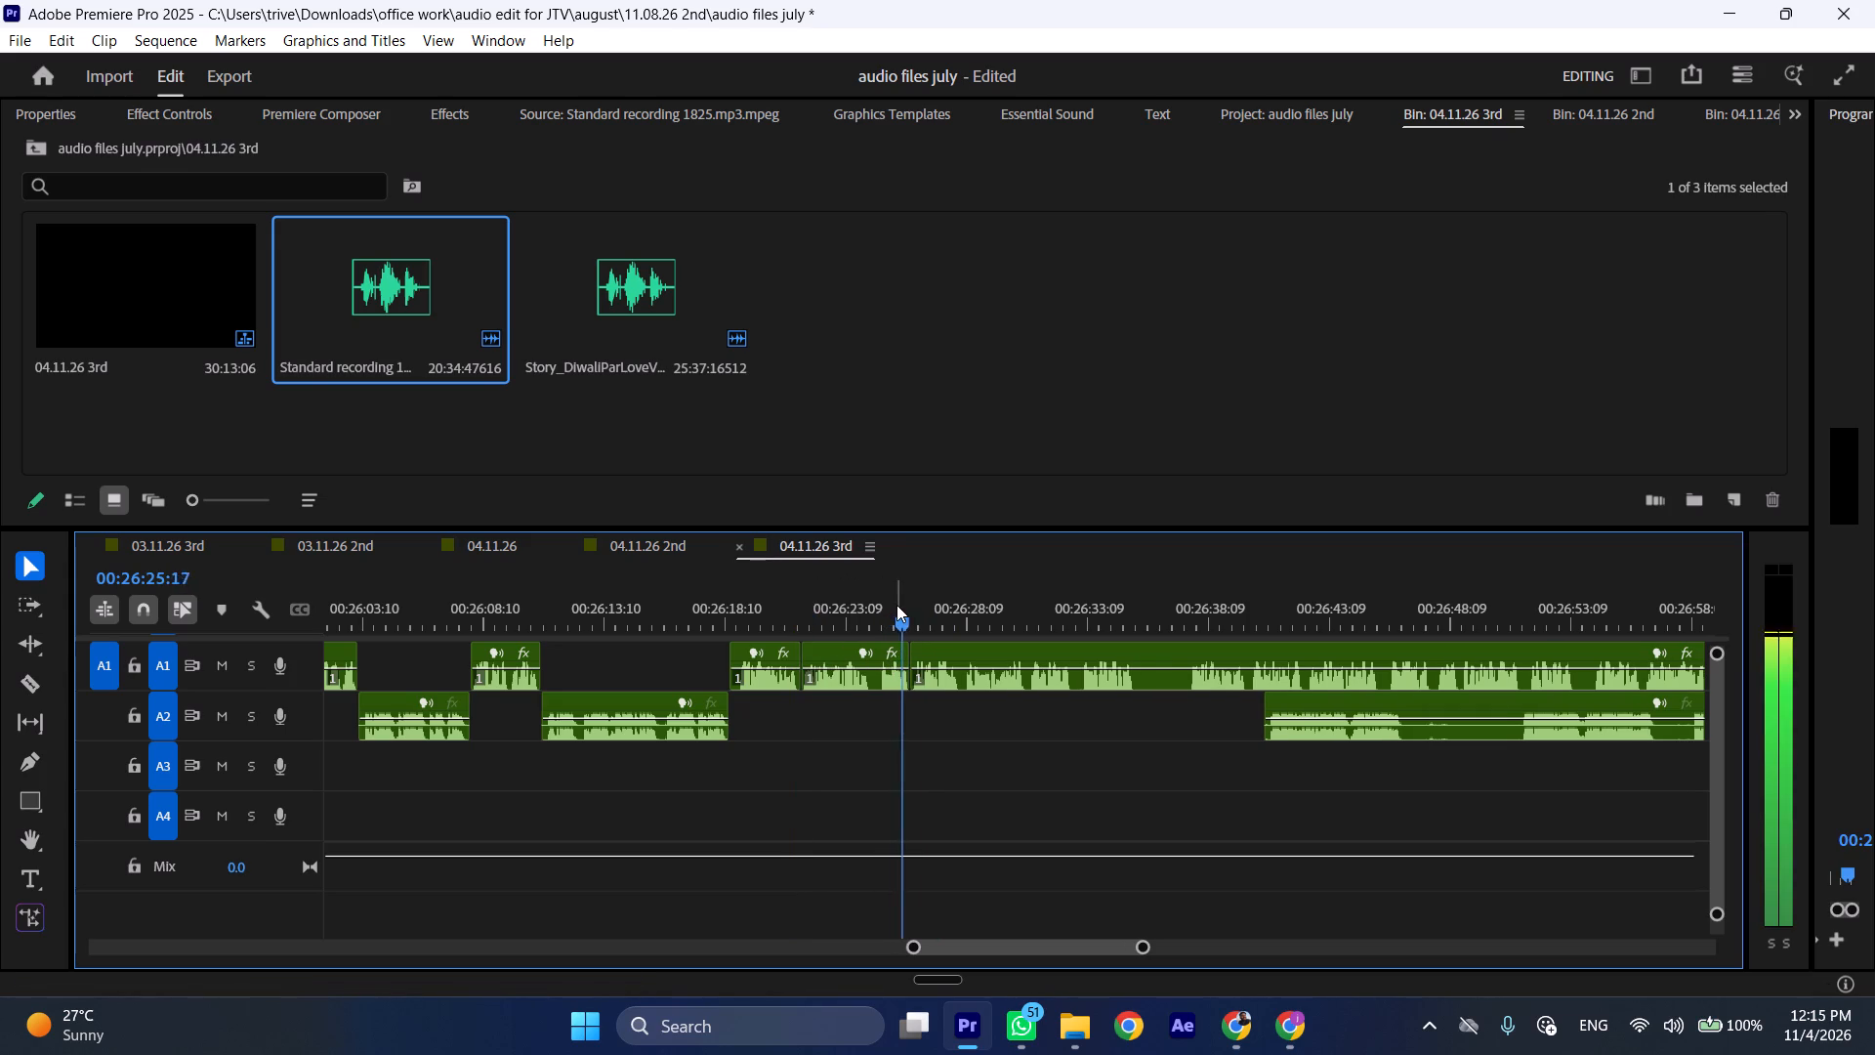
{"action": "type", "text": "l"}
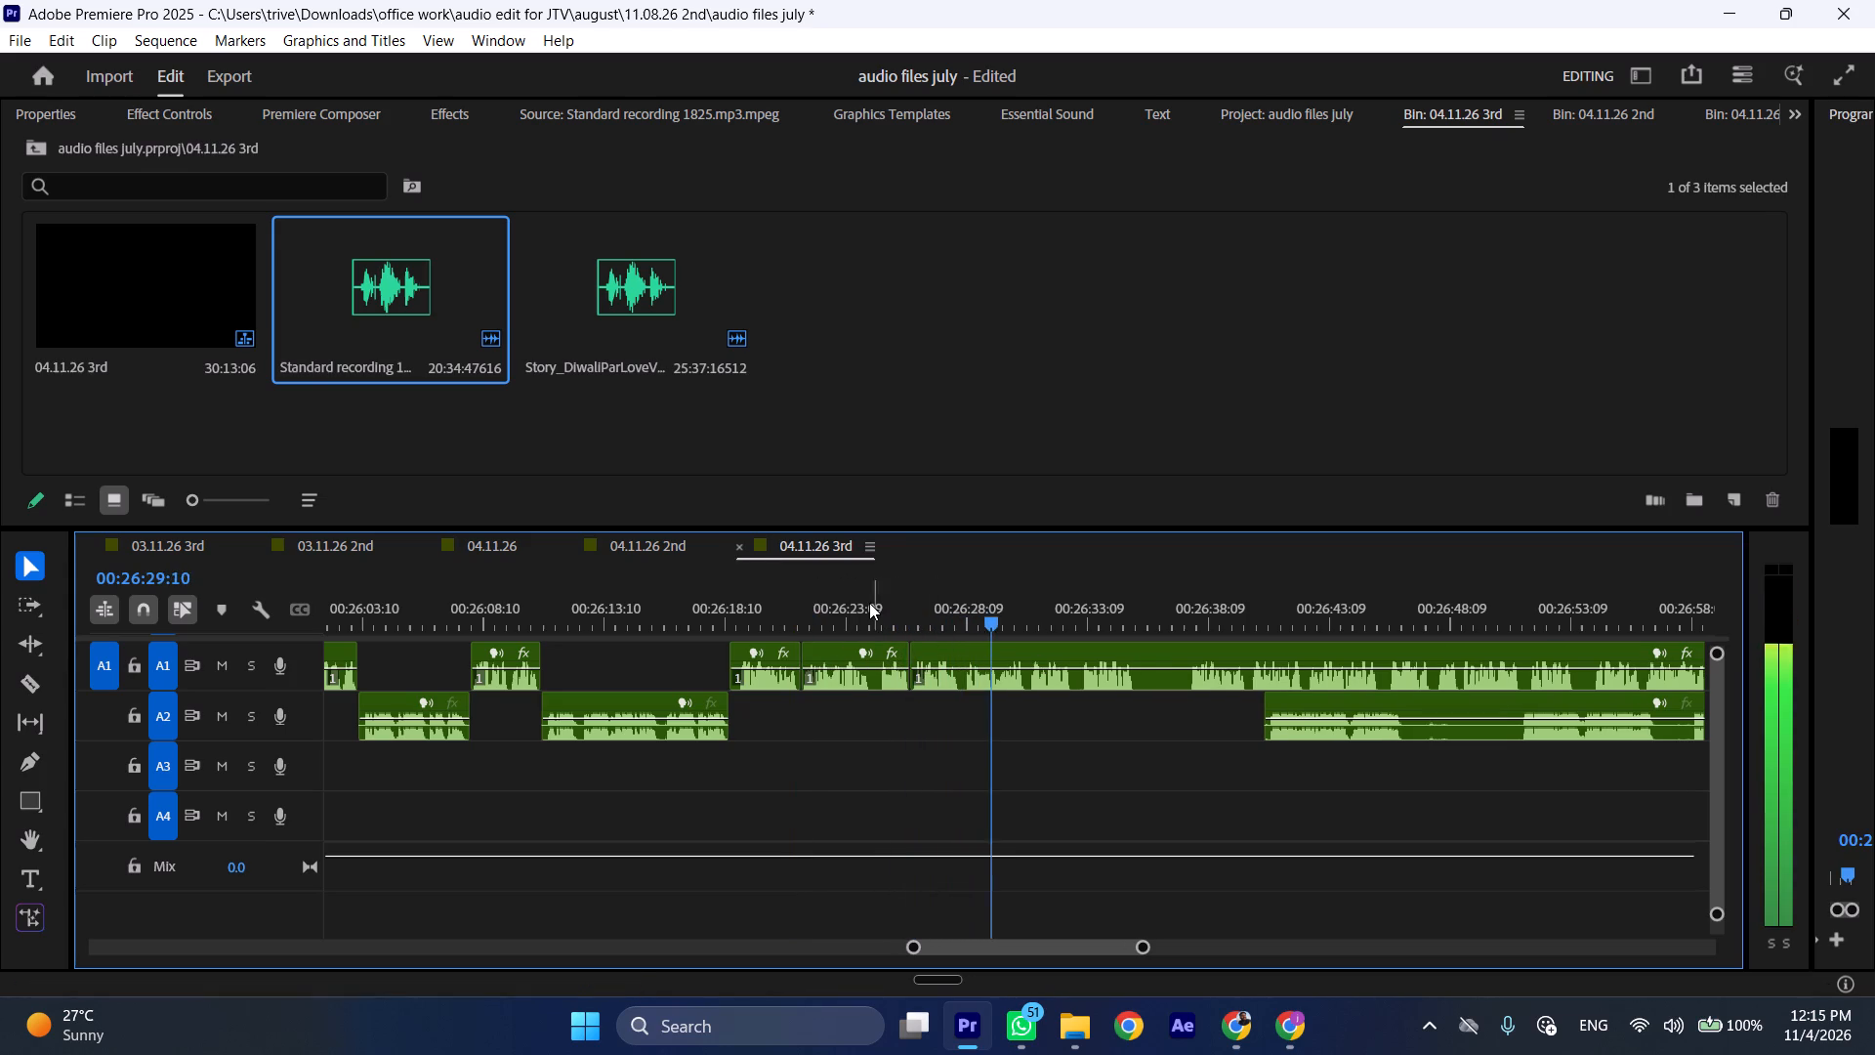
Cut out and ripple delete a few frames of track A1 just before 00:26:24:16, and play on past the edit.
{"action": "left_click_drag", "start_coordinate": [869, 603], "coordinate": [878, 603]}
{"action": "key", "text": "shift+c"}
{"action": "left_click", "coordinate": [898, 671]}
{"action": "key", "text": "shift+c"}
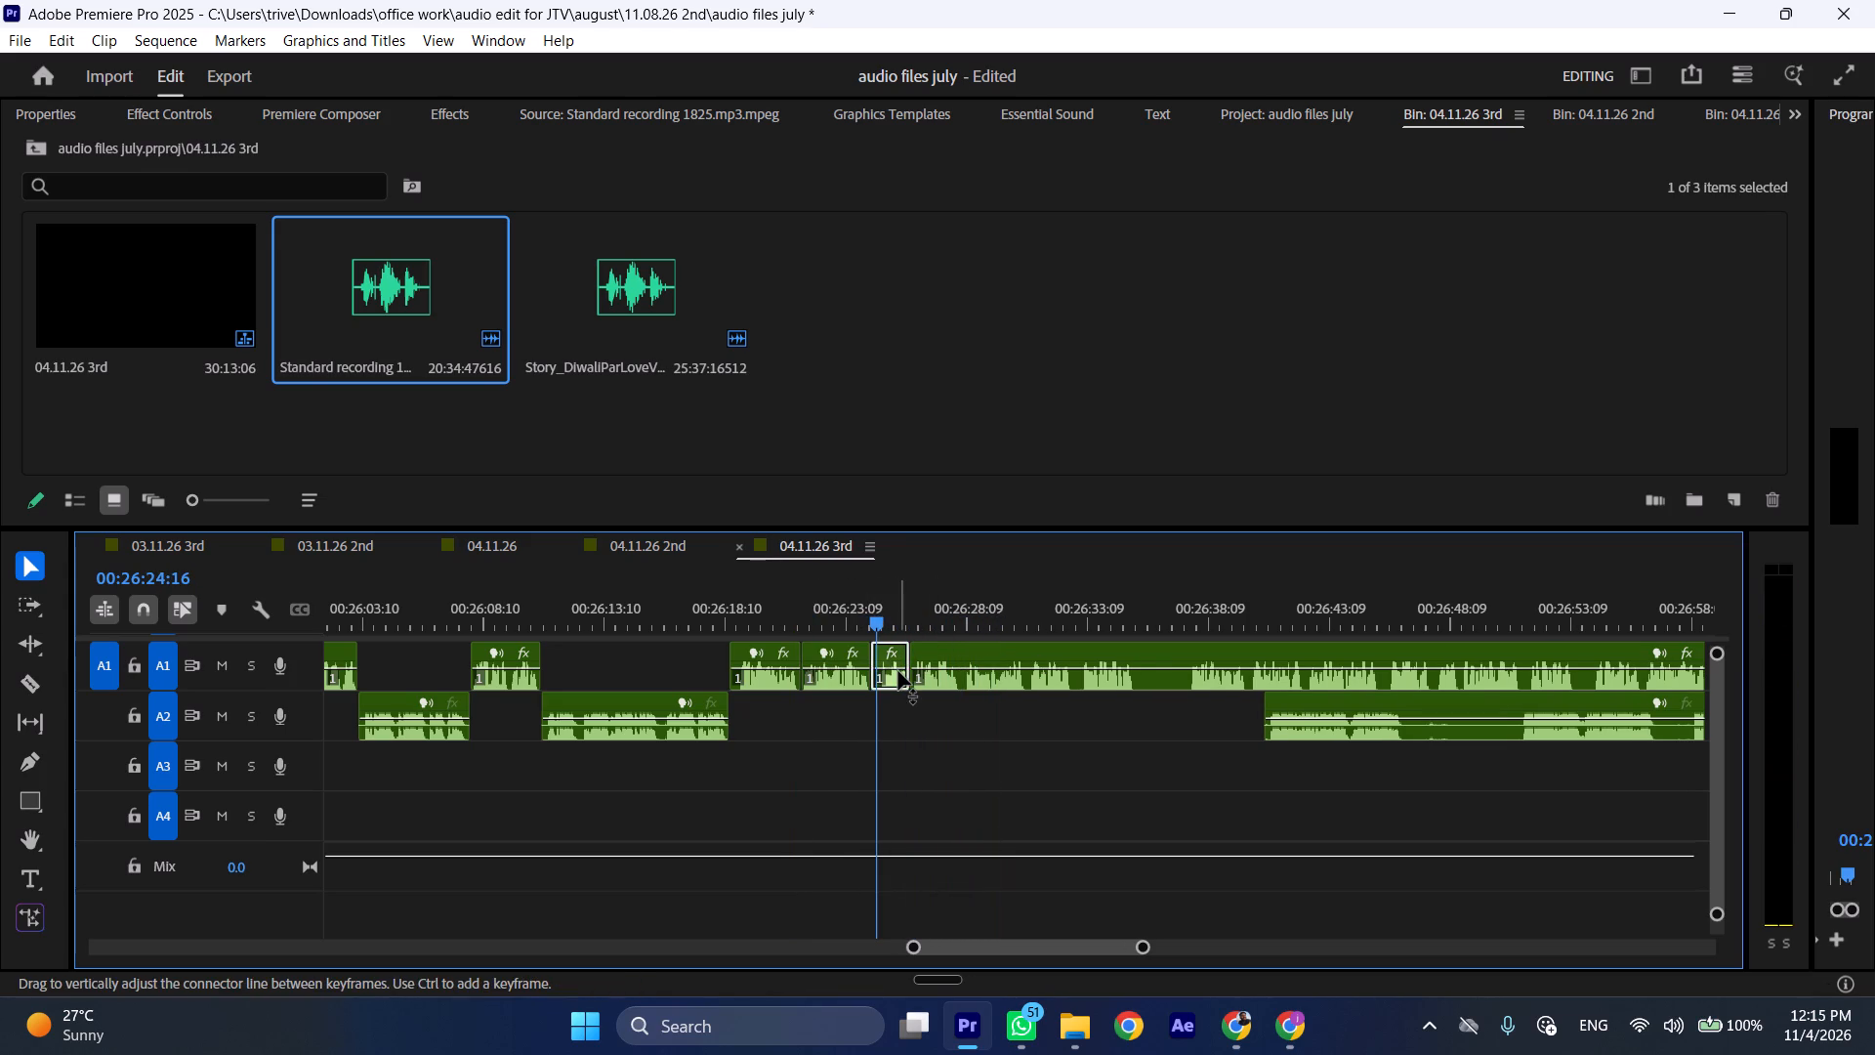
{"action": "key", "text": "ctrl+shift+d"}
{"action": "left_click_drag", "start_coordinate": [928, 617], "coordinate": [979, 623]}
{"action": "key", "text": "space"}
{"action": "key", "text": "l"}
{"action": "scroll", "coordinate": [1006, 669], "scroll_direction": "down", "scroll_amount": 6}
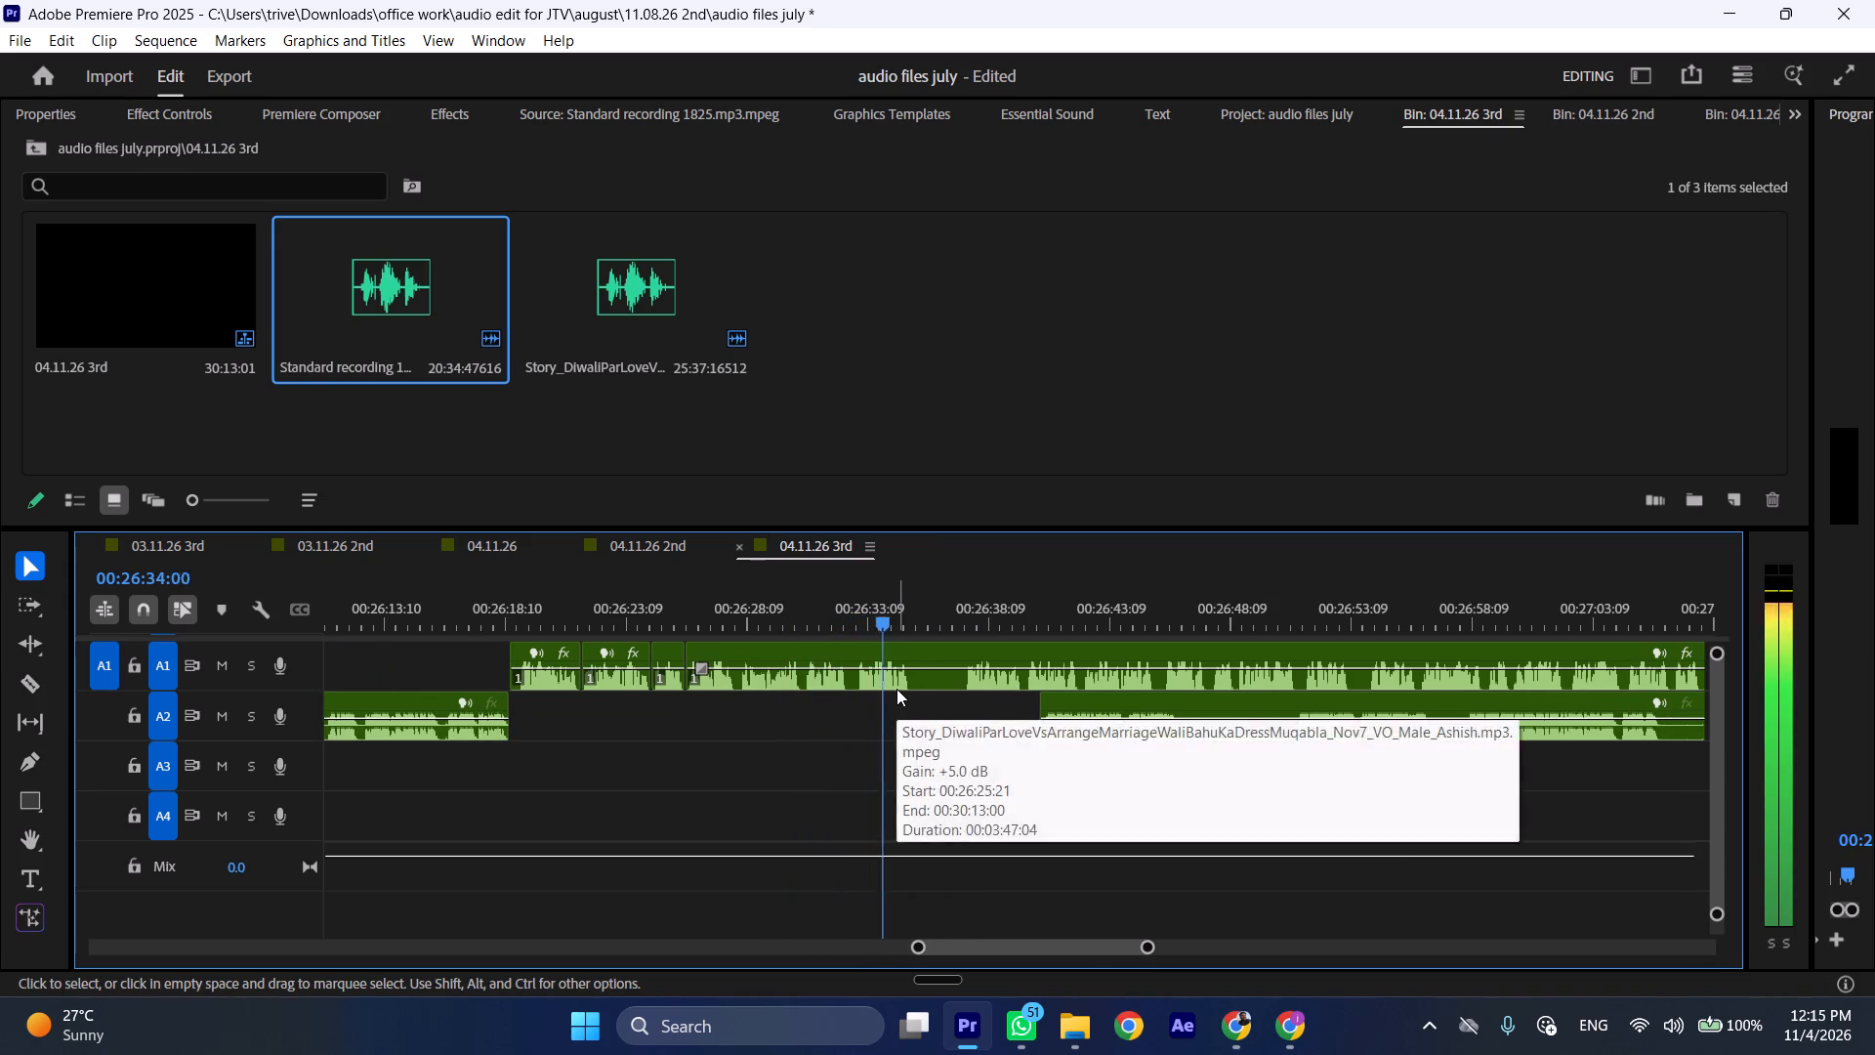
Cut track A1 at 00:26:35:09 and move the following A2 recording earlier so it starts at that cut.
{"action": "key", "text": "space"}
{"action": "key", "text": "shift+c"}
{"action": "left_click_drag", "start_coordinate": [1097, 698], "coordinate": [936, 705]}
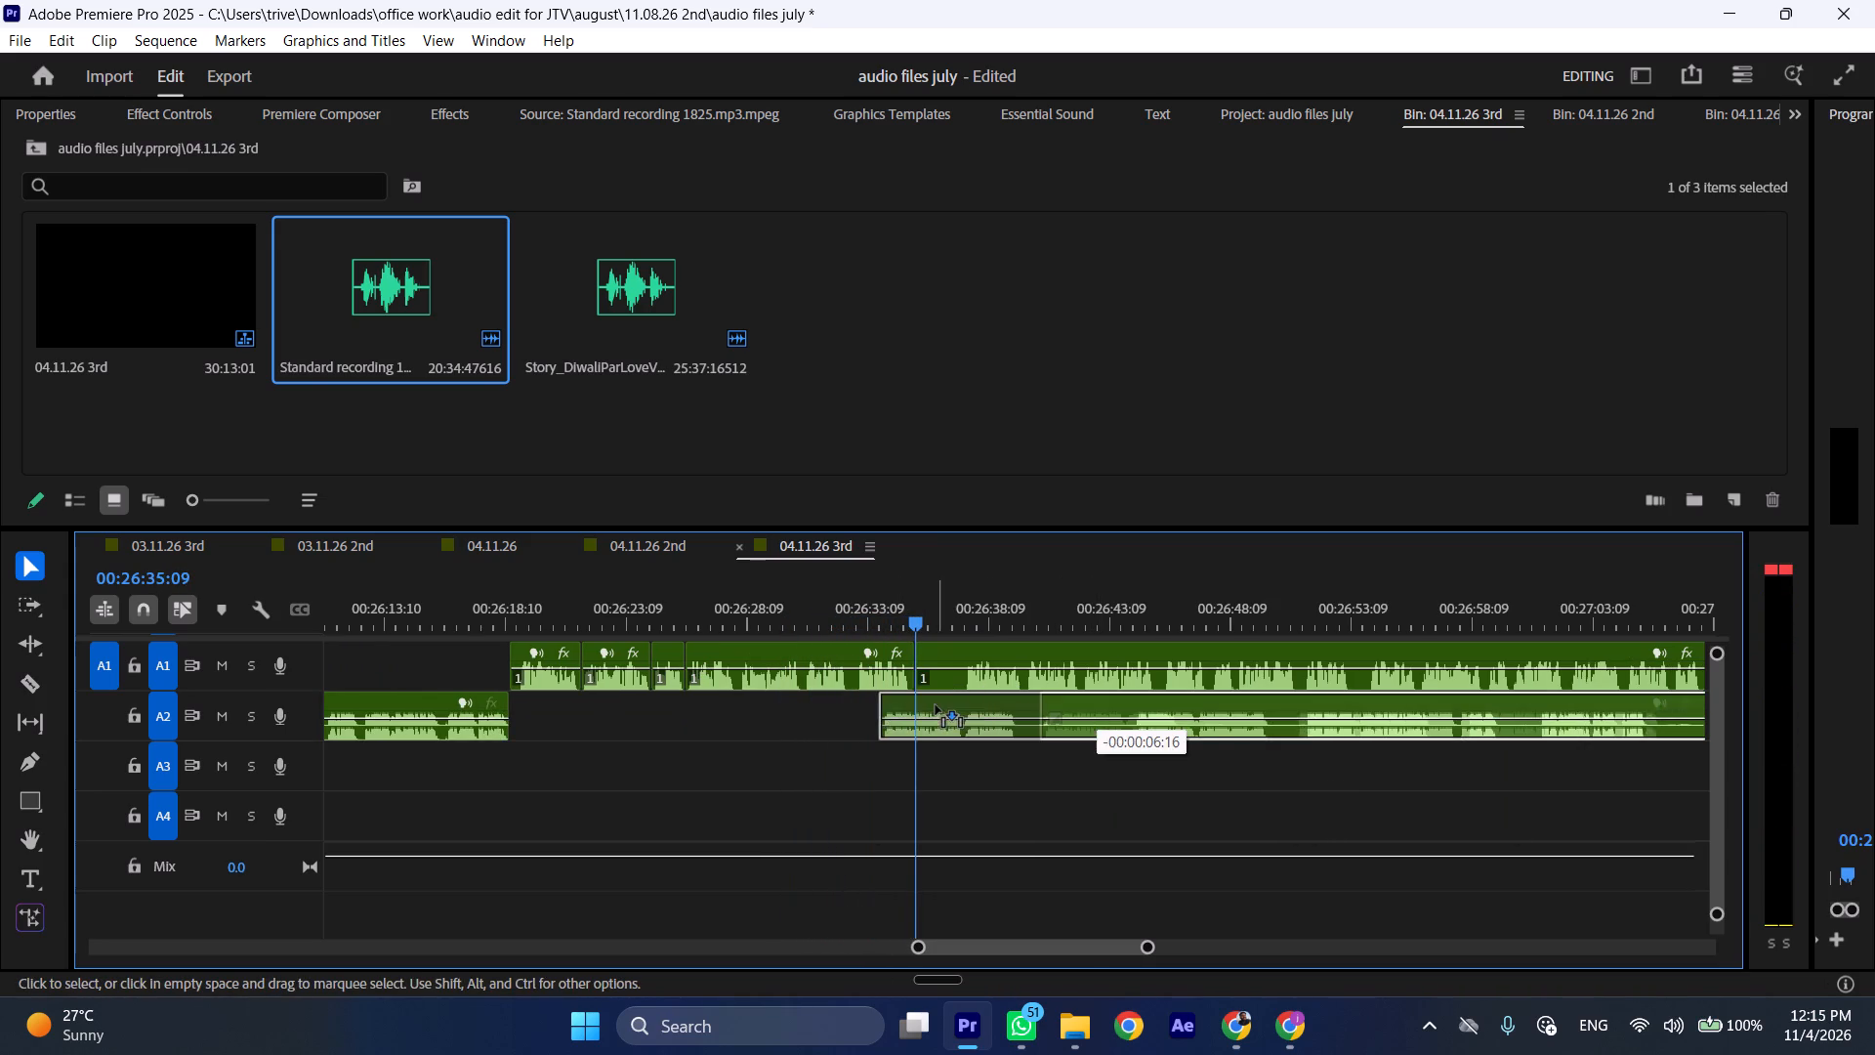
{"action": "left_click_drag", "start_coordinate": [936, 705], "coordinate": [964, 707]}
Move the A1 clip after the cut later to about 00:27:01, clearing space for the A2 recording, and play back.
{"action": "left_click_drag", "start_coordinate": [955, 648], "coordinate": [1585, 649]}
{"action": "key", "text": "space"}
{"action": "key", "text": "l"}
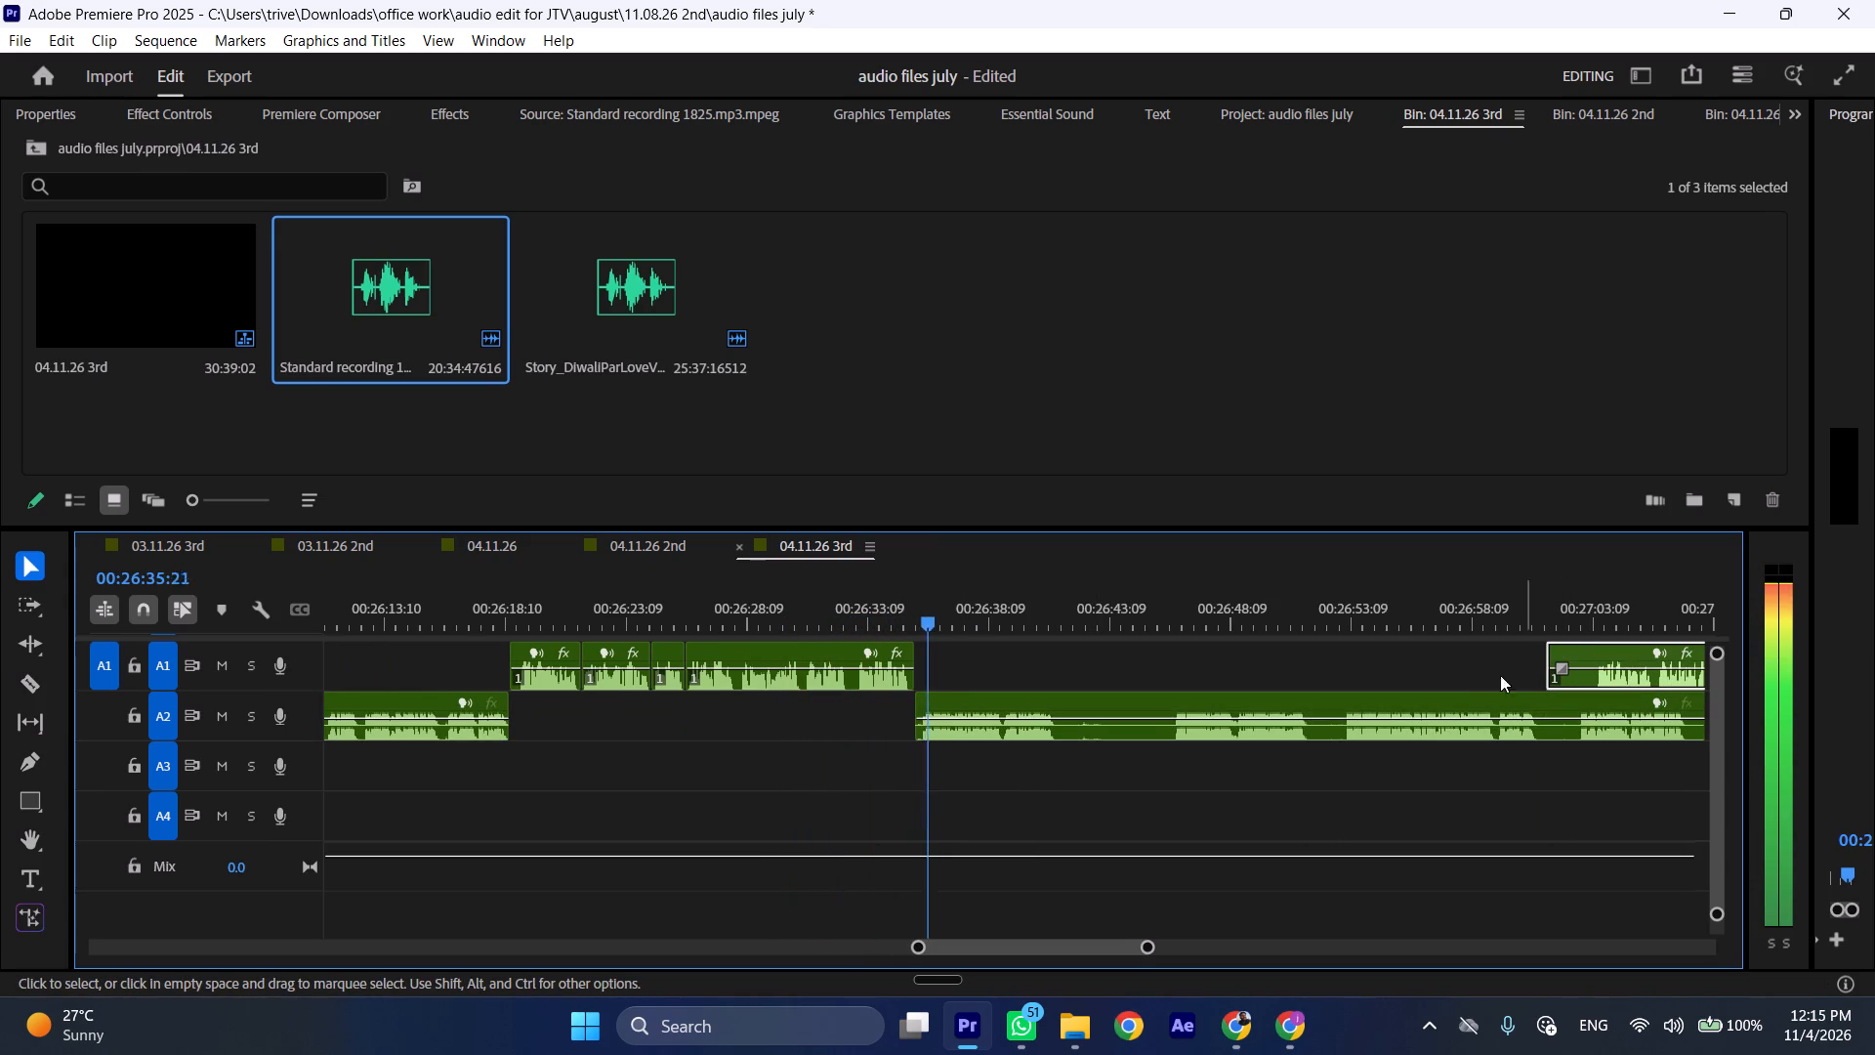
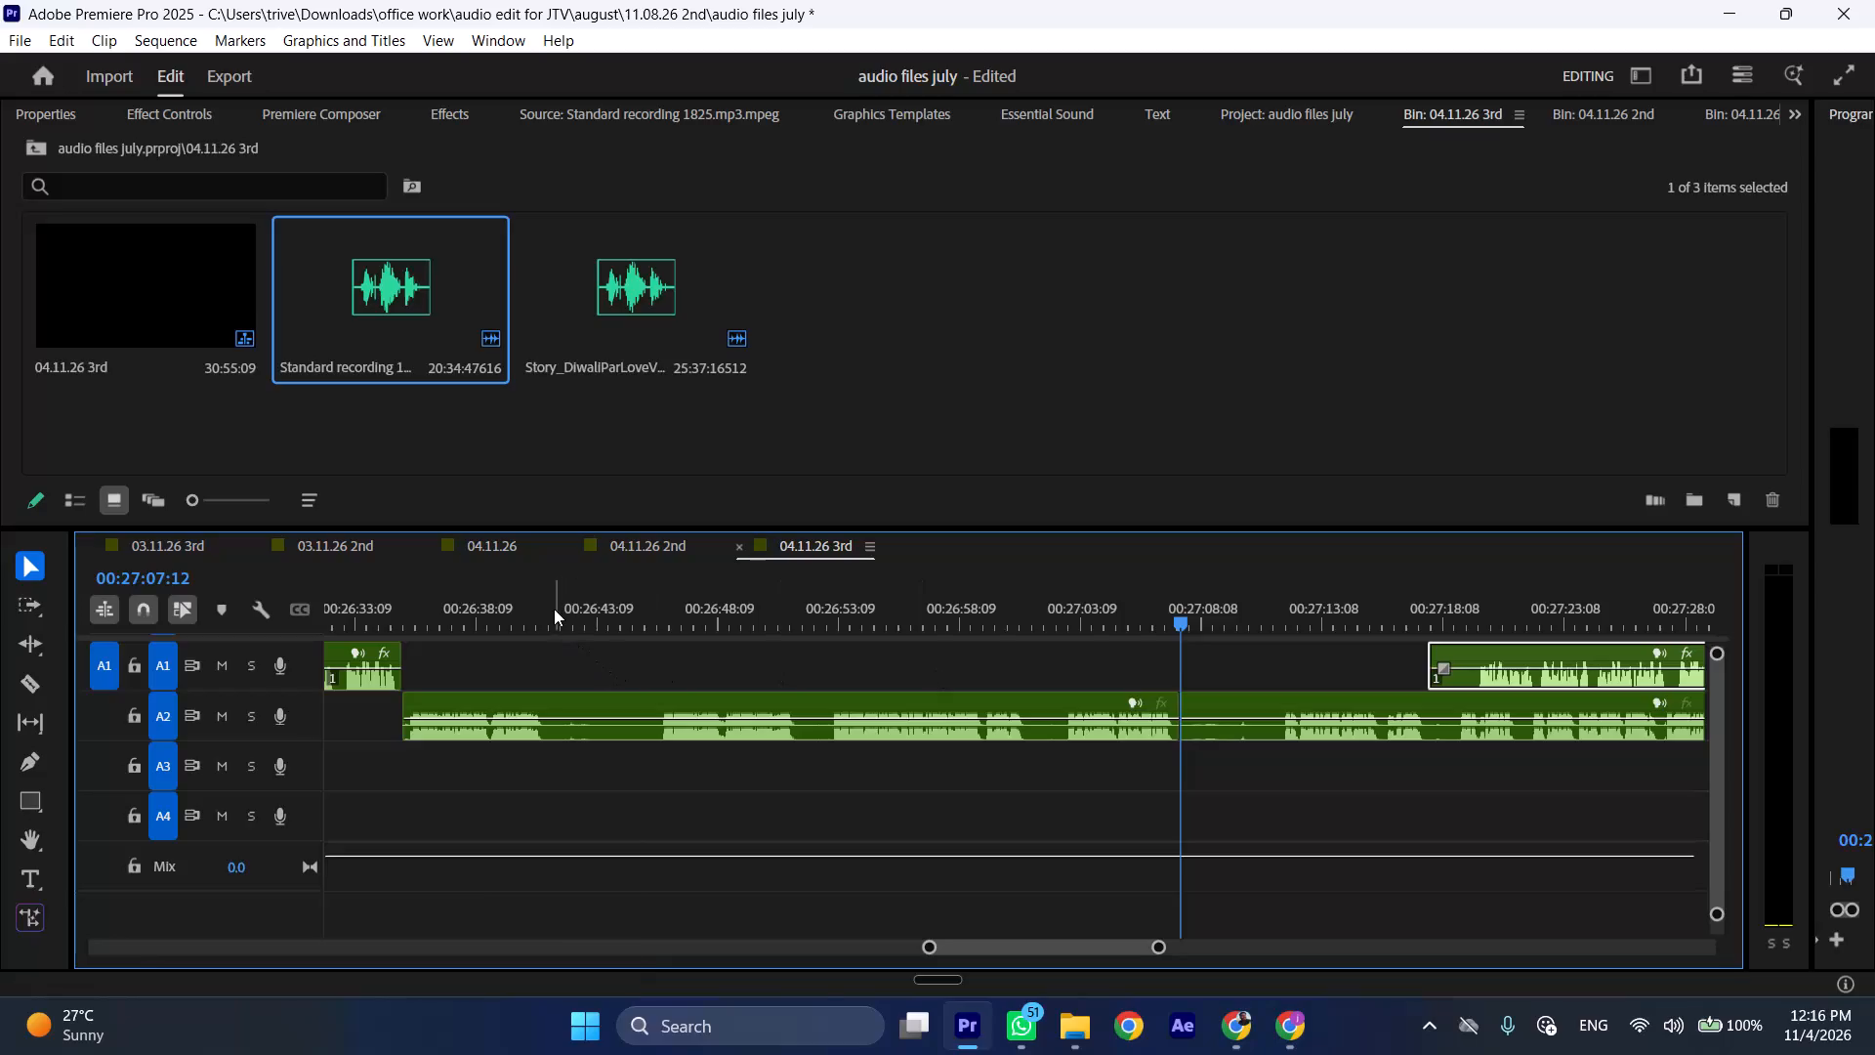
Cut the A2 recording around three pauses, at about 00:26:41–00:26:46, 00:26:52–00:26:53 and 00:27:01–00:27:02:14.
{"action": "left_click_drag", "start_coordinate": [554, 609], "coordinate": [546, 605]}
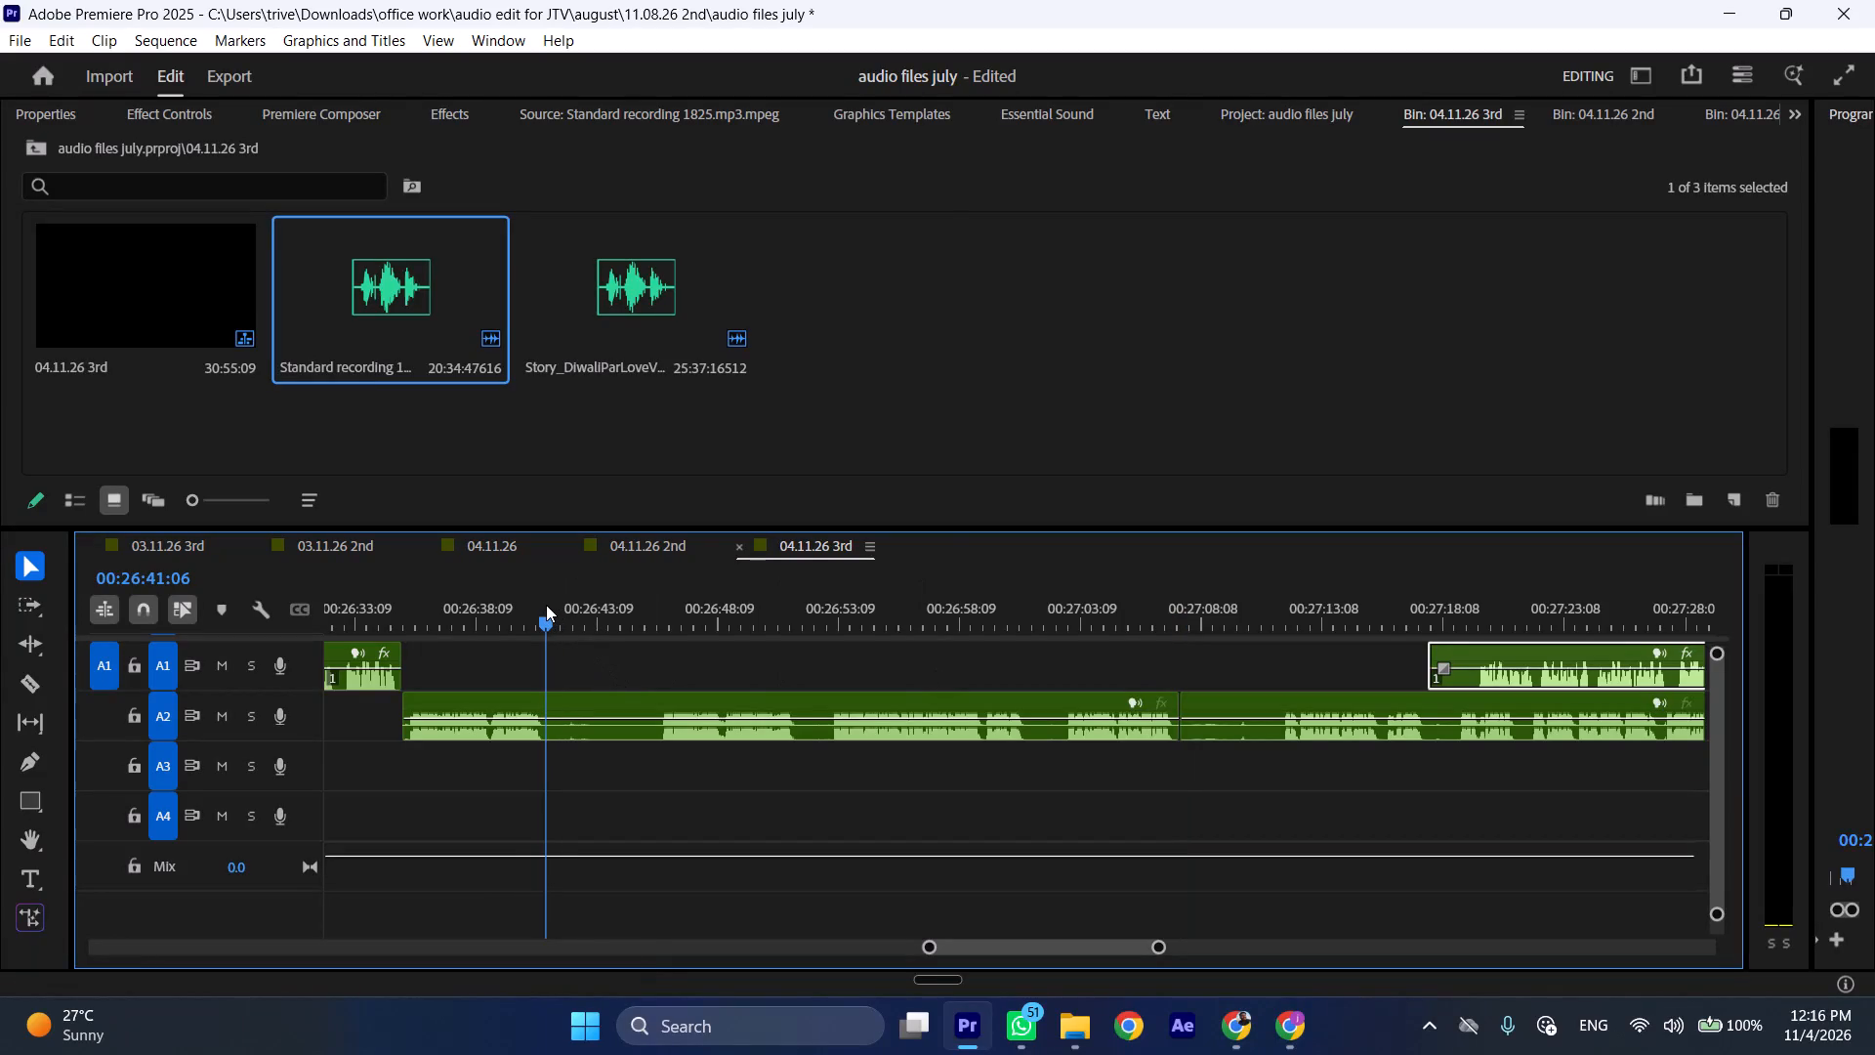
{"action": "left_click_drag", "start_coordinate": [546, 605], "coordinate": [547, 604]}
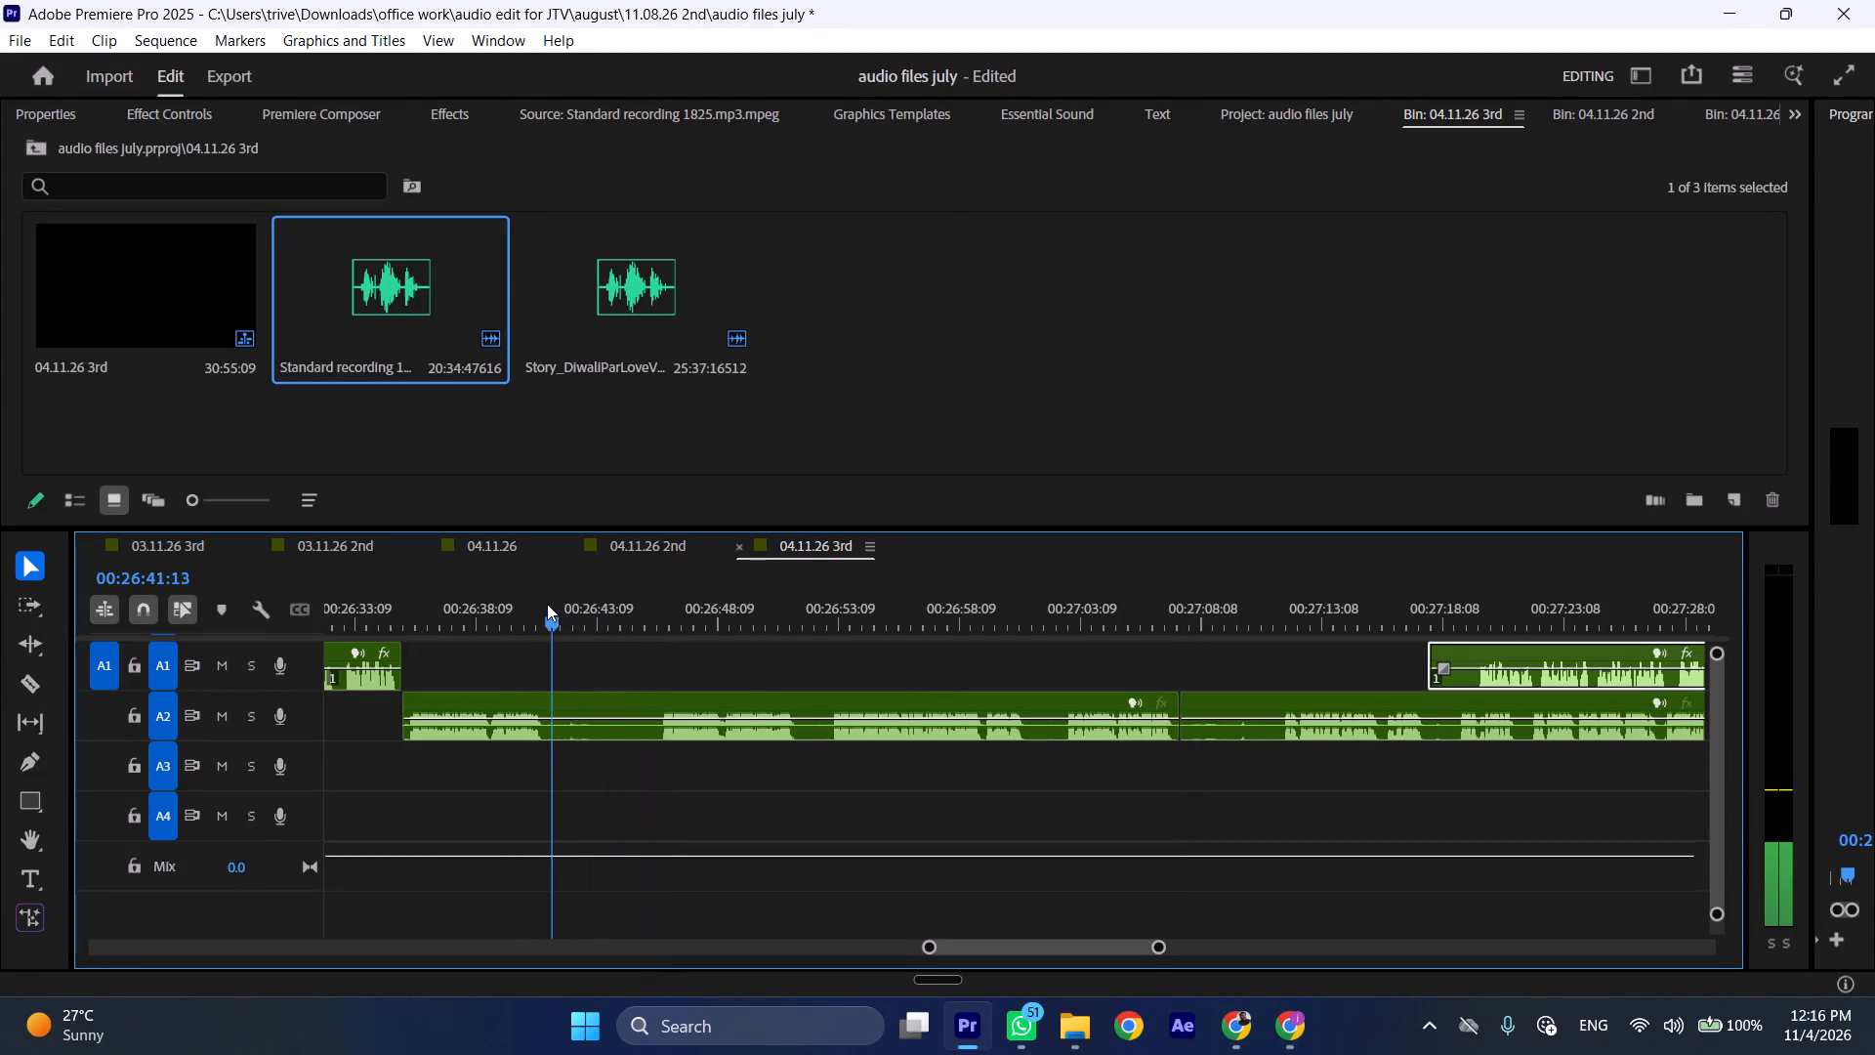
{"action": "left_click_drag", "start_coordinate": [547, 604], "coordinate": [737, 589]}
{"action": "key", "text": "shift+c"}
{"action": "key", "text": "shift+c"}
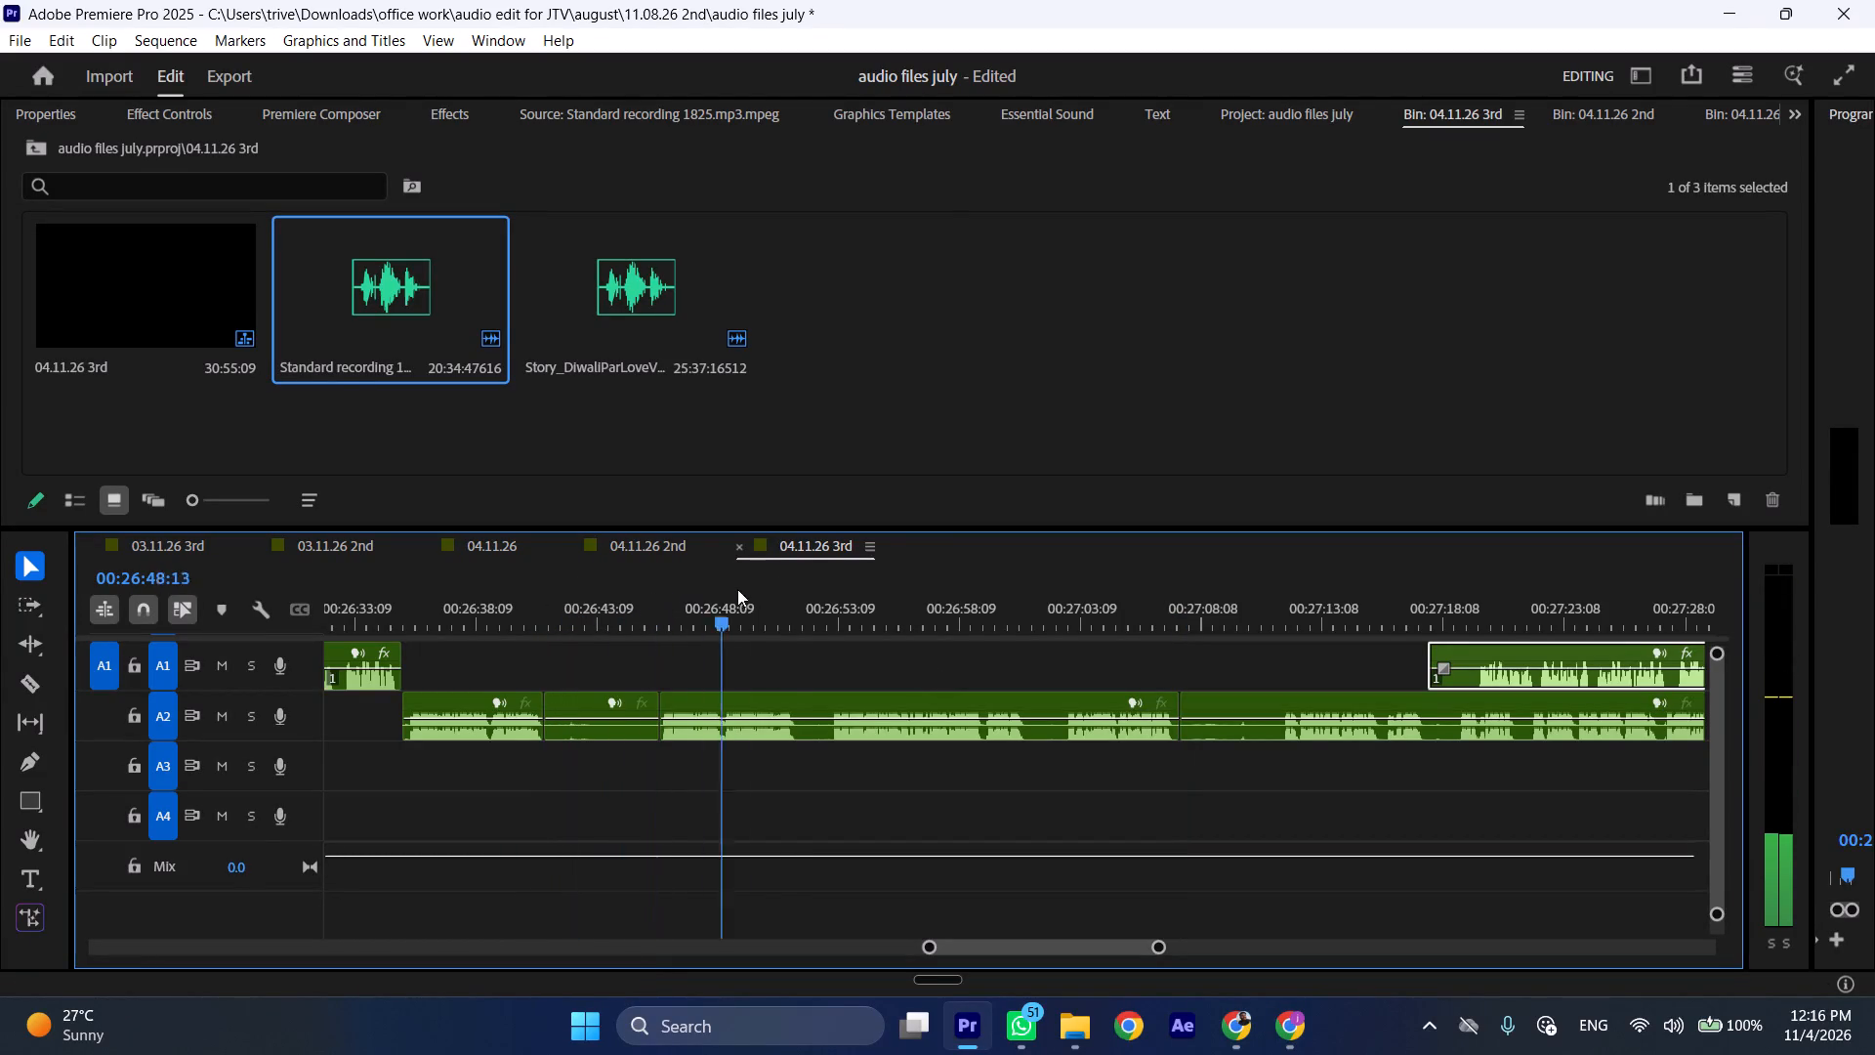
{"action": "left_click_drag", "start_coordinate": [737, 589], "coordinate": [831, 589]}
{"action": "key", "text": "shift+c"}
{"action": "key", "text": "shift+c"}
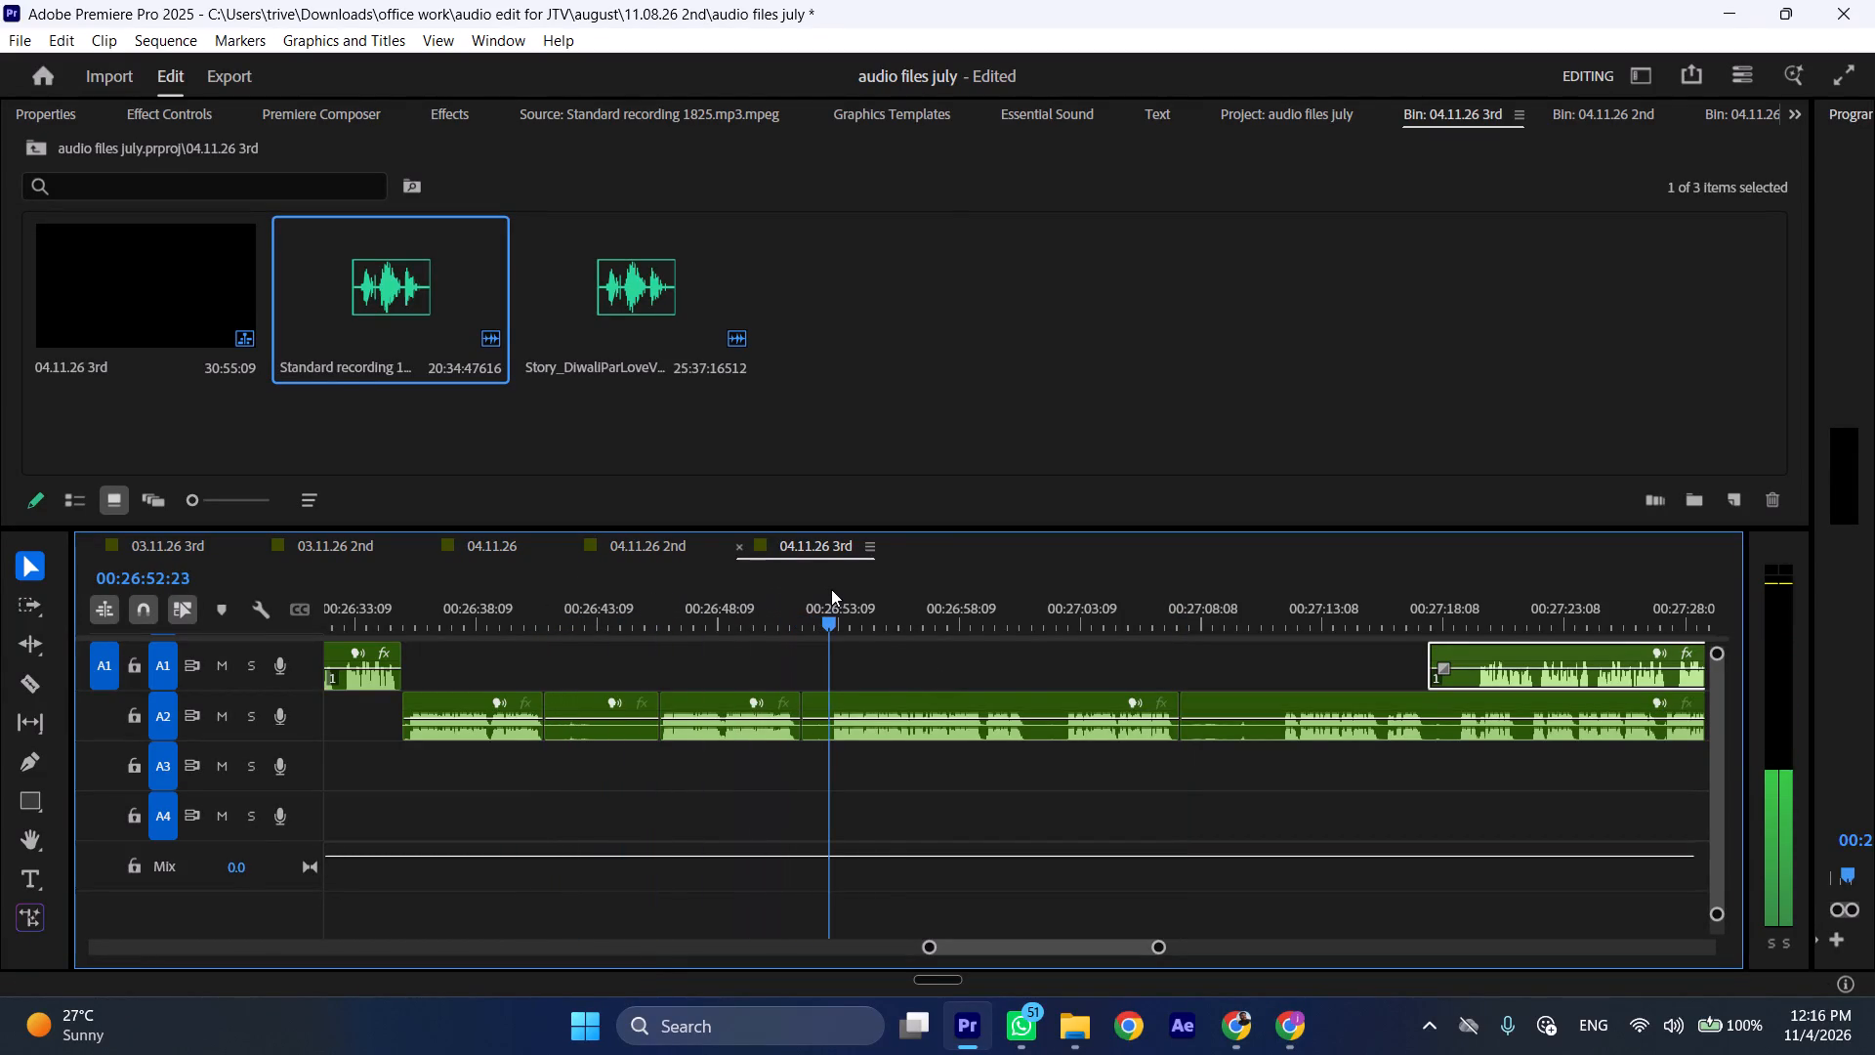
{"action": "left_click_drag", "start_coordinate": [831, 589], "coordinate": [1060, 575]}
{"action": "key", "text": "shift+c"}
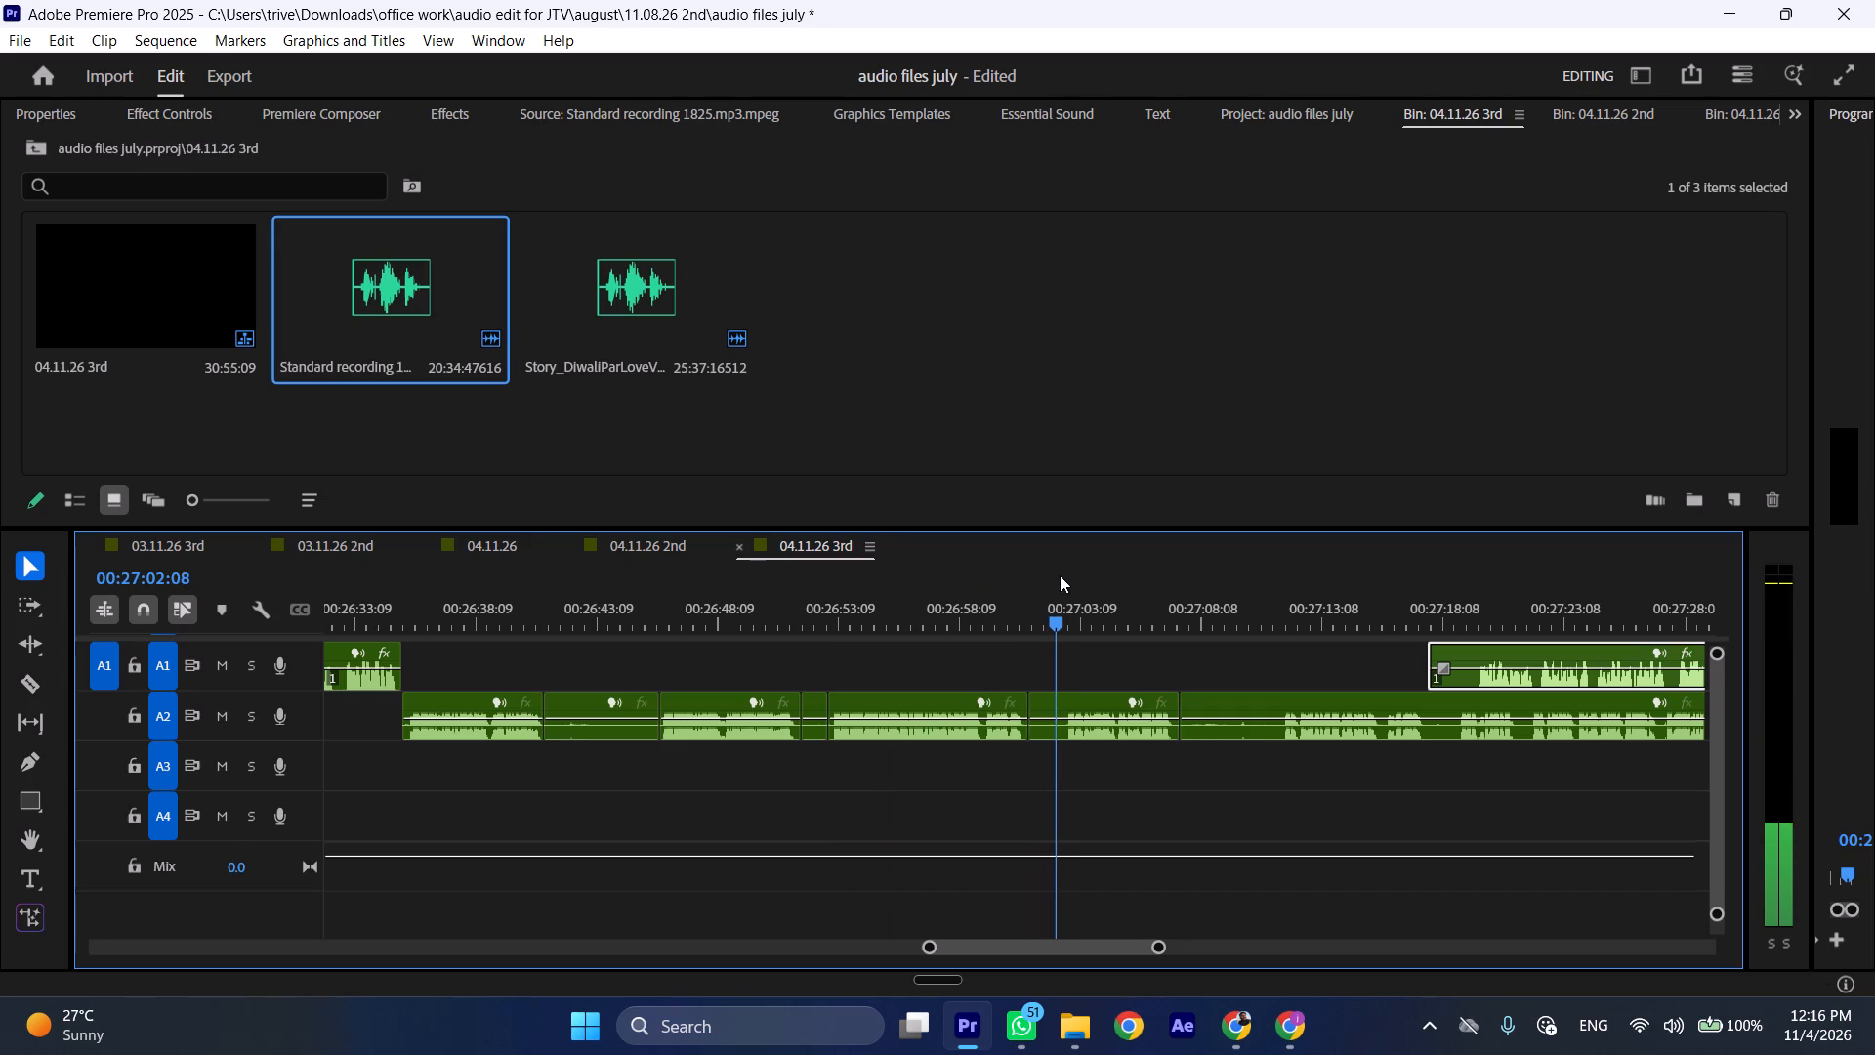
{"action": "left_click_drag", "start_coordinate": [1060, 575], "coordinate": [1063, 575]}
{"action": "key", "text": "shift+c"}
Ripple delete the three cut-out pauses from track A2, closing the gaps between the remaining pieces.
{"action": "left_click", "coordinate": [1042, 708]}
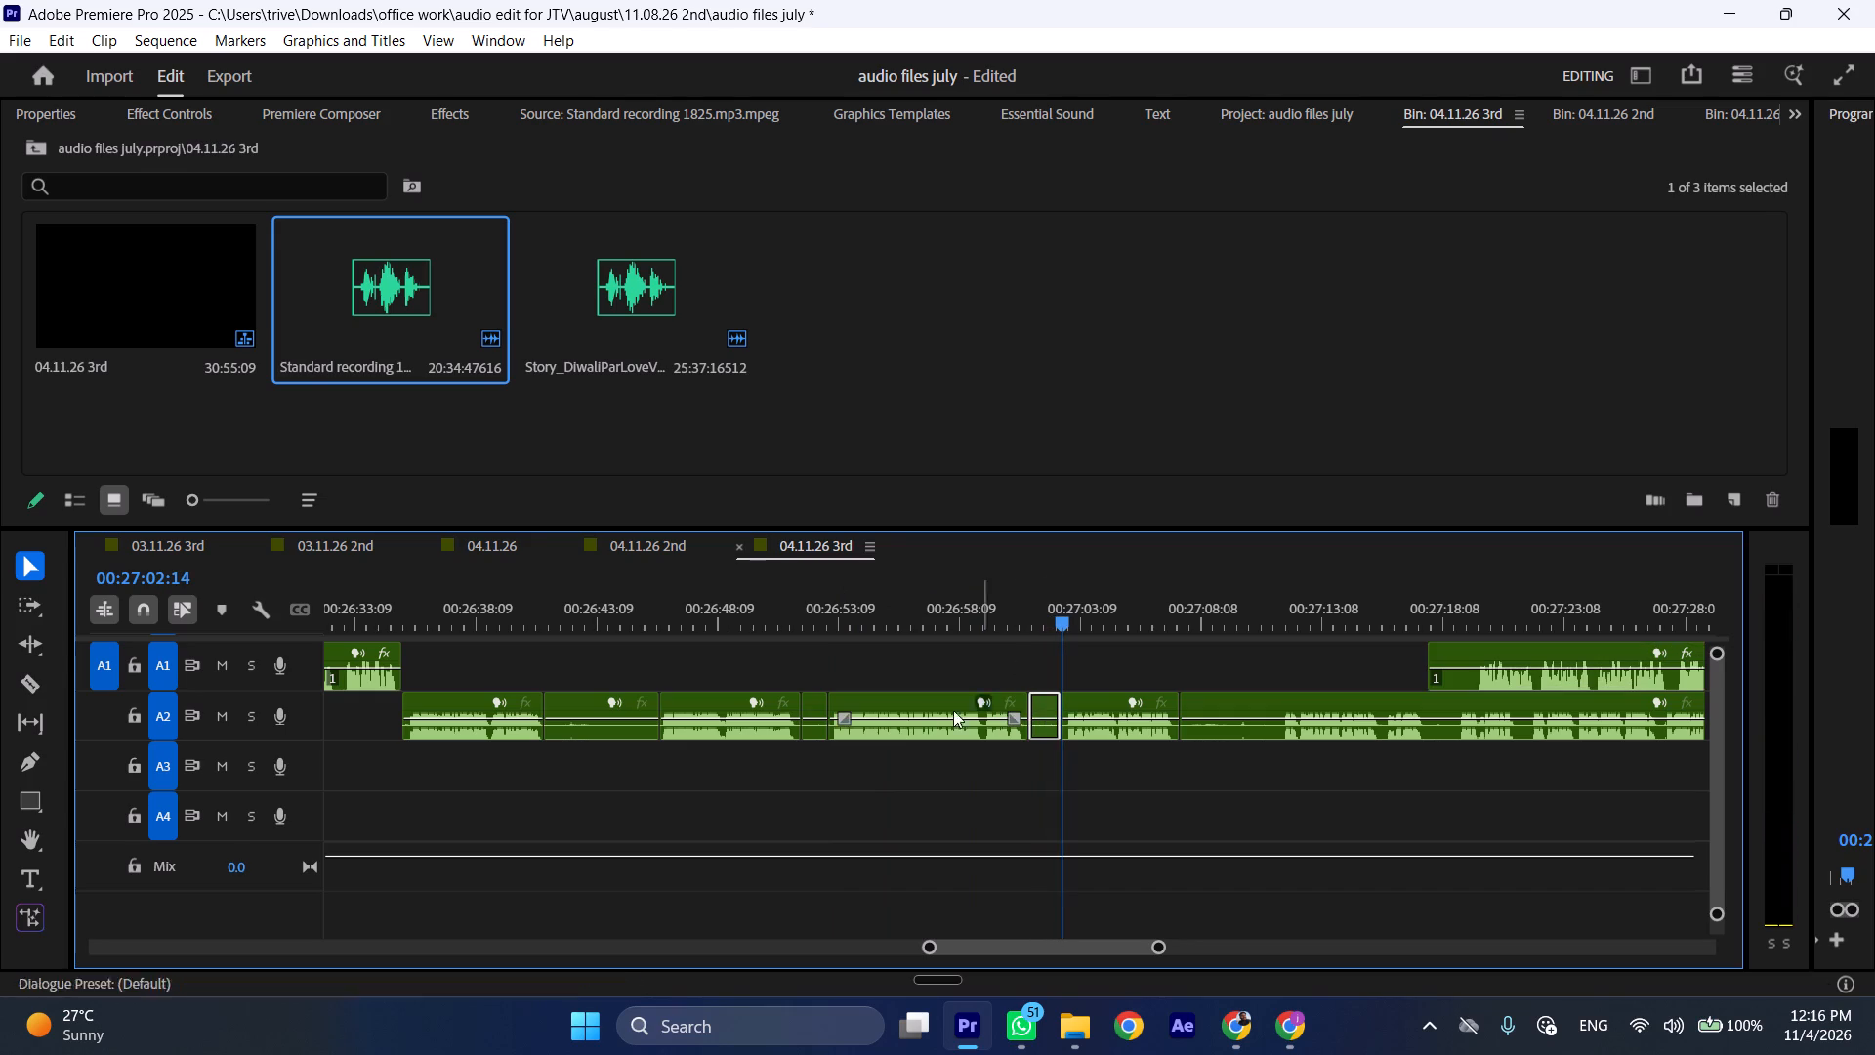
{"action": "left_click", "coordinate": [813, 727], "text": "shift"}
{"action": "left_click", "coordinate": [606, 739], "text": "shift"}
{"action": "key", "text": "ctrl+shift+d"}
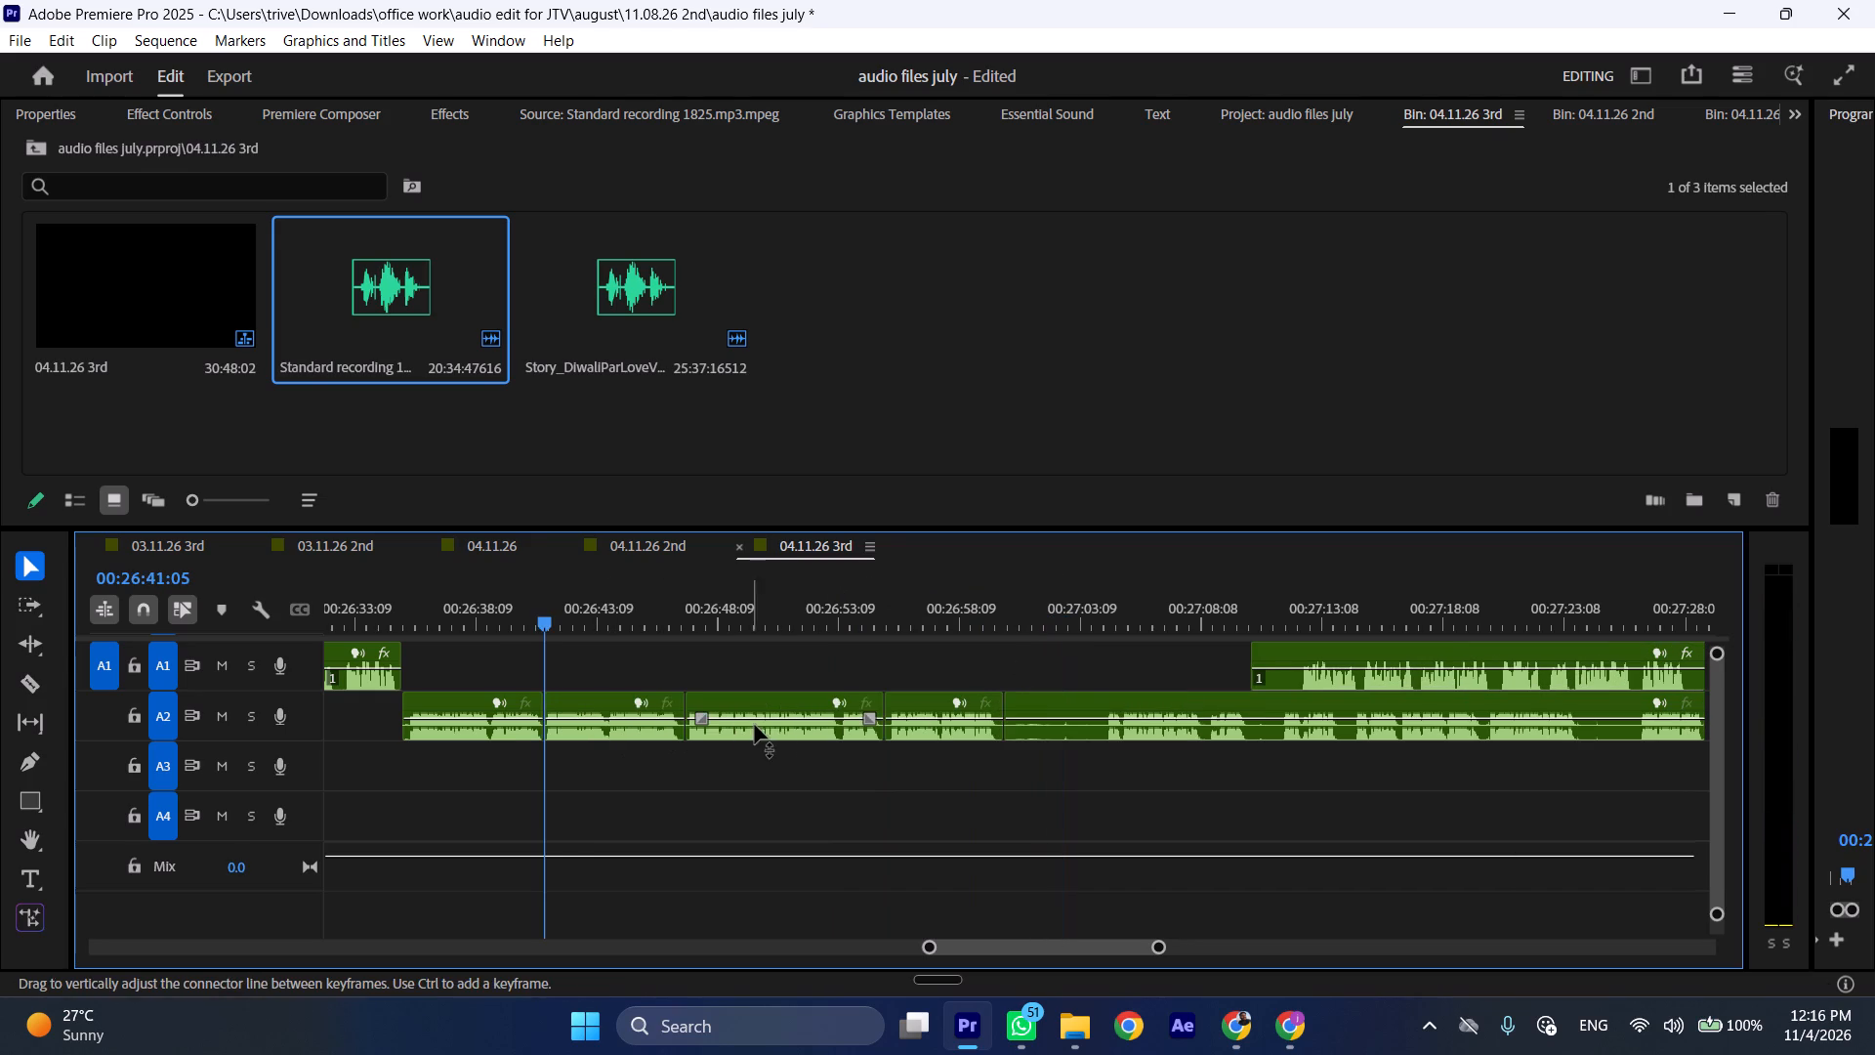
Trim about two seconds off the start of the following A1 clip and move it earlier to the A2 cut near 00:27:00.
{"action": "left_click_drag", "start_coordinate": [1256, 654], "coordinate": [1302, 657]}
{"action": "left_click_drag", "start_coordinate": [1345, 654], "coordinate": [1082, 661]}
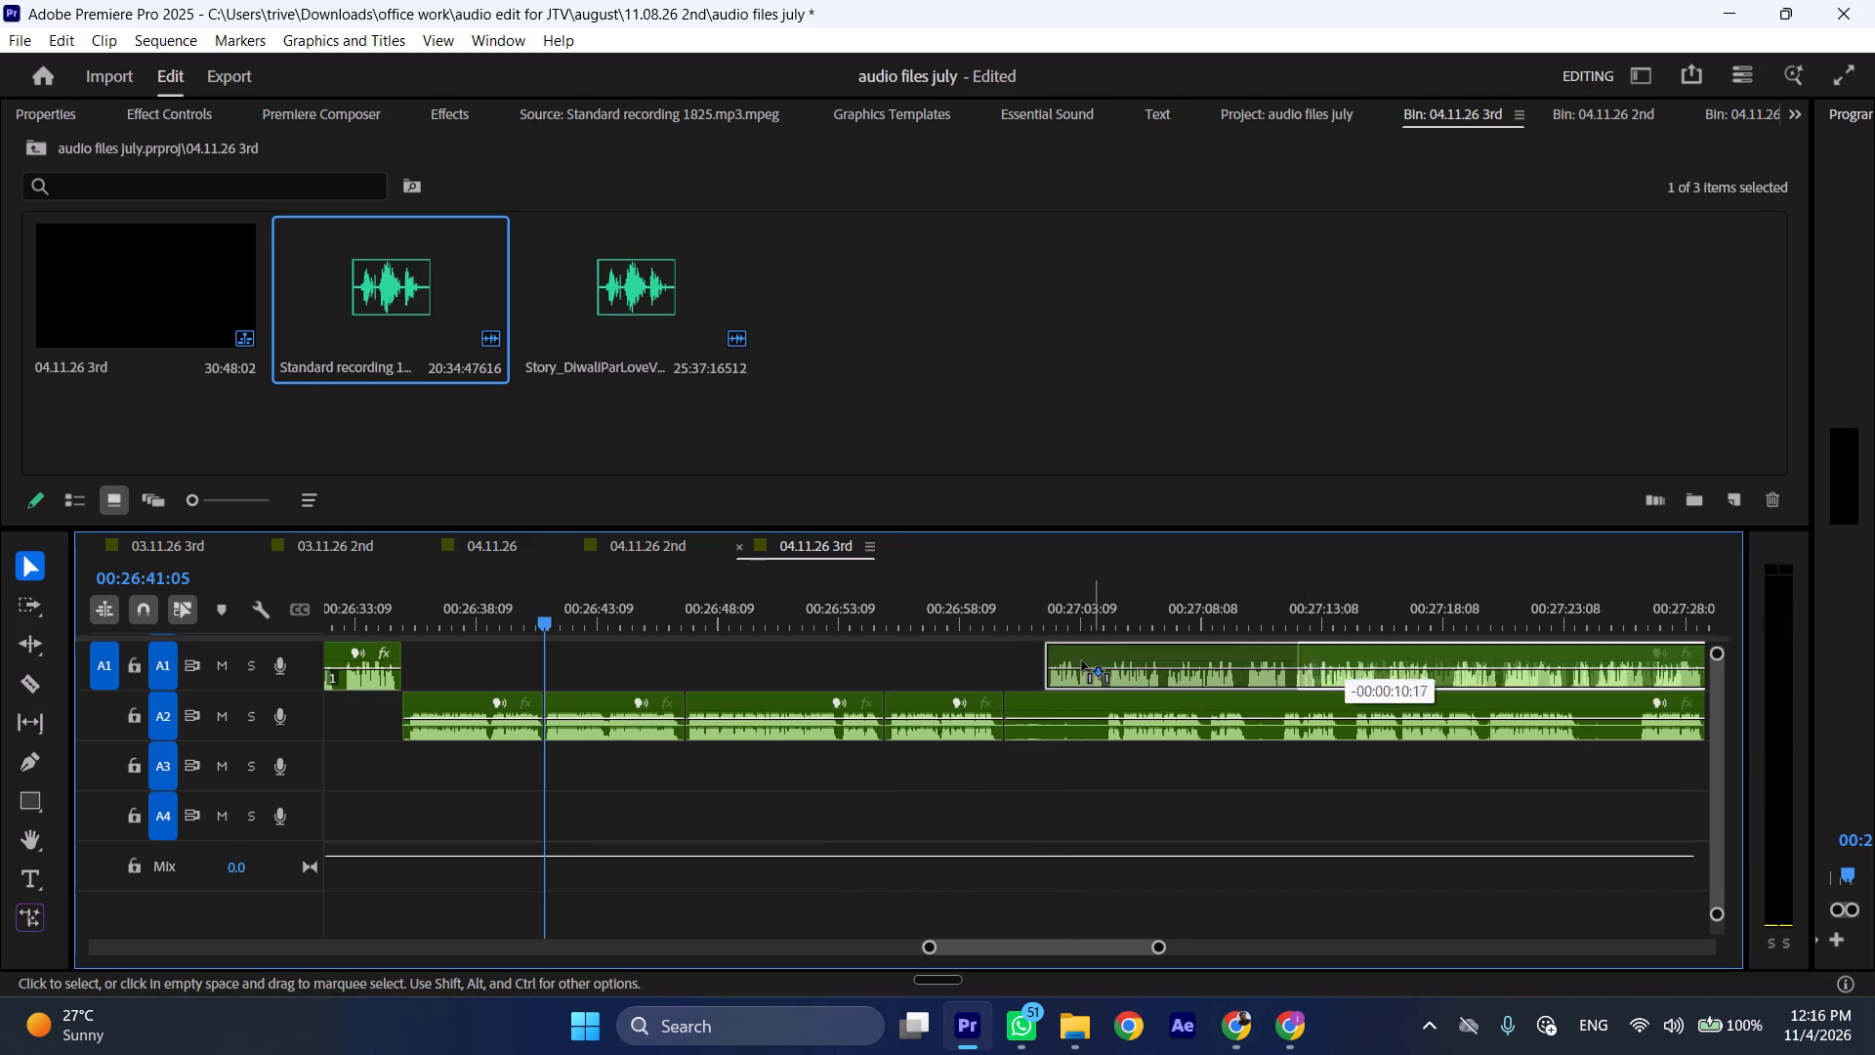
{"action": "left_click_drag", "start_coordinate": [1082, 661], "coordinate": [1060, 661]}
Move the remaining A2 recording later to about 00:27:40, clearing the overlap with the A1 clip.
{"action": "scroll", "coordinate": [1060, 661], "scroll_direction": "down", "scroll_amount": 12}
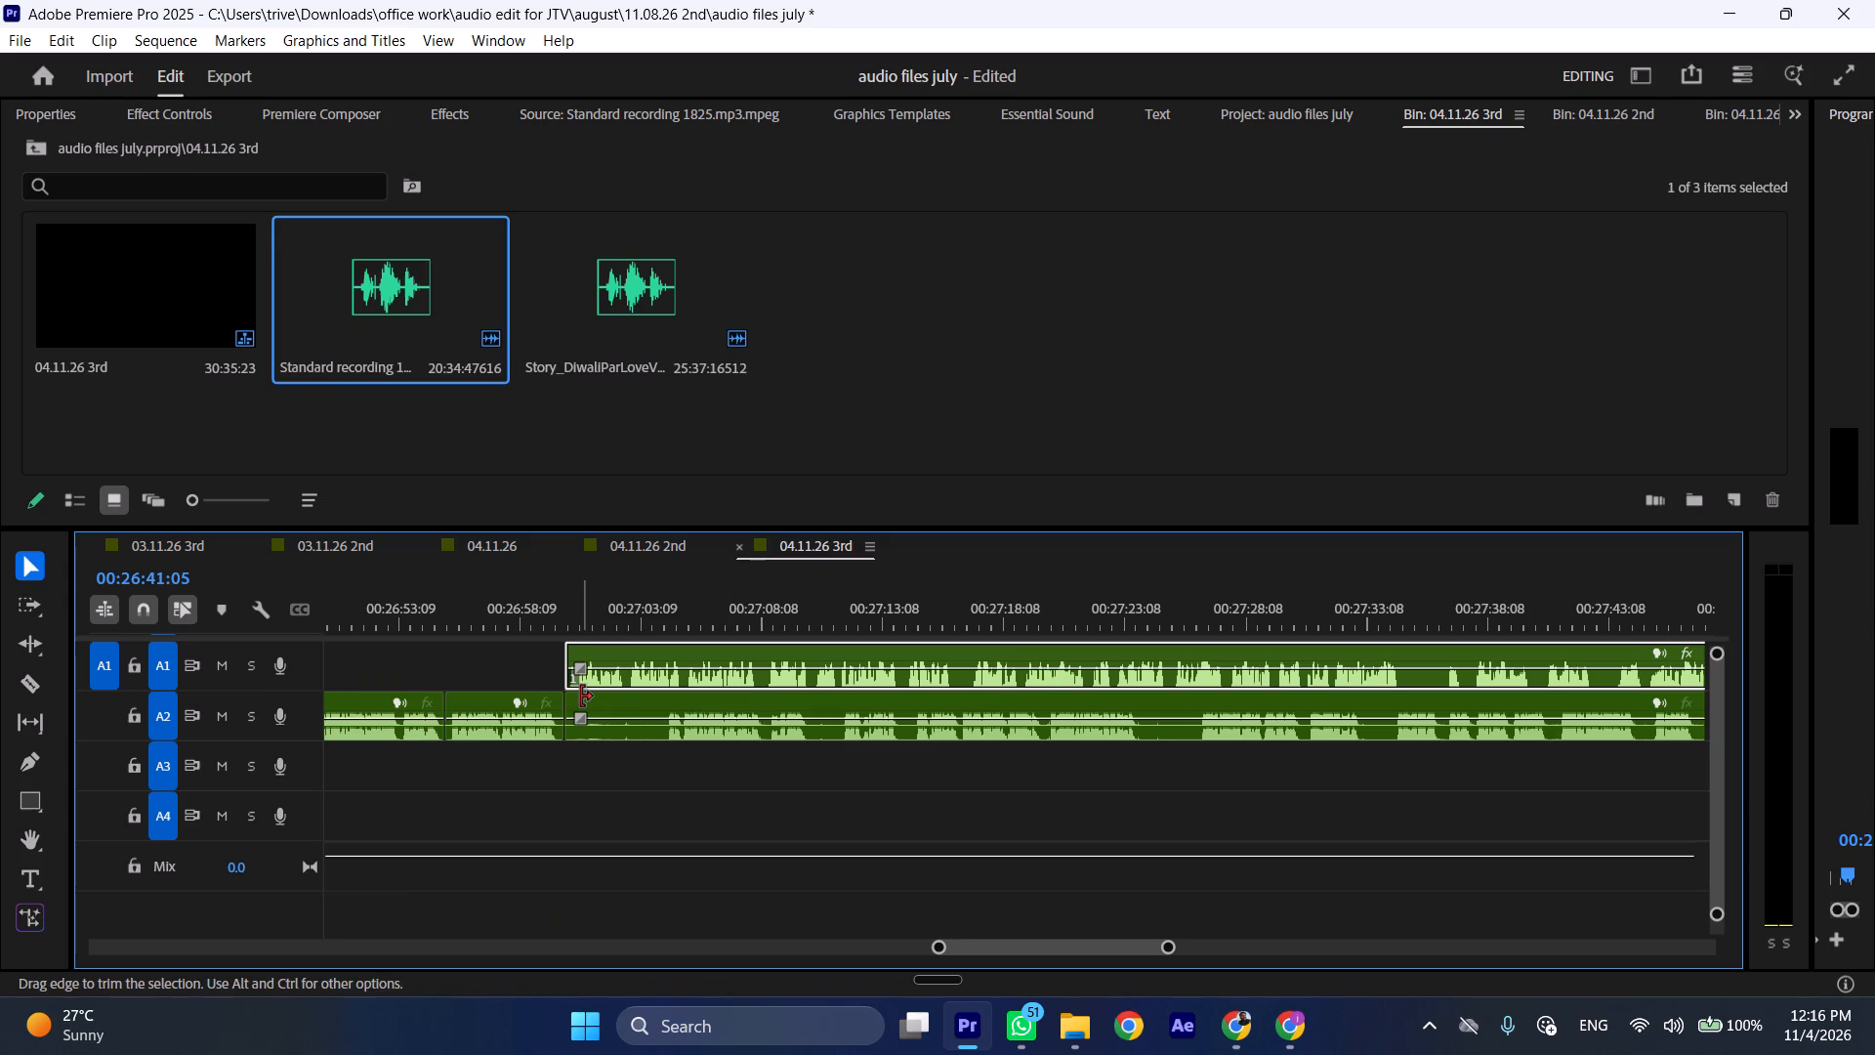
{"action": "left_click_drag", "start_coordinate": [597, 706], "coordinate": [1554, 710]}
Play back the sequence at increased speed from the change between A2 and A1 at about 00:27:00.
{"action": "left_click", "coordinate": [571, 632]}
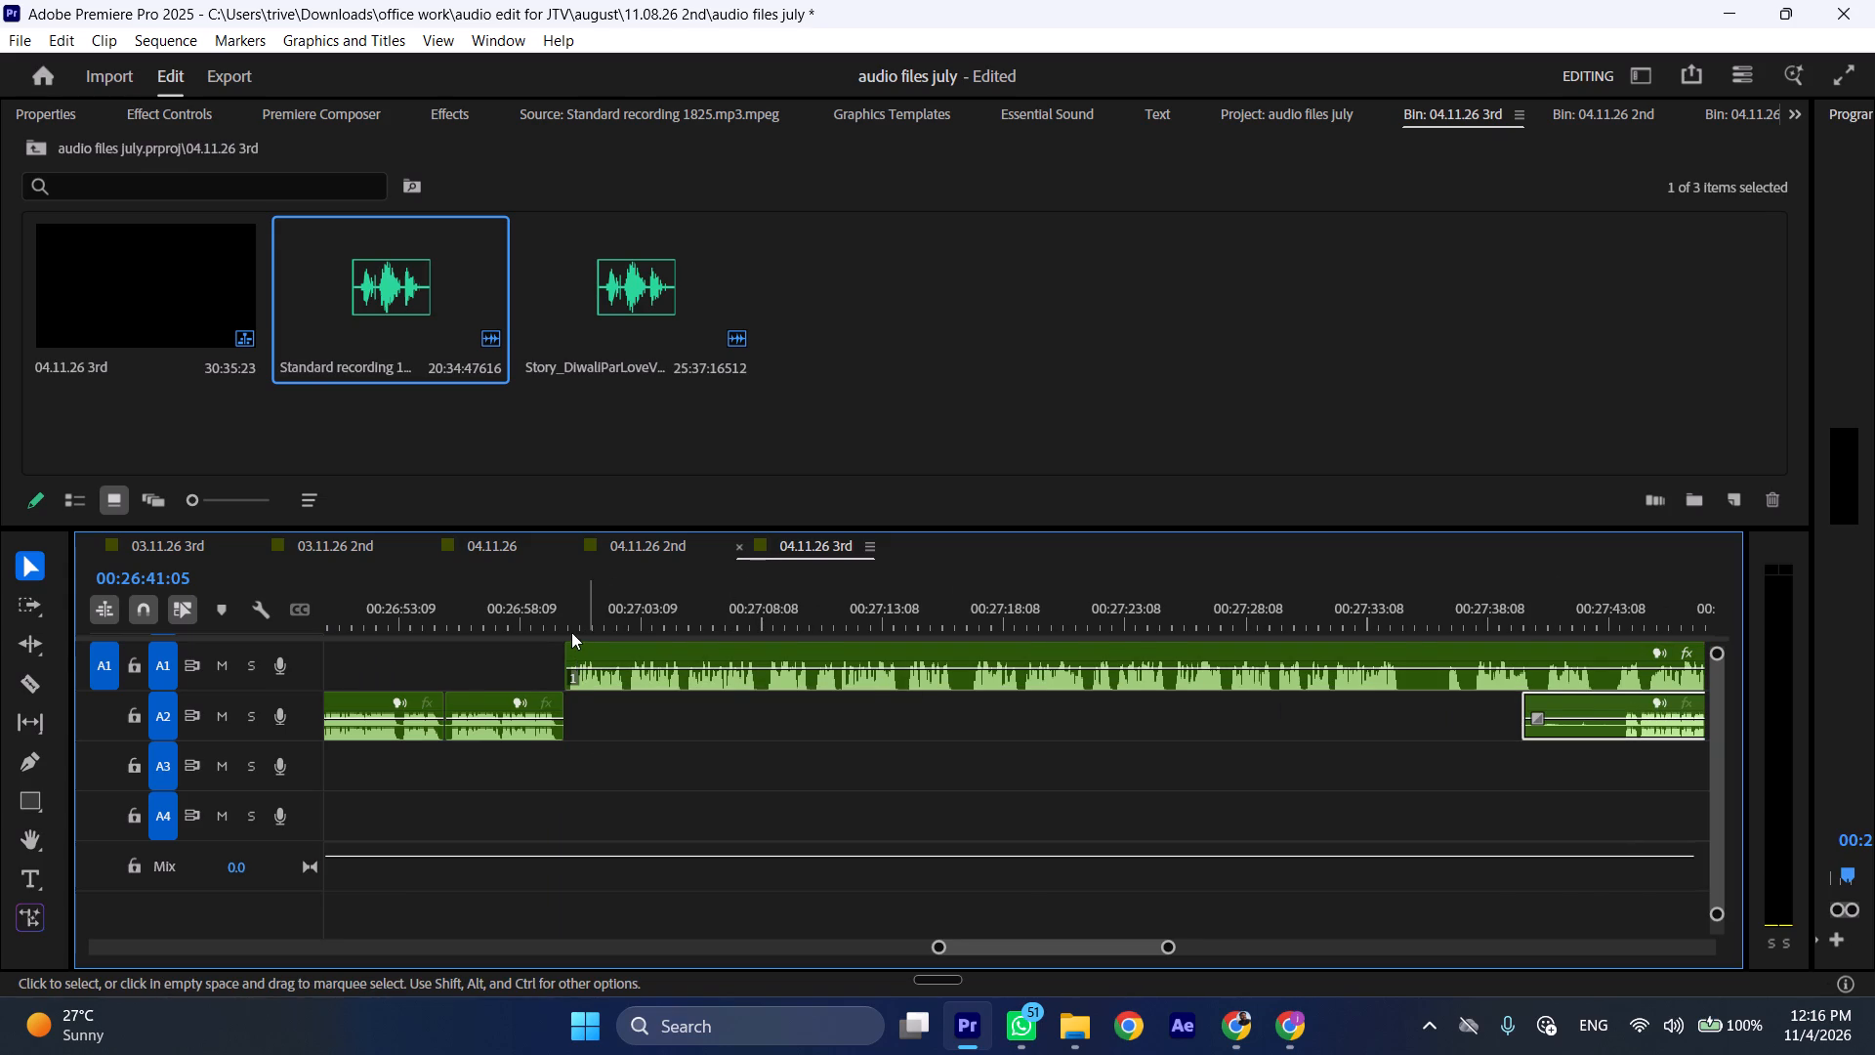
{"action": "key", "text": "space"}
{"action": "key", "text": "space"}
{"action": "scroll", "coordinate": [1065, 662], "scroll_direction": "down", "scroll_amount": 11}
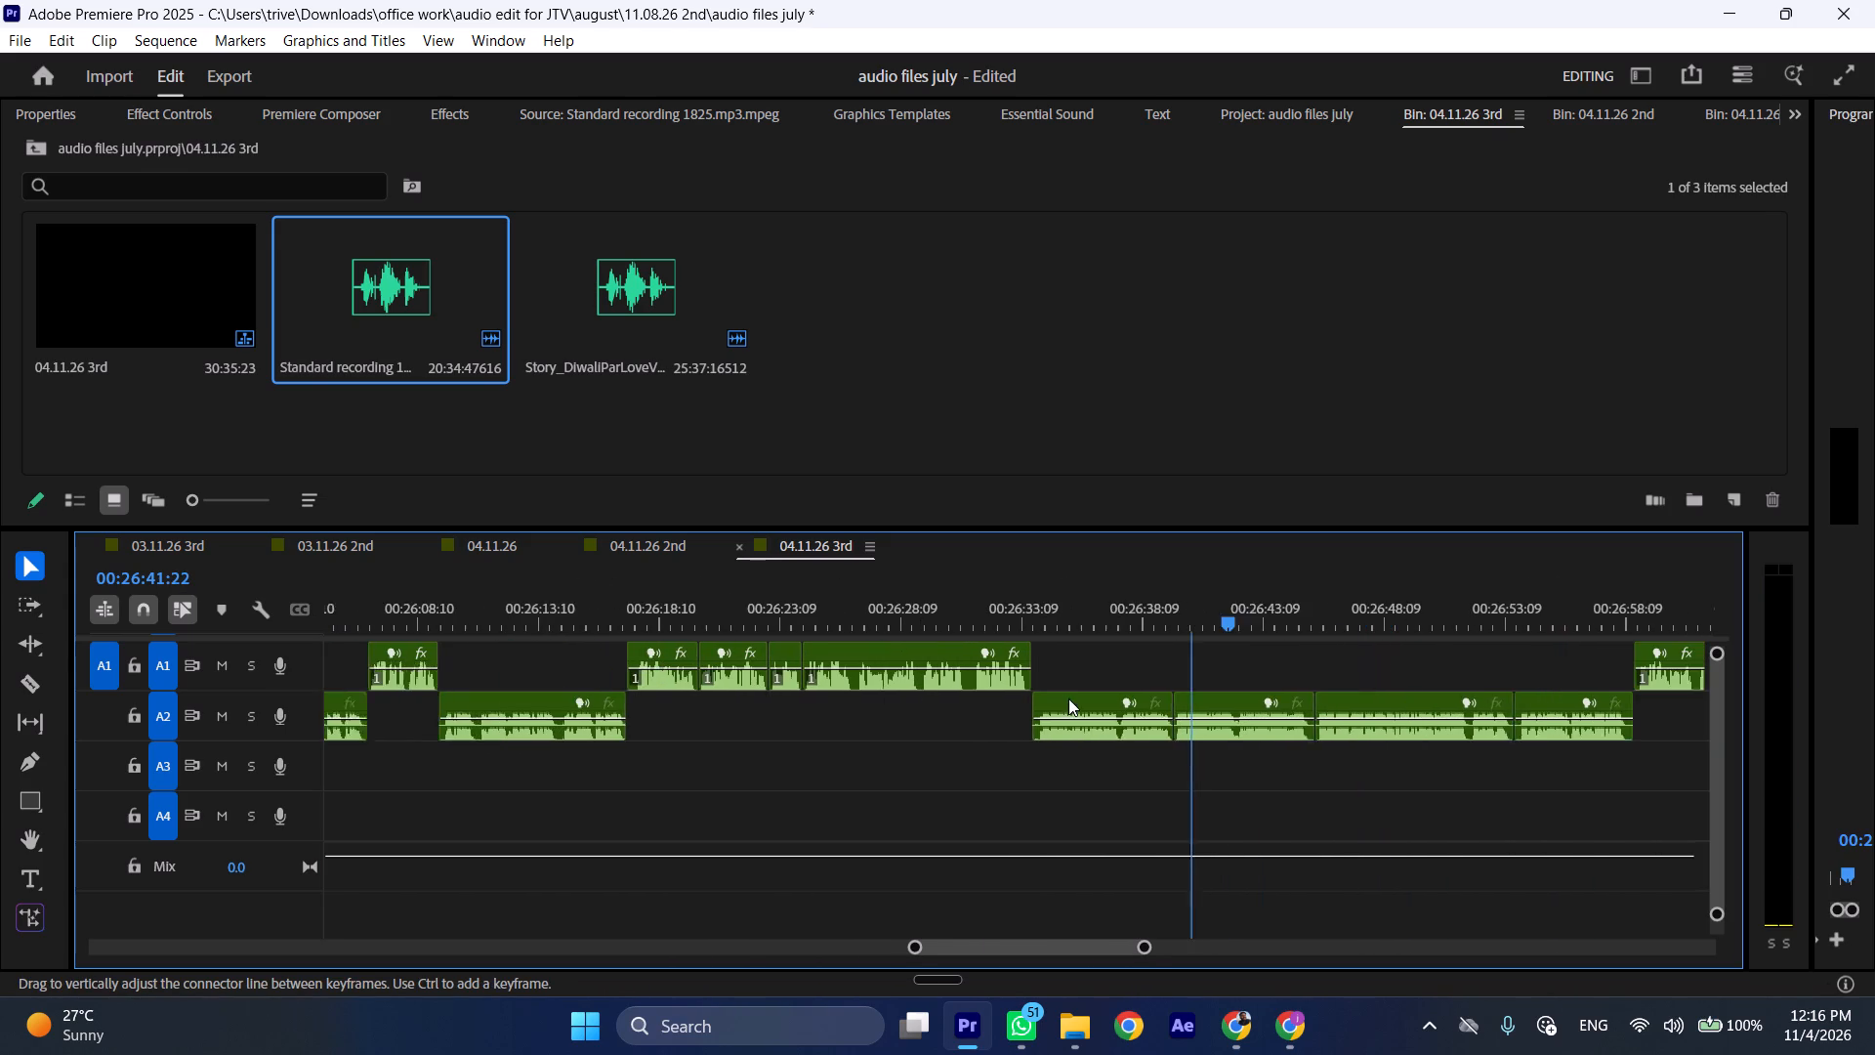
{"action": "scroll", "coordinate": [1068, 698], "scroll_direction": "down", "scroll_amount": 11}
{"action": "left_click", "coordinate": [1229, 617]}
{"action": "key", "text": "space"}
{"action": "key", "text": "l"}
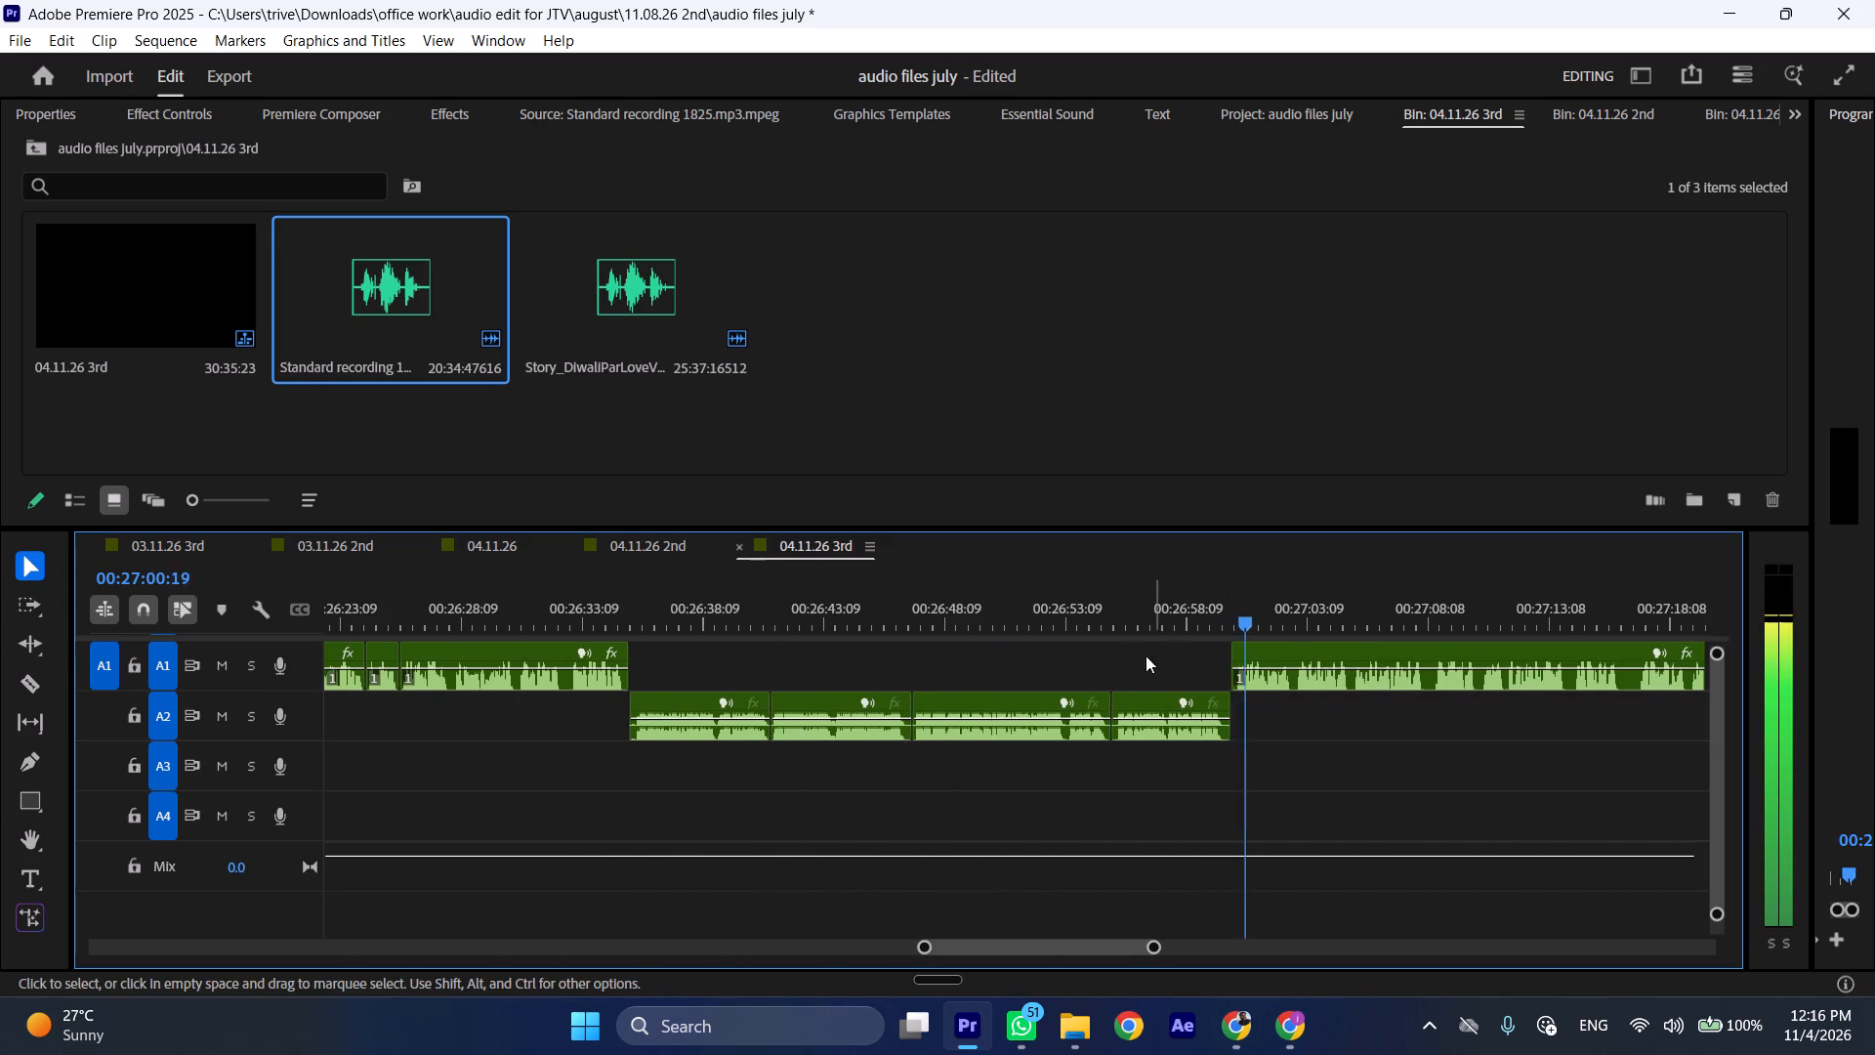
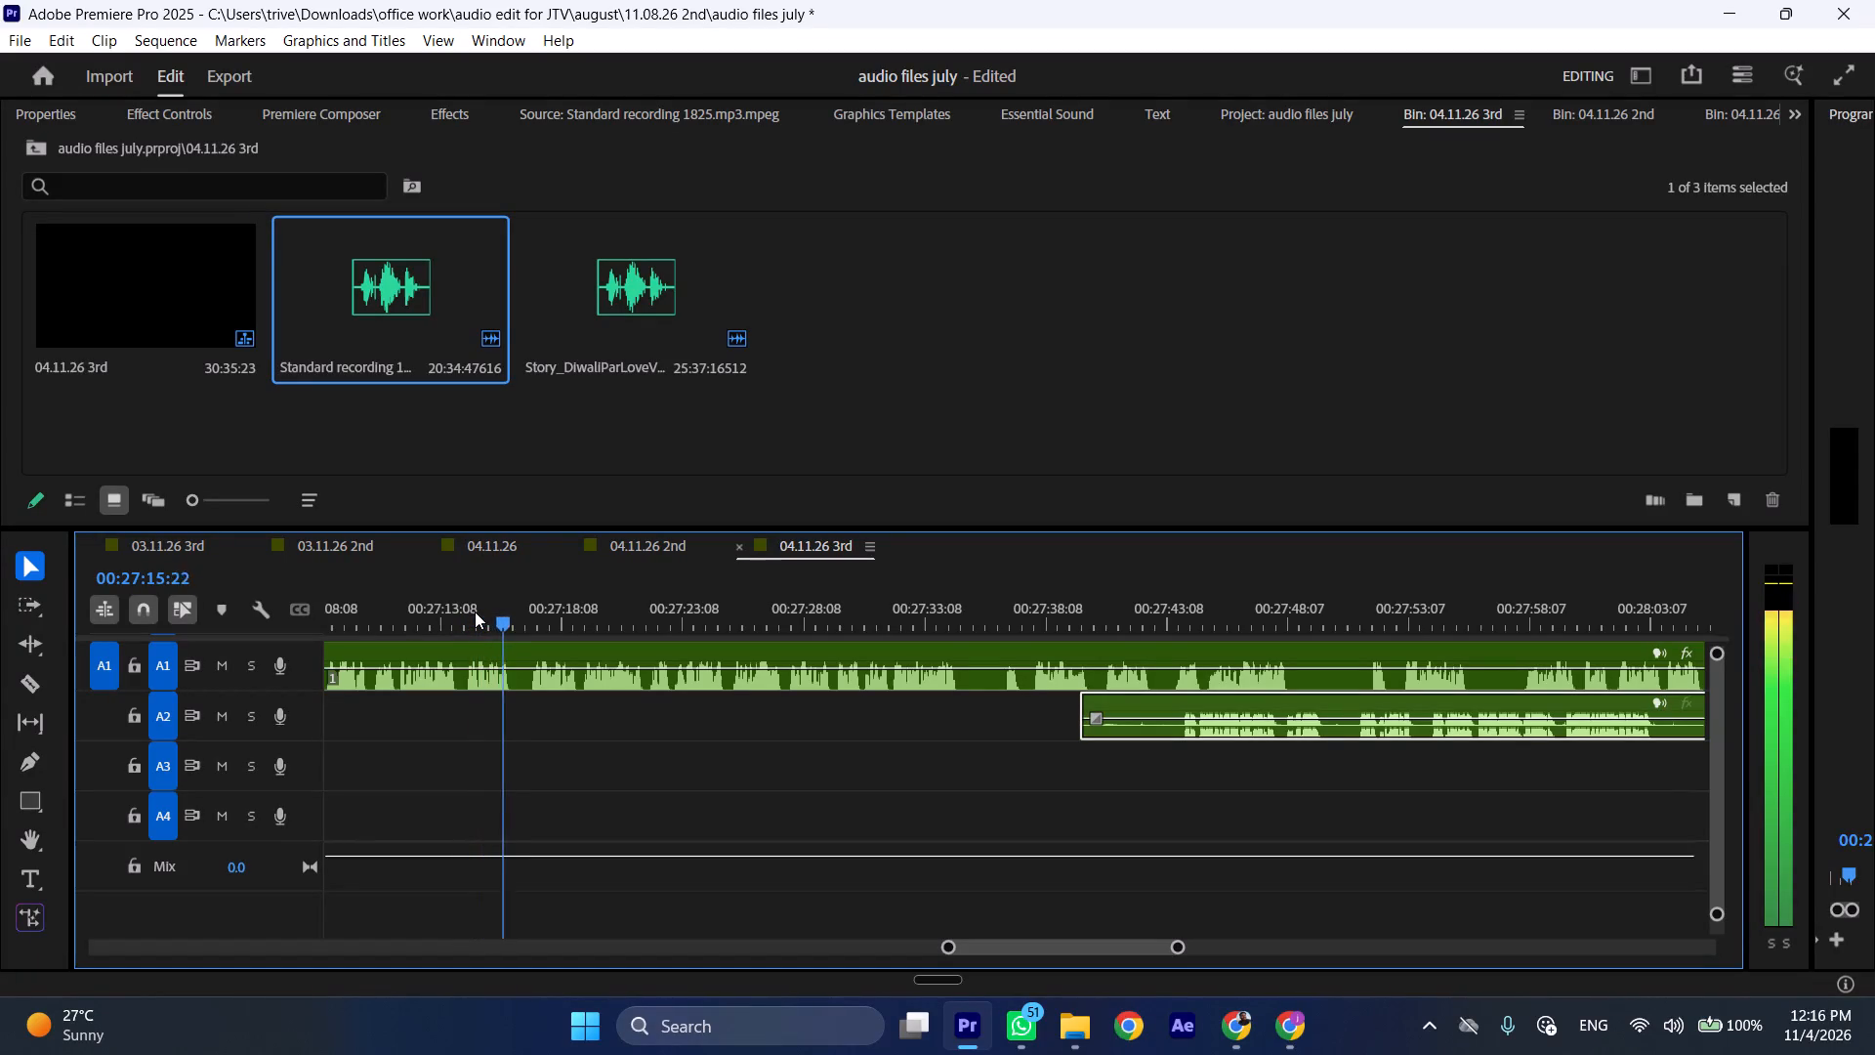
Cut the A1 clip at 00:27:16:14 and move the part after the cut later to about 00:27:40.
{"action": "key", "text": "space"}
{"action": "key", "text": "shift+c"}
{"action": "left_click_drag", "start_coordinate": [586, 645], "coordinate": [799, 651]}
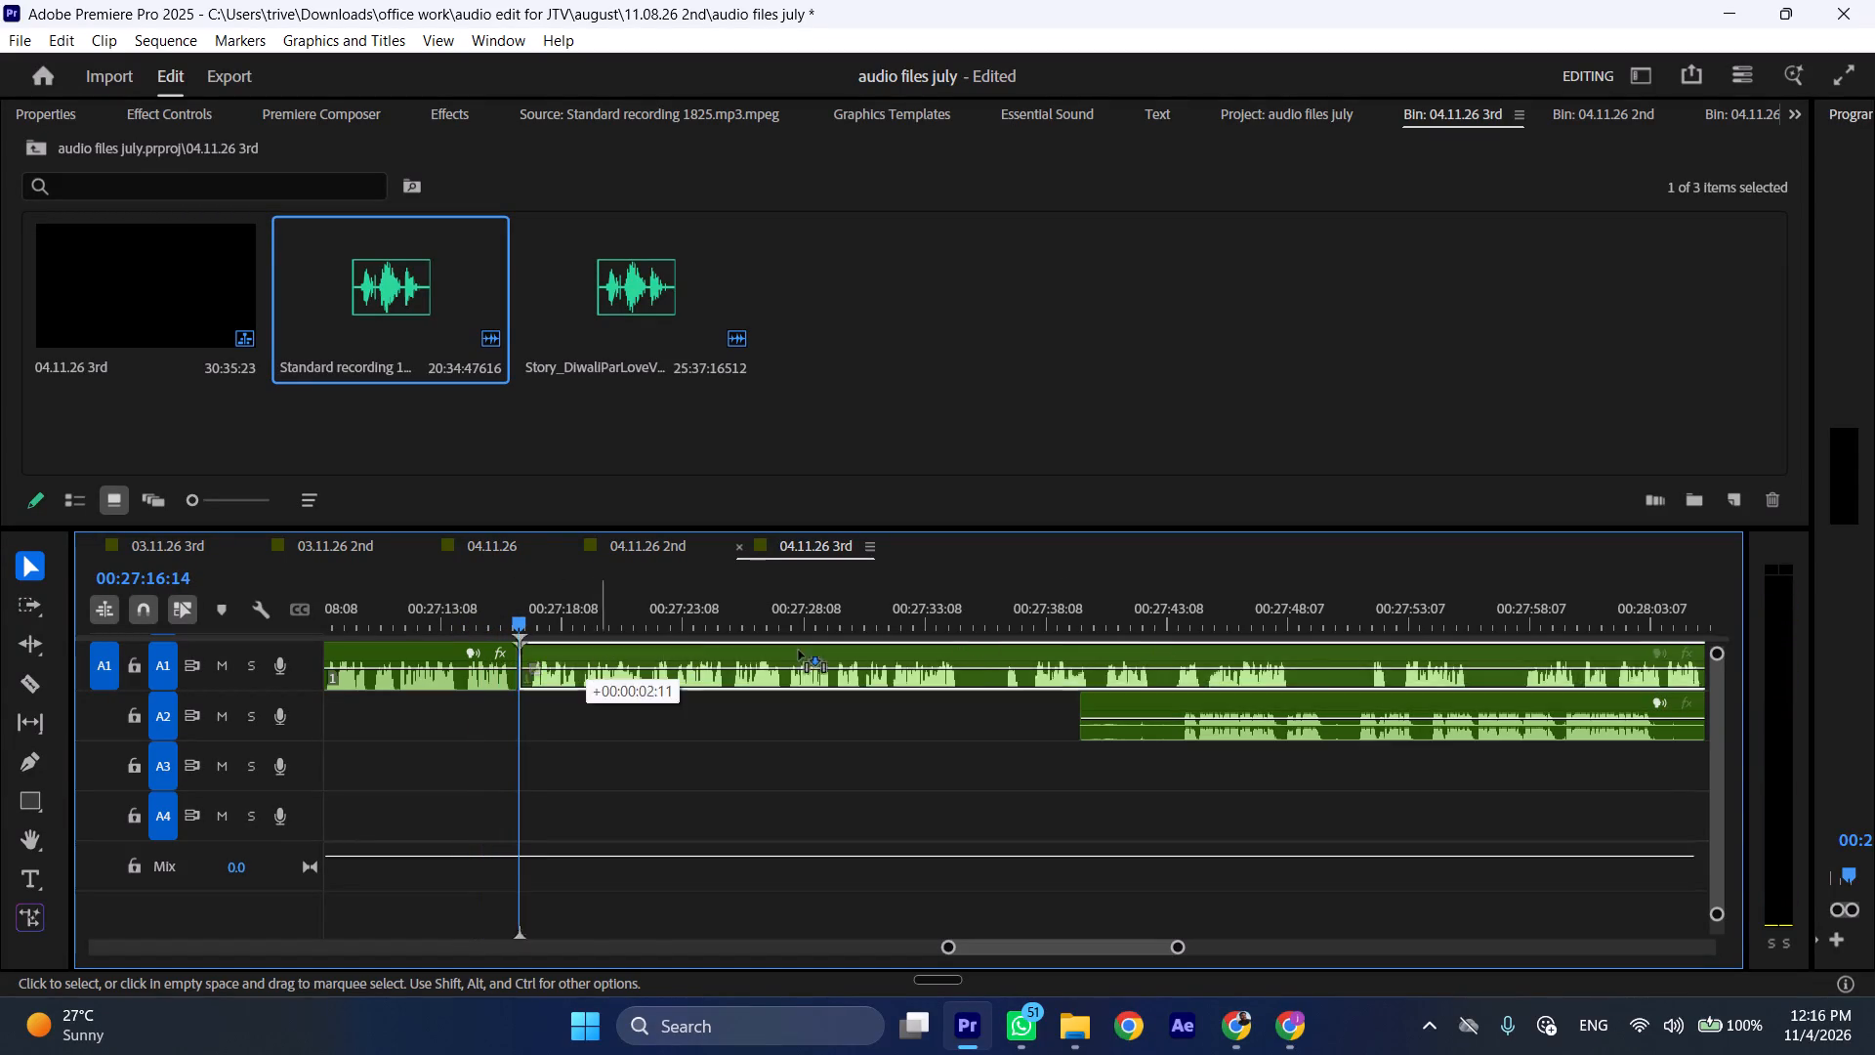
{"action": "left_click_drag", "start_coordinate": [799, 651], "coordinate": [1165, 651]}
Trim about four seconds off the start of the A2 clip and move it earlier to the A1 cut at 00:27:16:14.
{"action": "left_click_drag", "start_coordinate": [1089, 701], "coordinate": [1182, 705]}
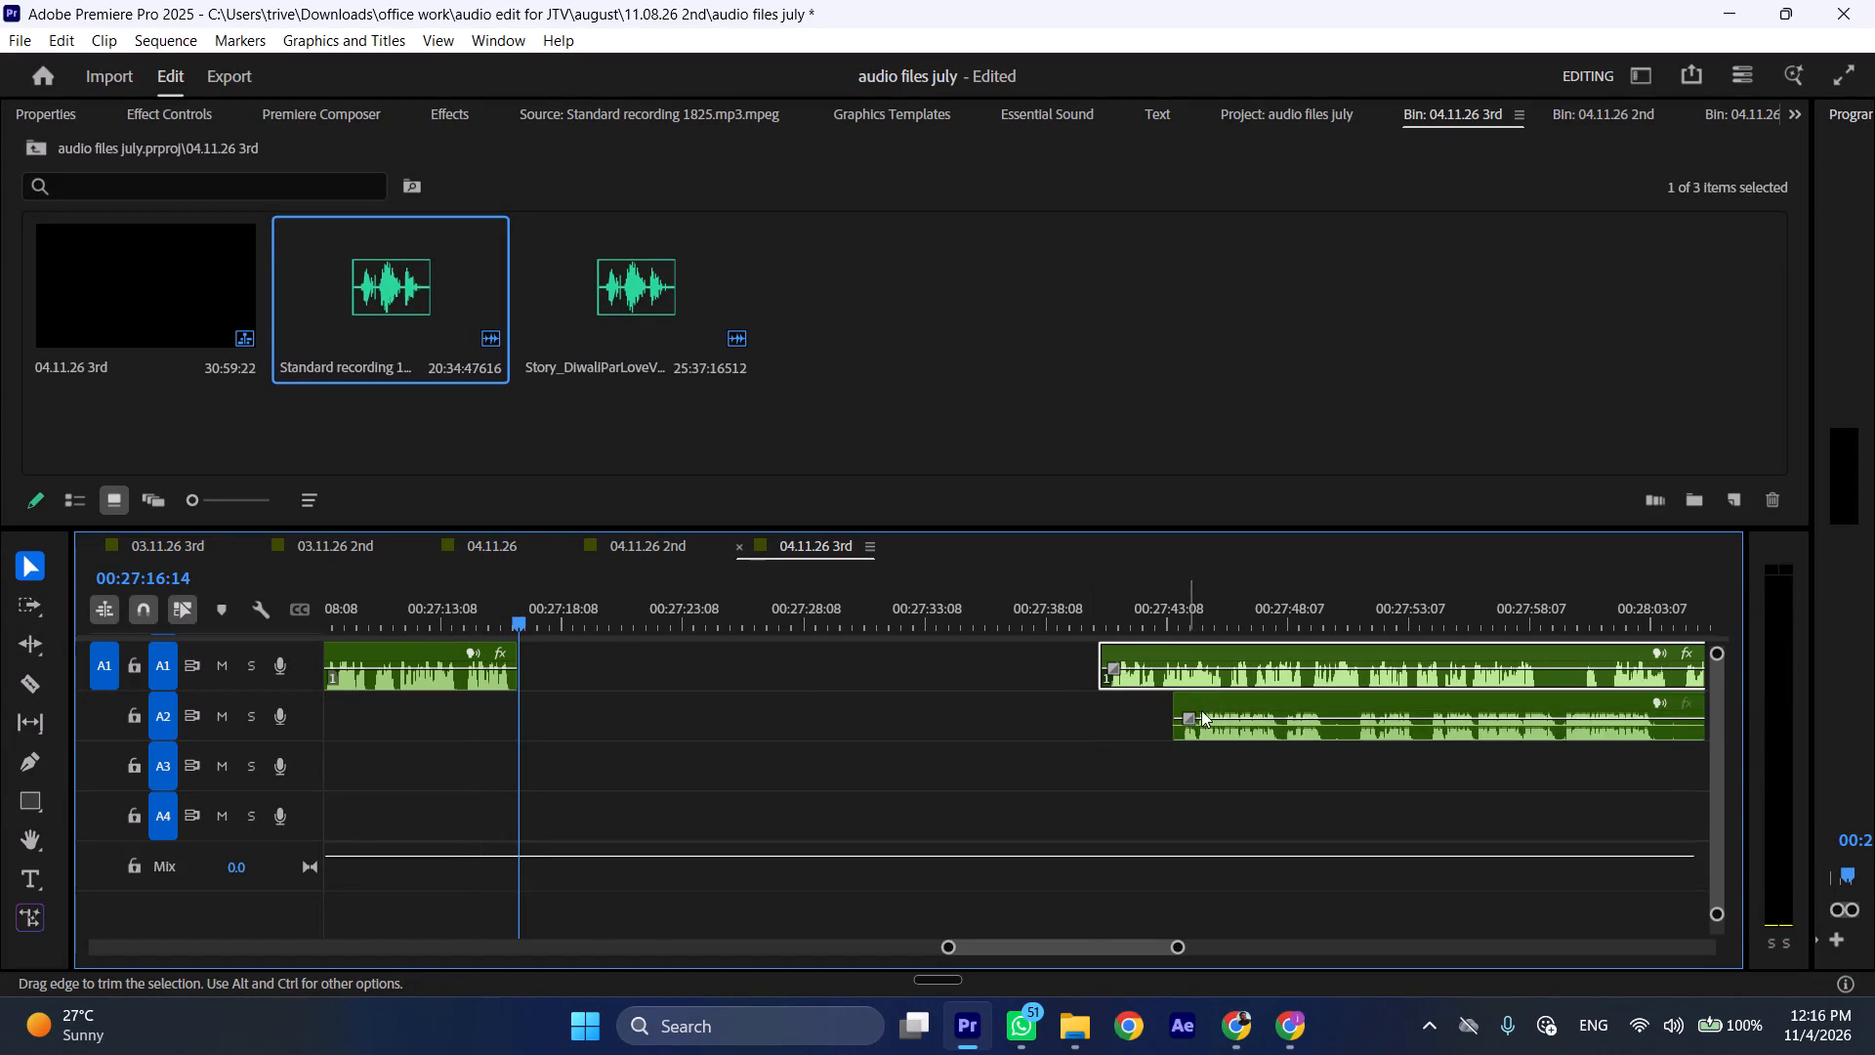
{"action": "left_click_drag", "start_coordinate": [1223, 711], "coordinate": [569, 720]}
Play back the sequence at increased speed from the change between A1 and A2 at 00:27:16:14.
{"action": "key", "text": "space"}
{"action": "type", "text": "l"}
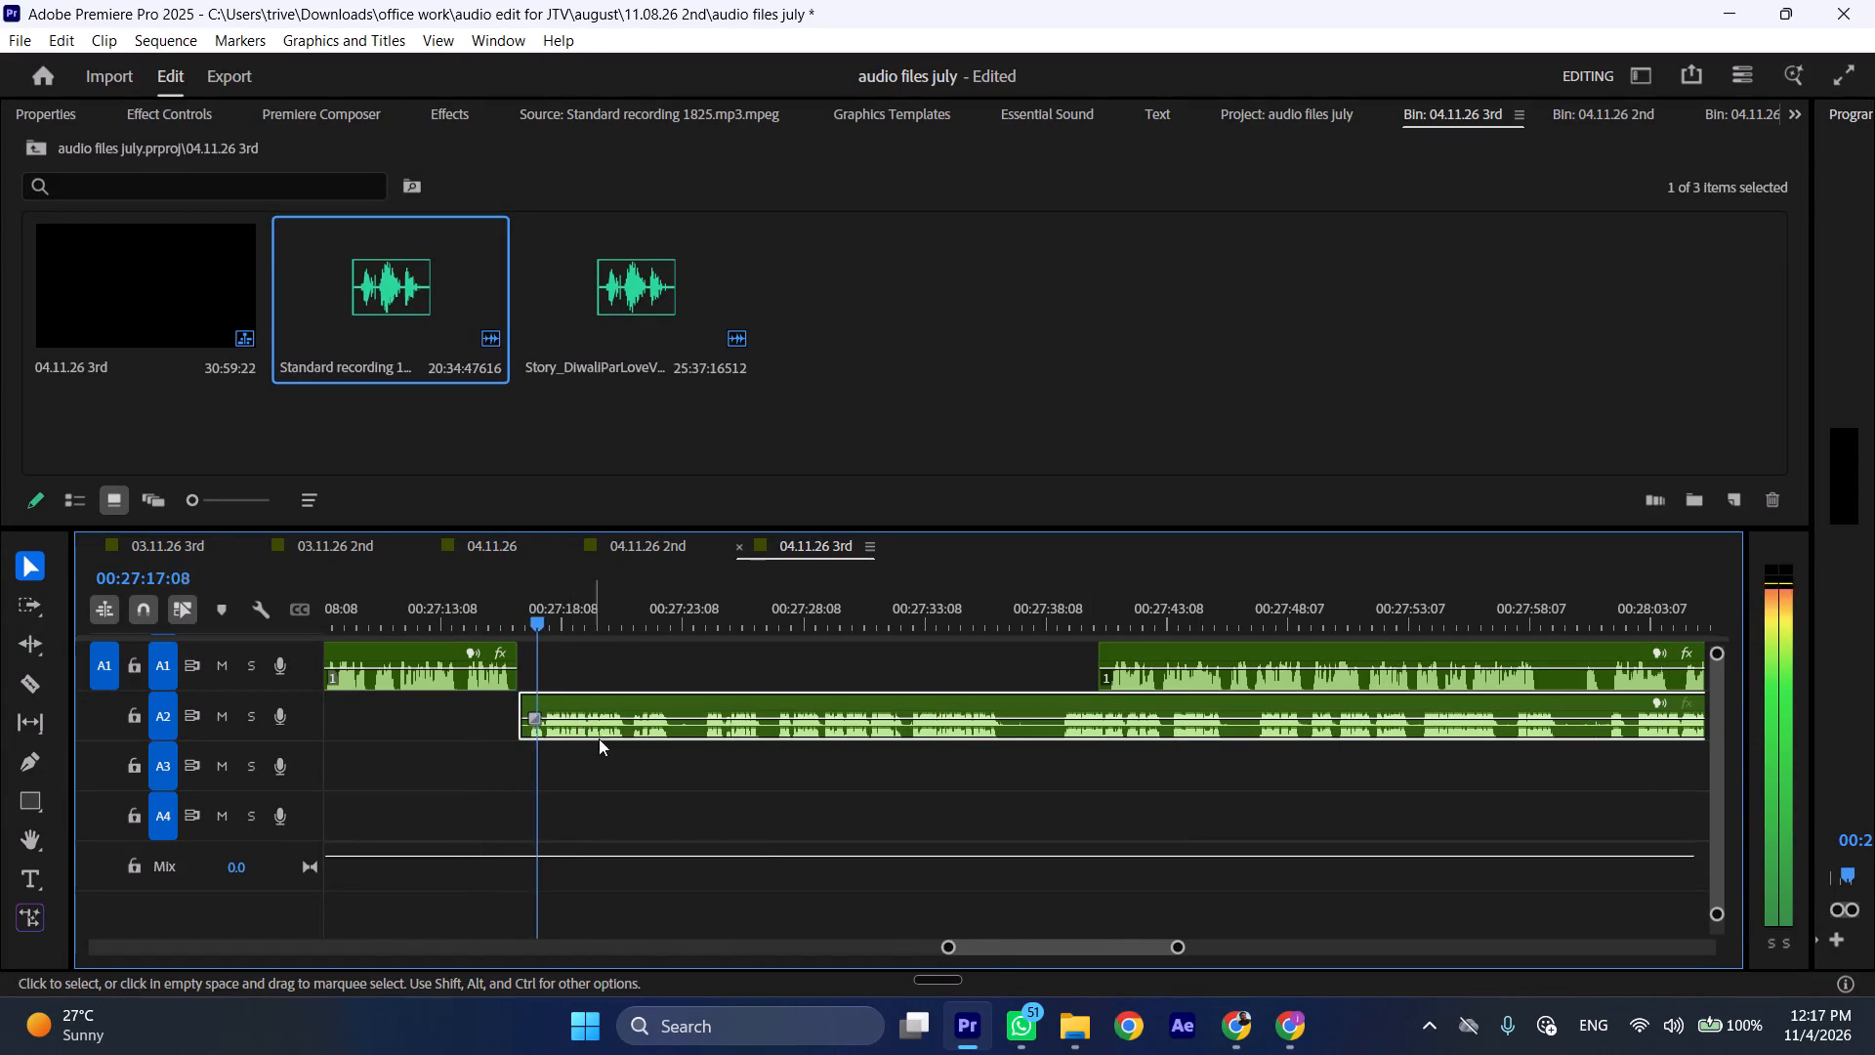
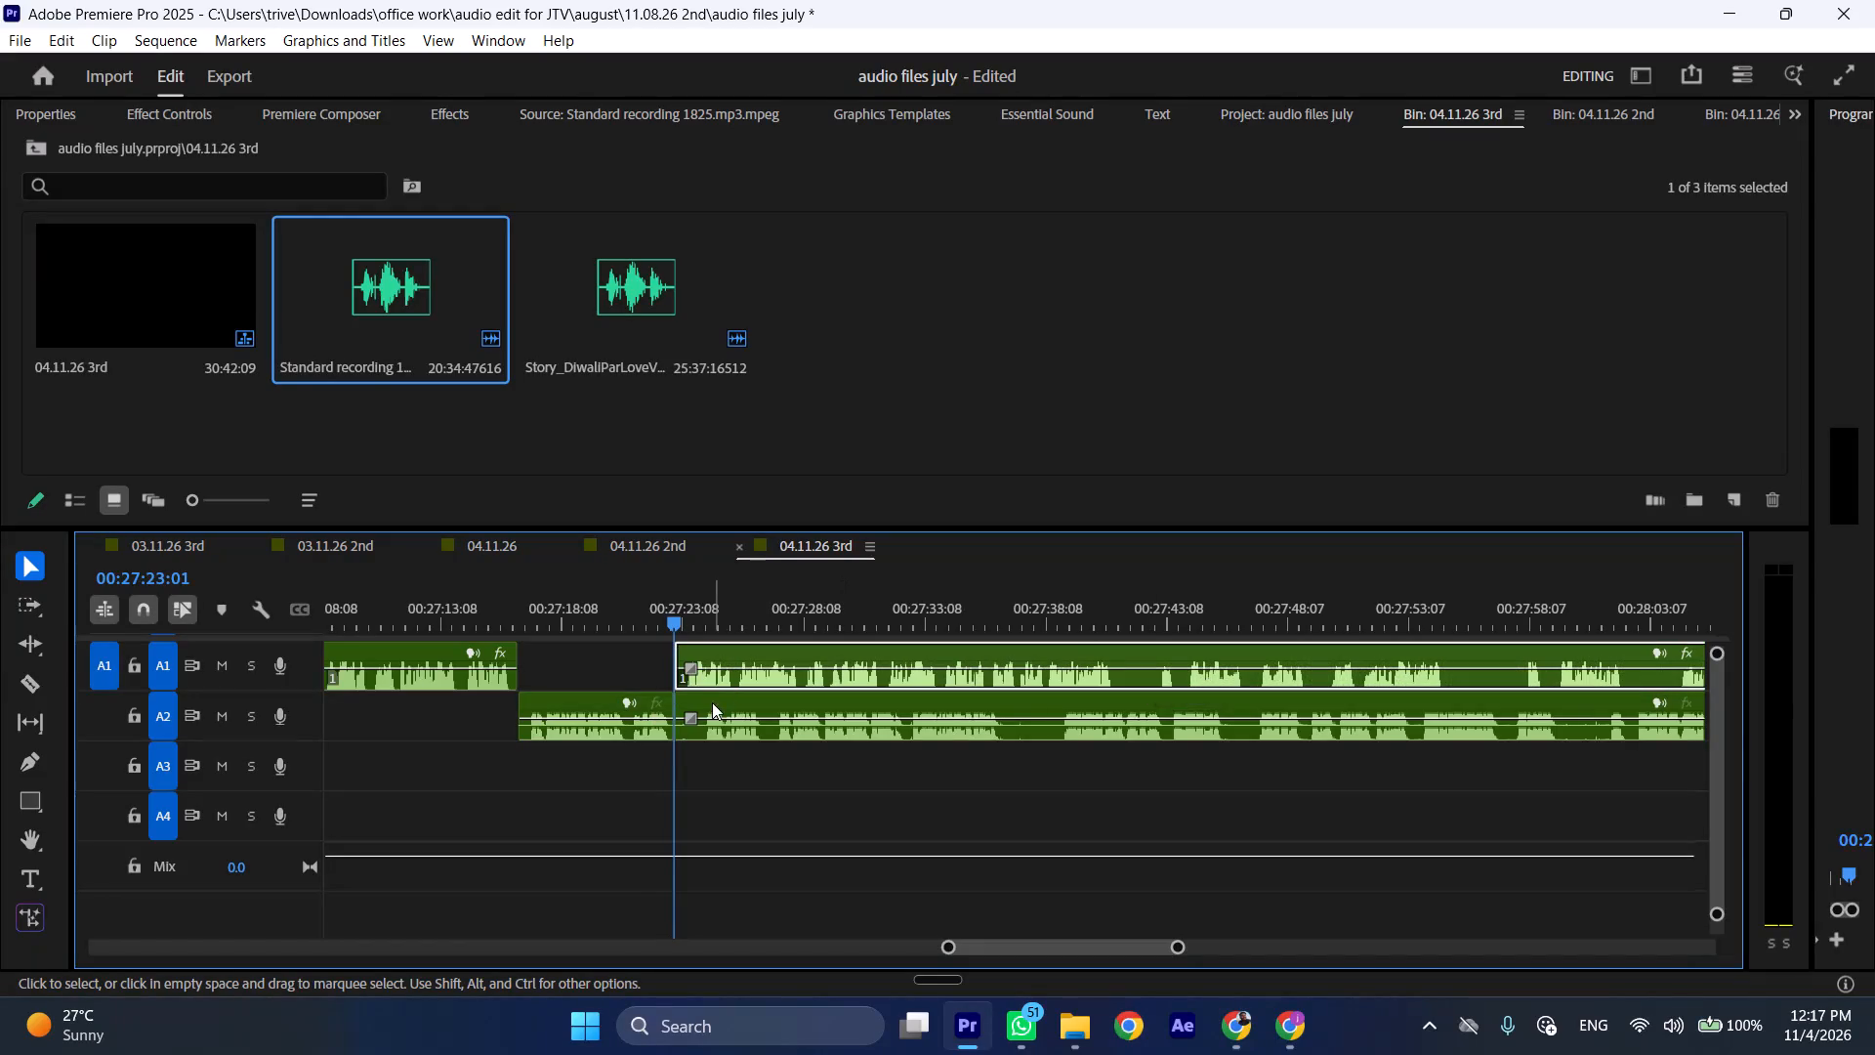
Move the A2 clip starting at 00:27:23:01 later to about 00:27:45, trimming about one second off its start, while playing the sequence at increased speed.
{"action": "left_click_drag", "start_coordinate": [720, 704], "coordinate": [1158, 704]}
{"action": "key", "text": "space"}
{"action": "type", "text": "l"}
{"action": "left_click_drag", "start_coordinate": [1130, 703], "coordinate": [1133, 705]}
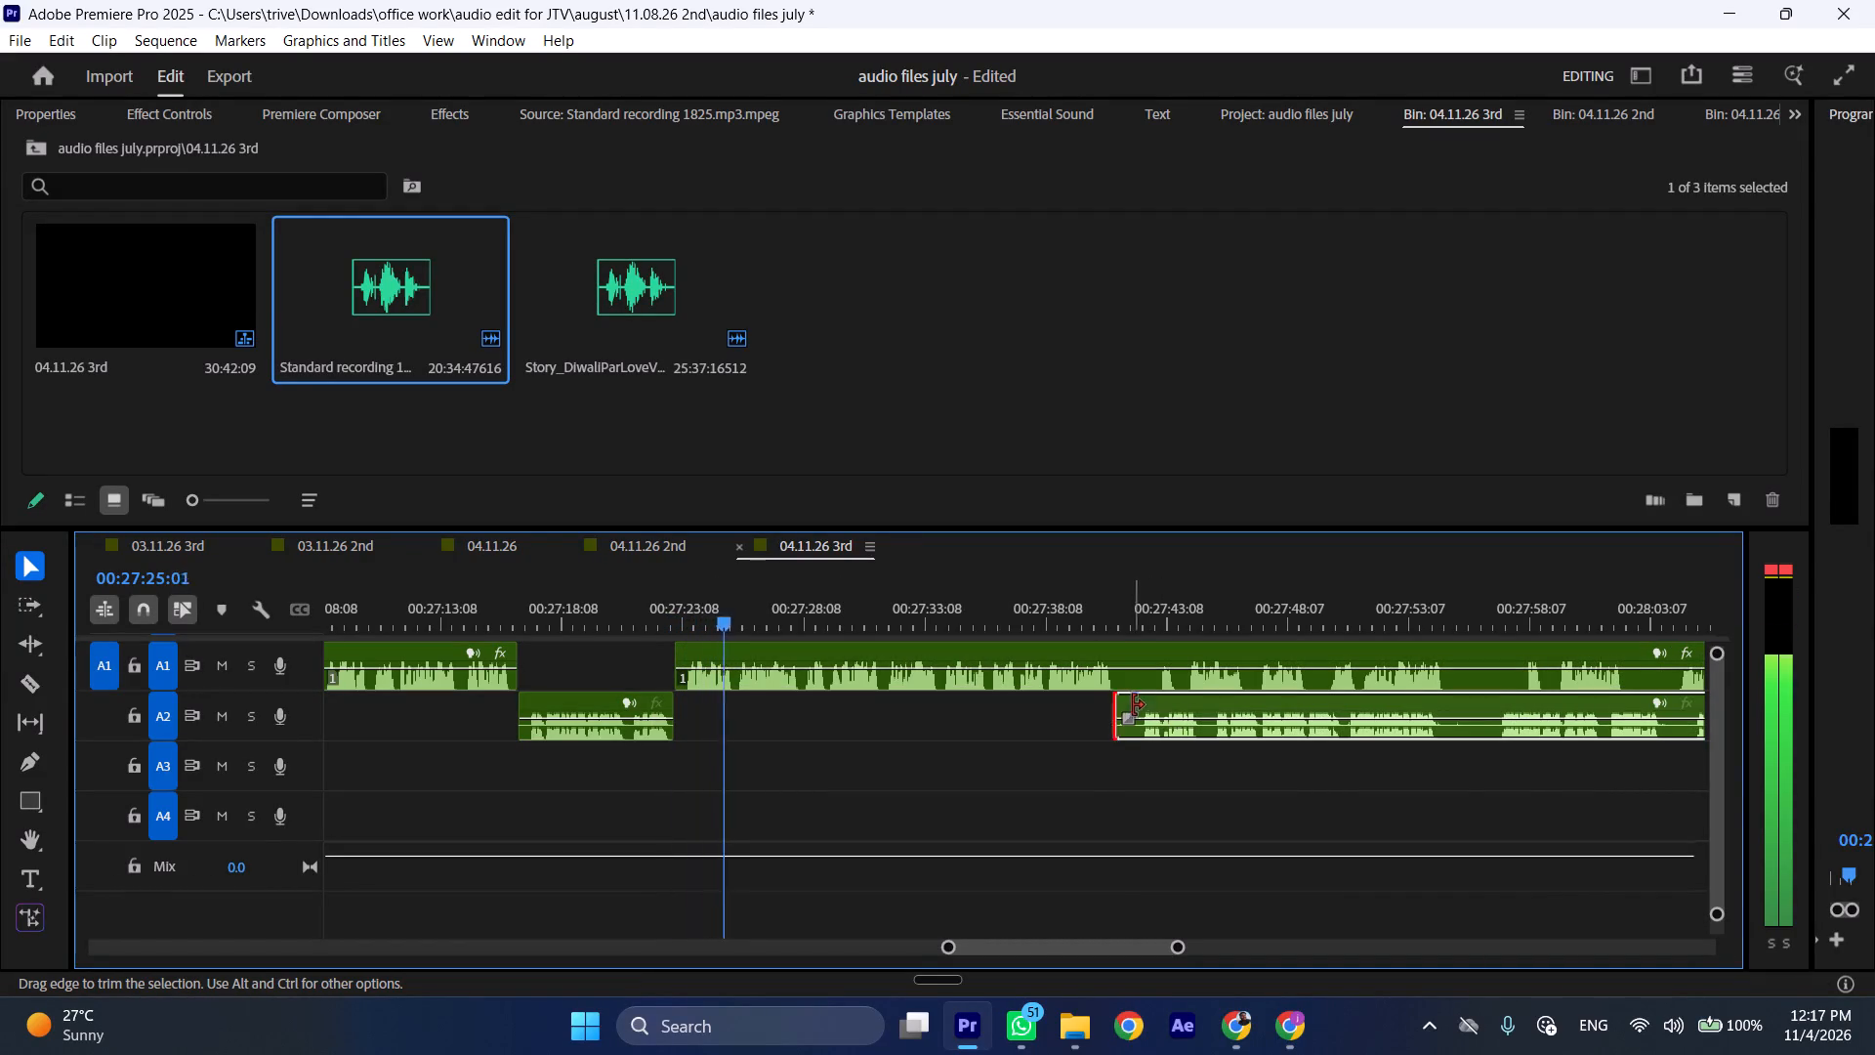
{"action": "left_click_drag", "start_coordinate": [1133, 705], "coordinate": [1152, 708]}
{"action": "left_click_drag", "start_coordinate": [1173, 701], "coordinate": [1256, 701]}
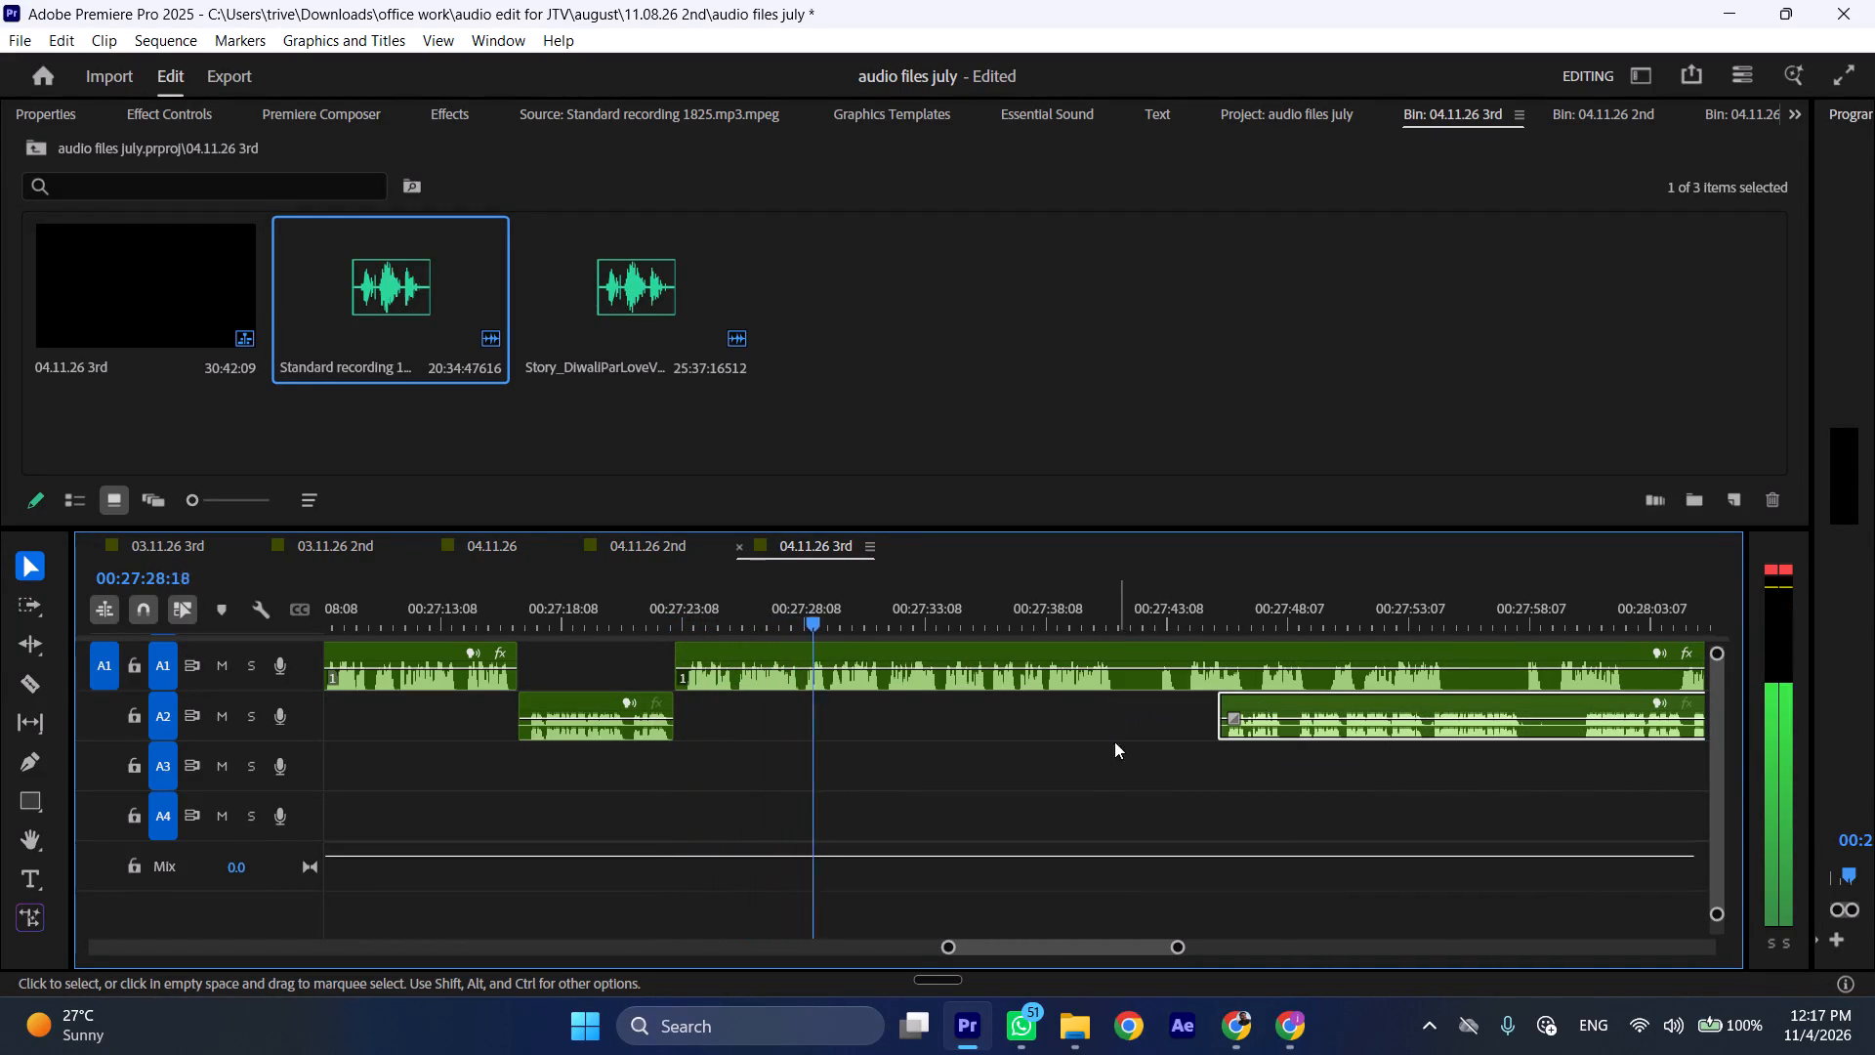
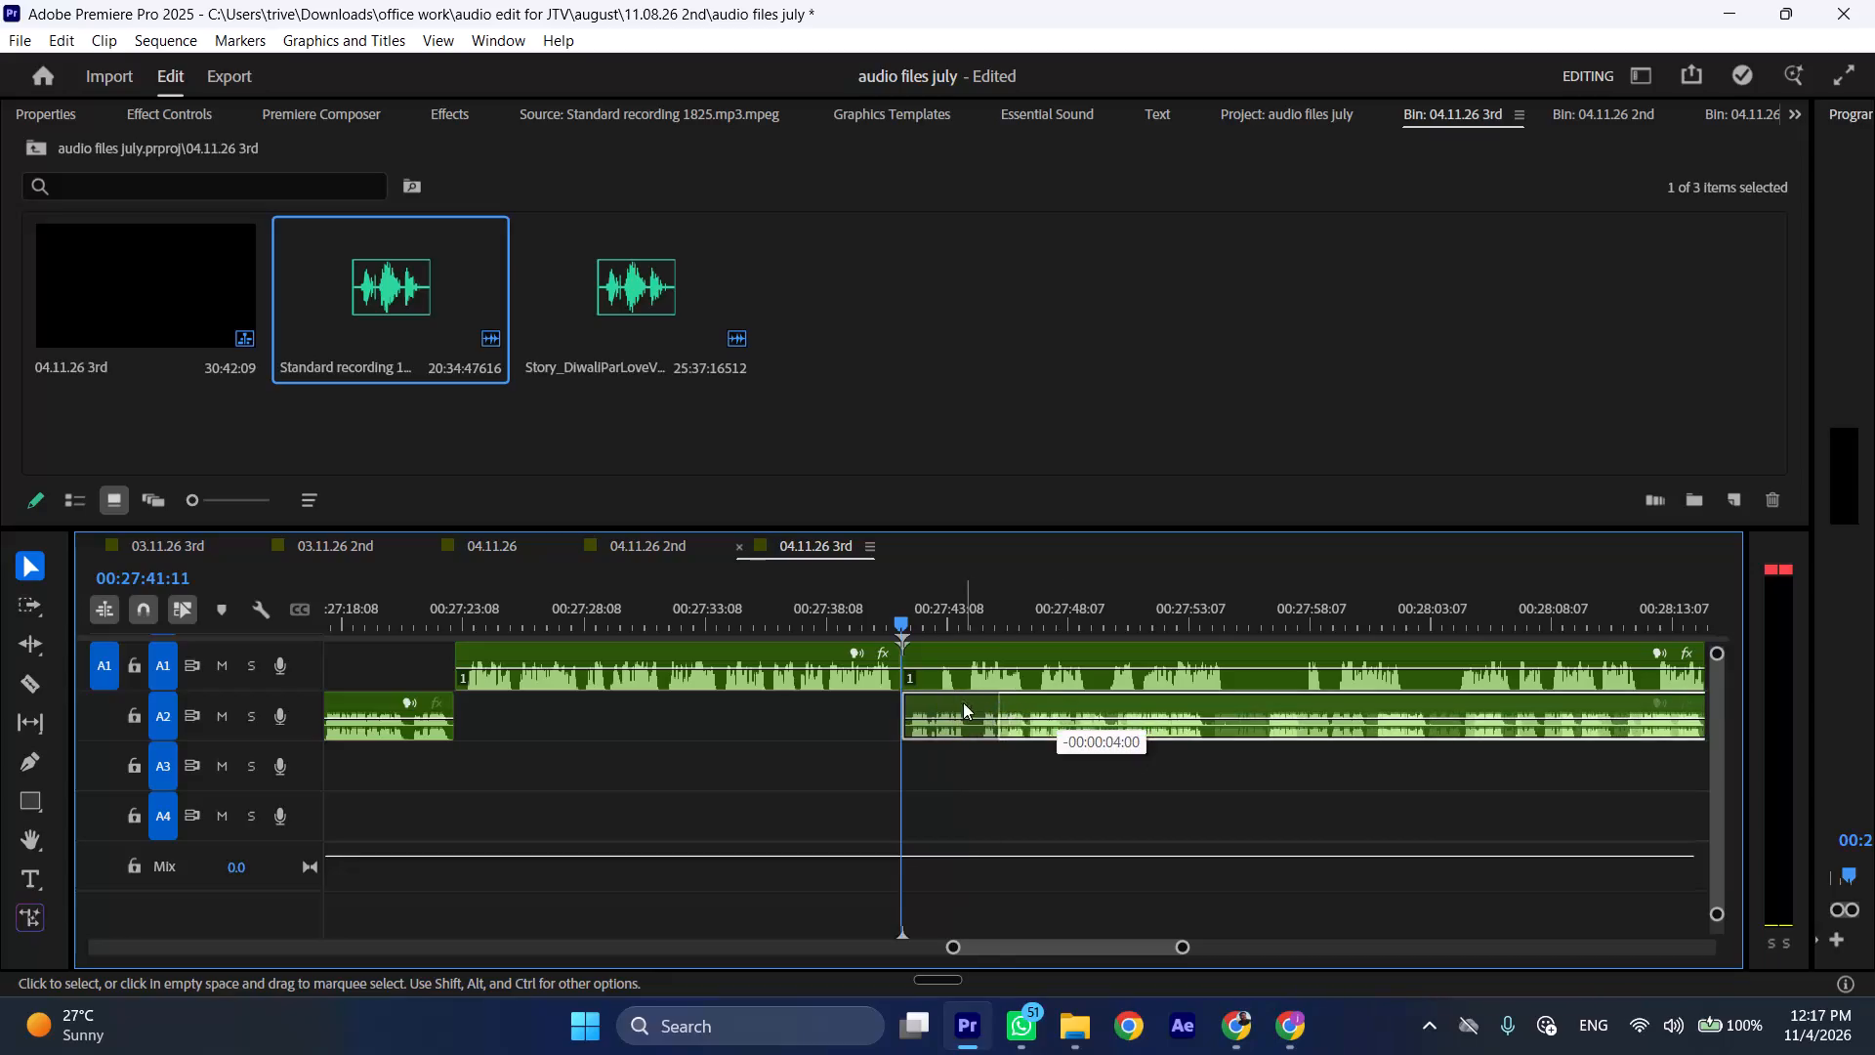
Move the A1 clip starting at about 00:27:41 later to about 00:28:02, and play the A2 recording from 00:27:41 at increased speed.
{"action": "left_click_drag", "start_coordinate": [937, 646], "coordinate": [1453, 651]}
{"action": "key", "text": "space"}
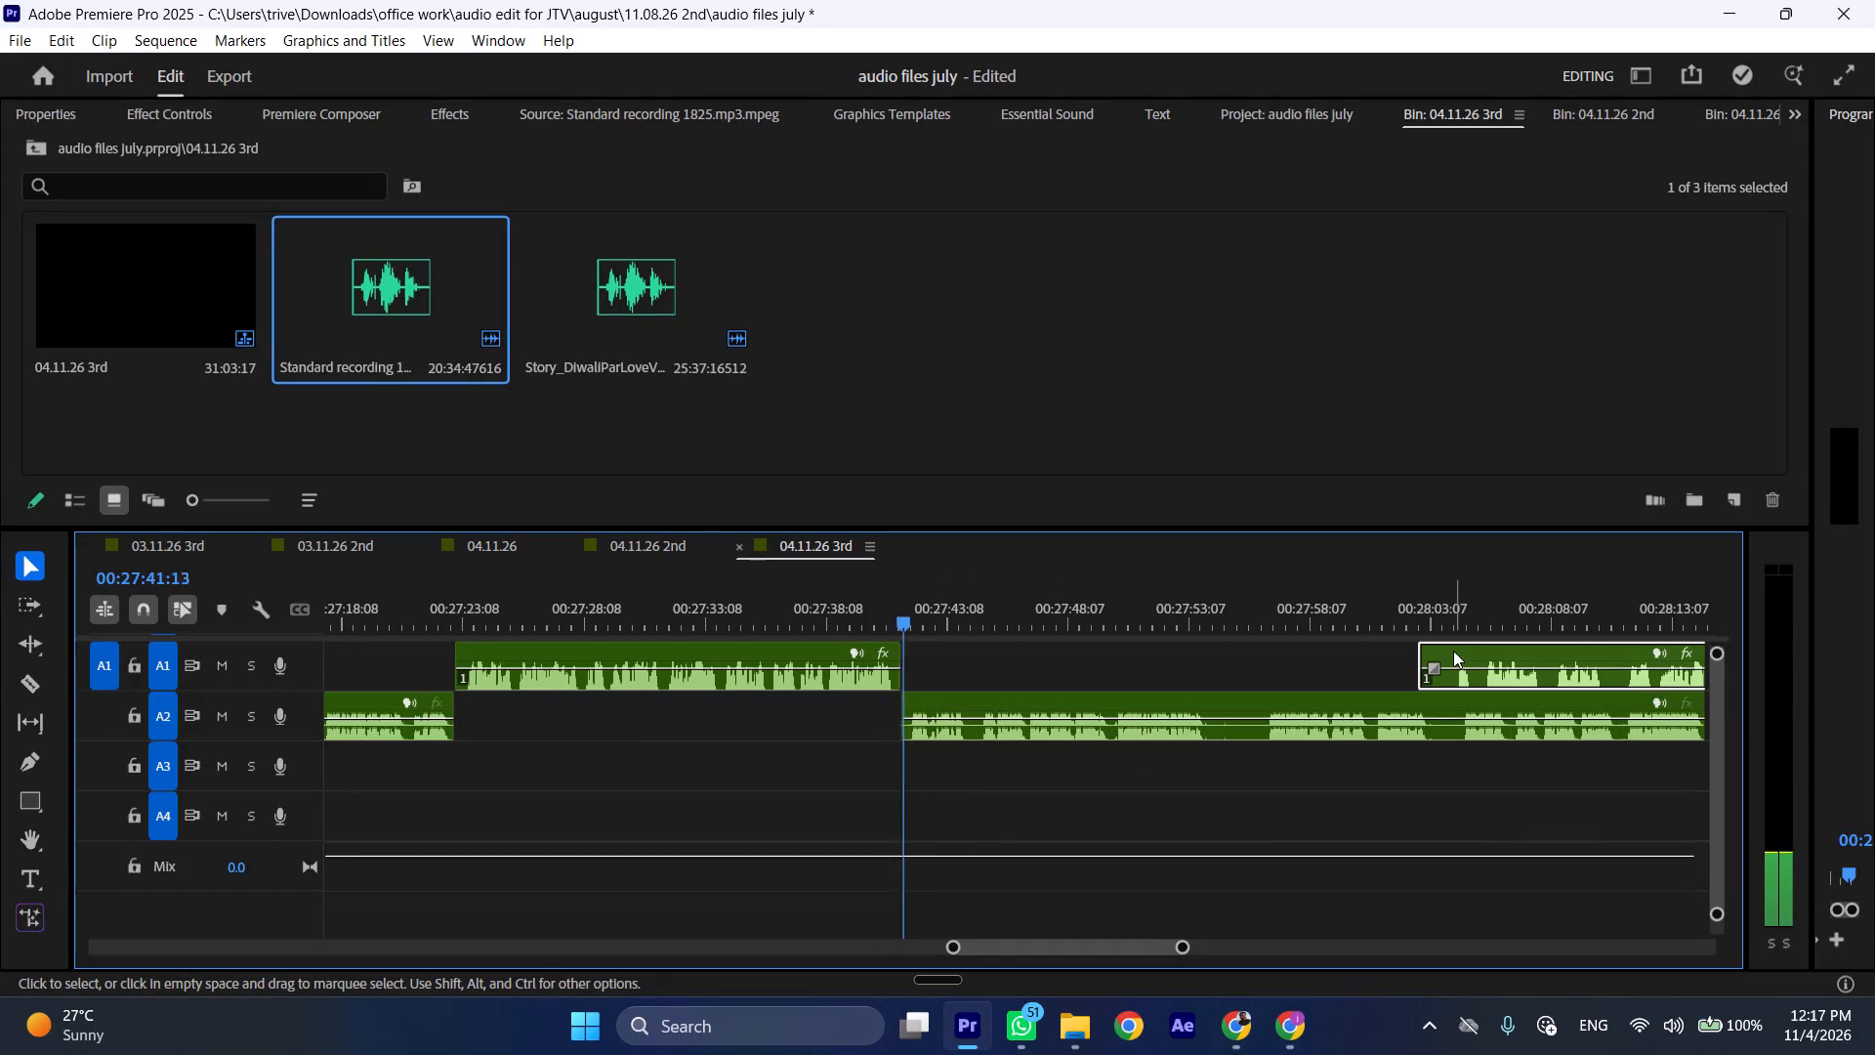
{"action": "key", "text": "l"}
{"action": "scroll", "coordinate": [1133, 797], "scroll_direction": "down", "scroll_amount": 5}
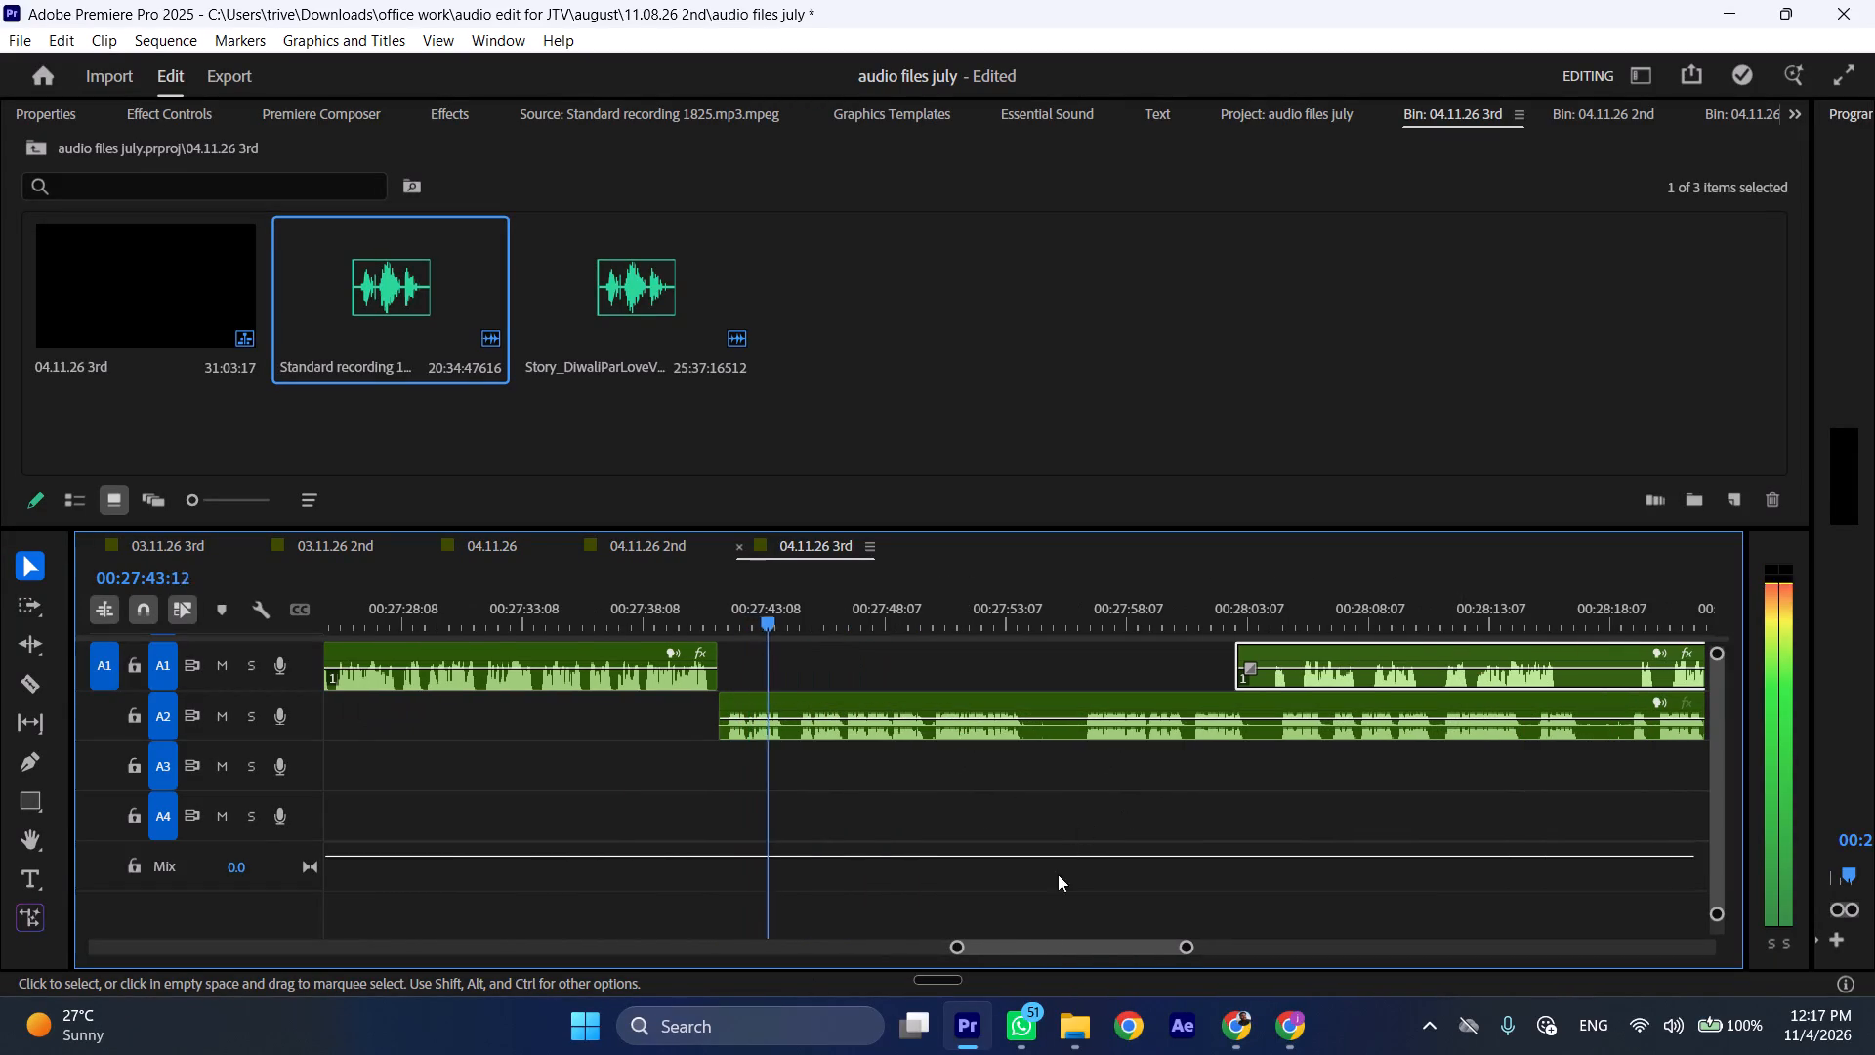
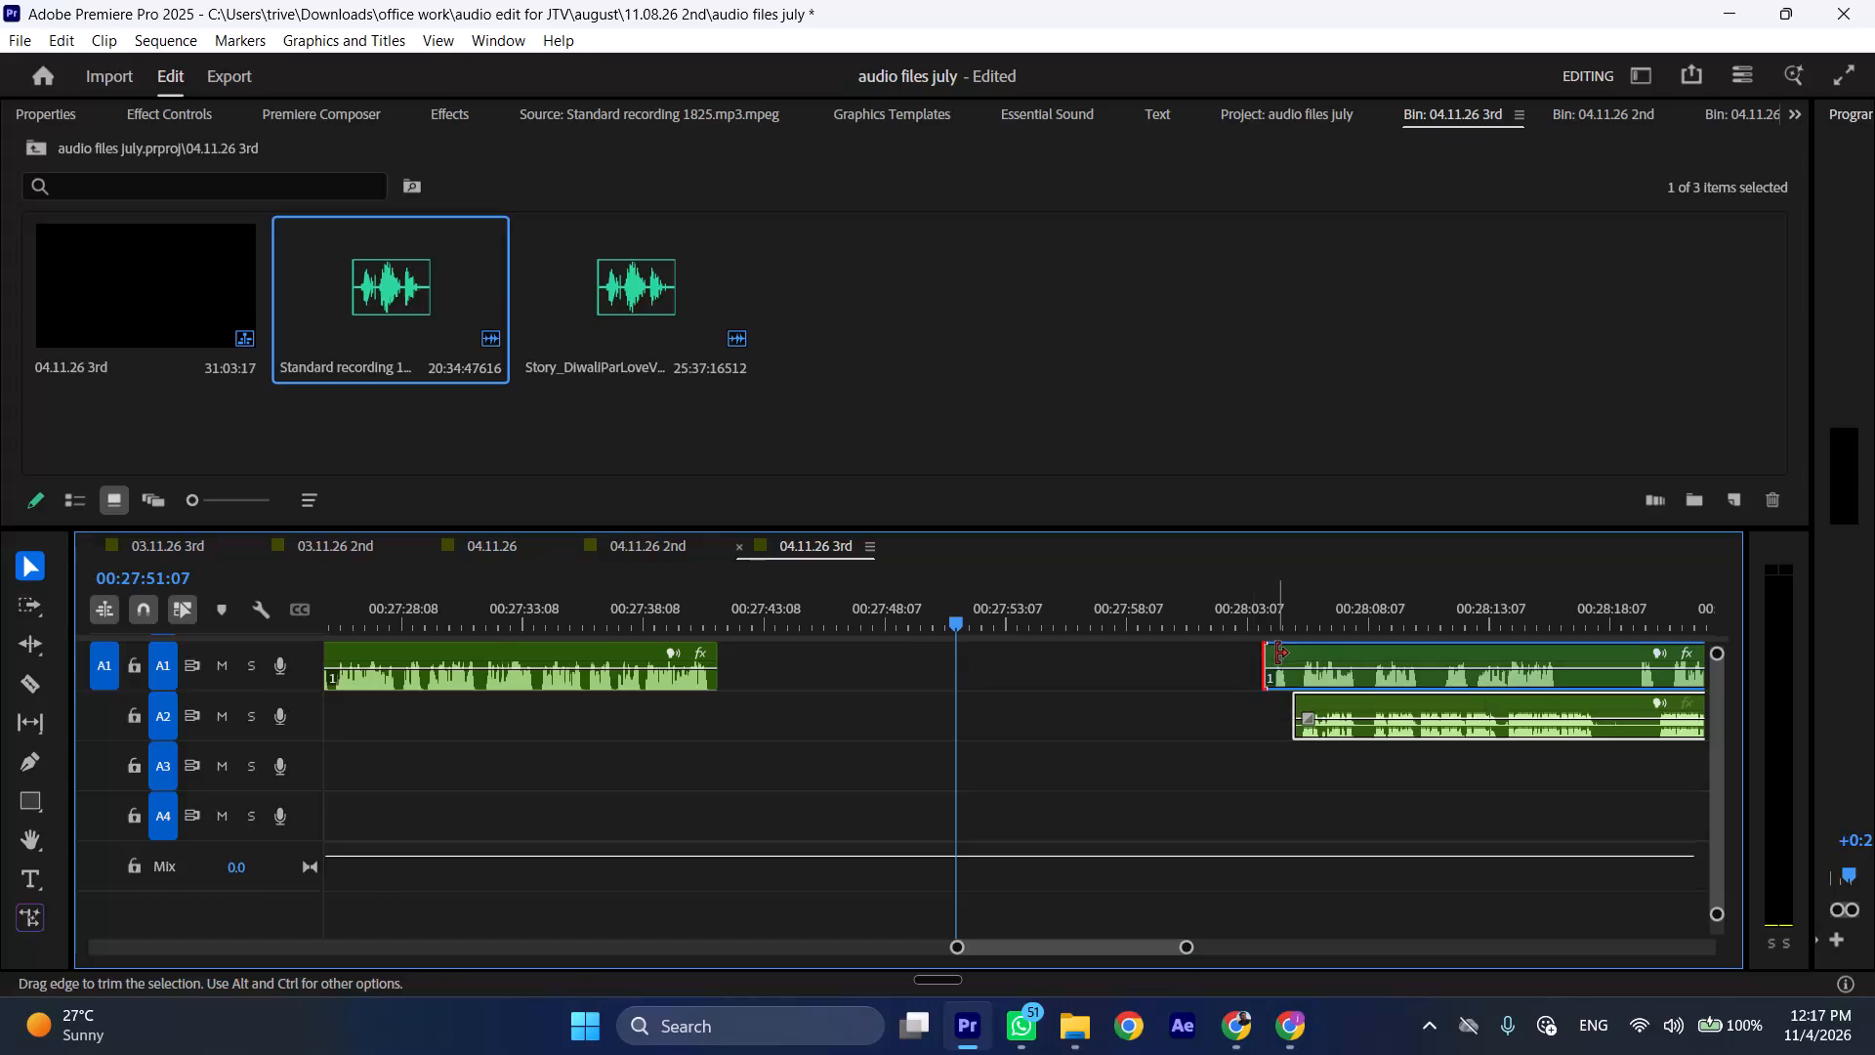
Move the later A1 clip back to about 00:27:41, against the preceding clip, and play the join from 00:27:40.
{"action": "left_click_drag", "start_coordinate": [1356, 643], "coordinate": [815, 647]}
{"action": "left_click", "coordinate": [687, 606]}
{"action": "key", "text": "space"}
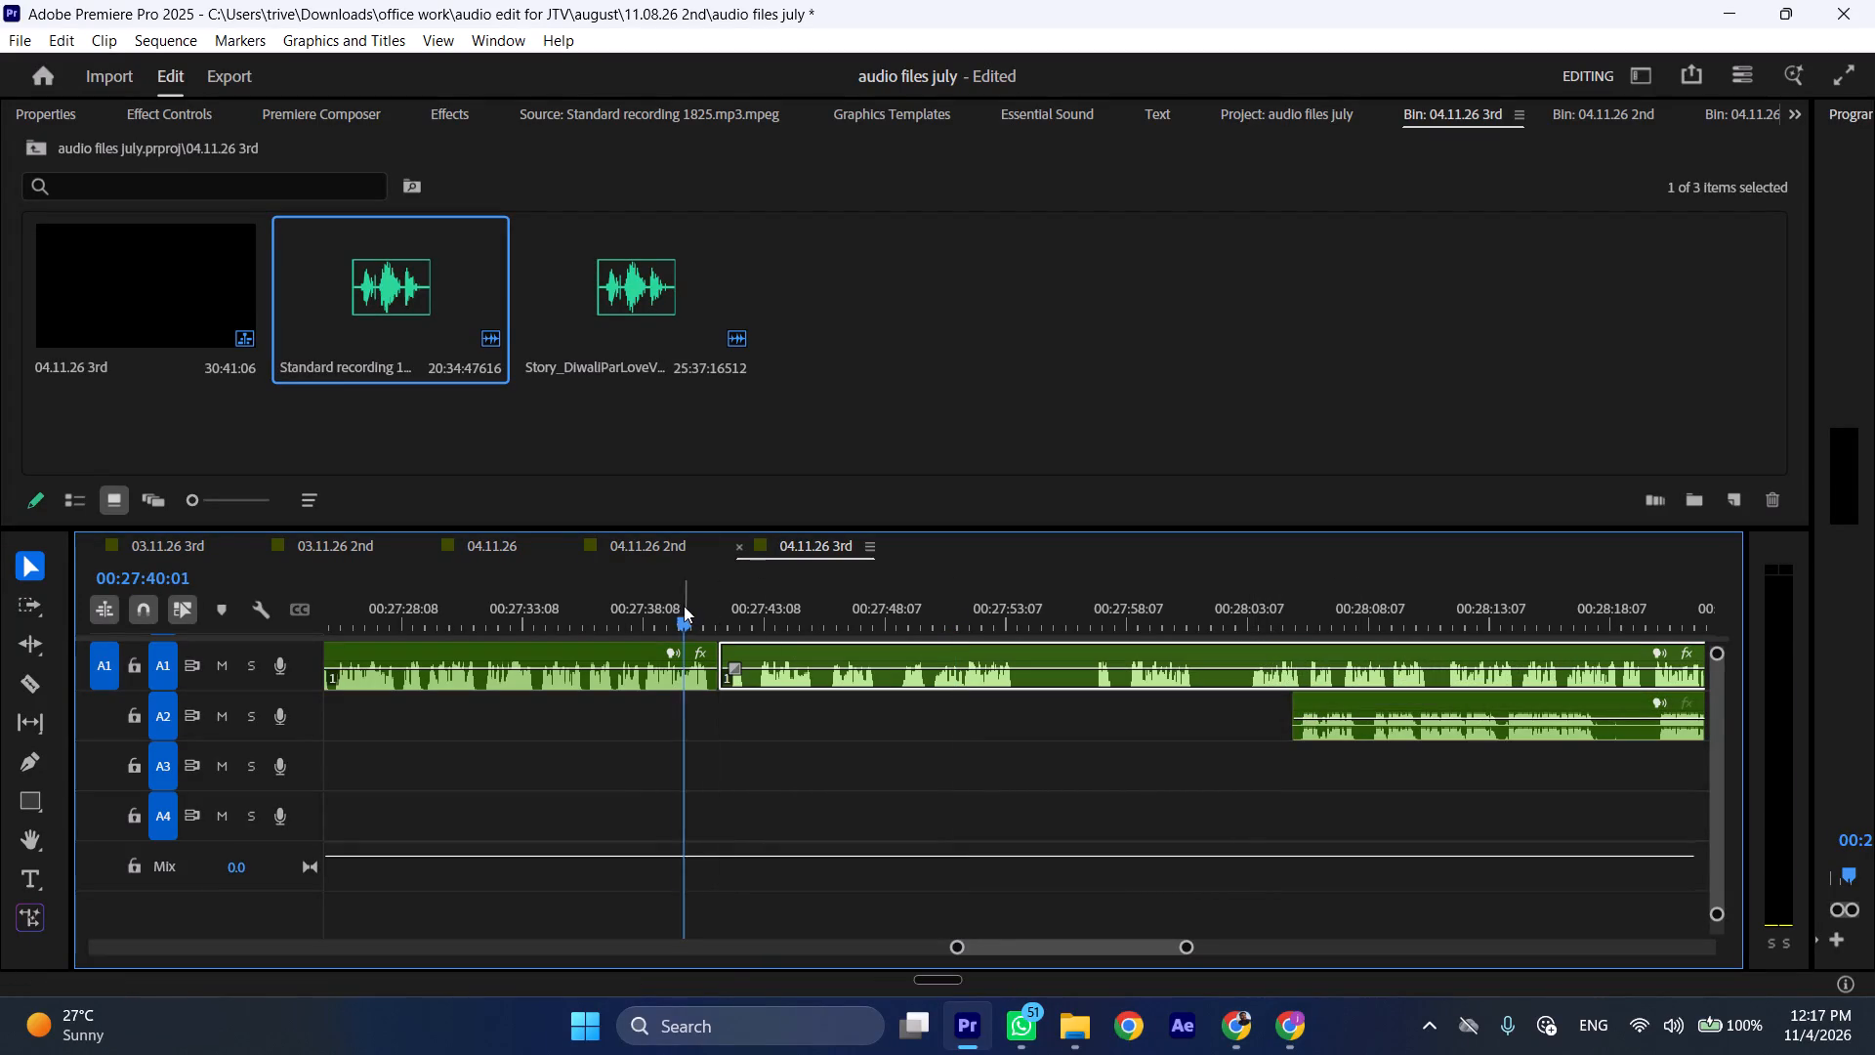
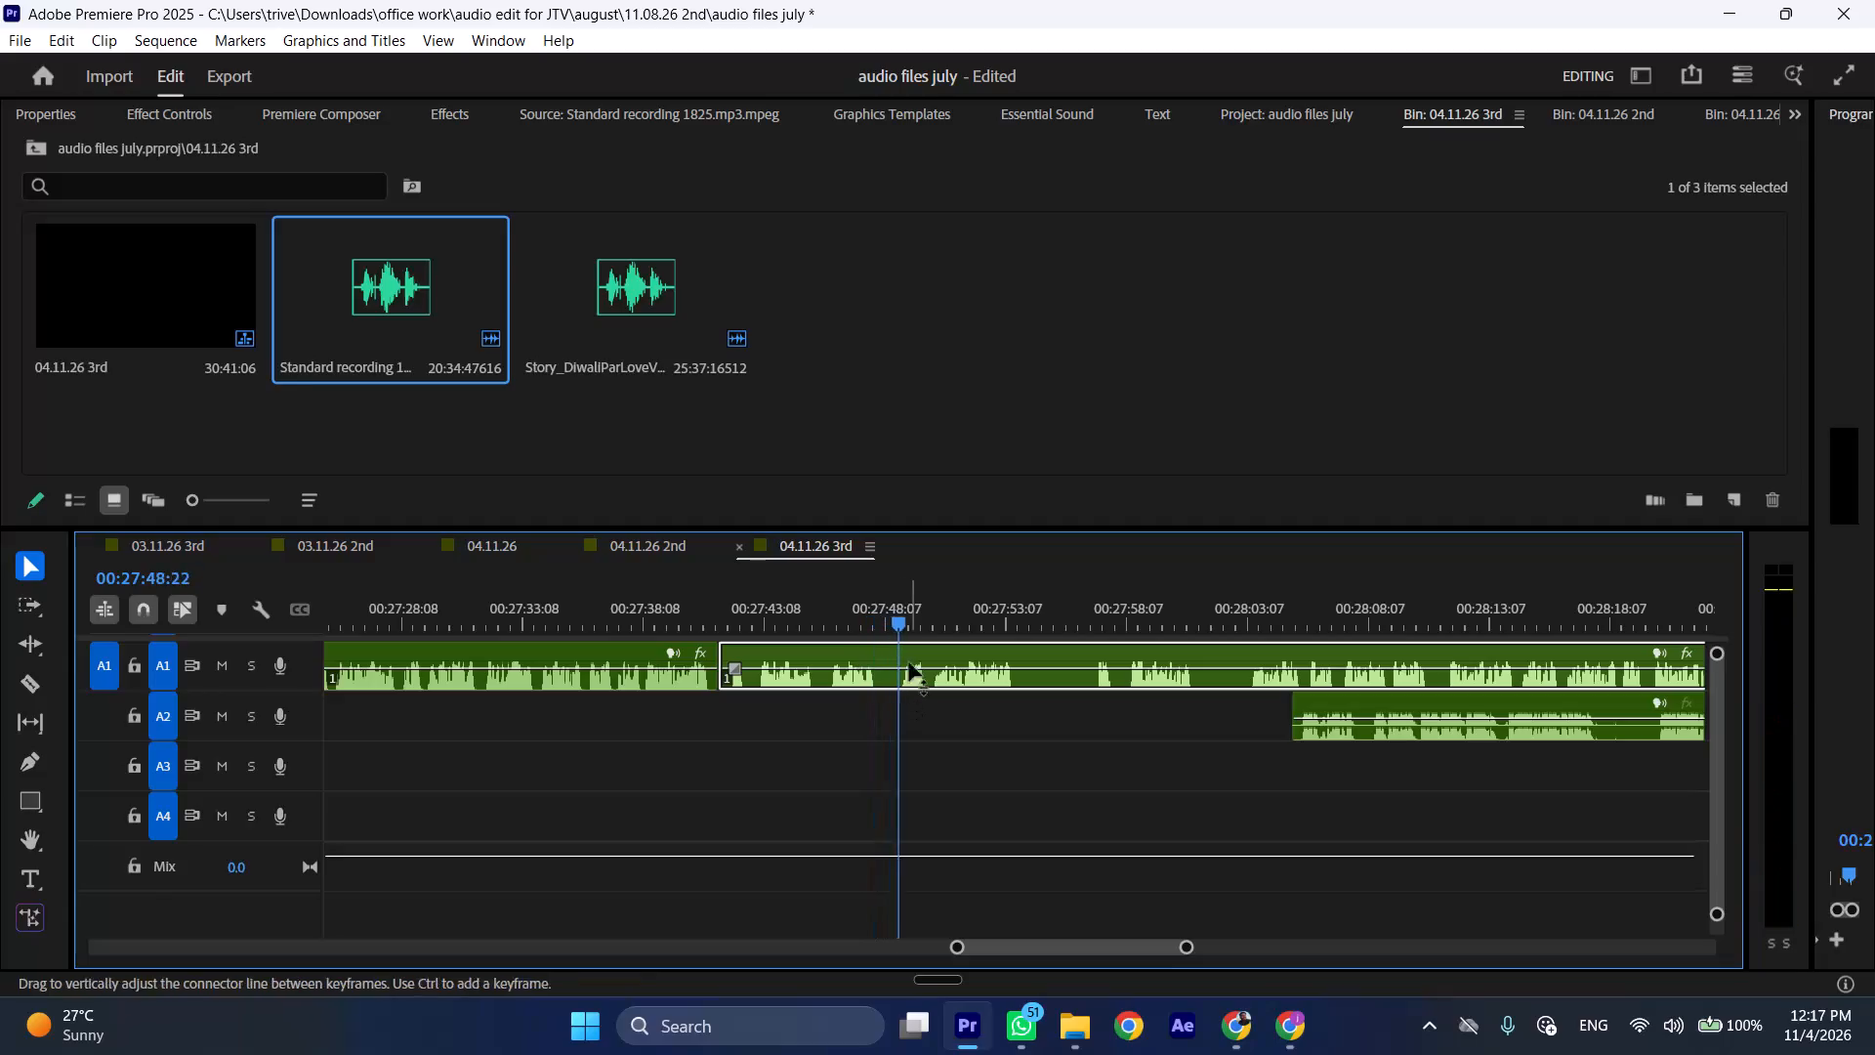
Replay the later A1 clip from about 00:27:43 to check the audio just after the join.
{"action": "left_click", "coordinate": [774, 610]}
{"action": "key", "text": "space"}
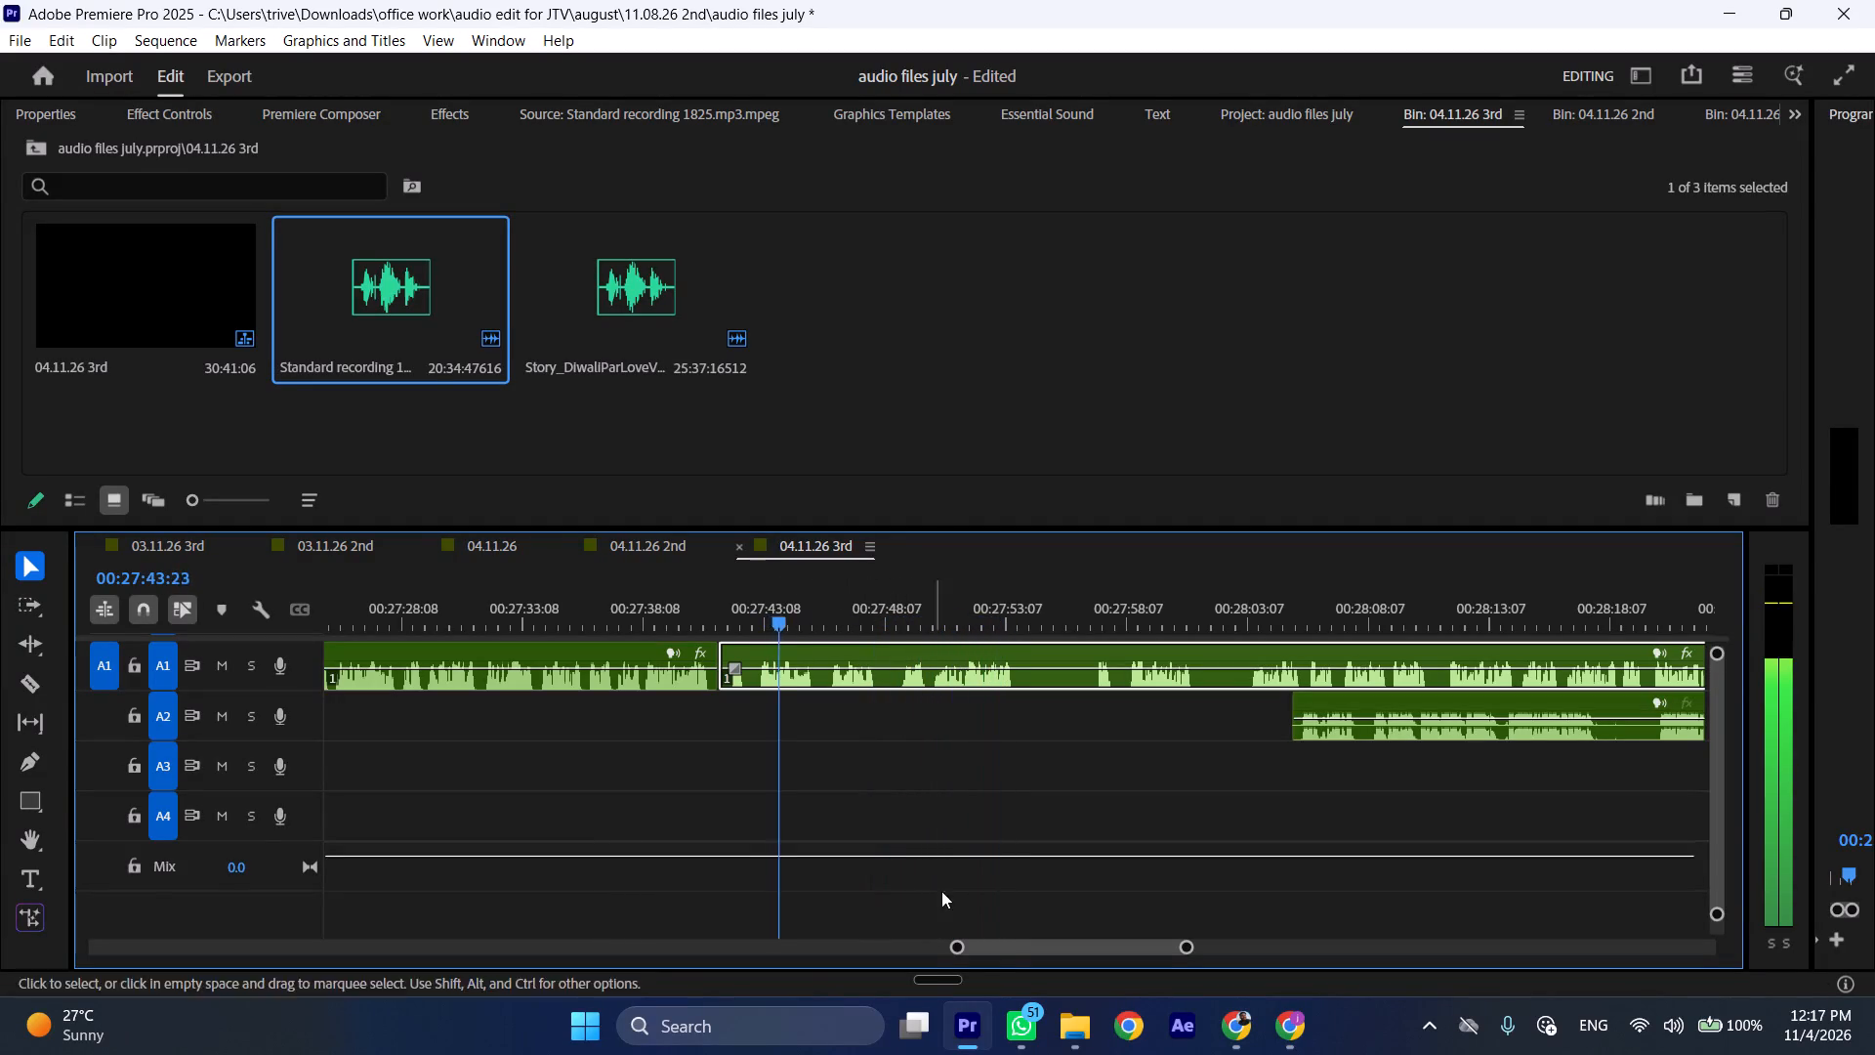
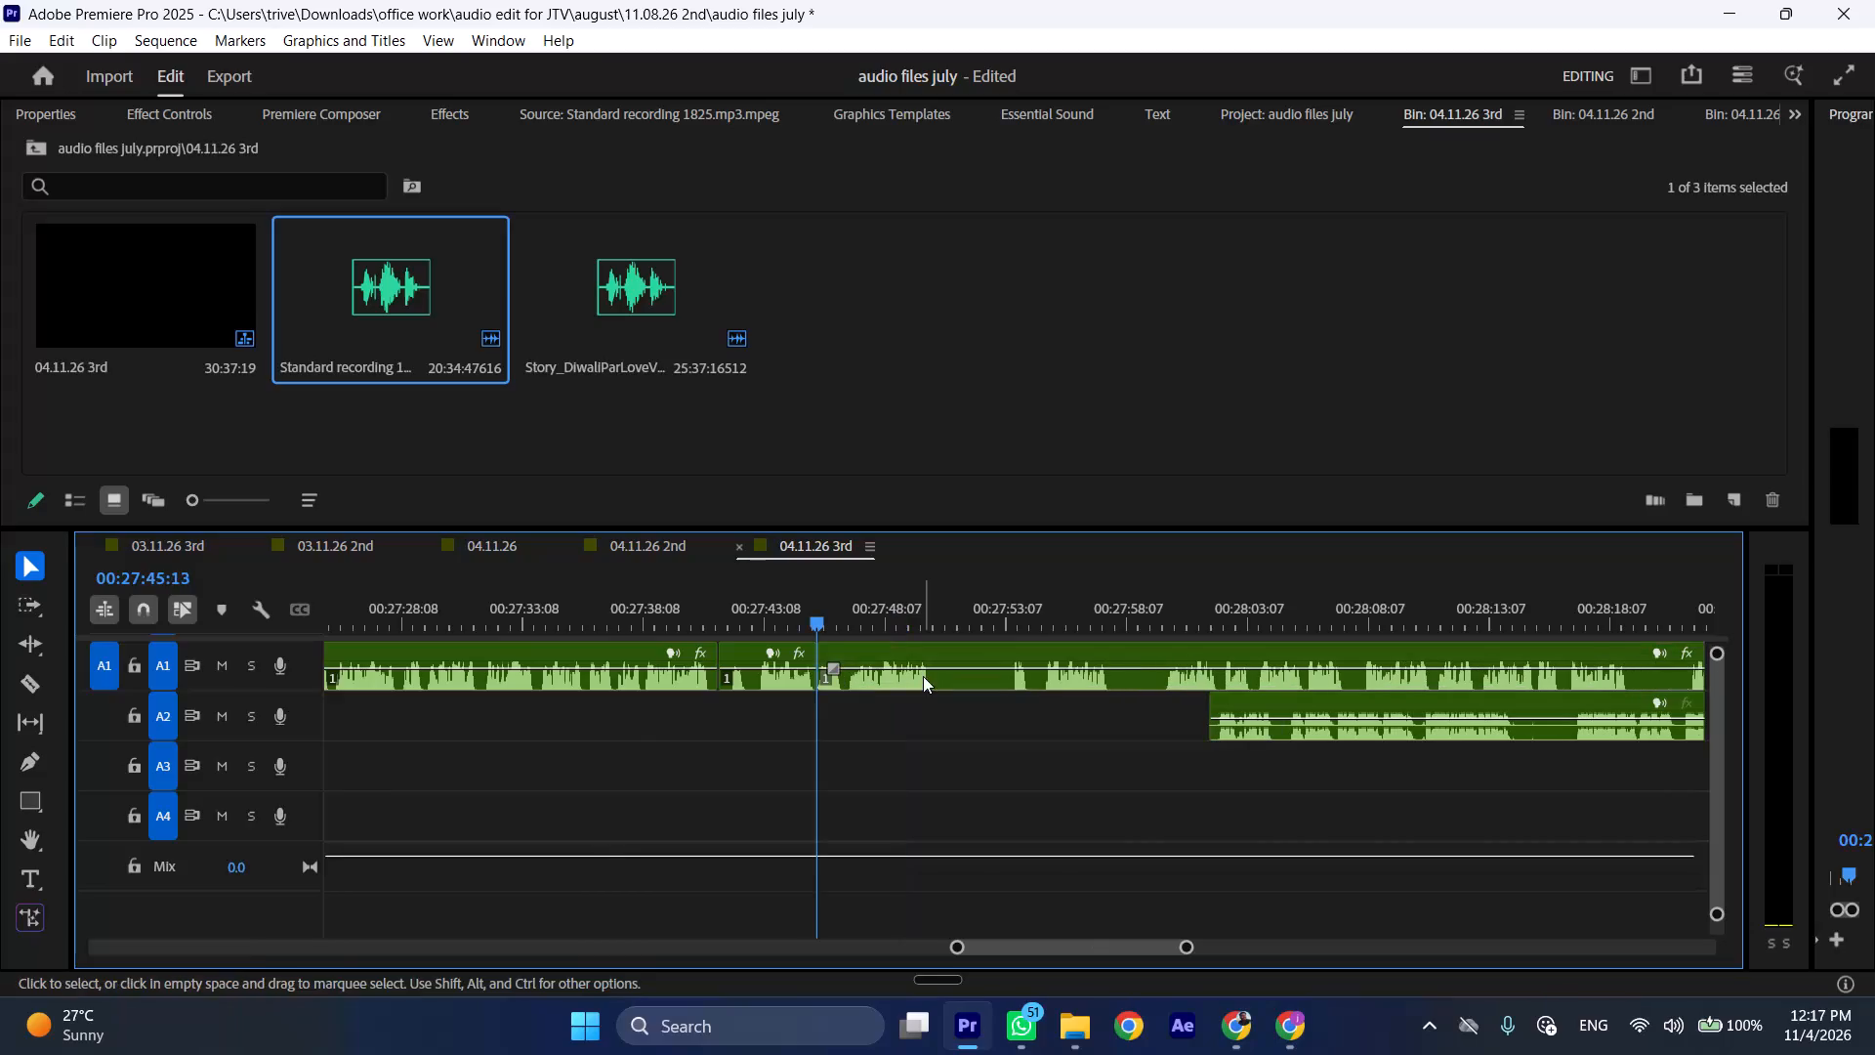
Cut the A1 clip at 00:27:42:21 and again just after it, and ripple-delete the sliver of about 6 frames between the cuts.
{"action": "left_click_drag", "start_coordinate": [742, 612], "coordinate": [757, 615]}
{"action": "key", "text": "shift+c"}
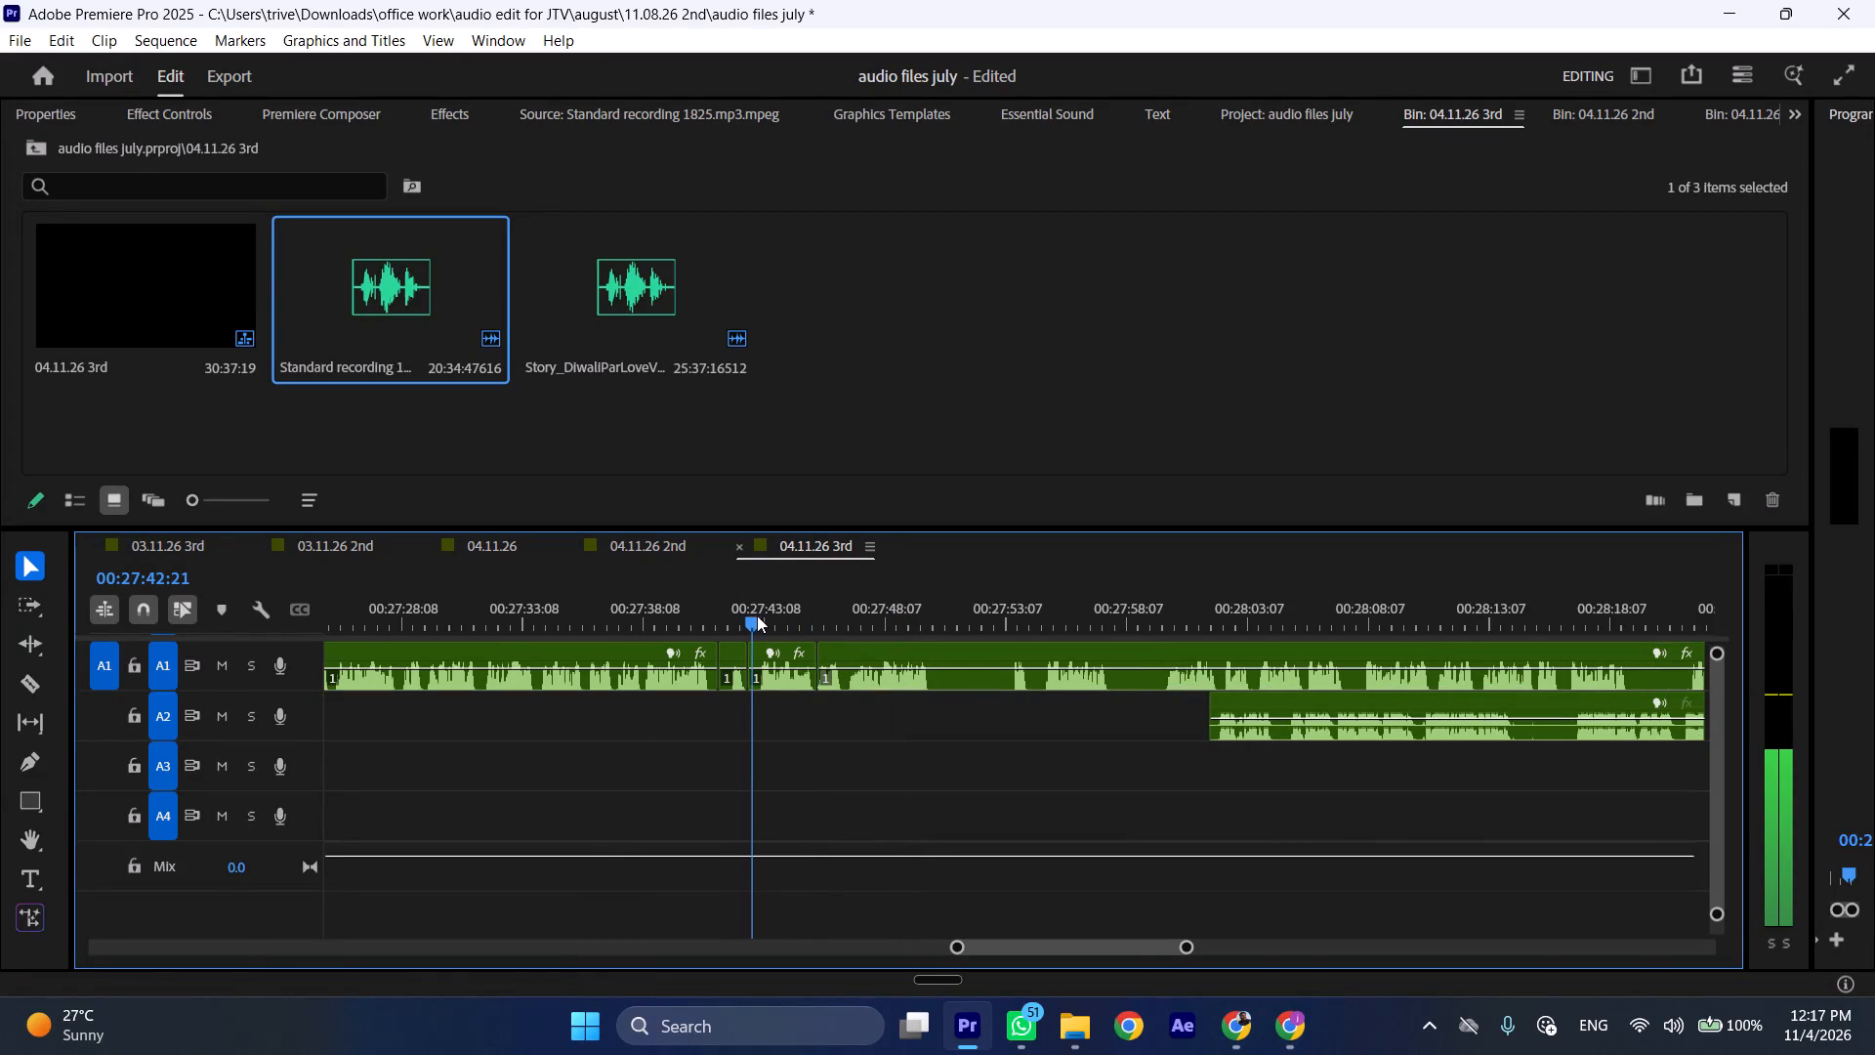
{"action": "left_click_drag", "start_coordinate": [757, 615], "coordinate": [758, 615]}
{"action": "left_click", "coordinate": [788, 683]}
{"action": "key", "text": "shift+c"}
{"action": "key", "text": "ctrl+shift+d"}
Split the A1 clip at 00:27:50:03, at the start of the long pause, and play from about 00:27:49 to check the cut.
{"action": "left_click_drag", "start_coordinate": [890, 601], "coordinate": [932, 610]}
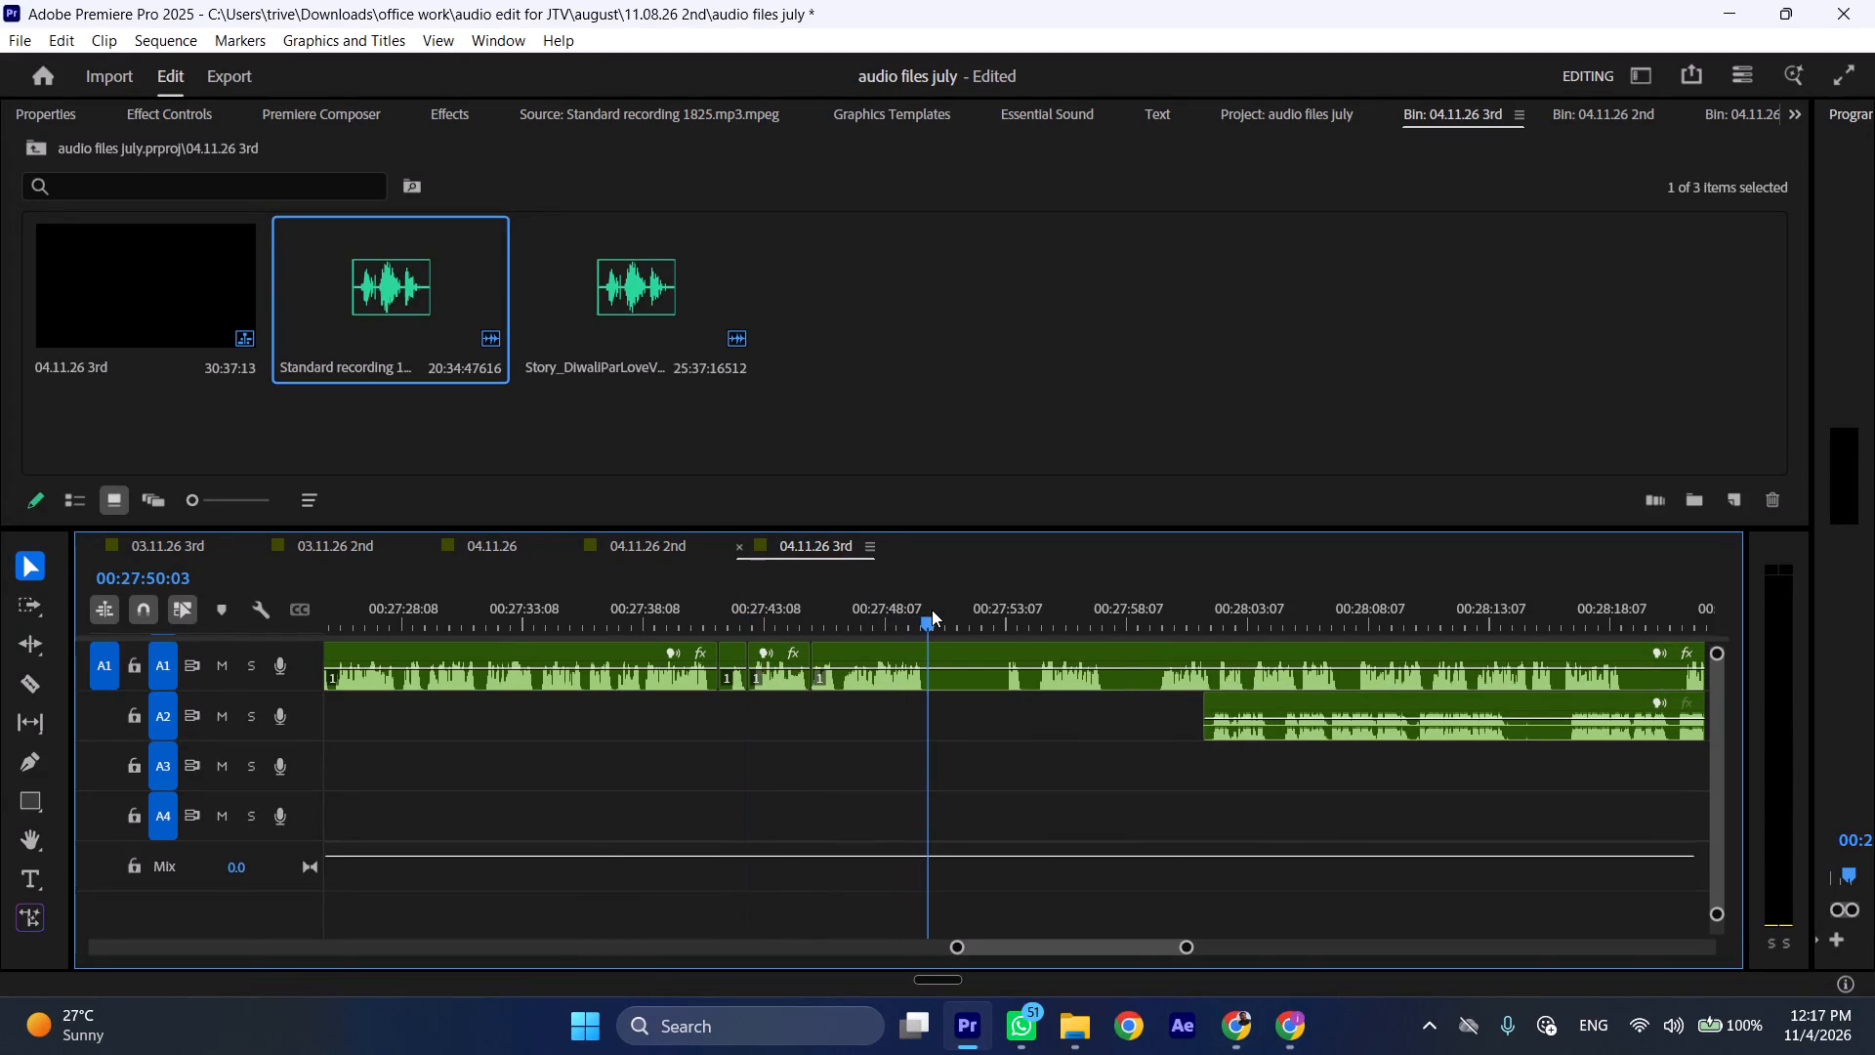
{"action": "key", "text": "shift+c"}
{"action": "left_click", "coordinate": [904, 612]}
{"action": "key", "text": "space"}
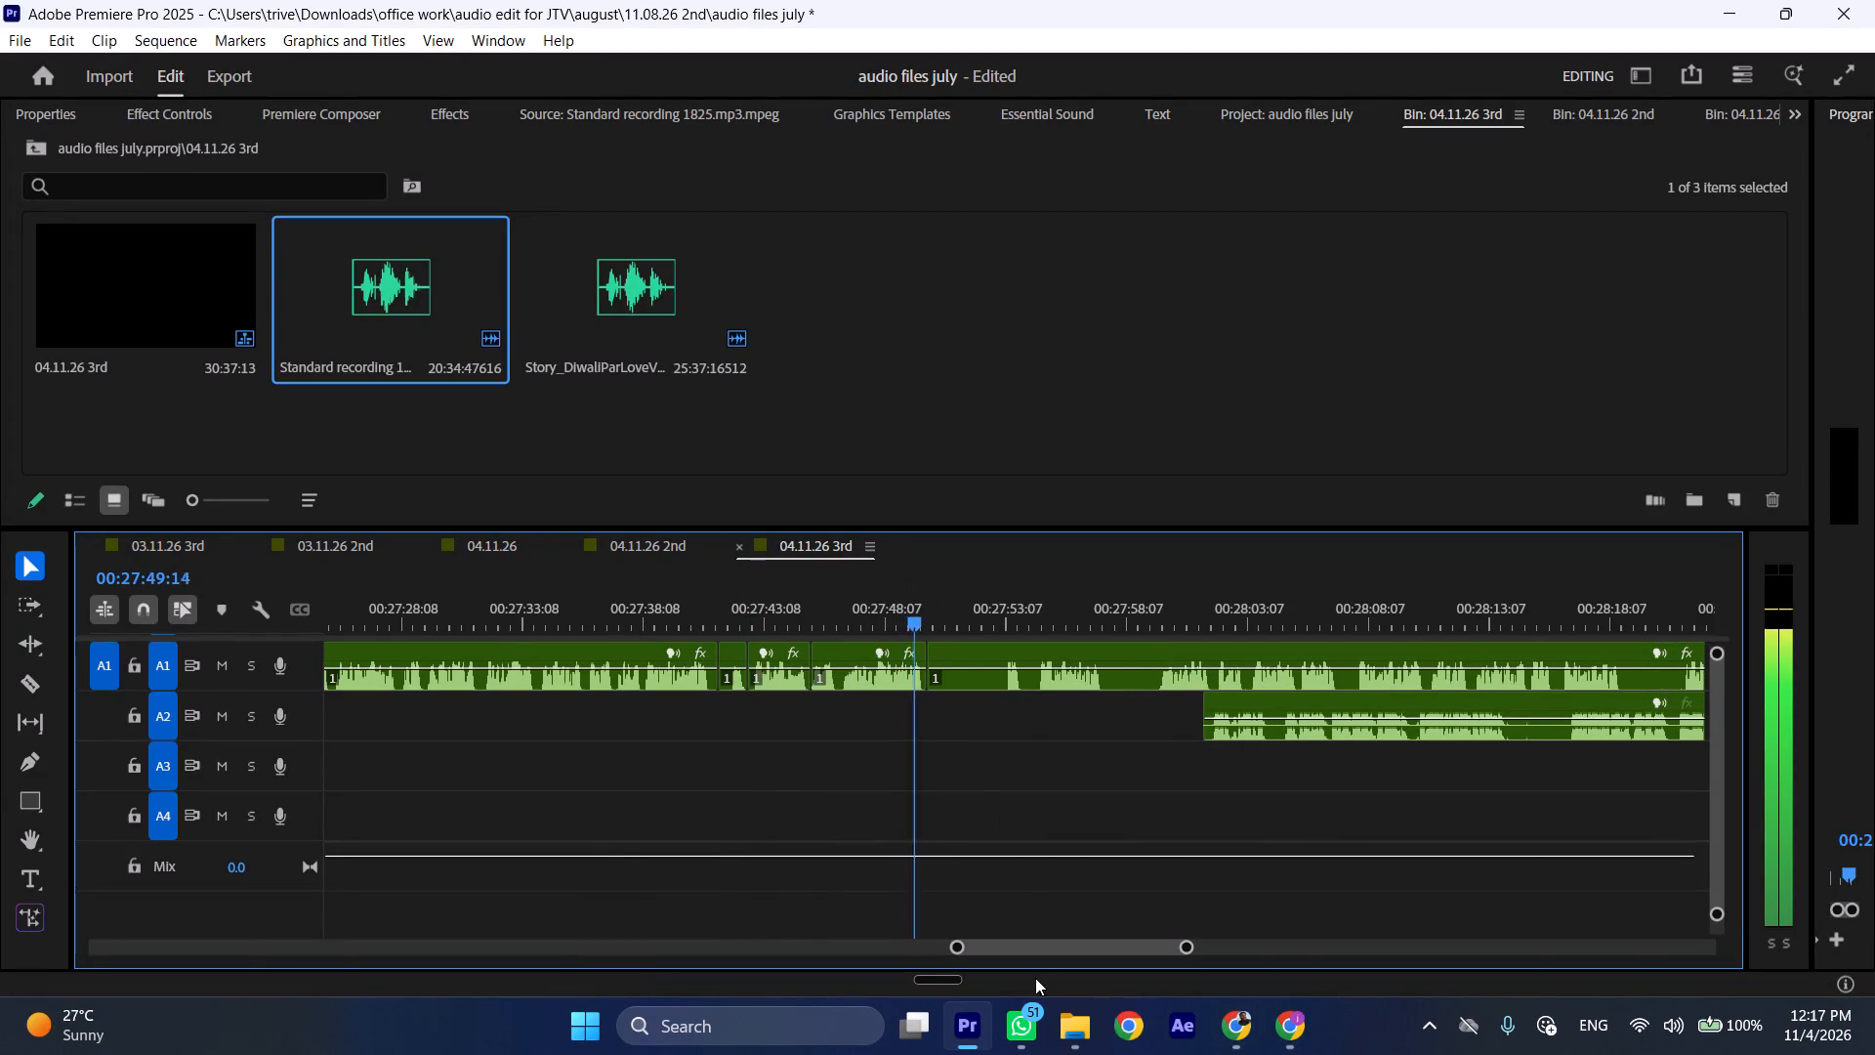
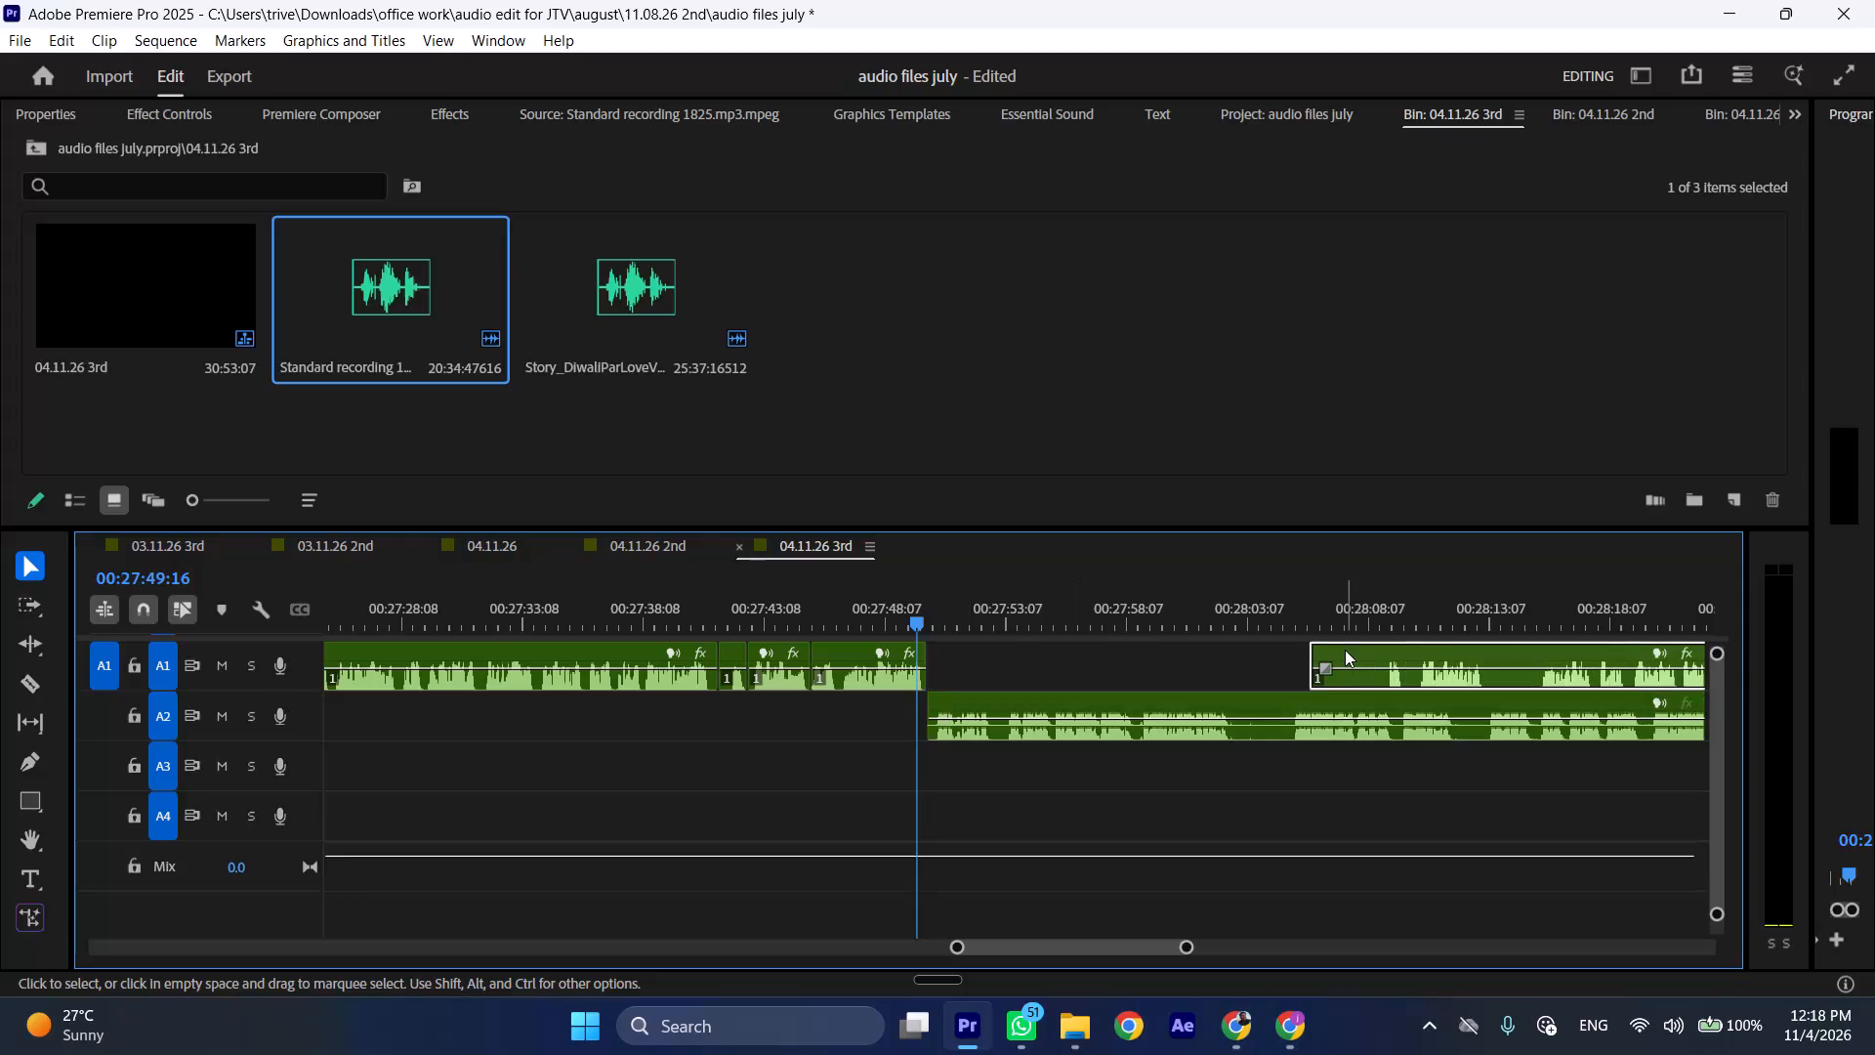
Play on from 00:27:49:16 and split the A2 clip at 00:27:52:23, in the pause between phrases.
{"action": "key", "text": "l"}
{"action": "scroll", "coordinate": [1088, 726], "scroll_direction": "down", "scroll_amount": 4}
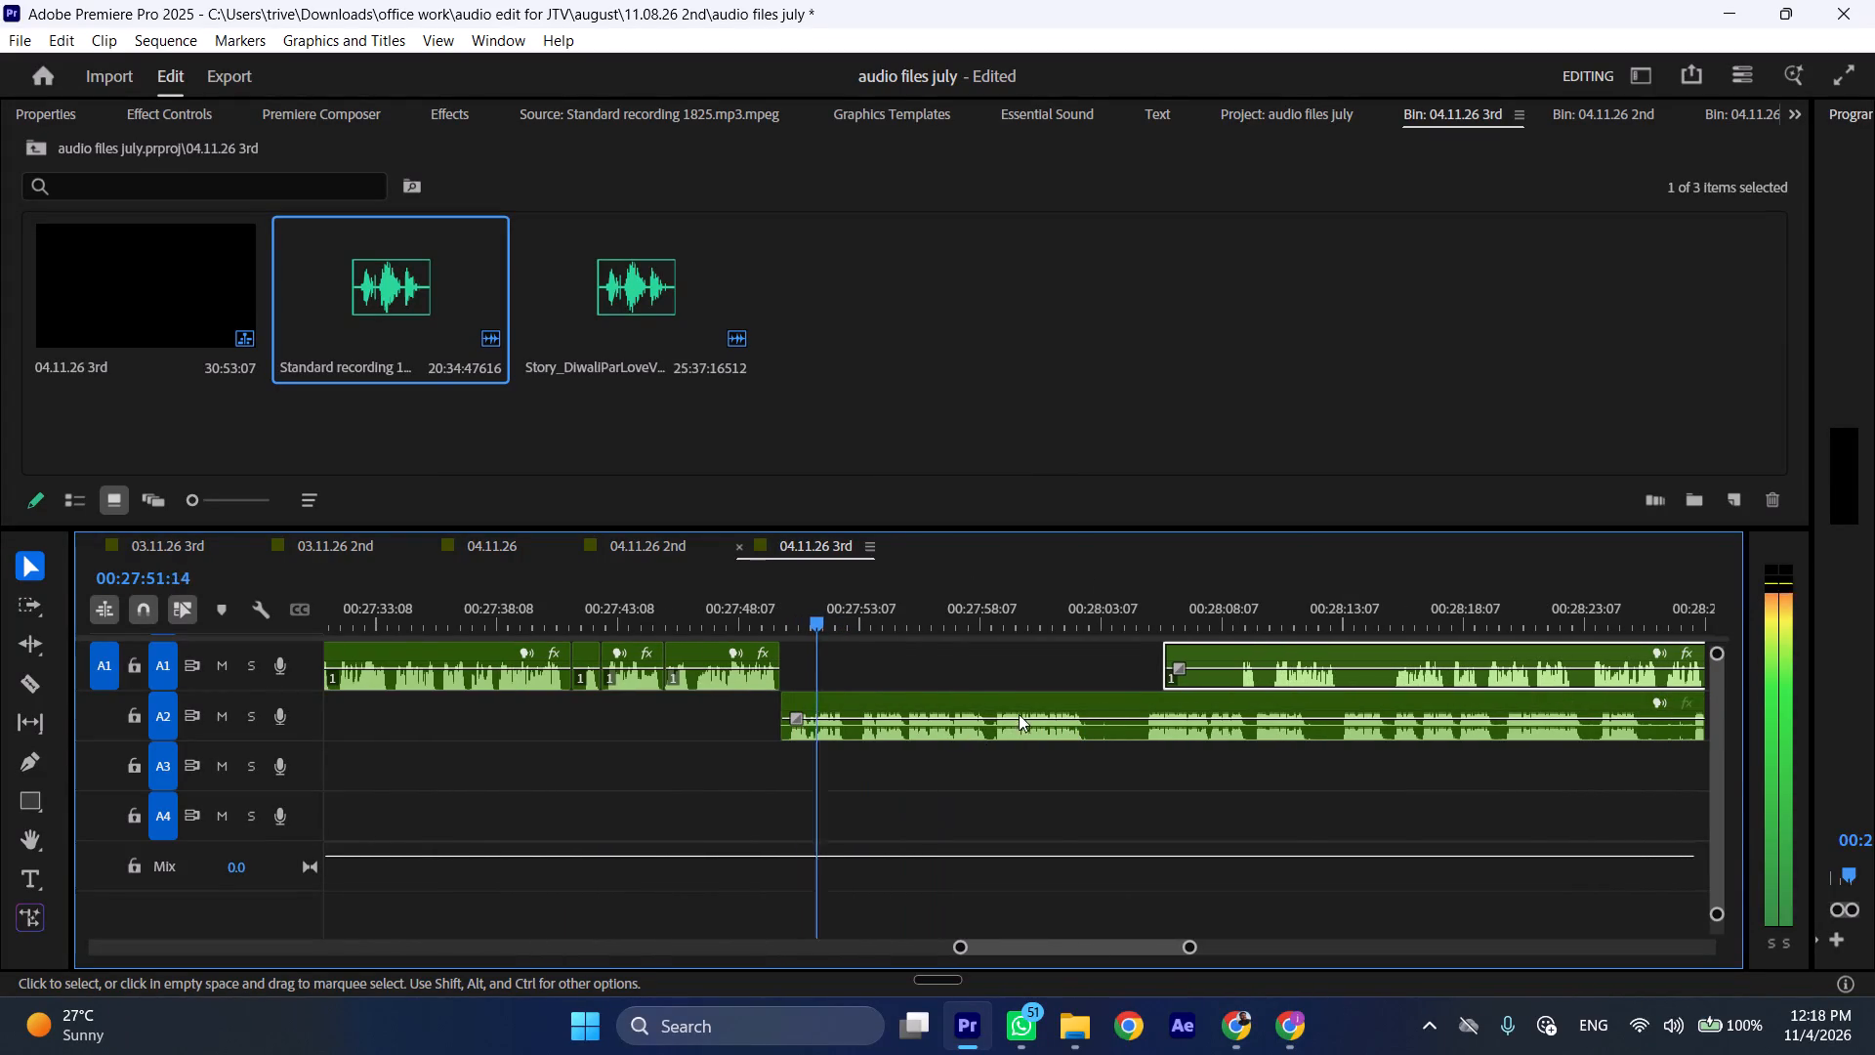
{"action": "key", "text": "space"}
{"action": "type", "text": "C"}
Trim about 3 seconds of silence off the start of the A1 clip that follows the gap.
{"action": "left_click_drag", "start_coordinate": [1167, 659], "coordinate": [1181, 659]}
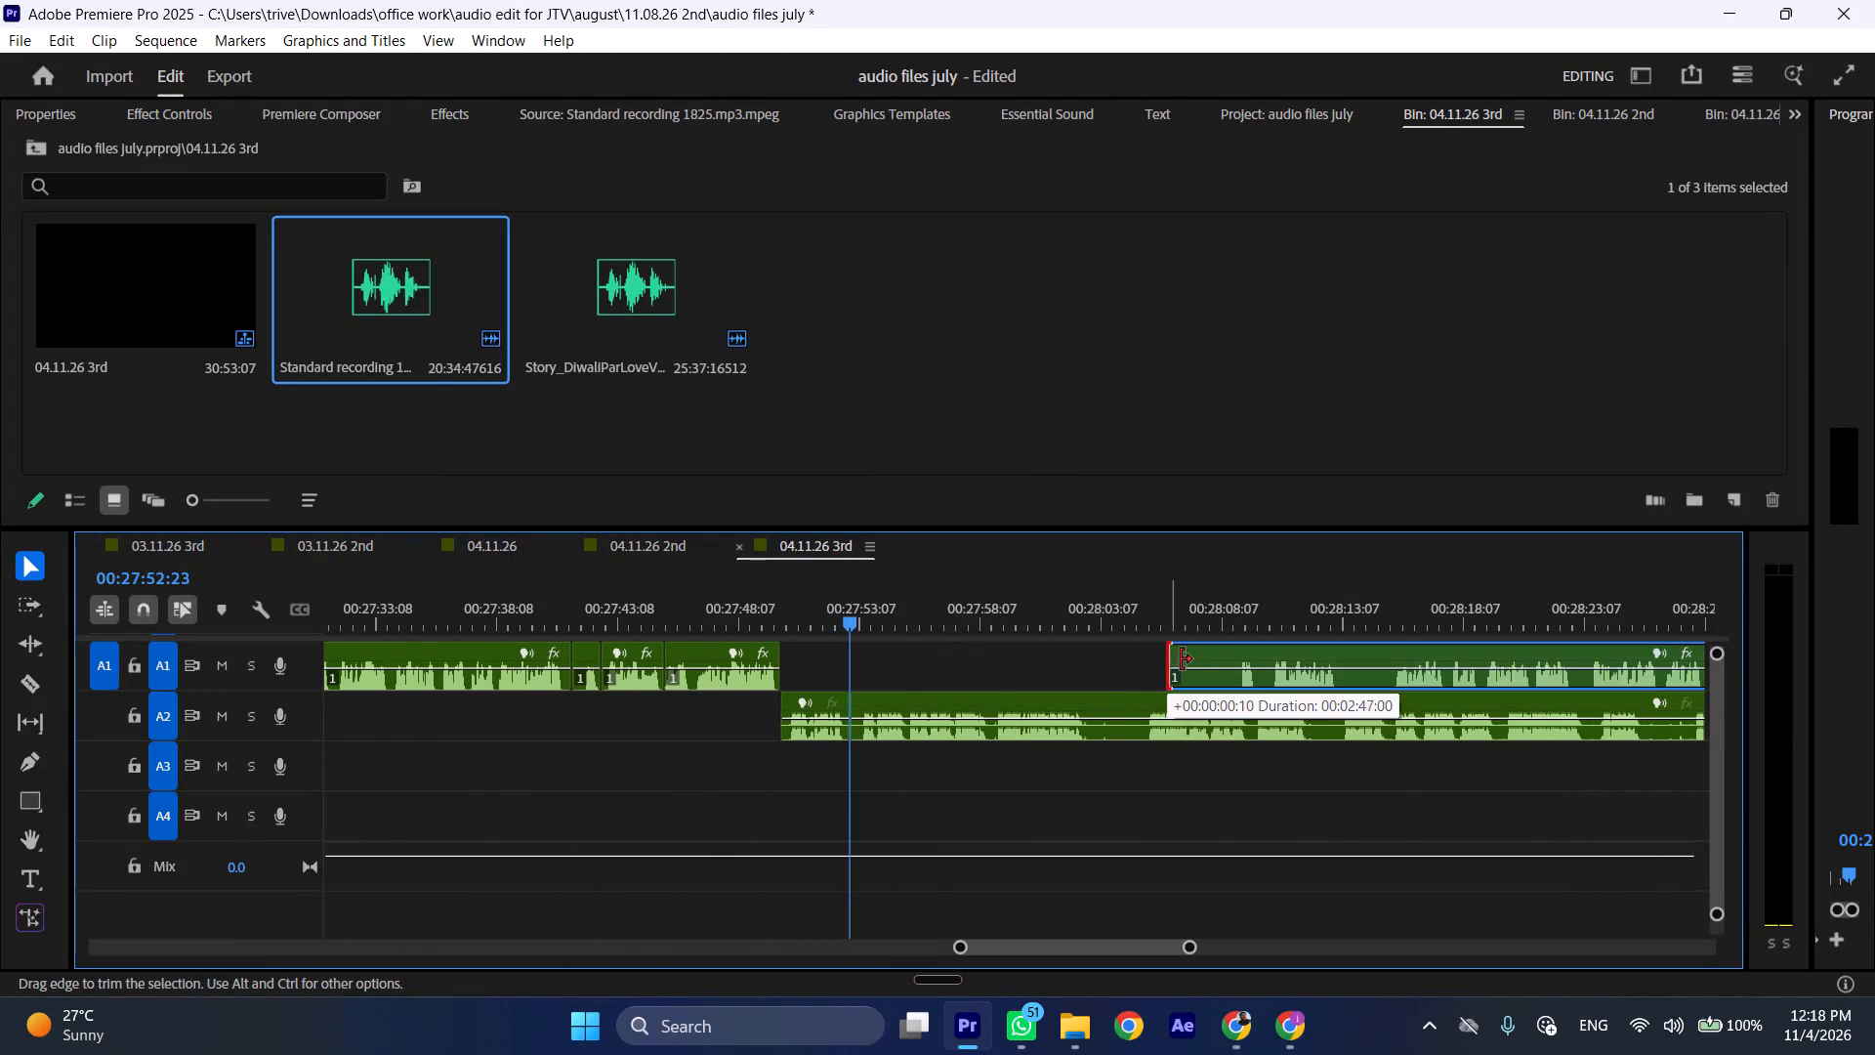
{"action": "left_click_drag", "start_coordinate": [1181, 659], "coordinate": [1237, 659]}
Split the trimmed A1 clip at 00:28:13:02 and move its first piece back to start at the A2 cut, 00:27:52:23.
{"action": "left_click", "coordinate": [1335, 623]}
{"action": "left_click", "coordinate": [1352, 652]}
{"action": "key", "text": "shift+c"}
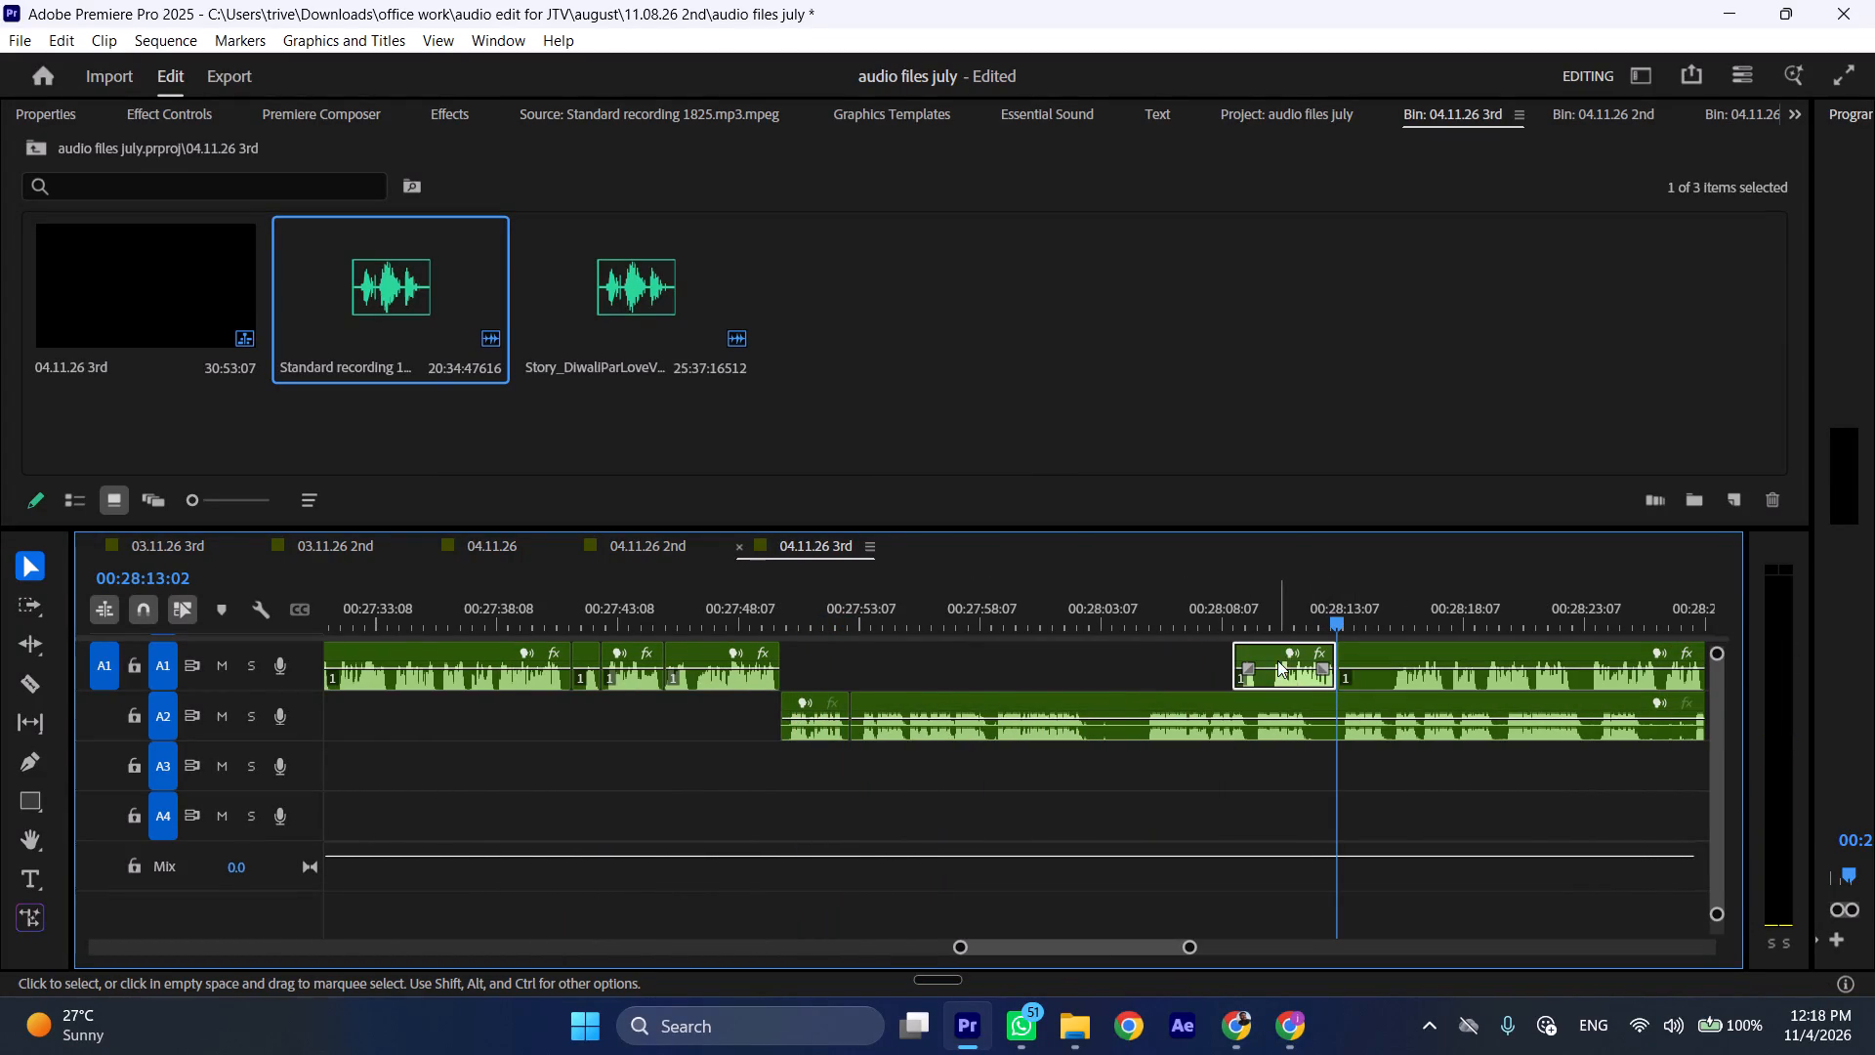
{"action": "left_click_drag", "start_coordinate": [1278, 654], "coordinate": [894, 654]}
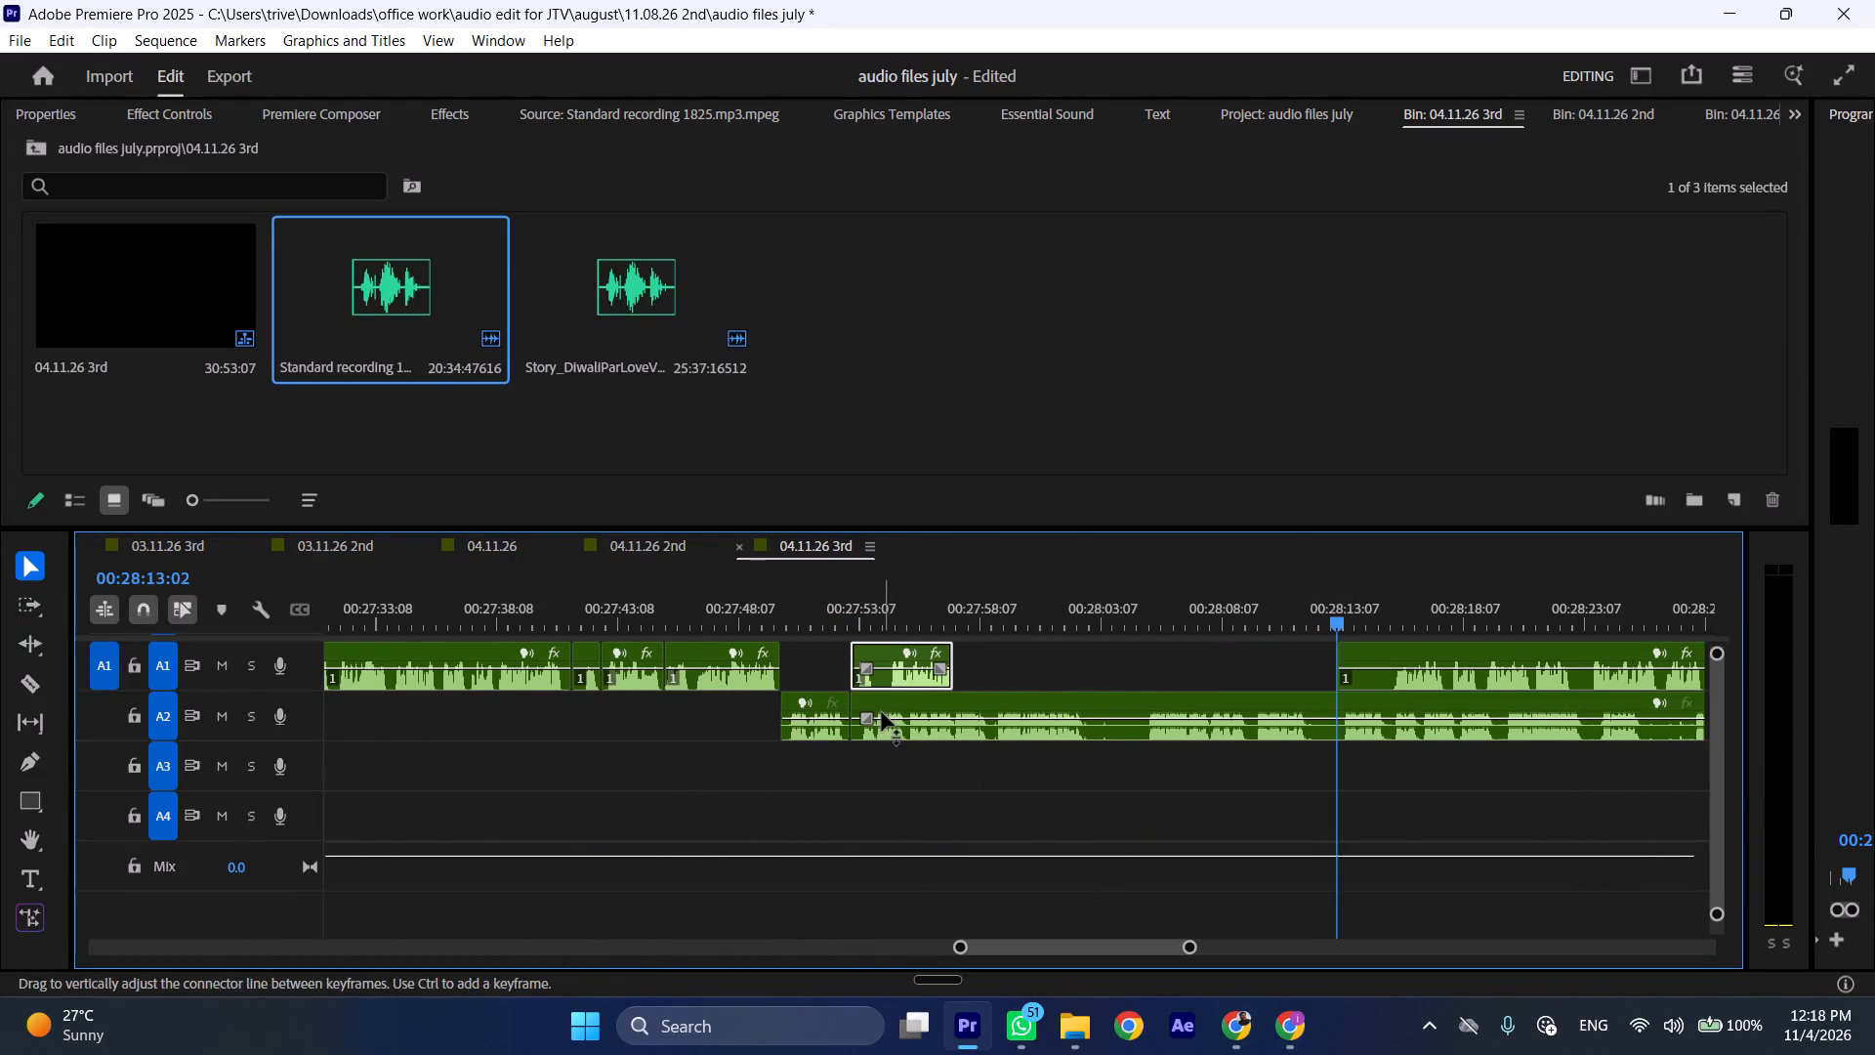
Shift the remaining A2 clip about 8 seconds later, past the moved A1 piece, and play from 00:27:51:14 to check the handover.
{"action": "left_click_drag", "start_coordinate": [882, 704], "coordinate": [1078, 705]}
{"action": "left_click", "coordinate": [811, 622]}
{"action": "key", "text": "space"}
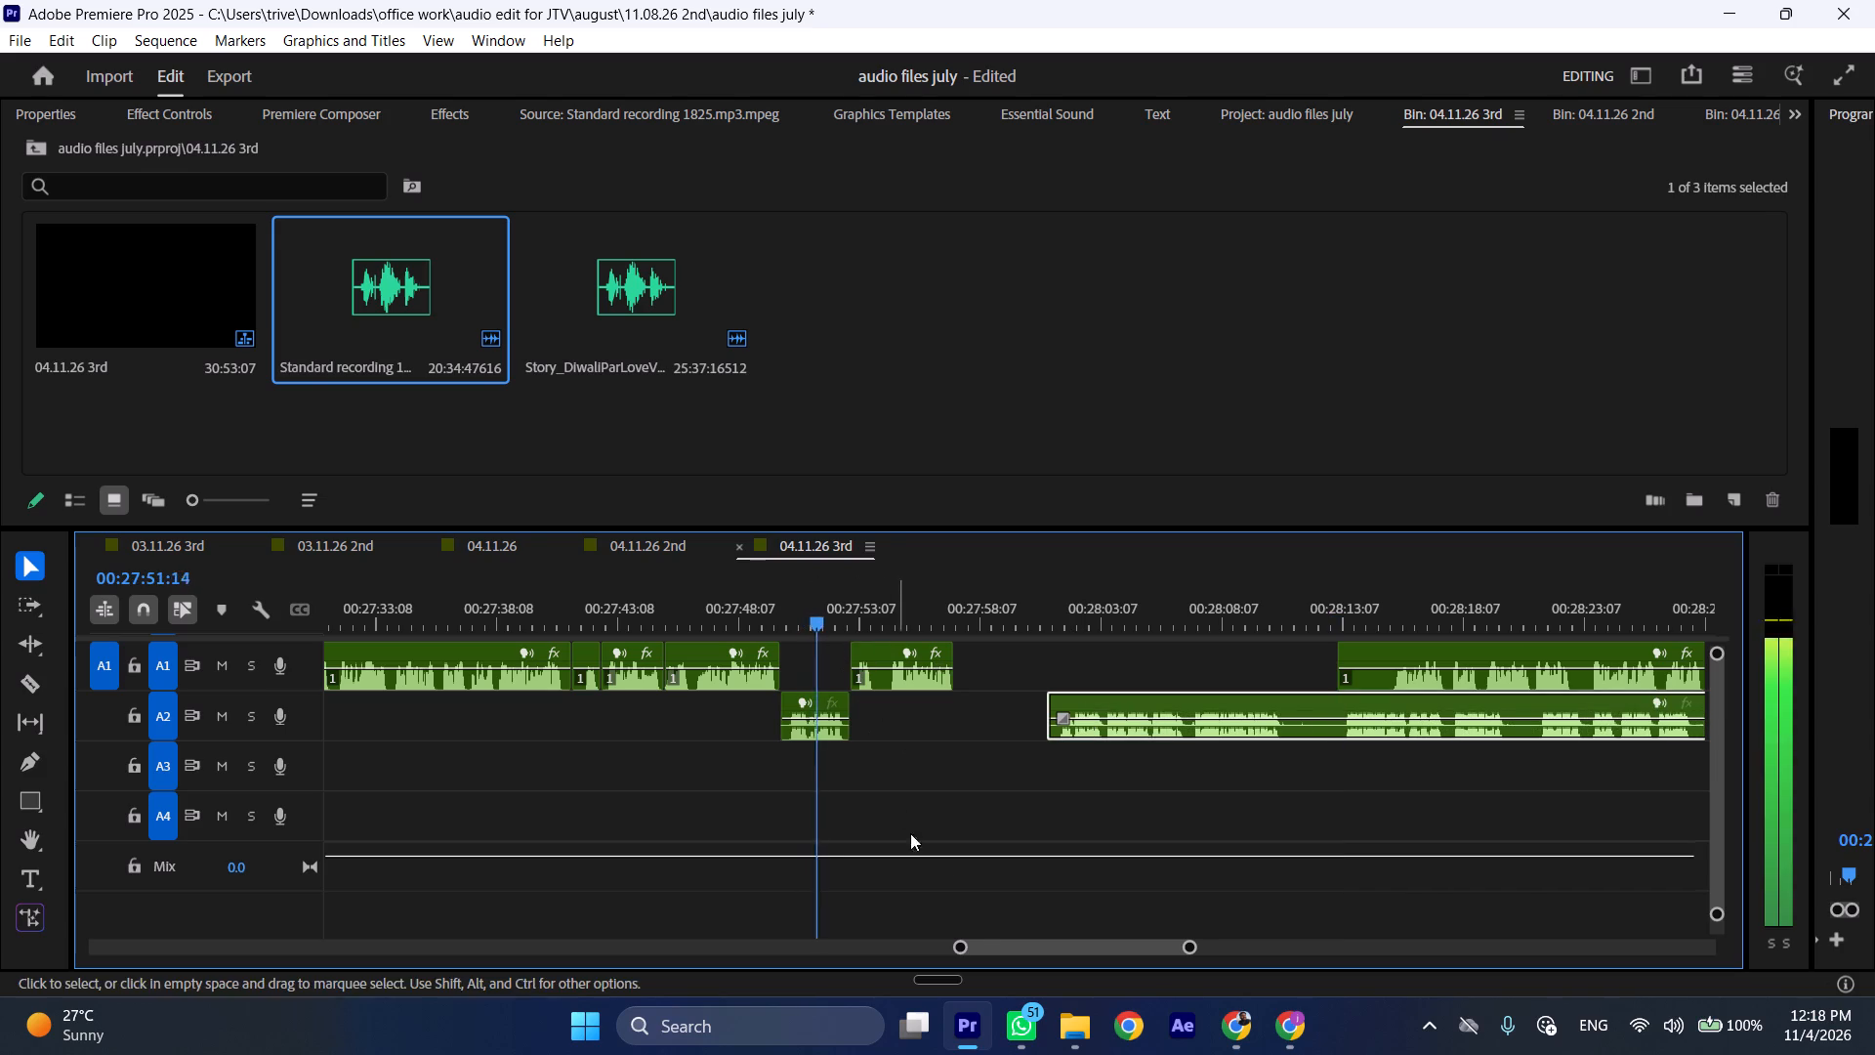
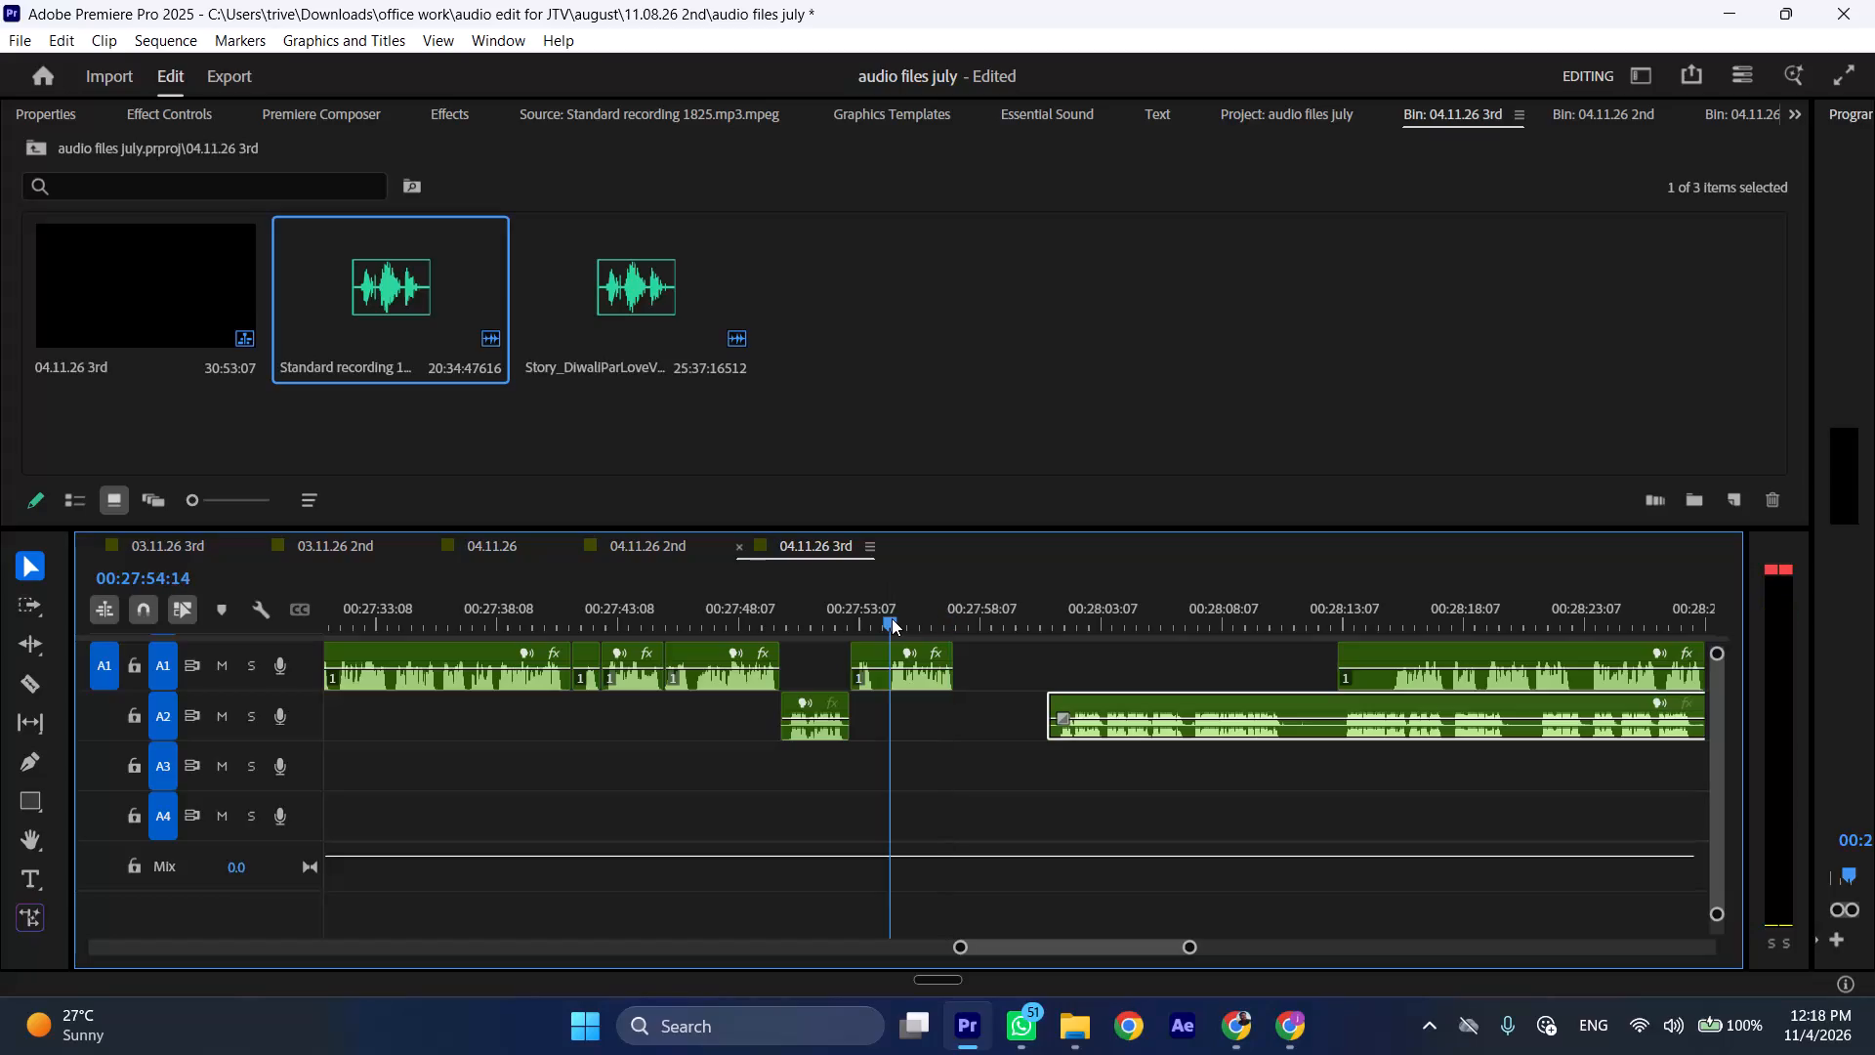
Ripple-trim the start of the short A1 clip to the playhead at 00:27:54:14, closing the gap, and briefly play from its new start.
{"action": "left_click", "coordinate": [900, 675]}
{"action": "key", "text": "shift+v"}
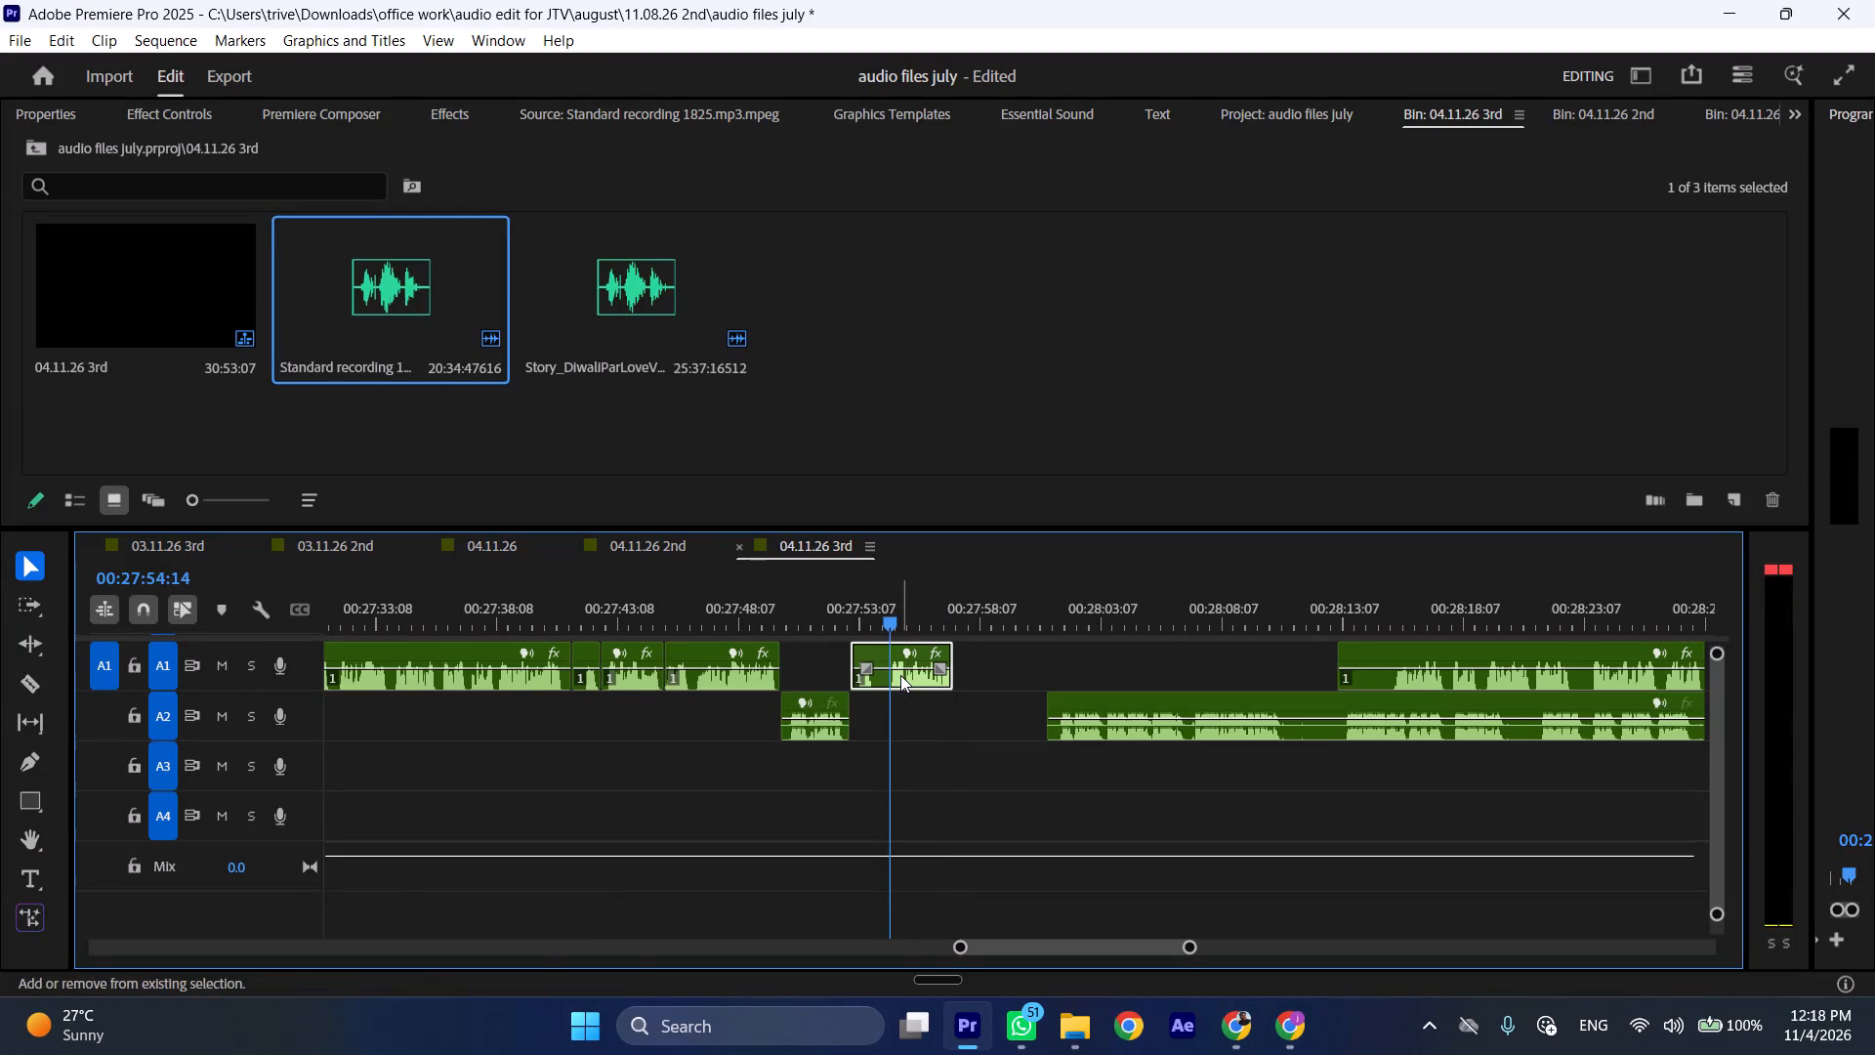
{"action": "key", "text": "shift+c"}
{"action": "key", "text": "ctrl+shift+d"}
{"action": "key", "text": "space"}
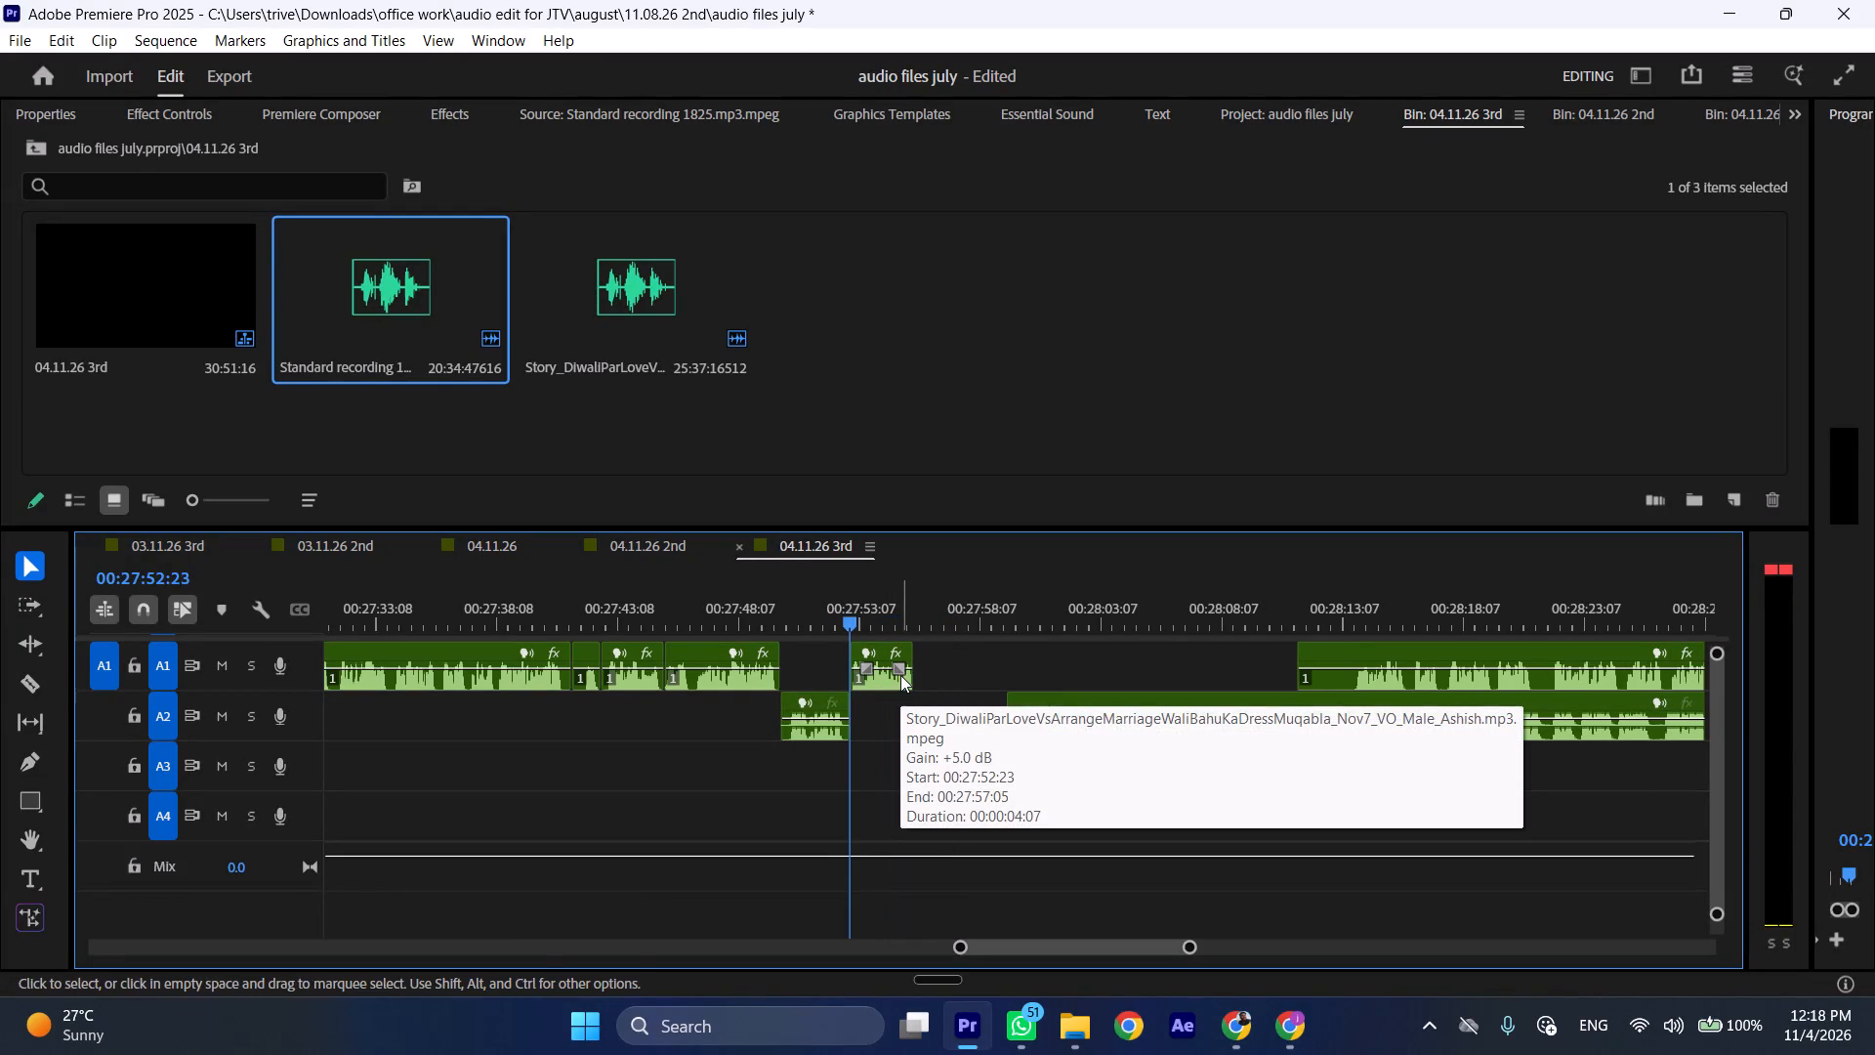
{"action": "key", "text": "space"}
Move the long A2 clip back to start where the short A1 clip ends, and play across the handover at faster speed.
{"action": "left_click_drag", "start_coordinate": [1043, 702], "coordinate": [965, 703]}
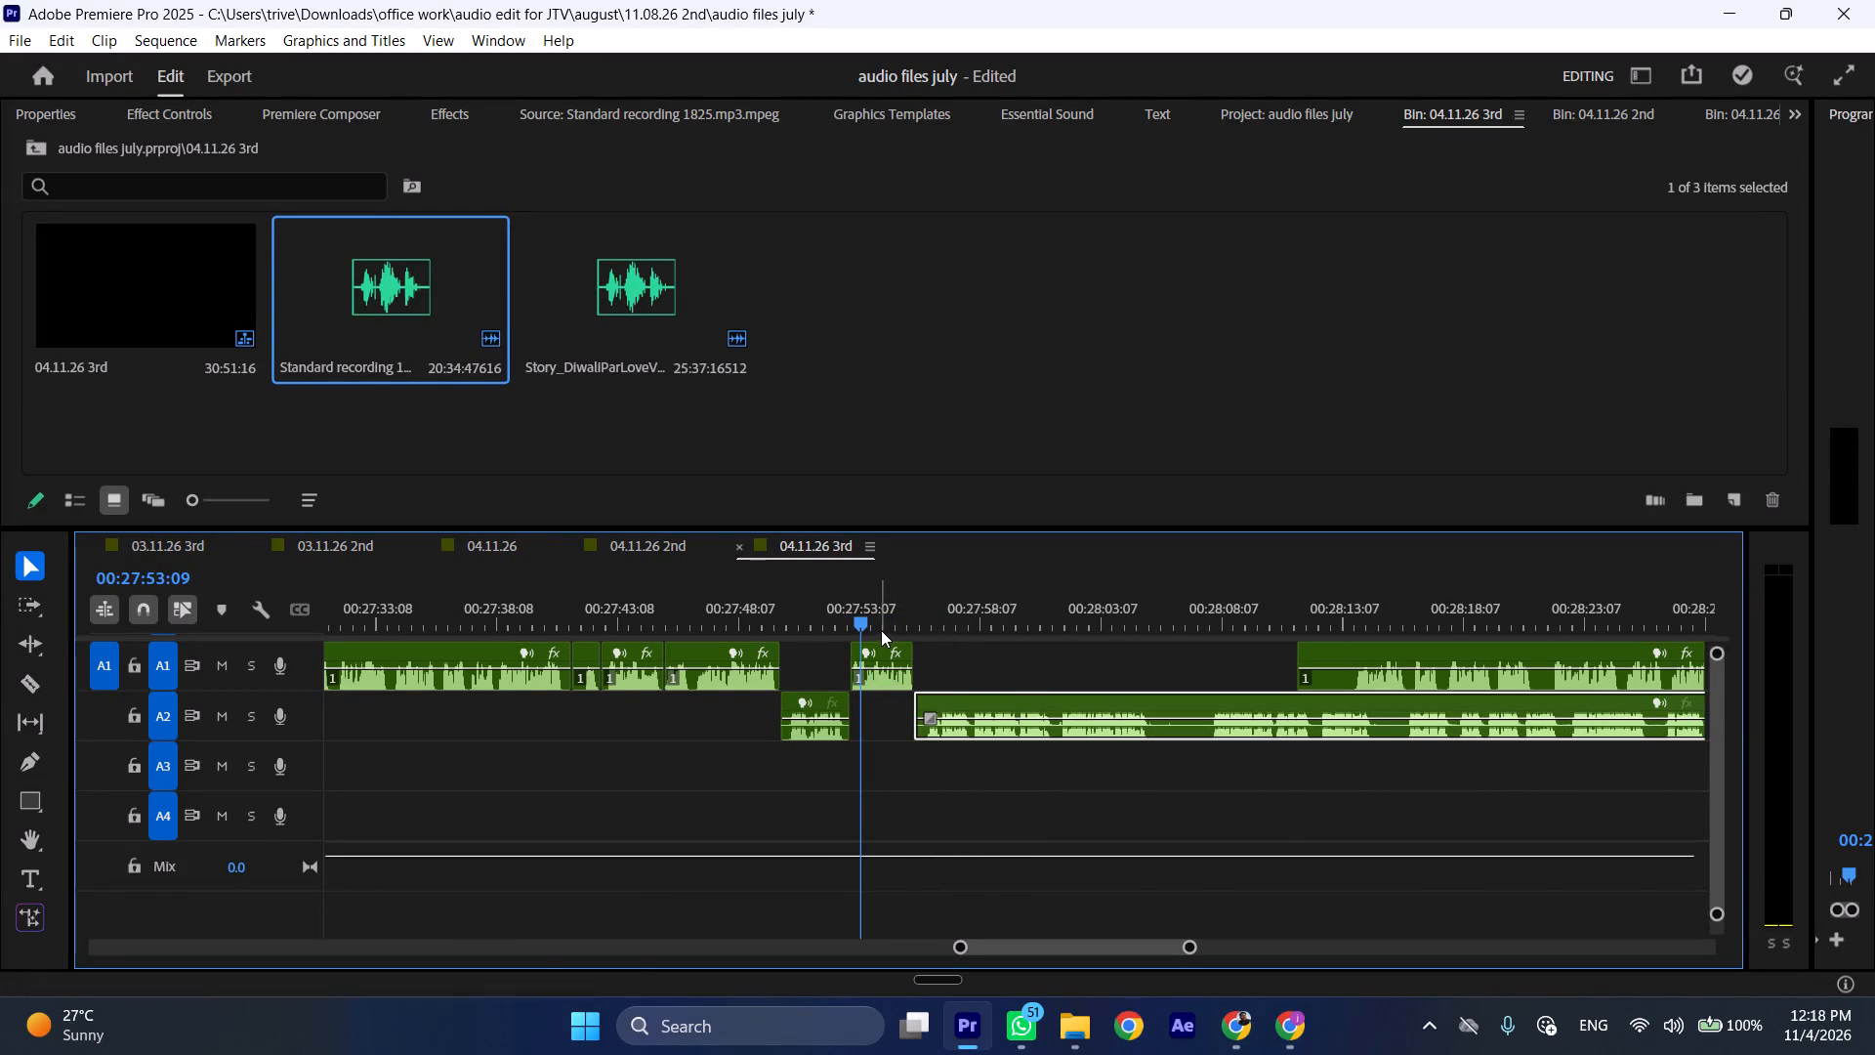
{"action": "left_click", "coordinate": [881, 630]}
{"action": "key", "text": "space"}
{"action": "key", "text": "l"}
{"action": "scroll", "coordinate": [961, 687], "scroll_direction": "down", "scroll_amount": 6}
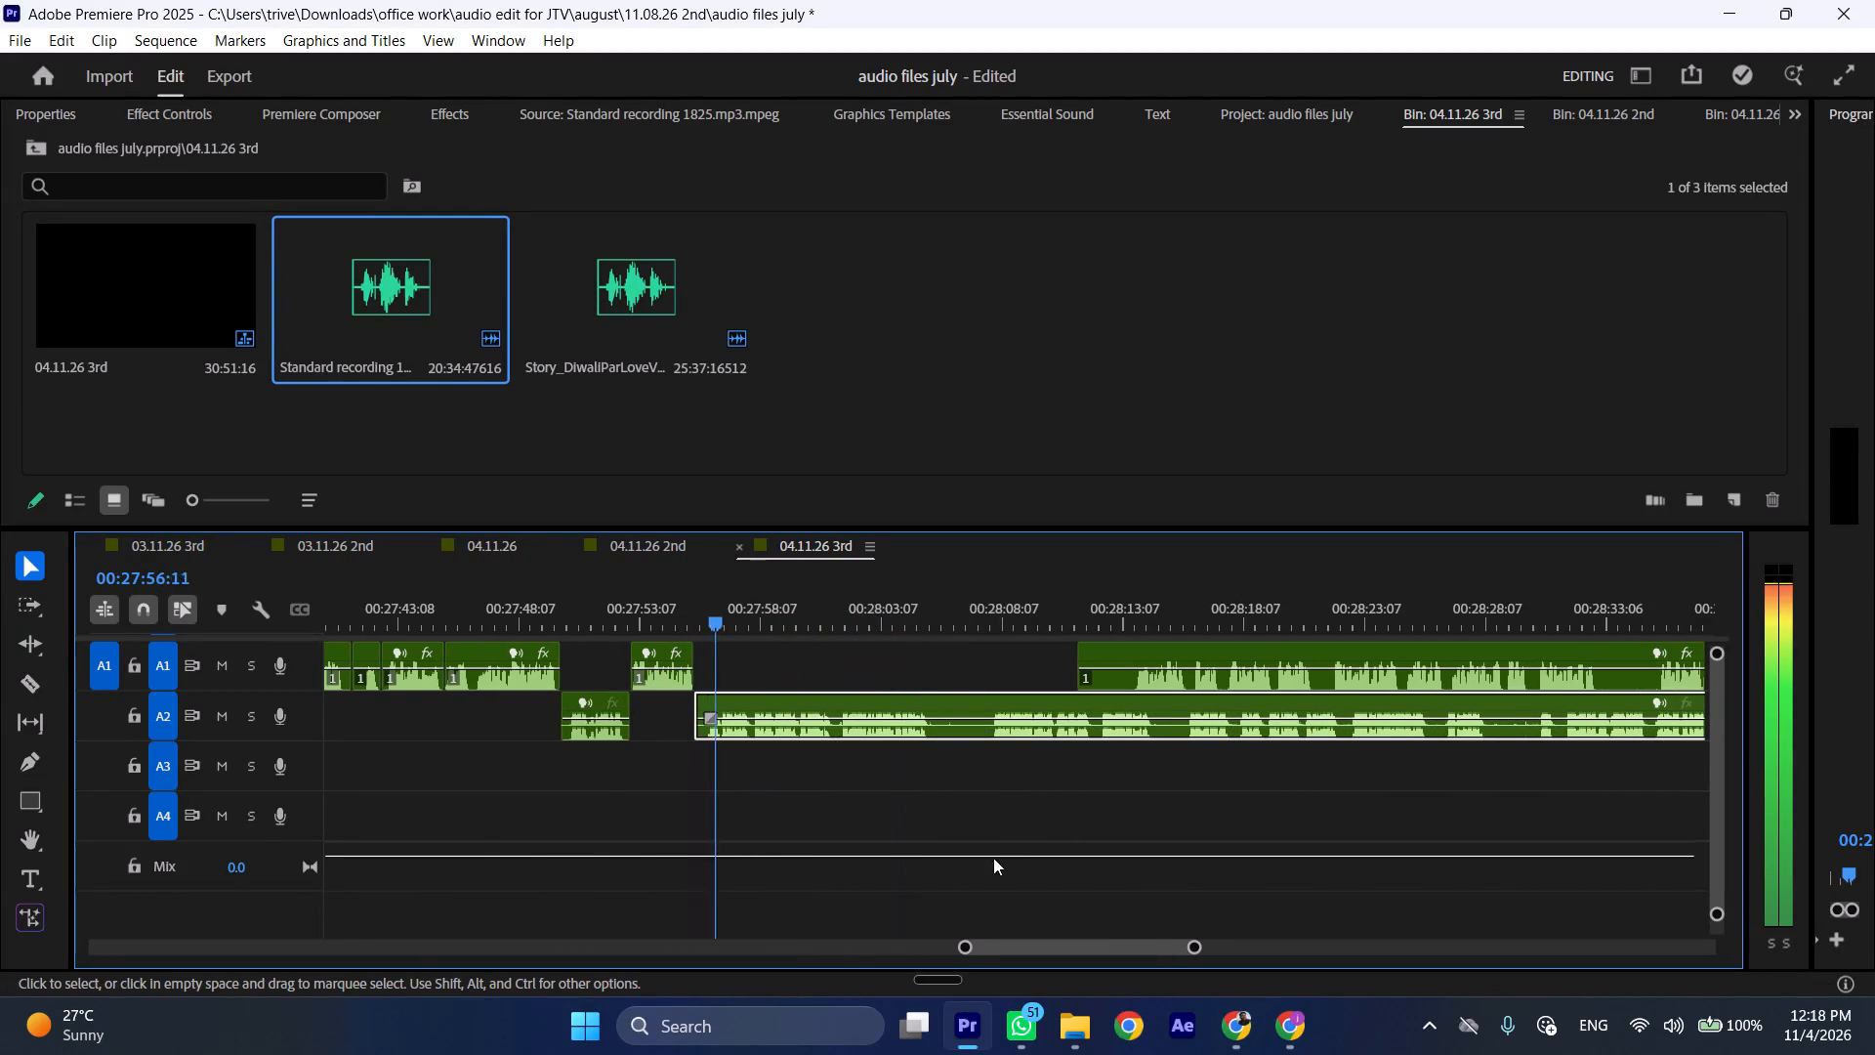
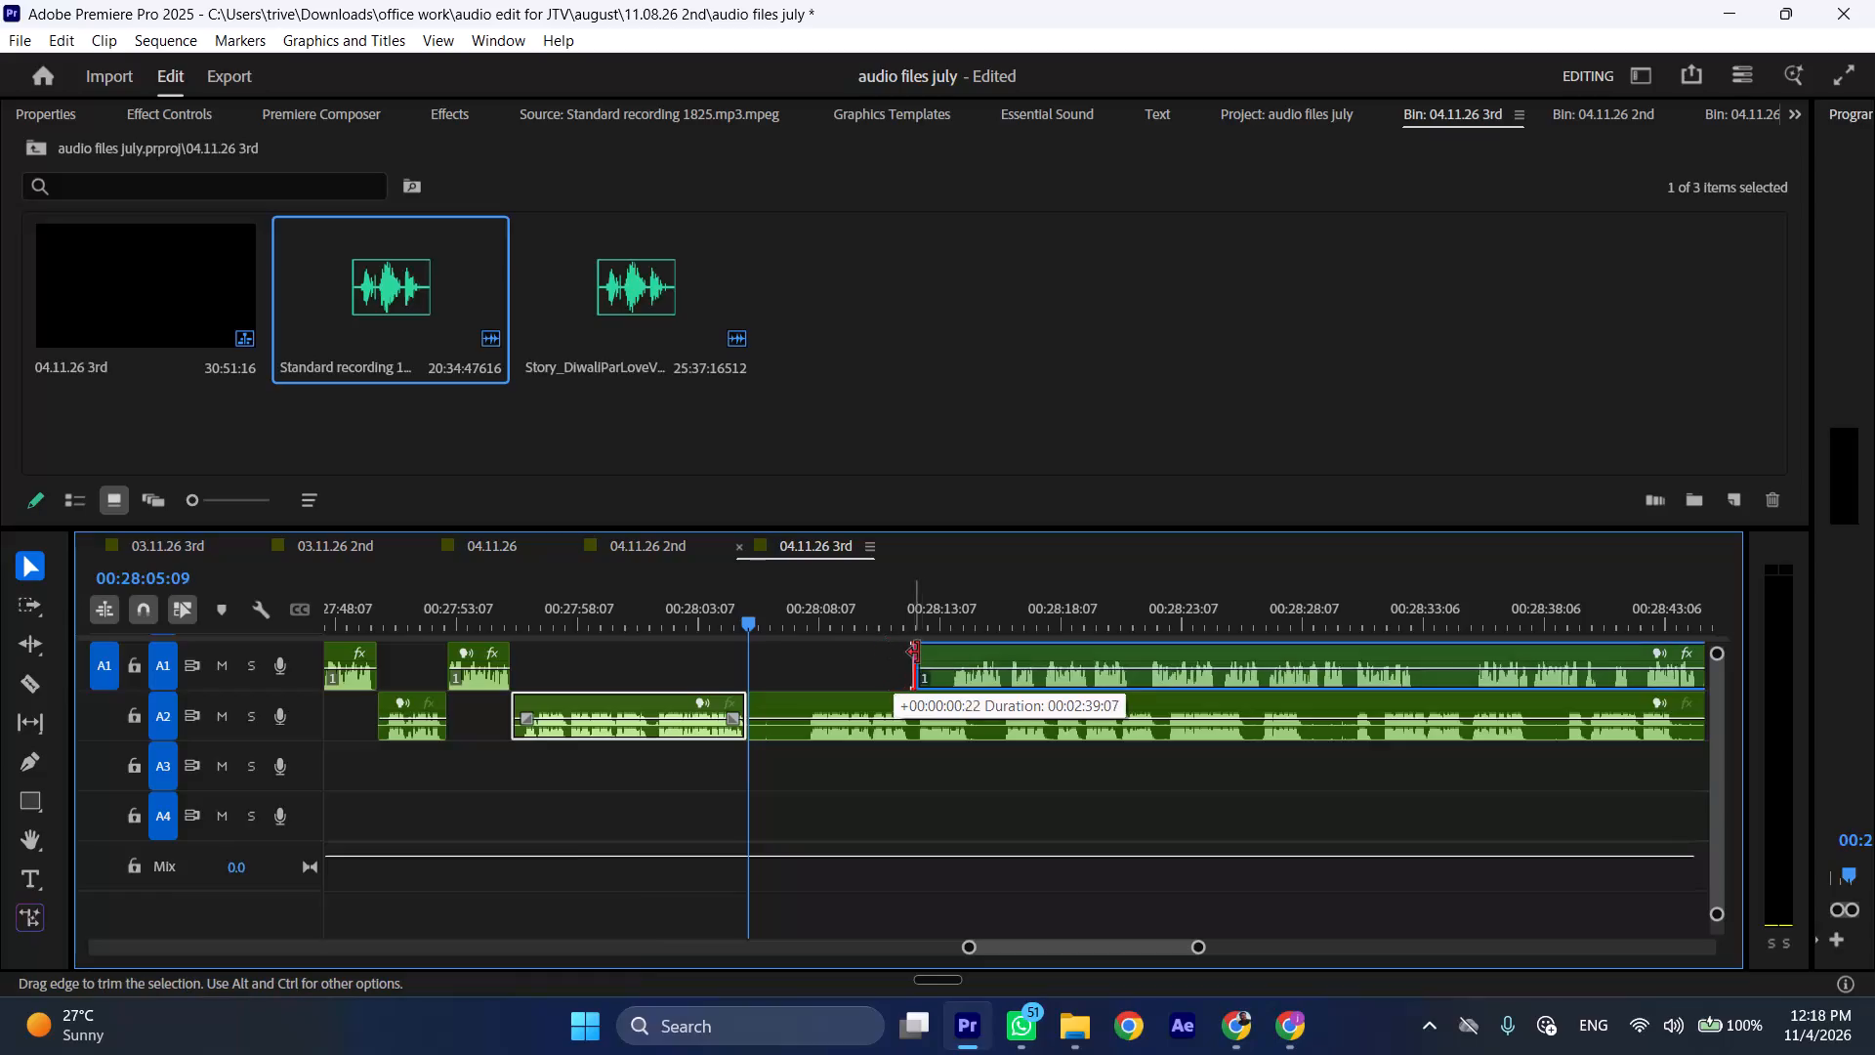
Move the long A1 clip back to start at 00:28:05:09, shift the long A2 clip out to about 00:28:25, and play at faster speed.
{"action": "left_click_drag", "start_coordinate": [1009, 655], "coordinate": [815, 673]}
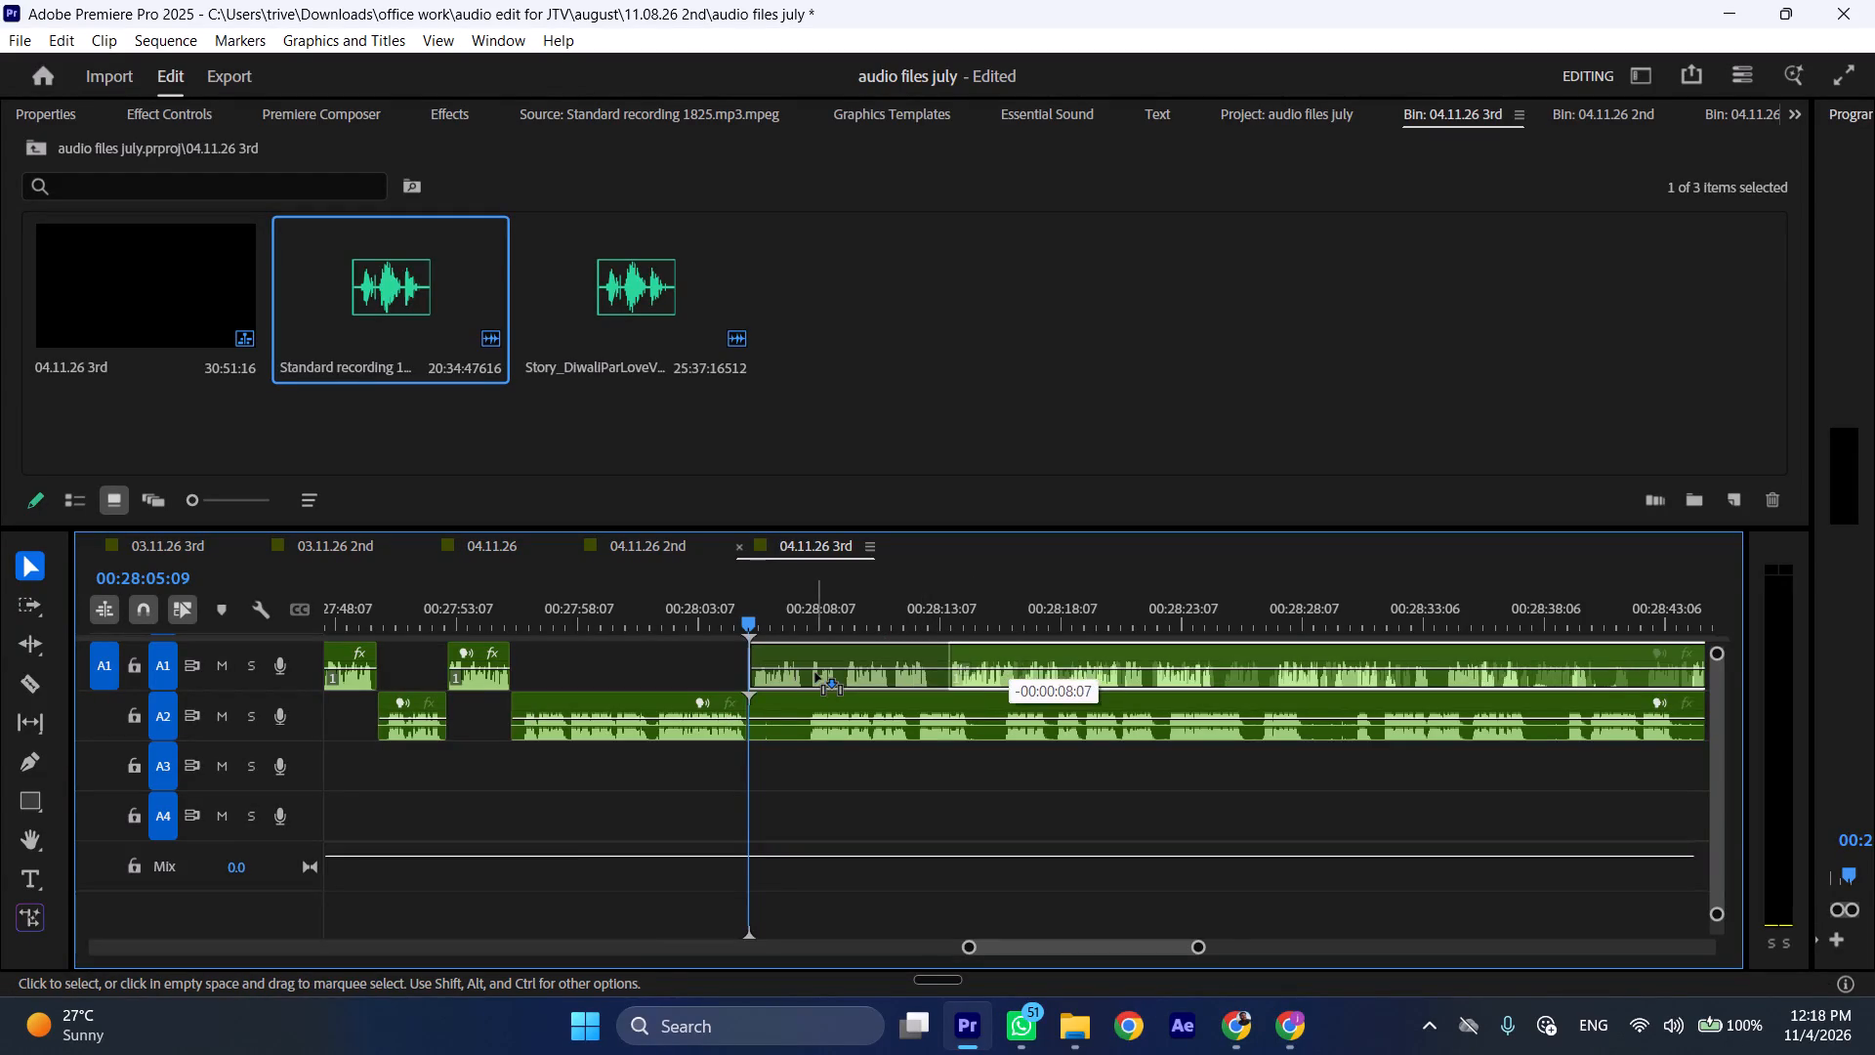
{"action": "left_click_drag", "start_coordinate": [815, 673], "coordinate": [814, 674]}
{"action": "left_click_drag", "start_coordinate": [827, 708], "coordinate": [1242, 717]}
{"action": "key", "text": "space"}
{"action": "key", "text": "l"}
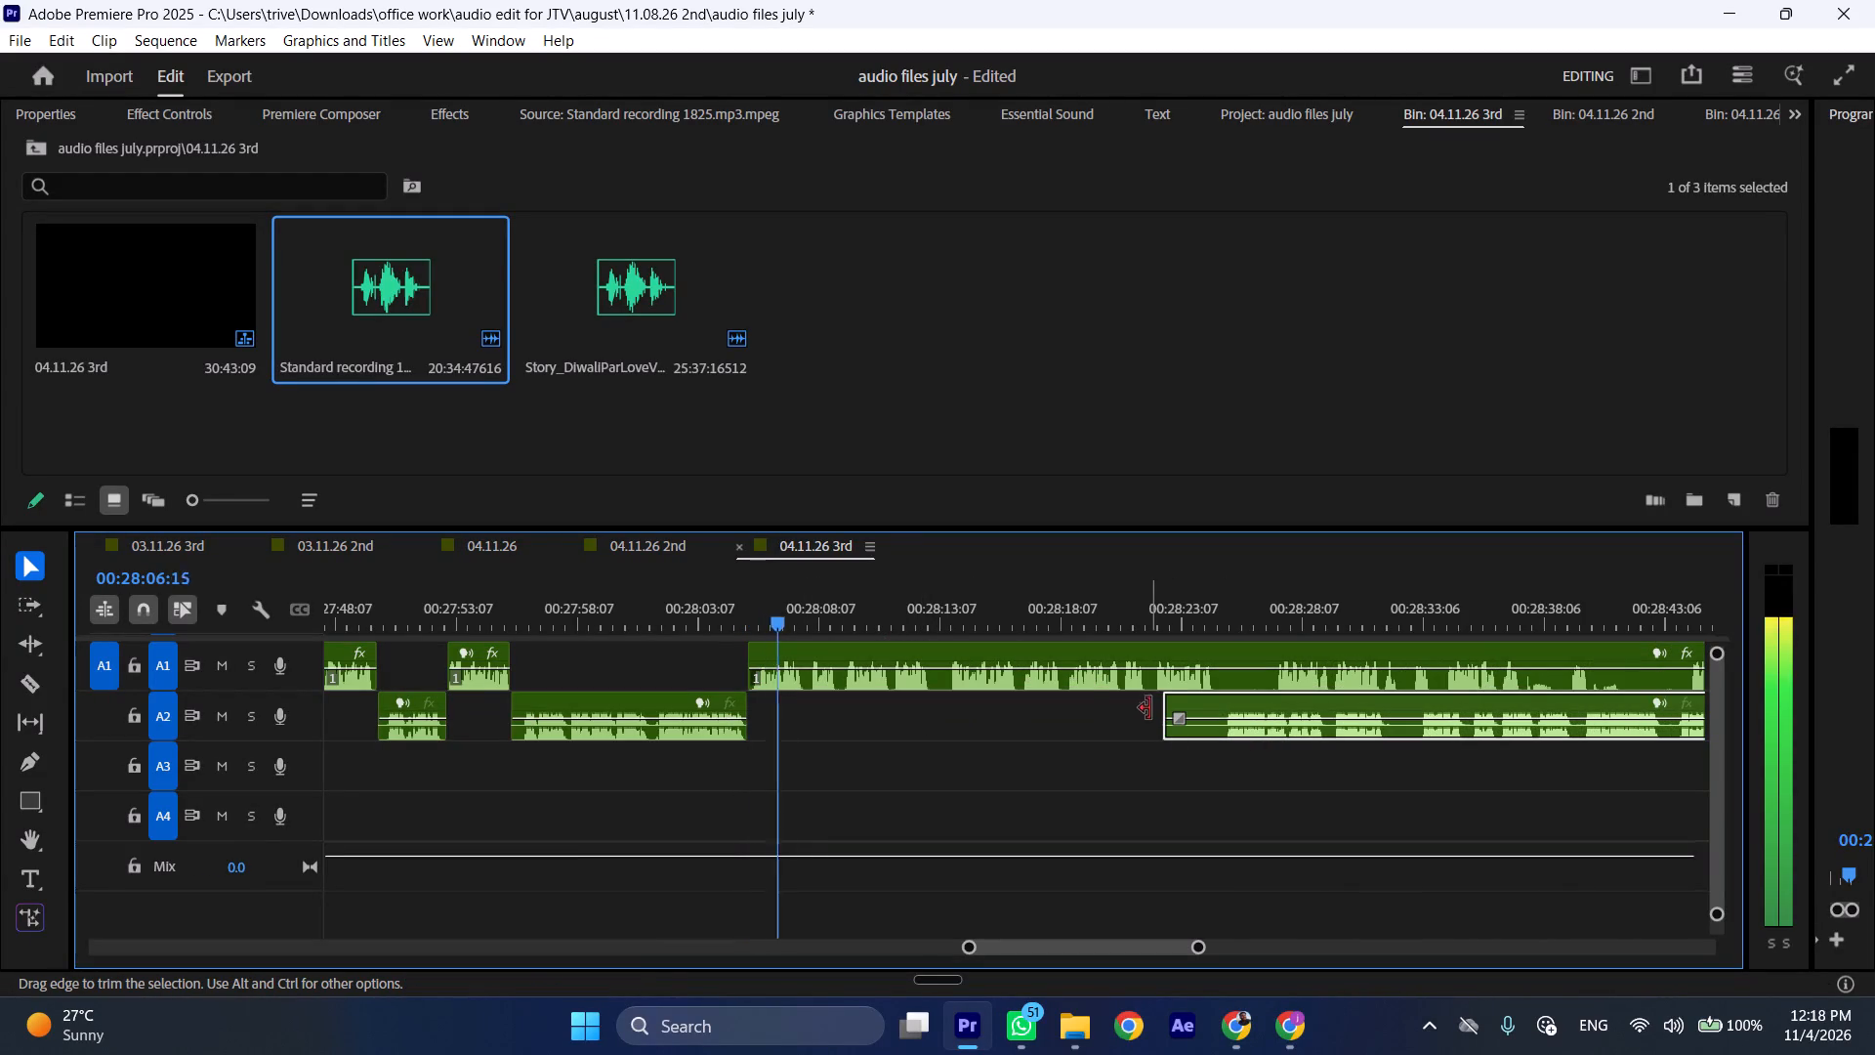
{"action": "left_click_drag", "start_coordinate": [1152, 705], "coordinate": [1205, 712]}
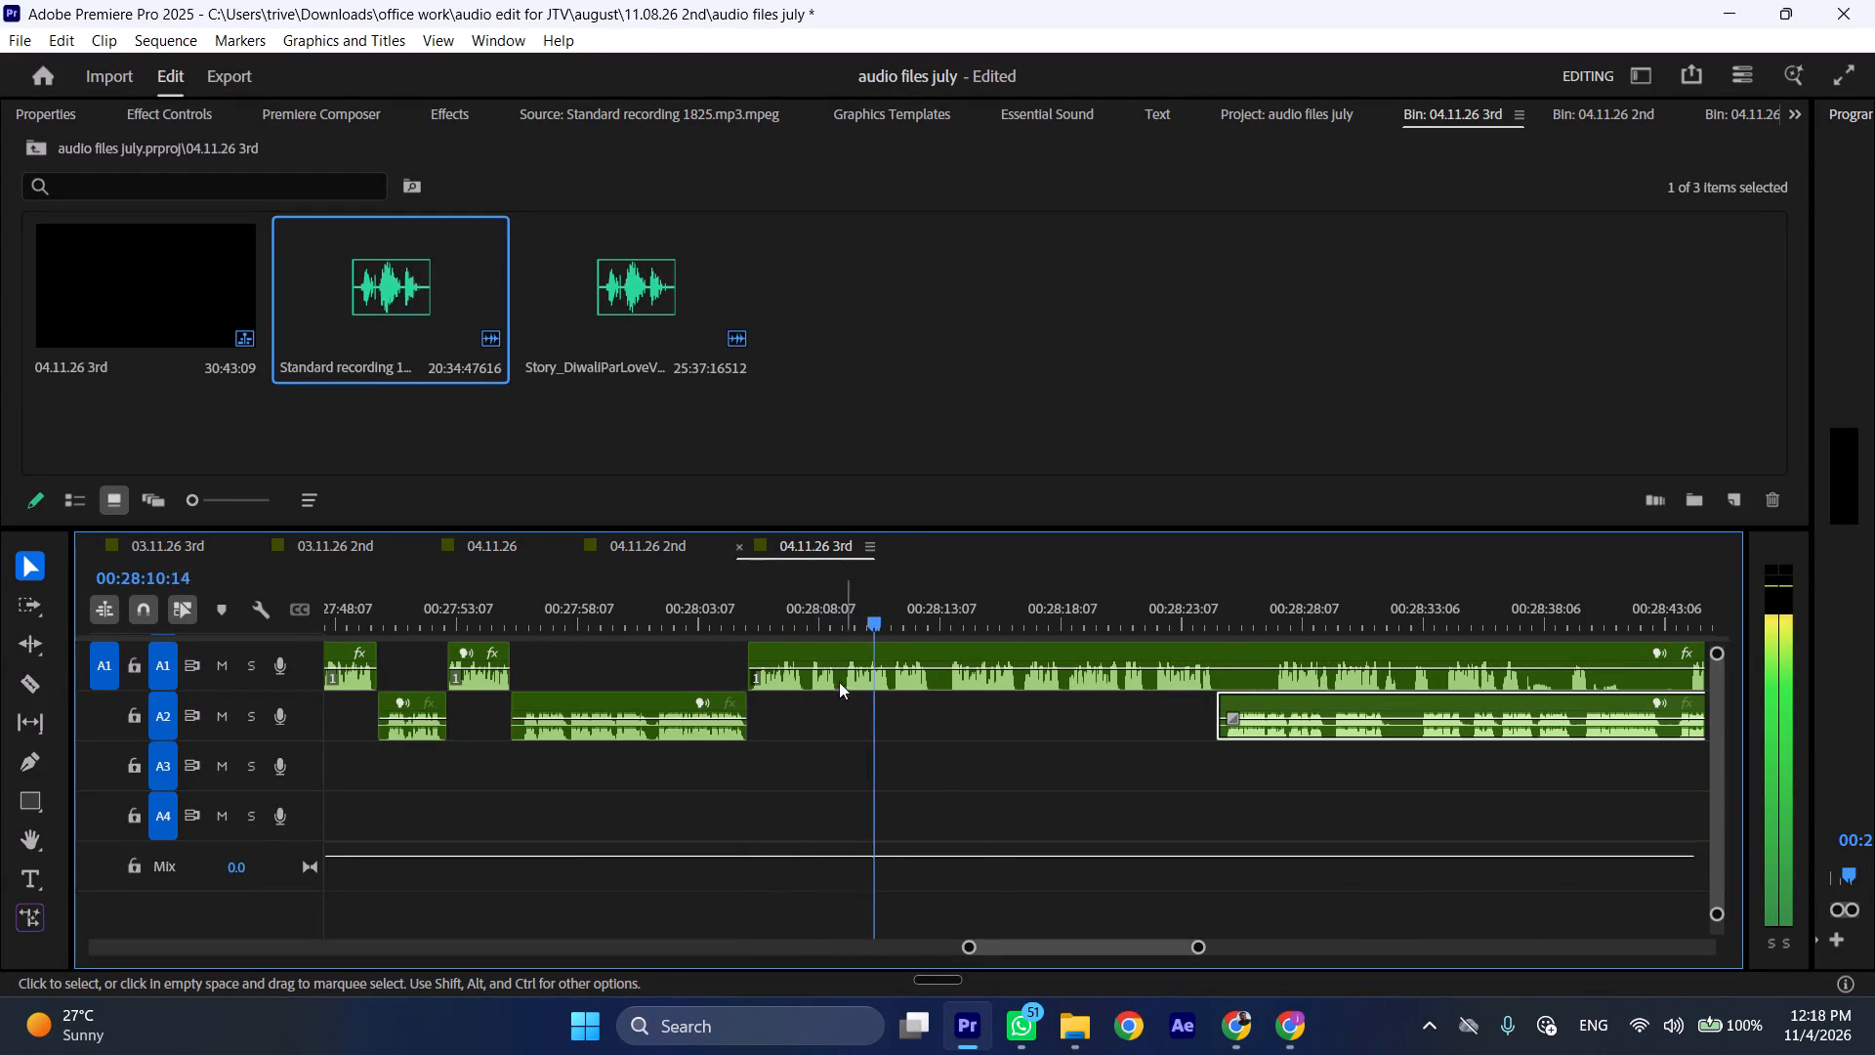
Ripple-trim the start of the long A1 clip to about 00:28:09, closing the gap, and briefly play from its new start at faster speed.
{"action": "left_click", "coordinate": [844, 626]}
{"action": "left_click", "coordinate": [869, 665]}
{"action": "key", "text": "shift+c"}
{"action": "key", "text": "ctrl+shift+d"}
{"action": "key", "text": "space"}
{"action": "type", "text": "l"}
{"action": "key", "text": "space"}
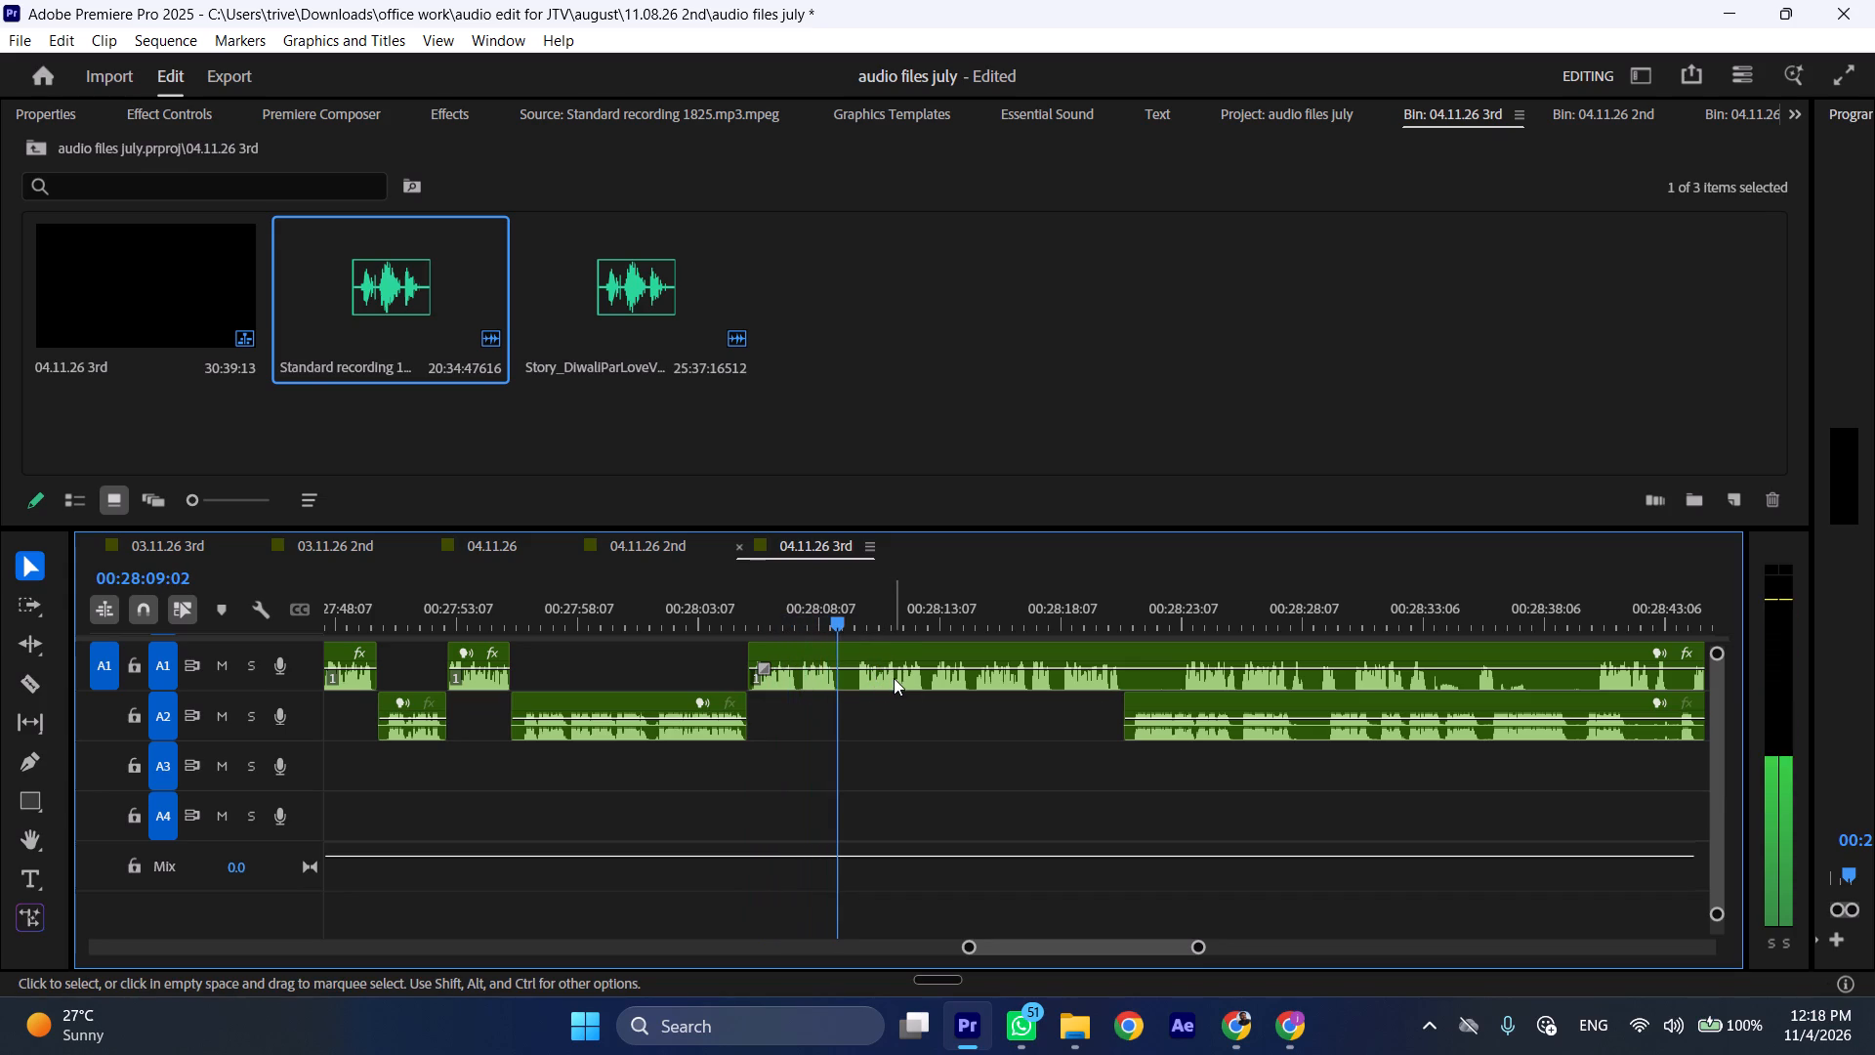
Cut the long A1 clip at the playhead at 00:28:09:02.
{"action": "key", "text": "shift+c"}
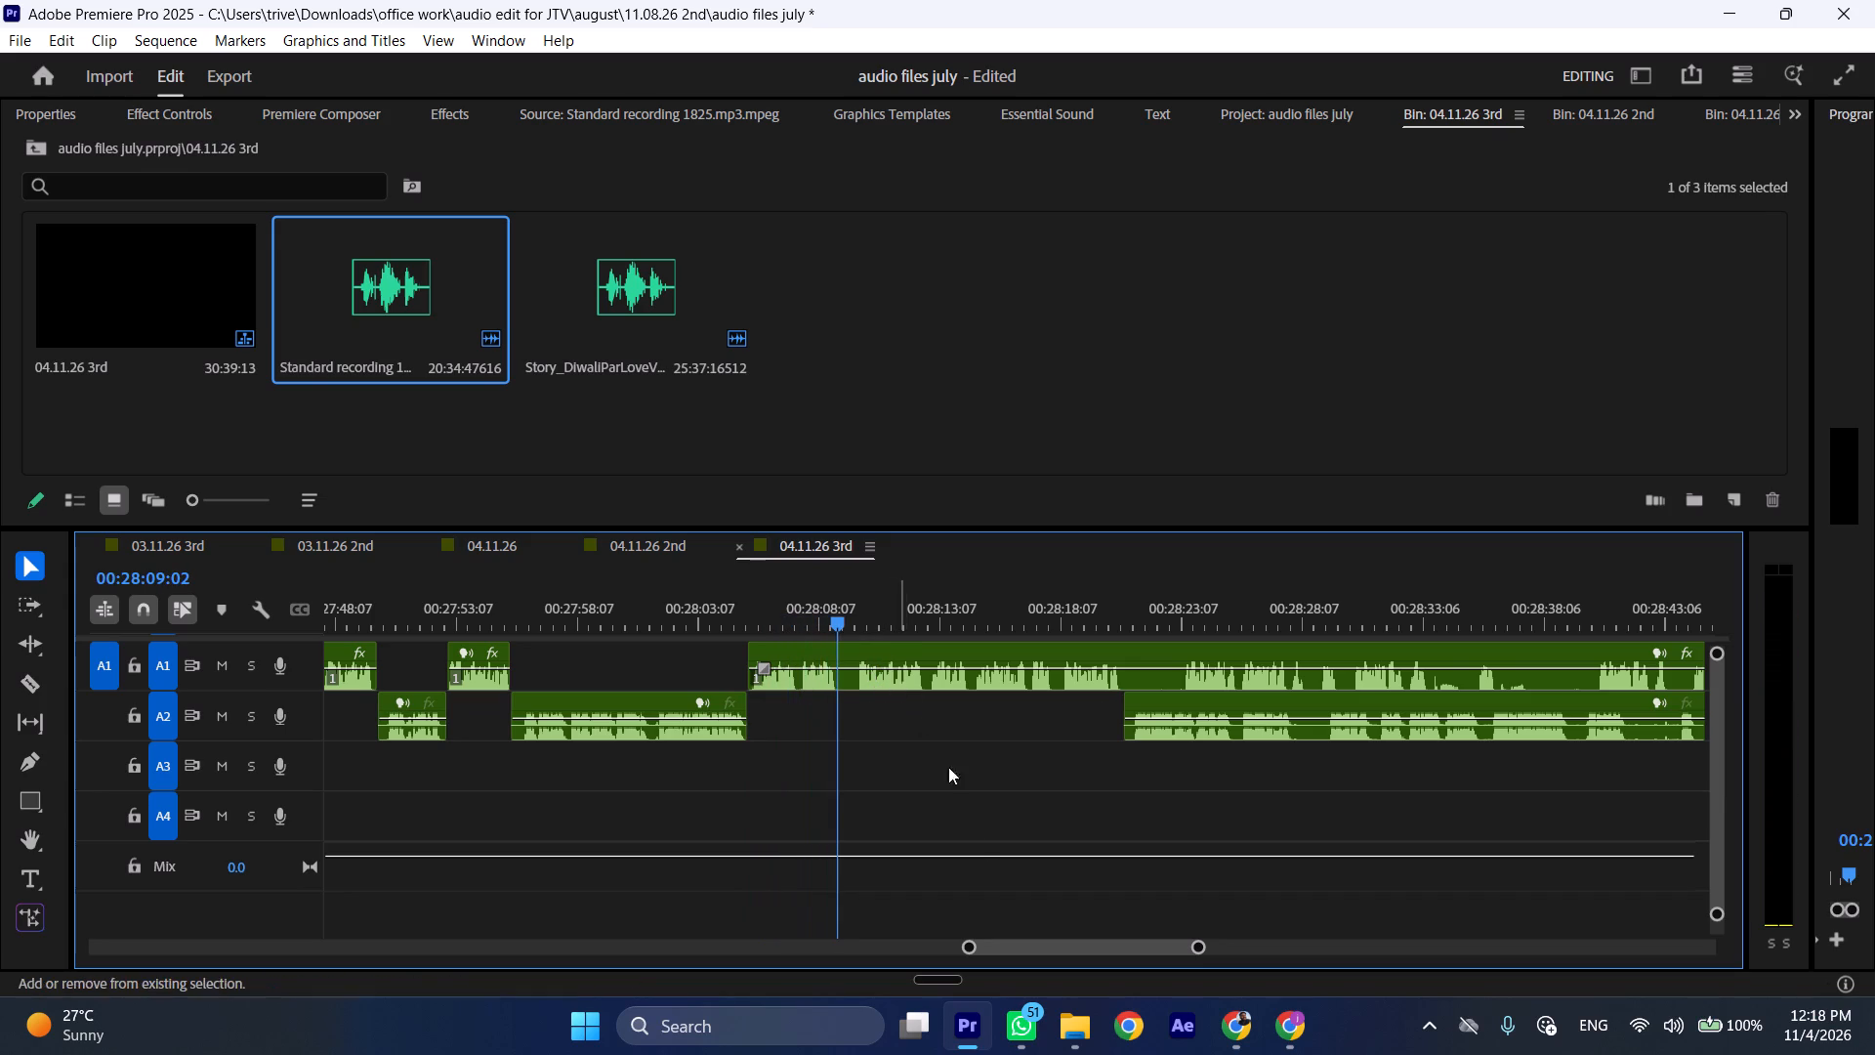
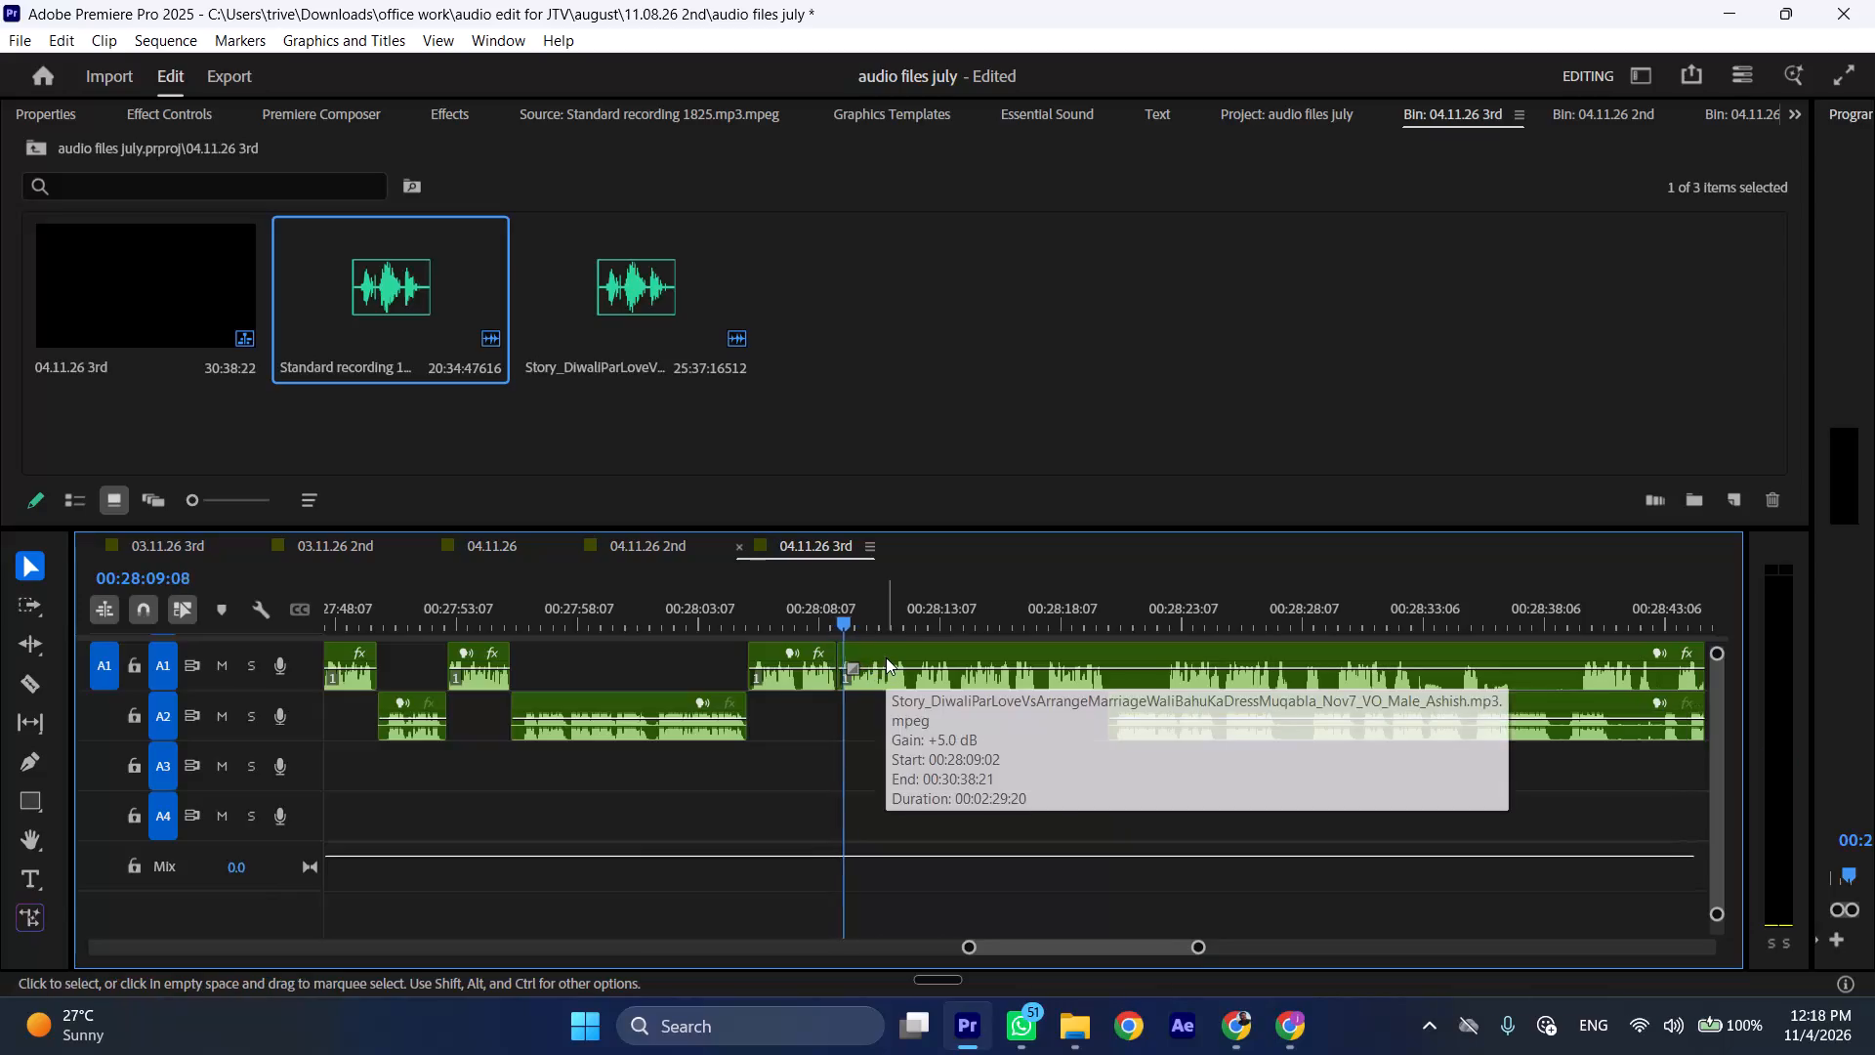
Cut the long A1 clip at 00:28:20:04 and align the start of the long A2 clip to that cut.
{"action": "scroll", "coordinate": [951, 702], "scroll_direction": "down", "scroll_amount": 5}
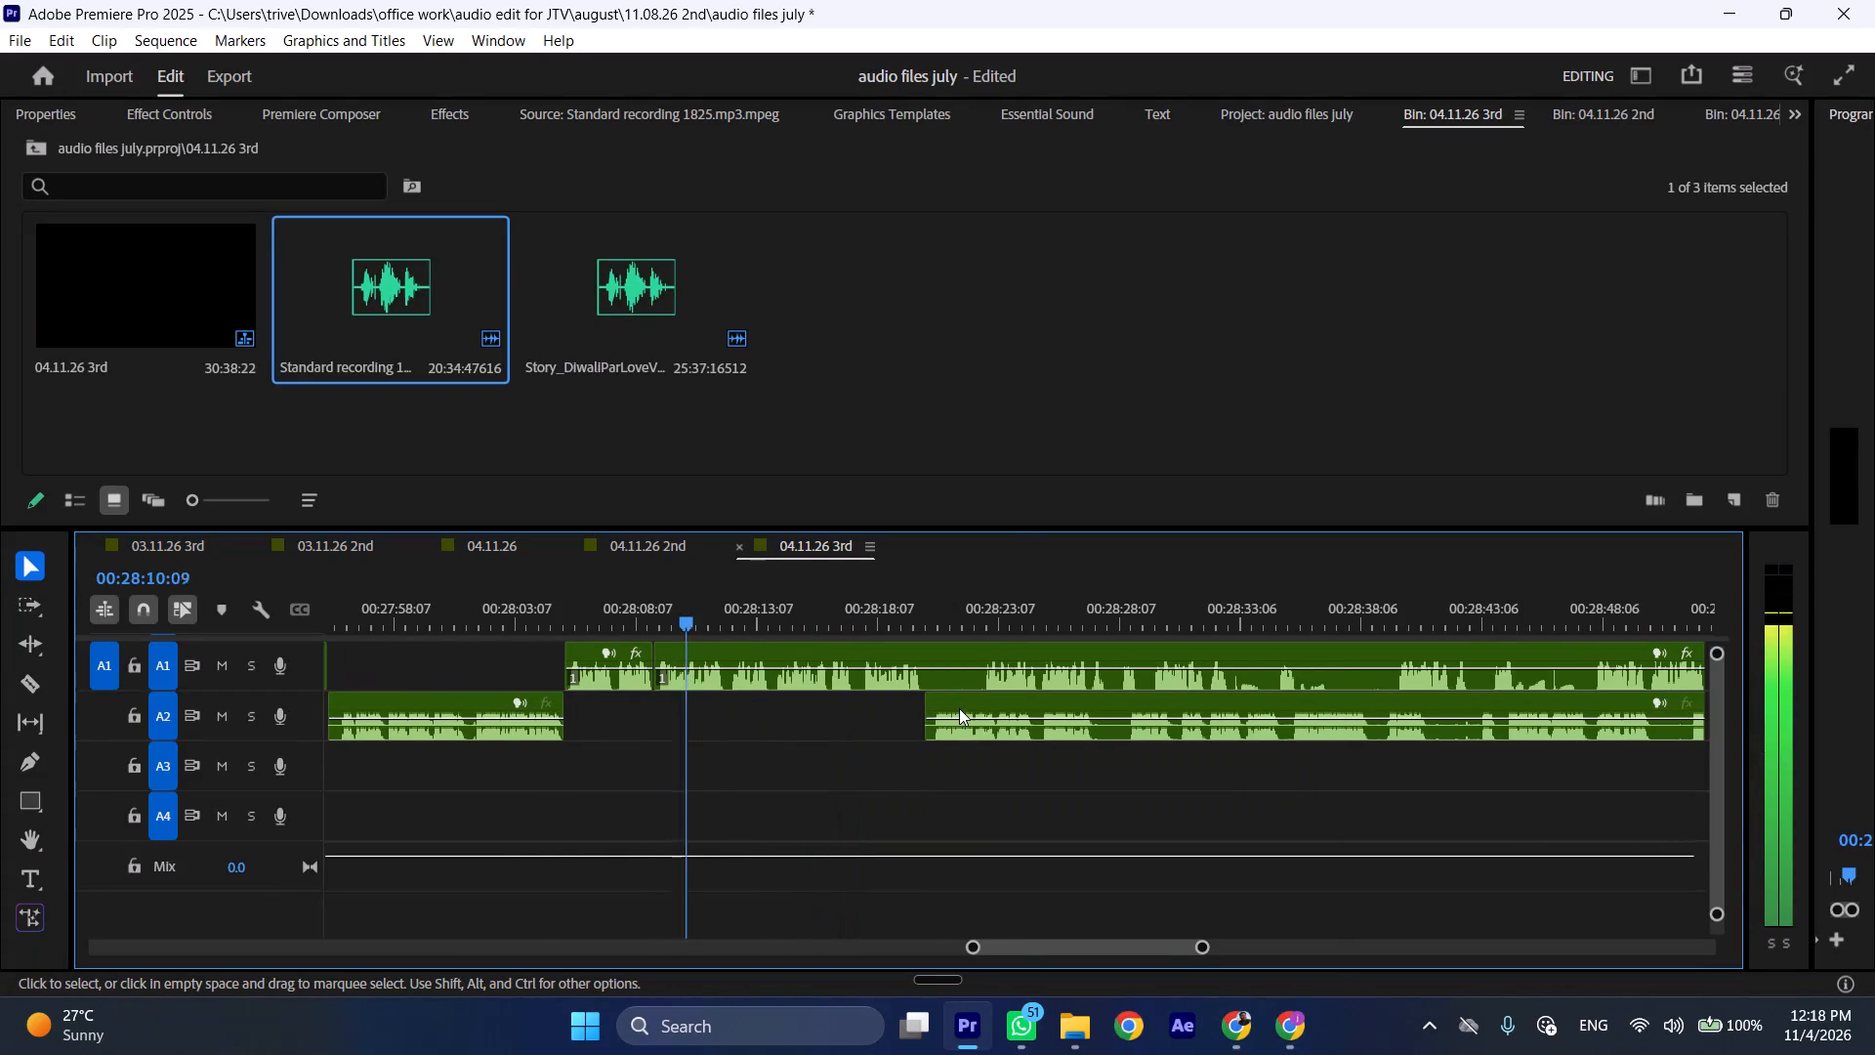
{"action": "left_click_drag", "start_coordinate": [961, 704], "coordinate": [980, 705]}
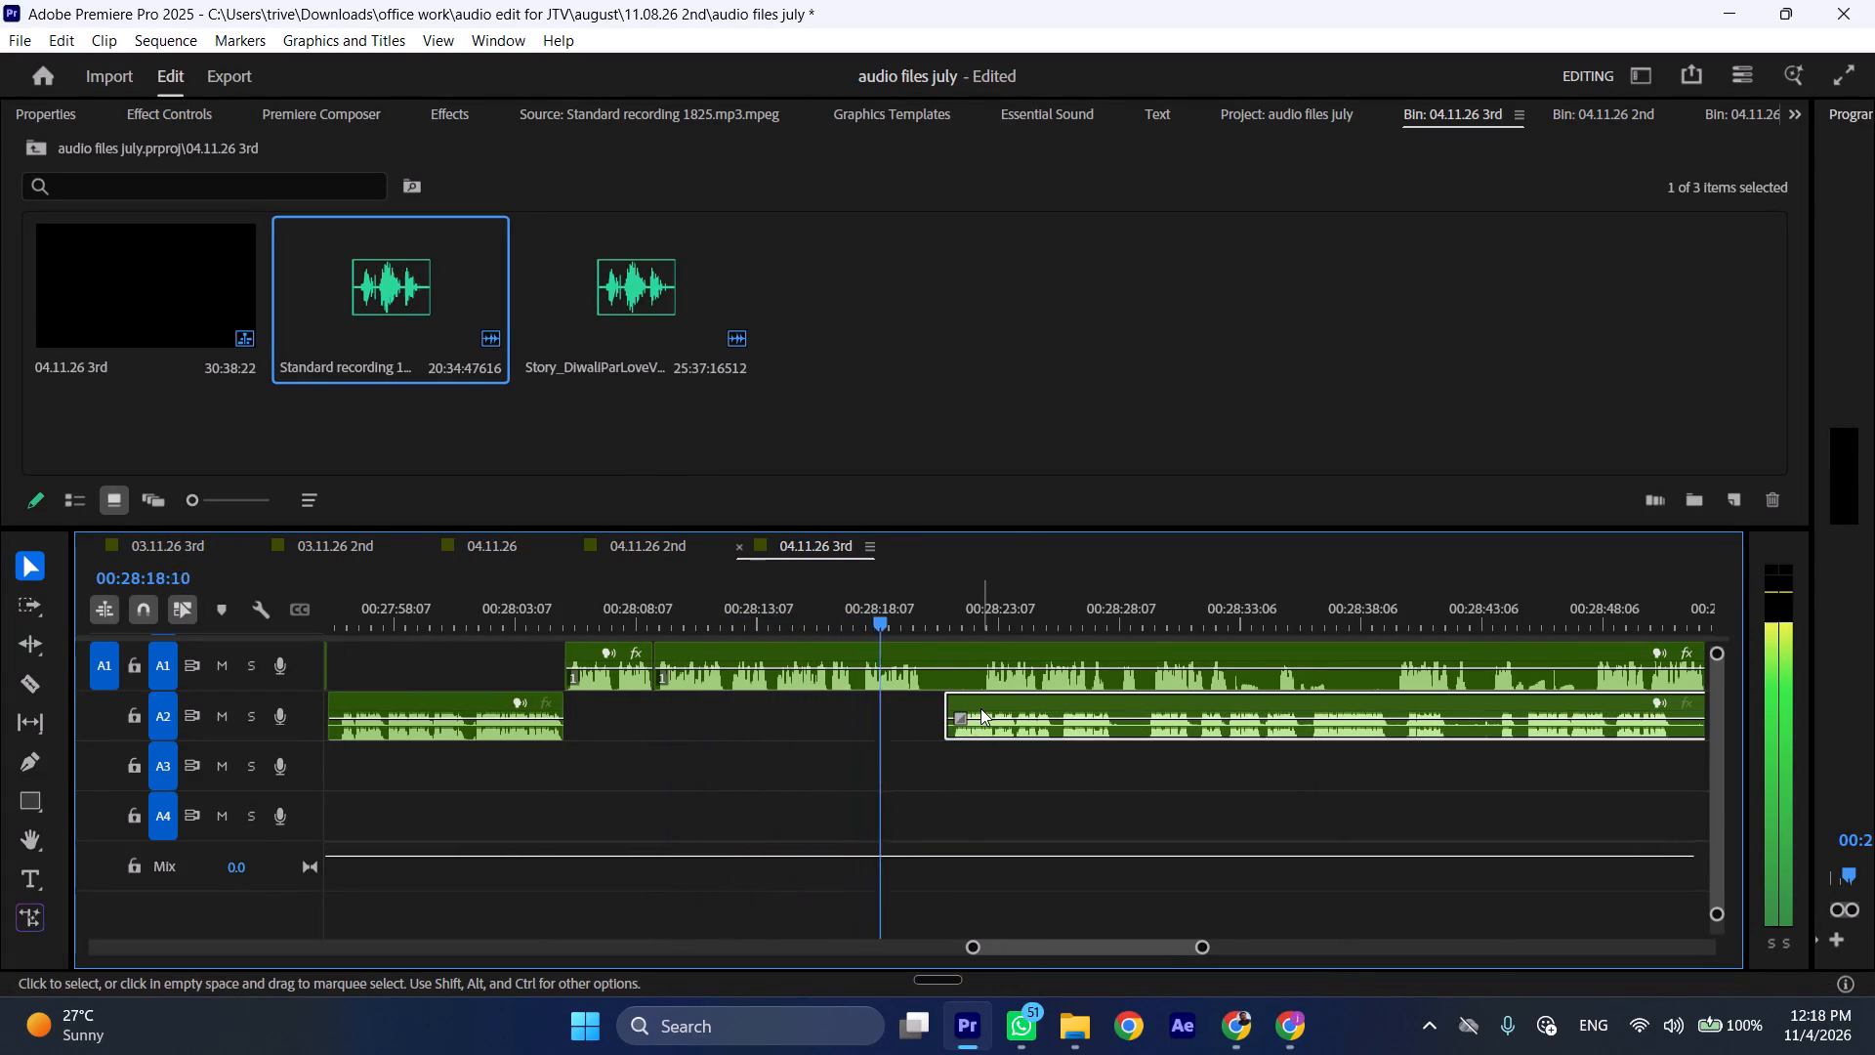
{"action": "key", "text": "space"}
{"action": "type", "text": "C"}
{"action": "left_click_drag", "start_coordinate": [981, 703], "coordinate": [961, 706]}
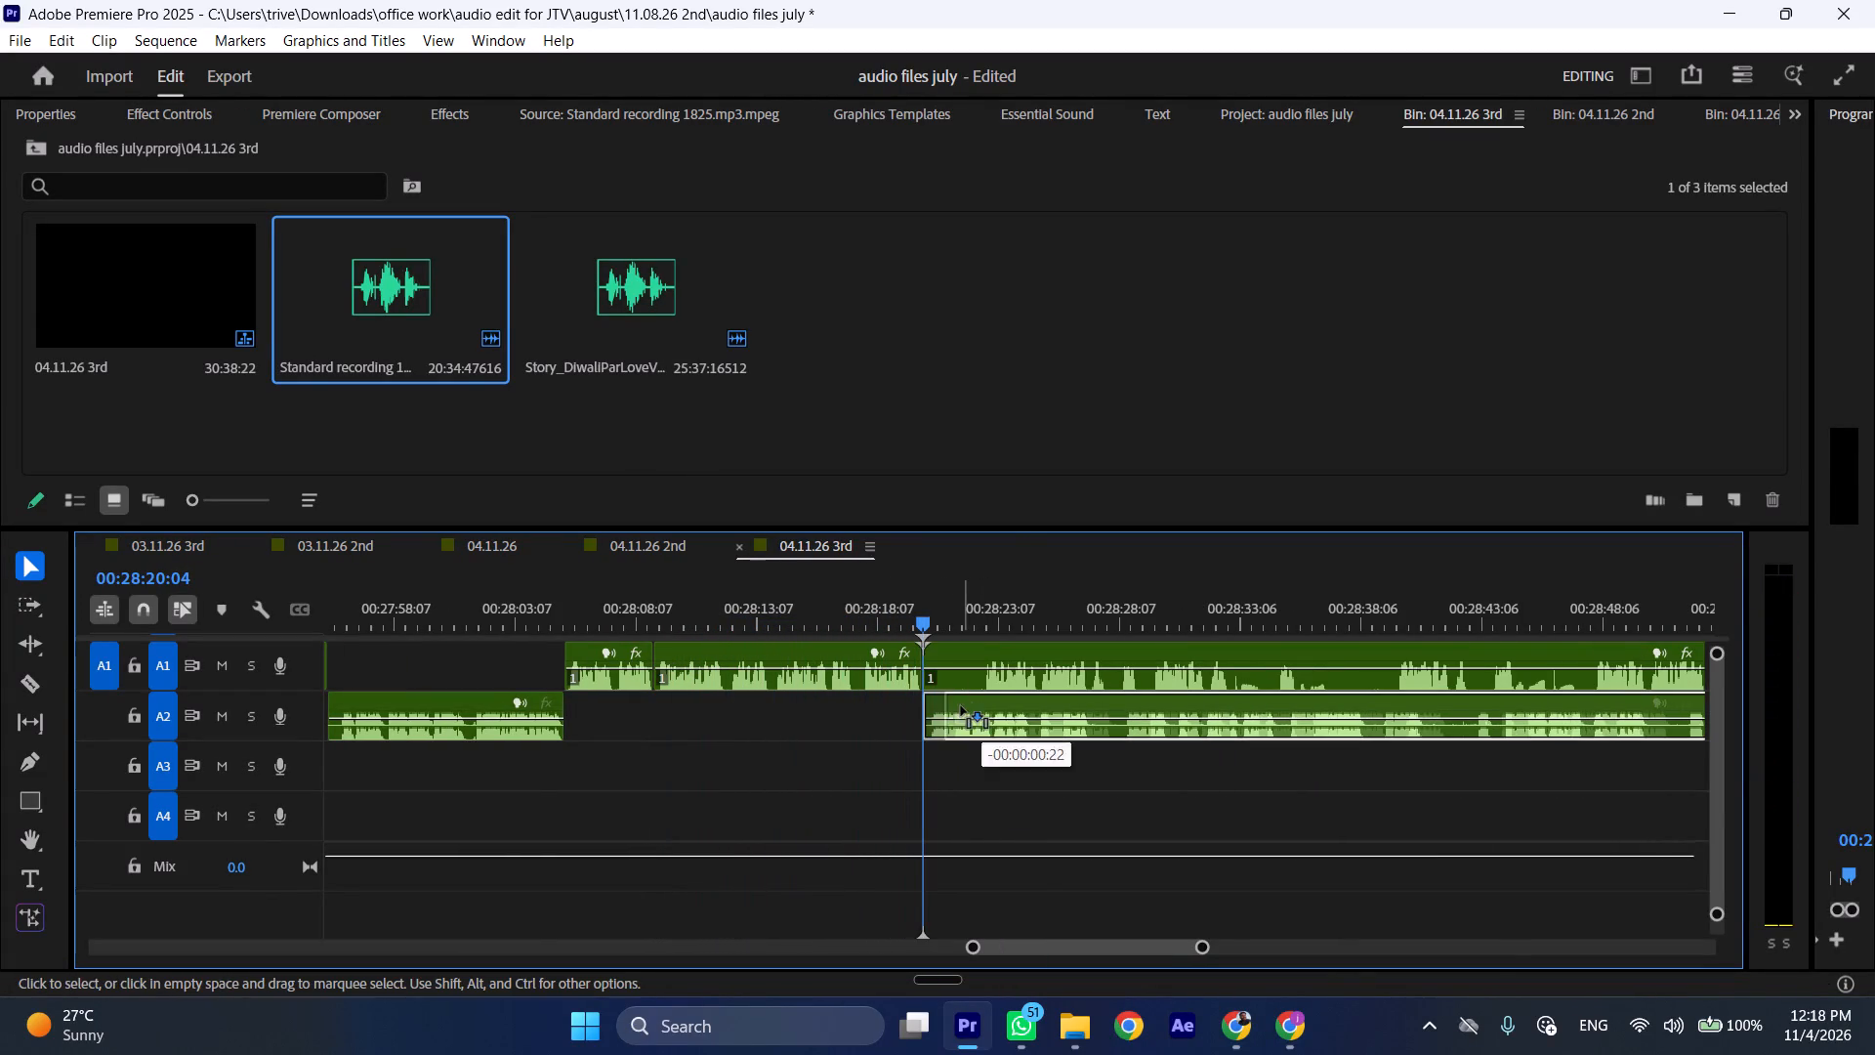
{"action": "left_click_drag", "start_coordinate": [961, 706], "coordinate": [960, 706]}
Move the remaining A1 clip out to about 00:28:33, trim its start to about 00:28:35, and play the A2 part at faster speed.
{"action": "left_click_drag", "start_coordinate": [957, 650], "coordinate": [1266, 682]}
{"action": "key", "text": "space"}
{"action": "key", "text": "l"}
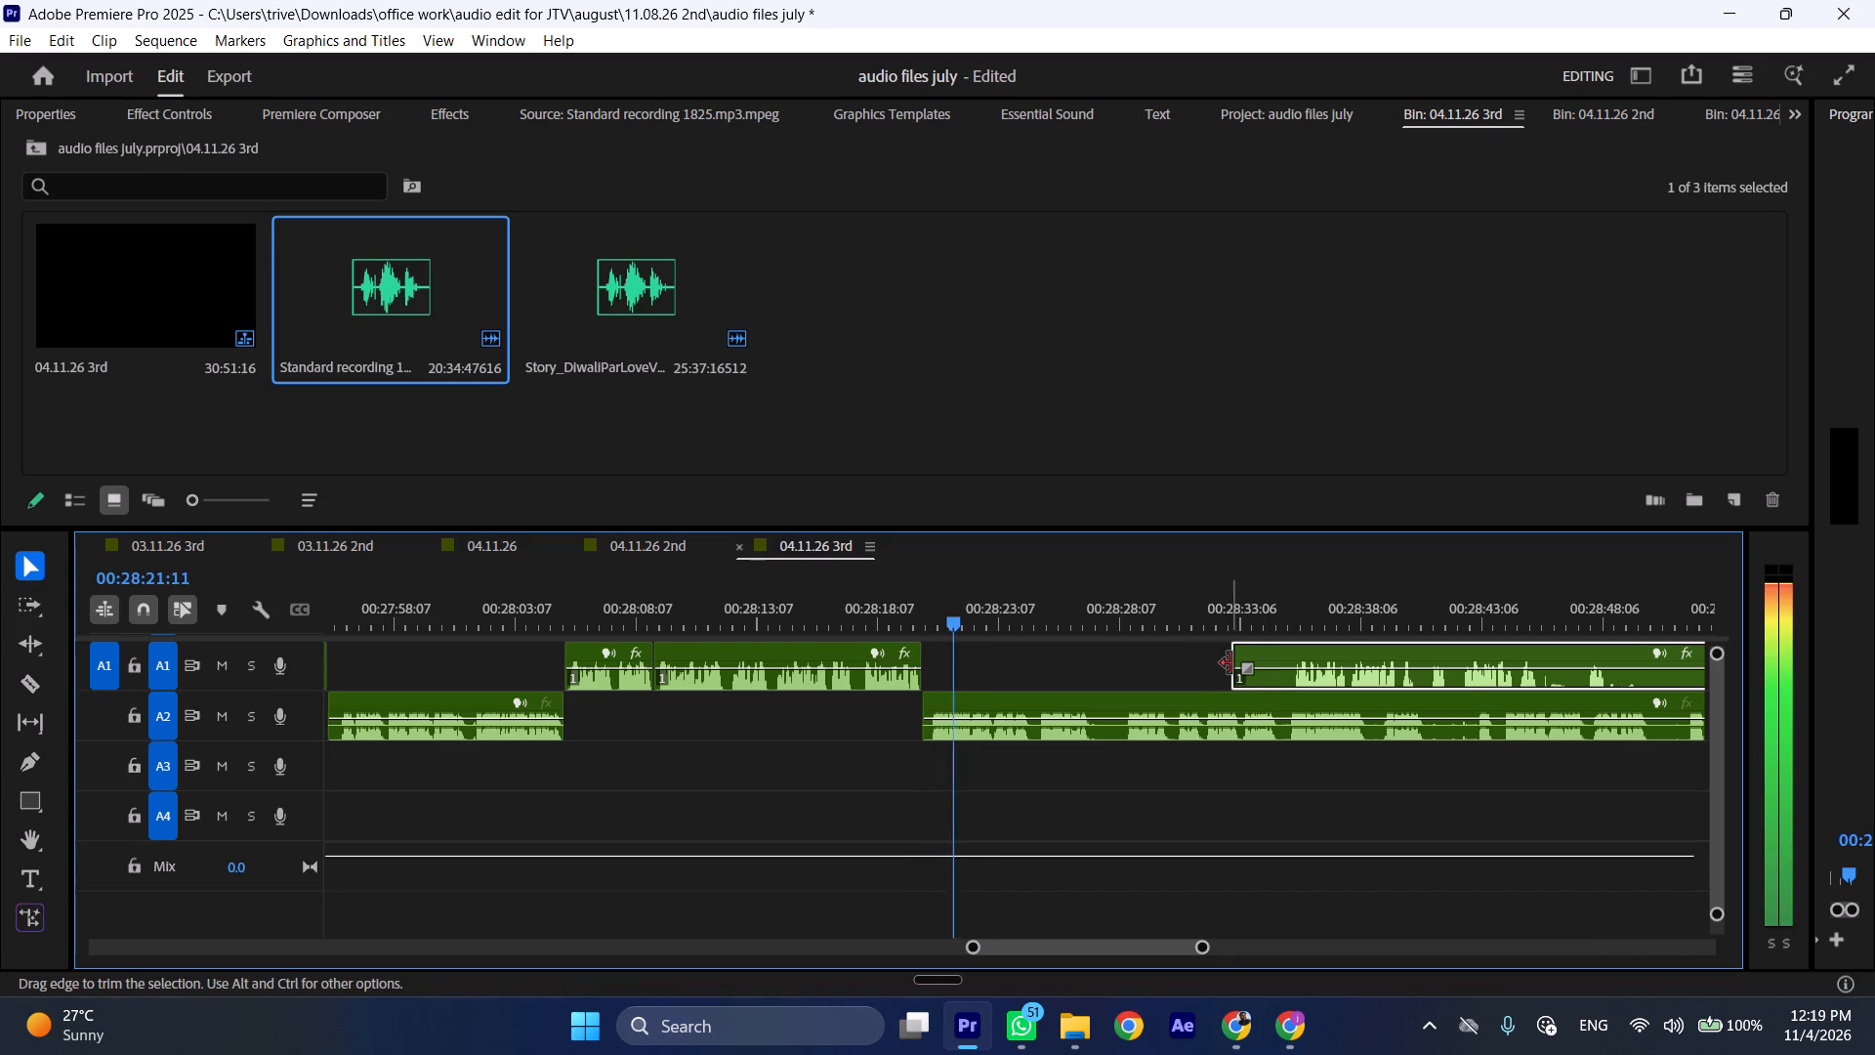
{"action": "left_click_drag", "start_coordinate": [1235, 657], "coordinate": [1286, 657]}
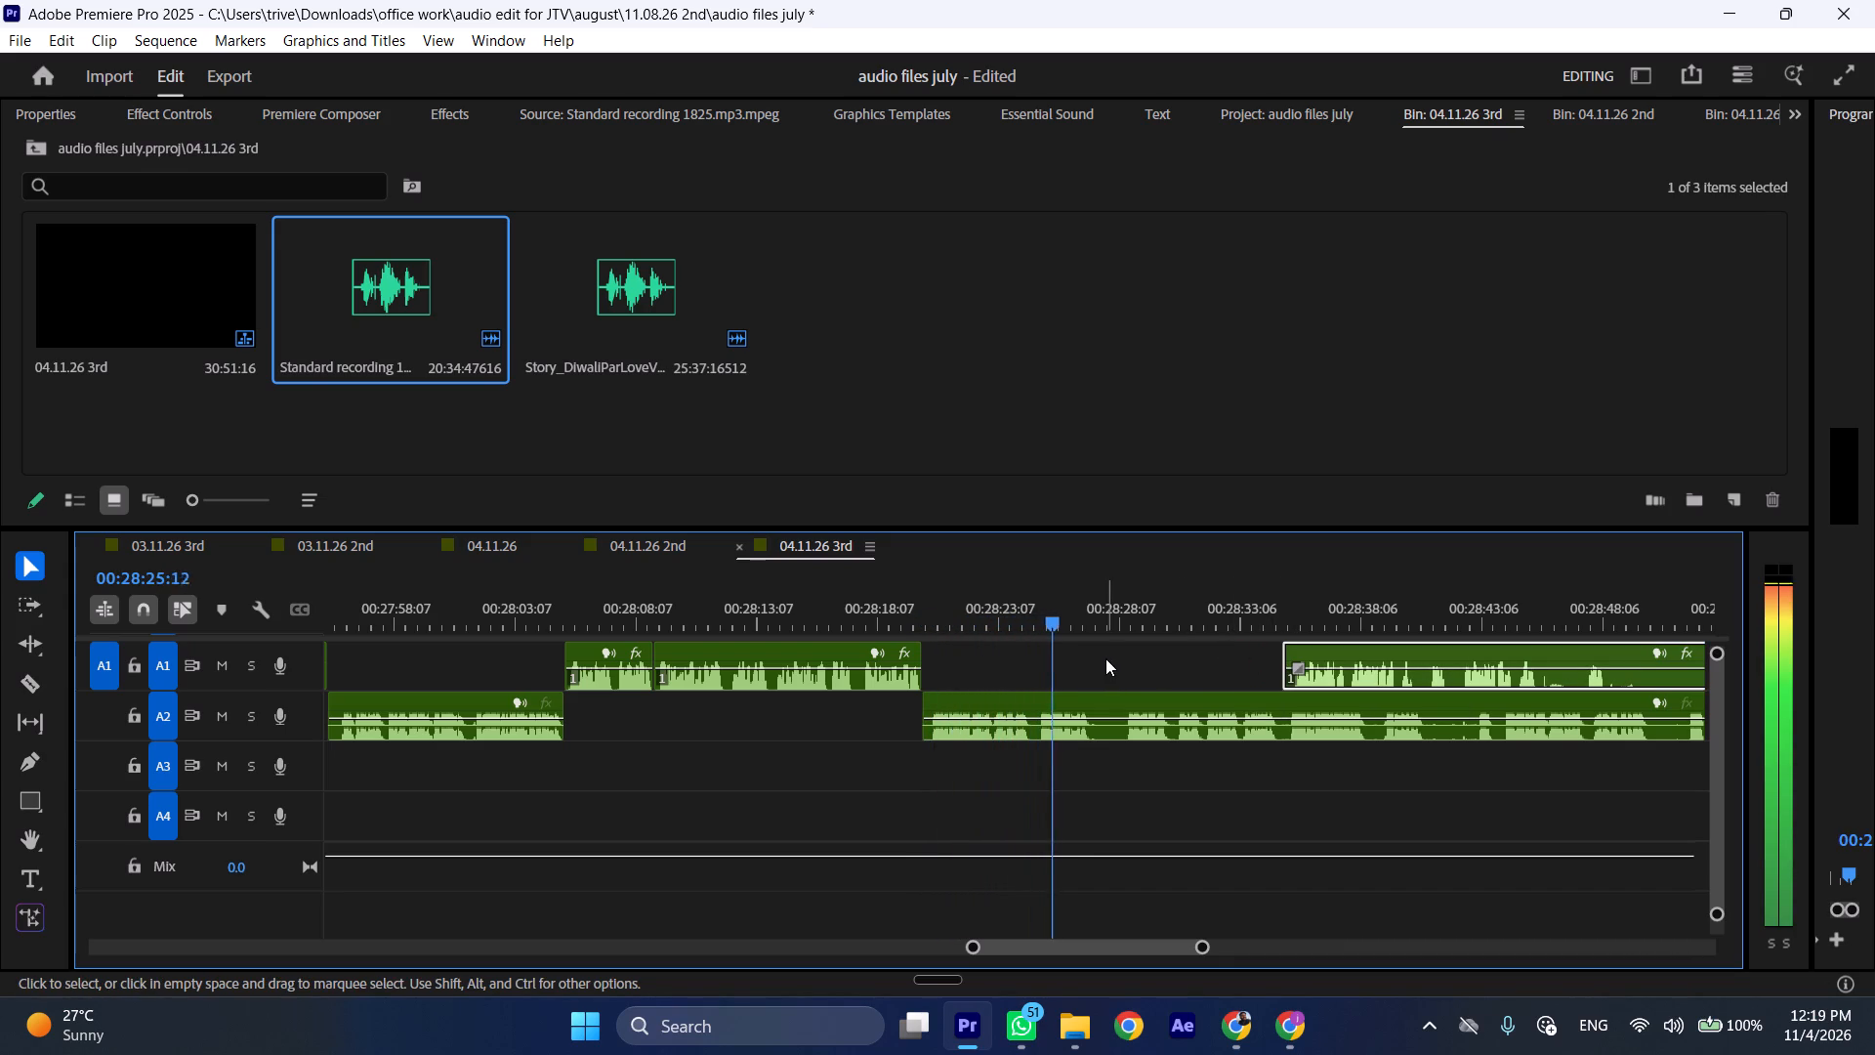
Cut the long A2 clip at 00:28:23:01 and 00:28:24:20 and ripple-delete the segment between the cuts.
{"action": "left_click_drag", "start_coordinate": [993, 607], "coordinate": [996, 607]}
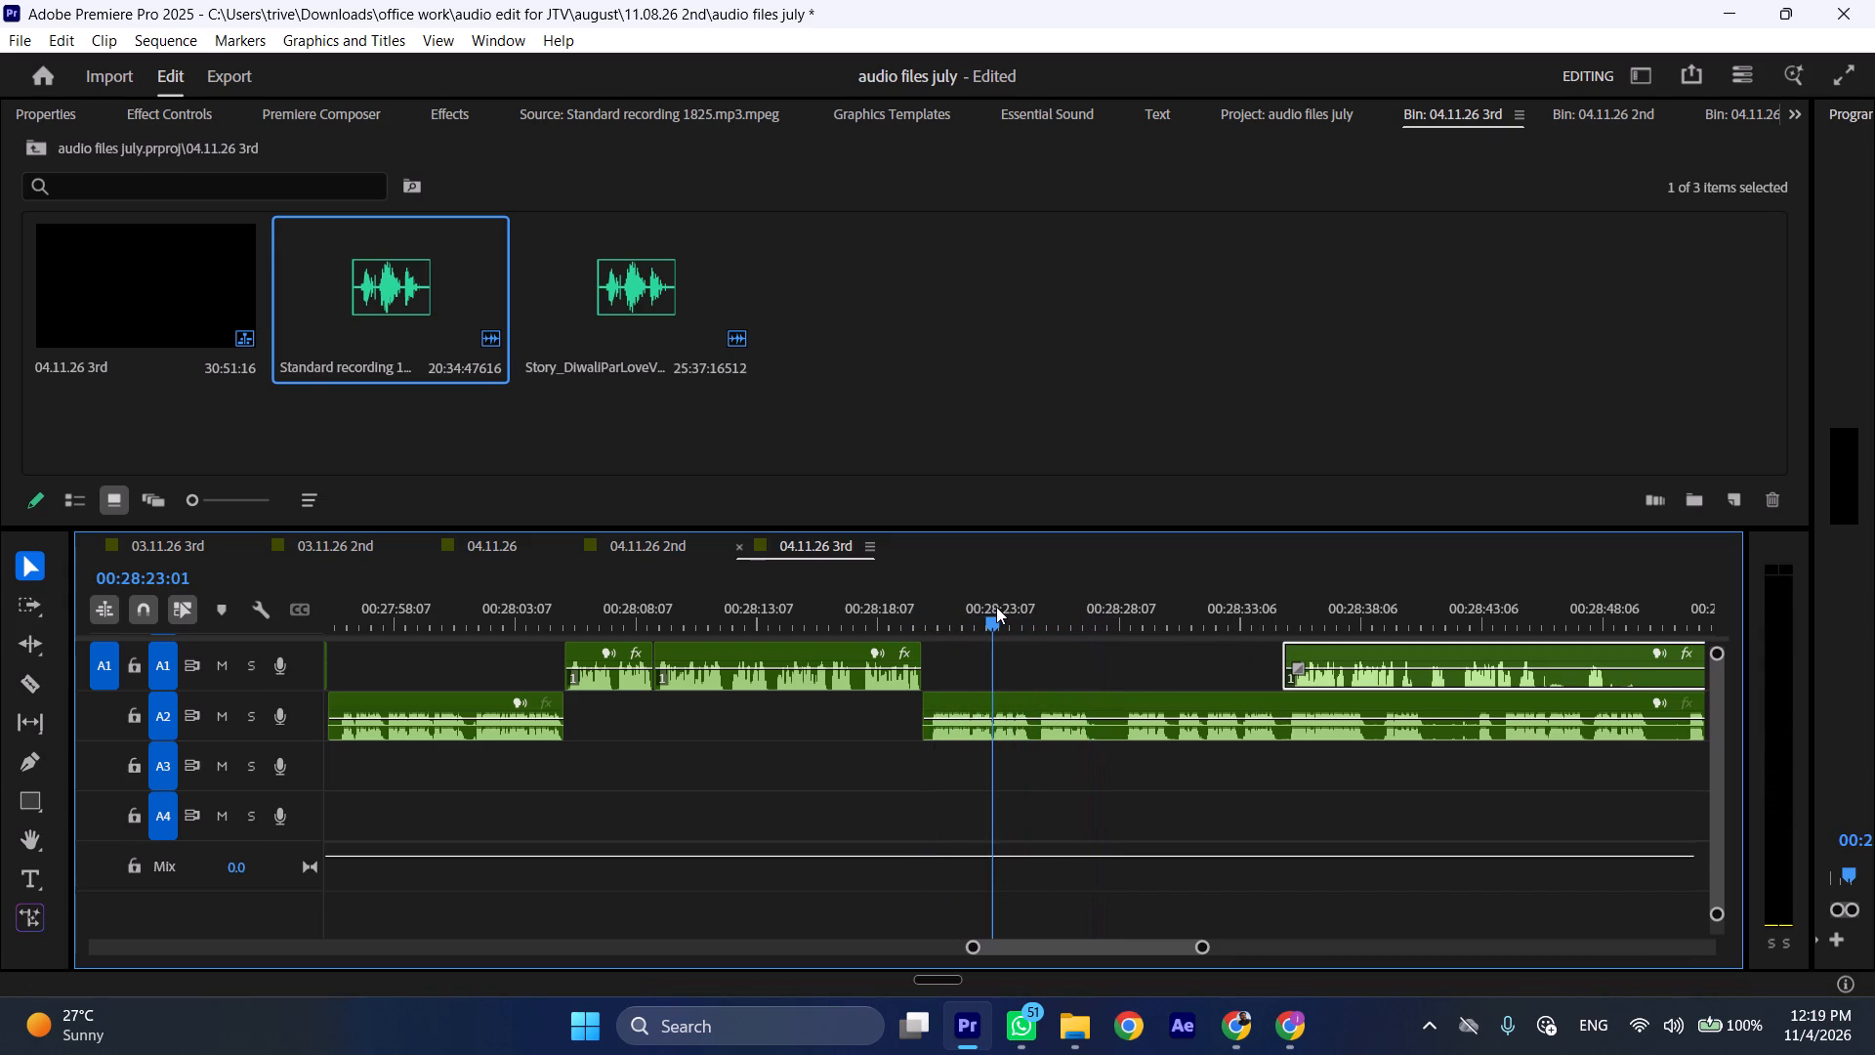
{"action": "left_click_drag", "start_coordinate": [996, 607], "coordinate": [1039, 607]}
{"action": "key", "text": "shift+c"}
{"action": "left_click", "coordinate": [1054, 700]}
{"action": "key", "text": "shift+c"}
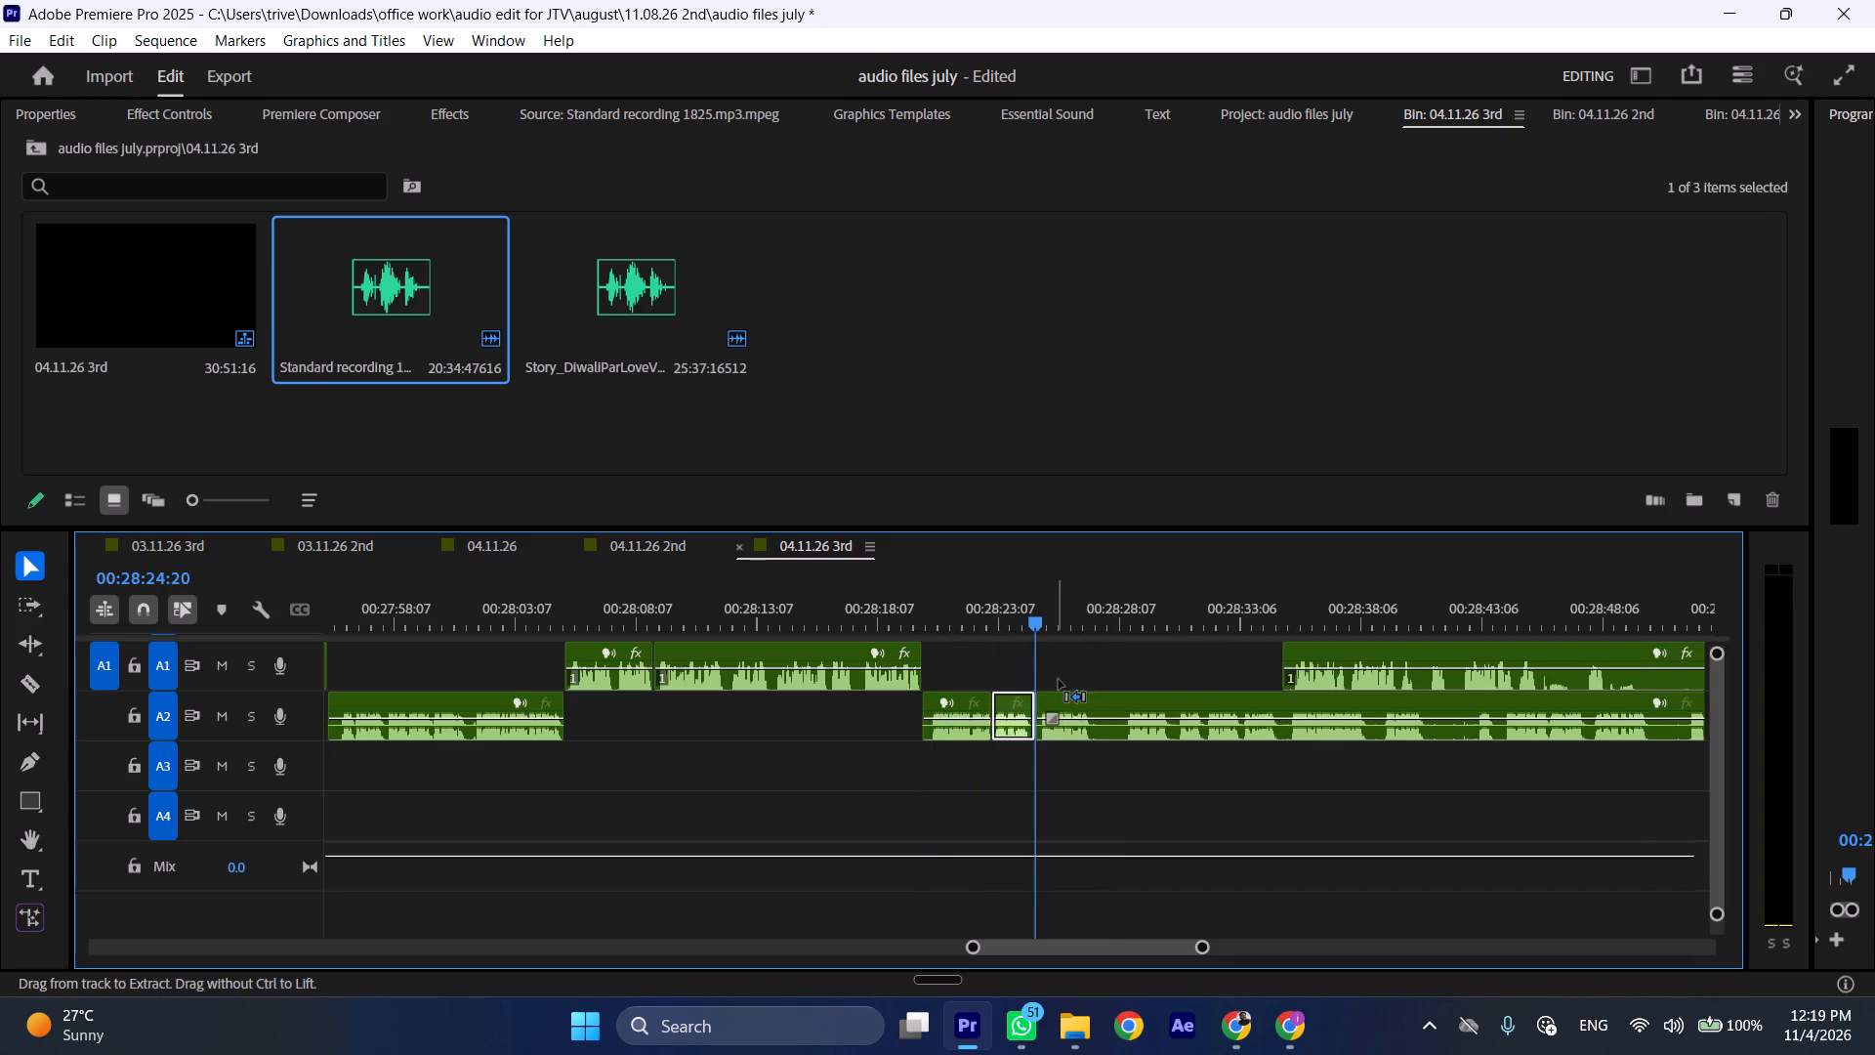
{"action": "key", "text": "ctrl+shift+d"}
Cut the long A2 clip at 00:28:25:17, start the long A1 clip there, and shift the remaining A2 clip out to about 00:28:42.
{"action": "left_click", "coordinate": [1059, 608]}
{"action": "key", "text": "shift+c"}
{"action": "left_click_drag", "start_coordinate": [1279, 657], "coordinate": [1093, 683]}
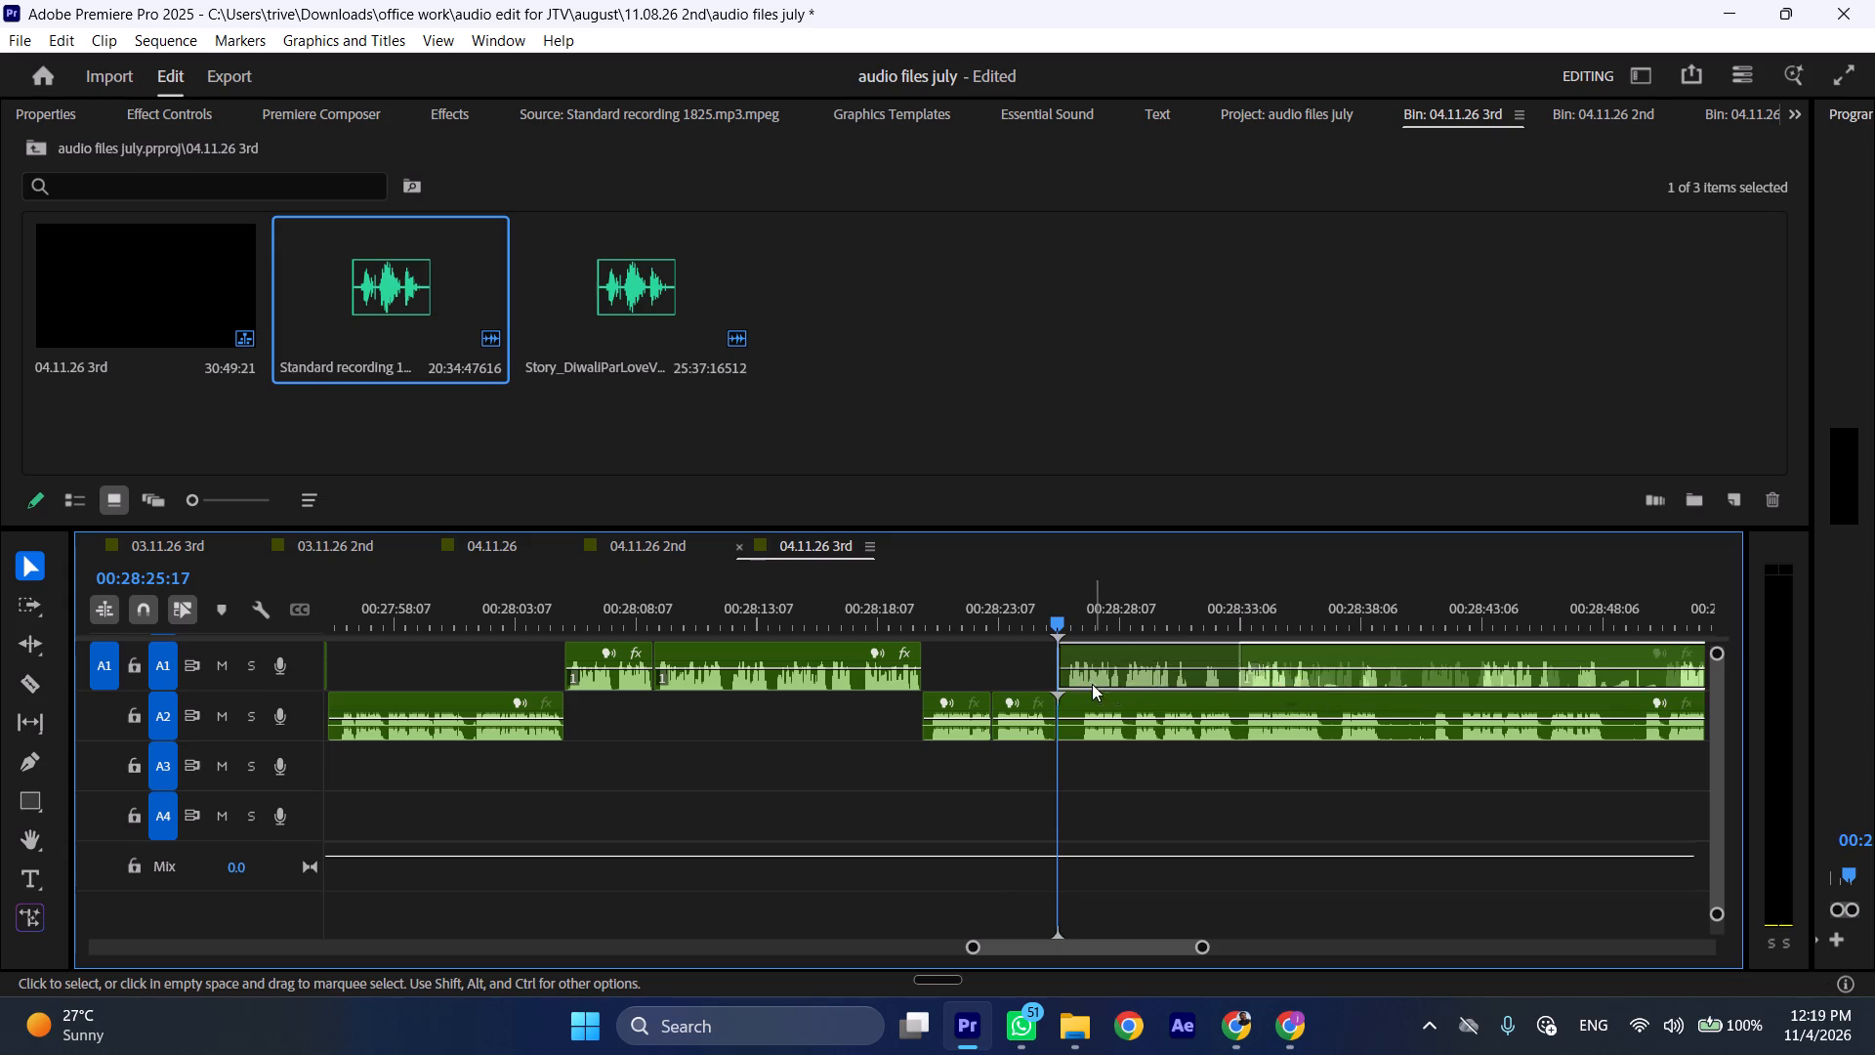
{"action": "left_click_drag", "start_coordinate": [1079, 700], "coordinate": [1470, 701]}
Play the edited section from about 00:28:22 at faster speed to check the removed segment and the A1 transition.
{"action": "left_click", "coordinate": [961, 597]}
{"action": "key", "text": "space"}
{"action": "type", "text": "l"}
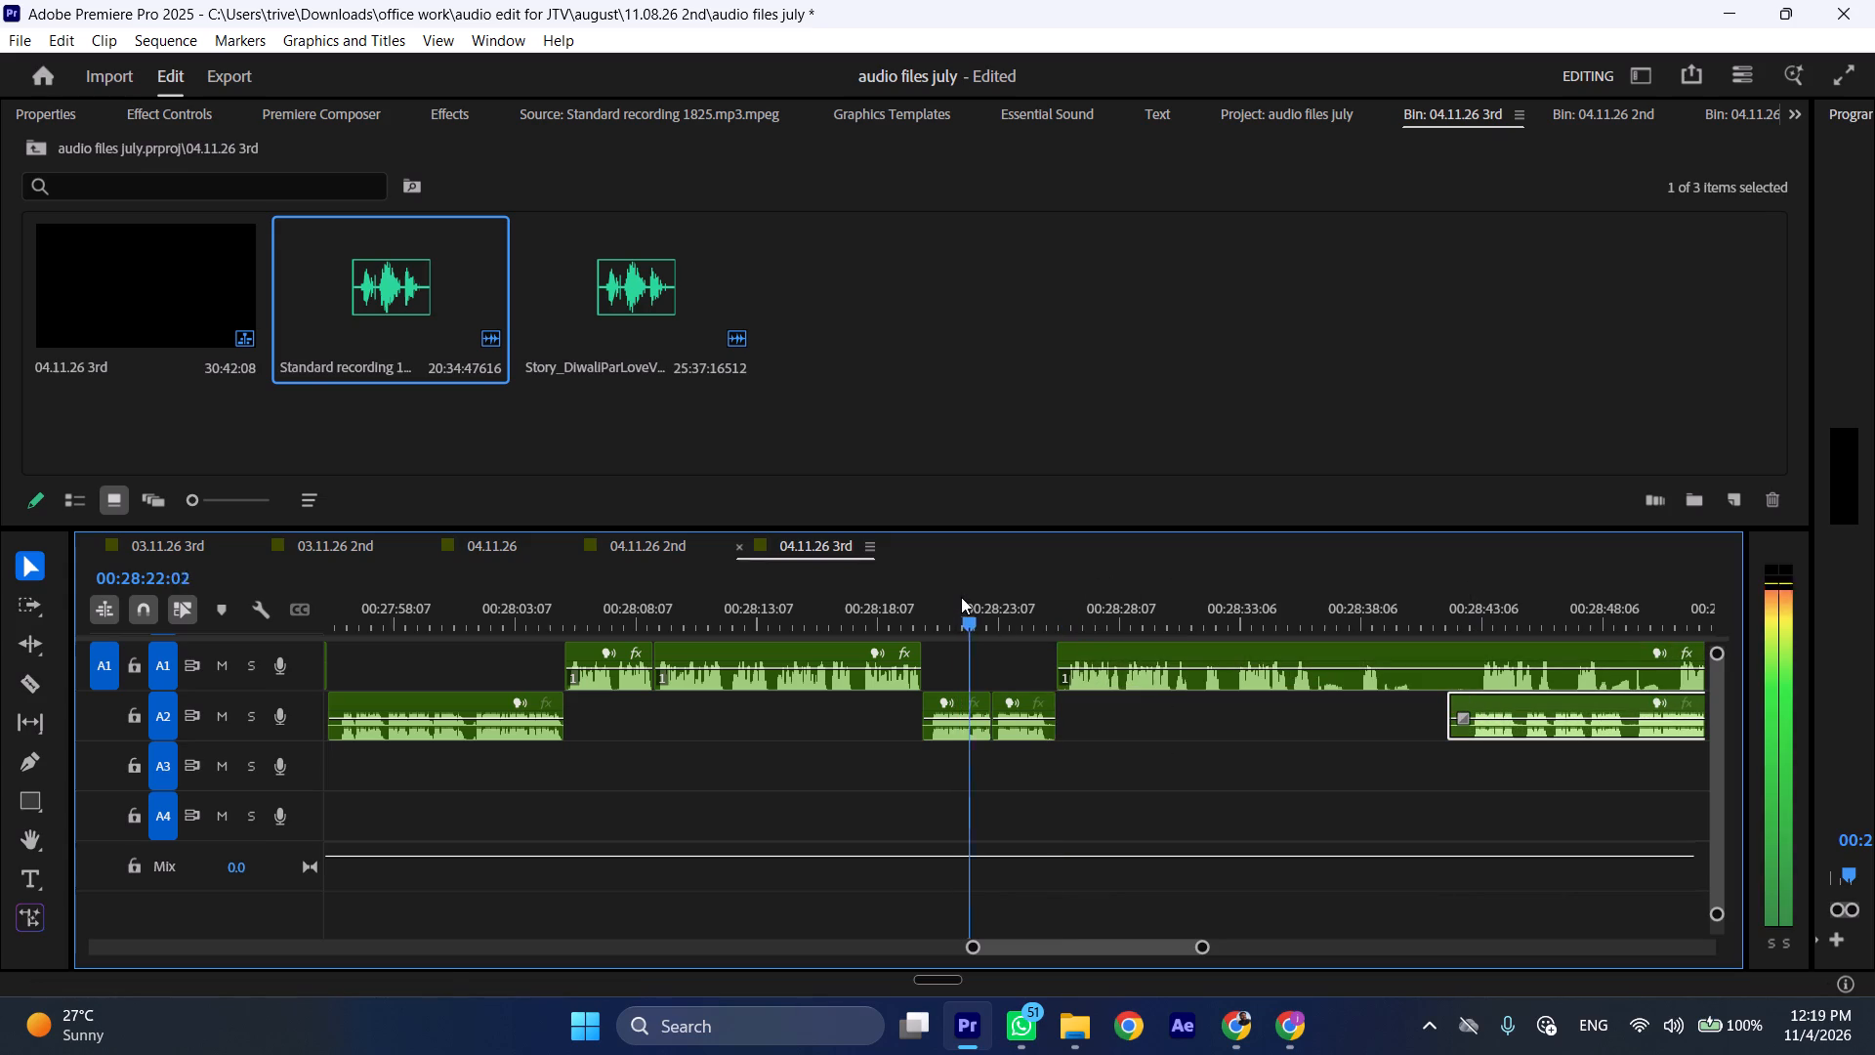
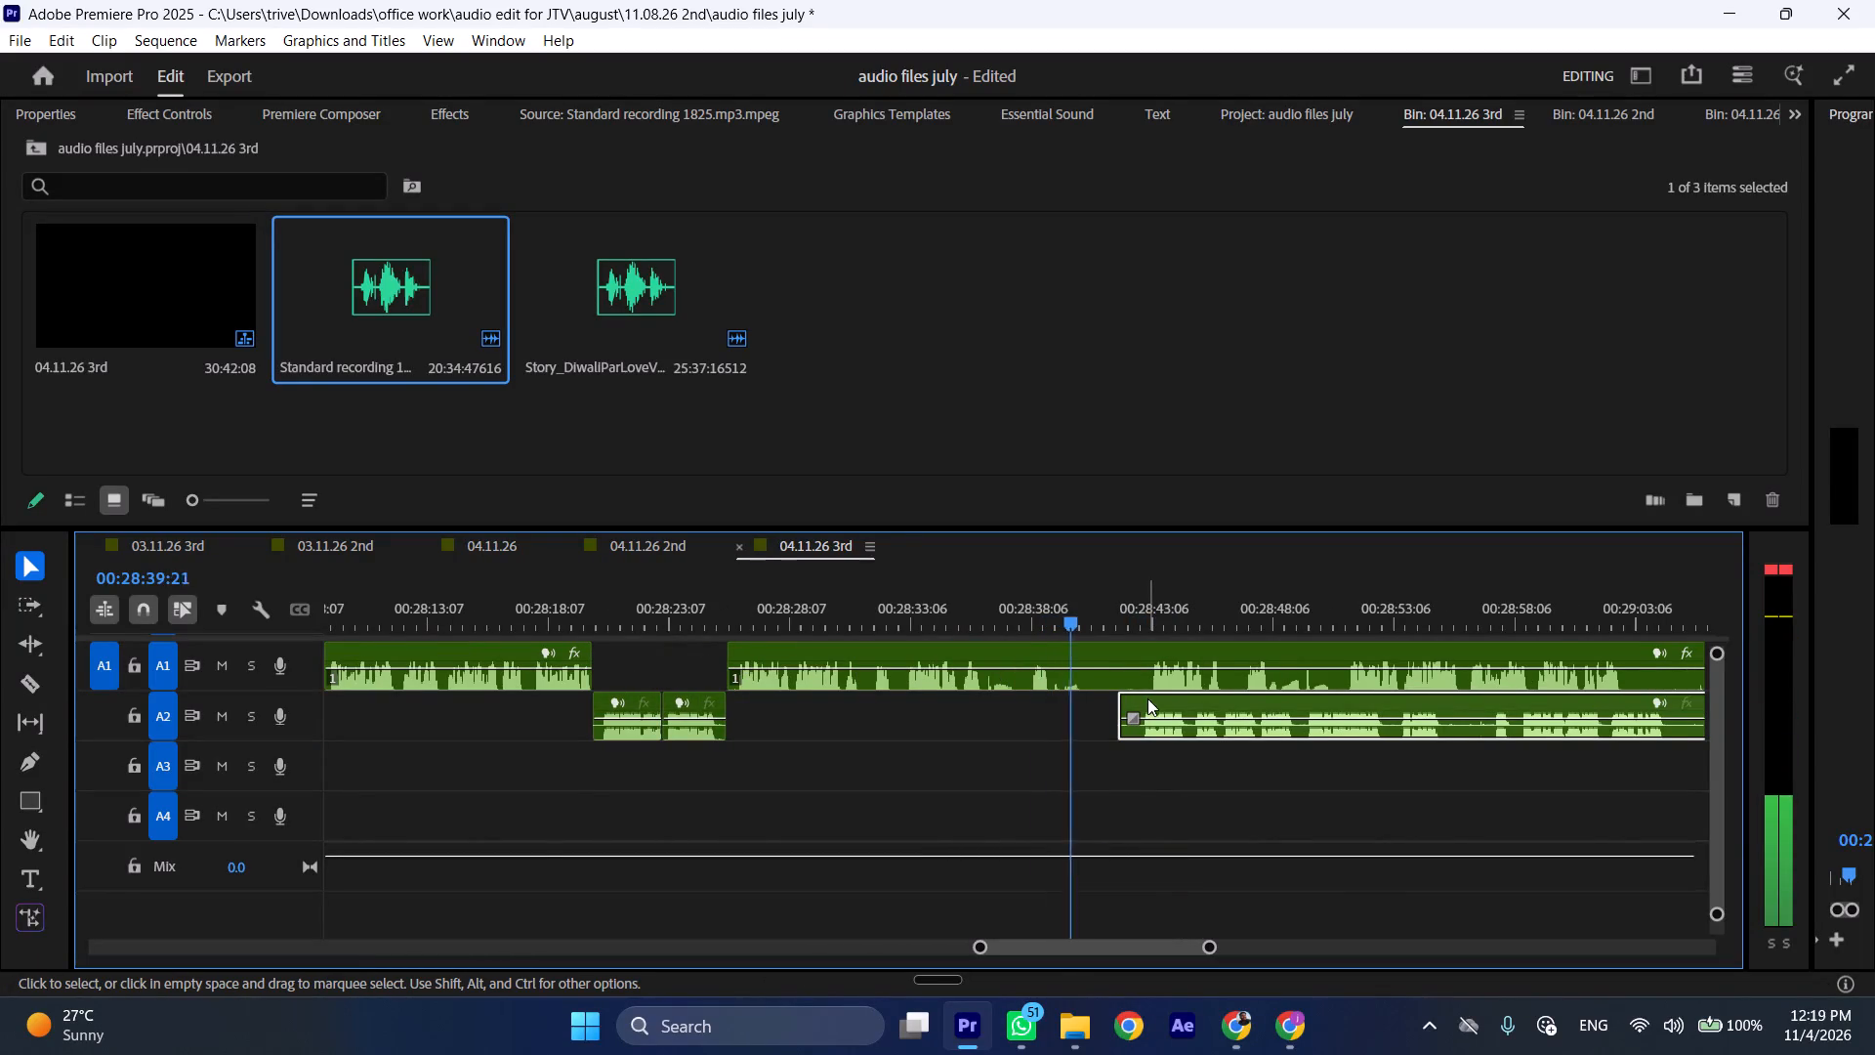
Shift the remaining A2 clip further out so that it starts at about 00:29:04.
{"action": "left_click_drag", "start_coordinate": [1147, 698], "coordinate": [1526, 704]}
{"action": "scroll", "coordinate": [1247, 713], "scroll_direction": "down", "scroll_amount": 5}
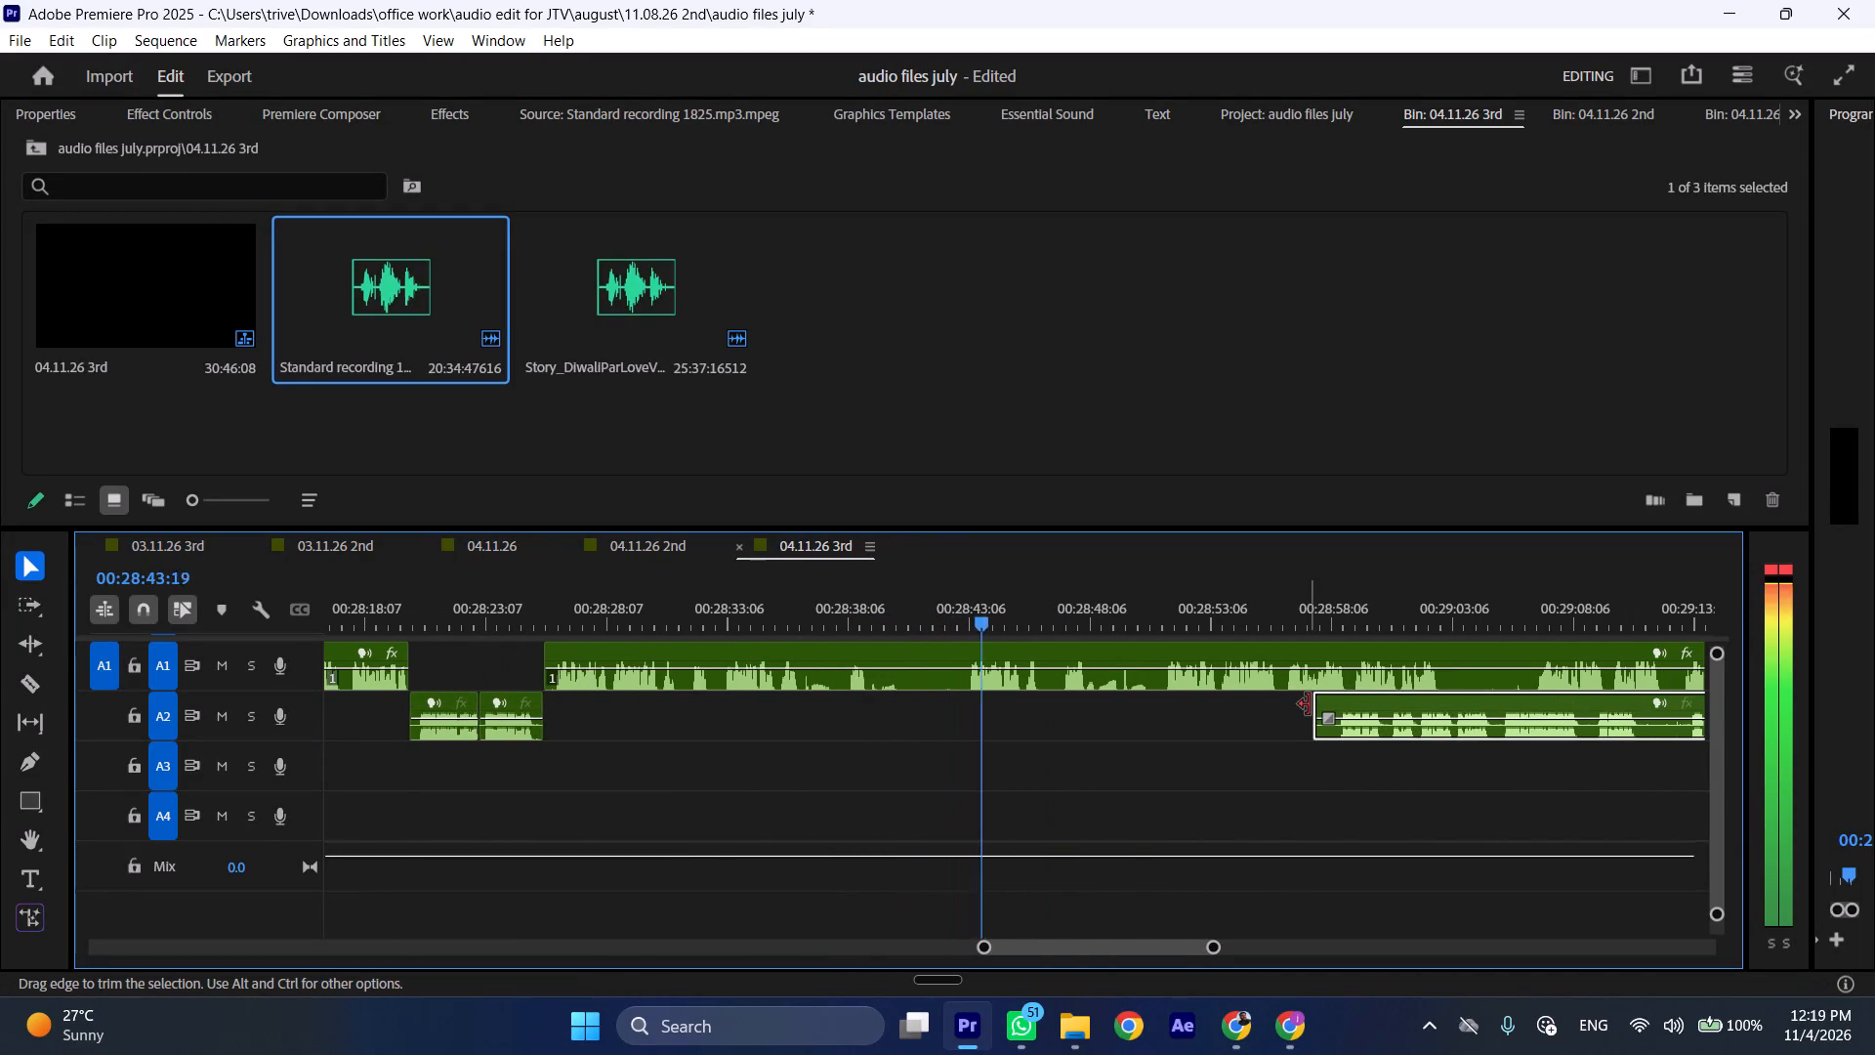
{"action": "left_click_drag", "start_coordinate": [1311, 704], "coordinate": [1332, 704]}
{"action": "scroll", "coordinate": [1168, 726], "scroll_direction": "down", "scroll_amount": 4}
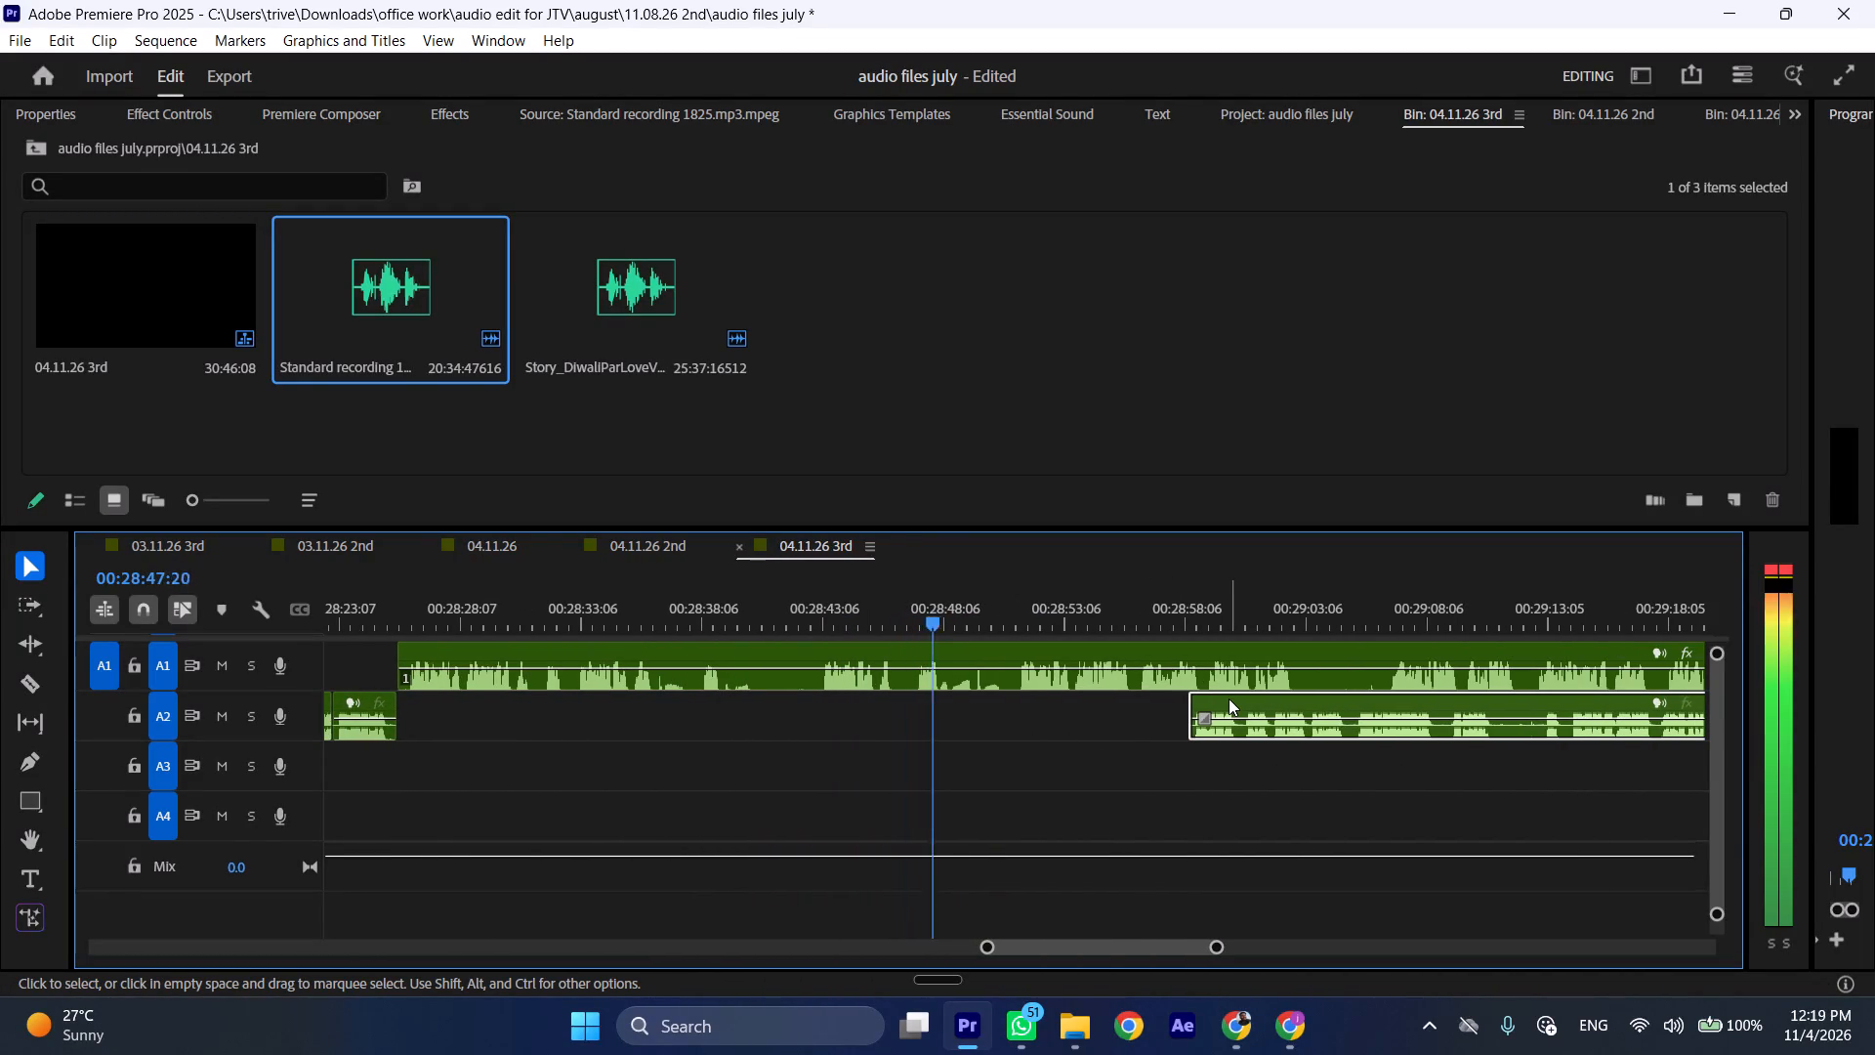
{"action": "left_click_drag", "start_coordinate": [1229, 698], "coordinate": [1372, 699]}
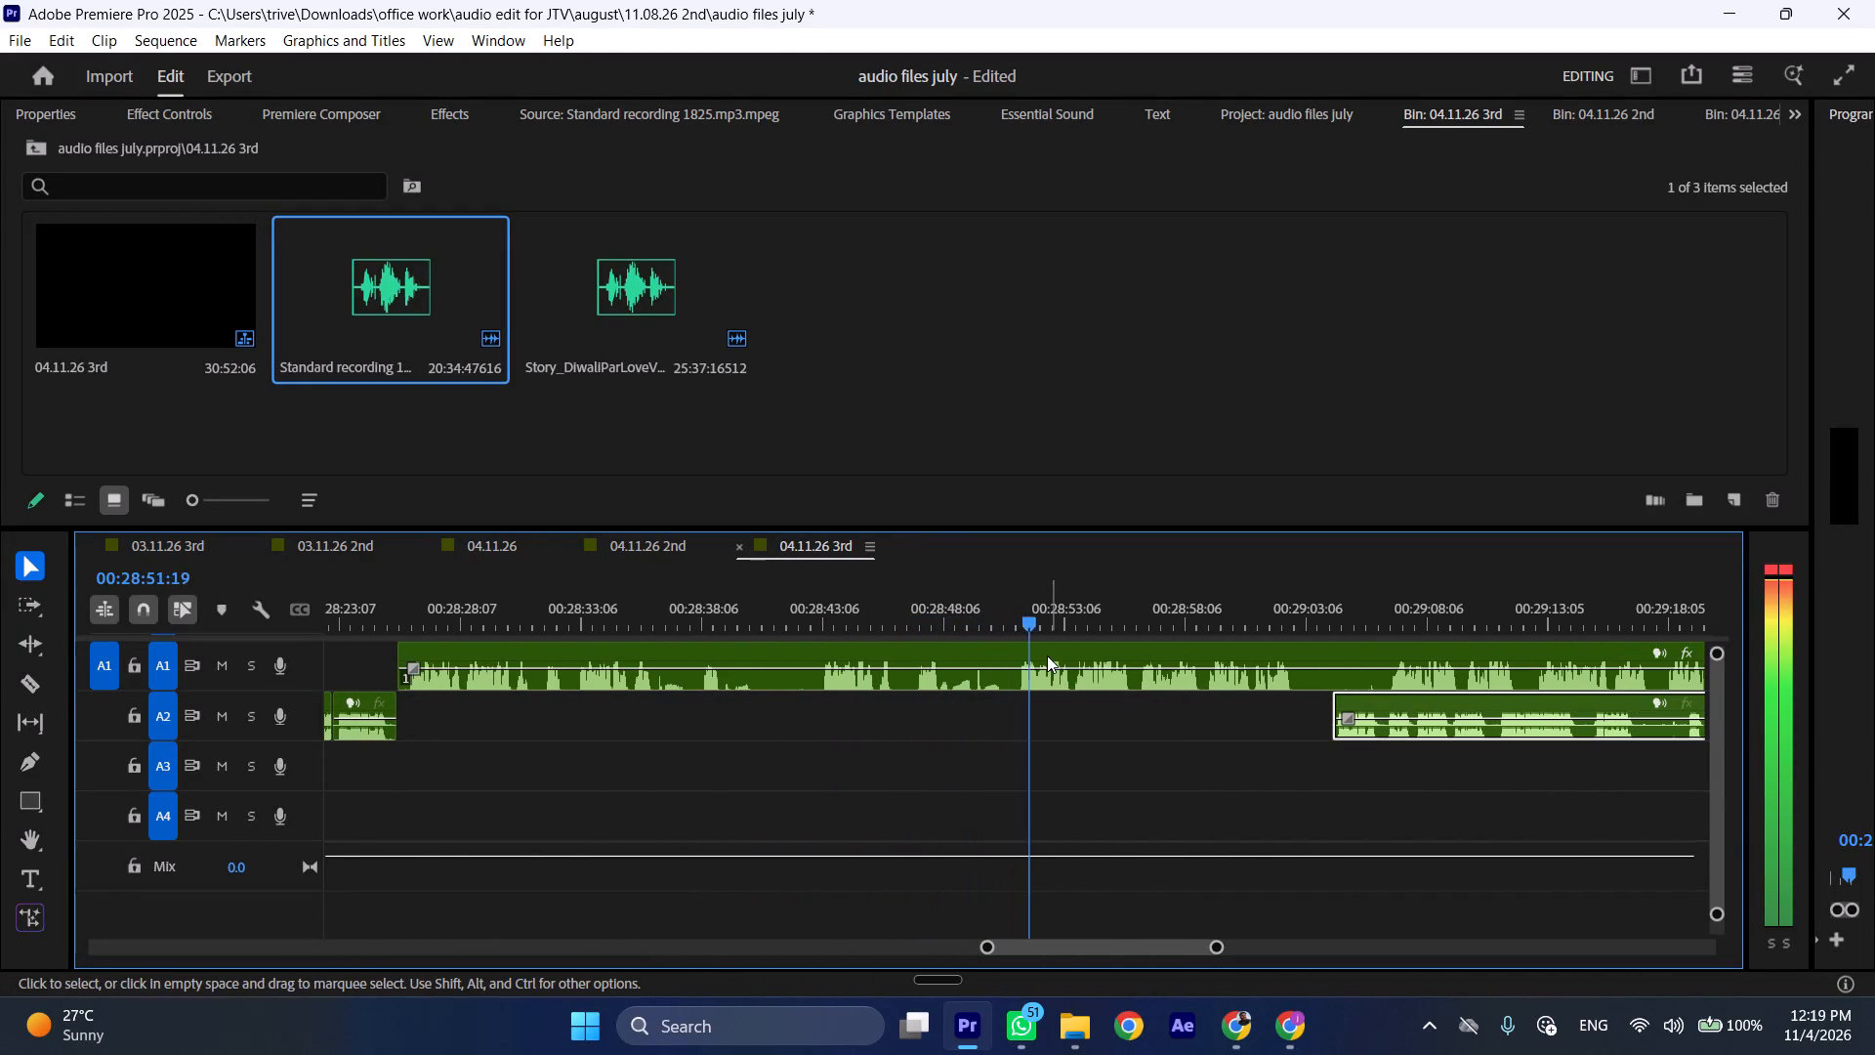
Cut the long A1 clip at 00:28:28:10 and about 00:28:51, and ripple-delete the segment between the cuts.
{"action": "left_click_drag", "start_coordinate": [1015, 608], "coordinate": [517, 612]}
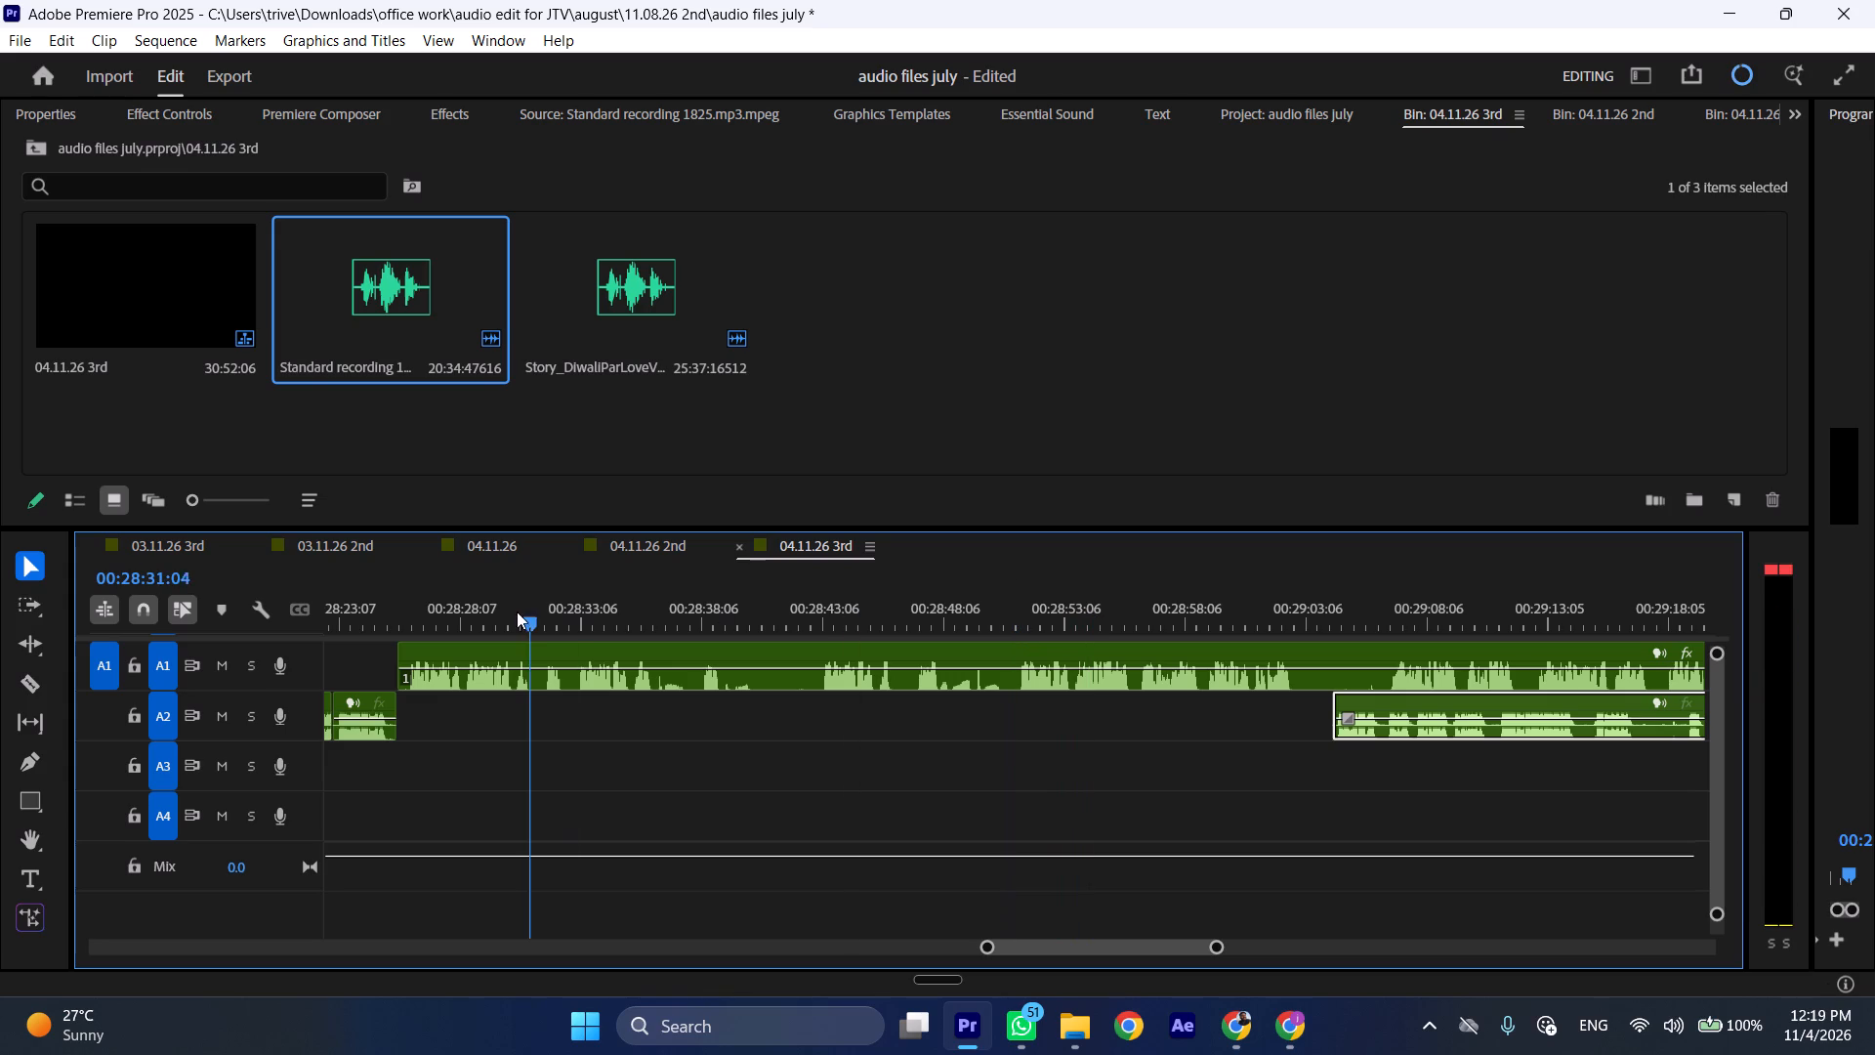
{"action": "left_click_drag", "start_coordinate": [517, 612], "coordinate": [451, 600]}
{"action": "key", "text": "space"}
{"action": "key", "text": "space"}
{"action": "key", "text": "space"}
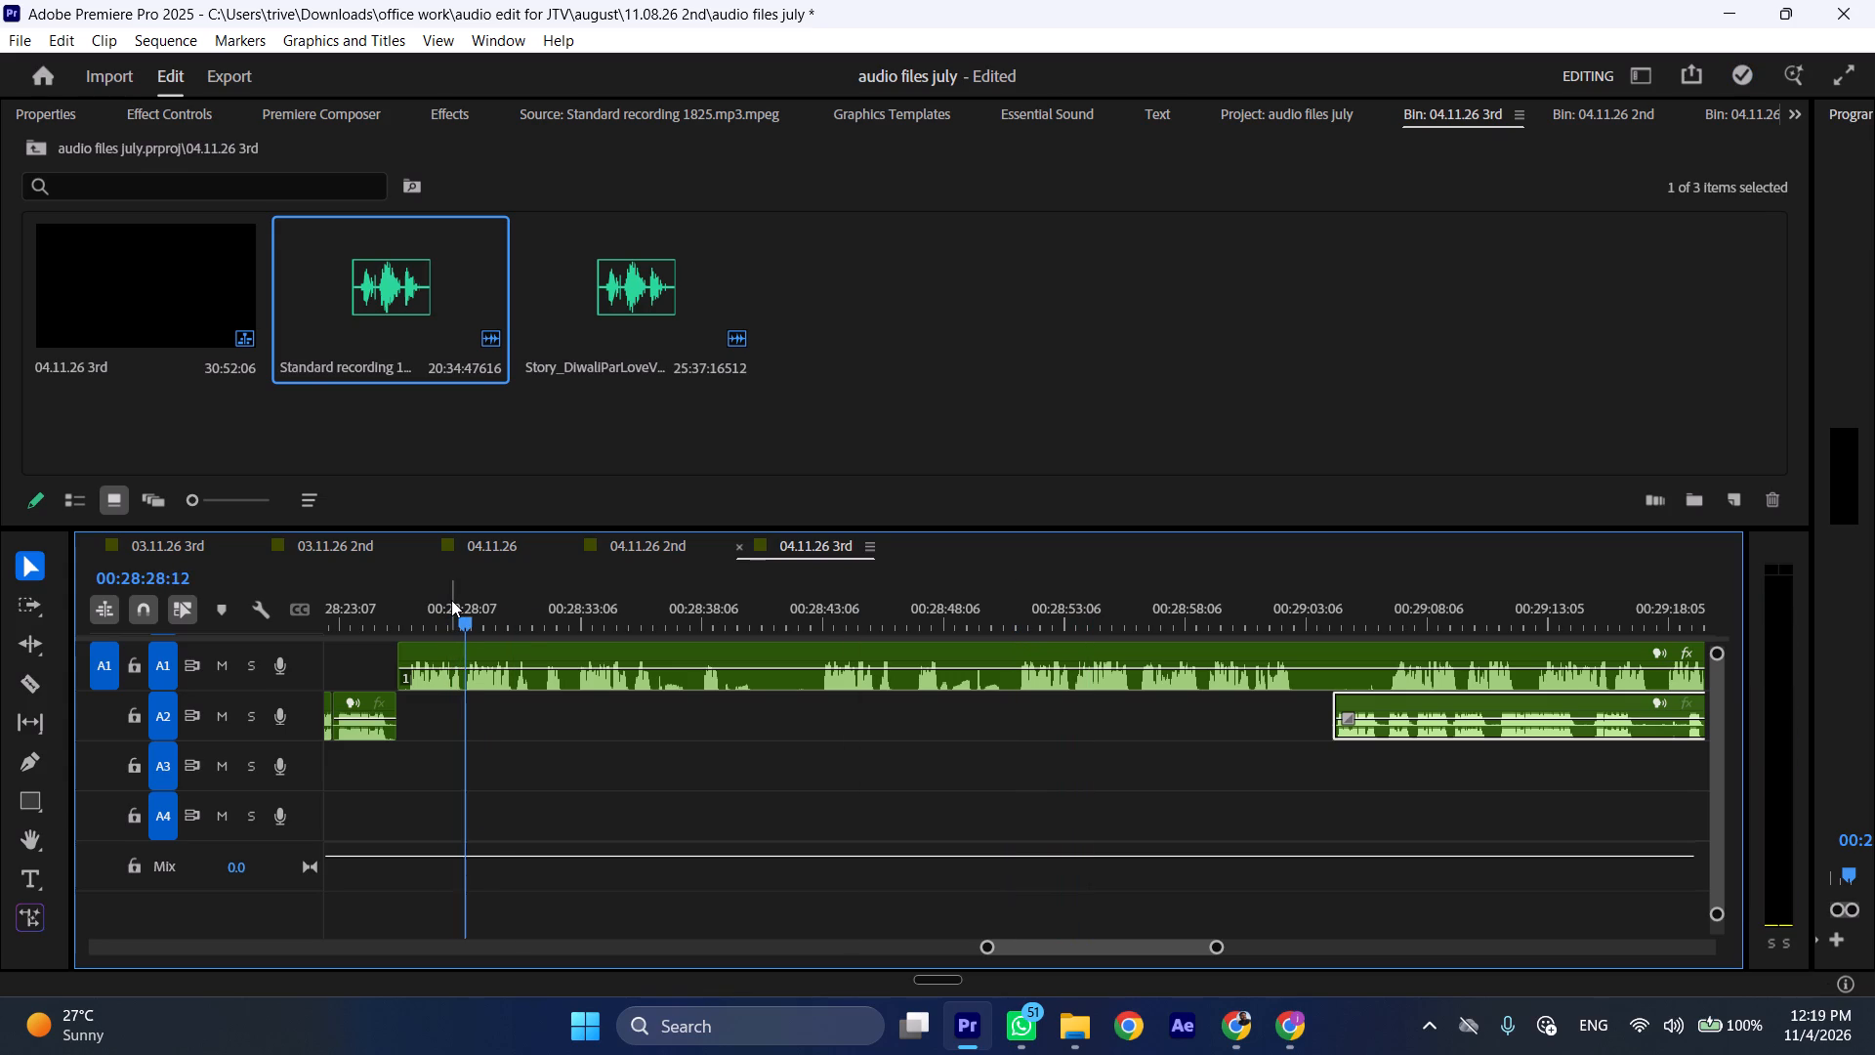
{"action": "left_click", "coordinate": [463, 600]}
{"action": "key", "text": "shift+c"}
{"action": "left_click_drag", "start_coordinate": [611, 607], "coordinate": [839, 649]}
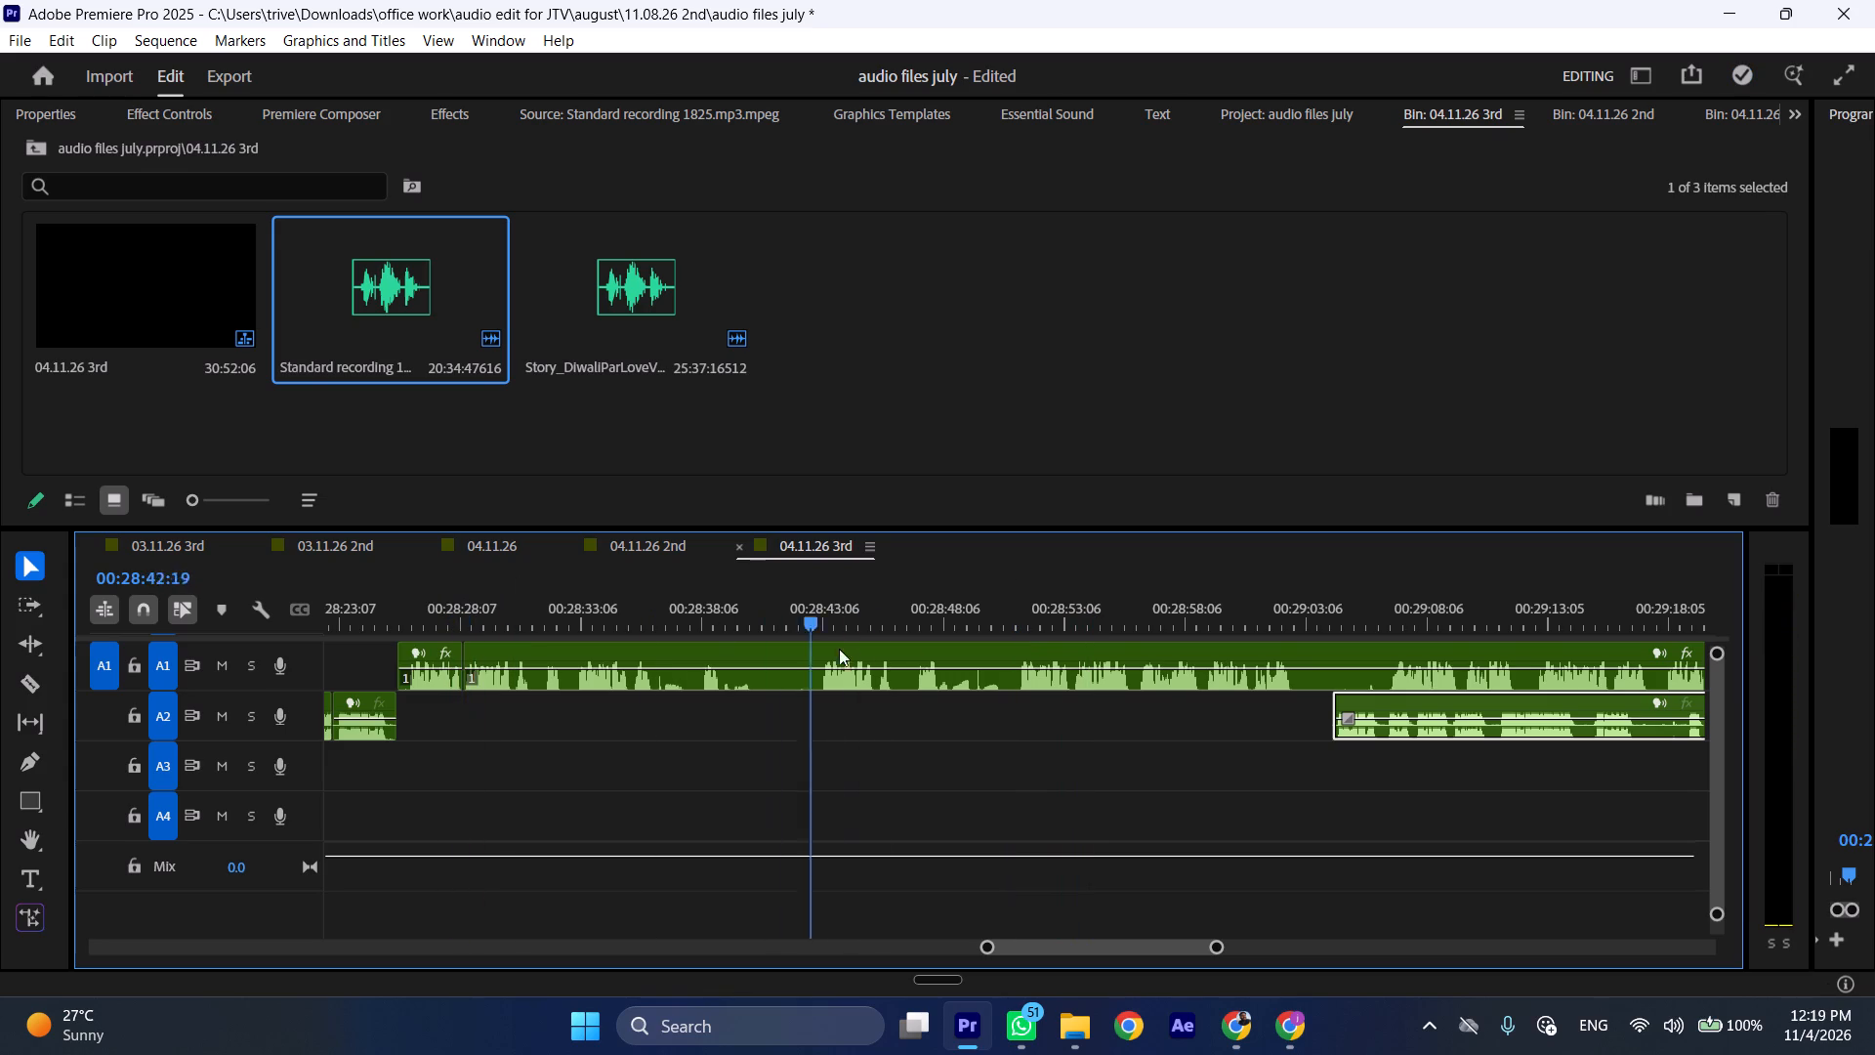
{"action": "left_click_drag", "start_coordinate": [839, 649], "coordinate": [1015, 642]}
{"action": "left_click", "coordinate": [1020, 658]}
{"action": "key", "text": "shift+c"}
{"action": "key", "text": "ctrl+shift+d"}
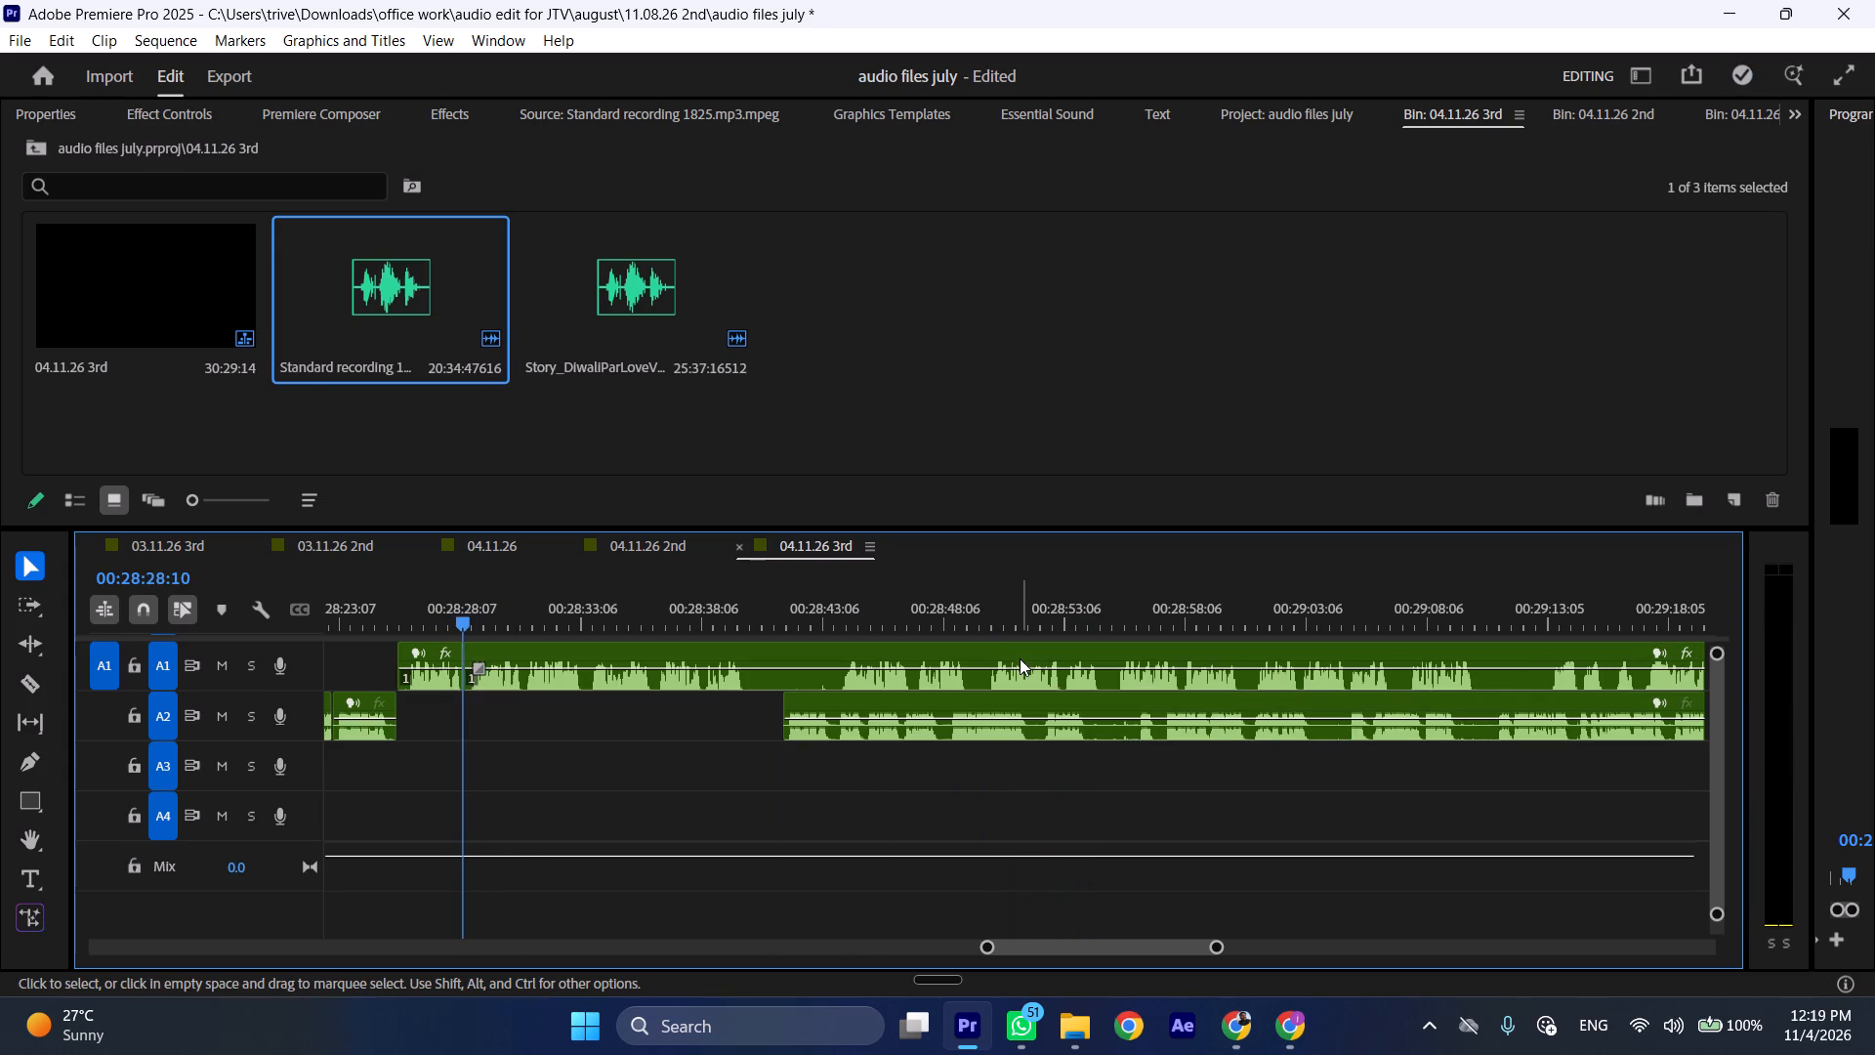
Play the A1 recording from the new cut at 00:28:28:10 at faster speed to check the edit.
{"action": "key", "text": "space"}
{"action": "type", "text": "l"}
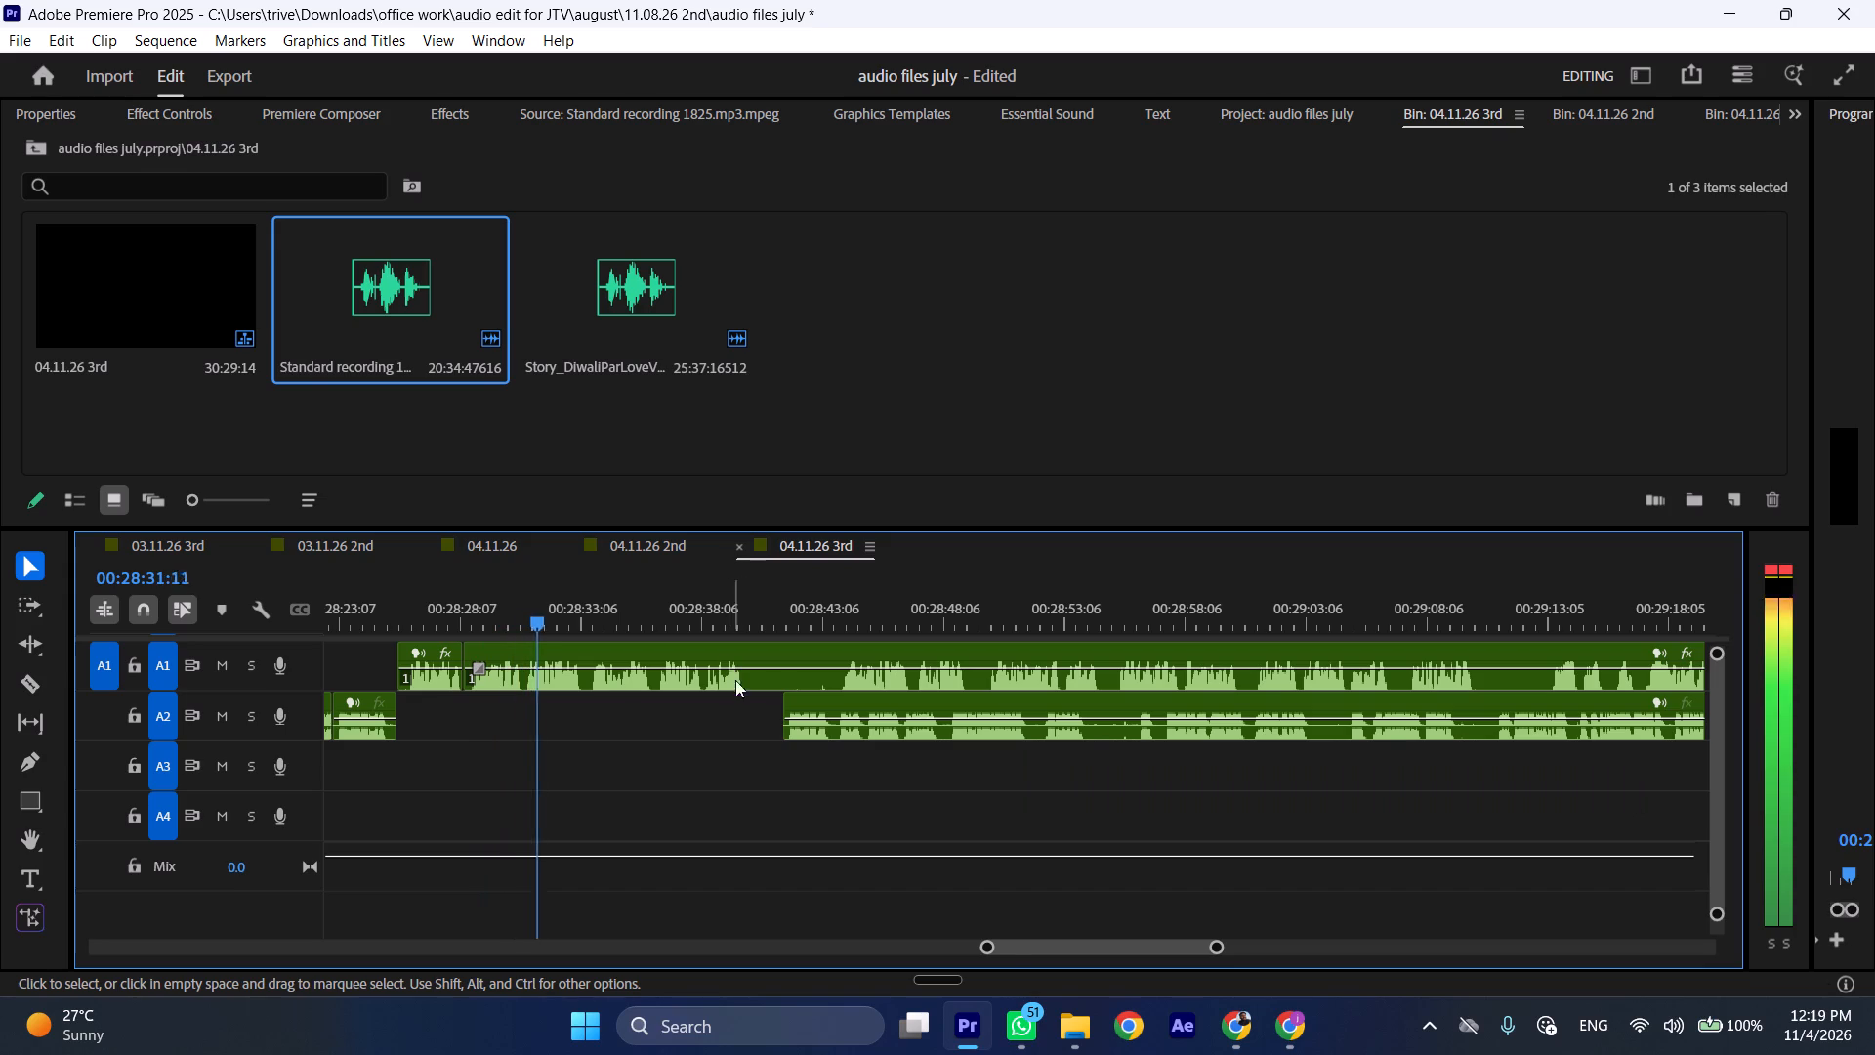
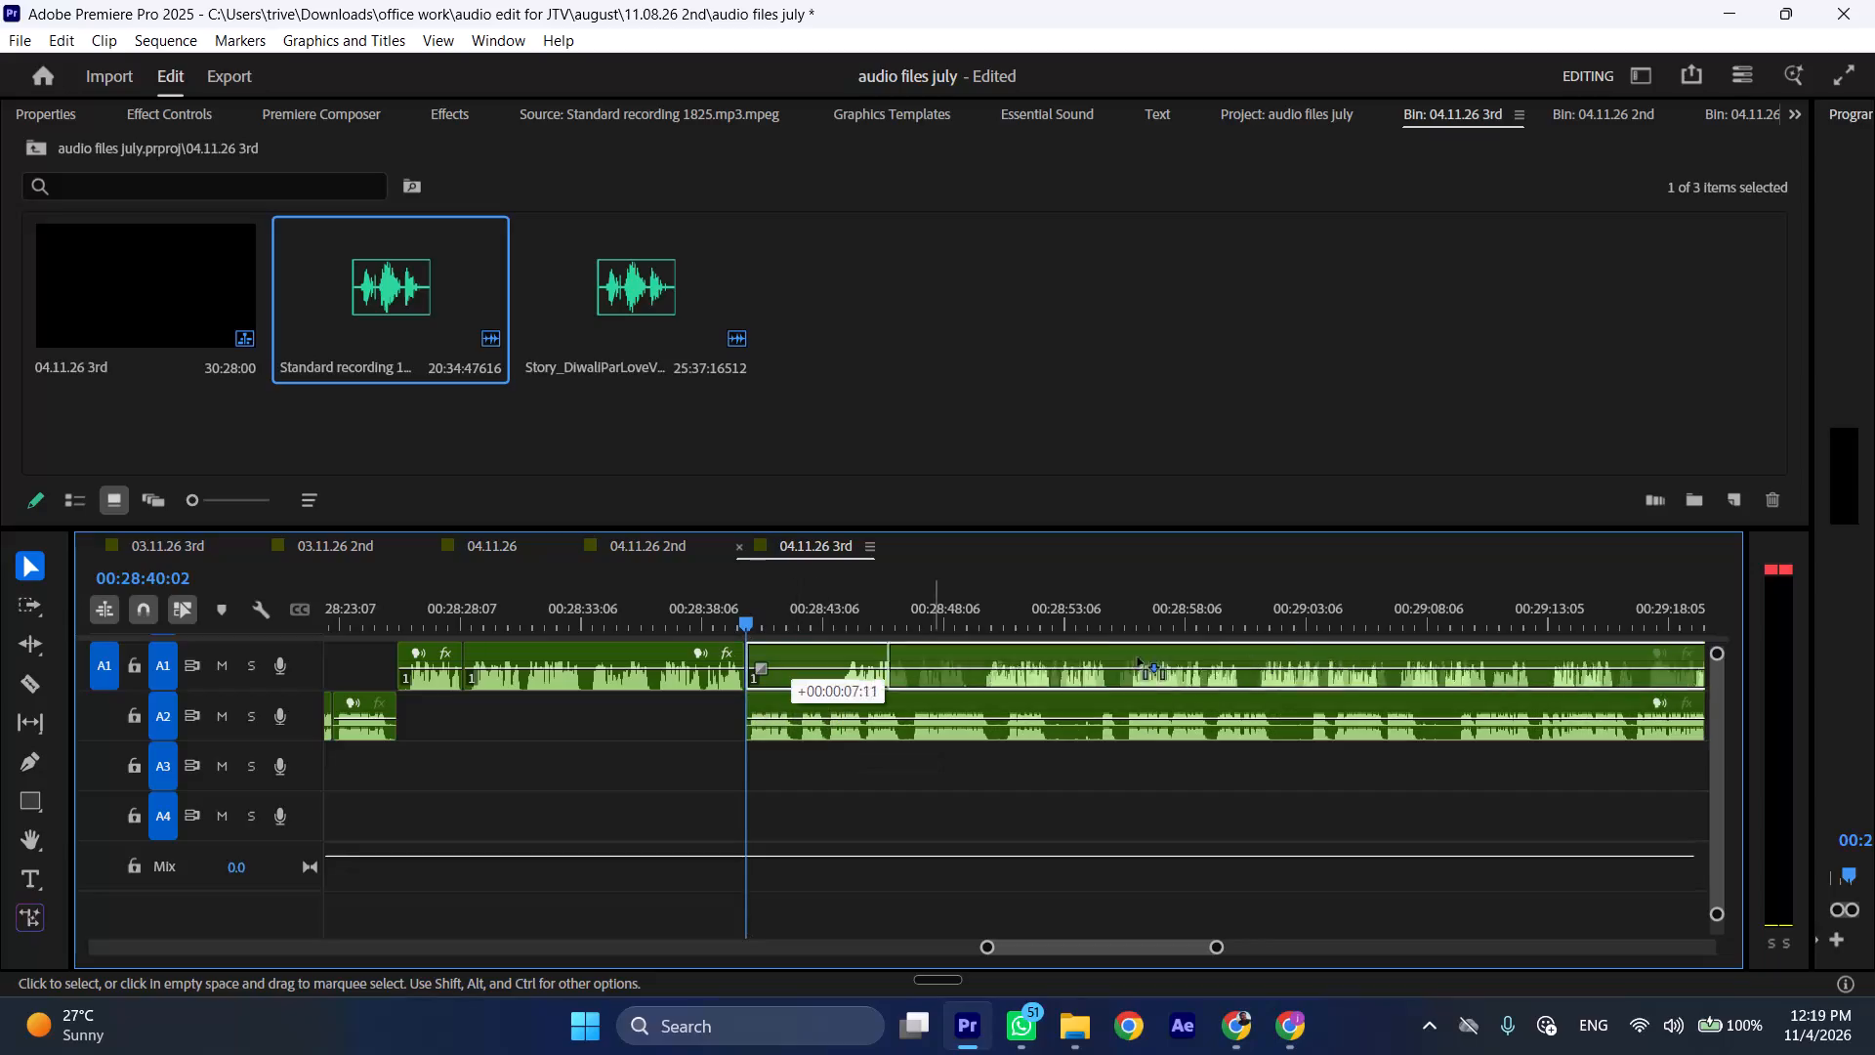
Play the A2 recording from about 00:28:40 at faster speed and trim the remaining A1 clip's start to about 00:29:06.
{"action": "key", "text": "space"}
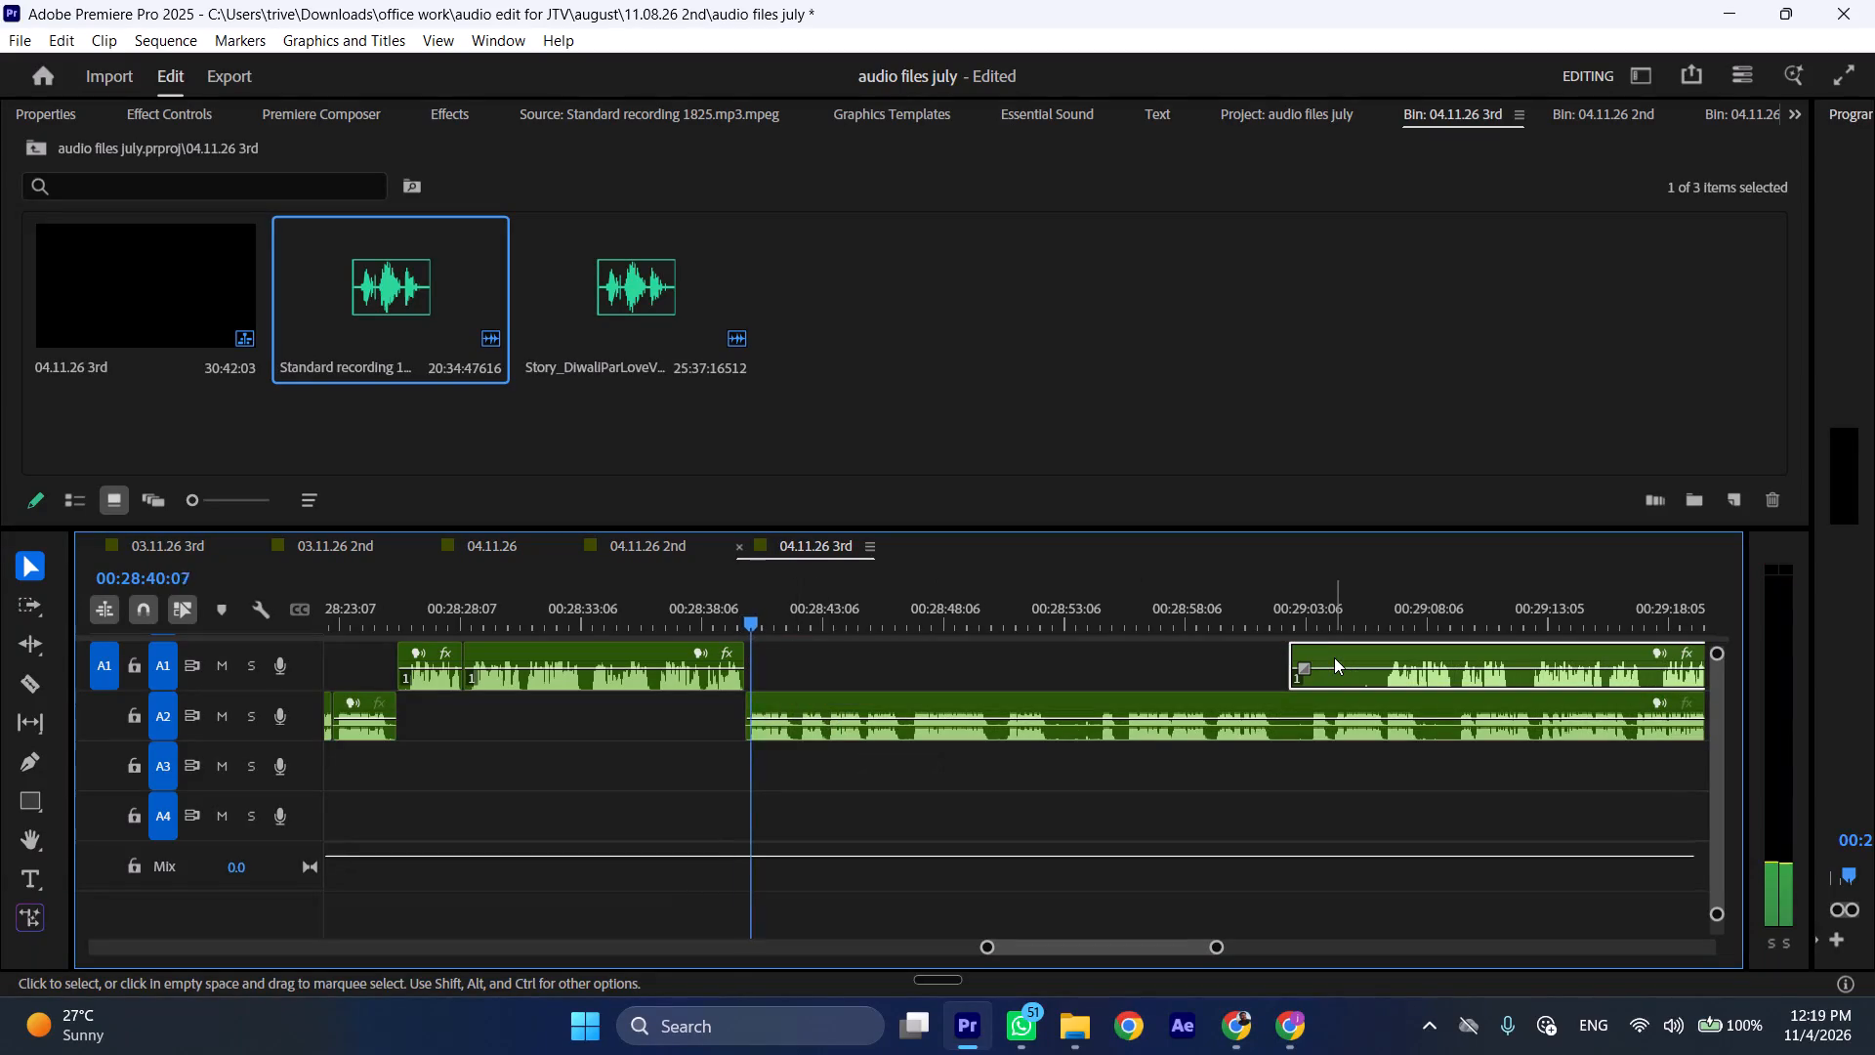
{"action": "type", "text": "l"}
{"action": "scroll", "coordinate": [1289, 662], "scroll_direction": "down", "scroll_amount": 4}
{"action": "left_click_drag", "start_coordinate": [1136, 647], "coordinate": [1209, 654]}
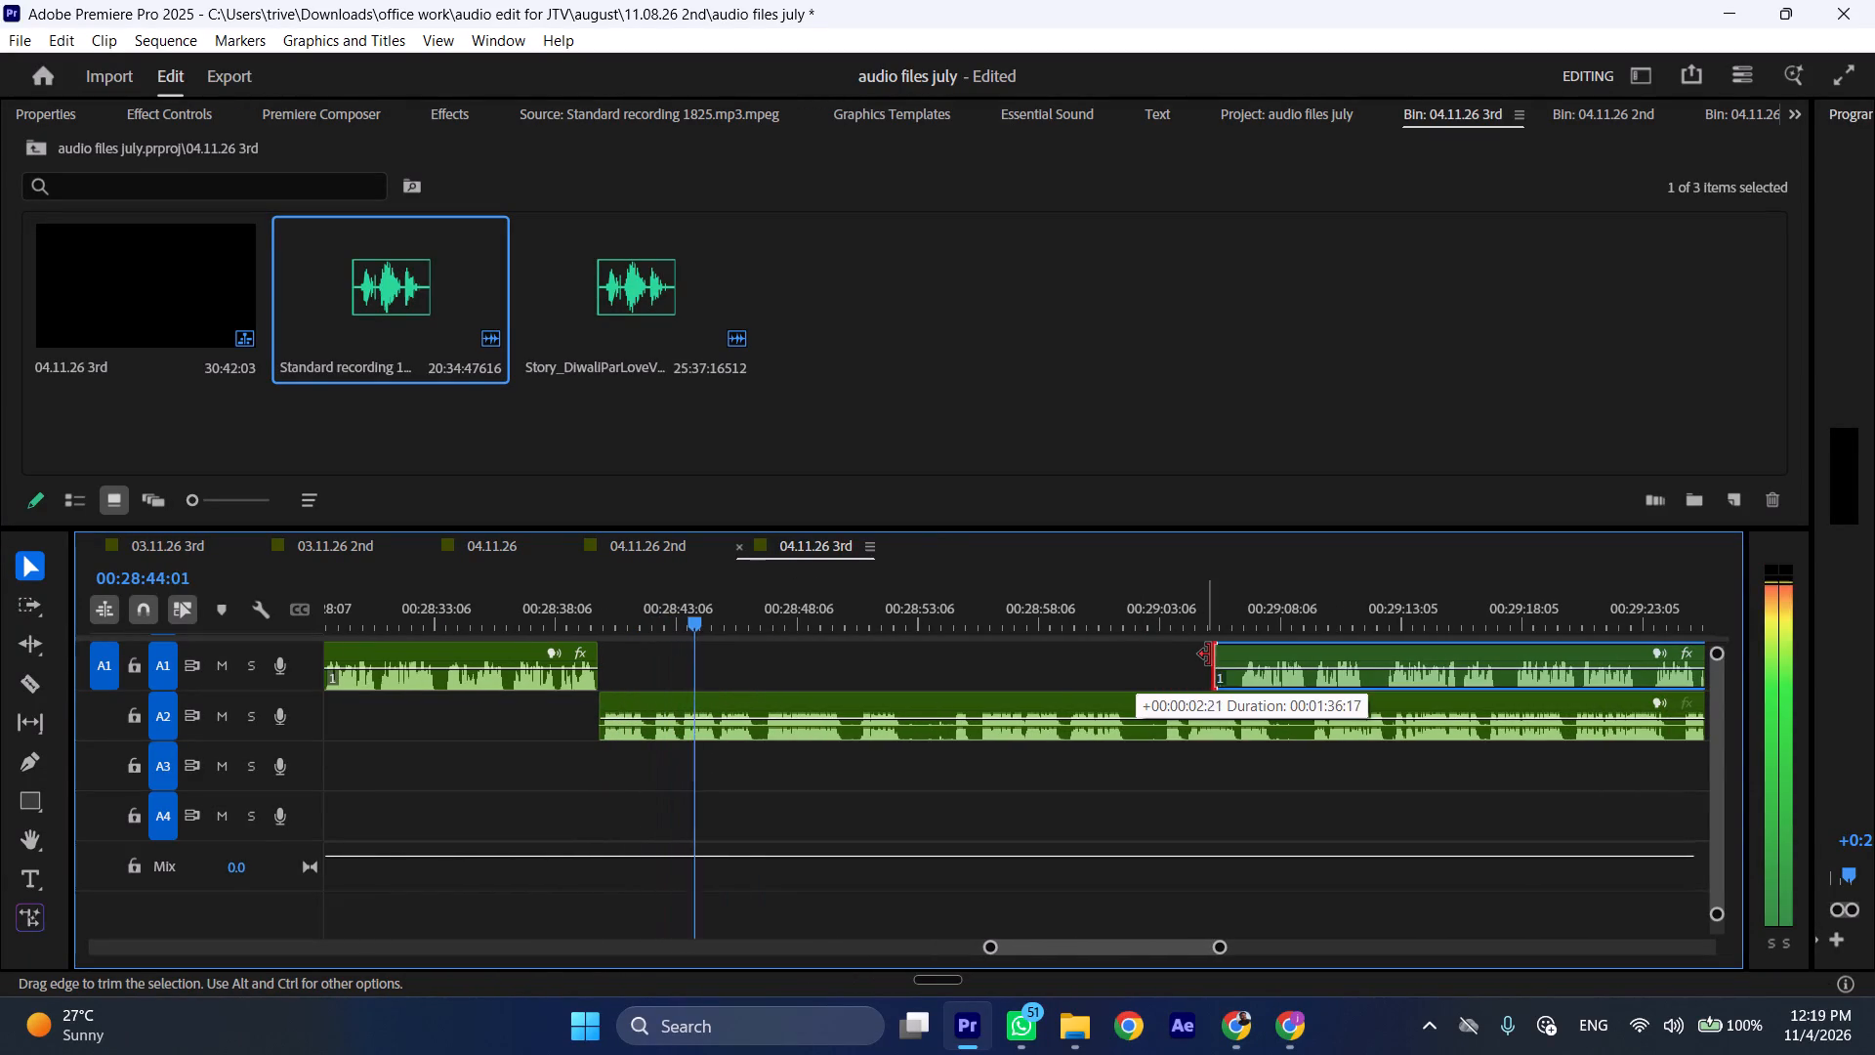
{"action": "left_click_drag", "start_coordinate": [1209, 654], "coordinate": [1223, 656]}
Cut the A2 clip at 00:28:42:03 and ripple-delete the short segment before the cut.
{"action": "left_click_drag", "start_coordinate": [642, 610], "coordinate": [651, 610]}
{"action": "left_click", "coordinate": [668, 690]}
{"action": "left_click", "coordinate": [677, 706], "text": "shift"}
{"action": "key", "text": "shift+c"}
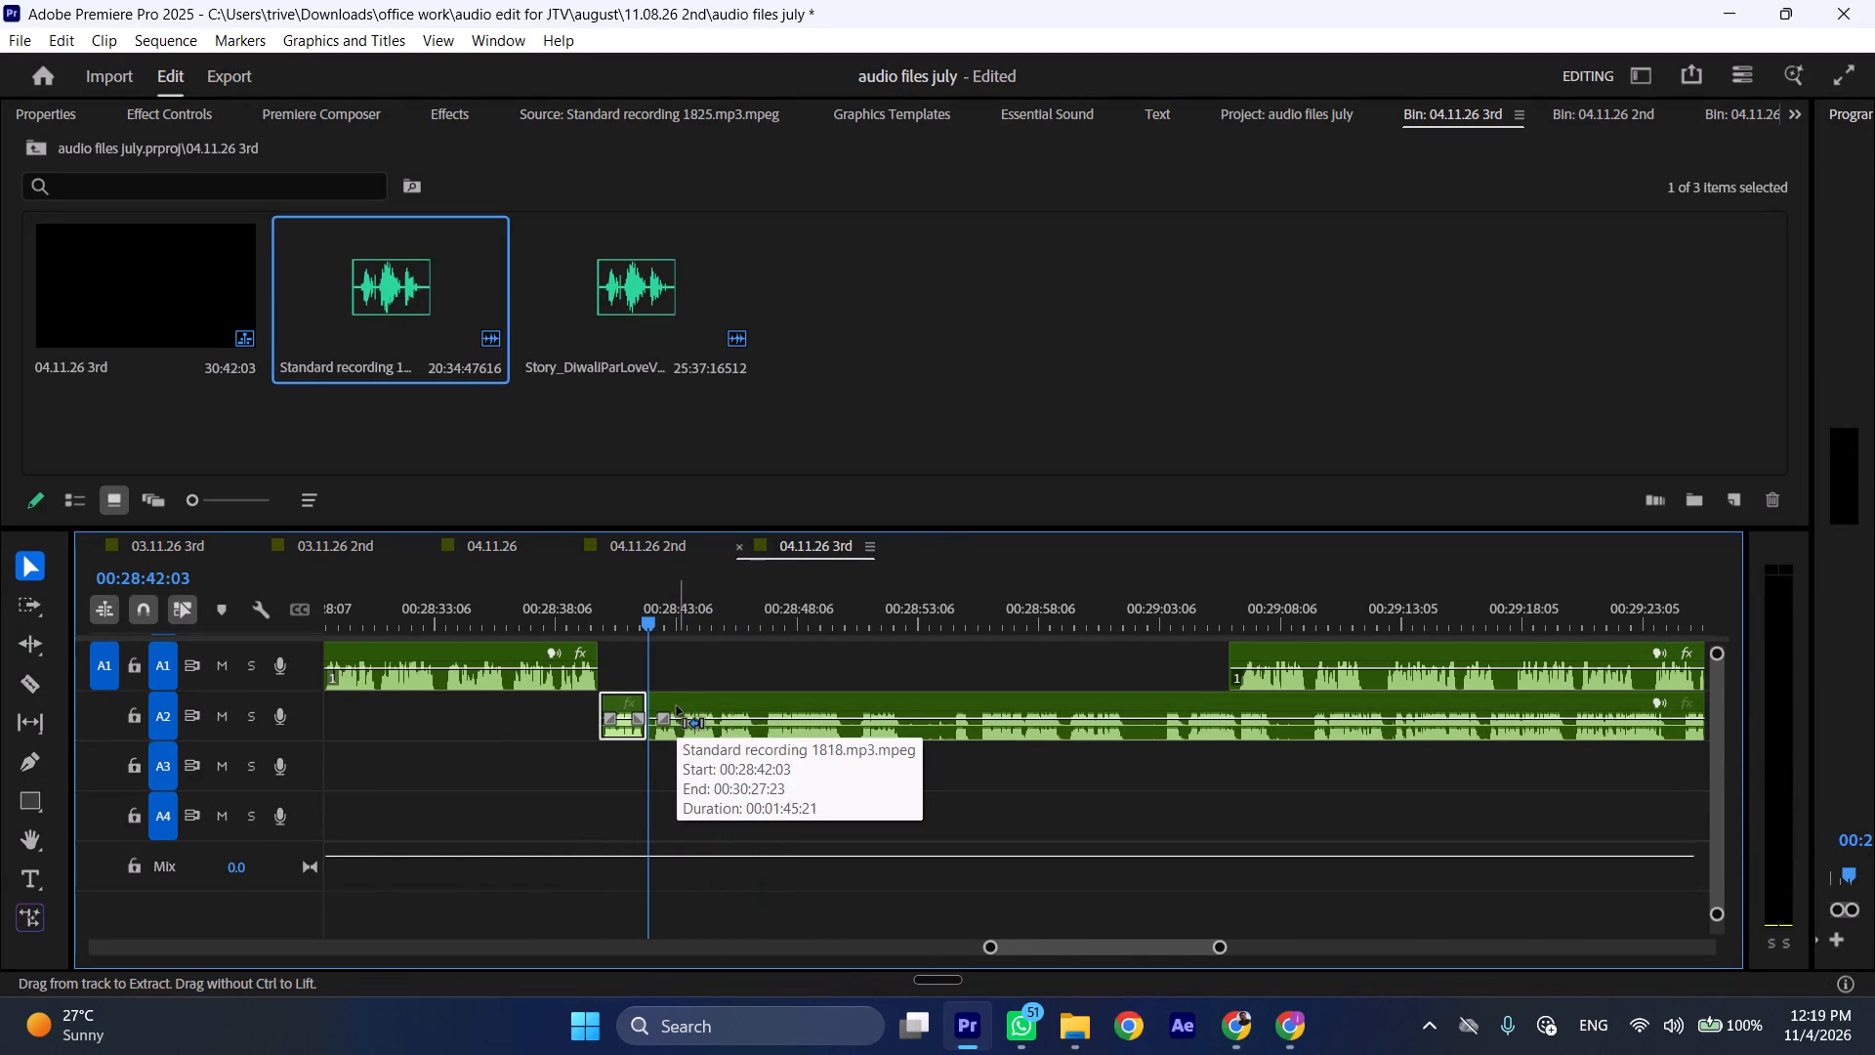
{"action": "key", "text": "ctrl+shift+d"}
Play on through the A2 recording at faster speed and cut the A2 clip at 00:28:48:06.
{"action": "key", "text": "space"}
{"action": "type", "text": "l"}
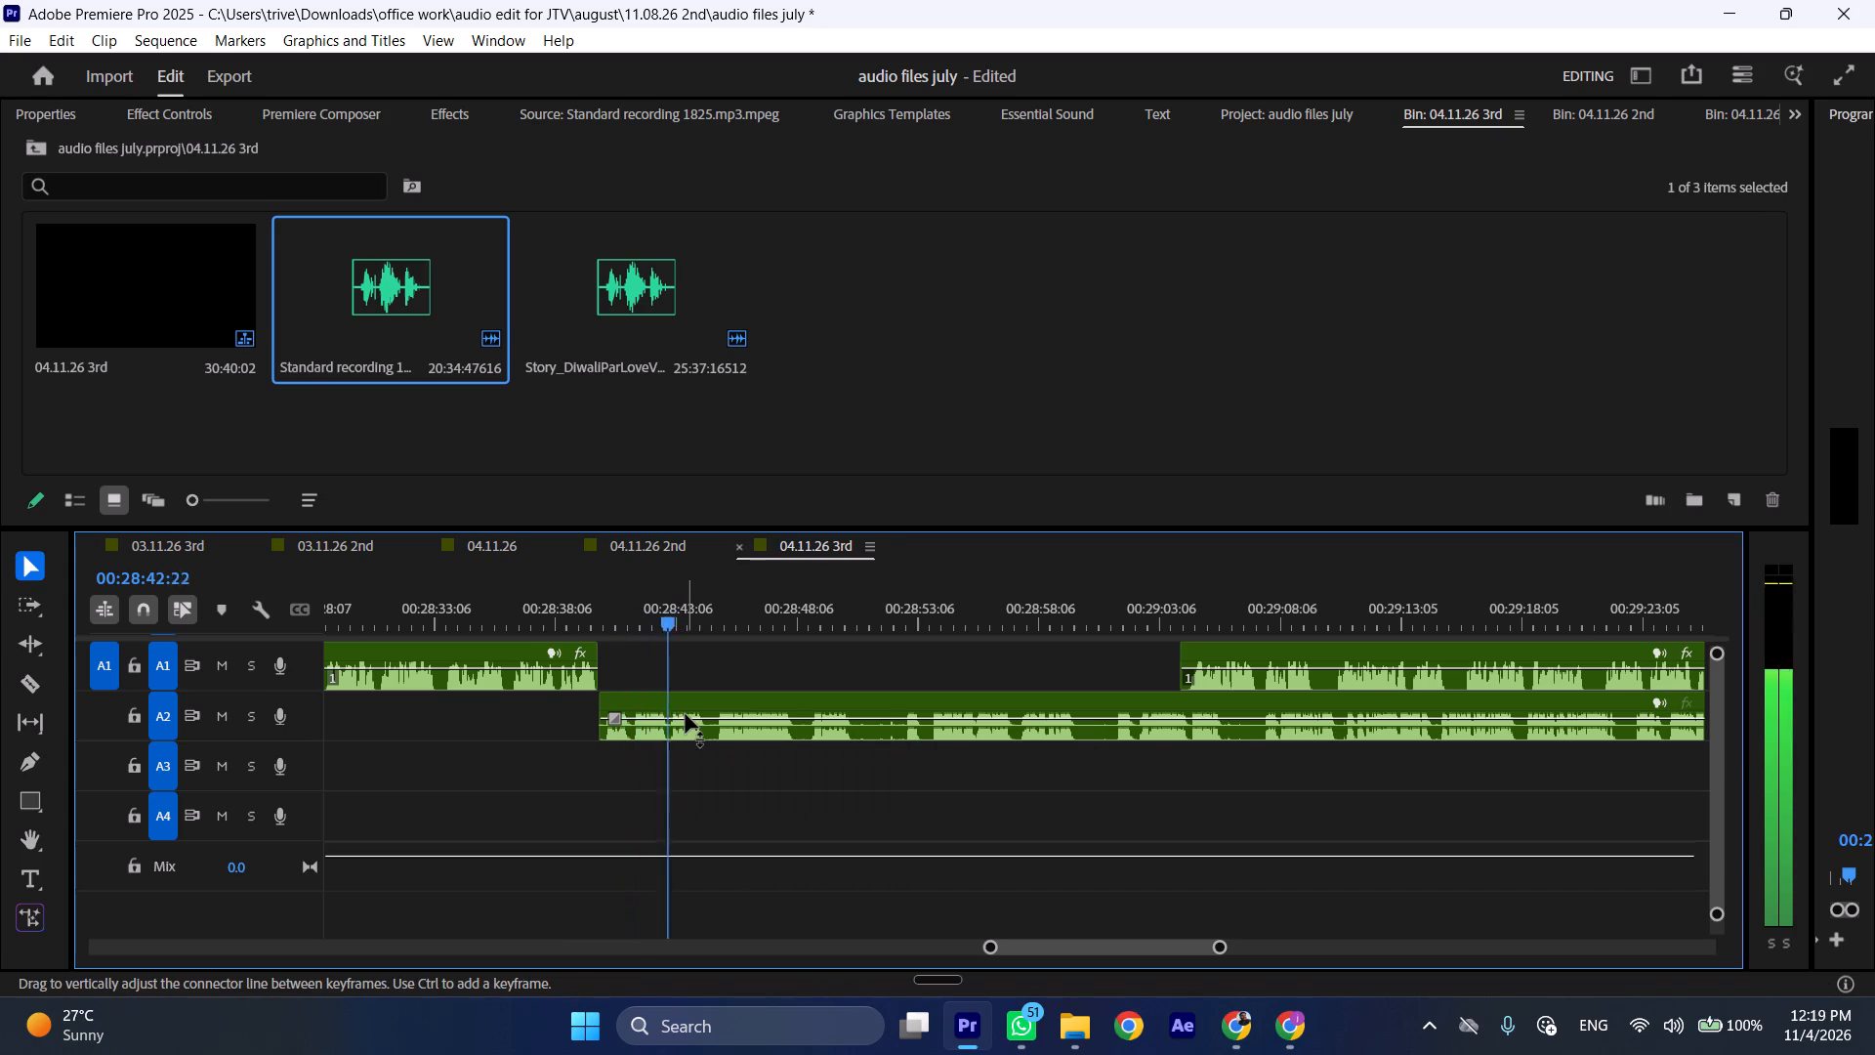
{"action": "scroll", "coordinate": [692, 710], "scroll_direction": "down", "scroll_amount": 5}
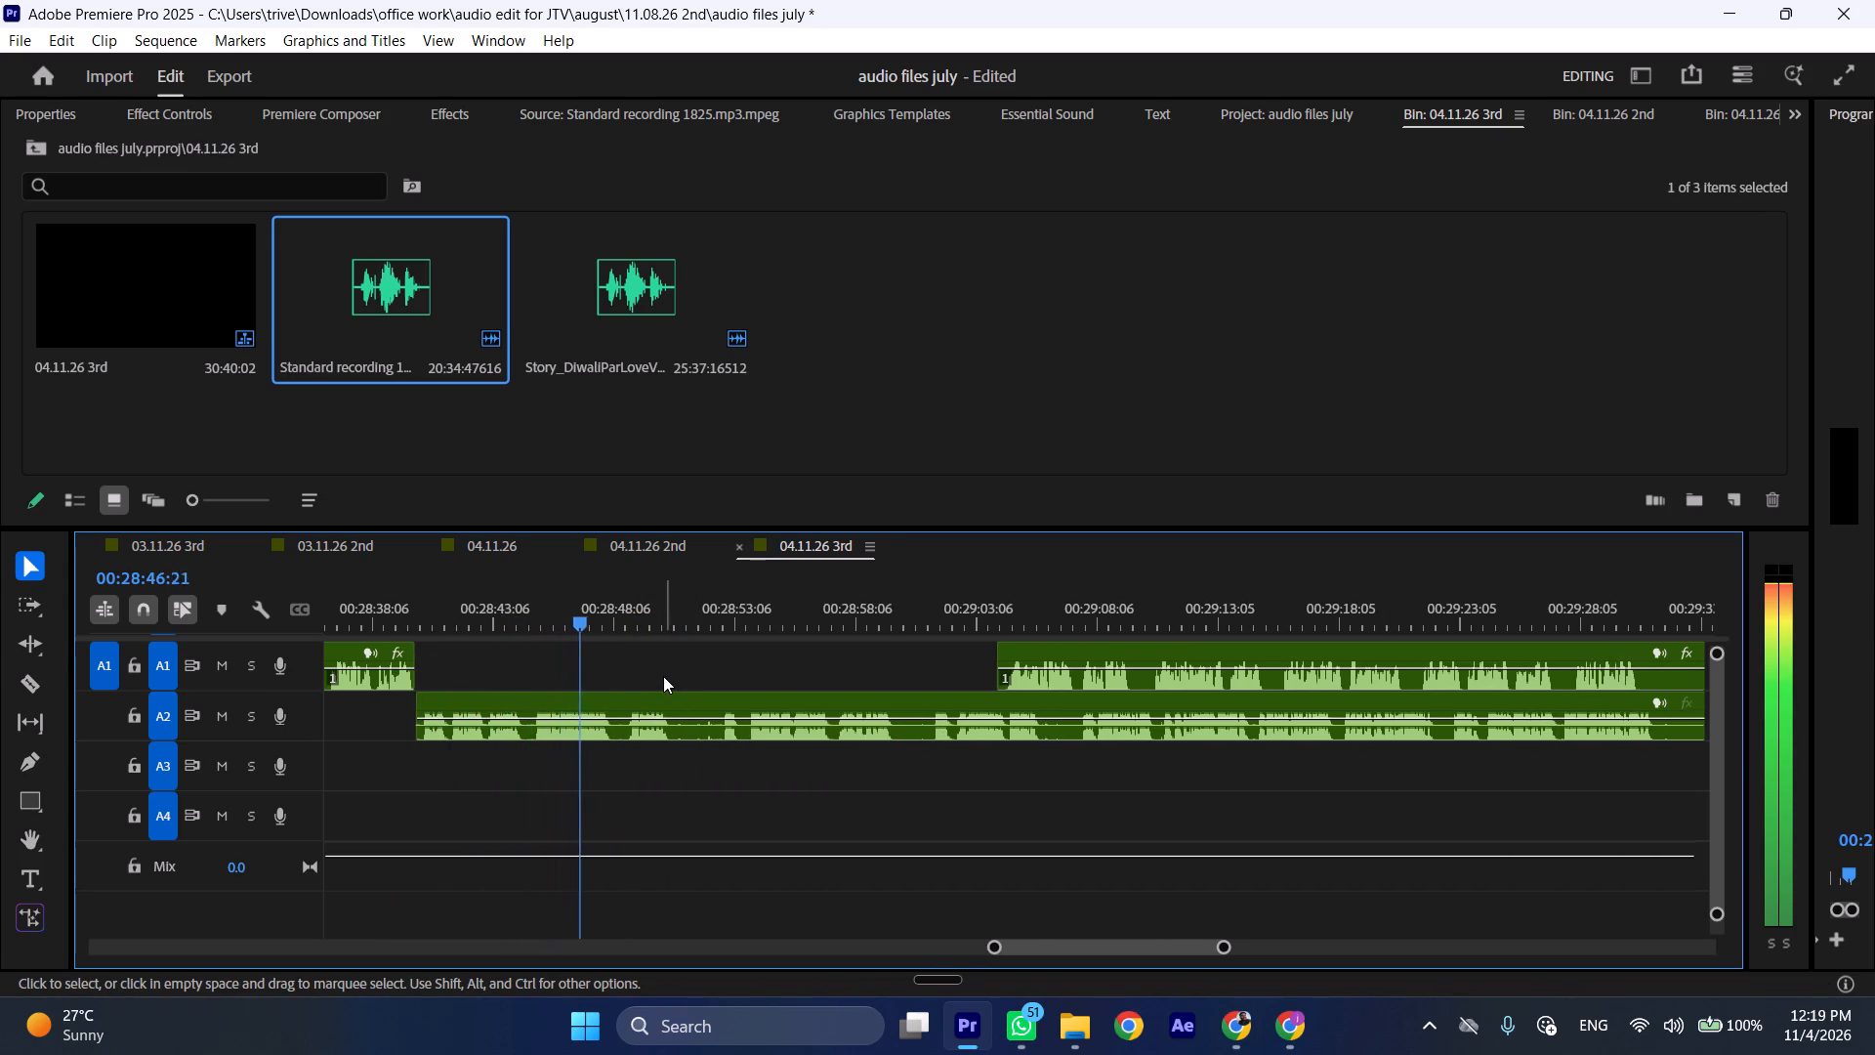
{"action": "left_click", "coordinate": [616, 612]}
{"action": "key", "text": "shift+c"}
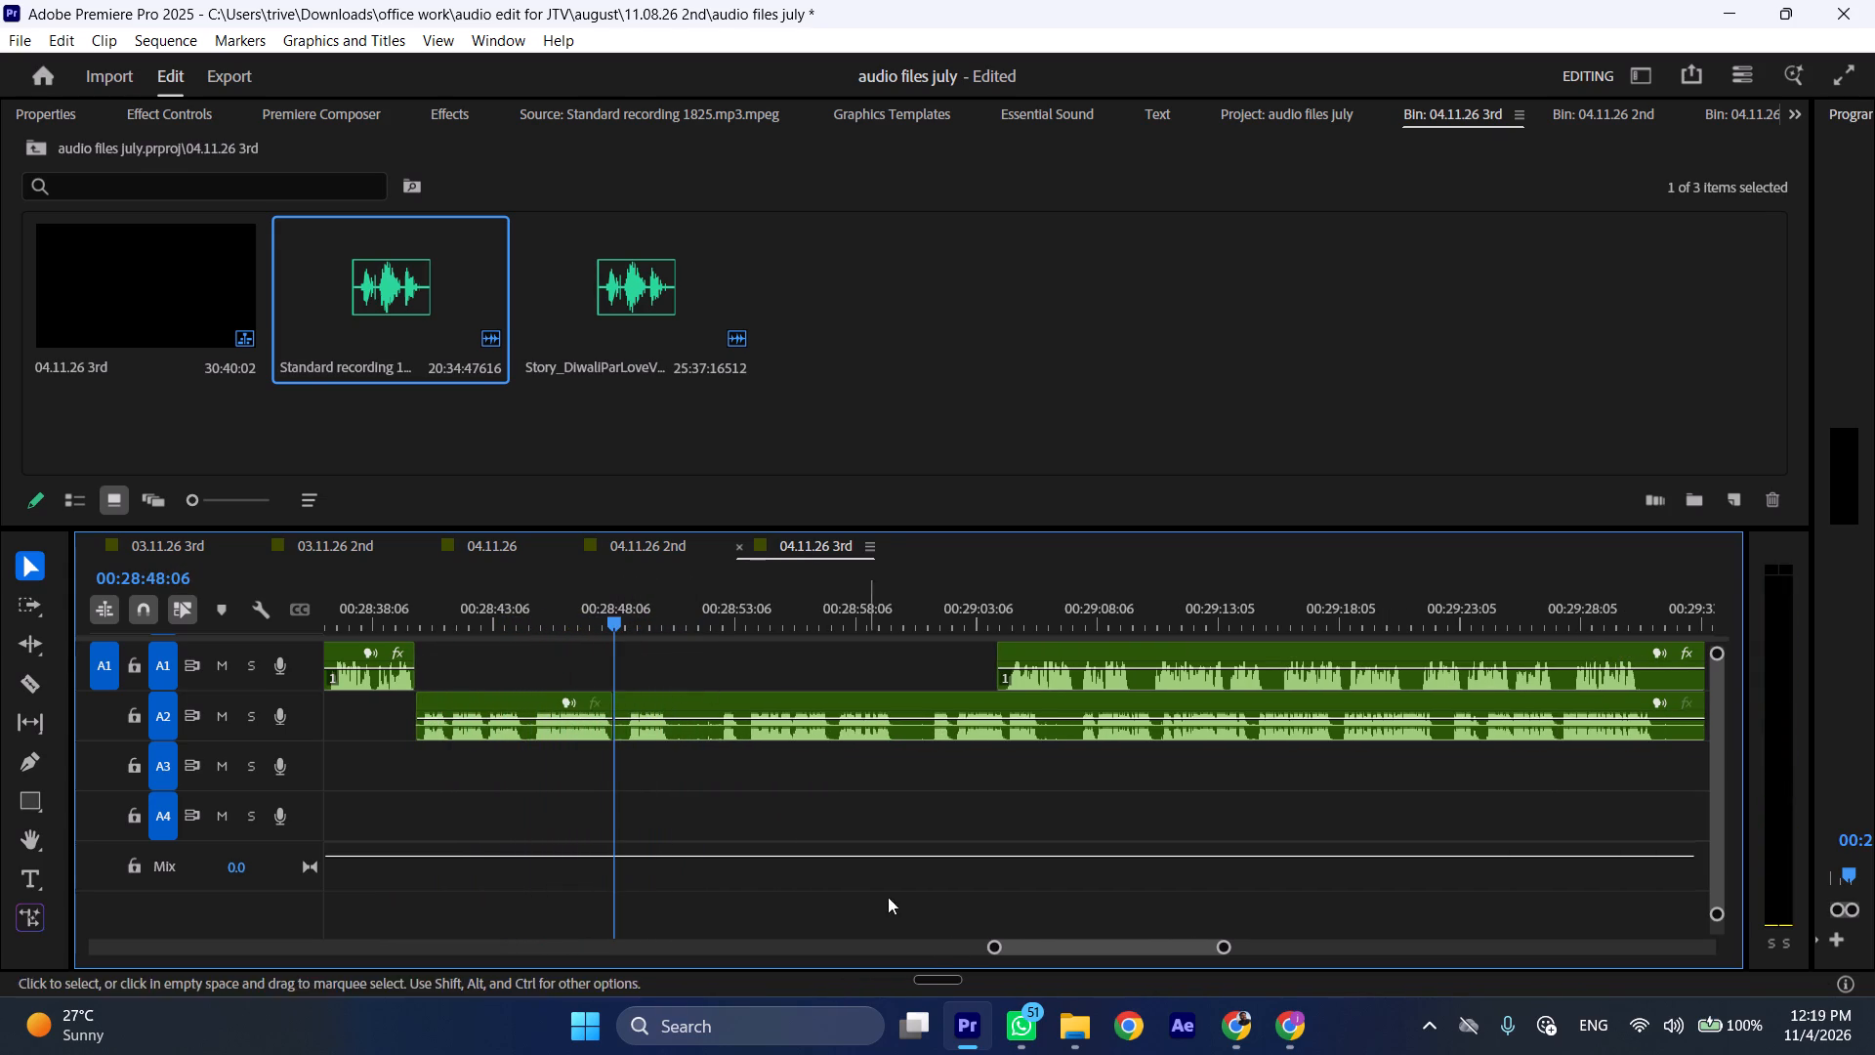
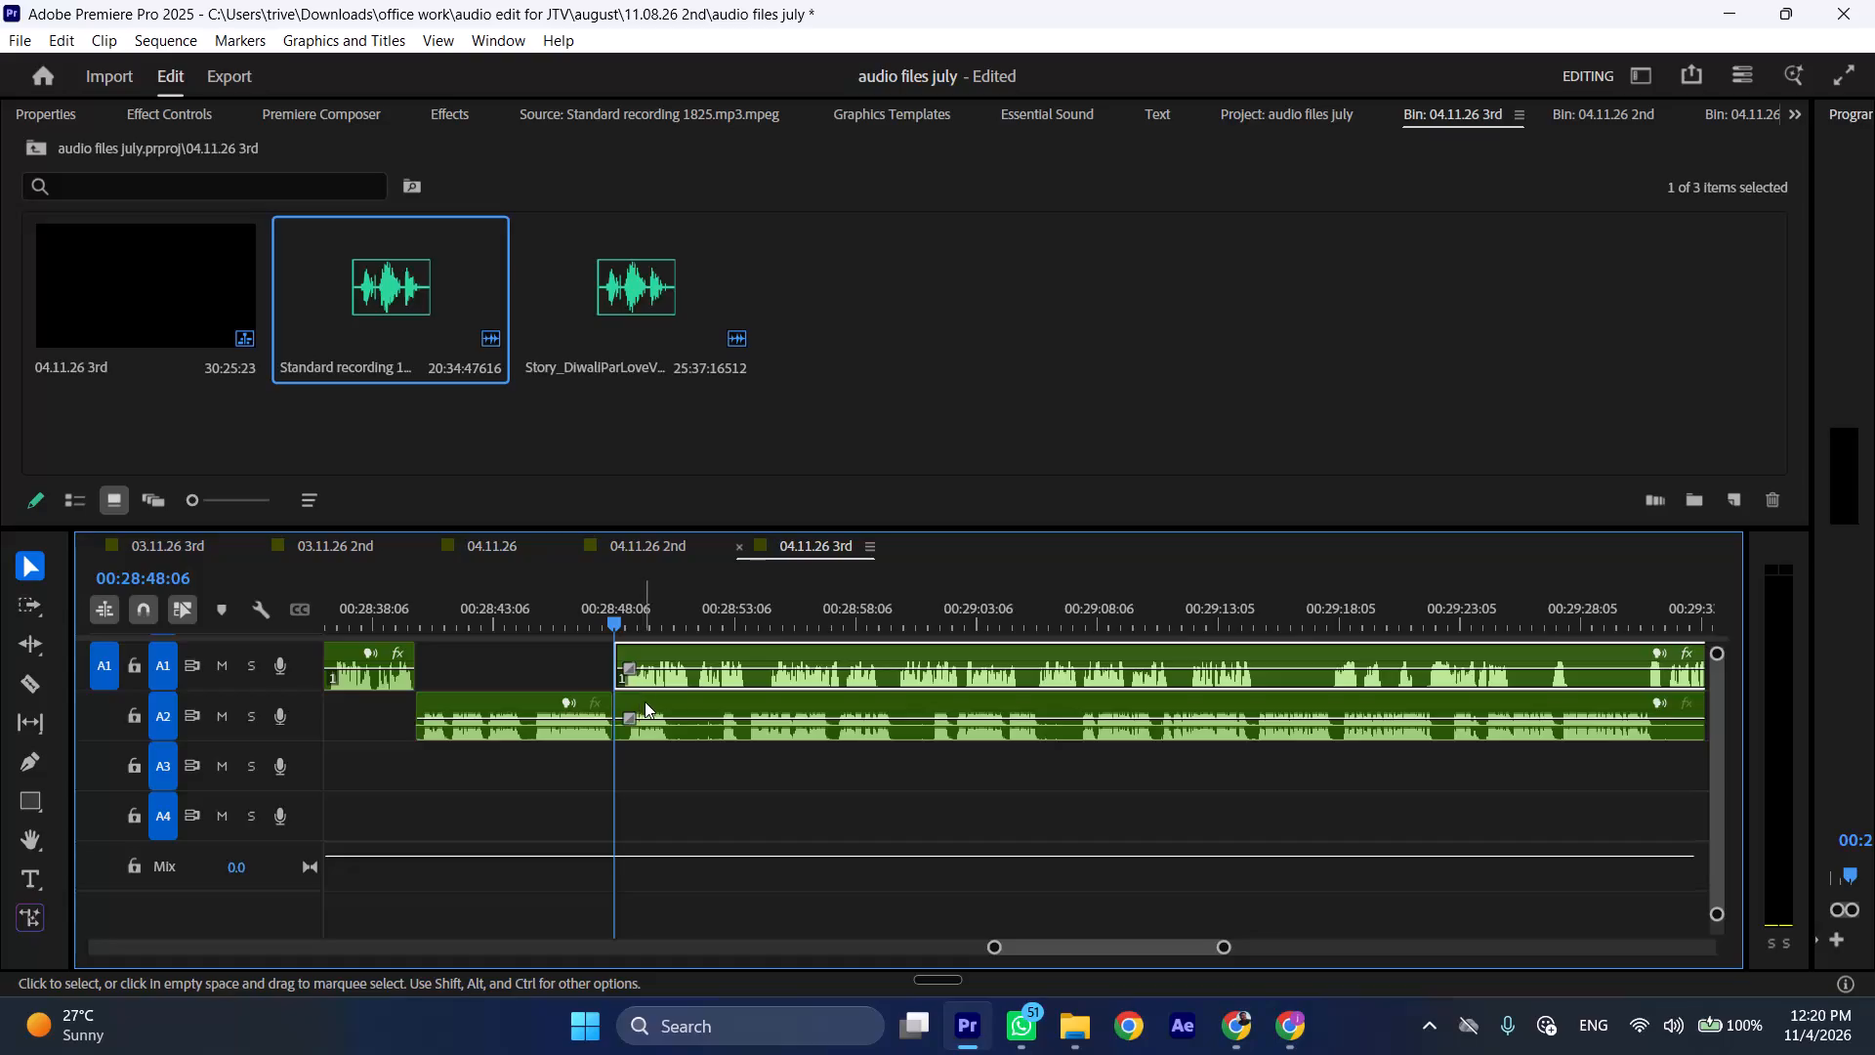
Play the A1 recording from 00:28:48:06 at faster speed to check the audio after the switch from A2.
{"action": "key", "text": "space"}
{"action": "key", "text": "l"}
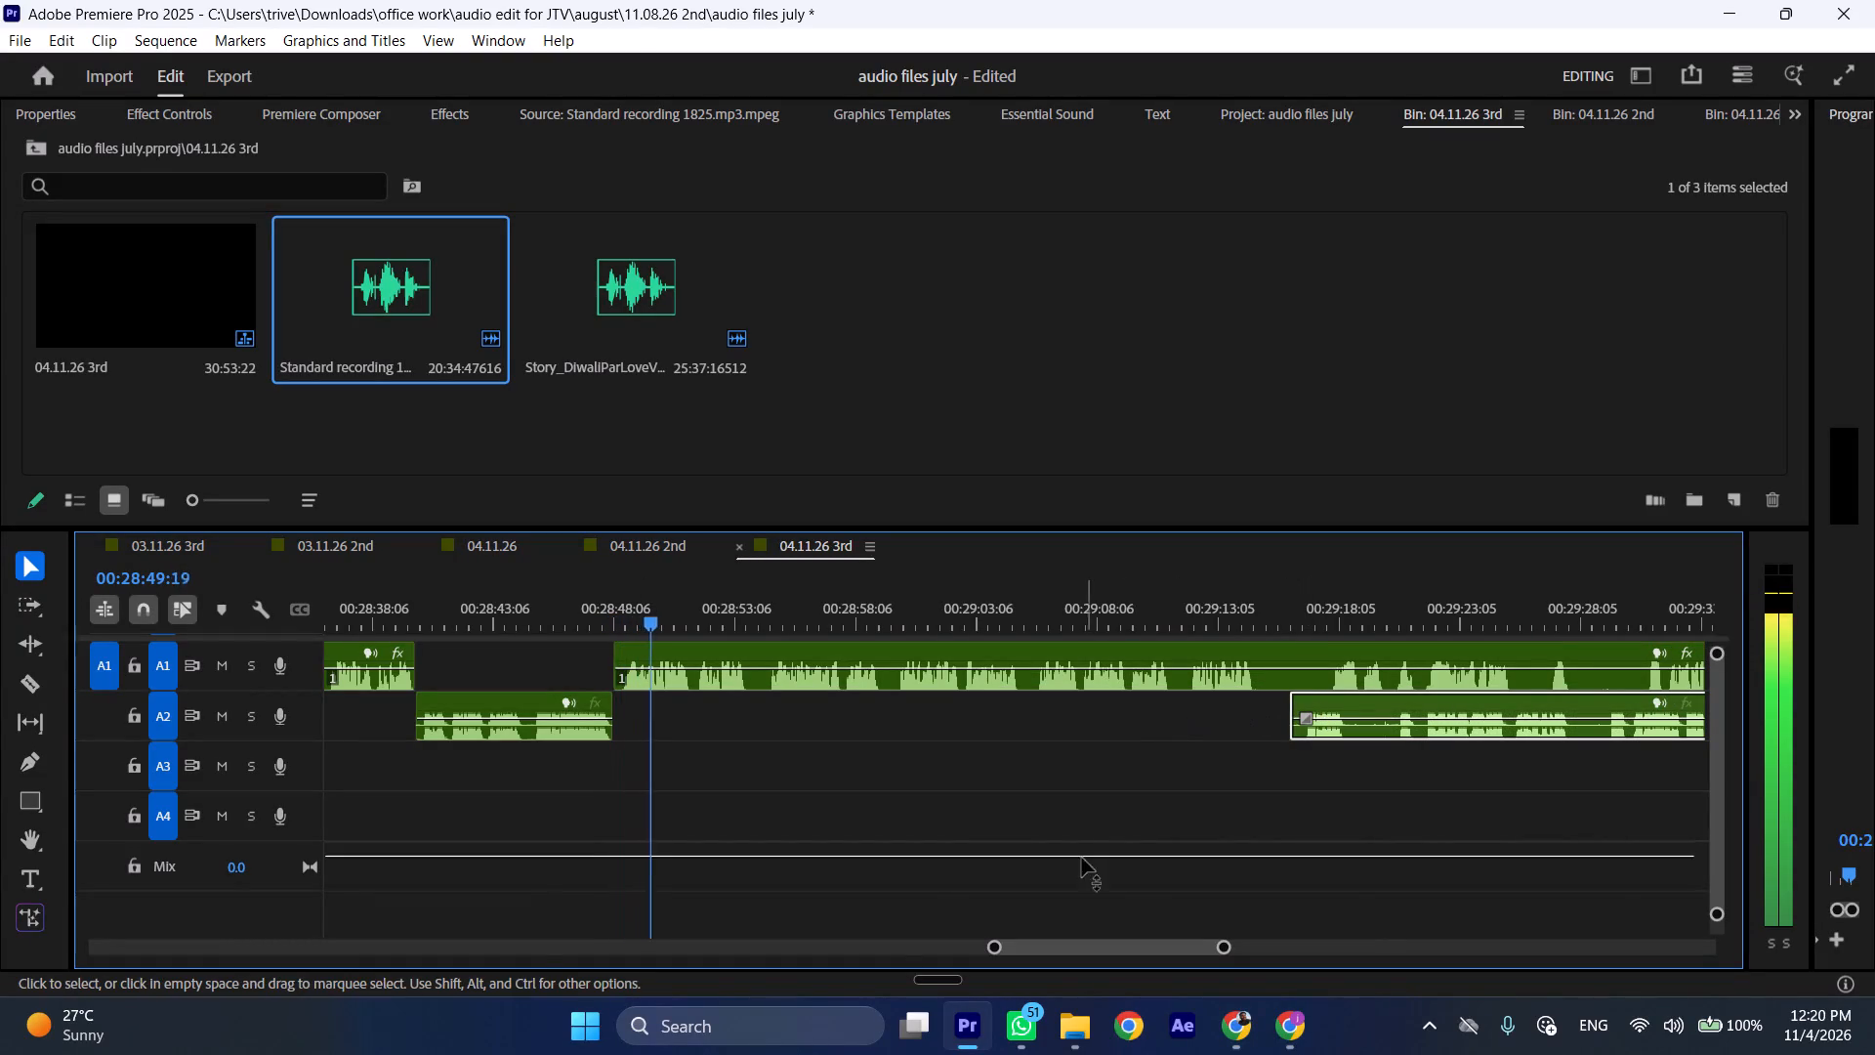
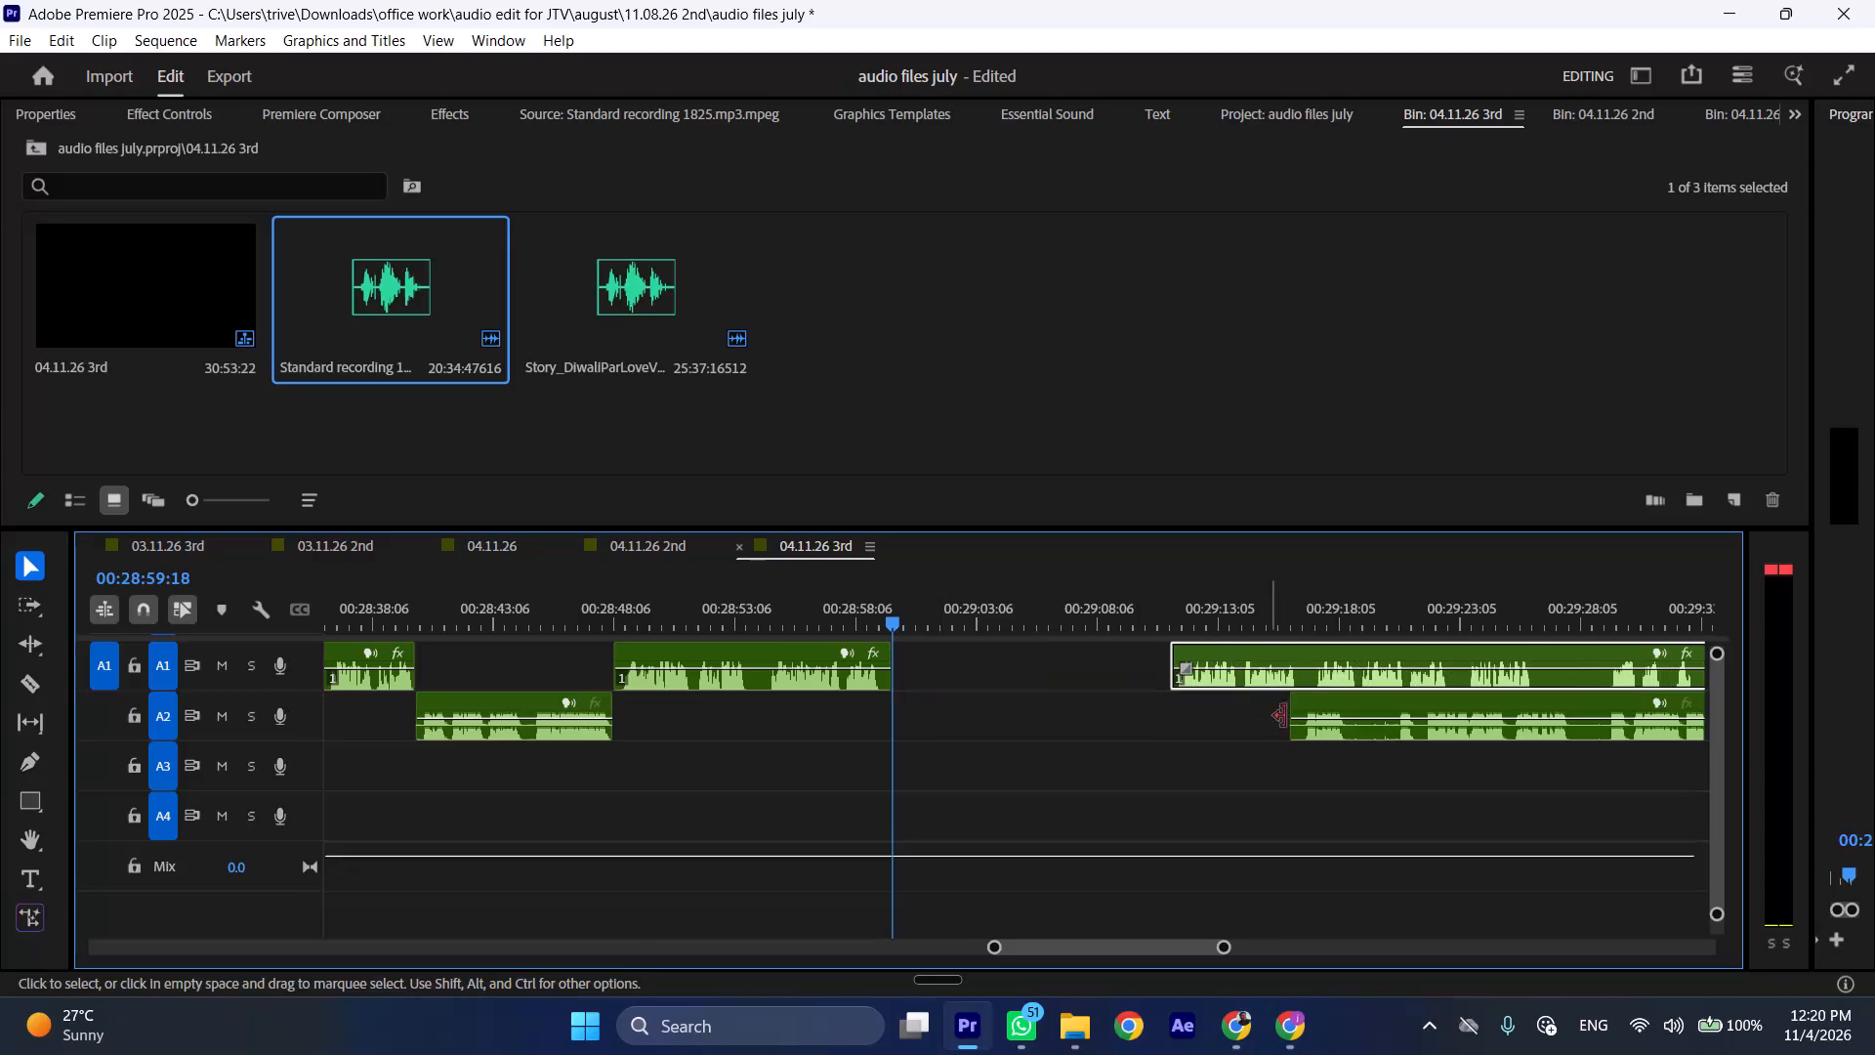
Trim the beginning of the A2 recording slightly, near 00:29:16.
{"action": "left_click_drag", "start_coordinate": [1300, 706], "coordinate": [1310, 706]}
Cut the short pause out of the A1 clip at 00:28:53:23 and close the gap.
{"action": "left_click_drag", "start_coordinate": [740, 598], "coordinate": [755, 599]}
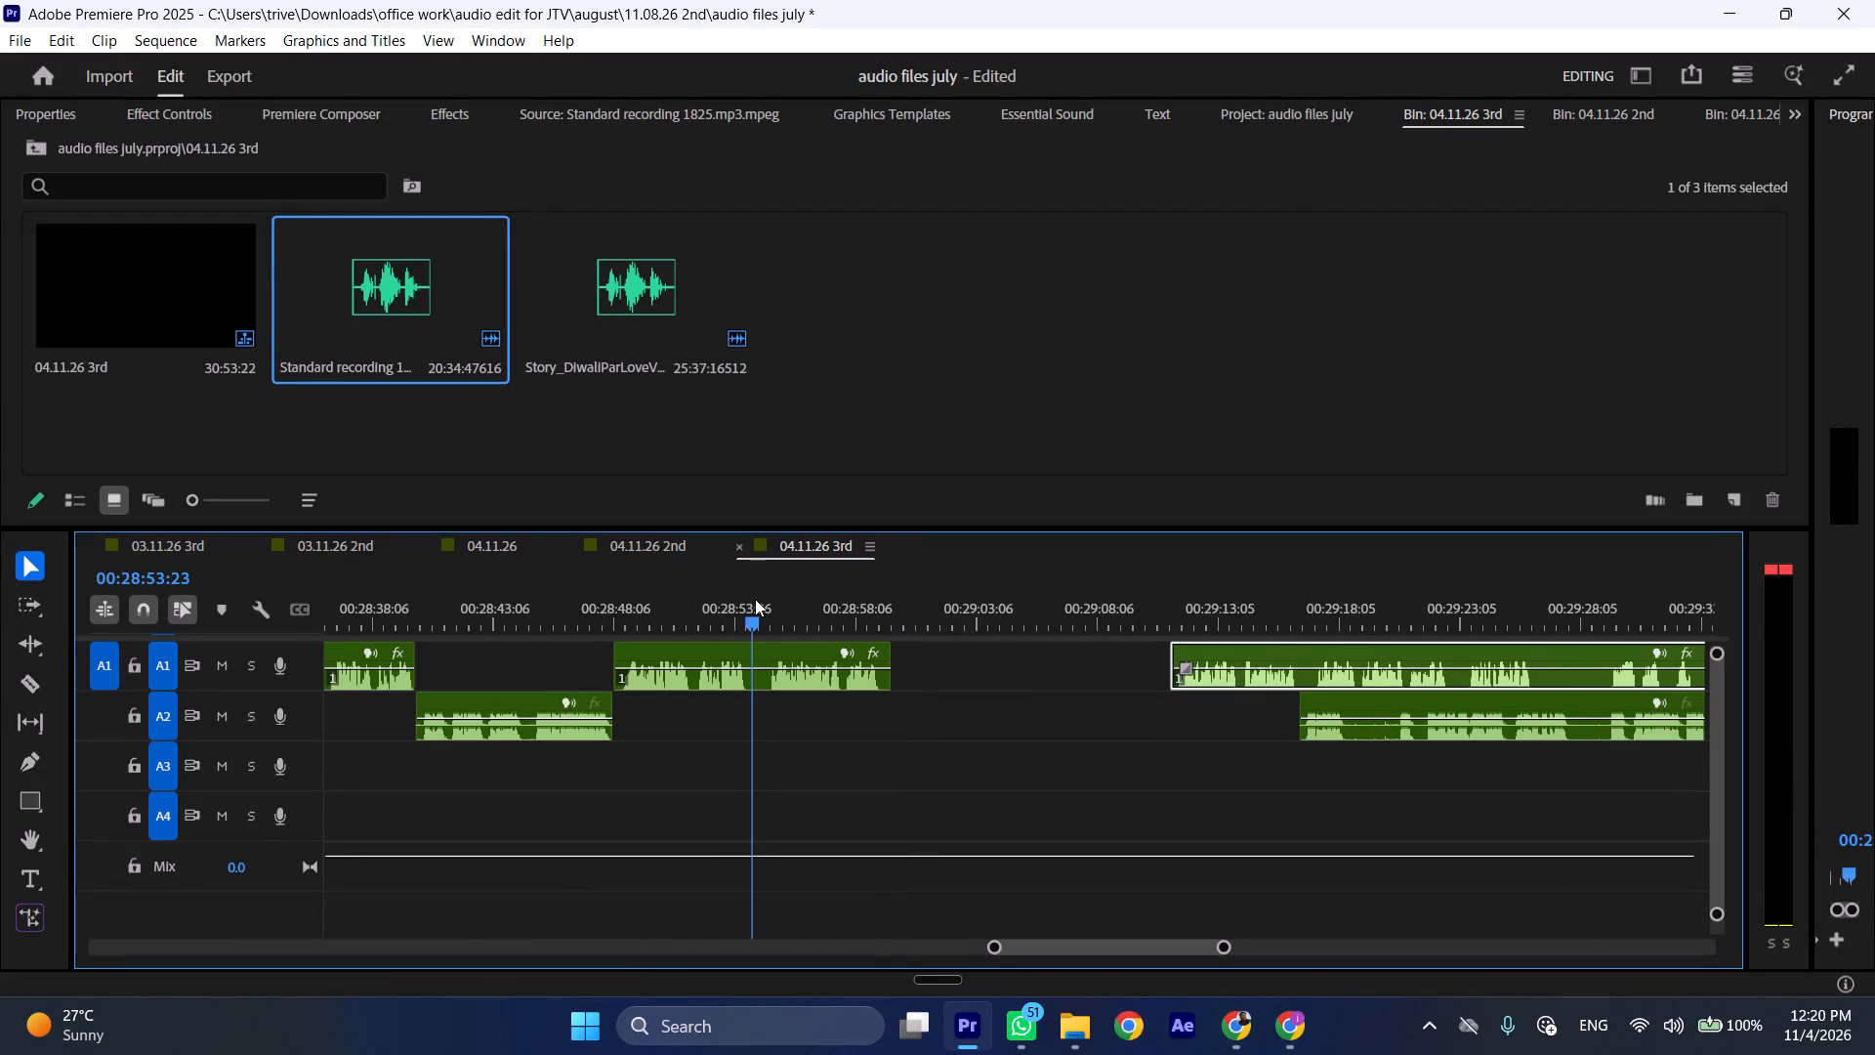
{"action": "left_click_drag", "start_coordinate": [755, 599], "coordinate": [771, 599]}
{"action": "key", "text": "shift+c"}
{"action": "left_click", "coordinate": [794, 664]}
{"action": "key", "text": "shift+c"}
{"action": "key", "text": "ctrl+shift+d"}
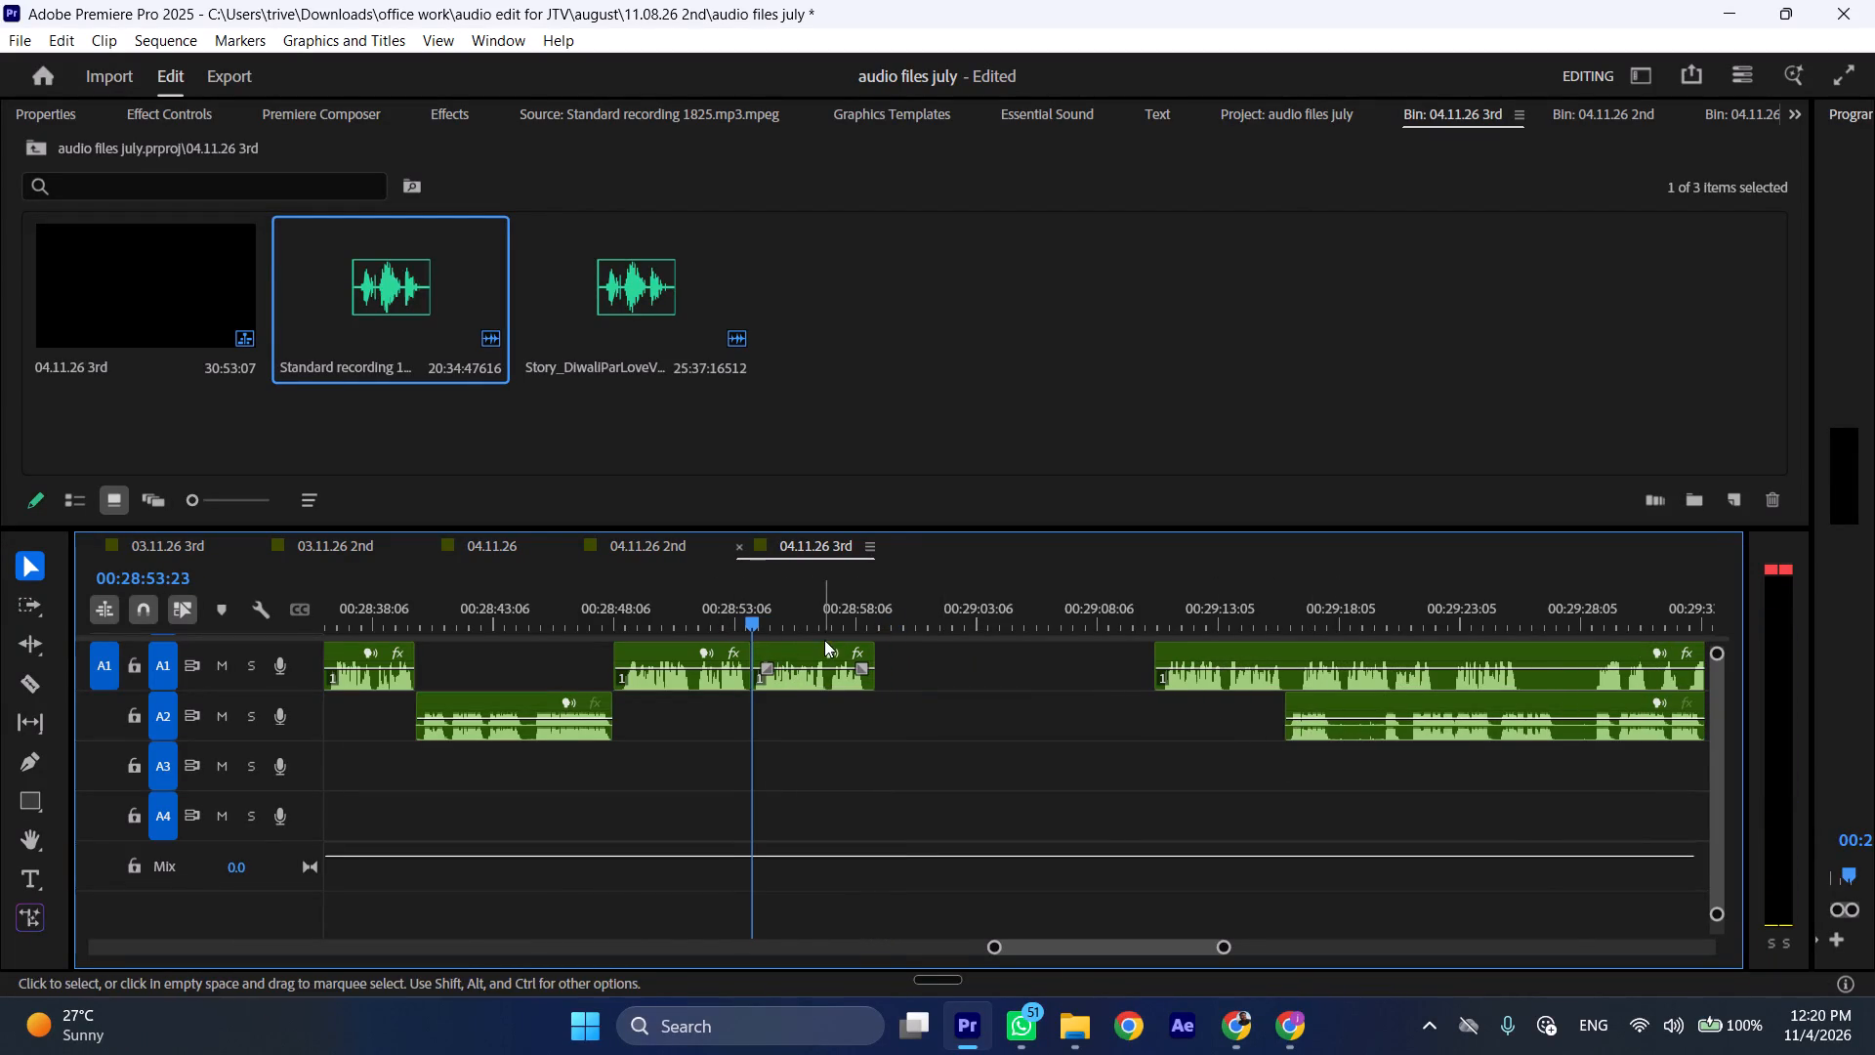
Trim the A1 clip's end near 00:28:58 and move the following A2 recording up to start there.
{"action": "left_click", "coordinate": [872, 641]}
{"action": "left_click_drag", "start_coordinate": [1322, 702], "coordinate": [903, 711]}
Play the A2 recording from its new start and split it at 00:29:00:21, after the first phrase.
{"action": "left_click", "coordinate": [875, 618]}
{"action": "key", "text": "space"}
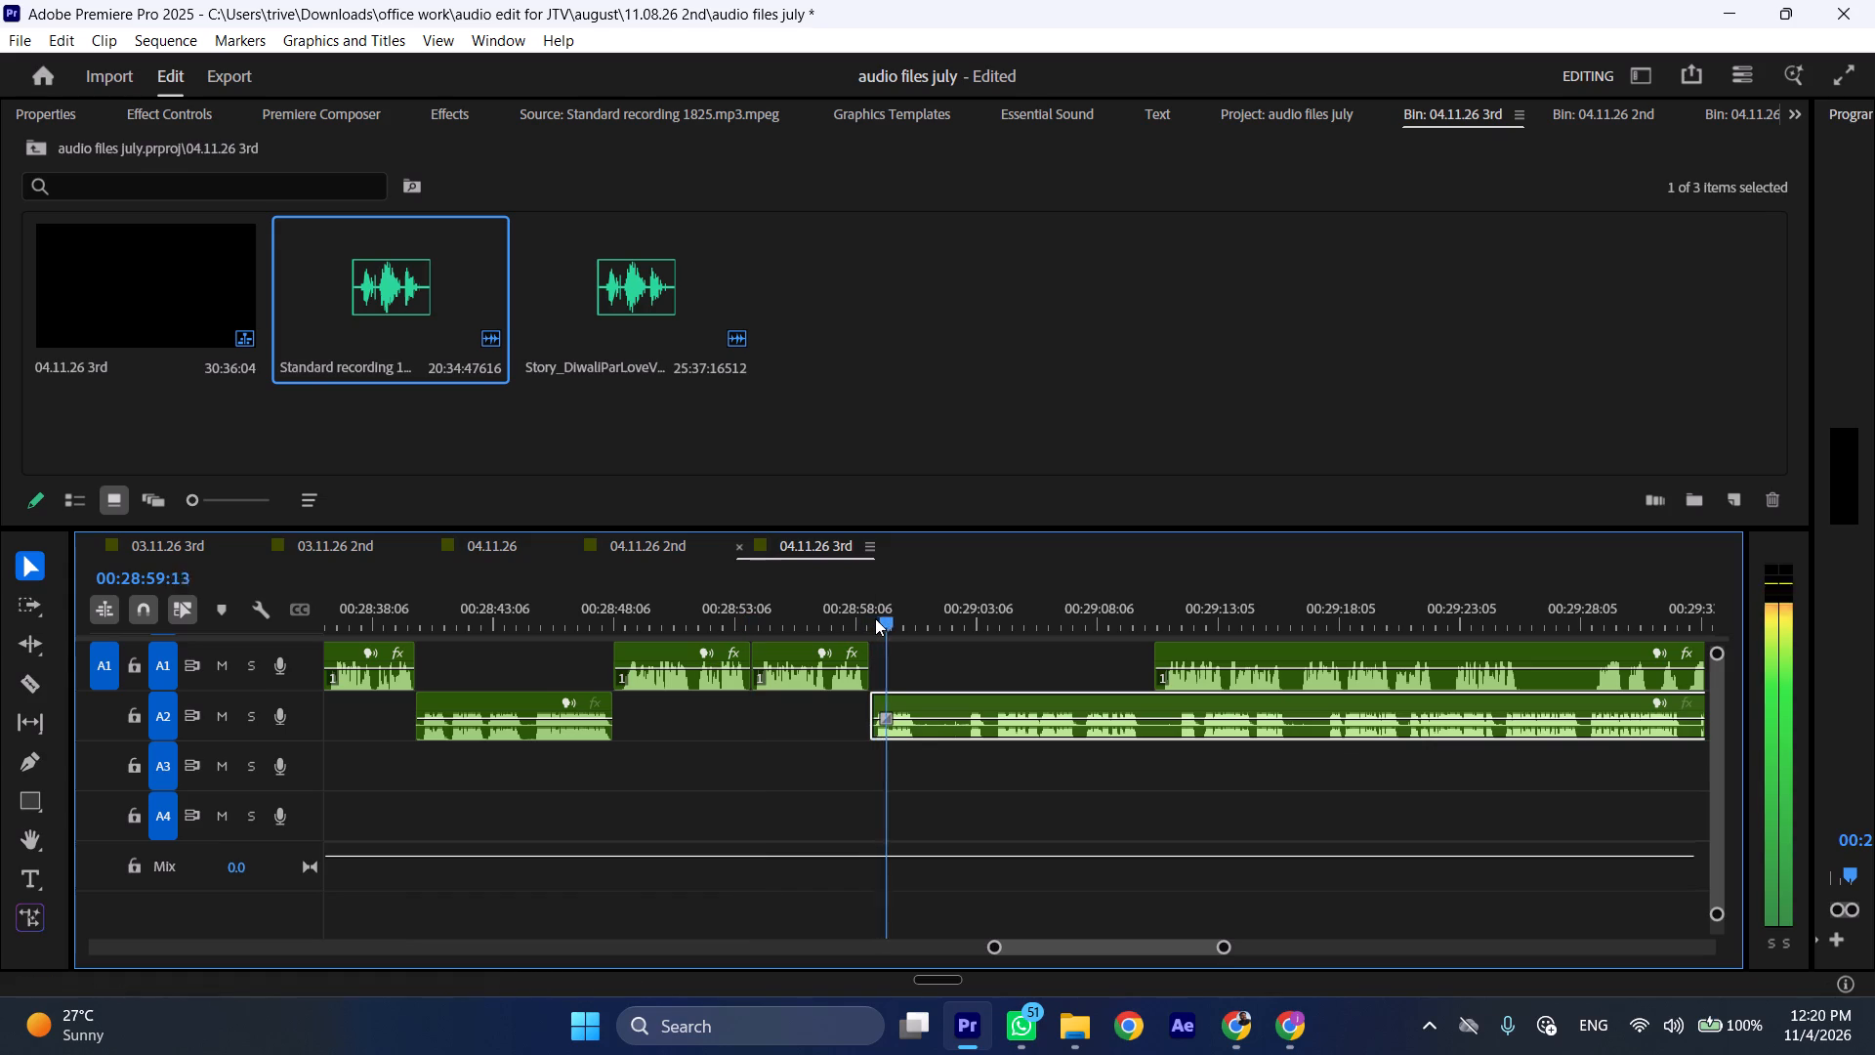
{"action": "key", "text": "space"}
{"action": "key", "text": "shift+c"}
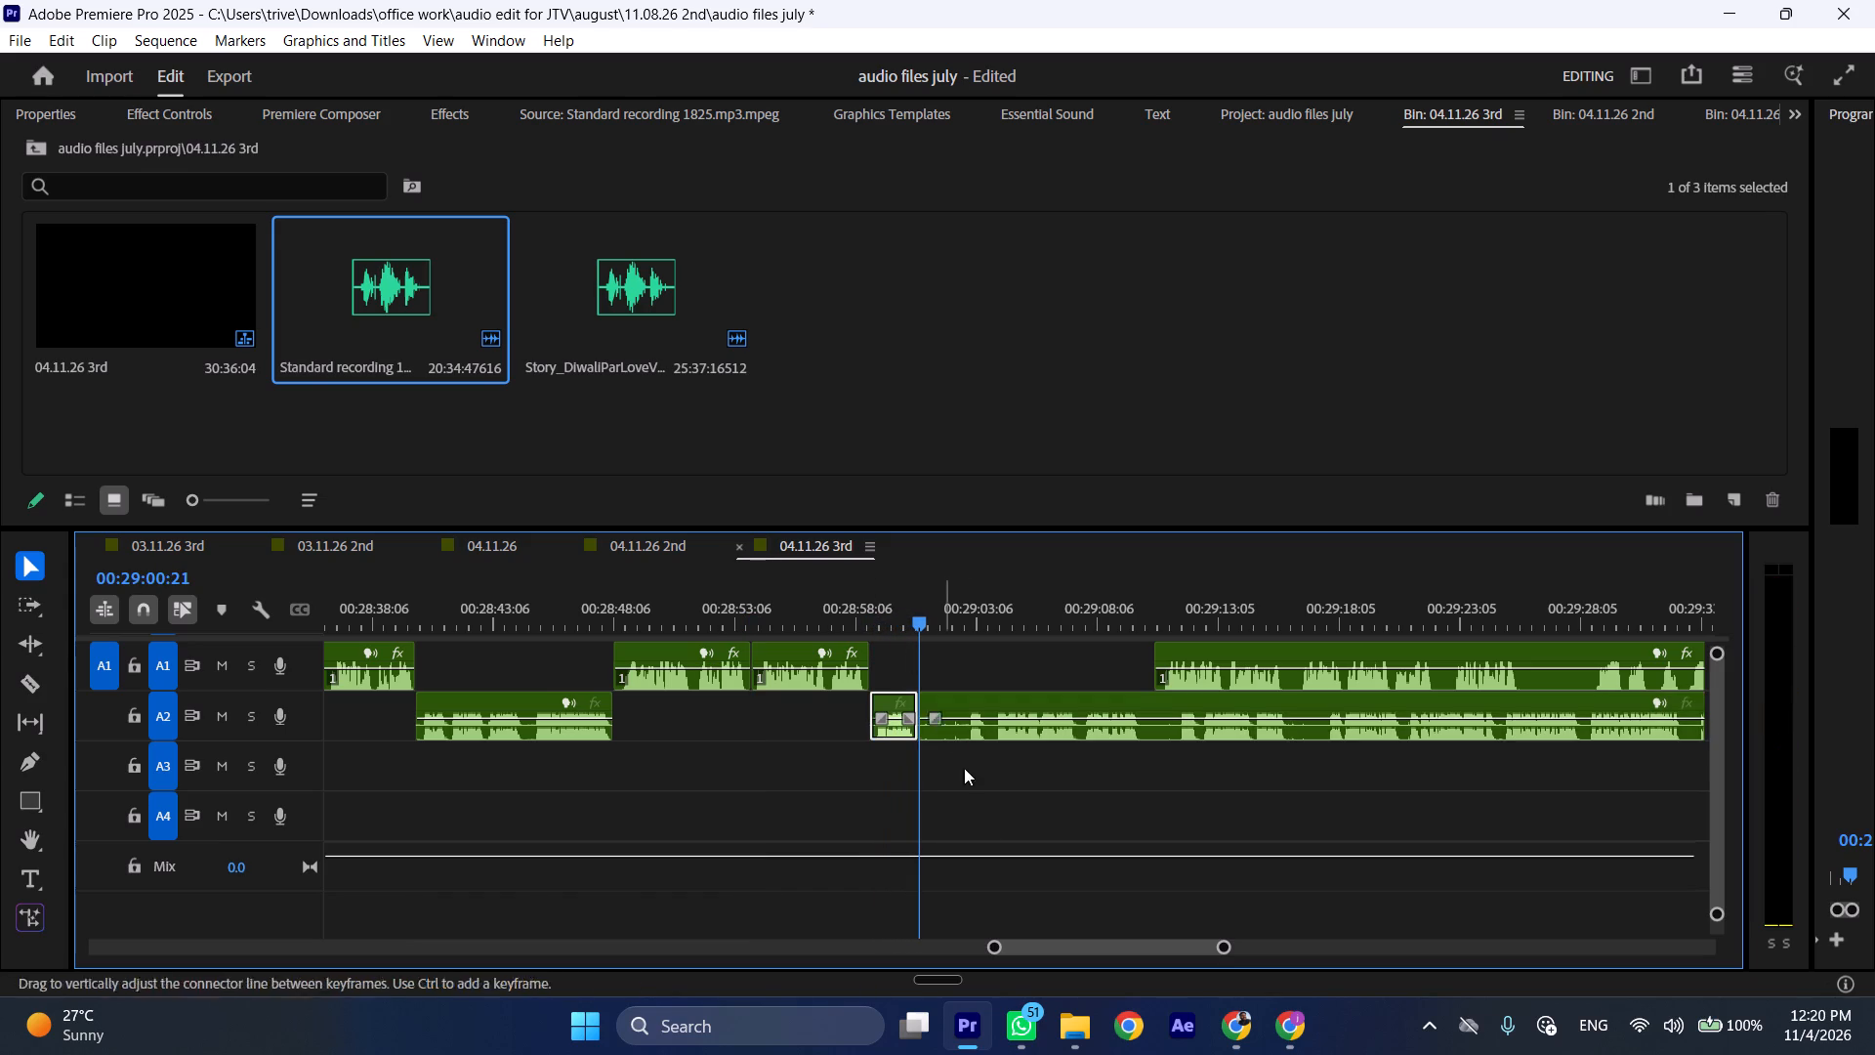
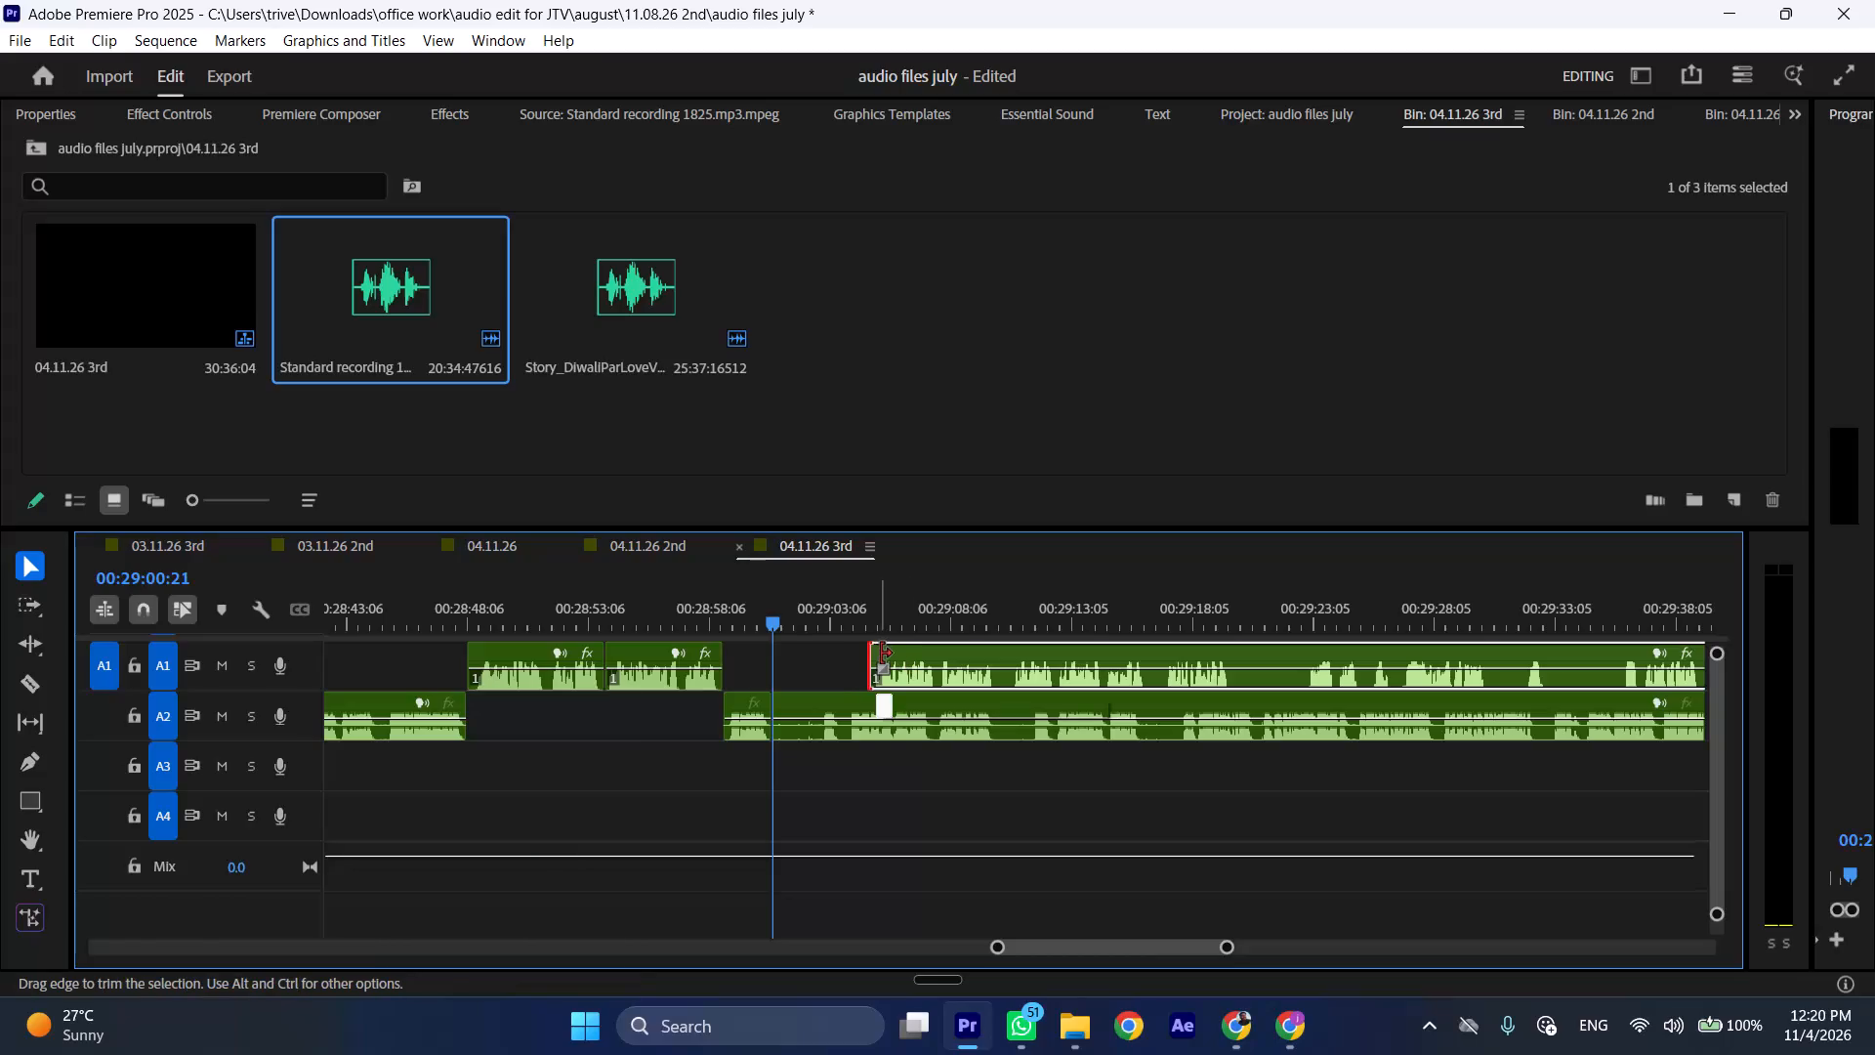
Move the A1 recording back to start at 00:29:00:21 and shift the remaining A2 recording about 11 seconds later.
{"action": "left_click_drag", "start_coordinate": [920, 653], "coordinate": [806, 657]}
{"action": "left_click", "coordinate": [806, 648]}
{"action": "left_click_drag", "start_coordinate": [813, 653], "coordinate": [825, 653]}
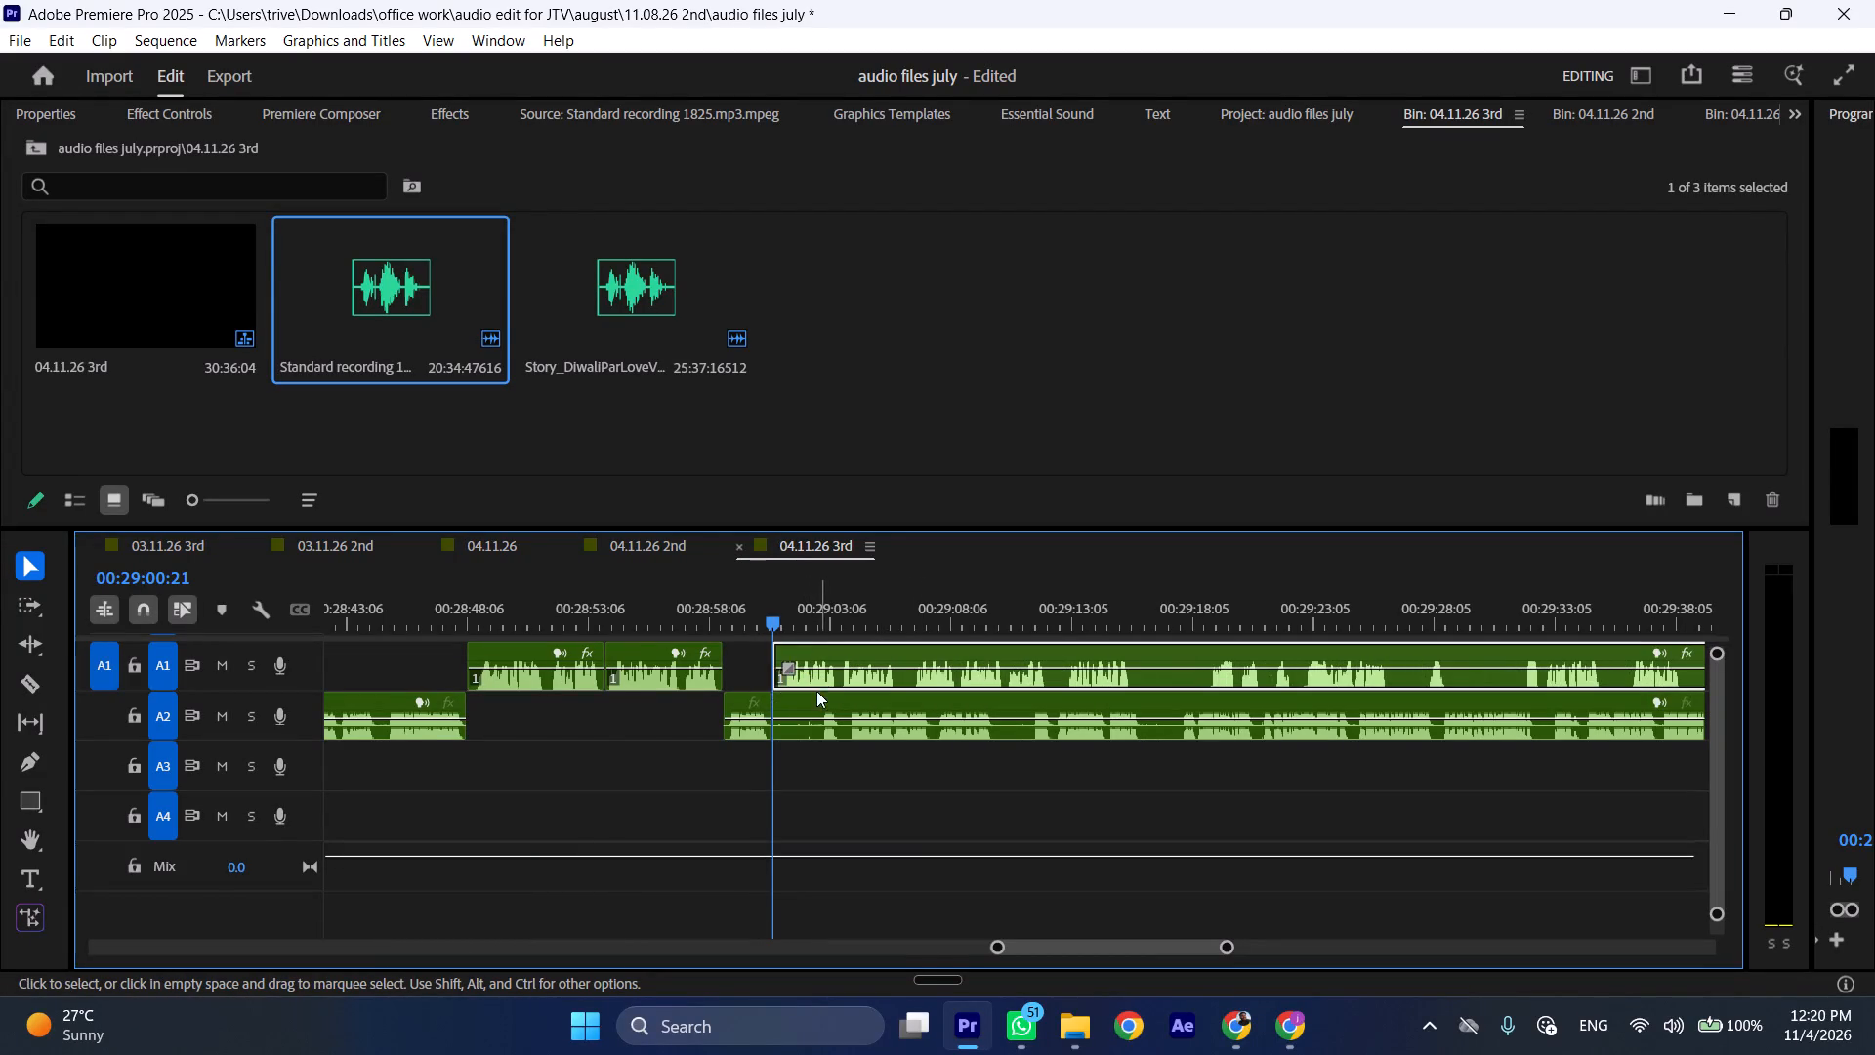
{"action": "left_click_drag", "start_coordinate": [809, 699], "coordinate": [1075, 699]}
Play the A1 recording from its new start and split it at 00:29:06:06, after the phrase.
{"action": "key", "text": "space"}
{"action": "key", "text": "l"}
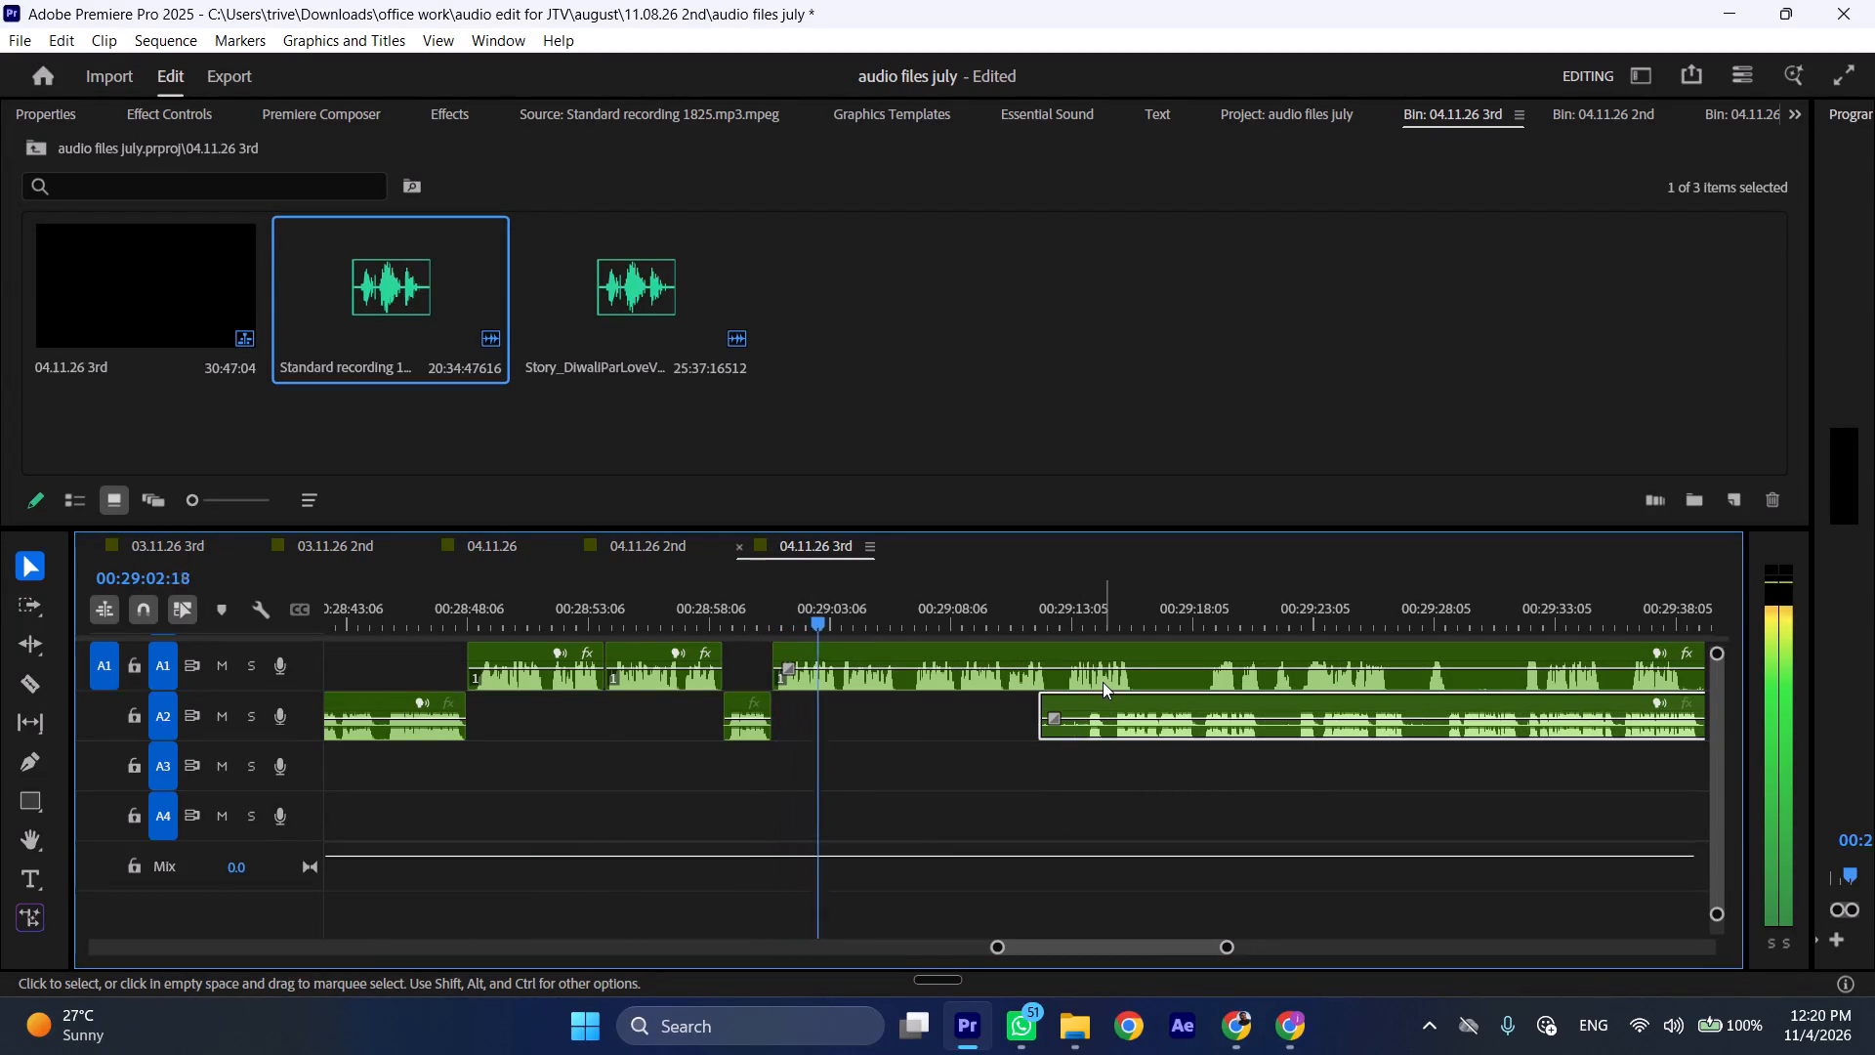
{"action": "key", "text": "space"}
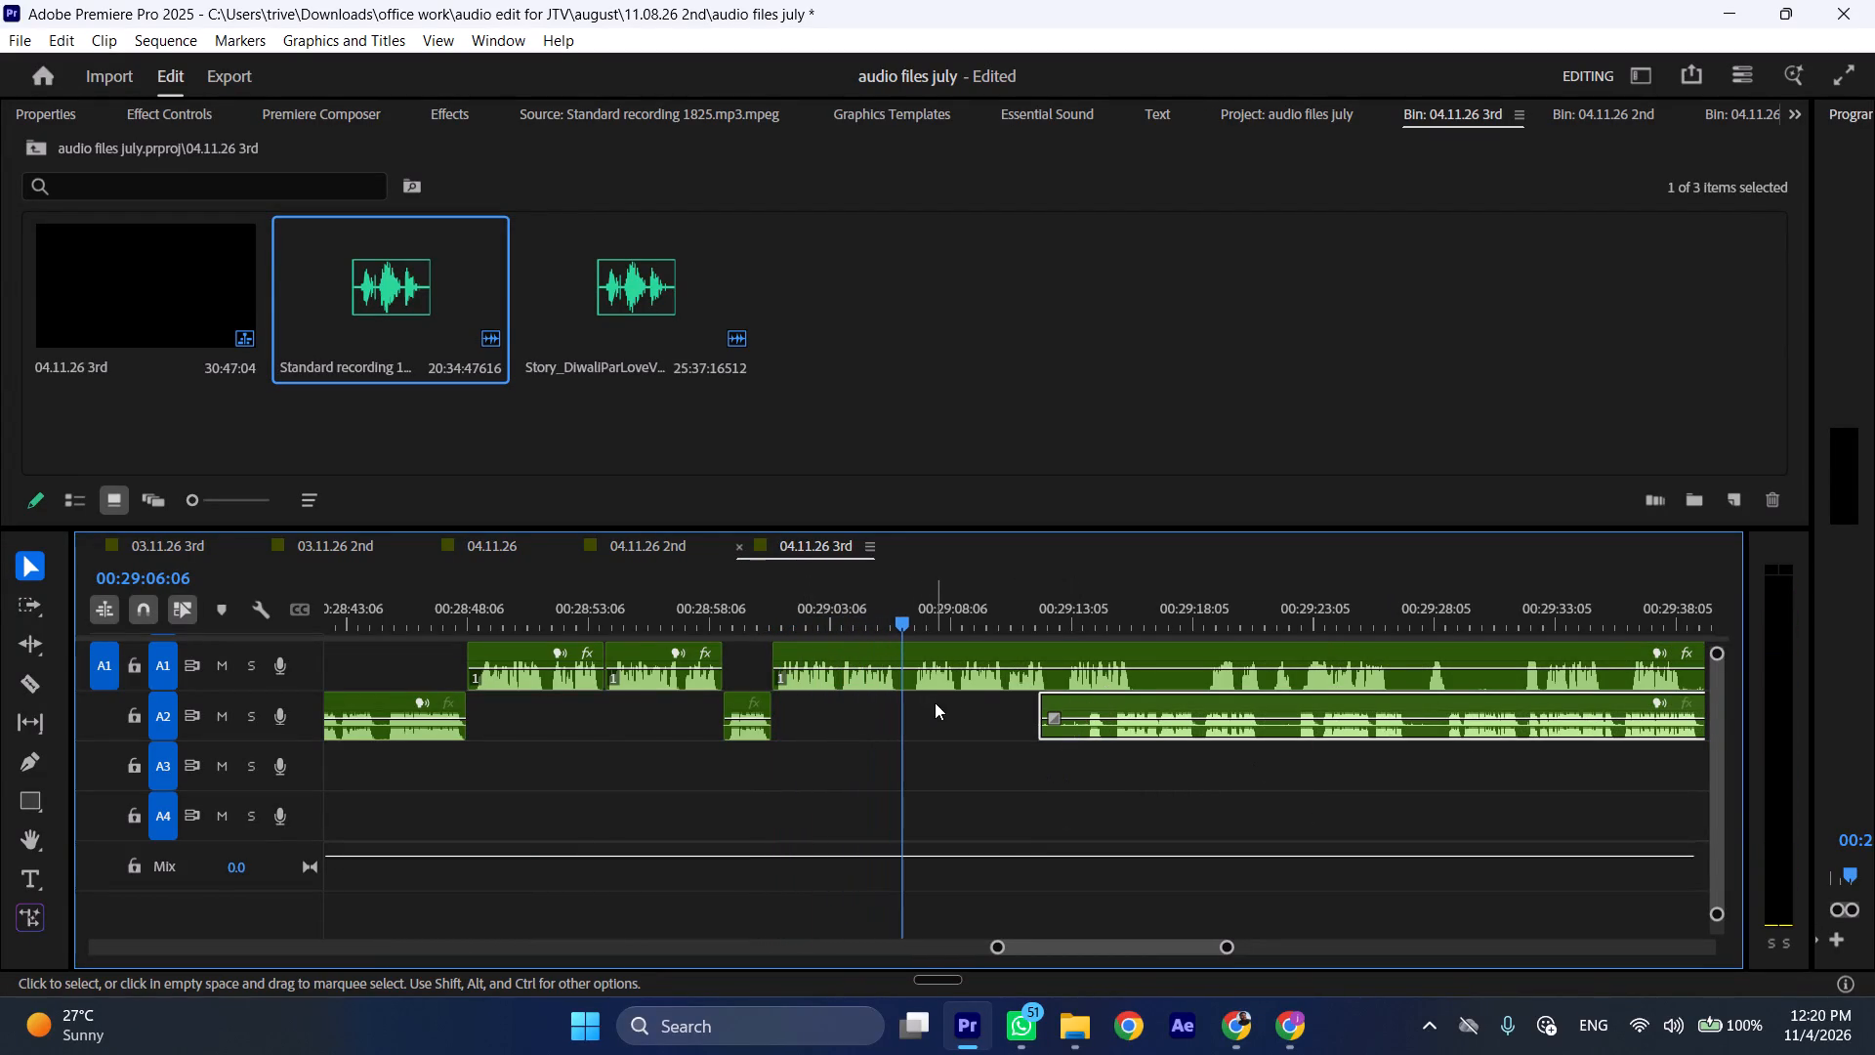
{"action": "key", "text": "shift+c"}
Trim the A2 recording's beginning, move it to start at 00:29:06:06, and shift the remaining A1 recording about 8 seconds later.
{"action": "left_click_drag", "start_coordinate": [1048, 701], "coordinate": [1092, 709]}
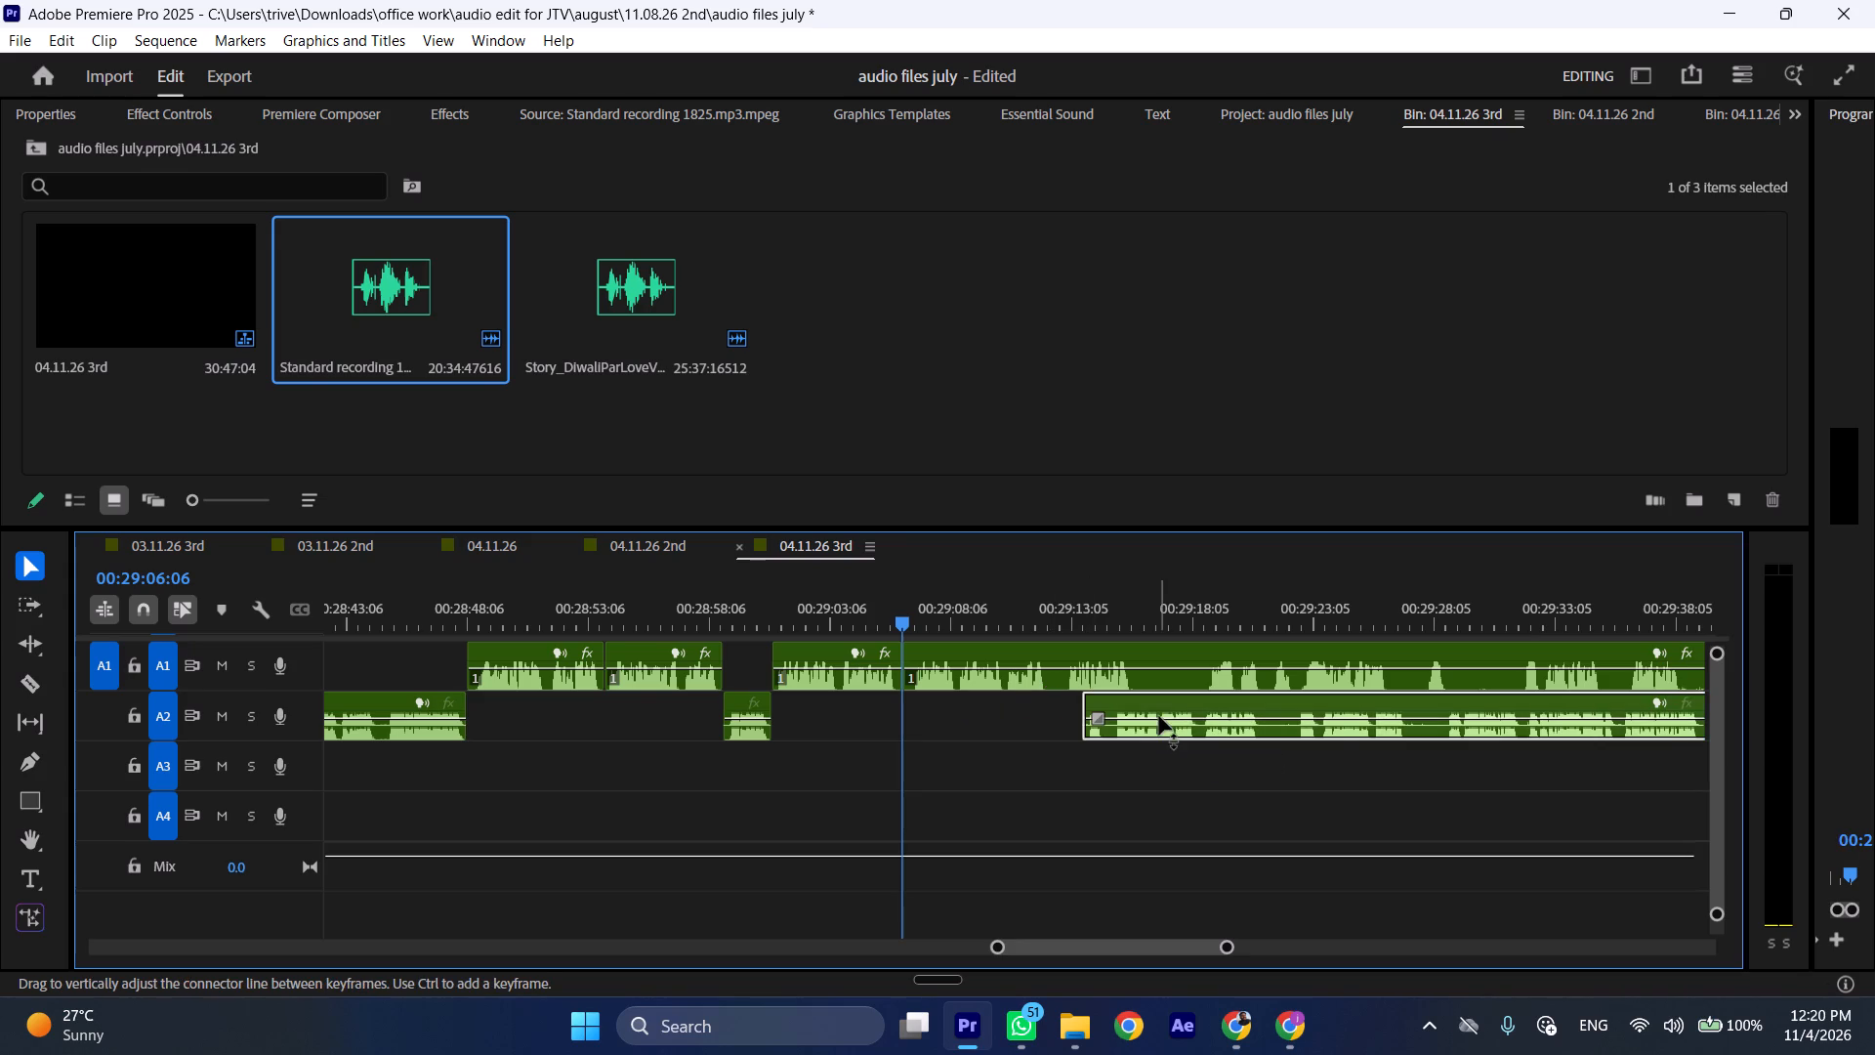
{"action": "left_click_drag", "start_coordinate": [1150, 702], "coordinate": [956, 722]}
{"action": "left_click_drag", "start_coordinate": [936, 651], "coordinate": [1127, 653]}
Play the A2 recording from 00:29:06:06 and split it at 00:29:13:21, at the end of the phrase.
{"action": "key", "text": "space"}
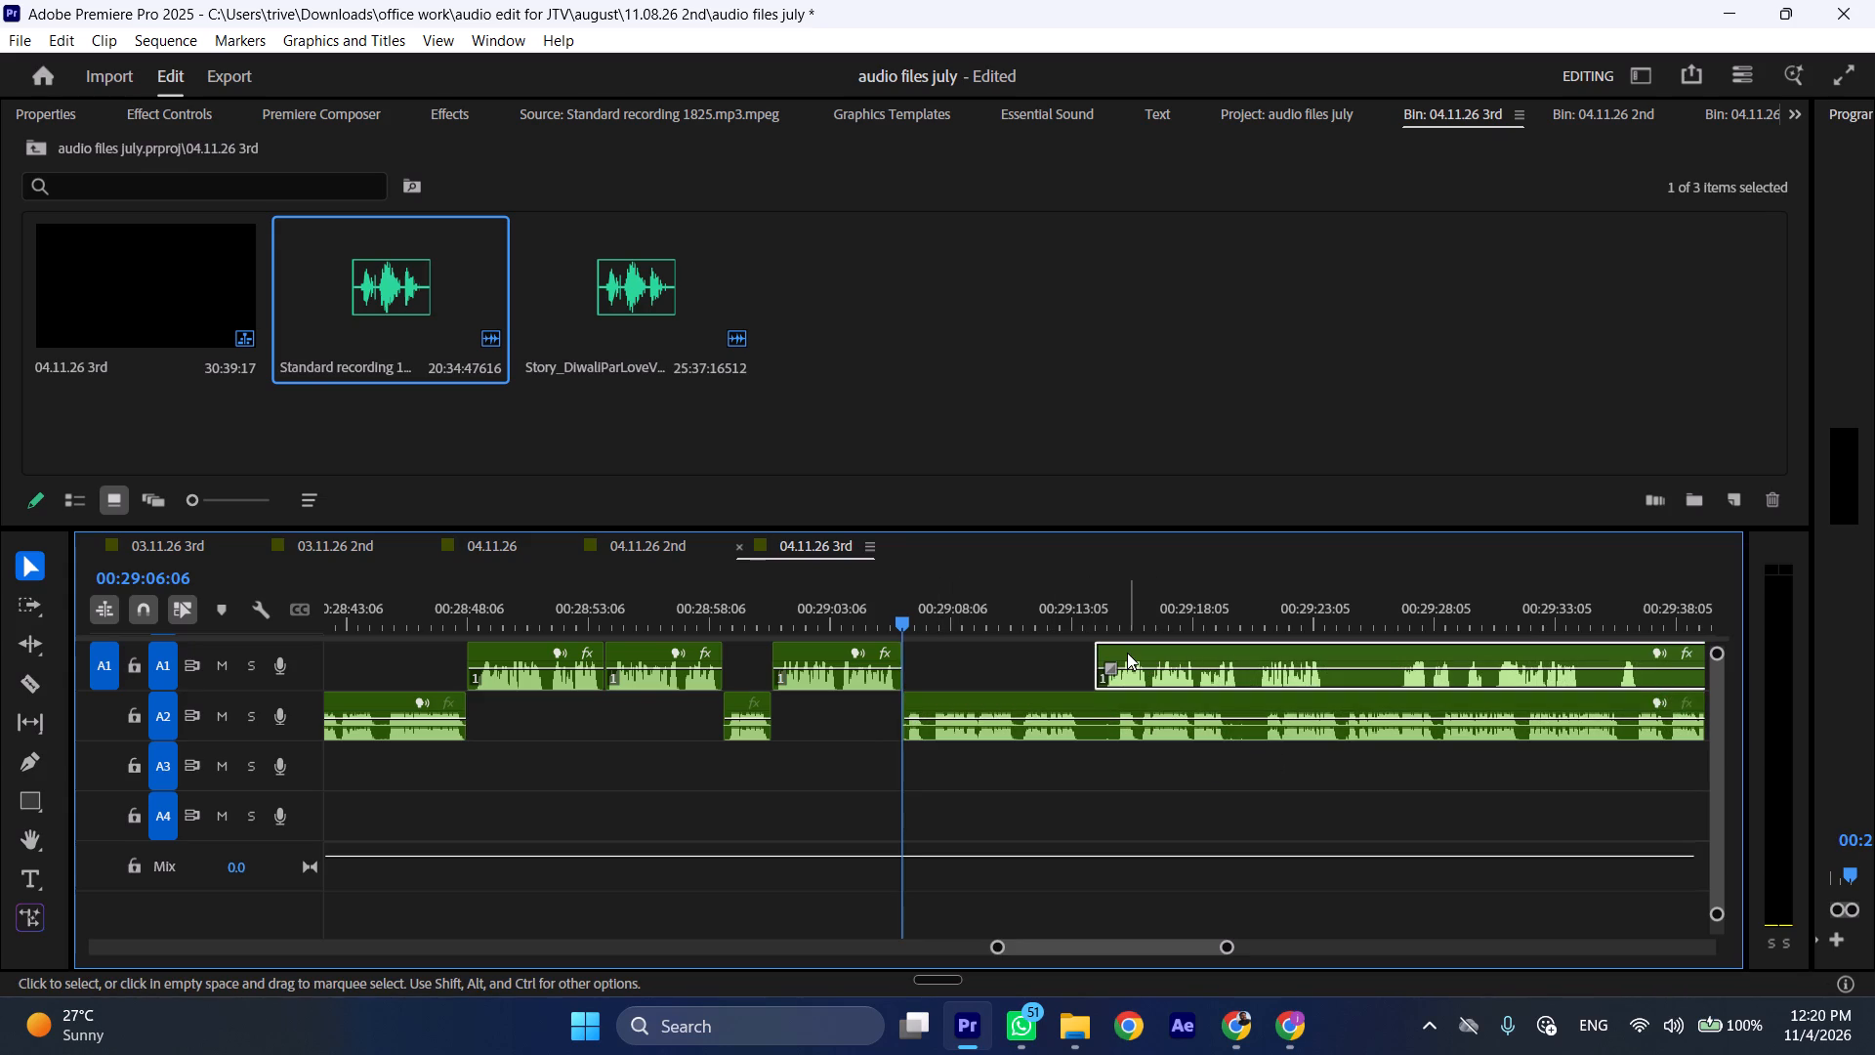
{"action": "type", "text": "l"}
{"action": "left_click", "coordinate": [1105, 655]}
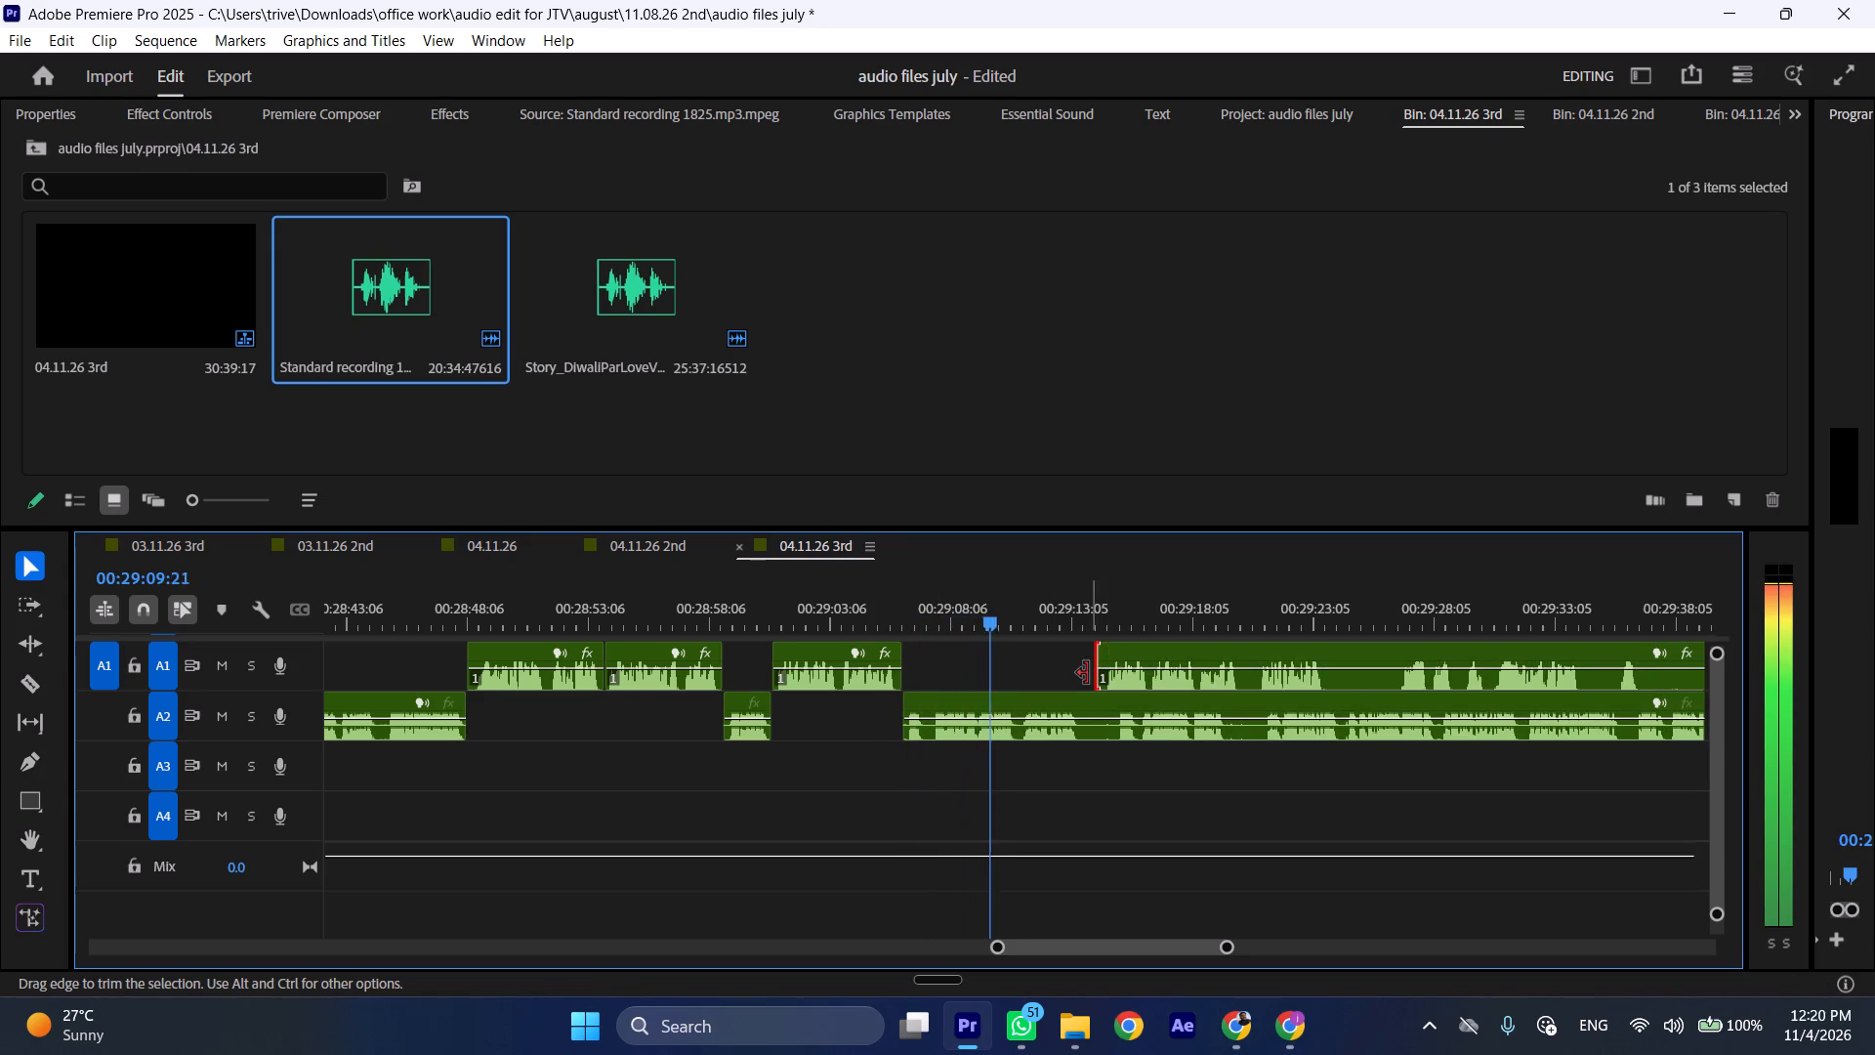
{"action": "scroll", "coordinate": [1087, 673], "scroll_direction": "down", "scroll_amount": 3}
{"action": "key", "text": "space"}
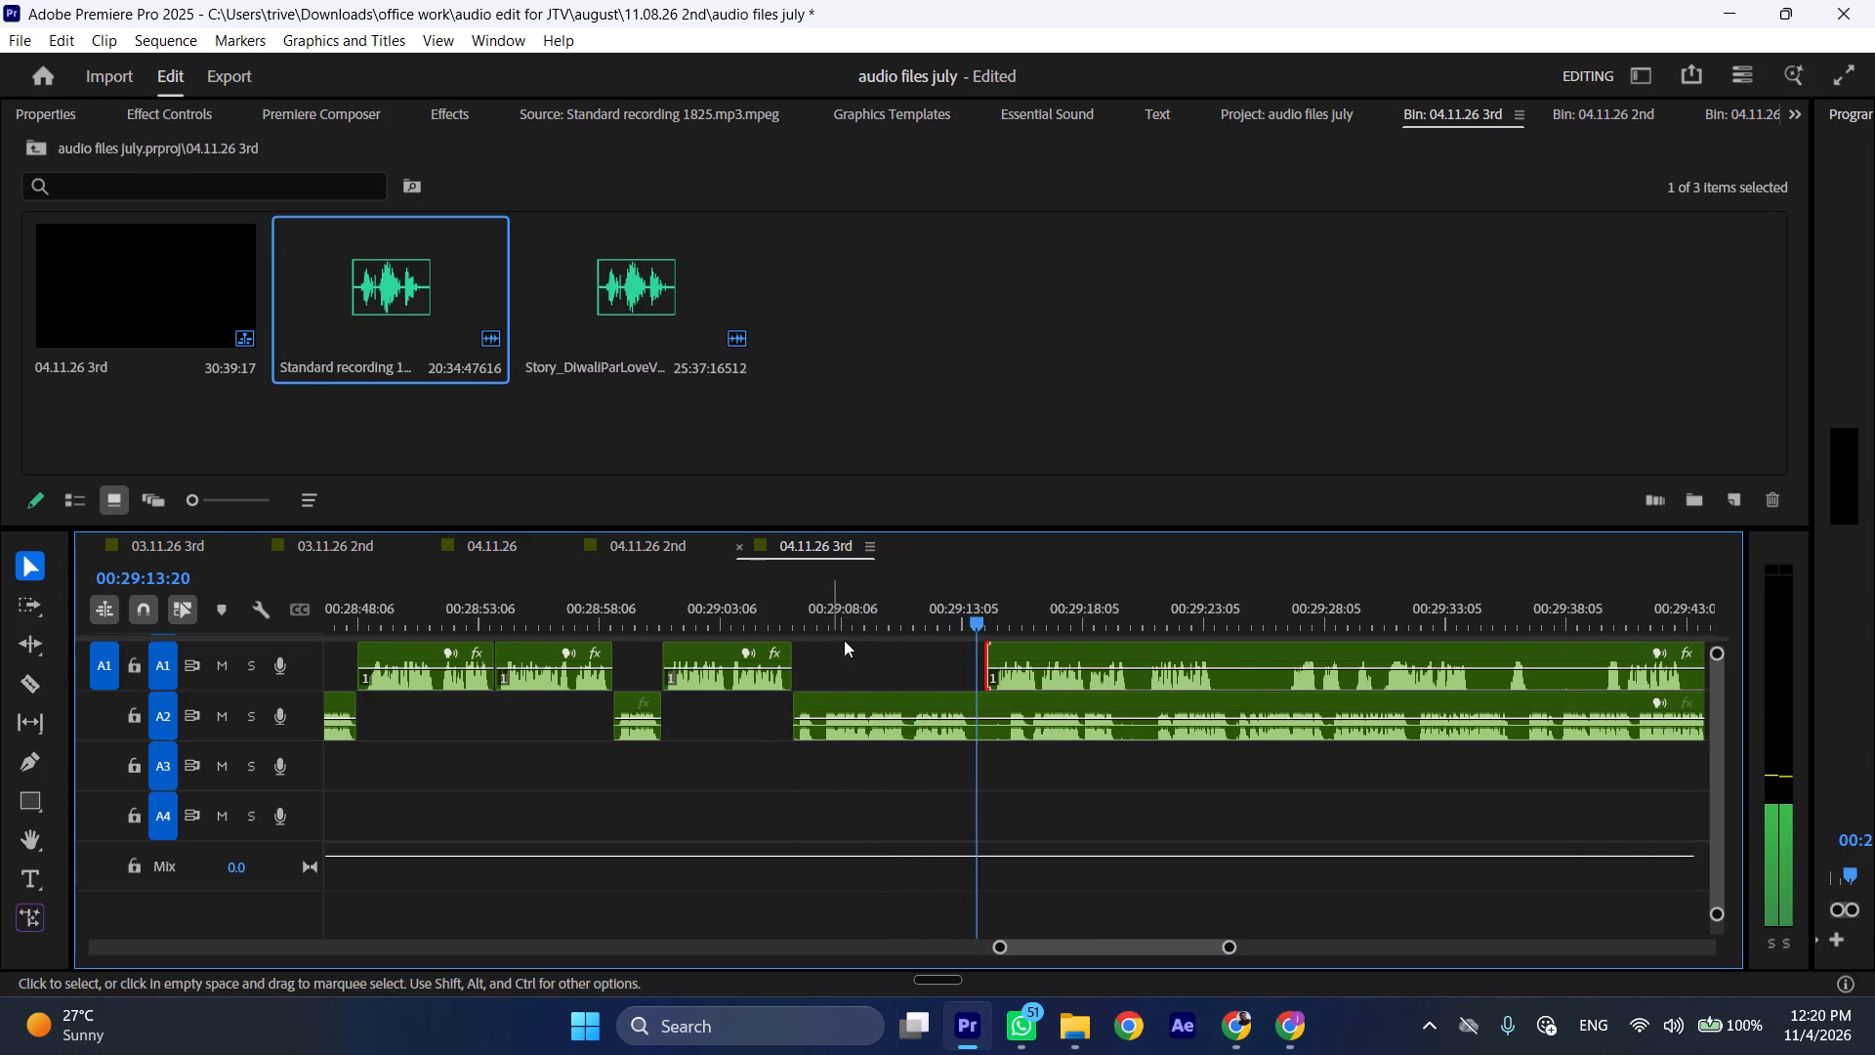
{"action": "left_click", "coordinate": [934, 718]}
{"action": "key", "text": "shift+c"}
Move the A1 recording to start at 00:29:13:21, then trim the remaining A2 recording's beginning and shift it about 11.5 seconds later.
{"action": "left_click_drag", "start_coordinate": [1103, 654], "coordinate": [1083, 654]}
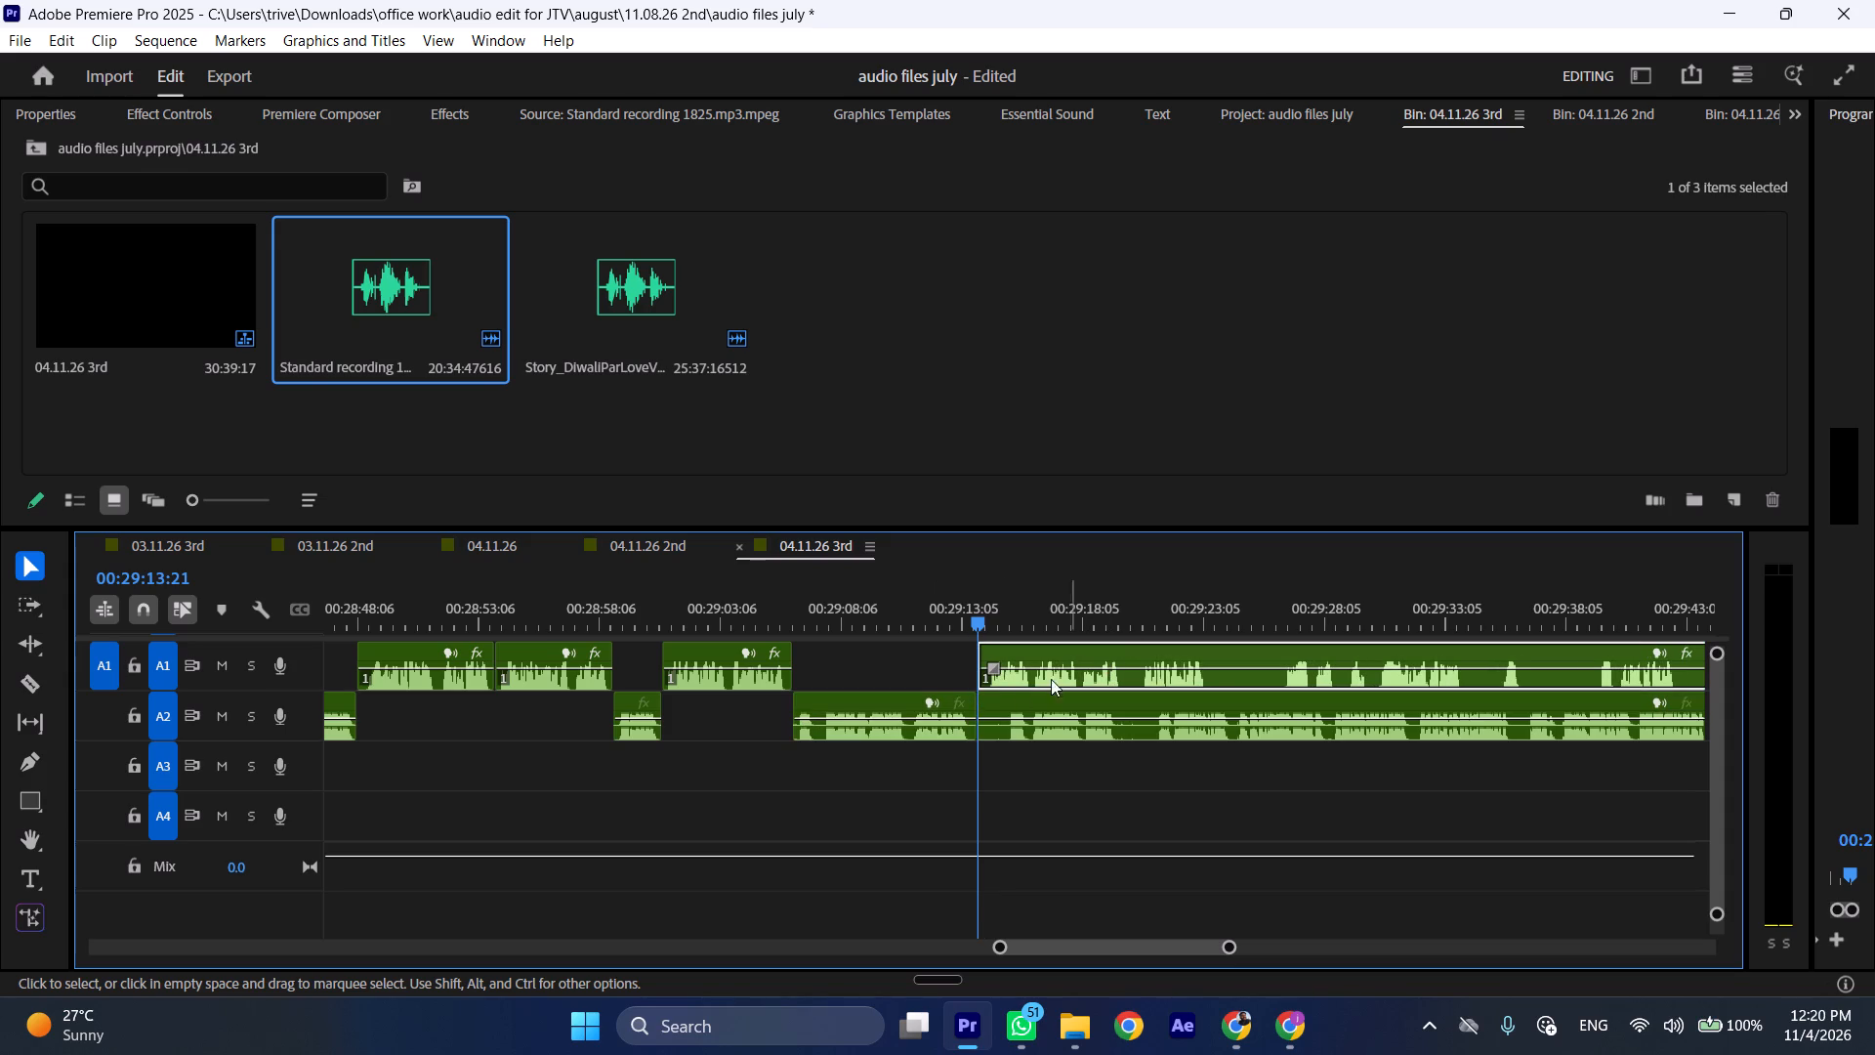
{"action": "left_click_drag", "start_coordinate": [996, 702], "coordinate": [1017, 697]}
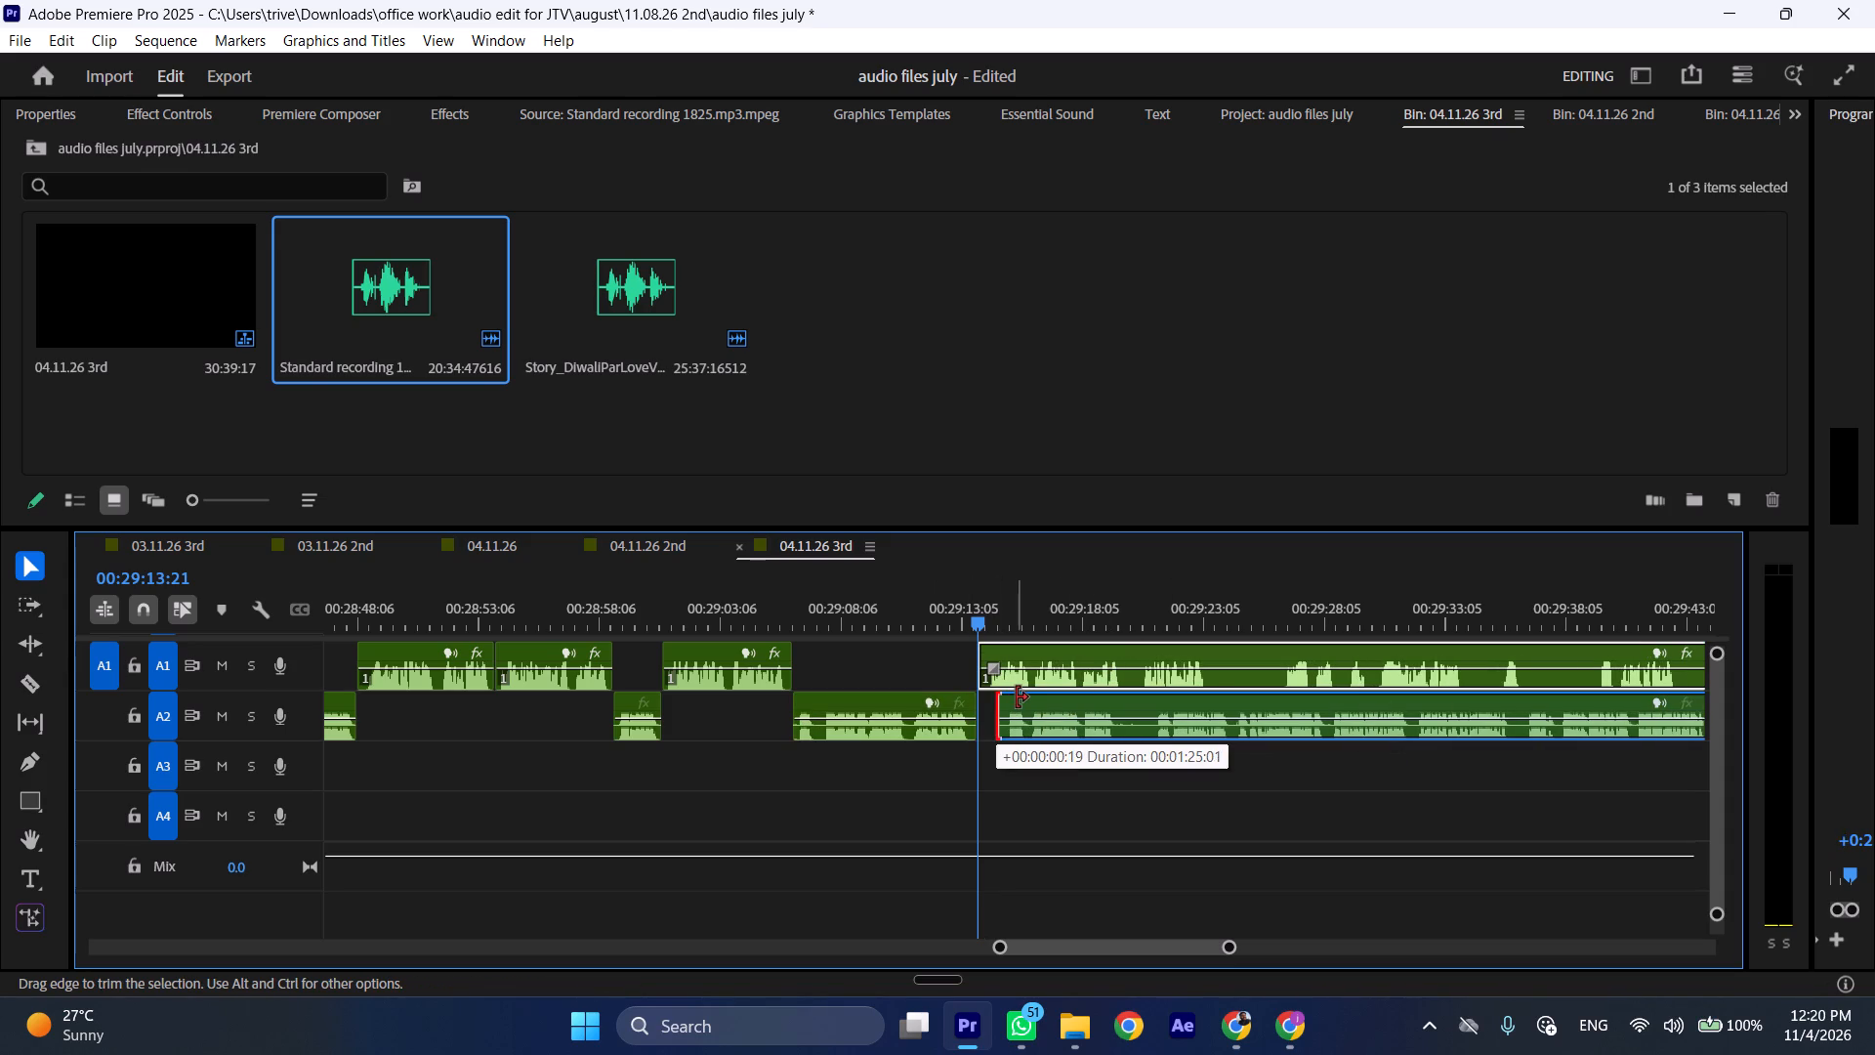
{"action": "left_click_drag", "start_coordinate": [1017, 697], "coordinate": [1025, 697]}
{"action": "left_click_drag", "start_coordinate": [1078, 704], "coordinate": [1359, 704]}
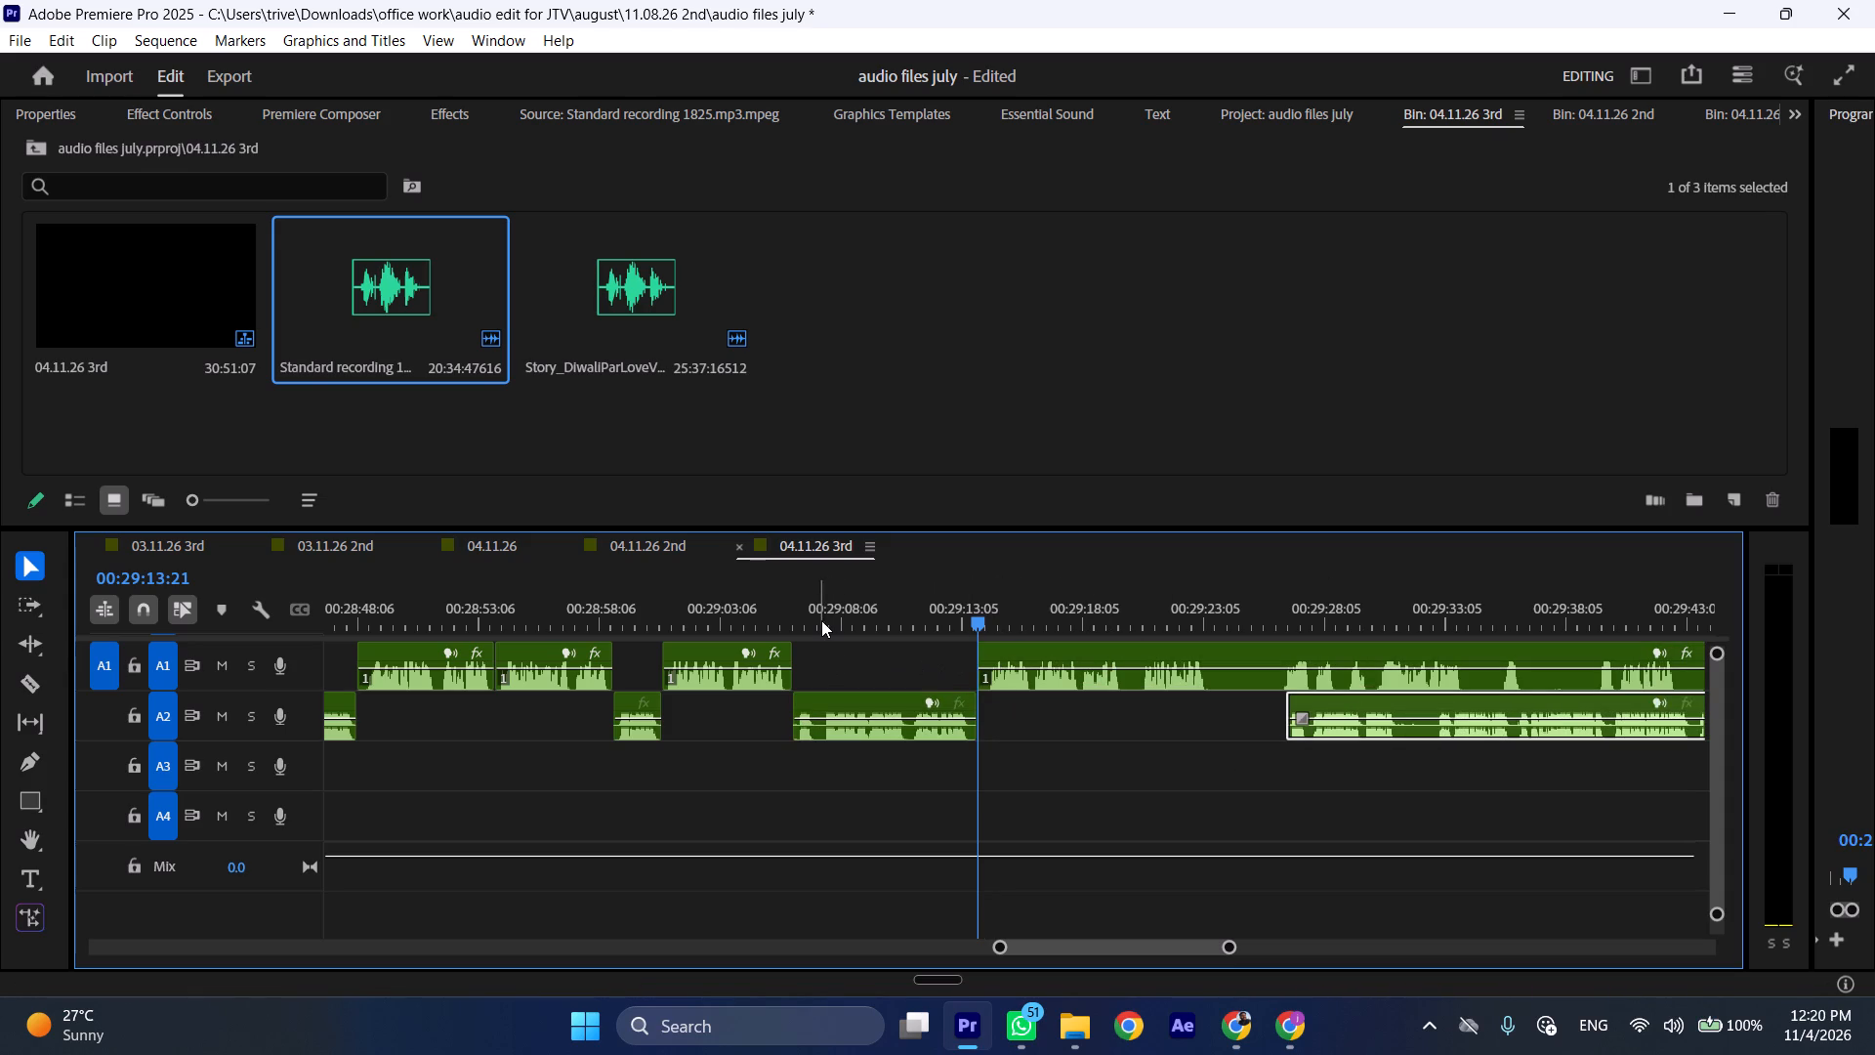
Cut the short pause out of the A2 clip at 00:29:07:14 and close the gap.
{"action": "left_click", "coordinate": [821, 620]}
{"action": "key", "text": "shift+c"}
{"action": "left_click", "coordinate": [854, 724]}
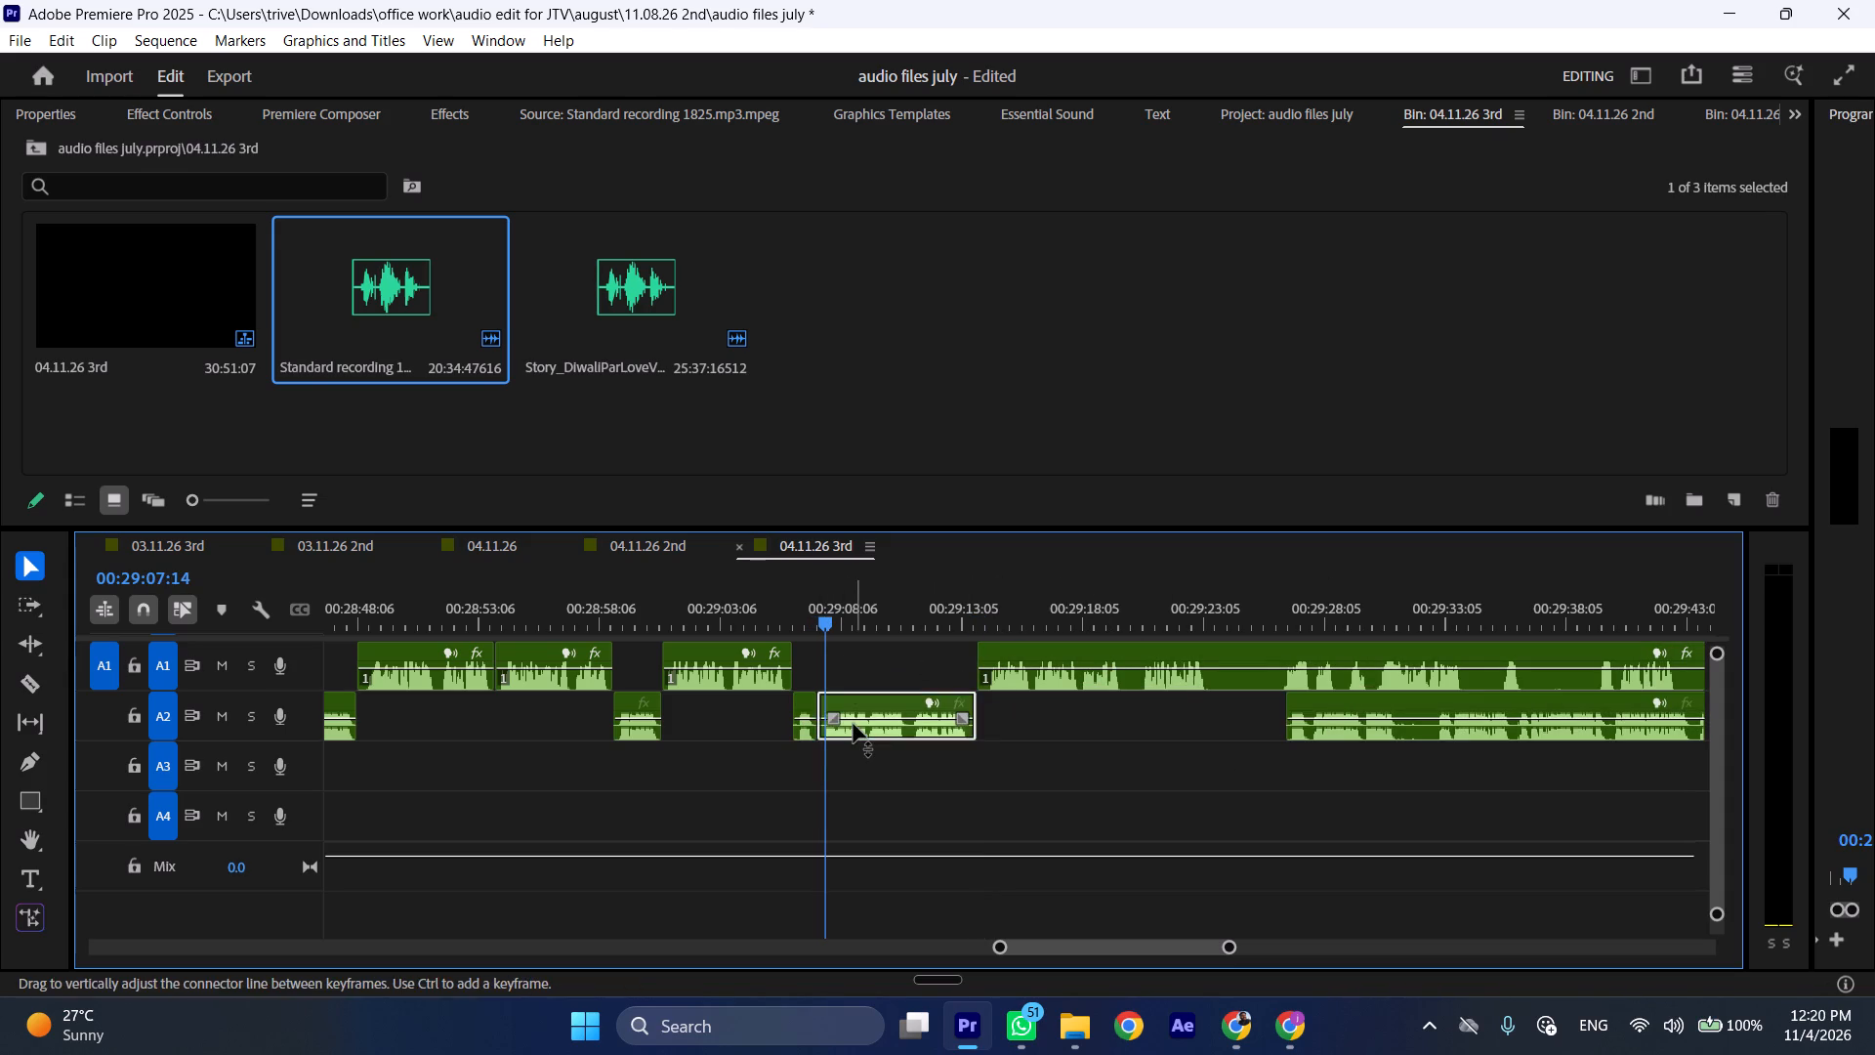
{"action": "key", "text": "shift+c"}
{"action": "key", "text": "ctrl+shift+d"}
Play across the A2-to-A1 transition, cut the silent beginning off the A1 recording at 00:29:13:22 and close the gap.
{"action": "left_click", "coordinate": [952, 595]}
{"action": "key", "text": "space"}
{"action": "key", "text": "l"}
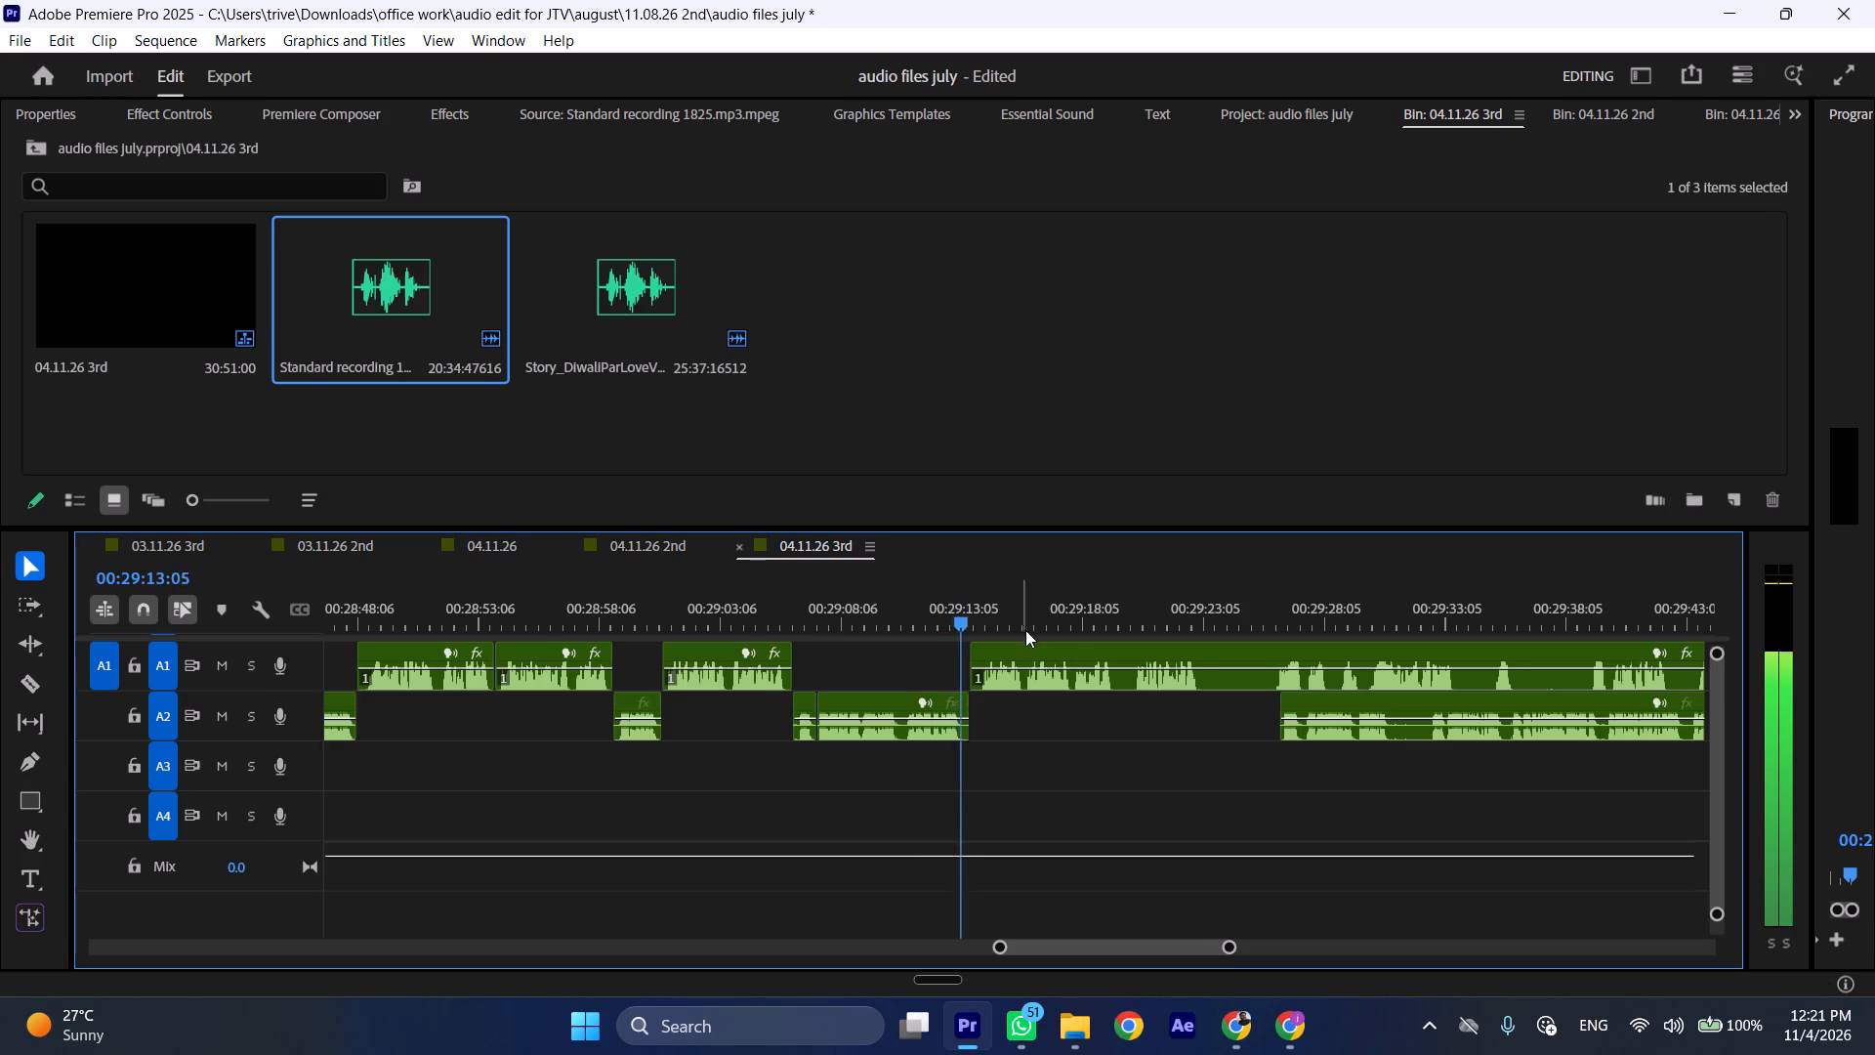
{"action": "scroll", "coordinate": [1025, 630], "scroll_direction": "down", "scroll_amount": 5}
{"action": "left_click", "coordinate": [798, 607]}
{"action": "left_click", "coordinate": [831, 658]}
{"action": "key", "text": "shift+c"}
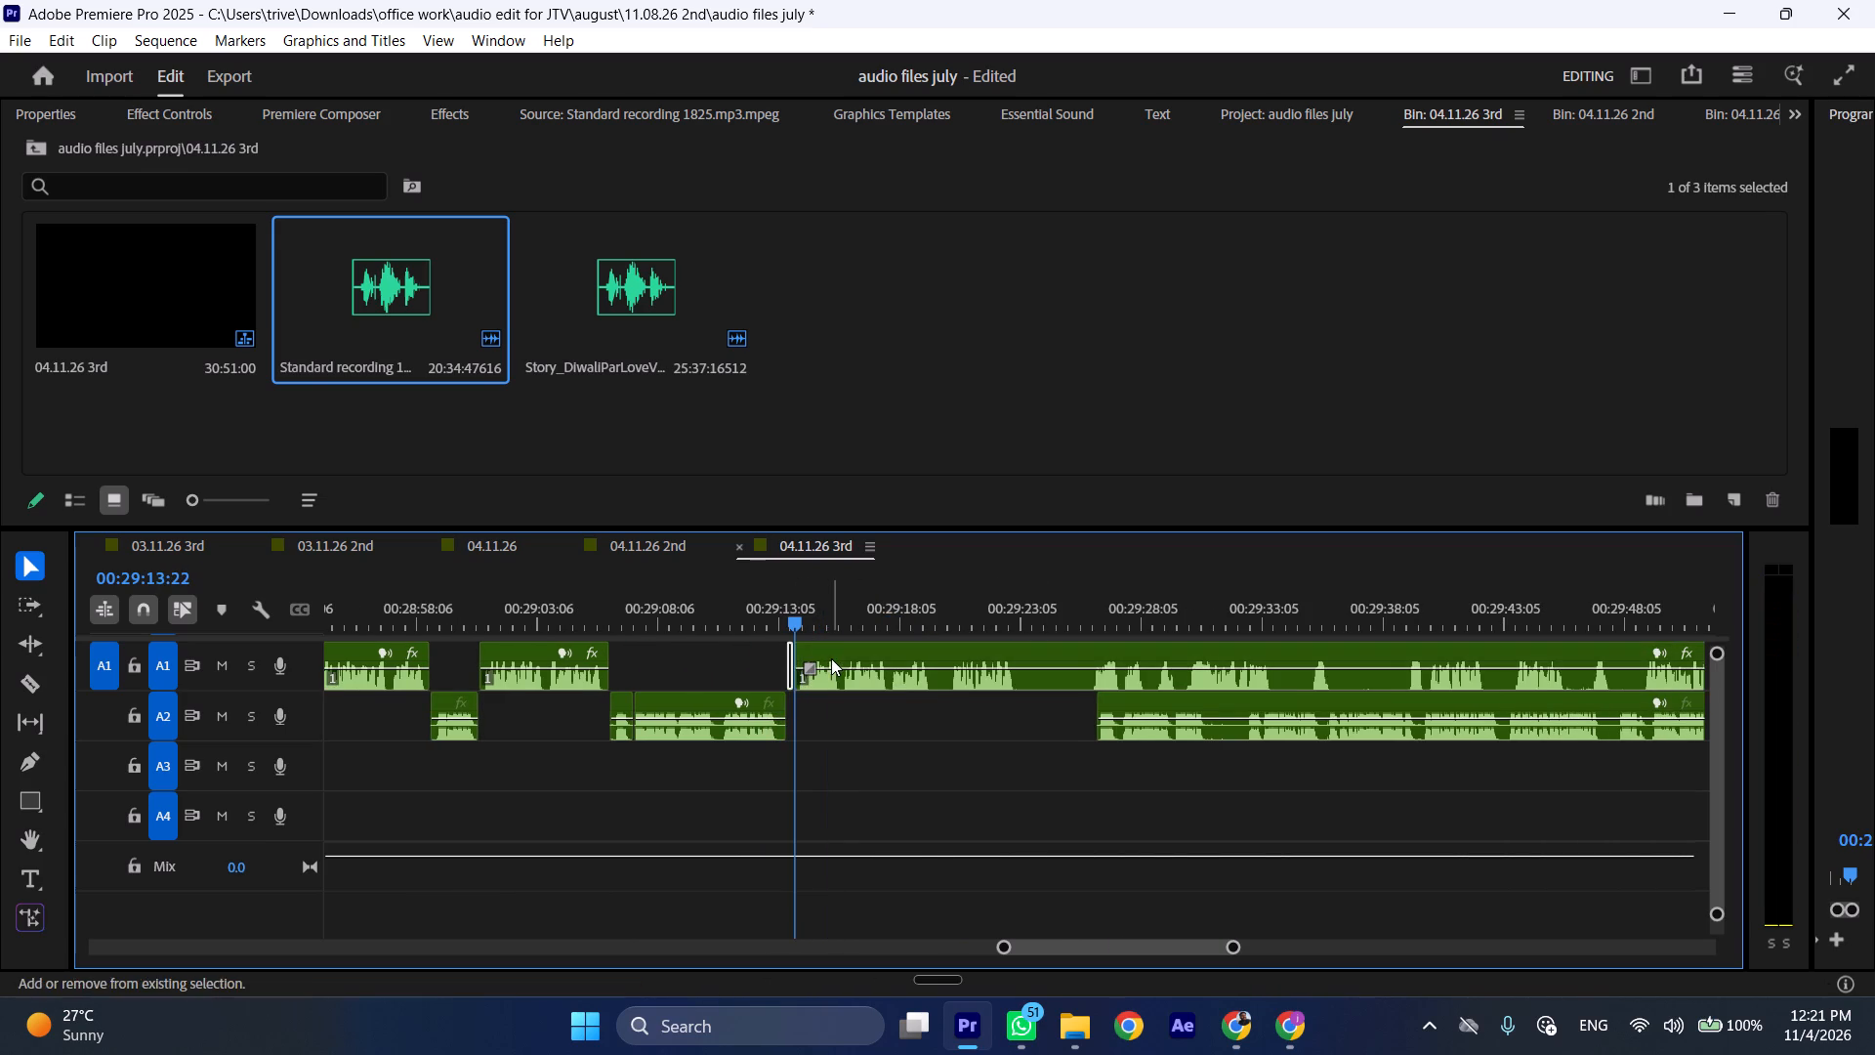
{"action": "key", "text": "ctrl+shift+d"}
Play the A1 recording from its trimmed start near 00:29:13:22 to find the end of the phrase.
{"action": "key", "text": "space"}
{"action": "key", "text": "l"}
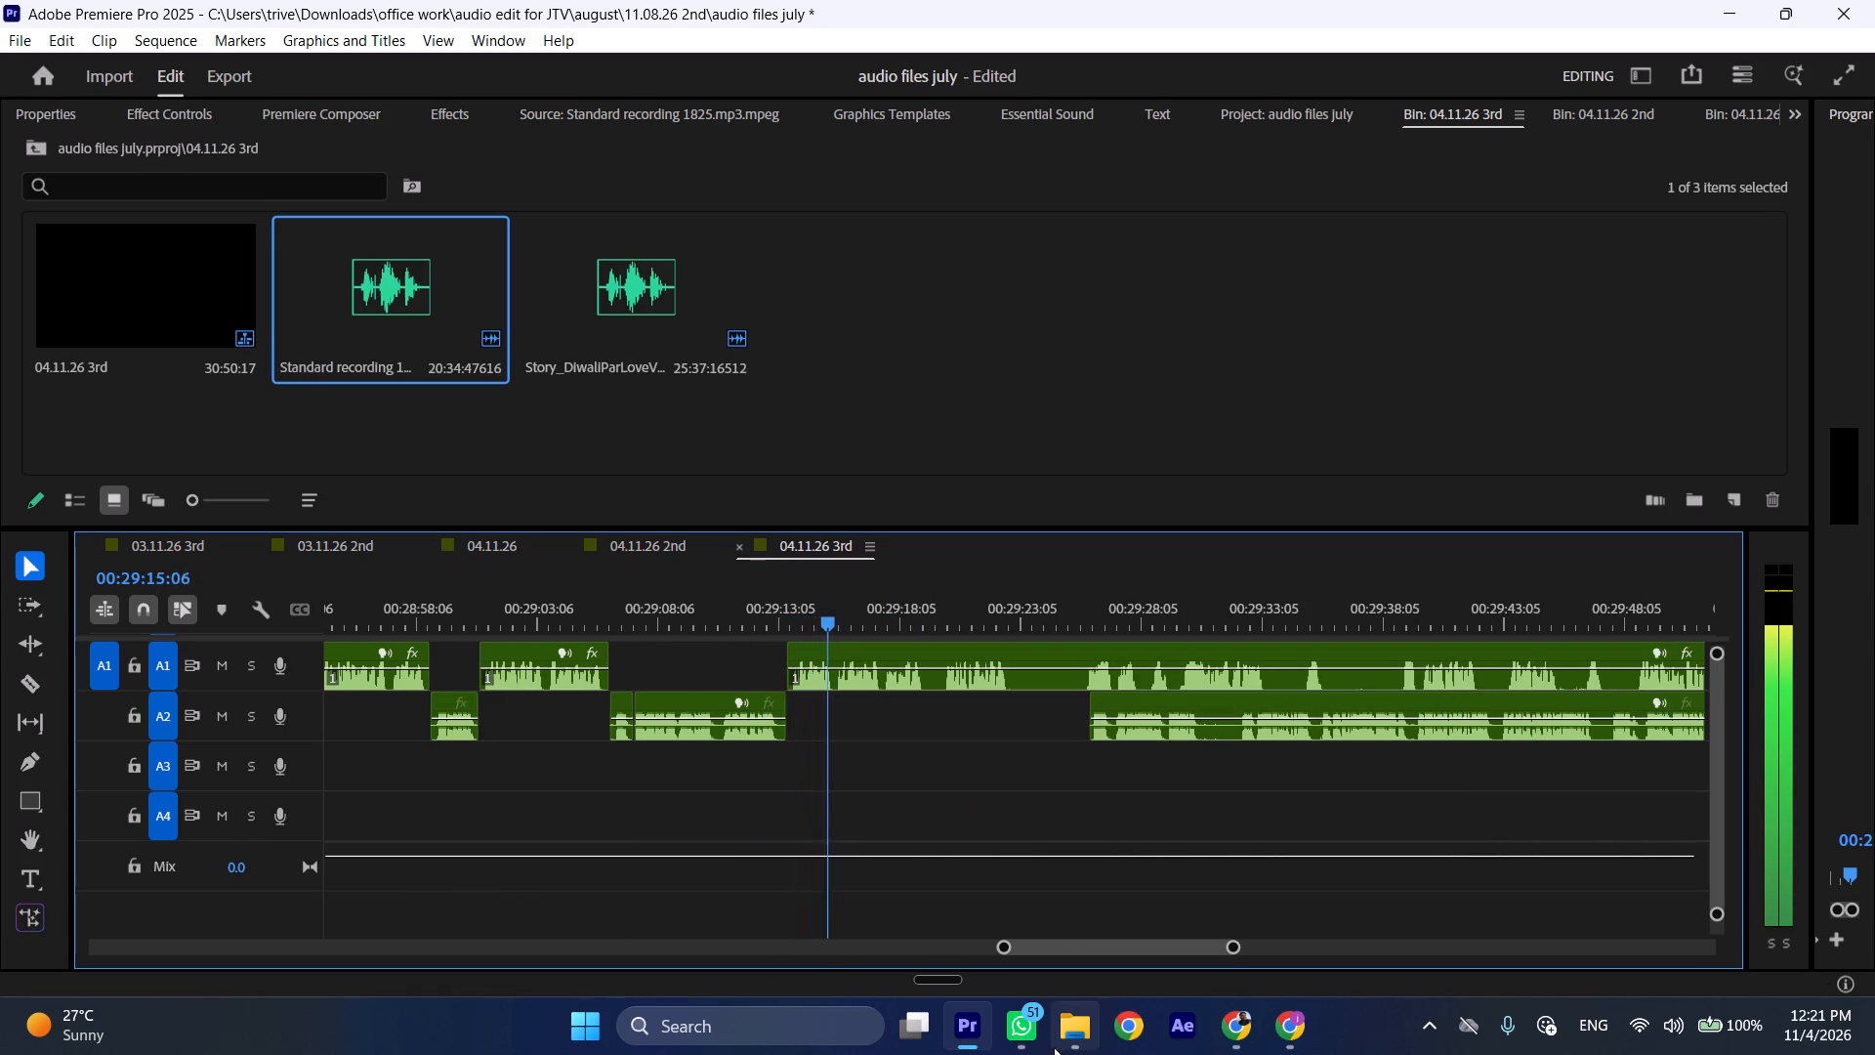
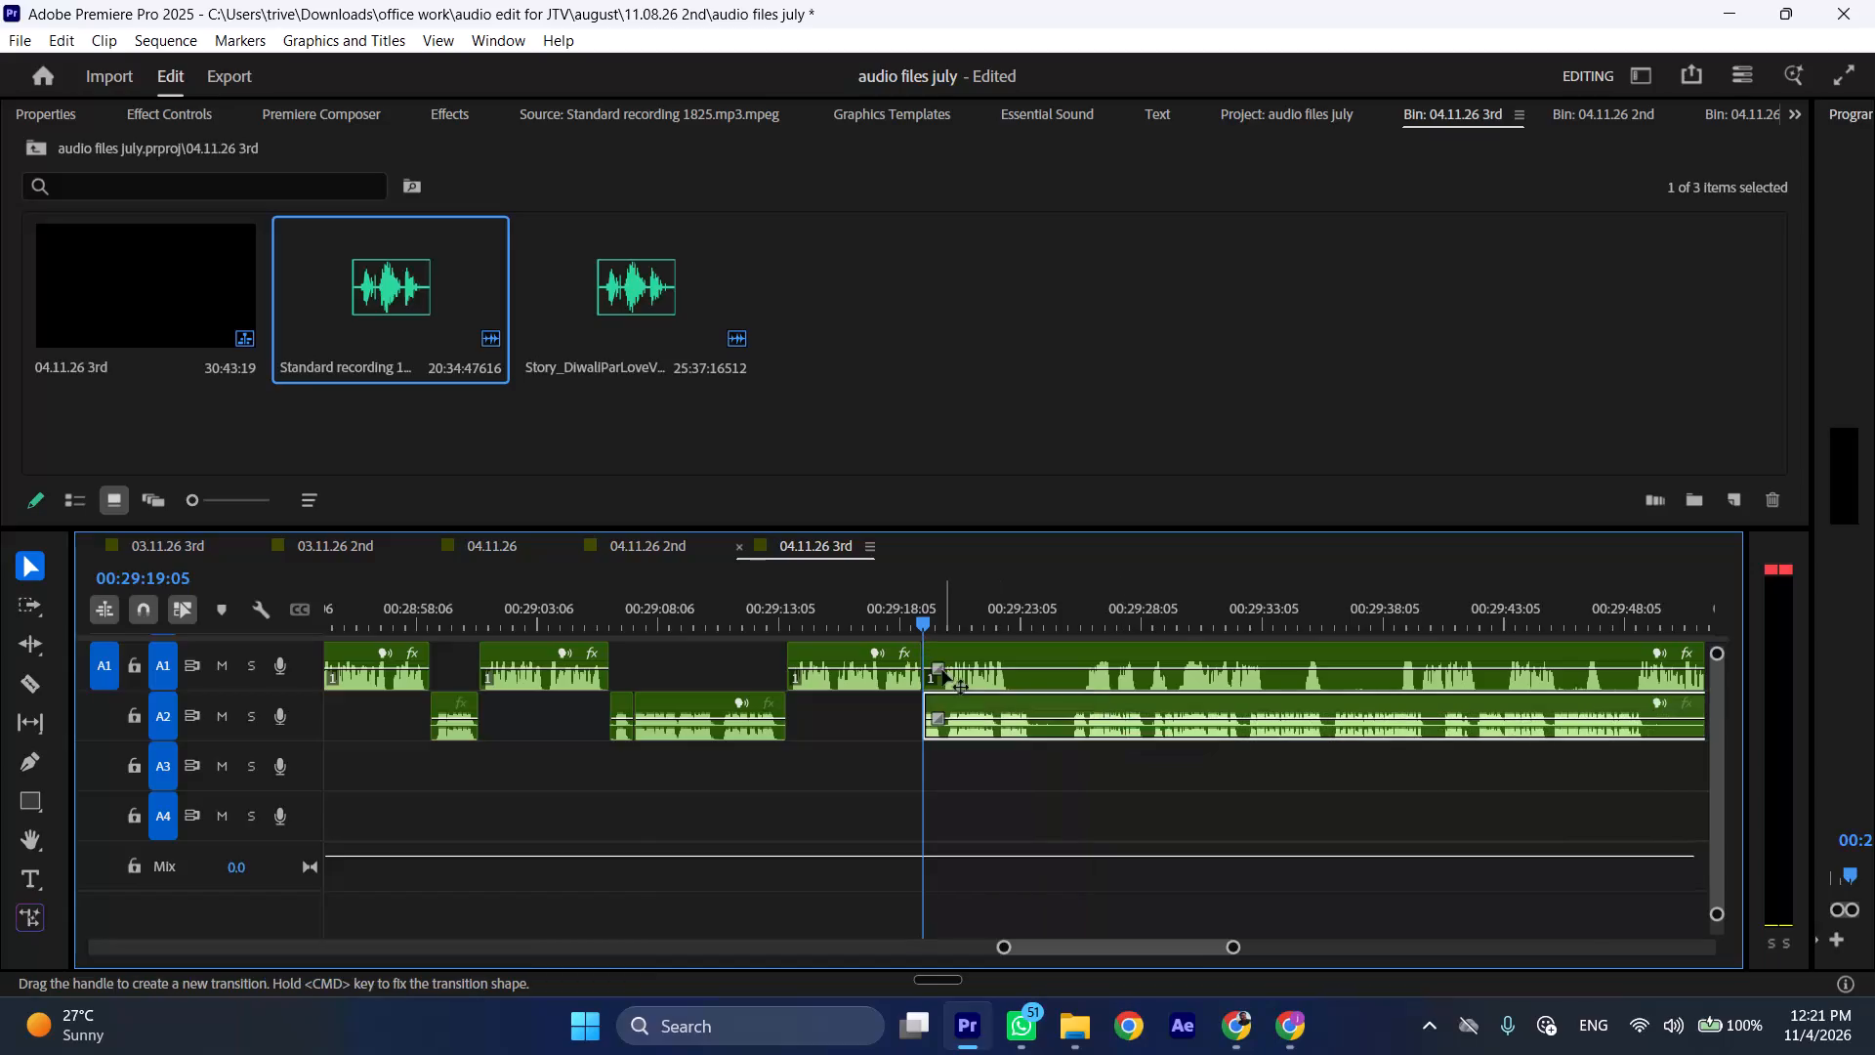
Move the A1 recording about 11.5 seconds later so the A2 recording plays alone from about 00:29:19:05.
{"action": "left_click_drag", "start_coordinate": [944, 646], "coordinate": [1230, 672]}
Play the A2 recording from 00:29:19:05, cut out about 1.4 seconds from about 00:29:23:18 and close the gap.
{"action": "key", "text": "space"}
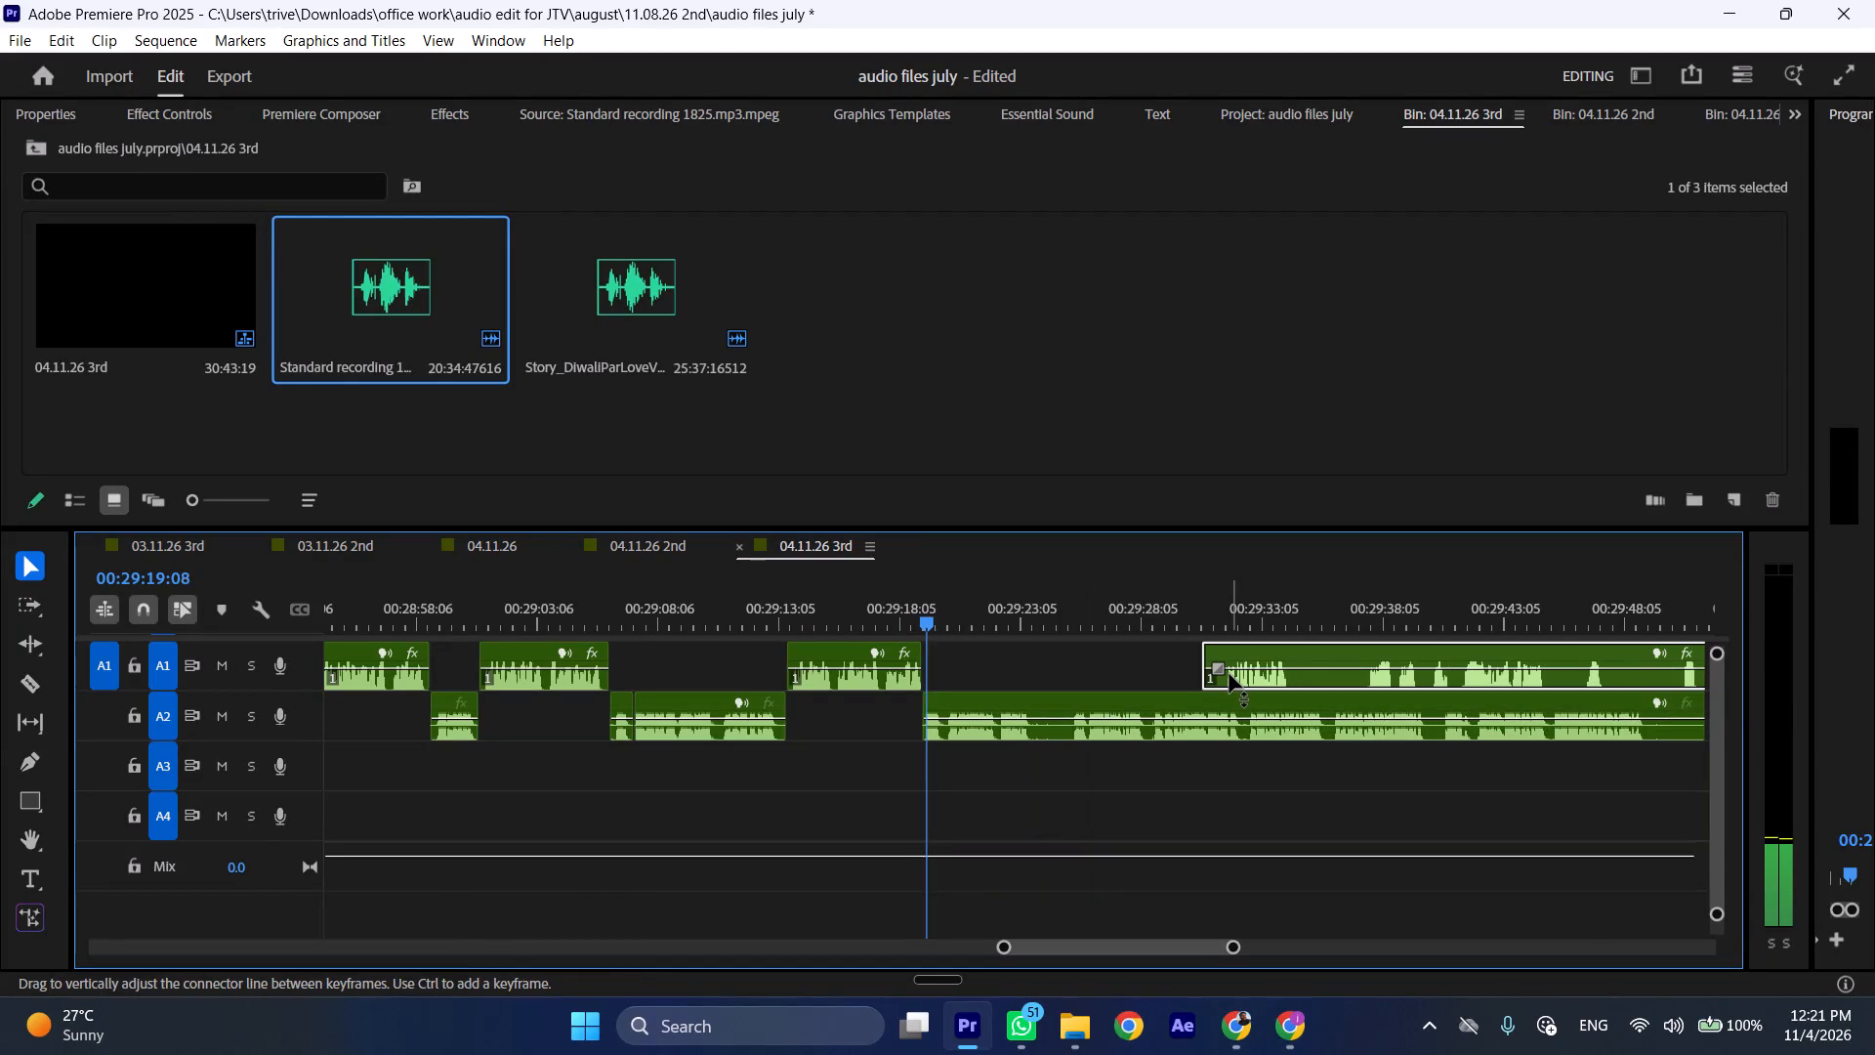
{"action": "key", "text": "l"}
{"action": "scroll", "coordinate": [1092, 711], "scroll_direction": "down", "scroll_amount": 4}
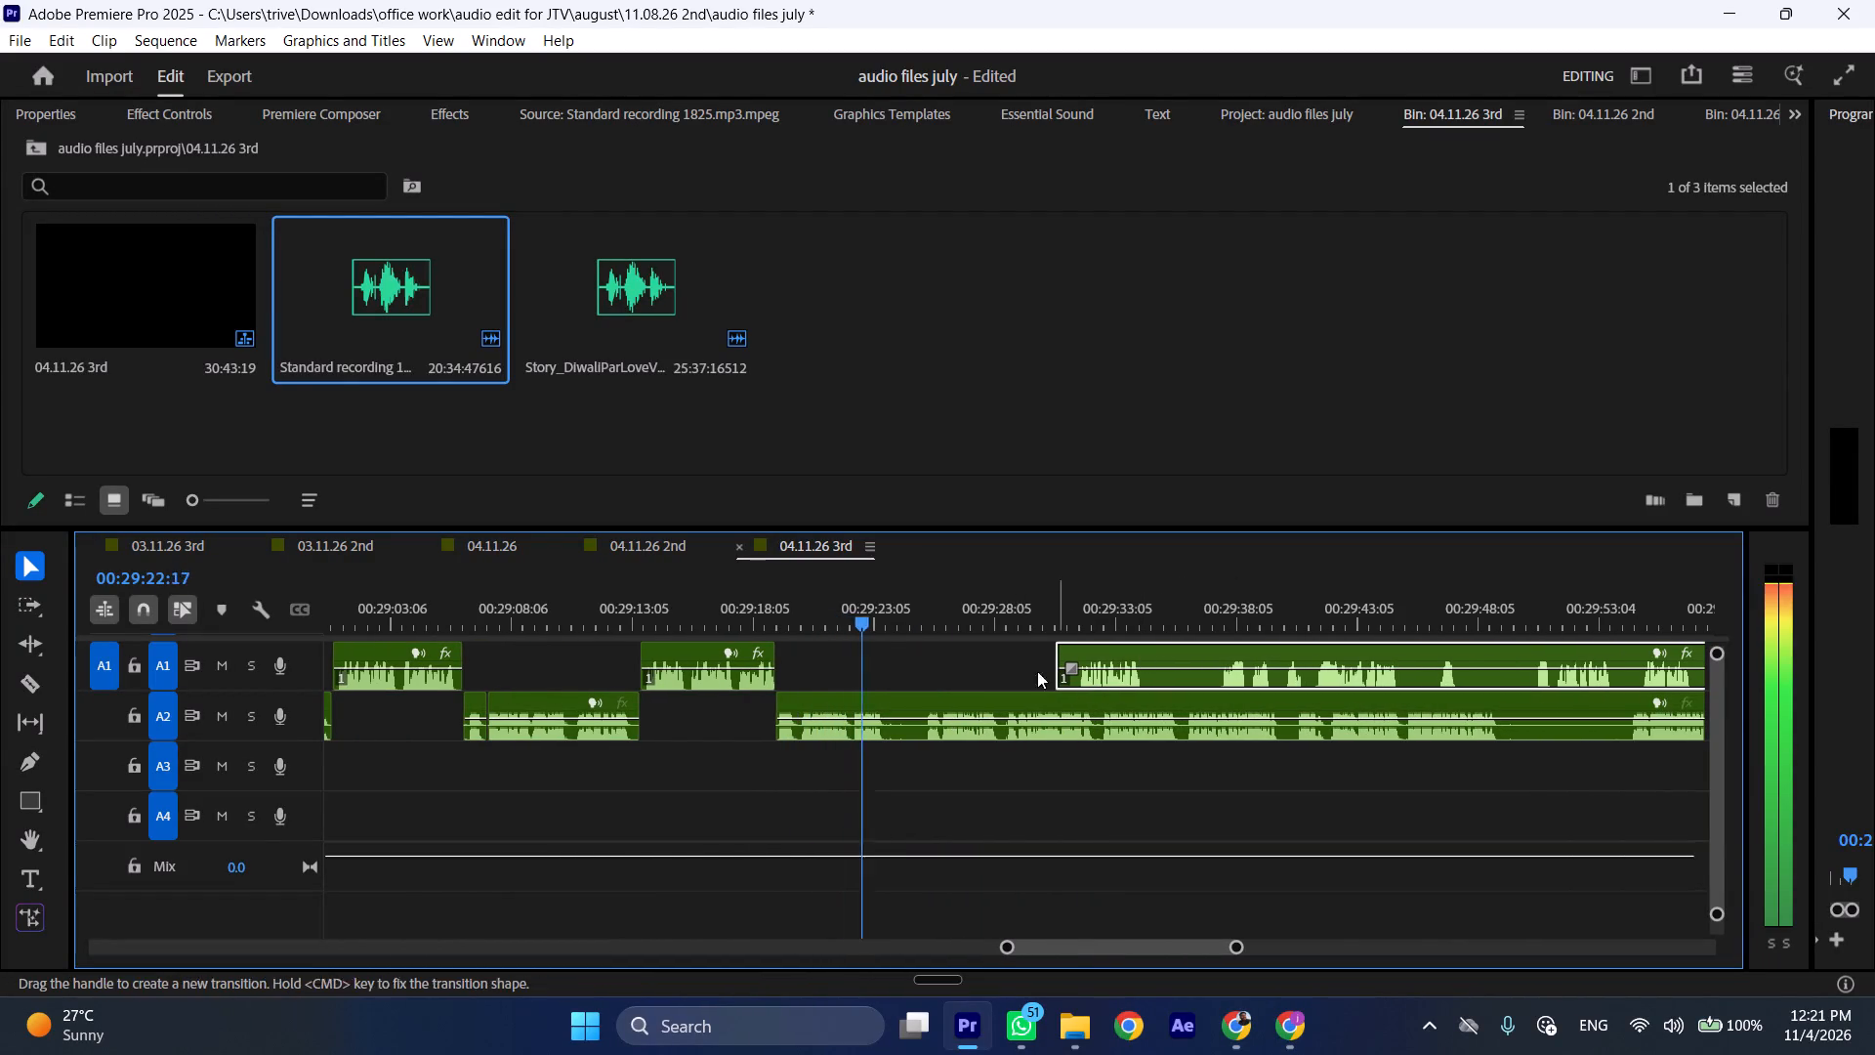
{"action": "key", "text": "space"}
{"action": "key", "text": "shift+c"}
{"action": "left_click", "coordinate": [932, 614]}
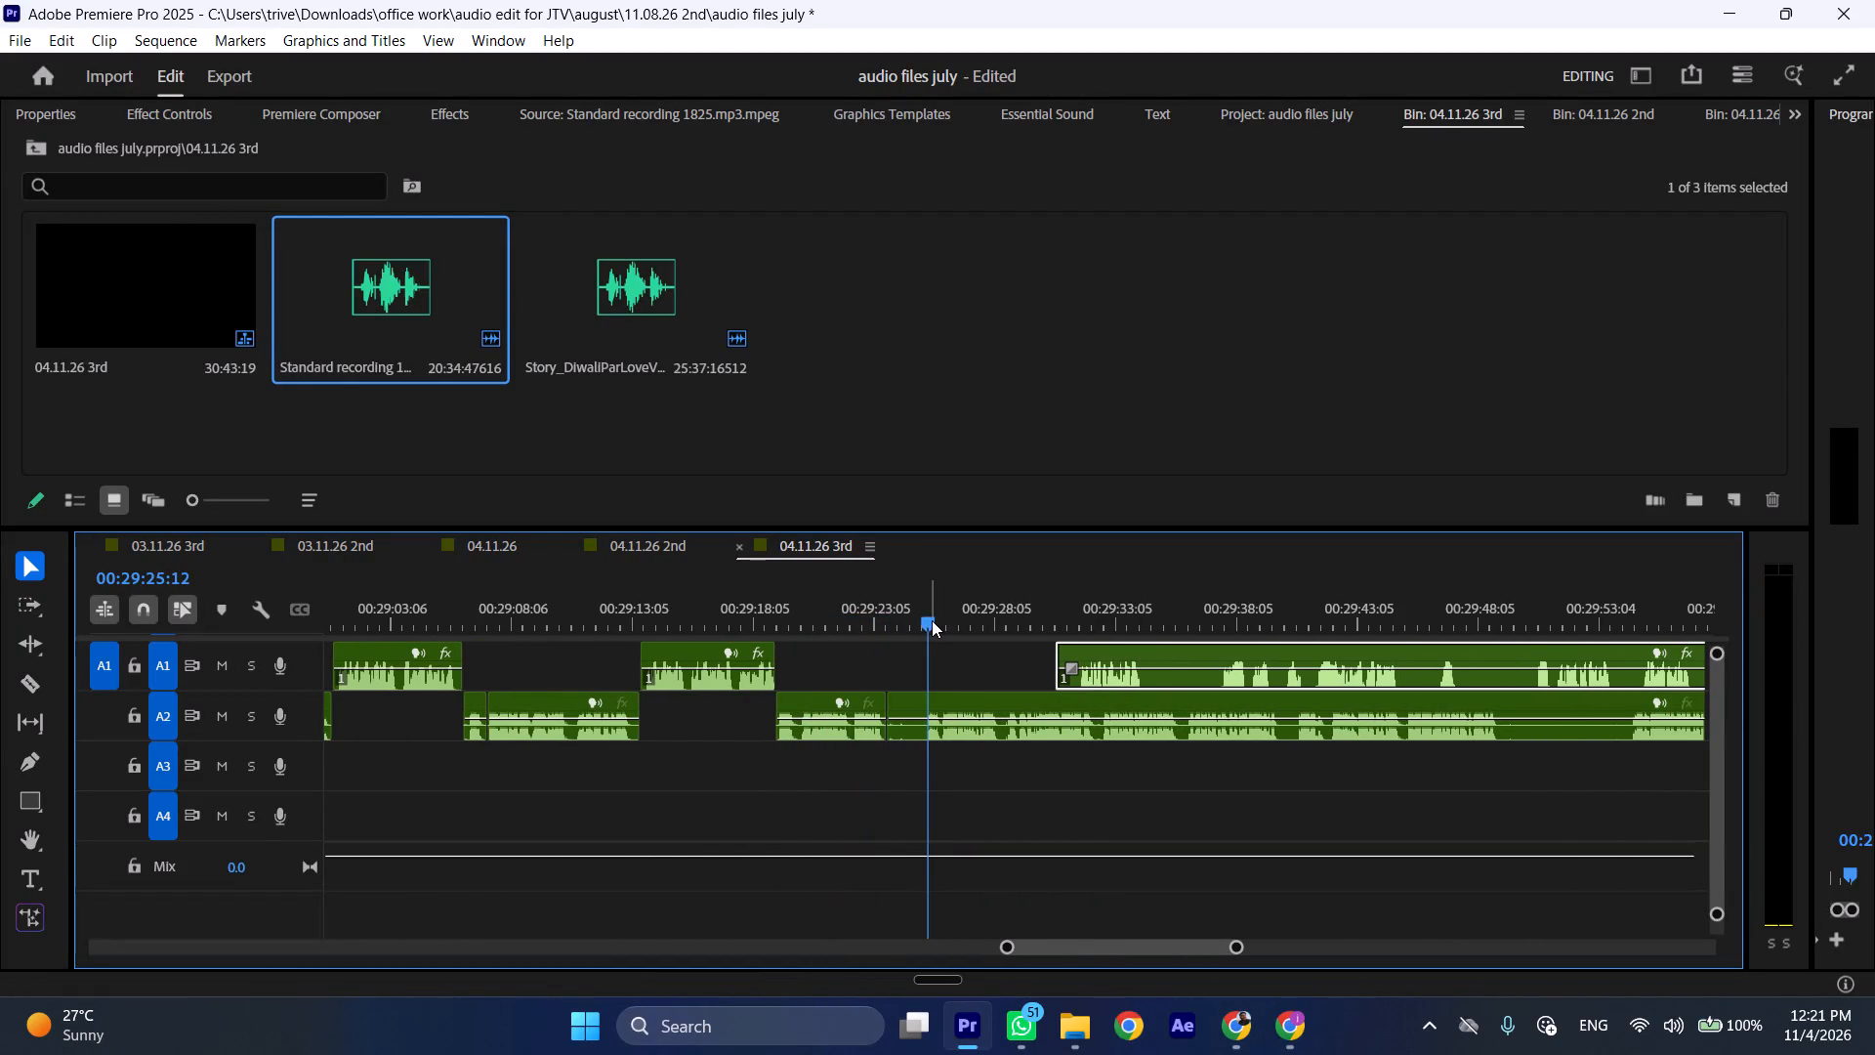
{"action": "left_click", "coordinate": [932, 620]}
{"action": "left_click", "coordinate": [959, 717]}
{"action": "key", "text": "shift+c"}
{"action": "key", "text": "ctrl+shift+d"}
Play on past the A2 cut, trim about half a second off the A1 recording's beginning and shift it about 19 seconds later.
{"action": "key", "text": "space"}
{"action": "key", "text": "l"}
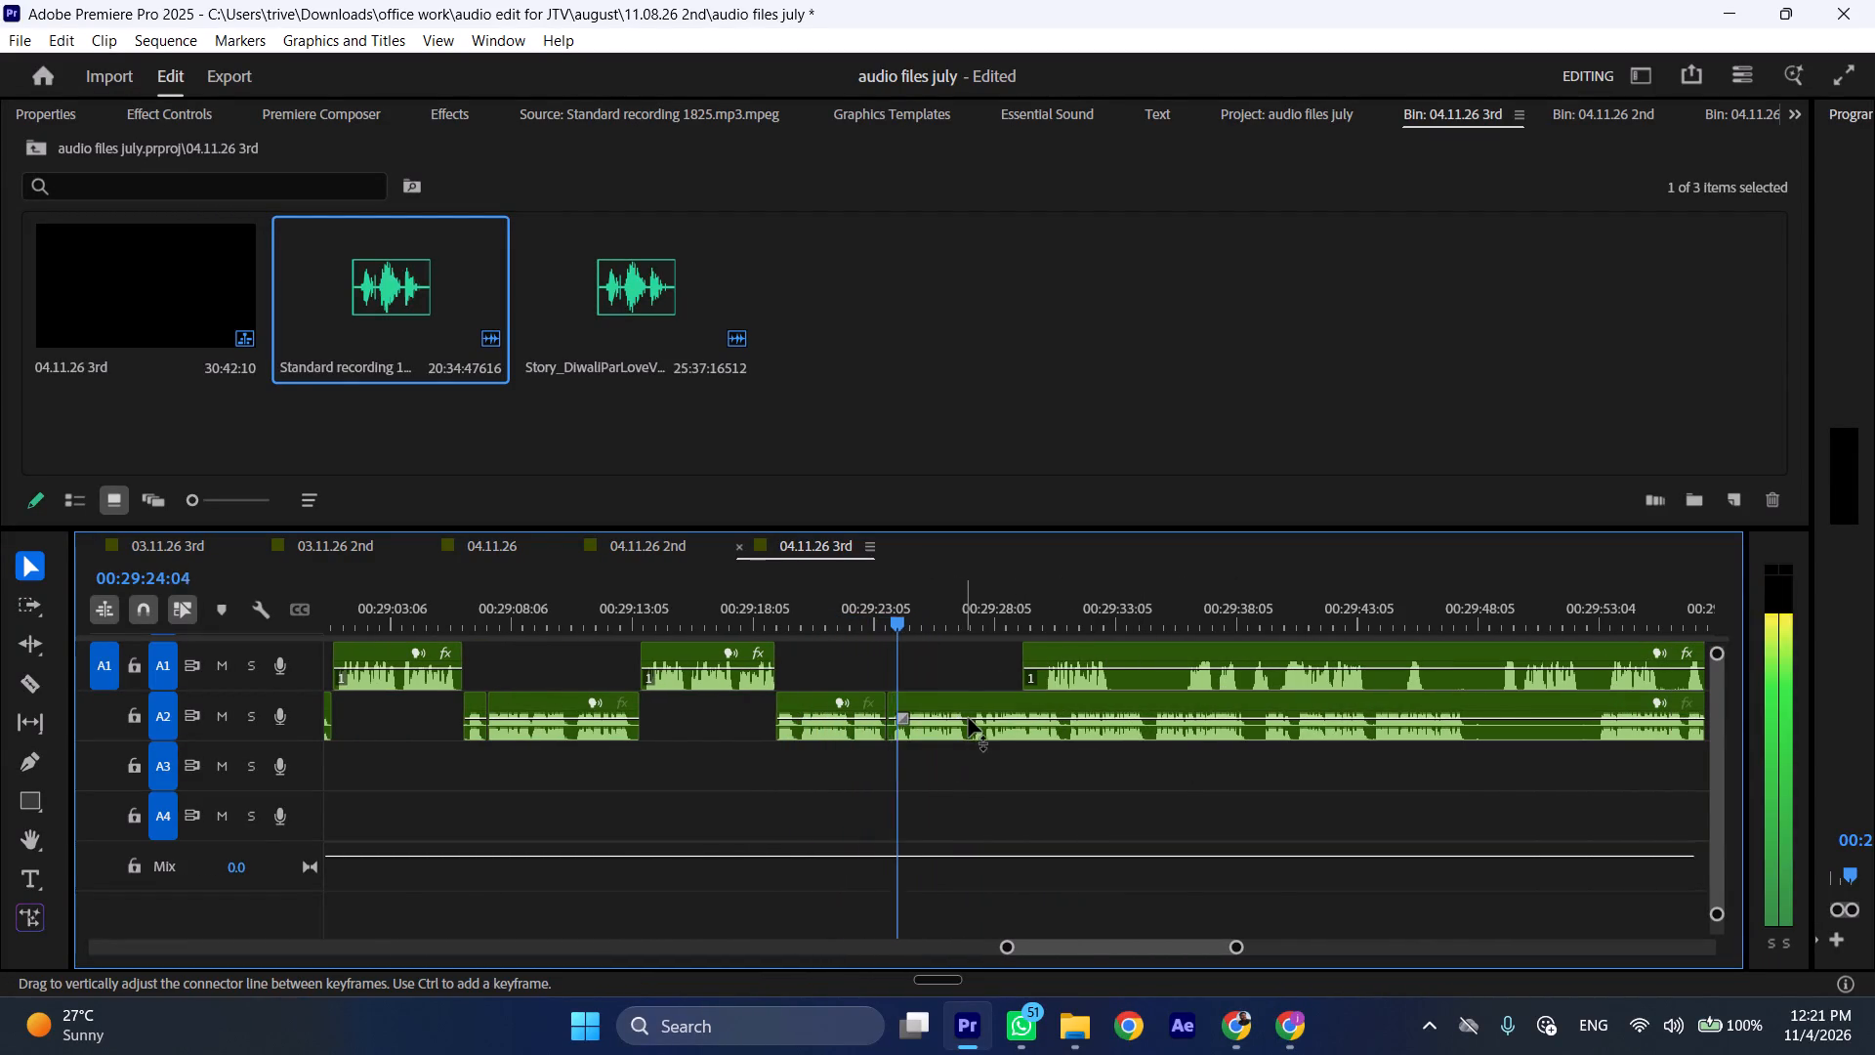
{"action": "left_click_drag", "start_coordinate": [1073, 644], "coordinate": [1210, 662]}
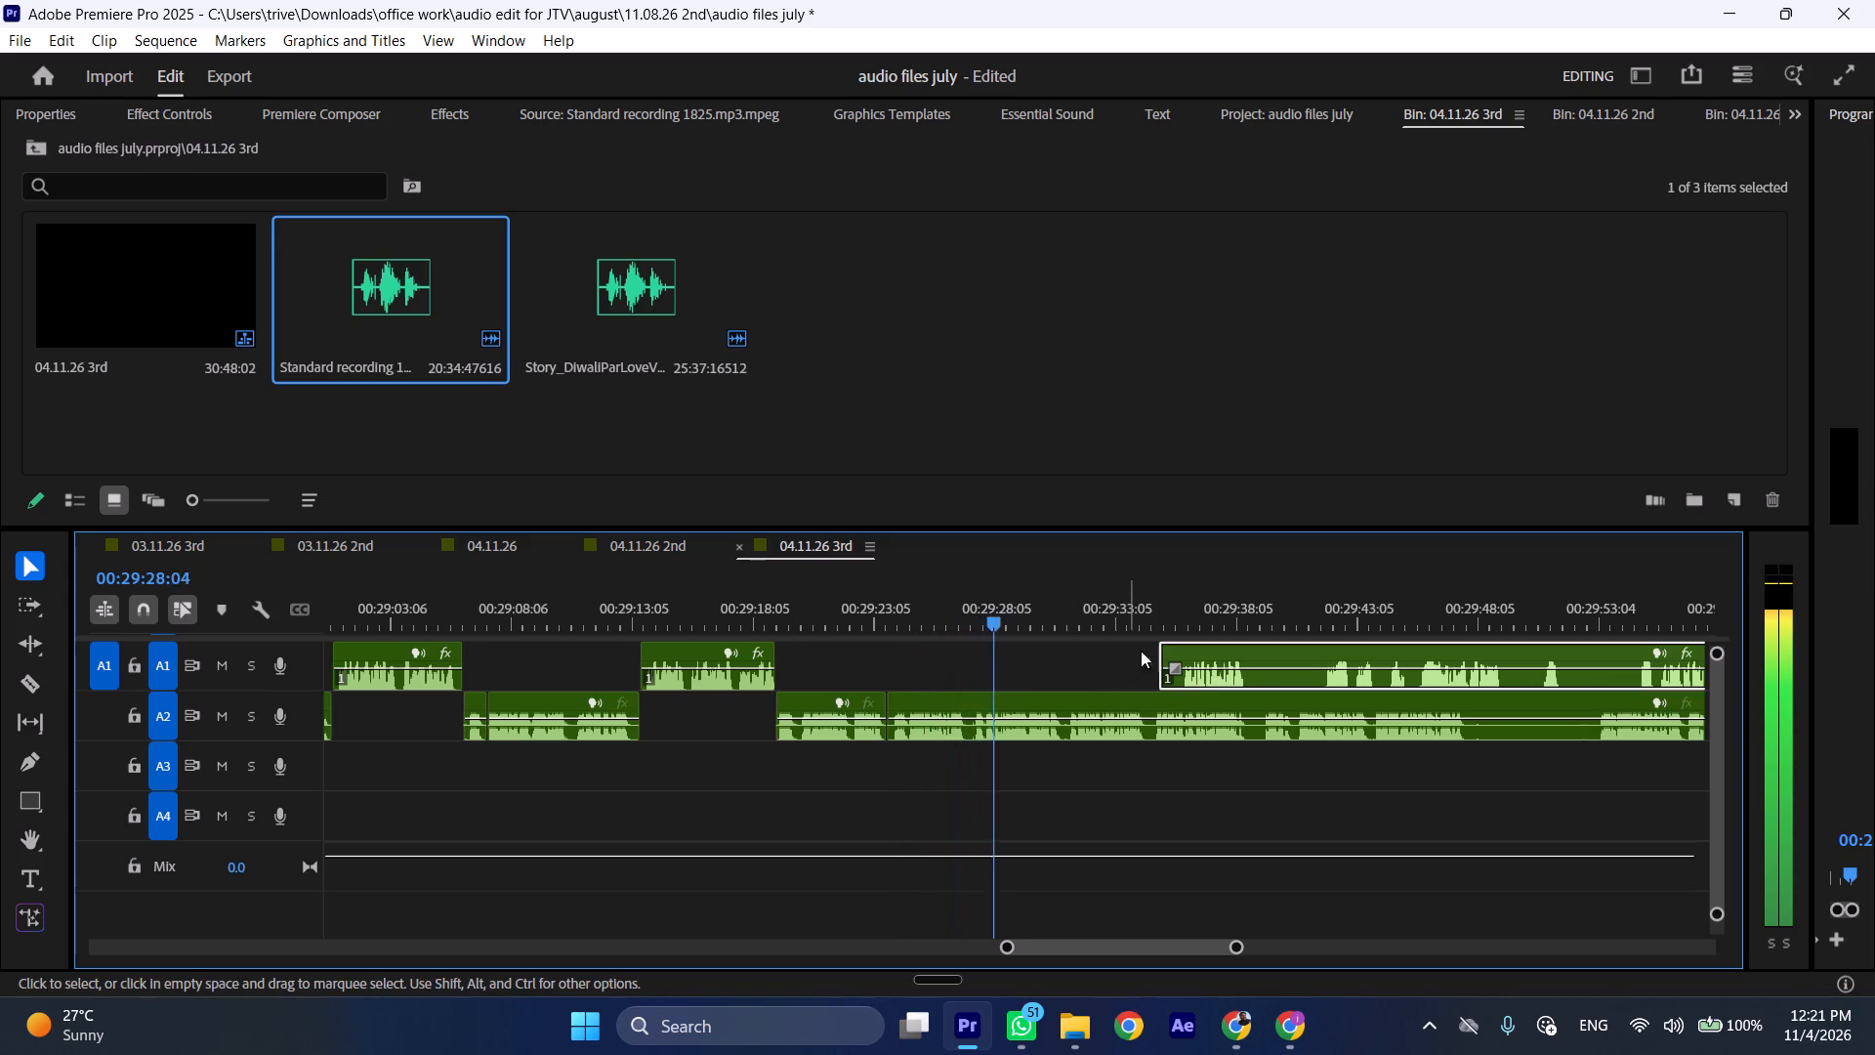
{"action": "key", "text": "space"}
{"action": "left_click_drag", "start_coordinate": [1163, 658], "coordinate": [1175, 660]}
{"action": "left_click_drag", "start_coordinate": [1201, 651], "coordinate": [1271, 654]}
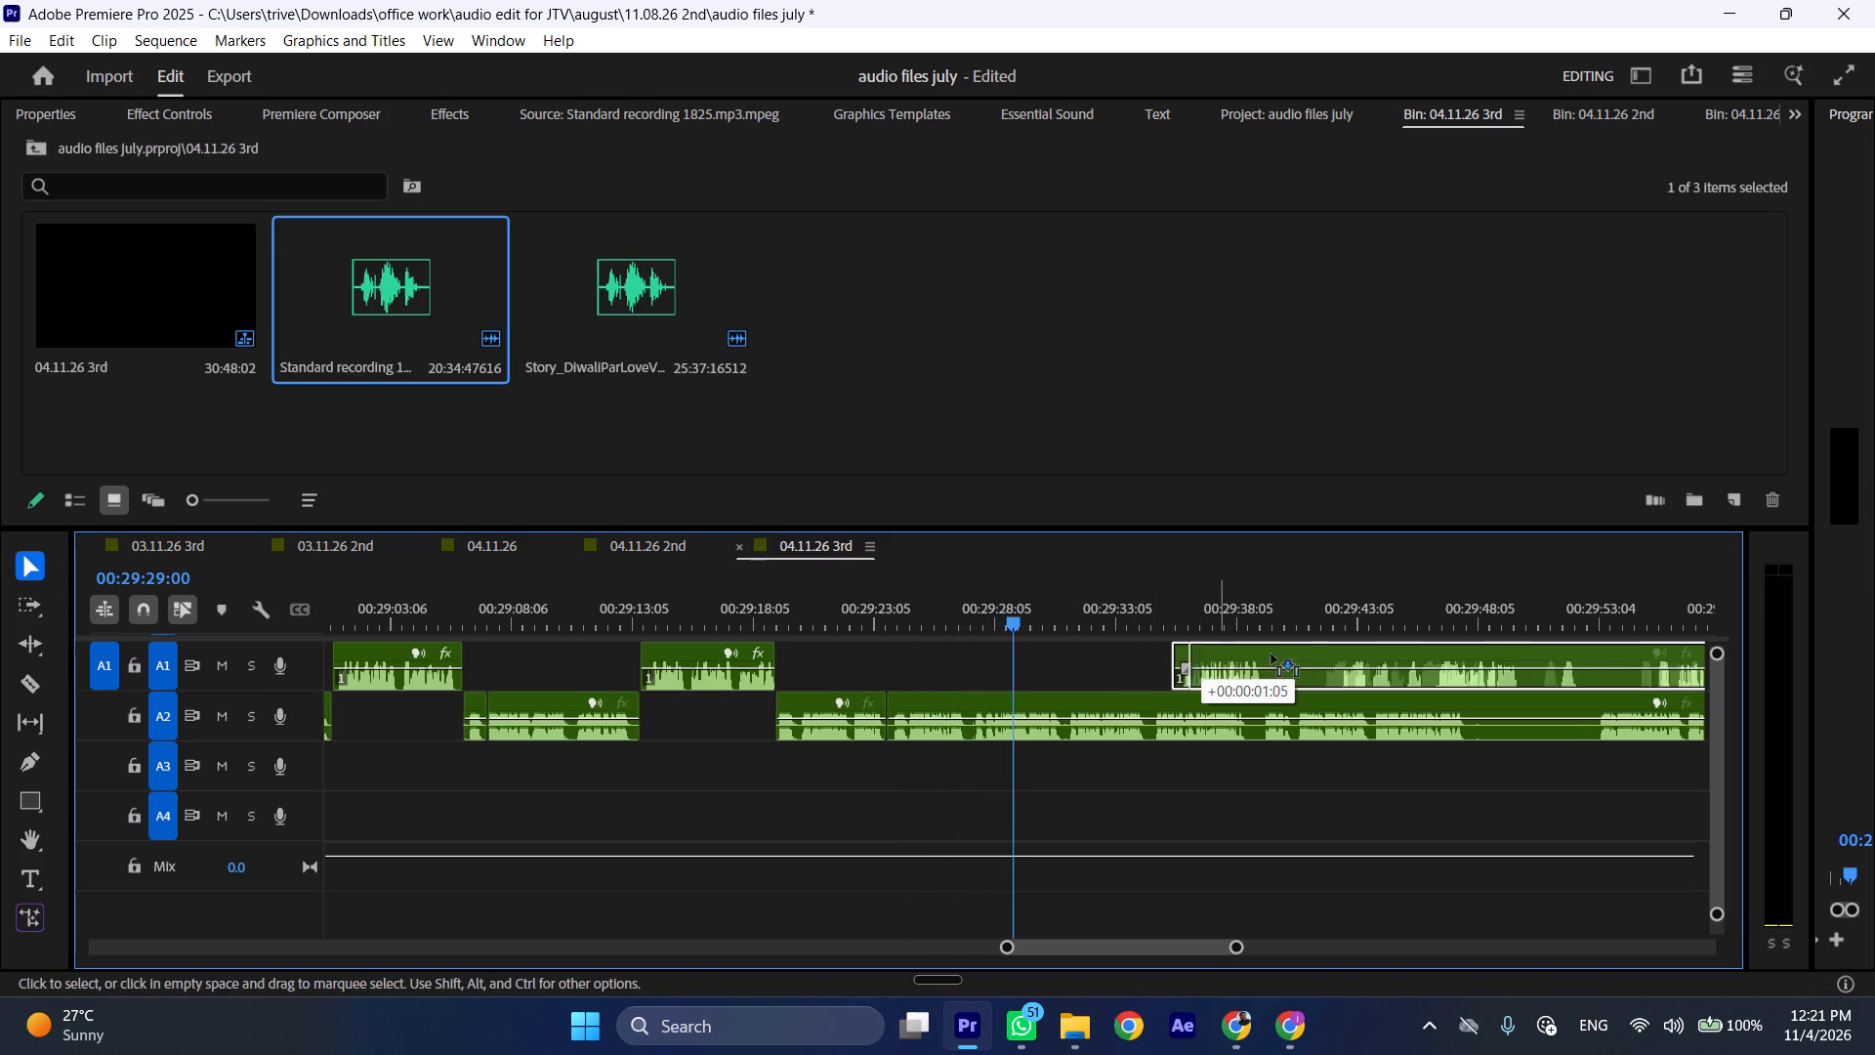
{"action": "left_click_drag", "start_coordinate": [1271, 654], "coordinate": [1518, 654]}
Play the A2 recording again from about 00:29:24 to check the cut and the speech after it.
{"action": "left_click", "coordinate": [896, 588]}
{"action": "key", "text": "space"}
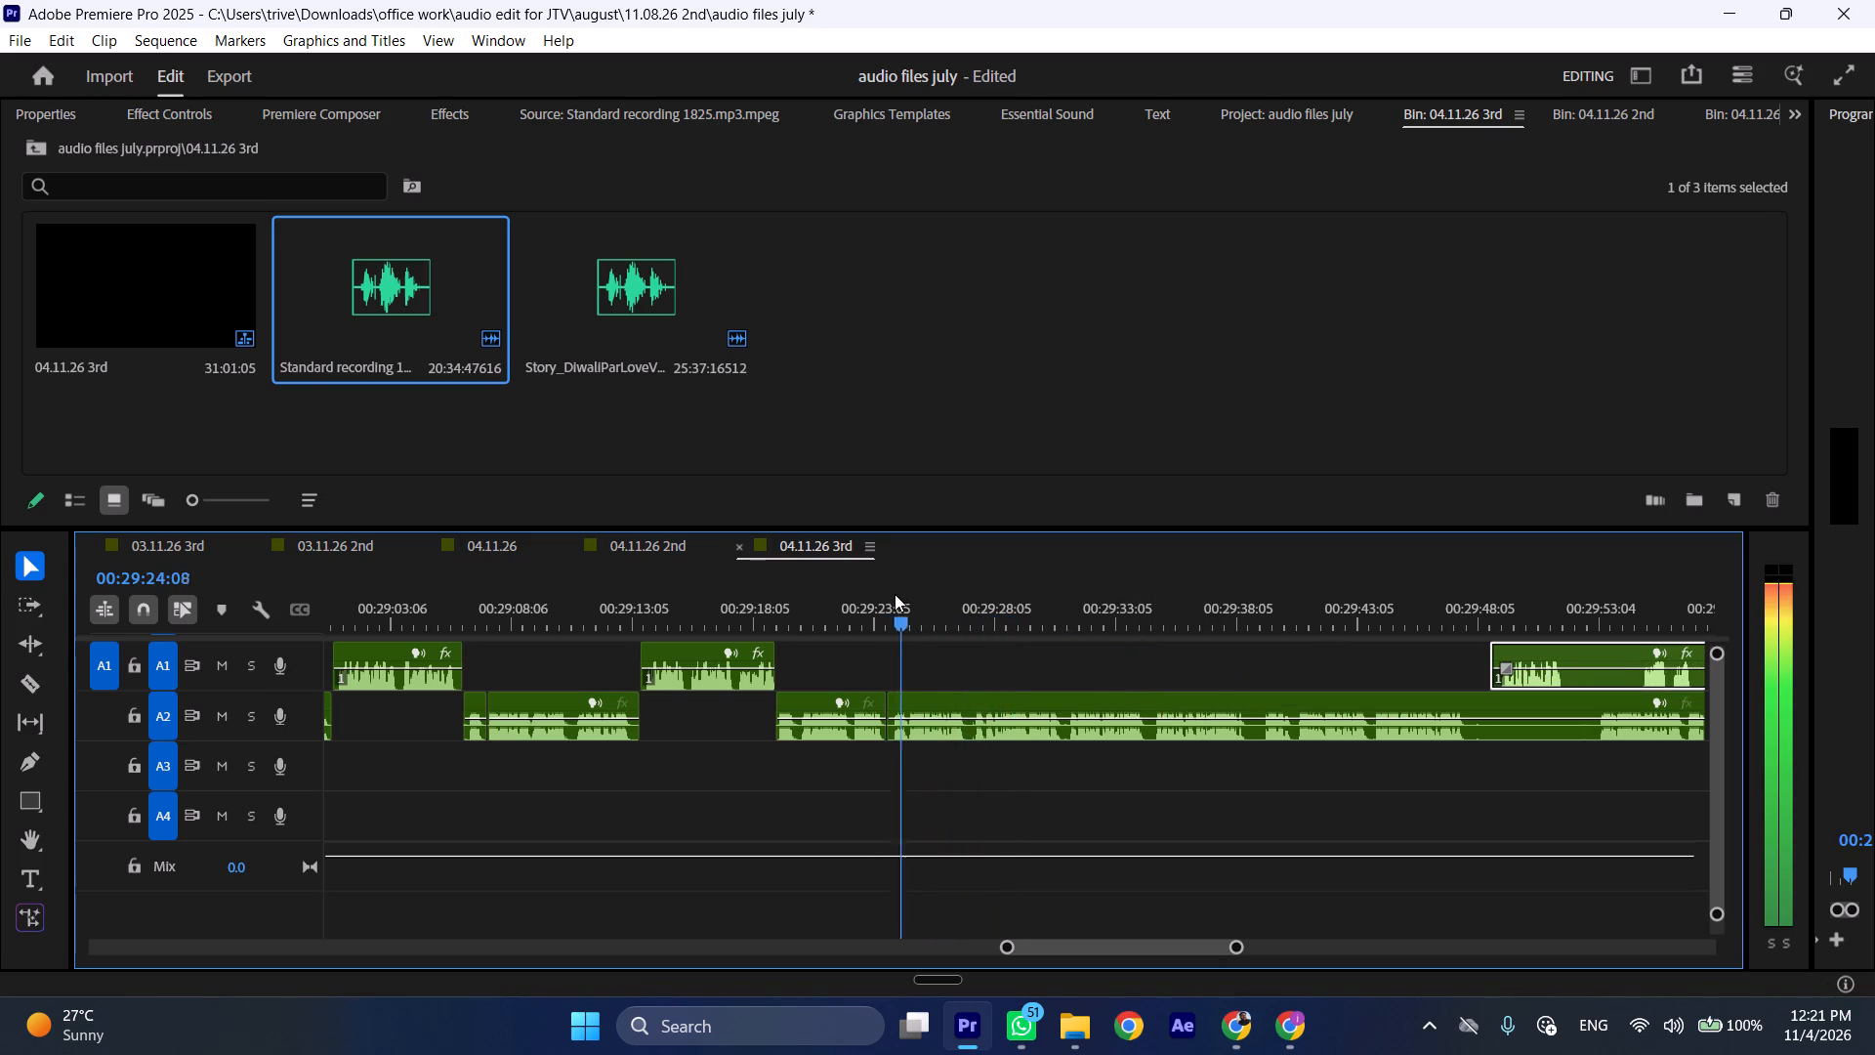
{"action": "key", "text": "l"}
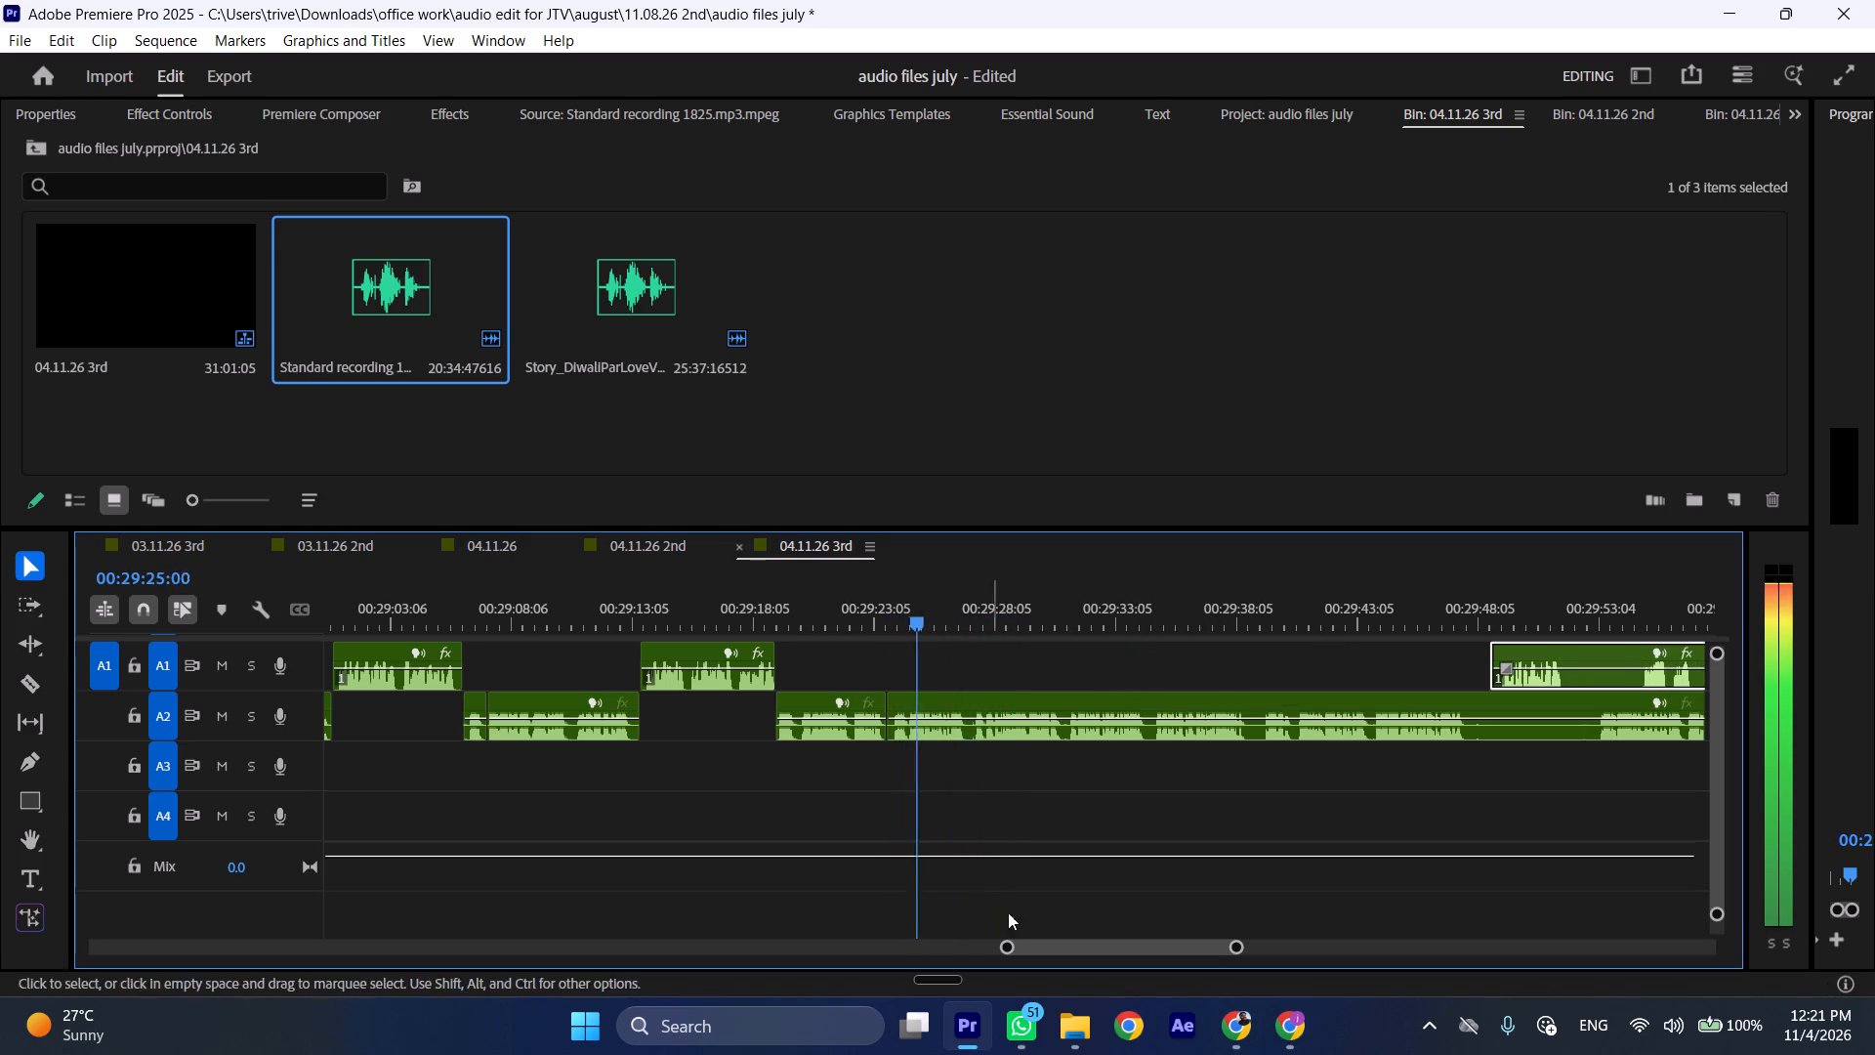
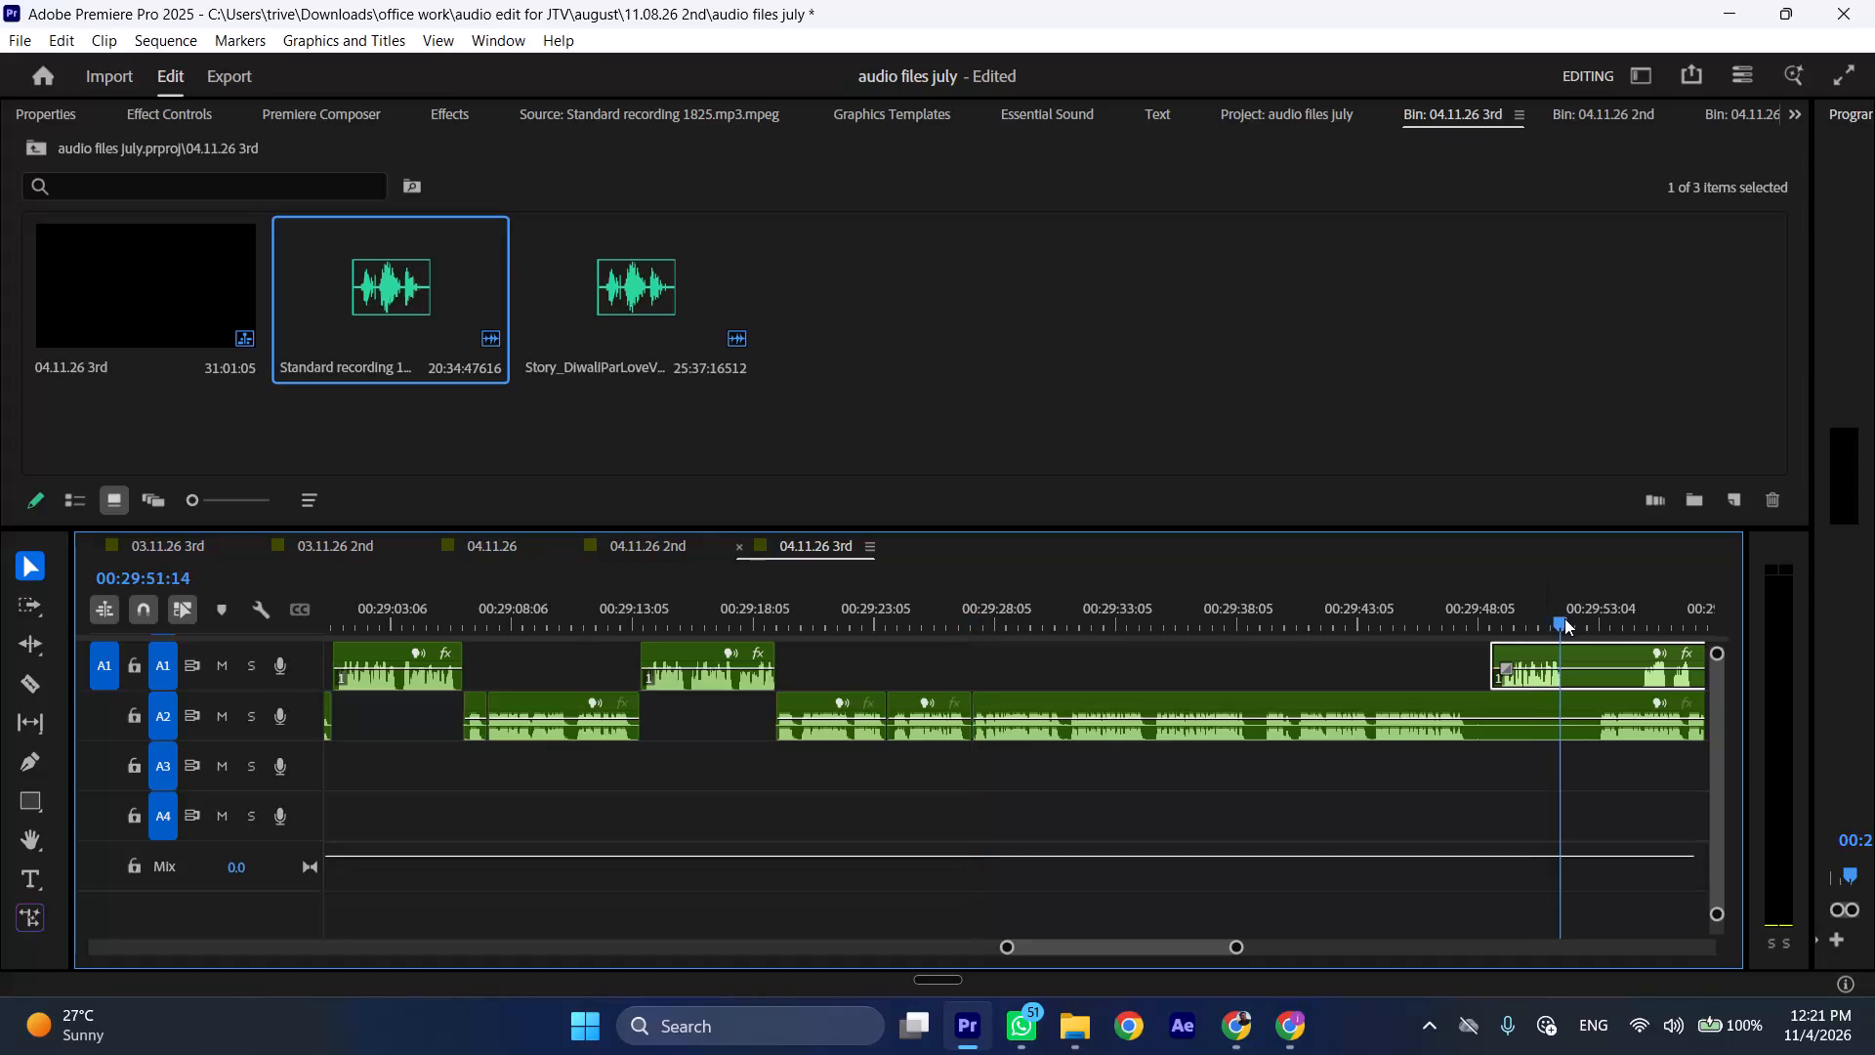
Split off the first 3 seconds or so of the selected A1 recording and insert the piece at about 00:29:27, pushing the following A2 audio later.
{"action": "key", "text": "shift+c"}
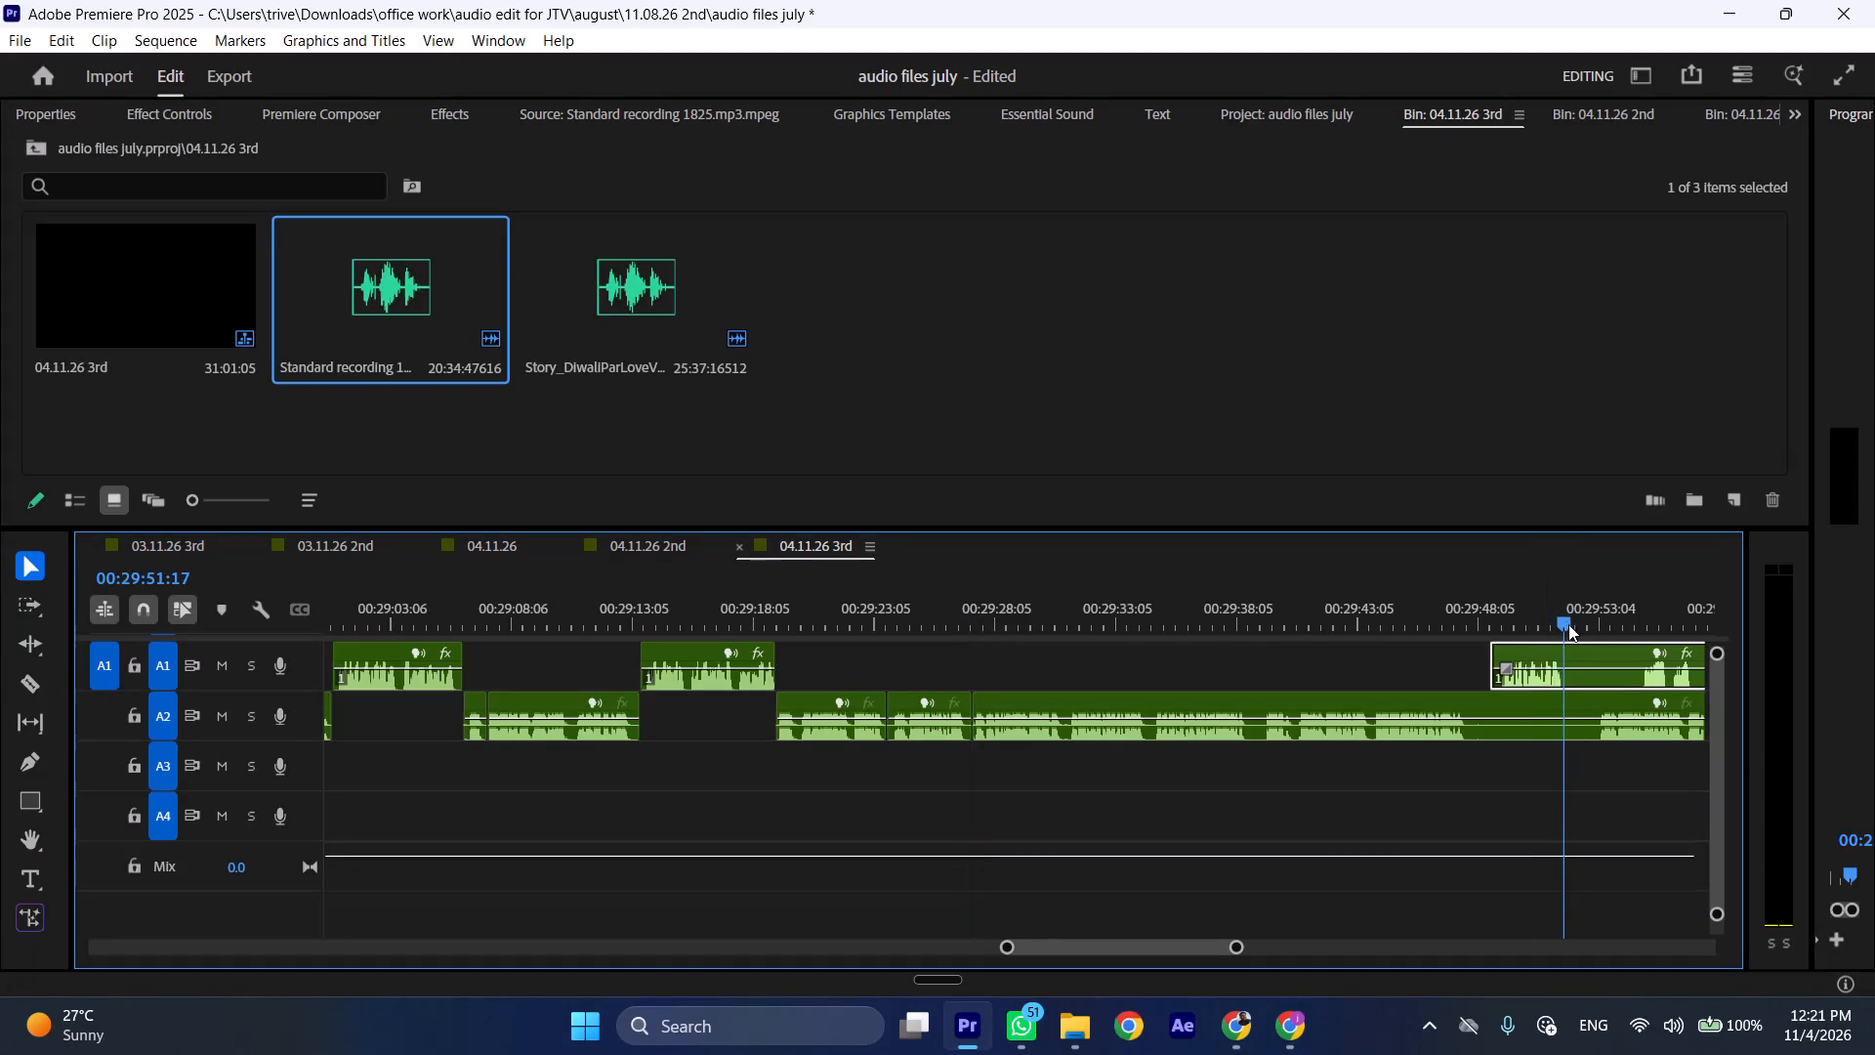
{"action": "left_click_drag", "start_coordinate": [1524, 678], "coordinate": [1010, 681]}
Play the sequence from about 00:29:22 at increased speed to check the transition into the moved A1 piece.
{"action": "left_click", "coordinate": [859, 622]}
{"action": "key", "text": "space"}
{"action": "key", "text": "l"}
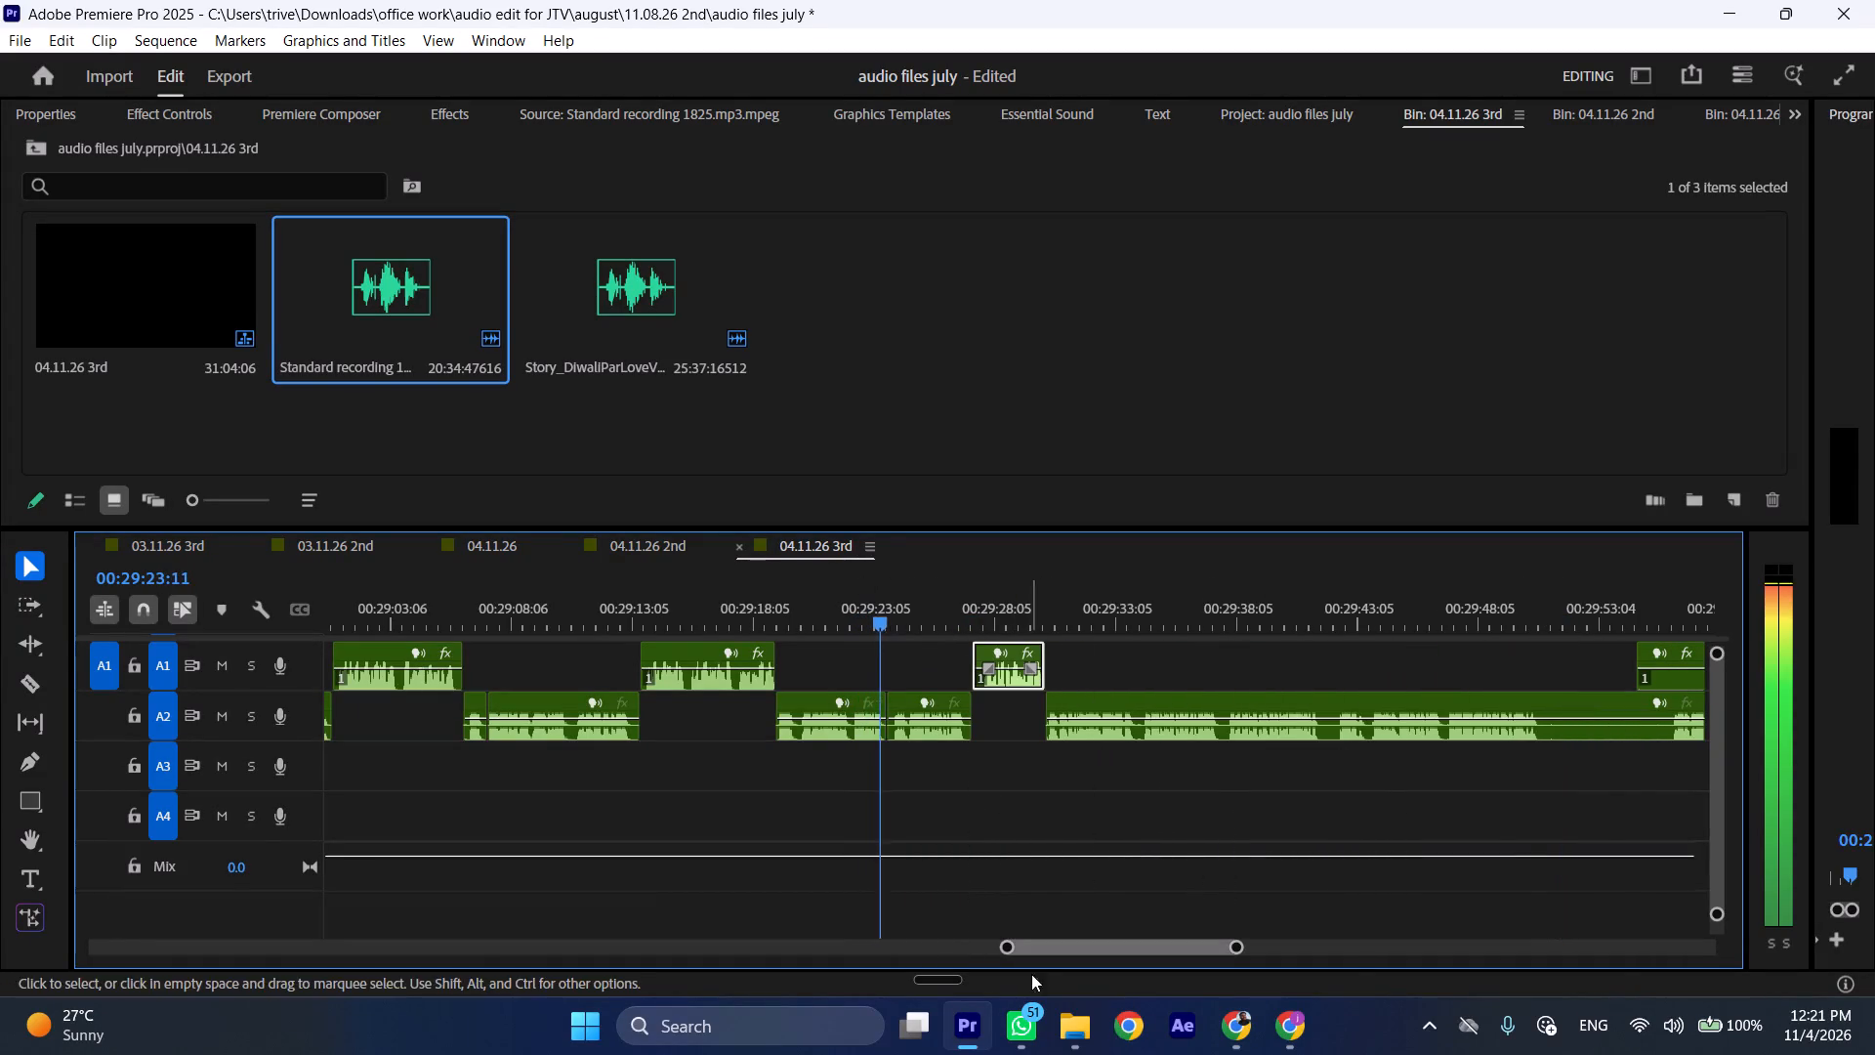
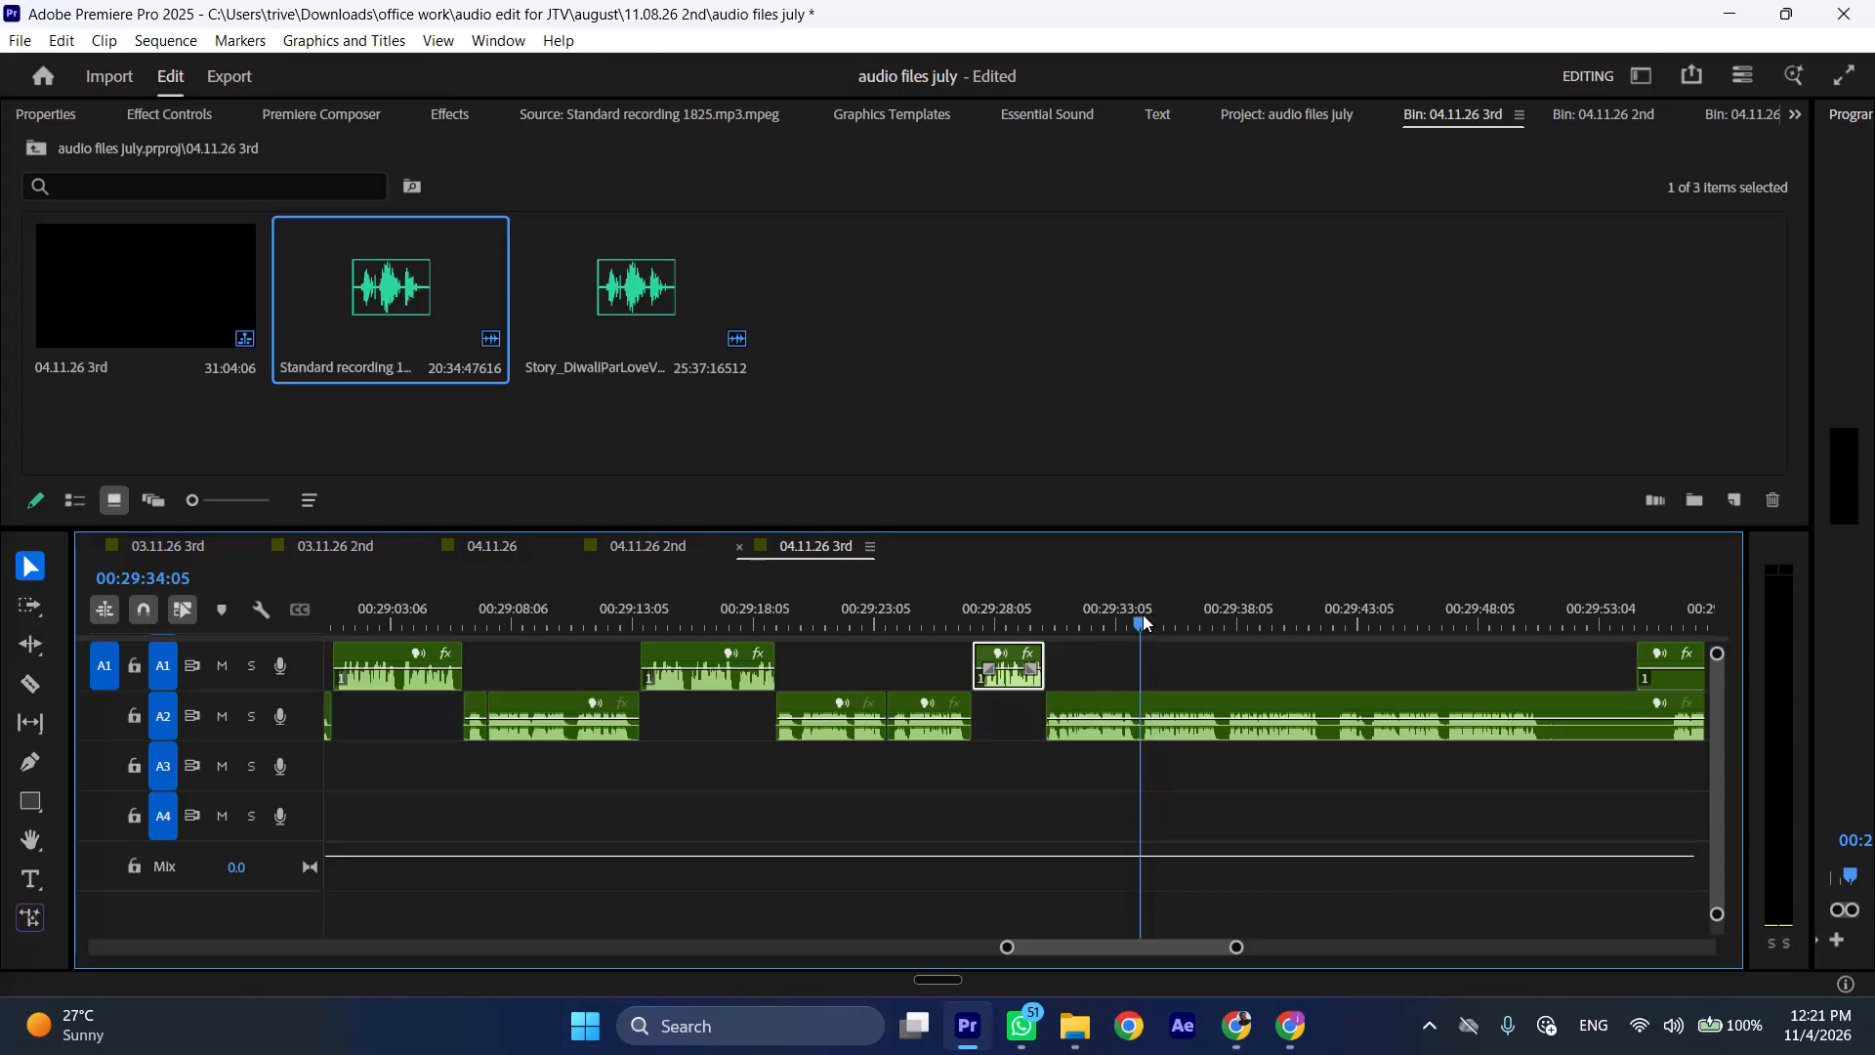
Split the A2 recording at 00:29:34:05 and ripple-delete its section from there to about 00:29:37:14.
{"action": "key", "text": "shift+c"}
{"action": "left_click", "coordinate": [1240, 690]}
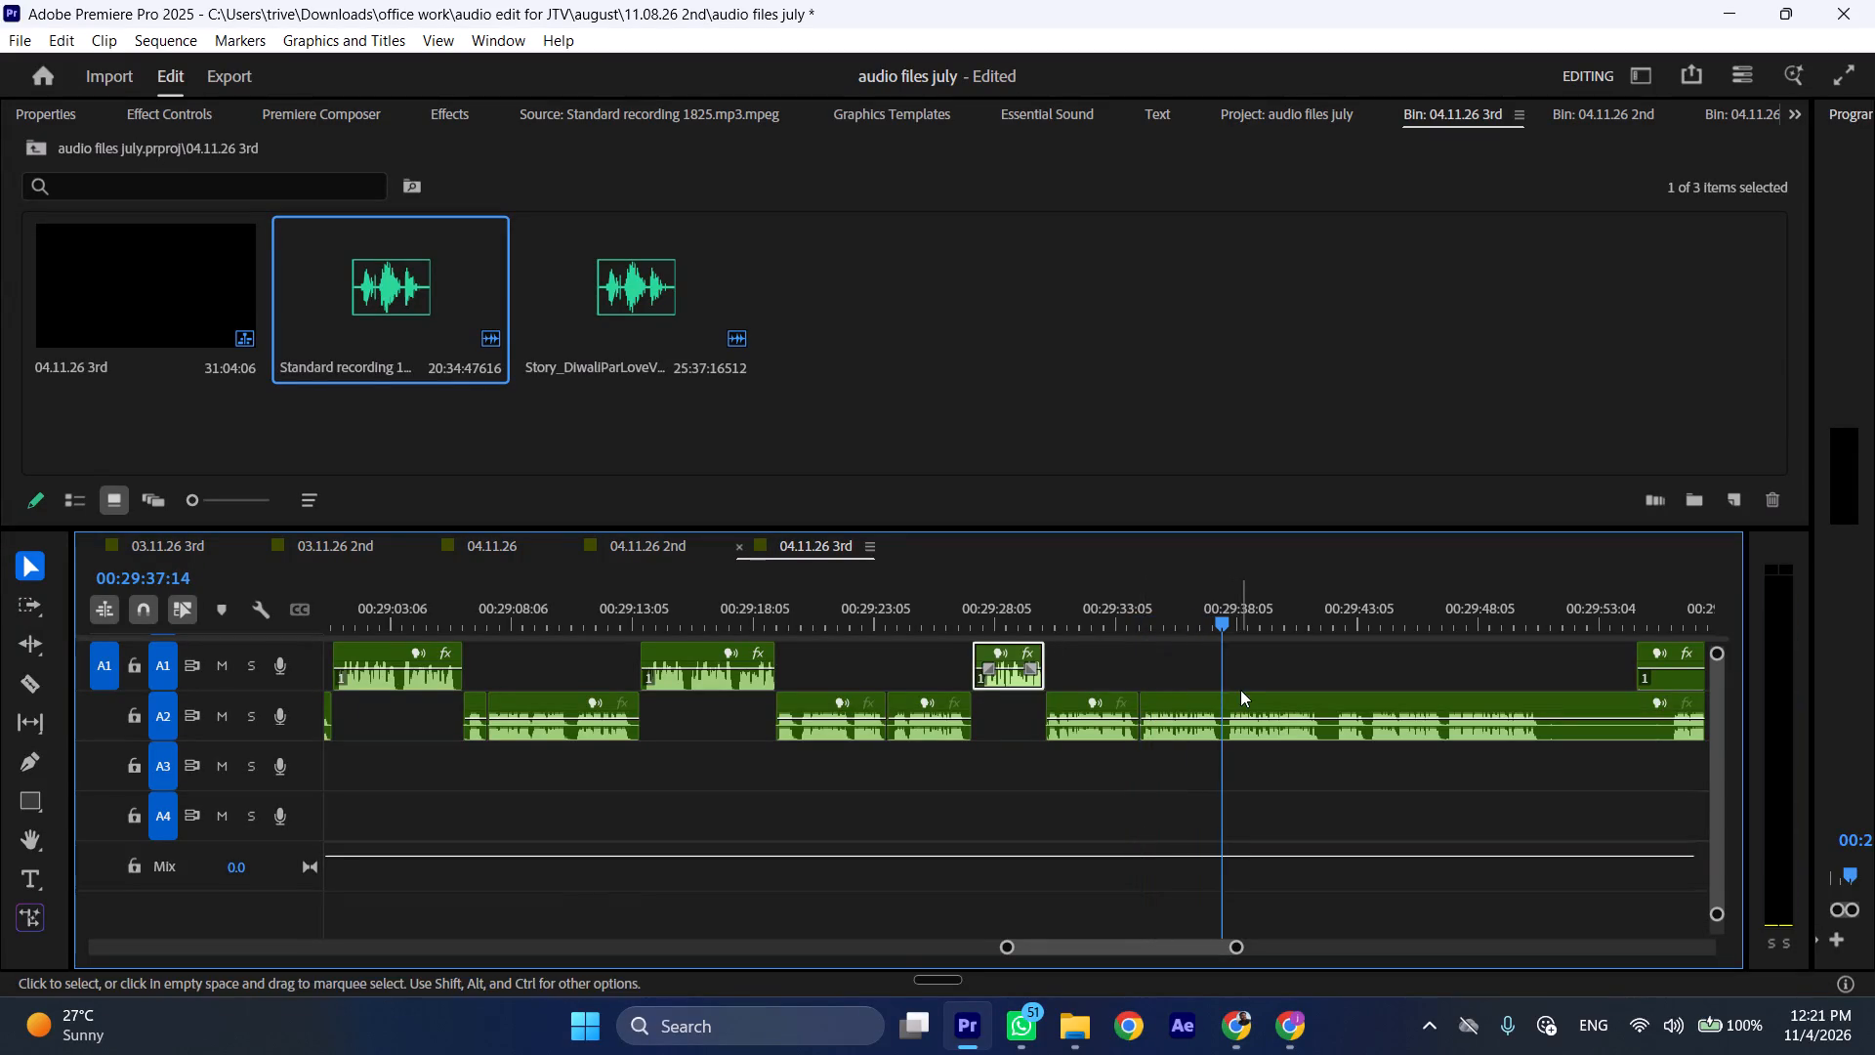
{"action": "left_click", "coordinate": [1245, 714], "text": "shift"}
{"action": "key", "text": "shift+c"}
{"action": "key", "text": "ctrl+shift+d"}
Play on from the closed gap at increased speed and split the A2 recording at 00:29:38:16.
{"action": "key", "text": "space"}
{"action": "type", "text": "l"}
{"action": "scroll", "coordinate": [1246, 714], "scroll_direction": "down", "scroll_amount": 4}
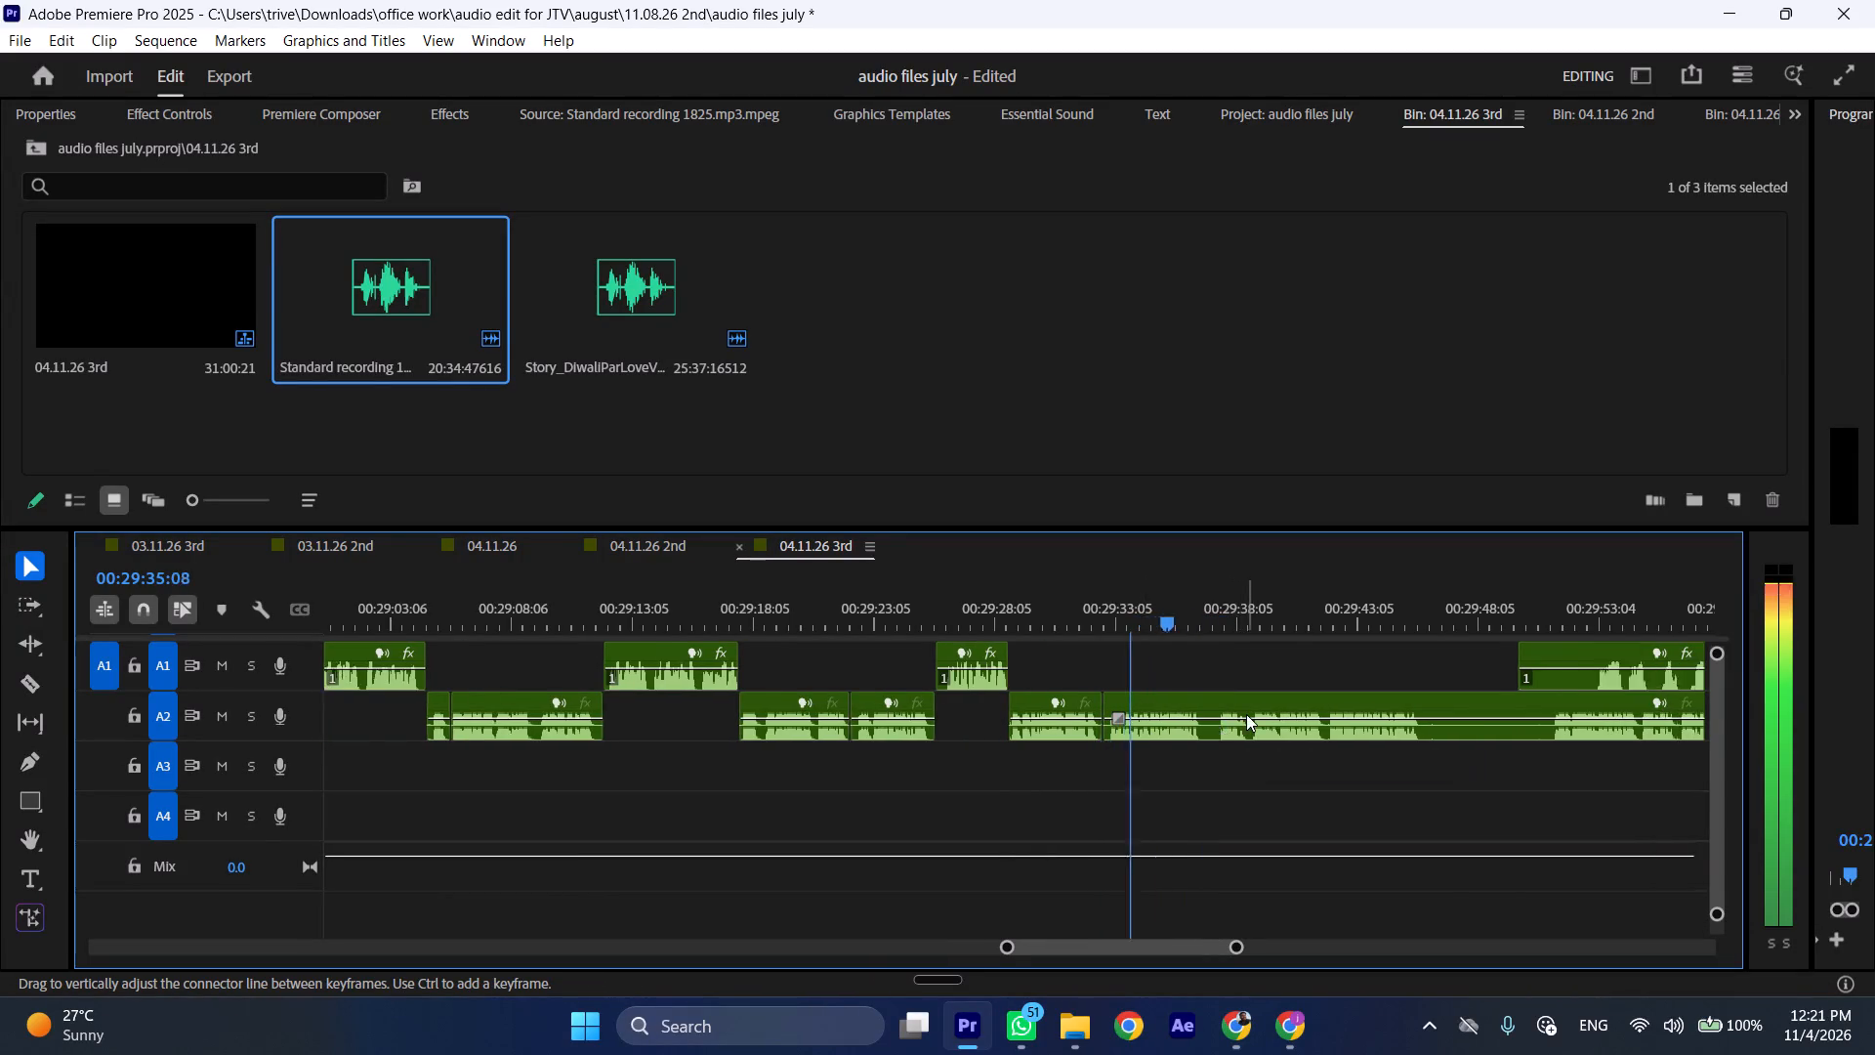
{"action": "scroll", "coordinate": [1247, 716], "scroll_direction": "down", "scroll_amount": 5}
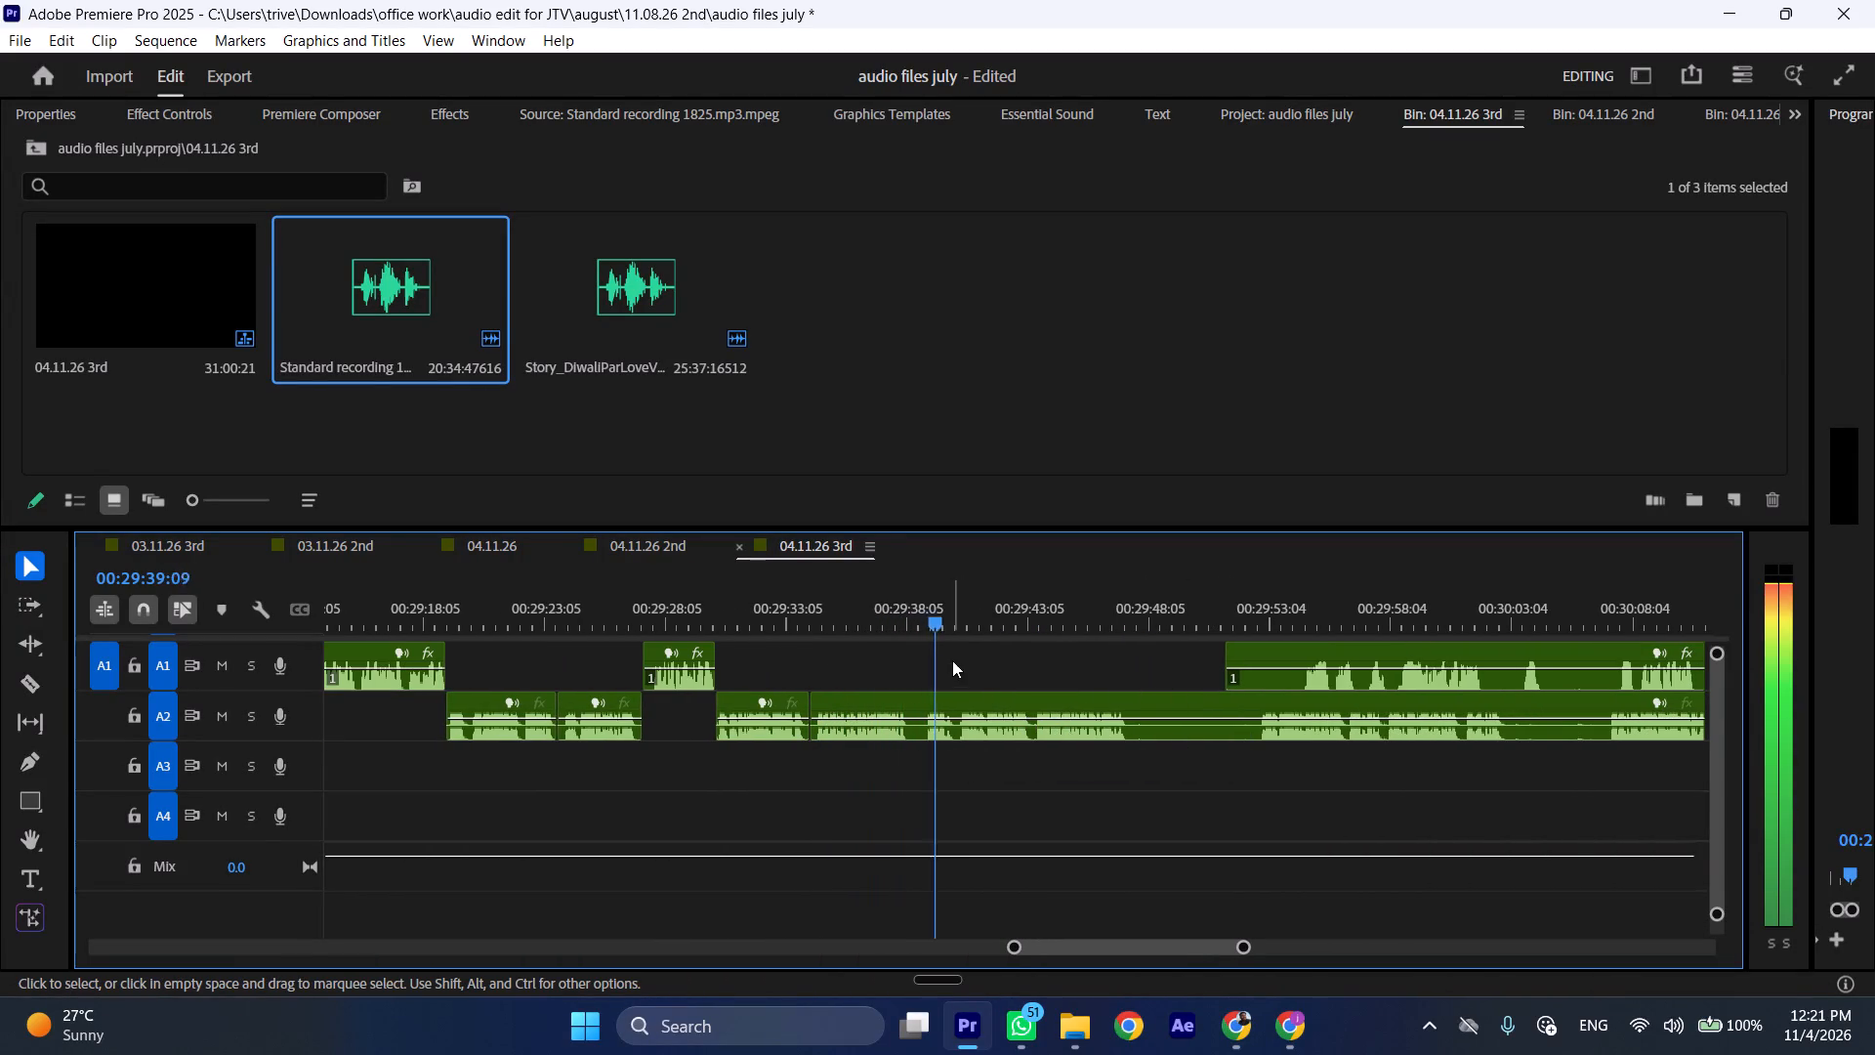
{"action": "left_click_drag", "start_coordinate": [910, 610], "coordinate": [921, 610]}
{"action": "key", "text": "shift+c"}
Trim about 3 seconds off the next A1 clip's start, place it at 00:29:38:16 and shift the A2 remainder past the overlap.
{"action": "left_click_drag", "start_coordinate": [1222, 648], "coordinate": [1301, 654]}
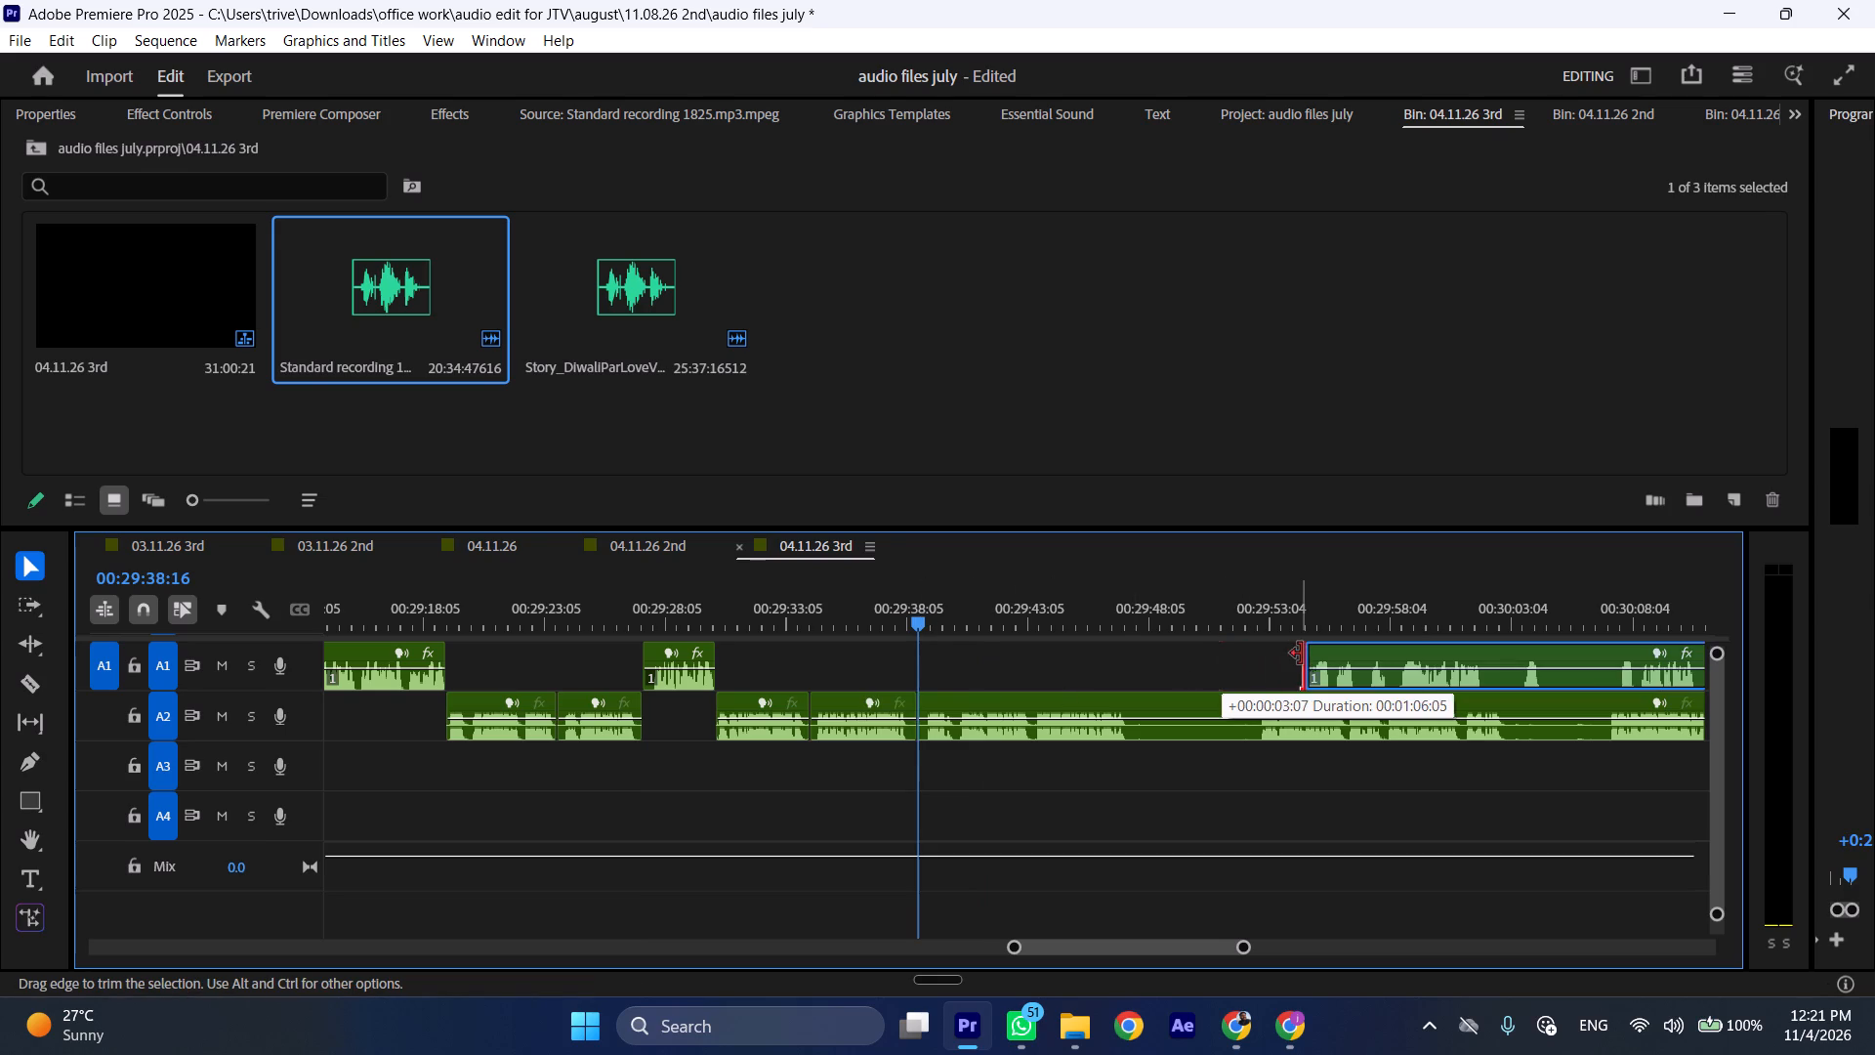
{"action": "left_click_drag", "start_coordinate": [1301, 654], "coordinate": [1294, 655]}
{"action": "left_click_drag", "start_coordinate": [1379, 655], "coordinate": [1001, 657]}
{"action": "left_click_drag", "start_coordinate": [987, 701], "coordinate": [1325, 702]}
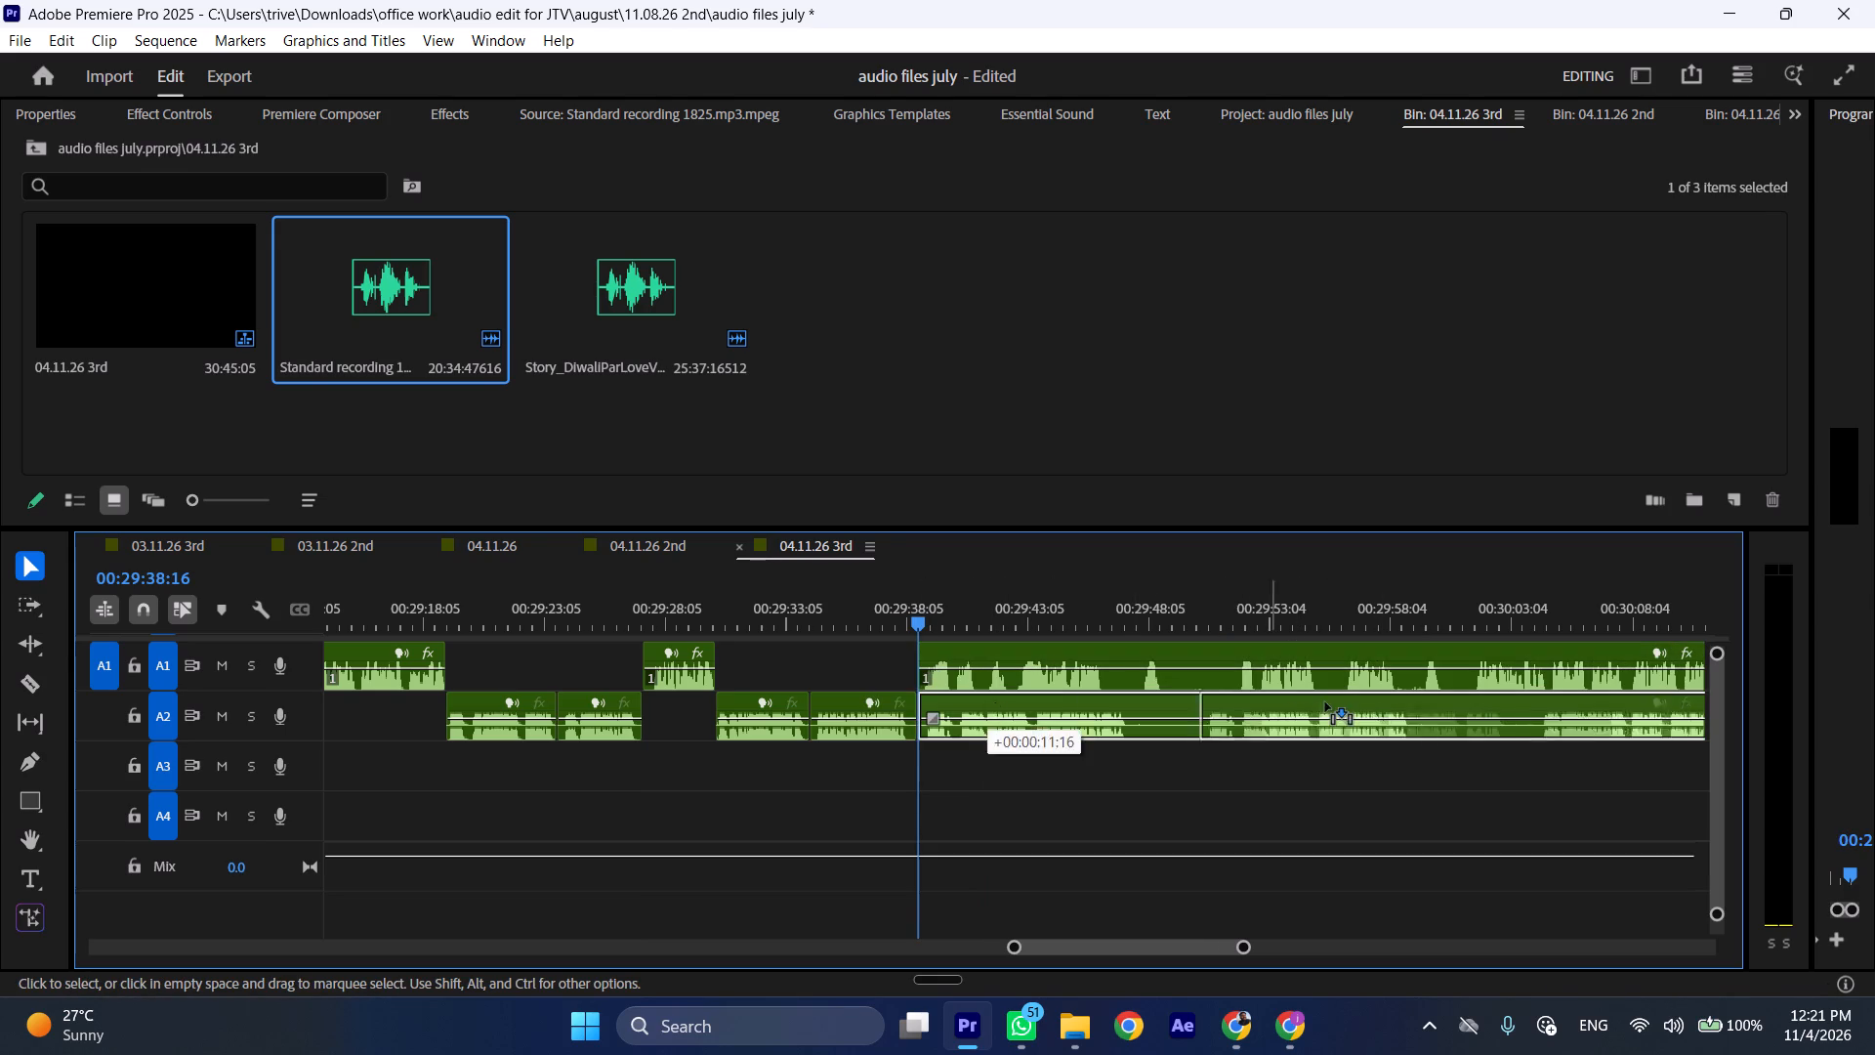
{"action": "left_click_drag", "start_coordinate": [1325, 702], "coordinate": [1326, 702]}
Play the moved A1 clip, split it at 00:29:42:15 and ripple-delete its opening section from 00:29:38:16 to that cut.
{"action": "key", "text": "space"}
{"action": "key", "text": "l"}
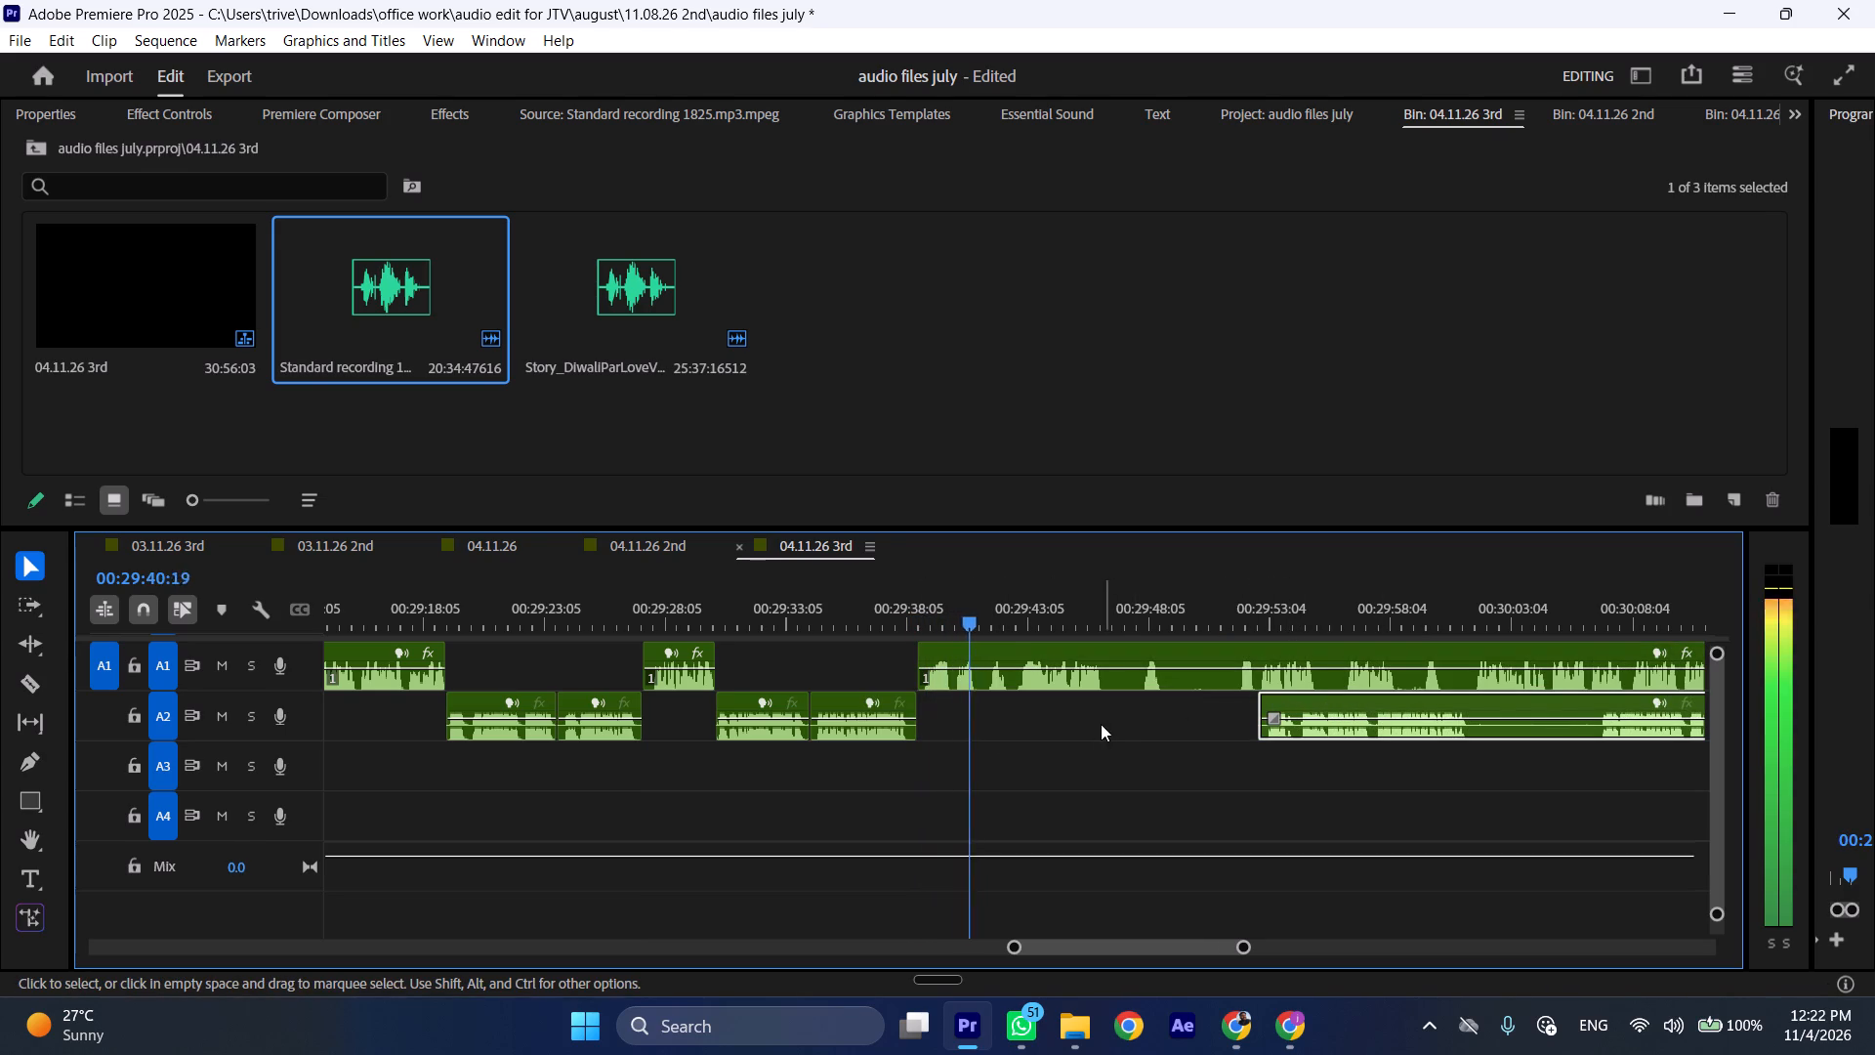
{"action": "left_click", "coordinate": [1017, 613]}
{"action": "left_click", "coordinate": [1041, 662]}
{"action": "key", "text": "shift+c"}
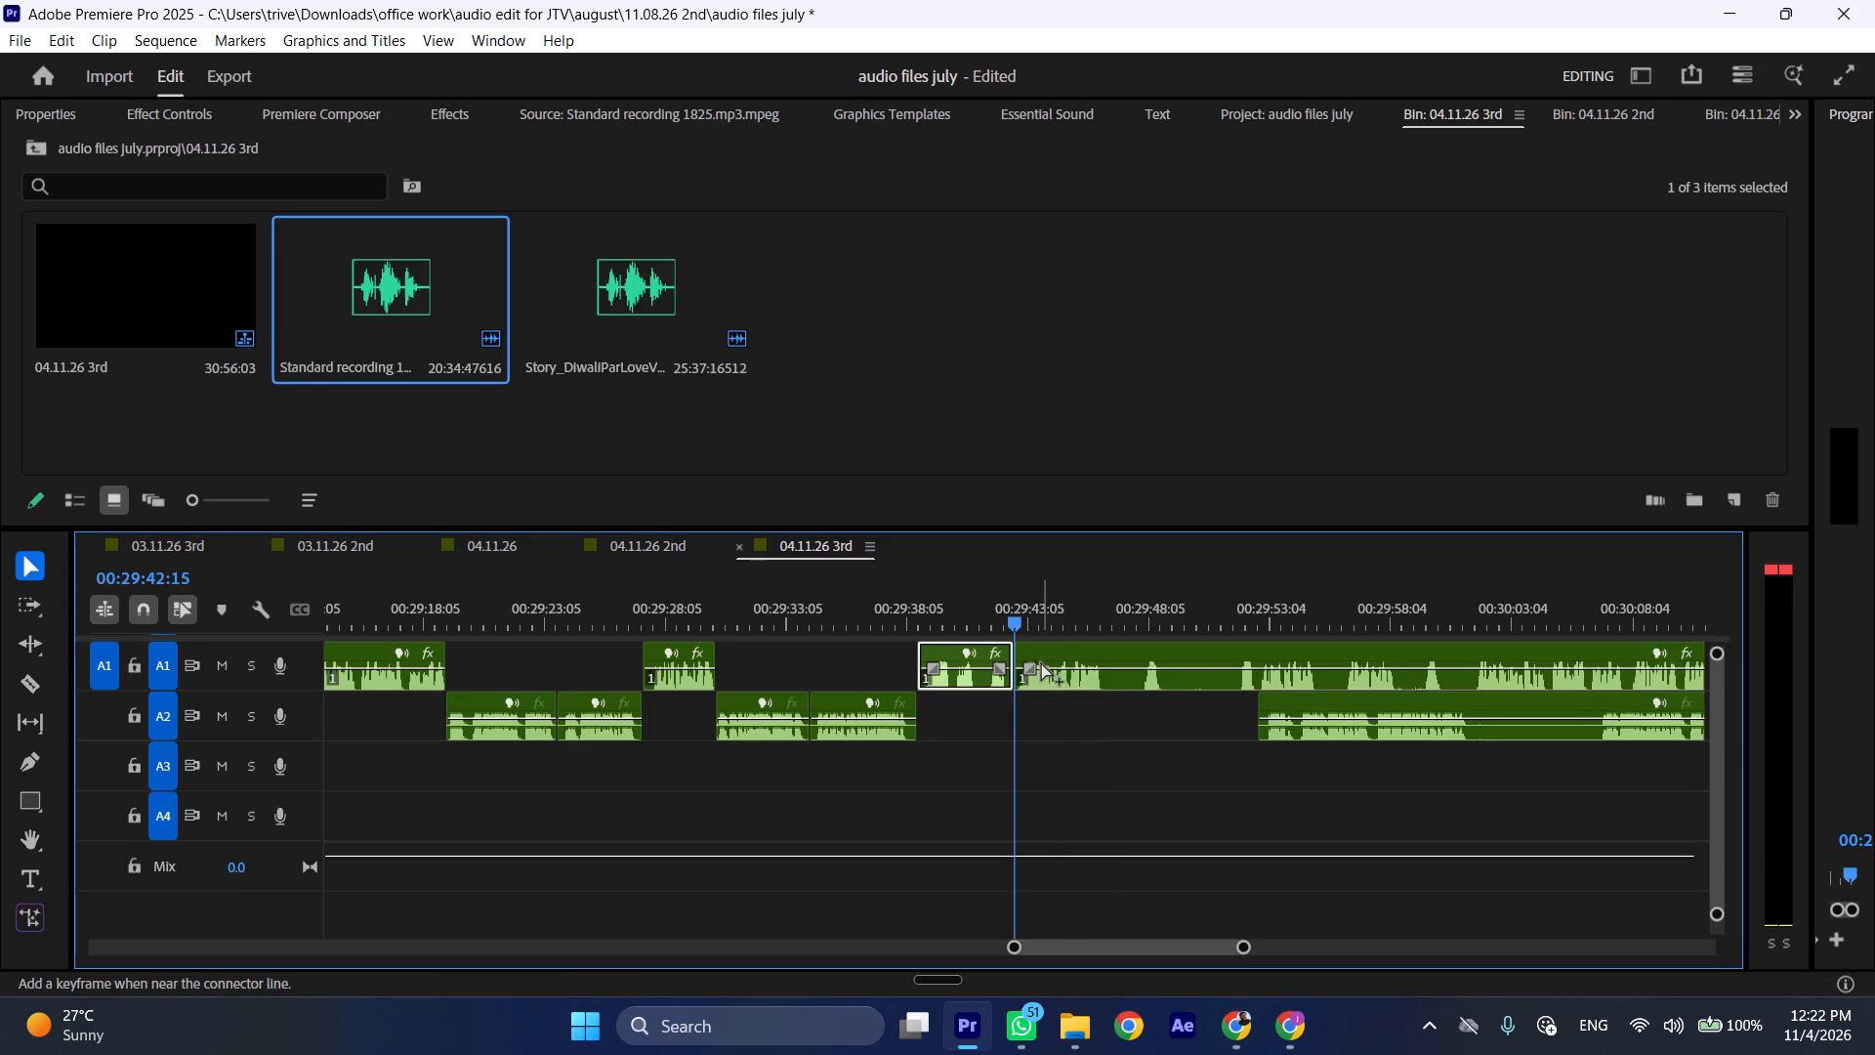
{"action": "key", "text": "ctrl+shift+d"}
Split the A1 clip at 00:29:42:12, move the following A2 recording to the cut and the A1 remainder to about 00:30:01.
{"action": "left_click", "coordinate": [1007, 631]}
{"action": "left_click", "coordinate": [1014, 612]}
{"action": "key", "text": "shift+c"}
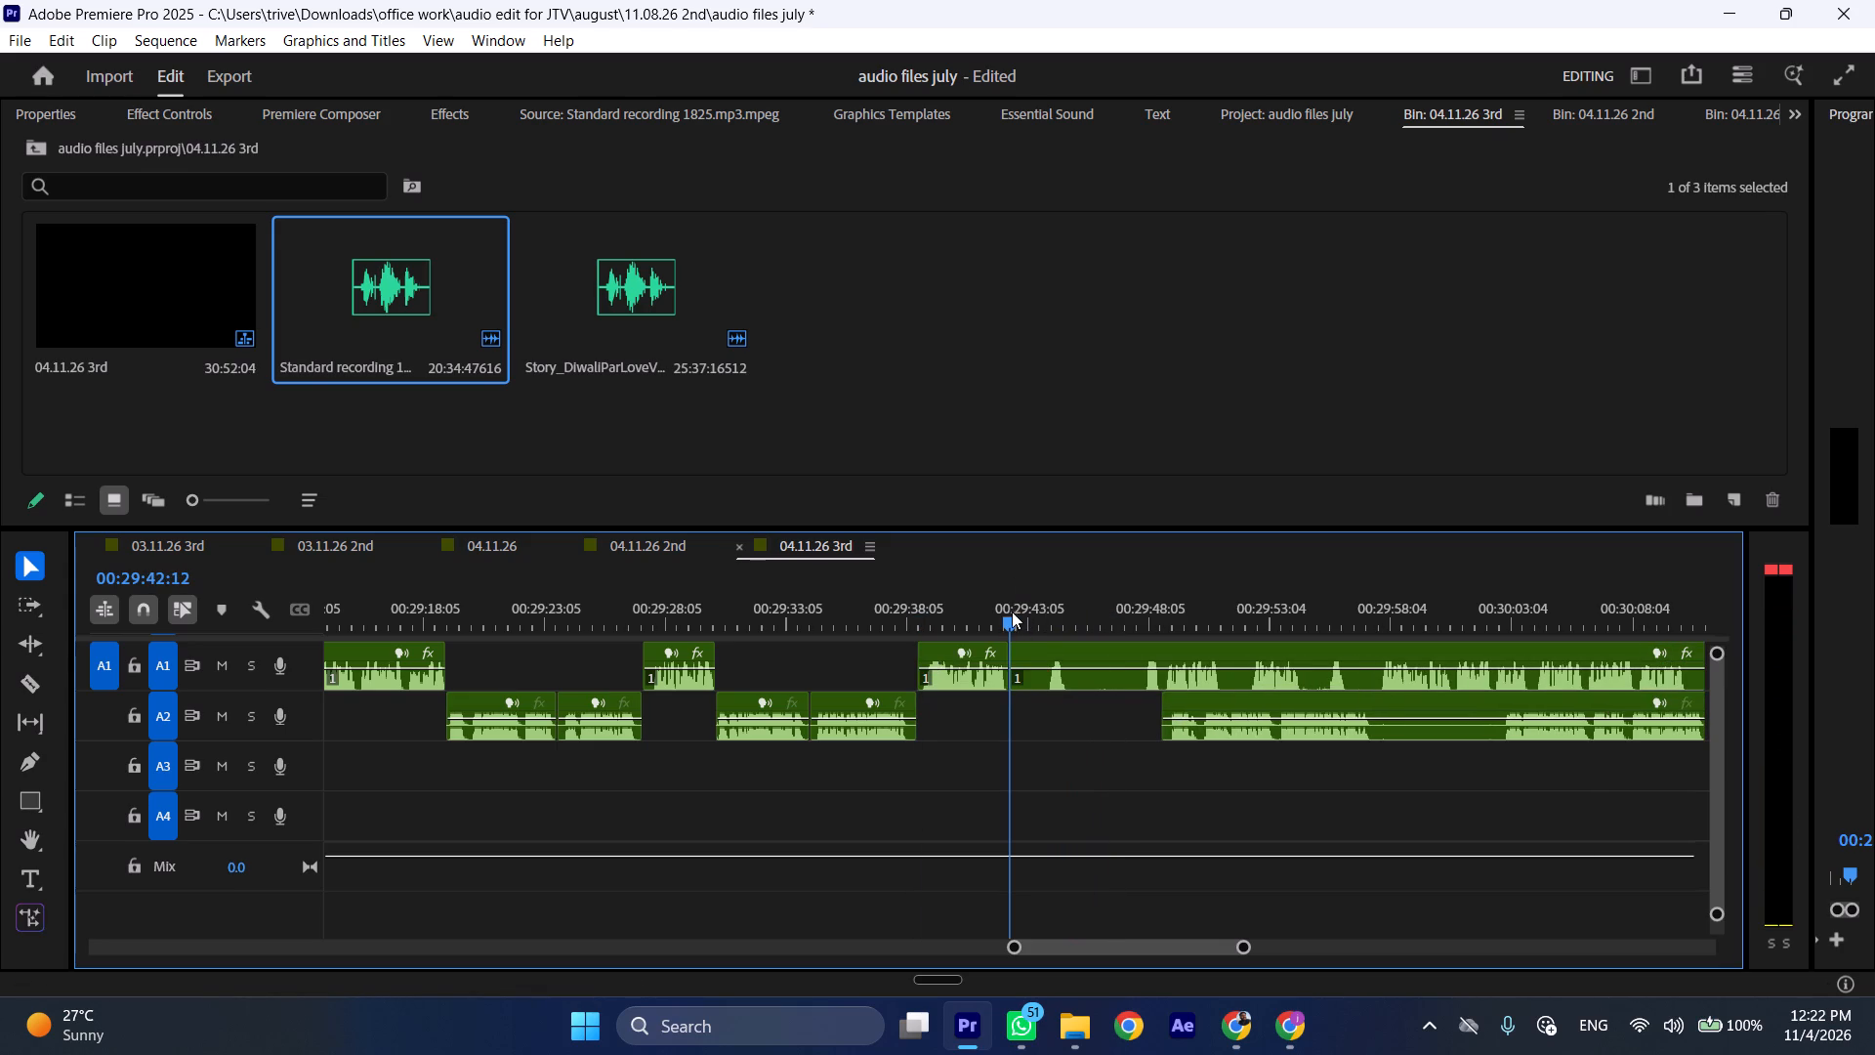
{"action": "left_click_drag", "start_coordinate": [1204, 705], "coordinate": [1047, 708]}
{"action": "left_click_drag", "start_coordinate": [1034, 654], "coordinate": [1492, 654]}
Play the sequence from about 00:29:33 at increased speed to check the rearranged A1 and A2 transitions.
{"action": "left_click", "coordinate": [784, 616]}
{"action": "key", "text": "space"}
{"action": "key", "text": "l"}
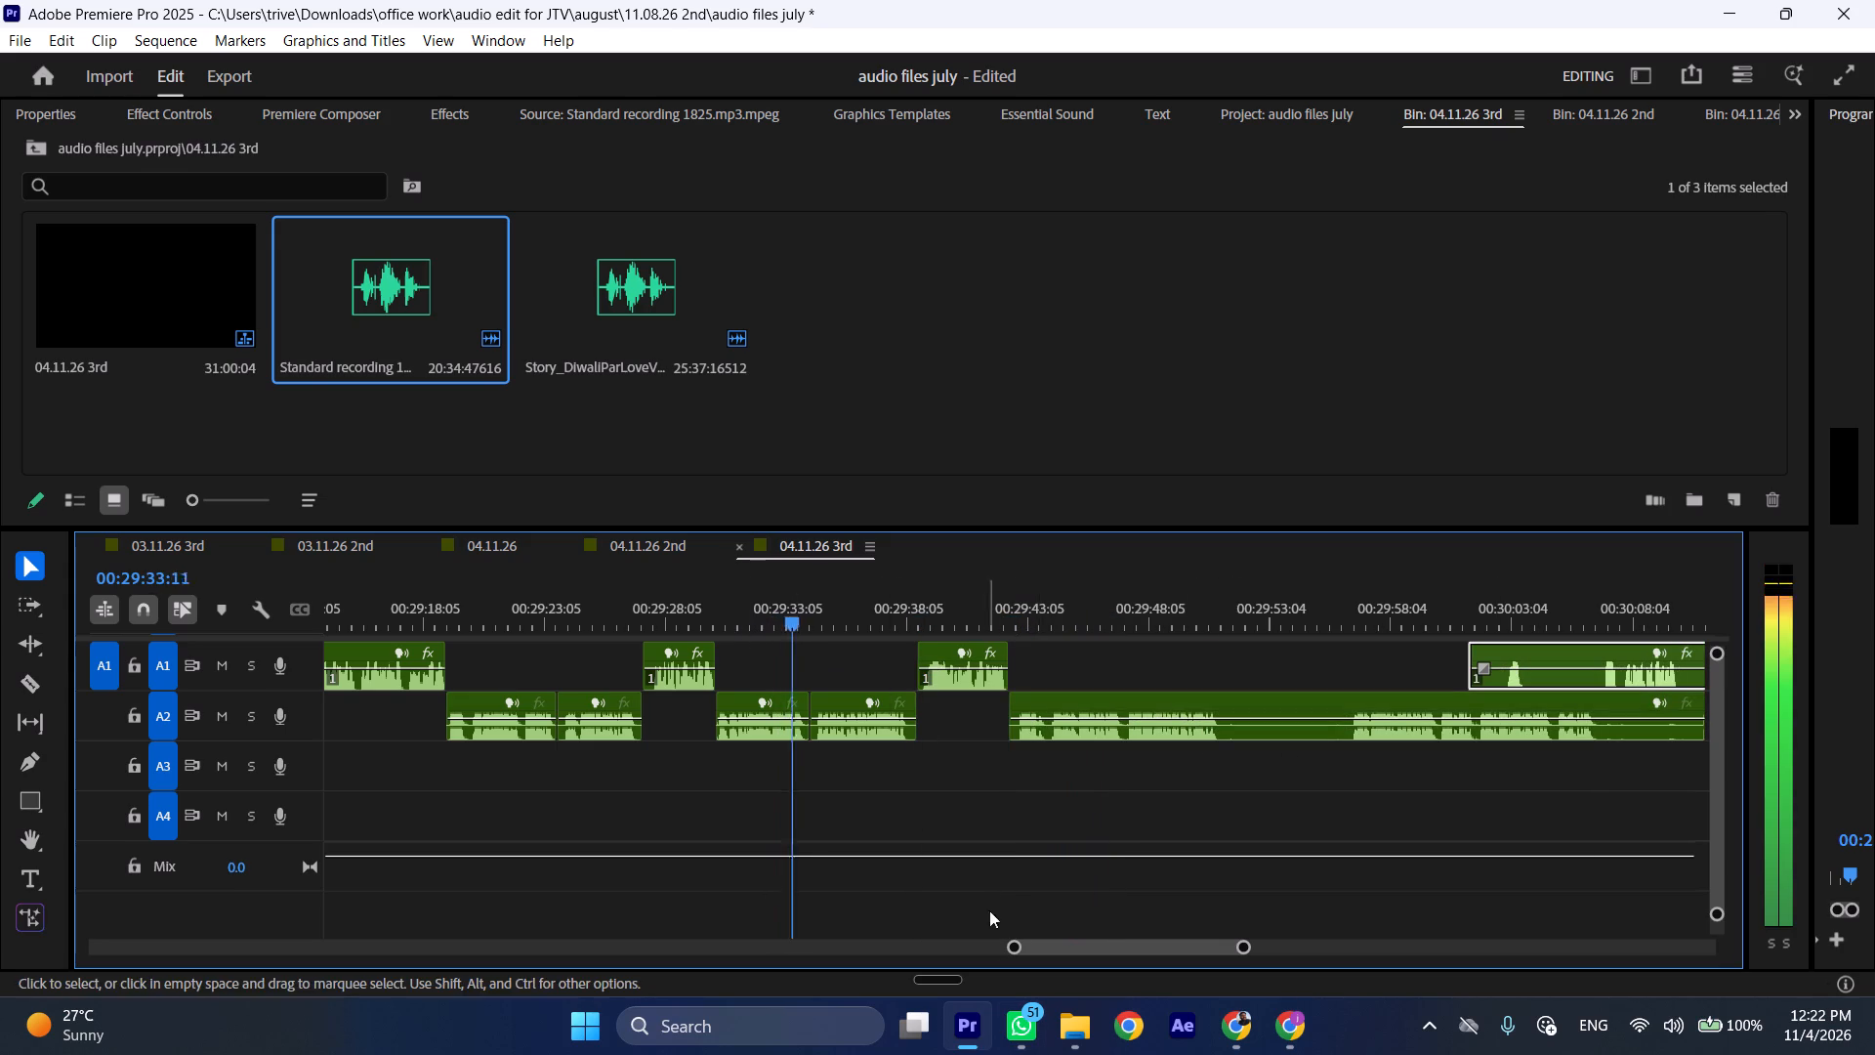
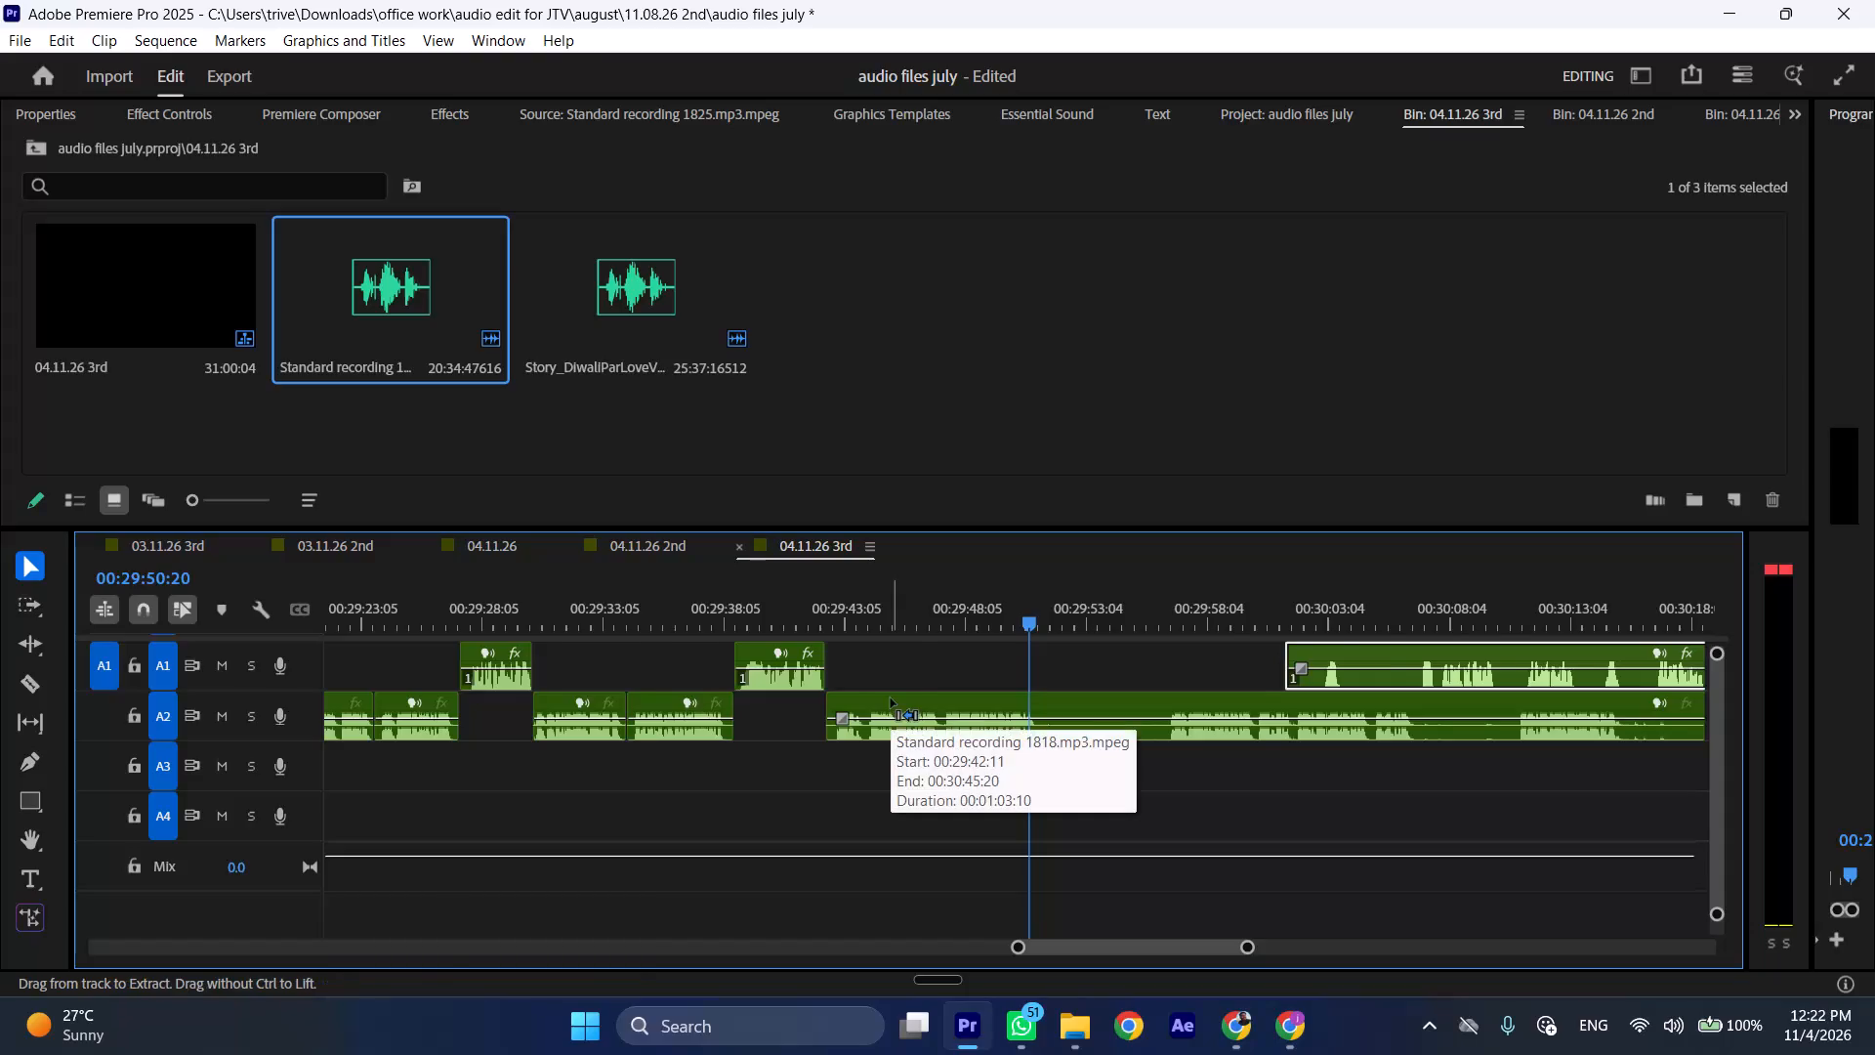
Move the A1 remainder to about 00:30:25 and the short A1 clip to about 00:30:18, then shift the long A2 recording 00:00:03:19 earlier.
{"action": "key", "text": "ctrl+shift+x"}
{"action": "scroll", "coordinate": [923, 719], "scroll_direction": "down", "scroll_amount": 4}
{"action": "left_click_drag", "start_coordinate": [1050, 655], "coordinate": [1345, 661]}
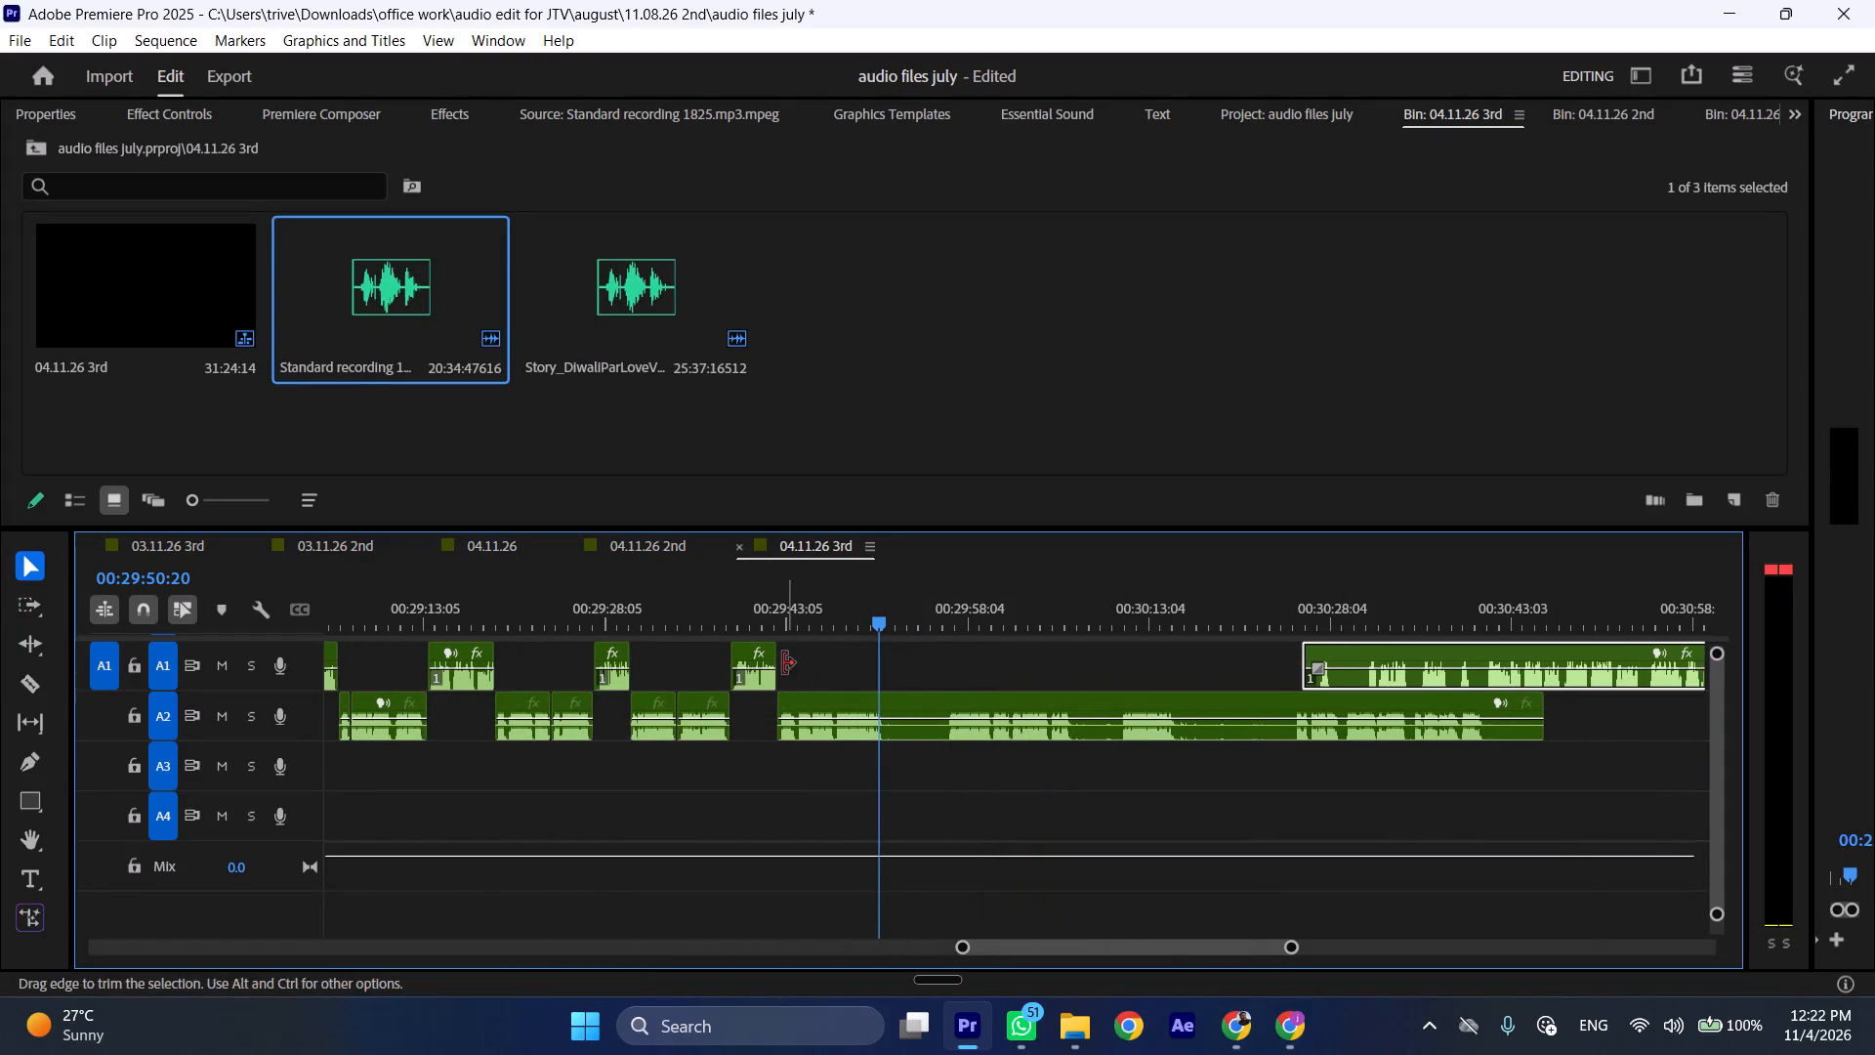
{"action": "left_click_drag", "start_coordinate": [756, 679], "coordinate": [1238, 680]}
{"action": "left_click_drag", "start_coordinate": [918, 697], "coordinate": [872, 708]}
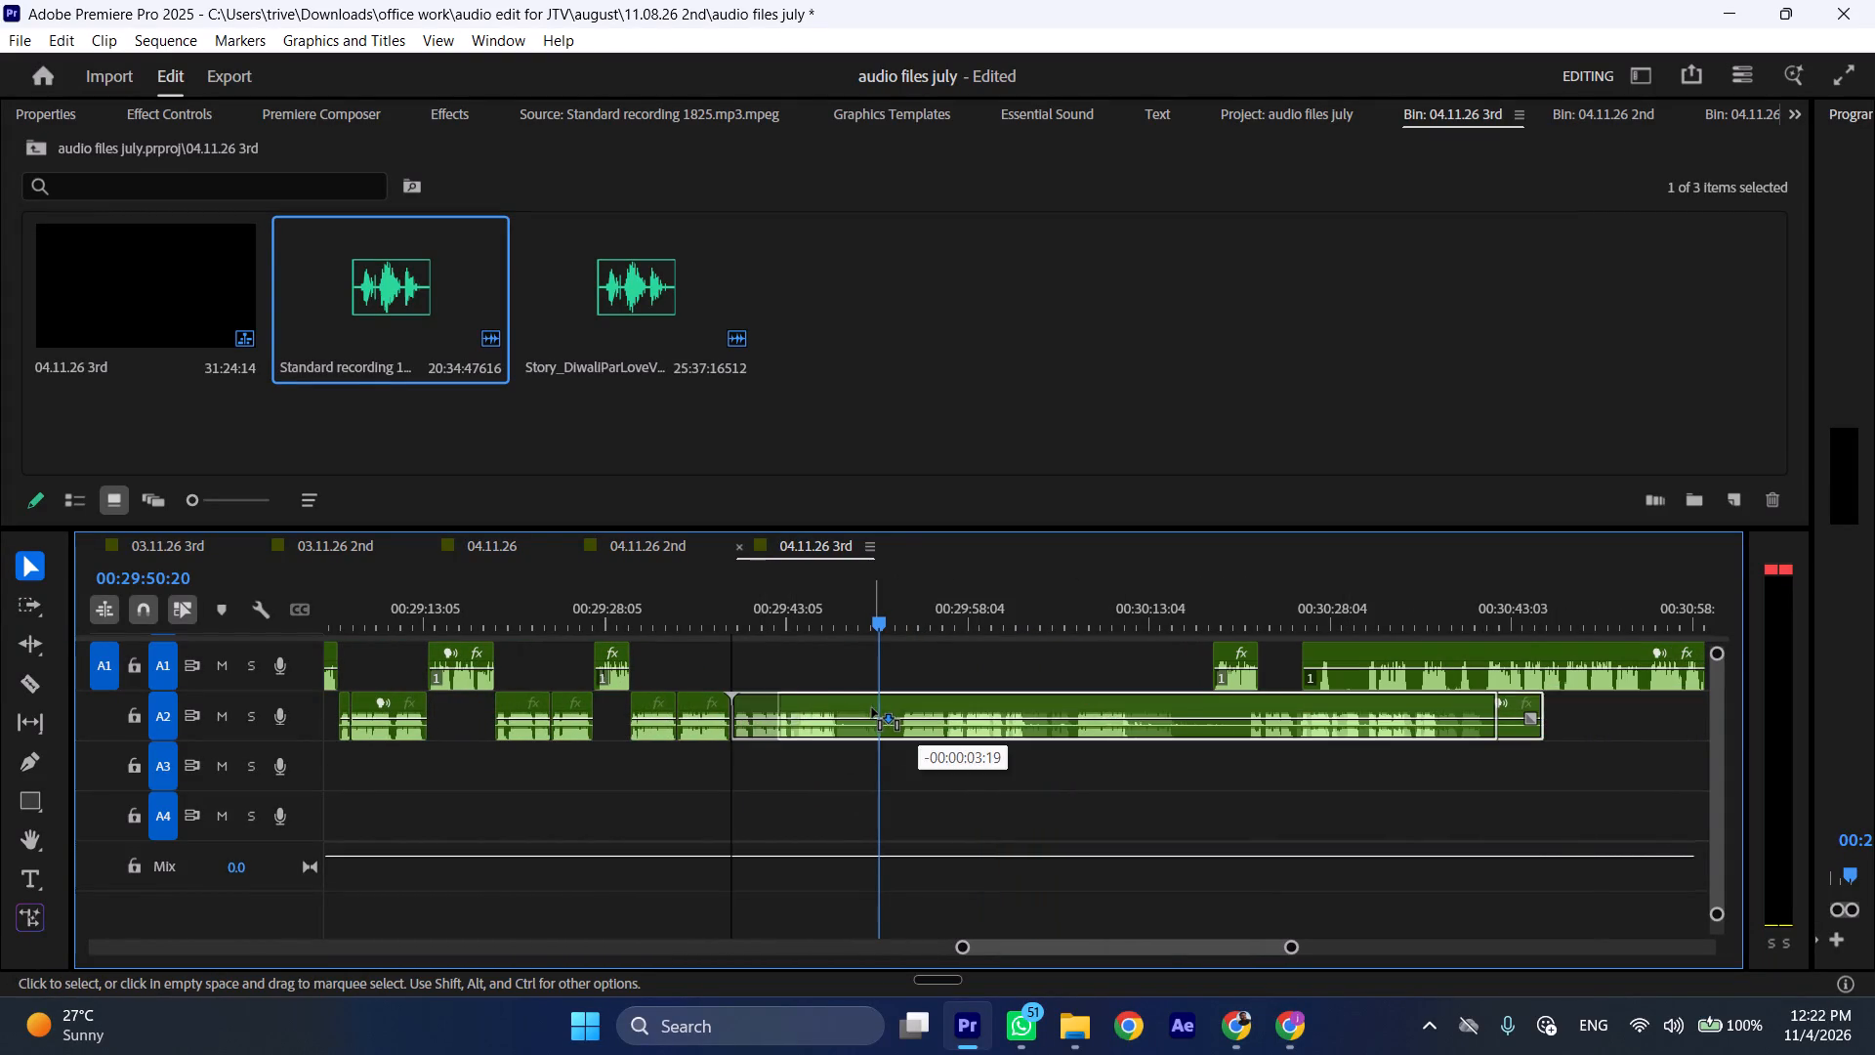
{"action": "left_click_drag", "start_coordinate": [872, 708], "coordinate": [871, 708]}
Play the sequence from about 00:29:35 at increased speed to check the join into the moved A2 recording.
{"action": "left_click", "coordinate": [687, 588]}
{"action": "key", "text": "space"}
{"action": "type", "text": "l"}
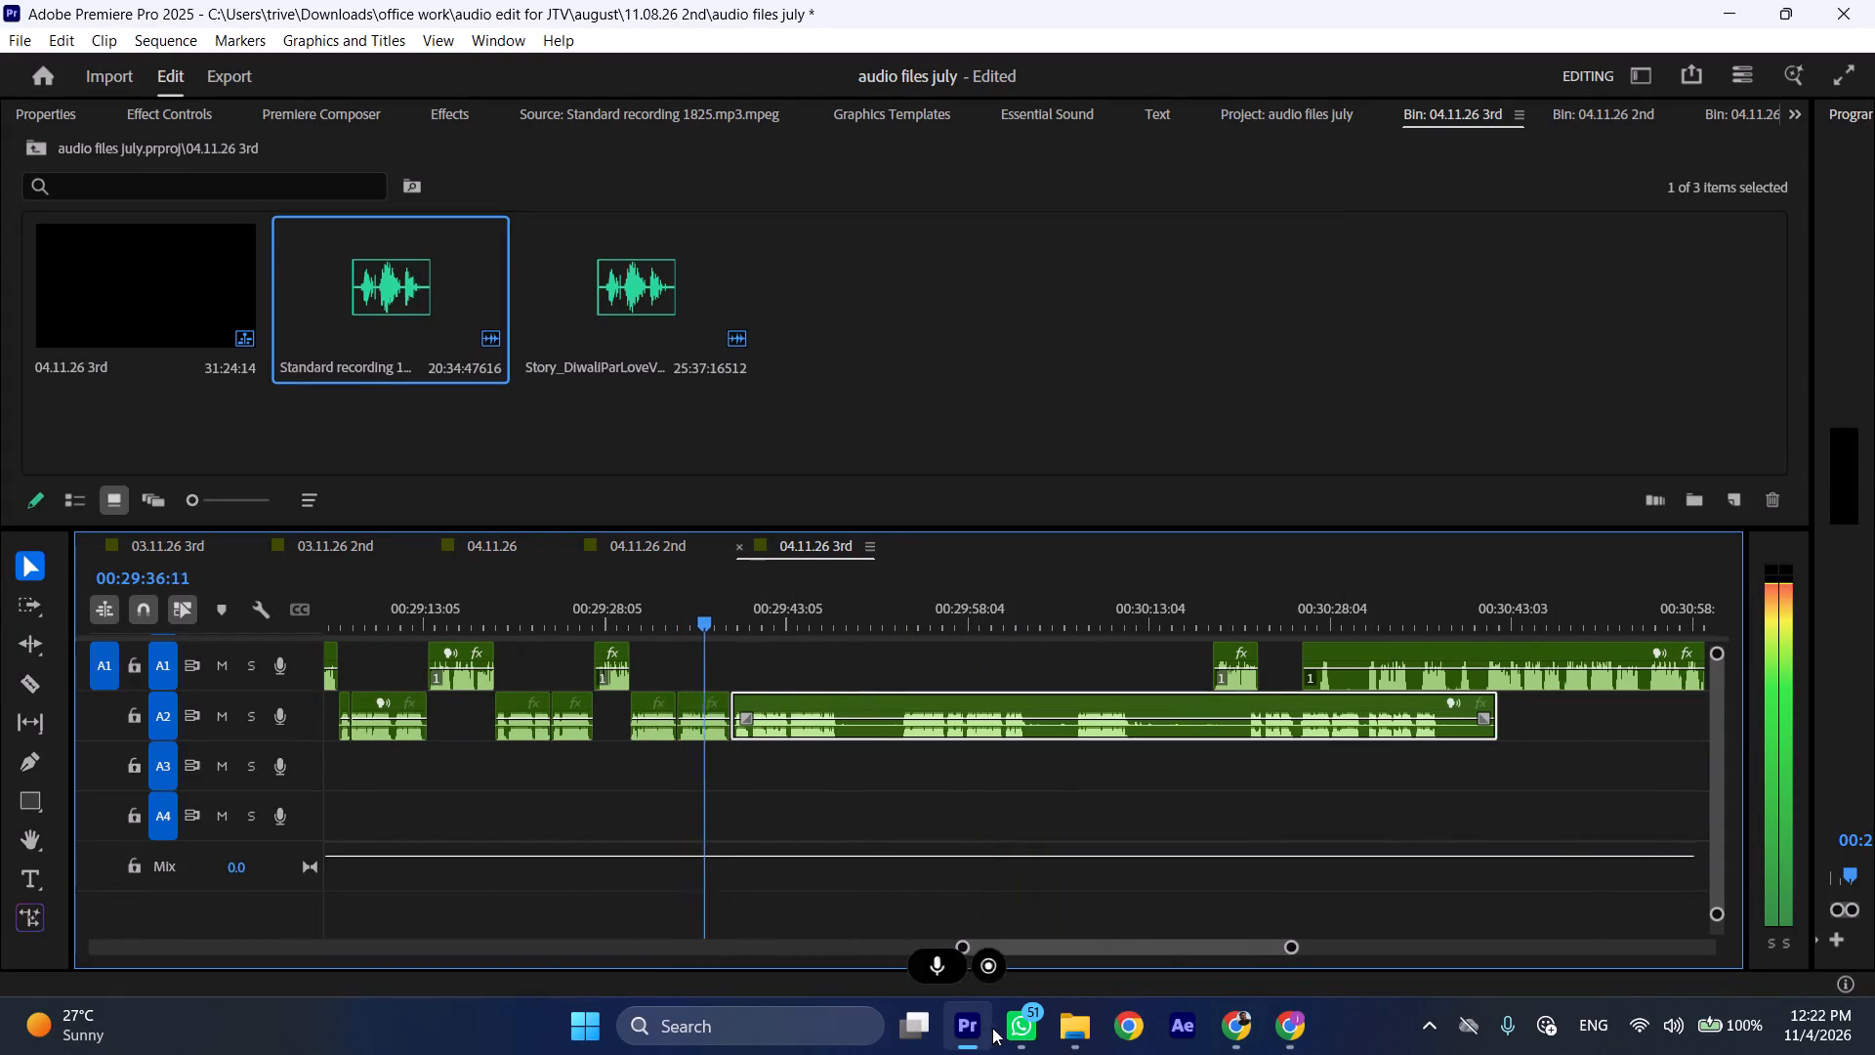
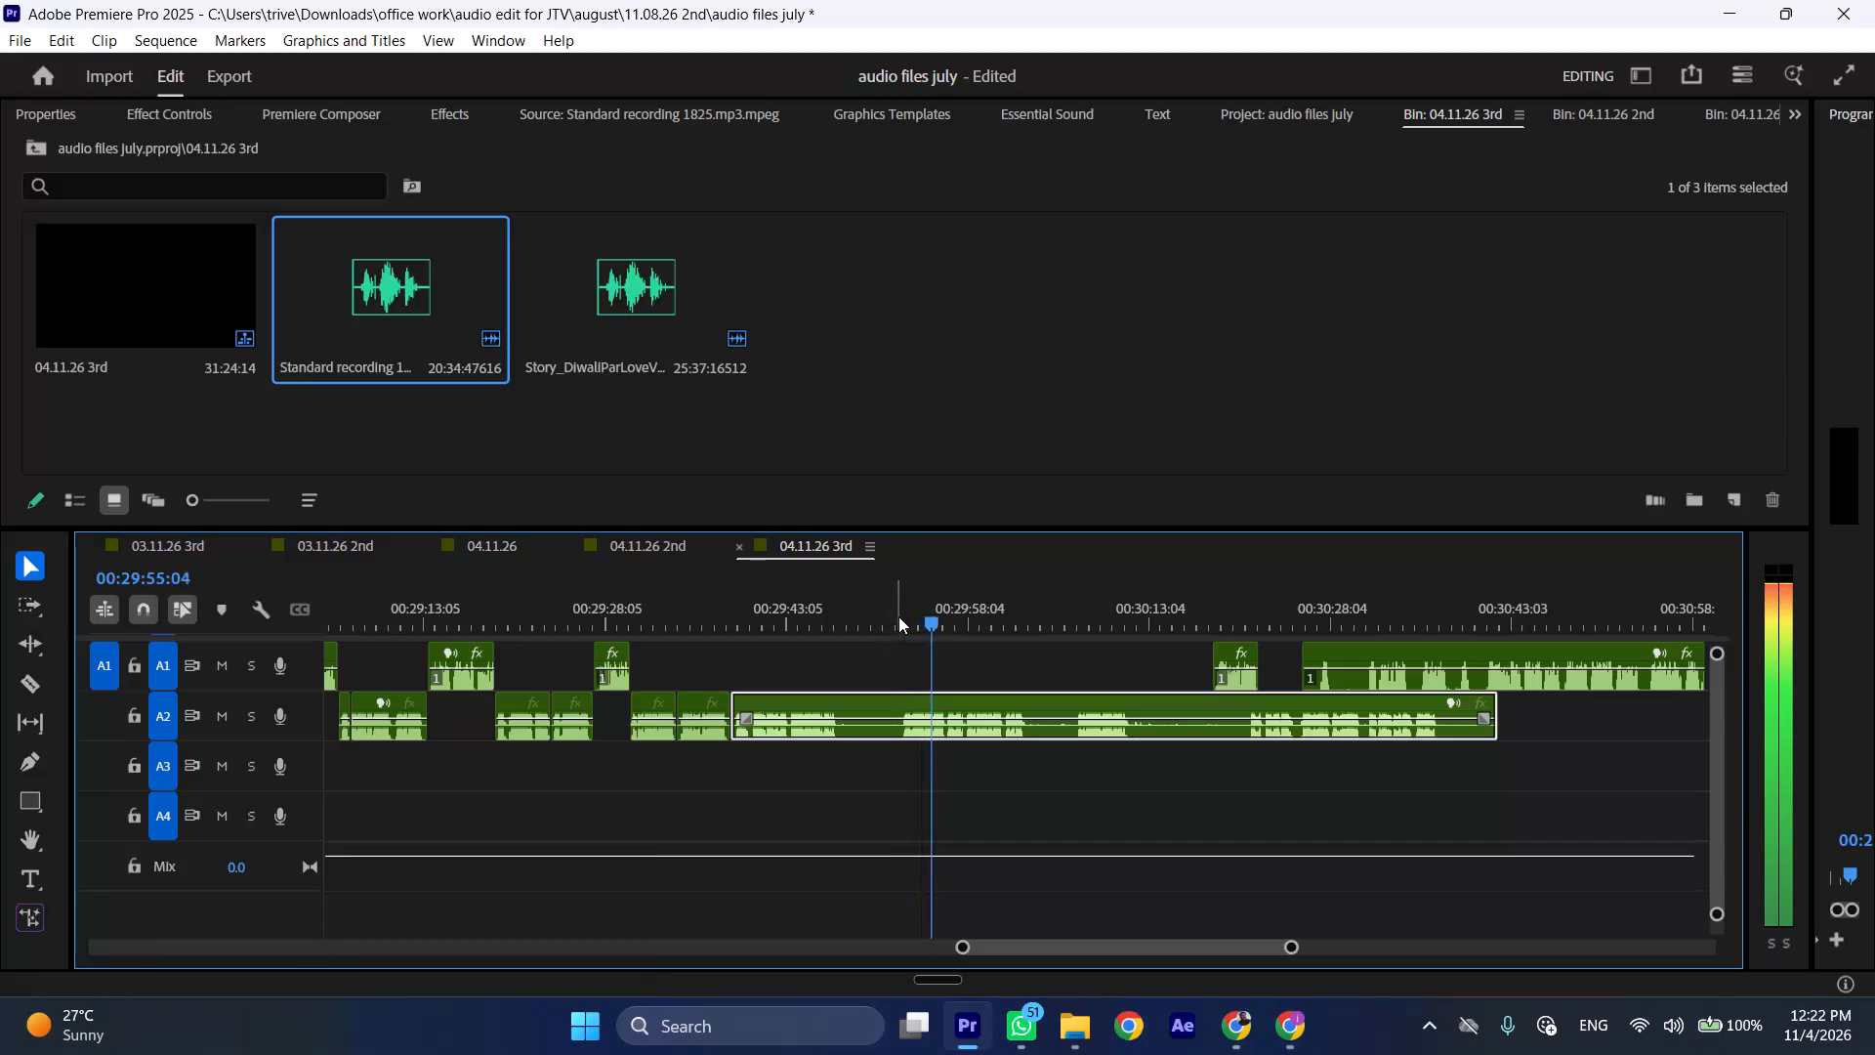
Ripple-delete the opening of the long A2 recording from 00:29:38:17 to about 00:29:52:13, closing the gap across the tracks.
{"action": "left_click", "coordinate": [734, 619]}
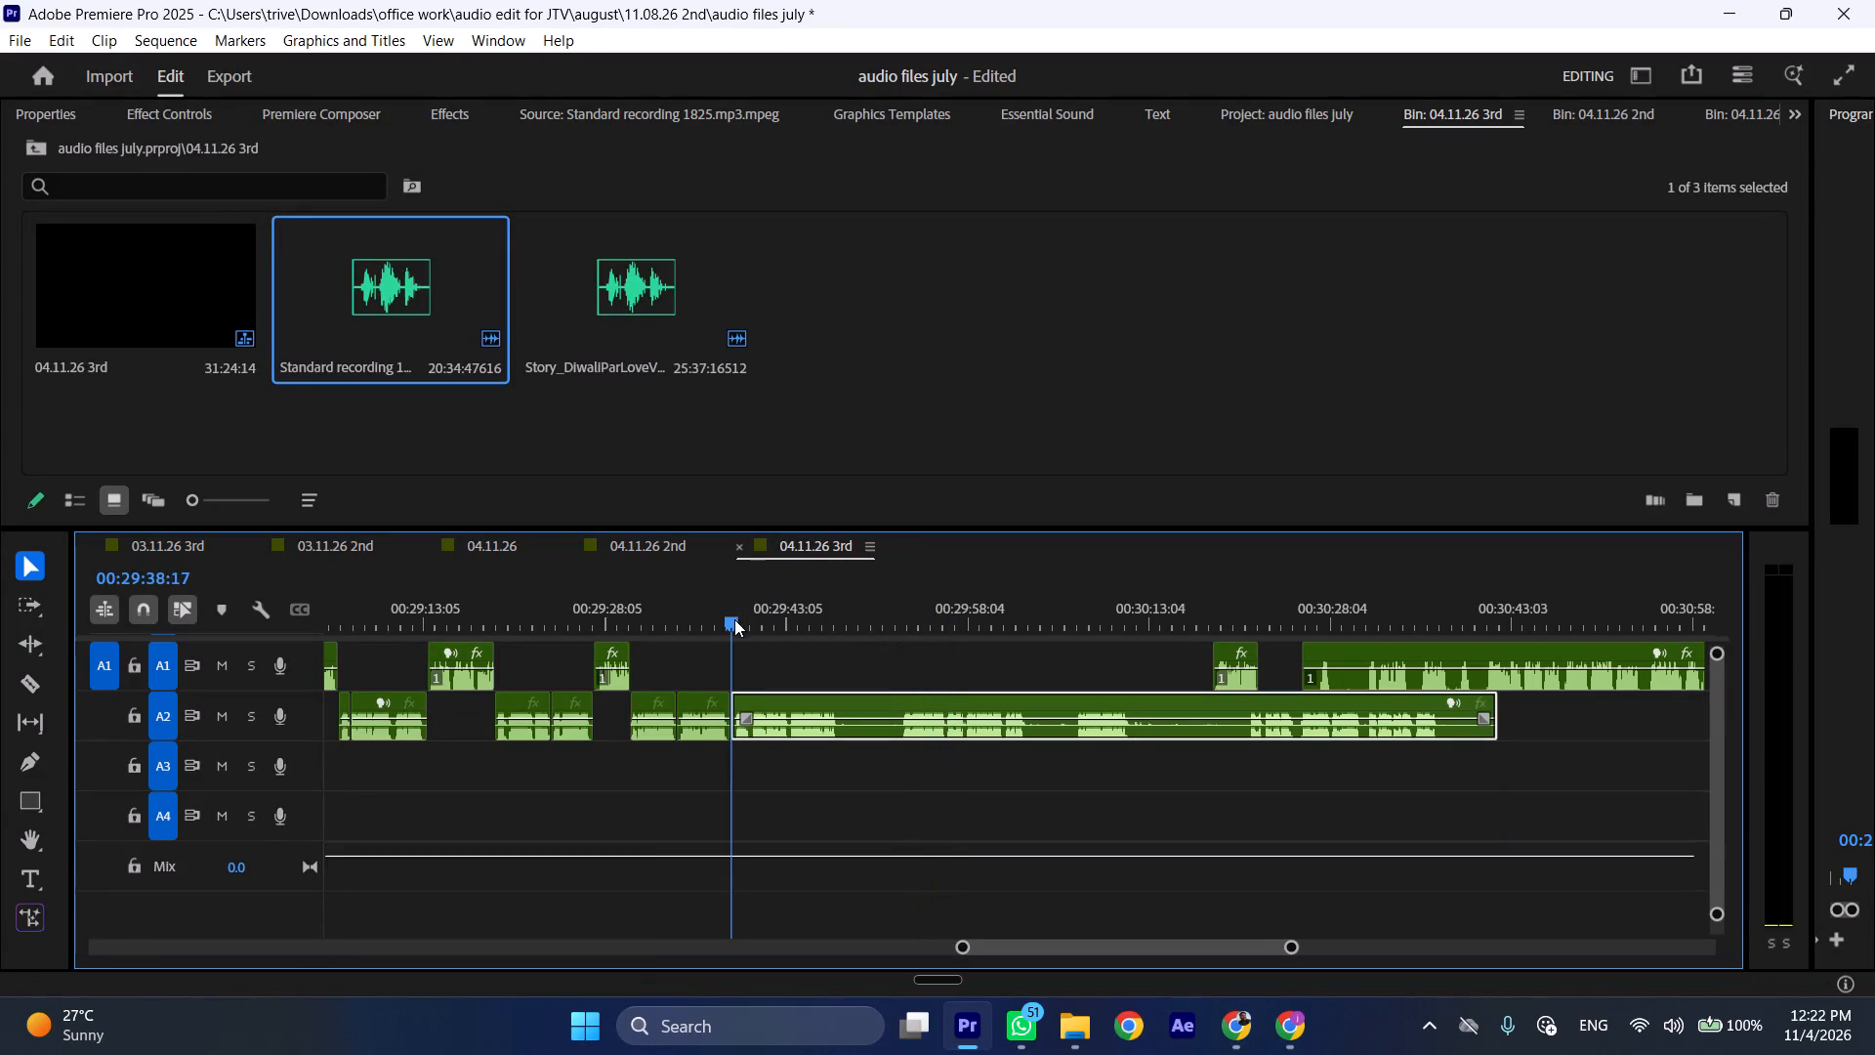
{"action": "key", "text": "space"}
{"action": "left_click_drag", "start_coordinate": [888, 607], "coordinate": [902, 610]}
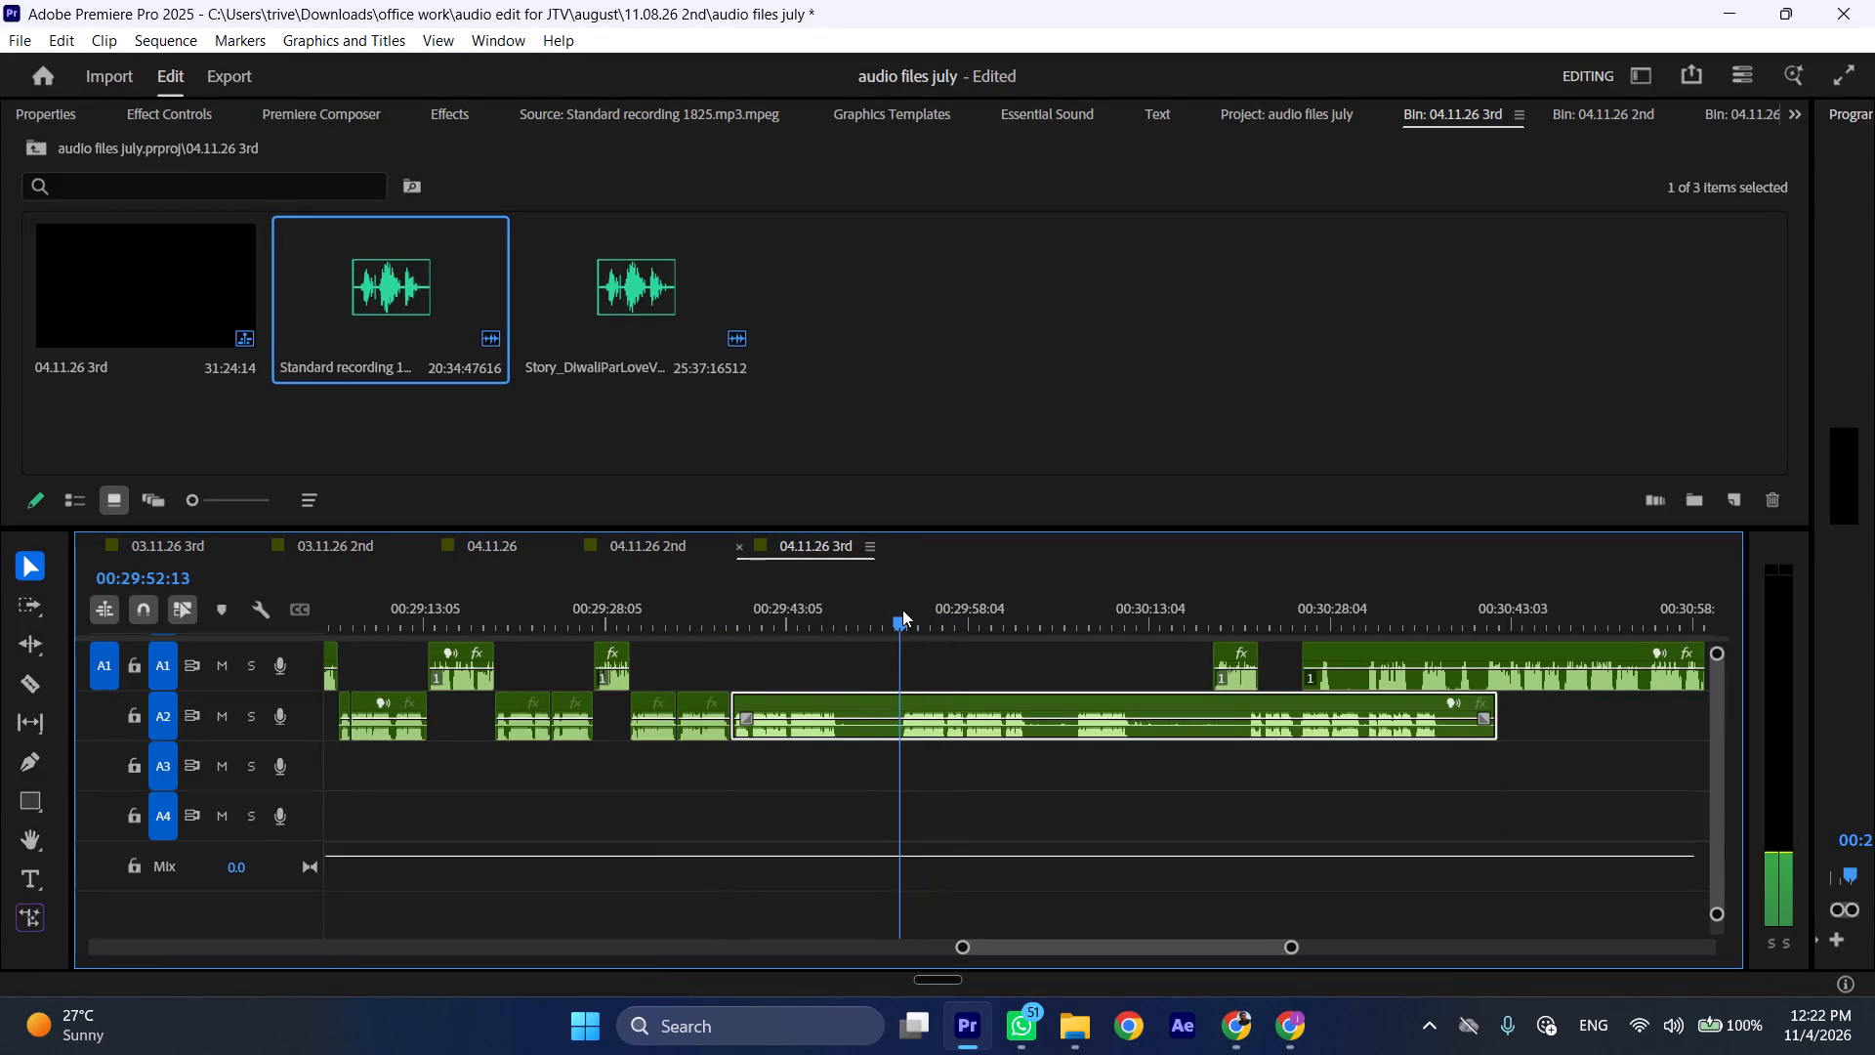
{"action": "key", "text": "shift+c"}
{"action": "key", "text": "ctrl+shift+d"}
Play the sequence at increased speed from the new join at about 00:29:38 to check the A2 recording.
{"action": "key", "text": "space"}
{"action": "key", "text": "l"}
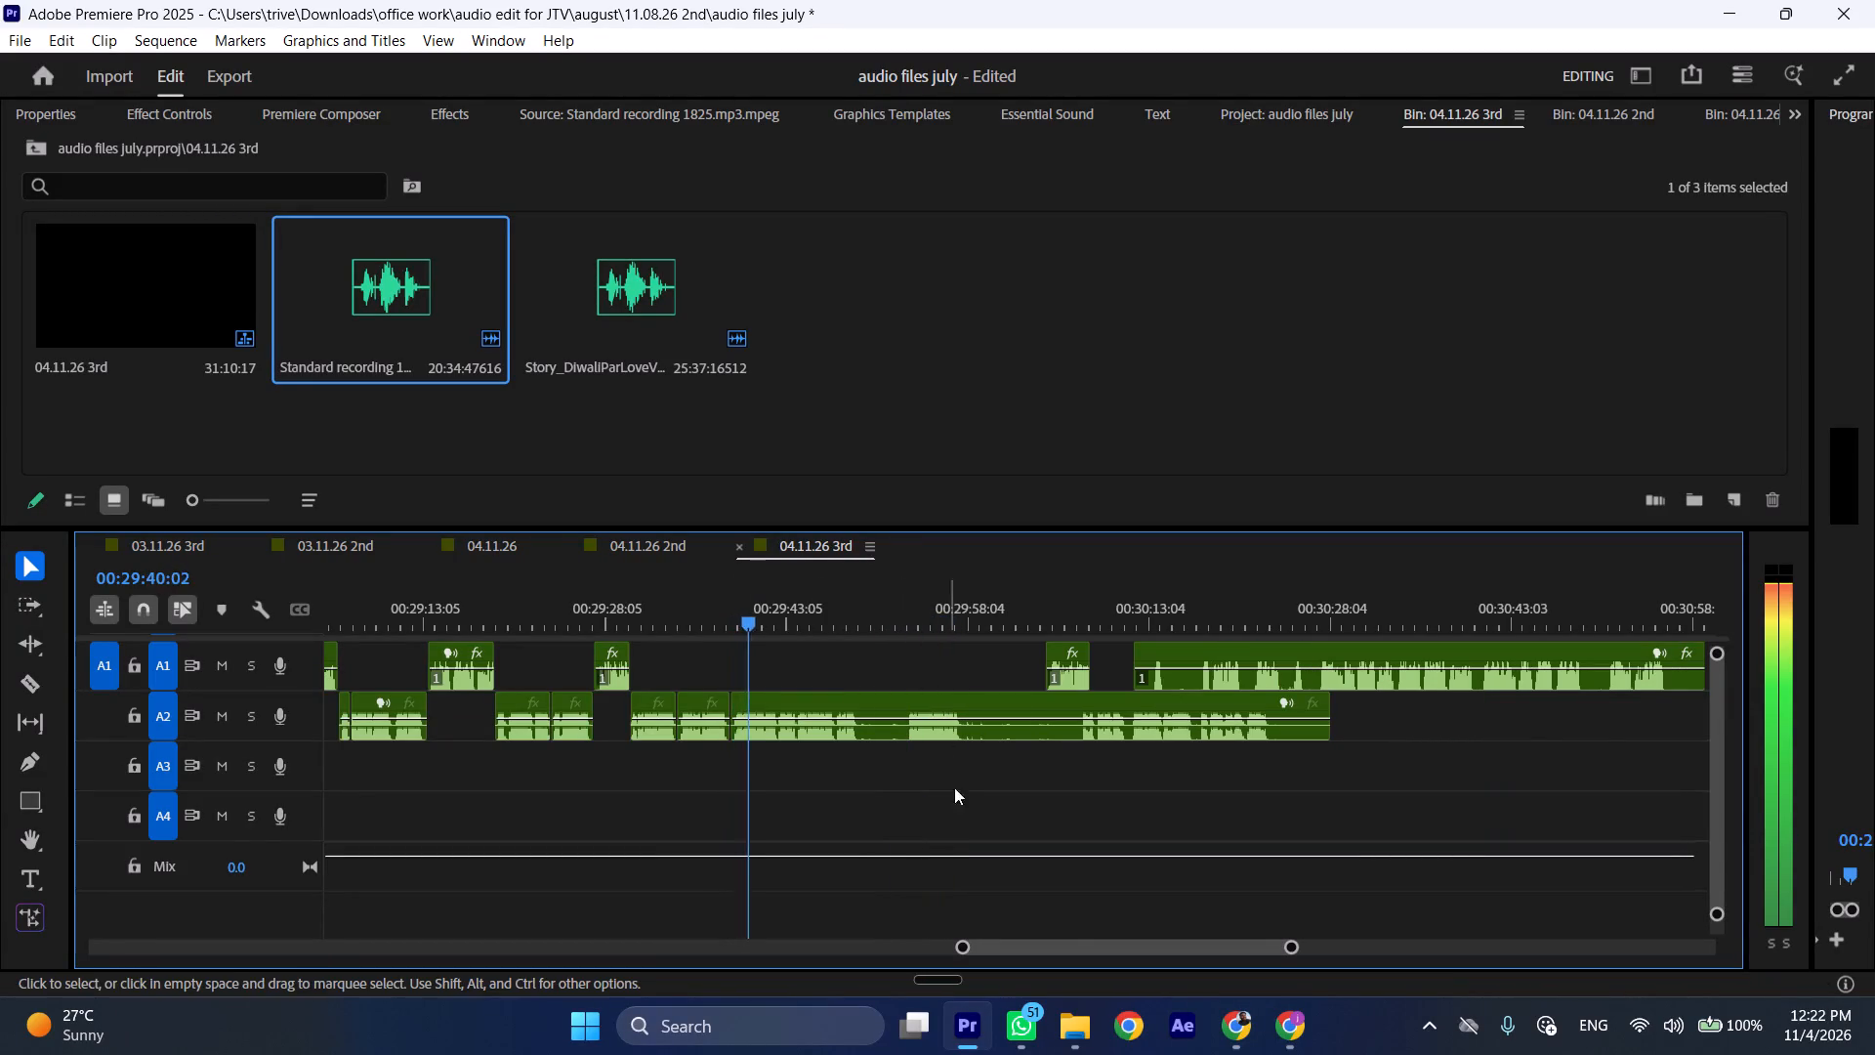
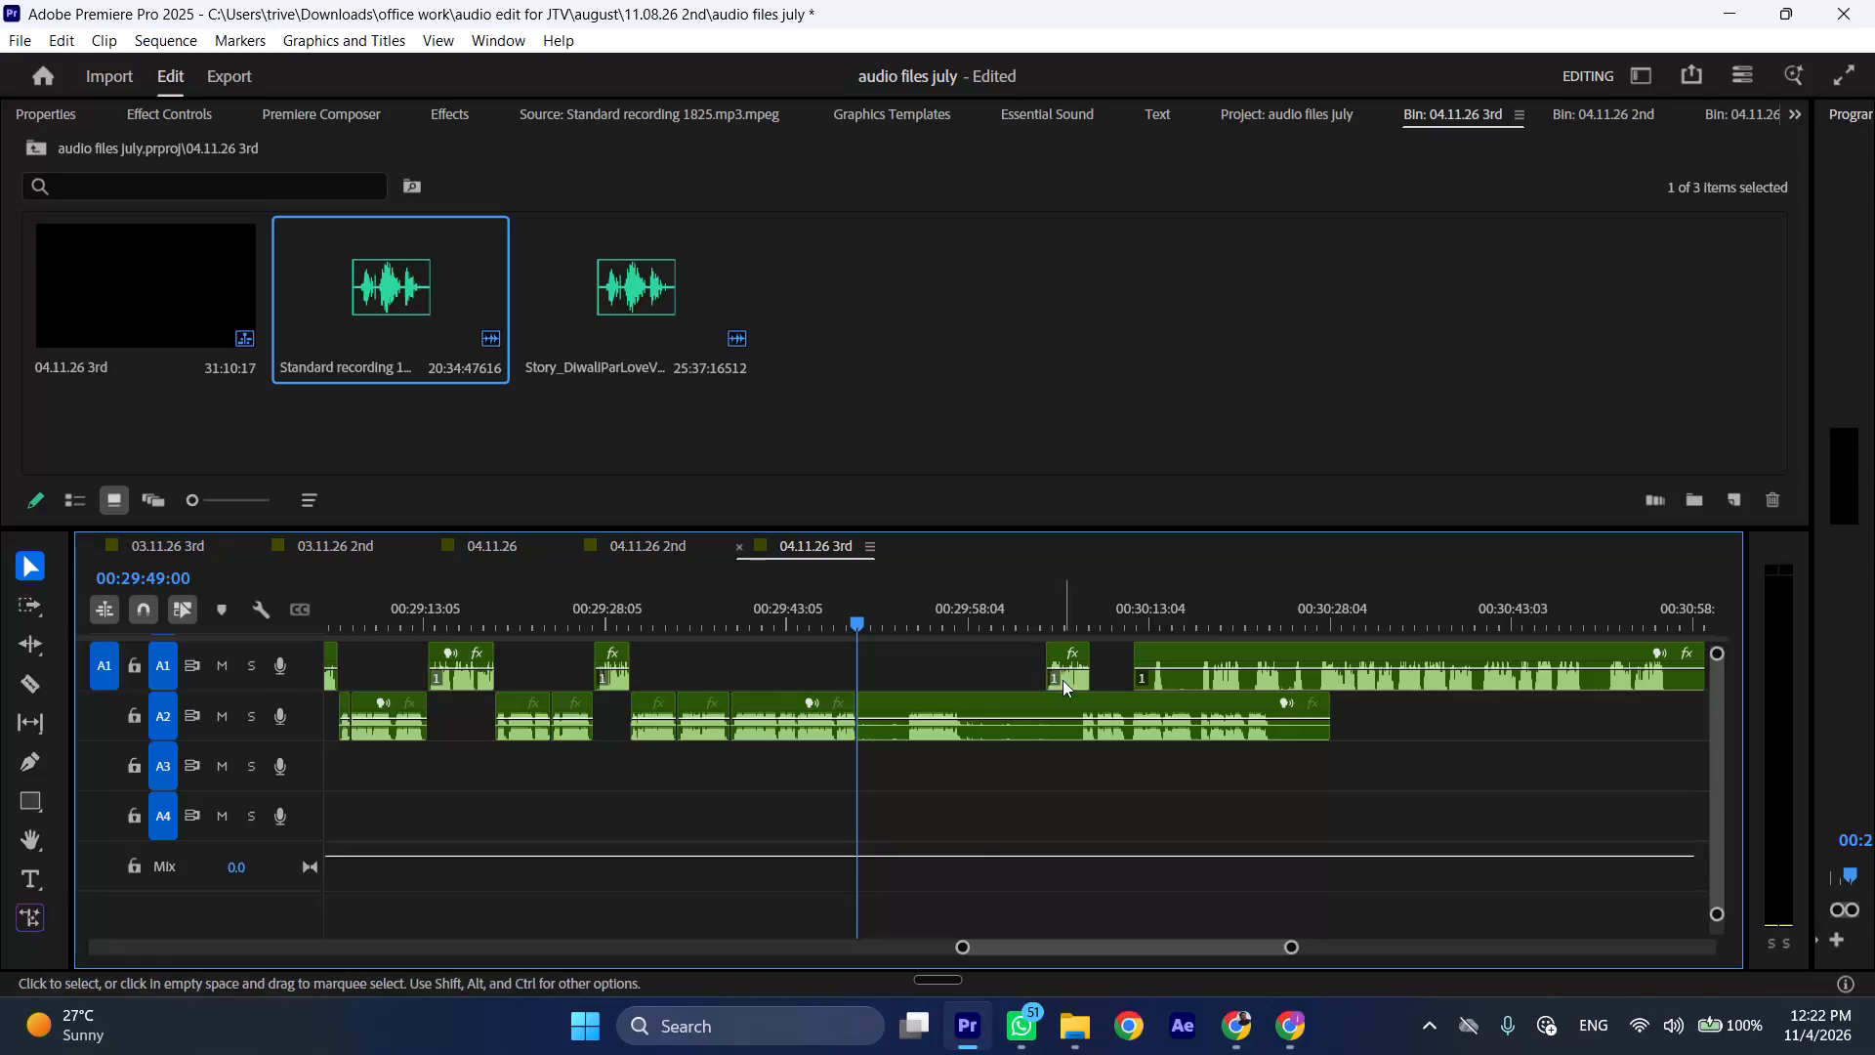
Insert the short A1 clip from about 00:30:04 at 00:29:49:00, pushing the long A2 recording after it.
{"action": "left_click_drag", "start_coordinate": [1062, 680], "coordinate": [882, 682]}
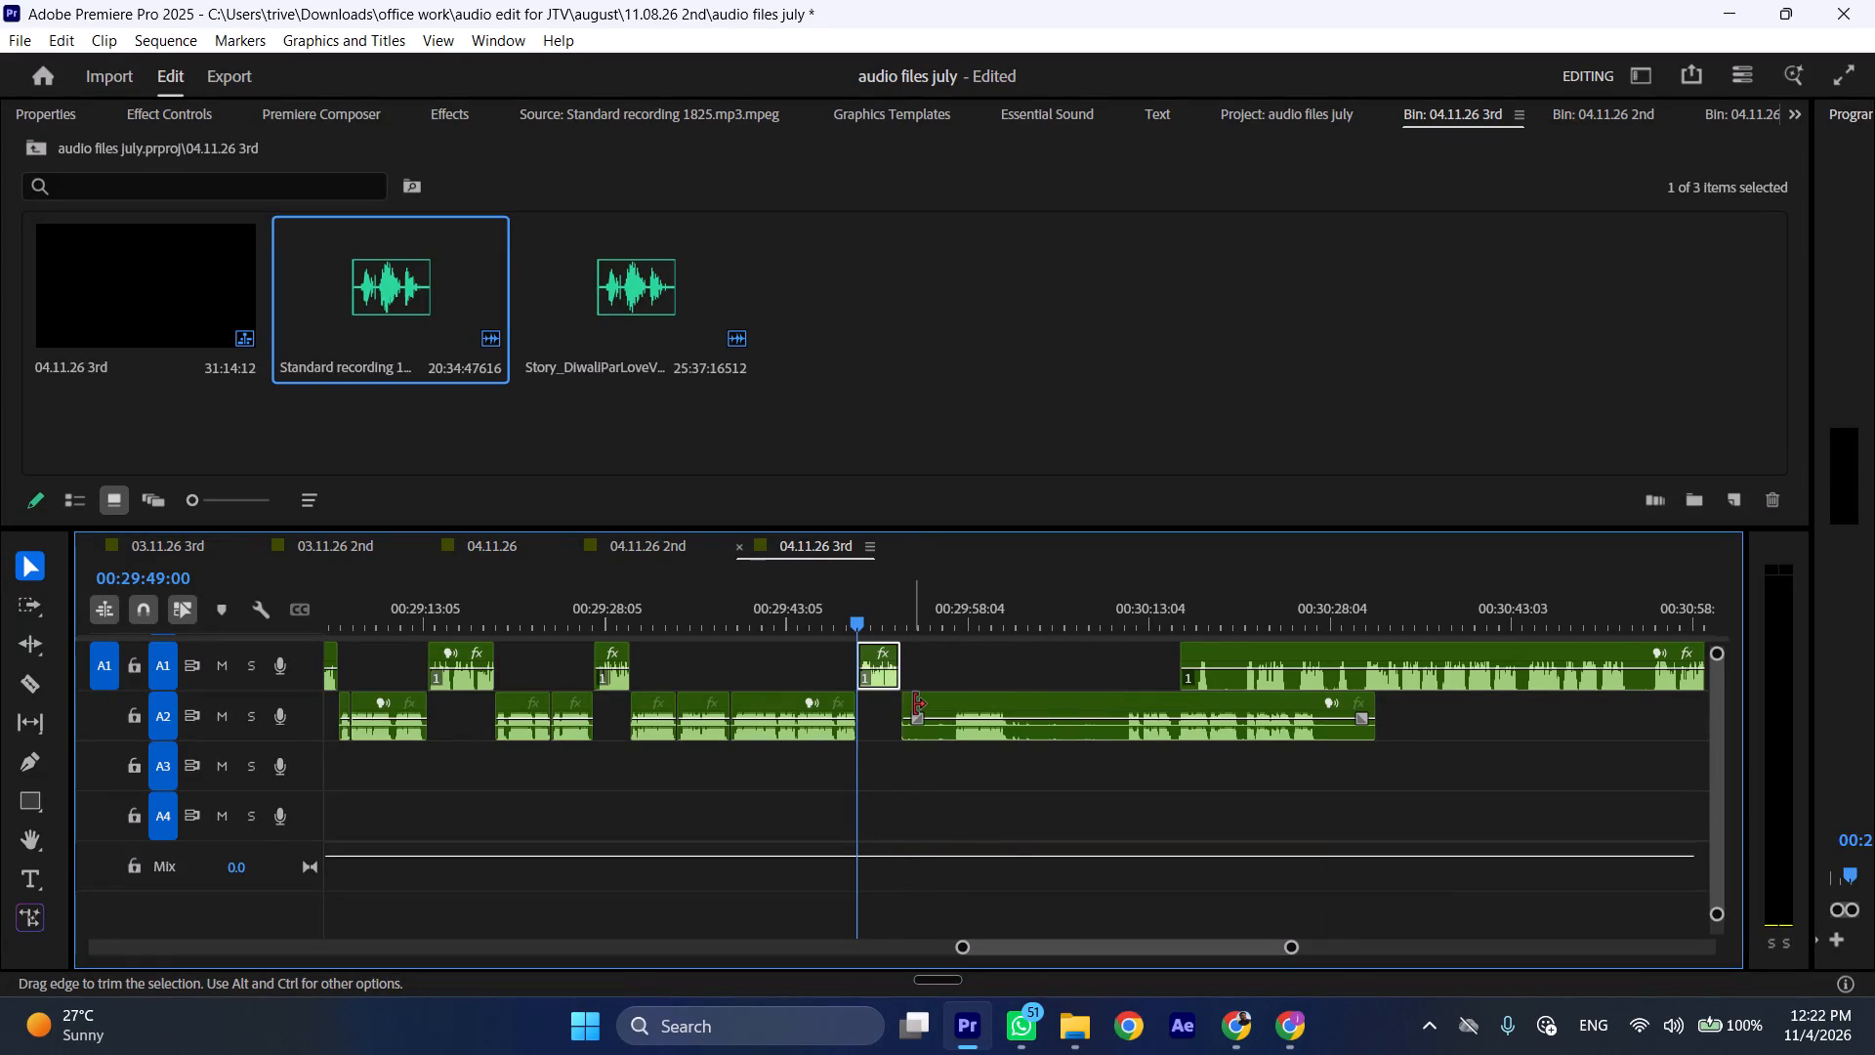
Trim about 4 seconds off the start of the long A2 recording and move it back against the end of the inserted A1 clip.
{"action": "left_click_drag", "start_coordinate": [915, 704], "coordinate": [962, 705]}
{"action": "left_click_drag", "start_coordinate": [986, 702], "coordinate": [942, 706]}
Play the sequence at increased speed from 00:29:49:00 to check the transition from the A1 clip to the A2 recording.
{"action": "key", "text": "space"}
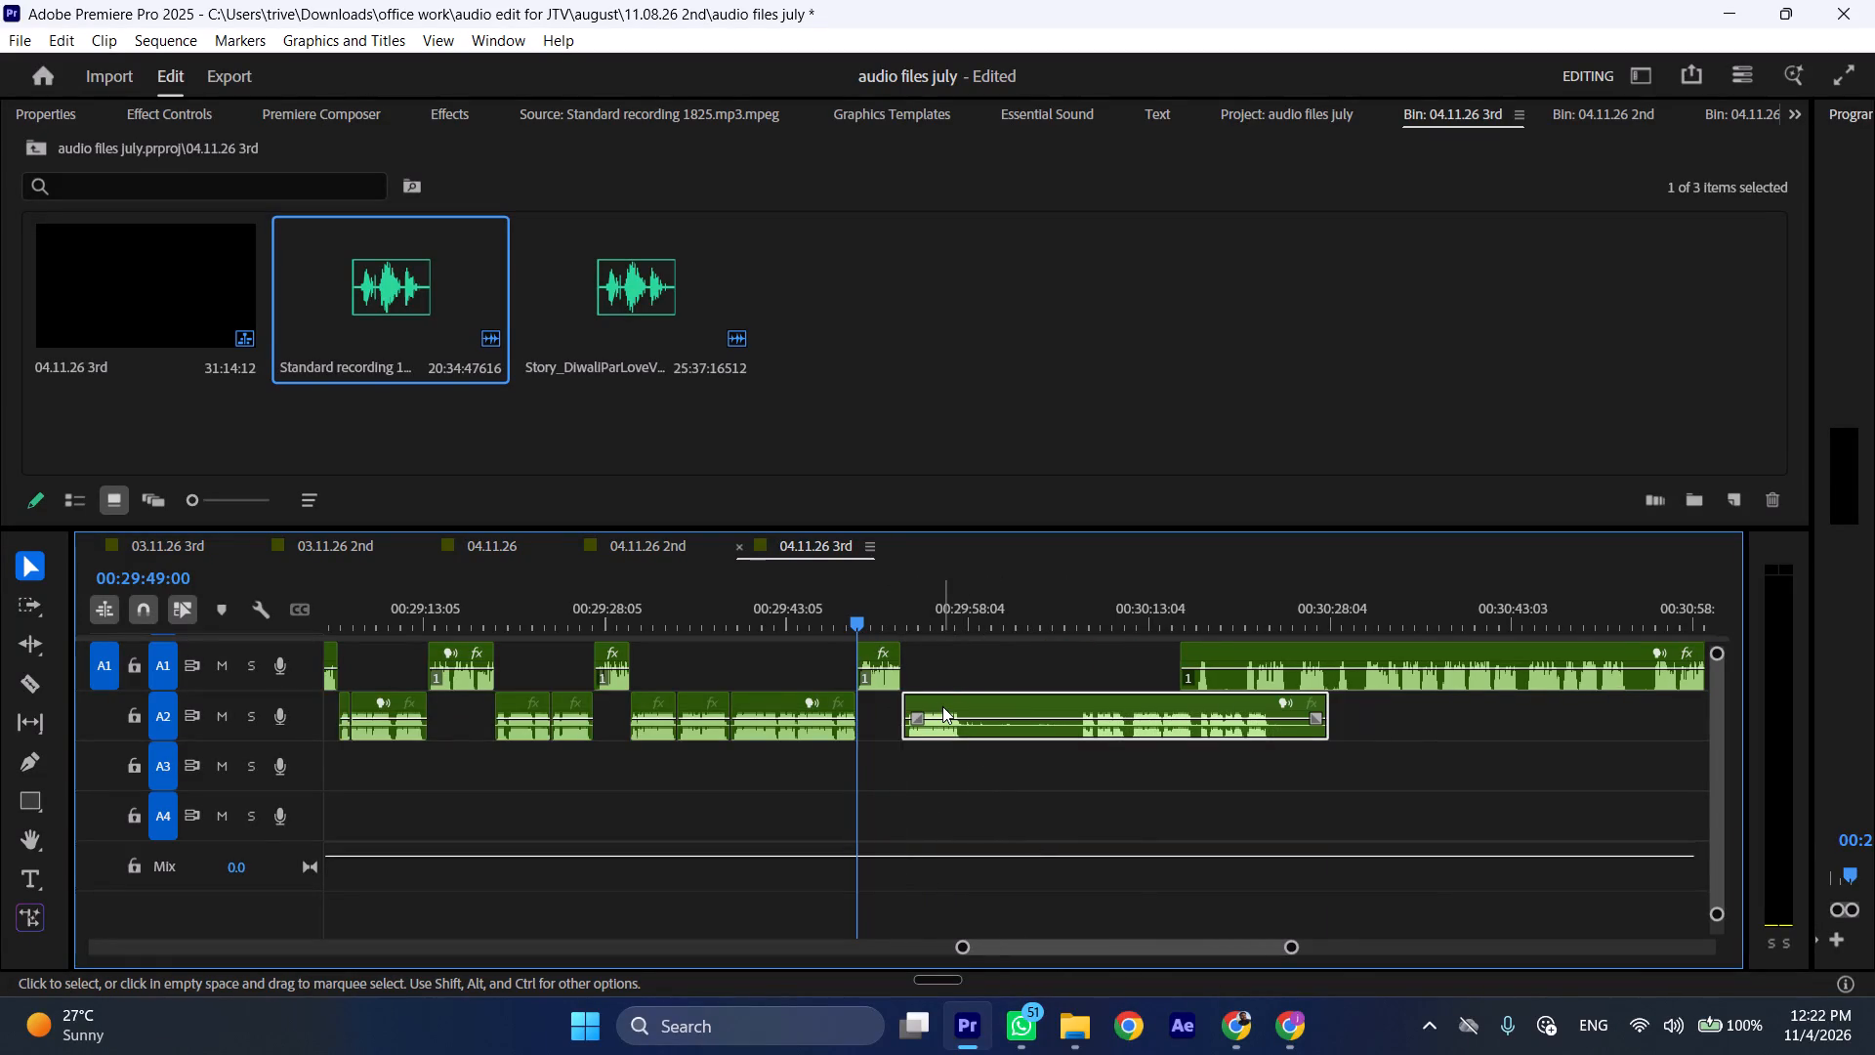
{"action": "type", "text": "l"}
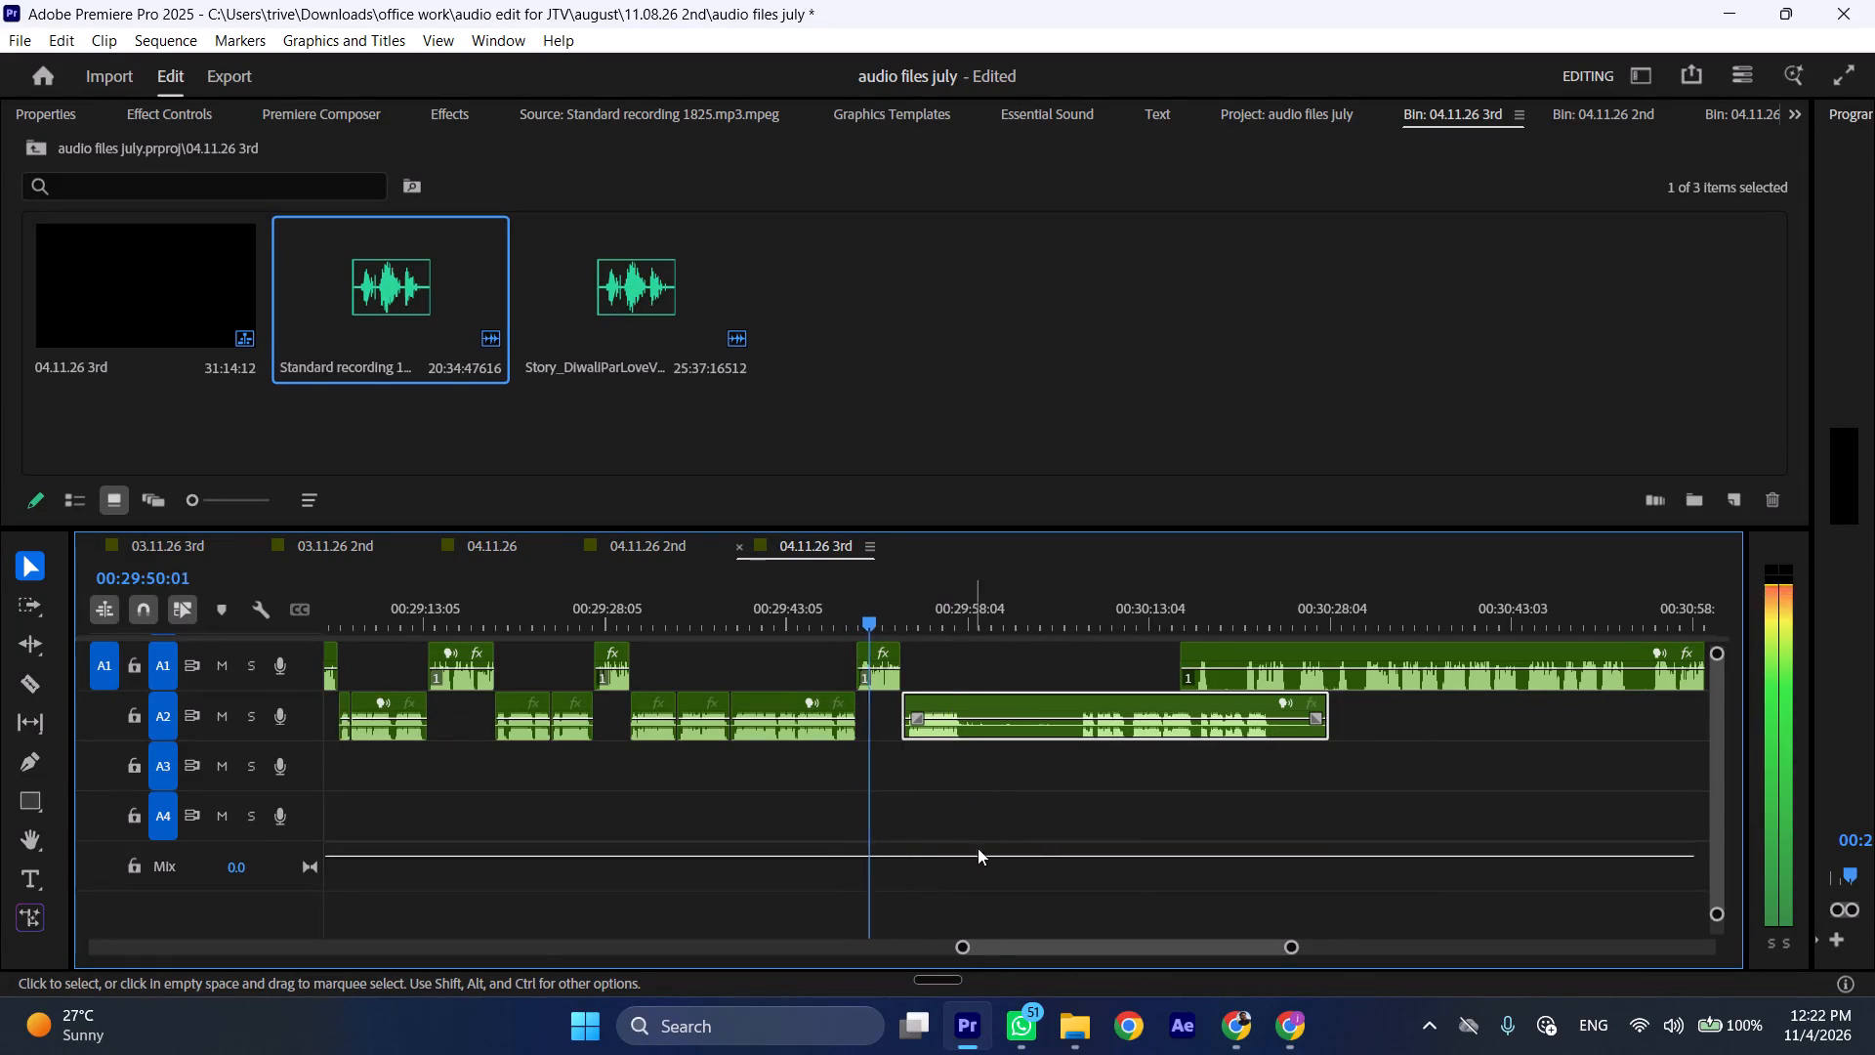
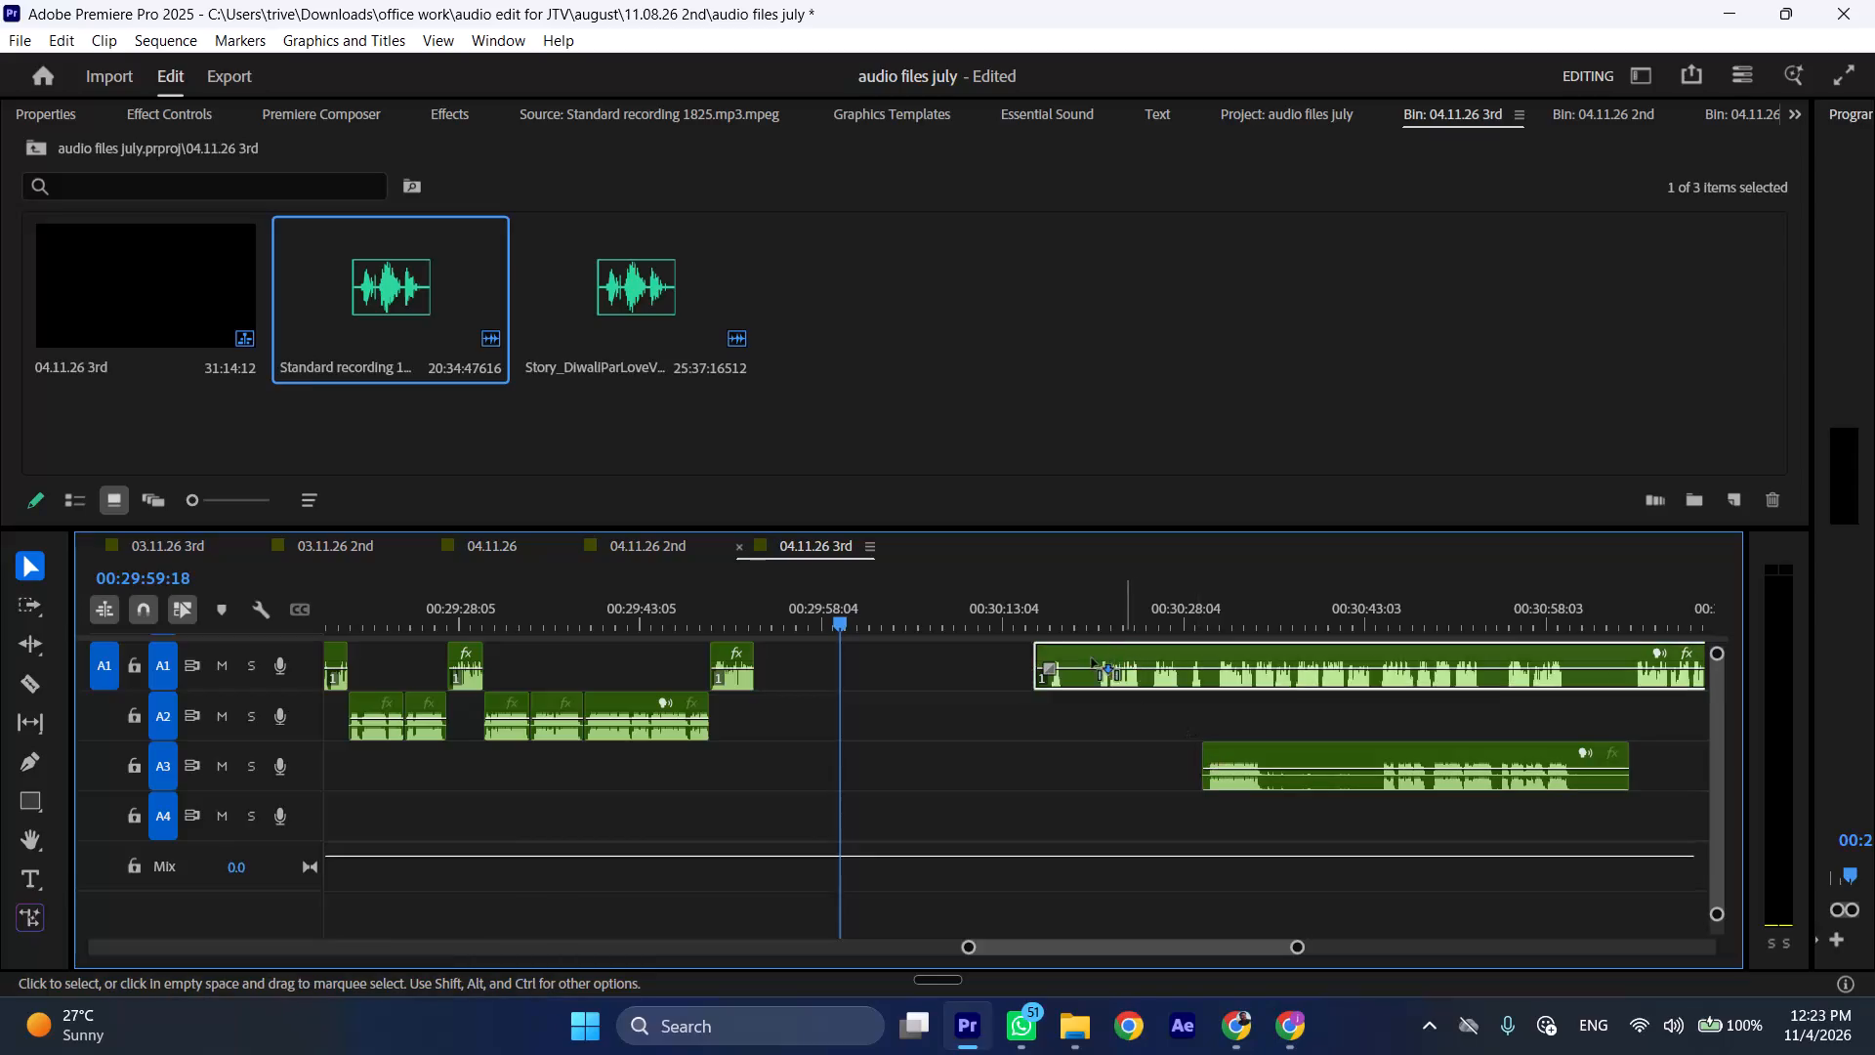
Split the long A1 recording at 00:30:07:23 and ripple-delete its opening section of about 15 seconds, closing the gap.
{"action": "left_click", "coordinate": [773, 629]}
{"action": "key", "text": "space"}
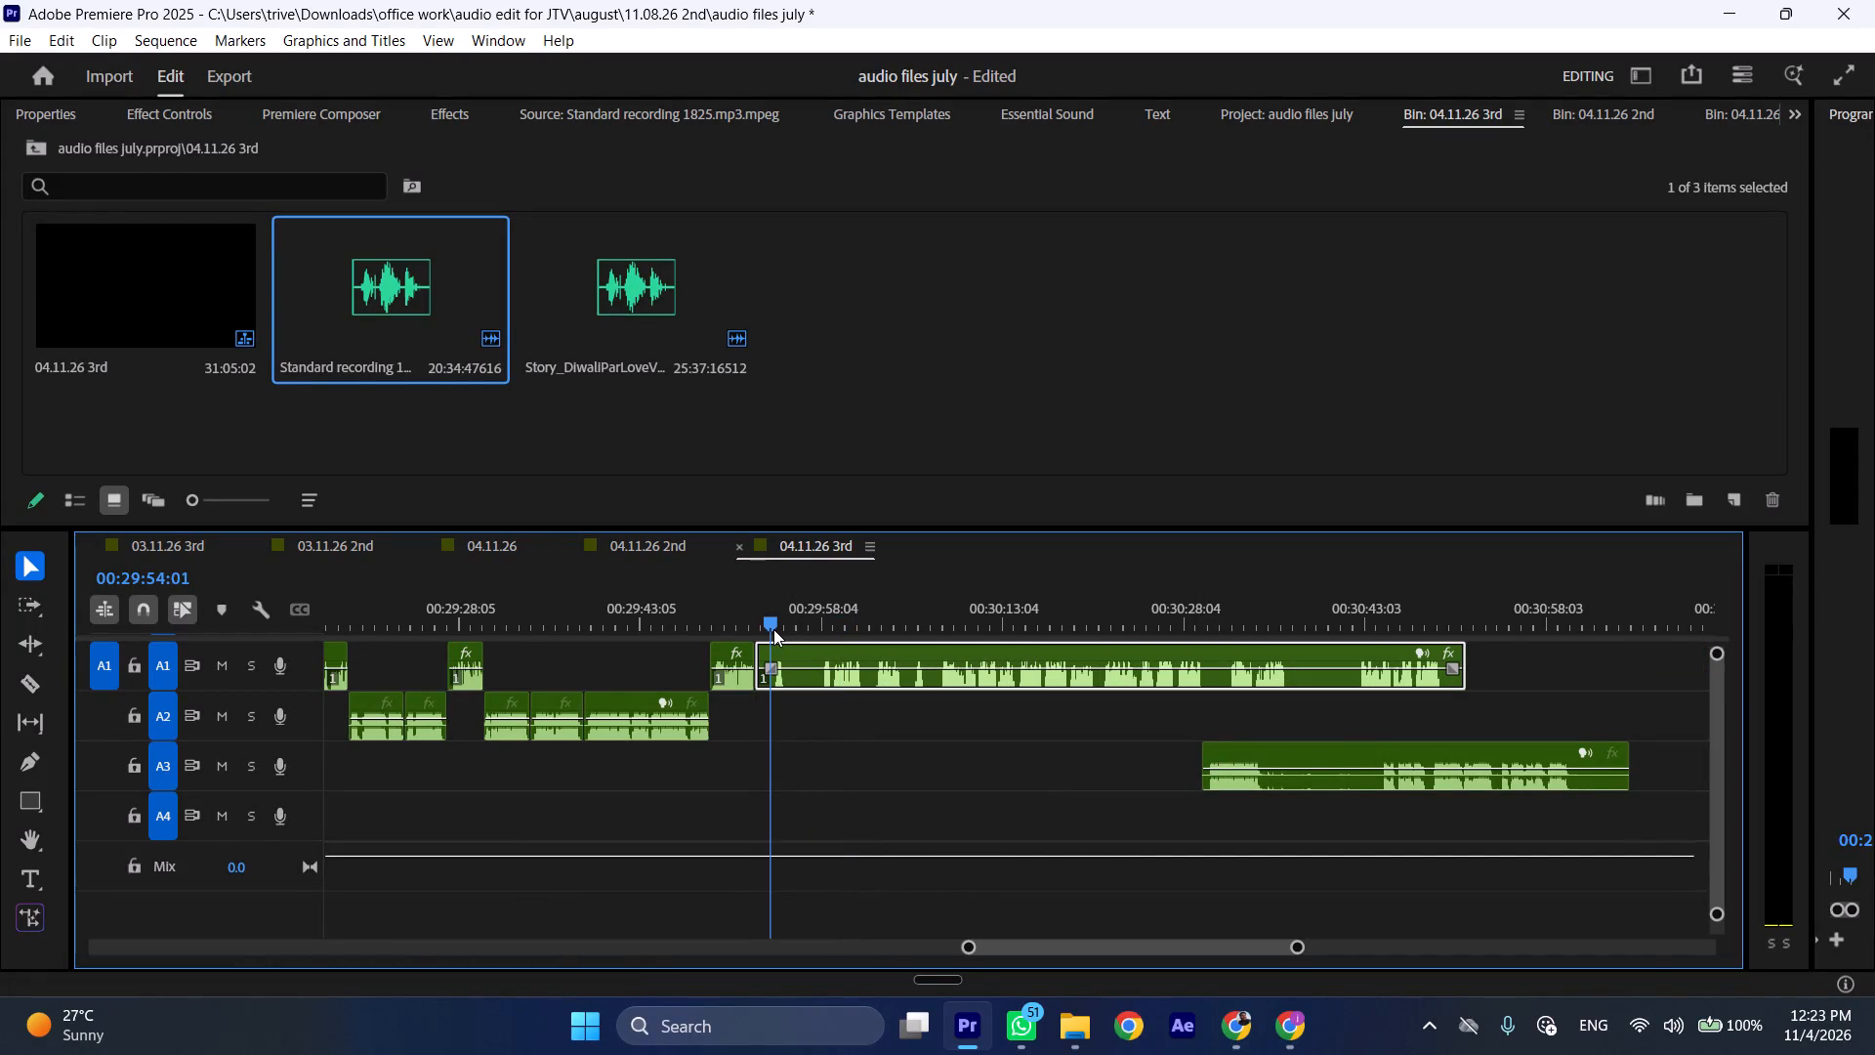
{"action": "left_click", "coordinate": [935, 612]}
{"action": "key", "text": "space"}
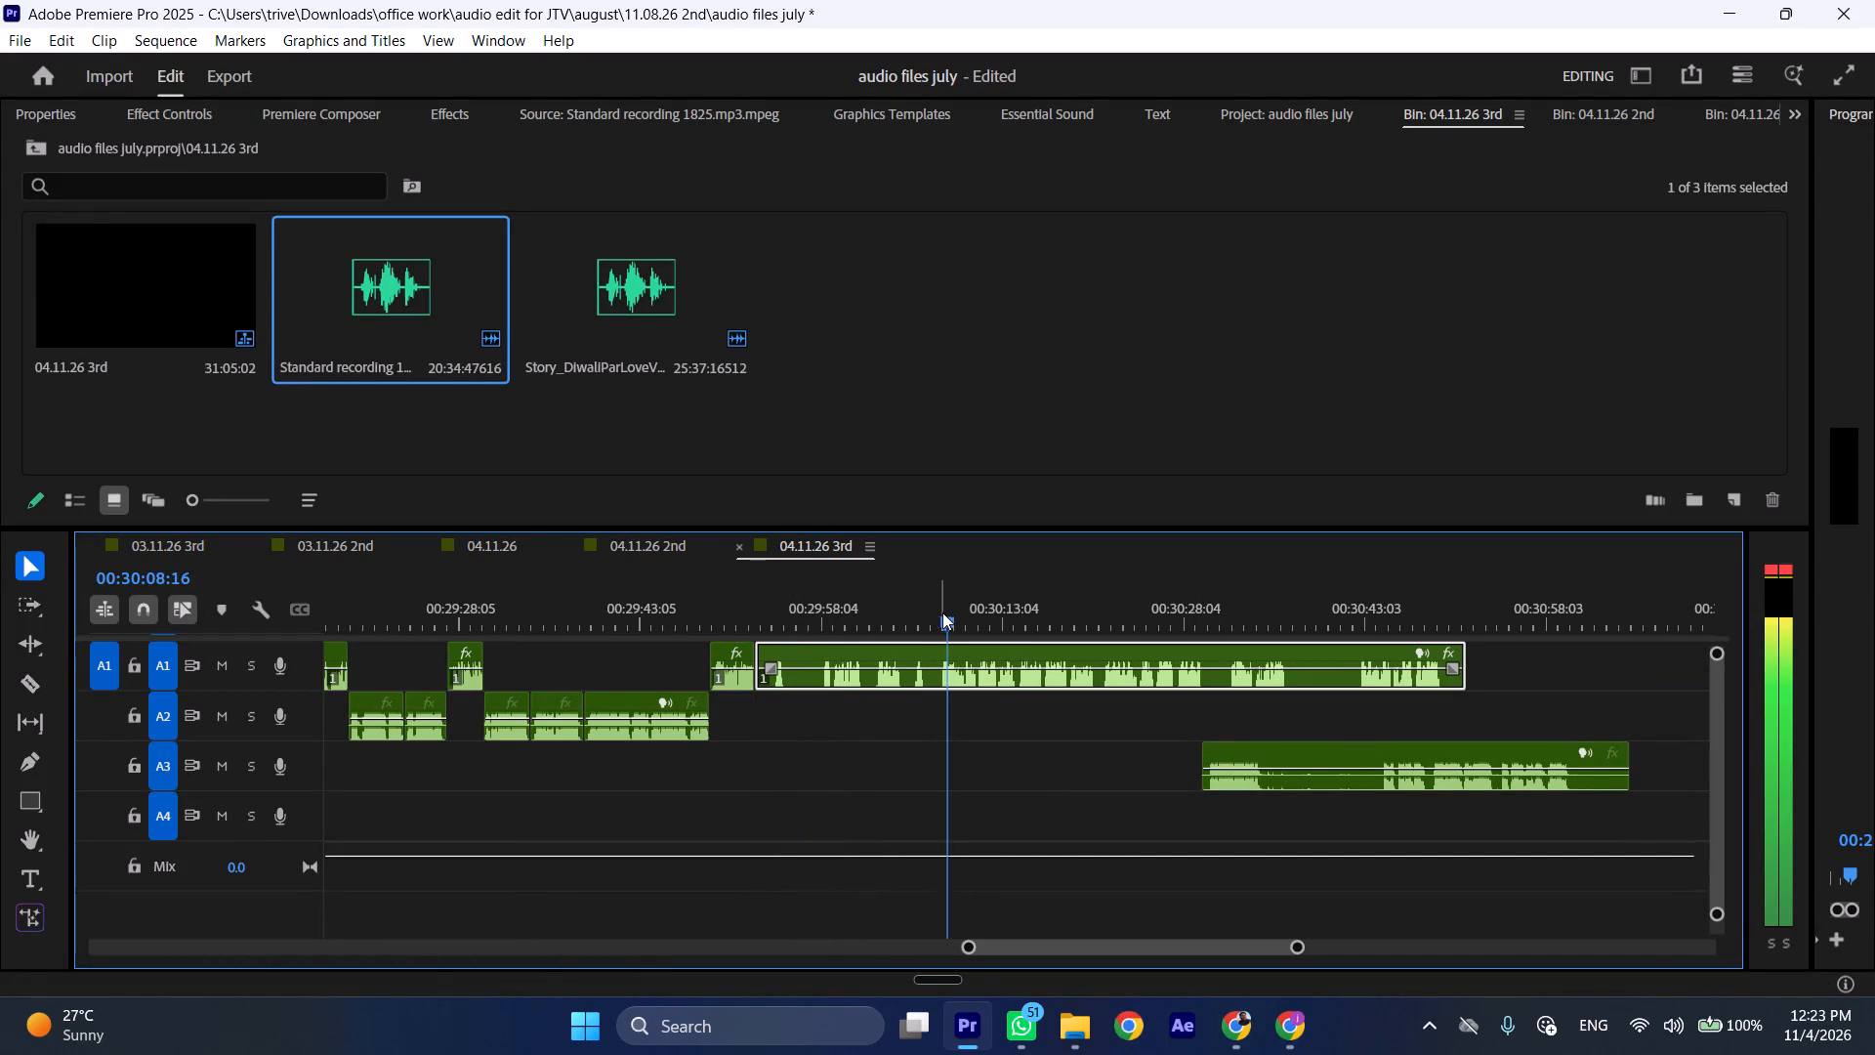
{"action": "left_click", "coordinate": [942, 612]}
{"action": "left_click", "coordinate": [963, 668]}
{"action": "key", "text": "shift+c"}
{"action": "key", "text": "ctrl+shift+d"}
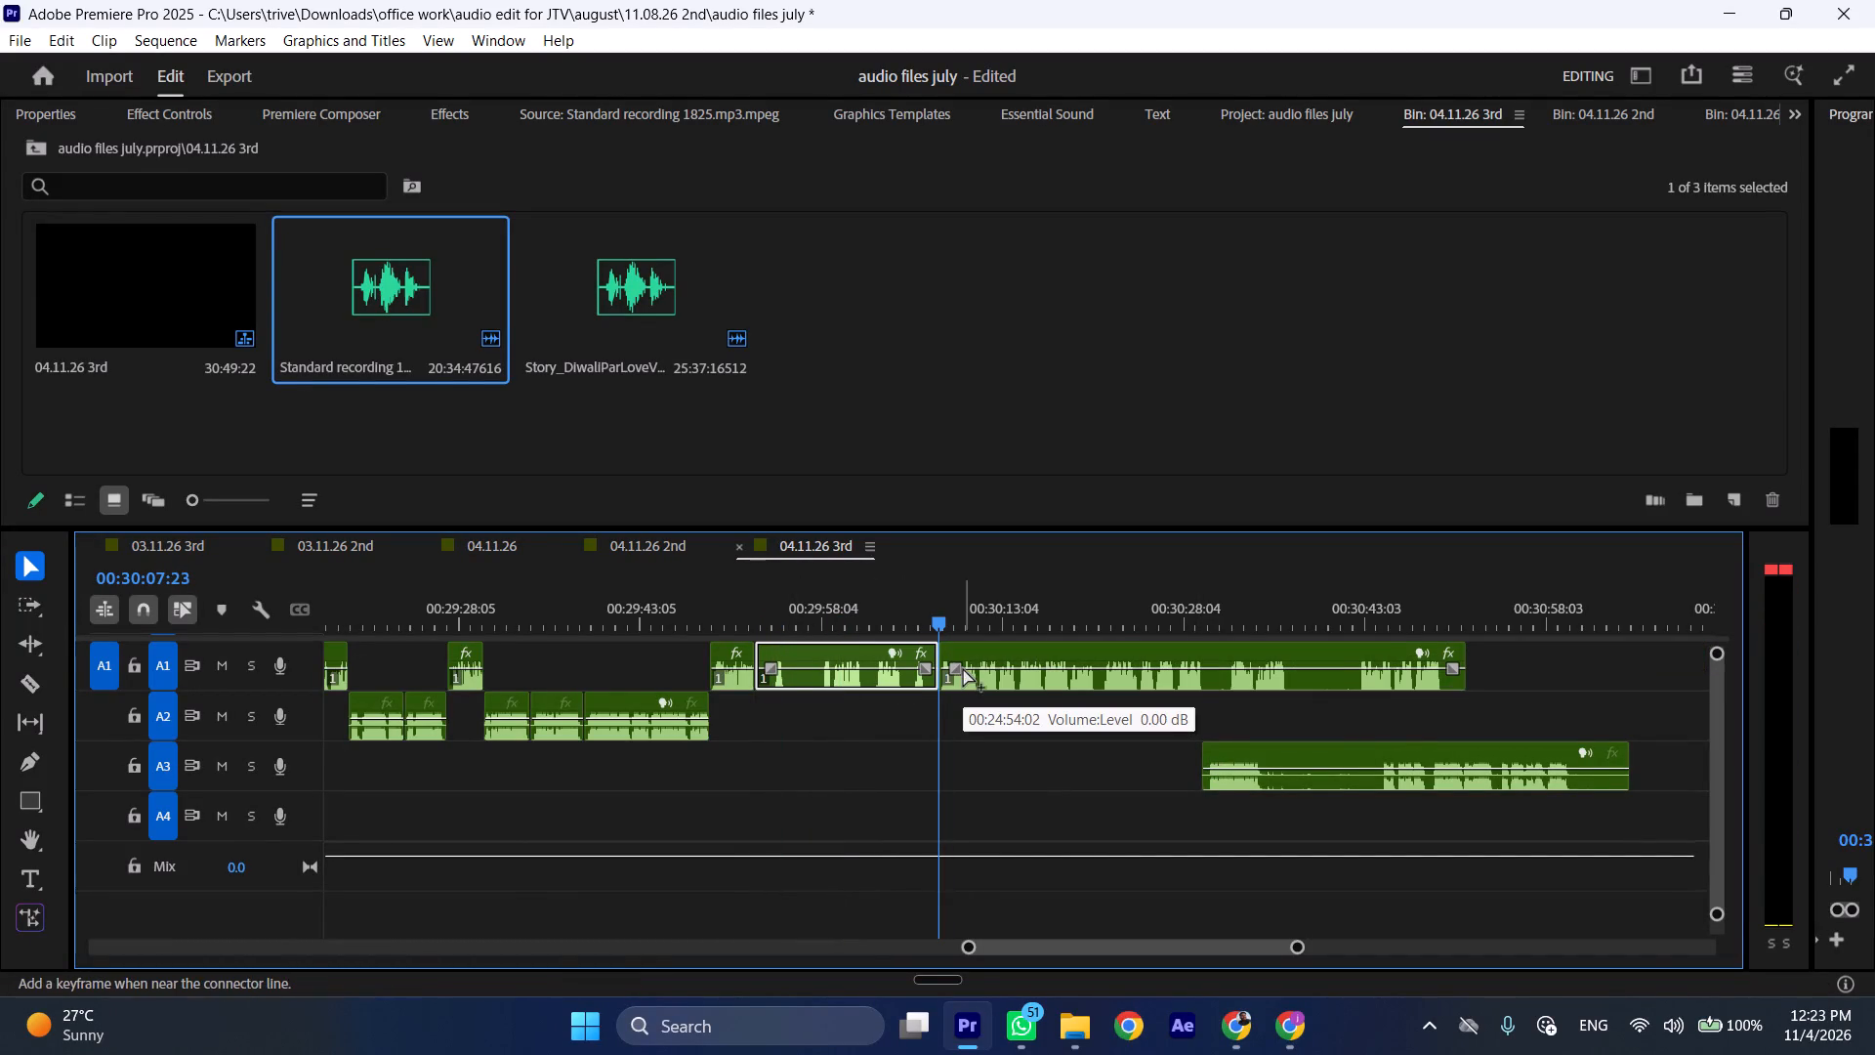
Play the sequence at increased speed from about 00:29:53 to check the new start of the long A1 recording.
{"action": "key", "text": "space"}
{"action": "type", "text": "l"}
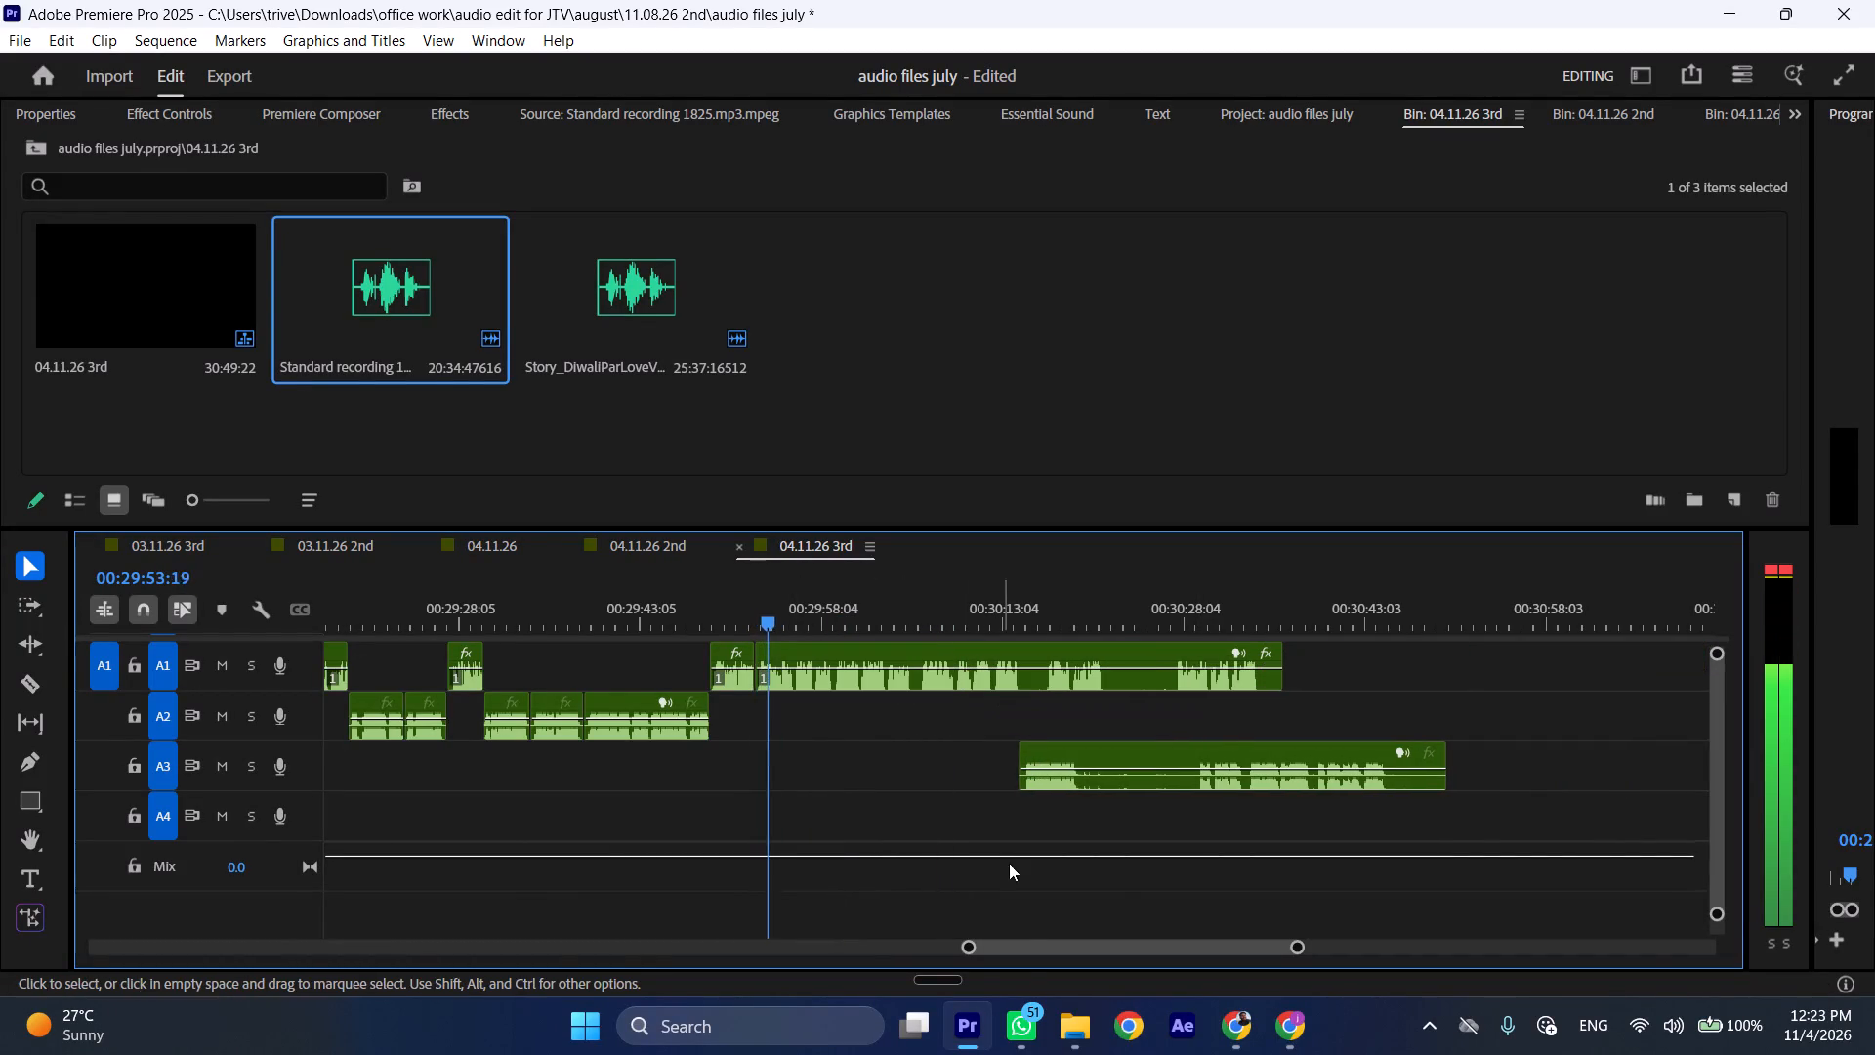
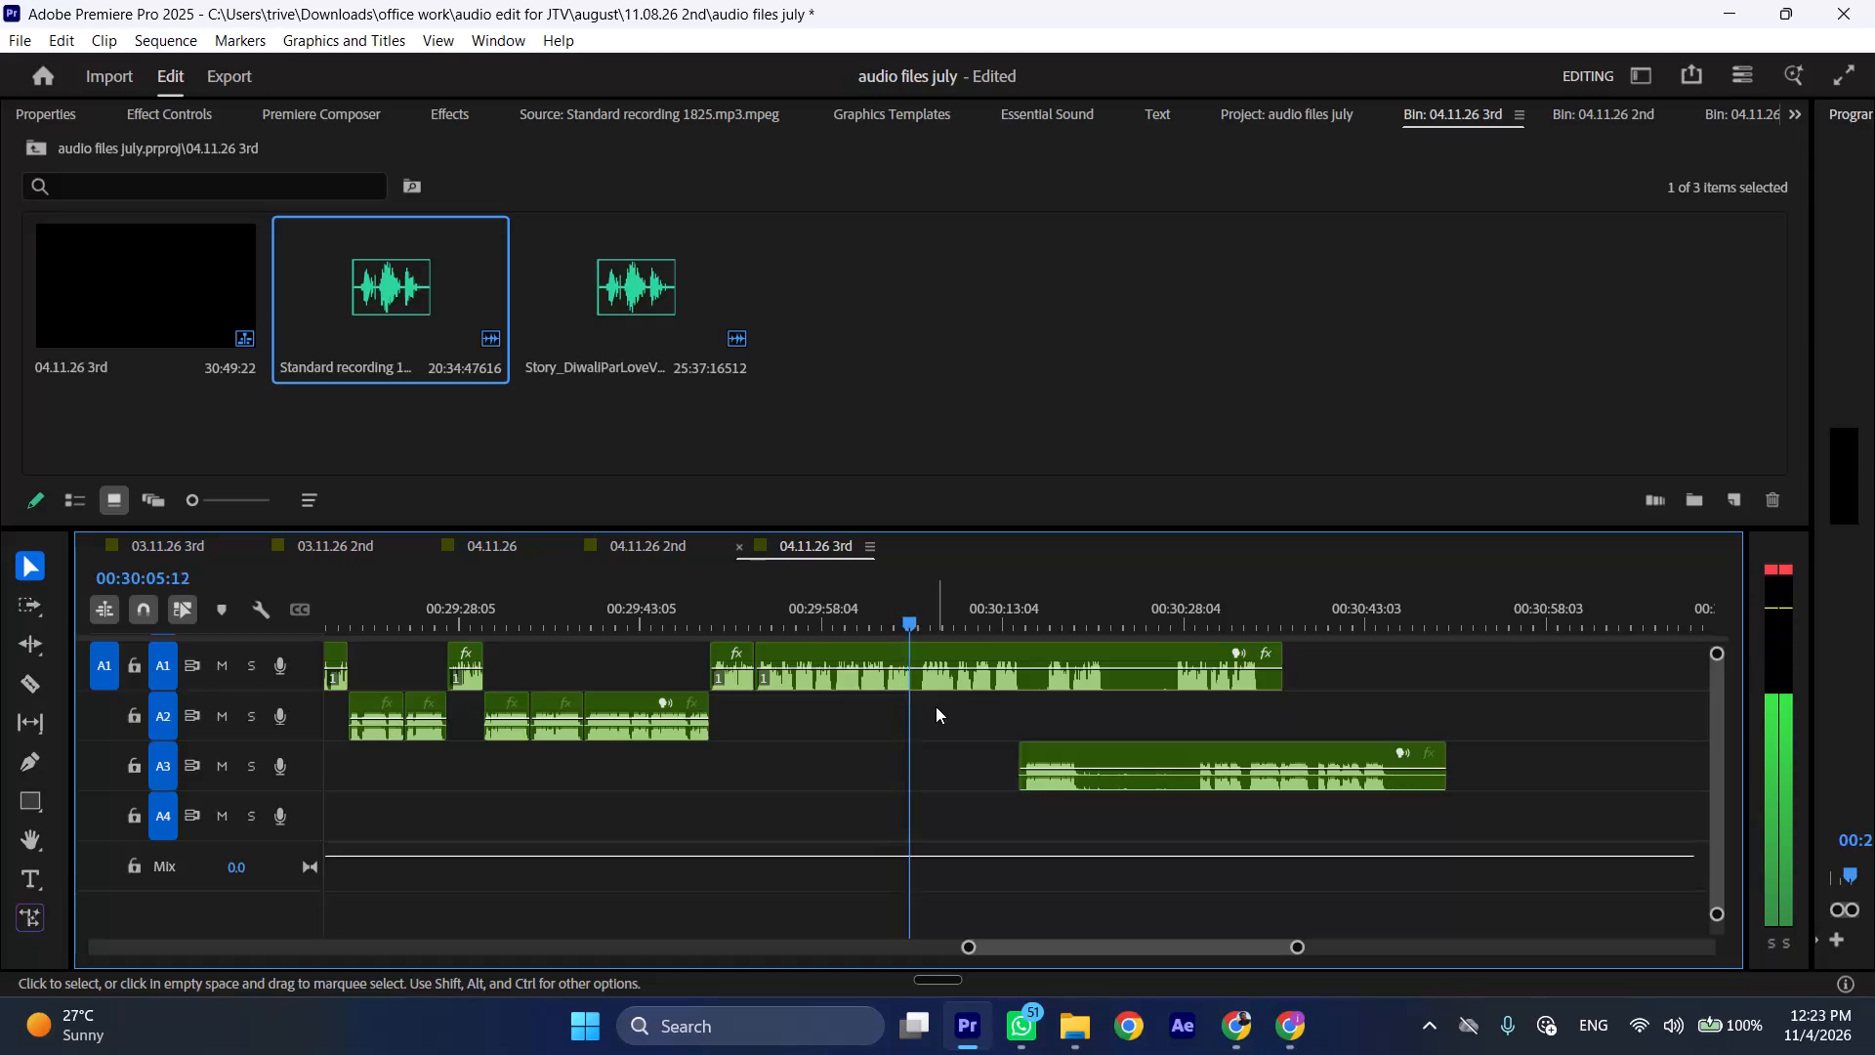
Split the long A1 recording at 00:30:05:18 and move the A3 recording onto A2 so it starts at the cut.
{"action": "key", "text": "space"}
{"action": "type", "text": "C"}
{"action": "left_click_drag", "start_coordinate": [1081, 750], "coordinate": [982, 728]}
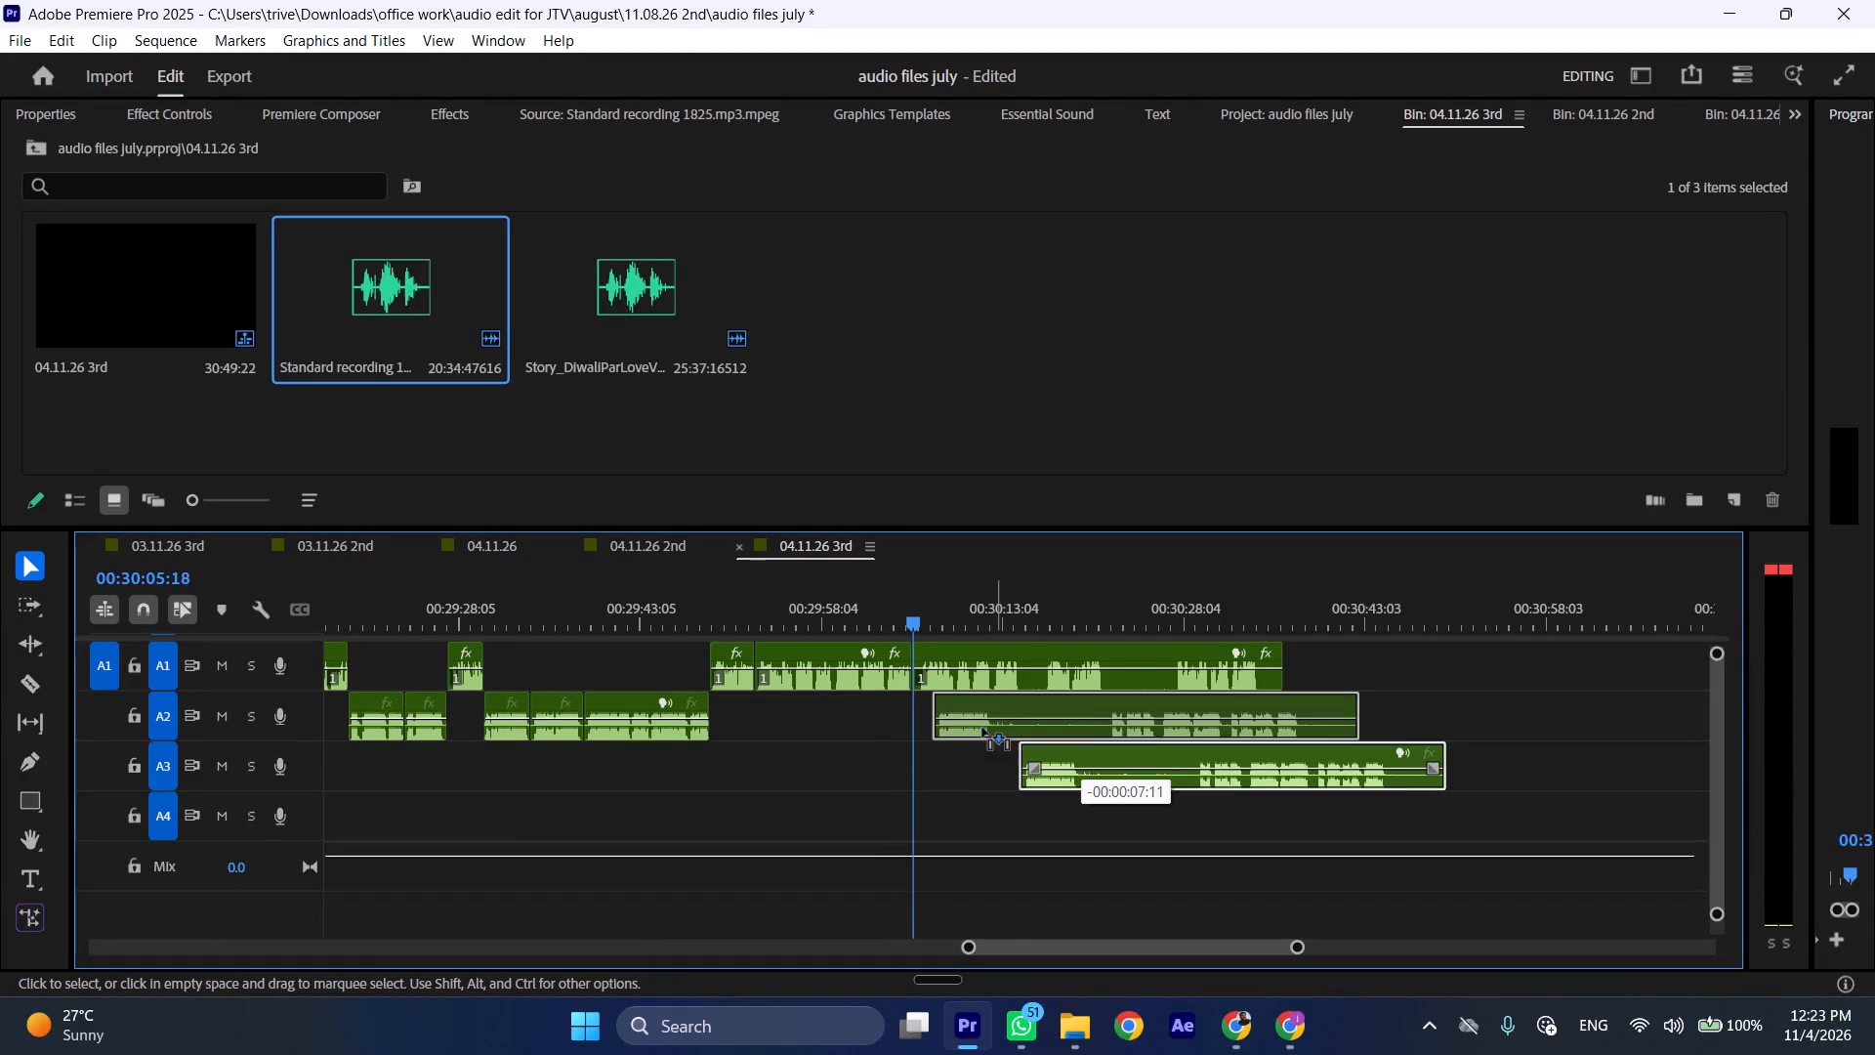
{"action": "left_click_drag", "start_coordinate": [982, 728], "coordinate": [960, 717]}
Split the moved A2 recording at 00:30:10:21 and reposition the remaining A1 recording to start at that cut.
{"action": "left_click_drag", "start_coordinate": [938, 646], "coordinate": [1068, 648]}
{"action": "left_click_drag", "start_coordinate": [968, 618], "coordinate": [978, 618]}
{"action": "key", "text": "shift+c"}
{"action": "left_click_drag", "start_coordinate": [1073, 654], "coordinate": [1018, 658]}
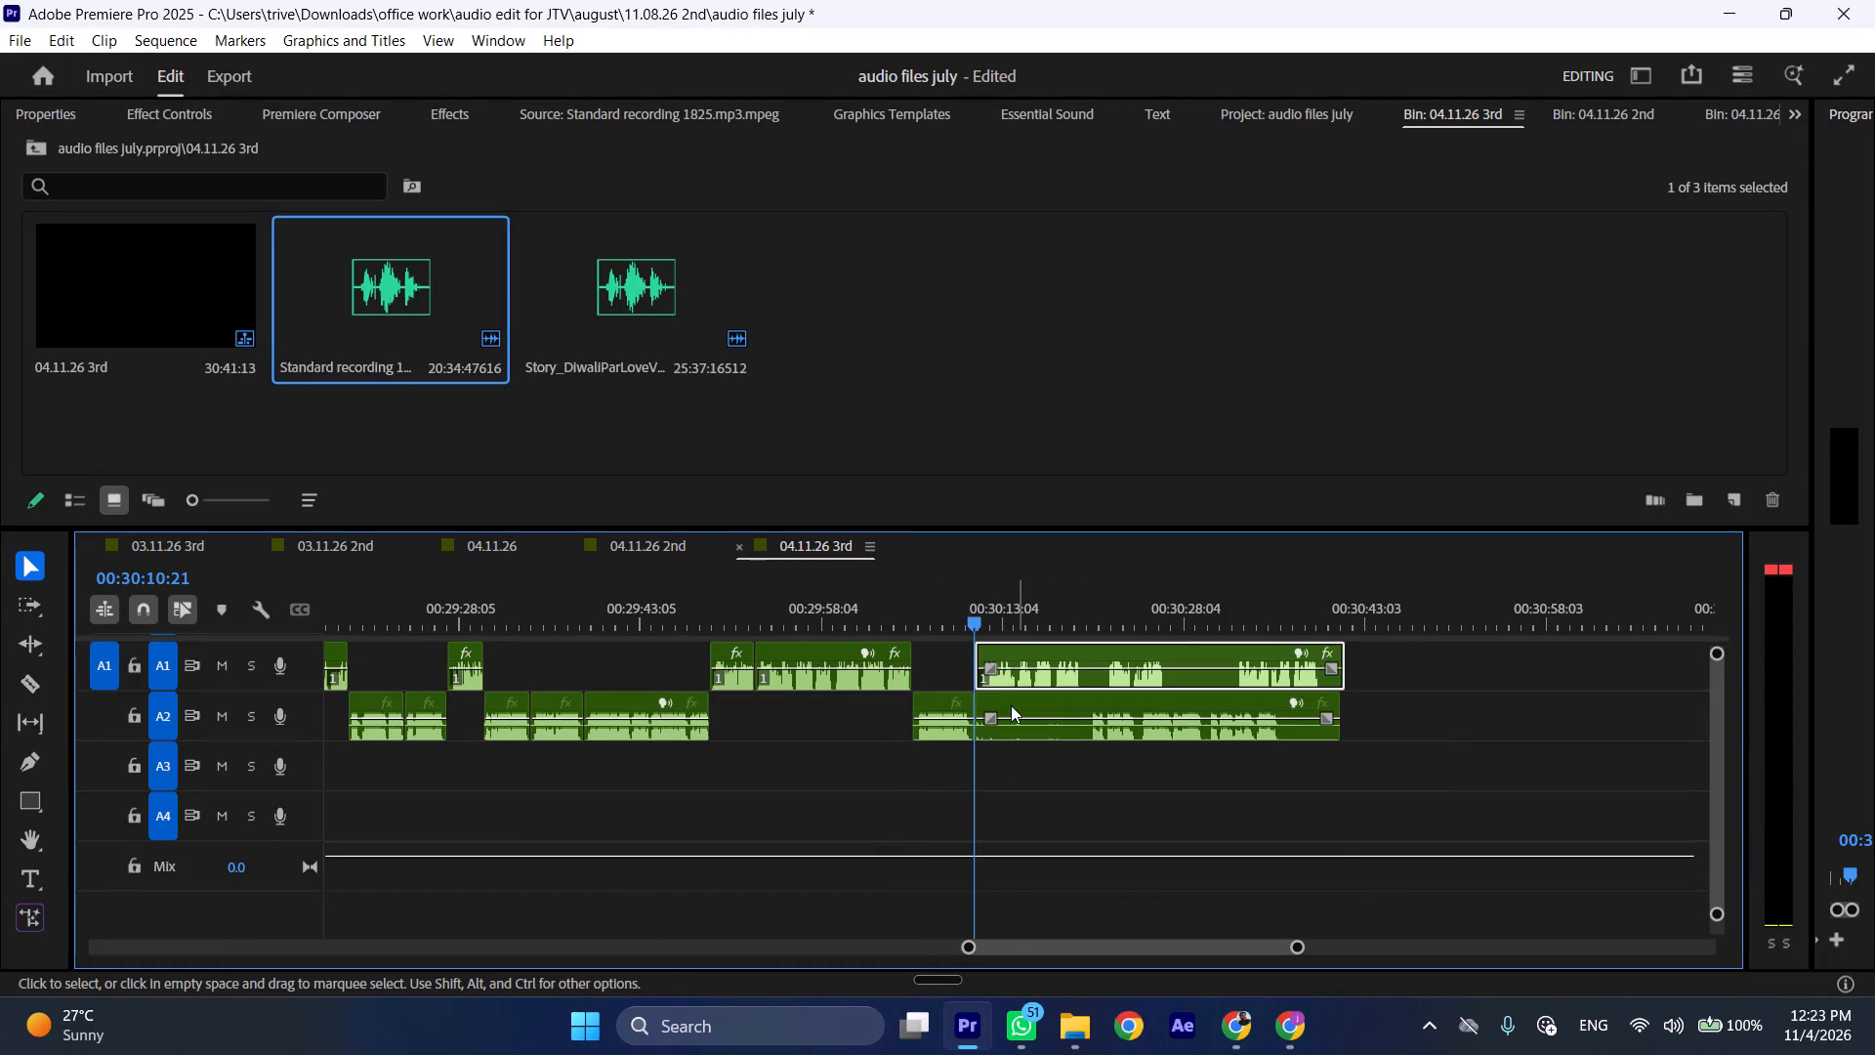
Shift the remaining A2 section after the cut about 16 seconds forward along the timeline.
{"action": "left_click_drag", "start_coordinate": [1011, 705], "coordinate": [1211, 706]}
Play the sequence at increased speed from about 00:30:05:20 to check the short A2 section between the A1 recordings.
{"action": "key", "text": "space"}
{"action": "key", "text": "l"}
{"action": "left_click", "coordinate": [916, 609]}
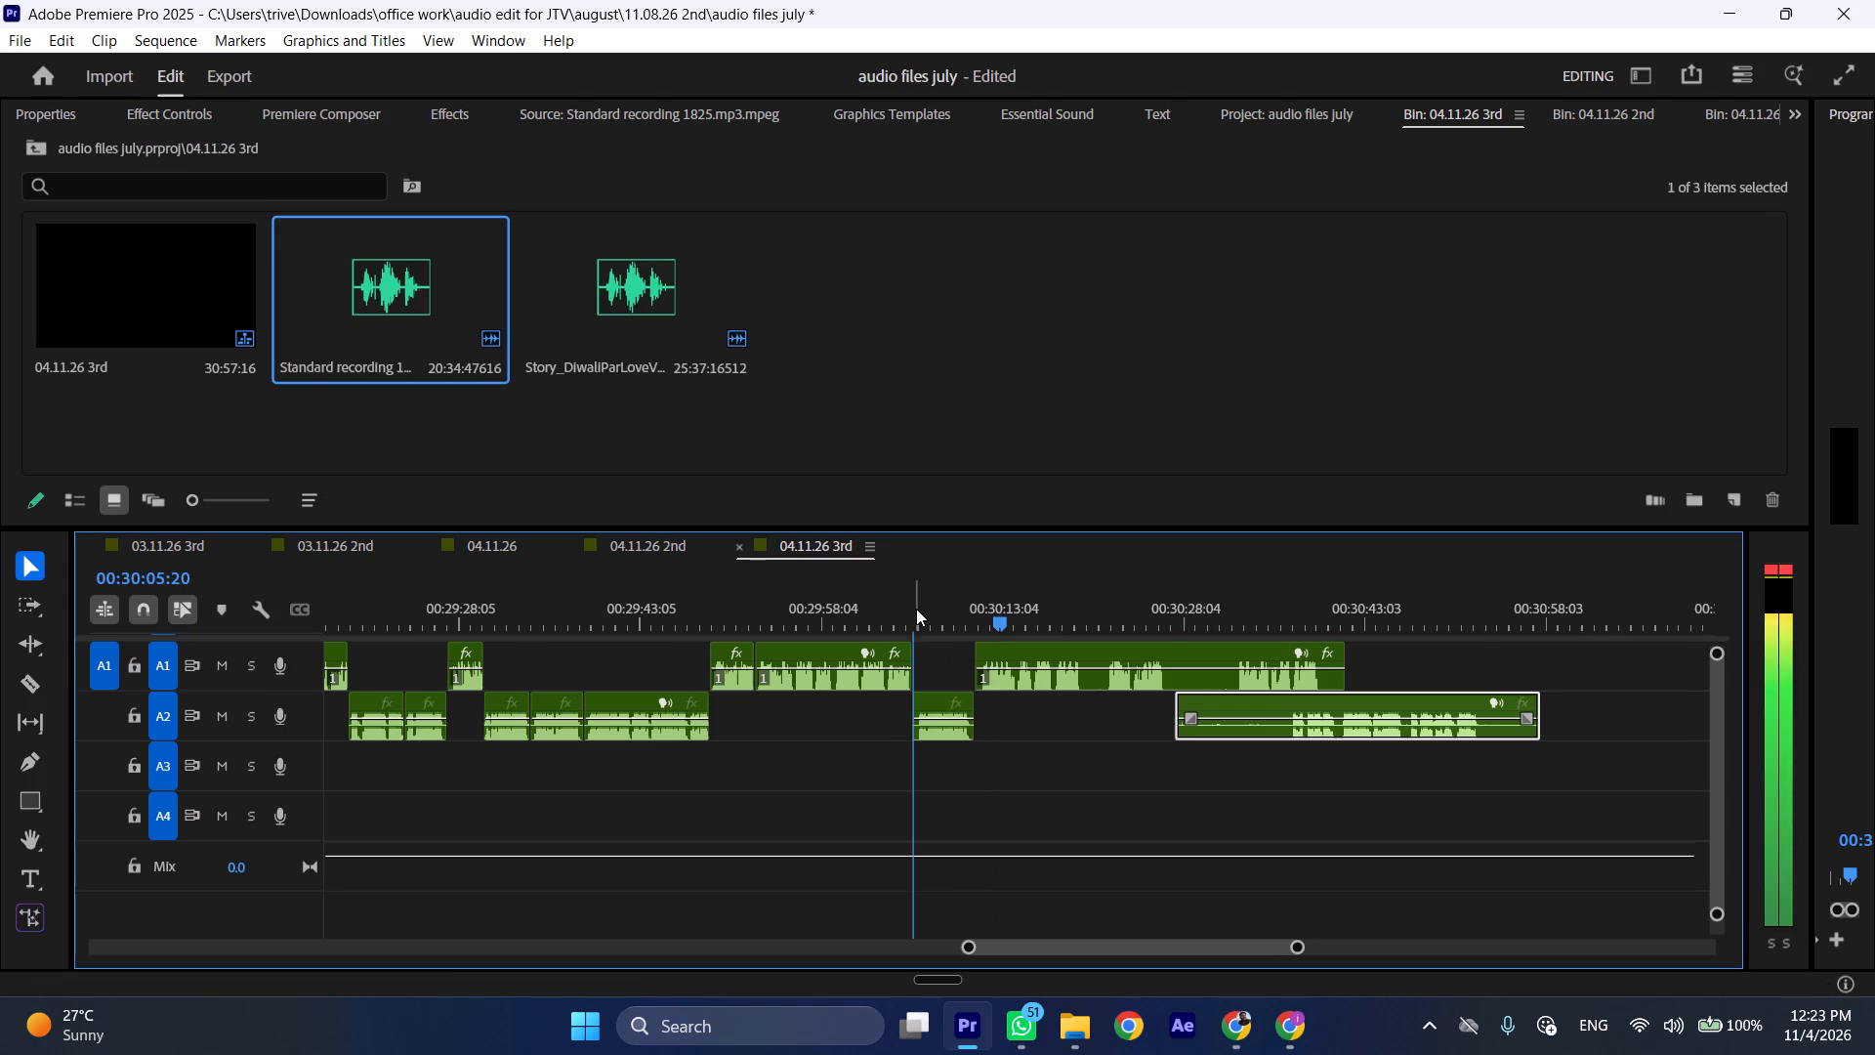
{"action": "key", "text": "space"}
{"action": "key", "text": "l"}
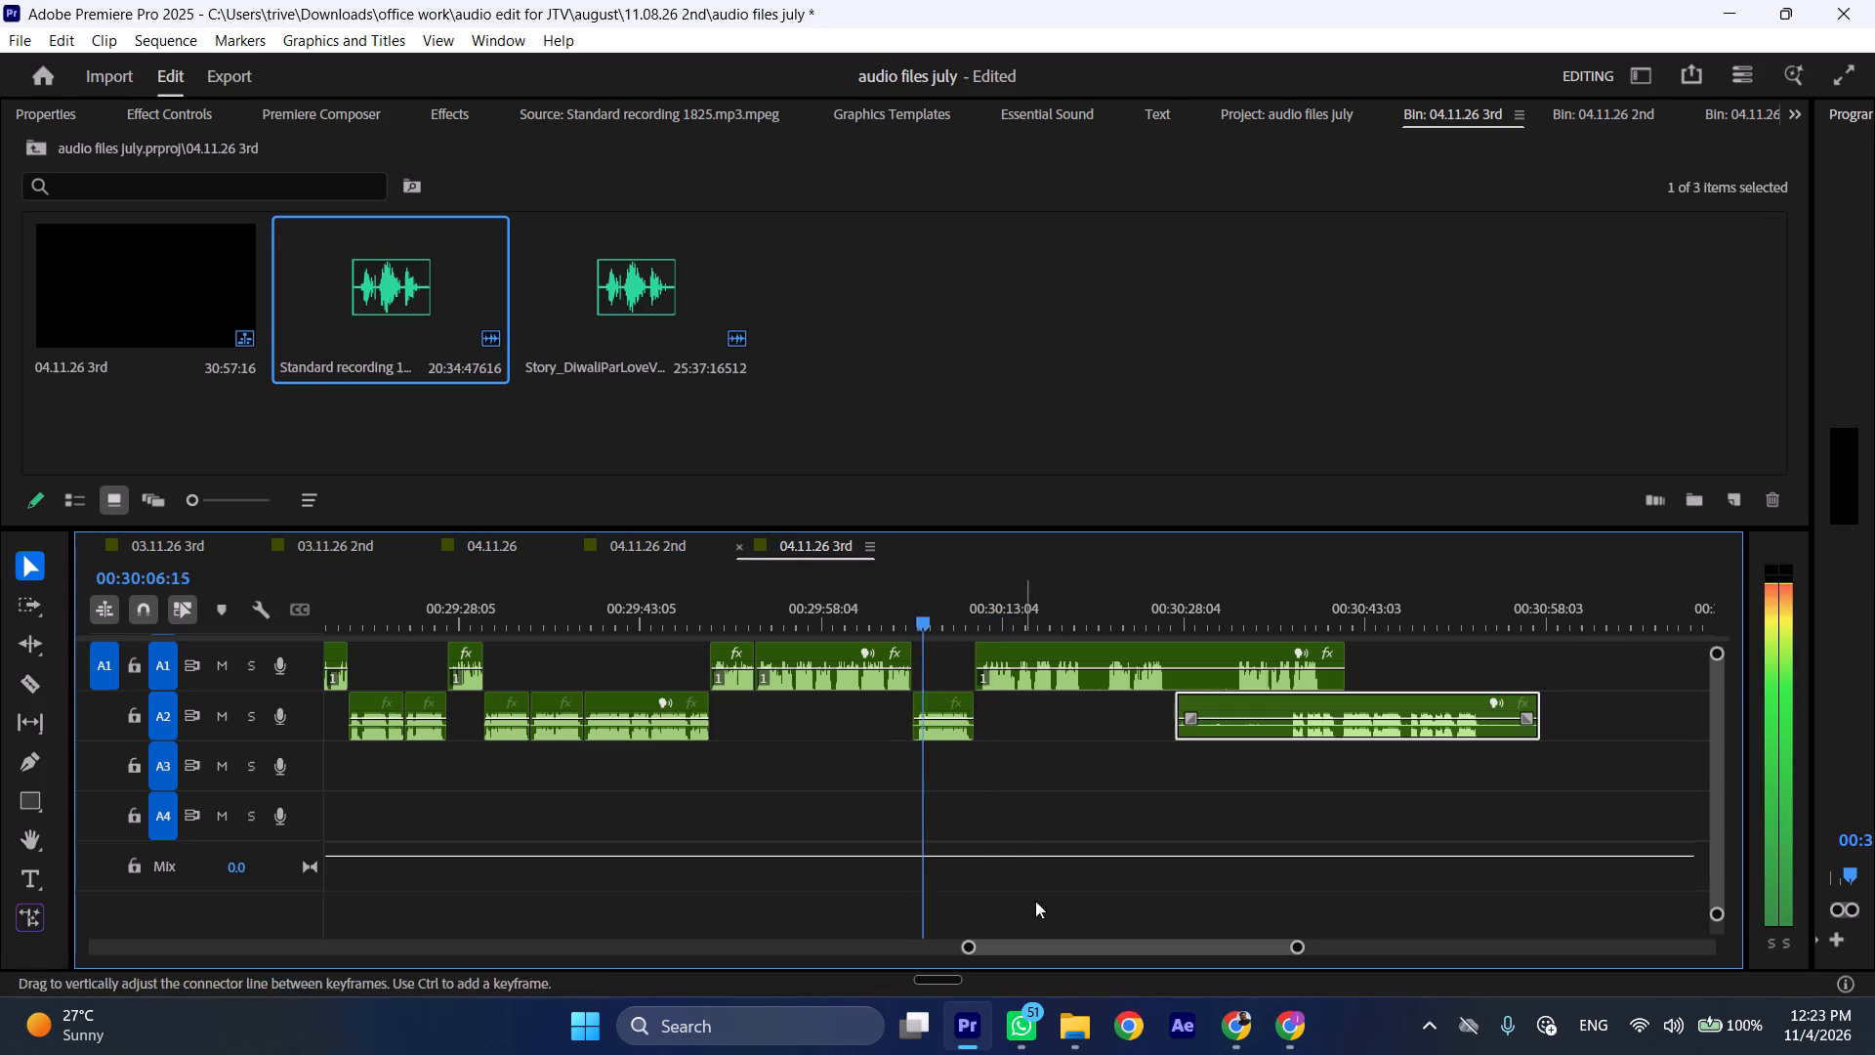
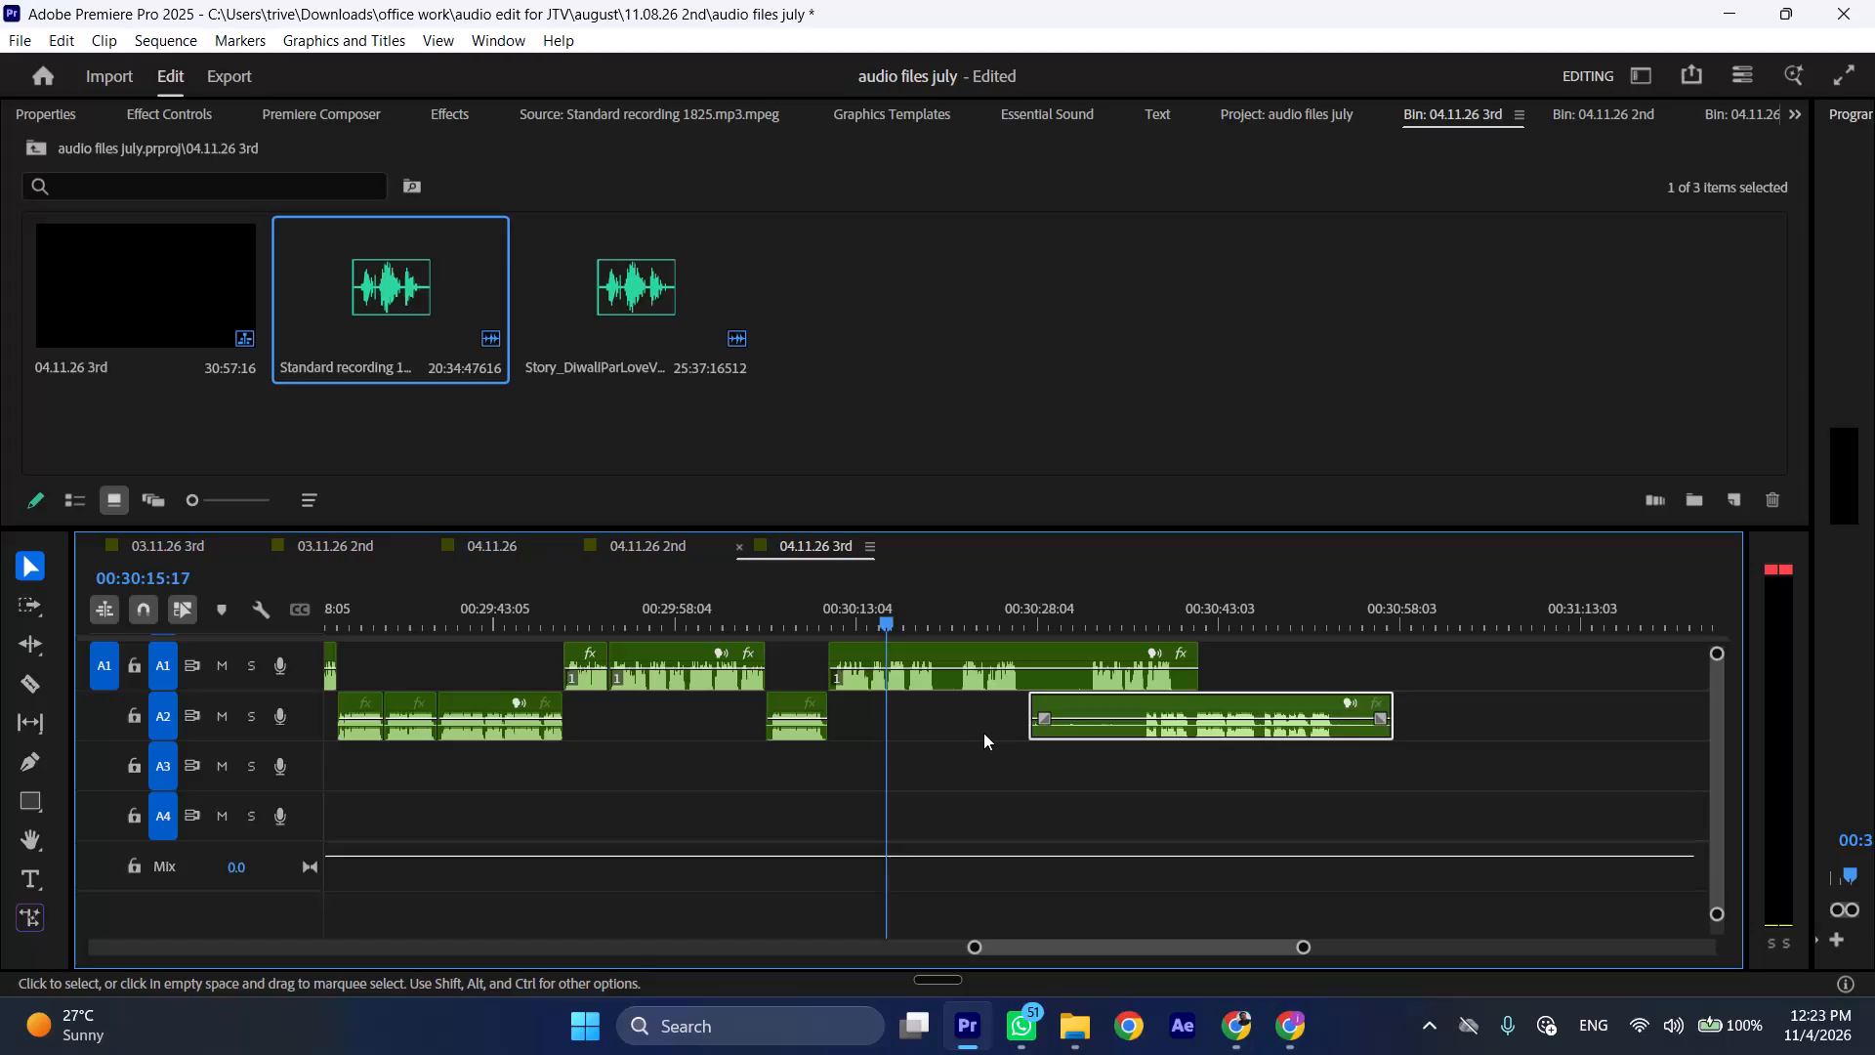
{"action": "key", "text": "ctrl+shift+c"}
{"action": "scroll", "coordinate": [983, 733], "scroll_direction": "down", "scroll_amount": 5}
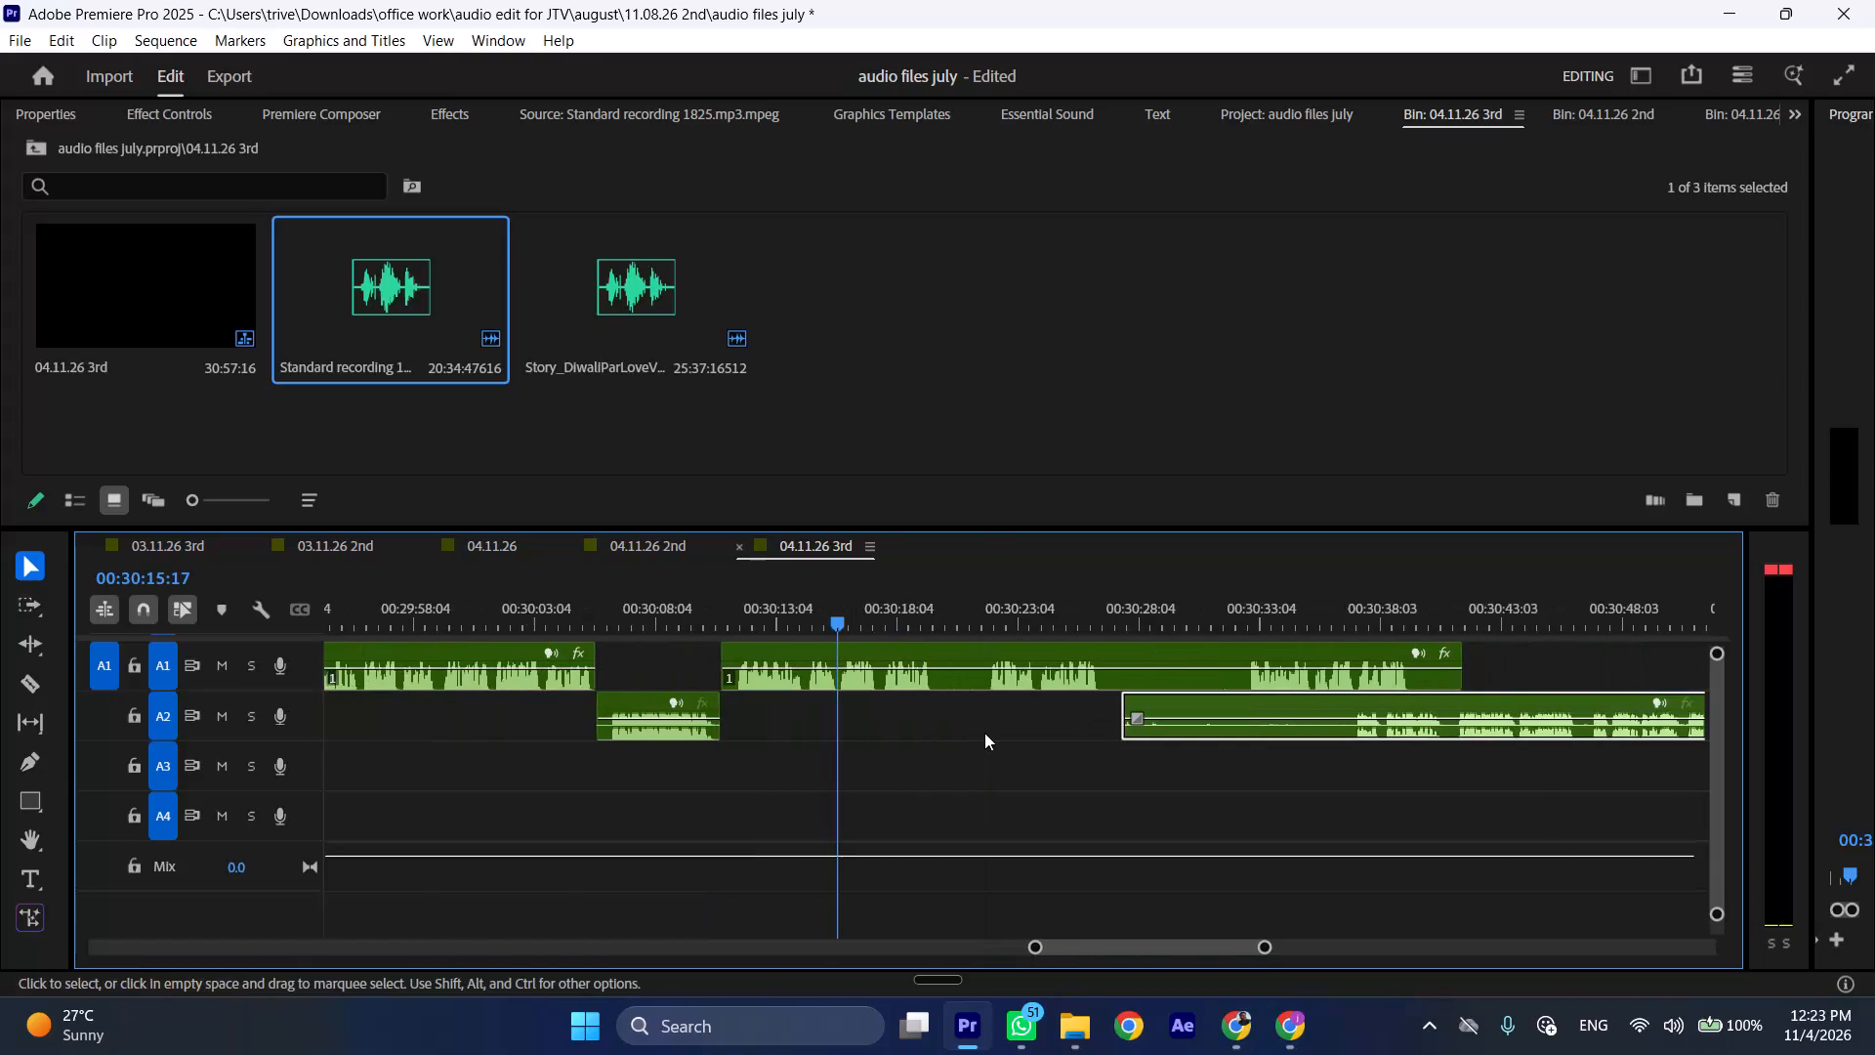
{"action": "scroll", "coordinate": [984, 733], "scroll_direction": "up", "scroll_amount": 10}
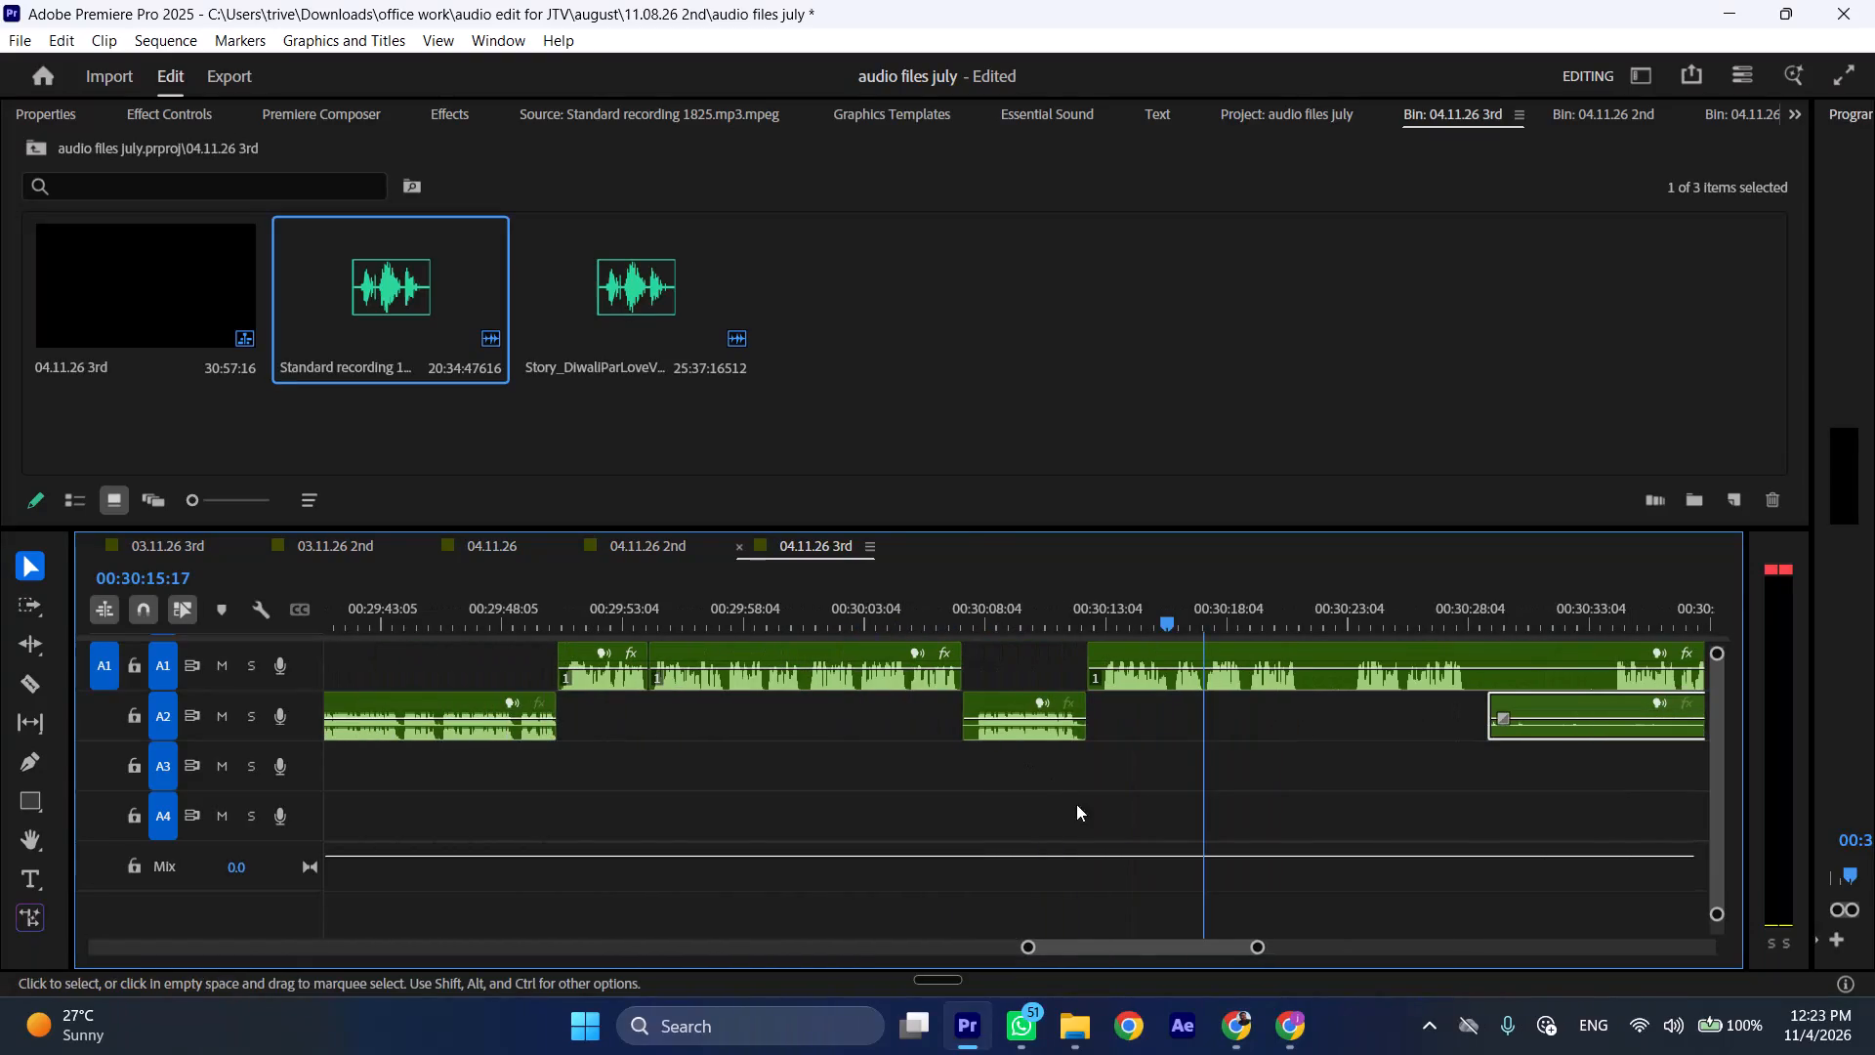
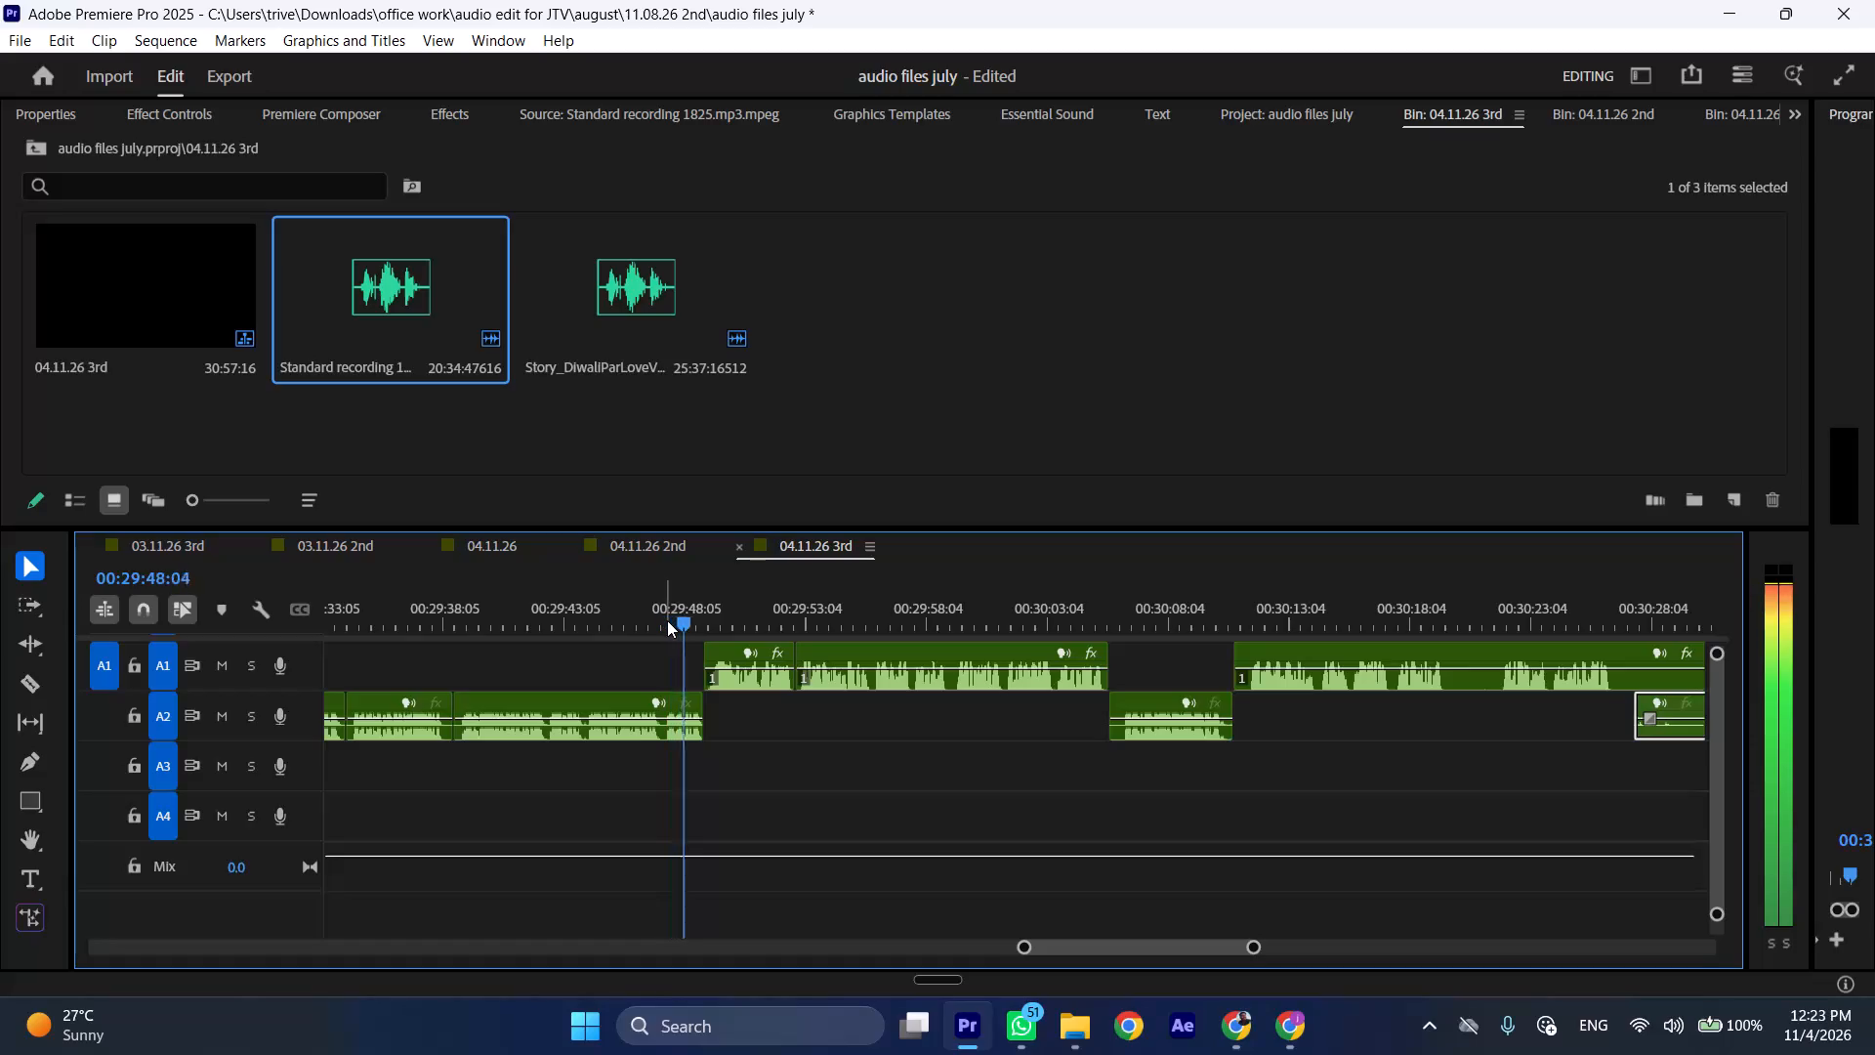
Cut the A2 clip at about 00:29:44:04 and delete the part between the cut and the following A1 clip.
{"action": "key", "text": "space"}
{"action": "left_click", "coordinate": [573, 615]}
{"action": "key", "text": "space"}
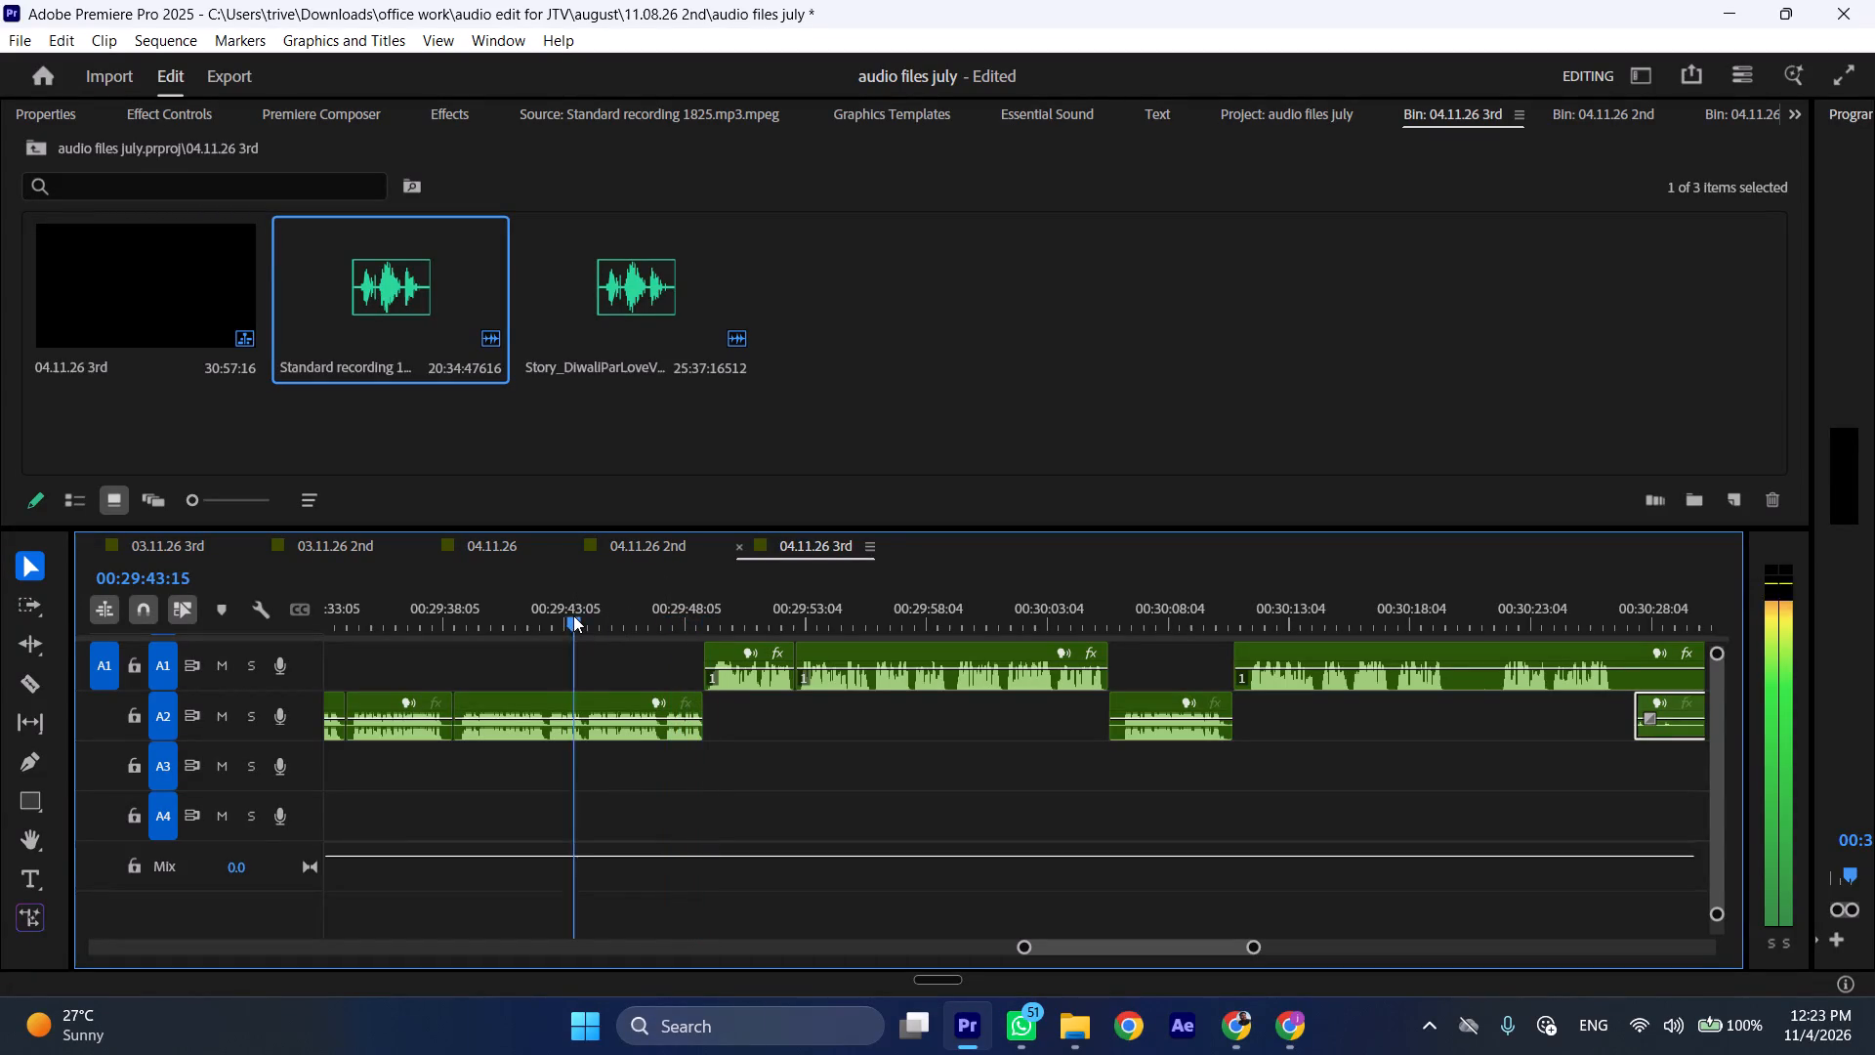
{"action": "left_click", "coordinate": [586, 600]}
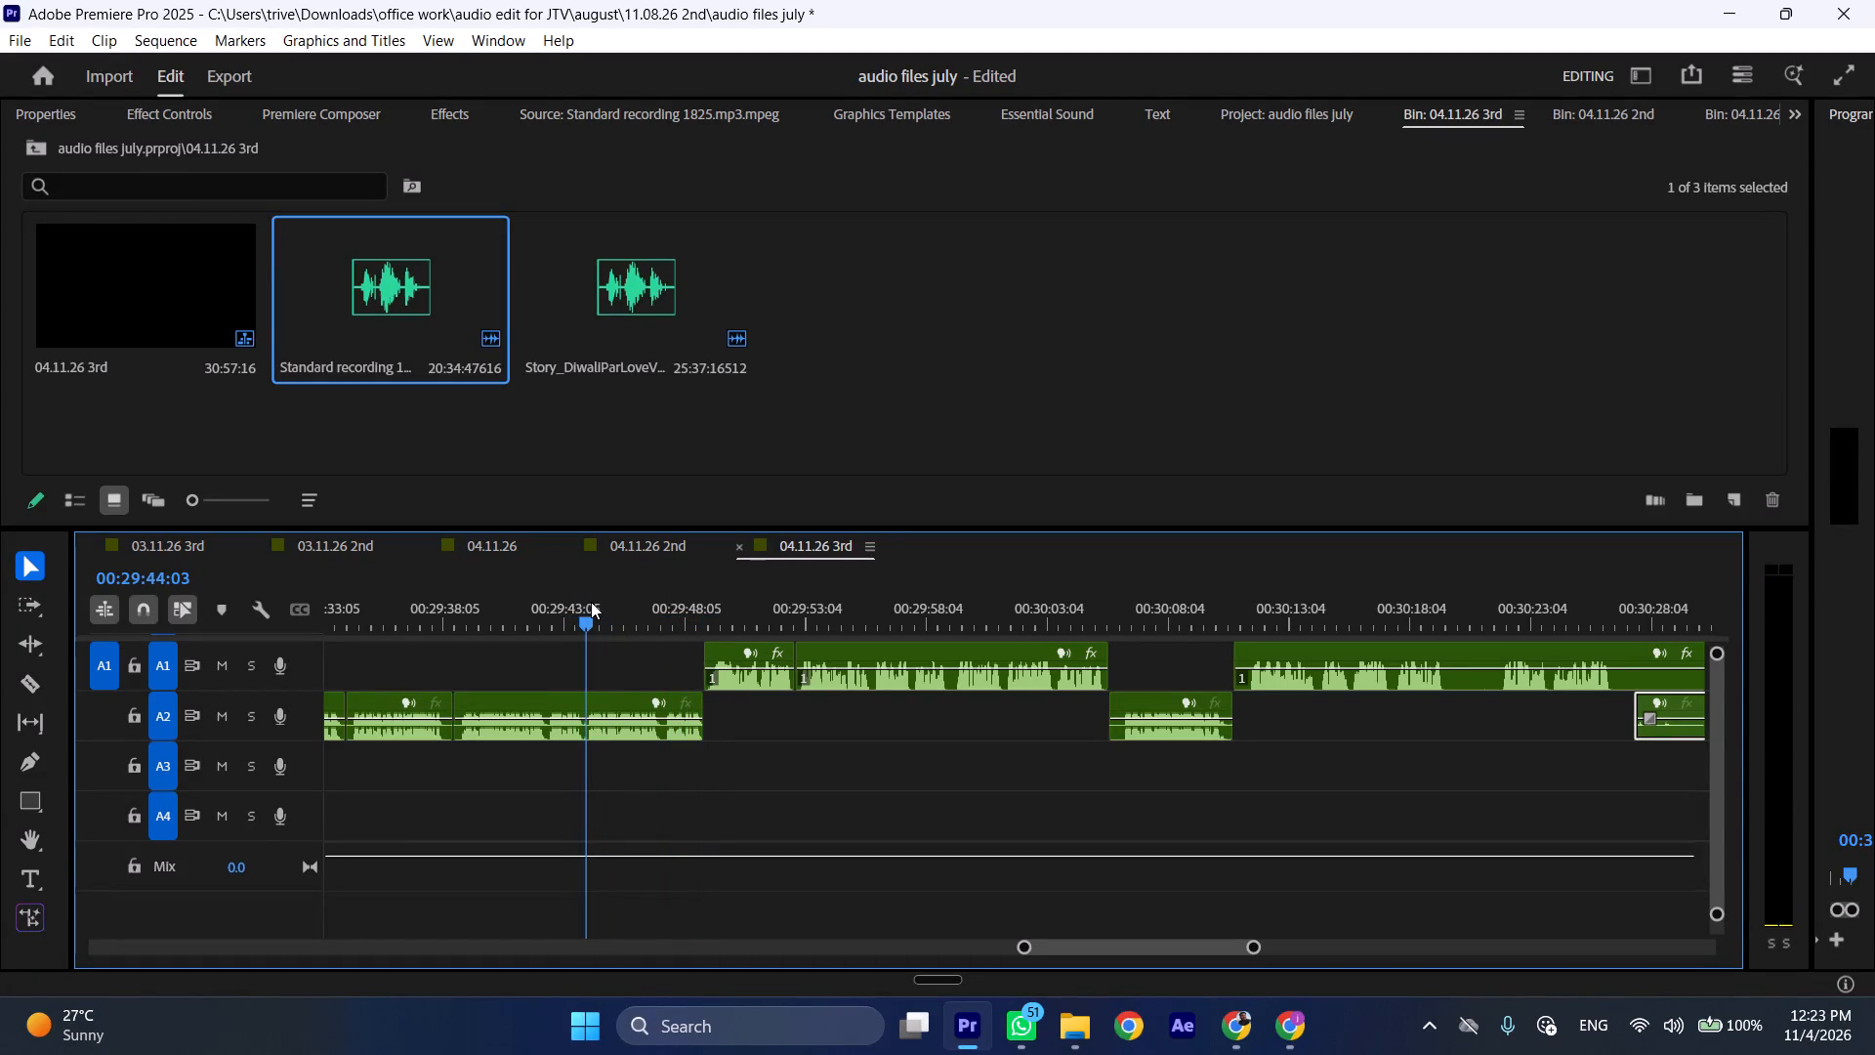
{"action": "key", "text": "shift+c"}
{"action": "left_click", "coordinate": [640, 696]}
{"action": "key", "text": "BackSpace"}
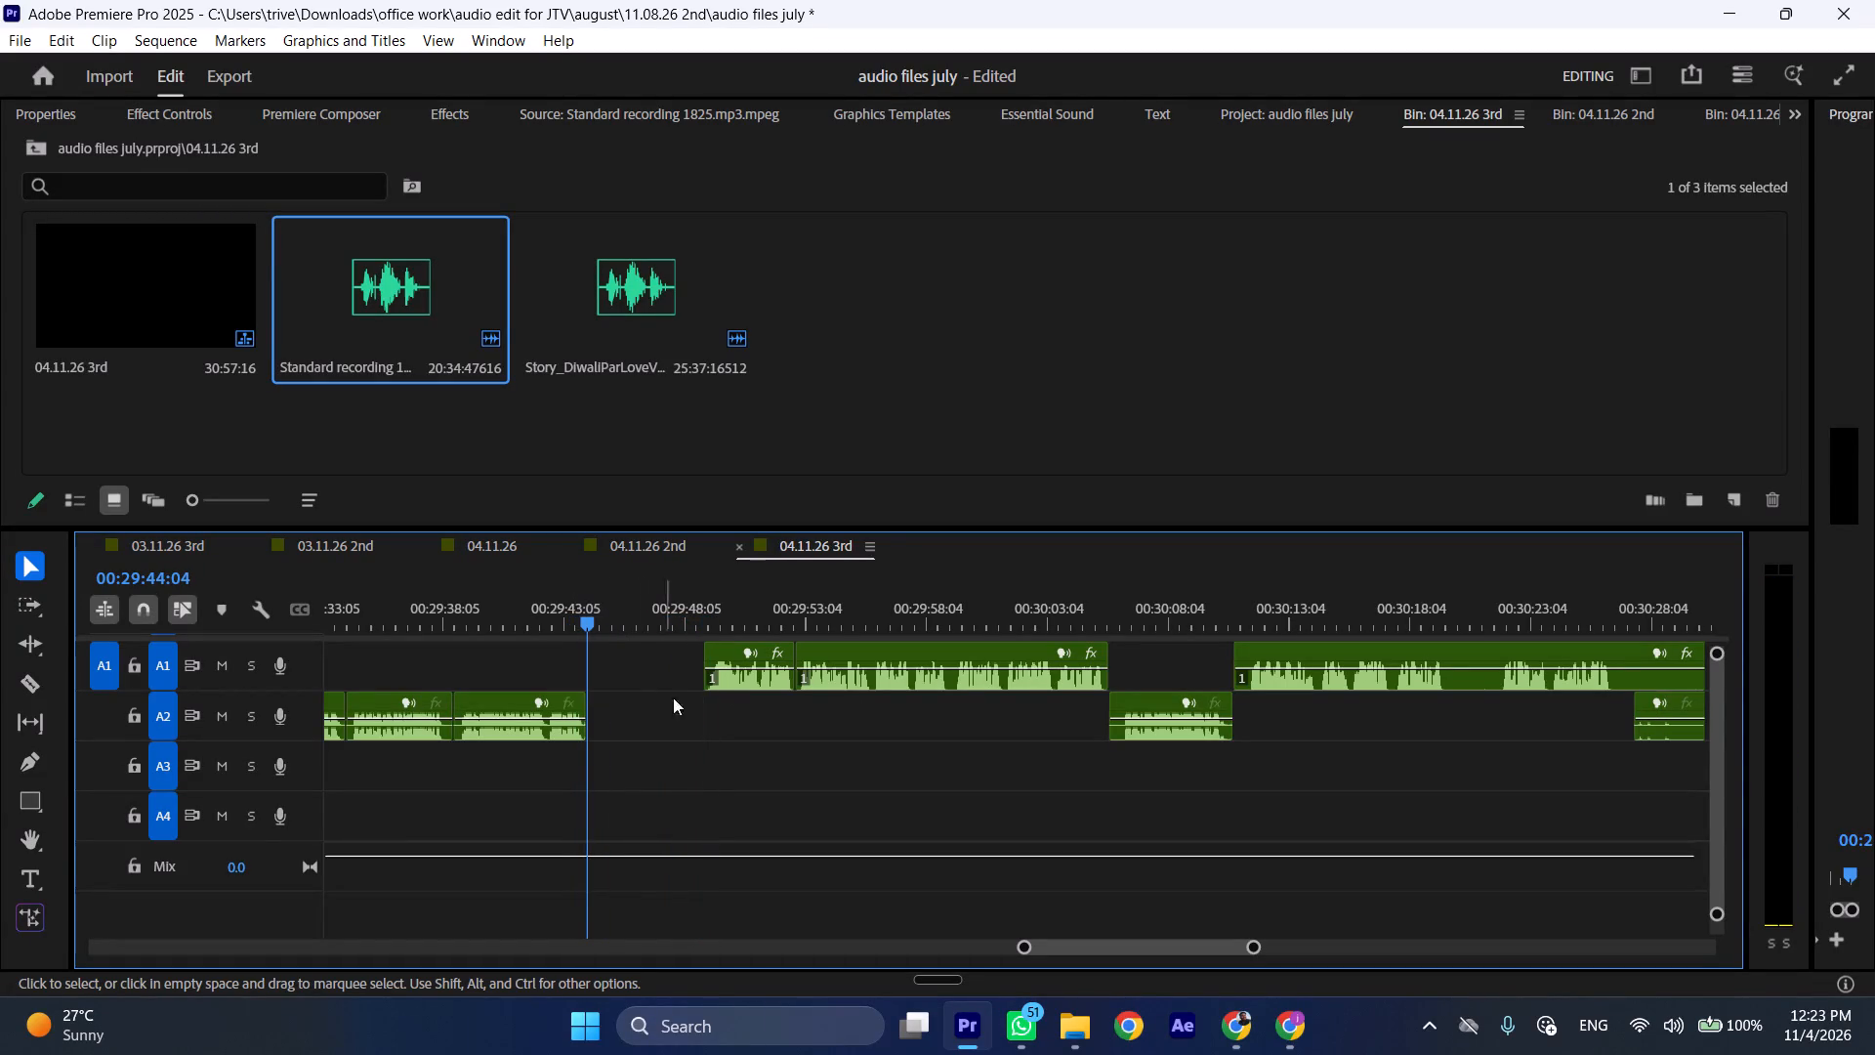
Move the short A2 clip from about 00:30:05 back against the cut at 00:29:44:04 and play the join.
{"action": "left_click_drag", "start_coordinate": [1104, 705], "coordinate": [1117, 705]}
{"action": "left_click_drag", "start_coordinate": [1148, 699], "coordinate": [604, 699]}
{"action": "key", "text": "space"}
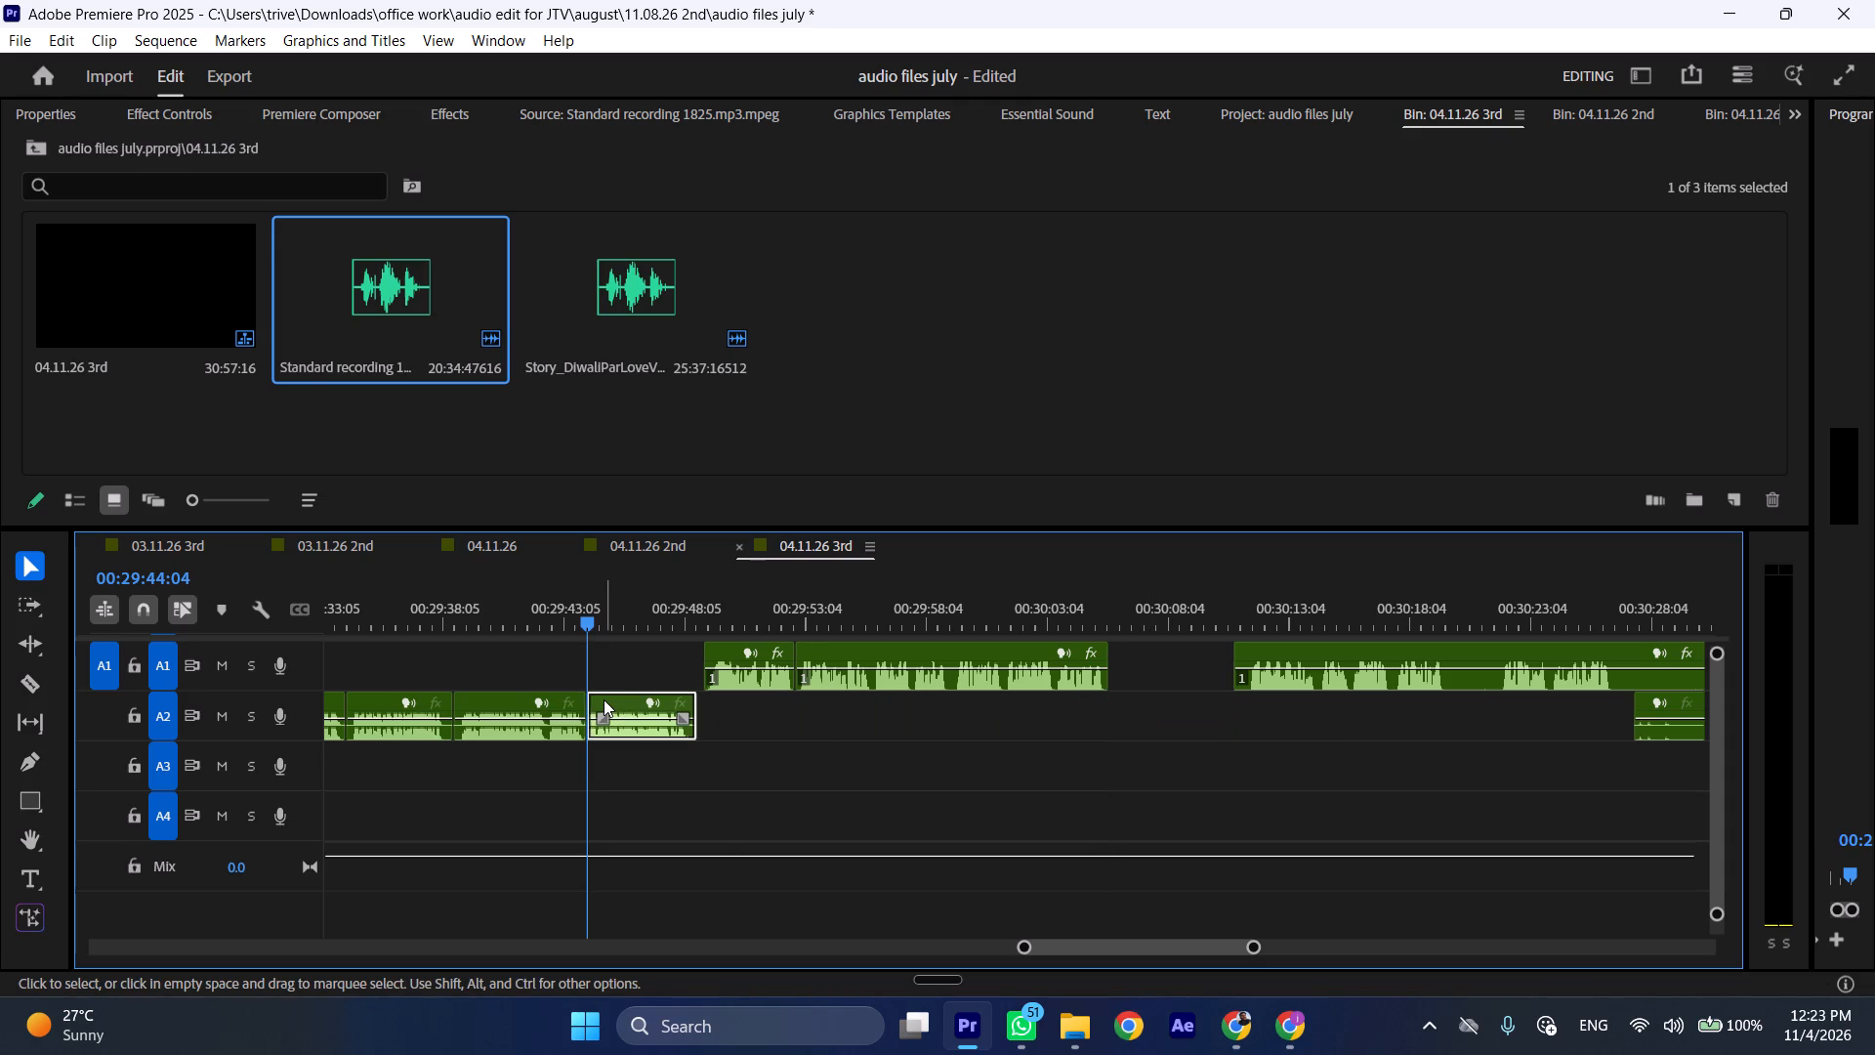
{"action": "key", "text": "space"}
Shift the two adjoining A1 clips slightly earlier so they start where the moved A2 clip ends.
{"action": "left_click_drag", "start_coordinate": [750, 700], "coordinate": [942, 707]}
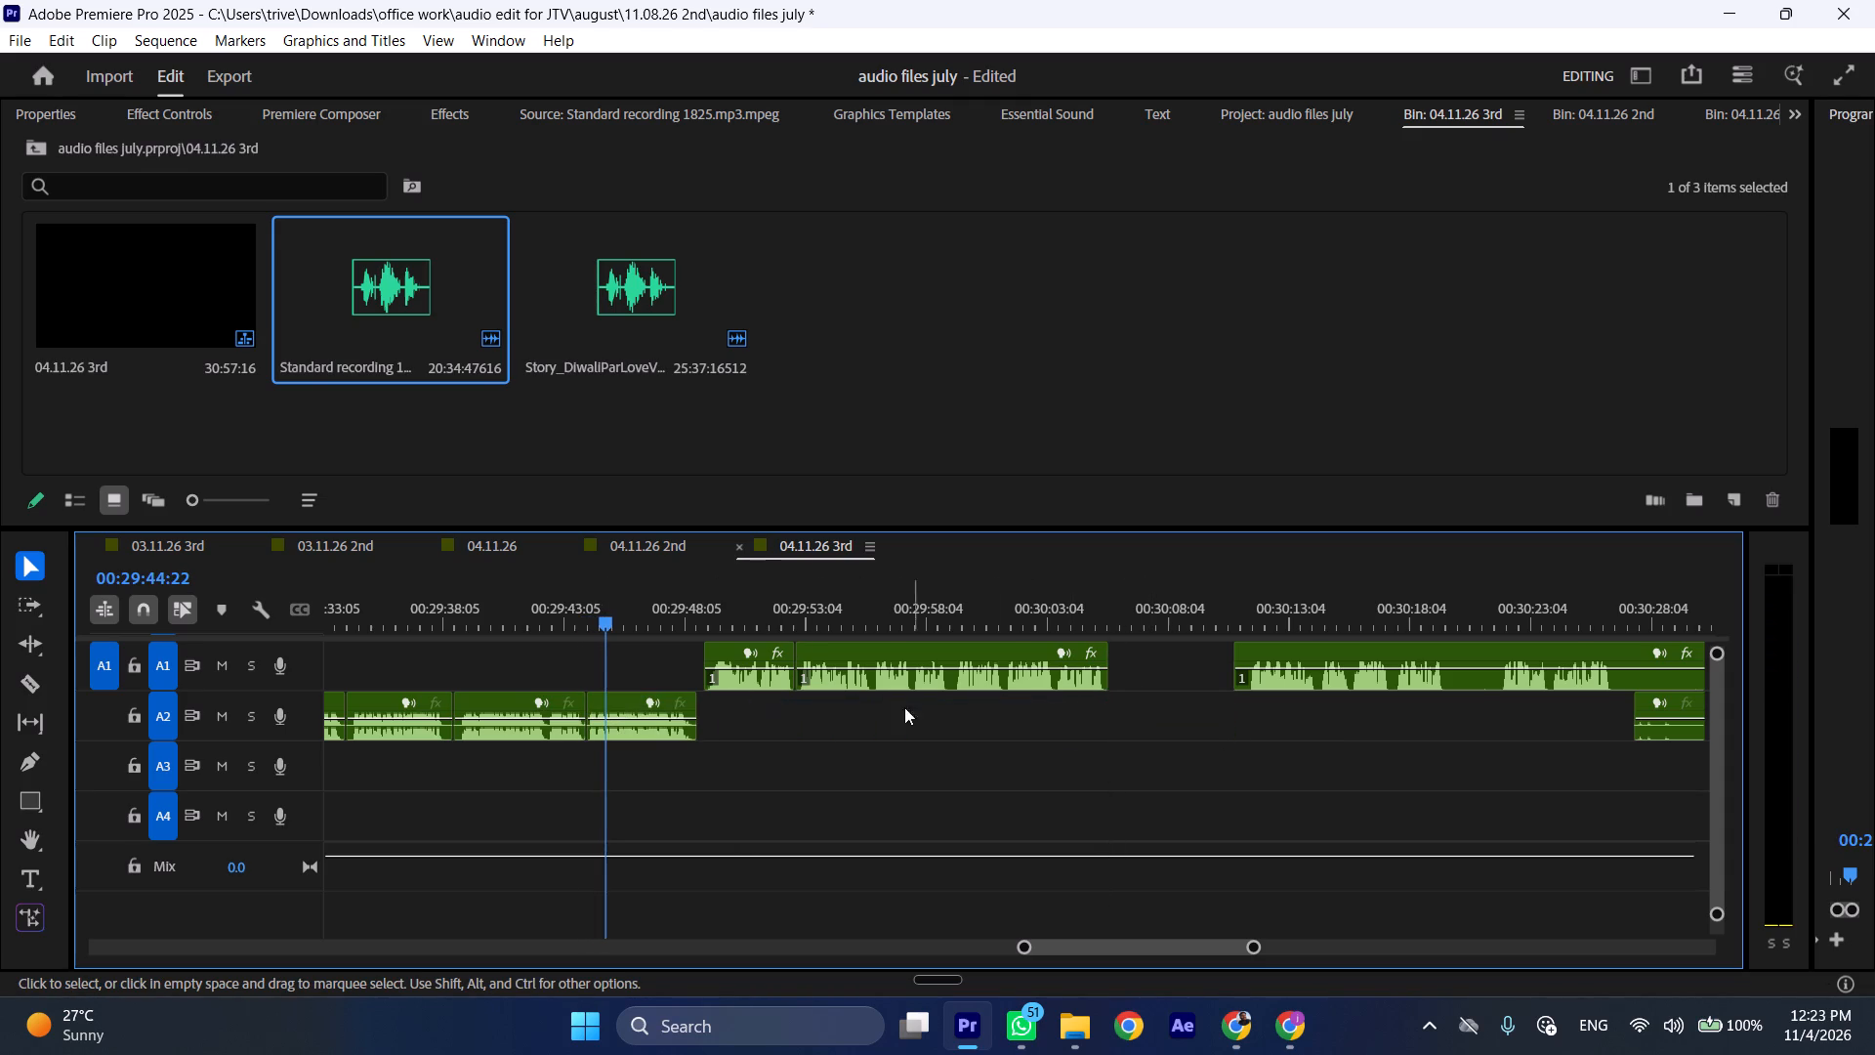
{"action": "left_click_drag", "start_coordinate": [751, 705], "coordinate": [906, 677]}
{"action": "left_click_drag", "start_coordinate": [902, 672], "coordinate": [891, 672]}
{"action": "key", "text": "ctrl+z"}
{"action": "left_click_drag", "start_coordinate": [914, 681], "coordinate": [904, 682]}
Trim about 9 seconds of quiet lead-in off the next A2 clip and place it on A2 directly after the two A1 clips.
{"action": "scroll", "coordinate": [1099, 728], "scroll_direction": "down", "scroll_amount": 5}
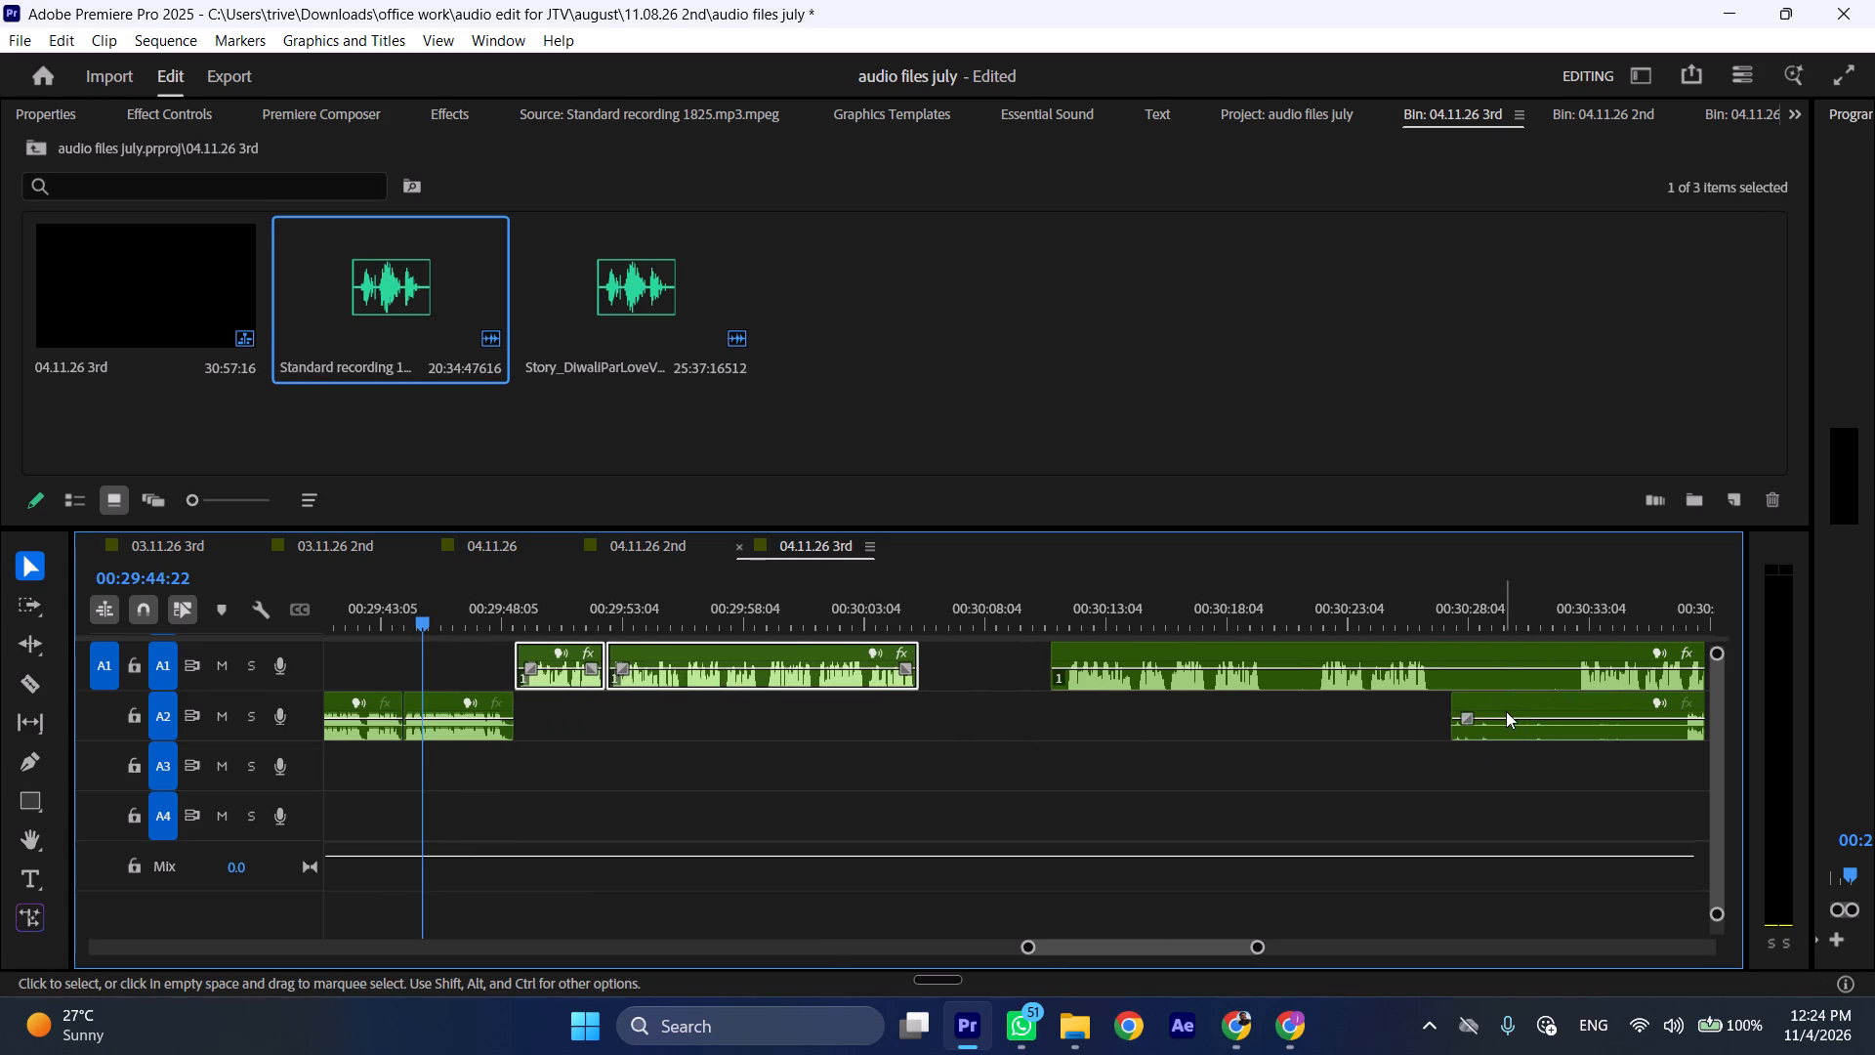
{"action": "left_click_drag", "start_coordinate": [1506, 711], "coordinate": [1075, 779]}
{"action": "left_click_drag", "start_coordinate": [1031, 752], "coordinate": [1257, 752]}
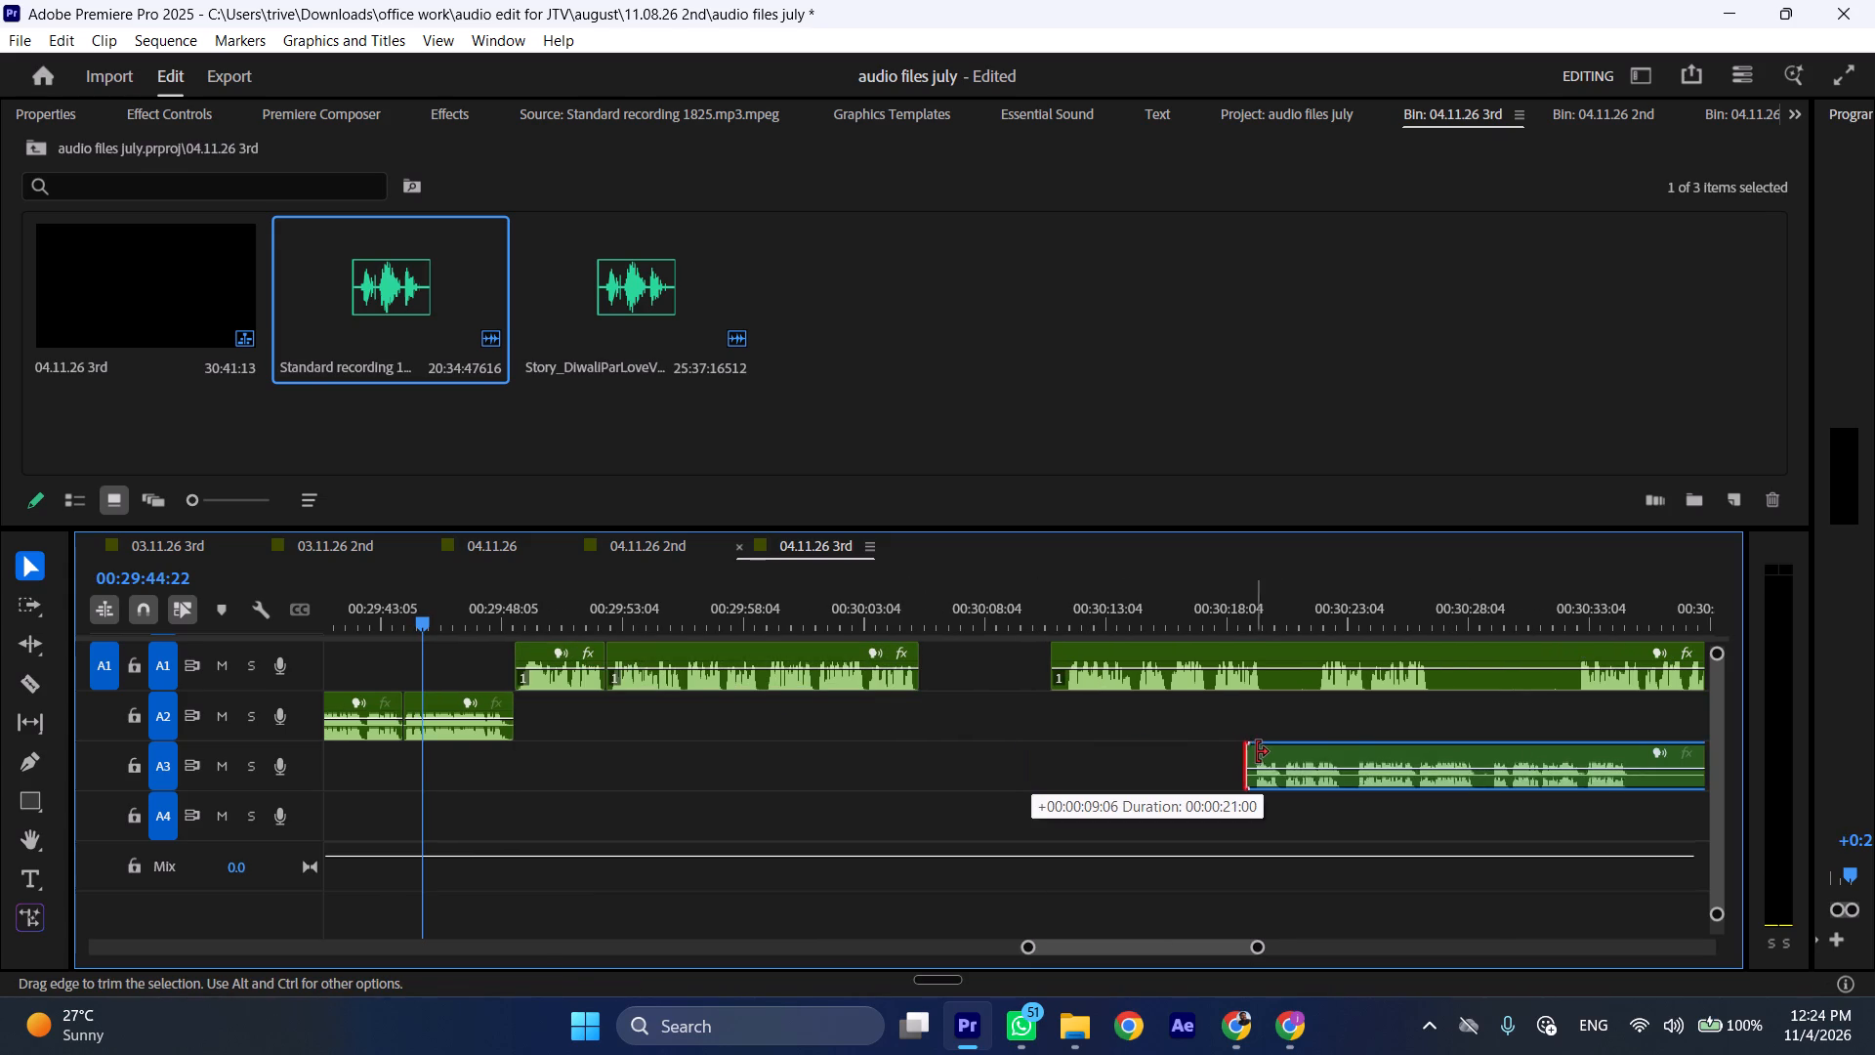
{"action": "left_click_drag", "start_coordinate": [1257, 752], "coordinate": [1259, 752]}
{"action": "left_click_drag", "start_coordinate": [1291, 754], "coordinate": [962, 711]}
Move the following A1 clip later to start at about 00:30:22, near the end of the speech on A2.
{"action": "left_click_drag", "start_coordinate": [1108, 652], "coordinate": [1392, 652]}
Play the sequence from about 00:30:00 to check the transition from the A1 clips into the repositioned A2 clip.
{"action": "left_click", "coordinate": [786, 617]}
{"action": "key", "text": "space"}
{"action": "type", "text": "l"}
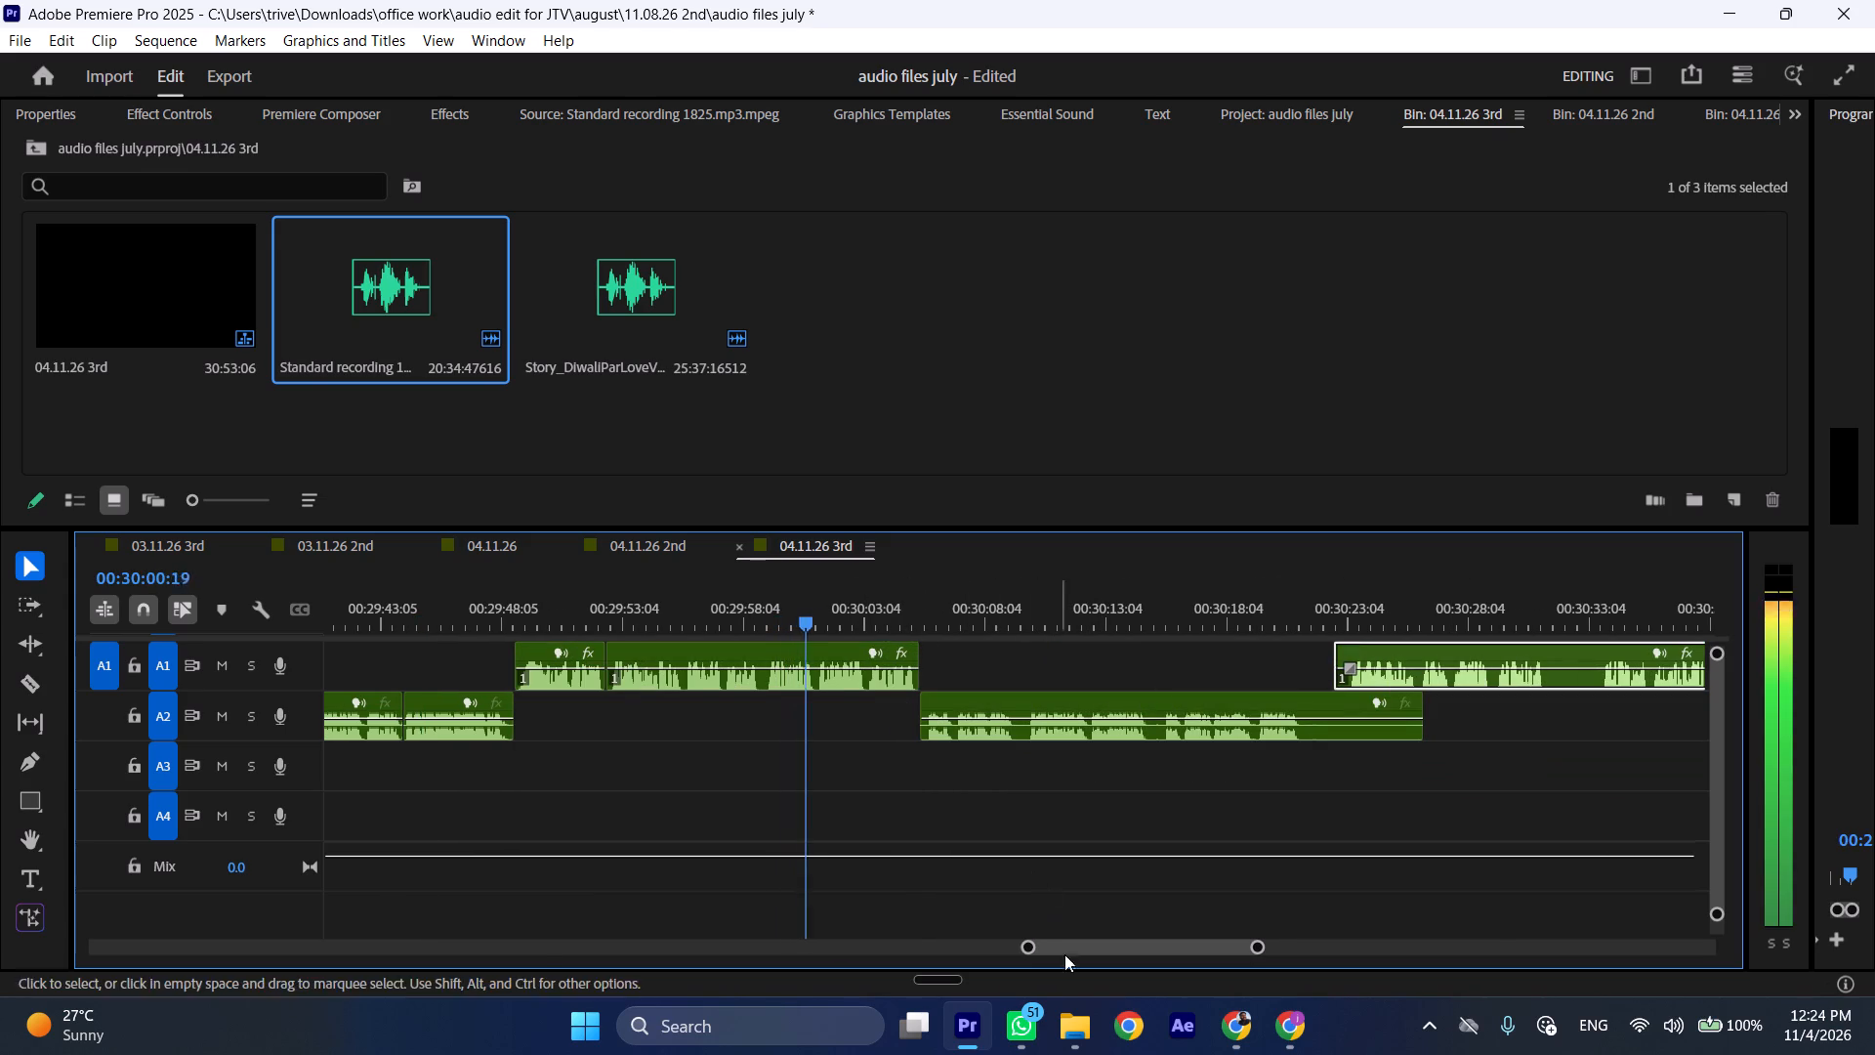
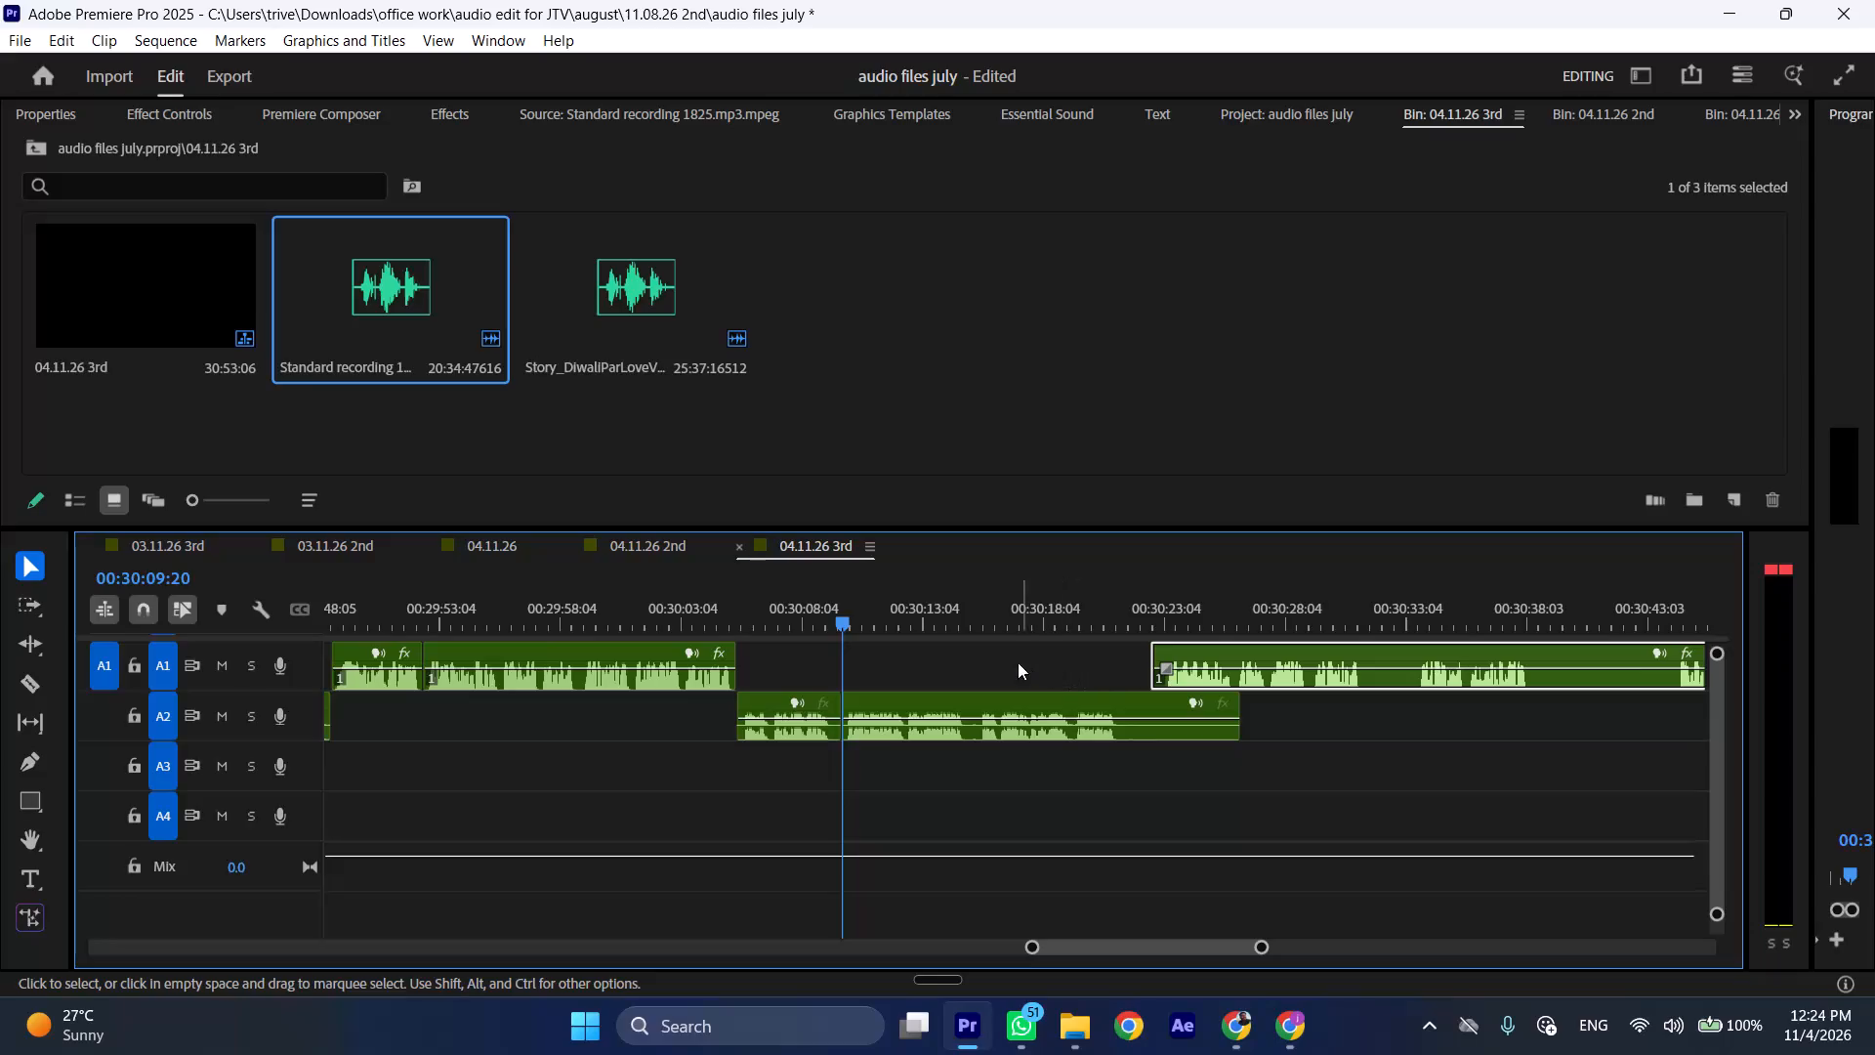
Move the longer A2 clip that follows the short one later on A2 to start at about 00:30:31.
{"action": "key", "text": "space"}
{"action": "key", "text": "space"}
{"action": "left_click_drag", "start_coordinate": [914, 699], "coordinate": [1013, 715]}
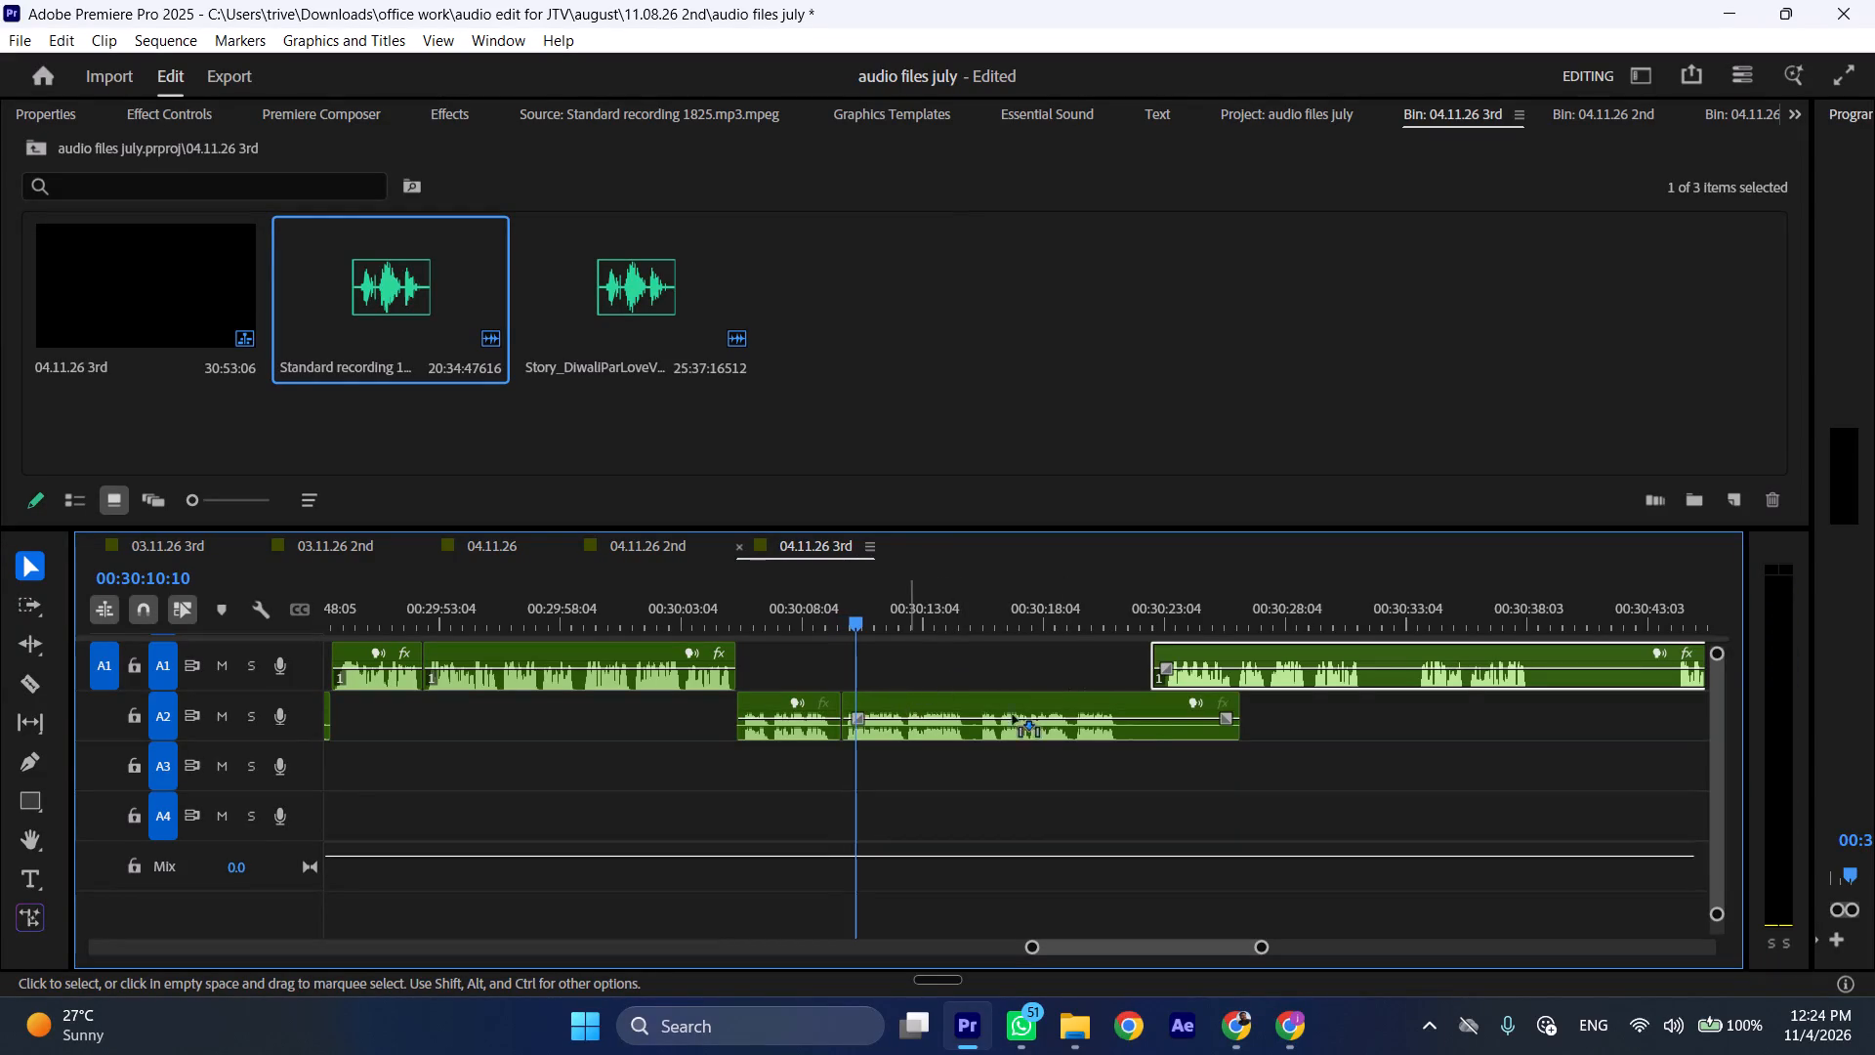
{"action": "left_click_drag", "start_coordinate": [1013, 715], "coordinate": [1433, 729]}
Move the A1 clip earlier to start at about 00:30:10, directly where the short A2 clip ends.
{"action": "left_click_drag", "start_coordinate": [1318, 655], "coordinate": [1112, 655]}
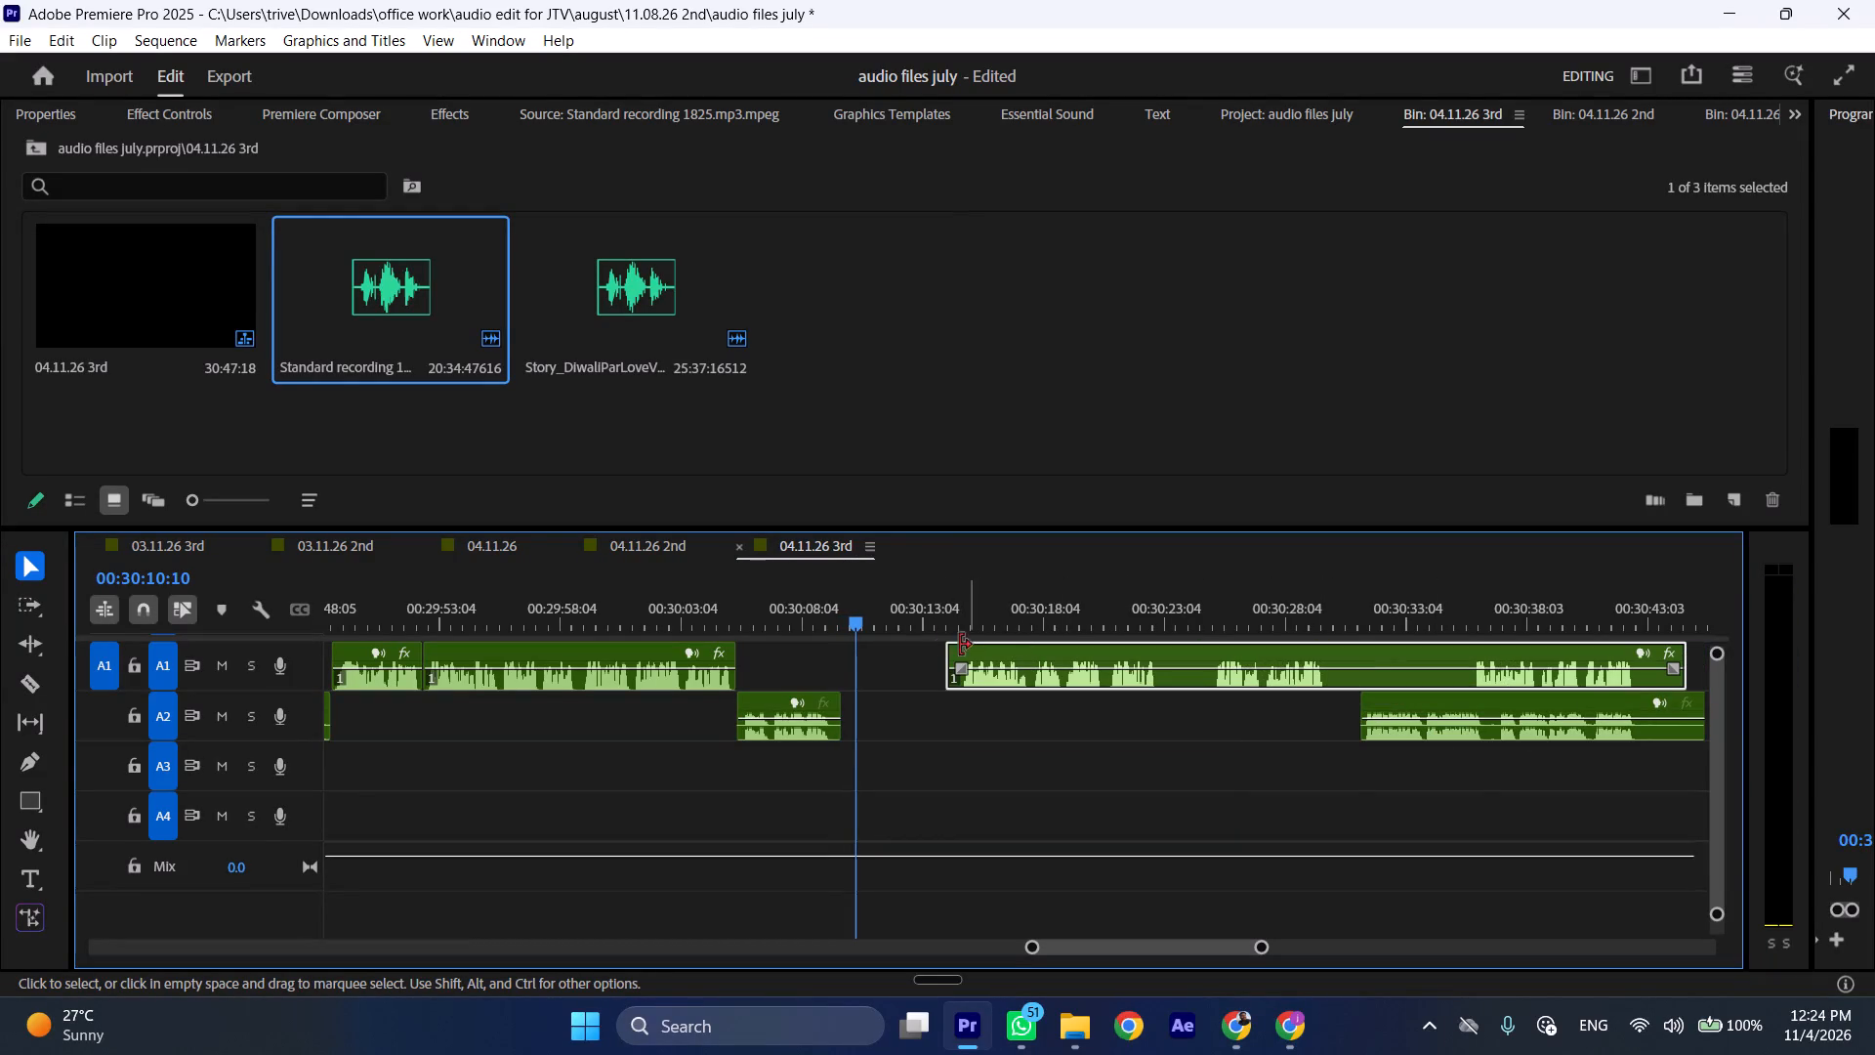
{"action": "left_click", "coordinate": [945, 646]}
{"action": "left_click_drag", "start_coordinate": [1020, 648], "coordinate": [905, 664]}
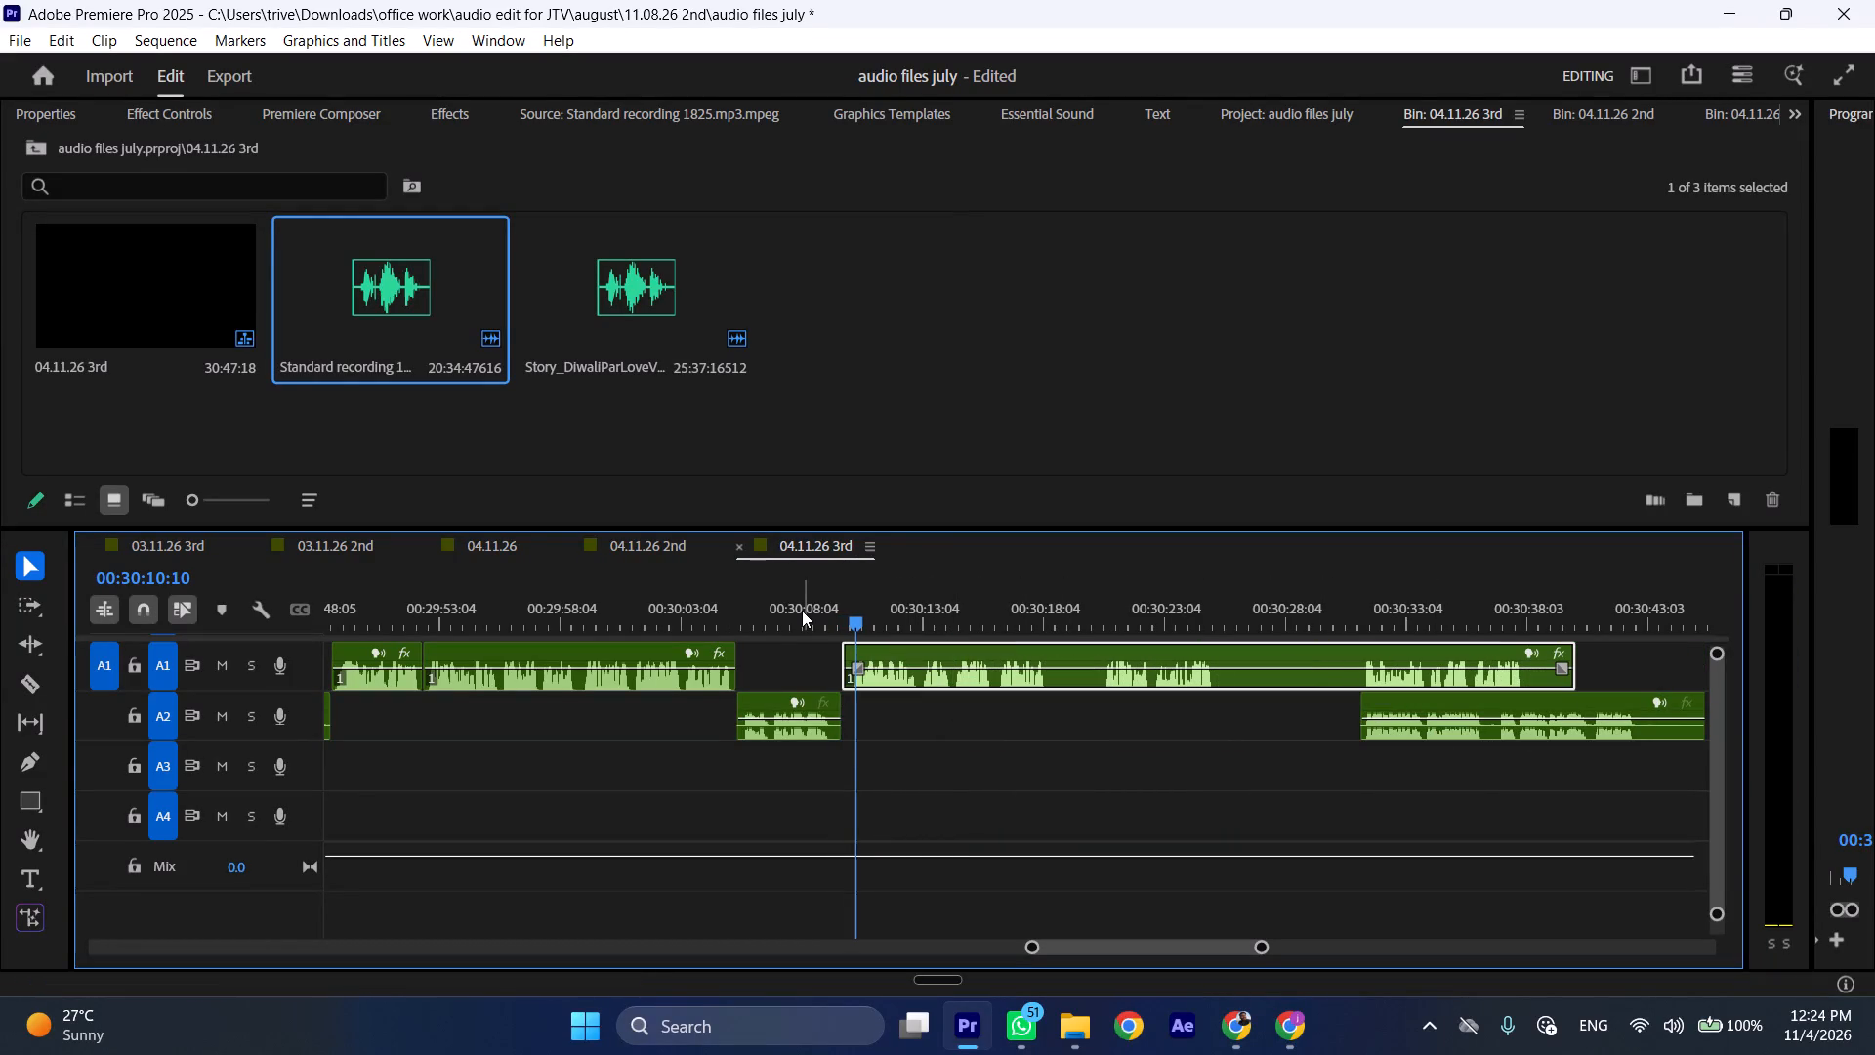
Play the sequence from about 00:30:08 to check the transition from the short A2 clip into the moved A1 clip.
{"action": "left_click", "coordinate": [802, 611]}
{"action": "key", "text": "space"}
{"action": "key", "text": "l"}
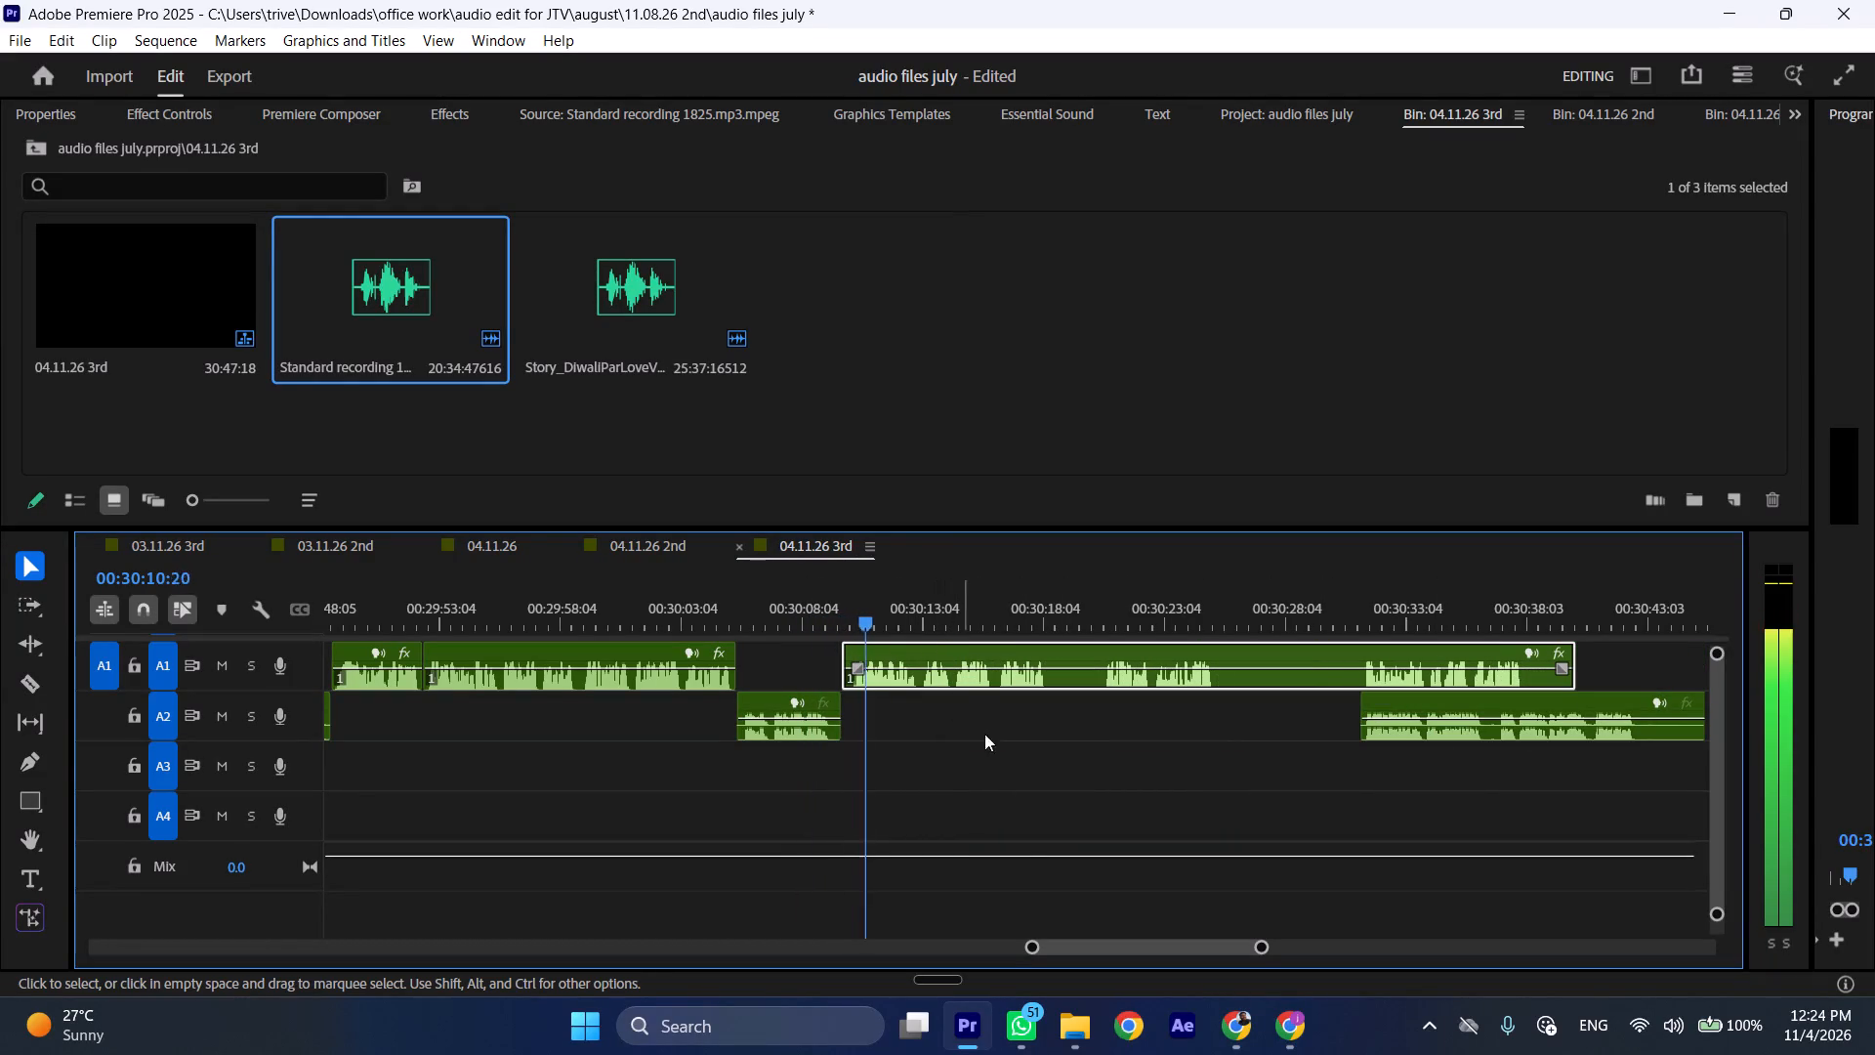
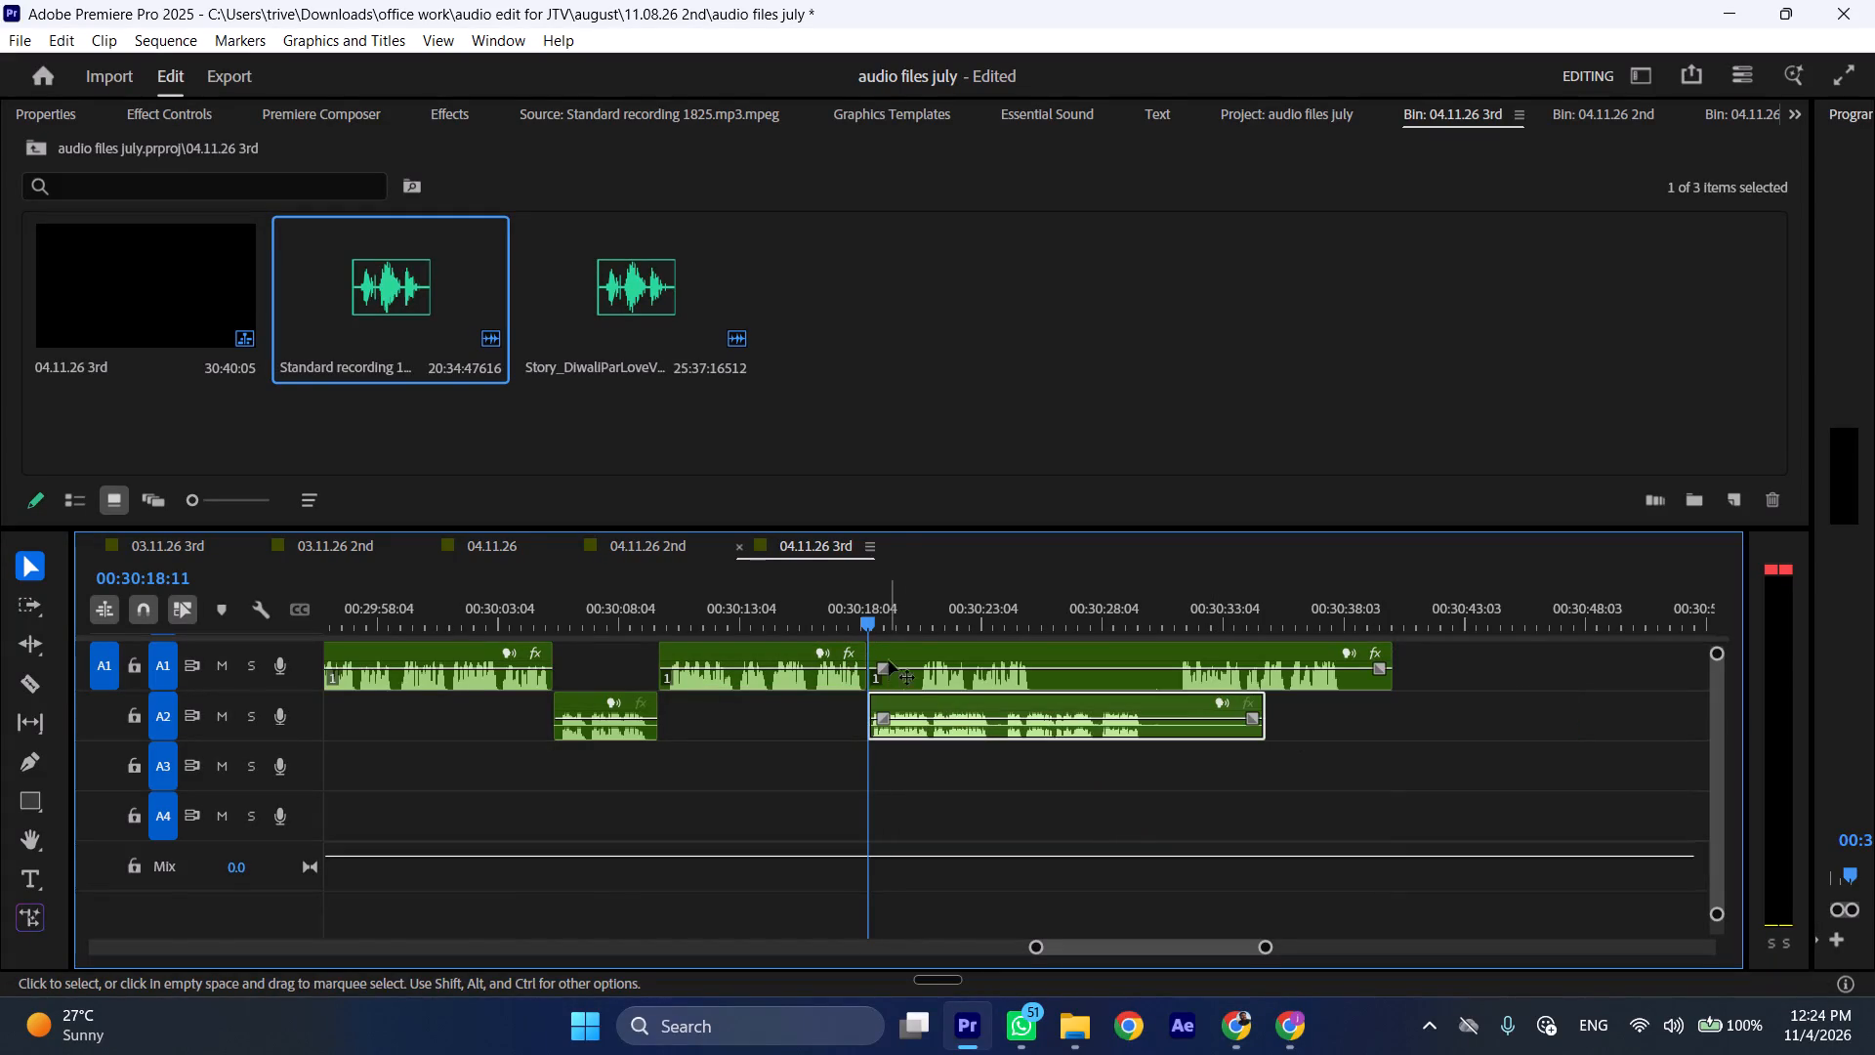
Move the long A1 clip that overlaps the last A2 clip later on A1 to start at about 00:30:31.
{"action": "left_click_drag", "start_coordinate": [895, 654], "coordinate": [1197, 654]}
Play the sequence at increased speed from about 00:30:18 to listen to the longer A2 clip.
{"action": "key", "text": "space"}
{"action": "key", "text": "l"}
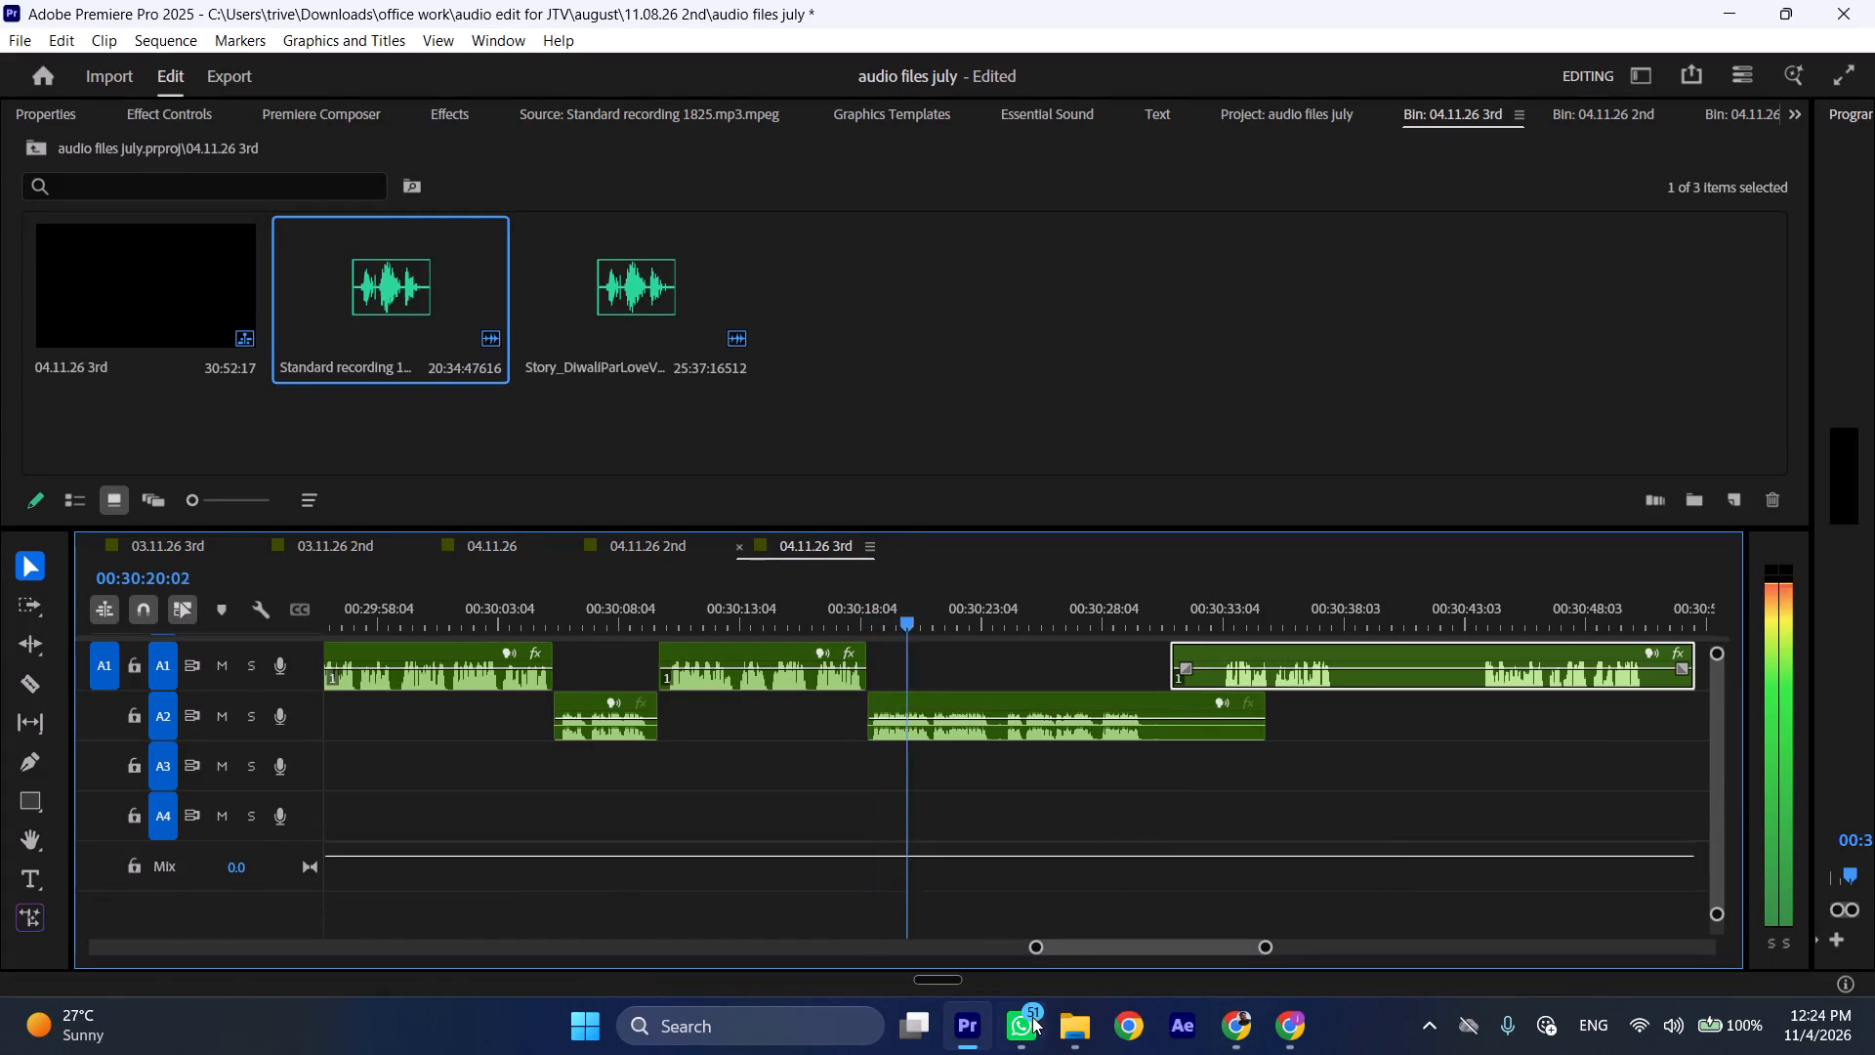
Switch to WhatsApp.
{"action": "left_click", "coordinate": [1031, 1020]}
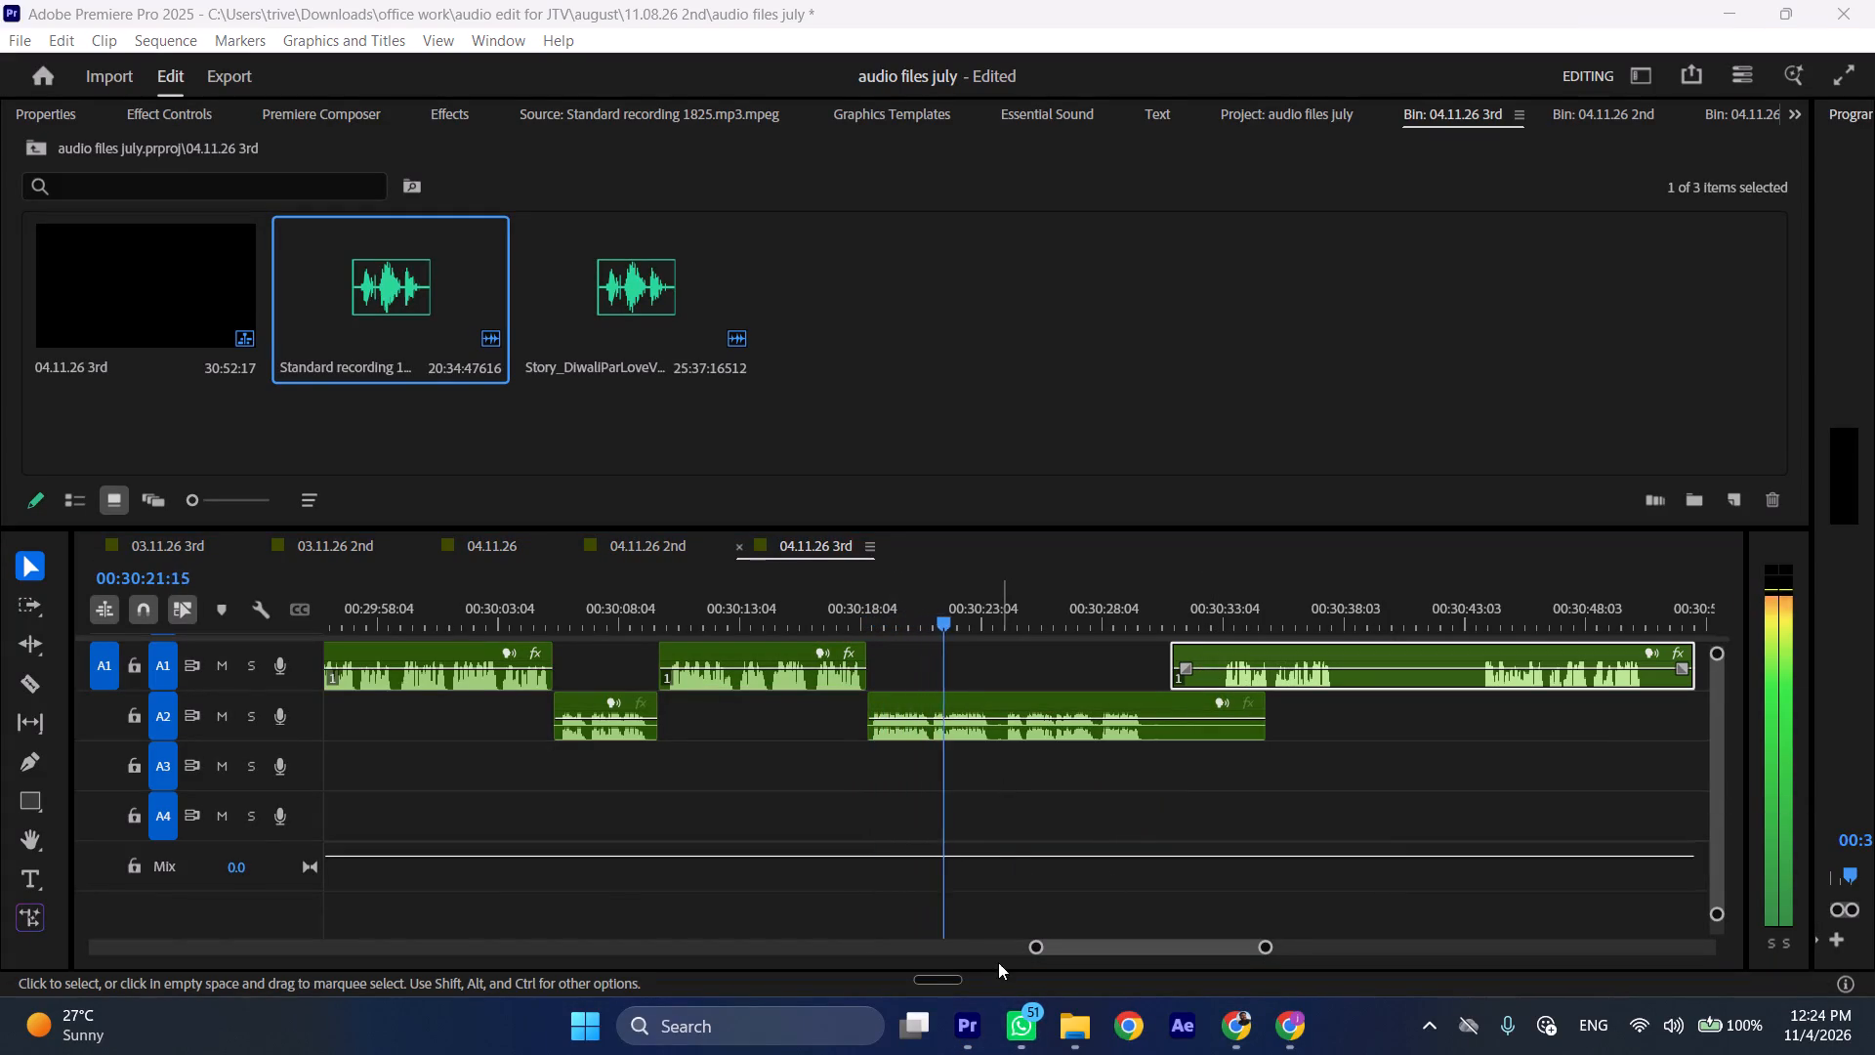
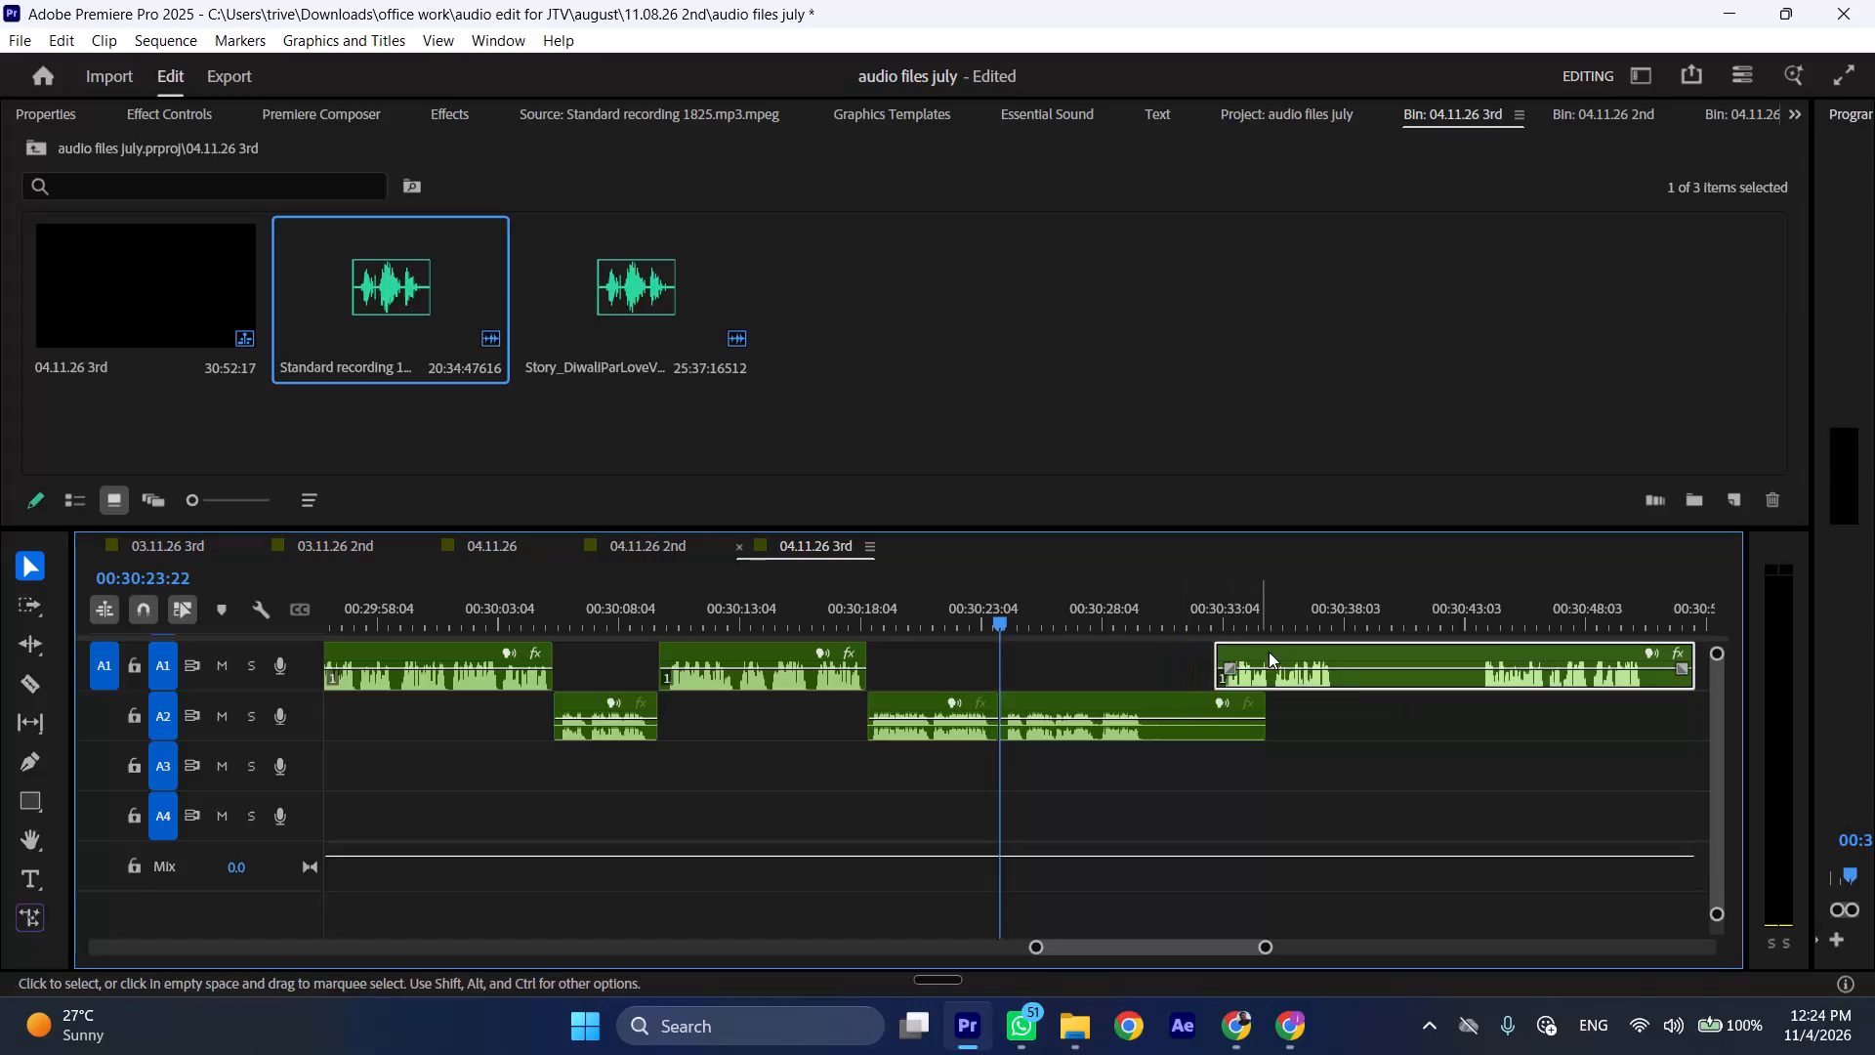
Move the last A1 clip back to start at 00:30:23:22 and shift the overlapping A2 piece later to about 00:30:30.
{"action": "left_click_drag", "start_coordinate": [1269, 652], "coordinate": [1069, 658]}
{"action": "left_click_drag", "start_coordinate": [1068, 699], "coordinate": [1221, 704]}
Play the moved A1 clip at increased speed and split it after its first spoken section, at about 00:30:29.
{"action": "key", "text": "space"}
{"action": "type", "text": "l"}
{"action": "scroll", "coordinate": [1221, 704], "scroll_direction": "down", "scroll_amount": 6}
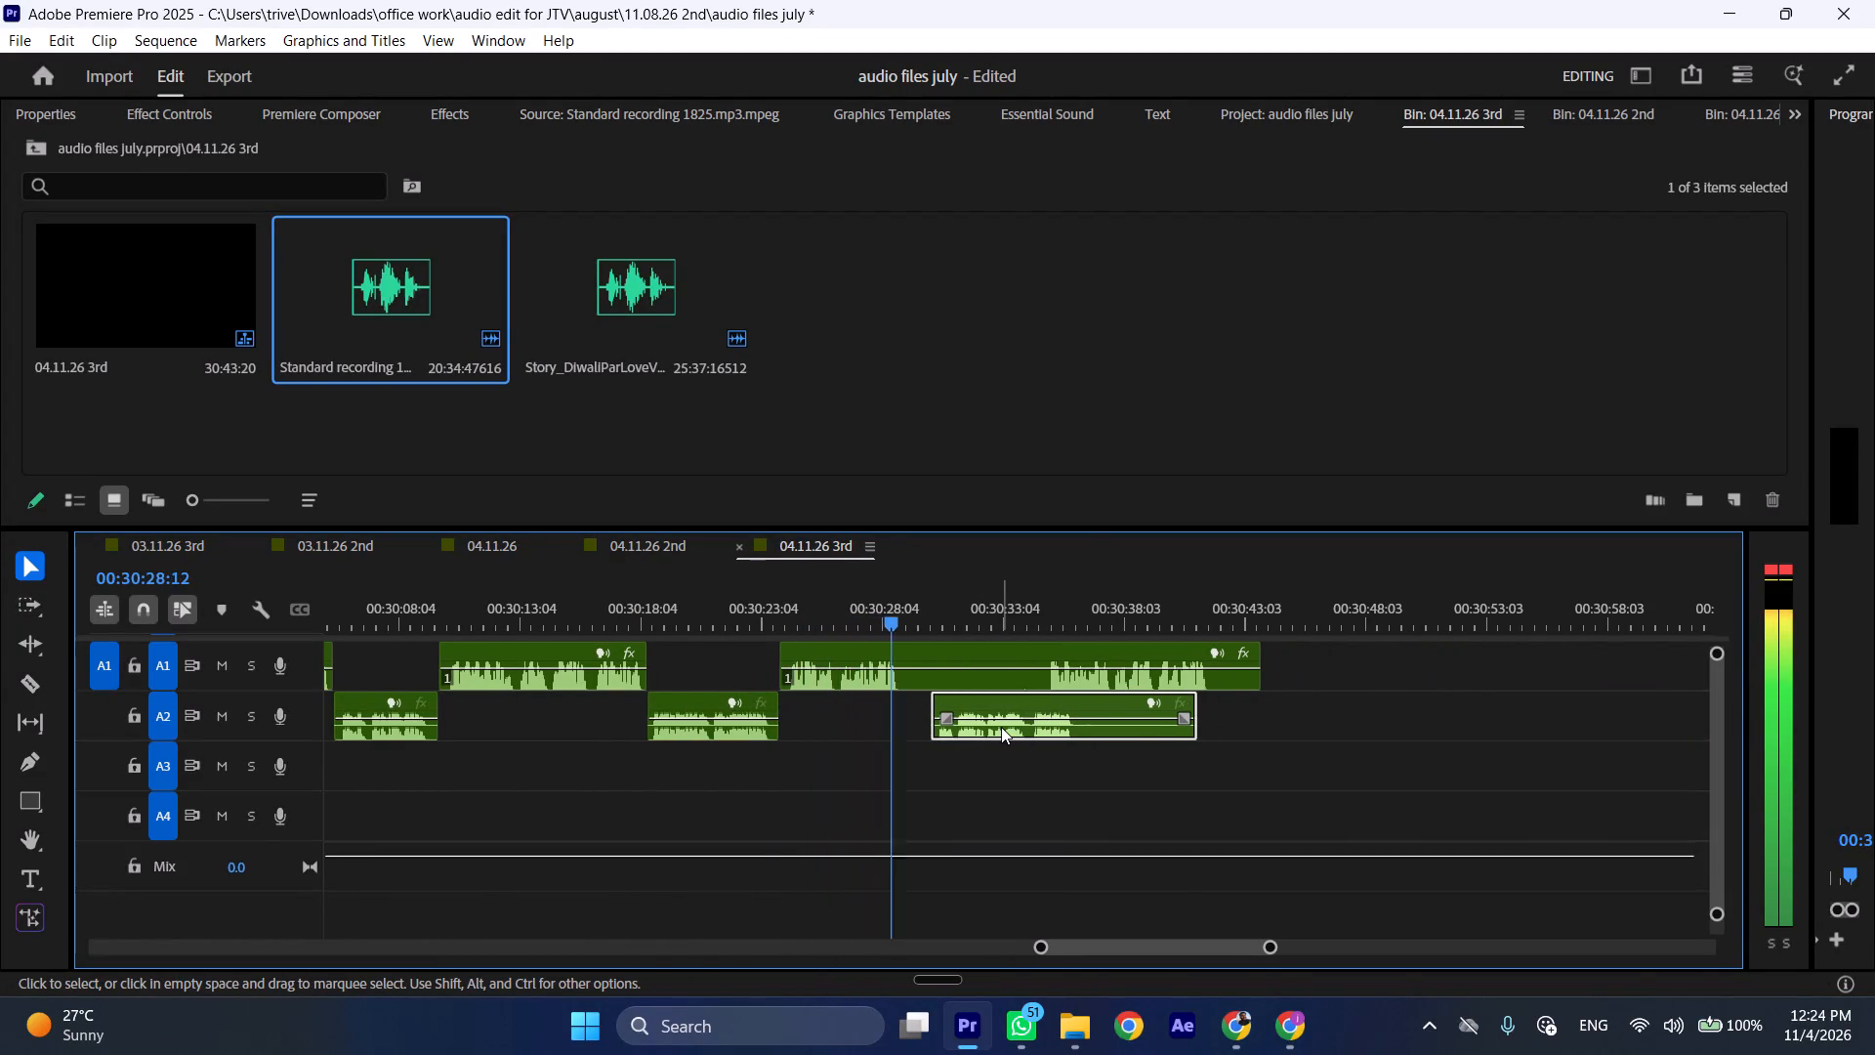
{"action": "key", "text": "space"}
{"action": "key", "text": "shift+c"}
Place the last A2 clip at the A1 cut, about 00:30:29, and move the A1 remainder beyond it to about 00:30:40.
{"action": "left_click_drag", "start_coordinate": [977, 703], "coordinate": [938, 704]}
{"action": "left_click_drag", "start_coordinate": [936, 647], "coordinate": [1214, 654]}
Play the last A2 clip at increased speed from about 00:30:29.
{"action": "key", "text": "space"}
{"action": "key", "text": "l"}
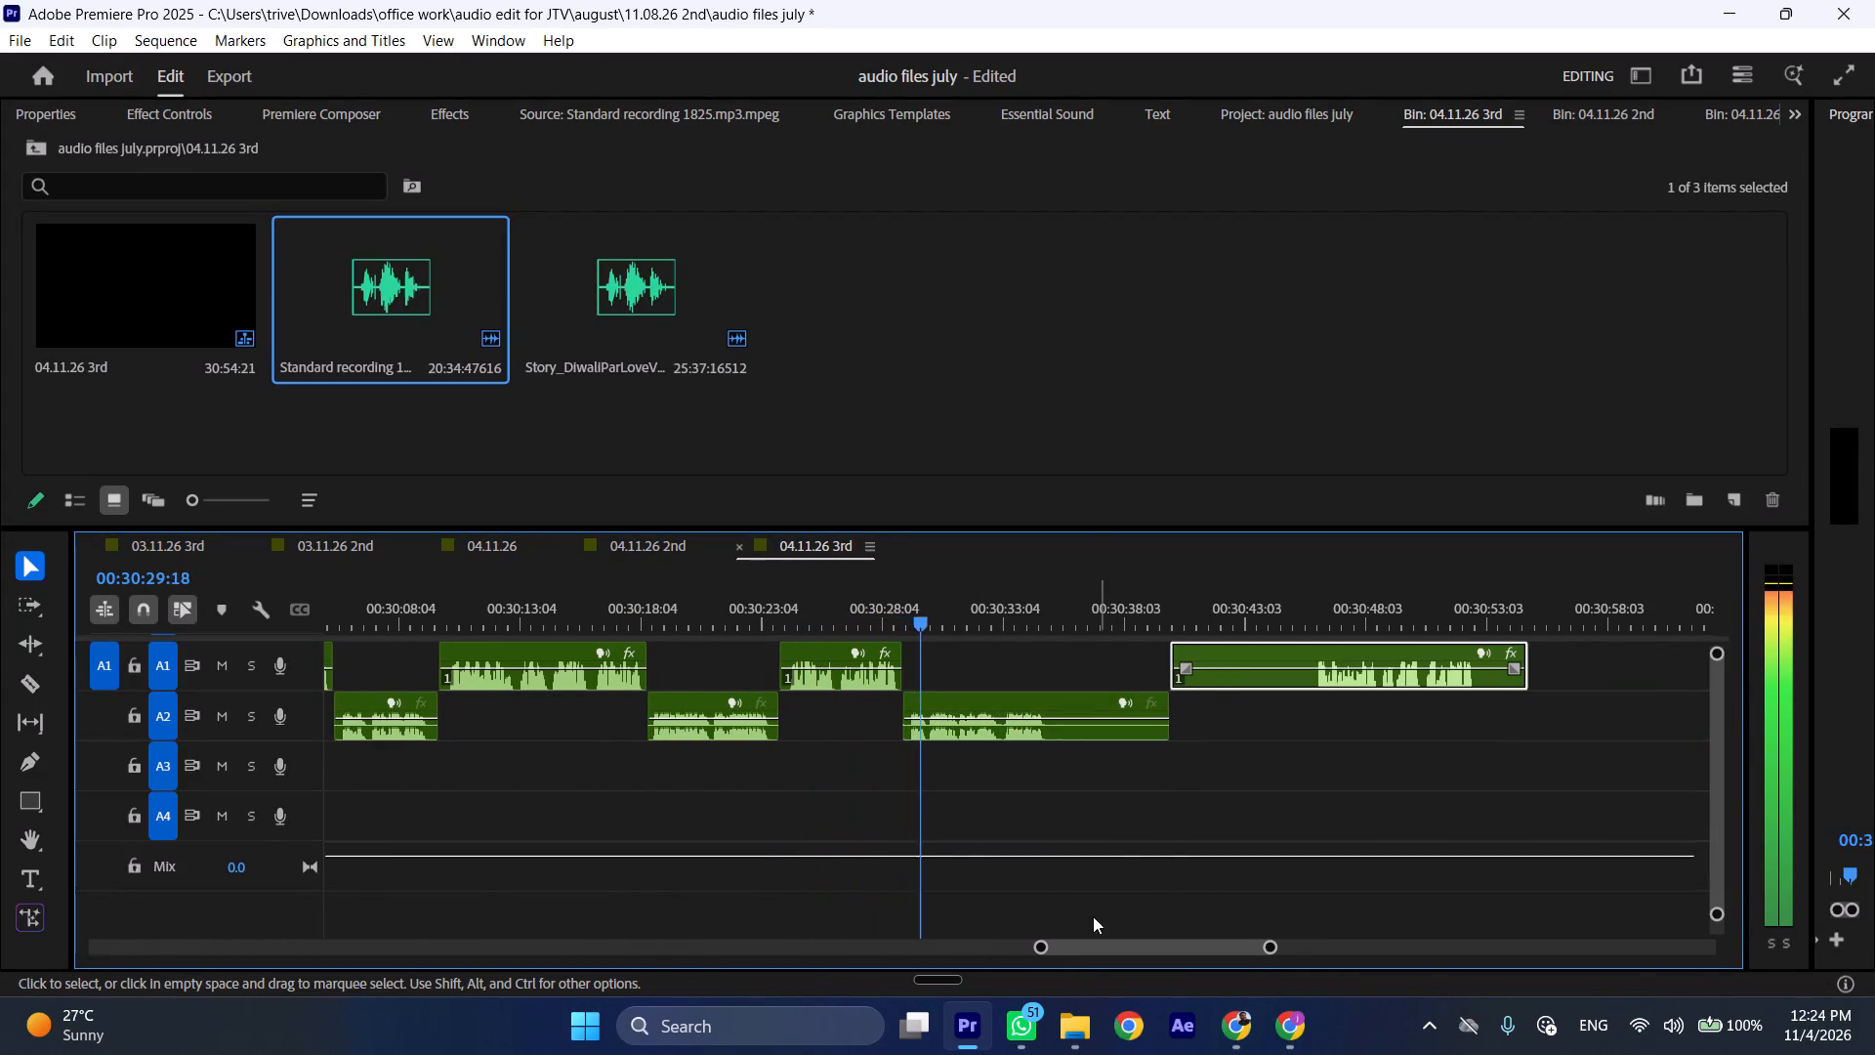
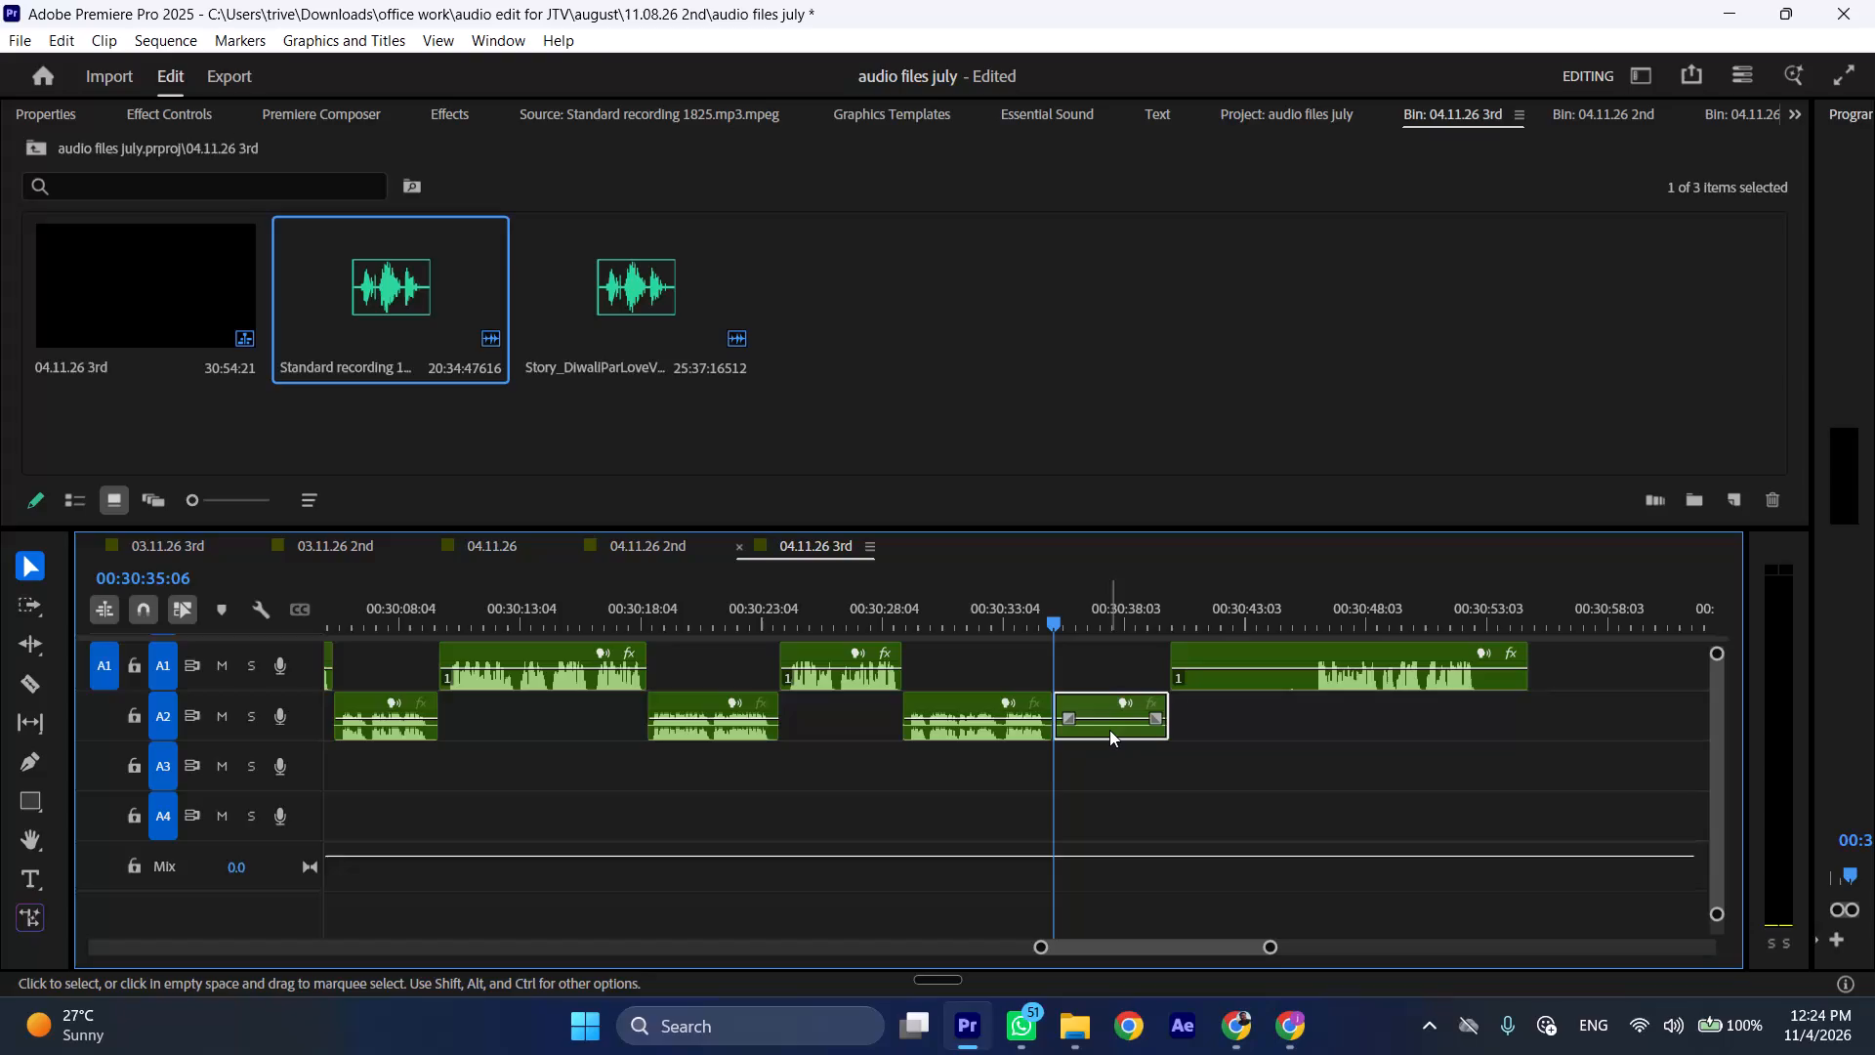
Delete the unwanted last A2 piece that starts at 00:30:35:06.
{"action": "key", "text": "BackSpace"}
Trim the silent start off the last A1 clip to about 00:30:46 and move the clip to start at 00:30:35:06.
{"action": "left_click_drag", "start_coordinate": [1183, 650], "coordinate": [1318, 665]}
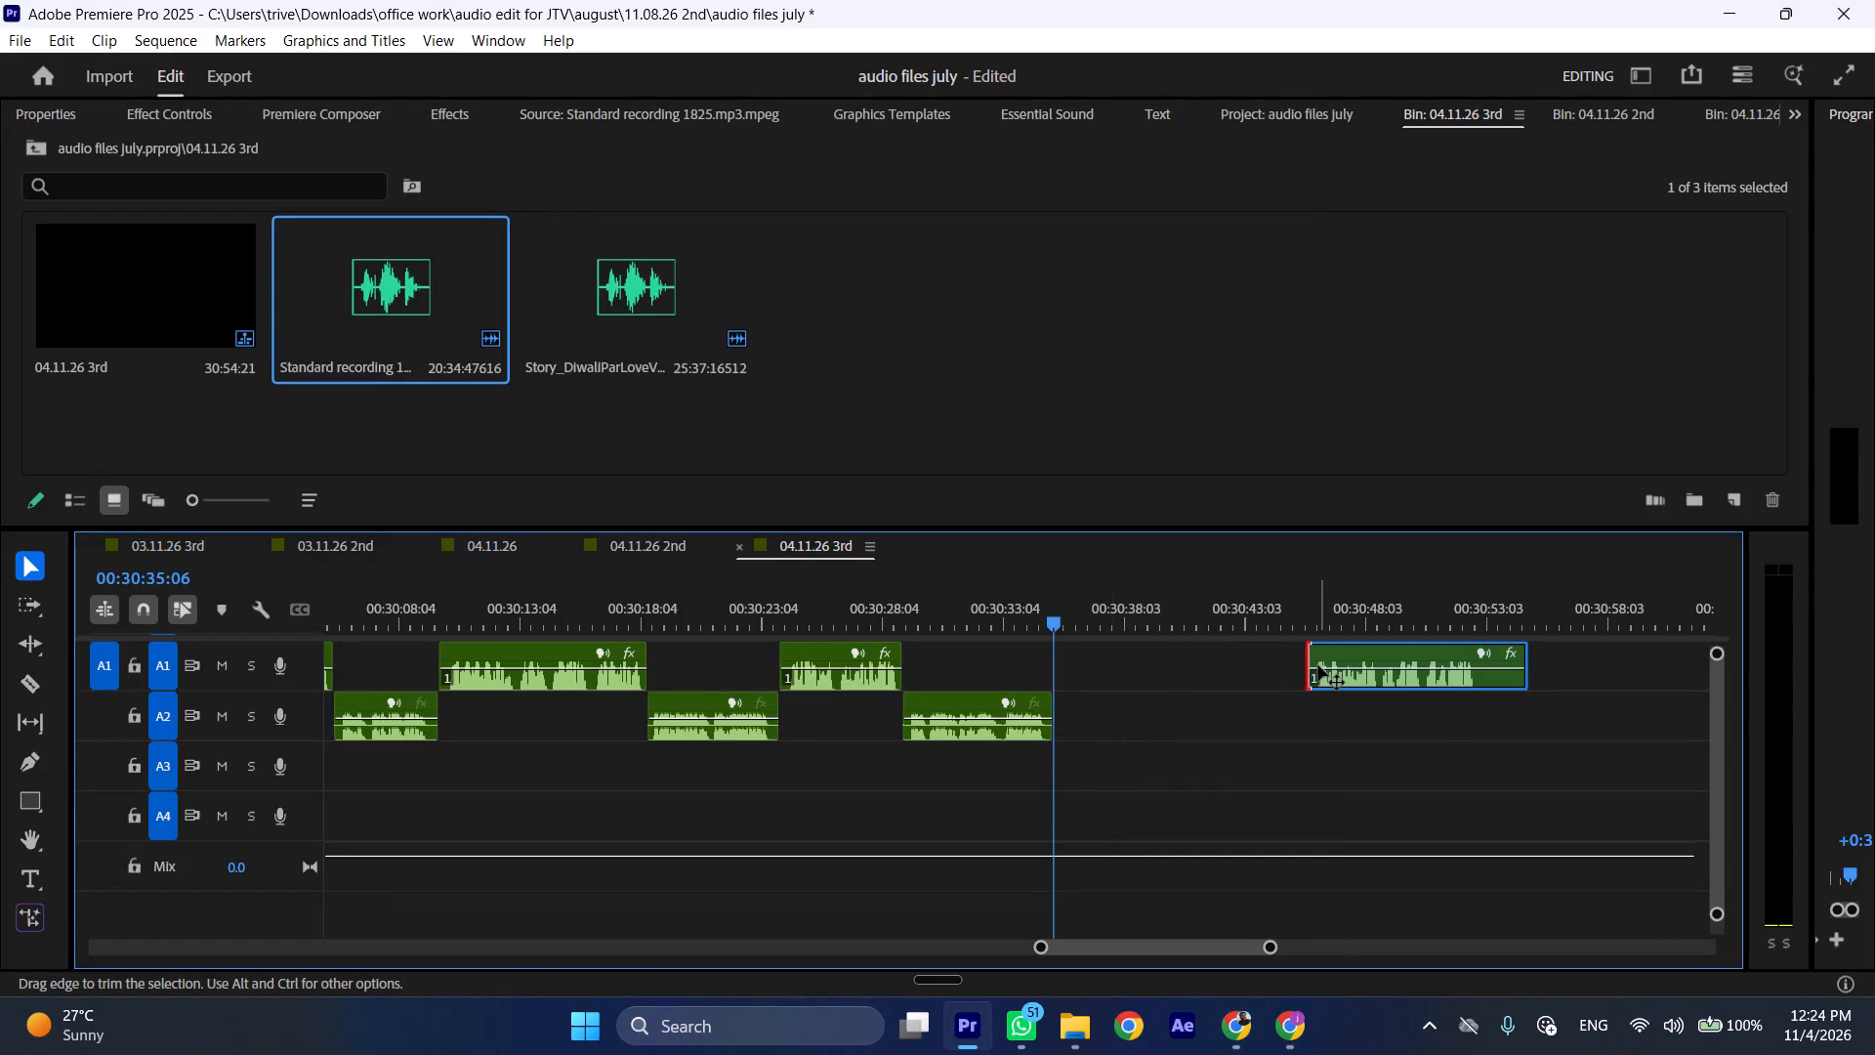
{"action": "left_click_drag", "start_coordinate": [1368, 654], "coordinate": [1117, 654]}
Play the moved A1 clip at increased speed and trim the silence off its end to 00:30:43:00.
{"action": "key", "text": "space"}
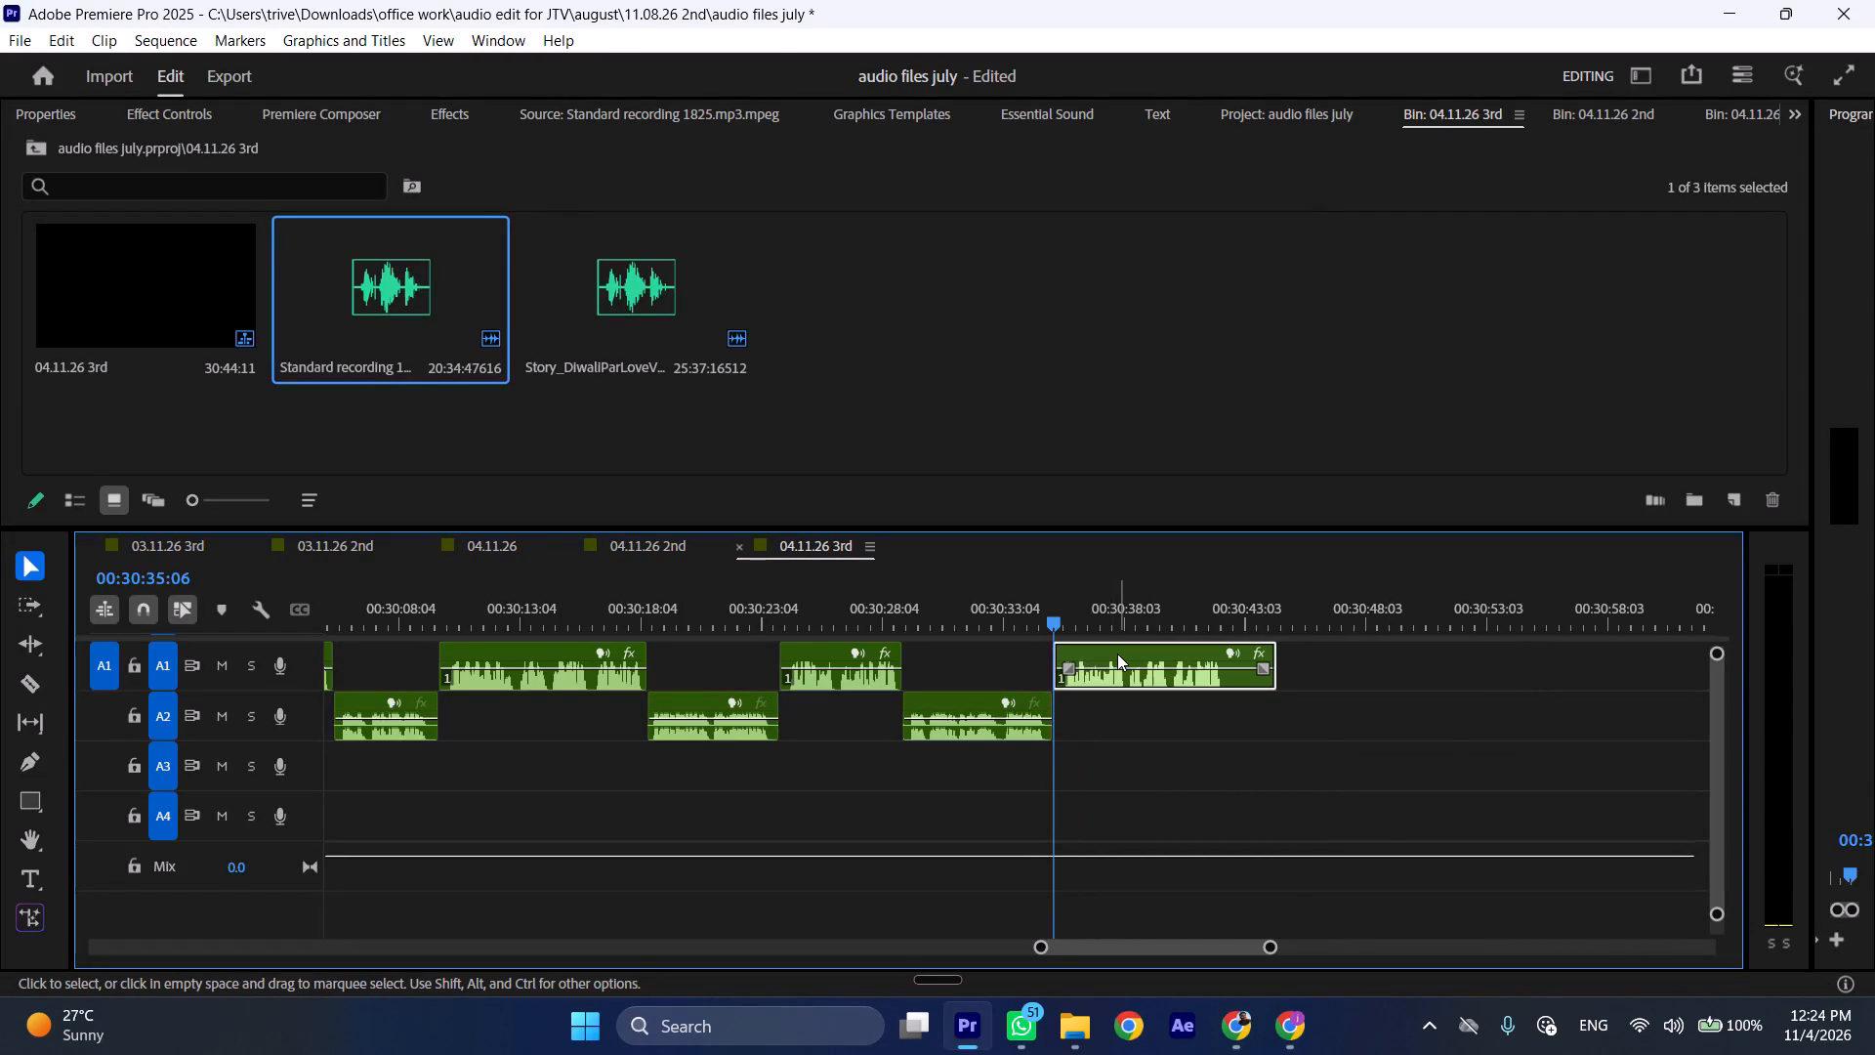
{"action": "type", "text": "l"}
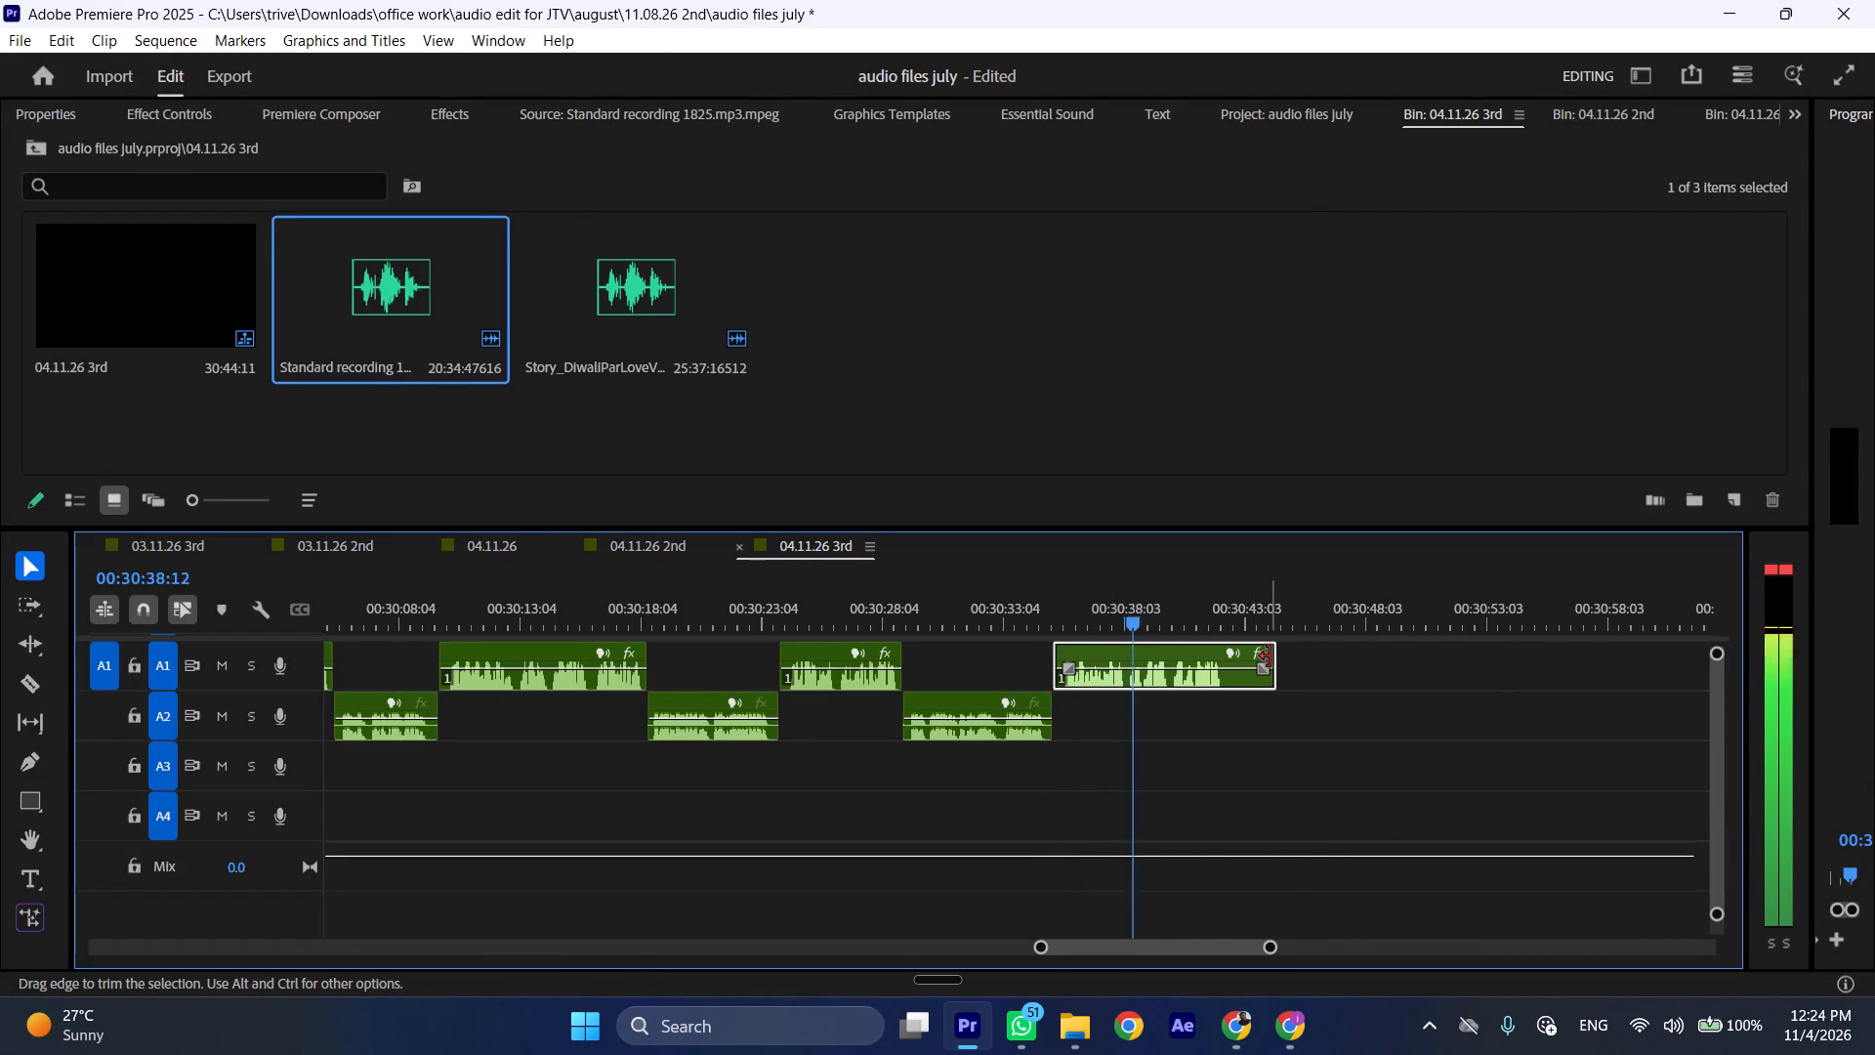
{"action": "left_click_drag", "start_coordinate": [1270, 655], "coordinate": [1233, 654]}
{"action": "key", "text": "space"}
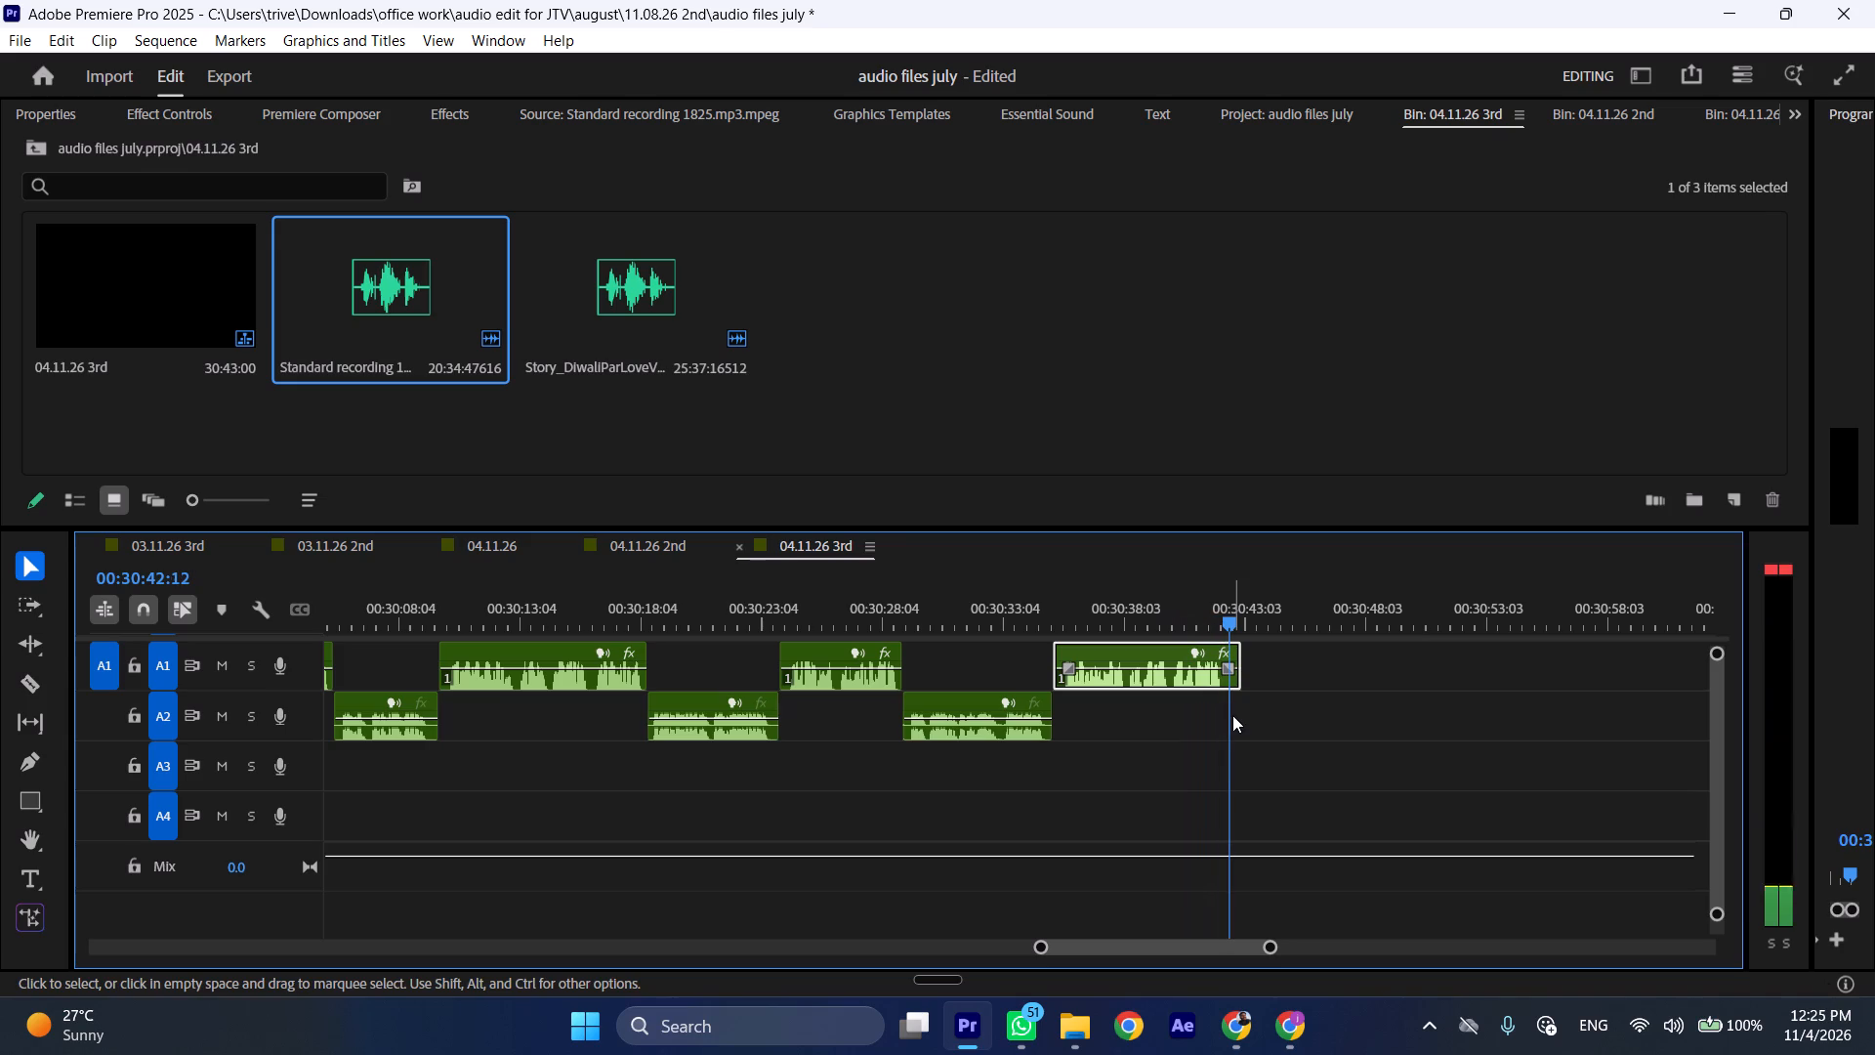
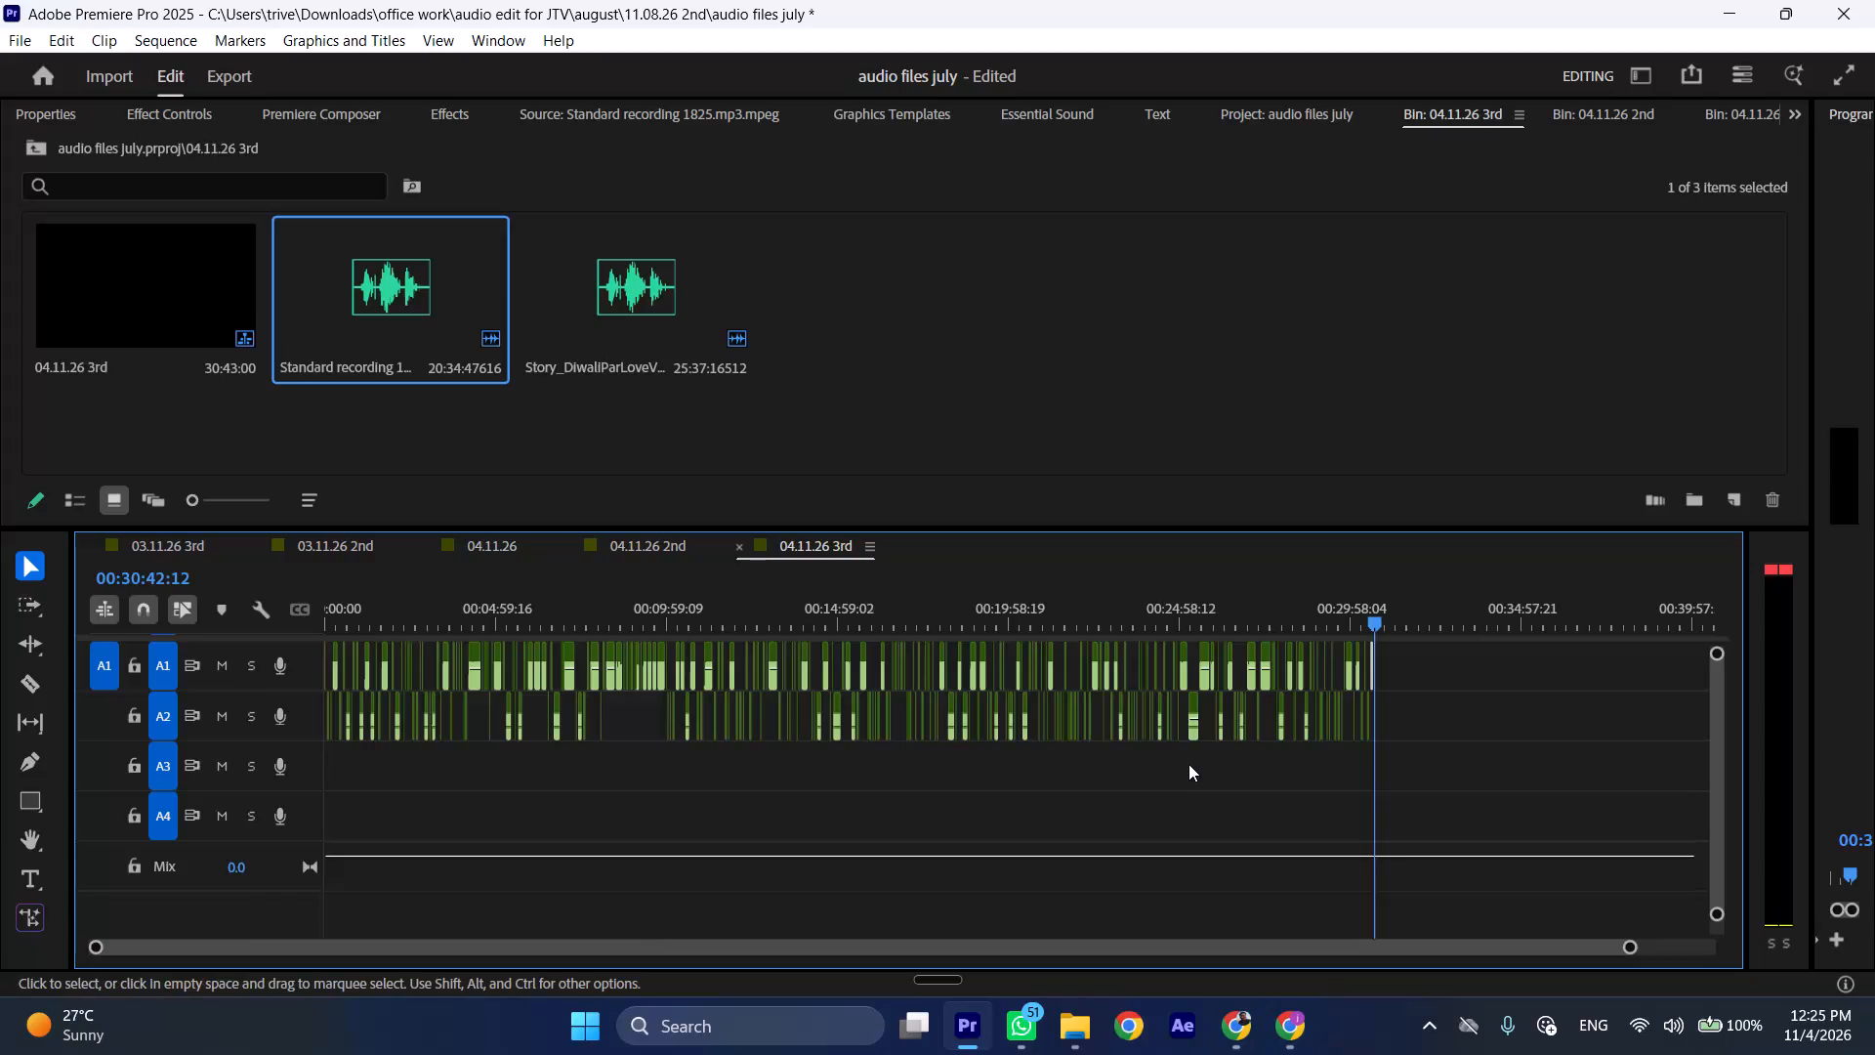
Mark the range of all clips in the 04.11.26 3rd sequence with In and Out points and open its media export settings.
{"action": "key", "text": "ctrl+a"}
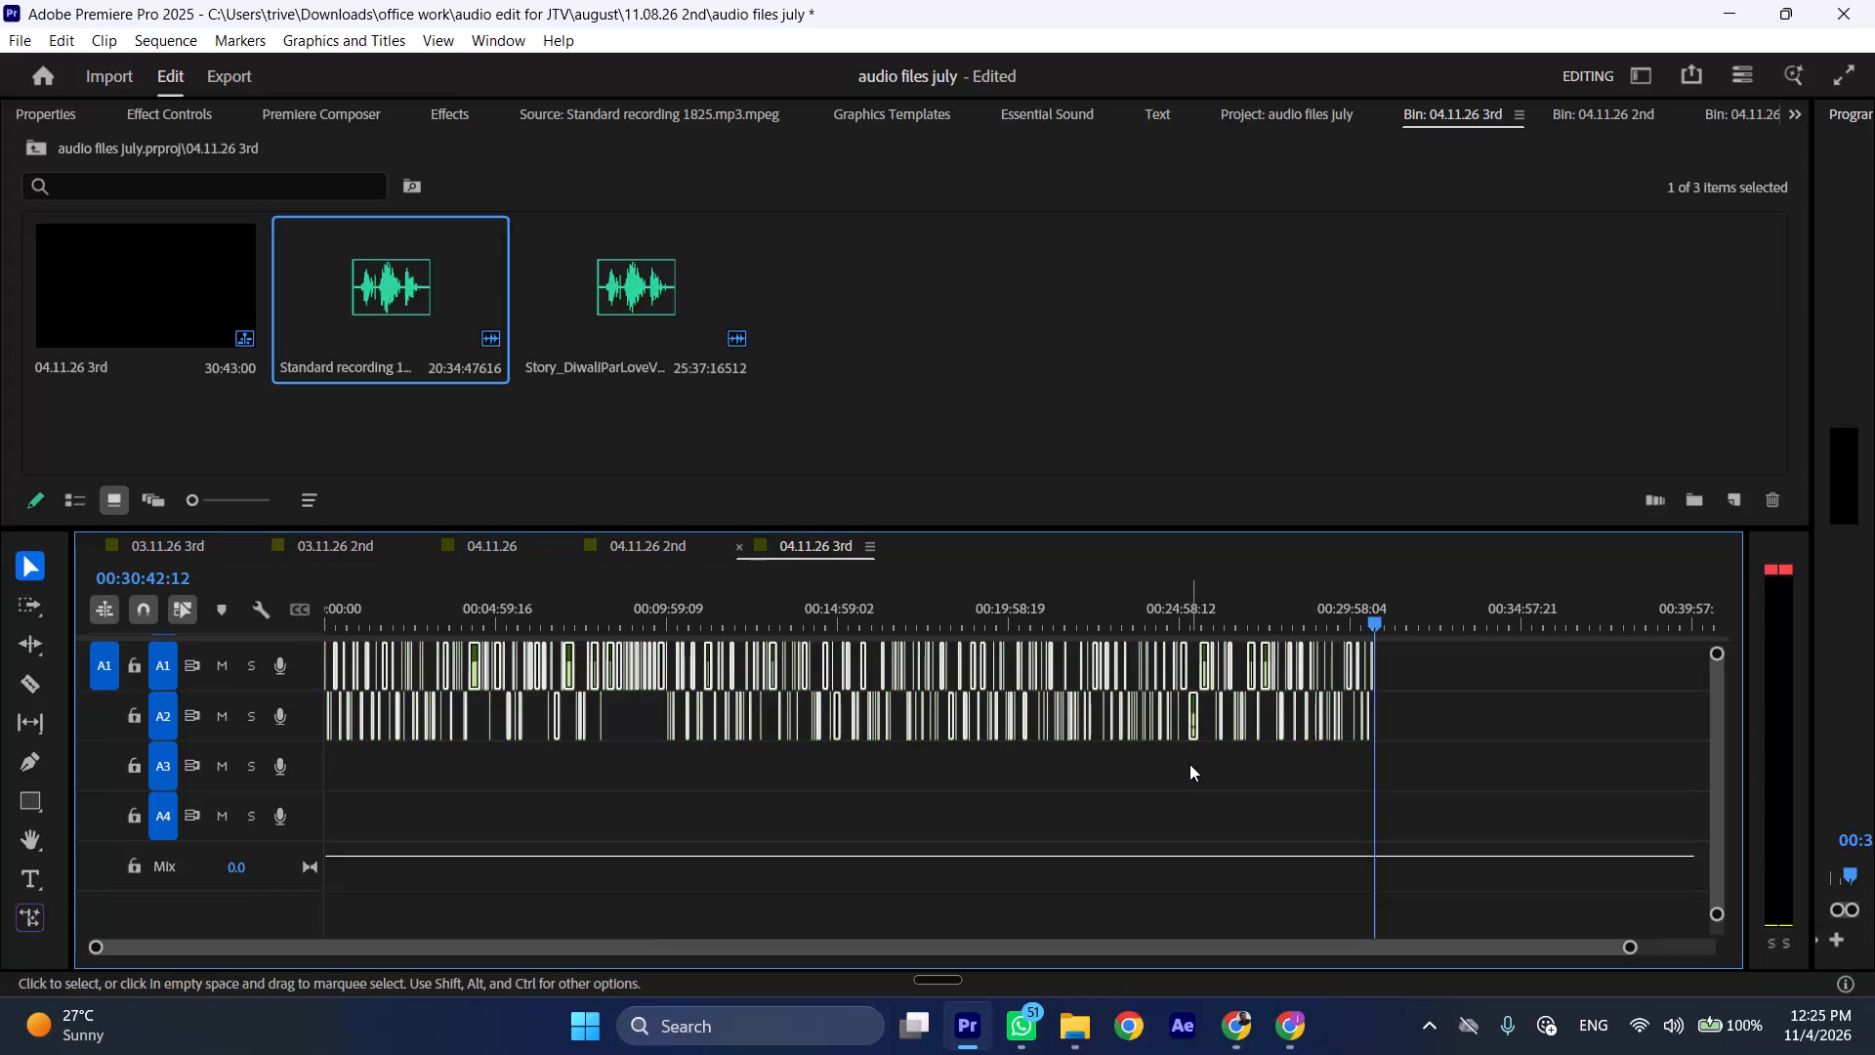
{"action": "key", "text": "slash"}
{"action": "key", "text": "ctrl+m"}
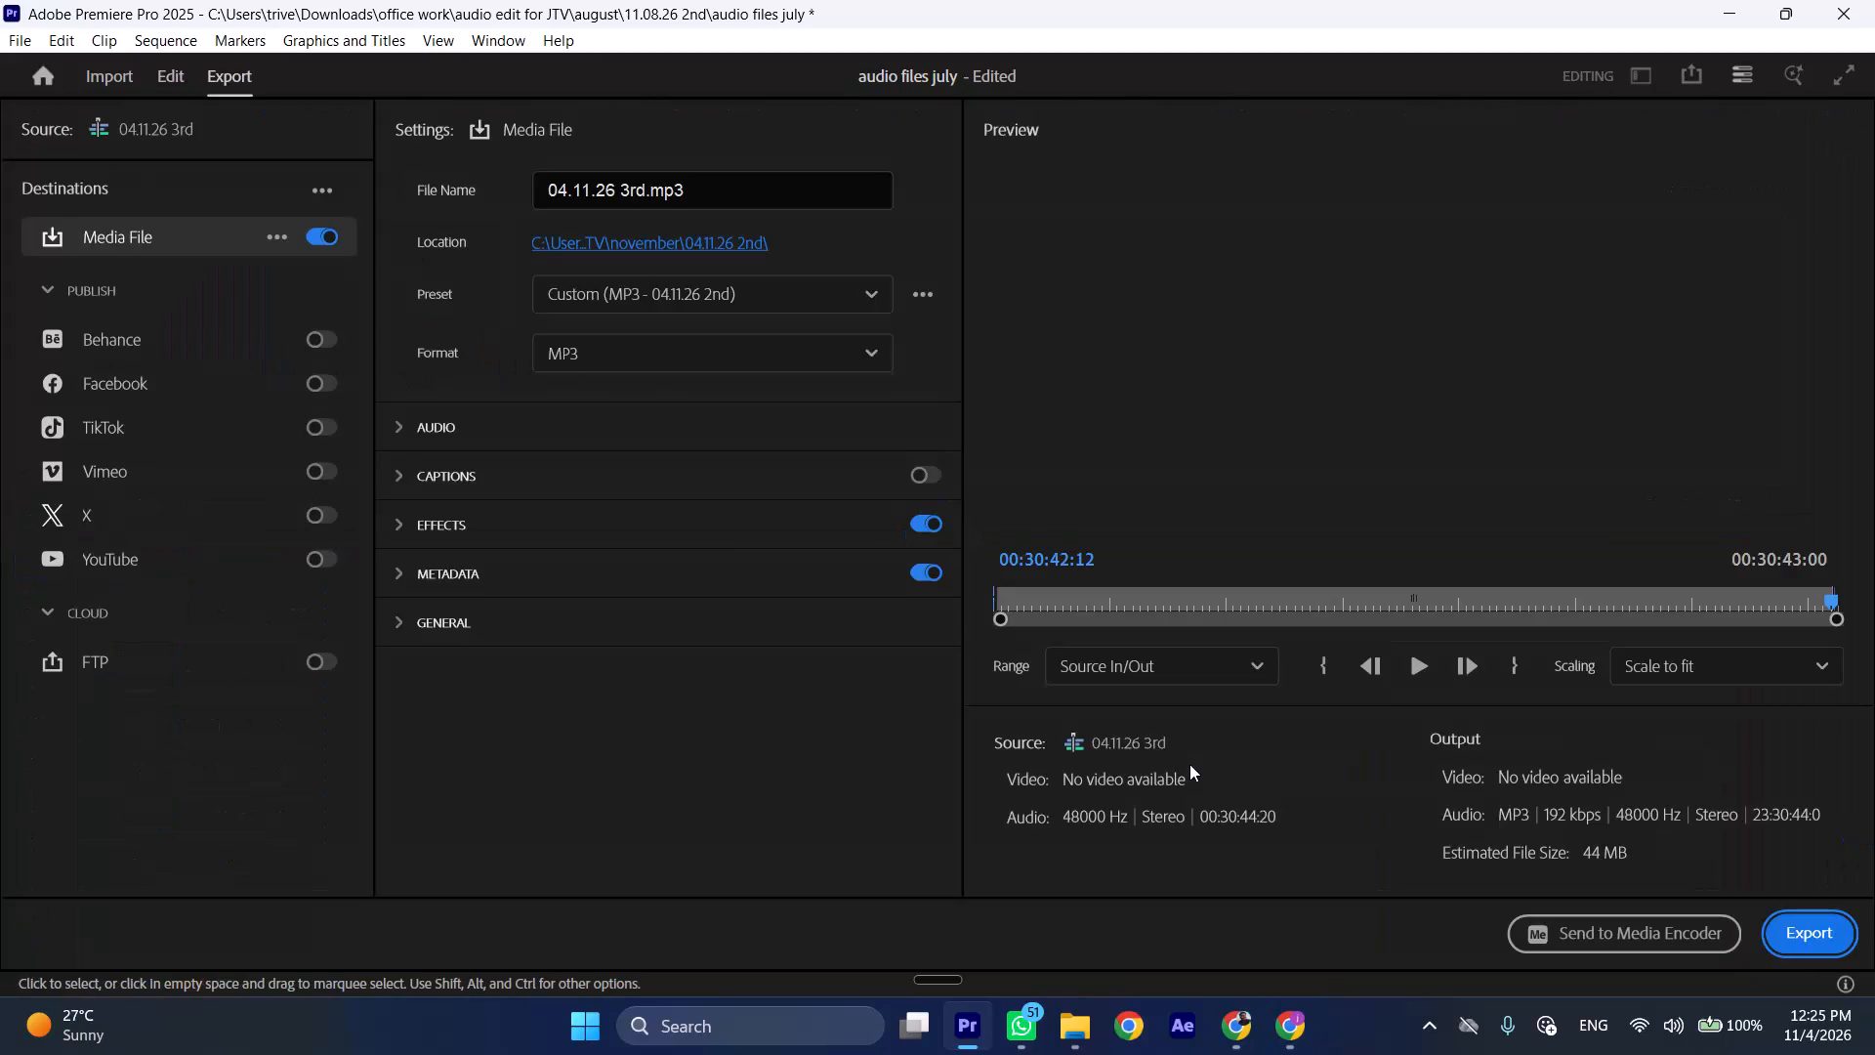
Change the MP3 export's save location to the 04.11.26 3rd folder inside november.
{"action": "left_click", "coordinate": [695, 252]}
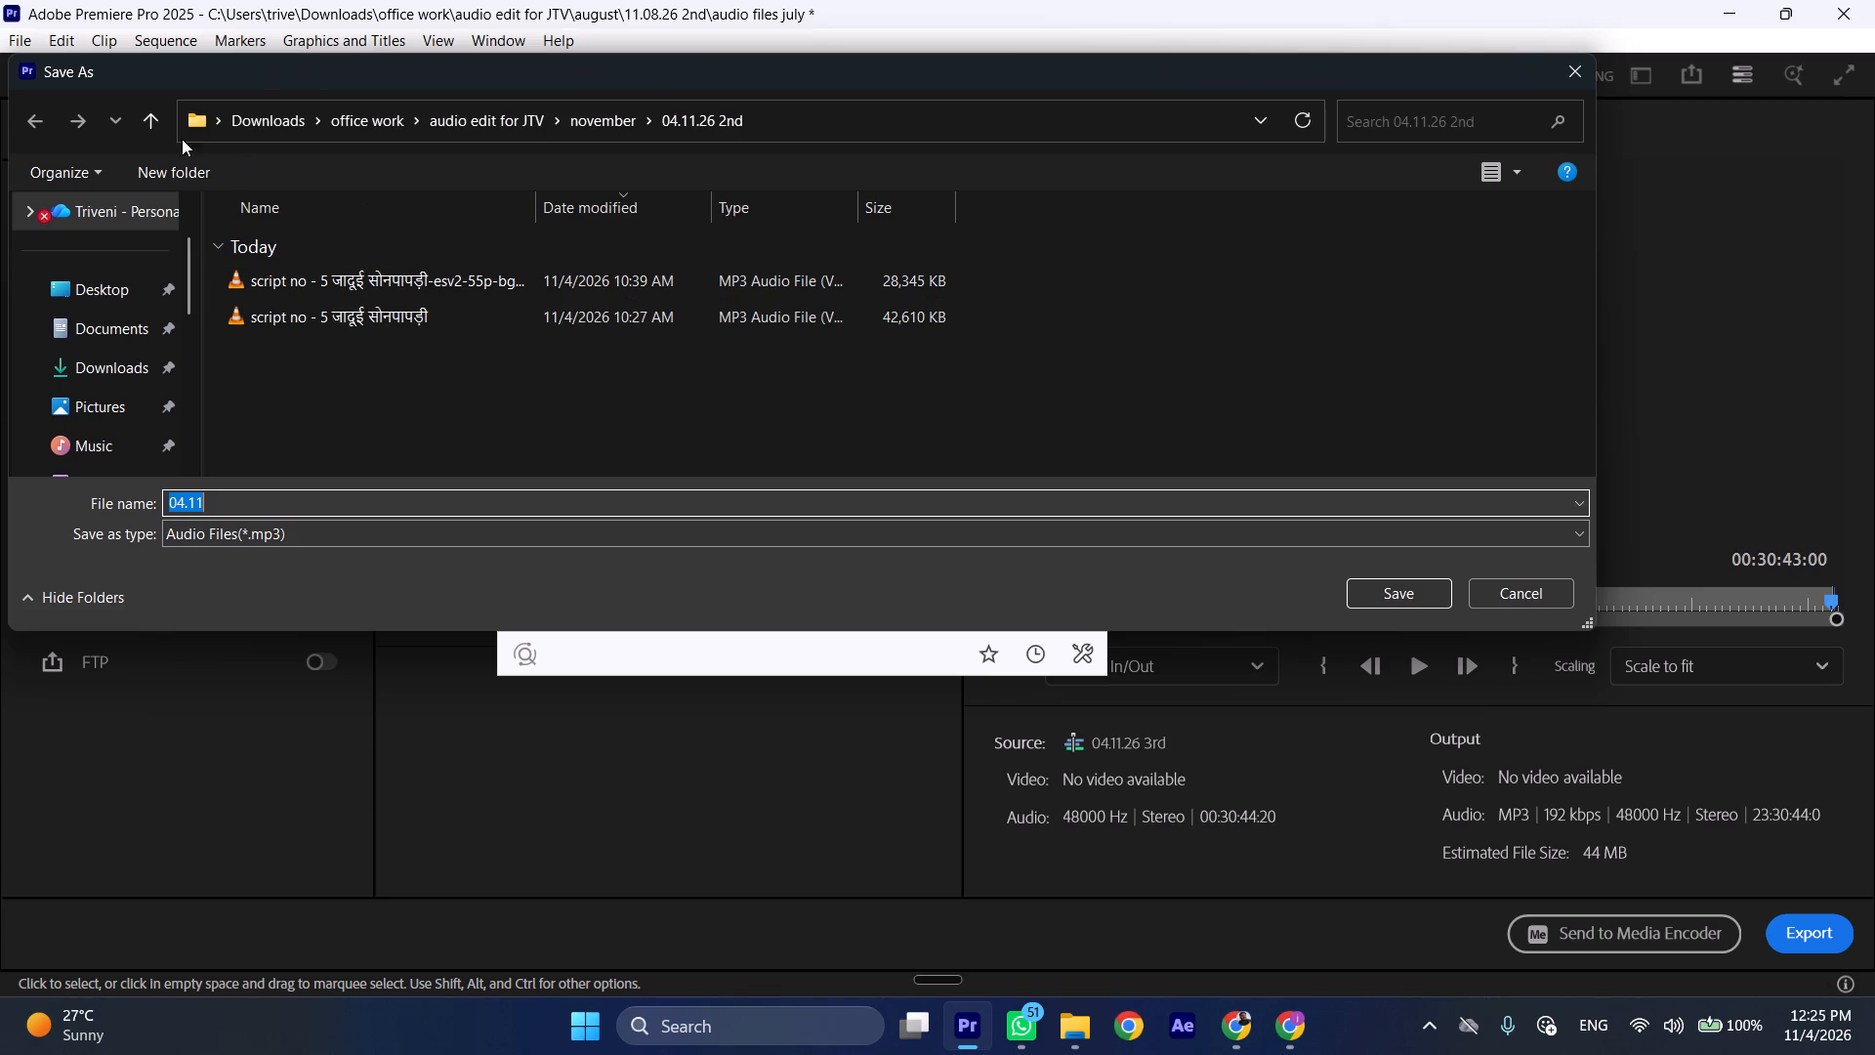
{"action": "left_click", "coordinate": [157, 123]}
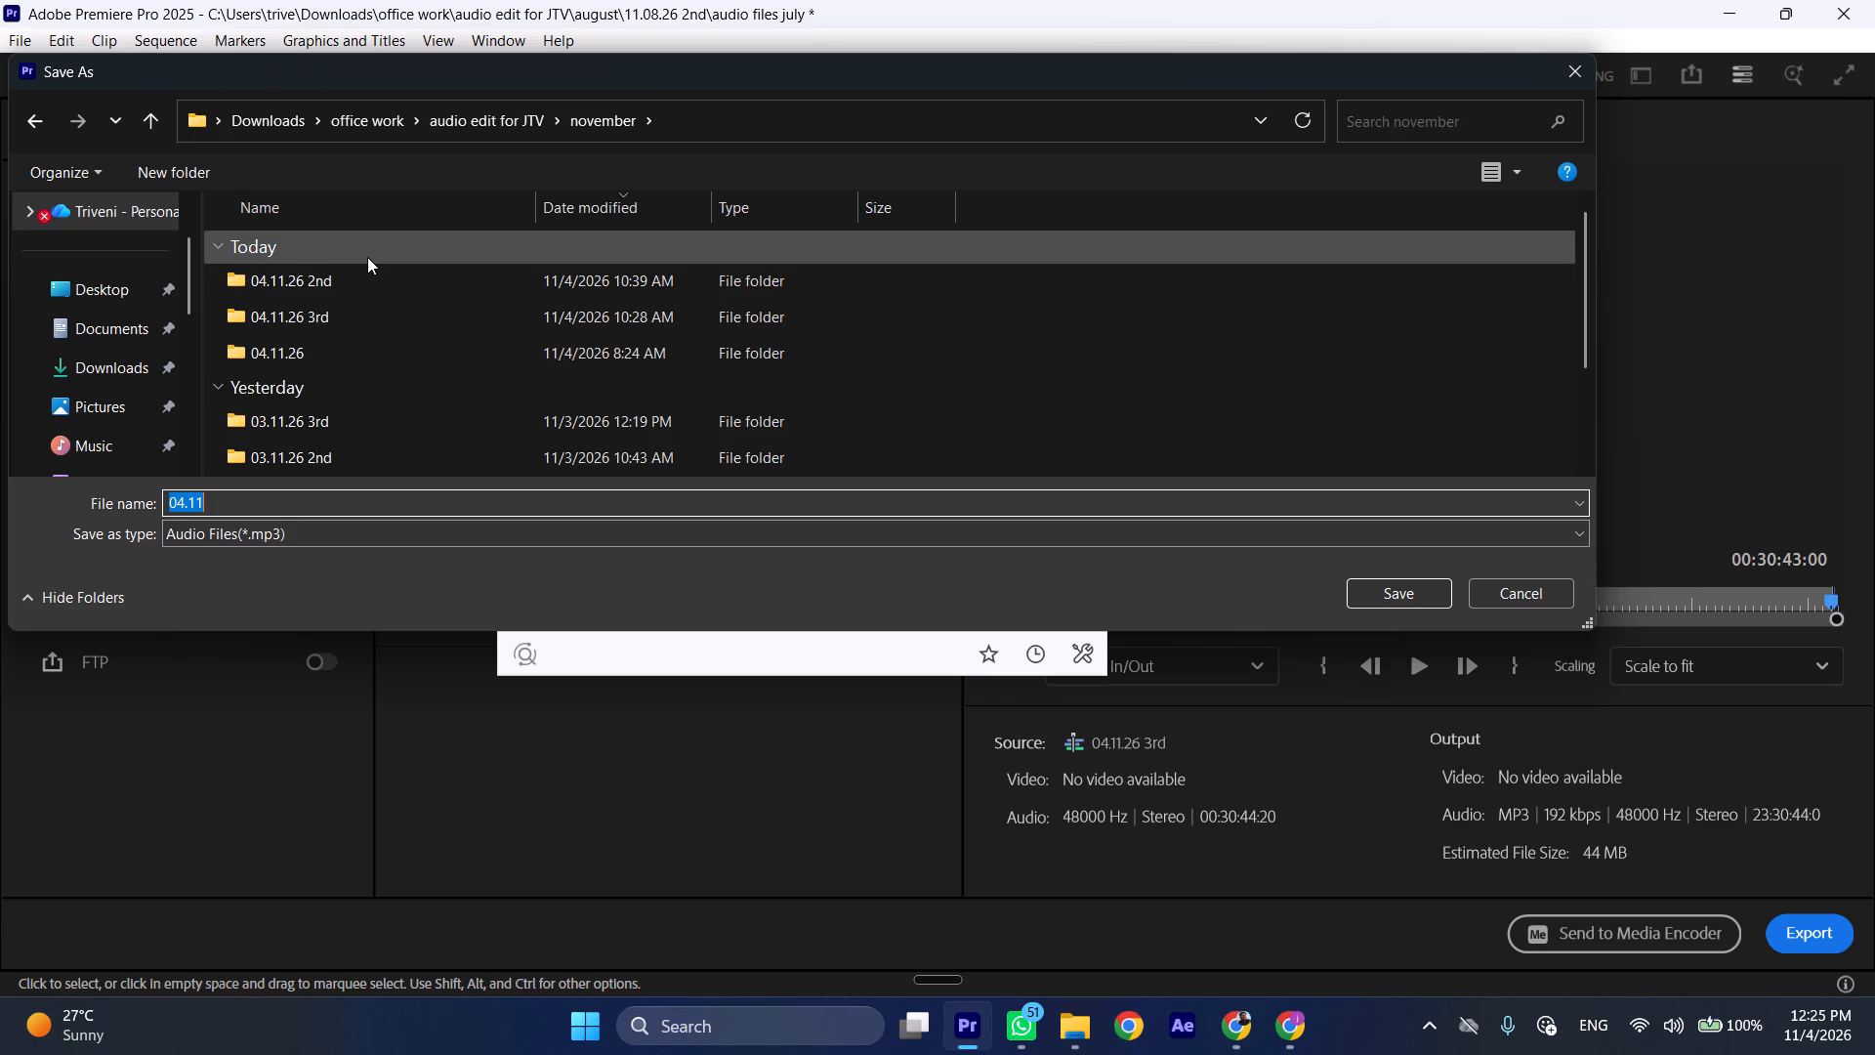
{"action": "double_click", "coordinate": [351, 316]}
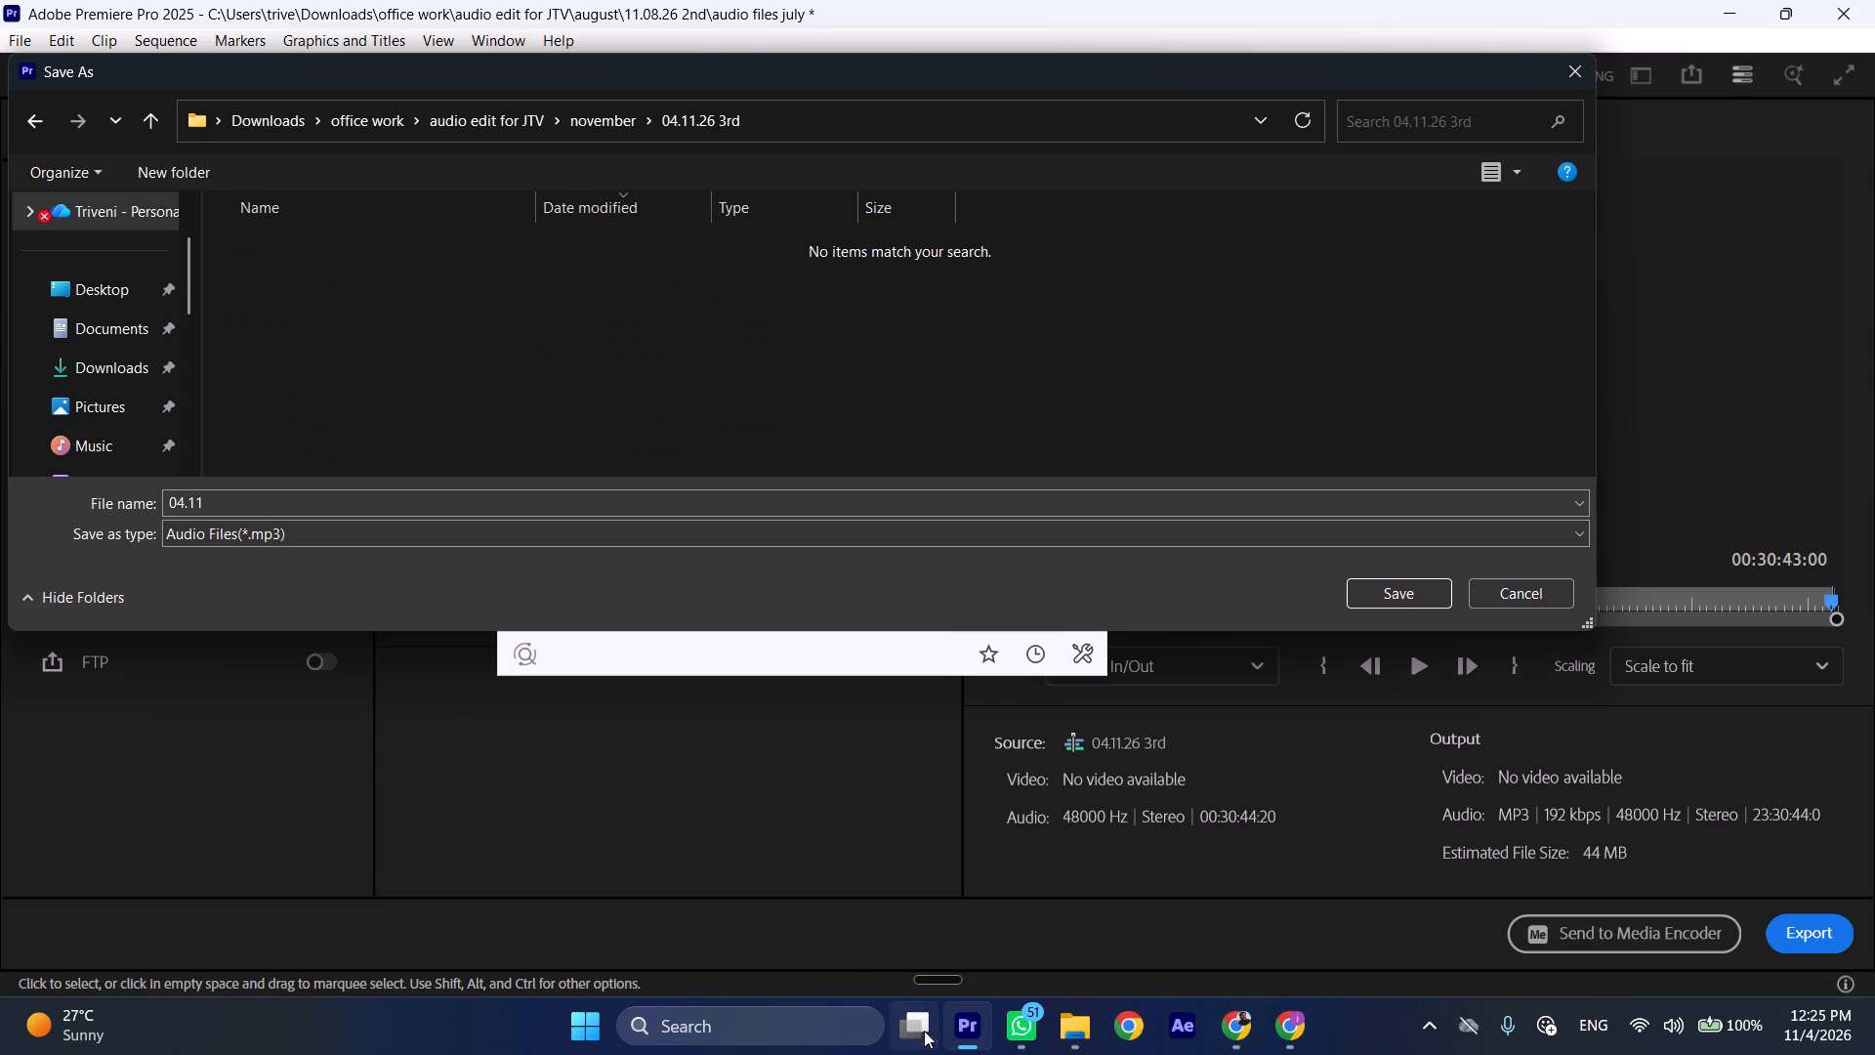
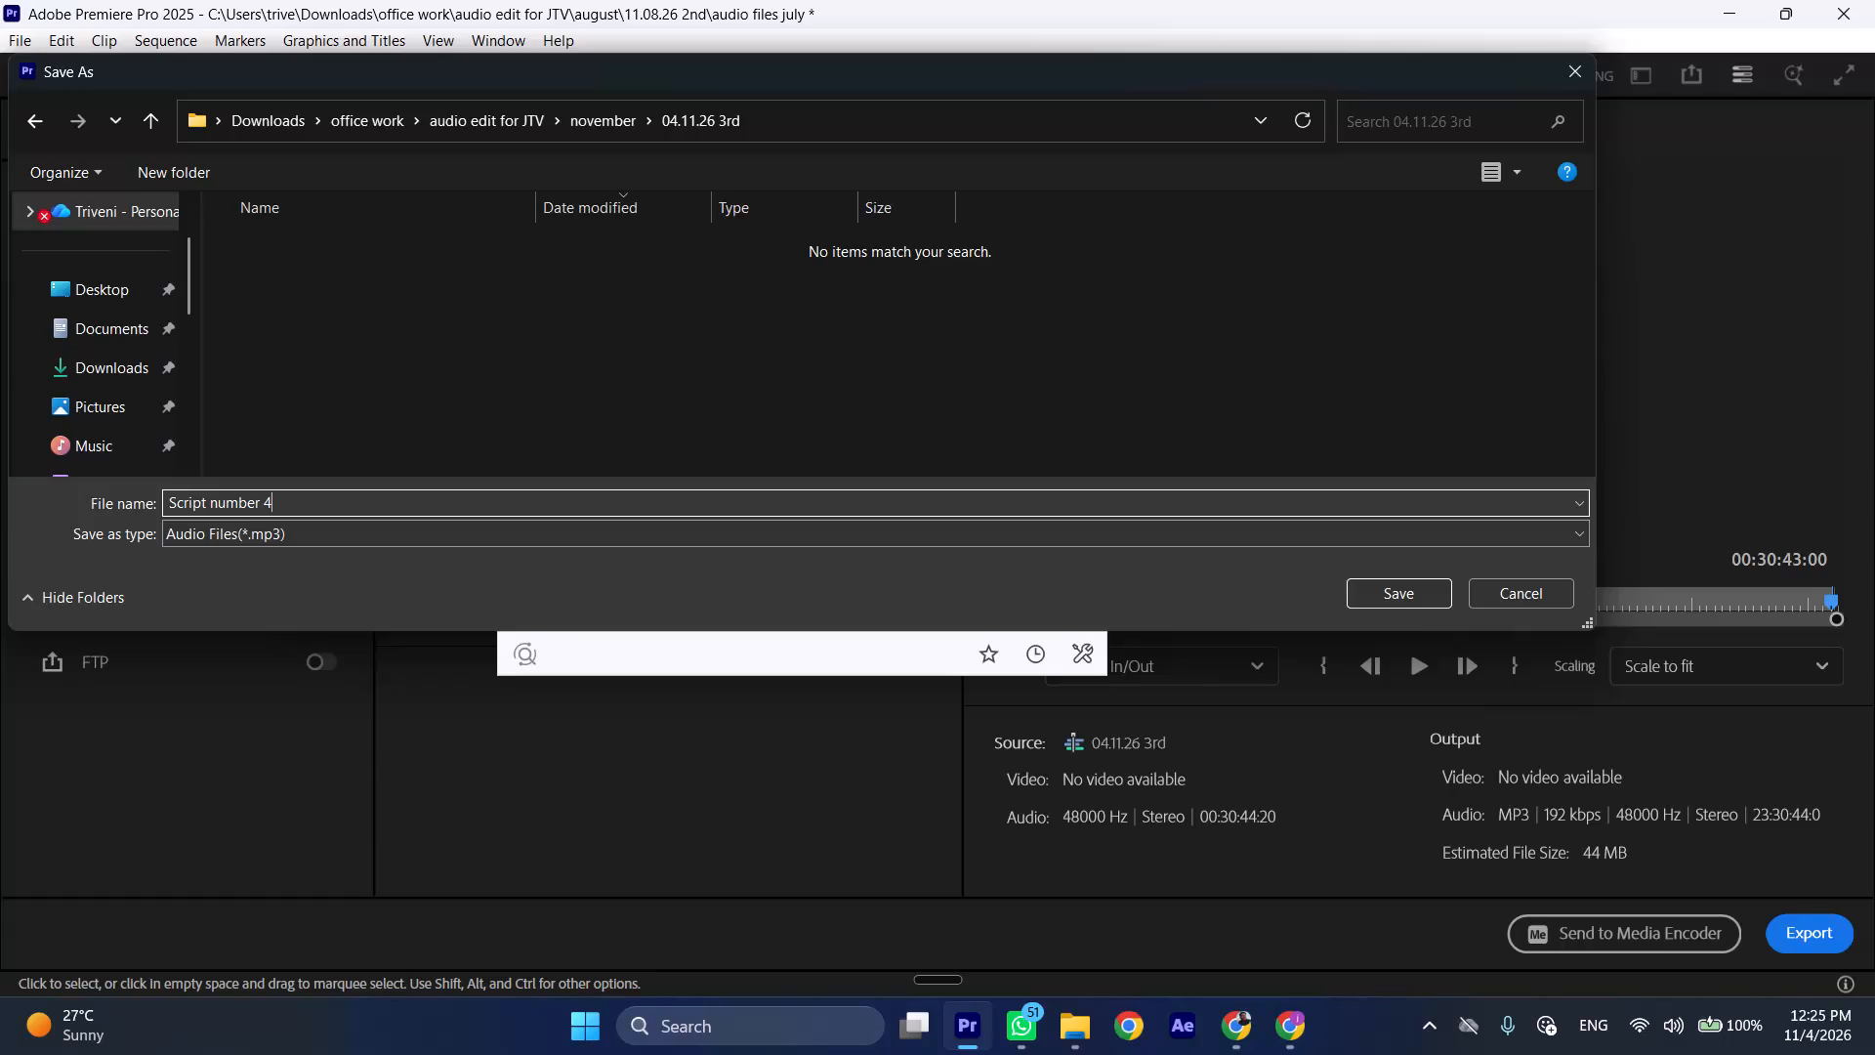
Add a hyphen before the number in the MP3 file name so it reads "Script number - 4".
{"action": "left_click", "coordinate": [259, 499]}
{"action": "key", "text": "space"}
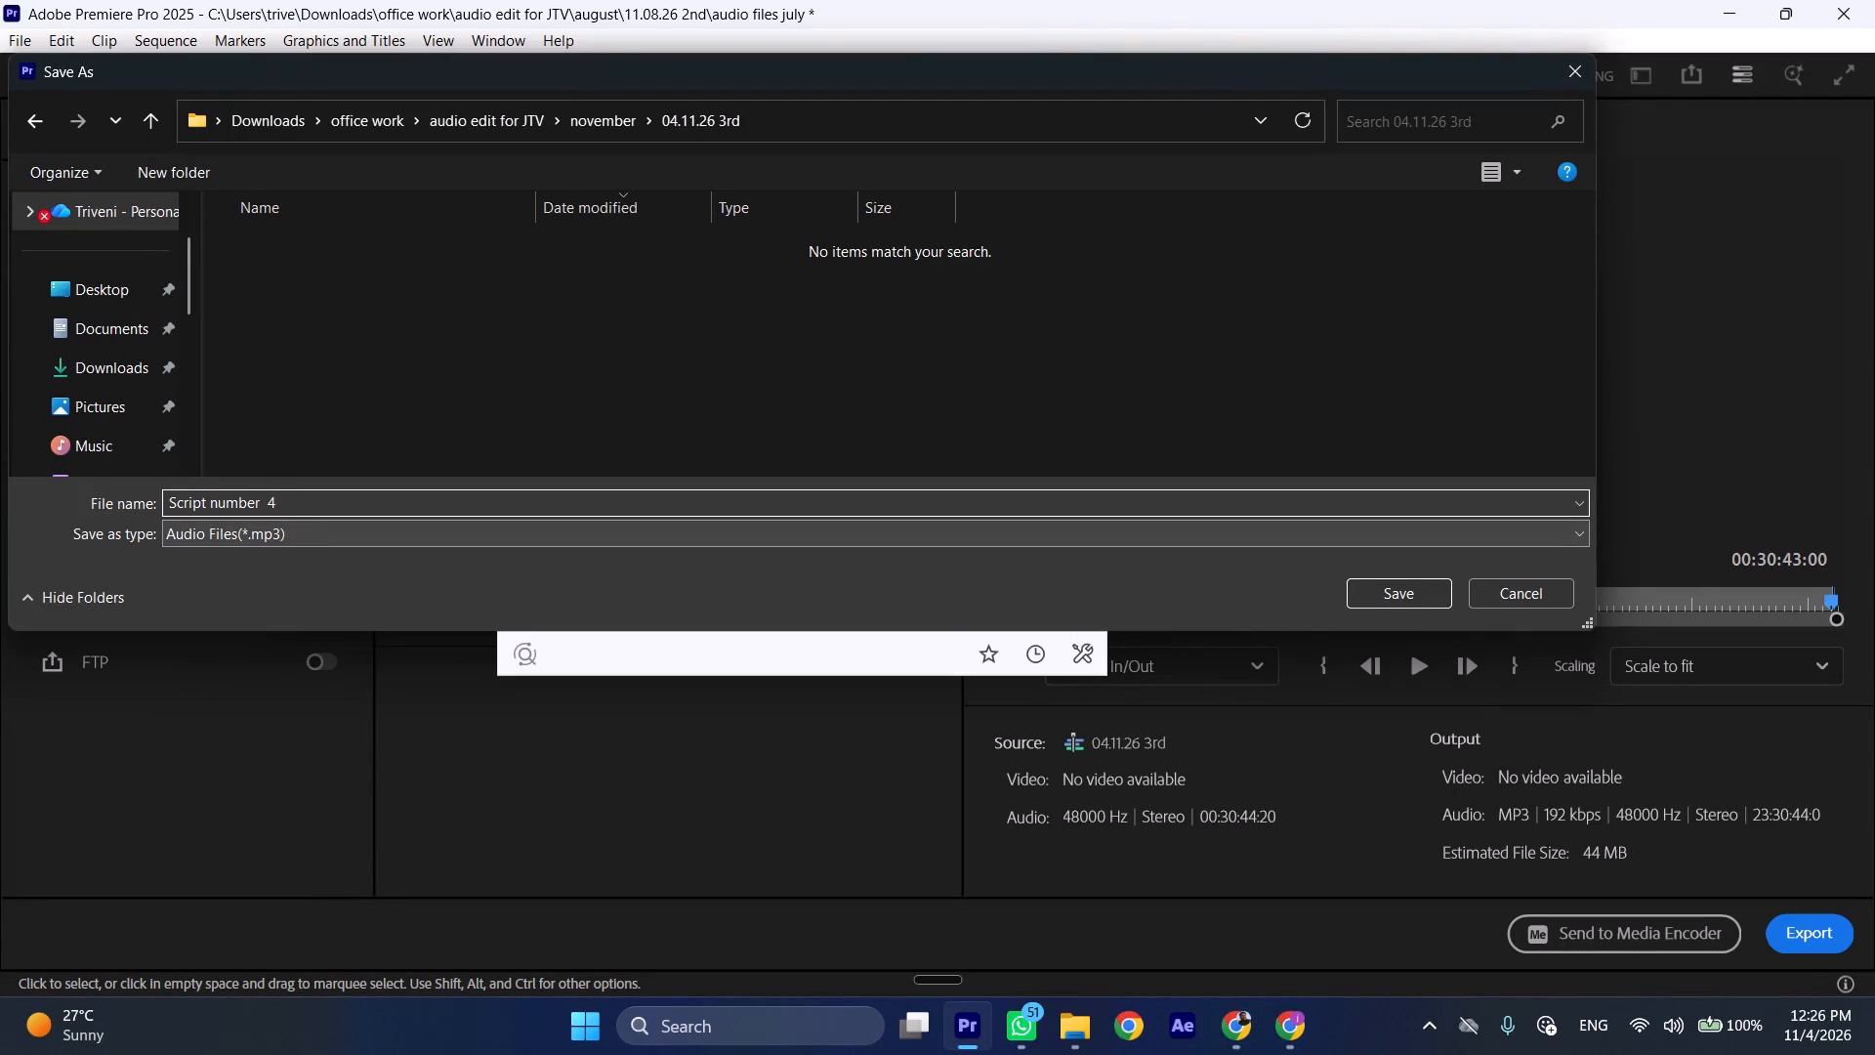
{"action": "type", "text": "-"}
{"action": "left_click", "coordinate": [322, 509]}
{"action": "key", "text": "space"}
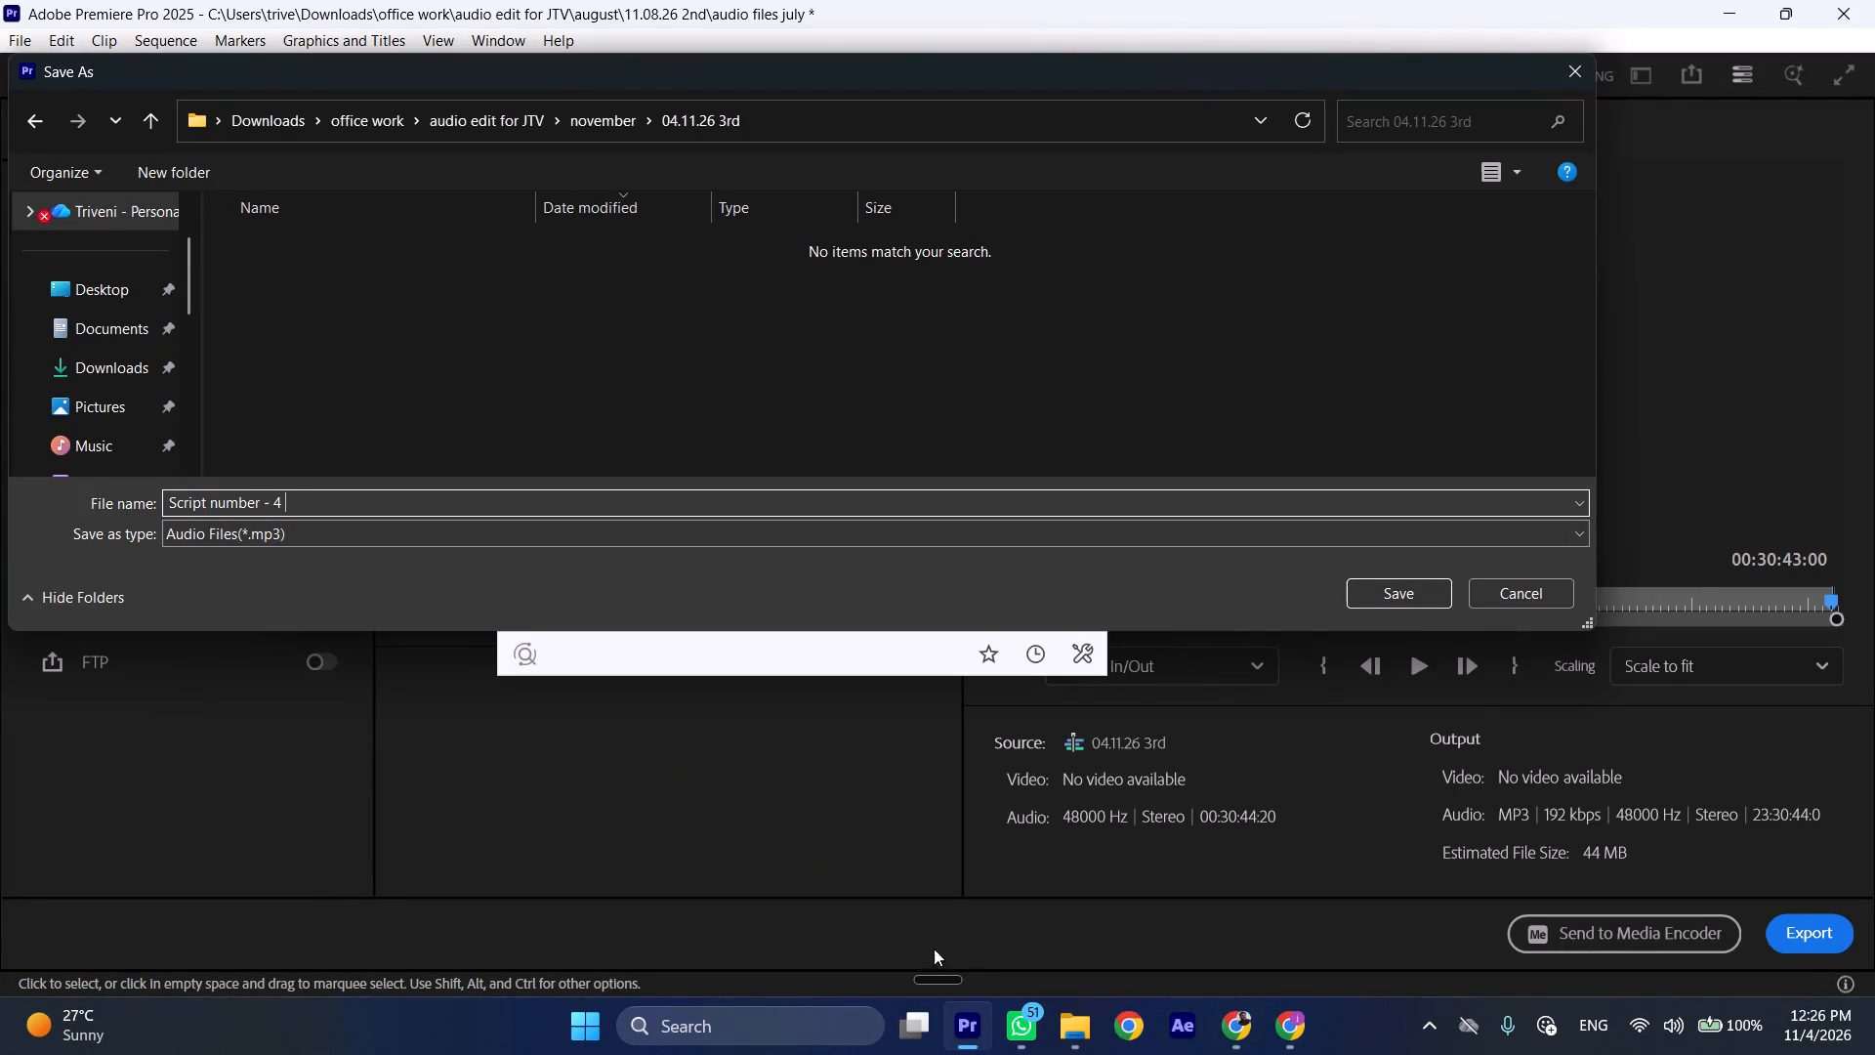
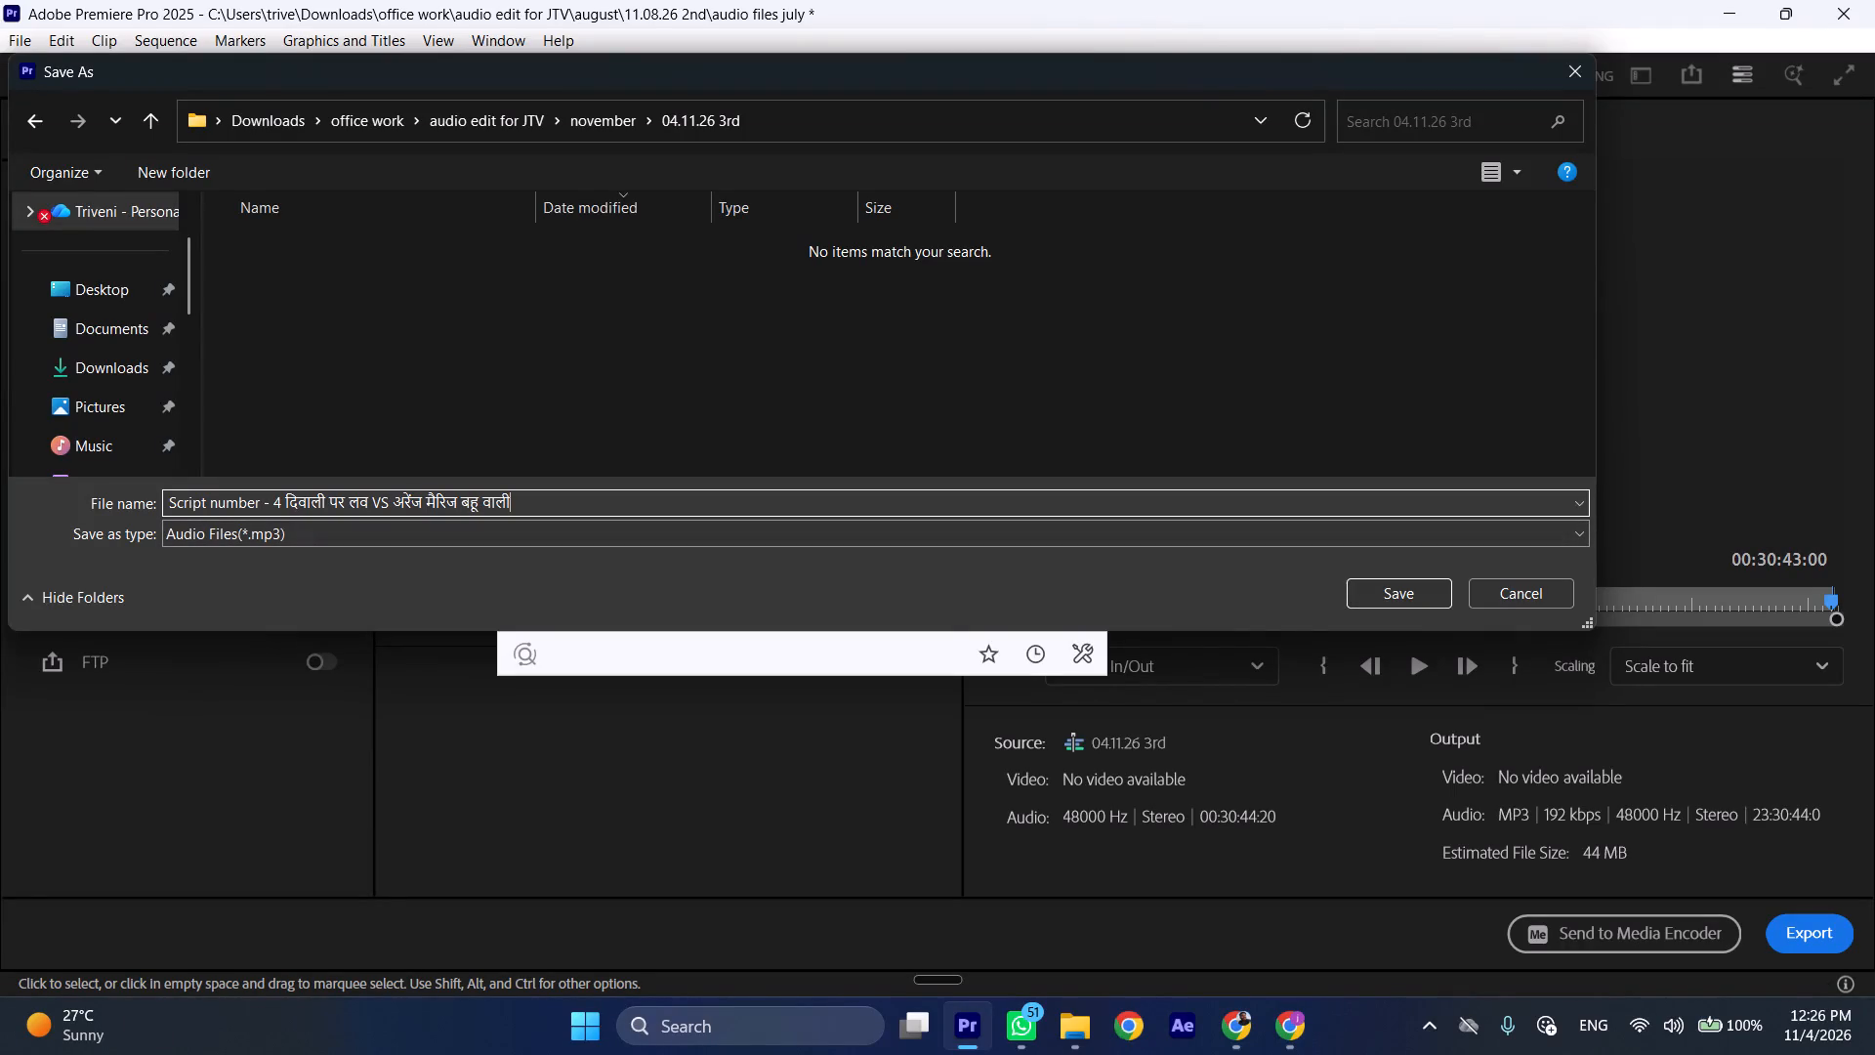
Name the MP3 "Script number - 4 दिवाली पर लव VS अरेंज मैरिज बहू वाली" and export it to the 04.11.26 3rd folder.
{"action": "type", "text": "..."}
{"action": "left_click", "coordinate": [1414, 594]}
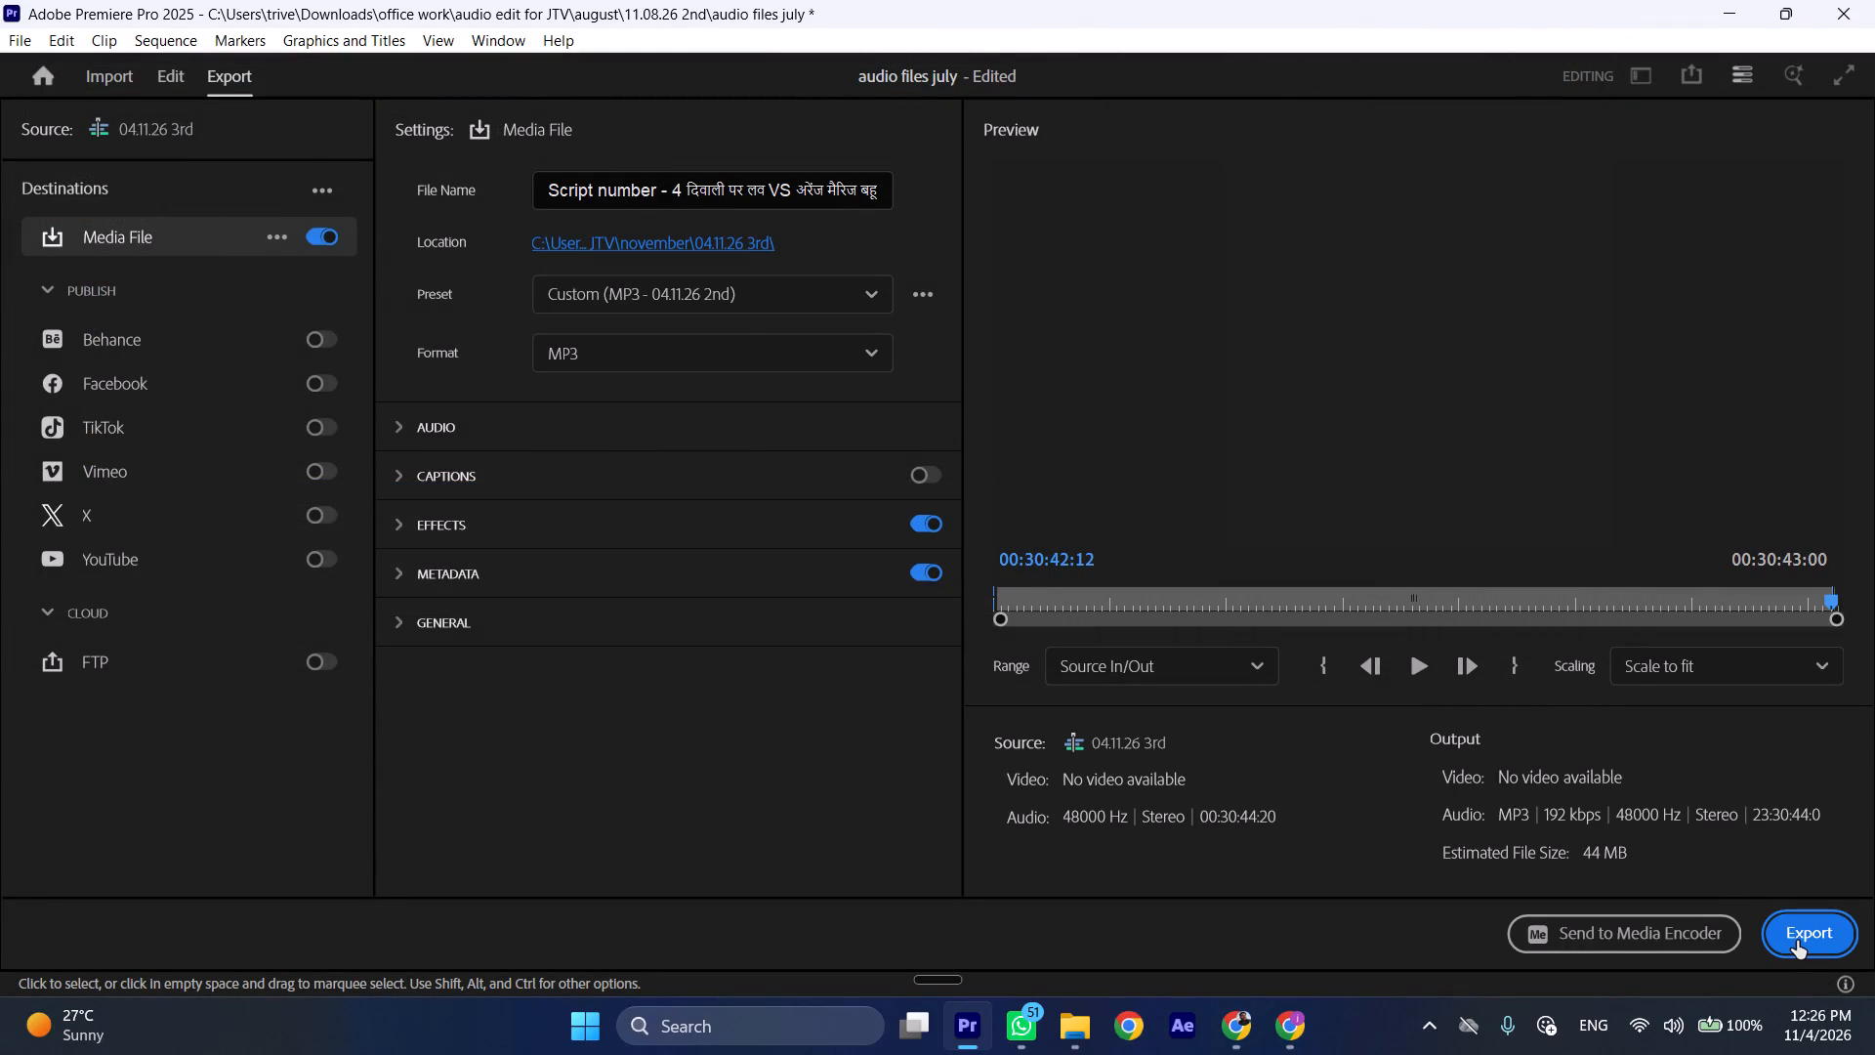
{"action": "left_click", "coordinate": [1797, 938]}
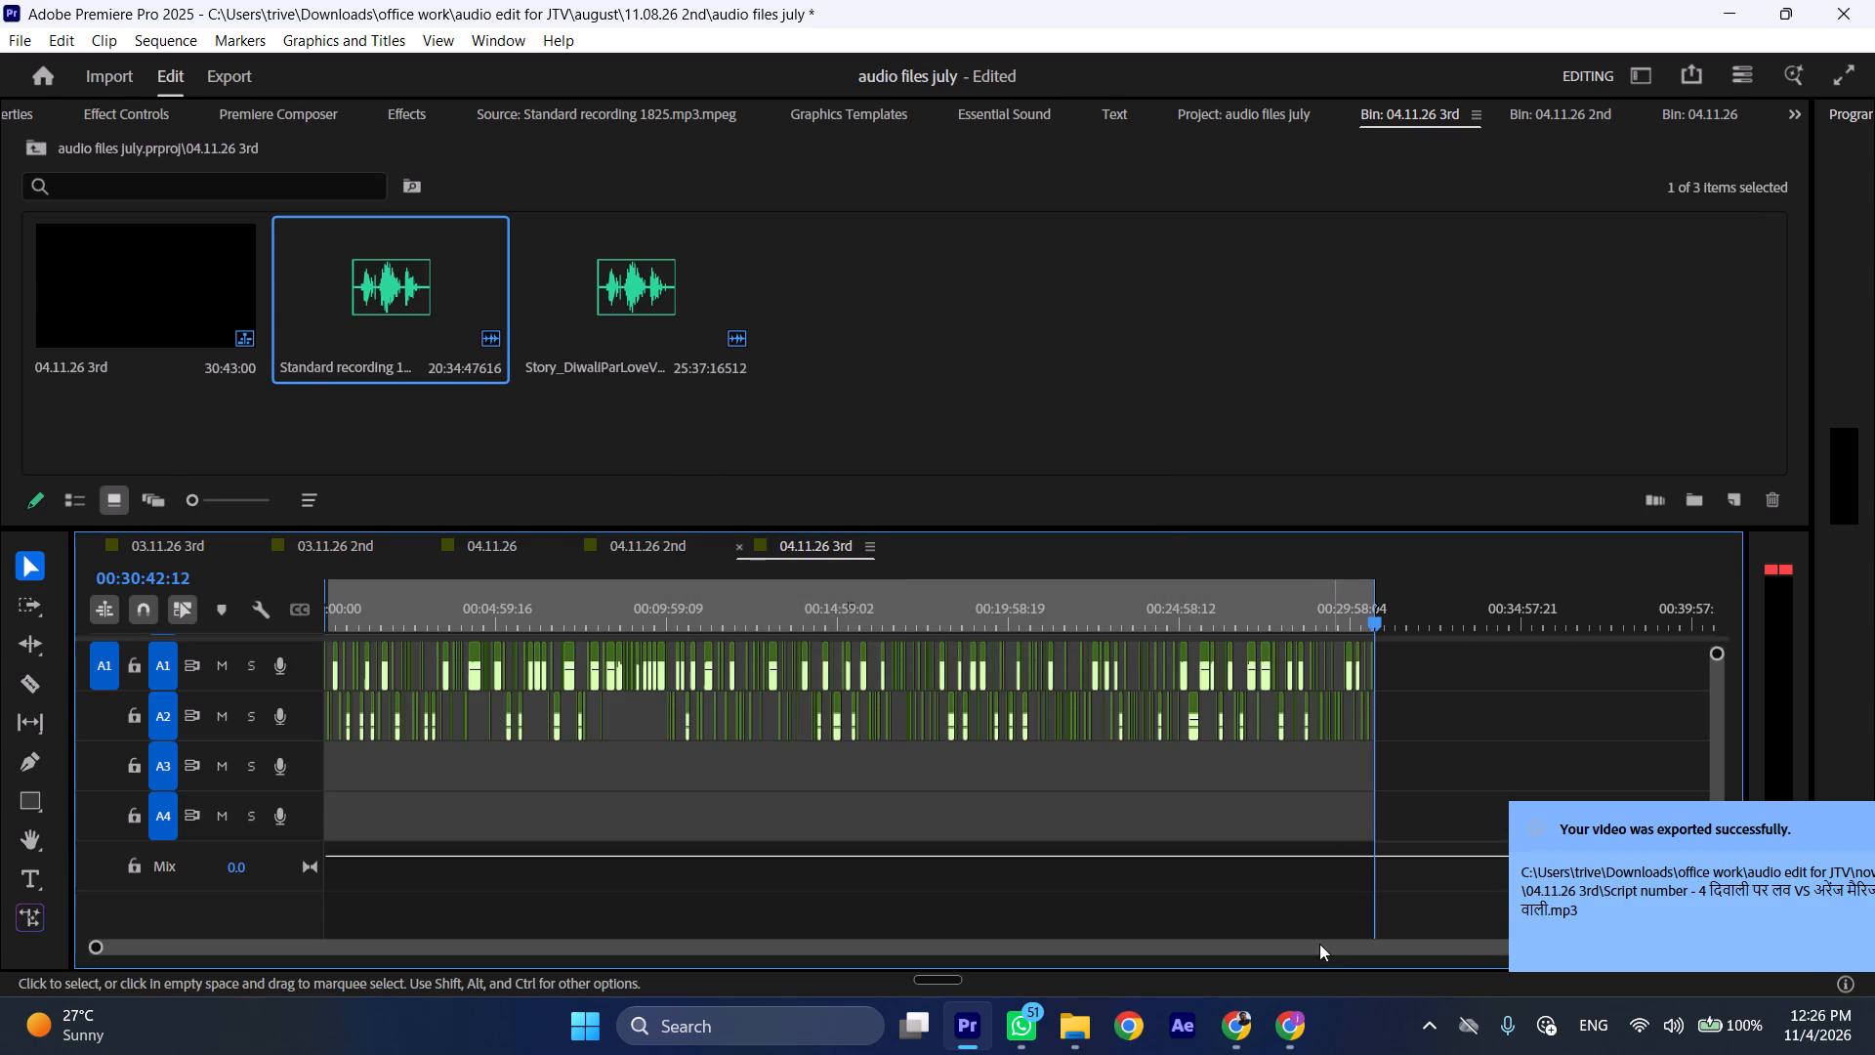
Switch to Adobe Podcast in Chrome and upload the "Script number - 4" MP3 from the 04.11.26 3rd folder for speech enhancement.
{"action": "left_click", "coordinate": [1234, 1032]}
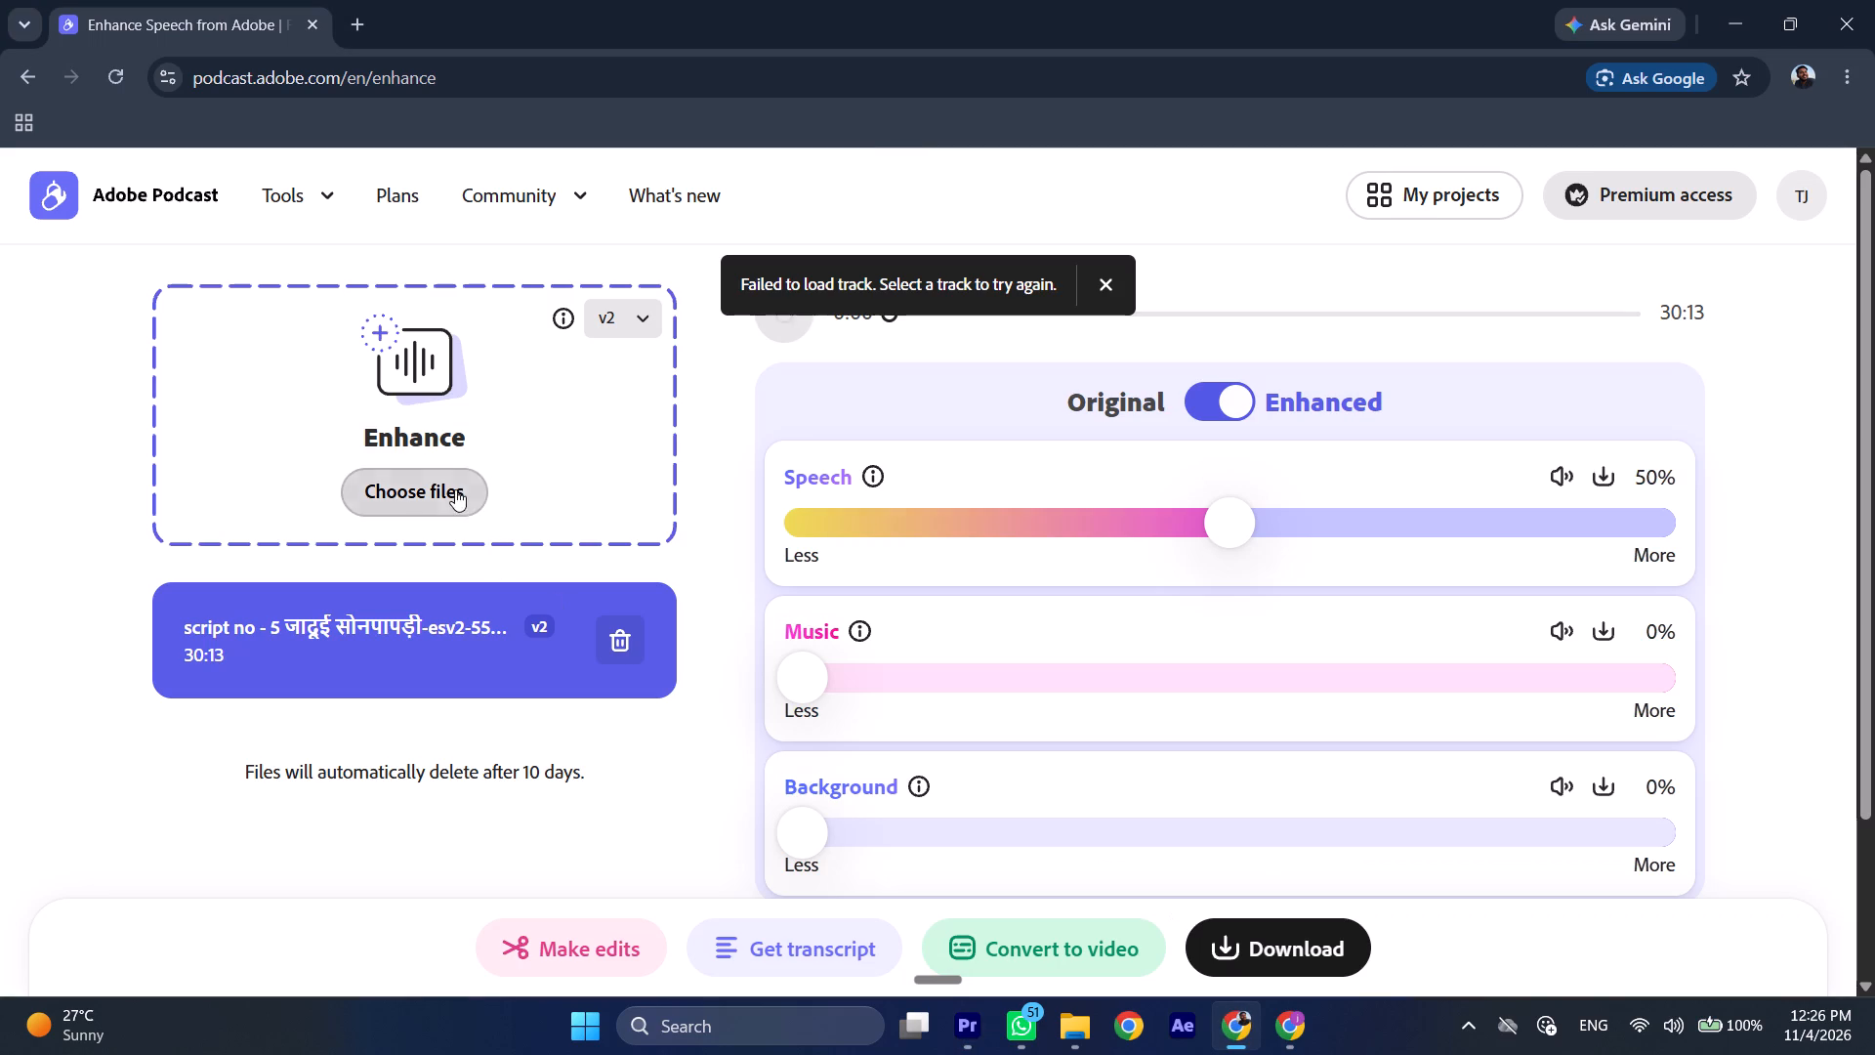
{"action": "left_click", "coordinate": [455, 489]}
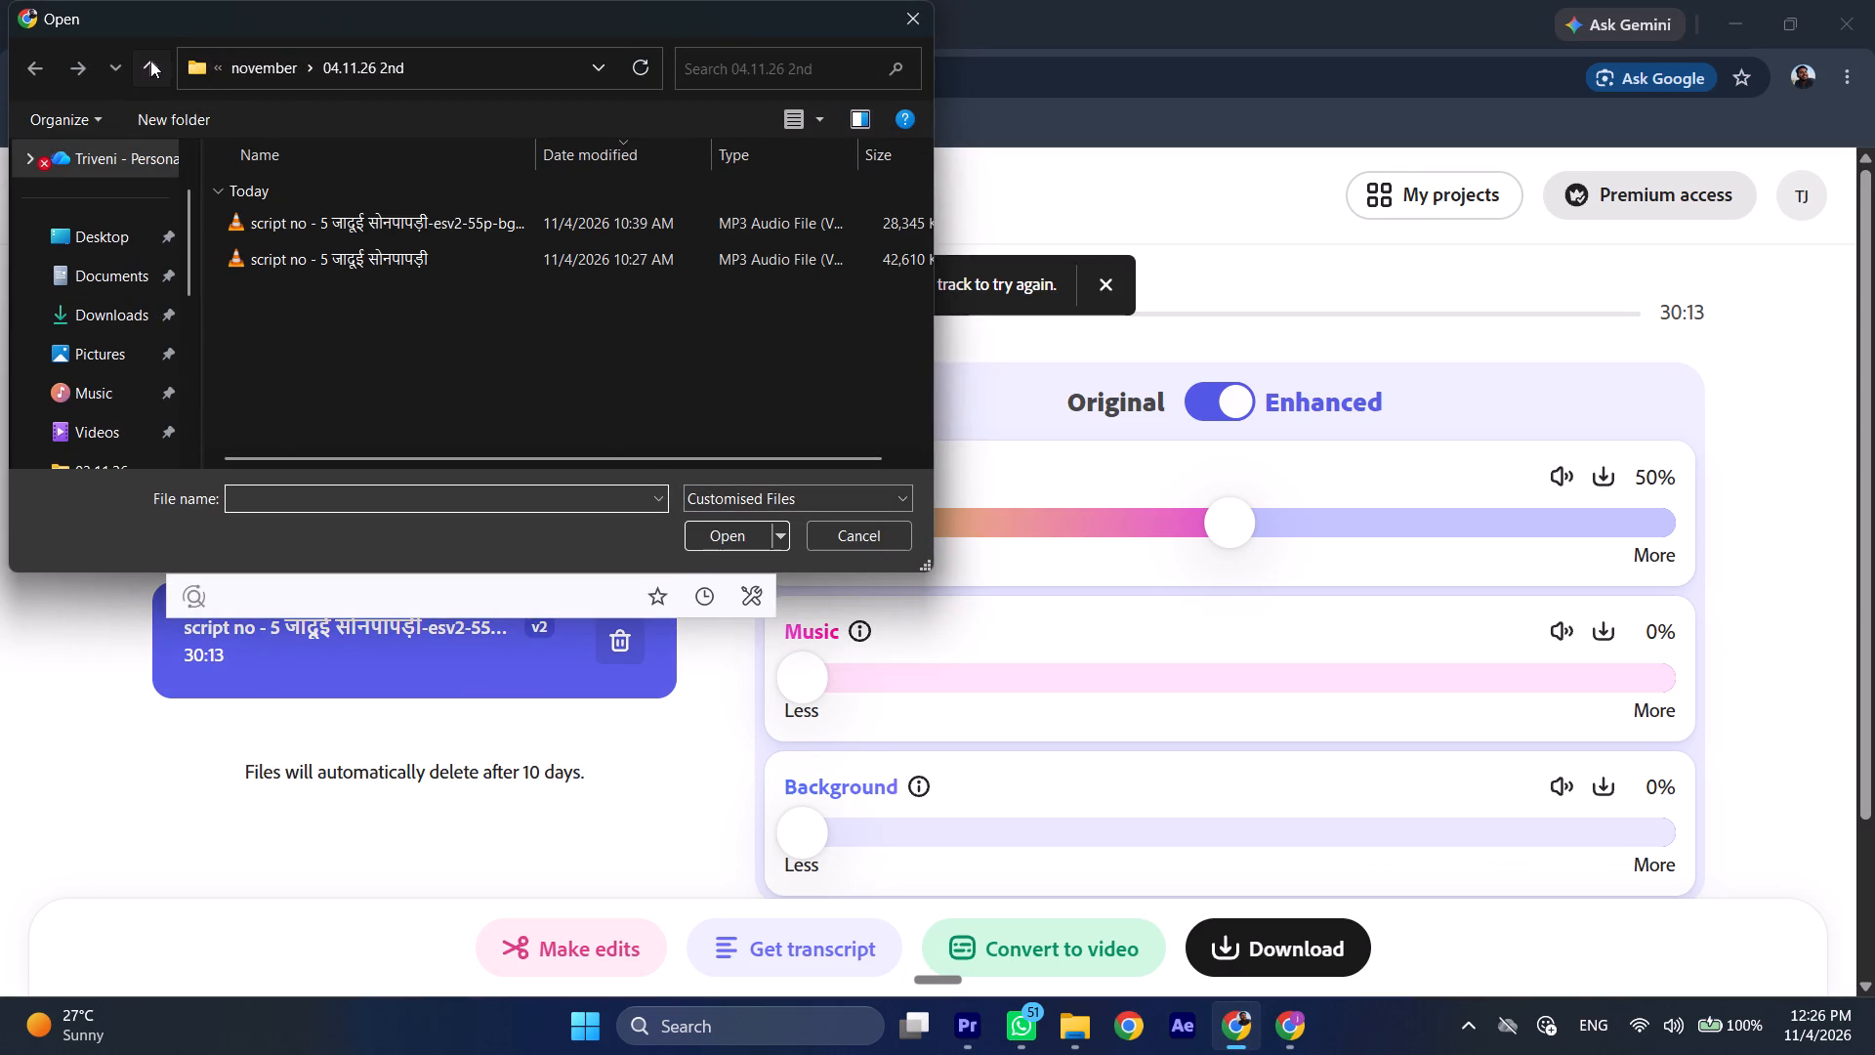
{"action": "left_click", "coordinate": [150, 62]}
{"action": "triple_click", "coordinate": [284, 226]}
{"action": "left_click", "coordinate": [284, 226]}
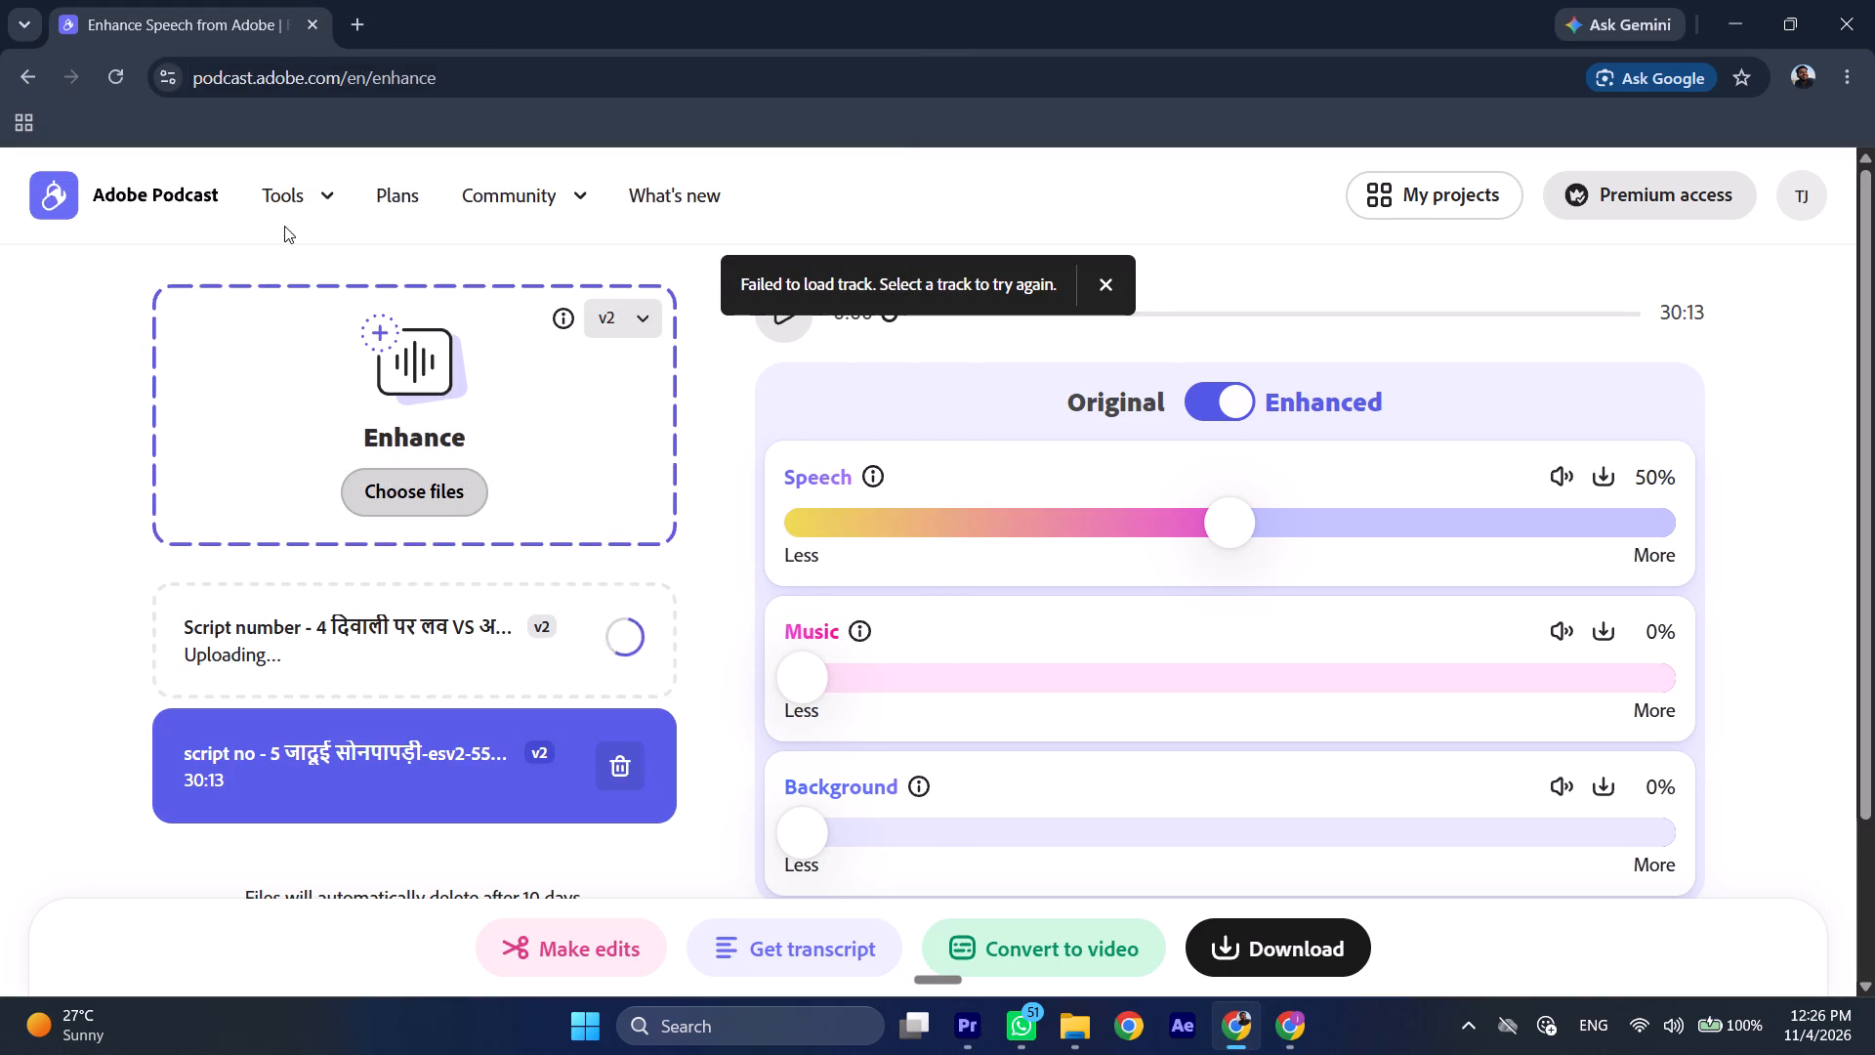
Delete the old "script no - 5 जादूई सोनपापड़ी" track from the Enhance file list.
{"action": "left_click", "coordinate": [624, 757]}
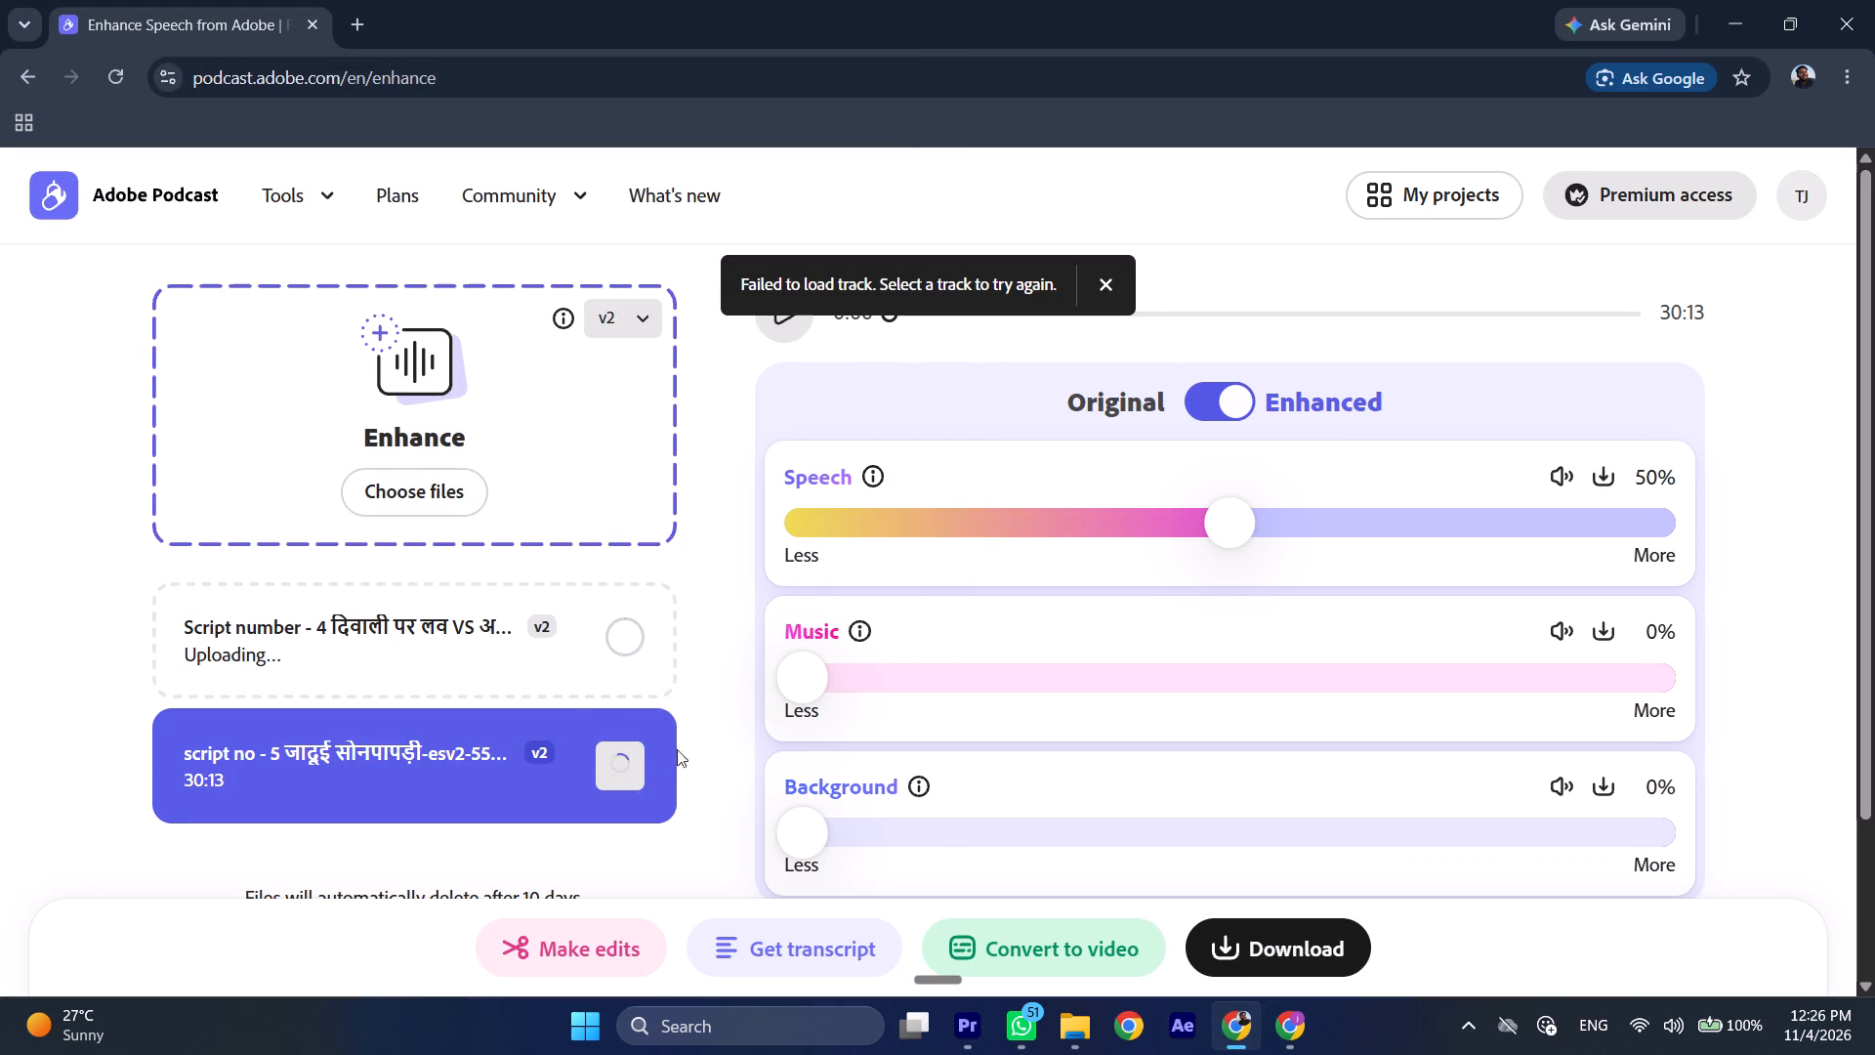
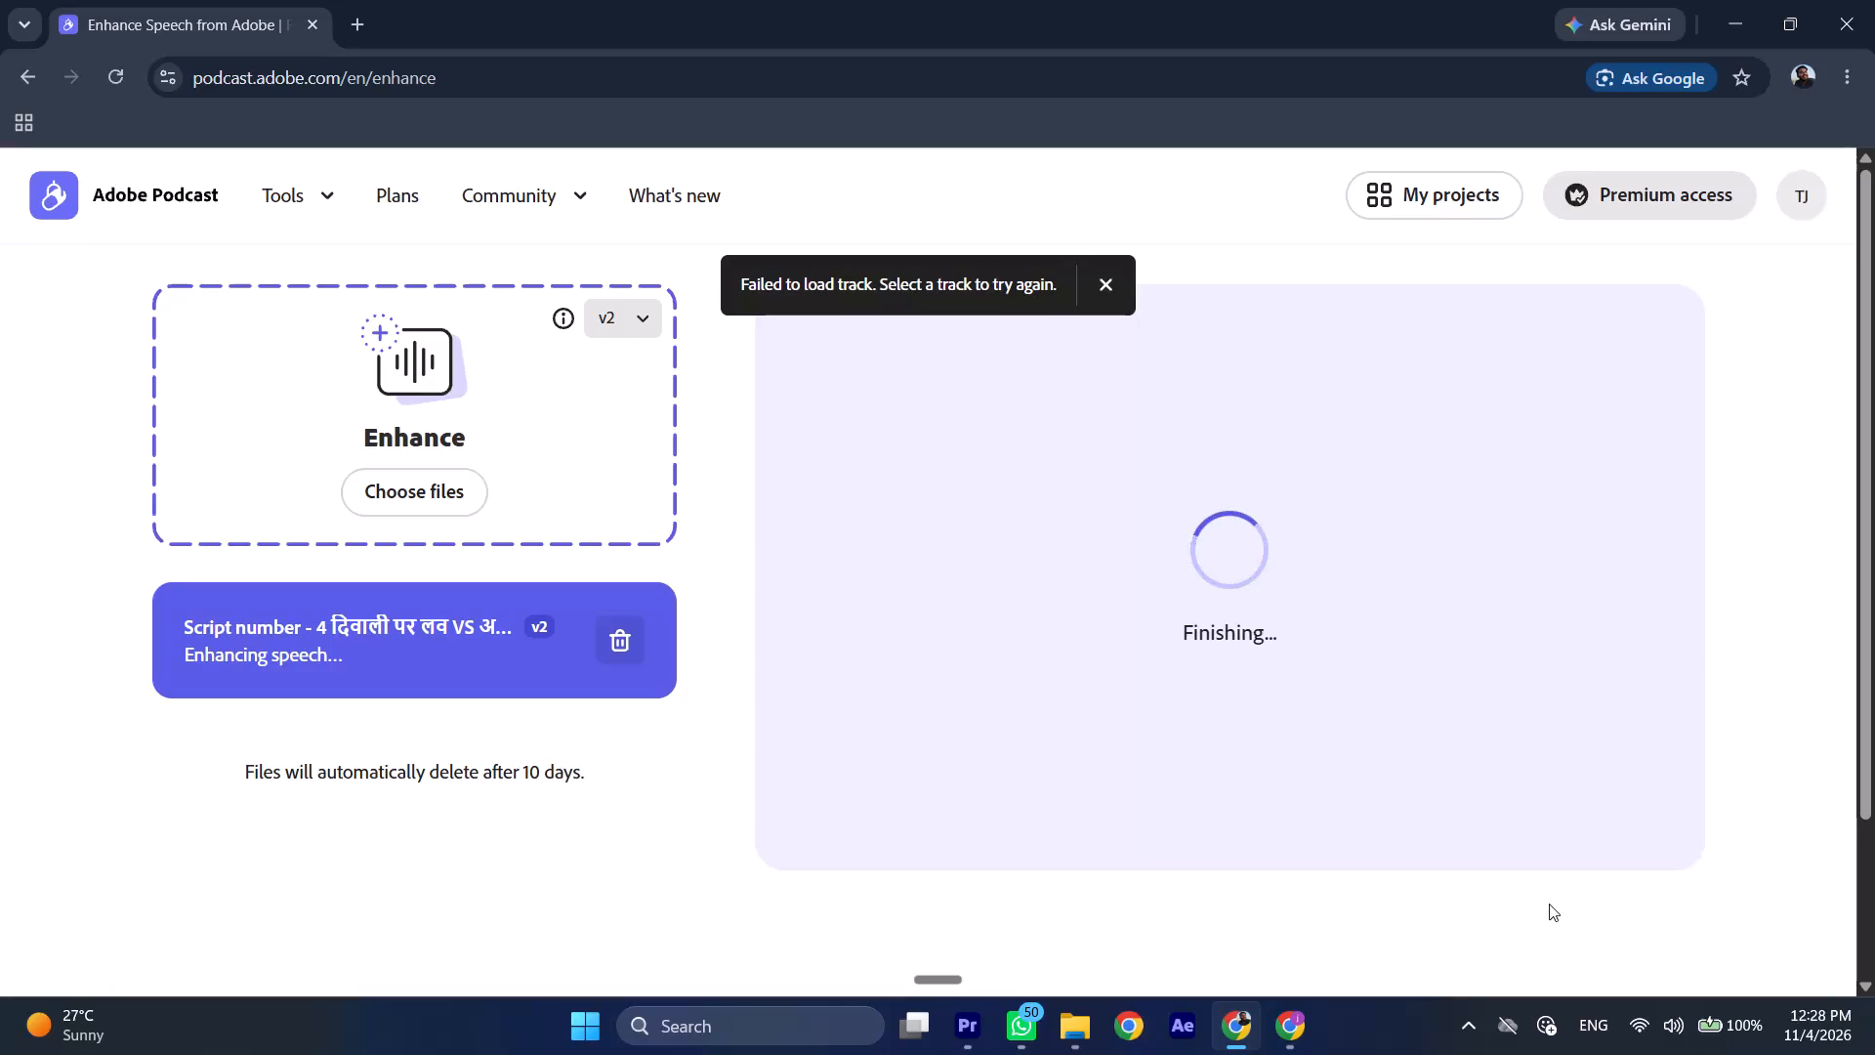
Switch to the vidssave Chrome window, replace the link with the copied youtu.be/9nfEXAxNuzU one, and start the video's 144P MP4 download.
{"action": "left_click", "coordinate": [1294, 1032]}
{"action": "left_click", "coordinate": [948, 478]}
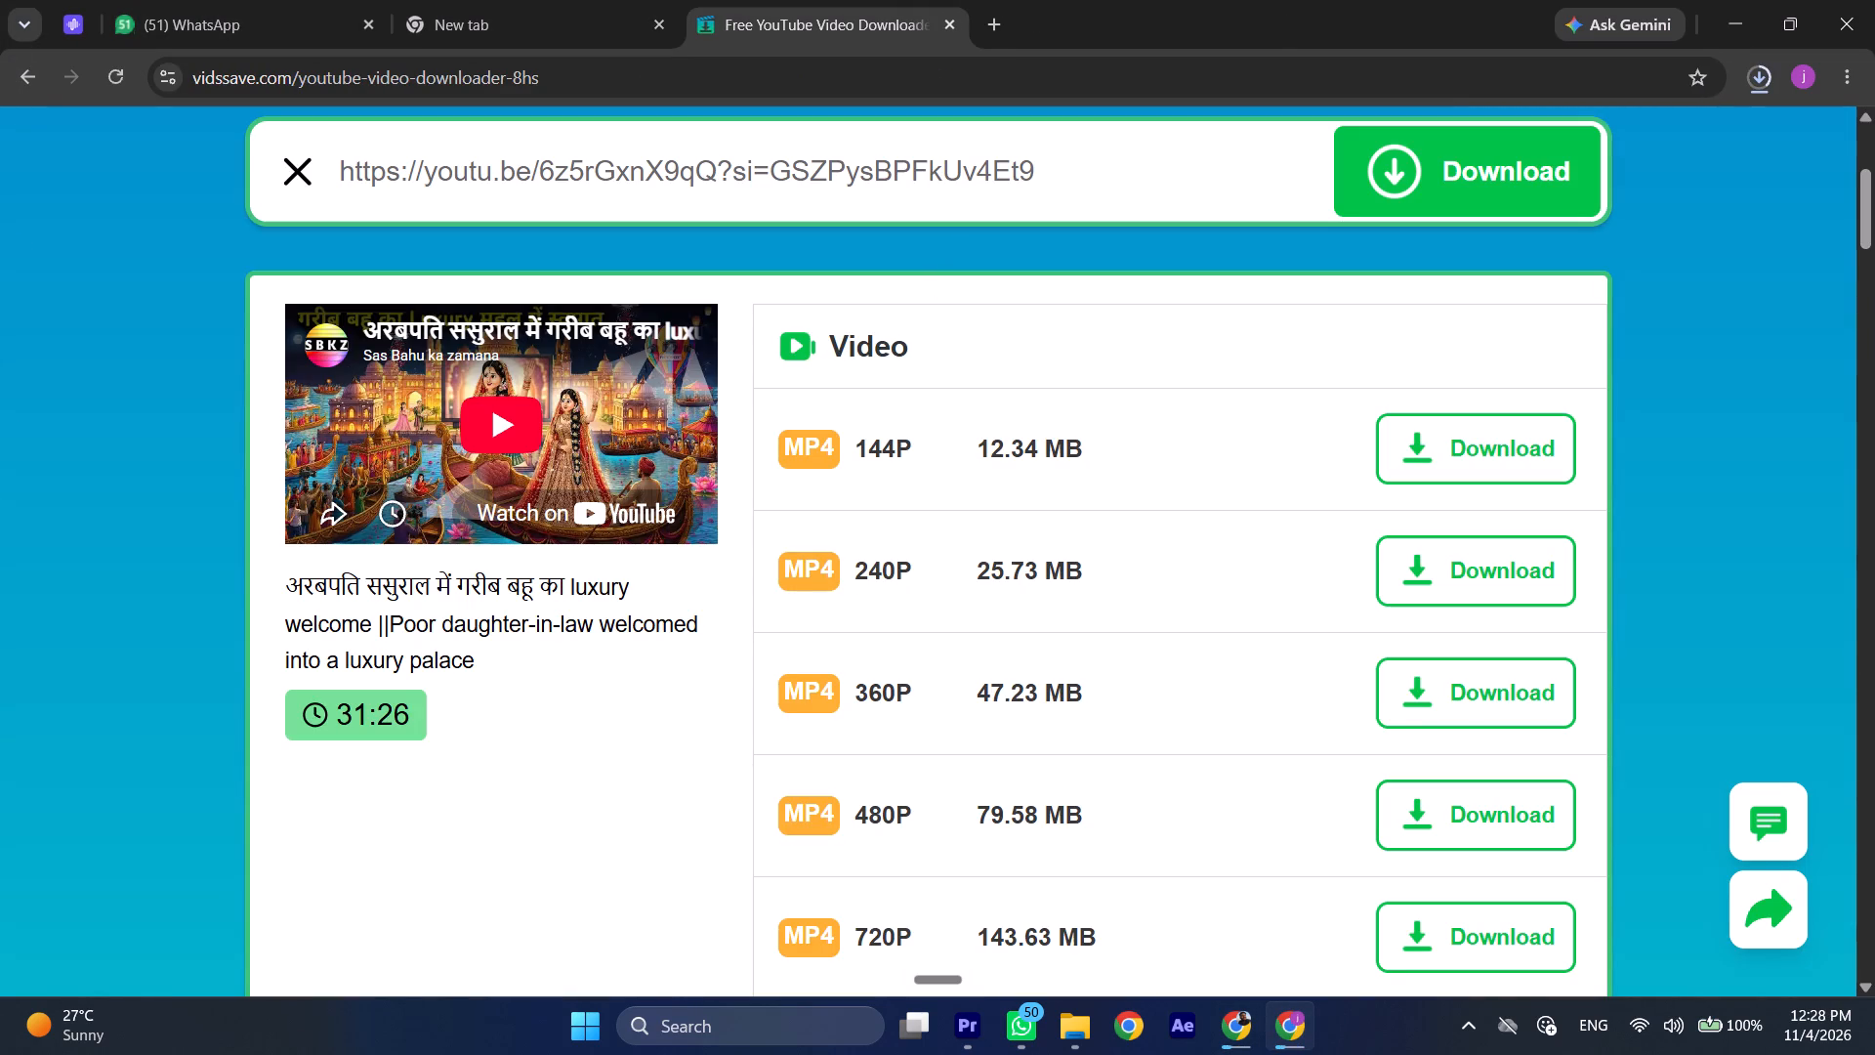
{"action": "left_click_drag", "start_coordinate": [1119, 161], "coordinate": [309, 167]}
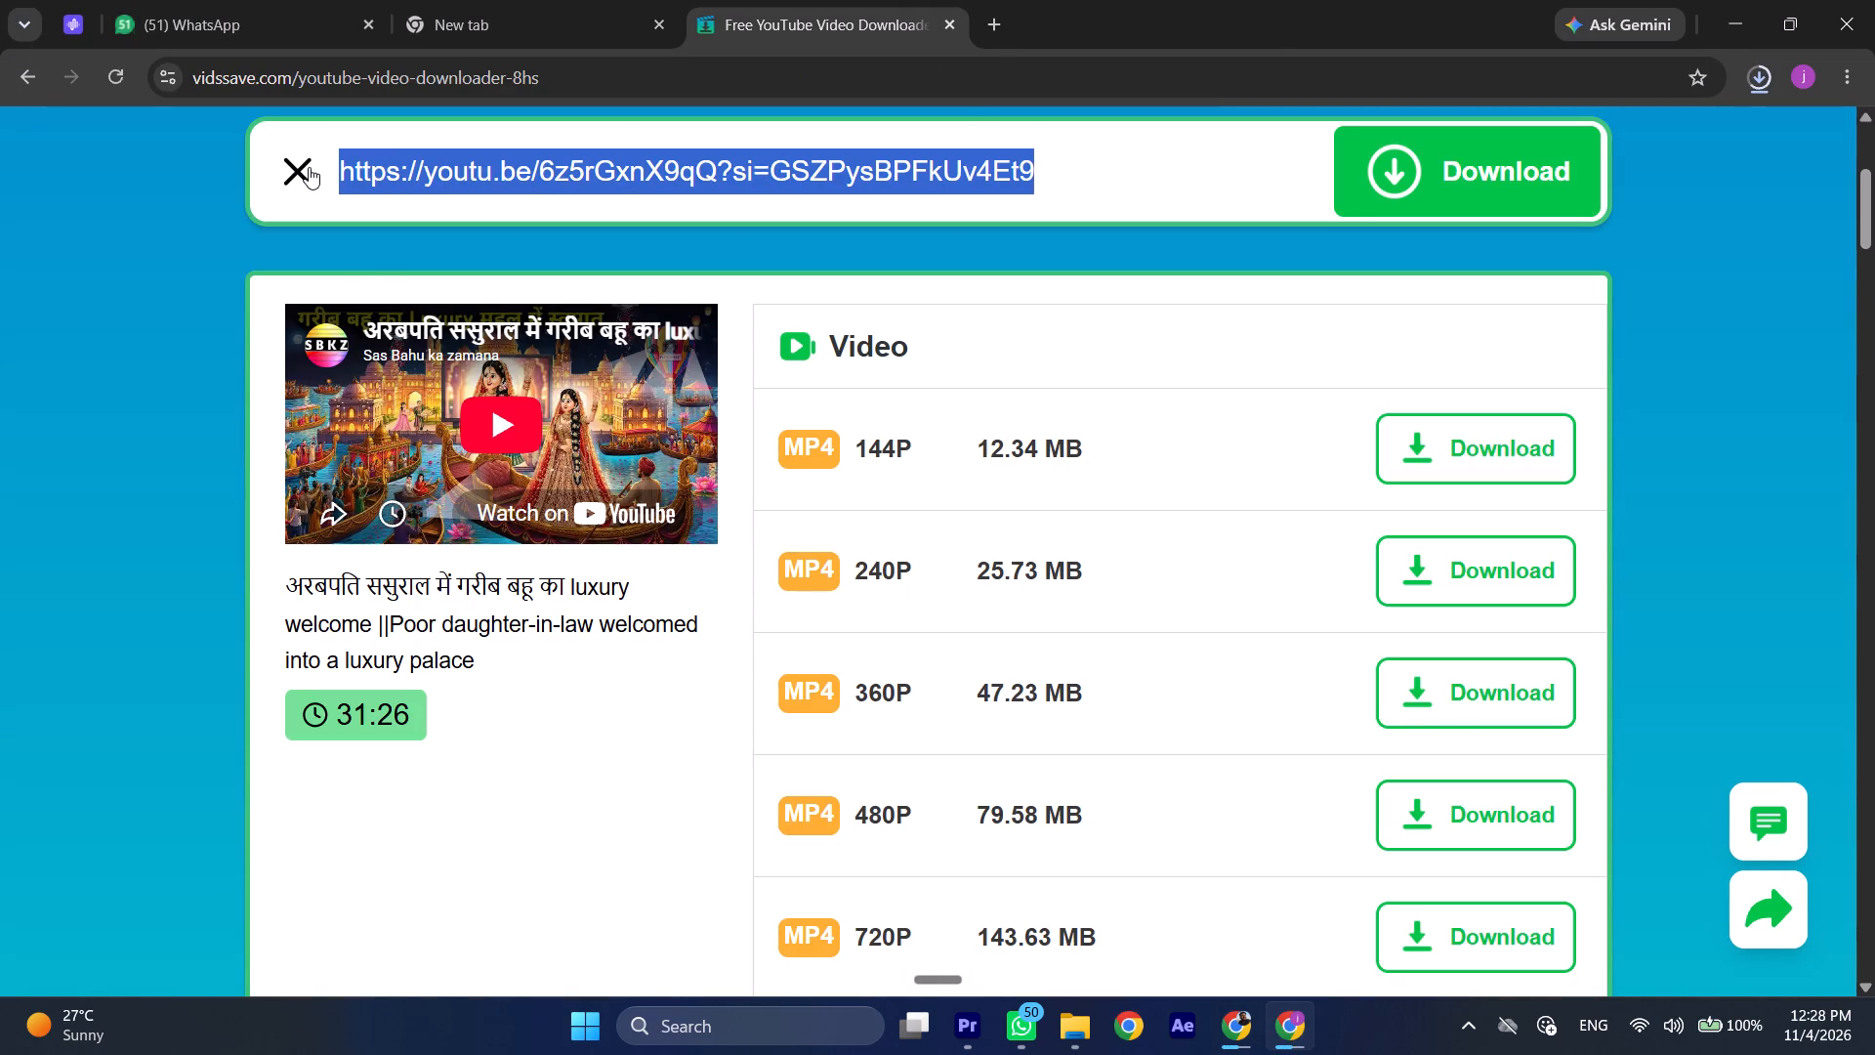
{"action": "key", "text": "ctrl+v"}
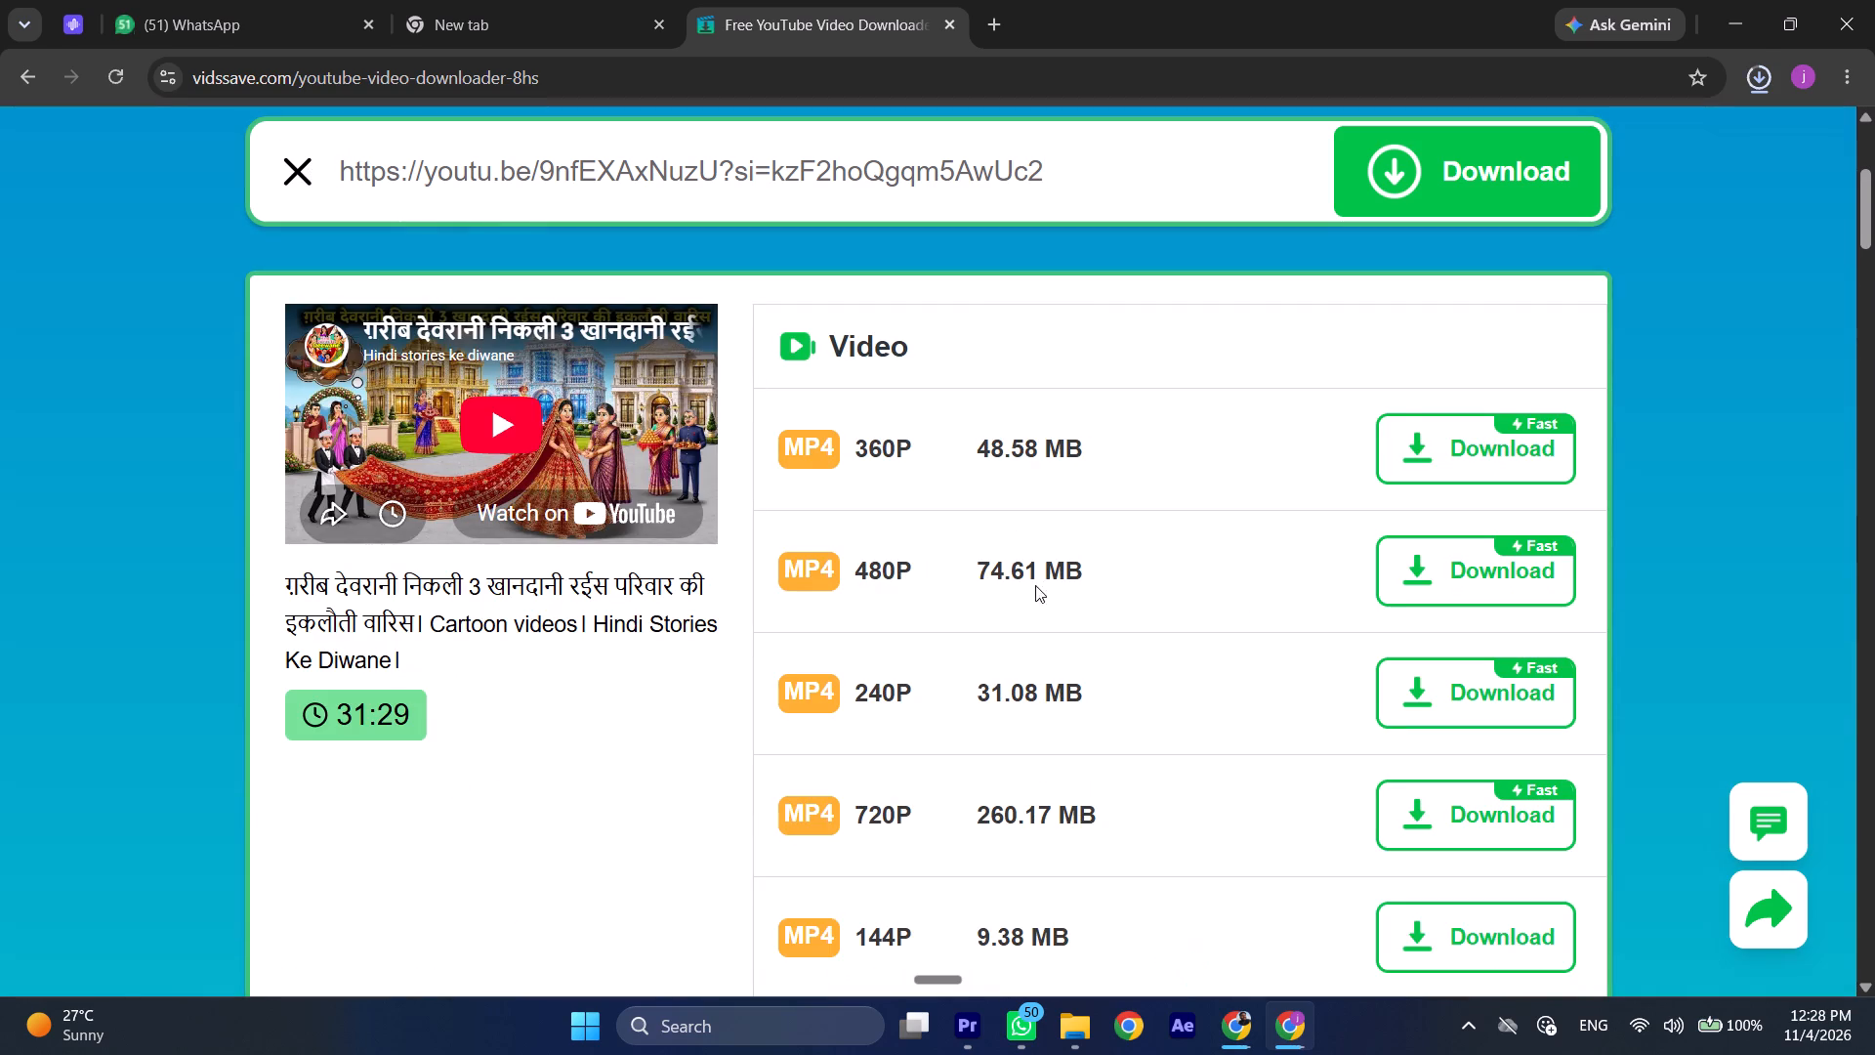
{"action": "left_click", "coordinate": [1486, 939]}
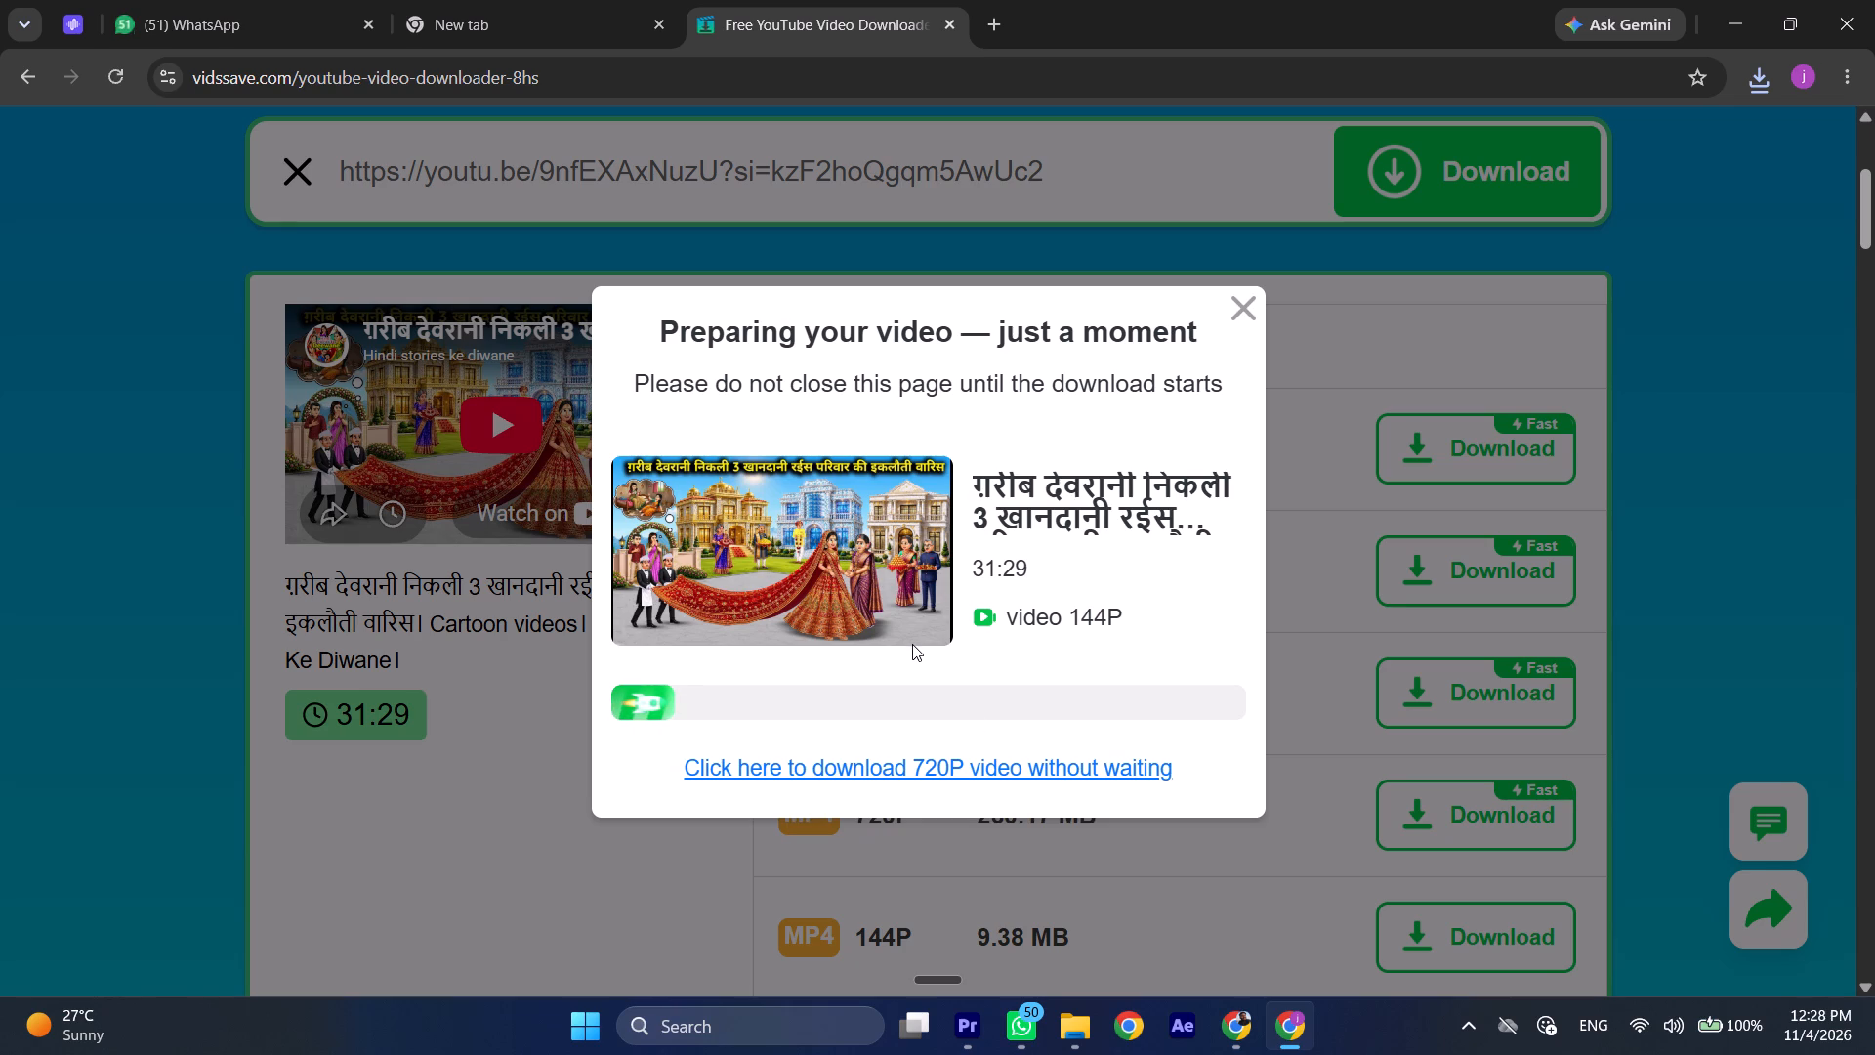
Switch back to the Adobe Podcast window and check the speech enhancement of the "Script number - 4" track.
{"action": "left_click", "coordinate": [1257, 1034]}
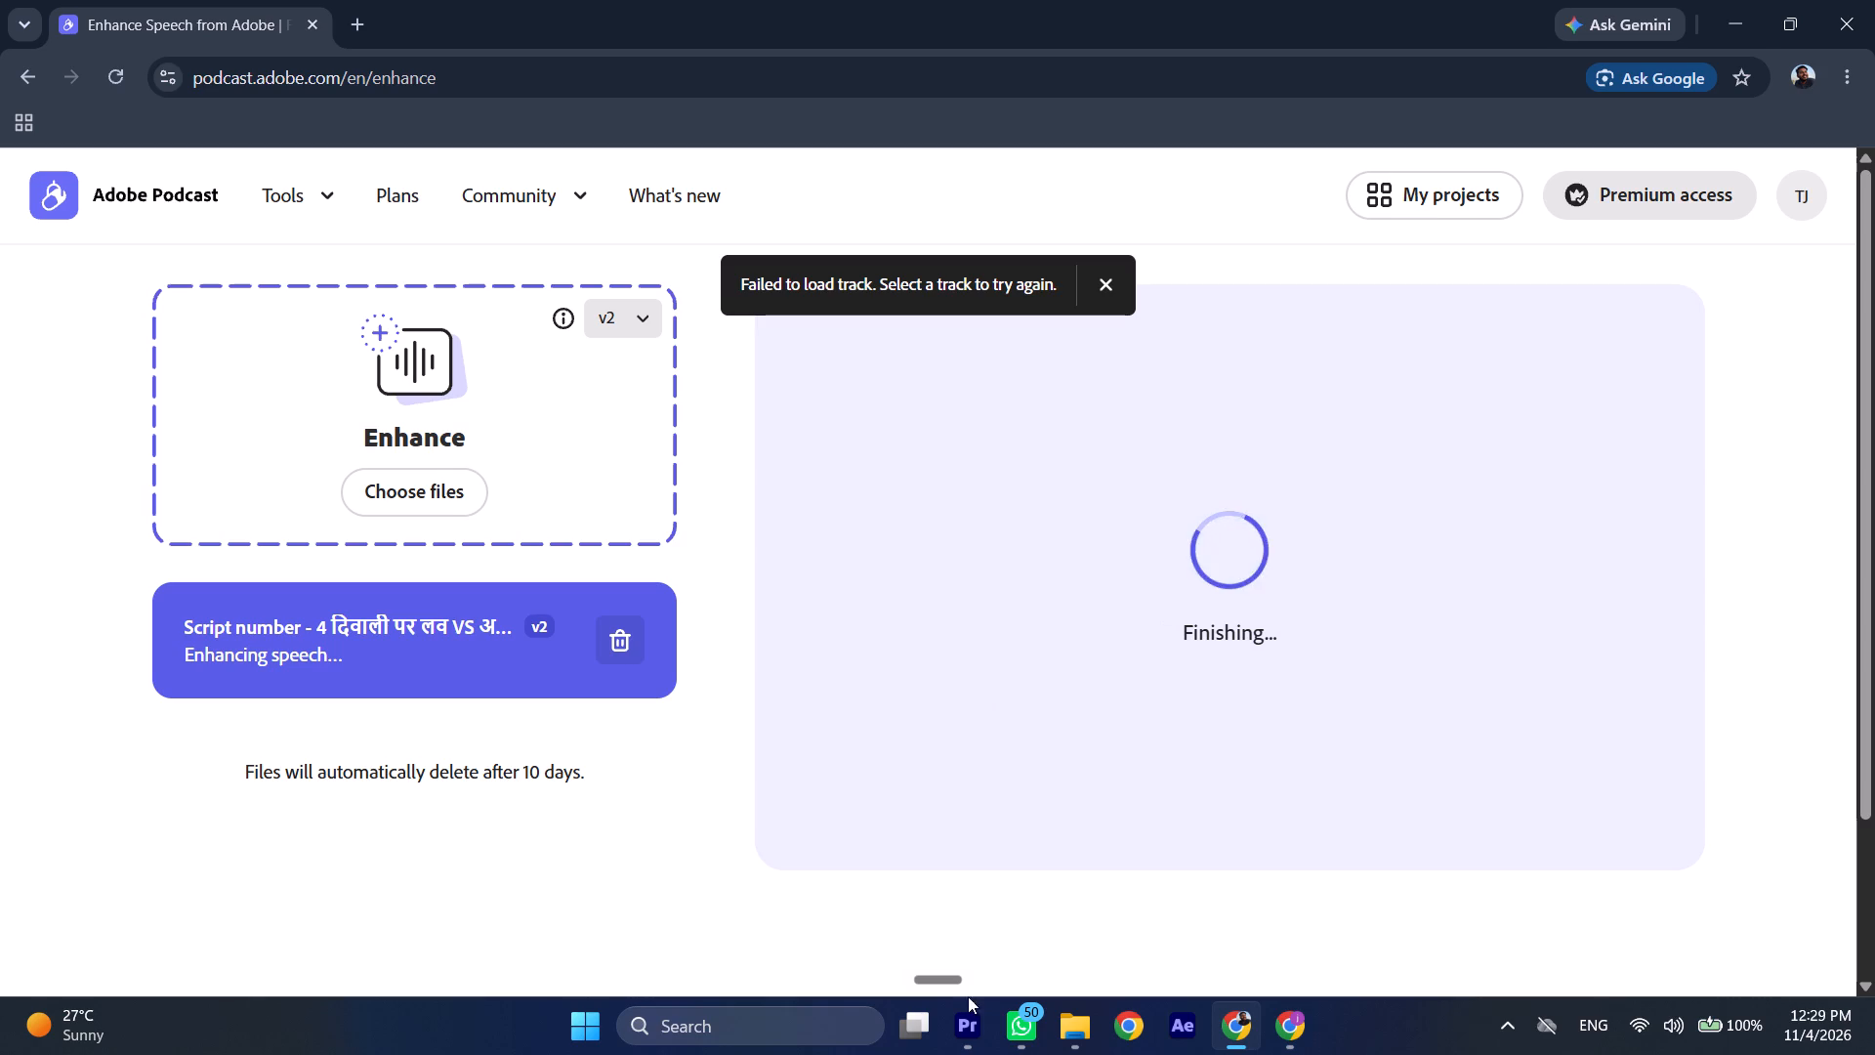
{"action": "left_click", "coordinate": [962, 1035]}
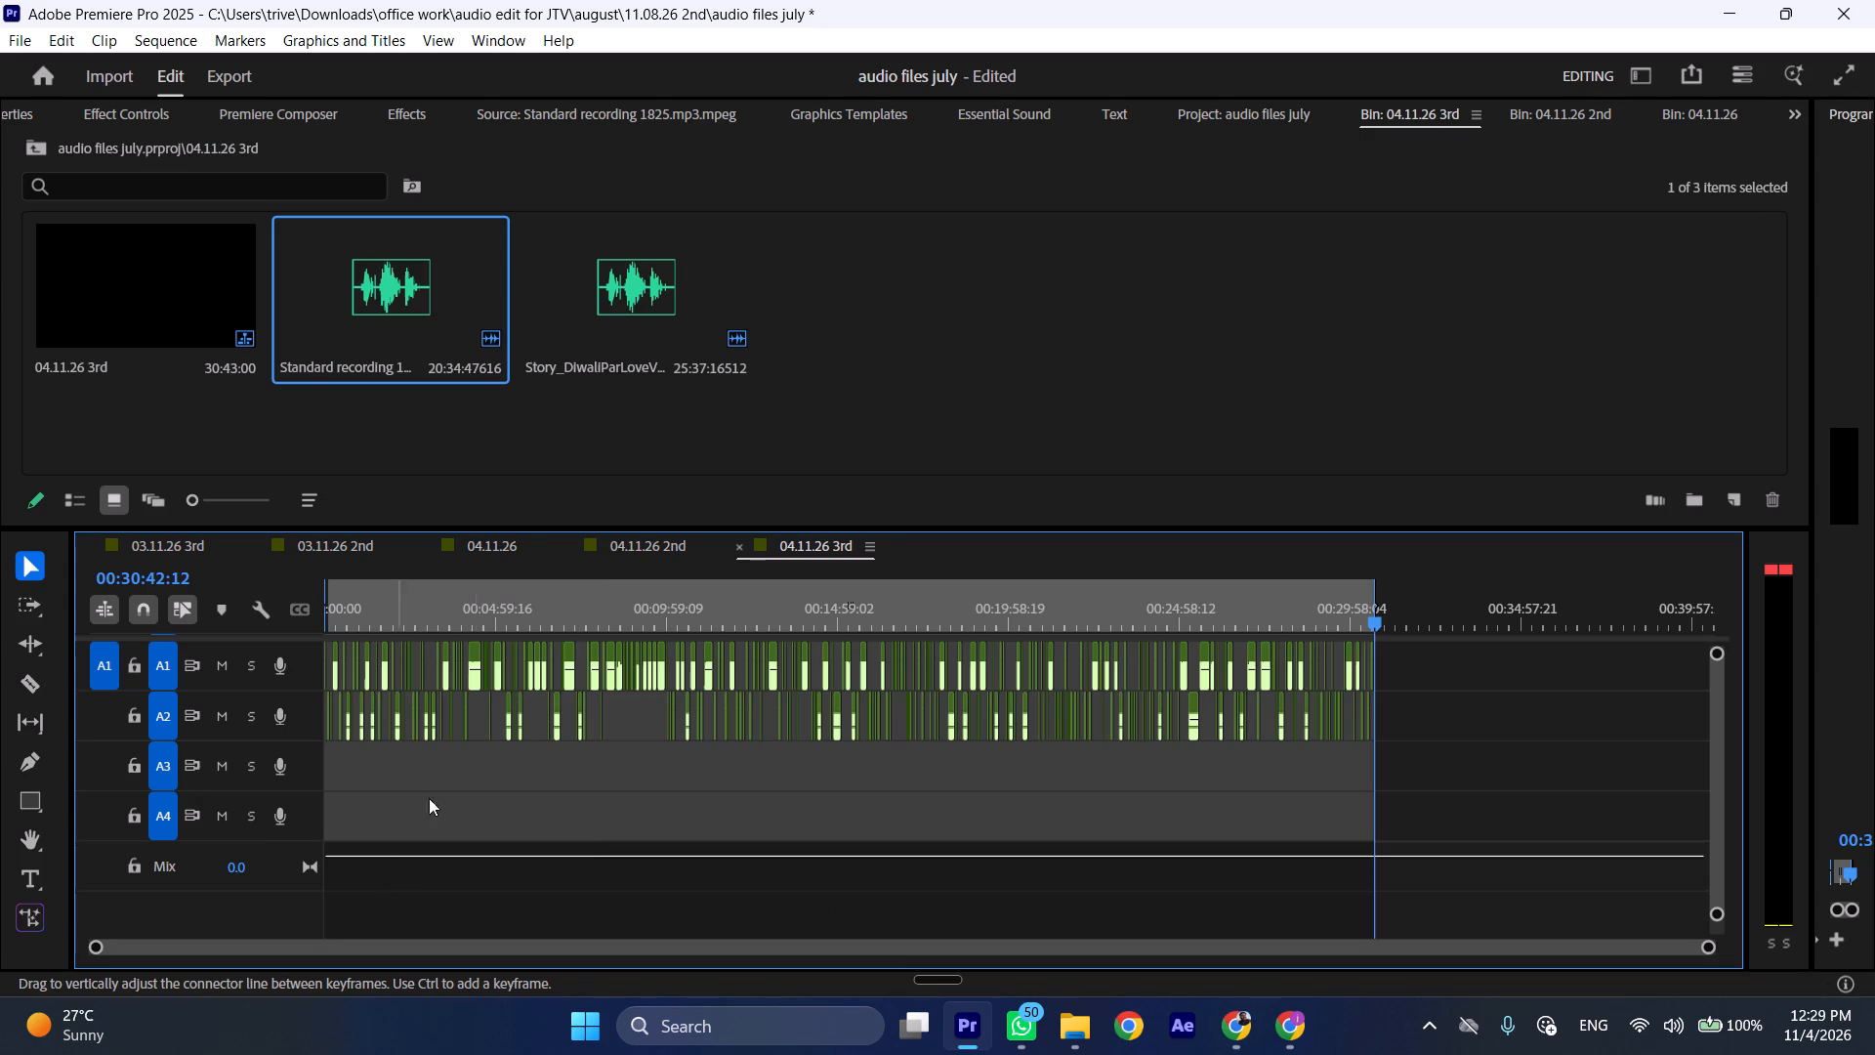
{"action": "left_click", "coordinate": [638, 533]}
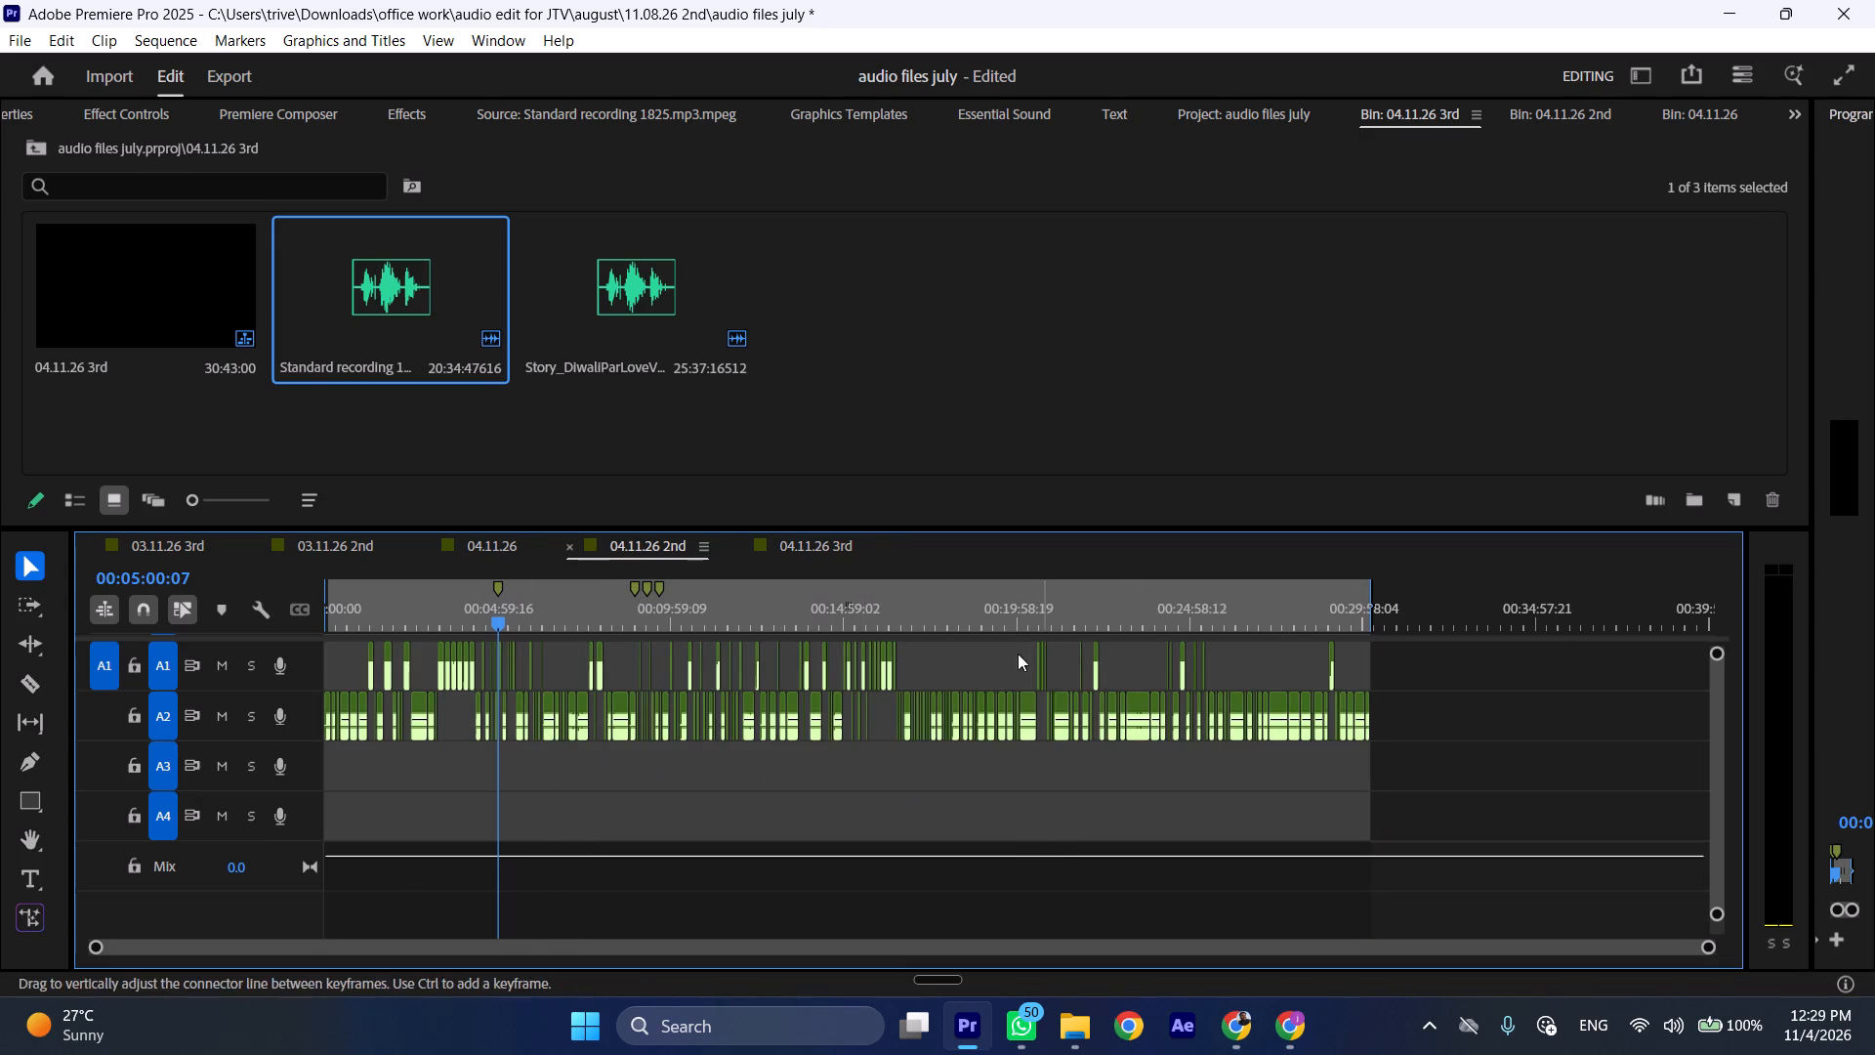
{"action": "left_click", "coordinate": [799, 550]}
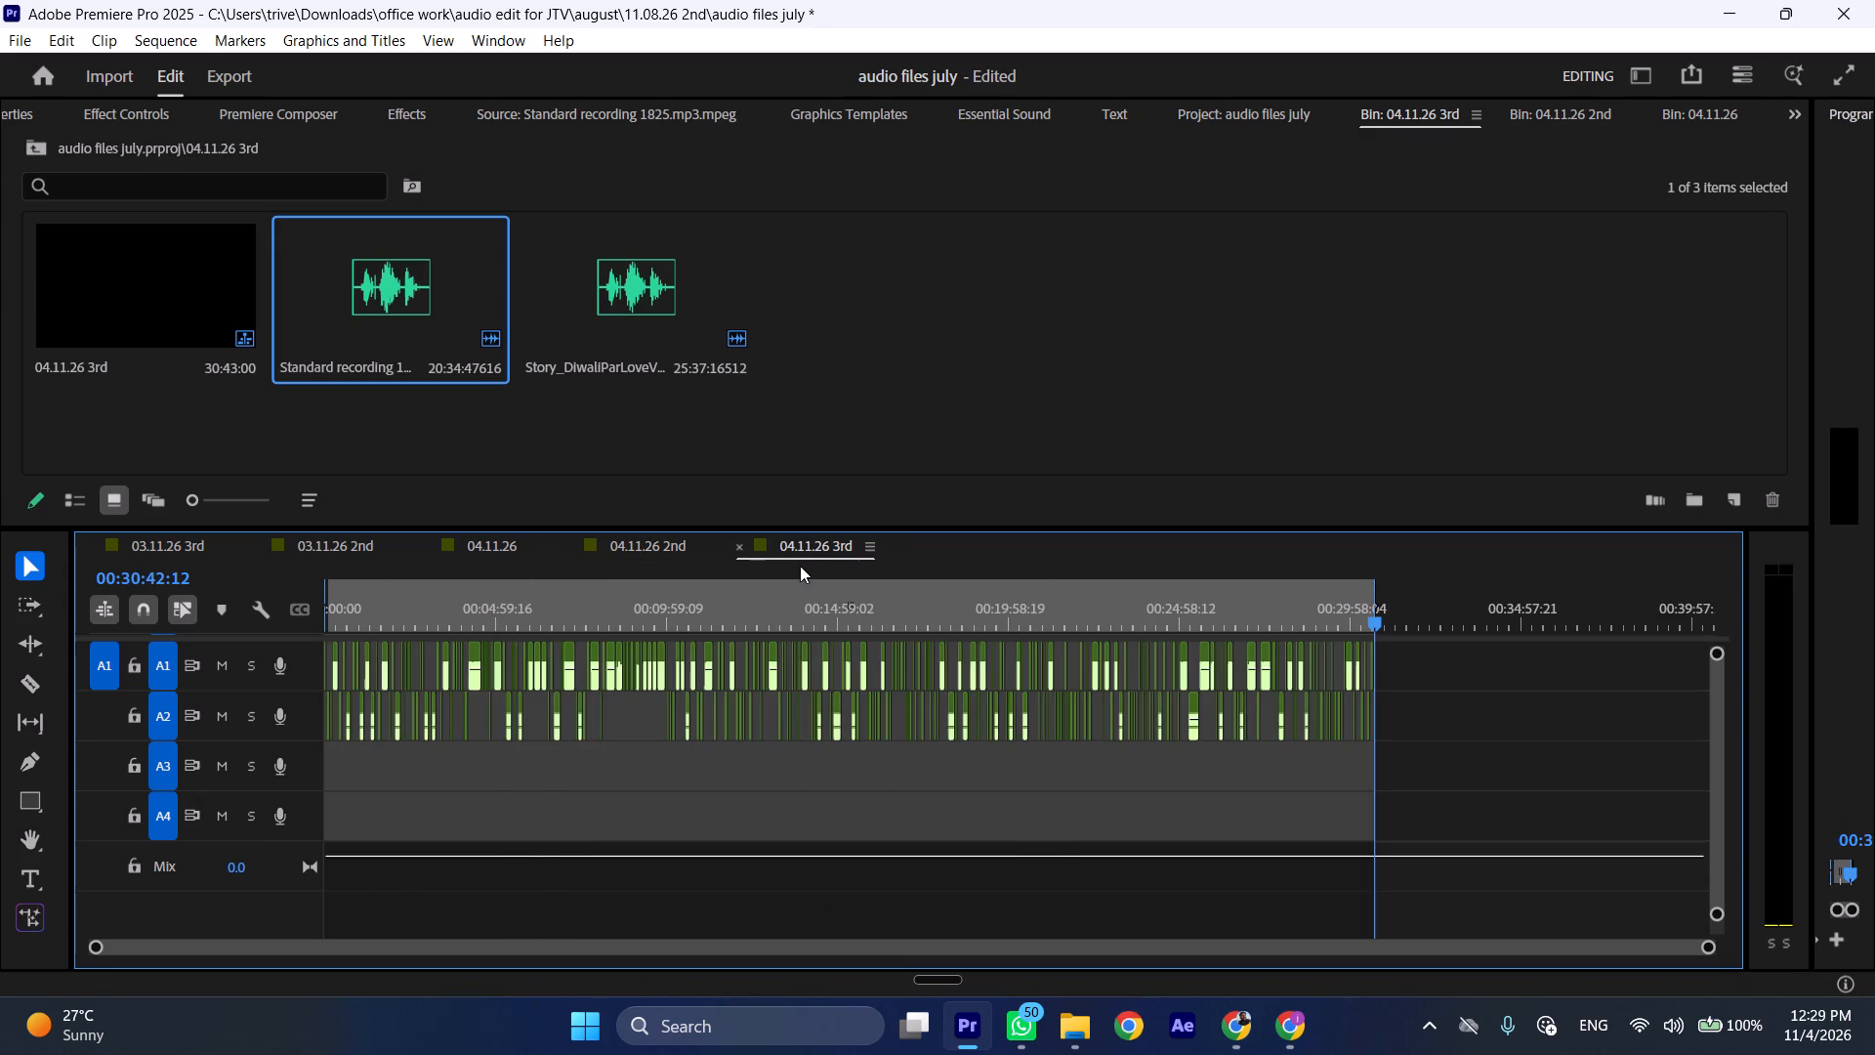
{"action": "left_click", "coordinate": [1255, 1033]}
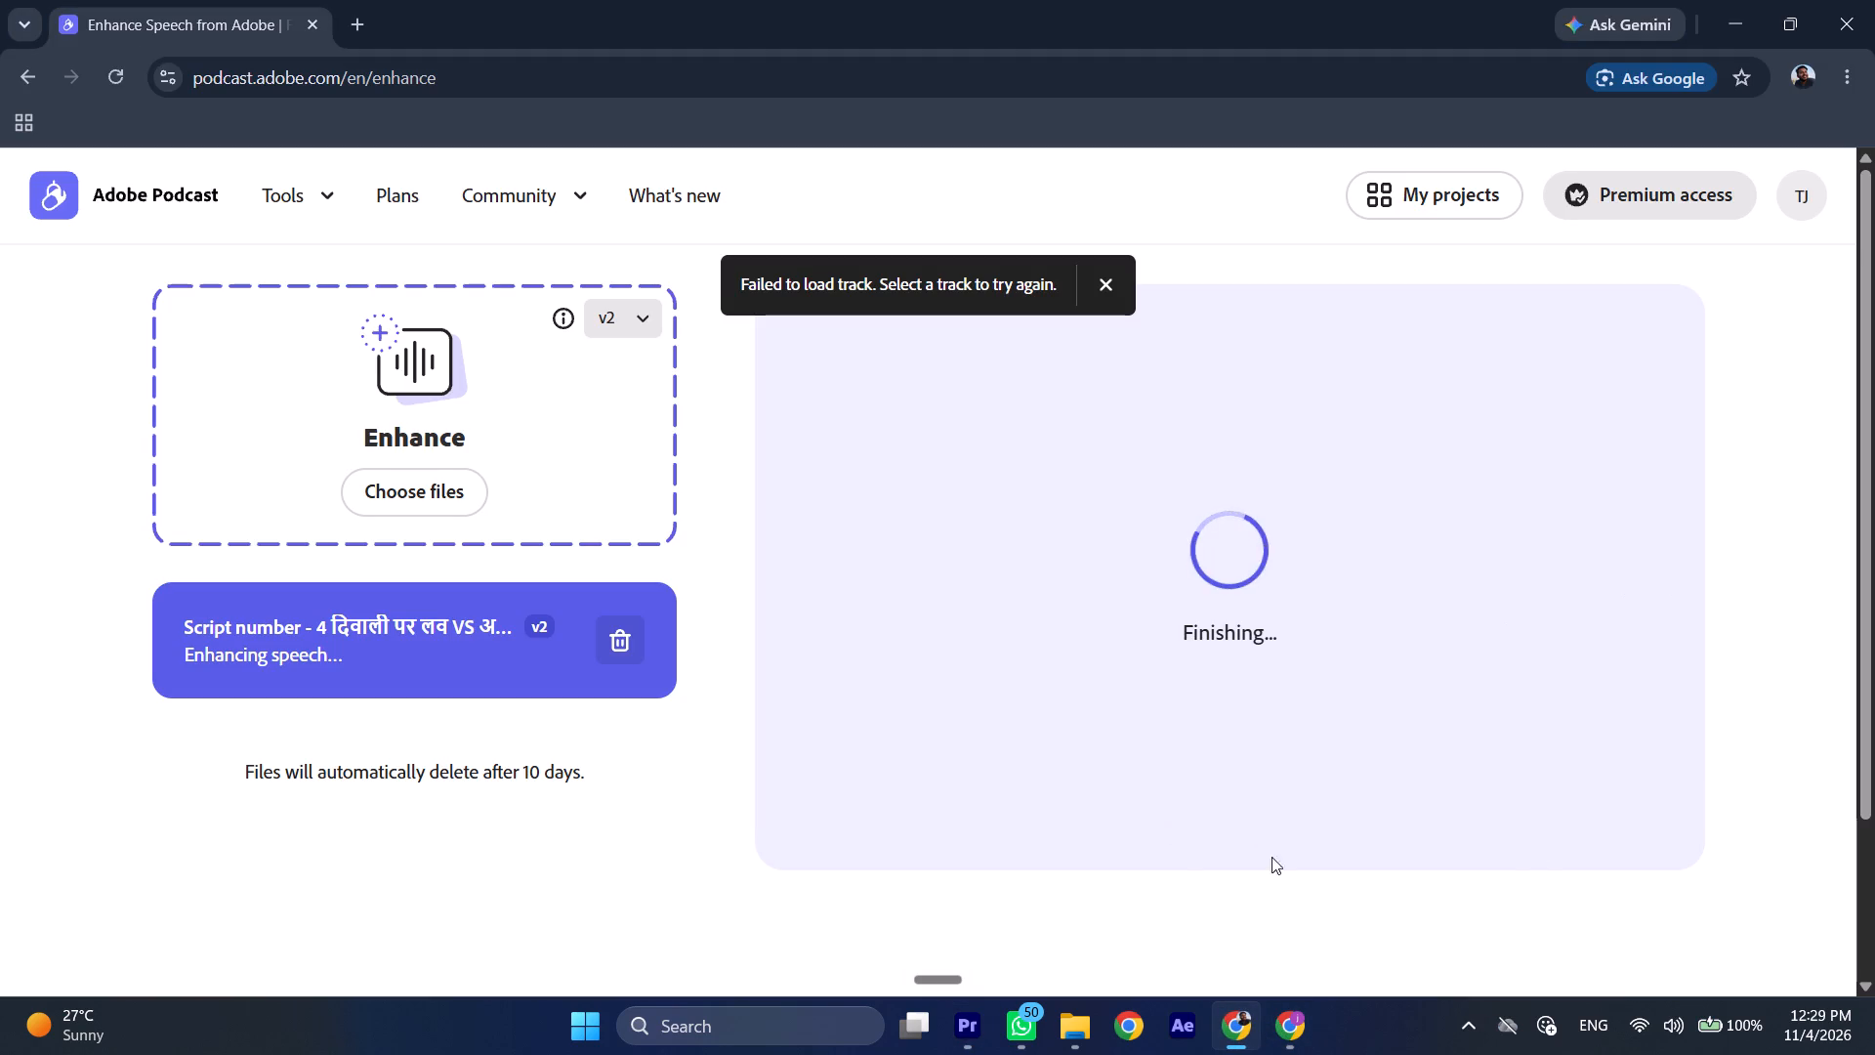
Switch to the video downloader page, download the 144P "ग़रीब देवरानी निकली 3 खानदानी रईस परिवार की इकलौती वारिस" video, and show it in its folder.
{"action": "left_click", "coordinate": [1295, 1031]}
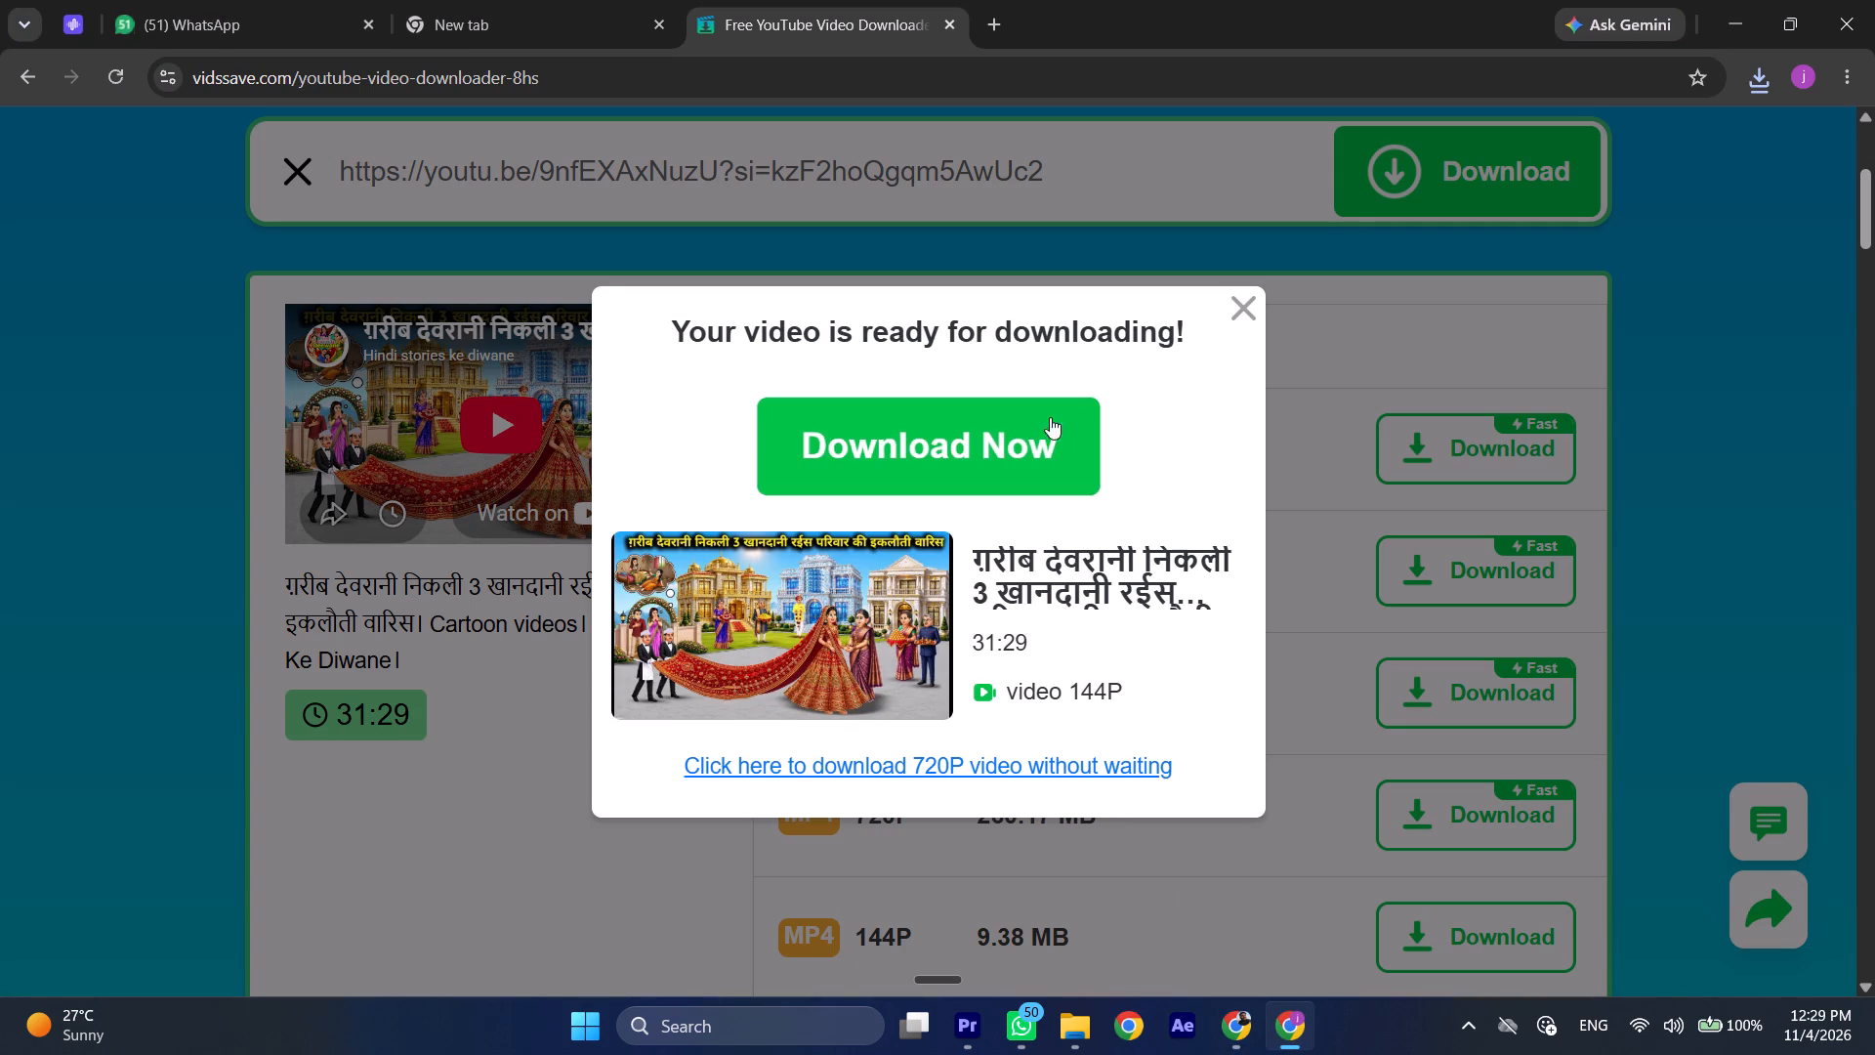
{"action": "left_click", "coordinate": [988, 440]}
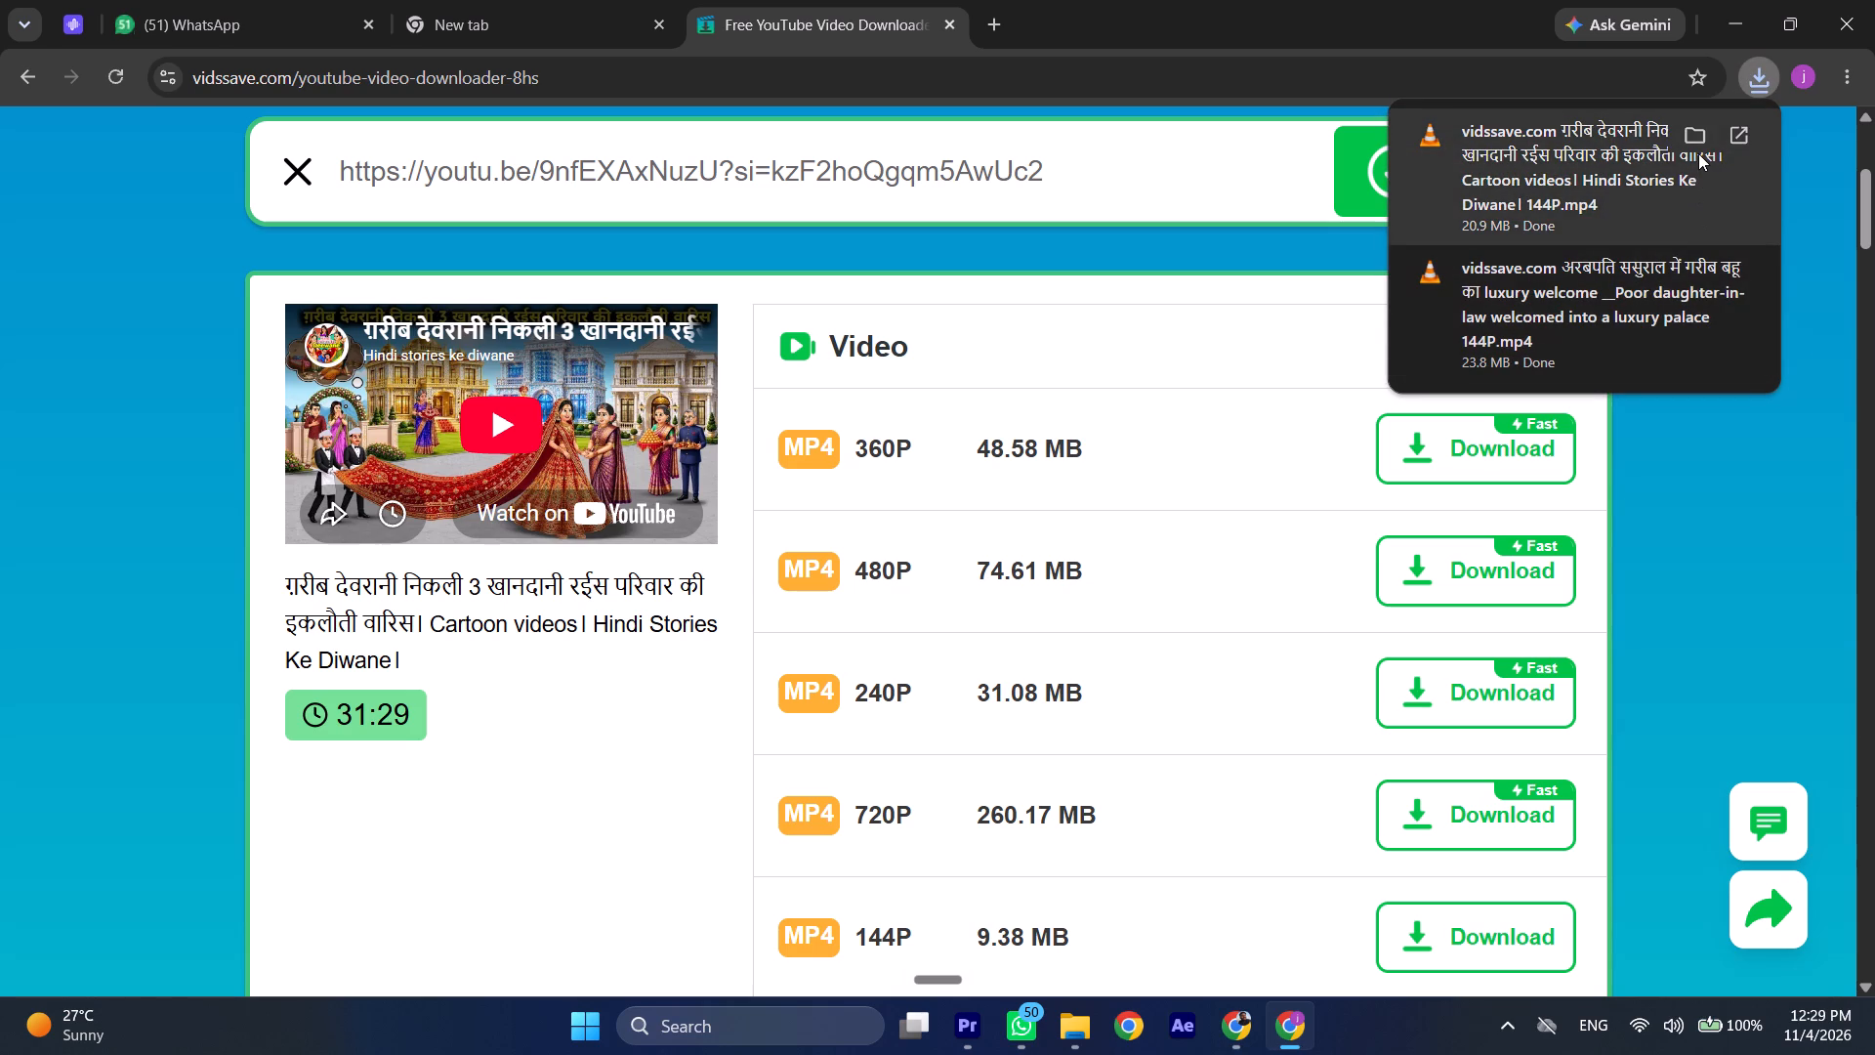
{"action": "left_click", "coordinate": [1690, 139]}
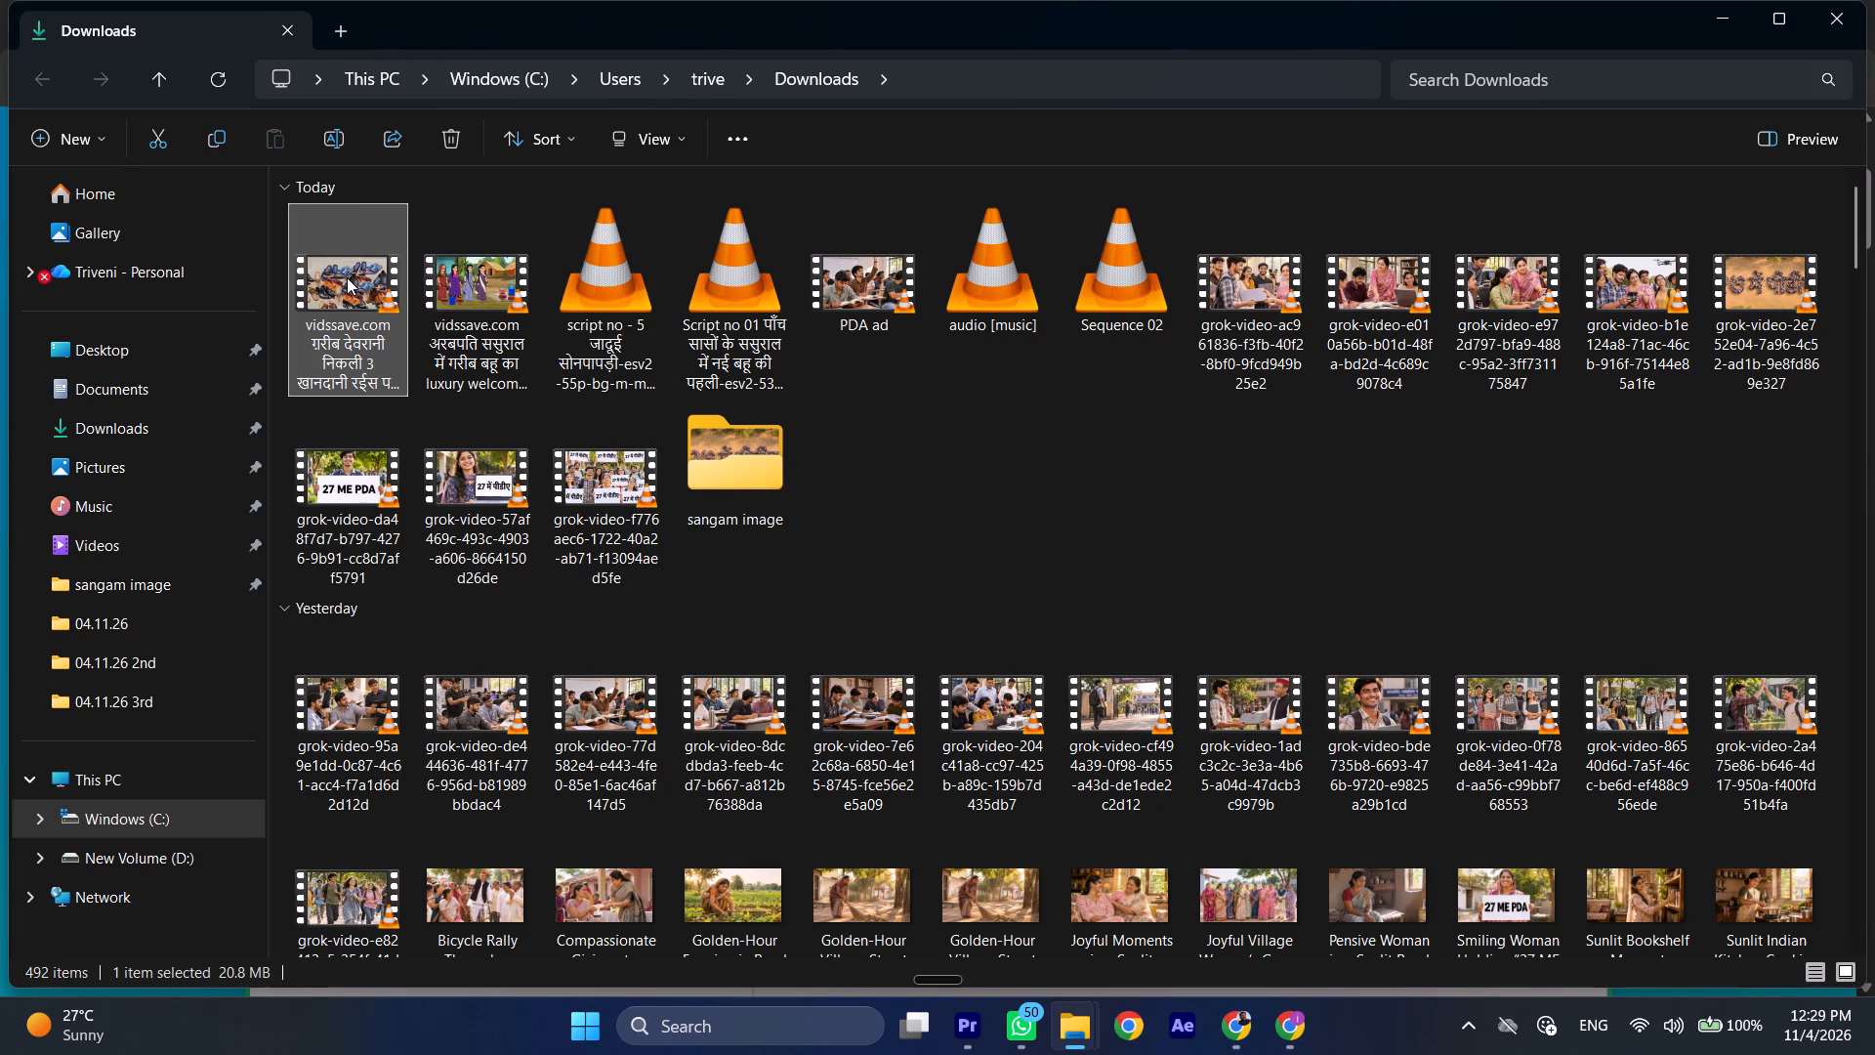
Open My Drive in Google Drive and upload the two newest vidssave.com videos from the Downloads folder.
{"action": "left_click", "coordinate": [1231, 1044]}
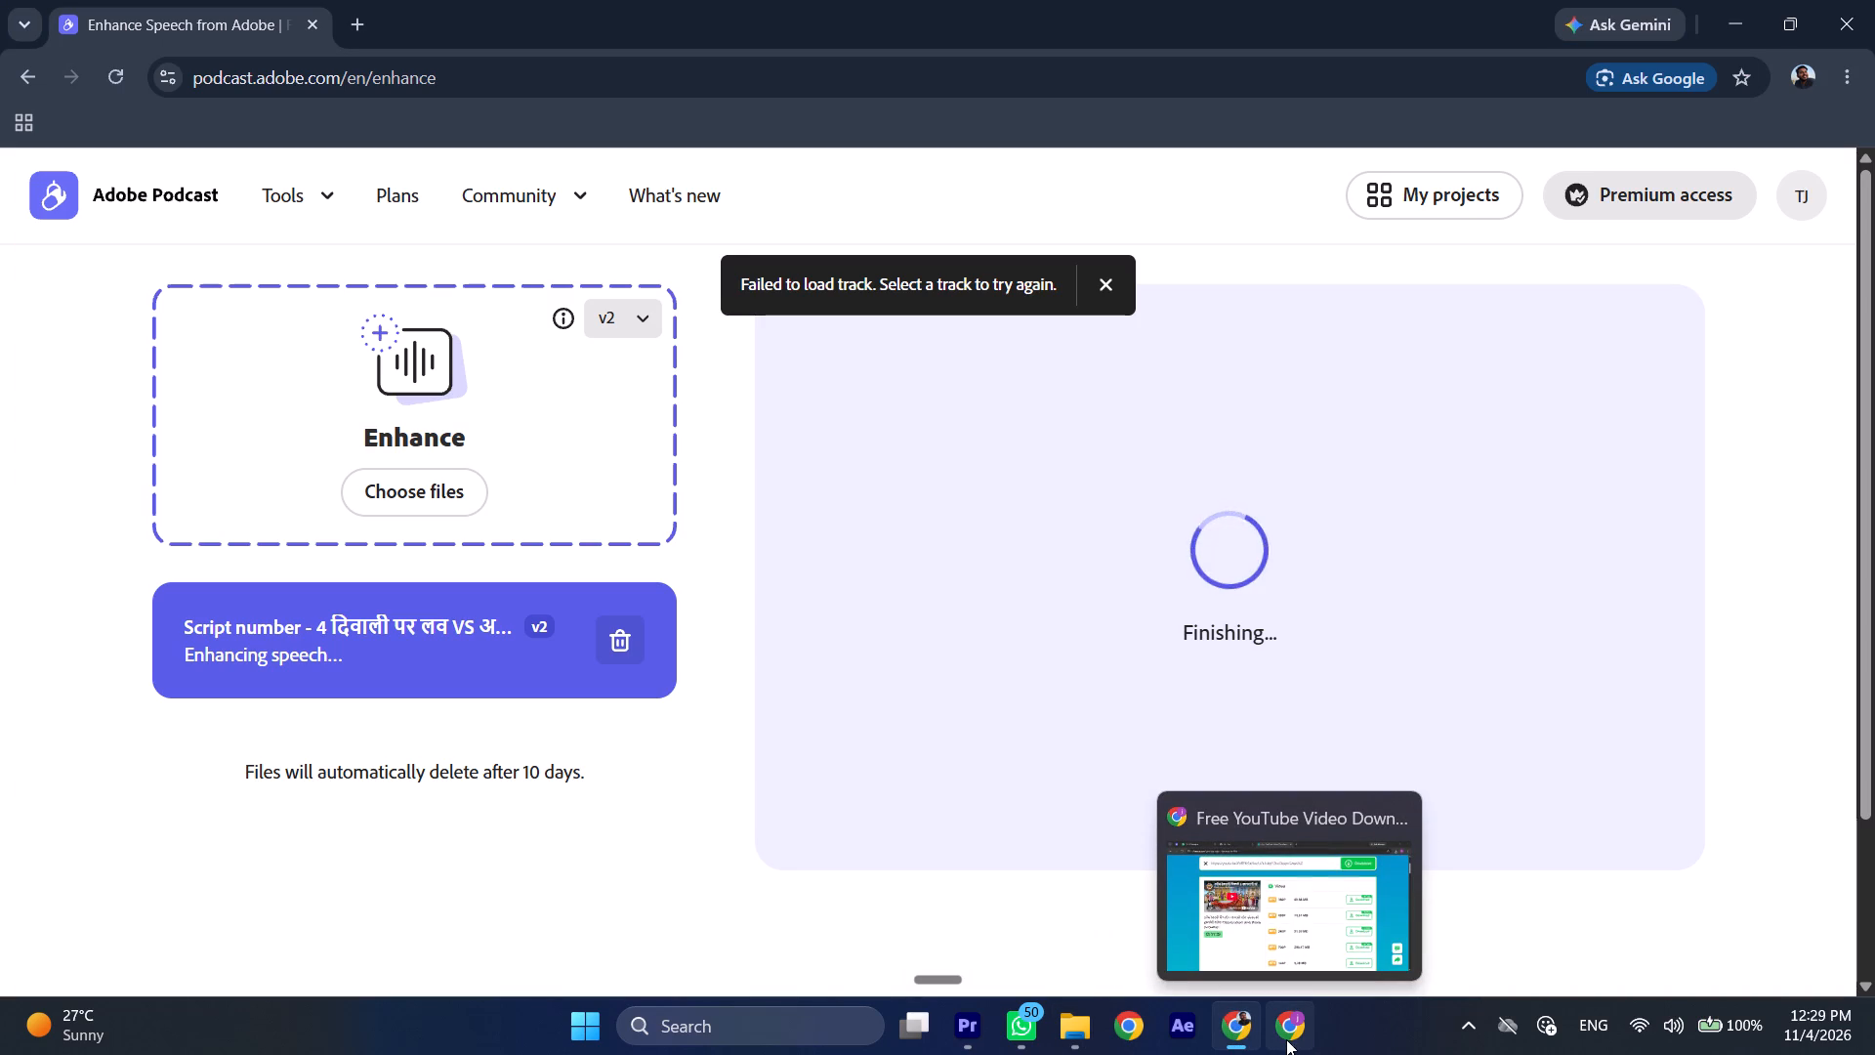
{"action": "left_click", "coordinate": [1286, 1039]}
{"action": "left_click", "coordinate": [475, 39]}
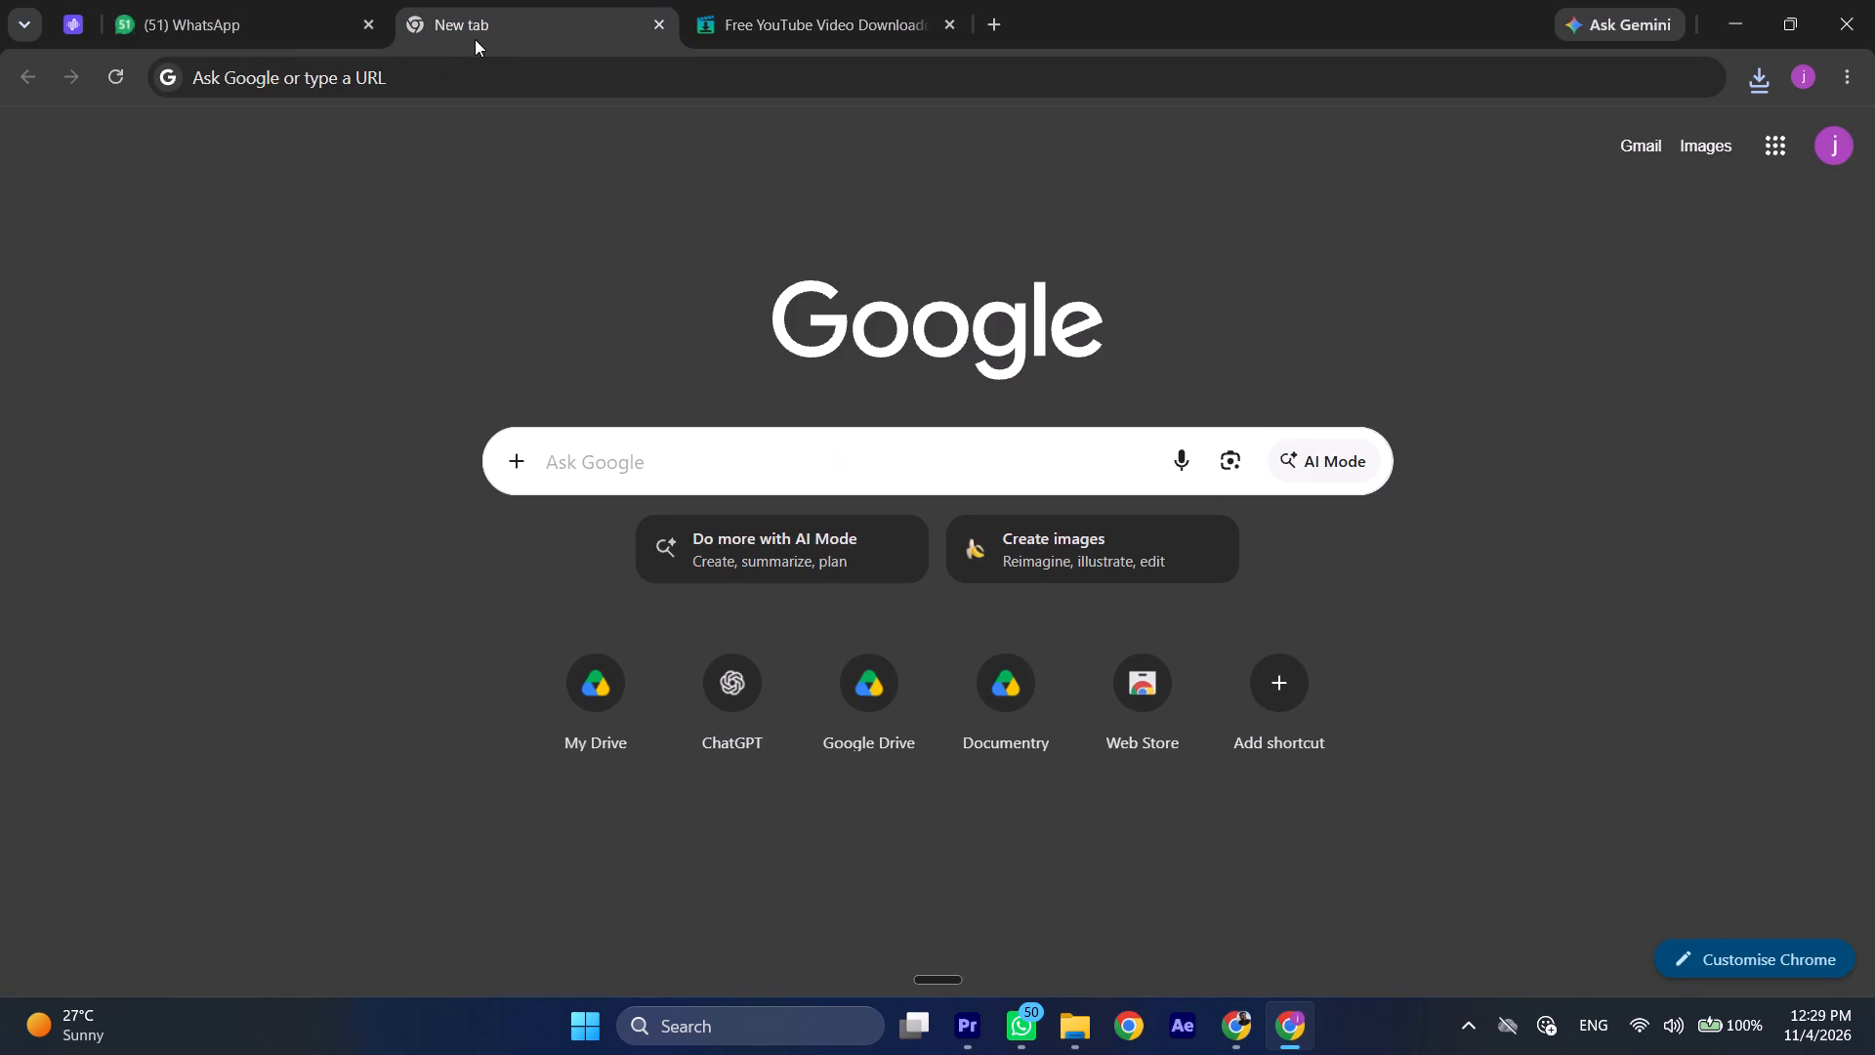
{"action": "left_click", "coordinate": [602, 677]}
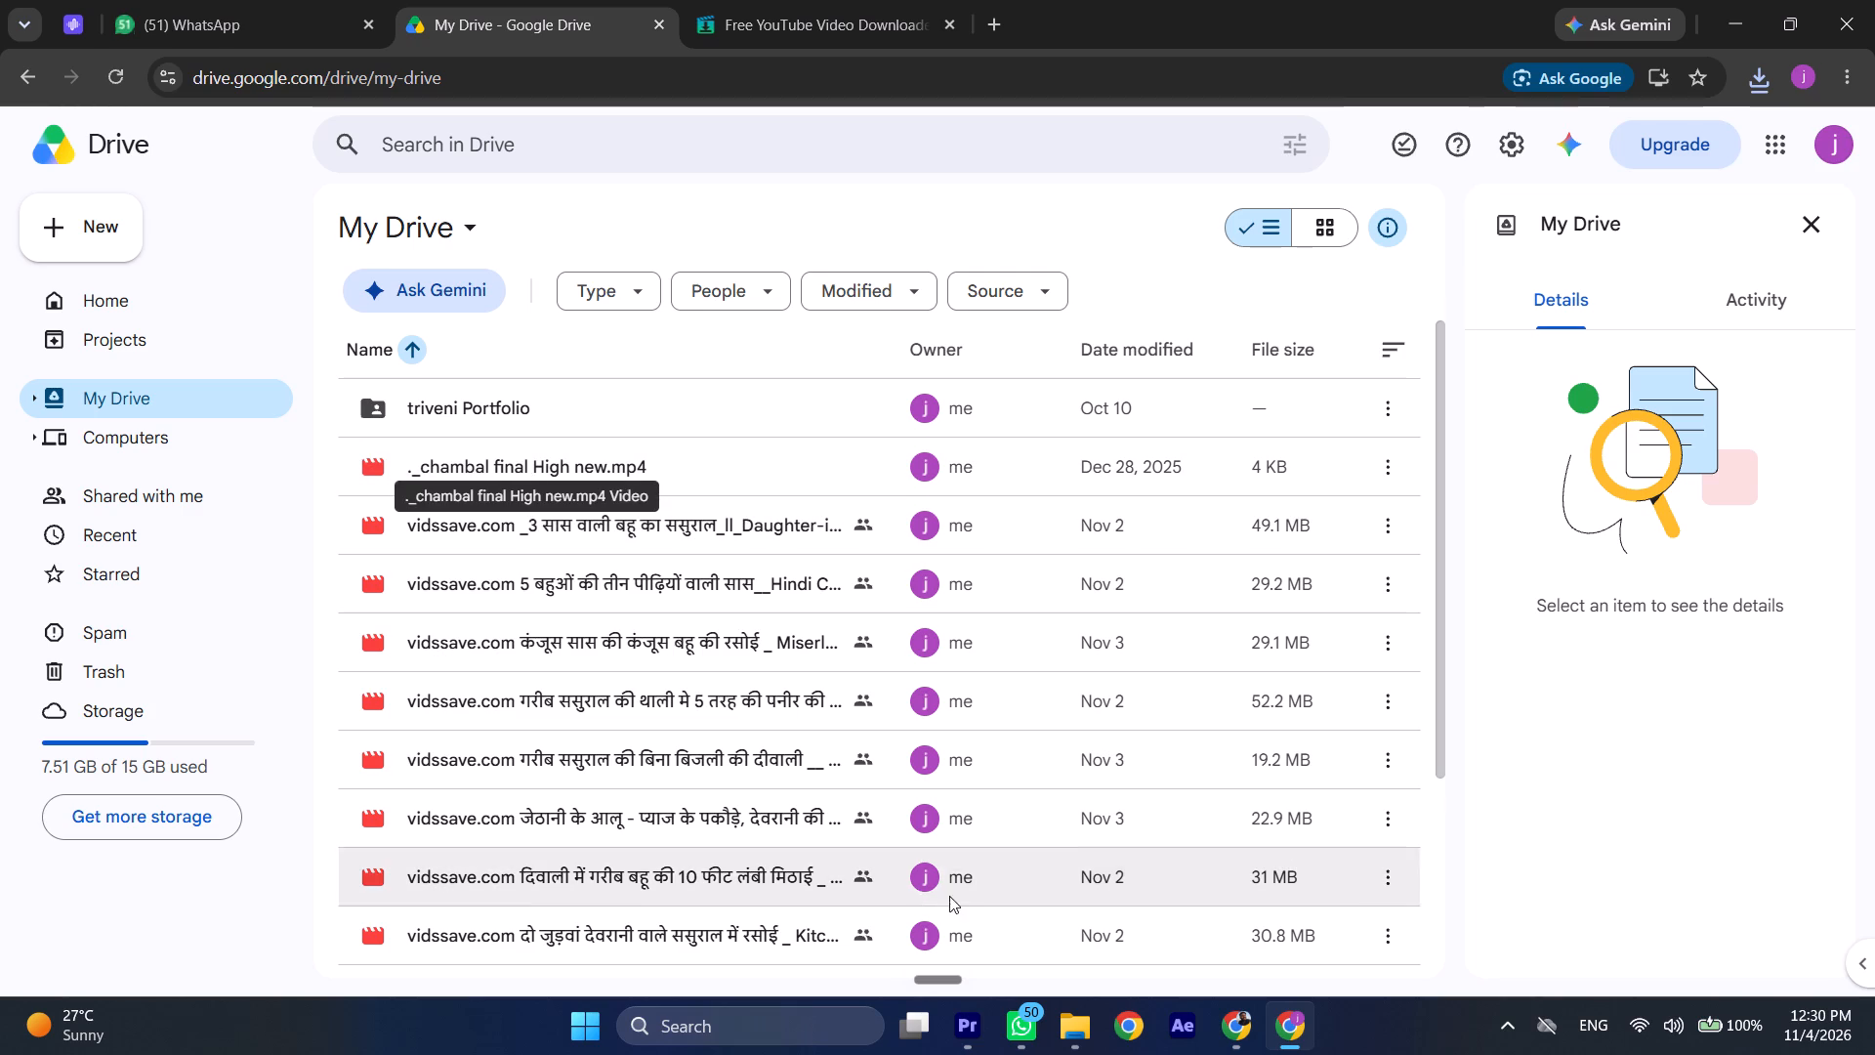
{"action": "left_click", "coordinate": [1117, 932]}
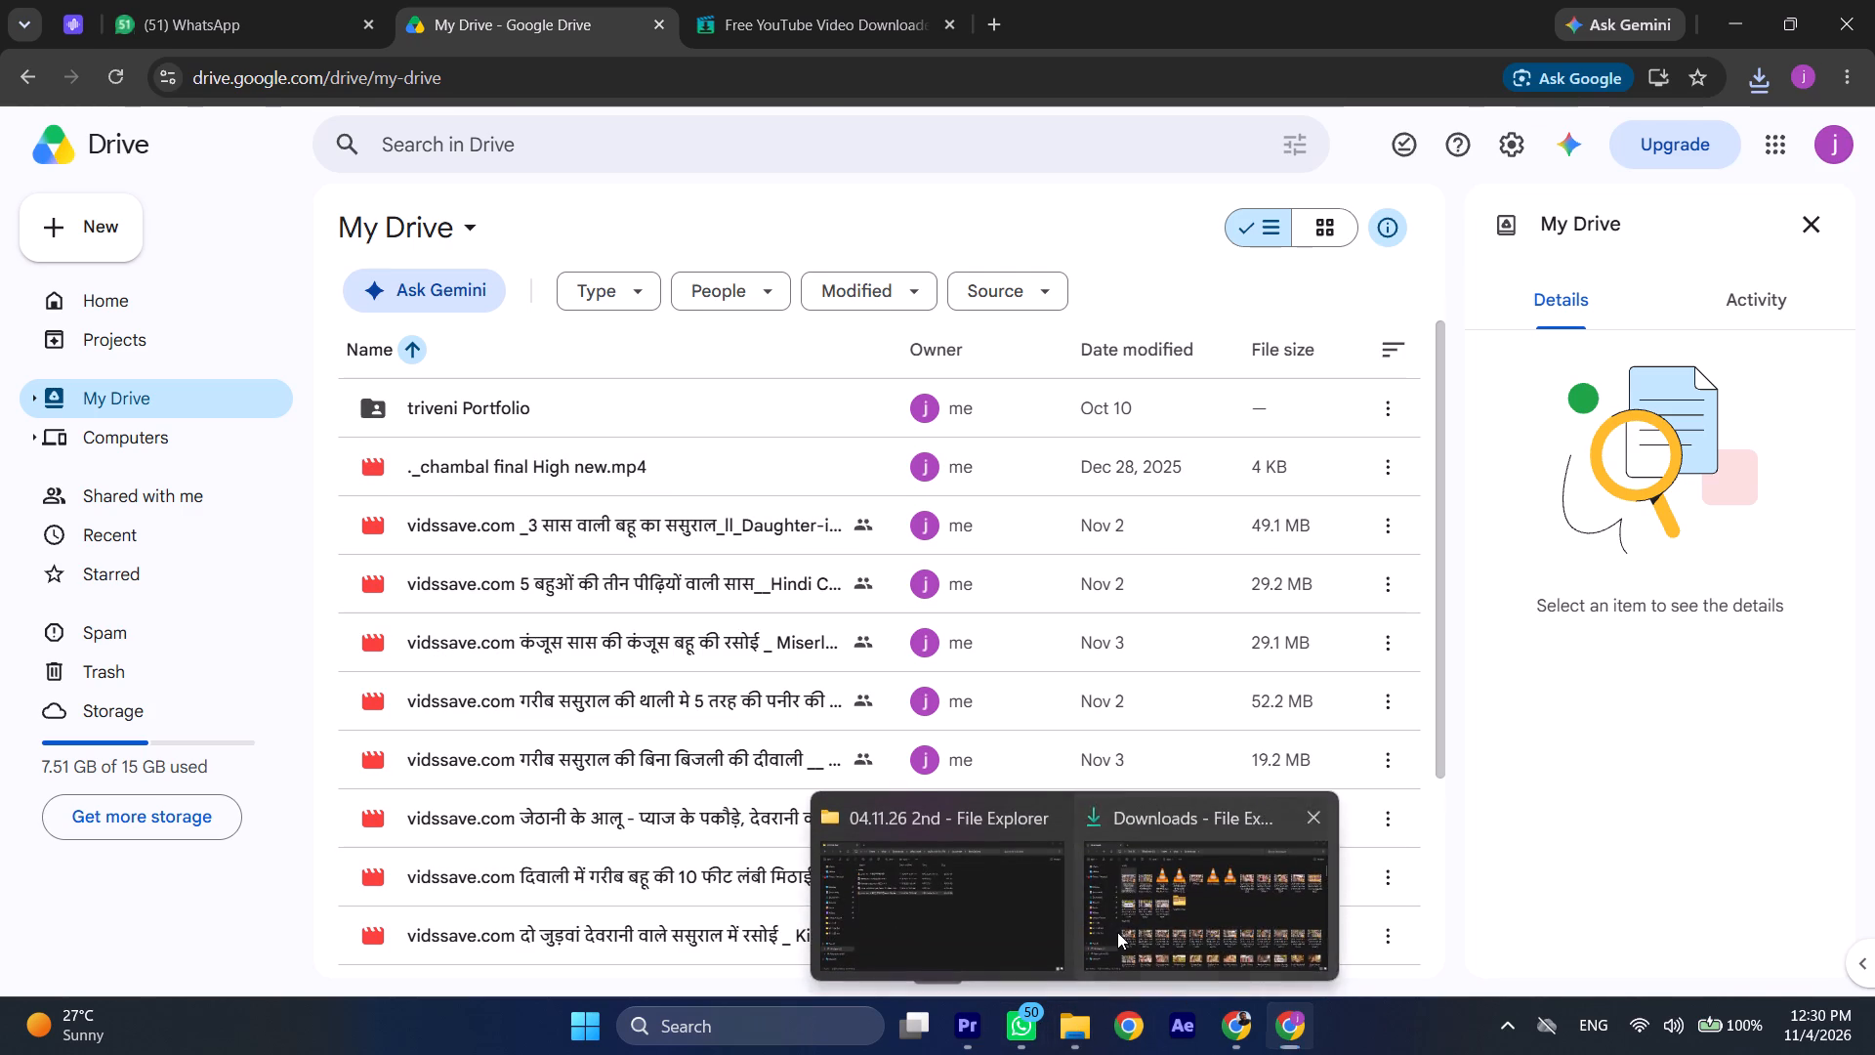
{"action": "left_click", "coordinate": [151, 427]}
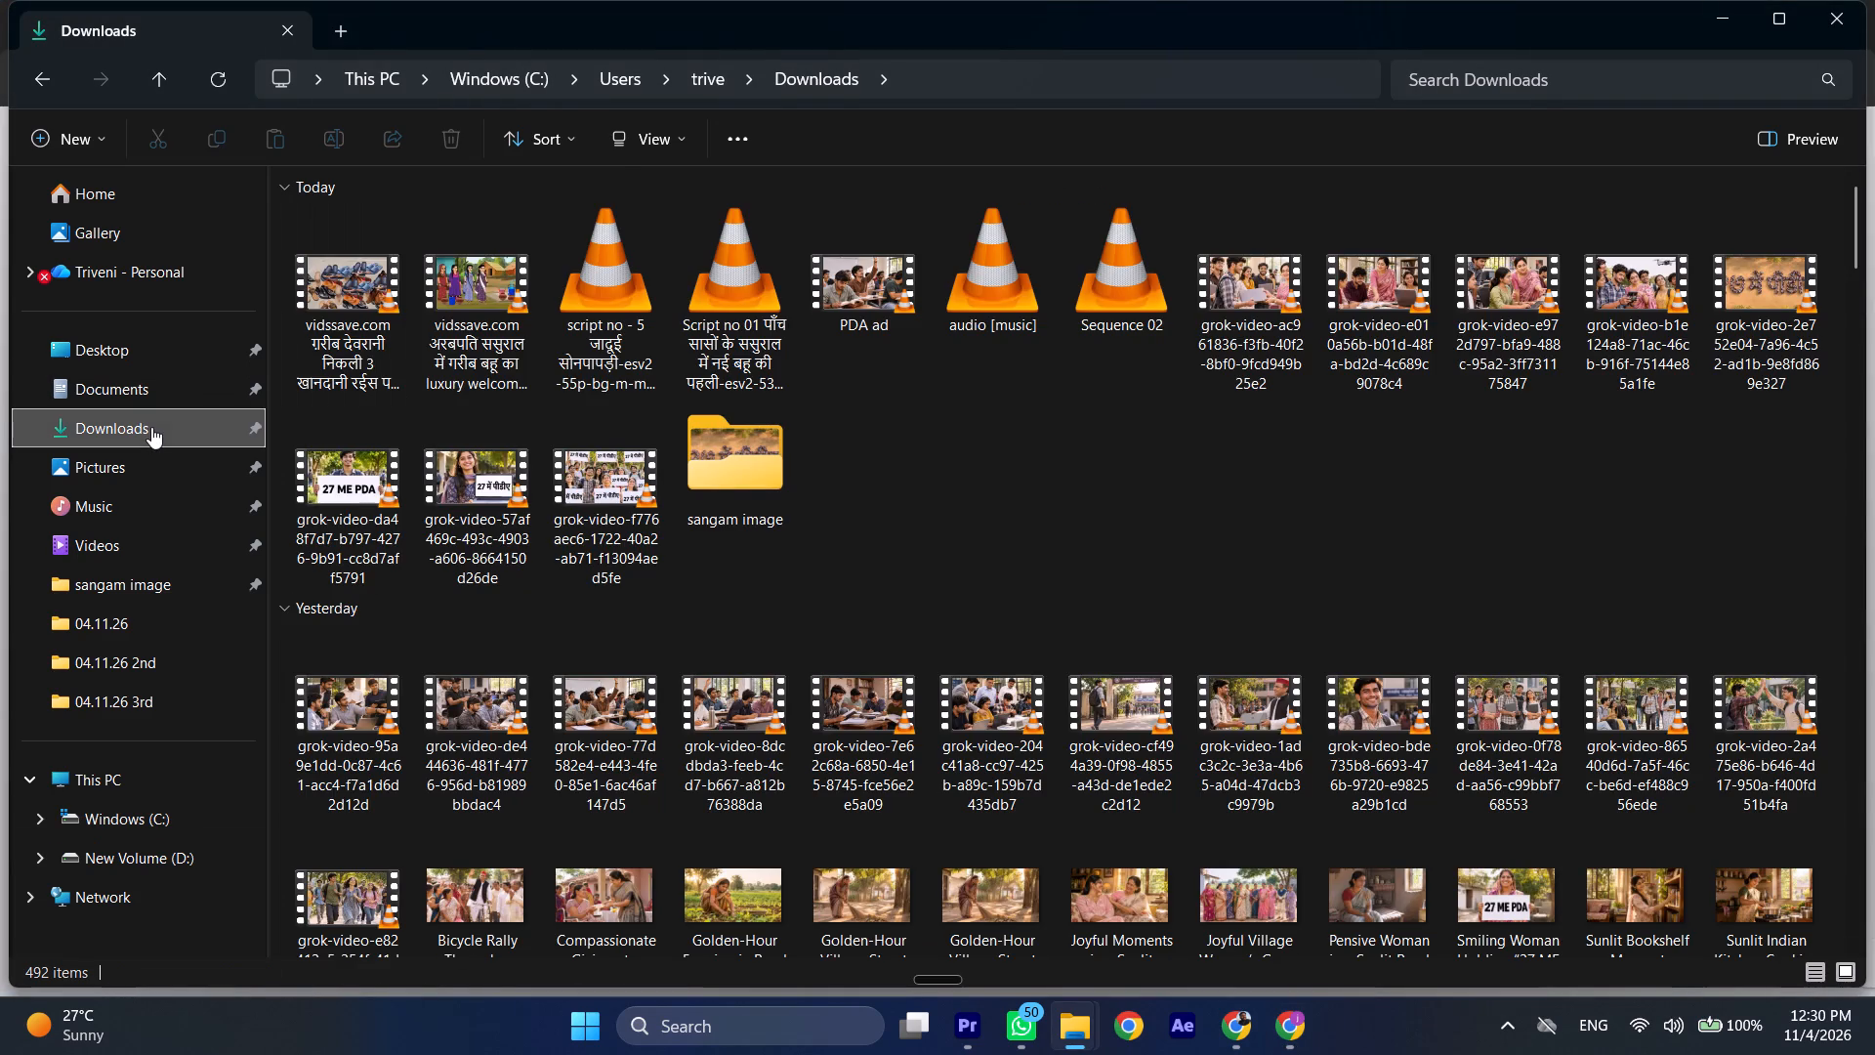
{"action": "left_click_drag", "start_coordinate": [275, 311], "coordinate": [472, 313]}
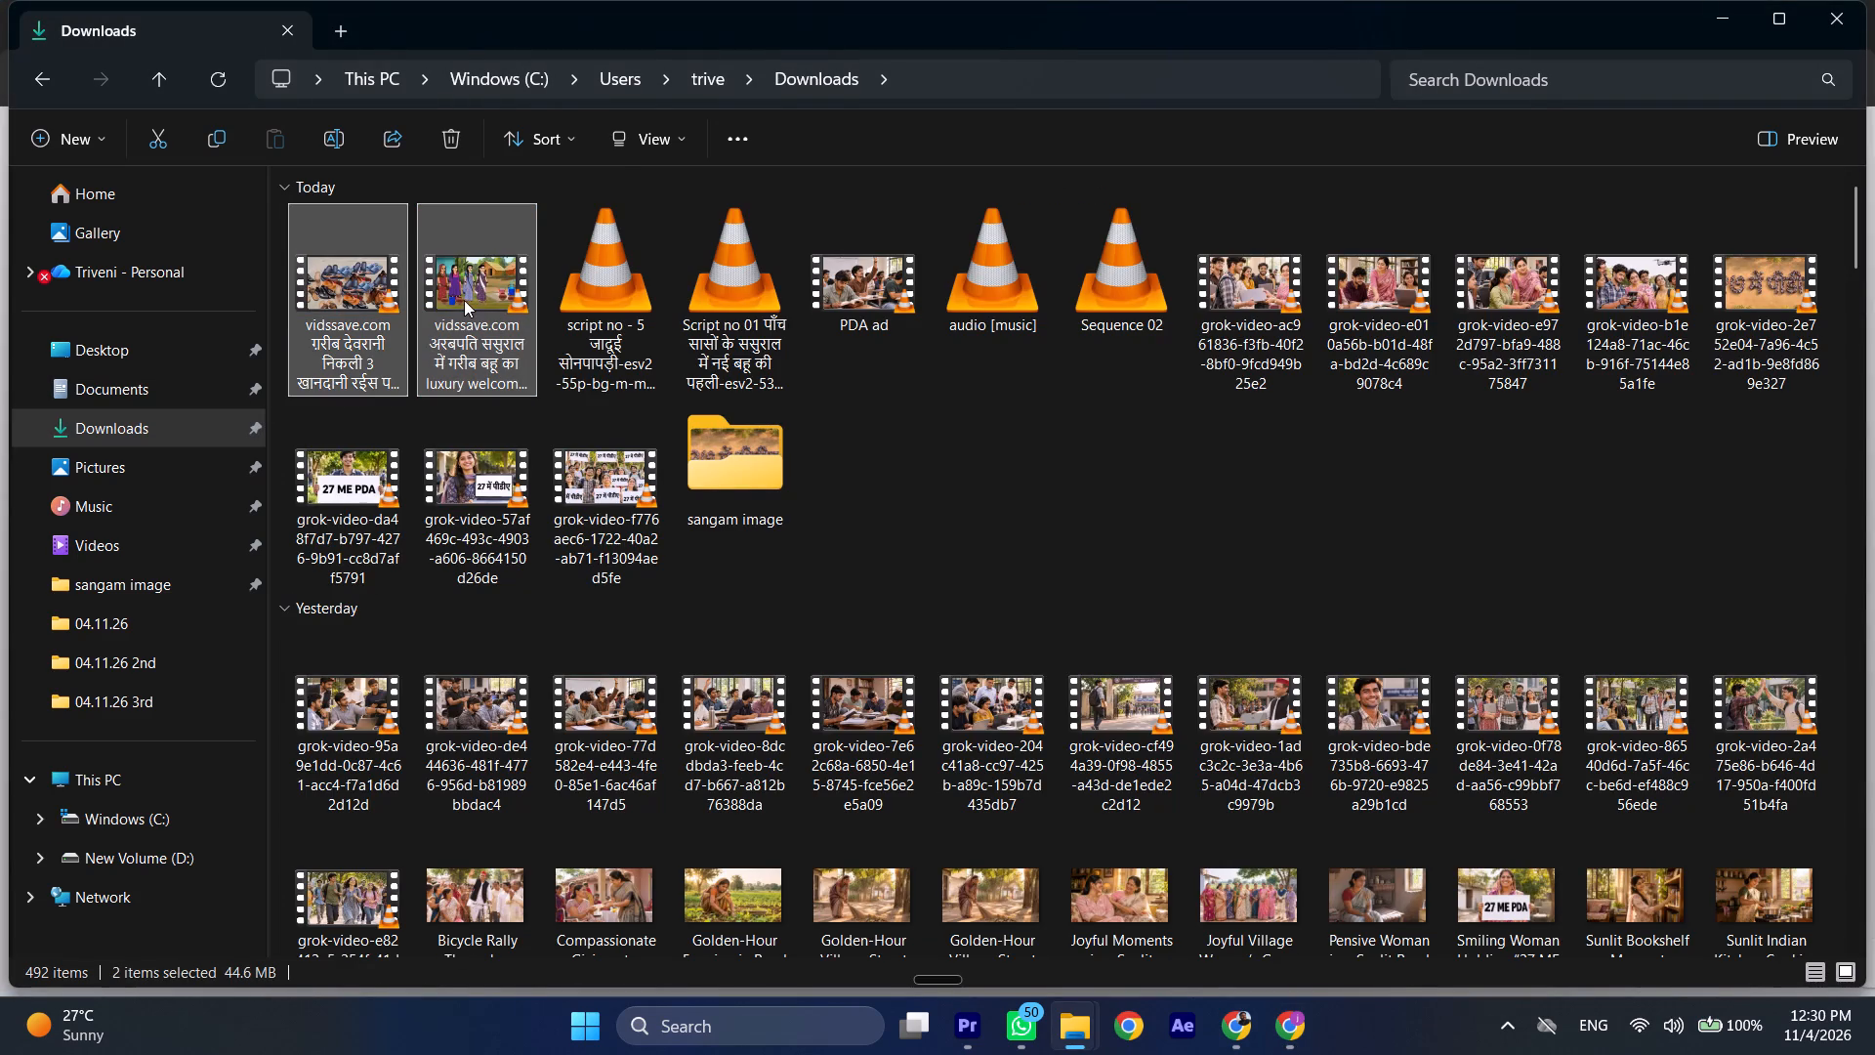
{"action": "left_click_drag", "start_coordinate": [464, 300], "coordinate": [799, 722]}
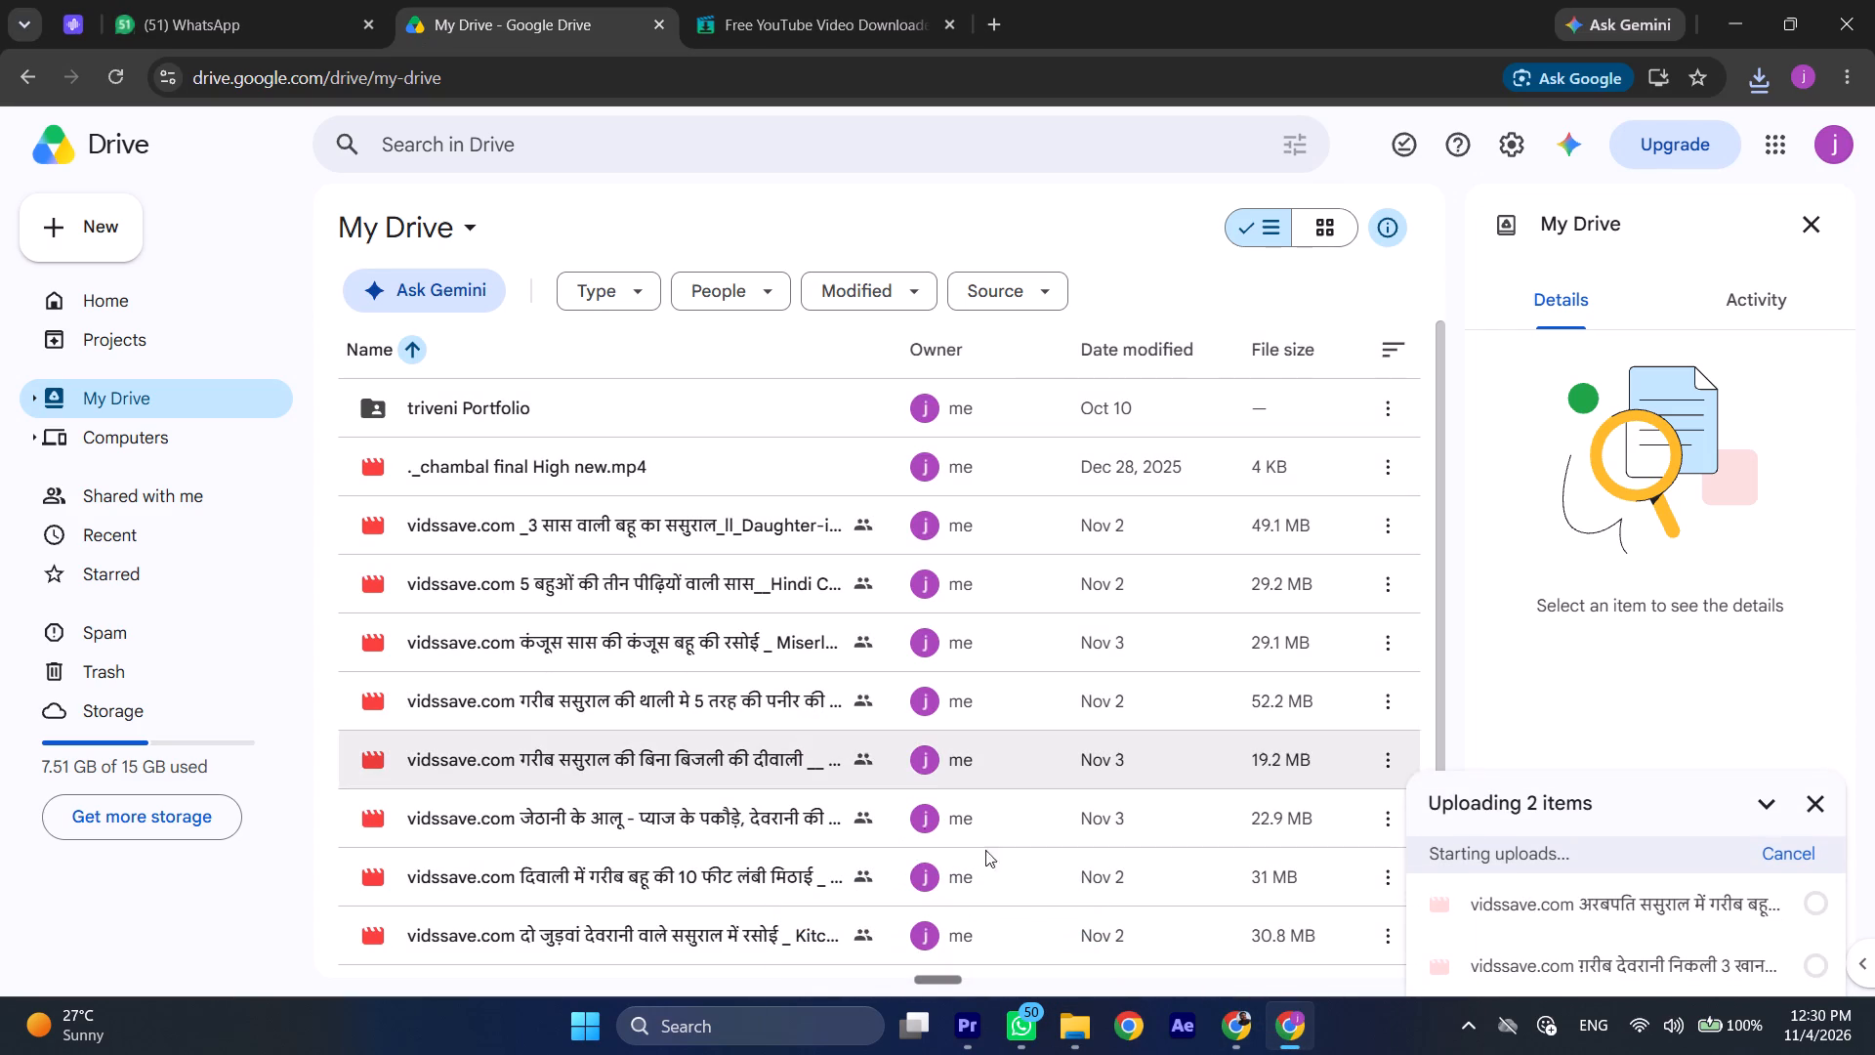
Return to Adobe Podcast and set the "Script number - 4" track's Music and Background to 0% and Speech to 55%.
{"action": "left_click", "coordinate": [1228, 1027]}
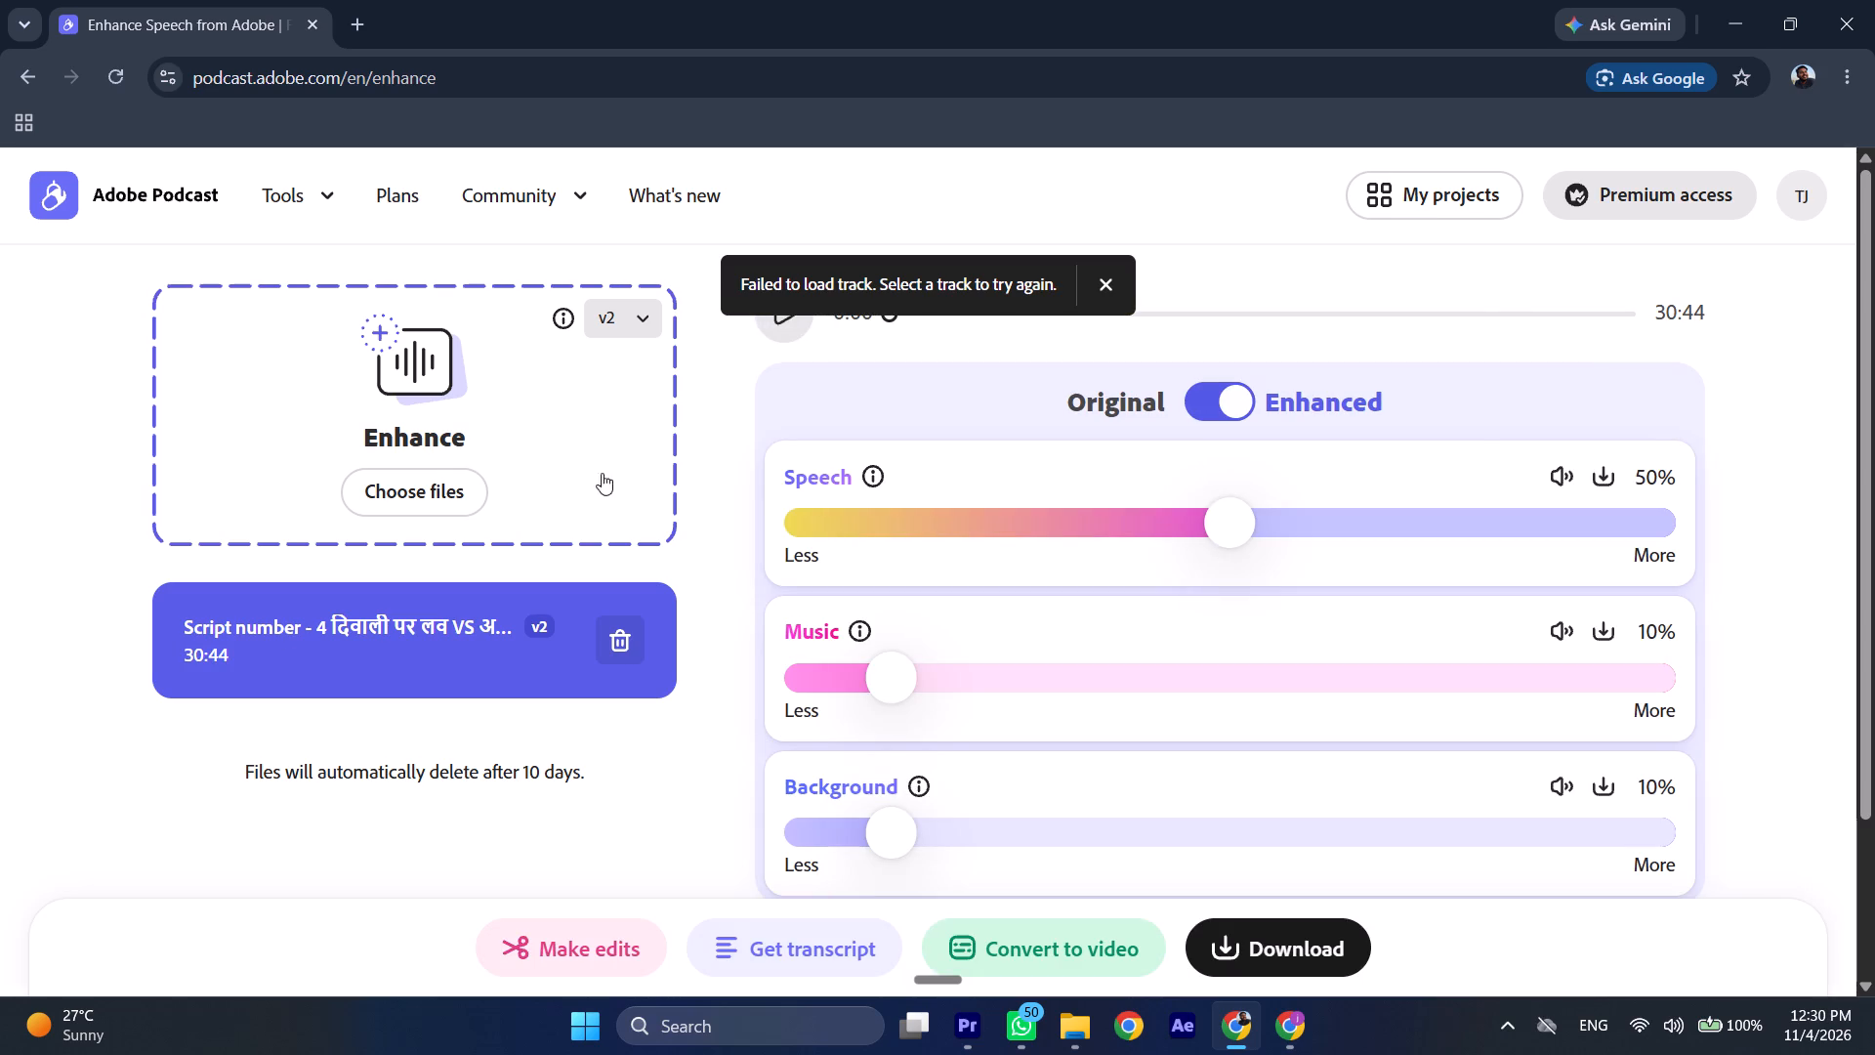
{"action": "left_click_drag", "start_coordinate": [910, 673], "coordinate": [760, 692]}
{"action": "left_click_drag", "start_coordinate": [912, 850], "coordinate": [747, 849]}
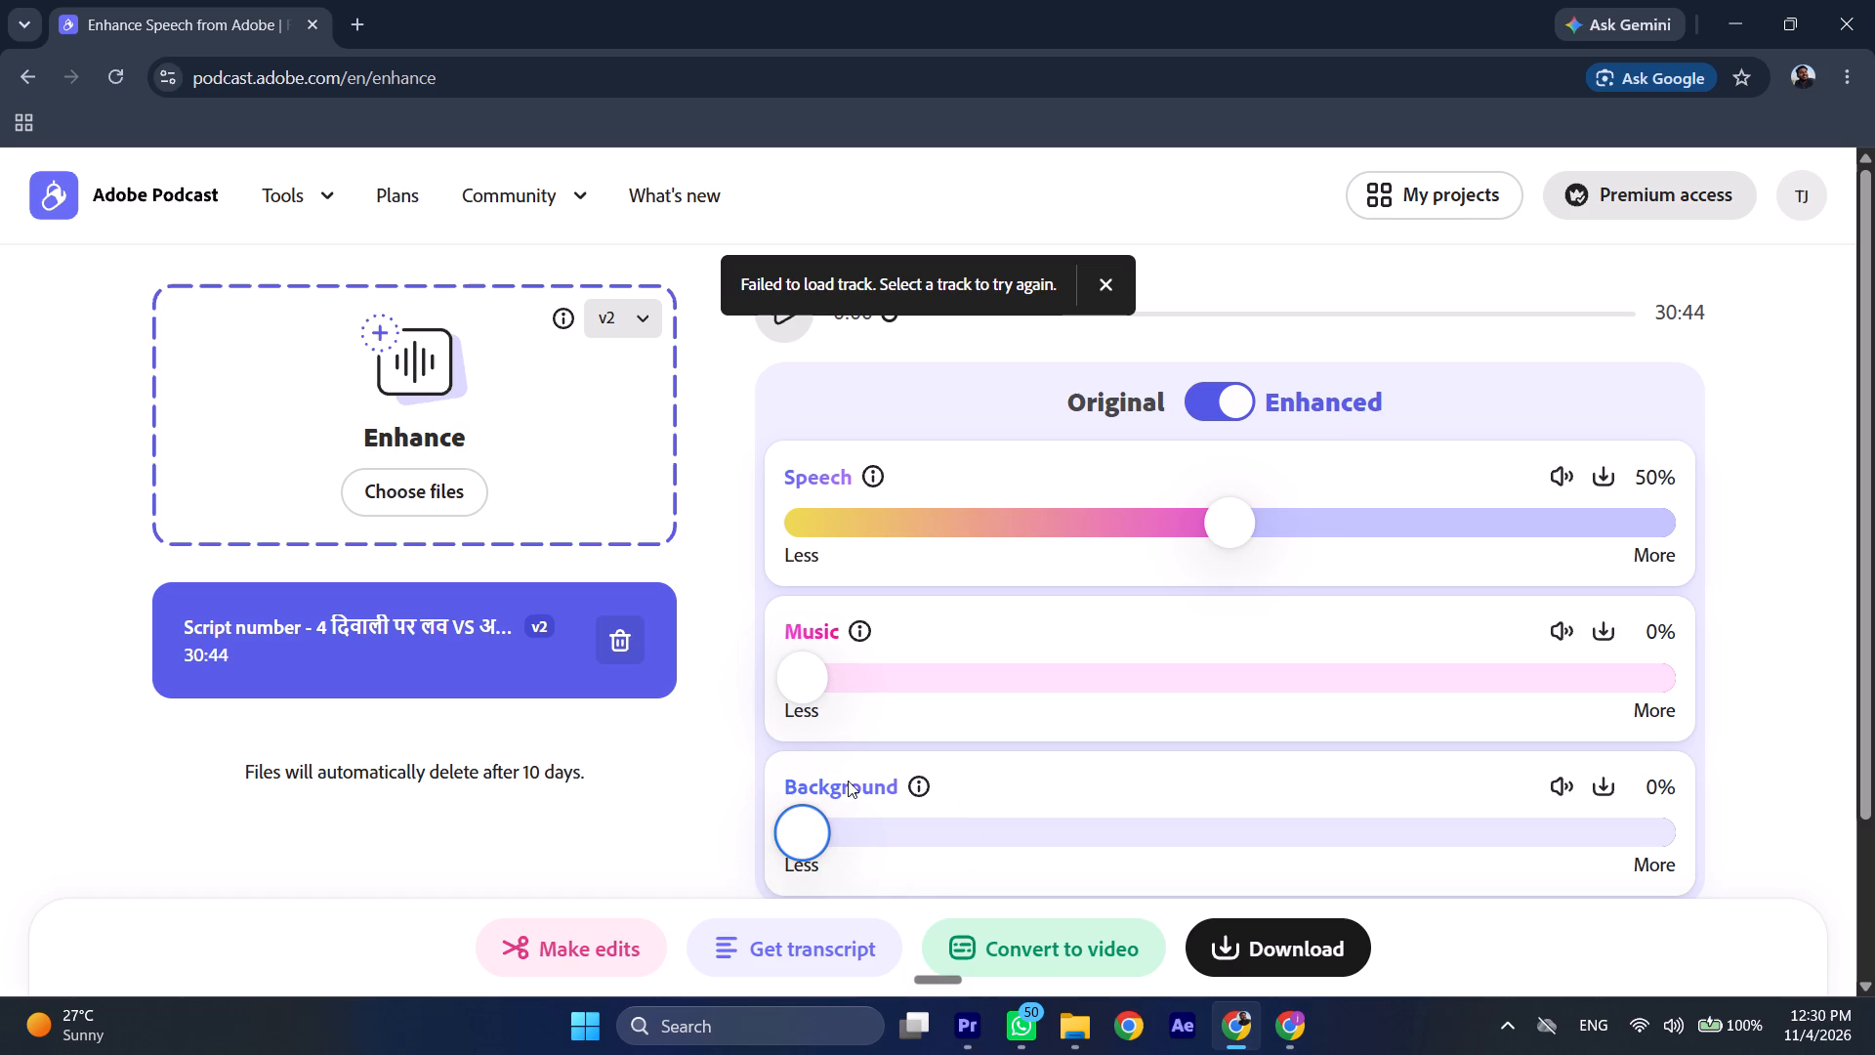
{"action": "left_click_drag", "start_coordinate": [1241, 532], "coordinate": [1281, 535]}
Download the enhanced "Script number - 4" audio.
{"action": "left_click", "coordinate": [1293, 915]}
{"action": "left_click", "coordinate": [1287, 931]}
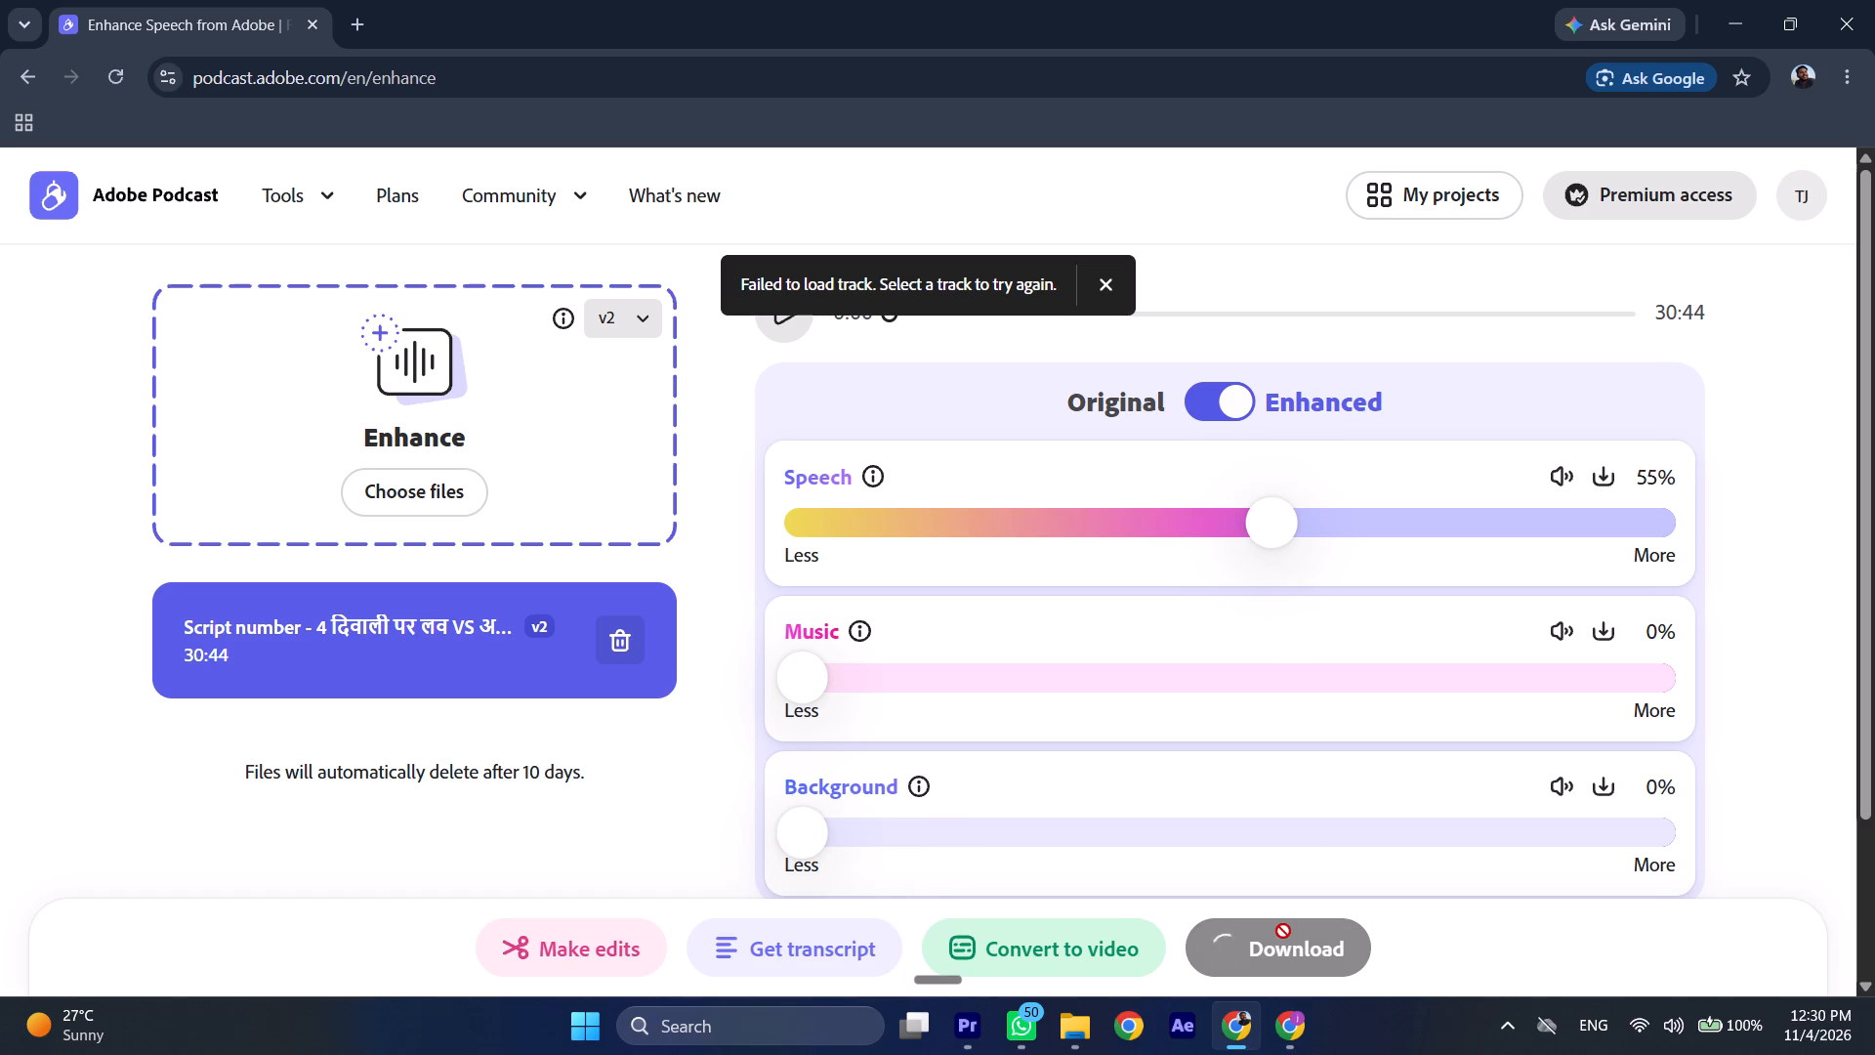
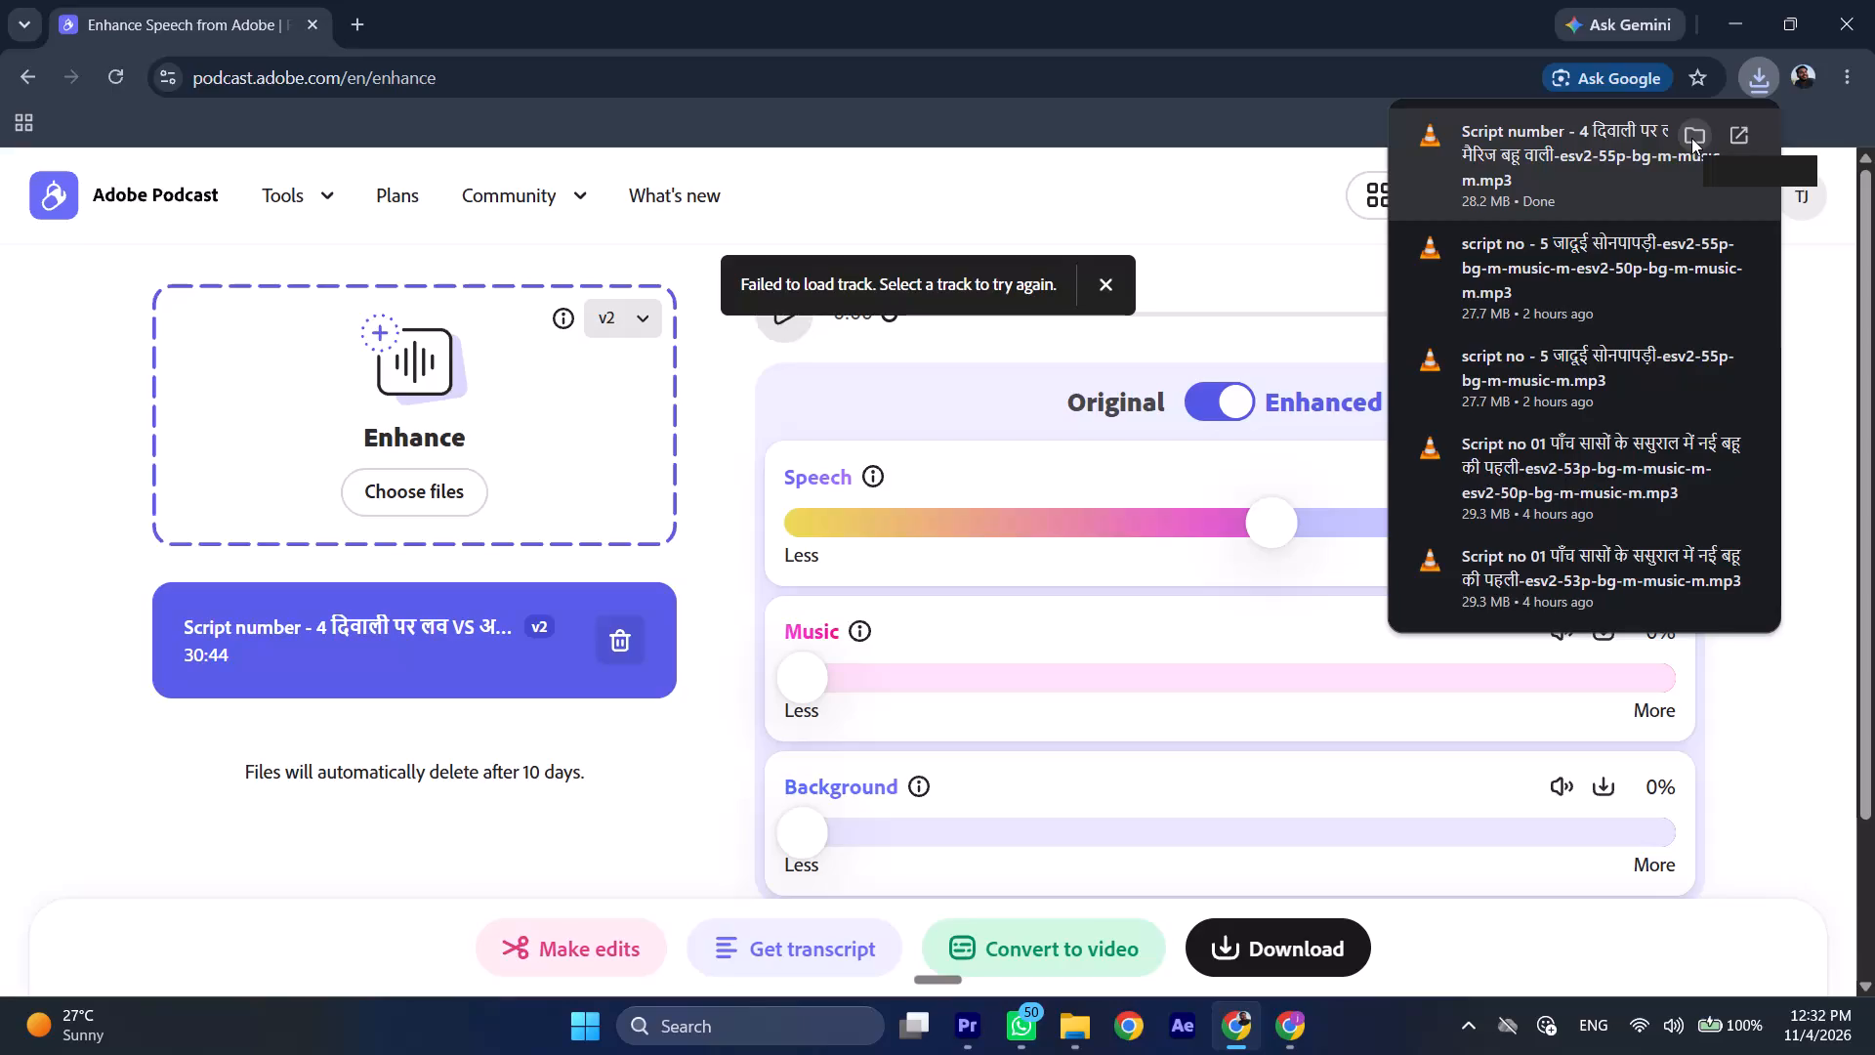
Show the downloaded enhanced "Script number - 4" MP3 in its folder and upload it to Adobe Podcast for another v2 enhancement.
{"action": "left_click", "coordinate": [1694, 136]}
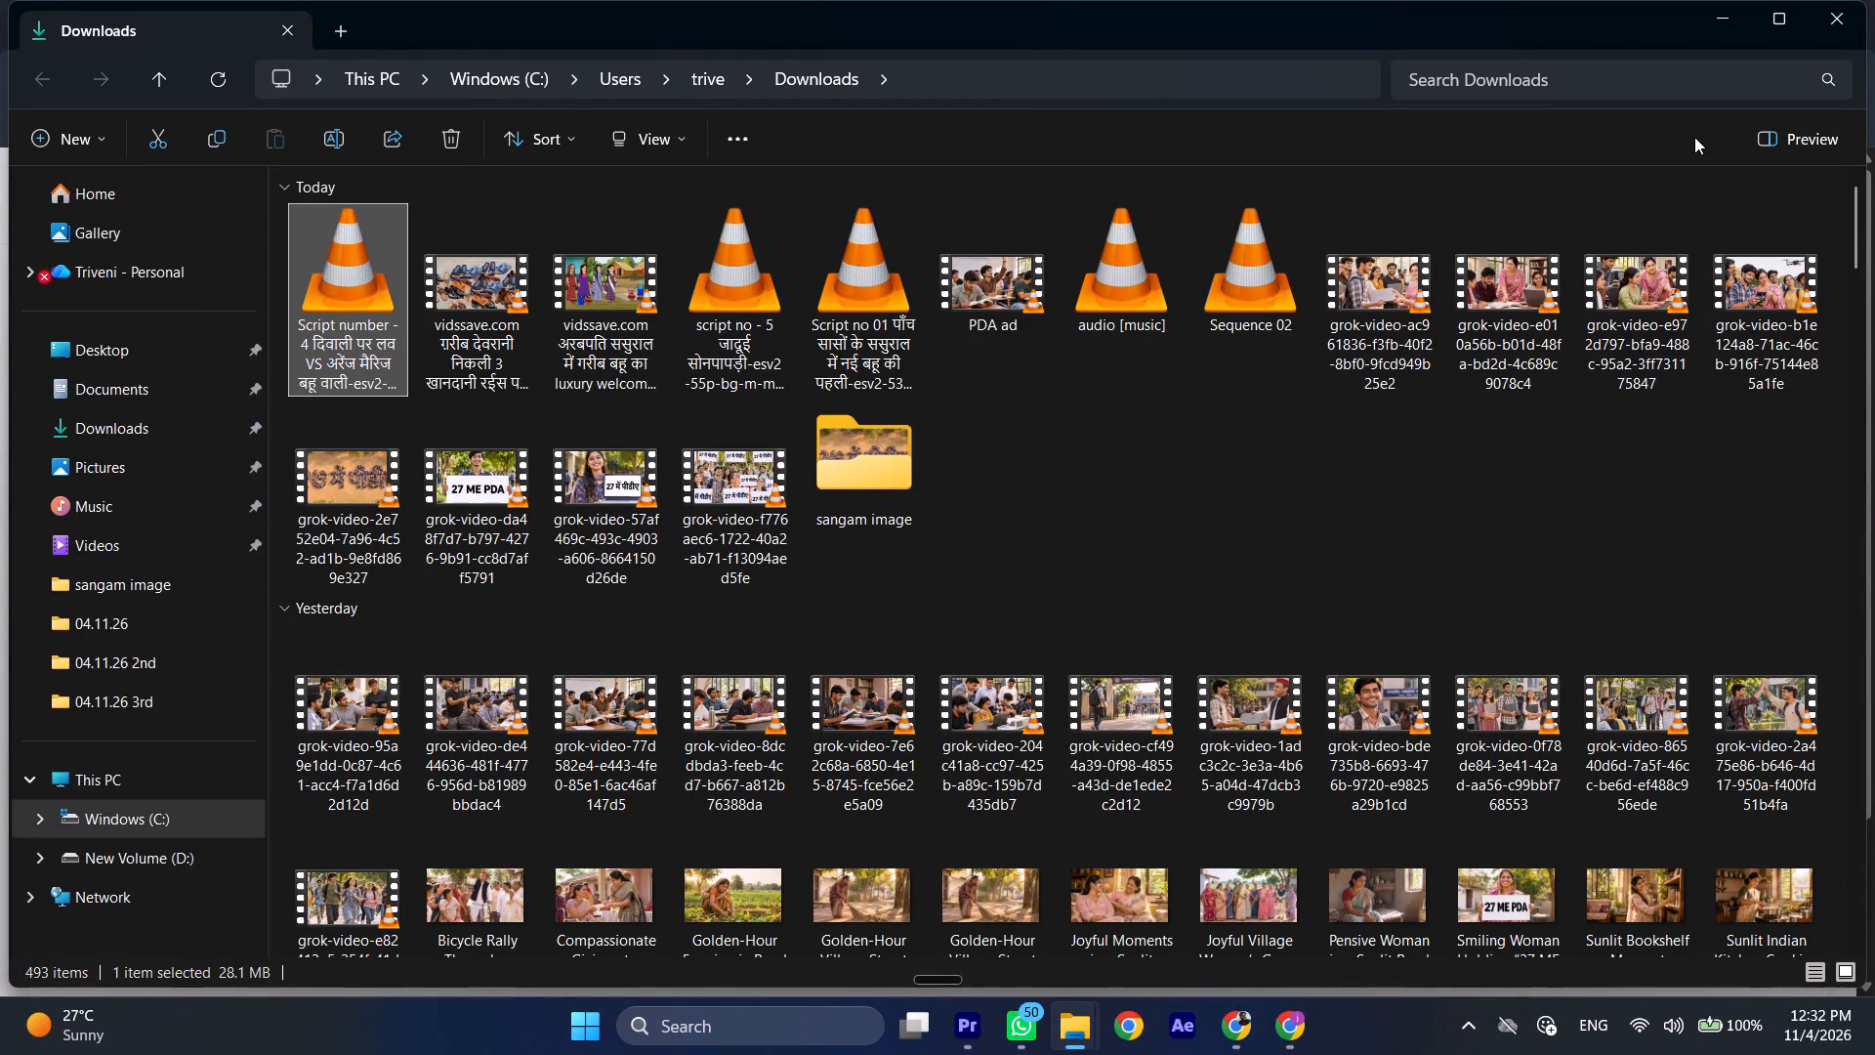
{"action": "left_click_drag", "start_coordinate": [363, 311], "coordinate": [687, 472]}
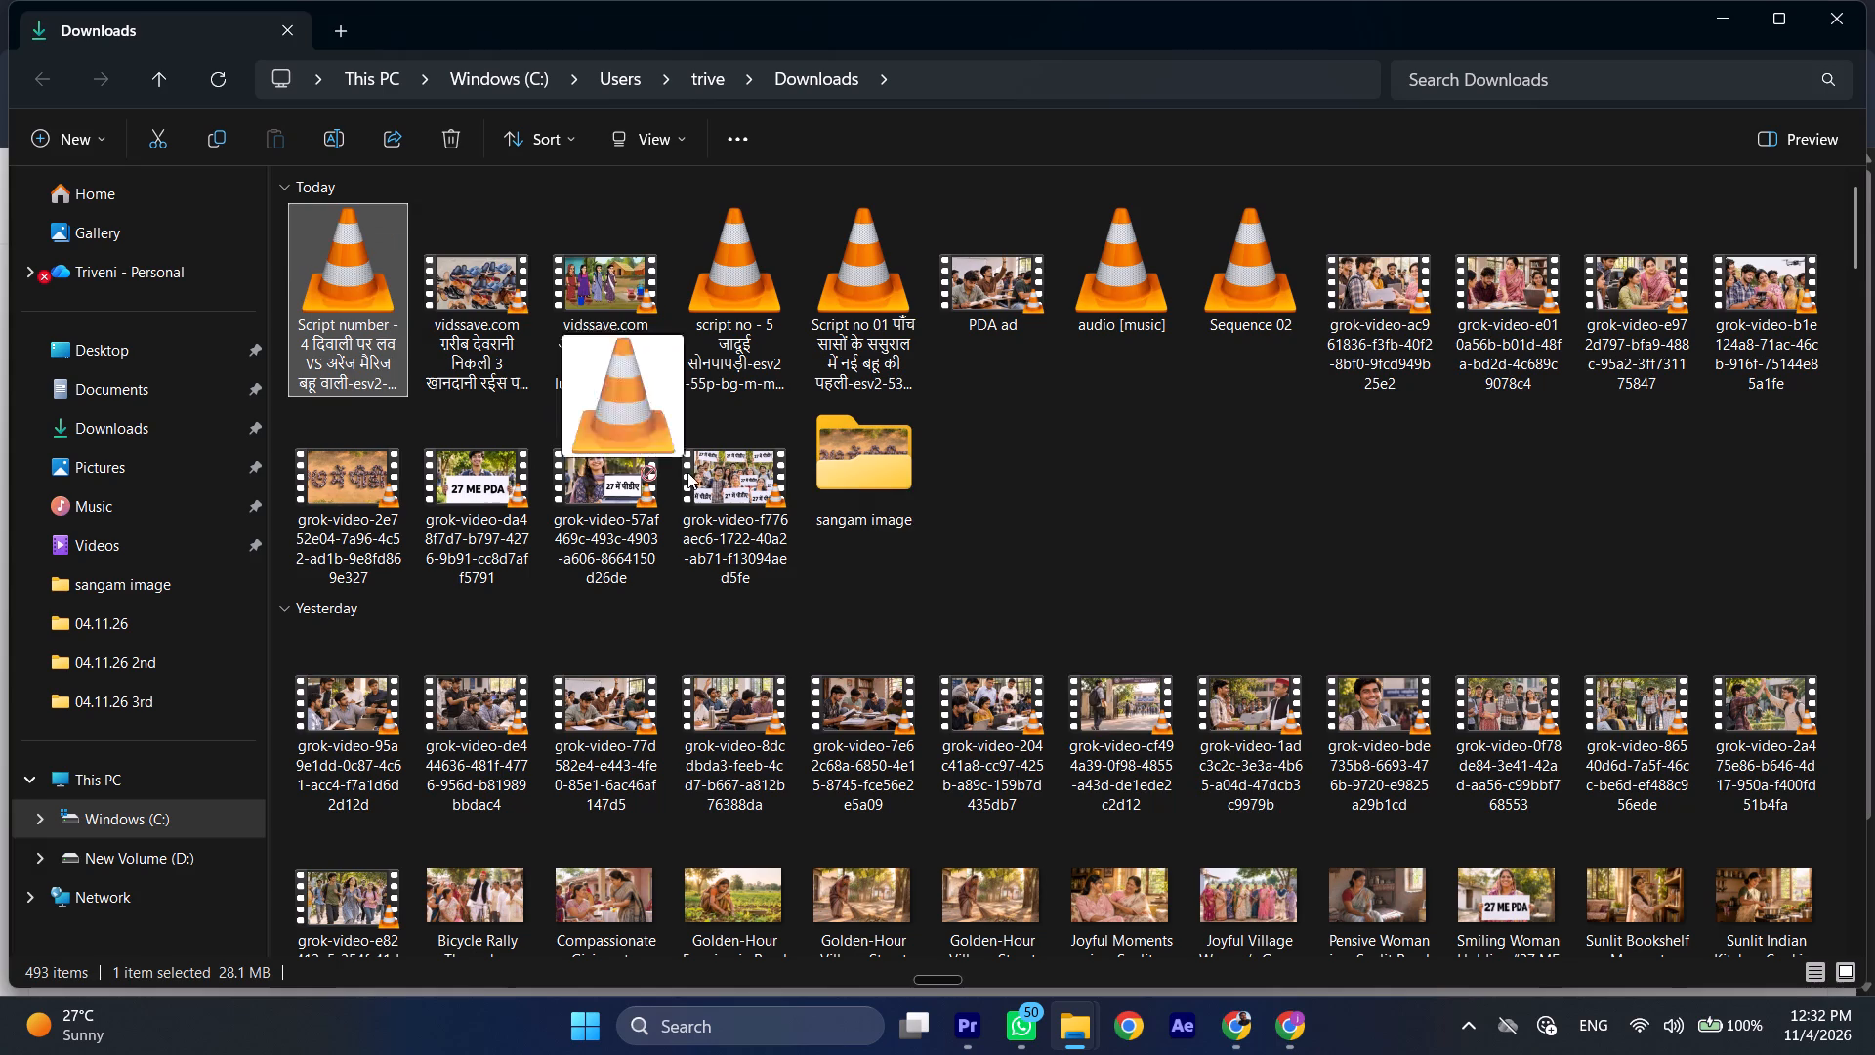
{"action": "left_click_drag", "start_coordinate": [687, 472], "coordinate": [431, 458]}
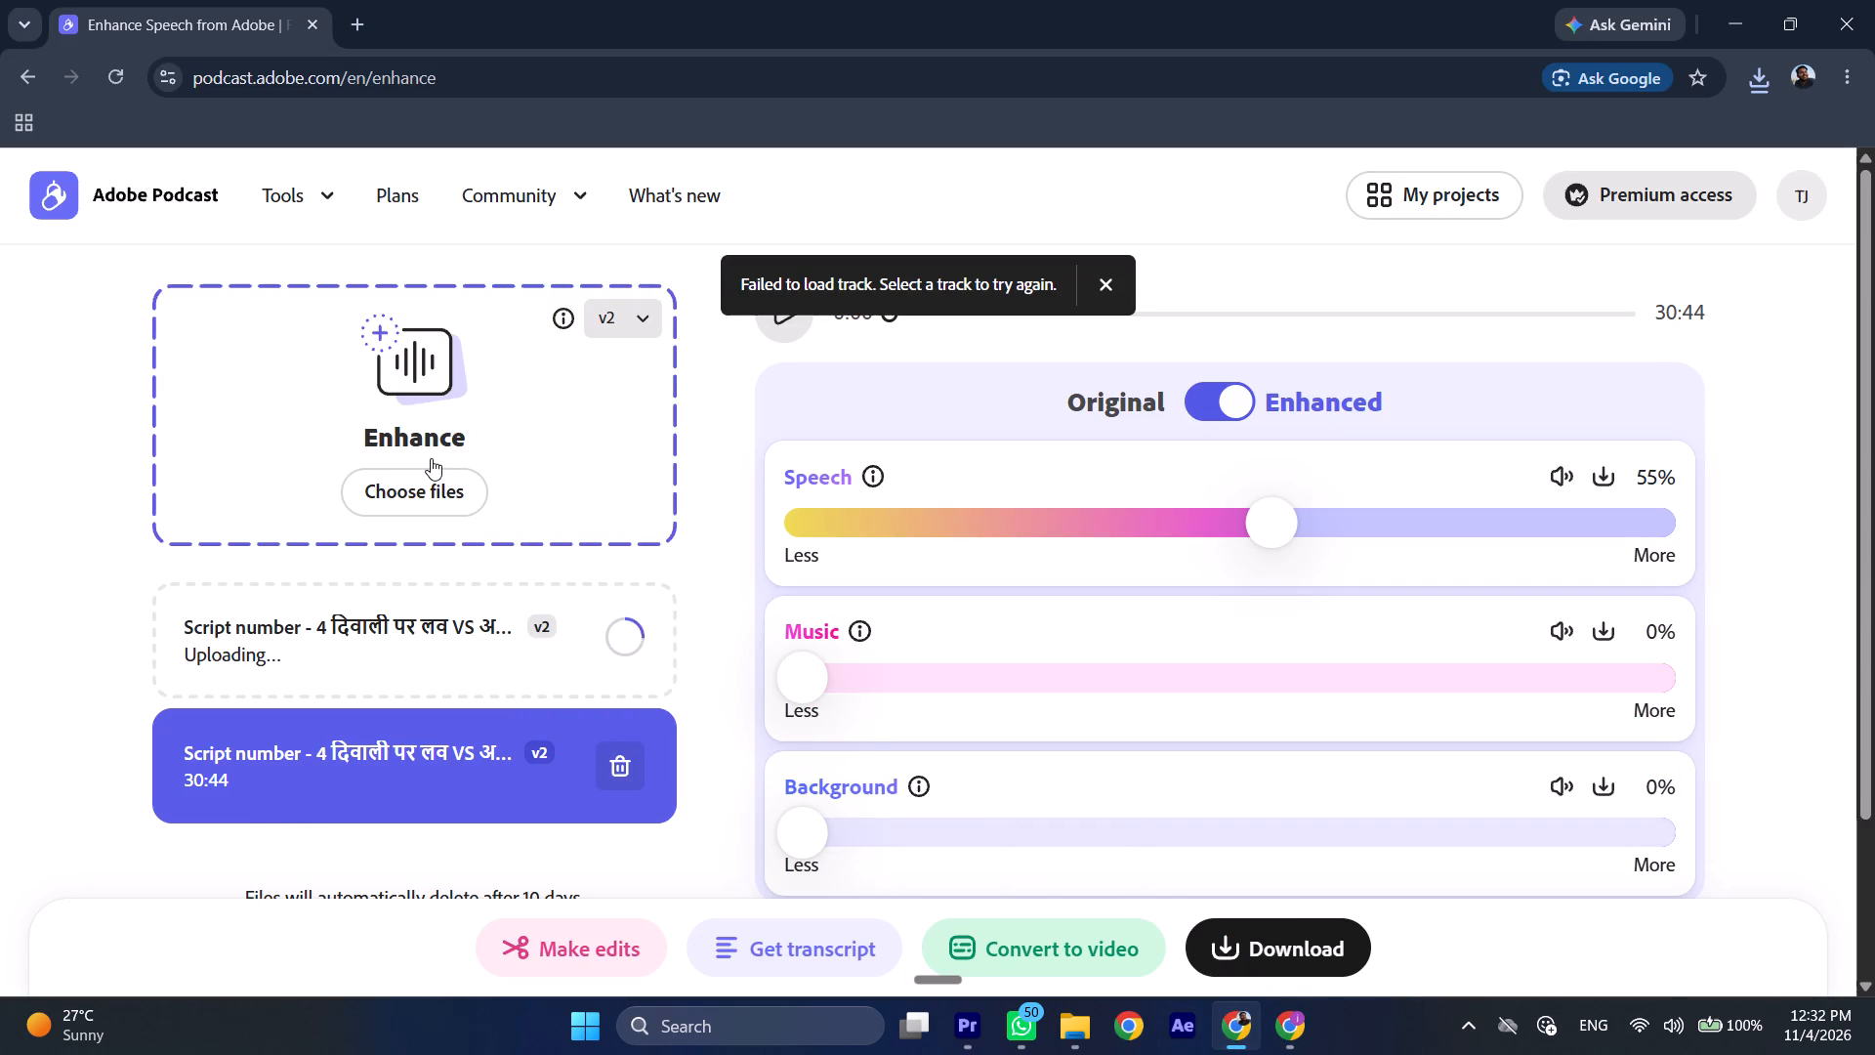
Delete the previously enhanced 30:44 "Script number - 4" track from the Adobe Podcast file list.
{"action": "scroll", "coordinate": [707, 829], "scroll_direction": "down", "scroll_amount": 3}
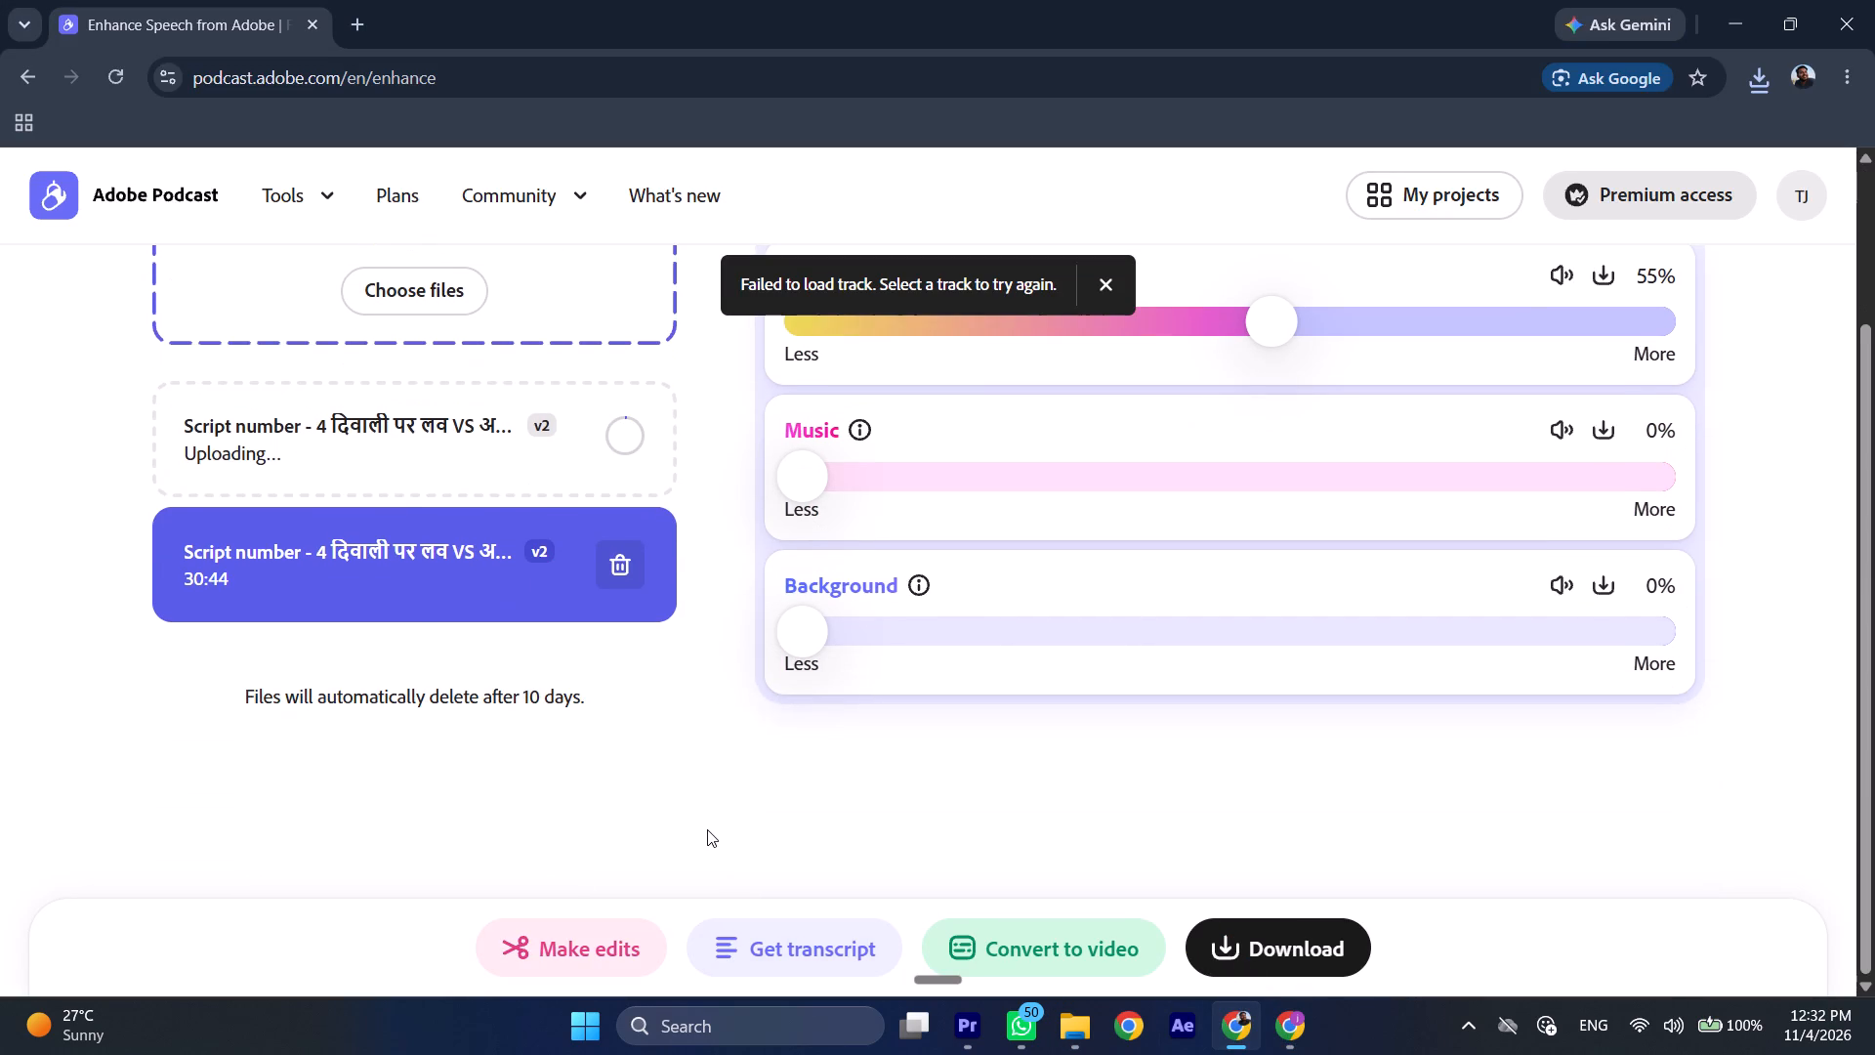
{"action": "scroll", "coordinate": [707, 829], "scroll_direction": "up", "scroll_amount": 2}
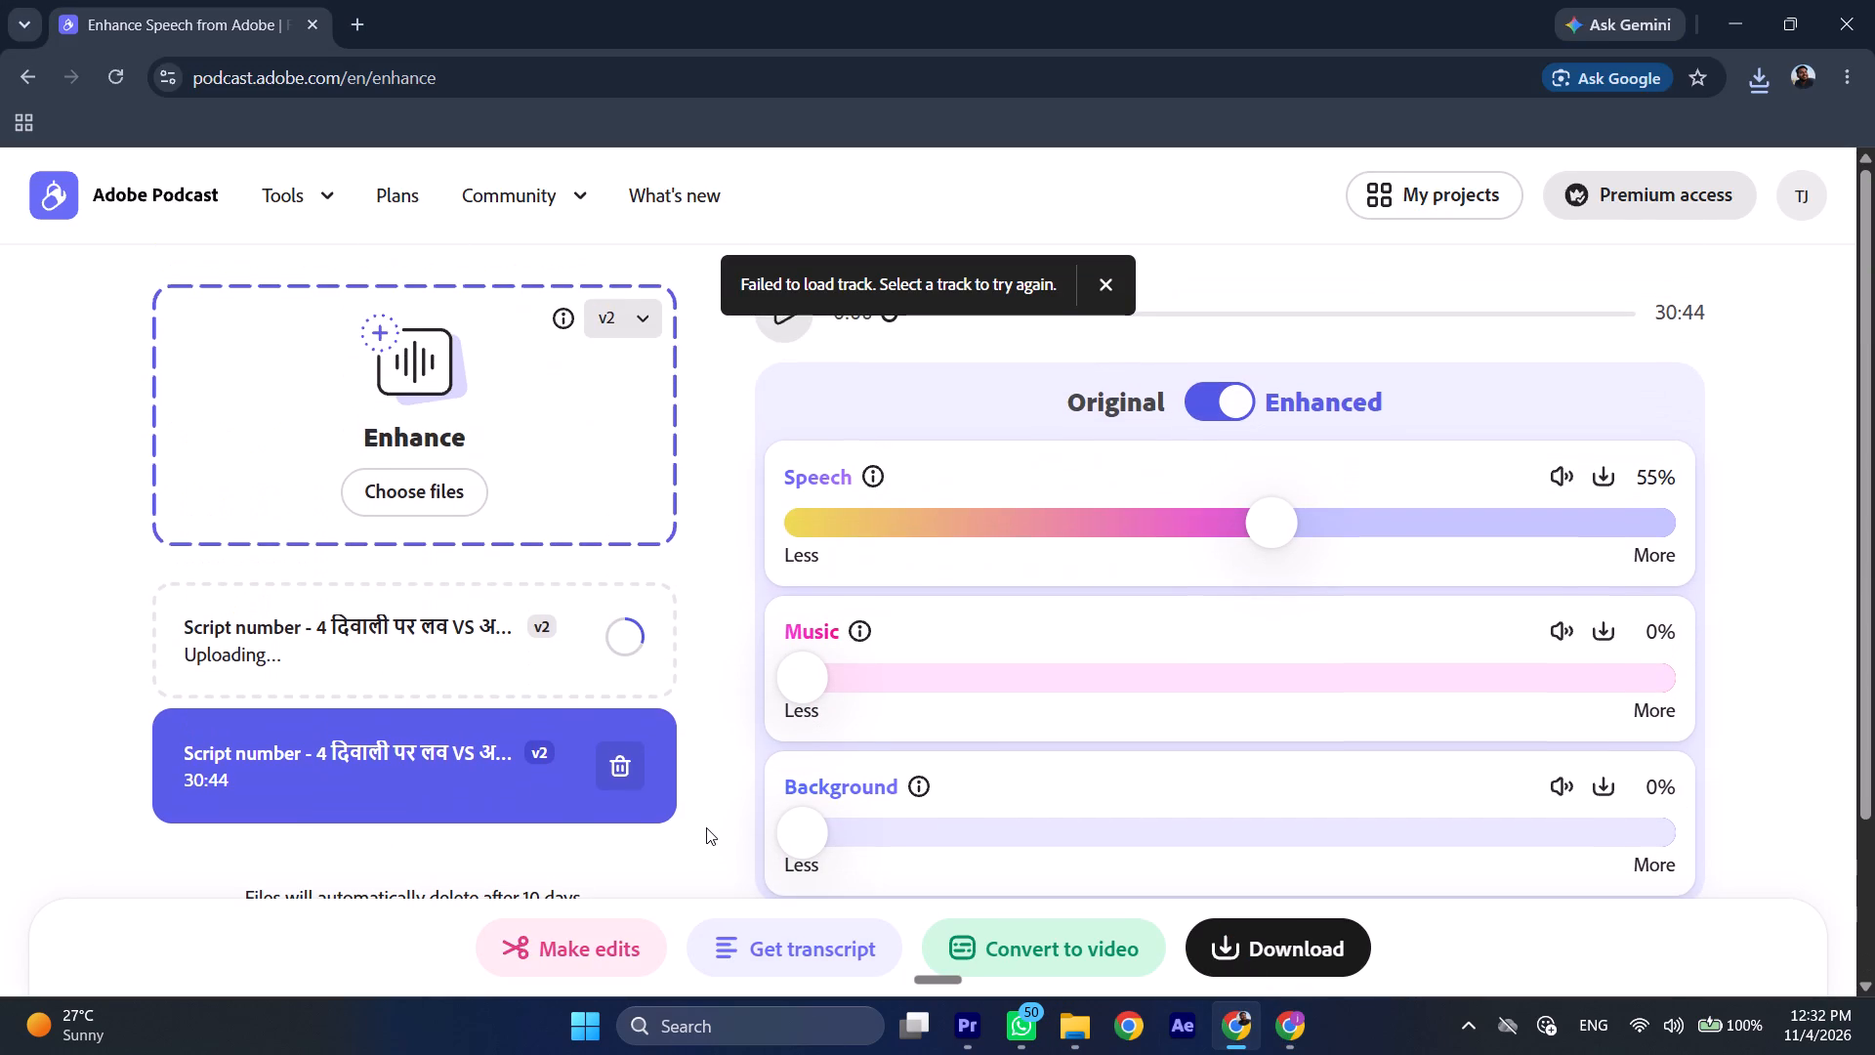
{"action": "left_click", "coordinate": [621, 768]}
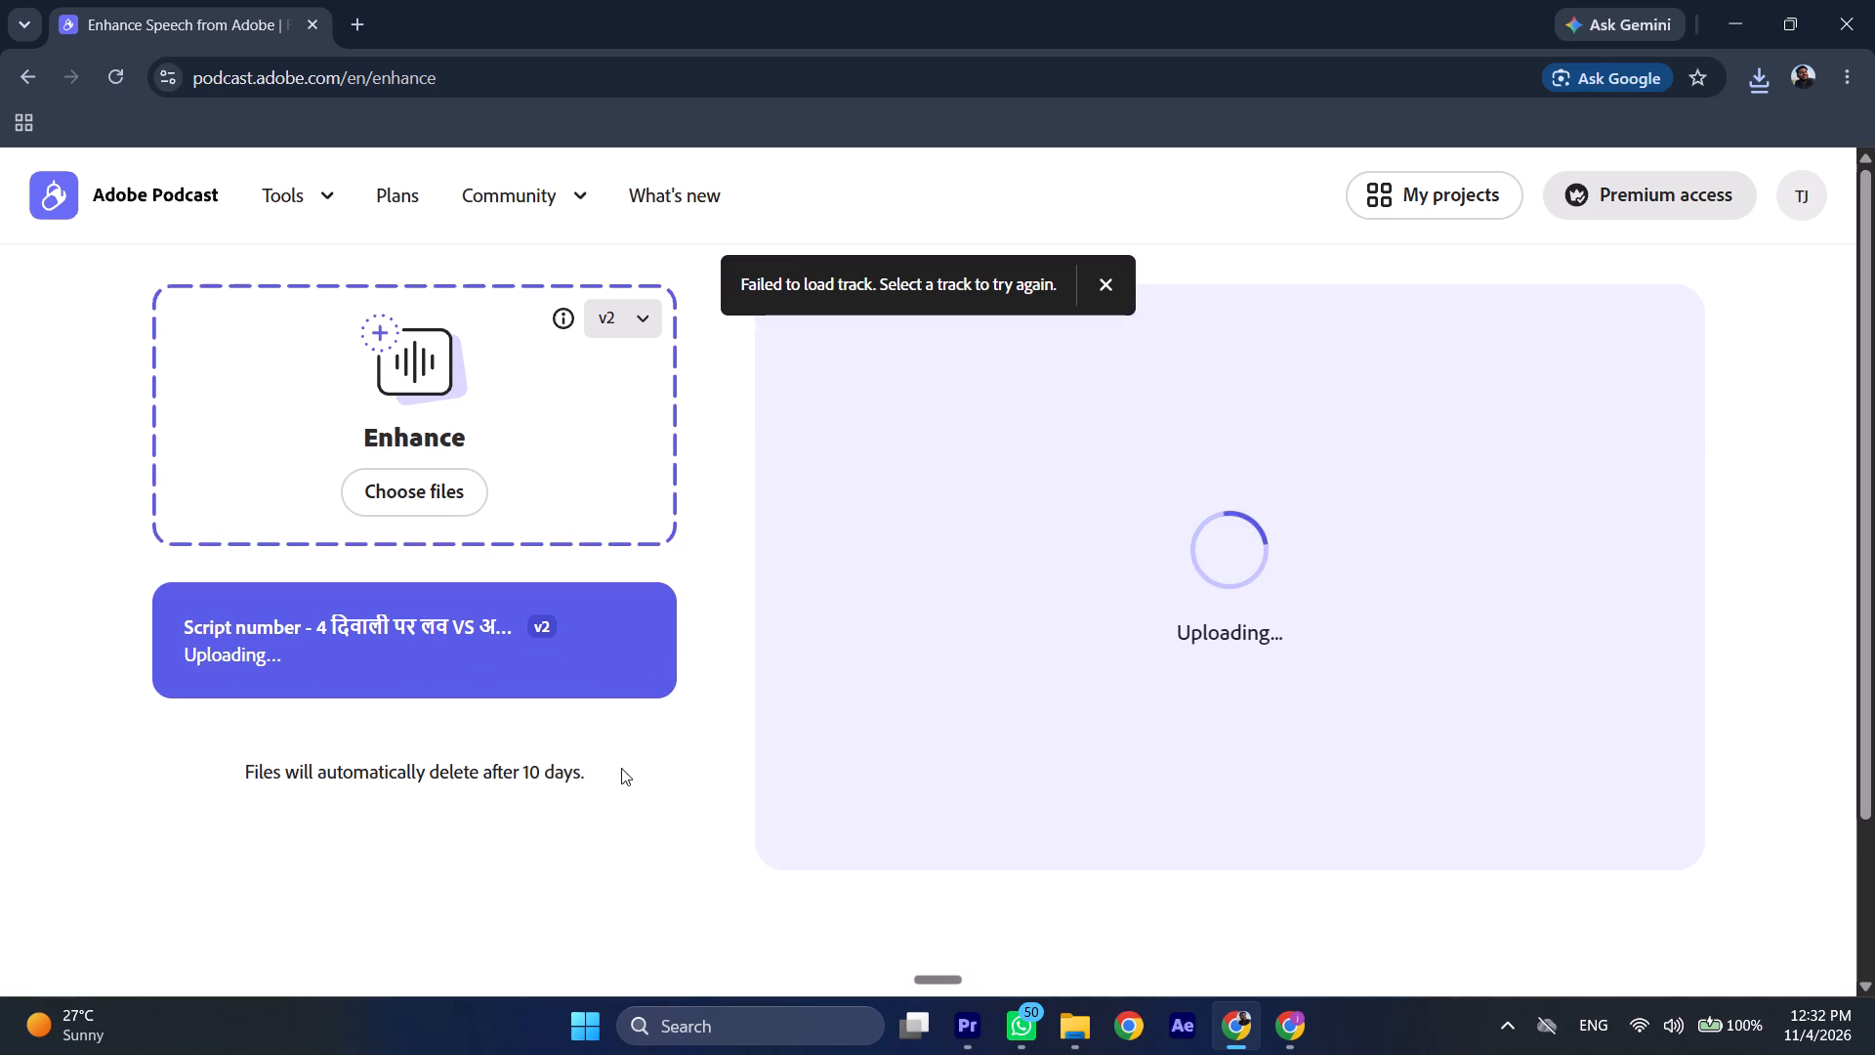
Switch to the browser window with My Drive open in Google Drive.
{"action": "left_click", "coordinate": [1286, 1027]}
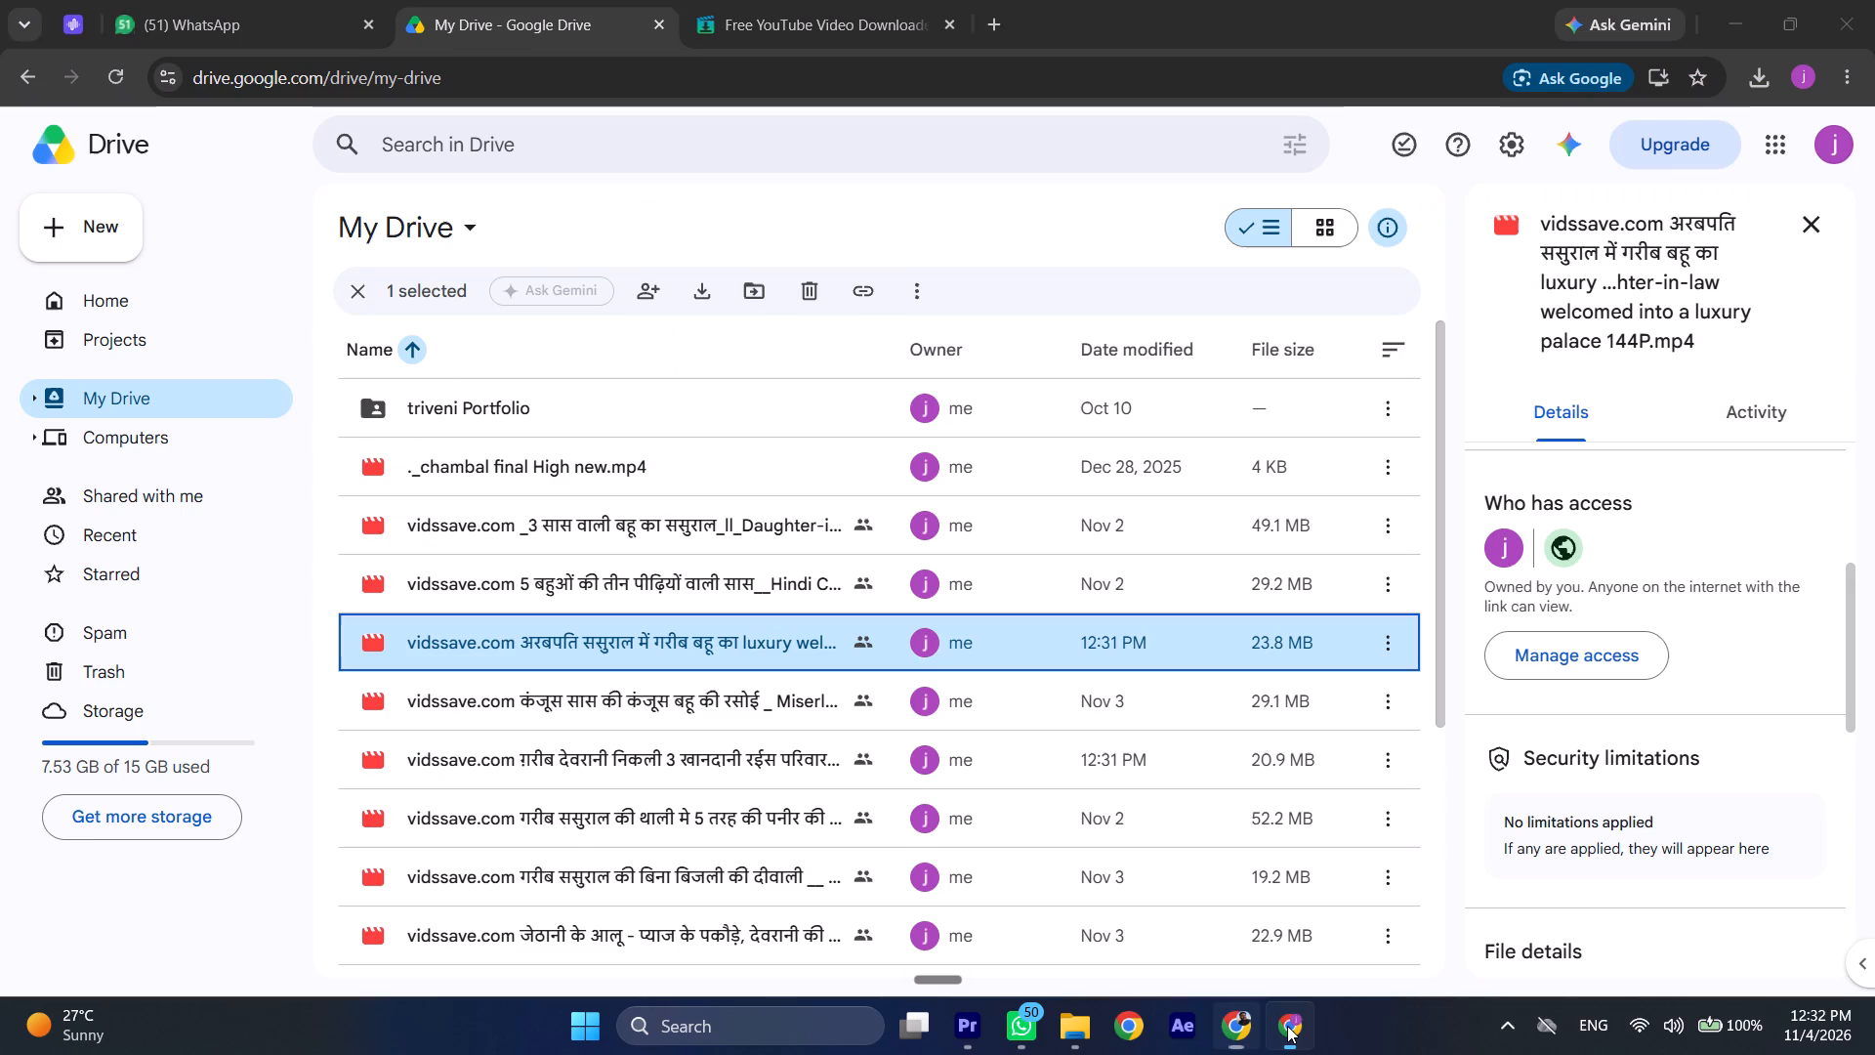